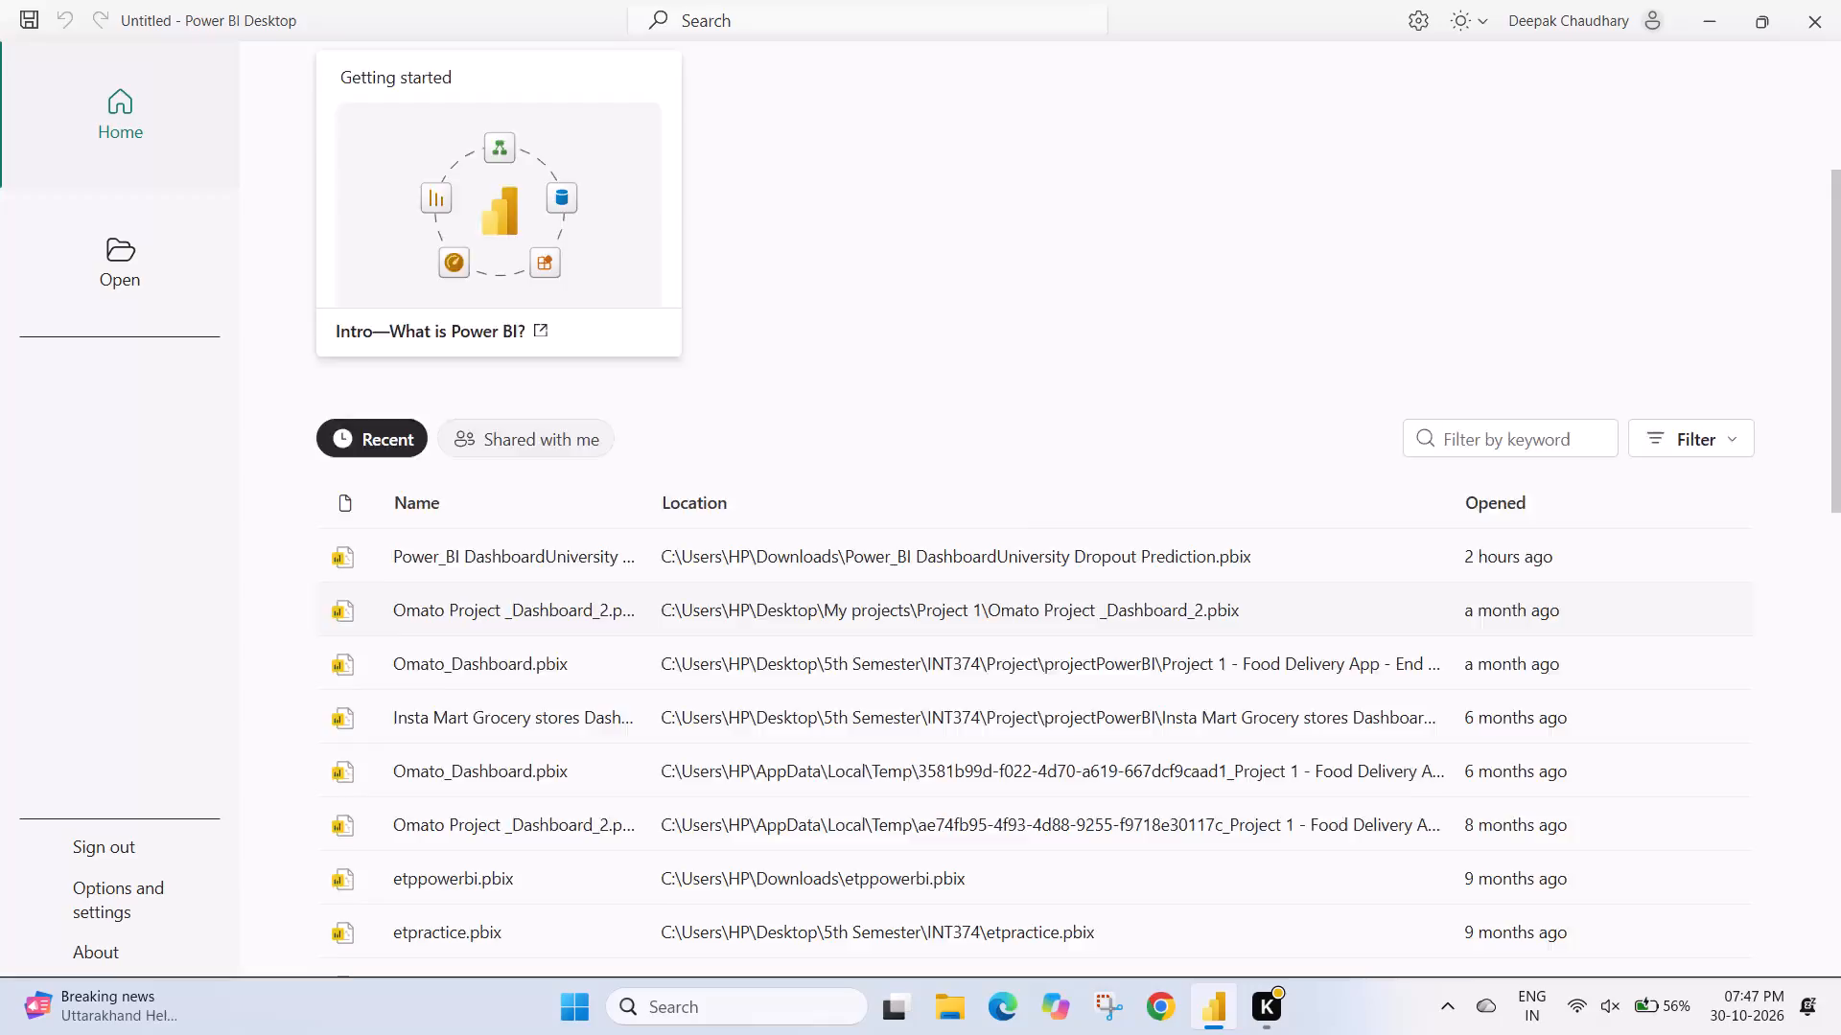
Open the recent report "Power_BI DashboardUniversity Dropout Prediction.pbix".
scroll(812, 632, "down", 1)
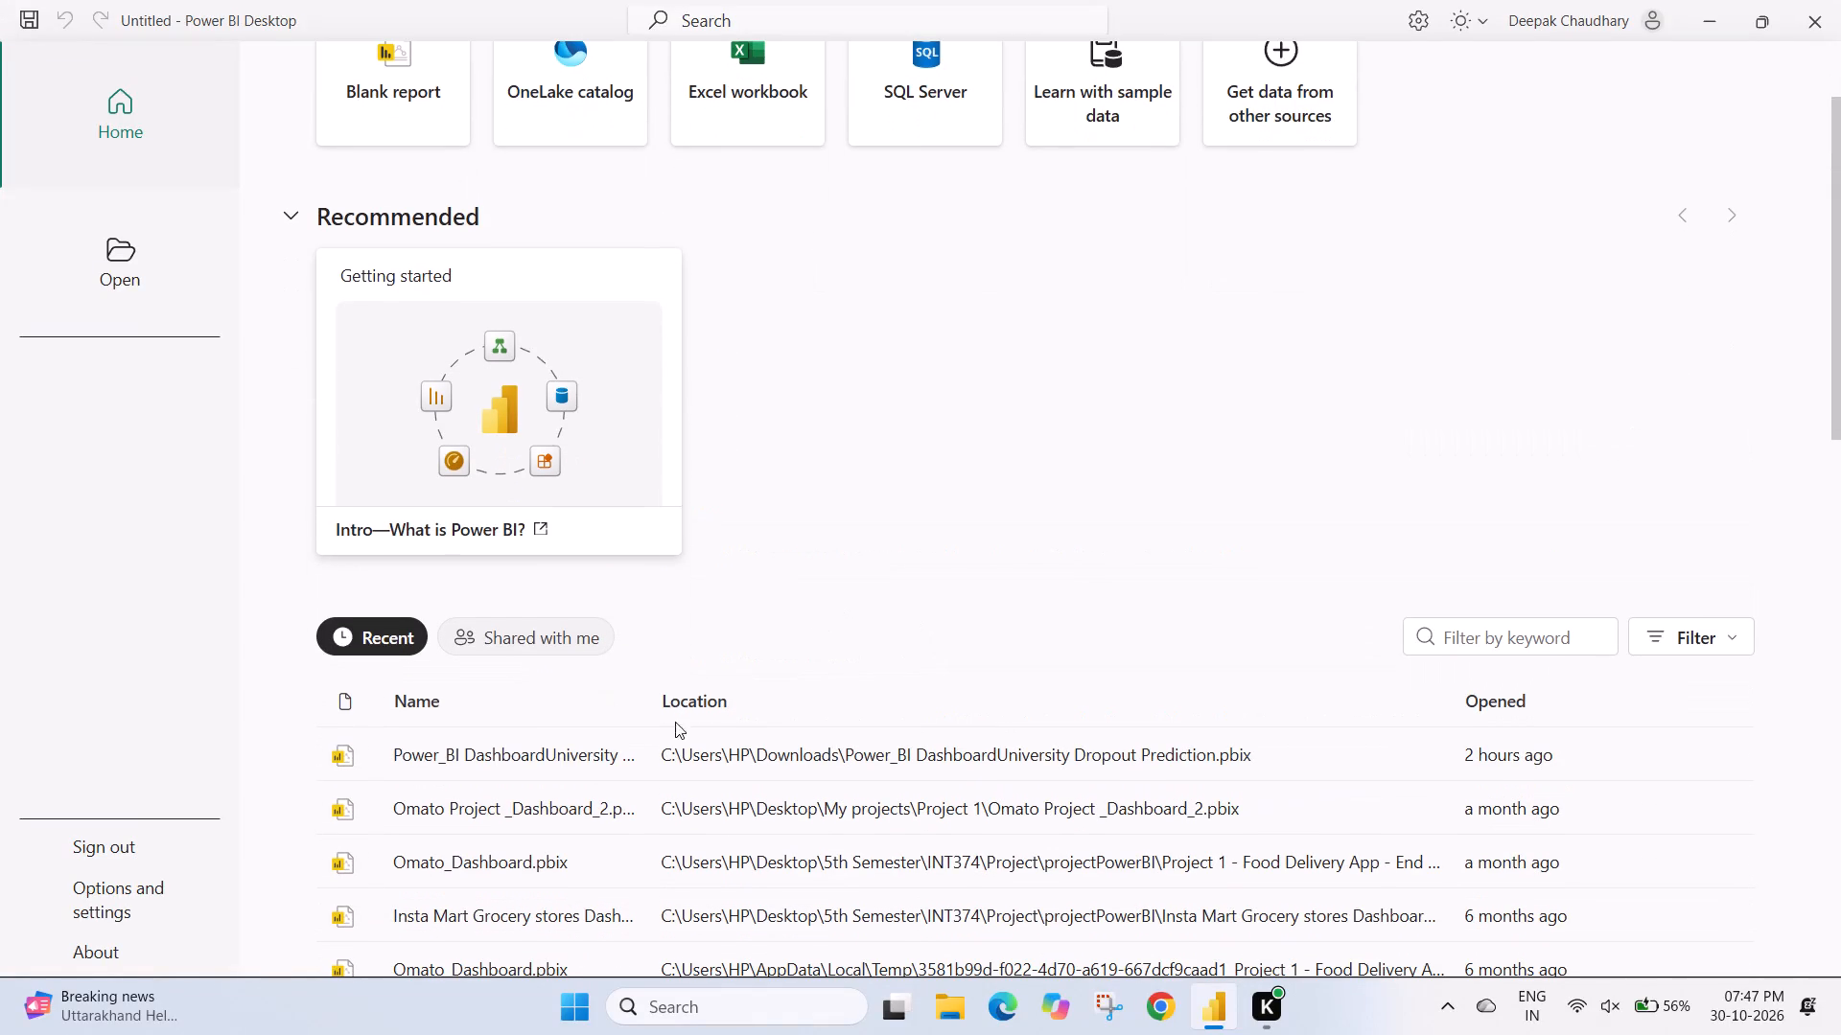
left_click(552, 759)
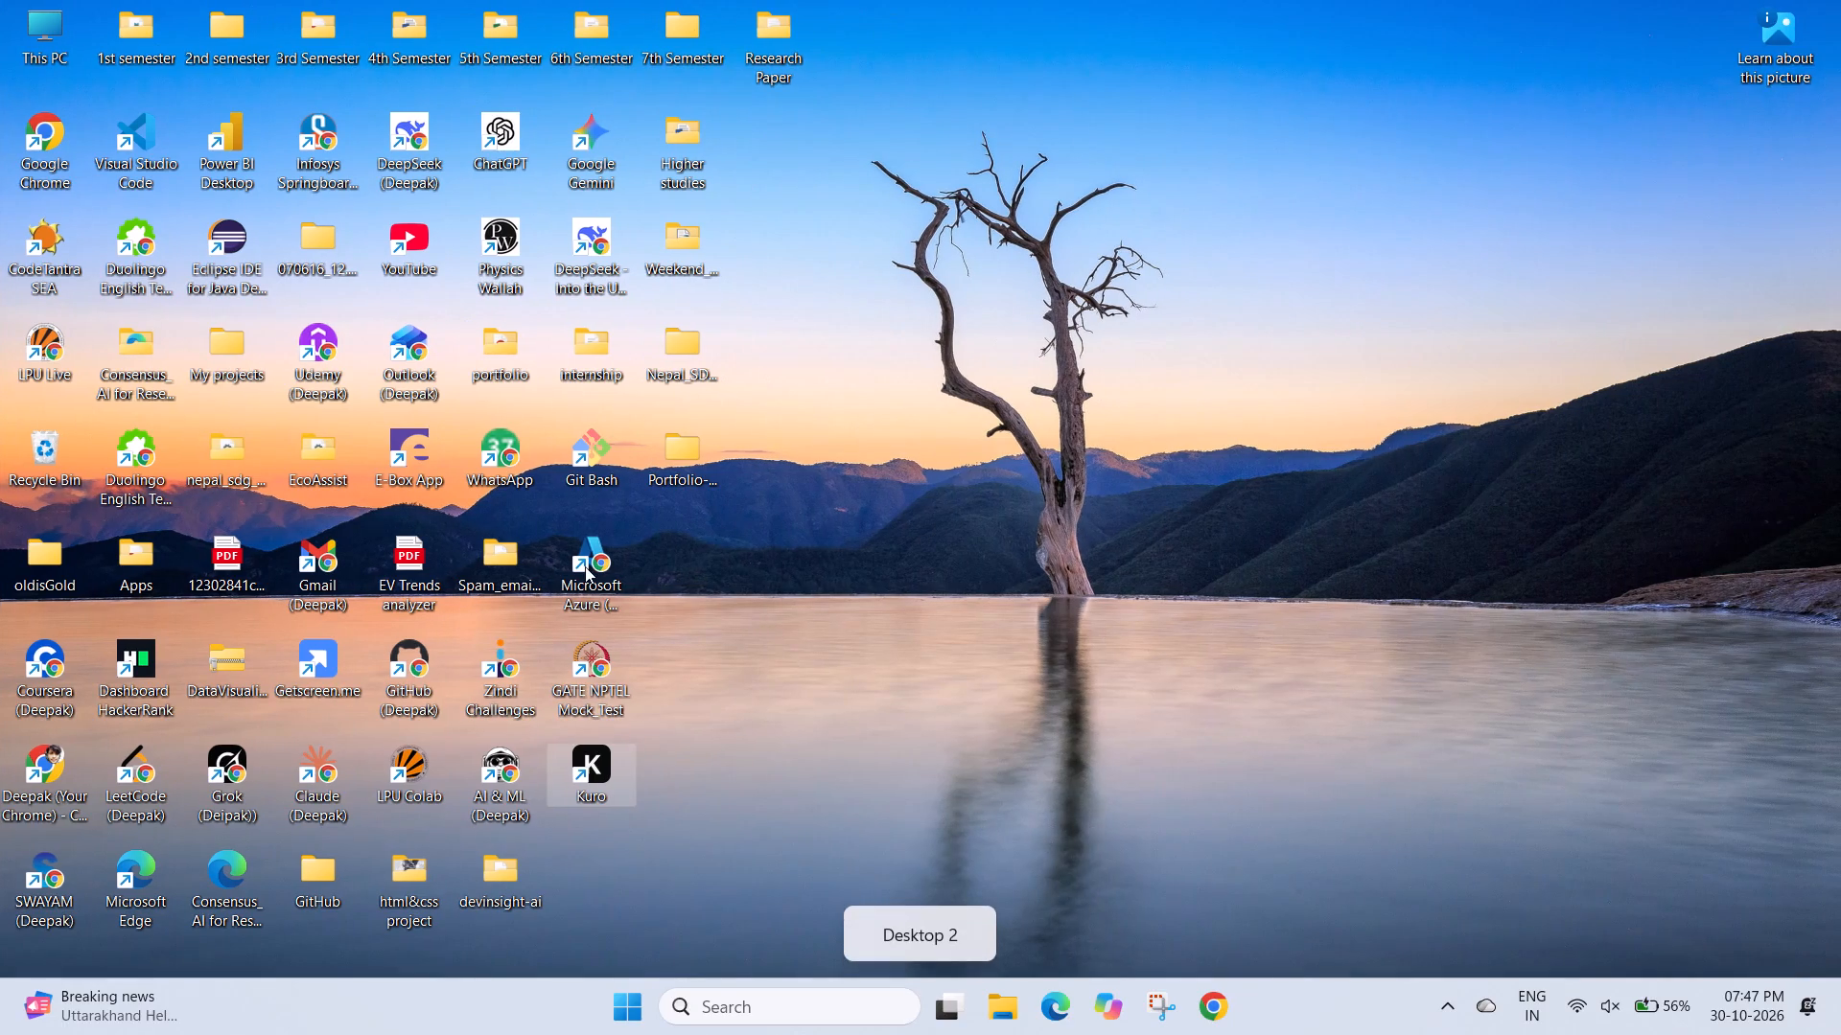
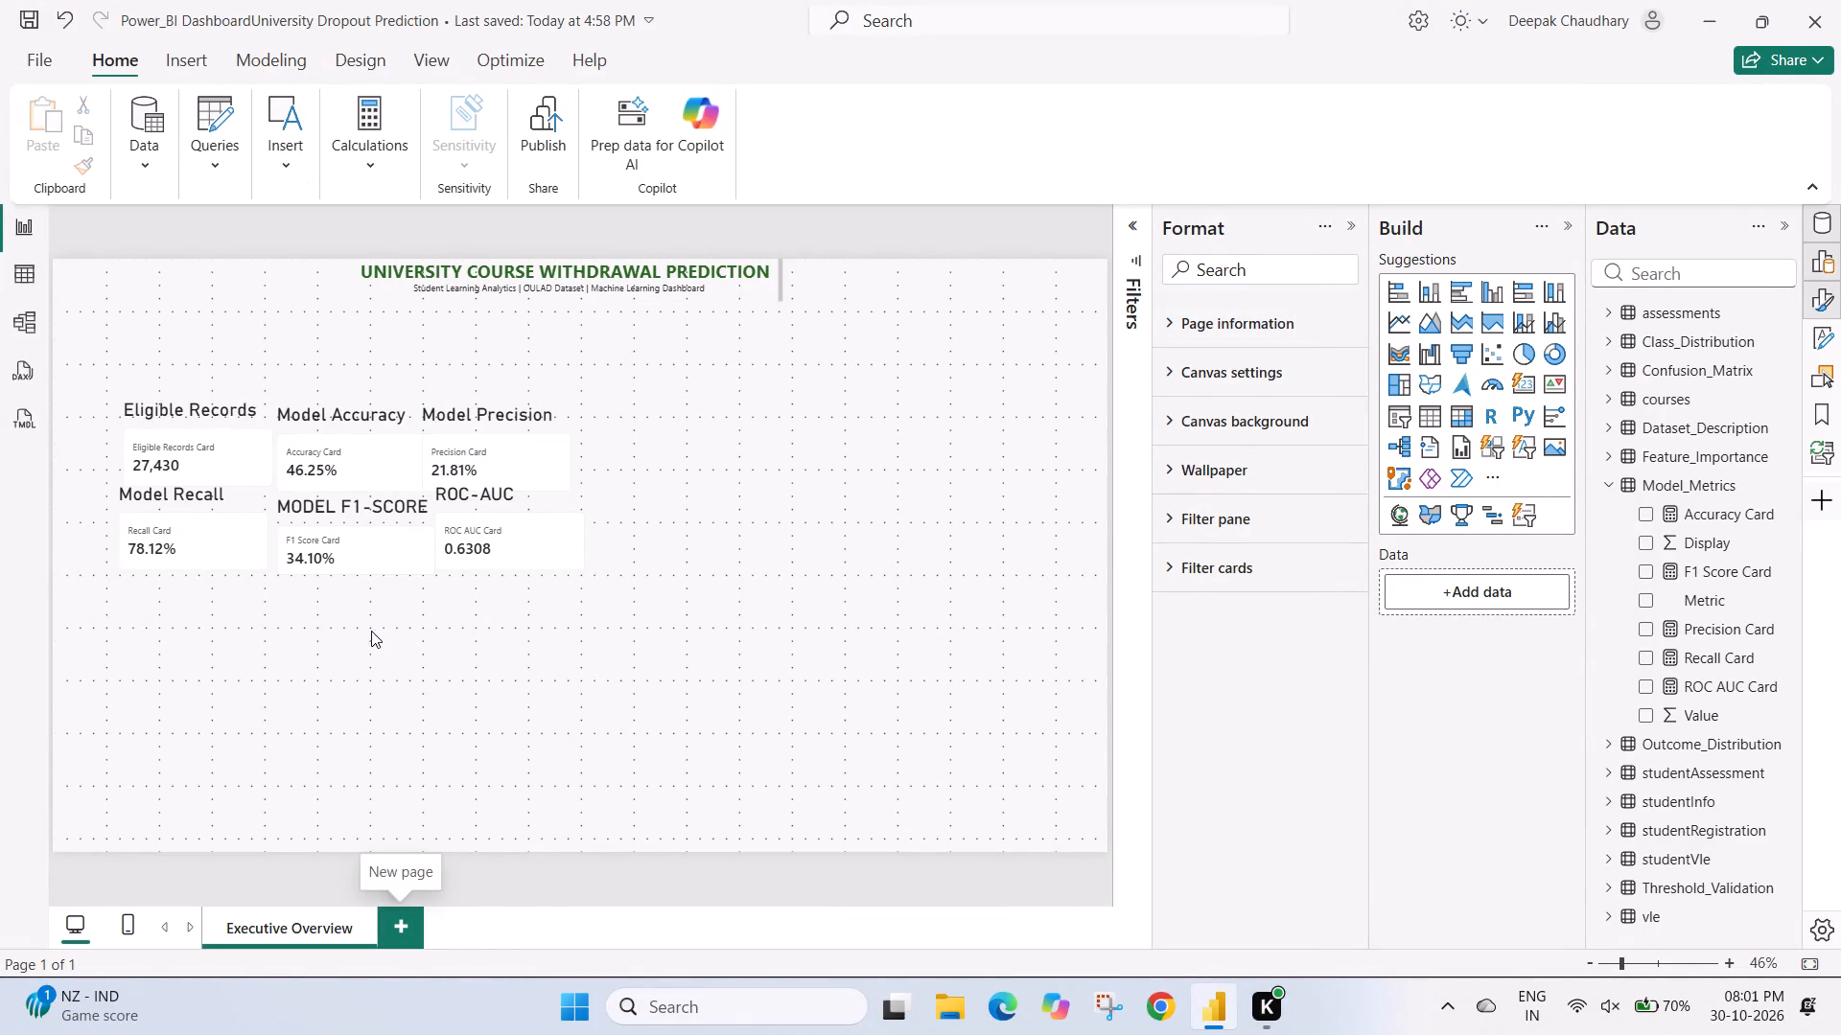
Move the Model F1-Score card to the report page's bottom-right corner and place the ROC-AUC card directly above it.
left_click_drag(385, 537, 508, 705)
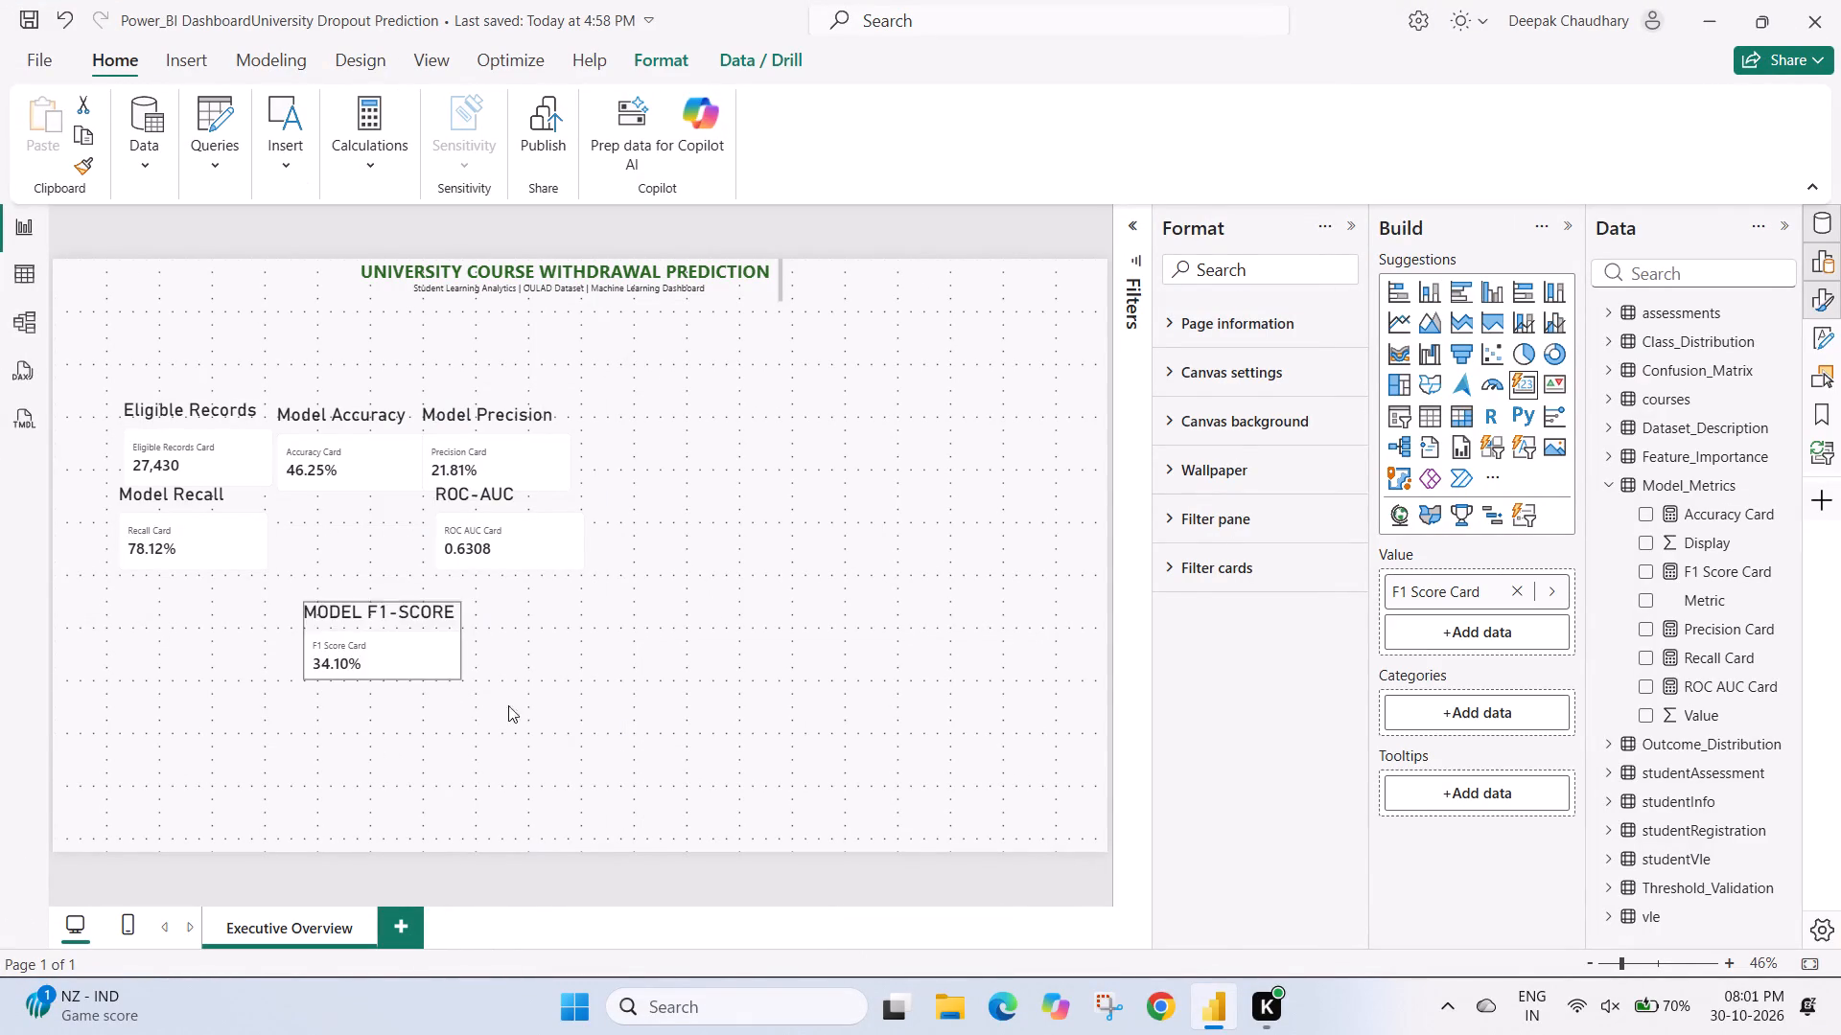
left_click_drag(508, 705, 704, 793)
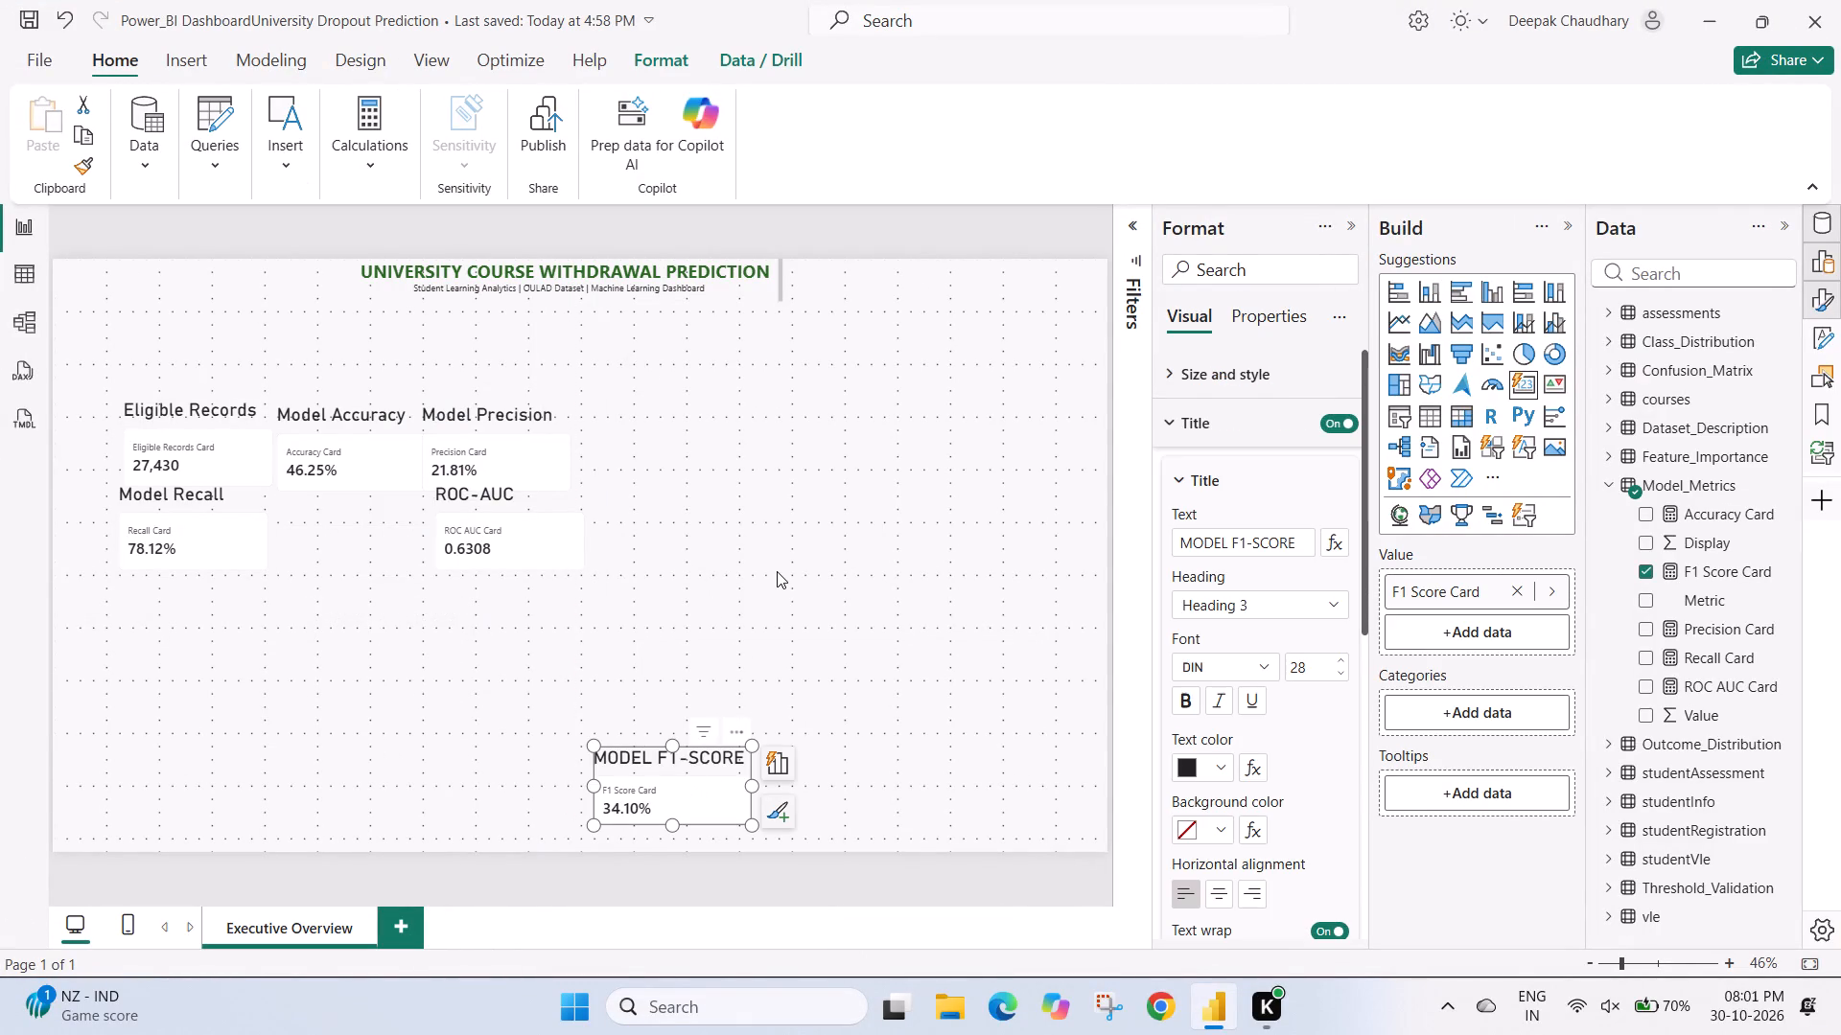
scroll(777, 571, "down", 5)
left_click_drag(694, 783, 886, 808)
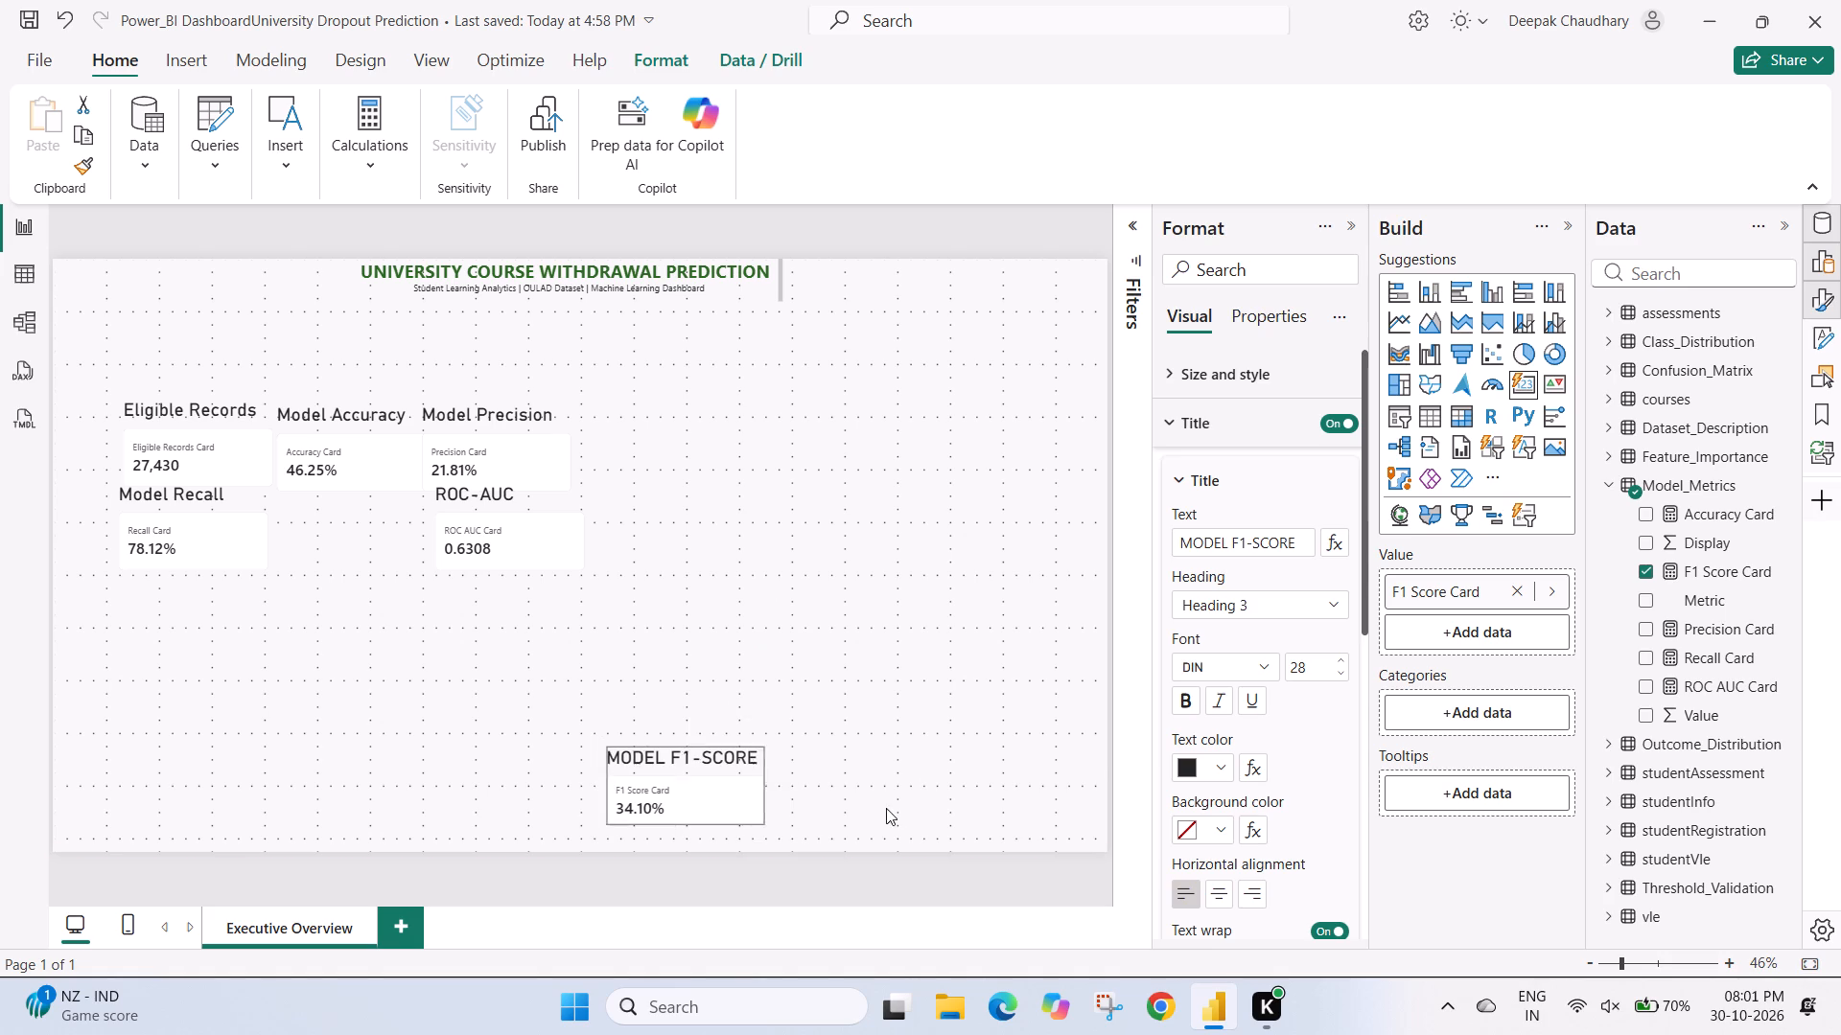
left_click_drag(886, 808, 1071, 852)
left_click_drag(484, 525, 1122, 777)
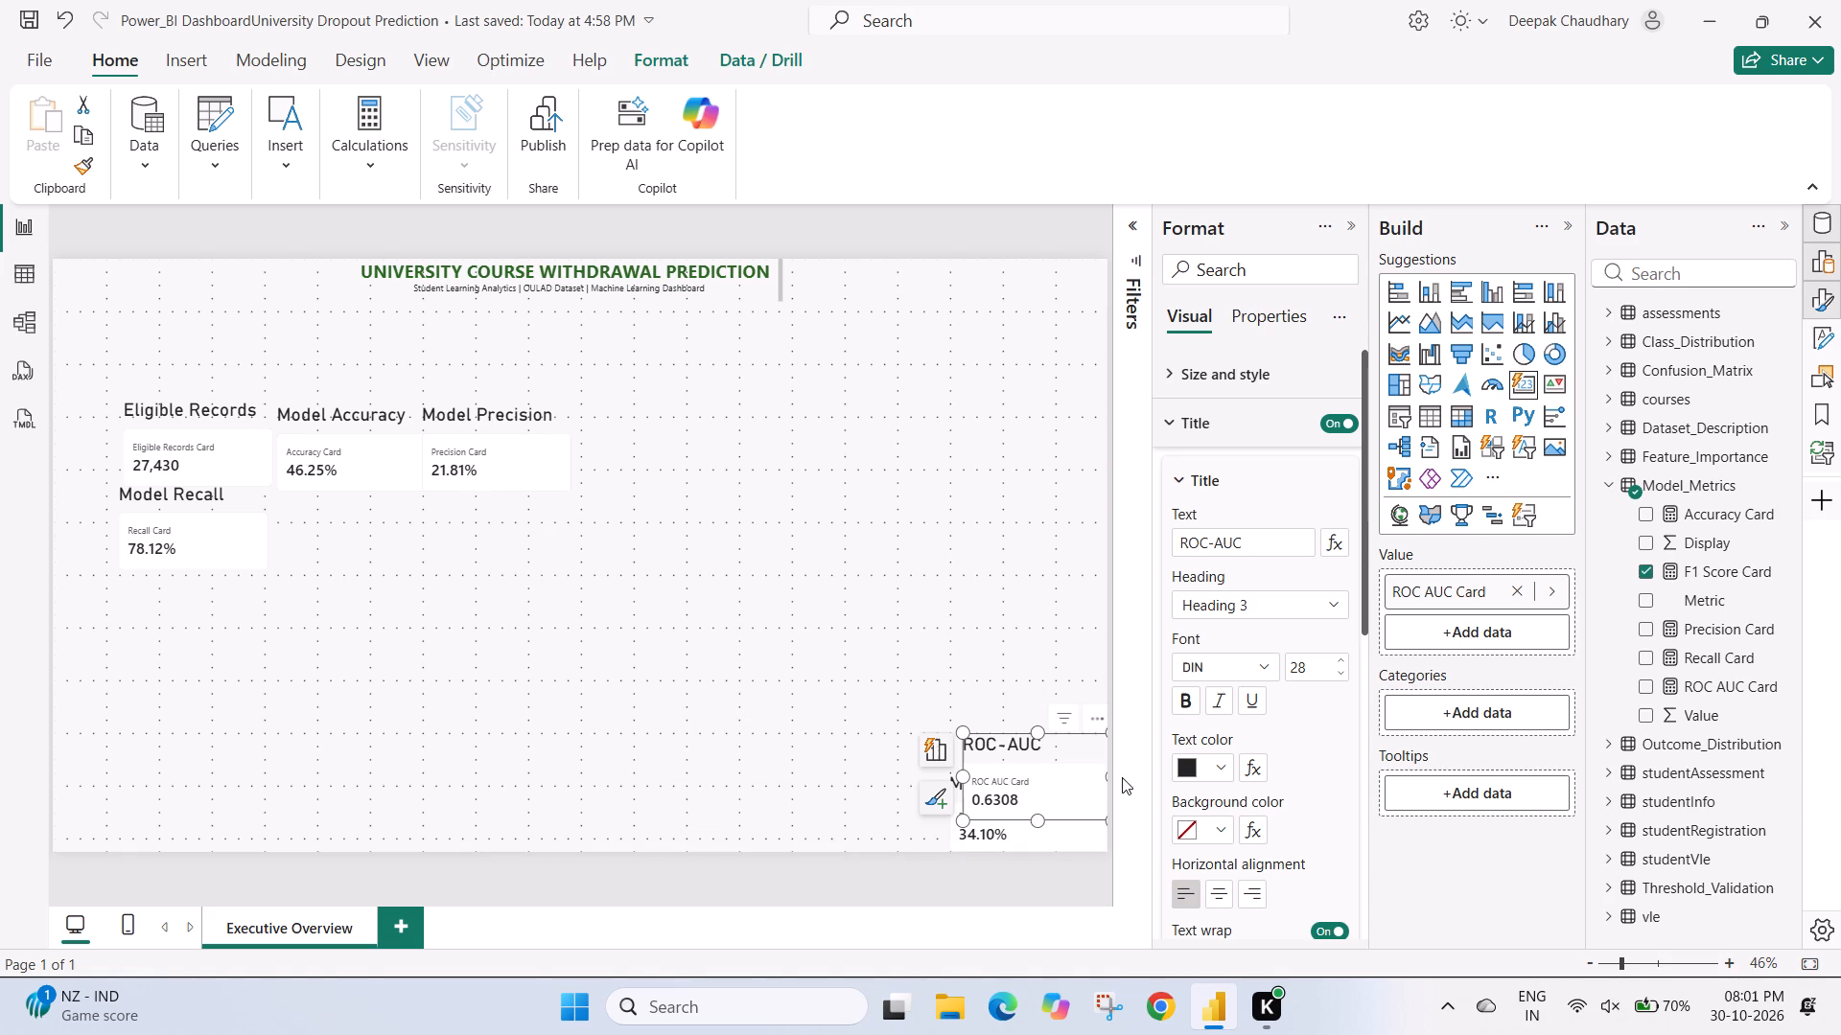
left_click_drag(1025, 768, 1011, 688)
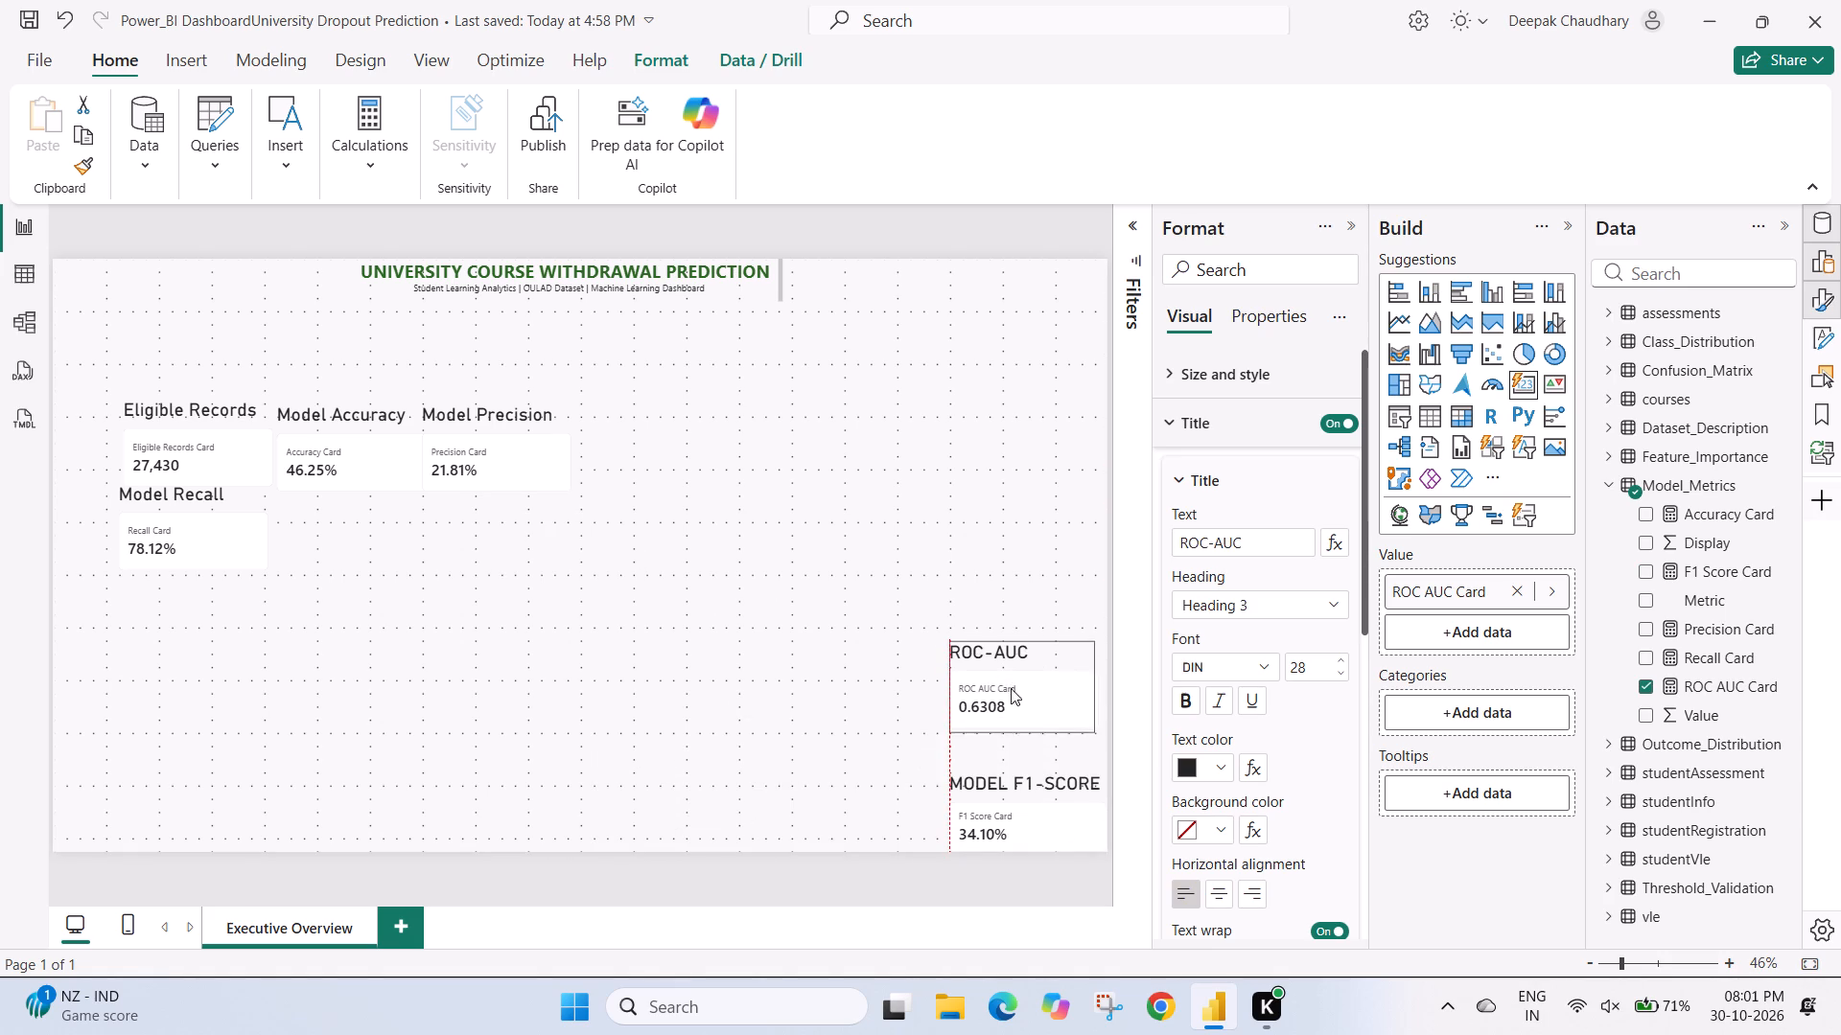
left_click_drag(1011, 688, 1013, 701)
Stack the Model Precision, Model Accuracy, Eligible Records and Model Recall cards upward above ROC-AUC along the report page's right edge.
left_click_drag(490, 460, 970, 613)
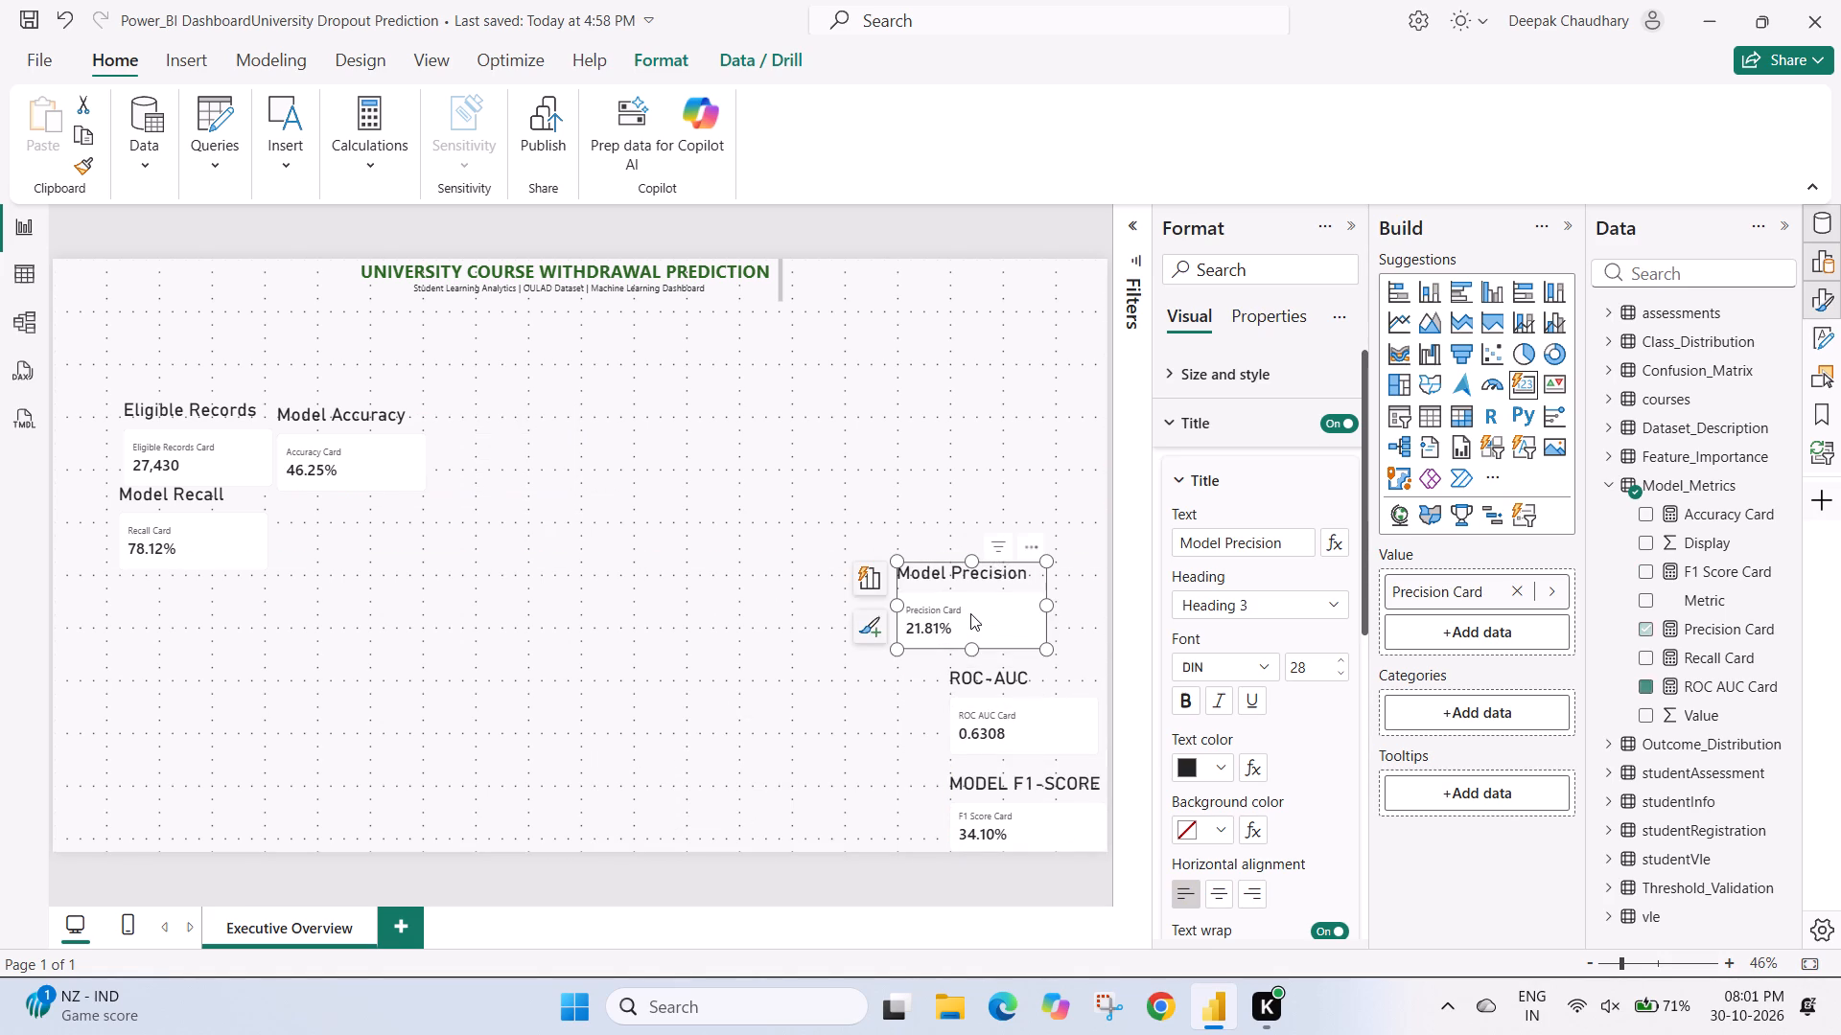
left_click_drag(947, 600, 1015, 616)
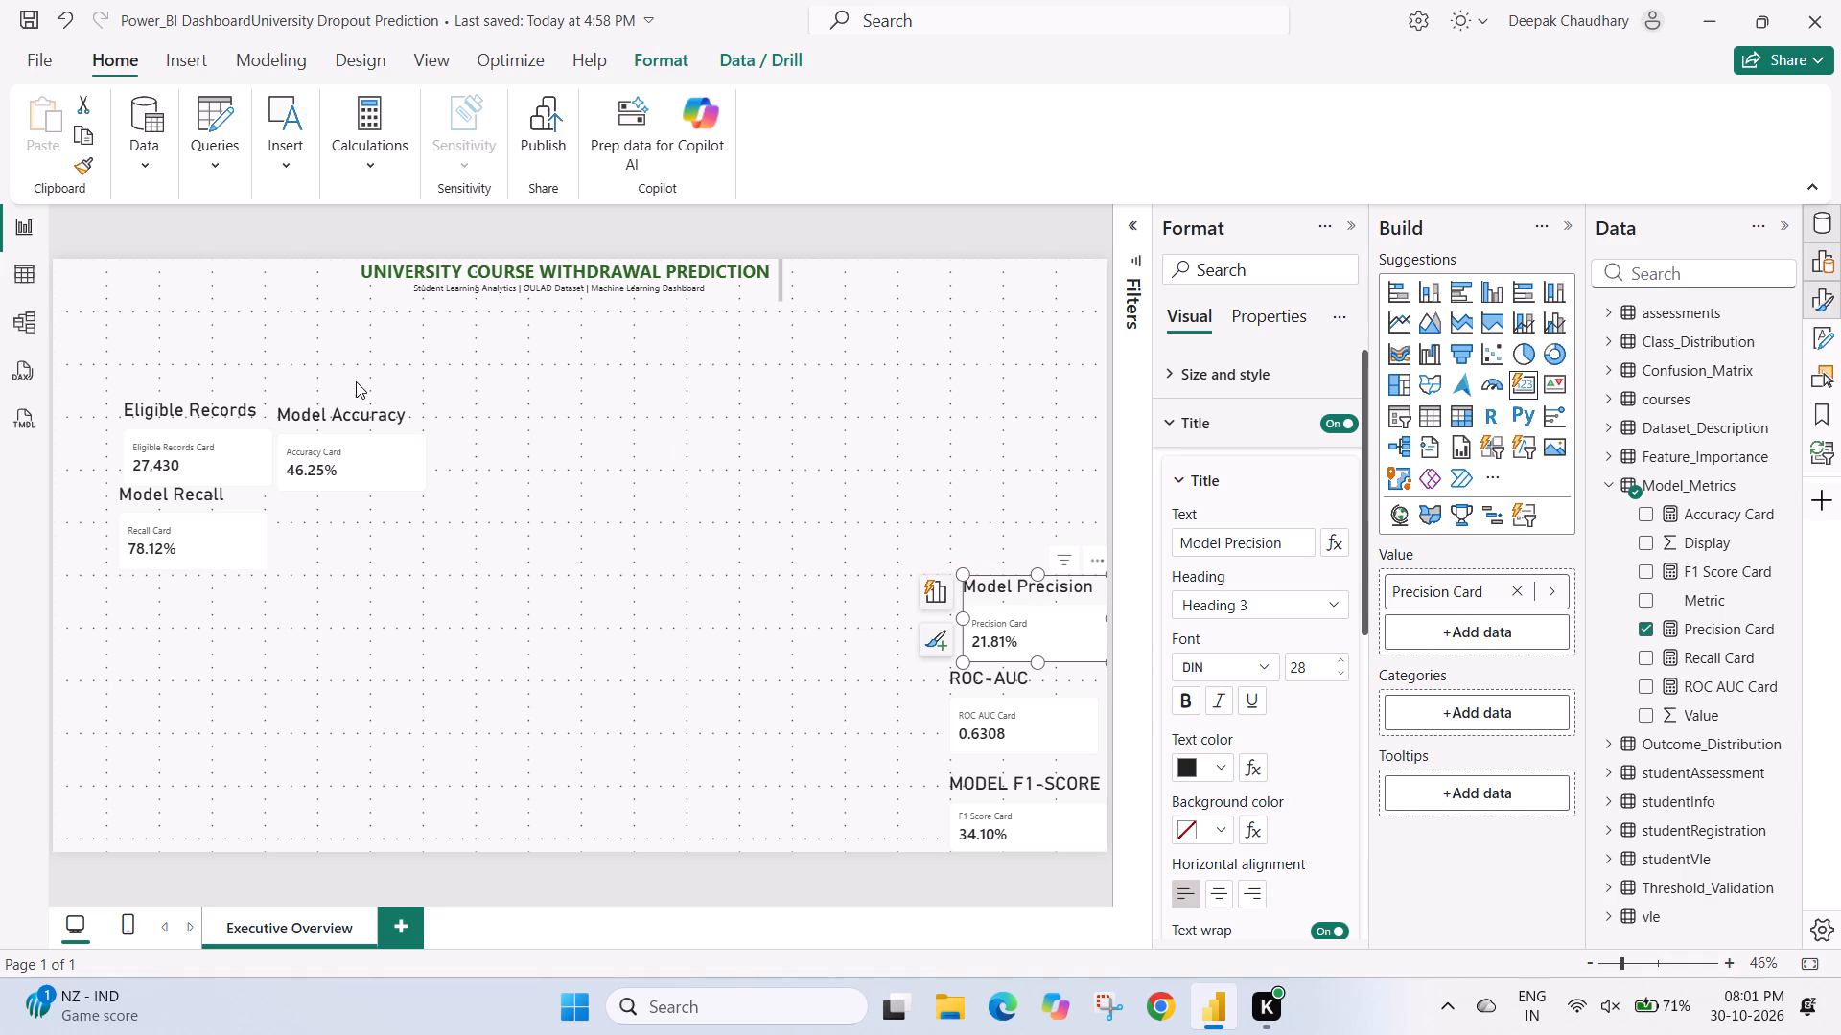
left_click_drag(291, 462, 852, 496)
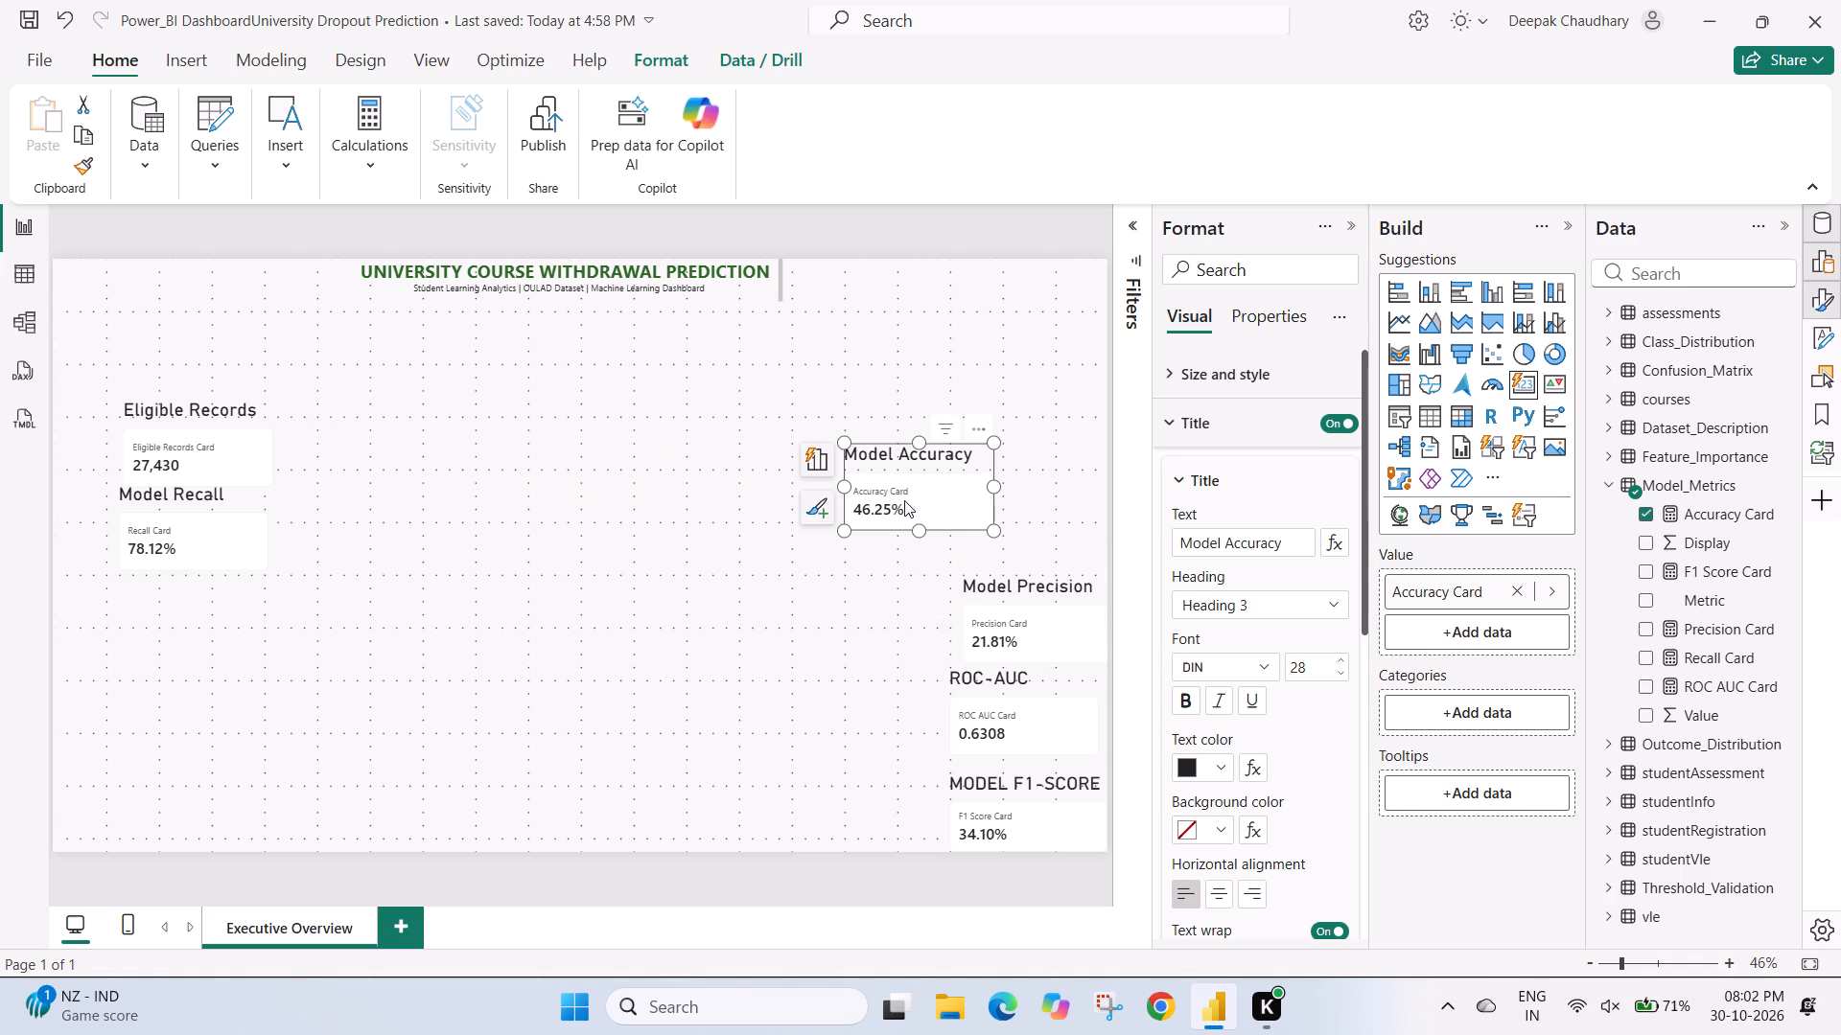
left_click_drag(904, 500, 1046, 542)
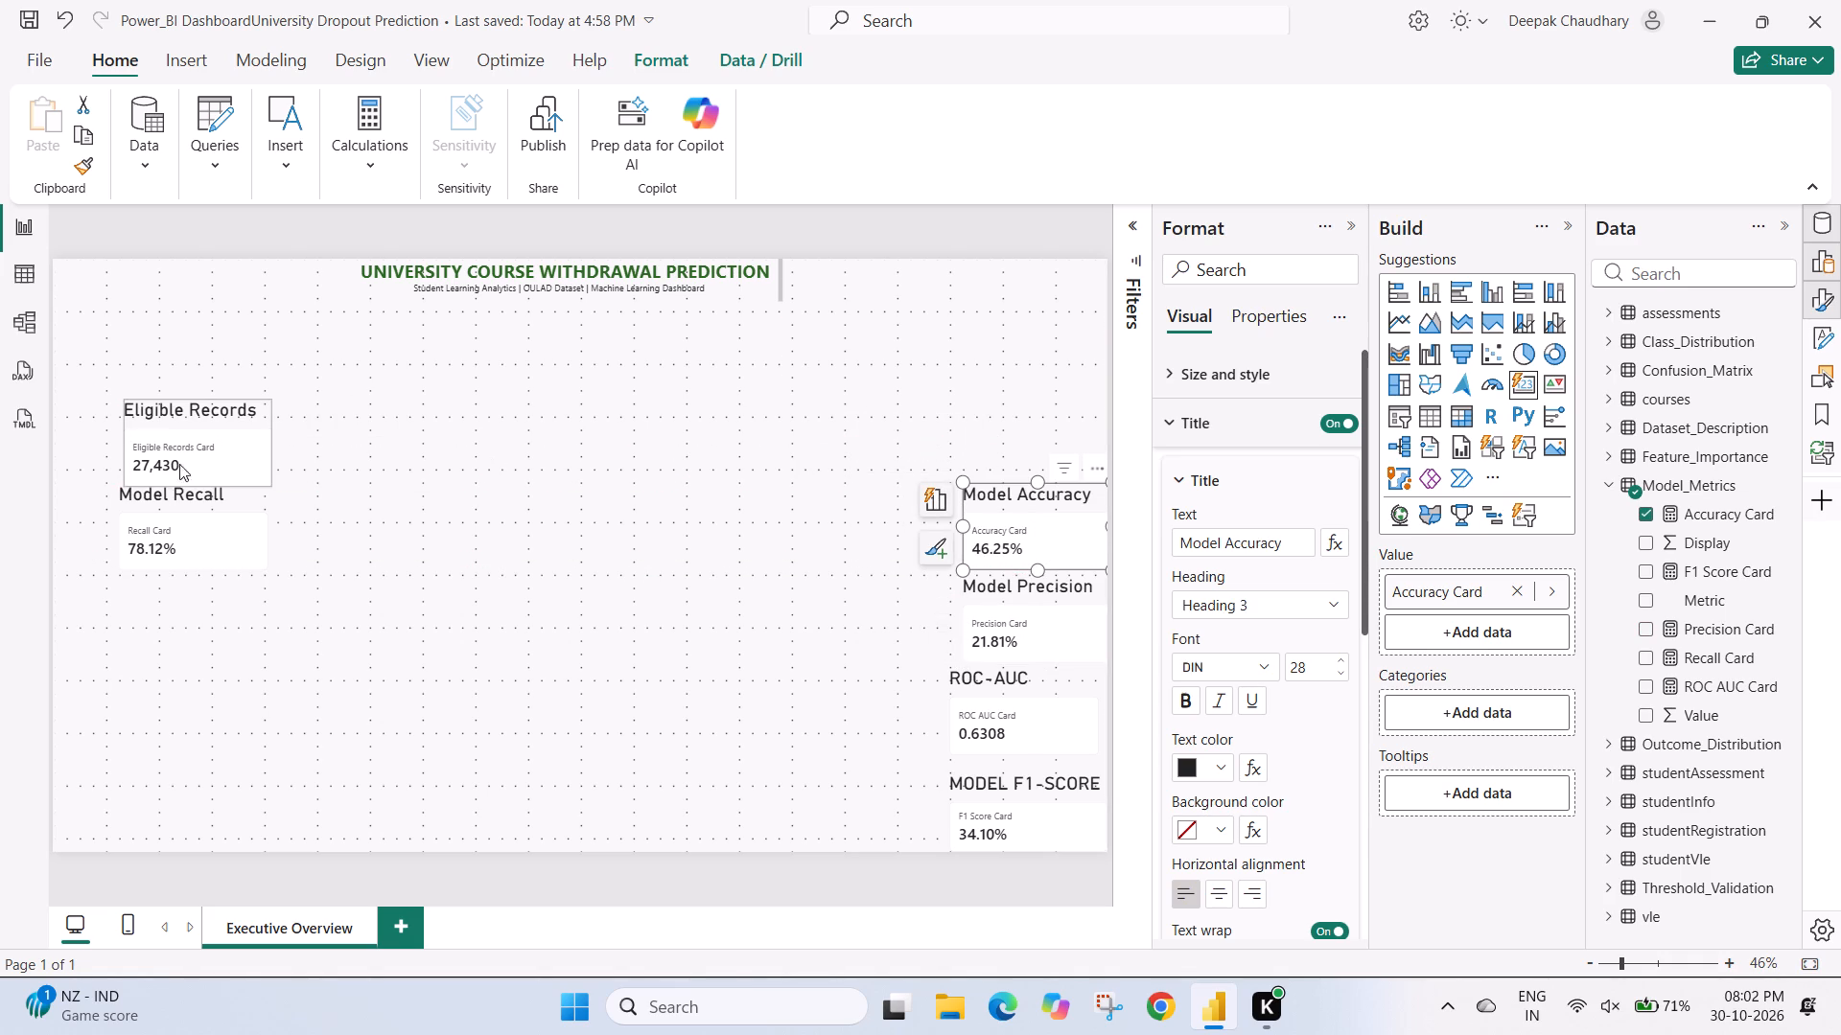
left_click_drag(154, 459, 992, 430)
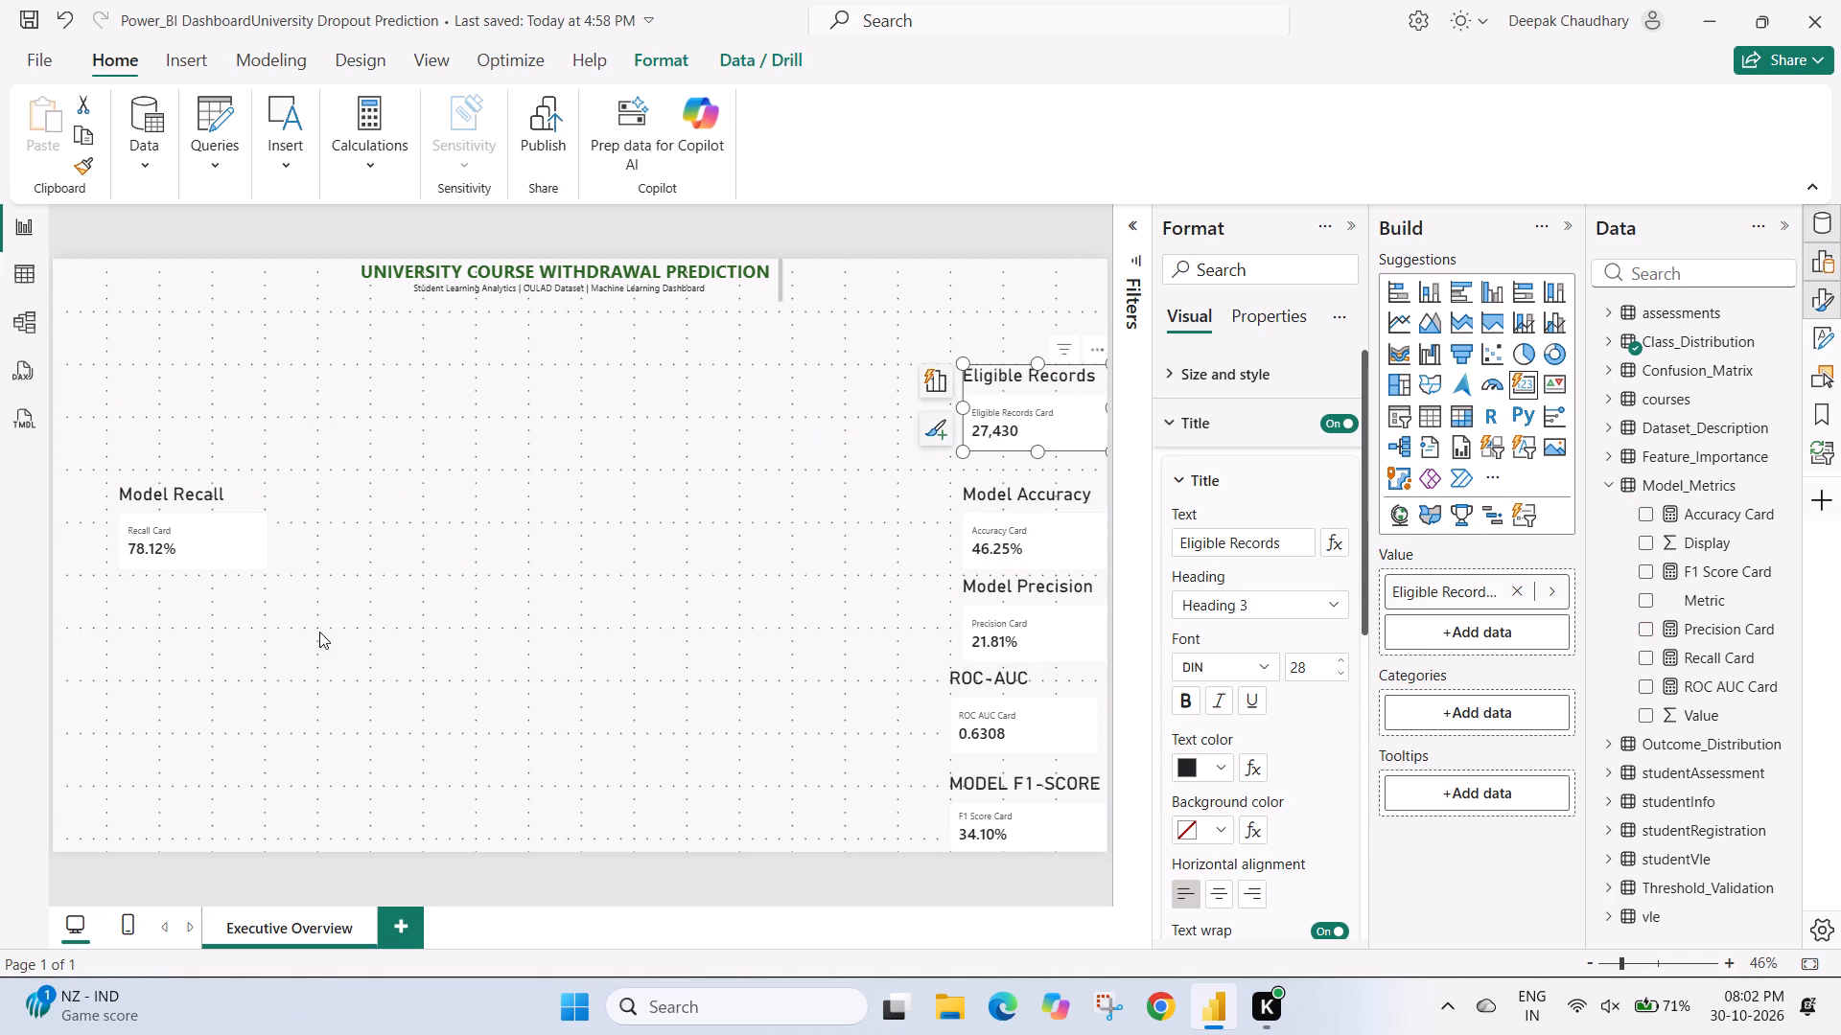
left_click_drag(176, 539, 816, 464)
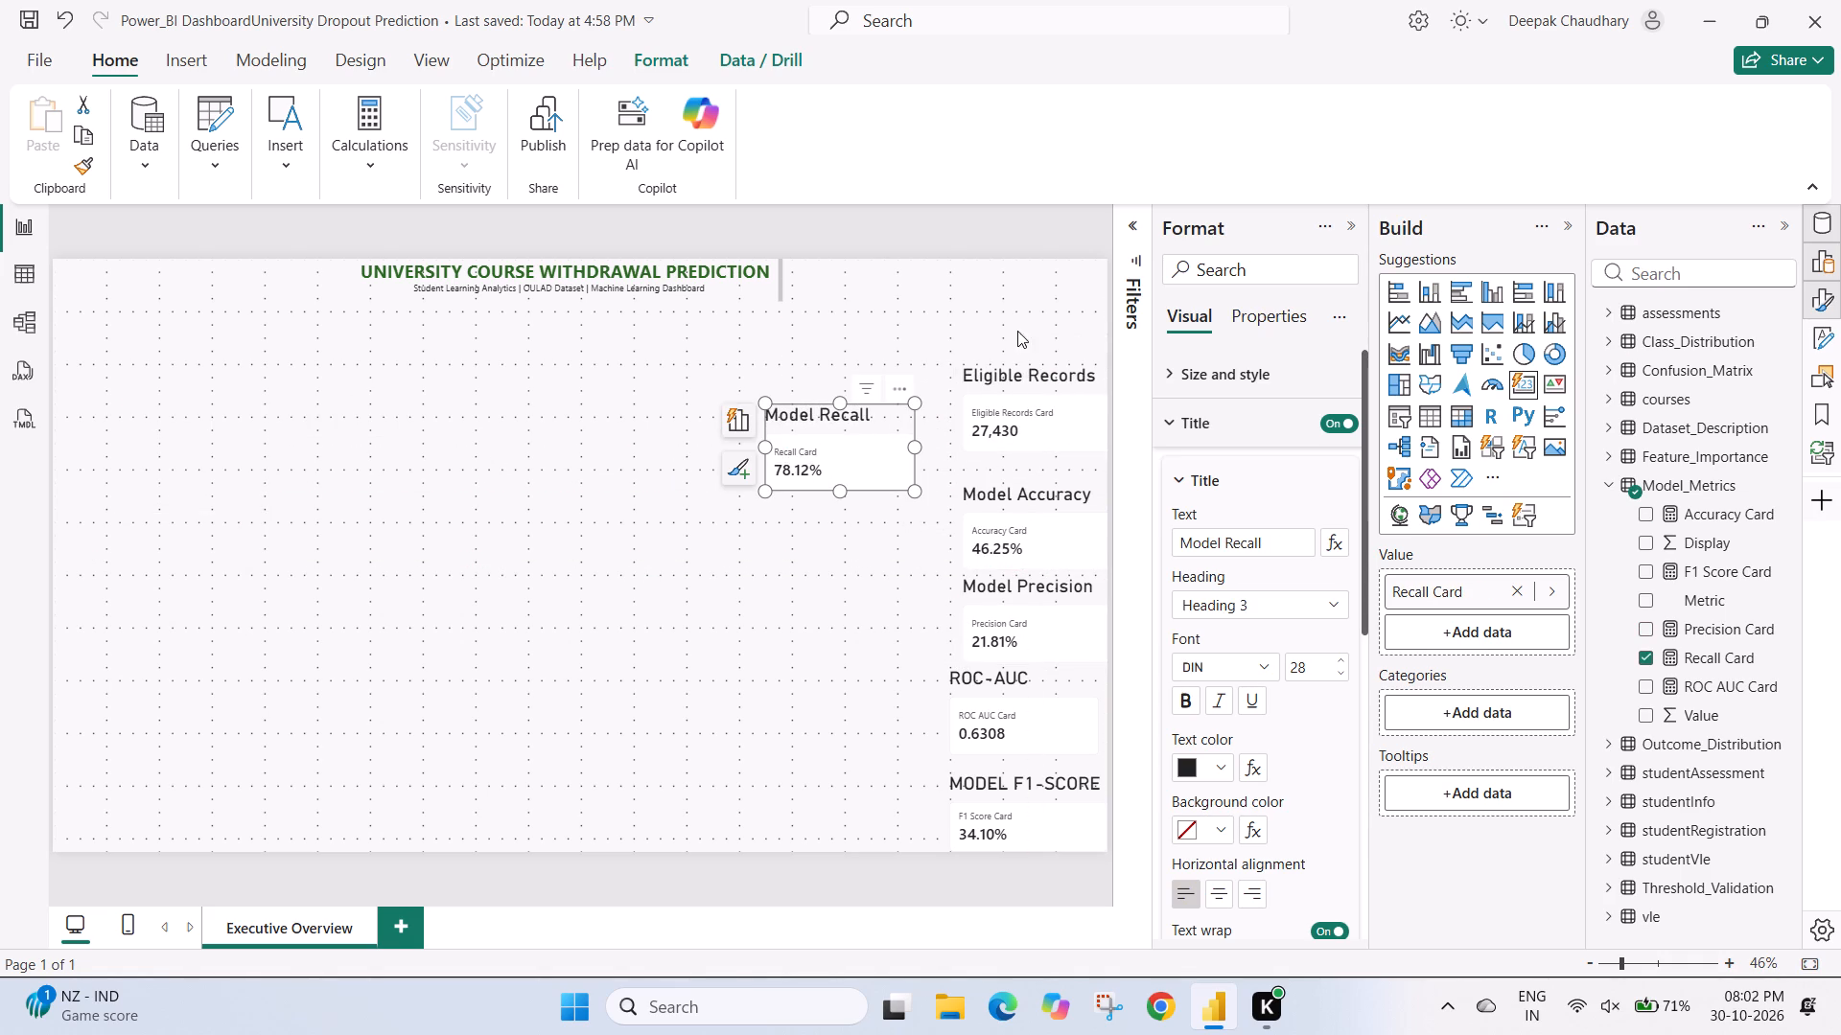
left_click_drag(807, 476, 1012, 326)
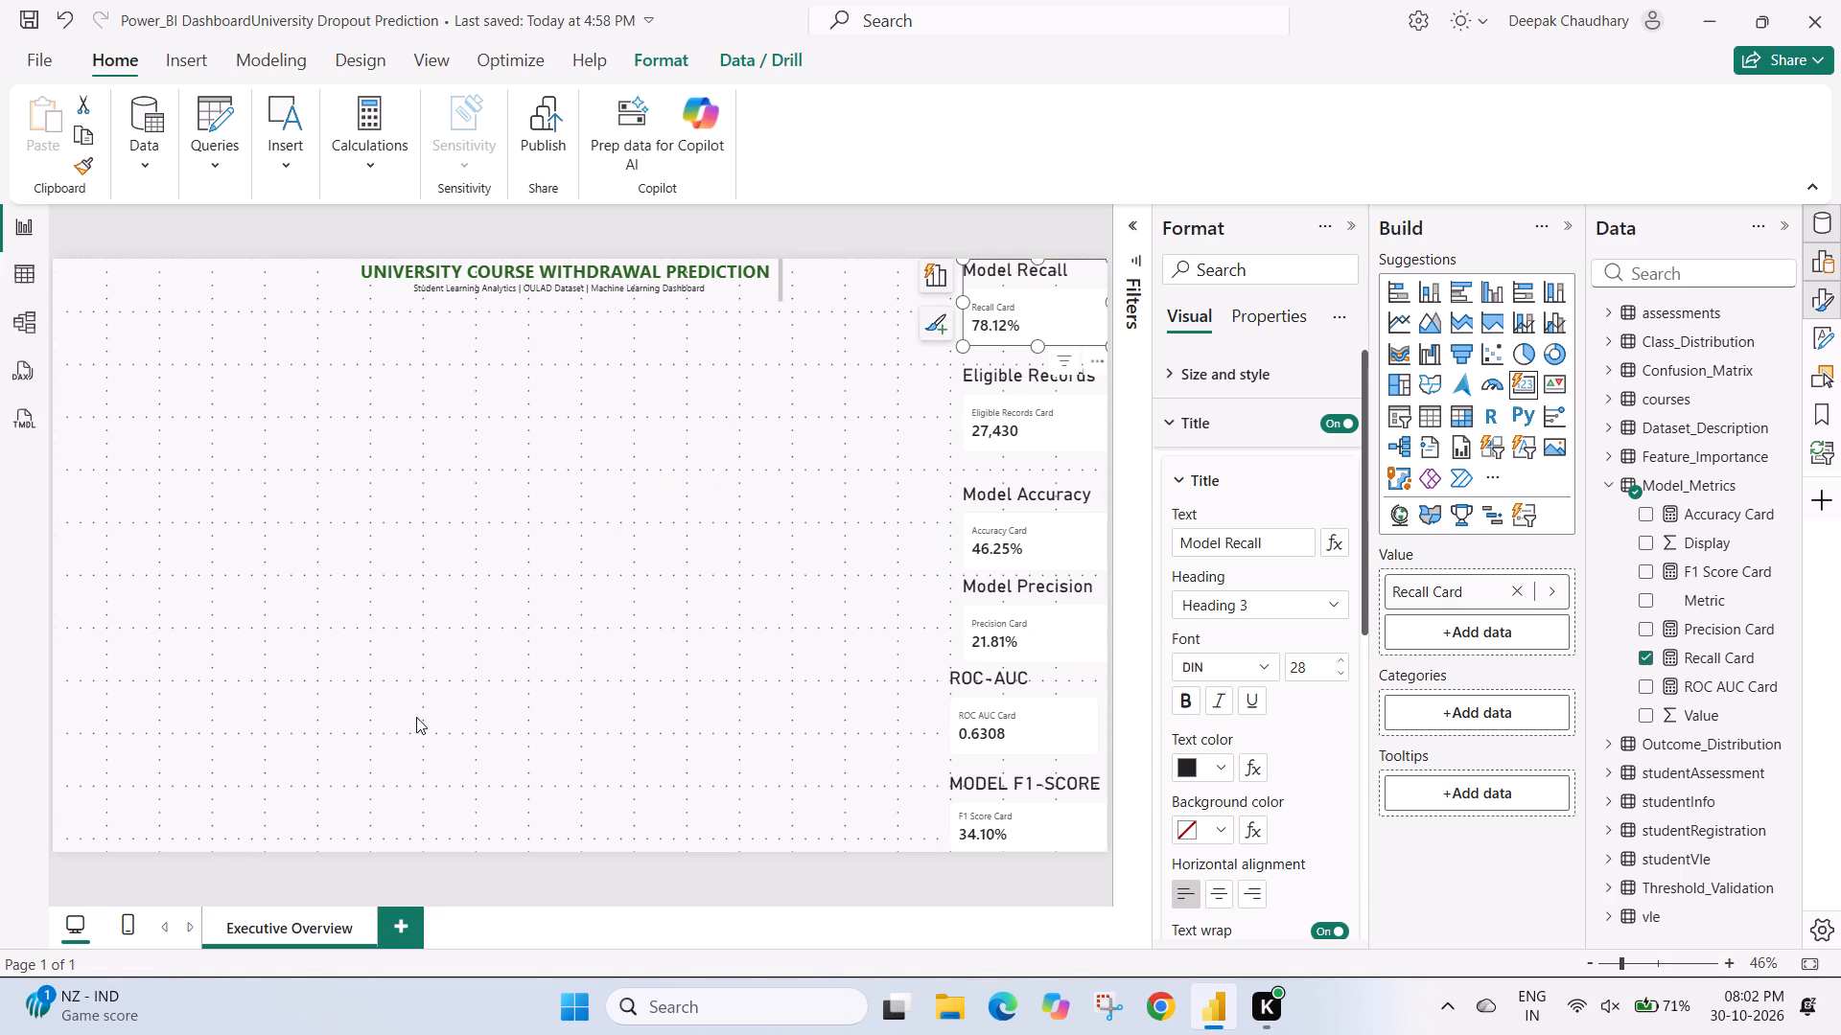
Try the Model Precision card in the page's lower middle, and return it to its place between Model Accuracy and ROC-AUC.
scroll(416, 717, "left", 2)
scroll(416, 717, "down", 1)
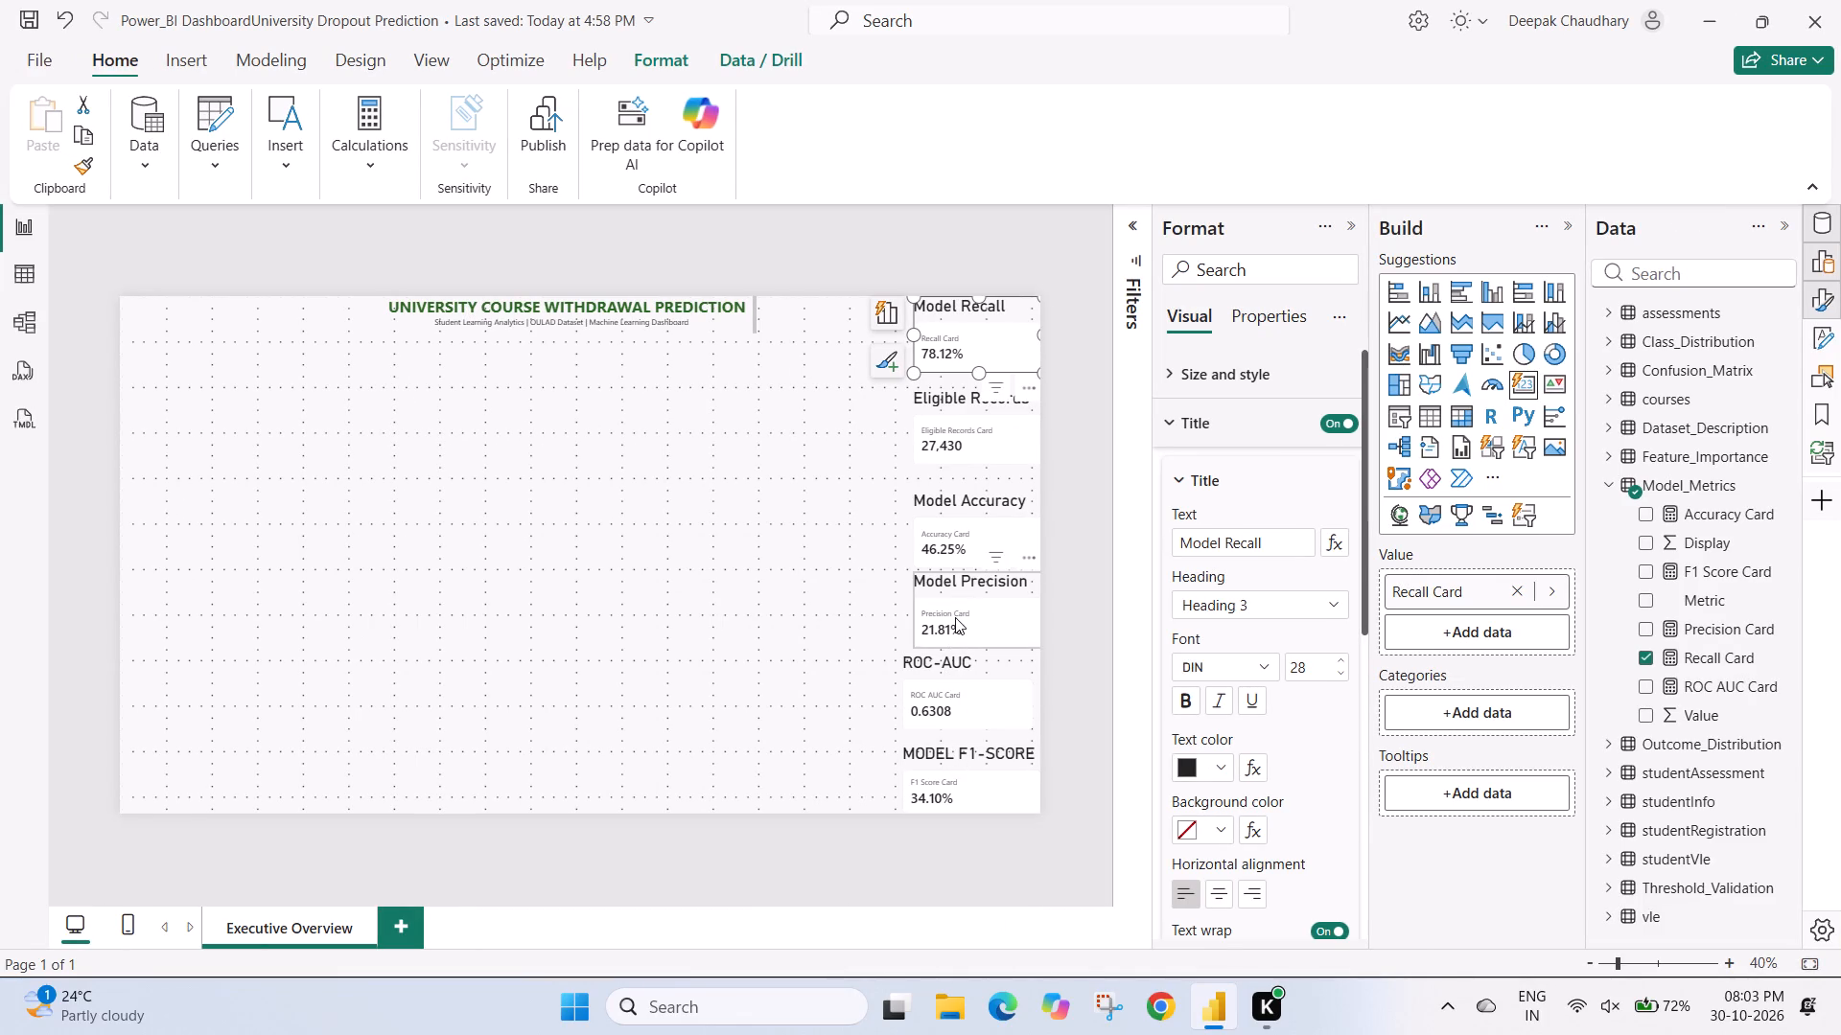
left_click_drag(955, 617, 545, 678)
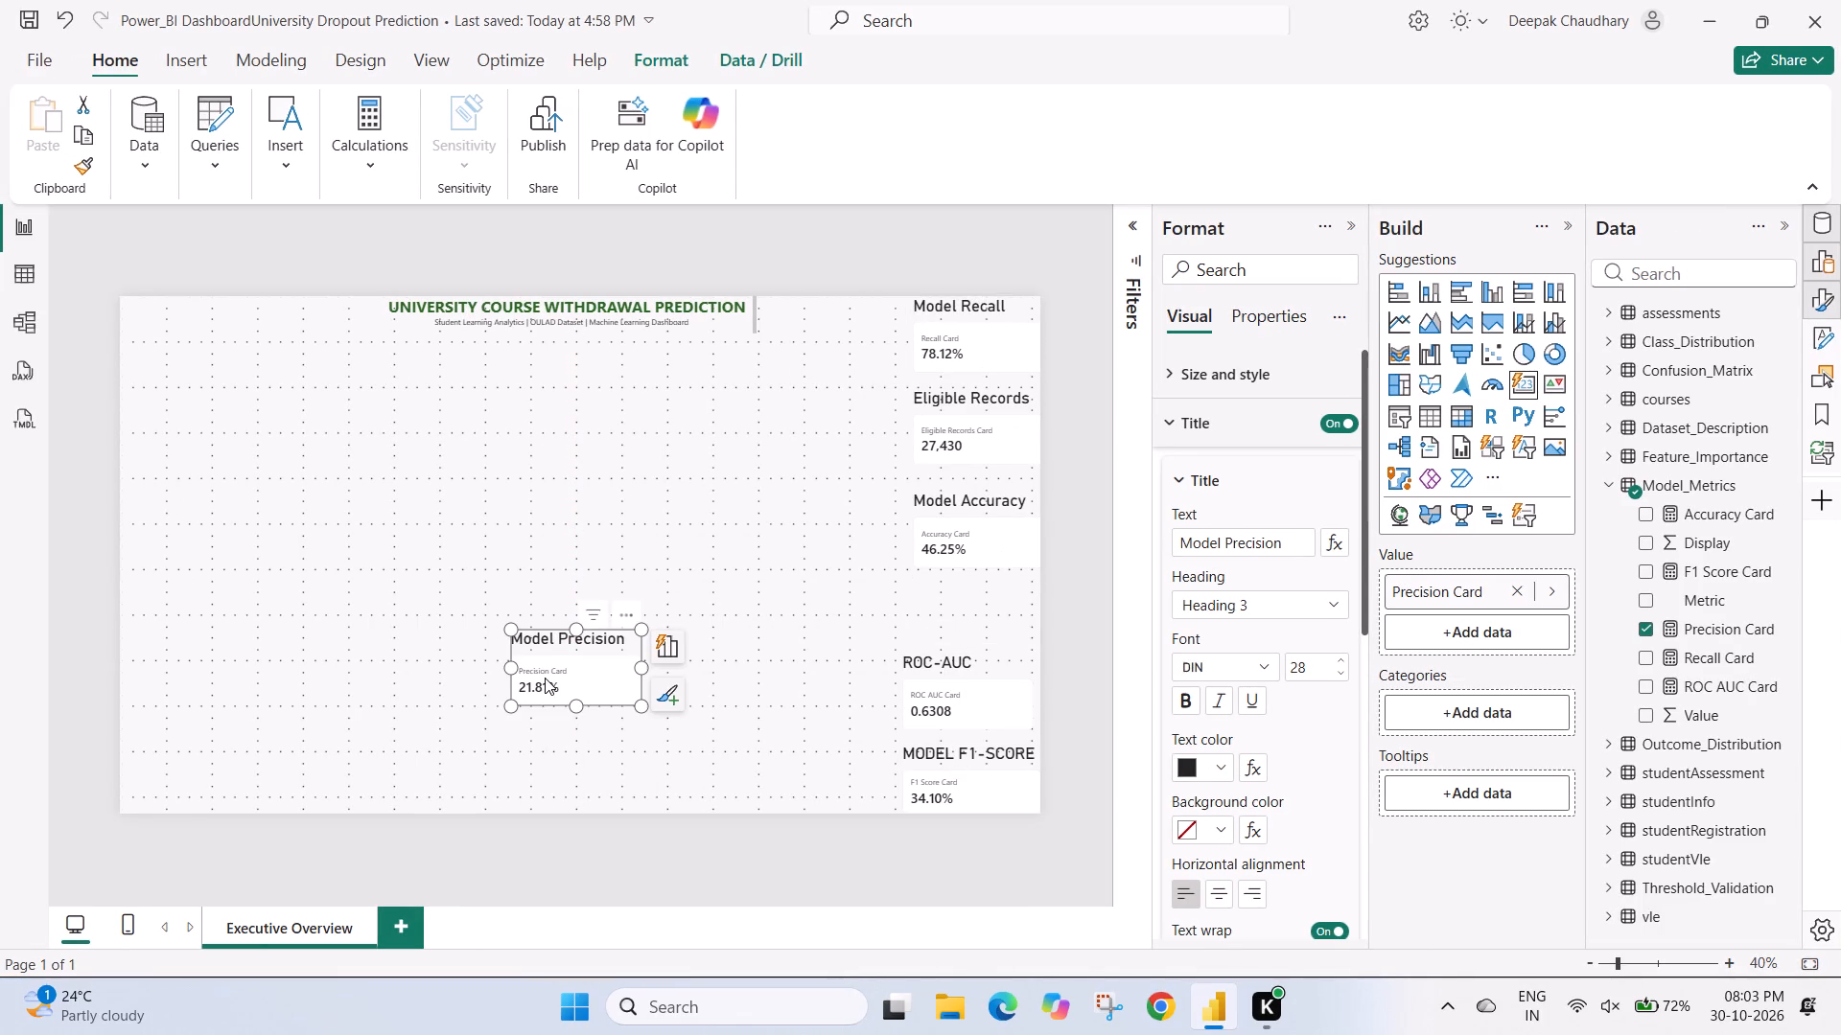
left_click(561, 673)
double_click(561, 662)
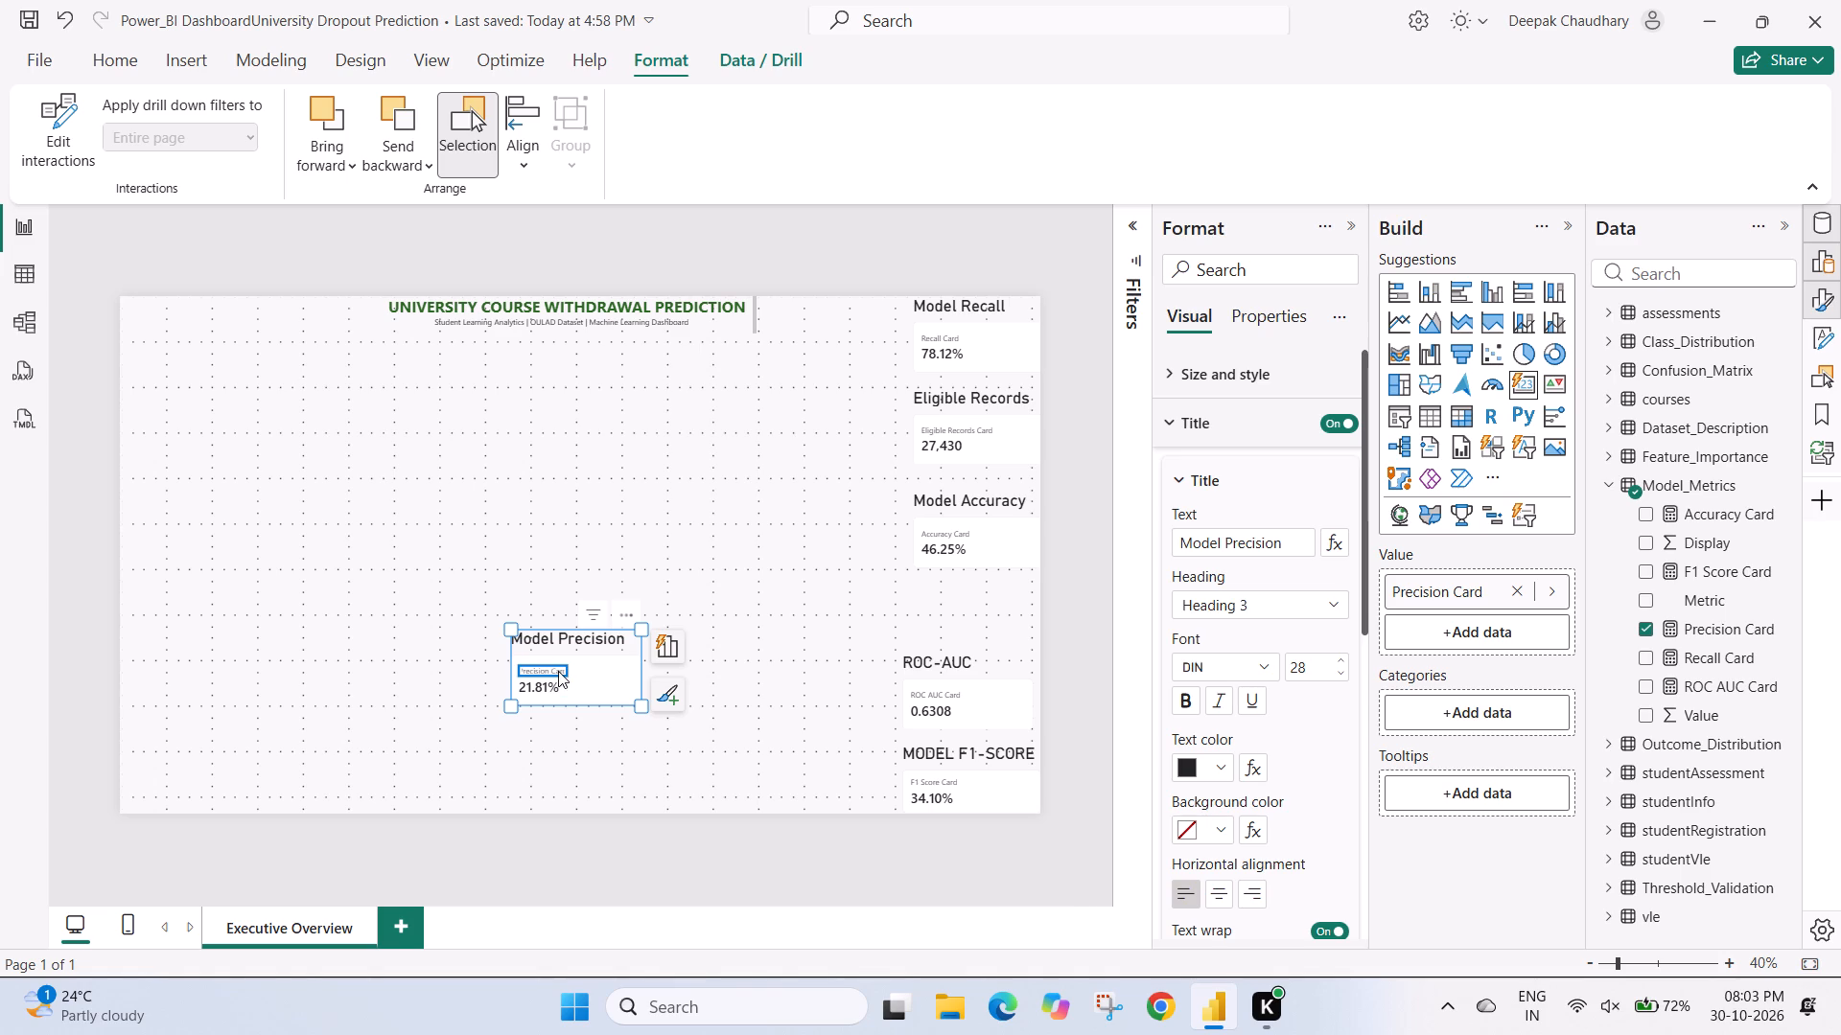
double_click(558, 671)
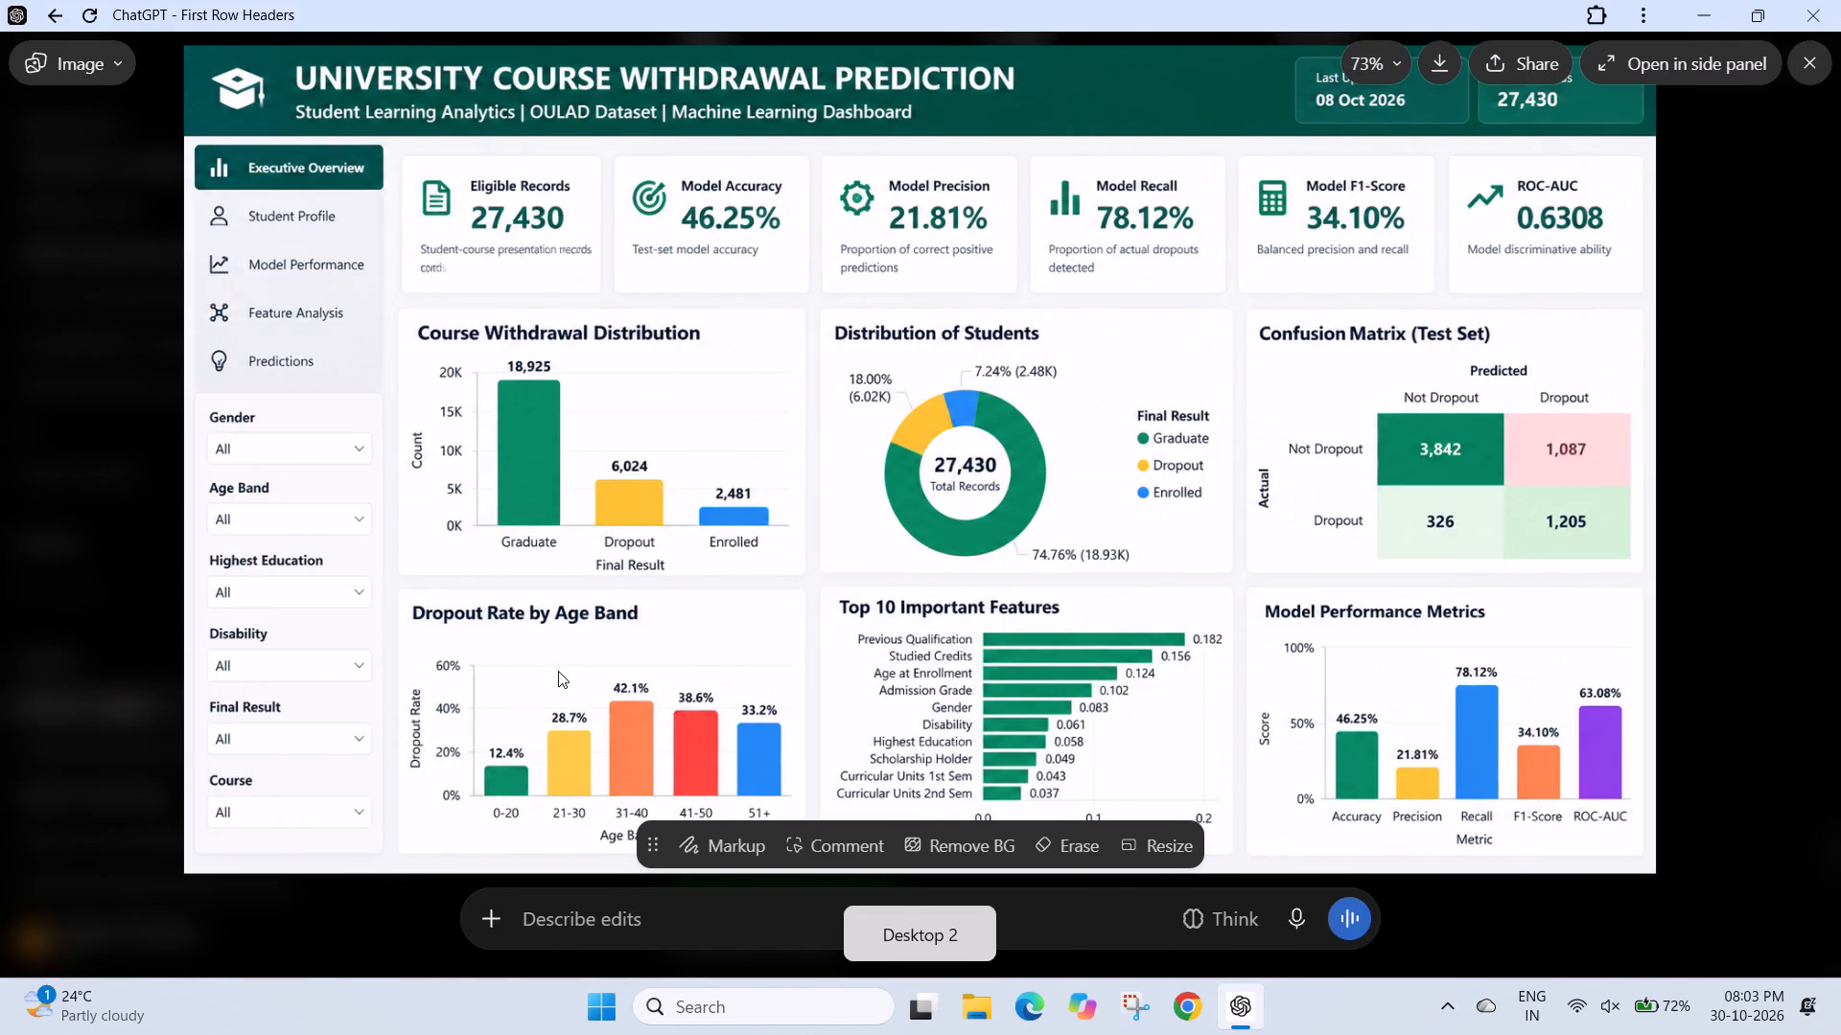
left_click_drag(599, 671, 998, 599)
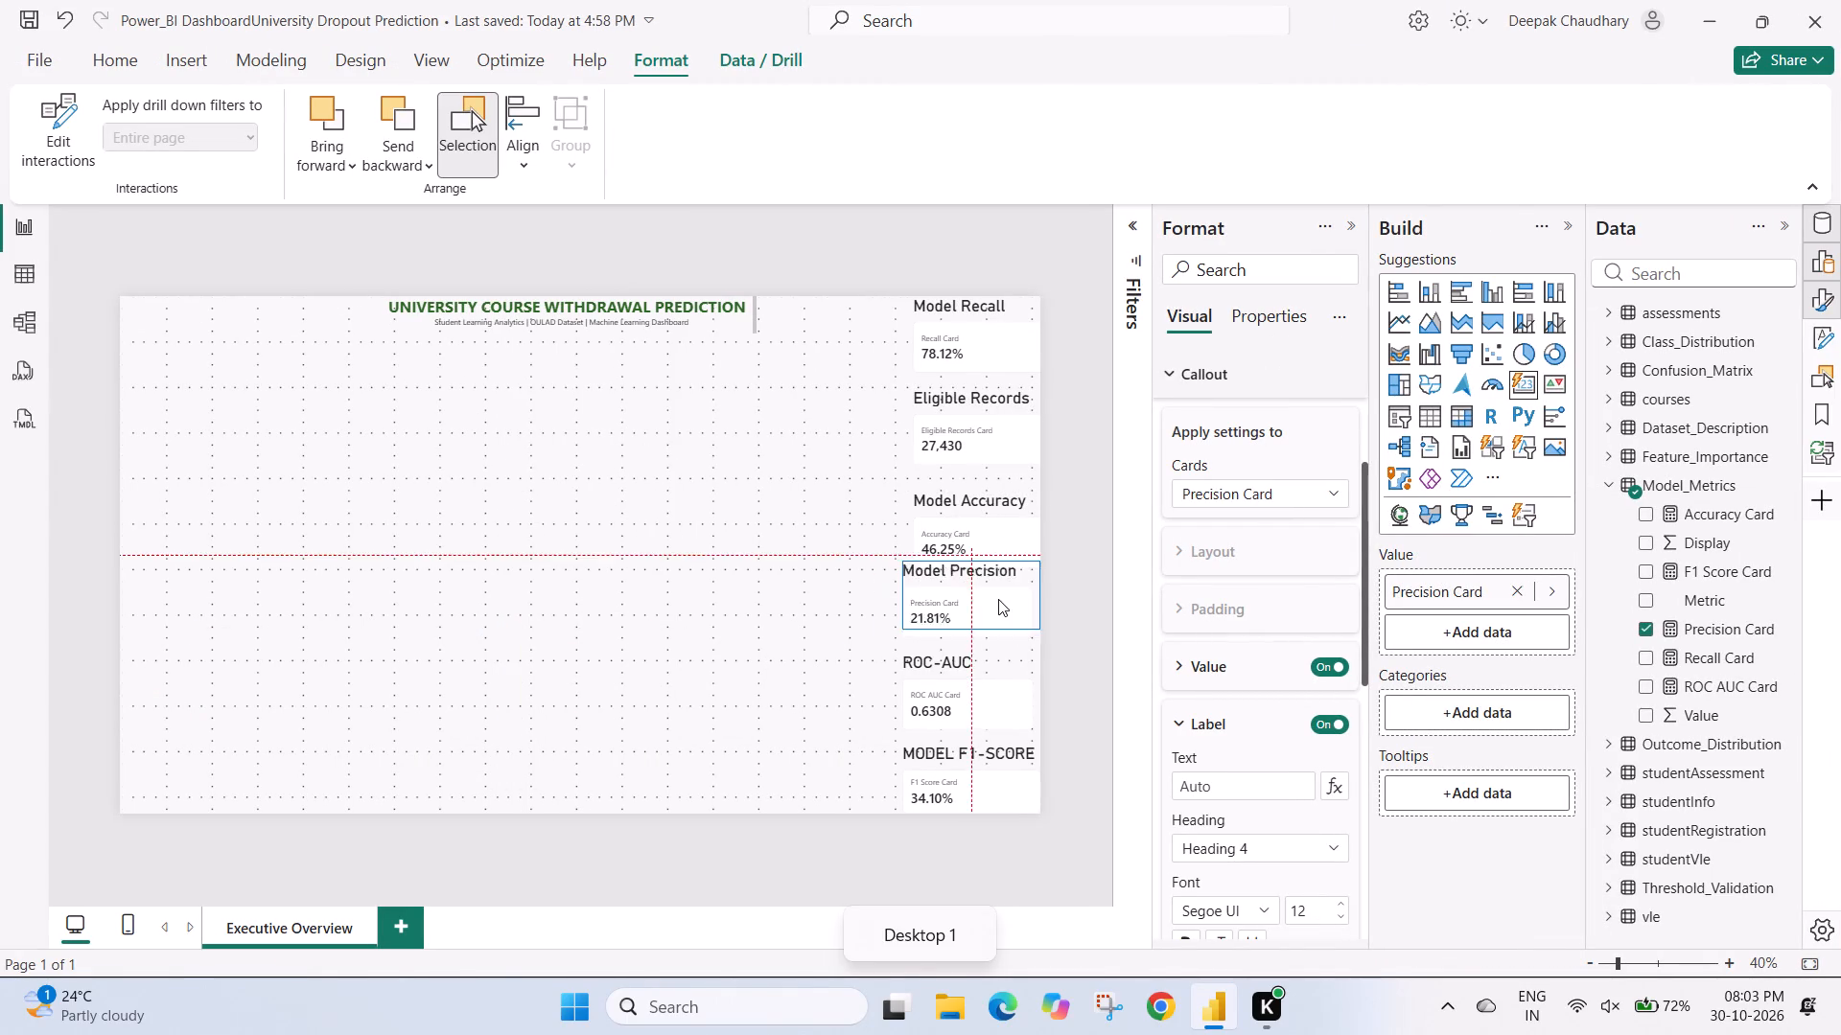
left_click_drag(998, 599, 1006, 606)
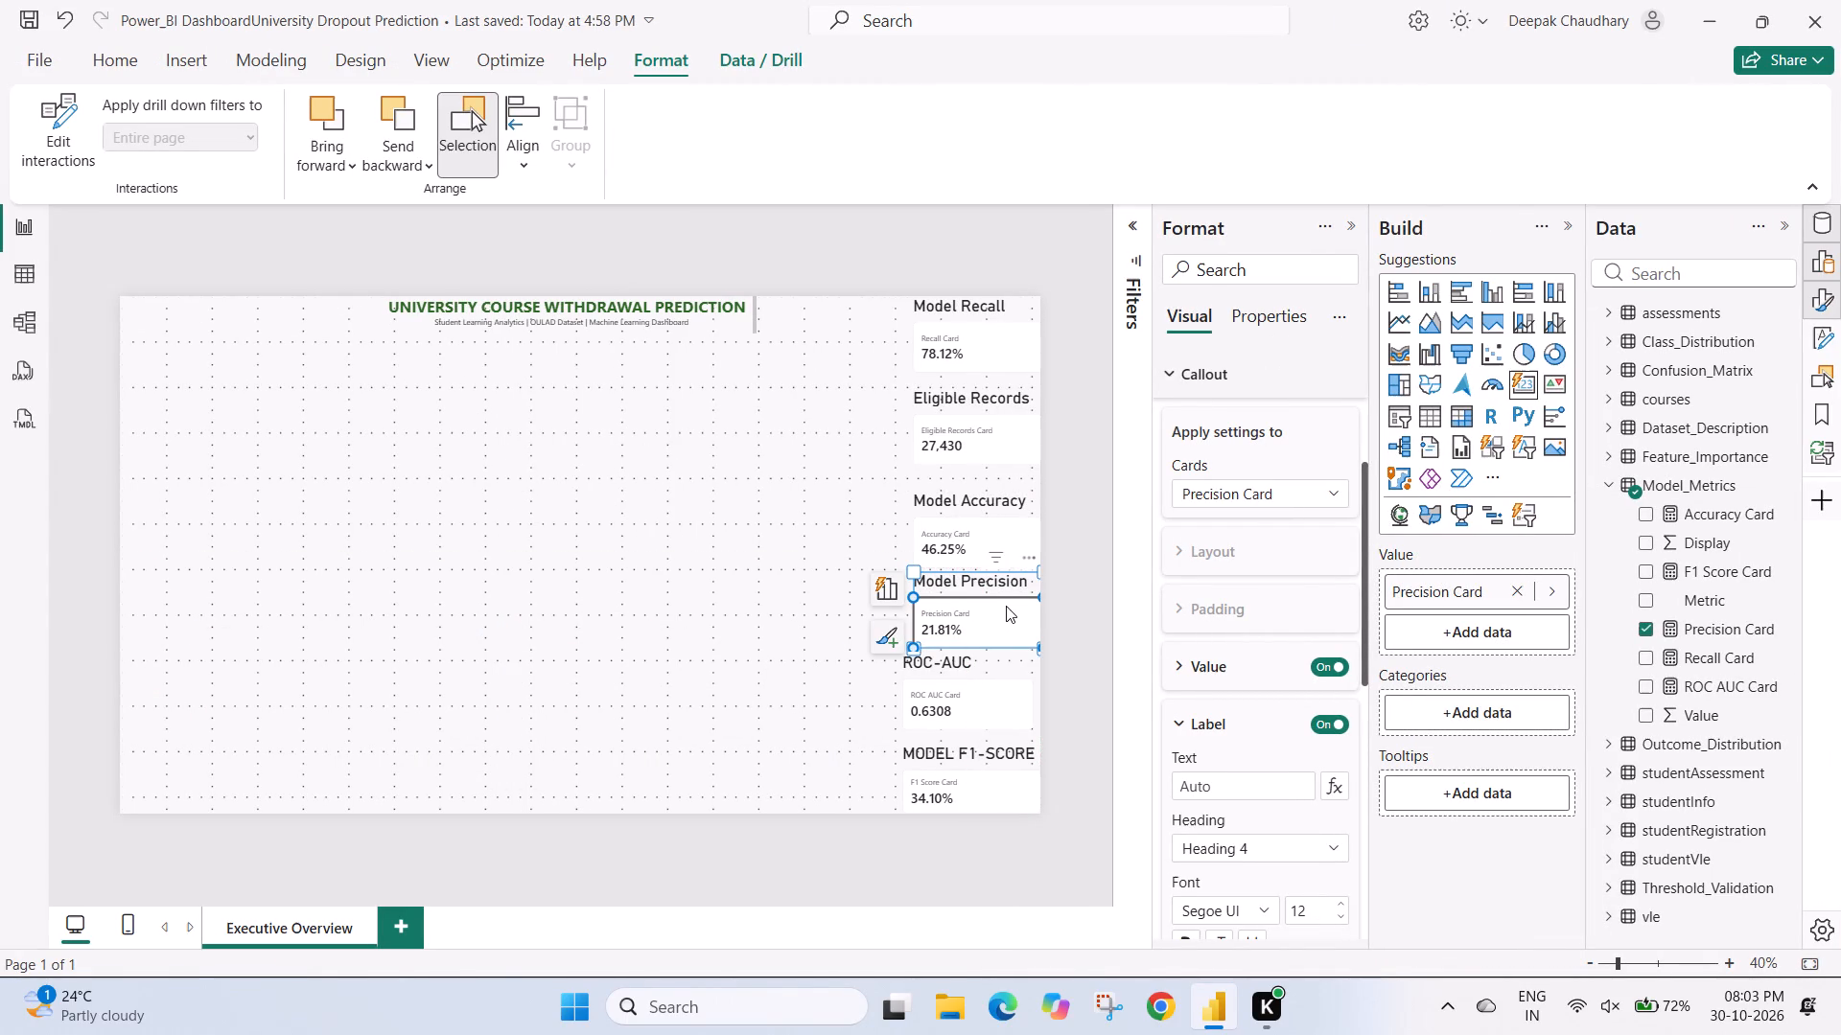
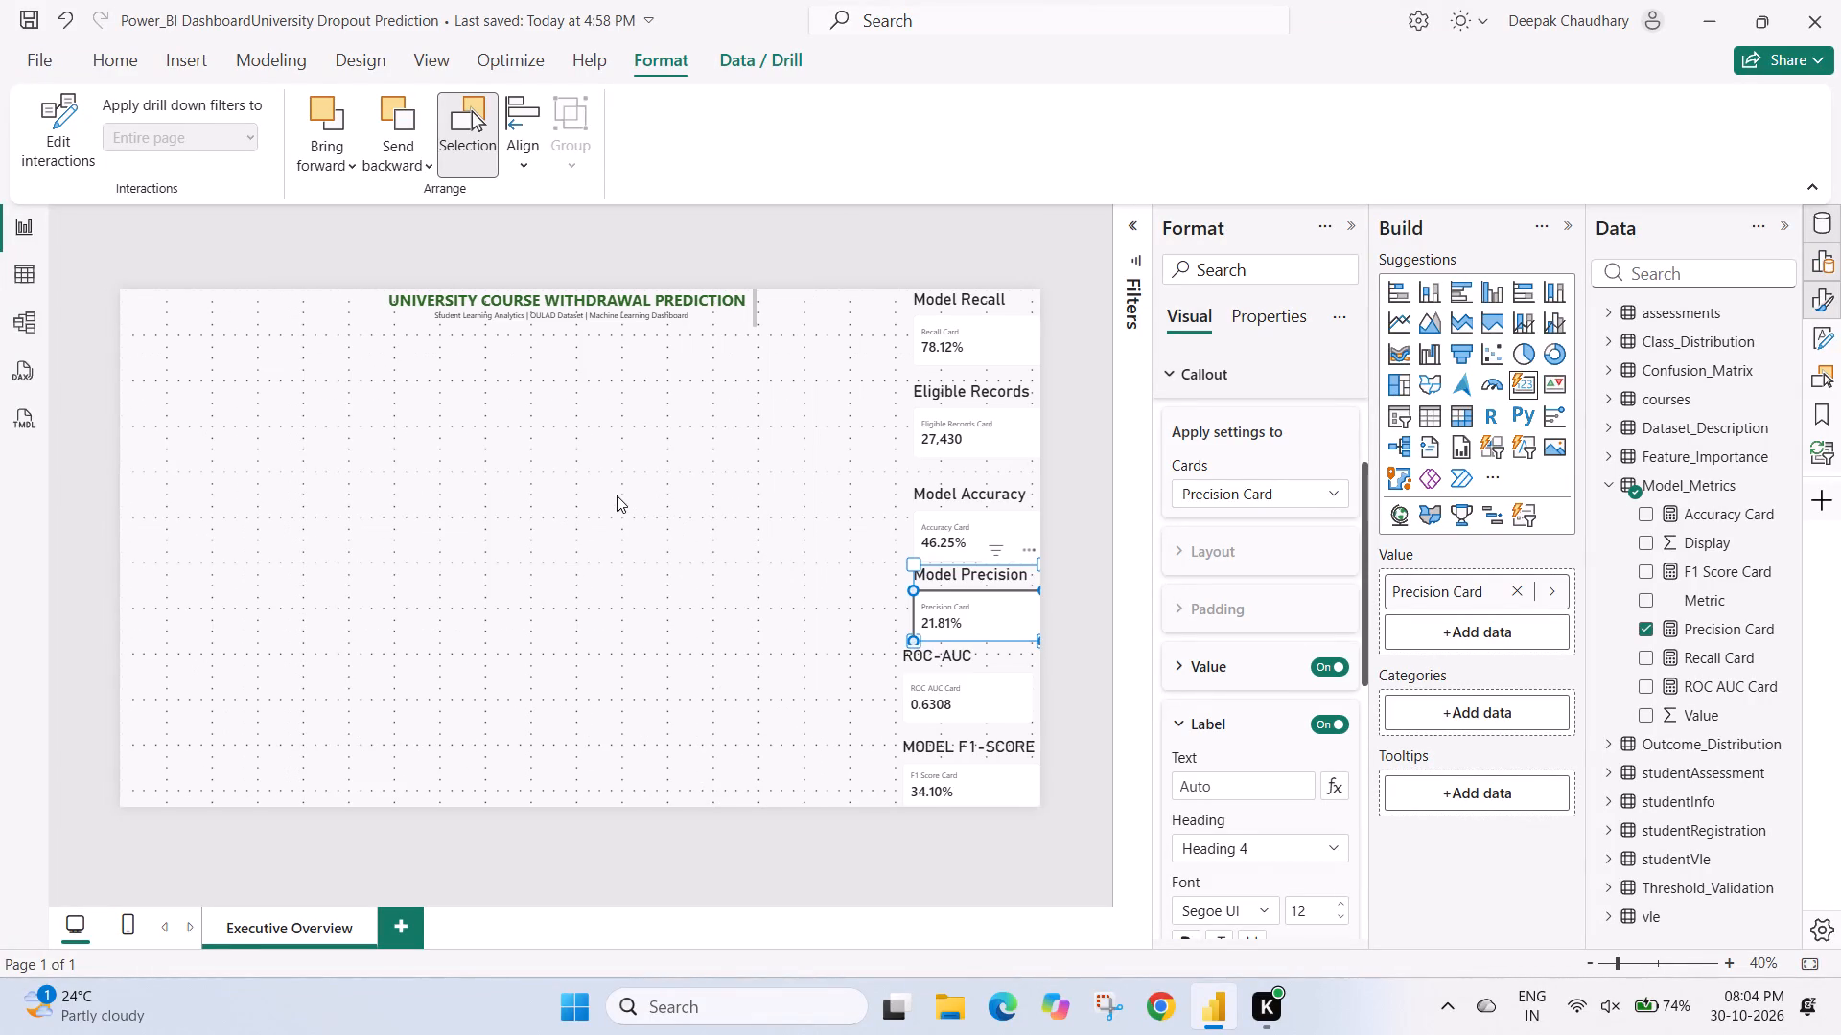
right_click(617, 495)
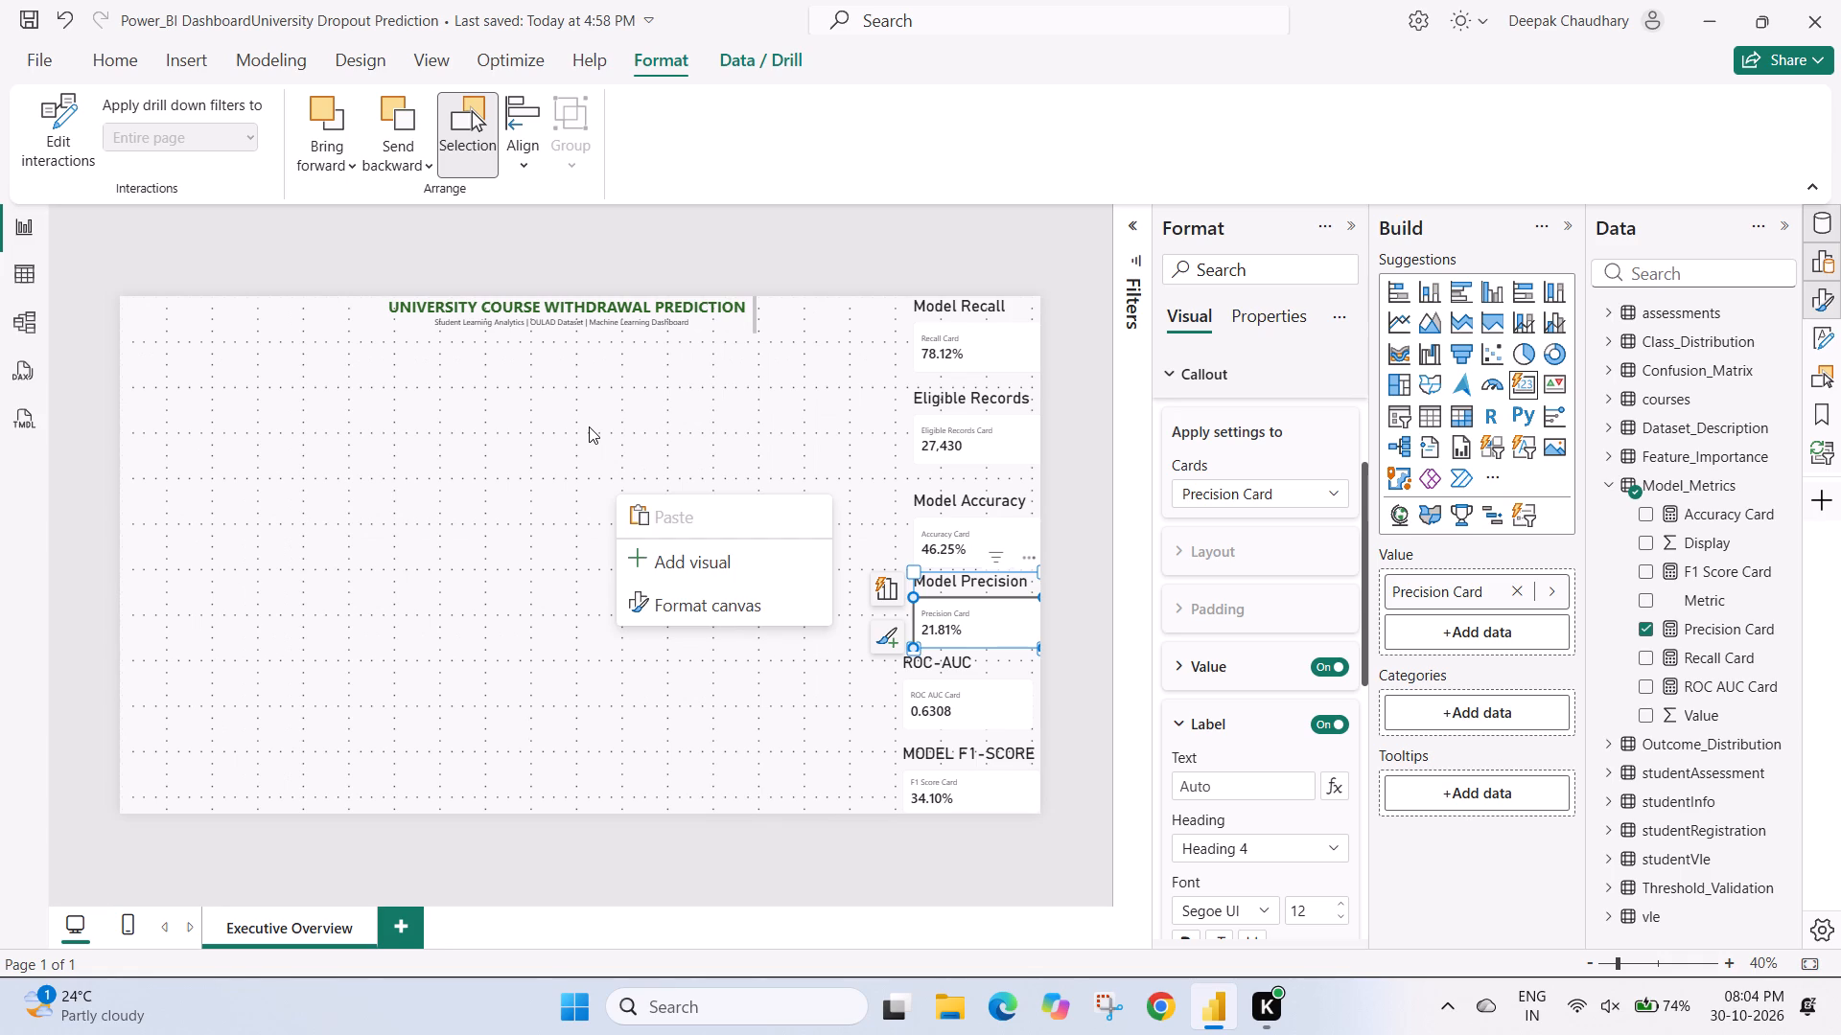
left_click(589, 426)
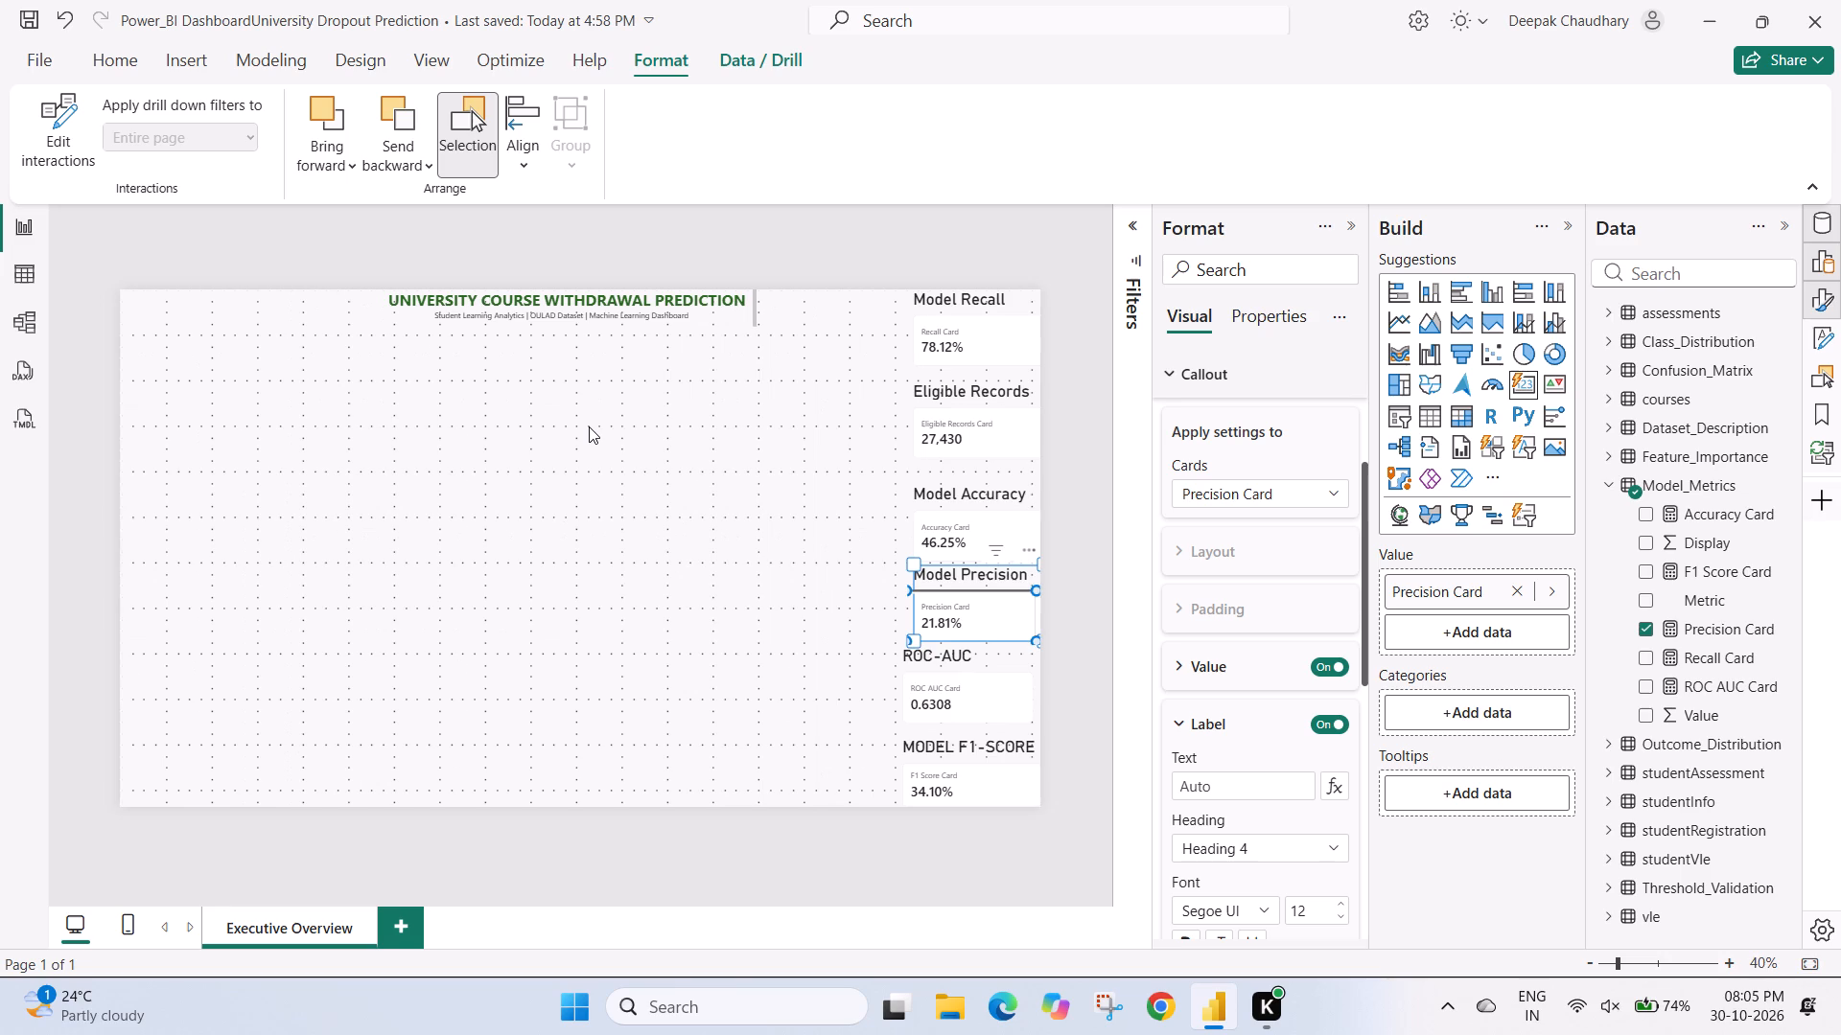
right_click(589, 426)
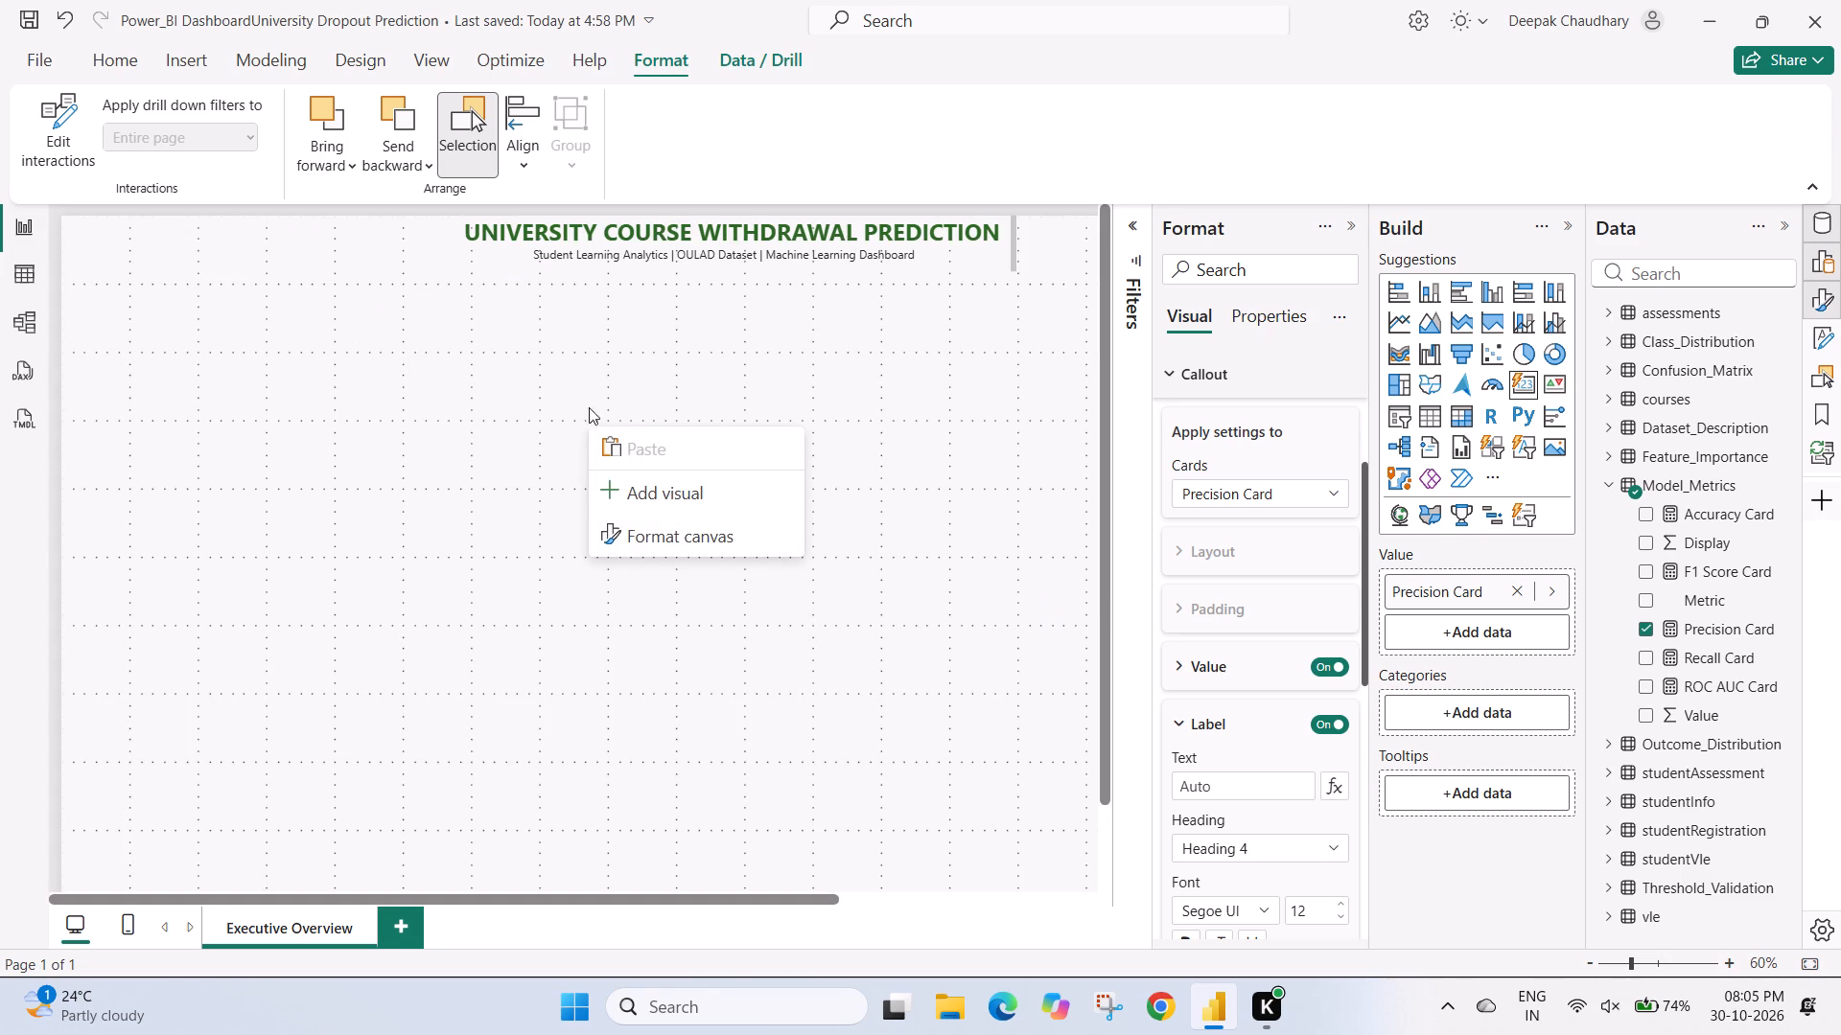
Collapse the Format and Build panes to give the report canvas more room.
left_click(1345, 223)
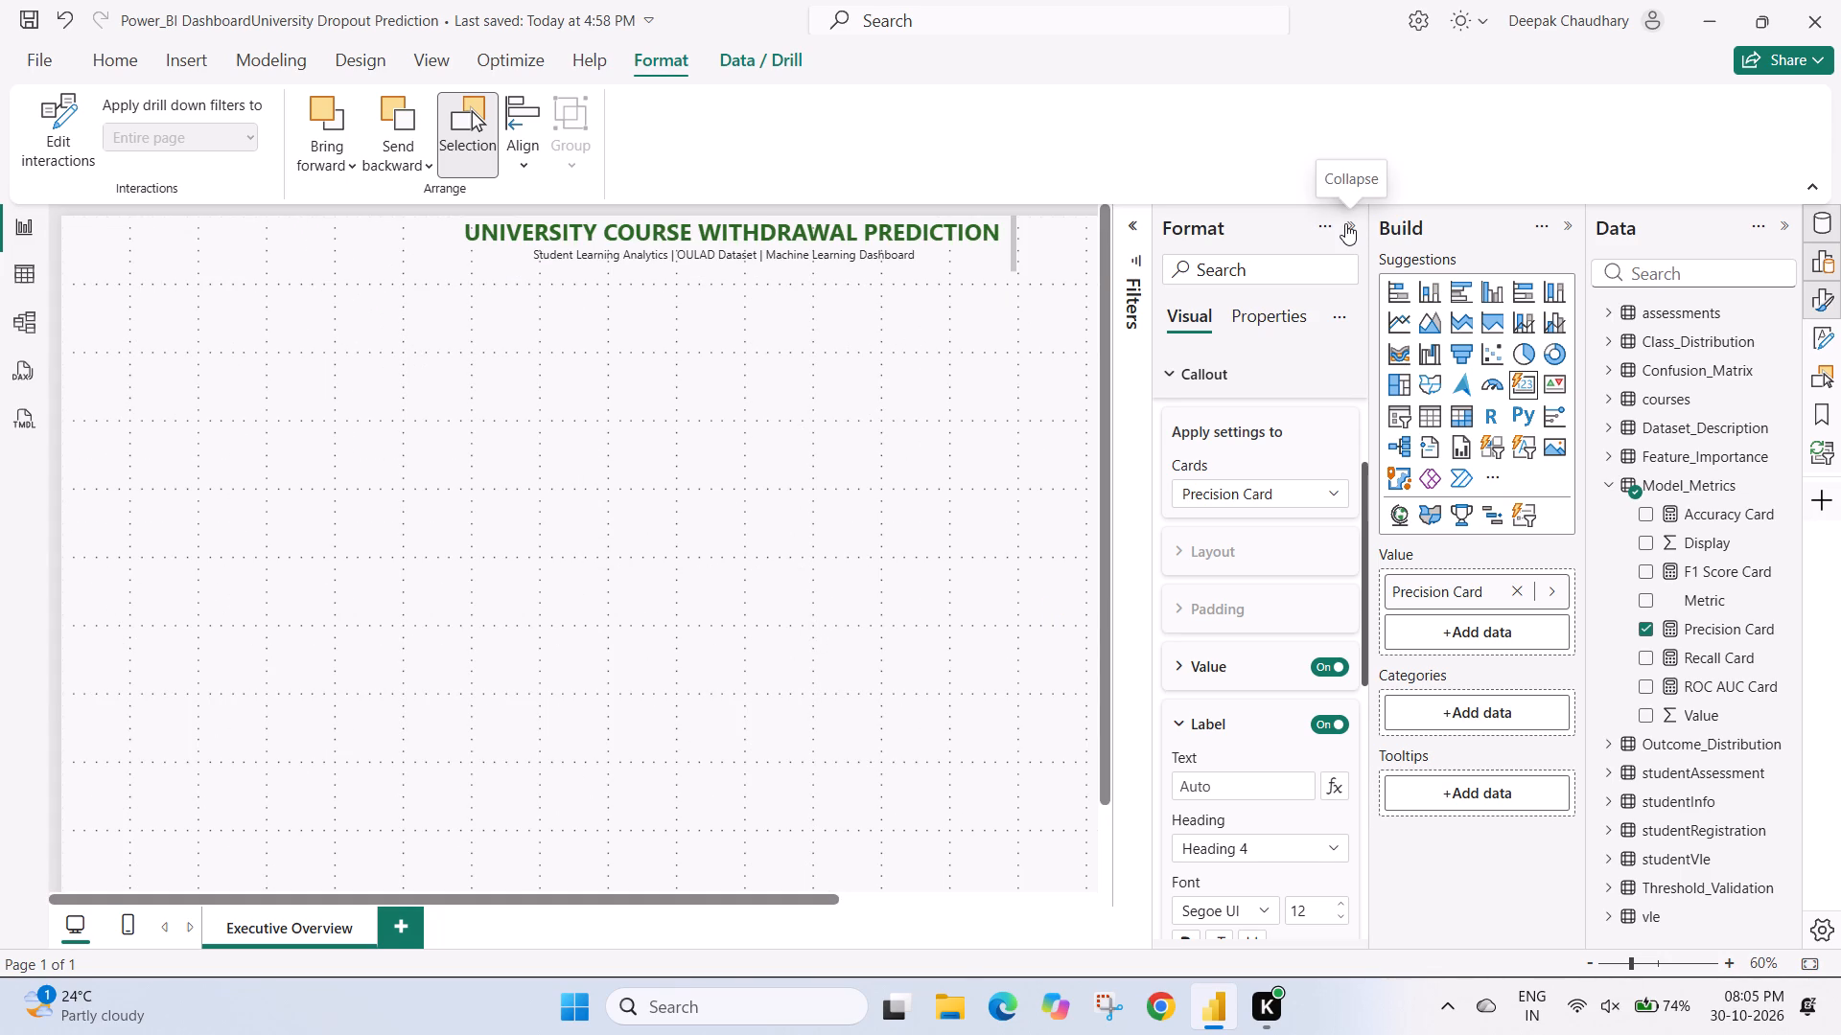
left_click(1354, 224)
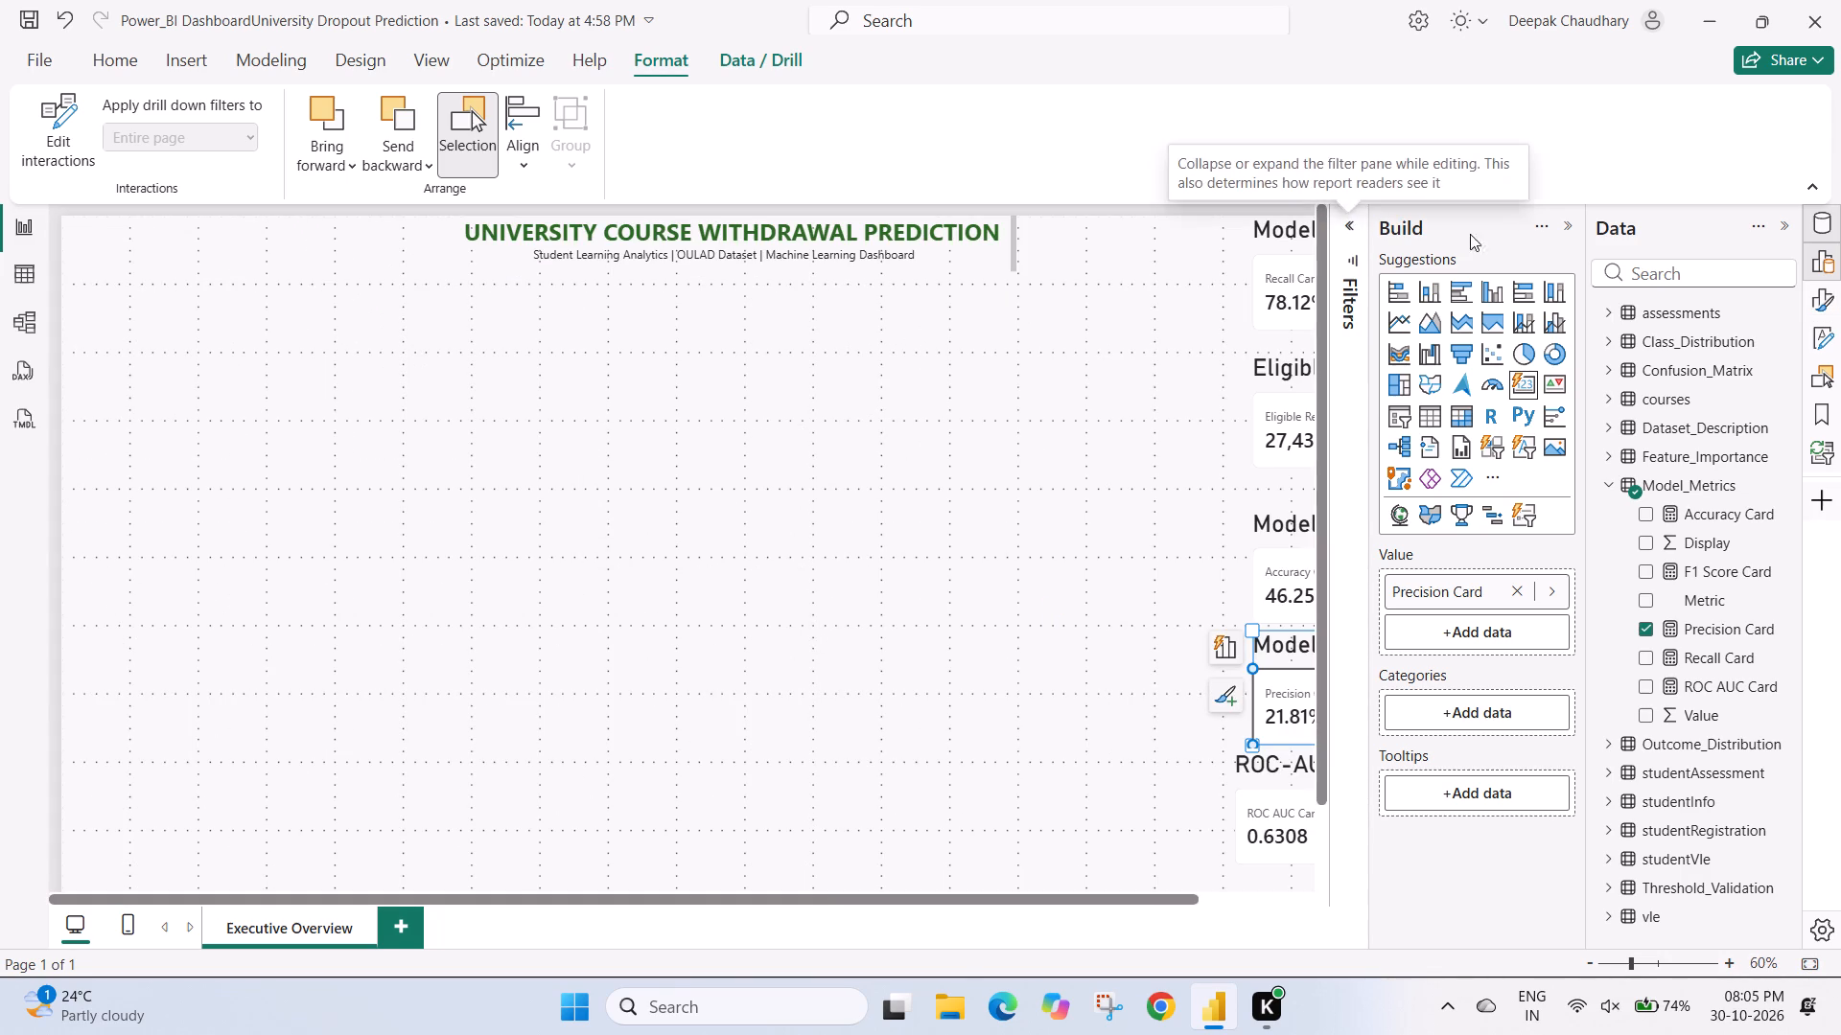
left_click(1568, 219)
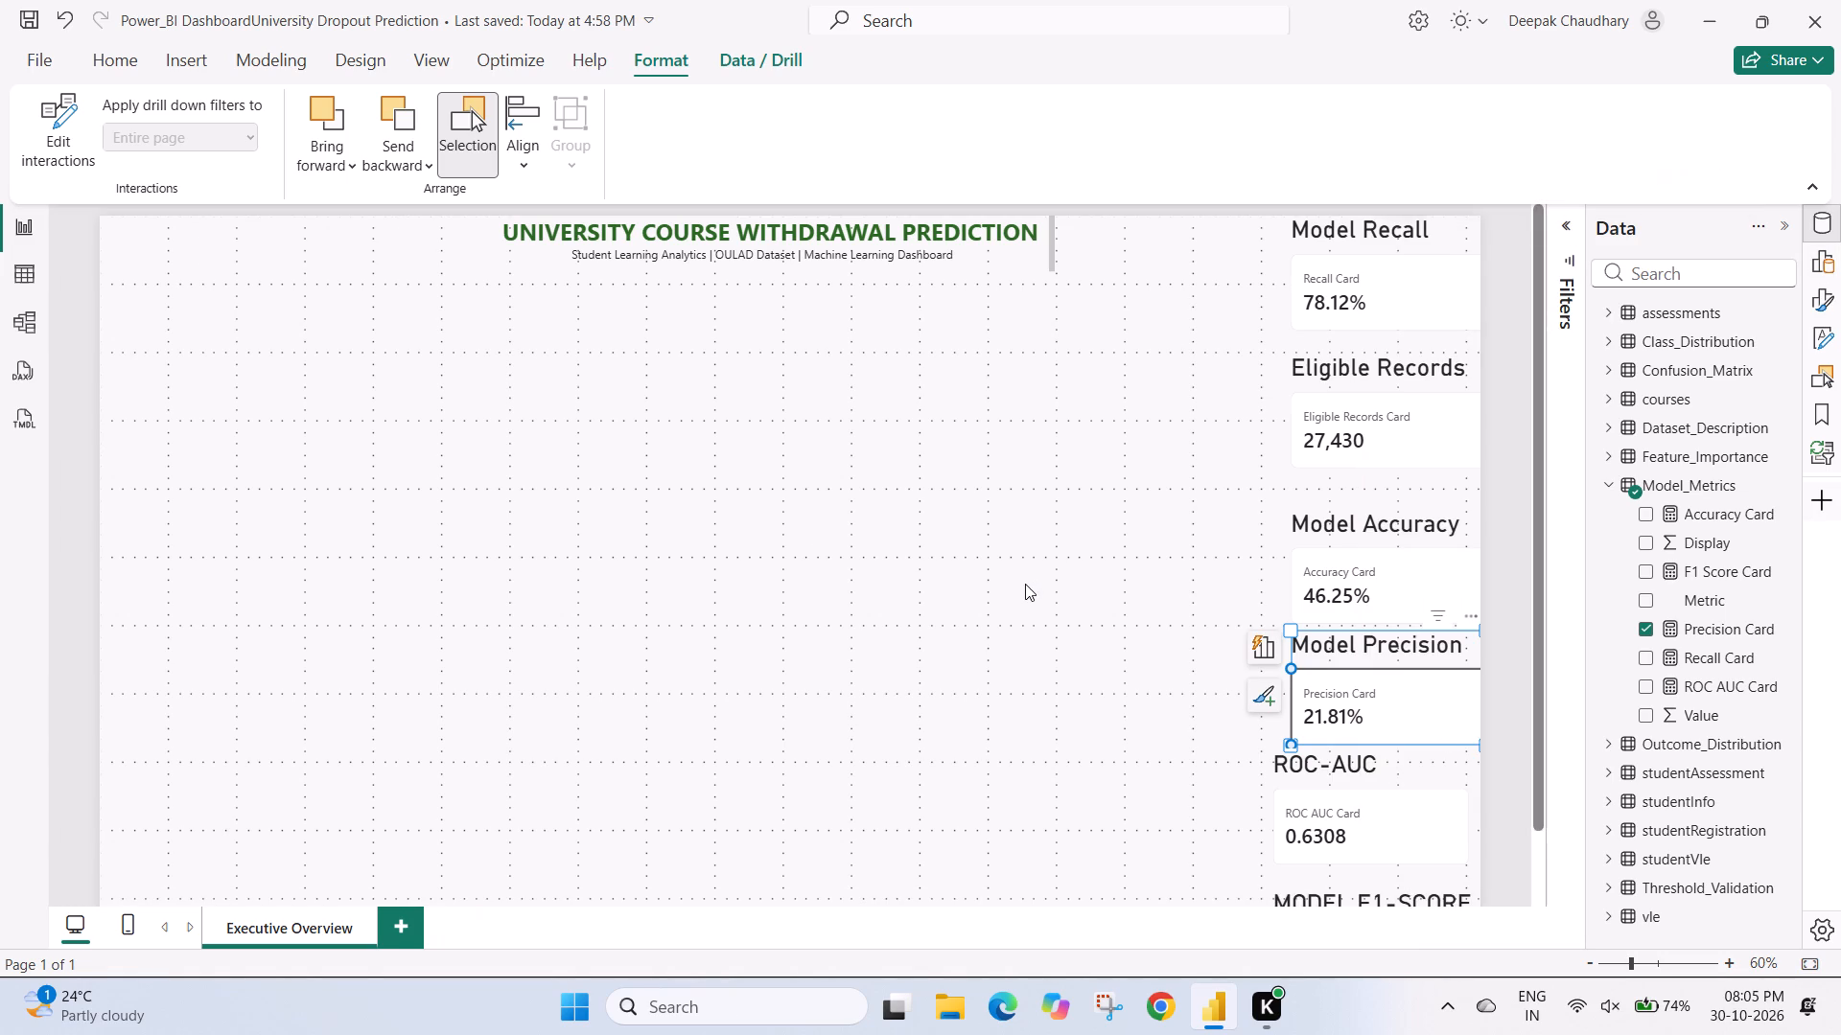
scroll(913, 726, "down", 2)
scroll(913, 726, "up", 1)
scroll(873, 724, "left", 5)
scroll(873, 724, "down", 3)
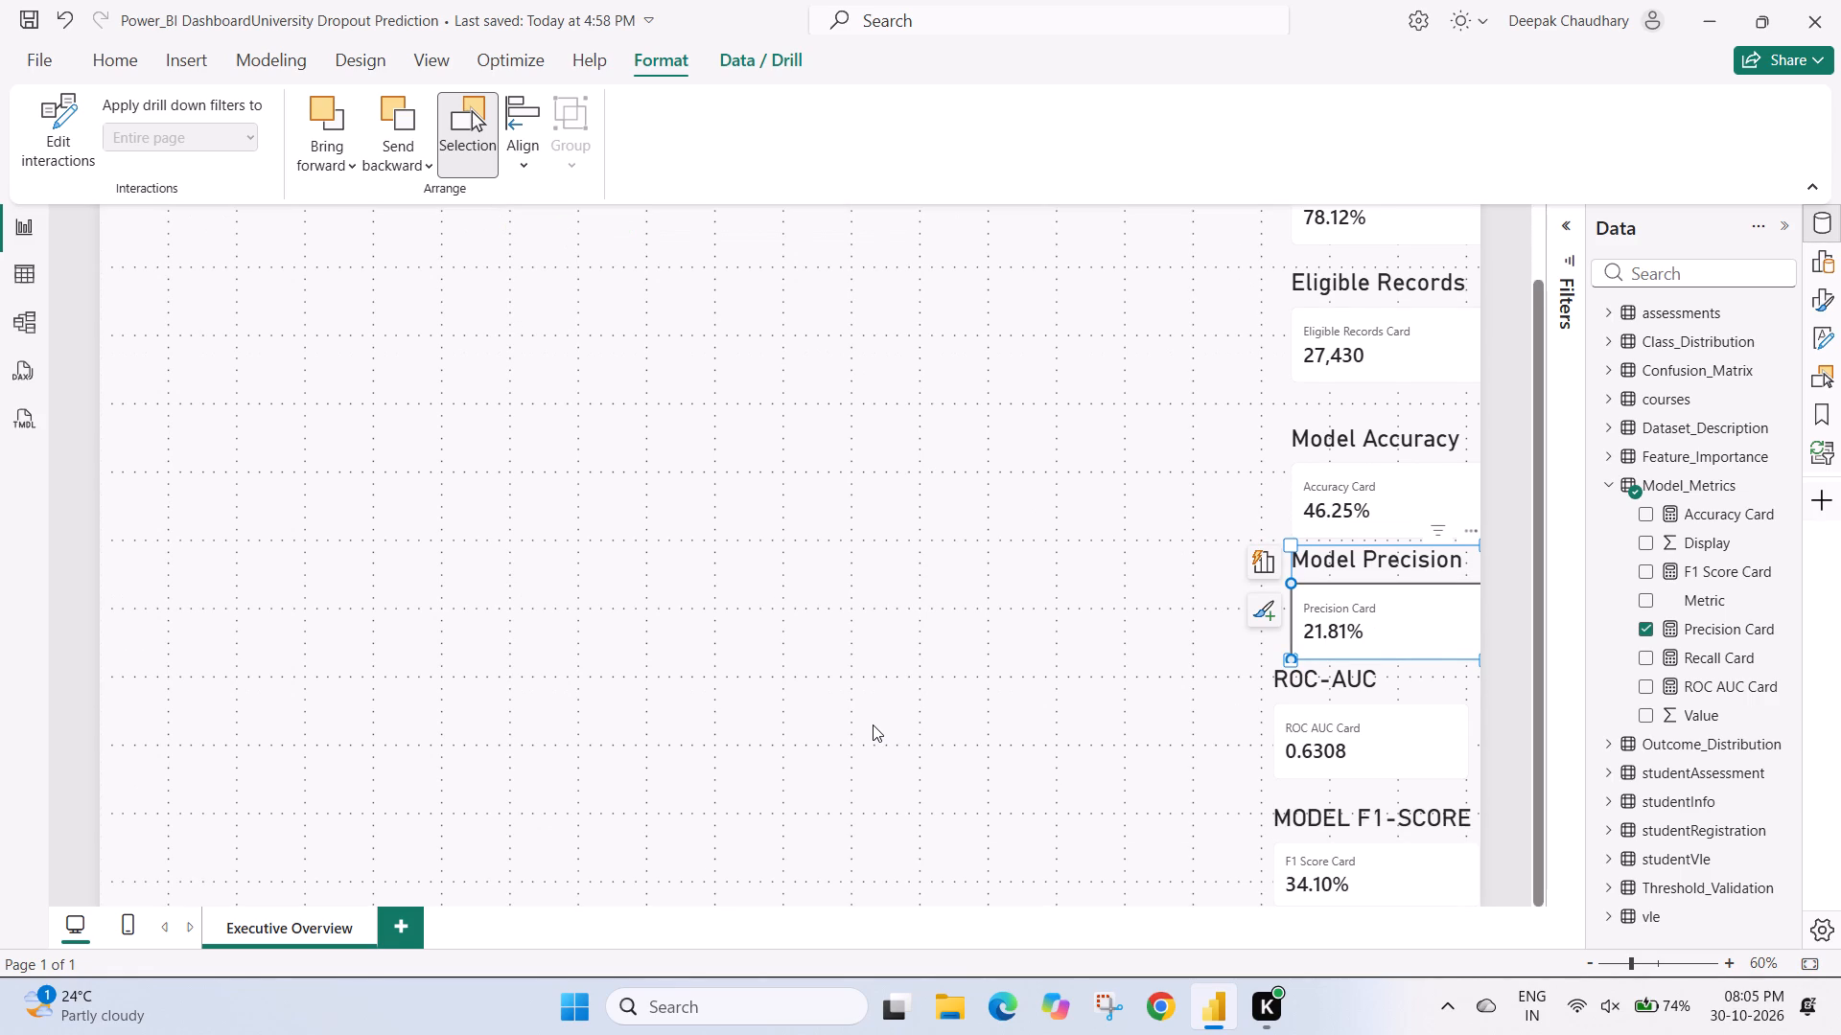
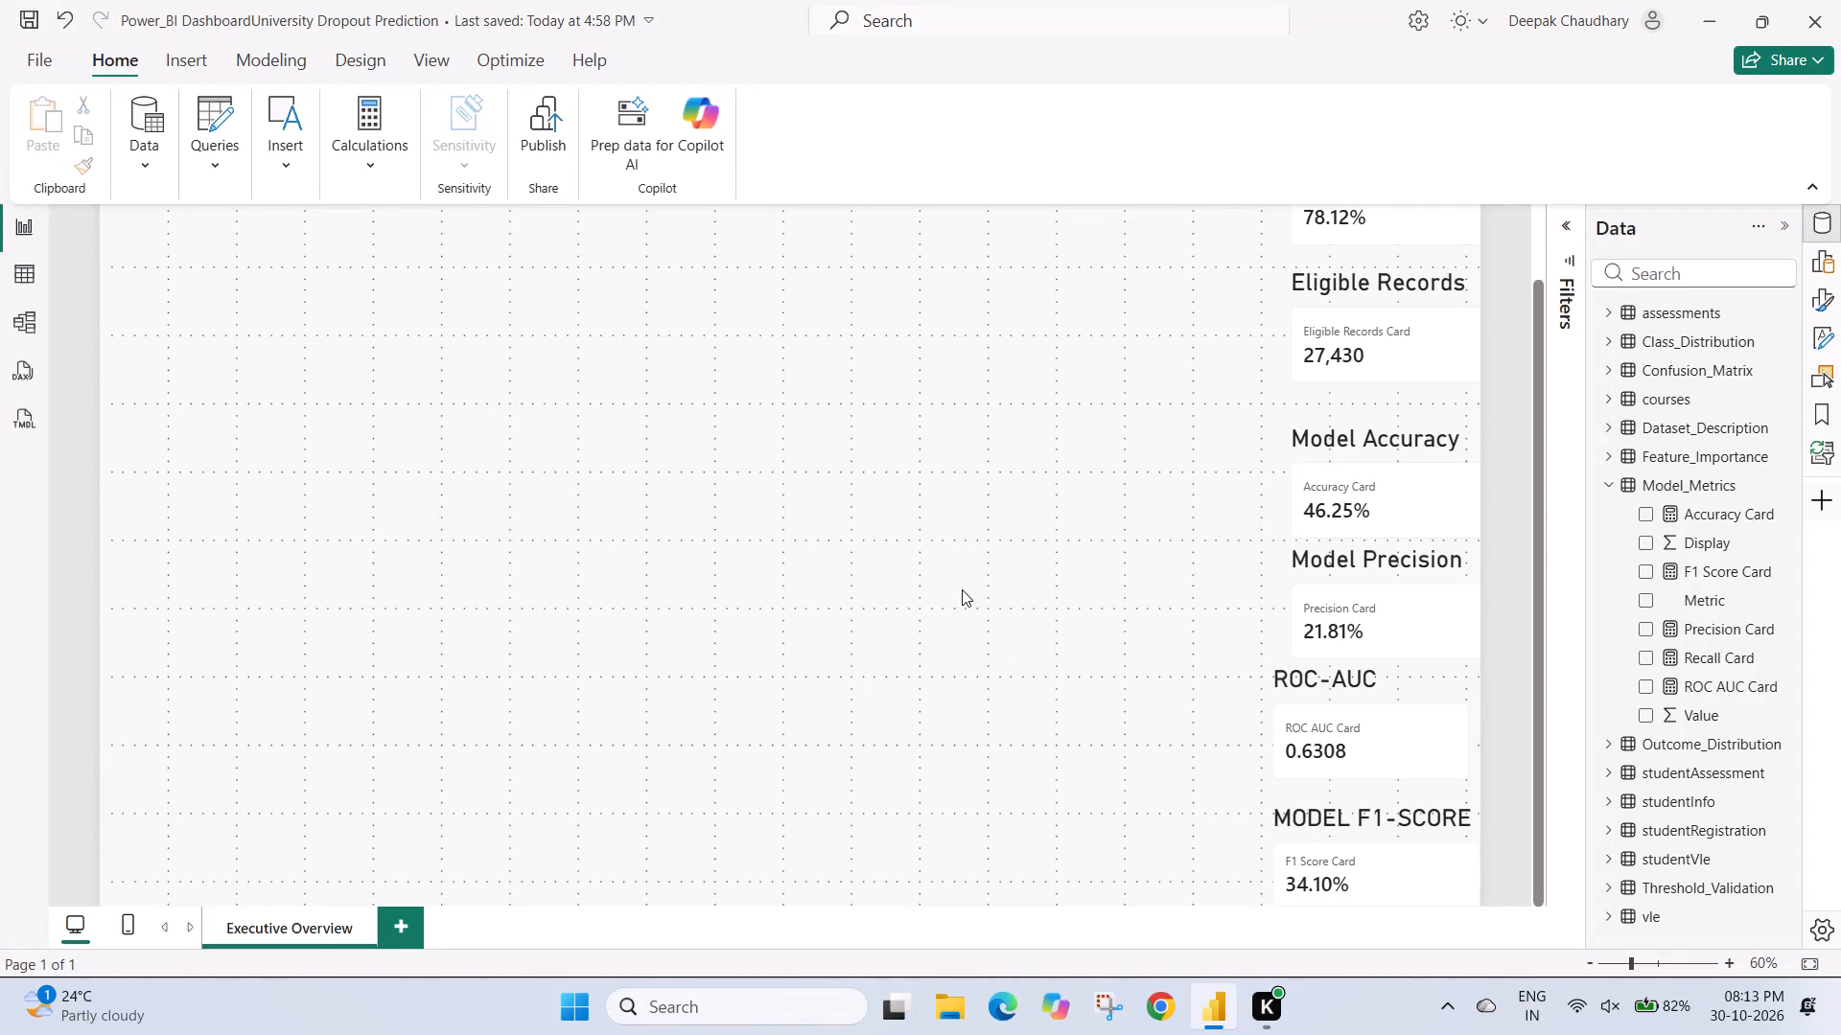
Insert a new card visual on the blank canvas and position it below and left of the dashboard title.
left_click(973, 551)
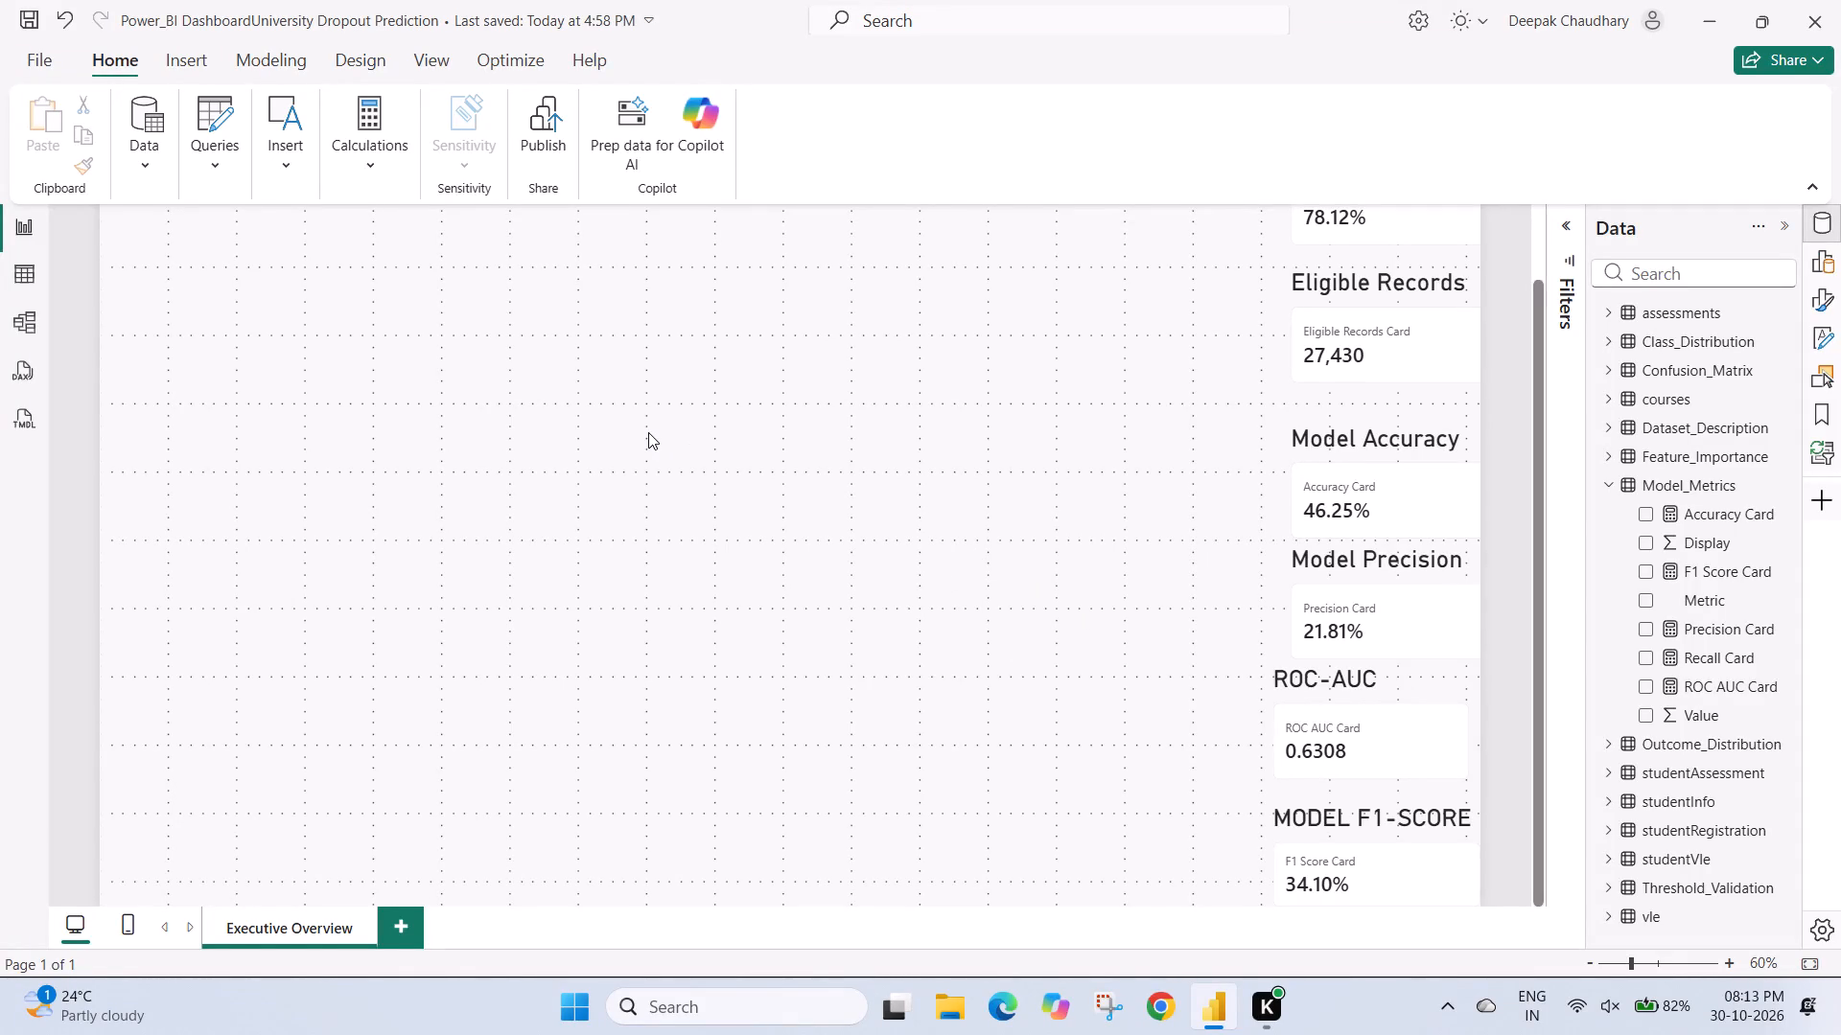
left_click(648, 432)
scroll(805, 506, "up", 2)
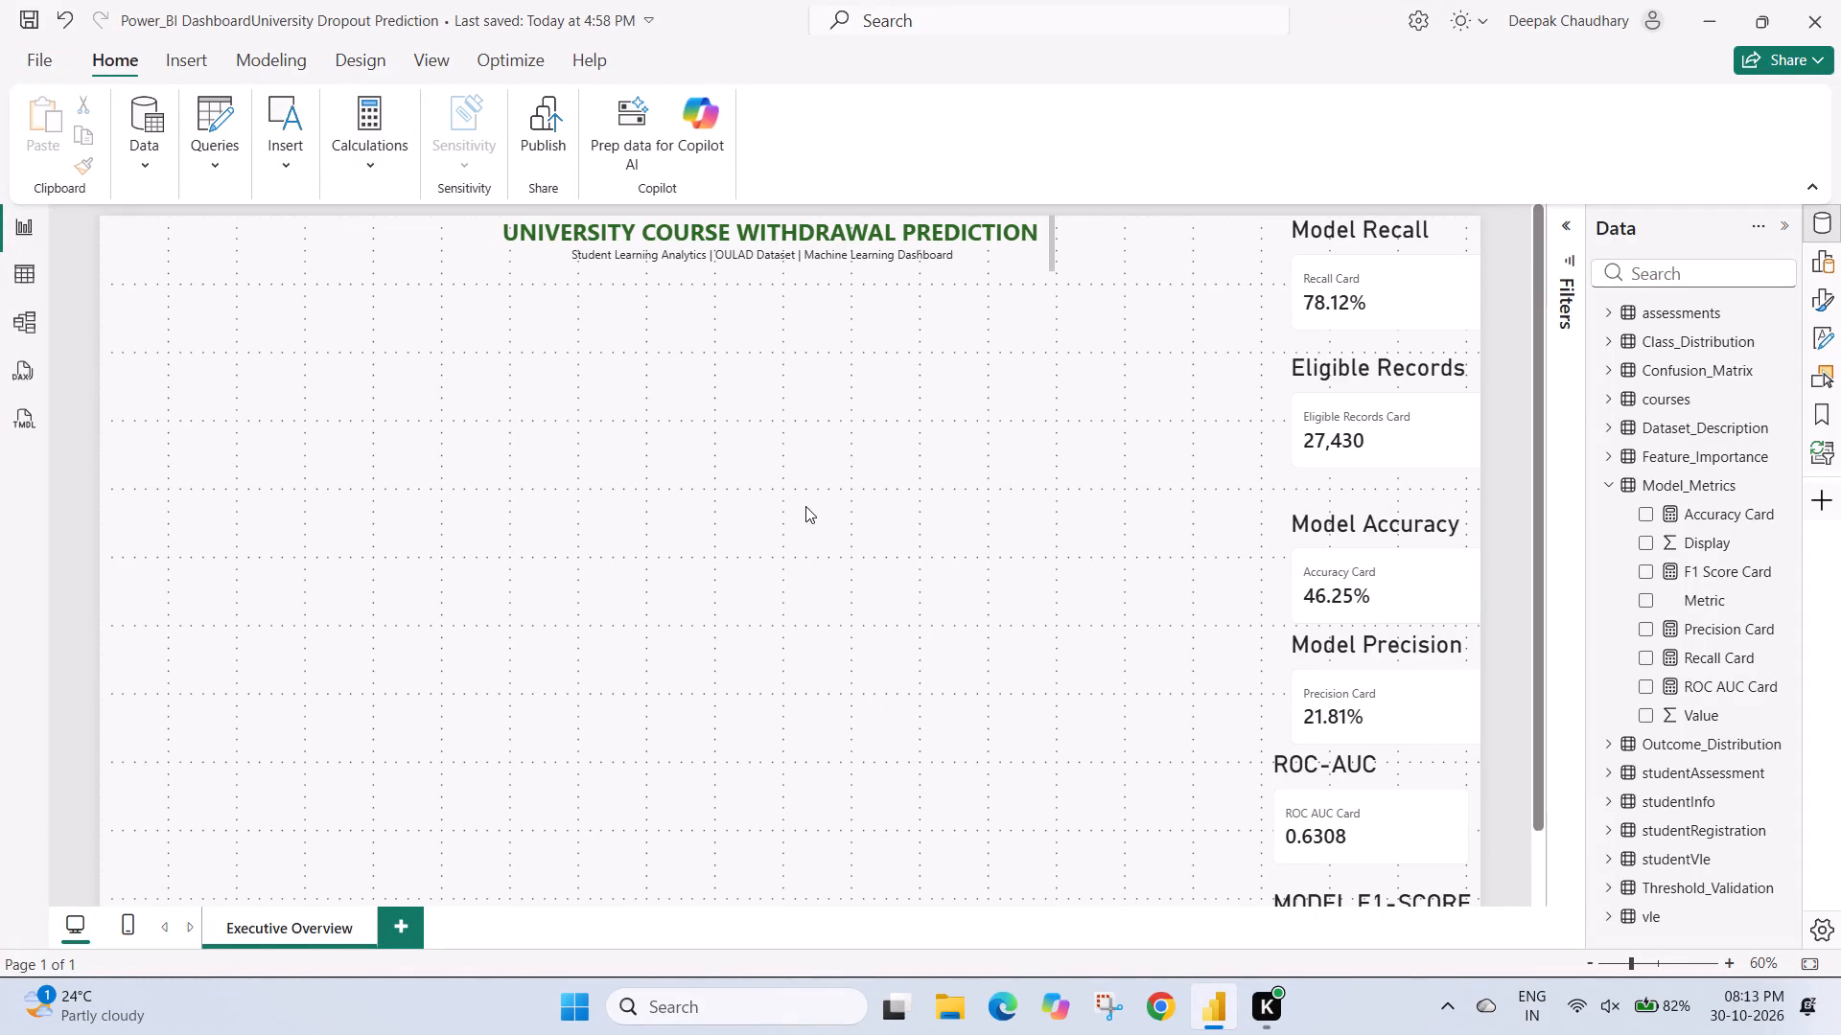
left_click(1818, 258)
left_click(1531, 390)
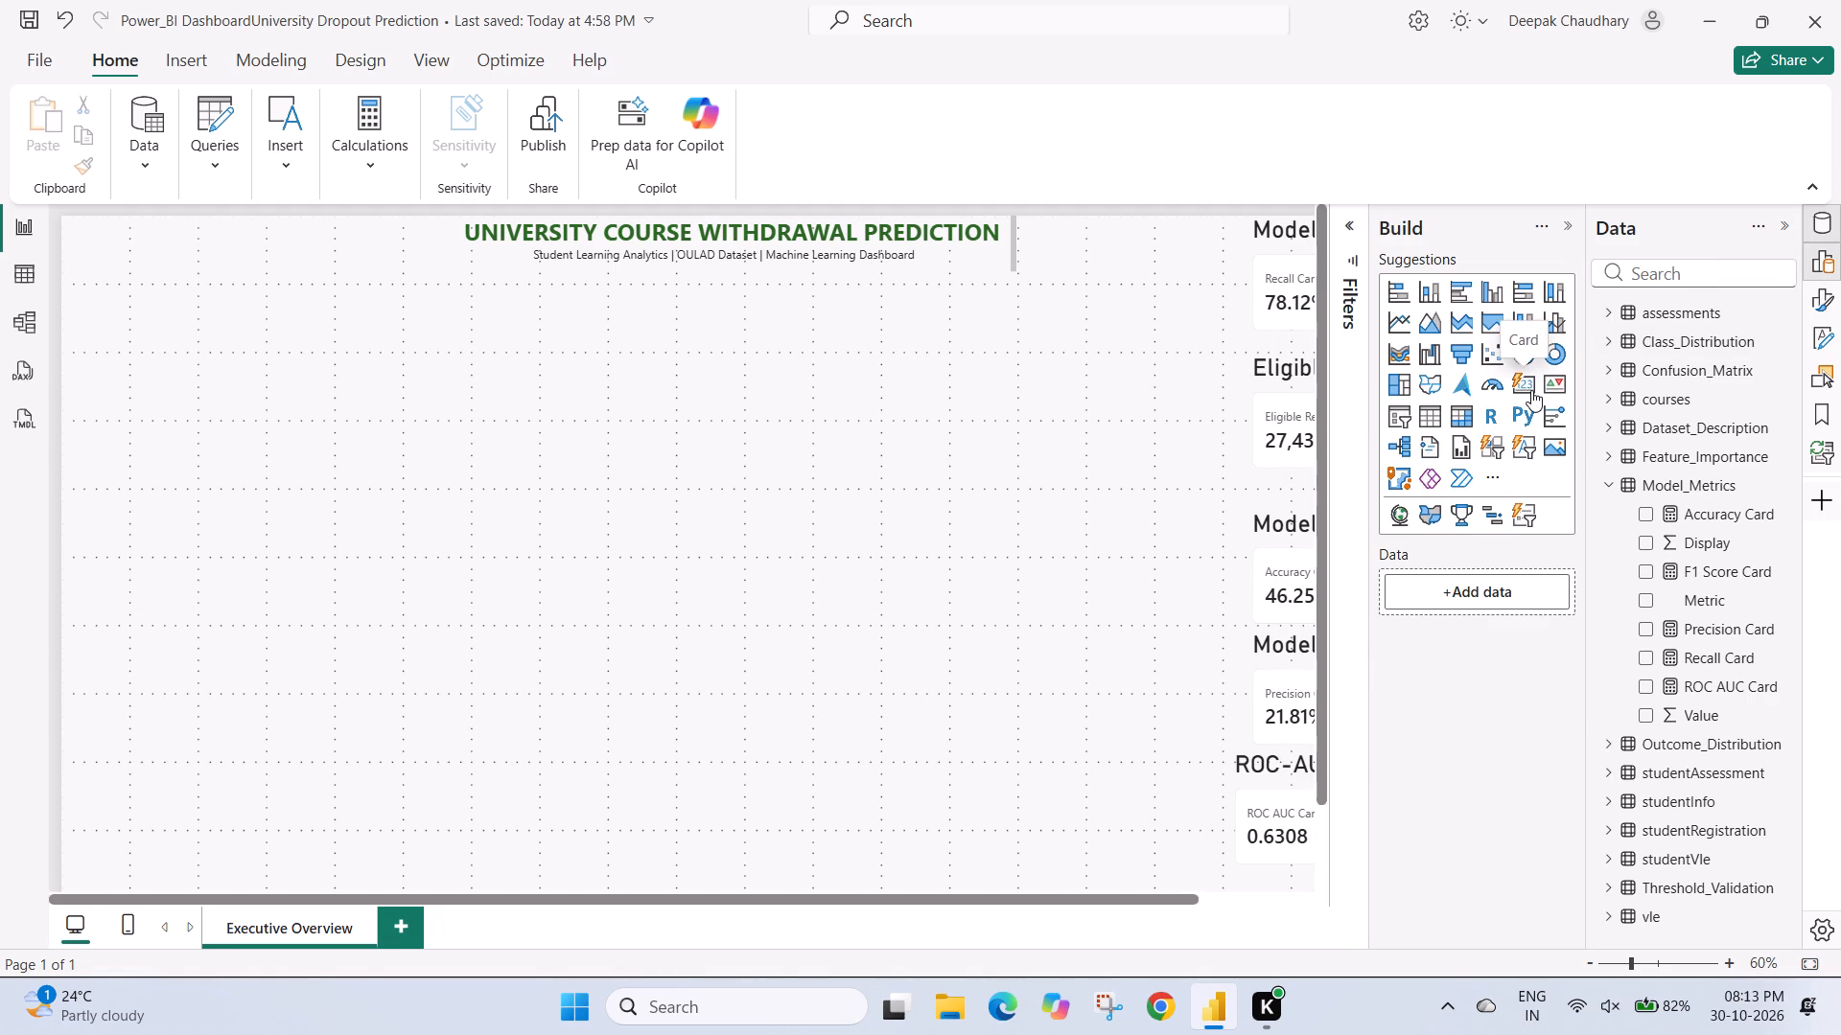
left_click(141, 412)
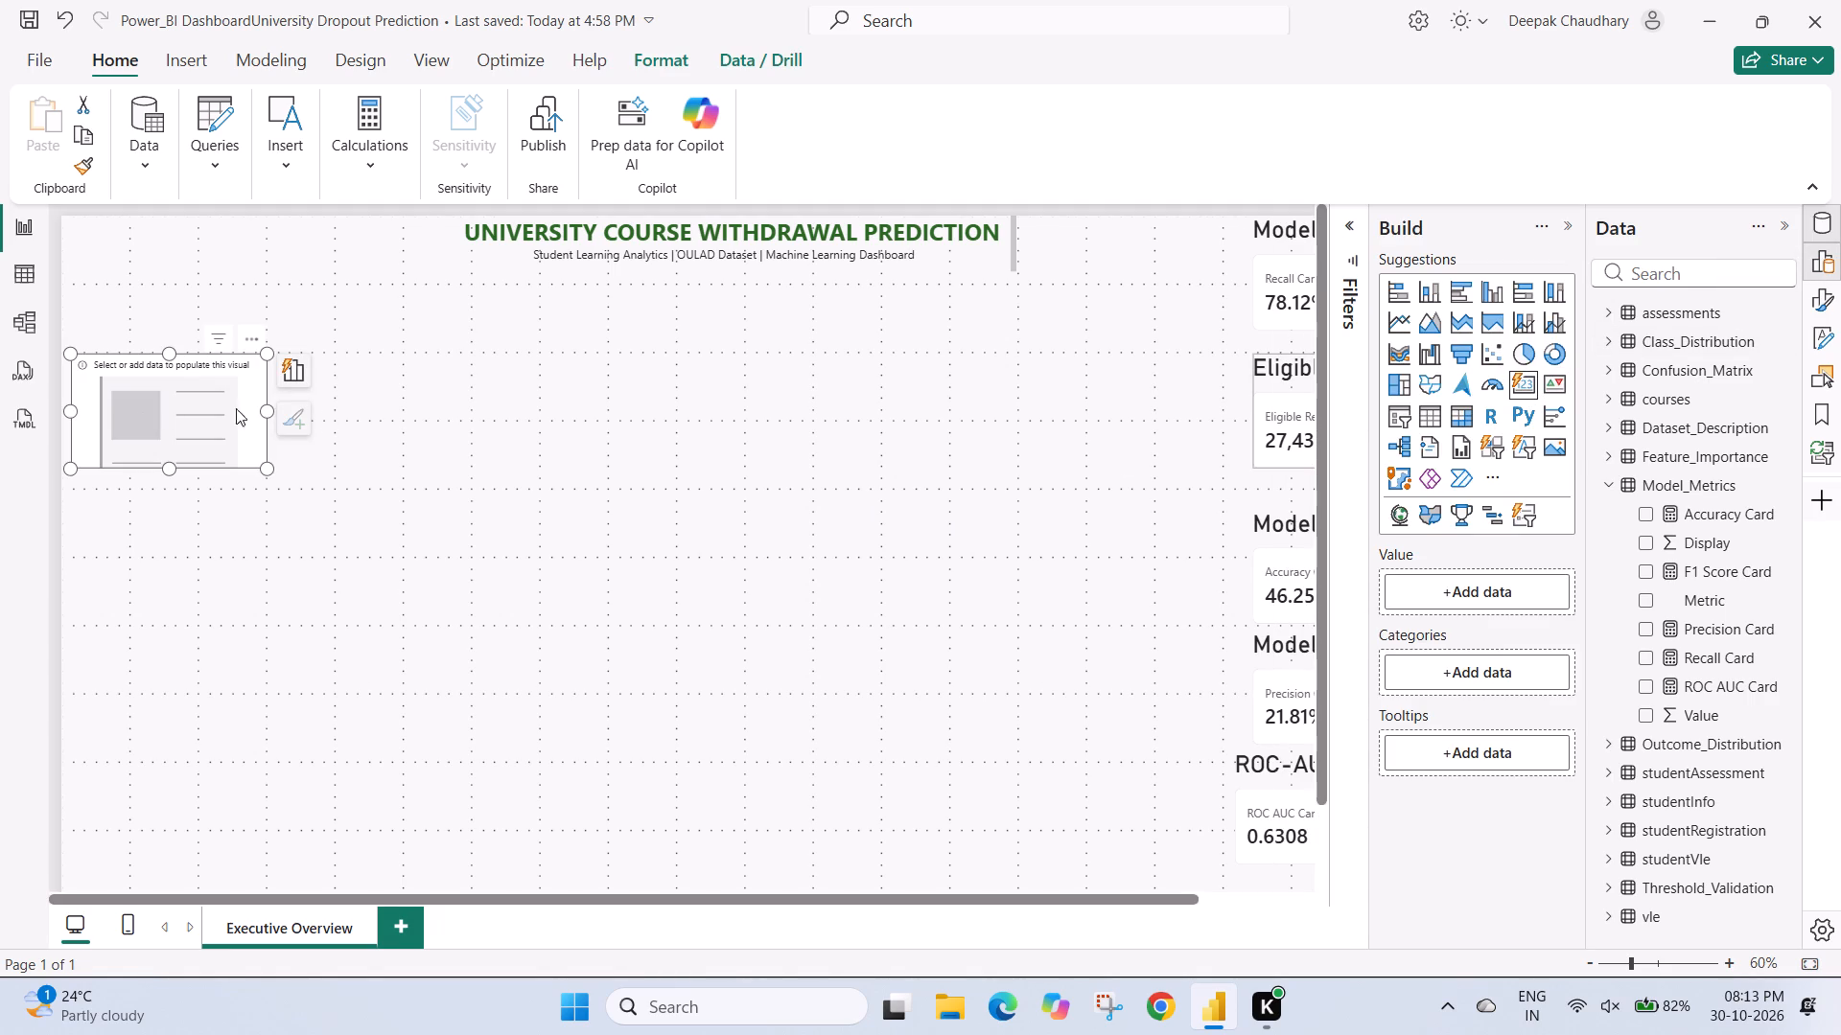
left_click_drag(202, 409, 416, 422)
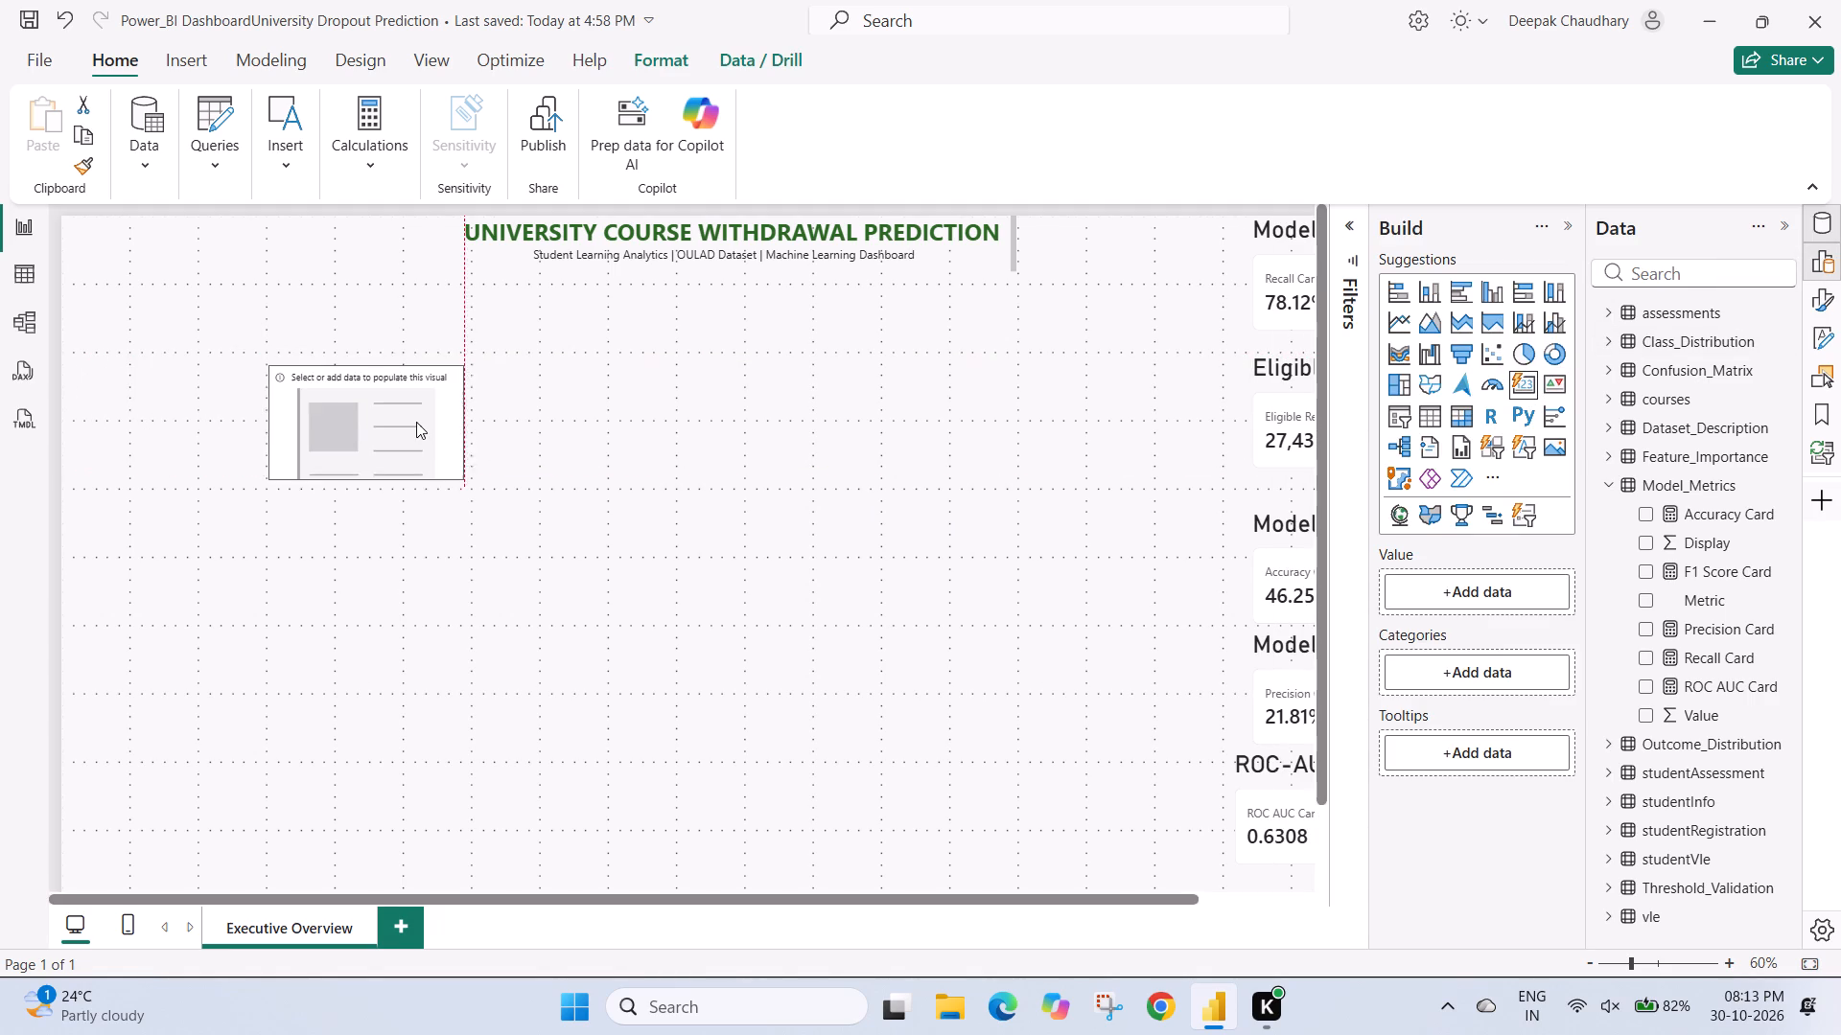
left_click_drag(416, 422, 421, 425)
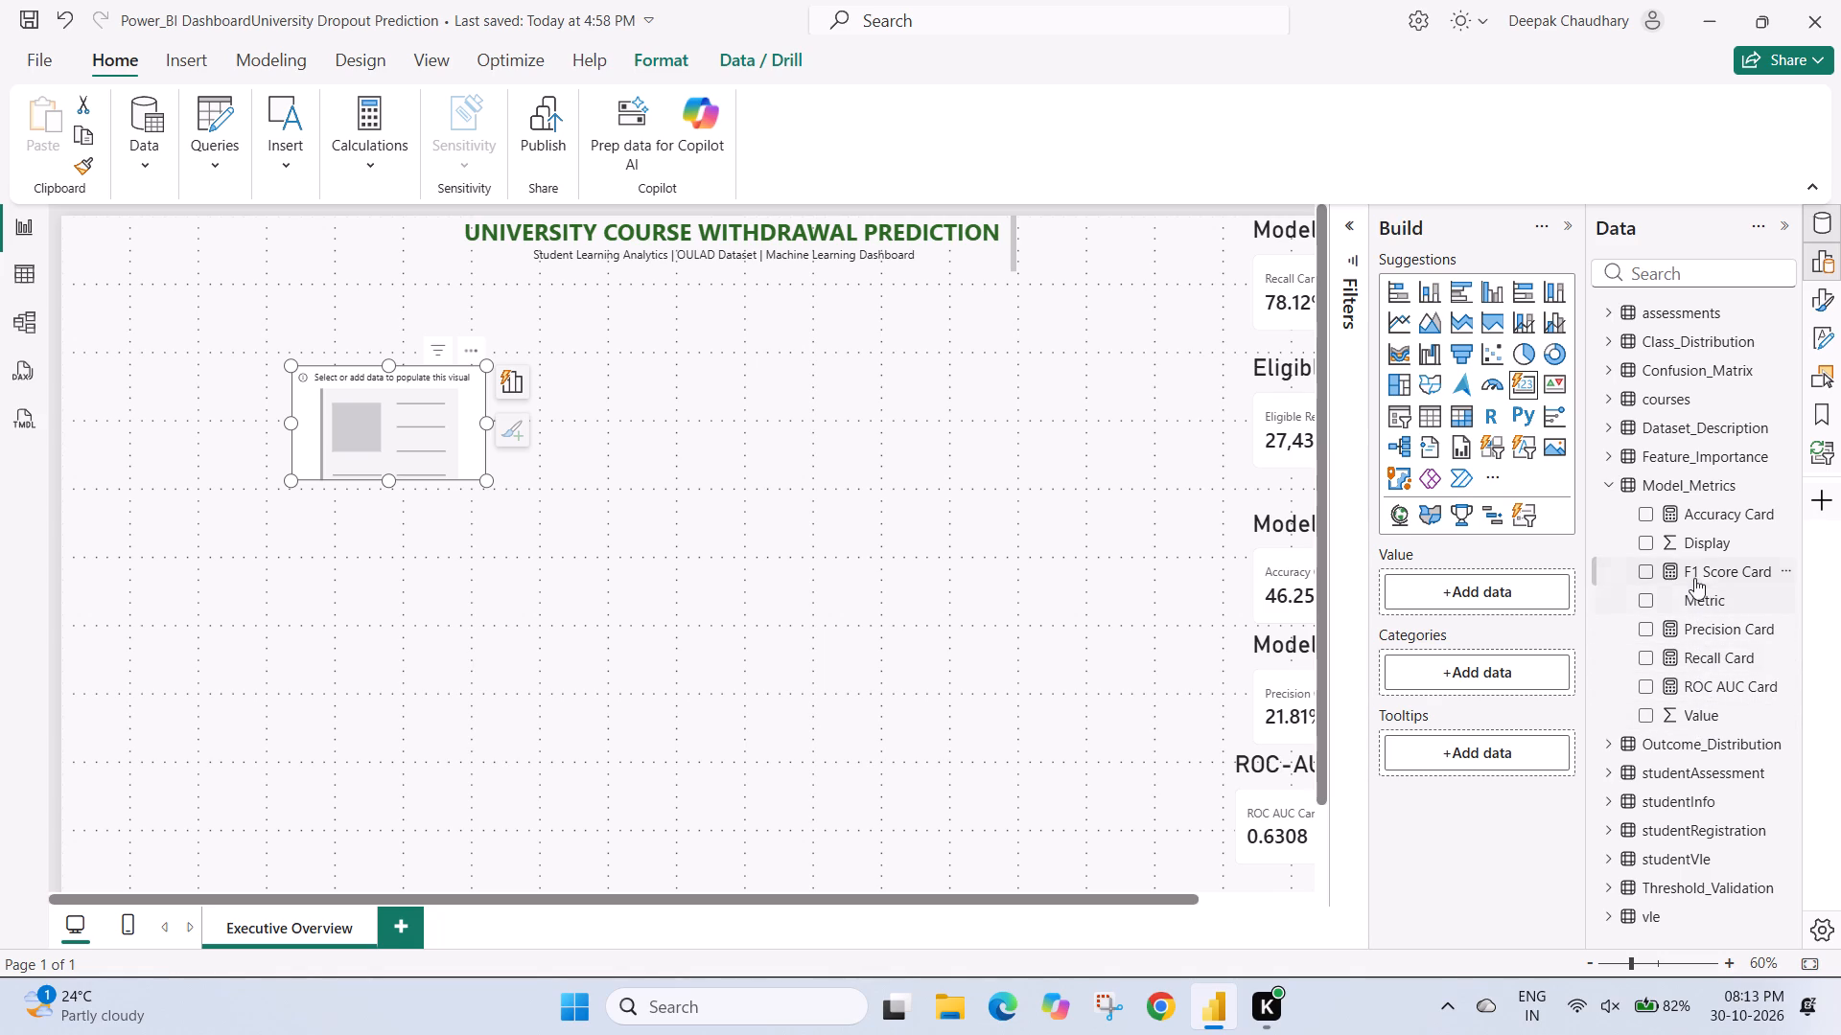
Add Eligible Records Card, Accuracy Card, Precision Card, Recall Card, F1 Score Card and ROC AUC Card, in that order, as the new card visual's values.
left_click(1605, 334)
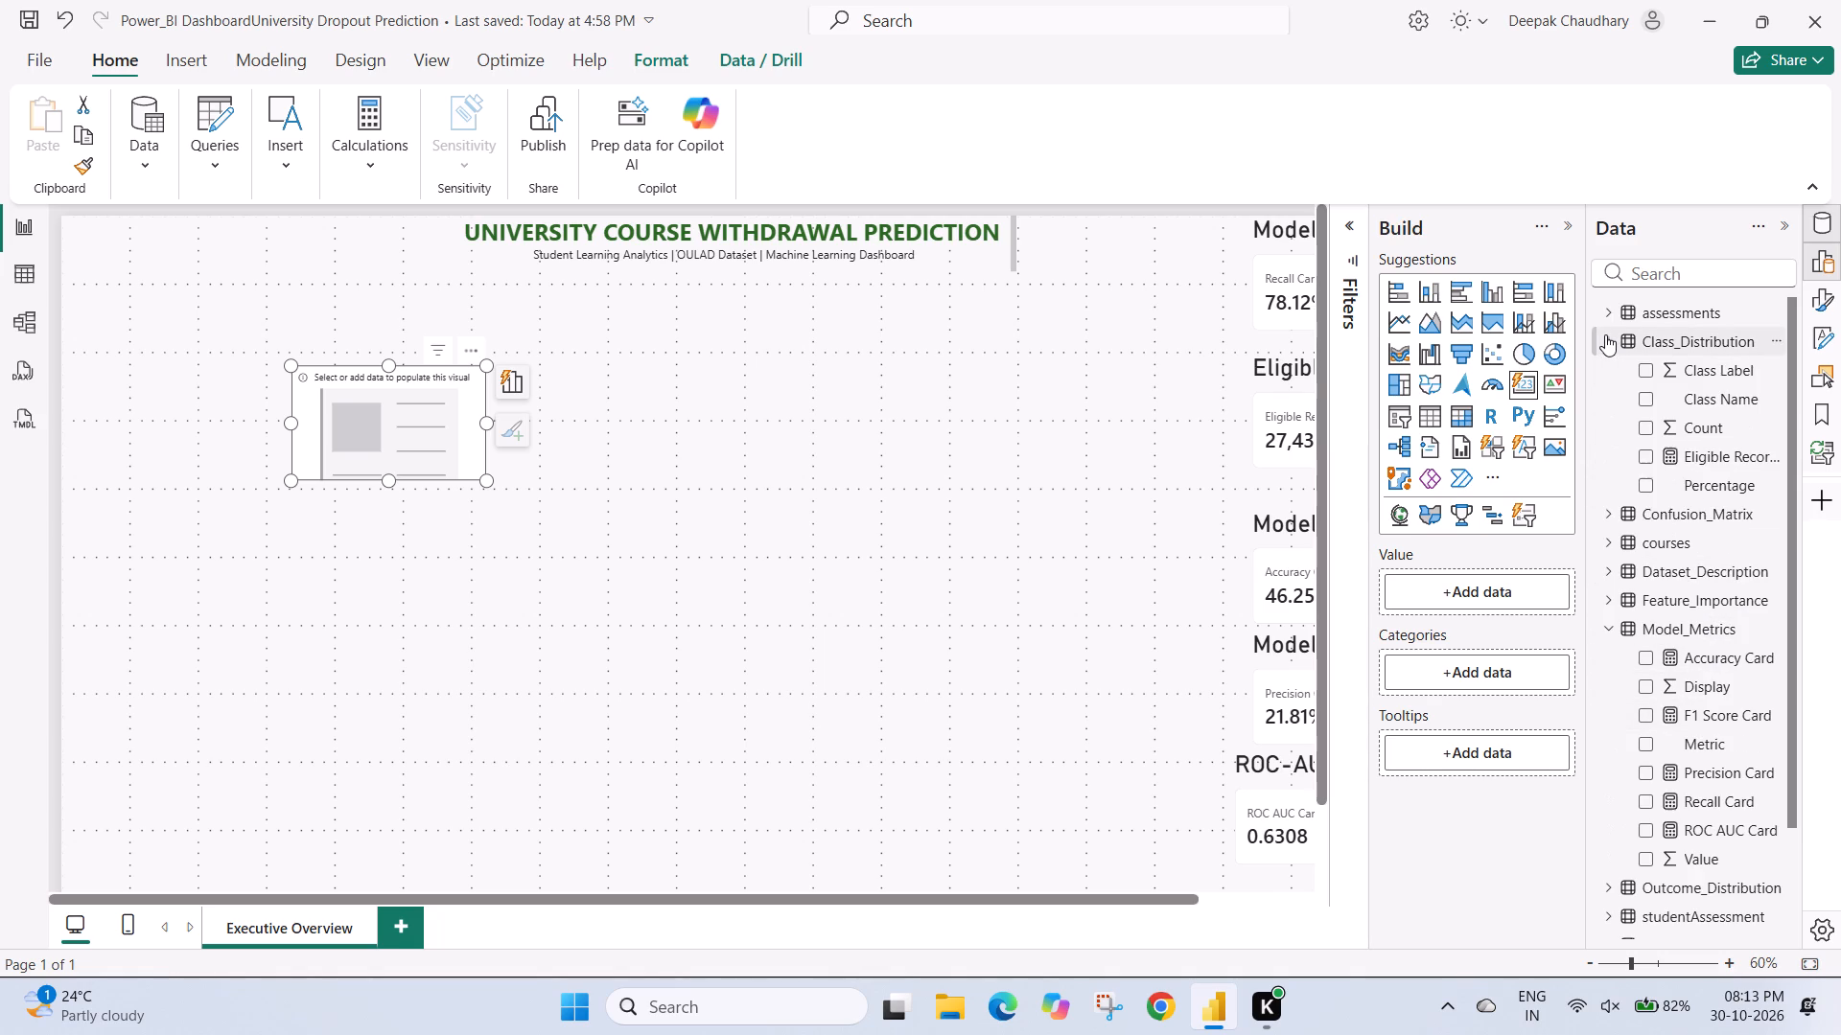
left_click_drag(1685, 455, 1291, 497)
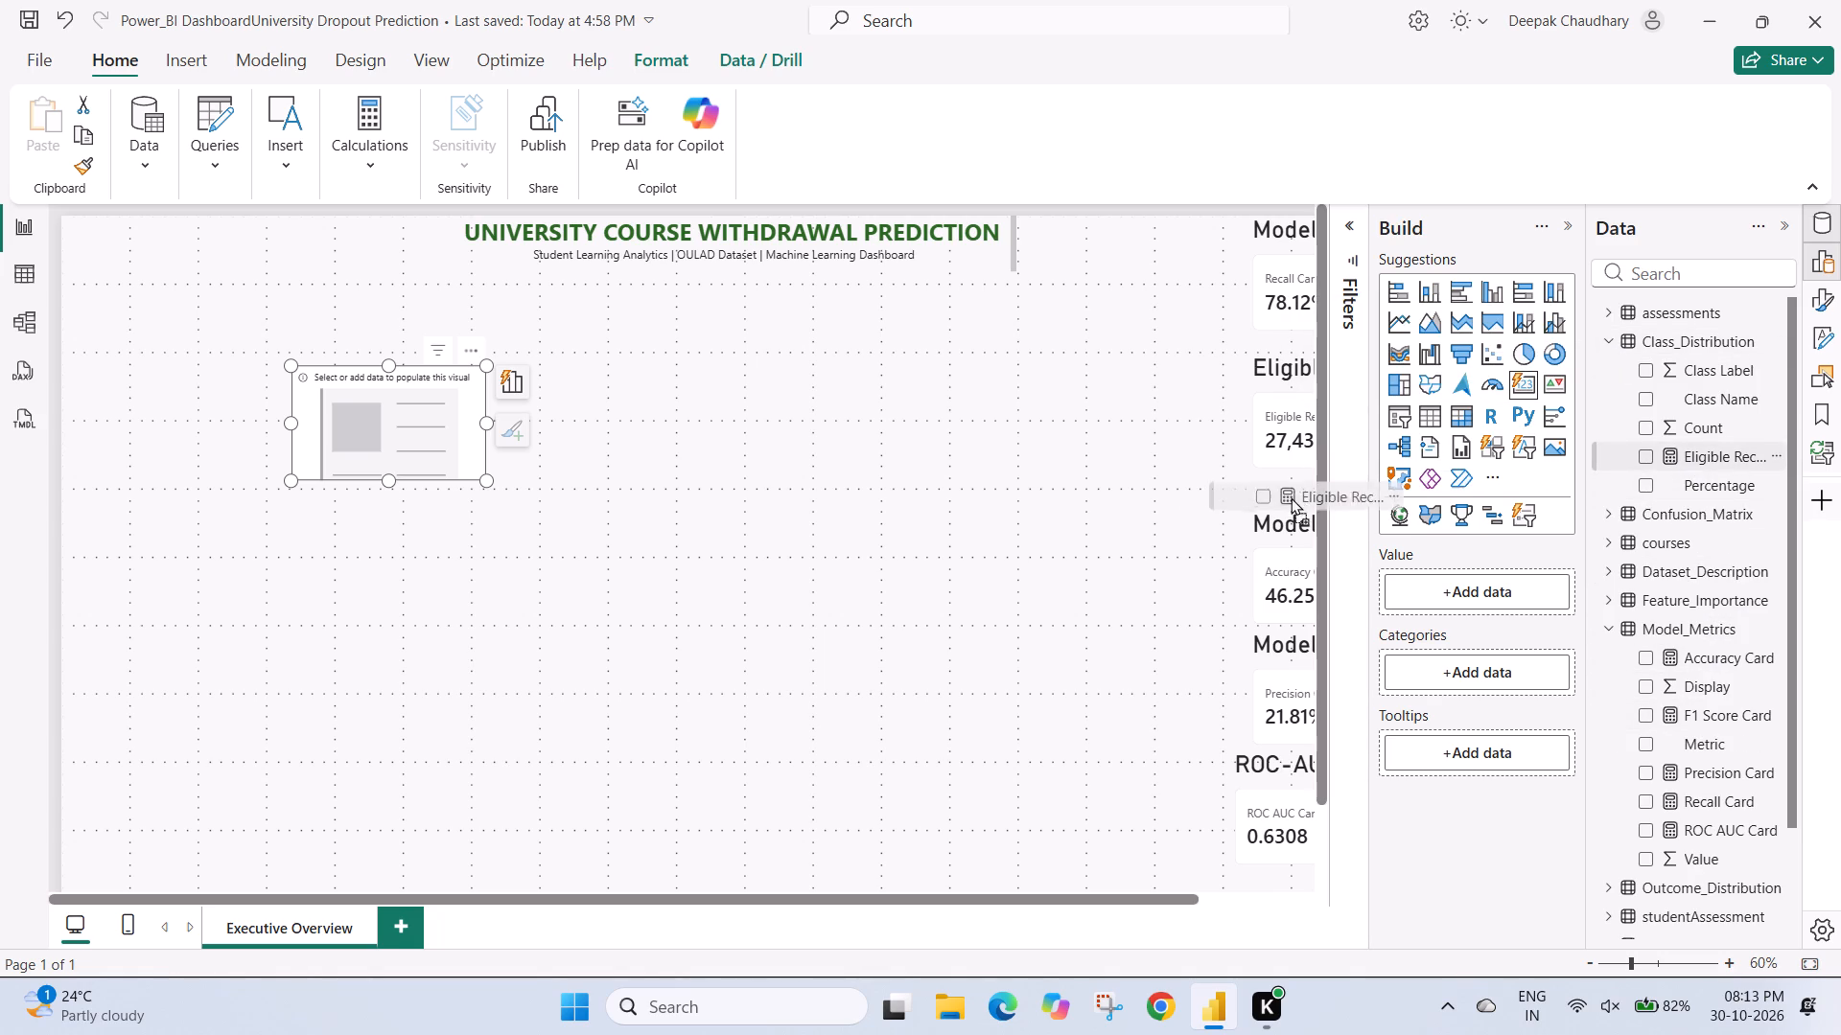
left_click_drag(1291, 497, 1455, 587)
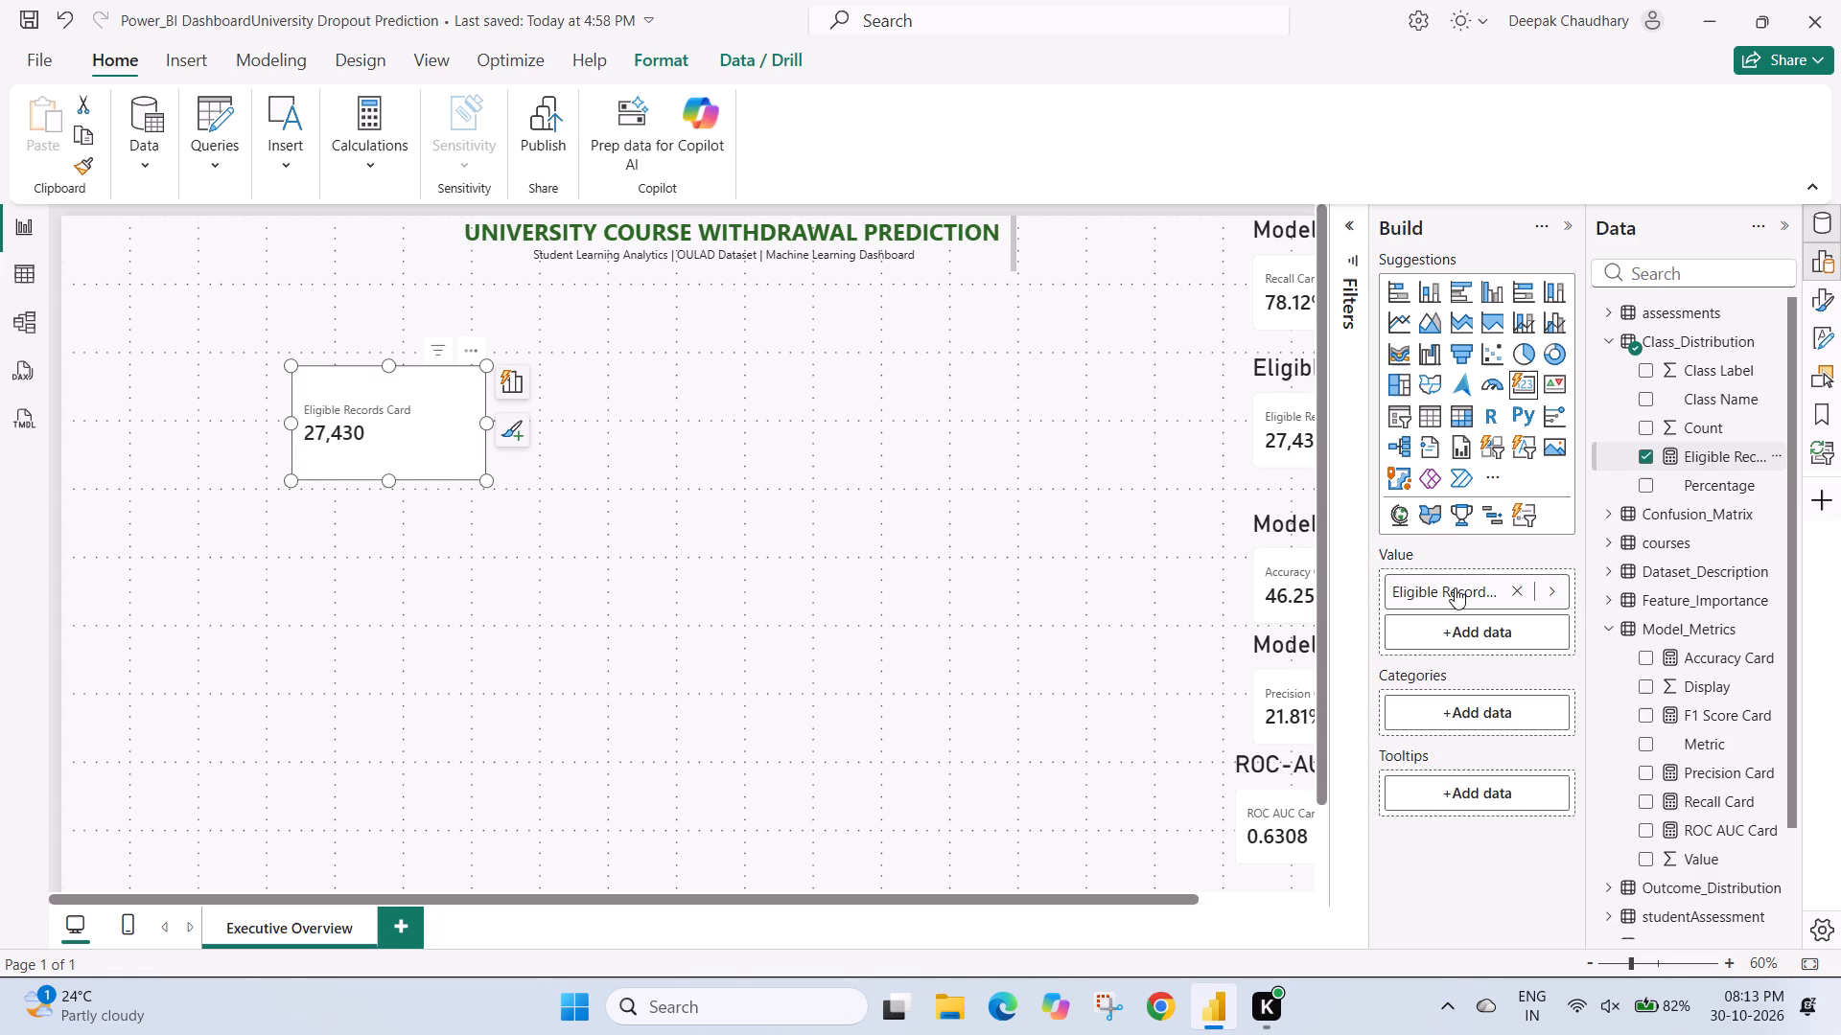
scroll(1643, 583, "down", 1)
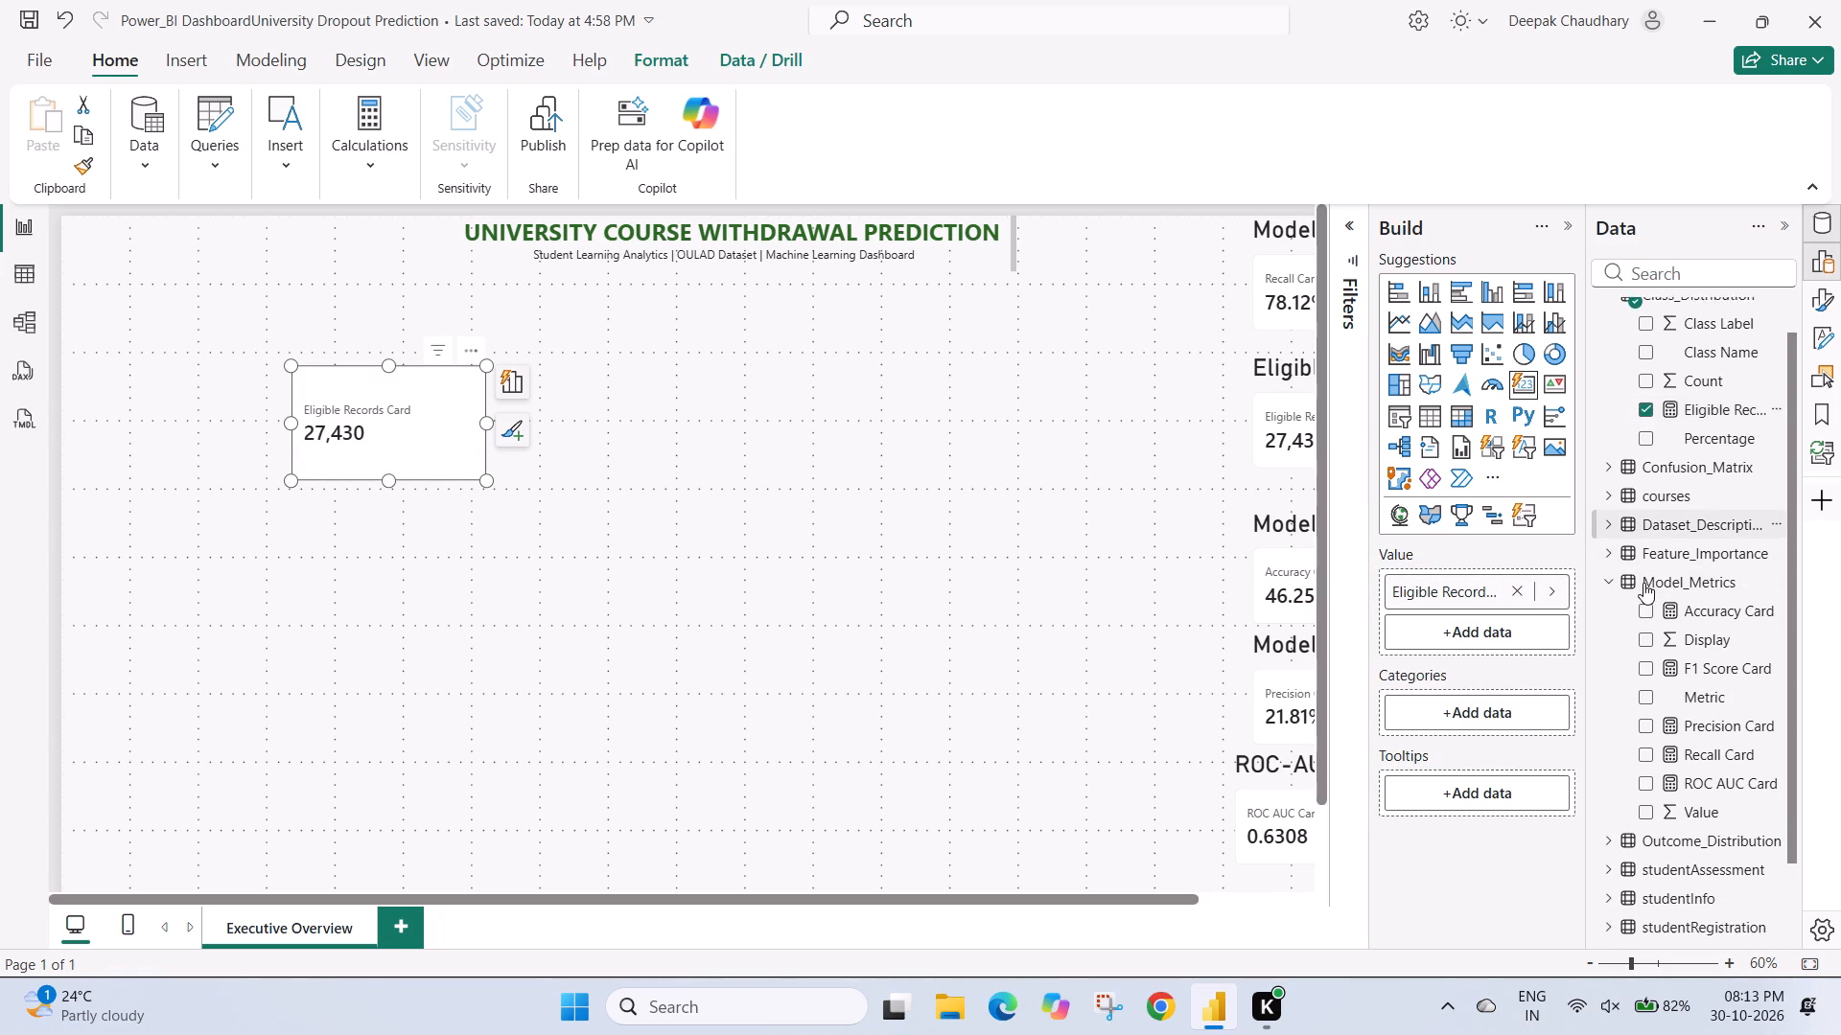
scroll(1643, 583, "down", 1)
left_click_drag(1707, 566, 1505, 639)
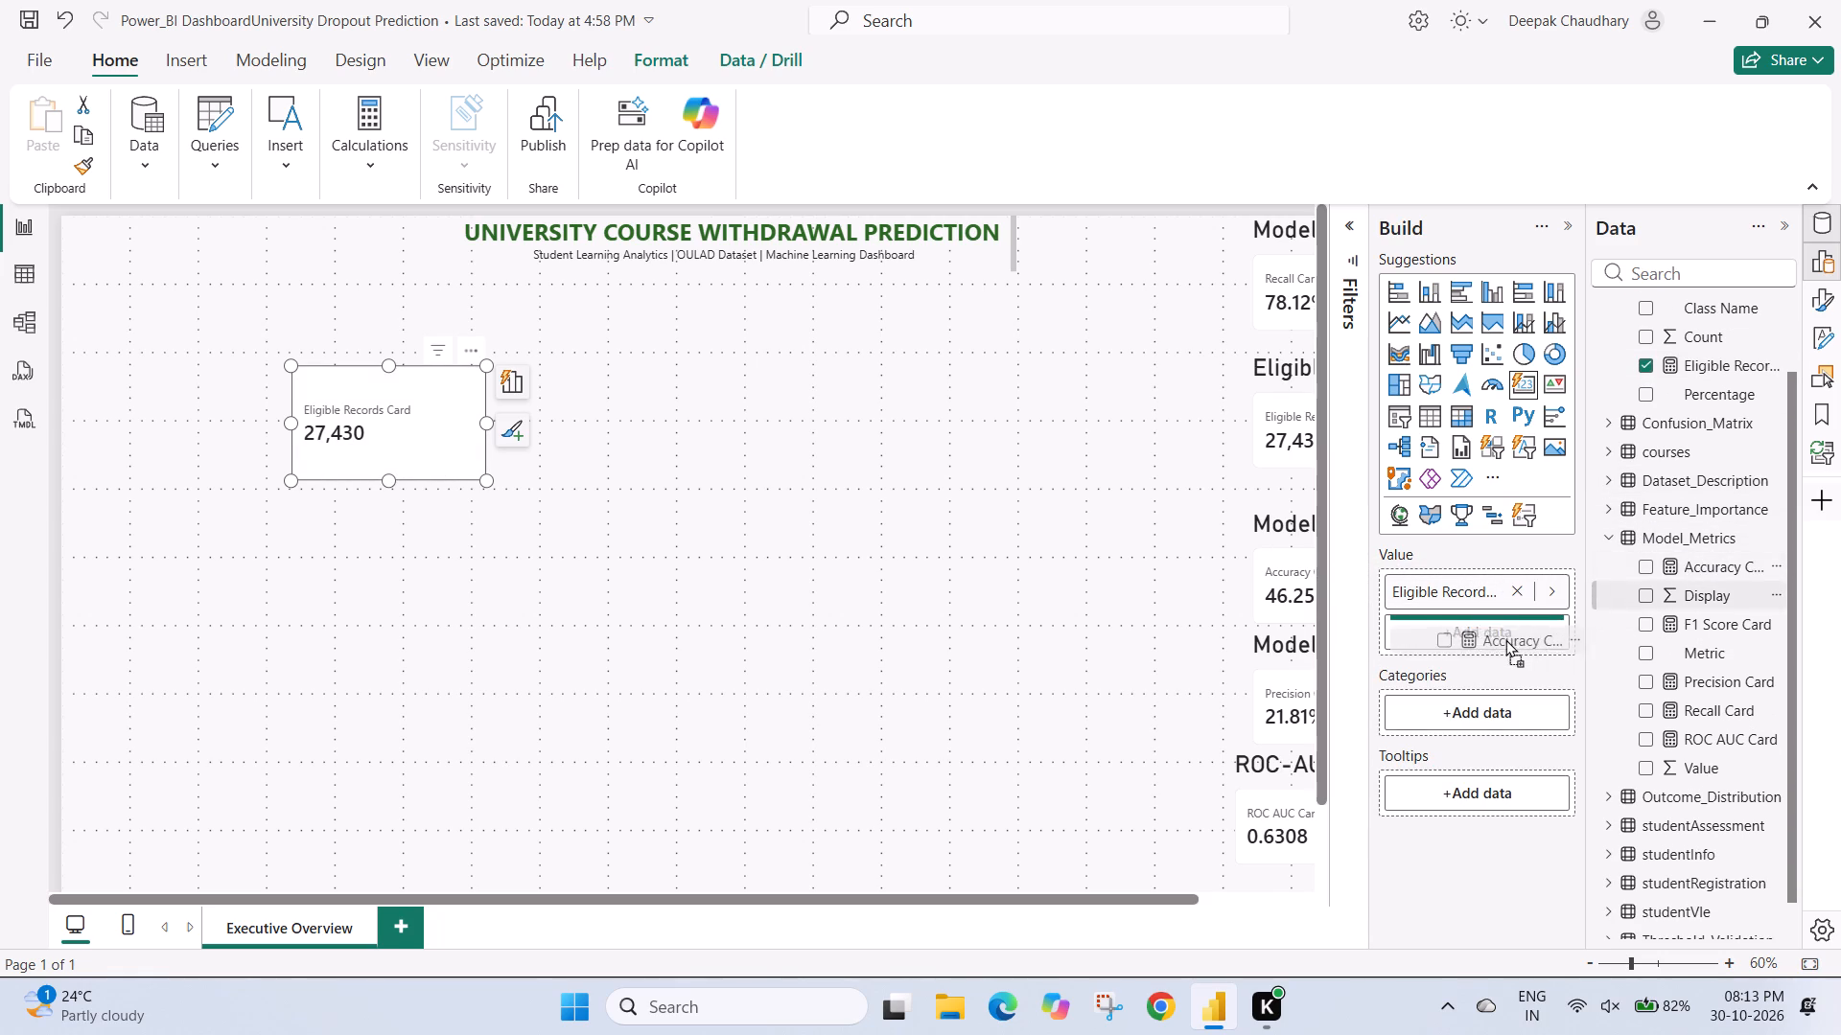
left_click_drag(1505, 639, 1503, 639)
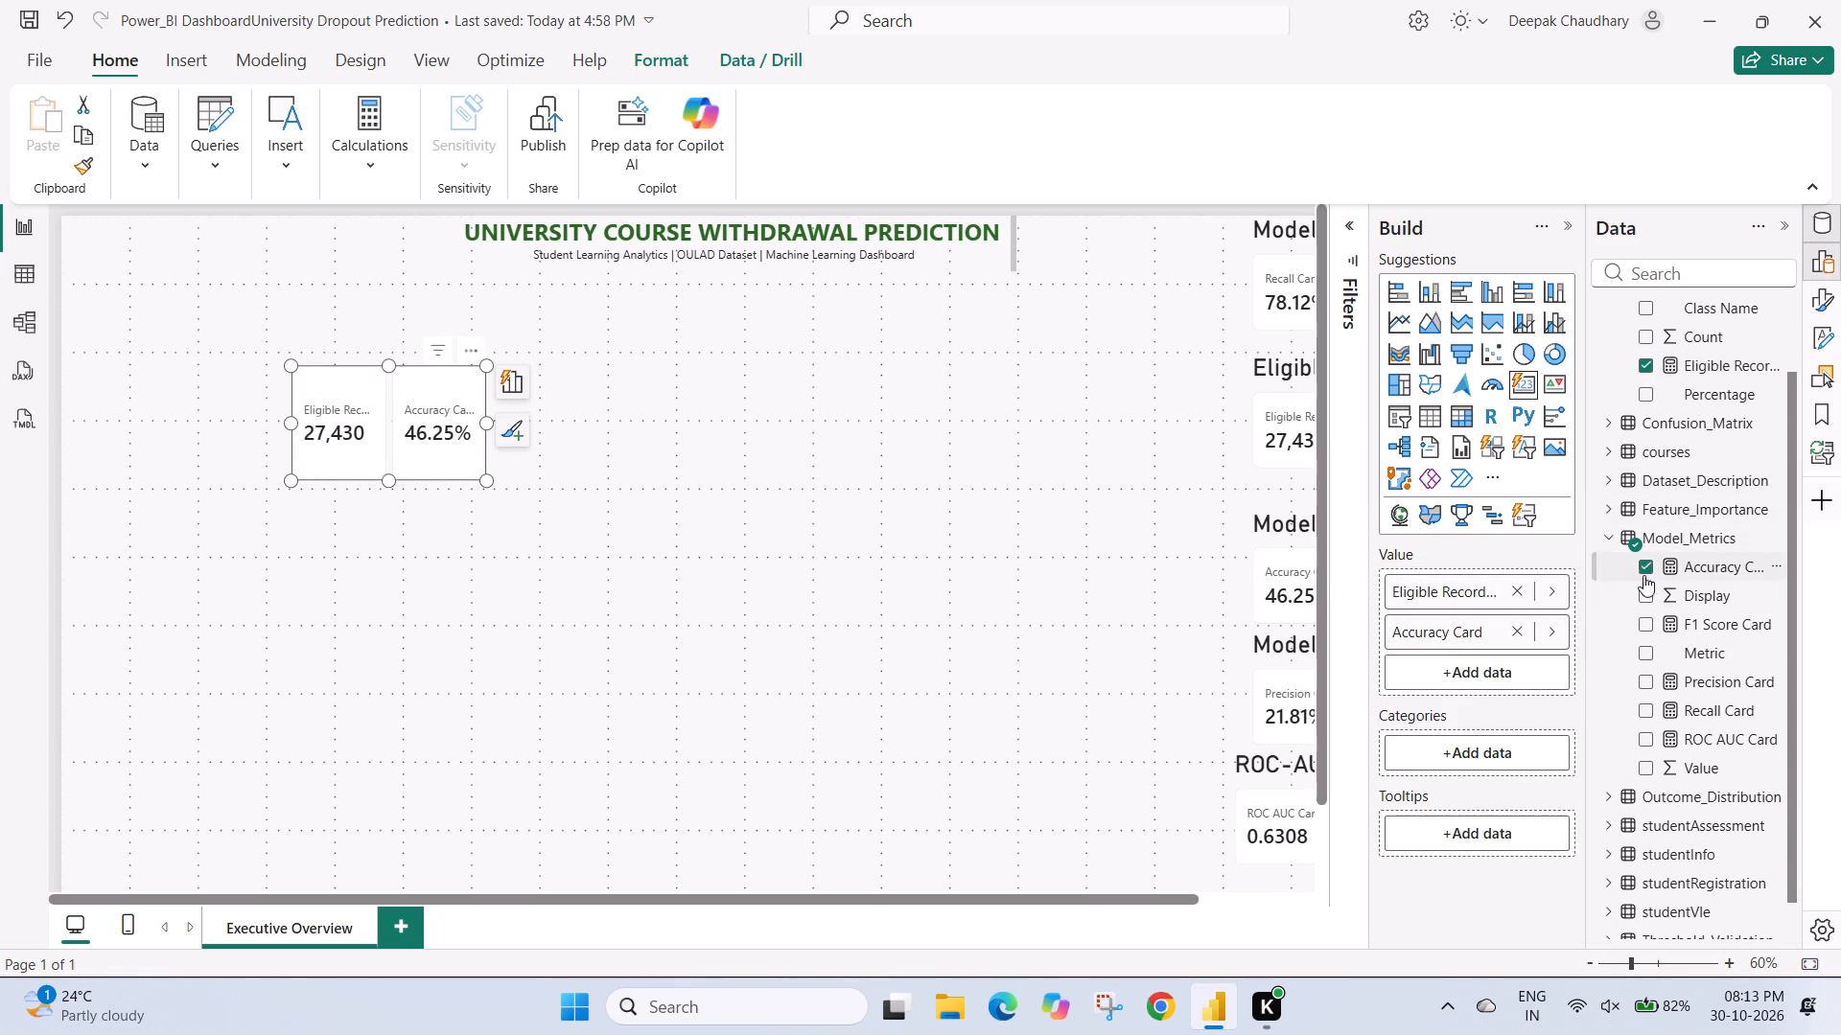
scroll(1687, 611, "down", 1)
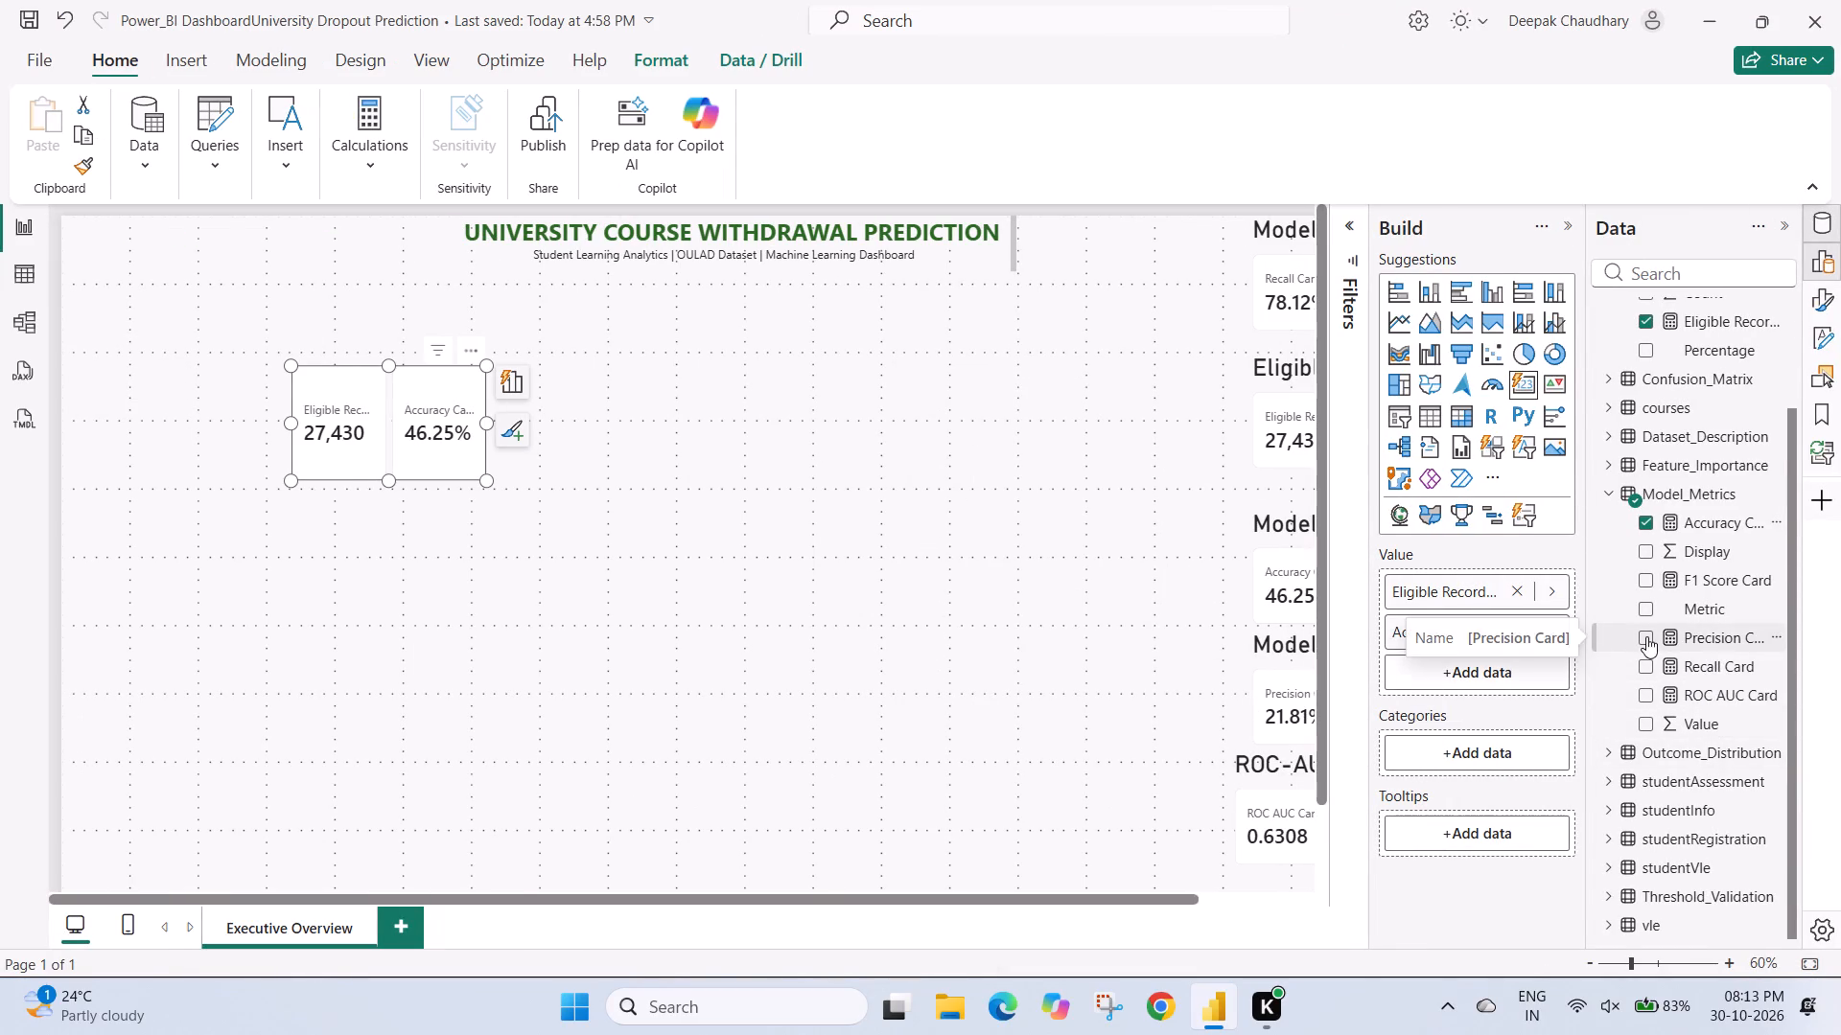
left_click_drag(1708, 638, 1476, 677)
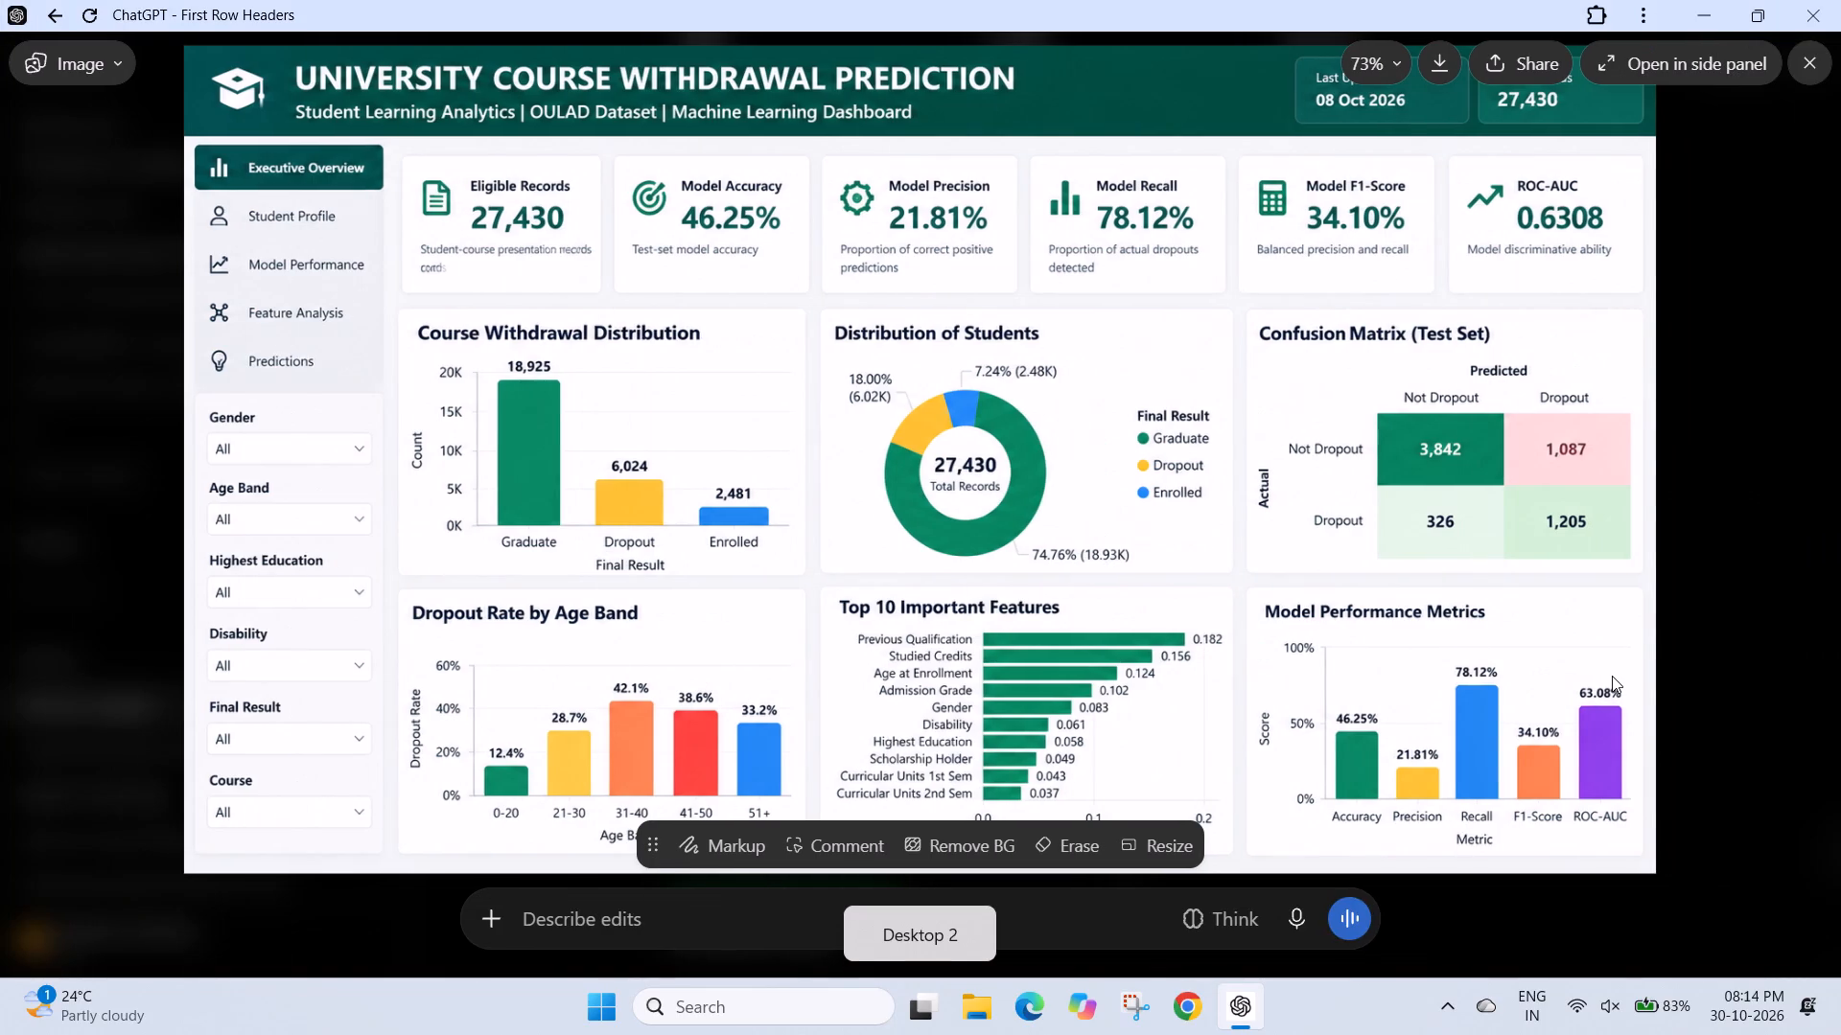
left_click_drag(1718, 660, 1512, 709)
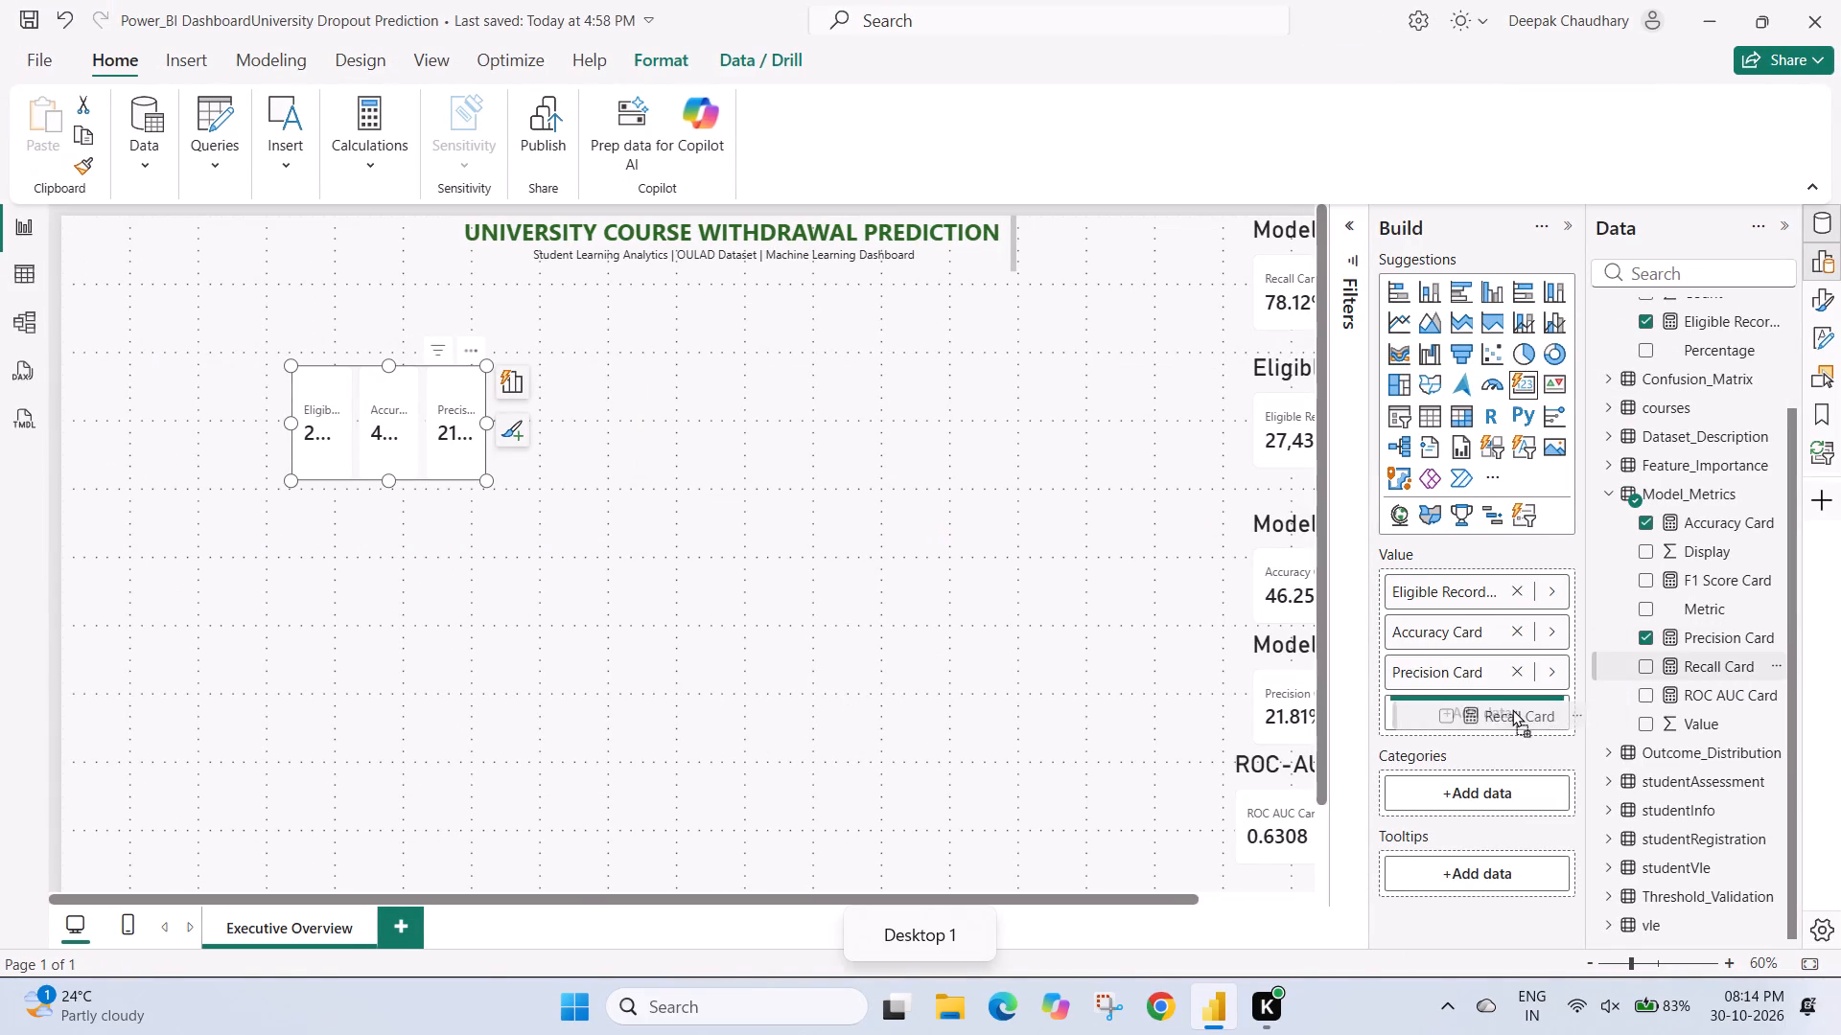
left_click_drag(1512, 709, 1502, 707)
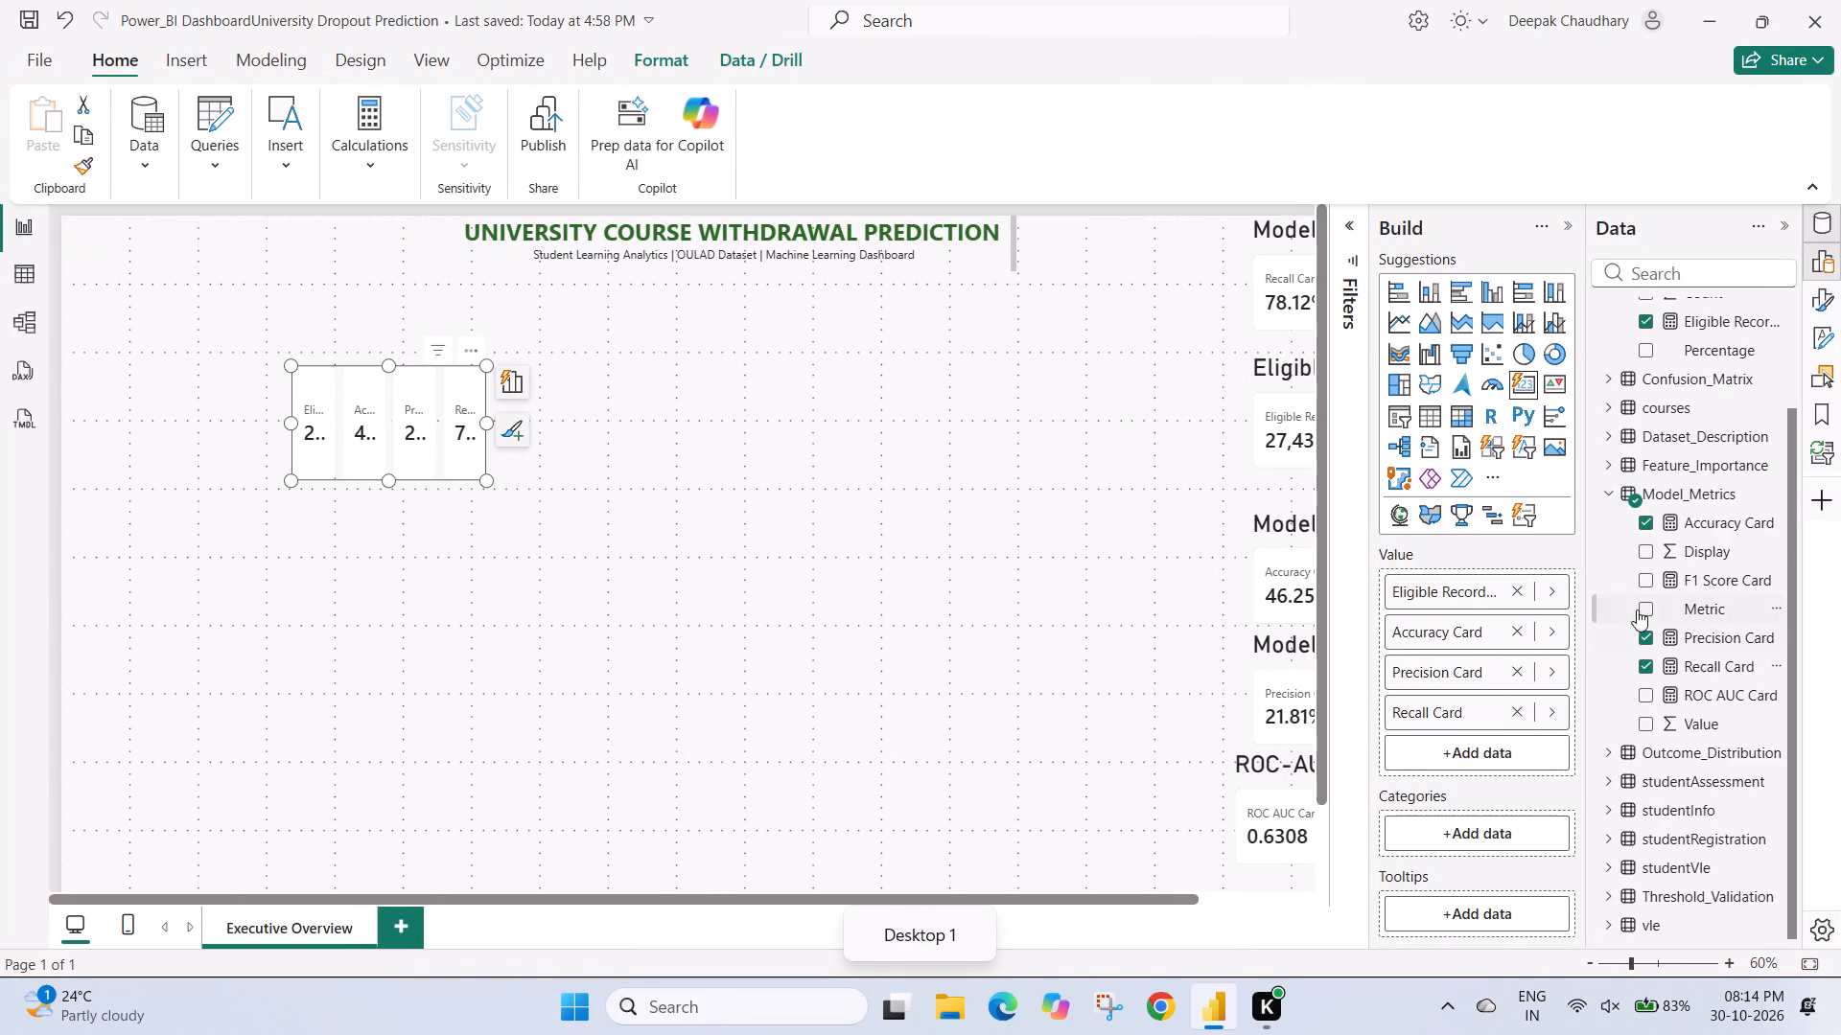
left_click_drag(1687, 574, 1486, 763)
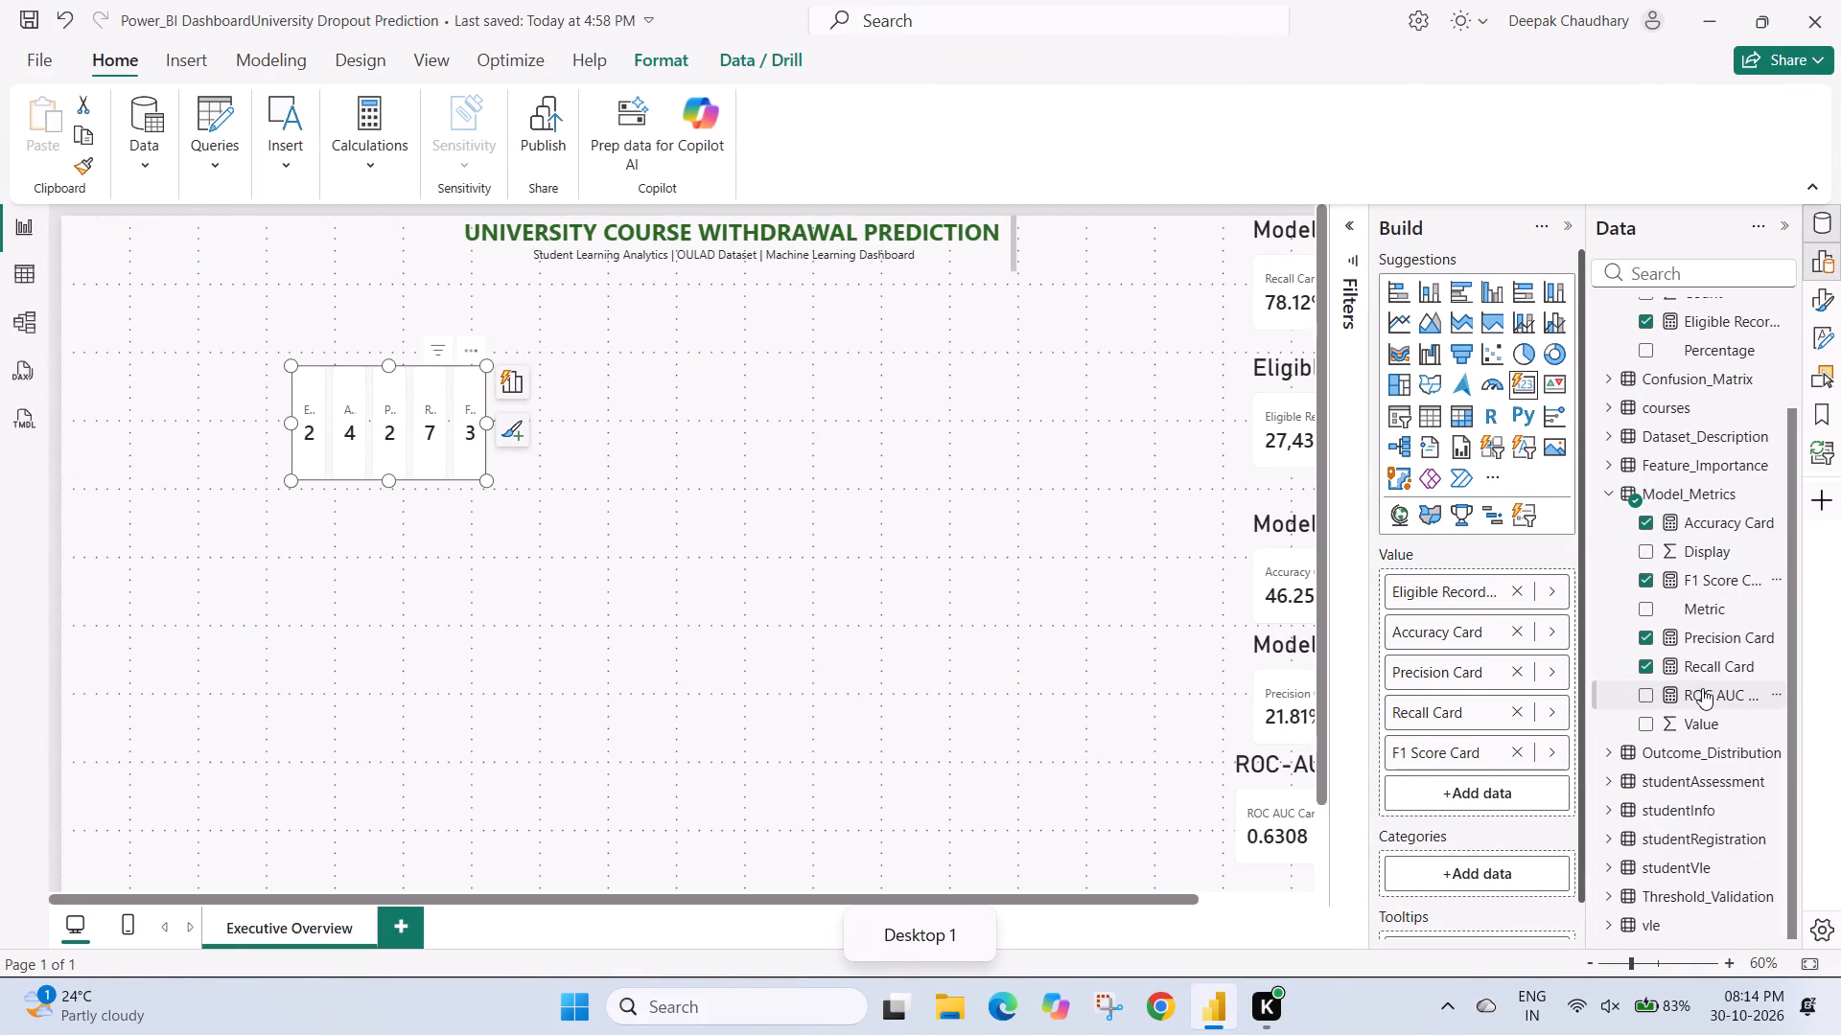
left_click_drag(1706, 687, 1485, 786)
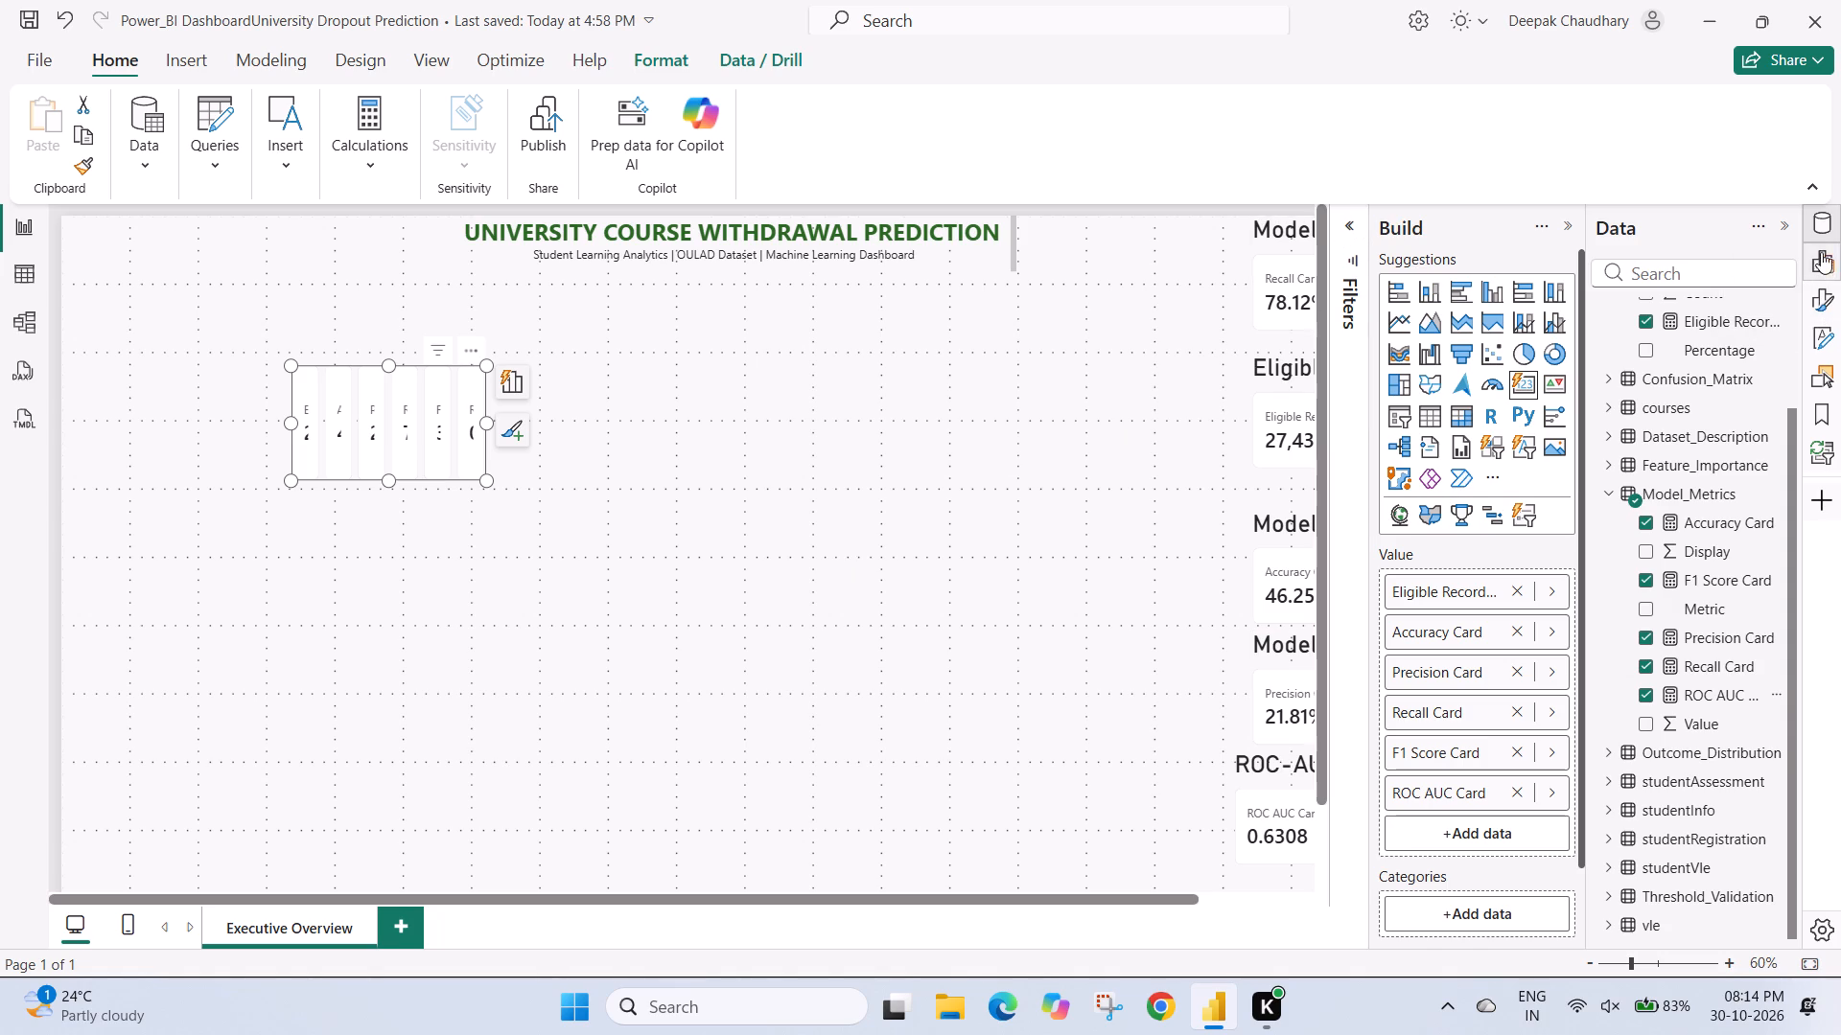
Examine the multi-value card's general formatting options, including size and position, padding and background.
left_click(1816, 295)
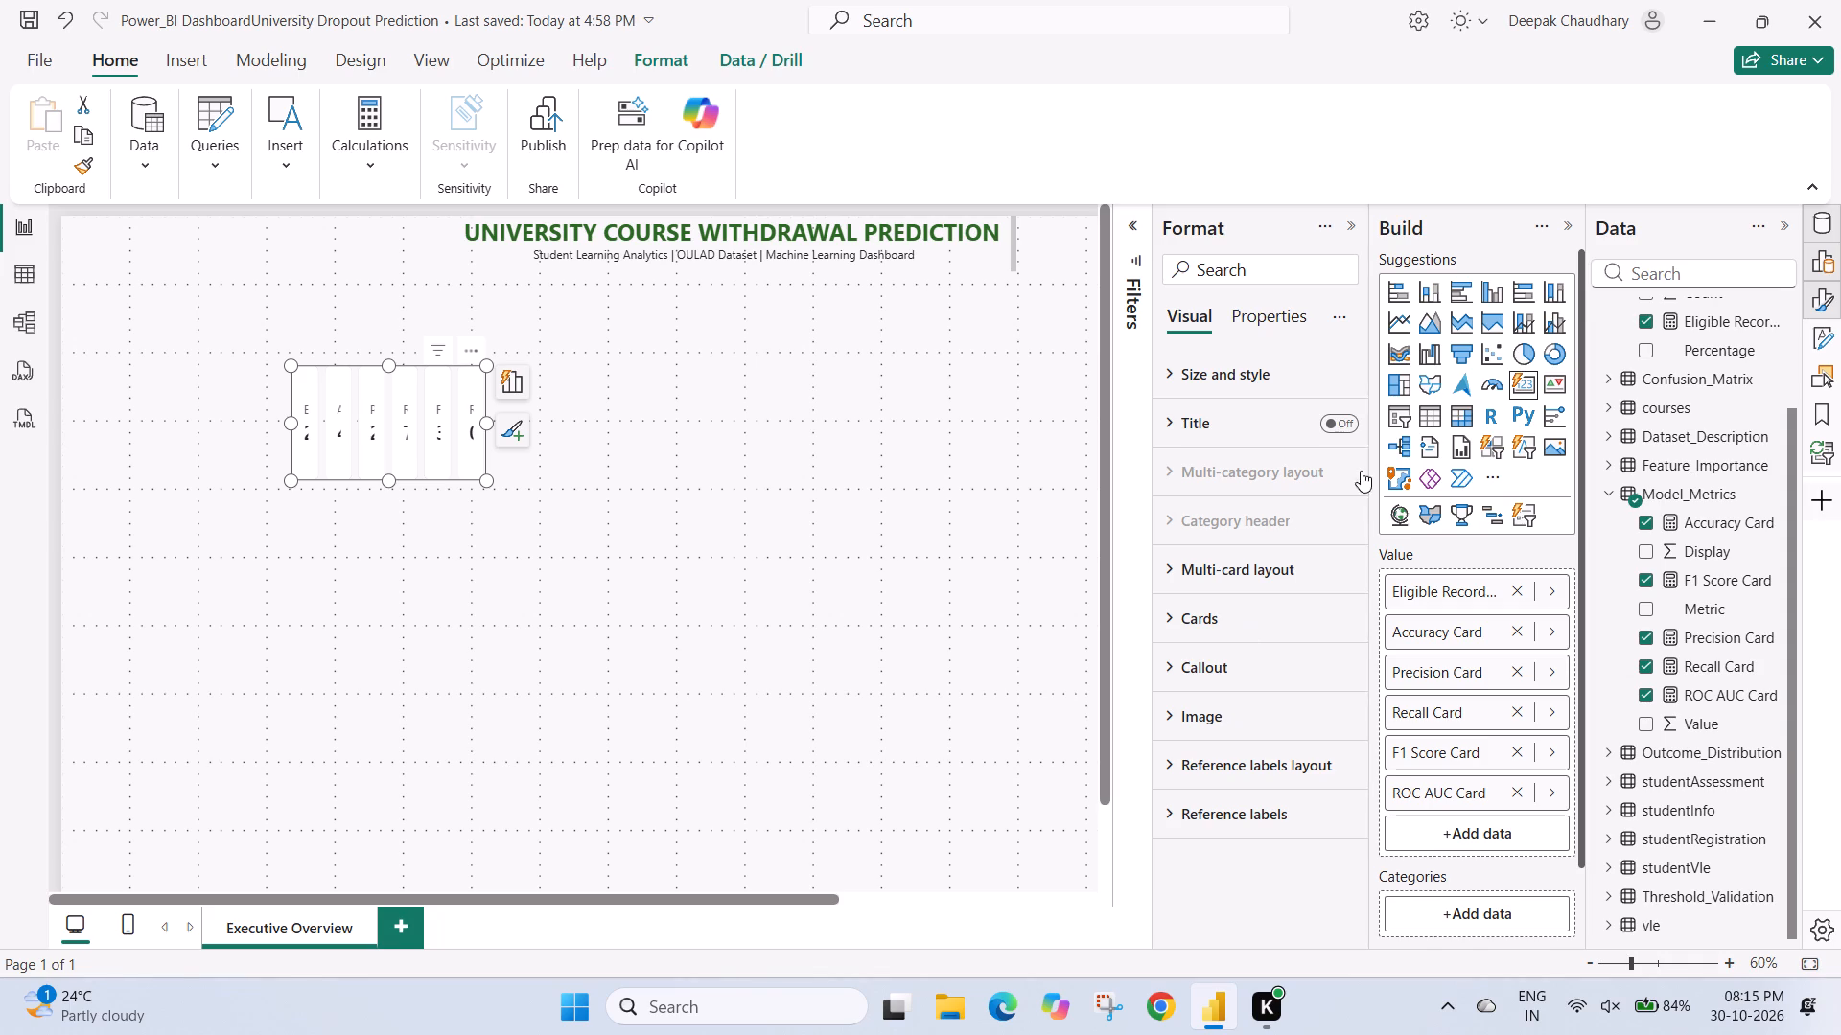
left_click(1246, 307)
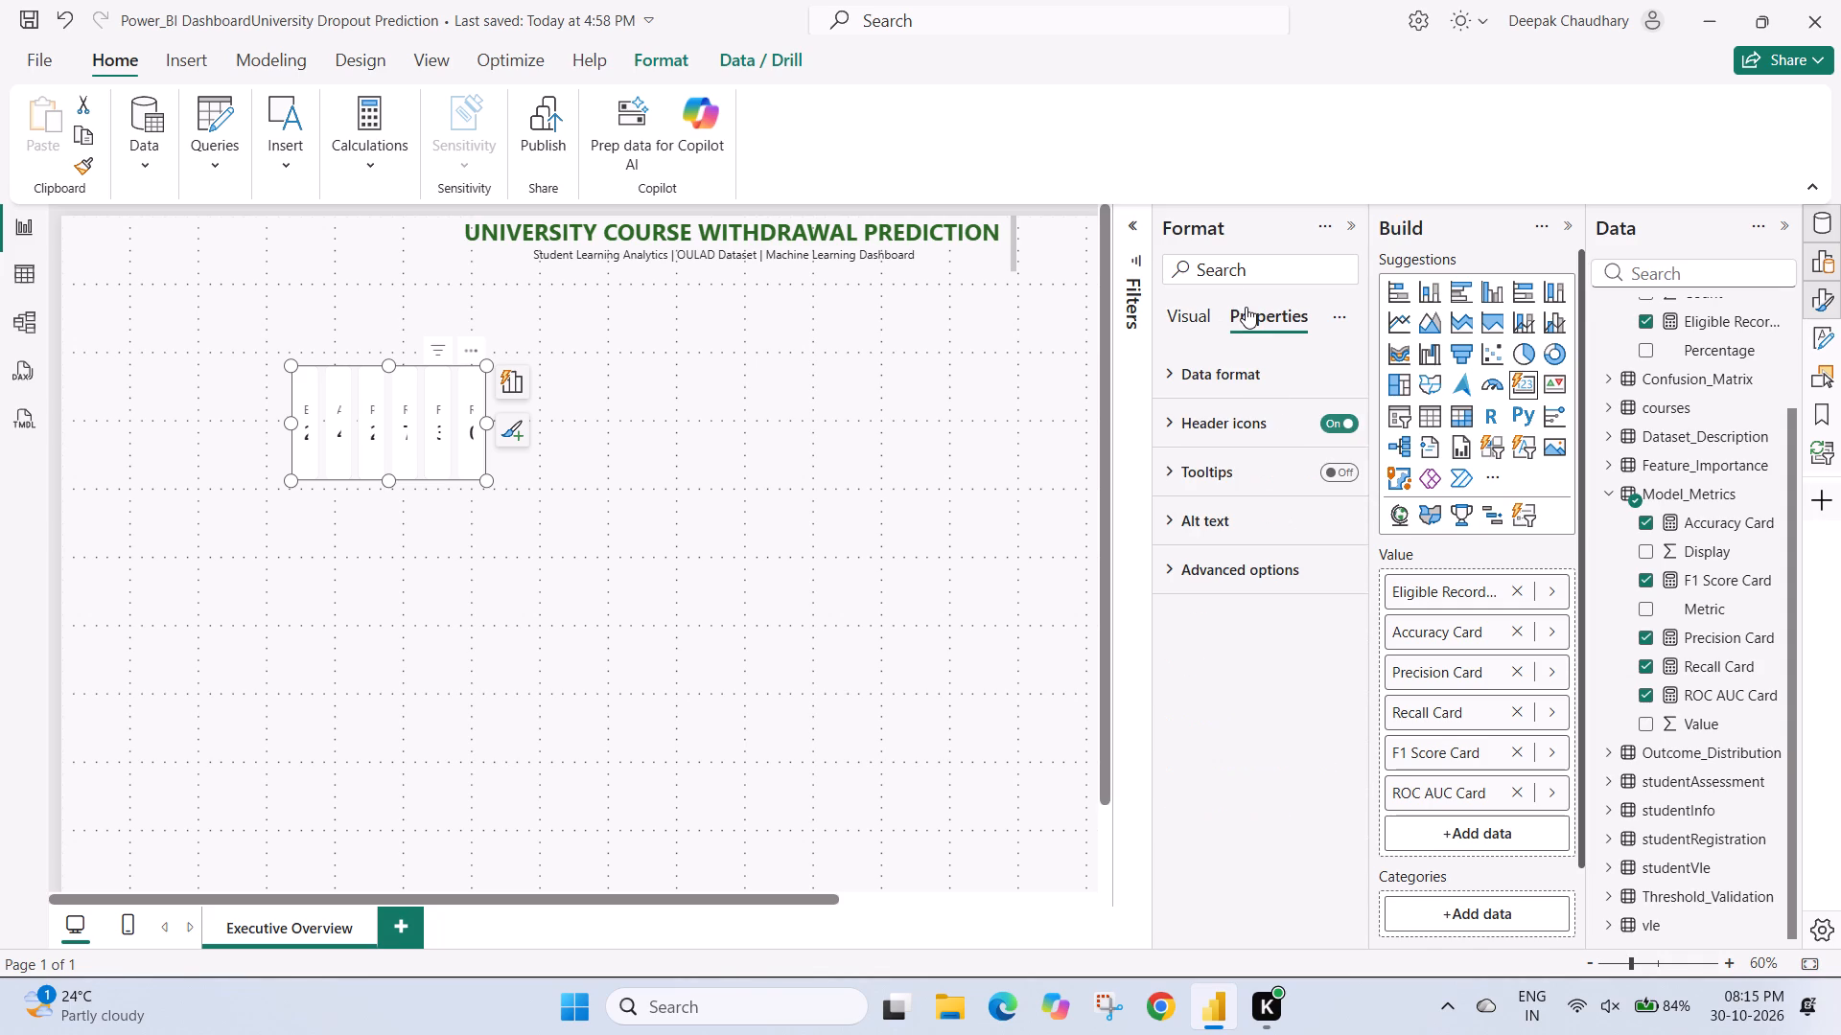
left_click(1189, 314)
left_click(1186, 373)
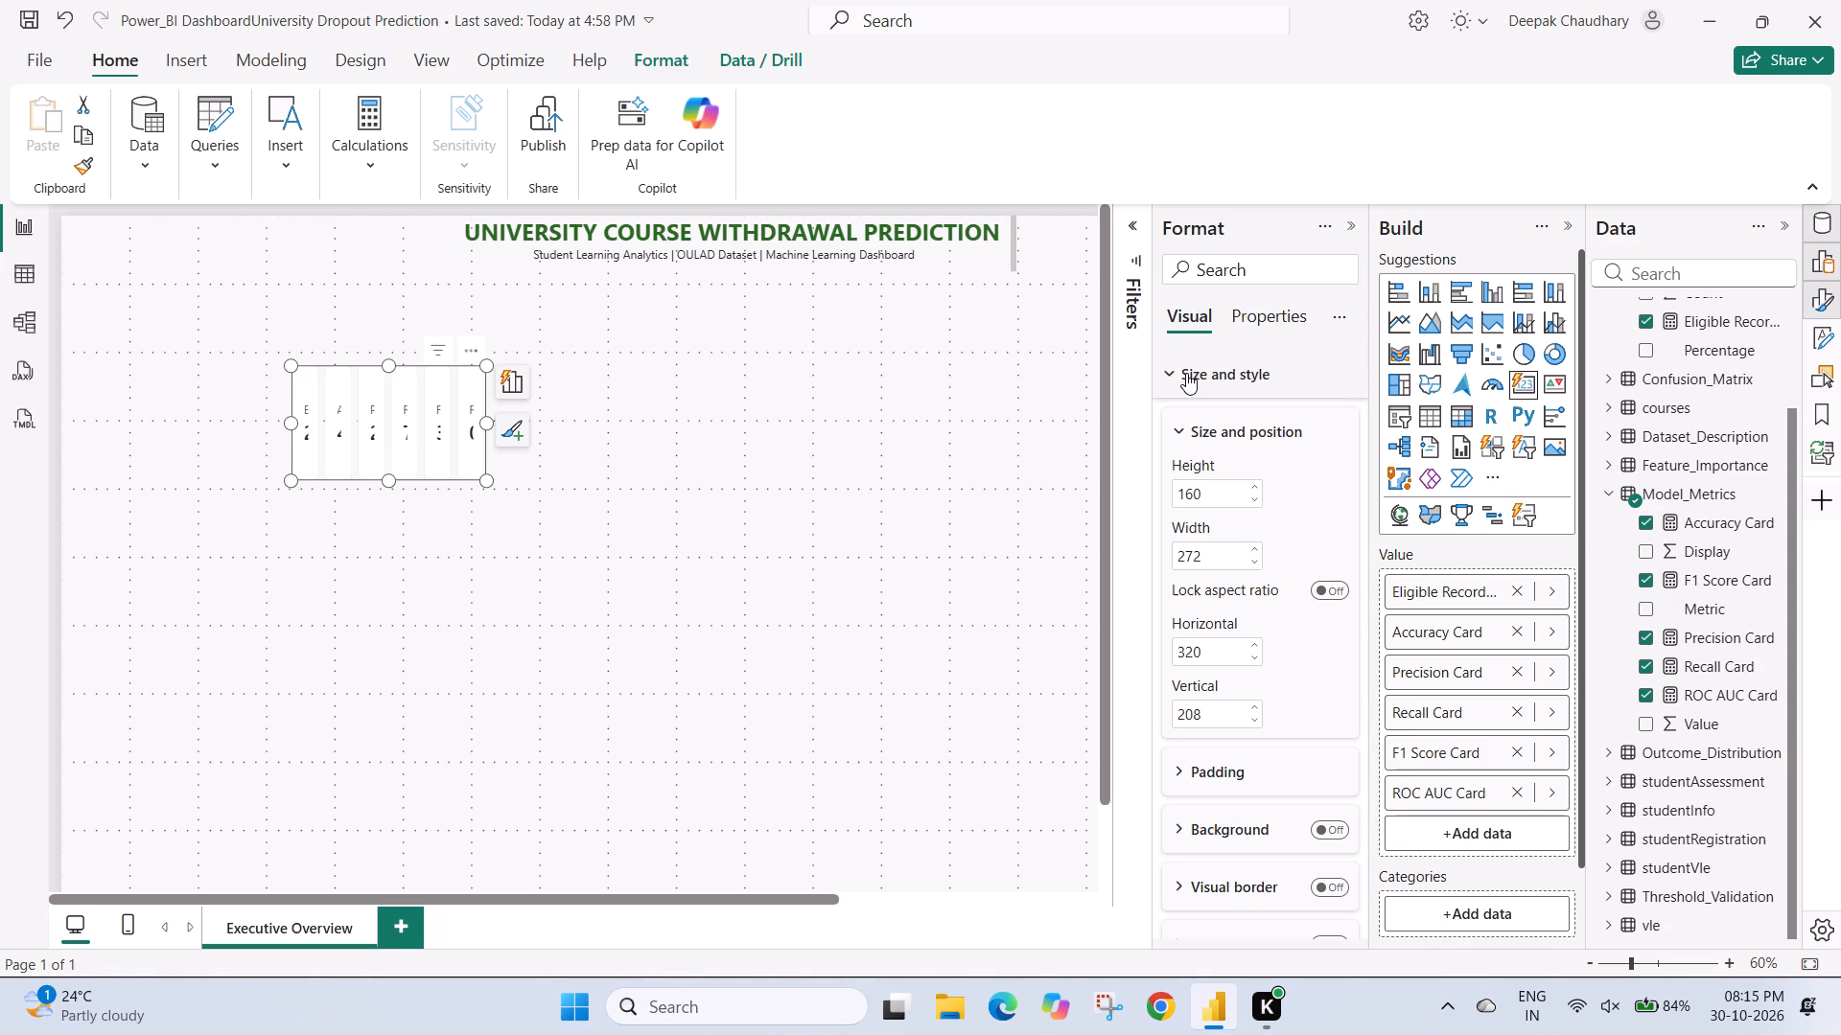
scroll(1217, 565, "down", 2)
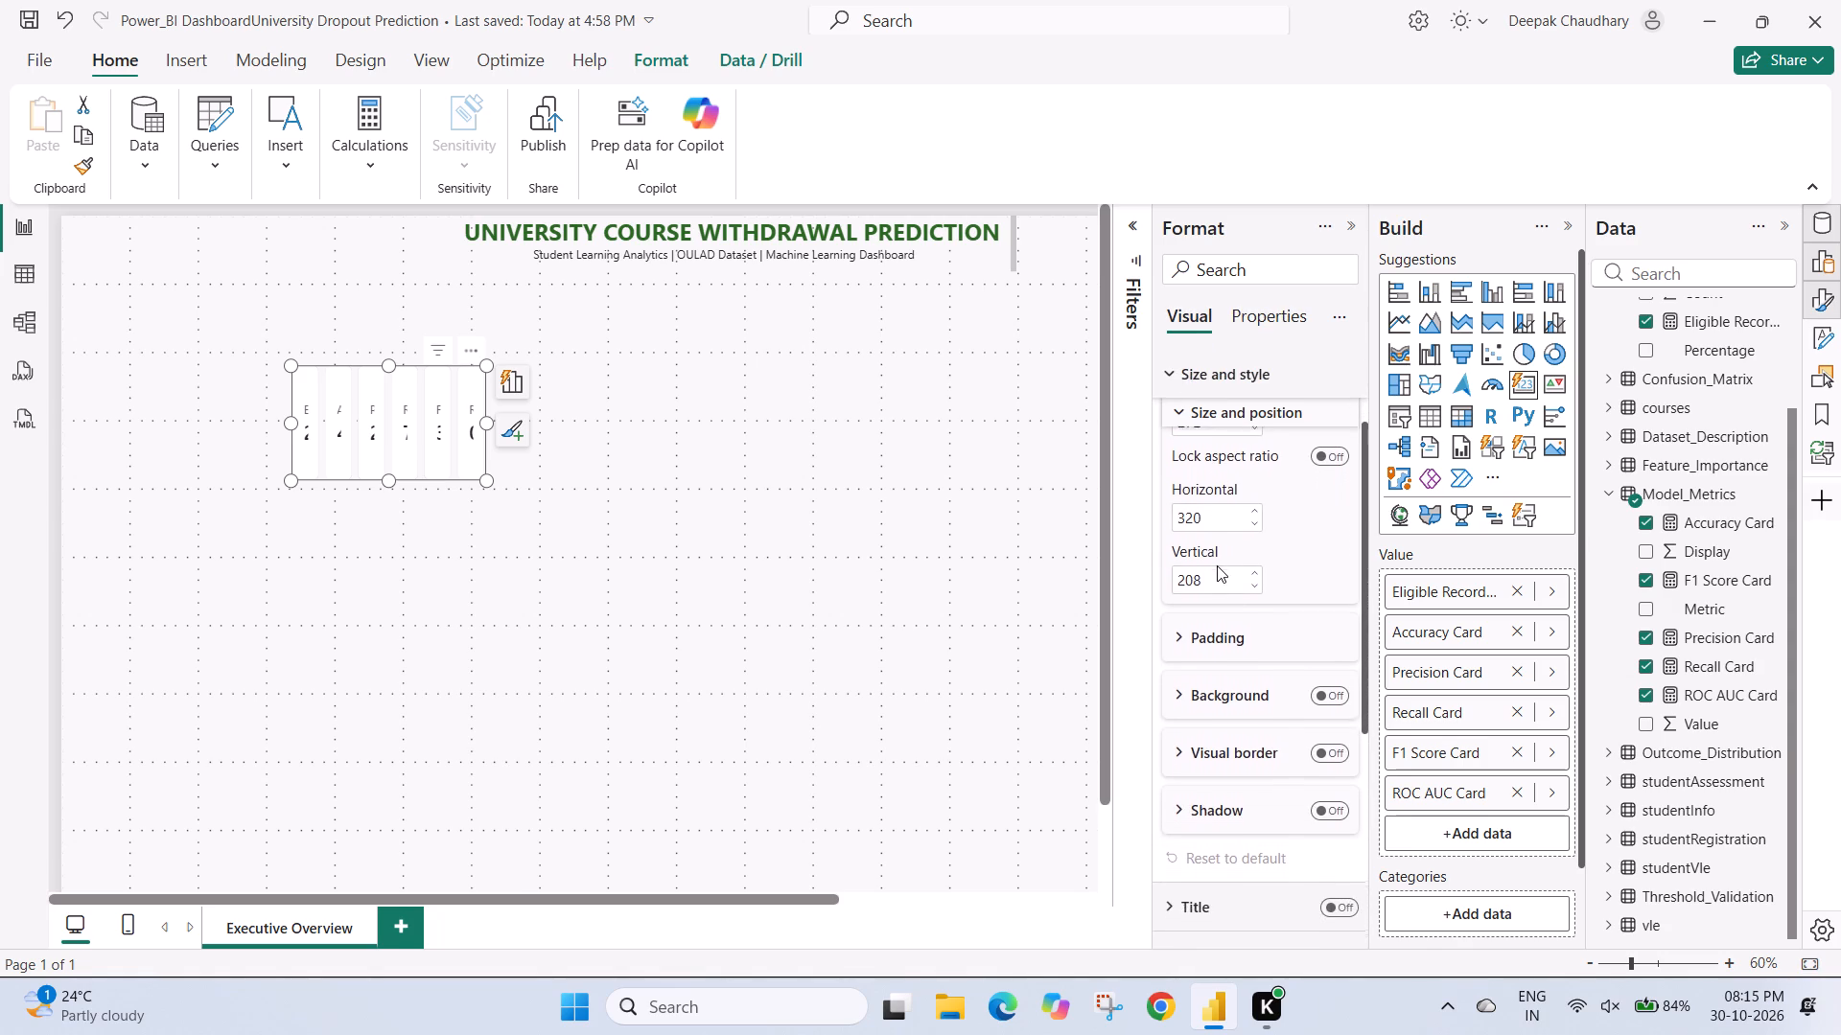
scroll(1217, 565, "down", 1)
left_click(1198, 552)
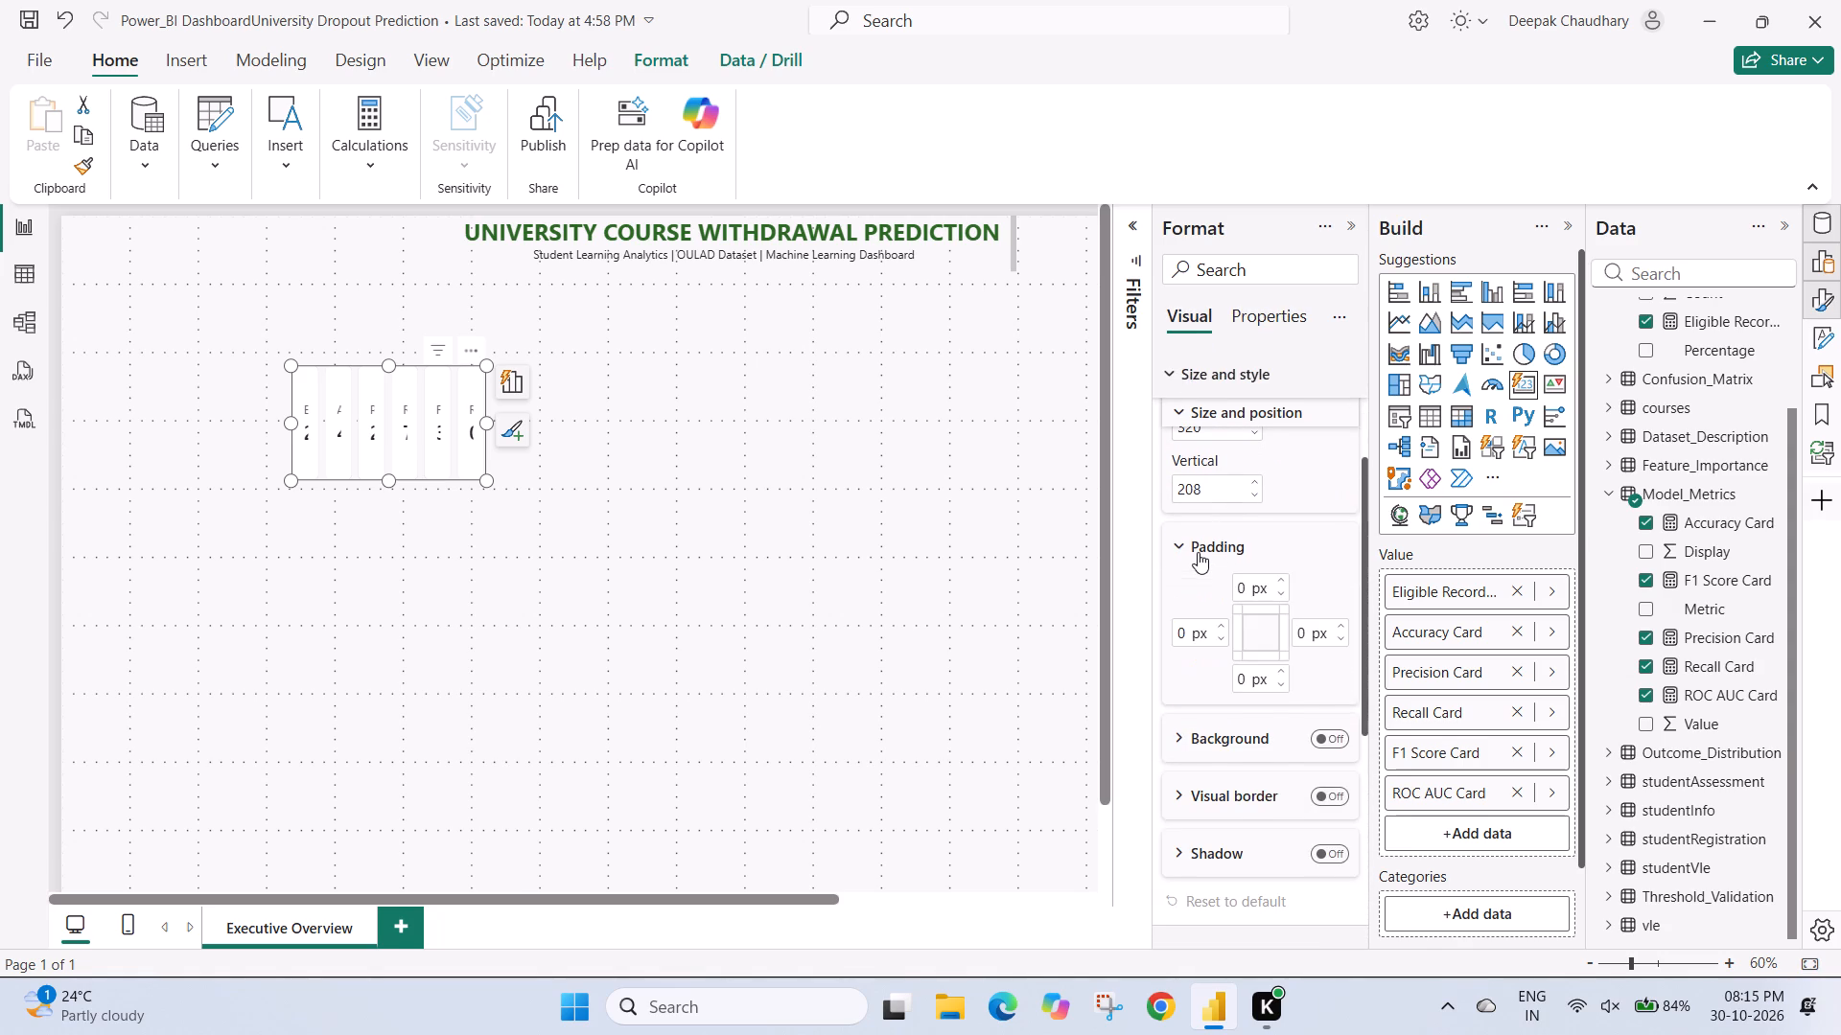
scroll(1198, 552, "down", 3)
left_click(1190, 554)
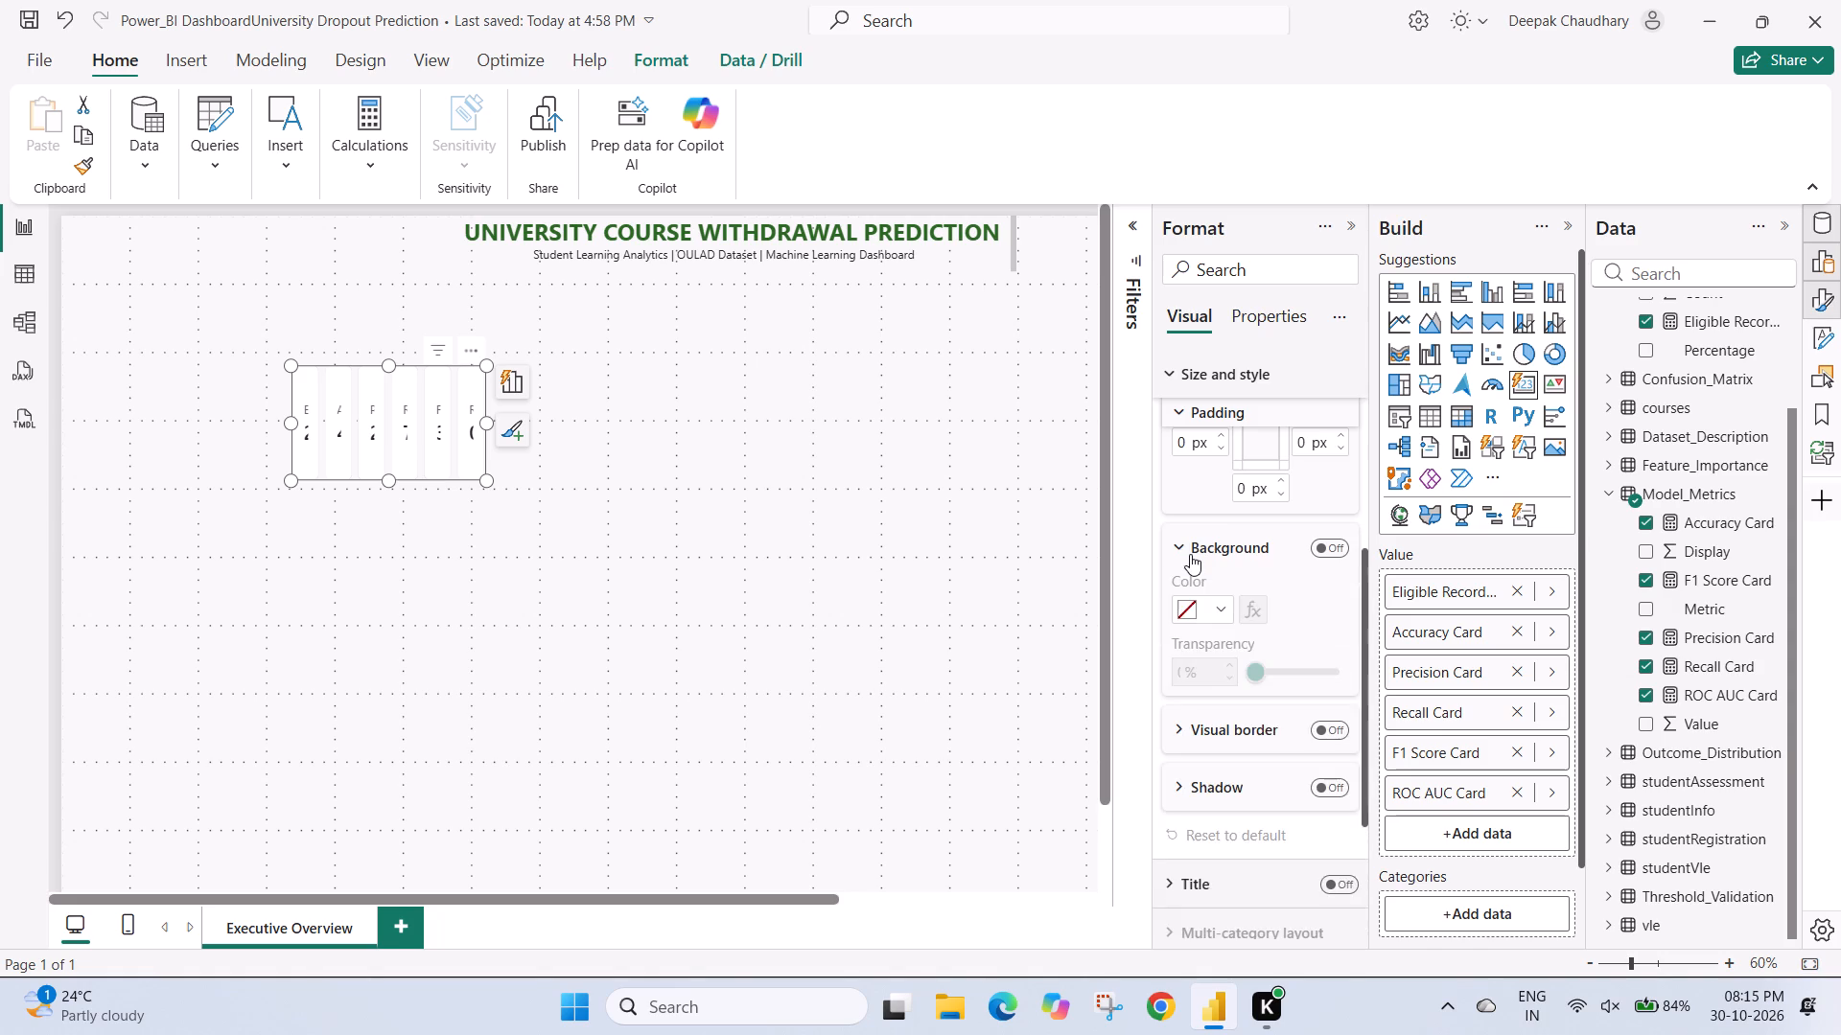
scroll(1190, 554, "down", 3)
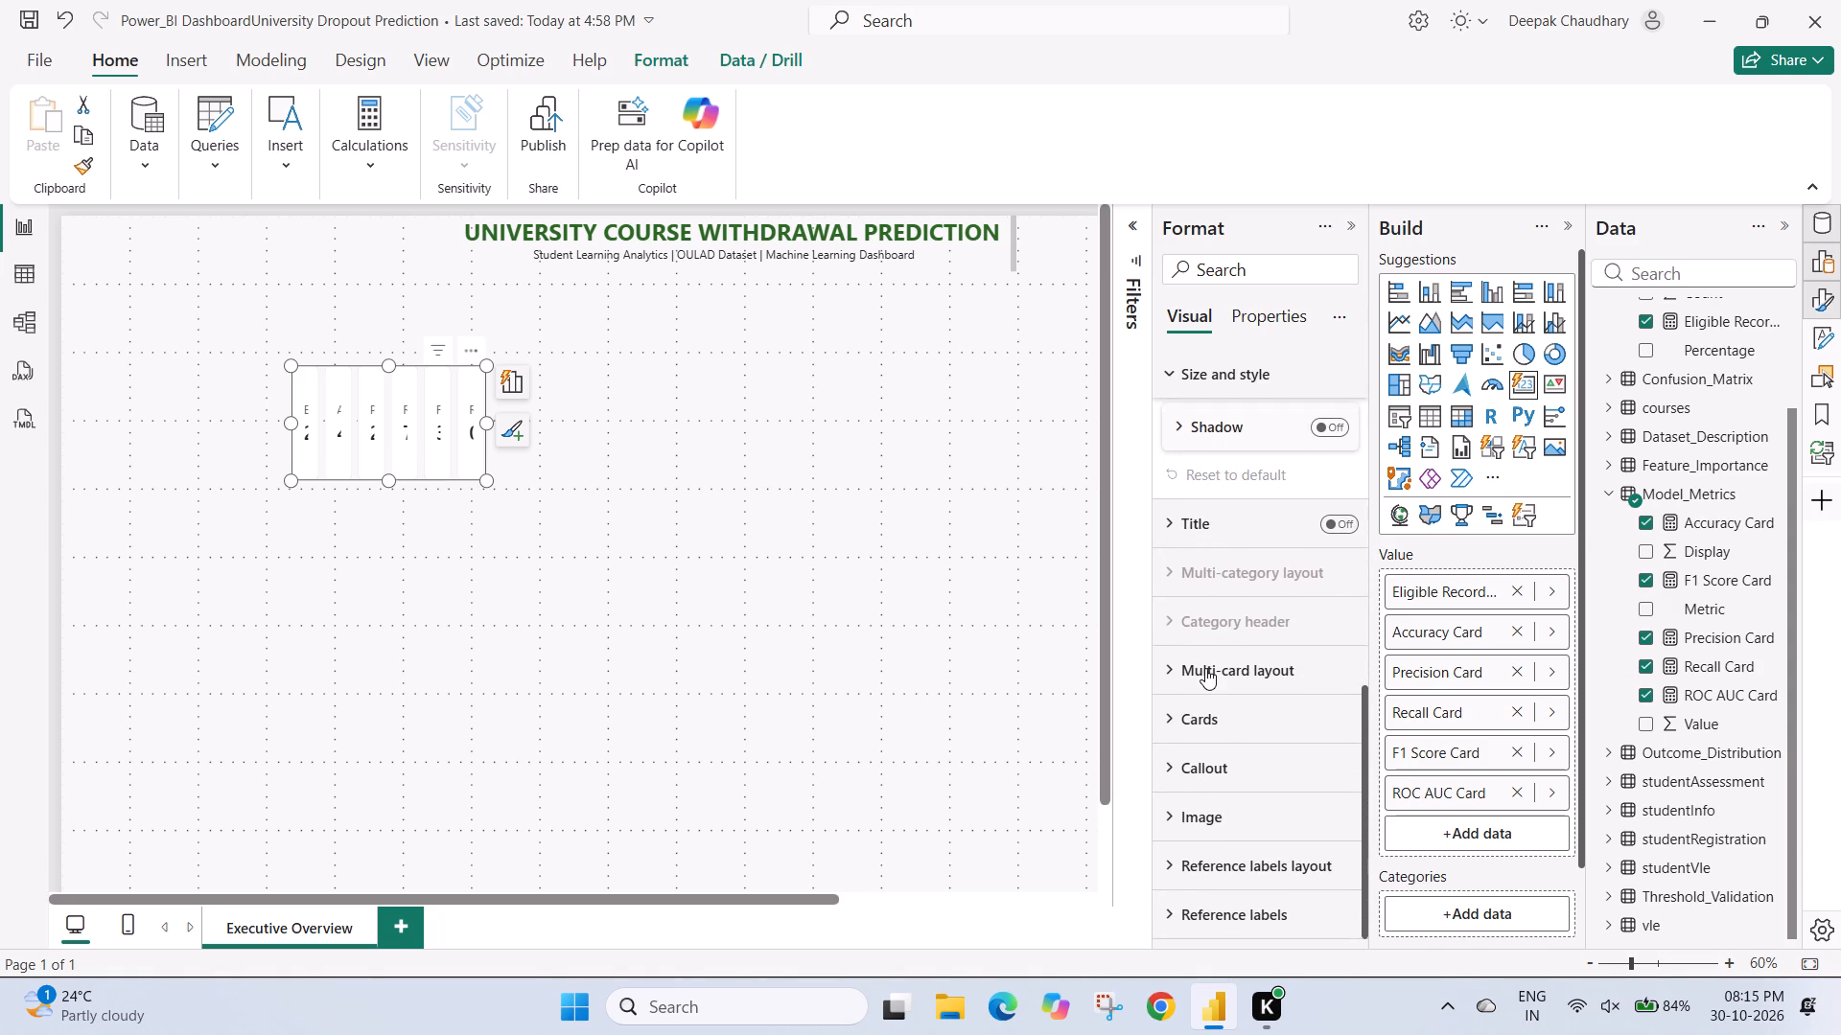
scroll(1205, 668, "down", 1)
Examine the Cards formatting options of the multi-value card, including the layout arrangement choices and which cards the settings apply to.
left_click(1176, 717)
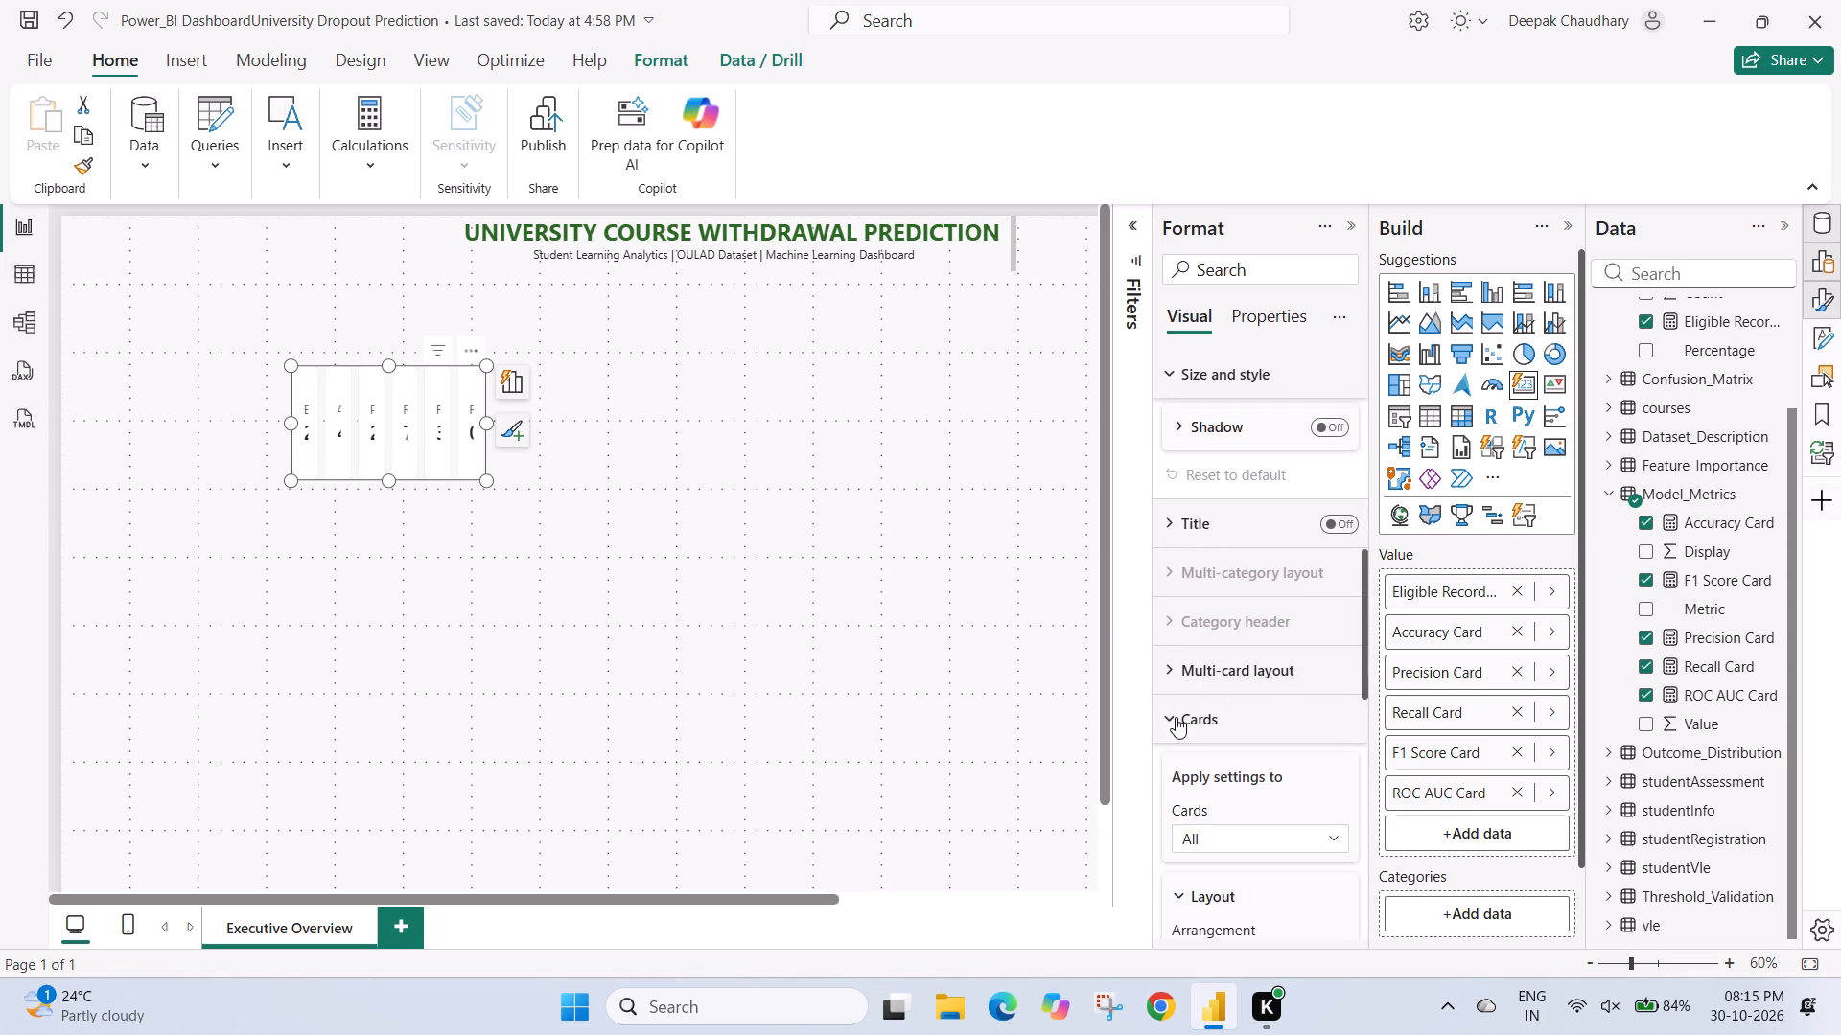
scroll(1176, 717, "down", 3)
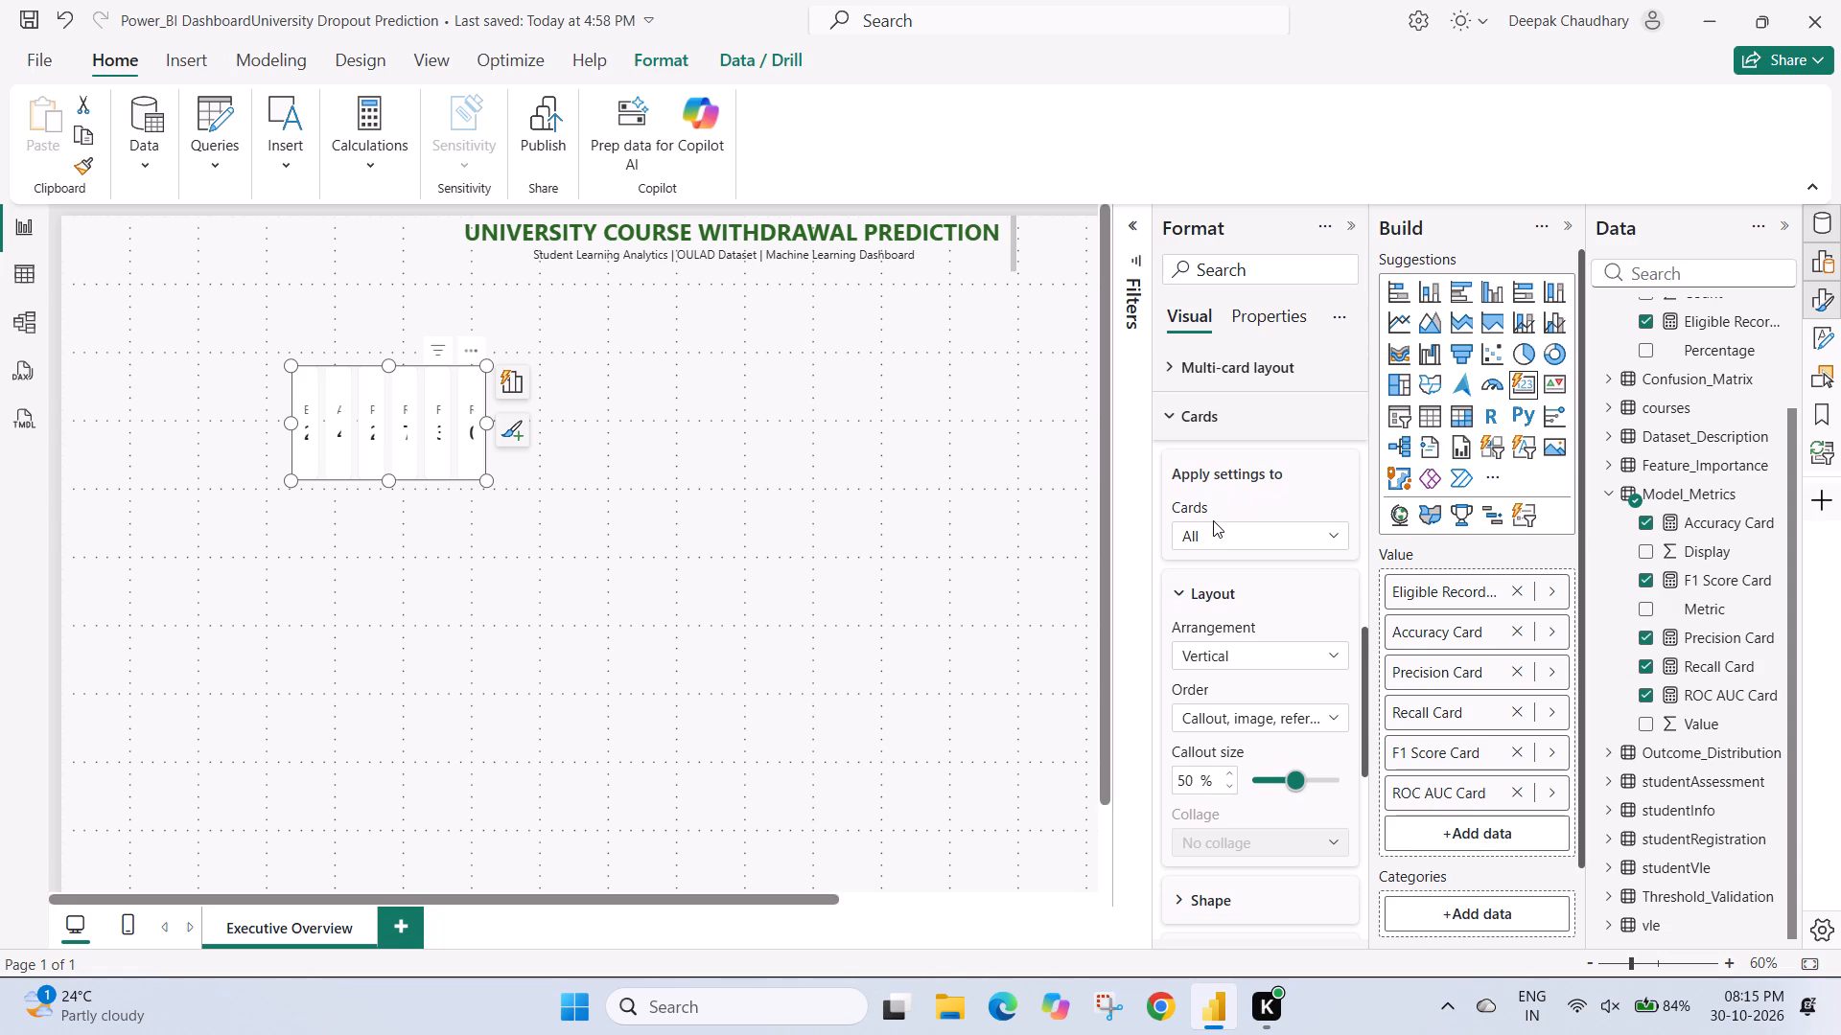
scroll(1222, 575, "down", 1)
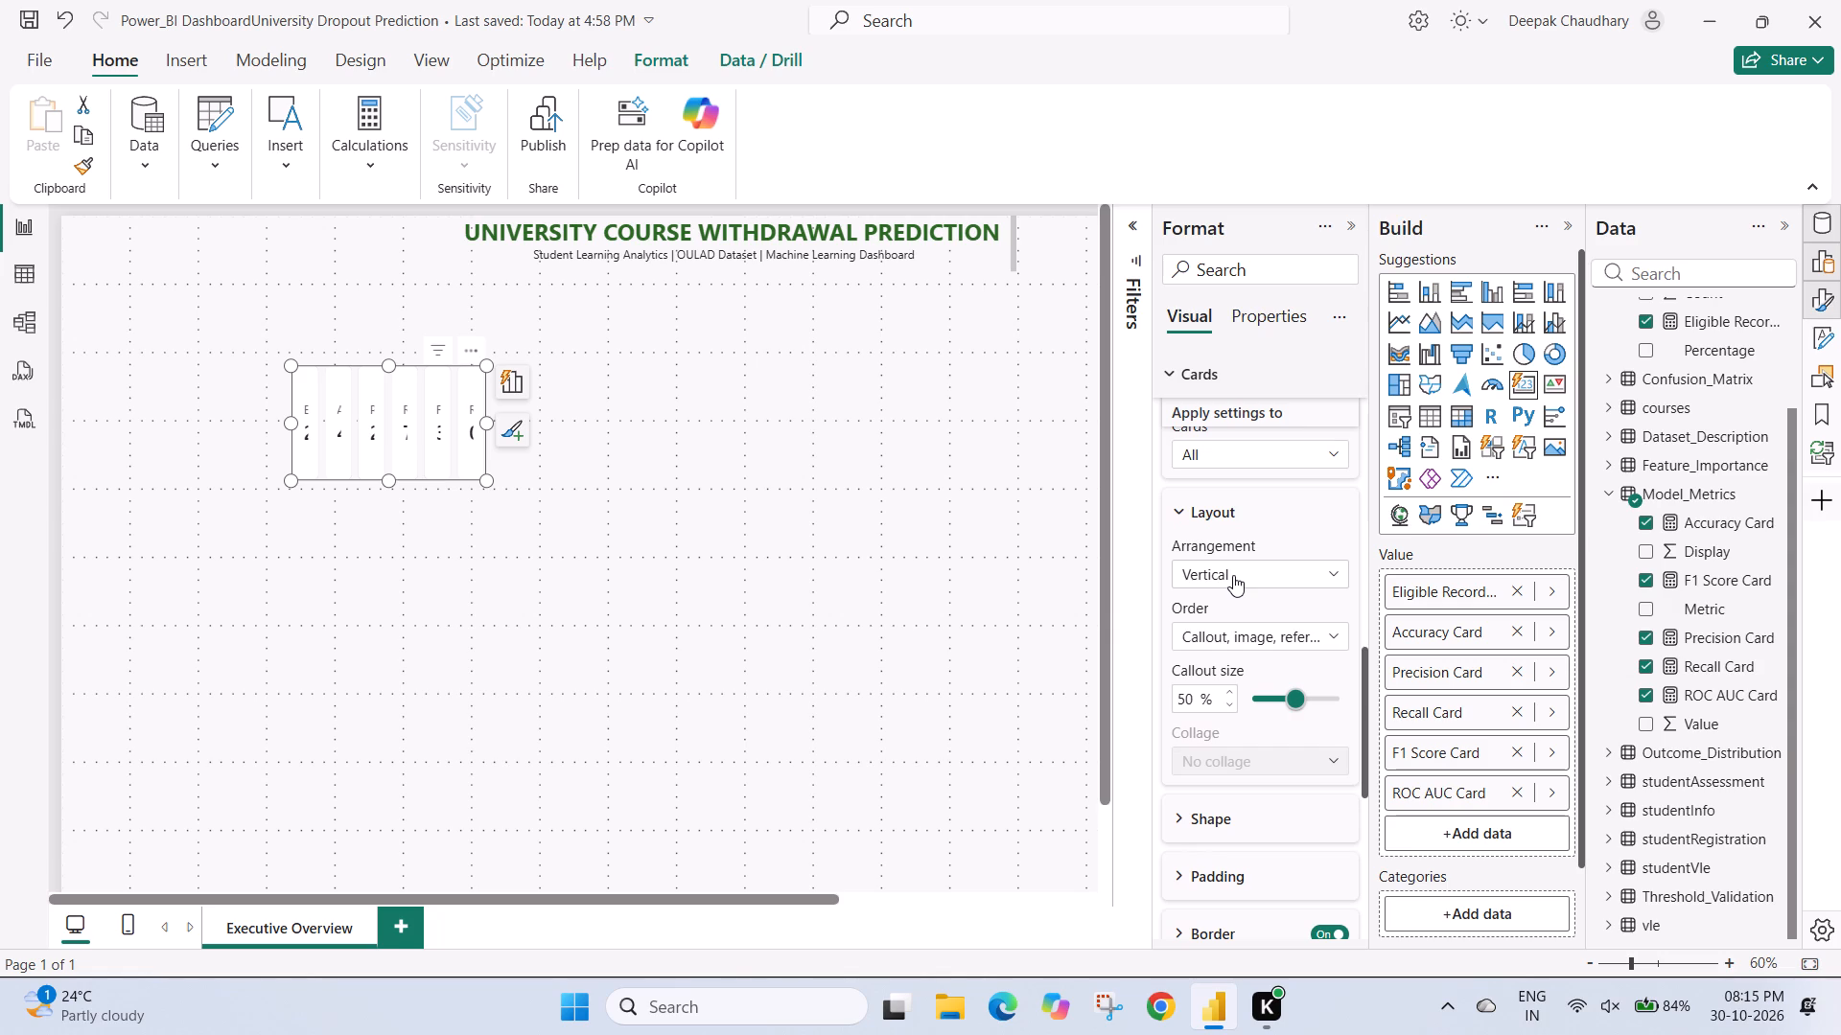
left_click(1243, 573)
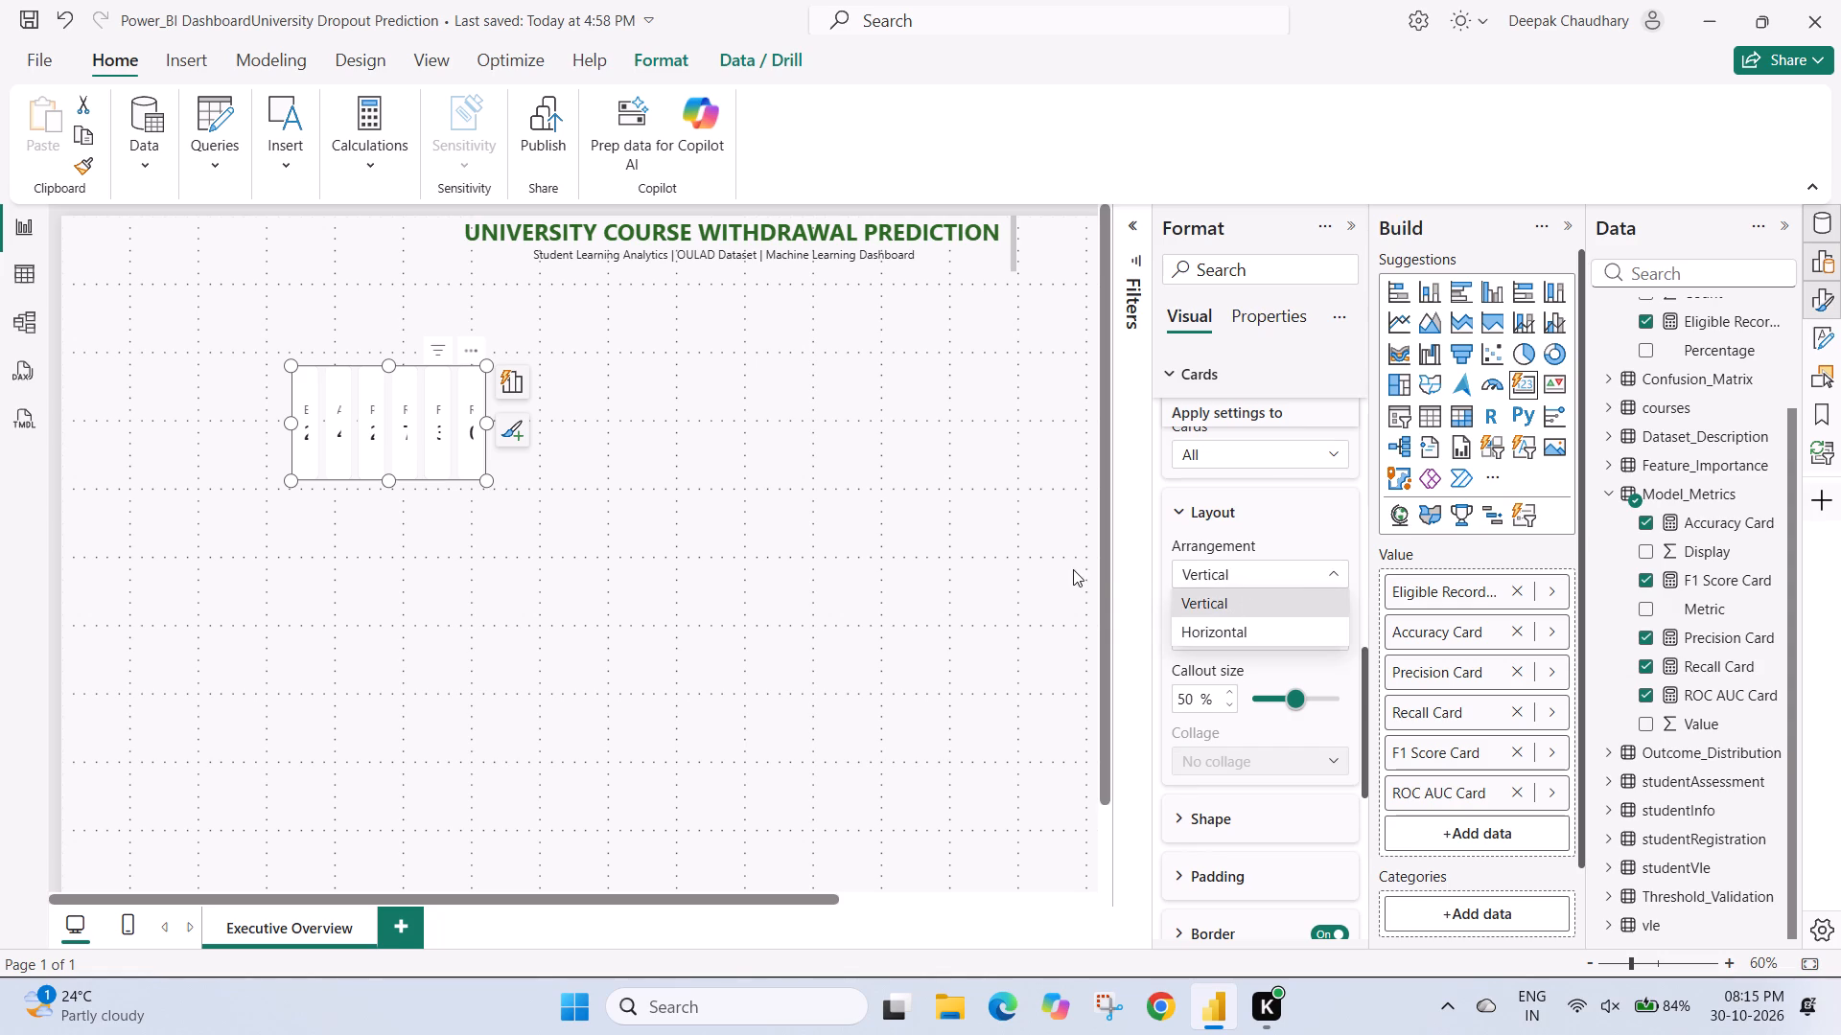
left_click(1098, 572)
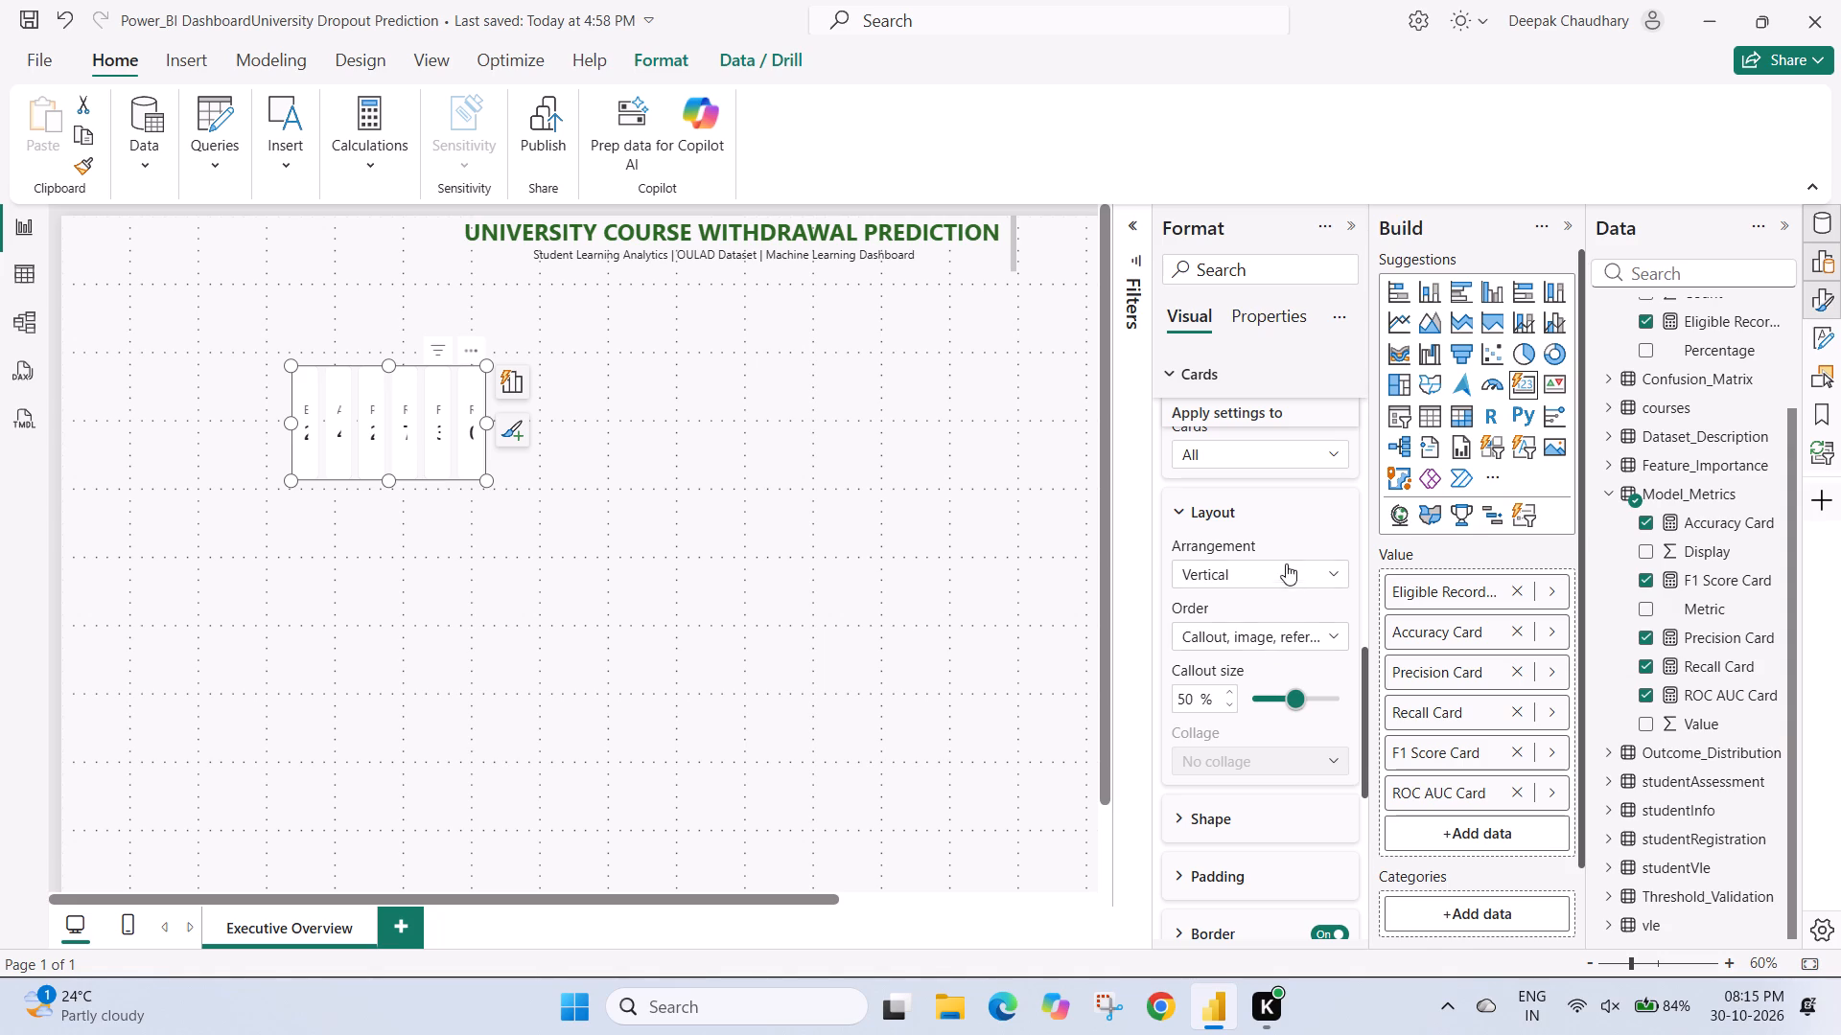
scroll(1273, 501, "up", 1)
left_click(1275, 510)
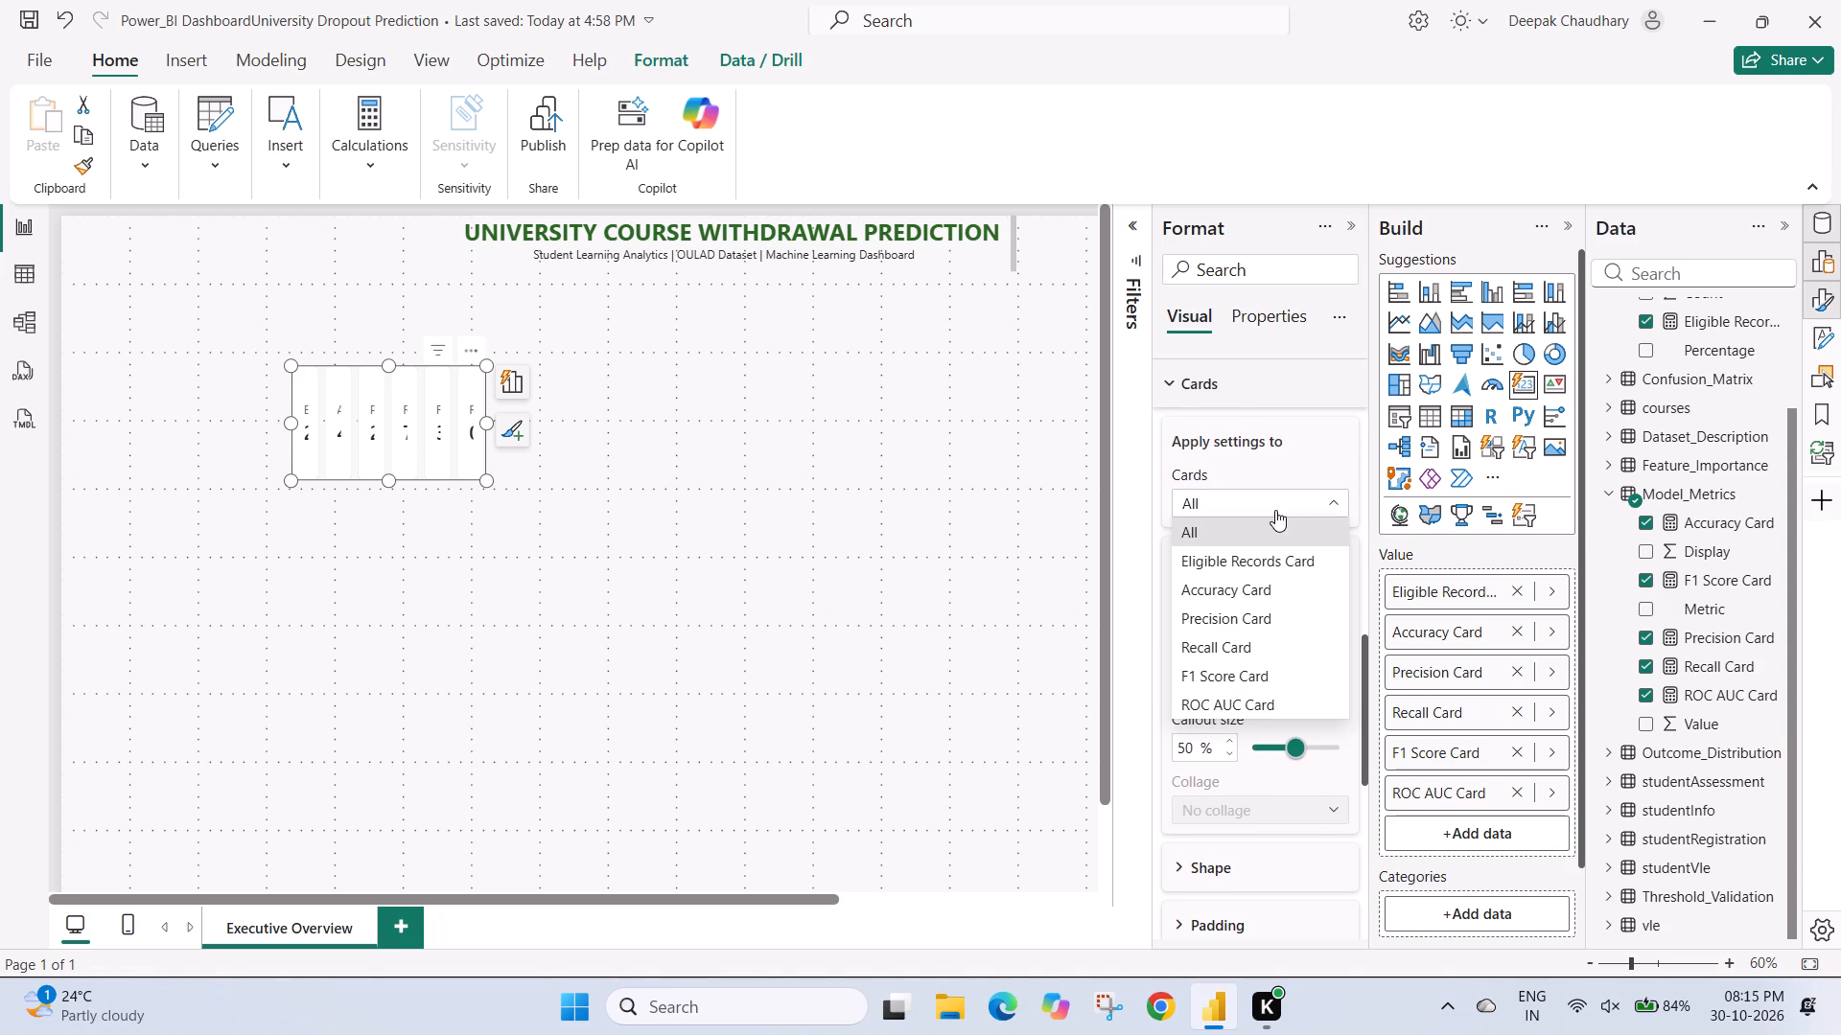
scroll(1238, 742, "down", 1)
scroll(1242, 648, "down", 2)
left_click(1117, 615)
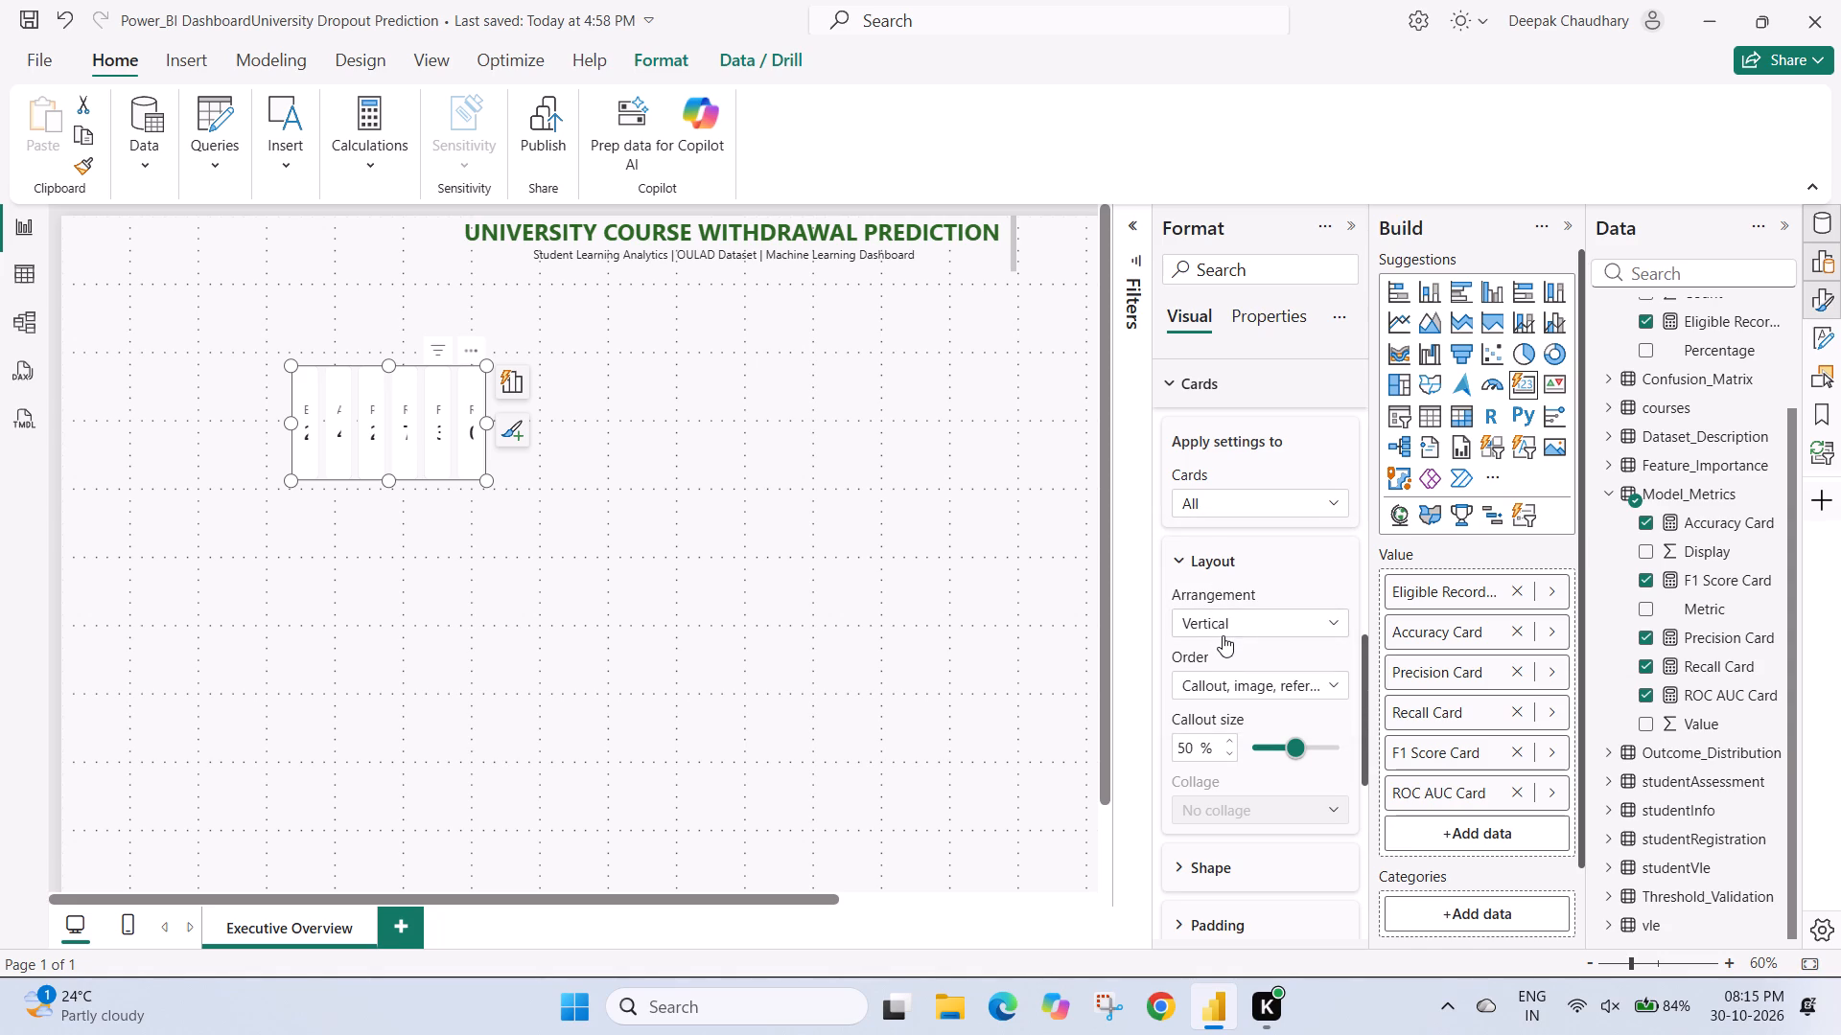
Set the Cards layout arrangement of the multi-value card to Horizontal for all cards.
left_click(1245, 622)
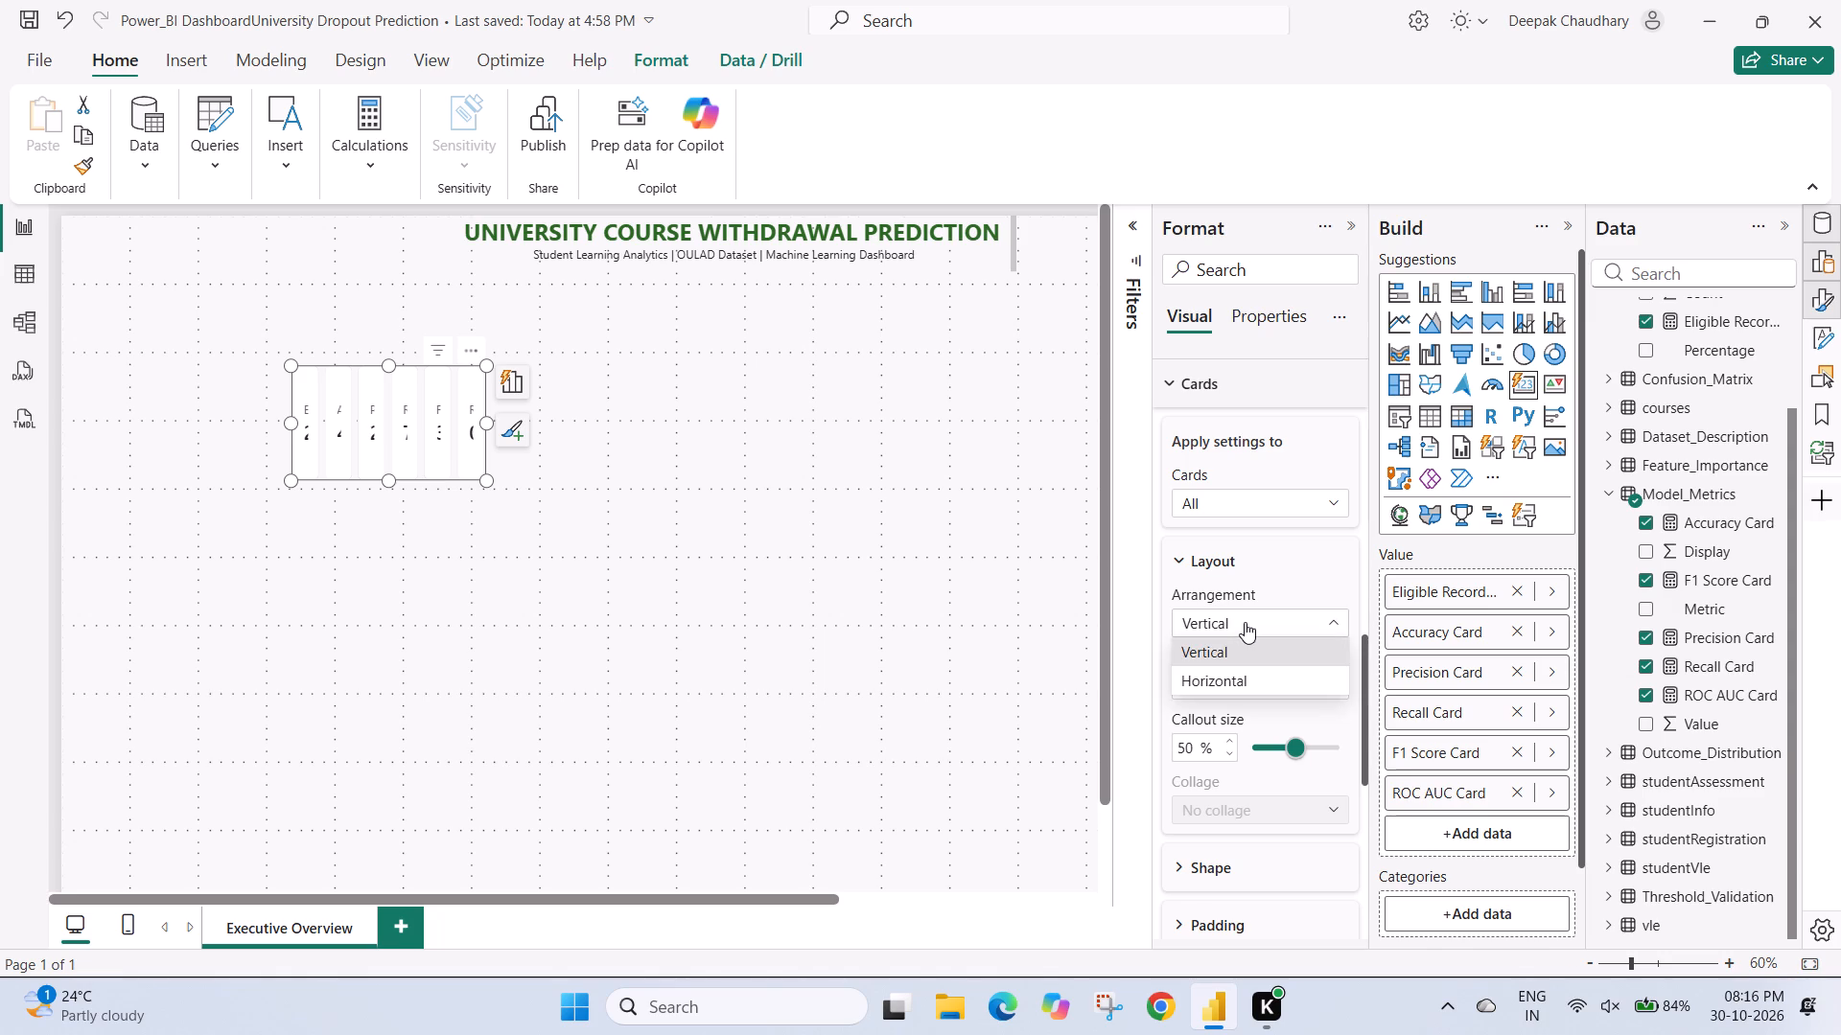
left_click(1223, 699)
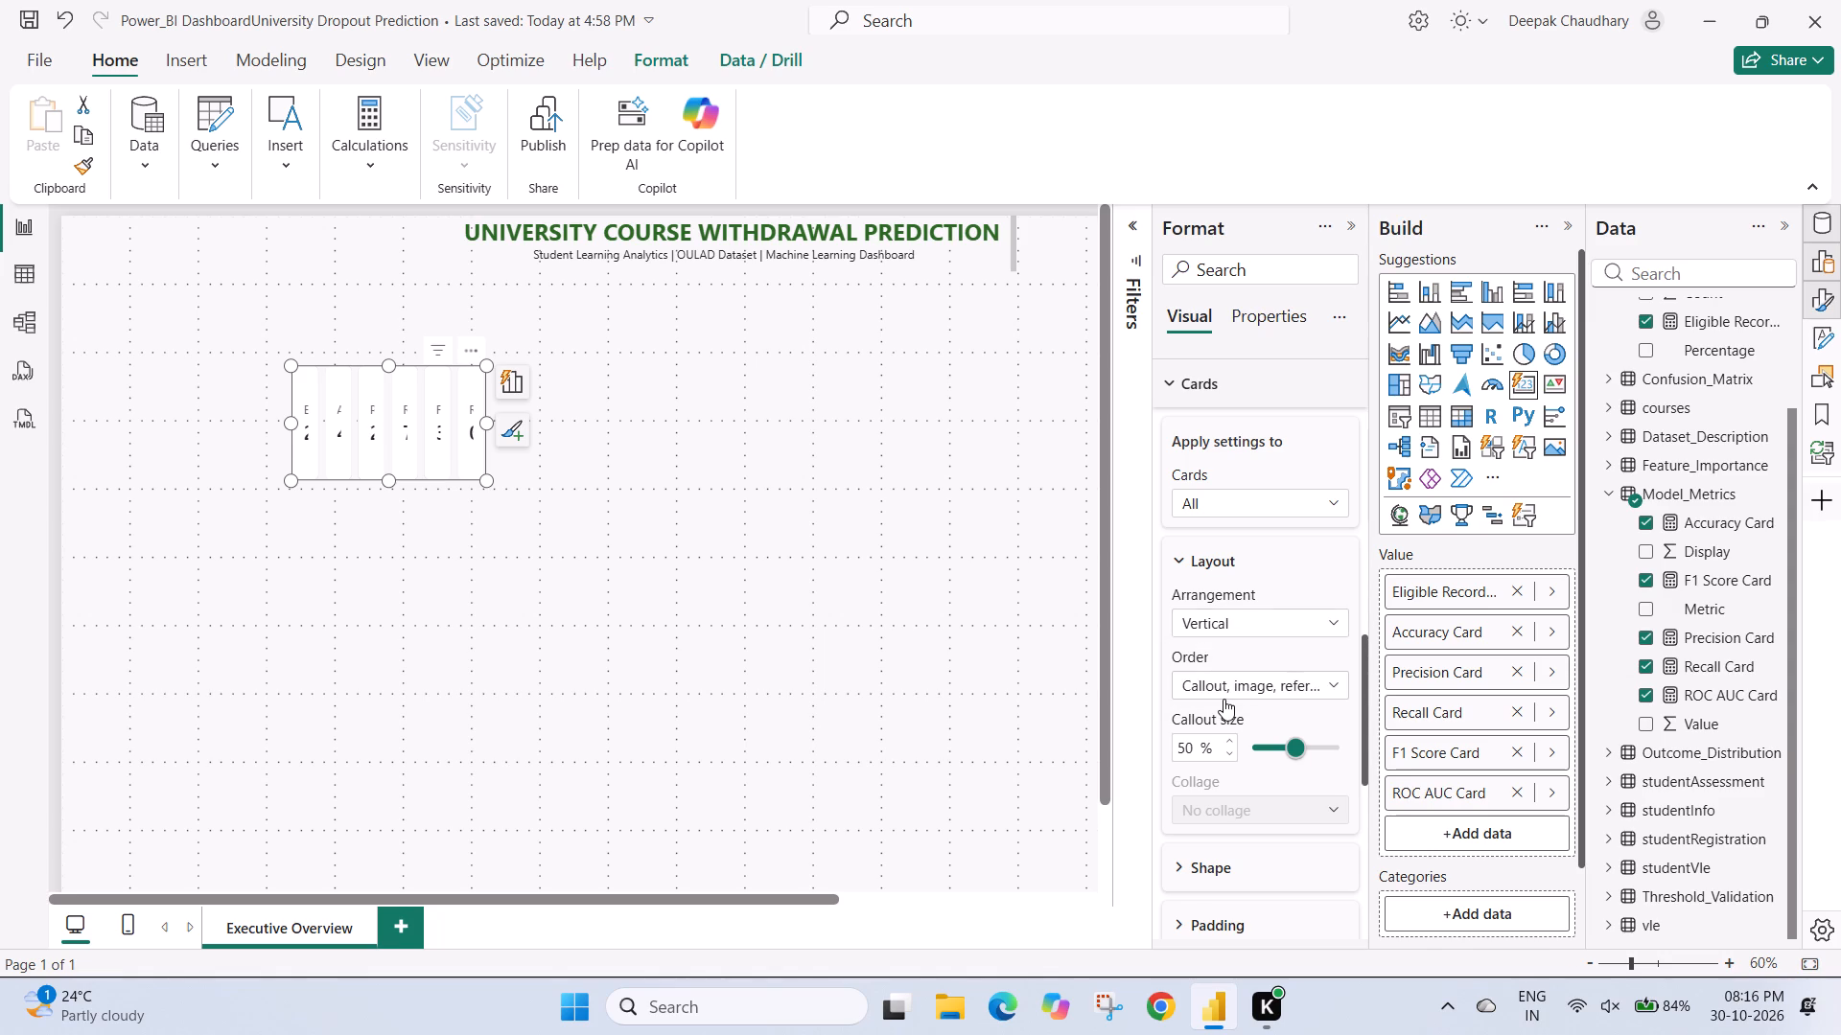
left_click(1227, 628)
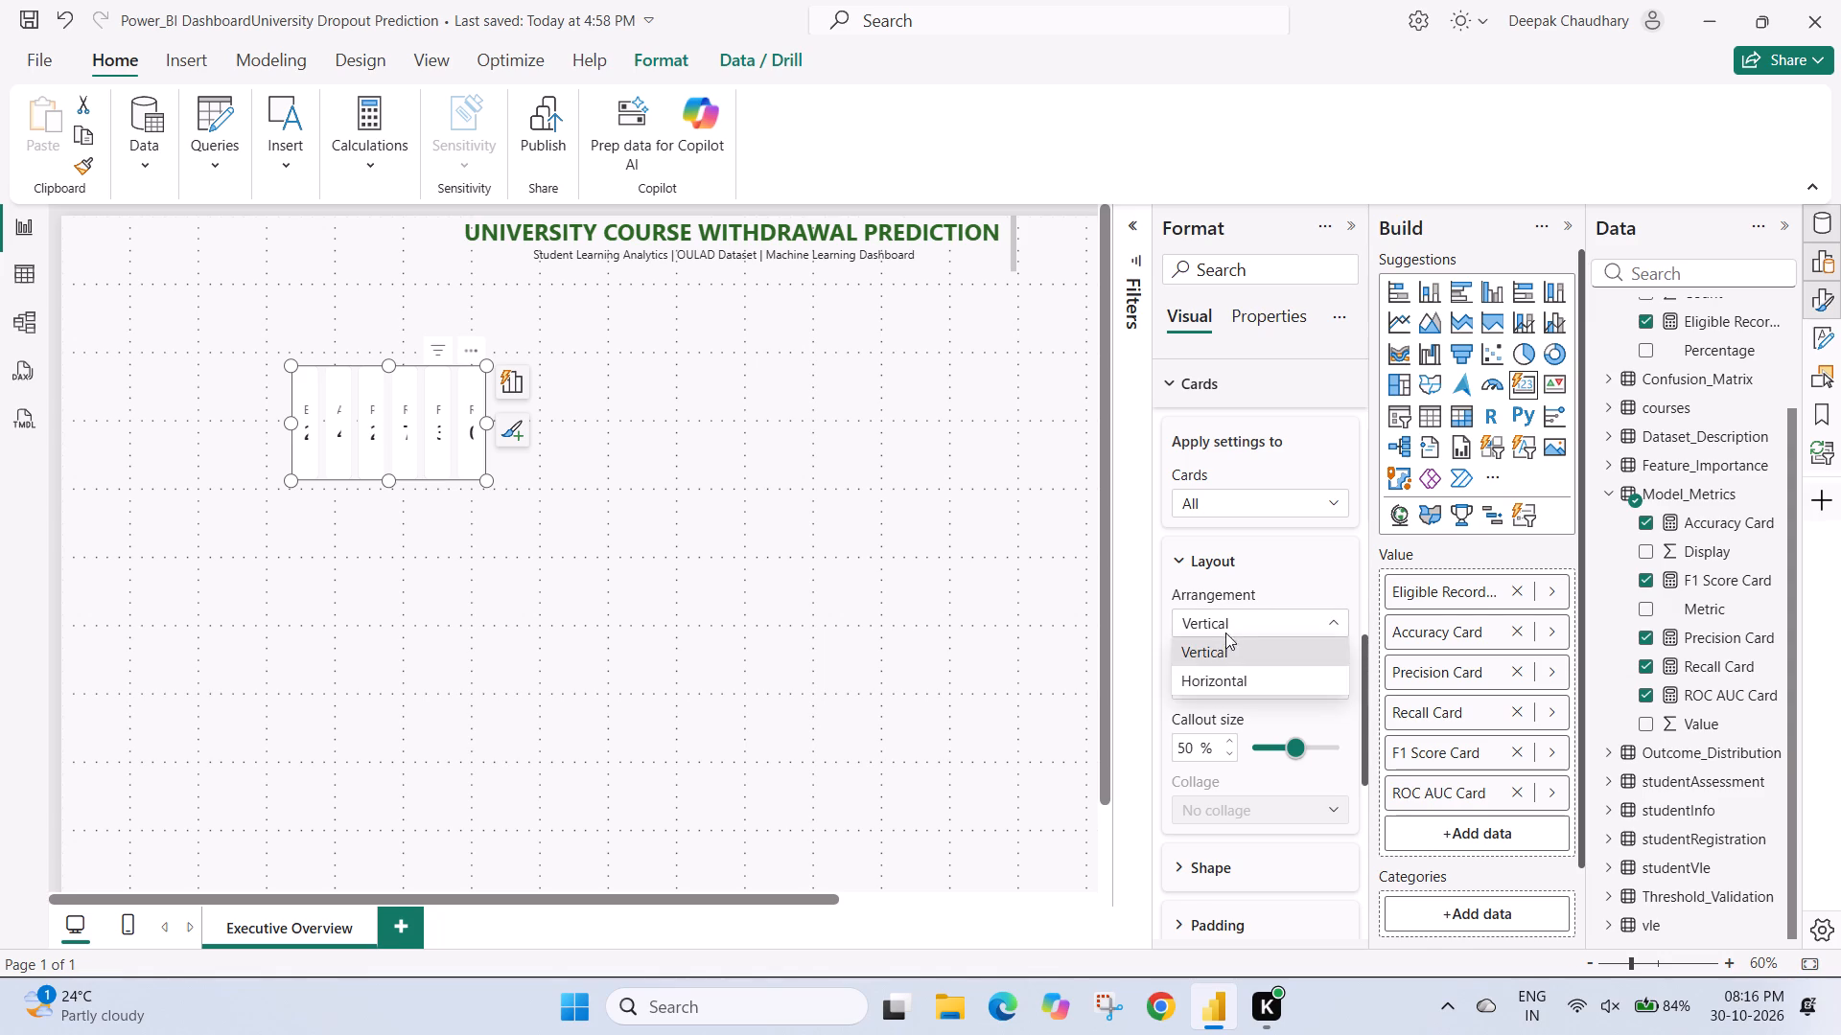
left_click(1209, 681)
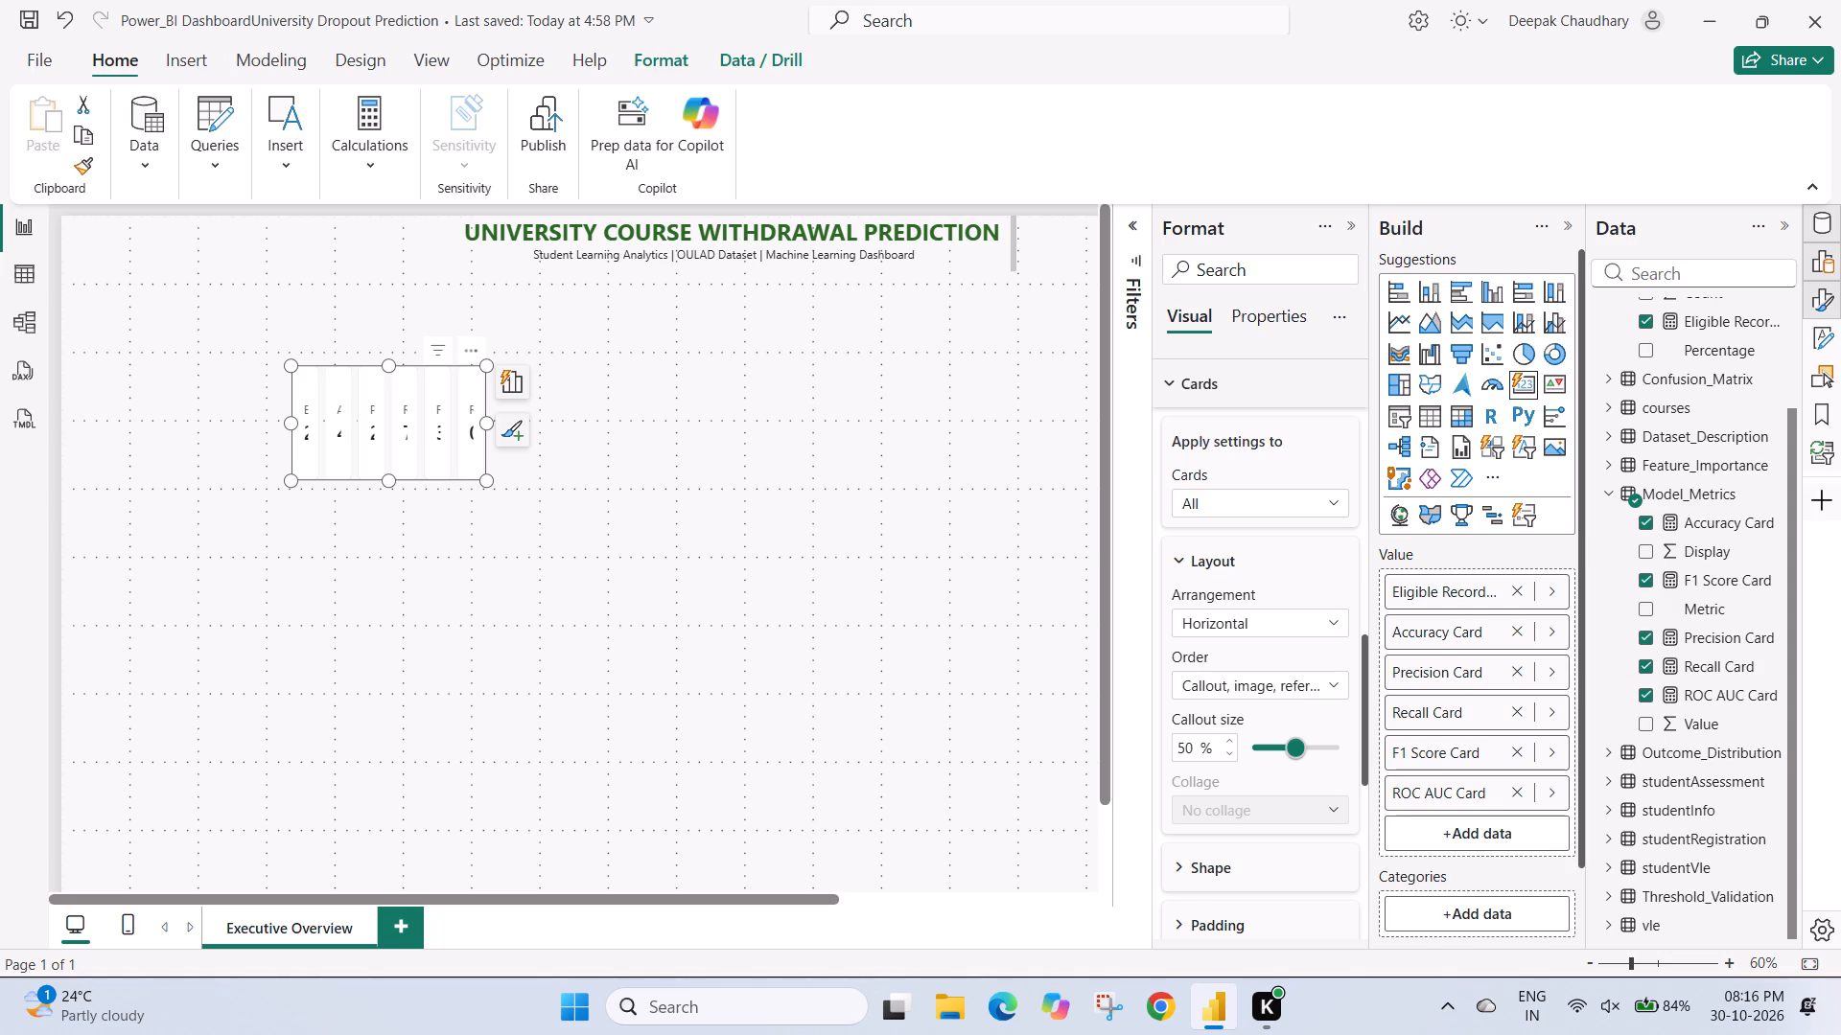
Look over the multi-value card's formatting sections, from size and style through the Cards layout settings.
scroll(1270, 648, "down", 2)
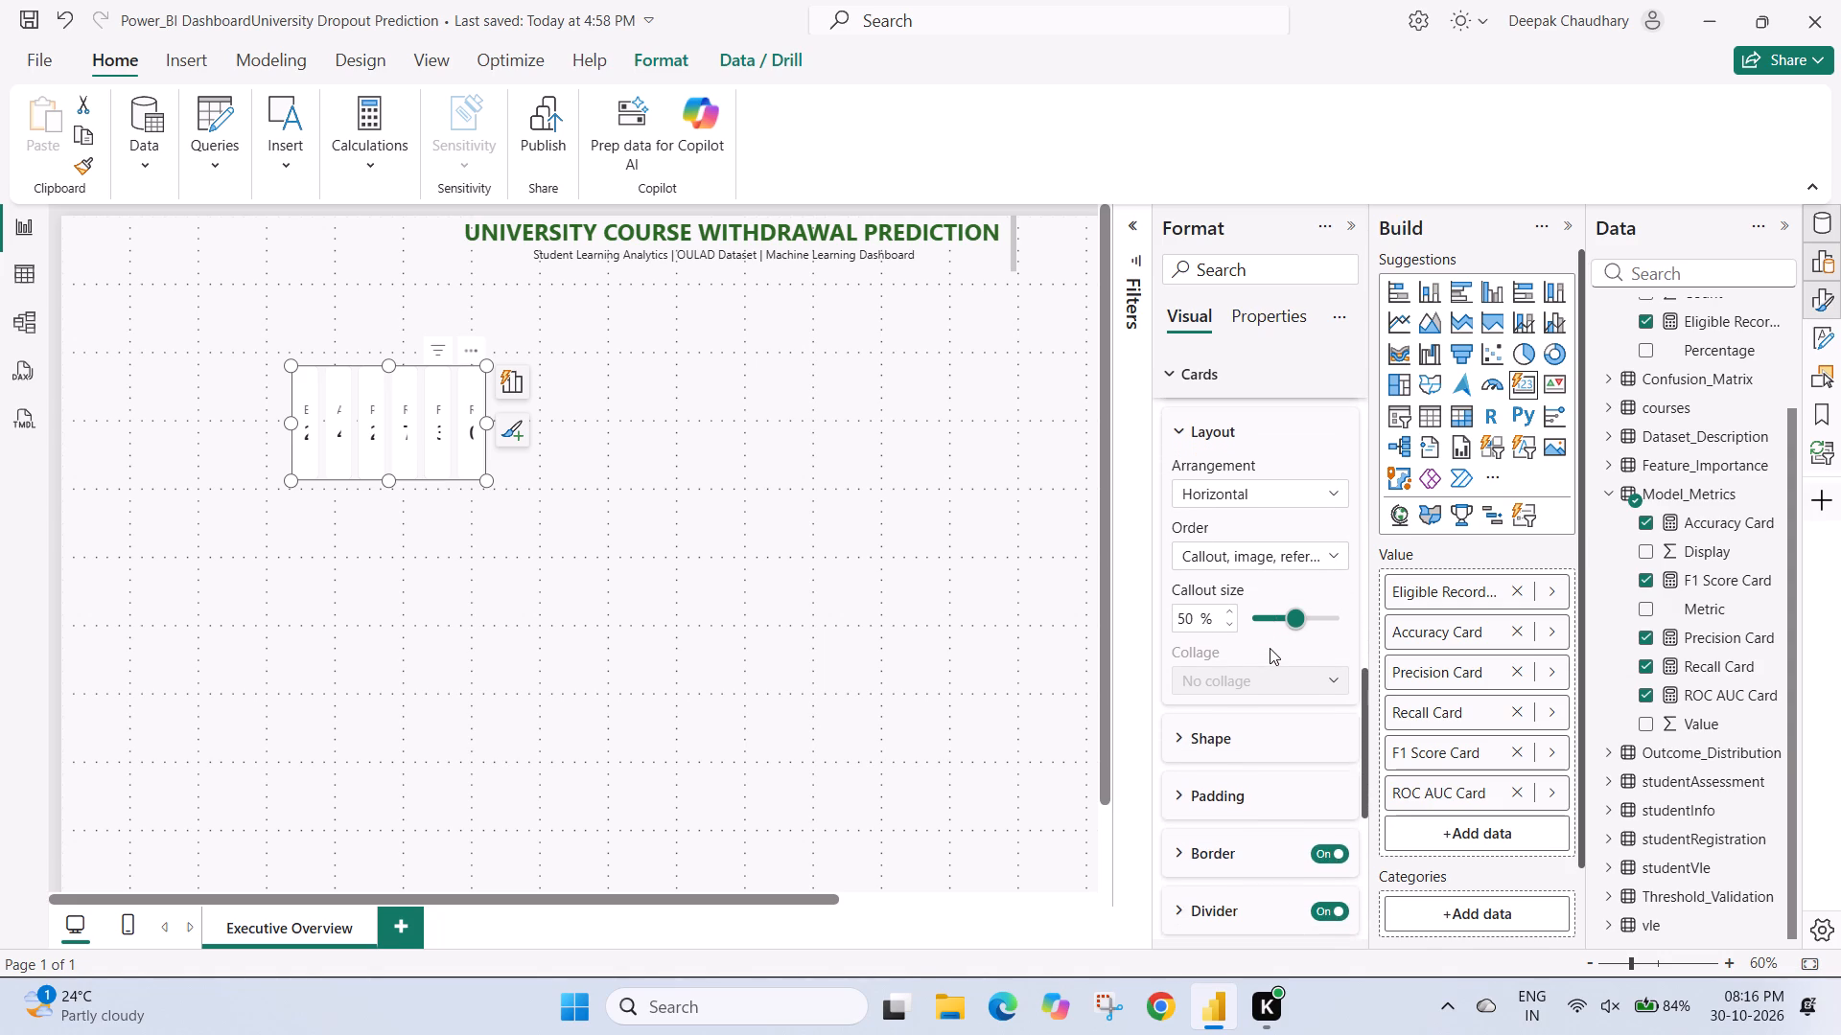
scroll(1270, 648, "down", 2)
scroll(1270, 648, "up", 2)
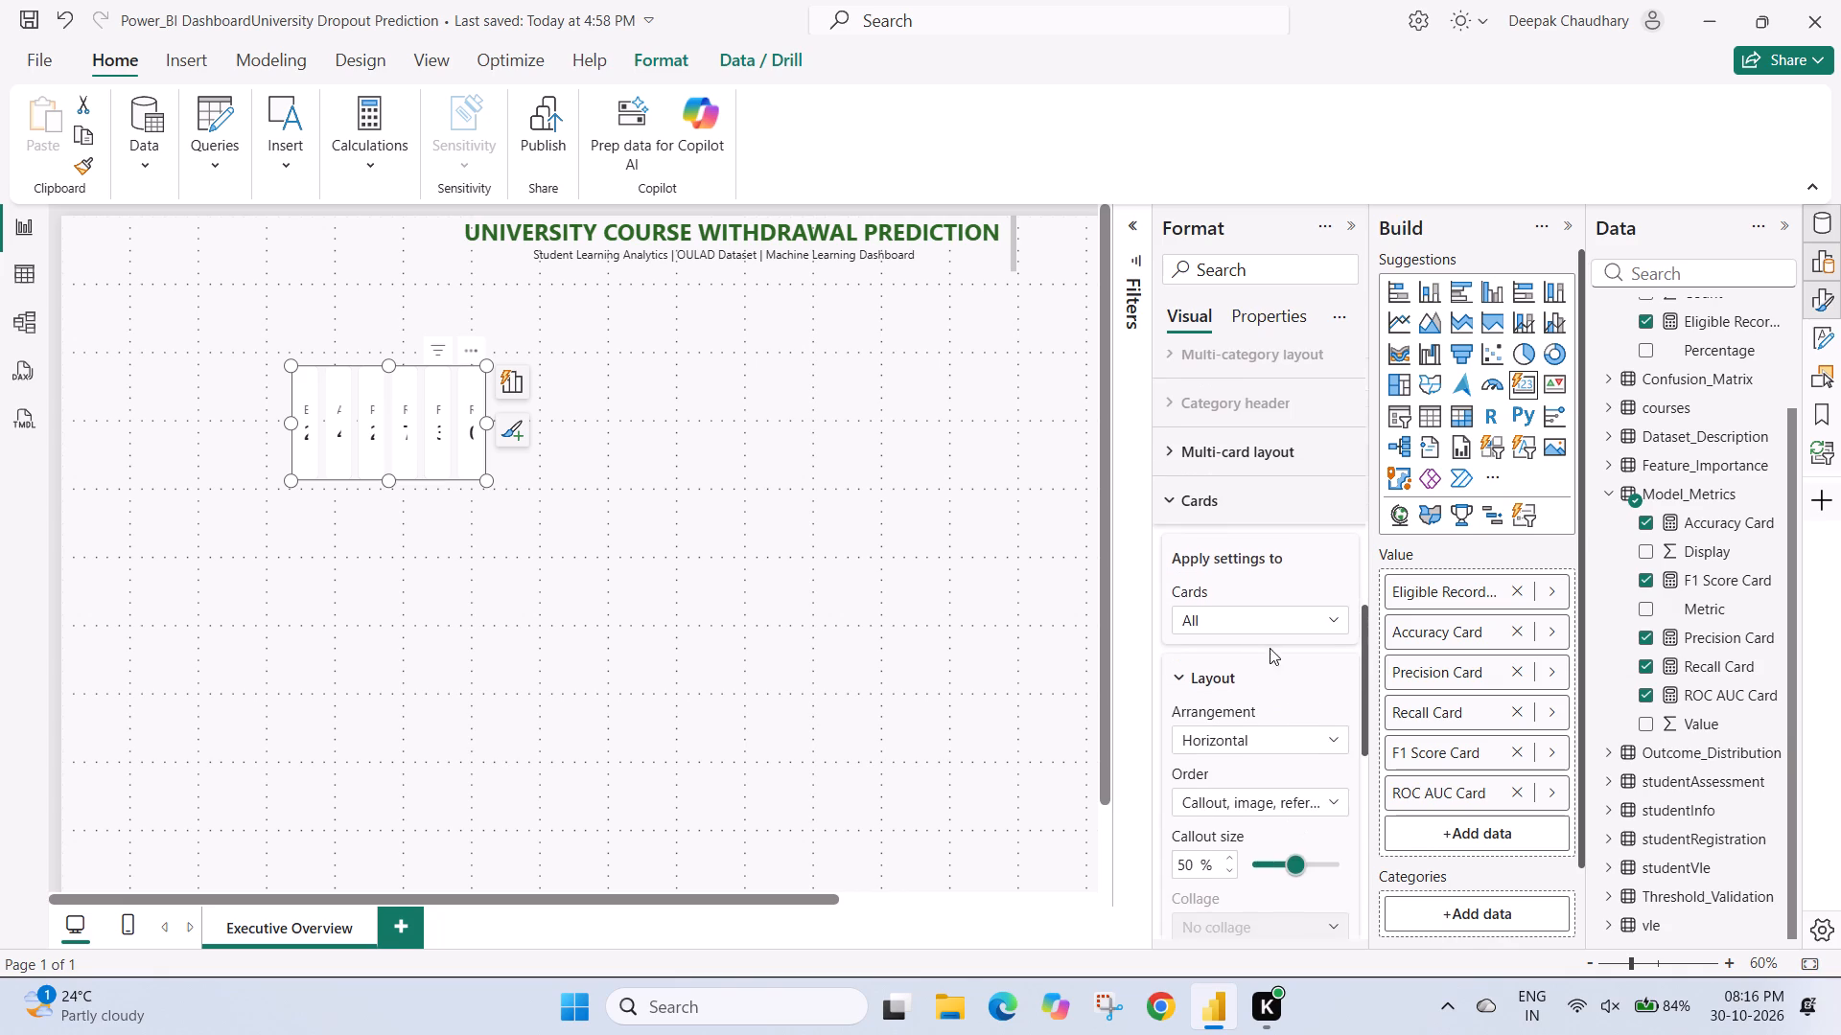
scroll(1270, 648, "up", 2)
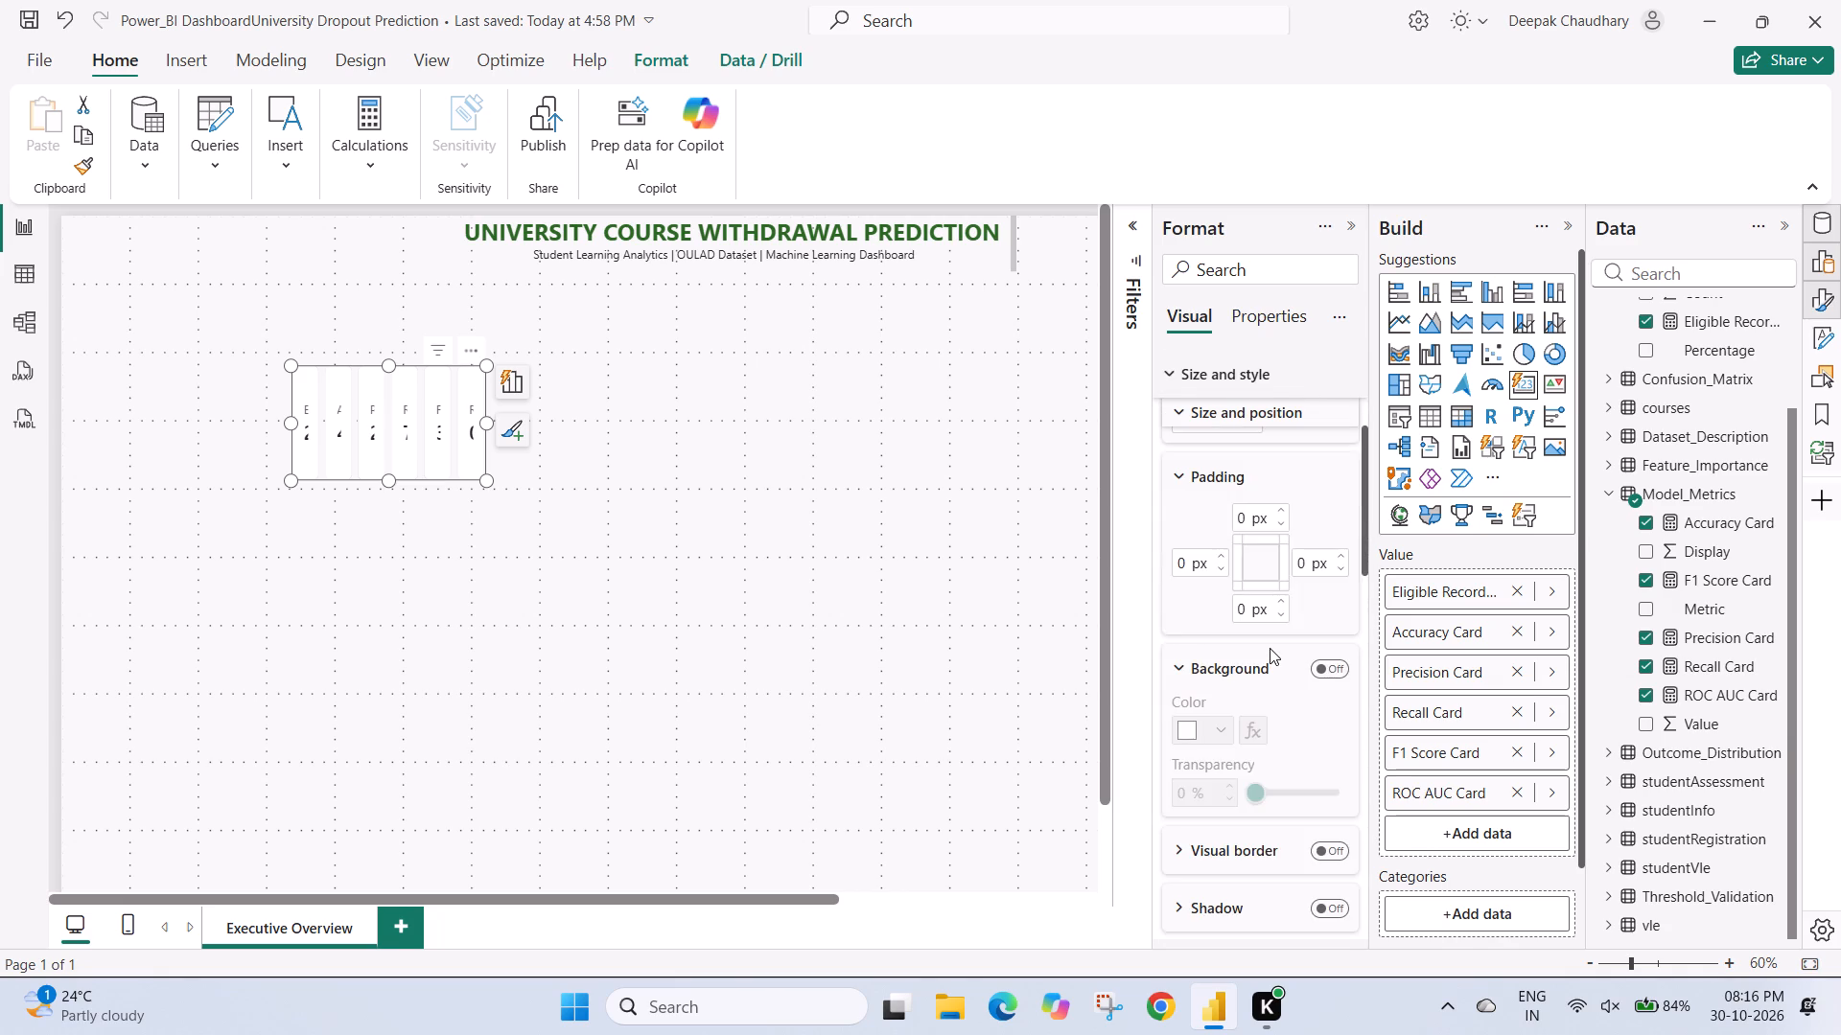
scroll(1270, 648, "up", 2)
left_click(1176, 381)
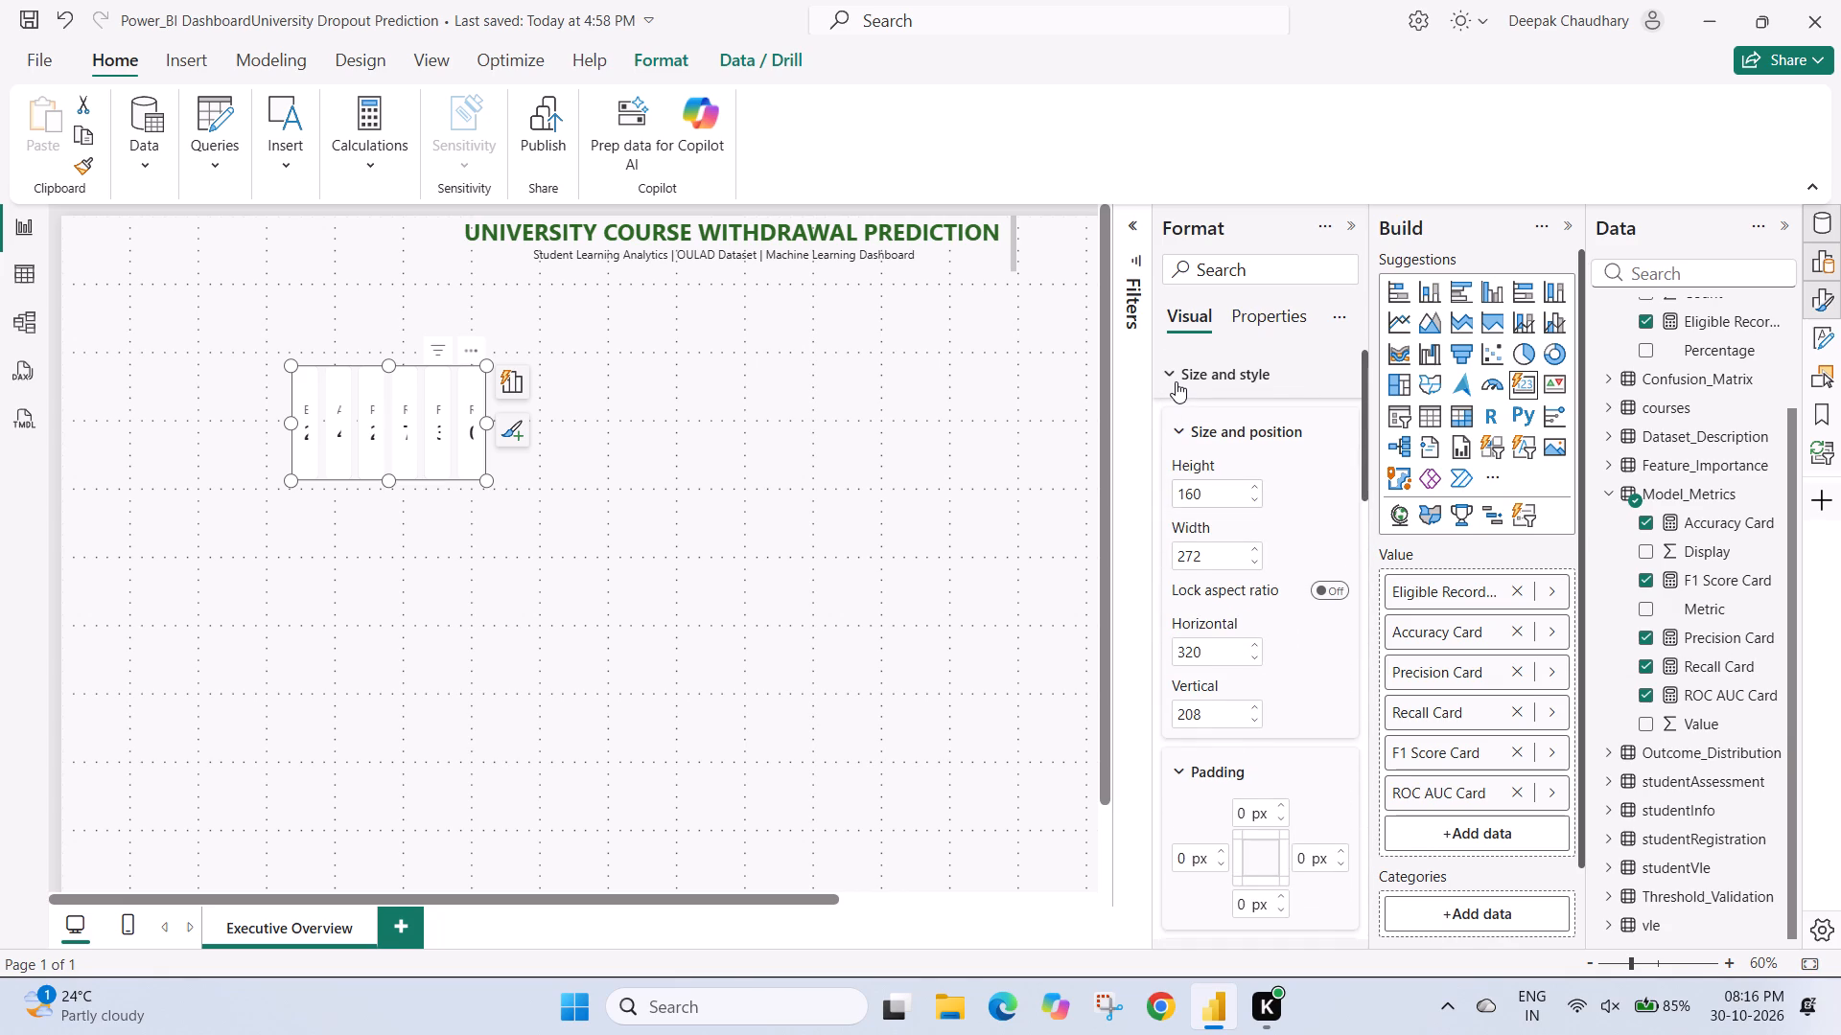
scroll(1202, 543, "down", 1)
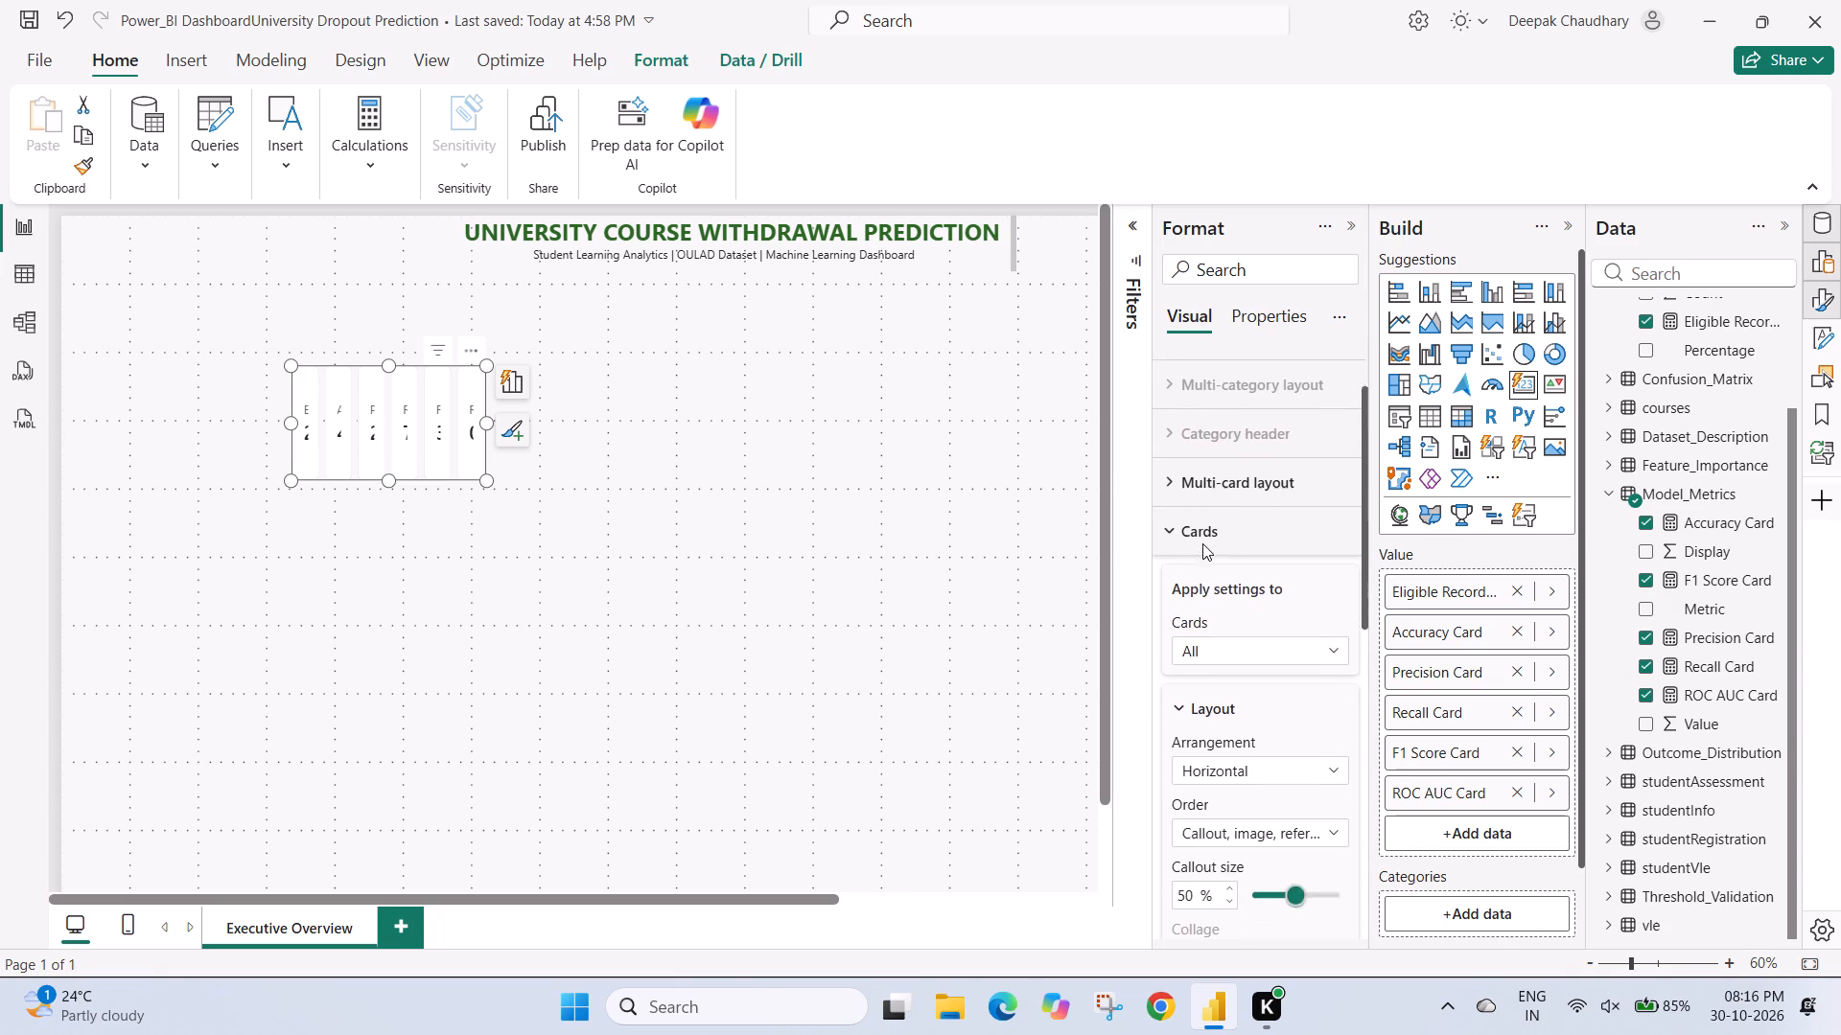
scroll(1202, 543, "down", 1)
scroll(1216, 657, "down", 1)
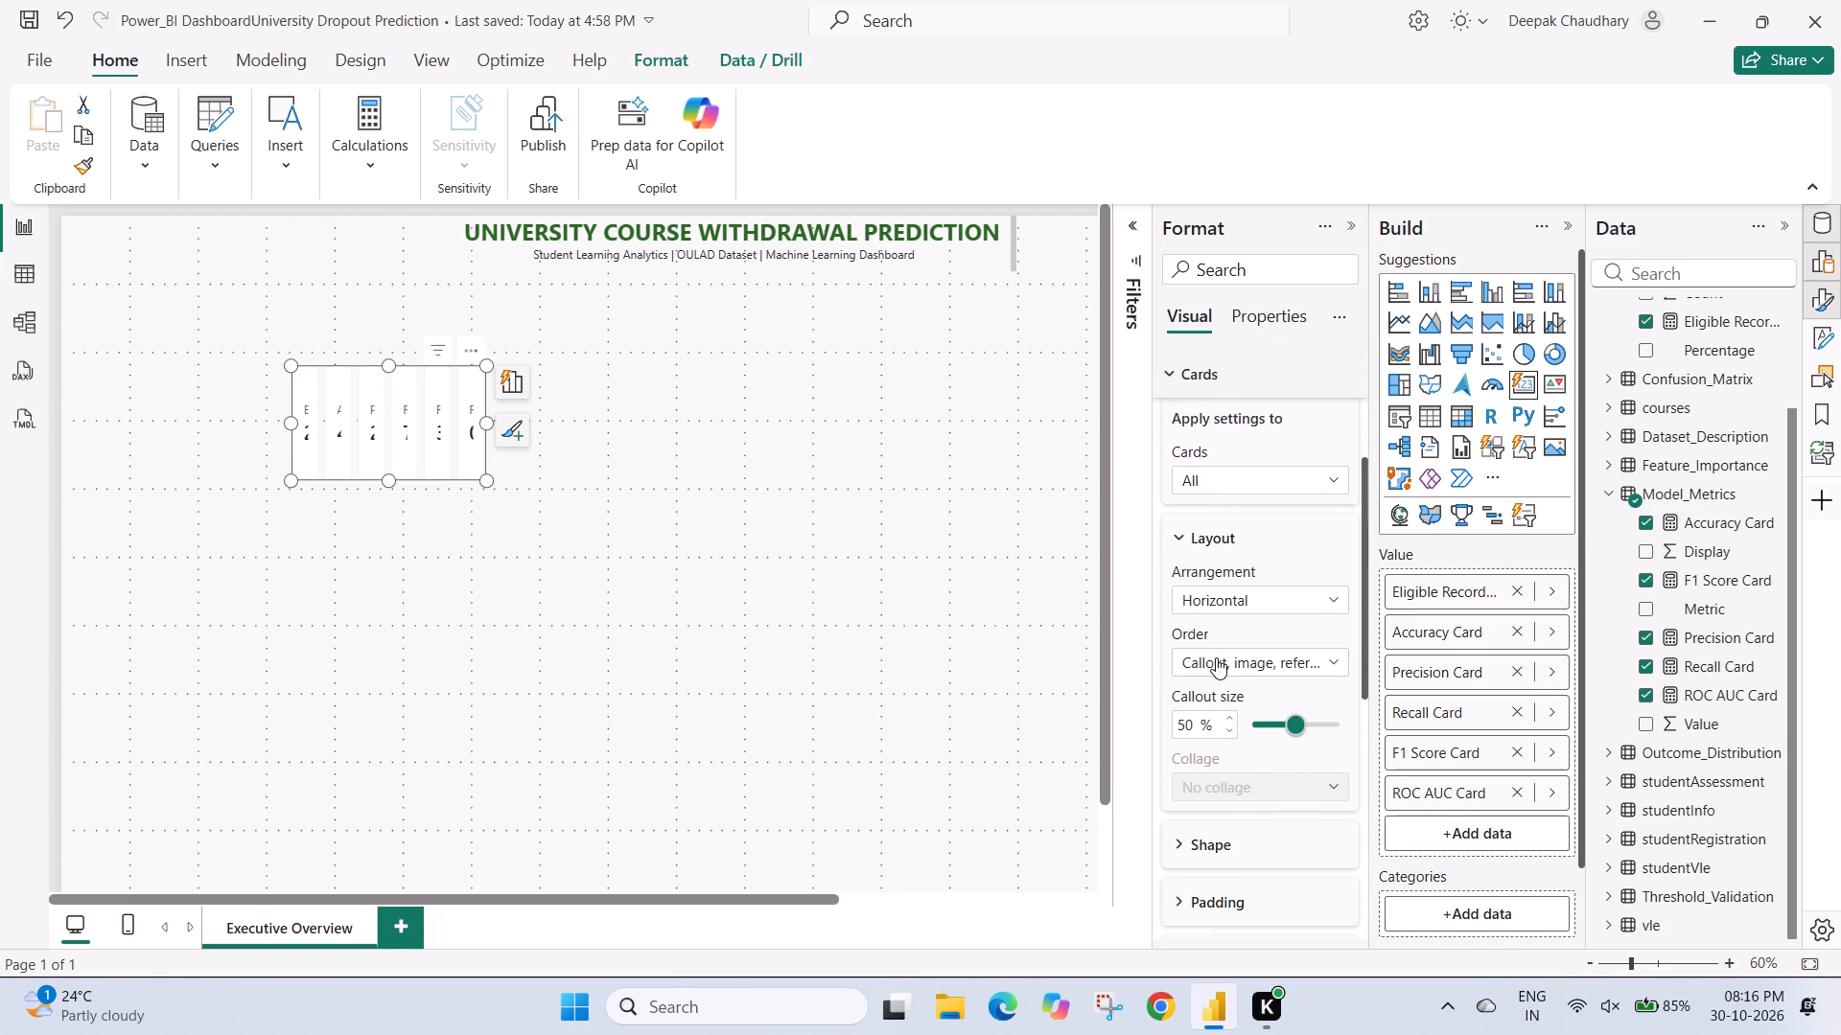
scroll(1216, 657, "down", 2)
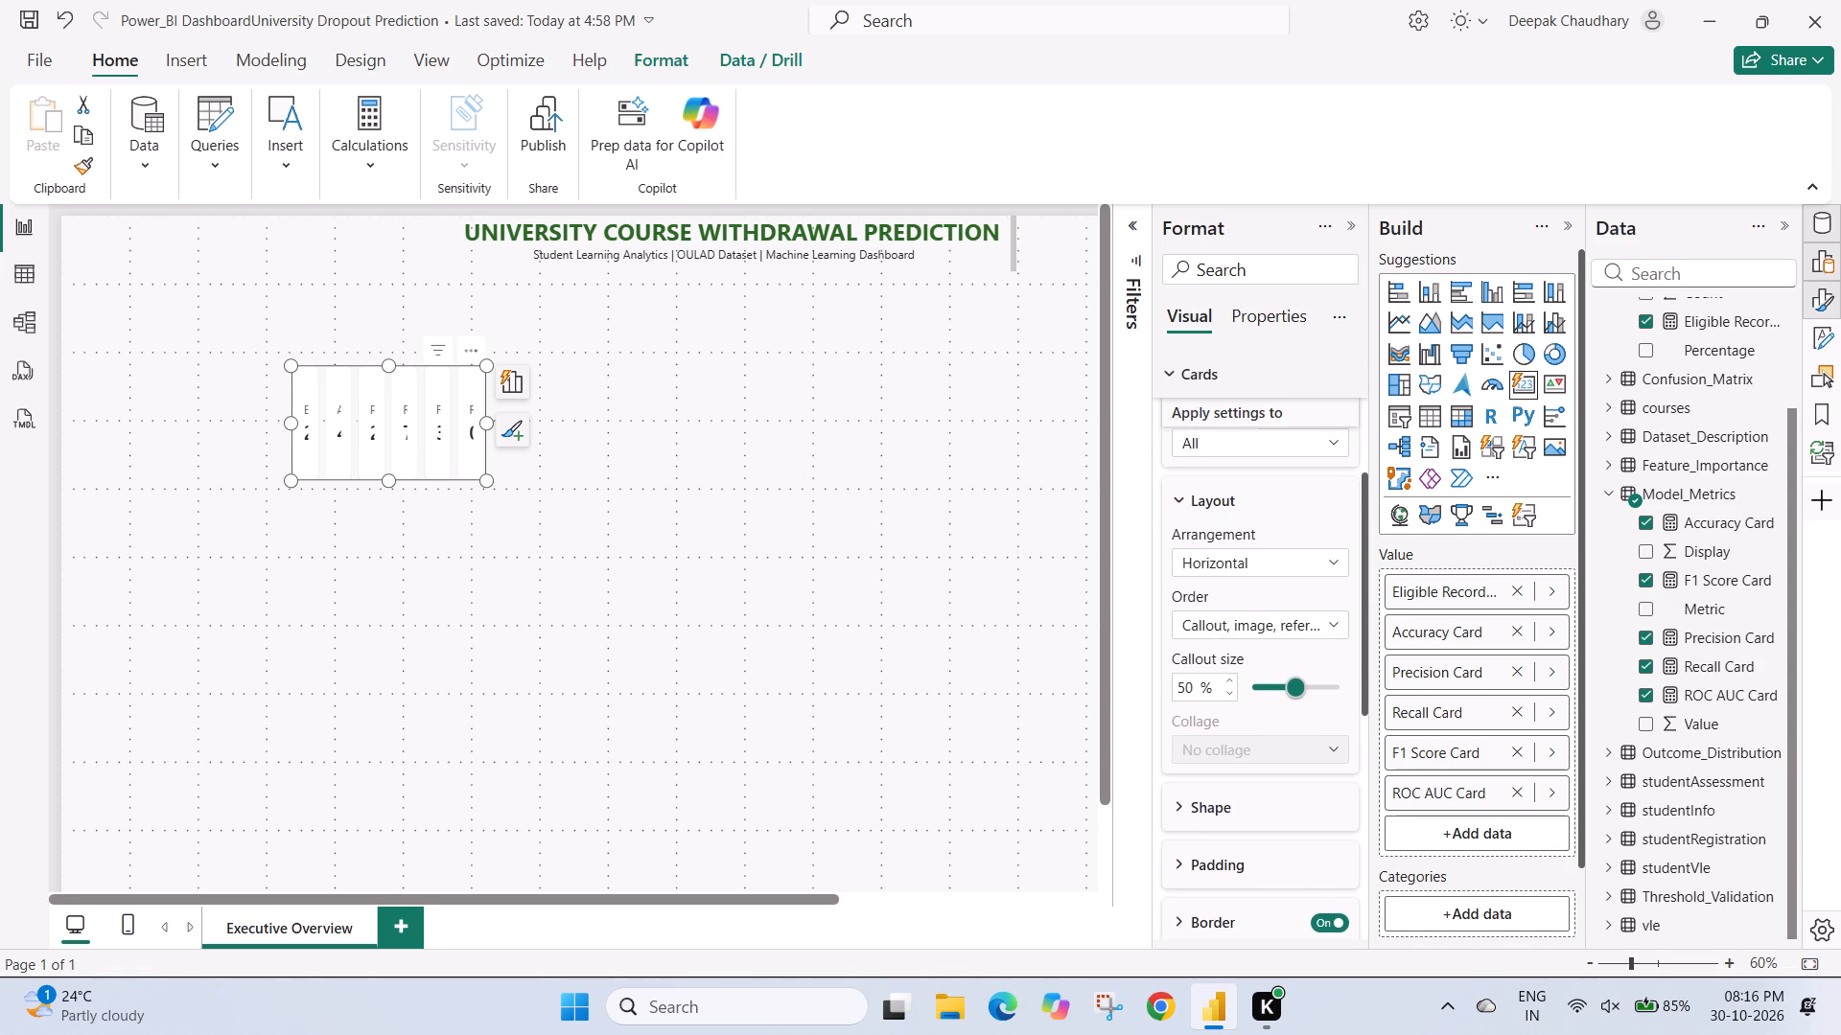
scroll(1219, 728, "down", 1)
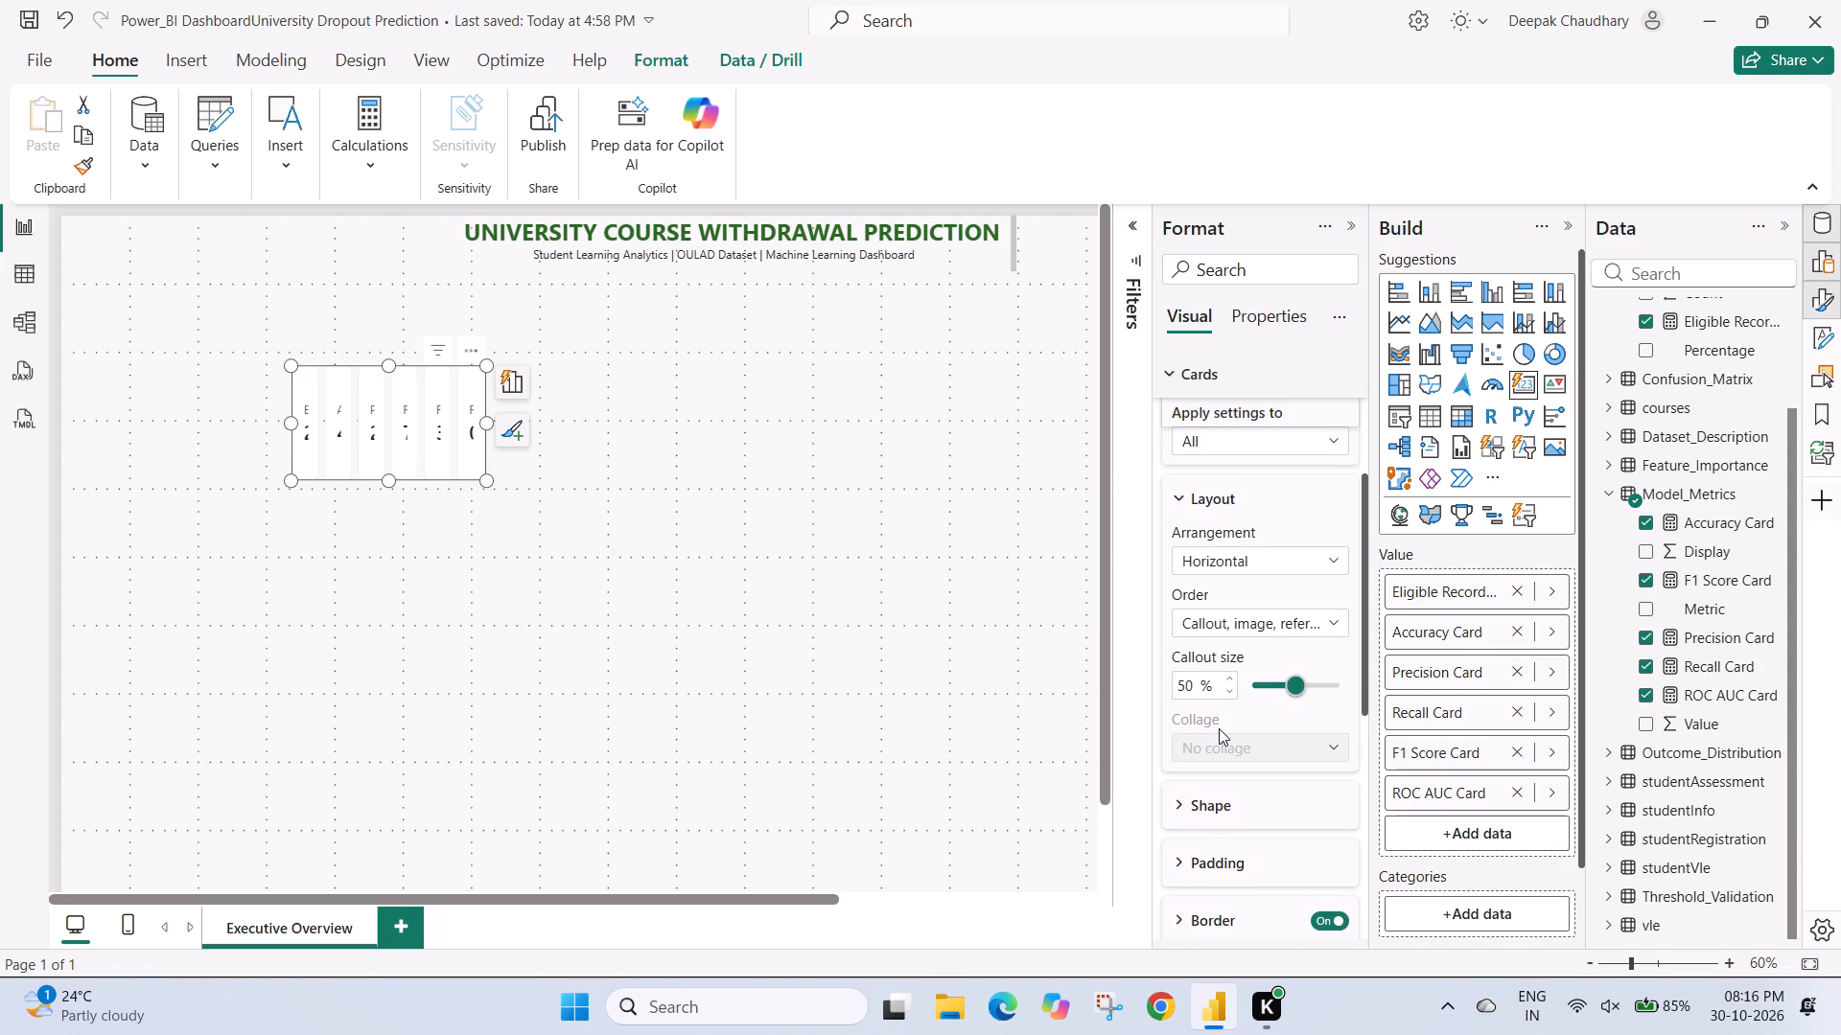
scroll(1213, 631, "down", 2)
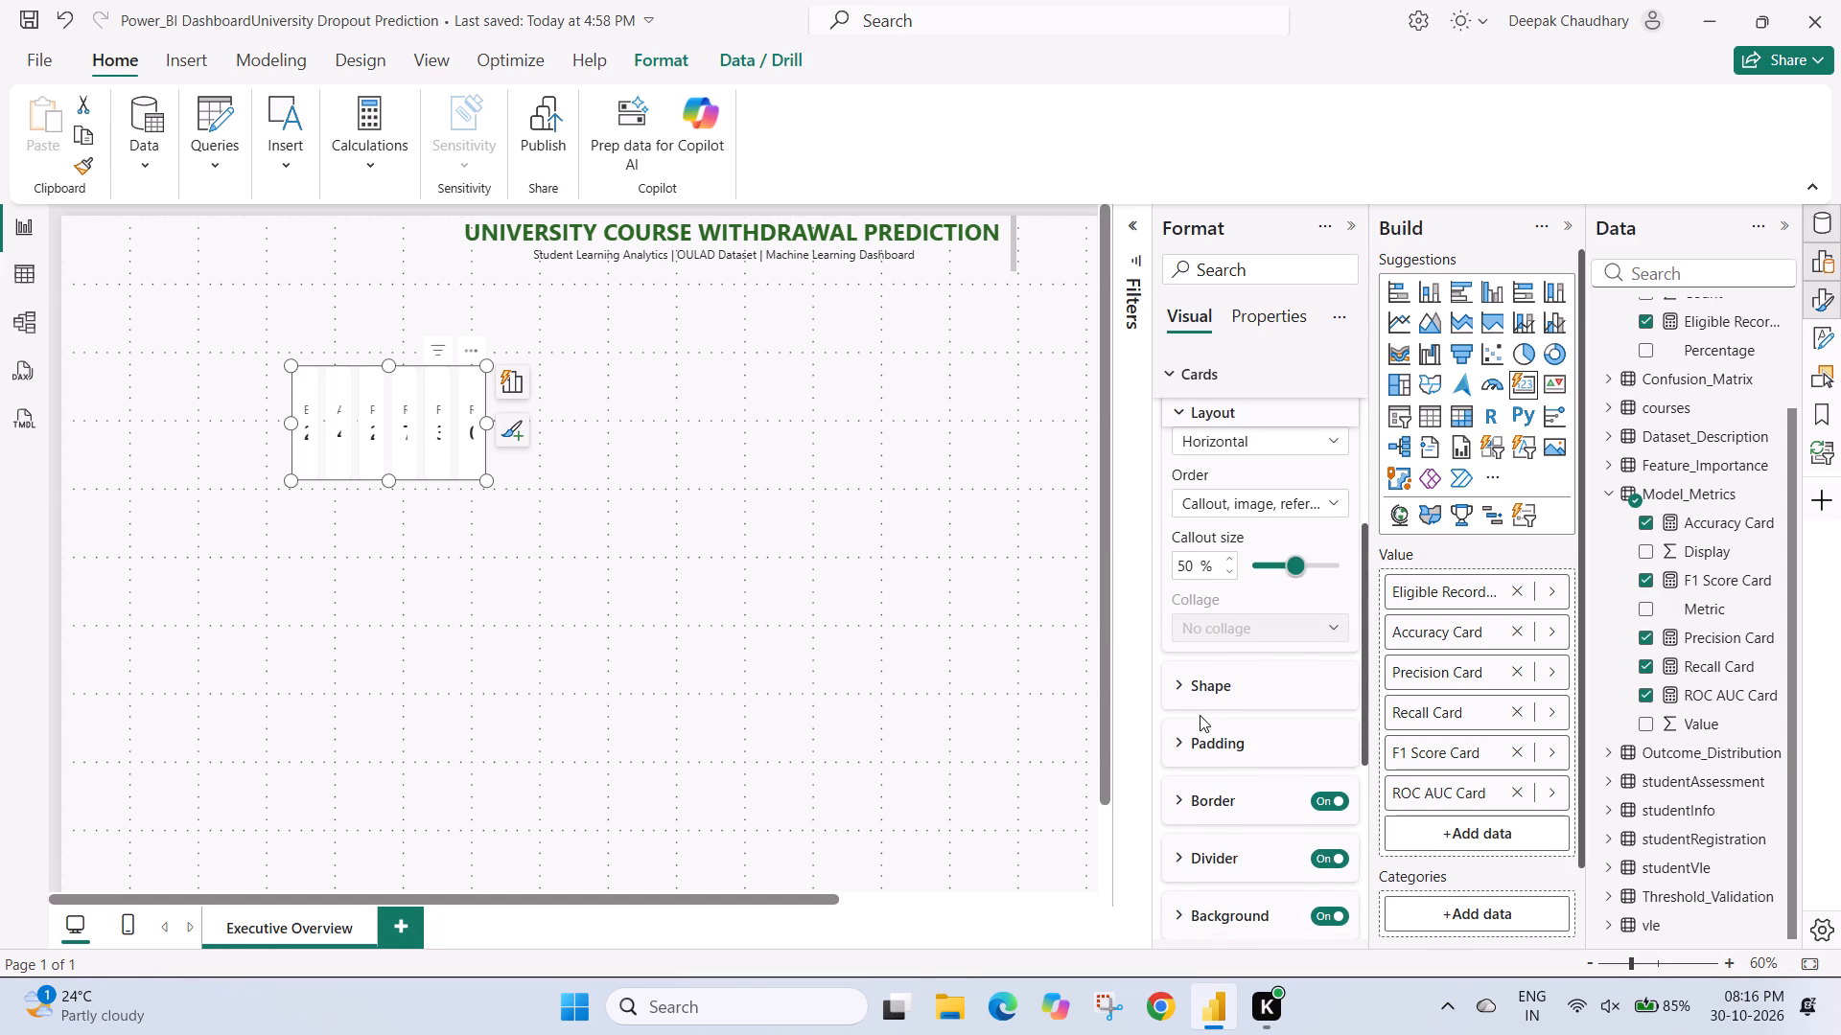
scroll(1200, 715, "down", 1)
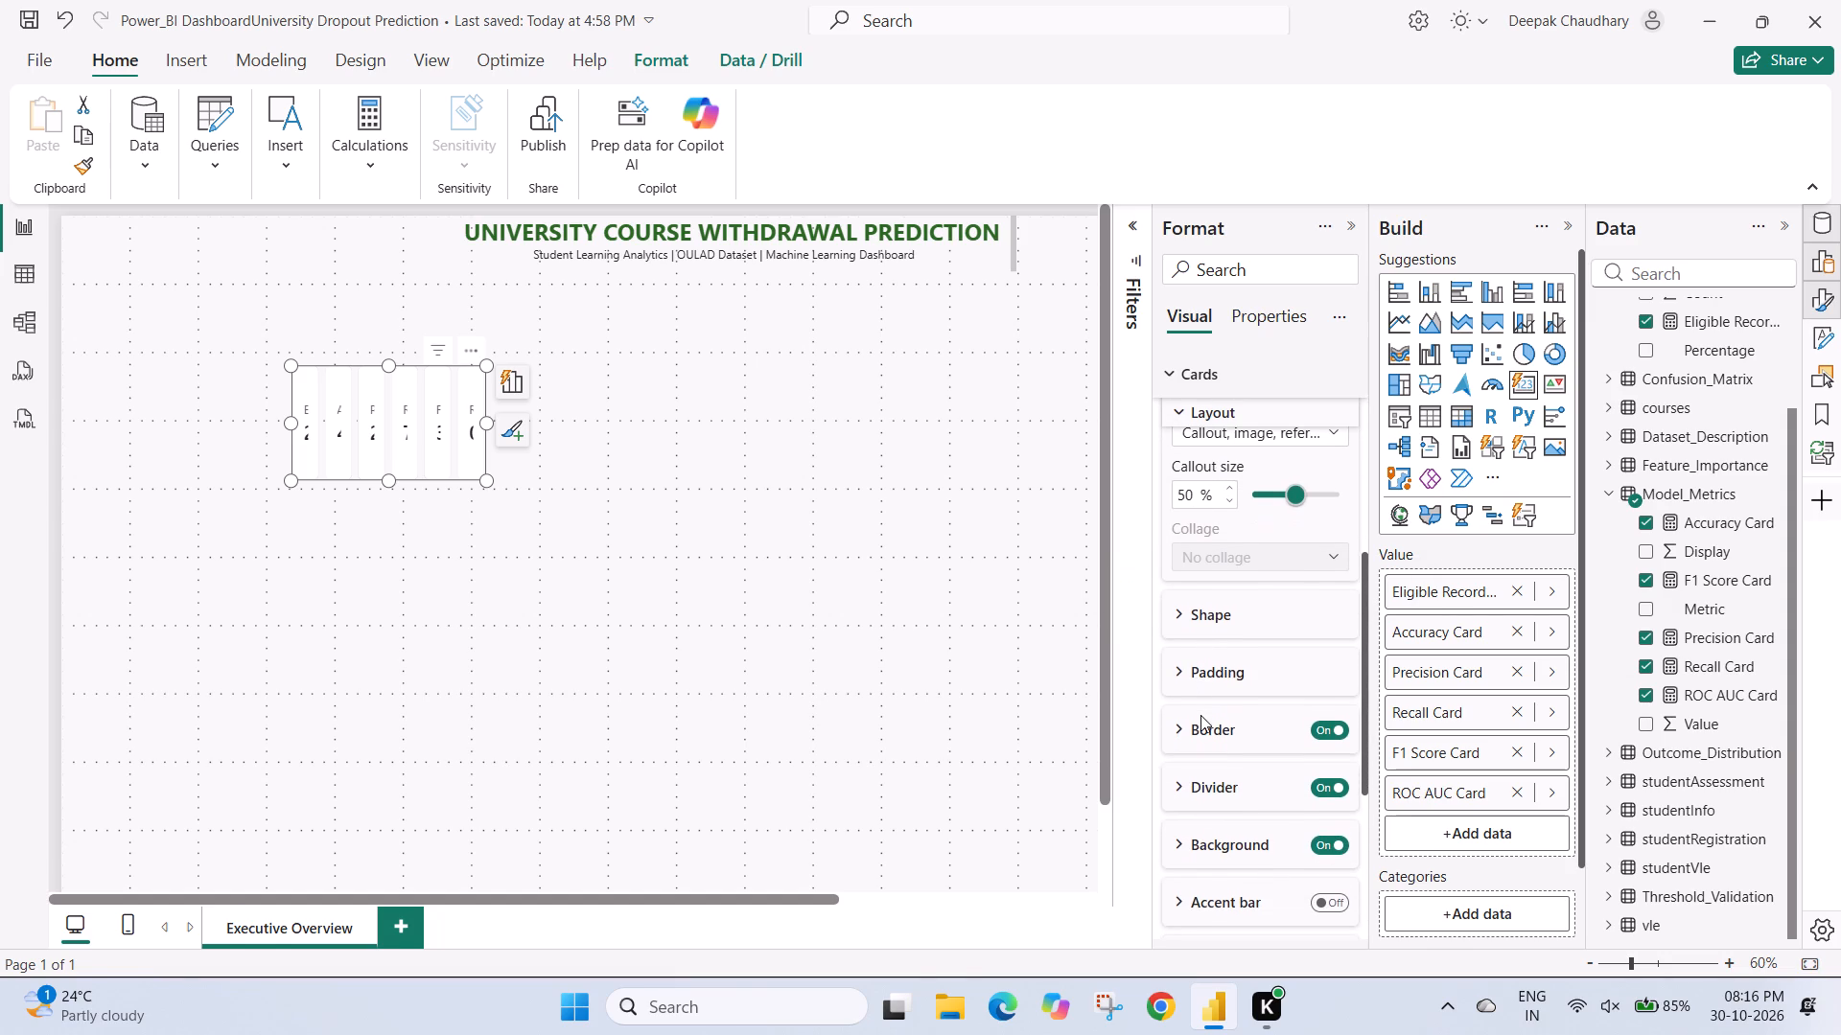
Examine the Shape, Padding and Border settings and the remaining Cards options that apply to all cards.
scroll(1200, 715, "down", 1)
right_click(1200, 715)
left_click(1178, 622)
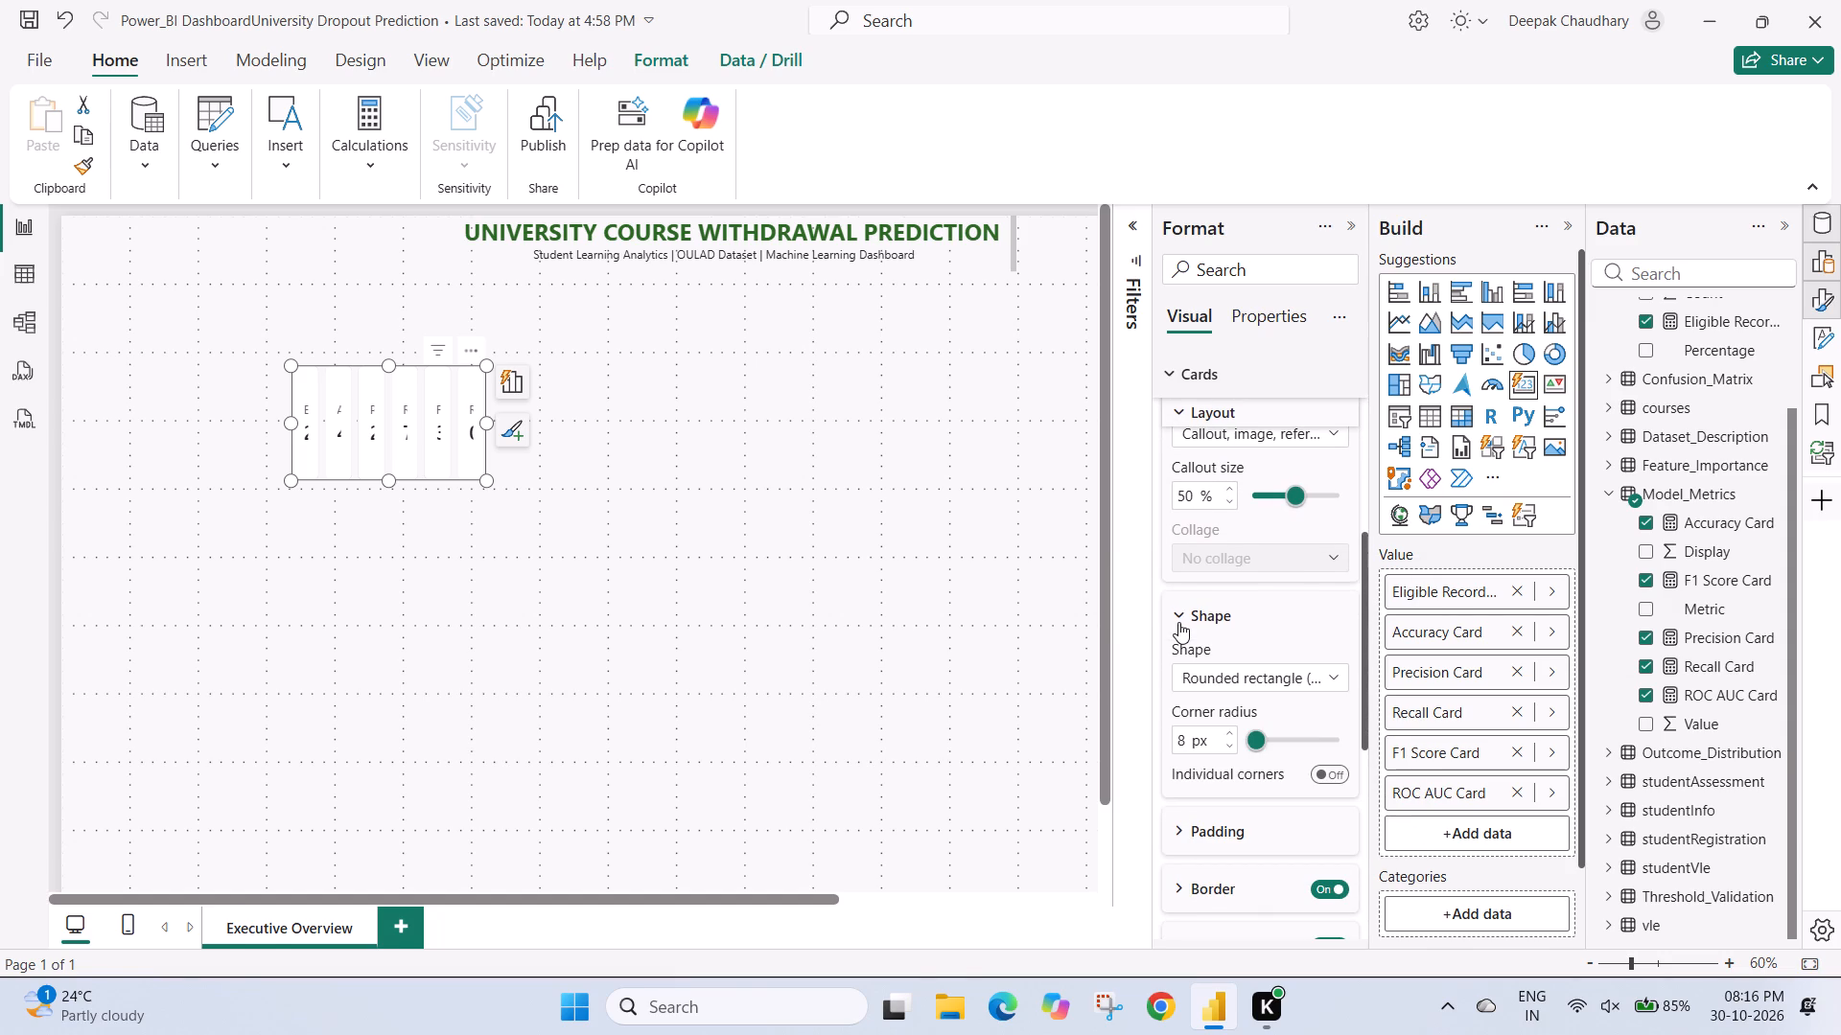
scroll(1187, 653, "down", 1)
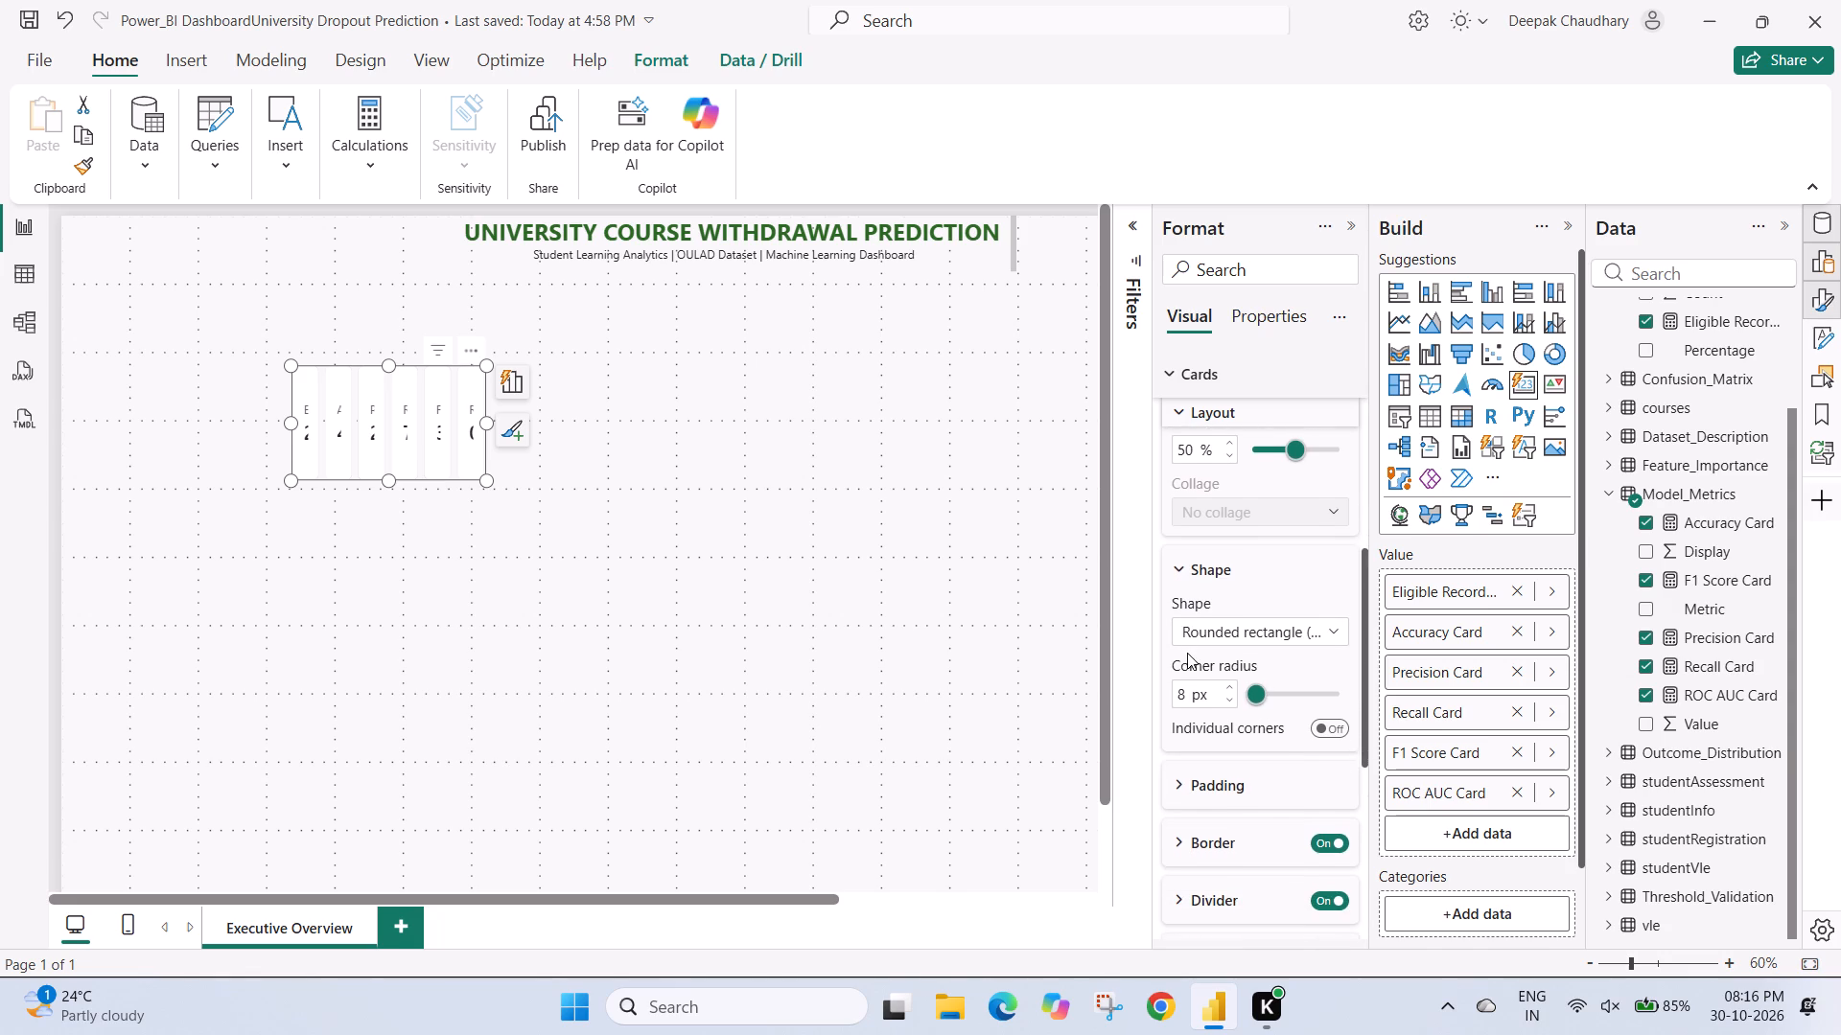
left_click(1171, 791)
scroll(1171, 791, "down", 2)
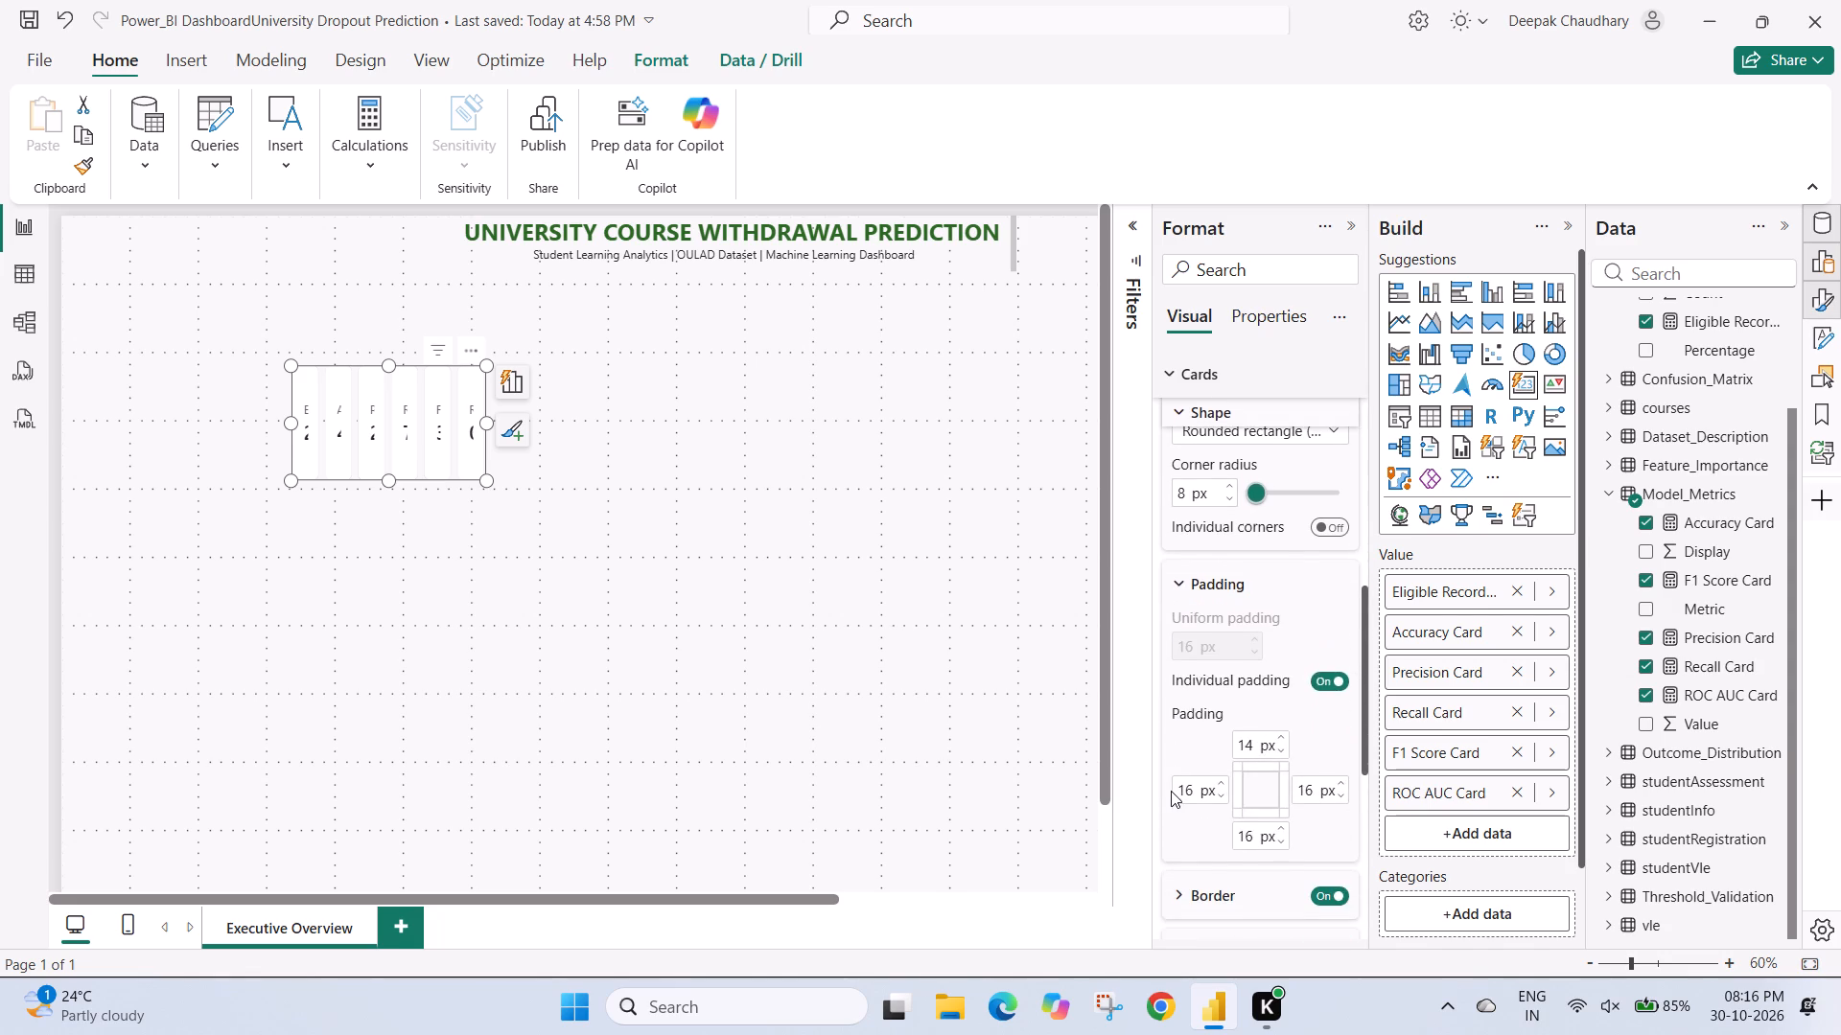
scroll(1171, 791, "down", 1)
left_click(1171, 777)
scroll(1171, 777, "down", 1)
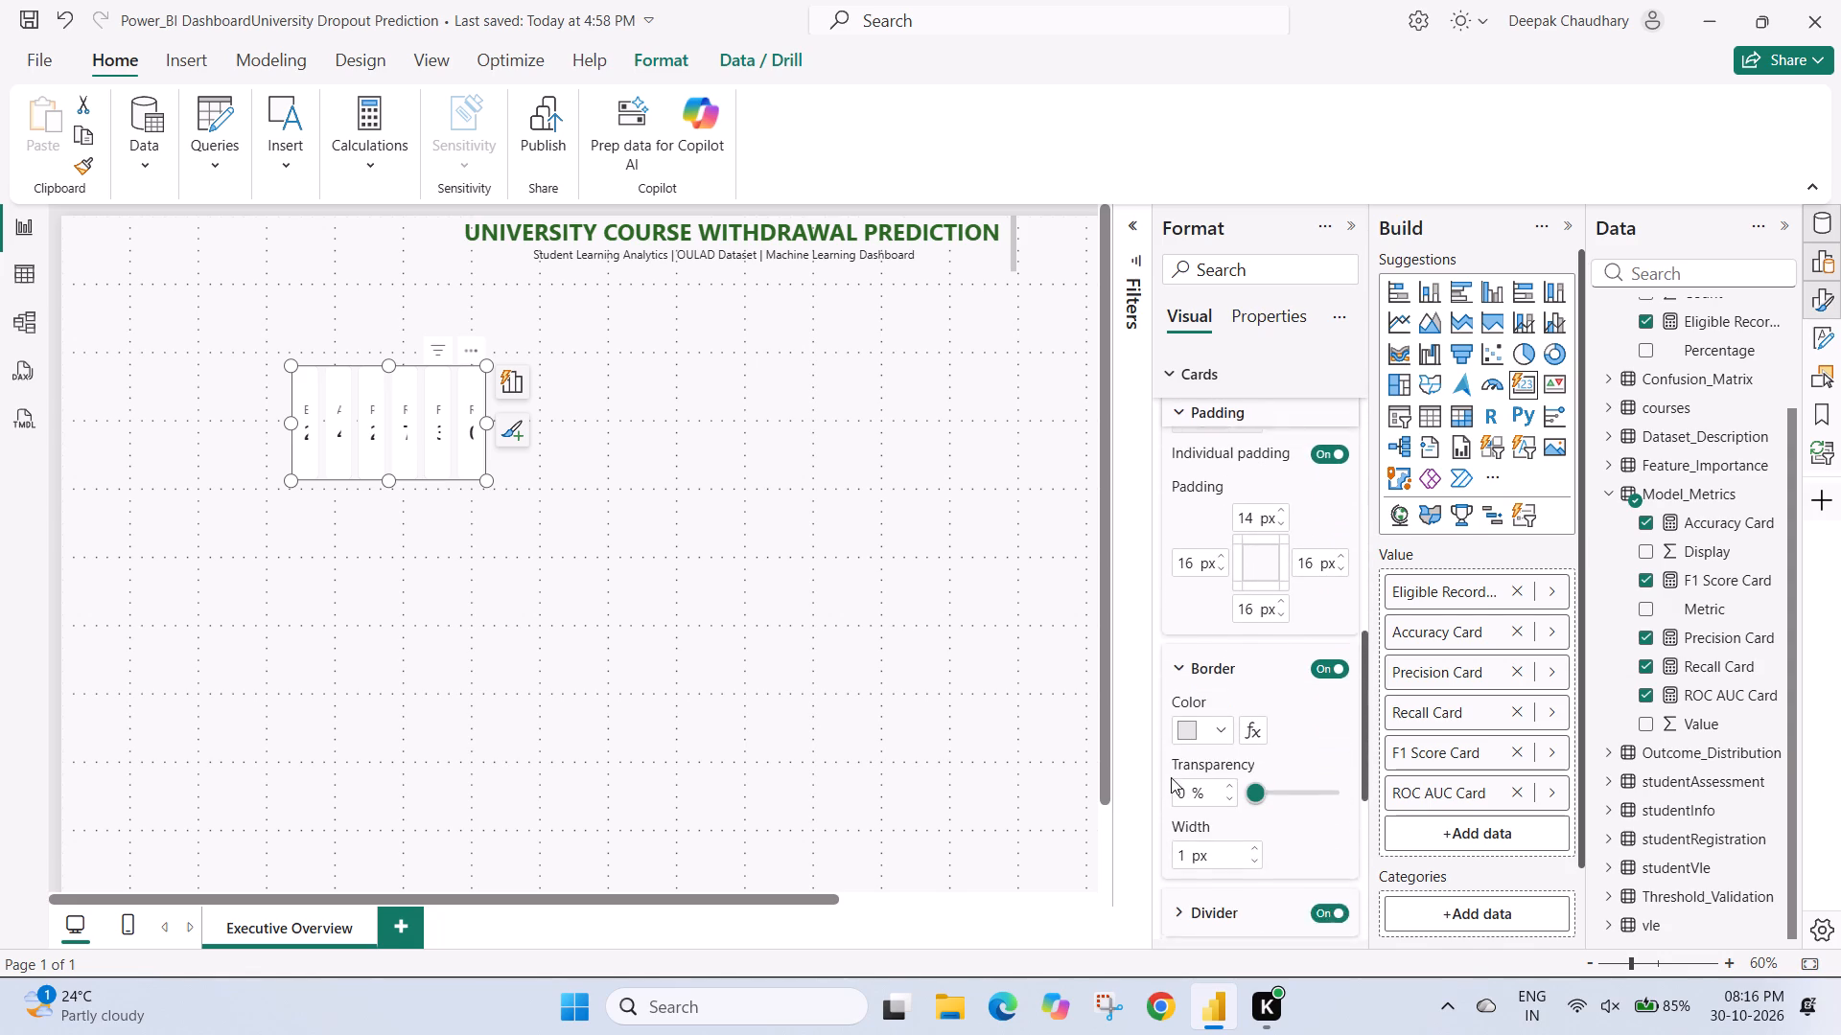
scroll(1171, 777, "down", 2)
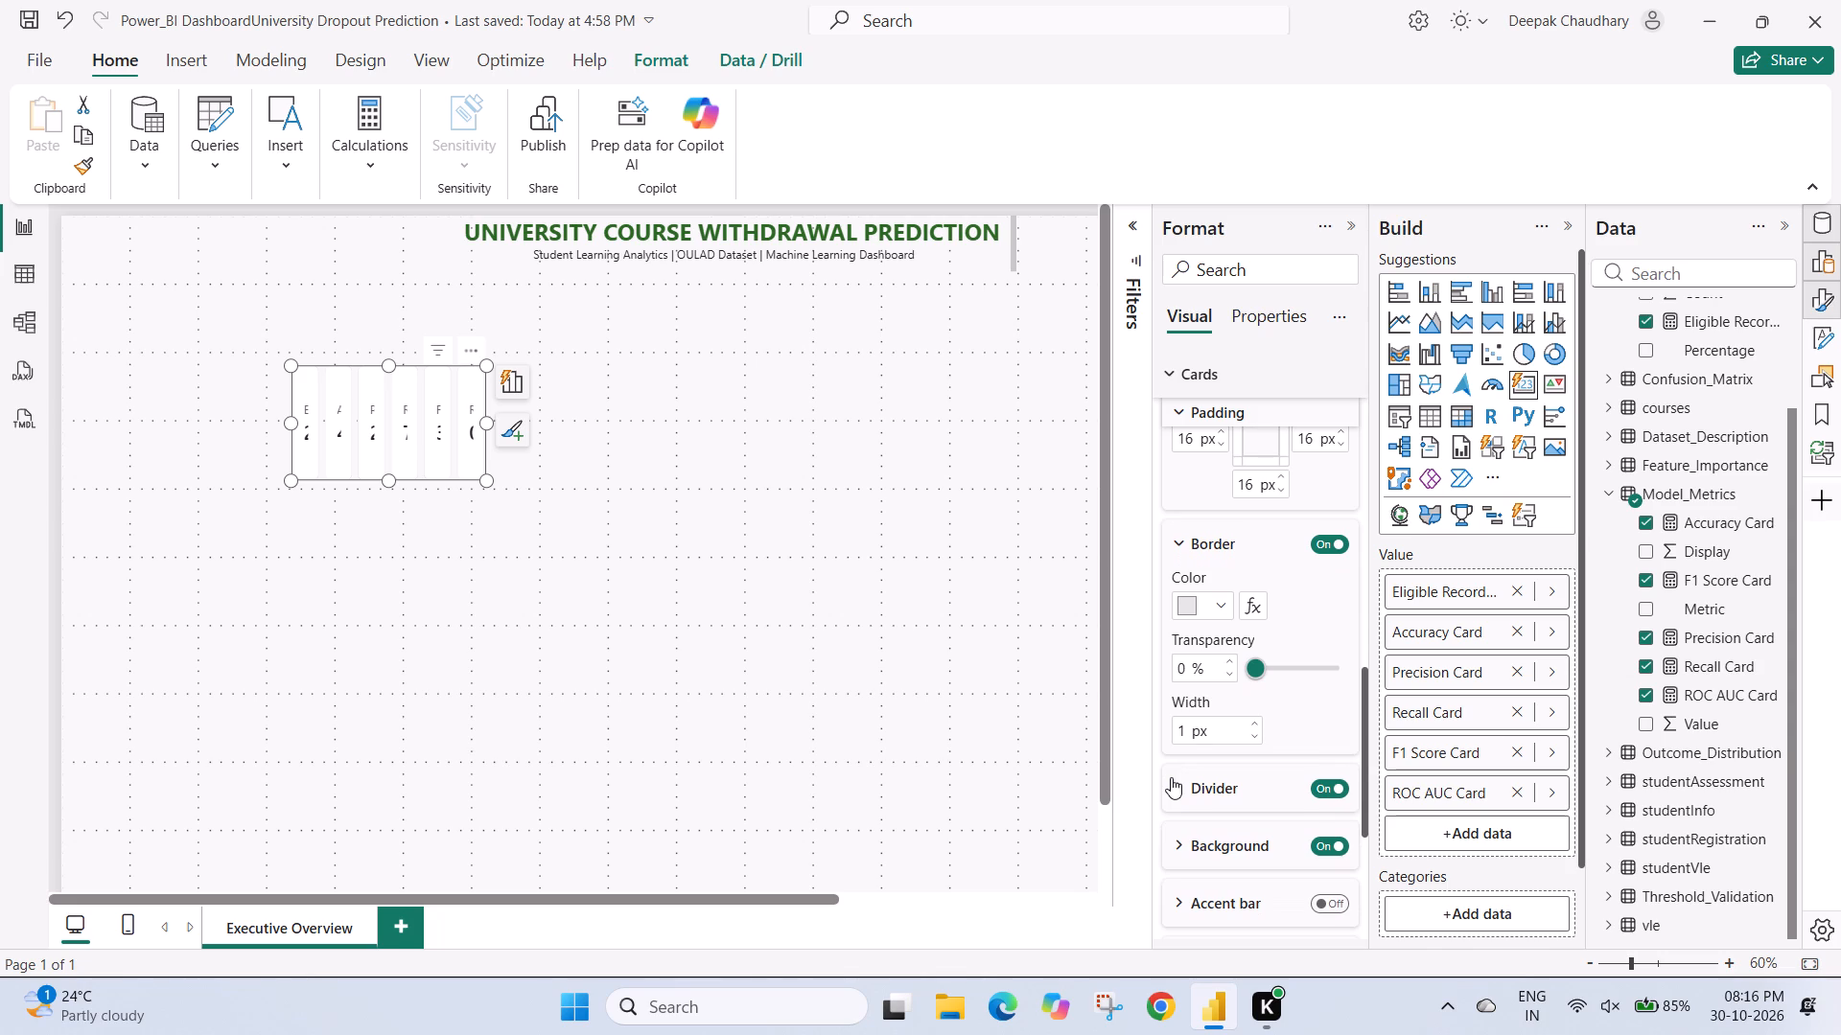
scroll(1171, 777, "down", 4)
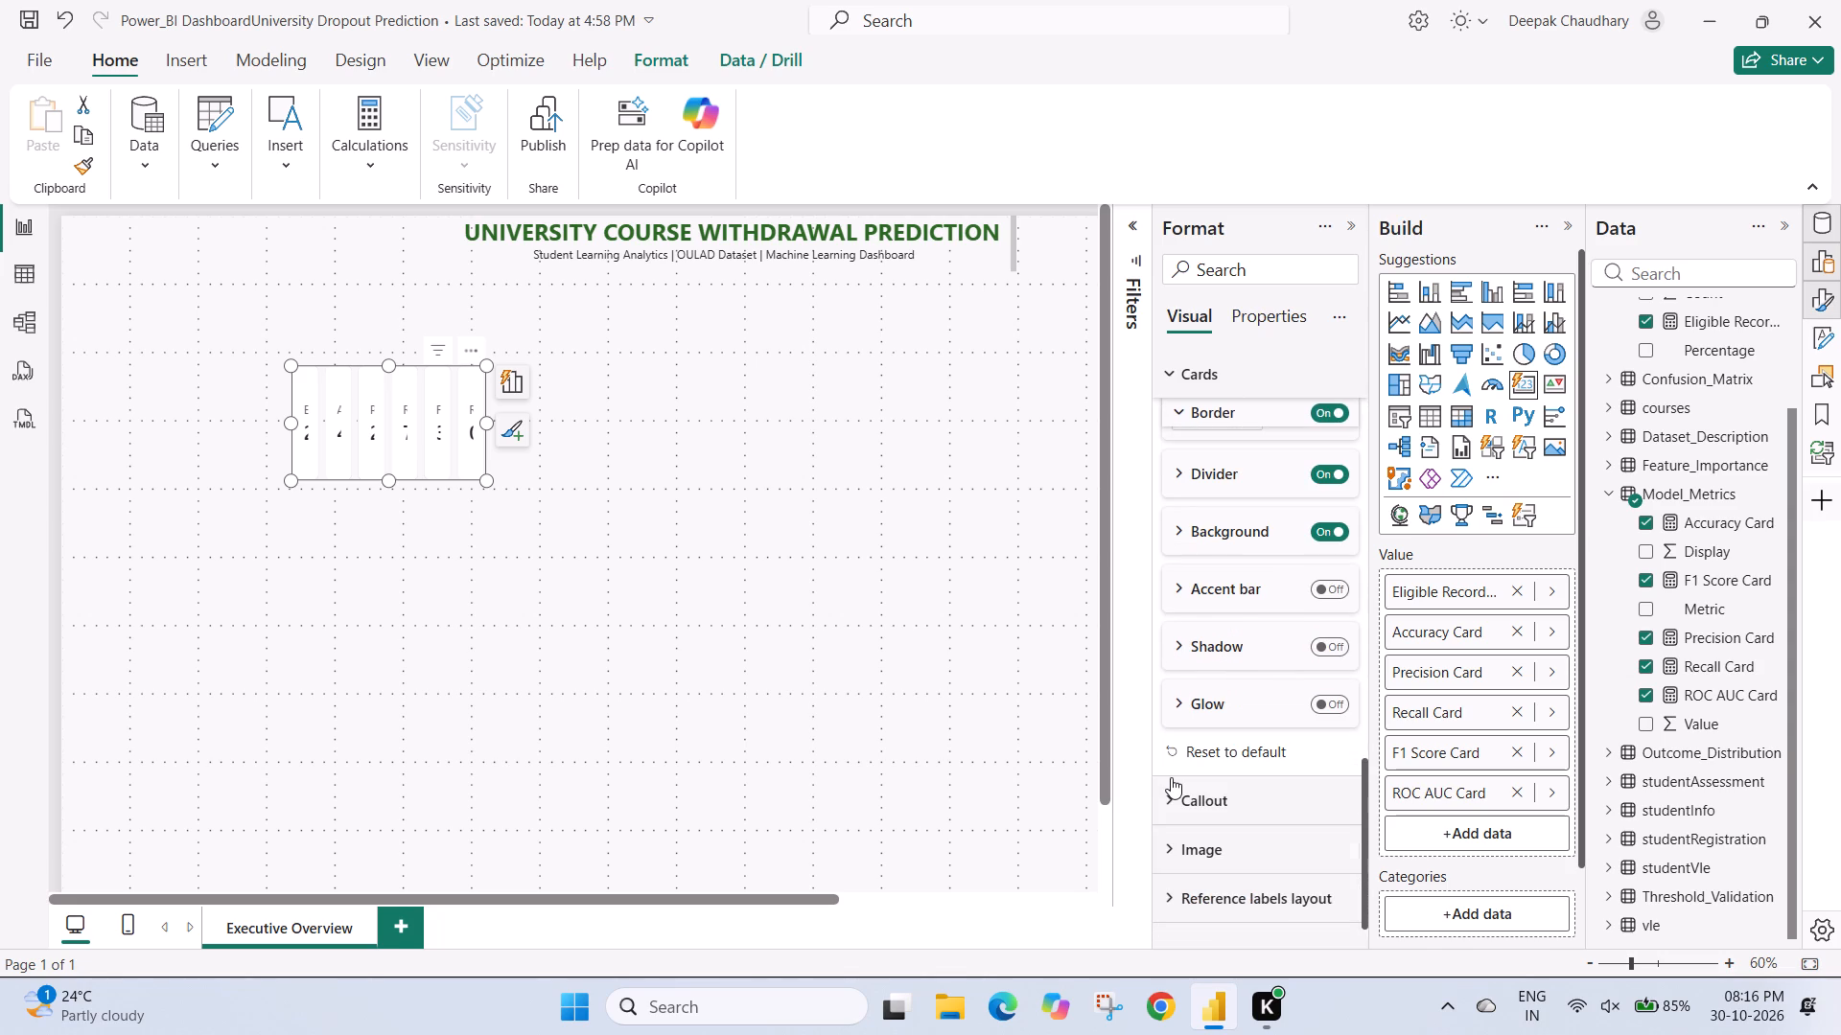
scroll(1171, 777, "up", 7)
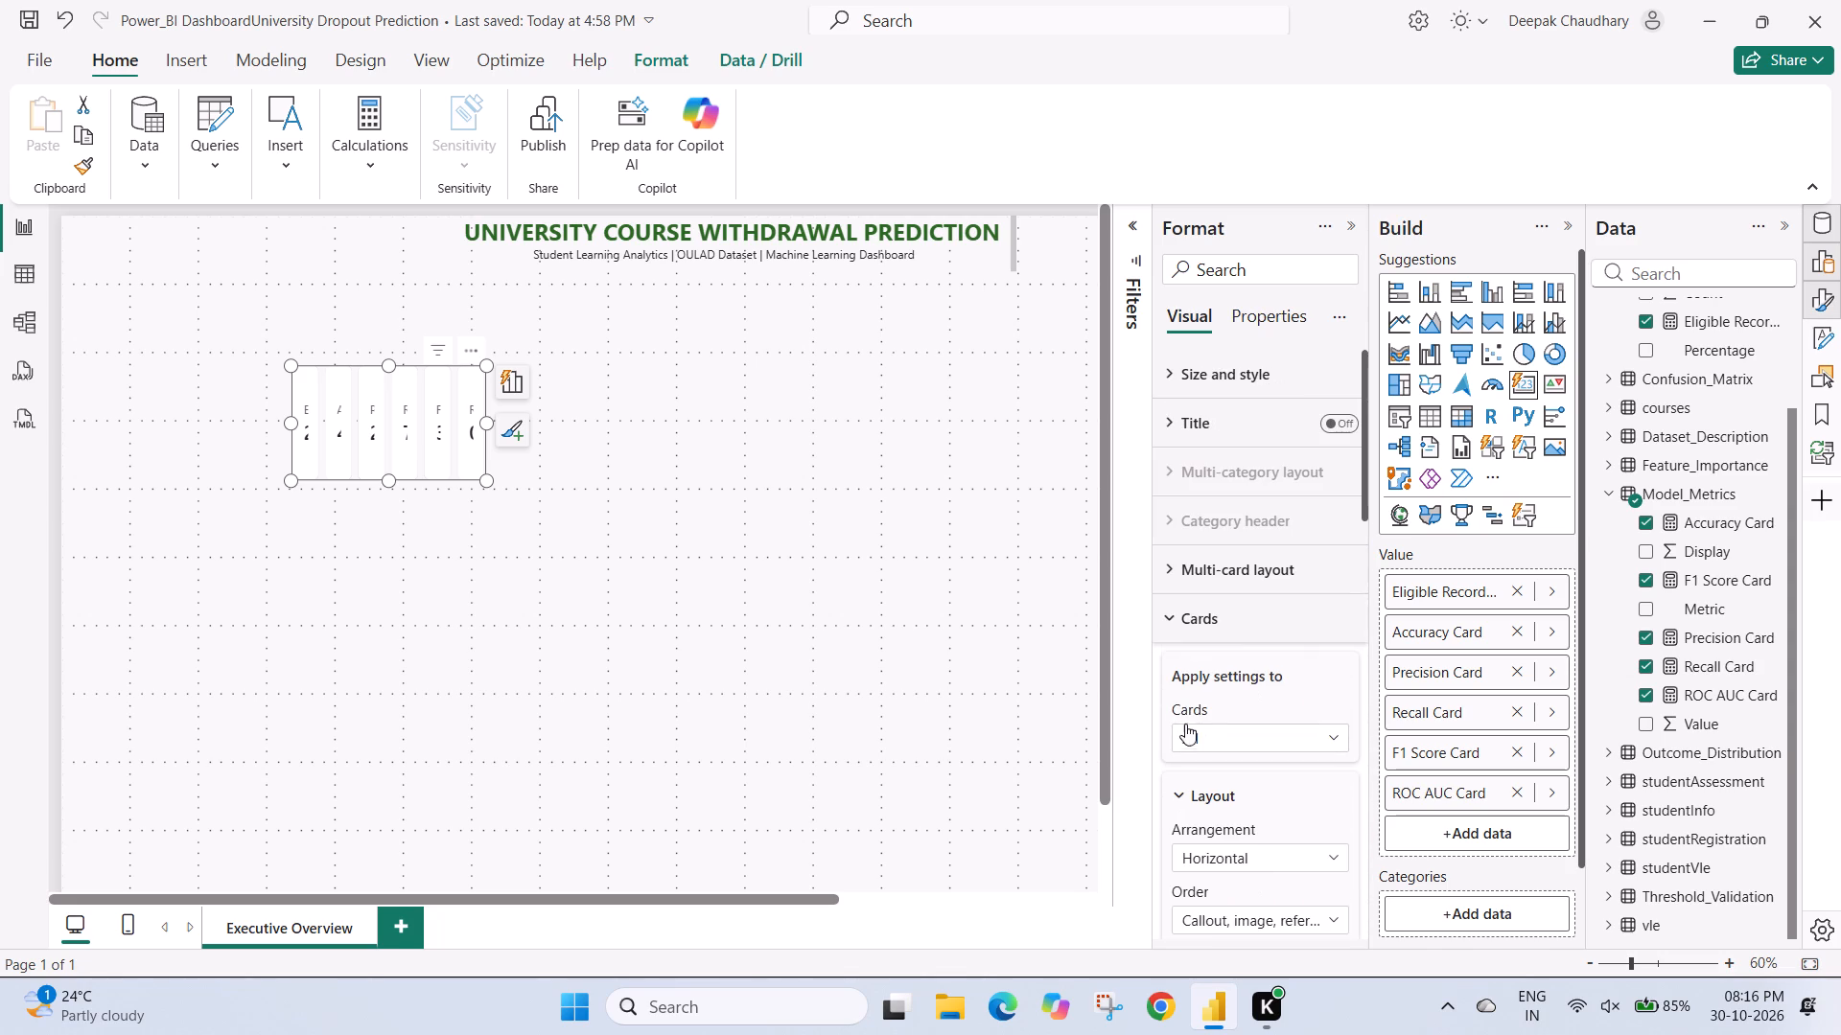
left_click(1163, 614)
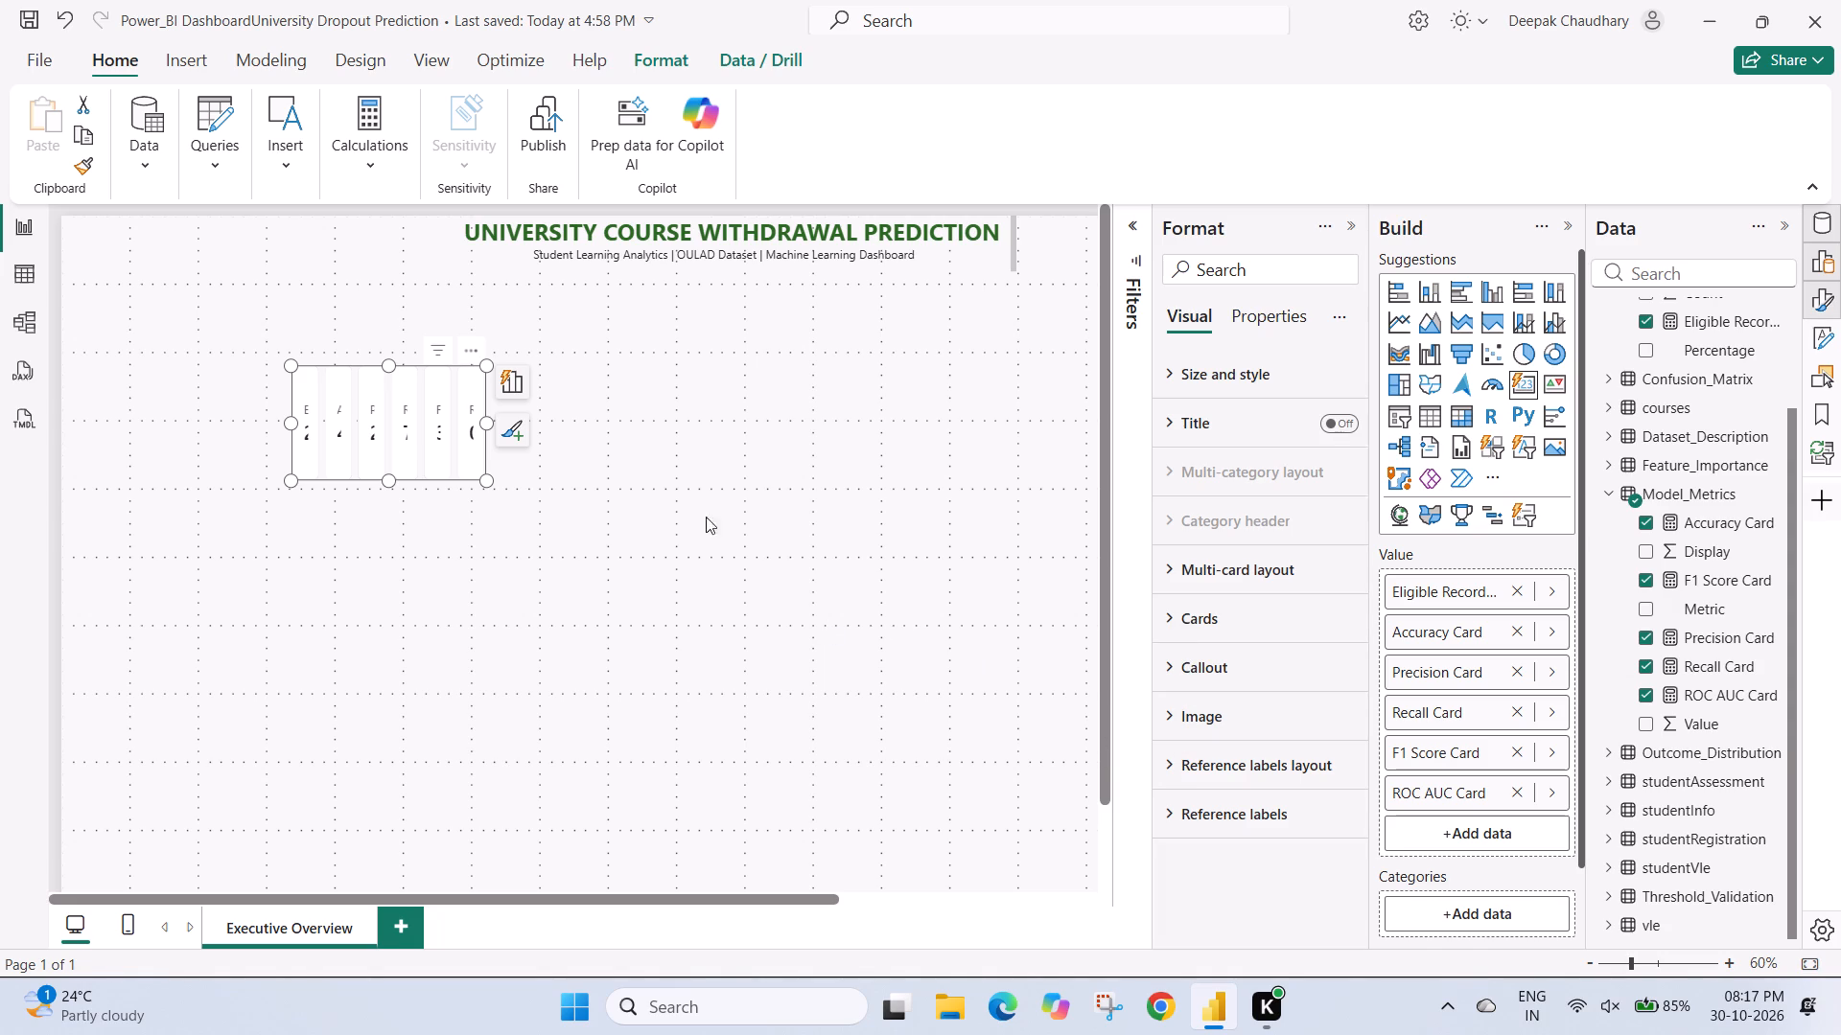
Widen the multi-value card to about three times its width, extending its right edge beneath the dashboard title.
left_click_drag(489, 422, 688, 448)
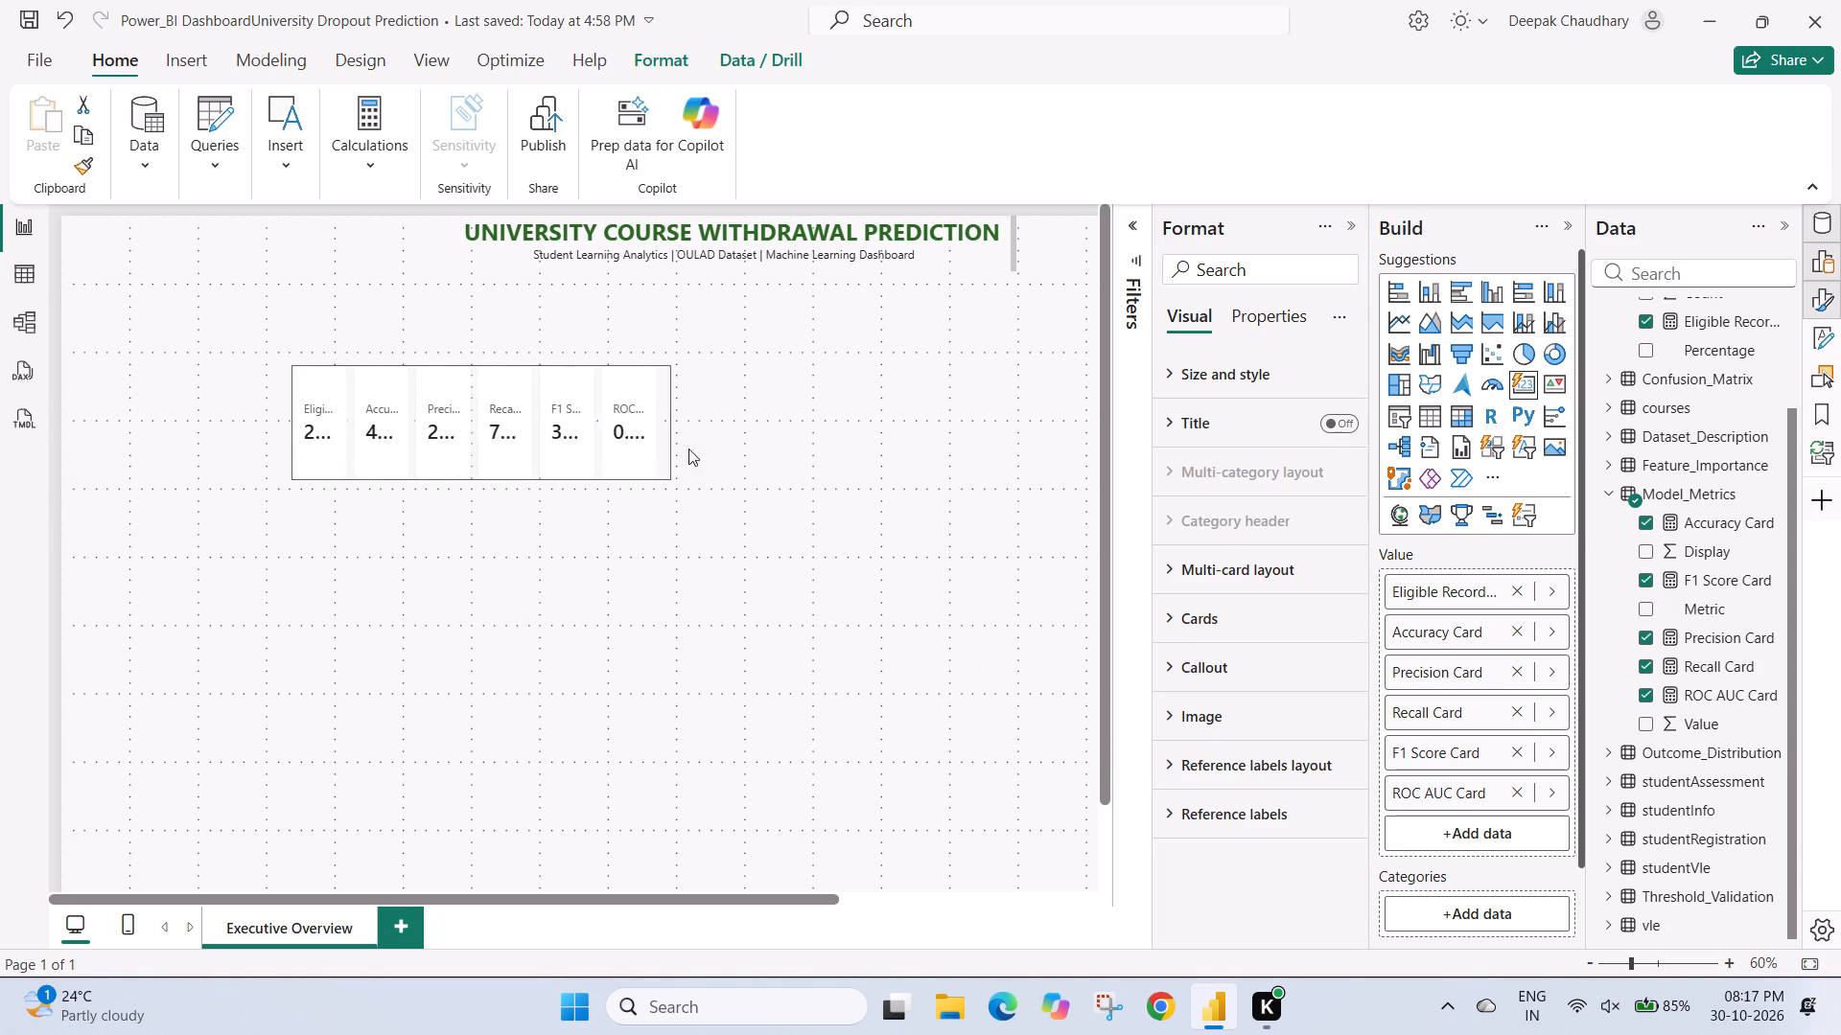
left_click_drag(688, 448, 908, 438)
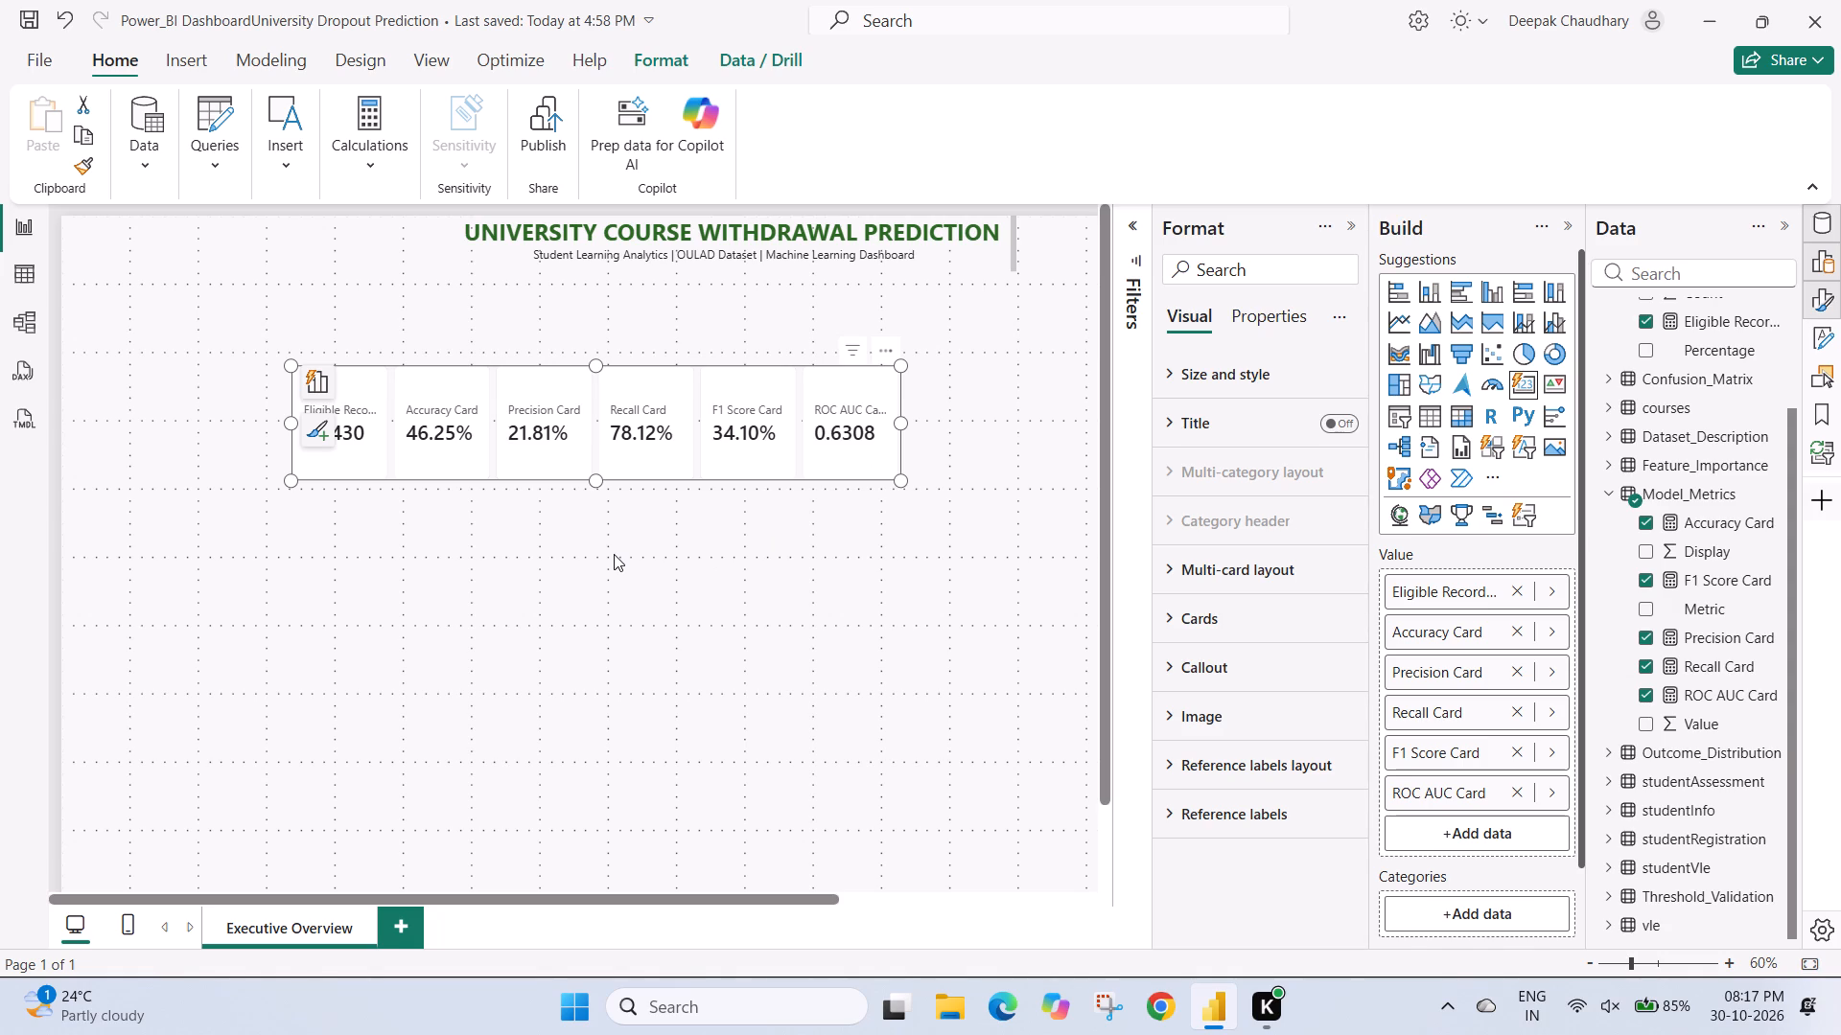
Set the multi-card layout of the KPI card visual to a Grid arrangement with 6 columns and 1 row.
left_click(697, 453)
left_click(1170, 563)
left_click(1247, 684)
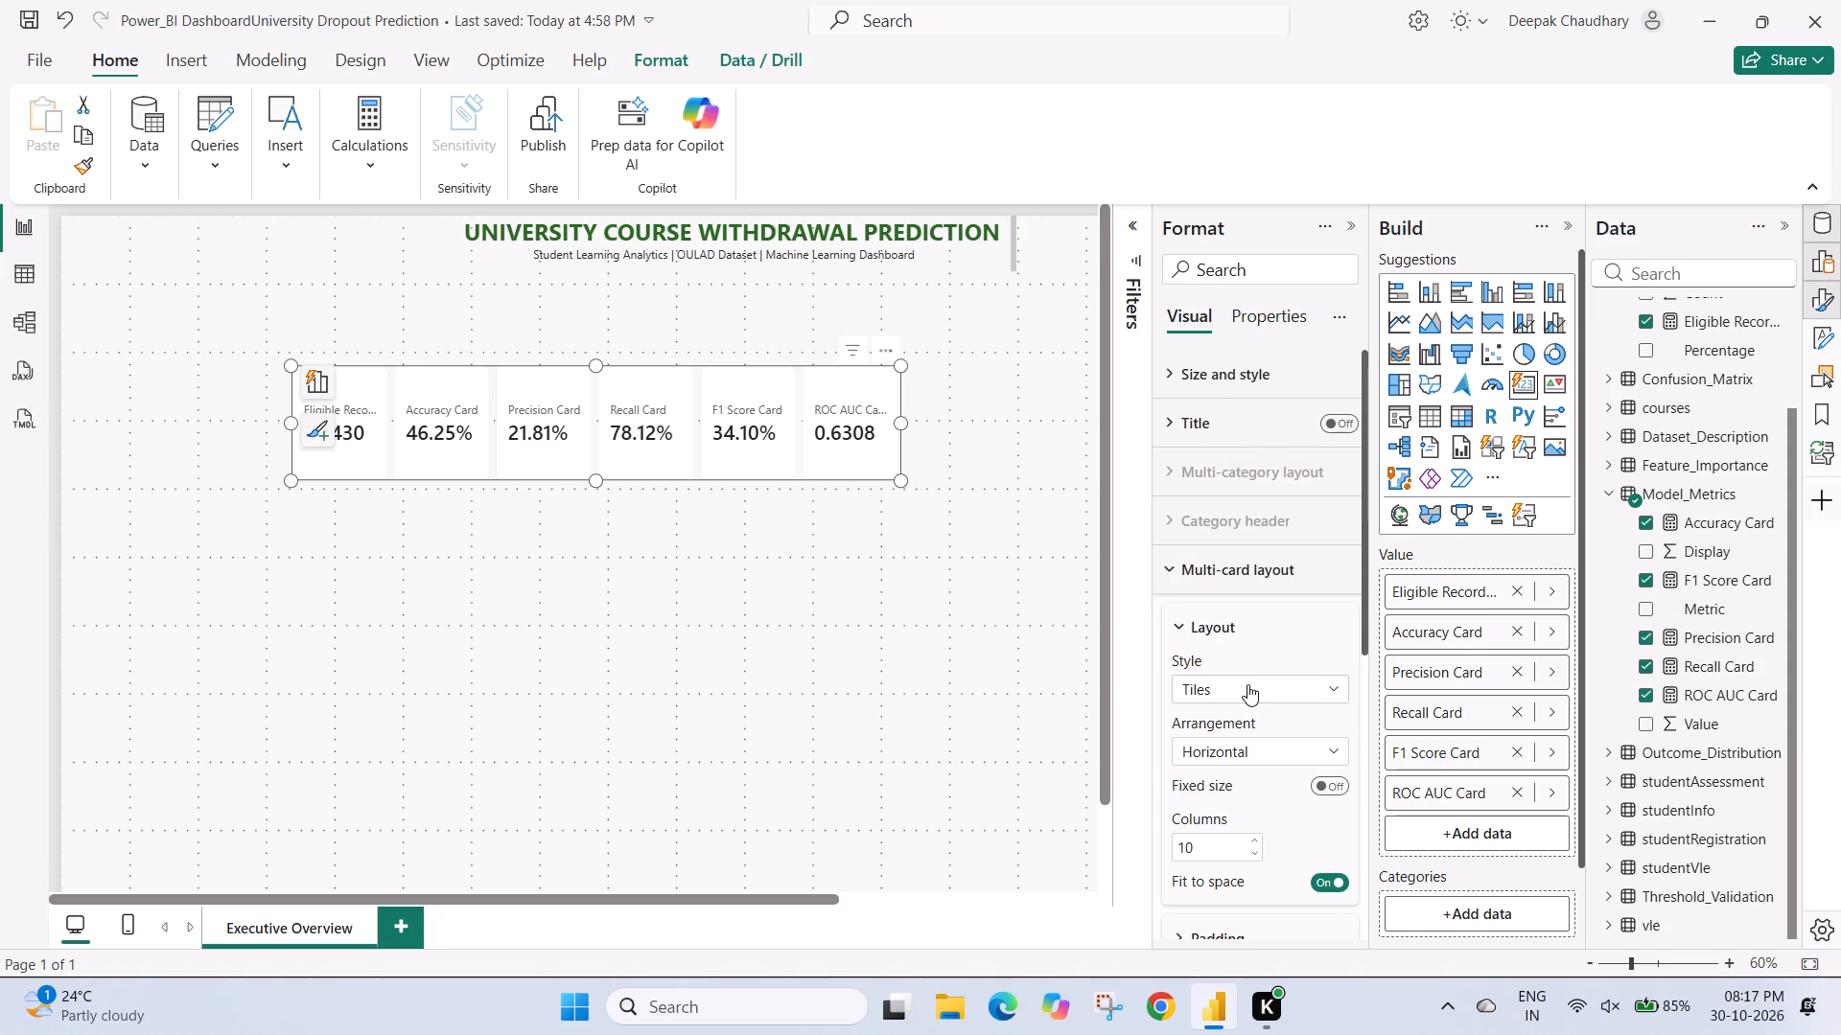
left_click(1149, 658)
left_click(1256, 754)
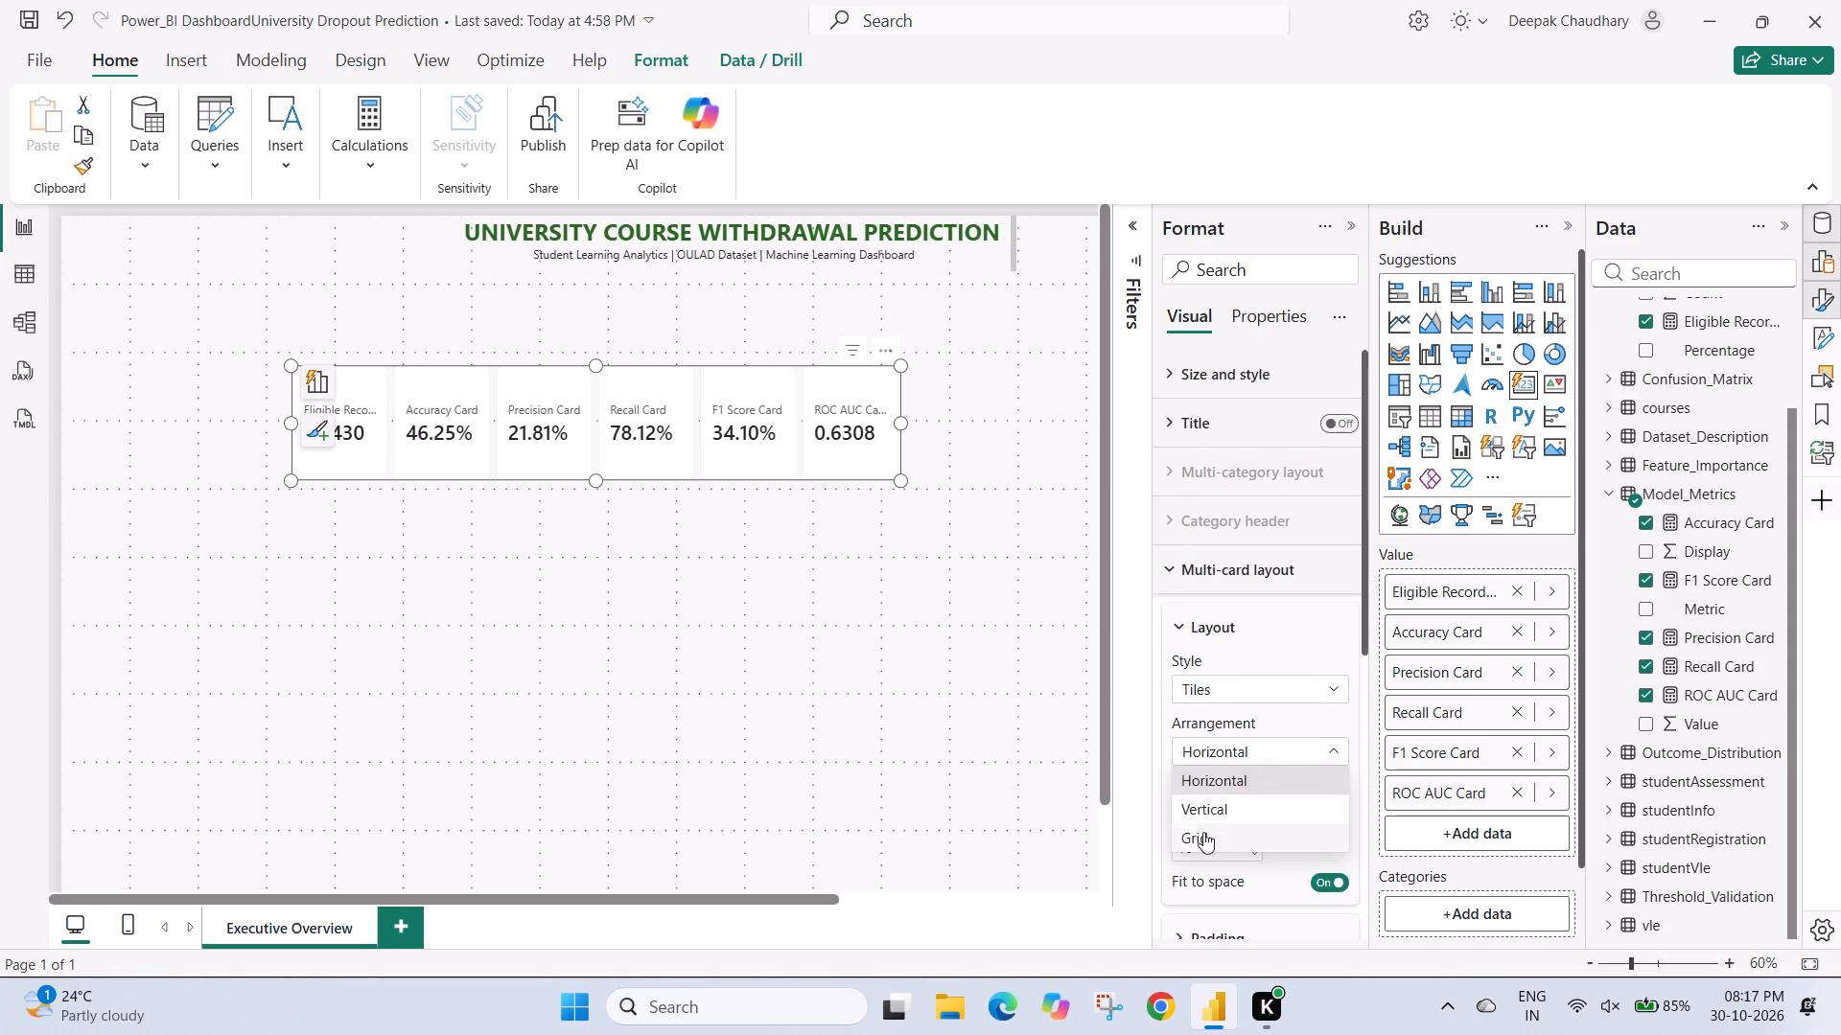
left_click(1196, 843)
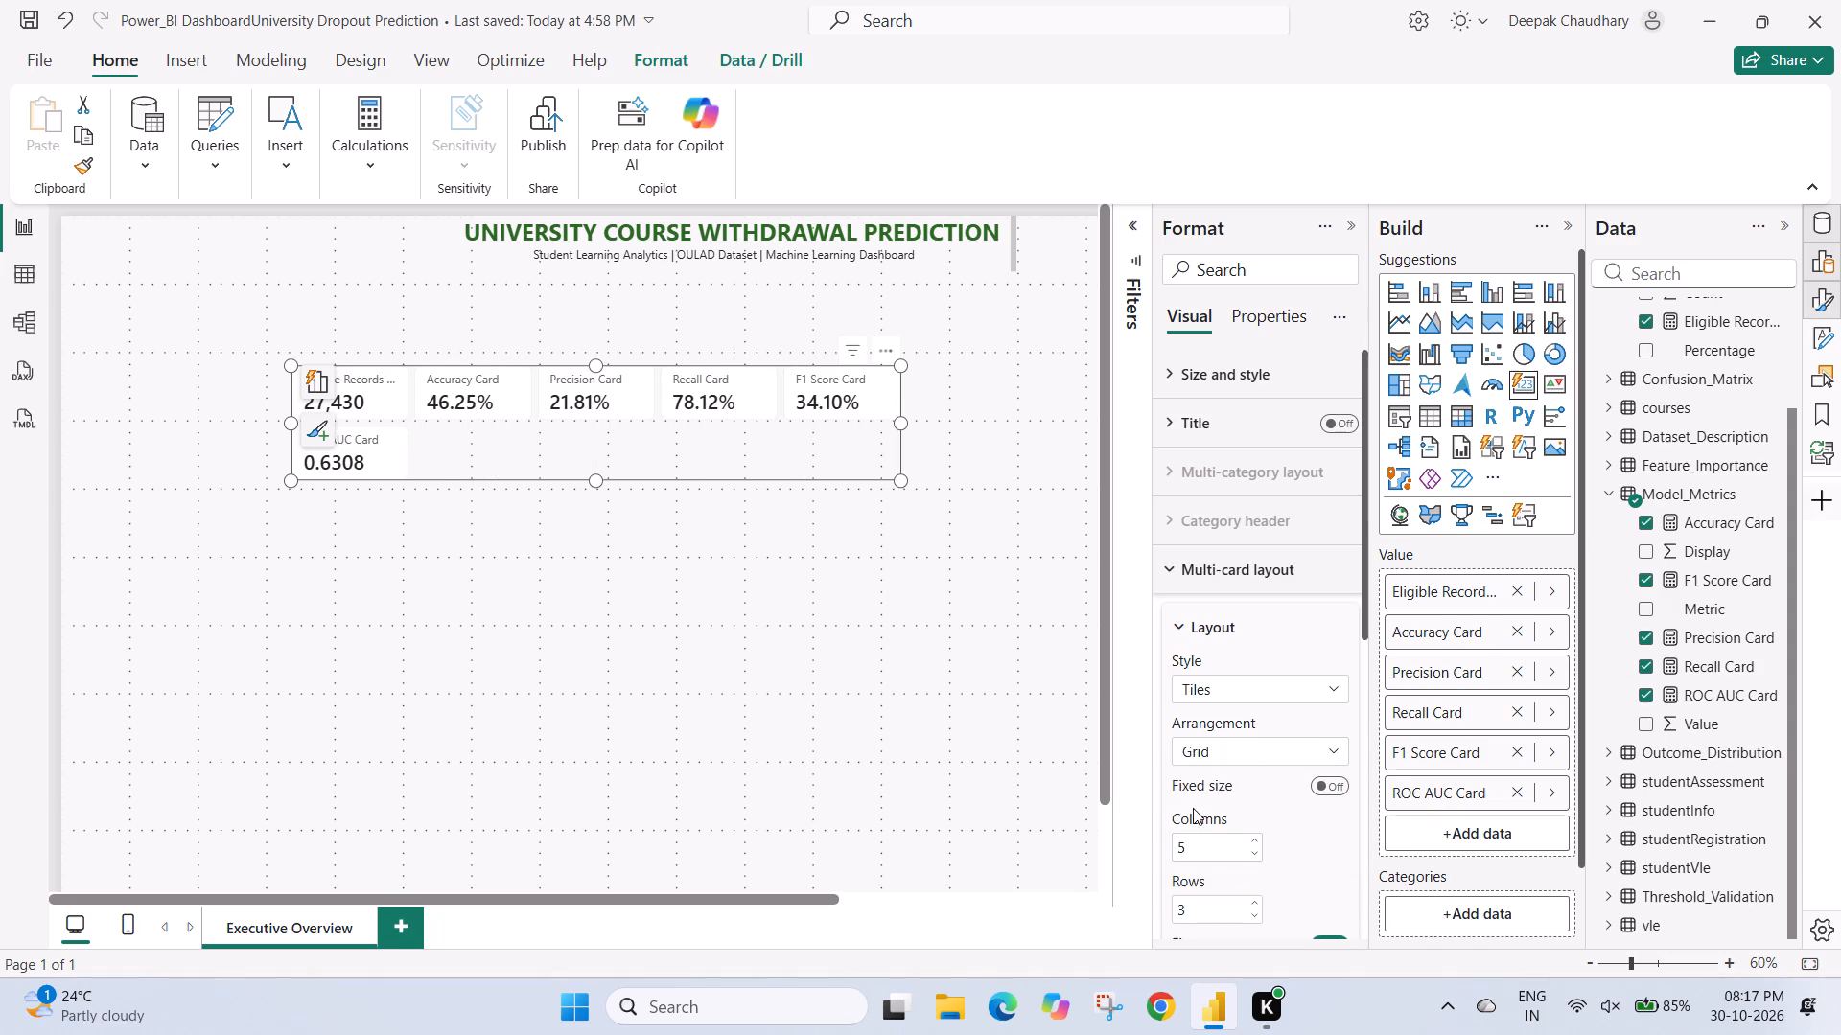
scroll(1195, 786, "down", 2)
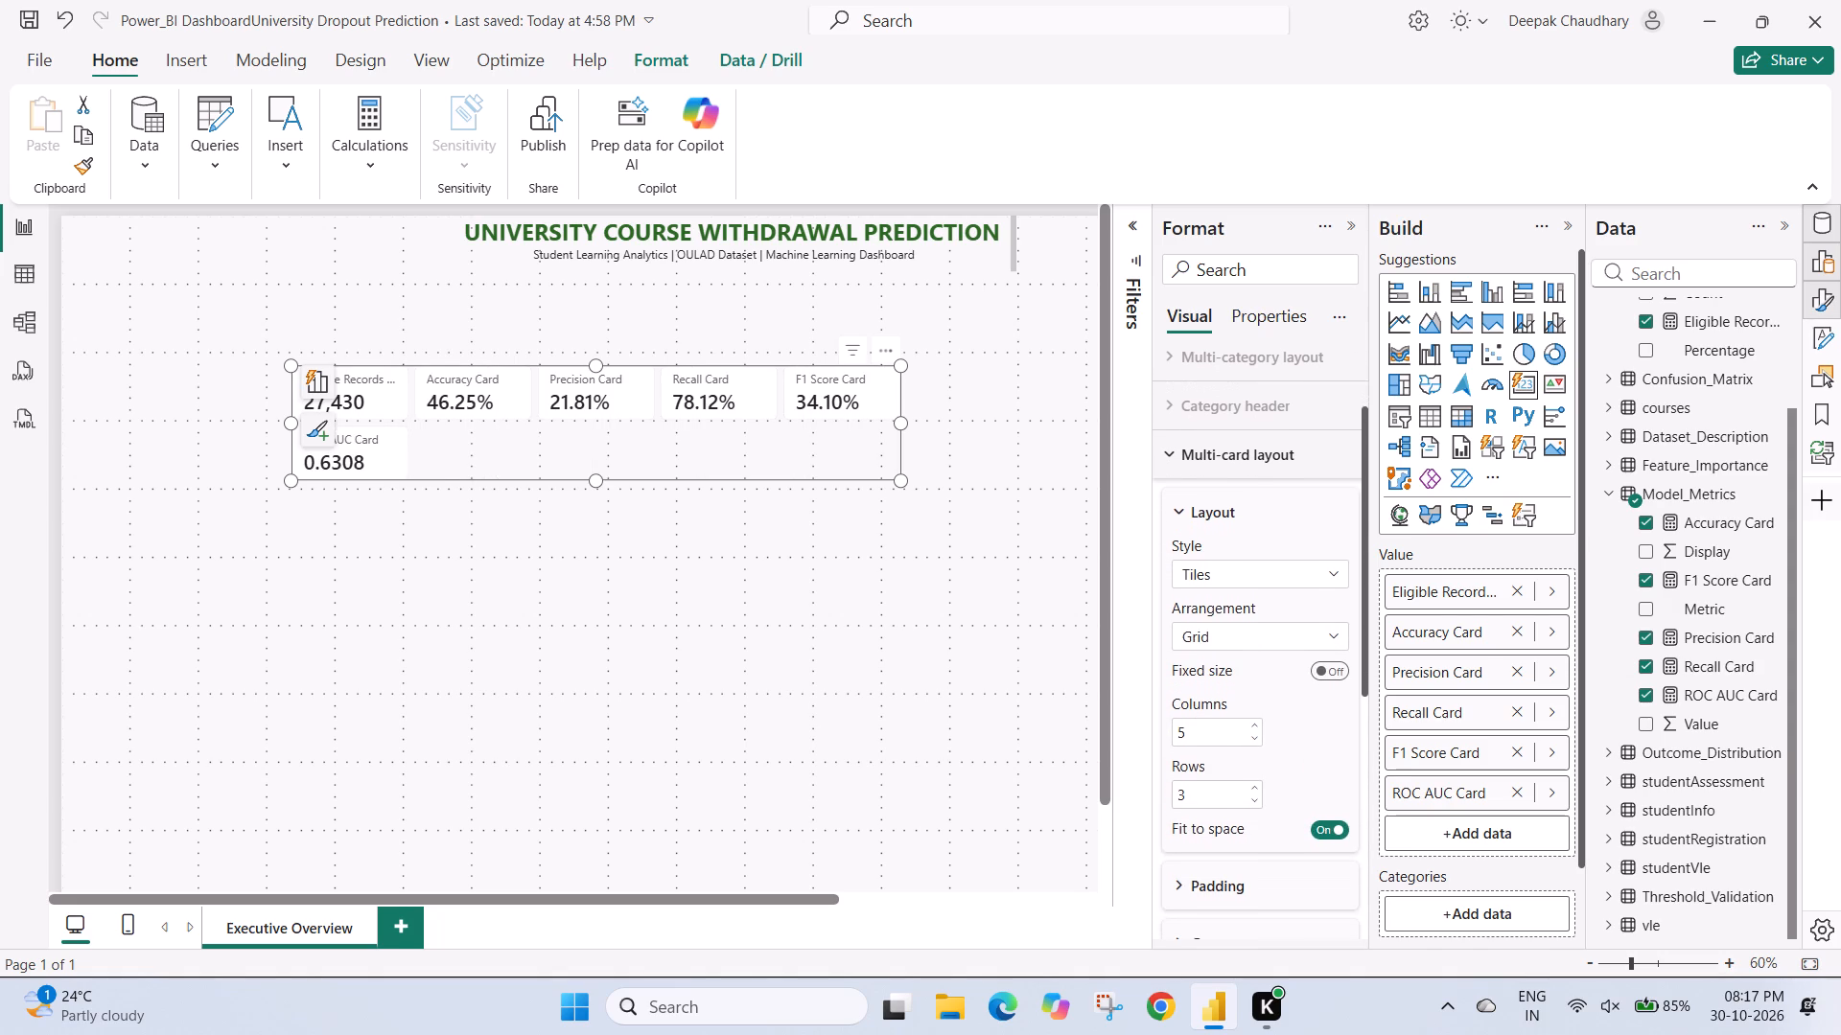
scroll(1195, 786, "down", 1)
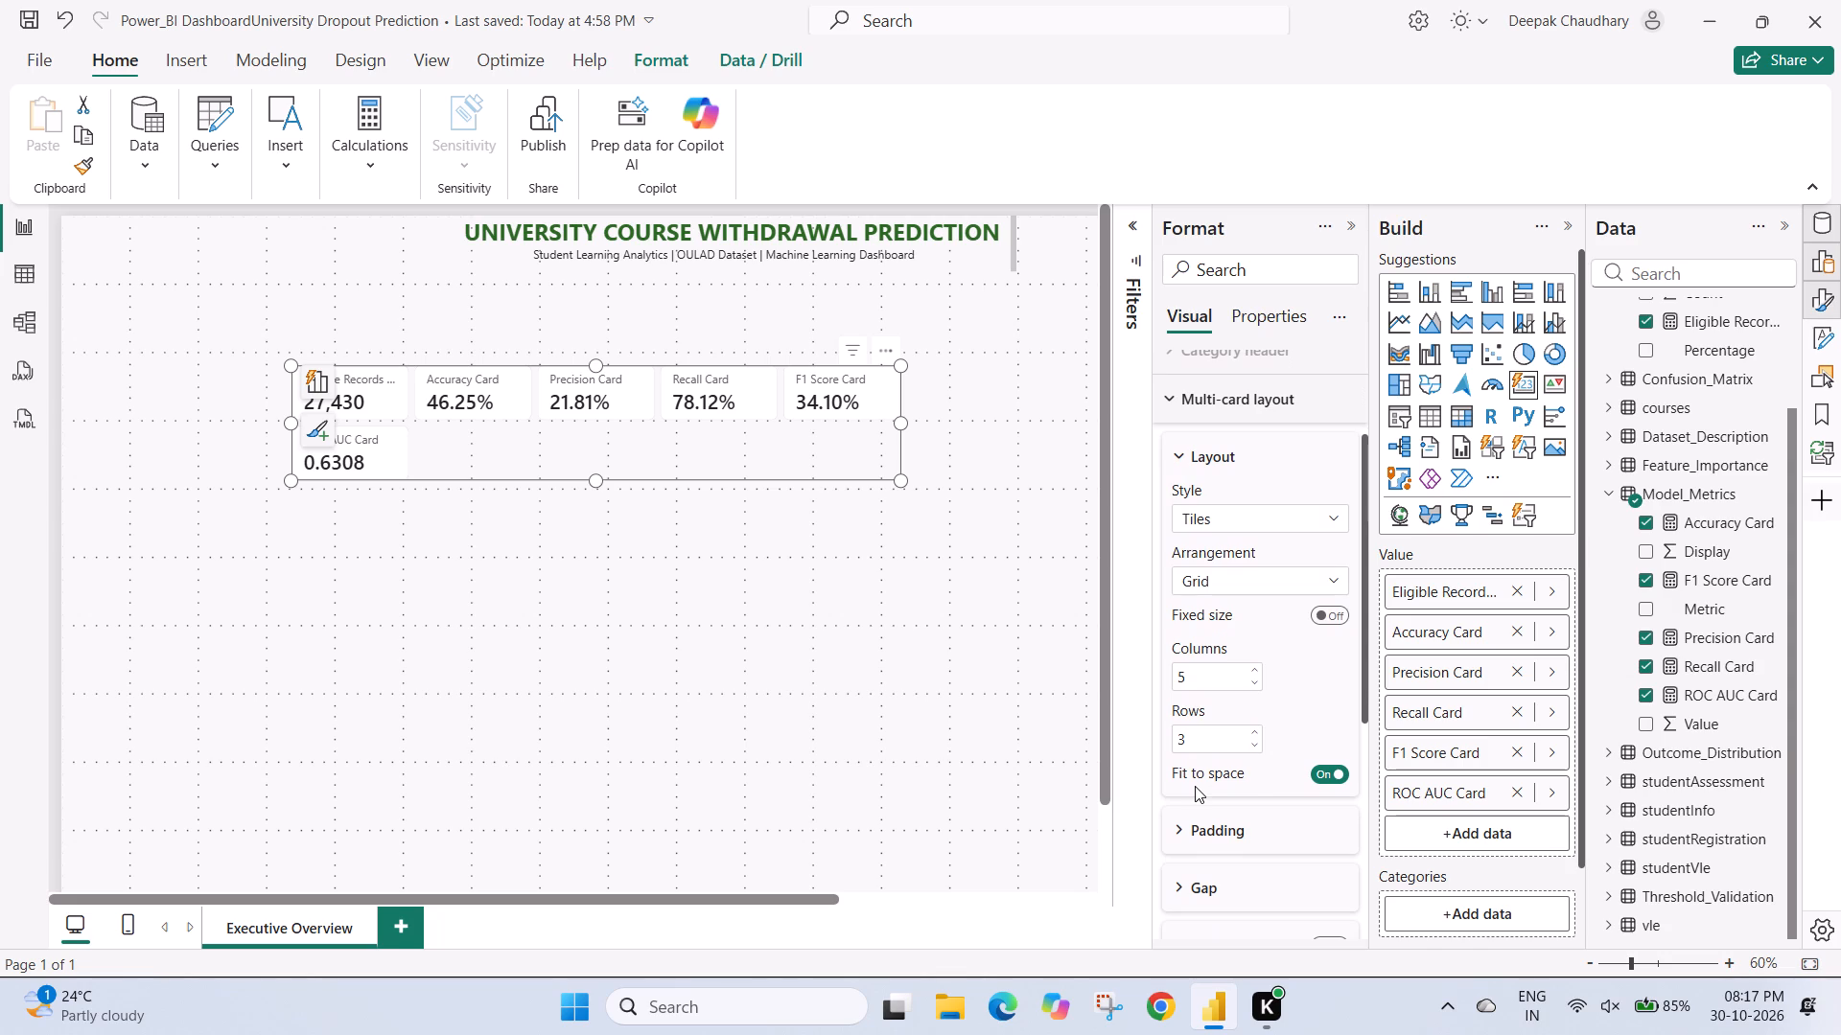
left_click(1257, 672)
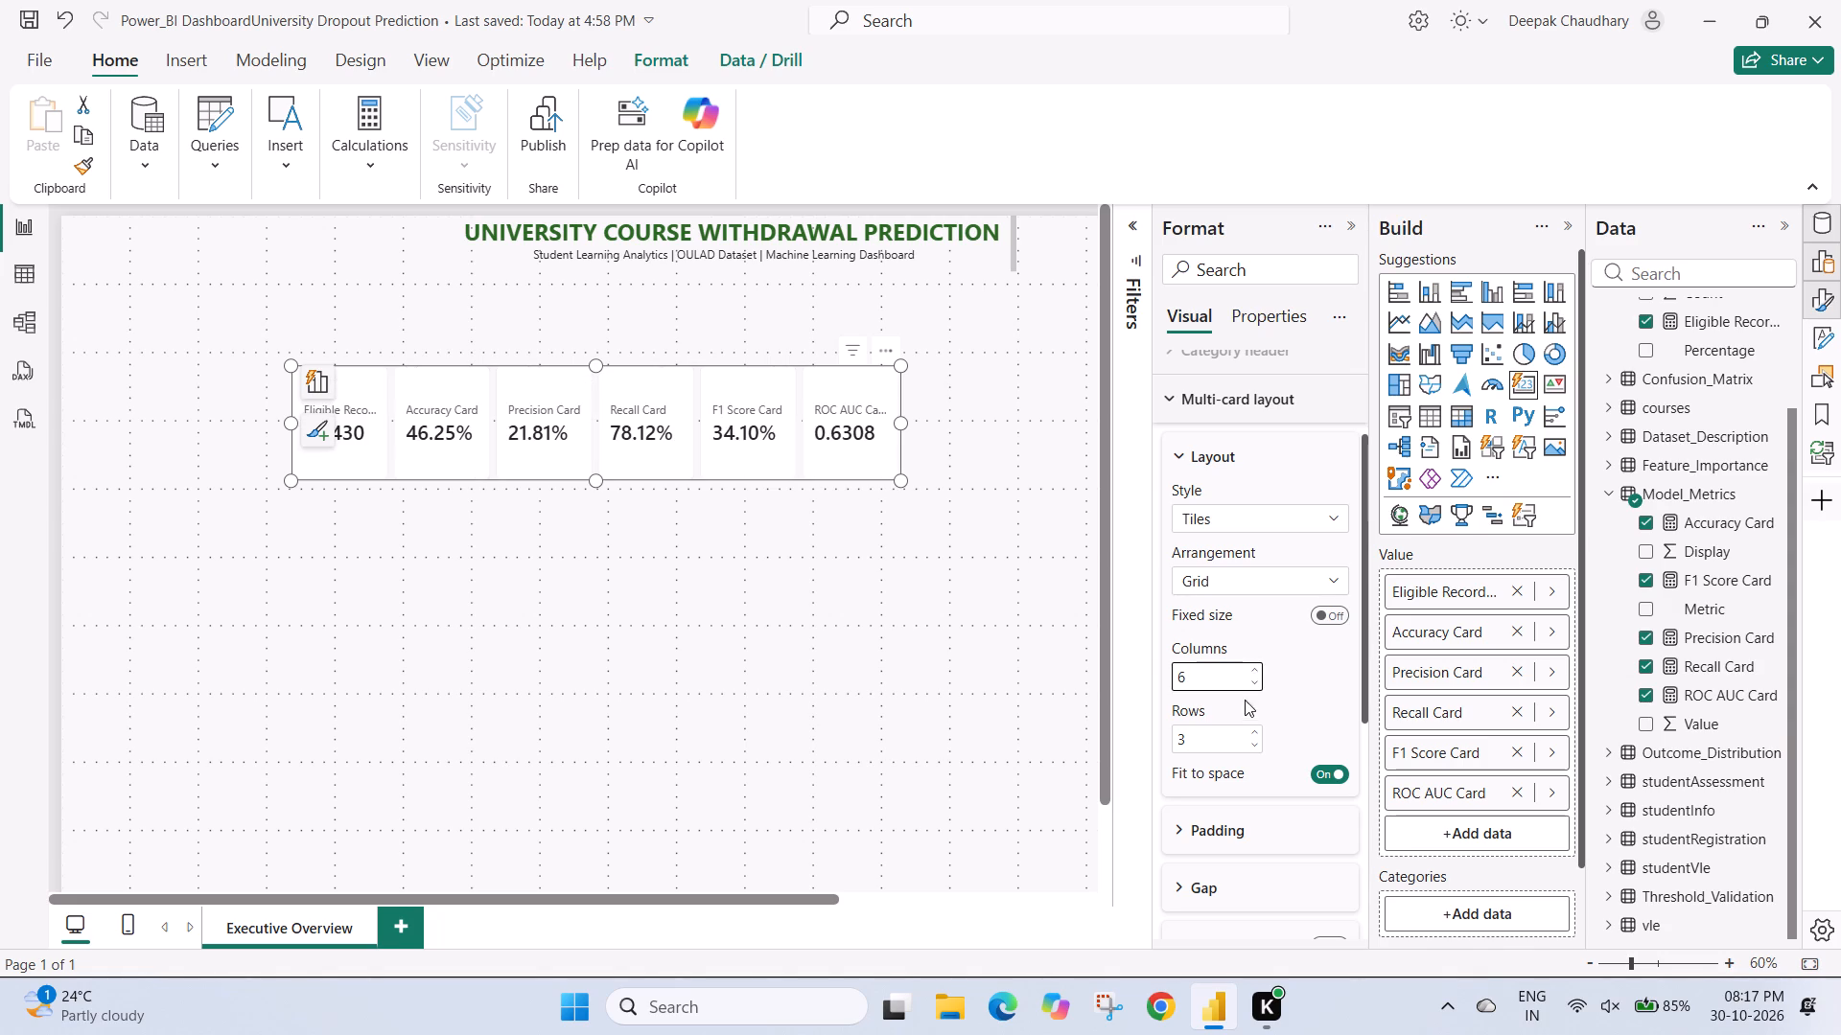
left_click(1252, 748)
left_click(1252, 748)
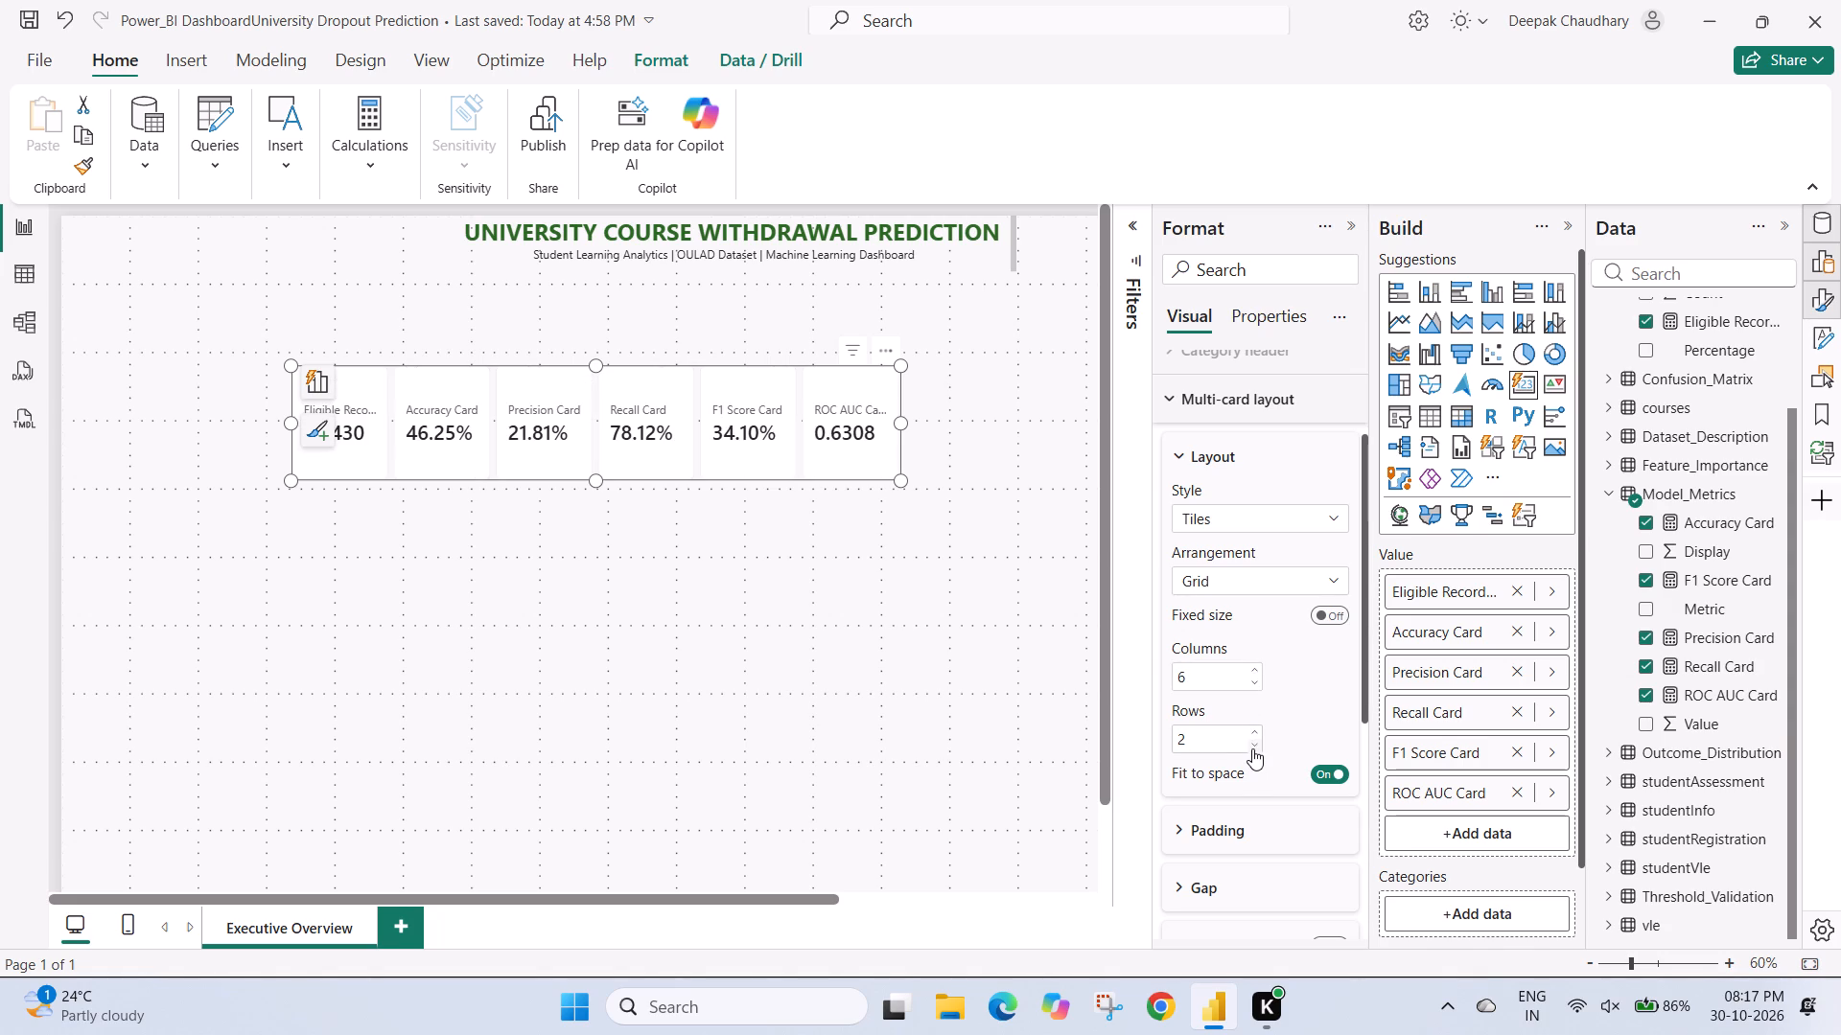
left_click(1252, 748)
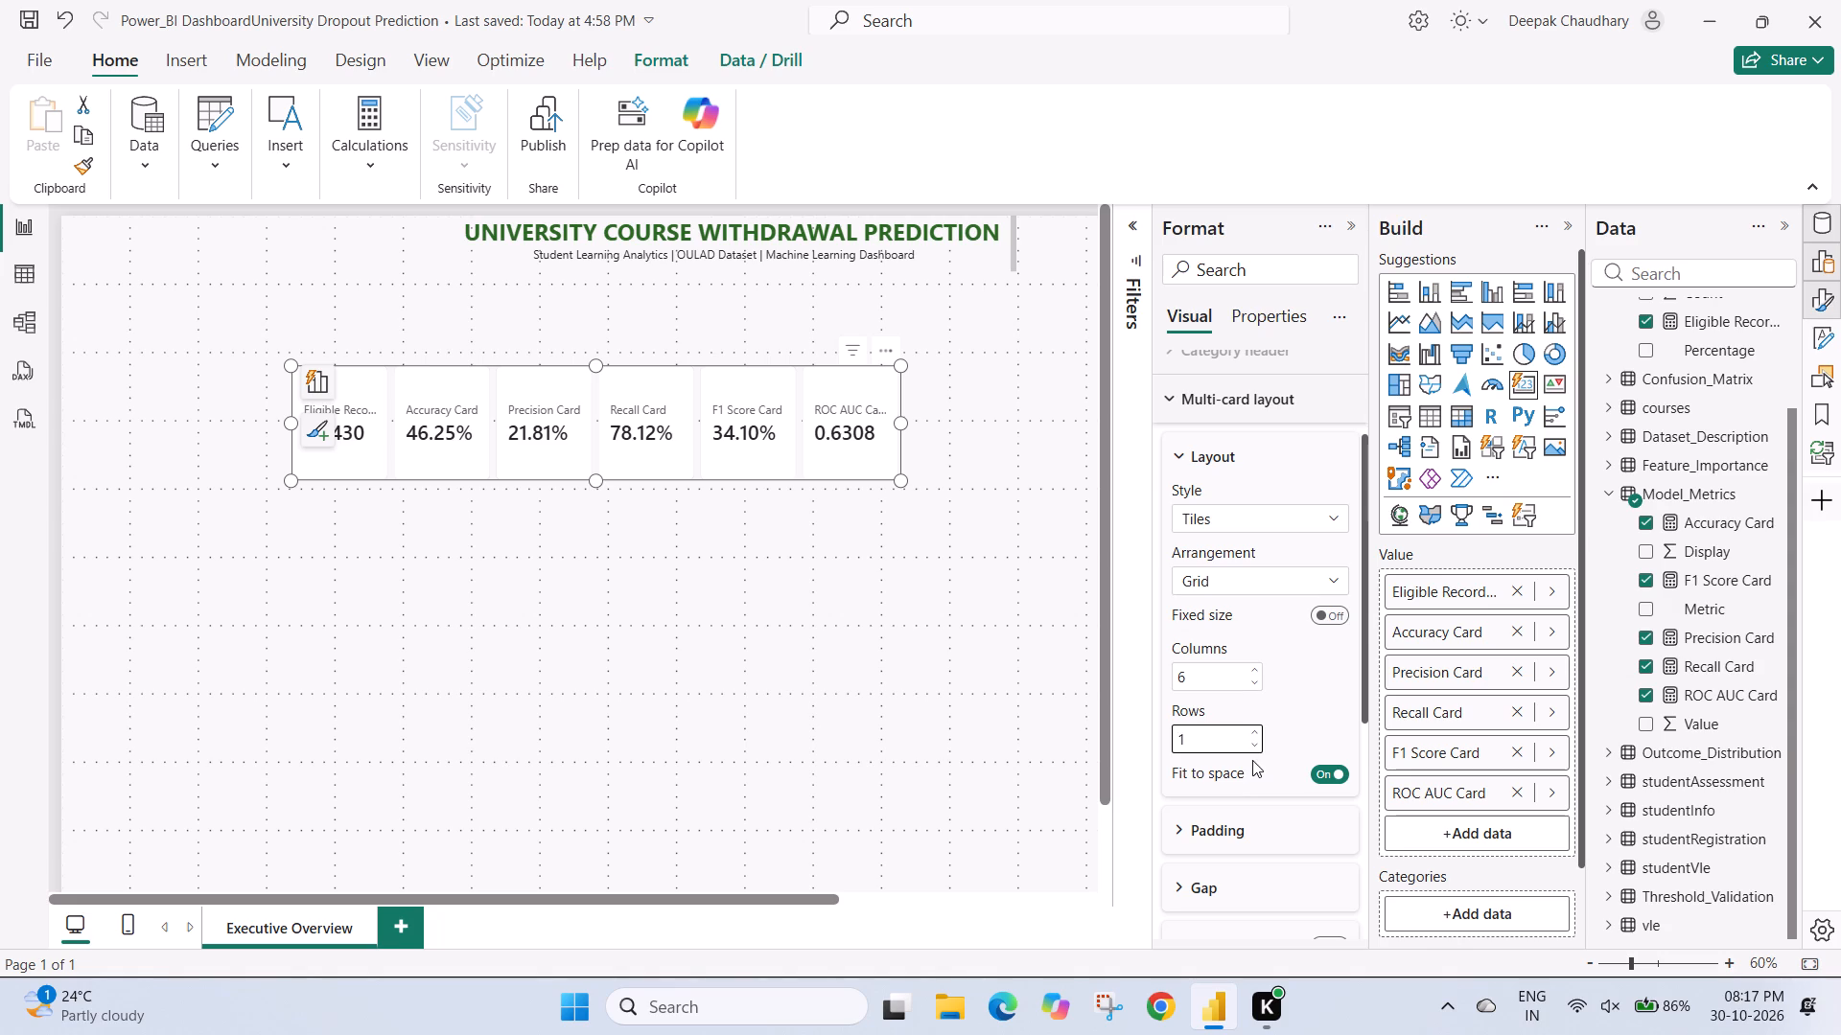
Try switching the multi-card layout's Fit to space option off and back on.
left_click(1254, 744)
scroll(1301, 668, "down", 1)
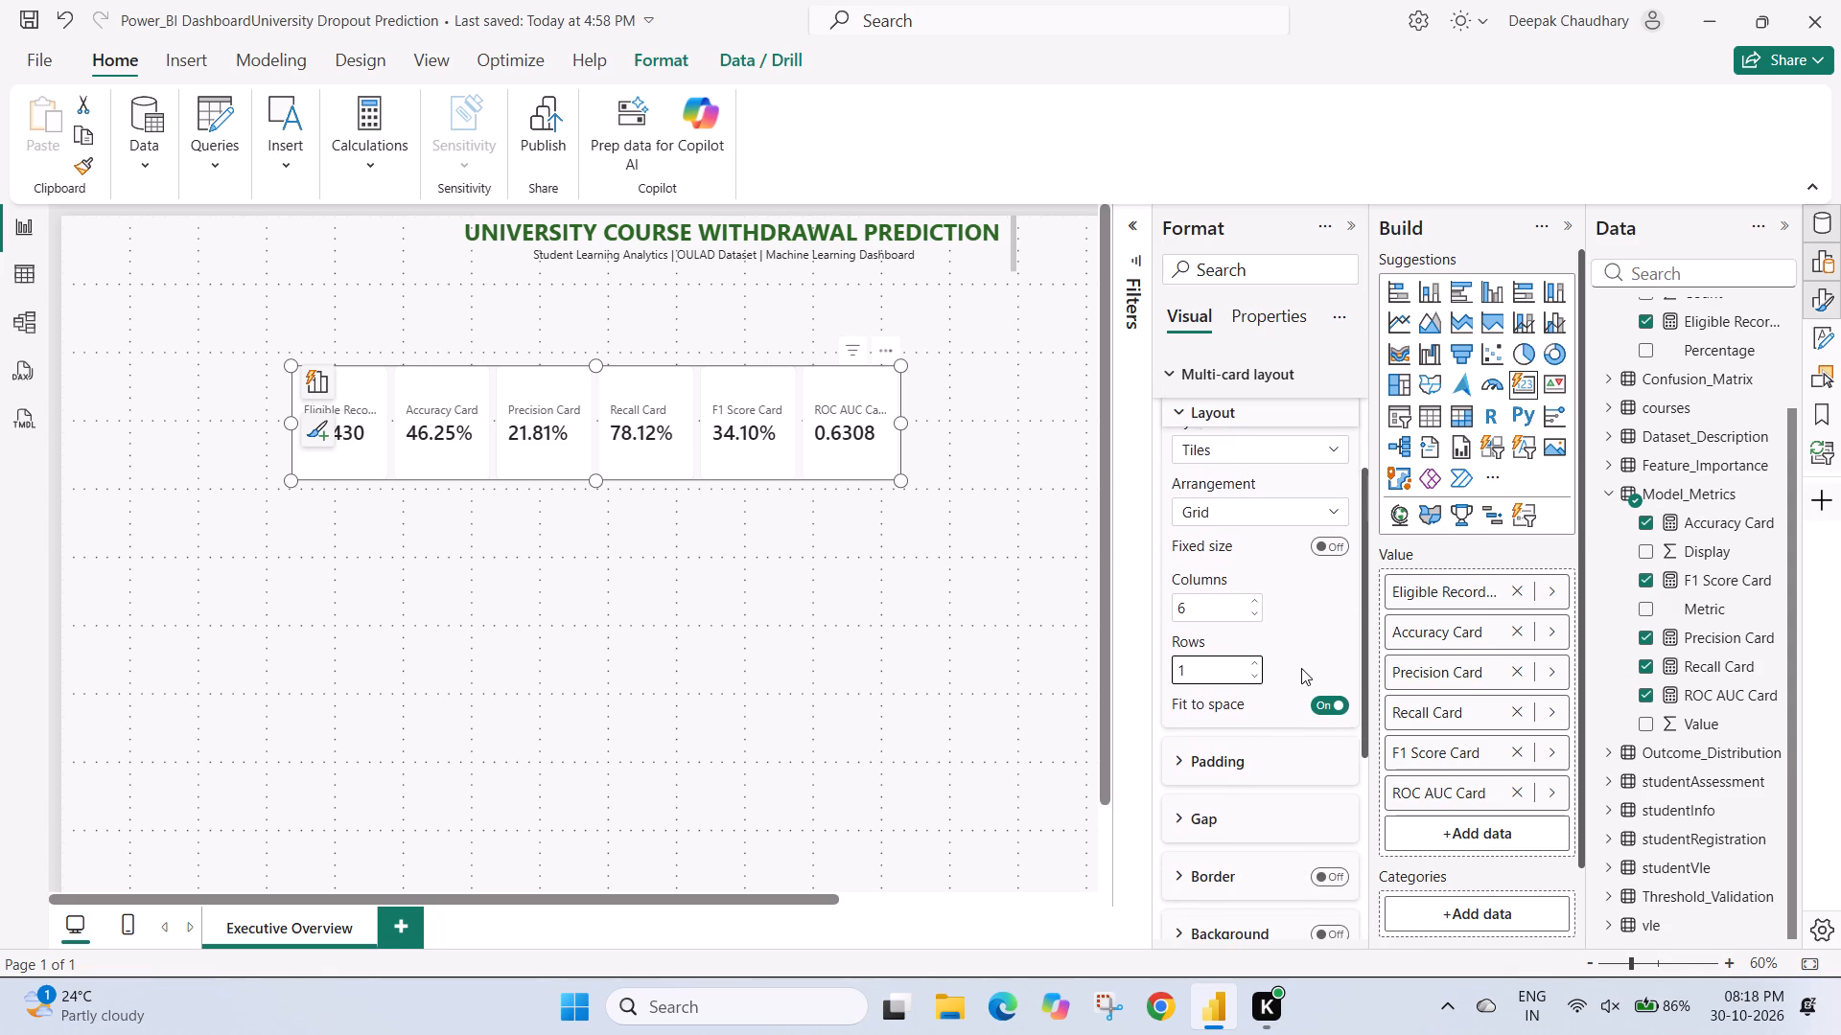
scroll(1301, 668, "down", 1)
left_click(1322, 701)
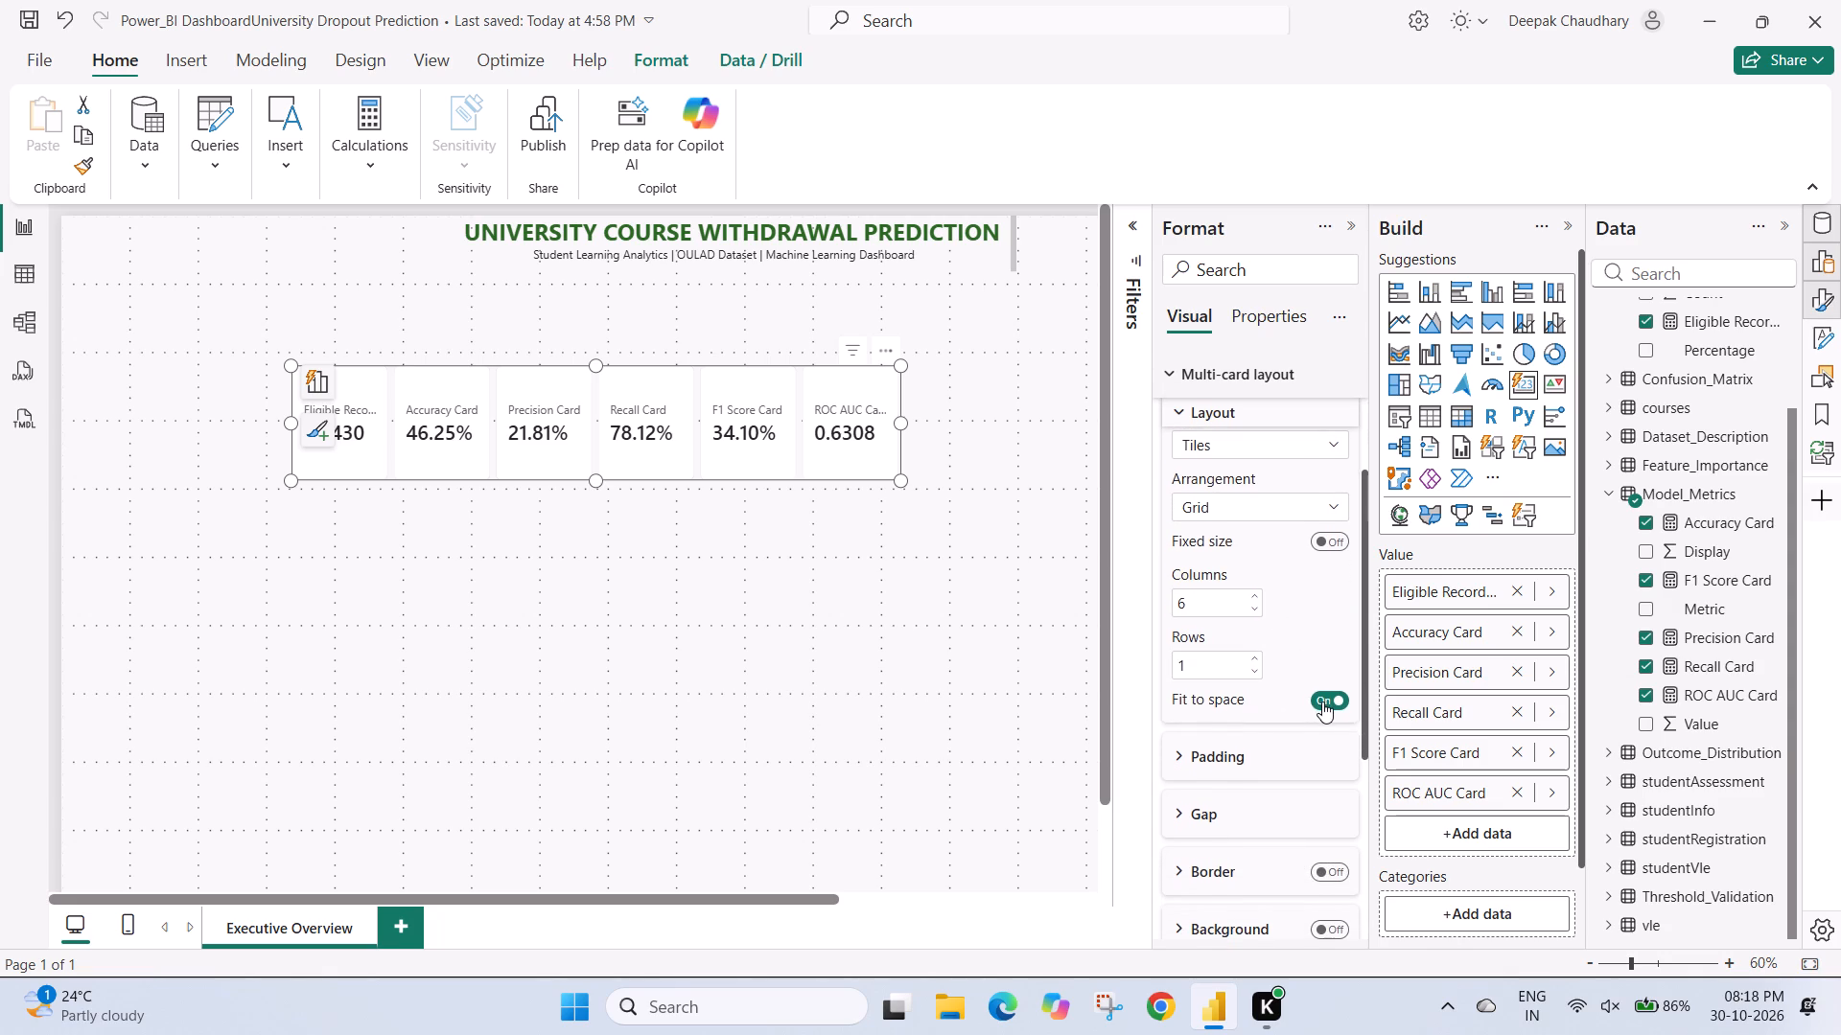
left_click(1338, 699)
Examine the Padding and Gap settings of the KPI card's multi-card layout.
left_click(1185, 754)
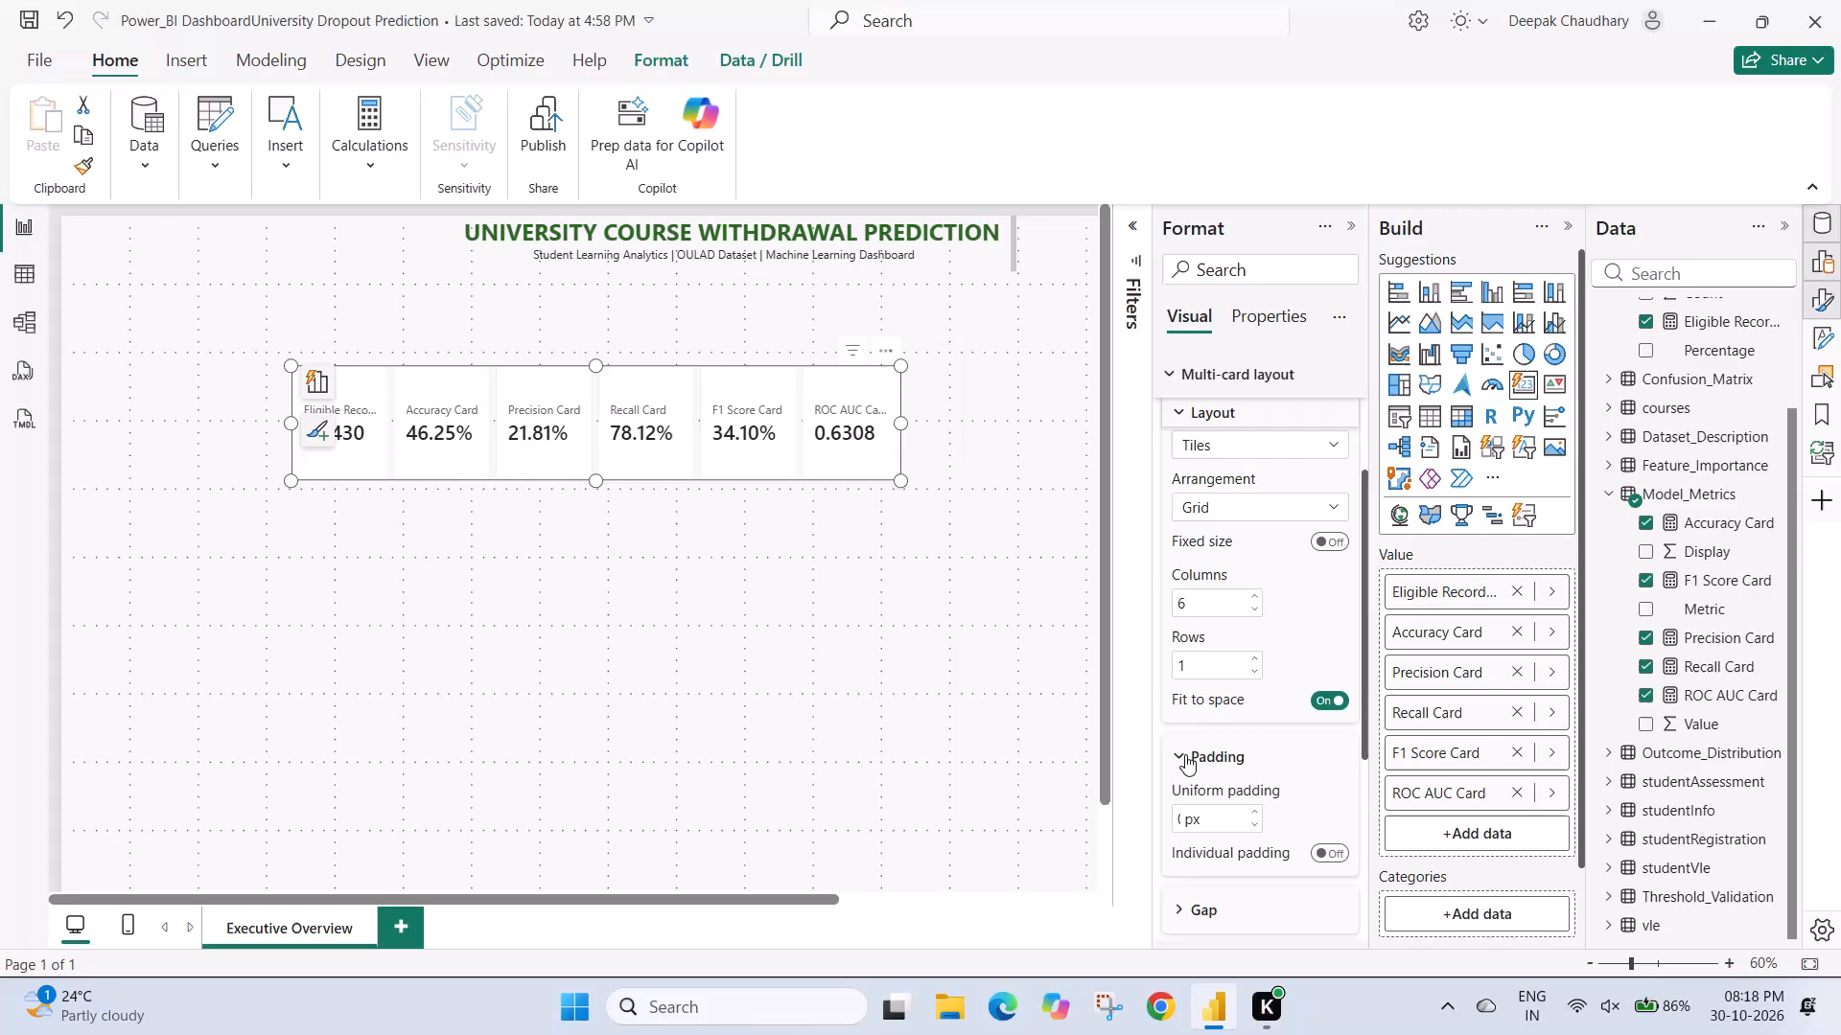
scroll(1185, 754, "down", 1)
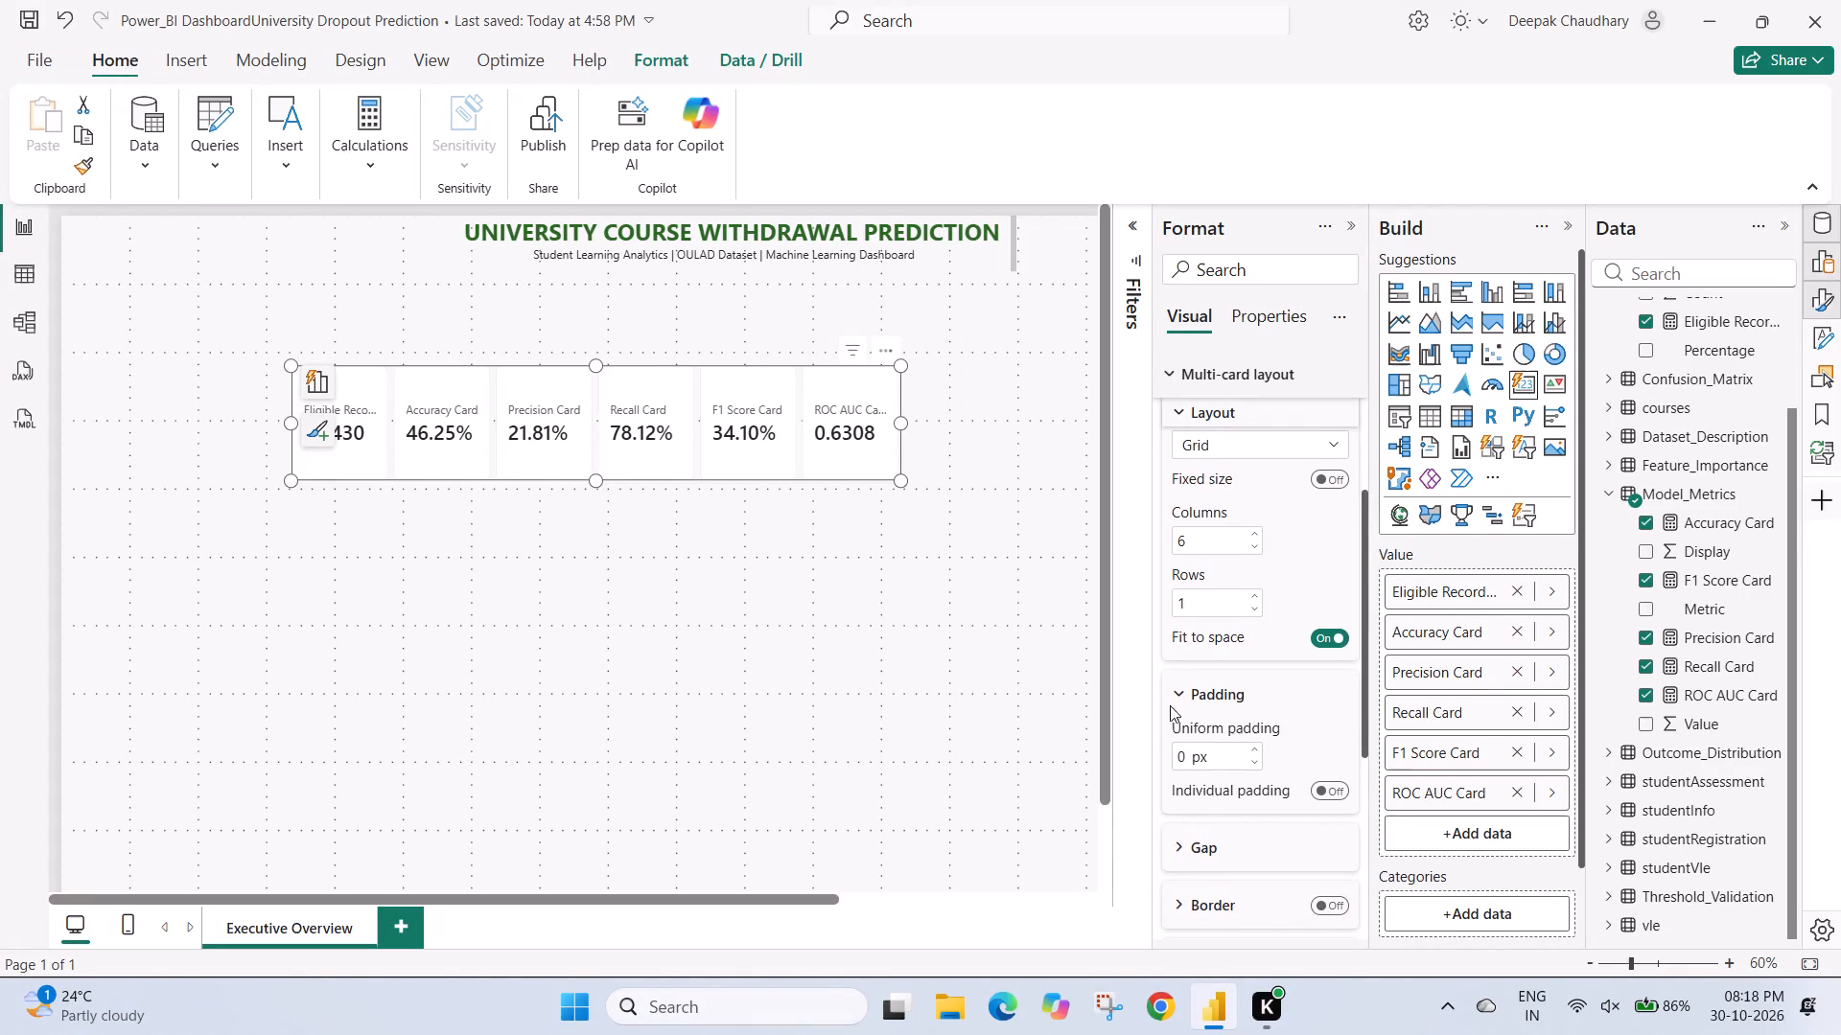
left_click(1170, 698)
left_click(1179, 754)
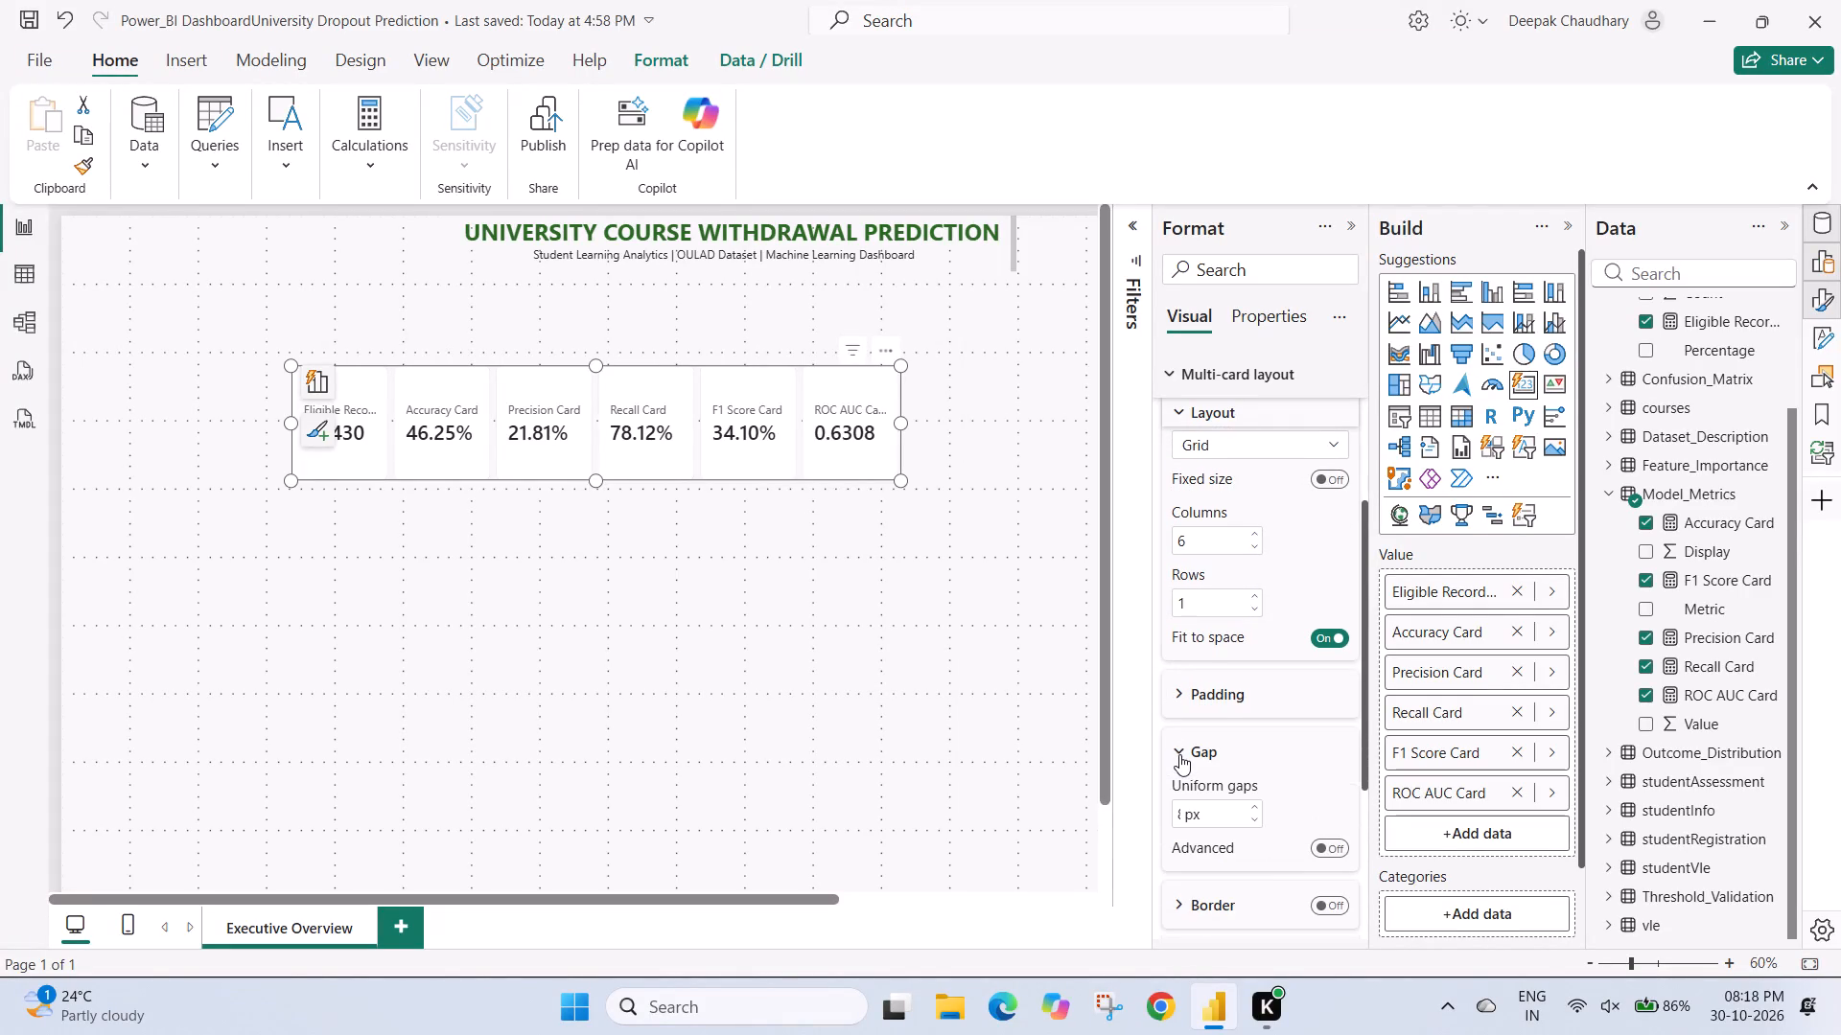
scroll(1179, 754, "down", 1)
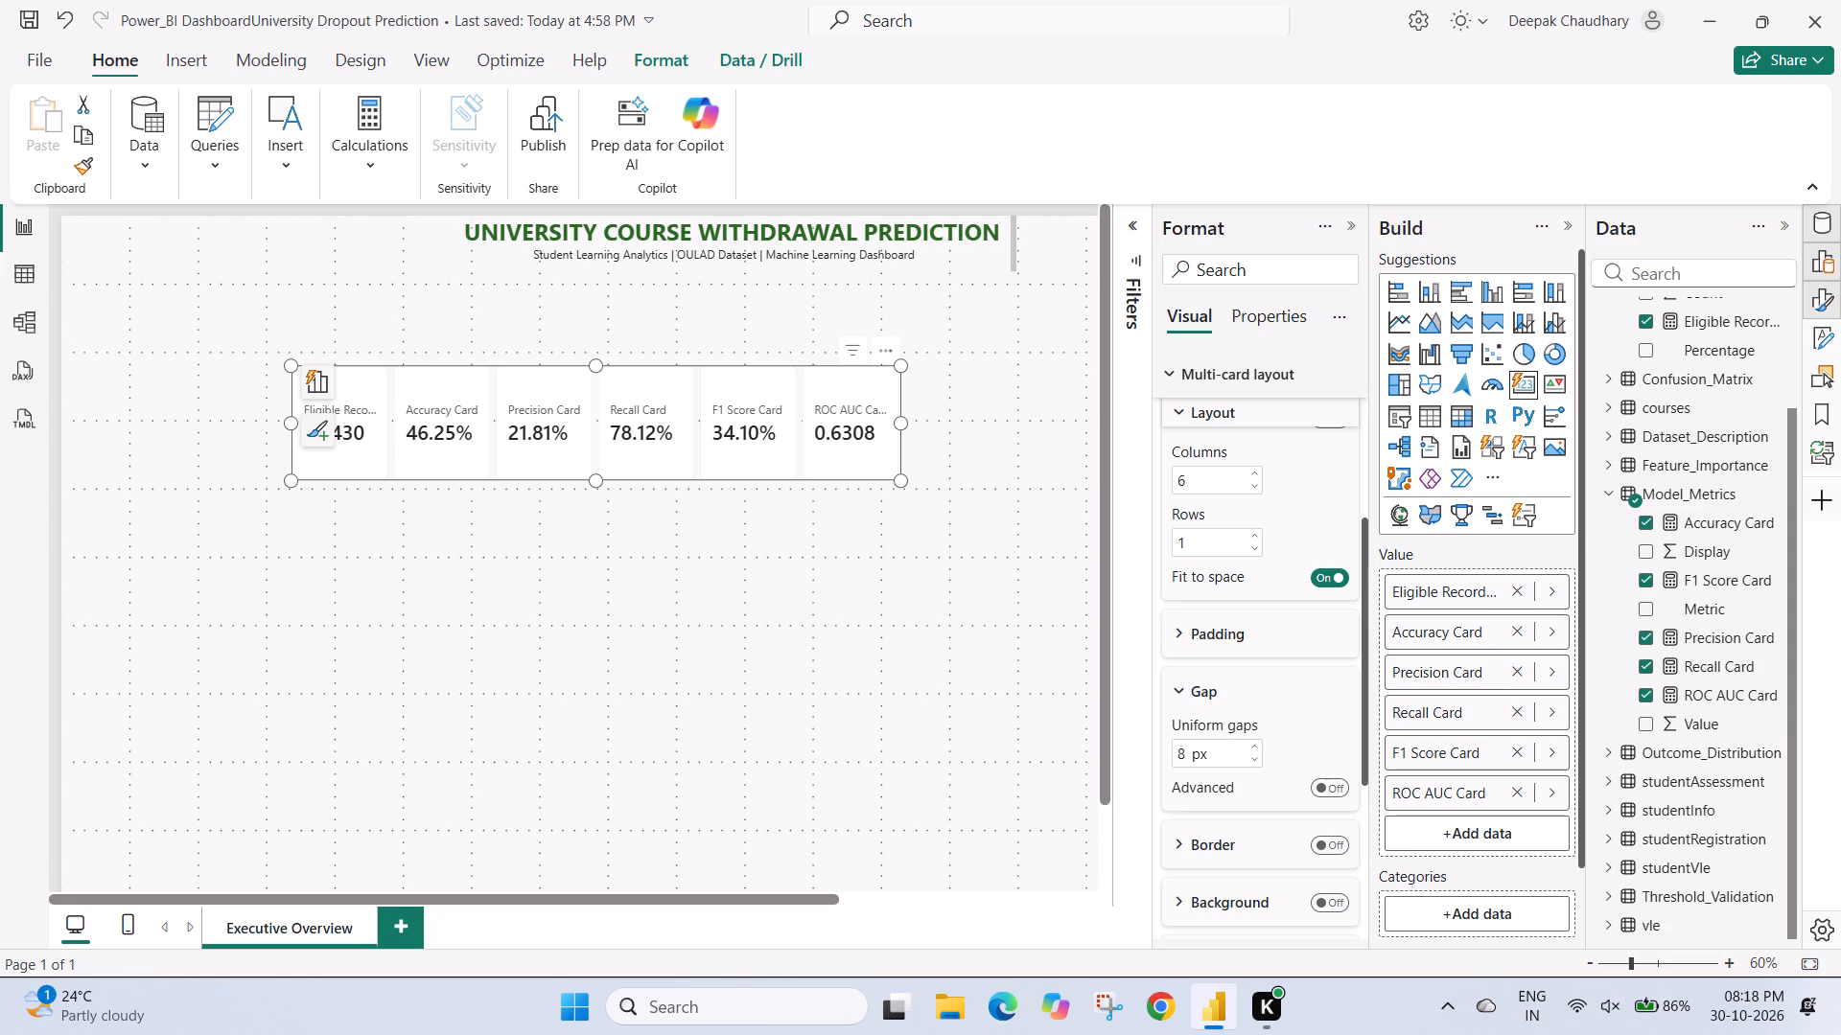
left_click(1177, 785)
scroll(1177, 785, "down", 1)
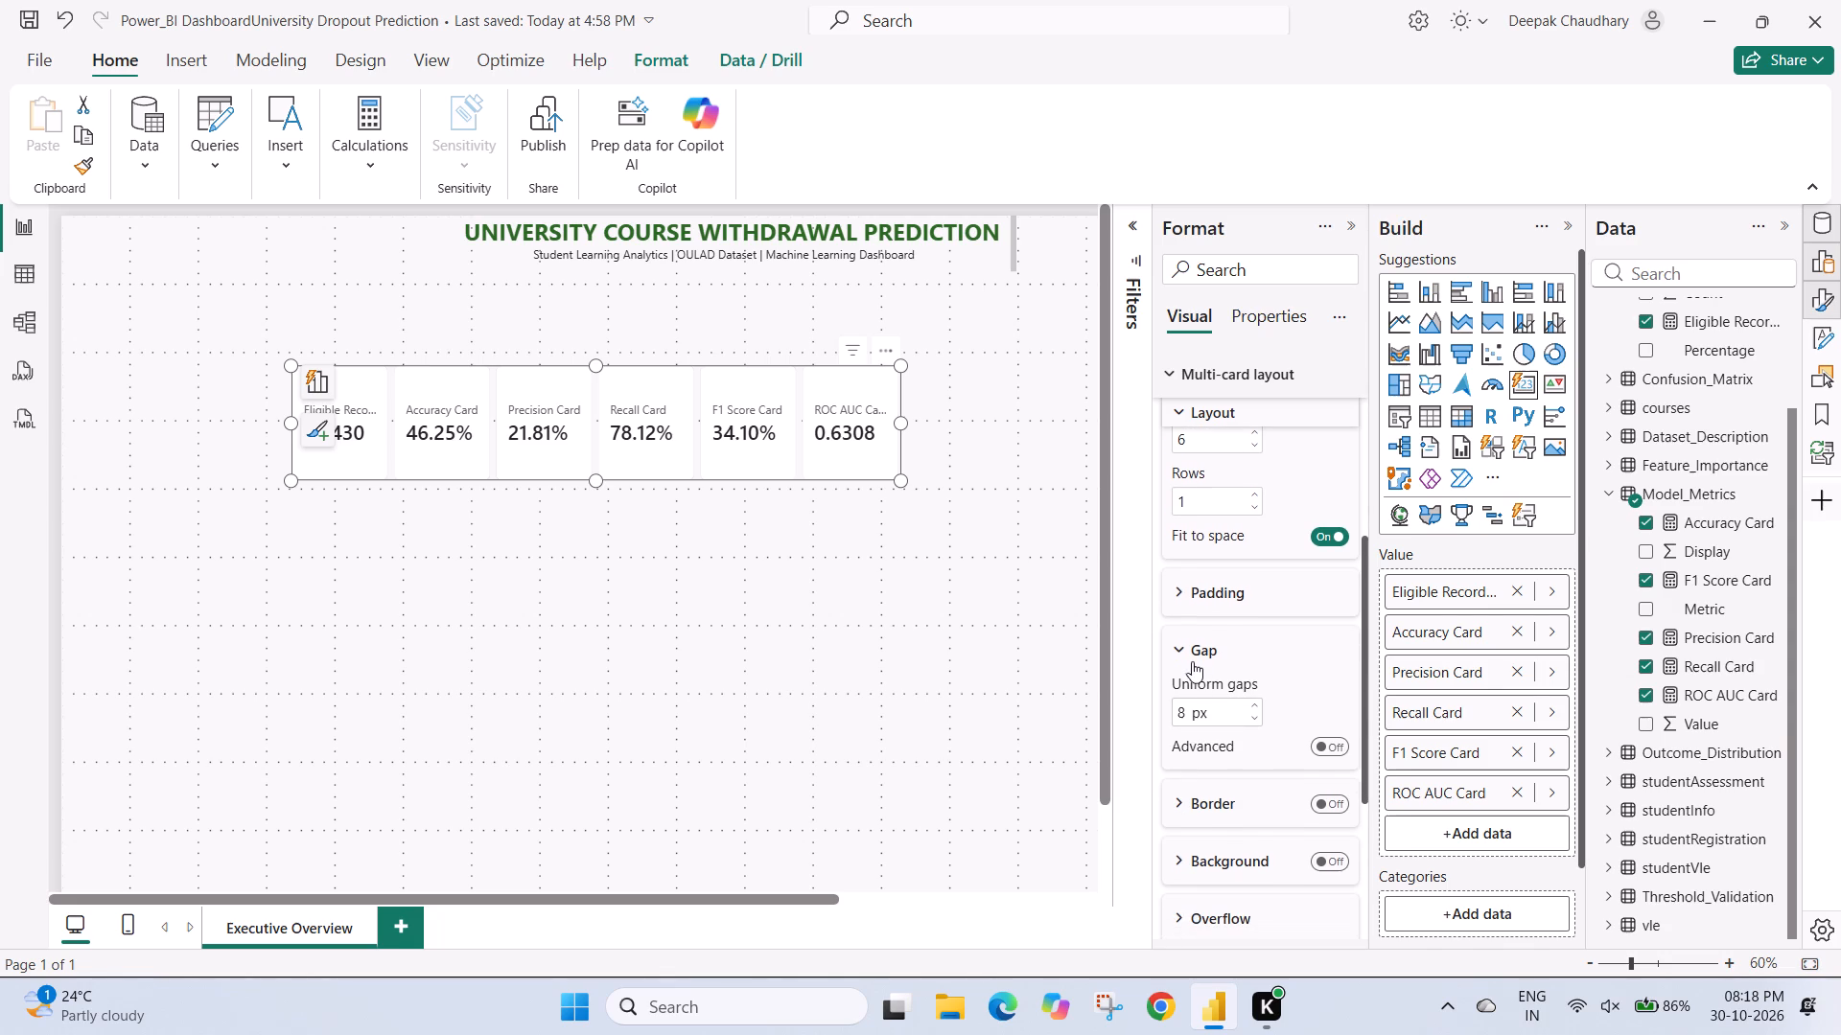
left_click(1177, 641)
Examine the Border and Background settings of the KPI card's multi-card layout.
left_click(1182, 712)
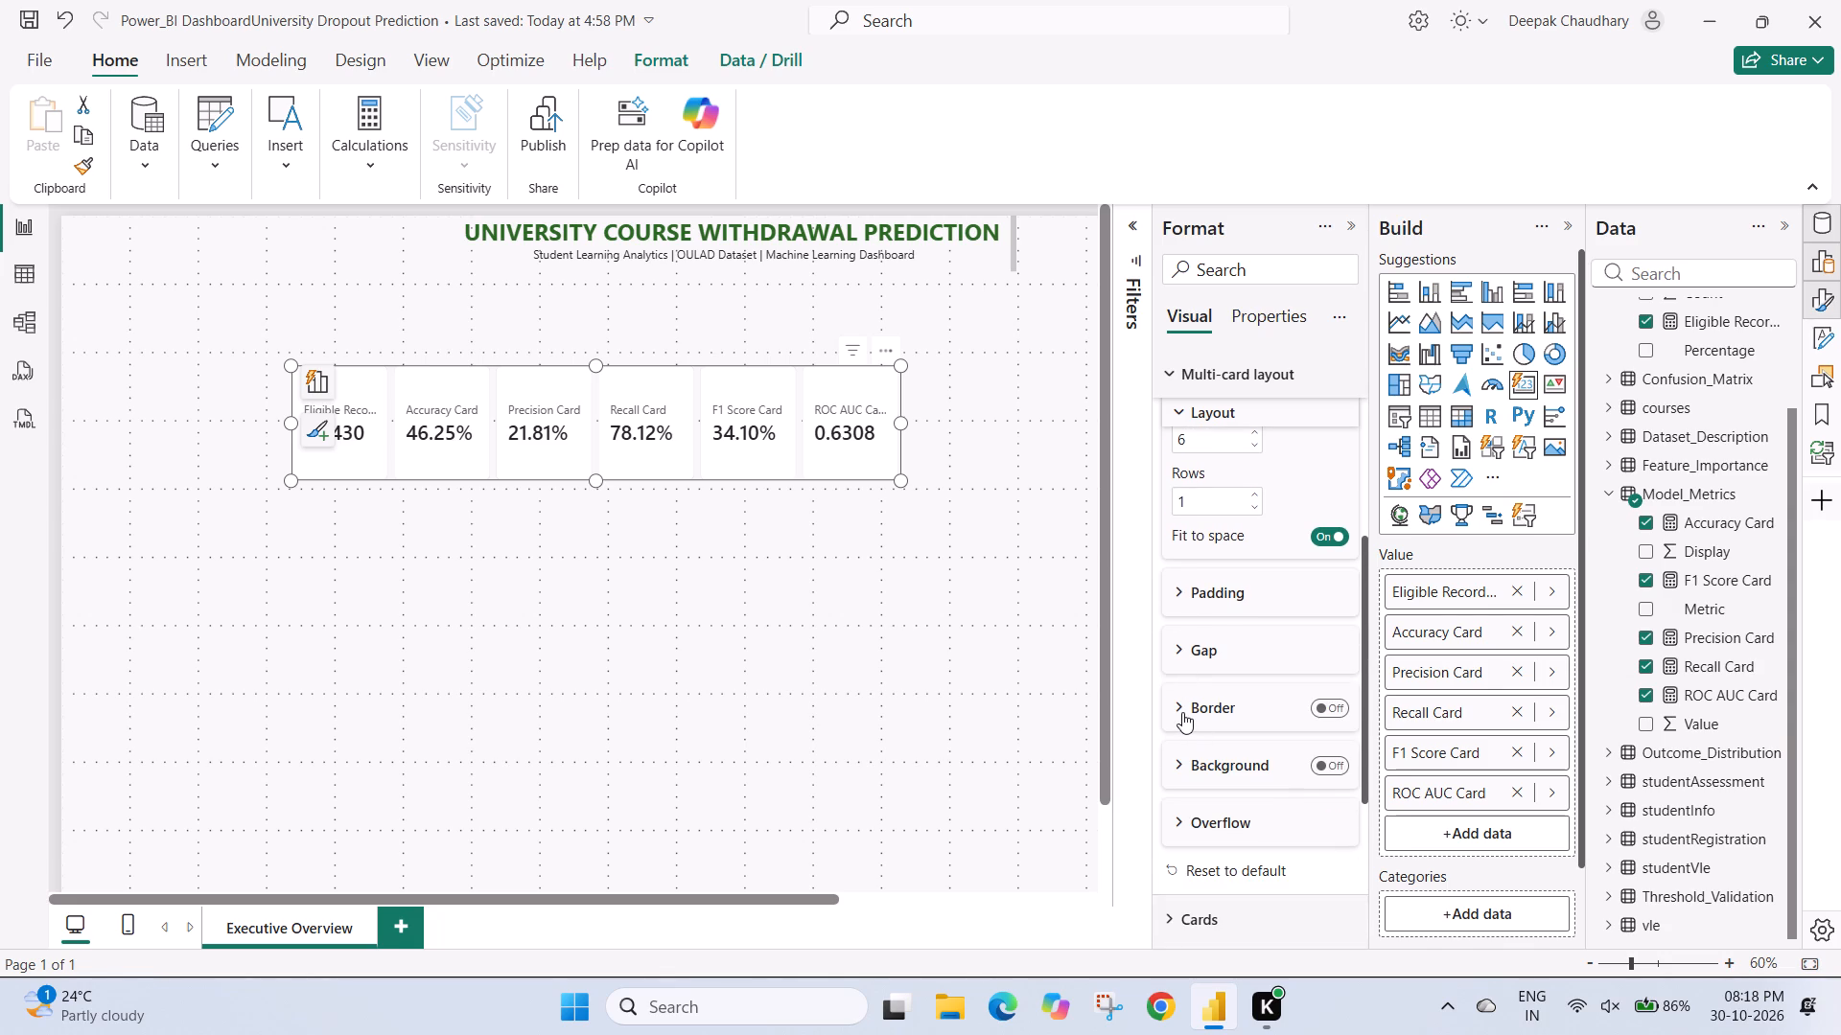
scroll(1182, 712, "down", 1)
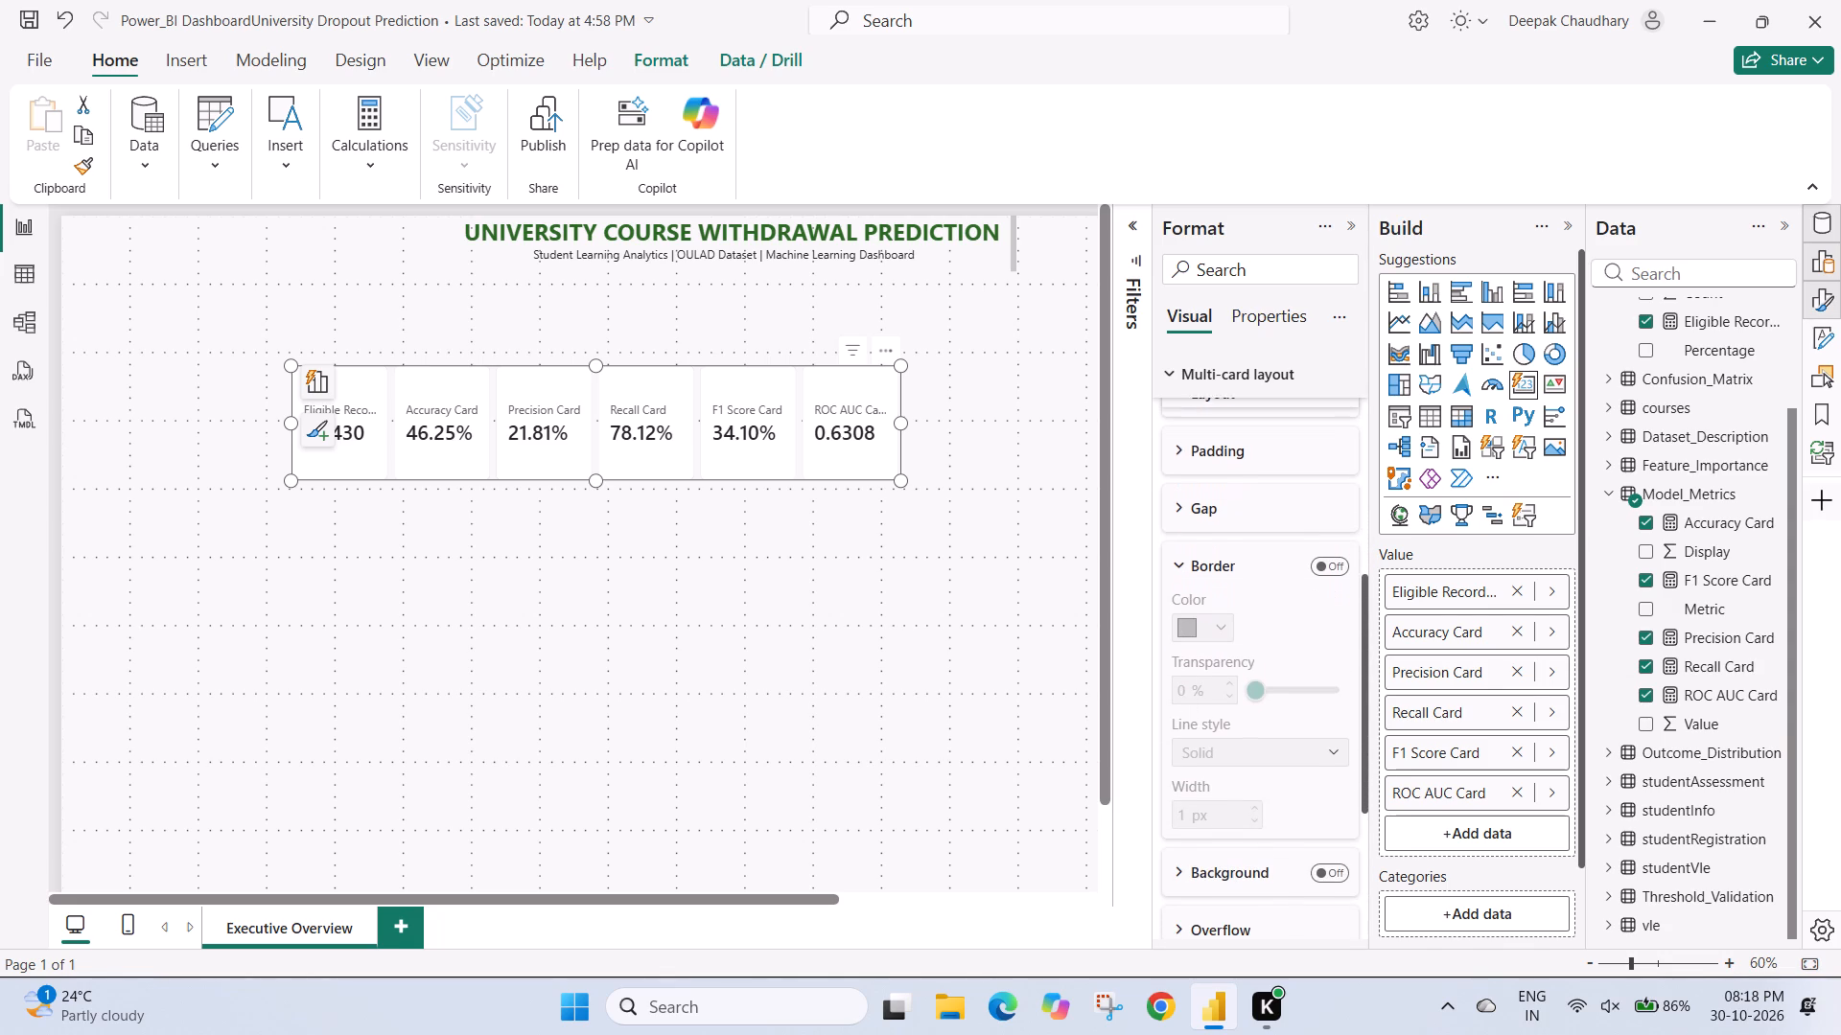
scroll(1182, 712, "down", 2)
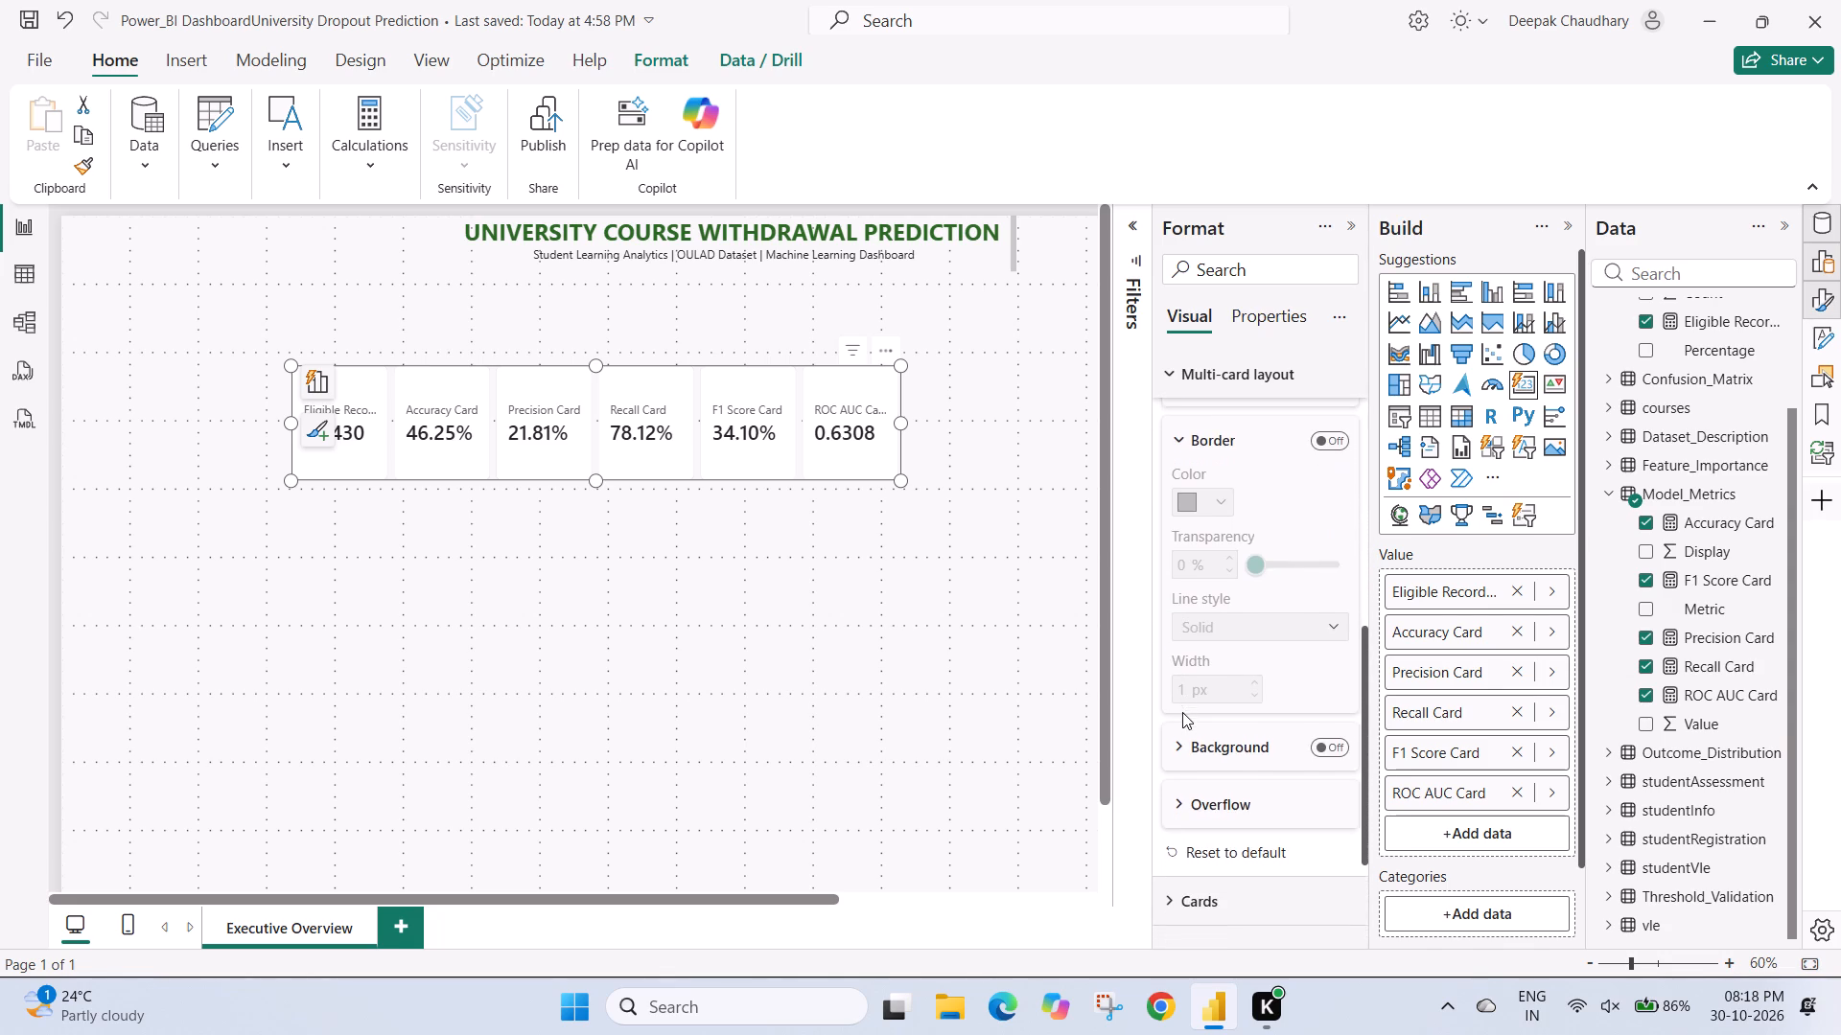
left_click(1177, 747)
scroll(1177, 747, "down", 1)
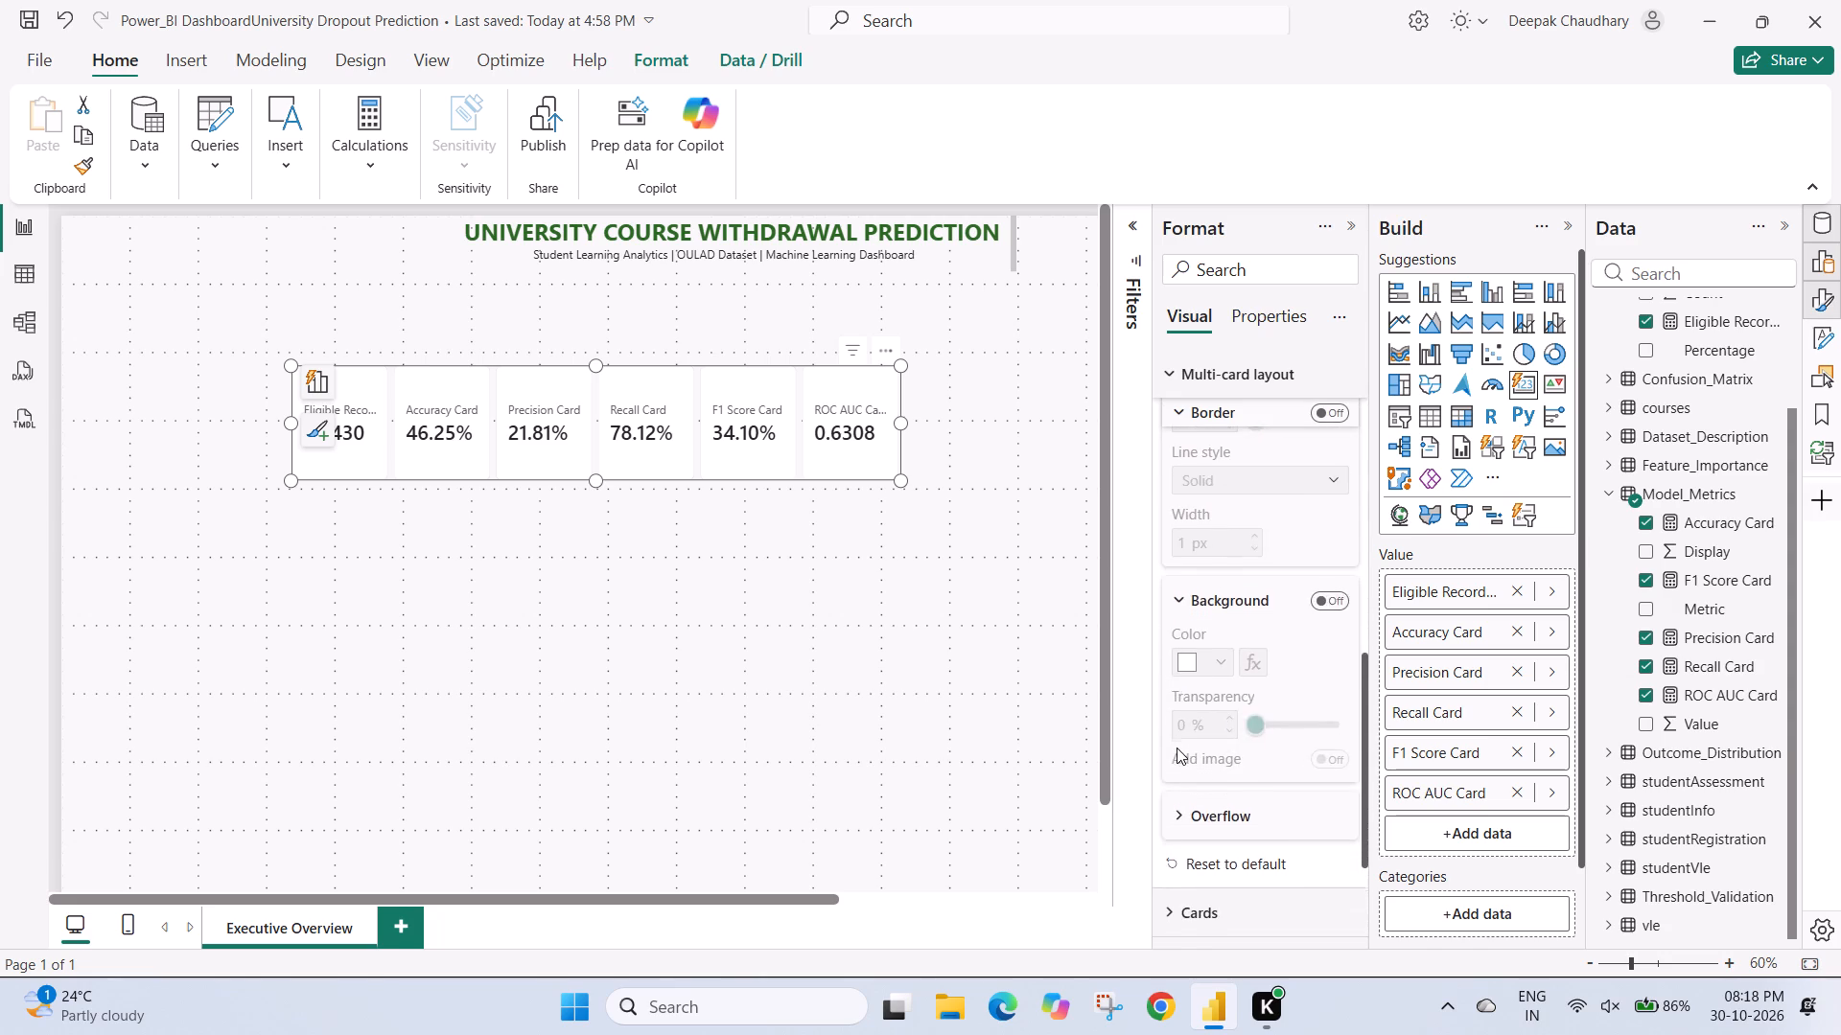
scroll(1177, 747, "down", 1)
scroll(1180, 725, "up", 1)
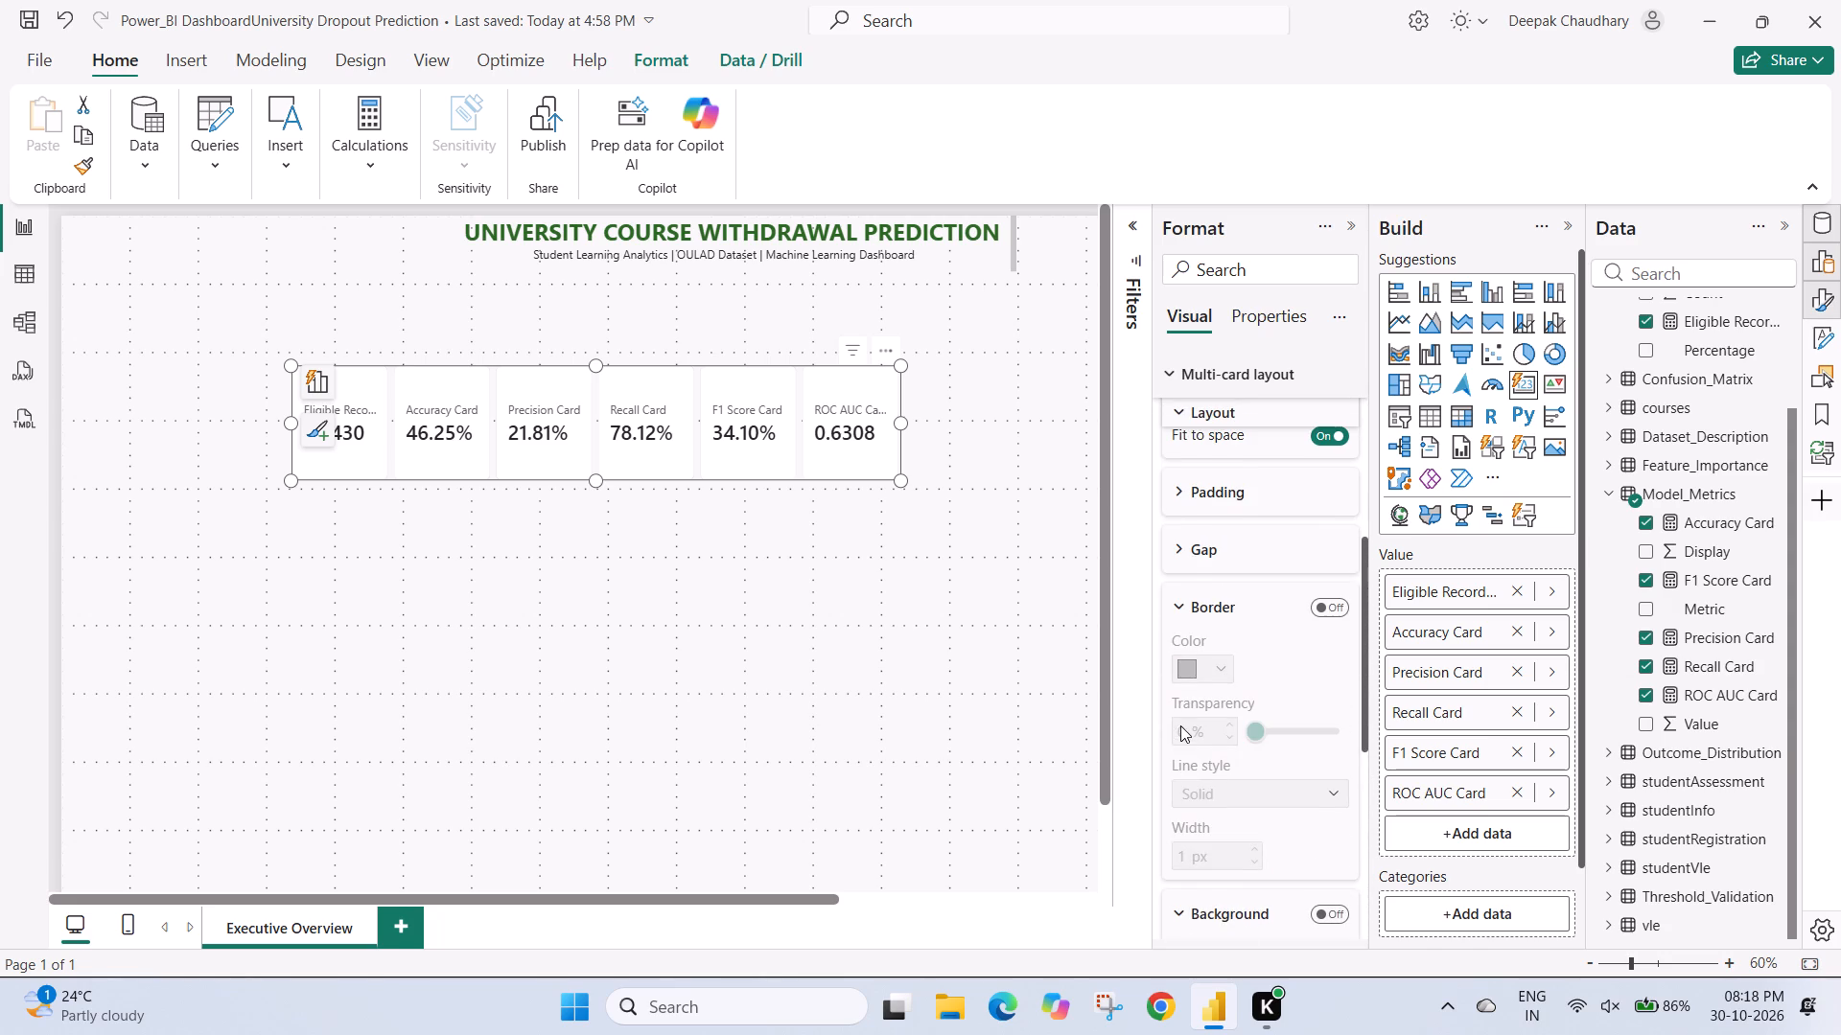
scroll(1180, 725, "up", 1)
left_click(1174, 600)
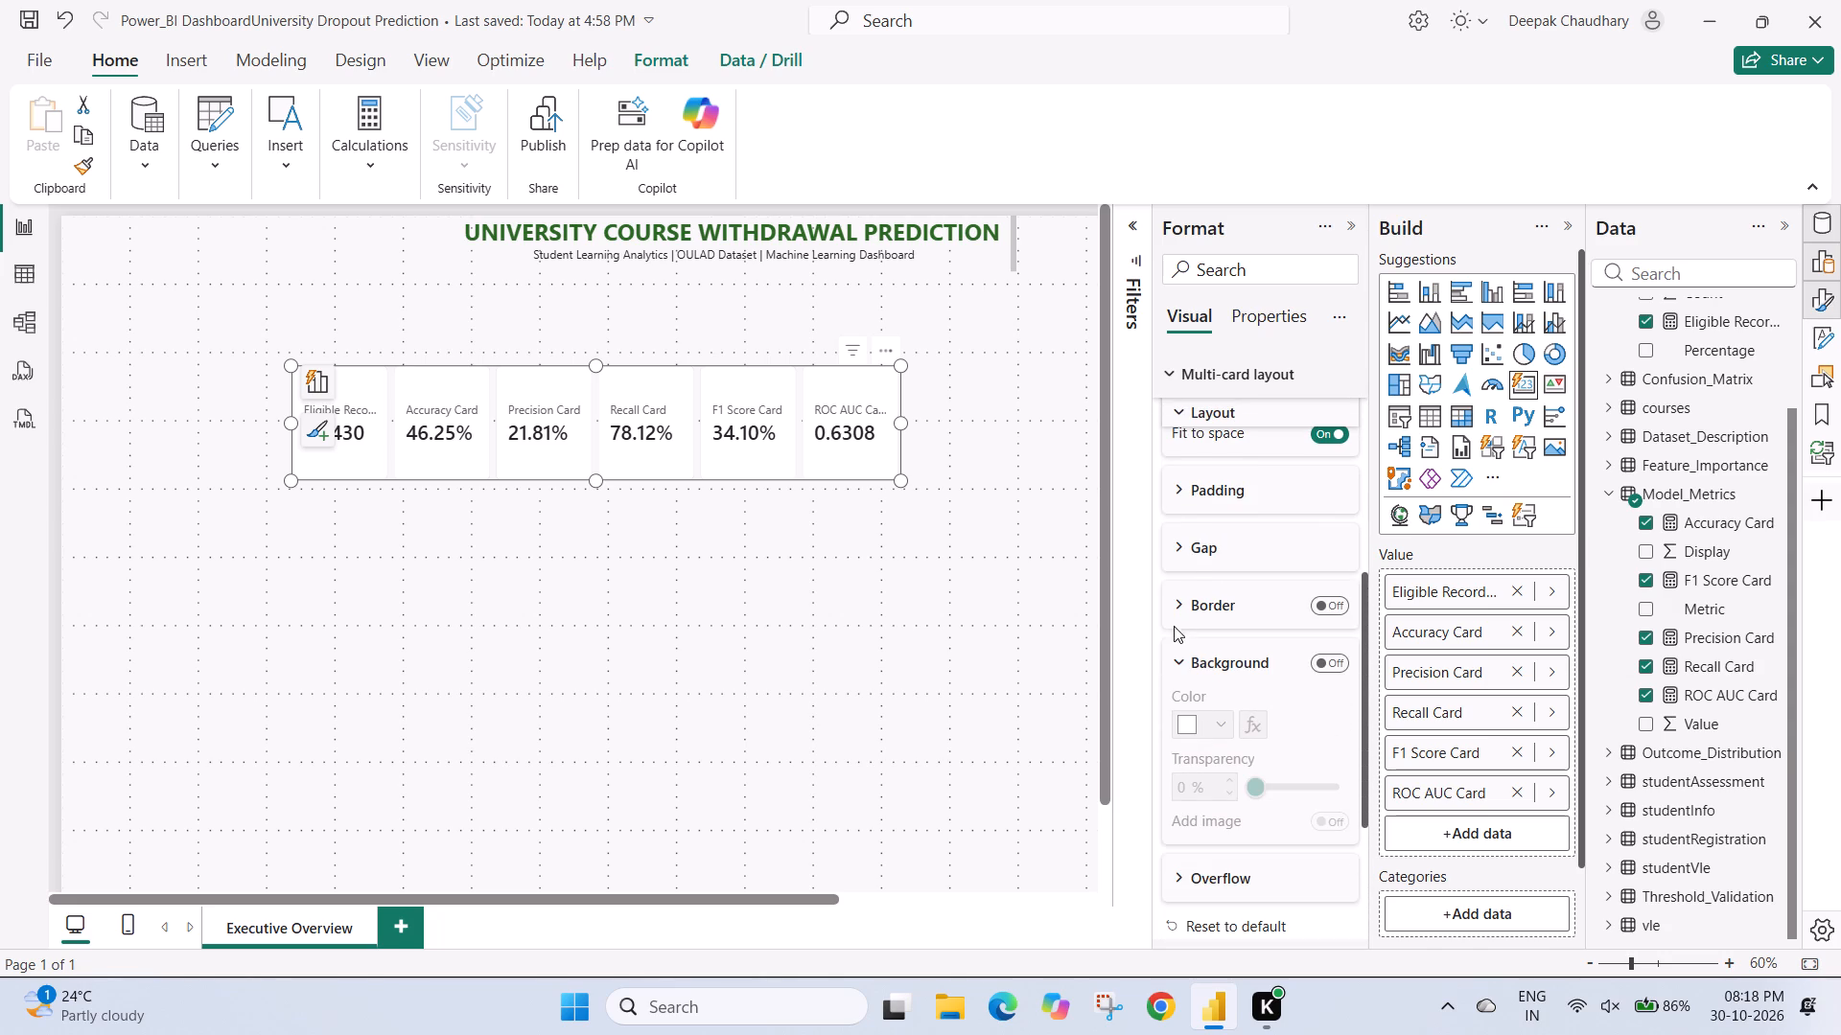
left_click(1181, 655)
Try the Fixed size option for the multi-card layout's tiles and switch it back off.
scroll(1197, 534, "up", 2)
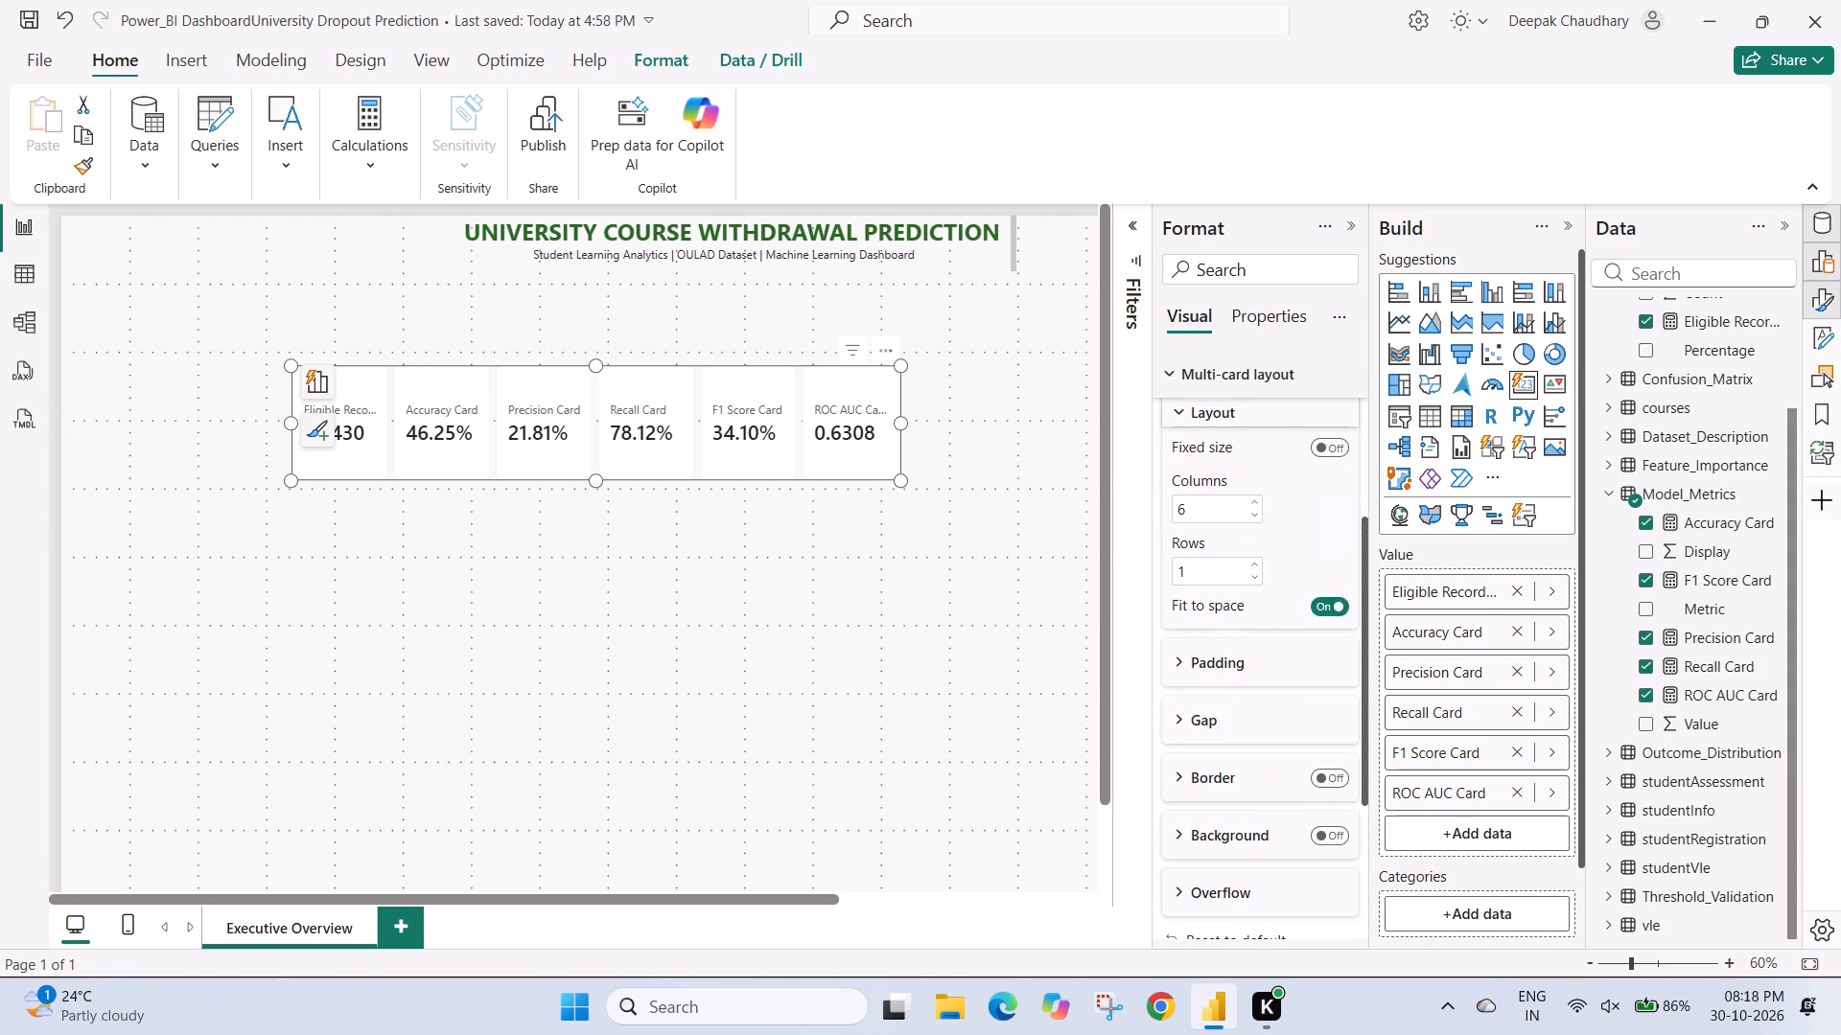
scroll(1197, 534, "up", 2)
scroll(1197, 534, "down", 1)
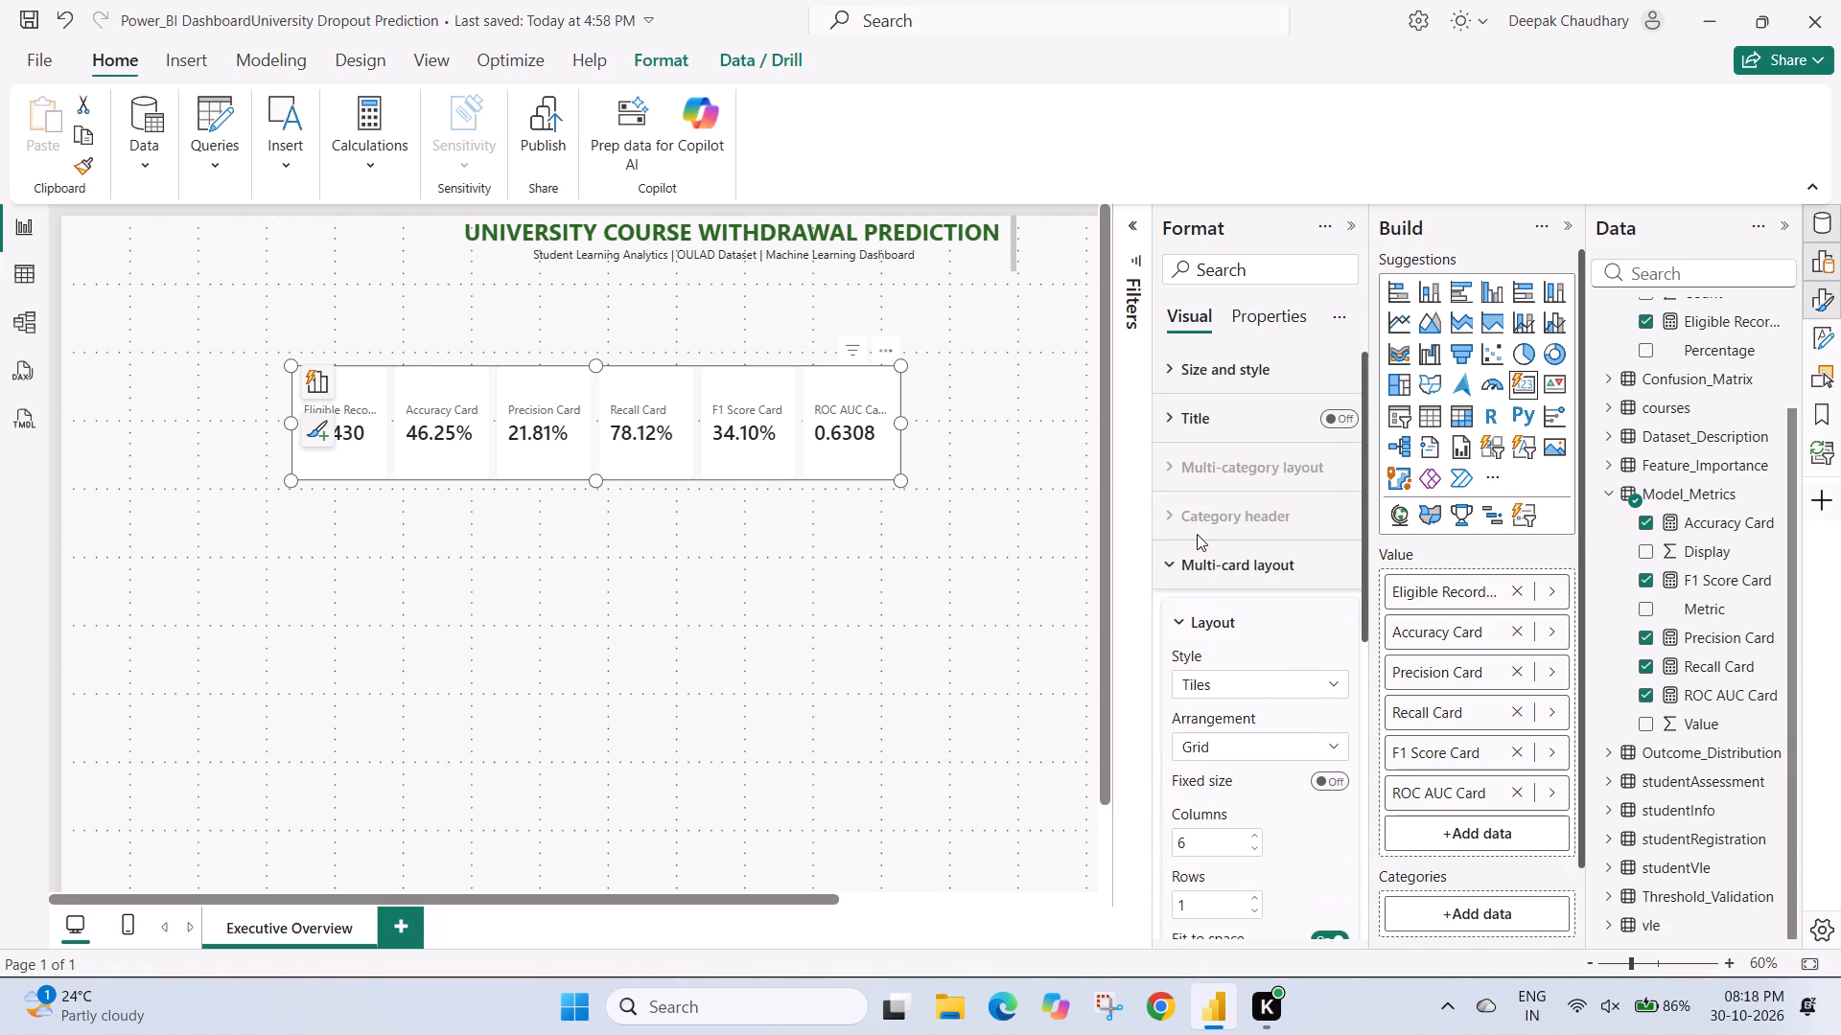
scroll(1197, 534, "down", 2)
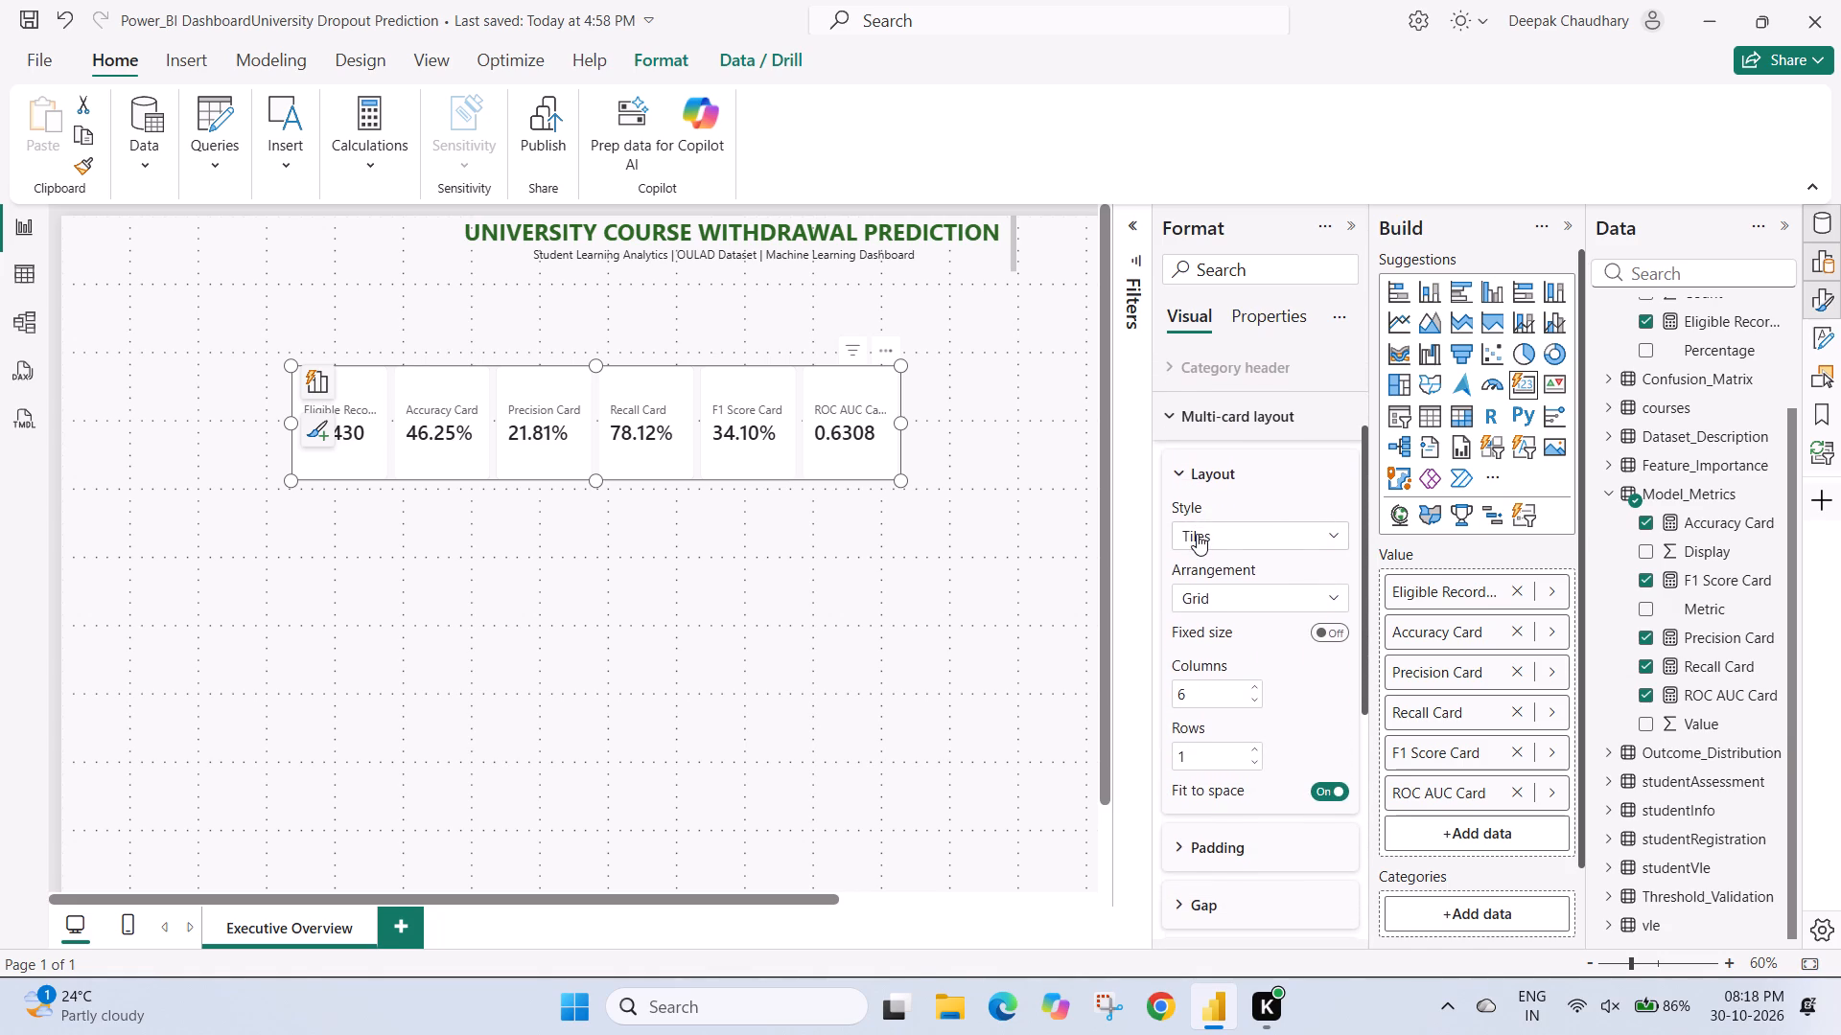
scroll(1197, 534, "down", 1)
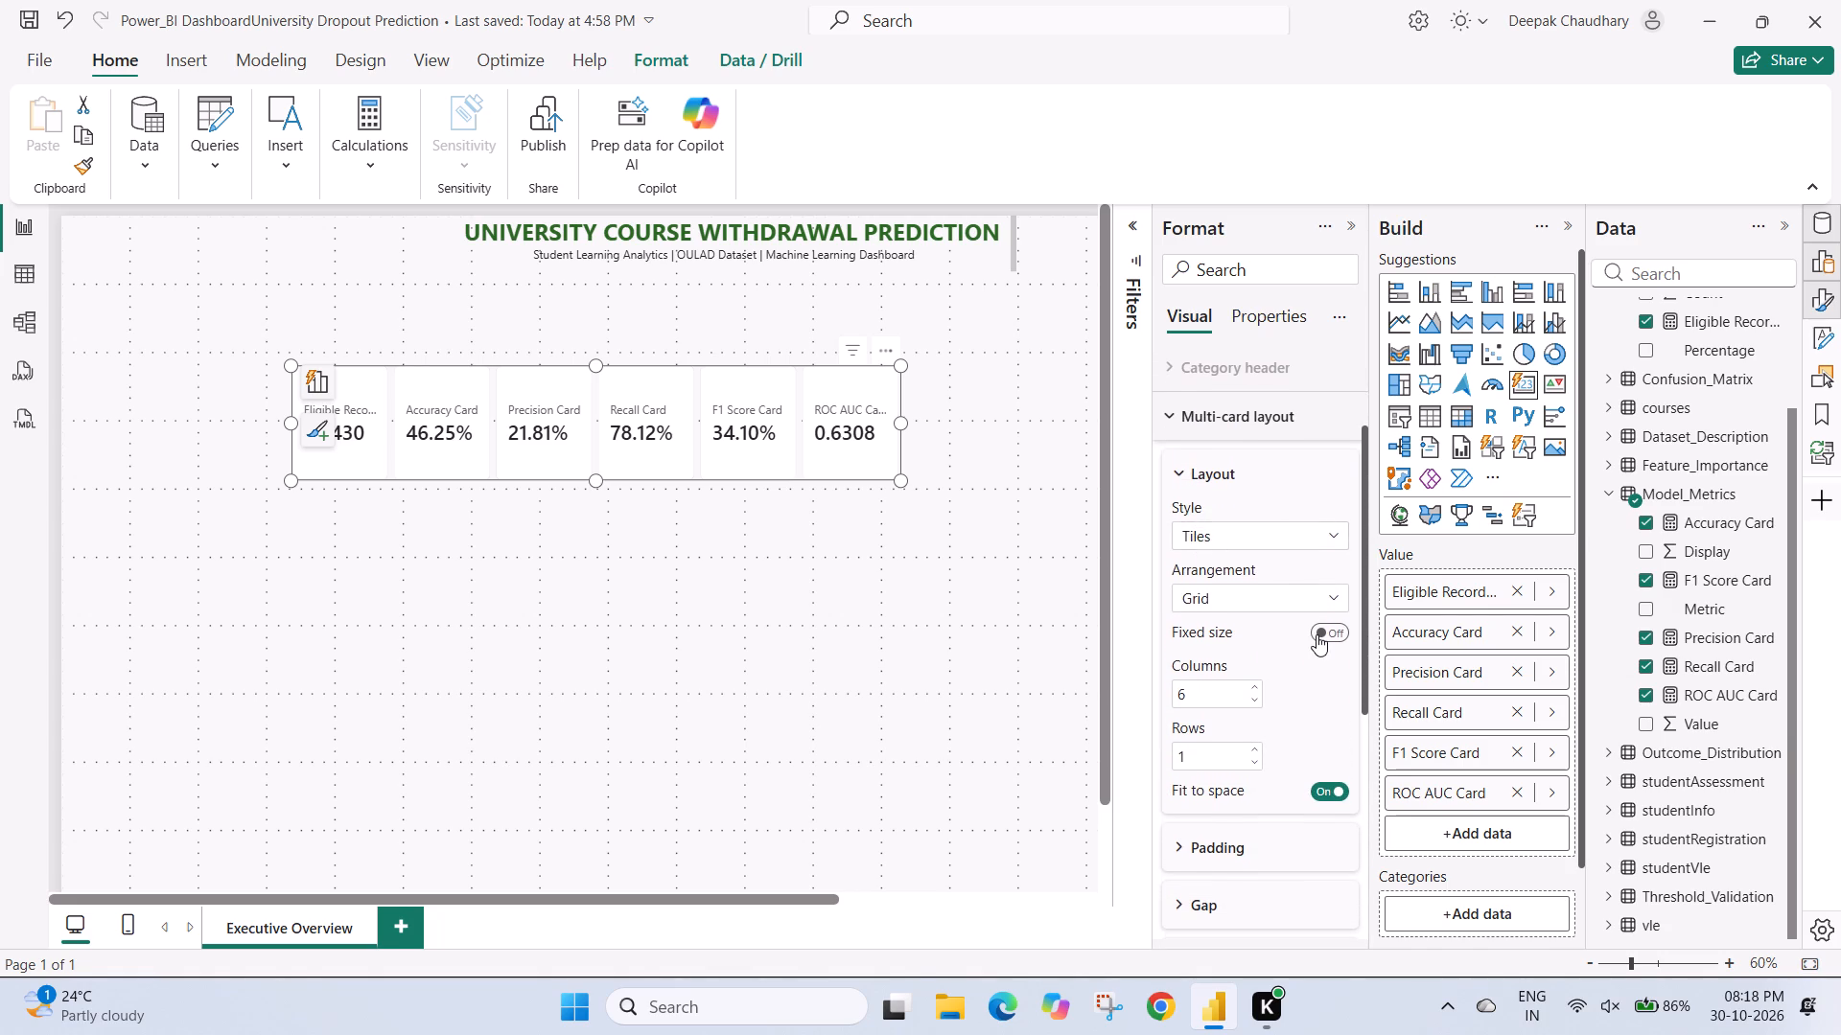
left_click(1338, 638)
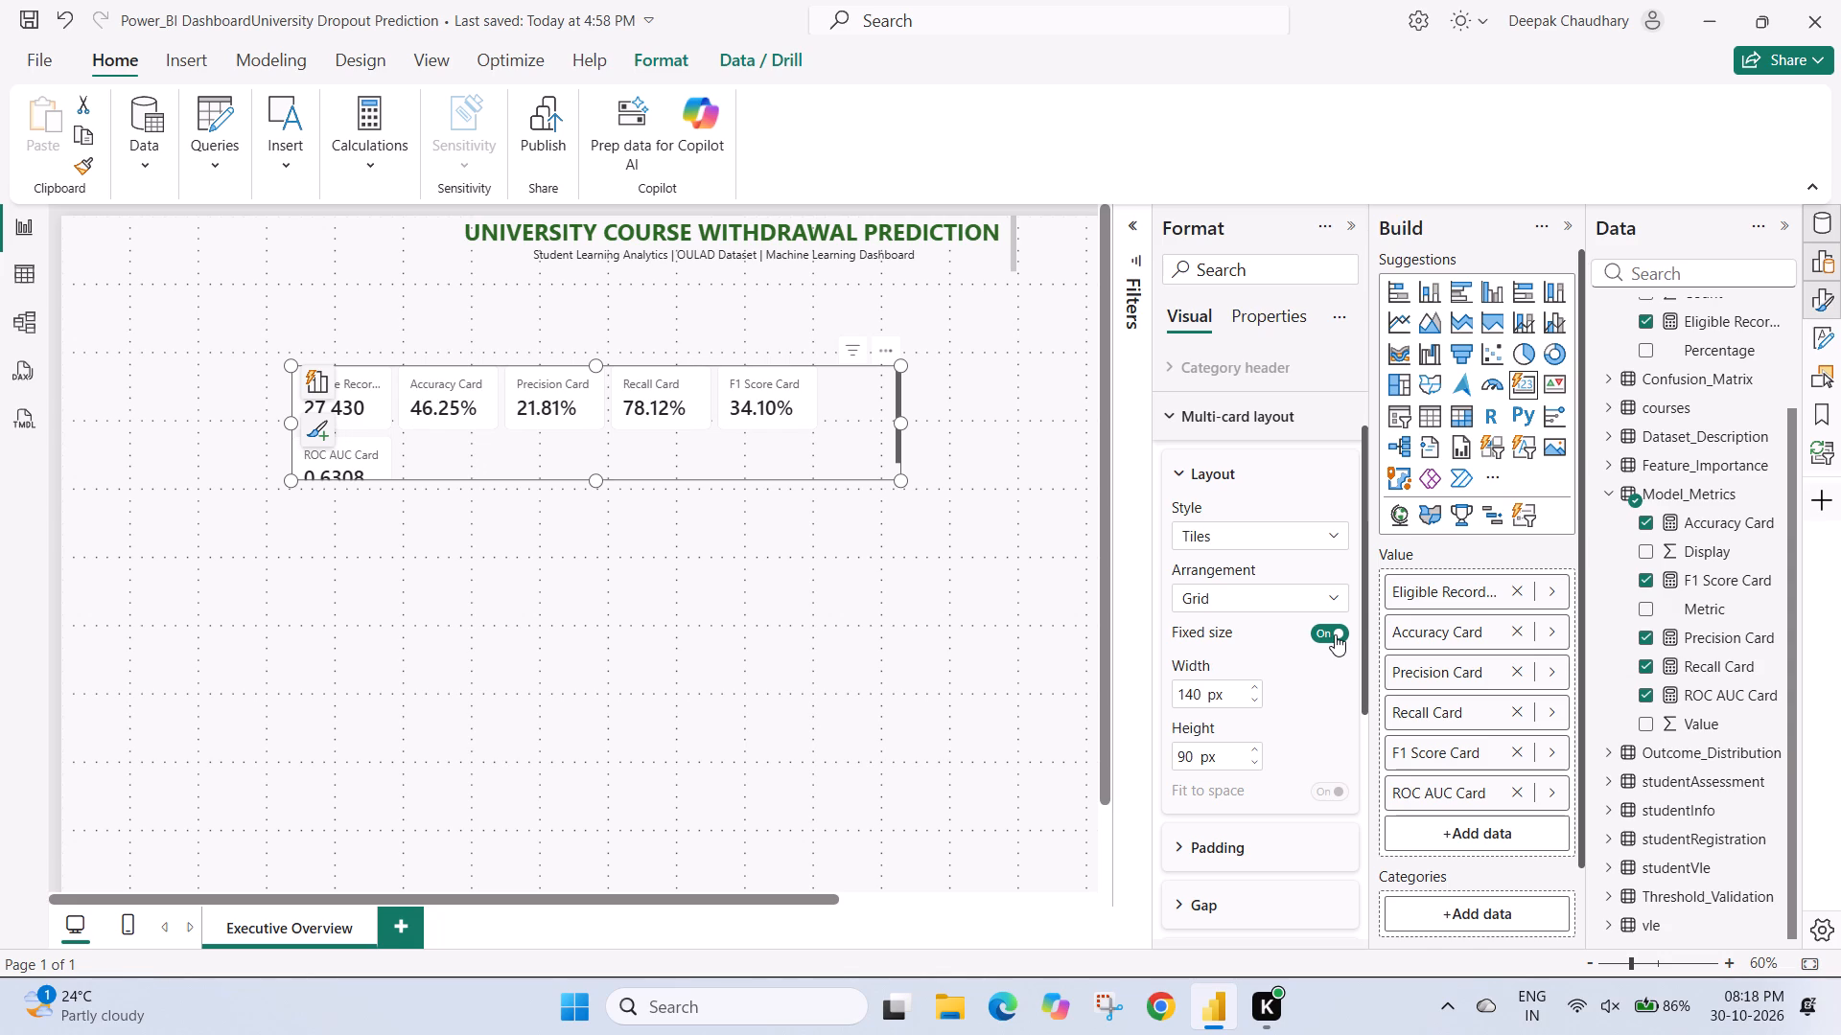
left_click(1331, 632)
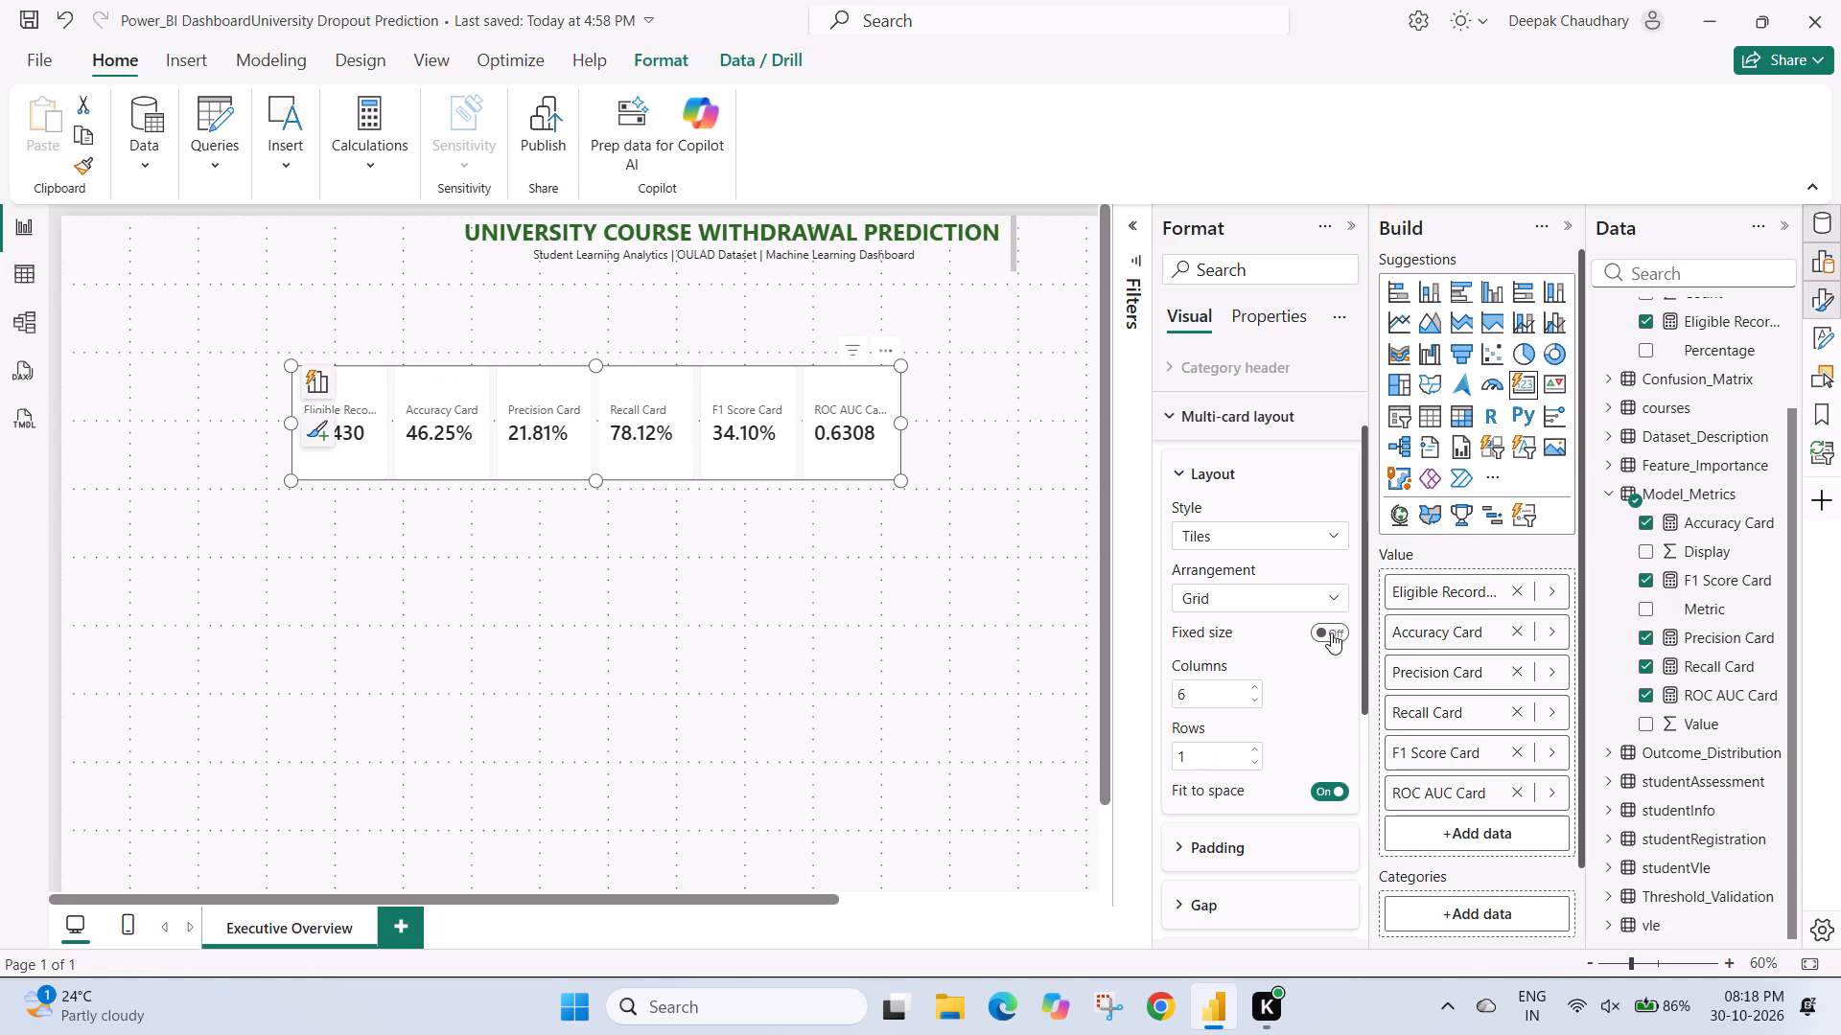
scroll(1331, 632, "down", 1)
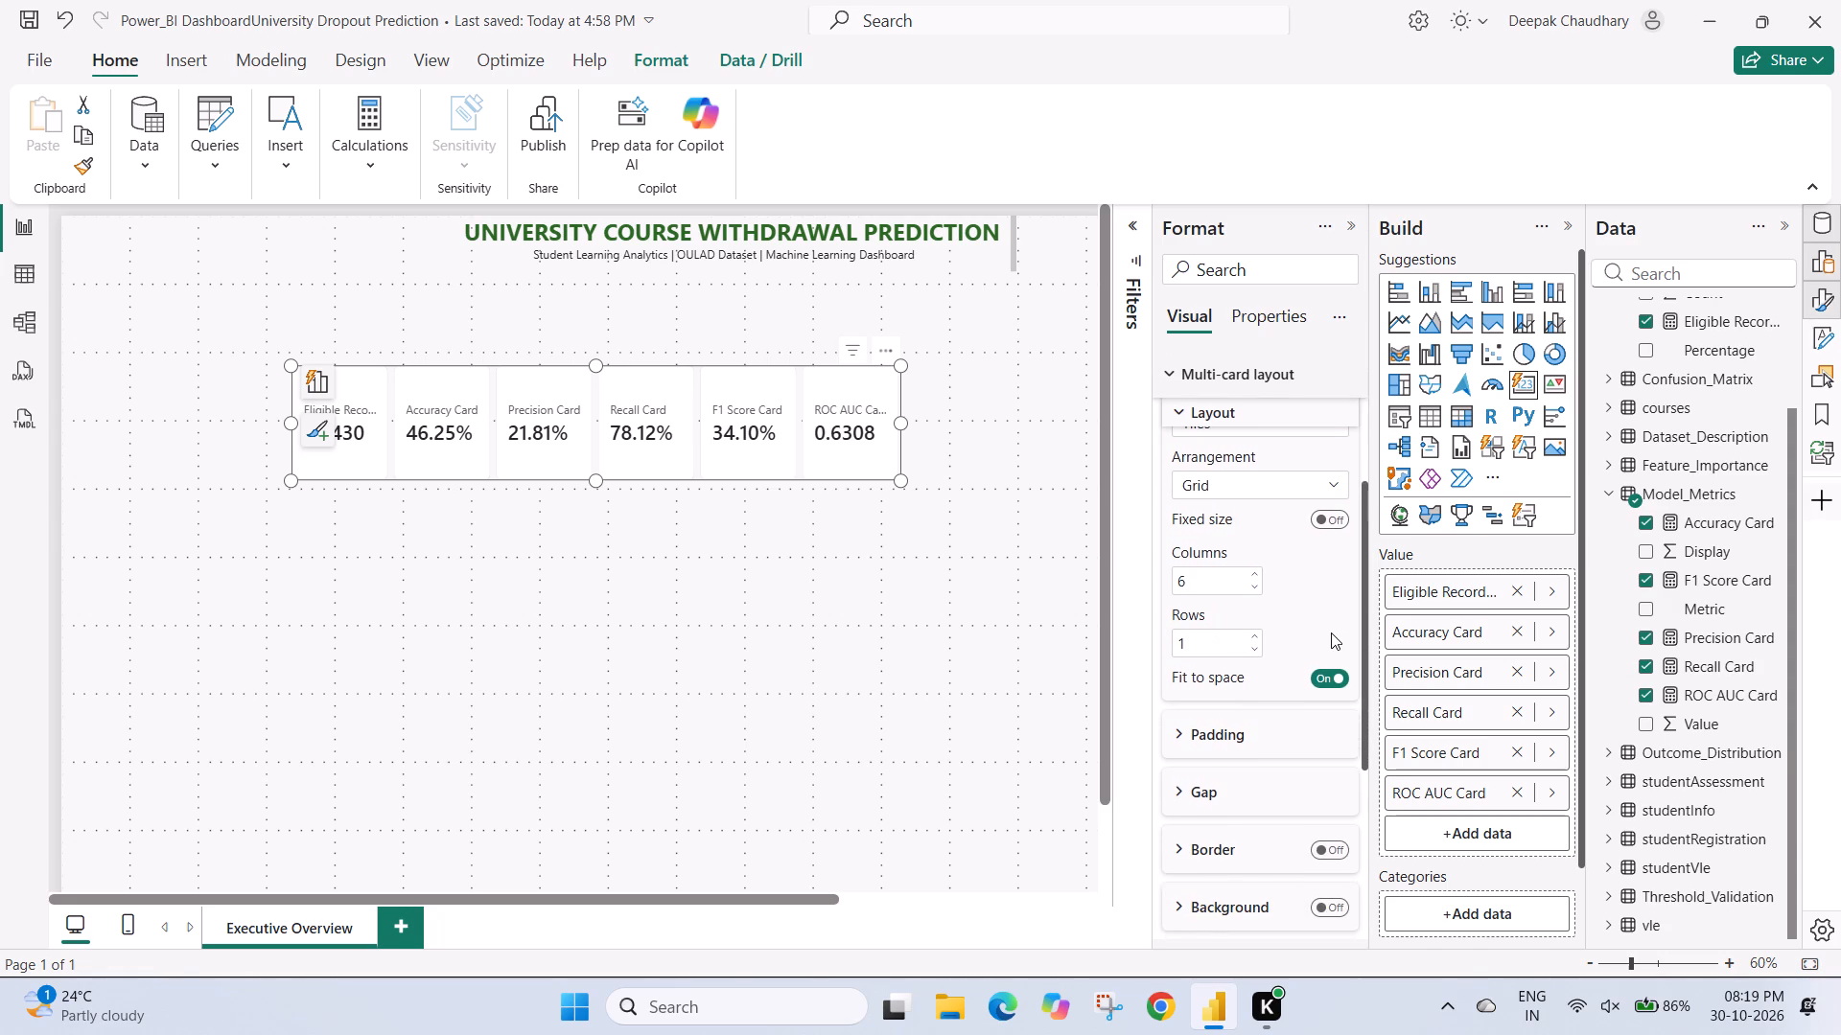
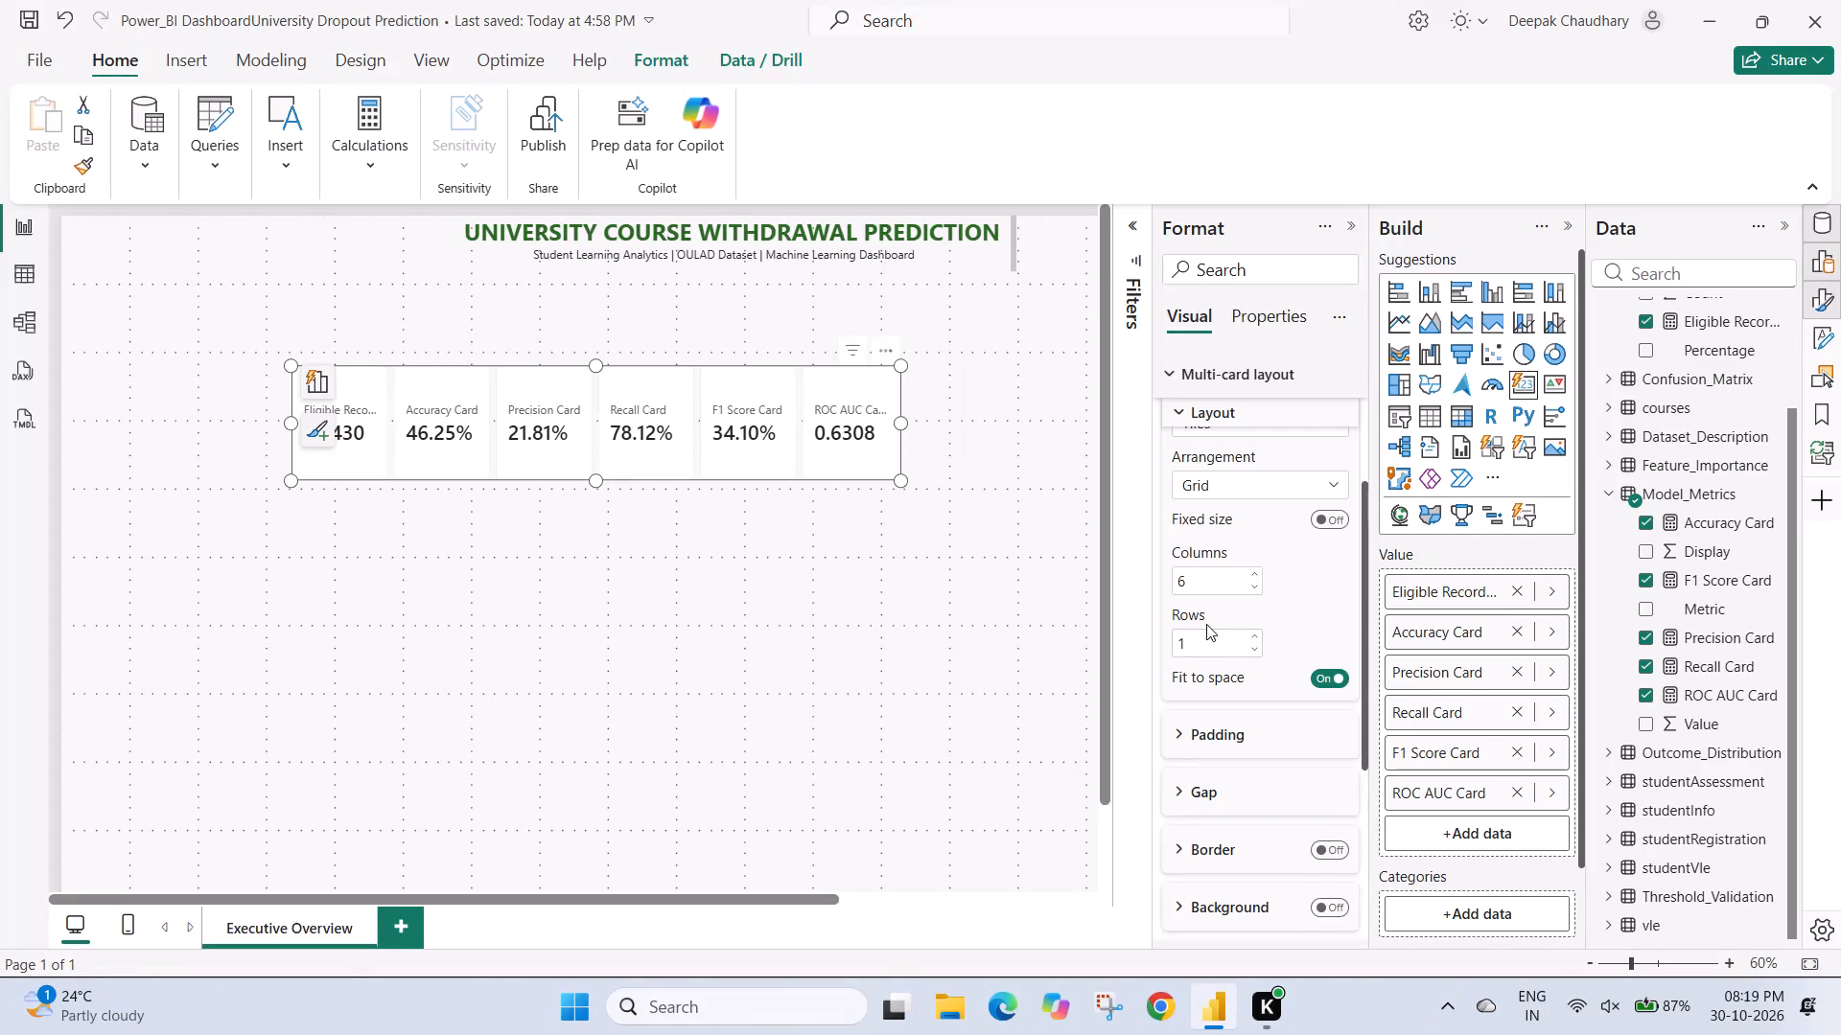
Examine the Size and style settings and the Callout settings of the KPI card visual.
scroll(1206, 624, "up", 2)
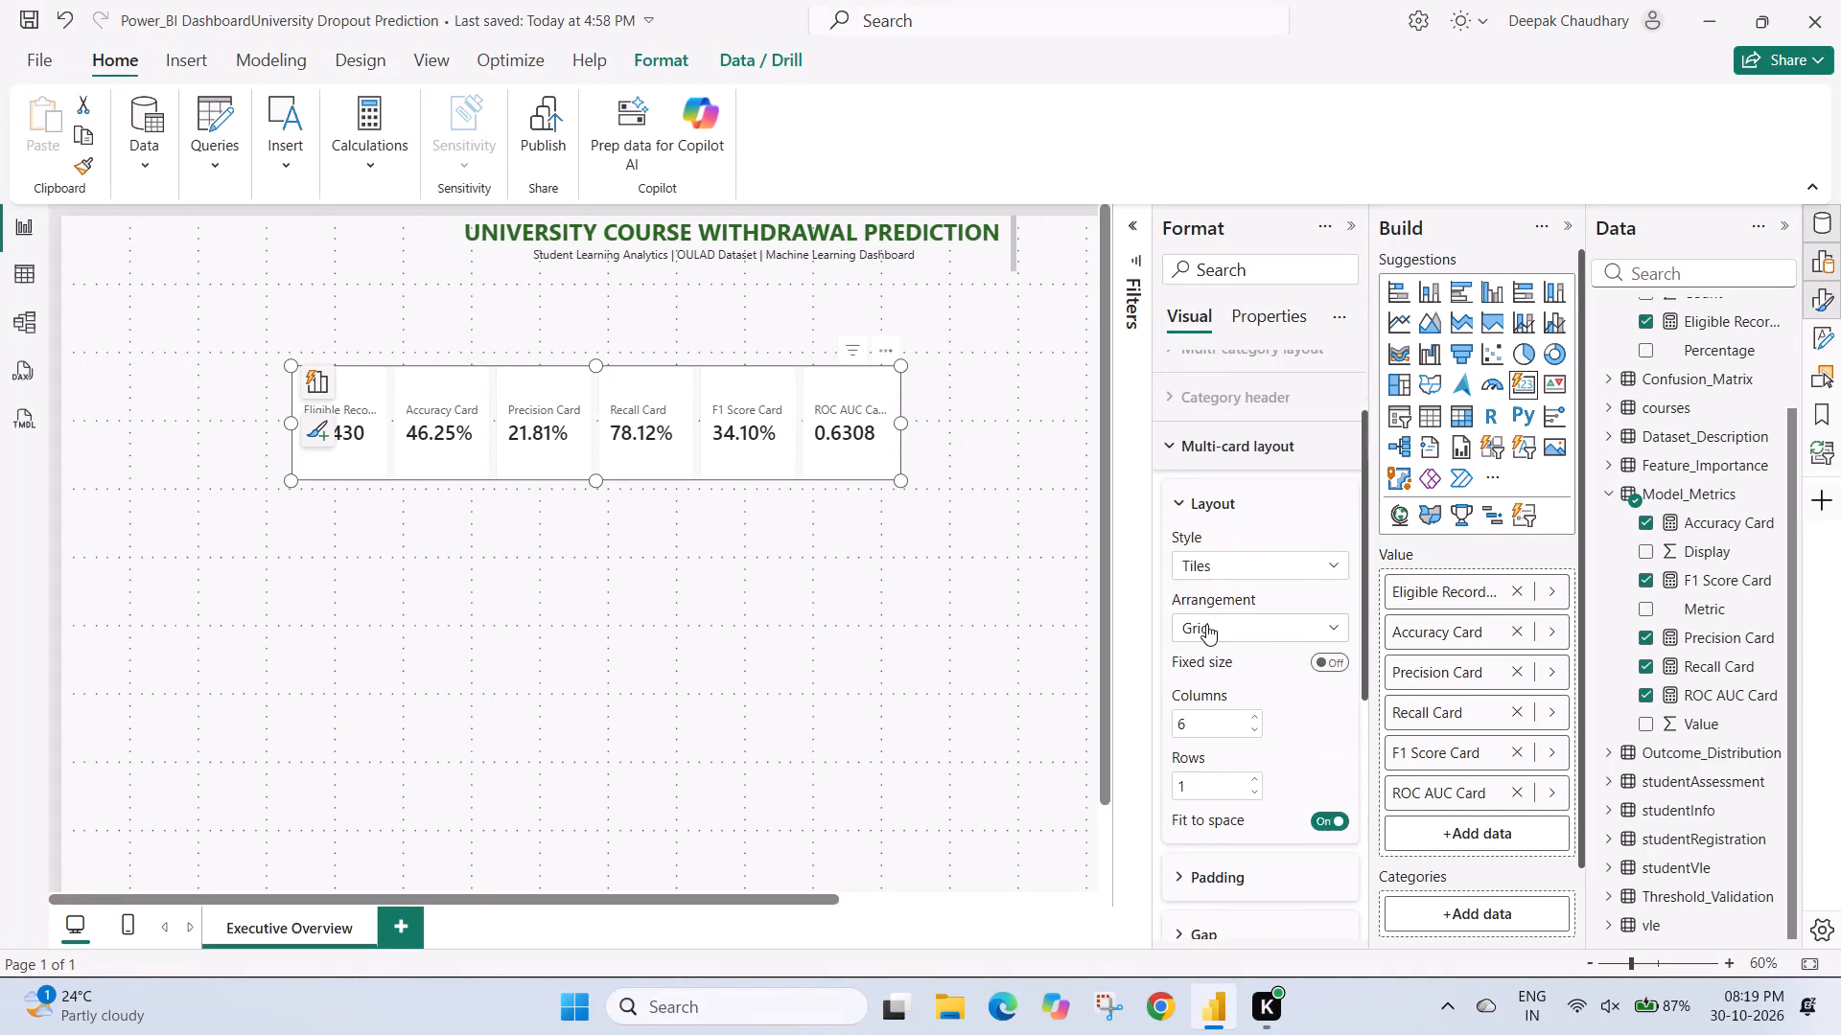
scroll(1206, 624, "up", 3)
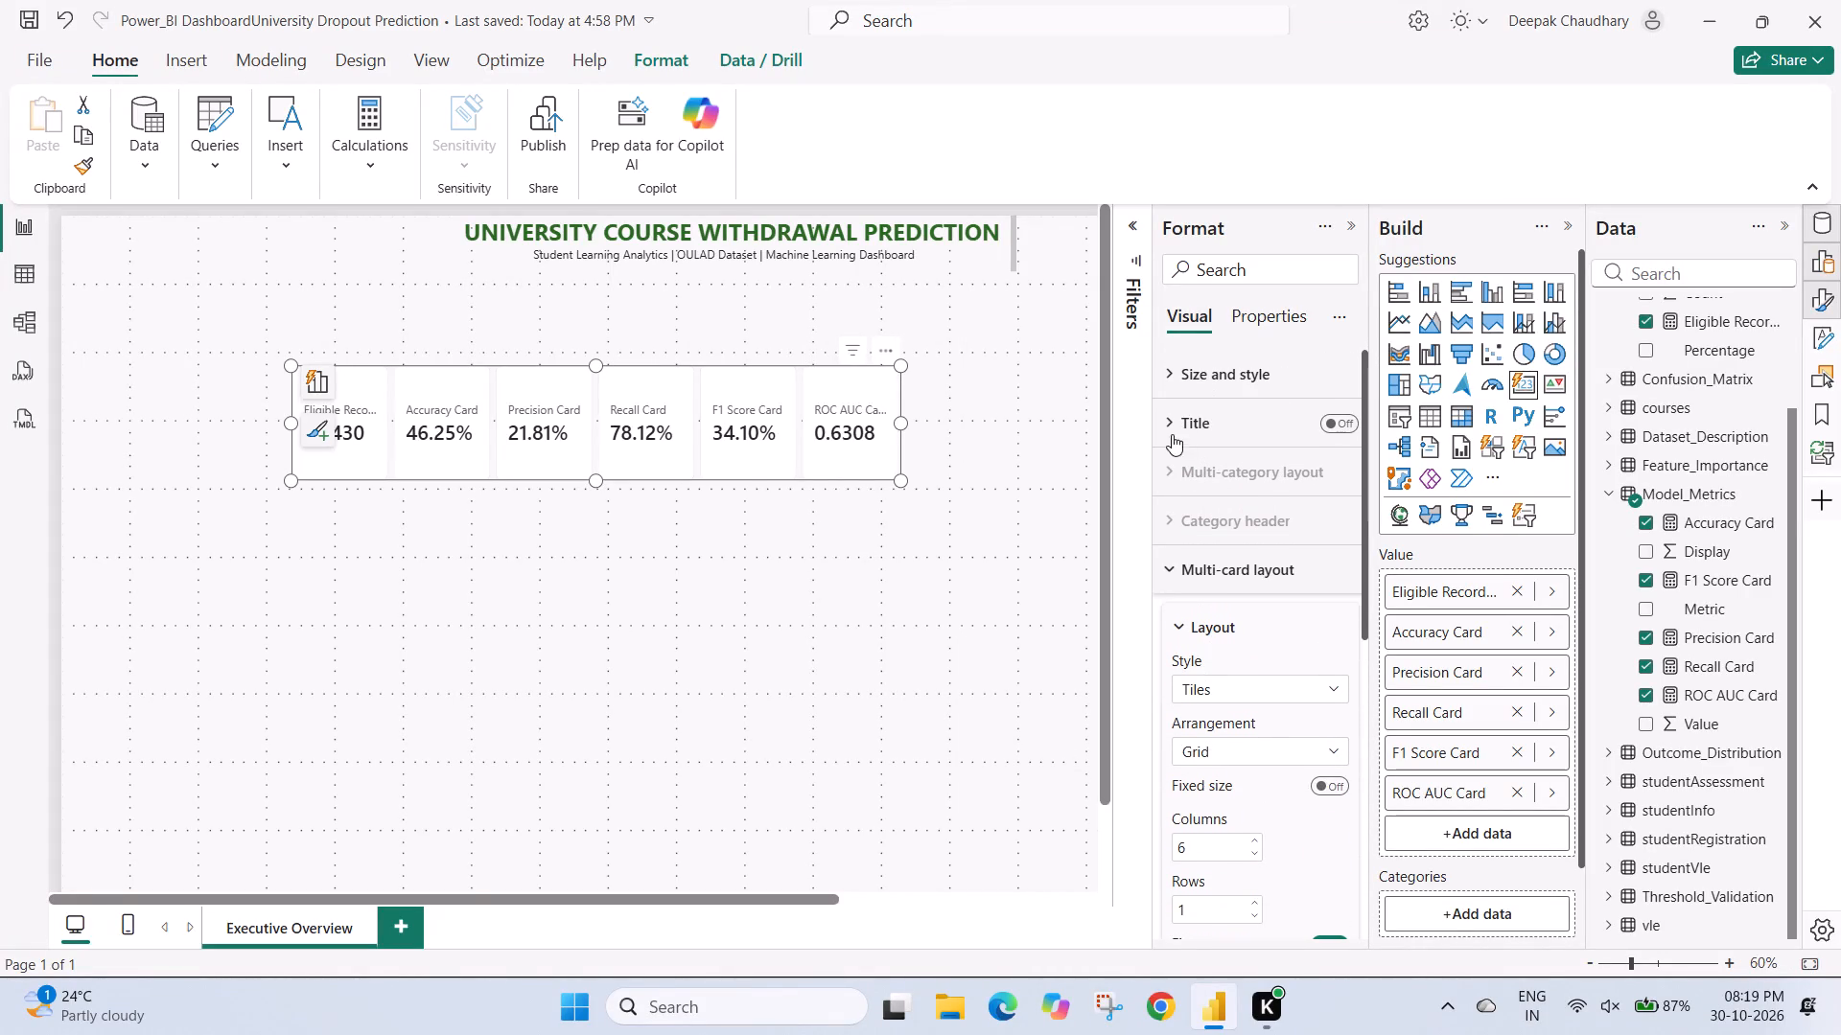
left_click(1173, 374)
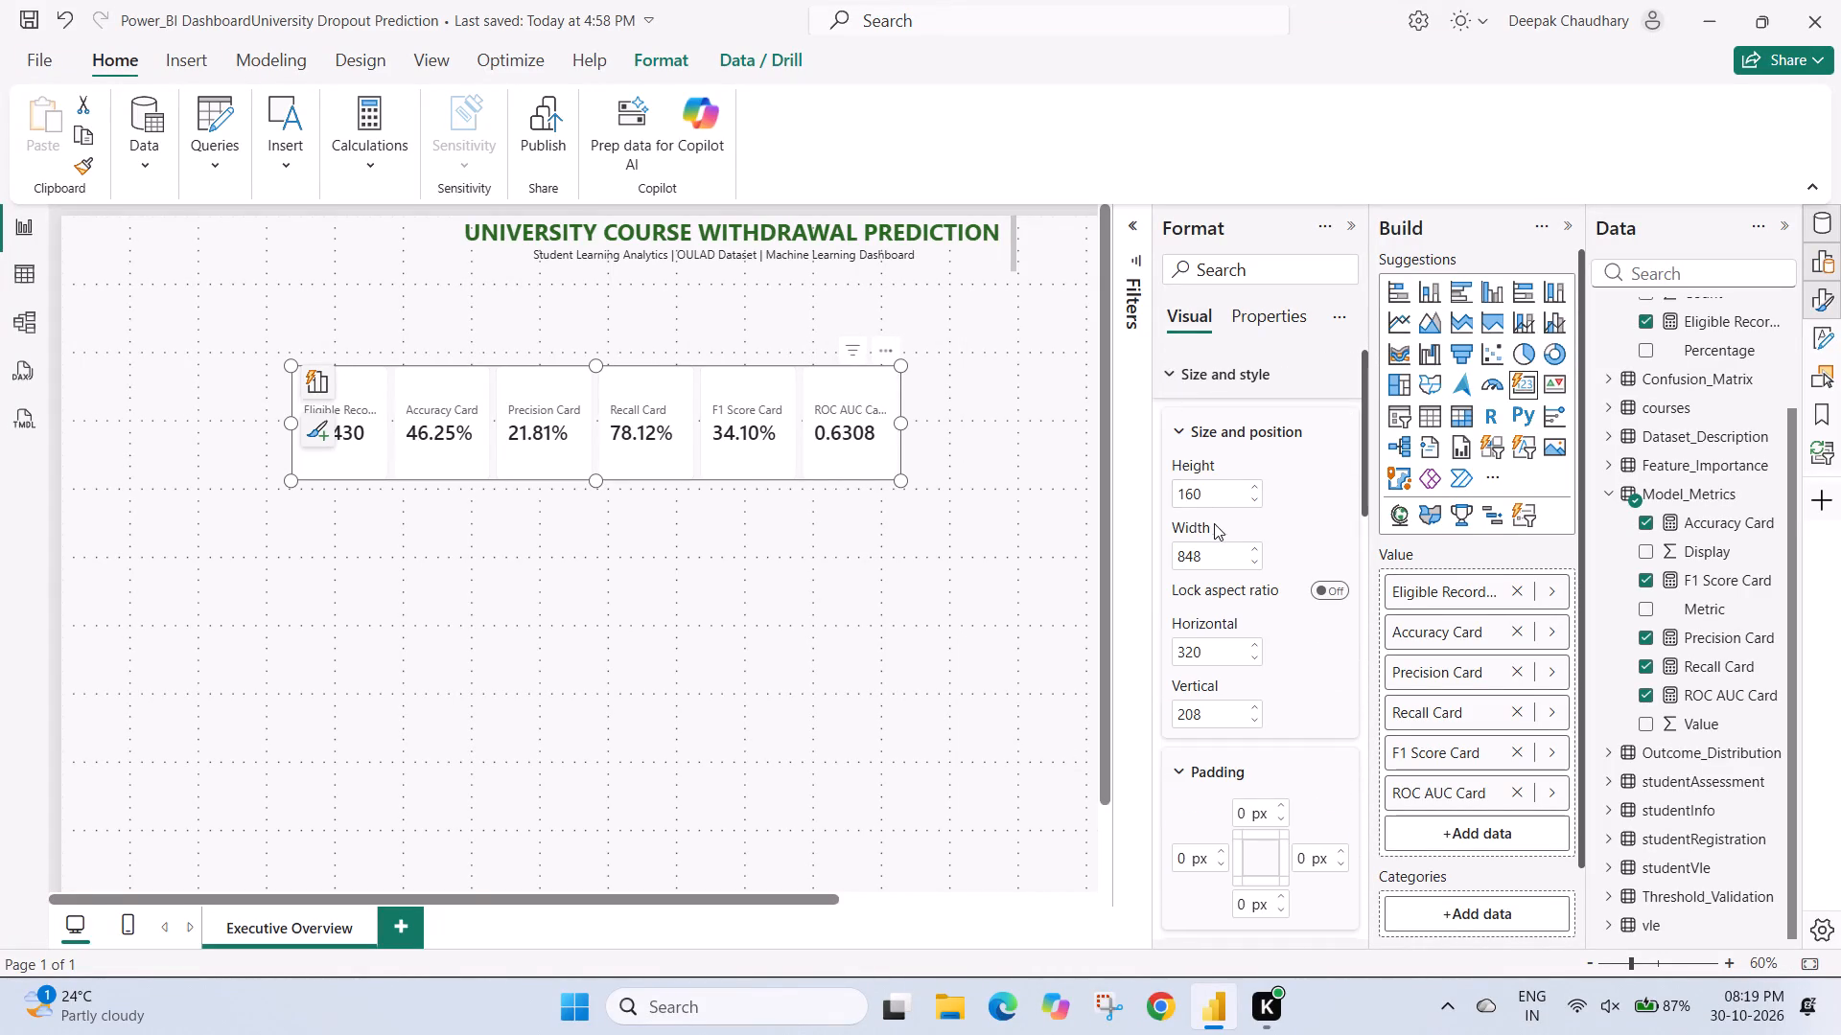
left_click(1178, 365)
scroll(1200, 532, "down", 1)
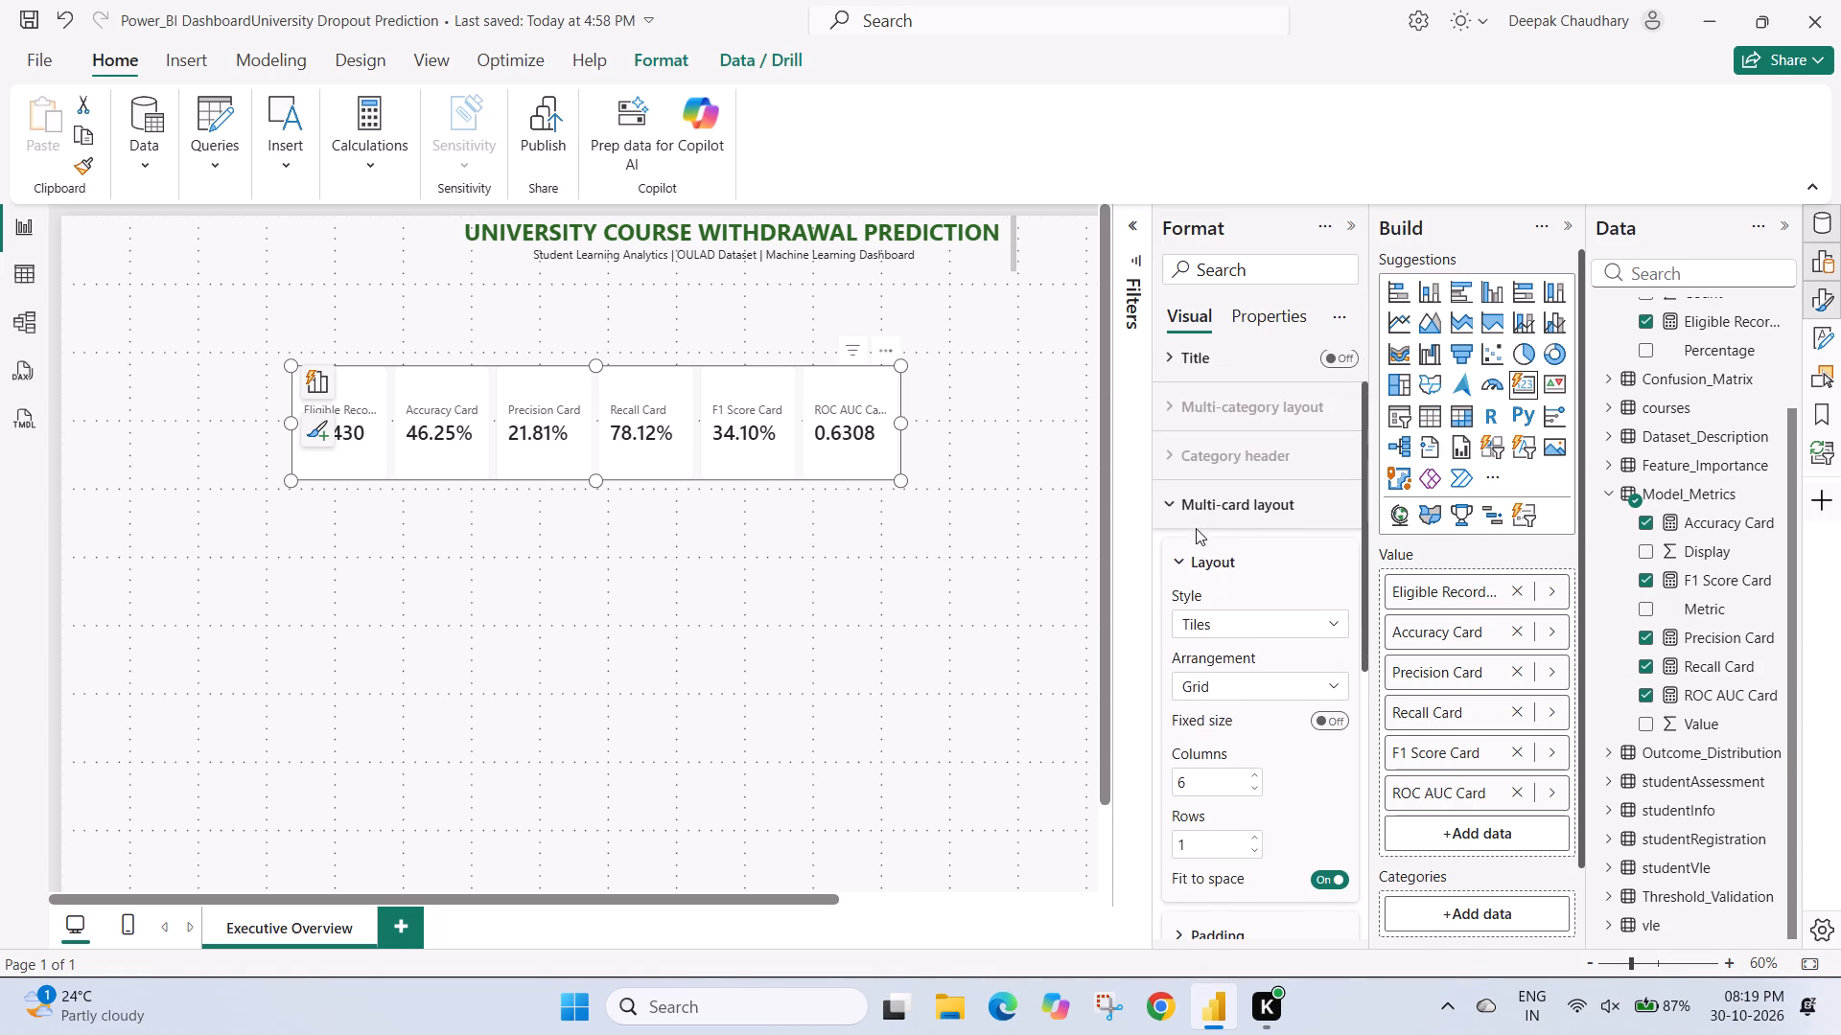
left_click(1179, 513)
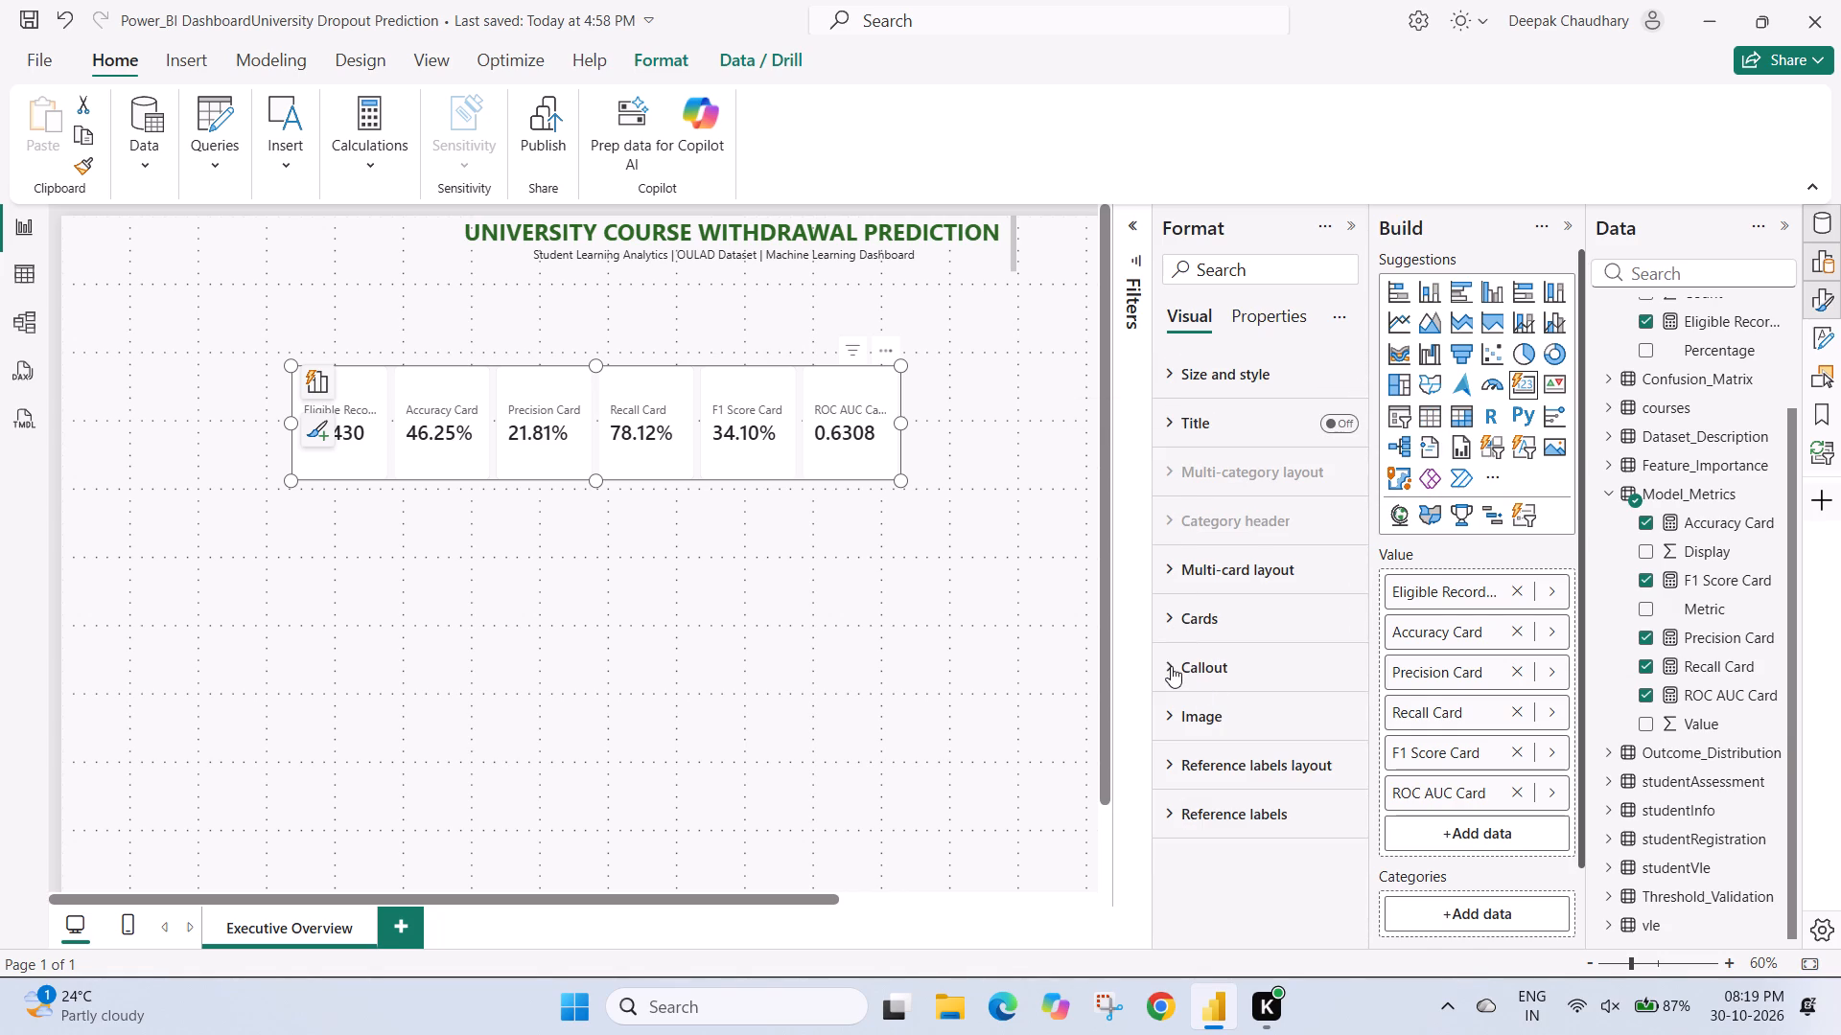
left_click(1171, 666)
scroll(1171, 666, "down", 1)
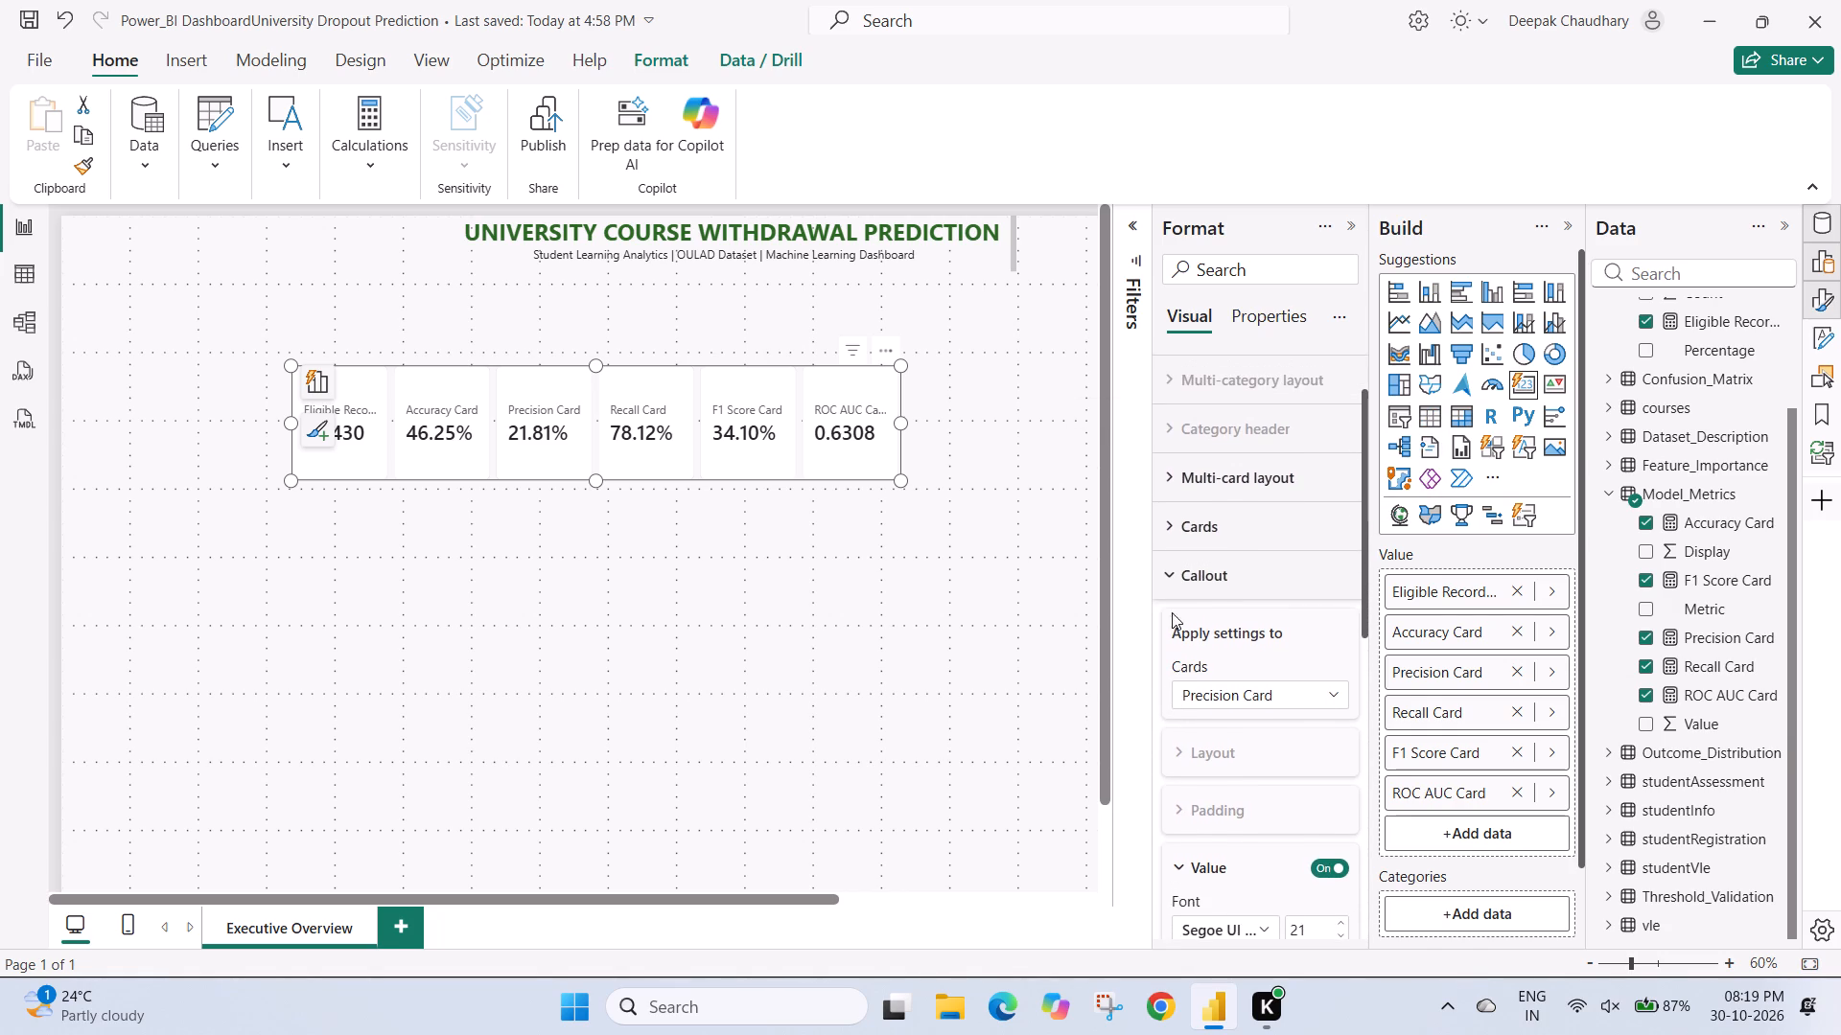
left_click(1171, 569)
scroll(1173, 479, "up", 1)
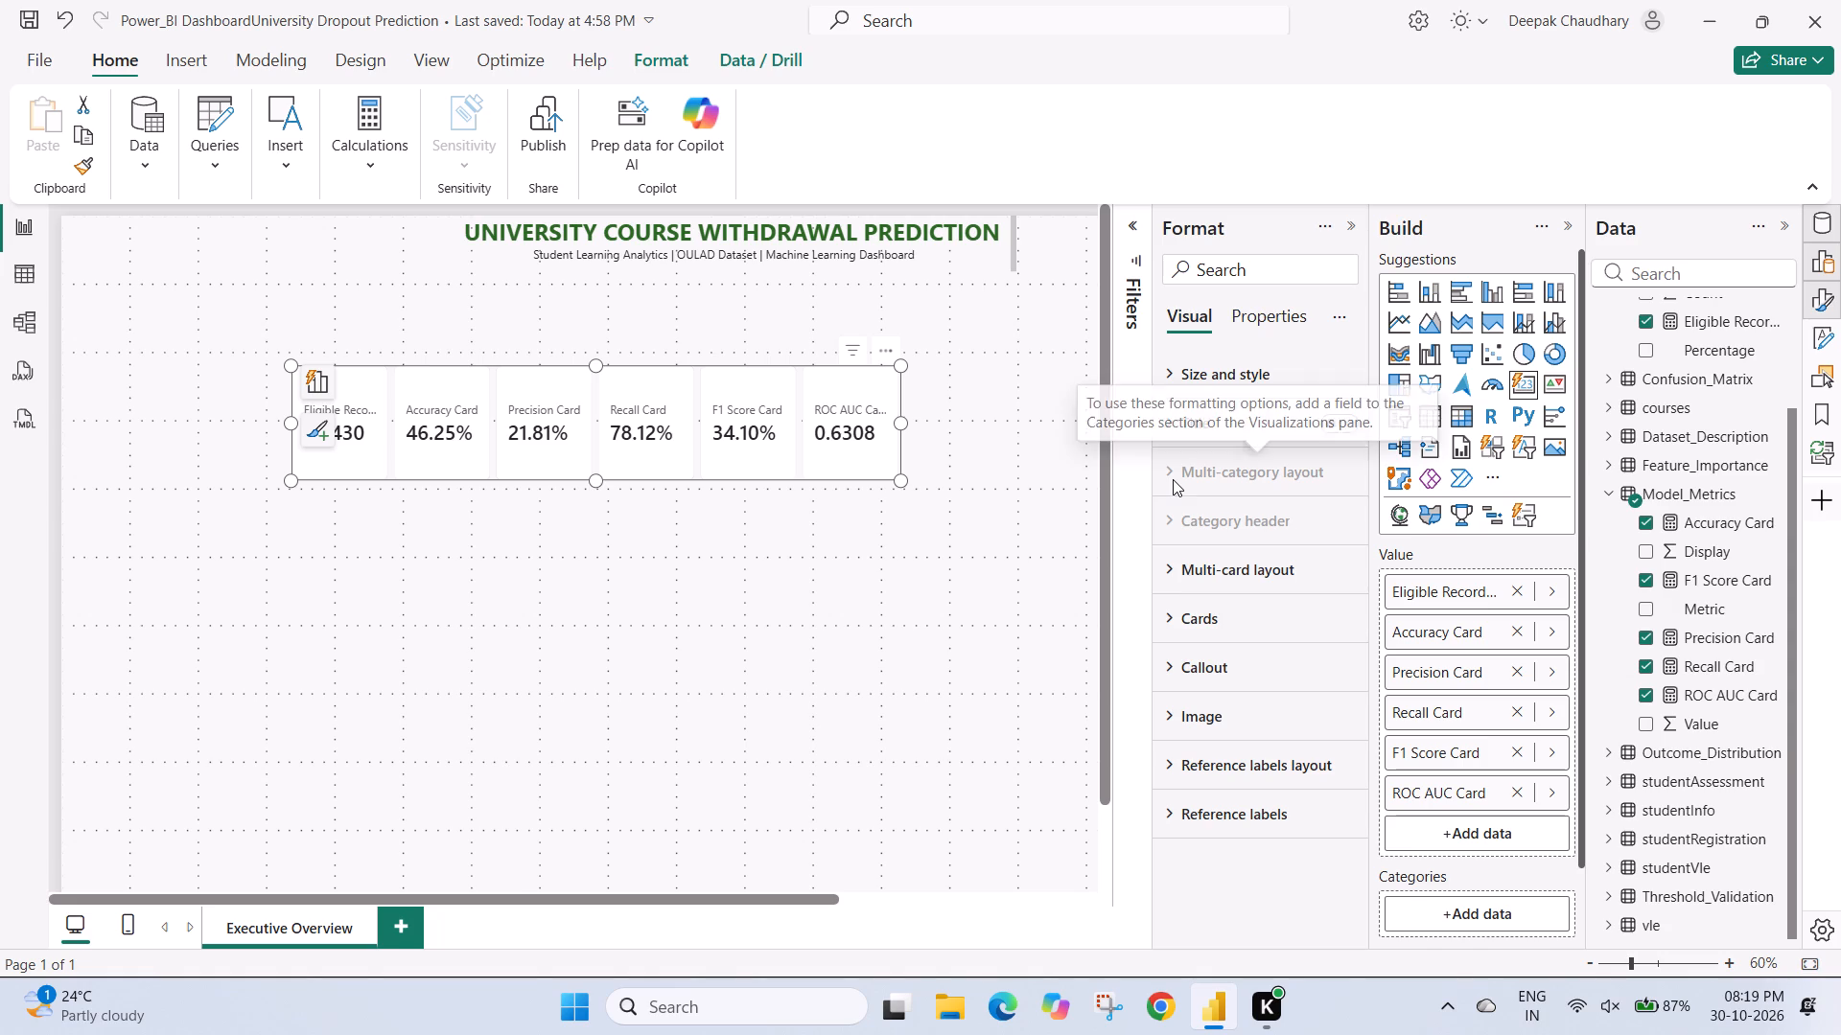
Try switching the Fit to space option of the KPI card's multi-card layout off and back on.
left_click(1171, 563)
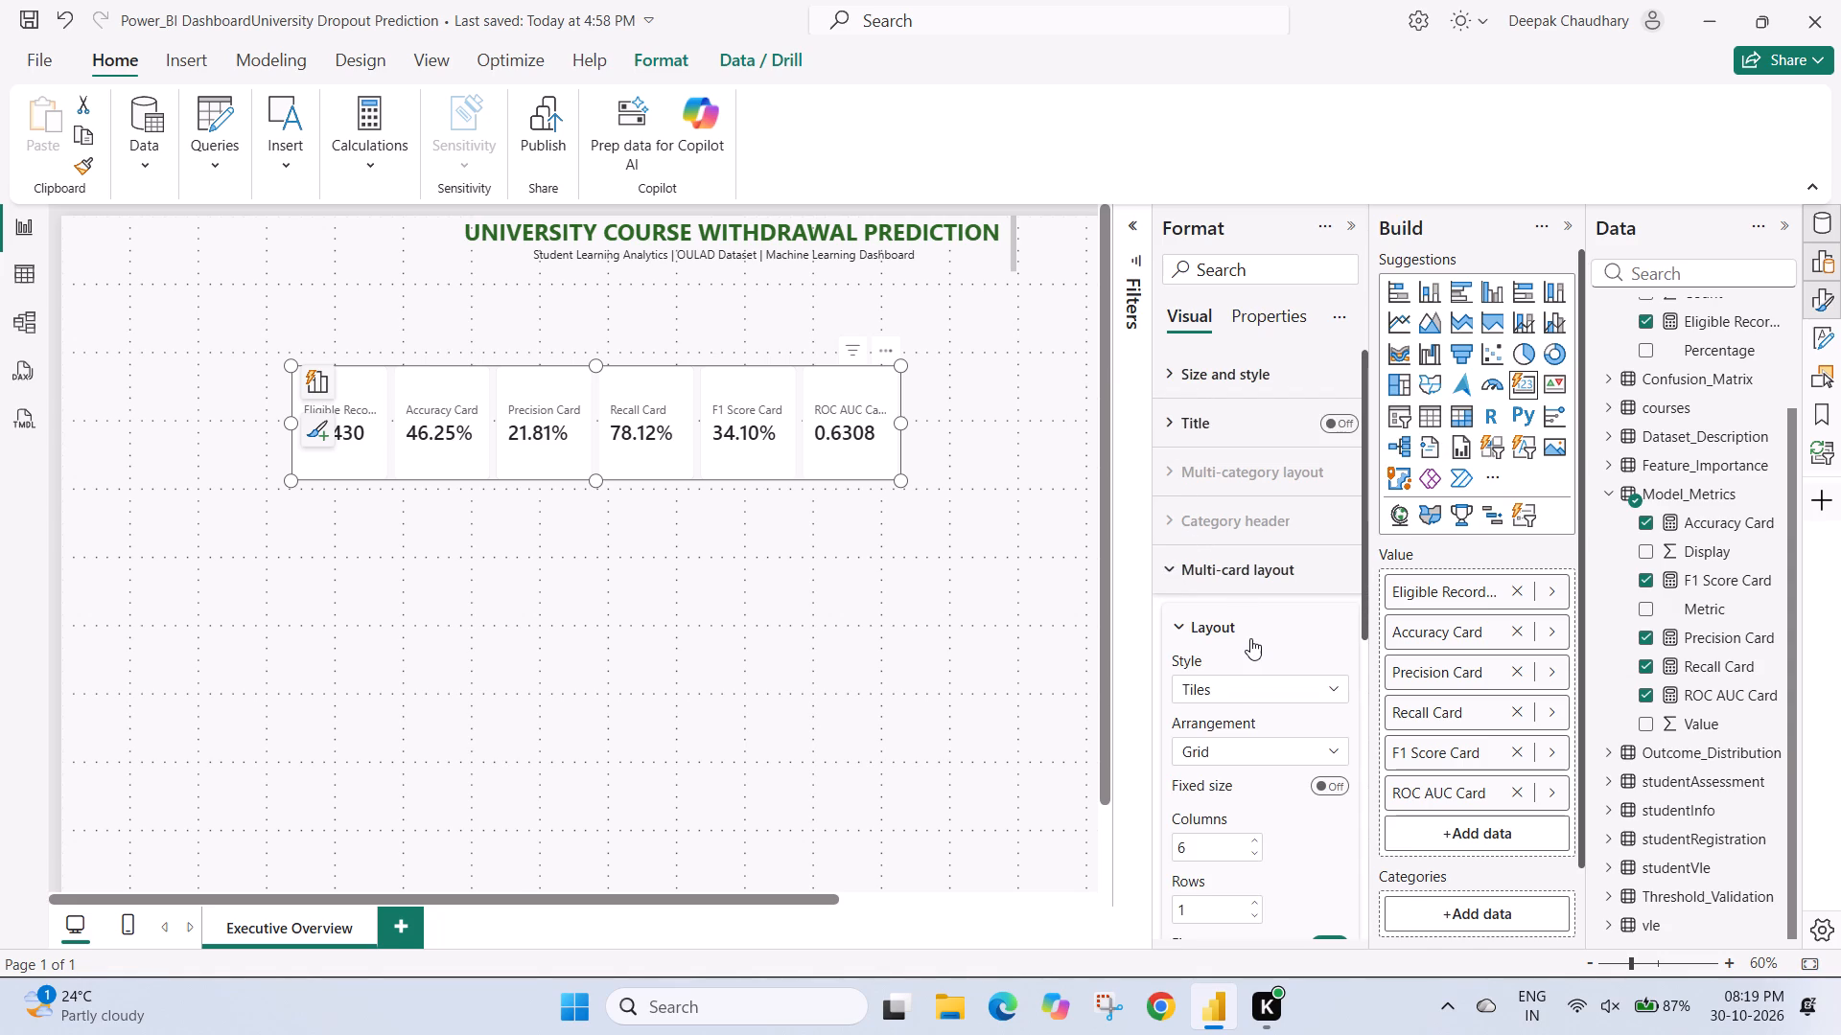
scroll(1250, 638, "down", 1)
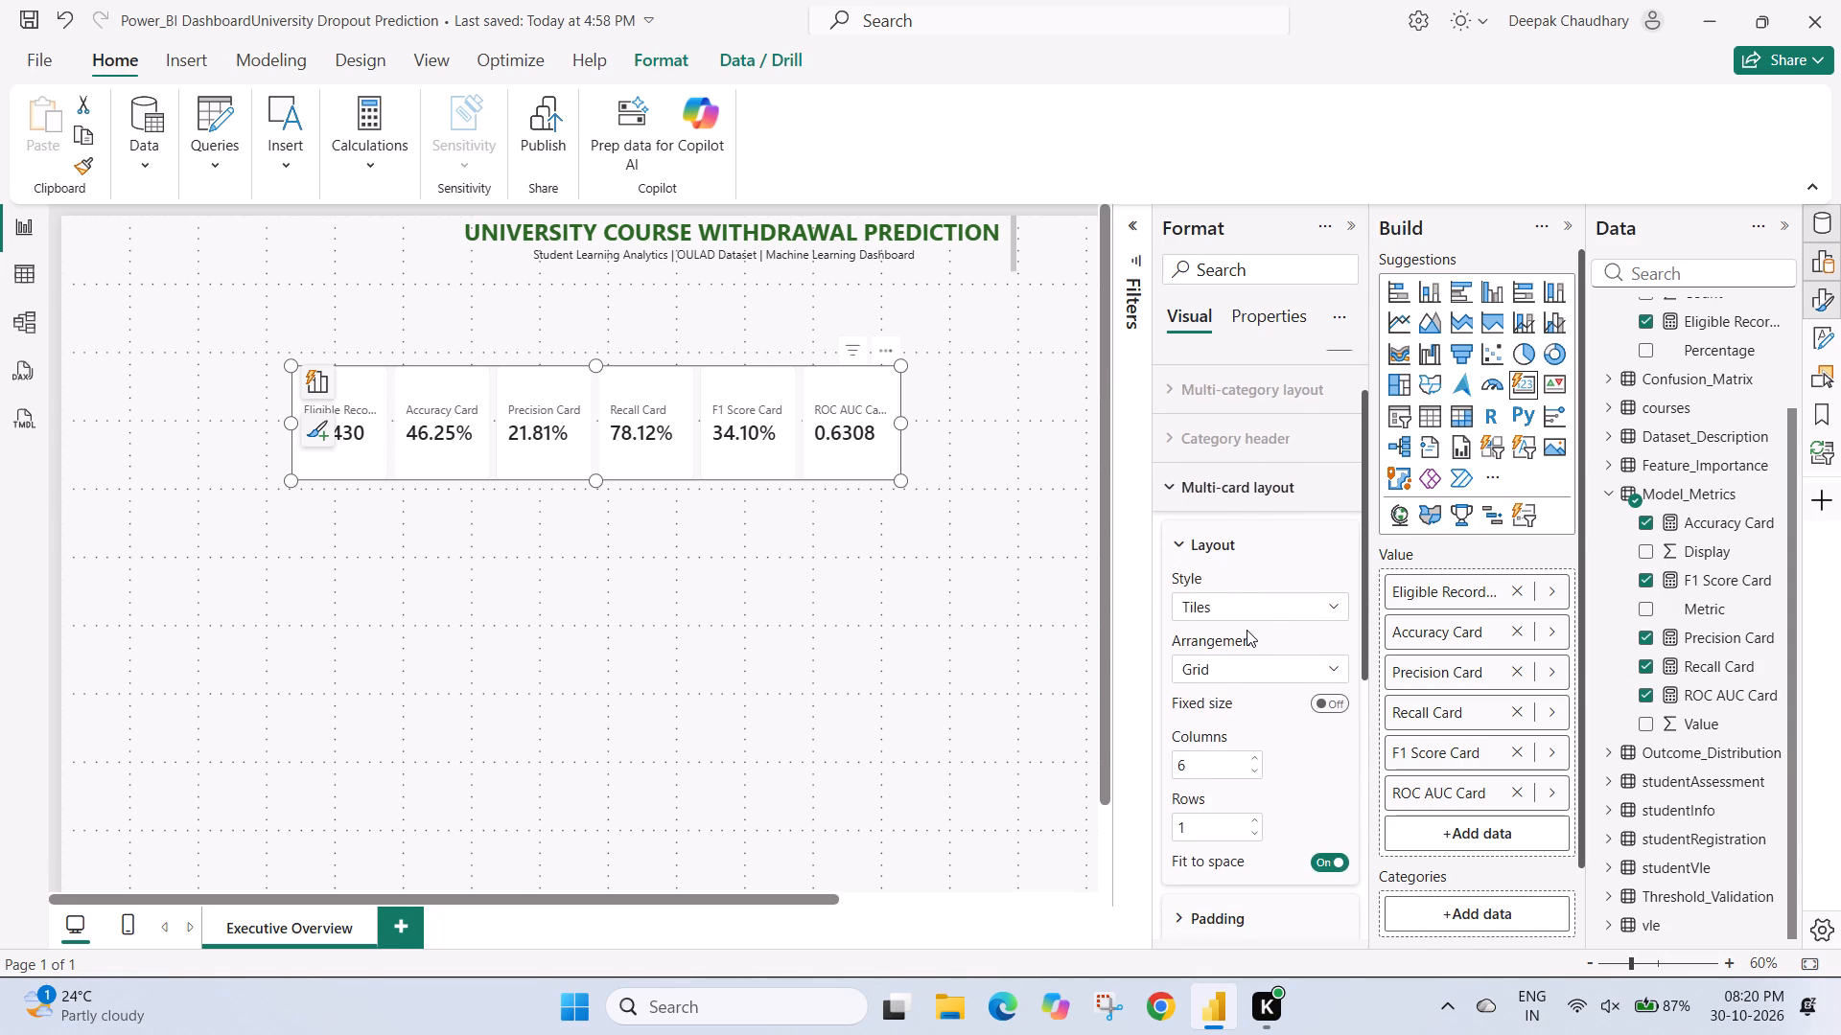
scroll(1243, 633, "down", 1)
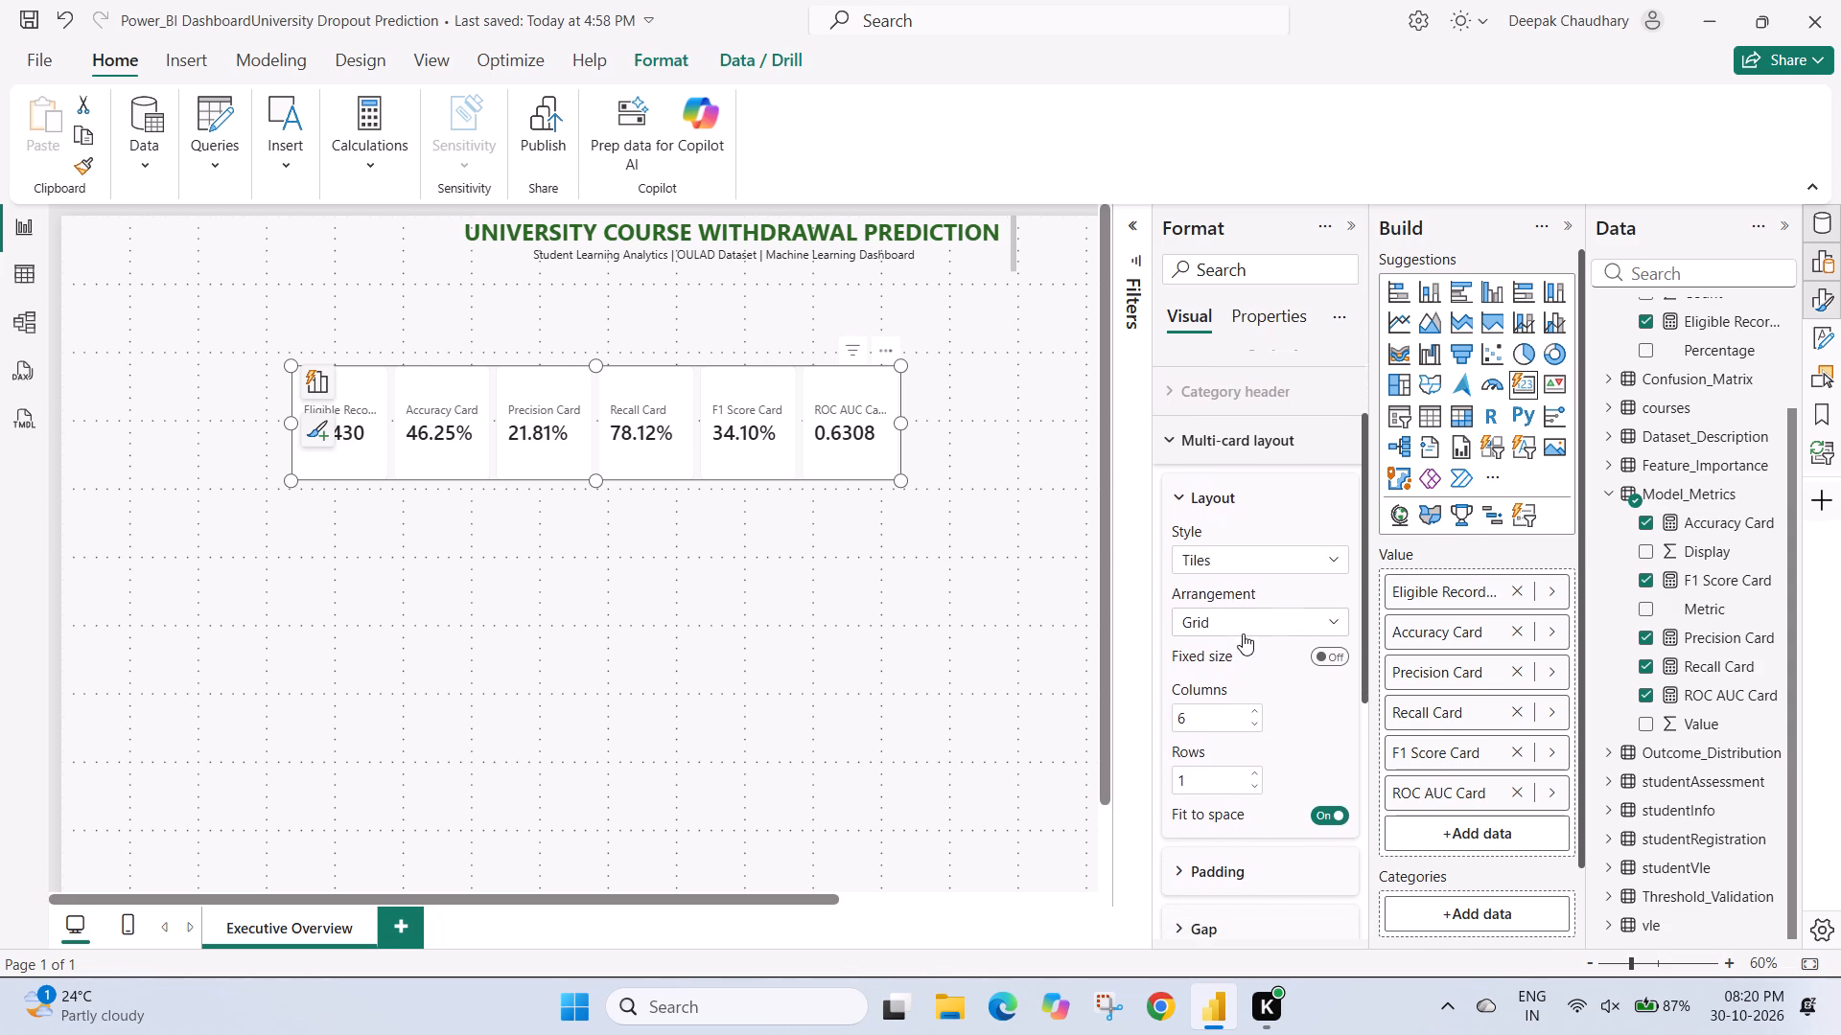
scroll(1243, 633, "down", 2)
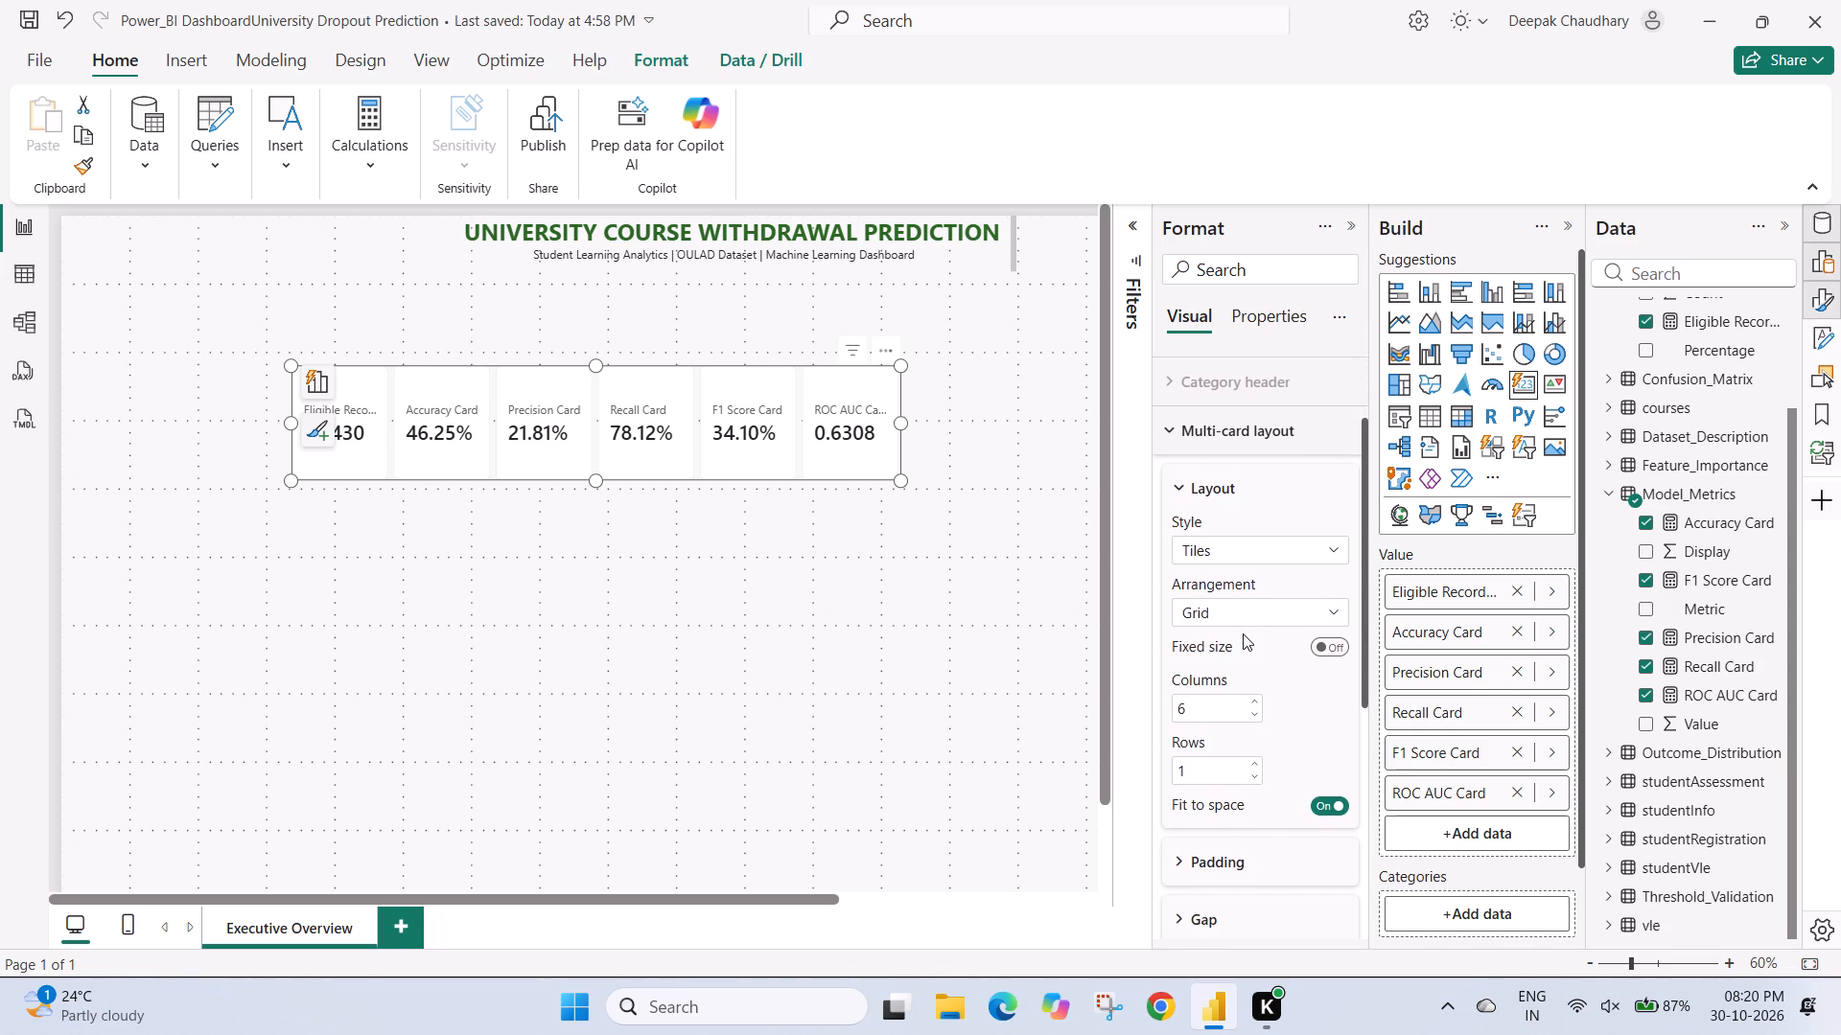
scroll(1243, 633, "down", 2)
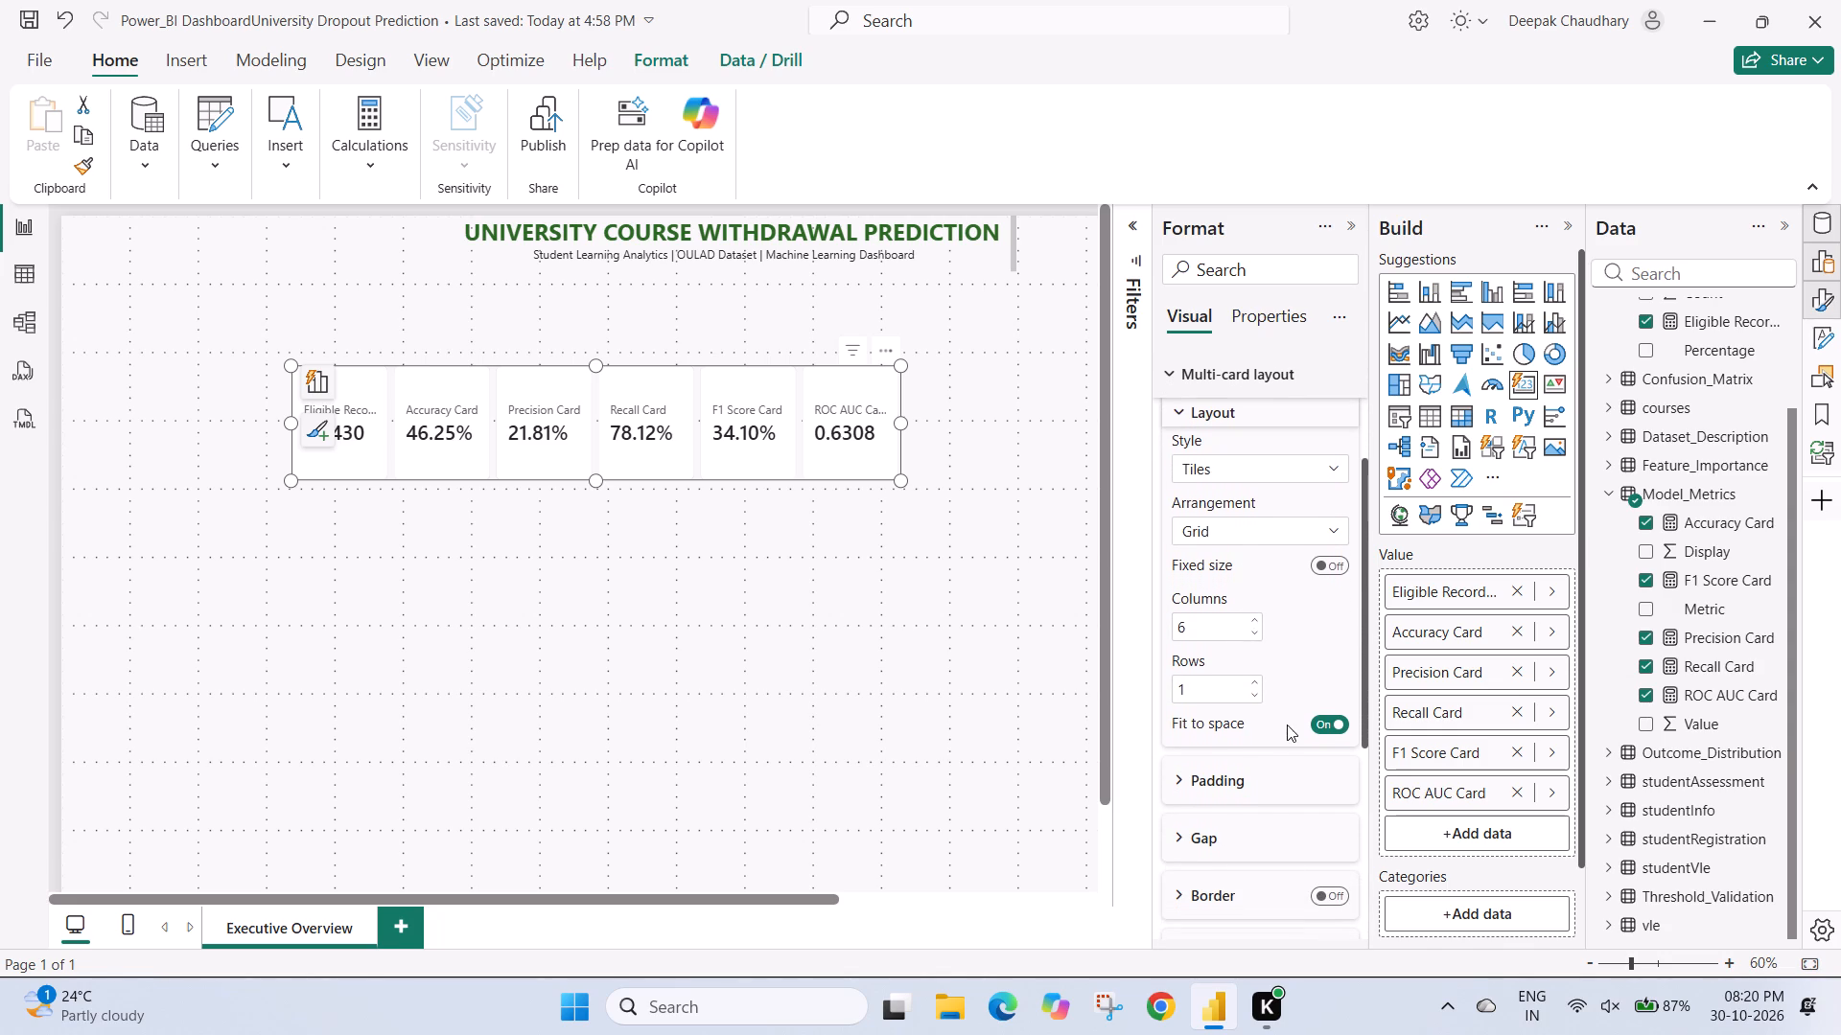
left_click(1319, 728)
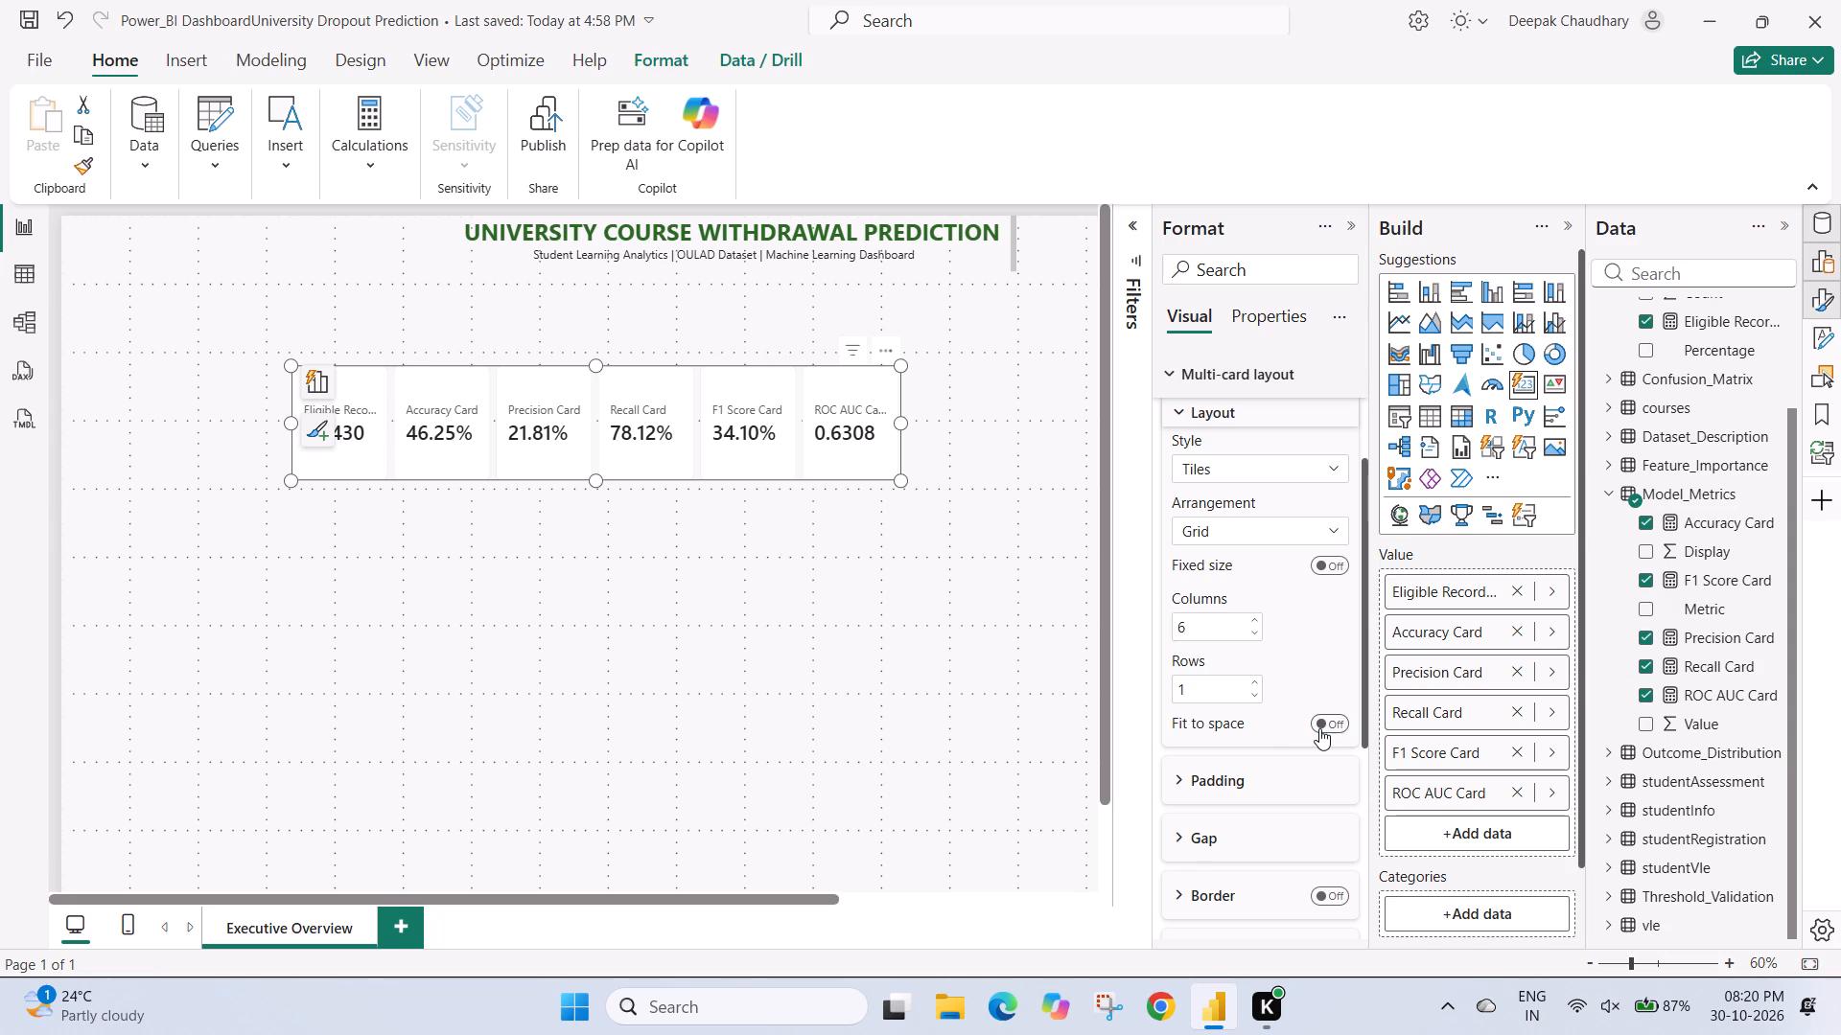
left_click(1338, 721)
Look through the remaining format settings of the KPI card, from the multi-card layout's Padding to Reference labels.
scroll(1305, 624, "down", 3)
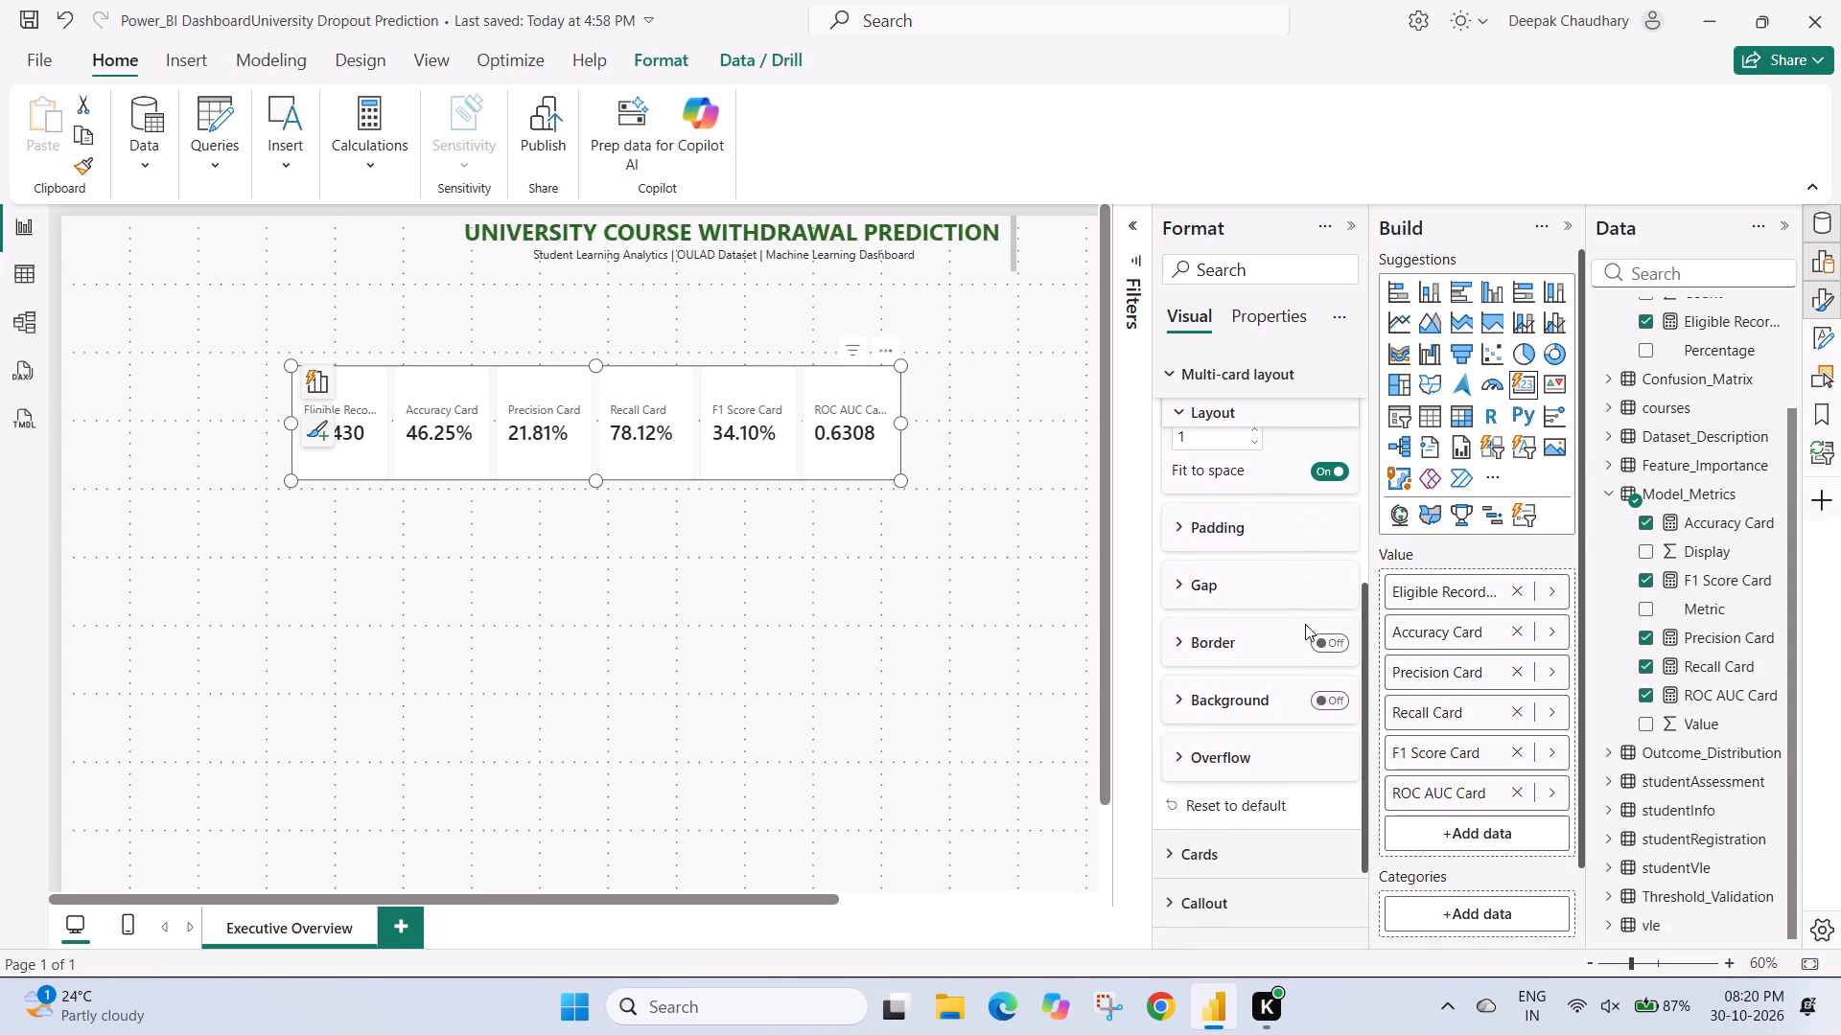
scroll(1305, 624, "down", 2)
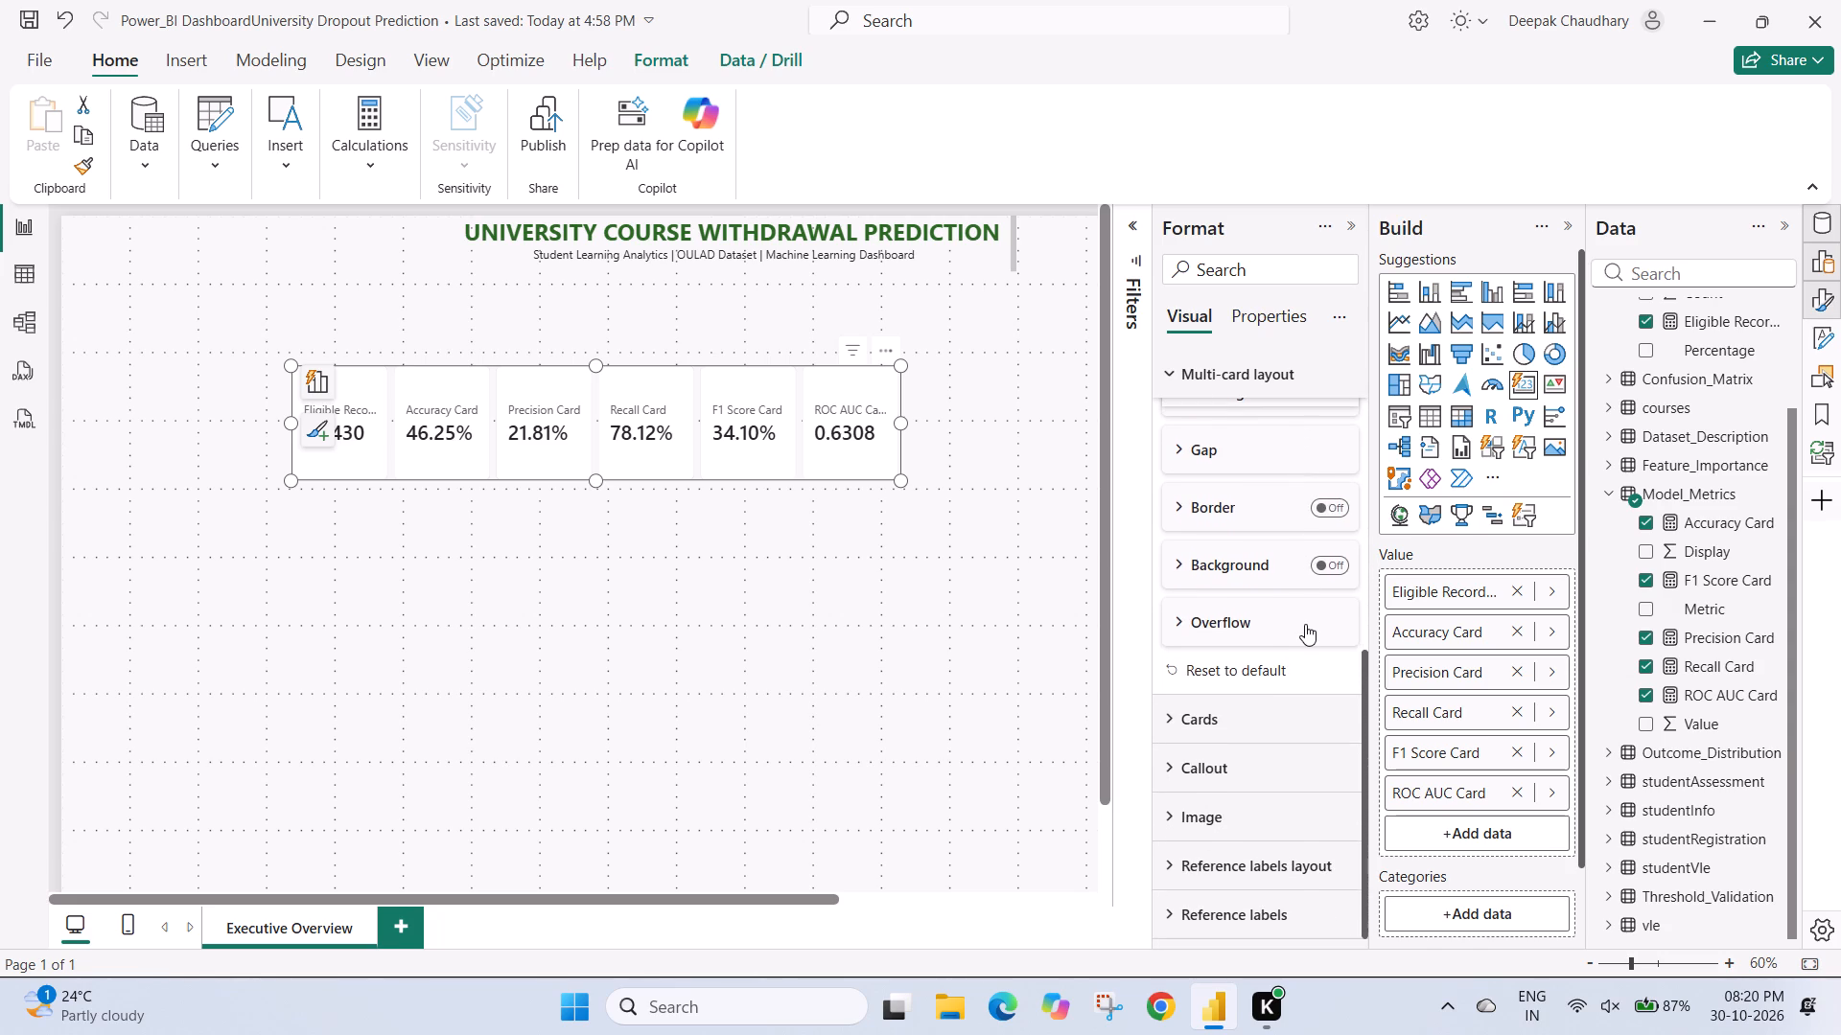
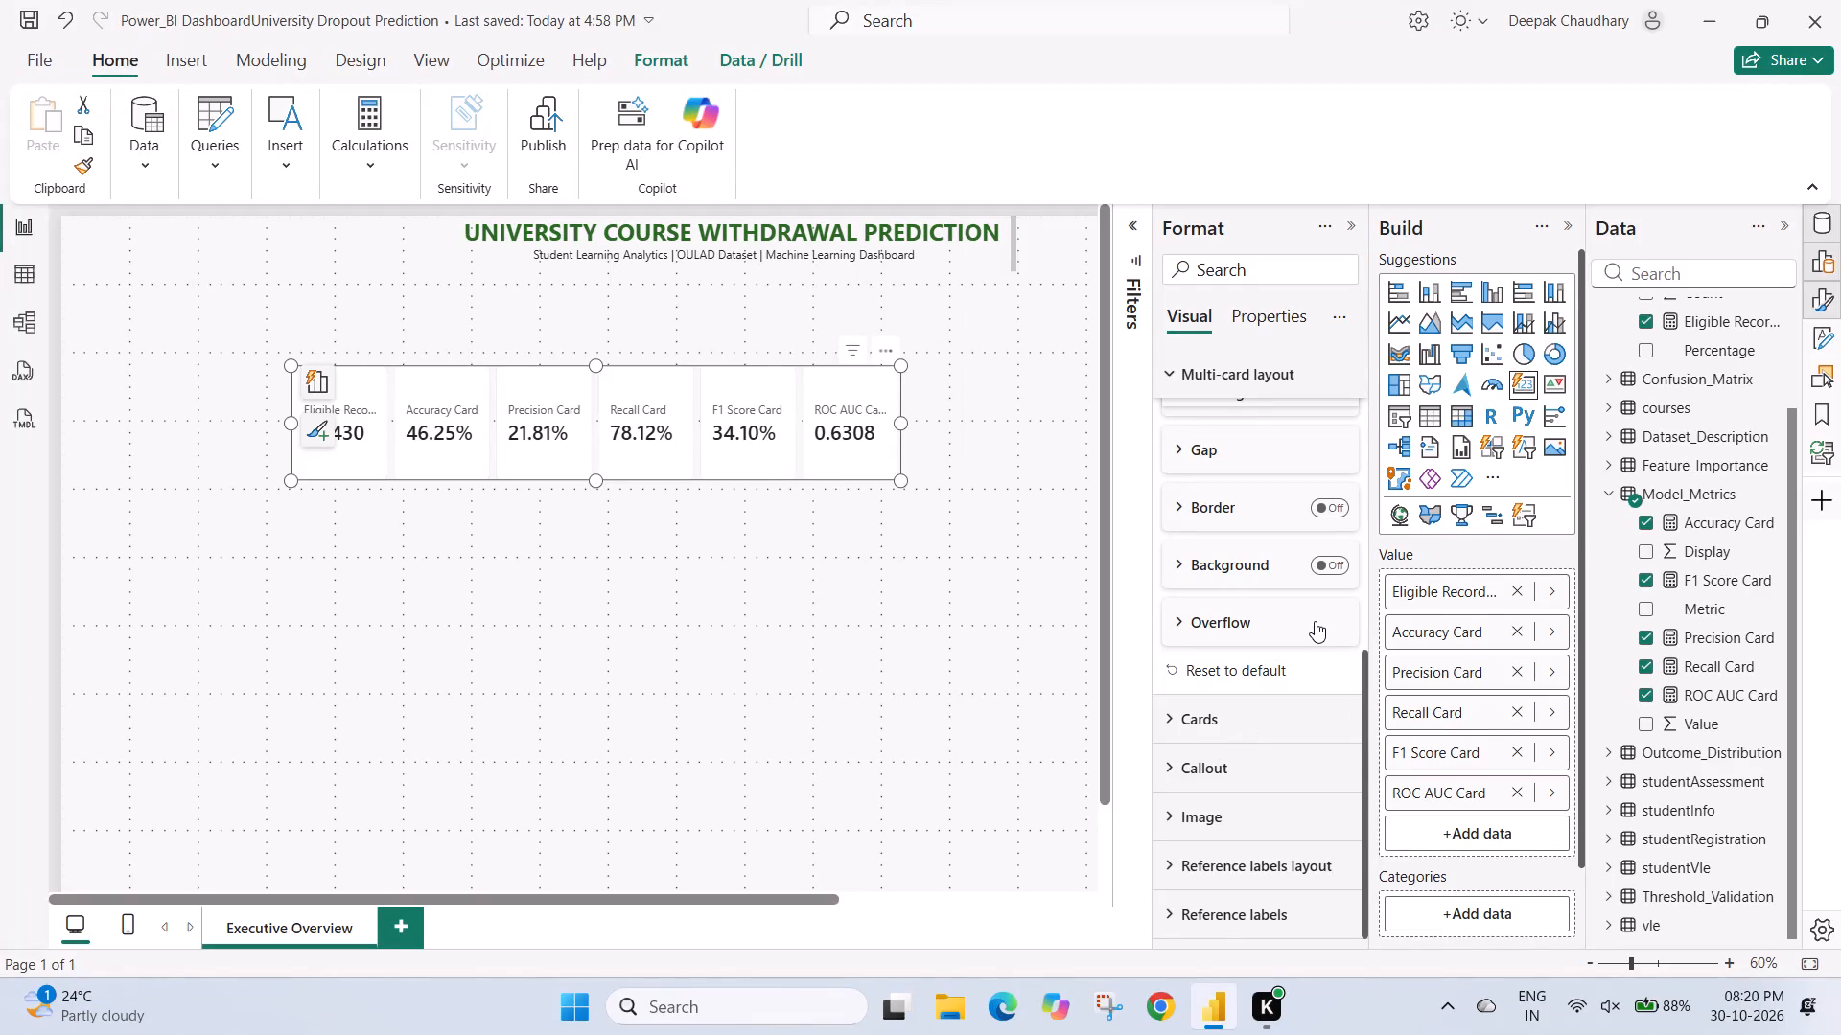
Search the KPI card's format settings for "space" and examine the multi-card layout options.
scroll(1315, 621, "down", 1)
scroll(1256, 640, "up", 5)
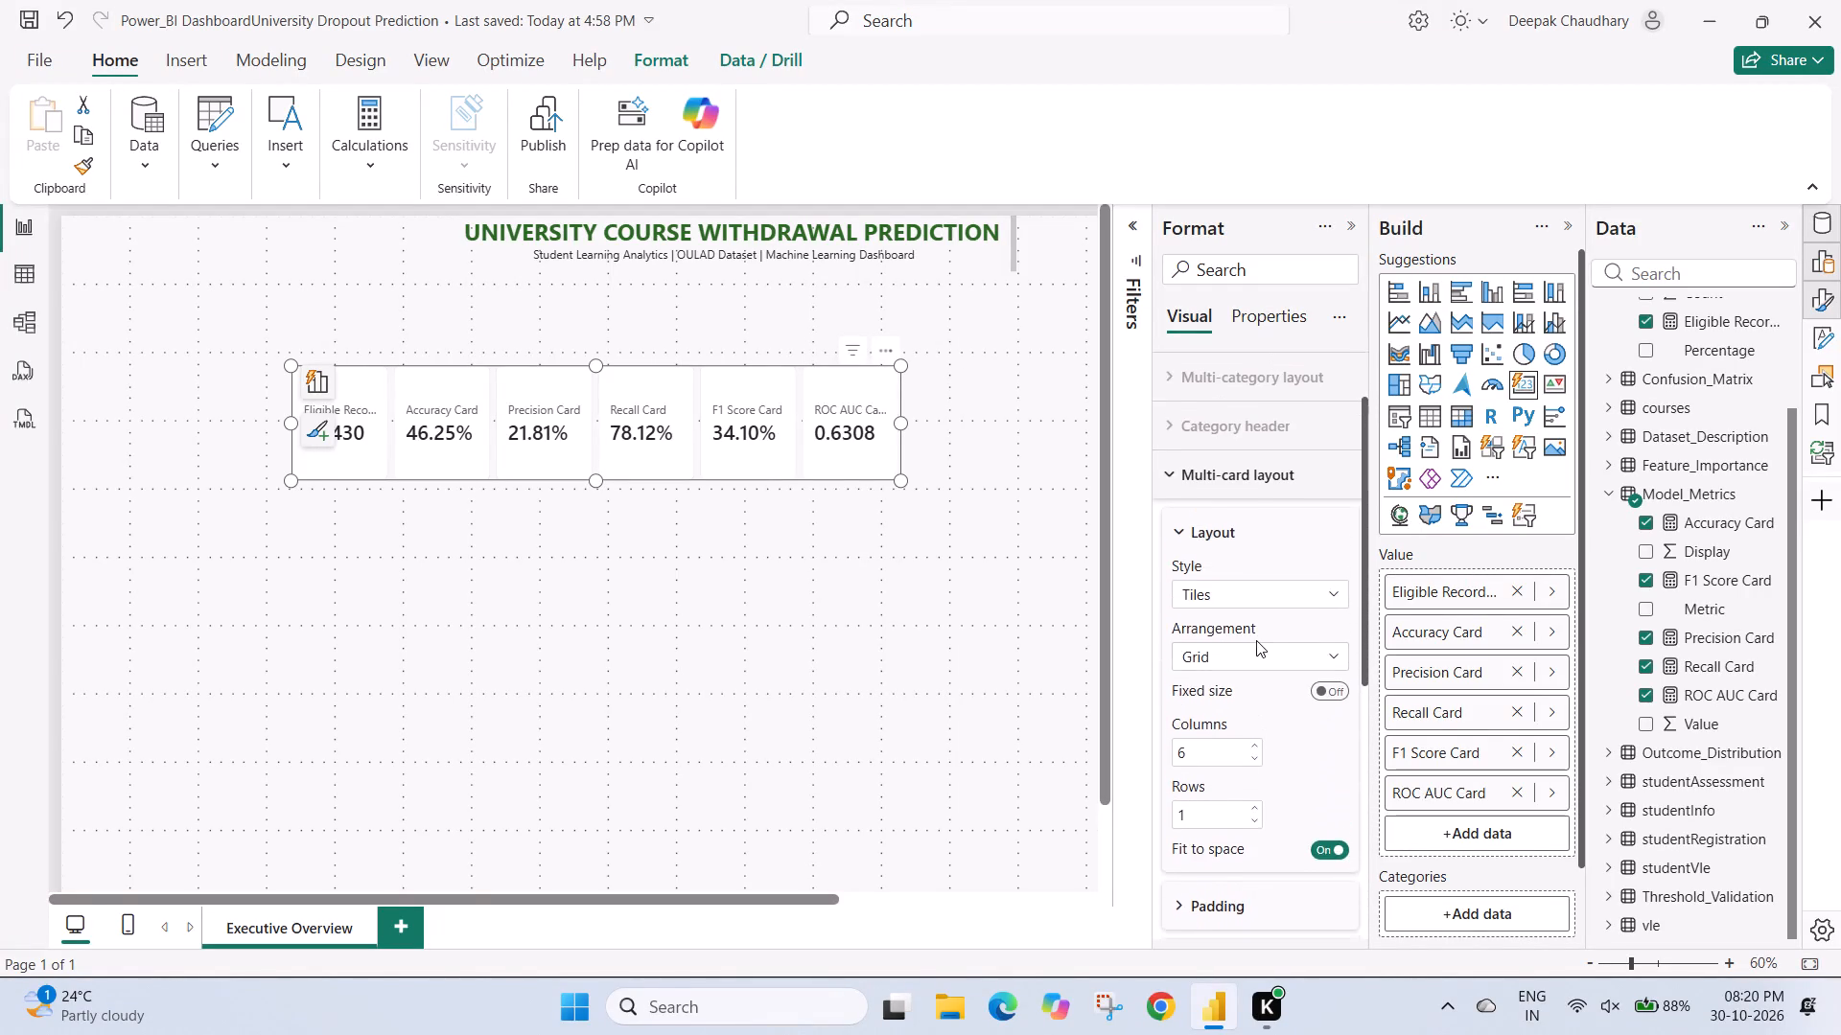
scroll(1256, 640, "up", 2)
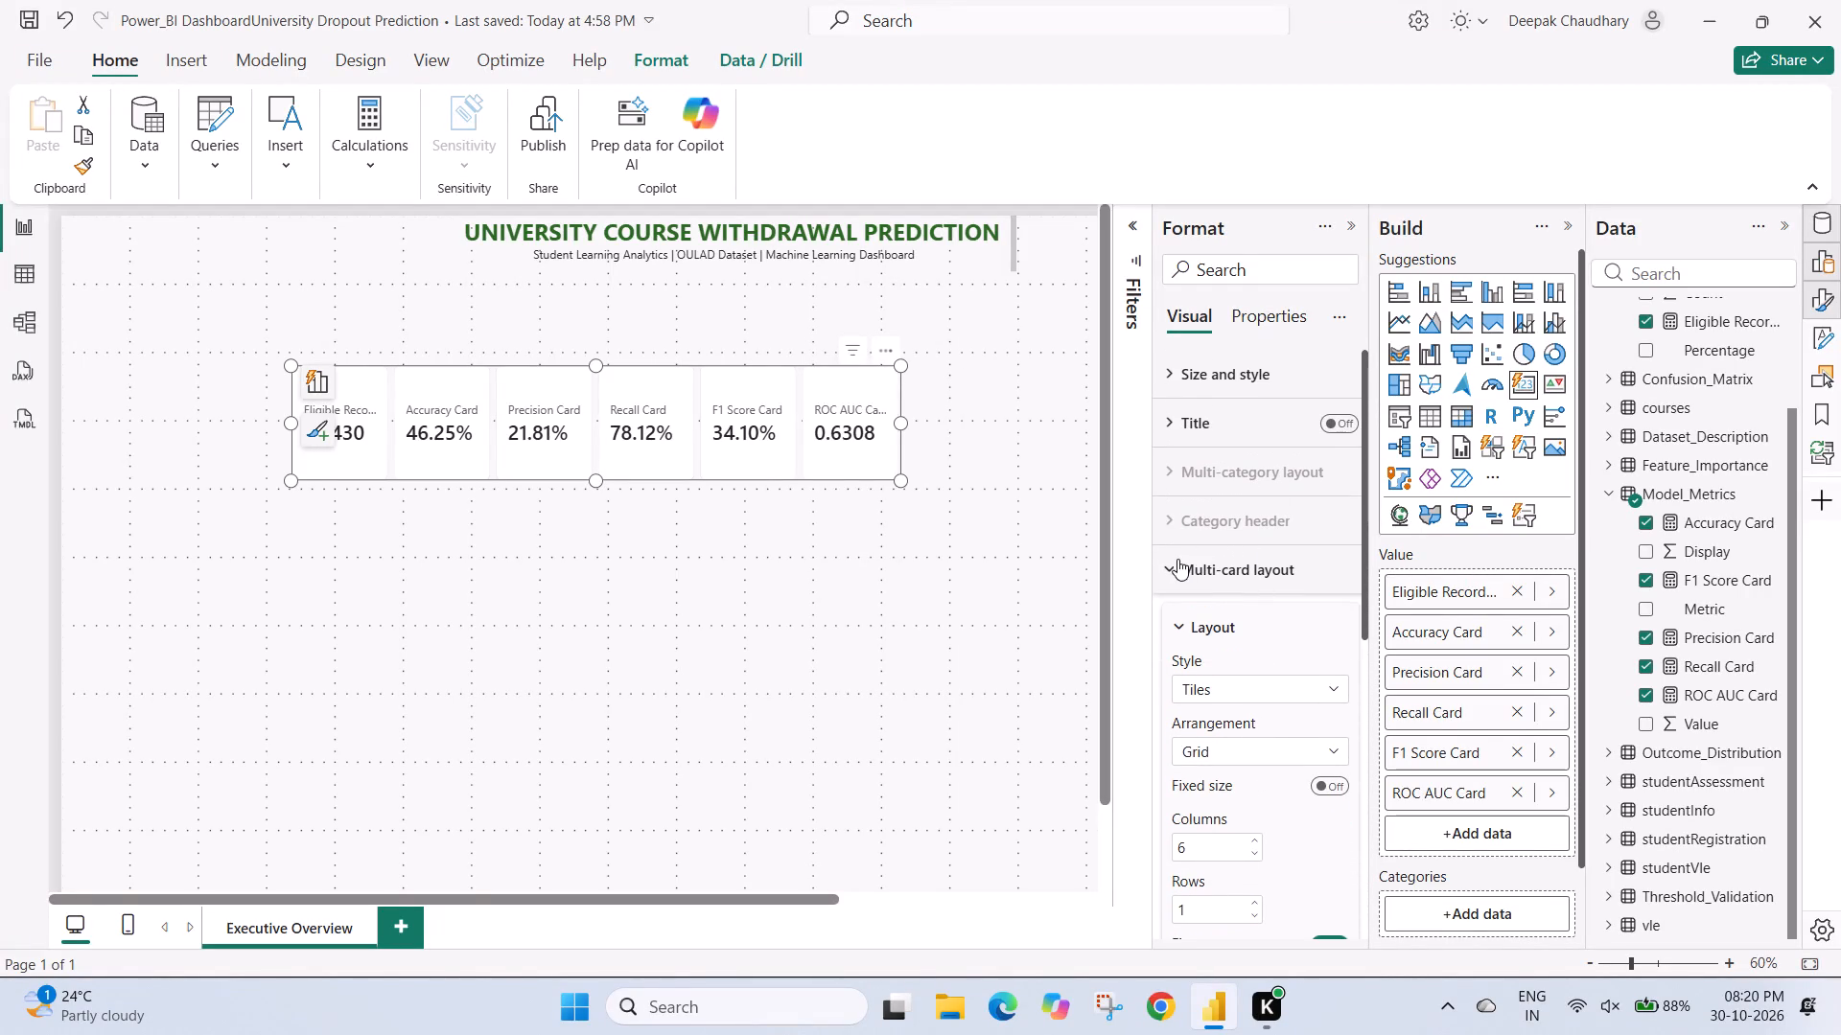
left_click(1189, 266)
key("s")
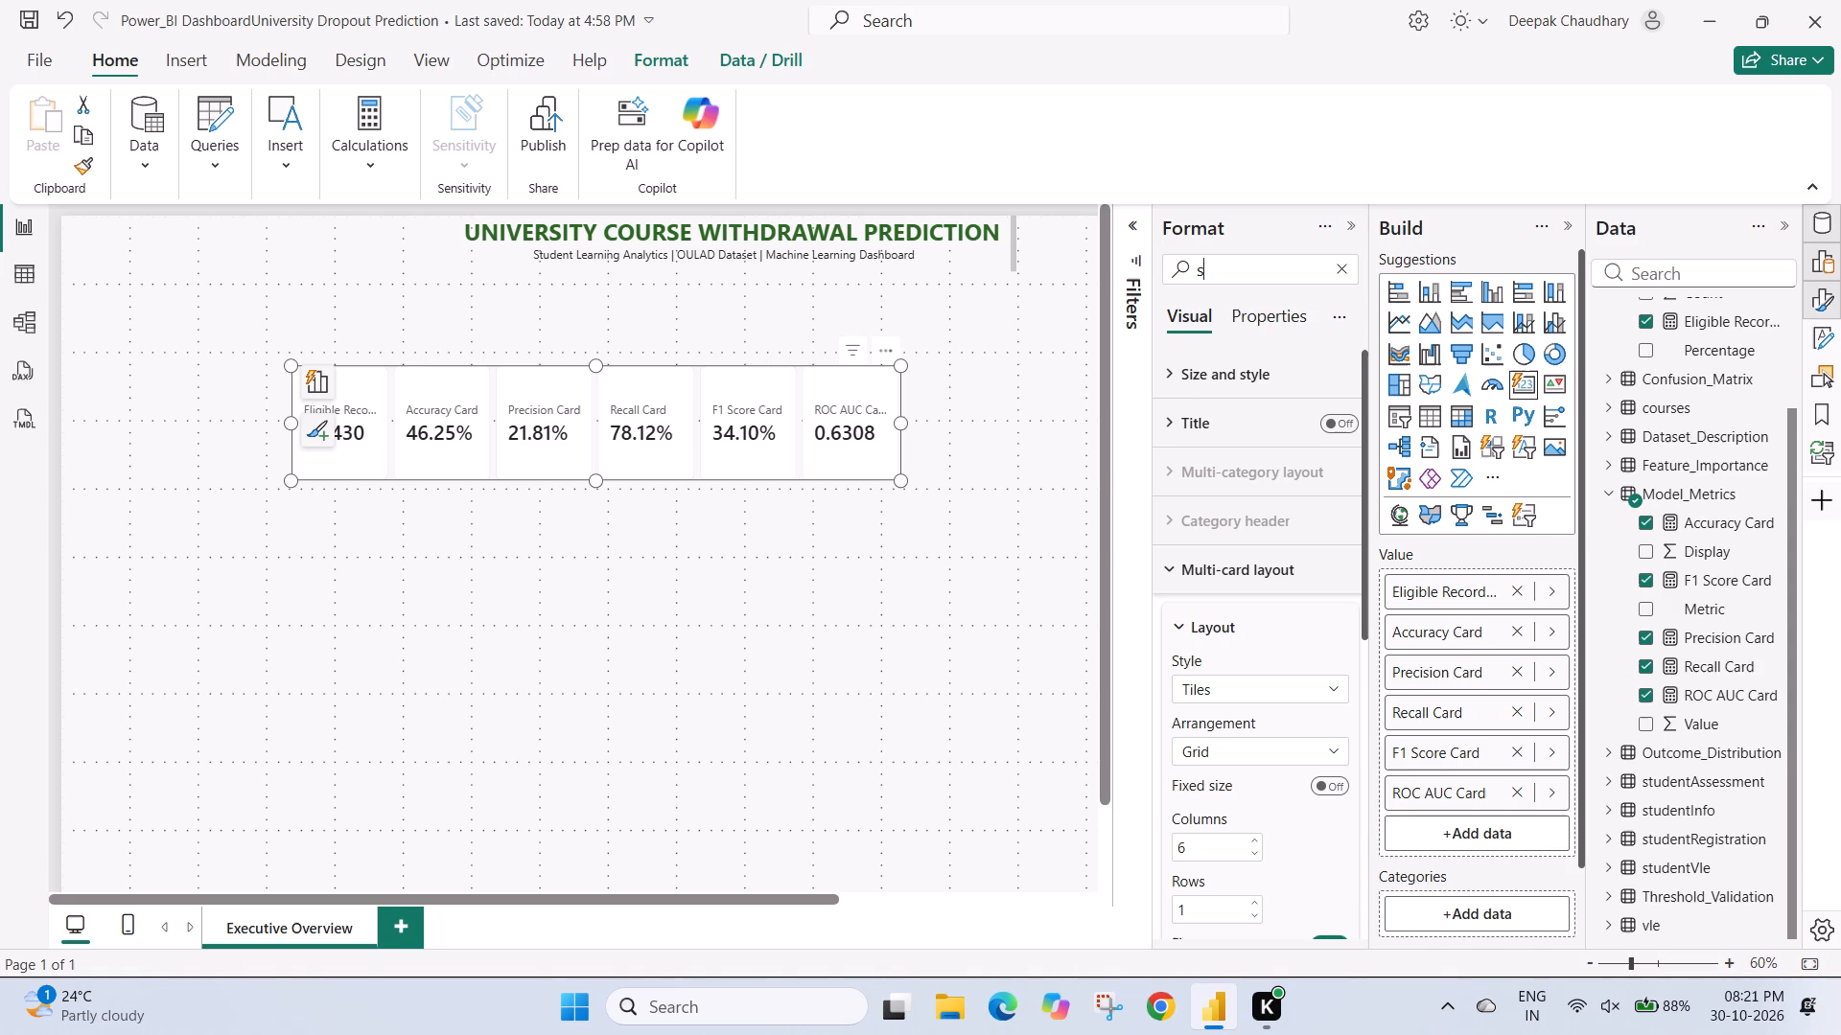
type("pace")
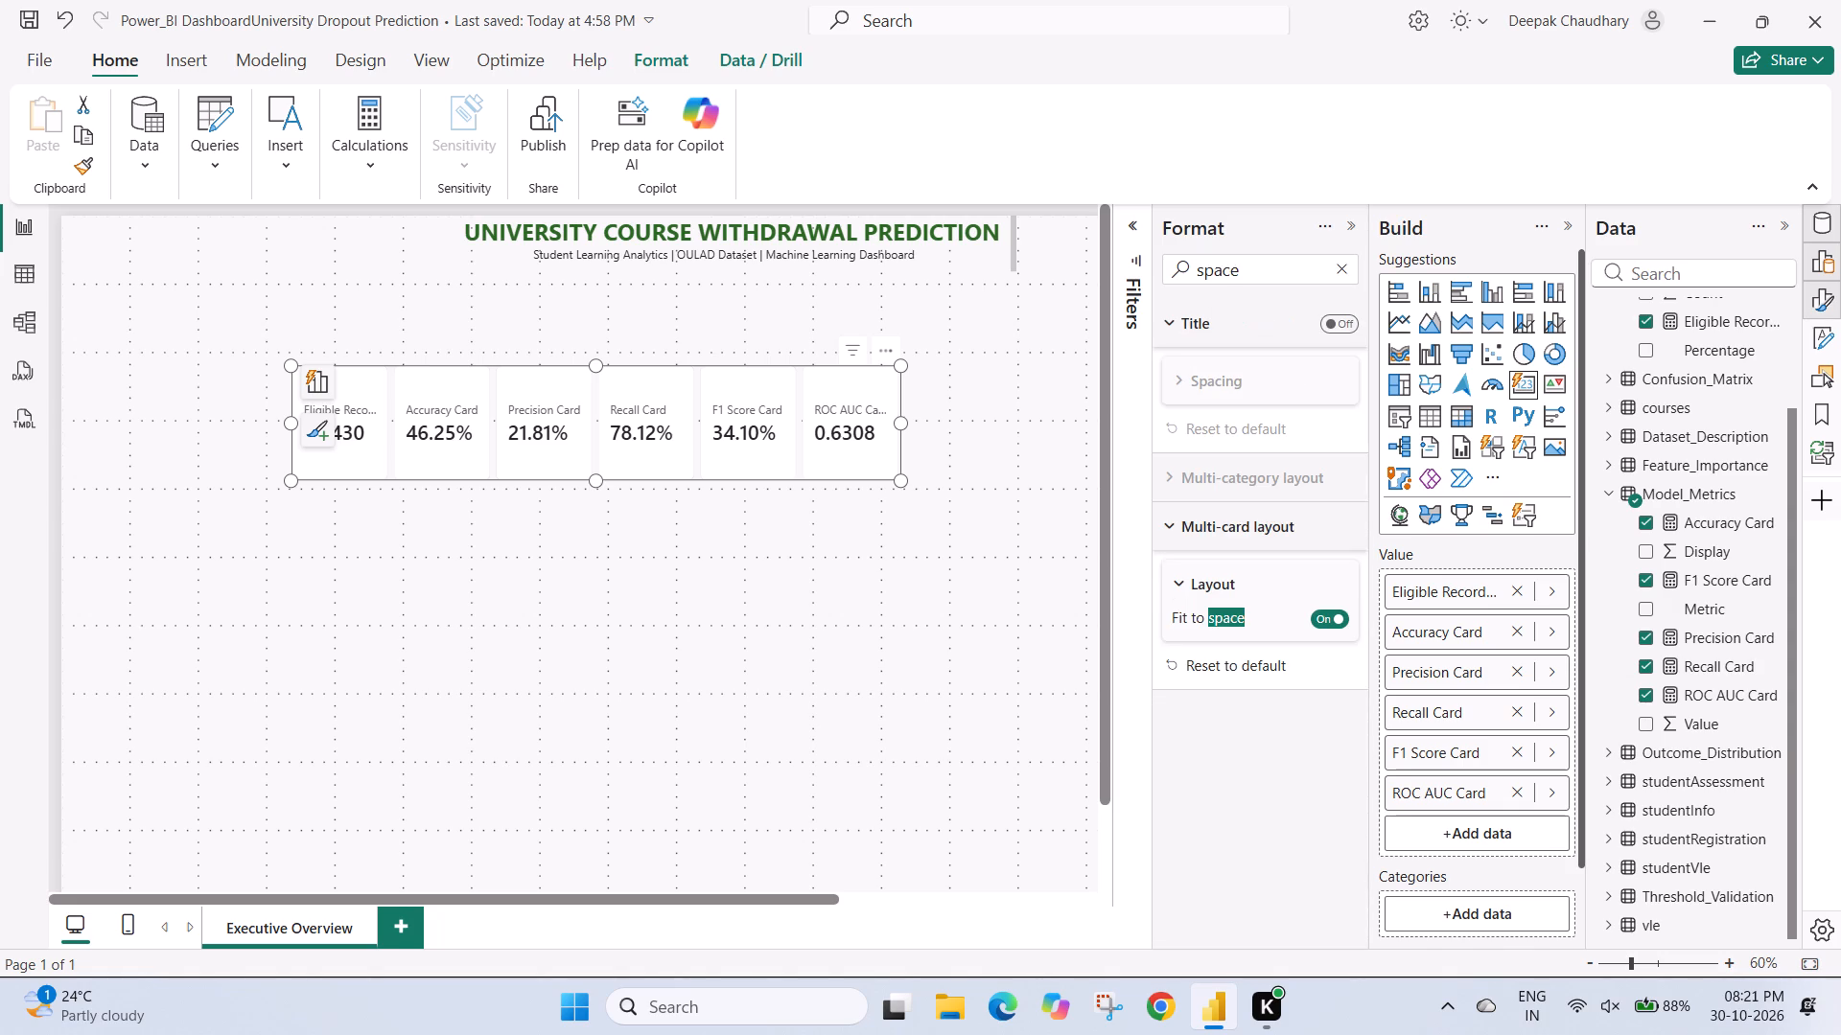
left_click(1182, 624)
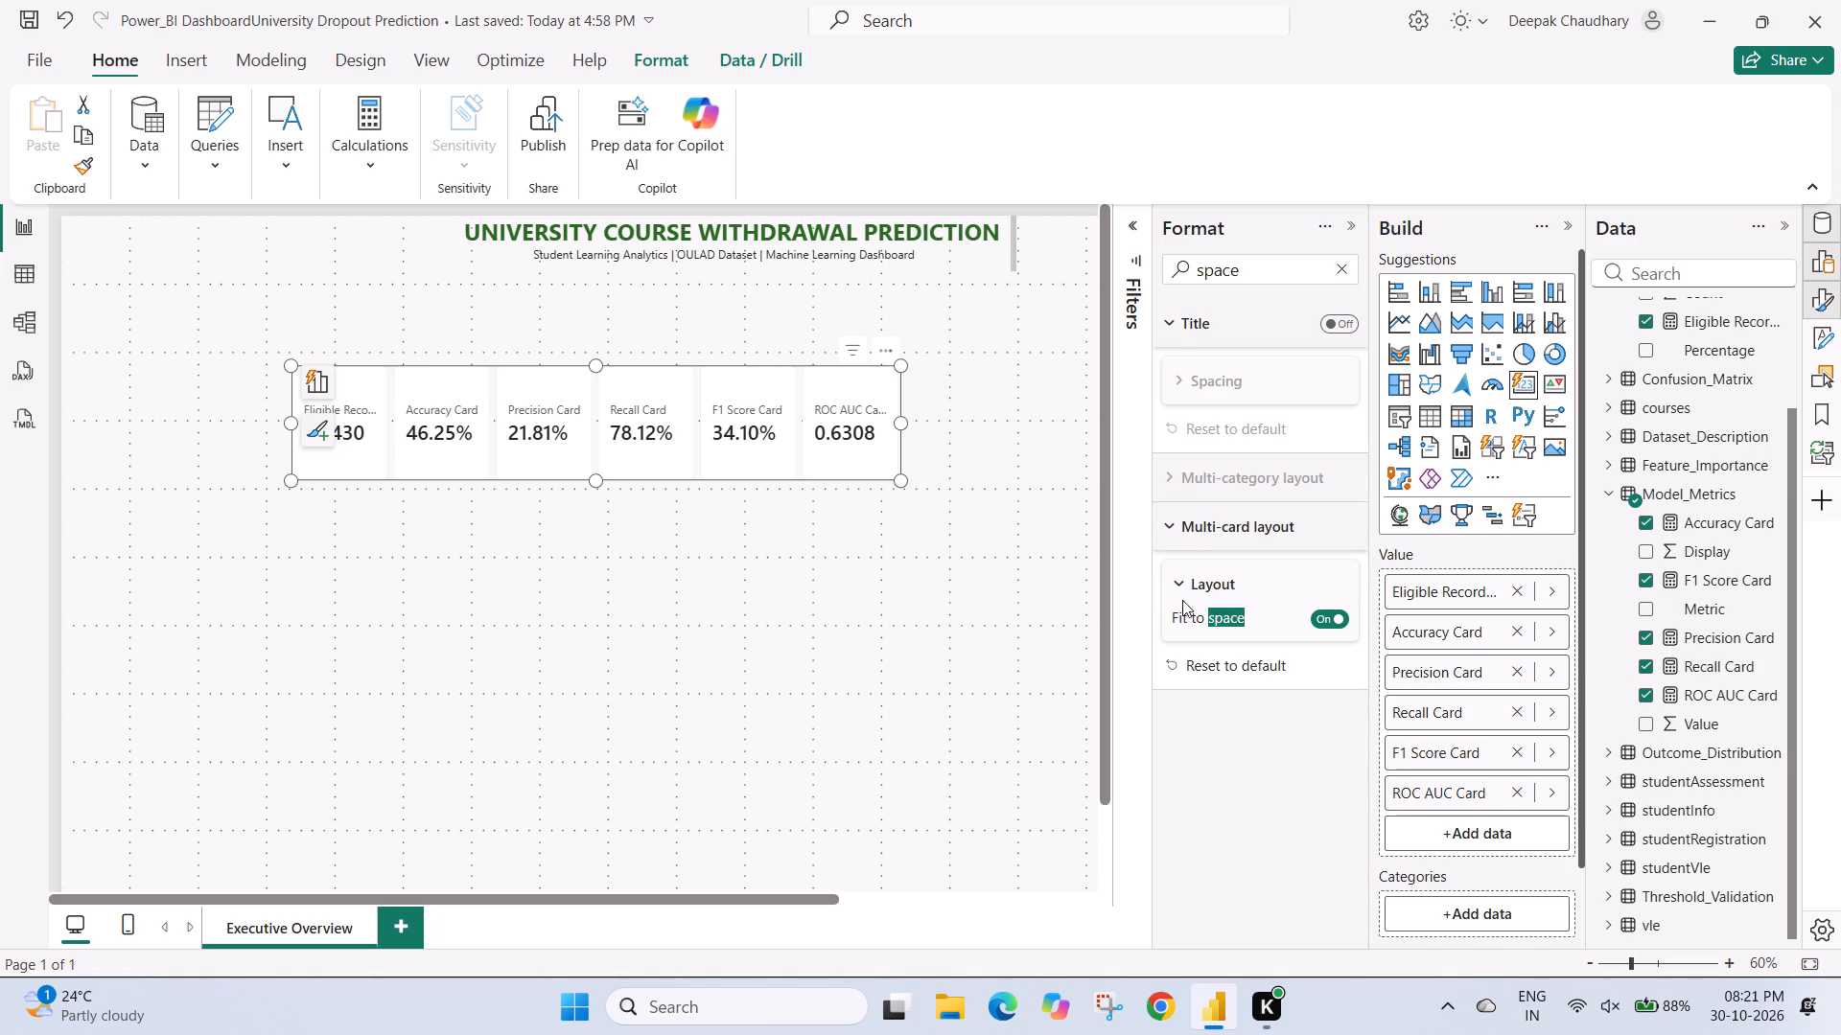
left_click(1182, 586)
left_click(1182, 586)
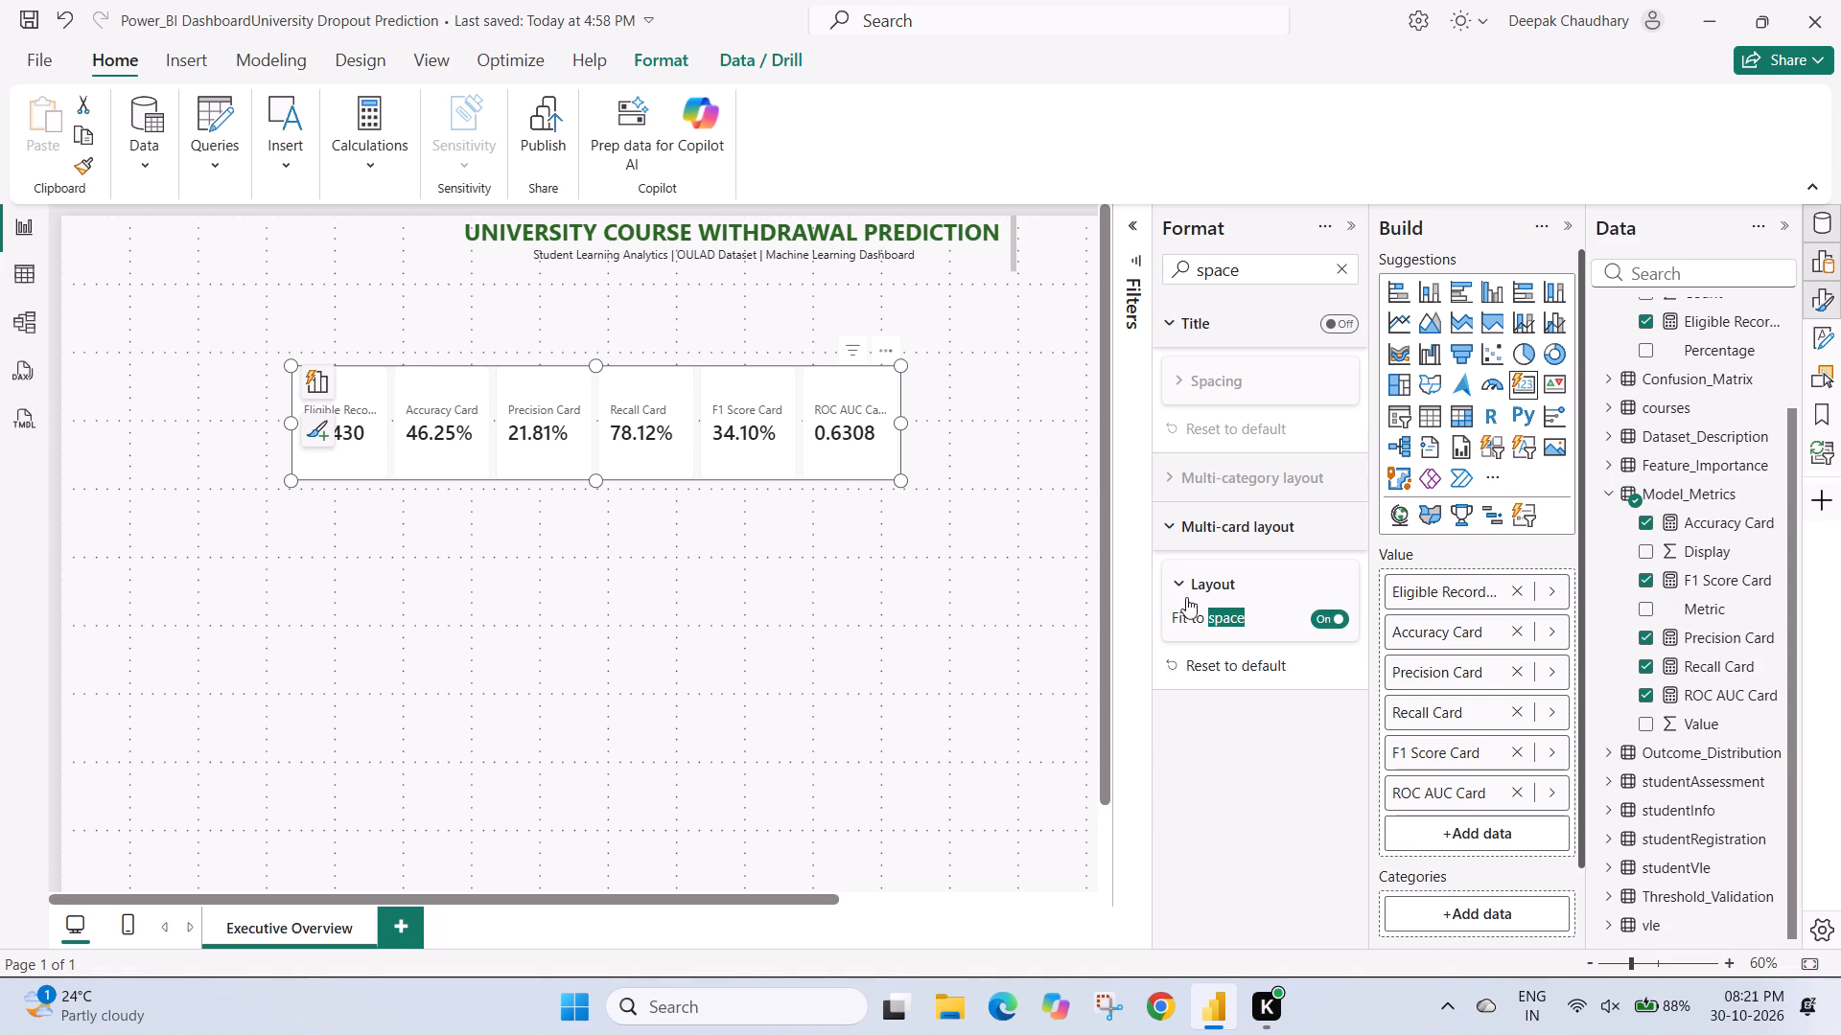
triple_click(1180, 619)
Search the format settings for "space between card", then clear the search.
left_click(1247, 268)
key("space")
type("b")
key("e")
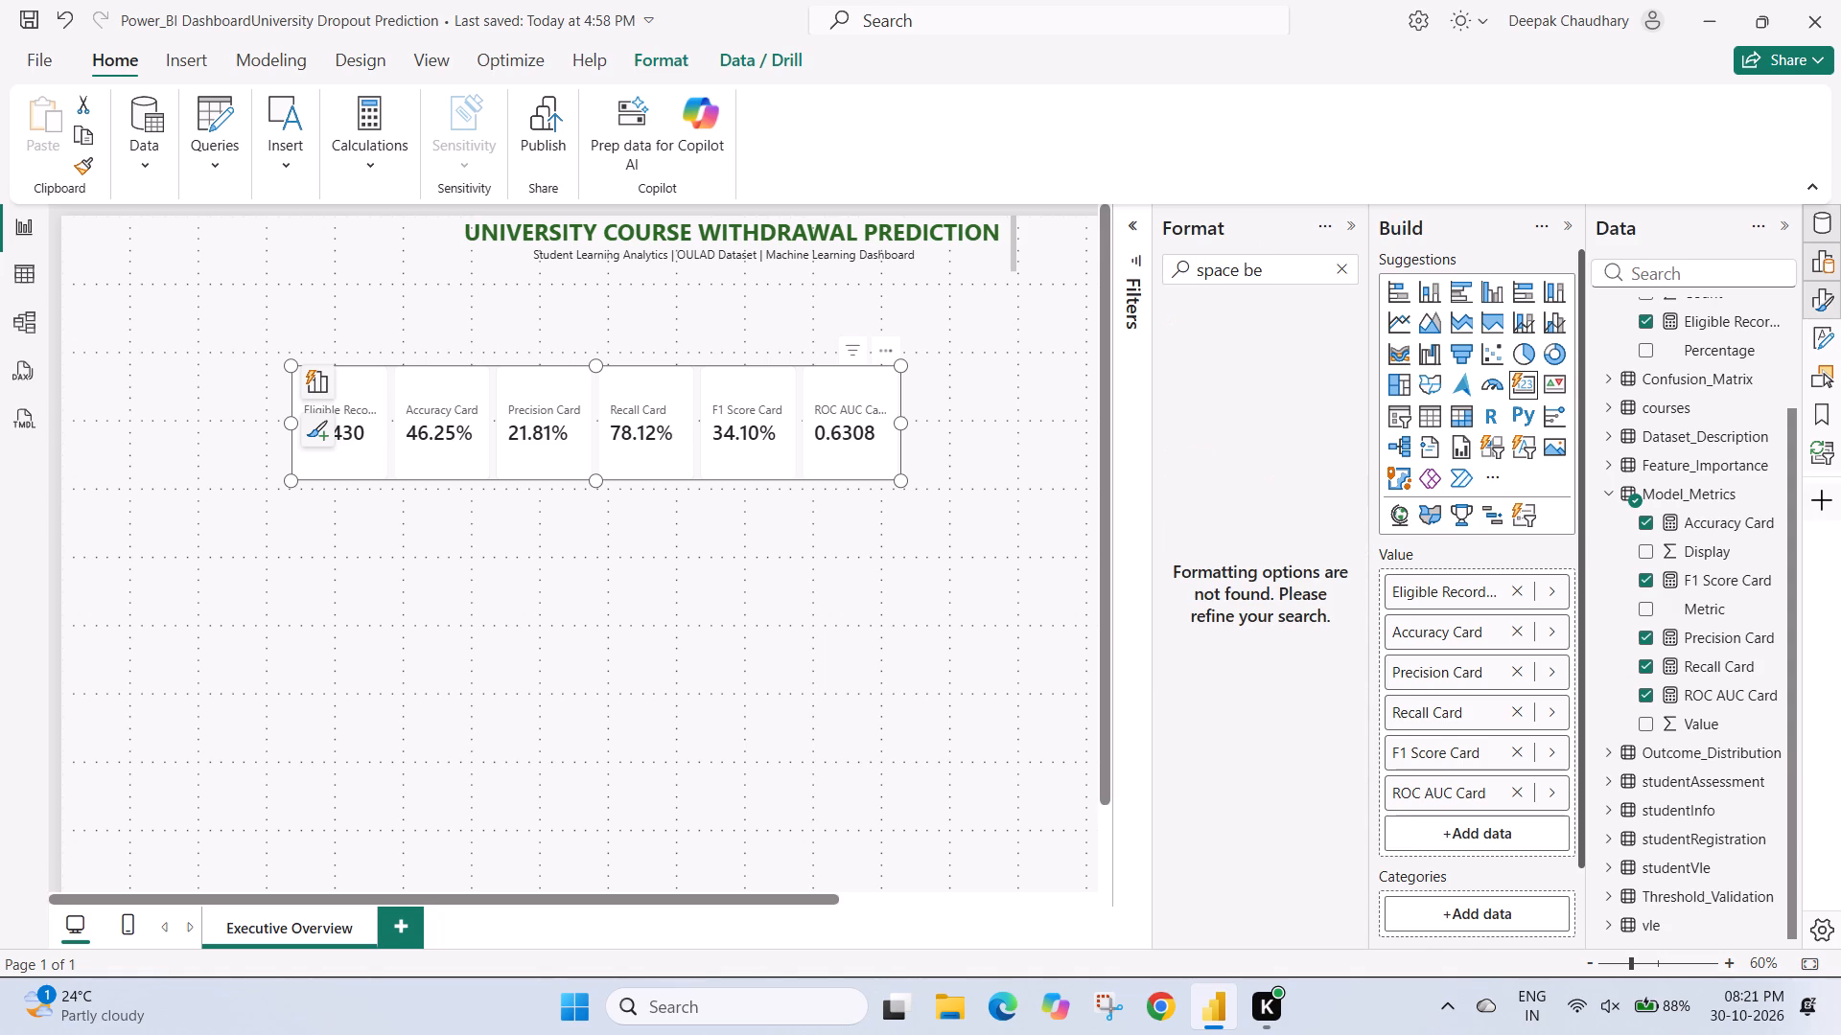
type("wee")
key("n")
key("BackSpace")
key("BackSpace")
key("BackSpace")
key("BackSpace")
key("t")
type("ween card")
key("Return")
key("Return")
key("Return")
key("BackSpace")
key("BackSpace")
key("BackSpace")
key("BackSpace")
key("BackSpace")
key("BackSpace")
key("BackSpace")
key("BackSpace")
key("BackSpace")
key("BackSpace")
key("BackSpace")
key("BackSpace")
key("BackSpace")
key("BackSpace")
key("BackSpace")
key("BackSpace")
key("BackSpace")
key("BackSpace")
key("BackSpace")
key("BackSpace")
key("BackSpace")
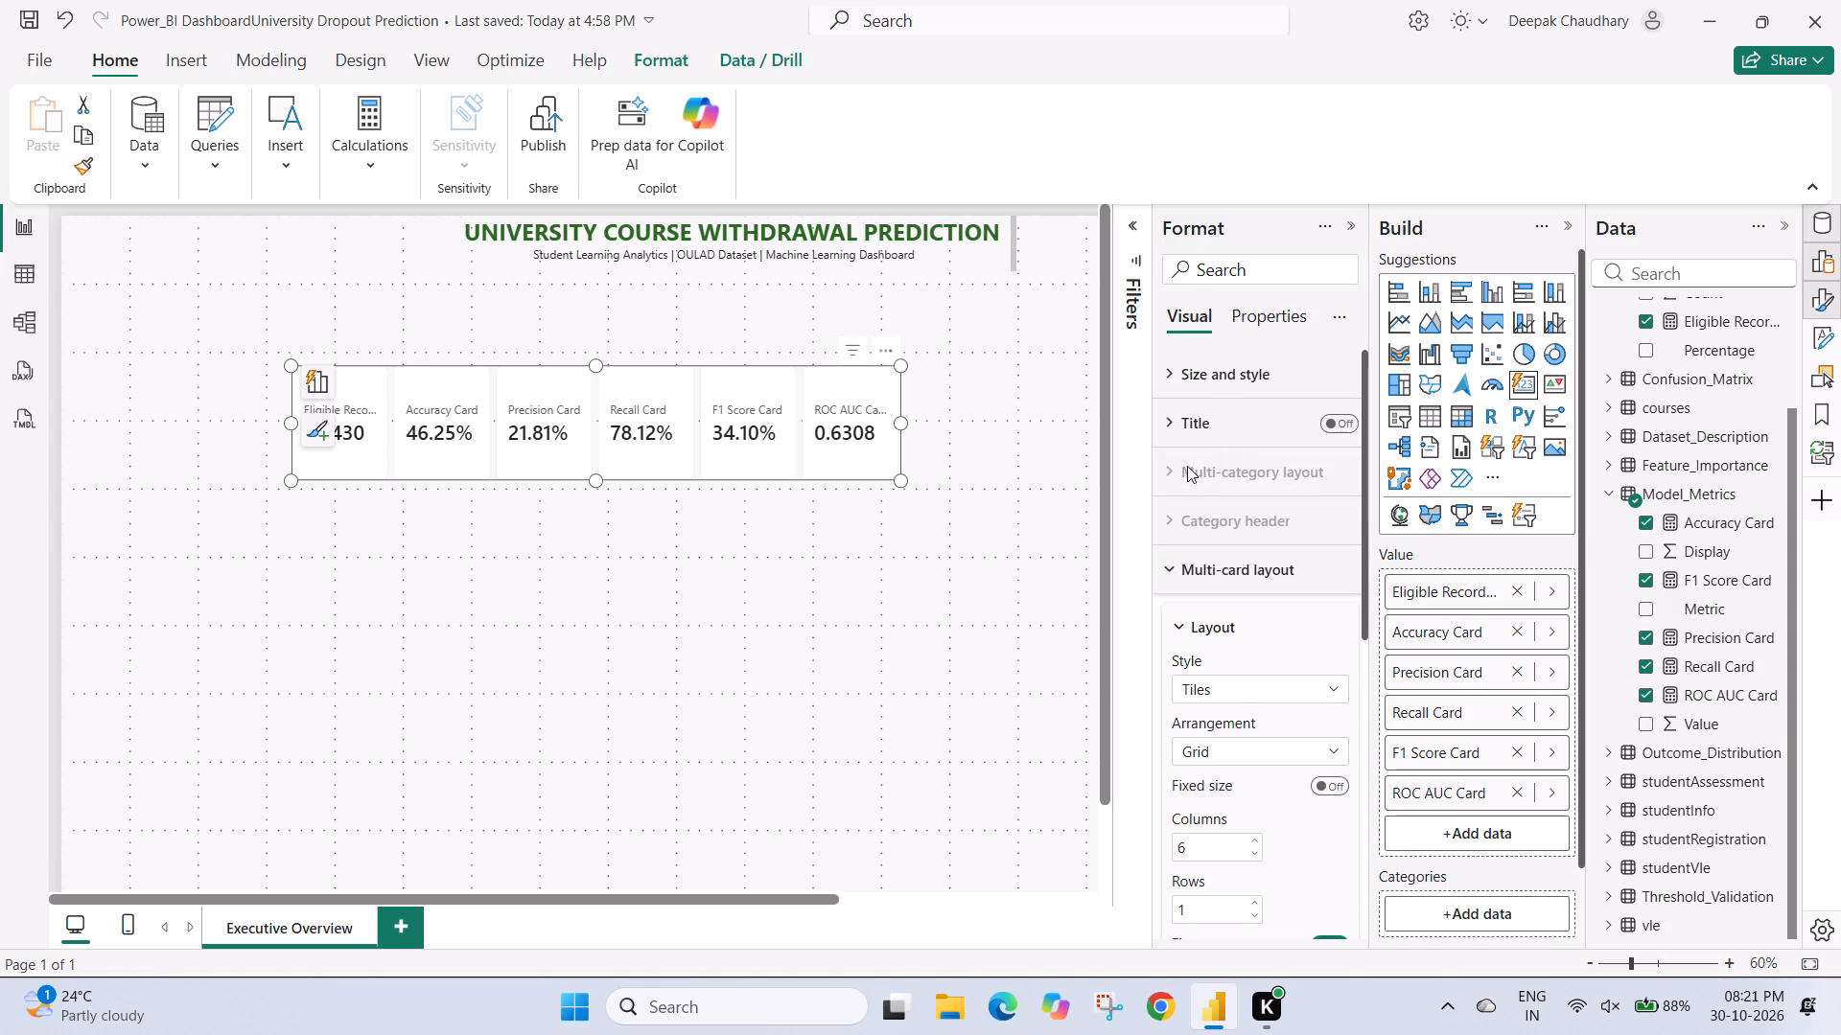
Turn on the title of the KPI card visual and expand its title settings.
left_click(1175, 571)
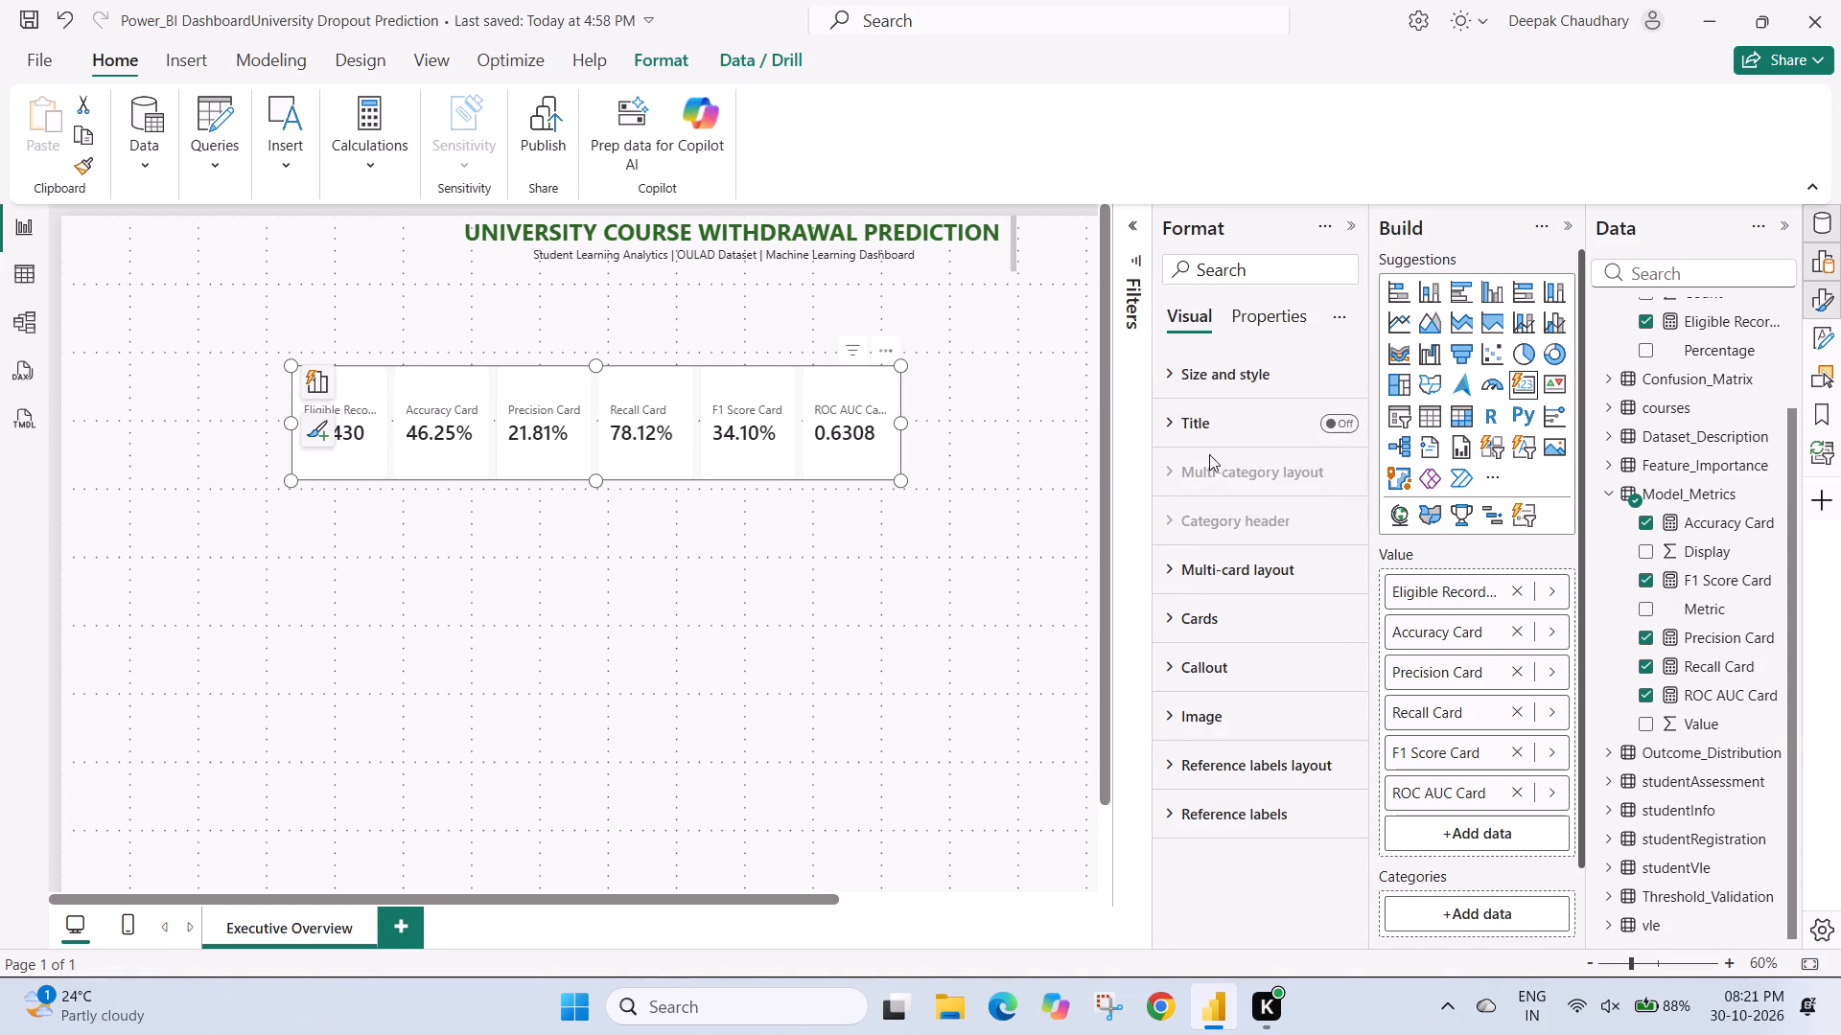
left_click(1343, 423)
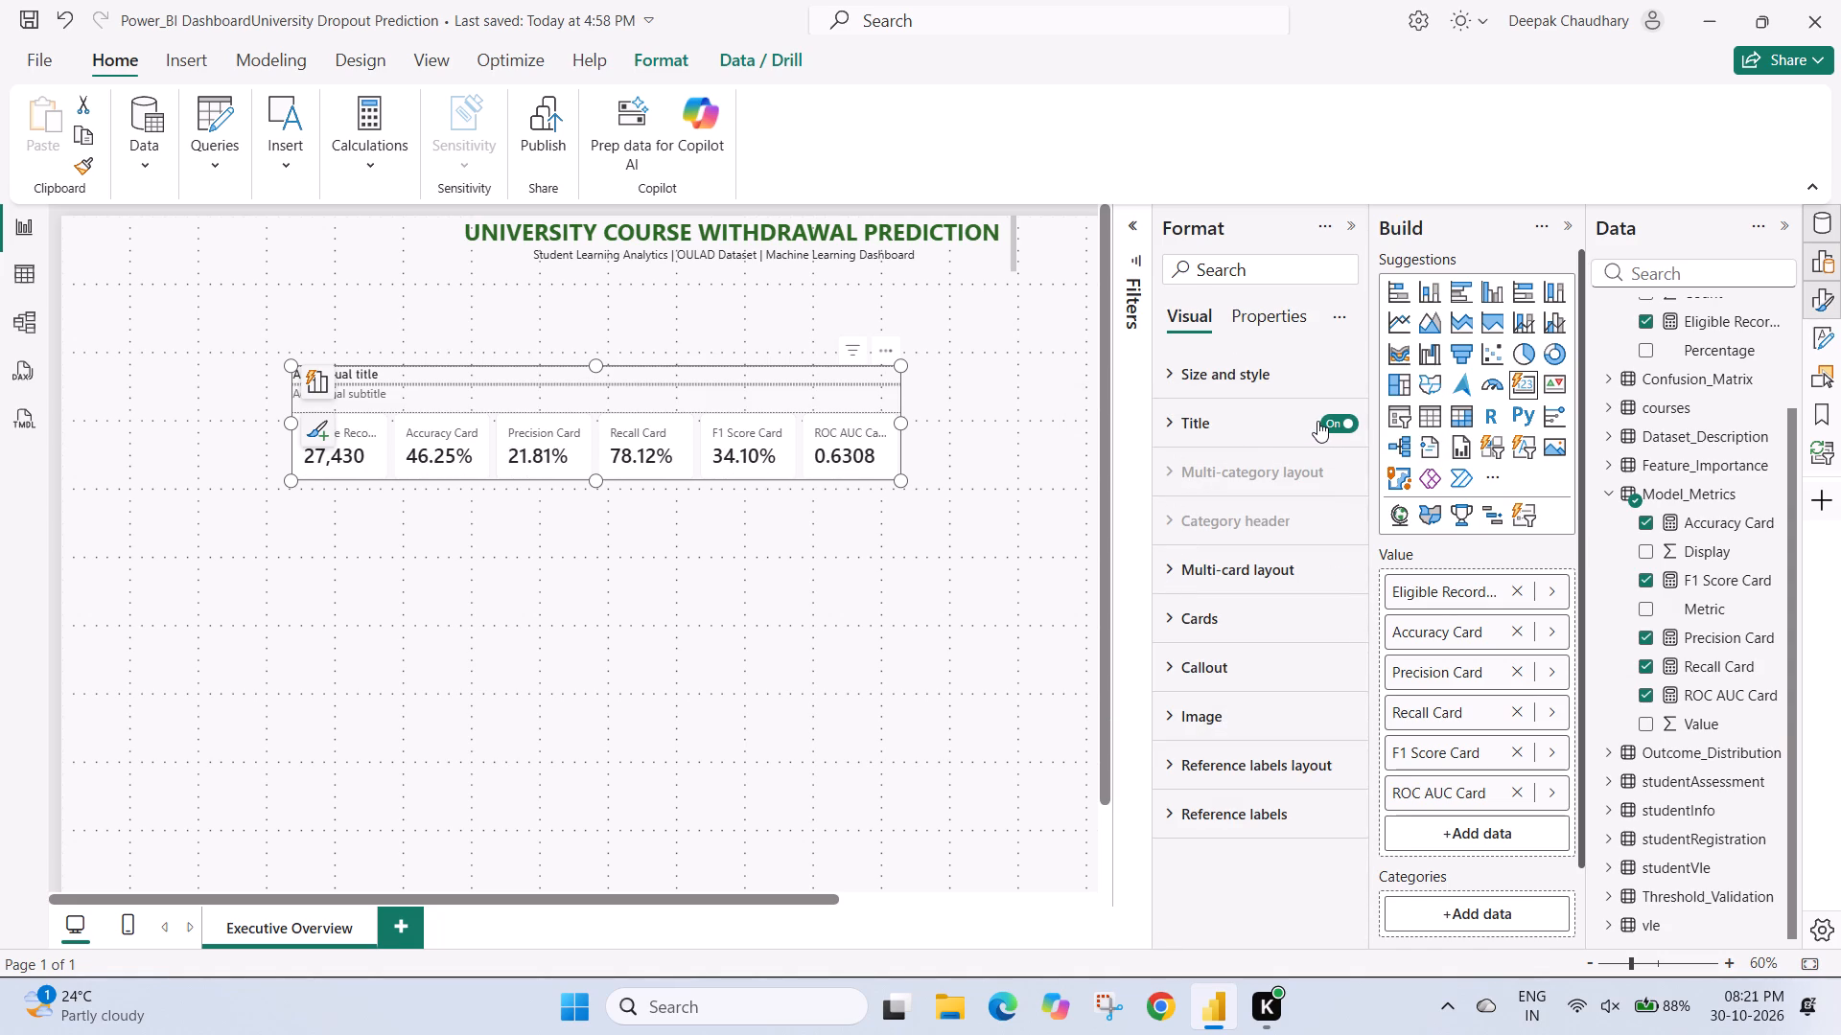
left_click(1317, 421)
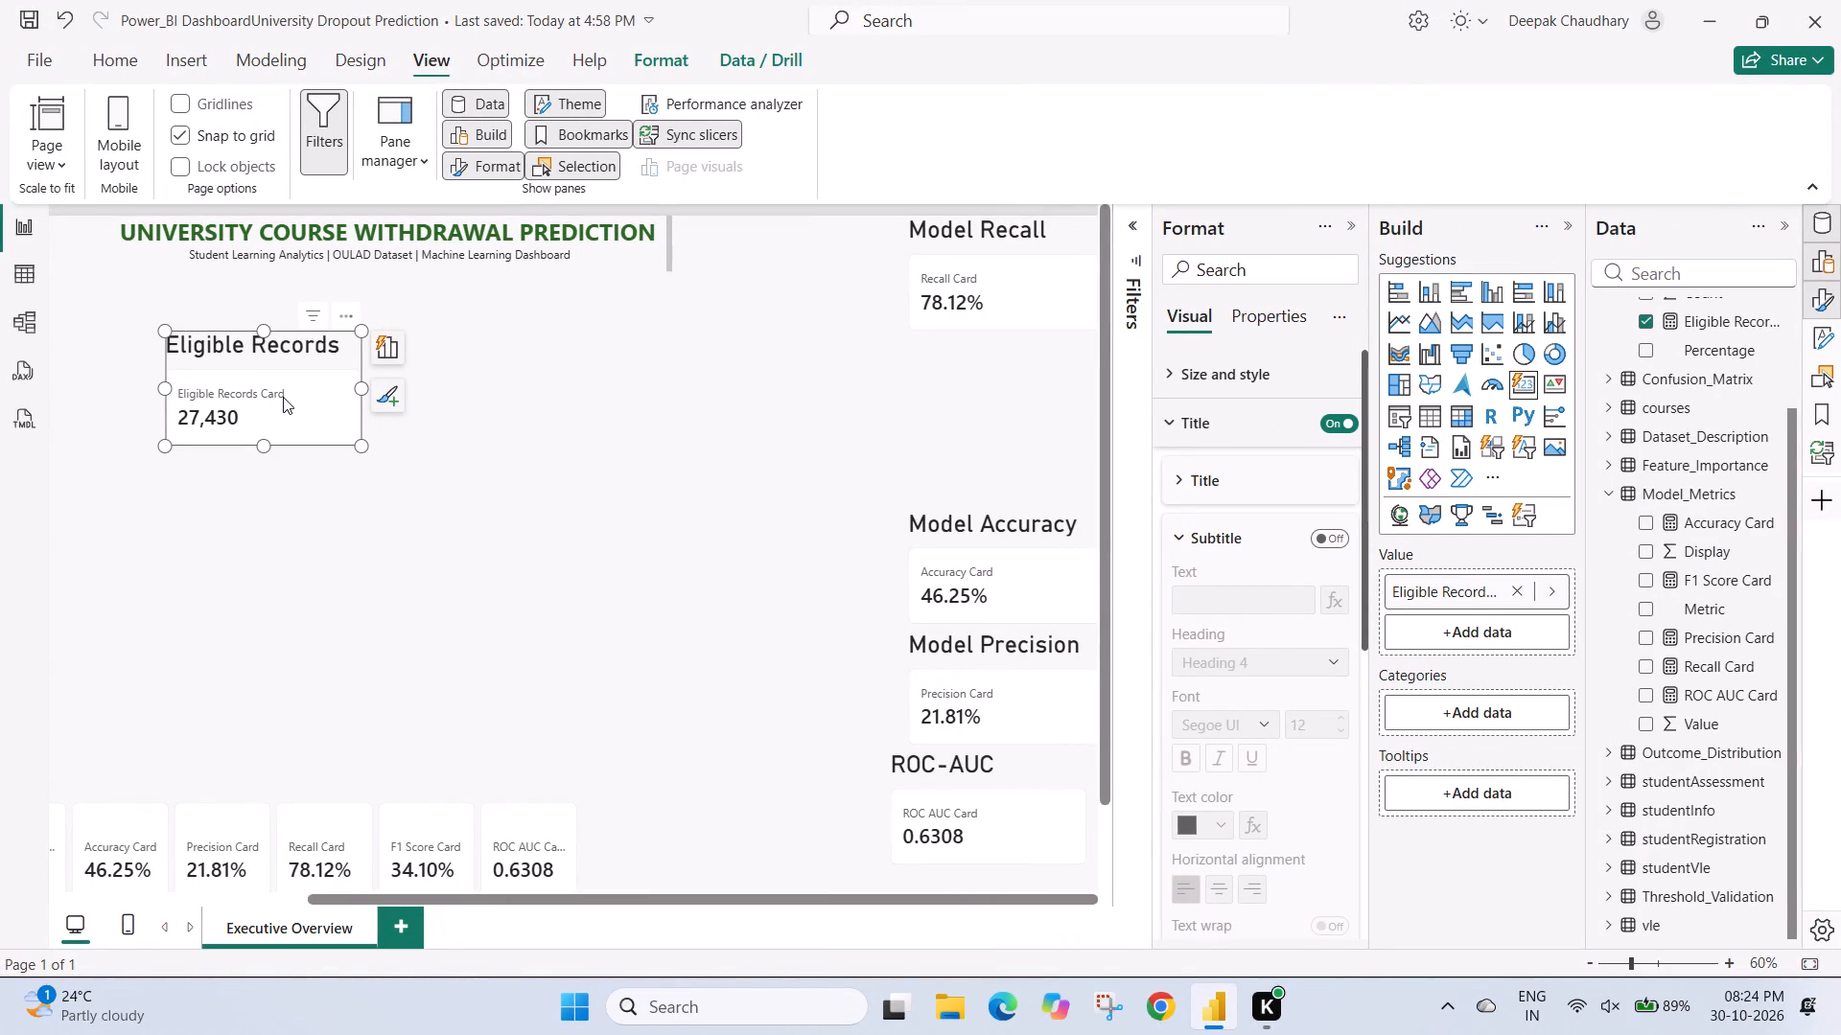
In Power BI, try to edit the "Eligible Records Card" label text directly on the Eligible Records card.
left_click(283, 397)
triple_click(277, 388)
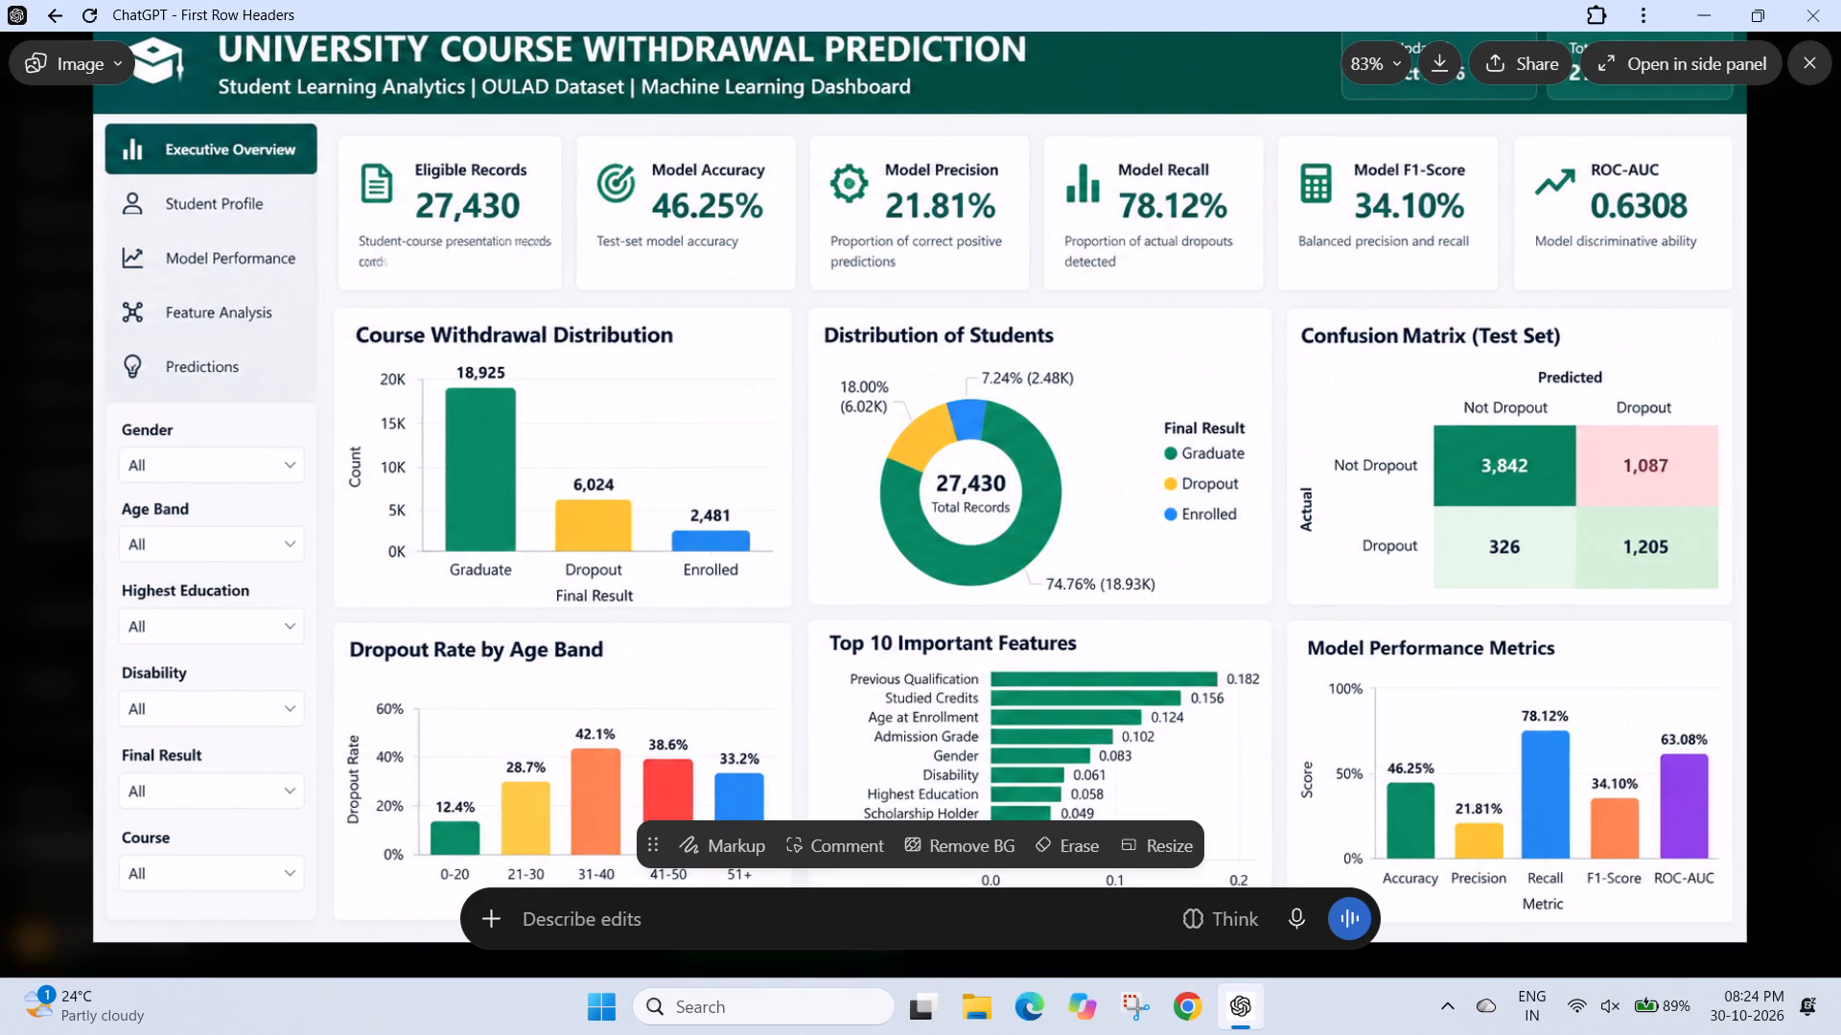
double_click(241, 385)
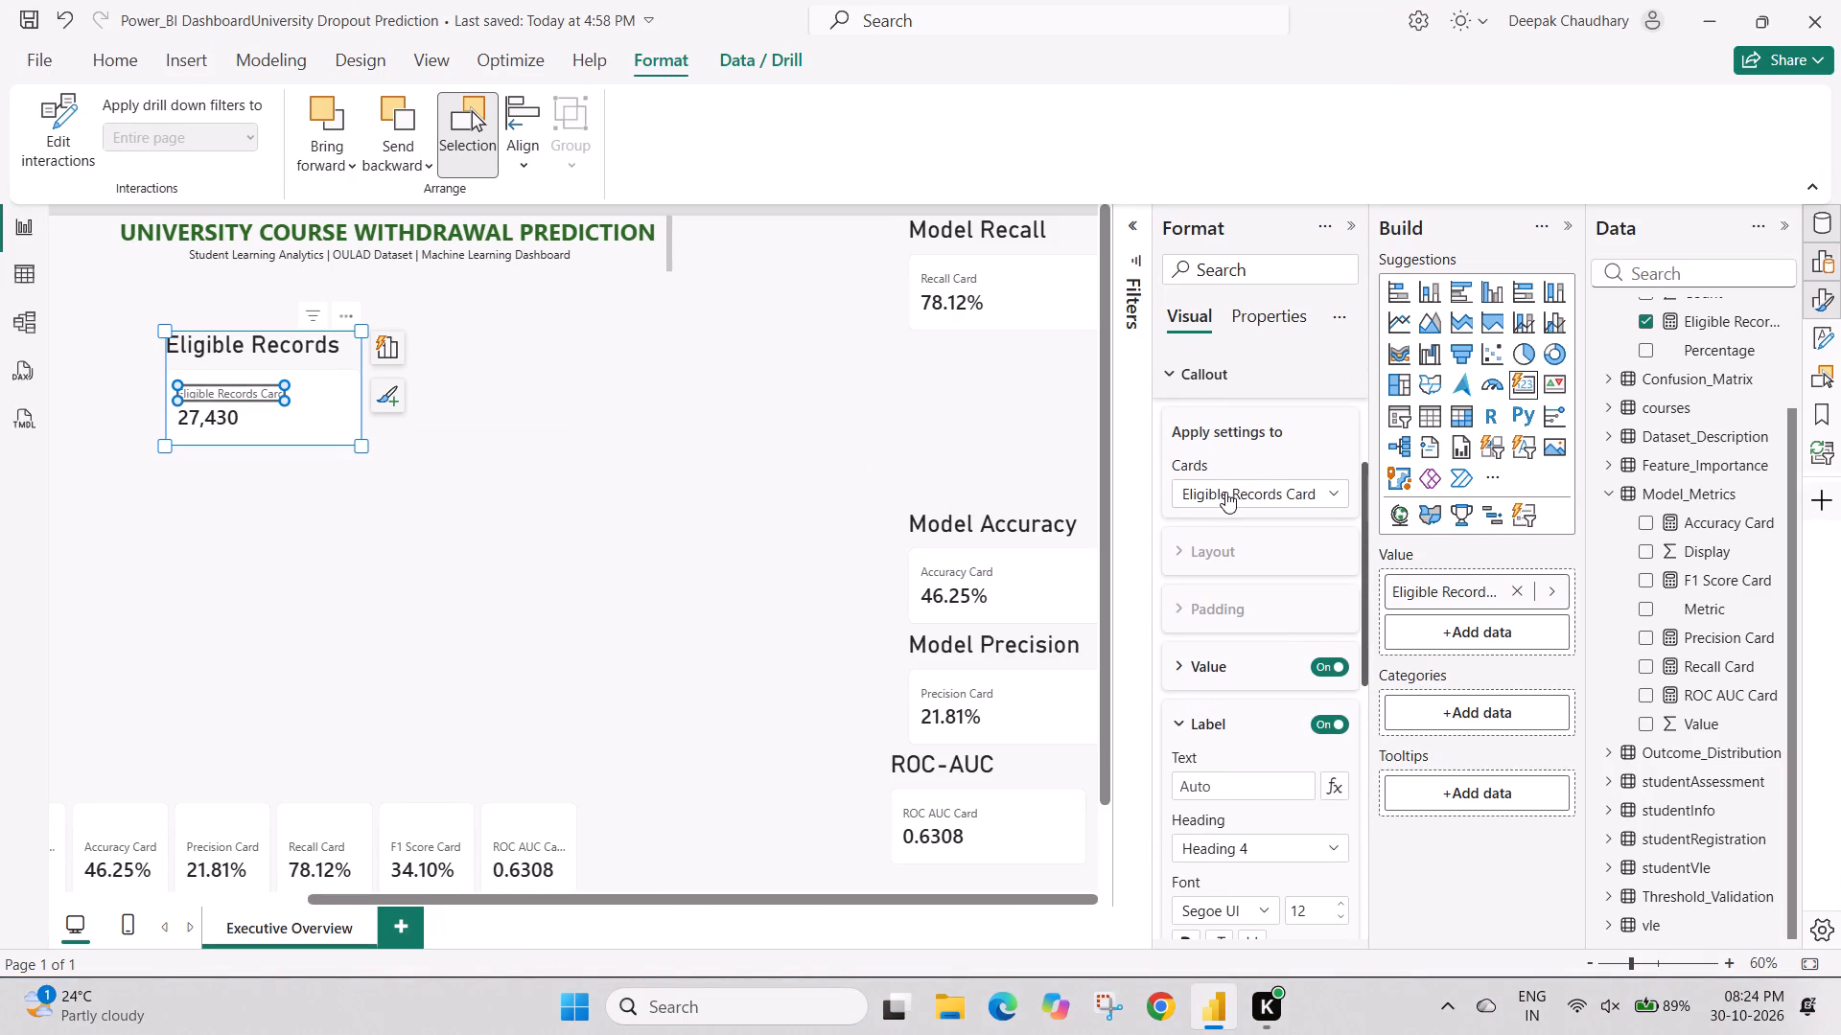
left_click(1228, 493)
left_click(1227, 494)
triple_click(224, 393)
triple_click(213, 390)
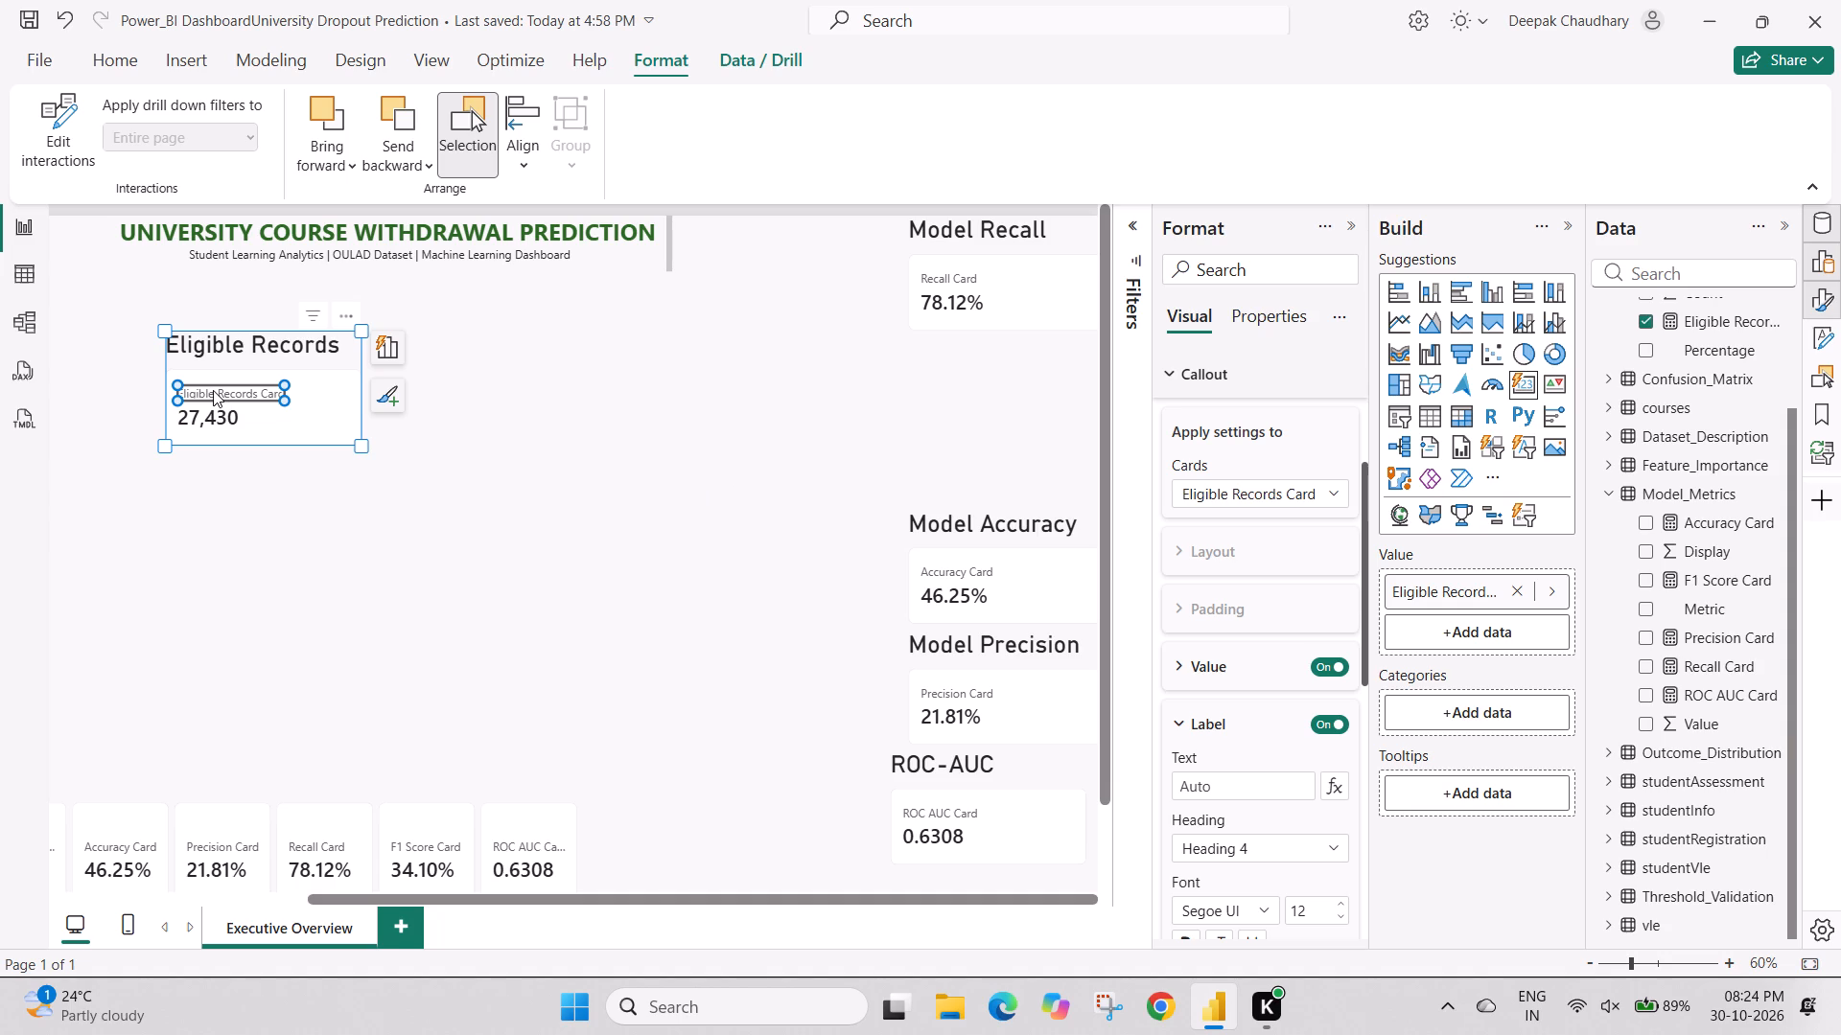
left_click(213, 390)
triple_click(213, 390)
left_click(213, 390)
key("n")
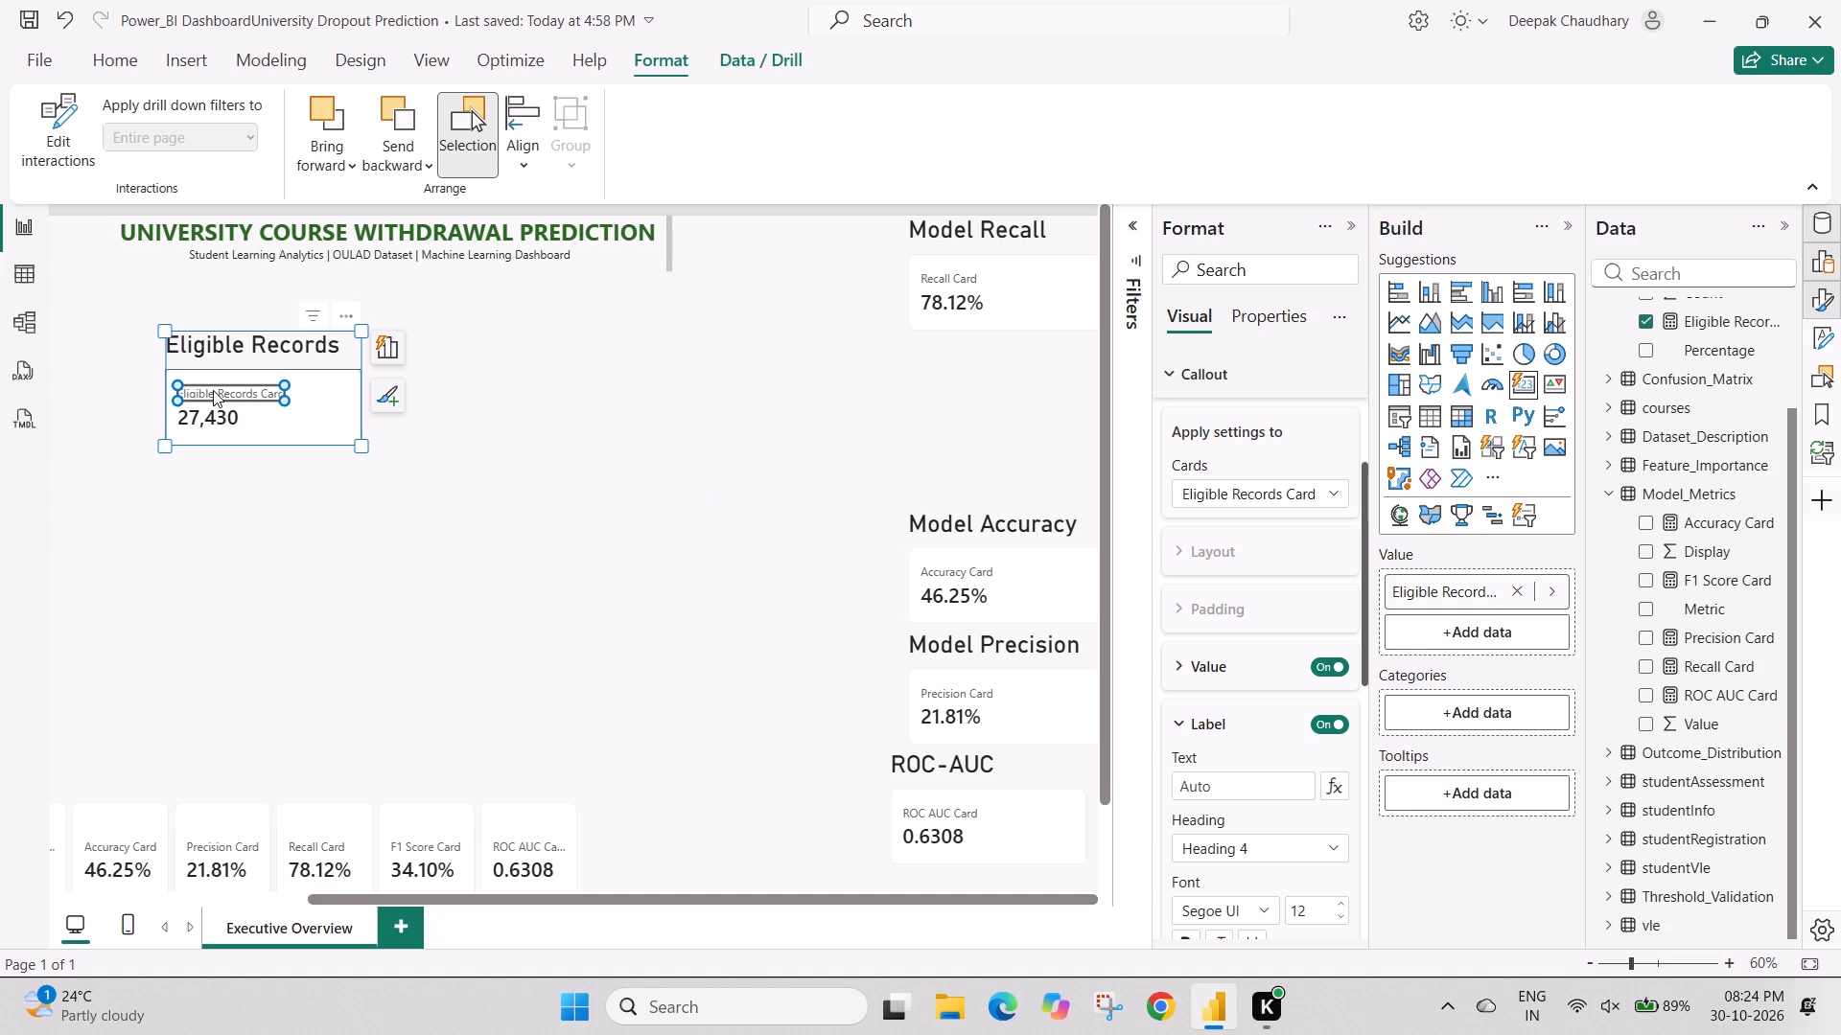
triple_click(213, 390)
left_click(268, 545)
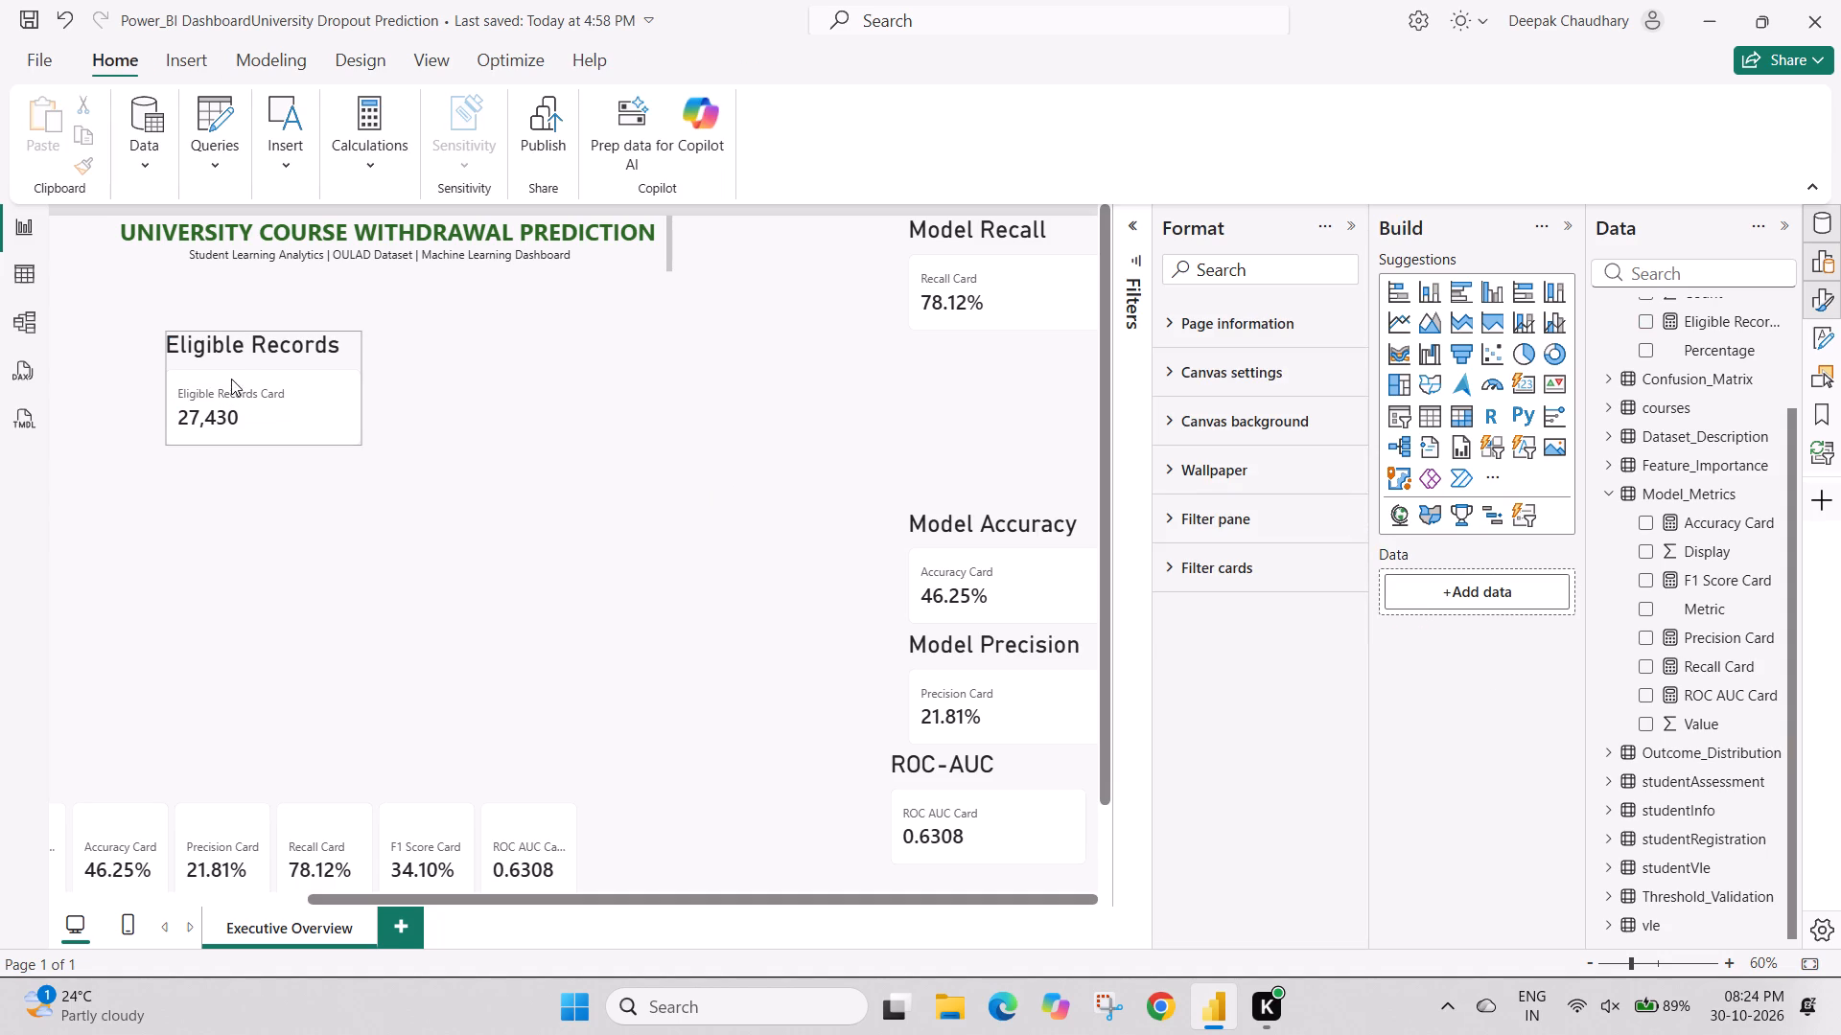
Examine the callout label formatting options for the label inside the Eligible Records card.
triple_click(230, 394)
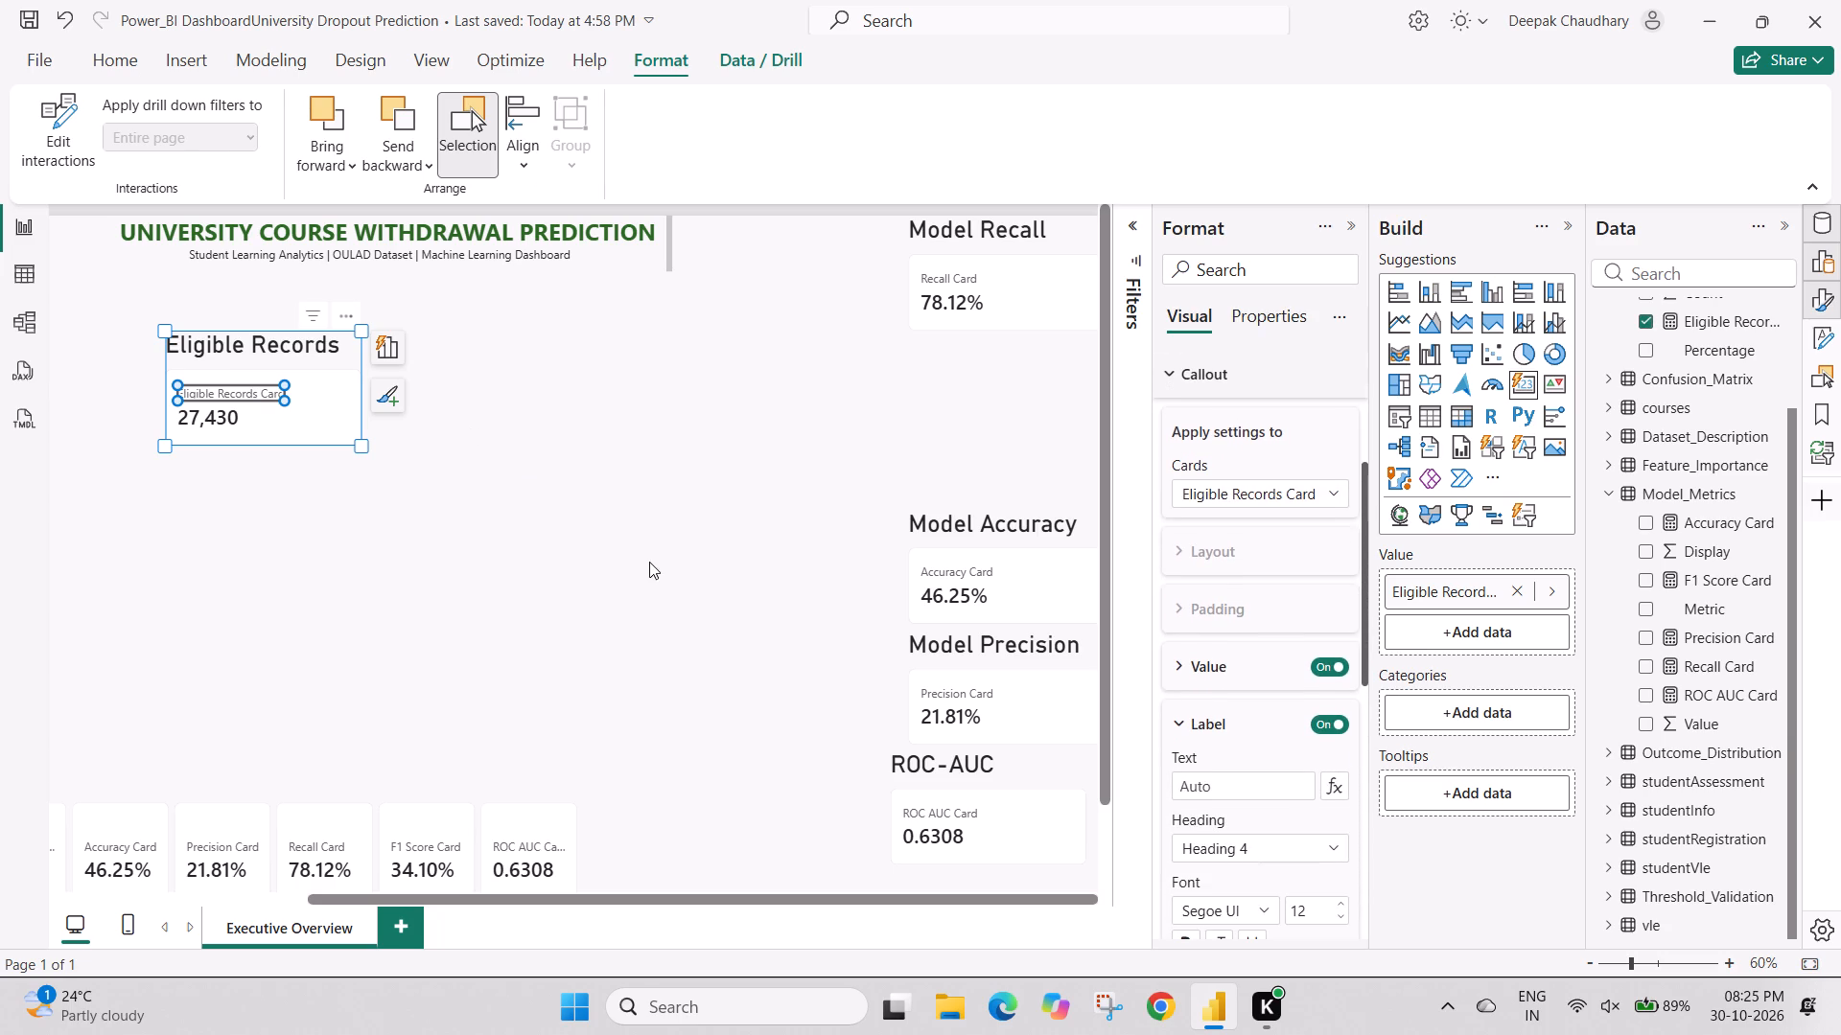
scroll(1278, 669, "down", 2)
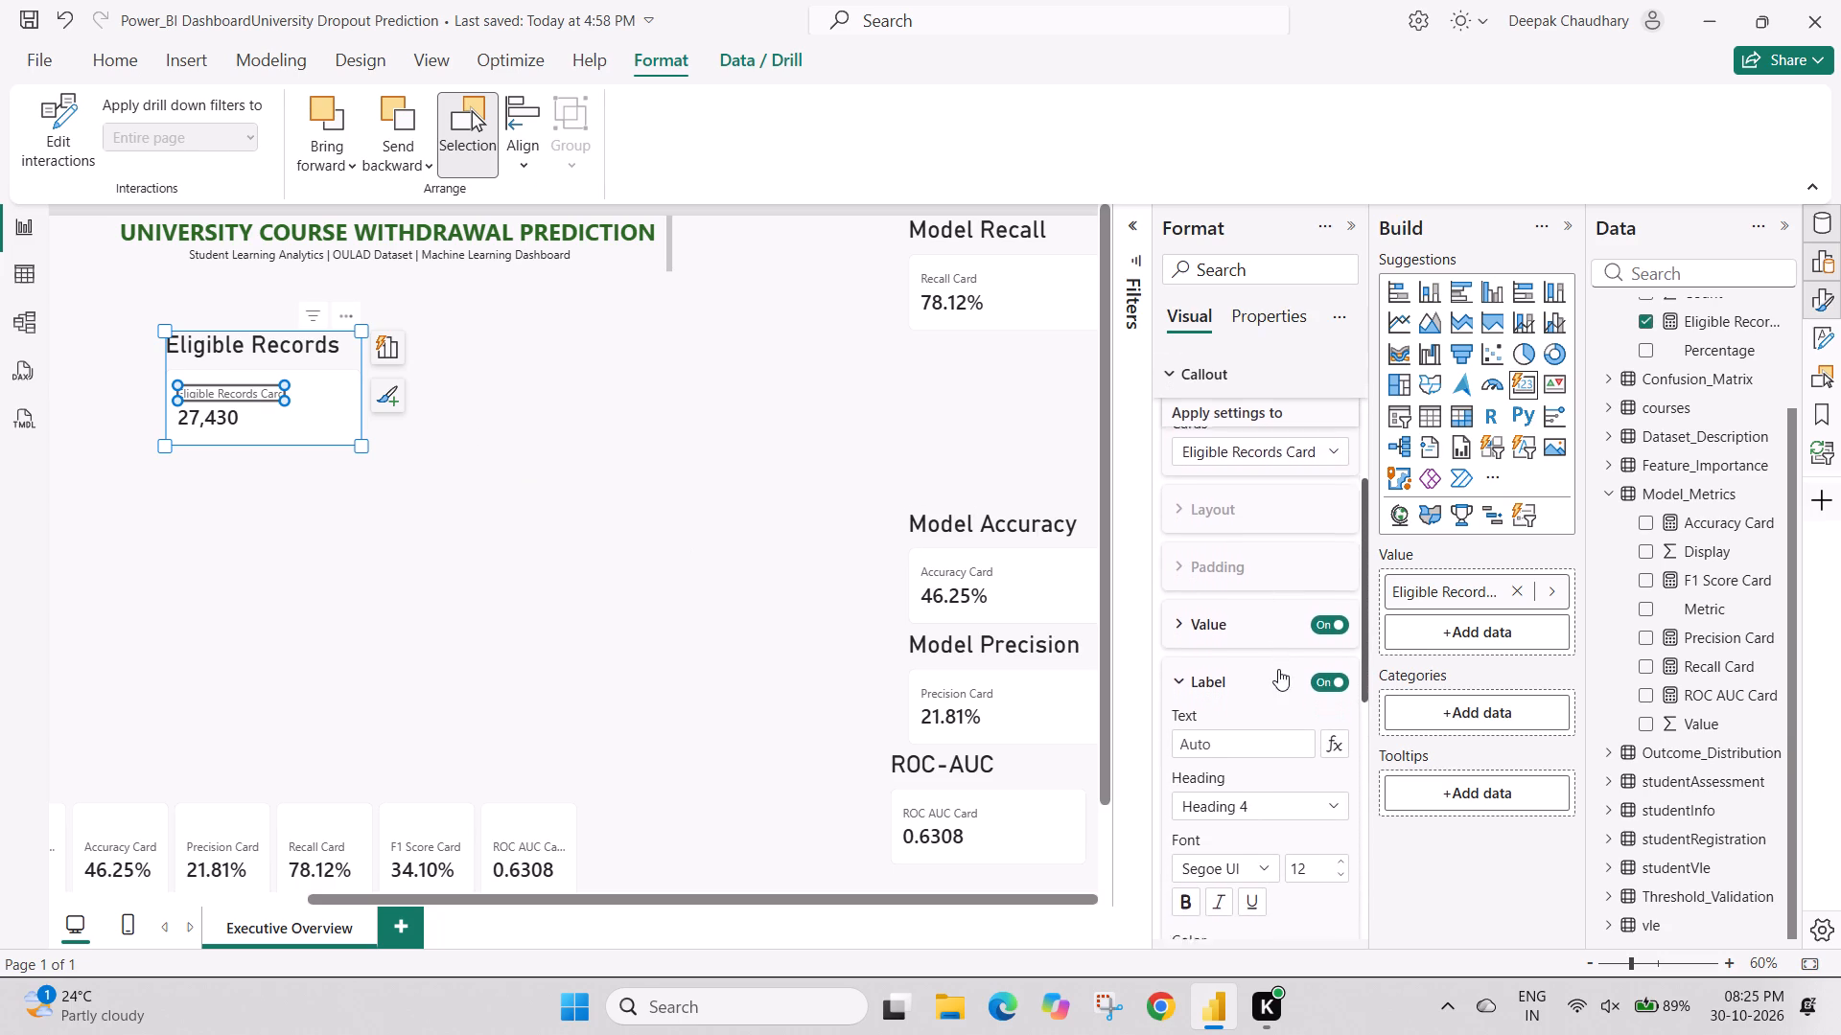
scroll(1278, 669, "down", 4)
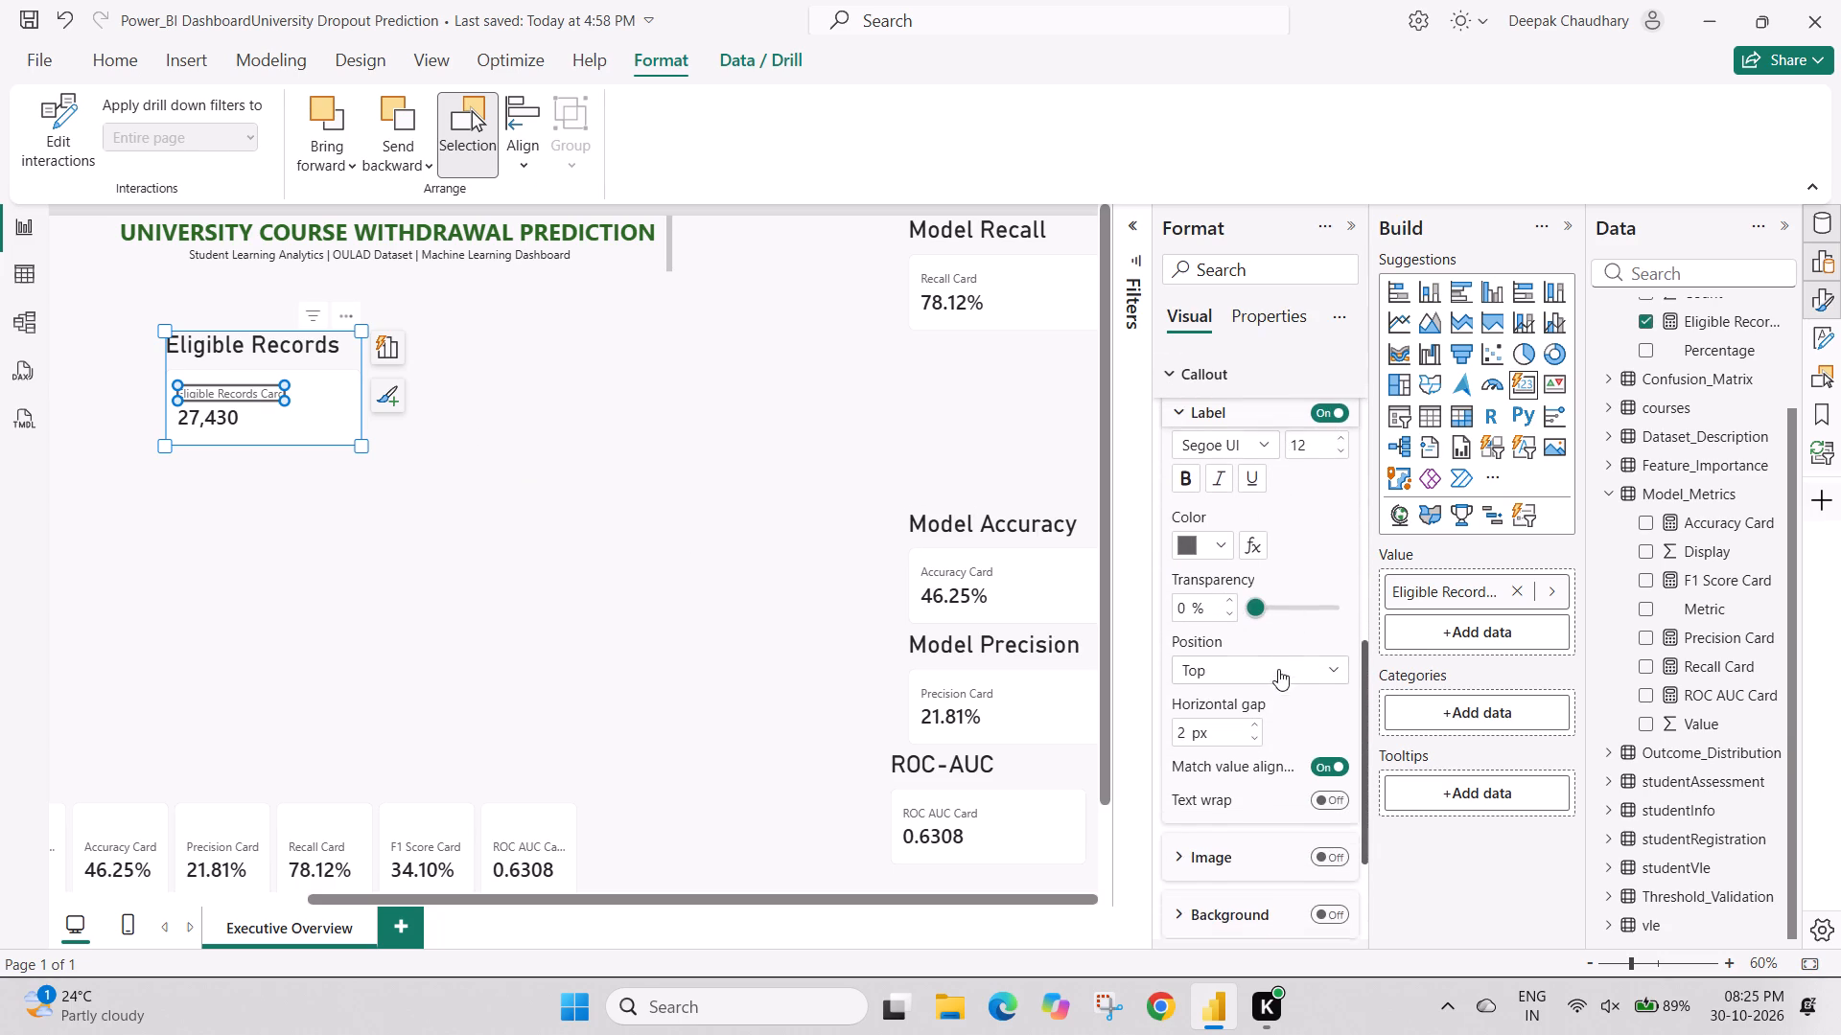
scroll(1278, 669, "down", 4)
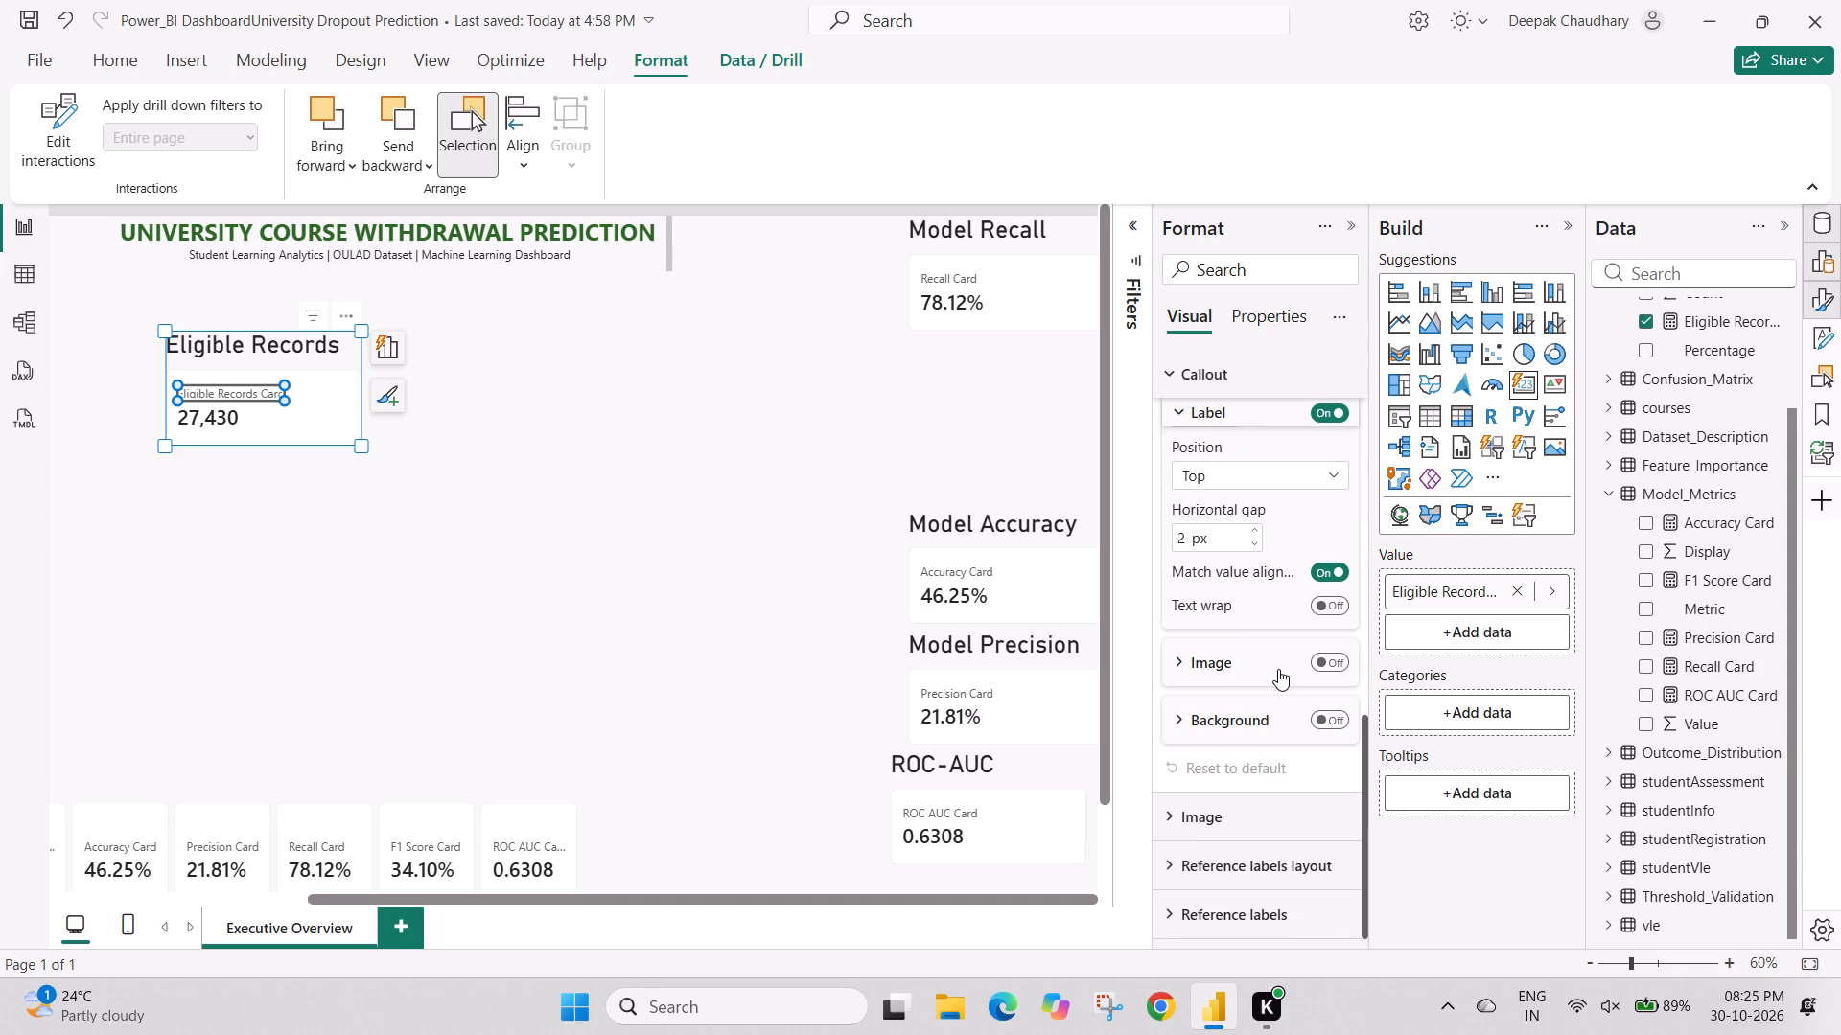
scroll(1242, 600, "up", 7)
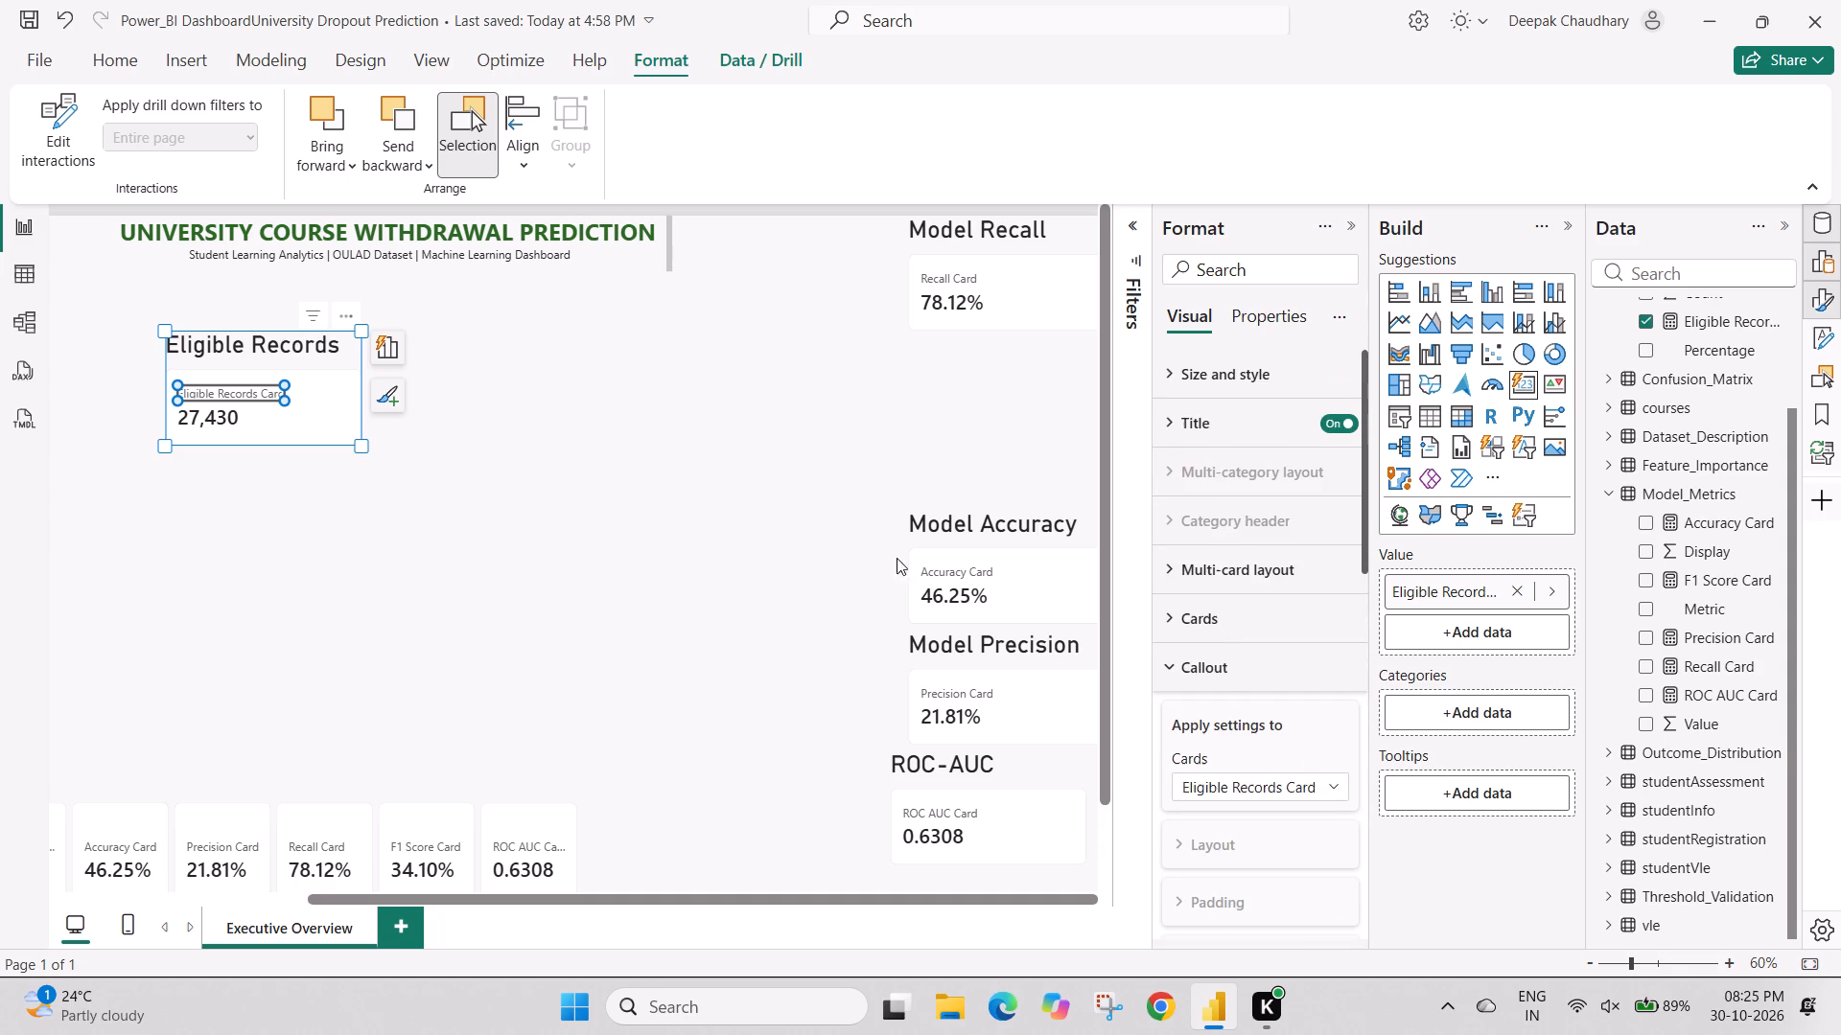
triple_click(261, 394)
left_click(261, 394)
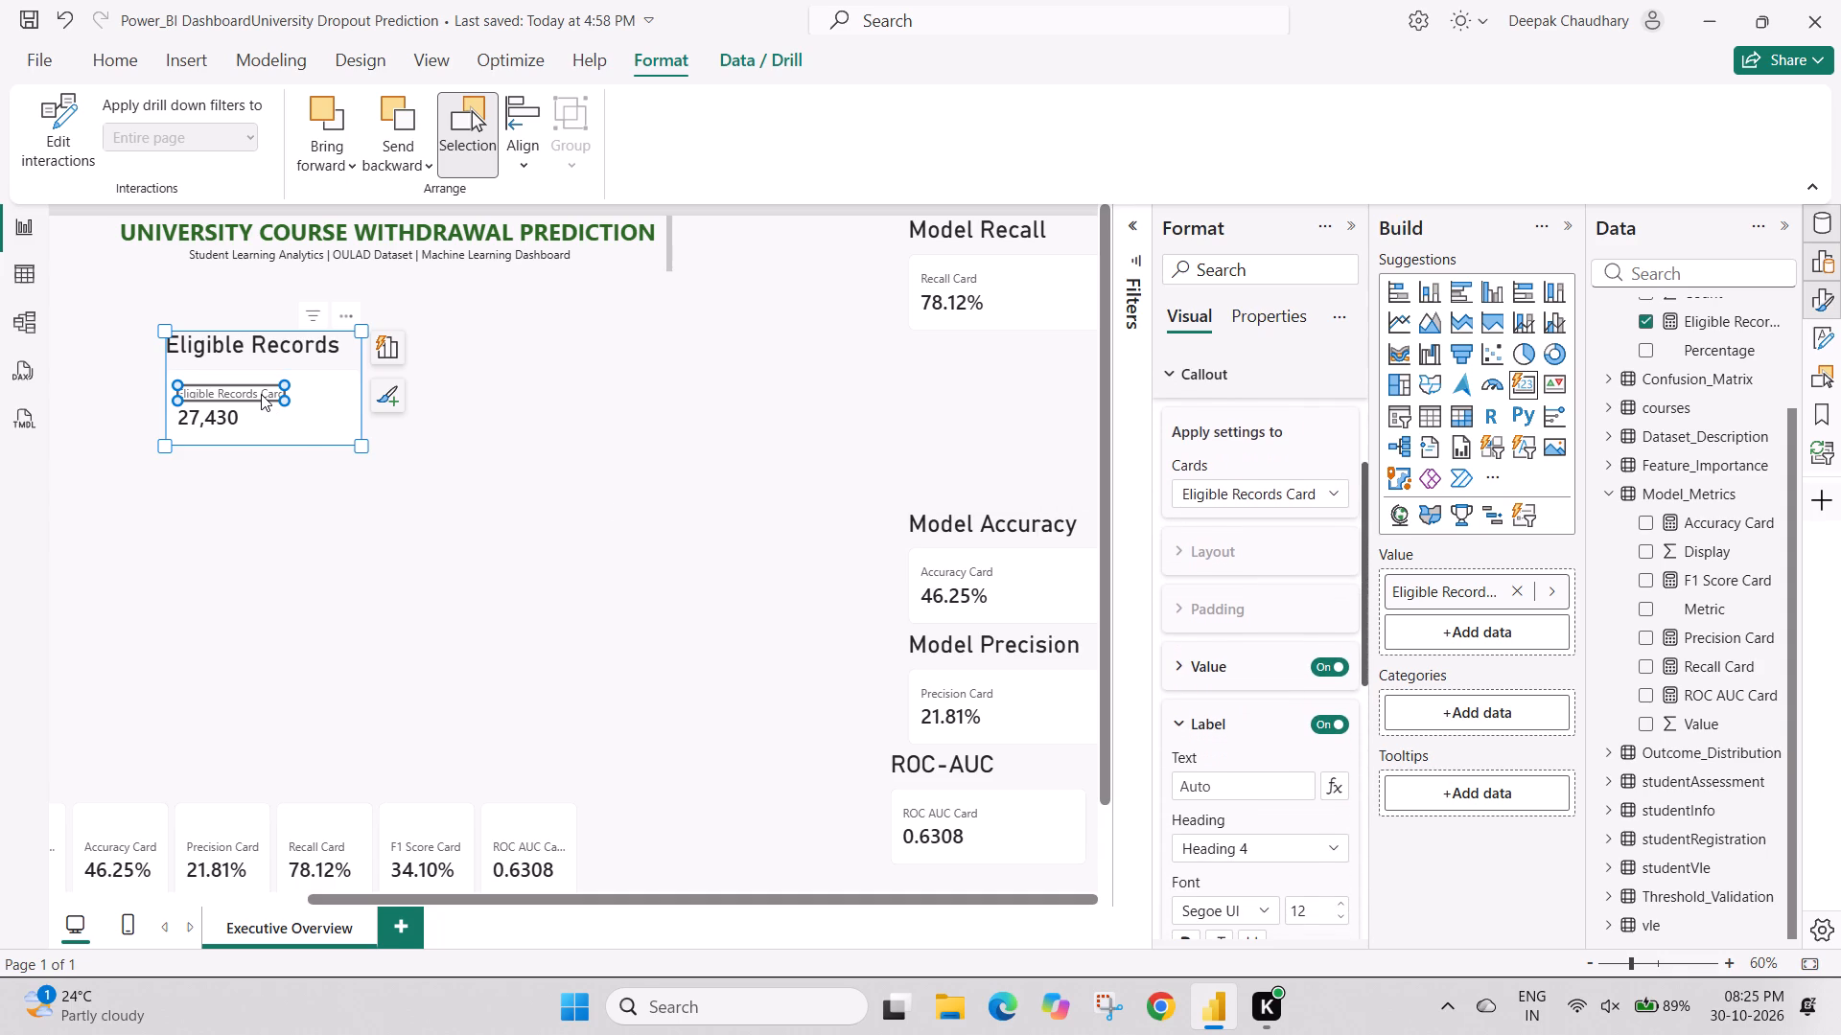
left_click(375, 553)
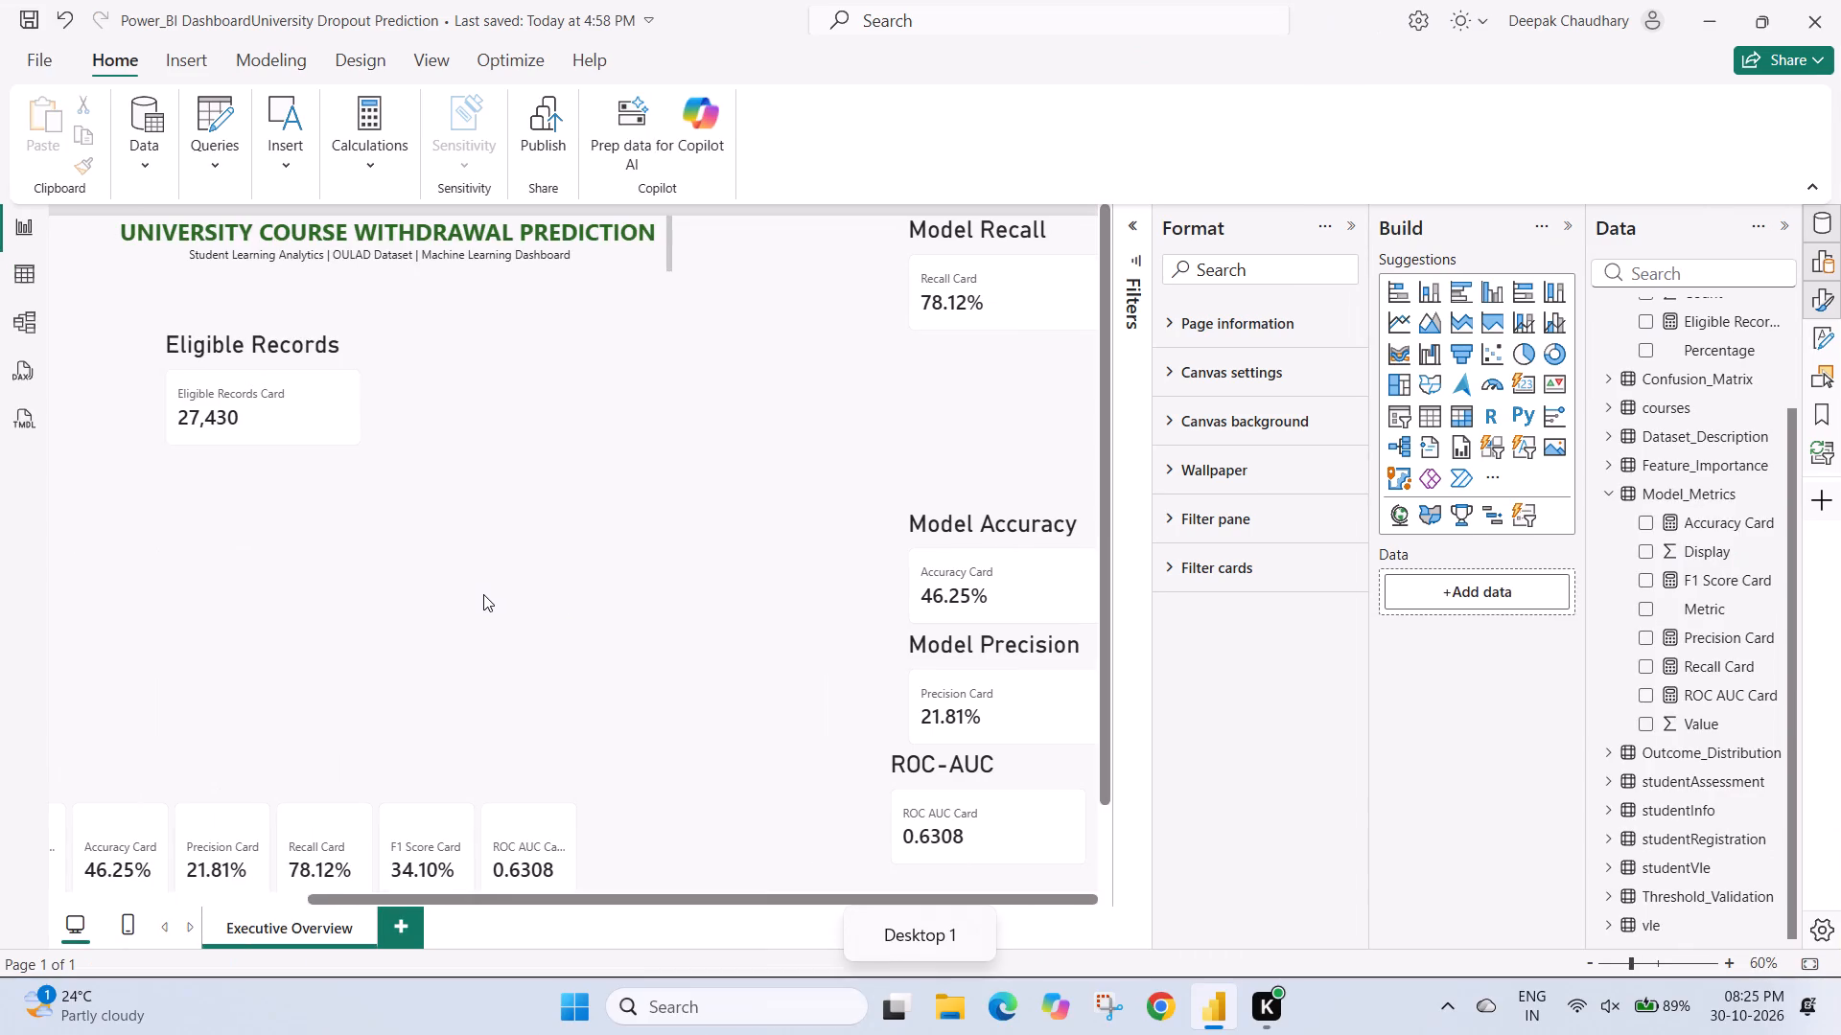
Center the title of the Eligible Records card horizontally.
left_click(317, 355)
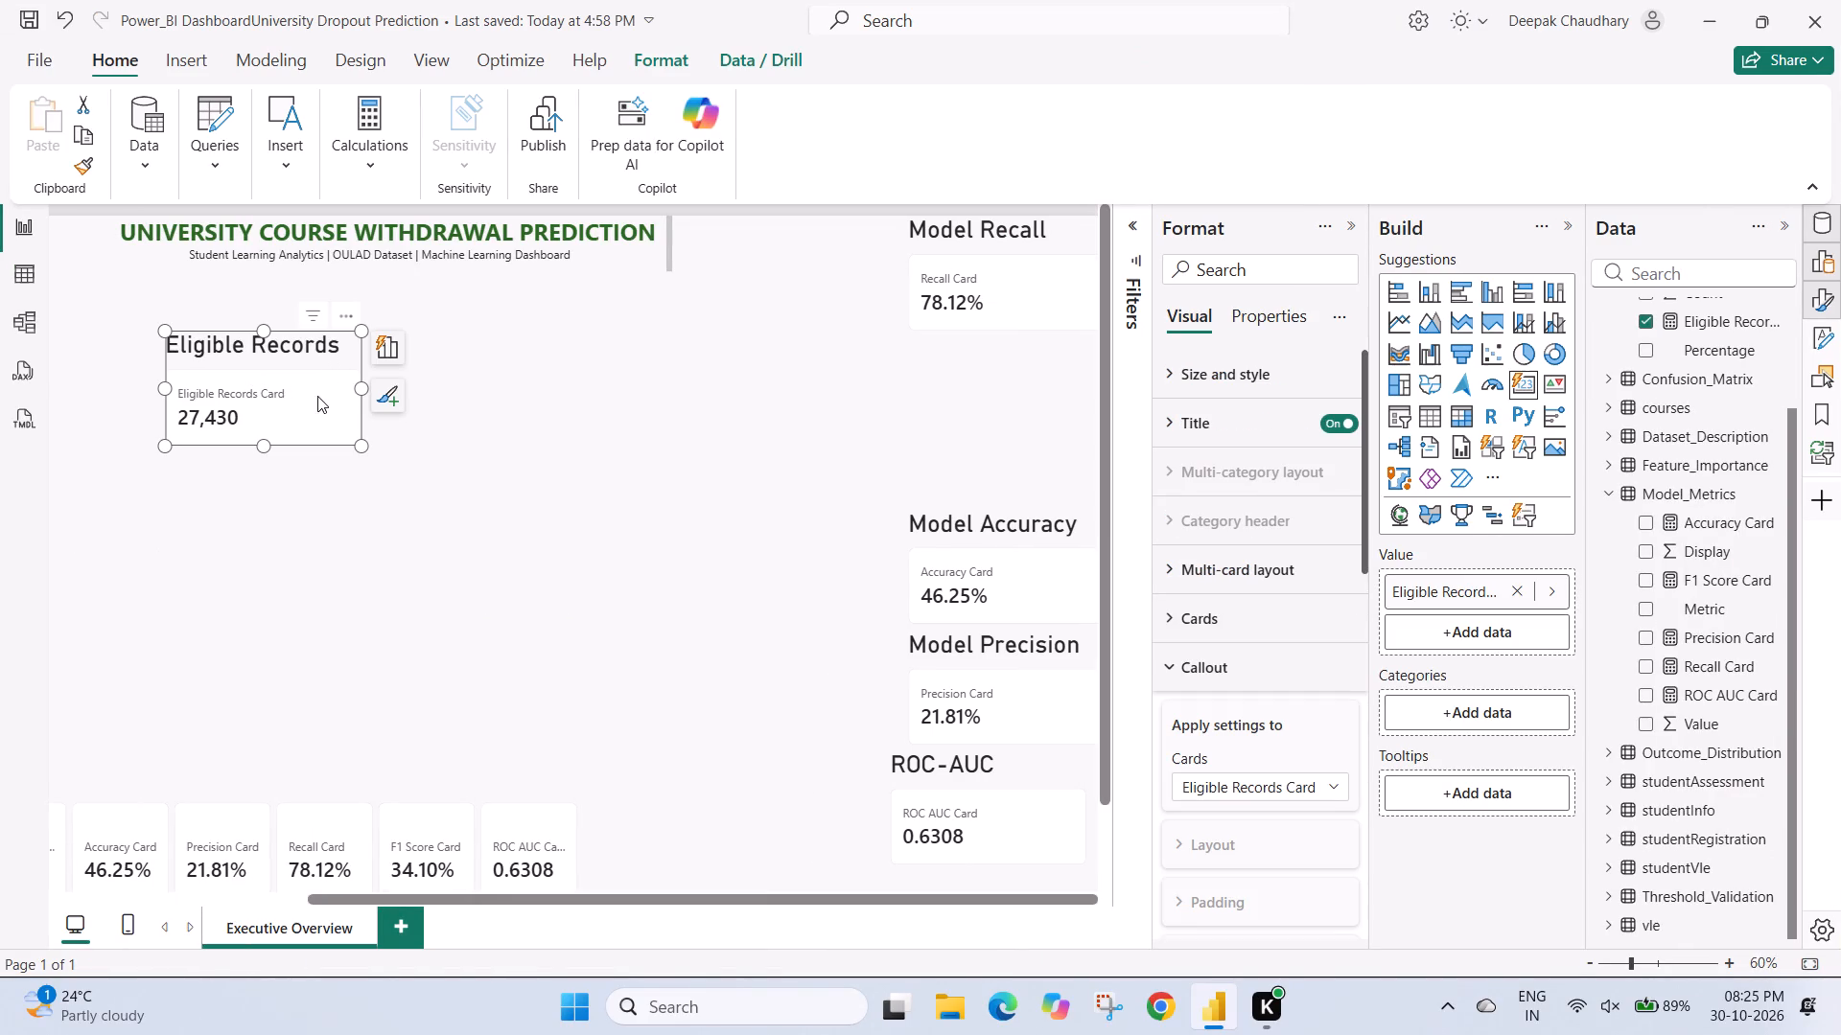
left_click(315, 364)
triple_click(338, 355)
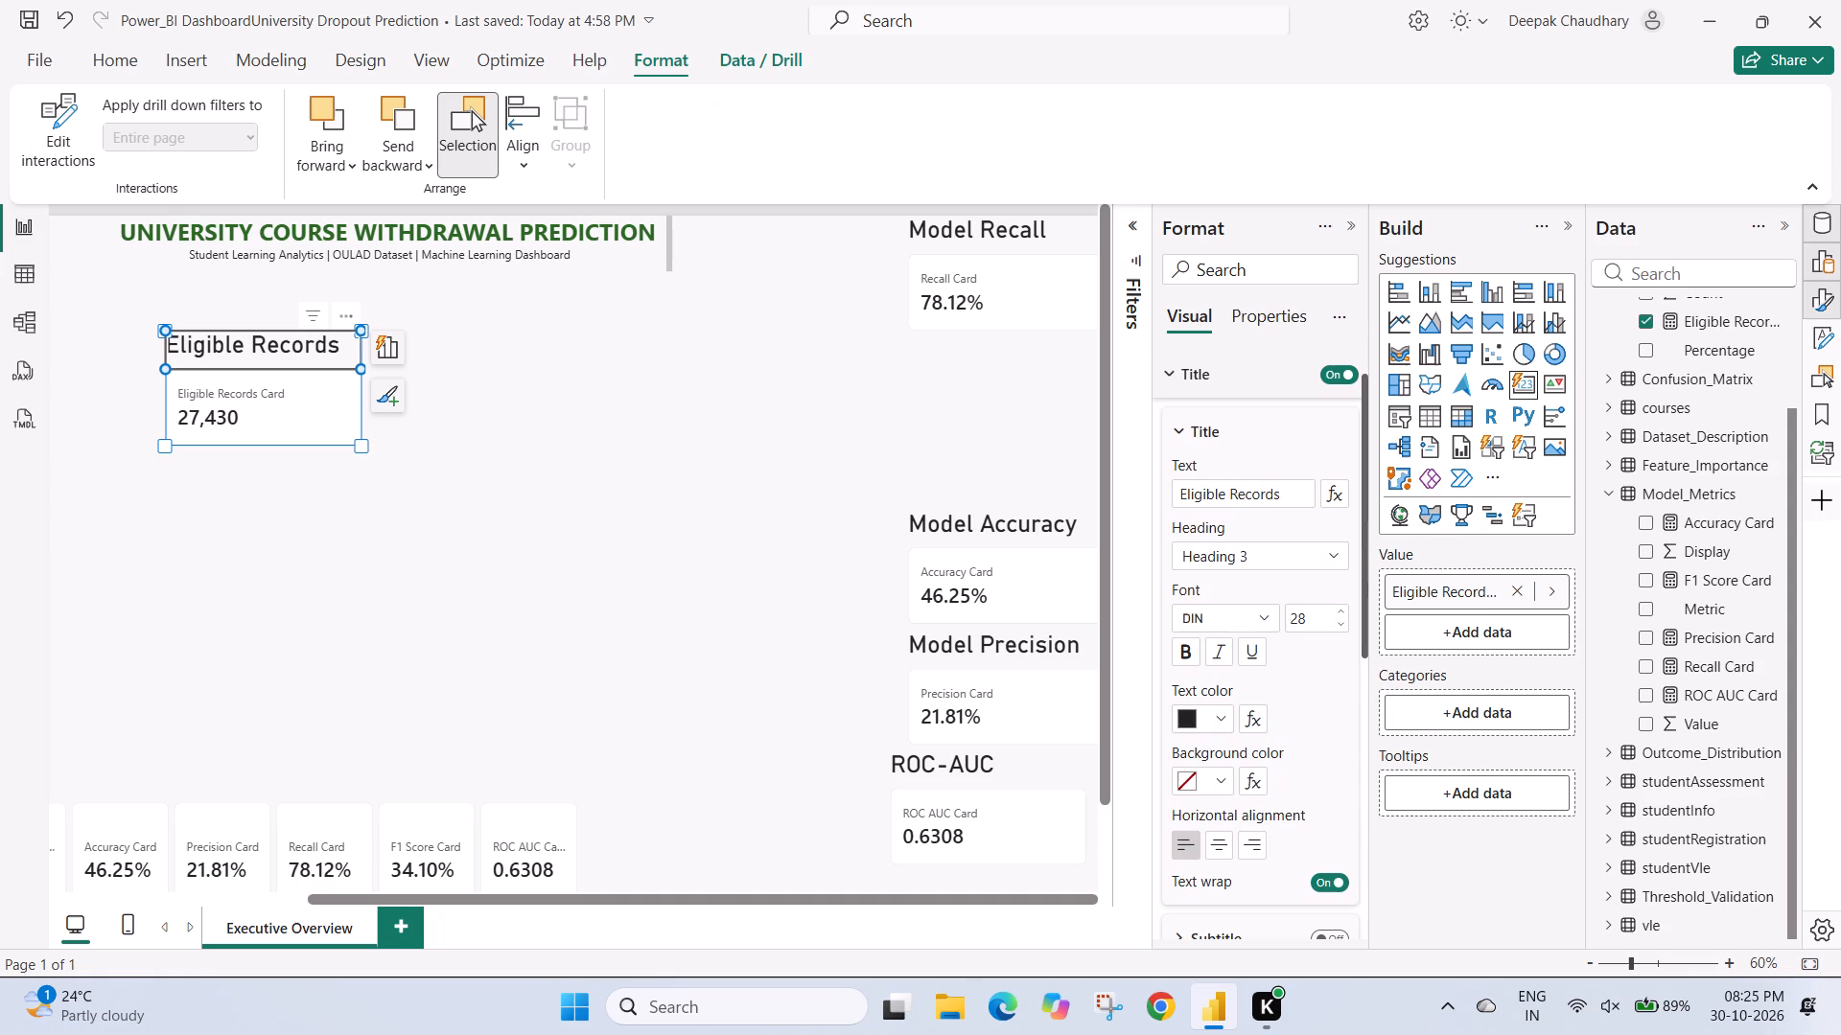
left_click(433, 524)
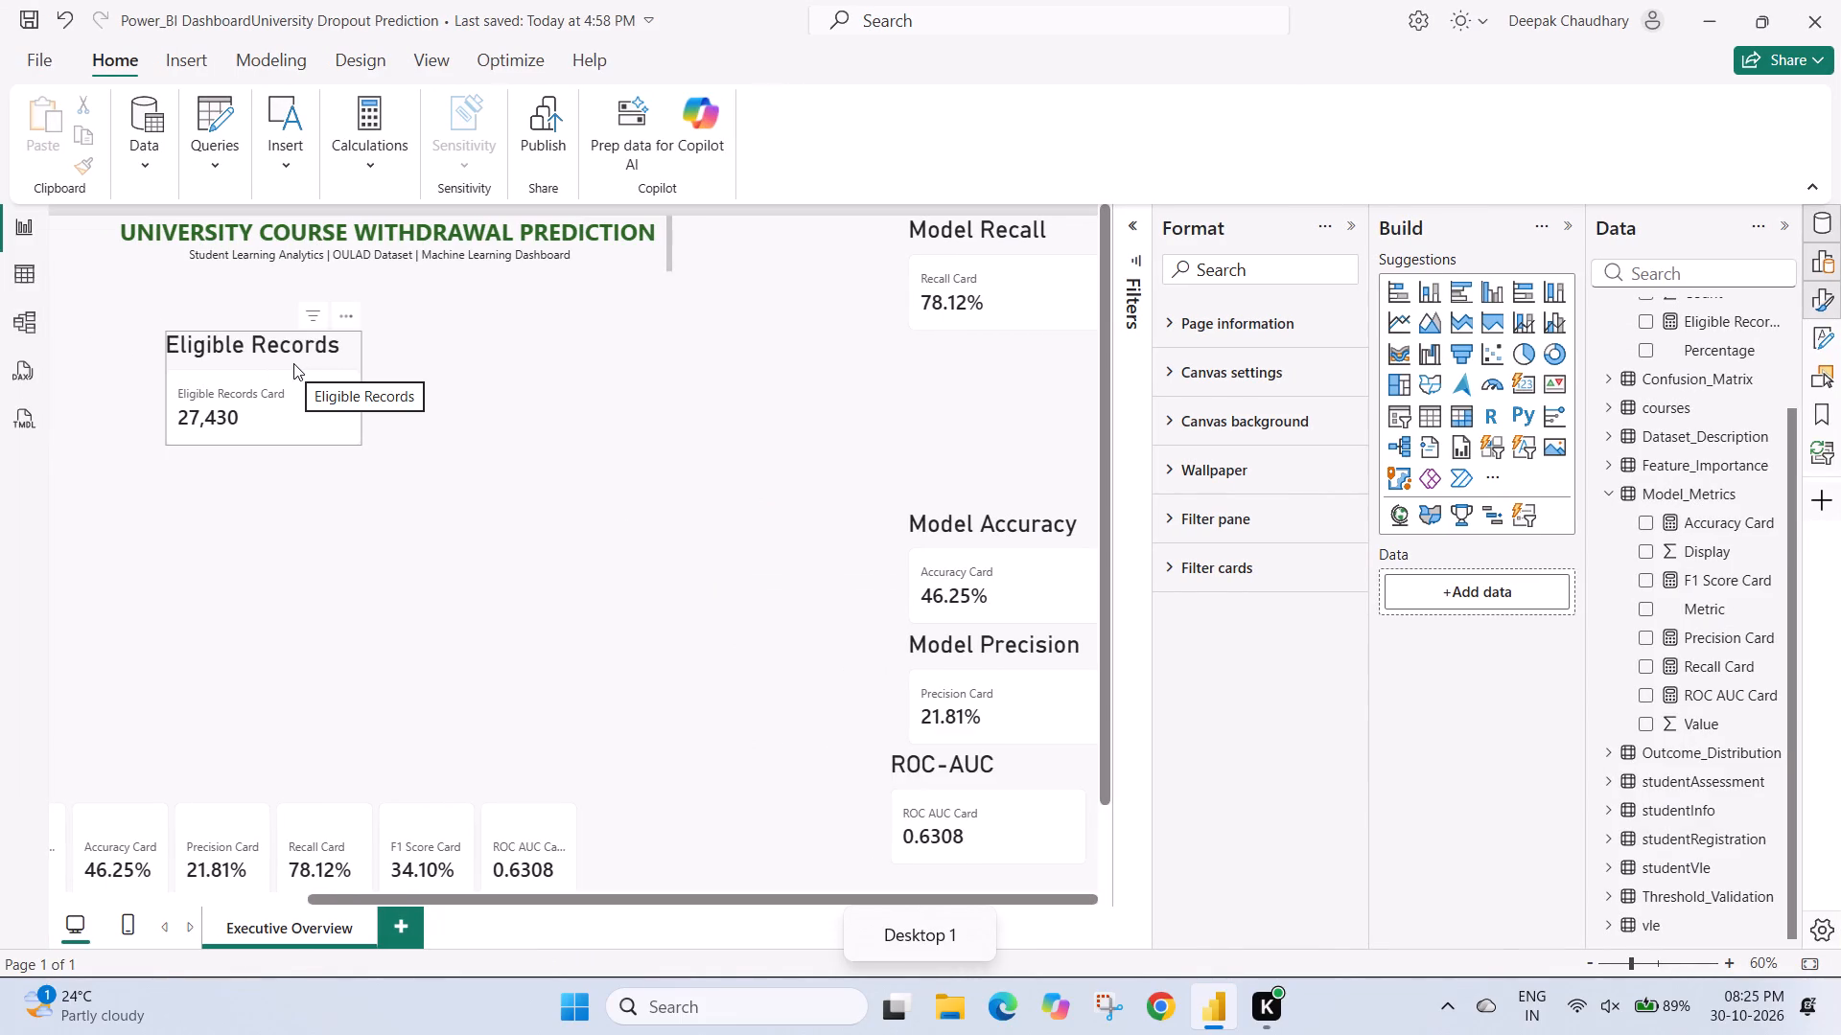
left_click(293, 363)
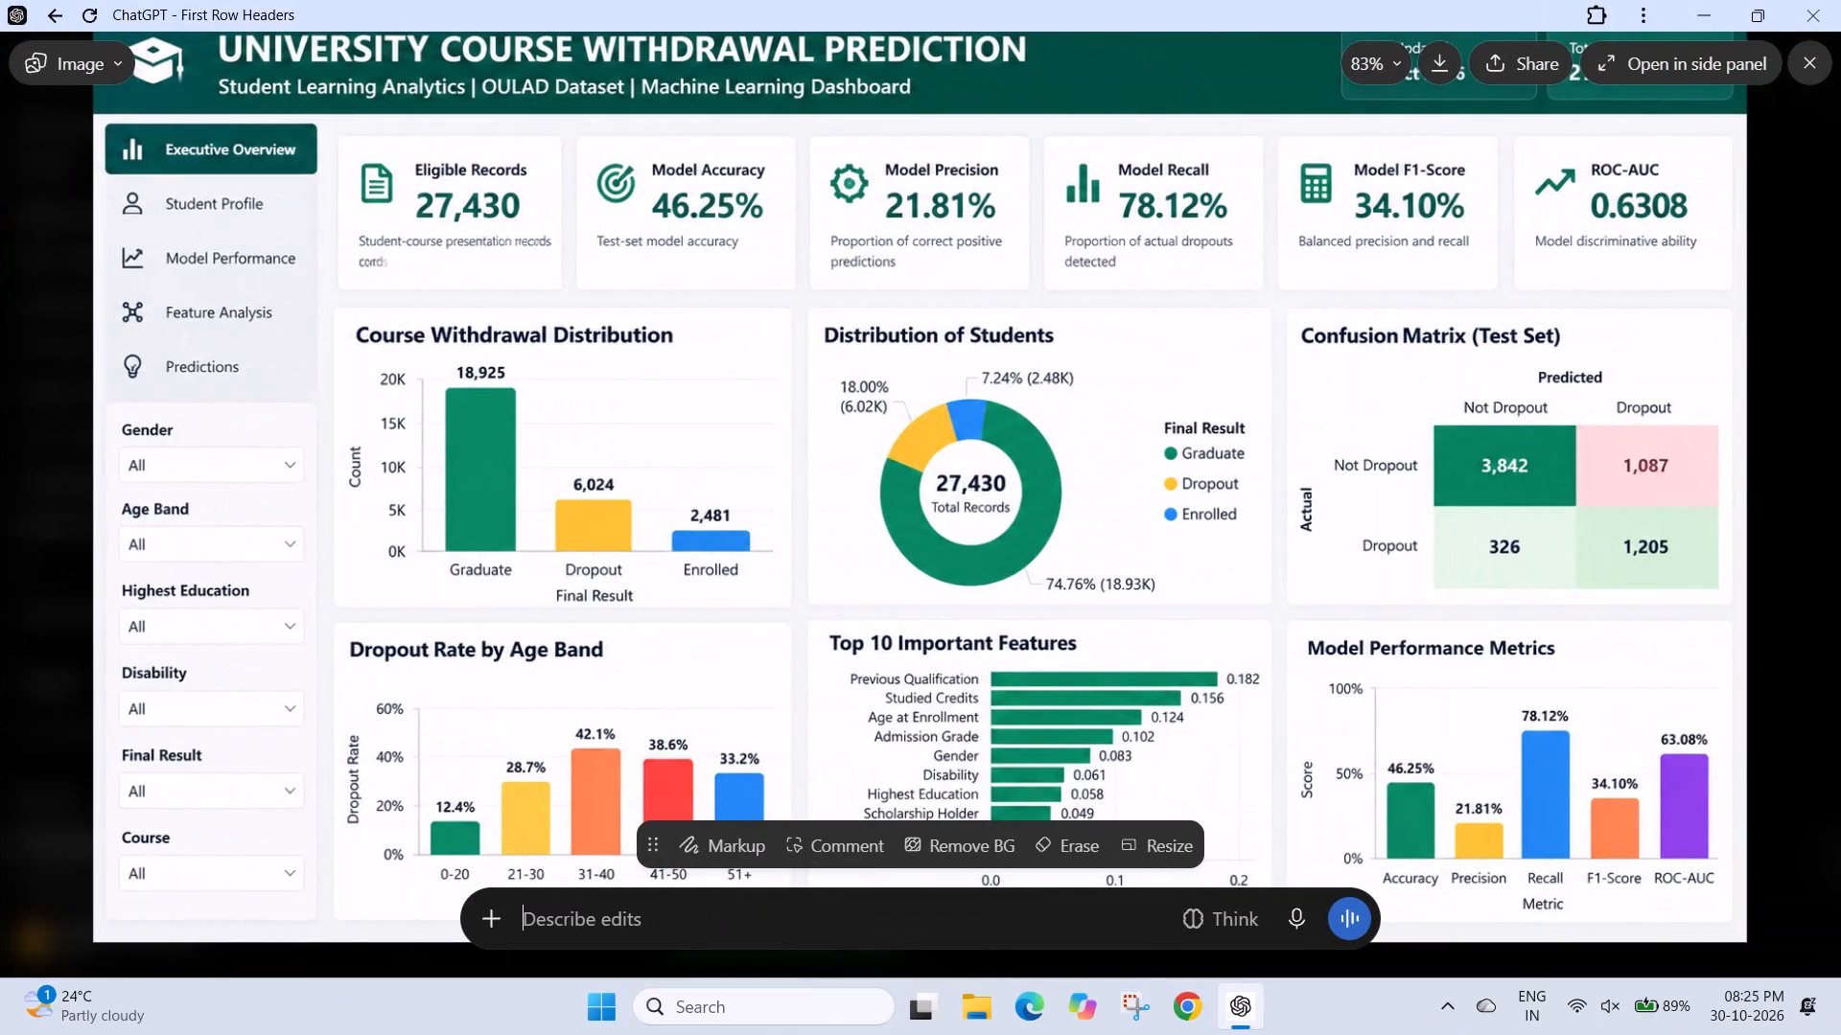
left_click(309, 397)
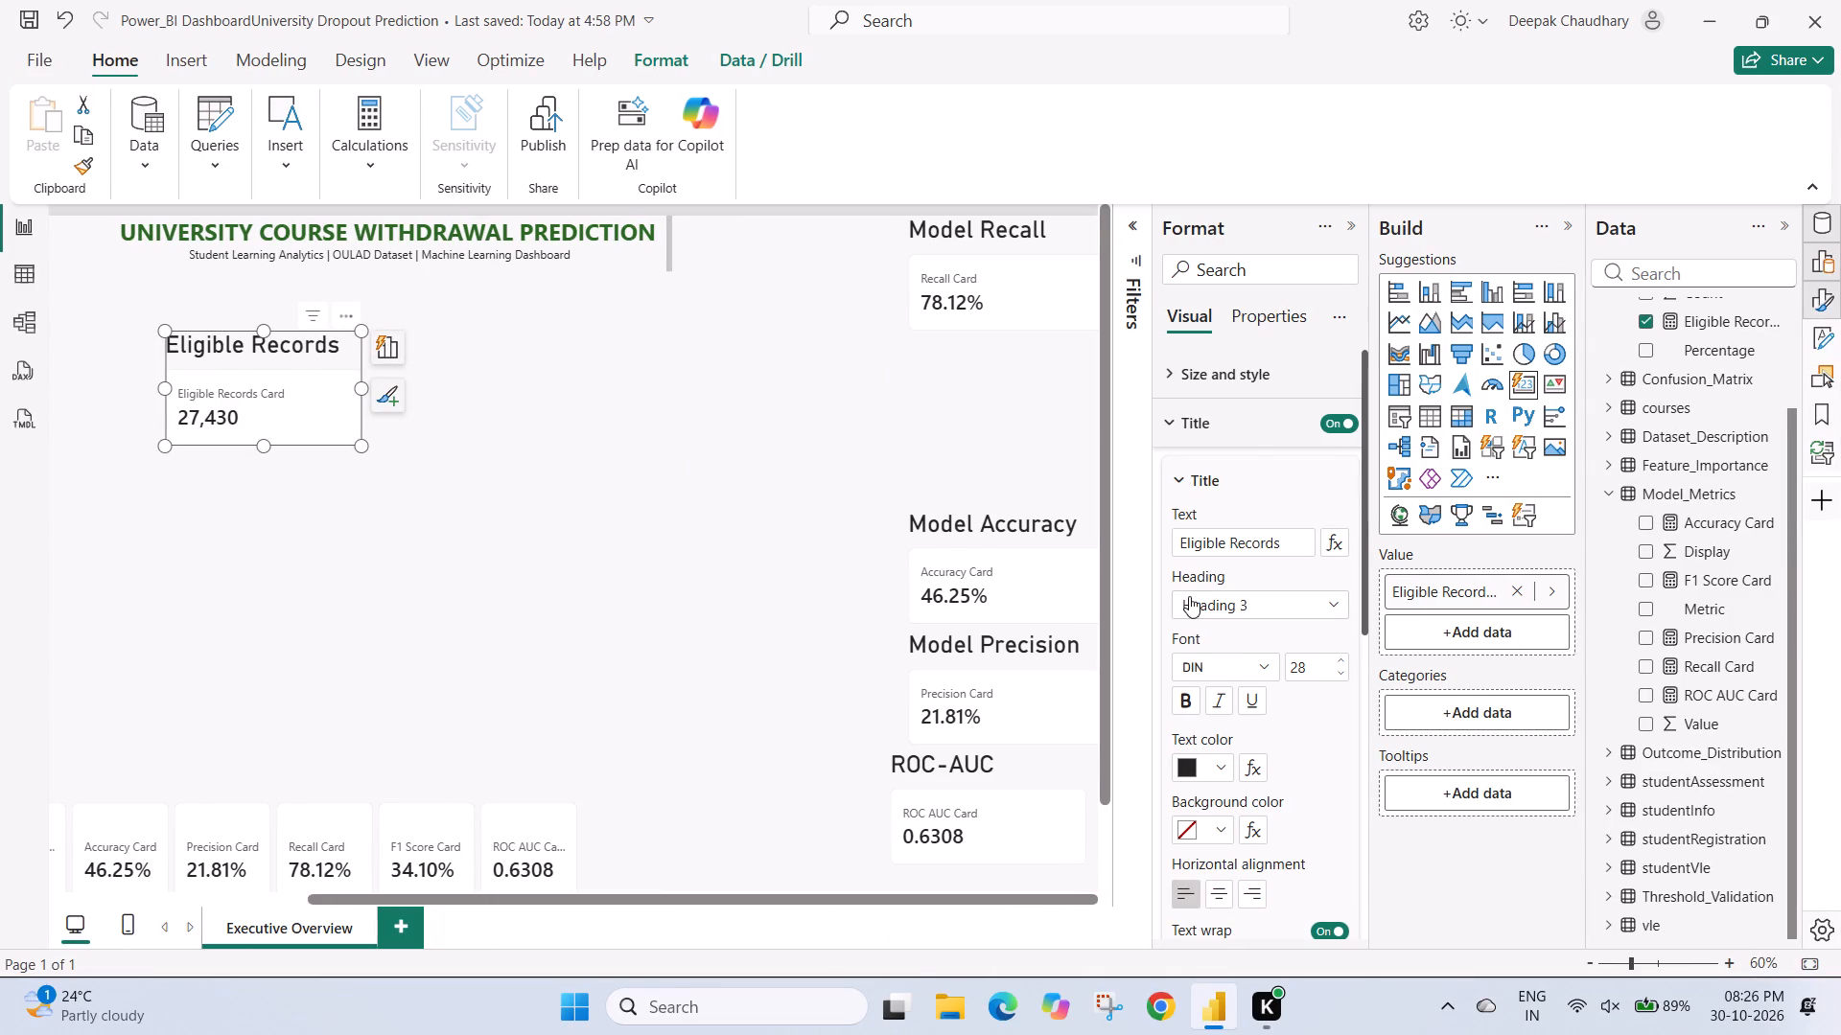
left_click(1221, 895)
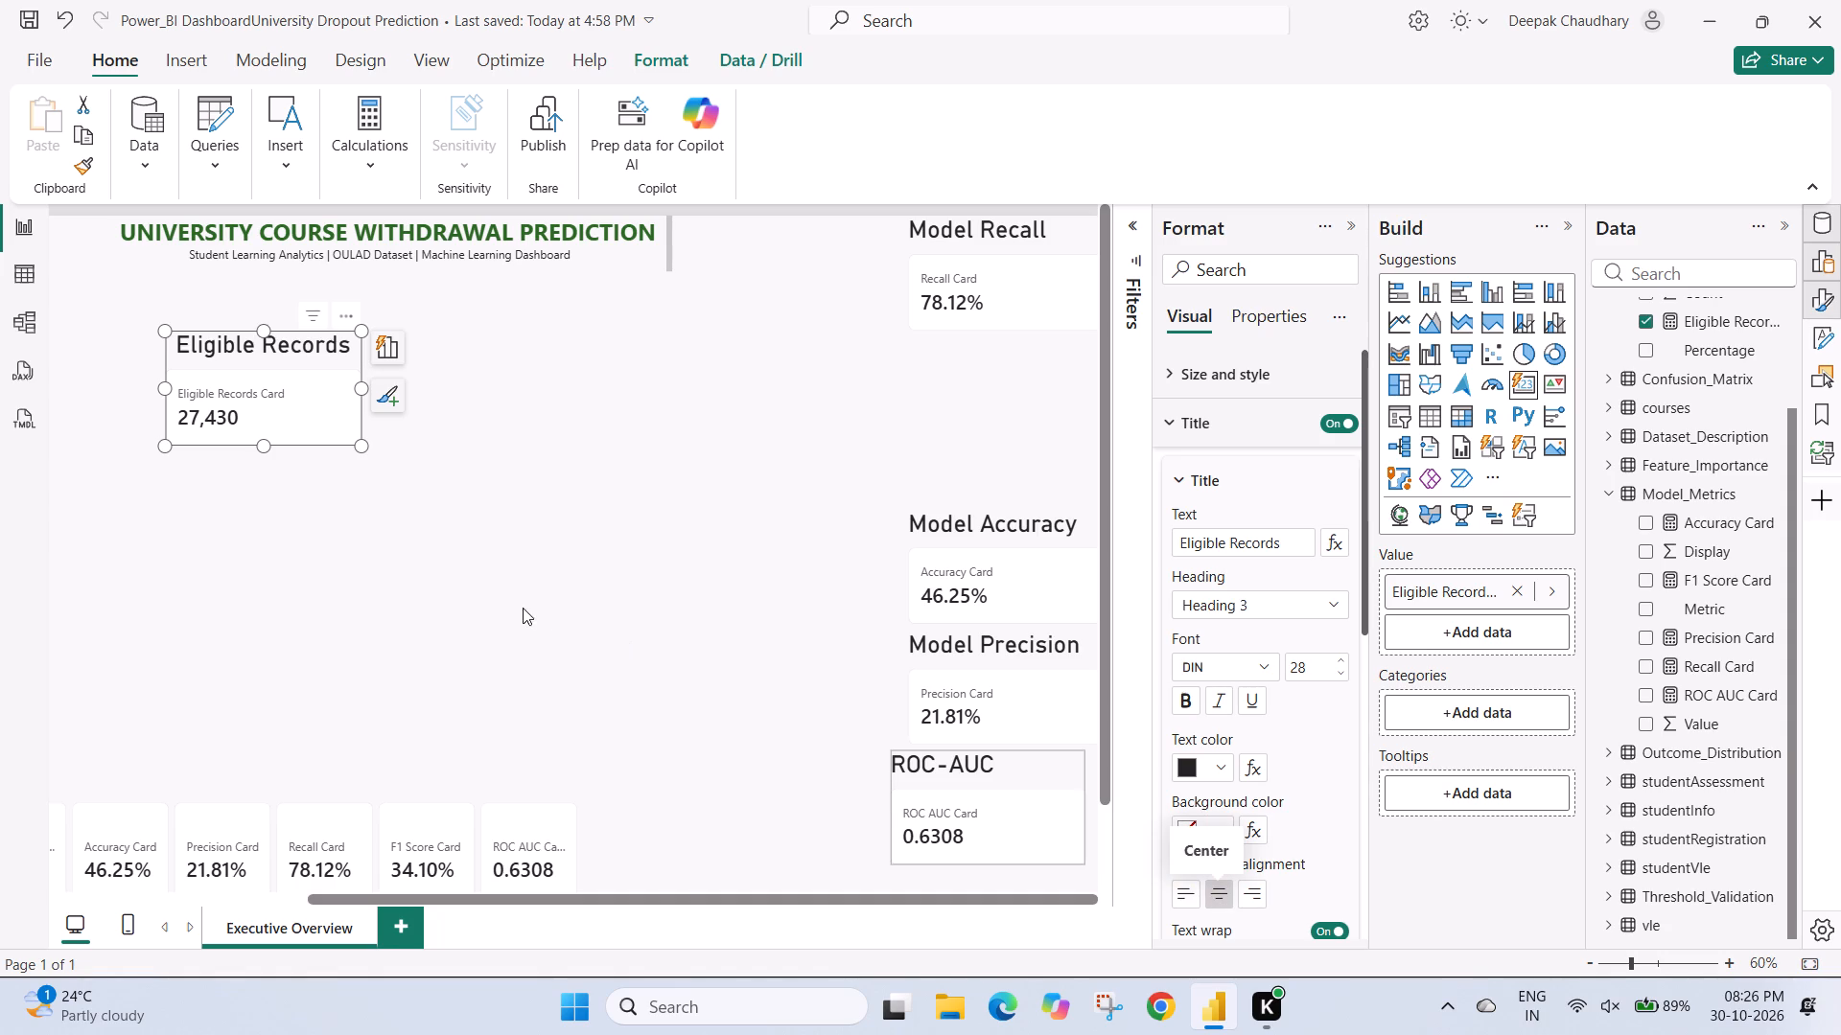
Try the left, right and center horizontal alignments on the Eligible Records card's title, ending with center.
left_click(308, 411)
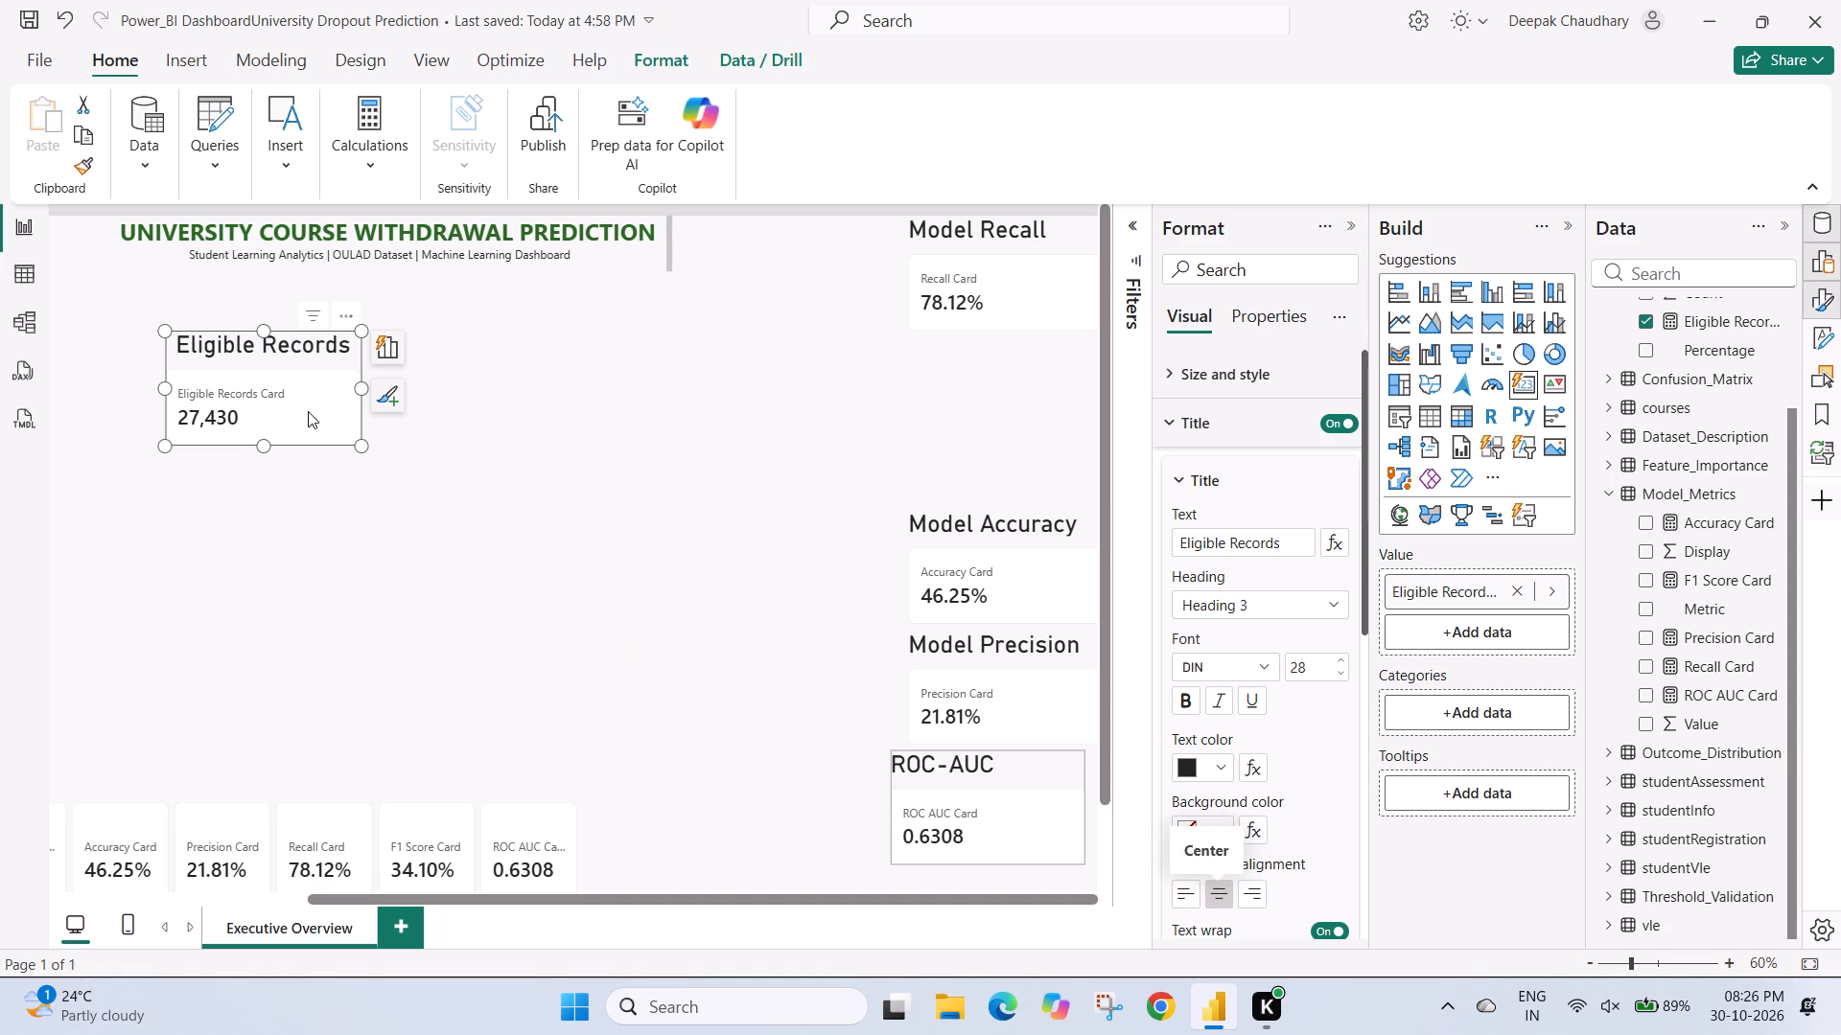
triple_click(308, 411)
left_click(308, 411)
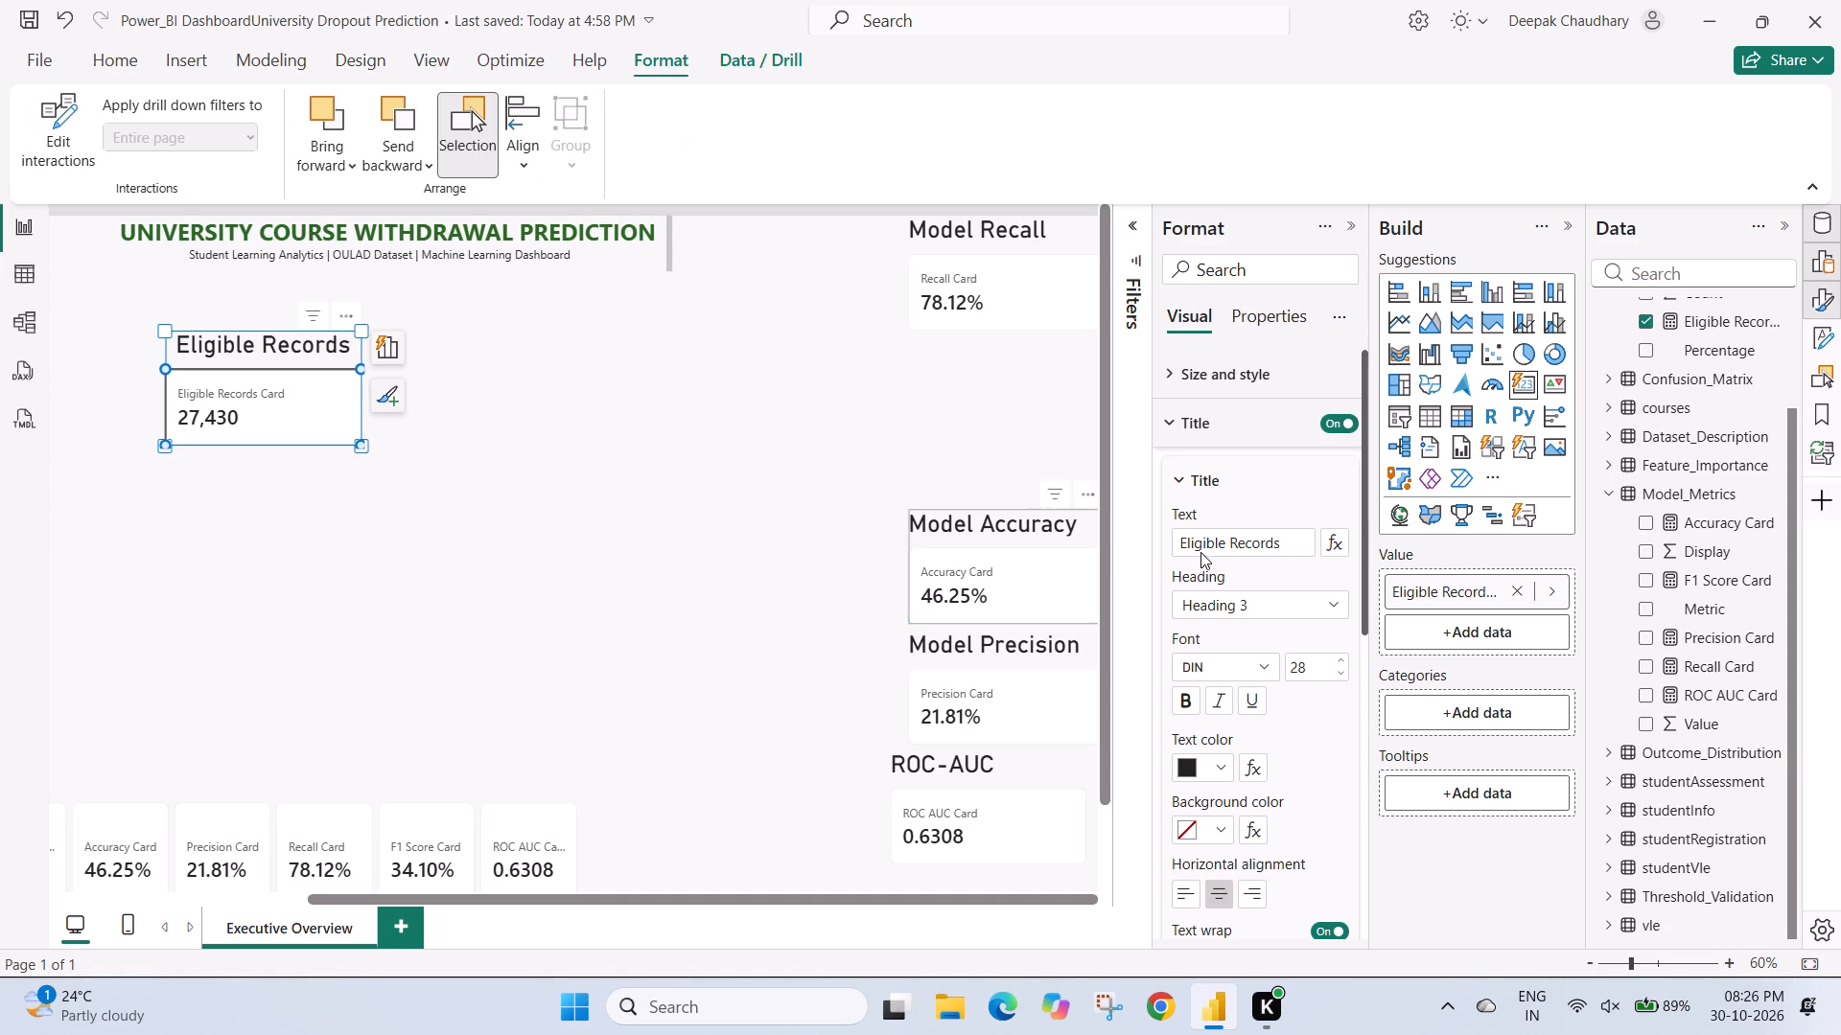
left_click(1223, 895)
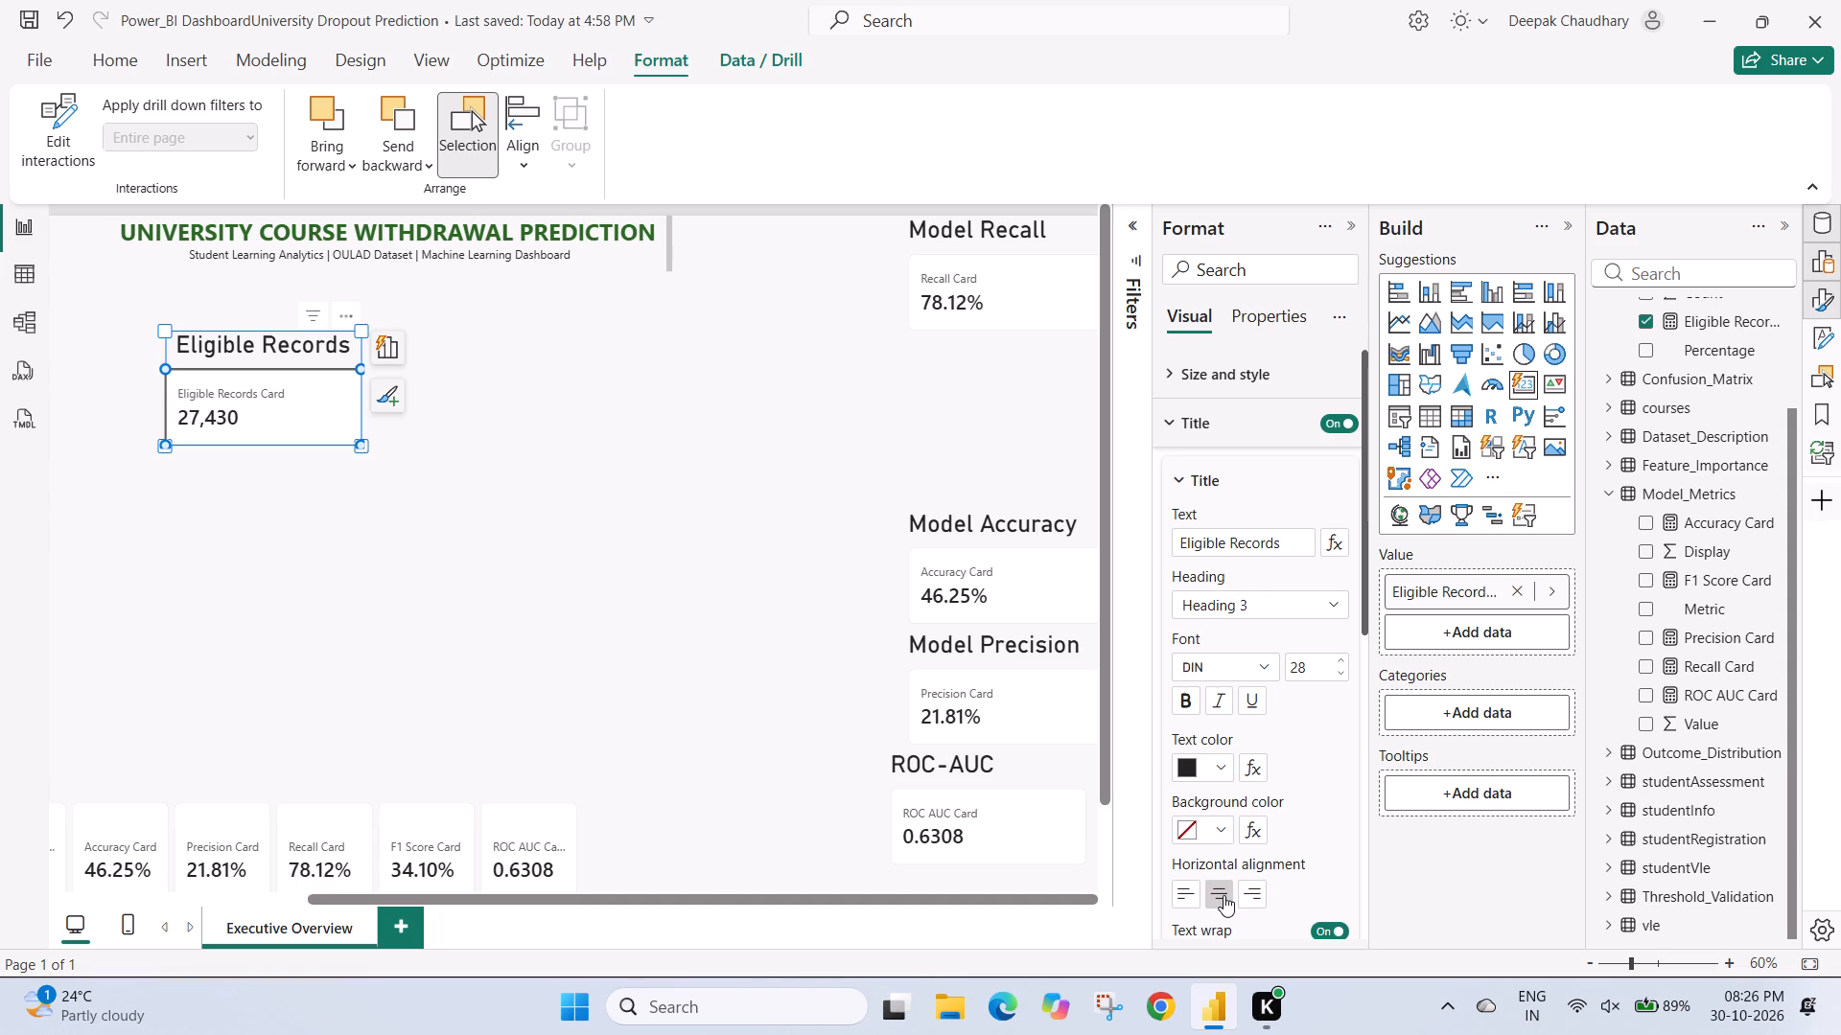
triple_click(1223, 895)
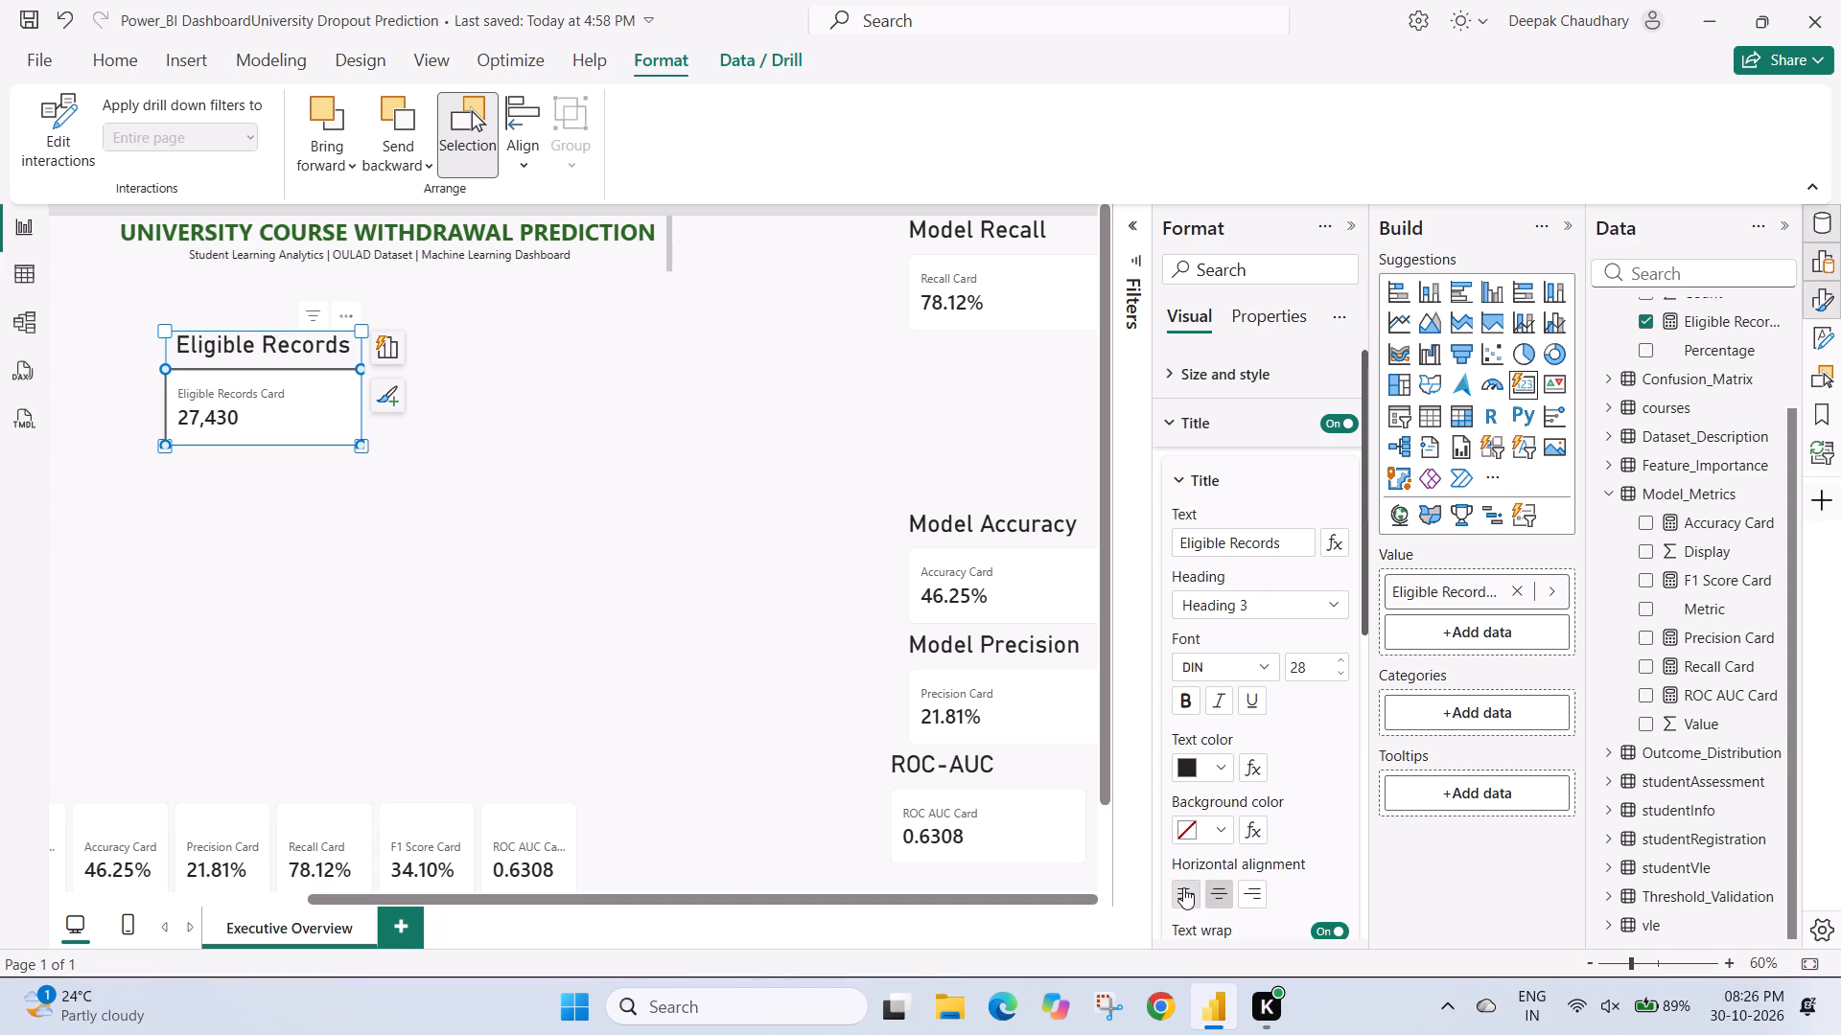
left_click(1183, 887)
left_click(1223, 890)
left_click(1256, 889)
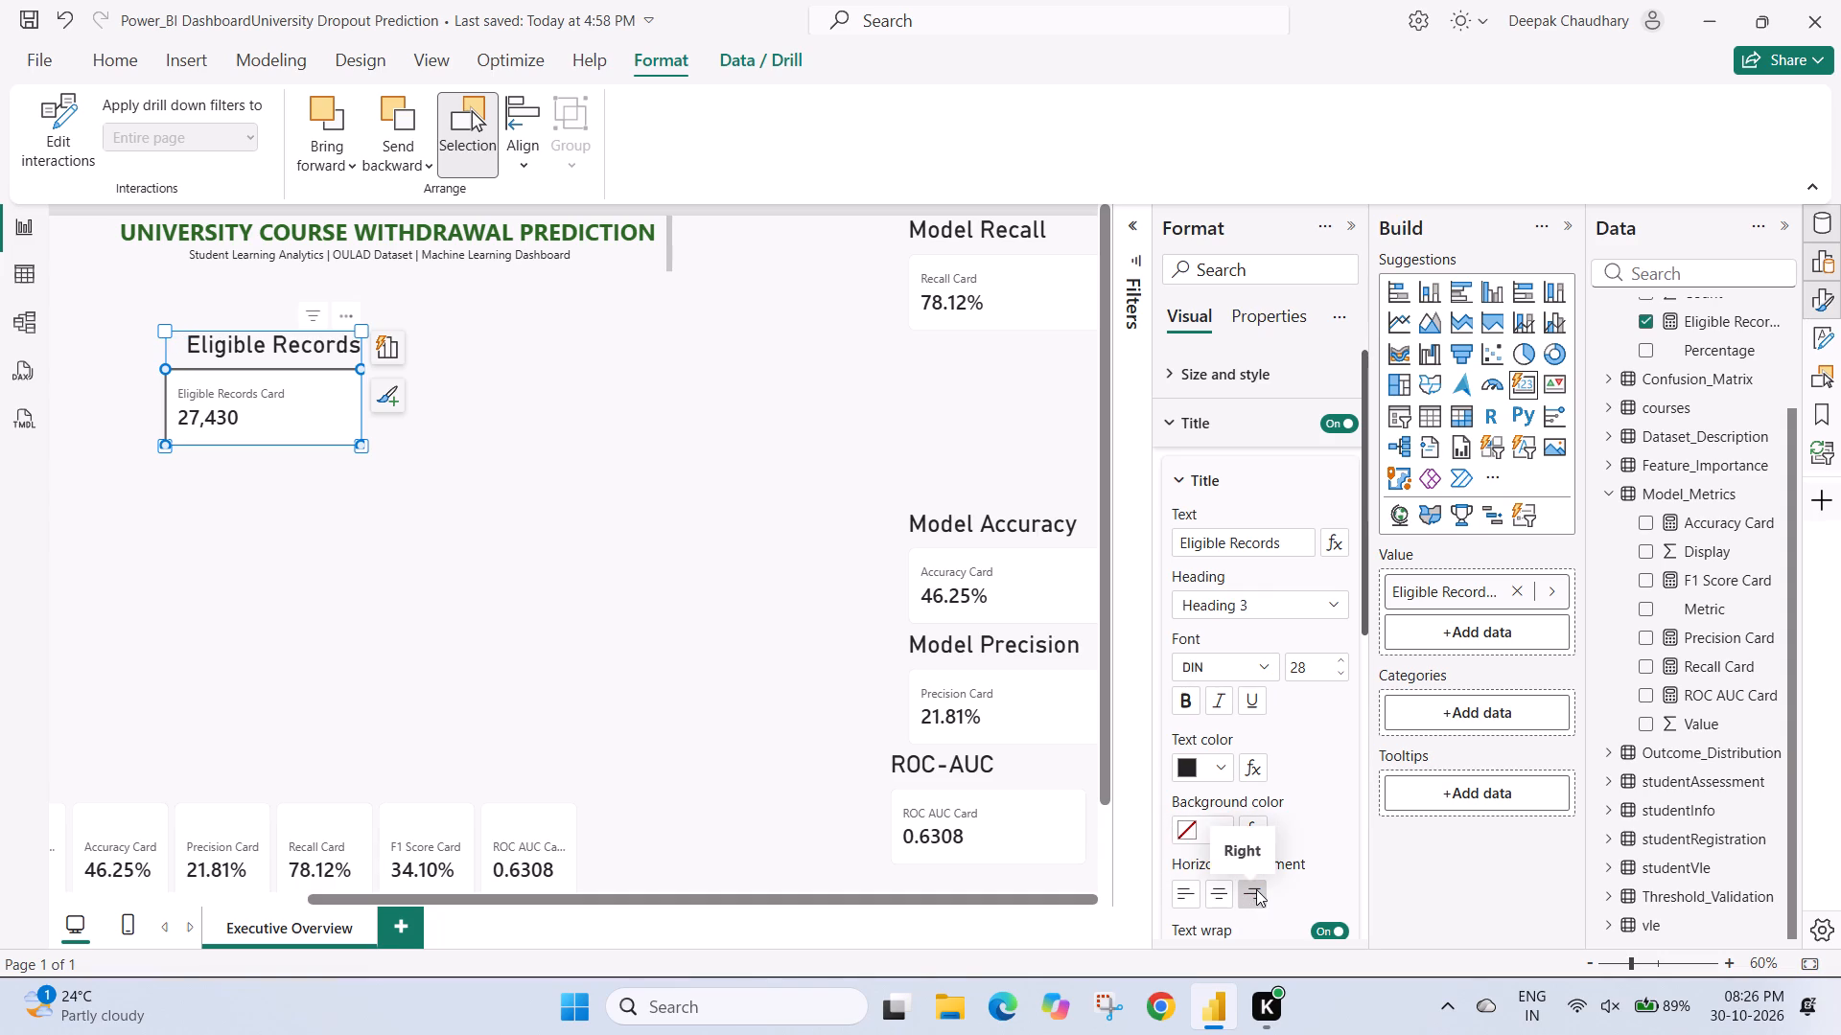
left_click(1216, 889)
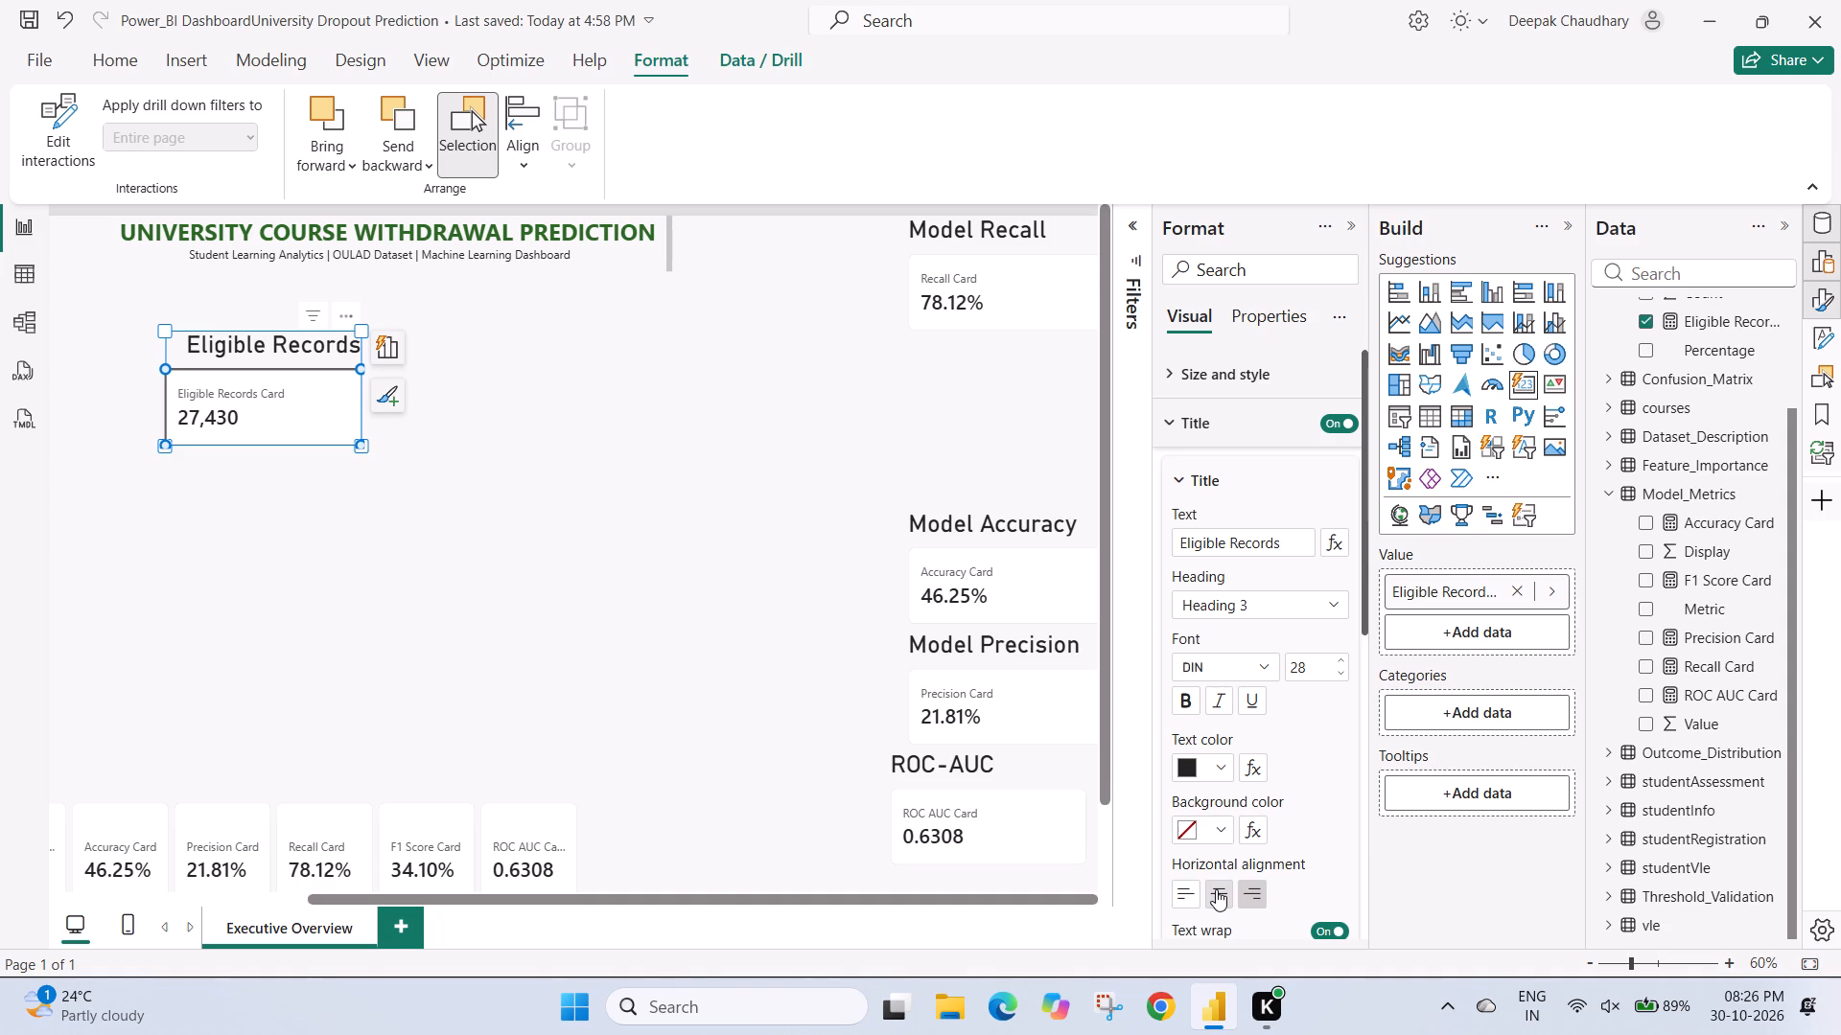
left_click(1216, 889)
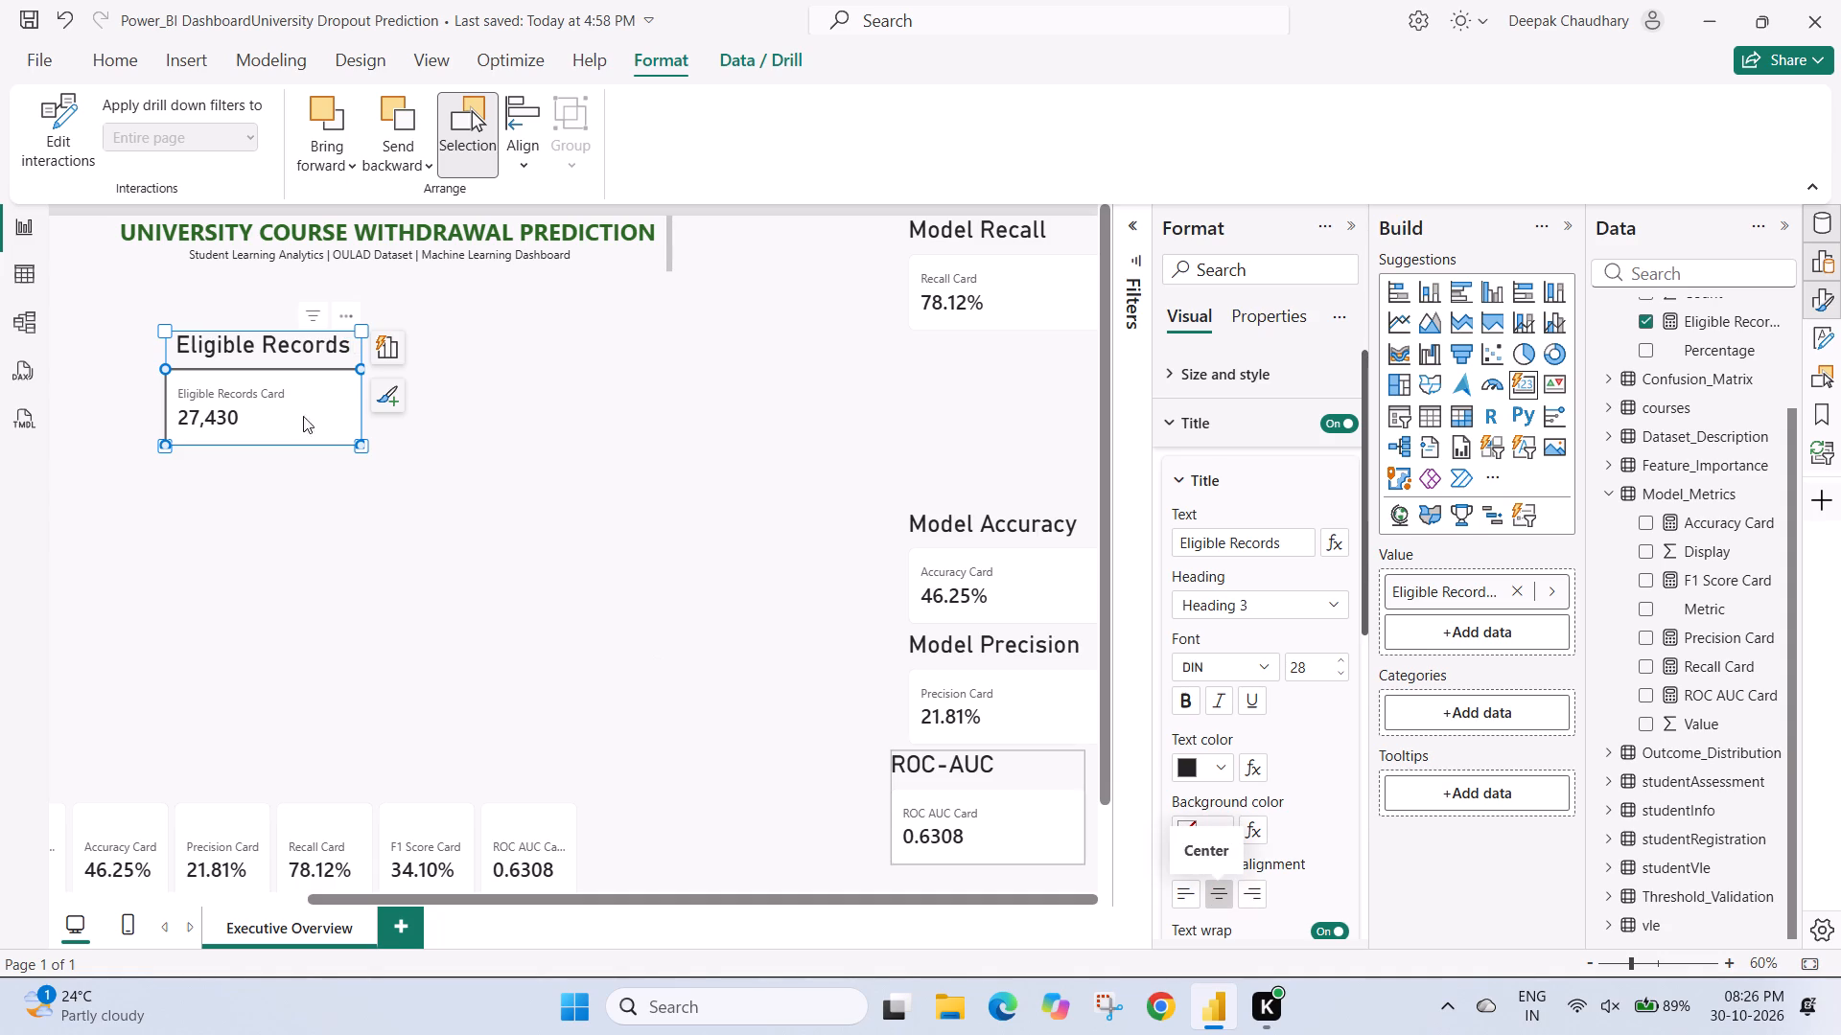
Center the callout value inside the Eligible Records card horizontally.
triple_click(292, 408)
left_click(292, 408)
left_click(246, 401)
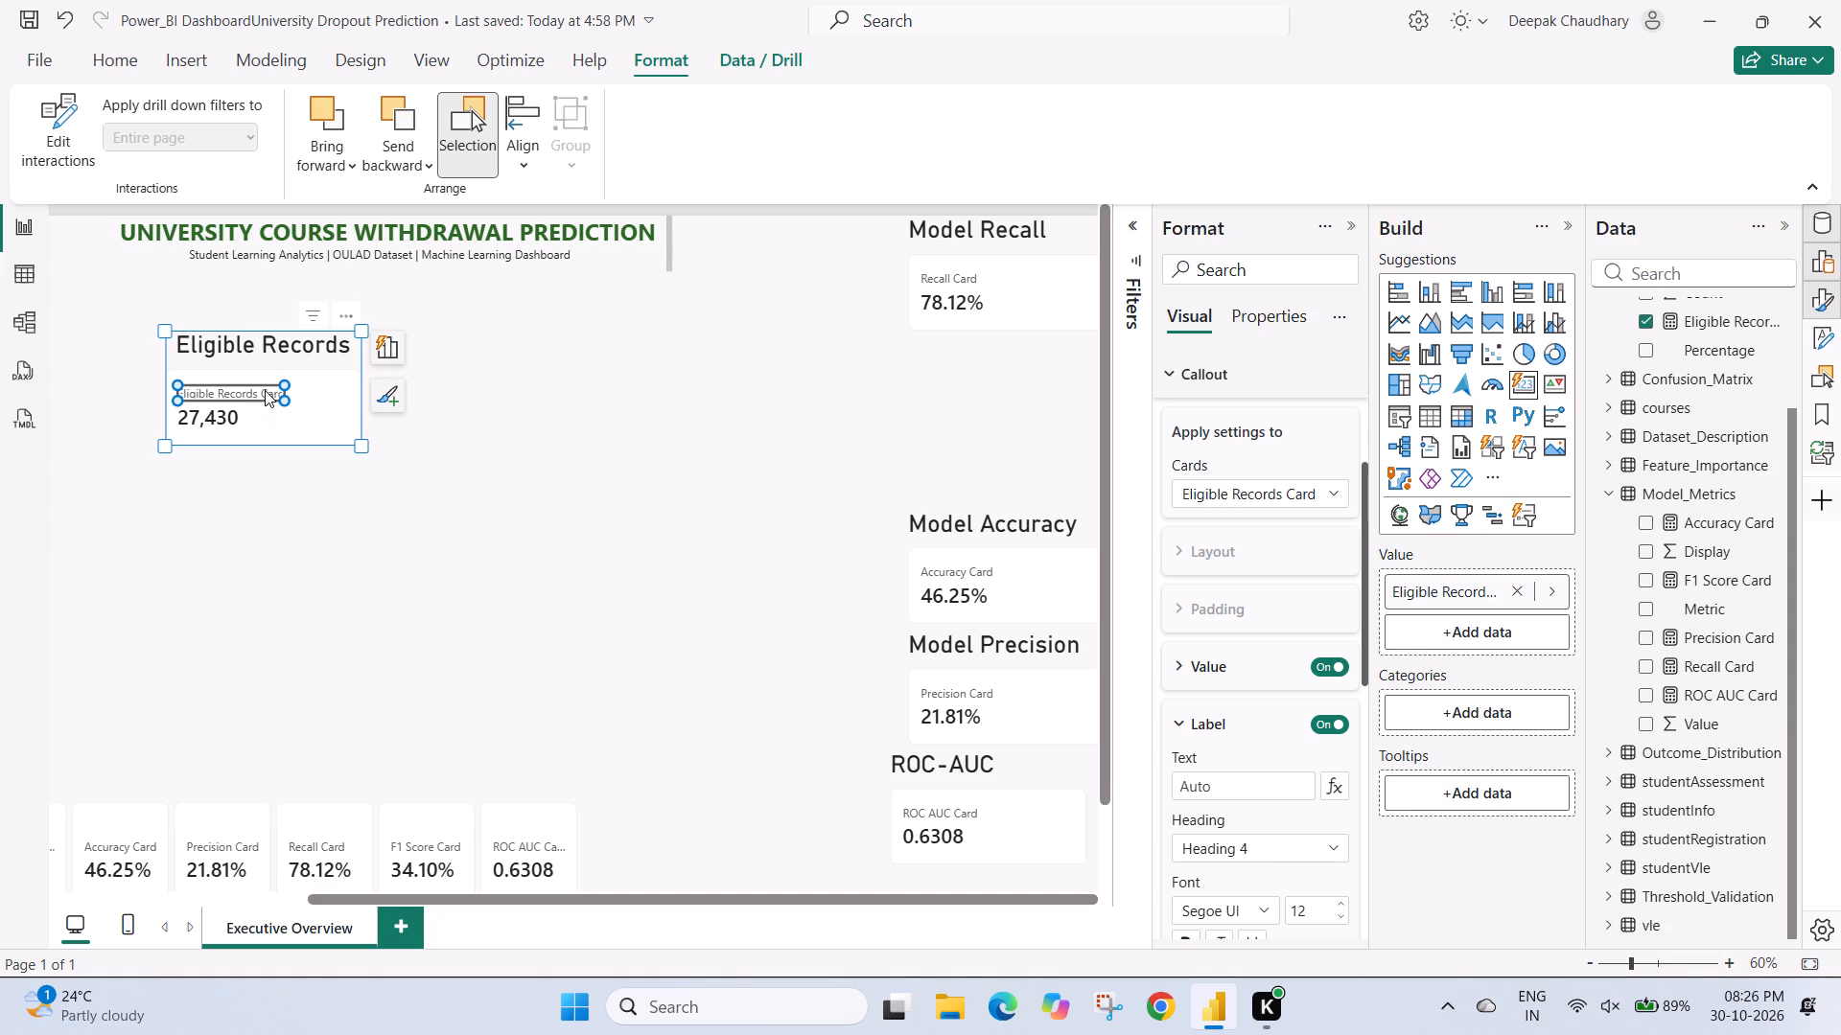
left_click(246, 416)
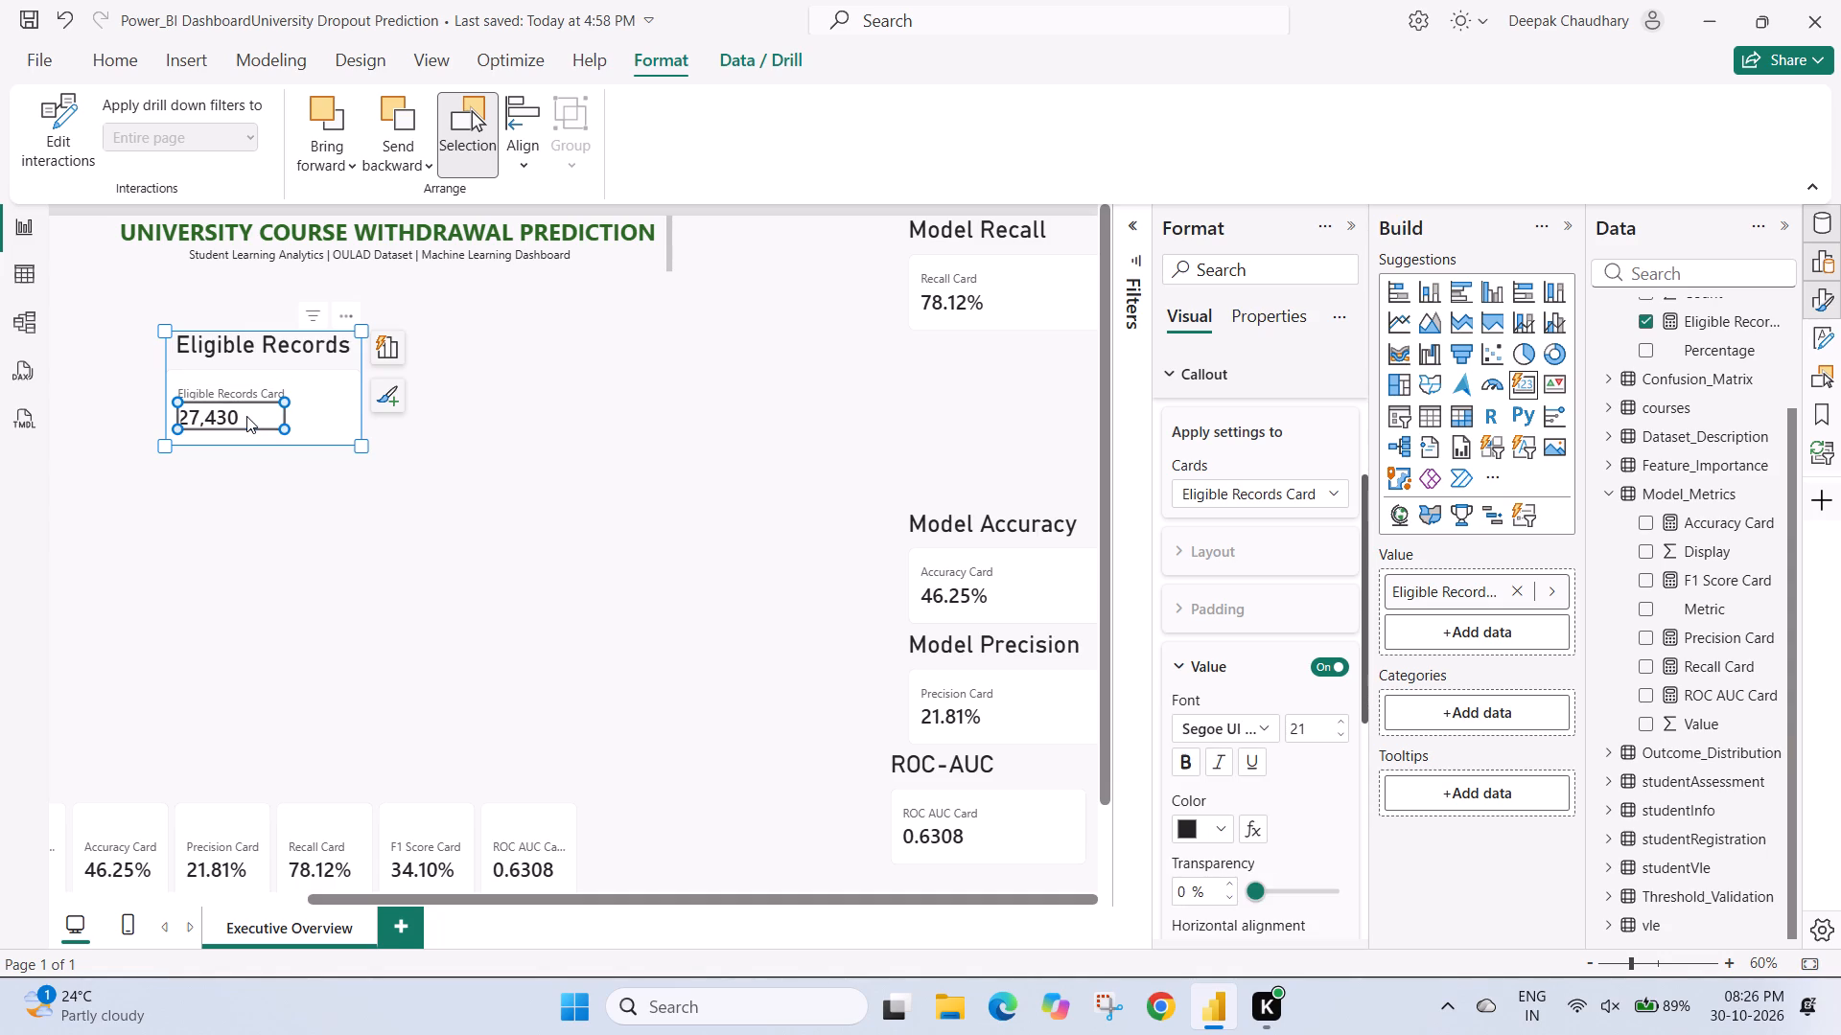
scroll(1297, 779, "down", 1)
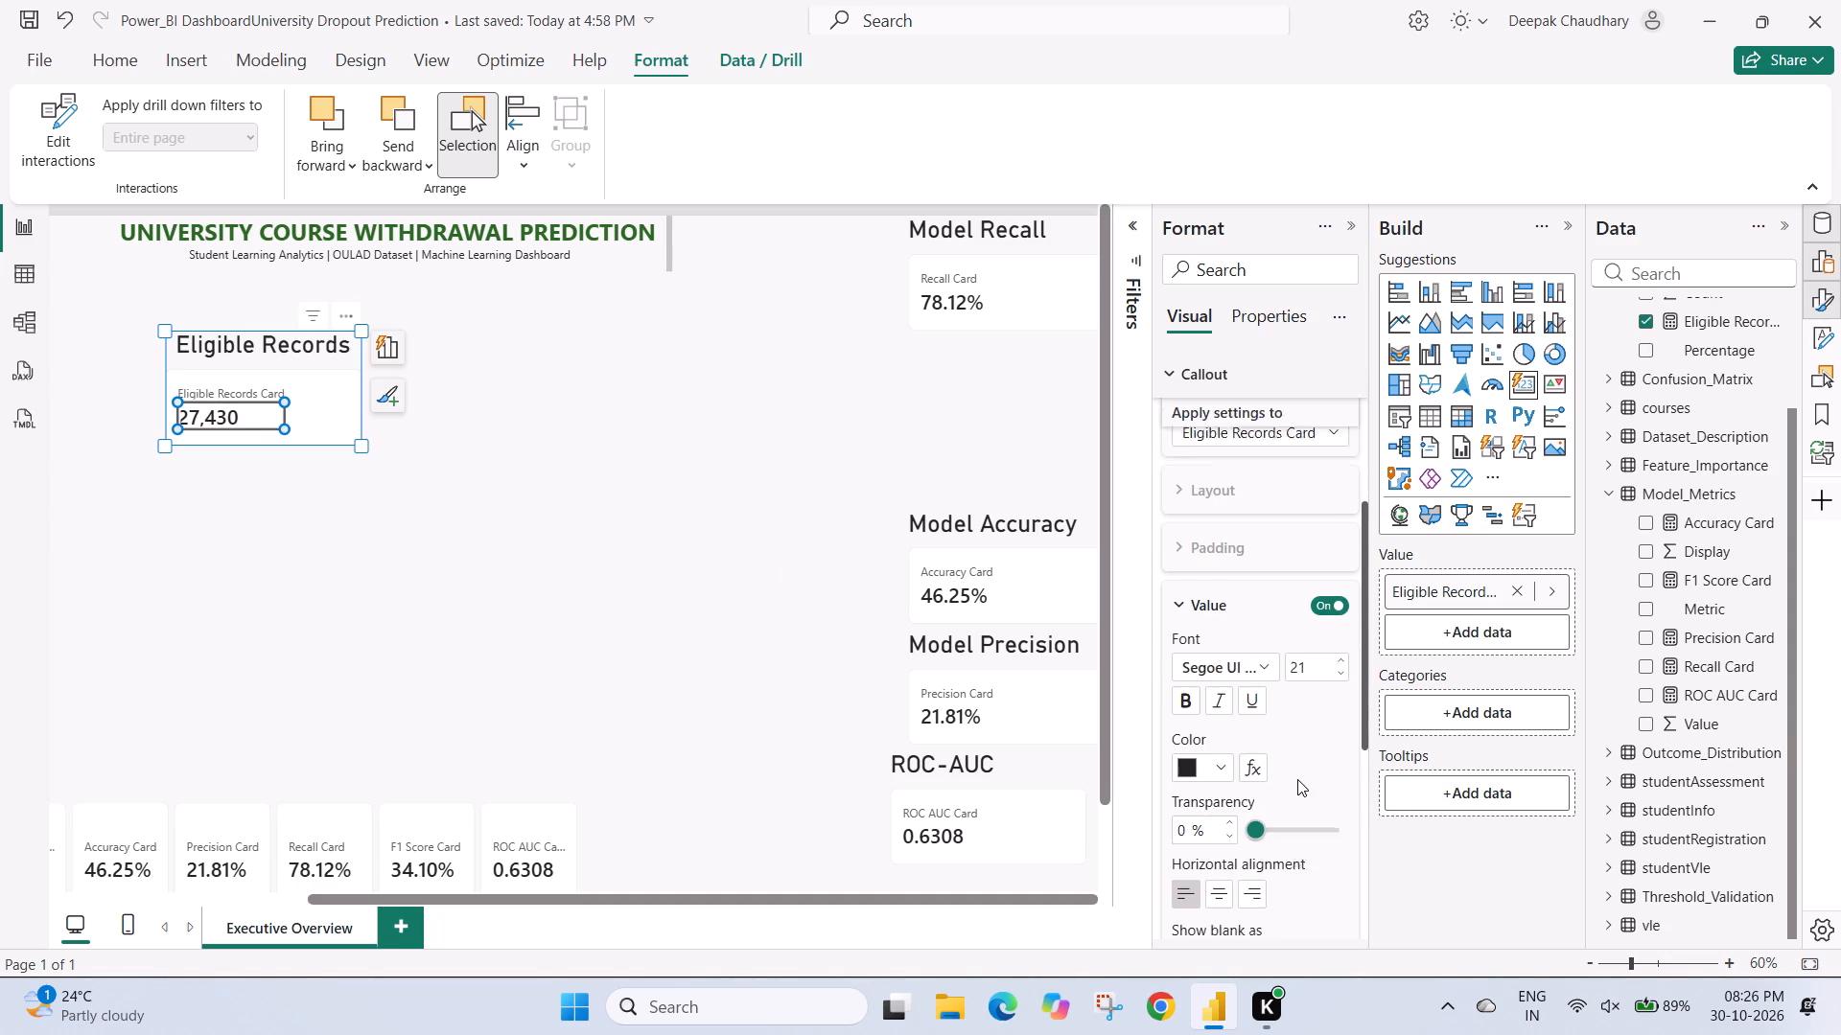
scroll(1297, 779, "down", 1)
left_click(1228, 804)
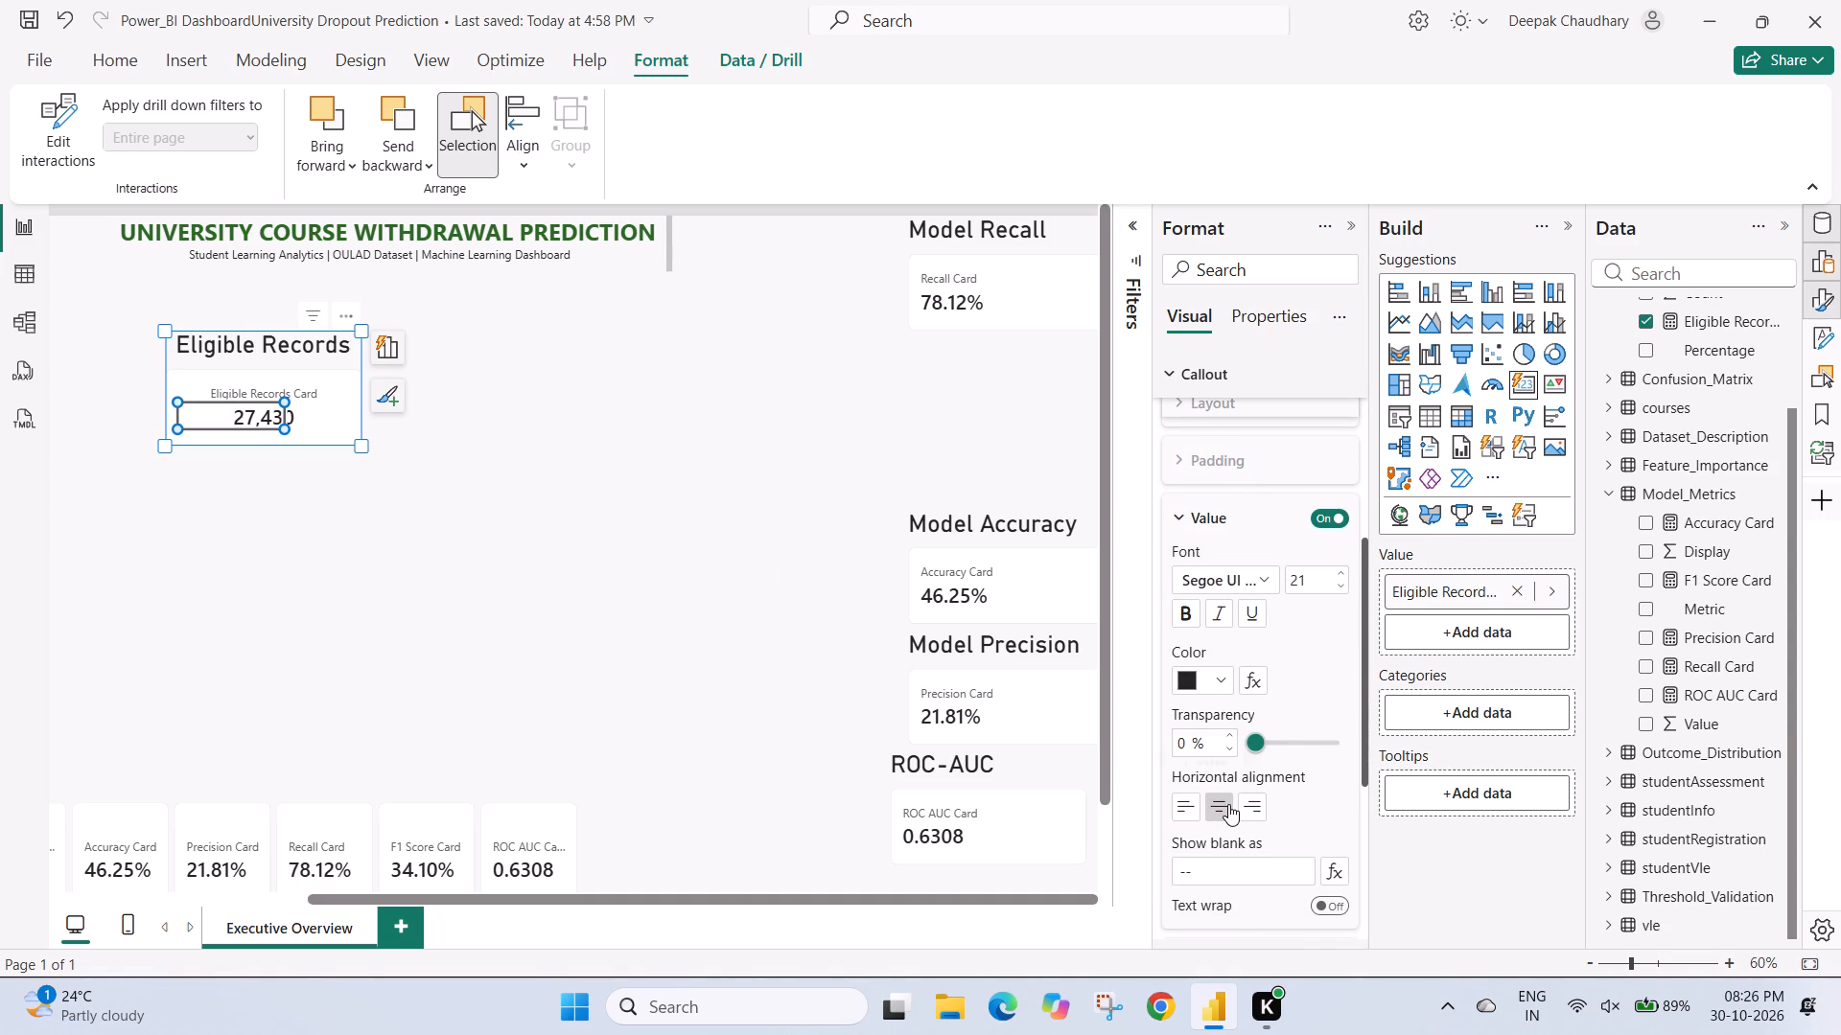
left_click(776, 701)
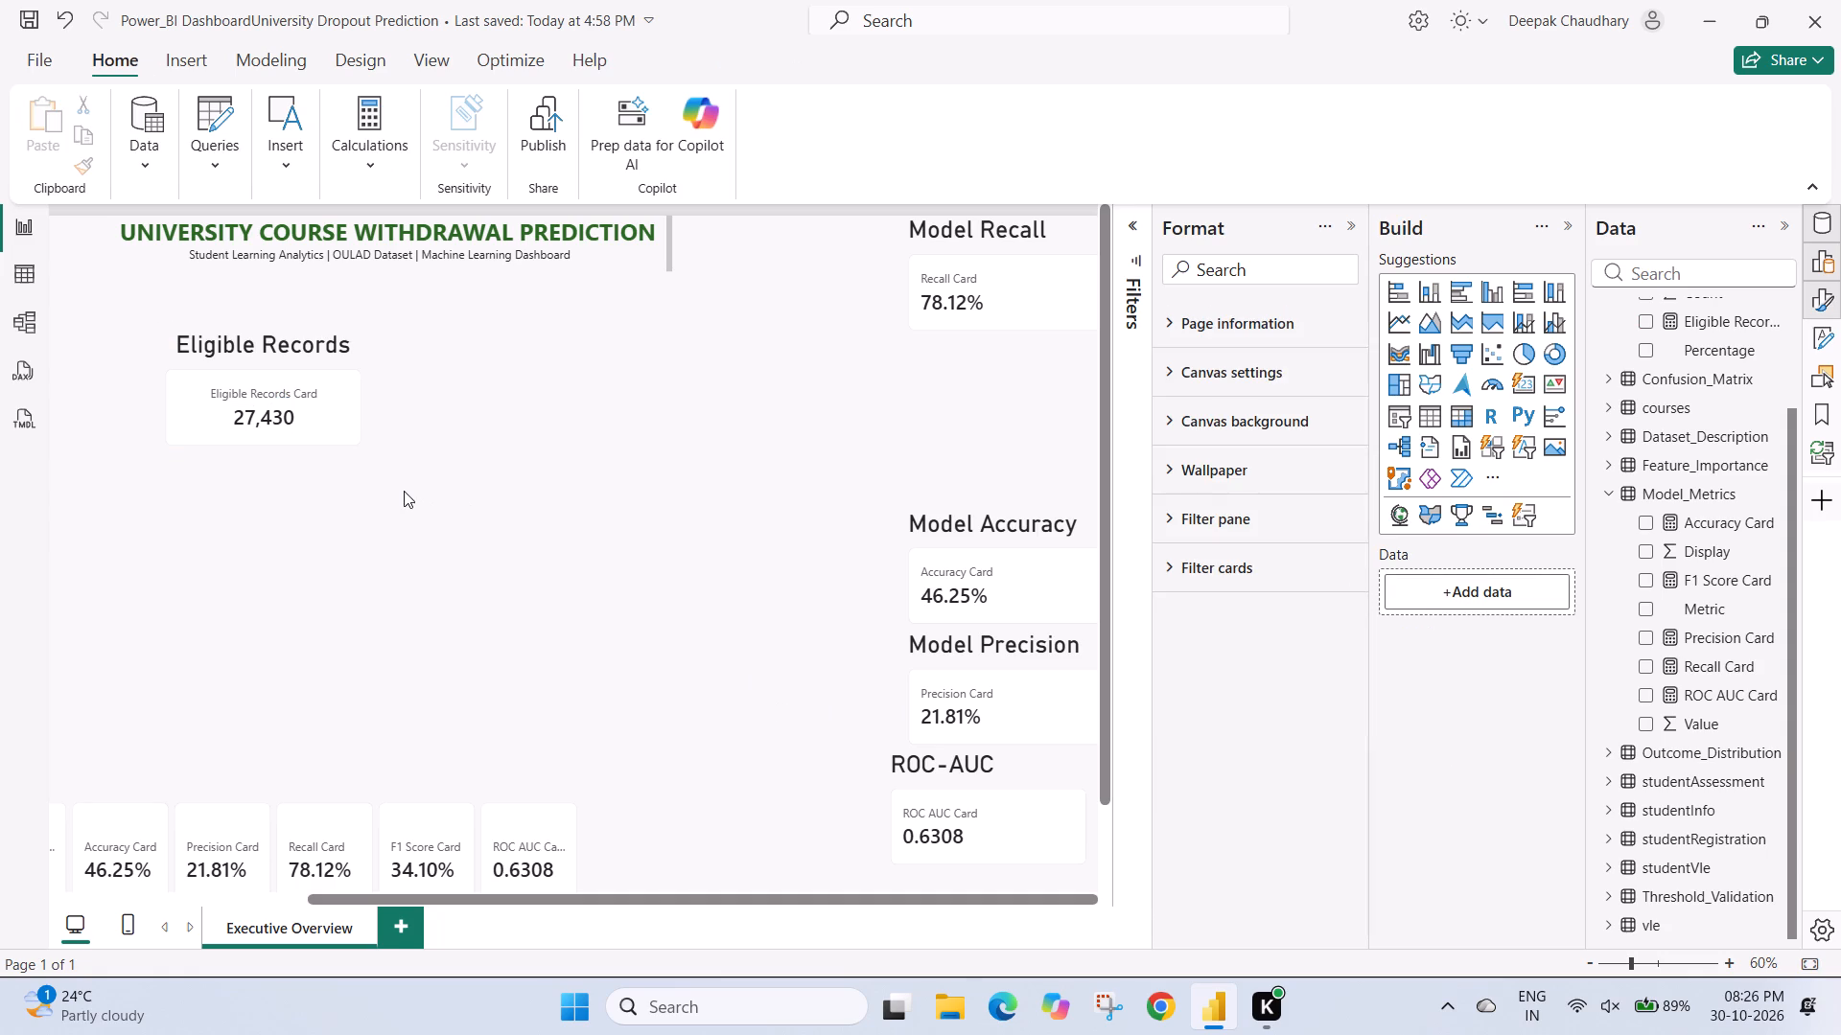
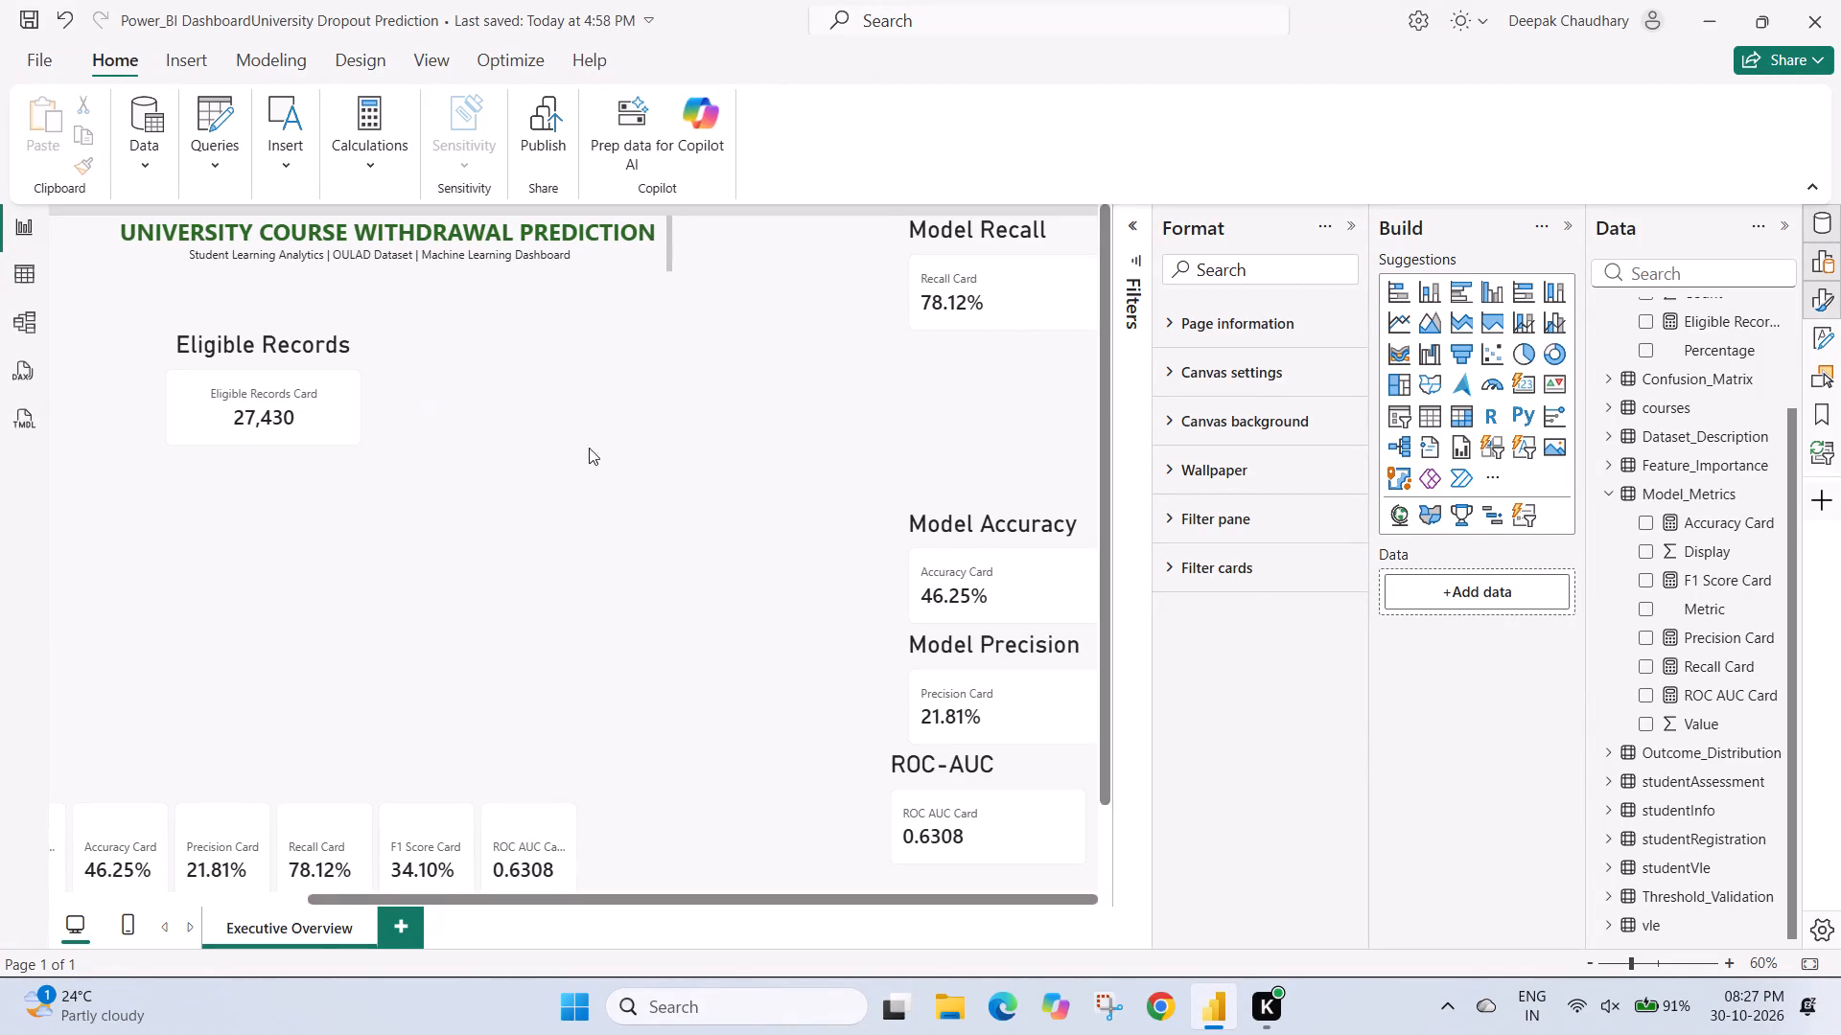
left_click(1186, 415)
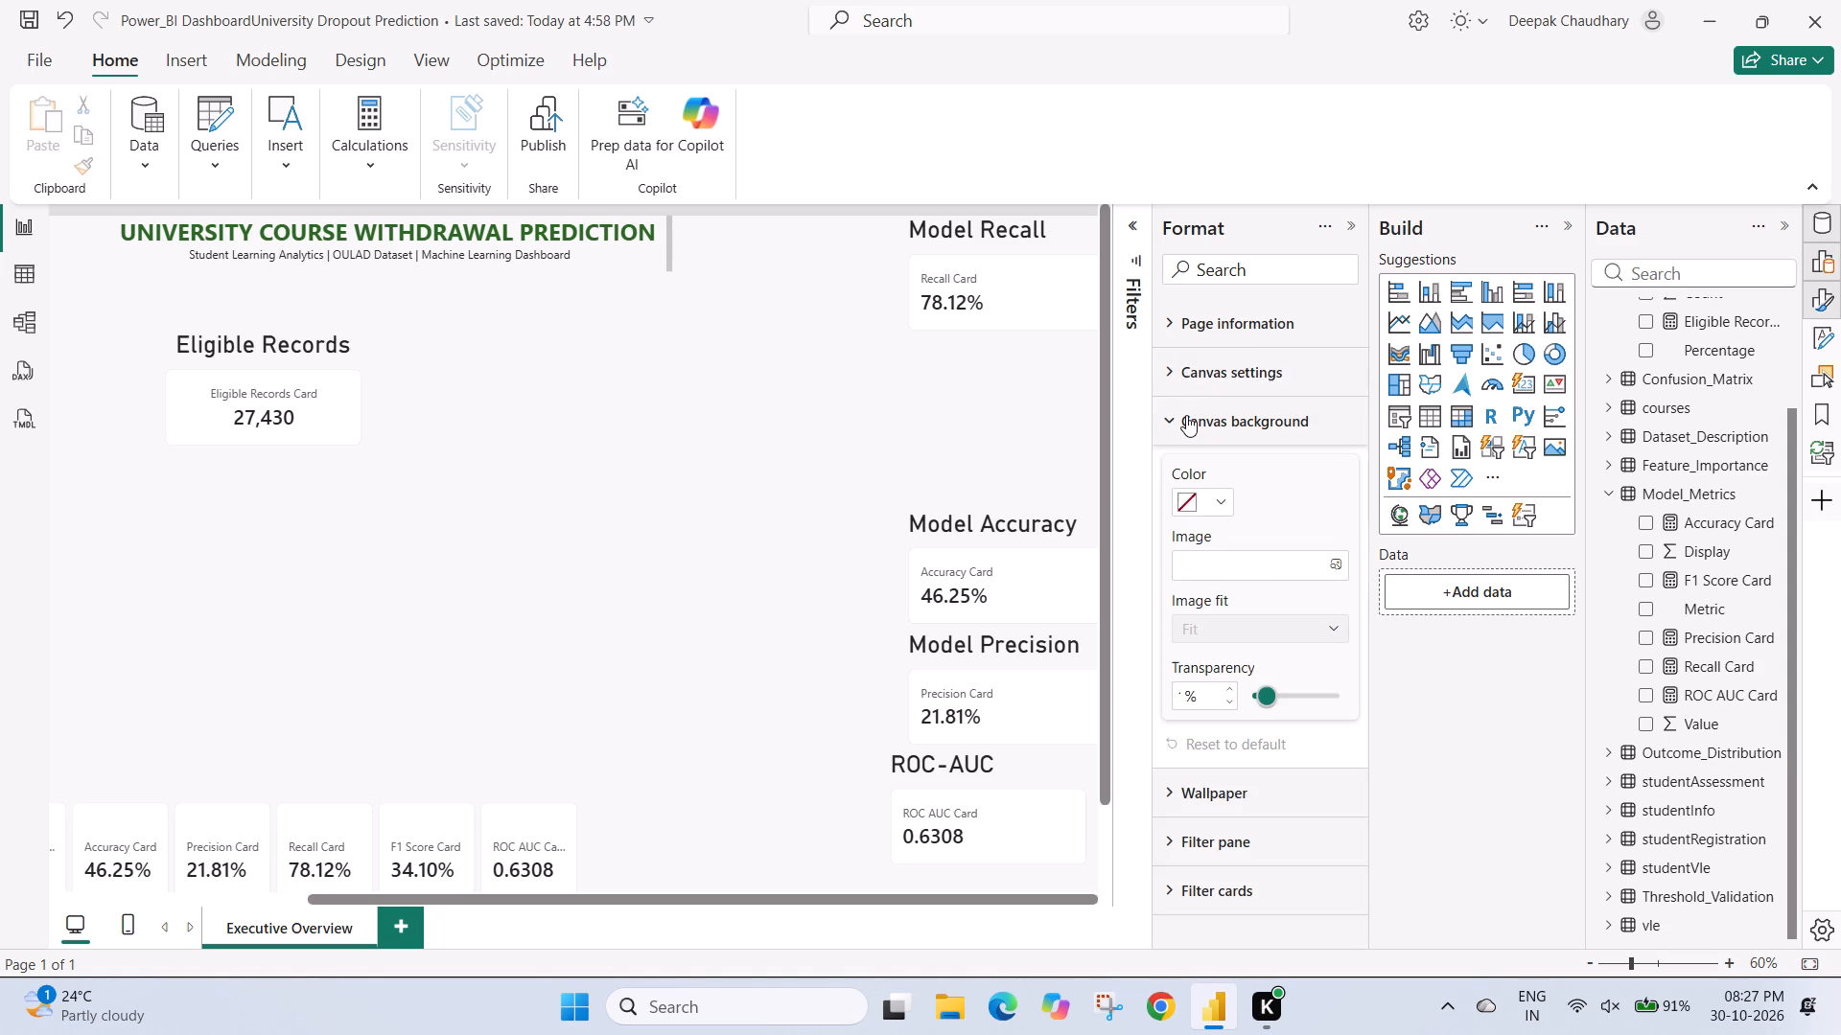
left_click(1214, 498)
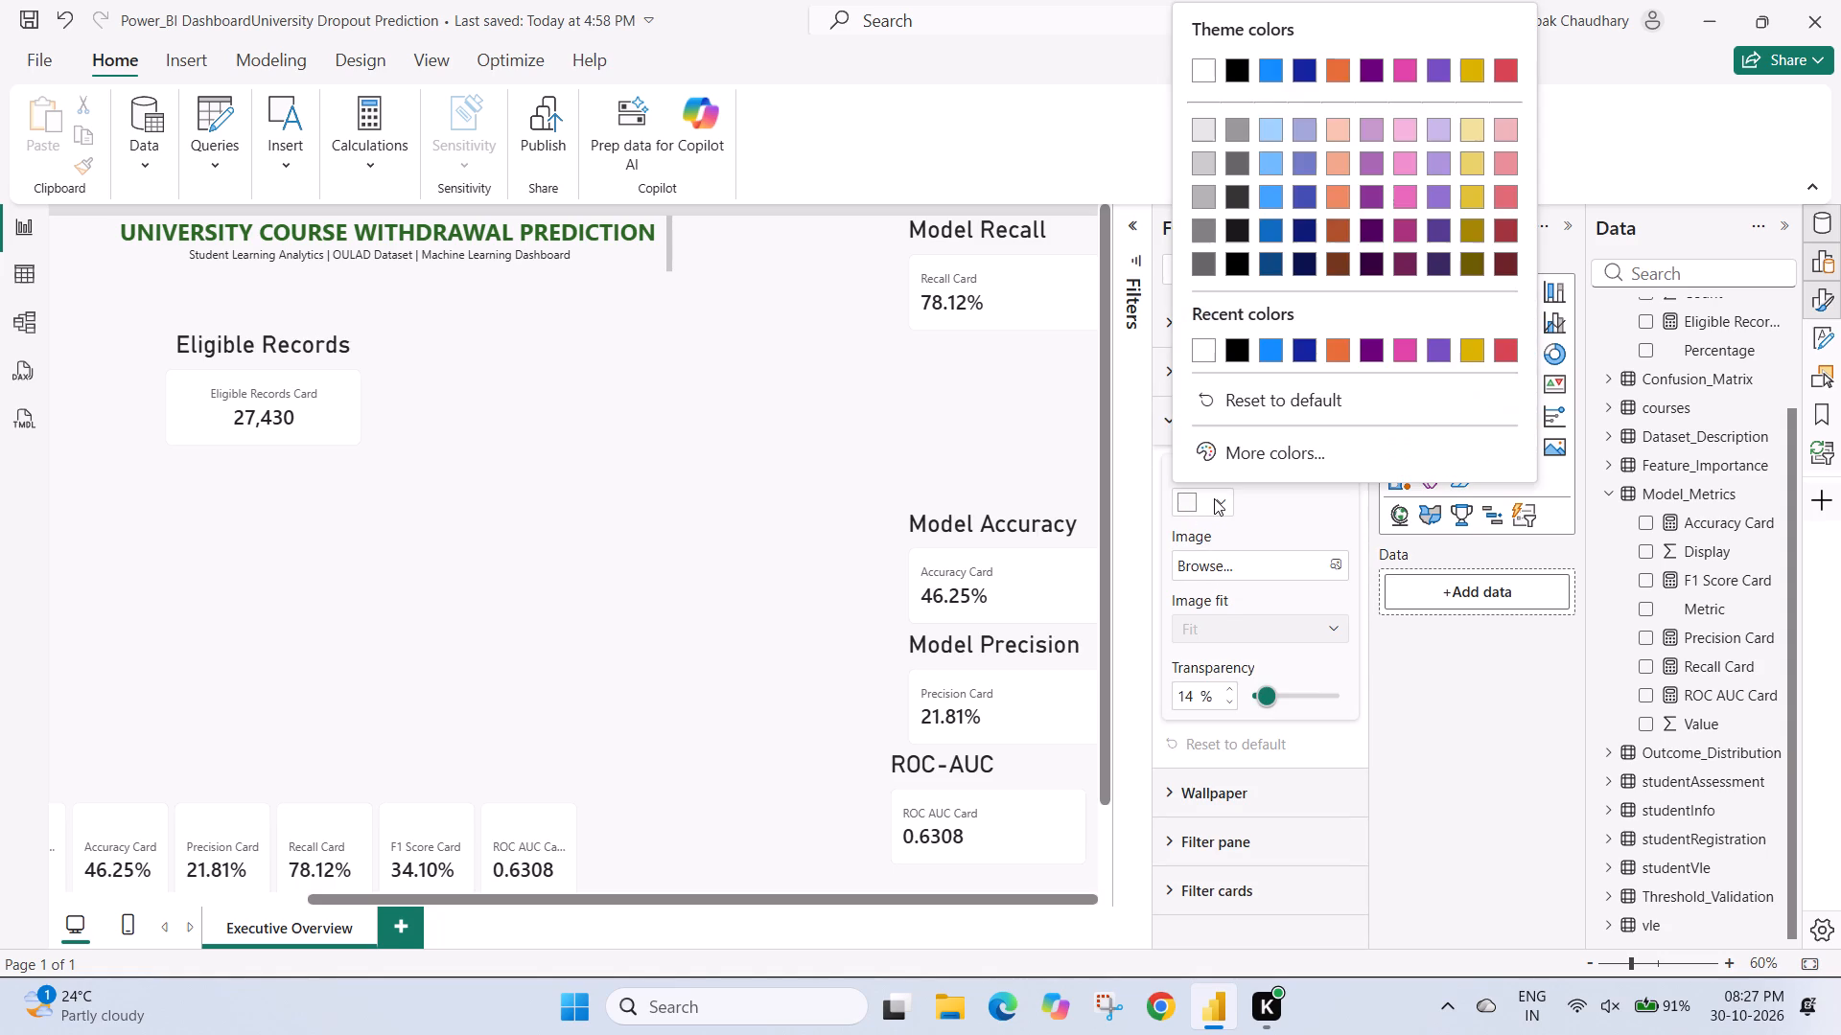
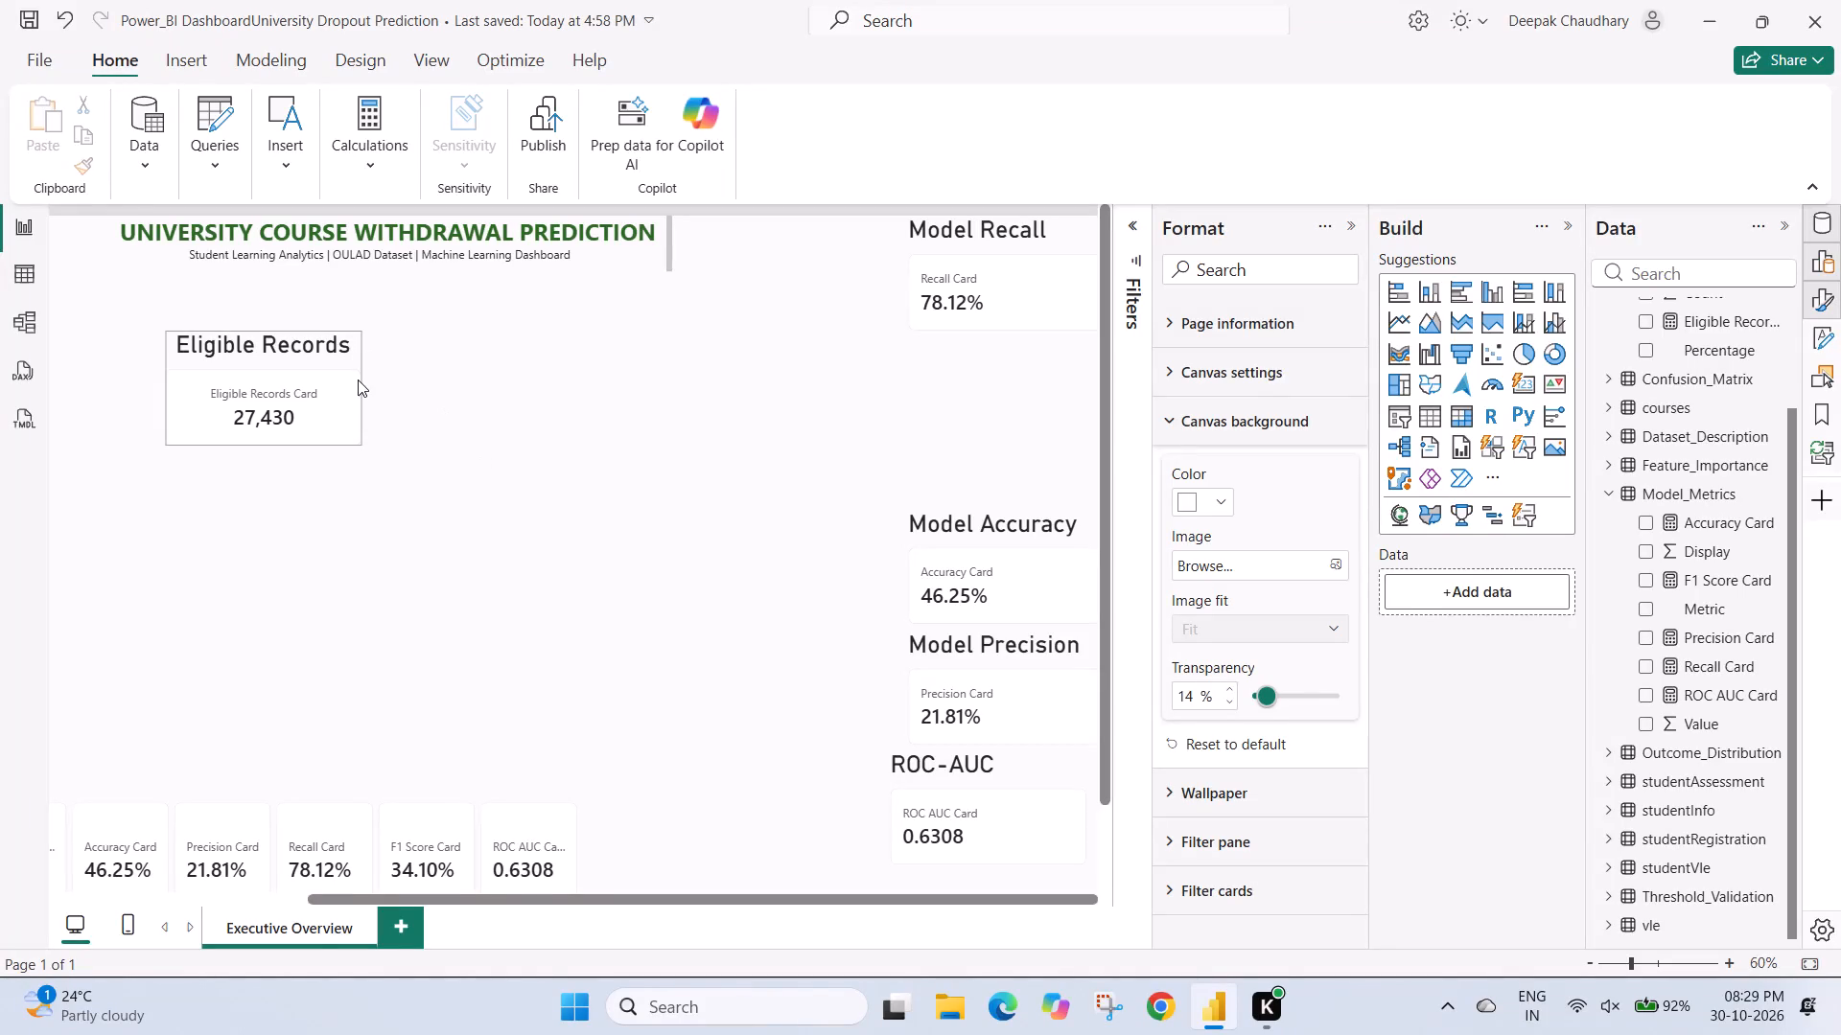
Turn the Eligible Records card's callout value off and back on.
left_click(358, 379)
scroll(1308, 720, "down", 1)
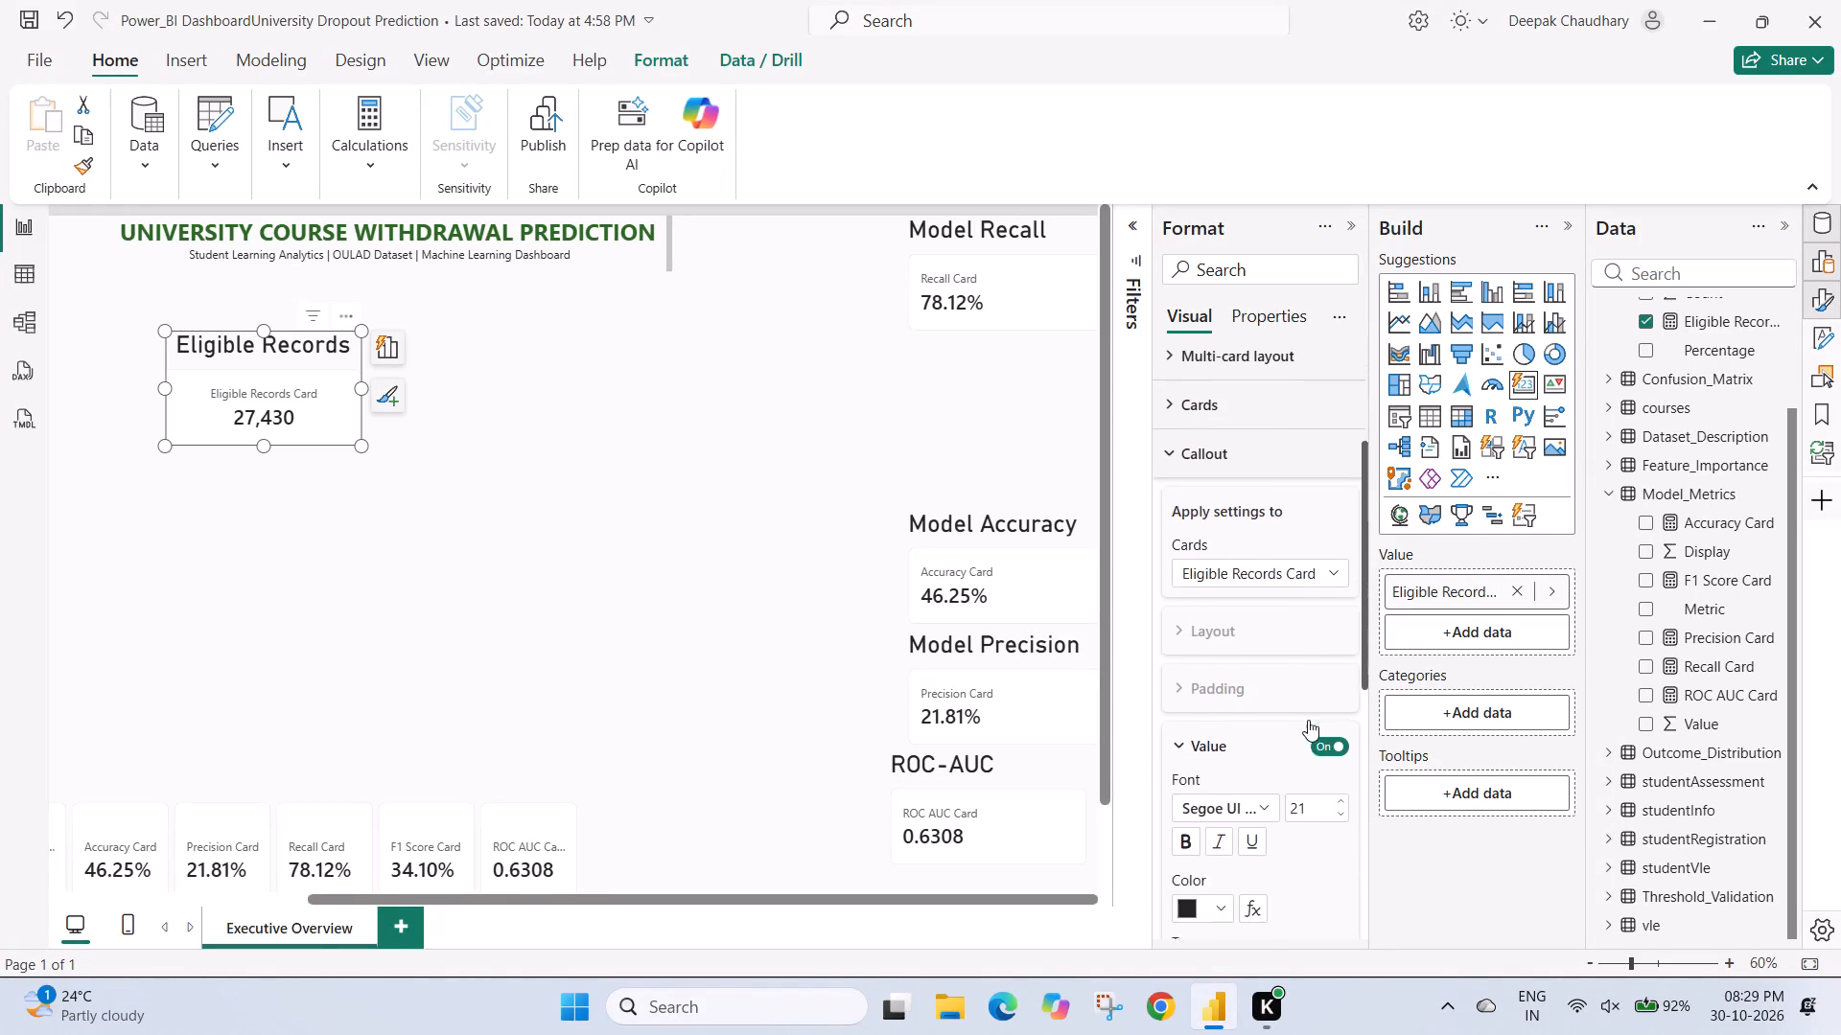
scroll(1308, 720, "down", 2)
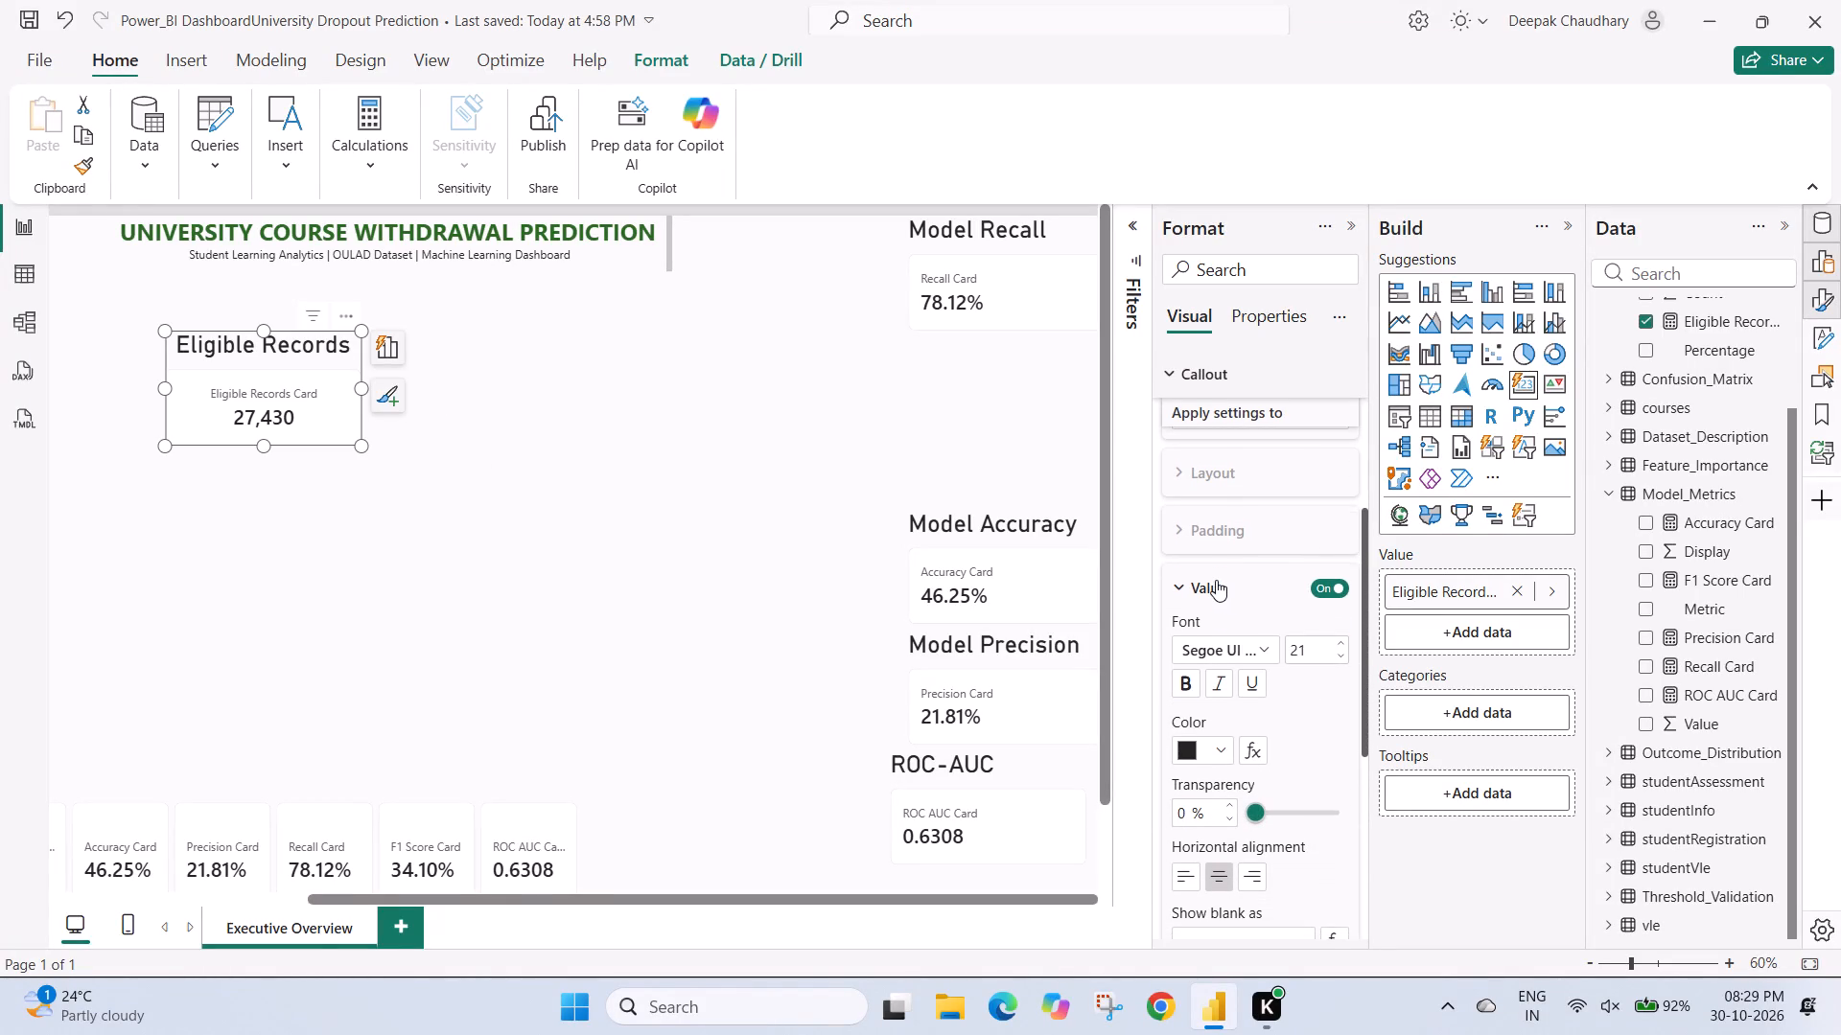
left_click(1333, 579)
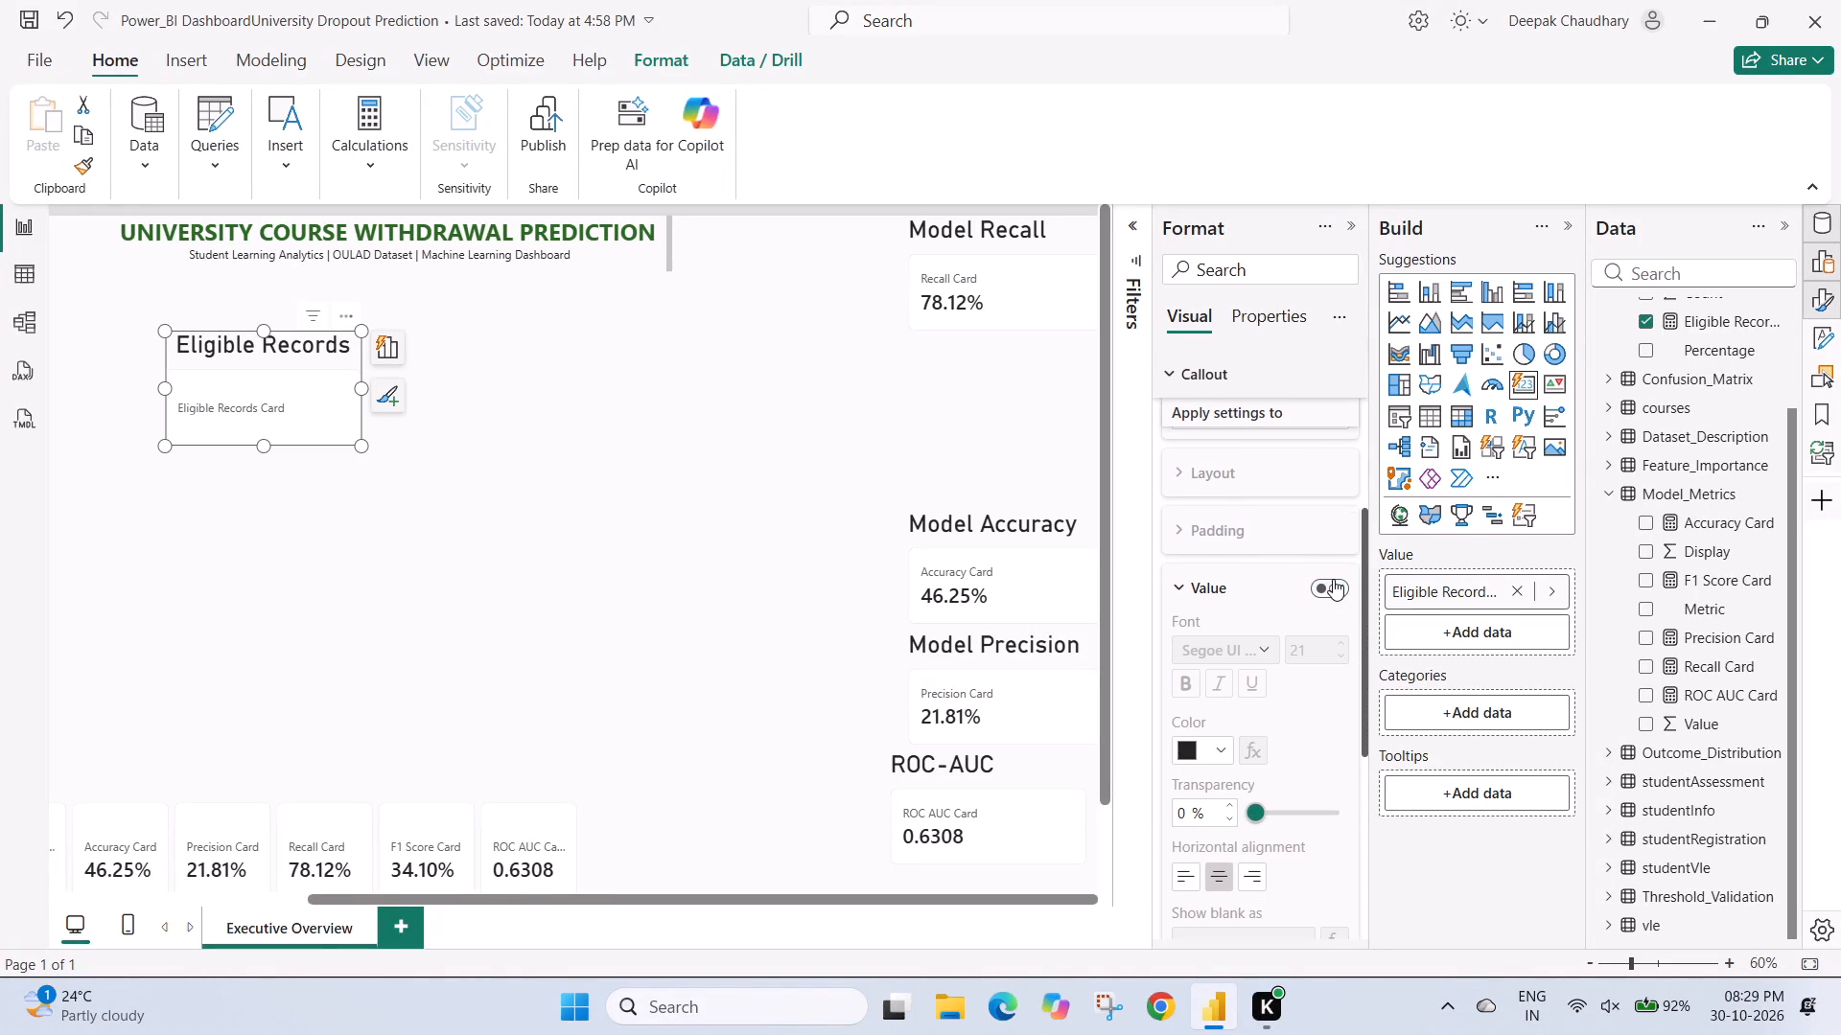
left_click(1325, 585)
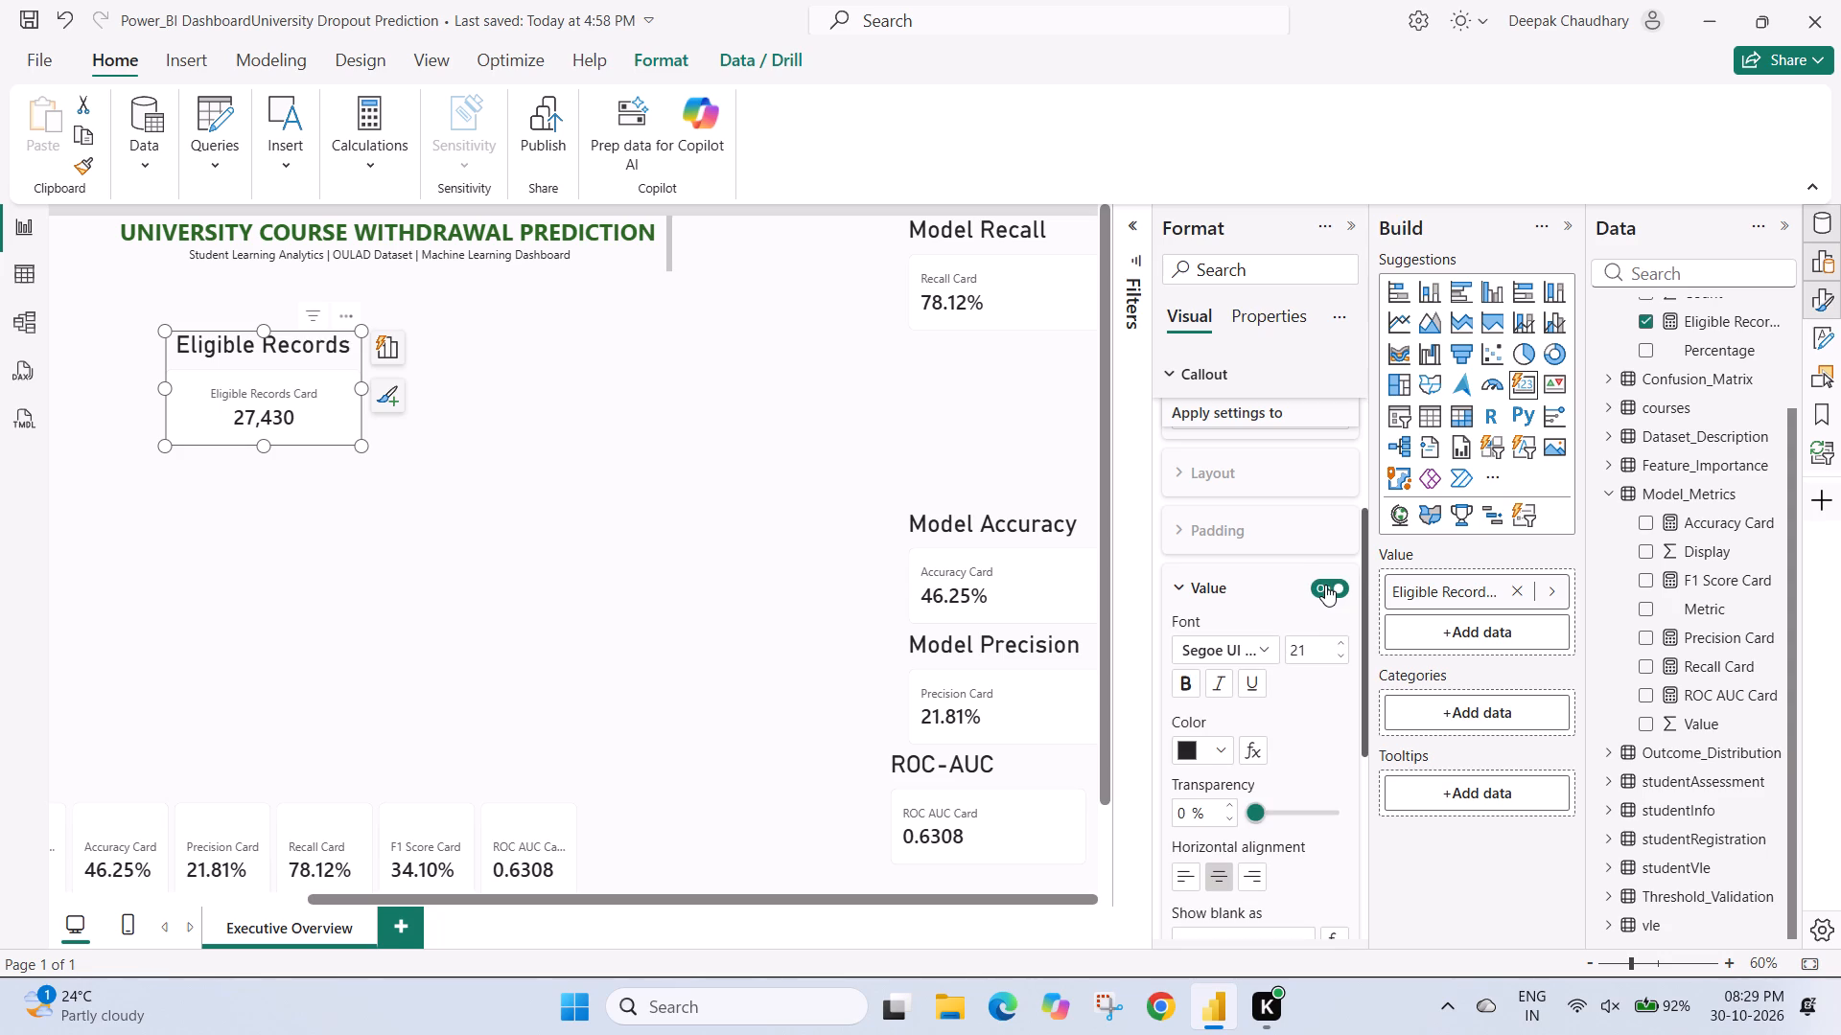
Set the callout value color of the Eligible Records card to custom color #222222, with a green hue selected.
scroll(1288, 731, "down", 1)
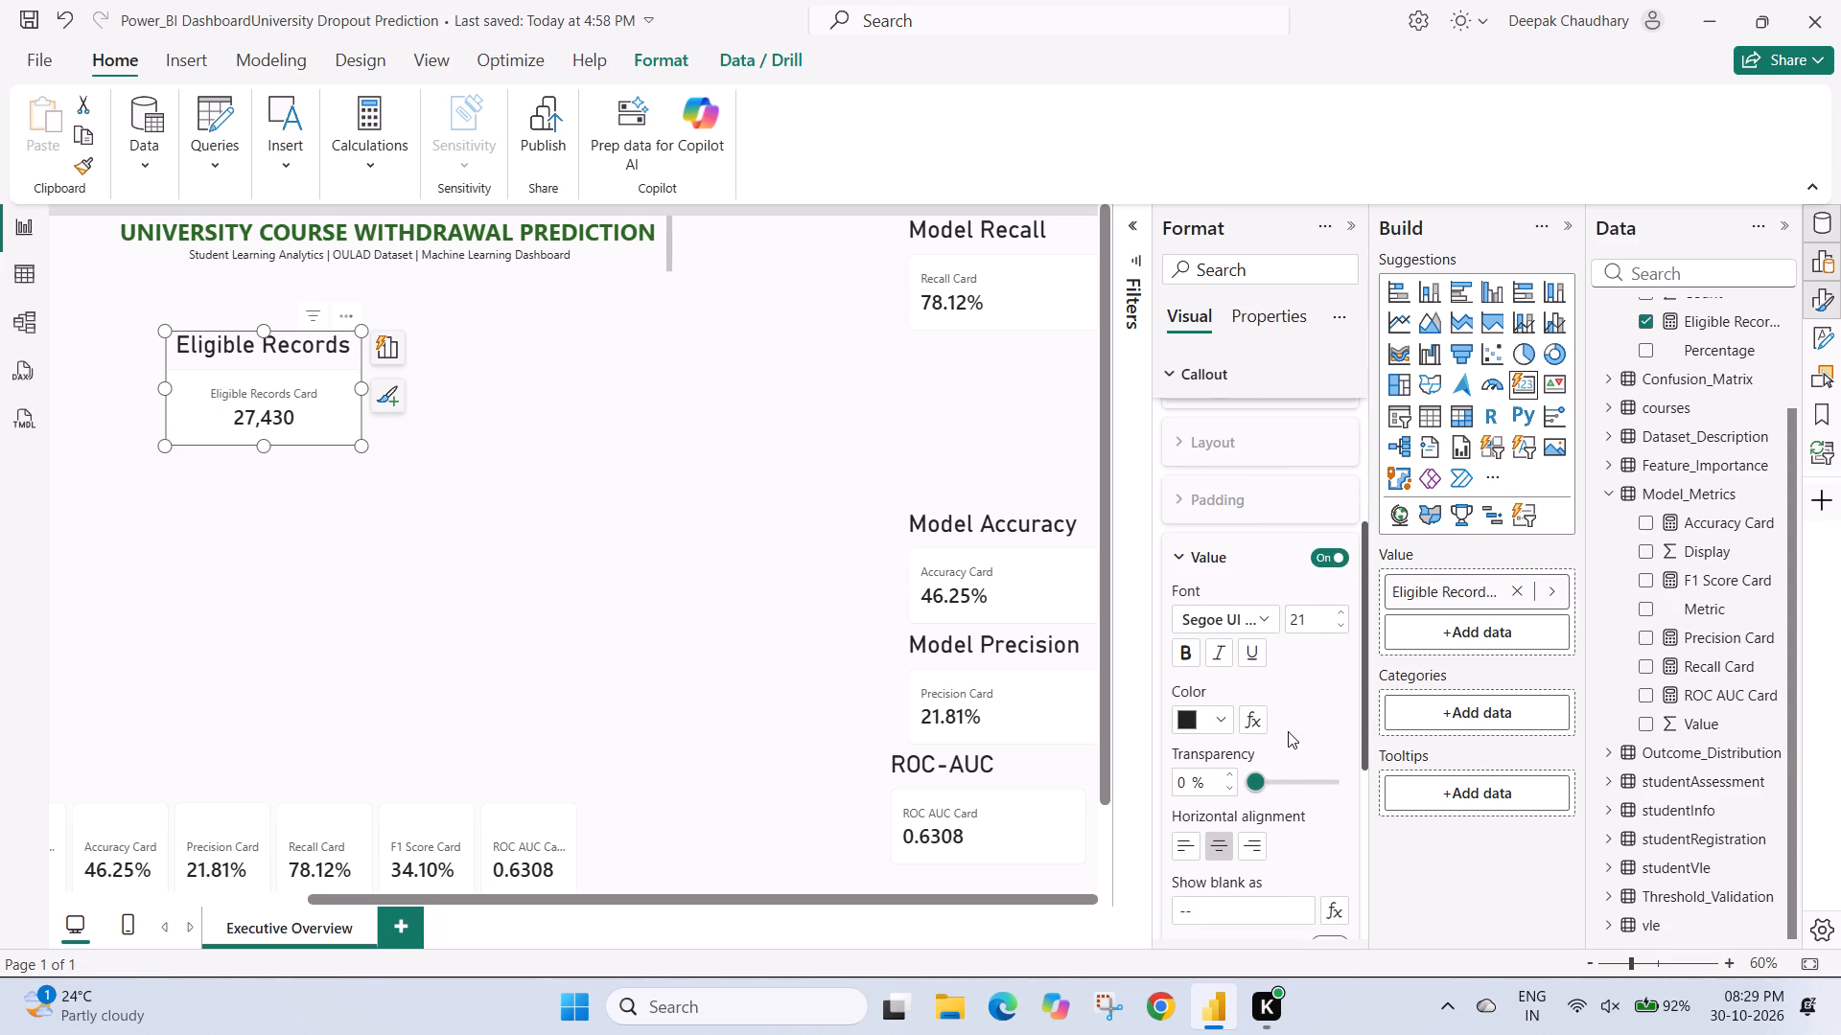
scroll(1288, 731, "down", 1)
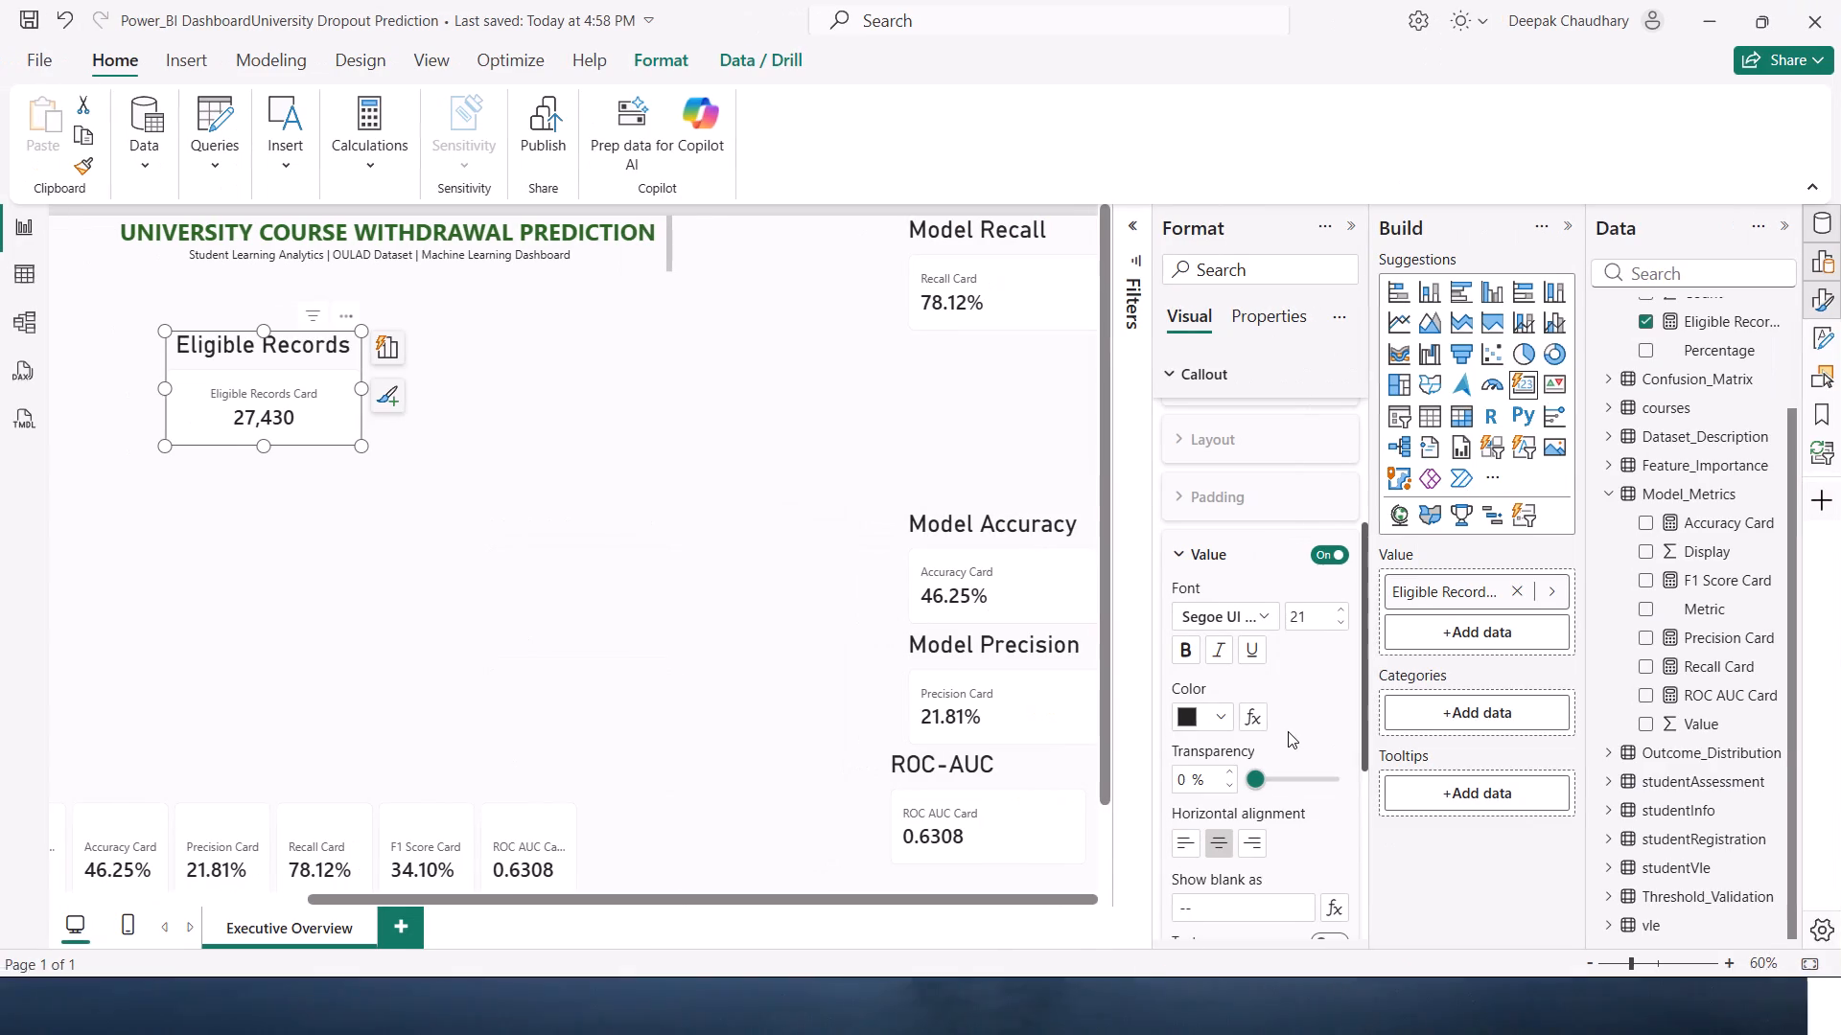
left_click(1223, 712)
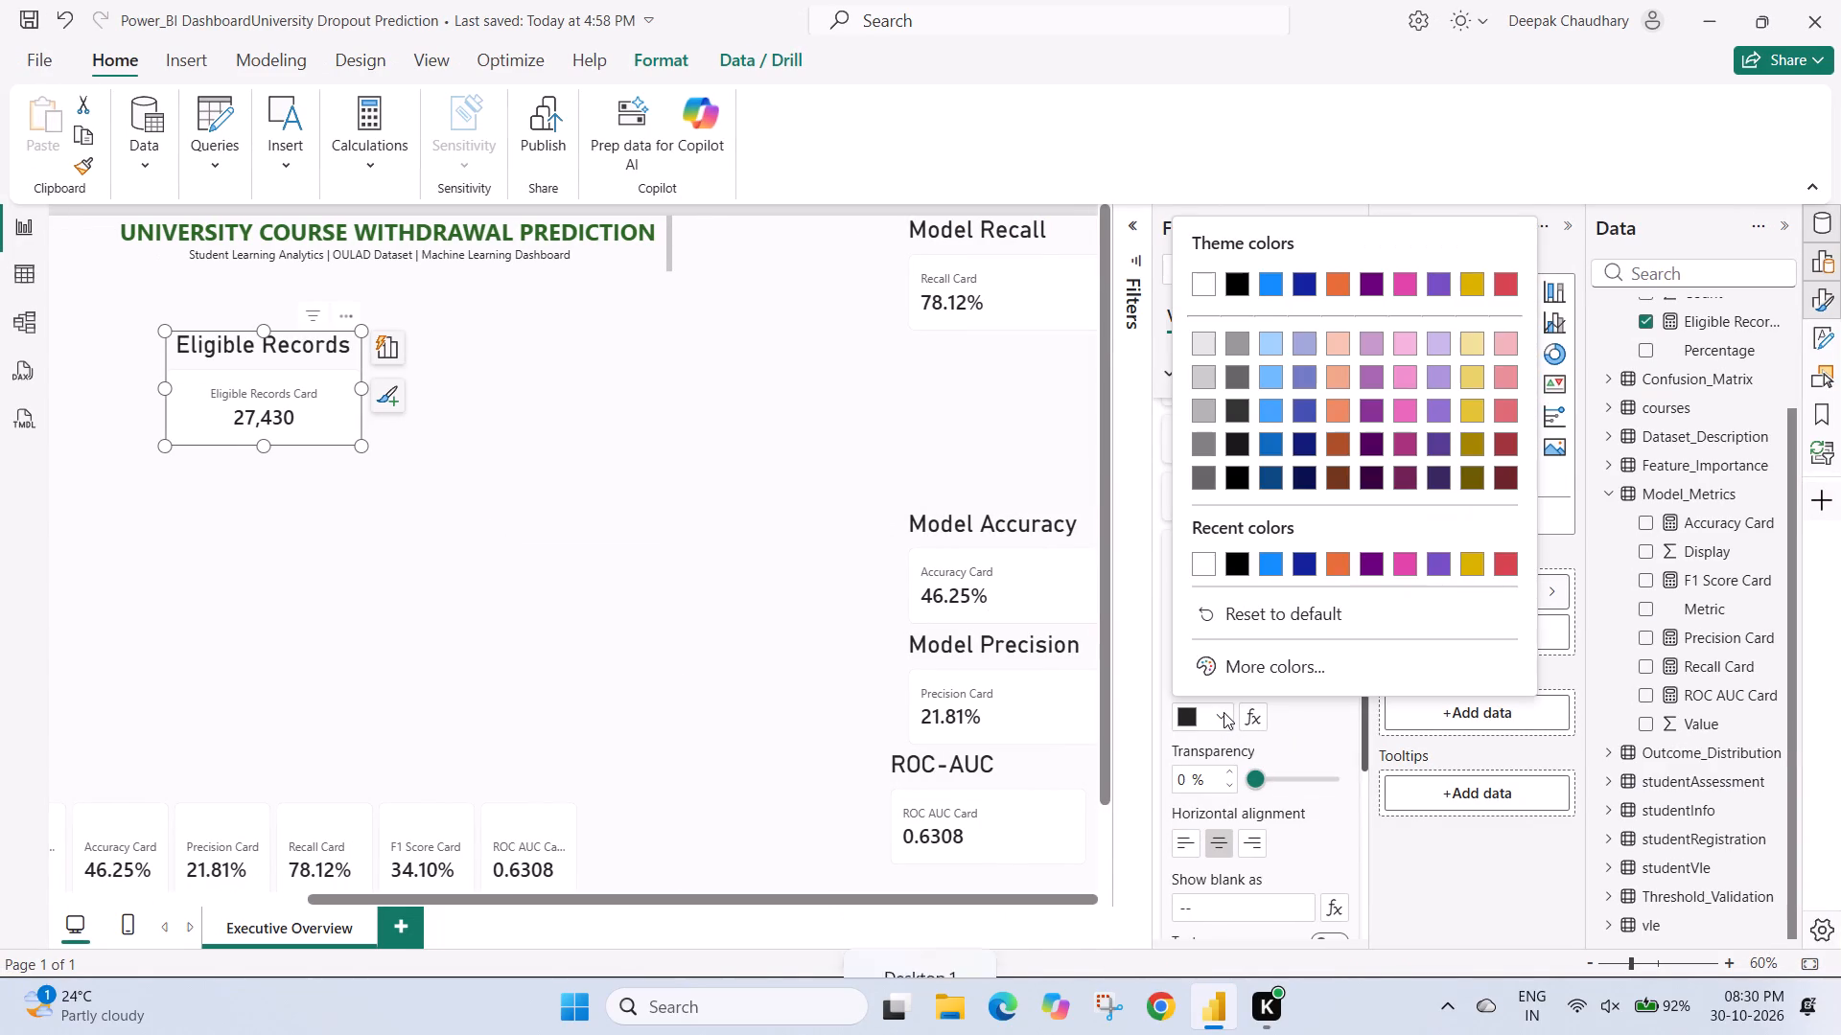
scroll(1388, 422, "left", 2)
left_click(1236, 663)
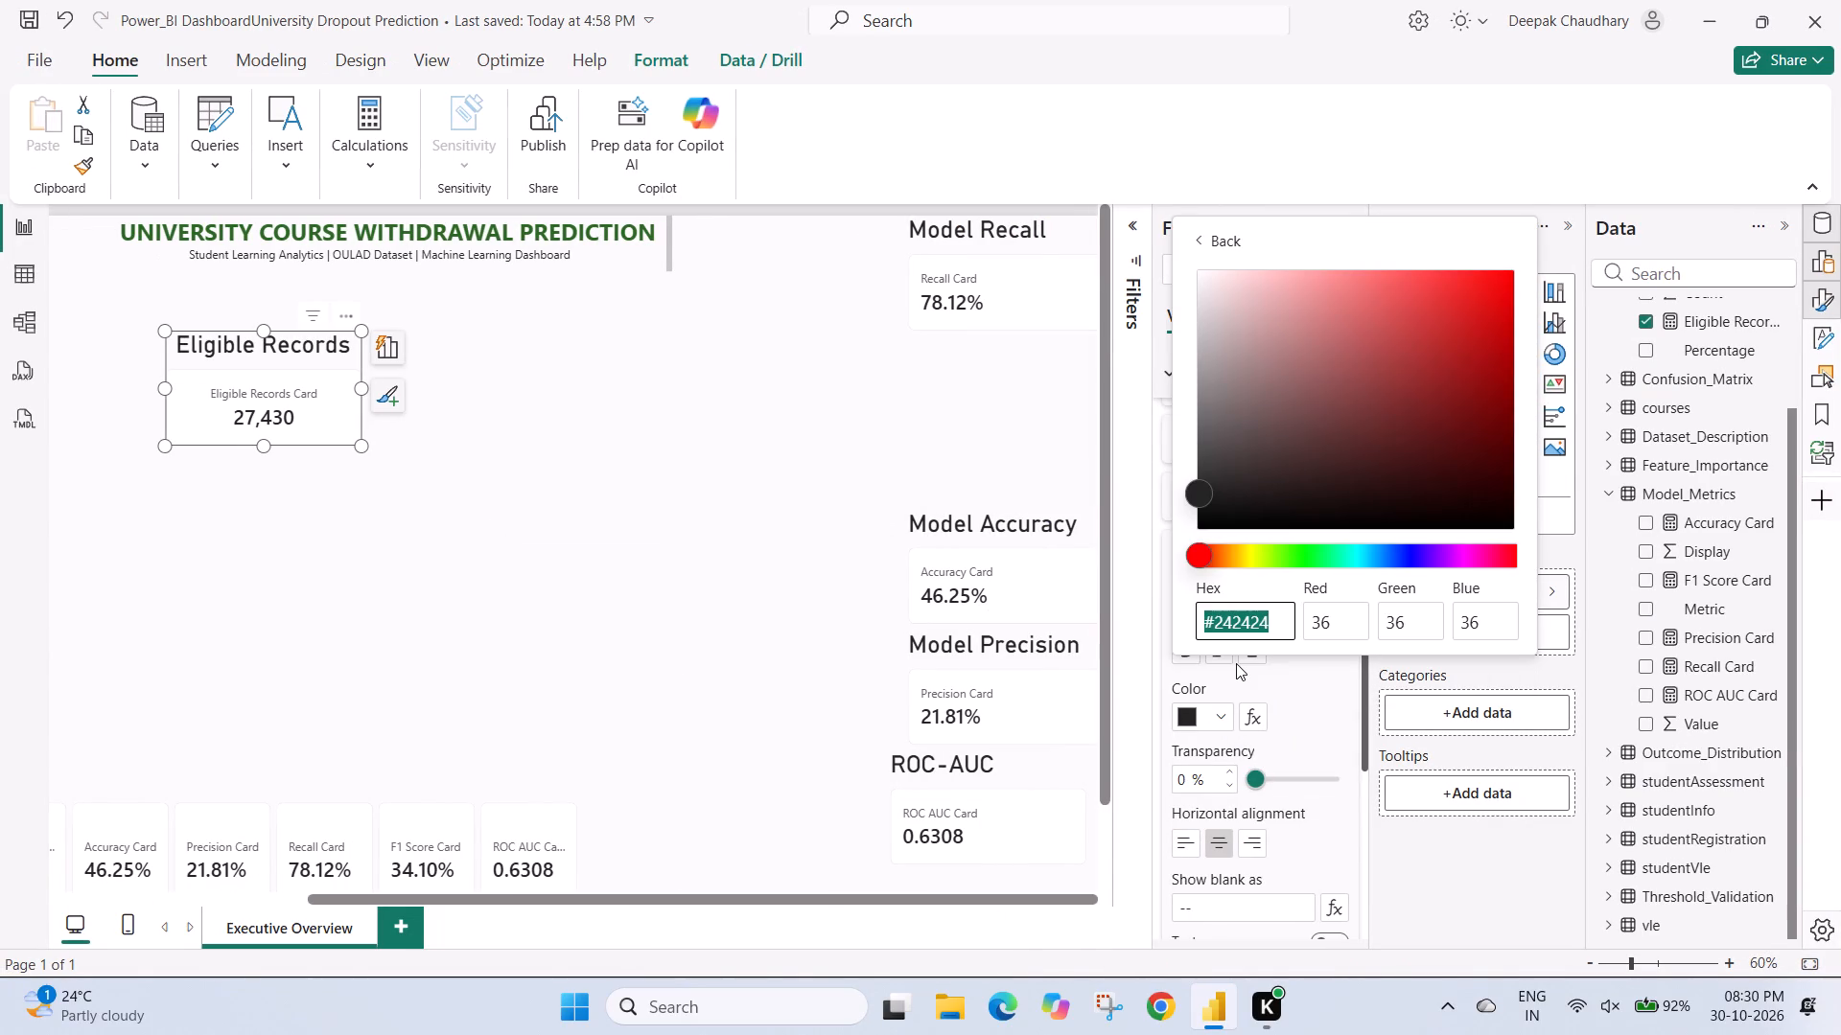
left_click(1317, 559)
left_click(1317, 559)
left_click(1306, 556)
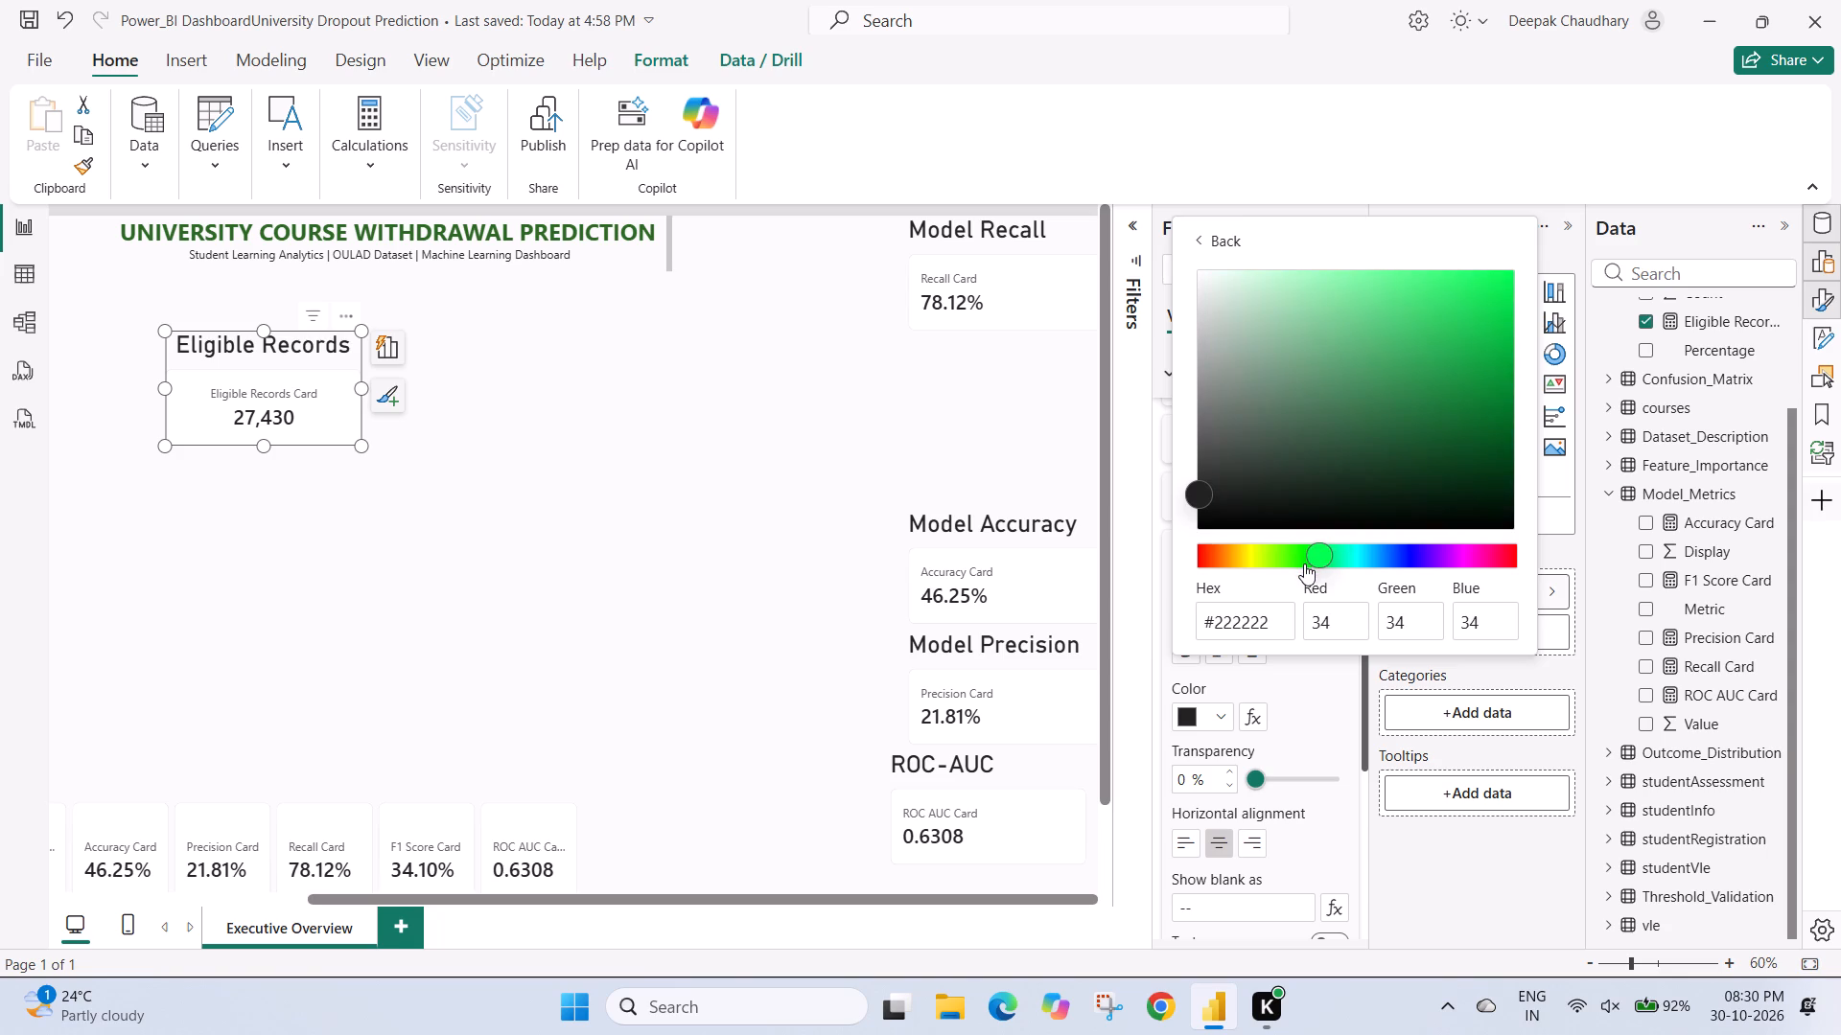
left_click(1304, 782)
Set the transparency of the Eligible Records card's callout value to 4%, after trying 69%.
triple_click(1311, 781)
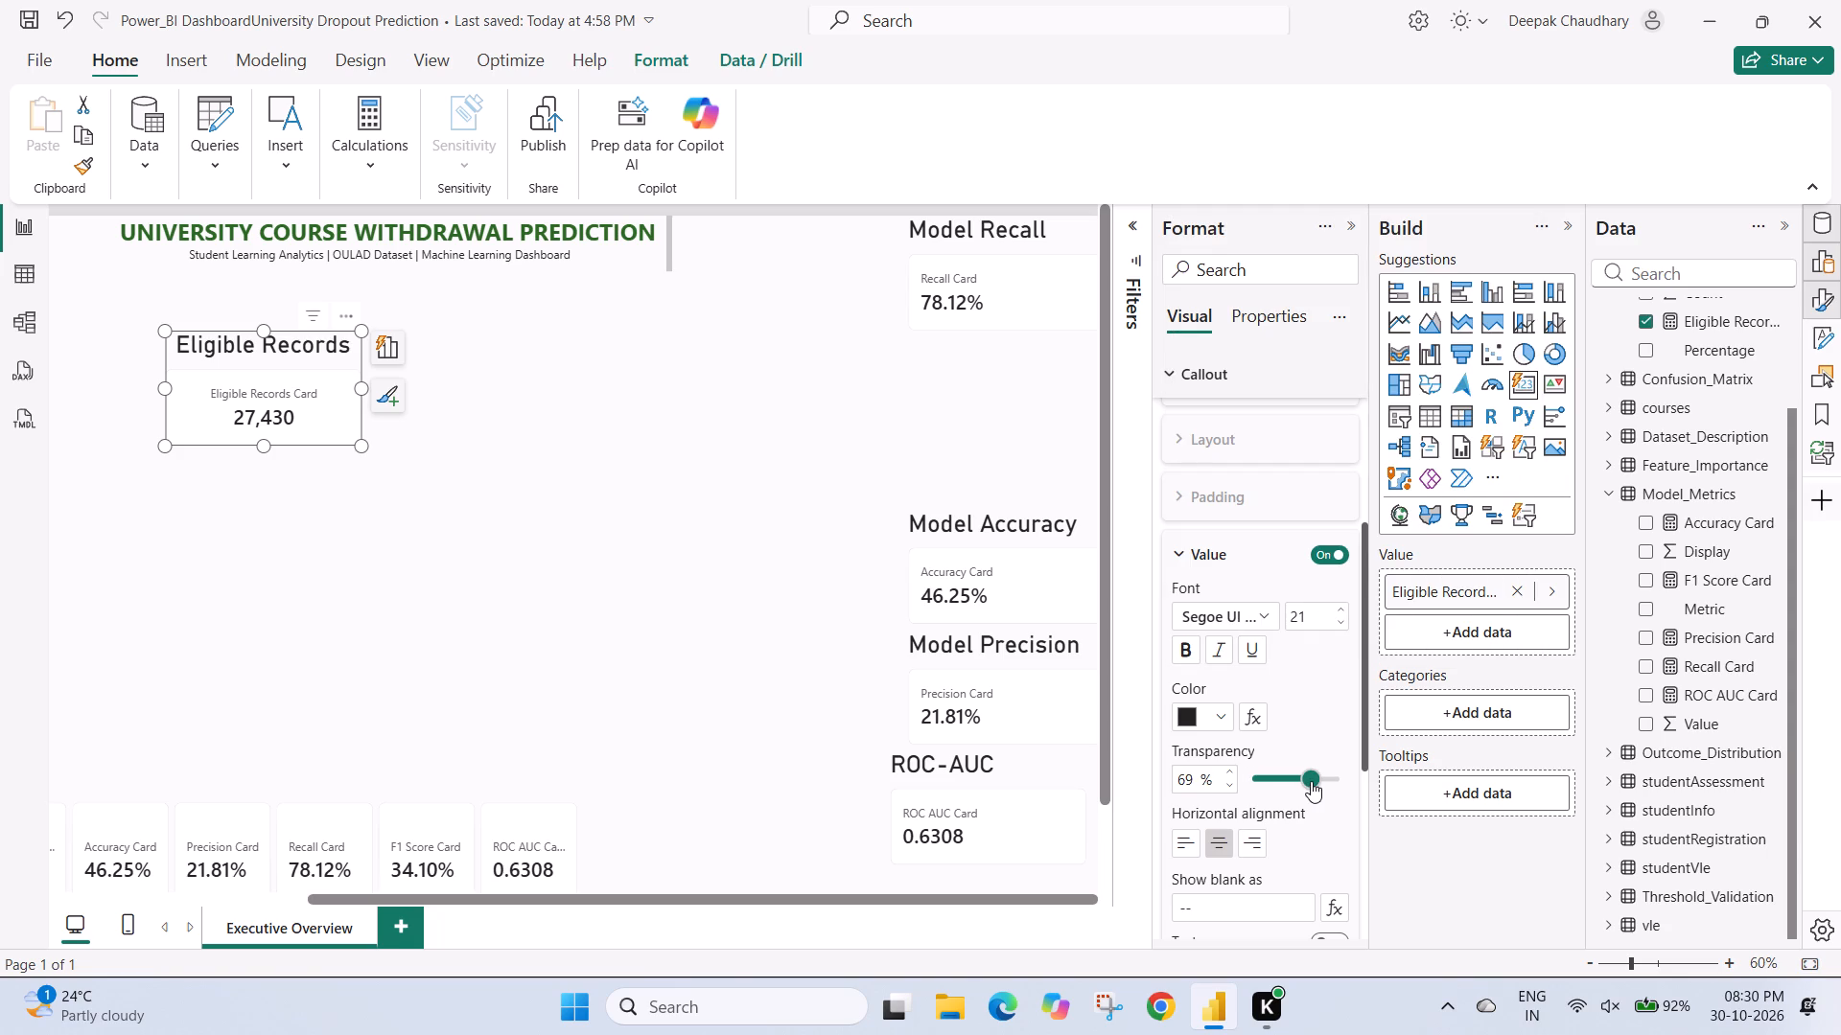
left_click(1311, 781)
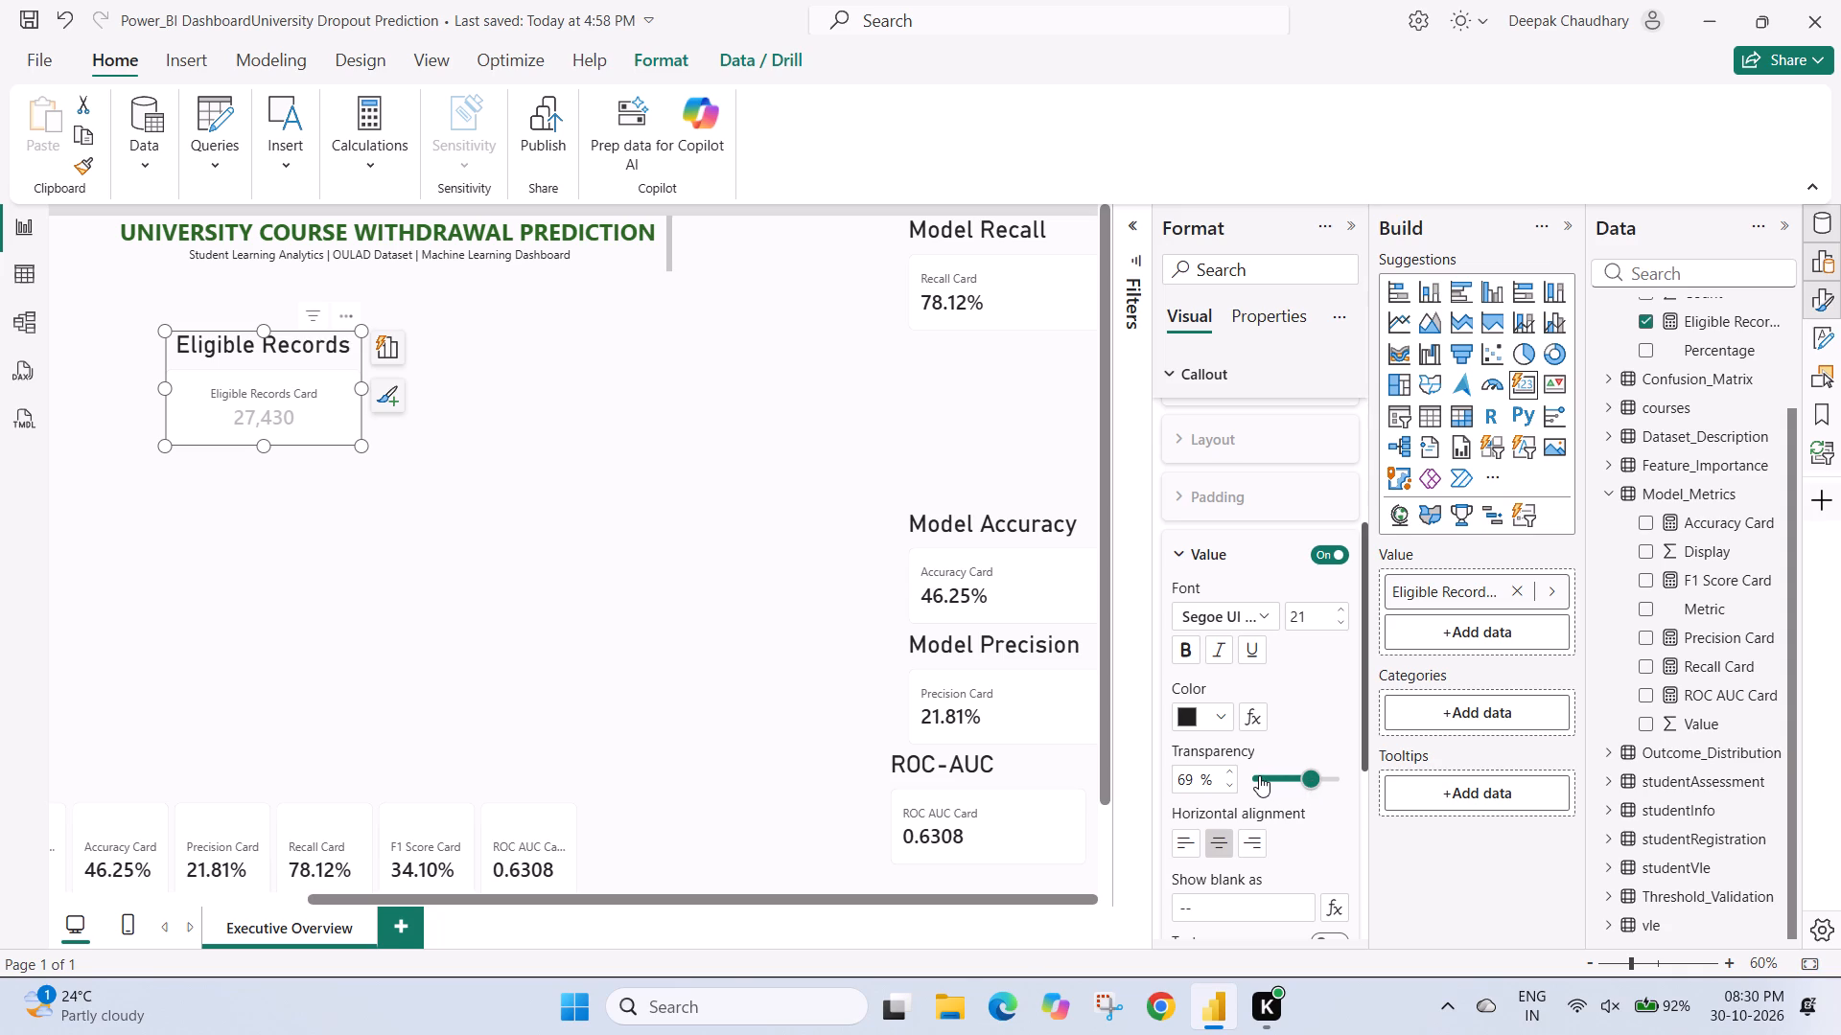
triple_click(1259, 775)
double_click(1259, 775)
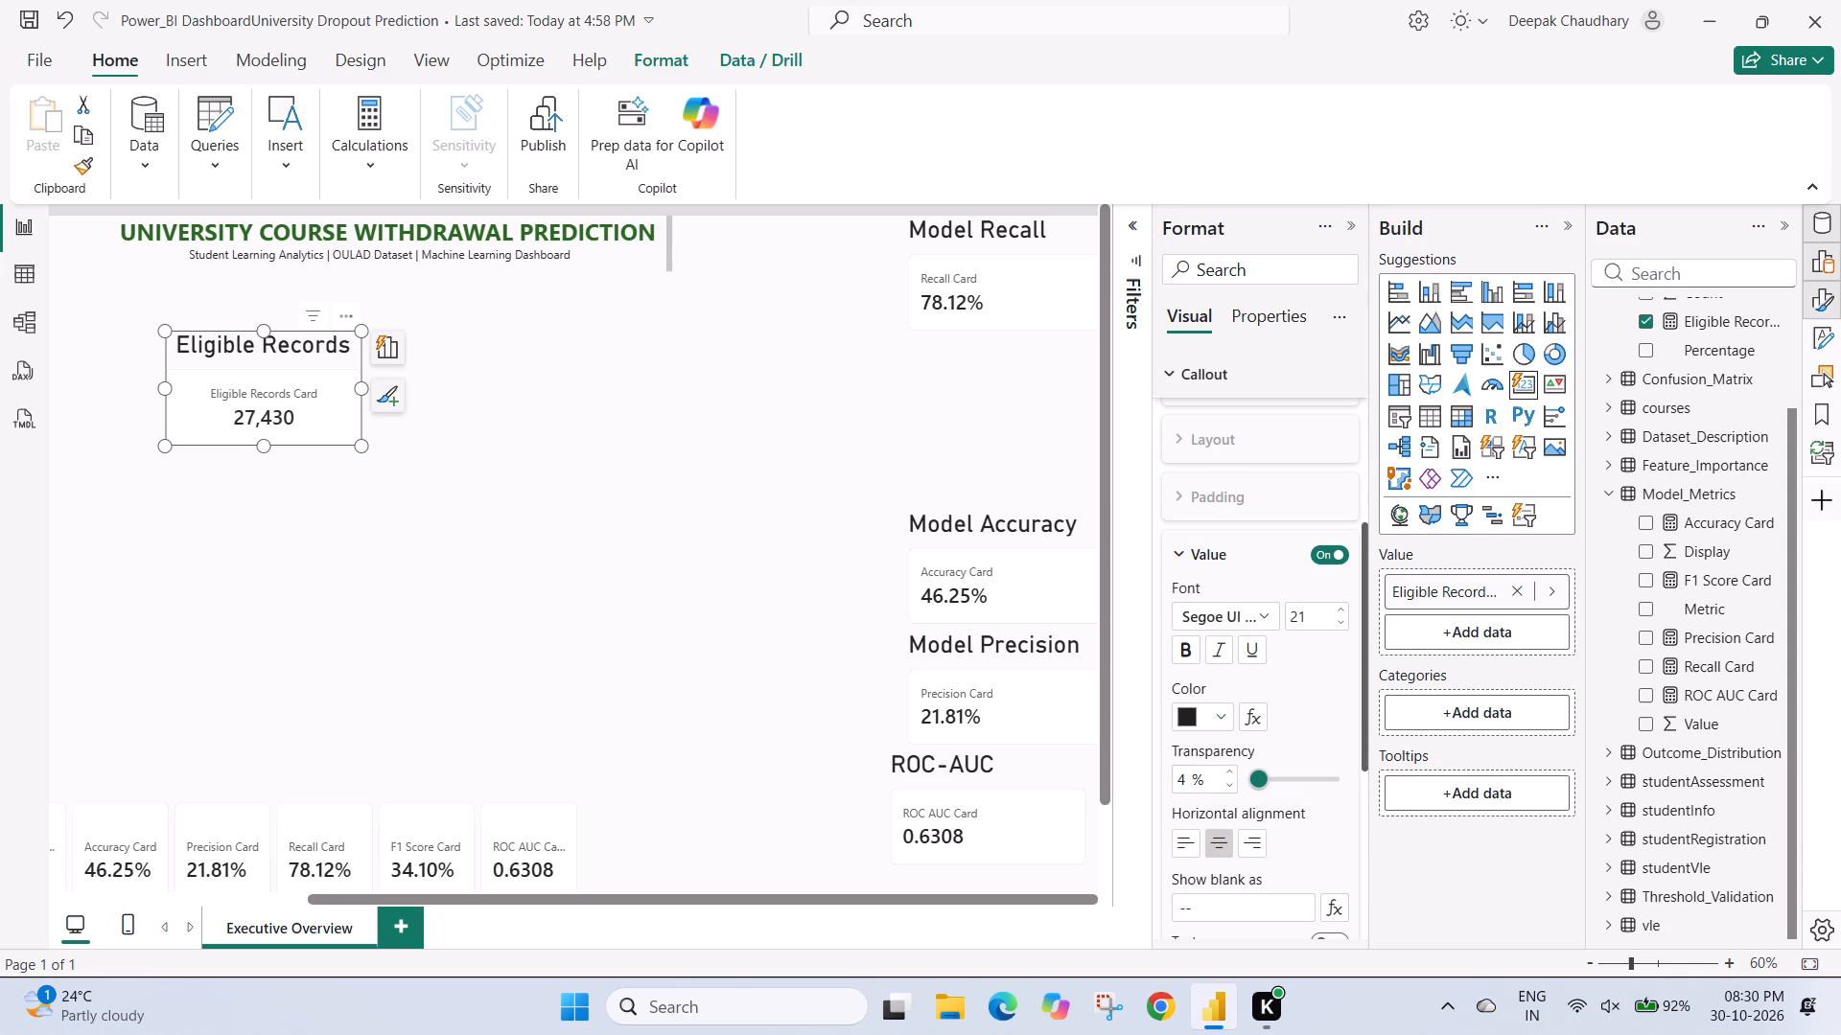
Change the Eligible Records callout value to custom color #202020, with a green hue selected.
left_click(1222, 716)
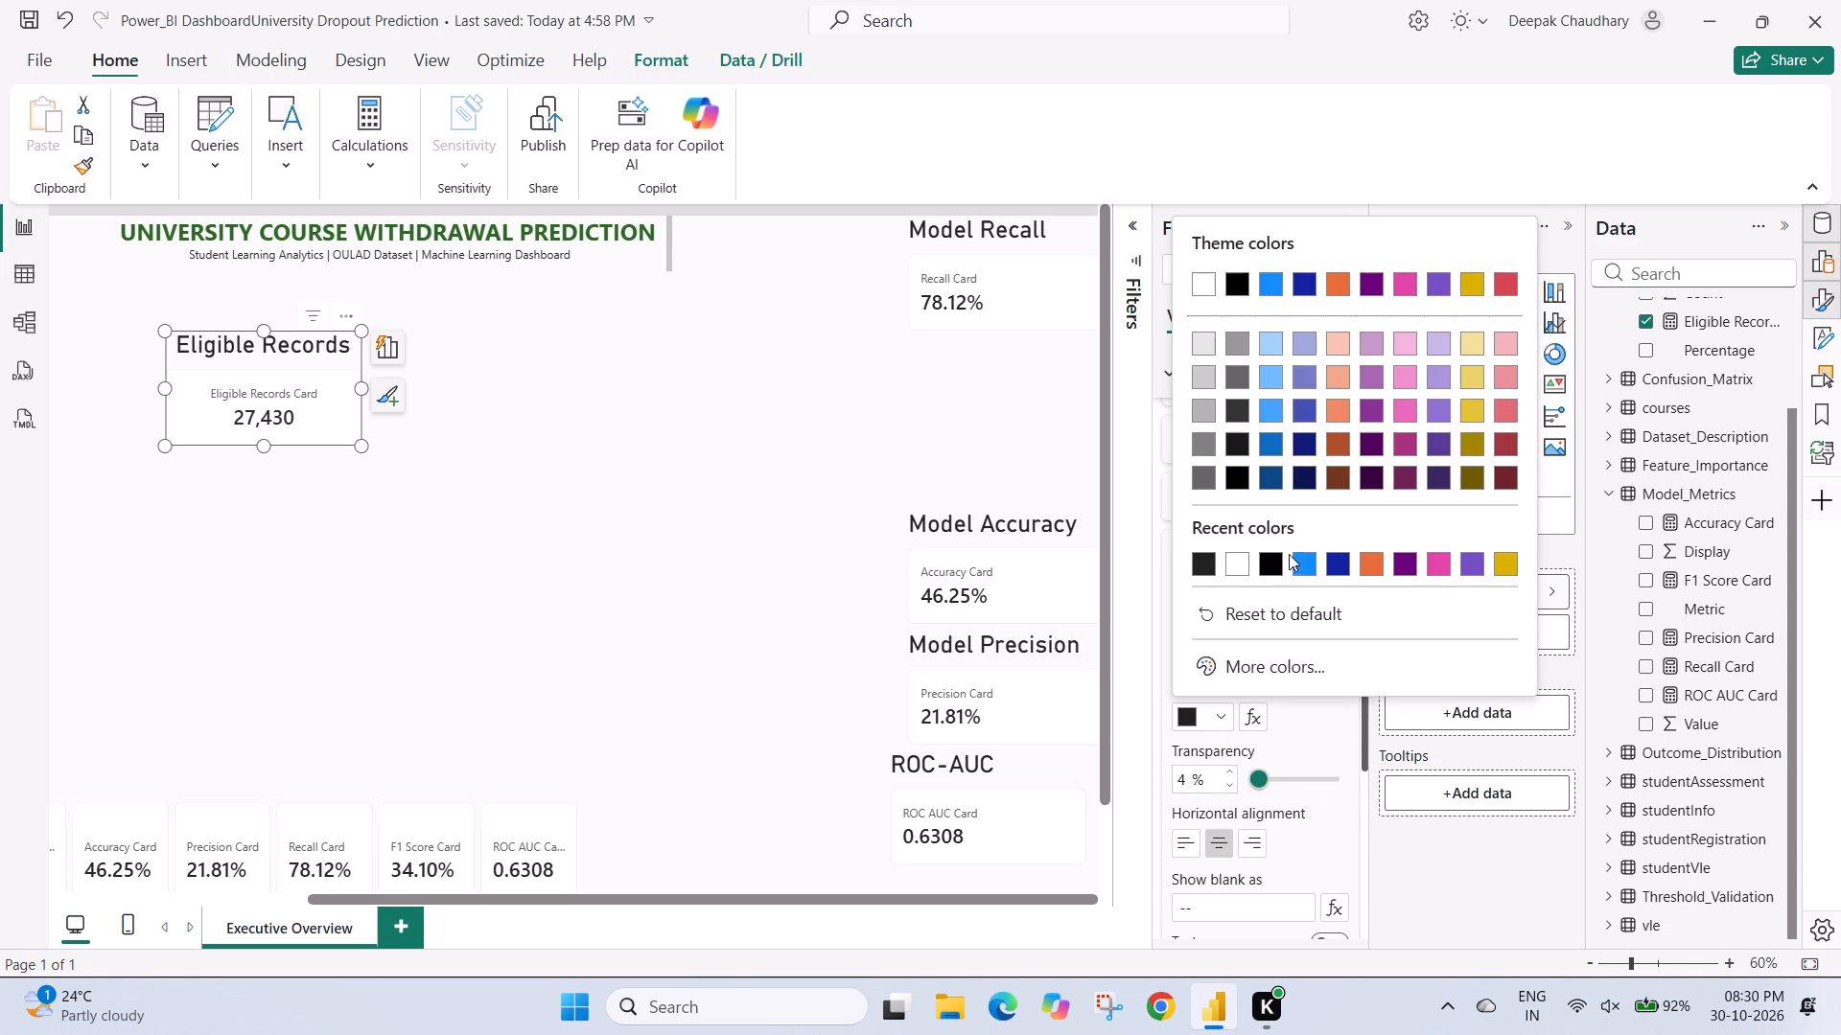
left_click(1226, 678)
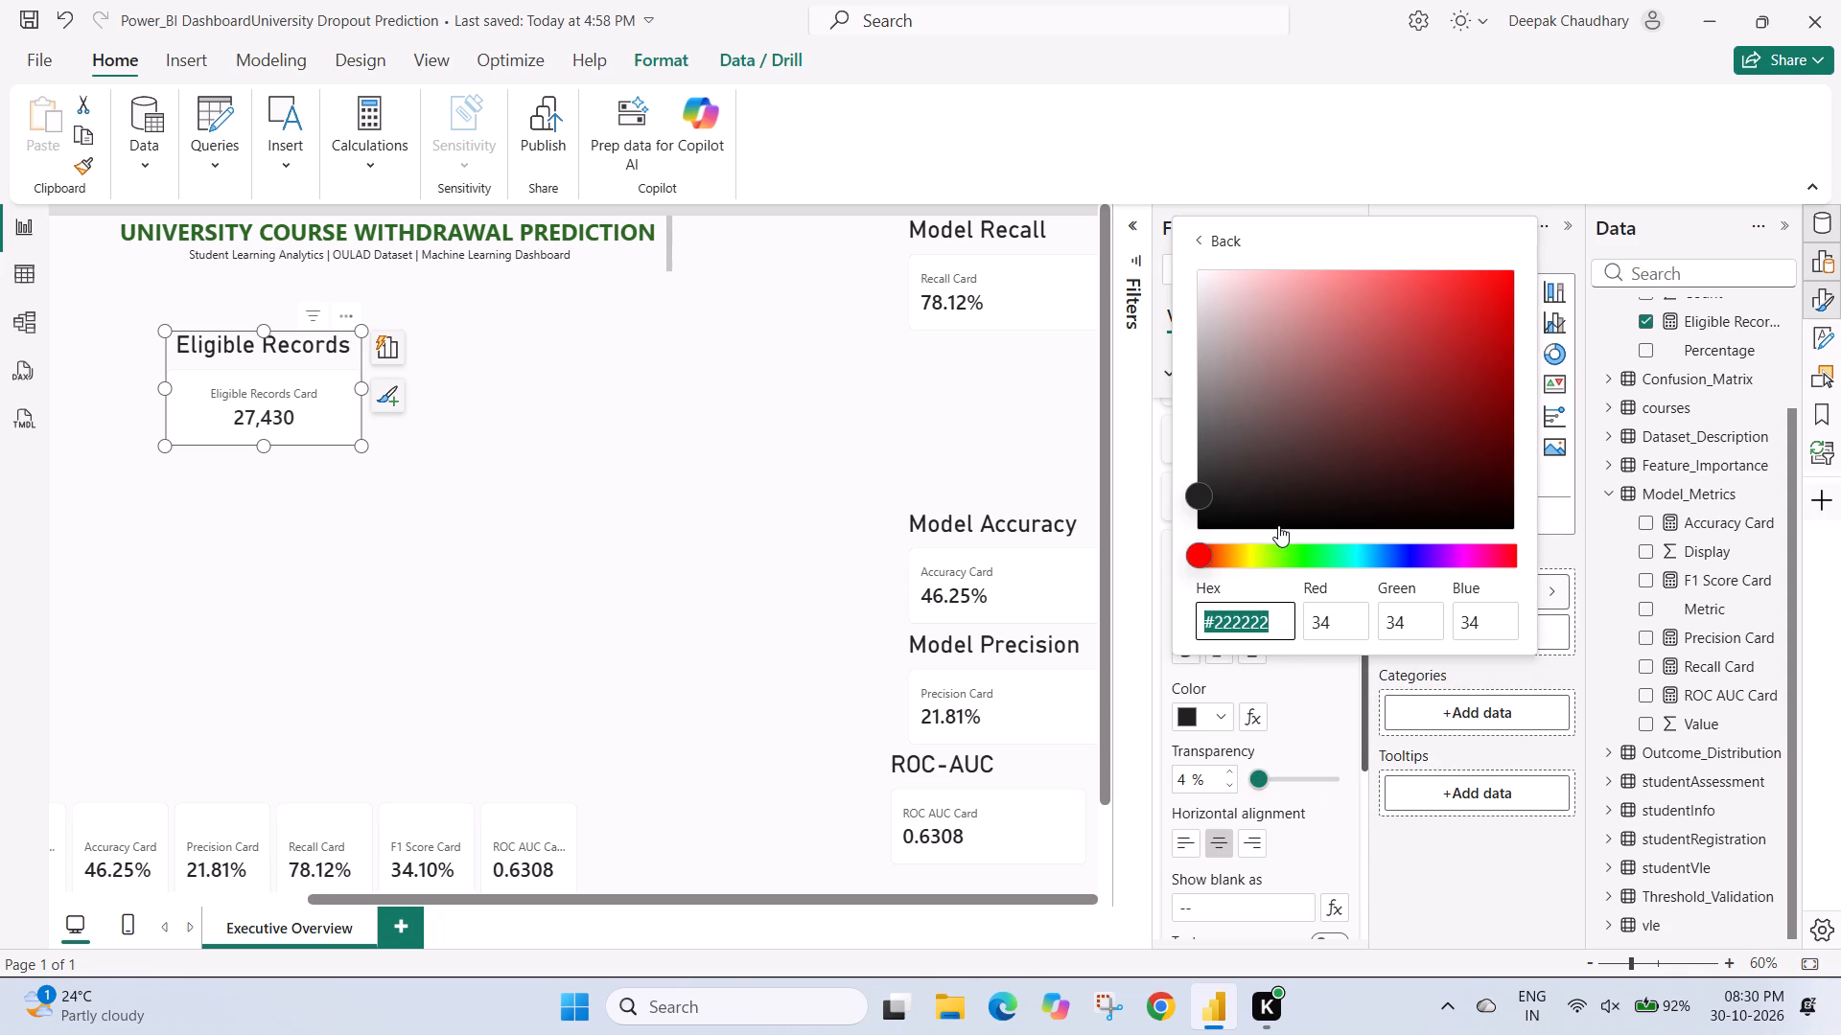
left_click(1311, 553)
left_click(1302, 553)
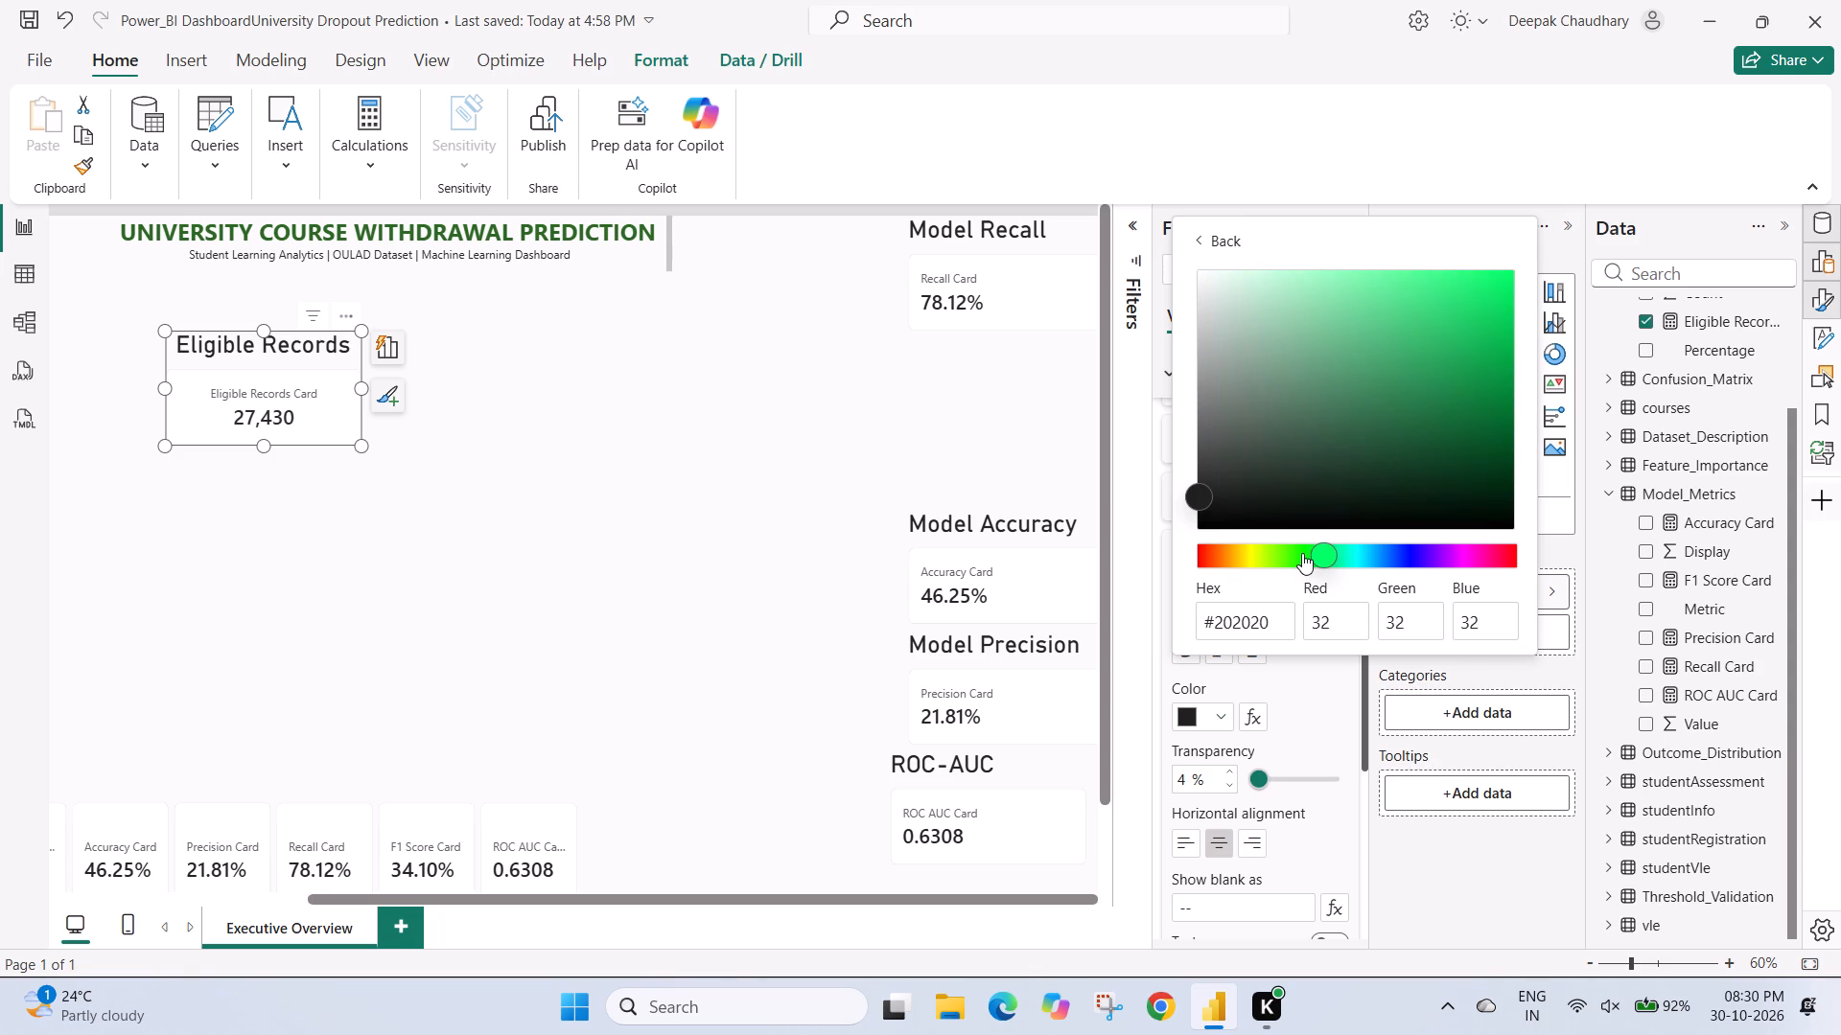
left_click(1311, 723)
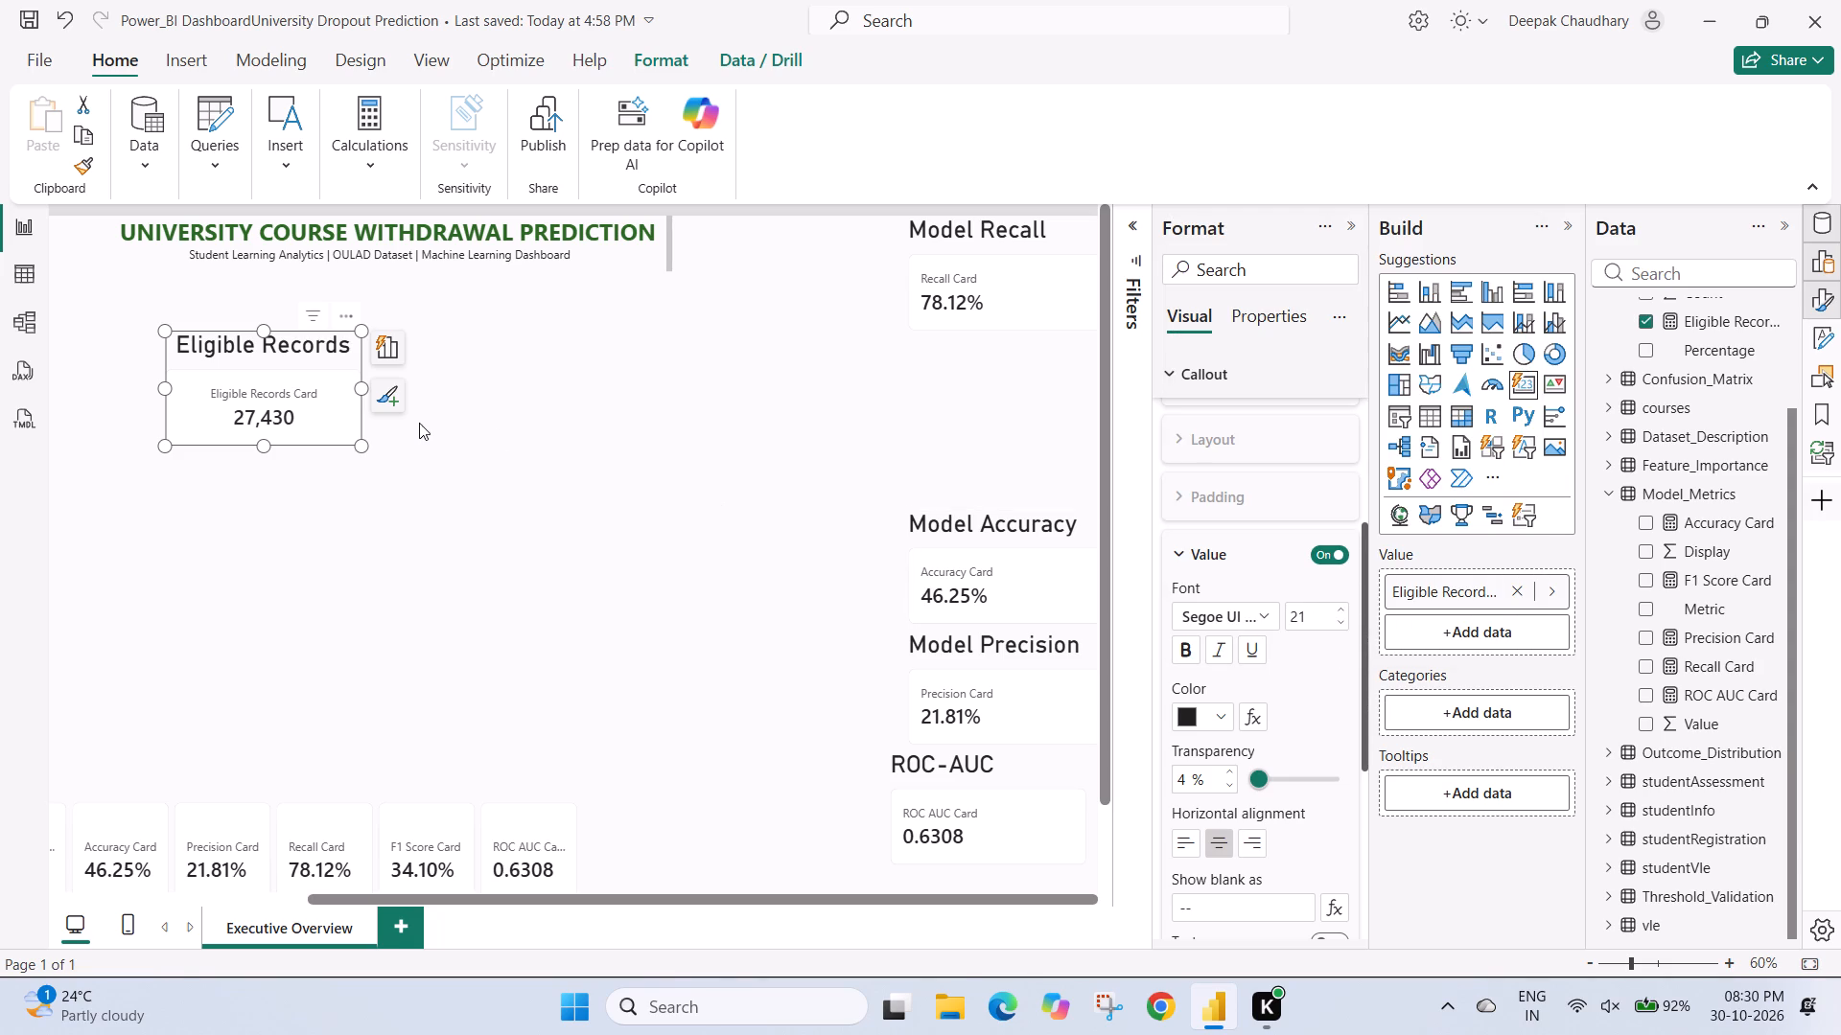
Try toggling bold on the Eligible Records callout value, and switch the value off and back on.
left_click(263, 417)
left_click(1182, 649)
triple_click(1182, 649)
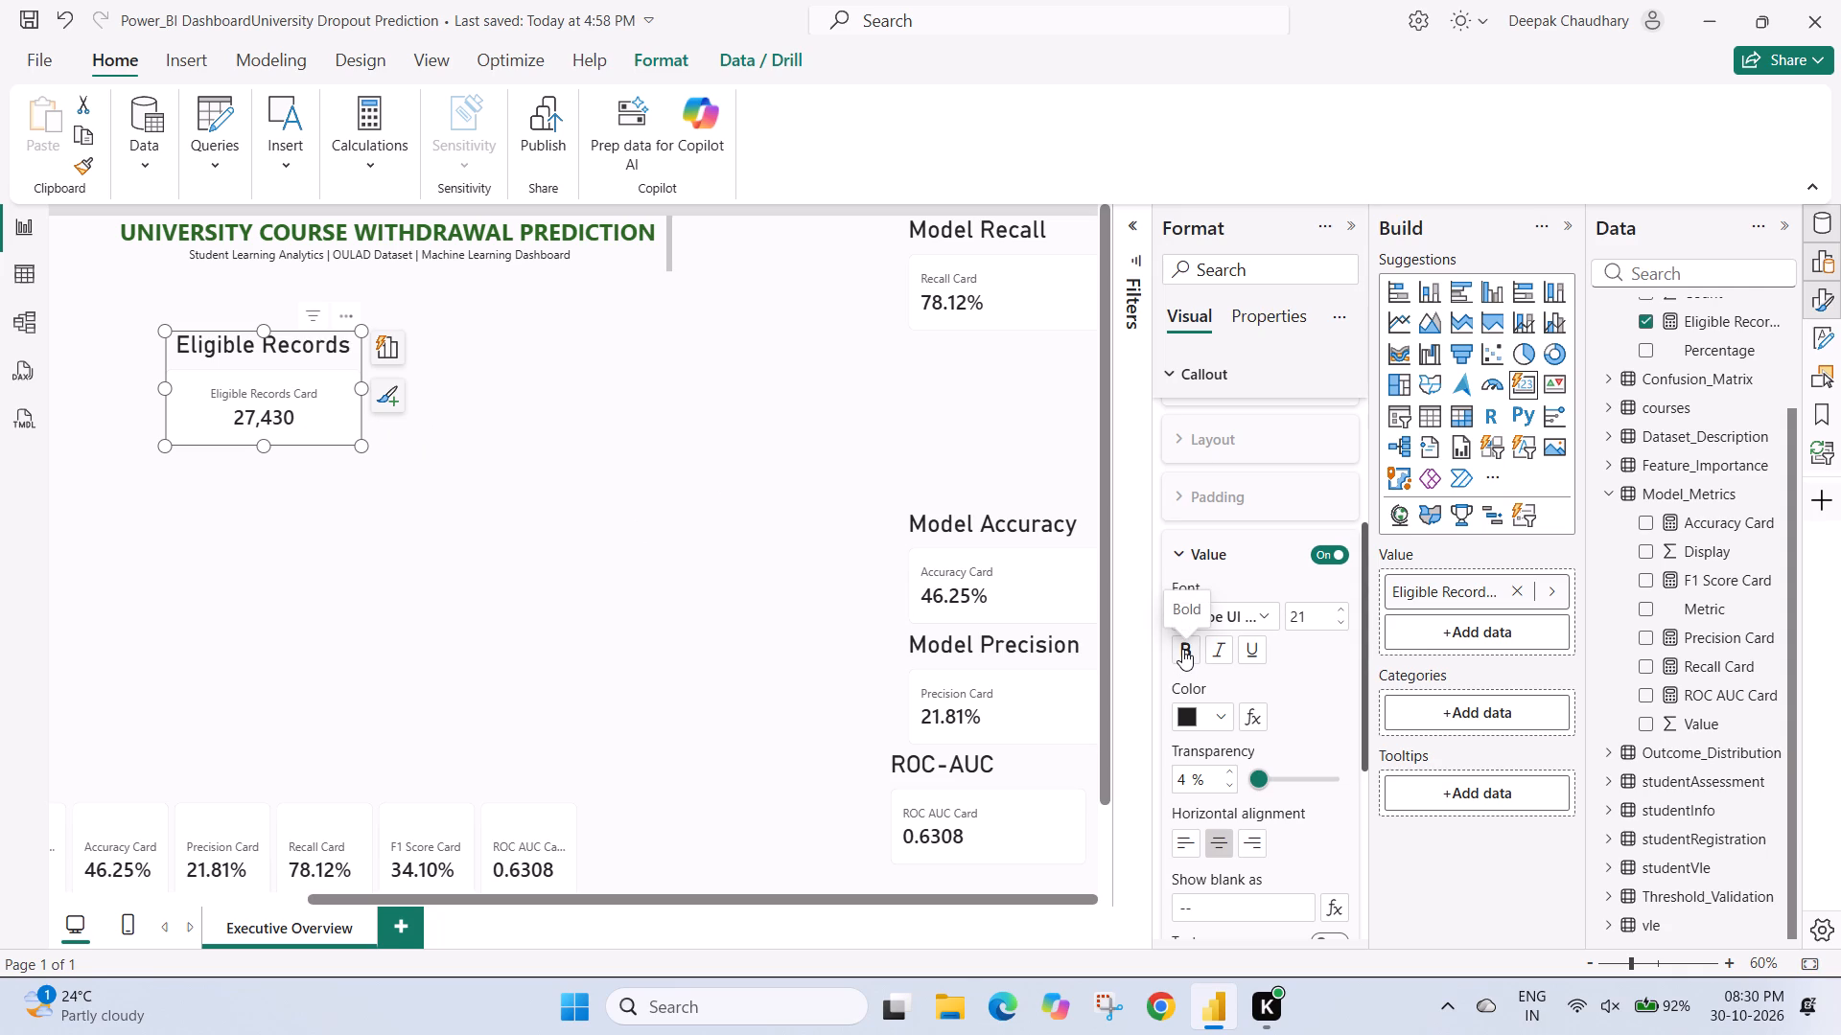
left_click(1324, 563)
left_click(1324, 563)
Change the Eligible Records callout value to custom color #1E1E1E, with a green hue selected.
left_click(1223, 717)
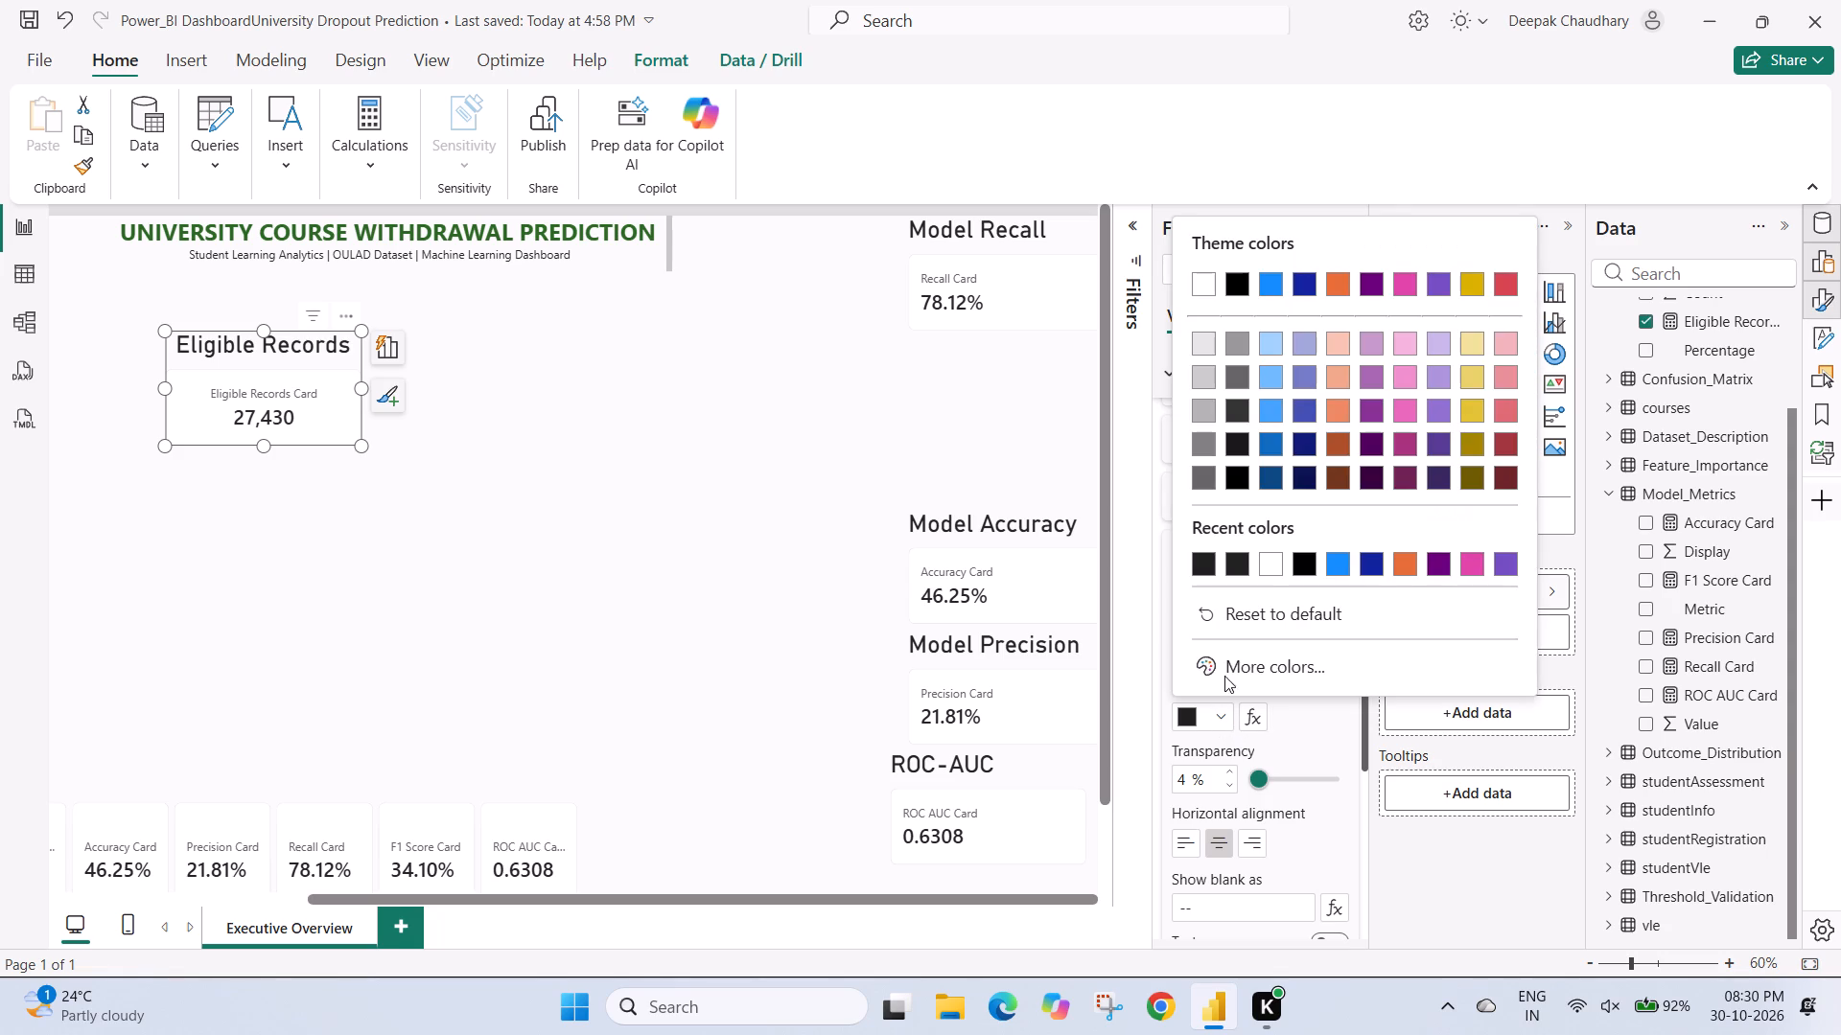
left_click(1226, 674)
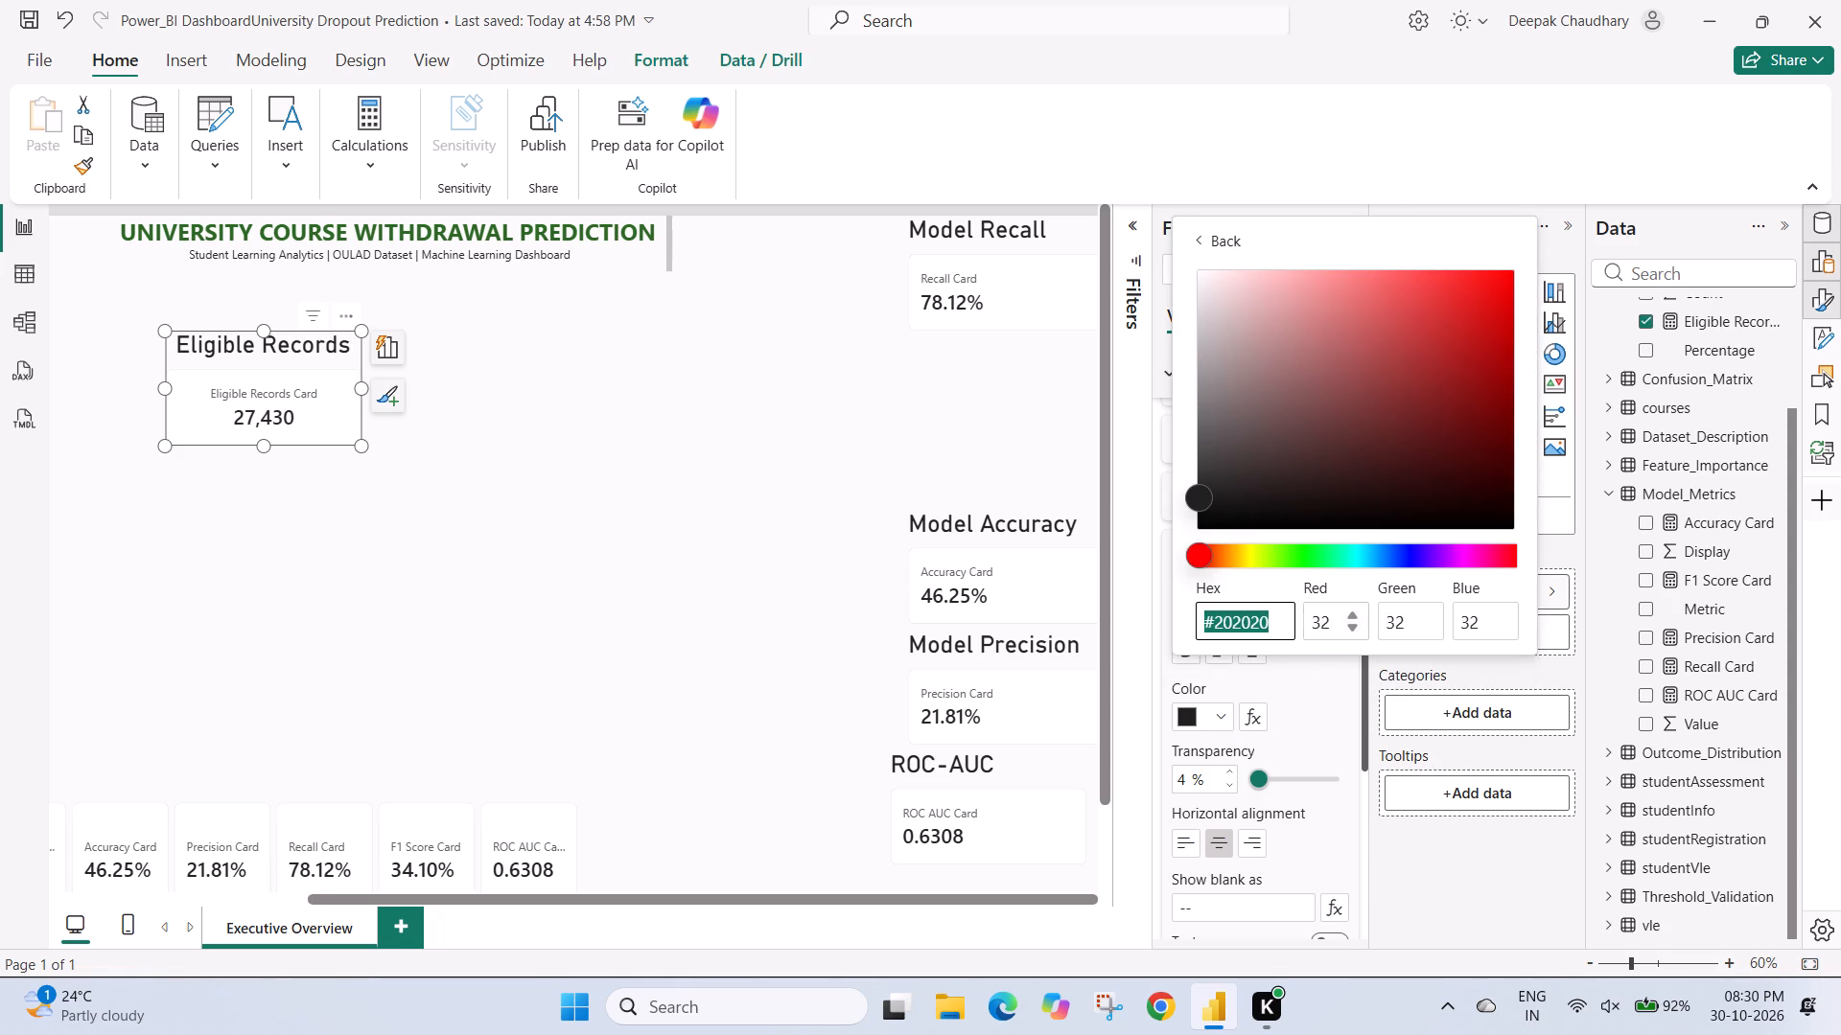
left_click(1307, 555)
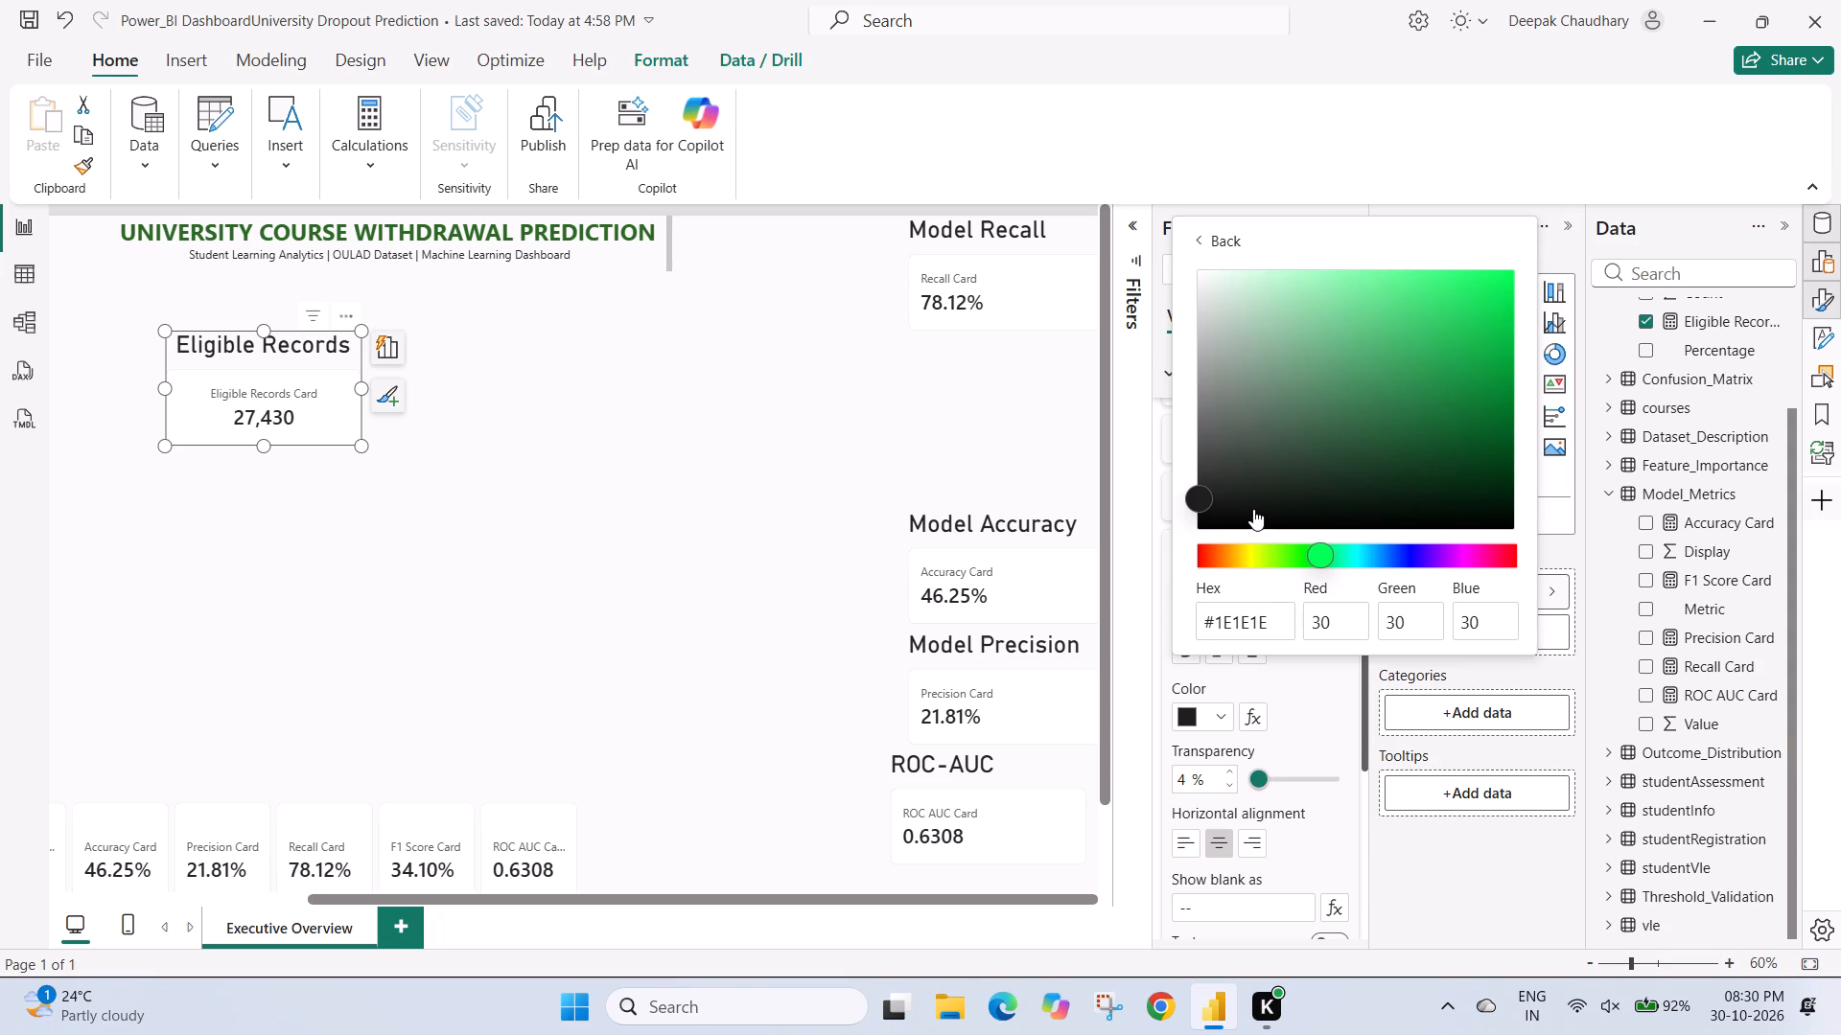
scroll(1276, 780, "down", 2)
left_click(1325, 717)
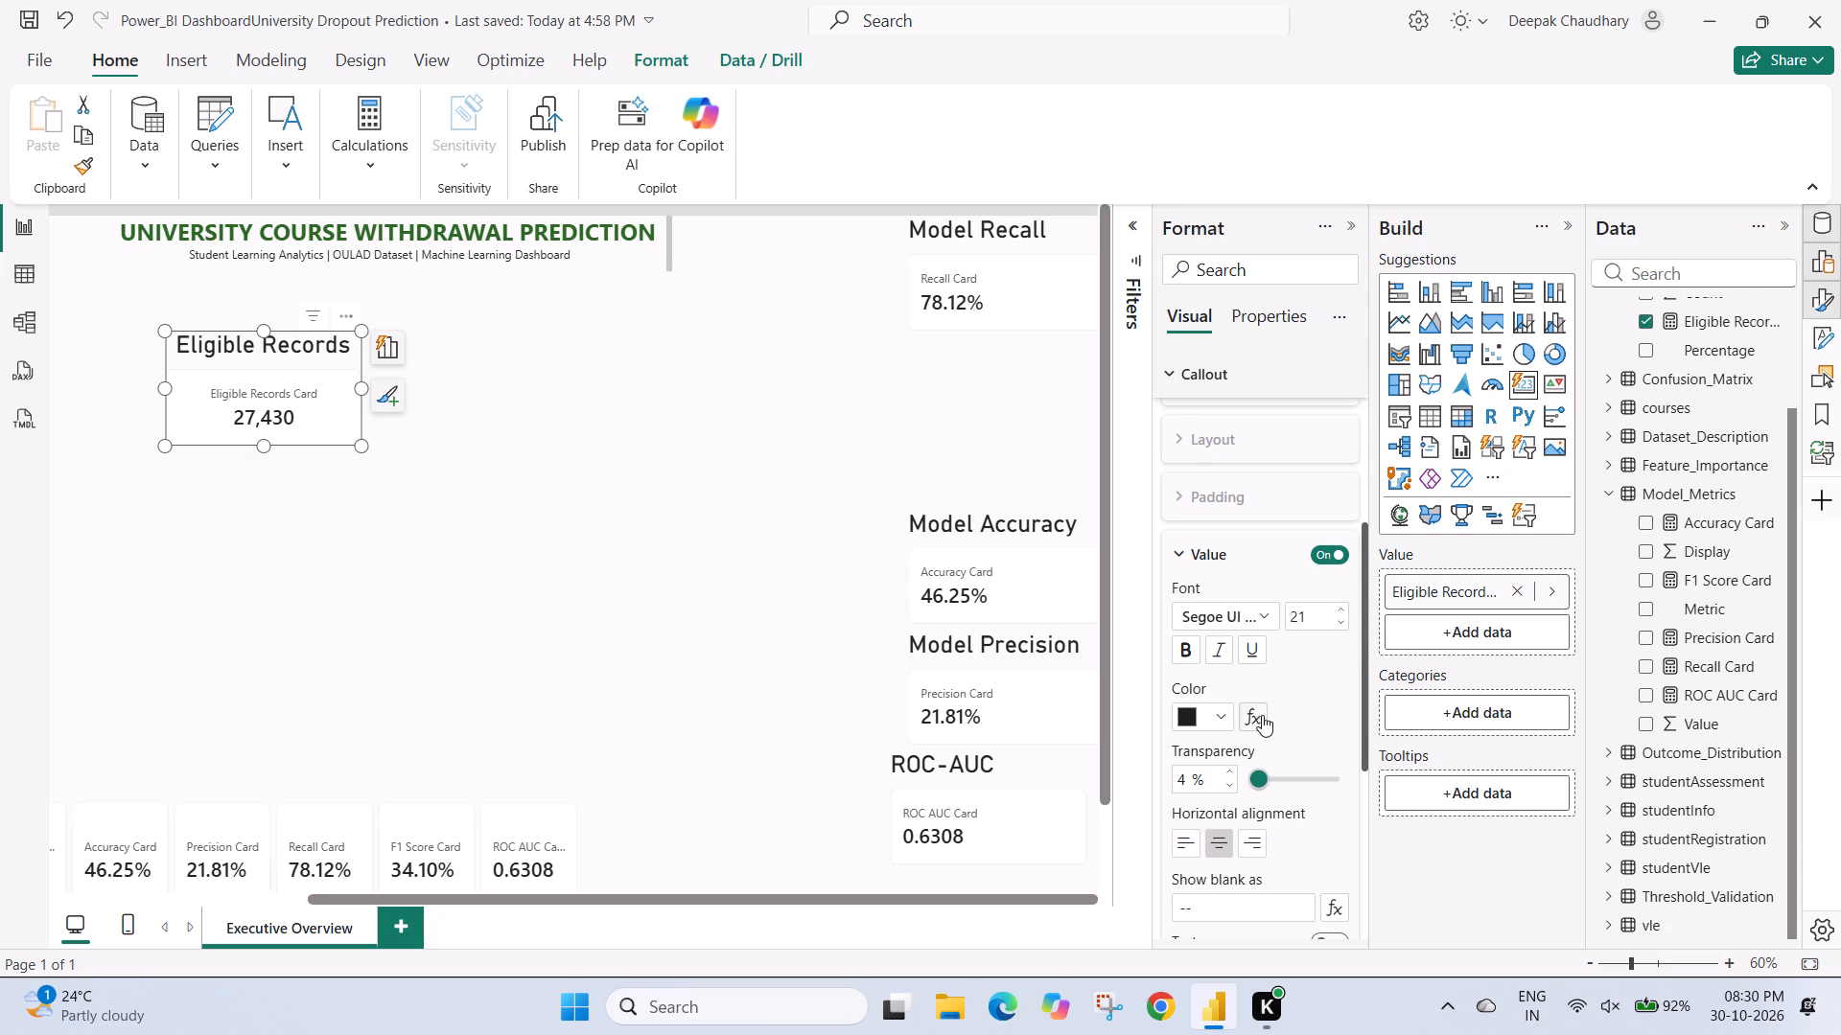
Set the Eligible Records callout value to custom color #1C1C1C, with a green hue selected.
left_click(1231, 708)
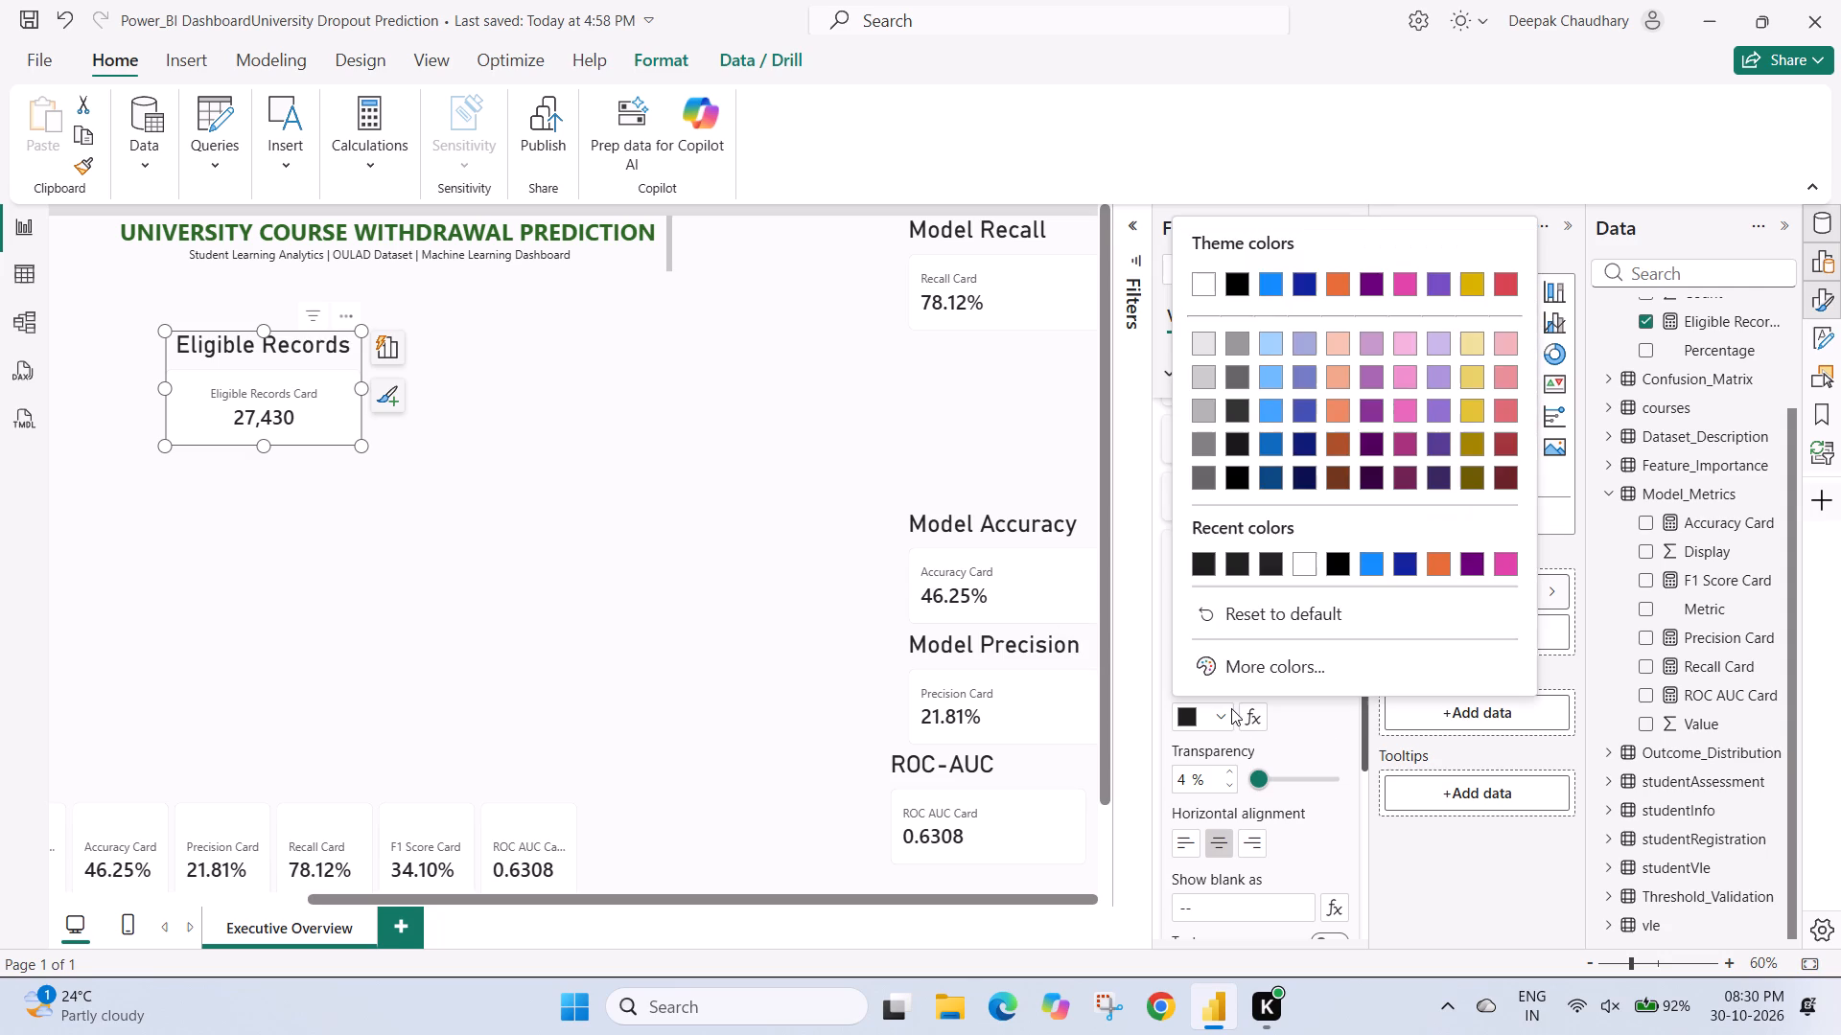
left_click(1234, 656)
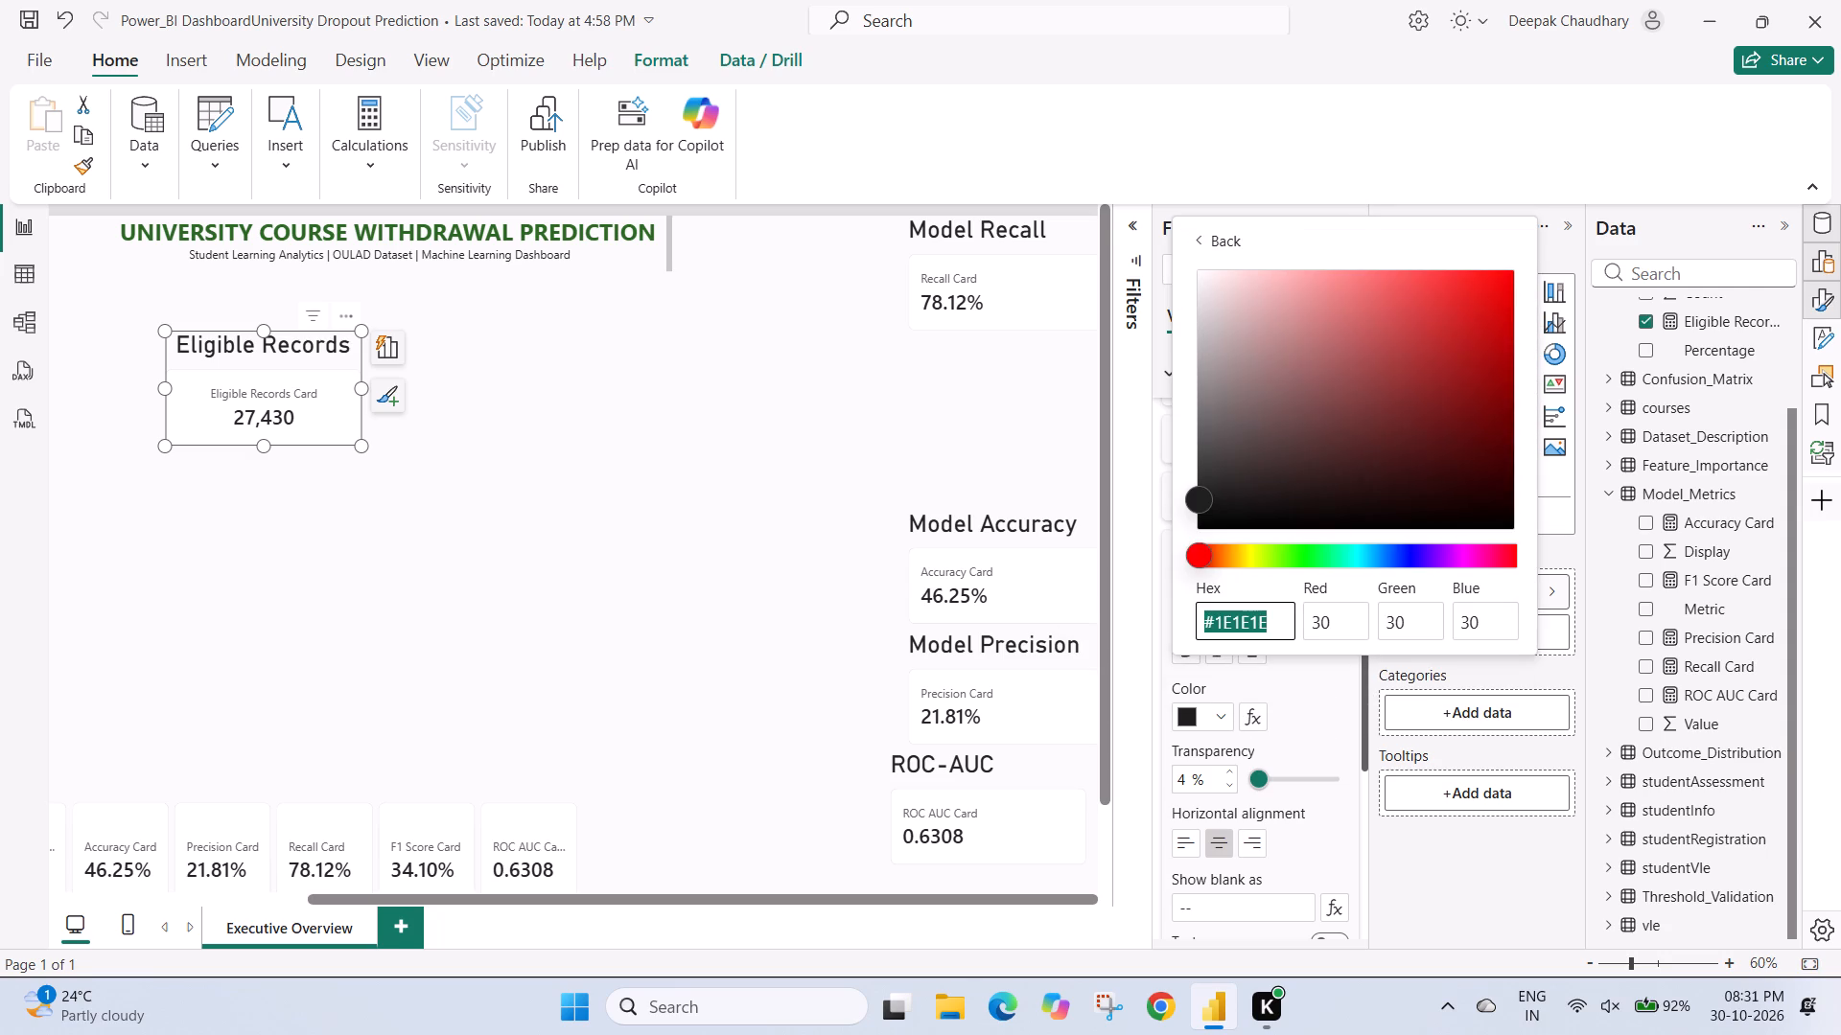
left_click(1303, 554)
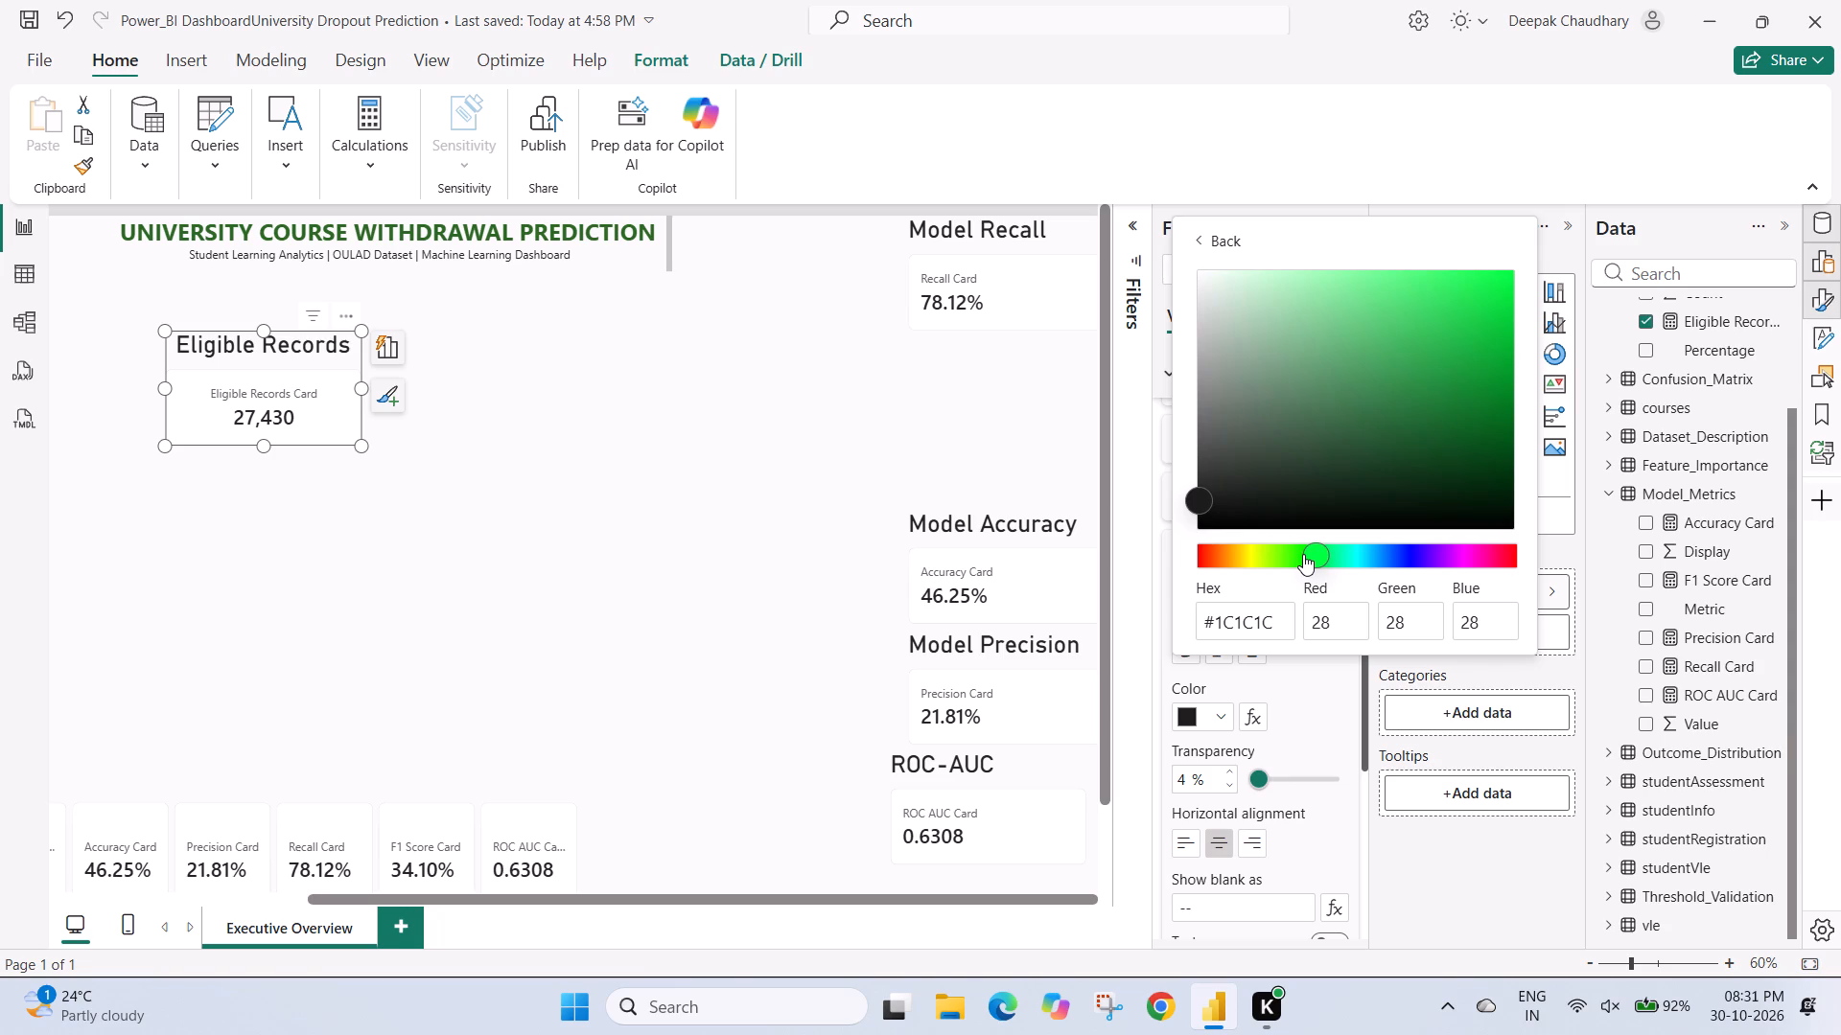
left_click(1247, 620)
triple_click(1247, 620)
left_click(1247, 620)
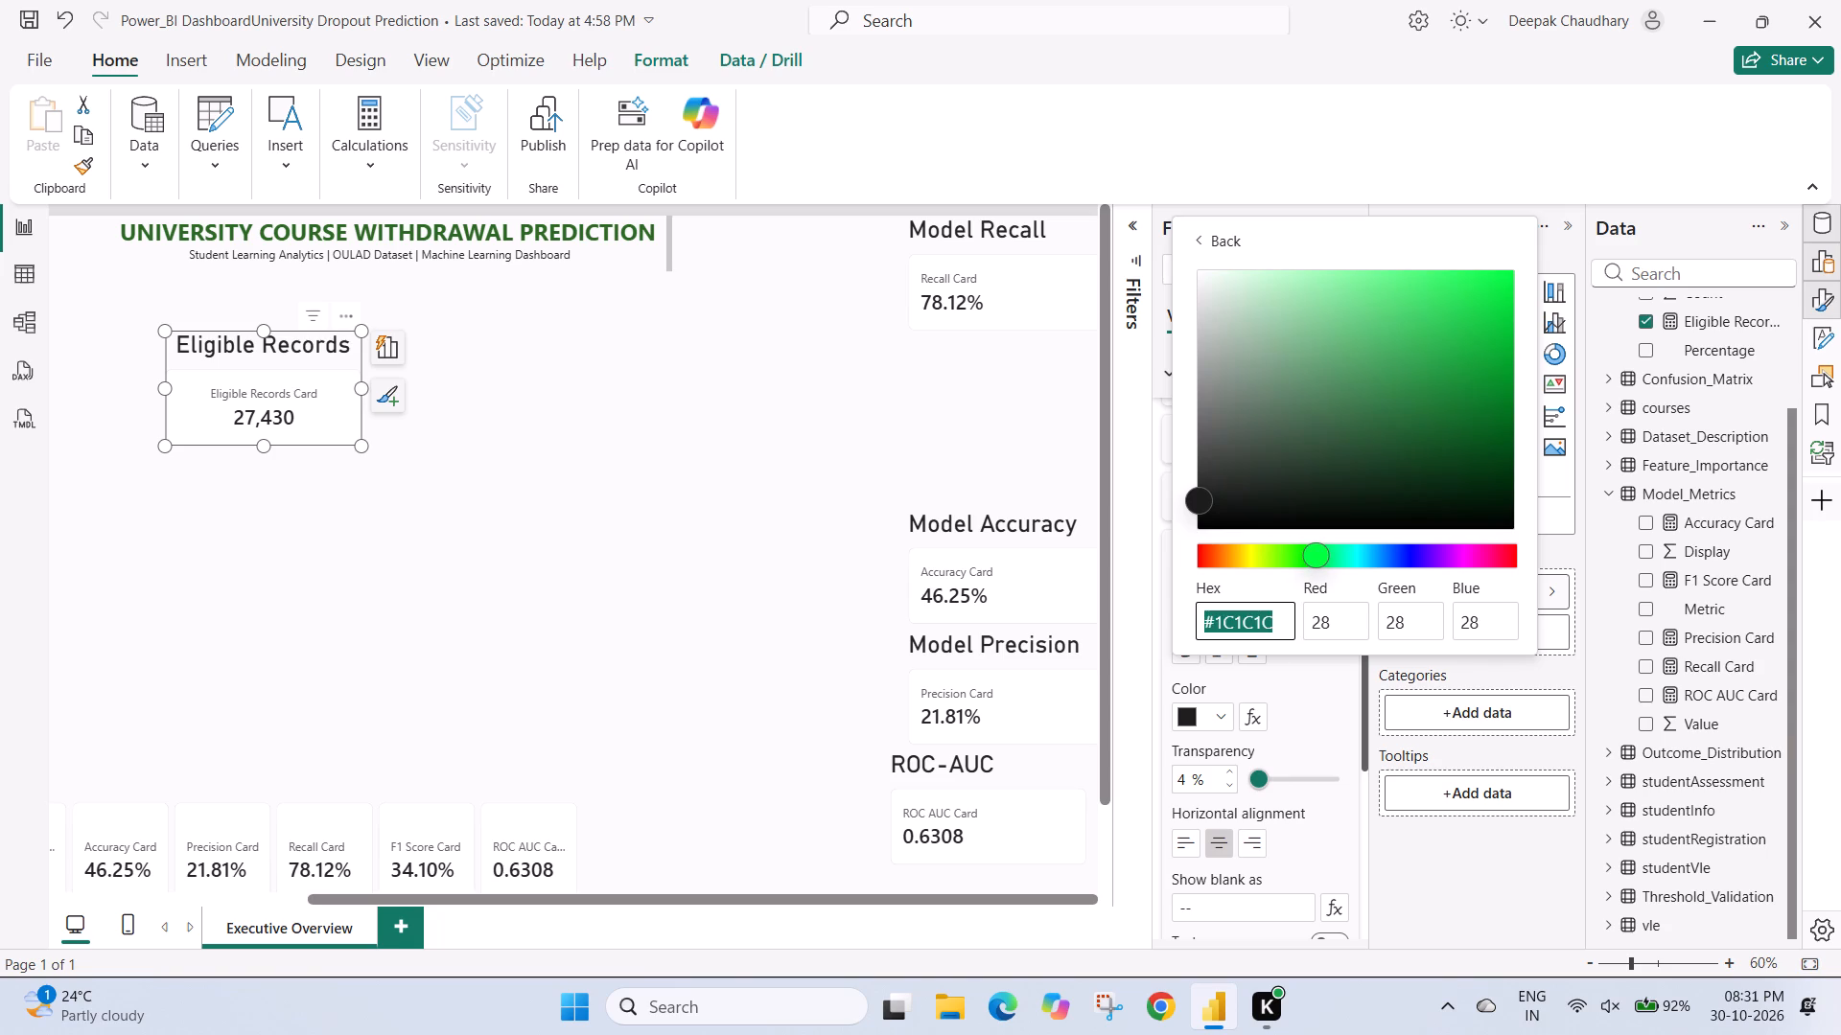
left_click(1313, 699)
scroll(1343, 473, "up", 2)
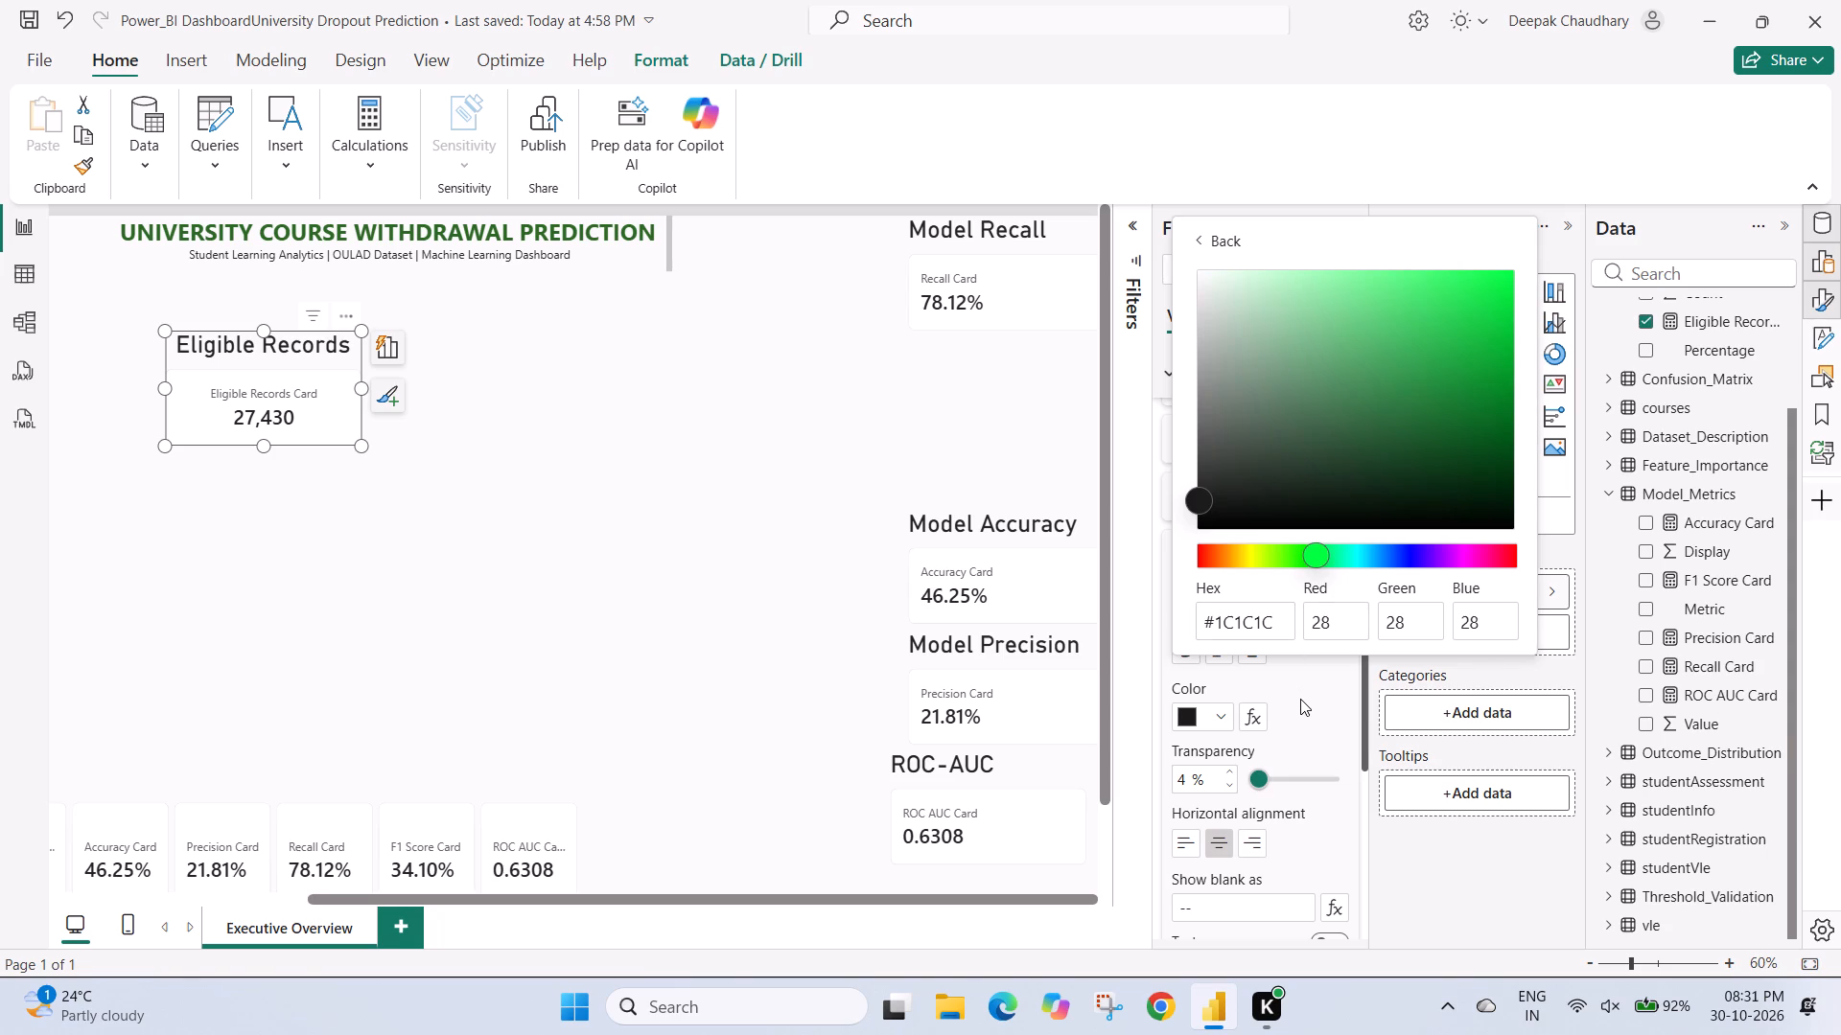
scroll(1300, 699, "down", 2)
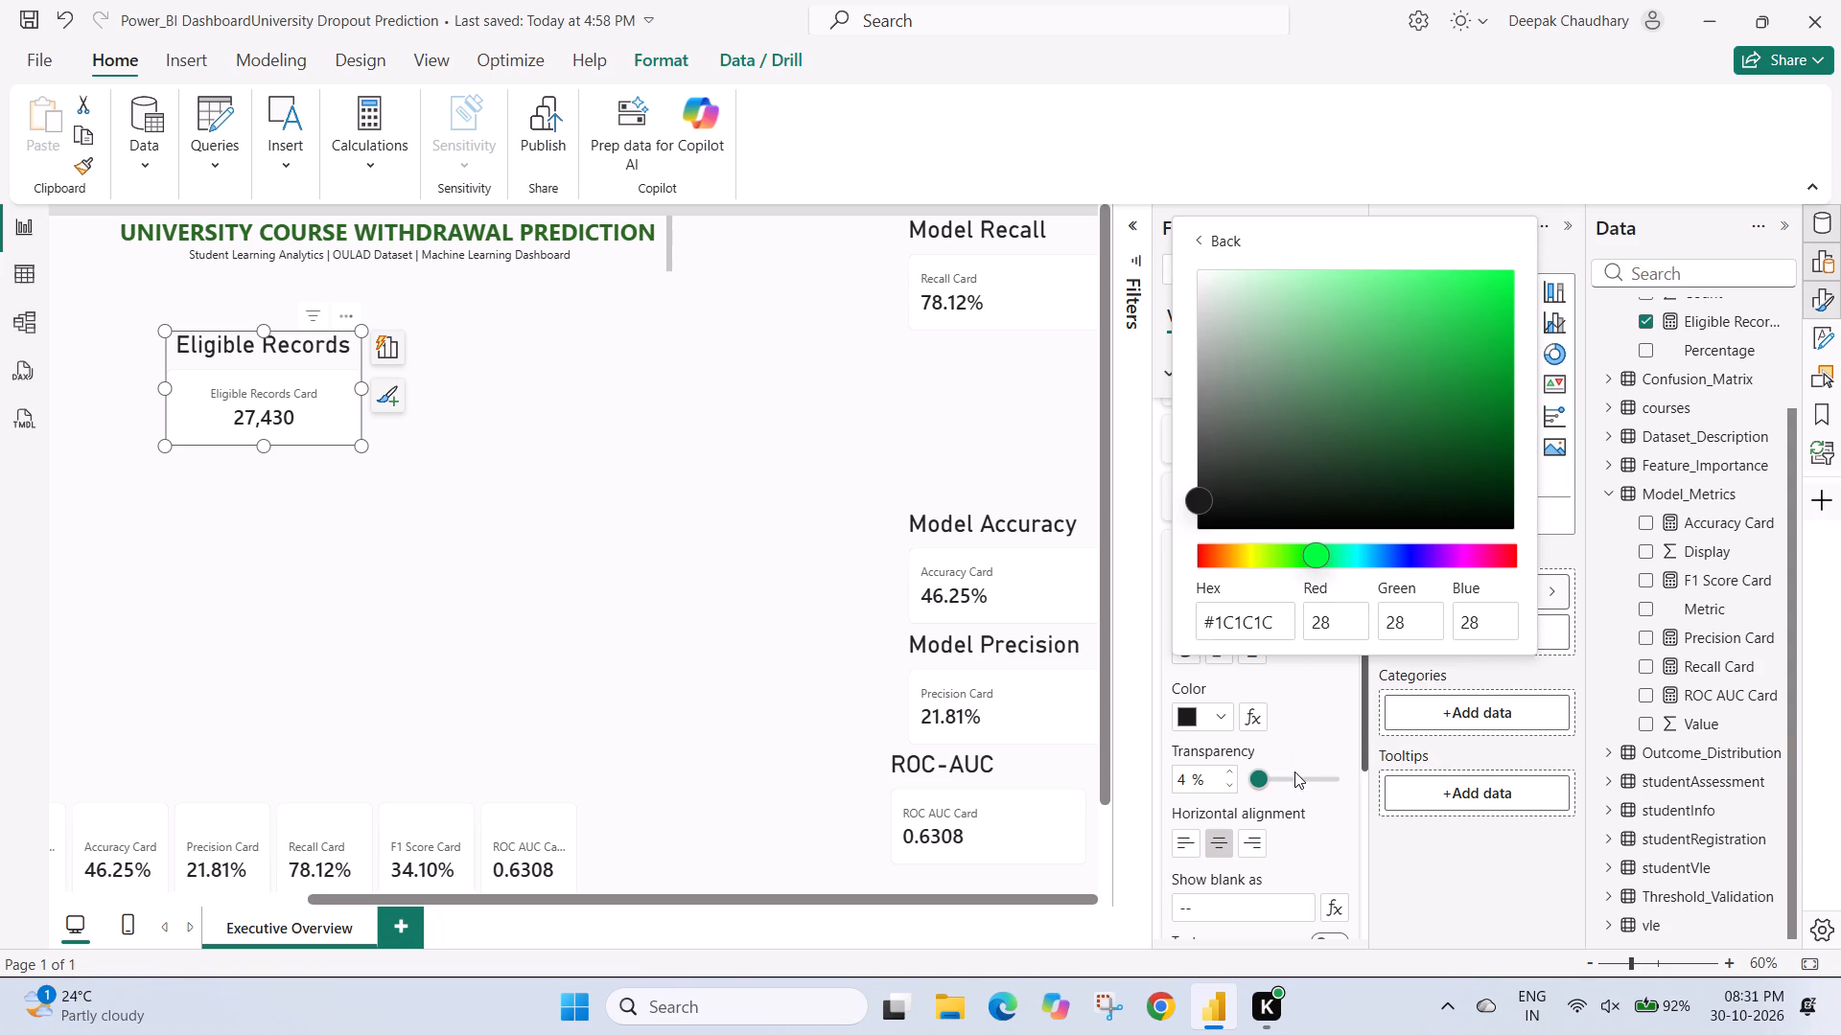
left_click(1294, 771)
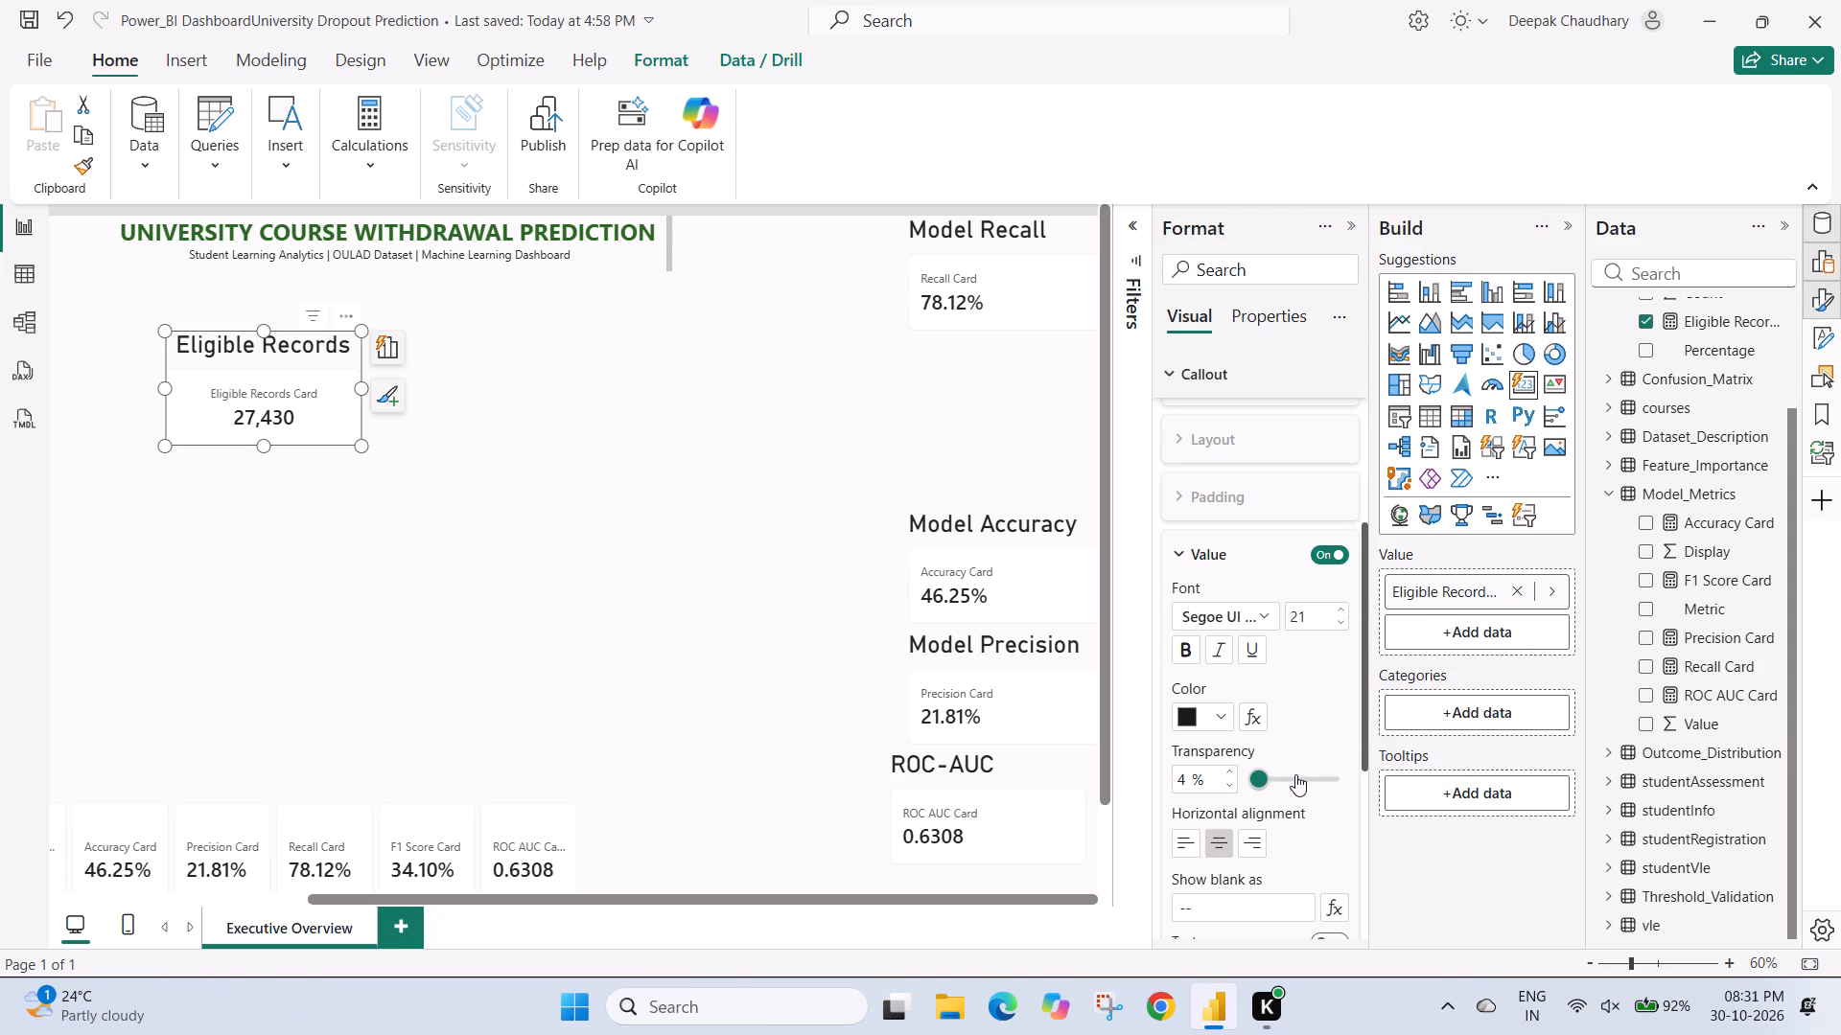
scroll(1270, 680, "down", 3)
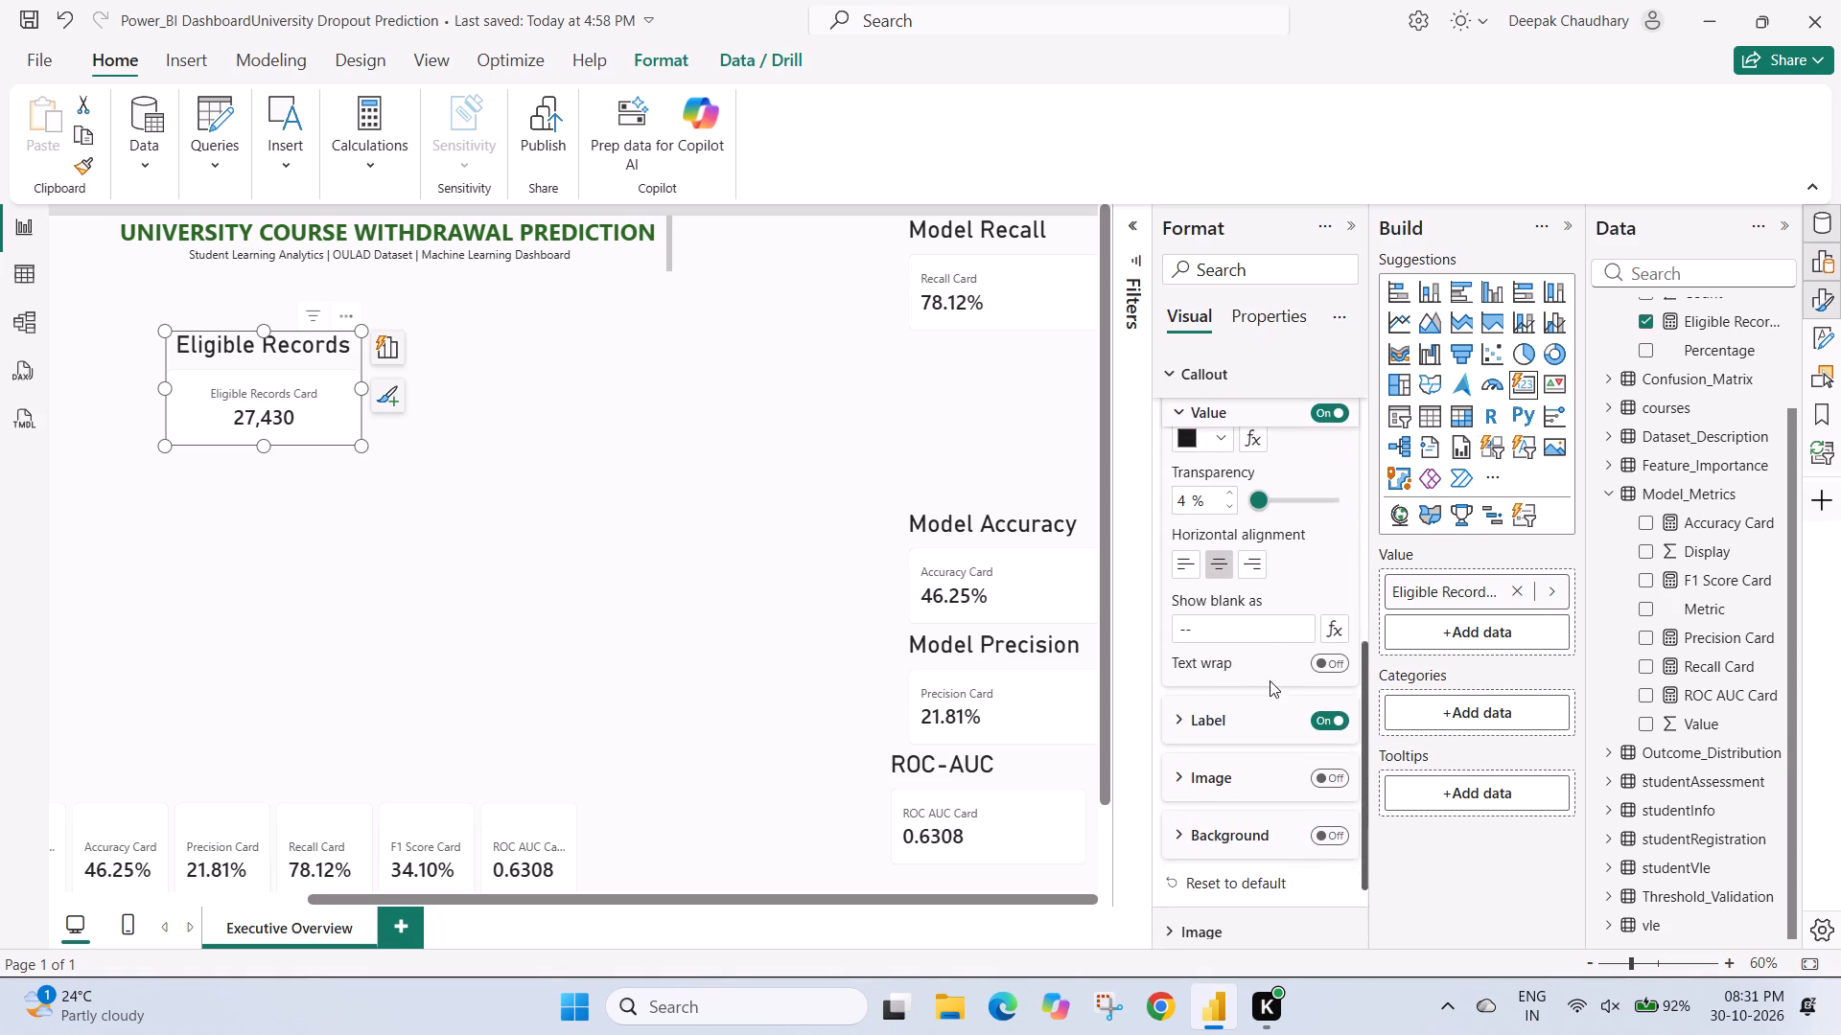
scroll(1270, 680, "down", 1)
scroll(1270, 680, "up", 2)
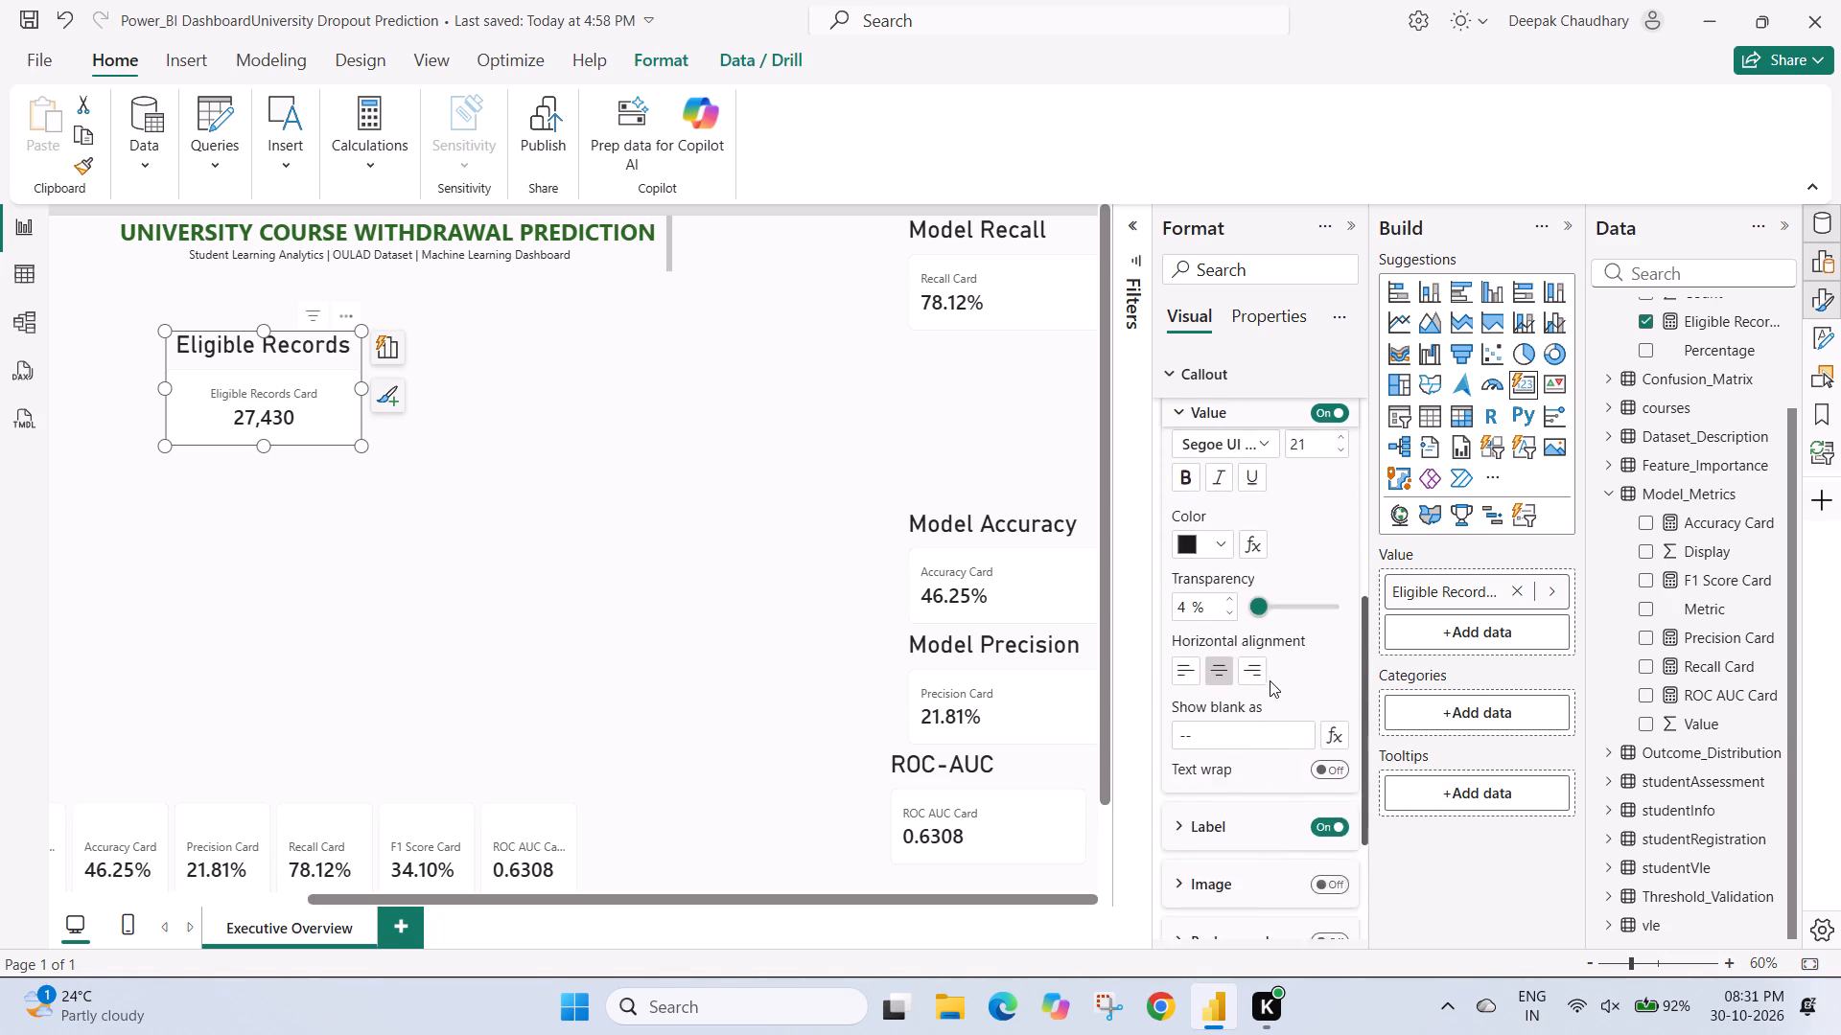
Turn off the title of the Eligible Records card.
scroll(1270, 680, "up", 2)
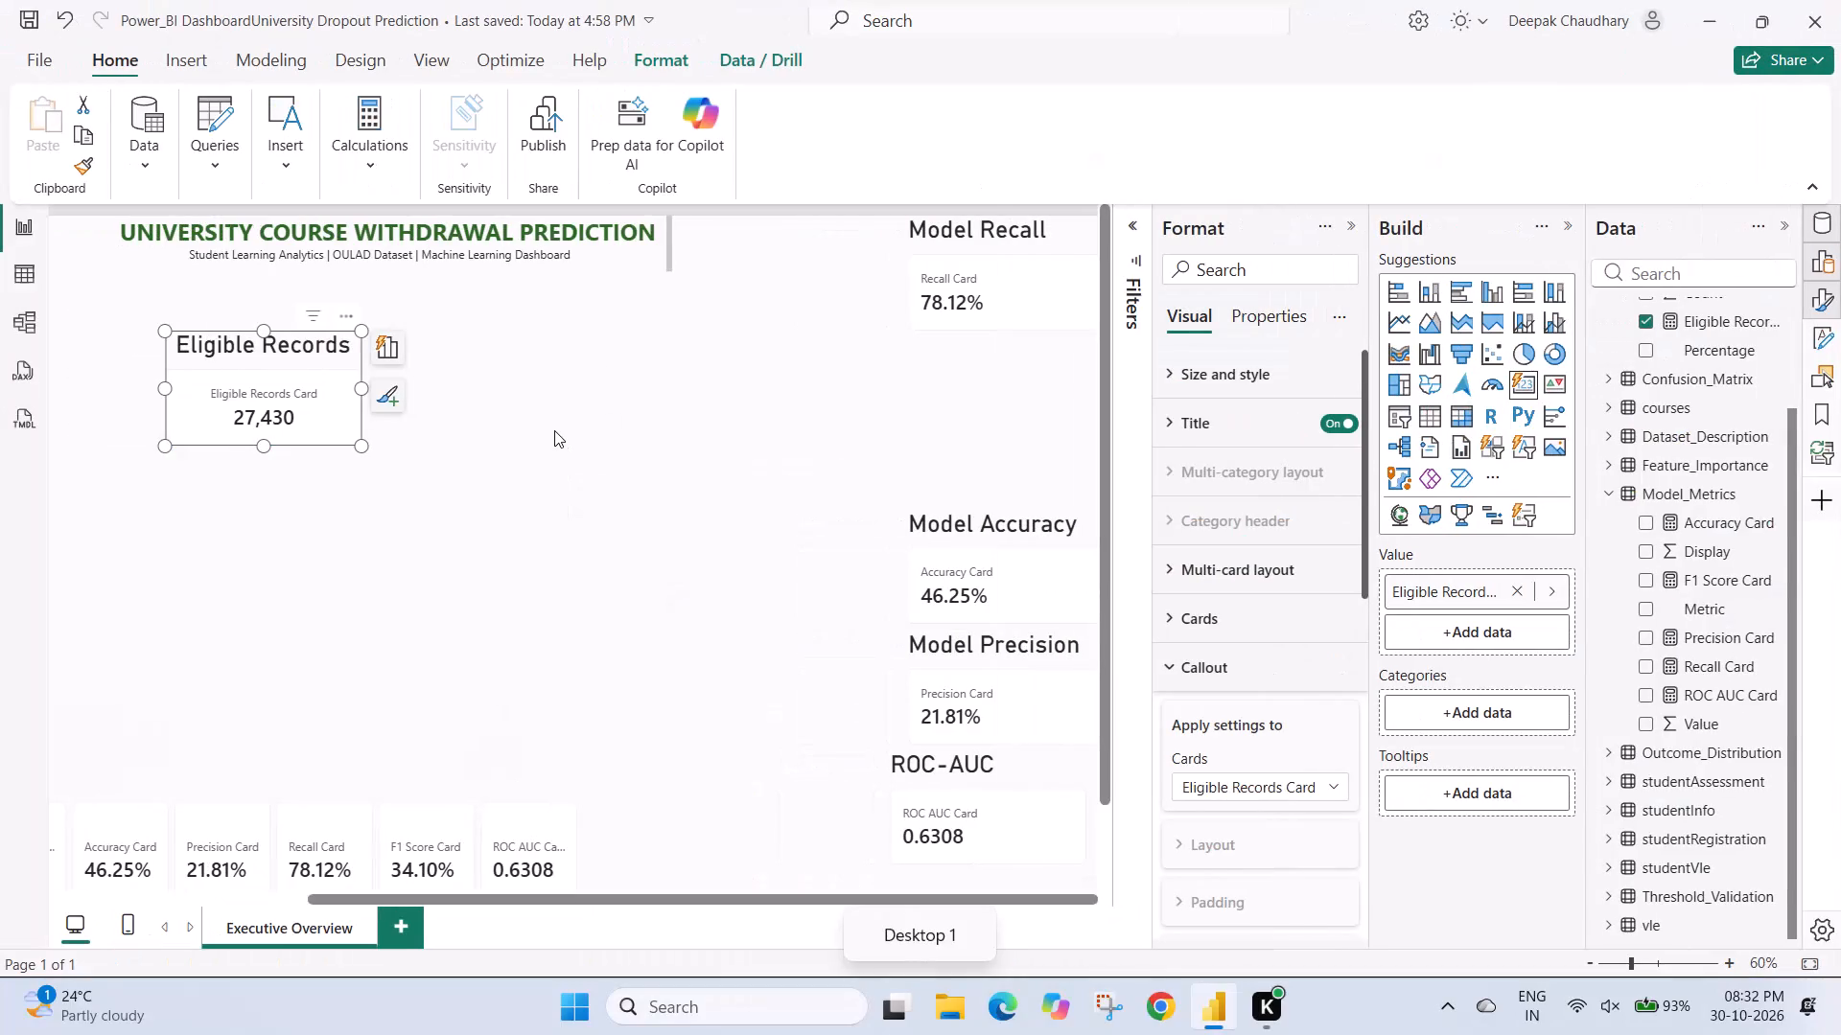
left_click(315, 346)
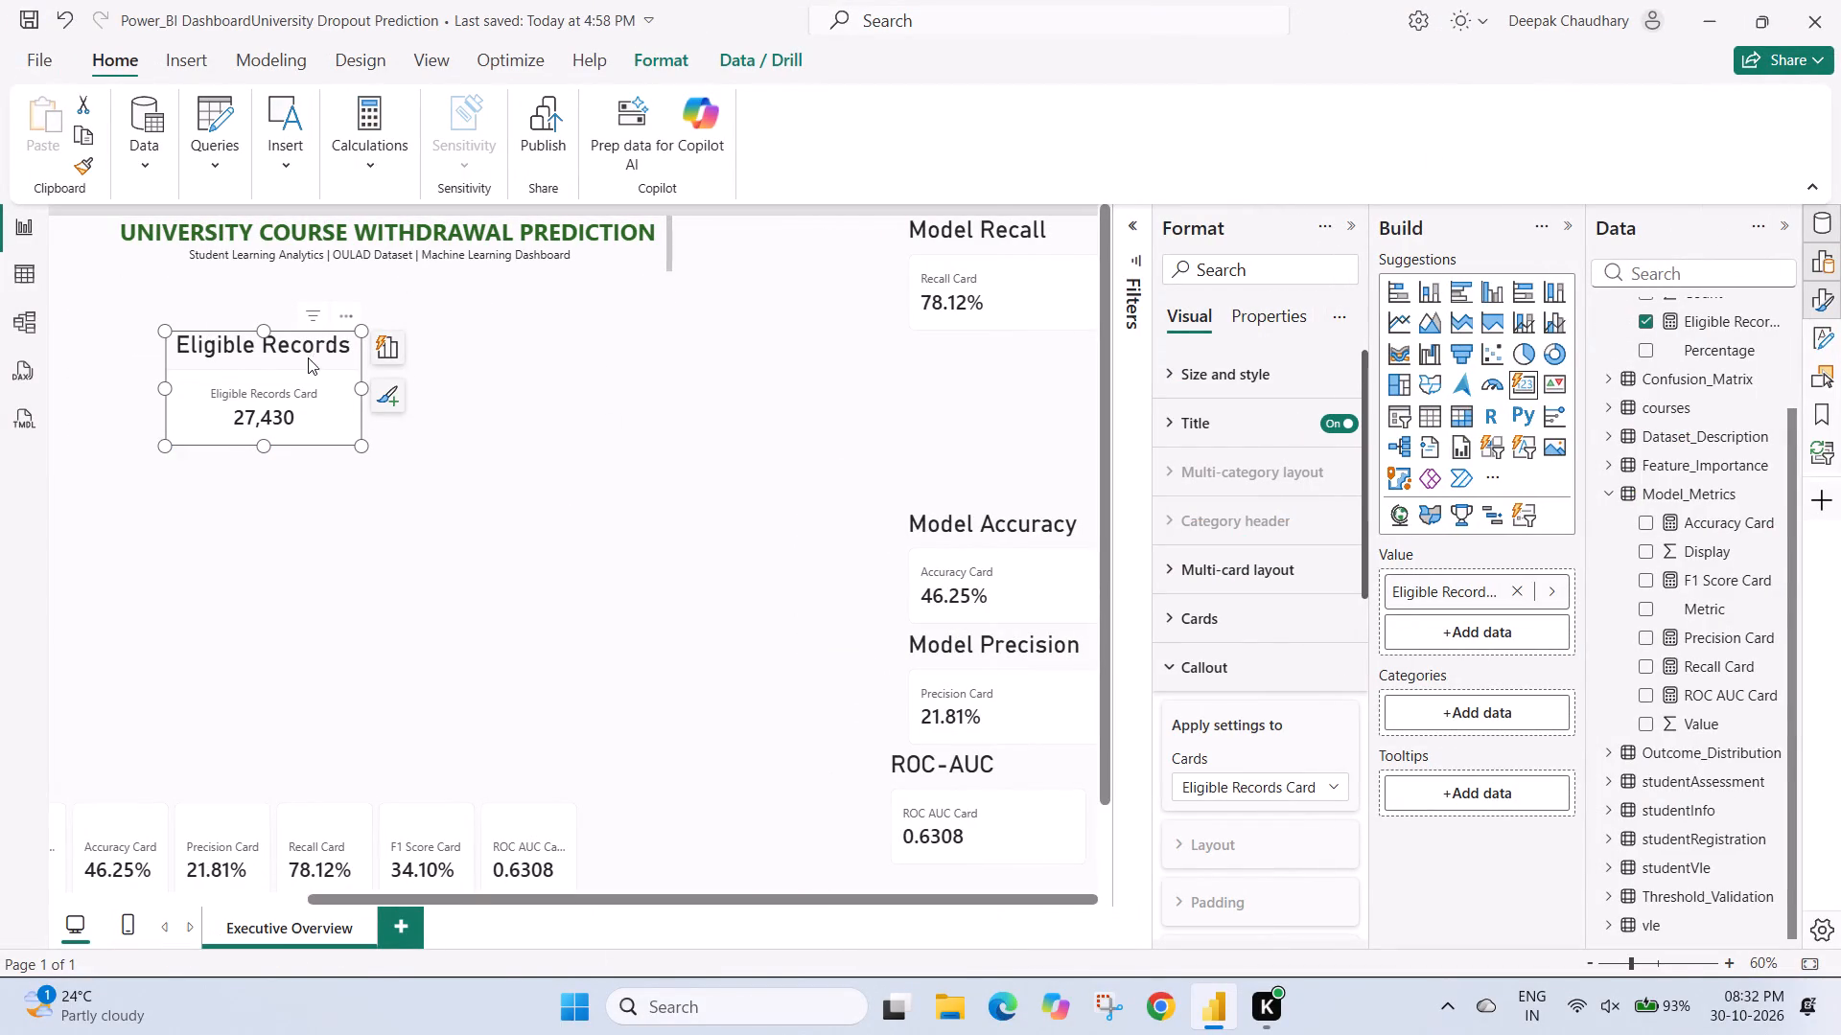
left_click(294, 359)
left_click(305, 352)
left_click(1335, 419)
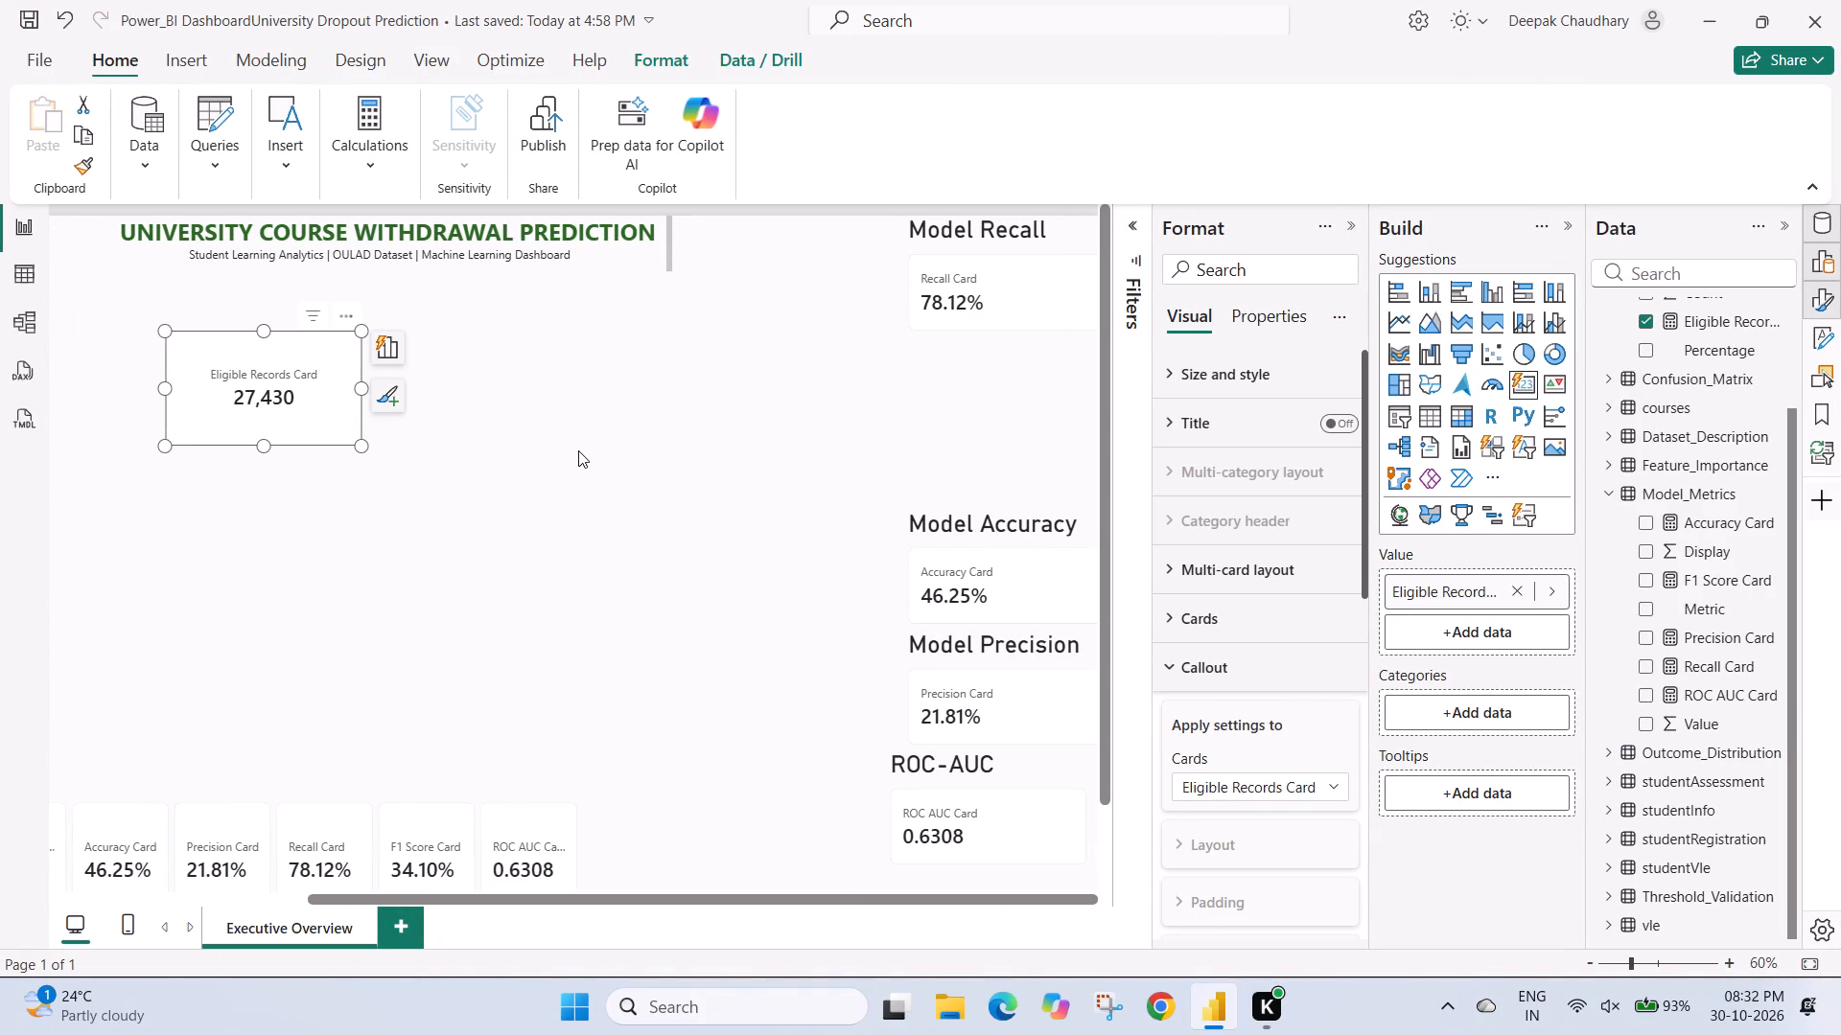
Shrink the Eligible Records card's height from its bottom edge so it fits closely around the label and value.
left_click_drag(361, 438, 361, 411)
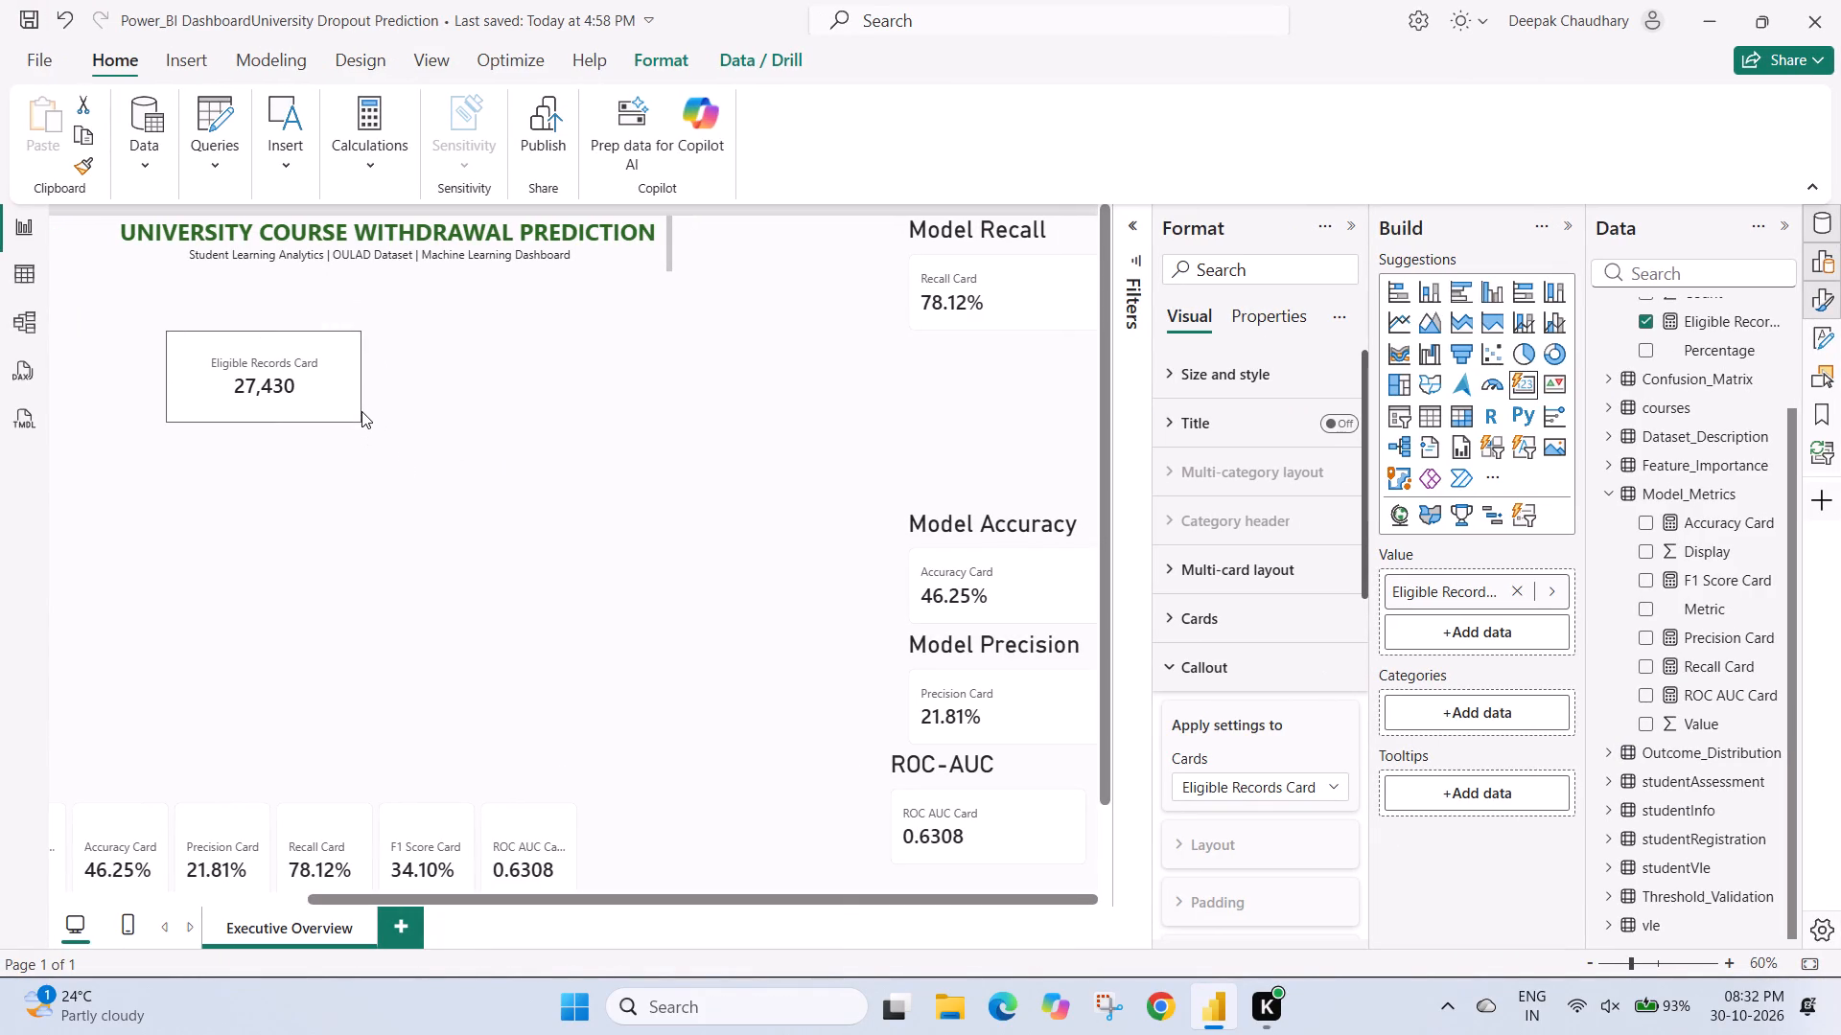
left_click_drag(361, 411, 360, 399)
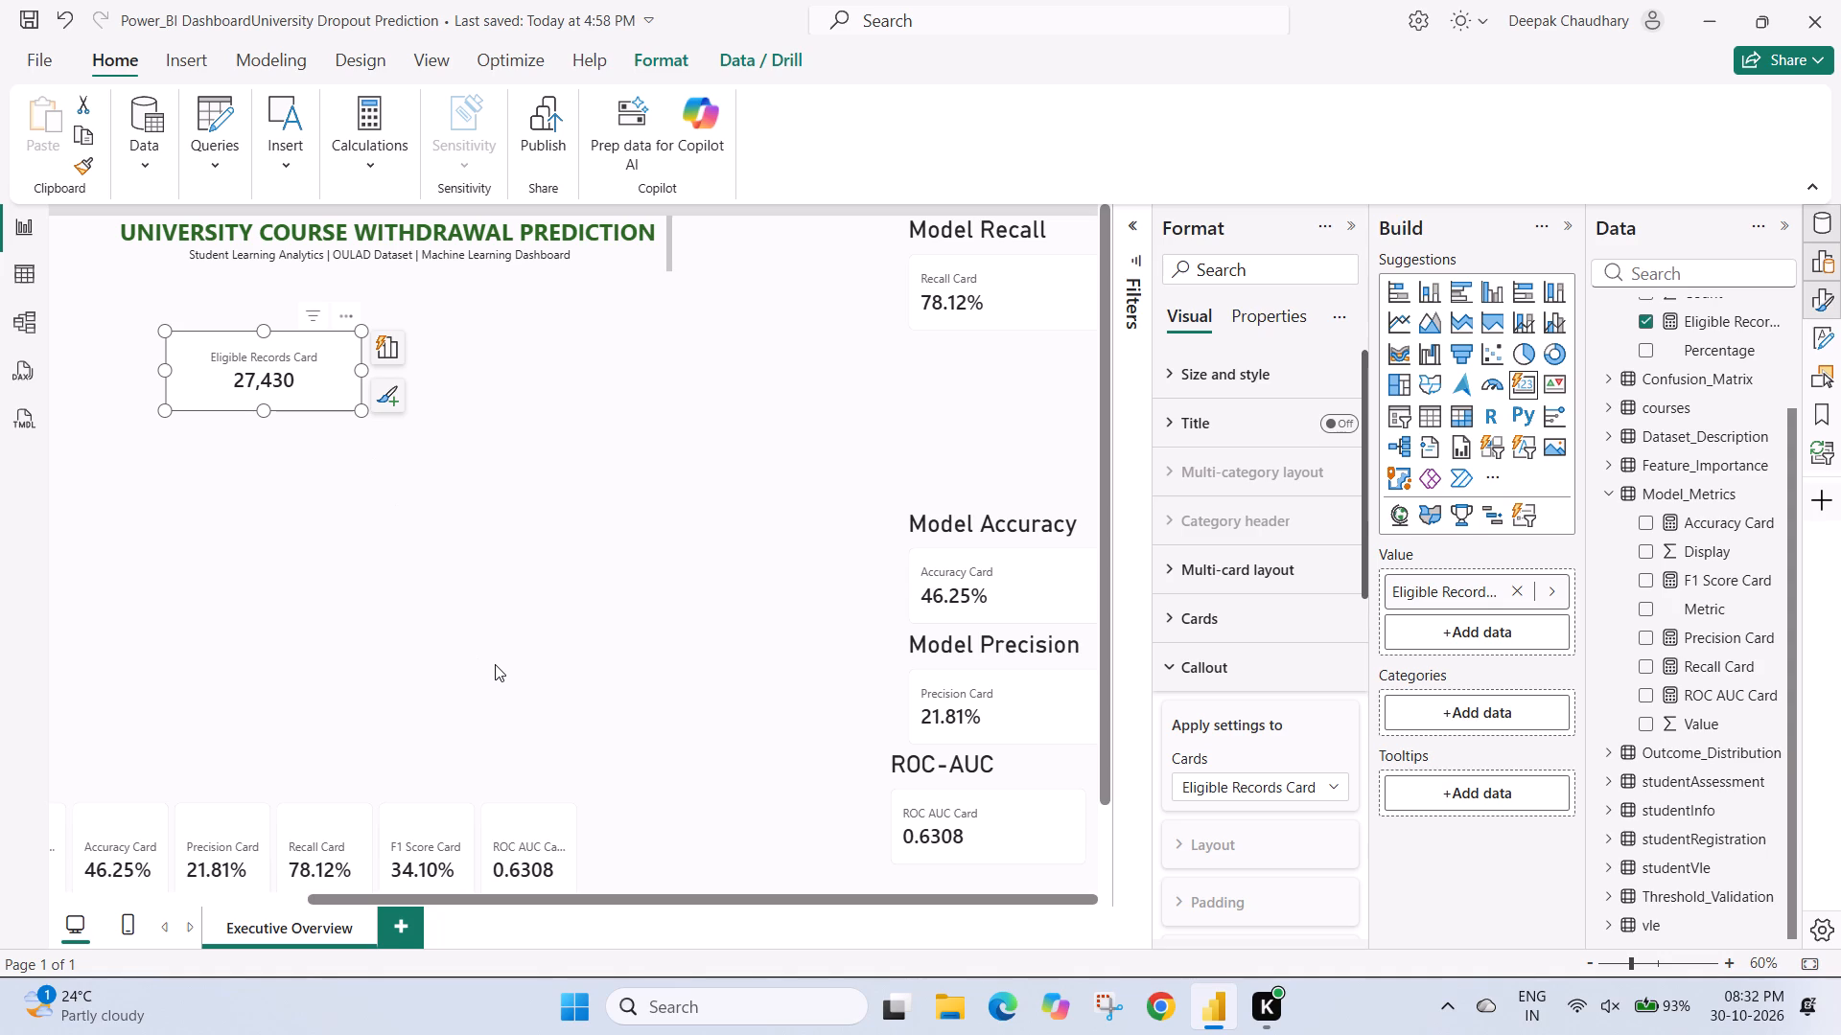
left_click(304, 386)
Turn on the callout background of the Eligible Records card, trying a recent near-black color before setting it to white.
scroll(1250, 644, "down", 2)
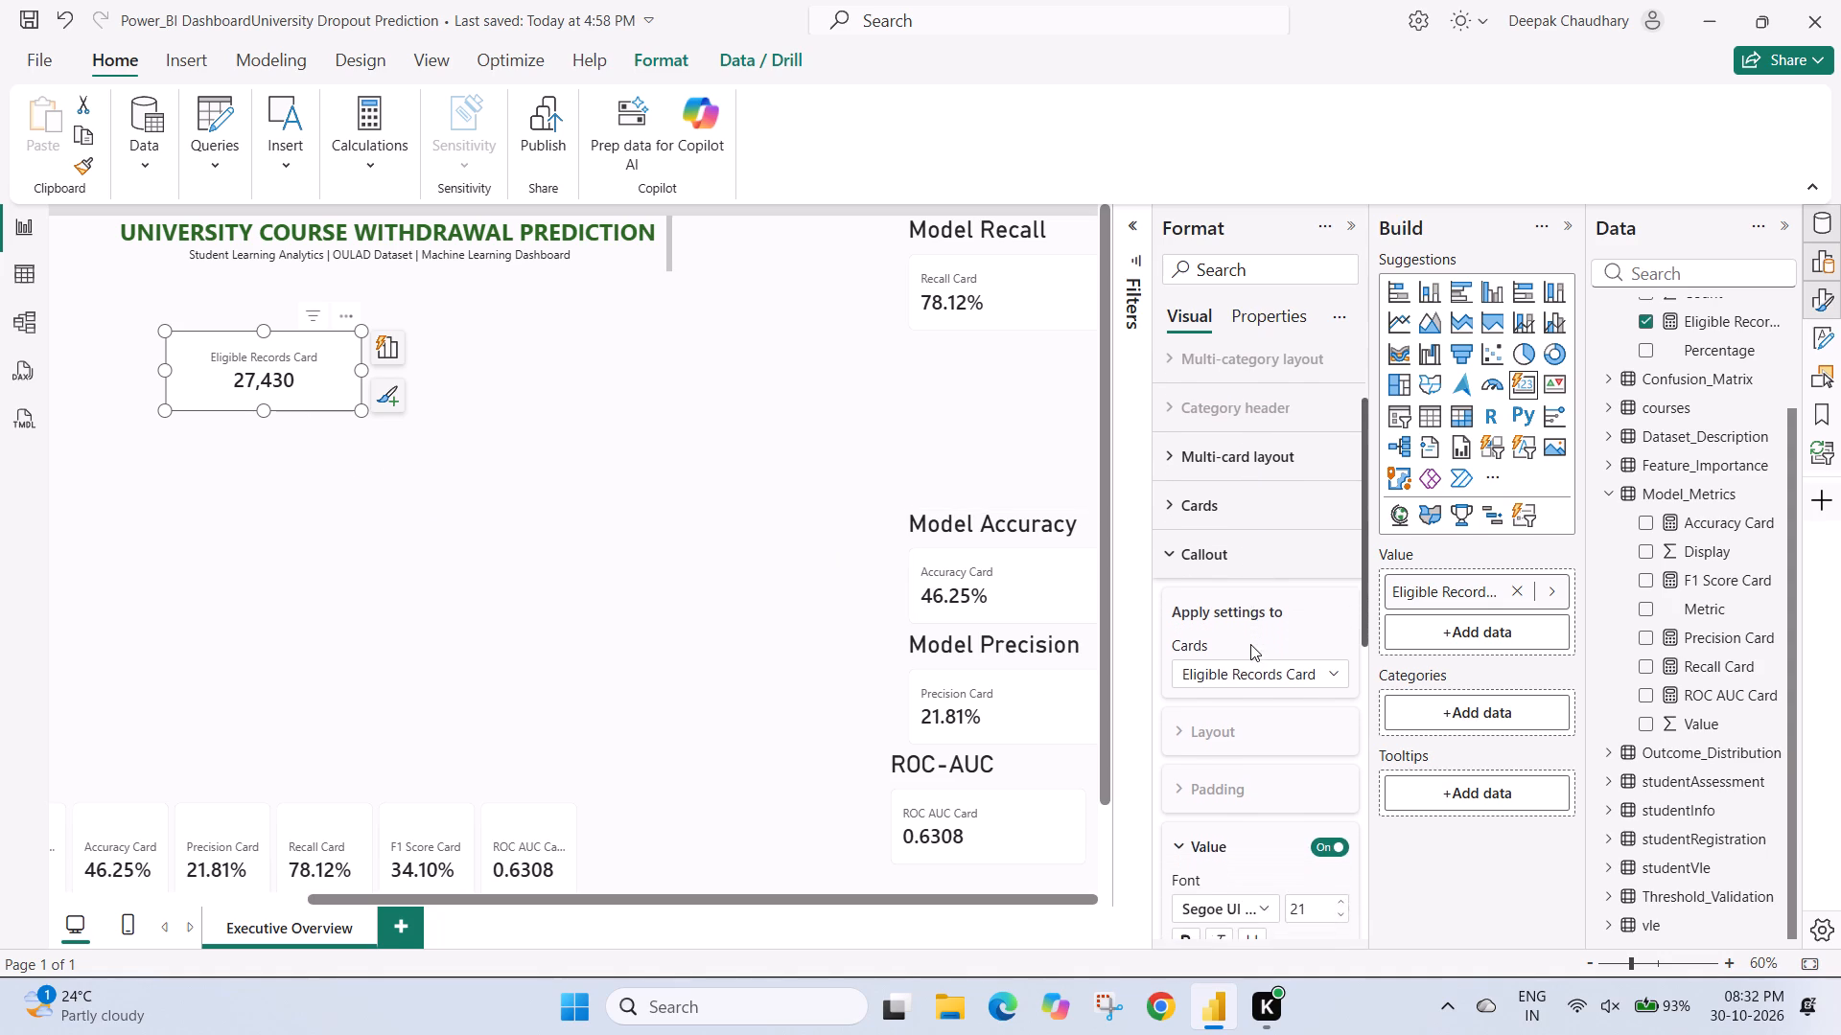
scroll(1250, 644, "down", 2)
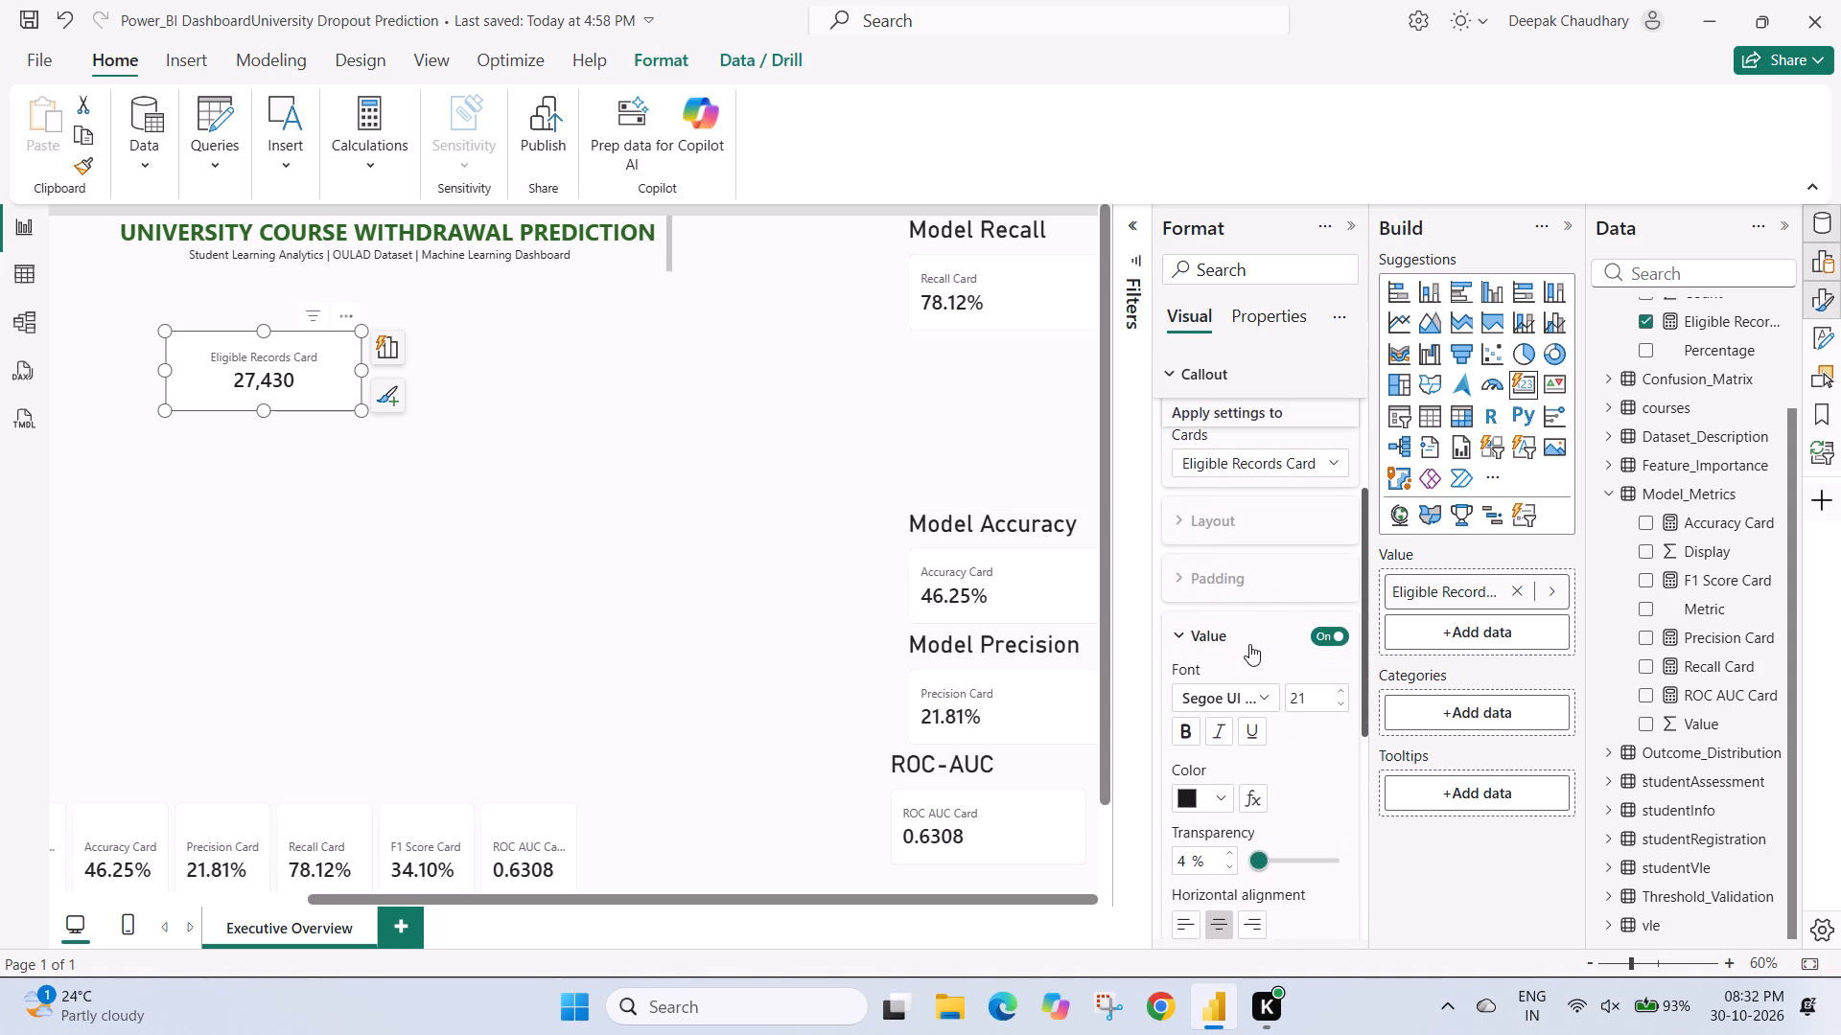
left_click(1201, 623)
scroll(1201, 623, "down", 1)
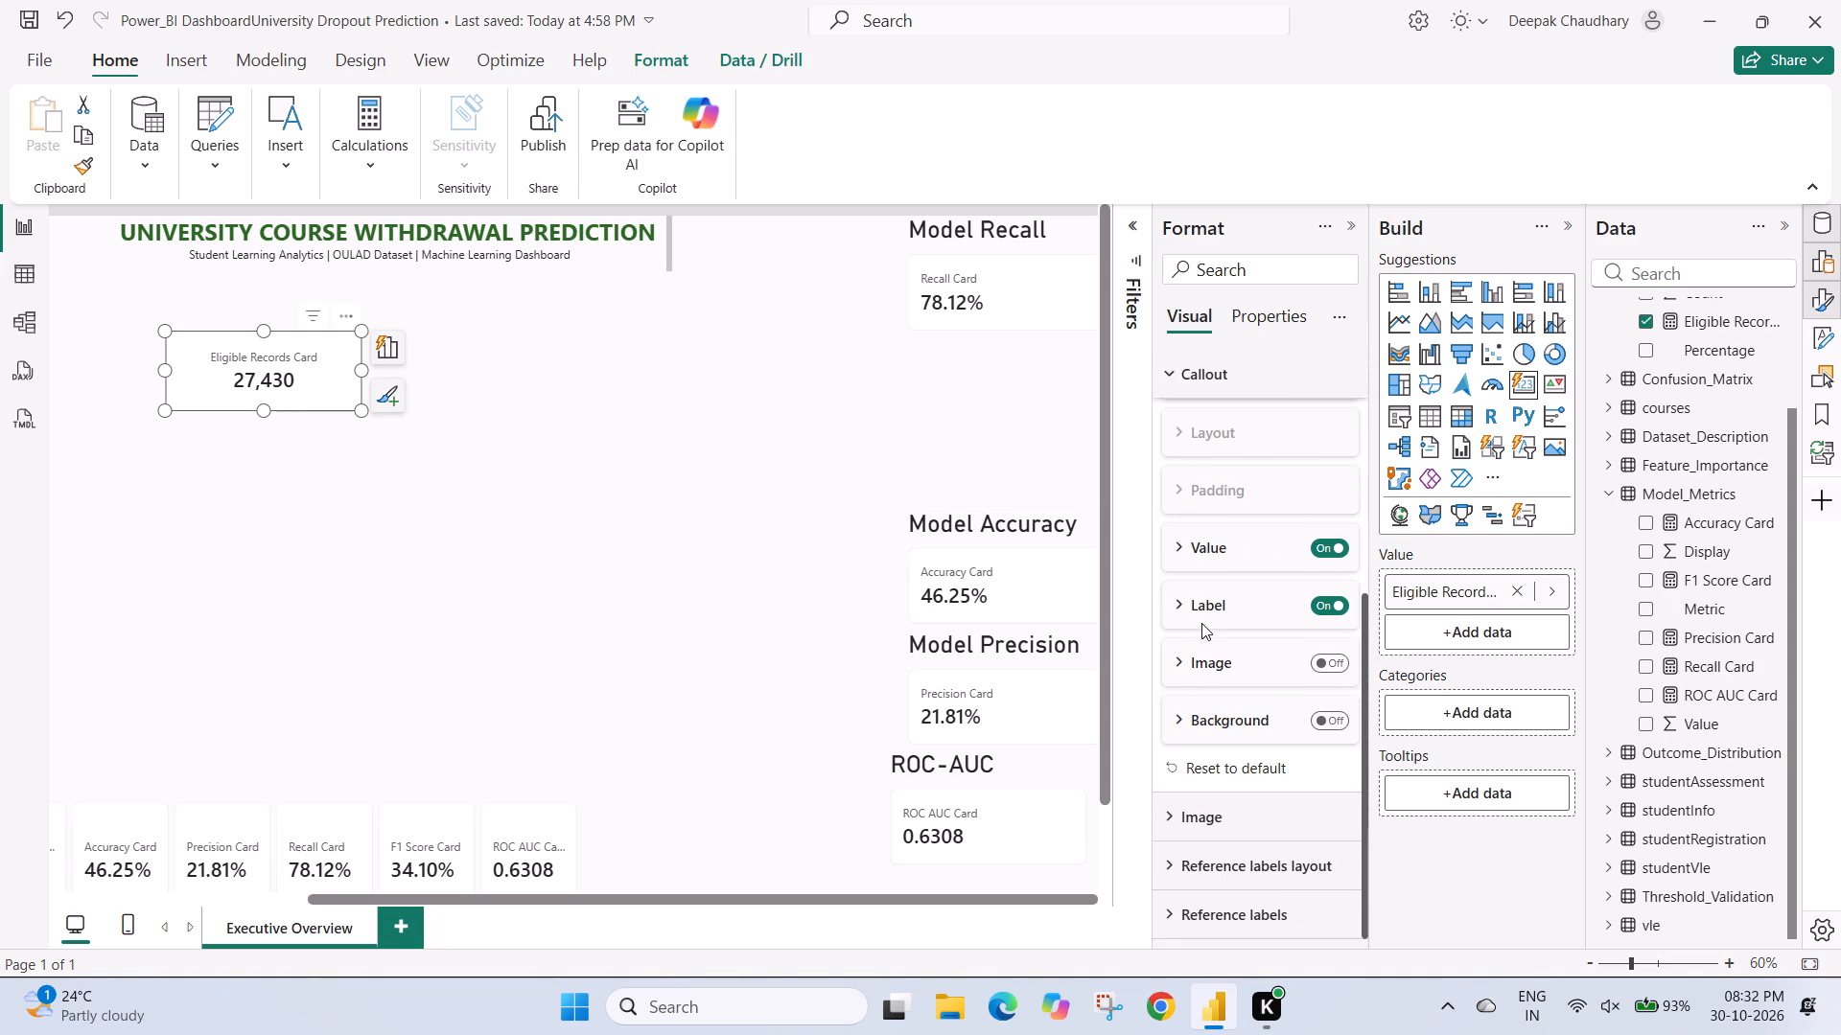
left_click(1180, 716)
scroll(1180, 716, "down", 1)
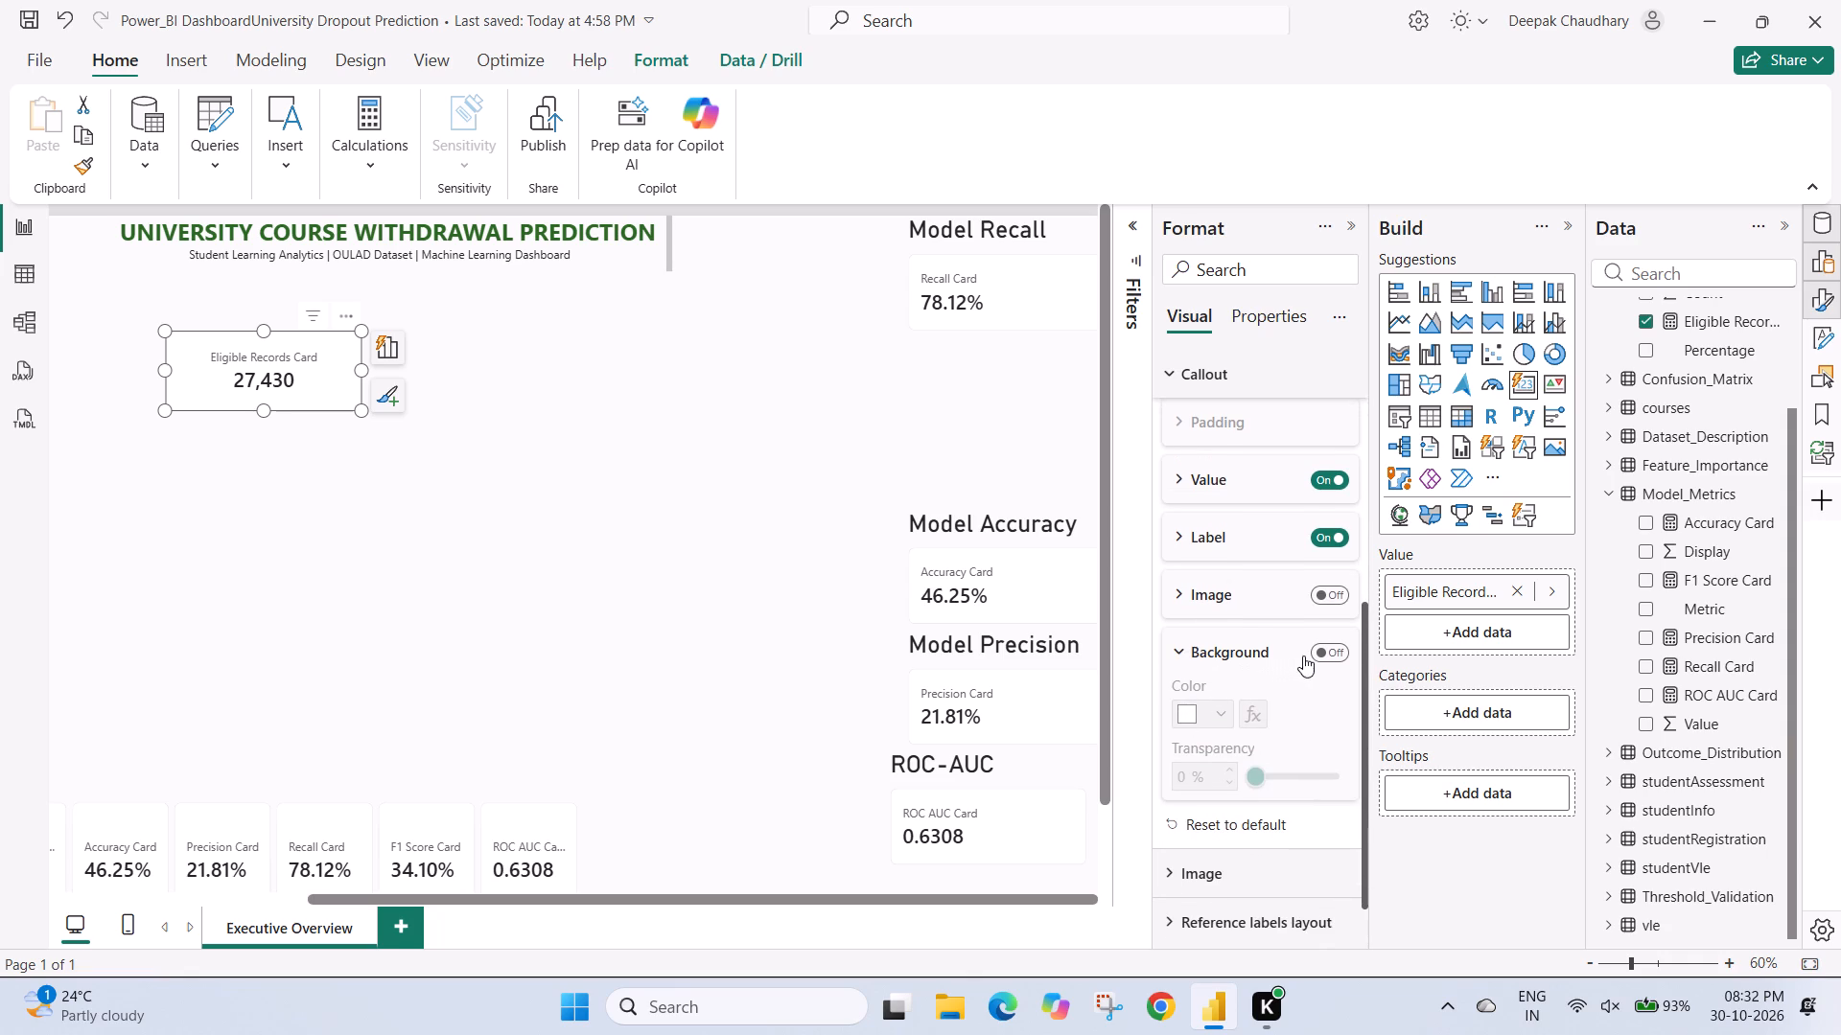
left_click(1332, 650)
scroll(1260, 746, "down", 1)
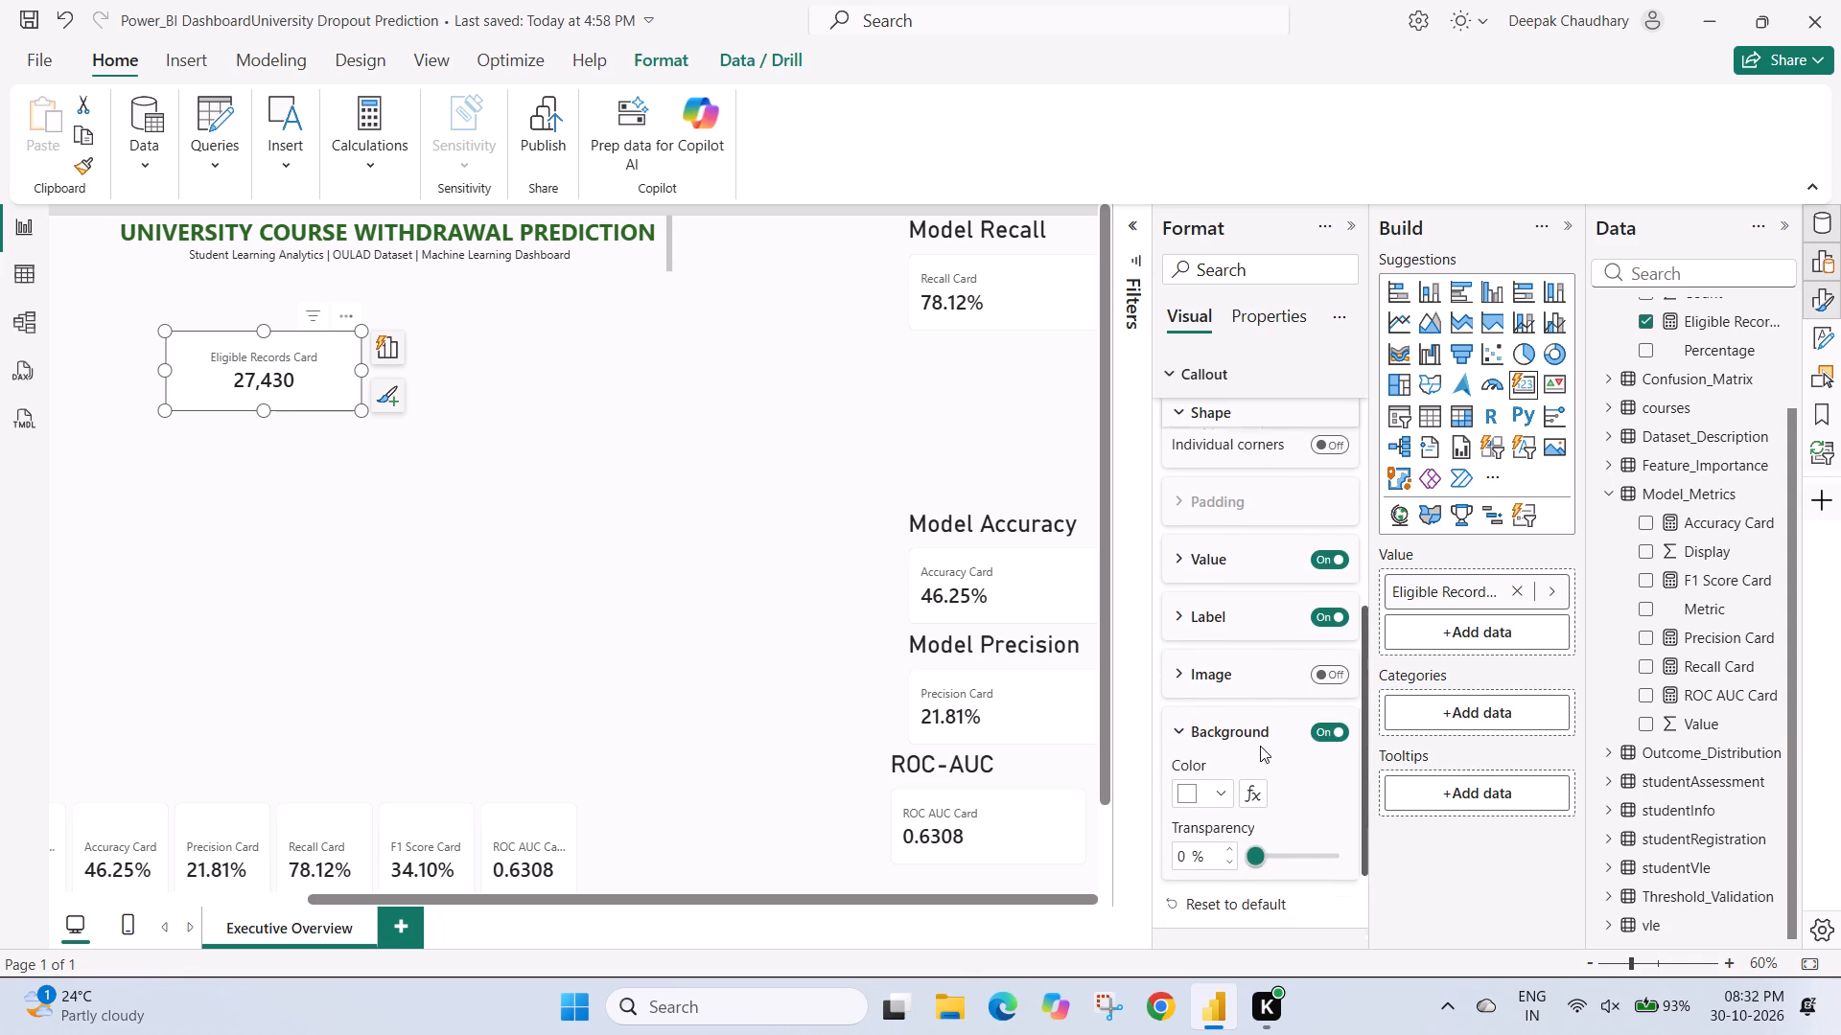
scroll(1260, 746, "down", 1)
left_click(1221, 770)
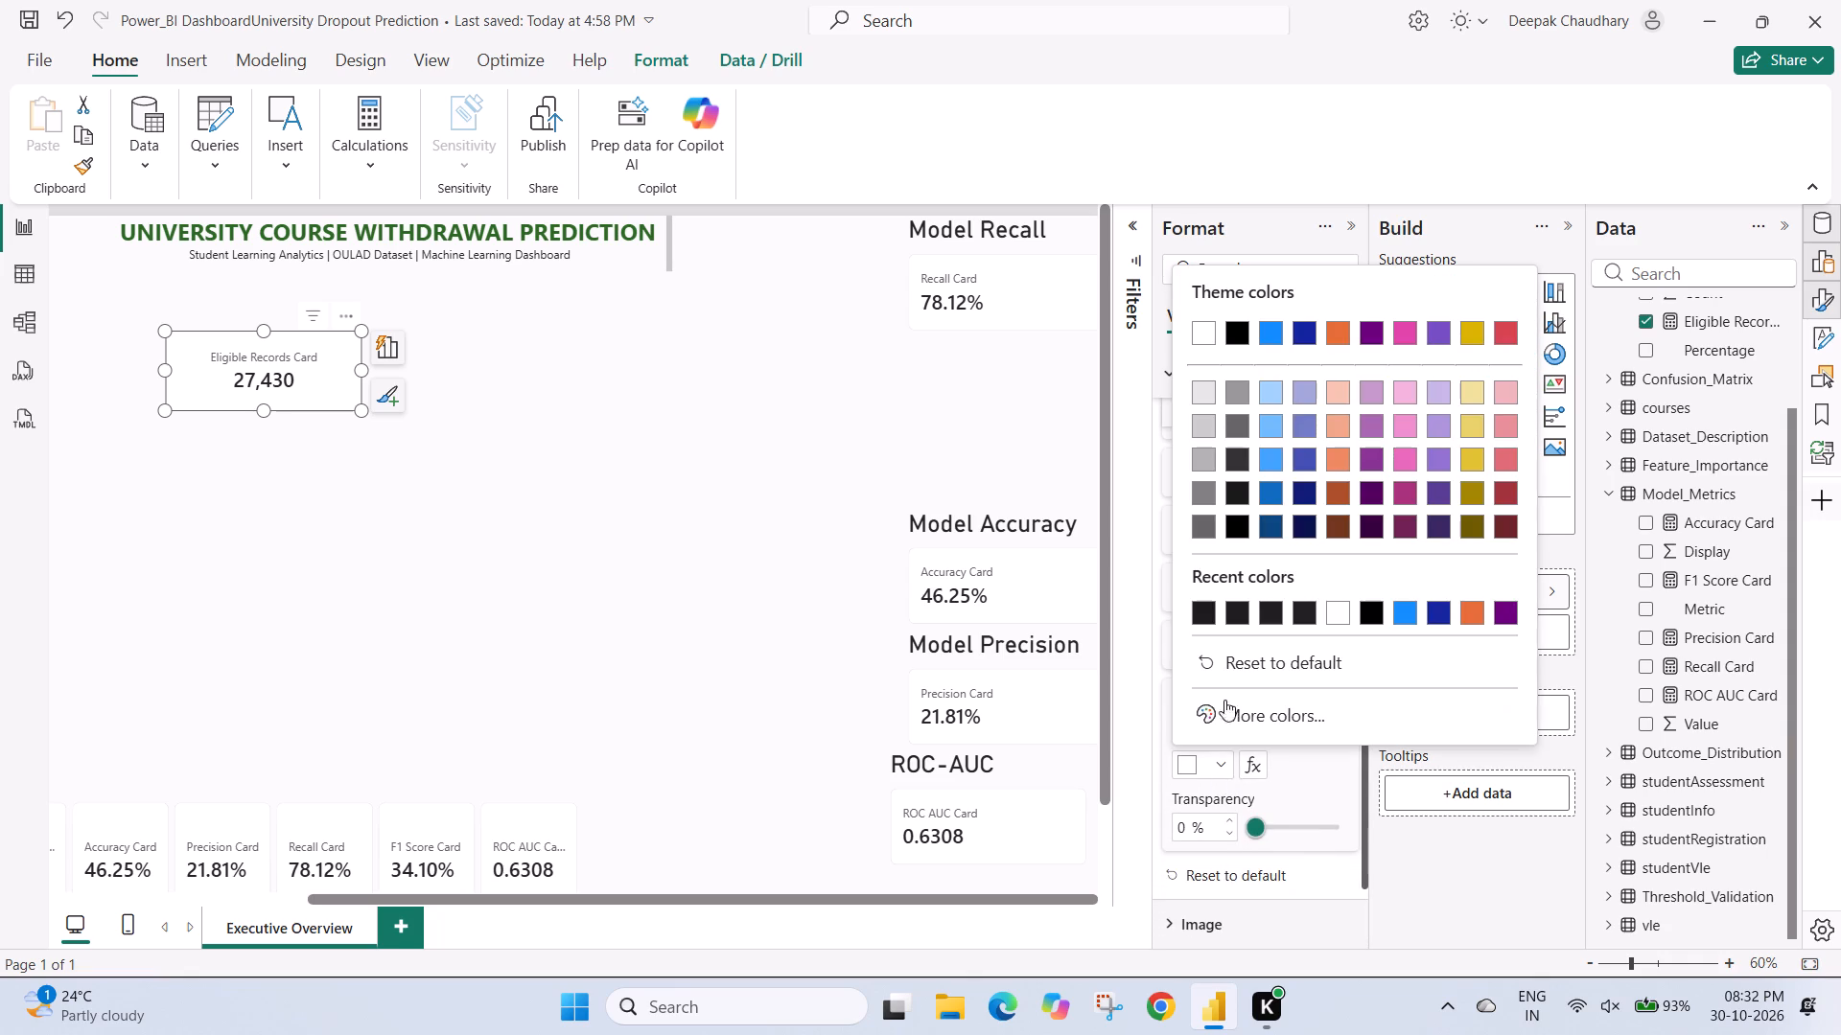
left_click(1297, 609)
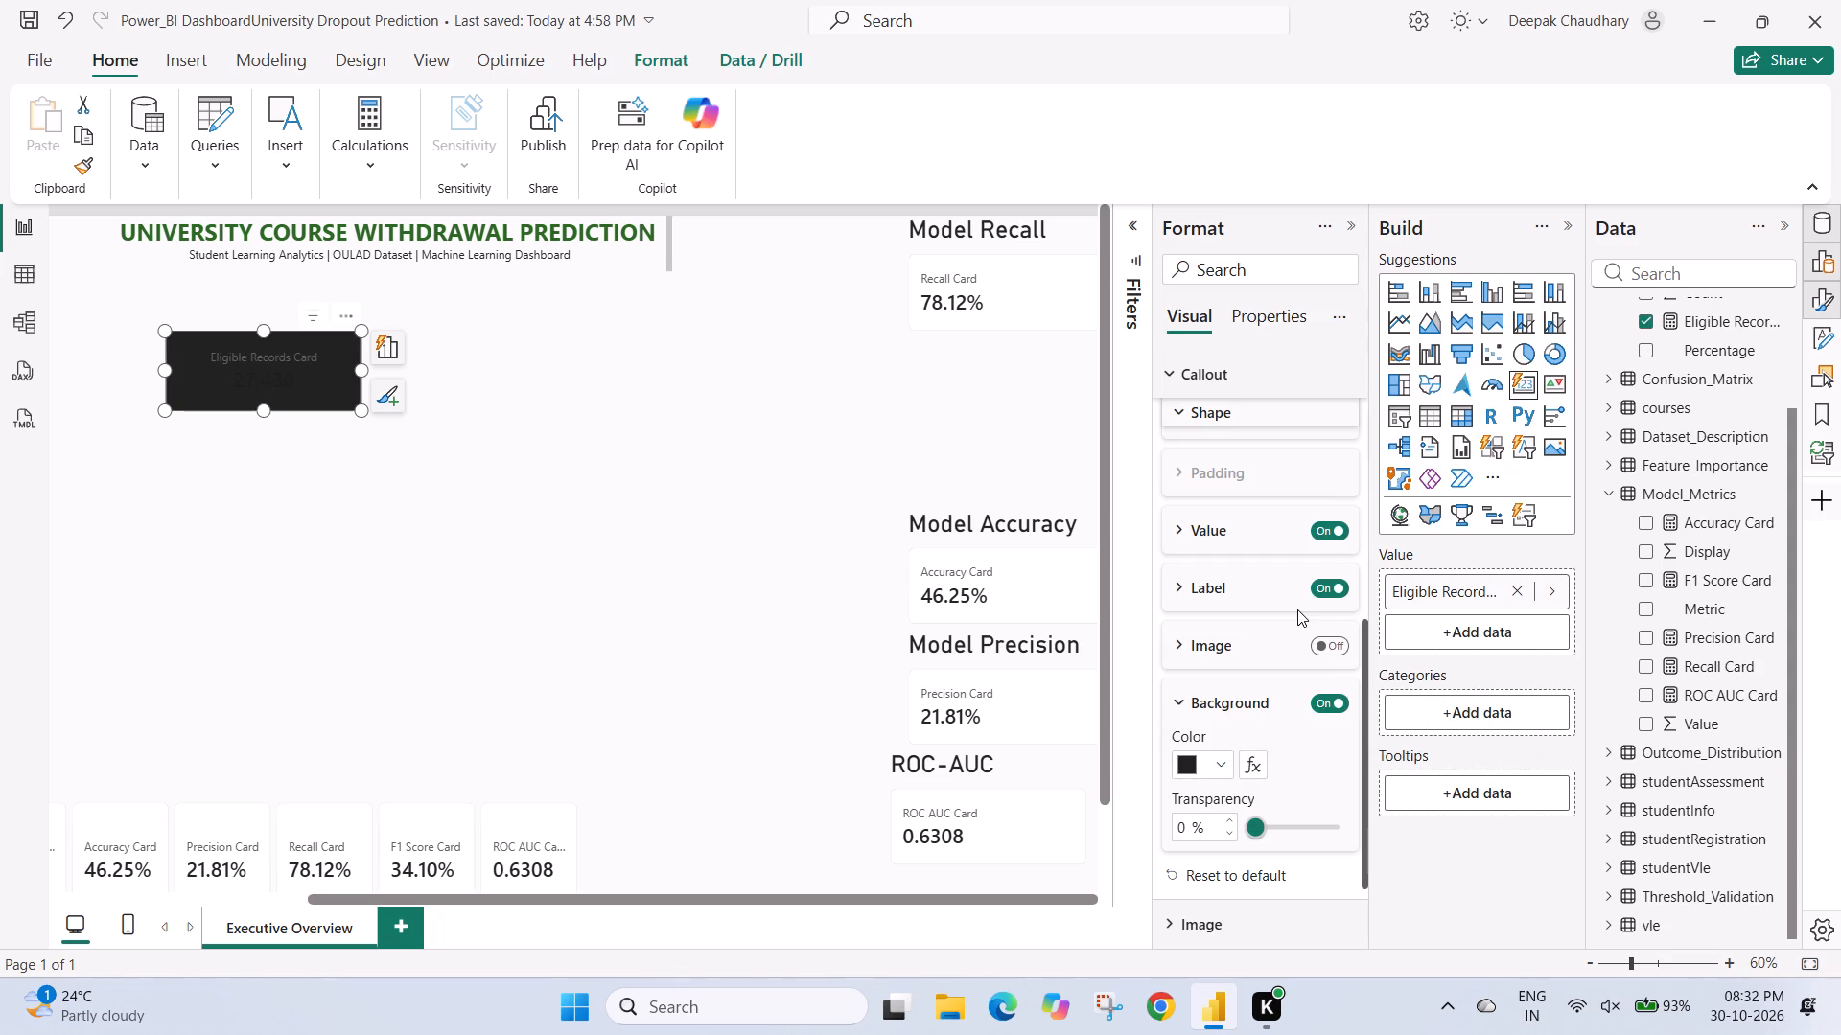
left_click(1222, 763)
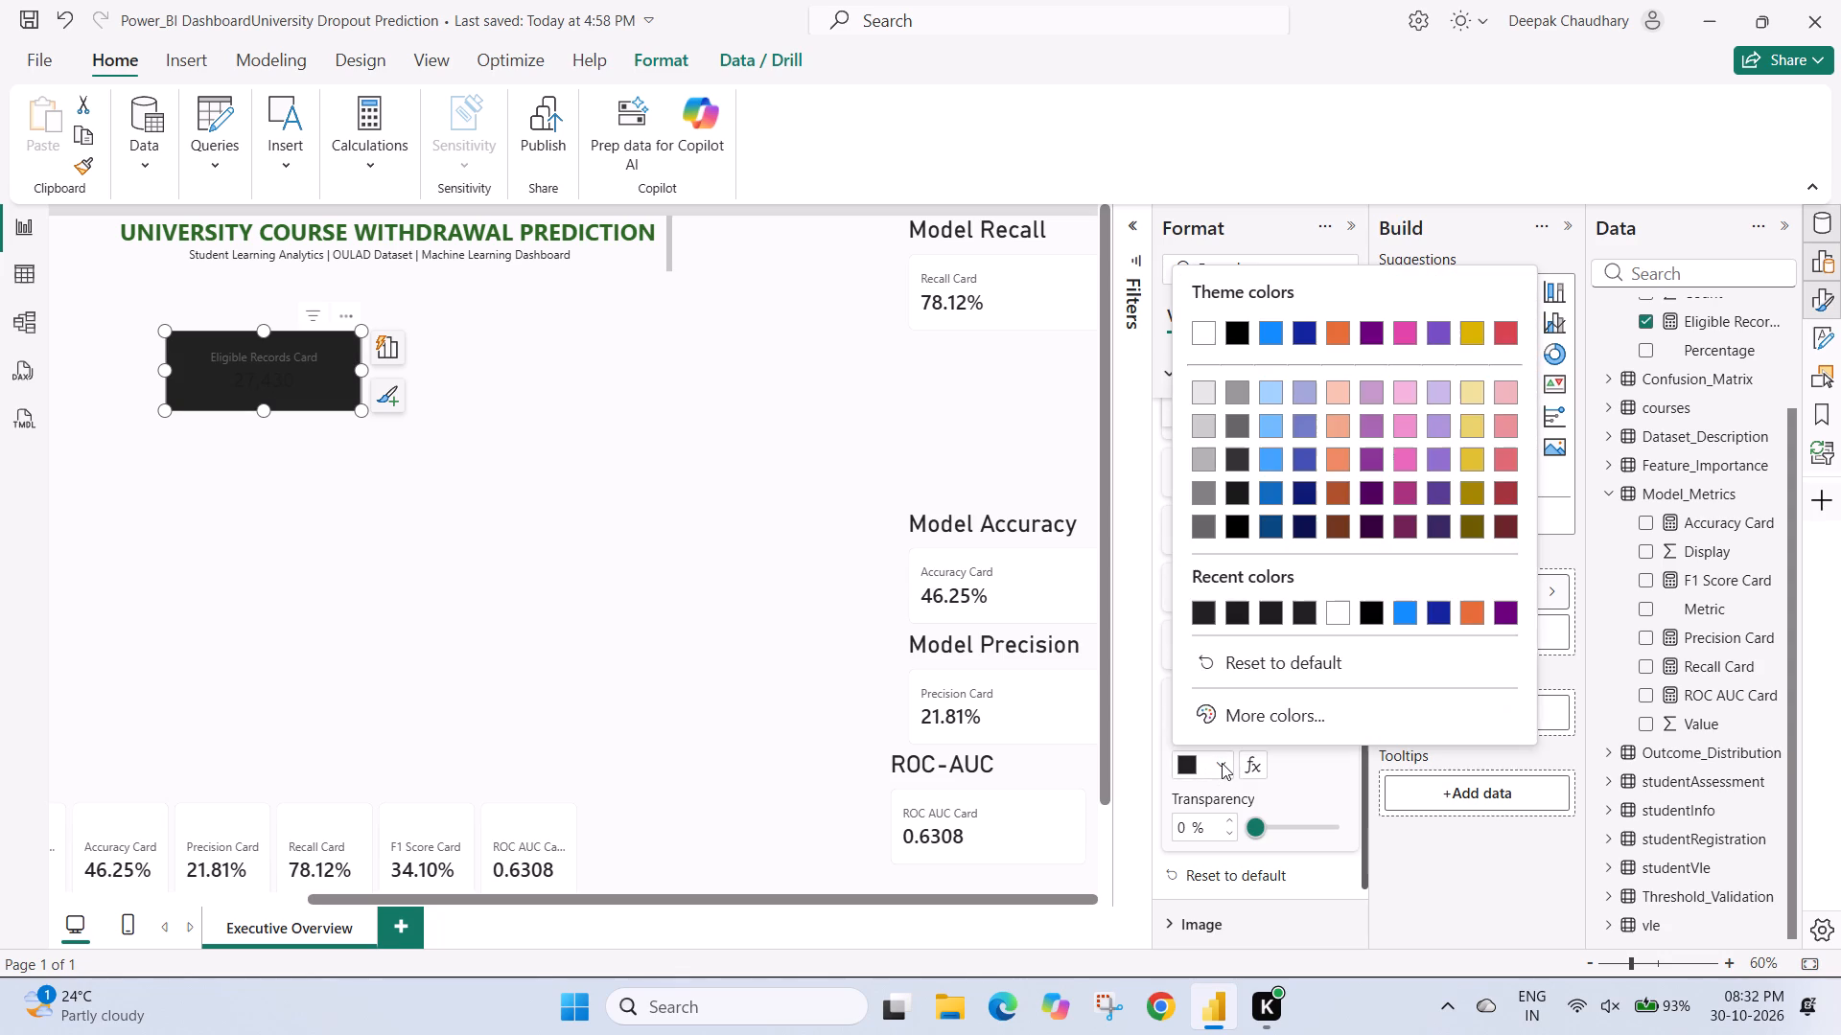
left_click(1339, 607)
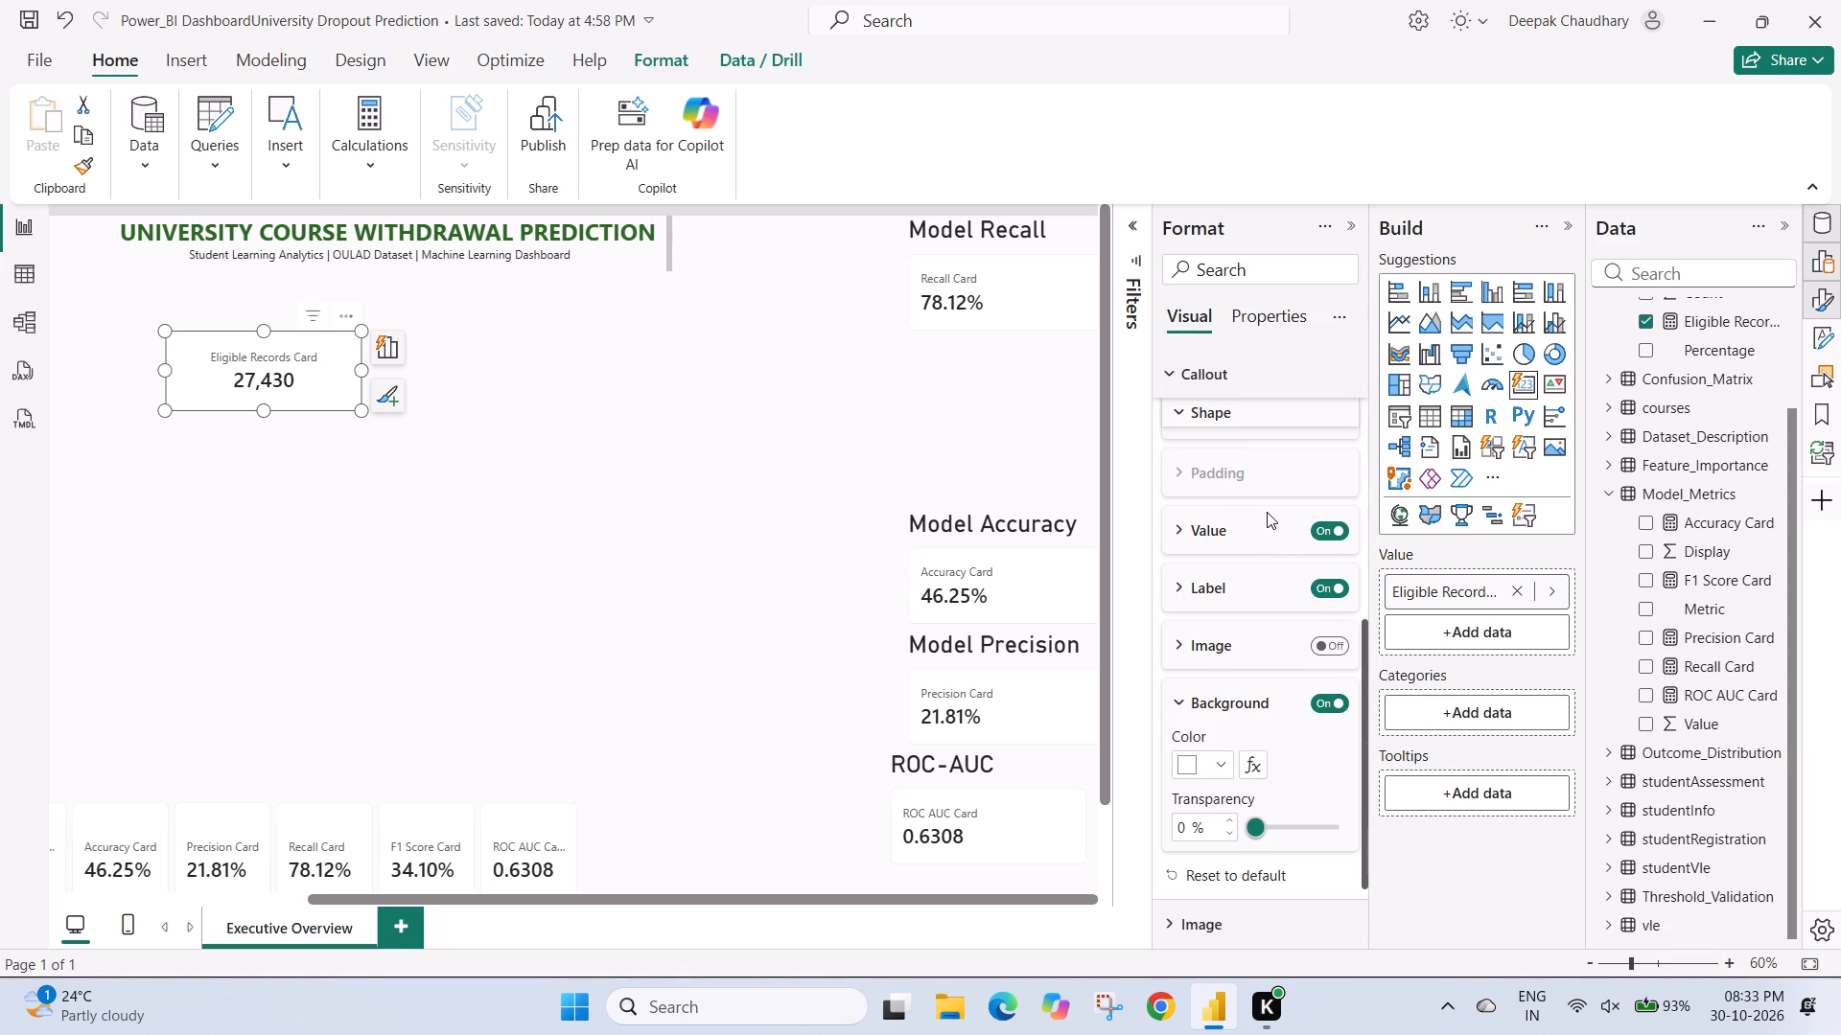
Set the Eligible Records callout value's color to the recent blue #118DFF.
scroll(1267, 512, "up", 1)
left_click(1184, 546)
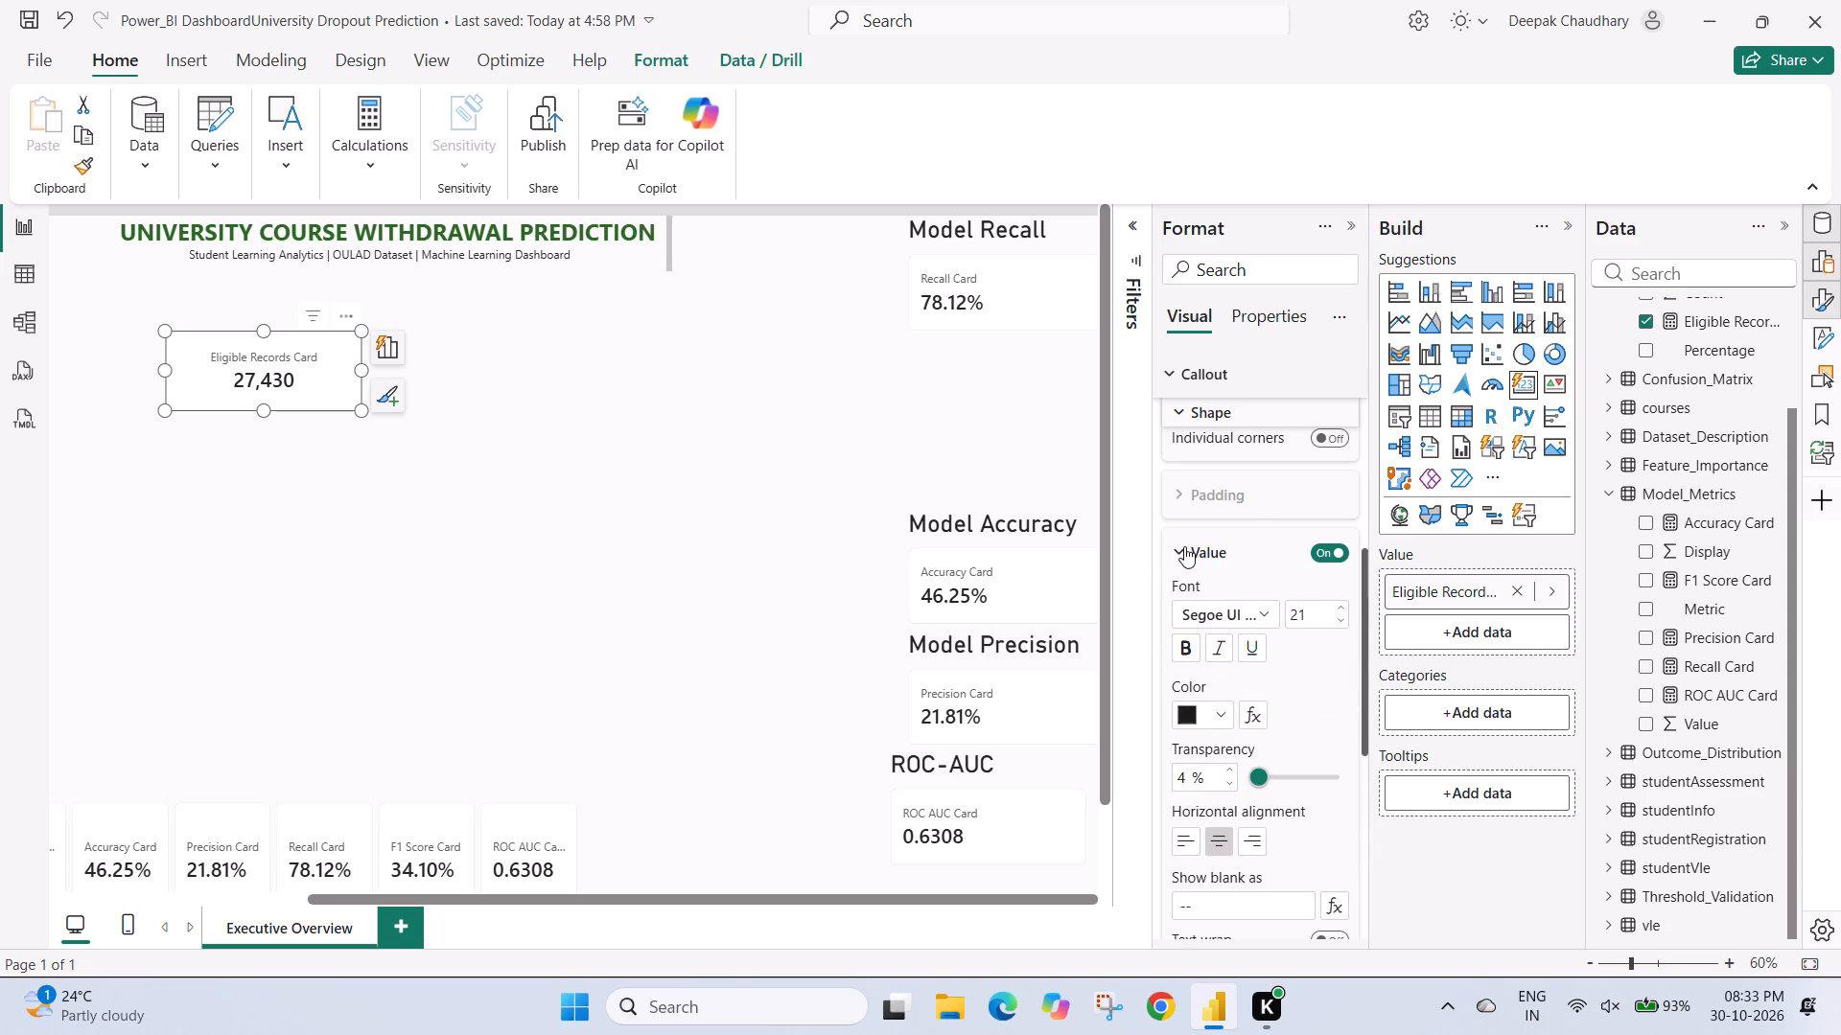
left_click(1219, 714)
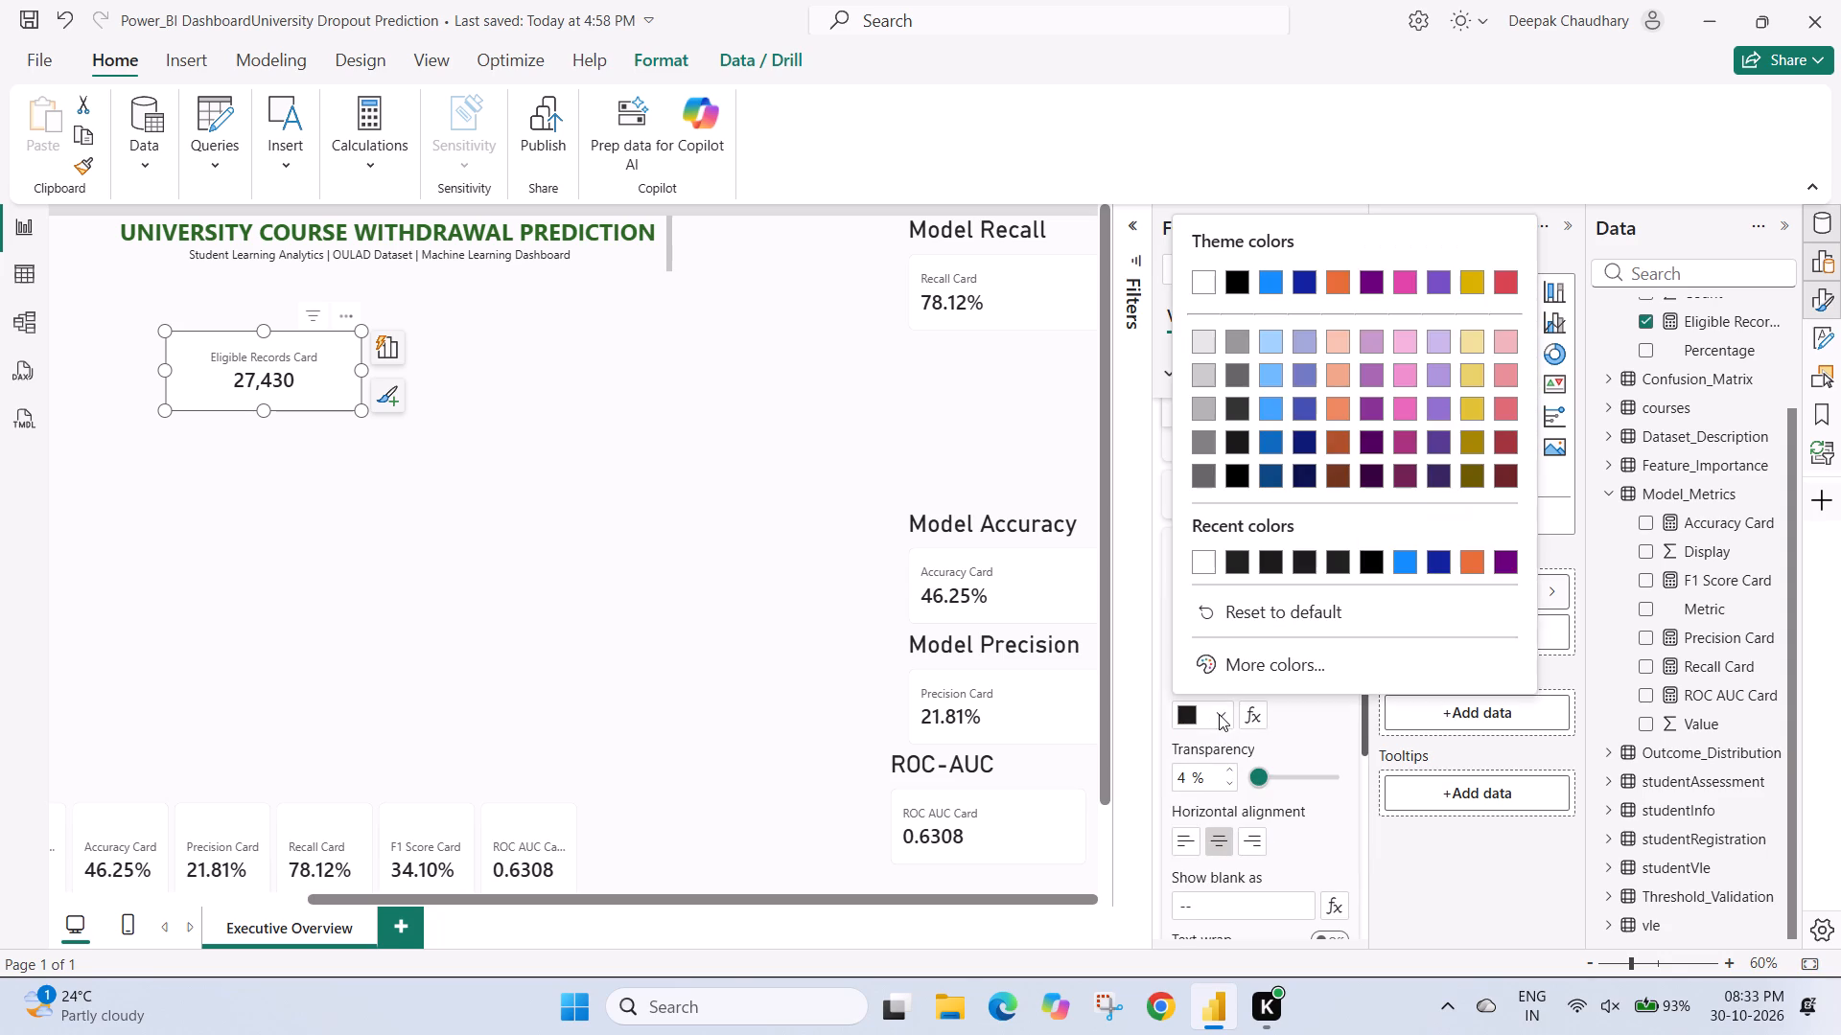
left_click(1412, 559)
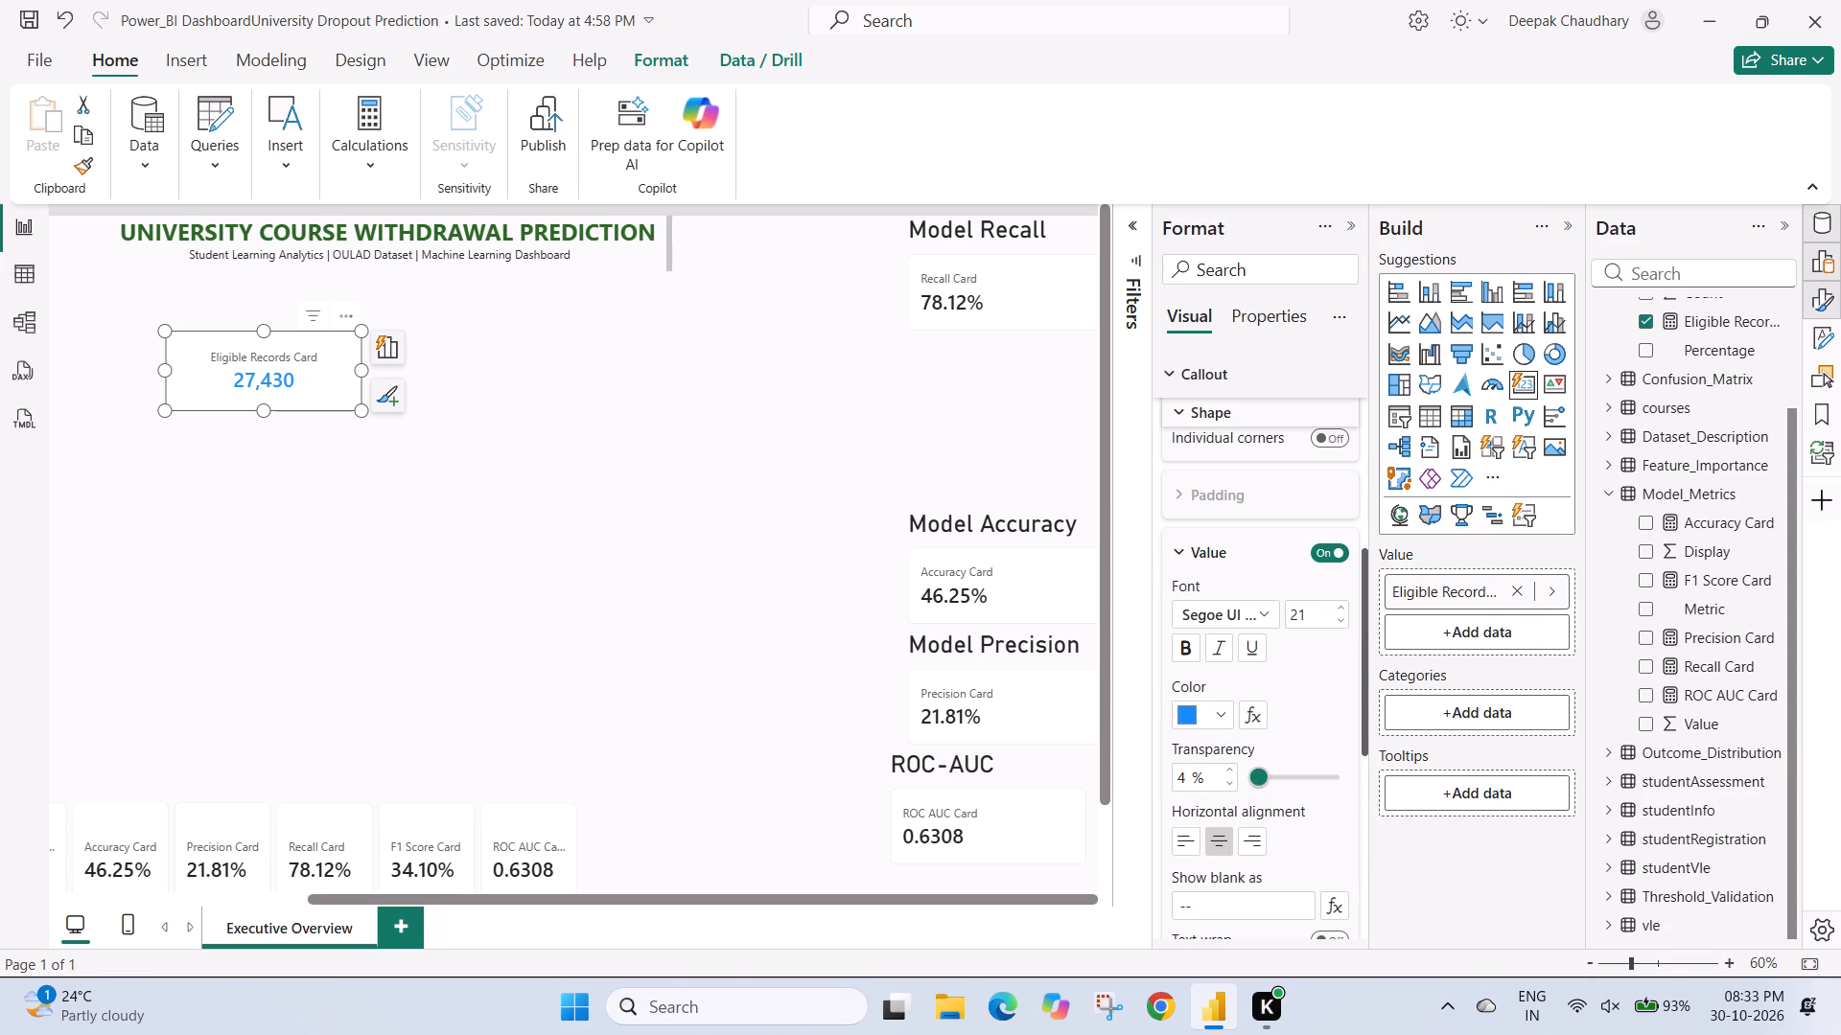
Shift the Eligible Records callout value's custom color to a bright green hue, #0FFF23.
left_click(1219, 715)
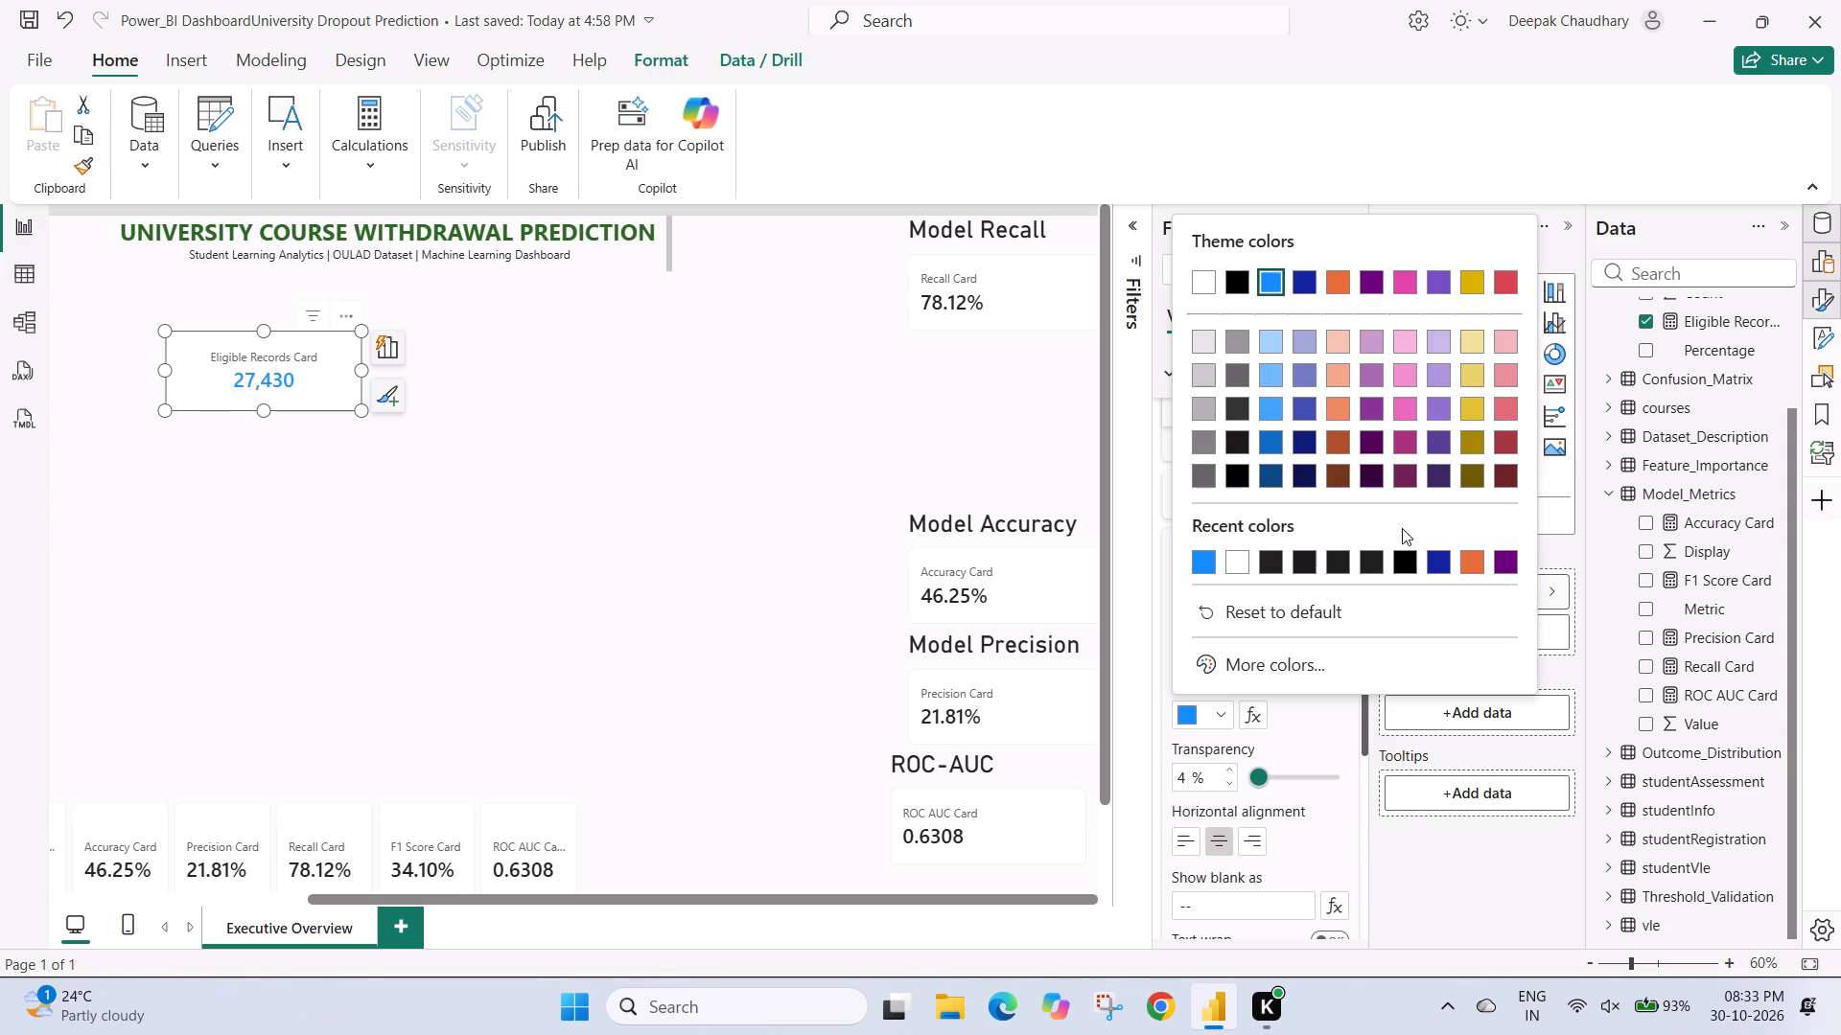
scroll(1365, 552, "left", 1)
scroll(1415, 409, "down", 1)
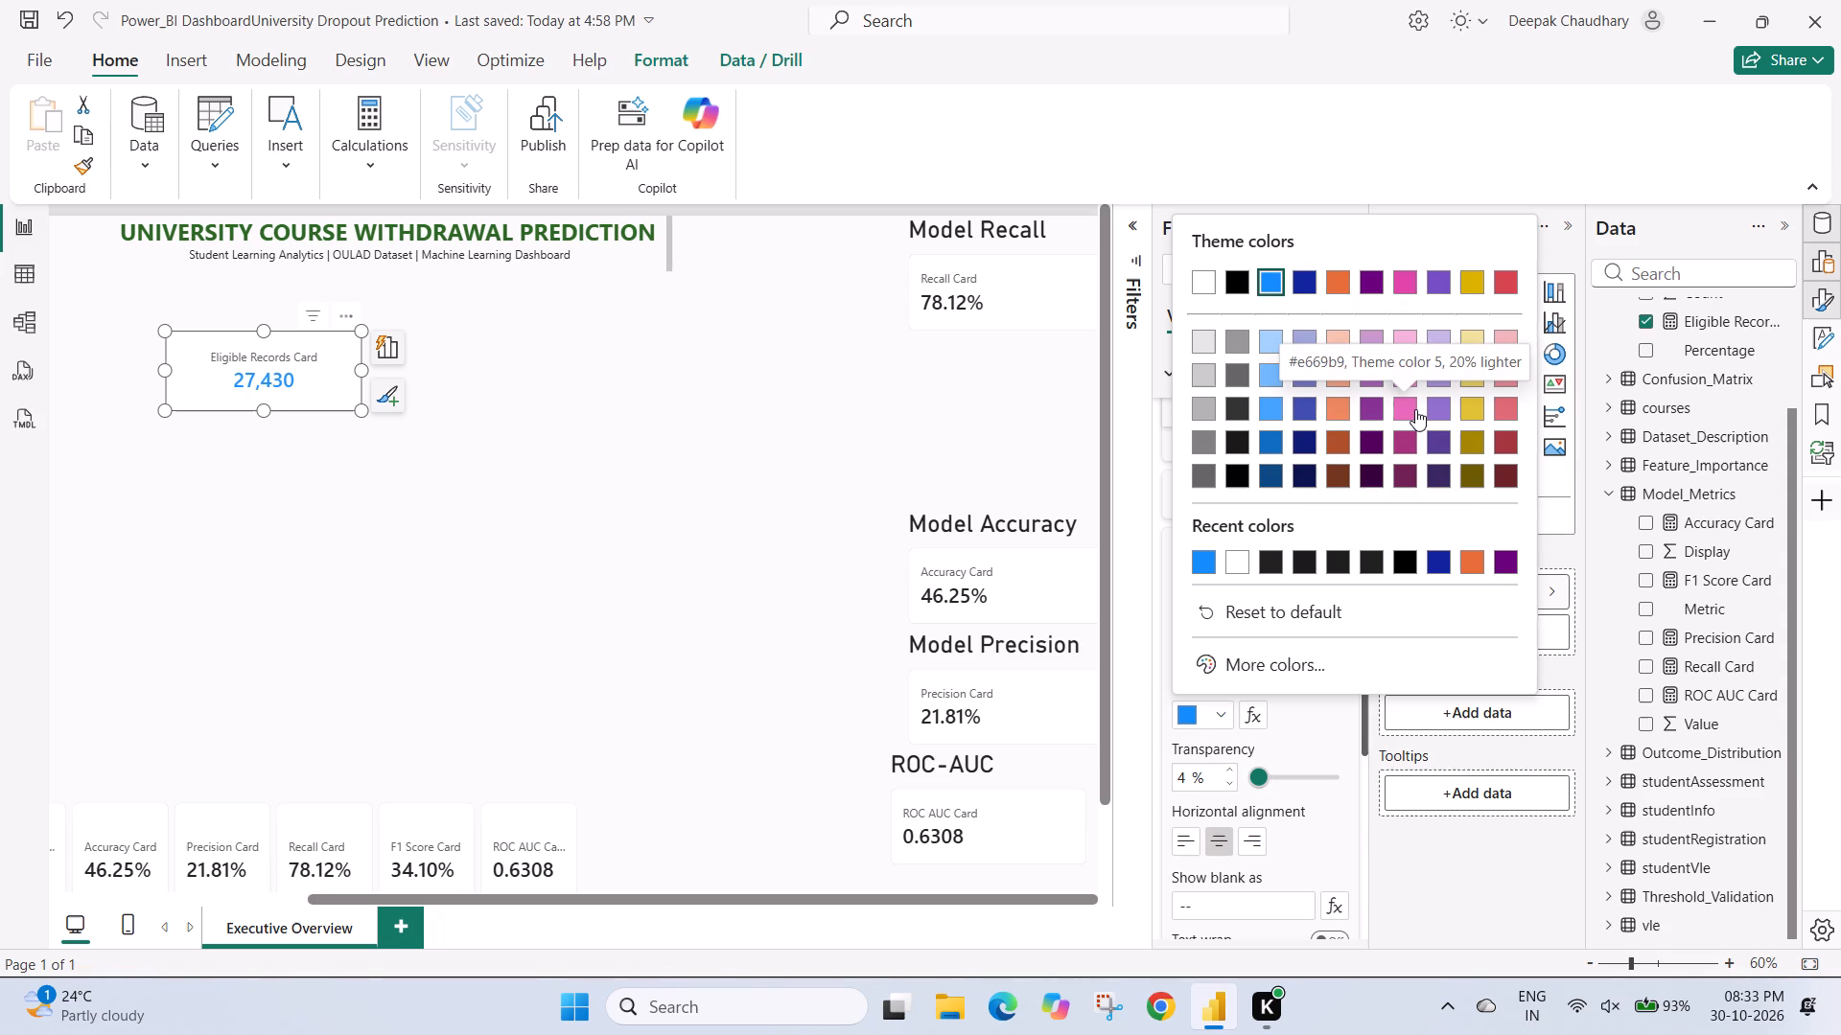
left_click(1231, 659)
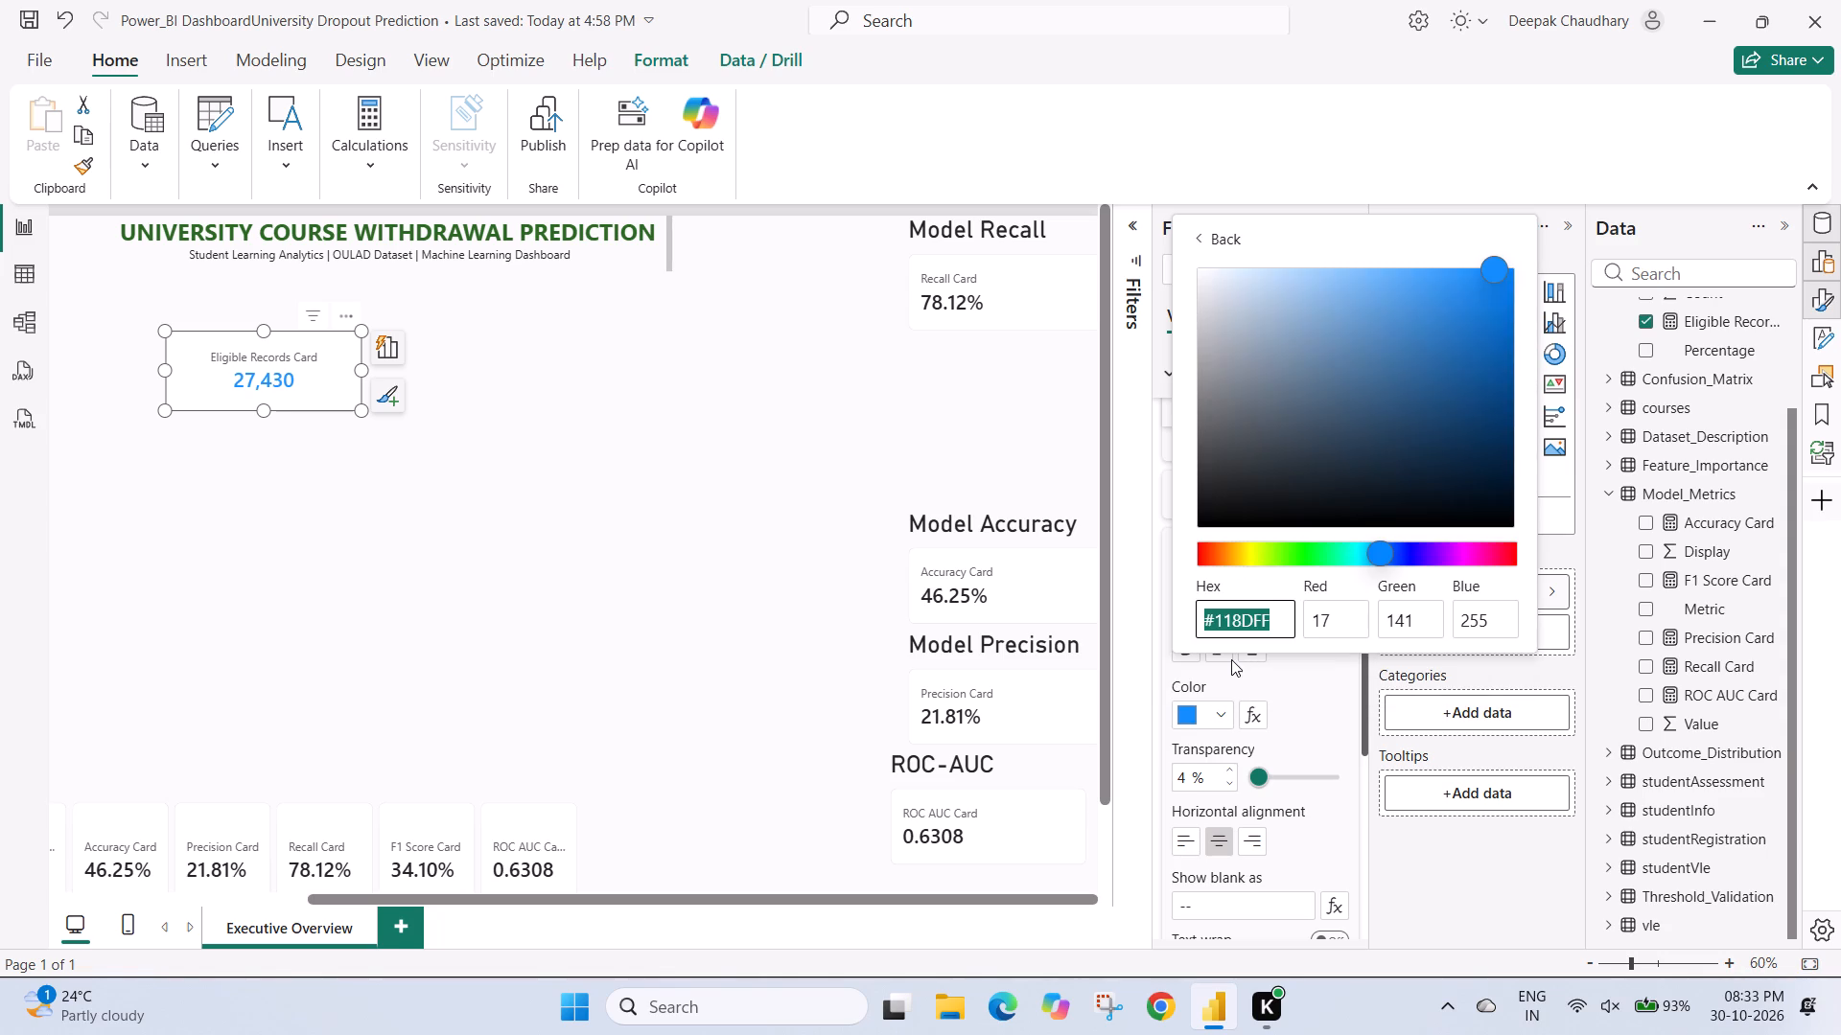
left_click(1315, 553)
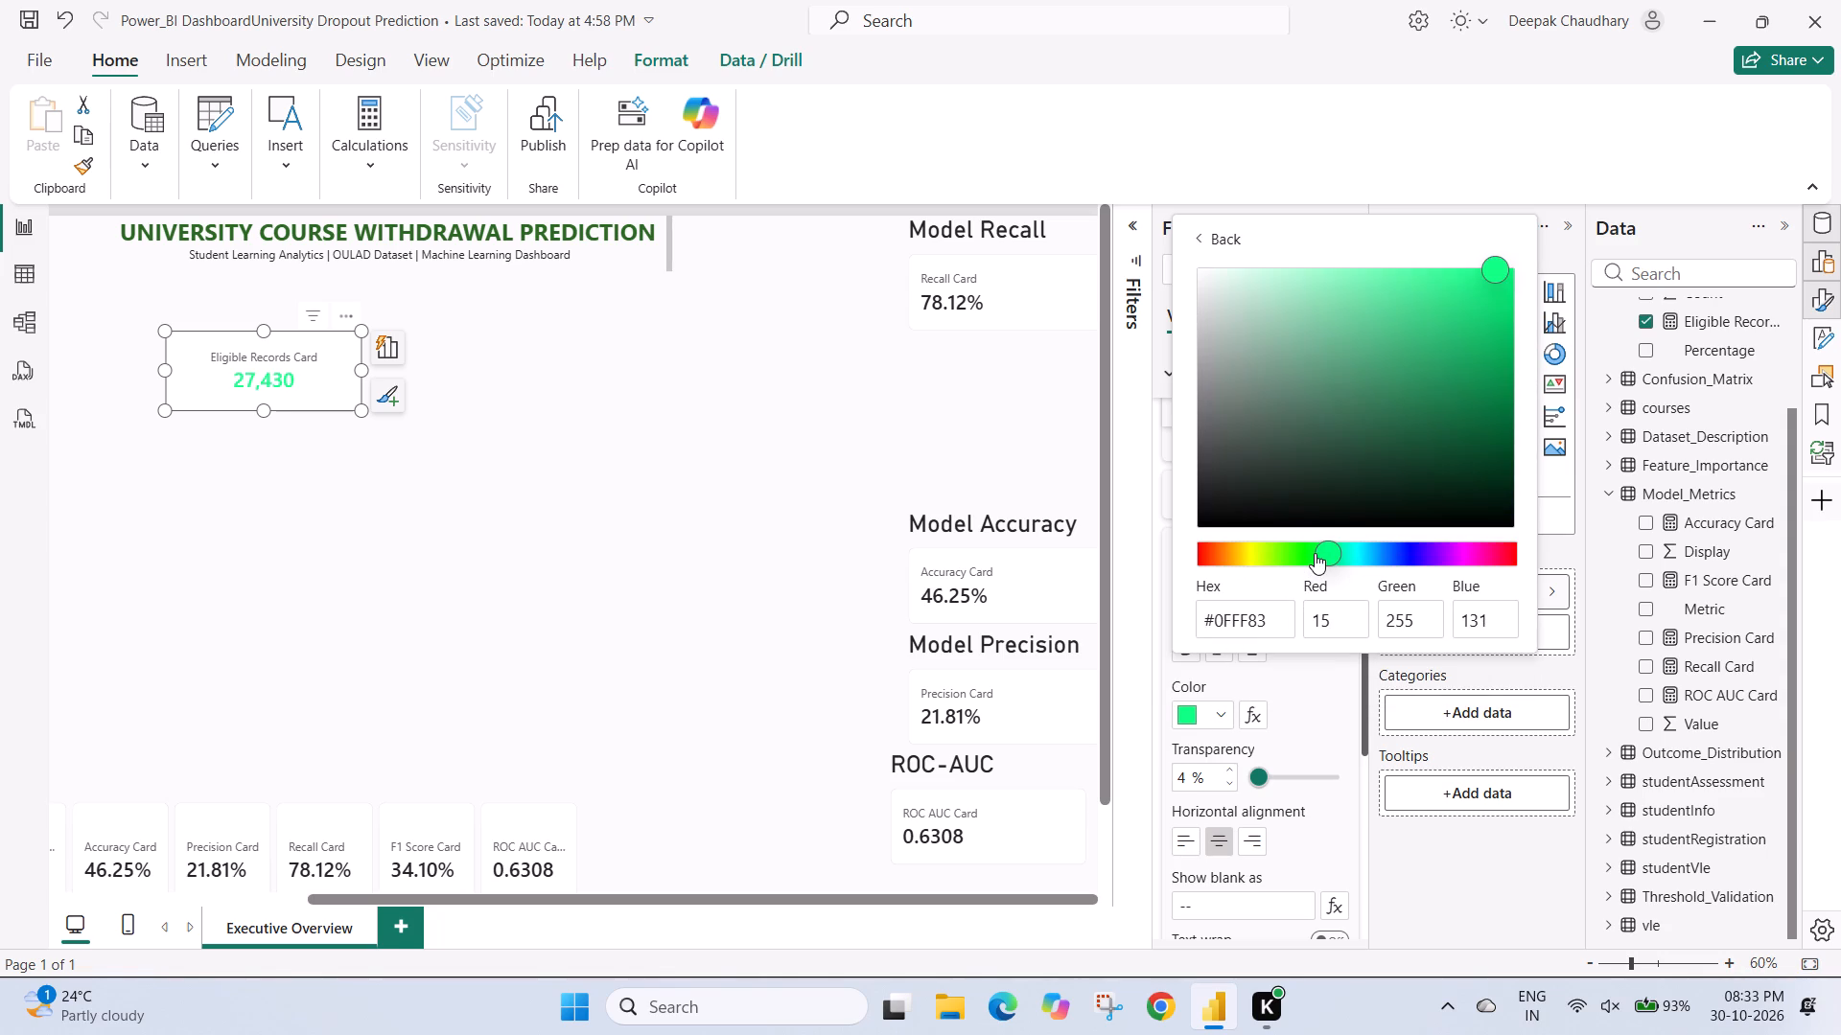
left_click(1311, 553)
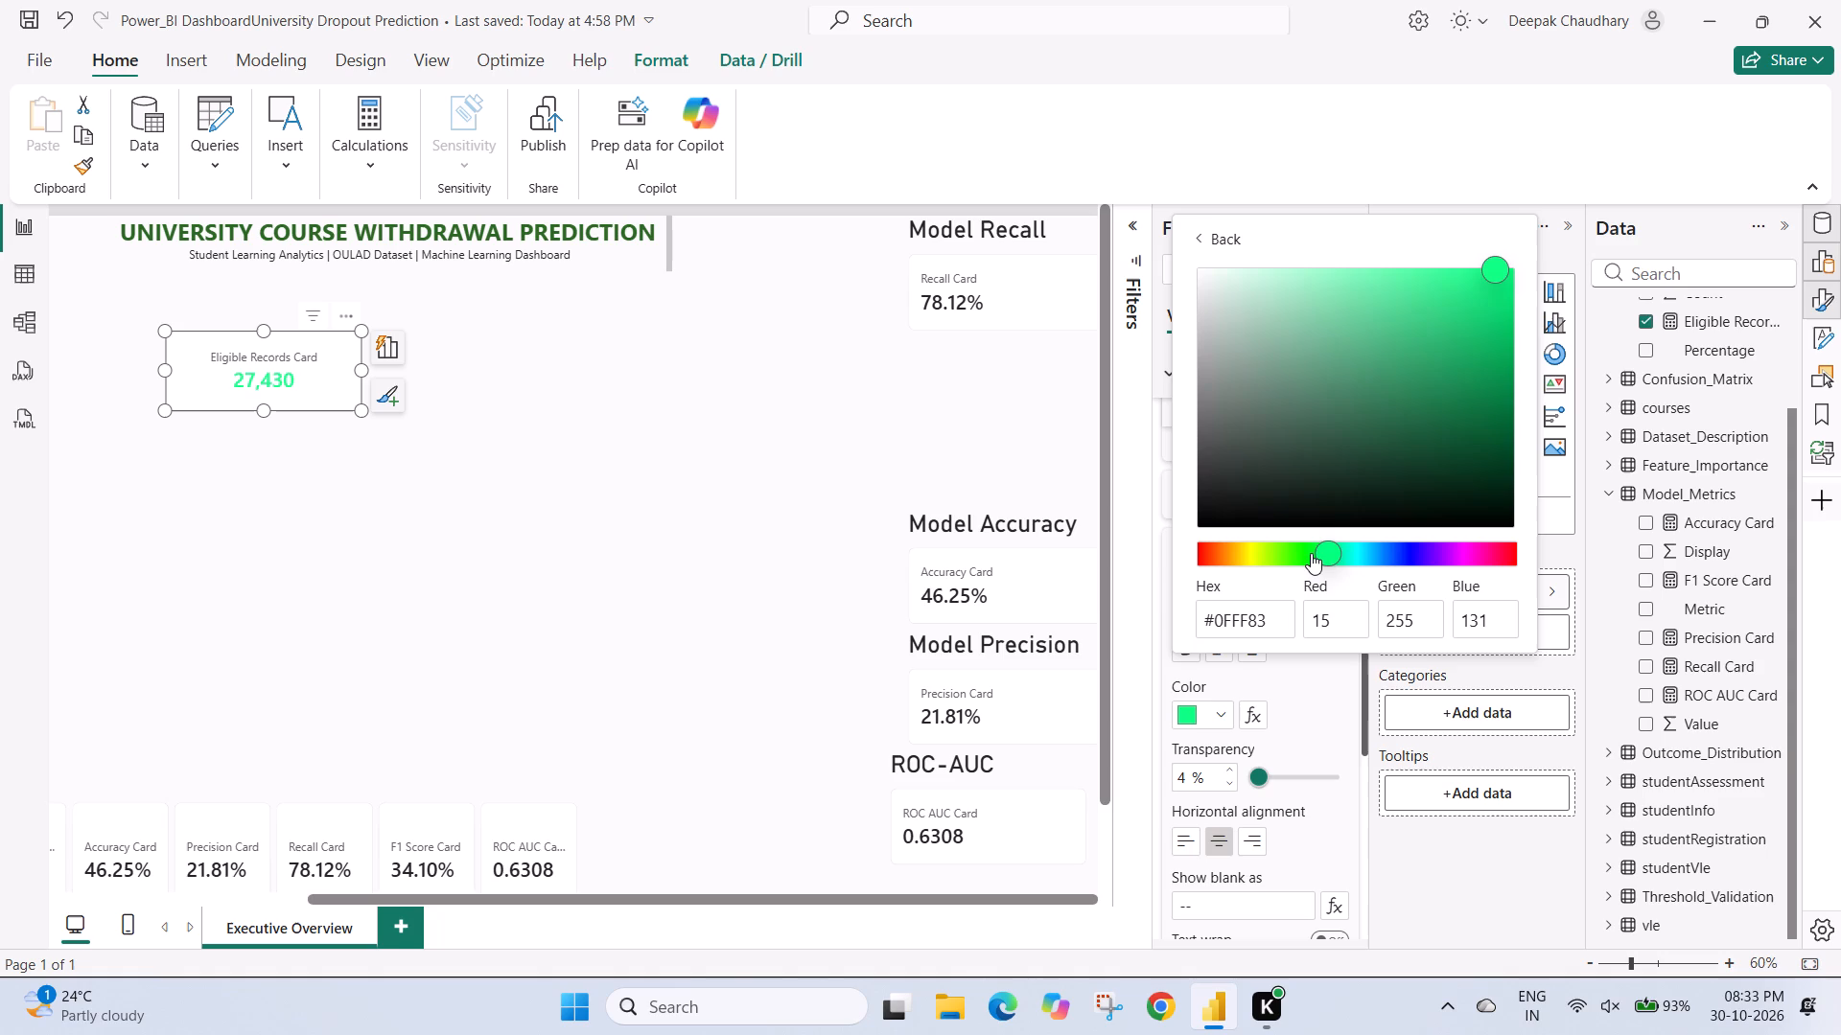
left_click(1301, 553)
triple_click(1301, 553)
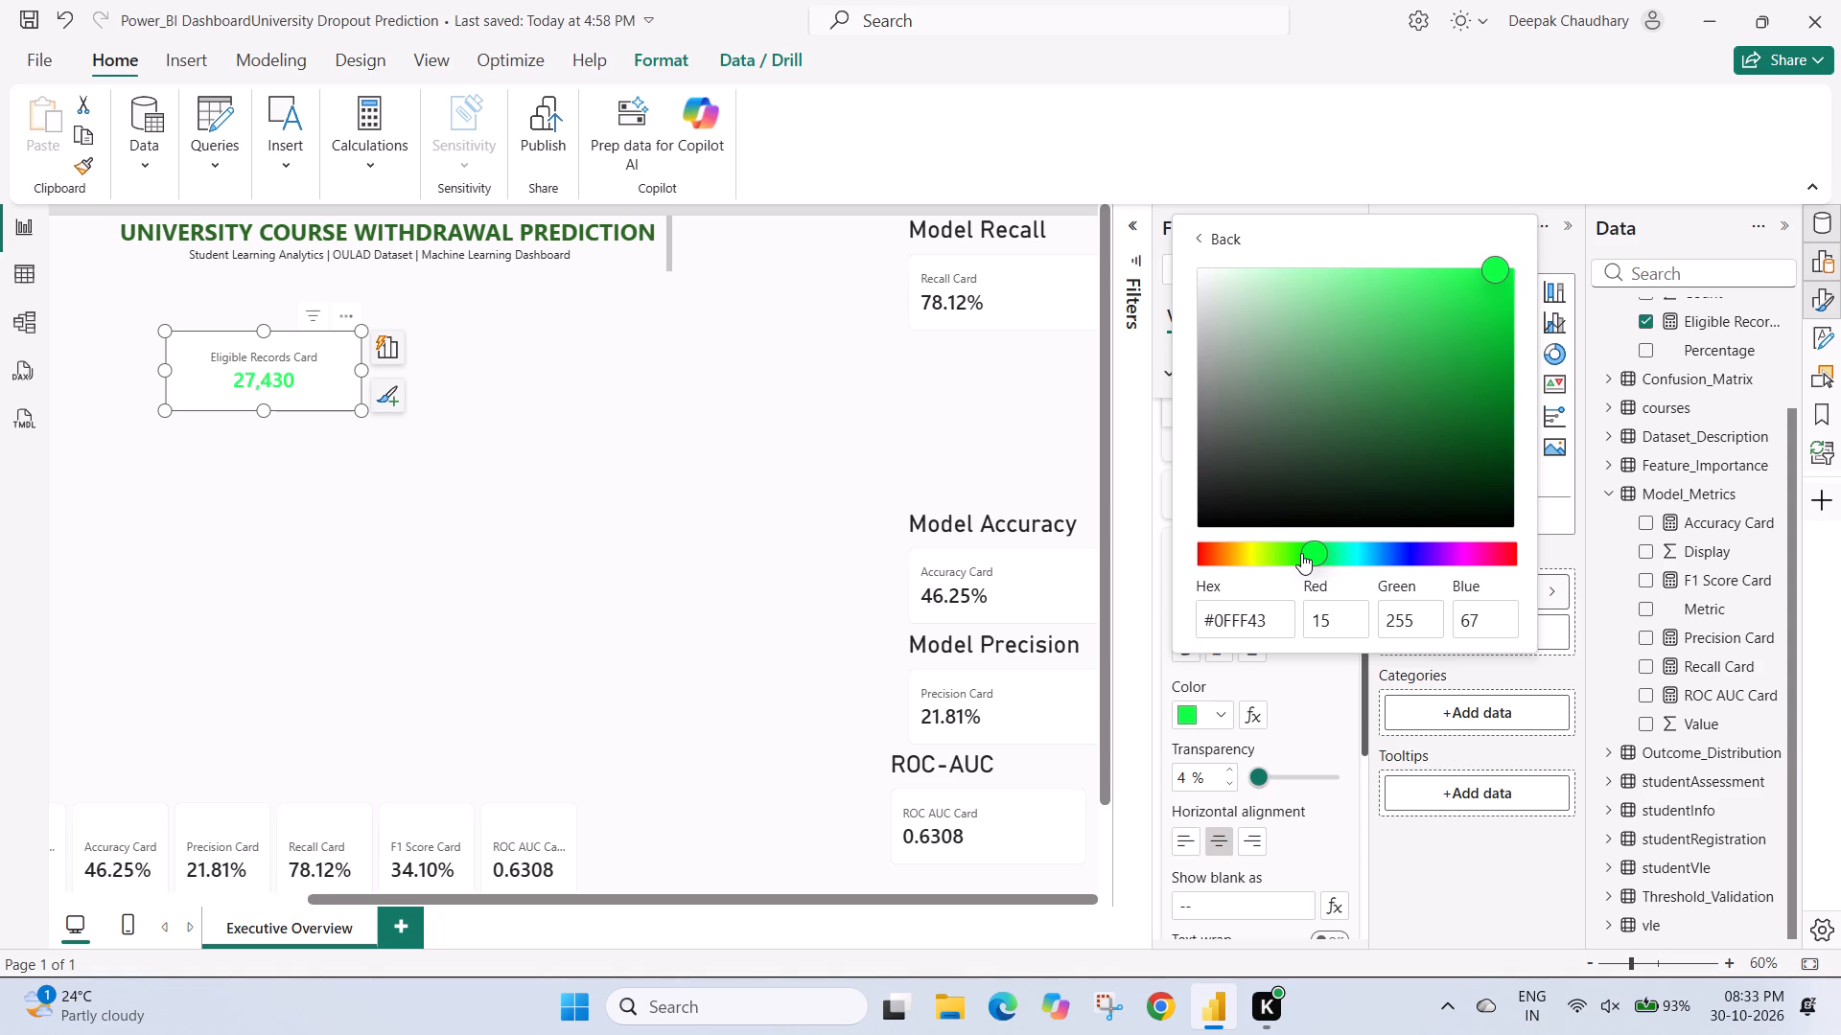
left_click(1301, 553)
triple_click(1291, 553)
left_click(1291, 553)
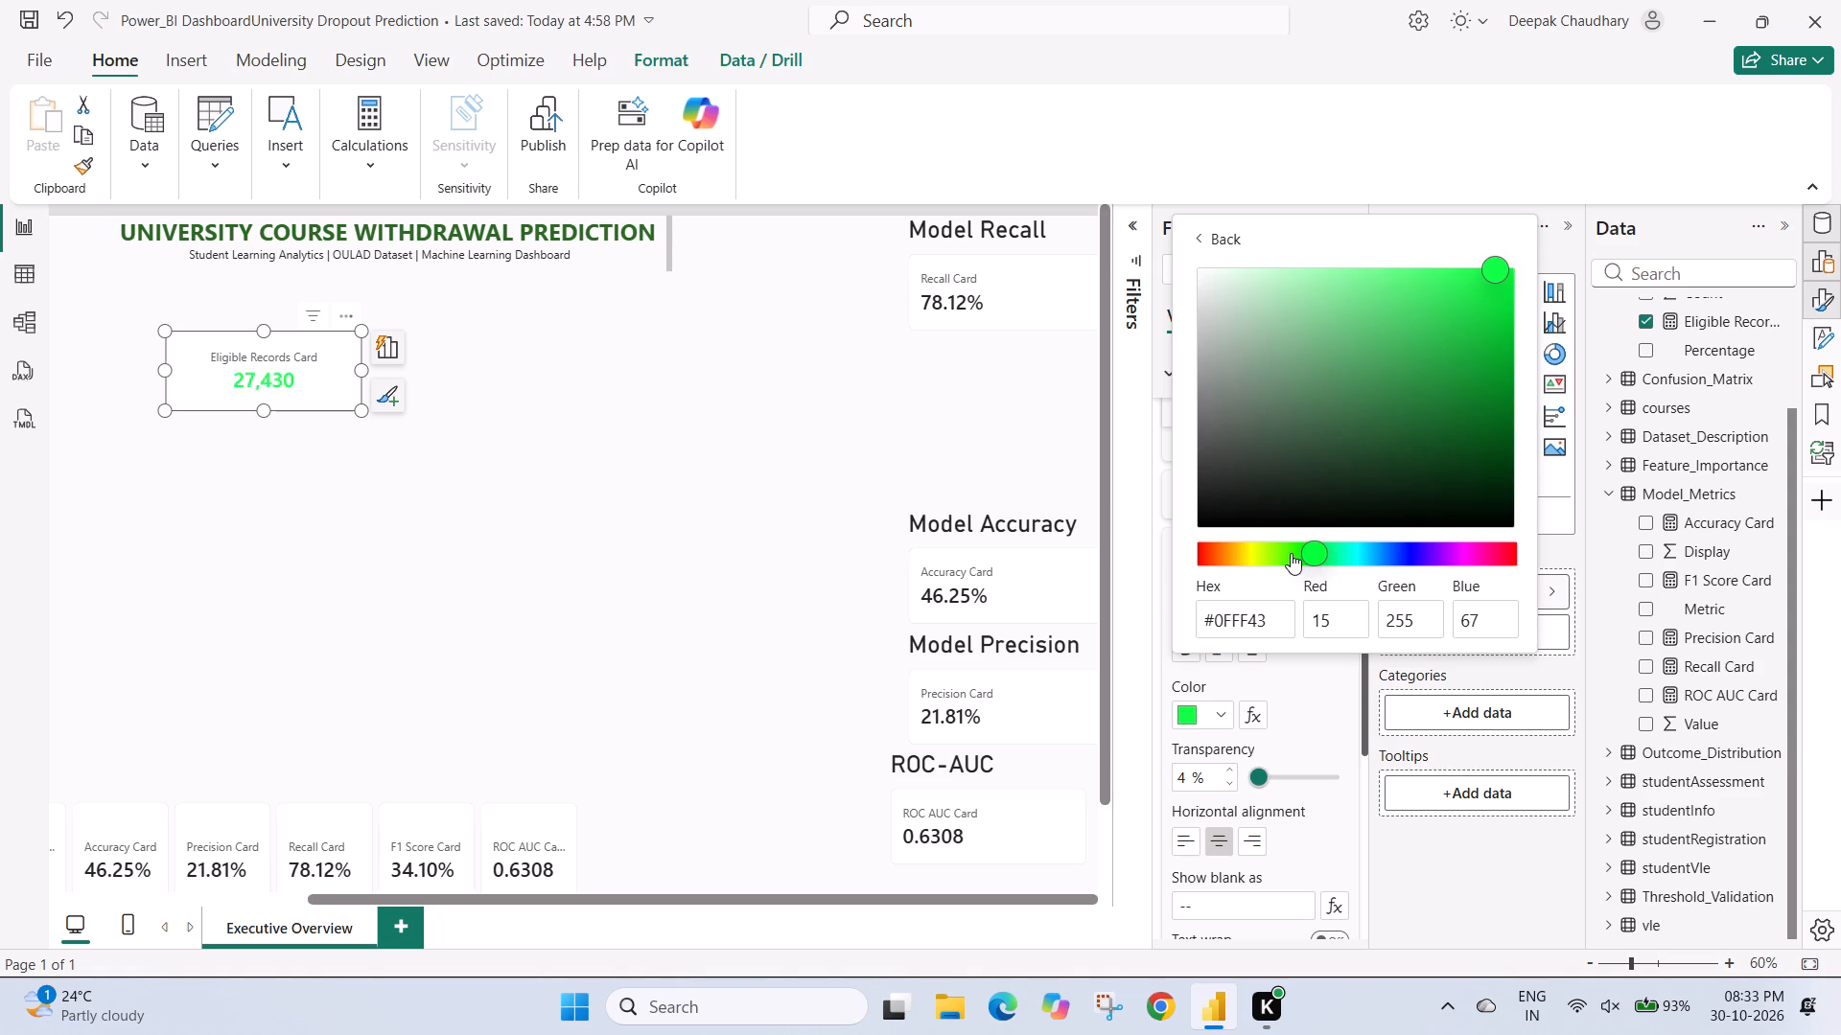
triple_click(1277, 553)
left_click(1277, 553)
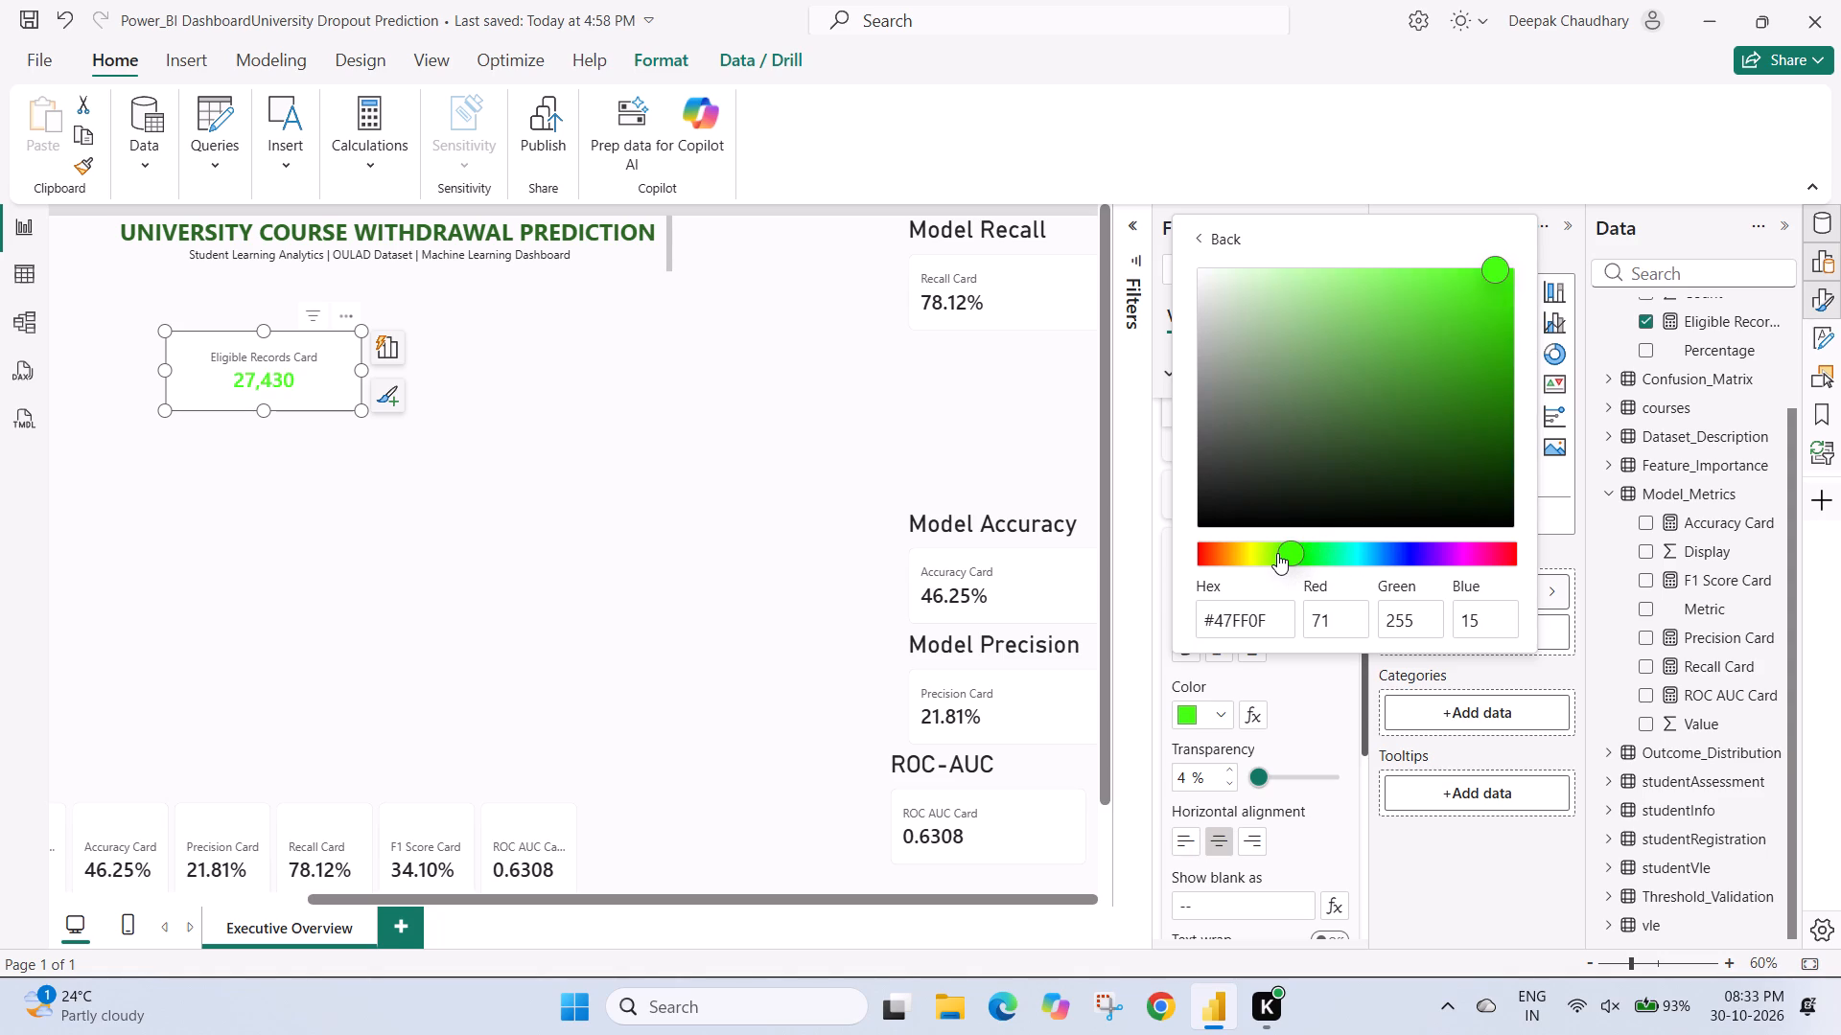
left_click(1277, 553)
left_click(1309, 549)
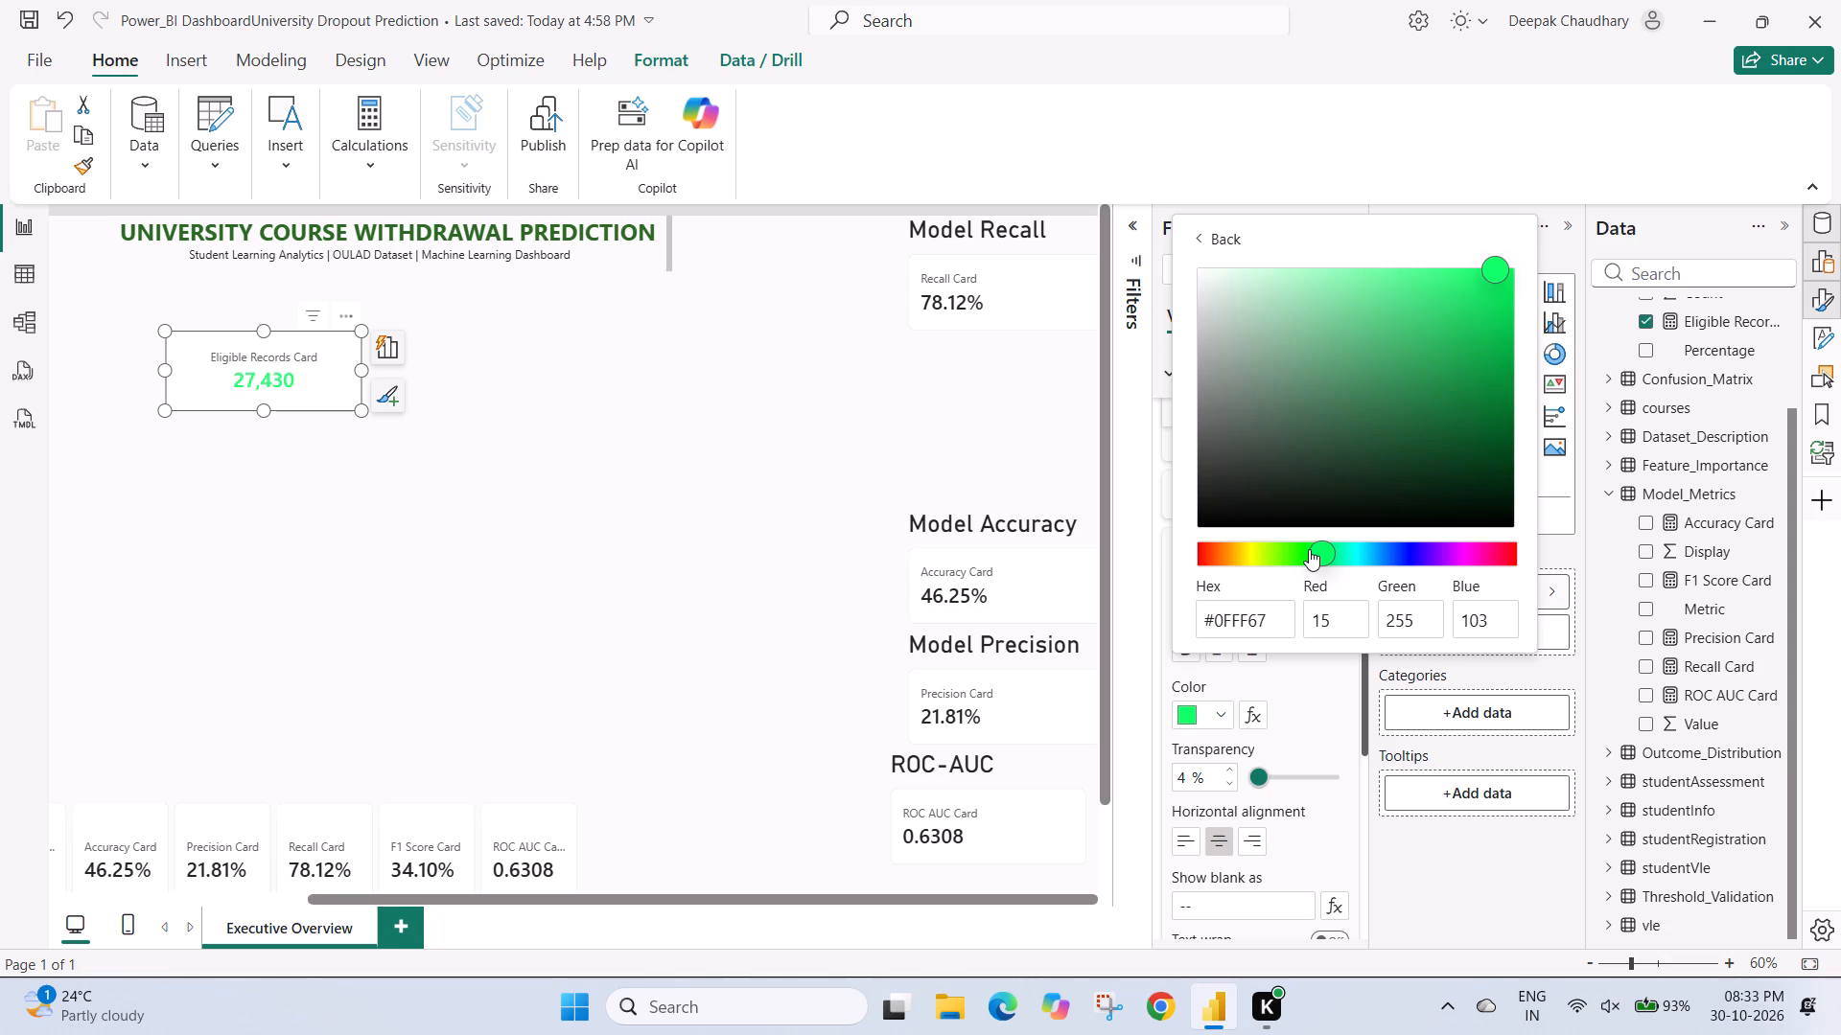
left_click(1294, 553)
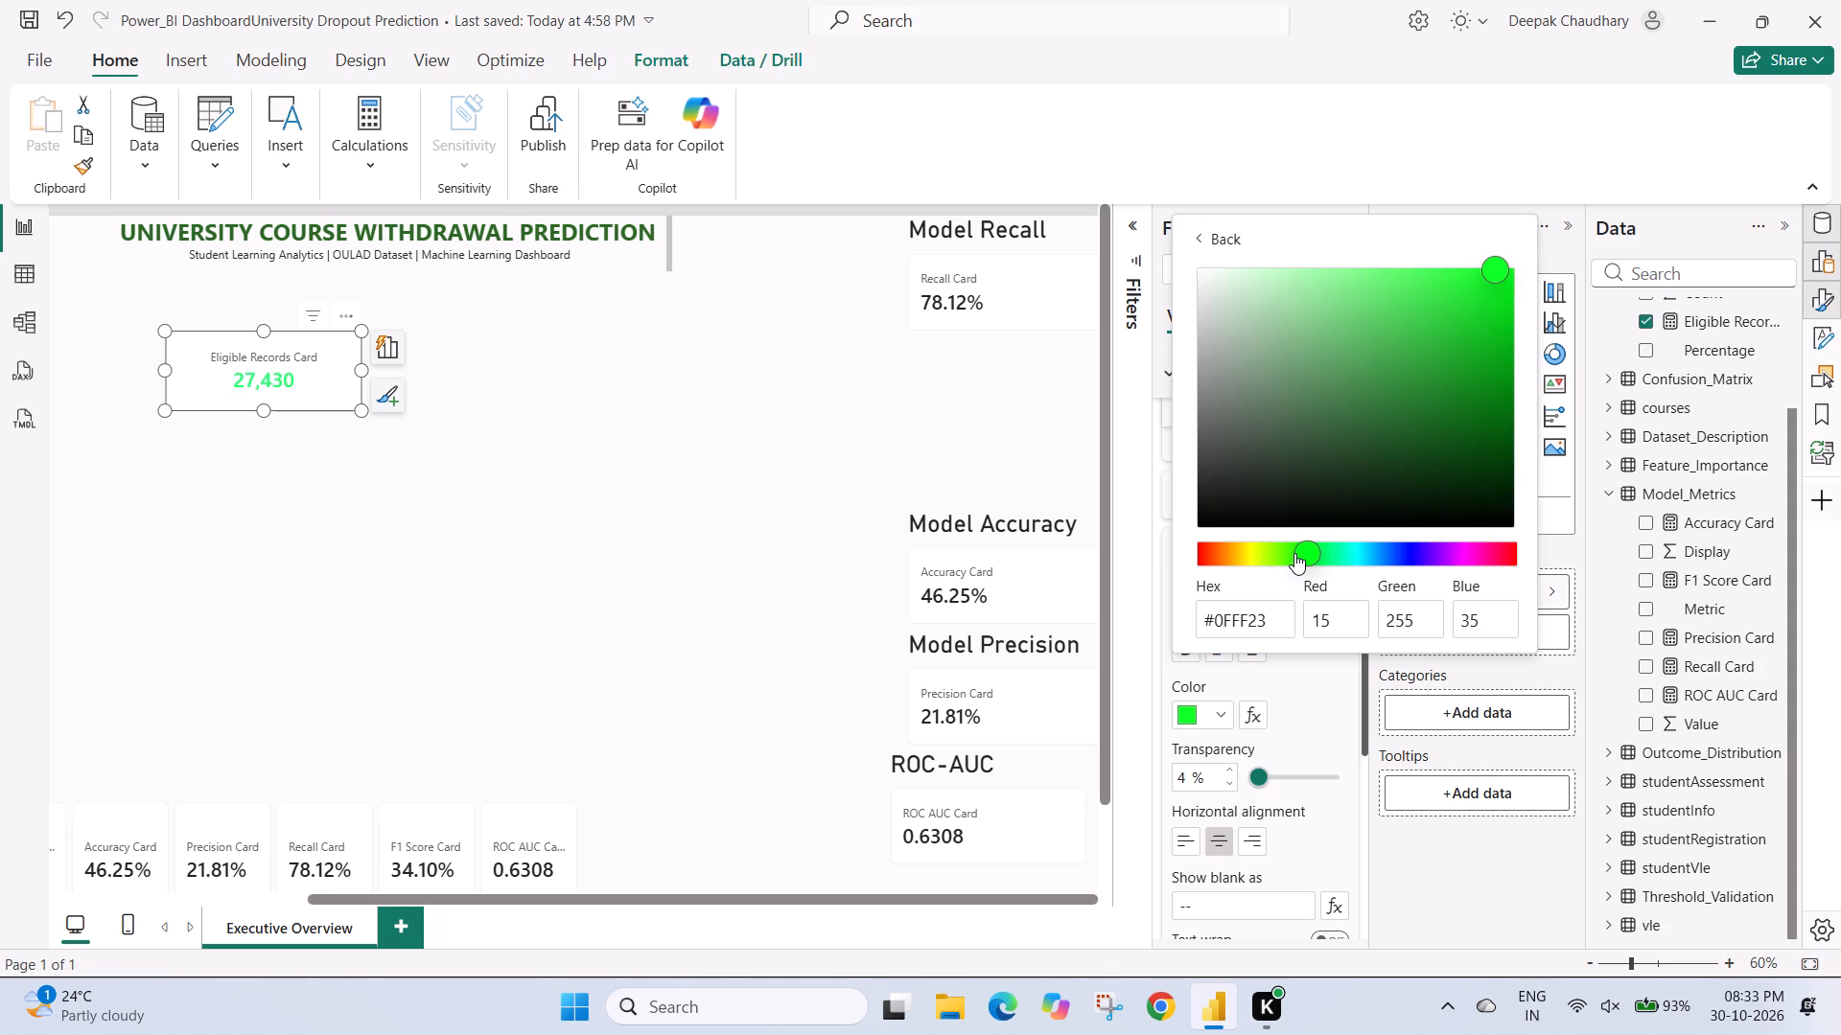
left_click(1285, 678)
left_click(1308, 734)
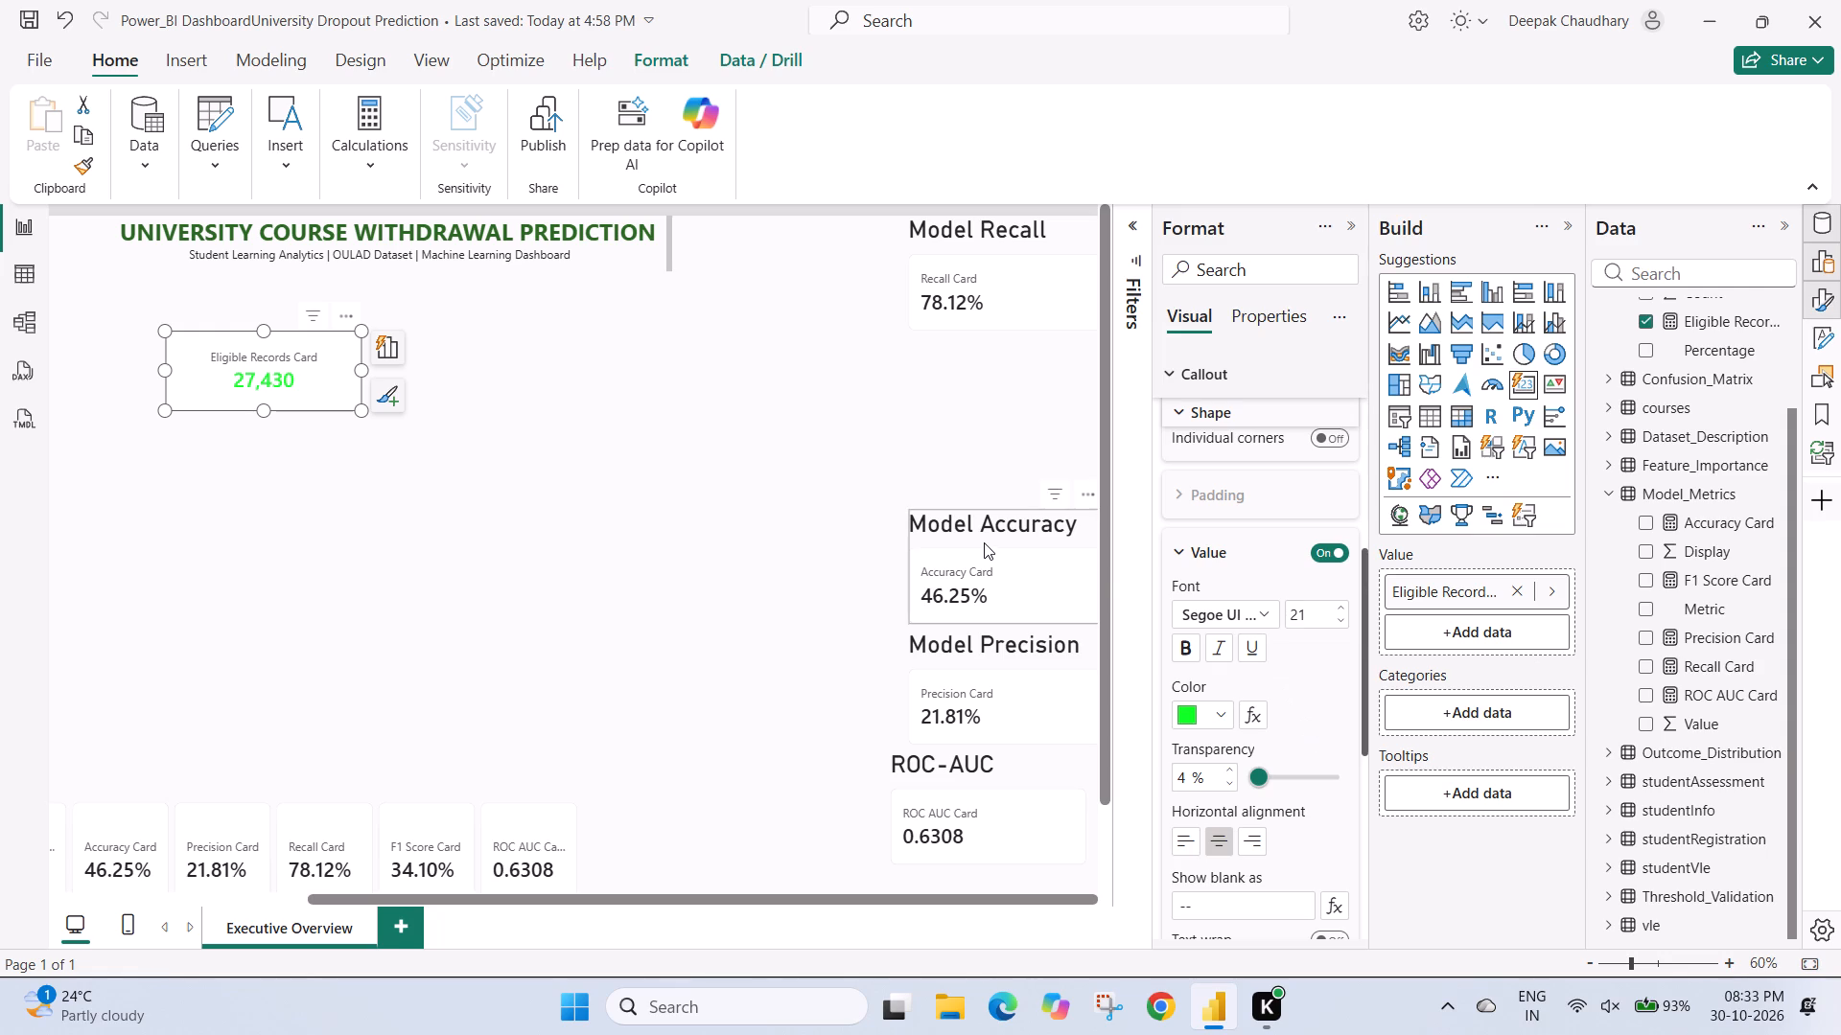
left_click(589, 236)
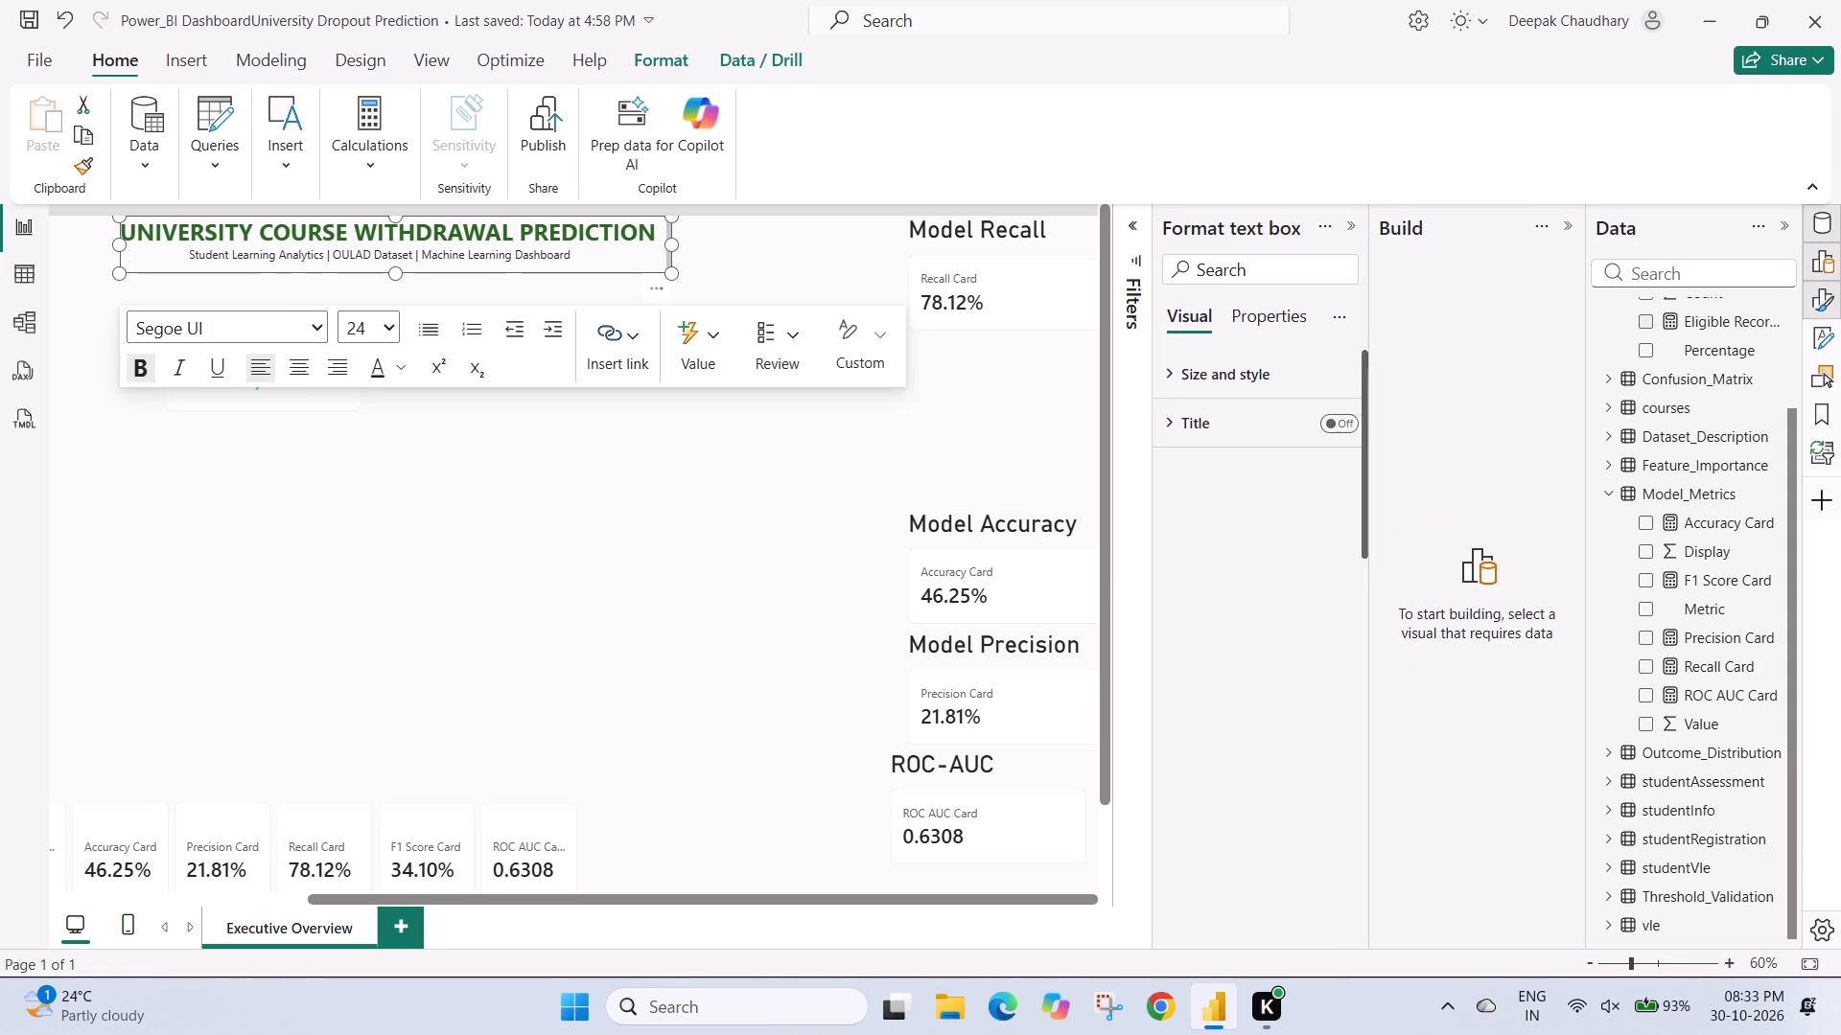
left_click(589, 236)
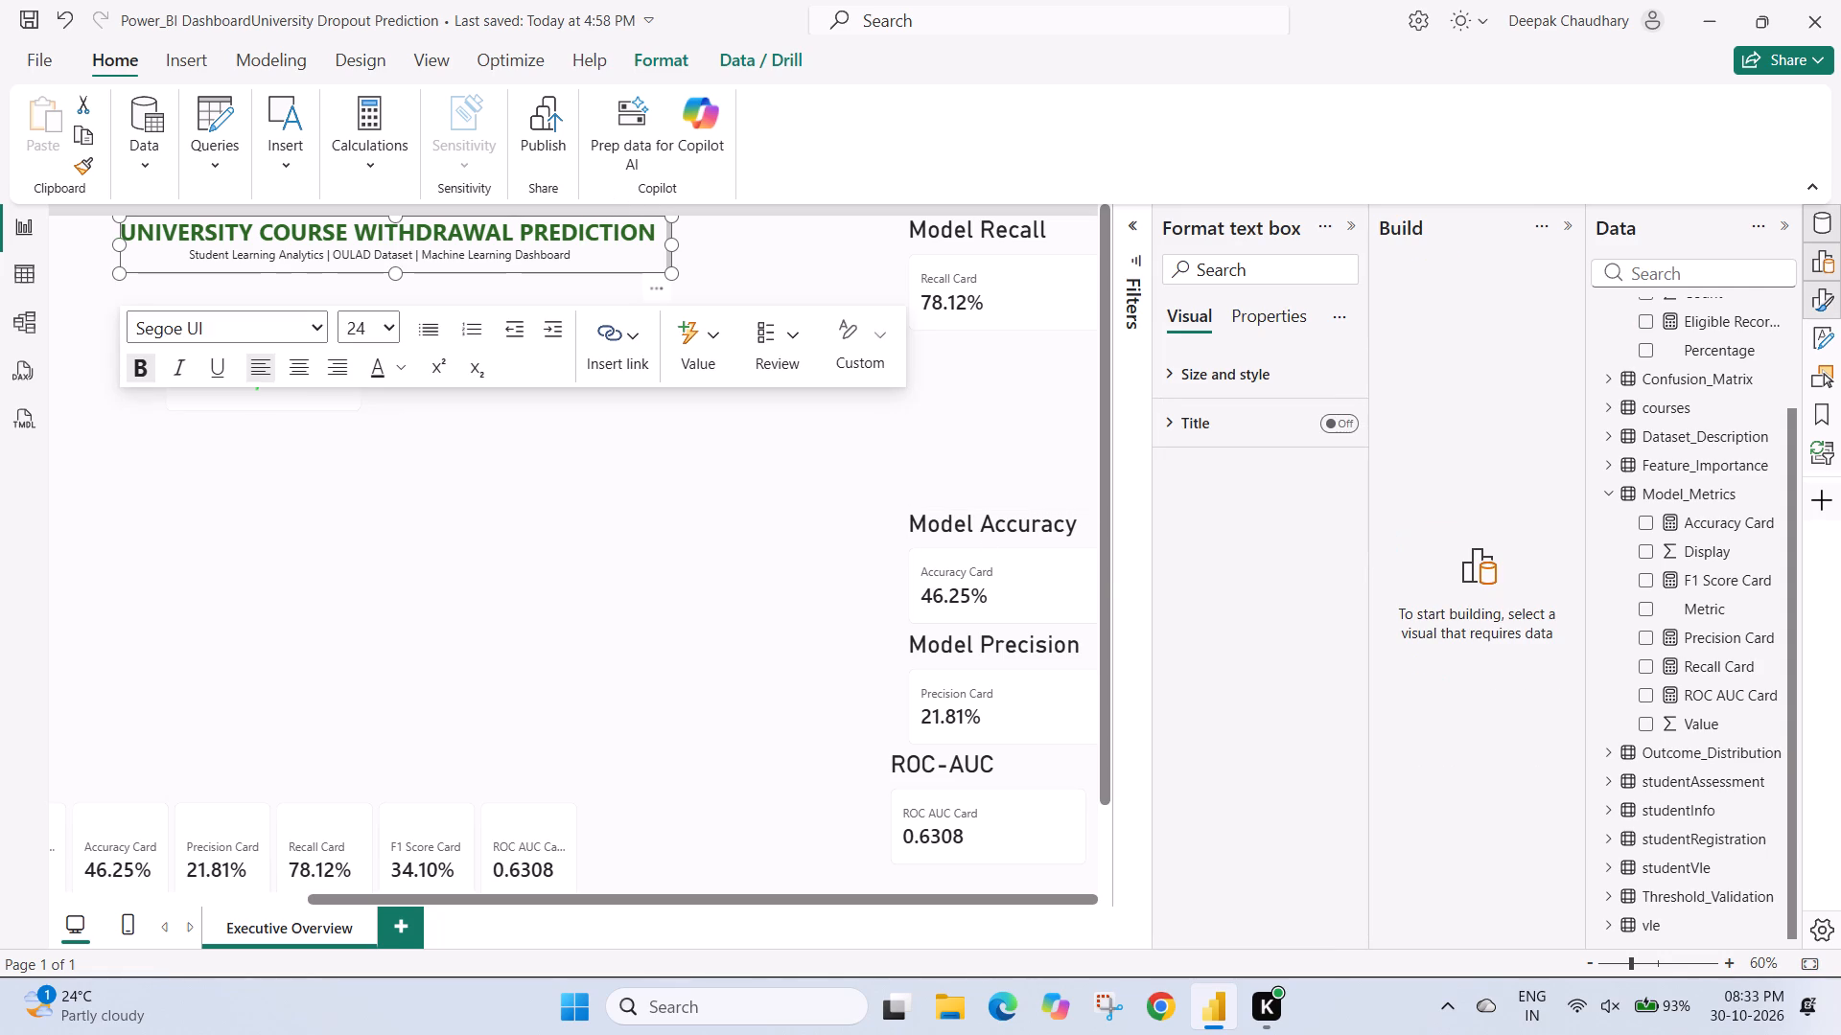
left_click(589, 236)
triple_click(589, 236)
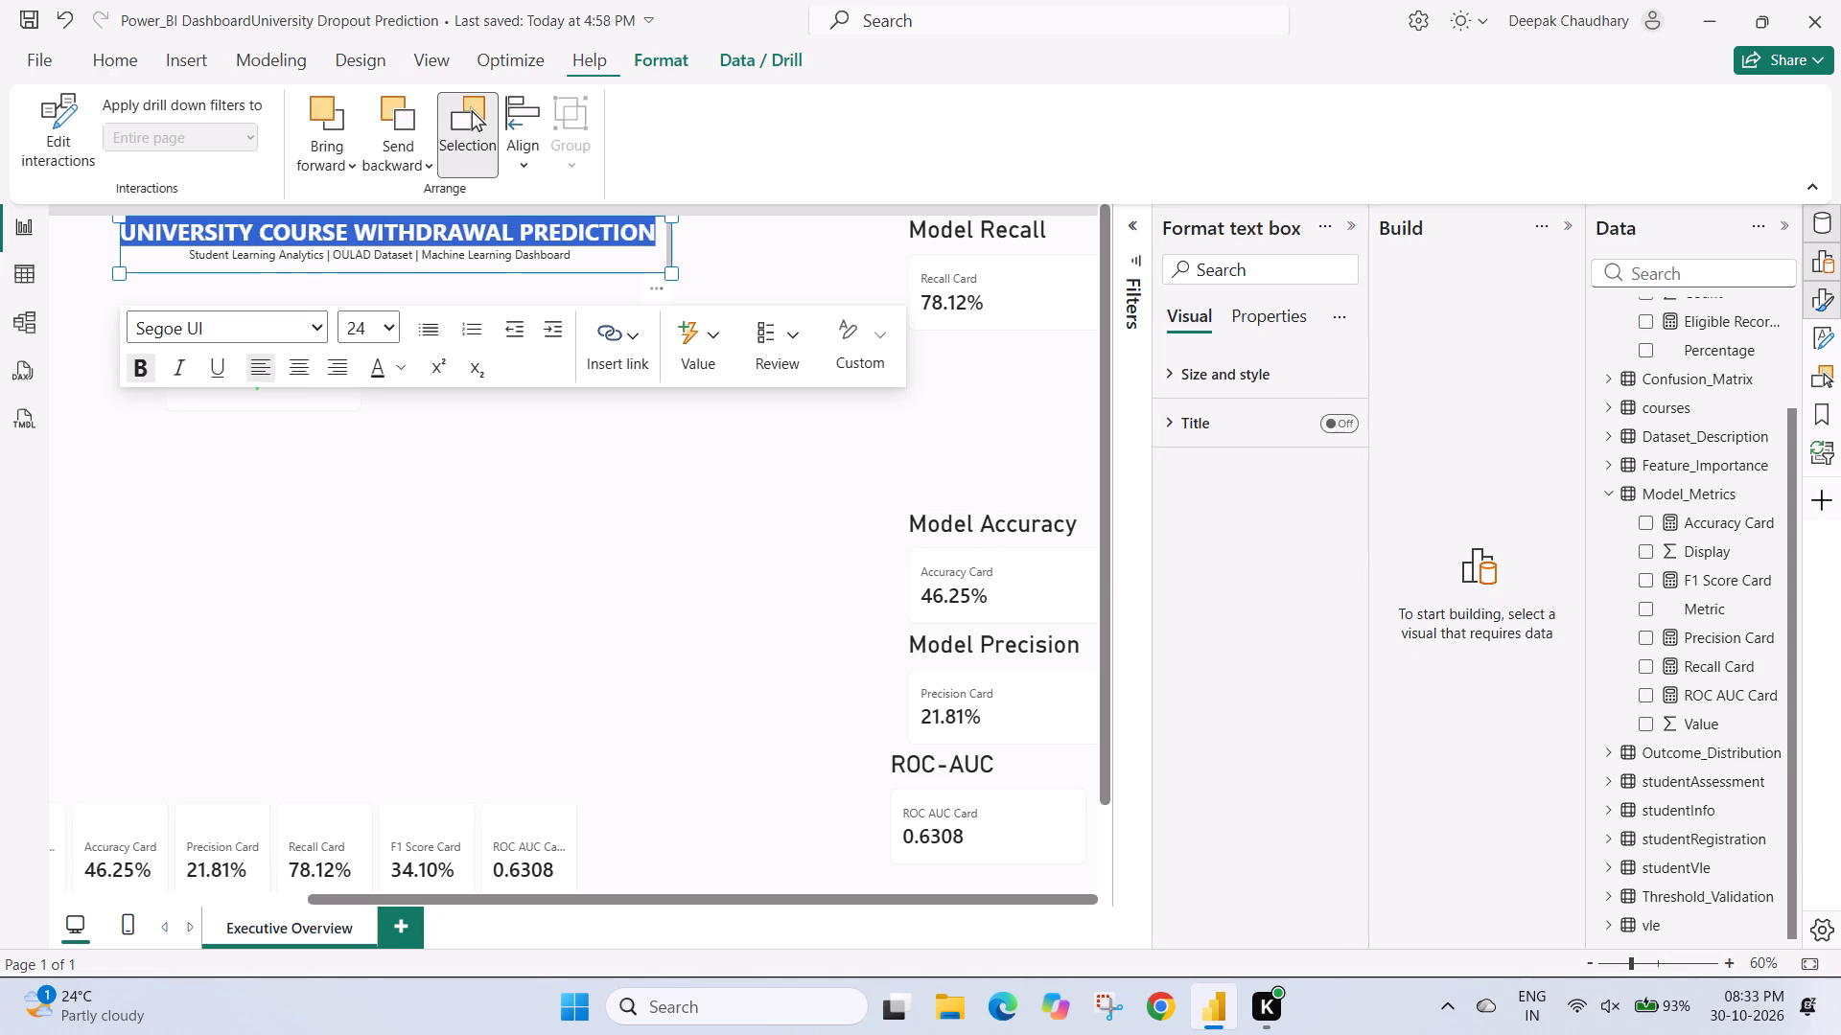
left_click(589, 236)
left_click(589, 236)
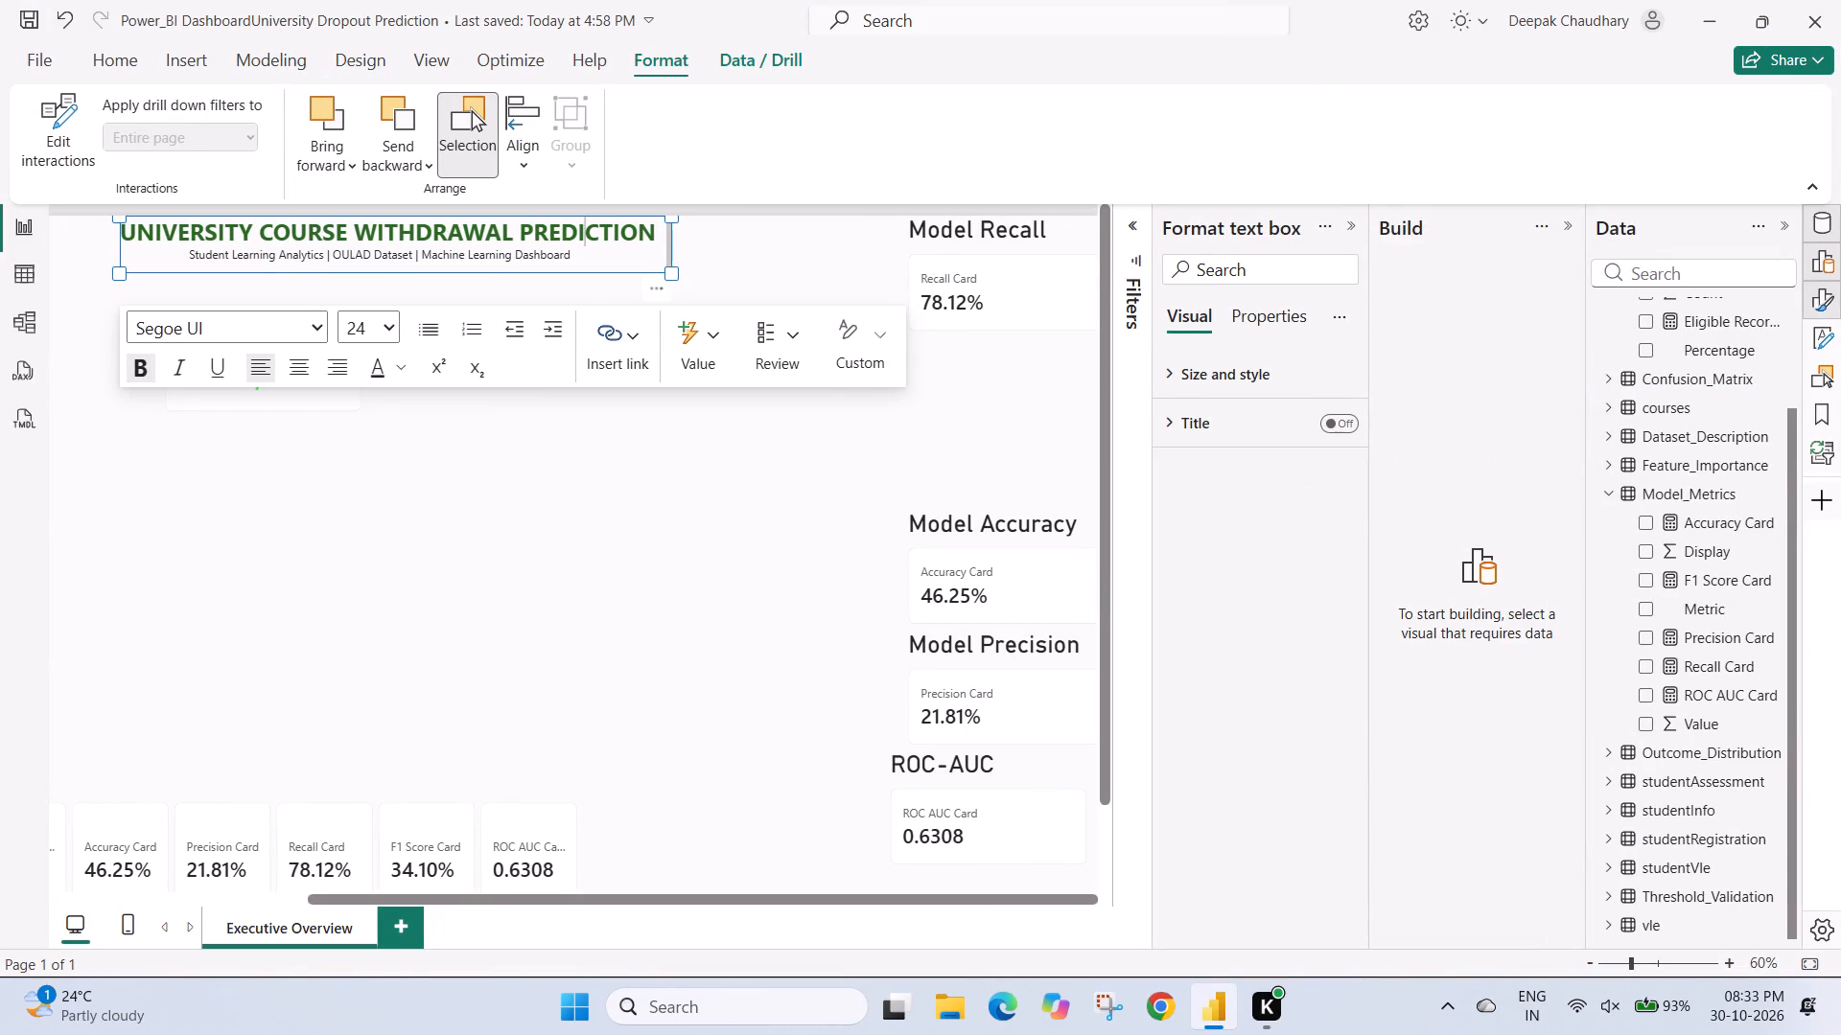
key("Print")
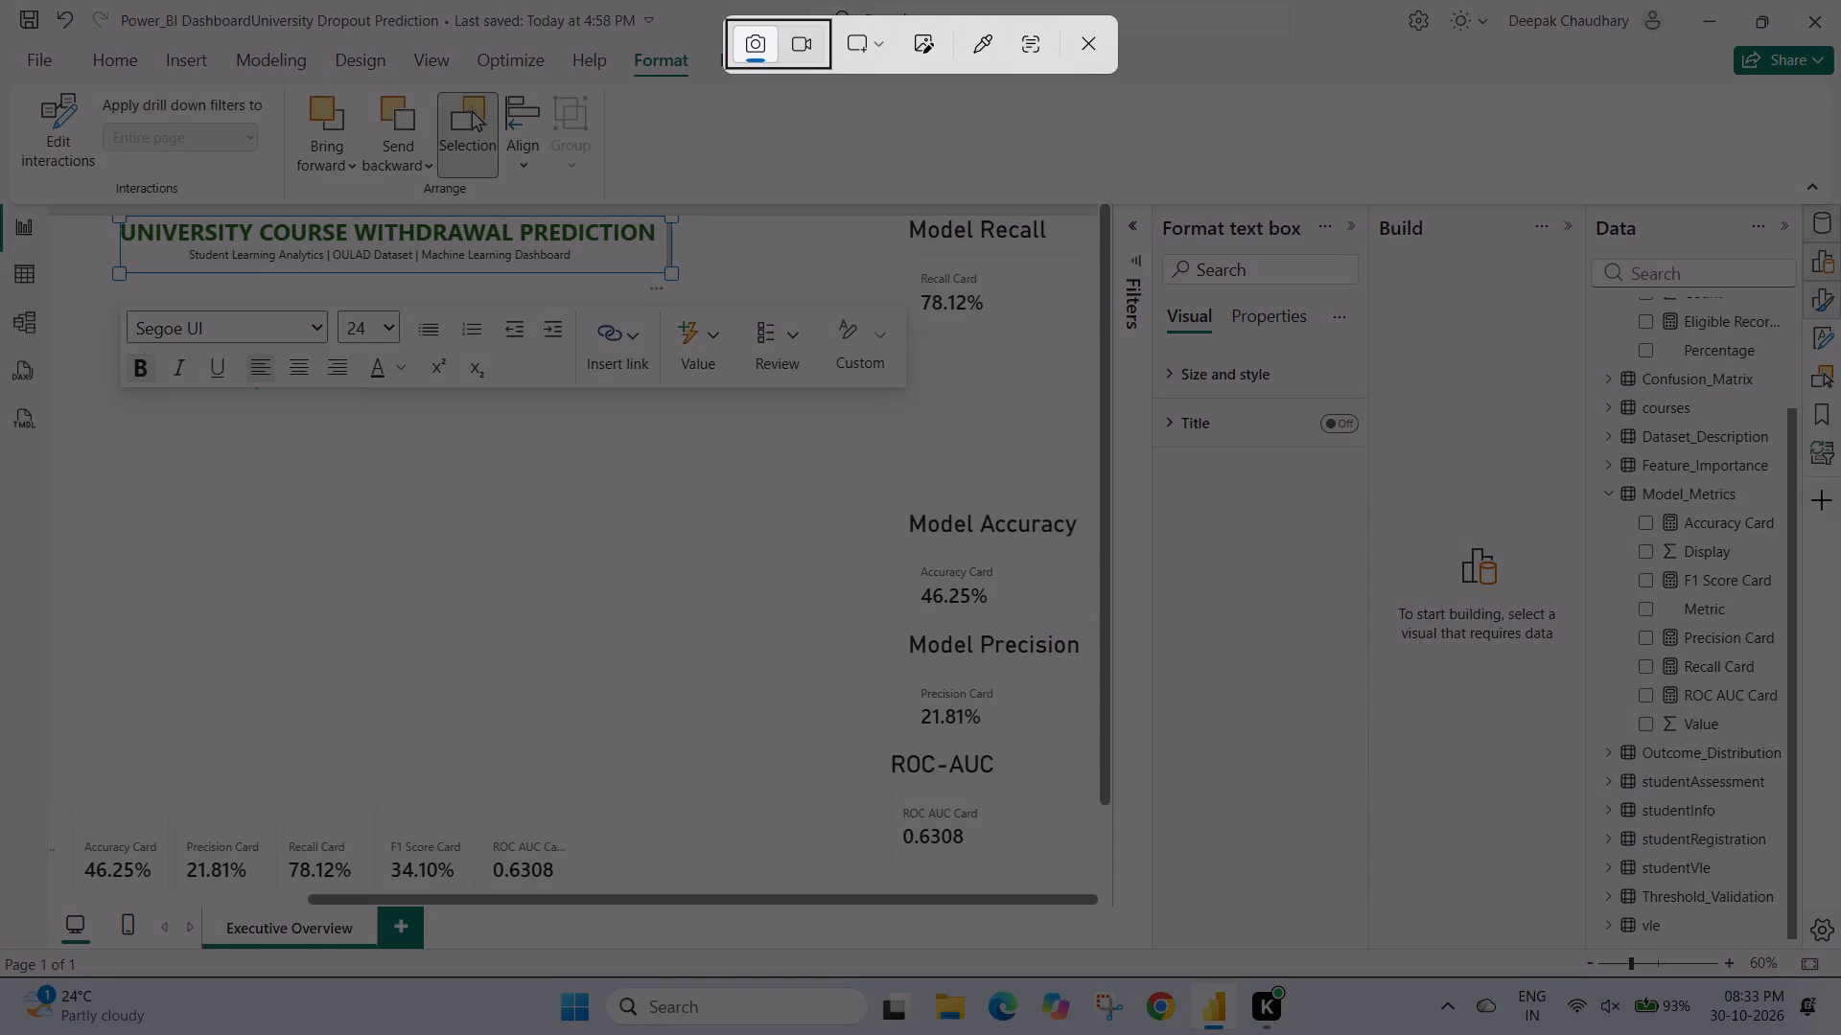
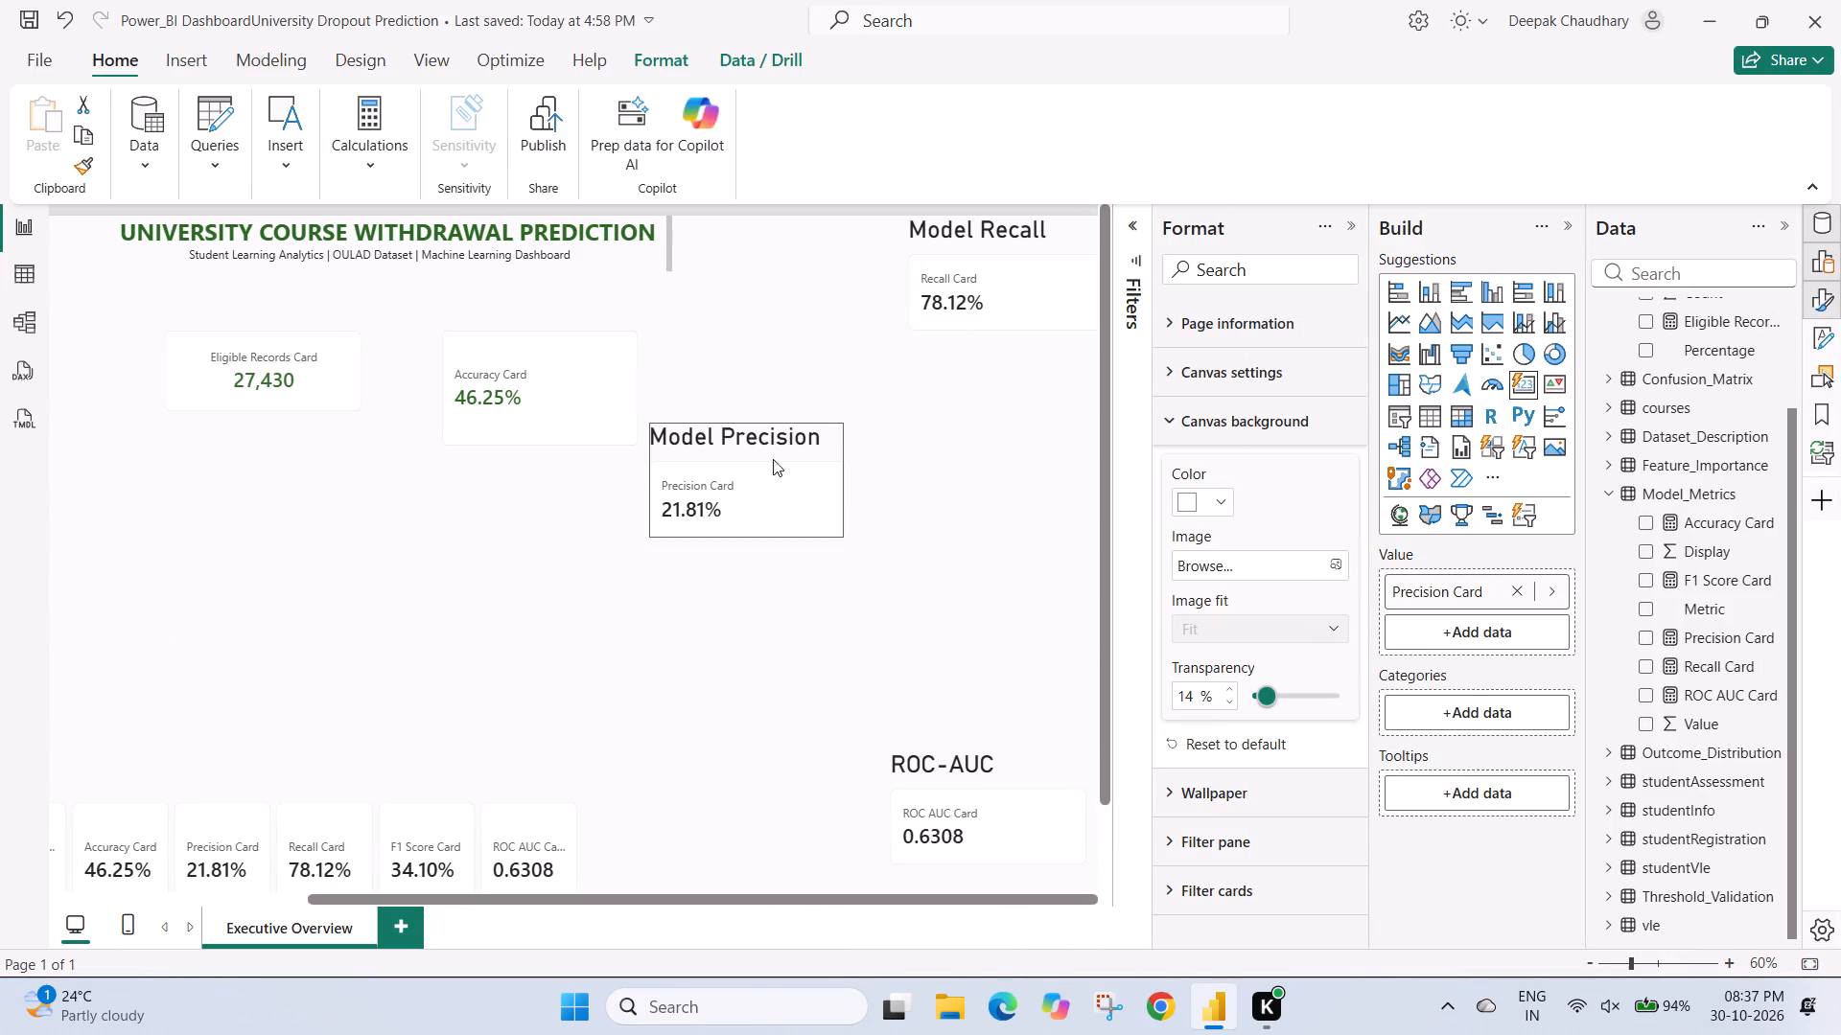
left_click_drag(773, 459, 821, 466)
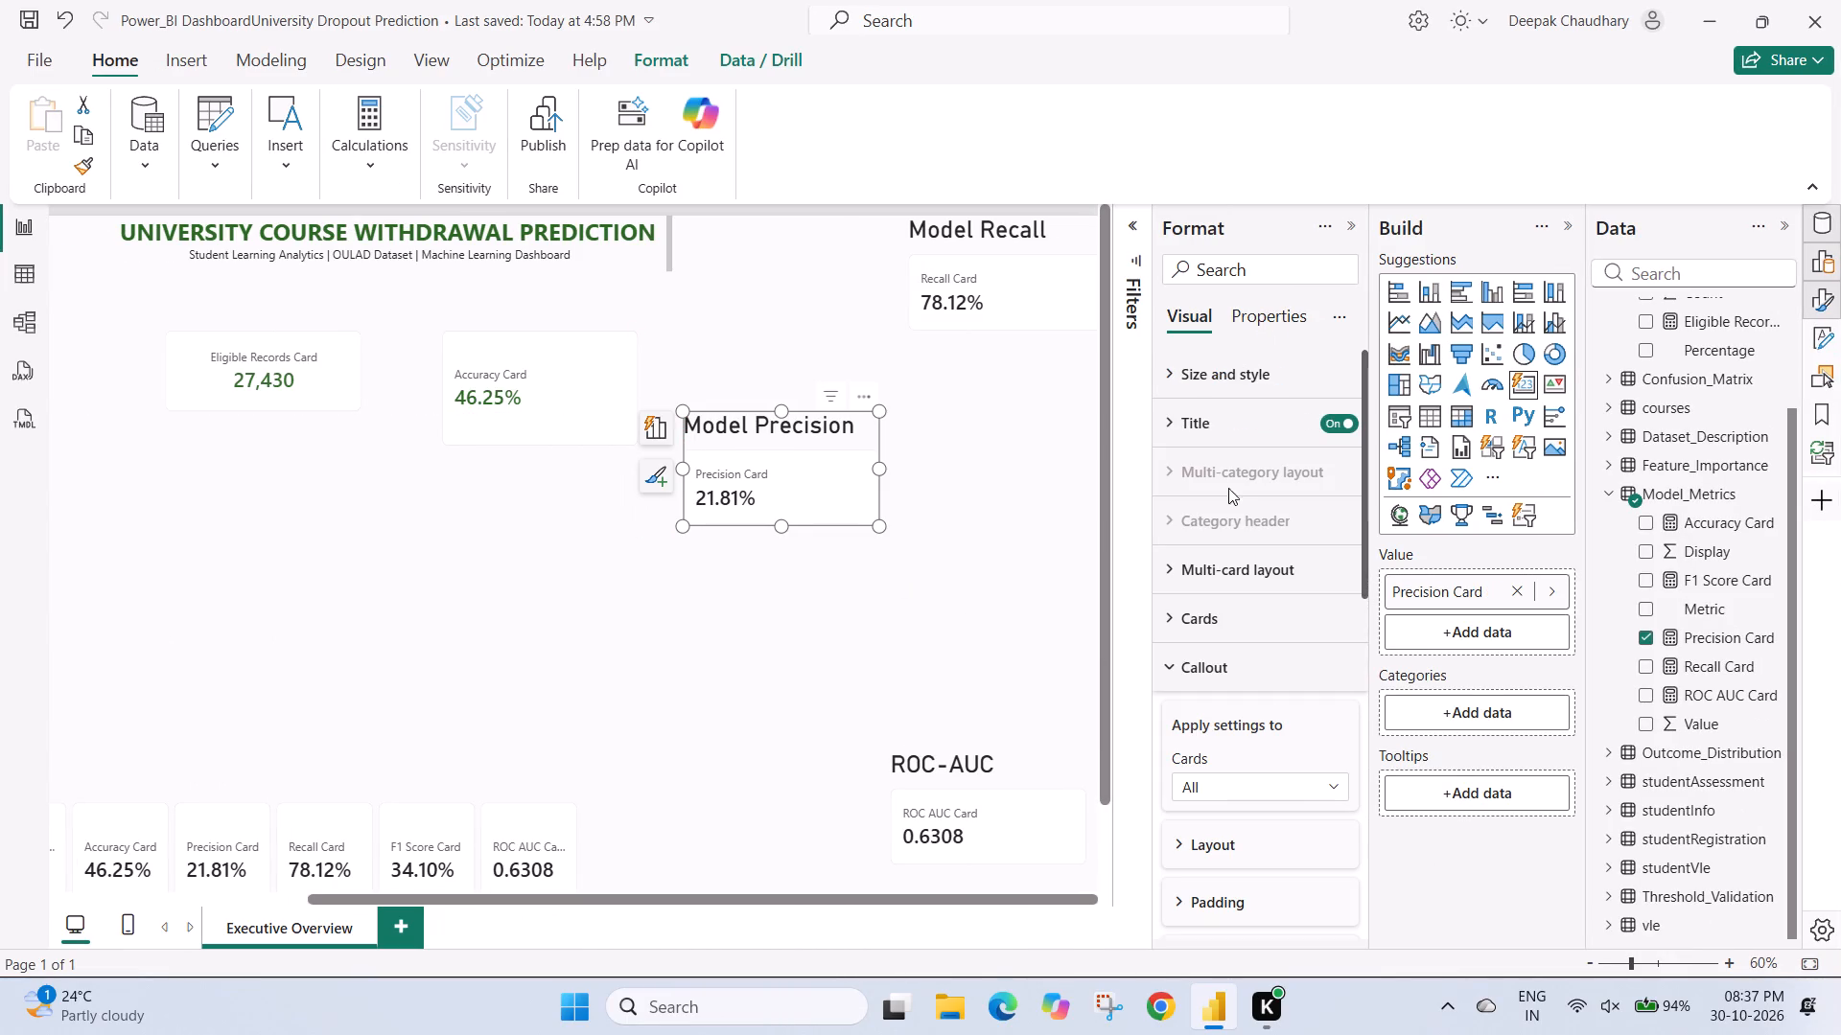
left_click(1340, 423)
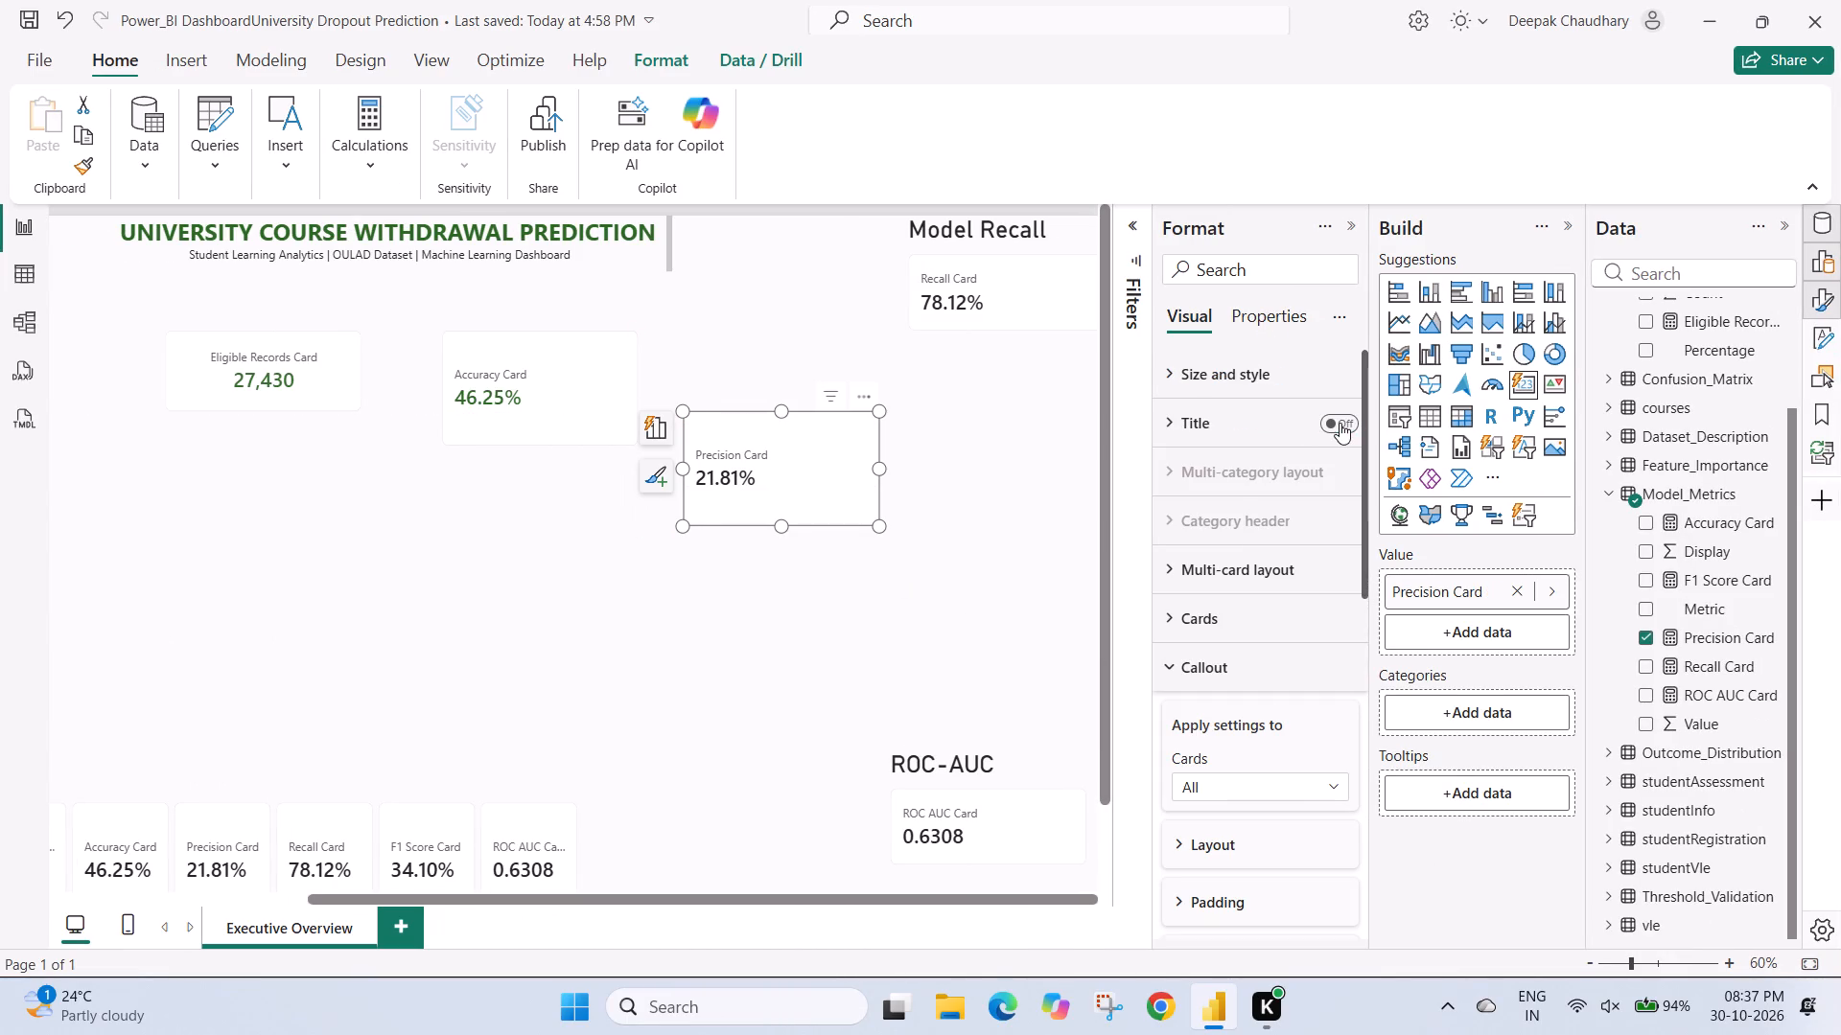
Set the Precision Card callout value's custom color to the copied hex code #2B6822.
scroll(1190, 683, "down", 1)
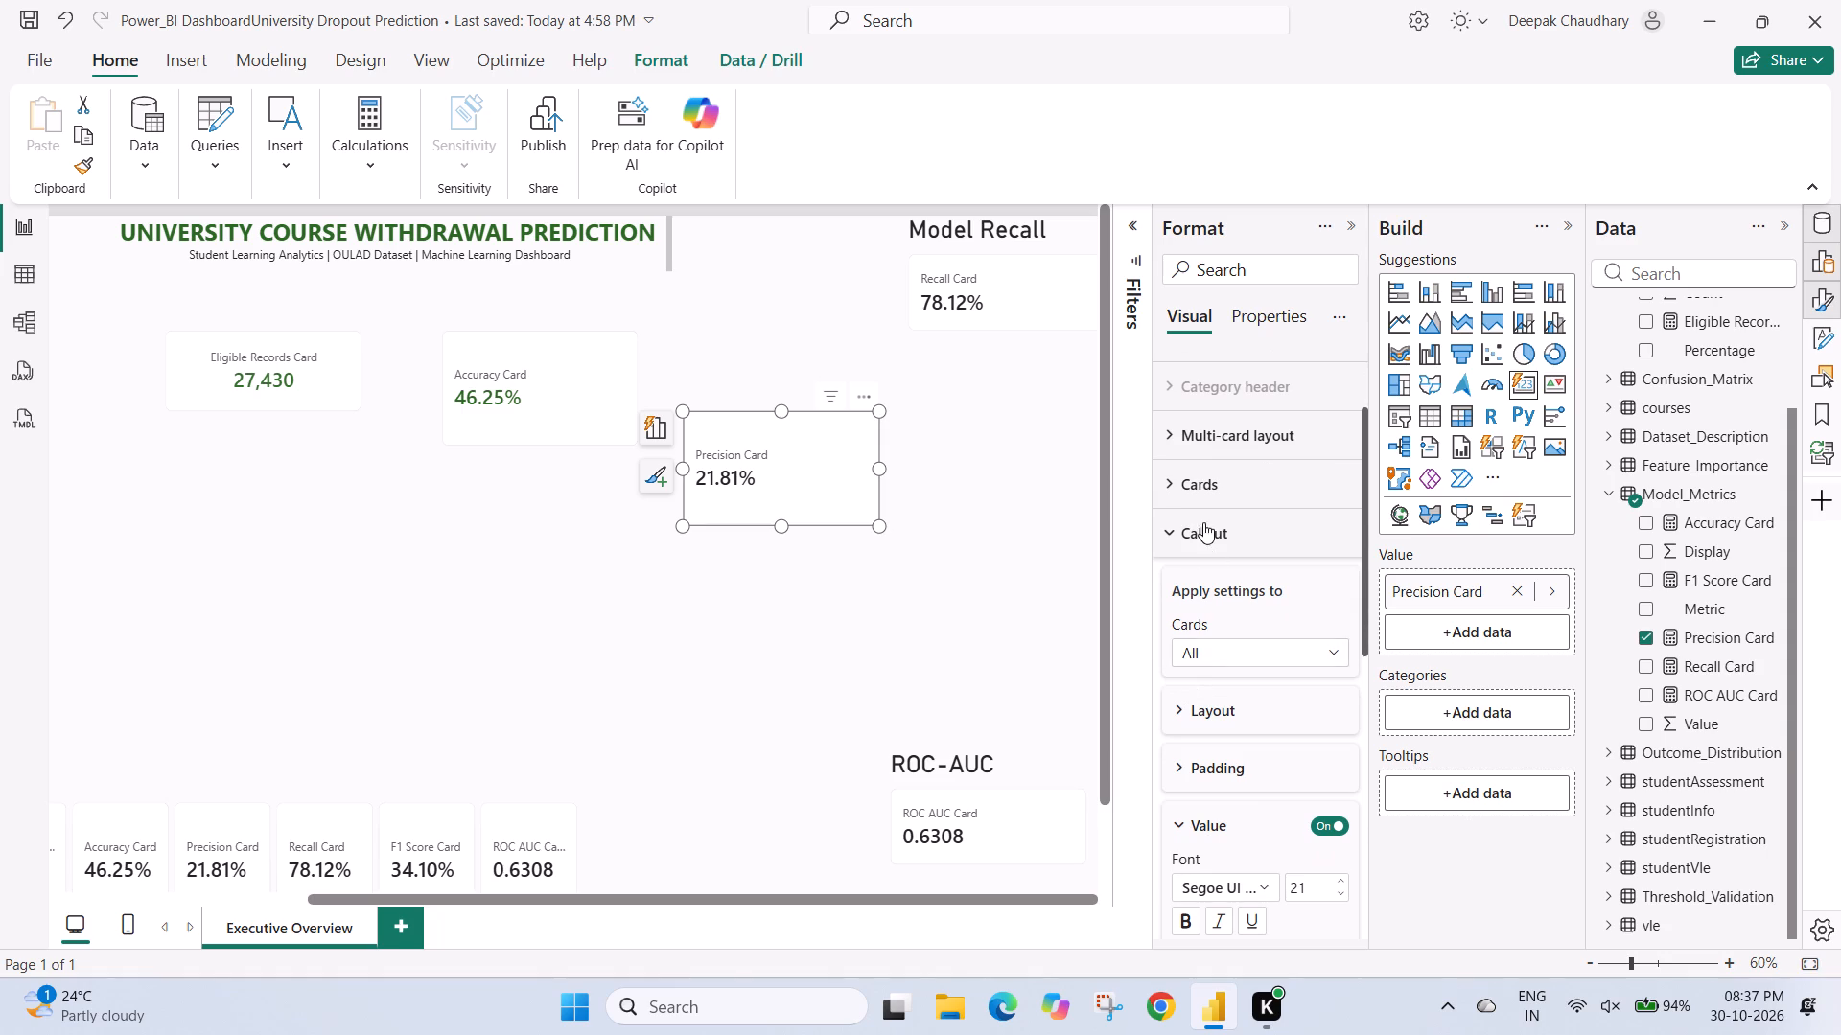
scroll(1206, 623, "down", 2)
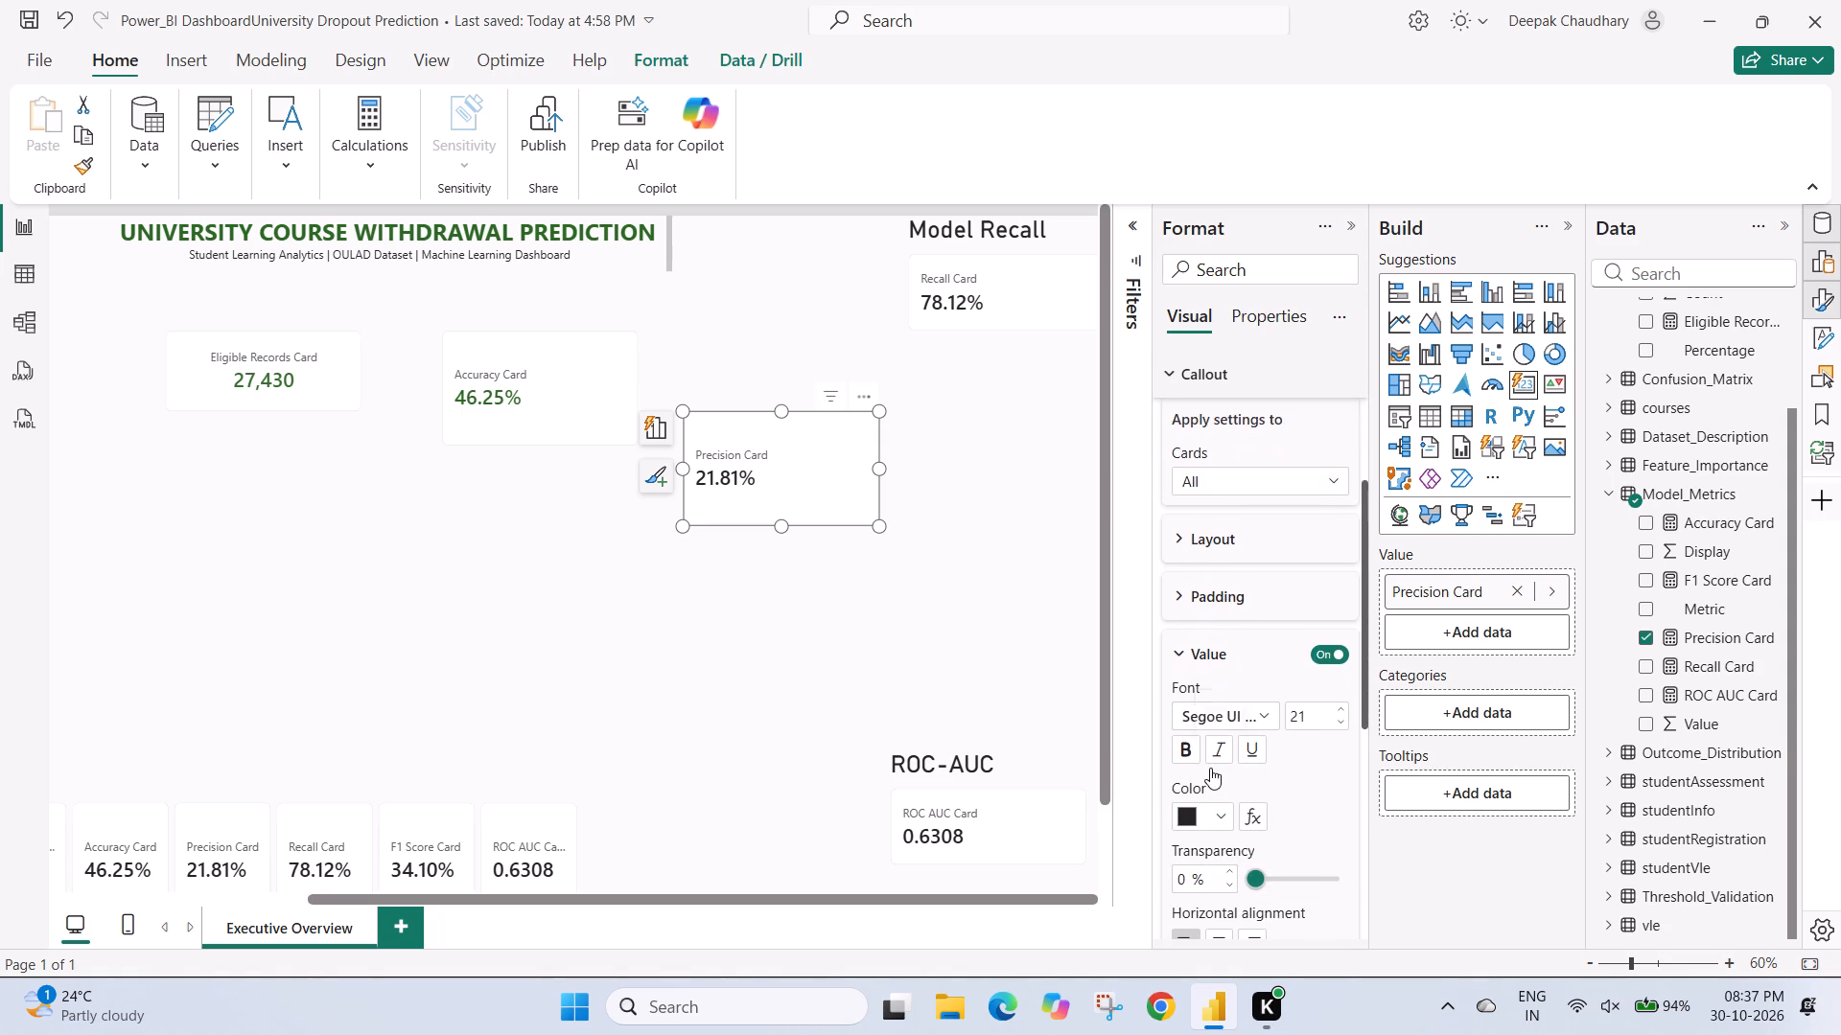
left_click(1218, 816)
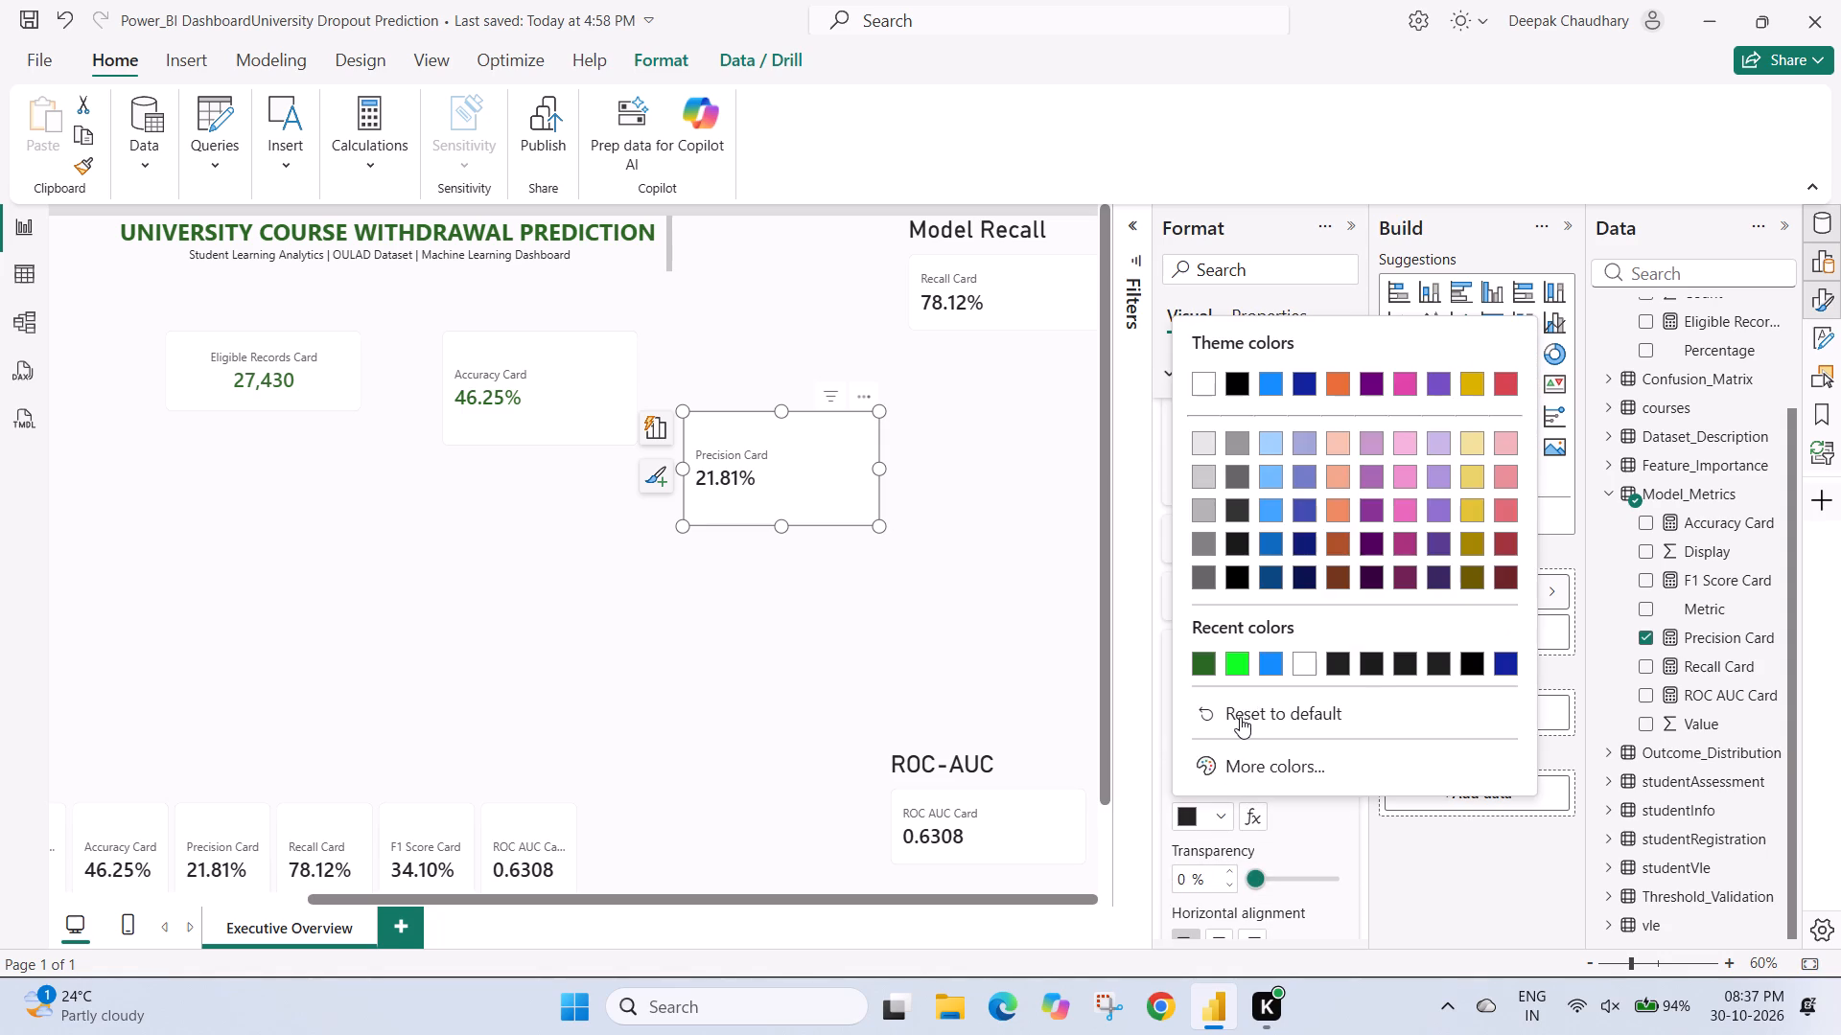
left_click(1245, 761)
left_click(1274, 718)
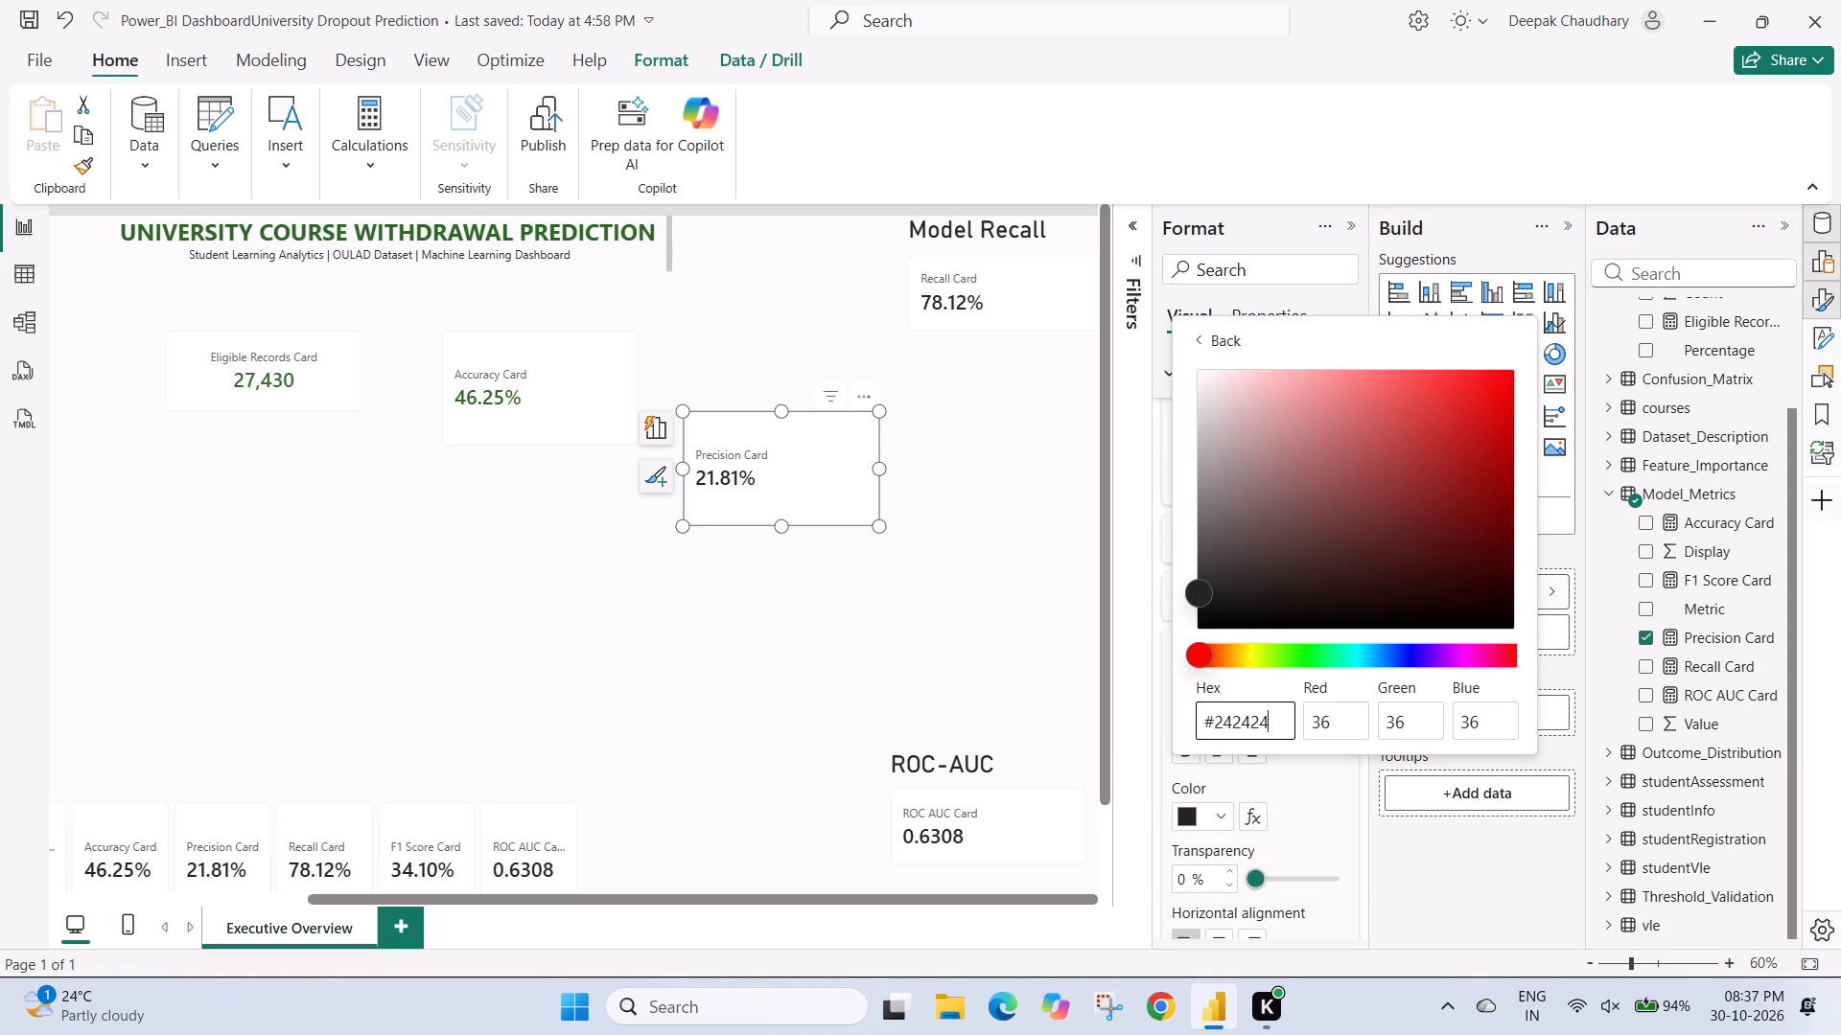
key("BackSpace")
key("BackSpace")
key("BackSpace")
key("BackSpace")
key("BackSpace")
key("BackSpace")
key("ctrl+v")
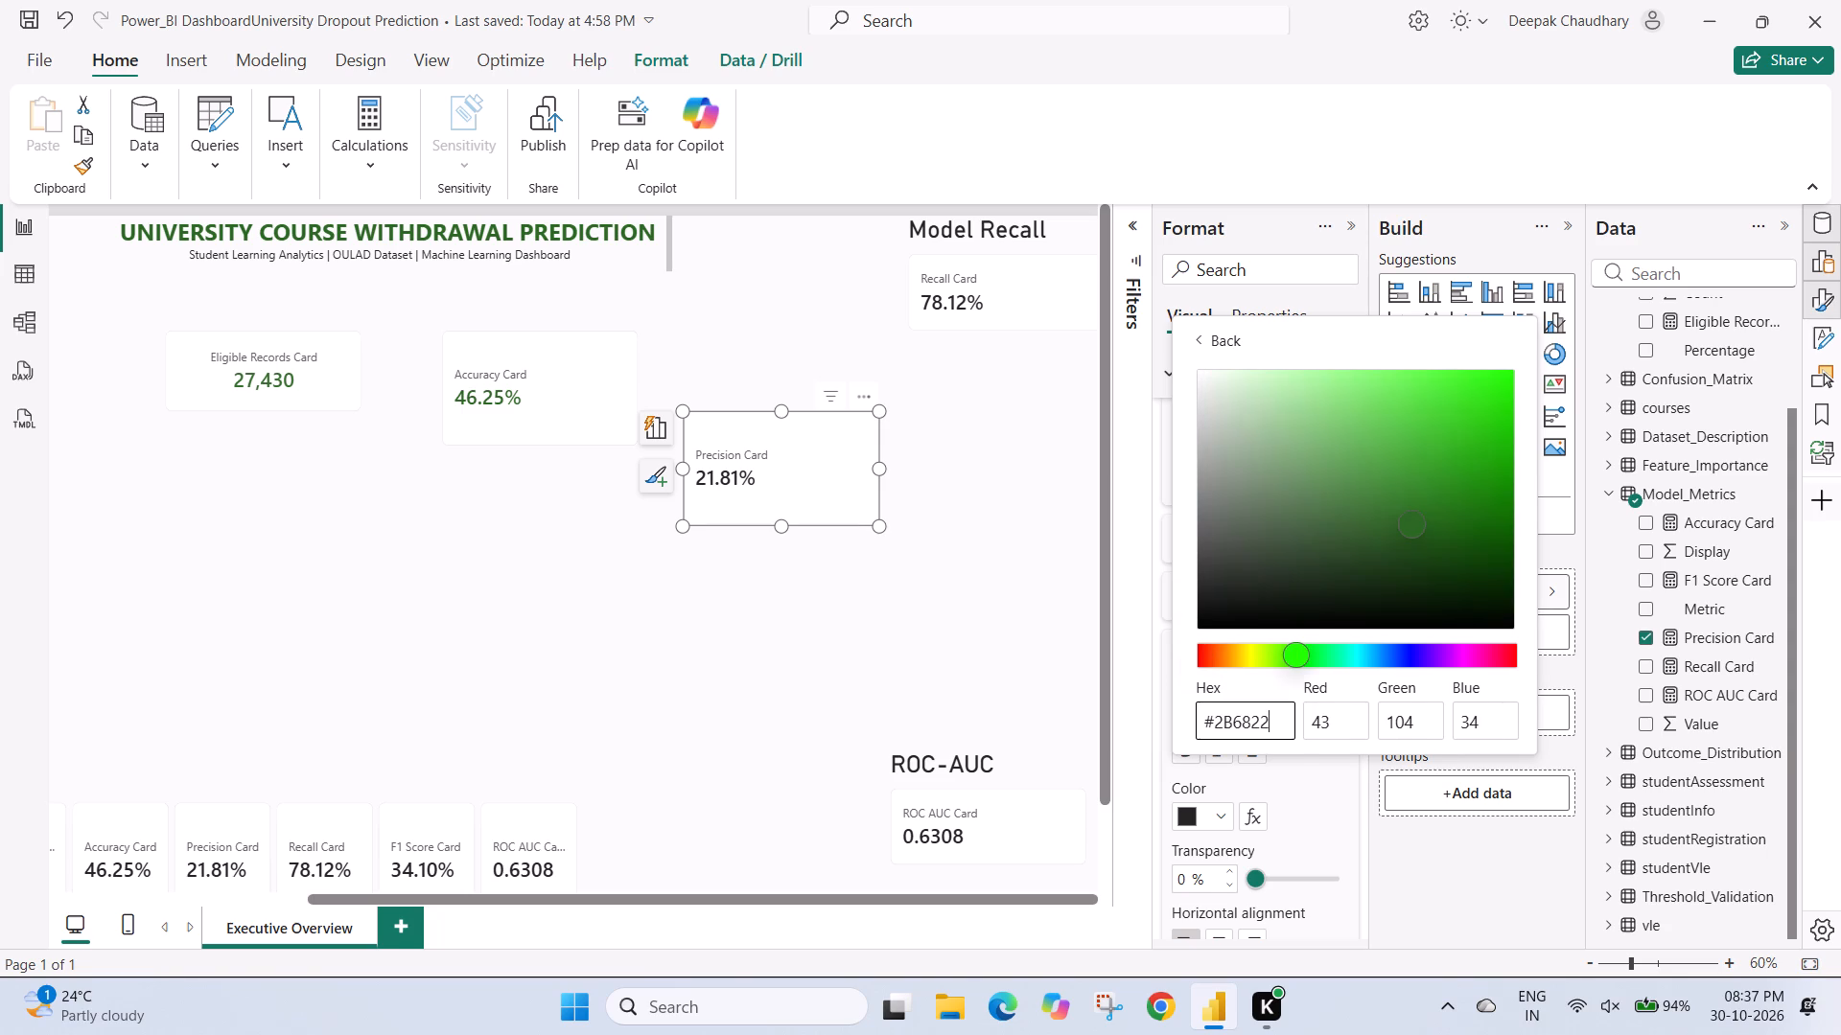
left_click(1030, 548)
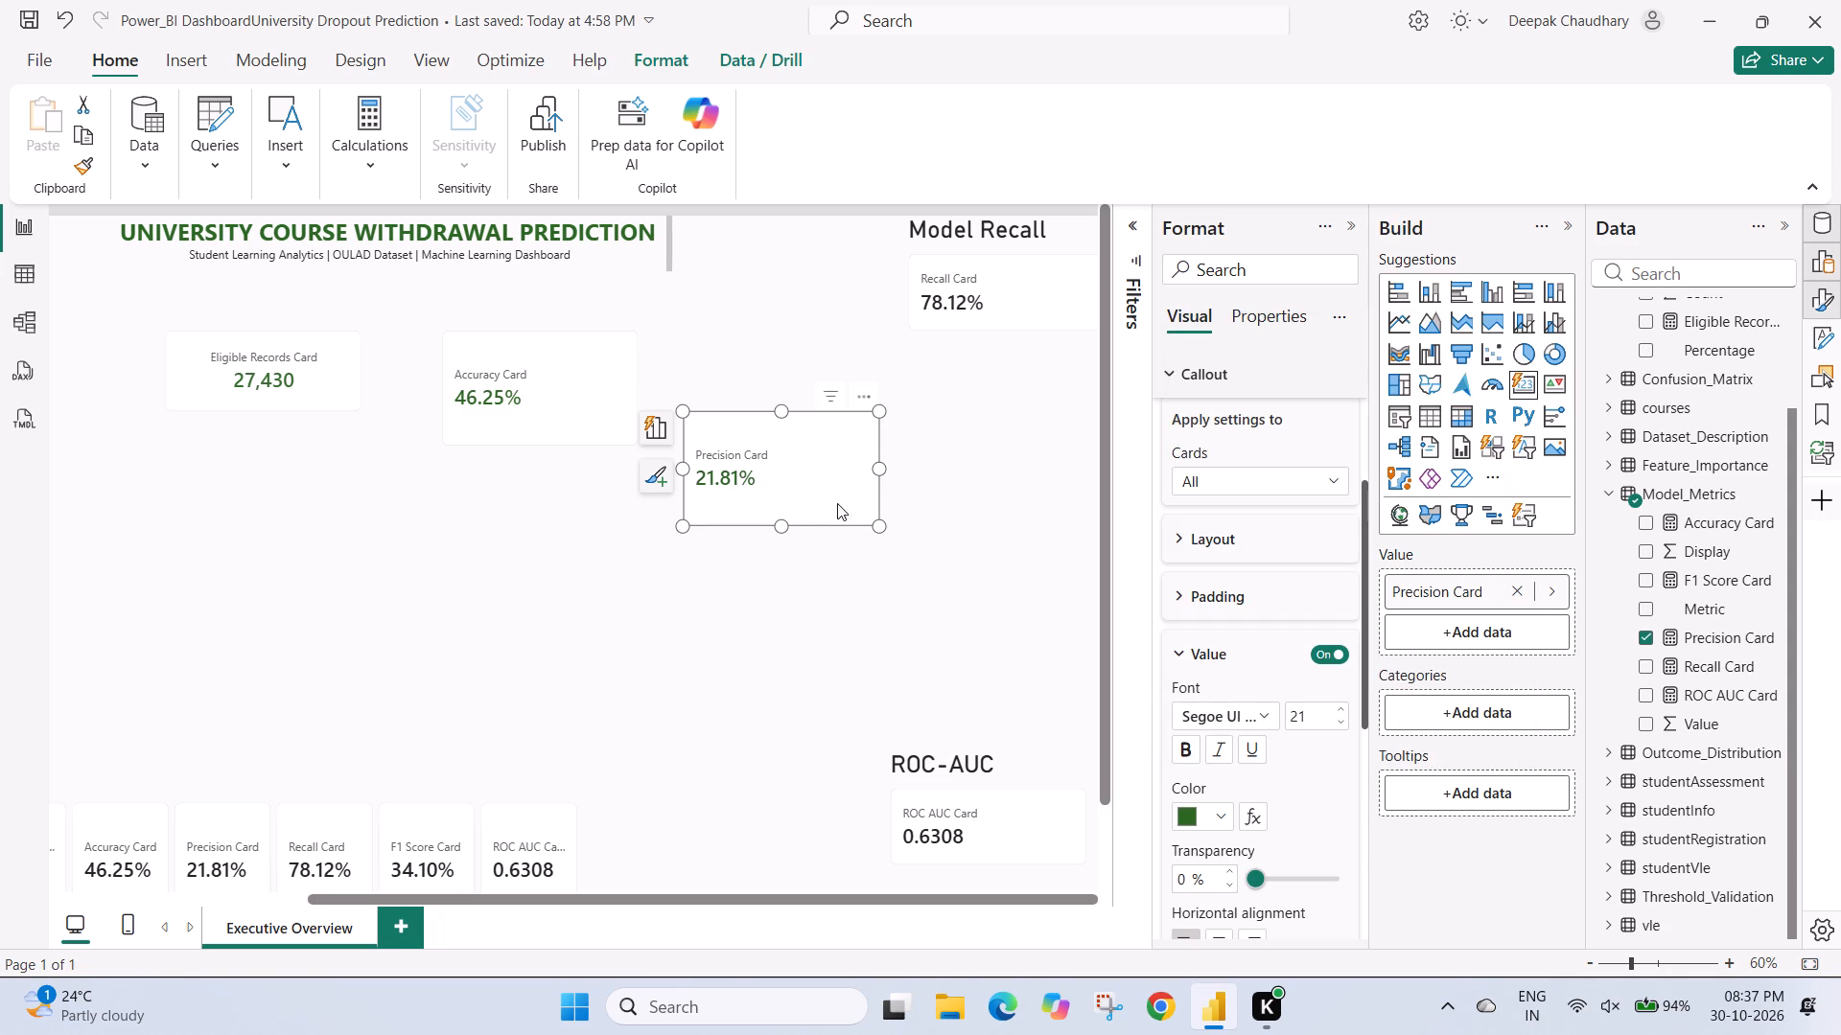
Place the Precision card directly beside the Accuracy card with their top edges aligned.
left_click_drag(799, 462, 769, 388)
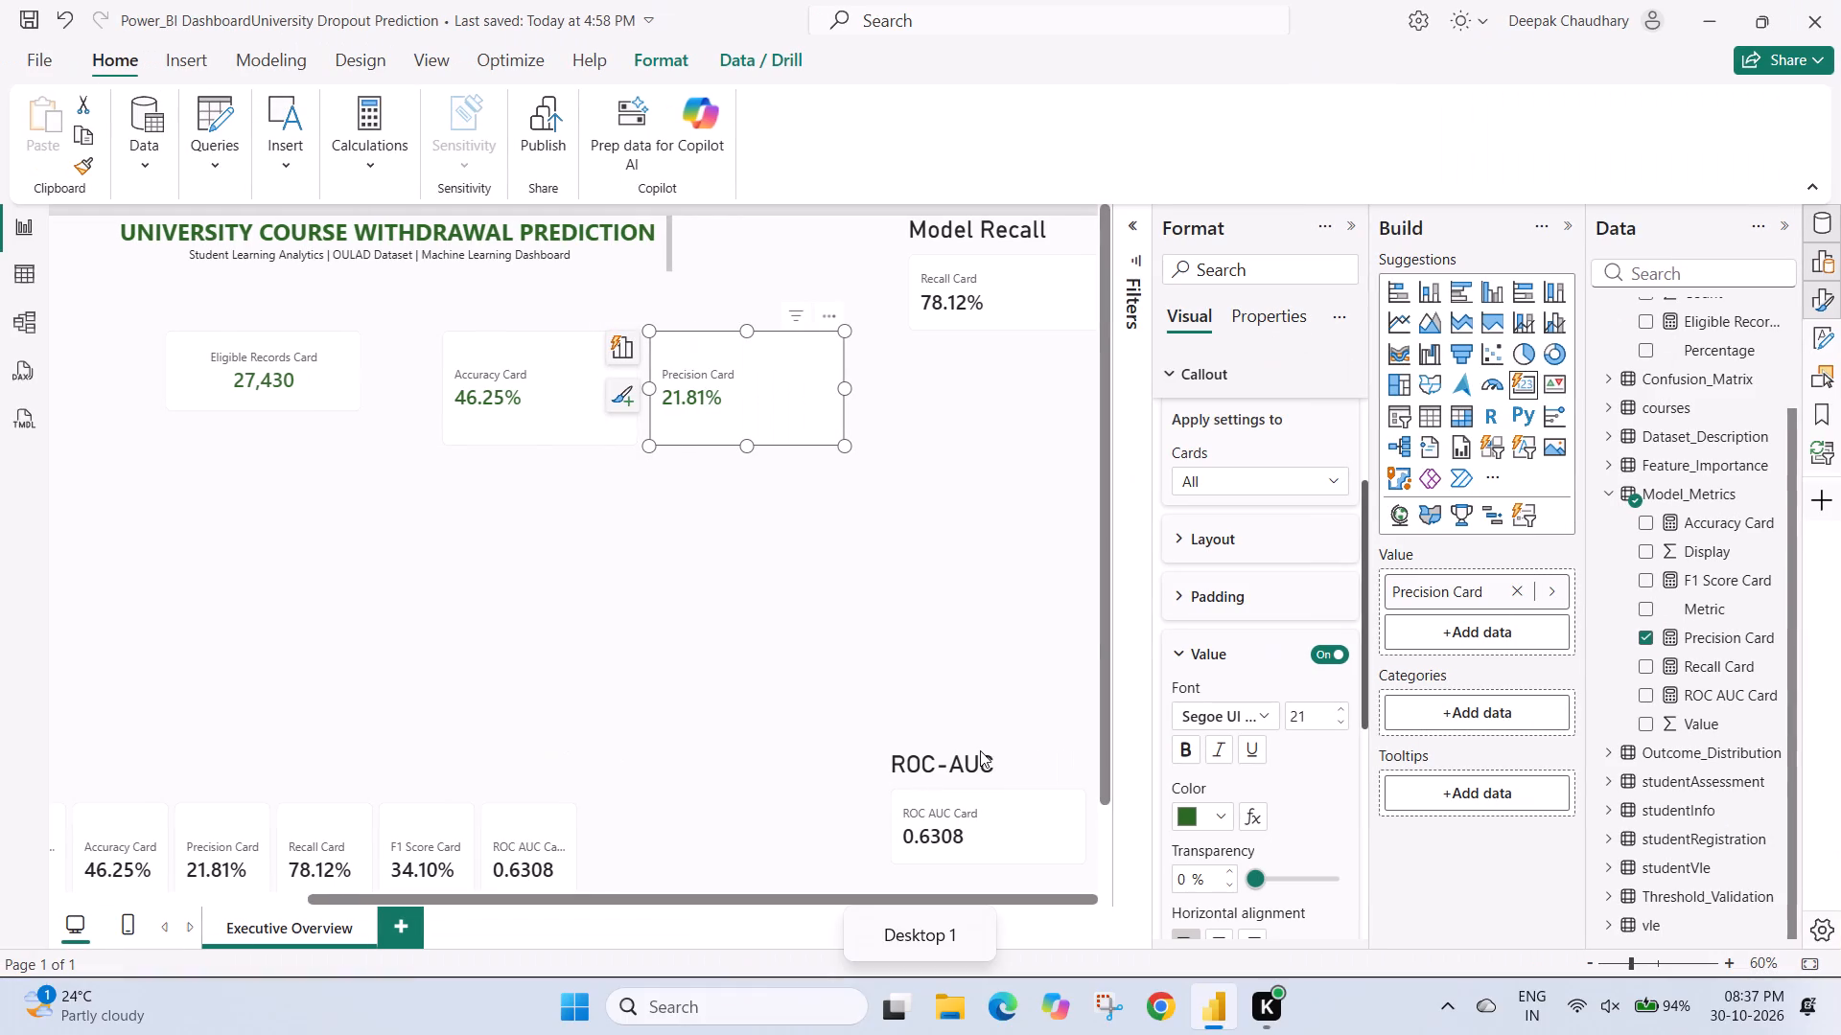
Move the Model Recall card into the KPI row after the Precision card and turn off its title.
left_click_drag(1015, 304, 984, 379)
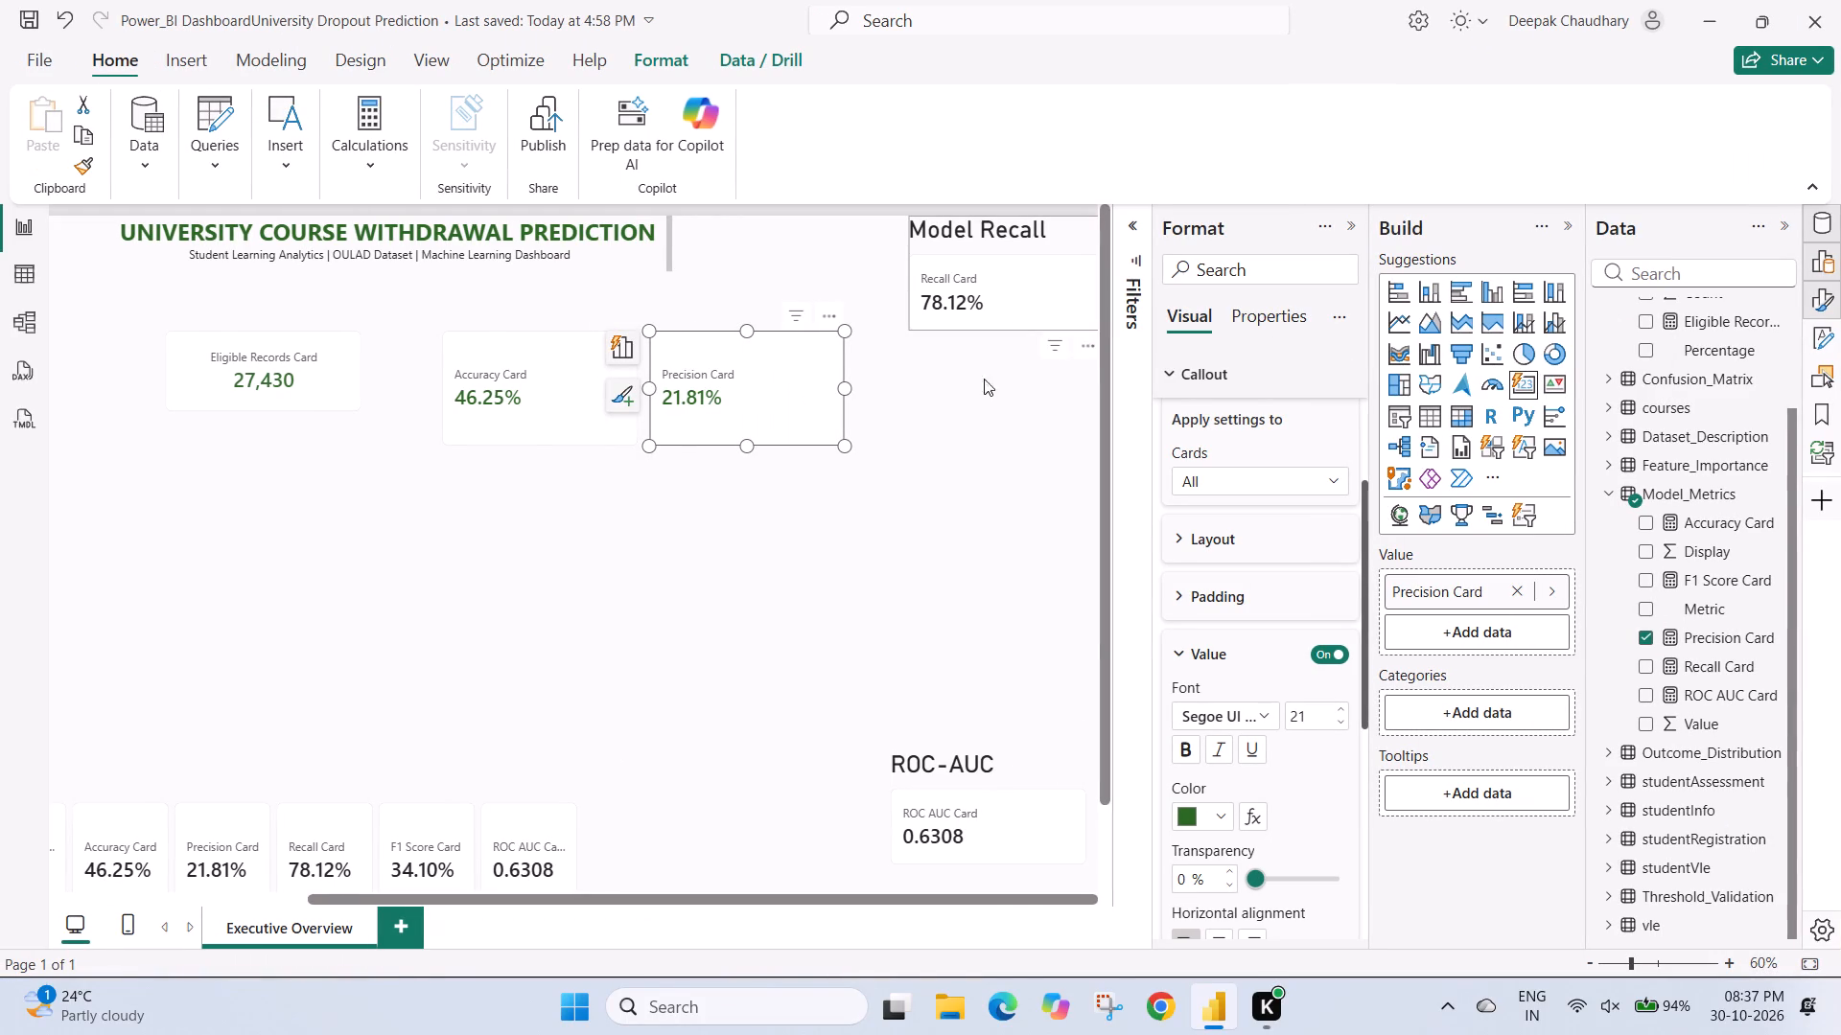
left_click_drag(984, 379, 973, 410)
left_click(978, 390)
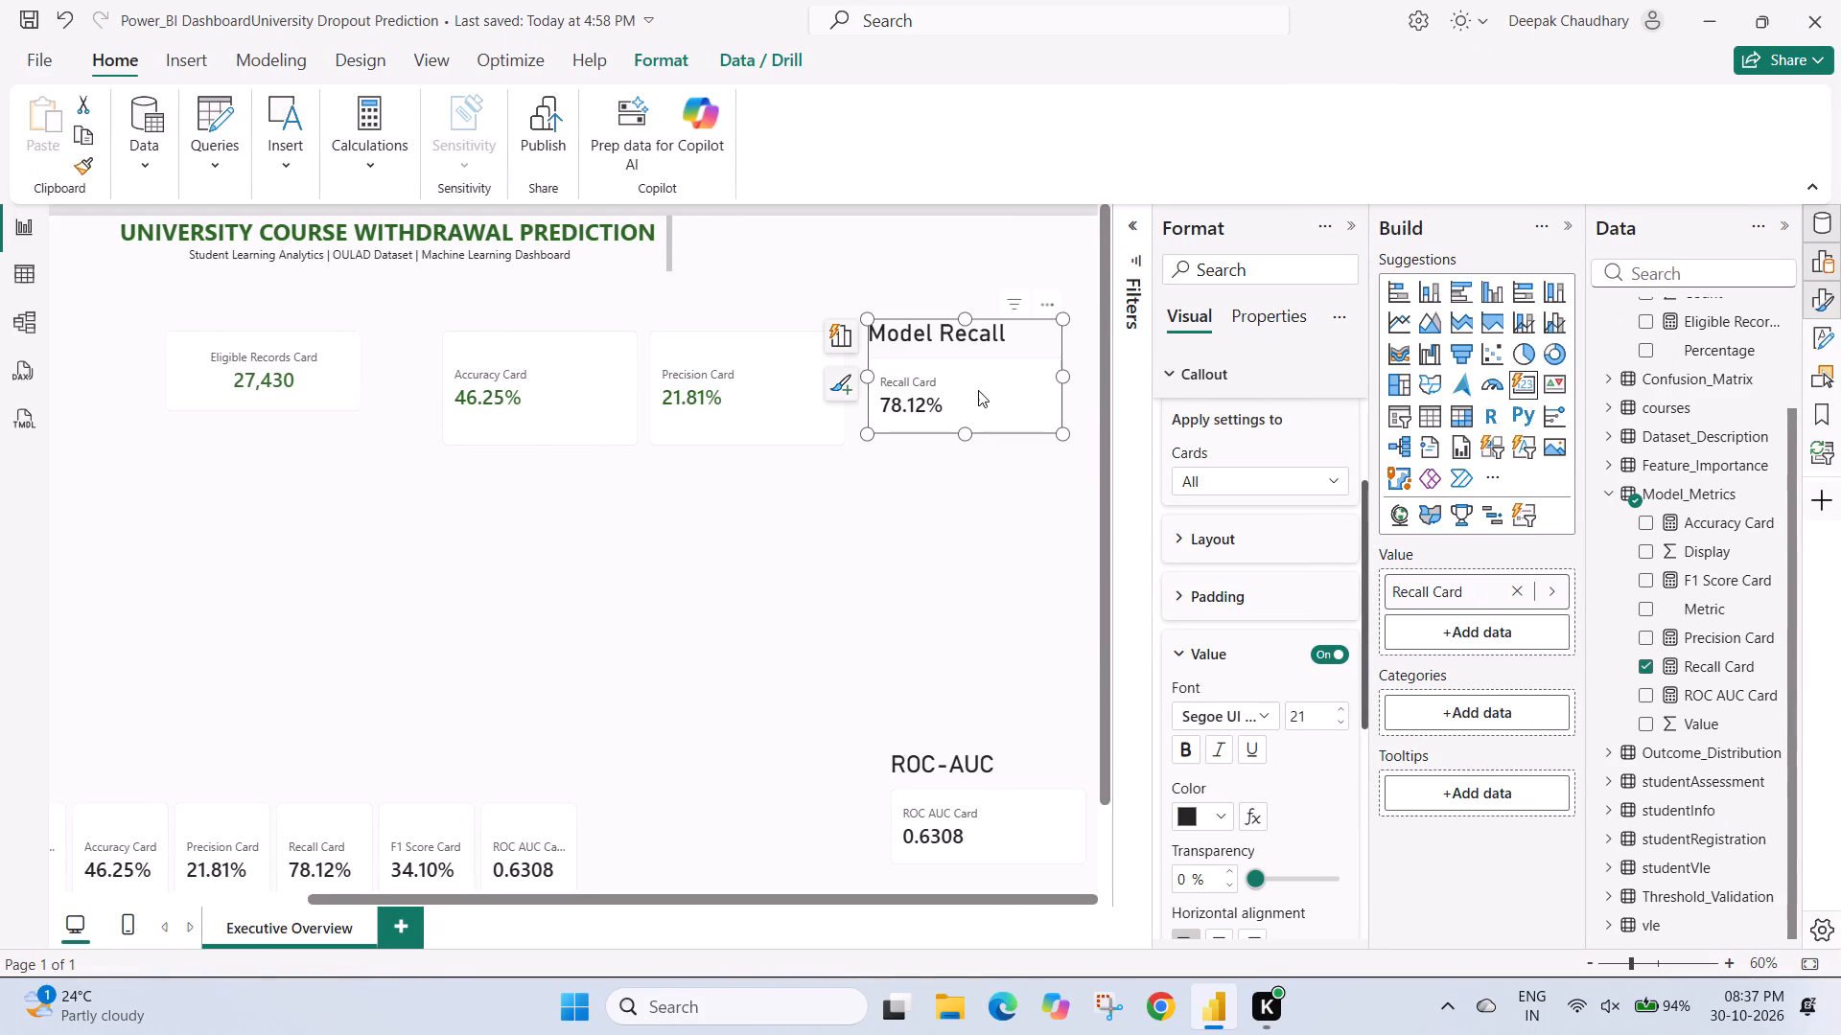
scroll(1254, 438, "up", 6)
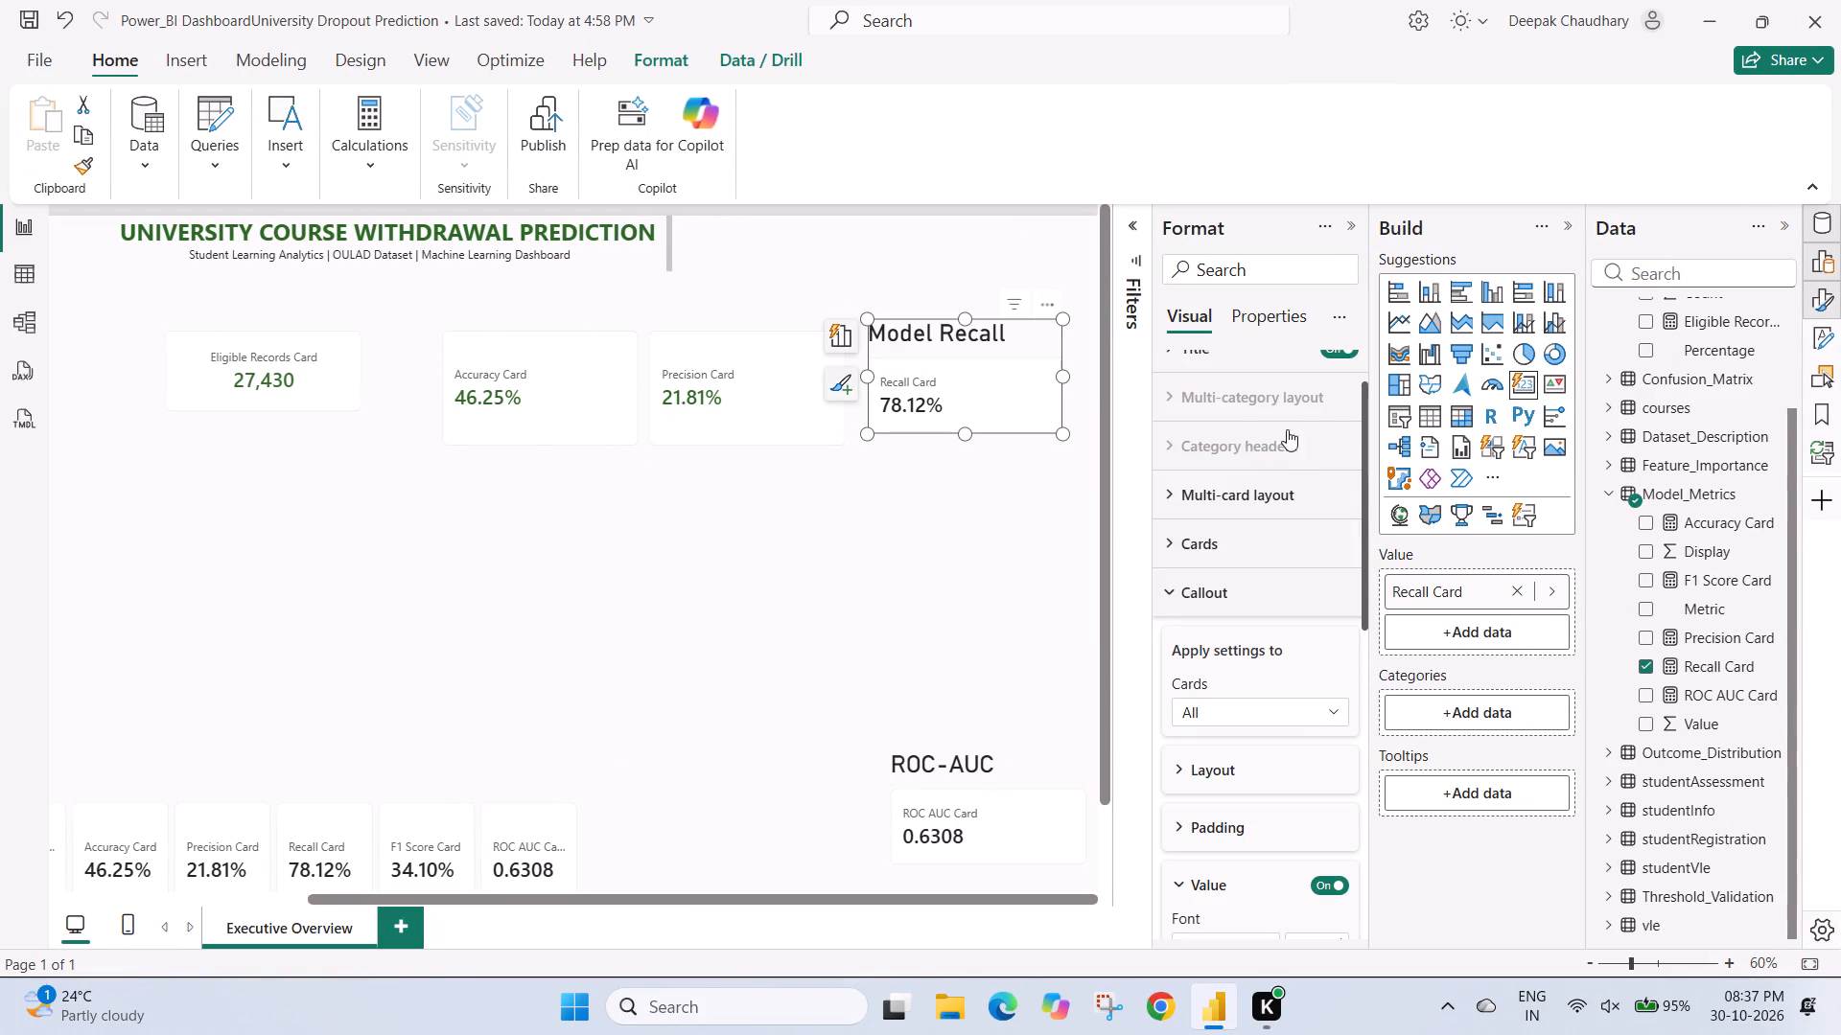
left_click(1332, 427)
Set the Recall Card callout value's custom color to the copied hex code #2B6822.
scroll(1264, 501, "down", 2)
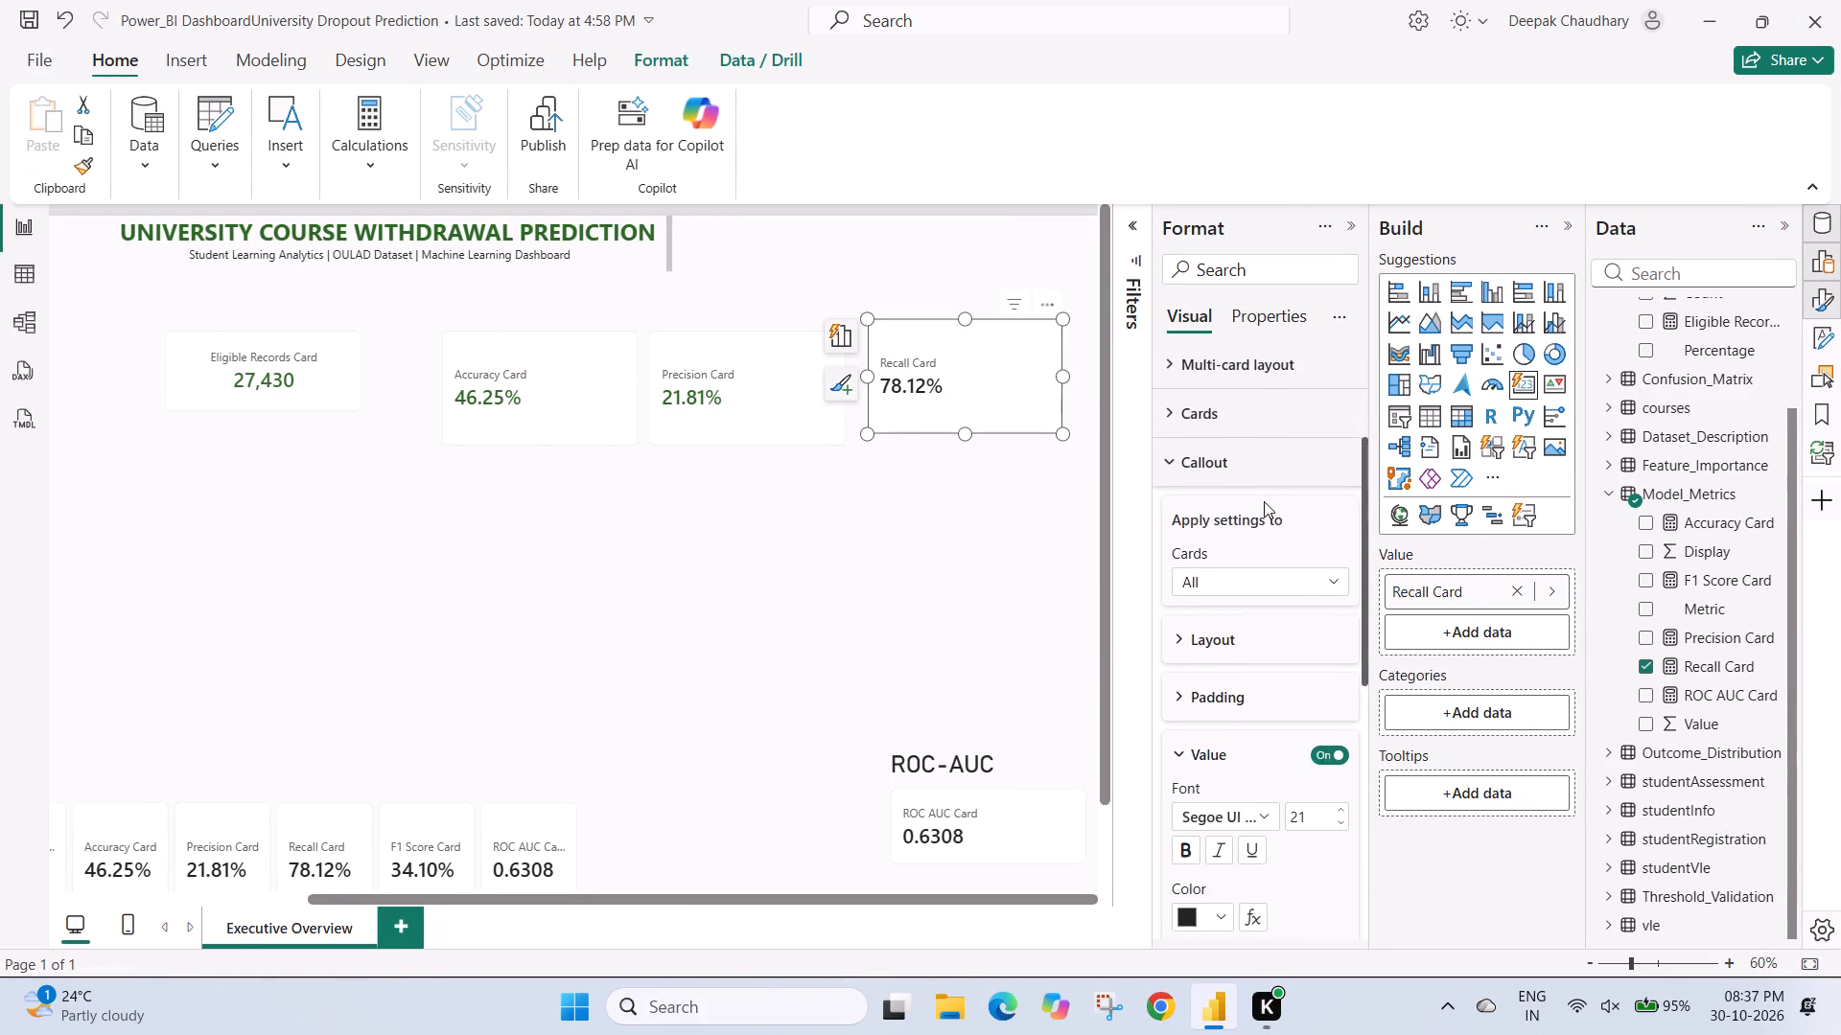
scroll(1264, 501, "down", 2)
left_click(1223, 770)
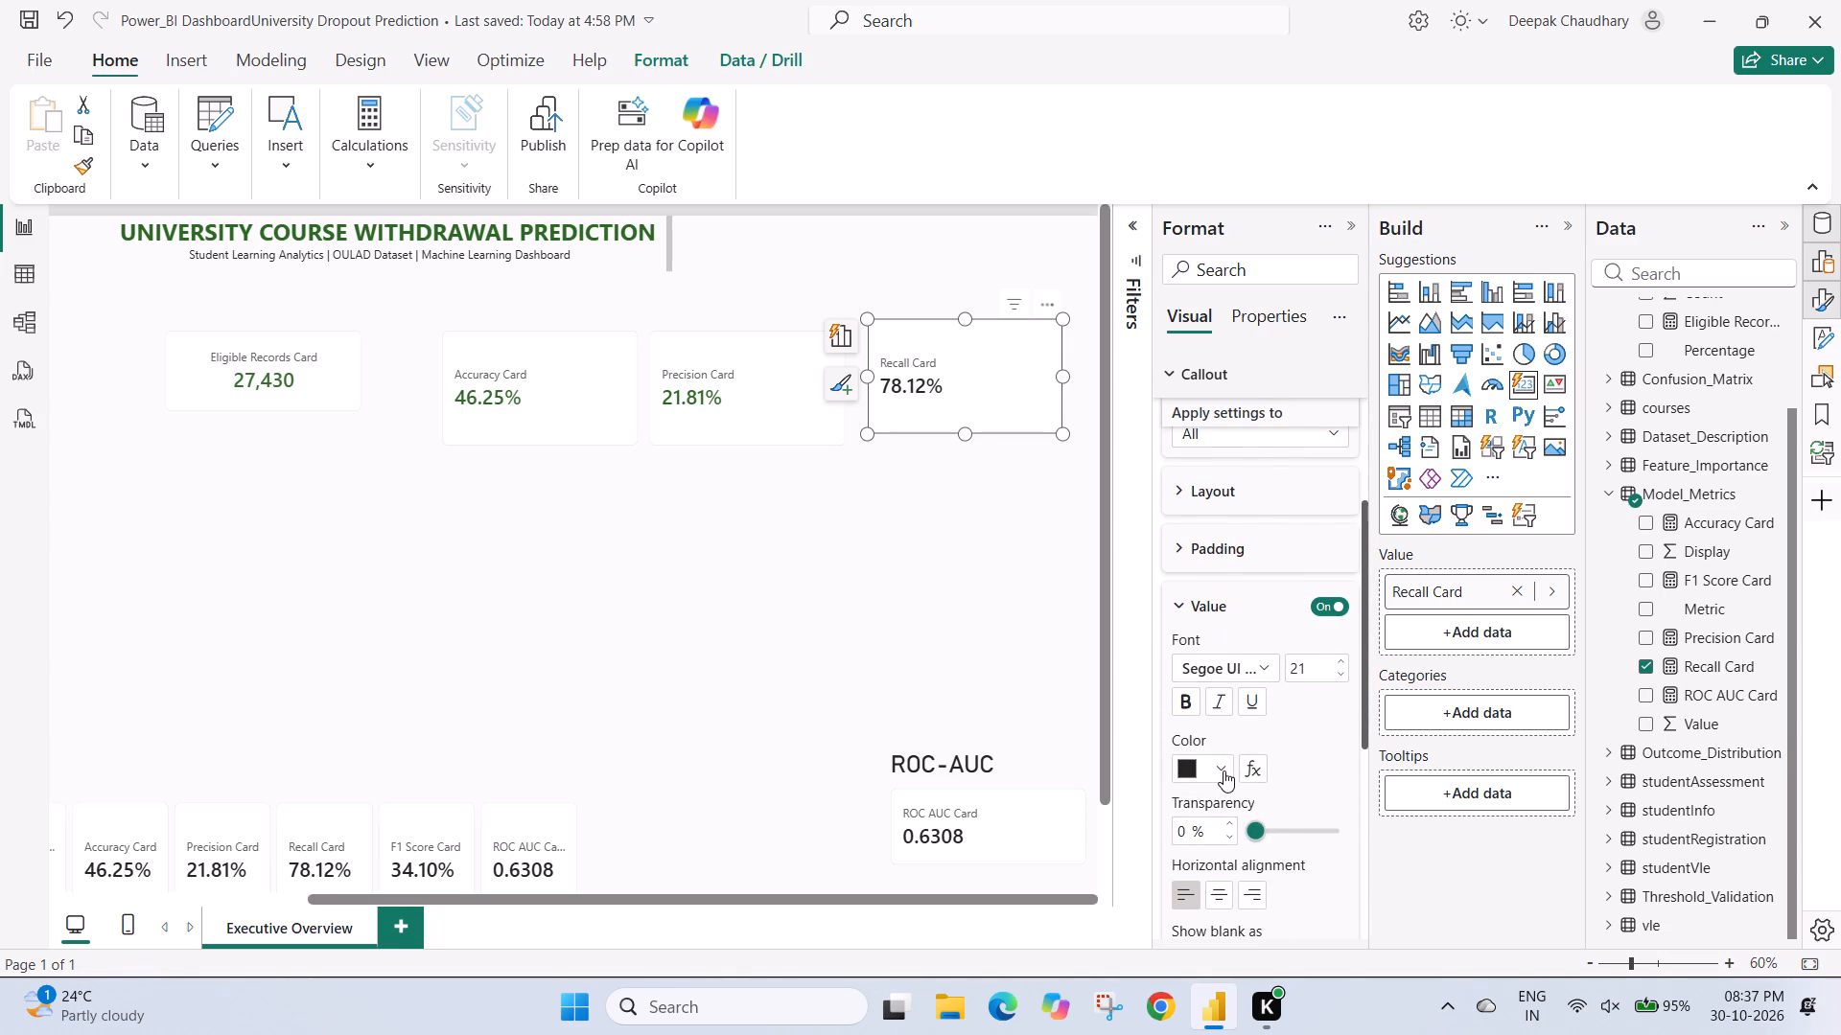
left_click(1223, 703)
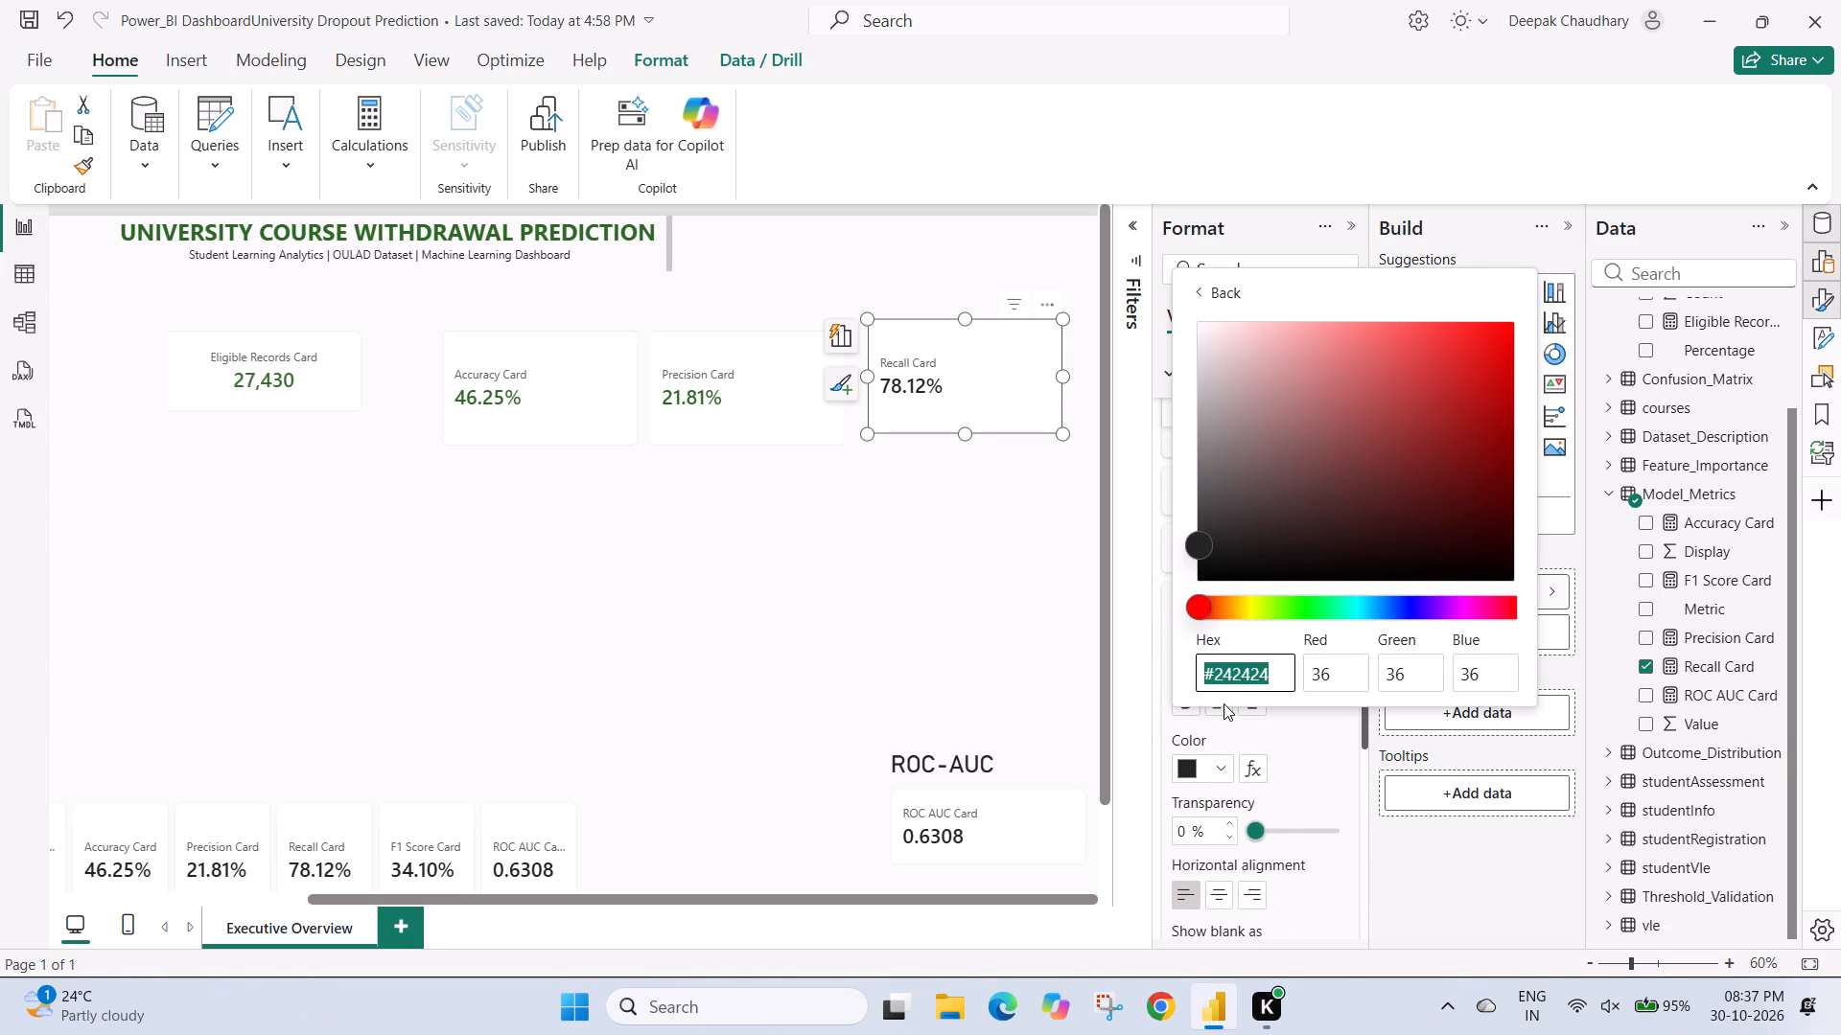
left_click(1281, 672)
key("BackSpace")
key("BackSpace")
key("BackSpace")
key("BackSpace")
key("BackSpace")
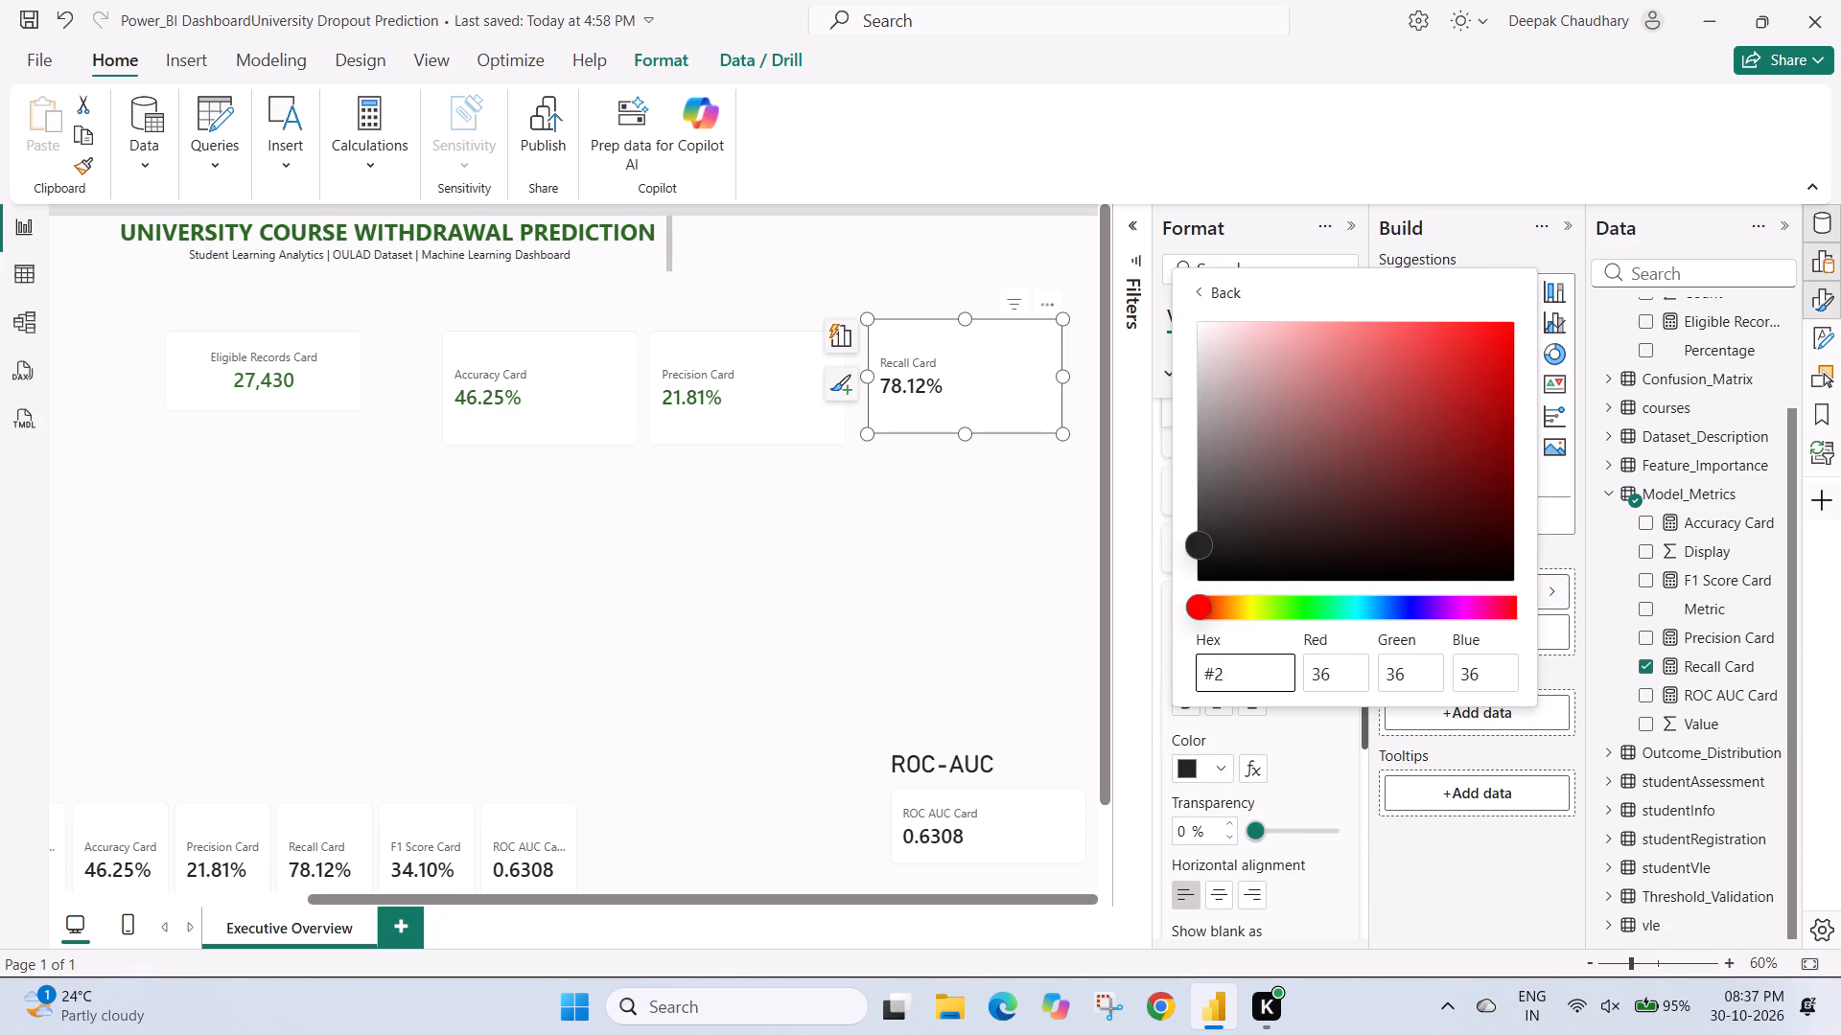
key("BackSpace")
key("ctrl+v")
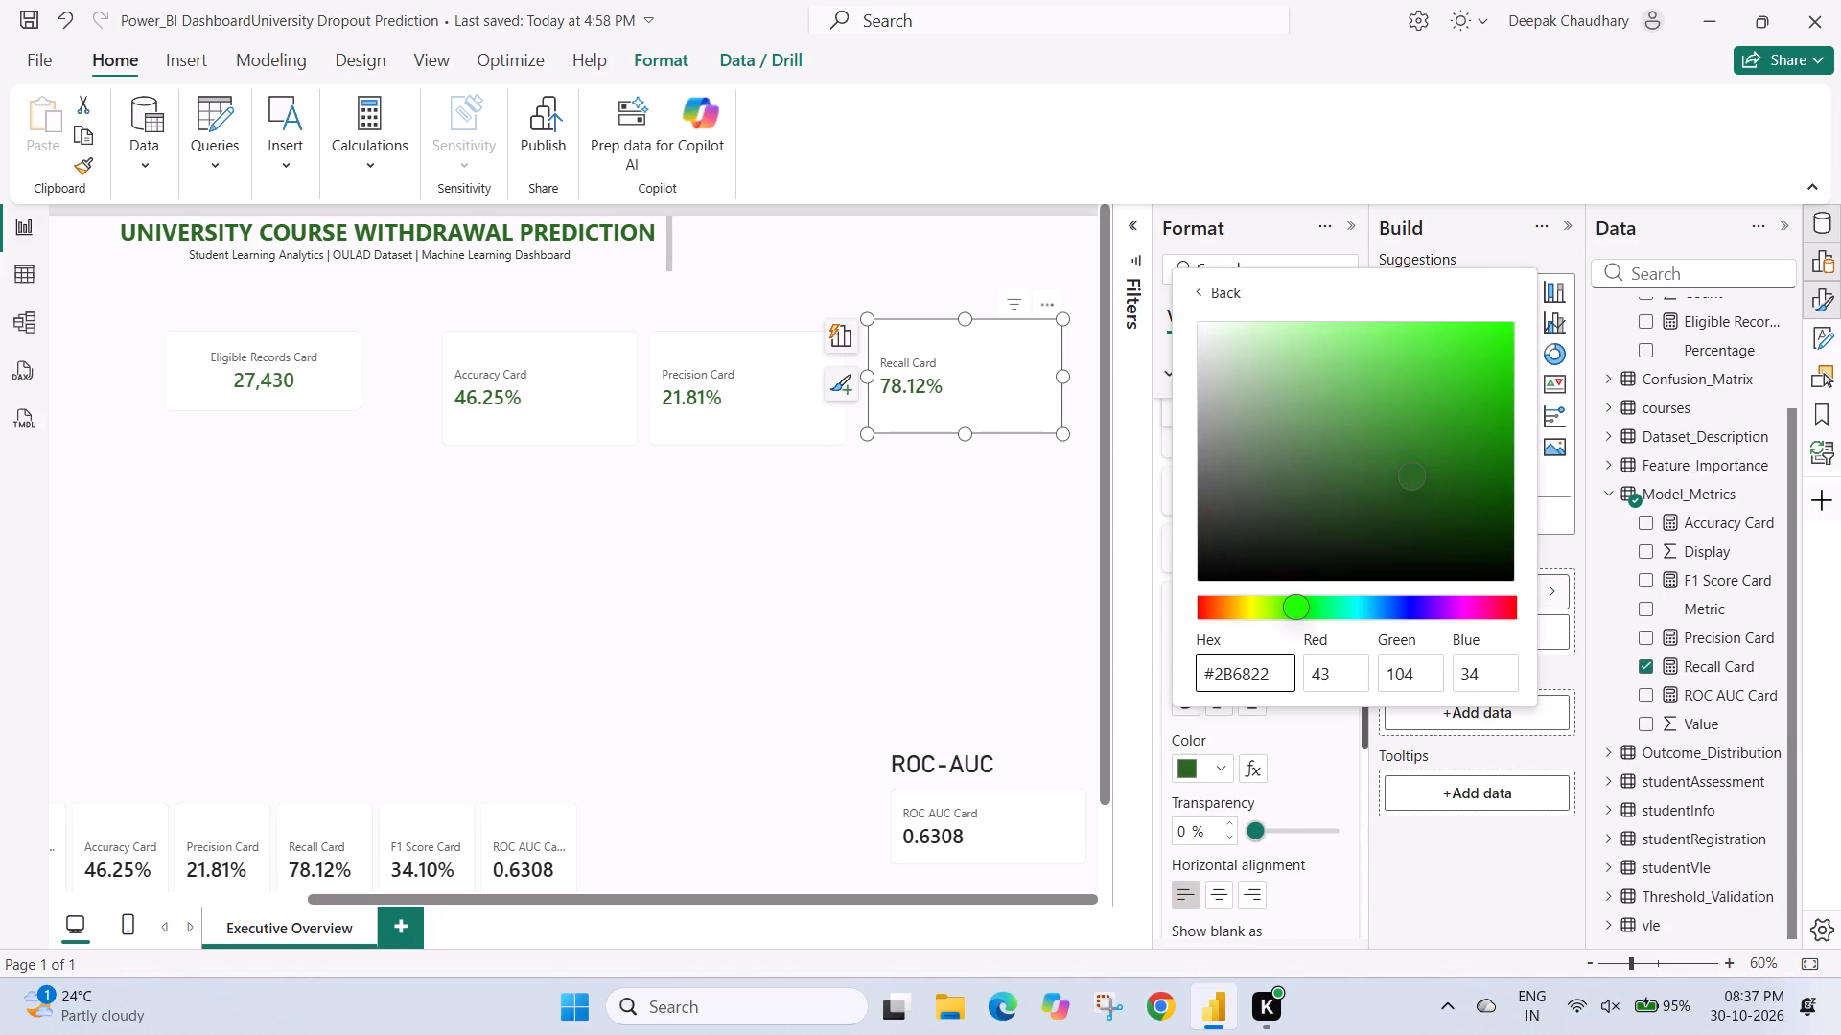
left_click(1025, 556)
Turn off the title of the large ROC-AUC card.
left_click(969, 811)
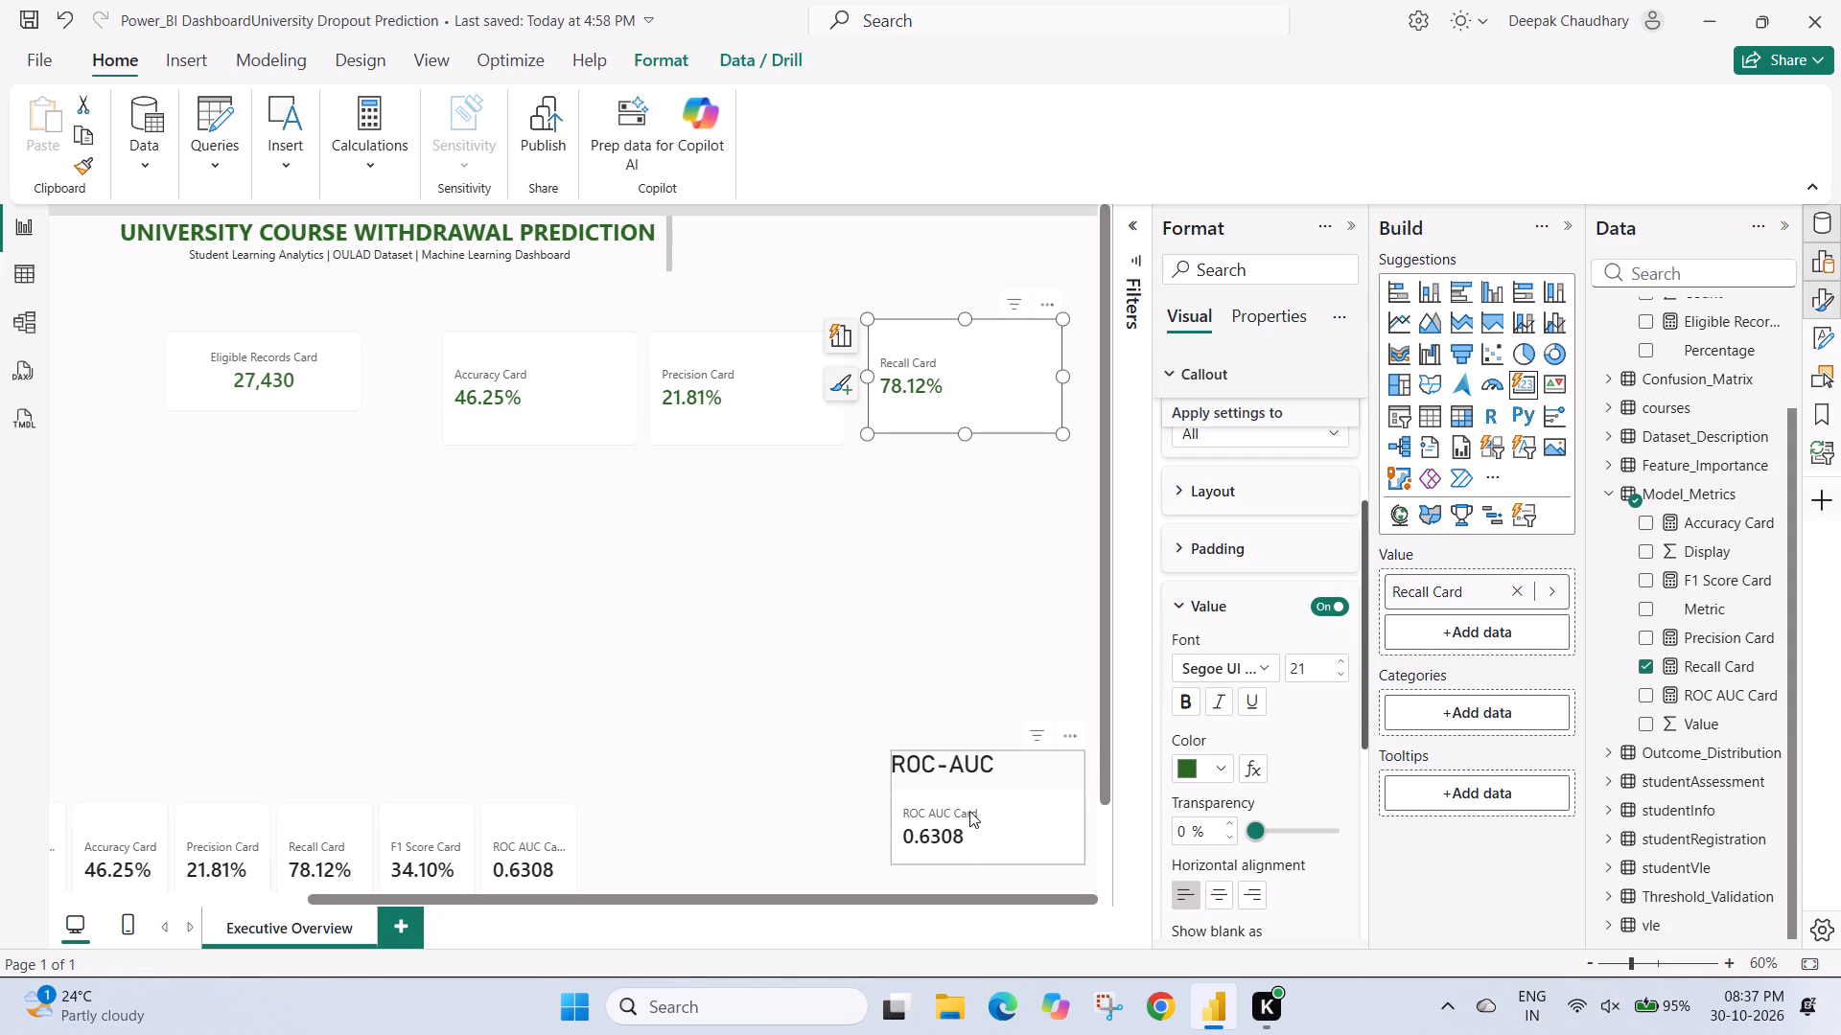
scroll(1200, 539, "up", 6)
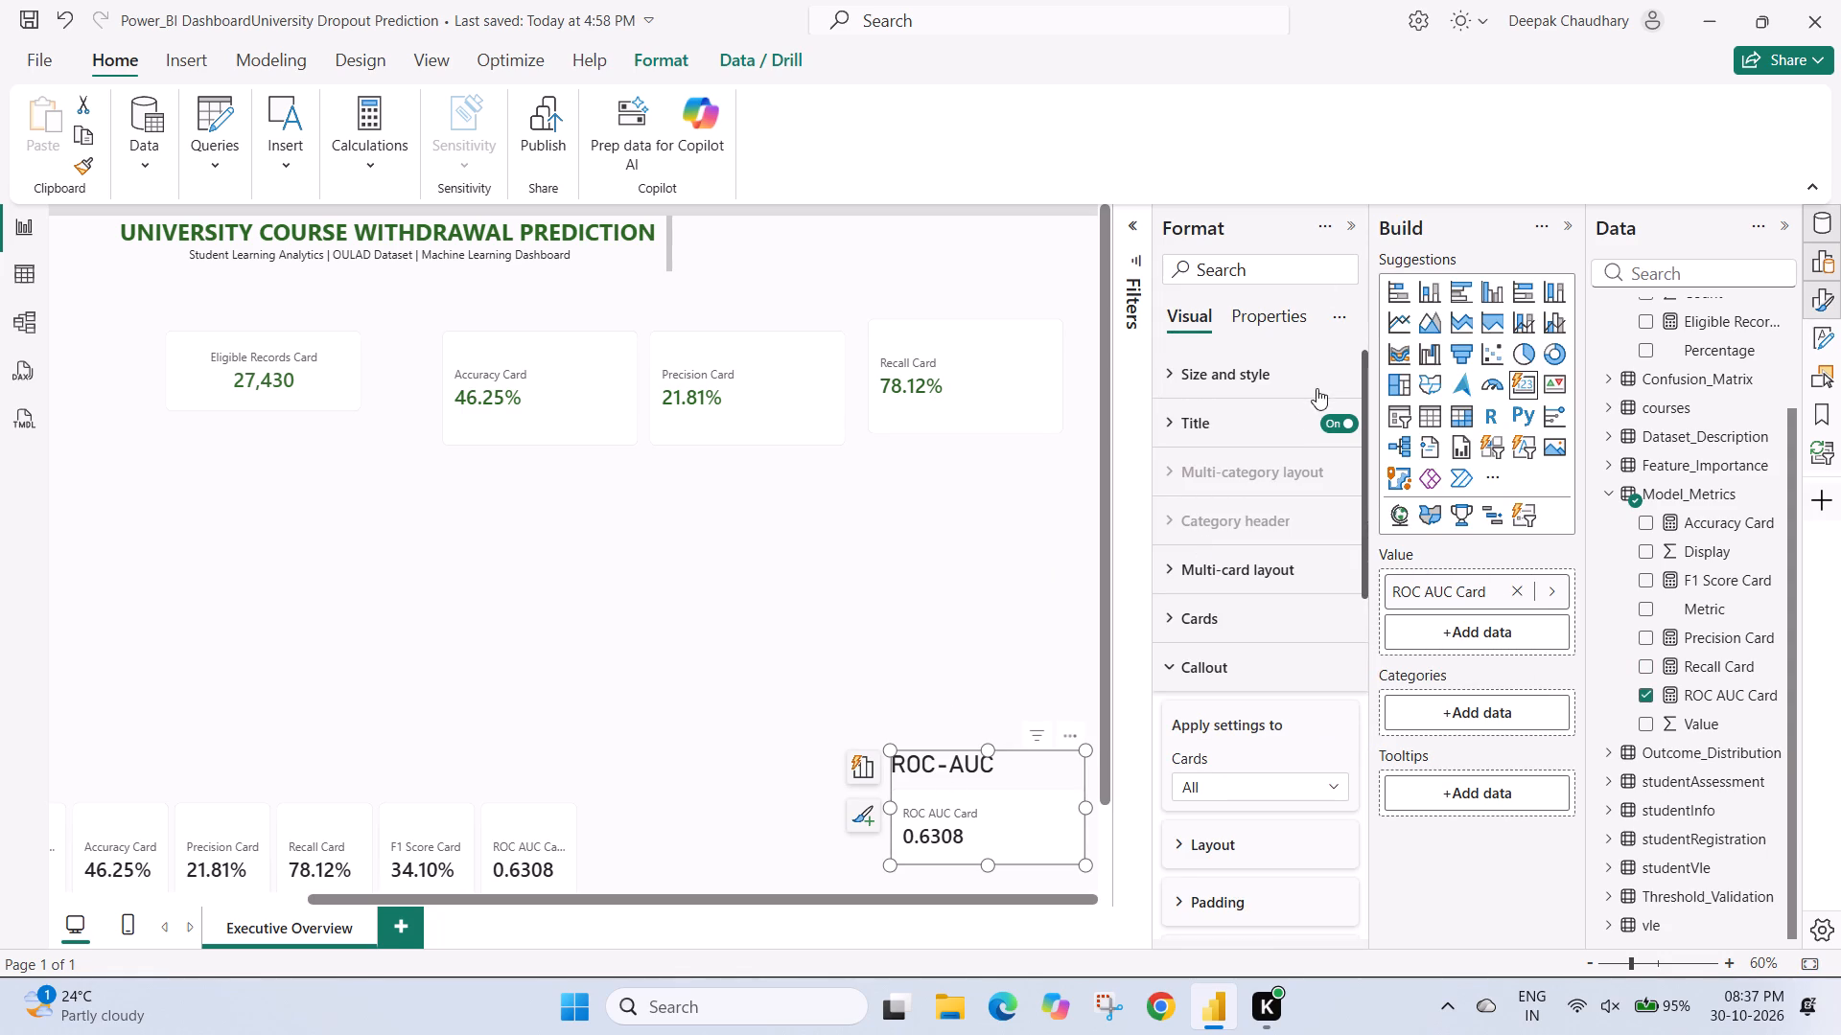
left_click(1333, 421)
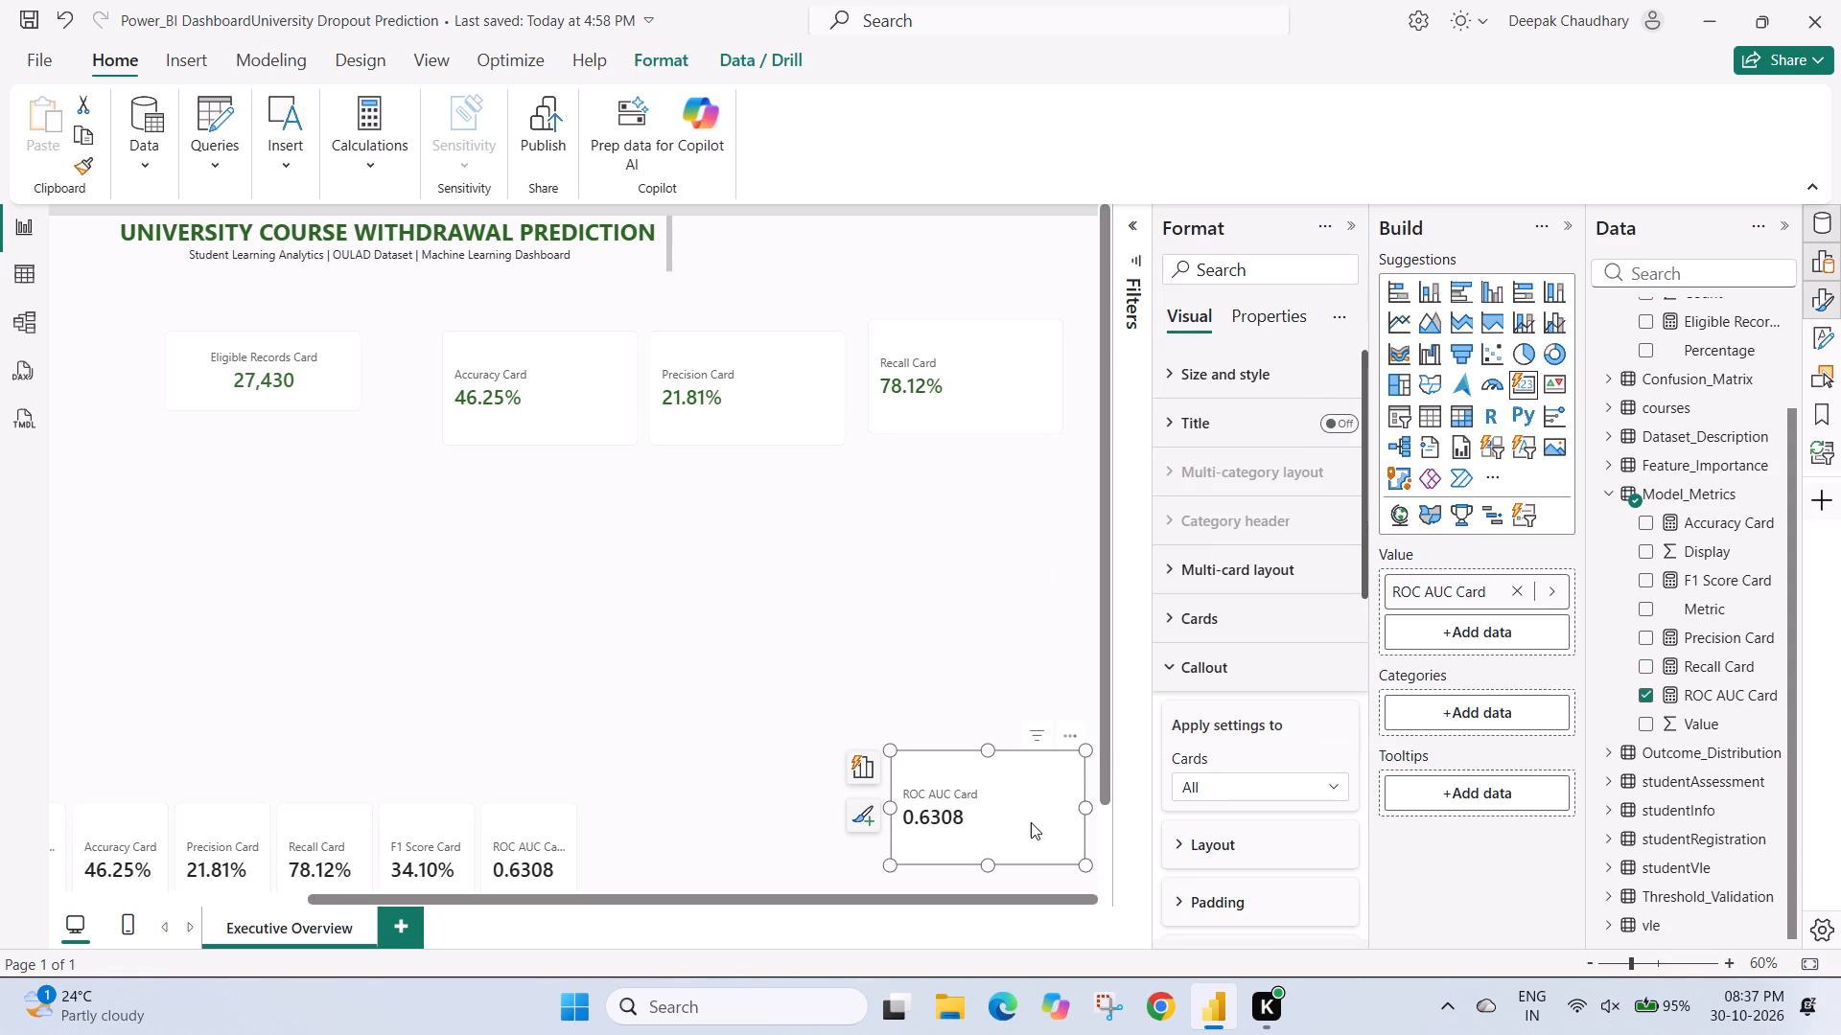
left_click(1031, 822)
Set the large ROC AUC card's callout value to the copied custom color #2B6822.
scroll(1264, 738, "down", 2)
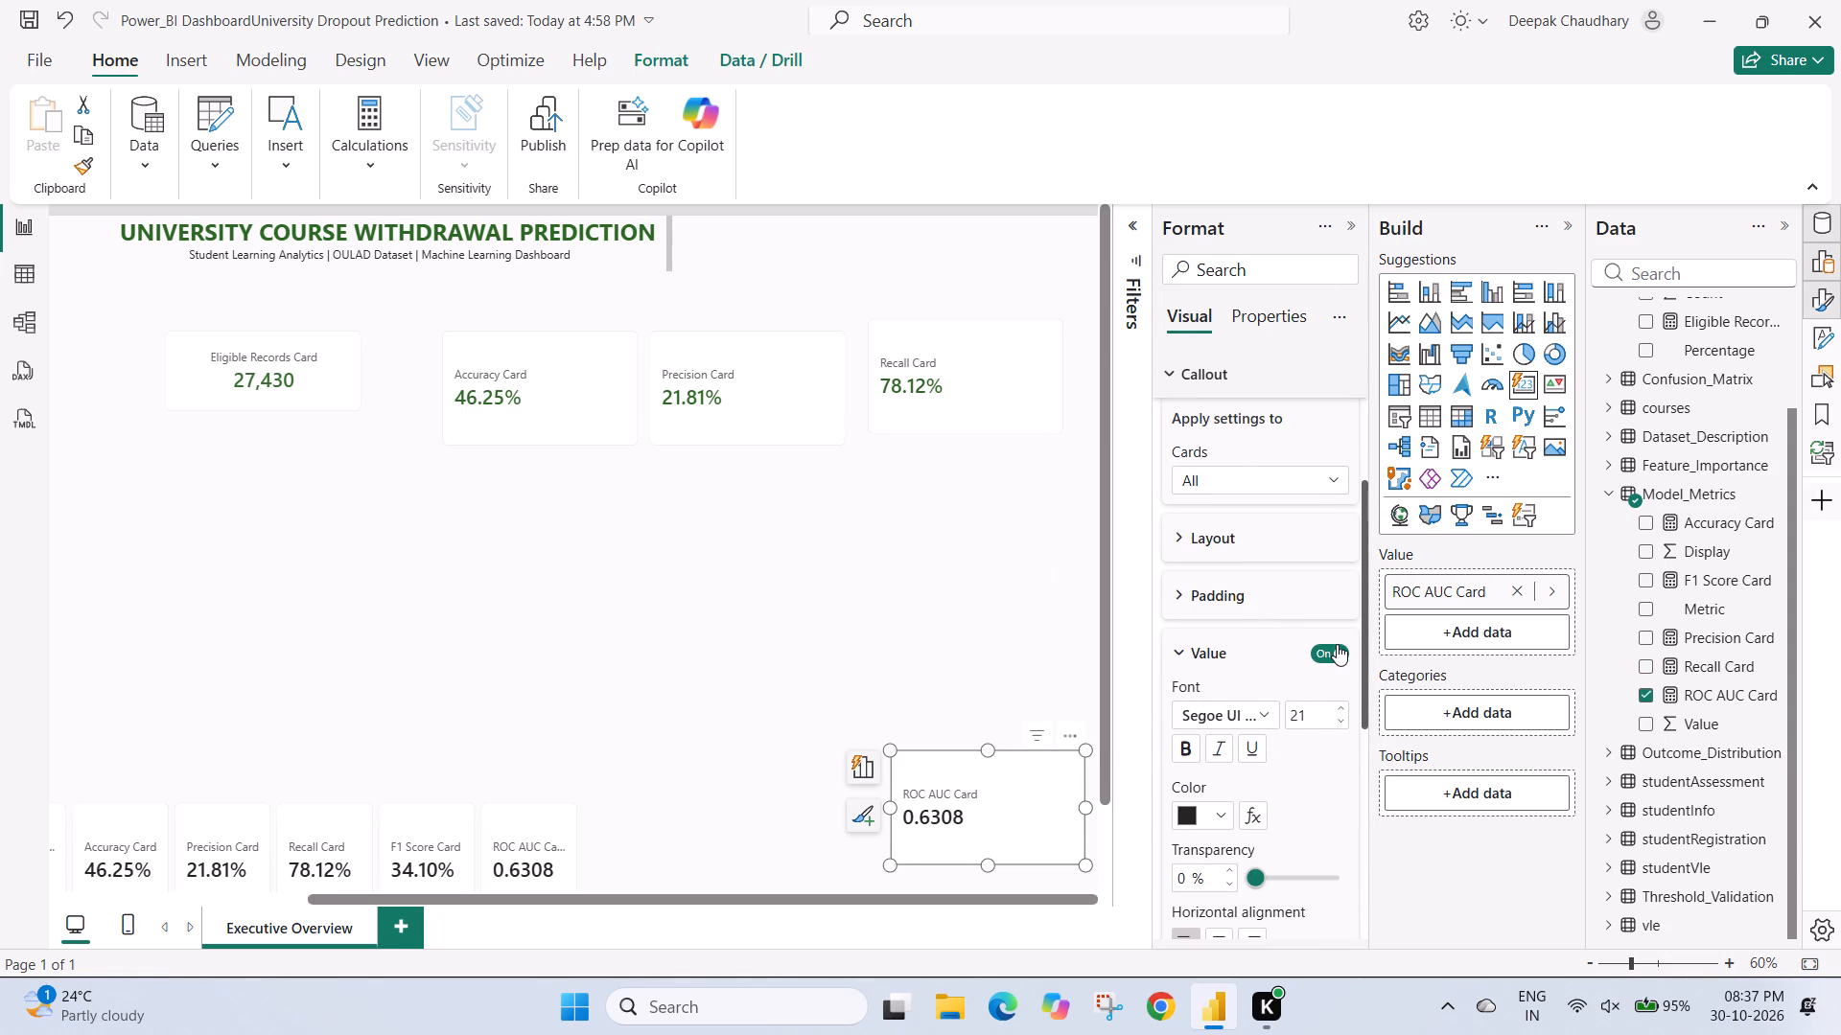
scroll(1261, 694, "down", 1)
left_click(1220, 747)
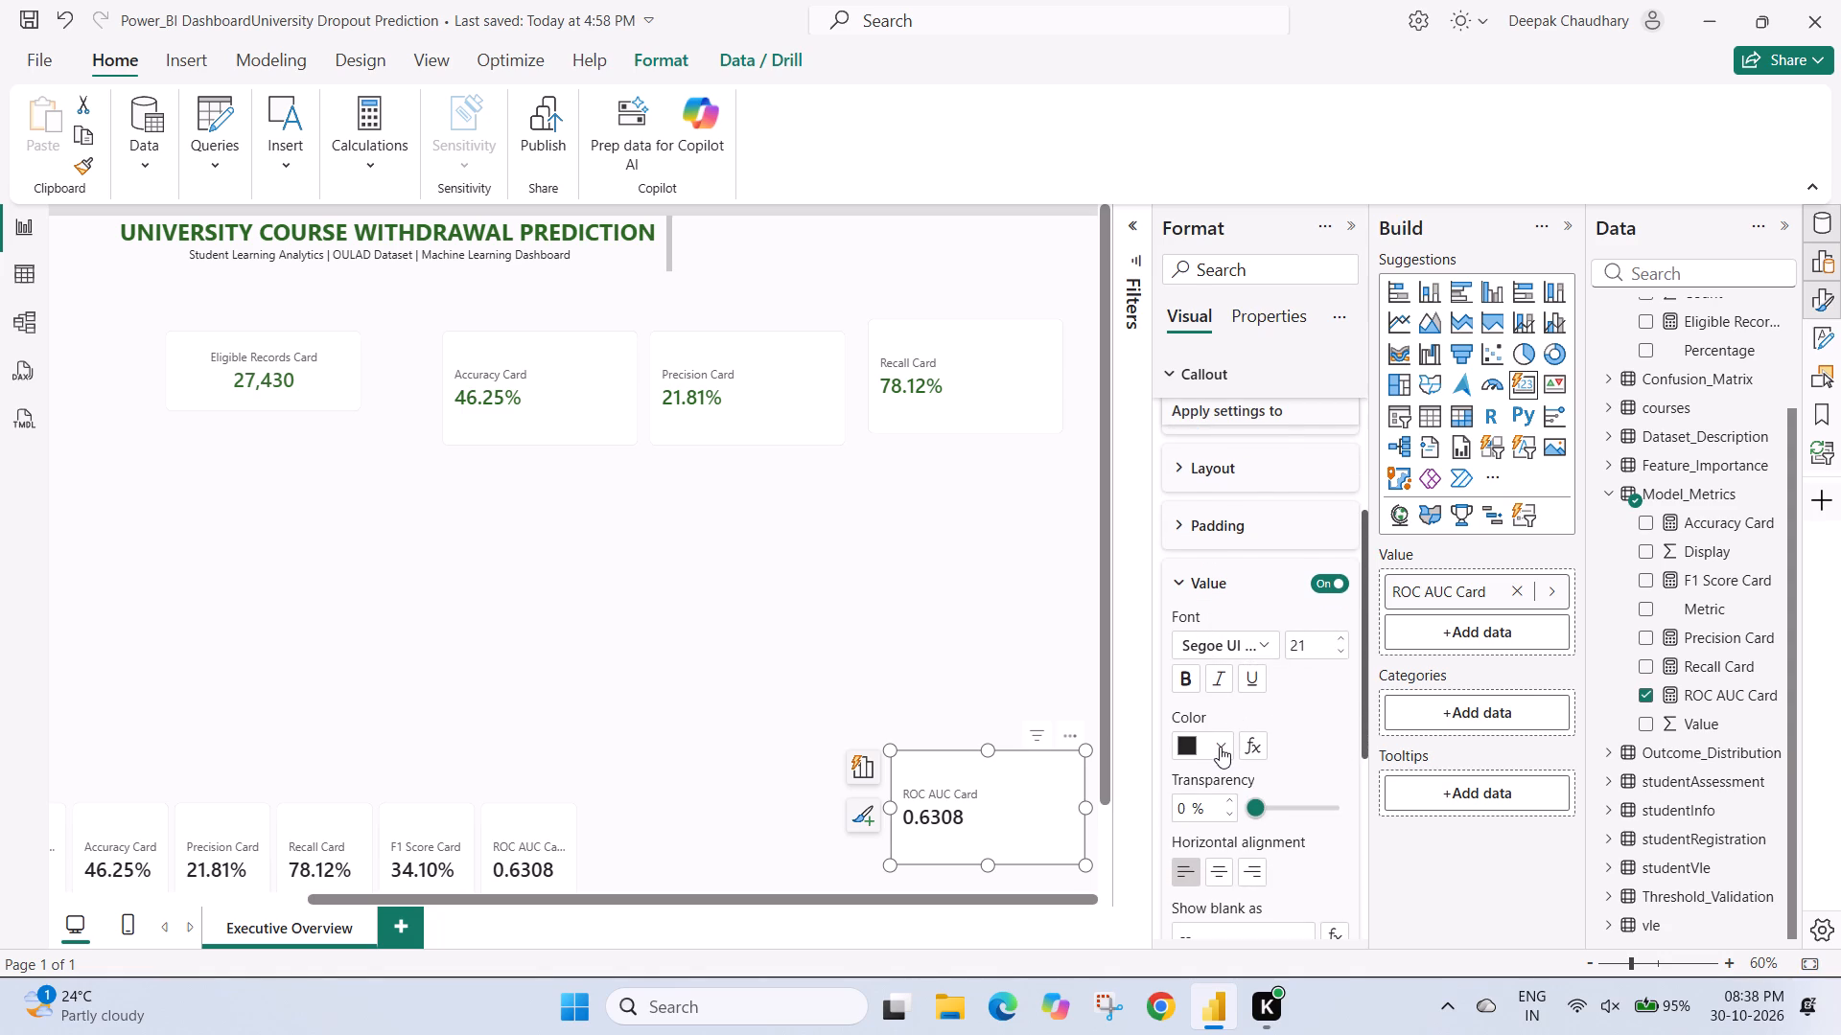
left_click(1236, 681)
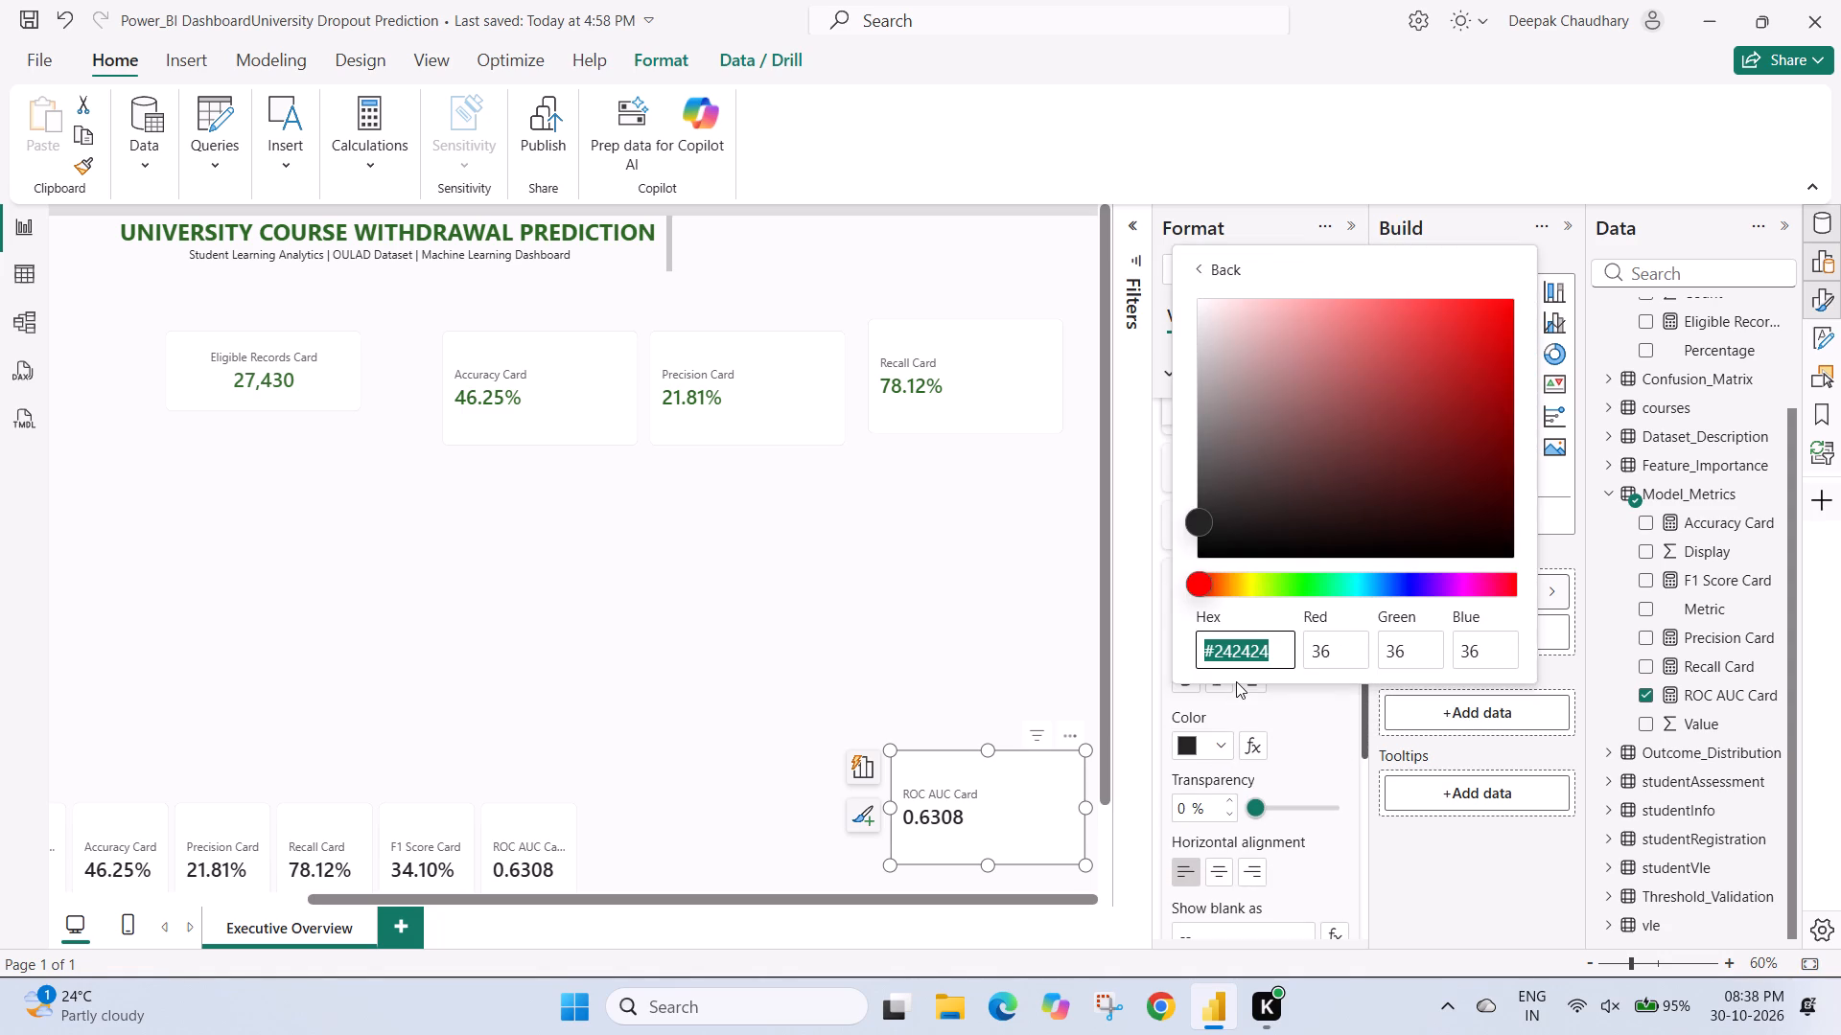
left_click(1276, 644)
key("BackSpace")
key("BackSpace")
key("BackSpace")
key("BackSpace")
key("BackSpace")
key("BackSpace")
key("ctrl+v")
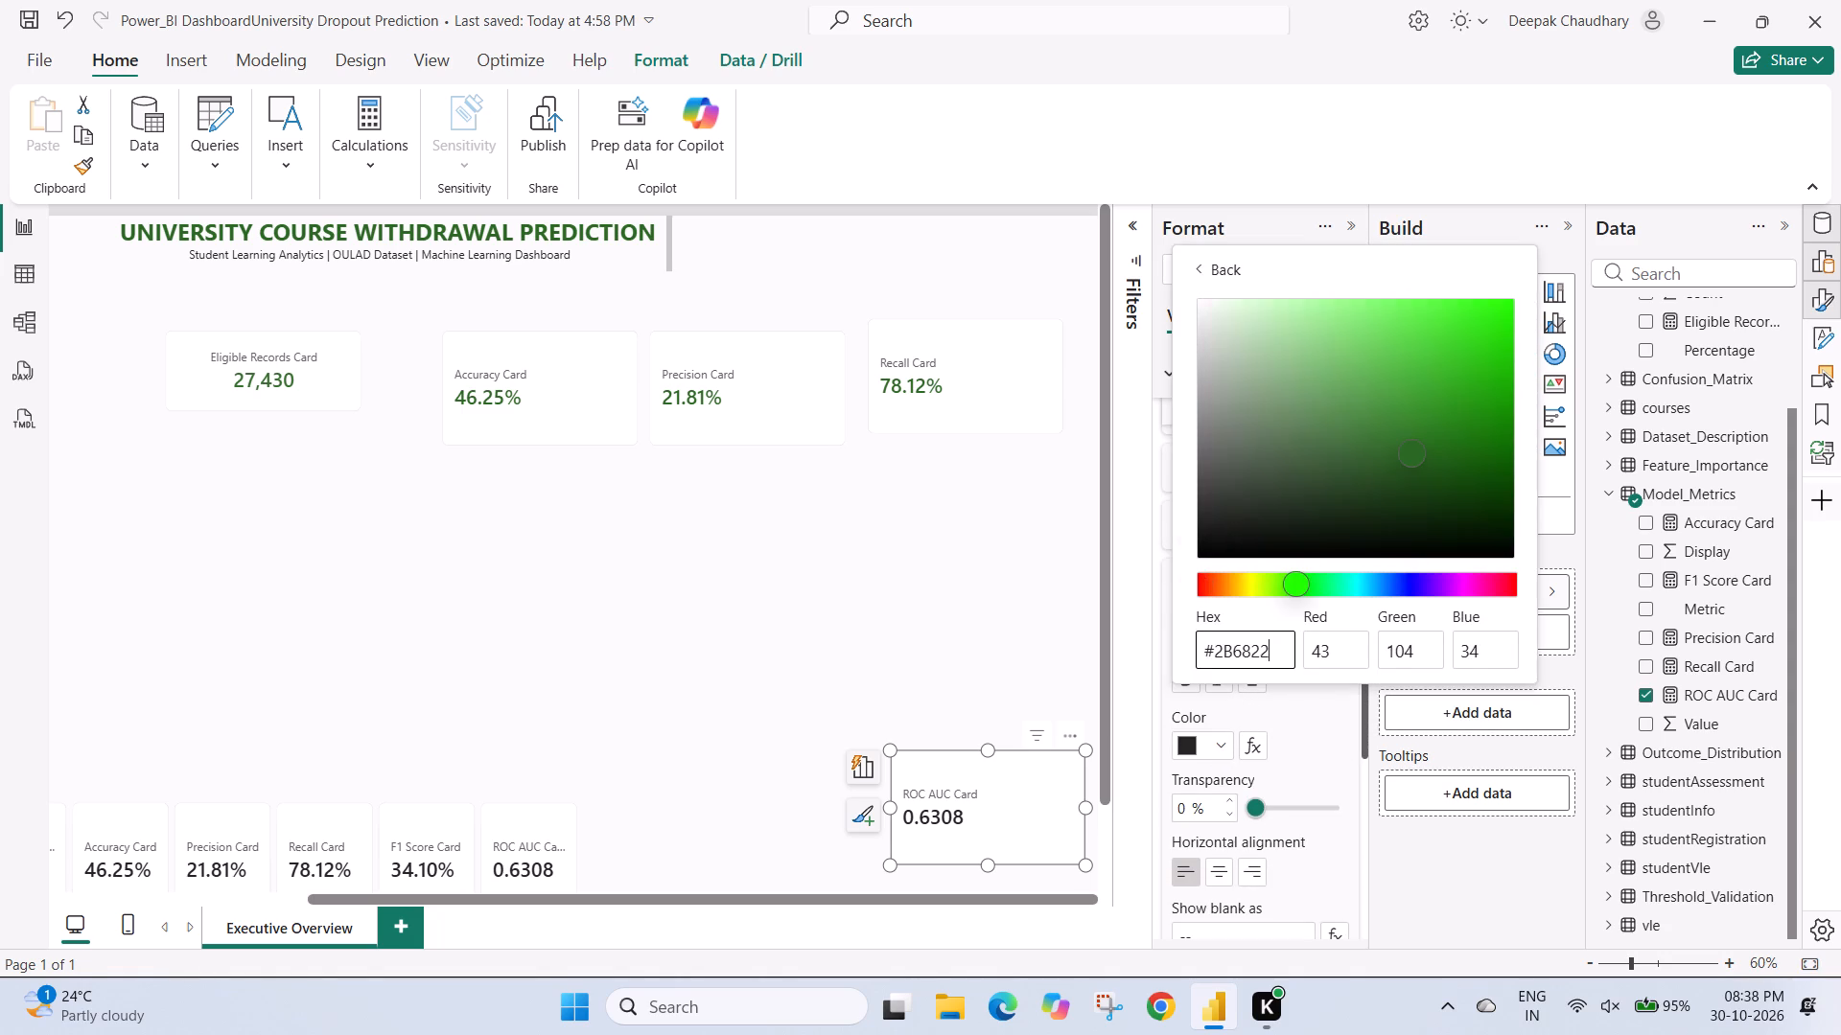
left_click(1107, 590)
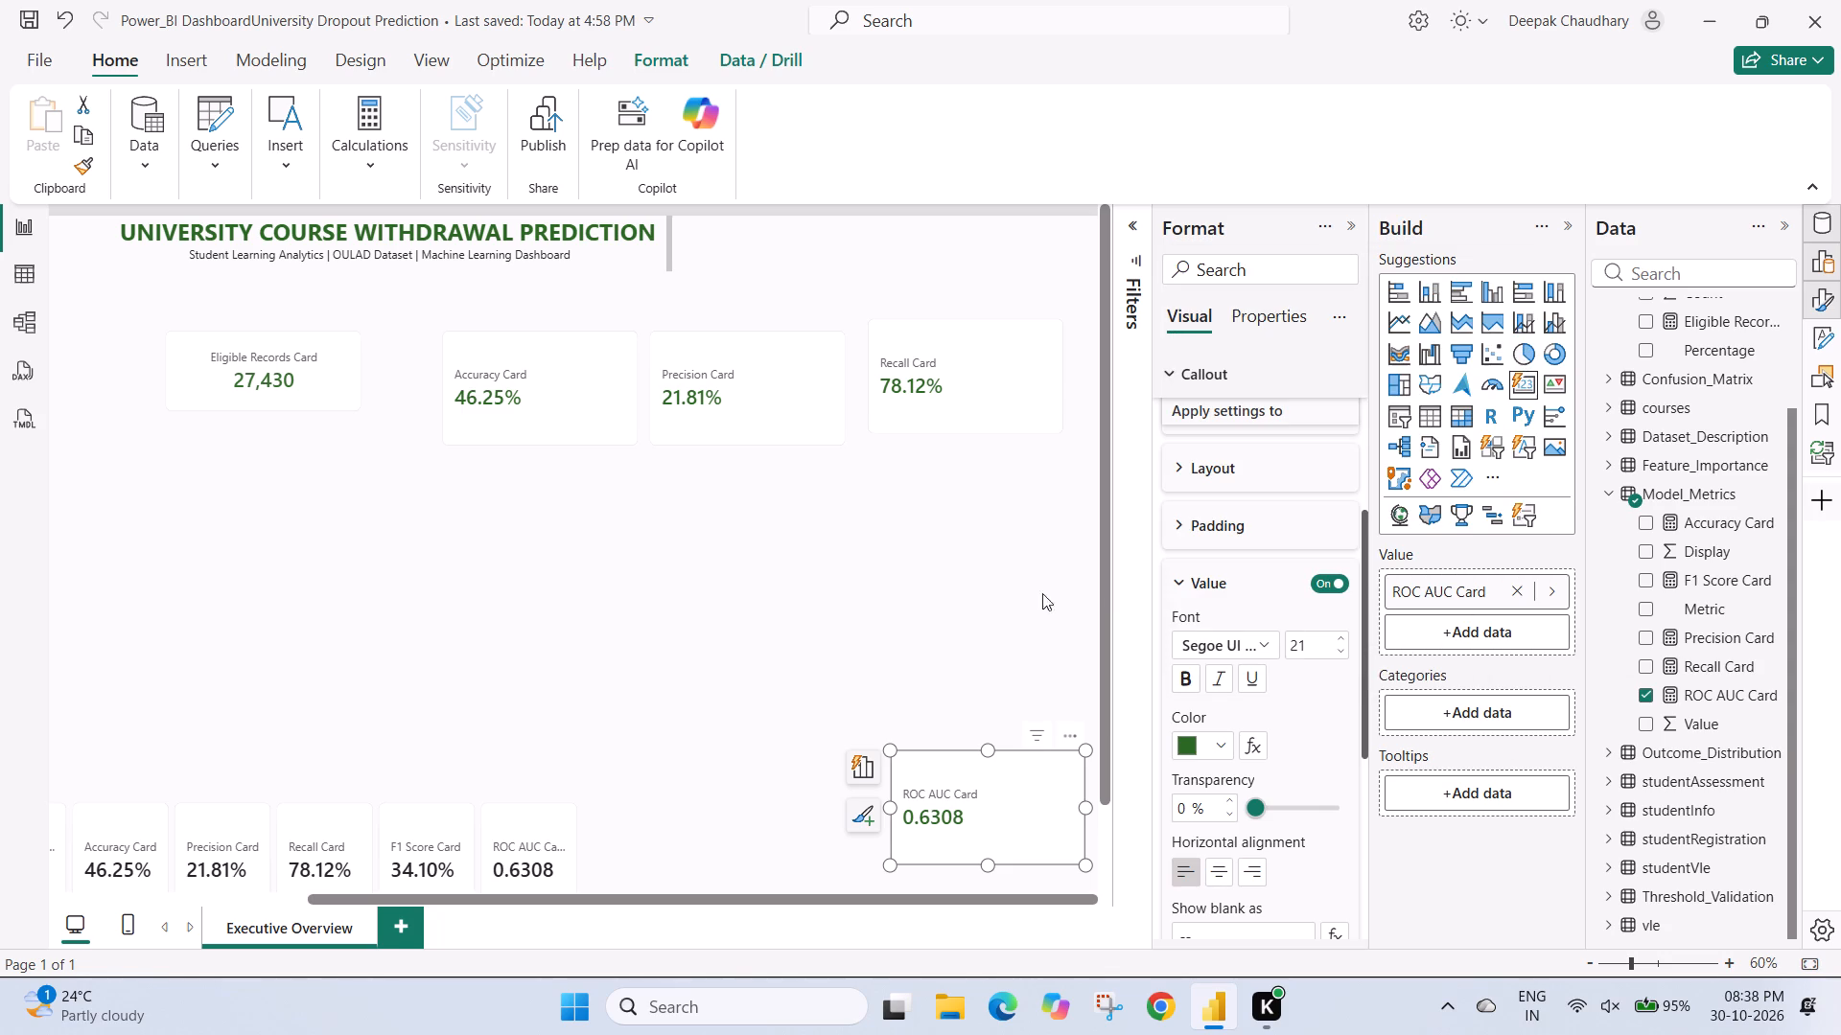
left_click(971, 586)
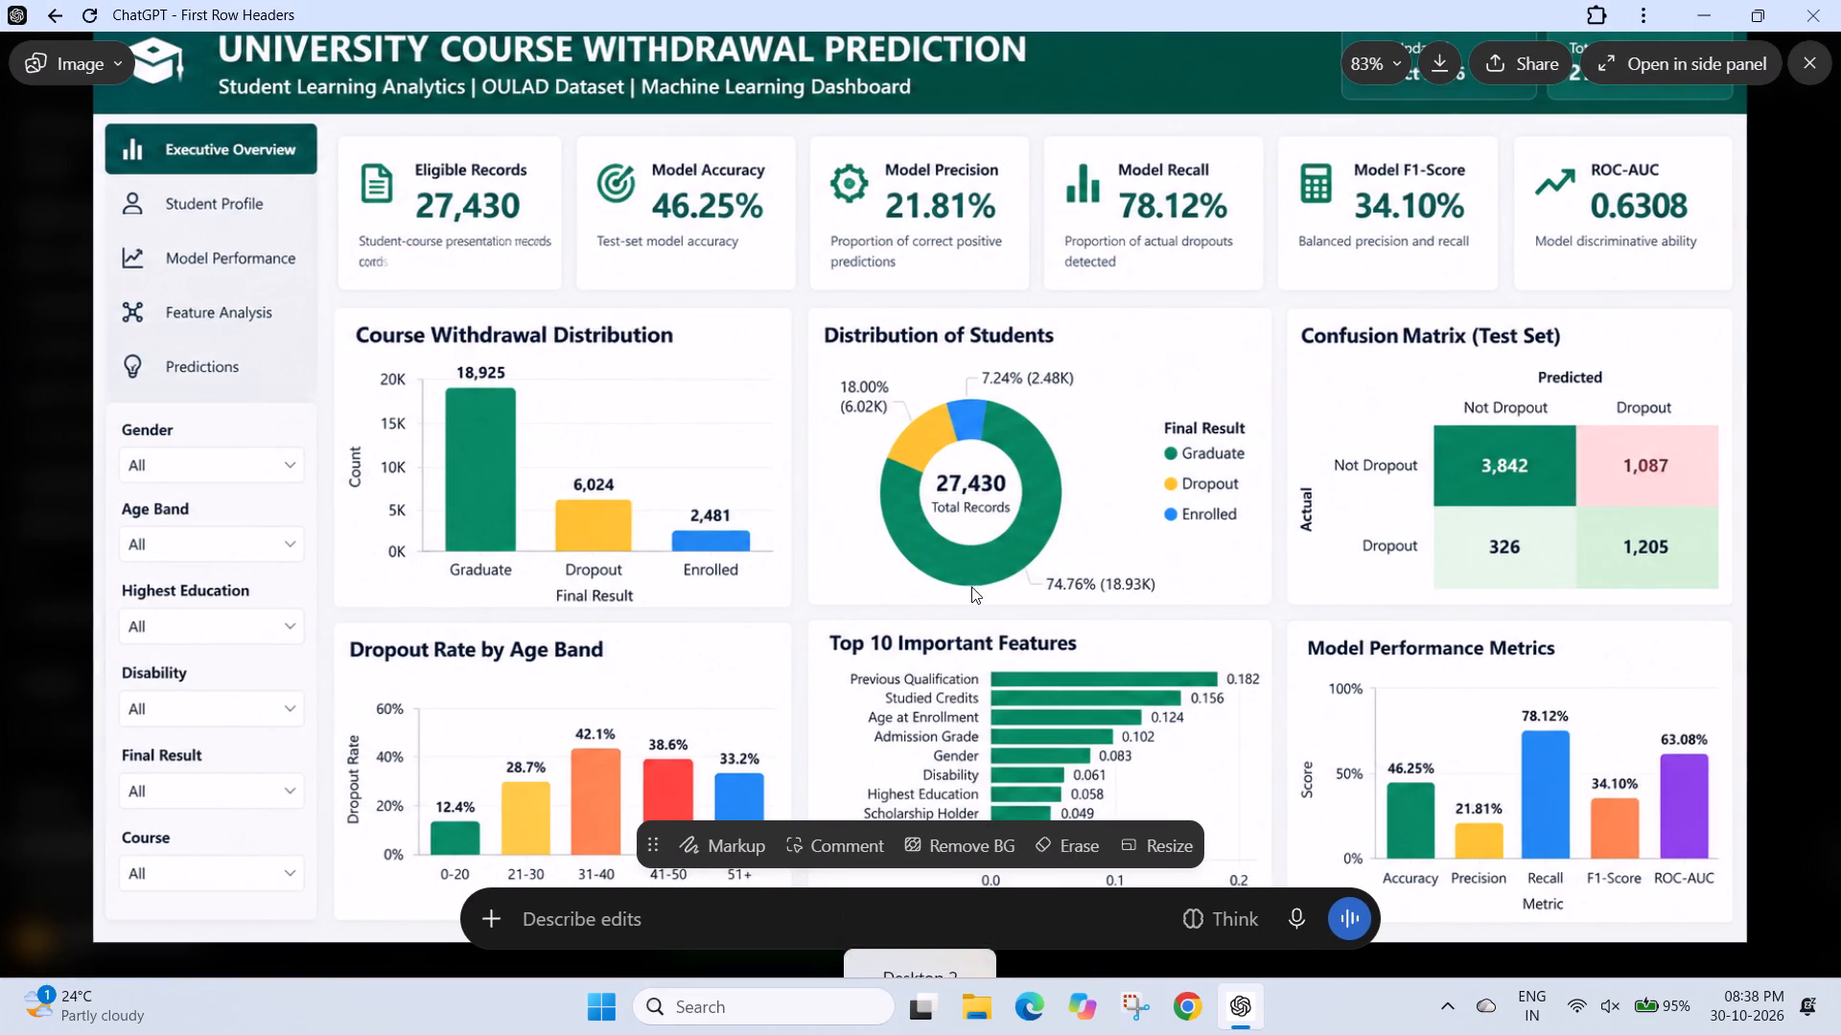
Switch to Google Chrome and search Google for "record icon".
left_click(1164, 1018)
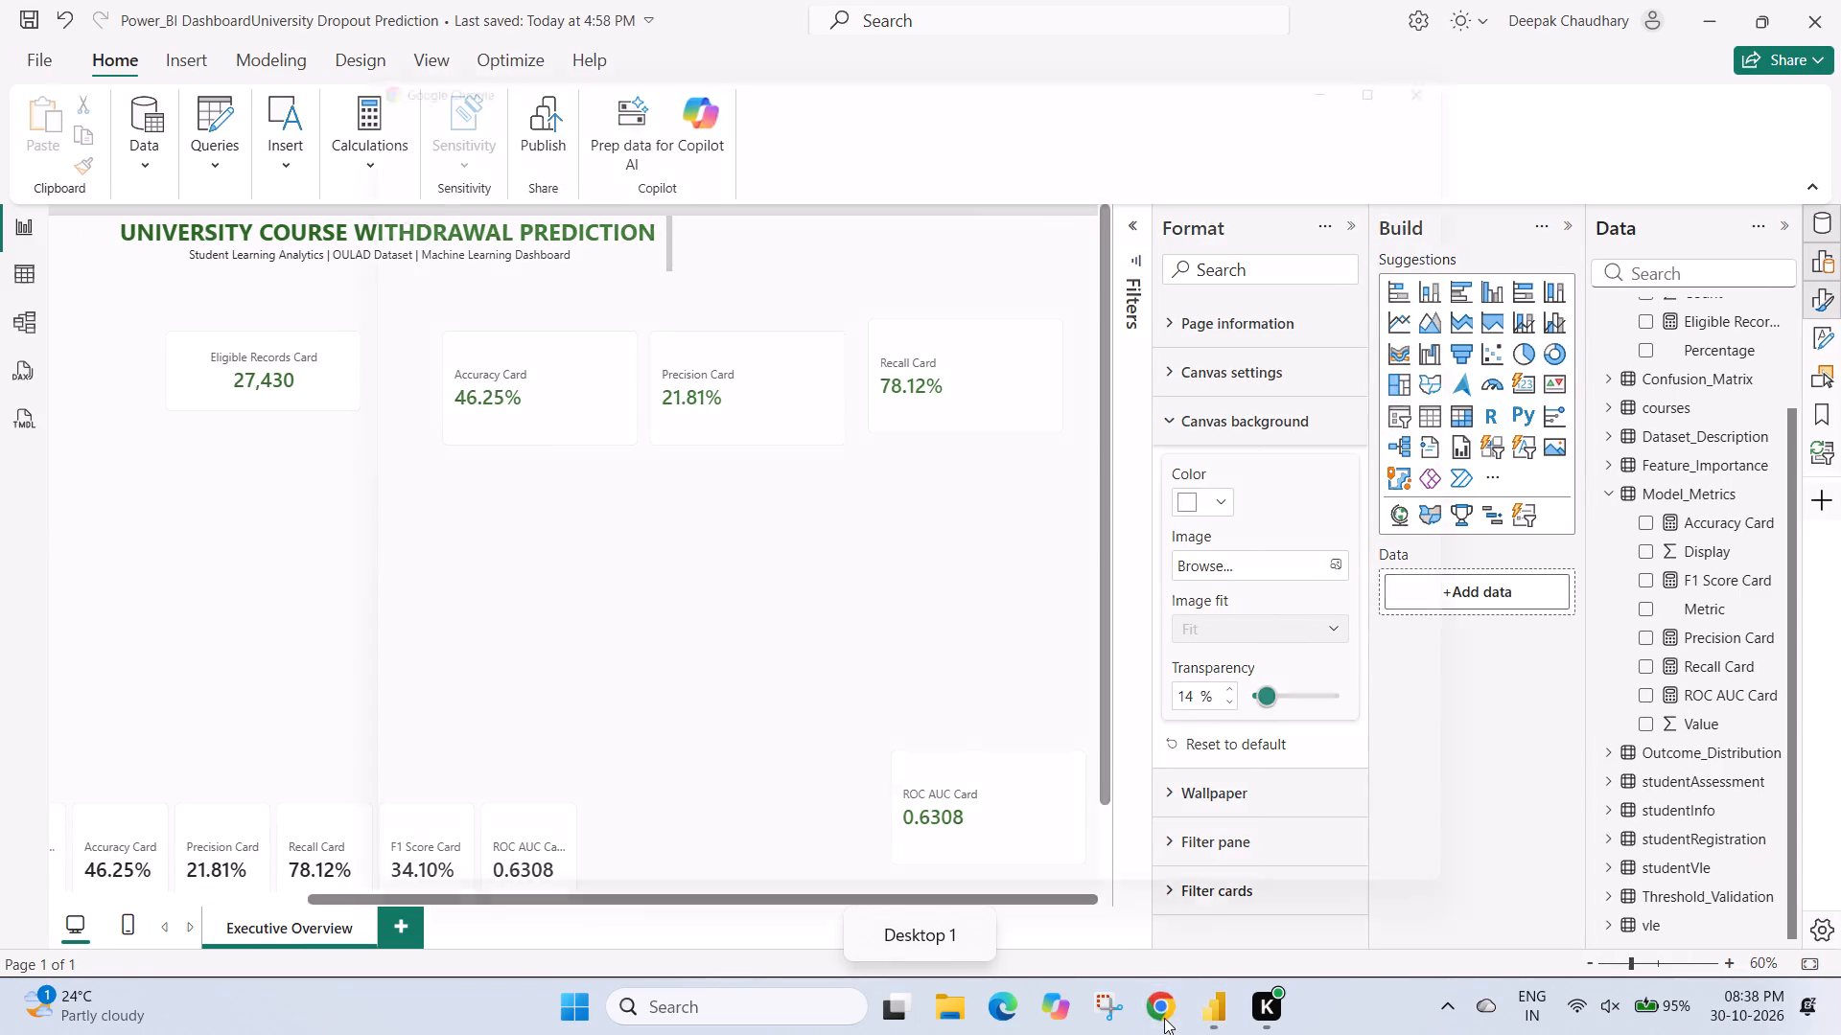
left_click(715, 571)
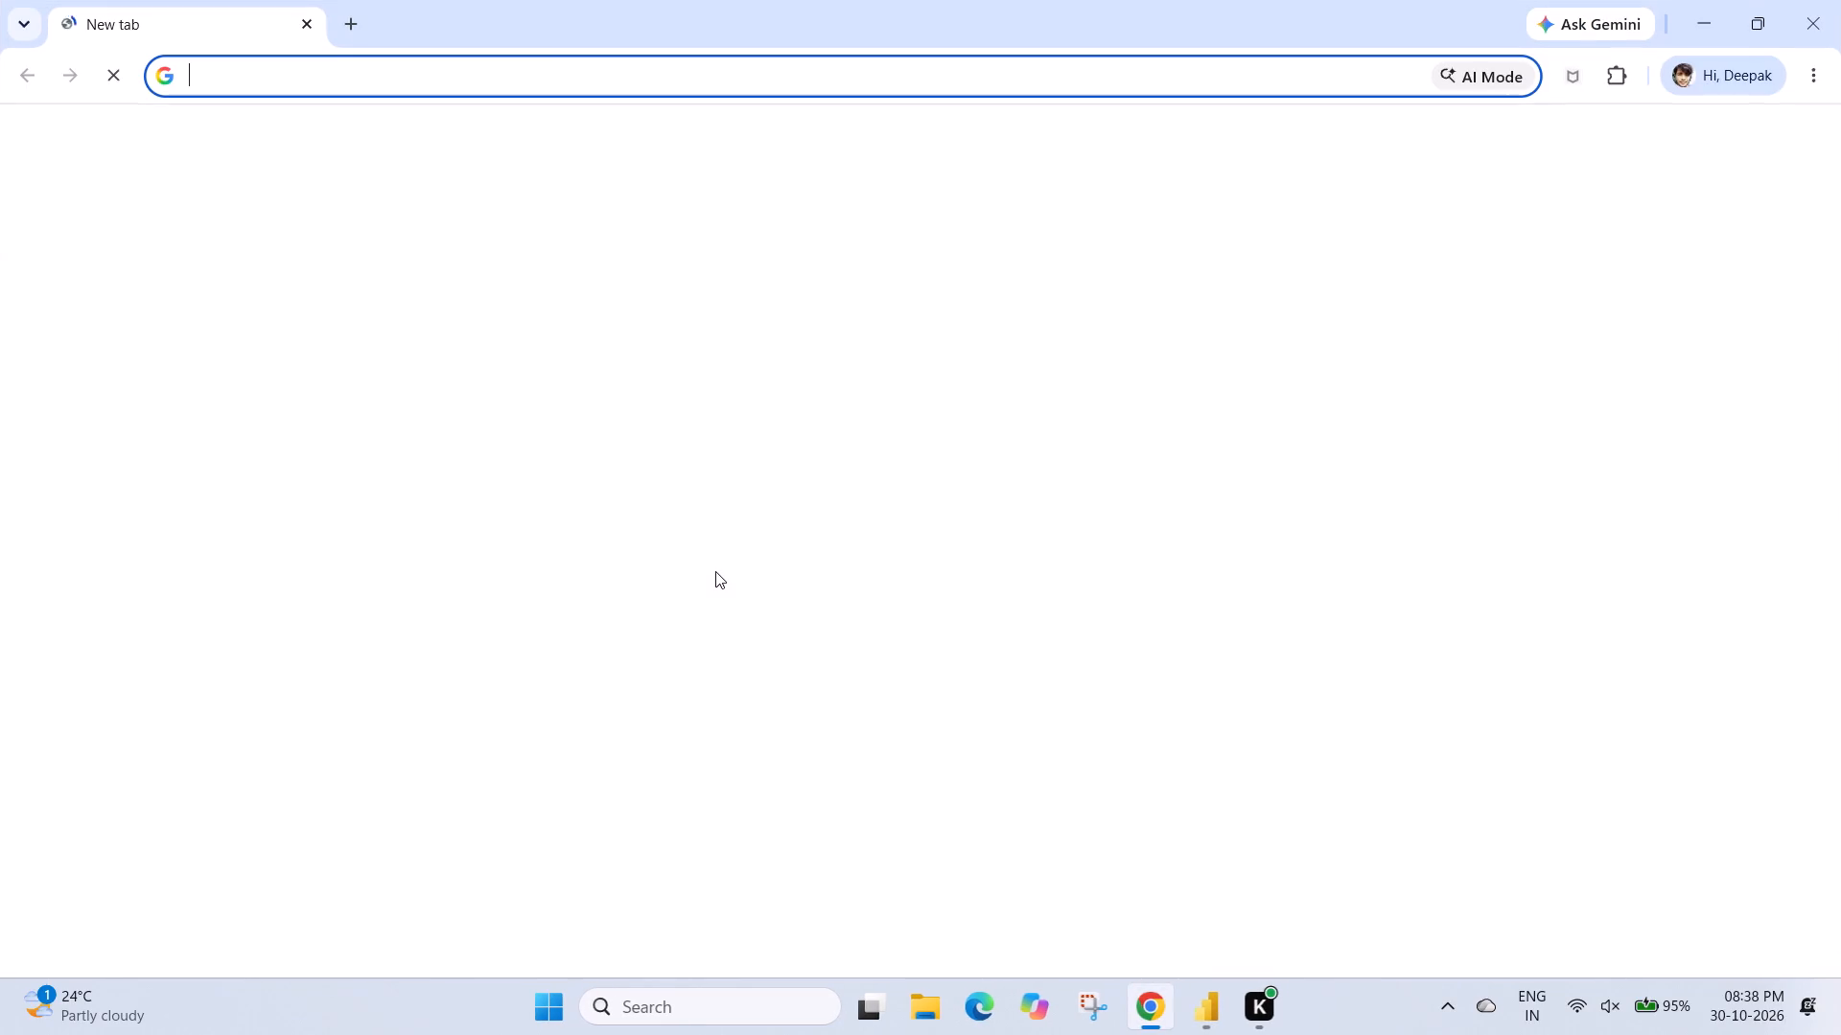
key("r")
type("ecord")
key("space")
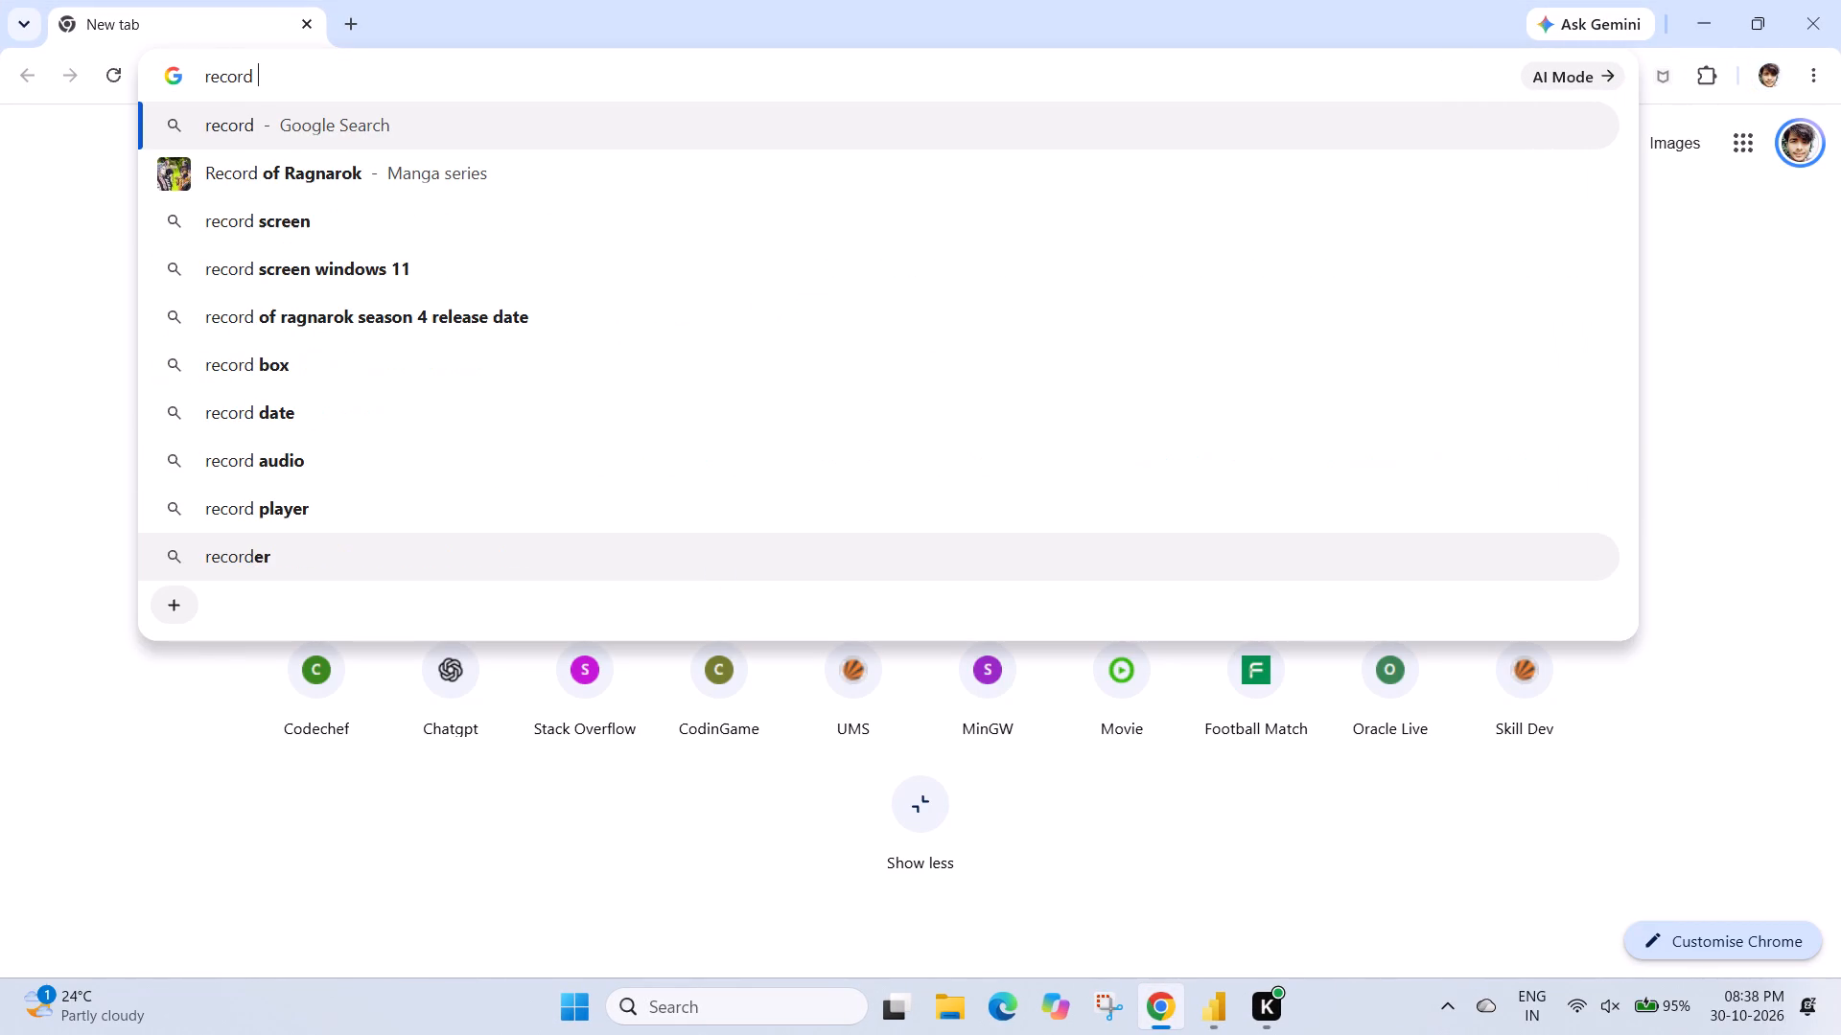
type("icon")
key("Return")
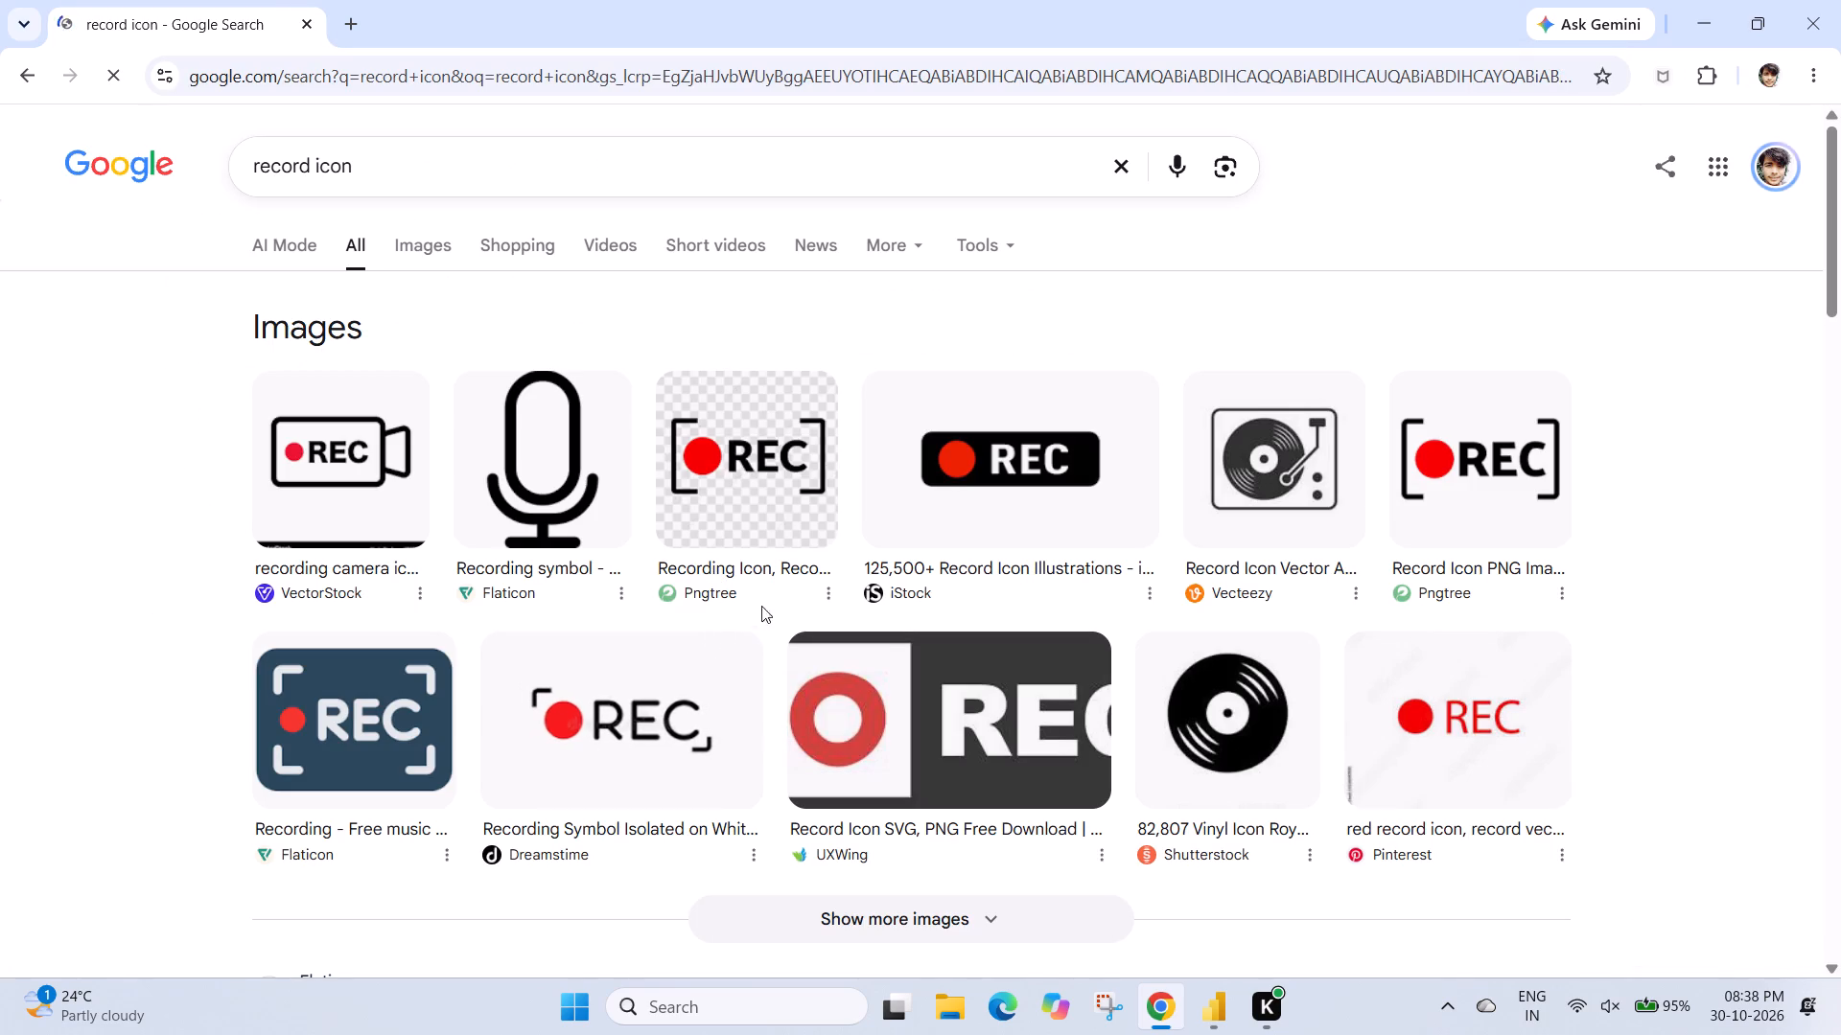
scroll(790, 581, "down", 3)
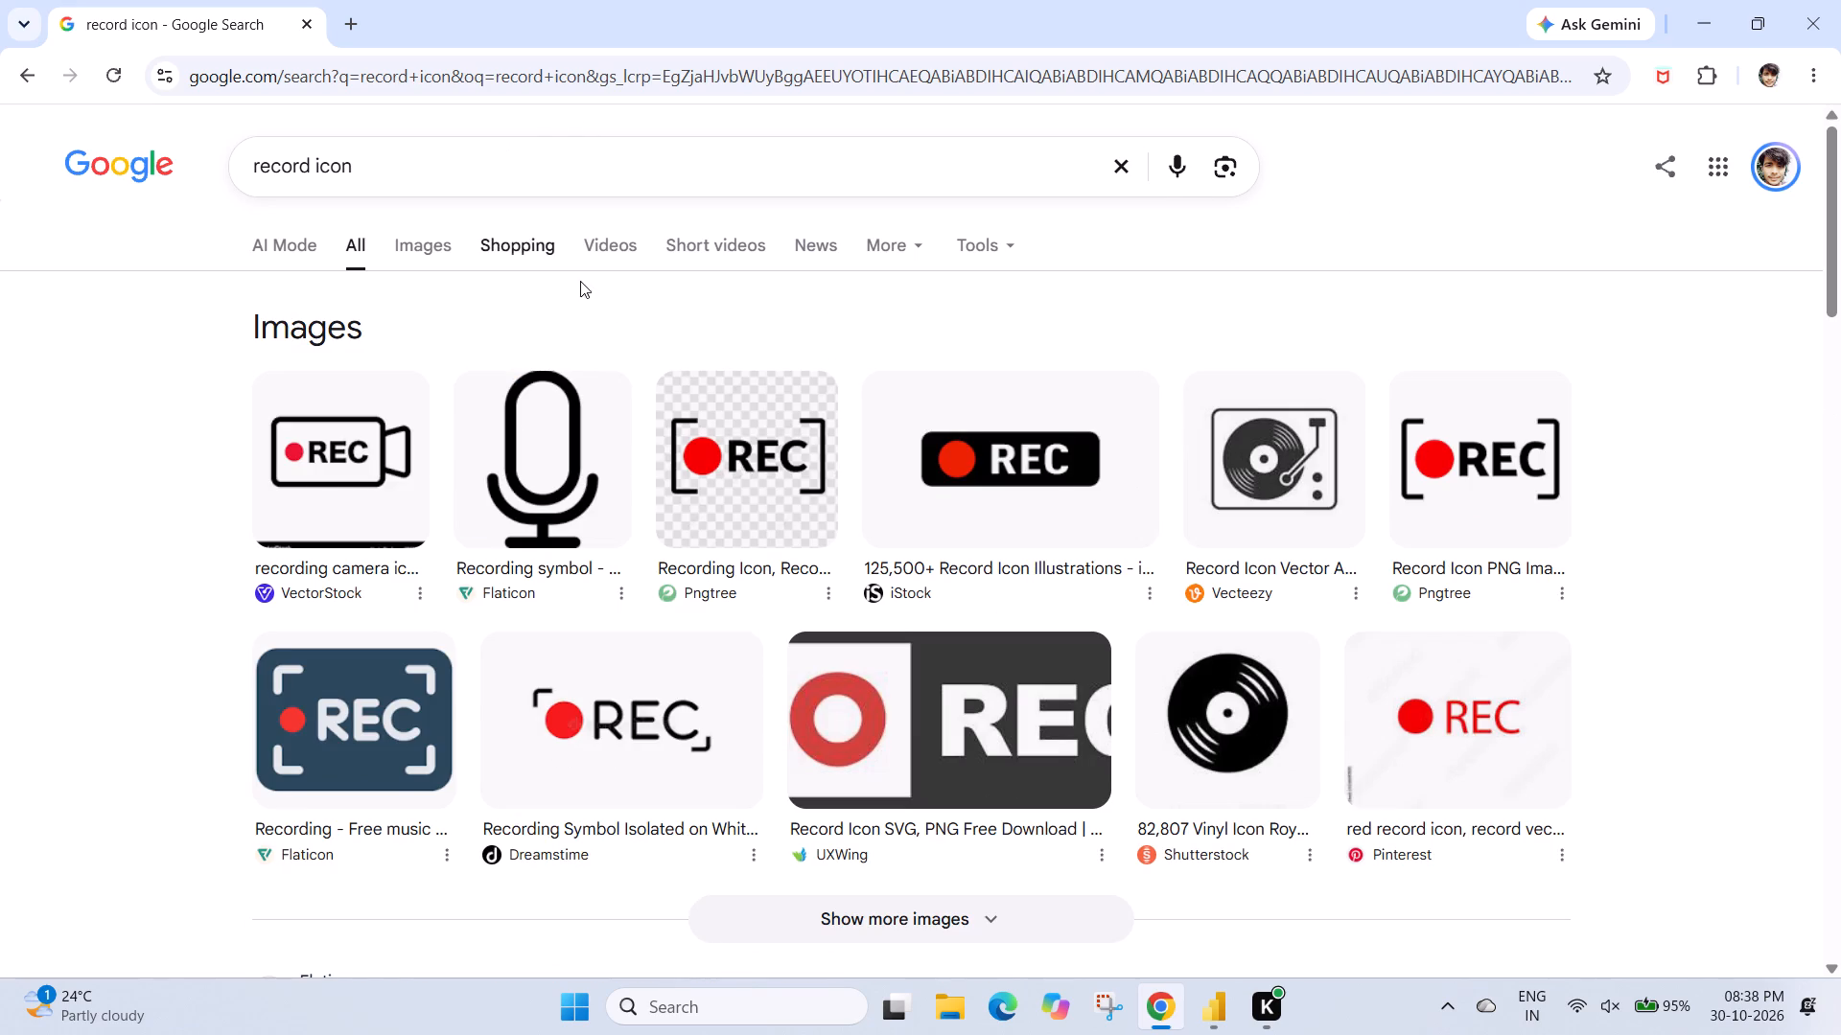
Look over the record icon results, and search Google for "file icon" instead.
scroll(654, 407, "down", 5)
scroll(654, 407, "up", 2)
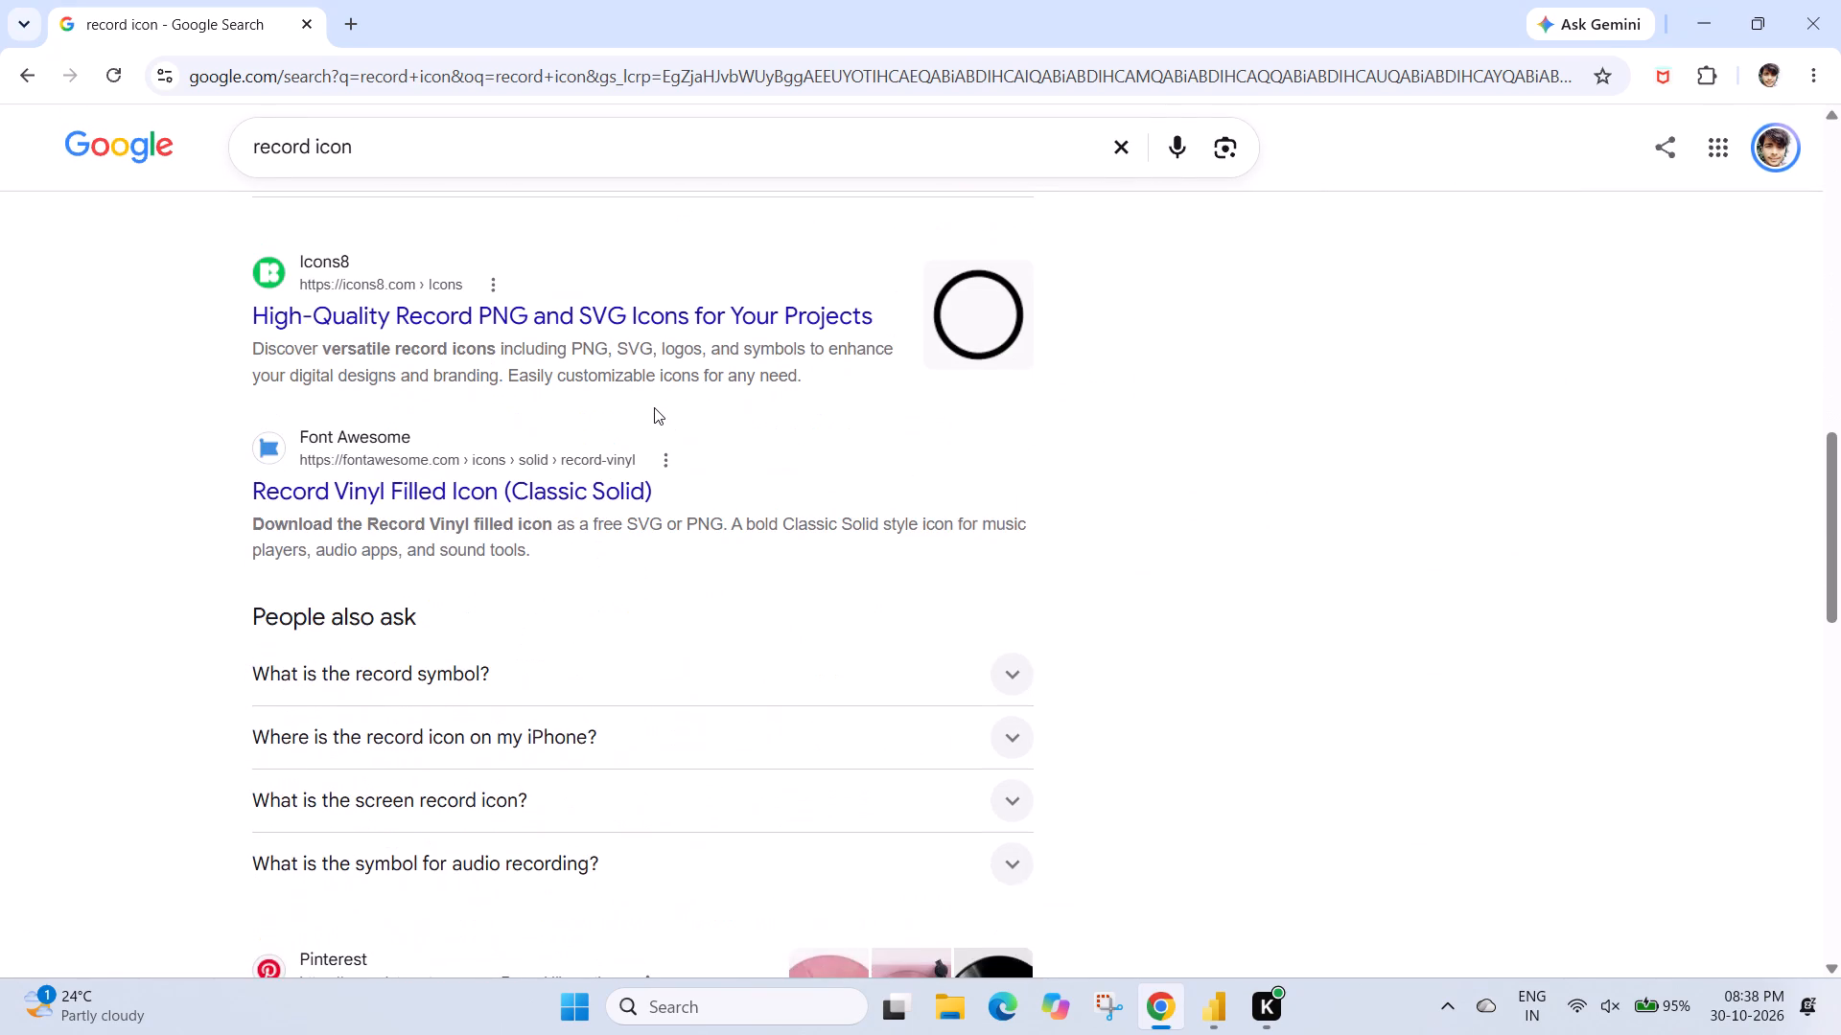
scroll(654, 407, "up", 1)
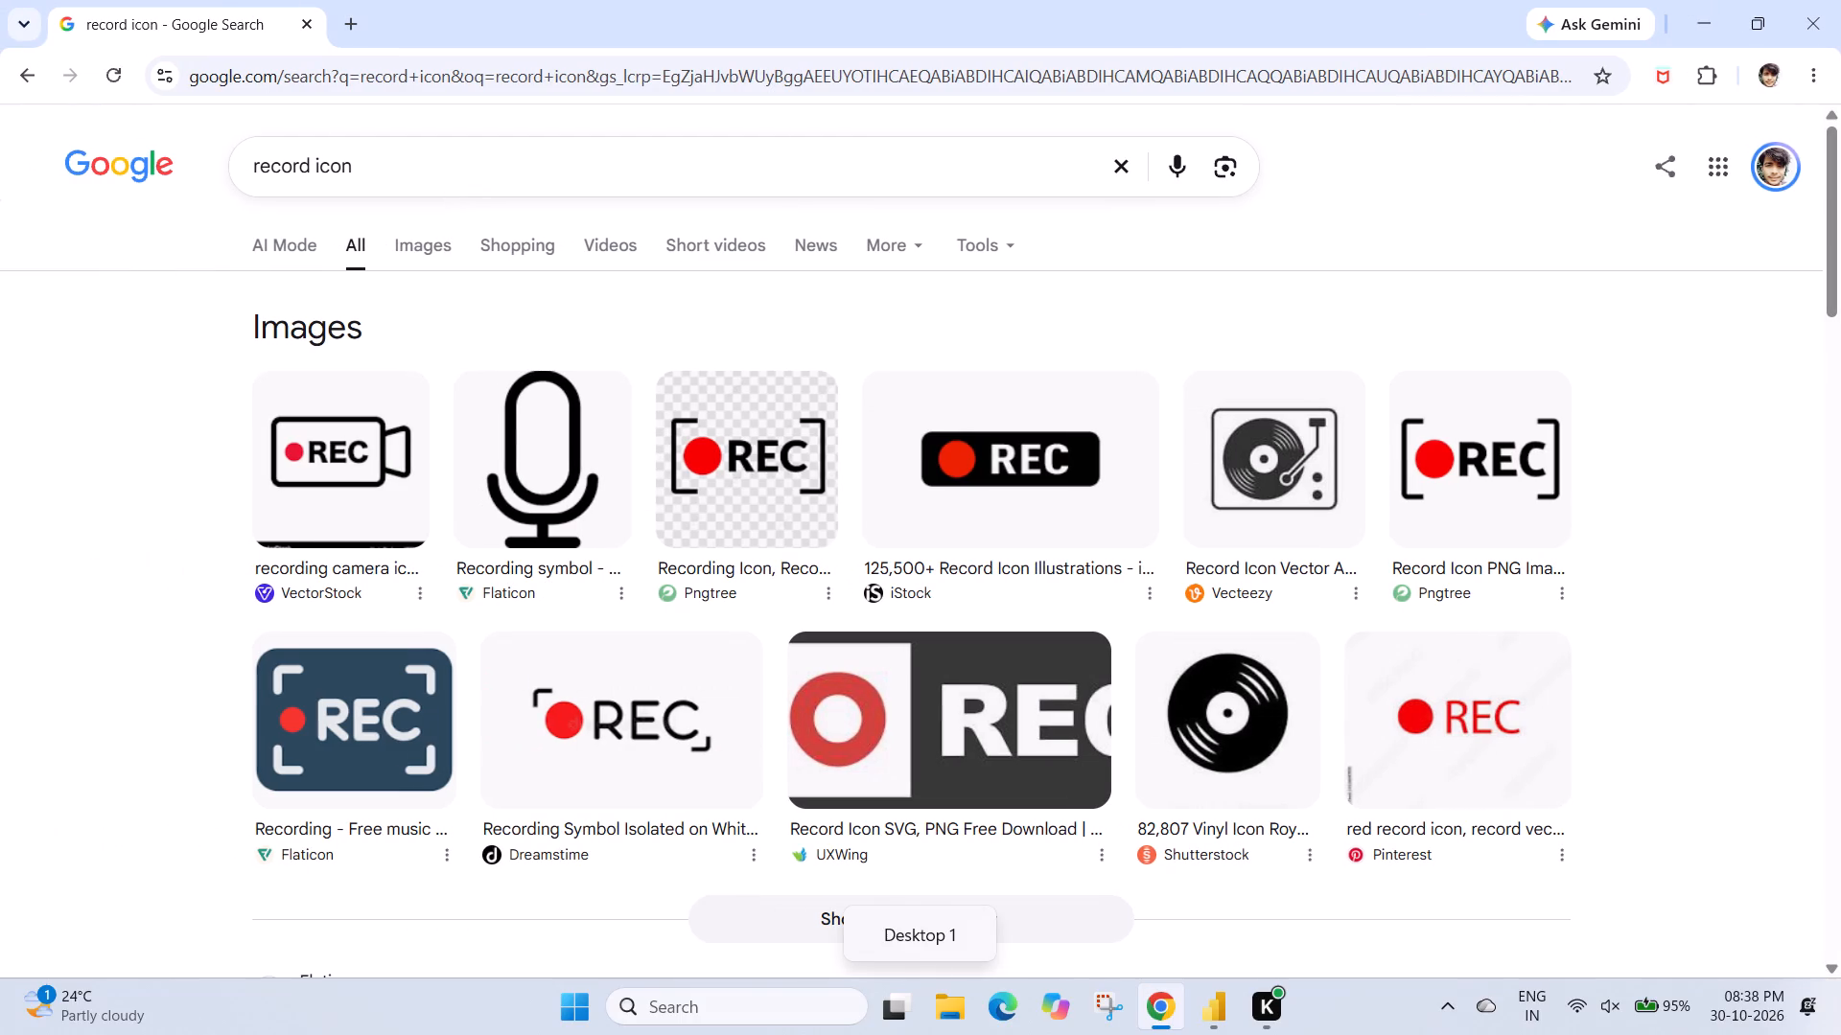
left_click(373, 182)
key("Left")
key("Left")
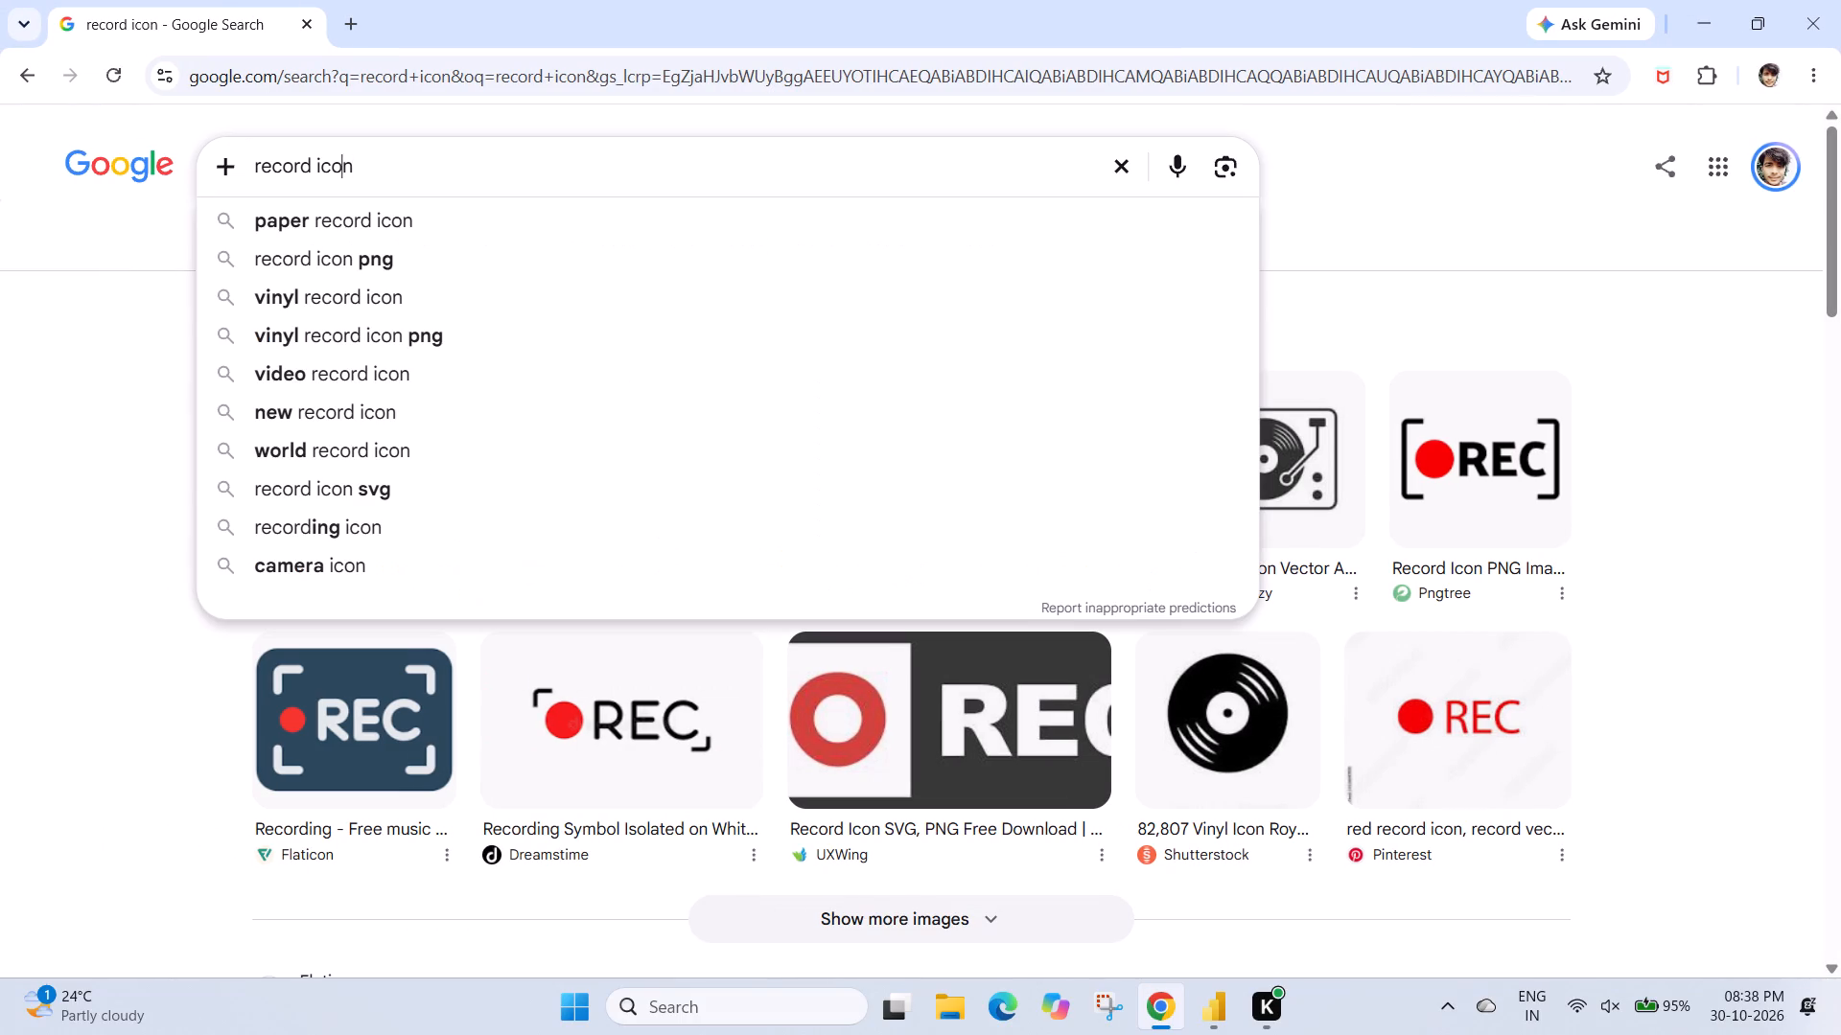
key("Left")
key("Left")
key("Left")
key("BackSpace")
key("BackSpace")
key("BackSpace")
key("BackSpace")
key("BackSpace")
key("BackSpace")
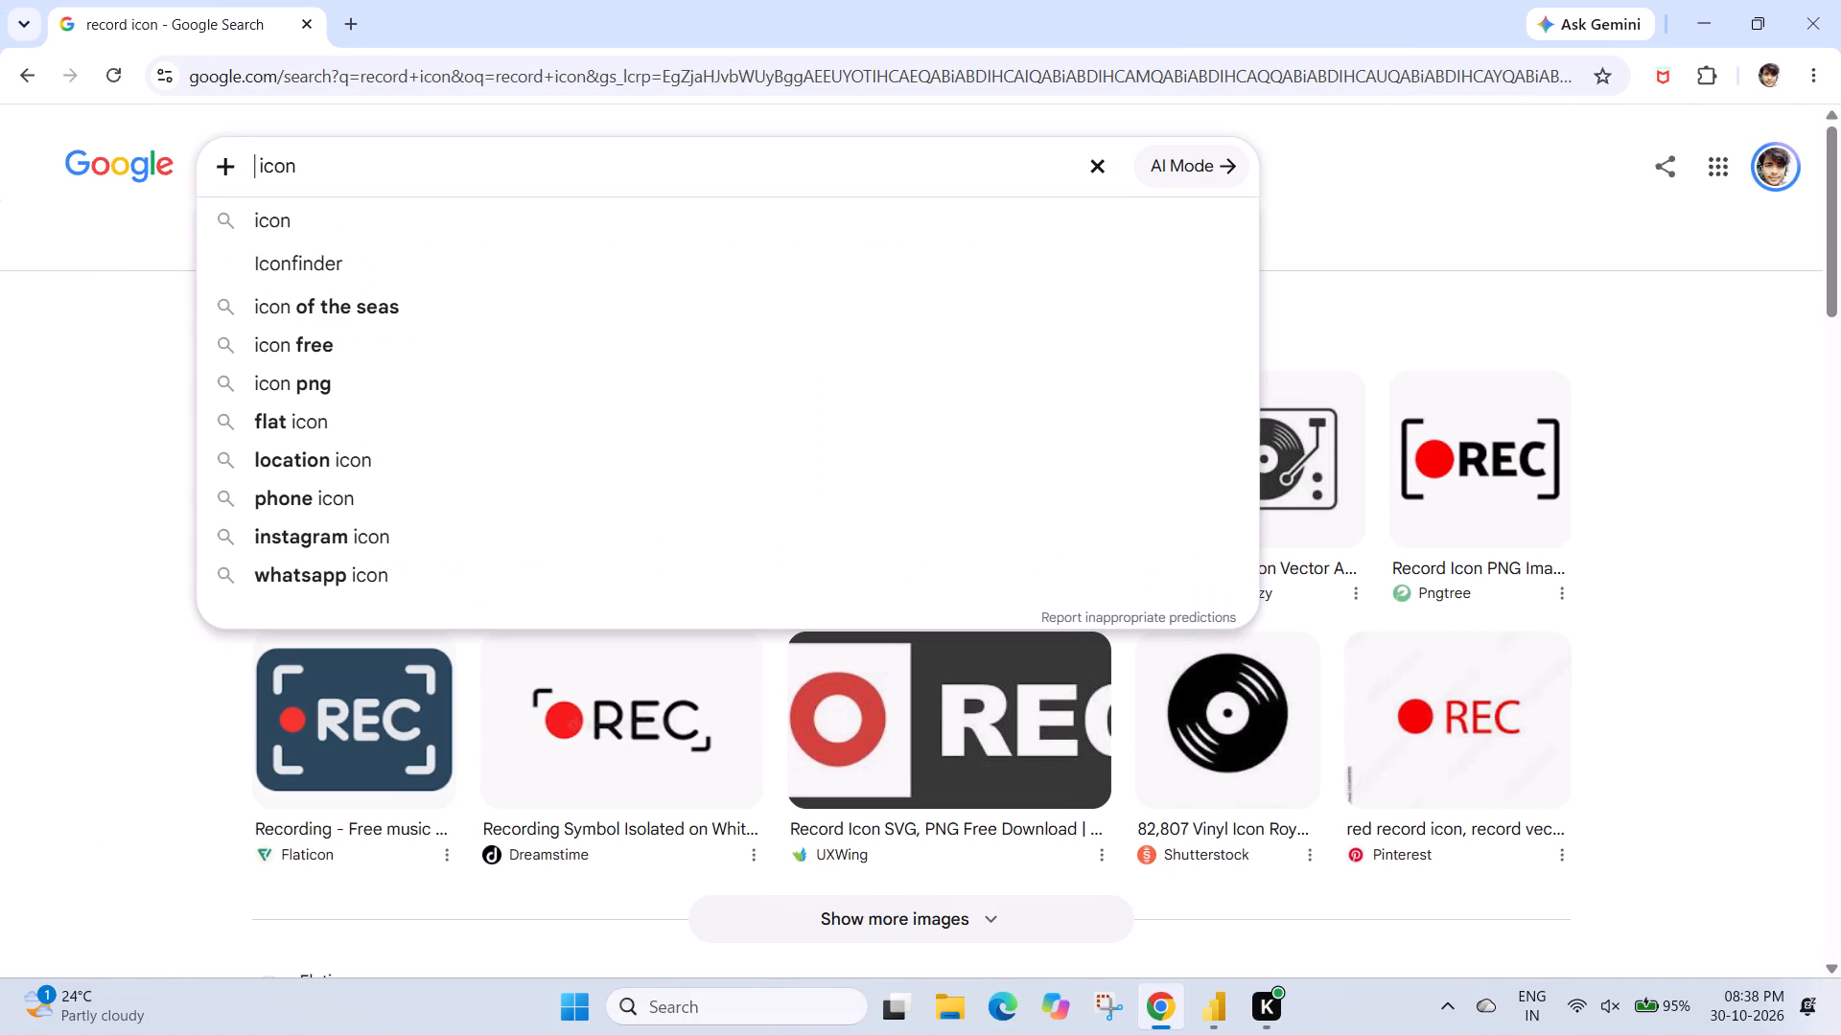
type("file")
key("Return")
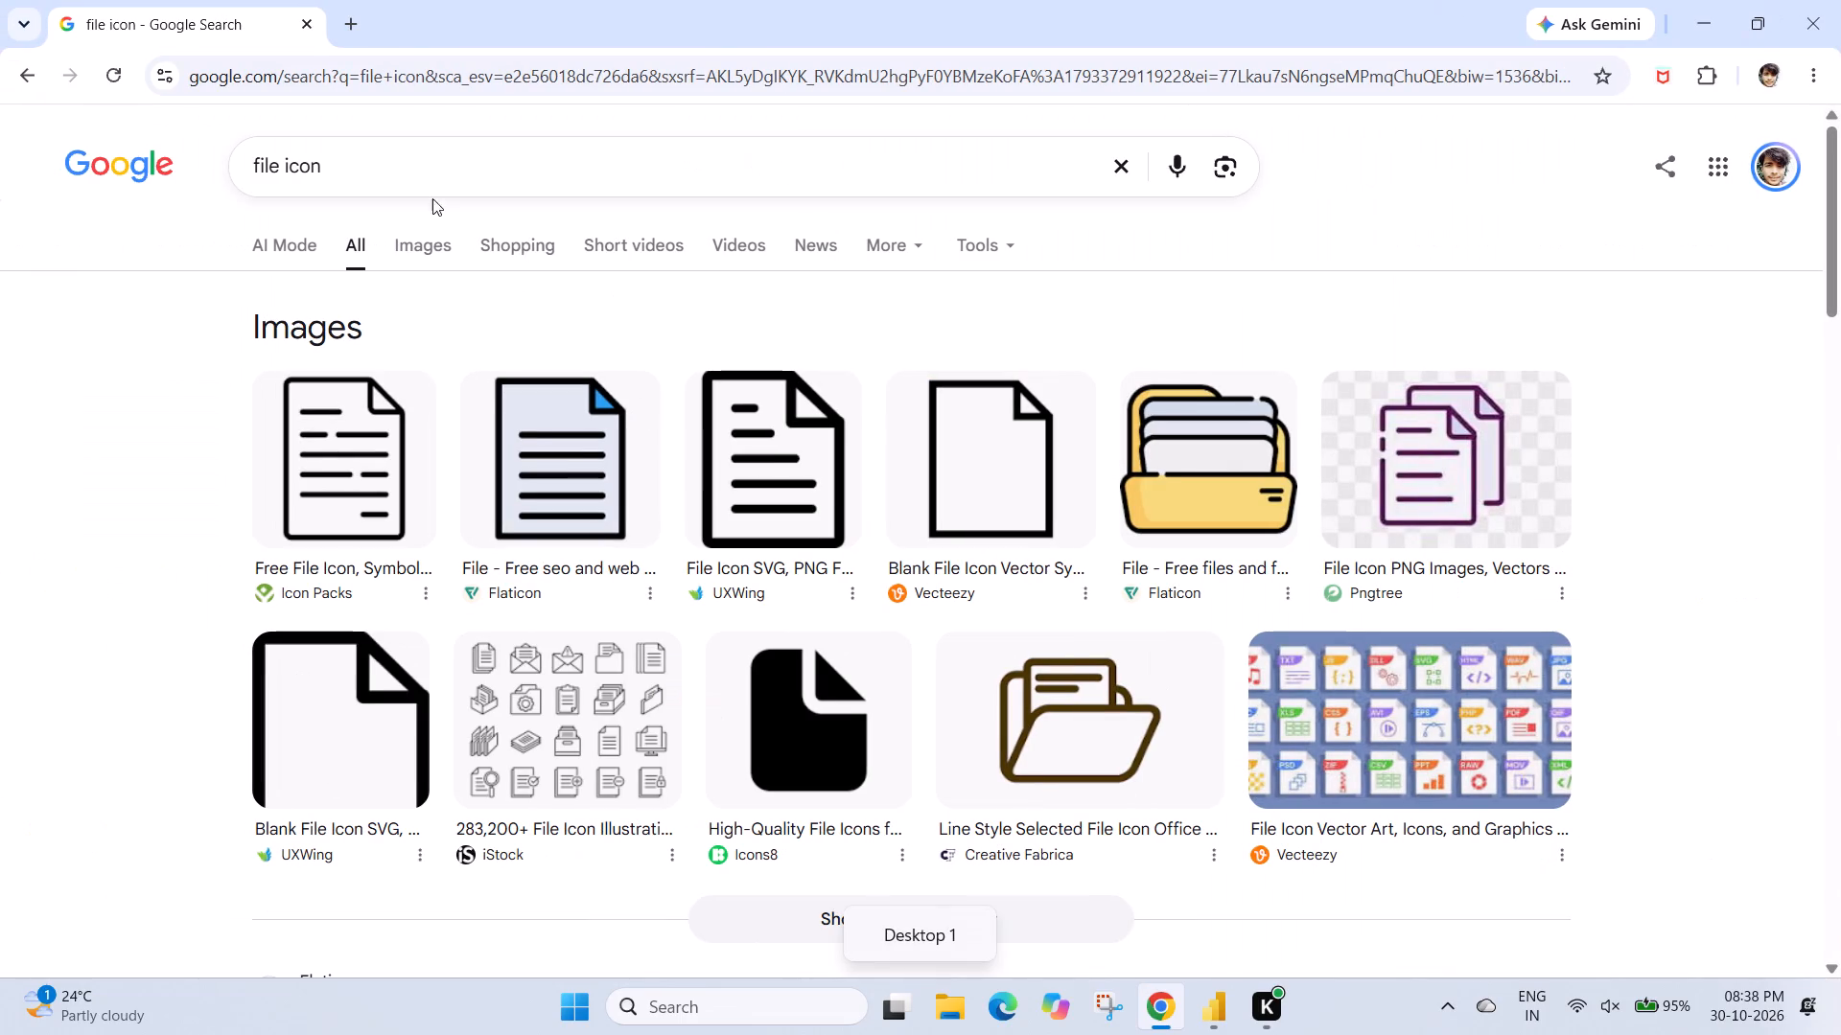
Refine the Google search to "file icon green" and preview the green document icon from iconsDB.
left_click(420, 172)
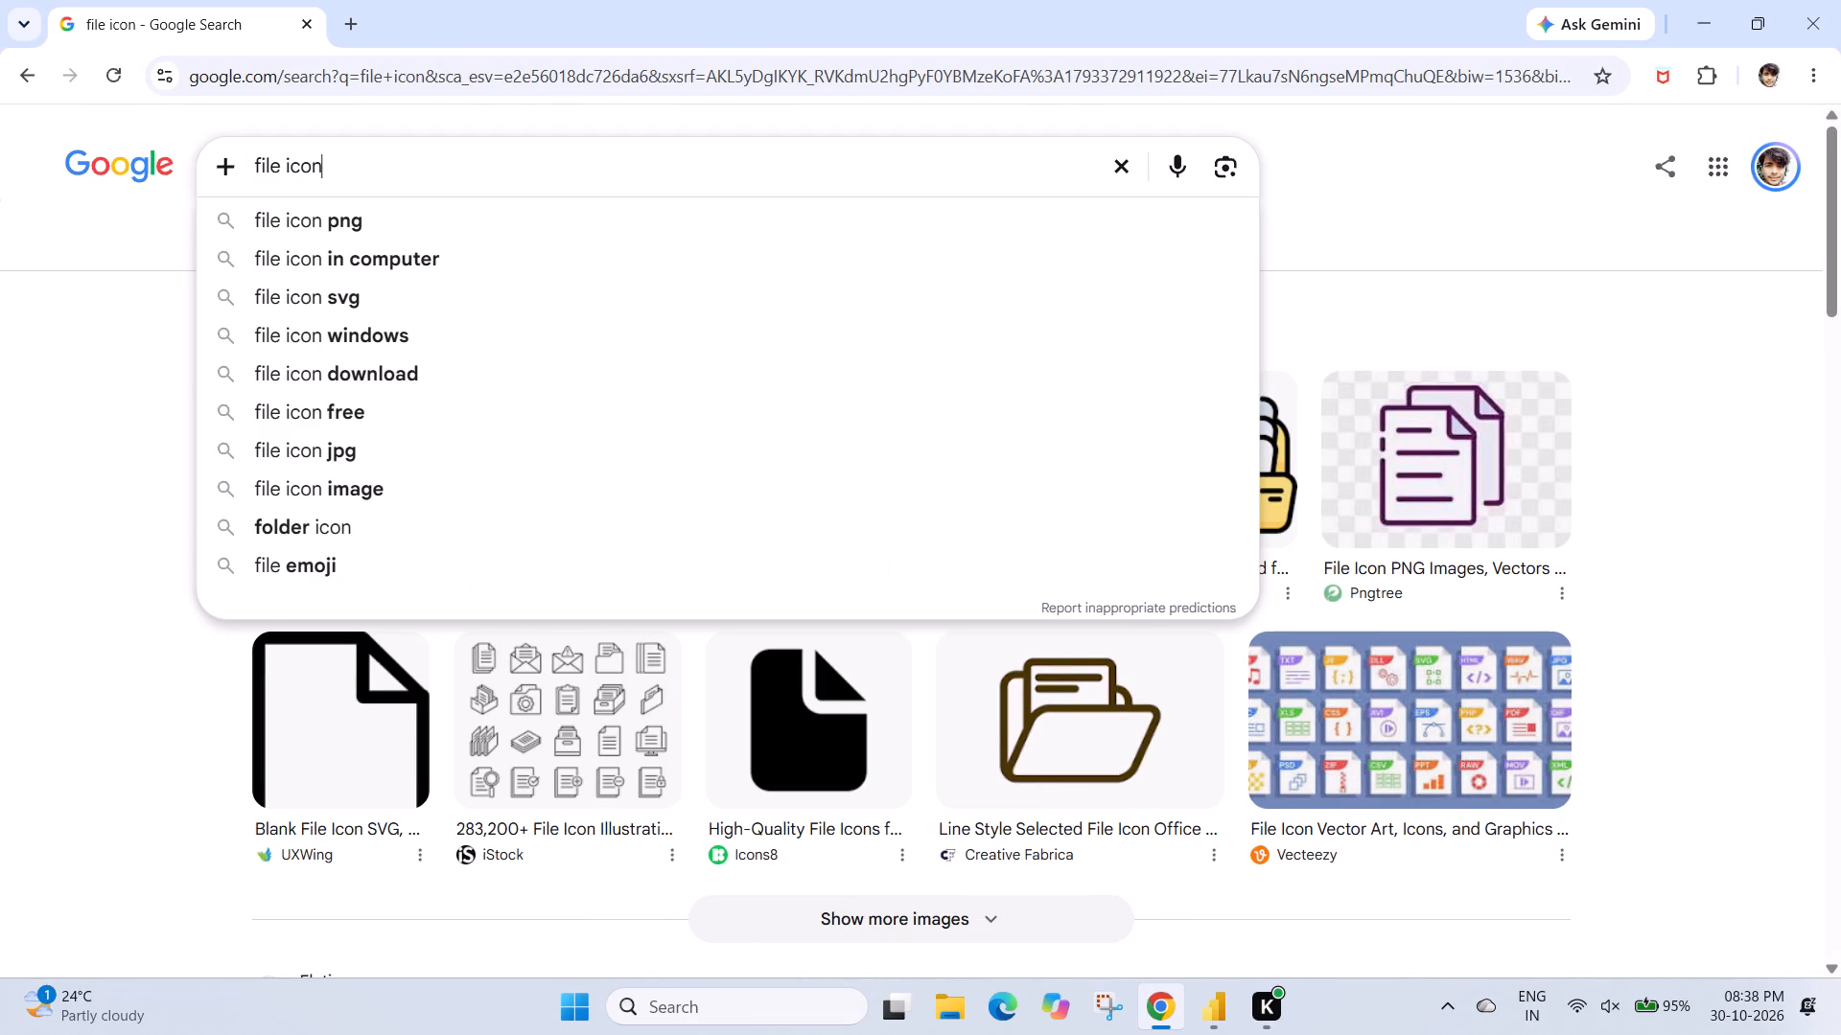
key("space")
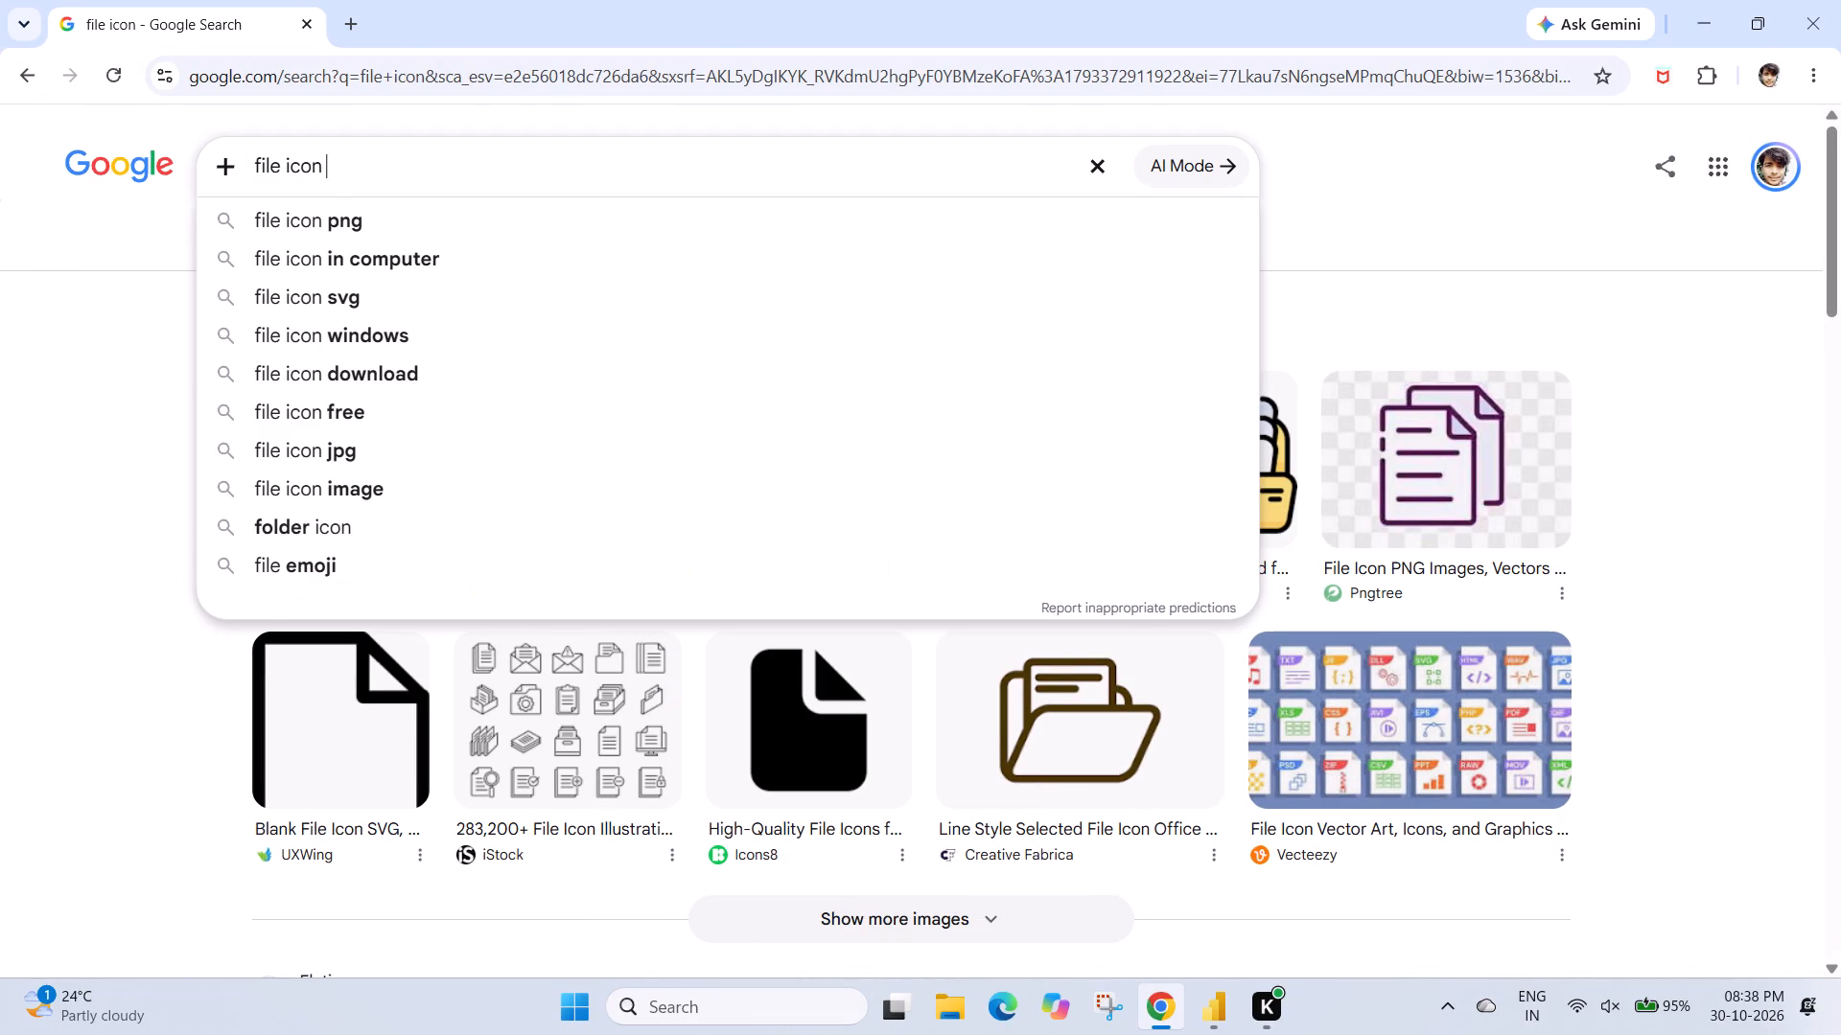
type("green")
key("Return")
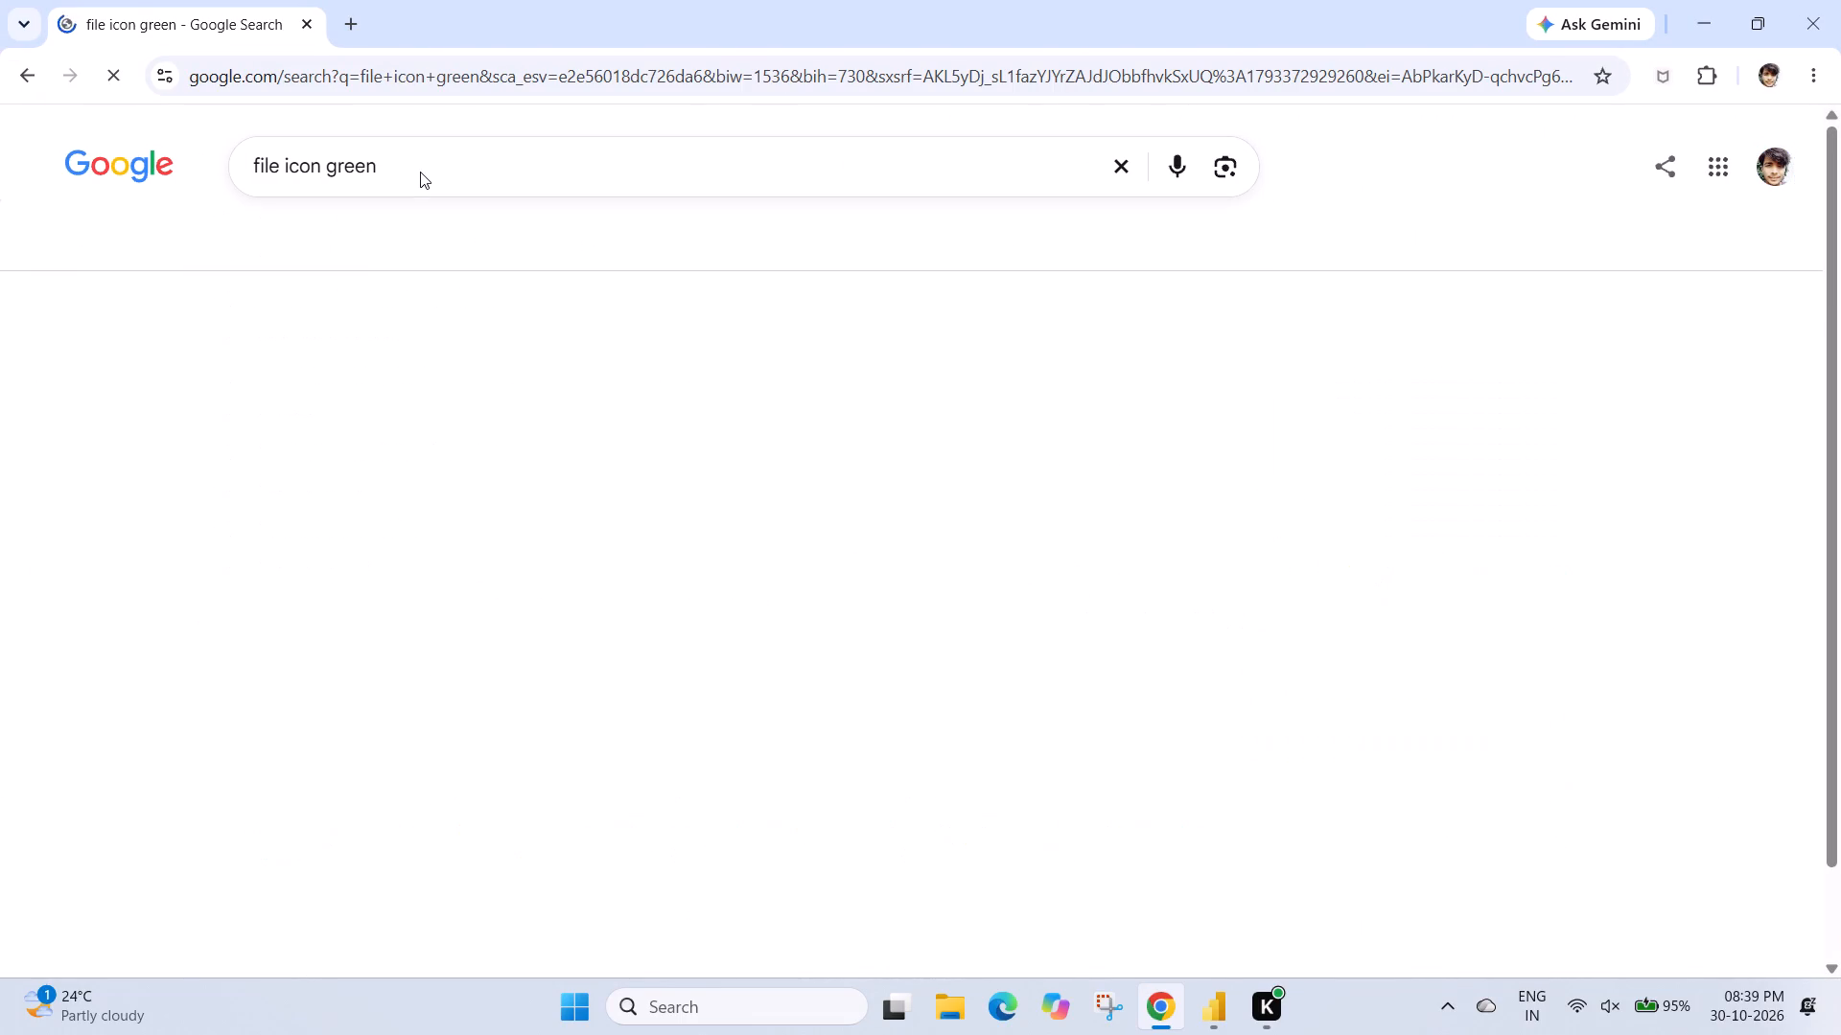
left_click(357, 440)
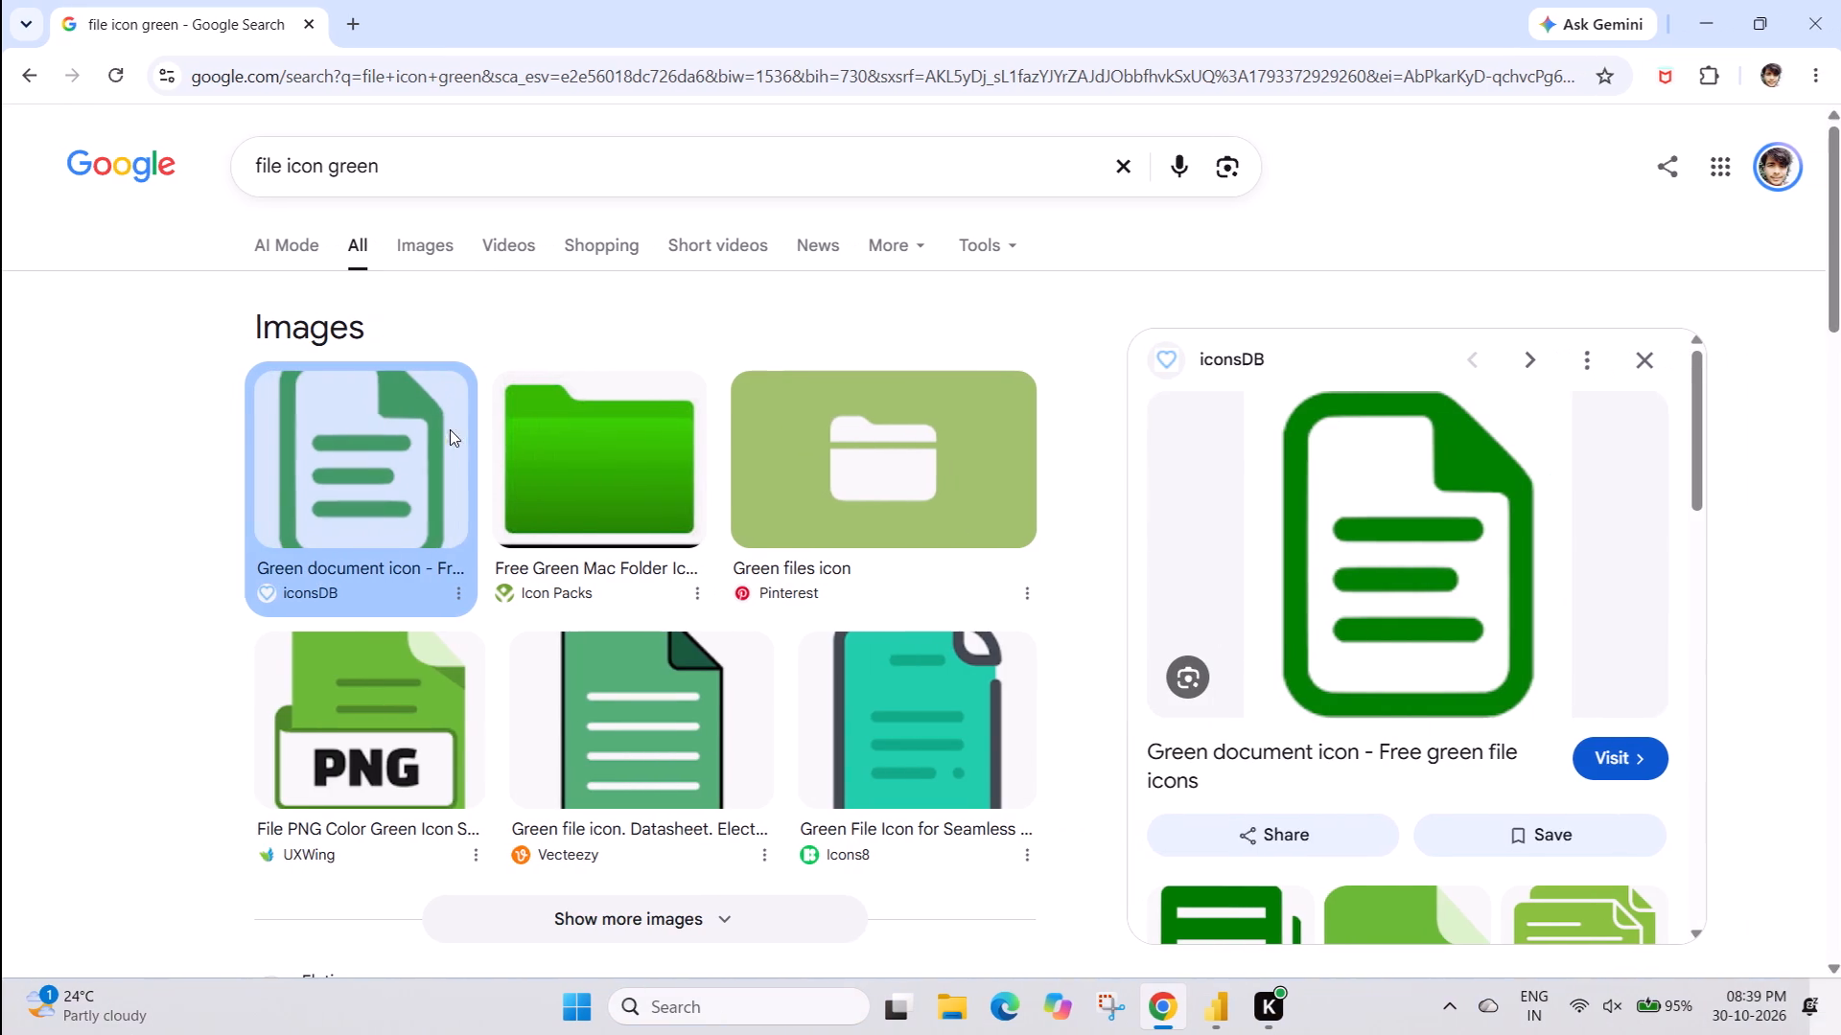
Switch to Power BI Desktop and remove the combined multi-card visual holding all six metrics from the report page.
left_click(1217, 1027)
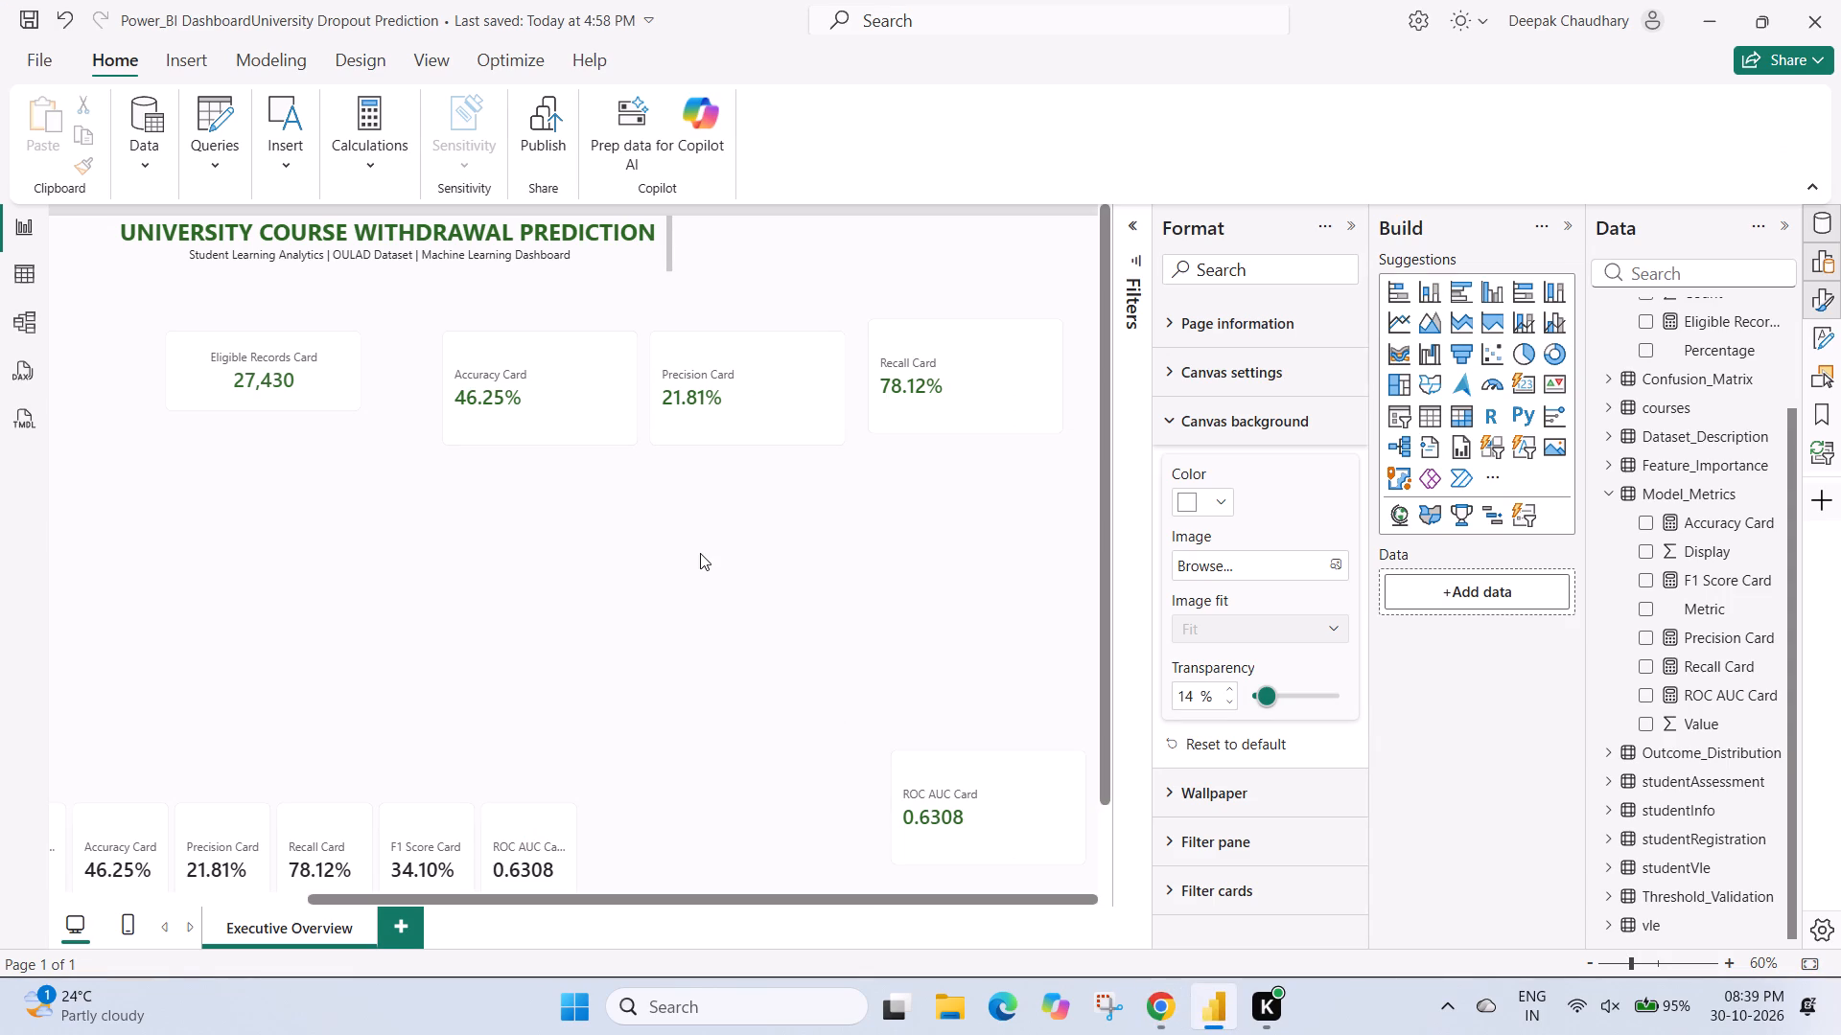
left_click(423, 820)
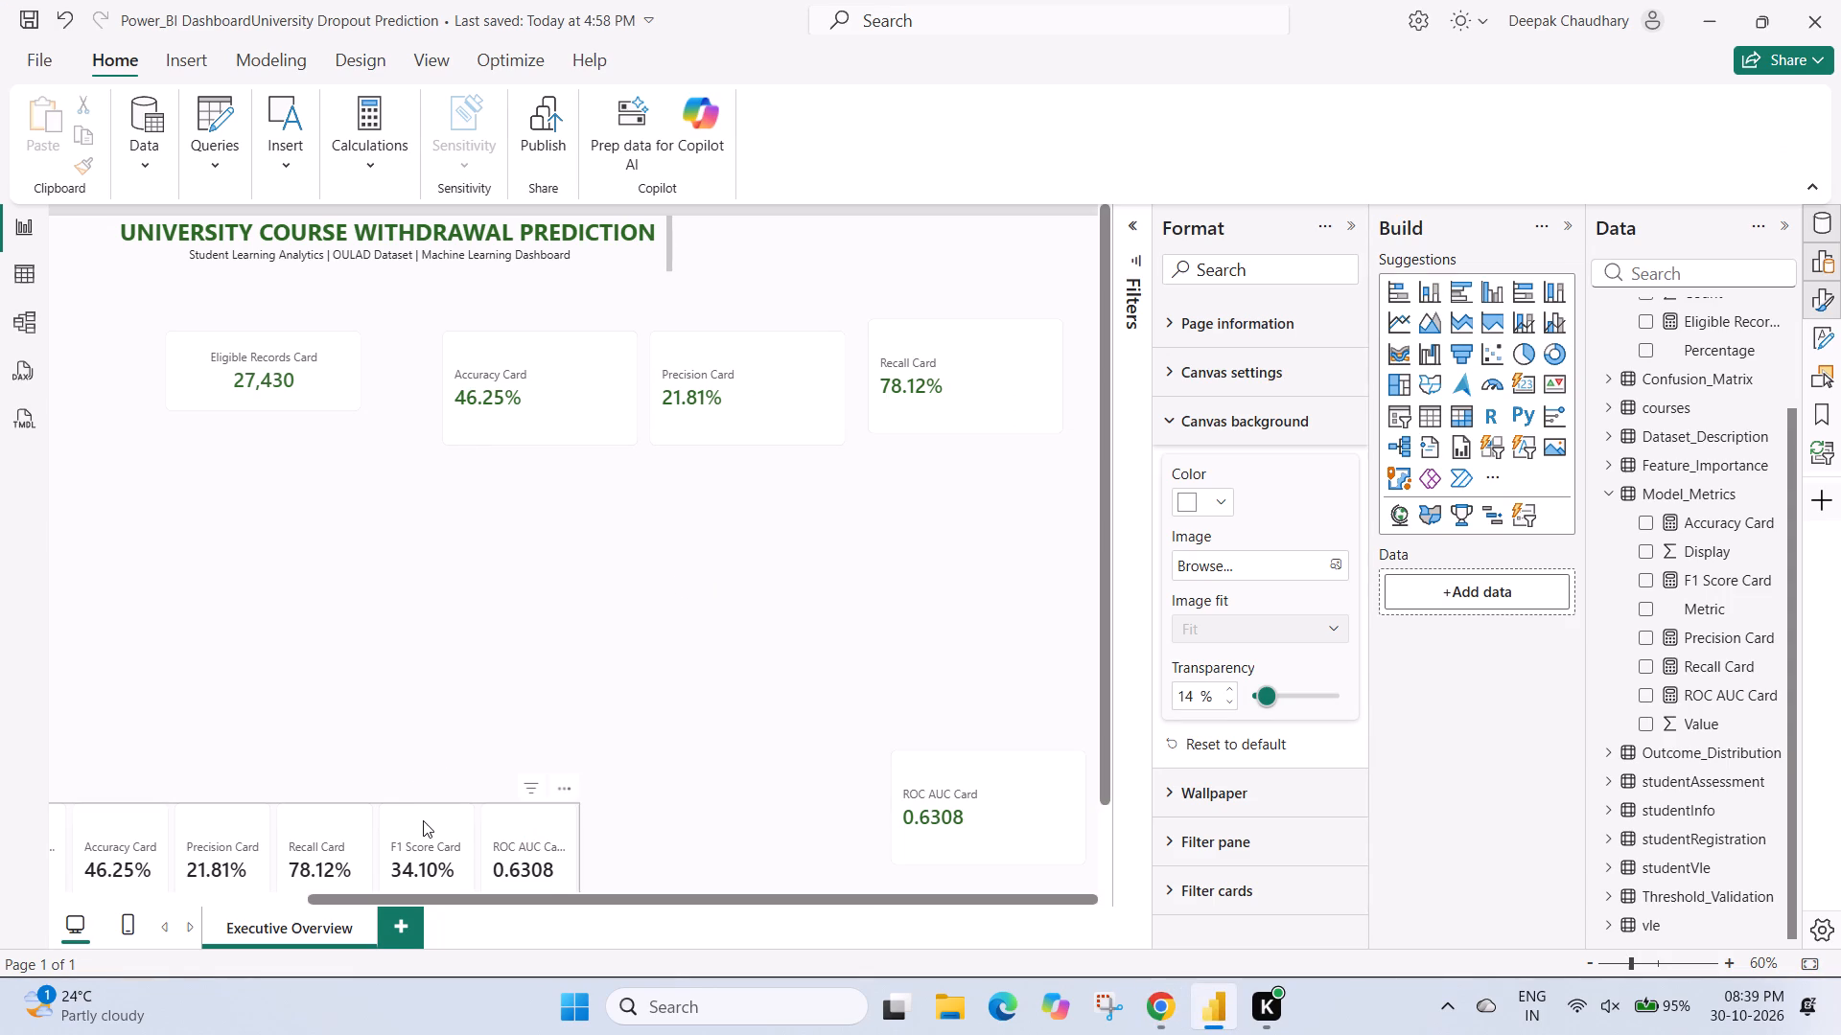
left_click(562, 784)
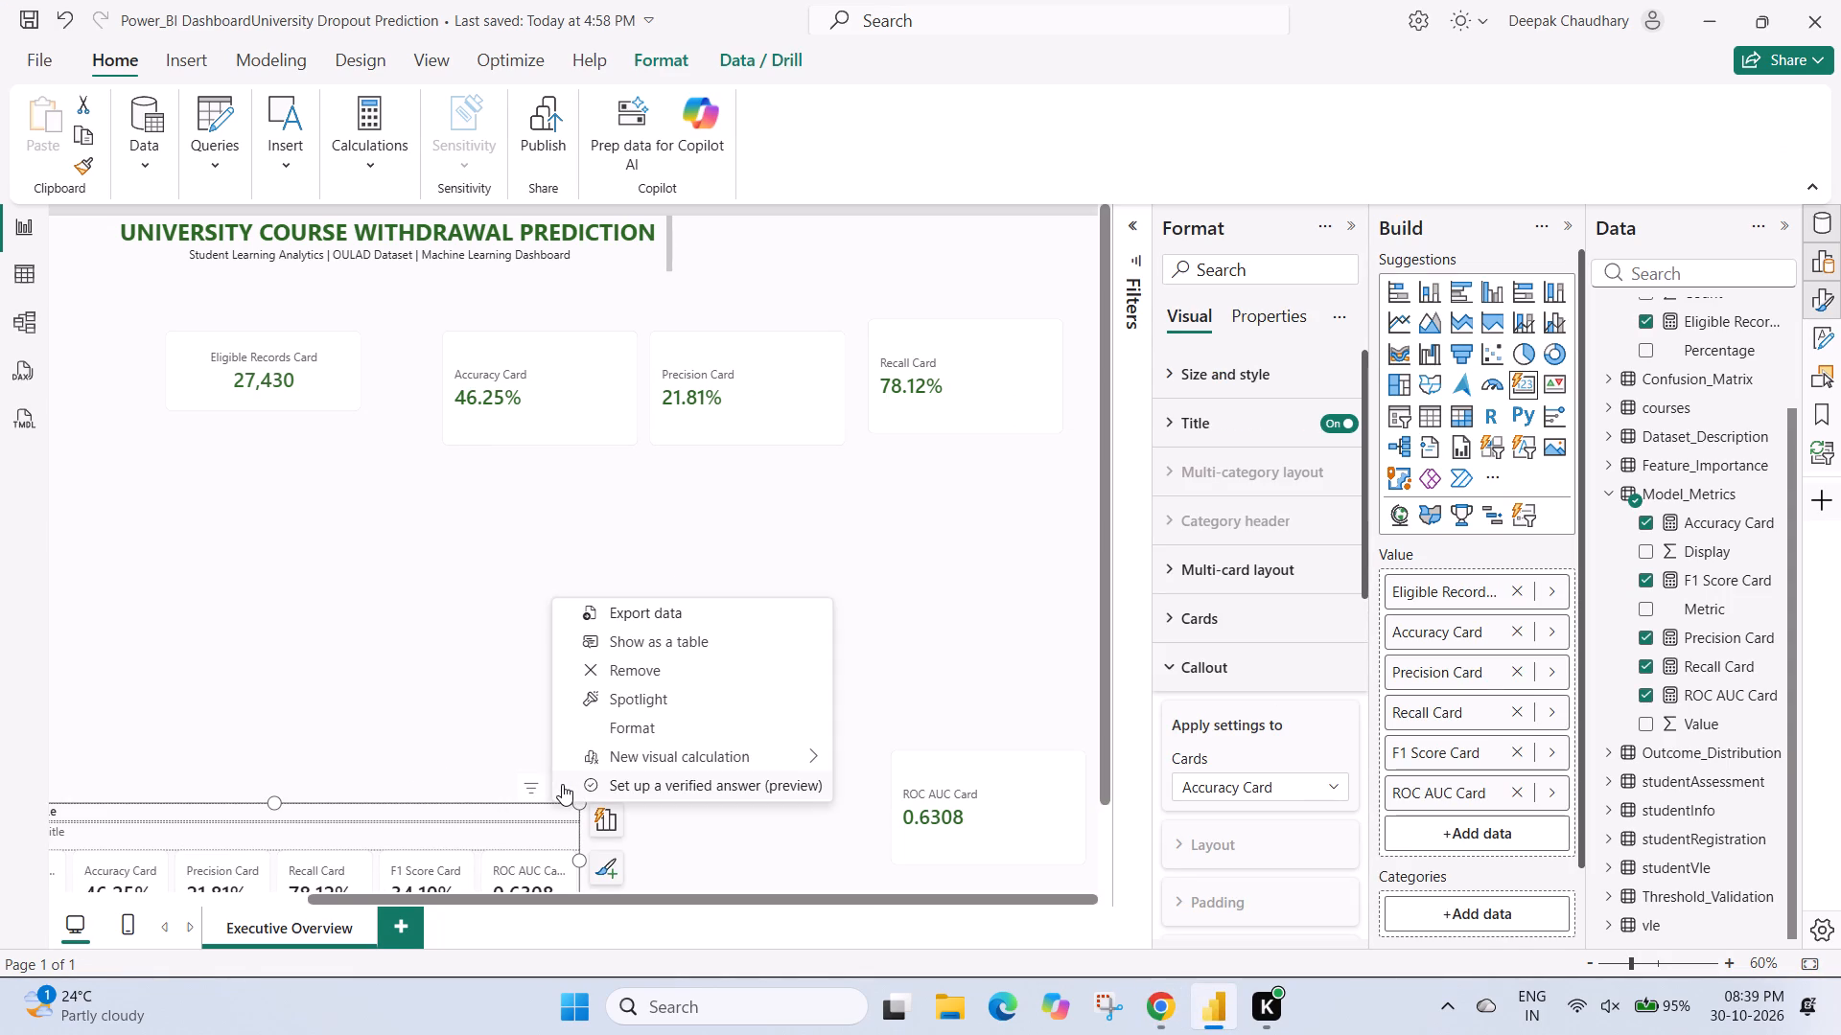
left_click(634, 667)
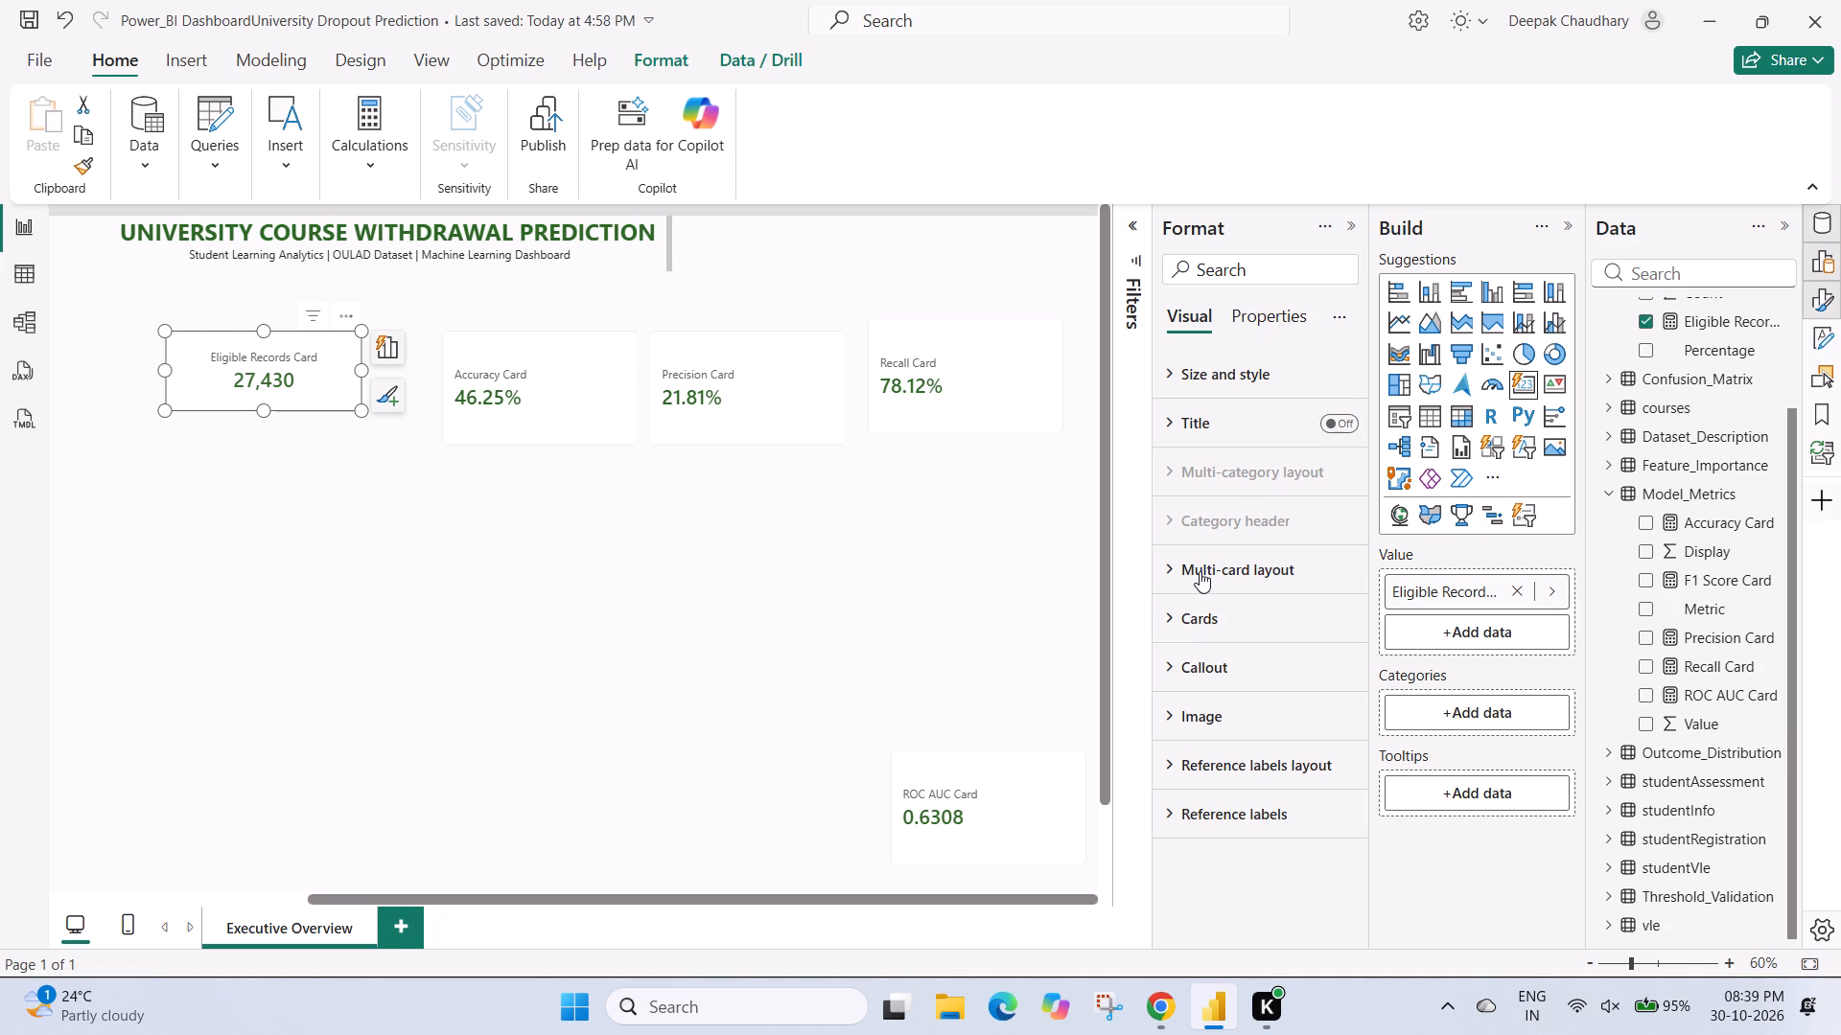
left_click(1180, 616)
scroll(1180, 616, "down", 1)
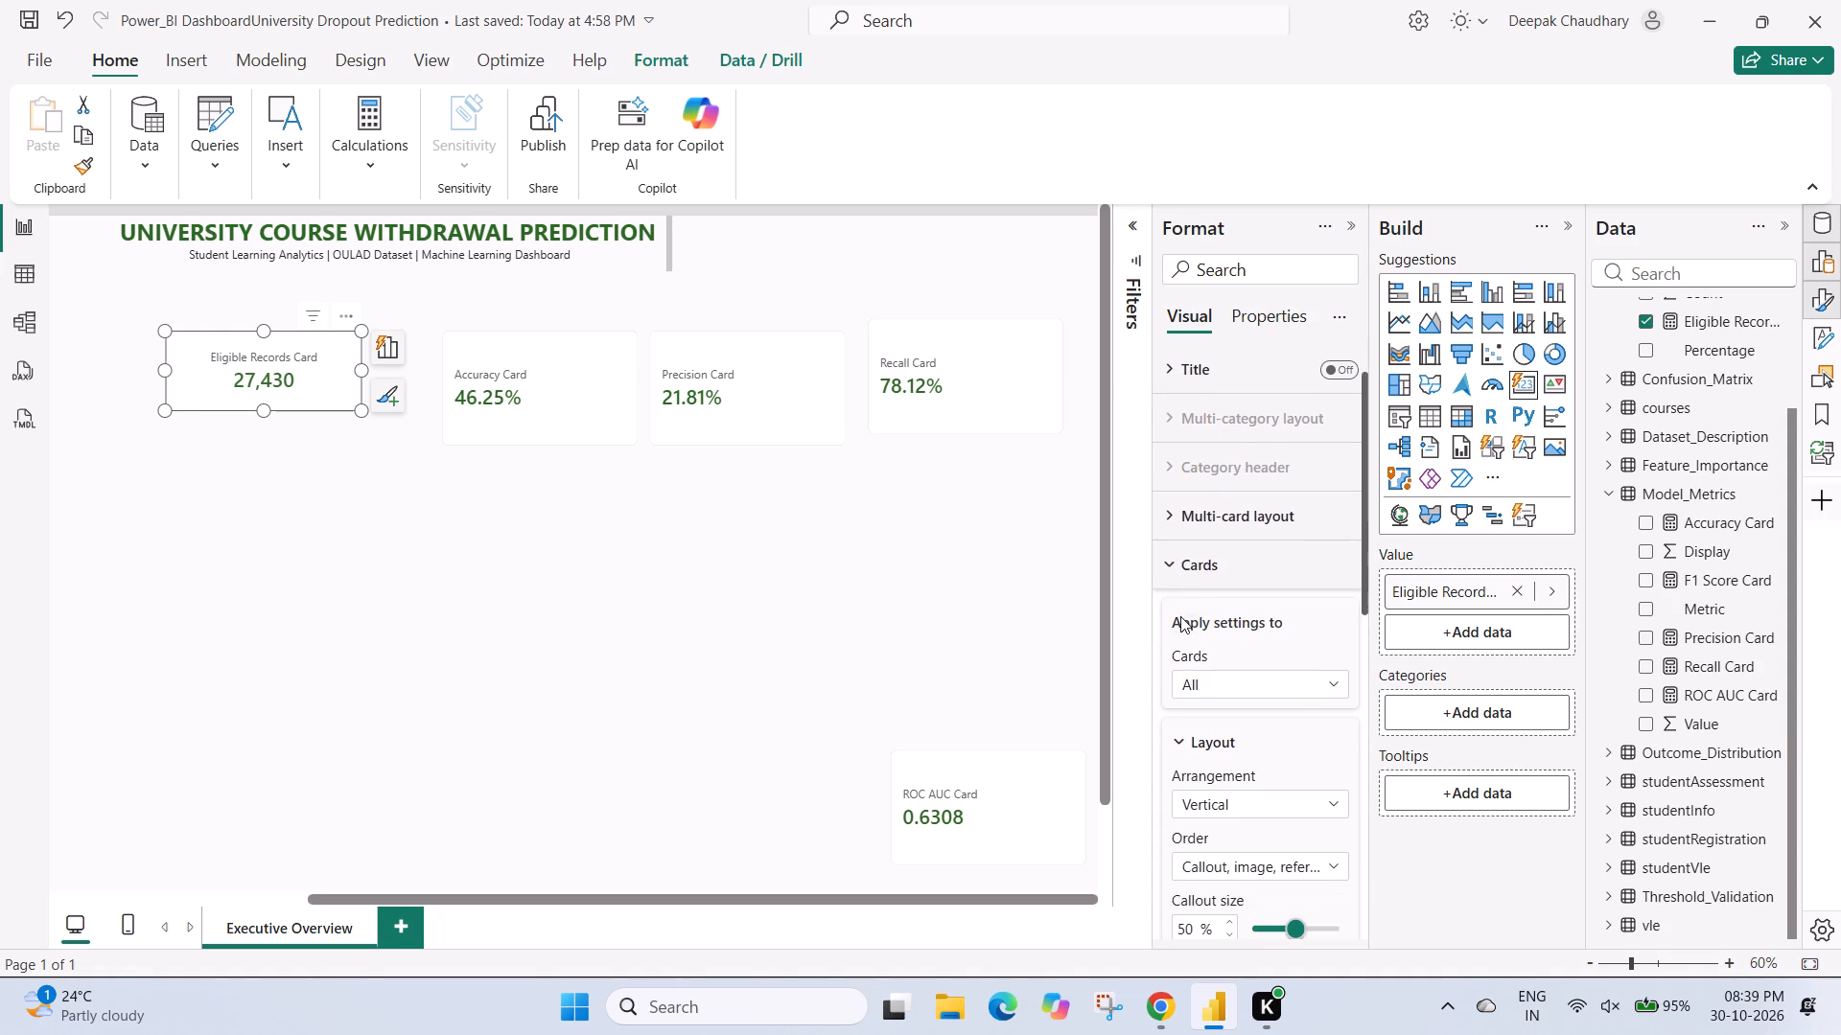
scroll(1180, 616, "down", 3)
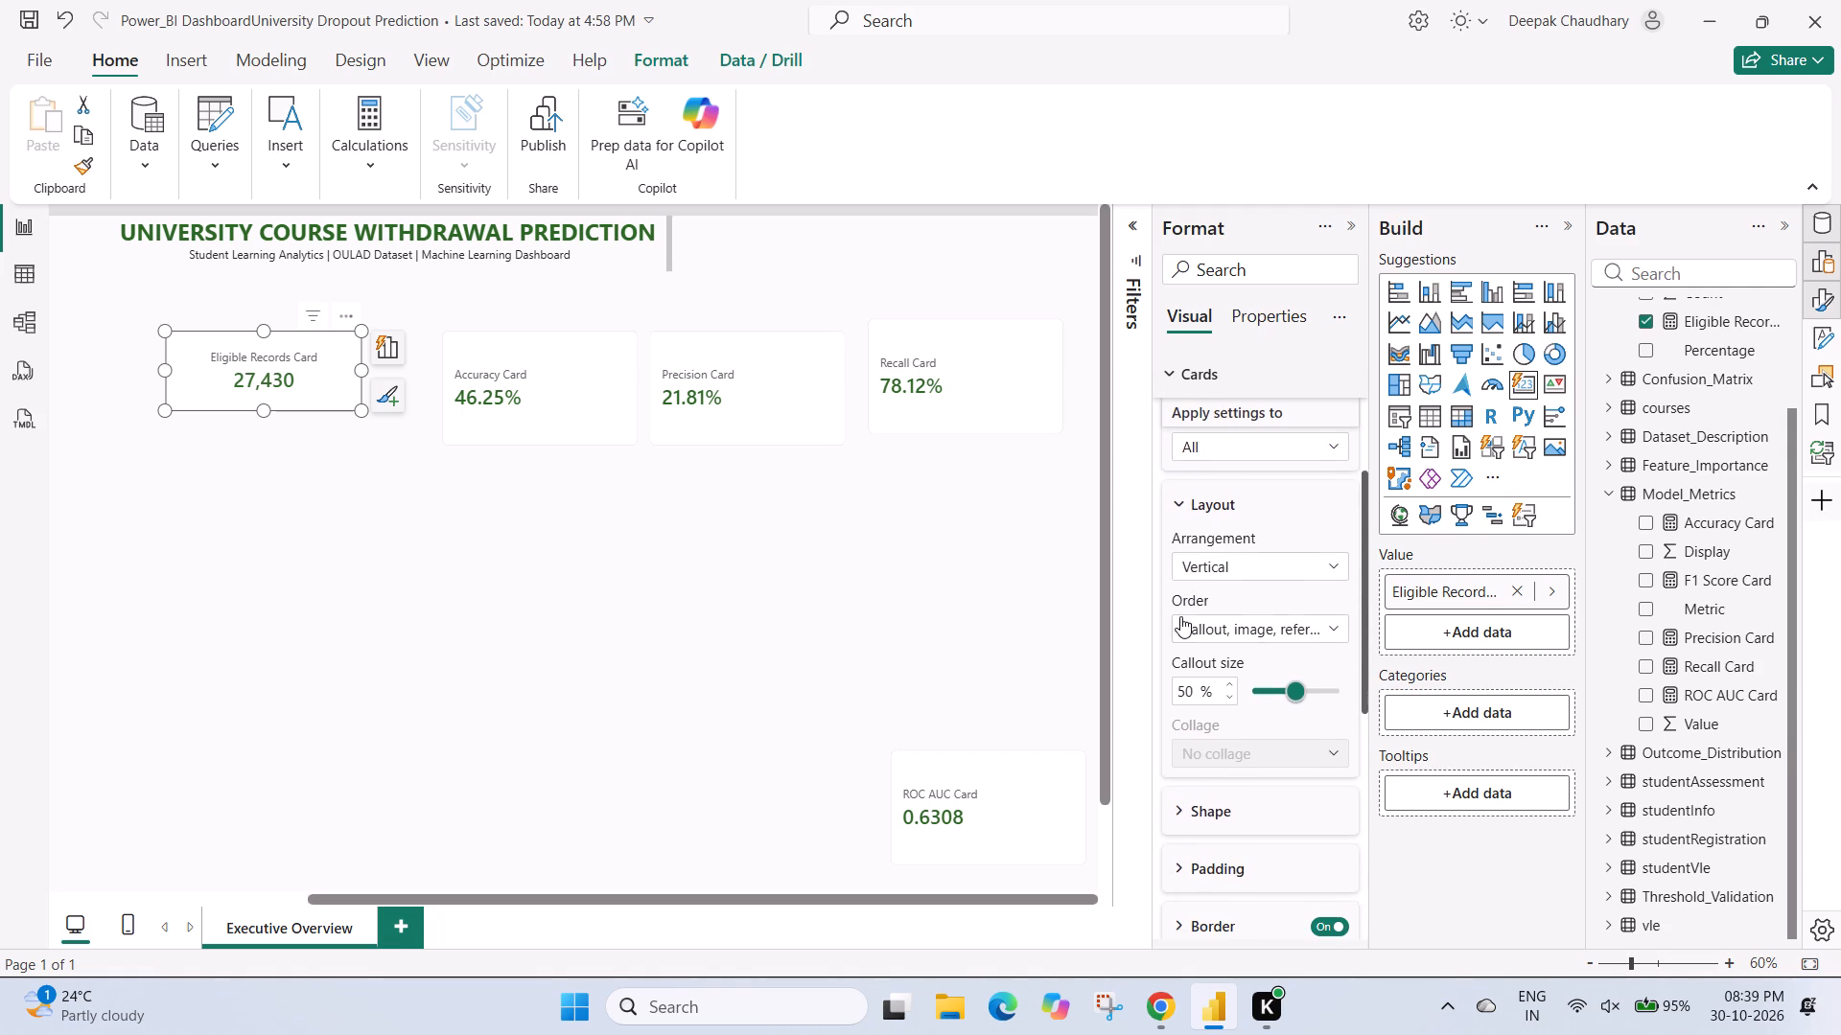
scroll(1180, 616, "down", 2)
left_click(1179, 701)
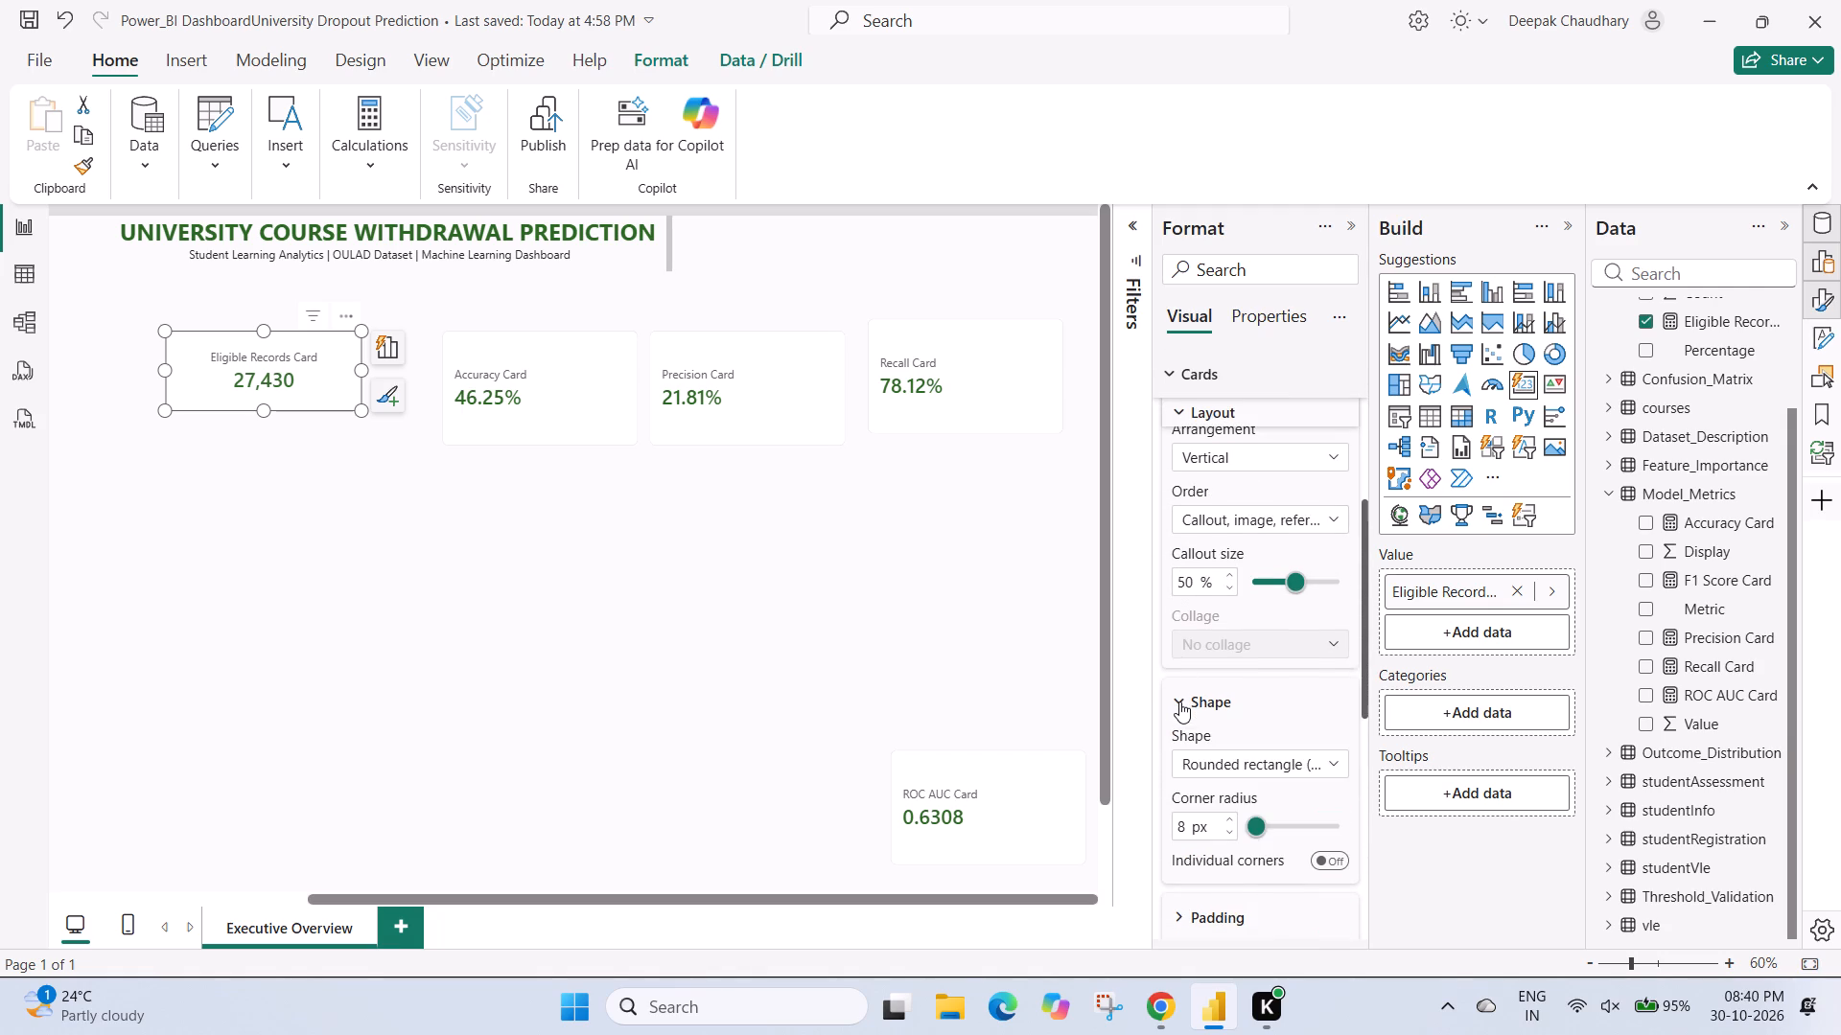
left_click(1323, 762)
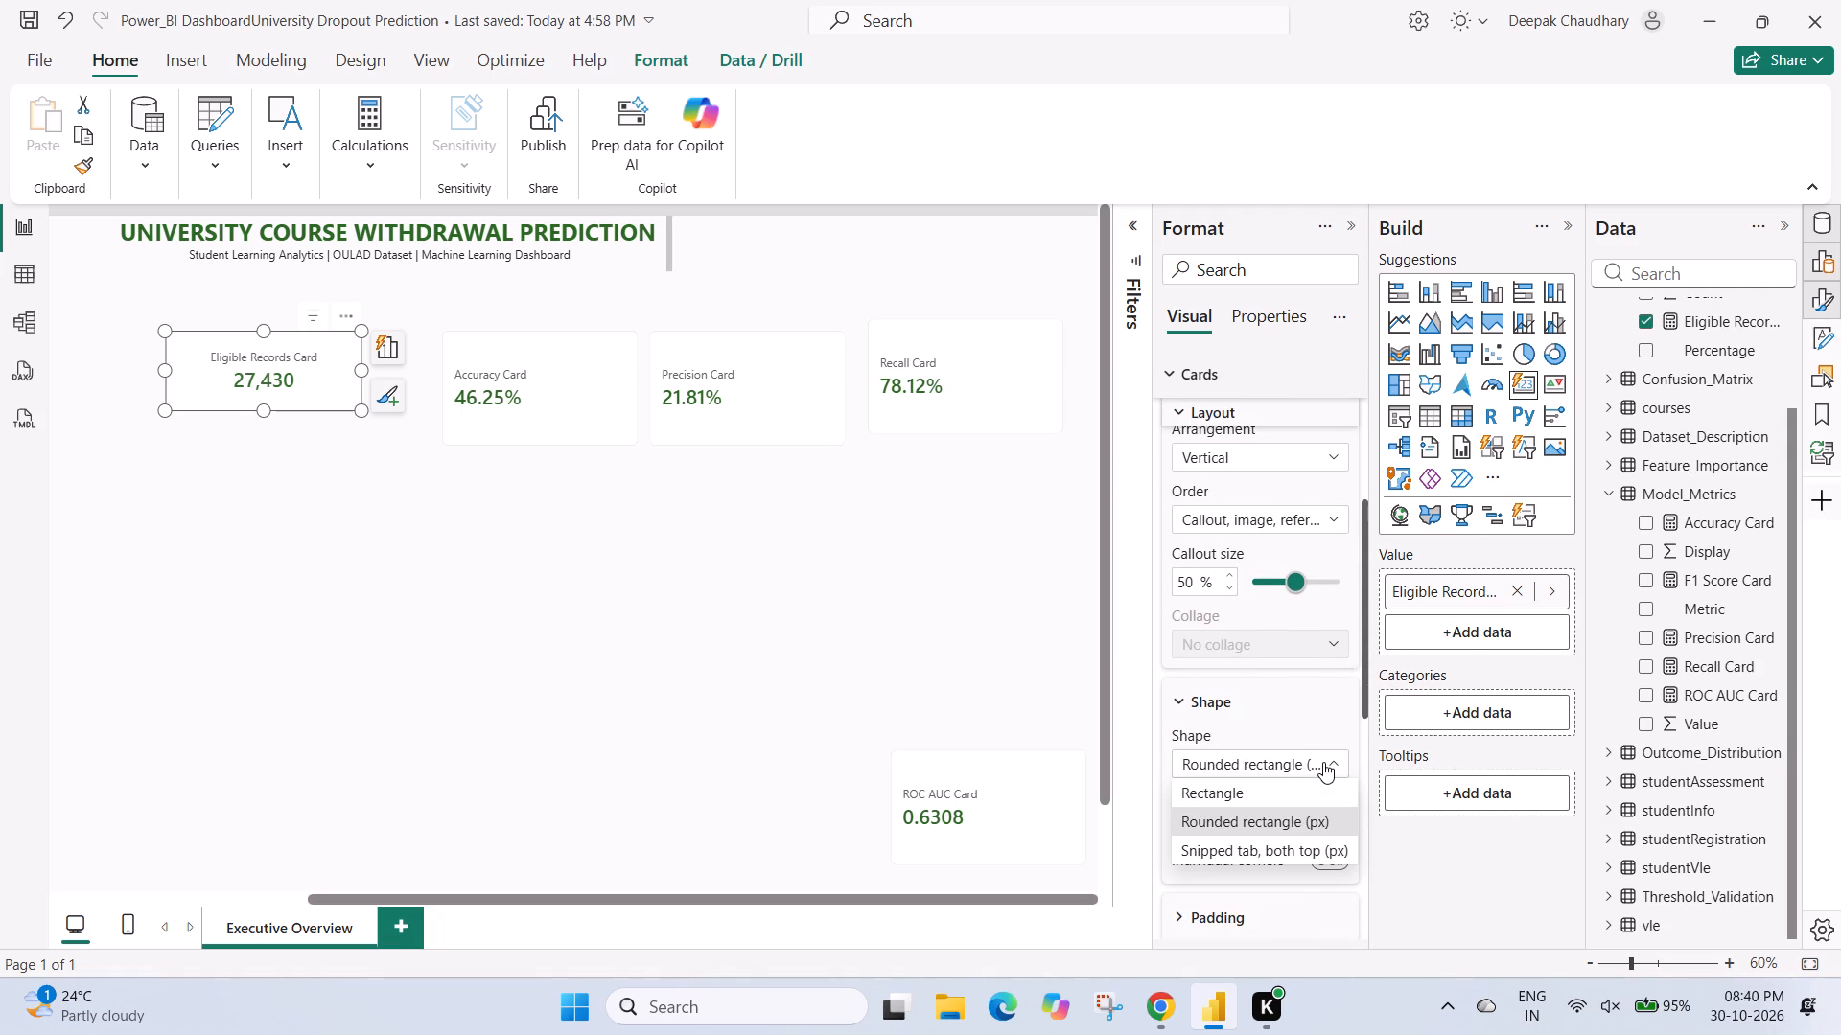
left_click(1258, 821)
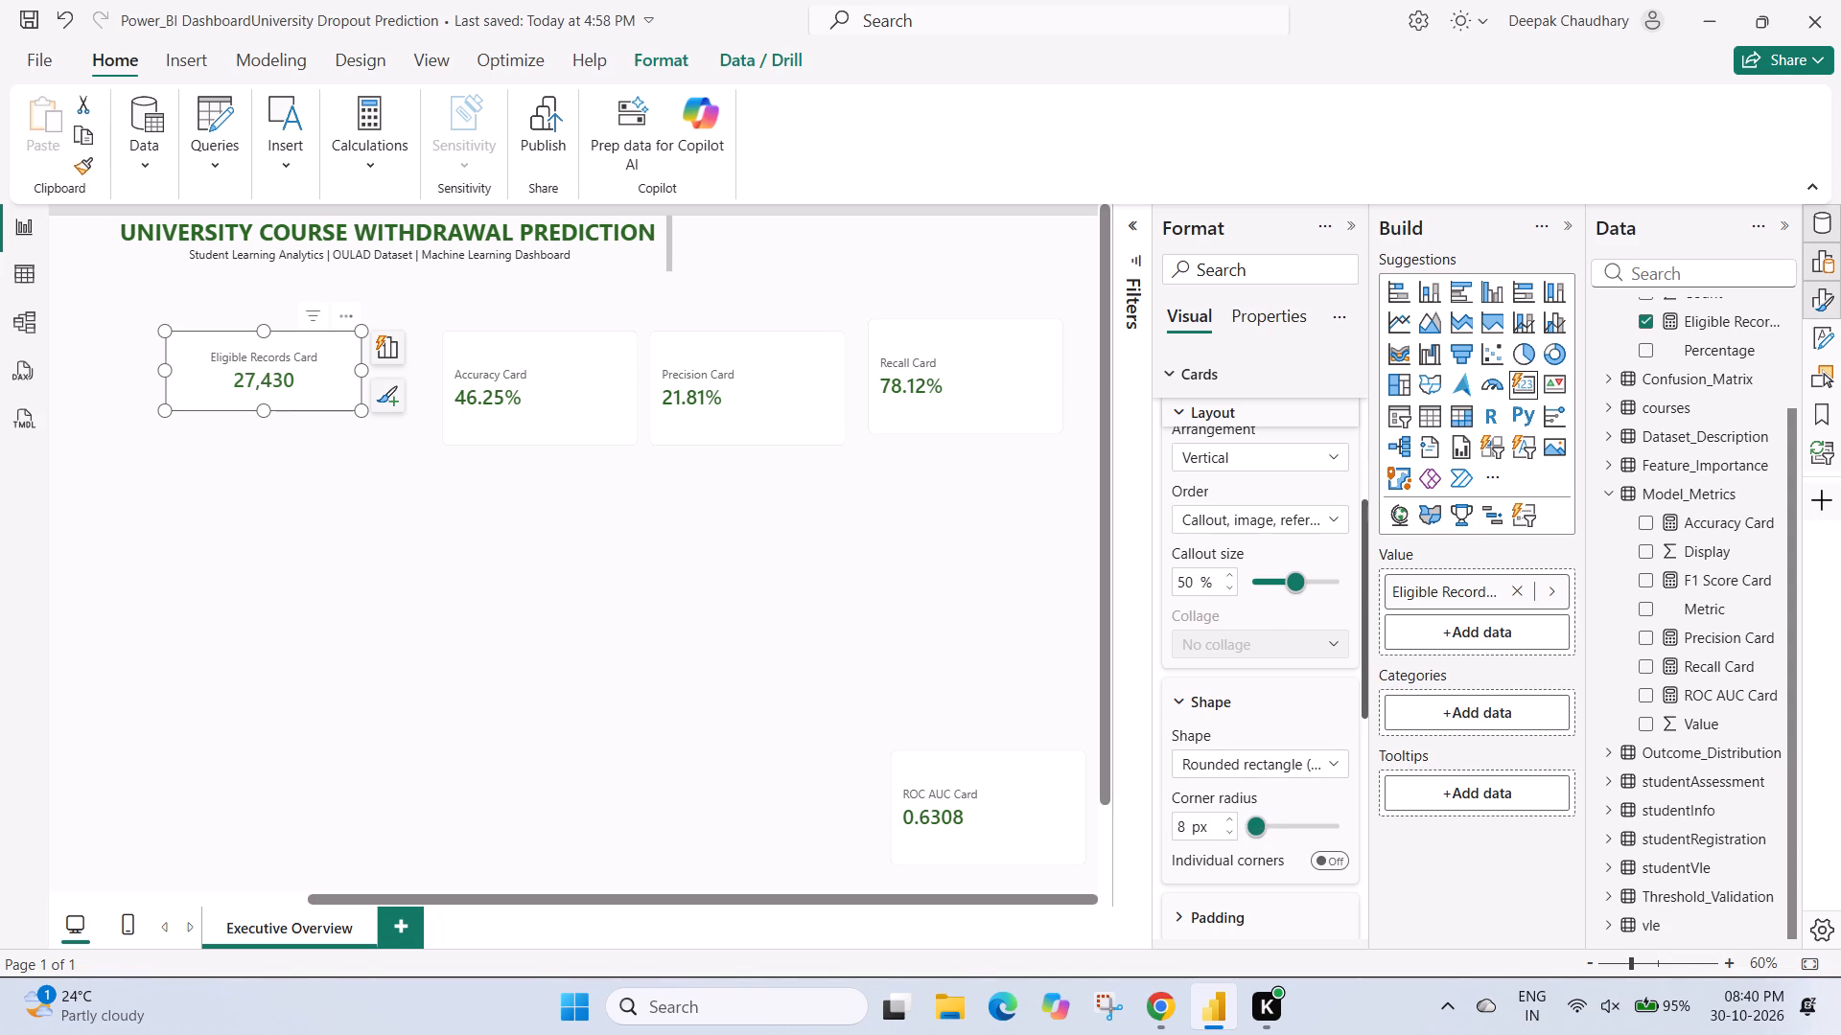
Set the Eligible Records Card's corner radius to 10 px.
scroll(1263, 722, "down", 1)
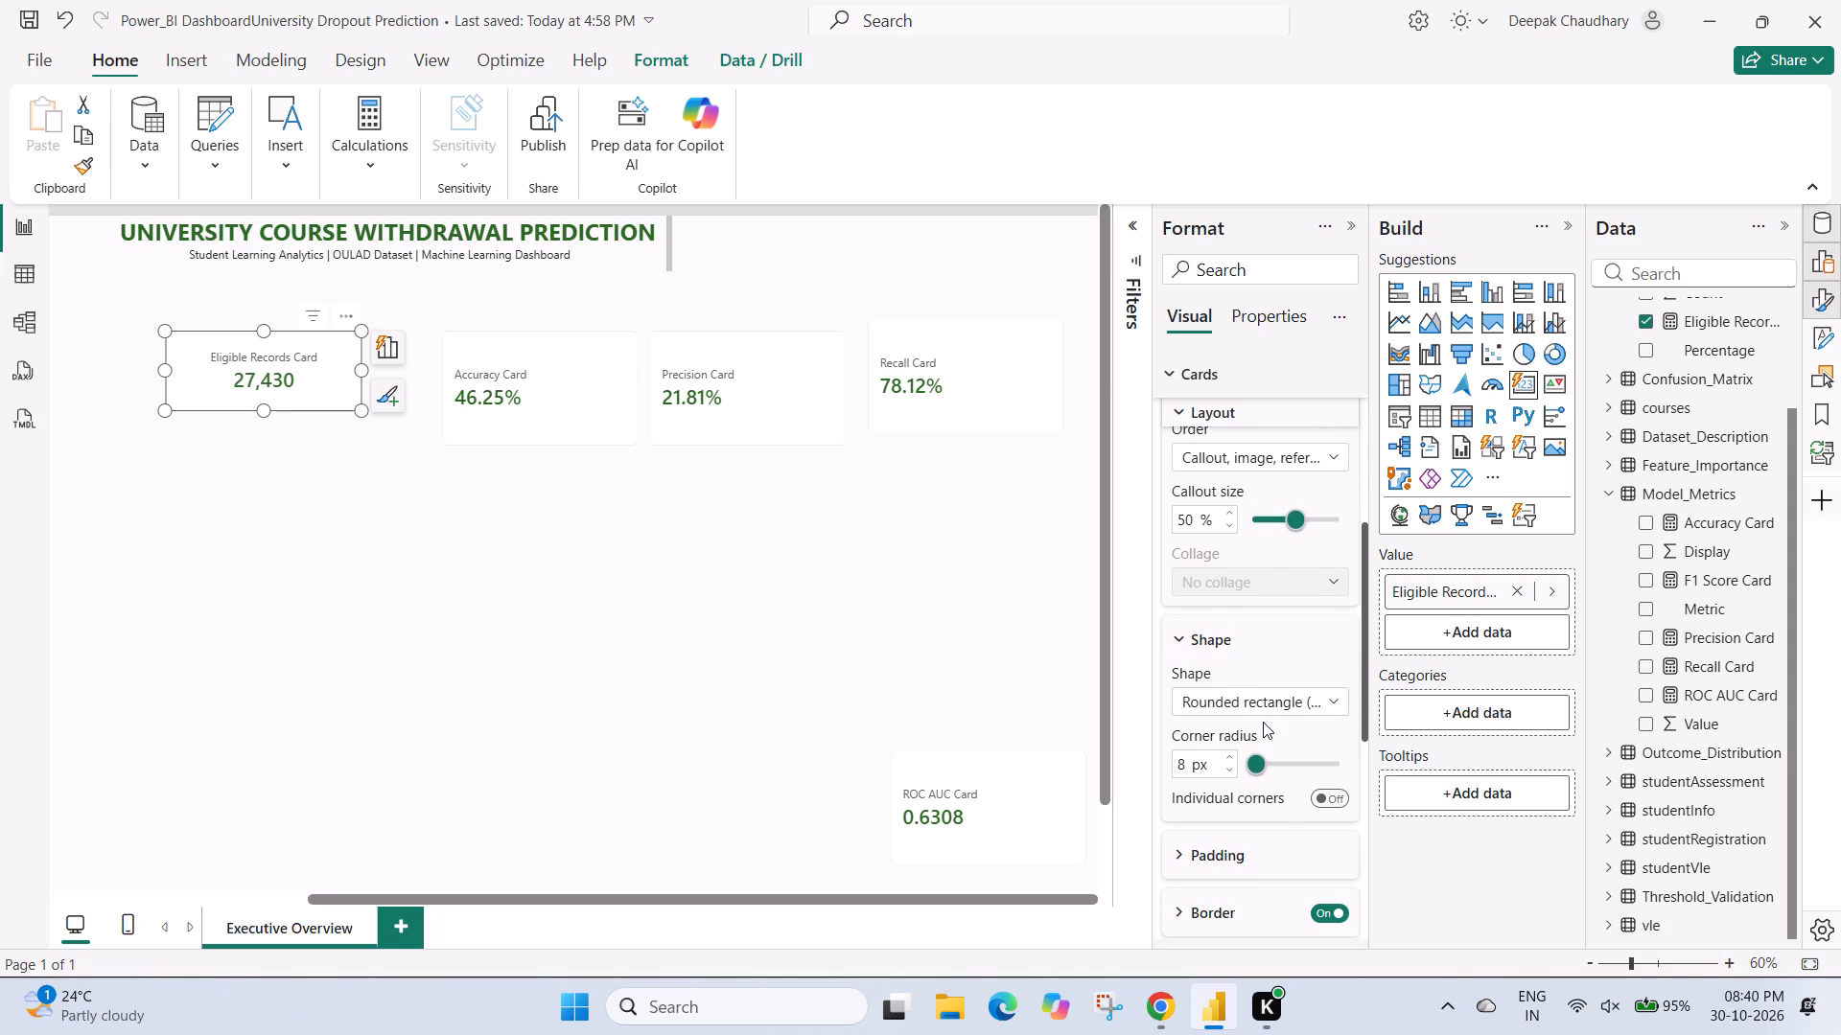
scroll(1263, 722, "down", 1)
left_click(1266, 747)
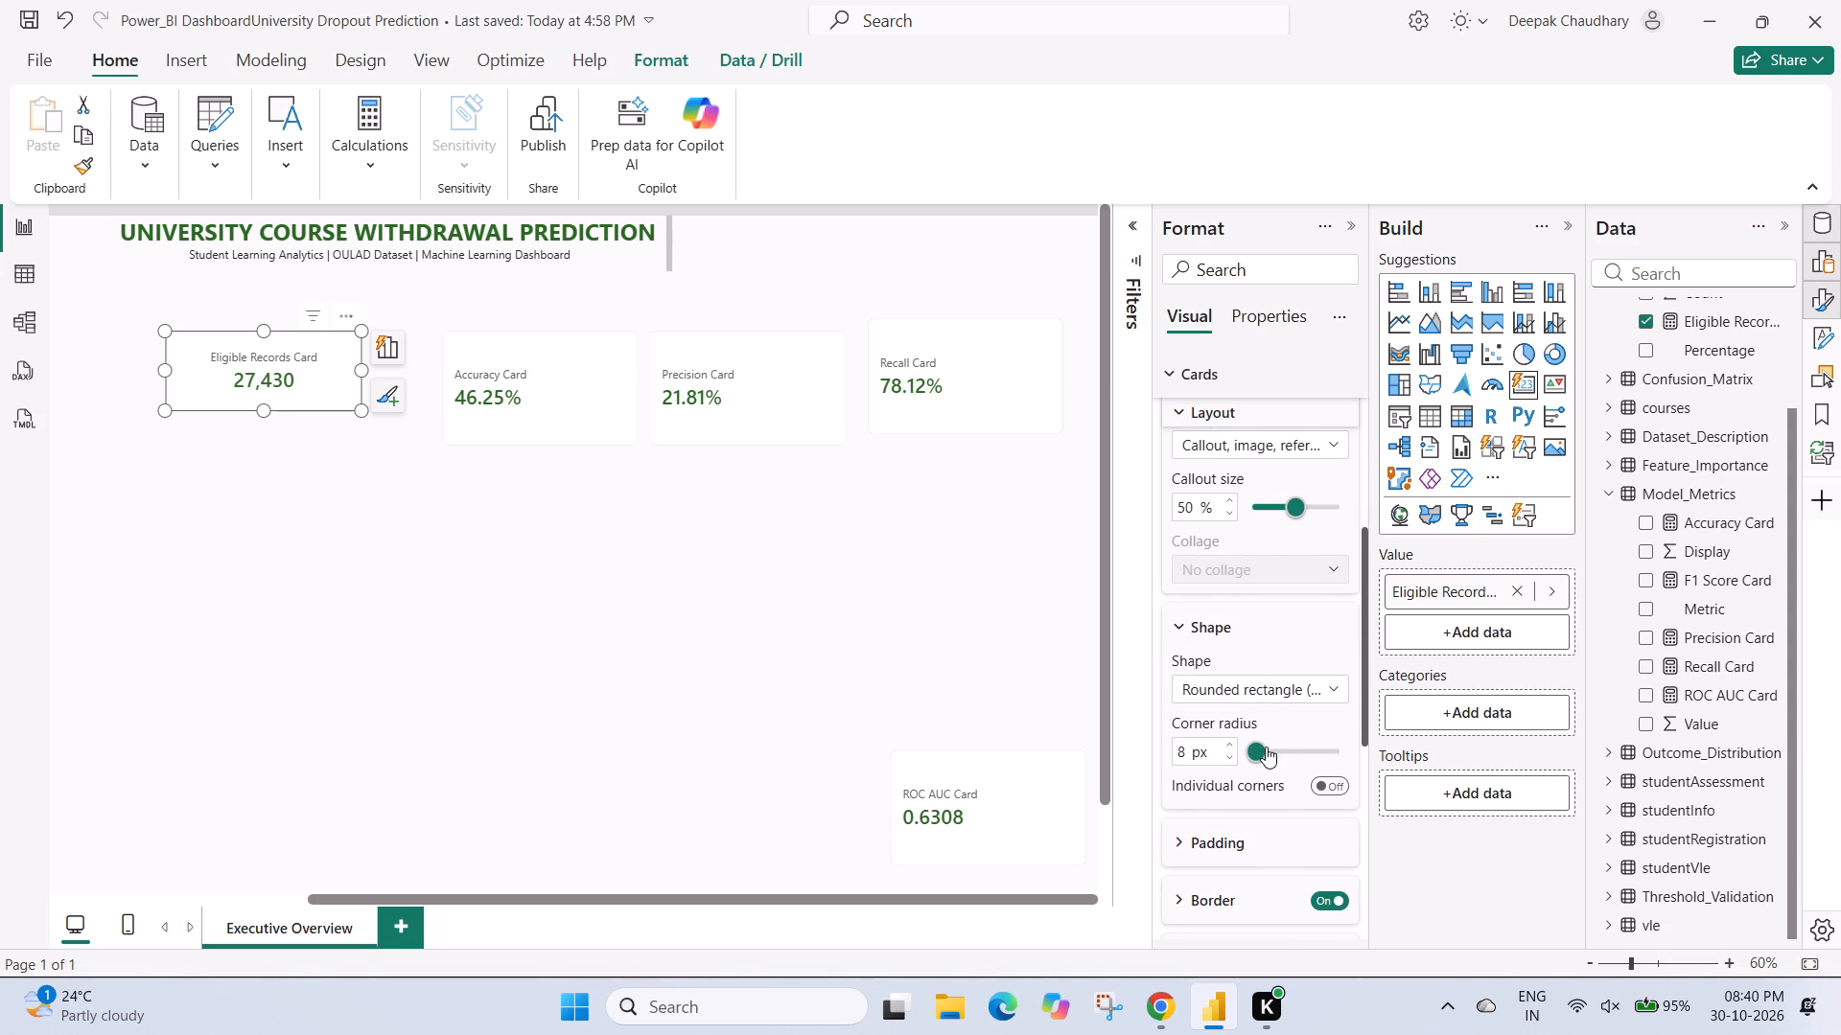
left_click(1273, 748)
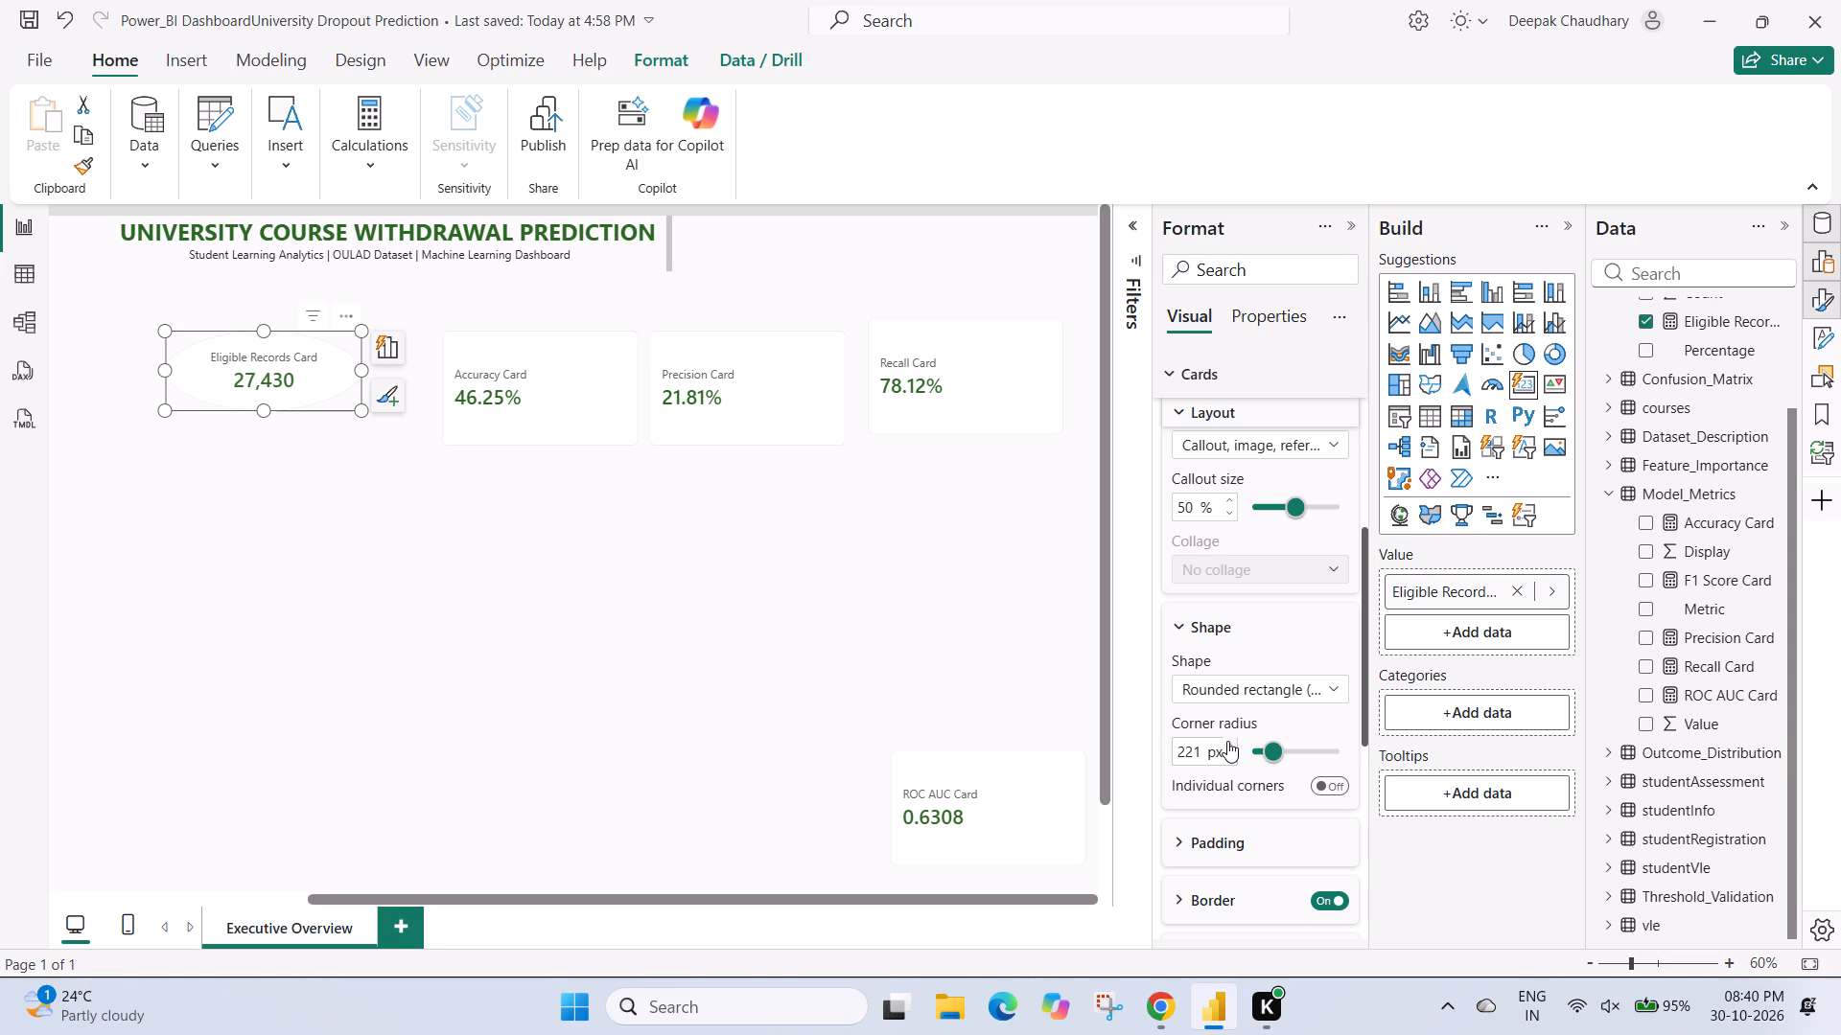
left_click(1227, 741)
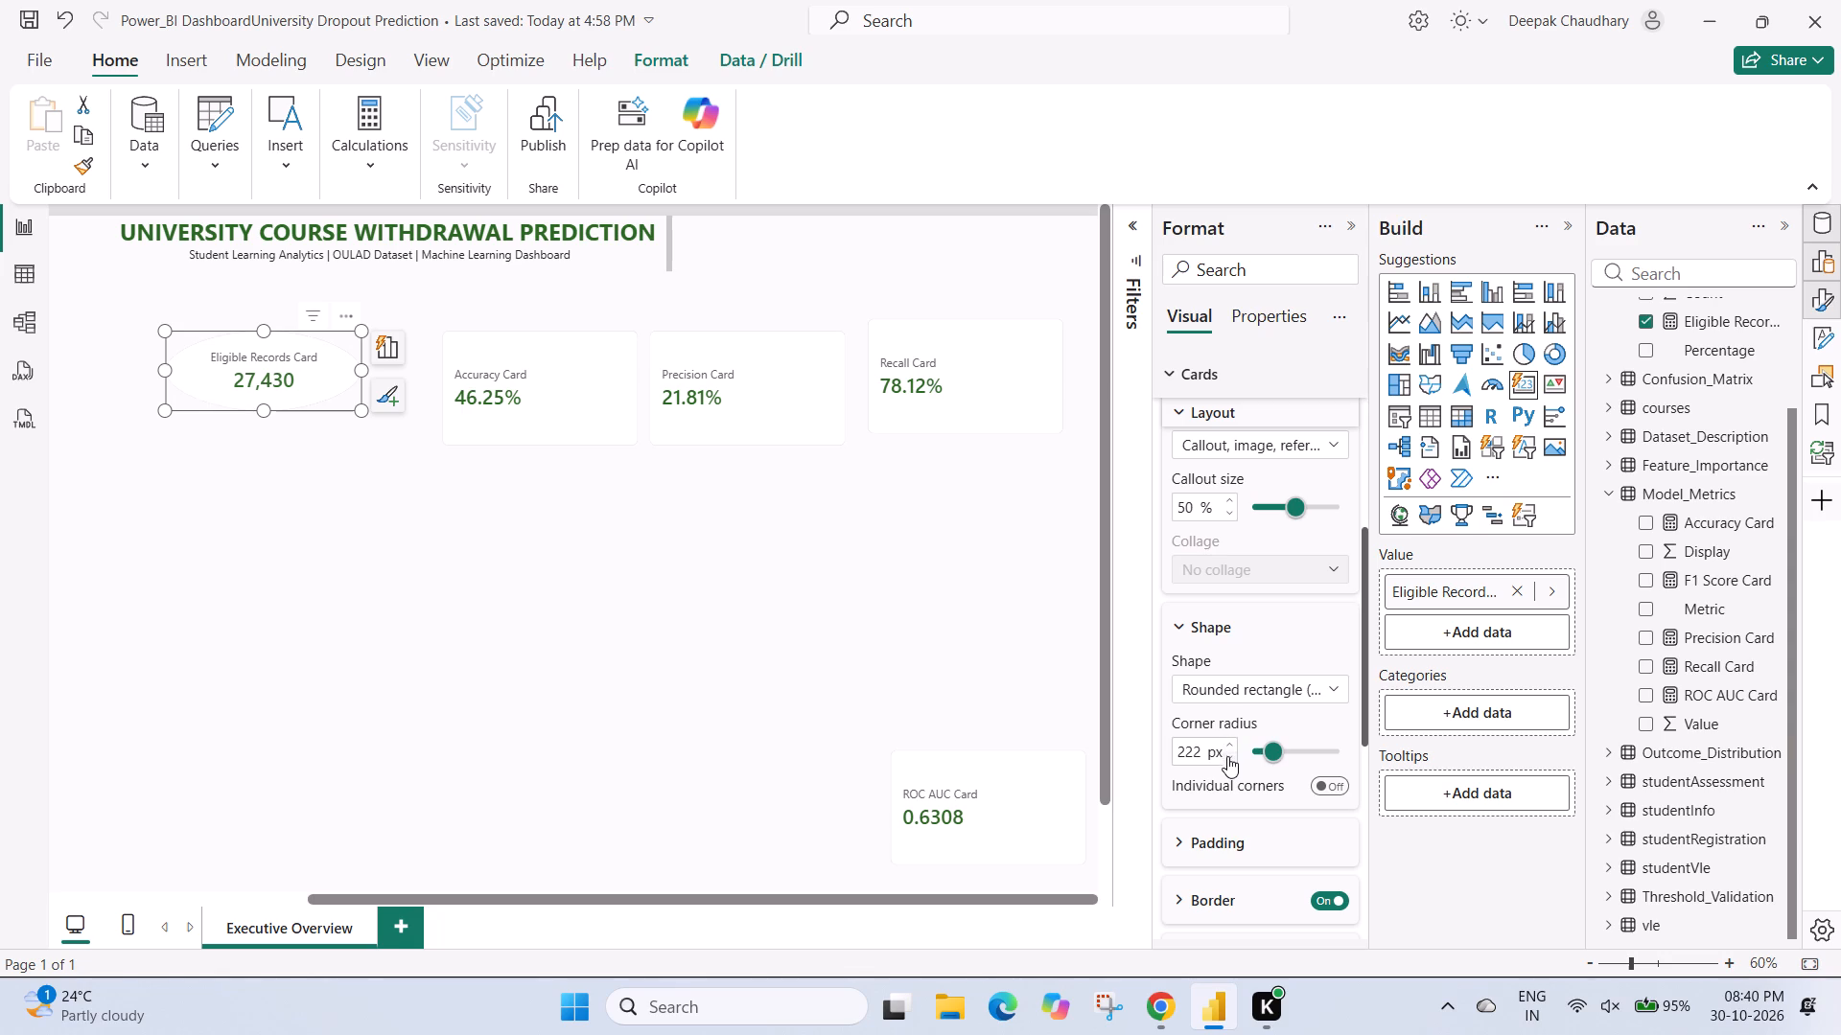
triple_click(1227, 756)
triple_click(1227, 756)
triple_click(1227, 756)
double_click(1227, 756)
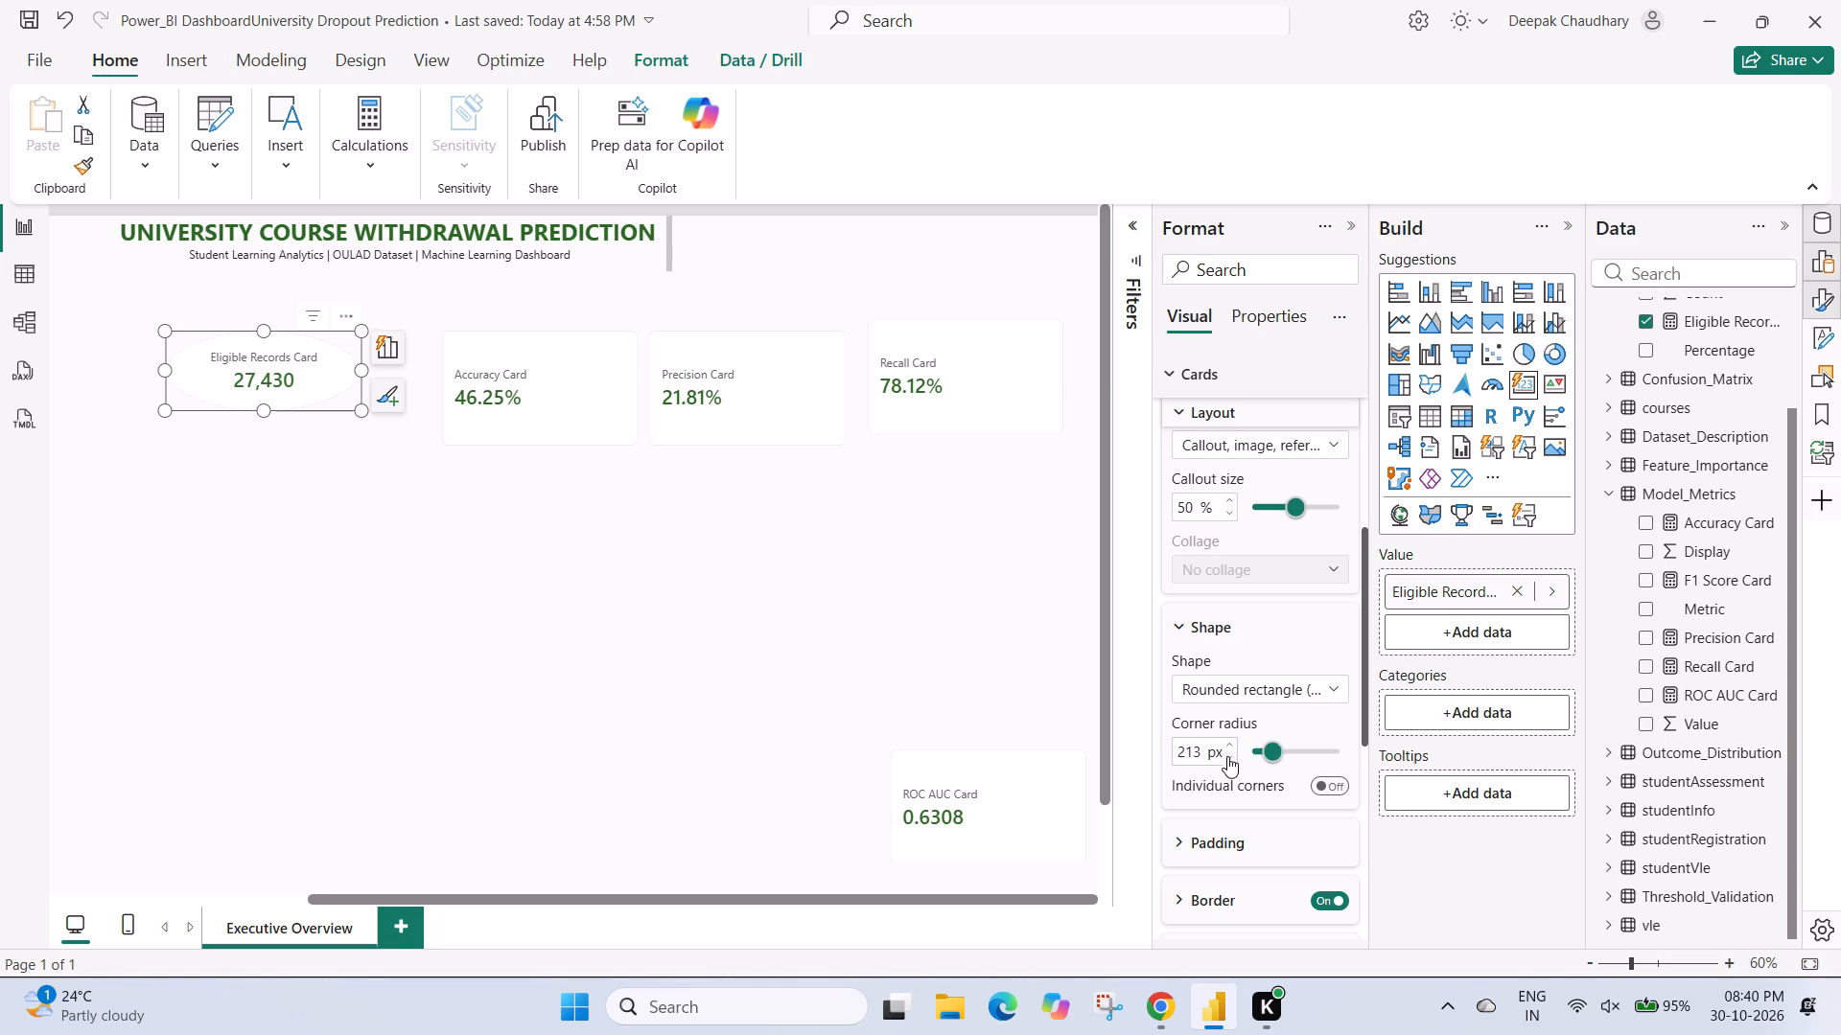
double_click(1227, 756)
left_click_drag(1227, 756, 1255, 751)
left_click(1255, 751)
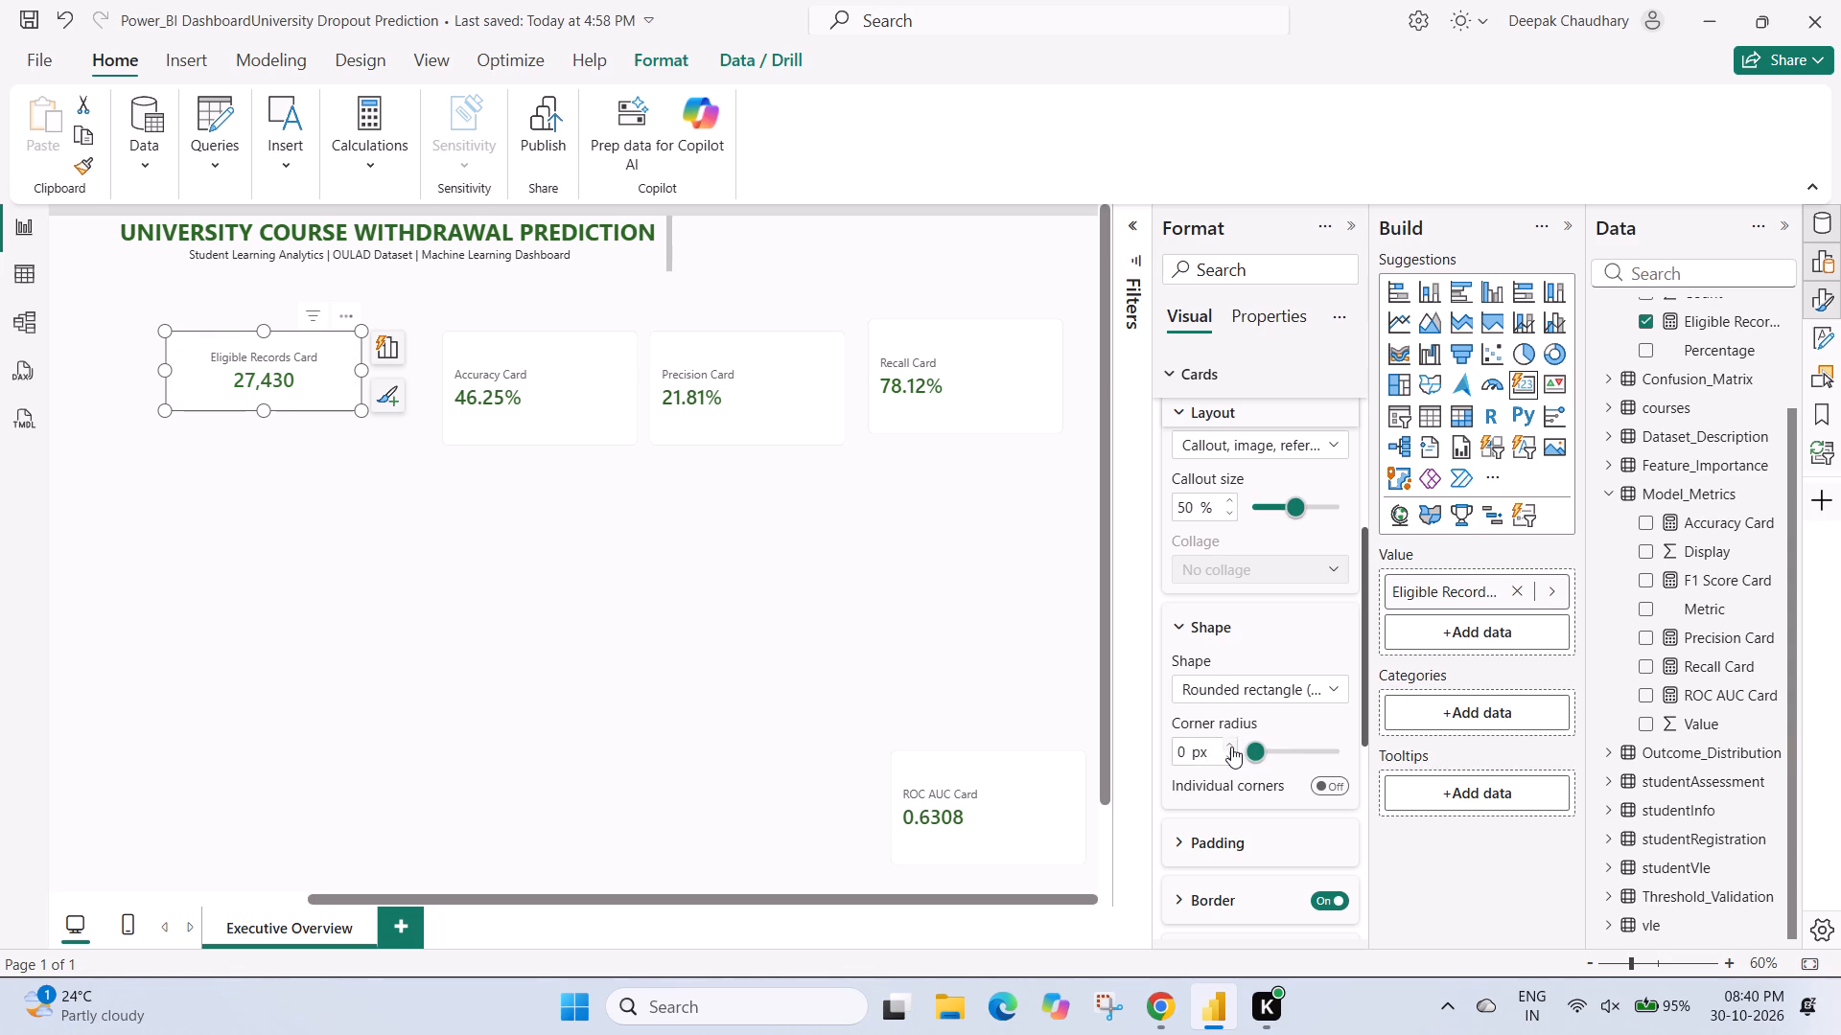
triple_click(1227, 742)
triple_click(1227, 742)
double_click(1227, 742)
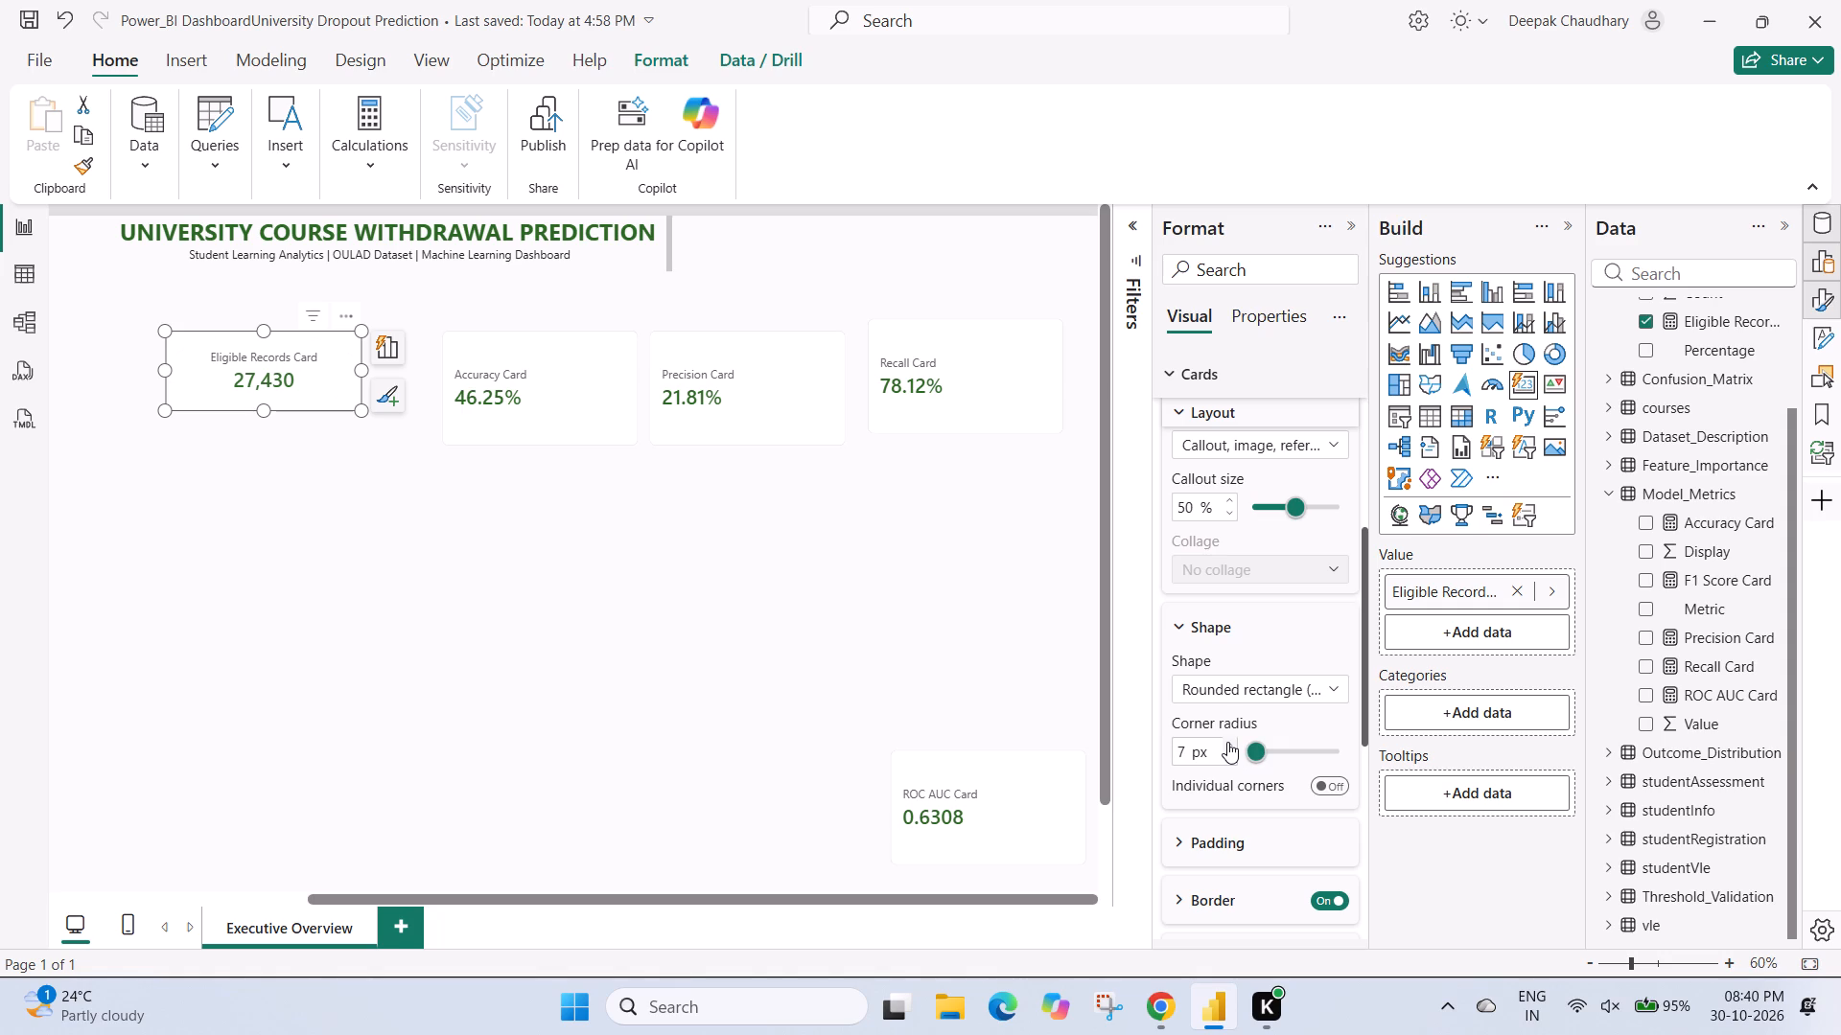
left_click(1227, 742)
left_click(1227, 742)
Review the Eligible Records Card's available shape options and its padding settings.
left_click(1331, 685)
scroll(1286, 760, "down", 1)
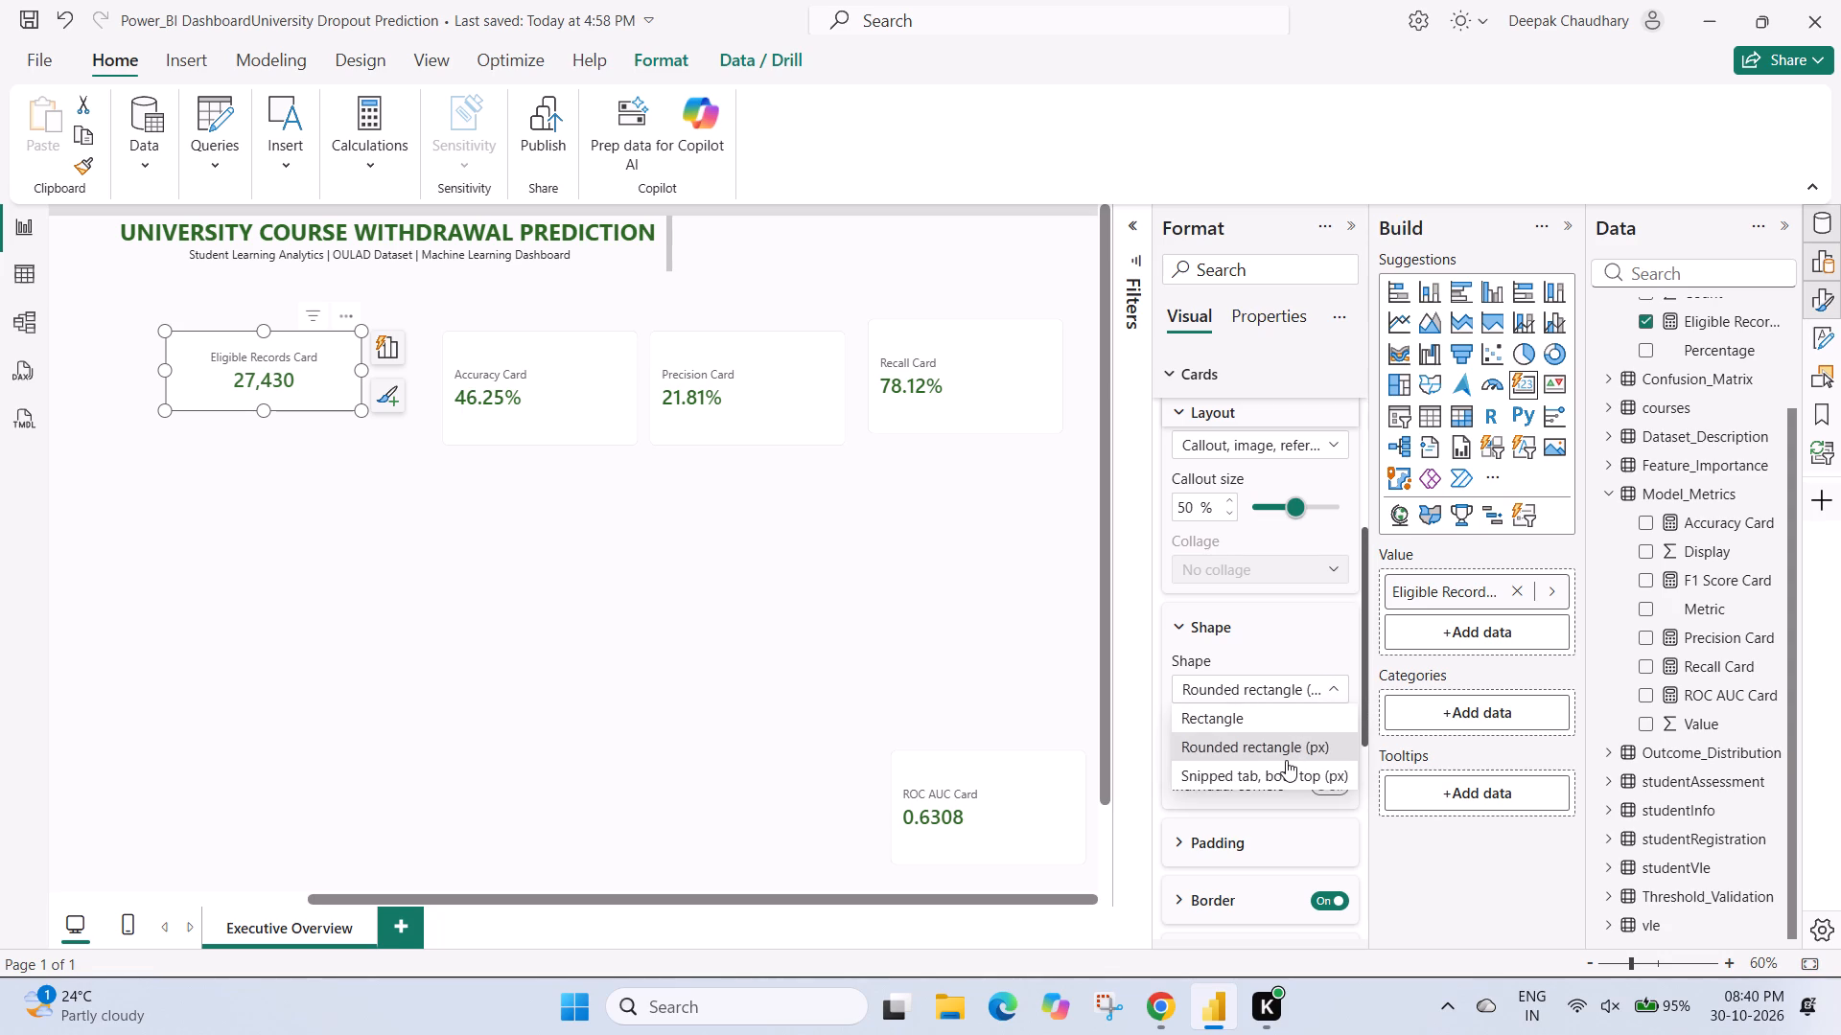
scroll(1286, 760, "down", 1)
left_click(1276, 749)
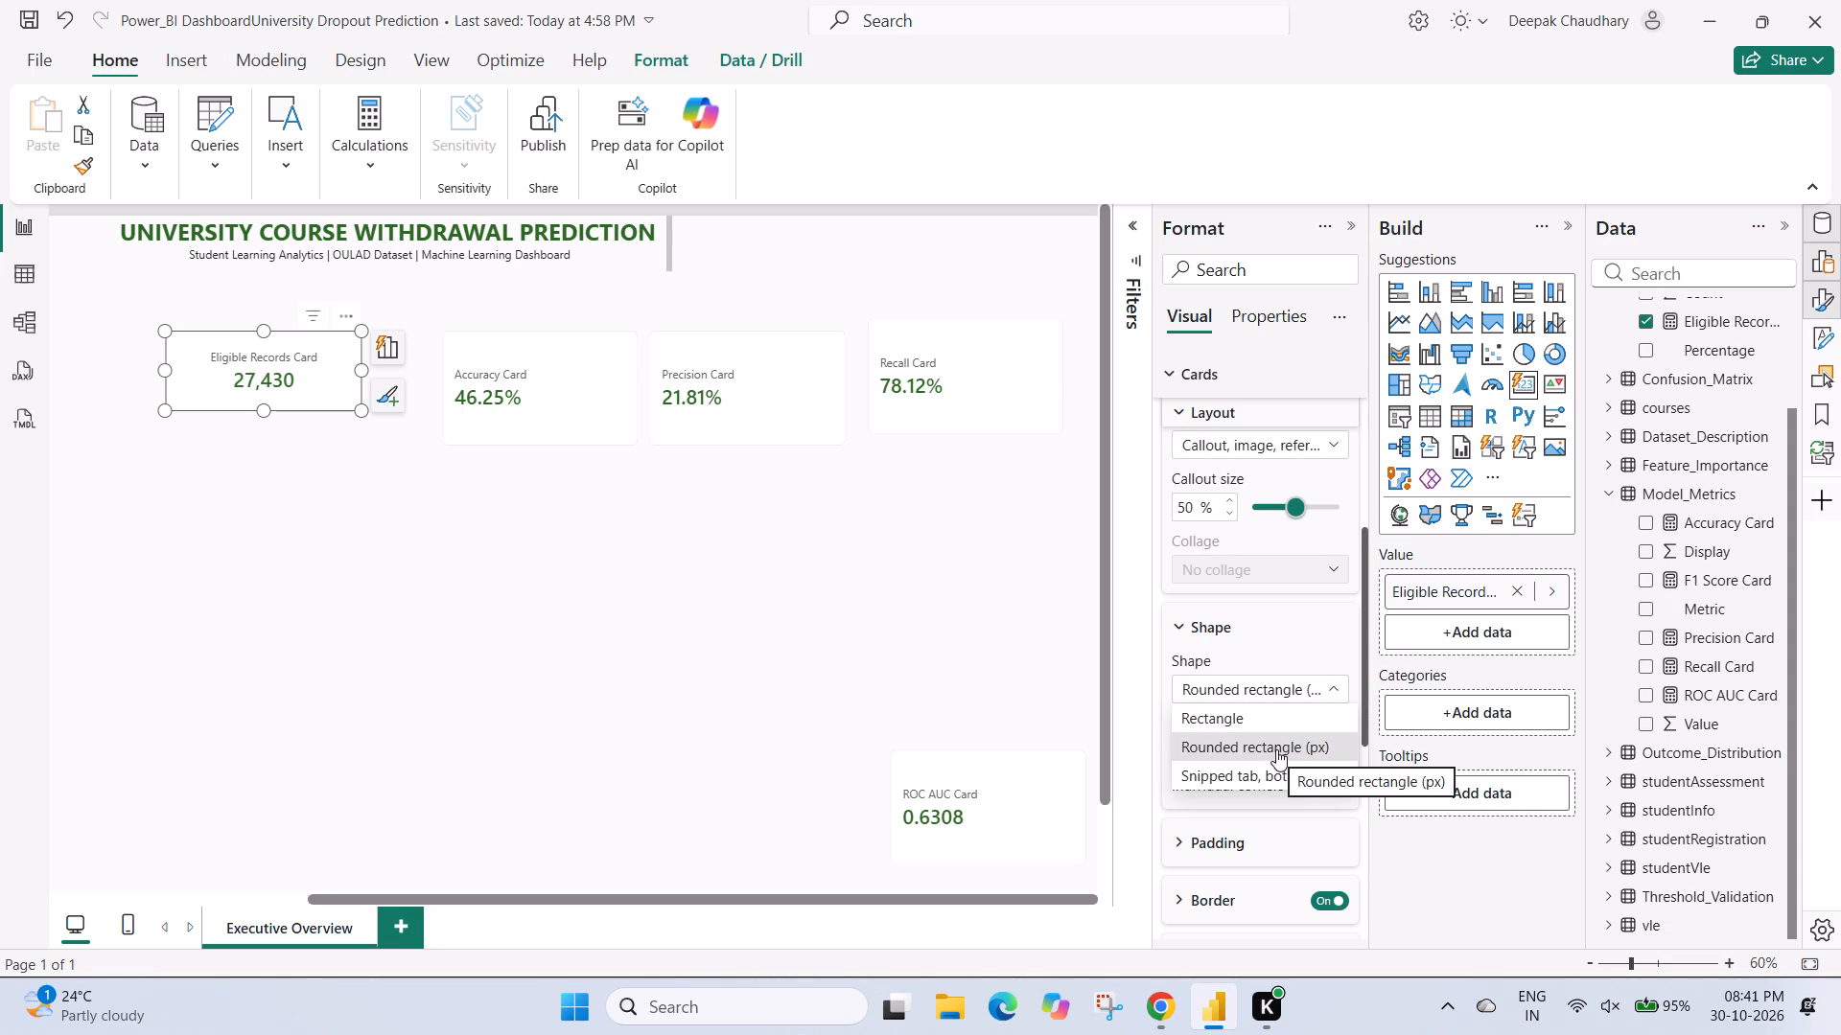
left_click(1172, 840)
scroll(1172, 840, "down", 1)
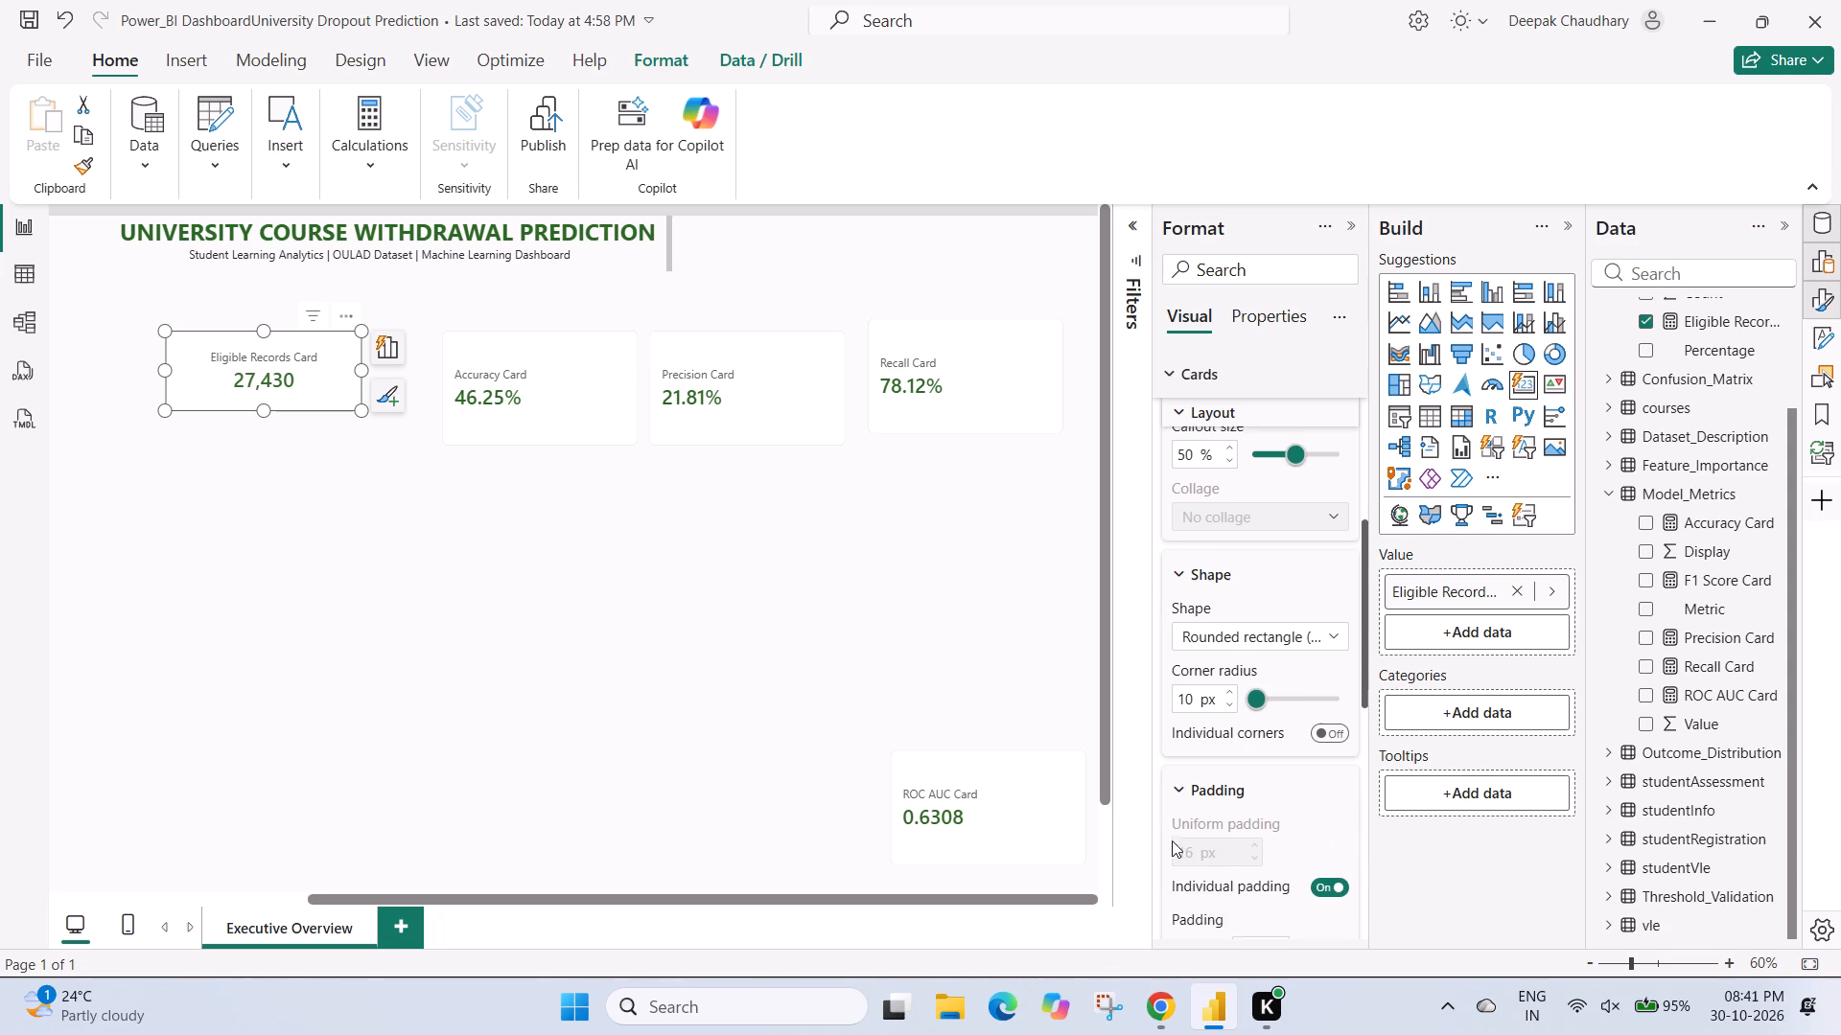
scroll(1172, 840, "down", 2)
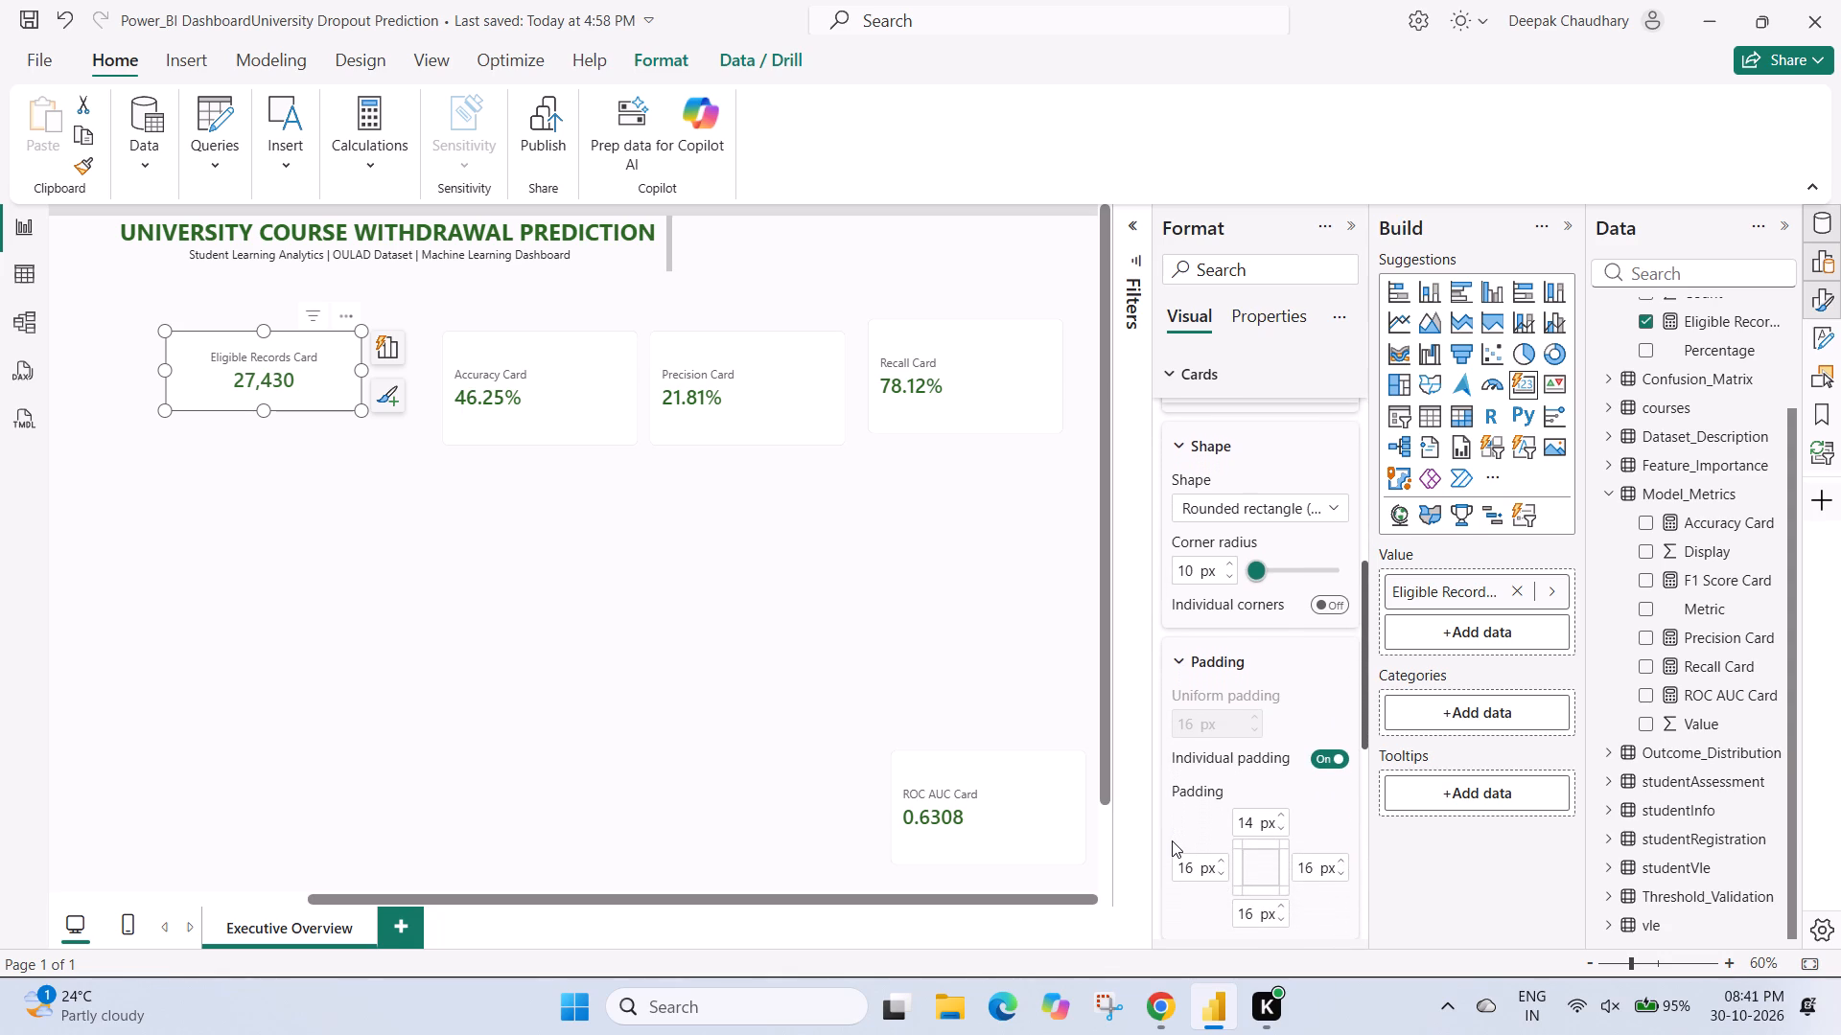
left_click(1174, 655)
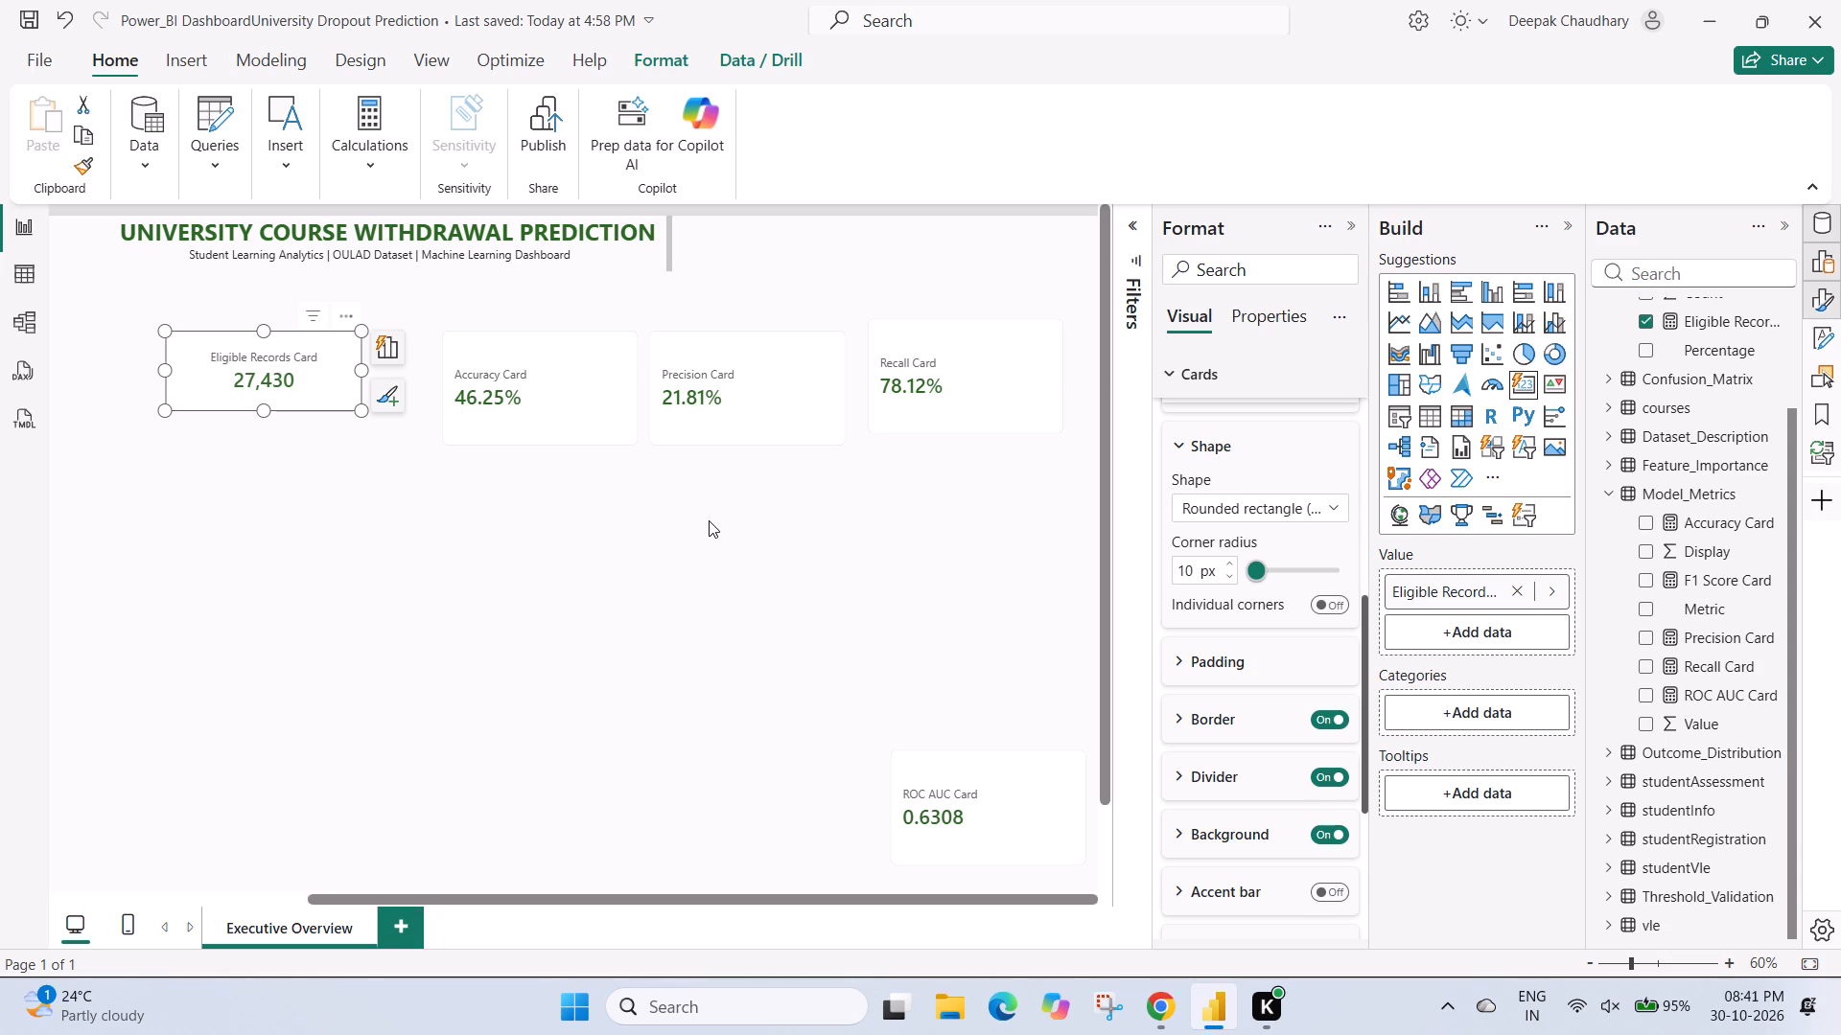
Set the Accuracy Card's corner radius to 10 px.
left_click(588, 379)
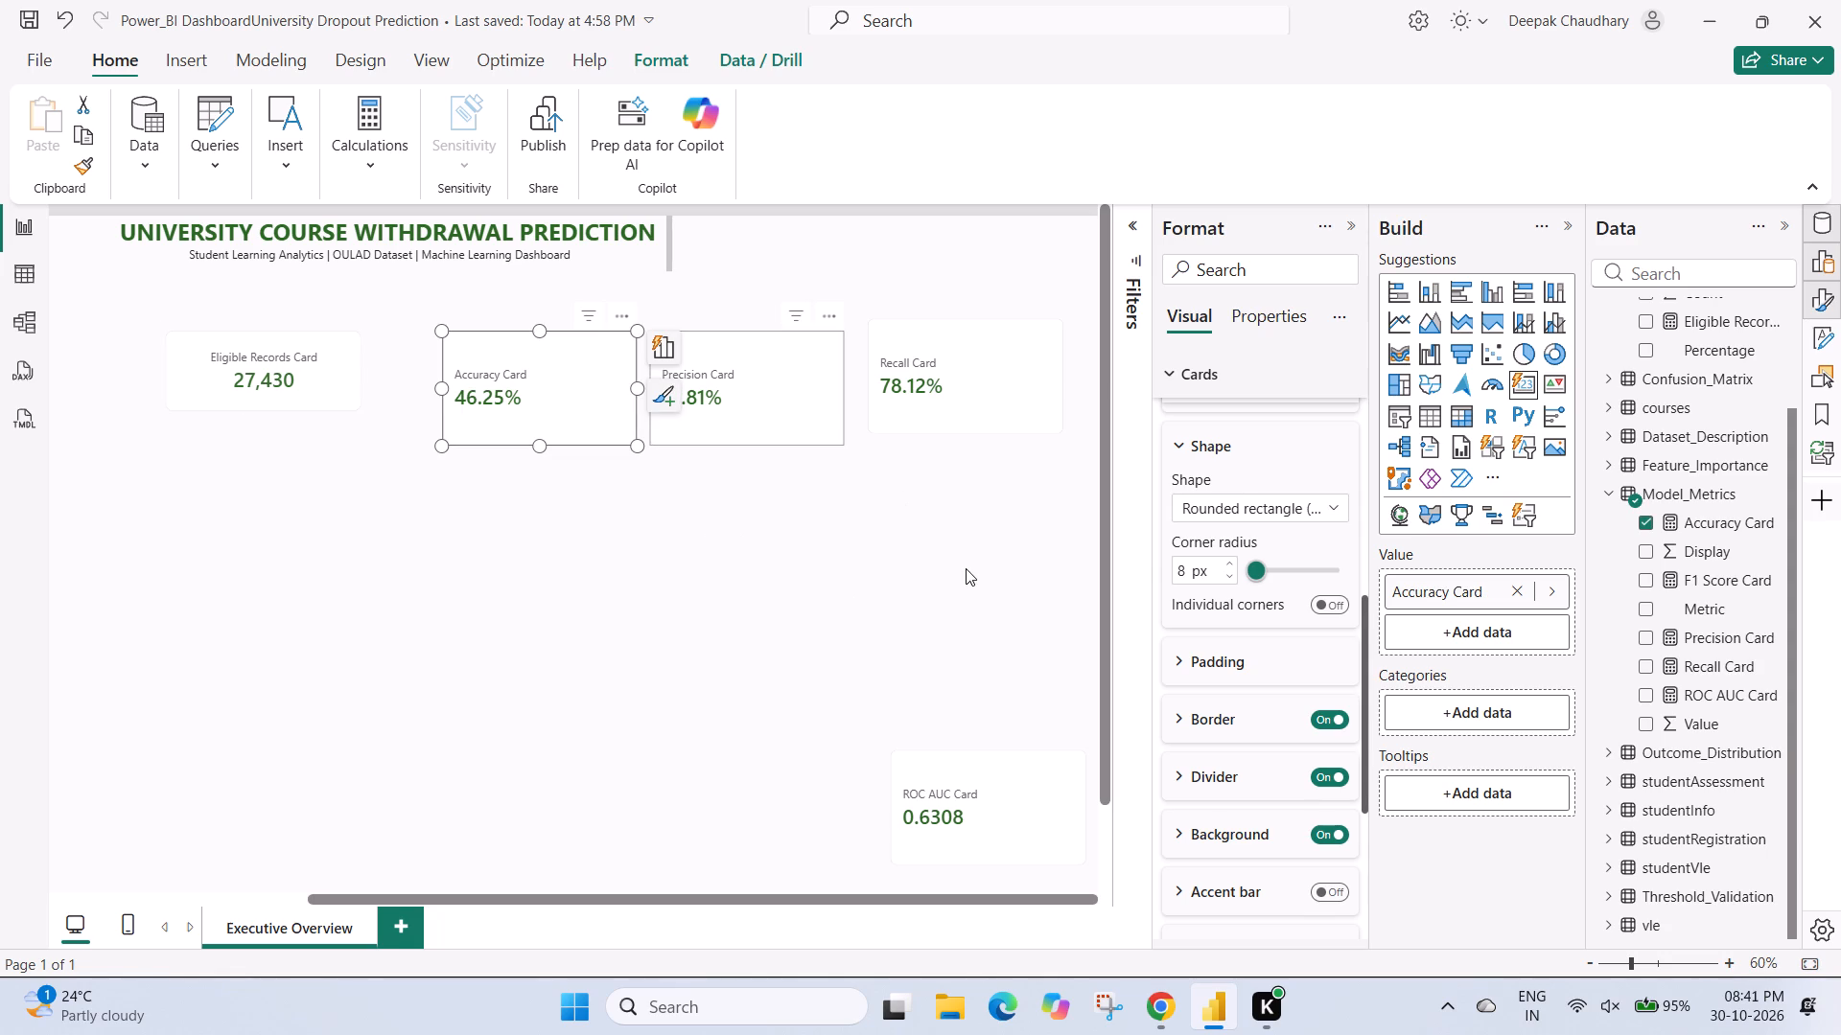
left_click(1232, 566)
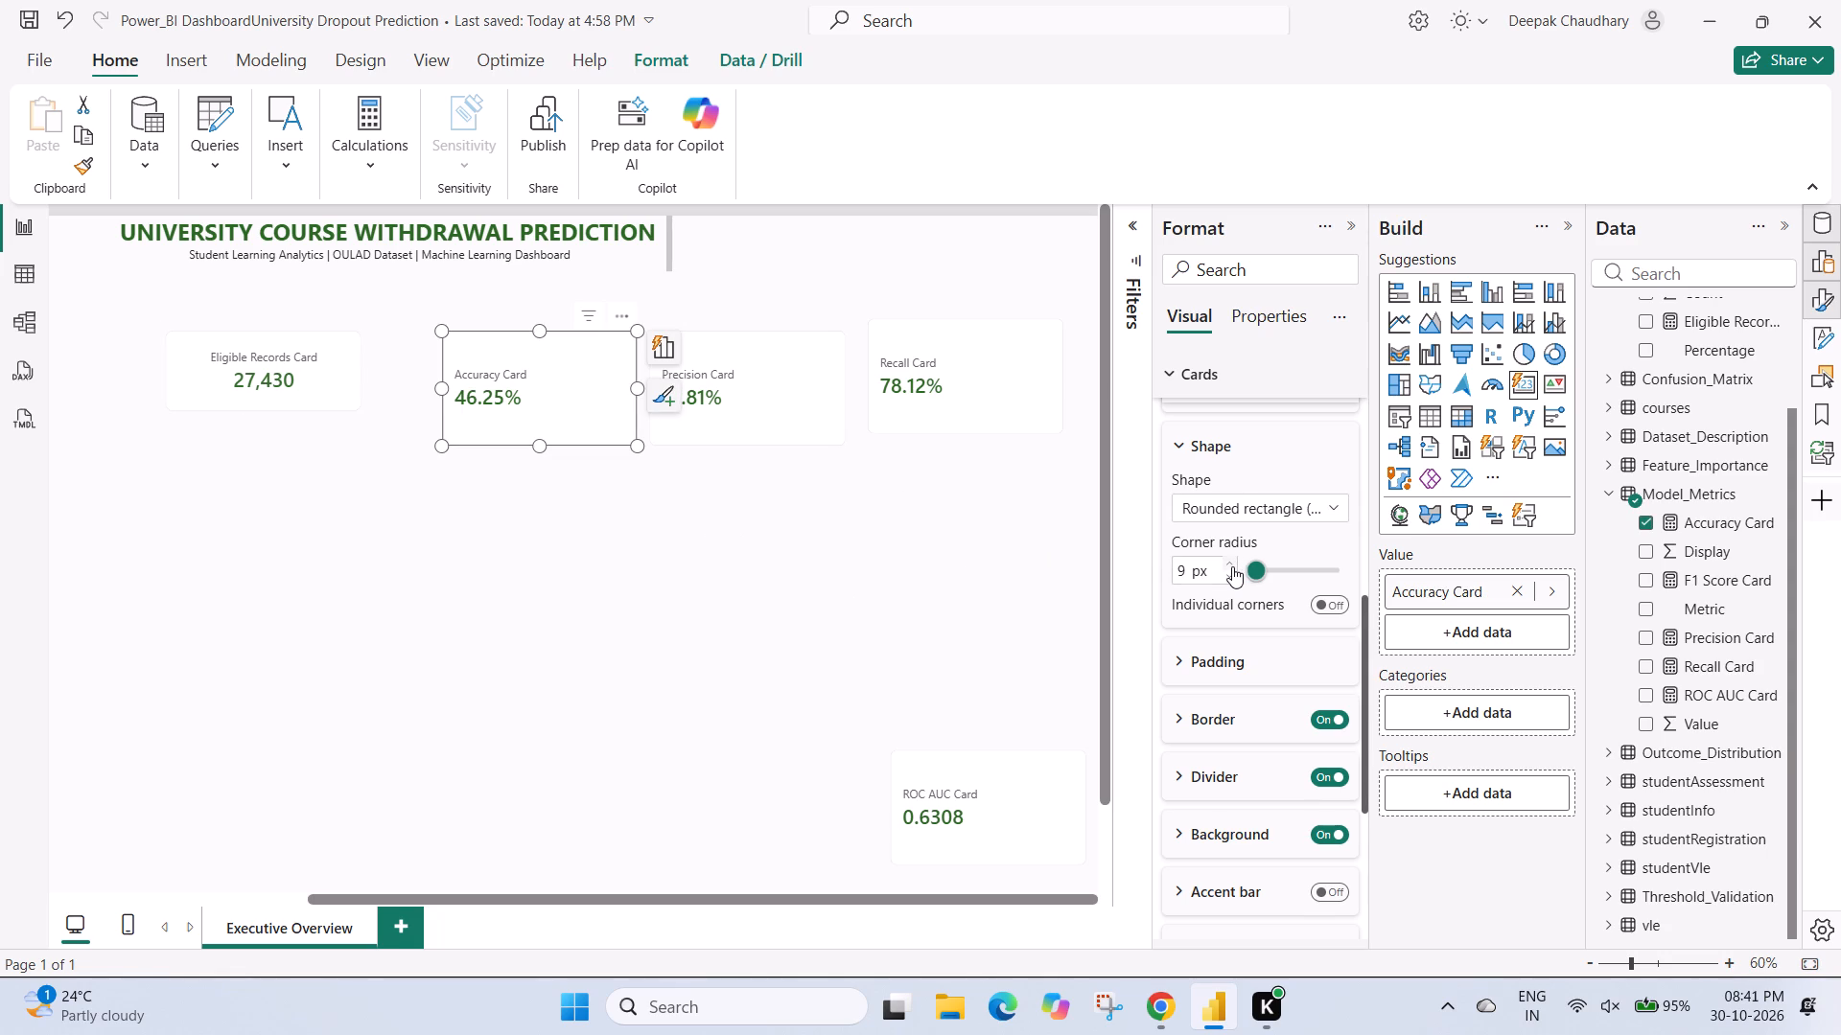
left_click(1232, 566)
Set the corner radius of the Precision Card, Recall Card and ROC AUC Card to 10 px each.
left_click(791, 409)
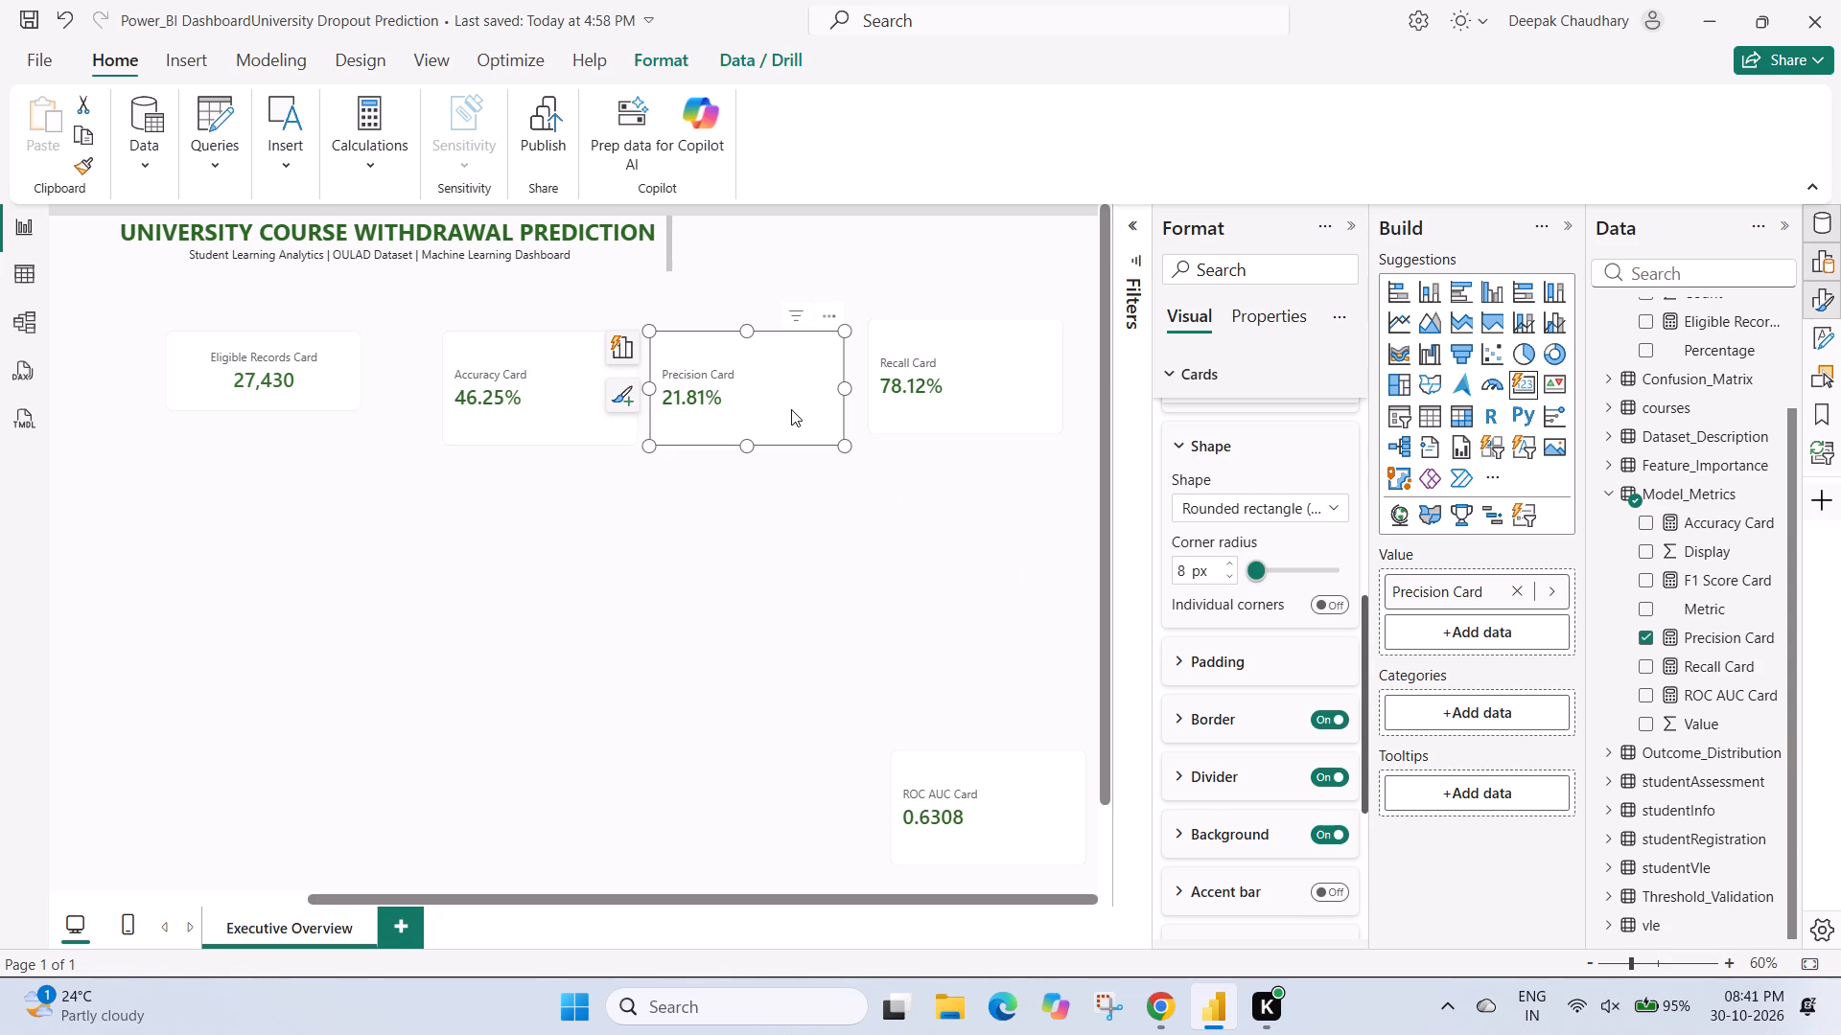
left_click(1231, 562)
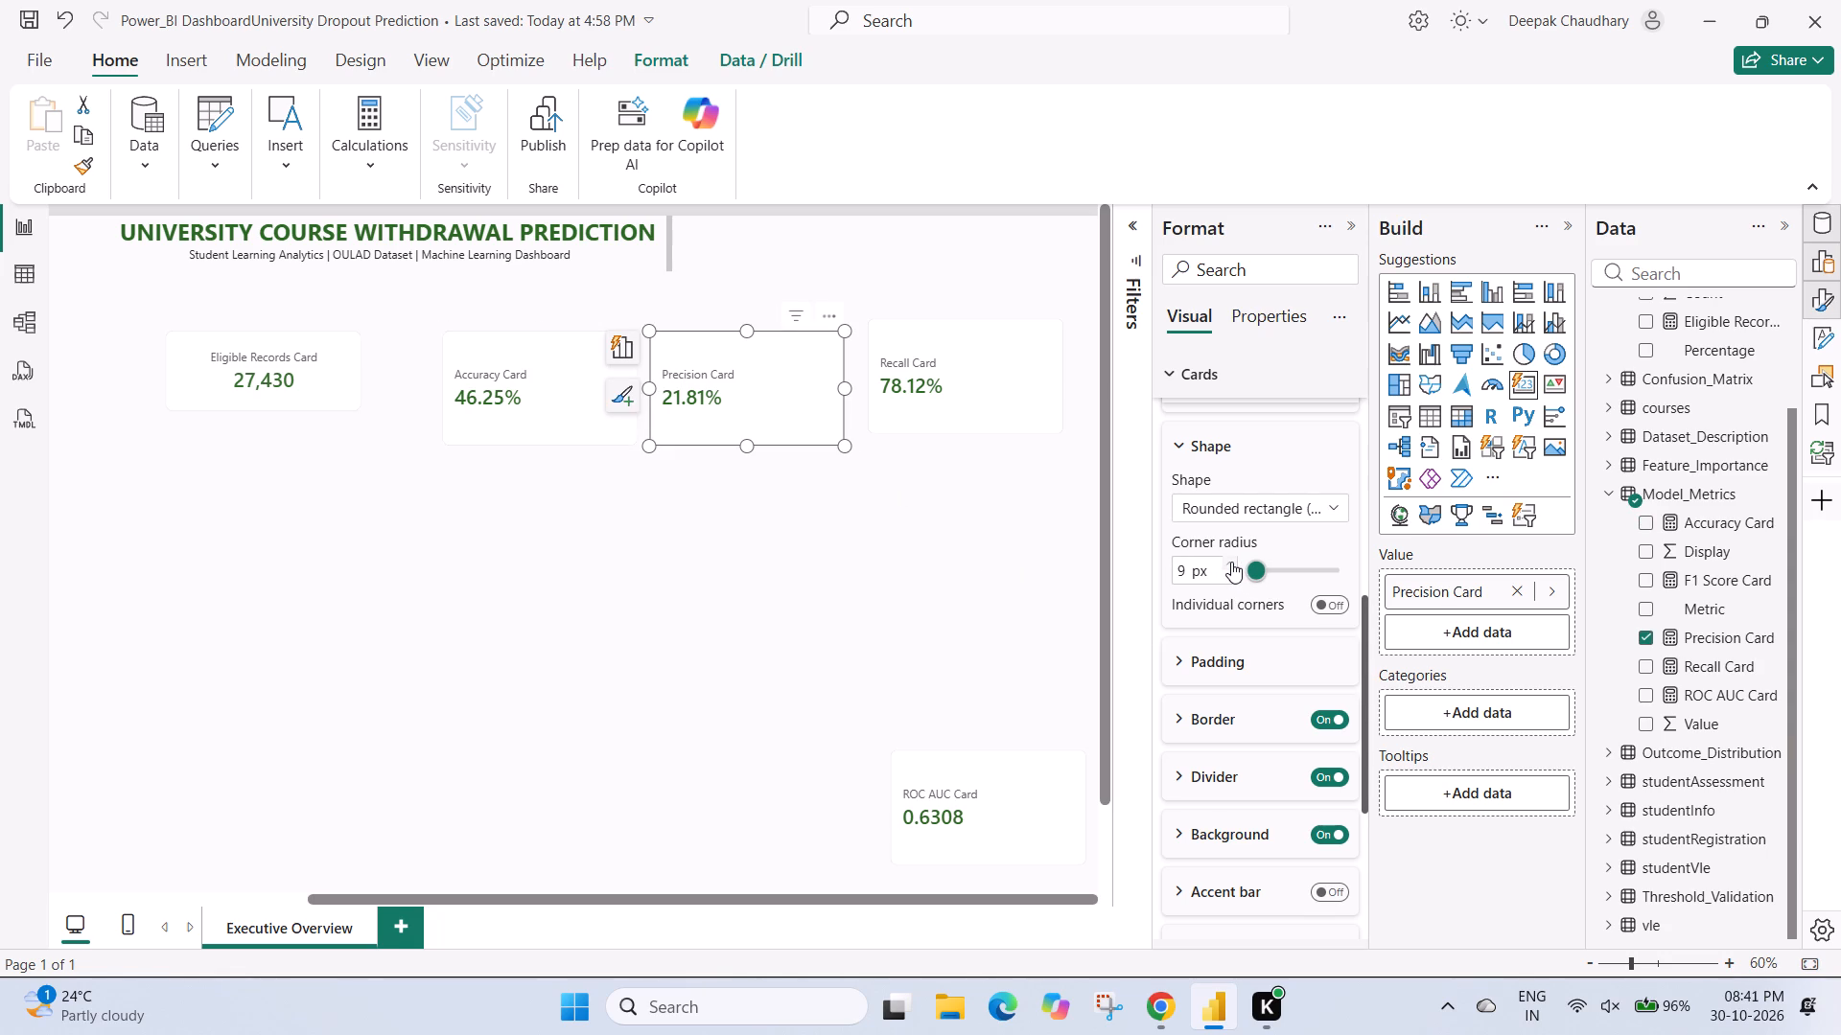
left_click(1231, 562)
left_click(991, 397)
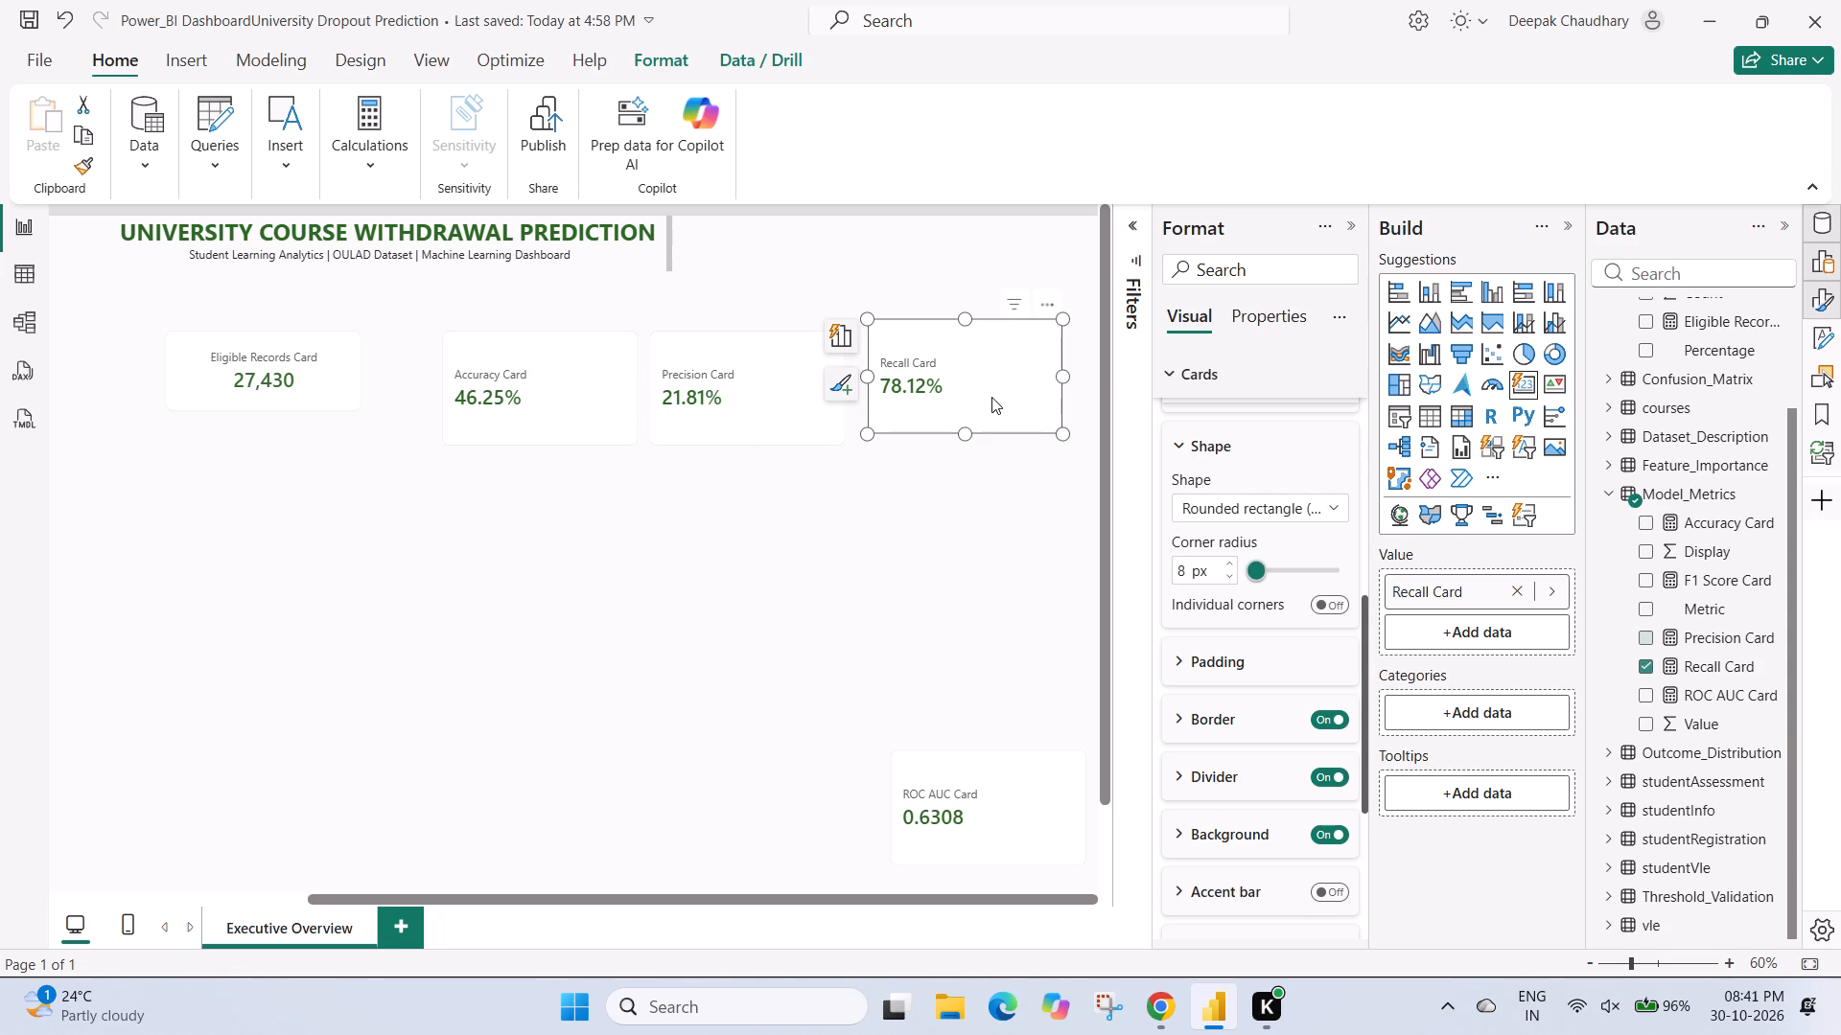
left_click(1230, 563)
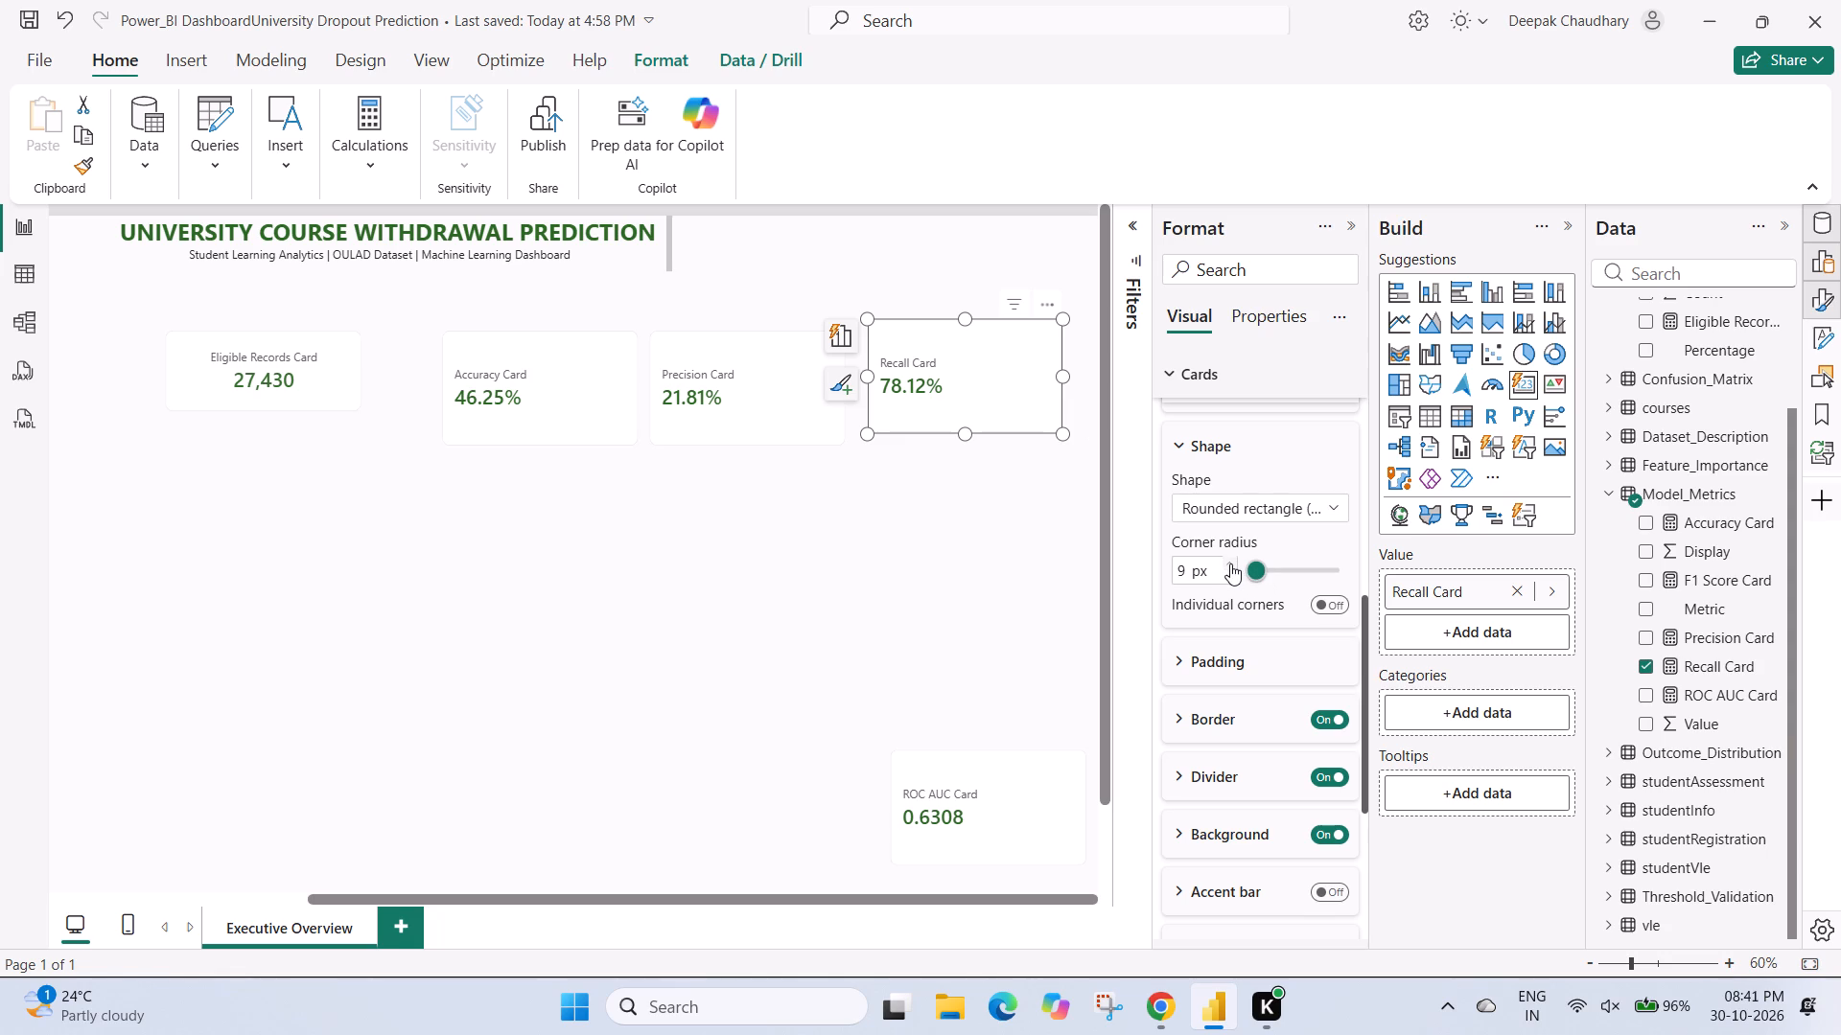
left_click(1230, 563)
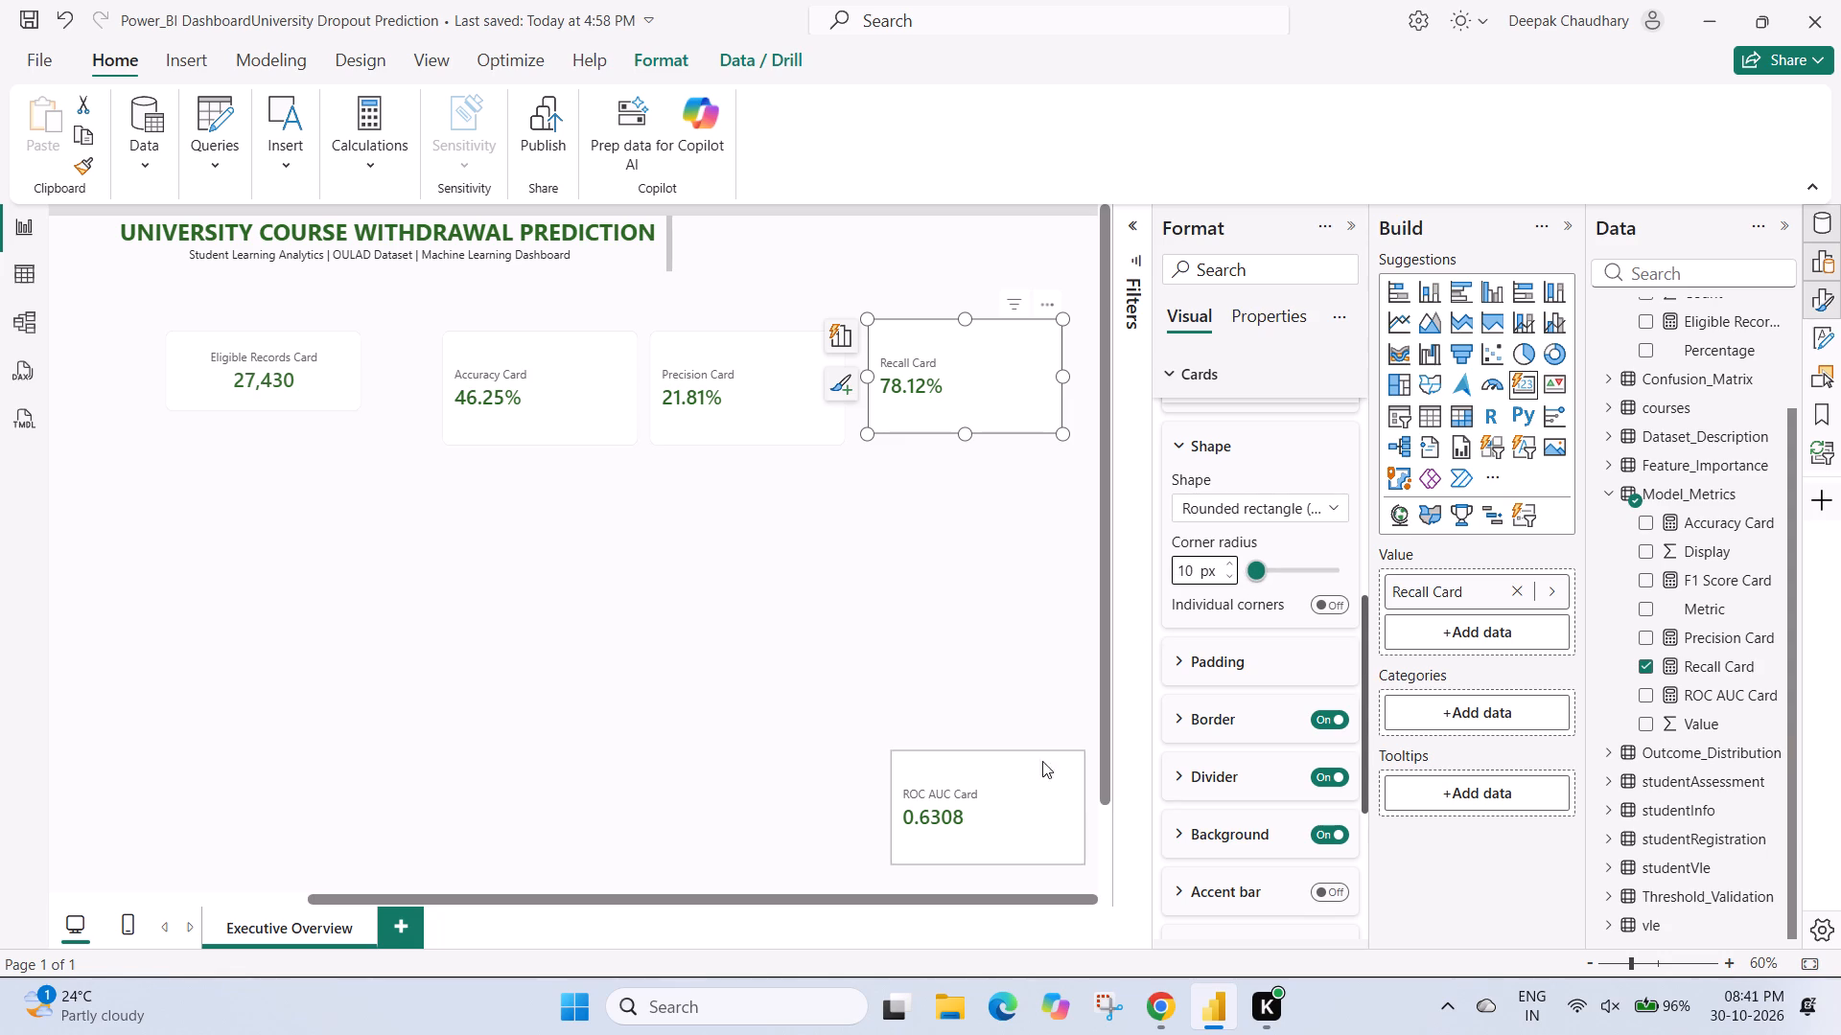
left_click(1042, 791)
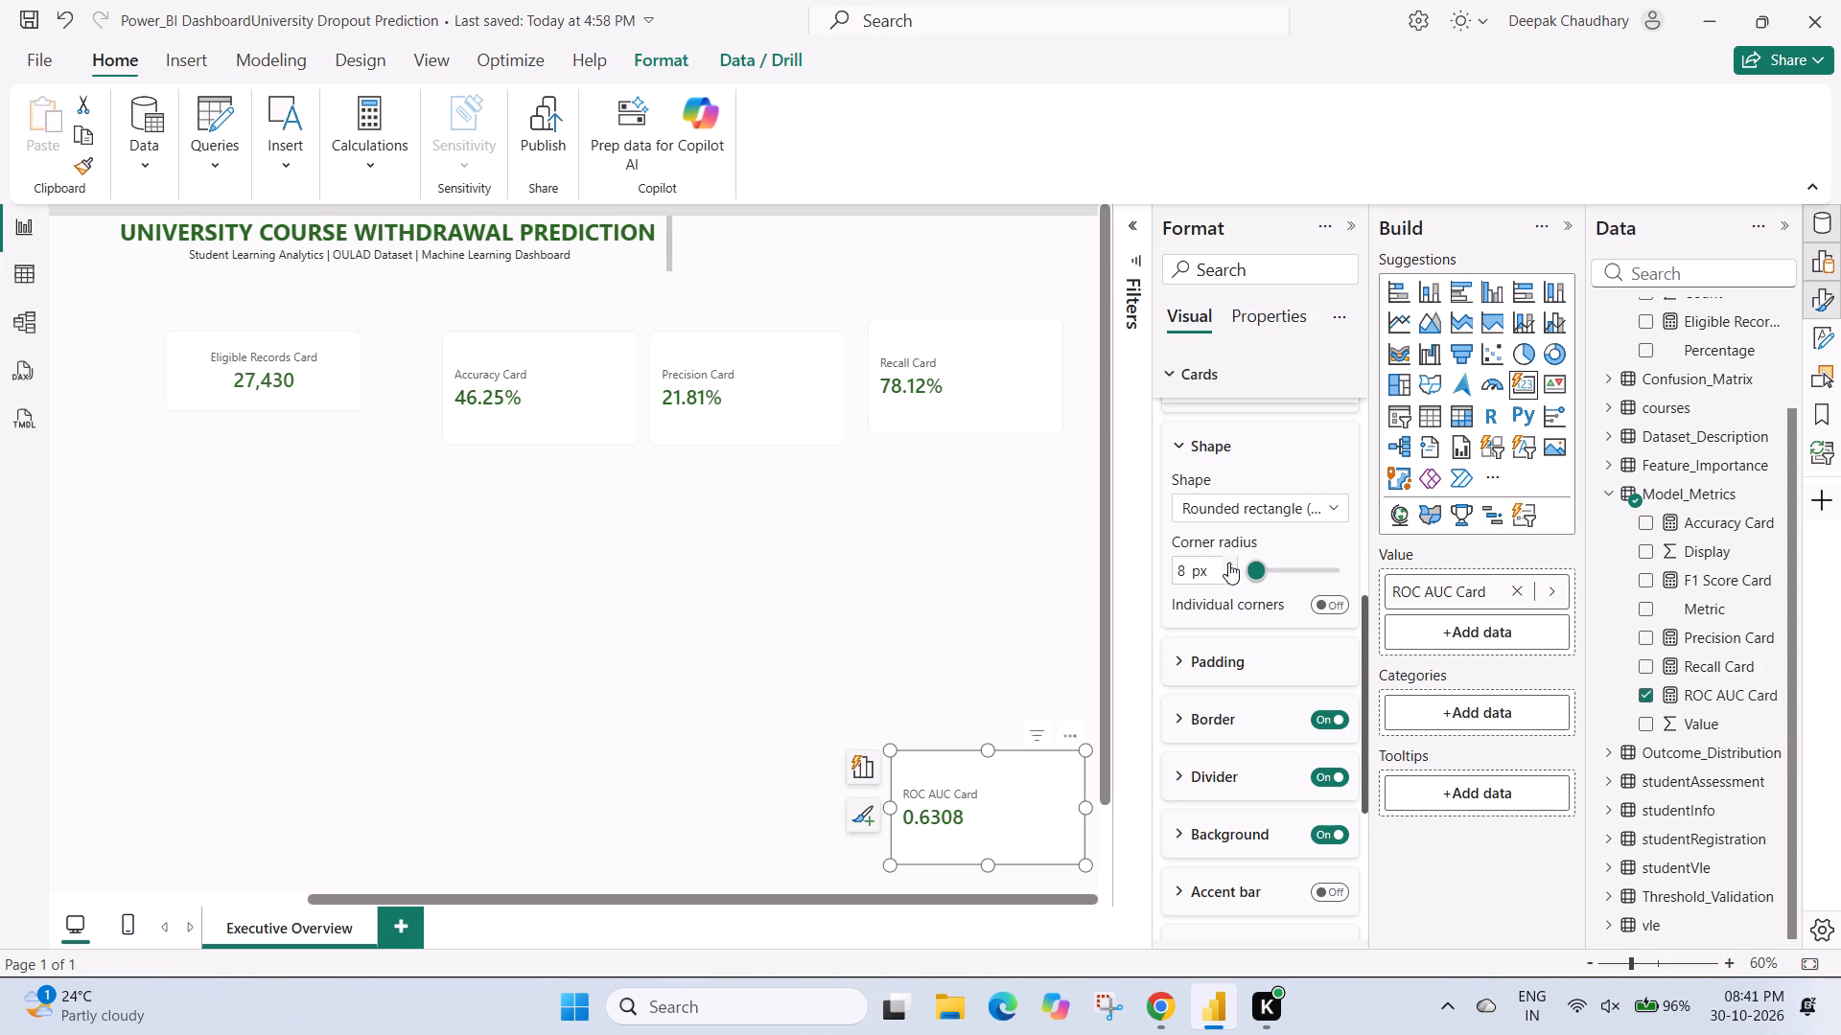
left_click(1228, 563)
left_click(1228, 563)
left_click(896, 591)
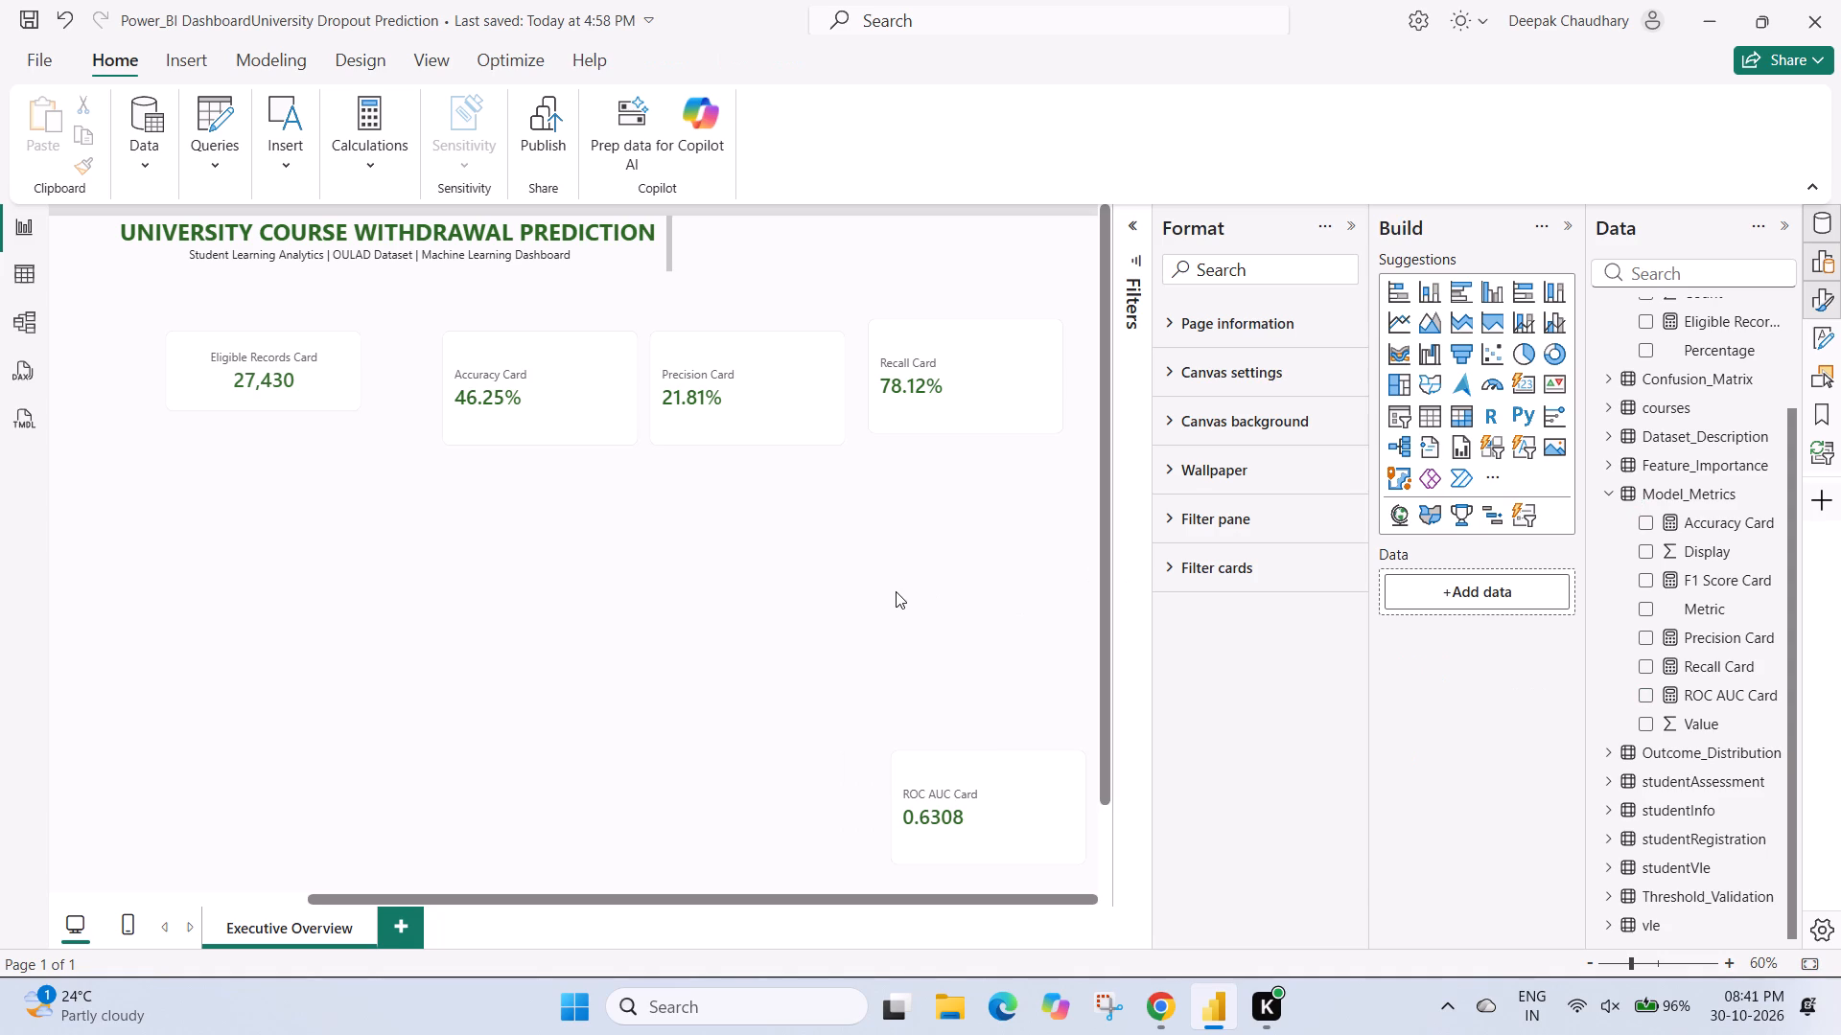
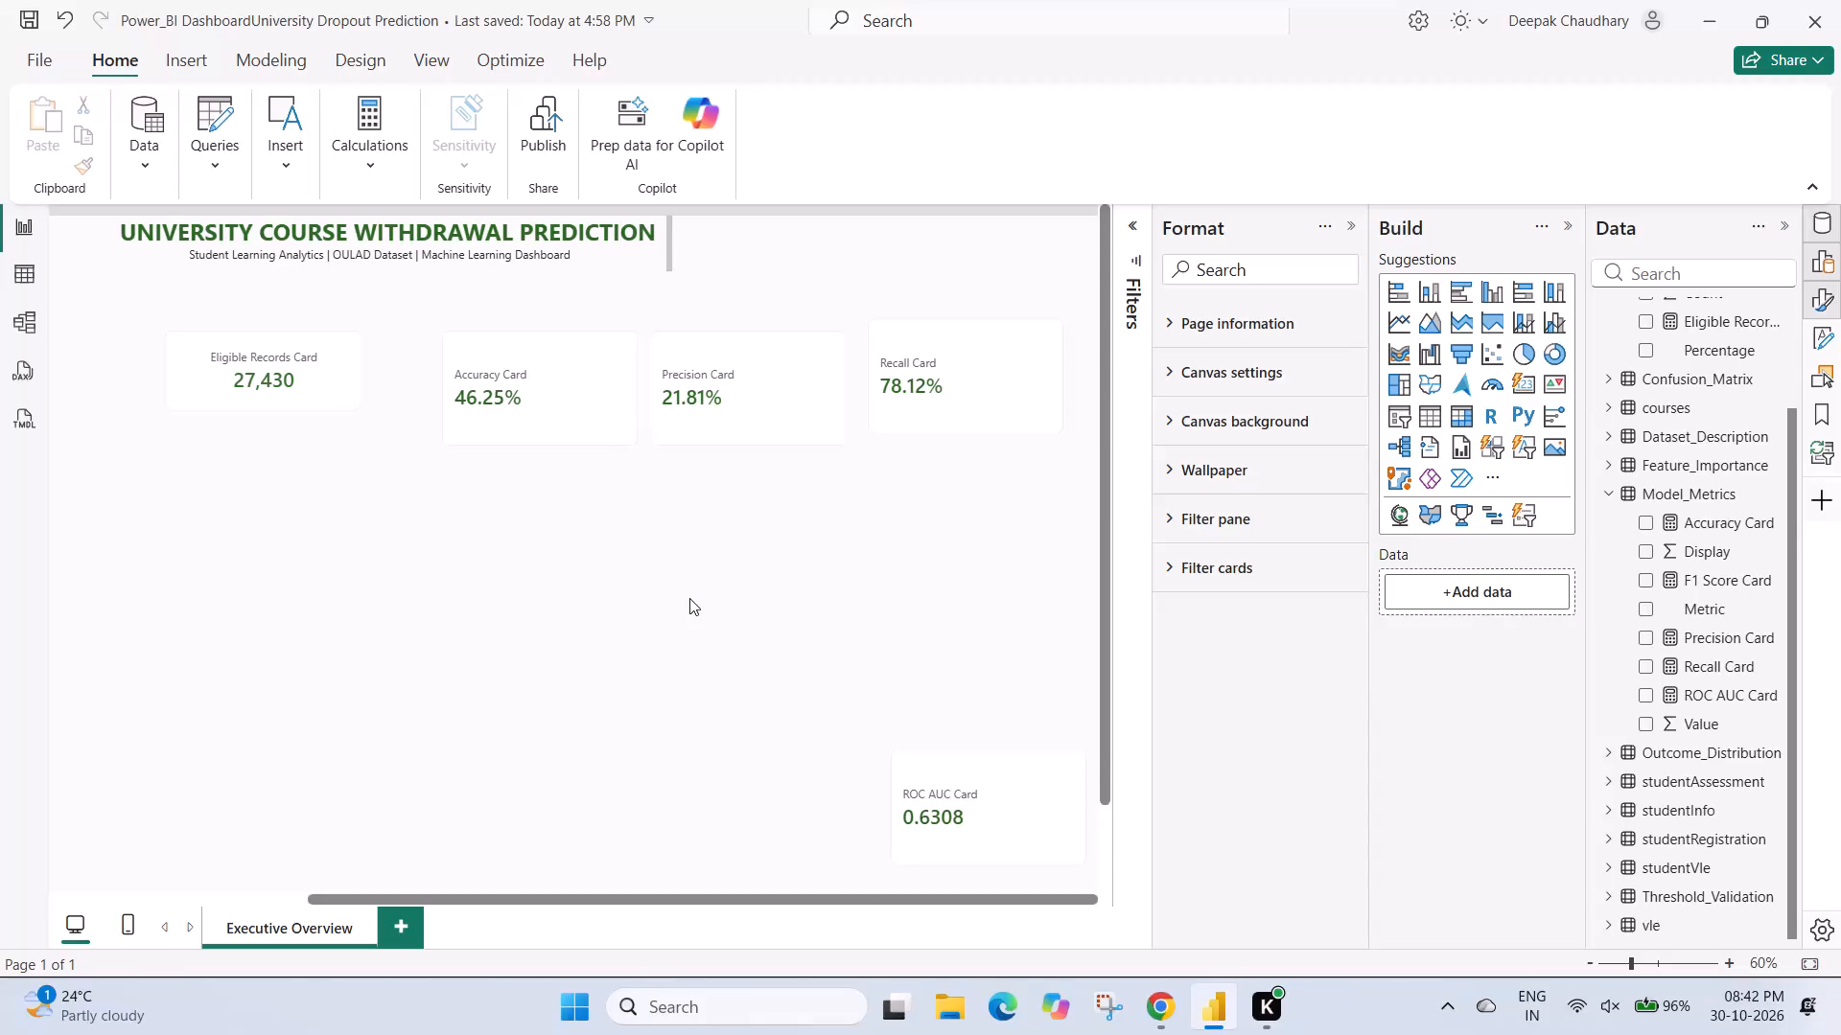
Move the ROC AUC Card up to just below the Precision and Recall cards.
left_click_drag(959, 783, 837, 530)
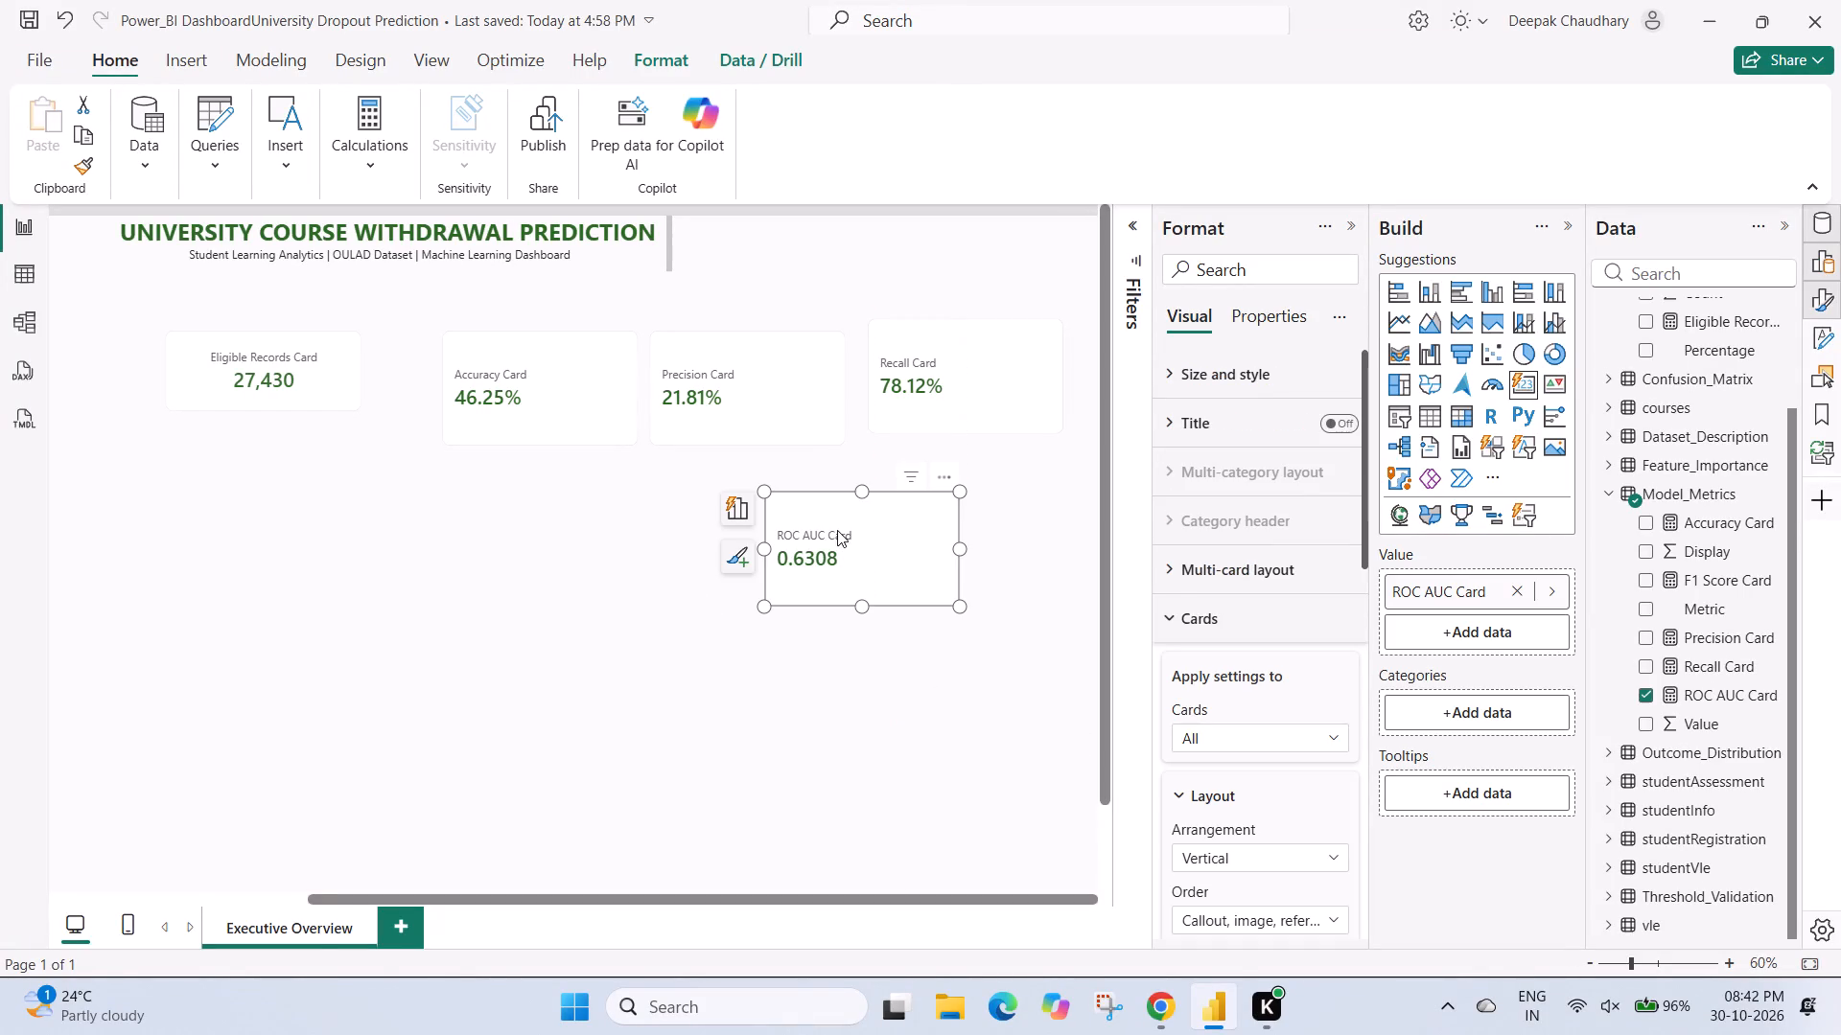
left_click_drag(880, 510, 855, 465)
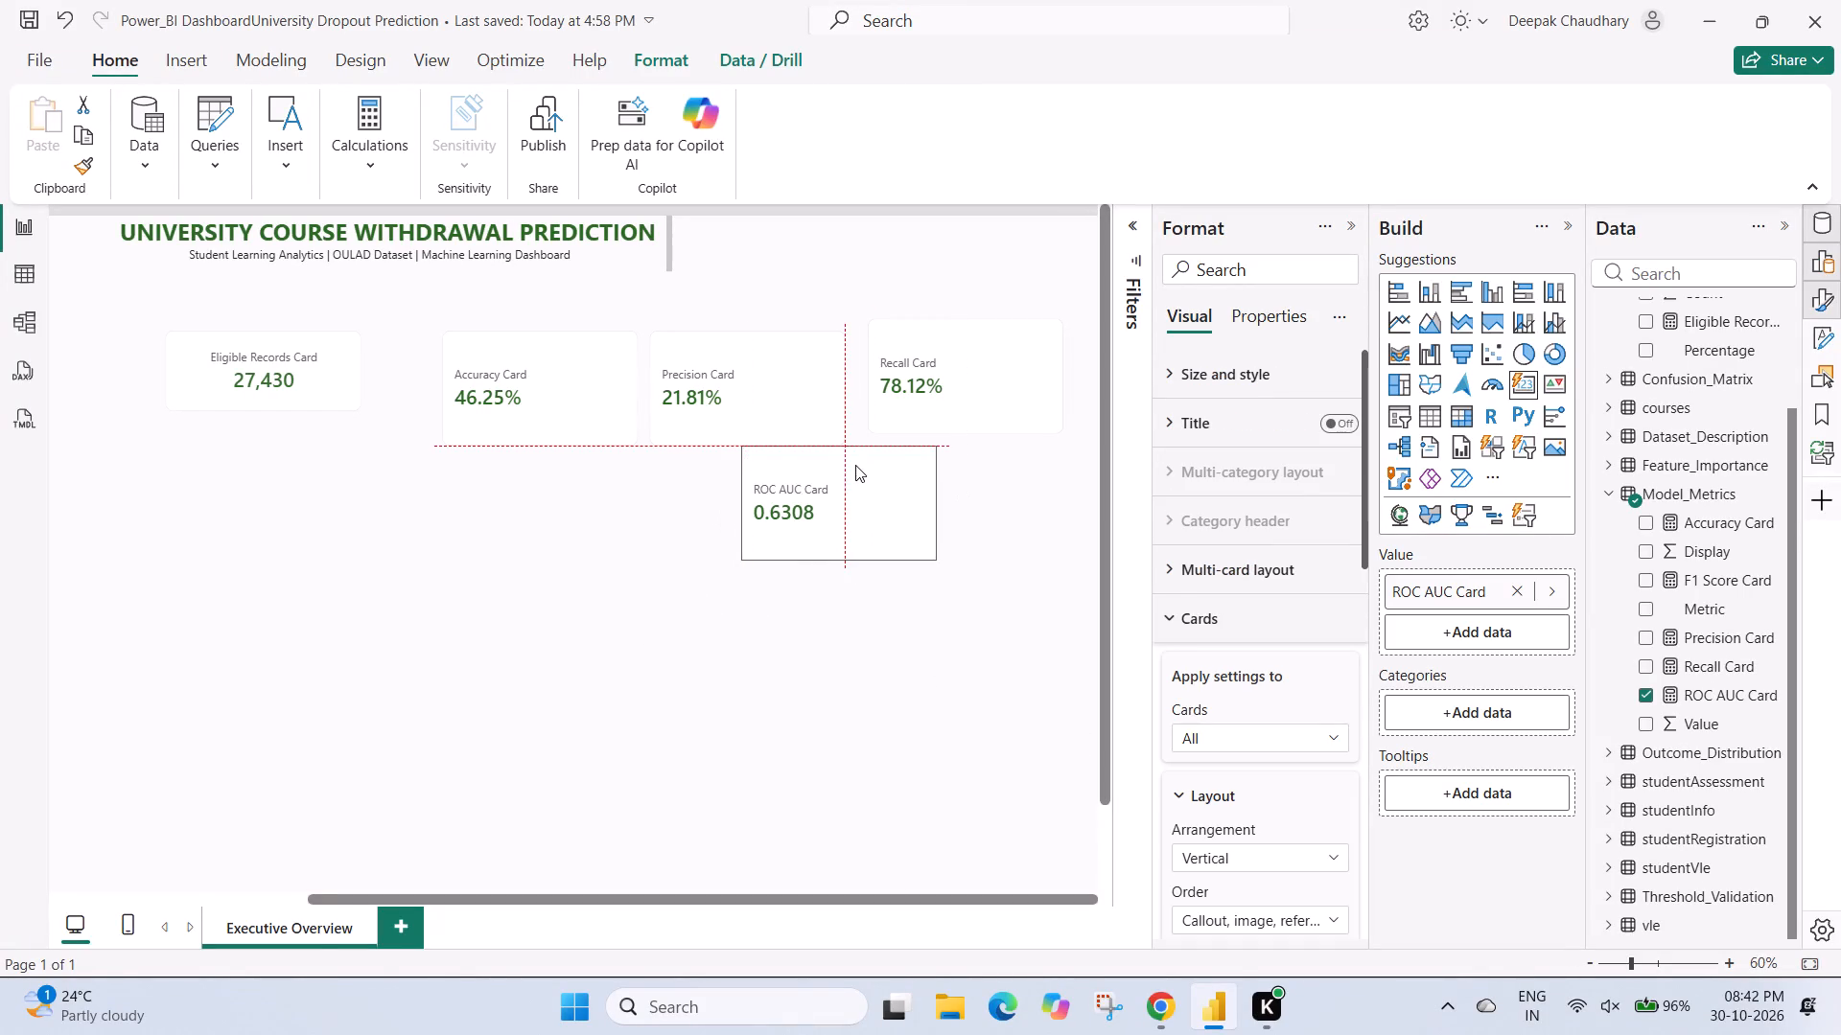
left_click_drag(855, 465, 855, 488)
Add a new card visual in the empty area below the existing KPI cards, with the Eligible Records Card measure as its value.
left_click(594, 573)
left_click(625, 678)
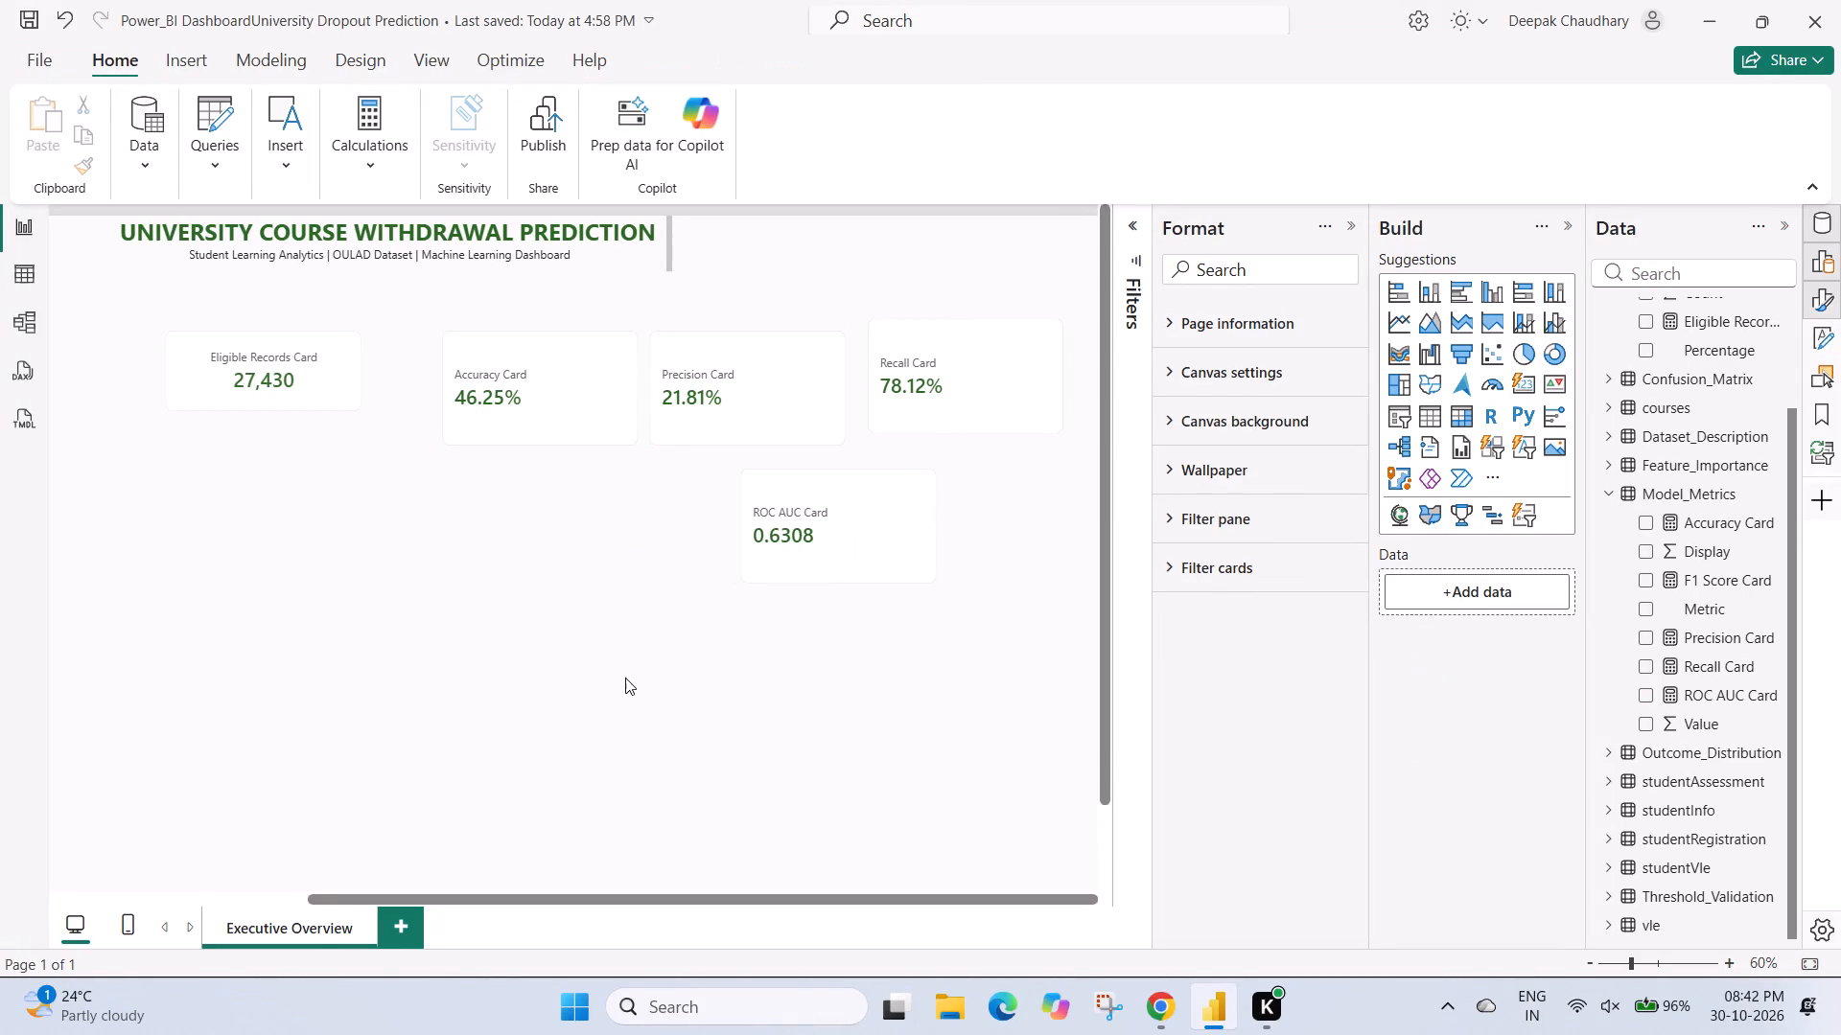
left_click(1521, 379)
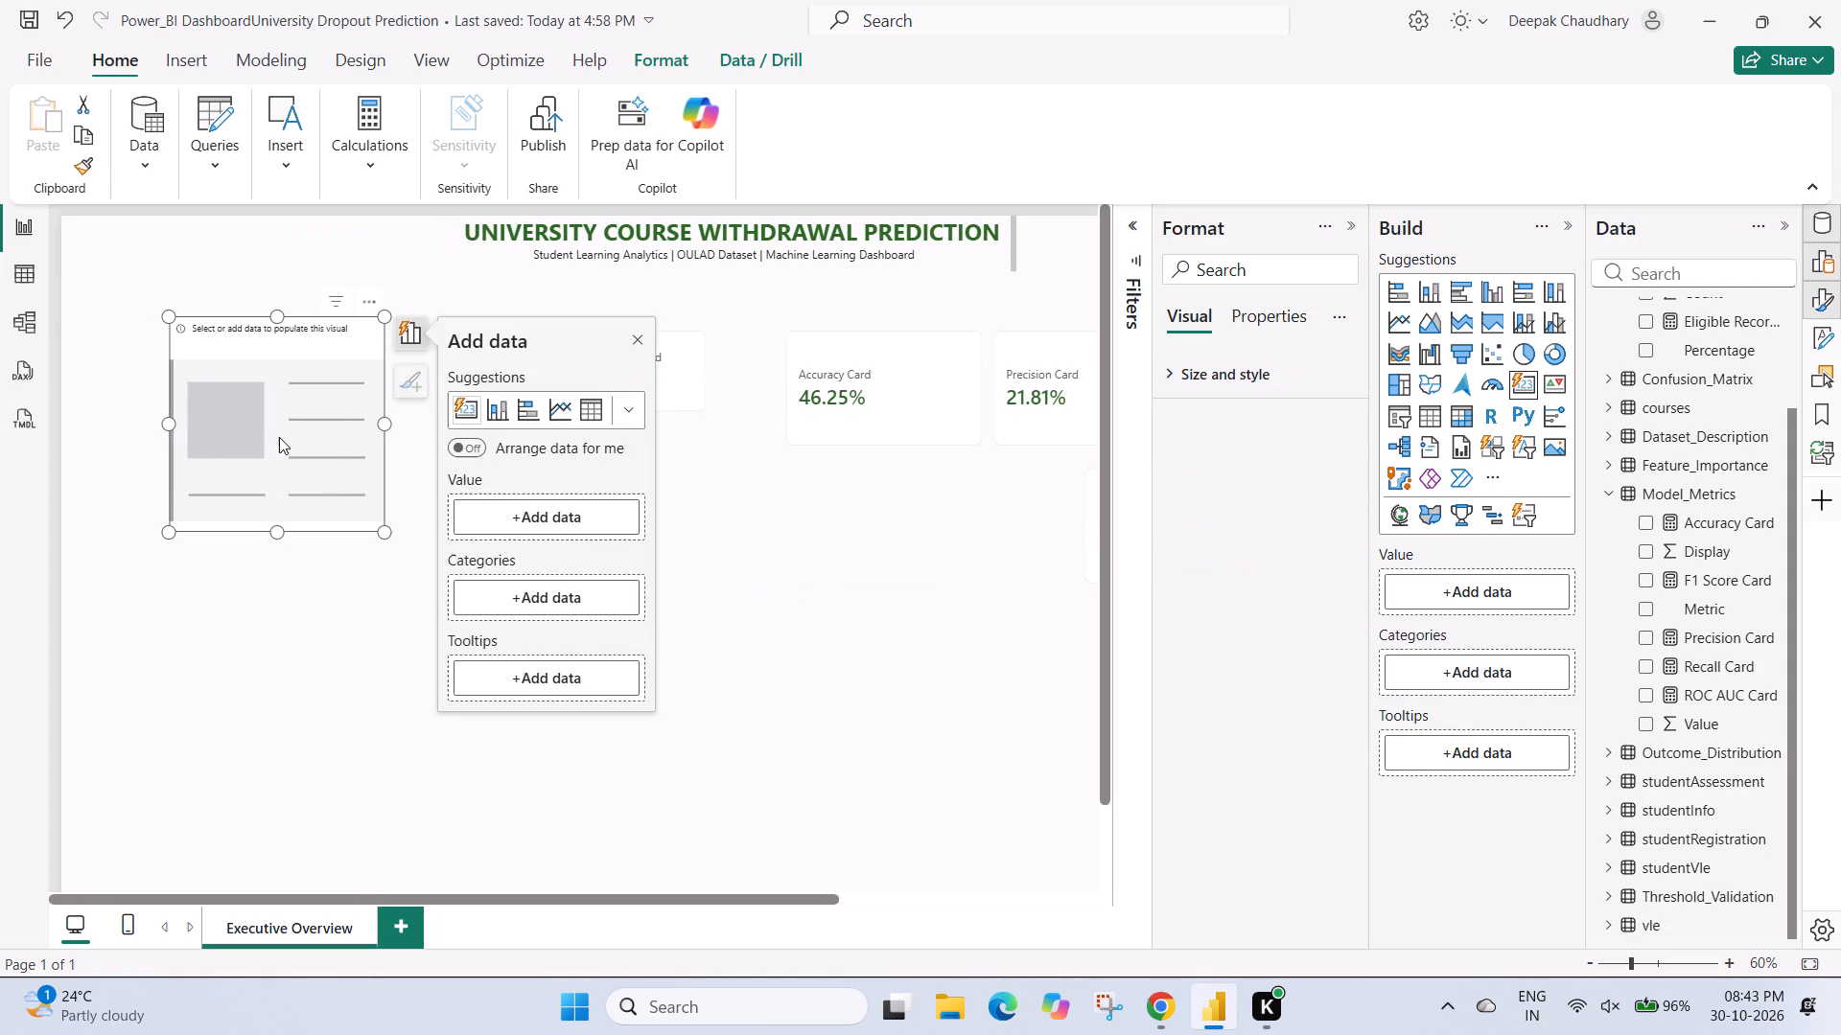
left_click_drag(279, 437, 345, 623)
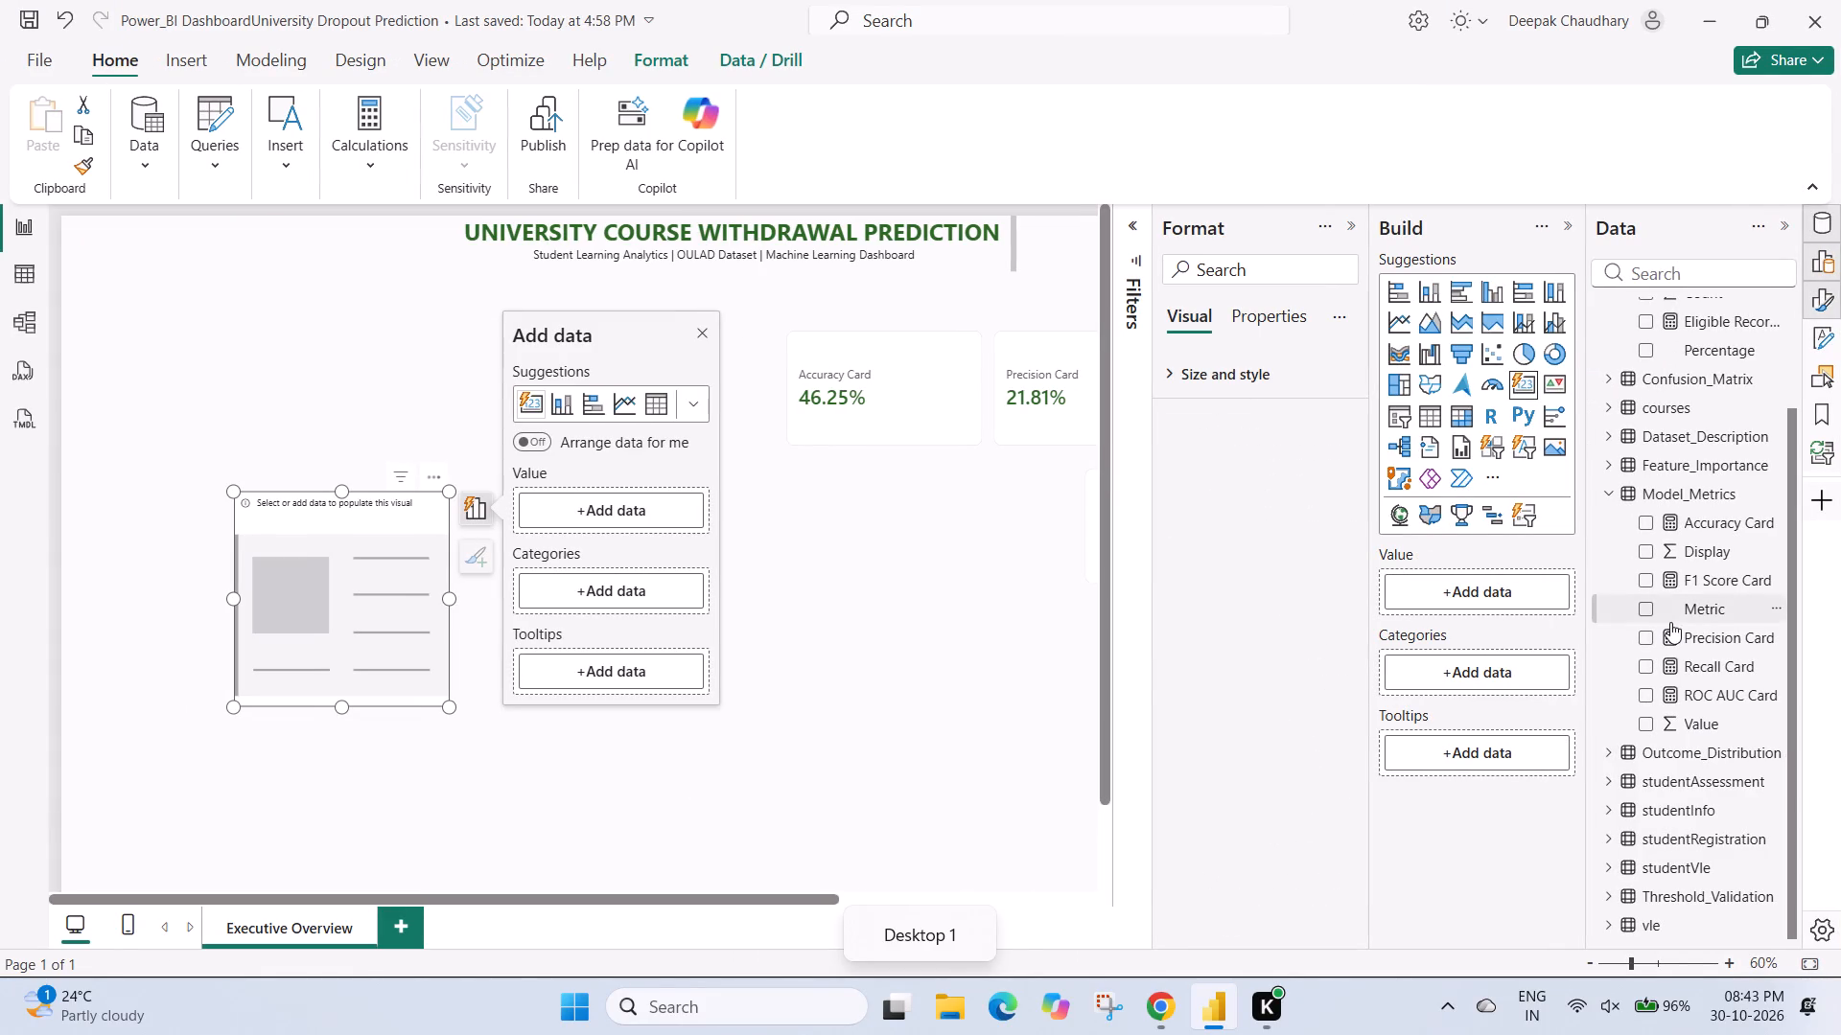
scroll(1662, 414, "up", 1)
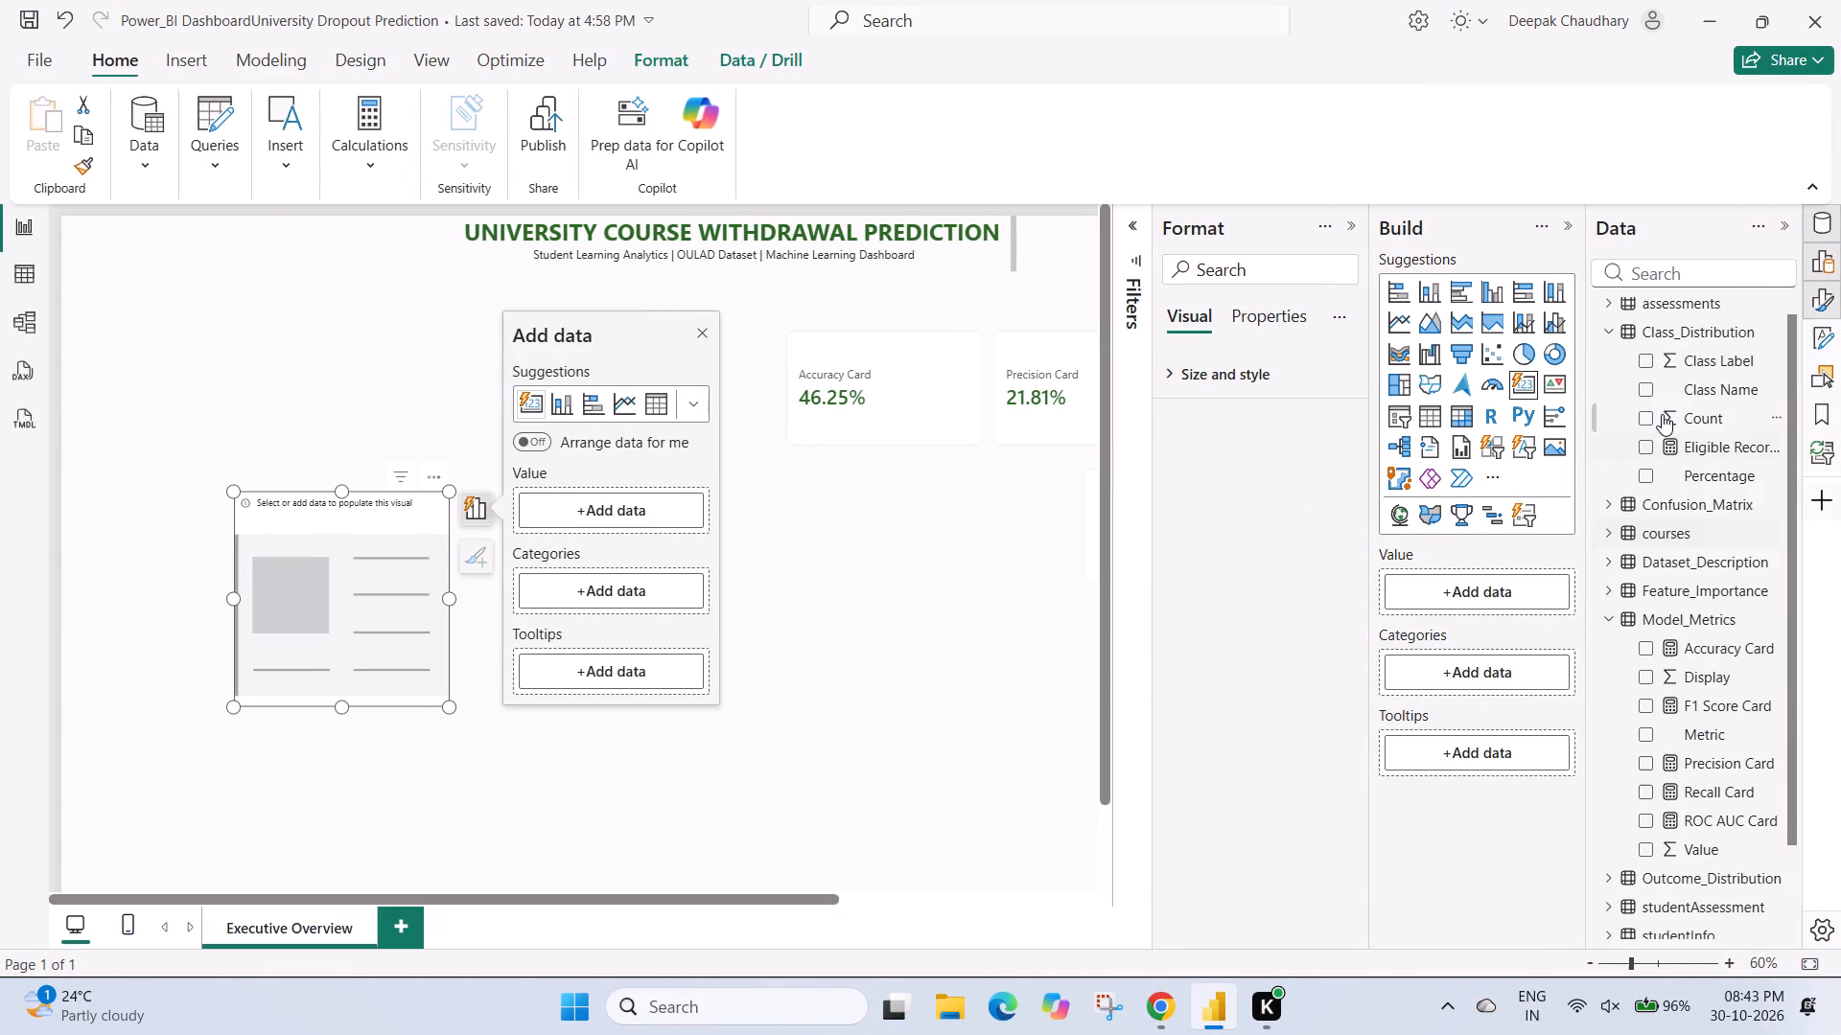
scroll(1662, 414, "up", 1)
left_click_drag(1714, 455, 1537, 578)
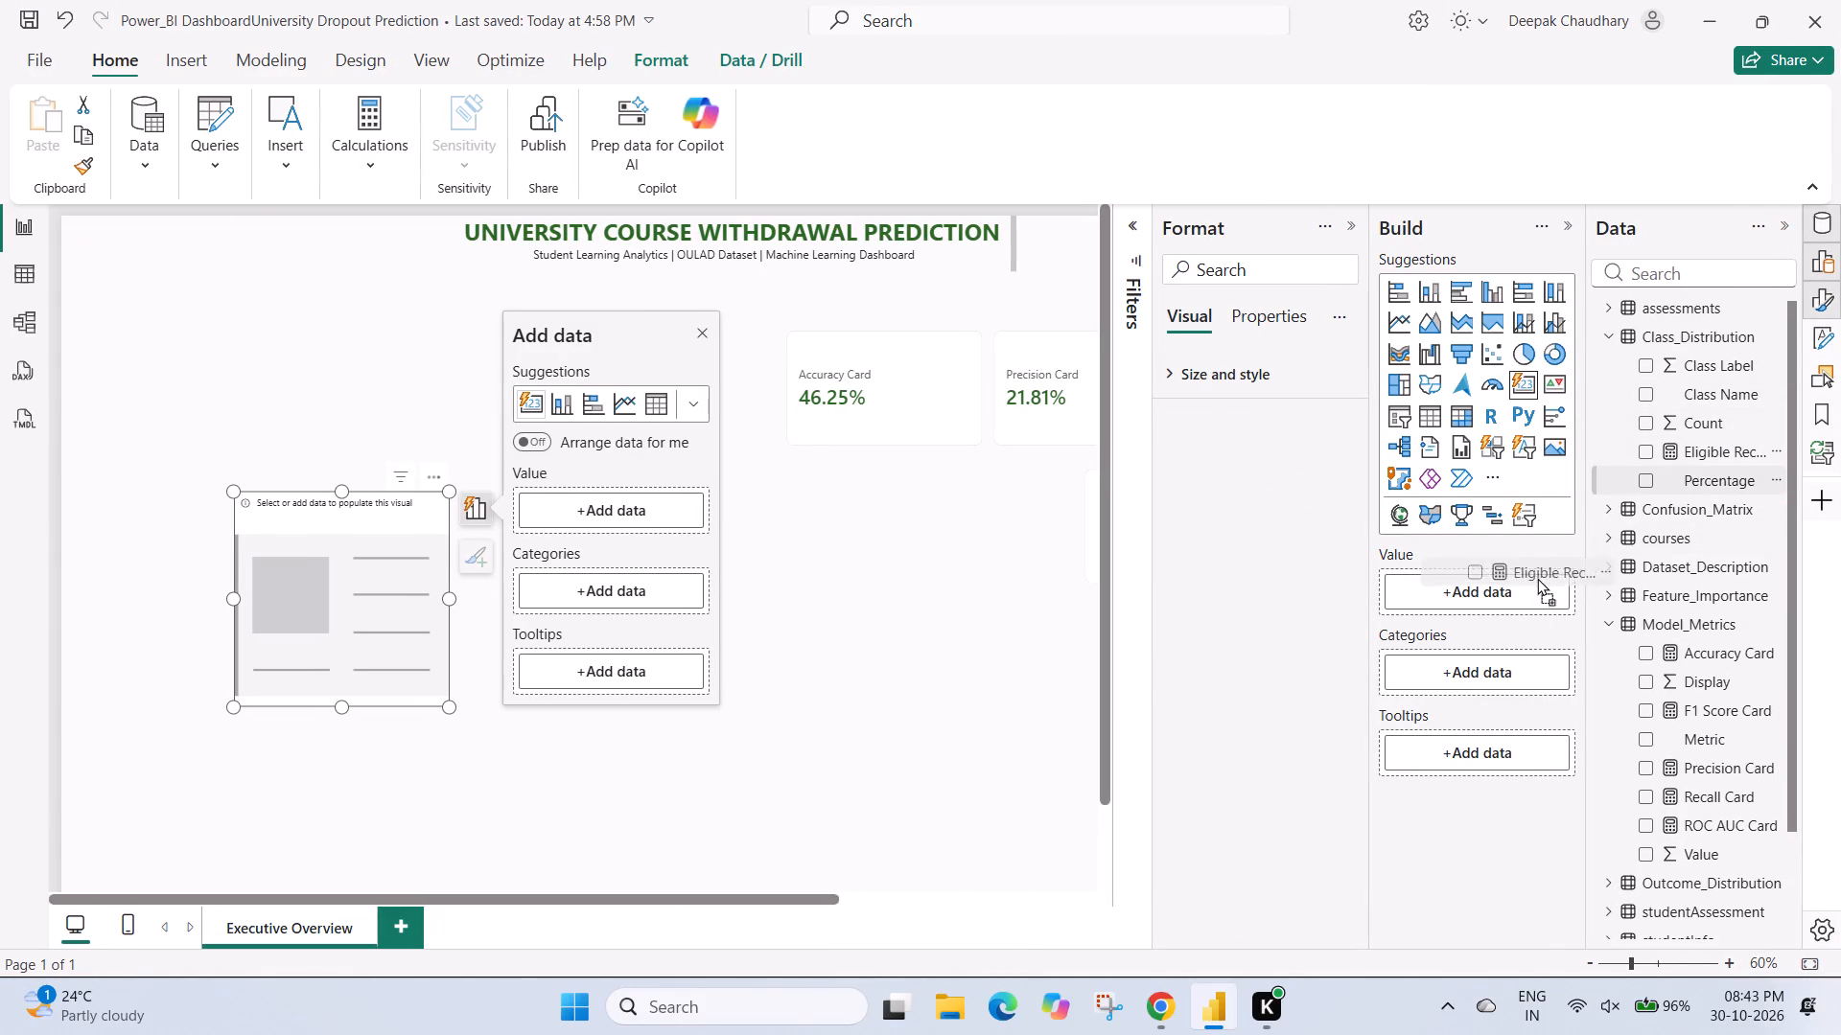
left_click_drag(1537, 578, 1505, 591)
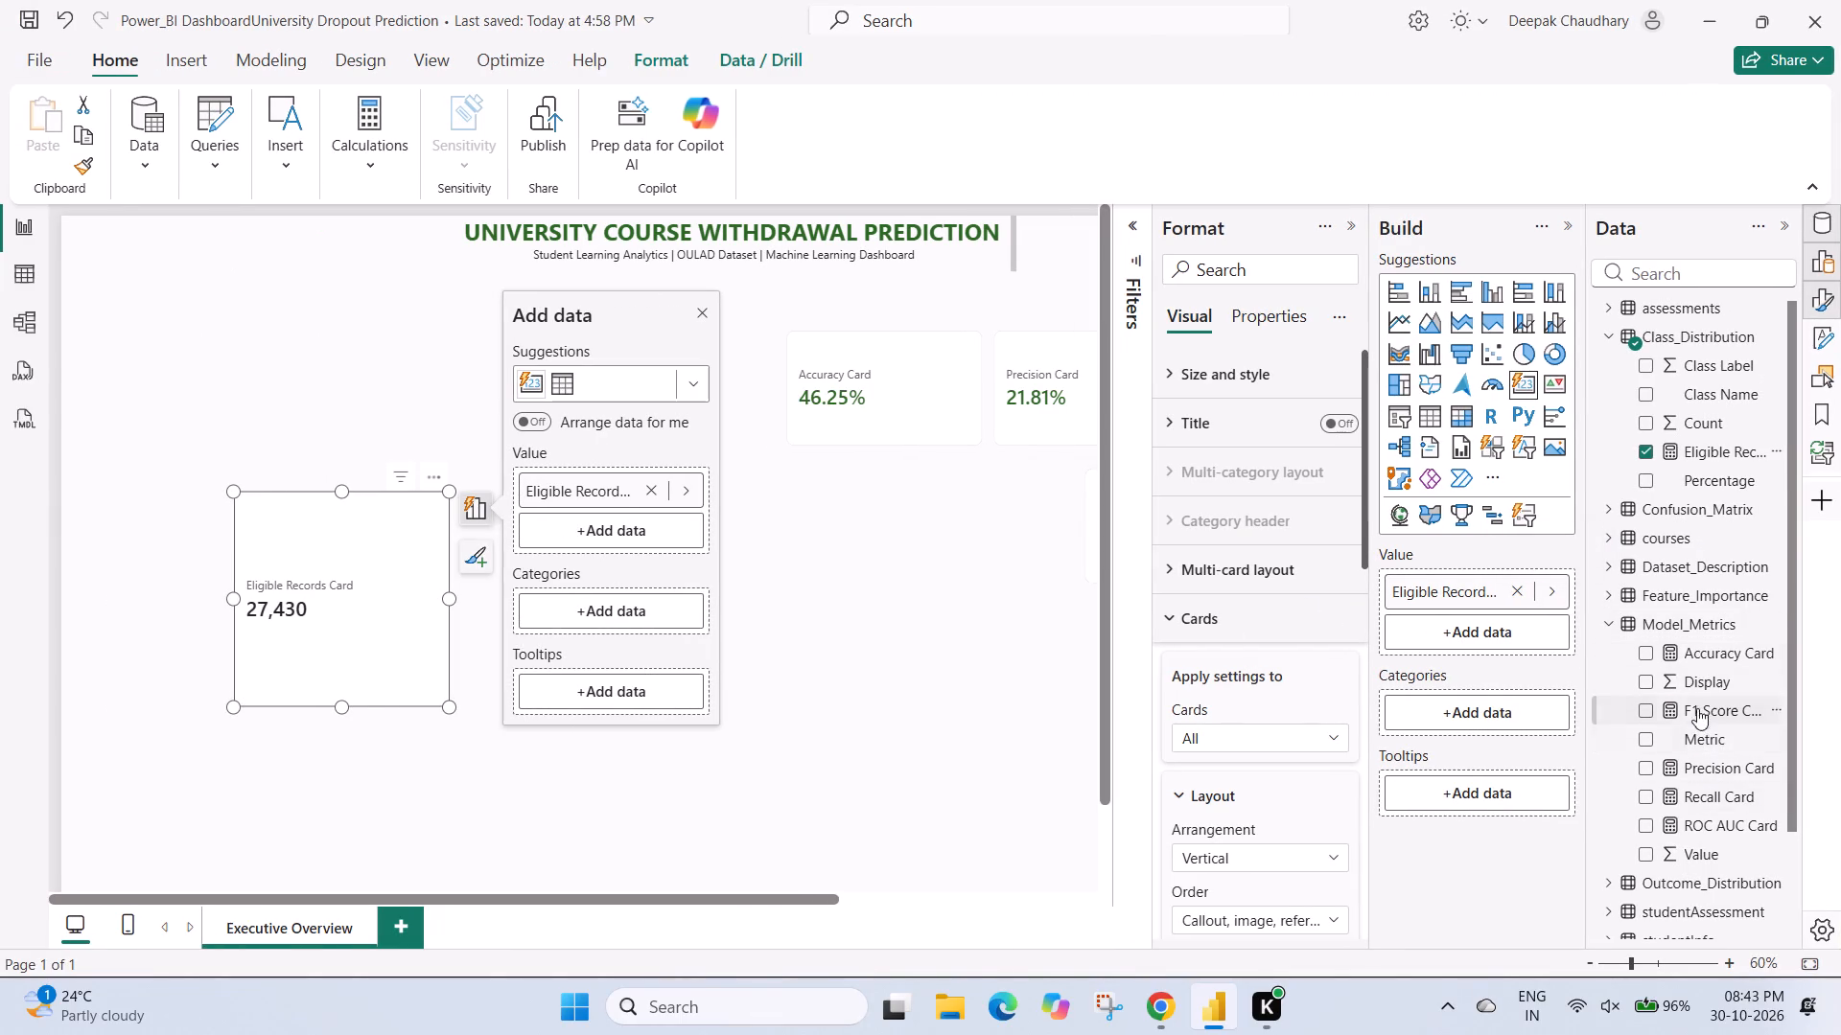
Add the Accuracy, Precision, Recall, F1 Score and ROC AUC Card measures, in that order, to the new card visual.
scroll(1668, 610, "down", 1)
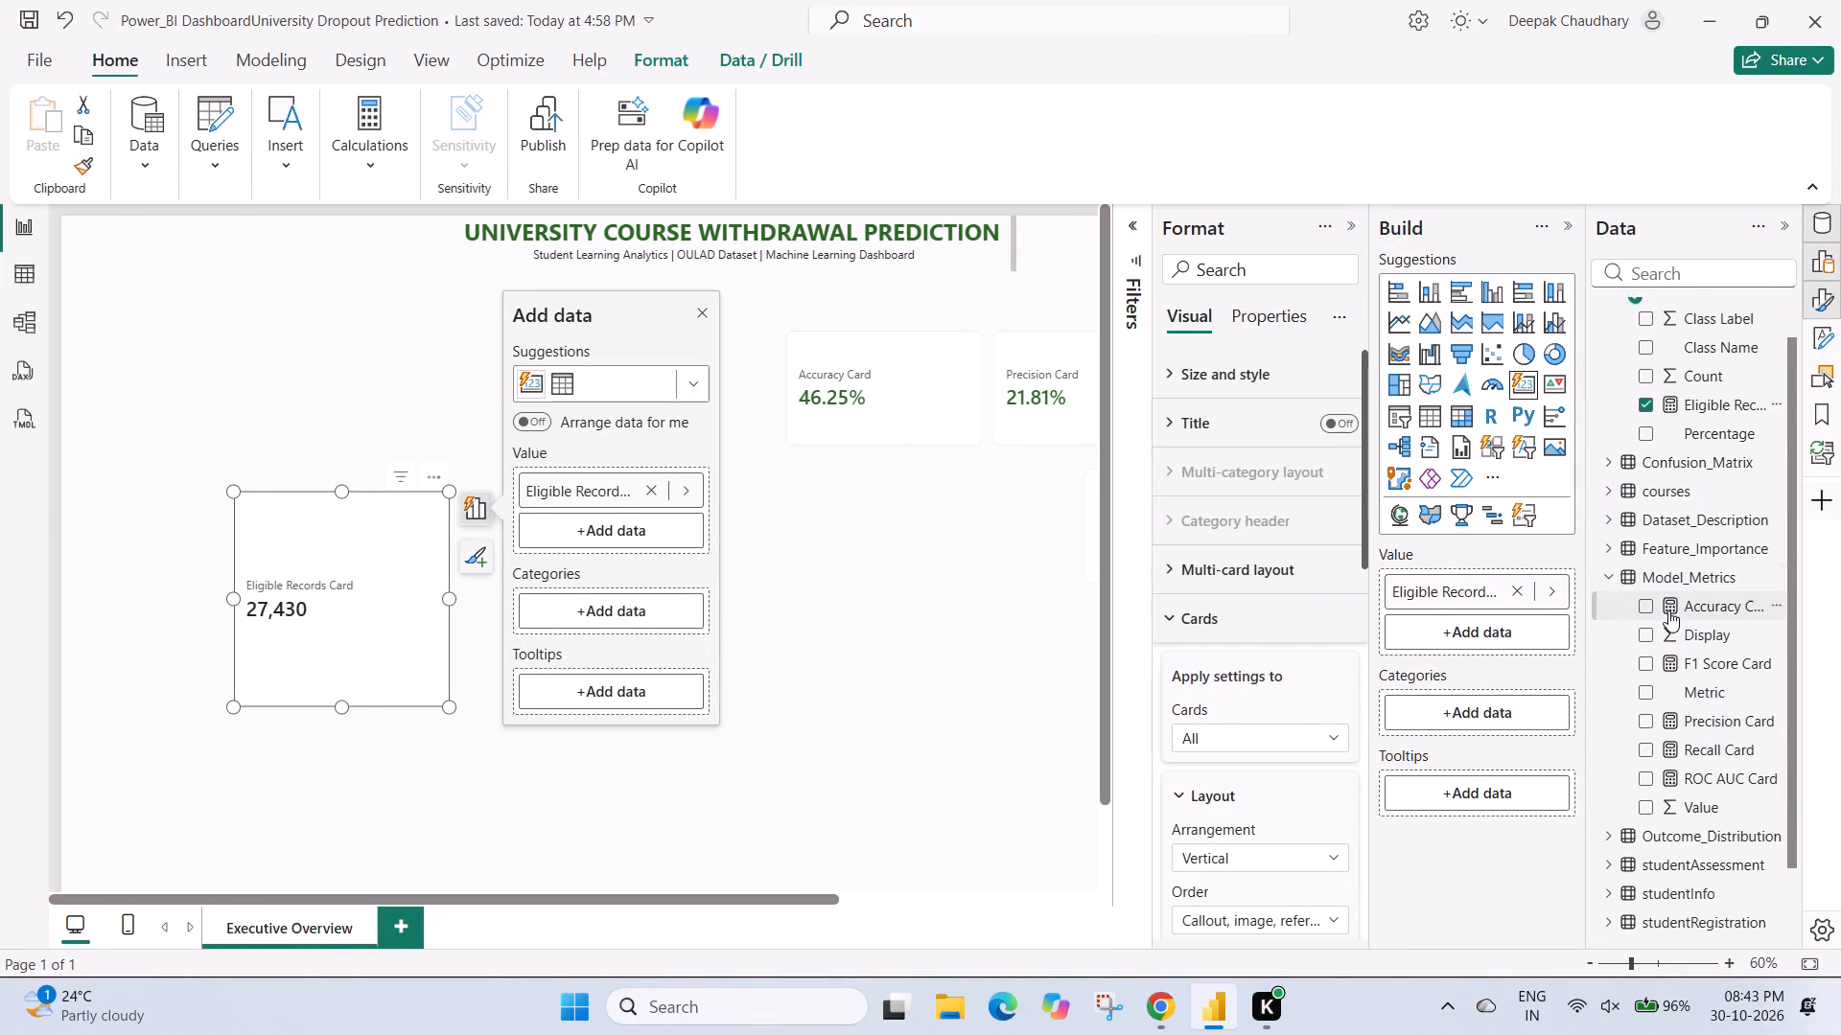
scroll(1668, 610, "down", 1)
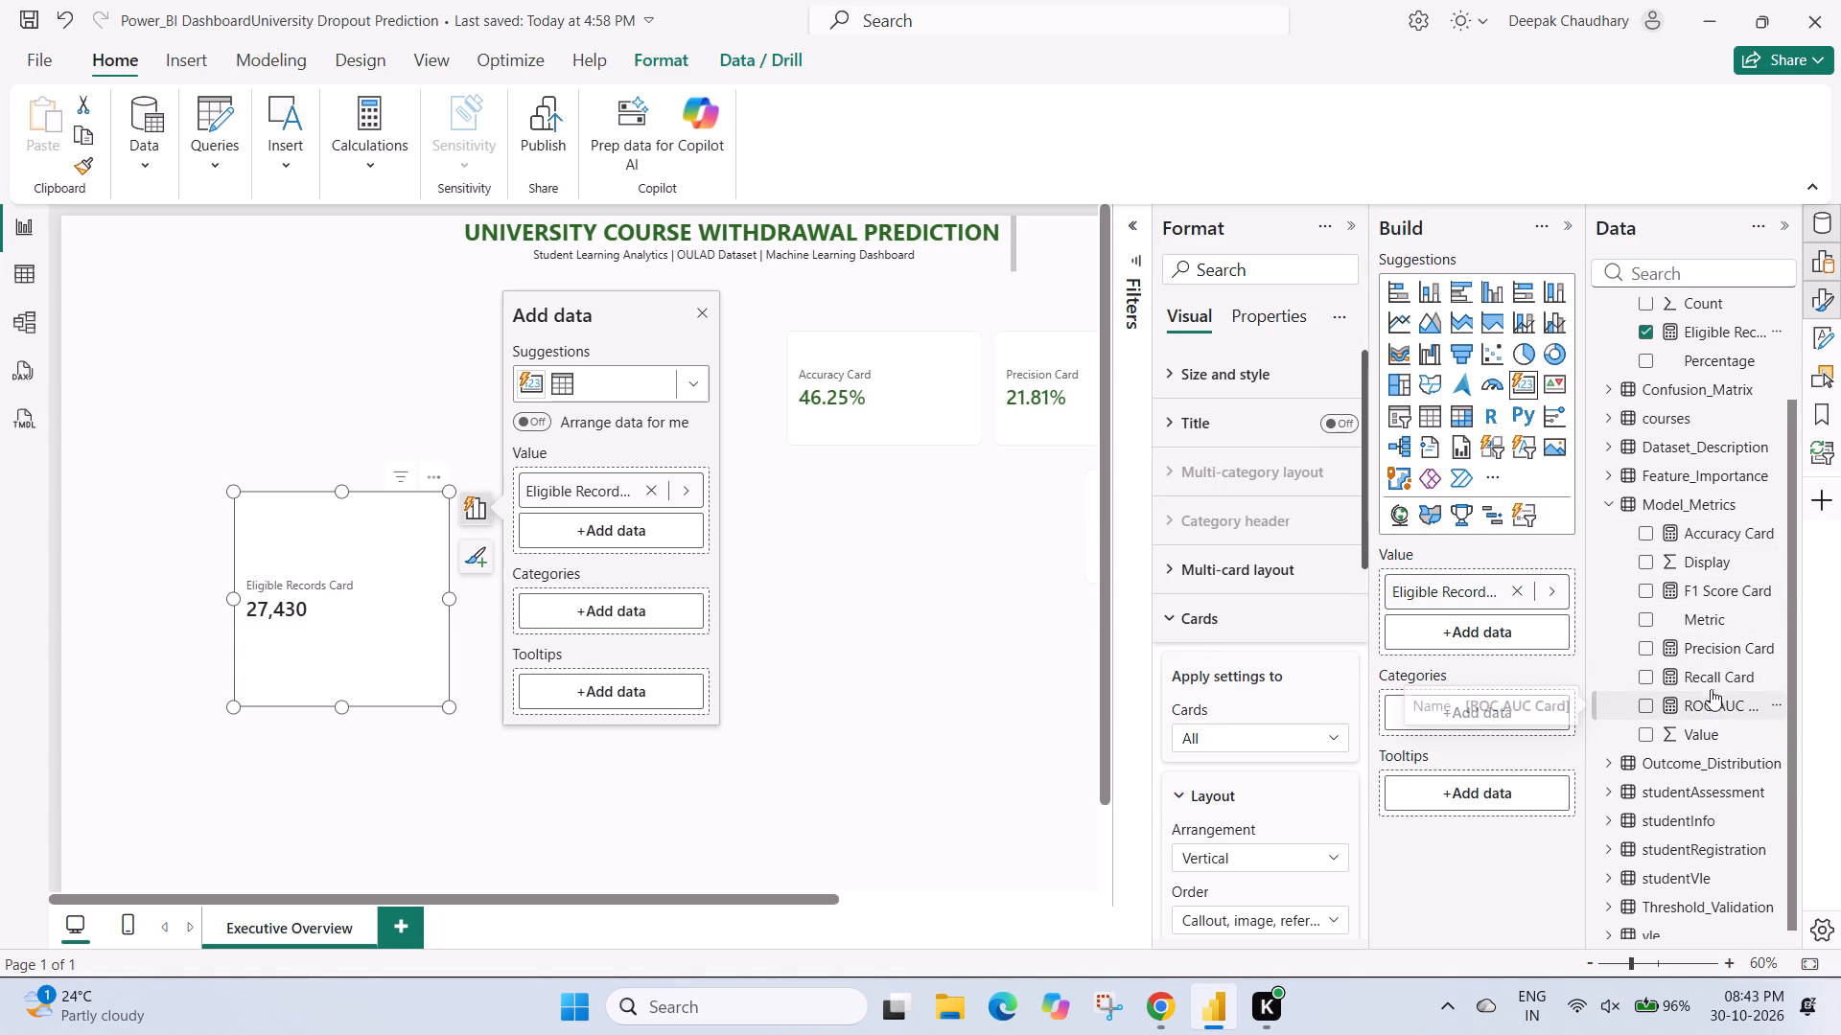
left_click_drag(1710, 524, 1565, 623)
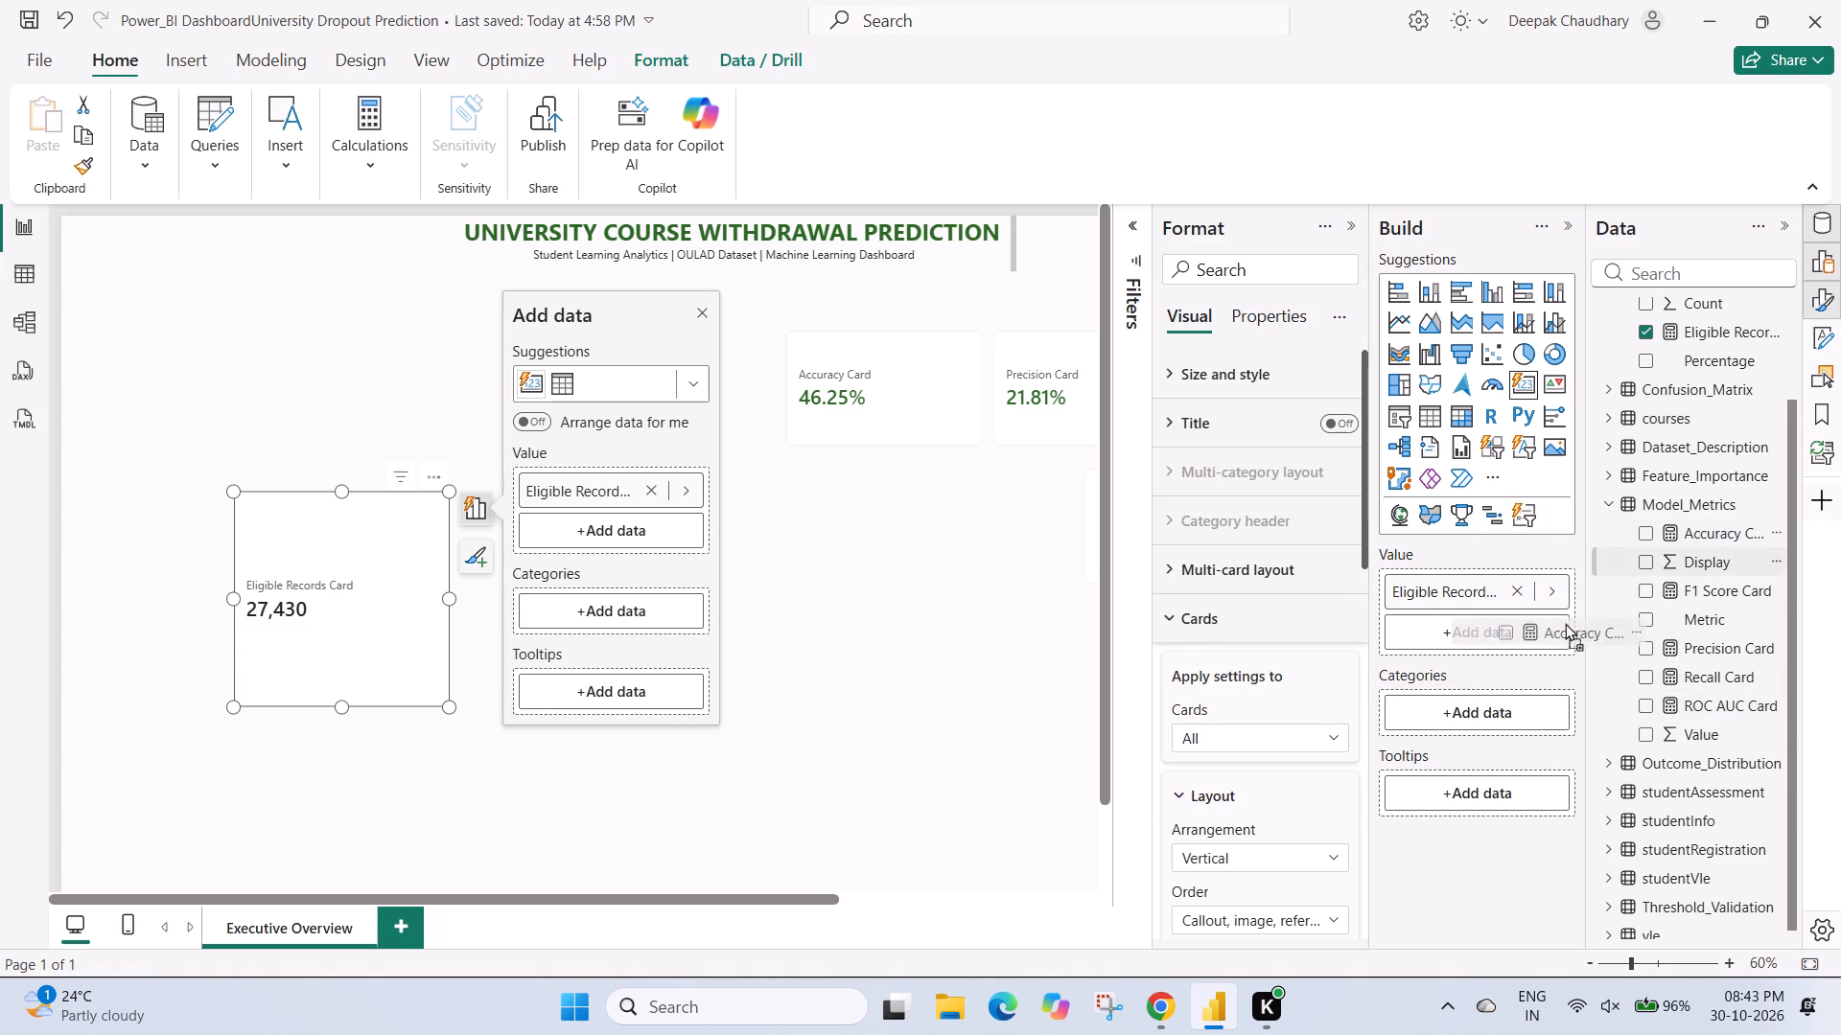
left_click_drag(1565, 623, 1502, 625)
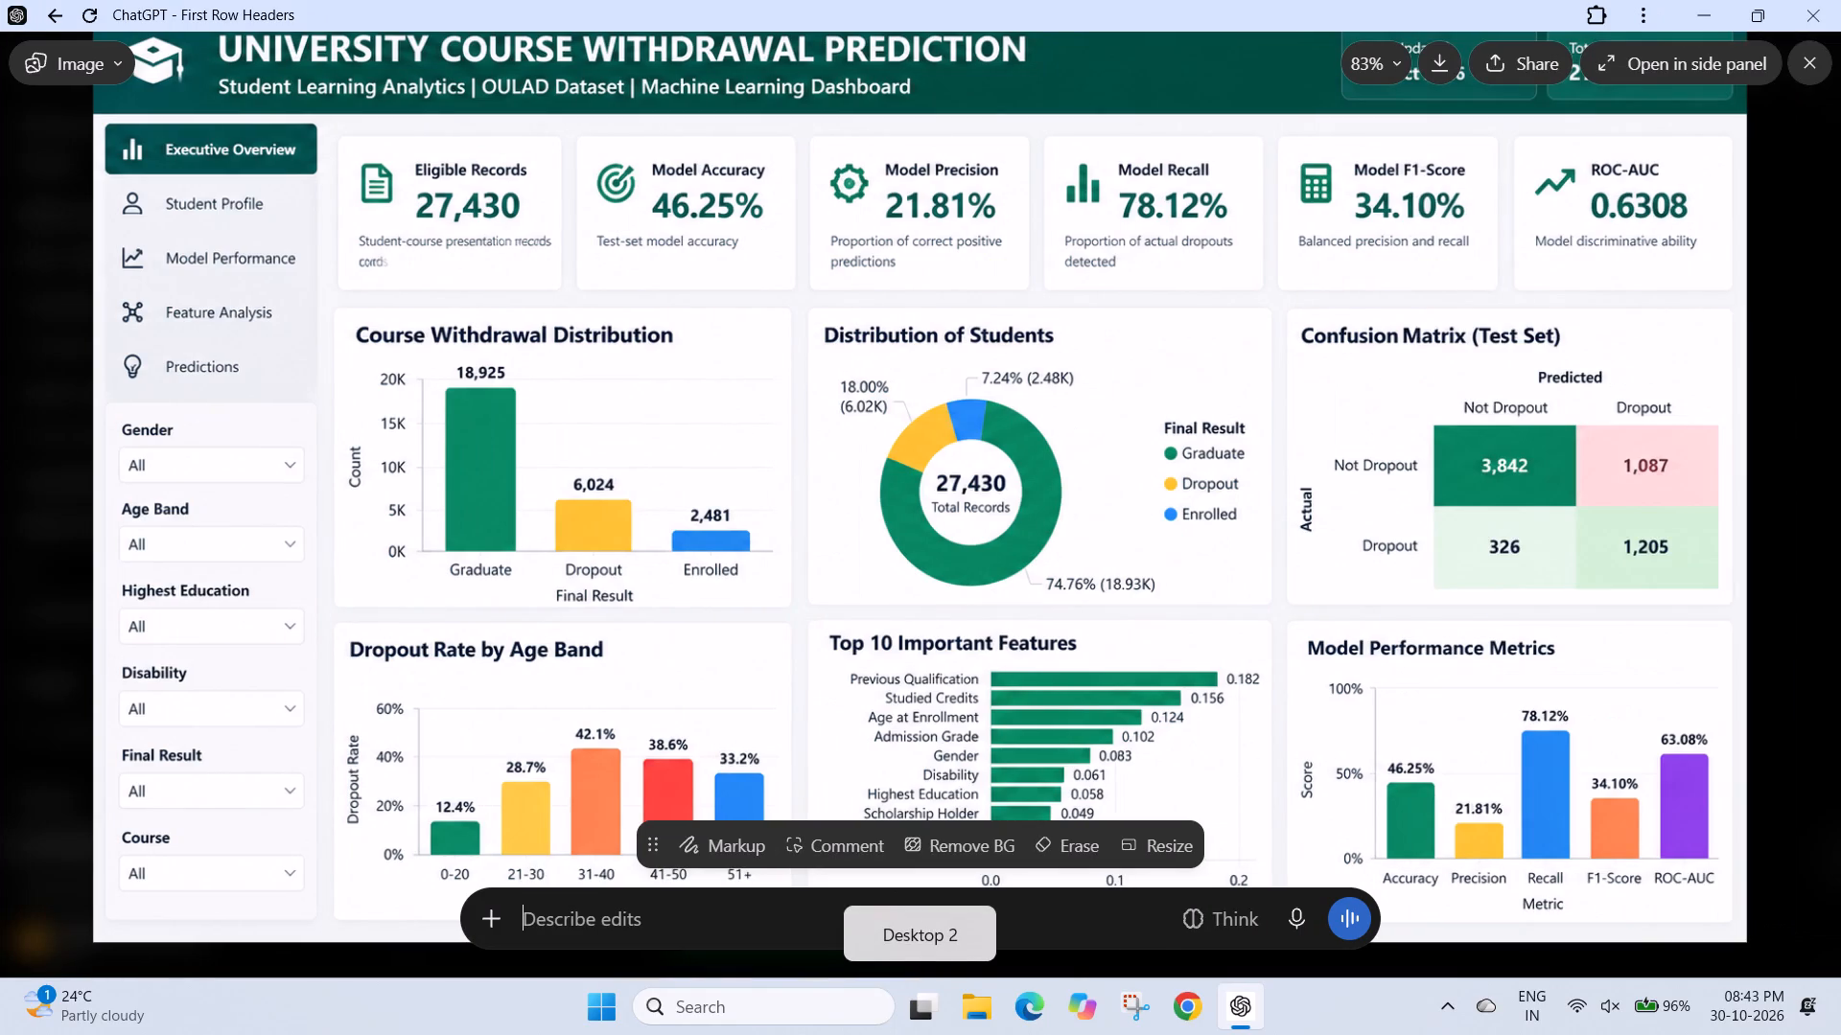
scroll(955, 493, "left", 1)
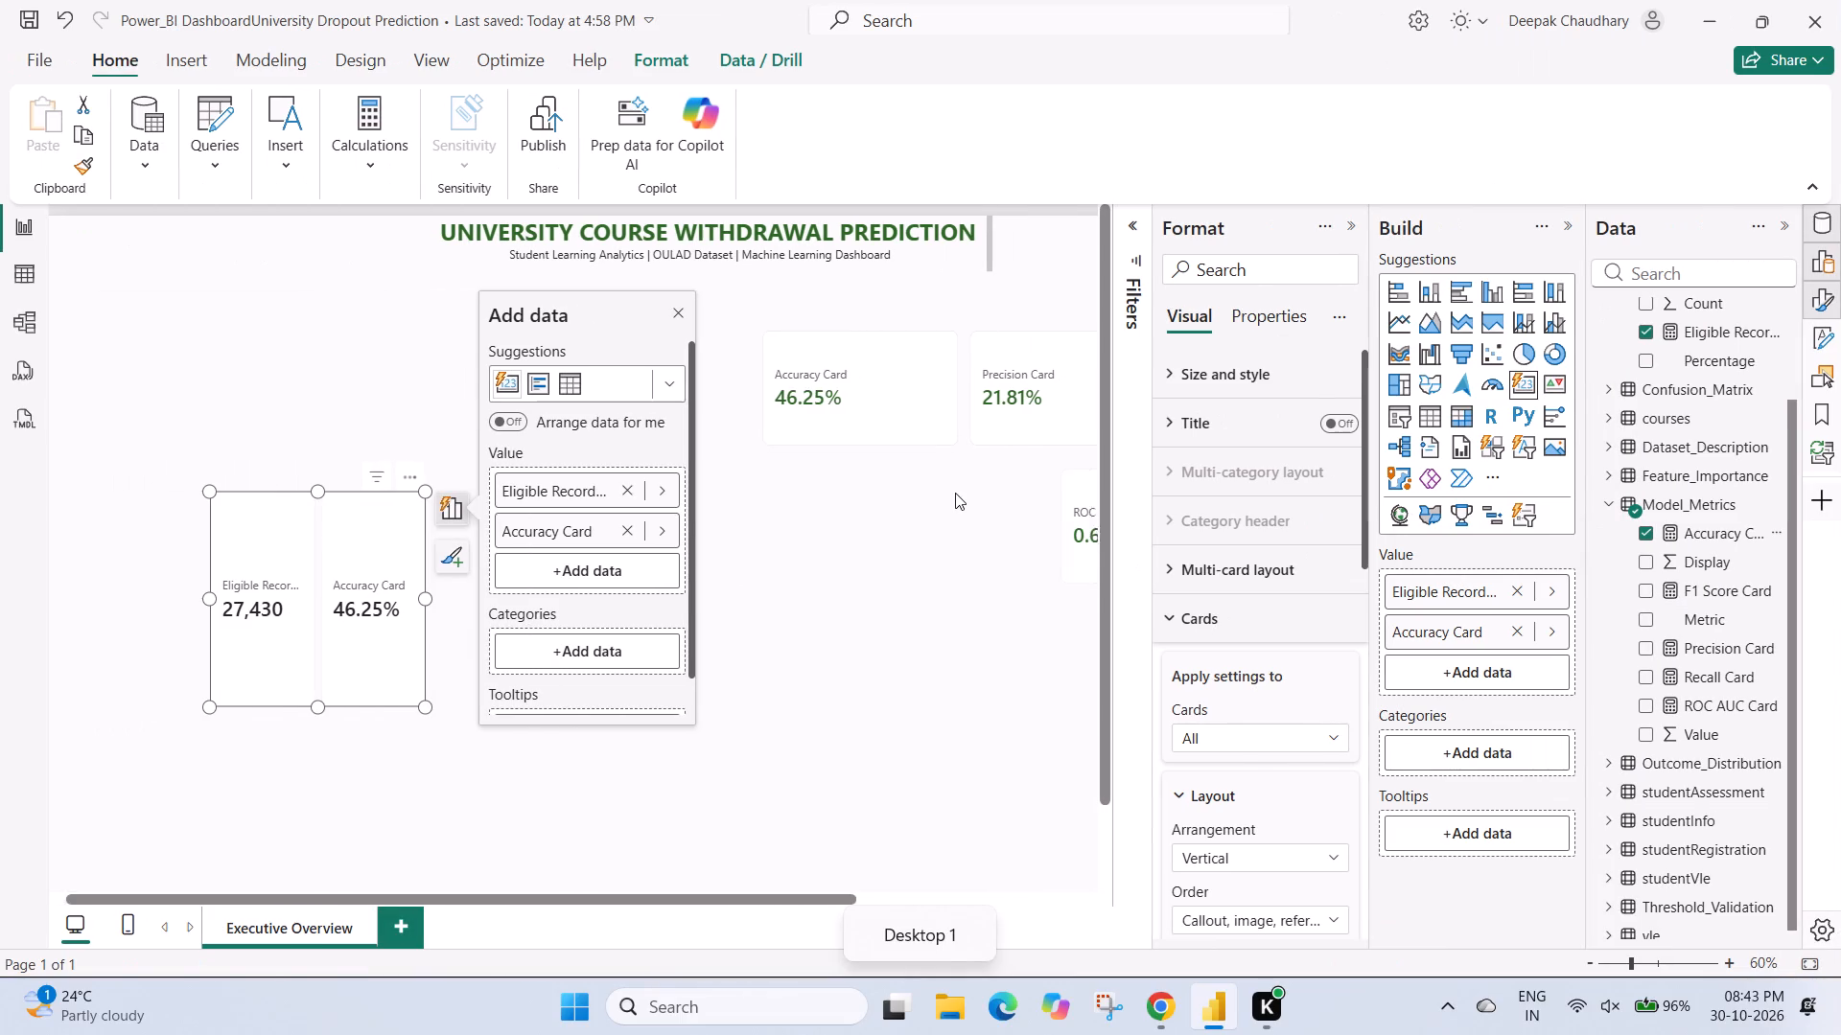
scroll(955, 493, "left", 1)
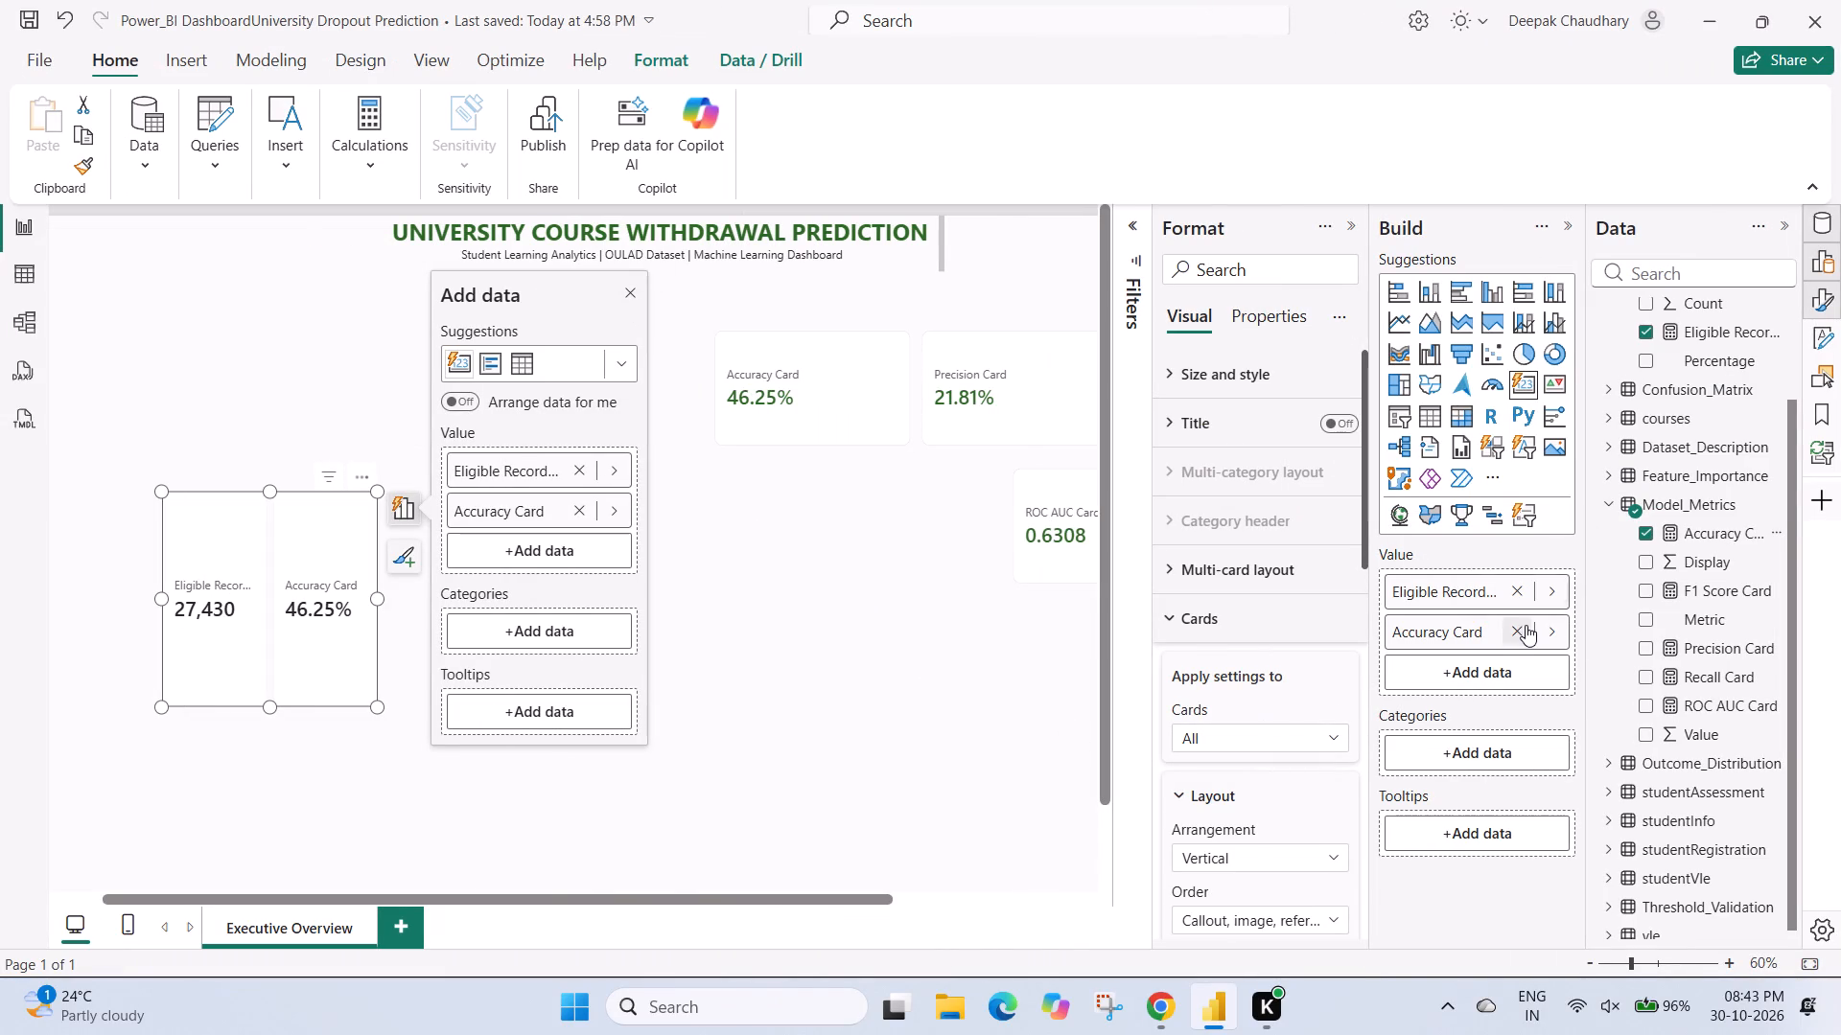
left_click_drag(1694, 644, 1467, 675)
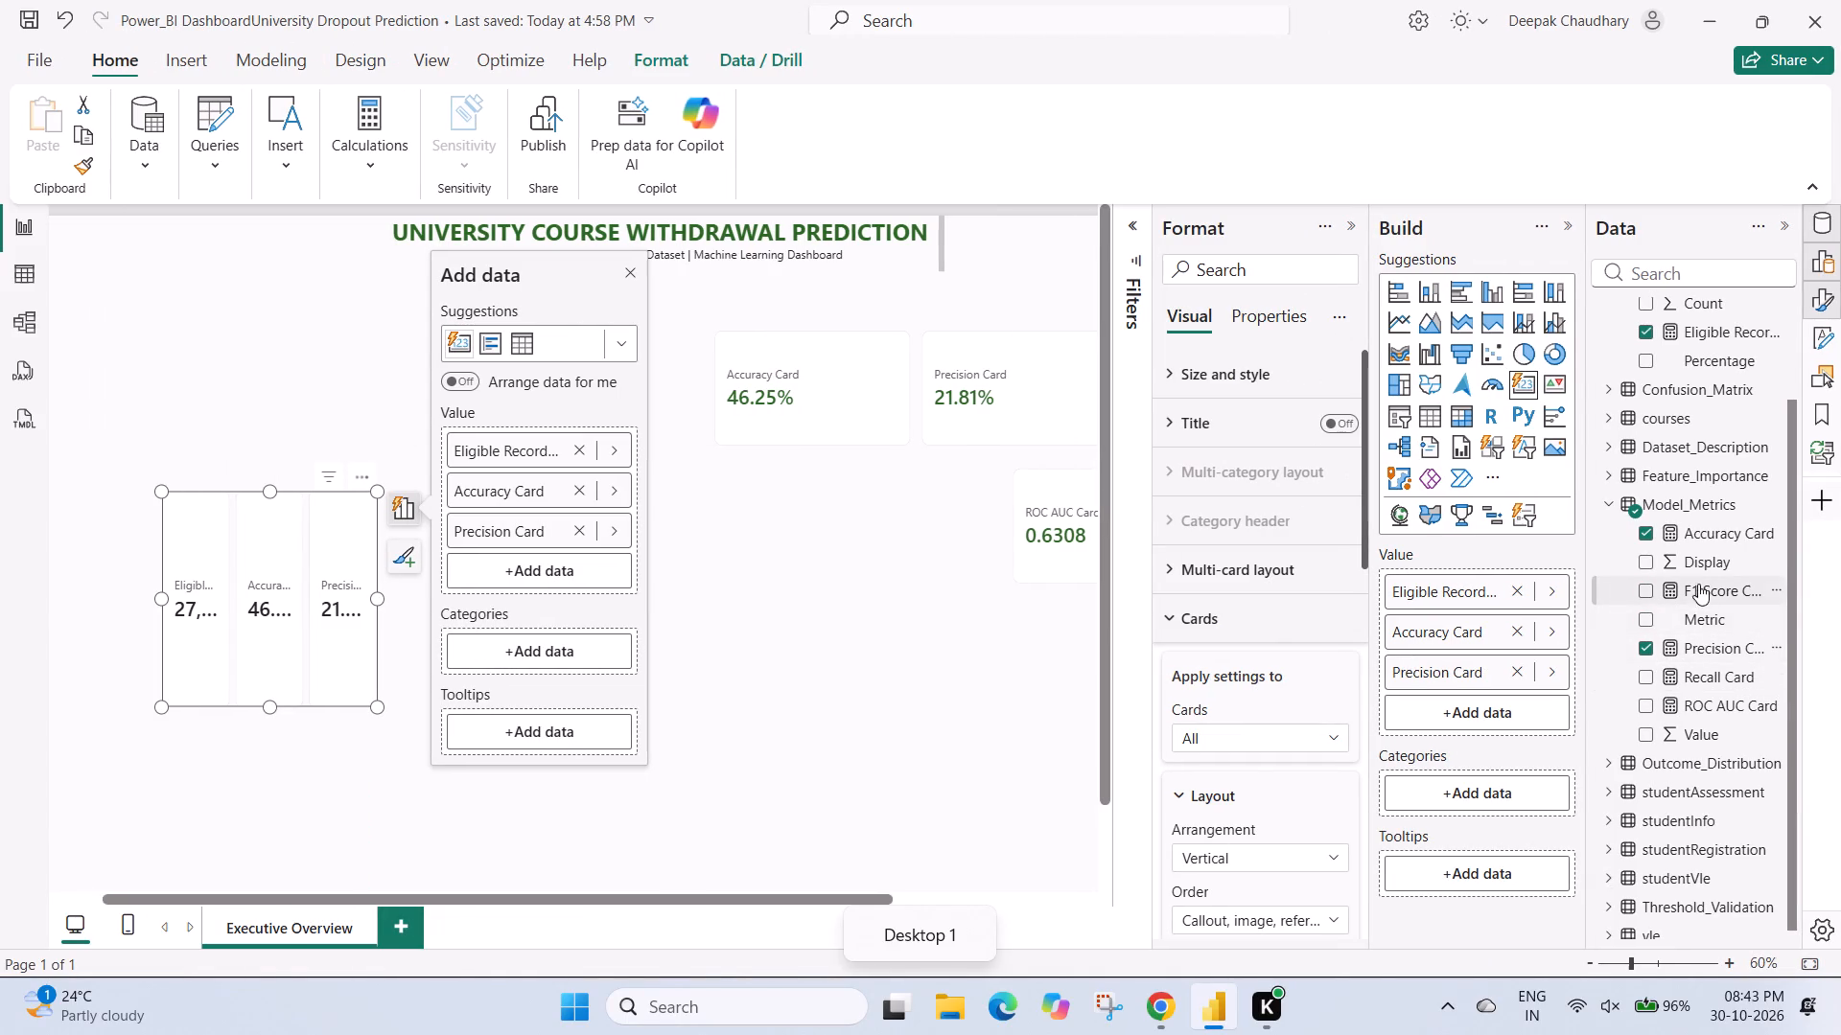
left_click_drag(1717, 681, 1503, 710)
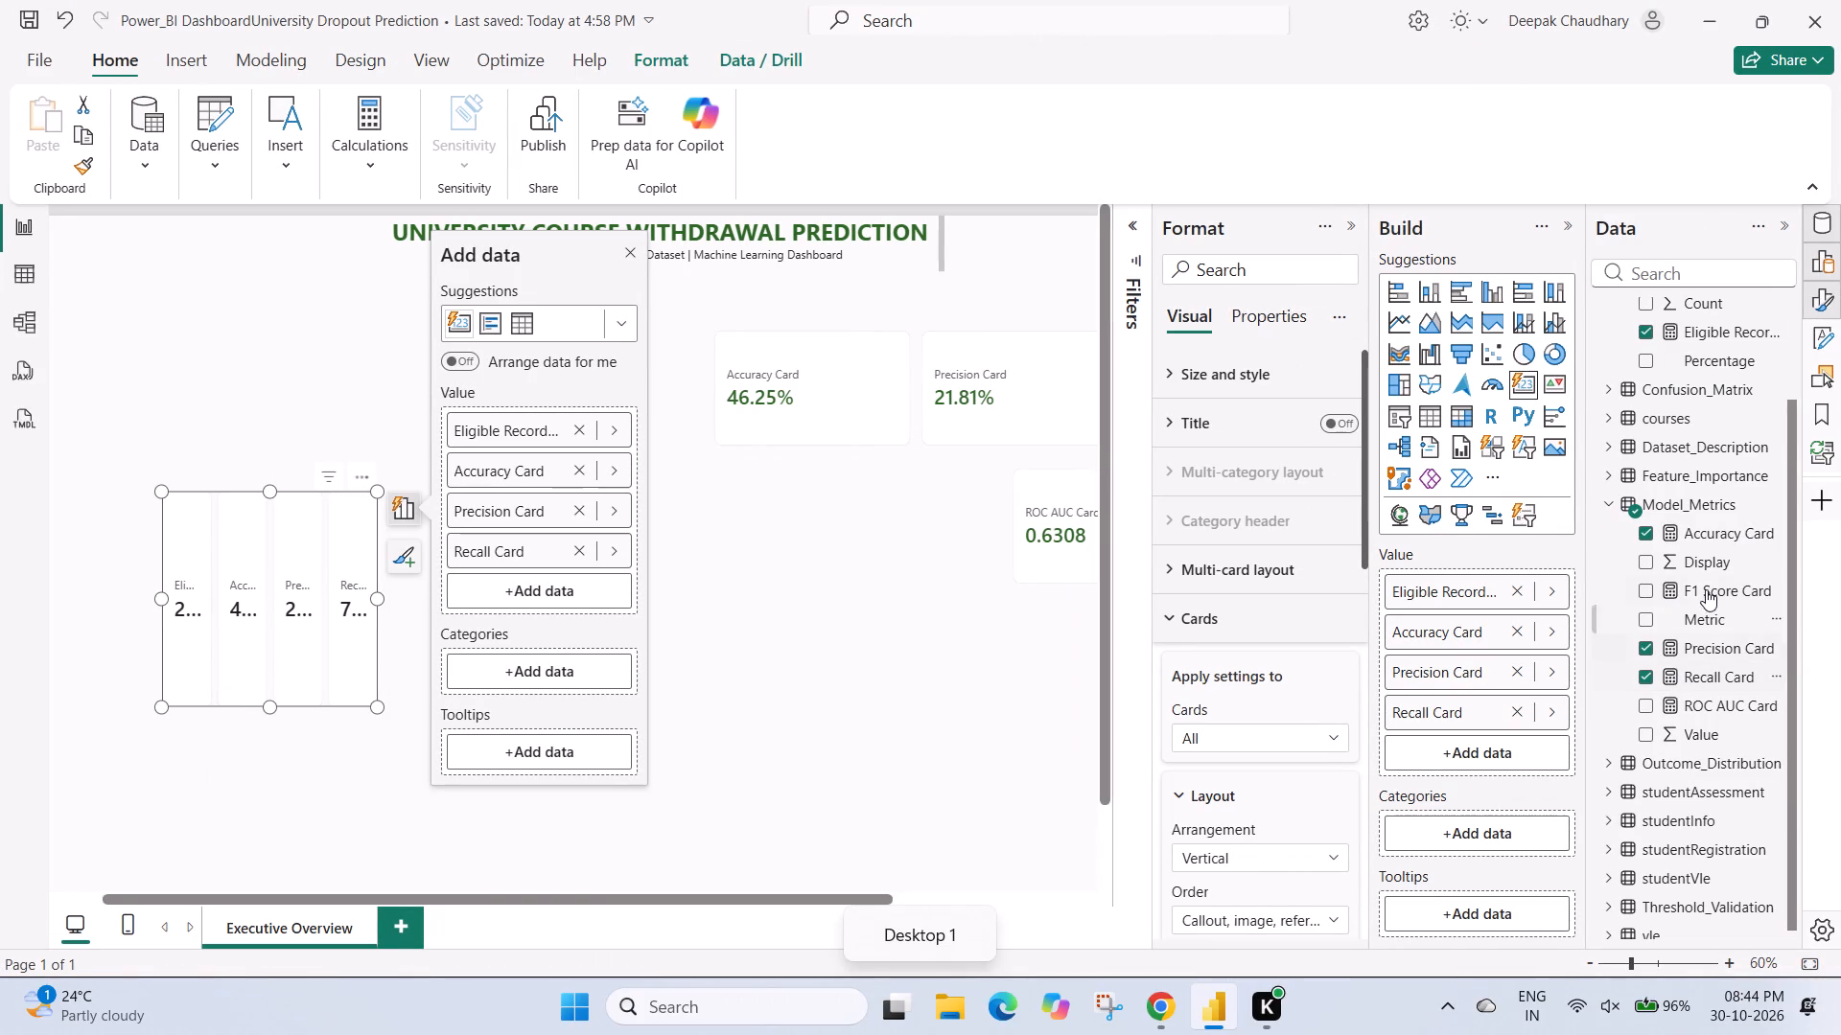
left_click_drag(1710, 588, 1468, 757)
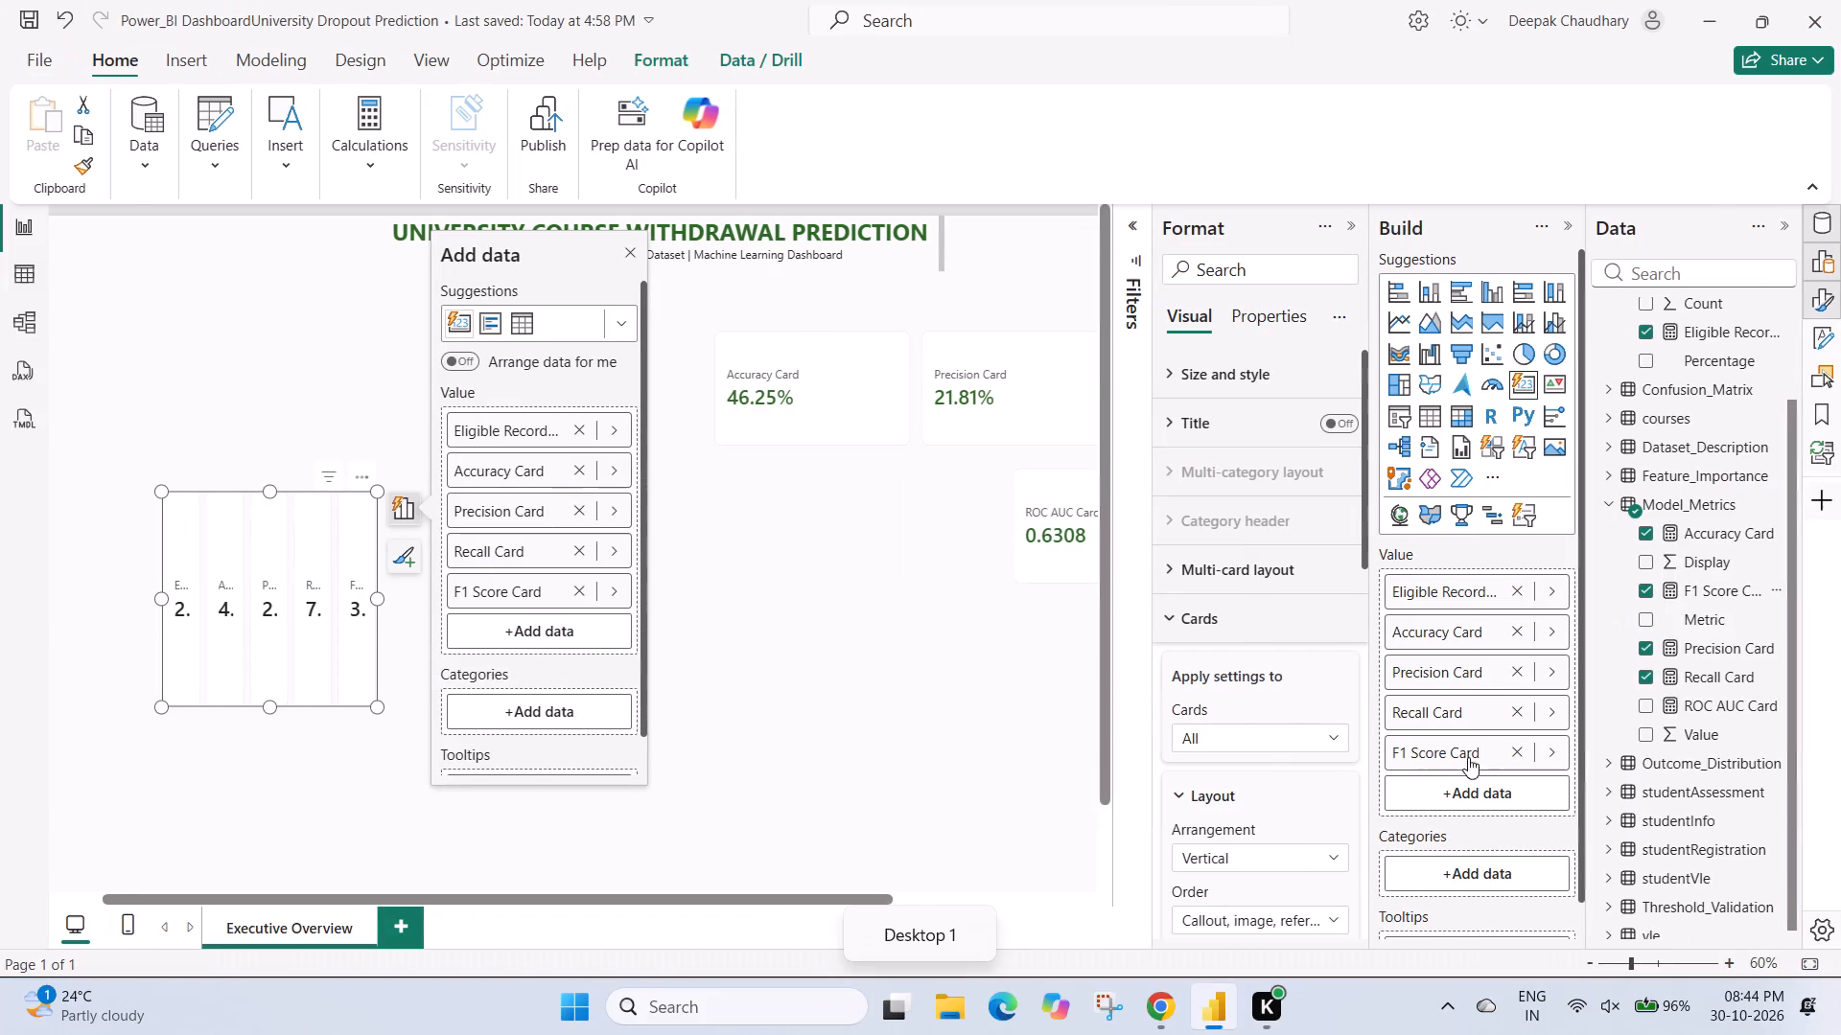
left_click_drag(1717, 709, 1495, 802)
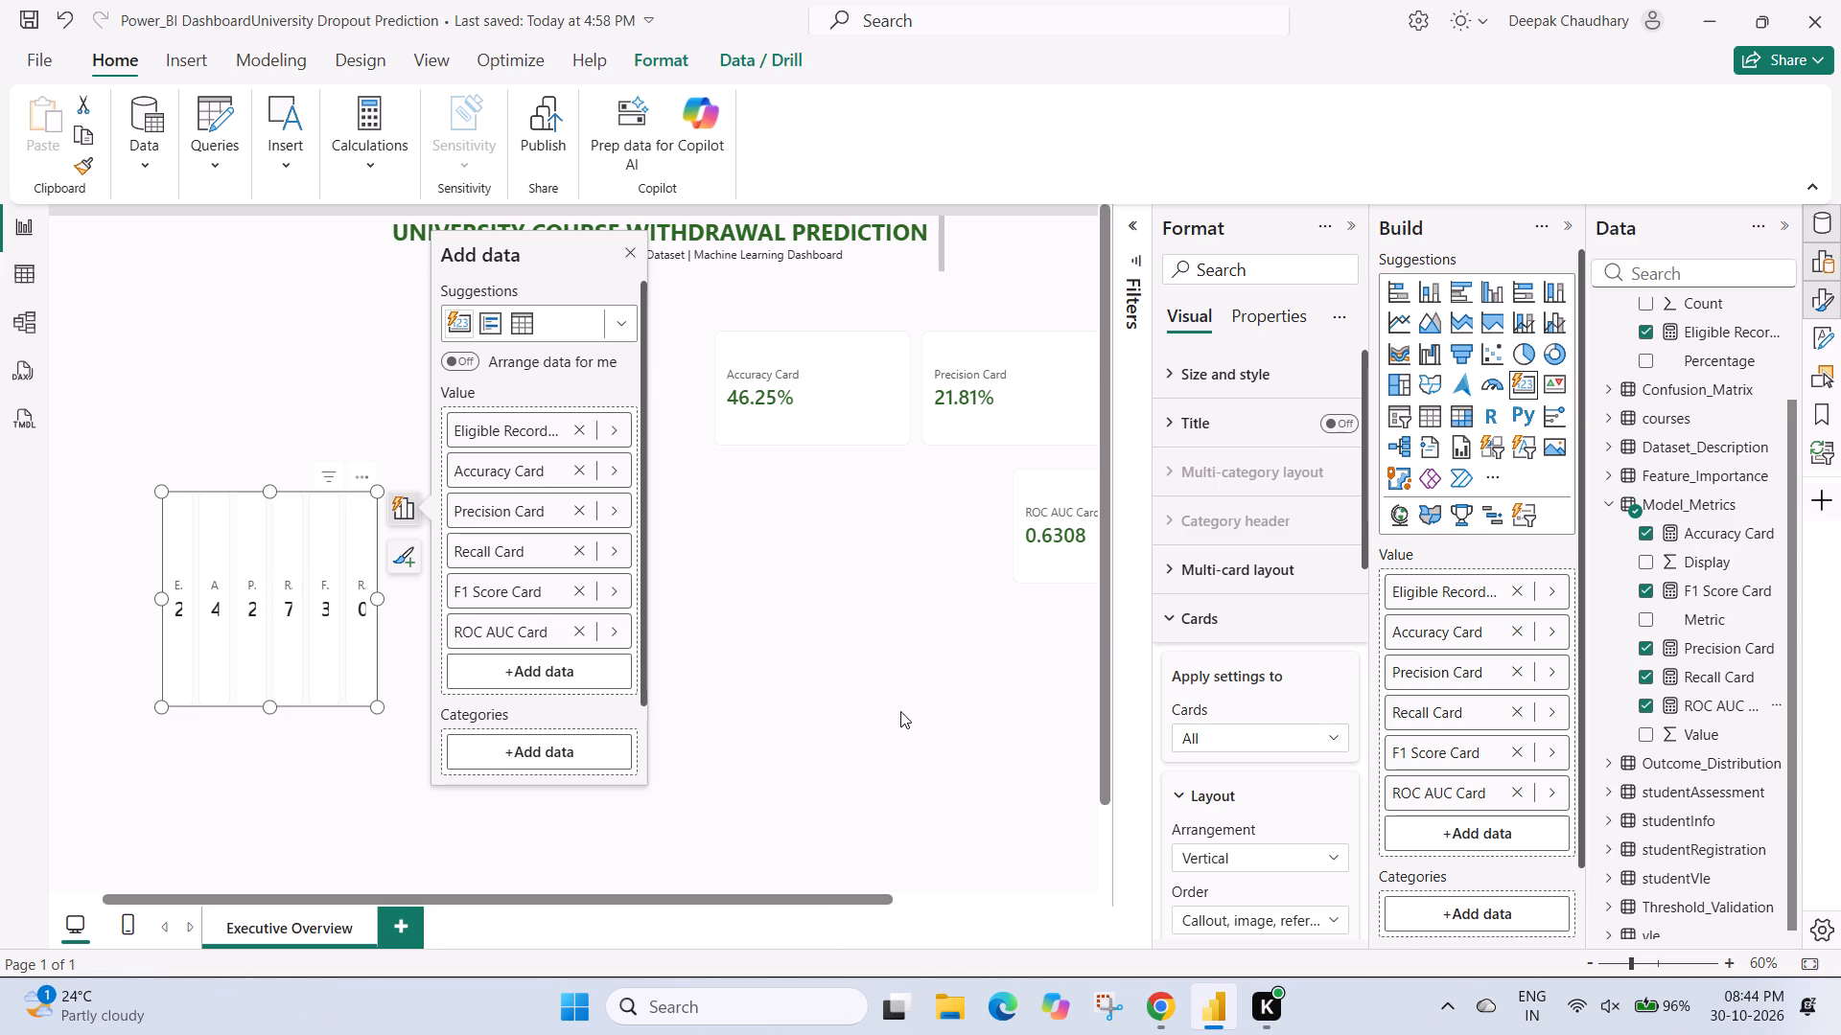
Widen the six-measure card visual and reduce its height so the cards form one compact row with readable values.
left_click(858, 692)
left_click(364, 641)
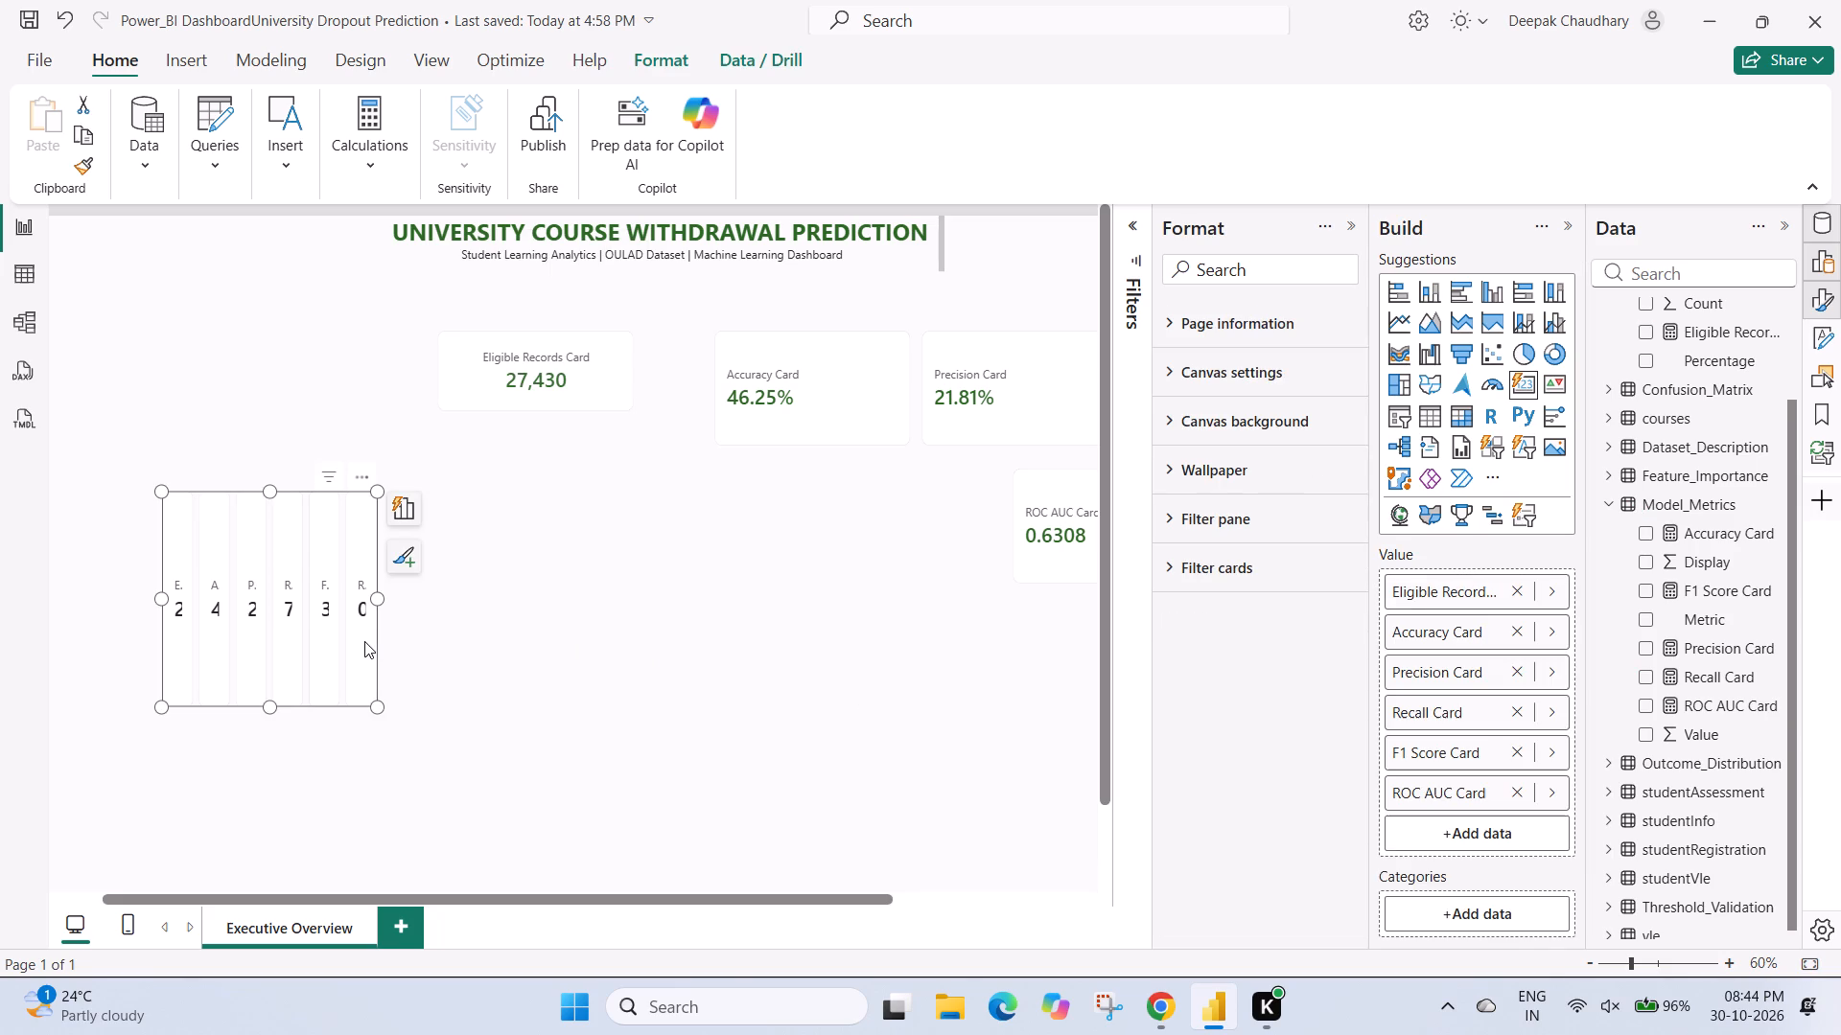
left_click_drag(375, 598, 652, 607)
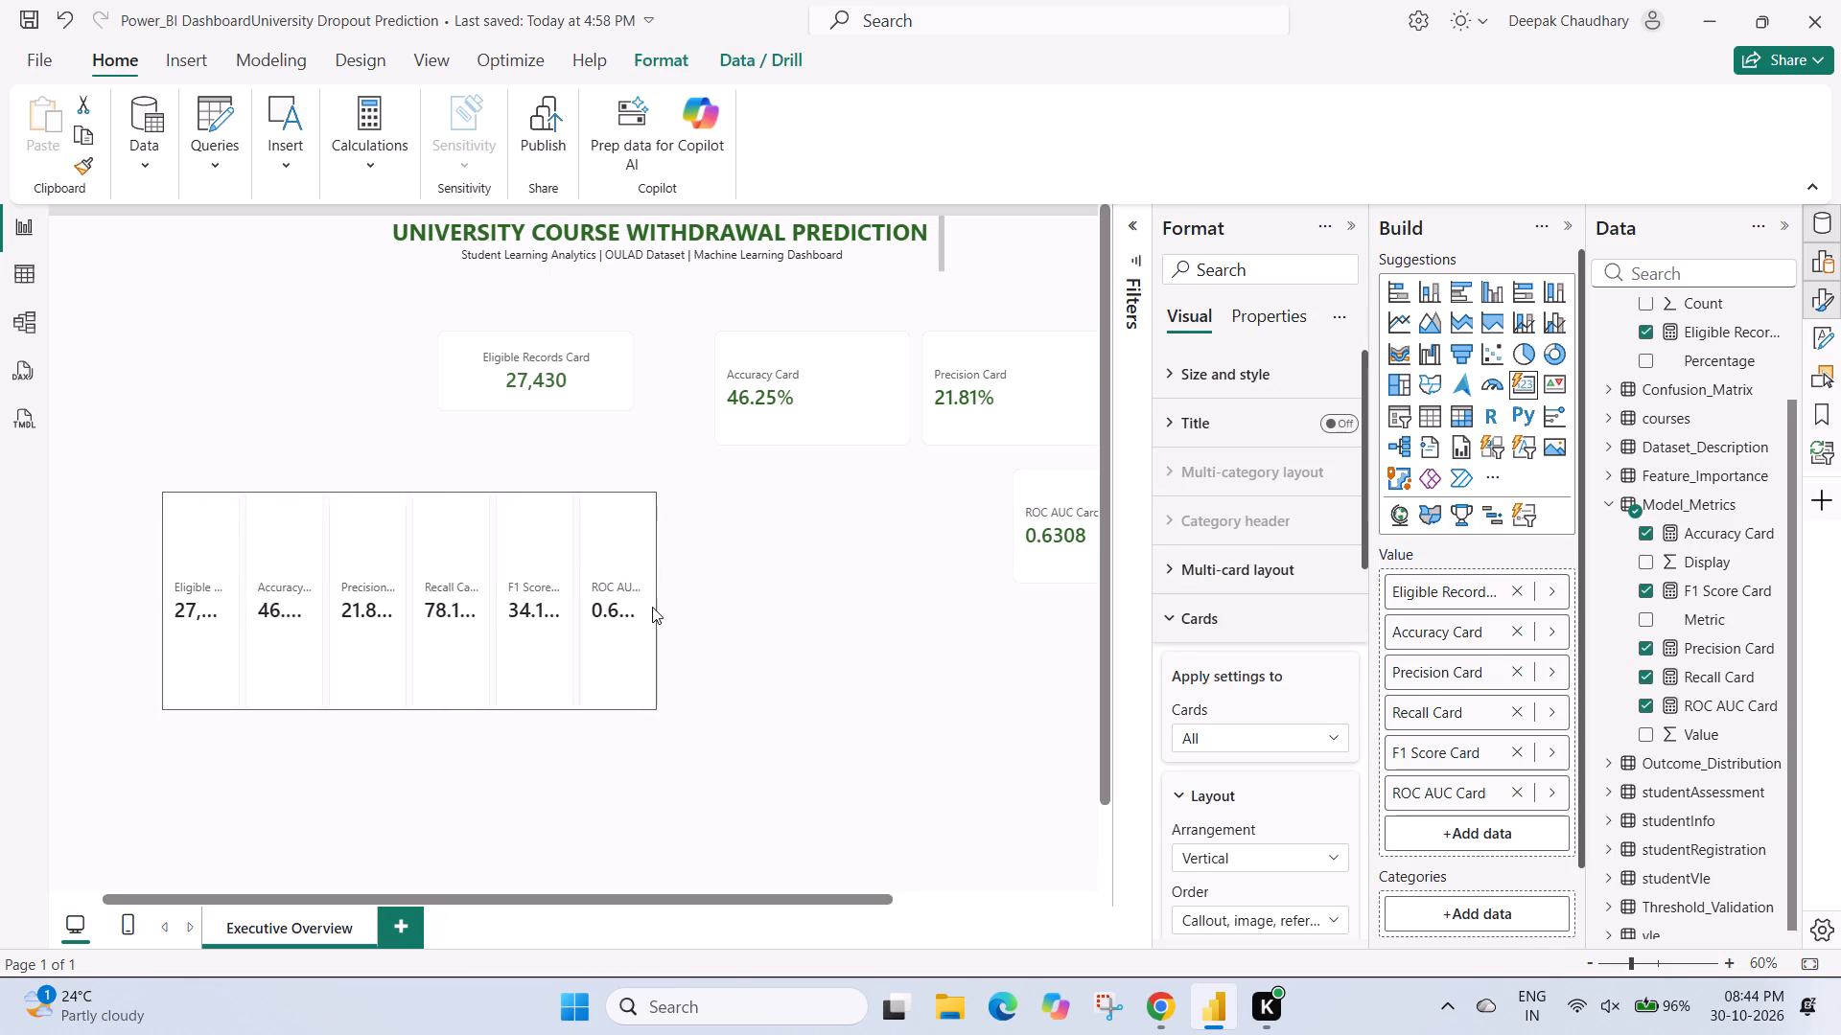
left_click_drag(652, 607, 746, 622)
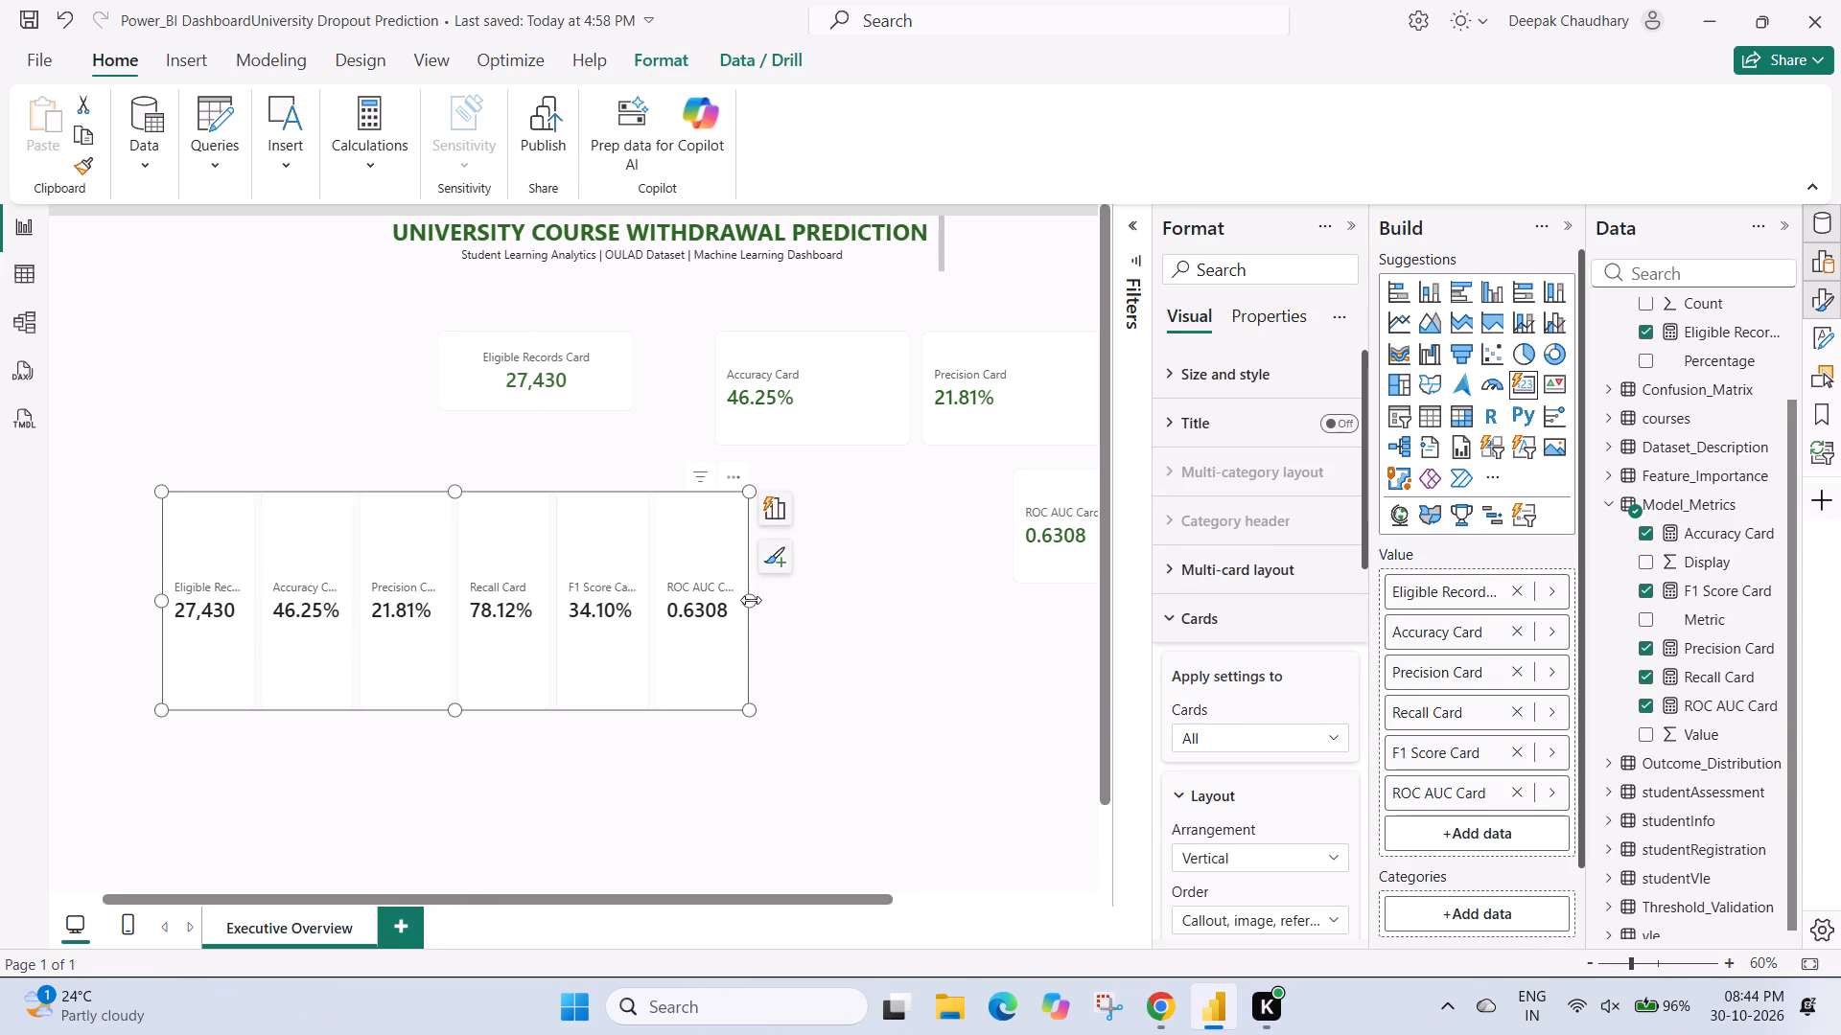
left_click_drag(752, 604, 907, 632)
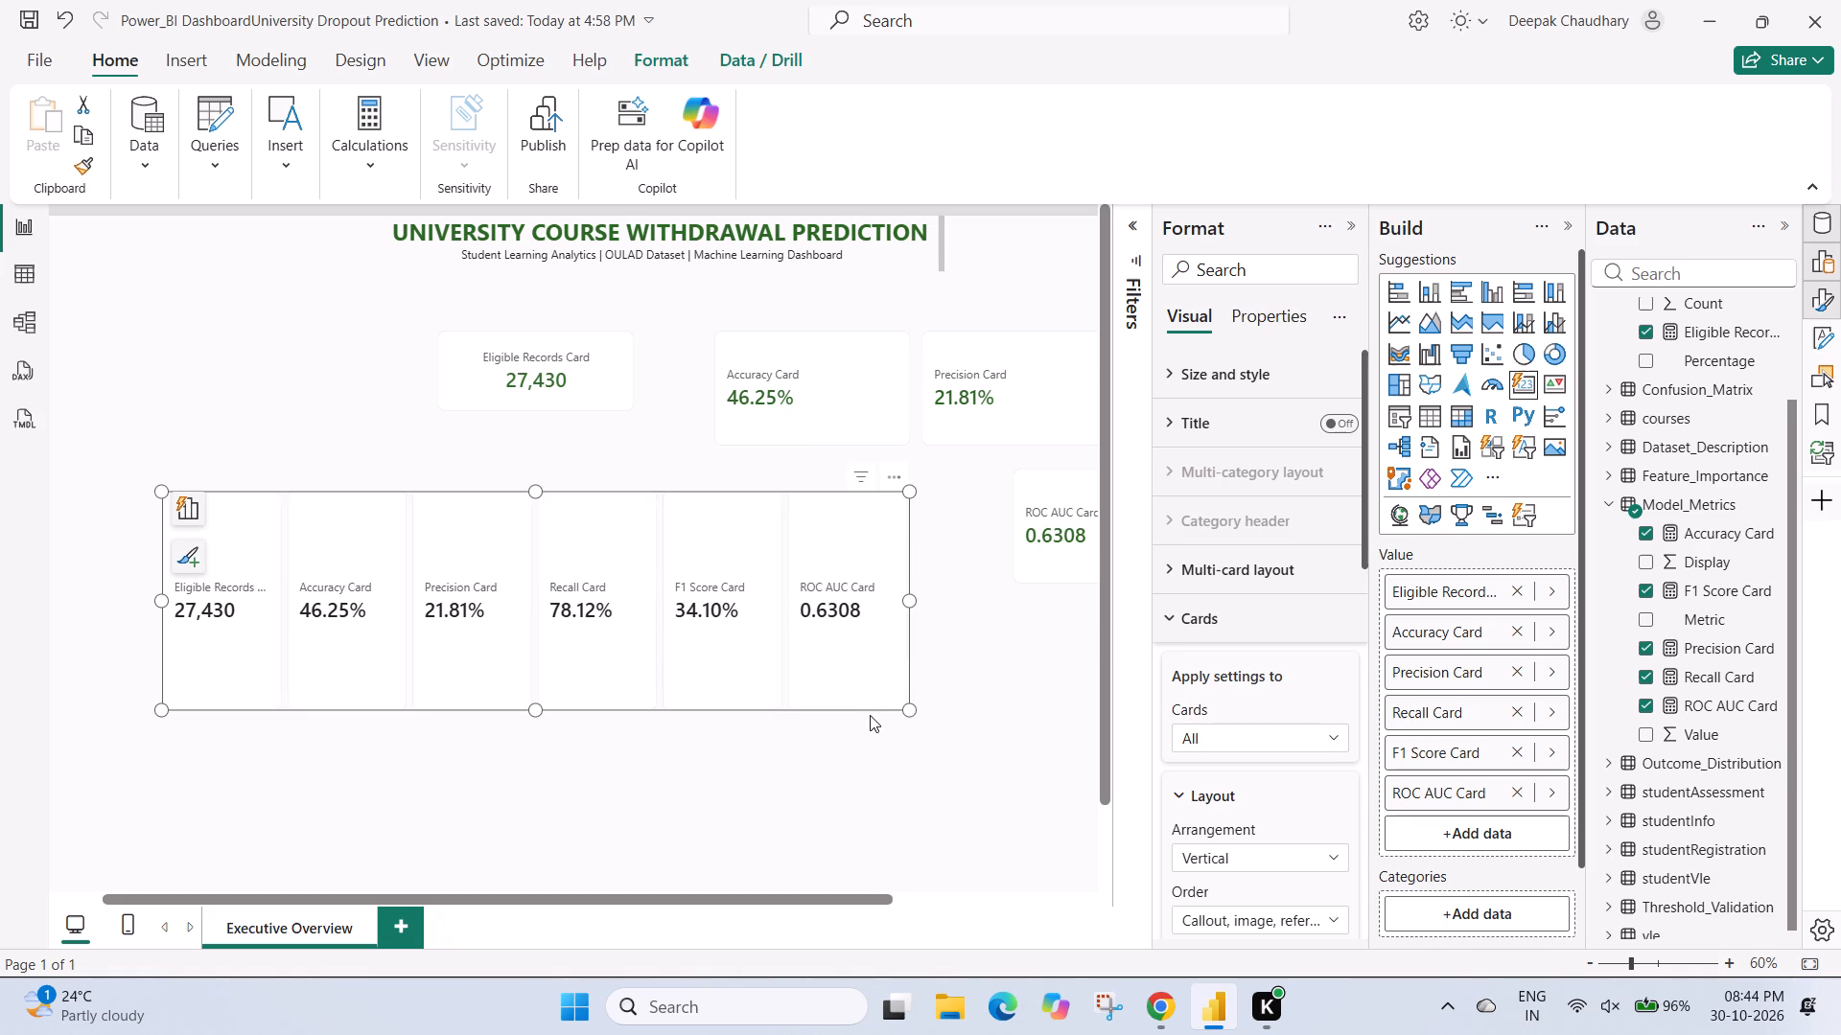
left_click_drag(909, 705, 911, 602)
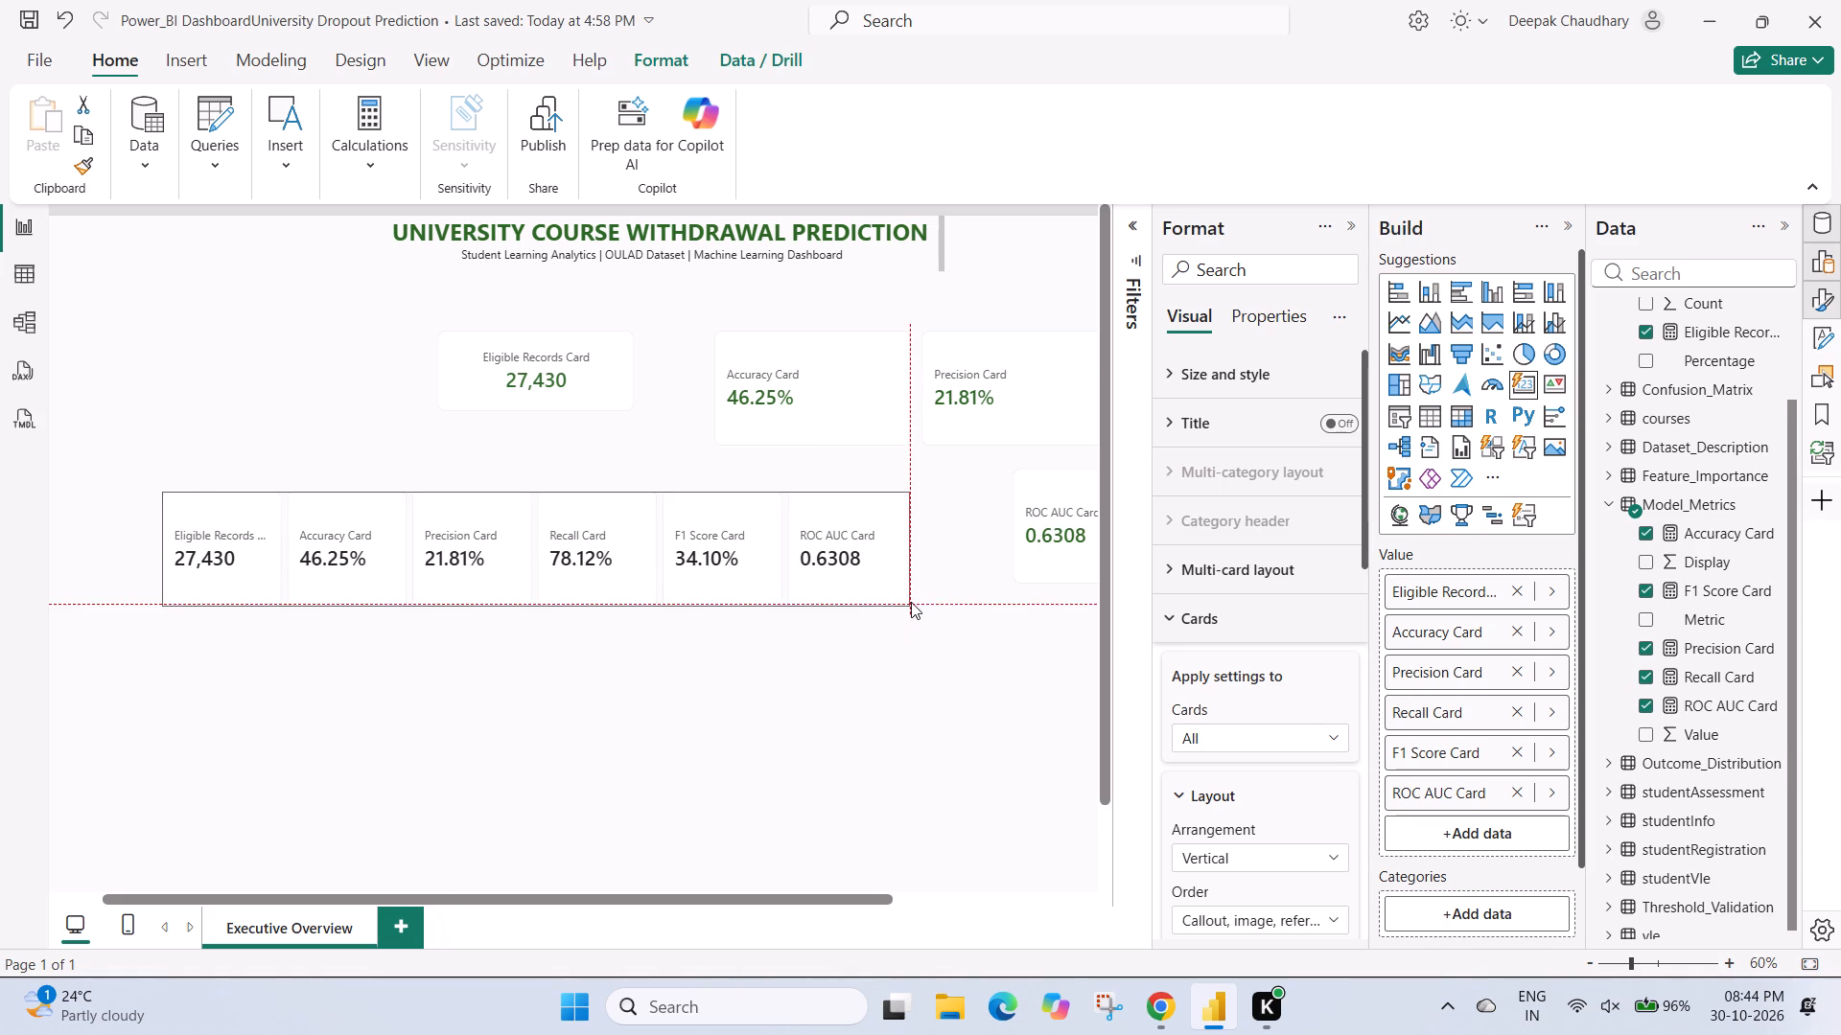
left_click_drag(911, 602, 911, 601)
left_click(740, 676)
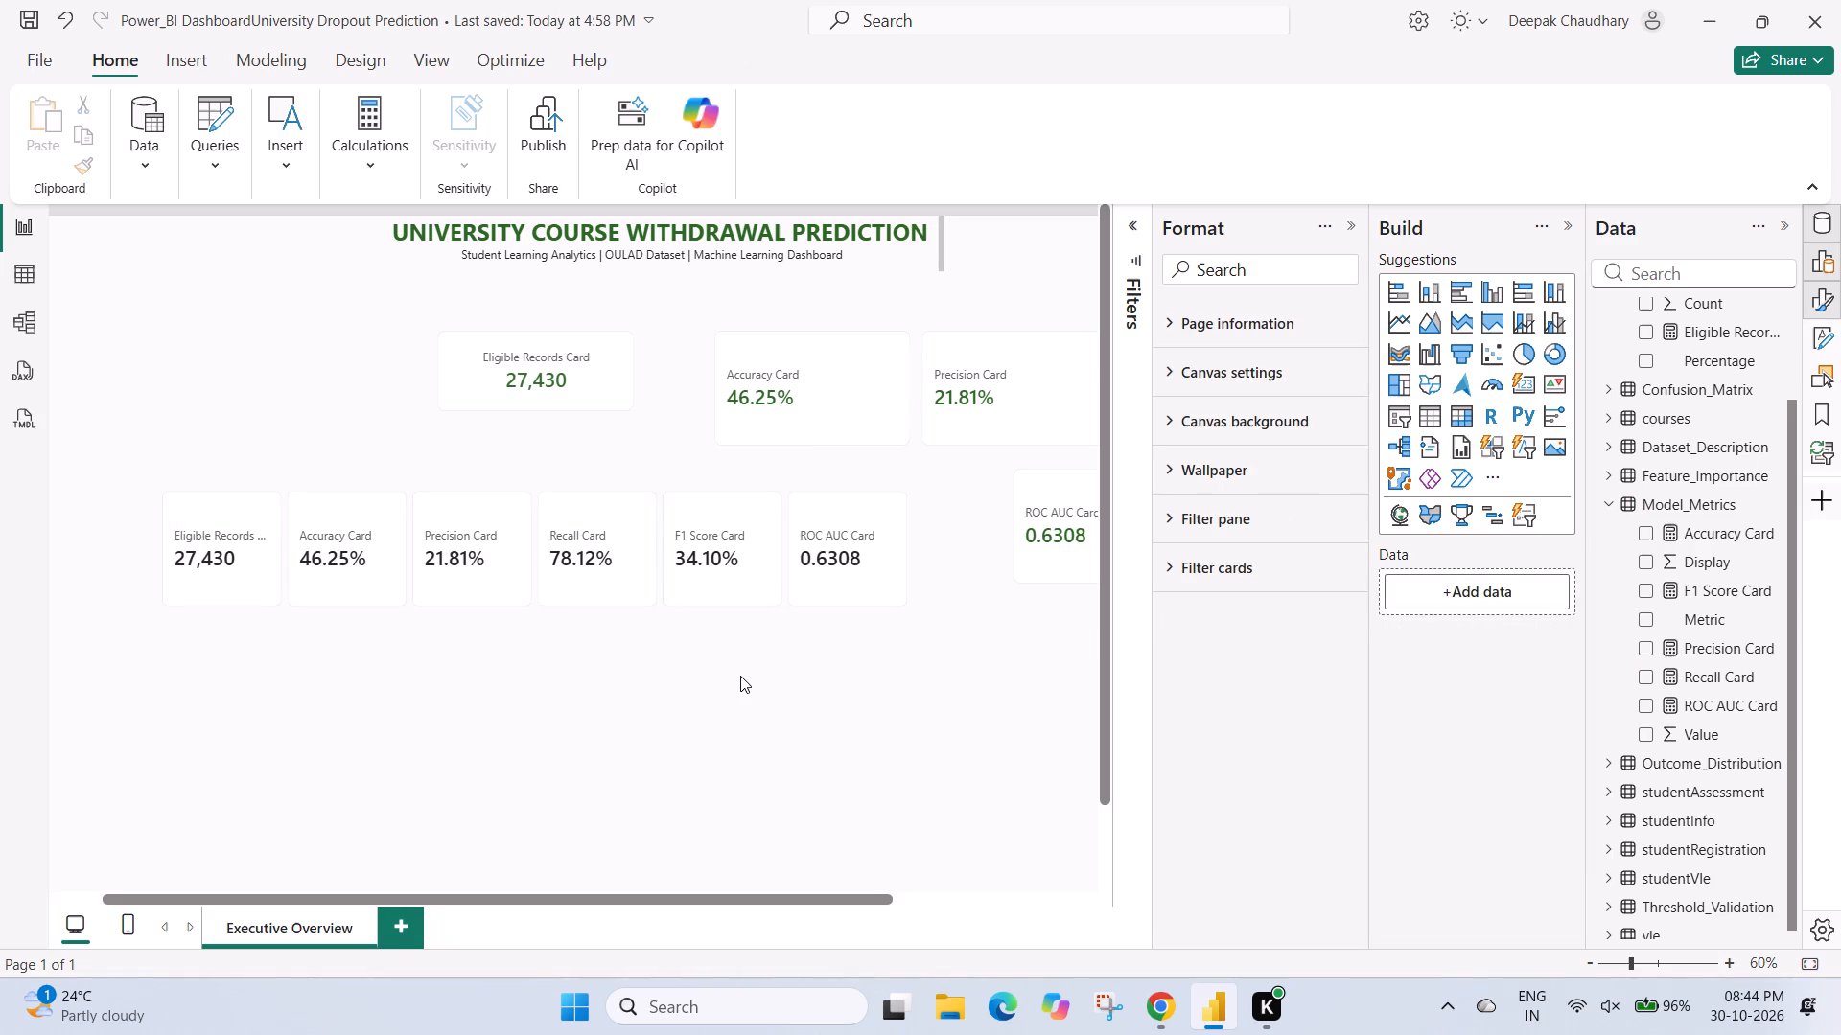
Set the corner radius of all cards in the six-measure card visual to 10 px.
left_click(224, 557)
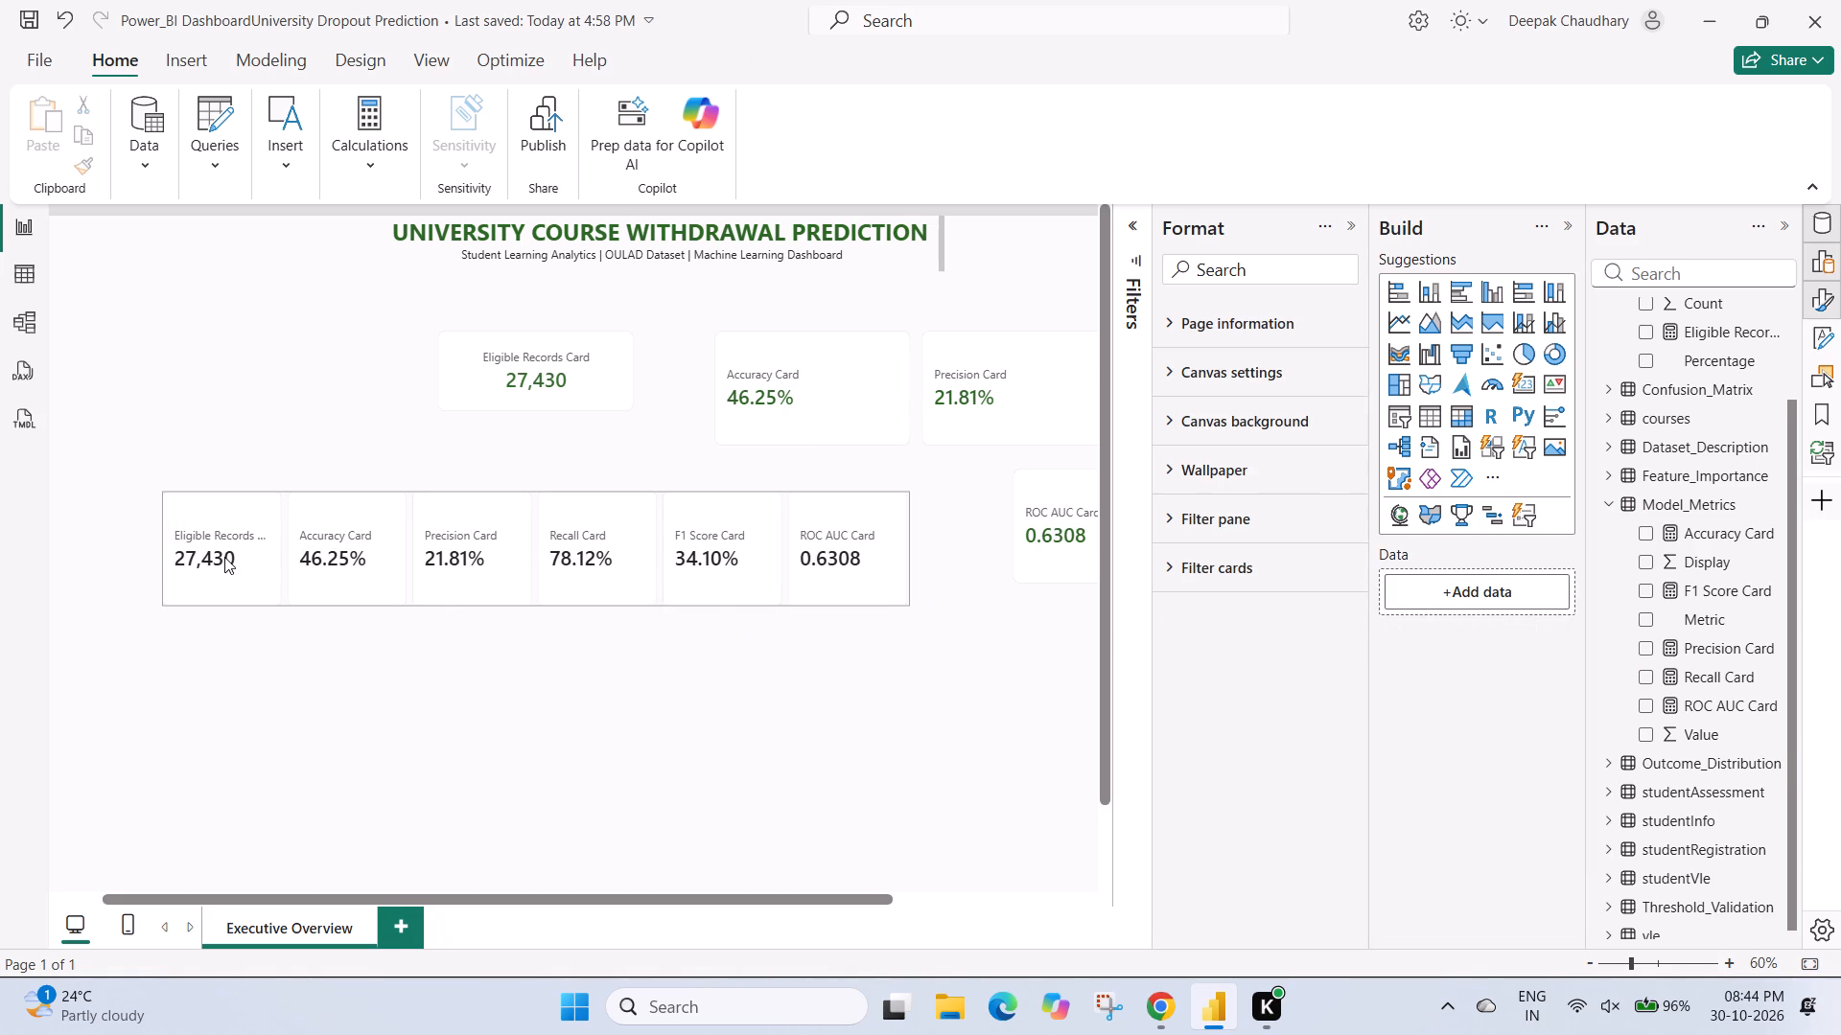
left_click(224, 557)
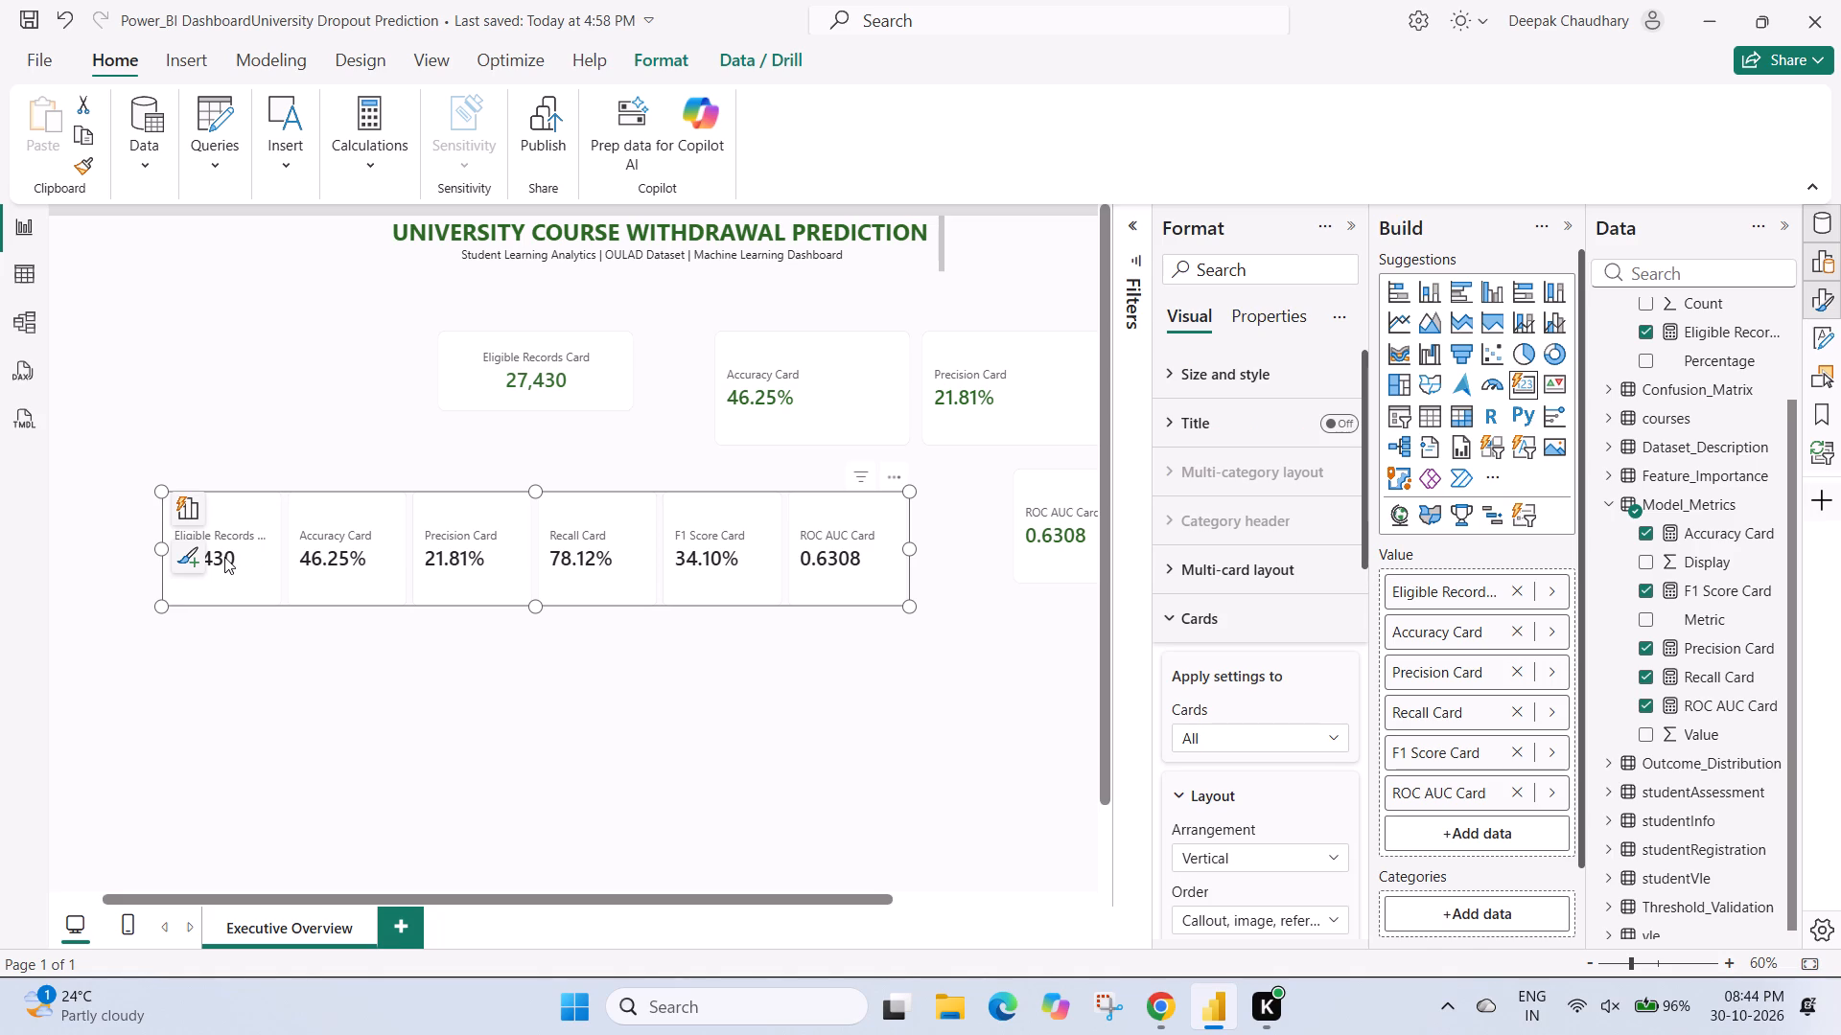
scroll(1277, 663, "down", 2)
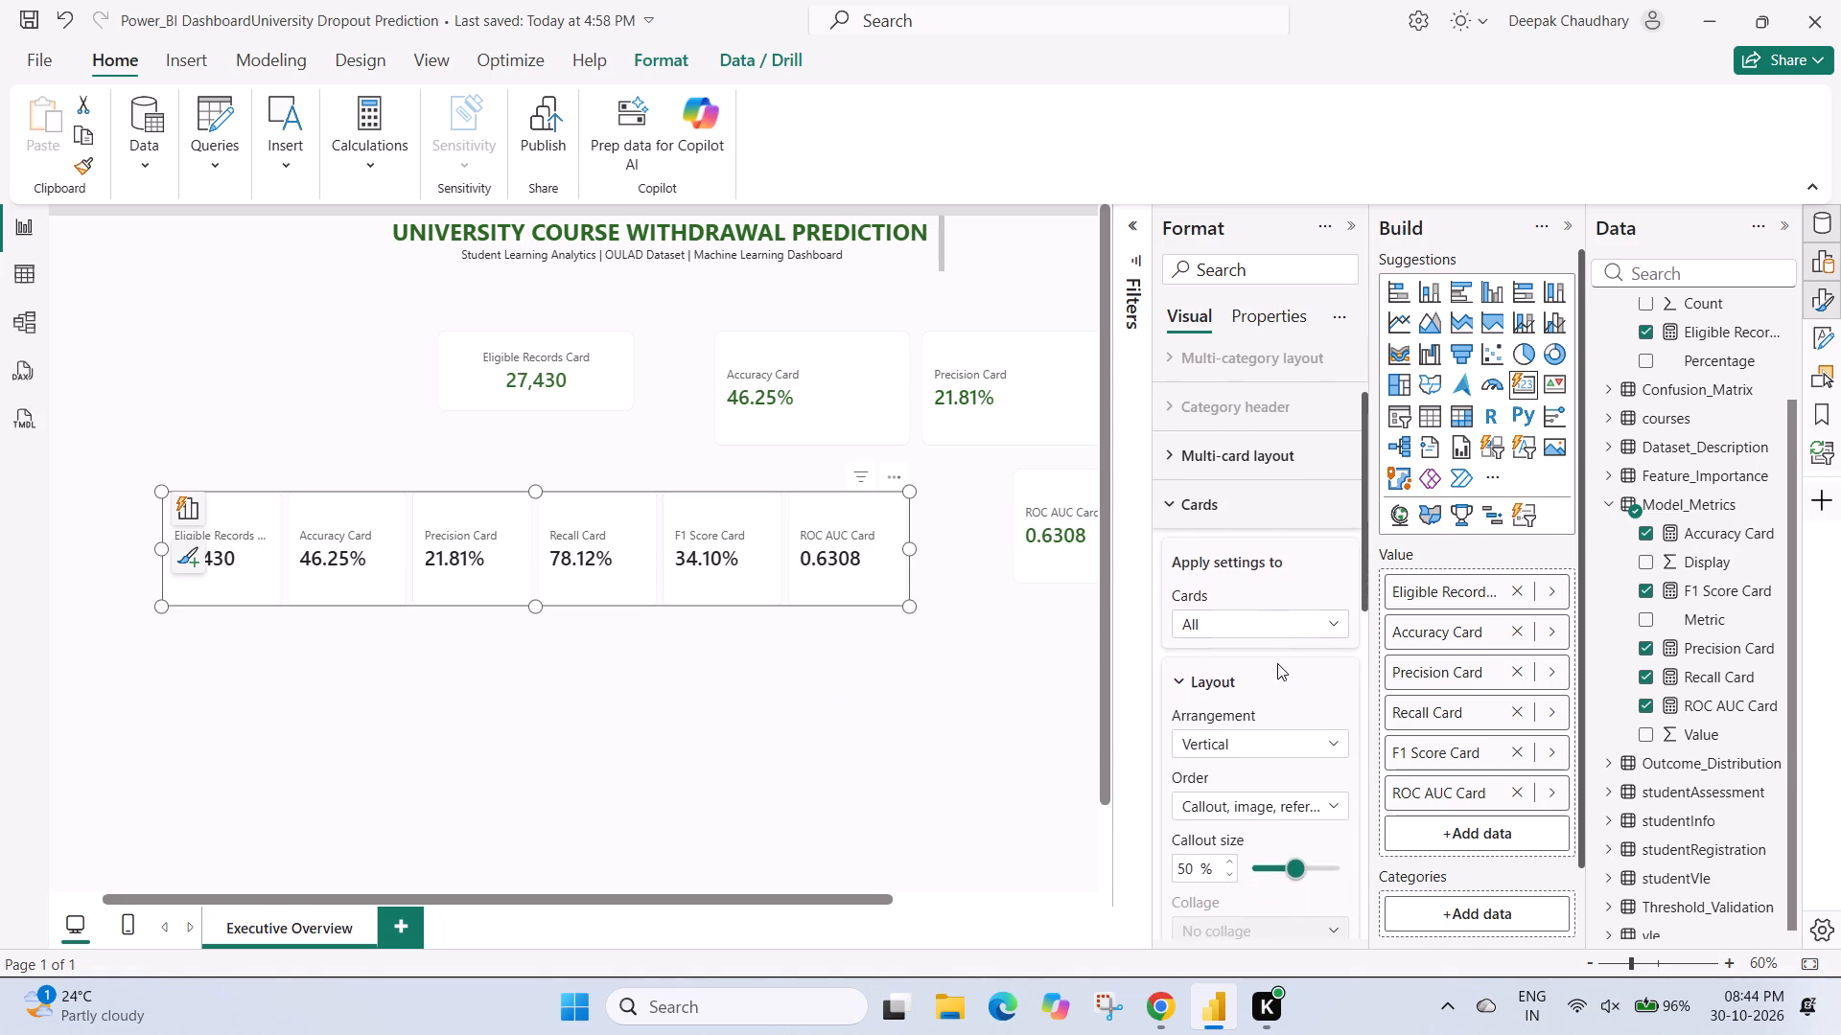
scroll(1277, 663, "down", 2)
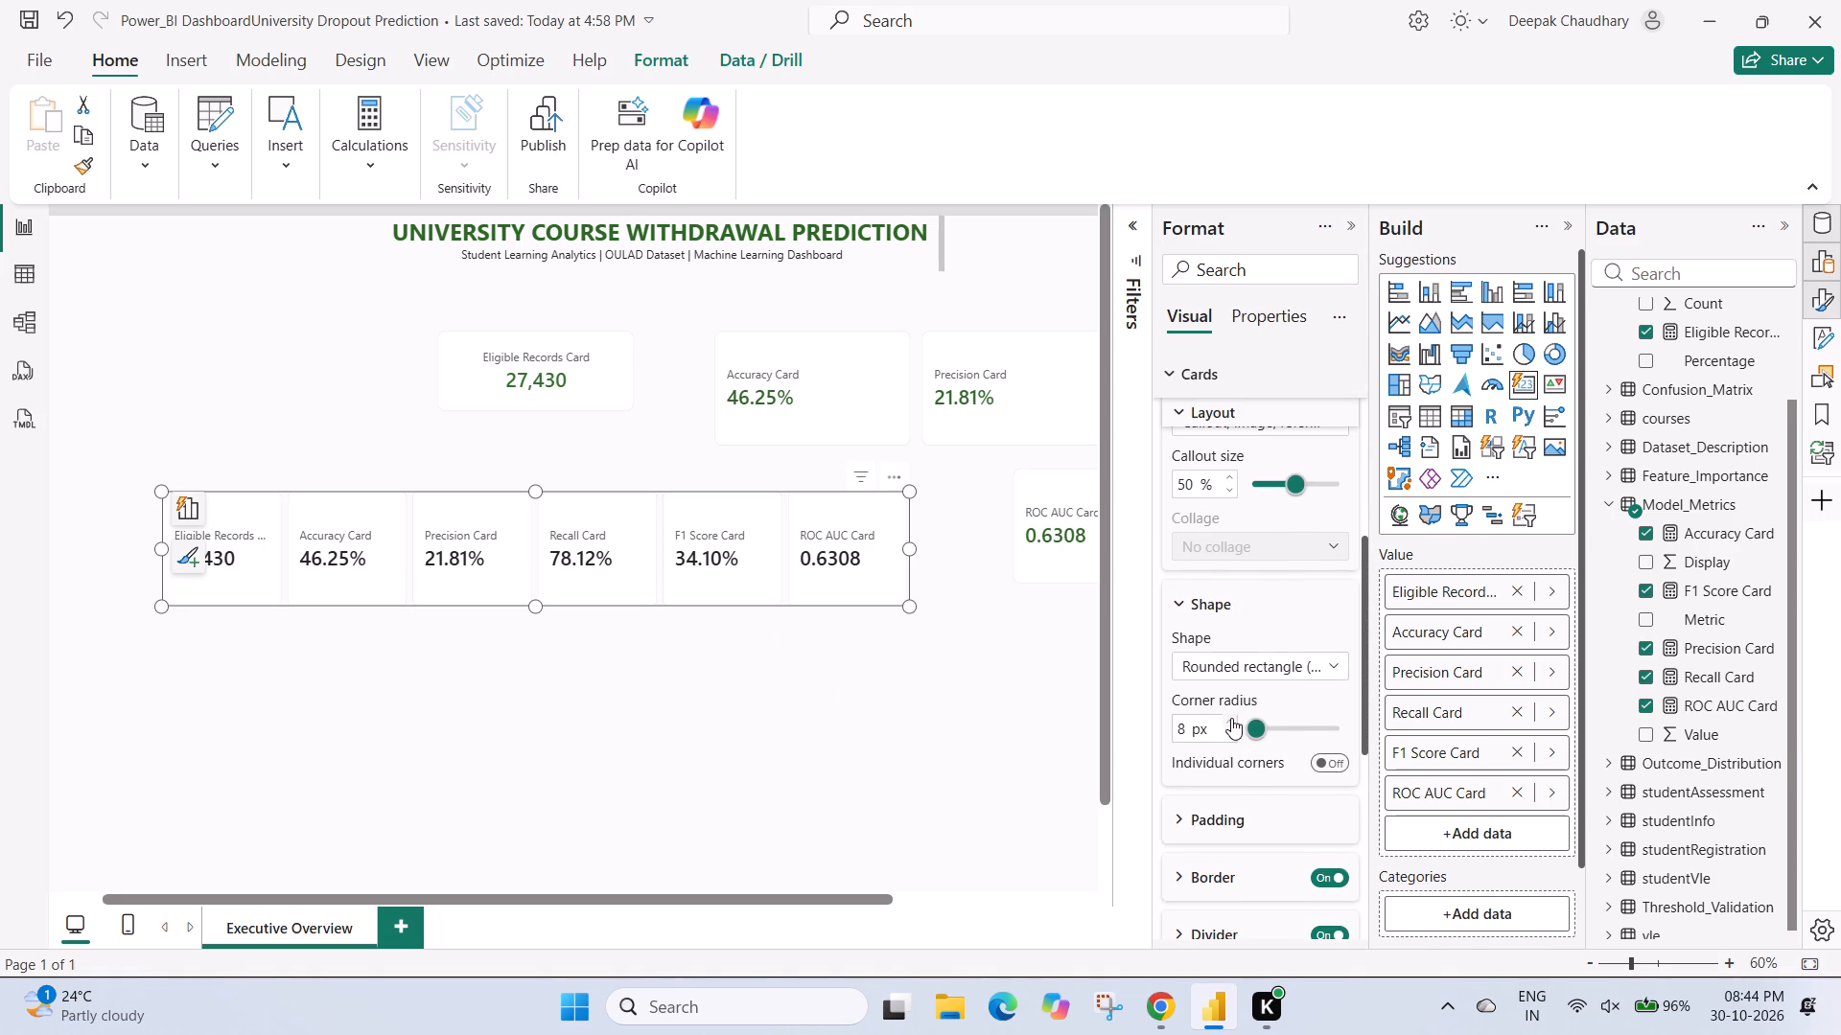
left_click(1233, 720)
left_click(1233, 720)
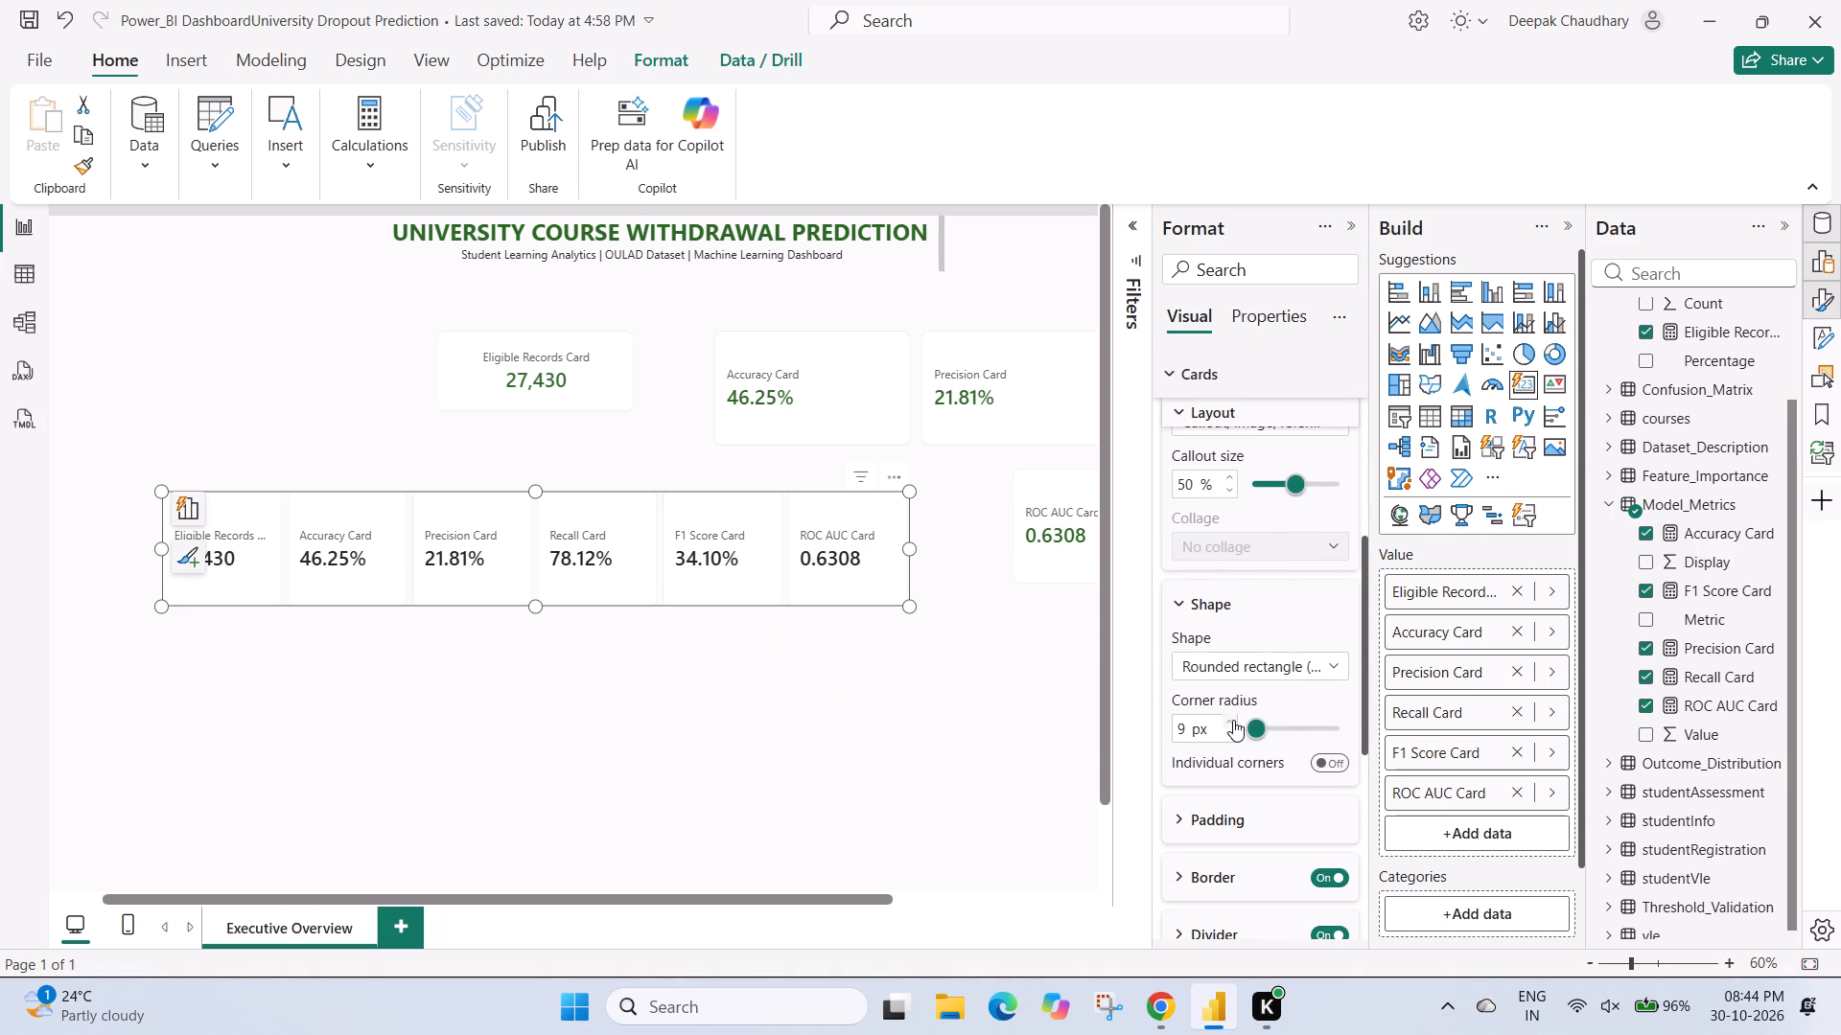
left_click(1233, 720)
left_click(1229, 736)
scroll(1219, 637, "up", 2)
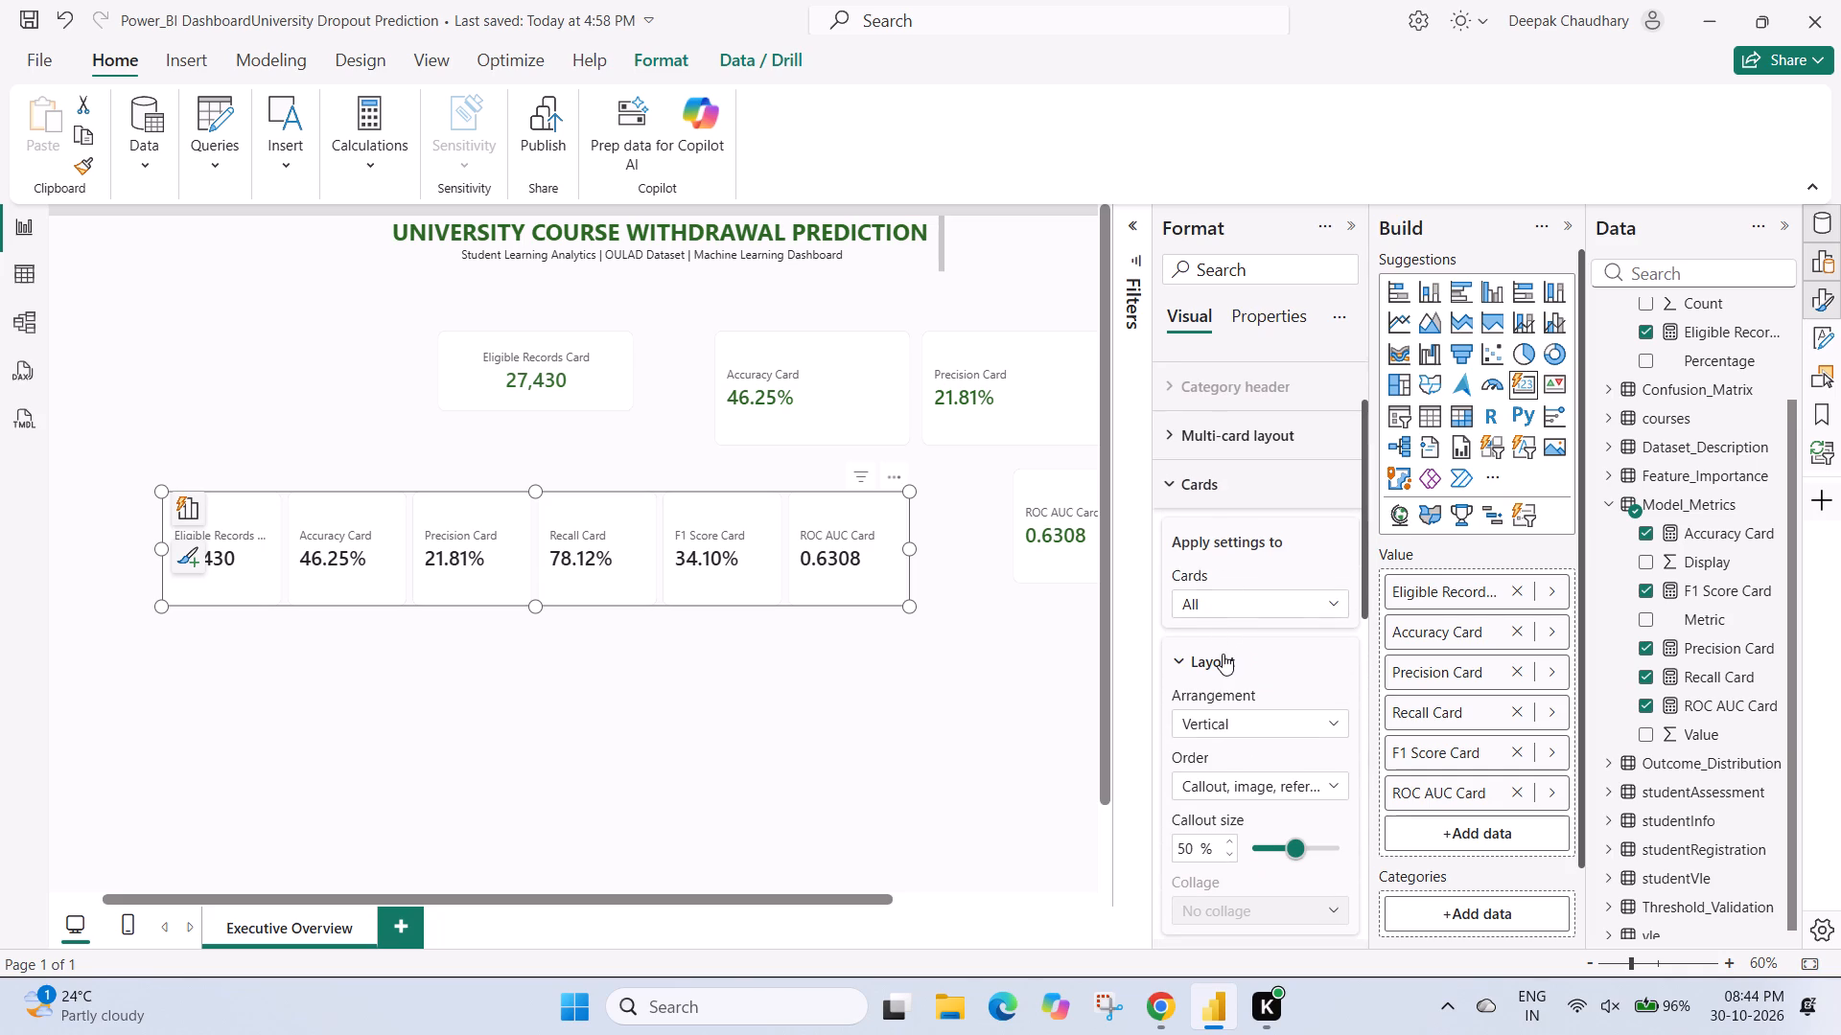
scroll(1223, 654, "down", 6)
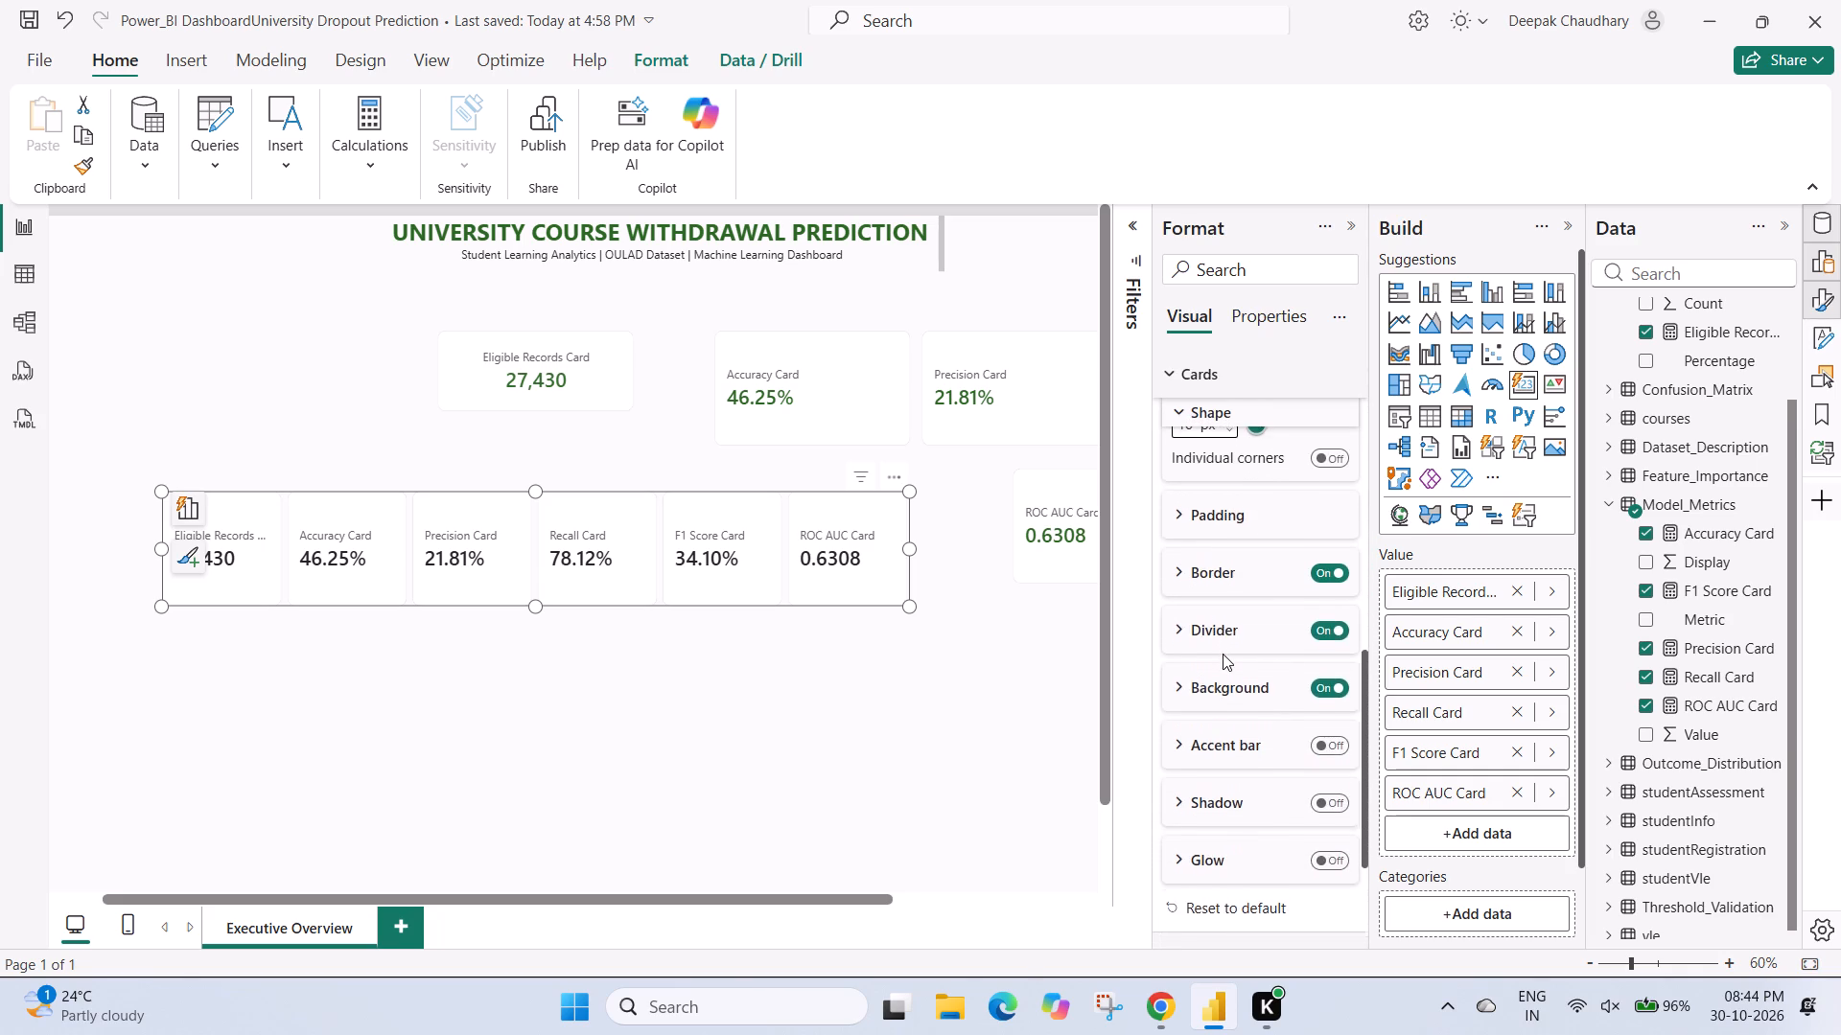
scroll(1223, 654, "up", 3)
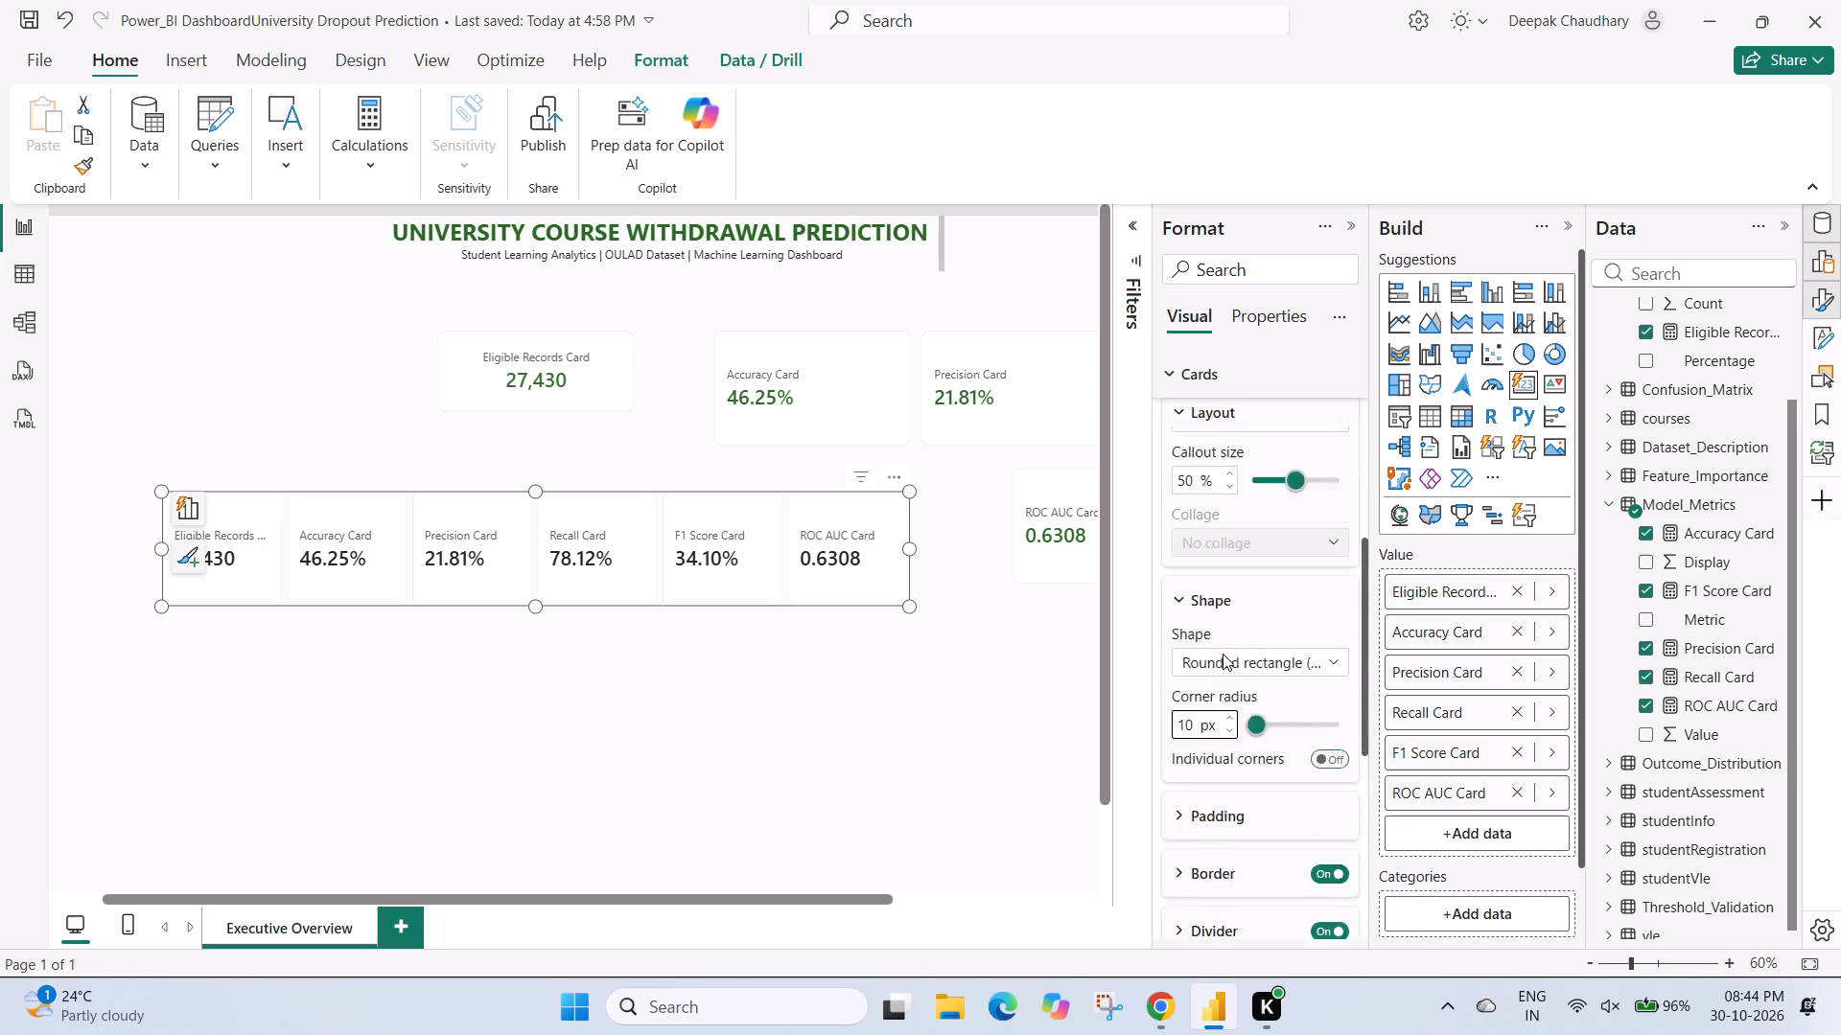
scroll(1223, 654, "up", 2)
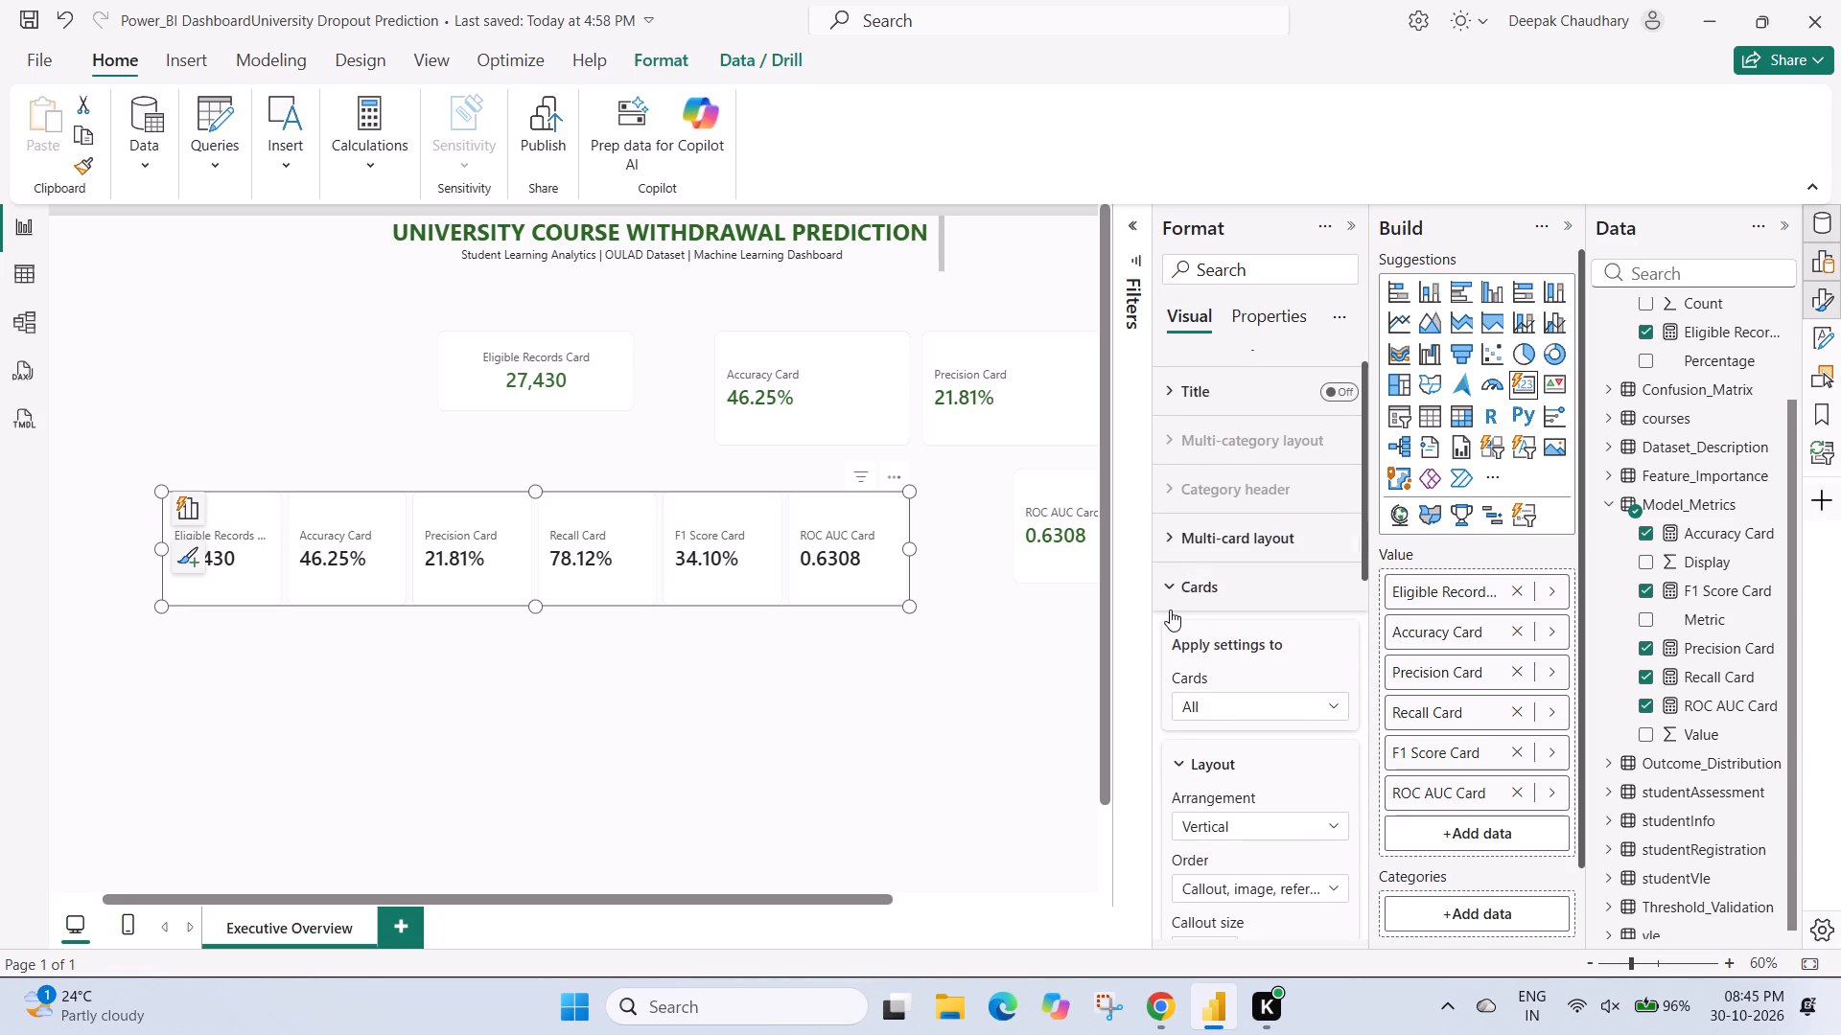
Examine the multi-card layout settings of the six-measure card visual, including its layout, padding and background options.
left_click(1170, 609)
scroll(1170, 609, "down", 1)
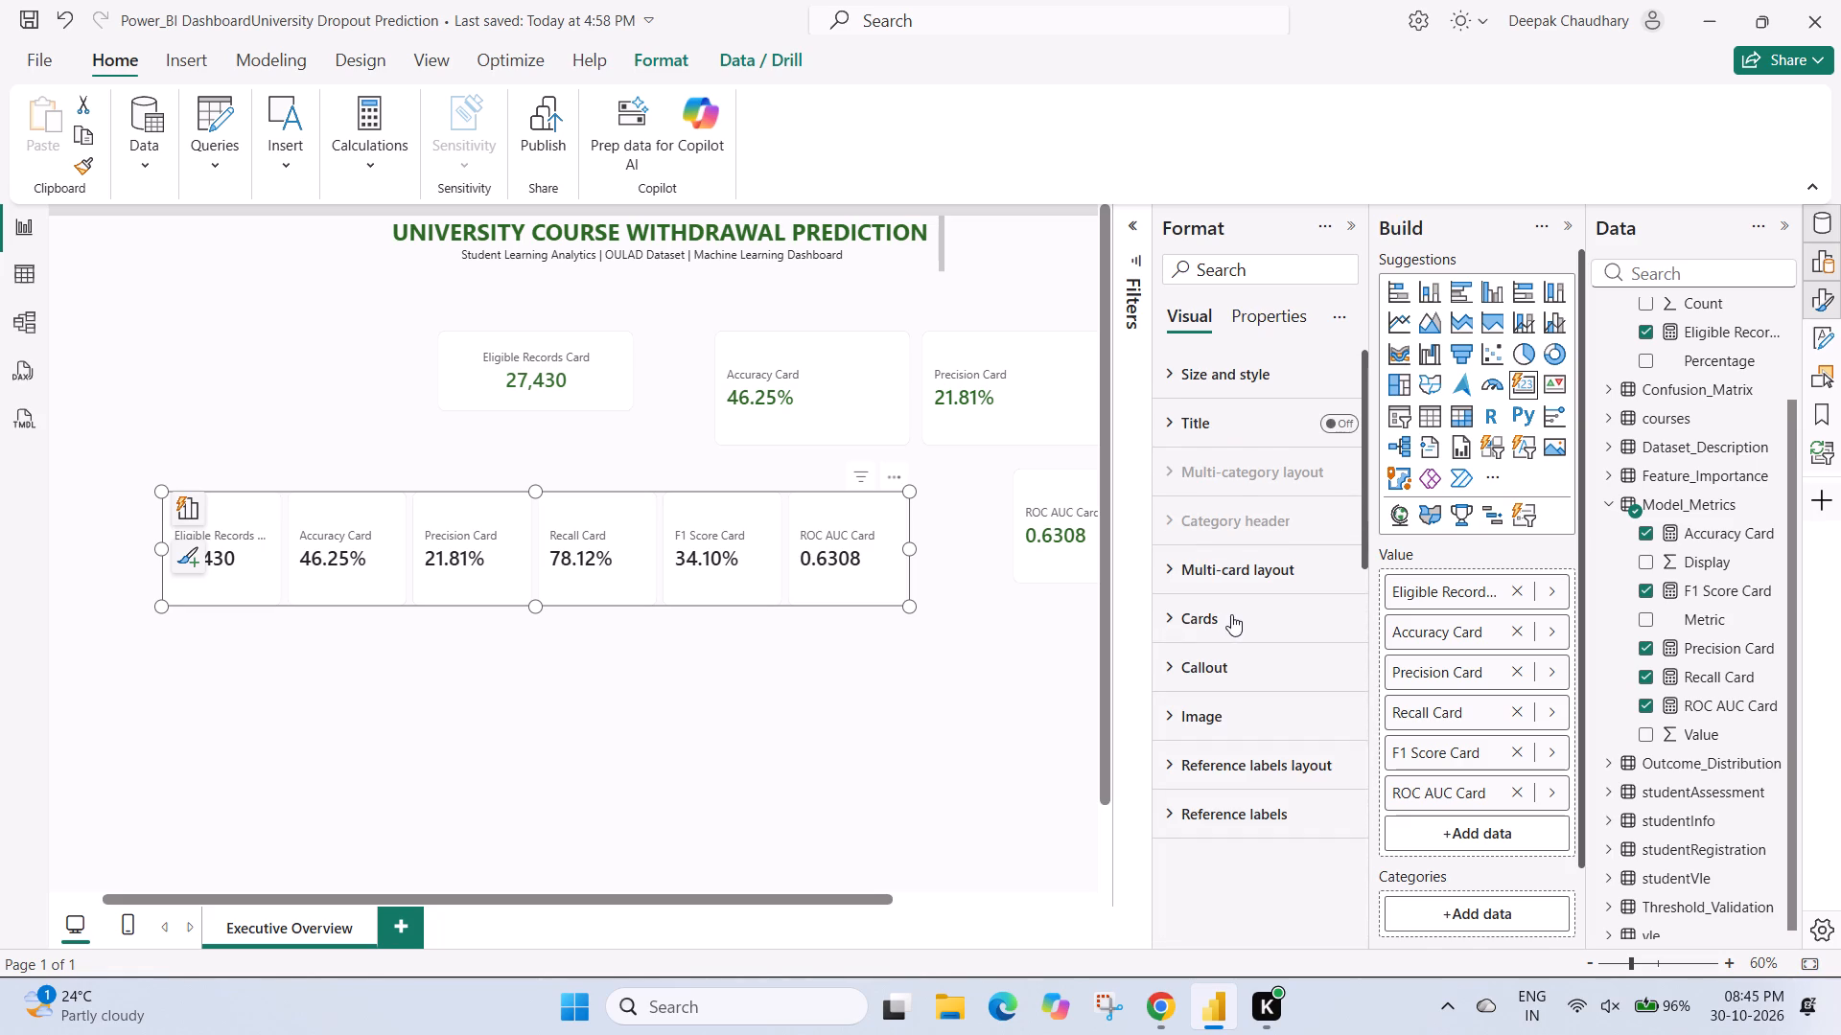
left_click(1177, 570)
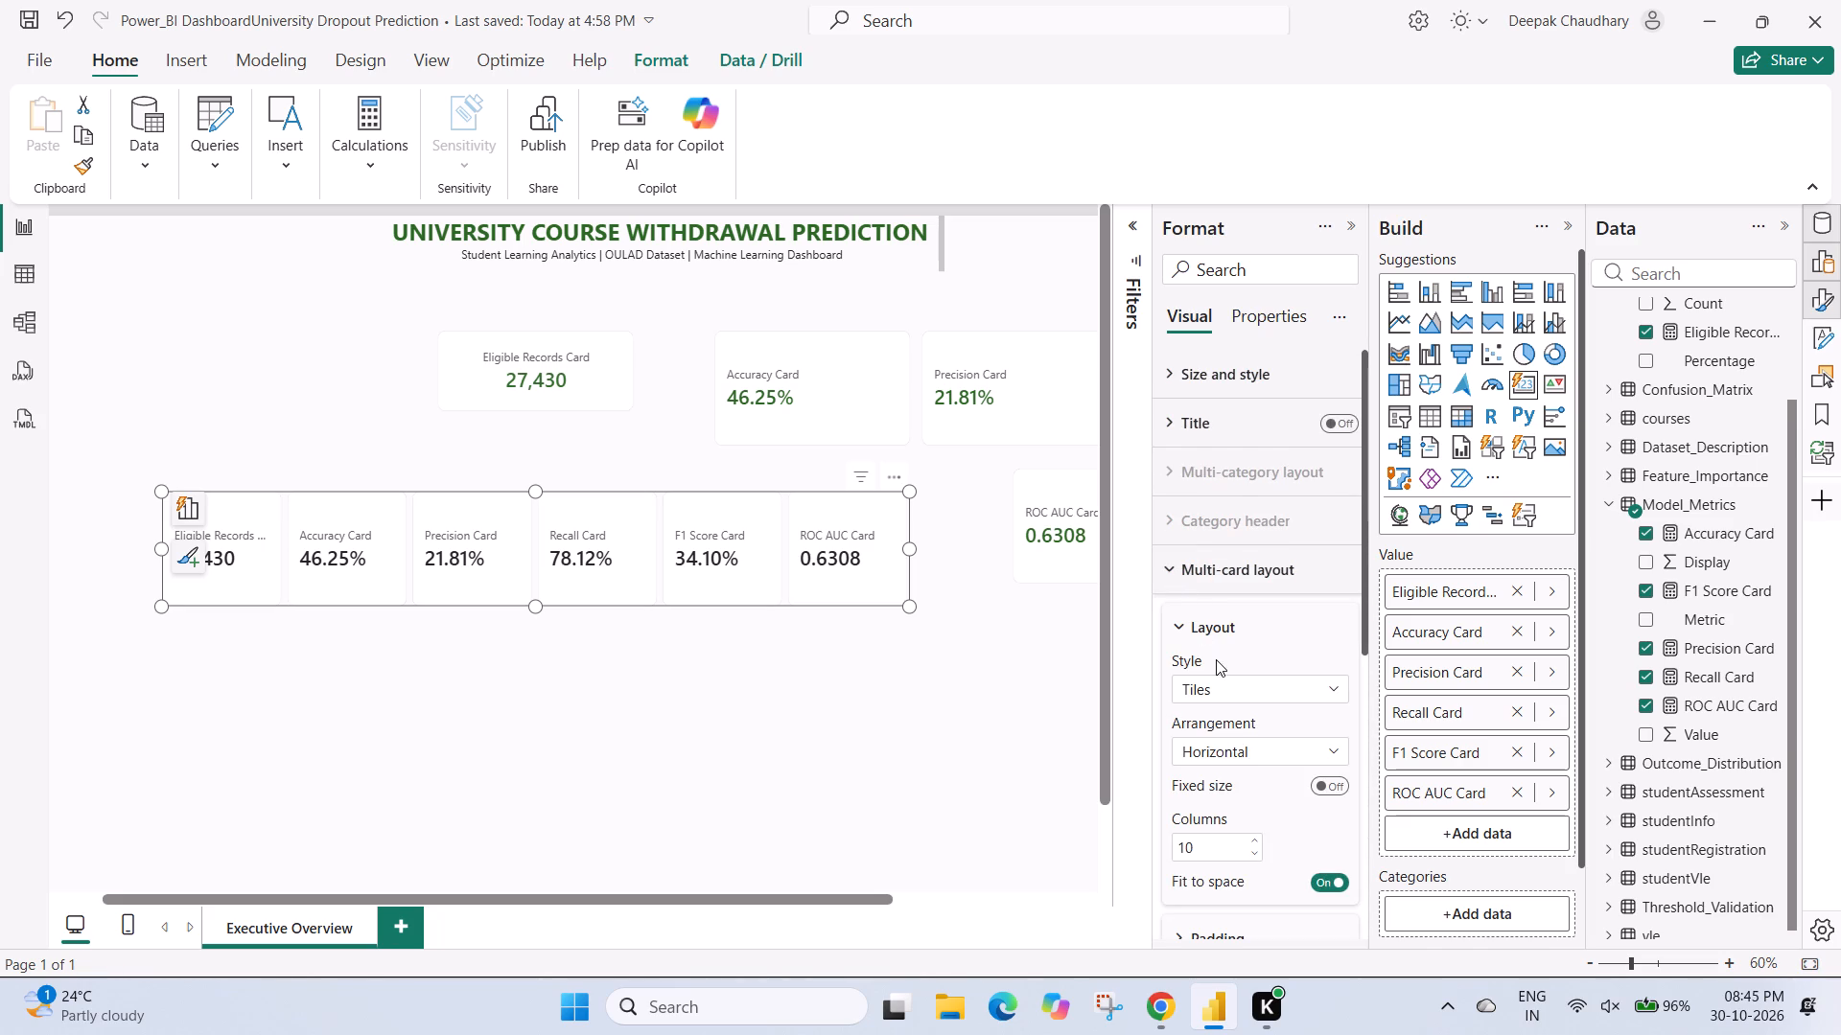
scroll(1216, 659, "down", 4)
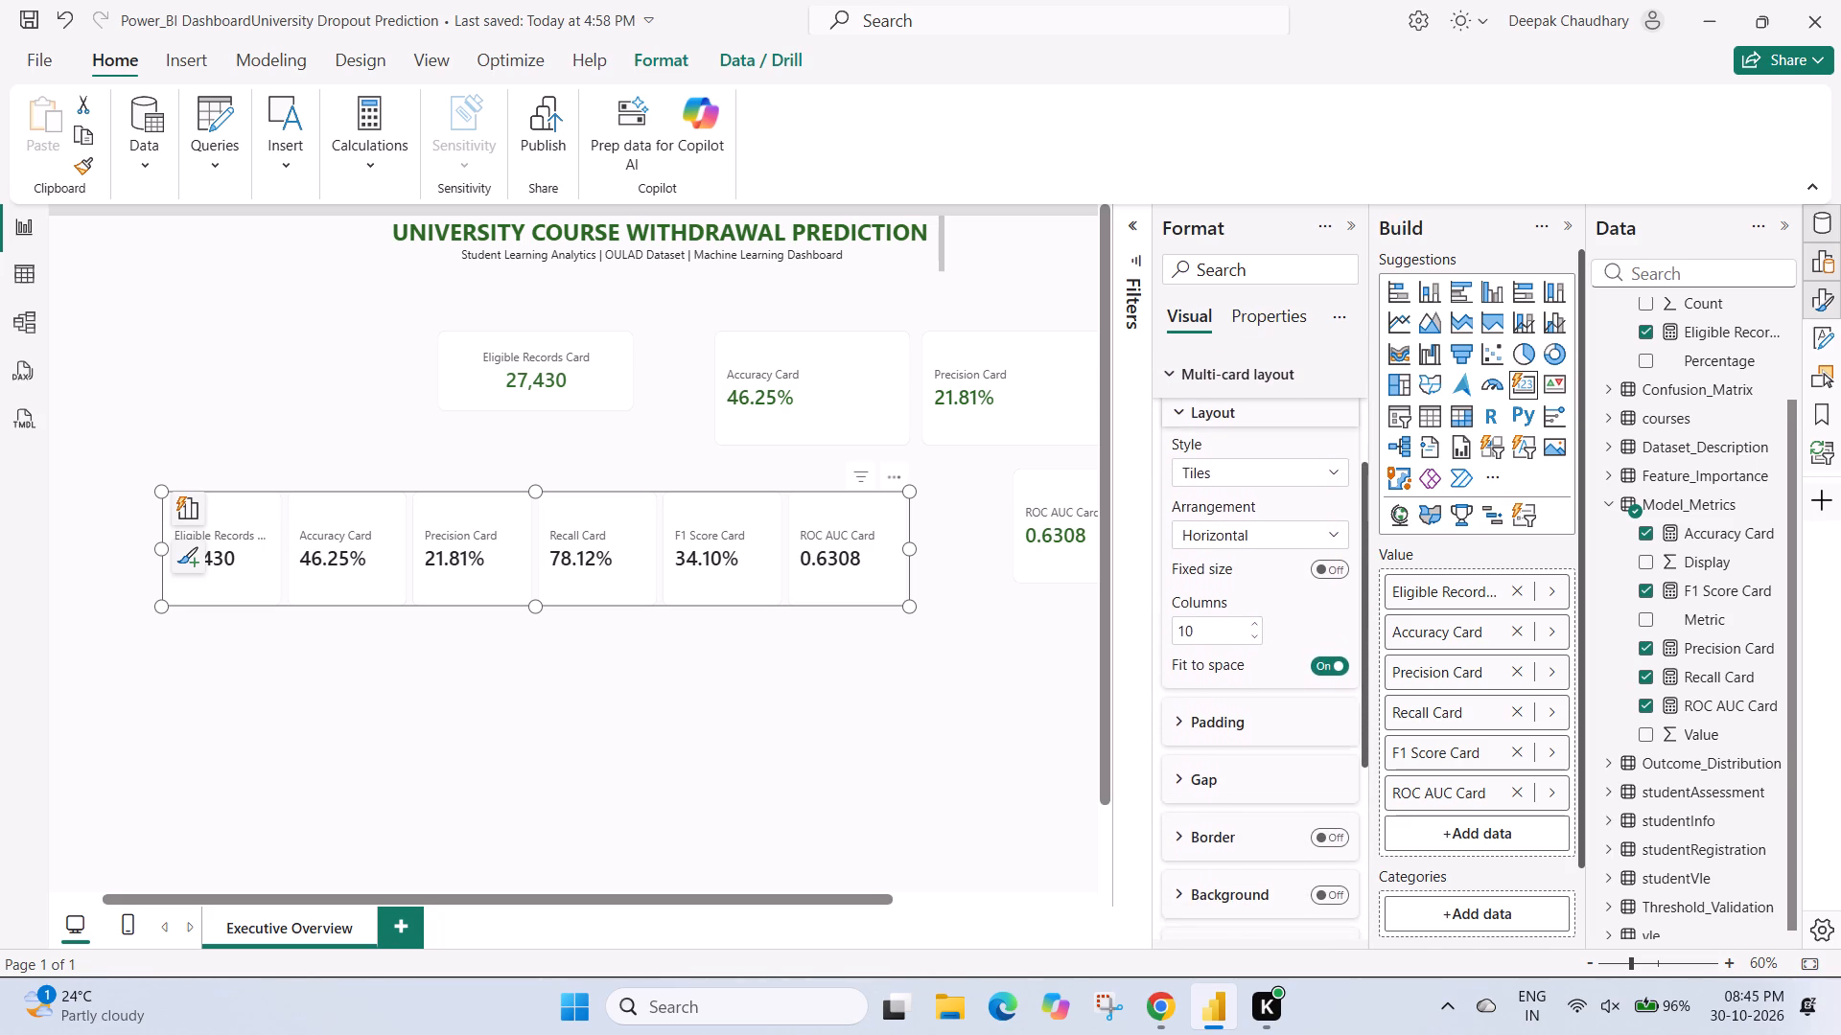
scroll(1216, 659, "down", 1)
left_click(1175, 640)
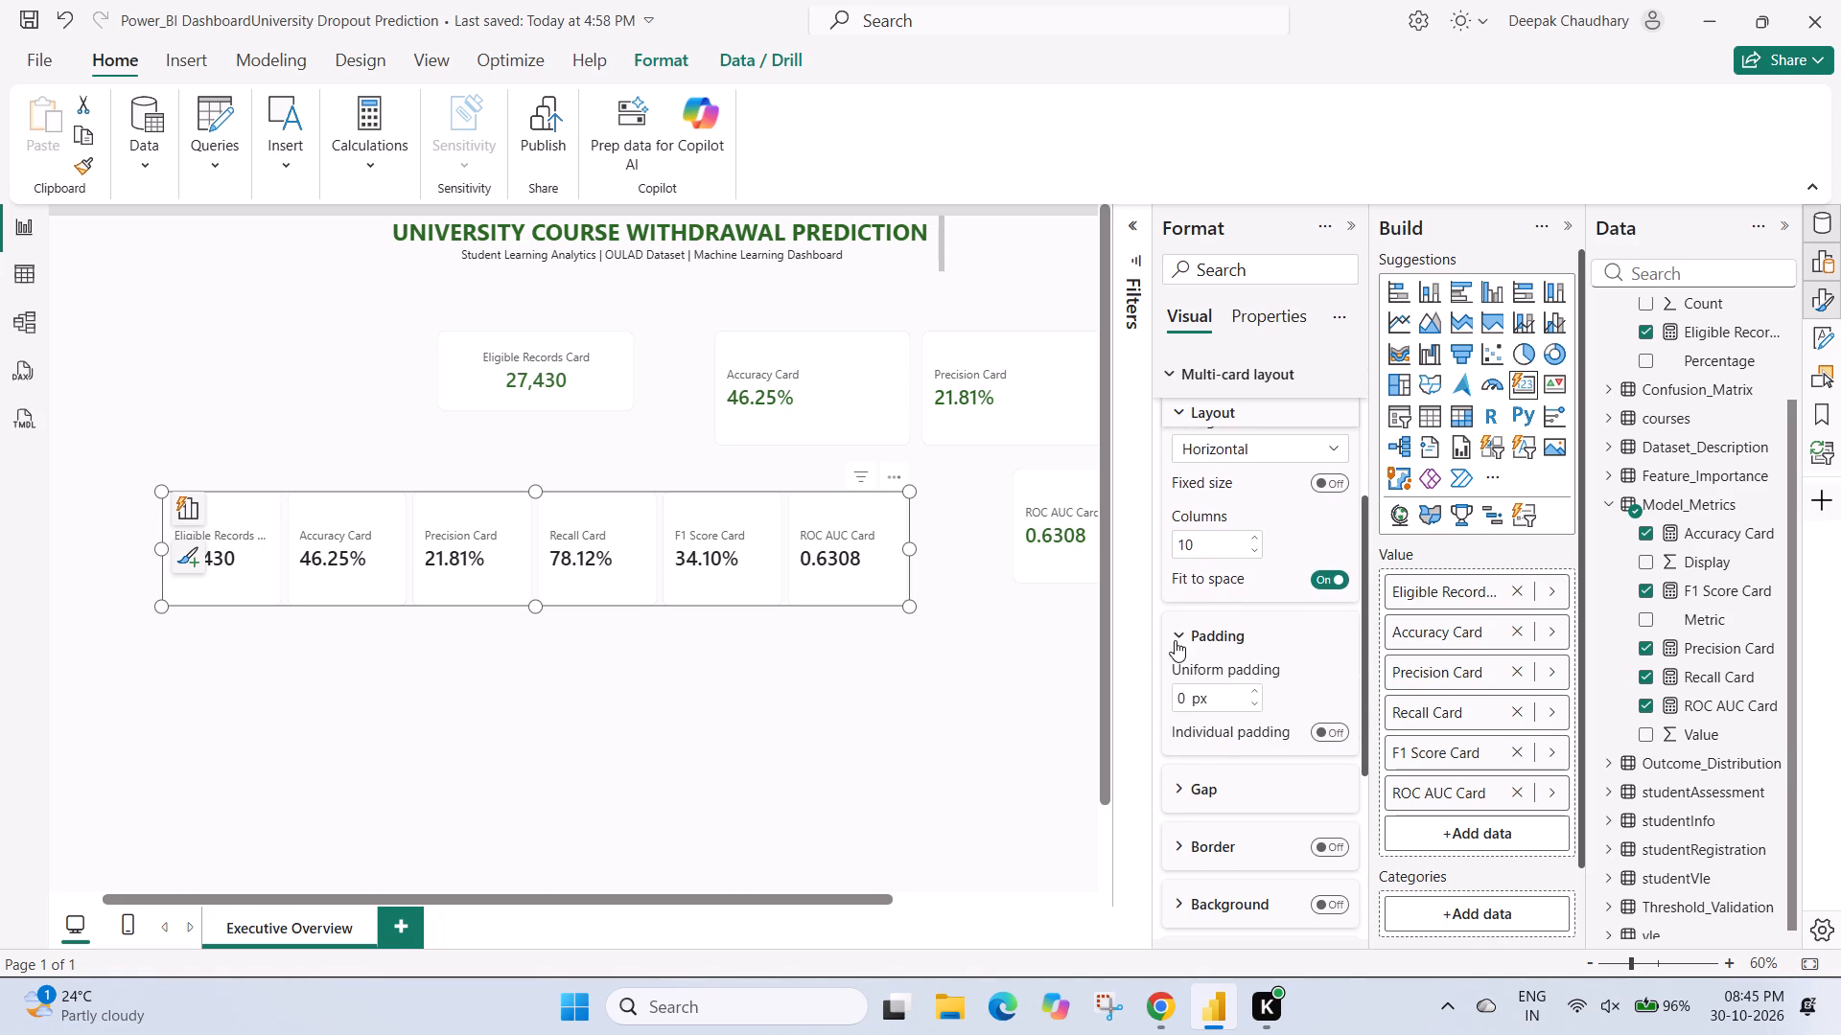
scroll(1175, 640, "down", 3)
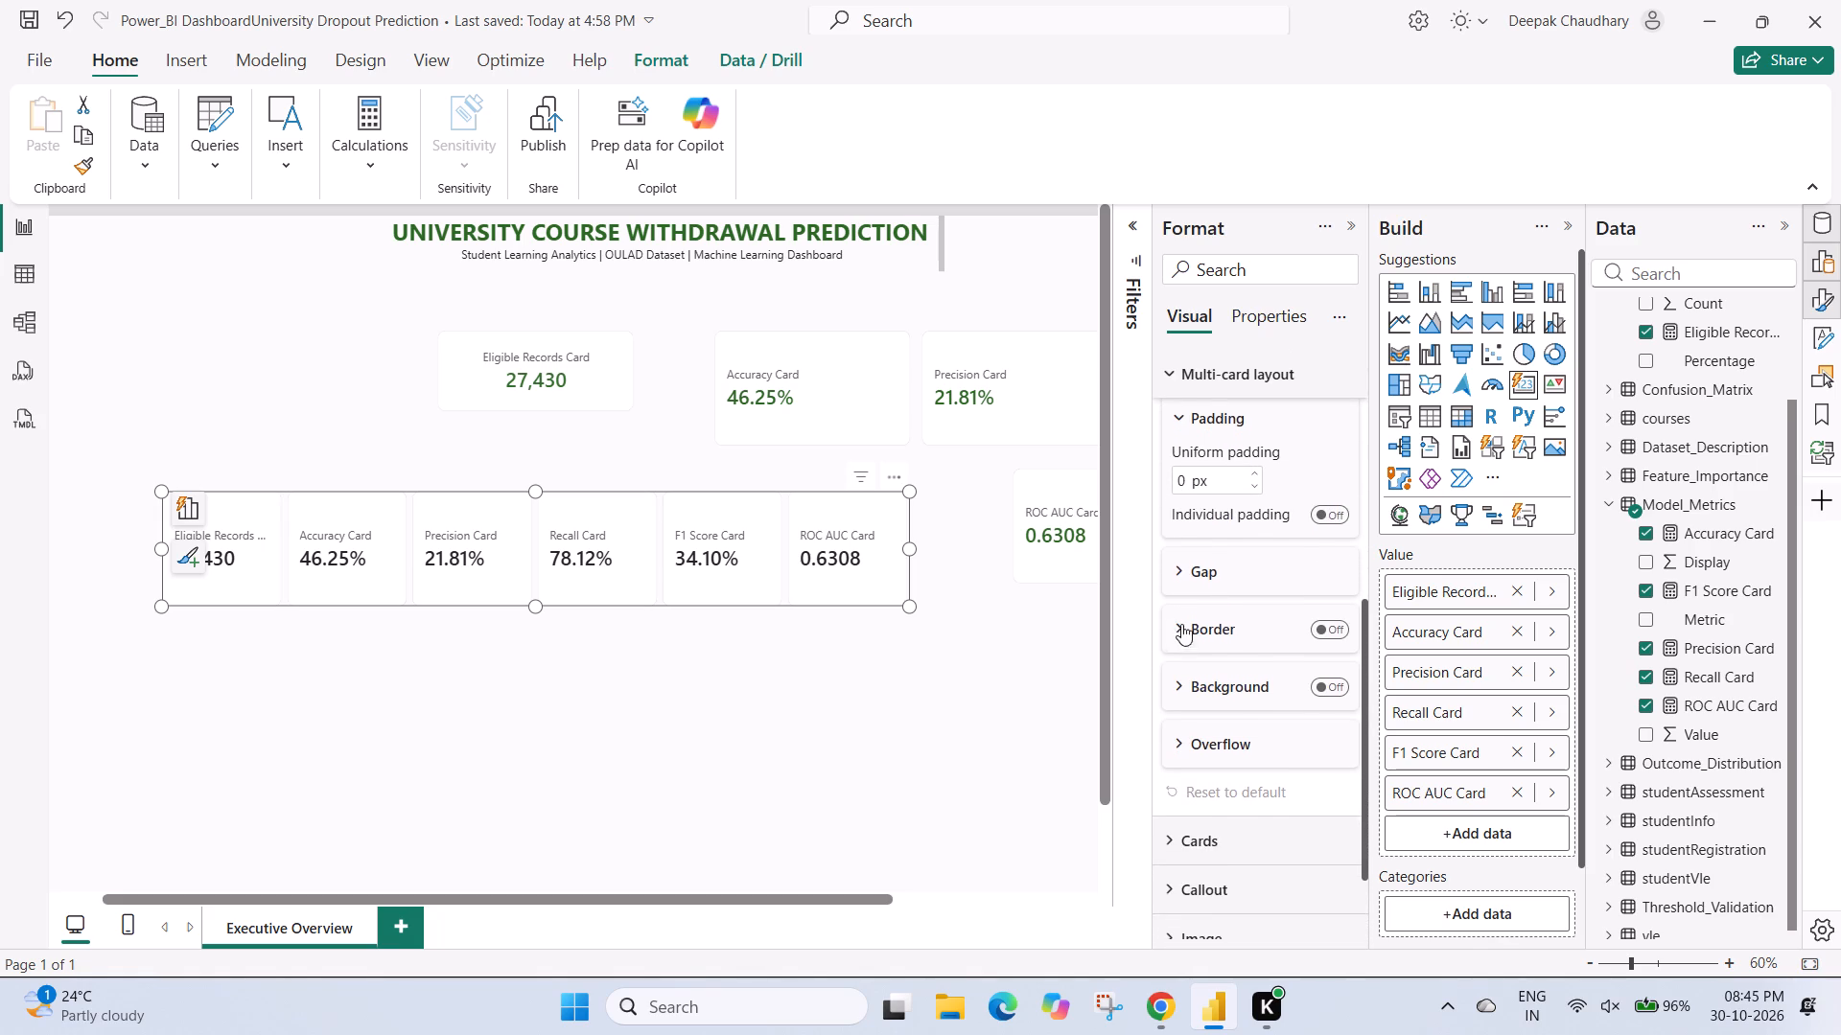
left_click(1178, 685)
scroll(1178, 685, "down", 1)
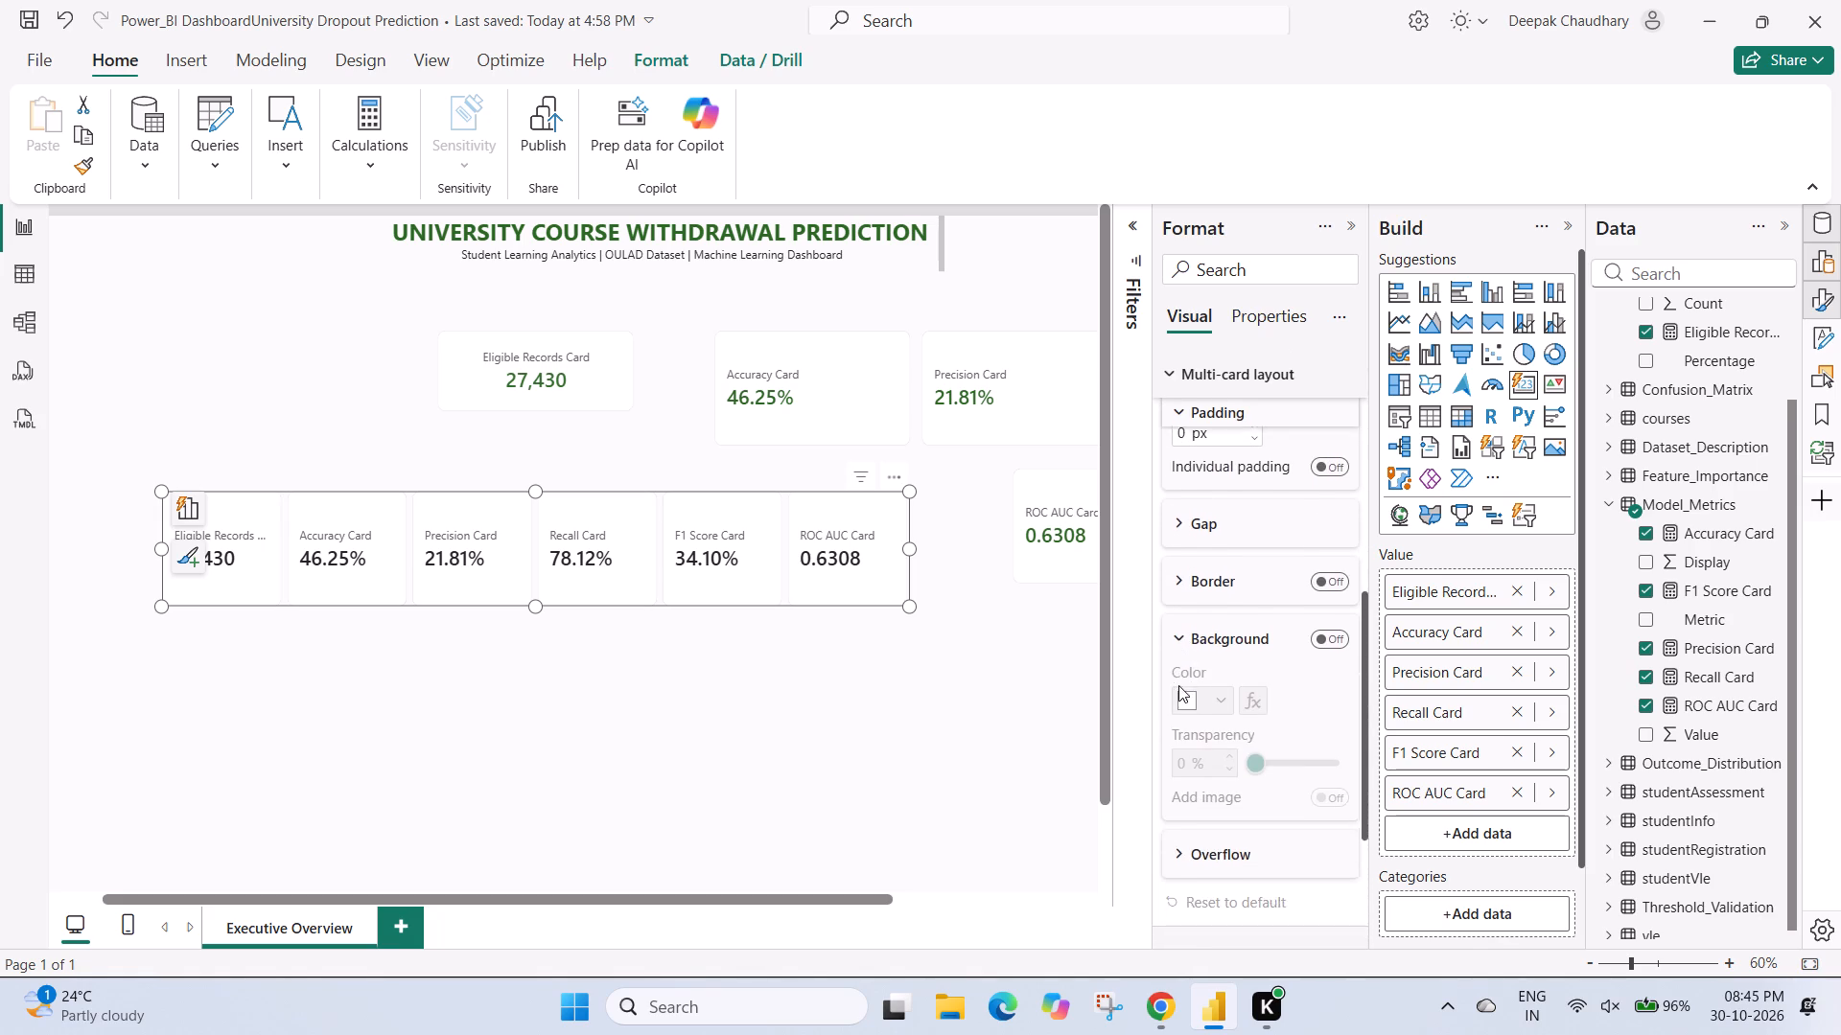
scroll(1178, 685, "down", 2)
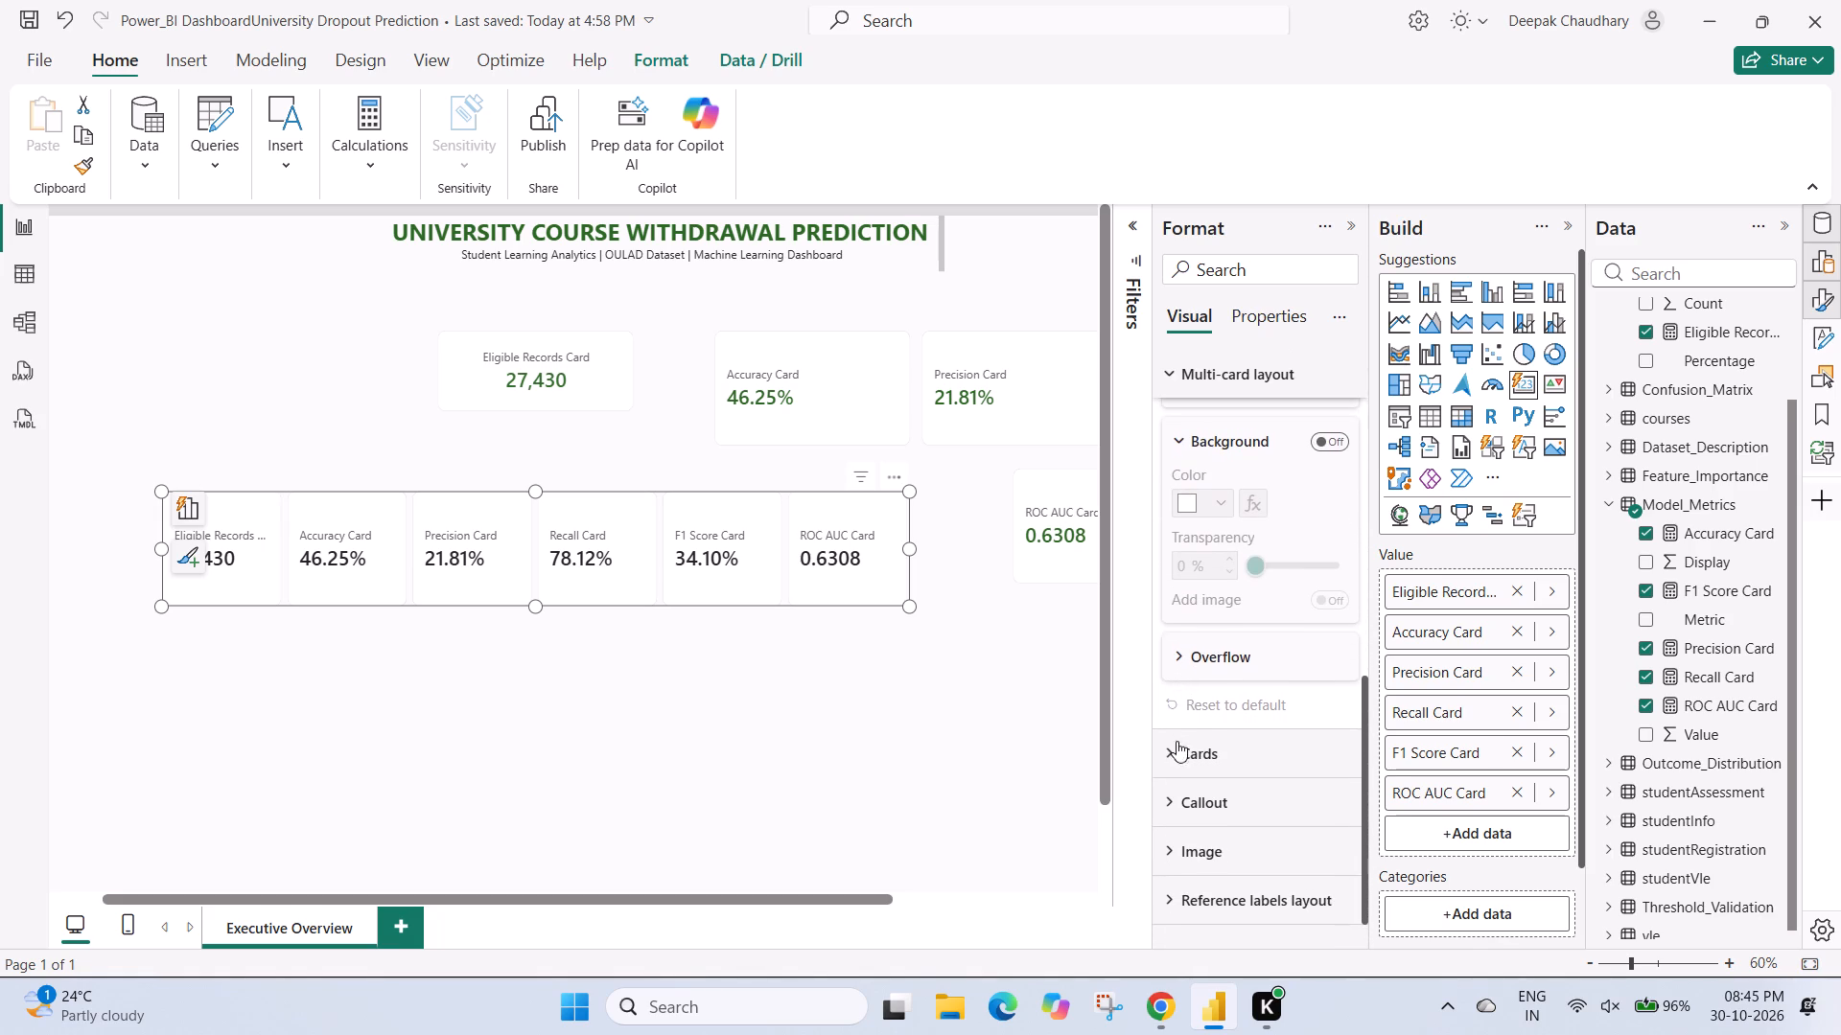
Examine the Cards formatting settings of the six-measure visual, covering layout, shape, padding, border and divider.
left_click(1170, 758)
scroll(1170, 758, "down", 2)
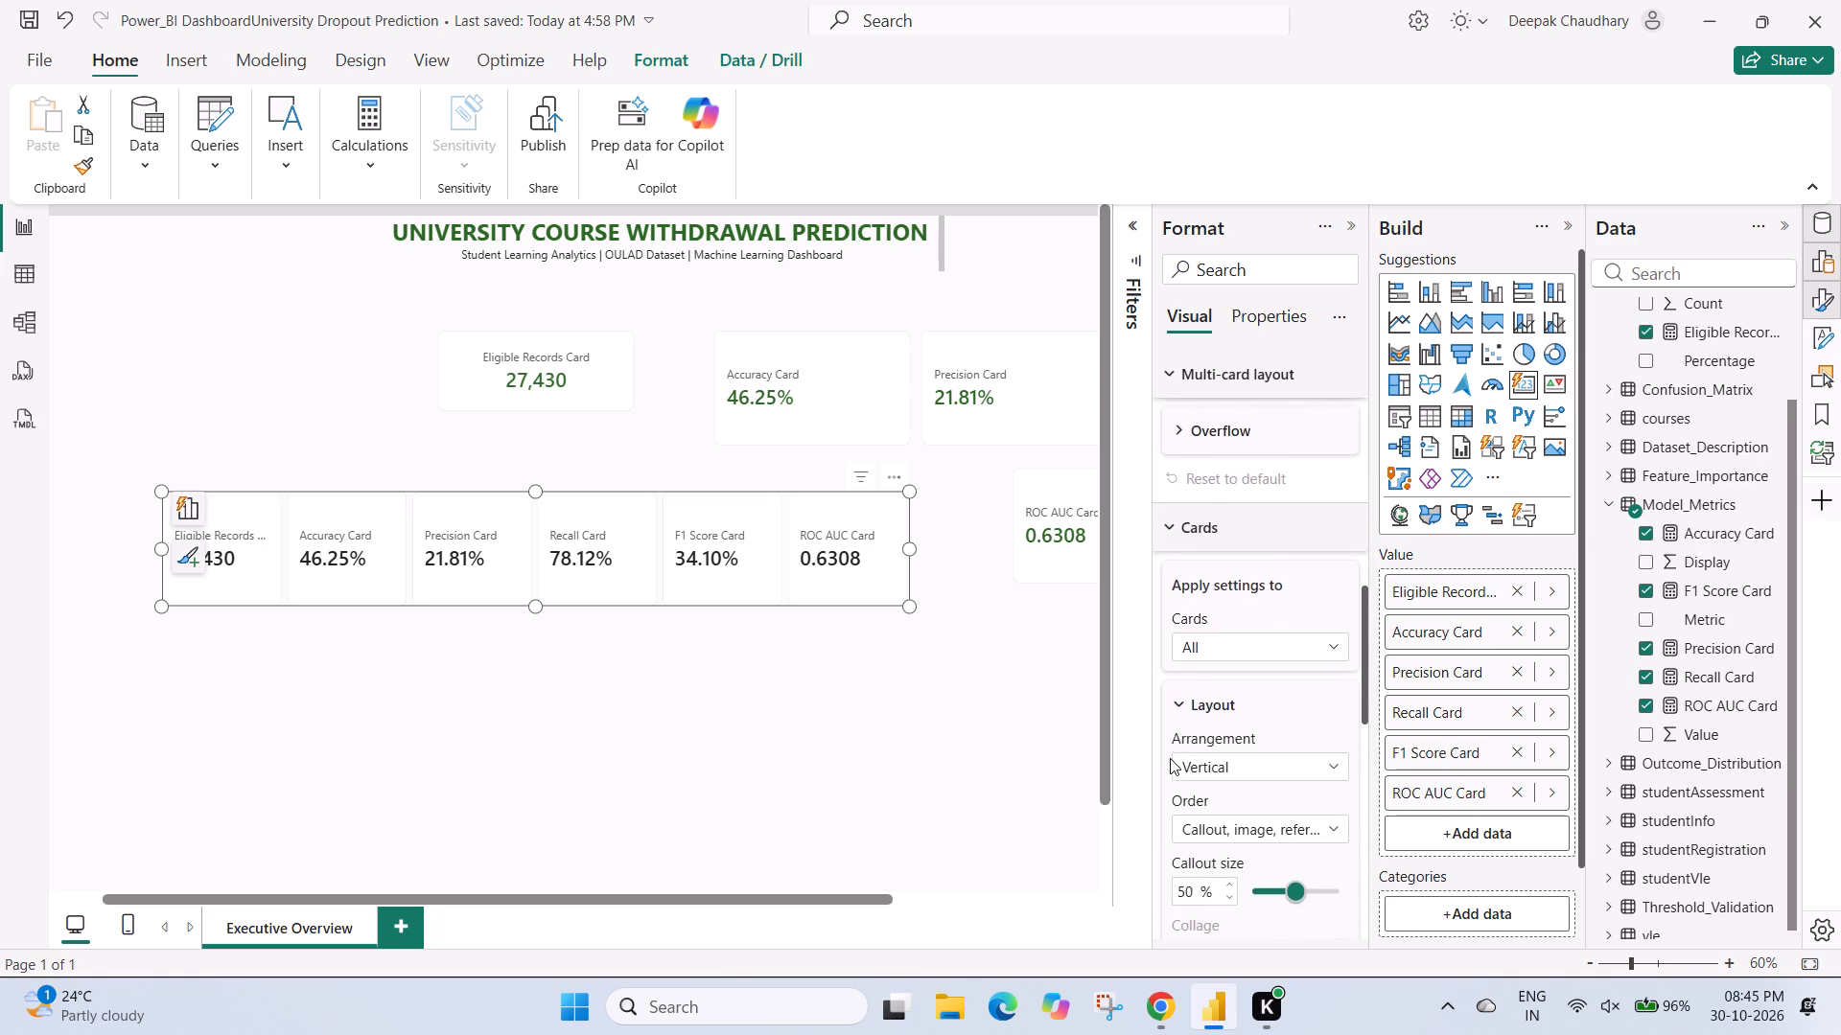
scroll(1170, 758, "down", 3)
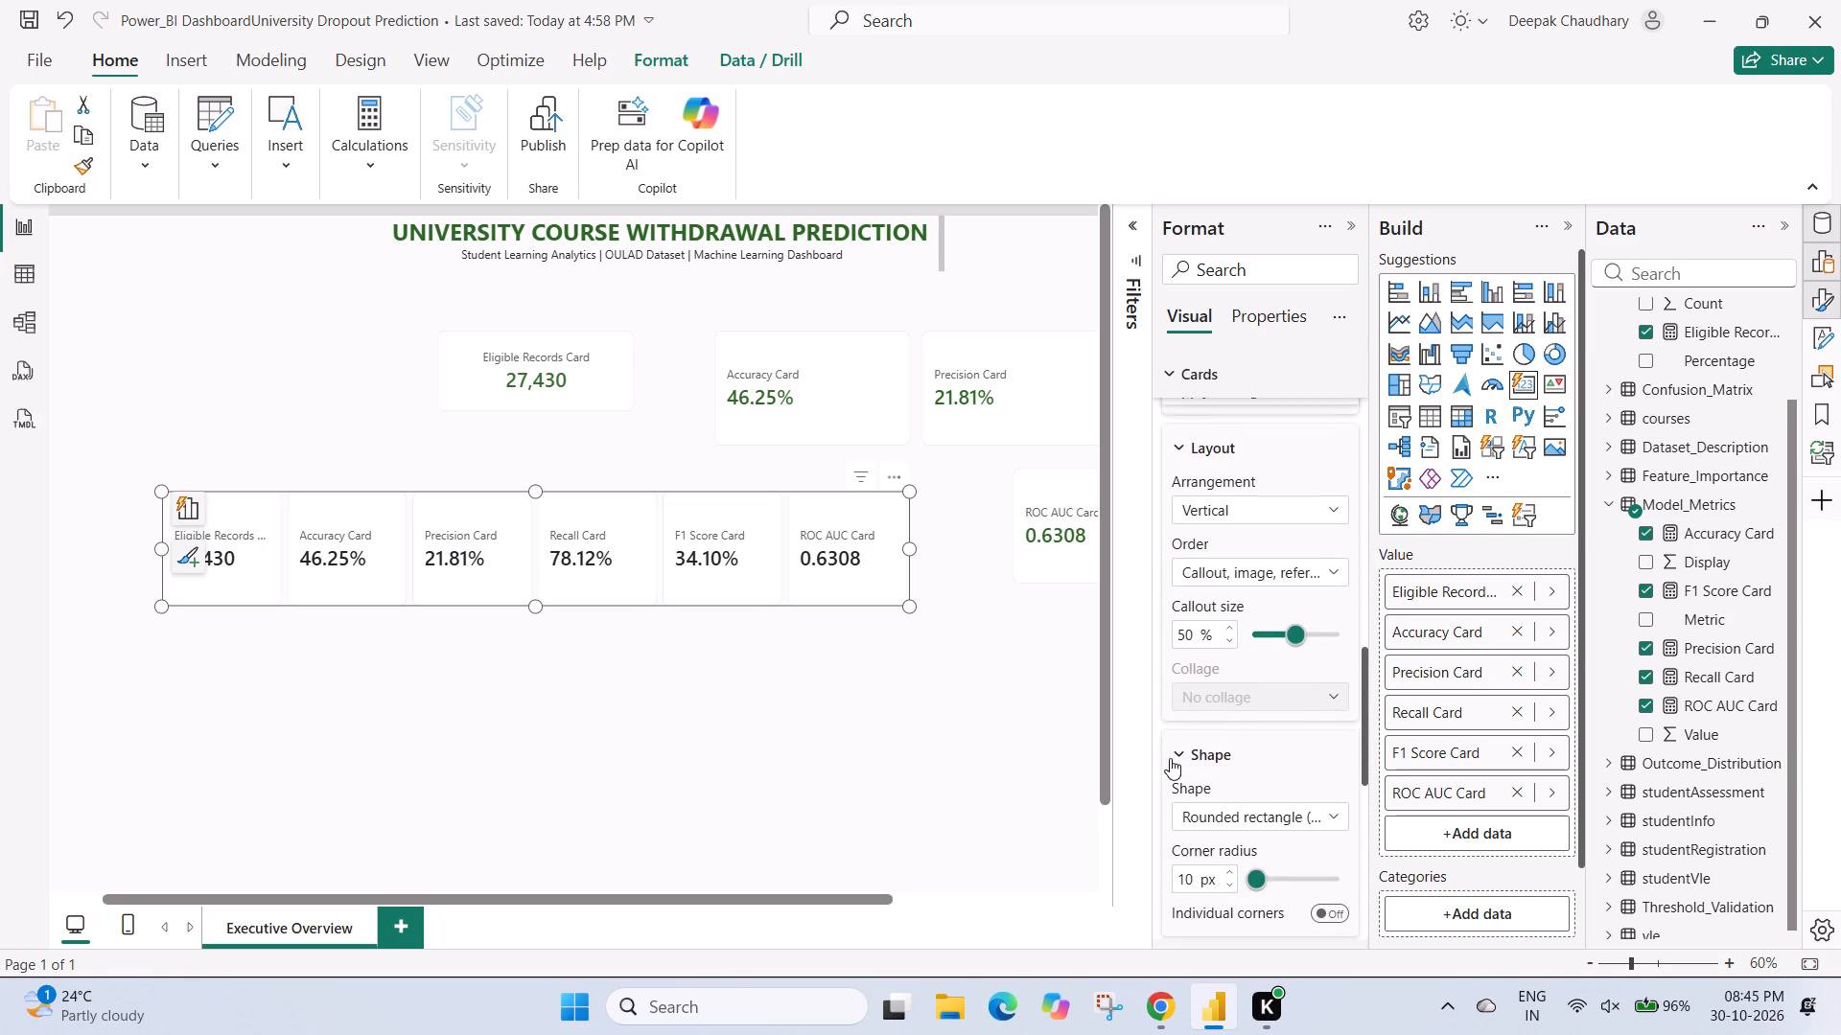
scroll(1170, 758, "down", 3)
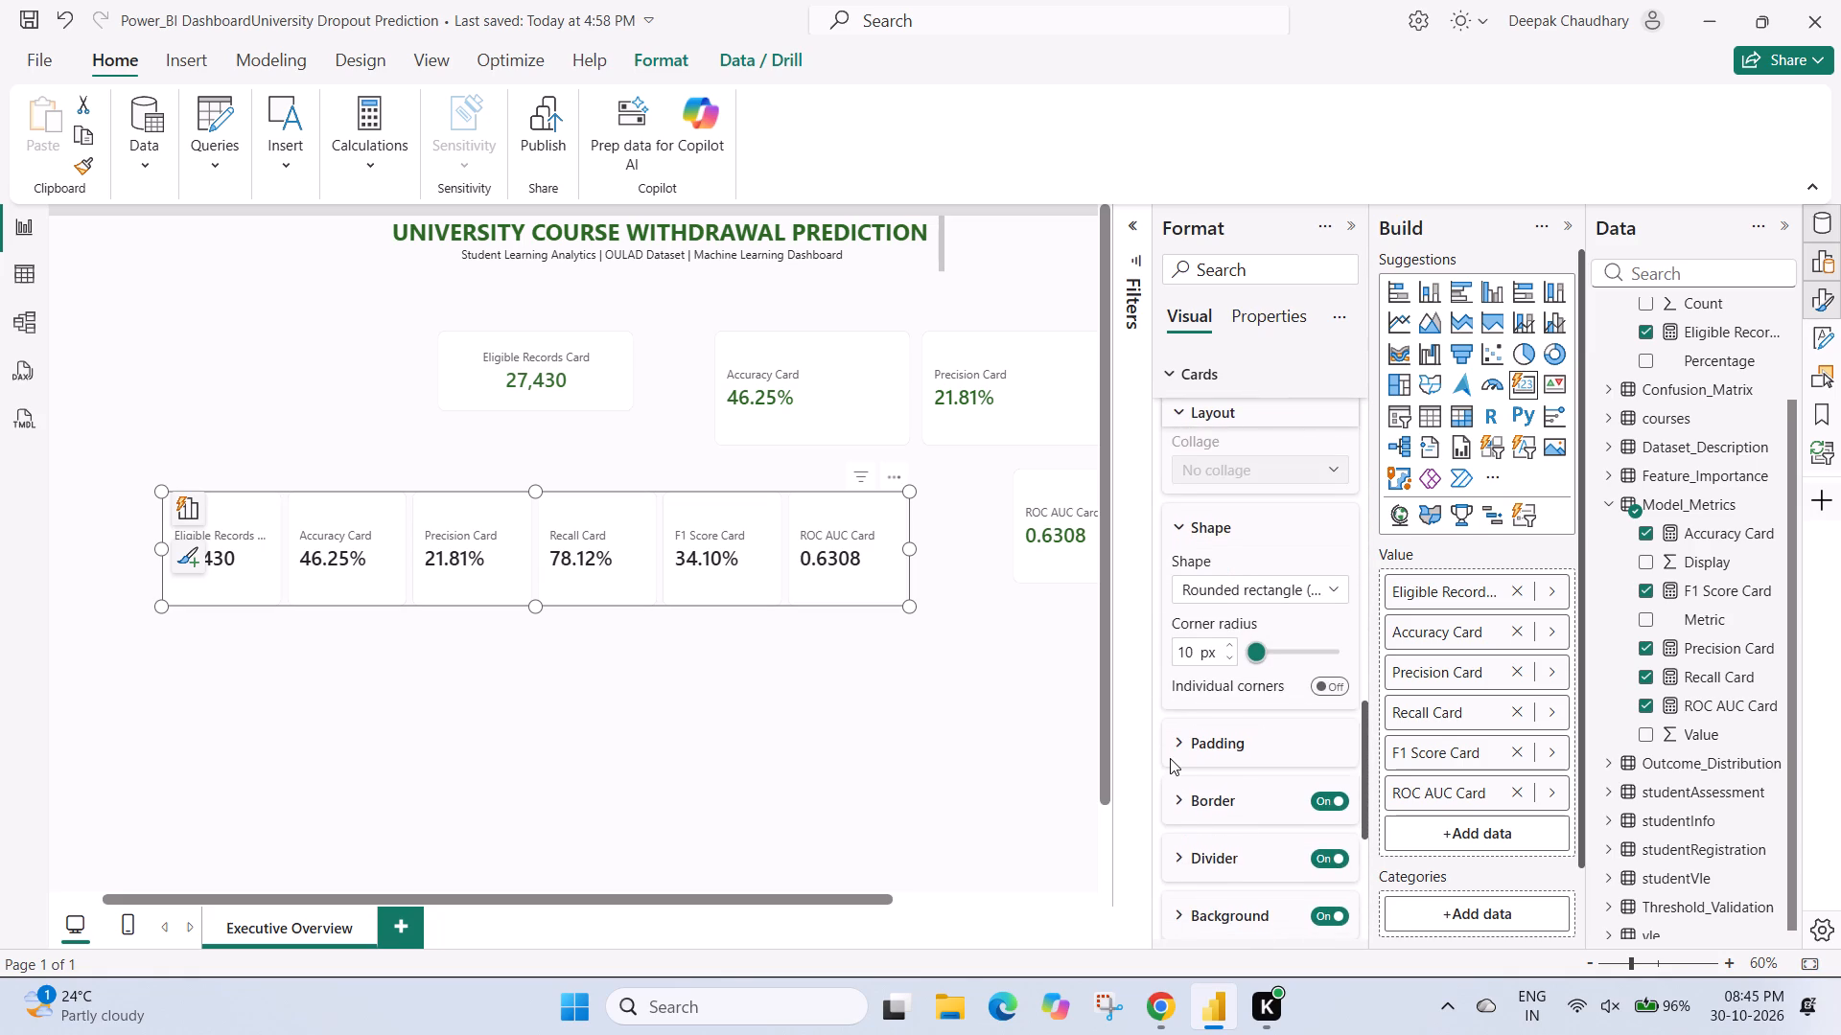
scroll(1170, 758, "down", 1)
left_click(1174, 687)
scroll(1174, 687, "down", 1)
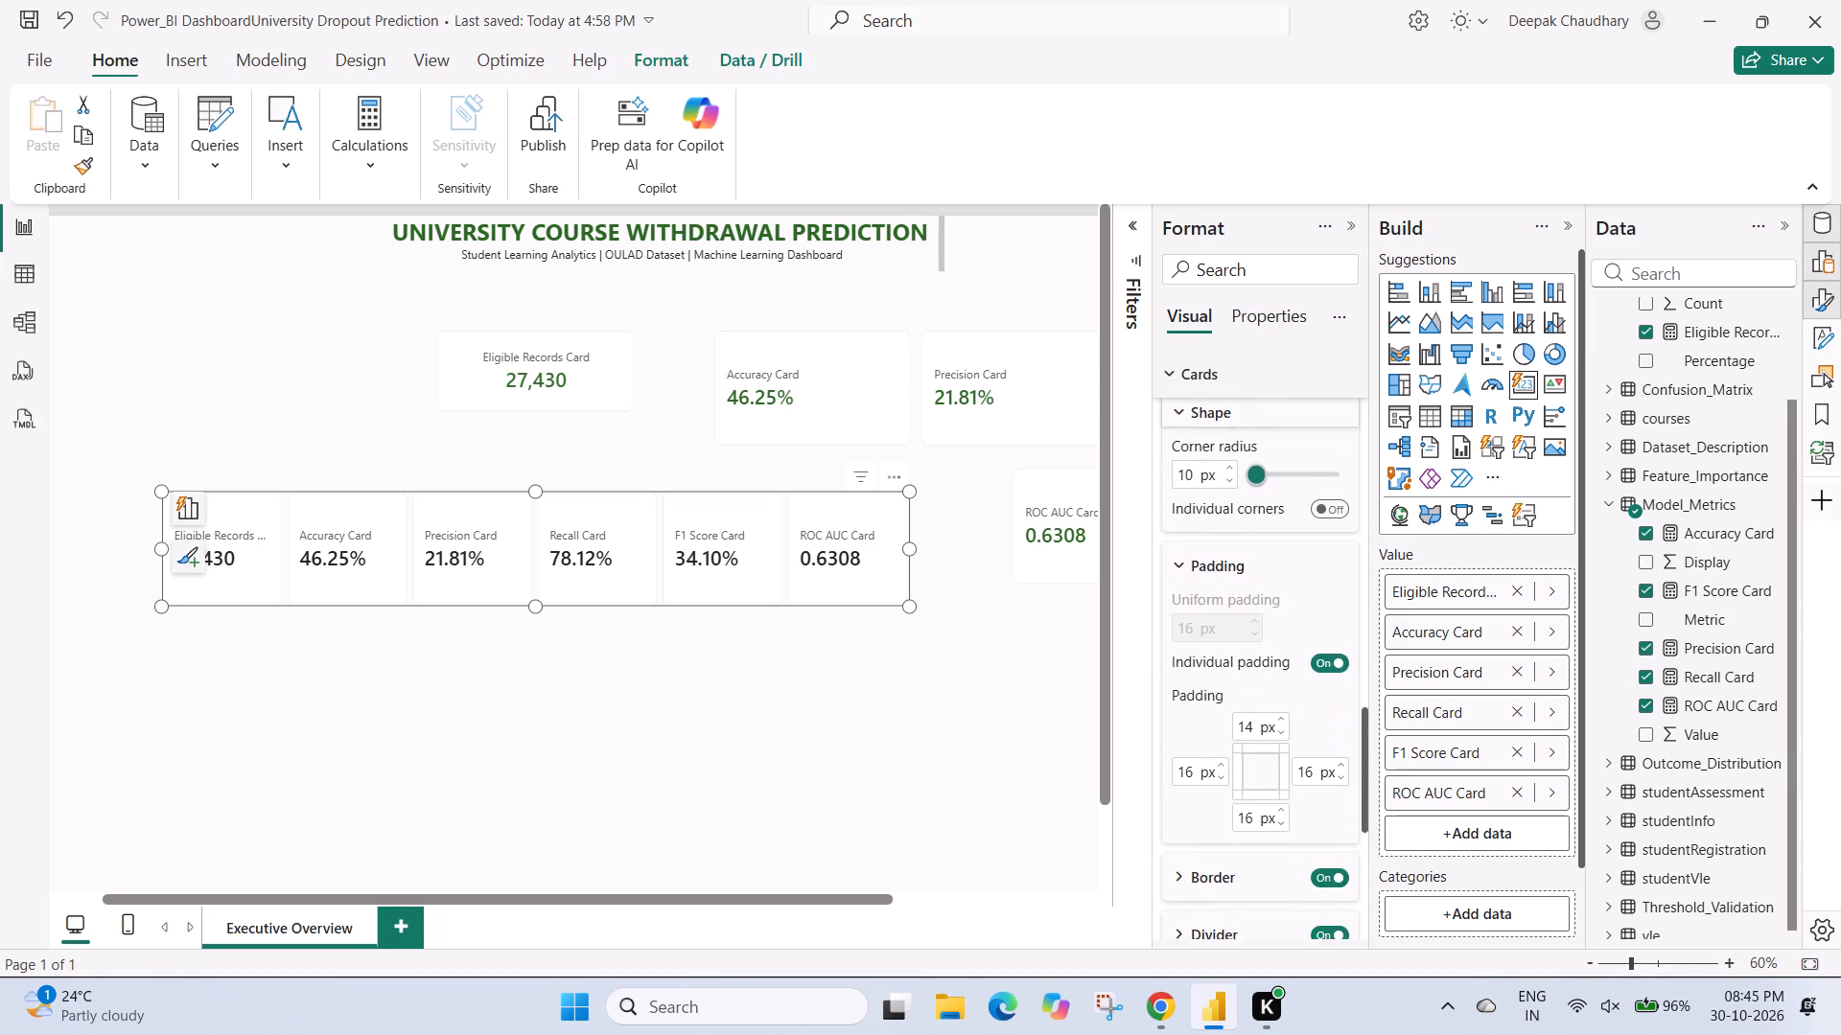
scroll(1174, 687, "down", 2)
left_click(1181, 687)
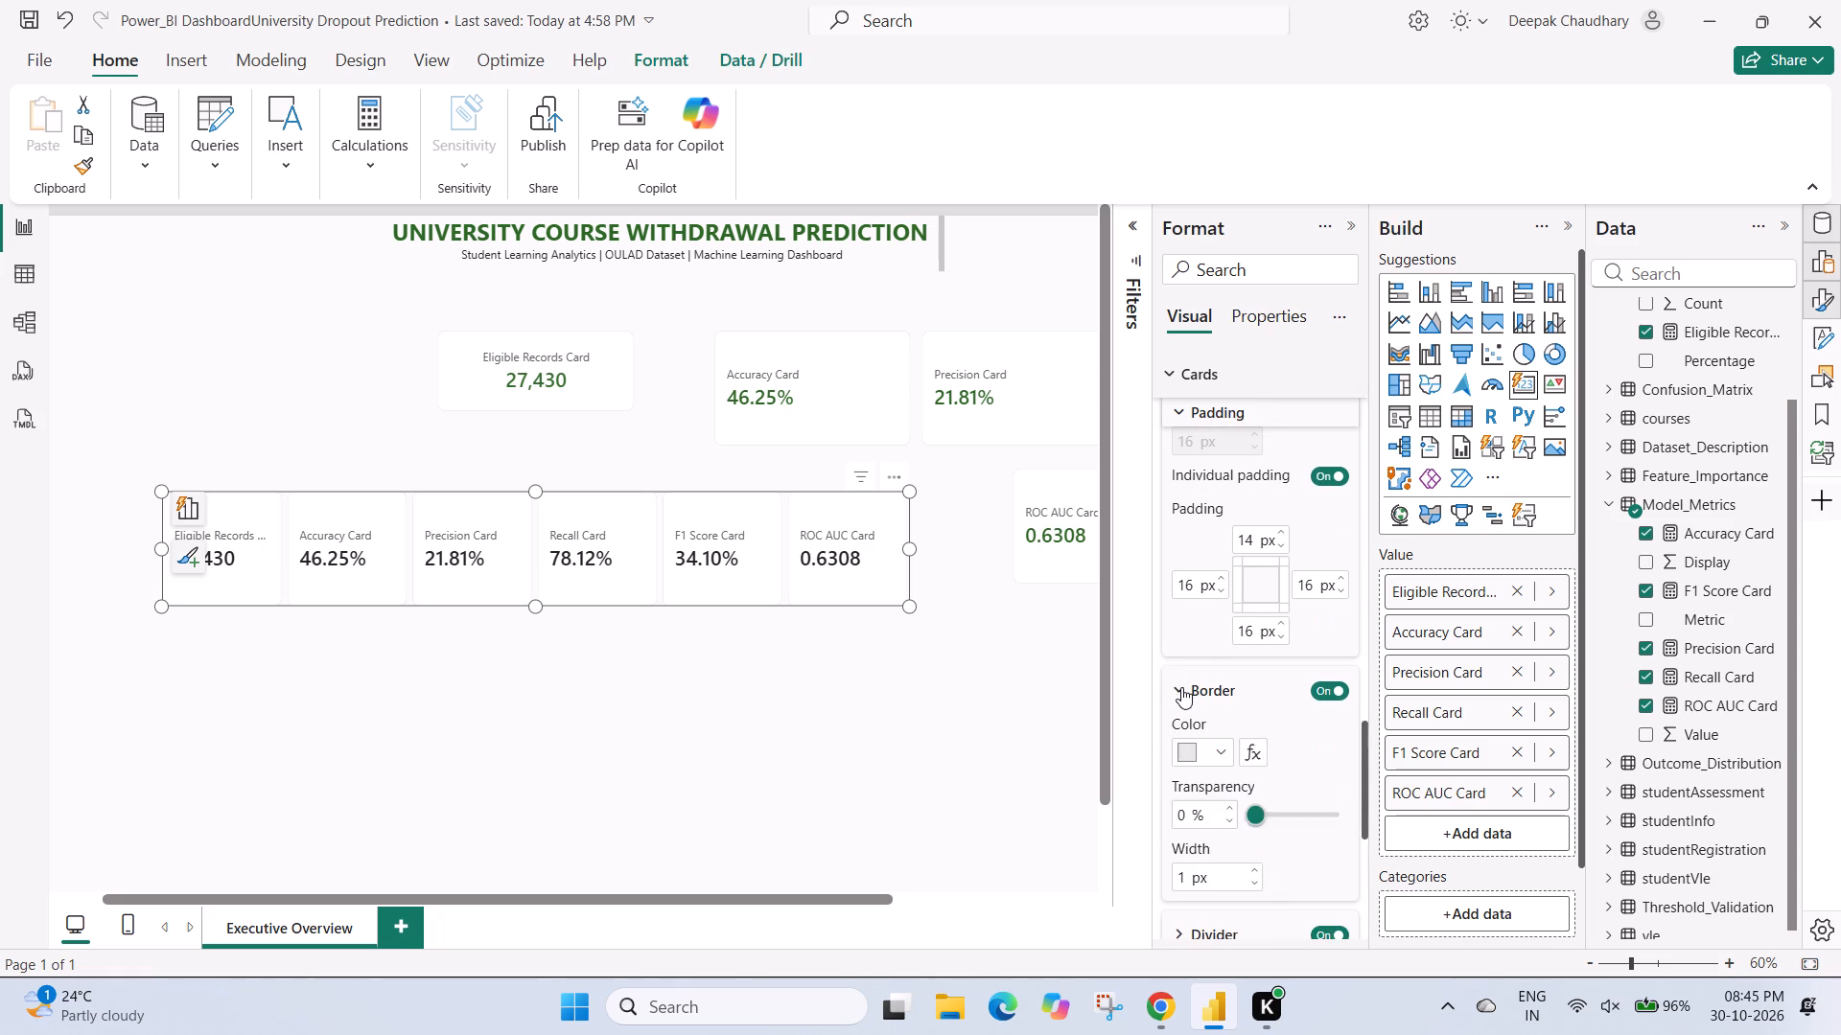
scroll(1181, 687, "down", 3)
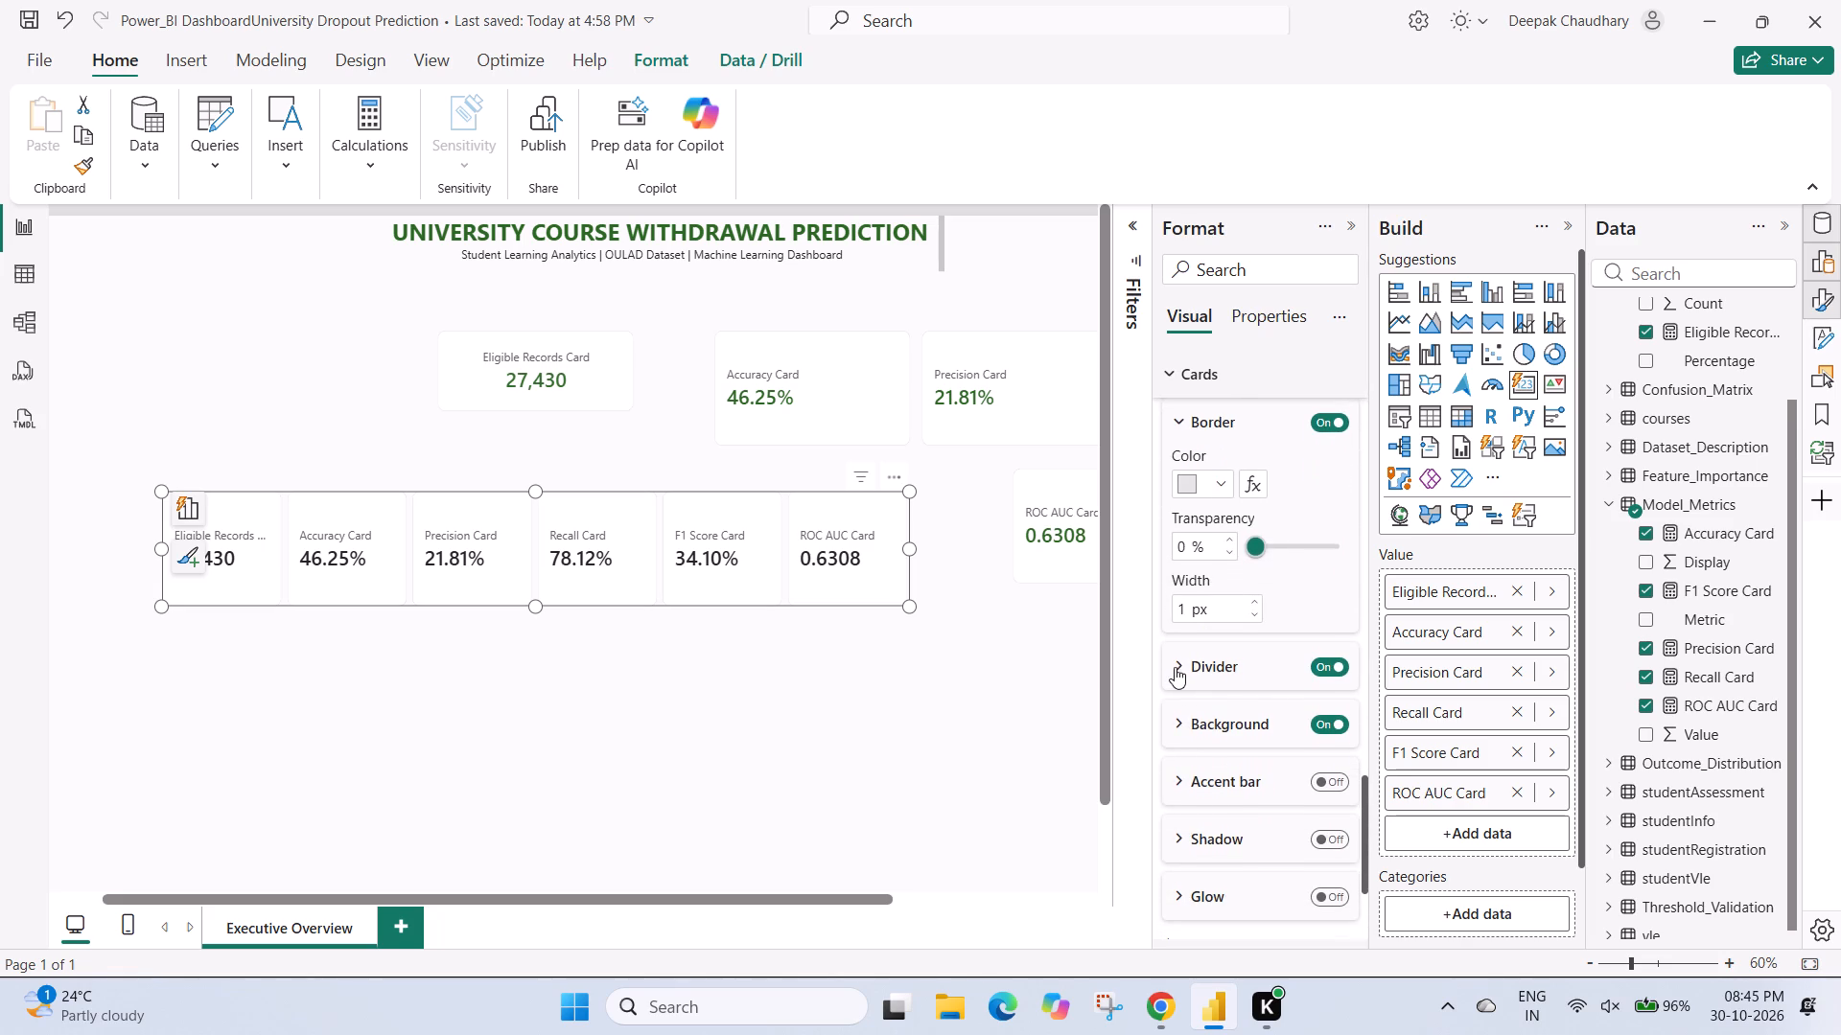
left_click(1176, 663)
scroll(1176, 663, "down", 2)
scroll(1176, 663, "up", 1)
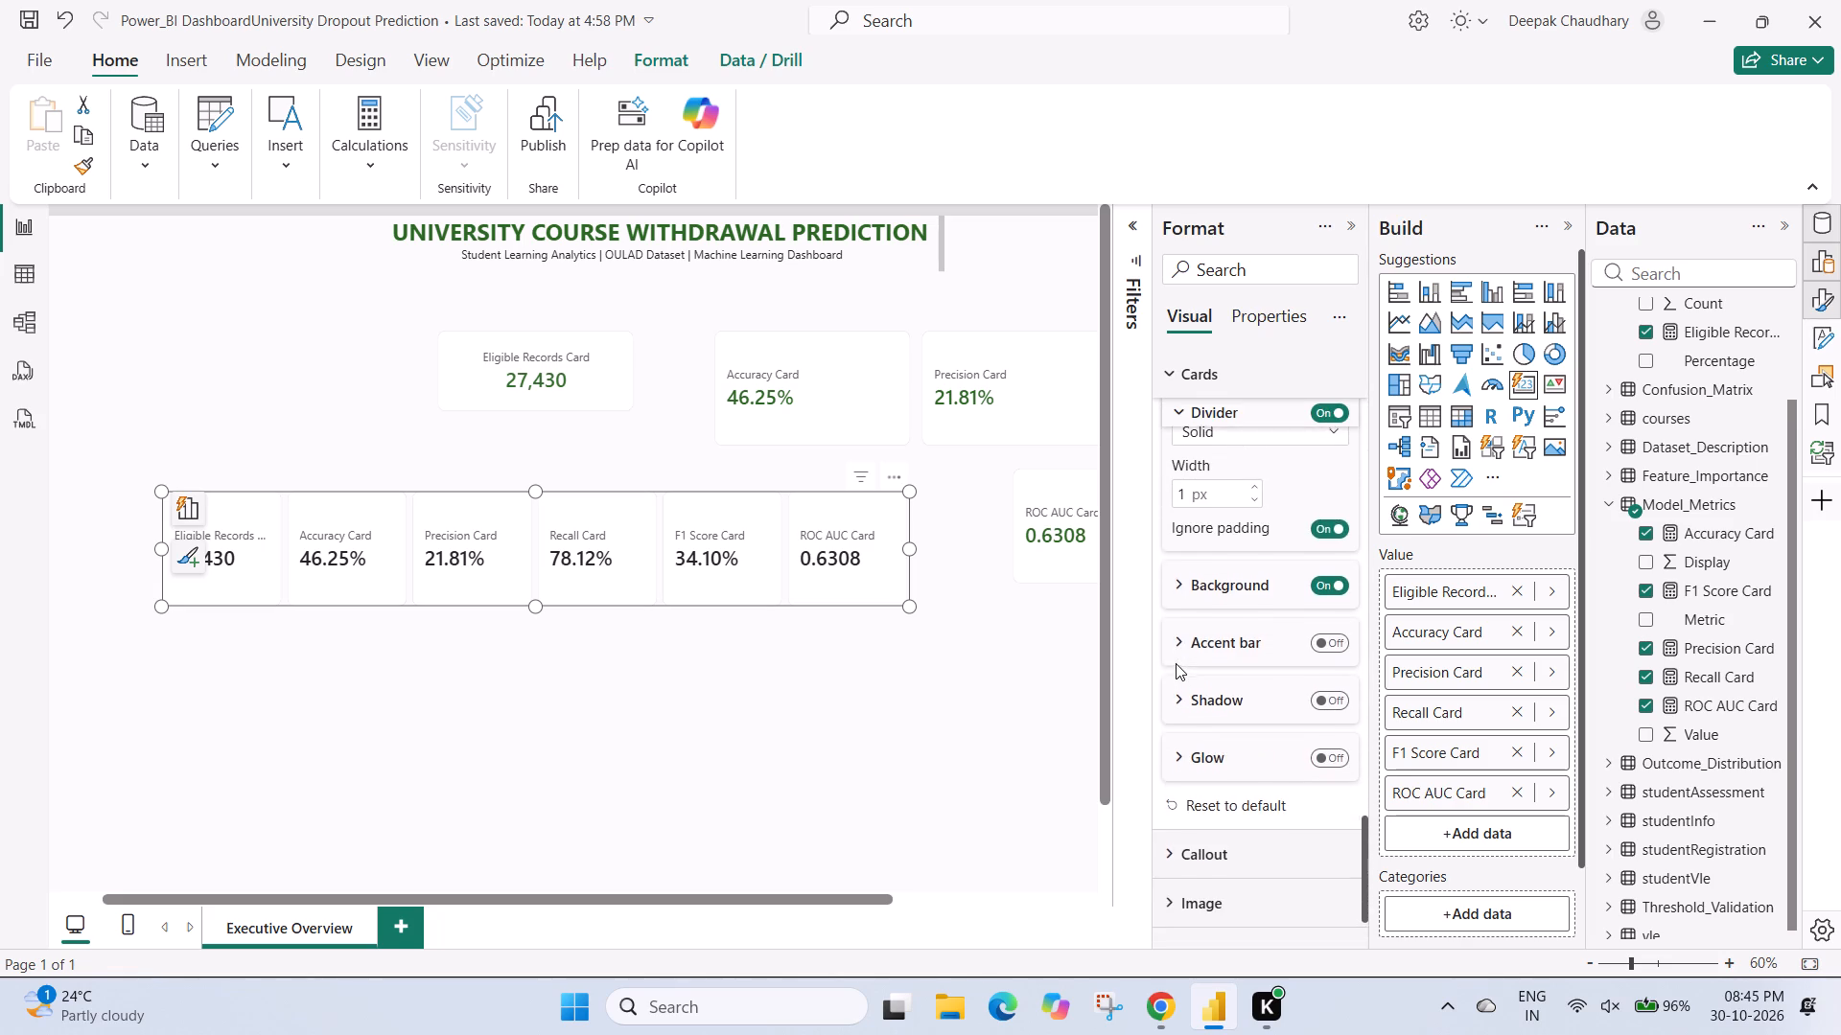
scroll(1176, 663, "up", 1)
scroll(1177, 562, "up", 1)
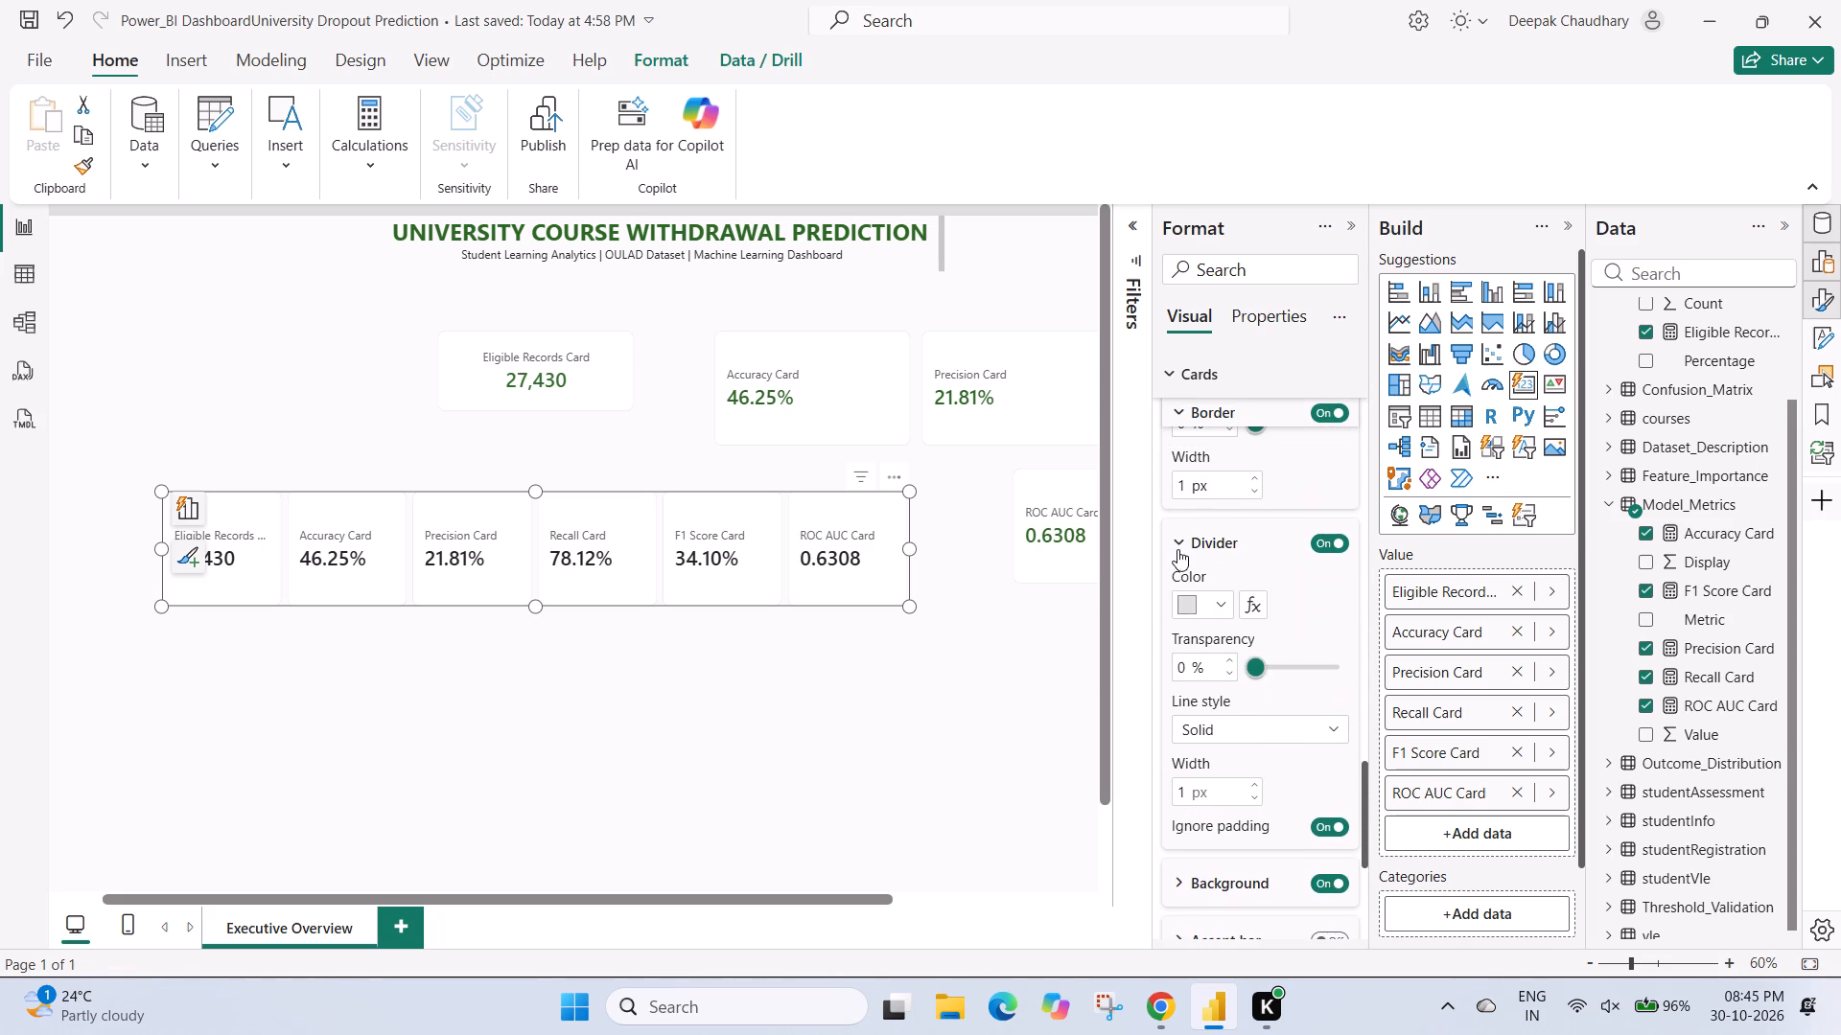
left_click(1177, 545)
scroll(1177, 545, "up", 3)
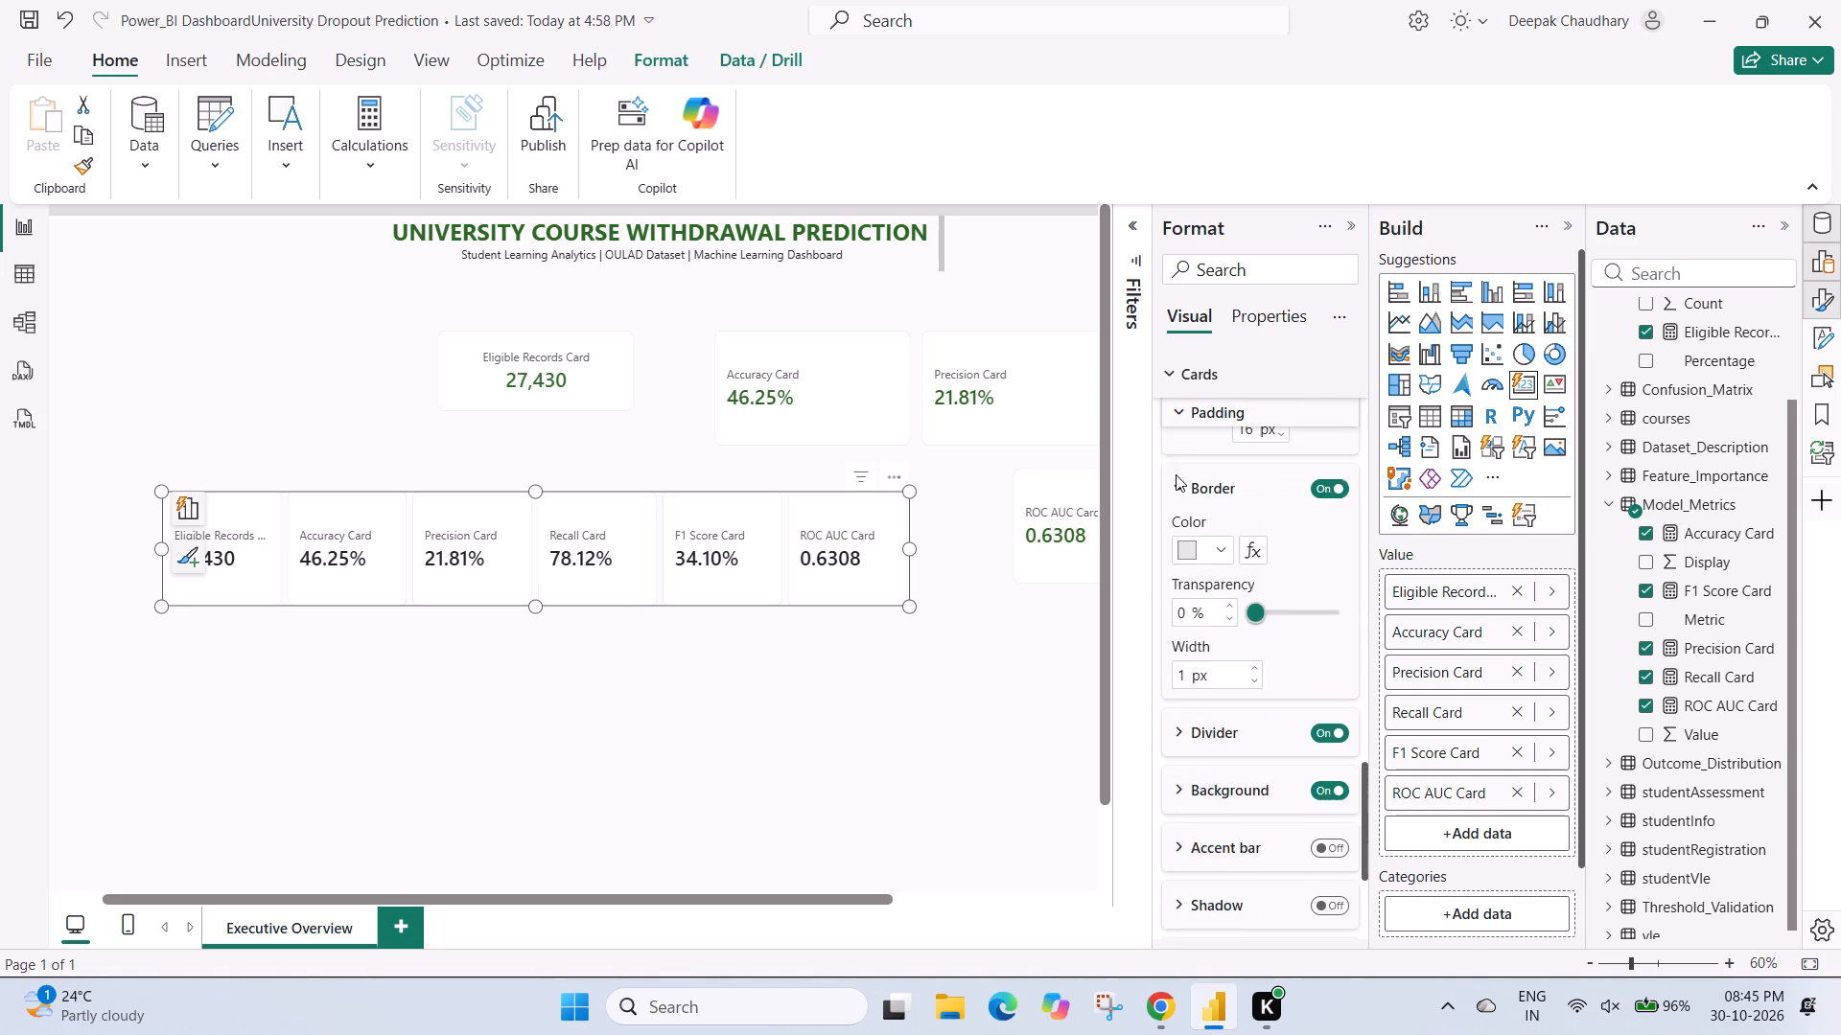
scroll(1176, 474, "up", 1)
left_click(1175, 517)
scroll(1175, 517, "up", 2)
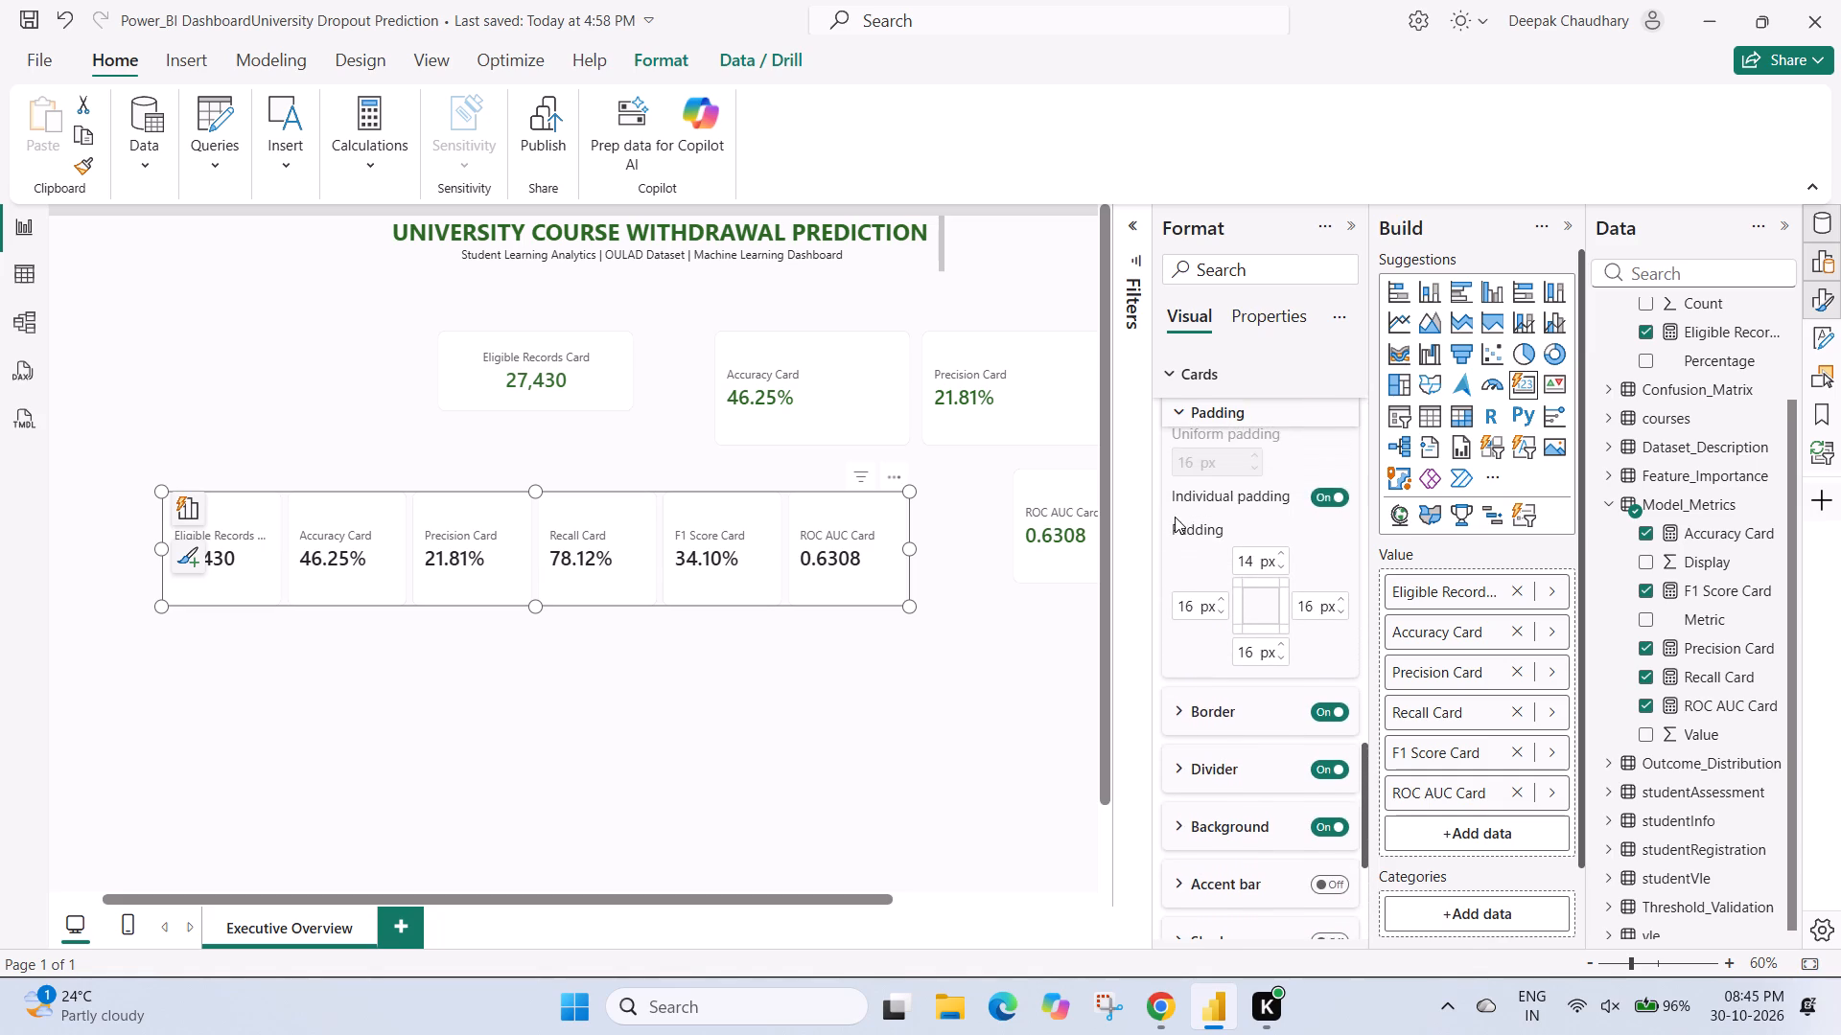
scroll(1175, 517, "up", 1)
left_click(1182, 517)
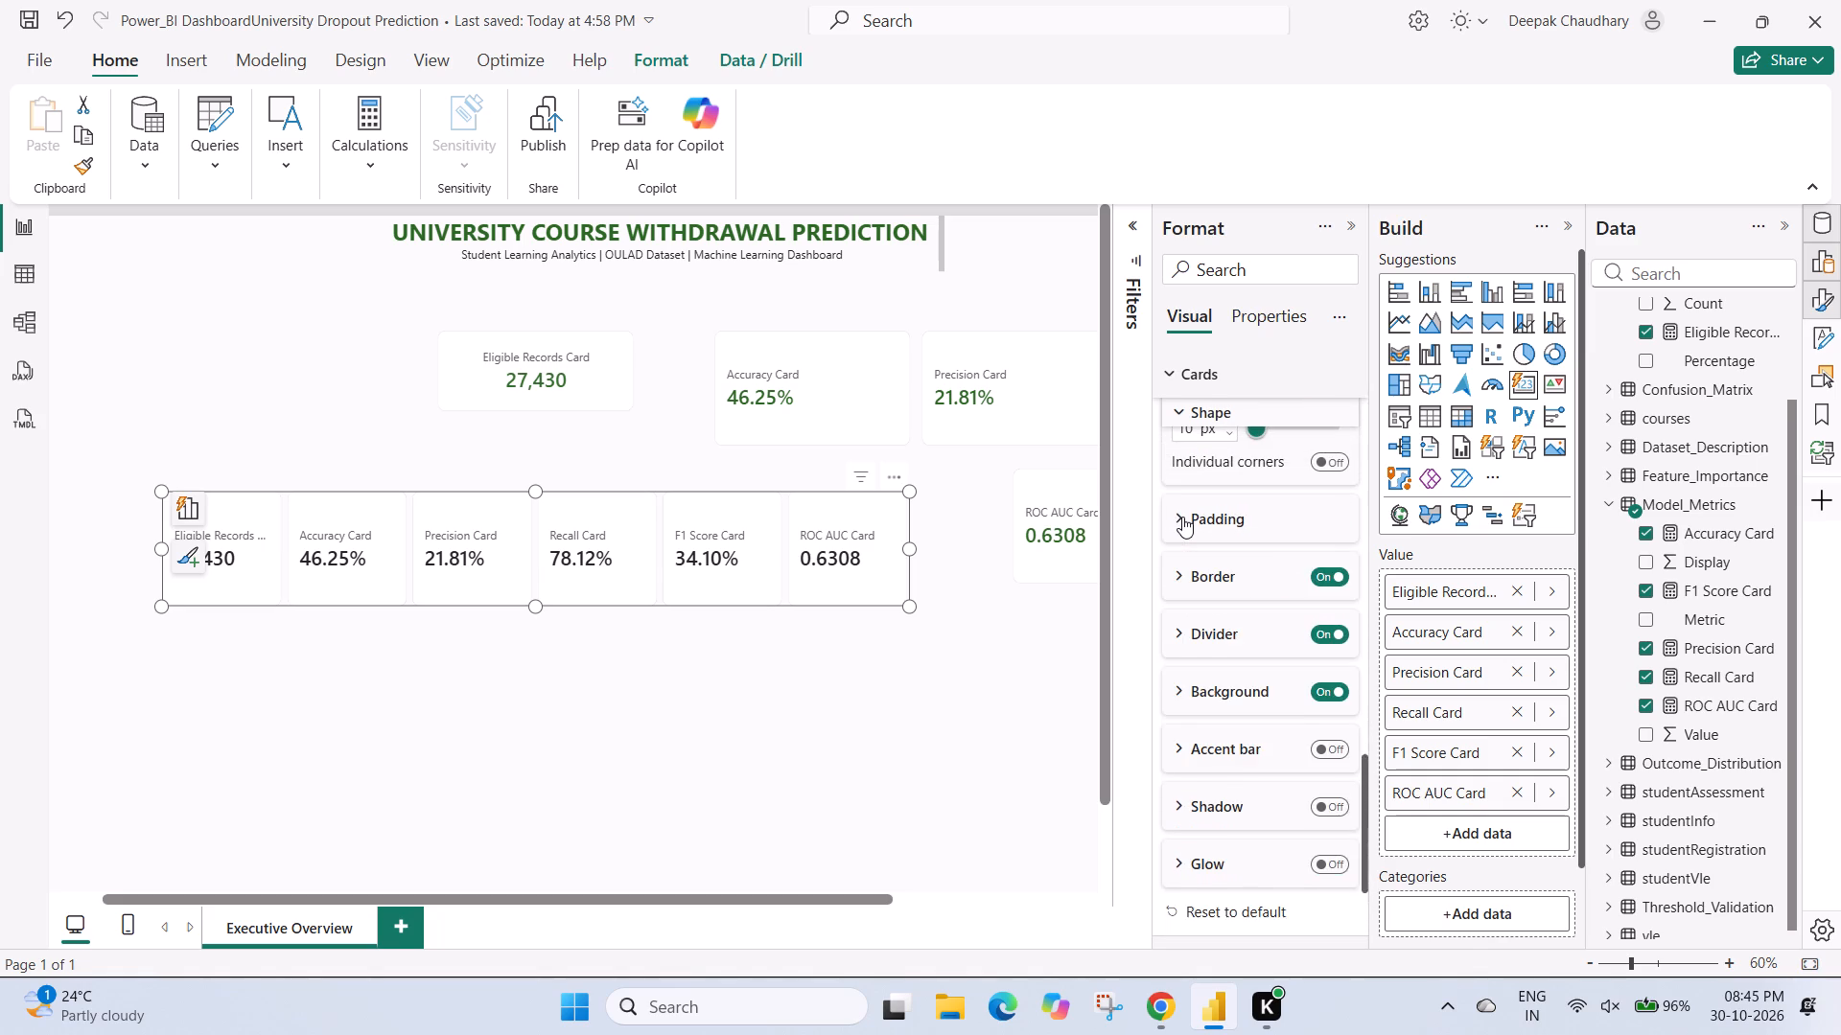
scroll(1182, 517, "up", 4)
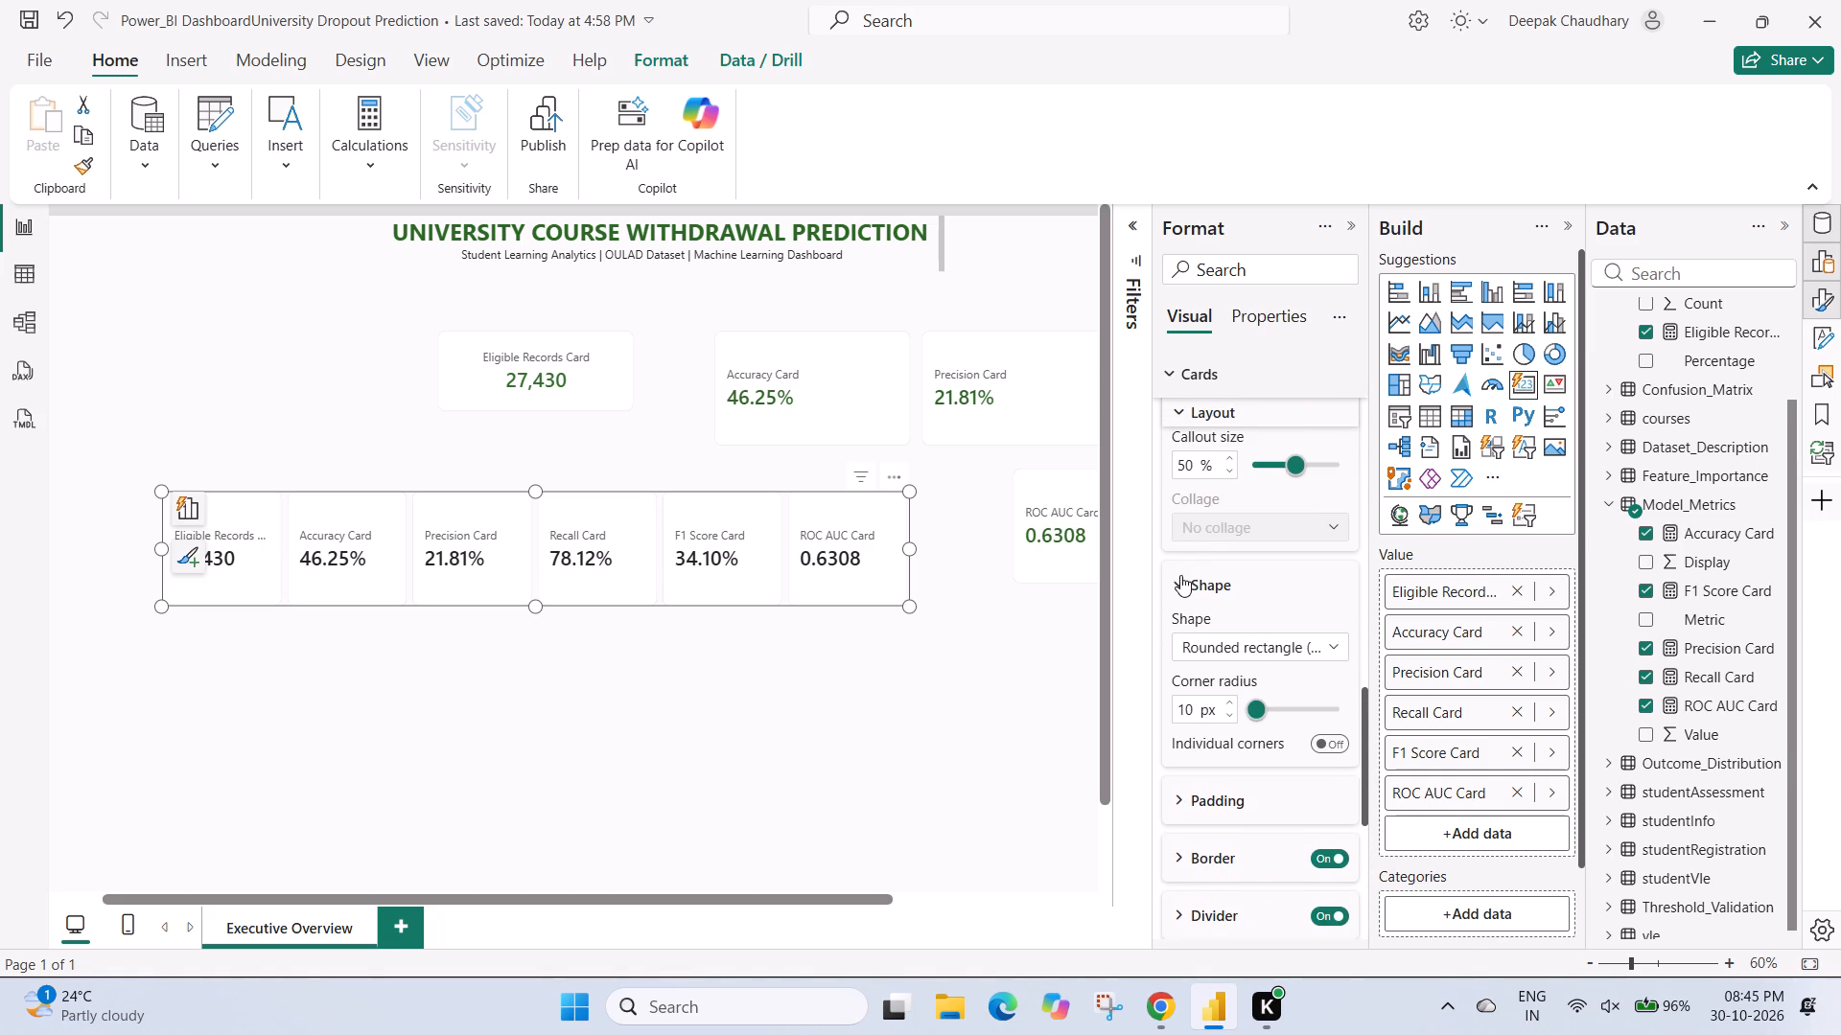
left_click(1178, 579)
scroll(1182, 442, "up", 1)
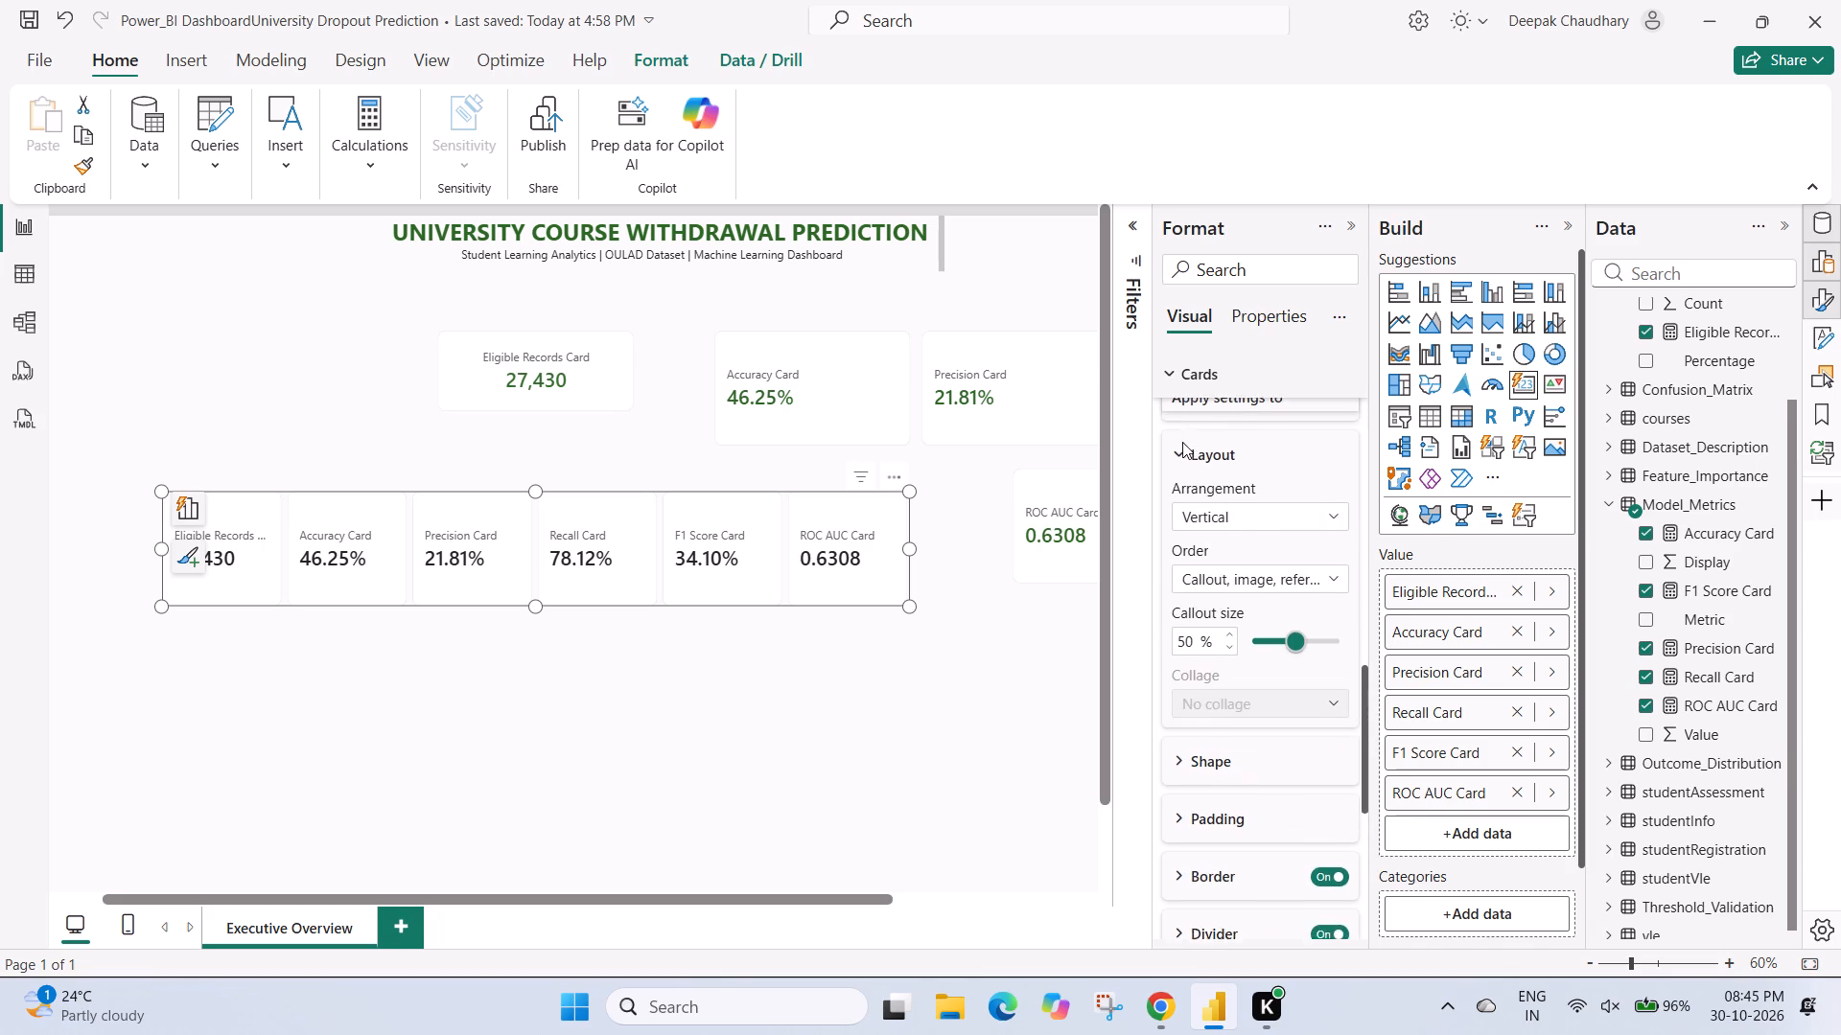
scroll(1182, 442, "up", 1)
left_click(1177, 507)
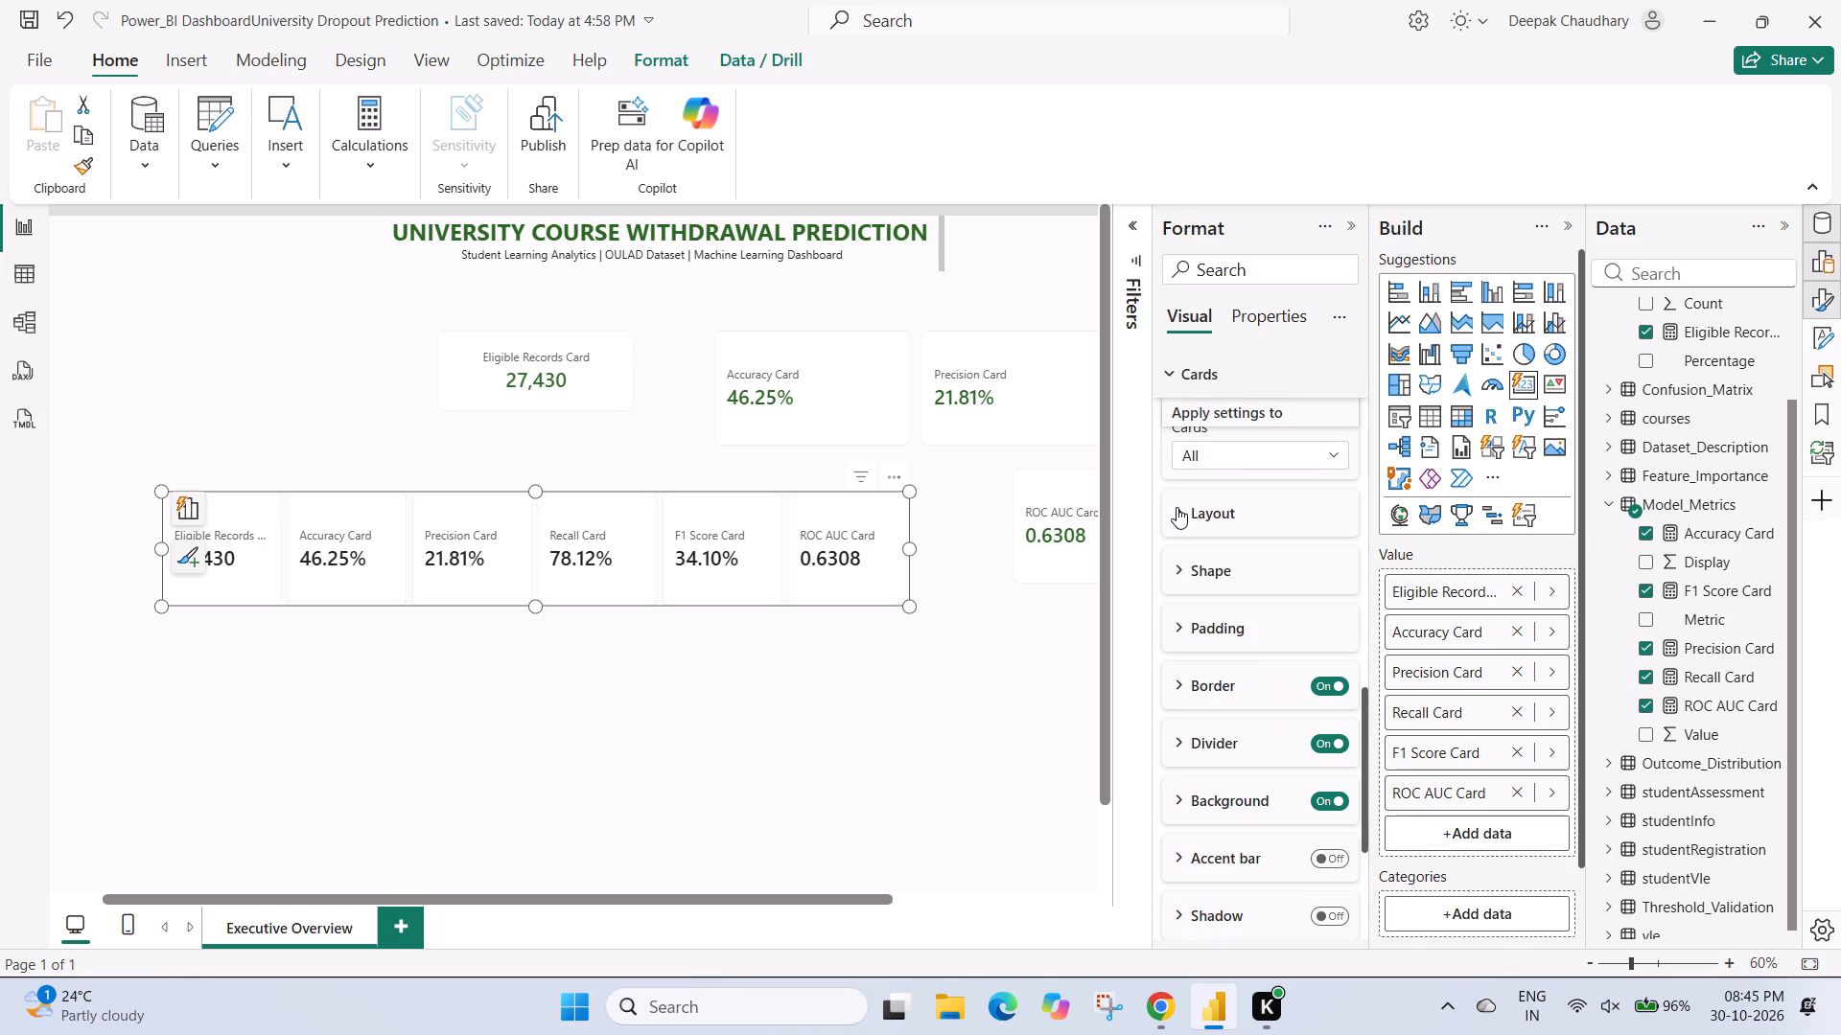
scroll(1177, 507, "up", 3)
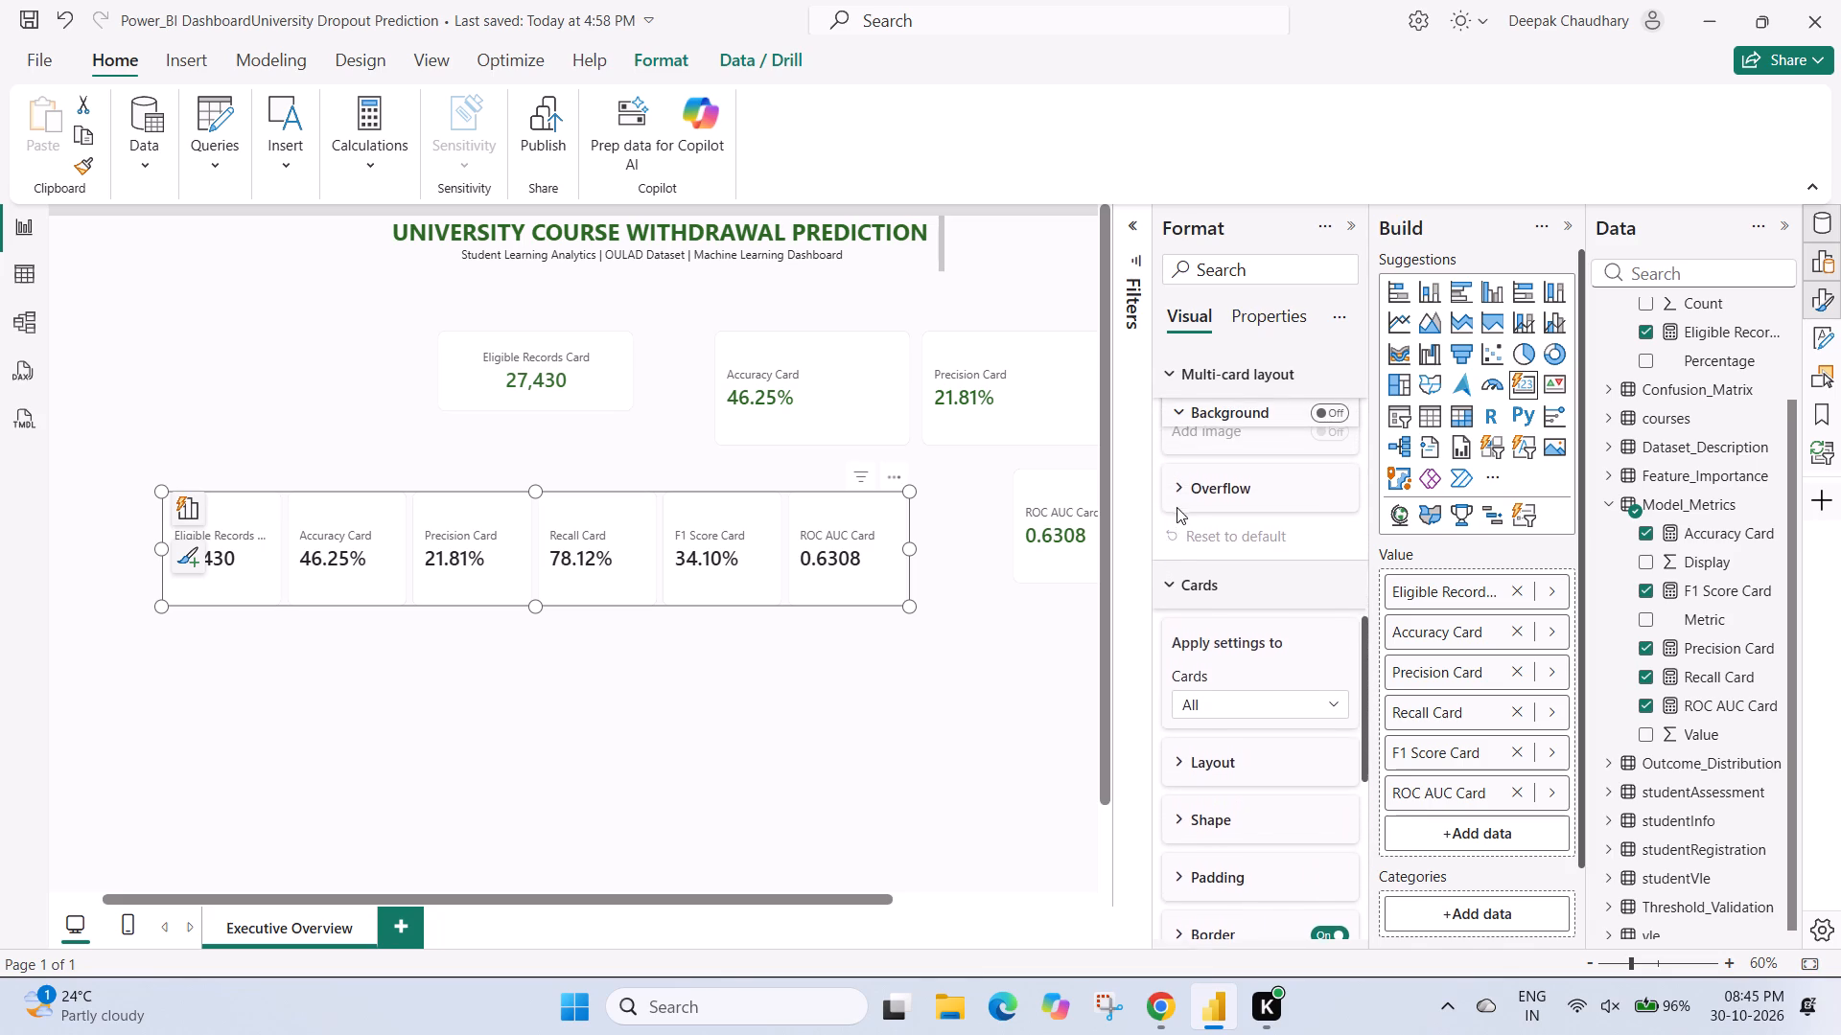
left_click(1171, 583)
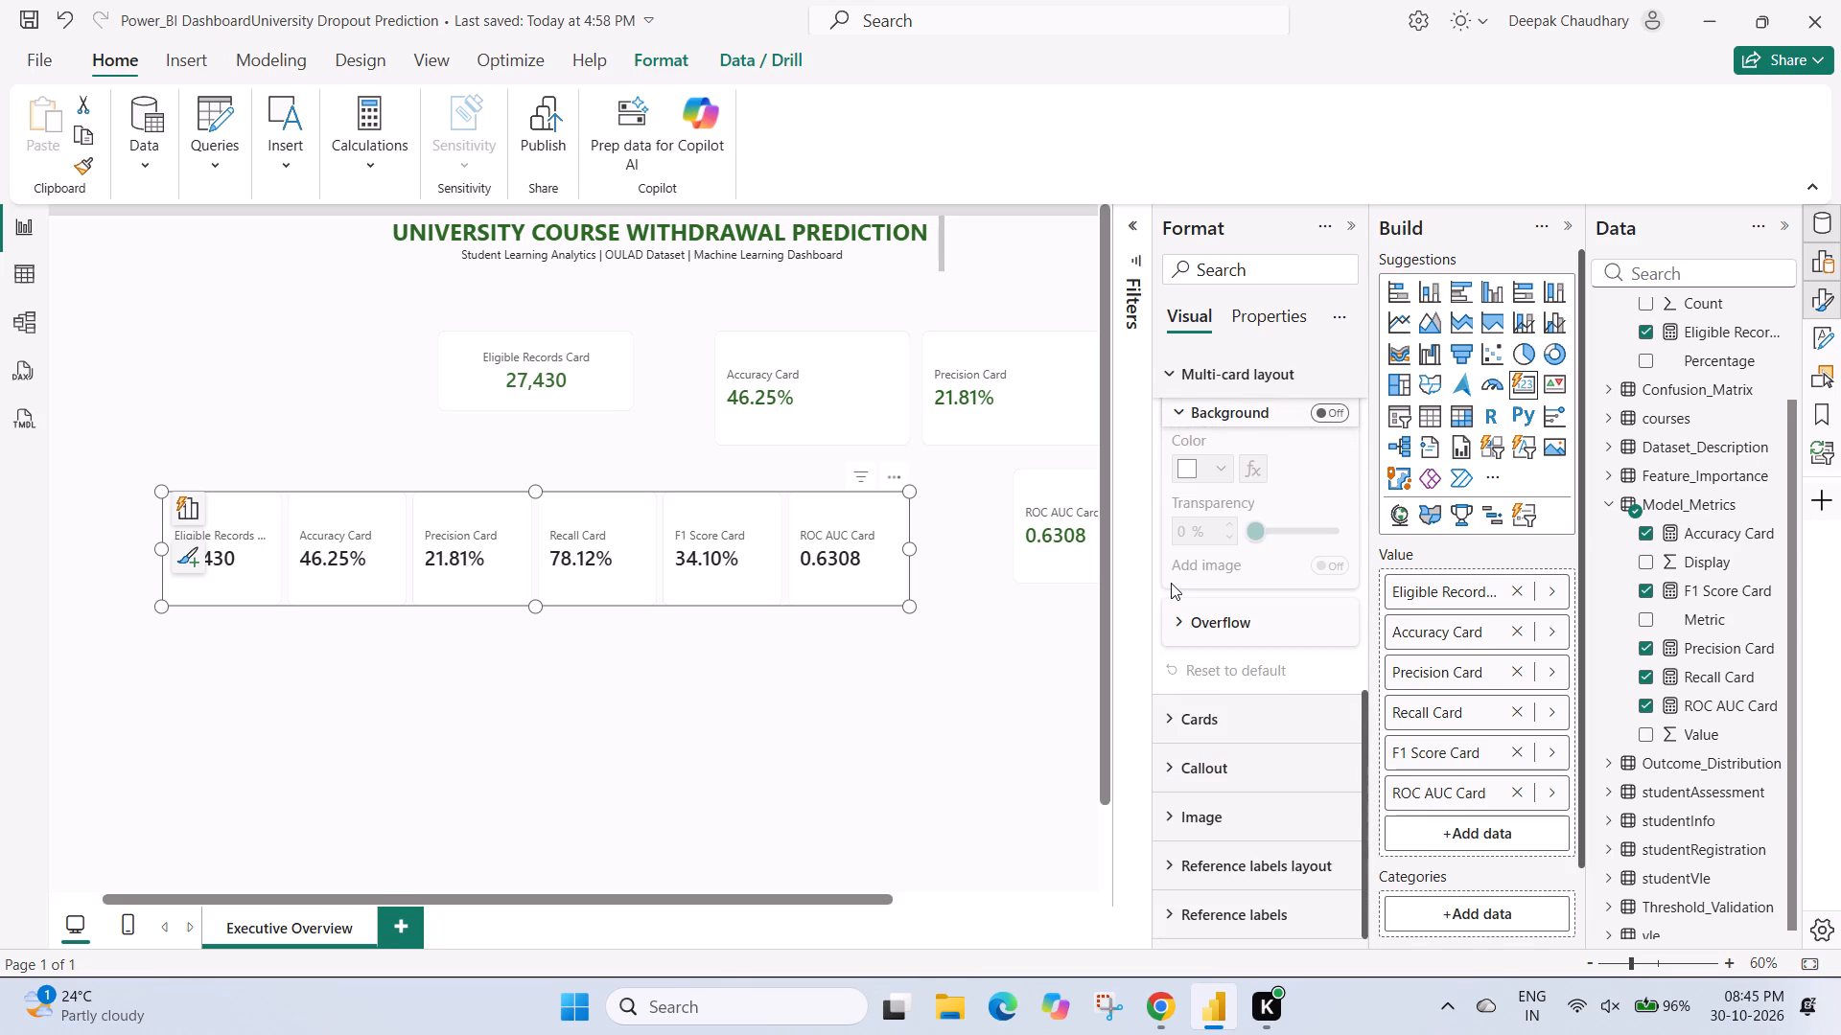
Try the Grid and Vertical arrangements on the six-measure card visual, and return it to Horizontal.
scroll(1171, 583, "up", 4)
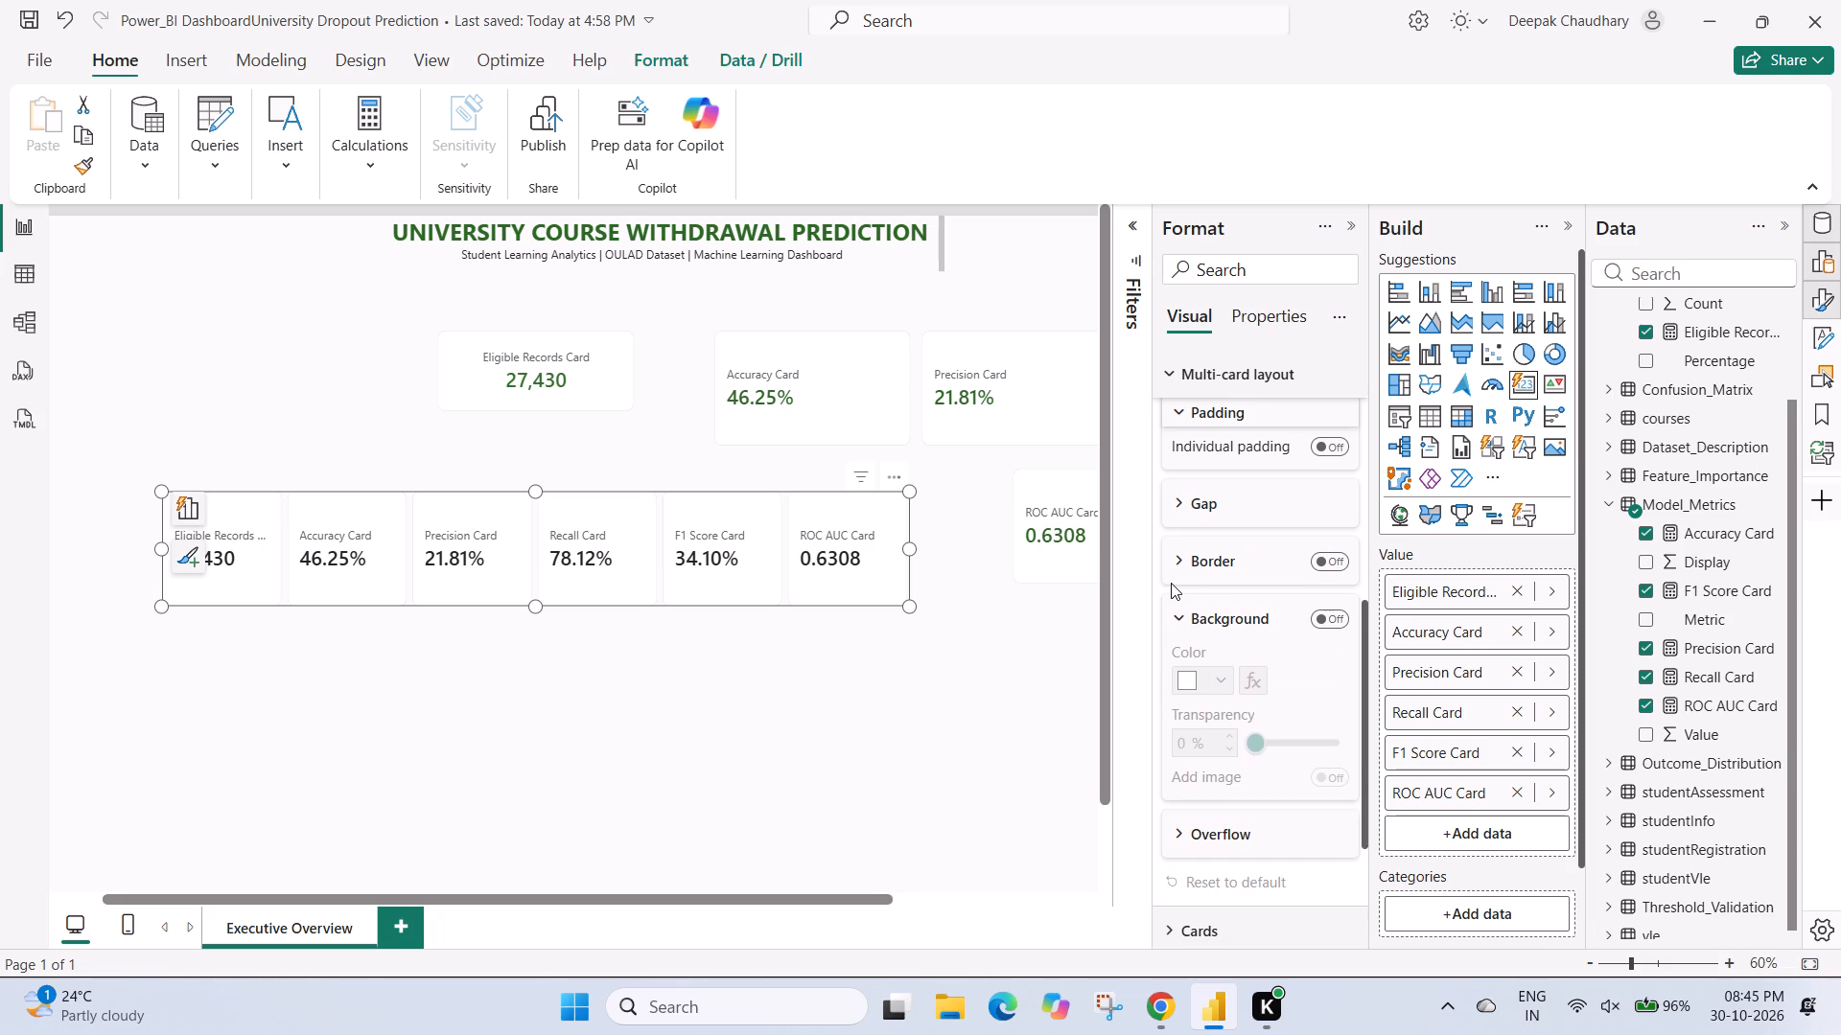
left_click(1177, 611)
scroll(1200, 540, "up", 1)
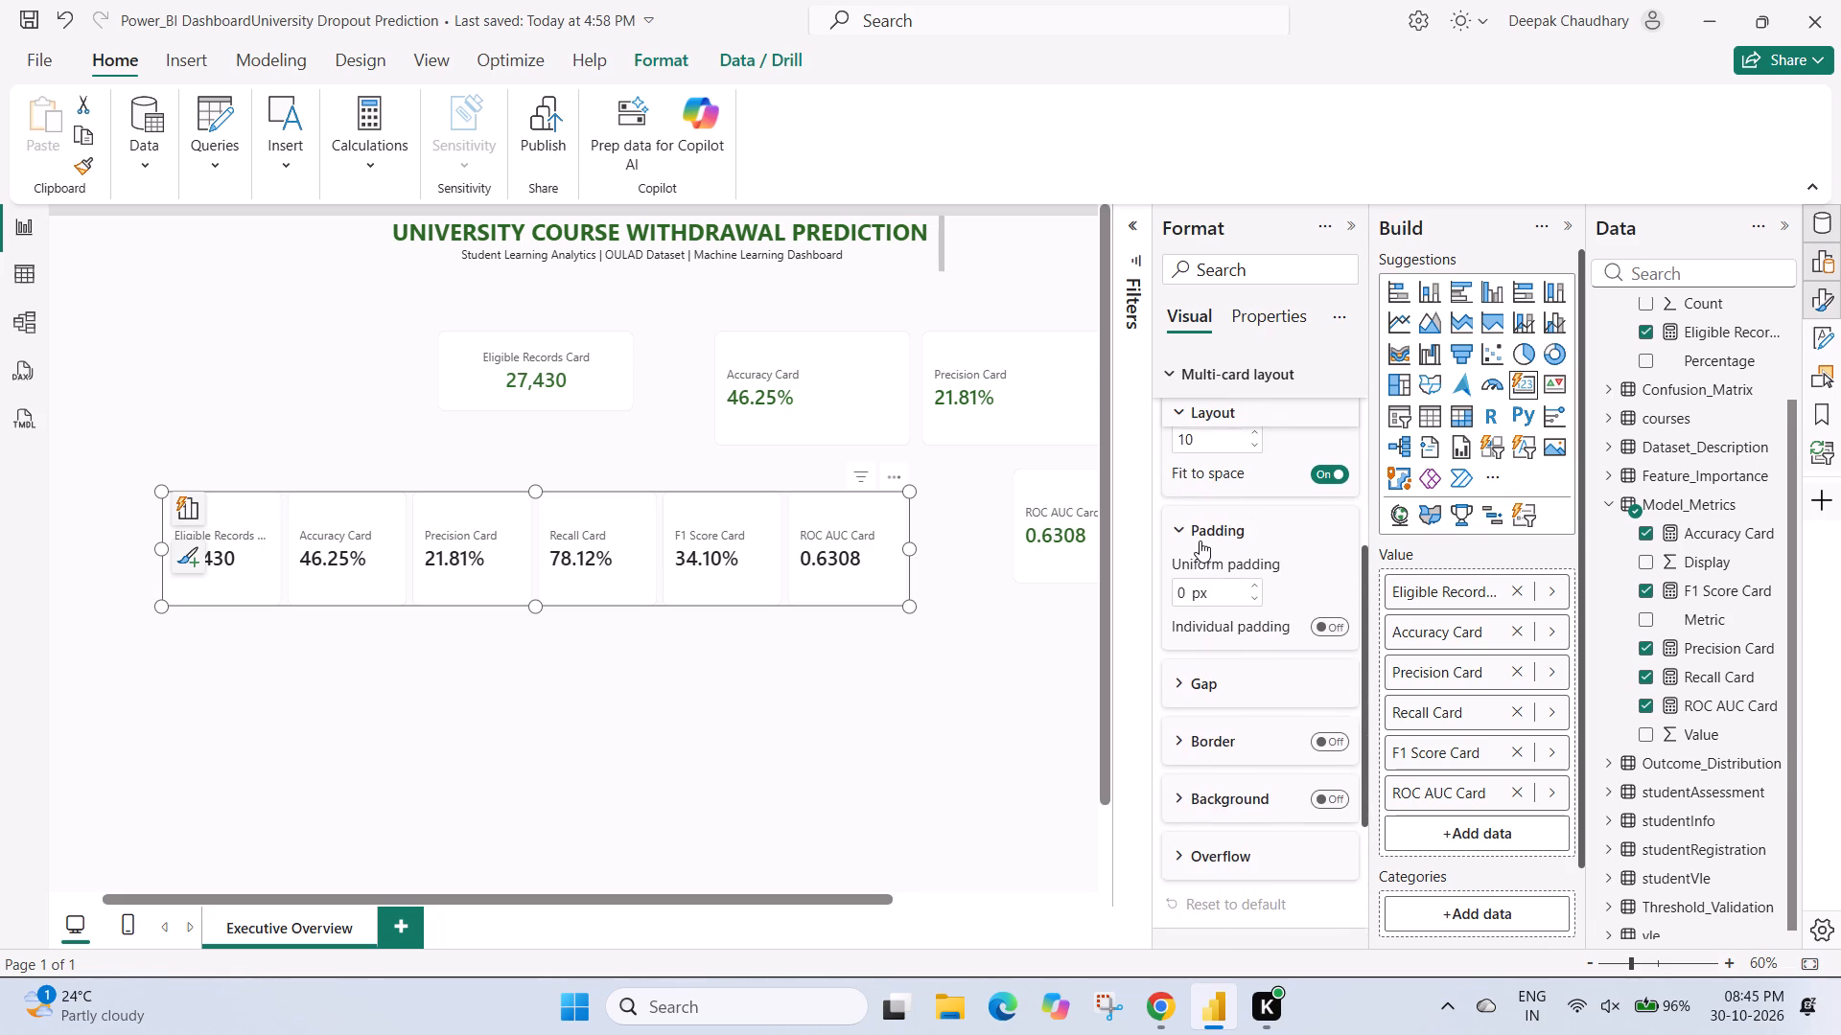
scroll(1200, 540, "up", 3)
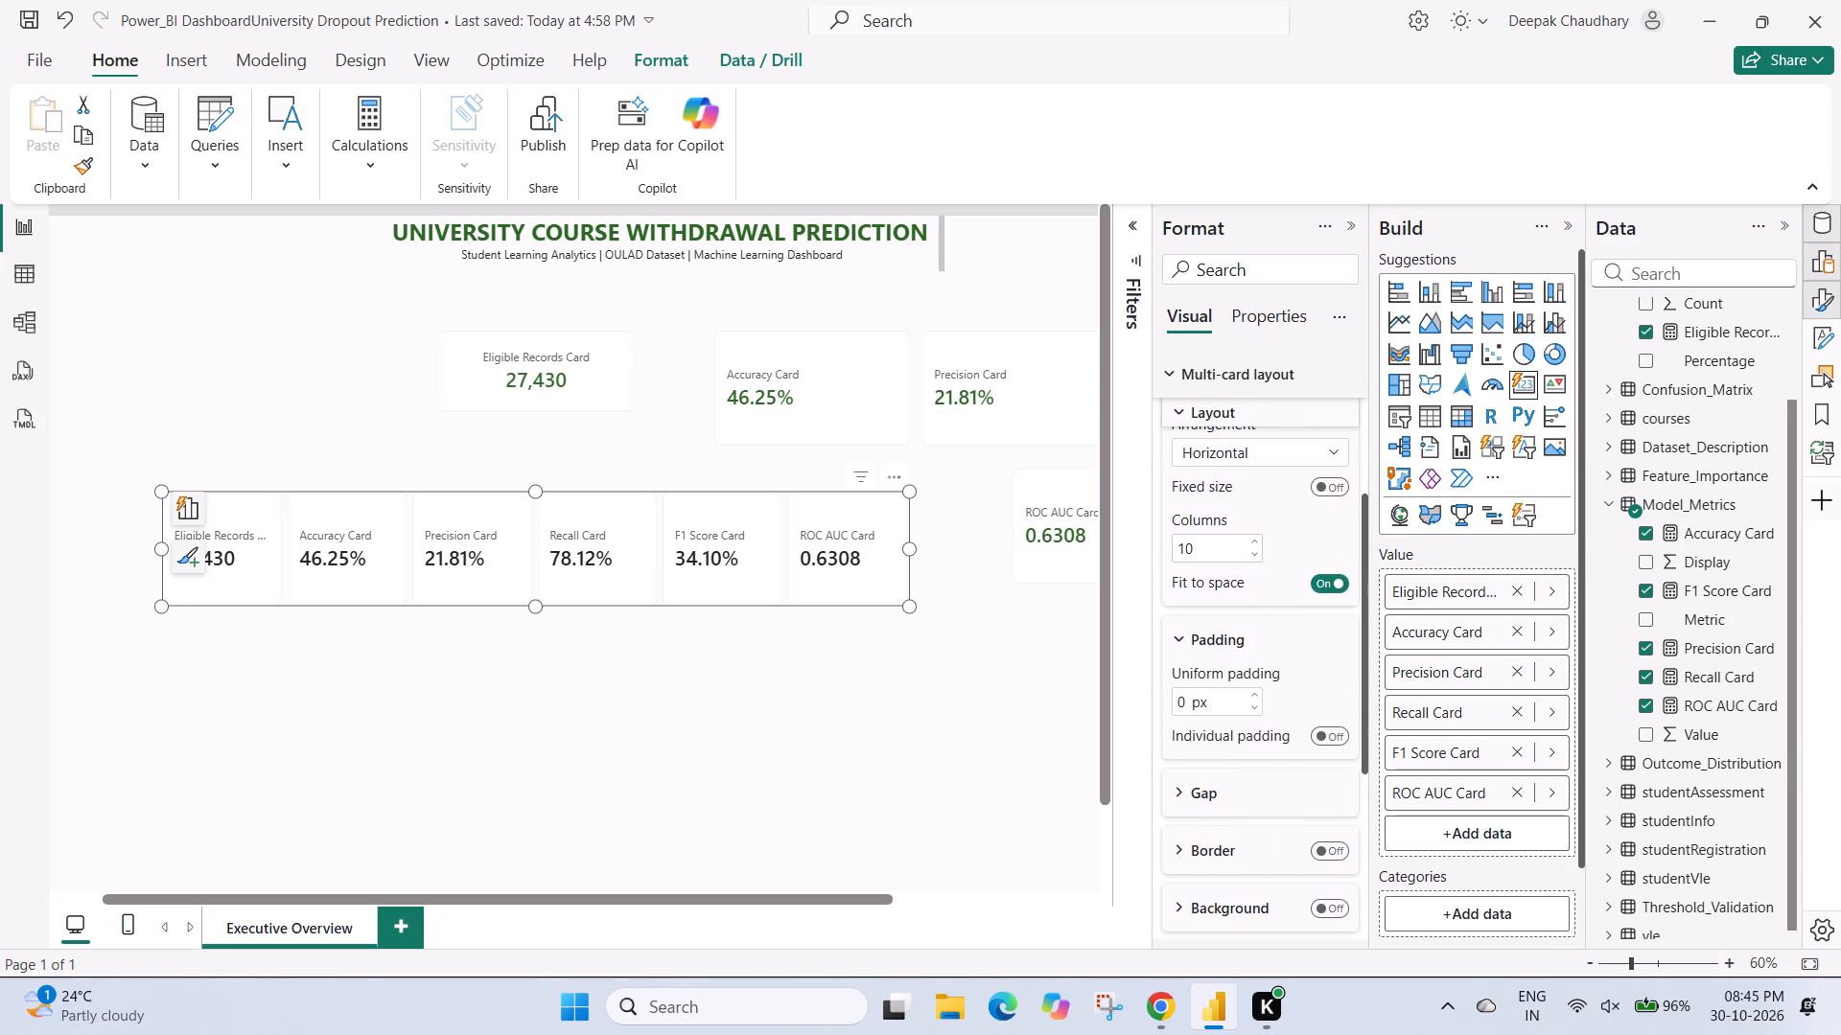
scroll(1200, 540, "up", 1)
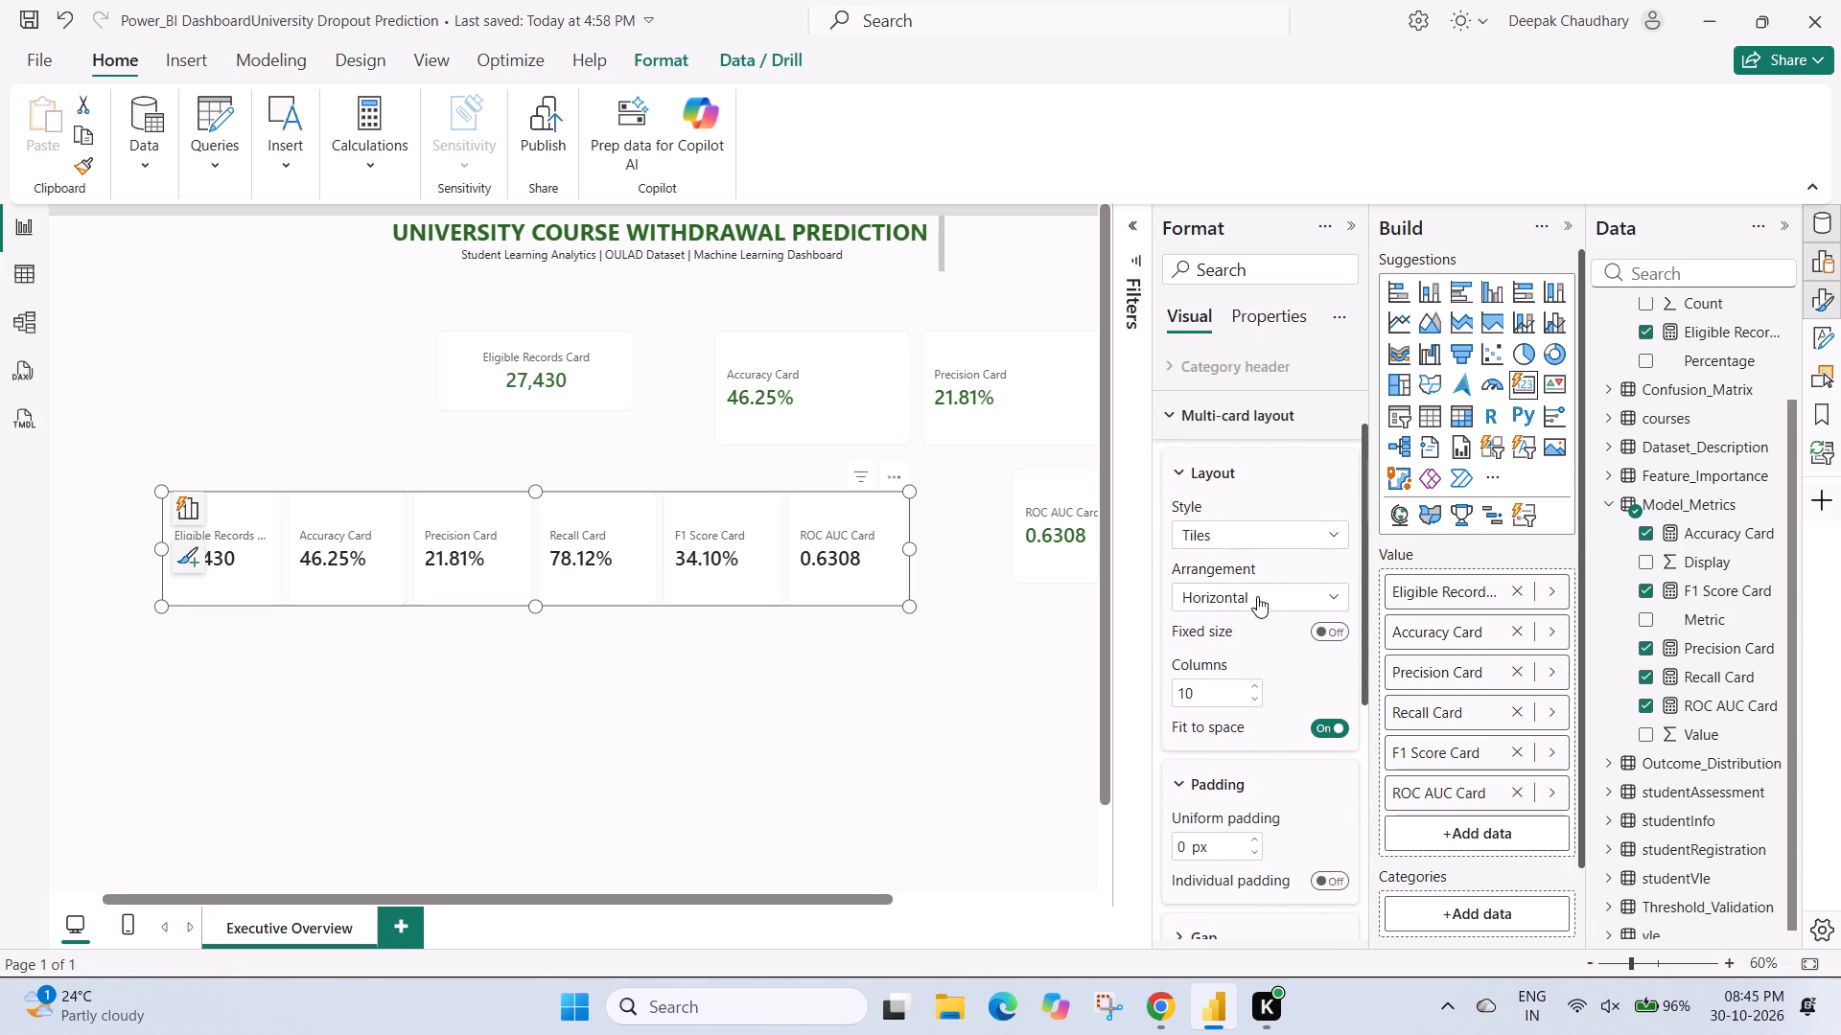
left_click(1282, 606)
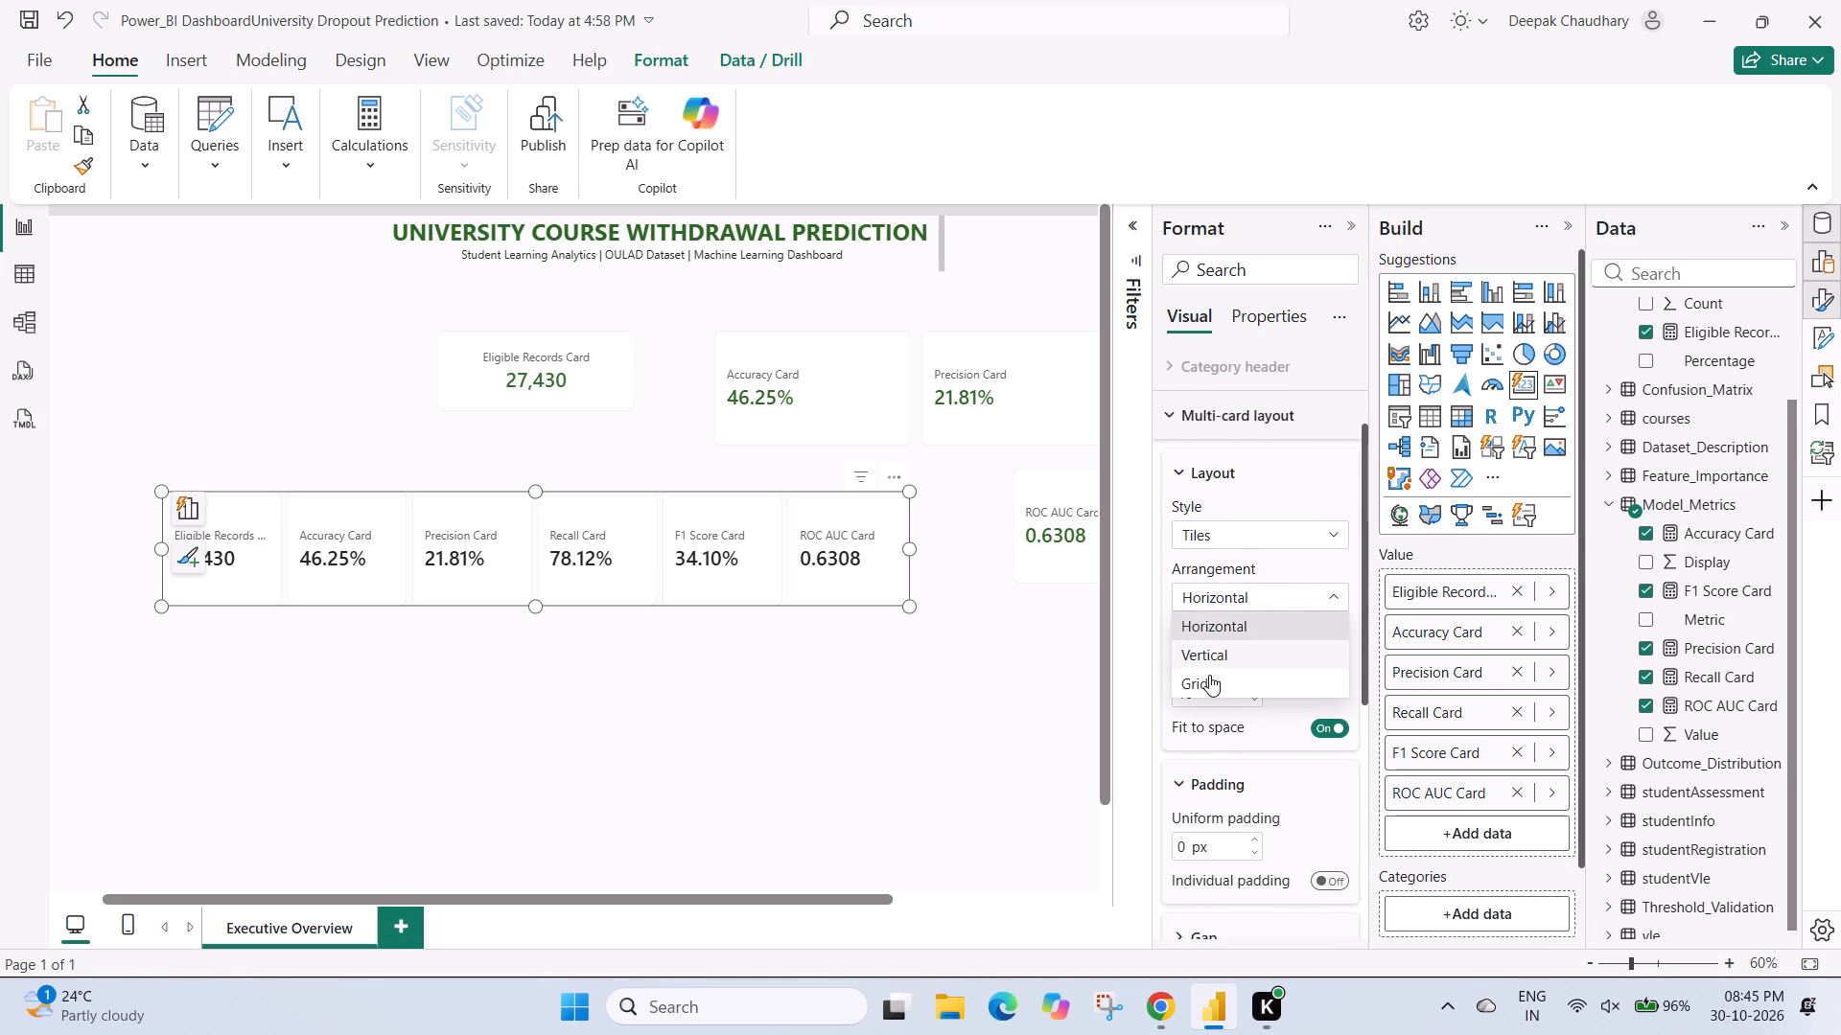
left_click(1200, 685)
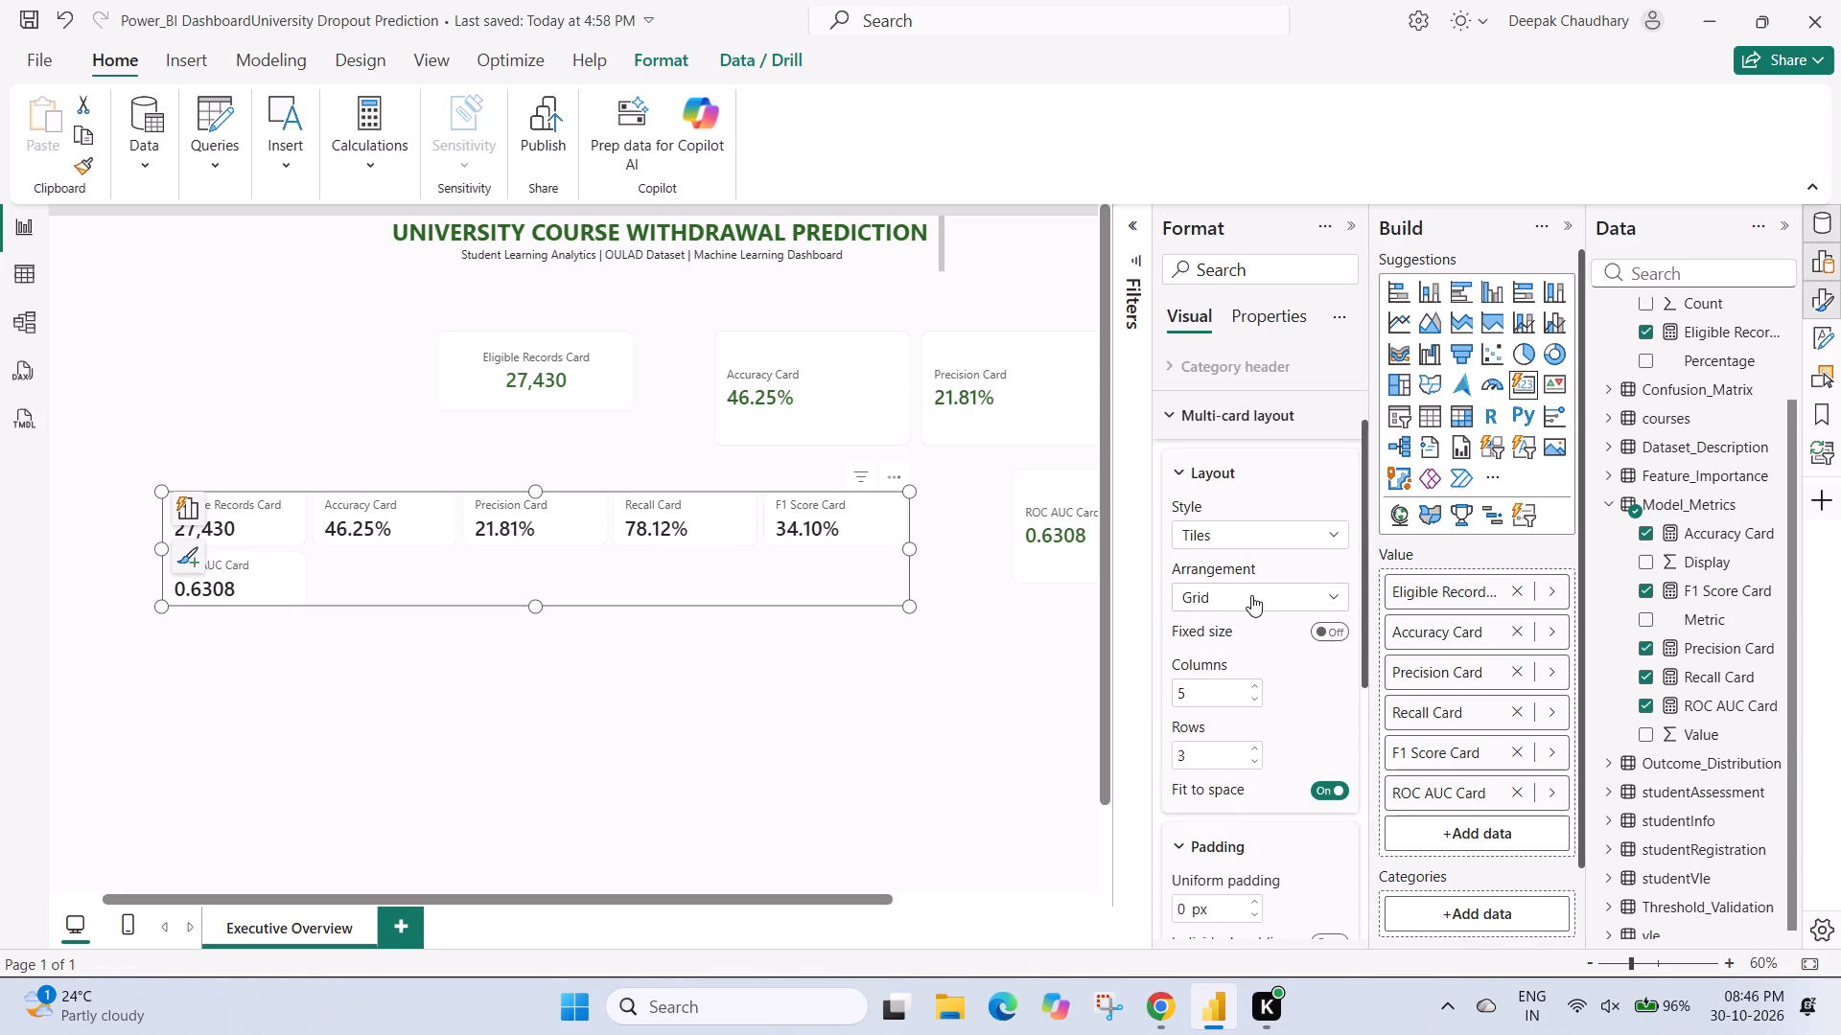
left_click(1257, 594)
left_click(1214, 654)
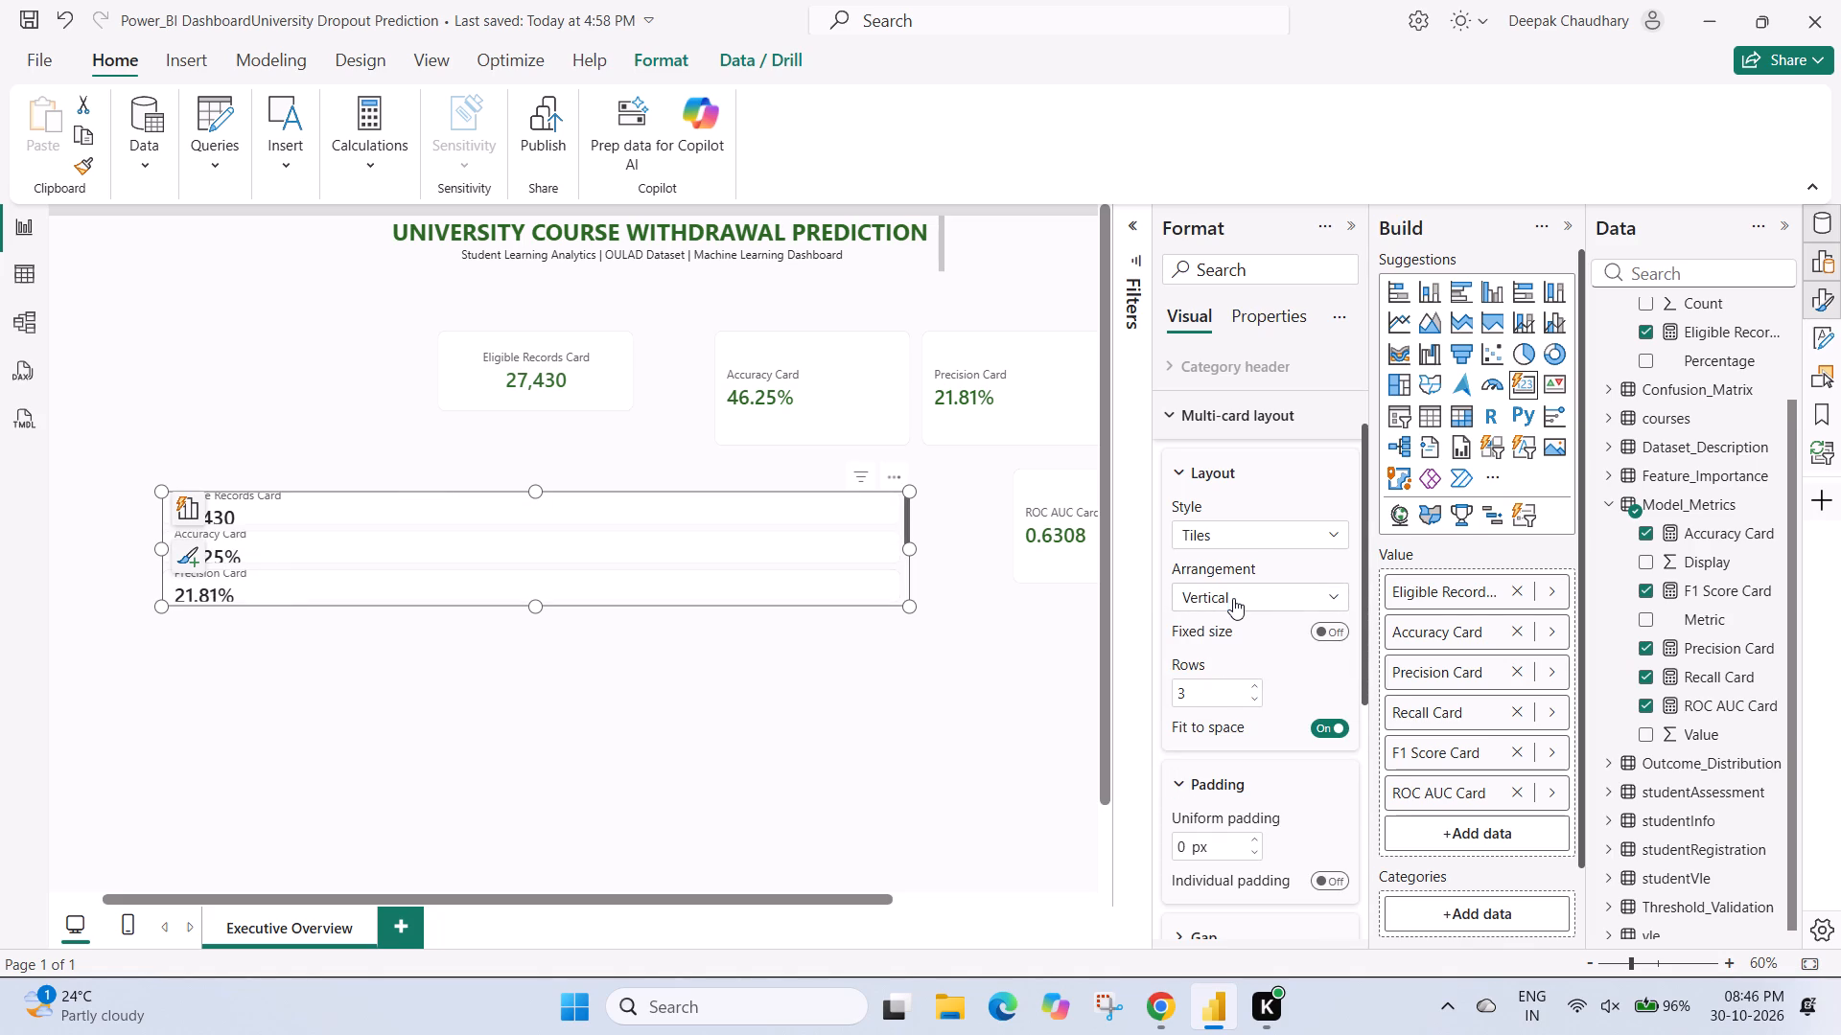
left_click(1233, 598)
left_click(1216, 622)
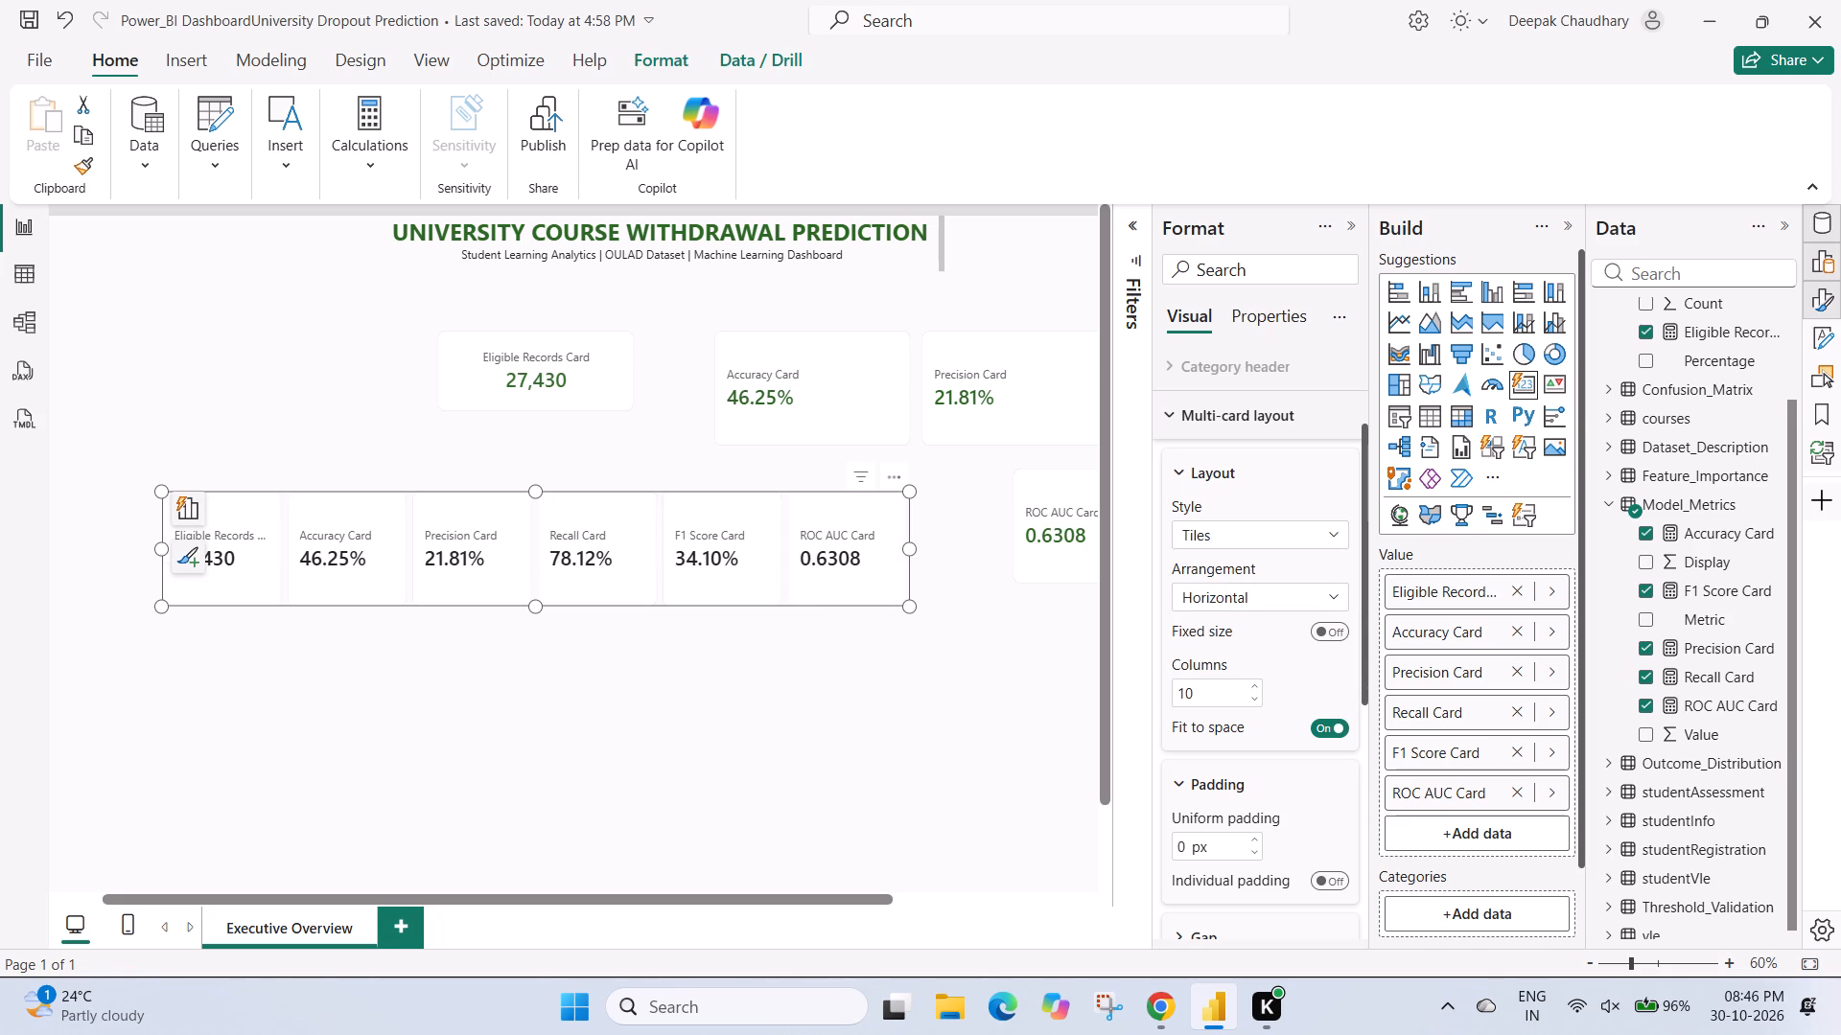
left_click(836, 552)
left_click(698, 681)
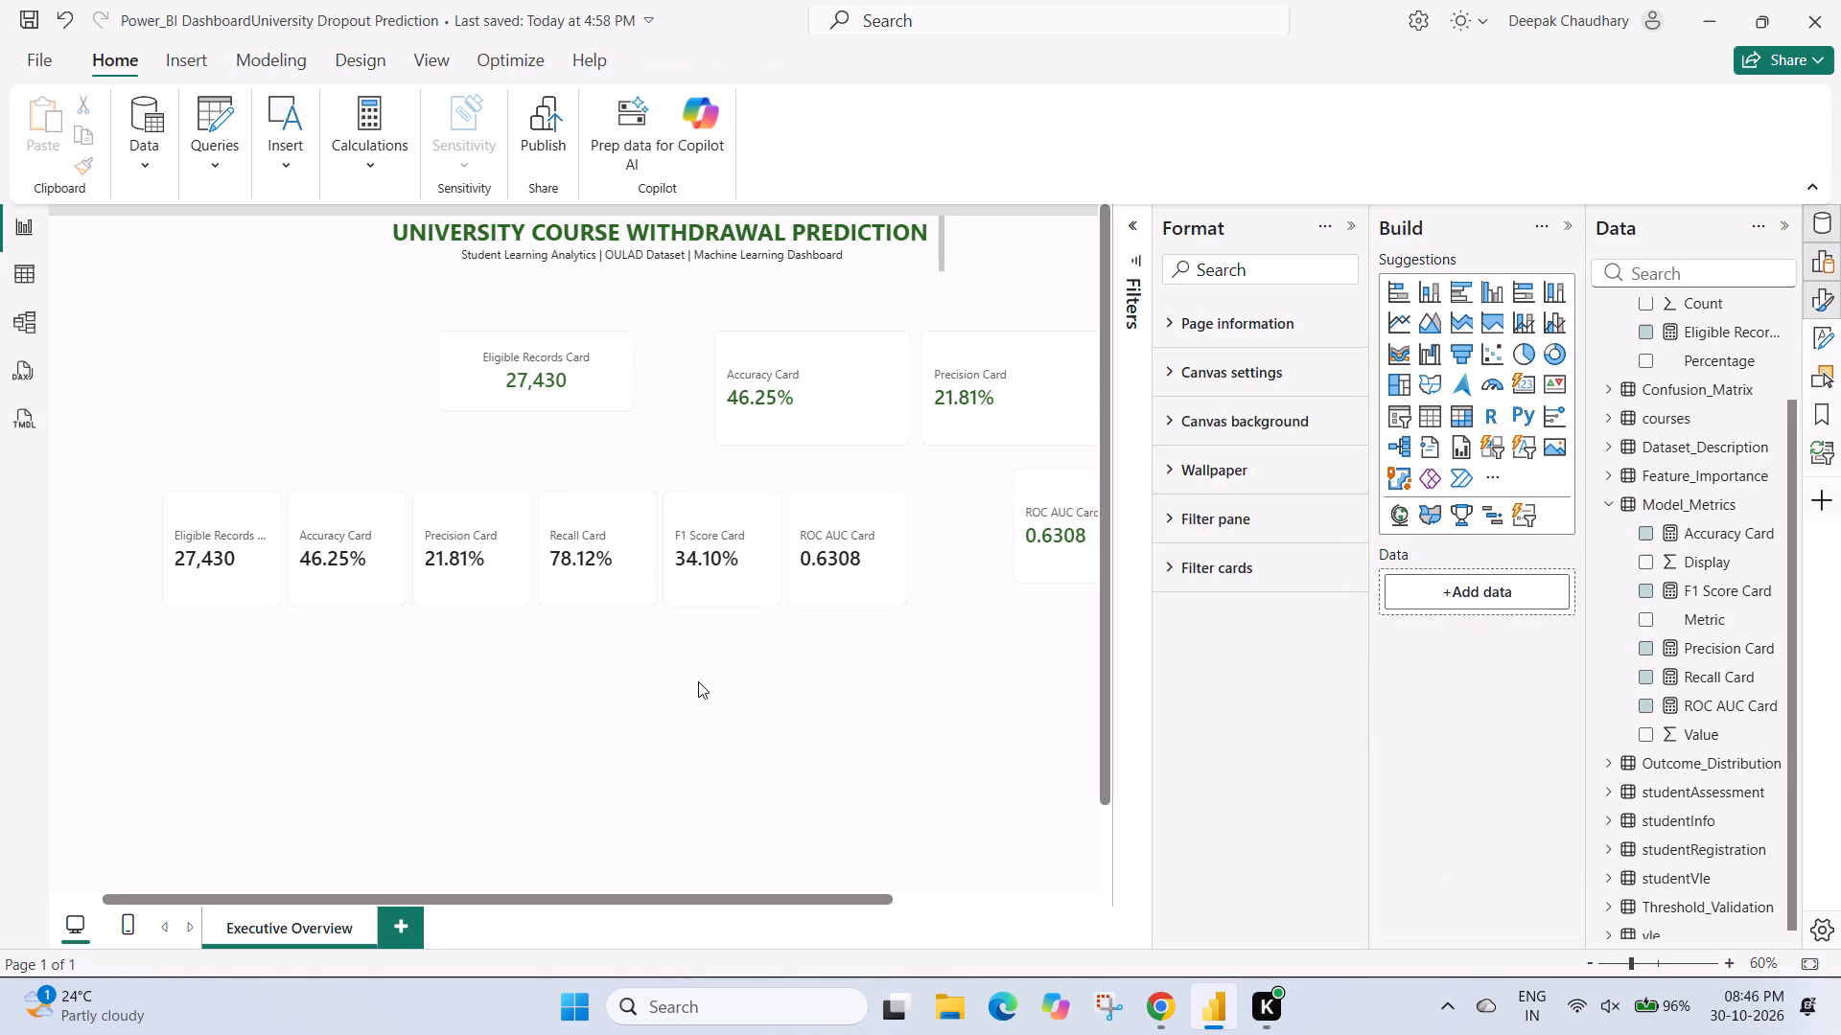
Set the Precision Card's value colour in the six-measure card visual to #2B6822.
left_click(462, 564)
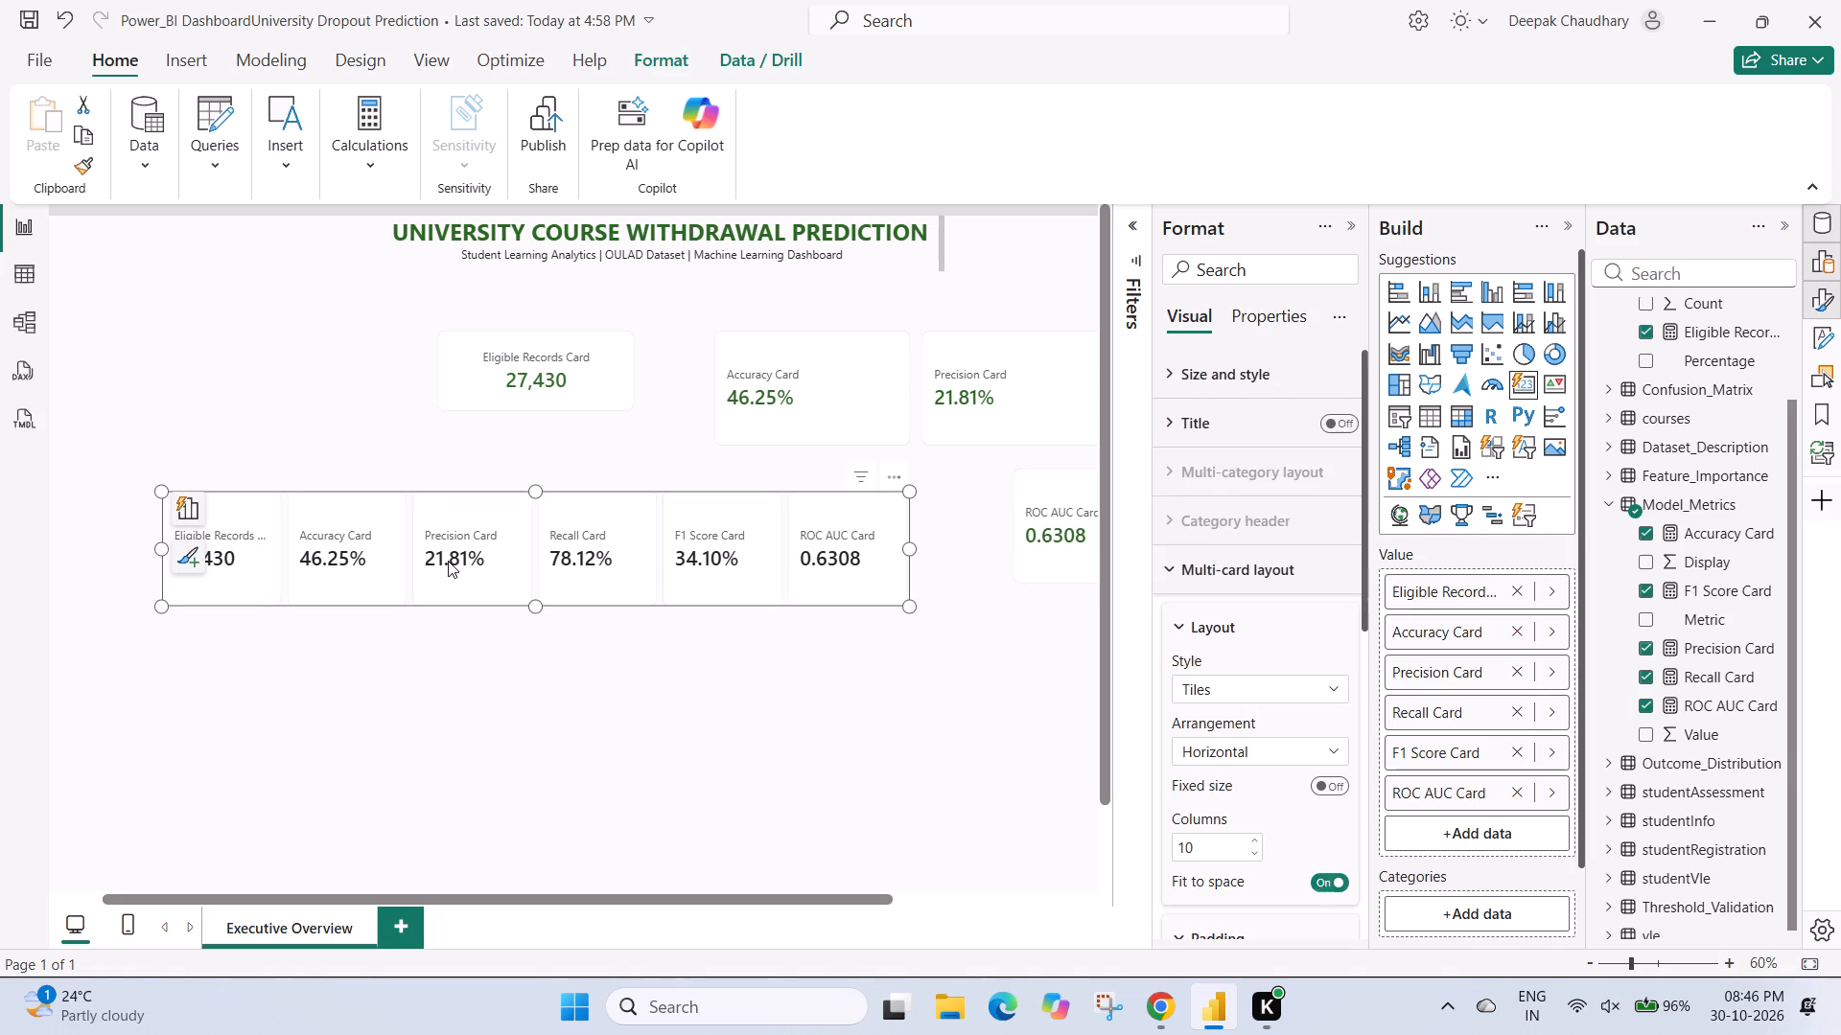
triple_click(448, 561)
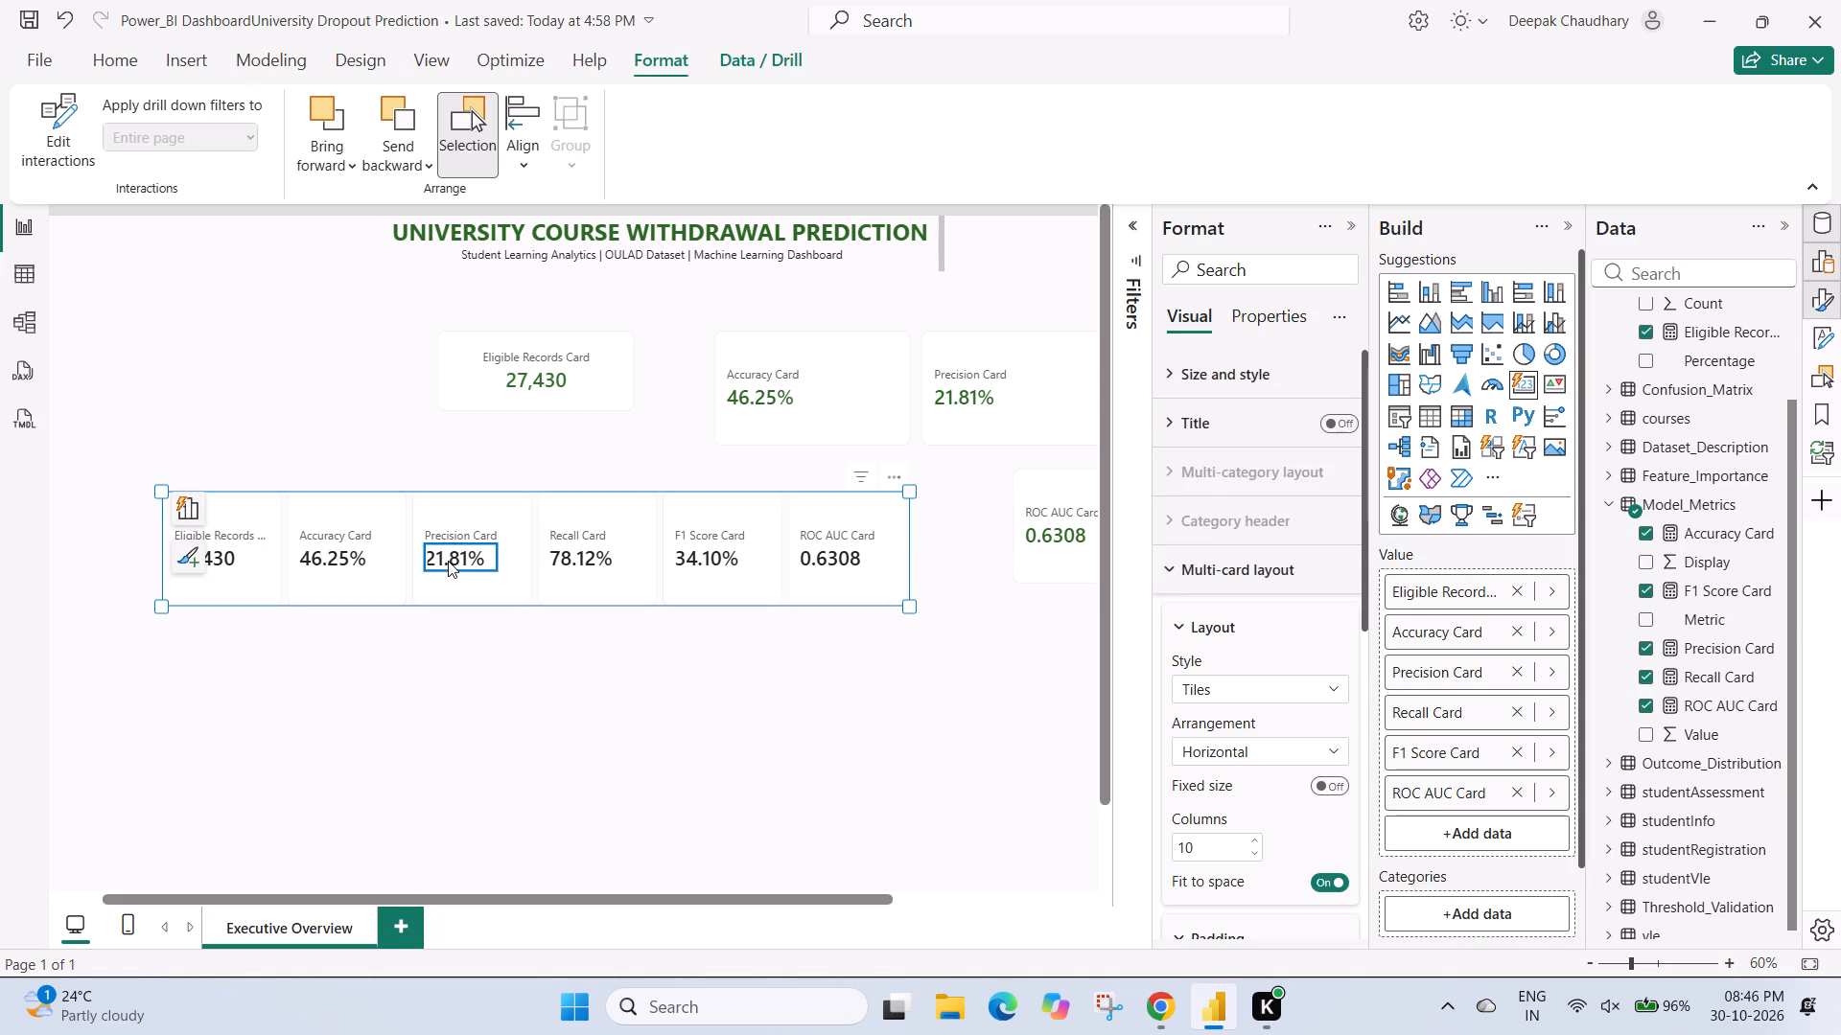
left_click(448, 561)
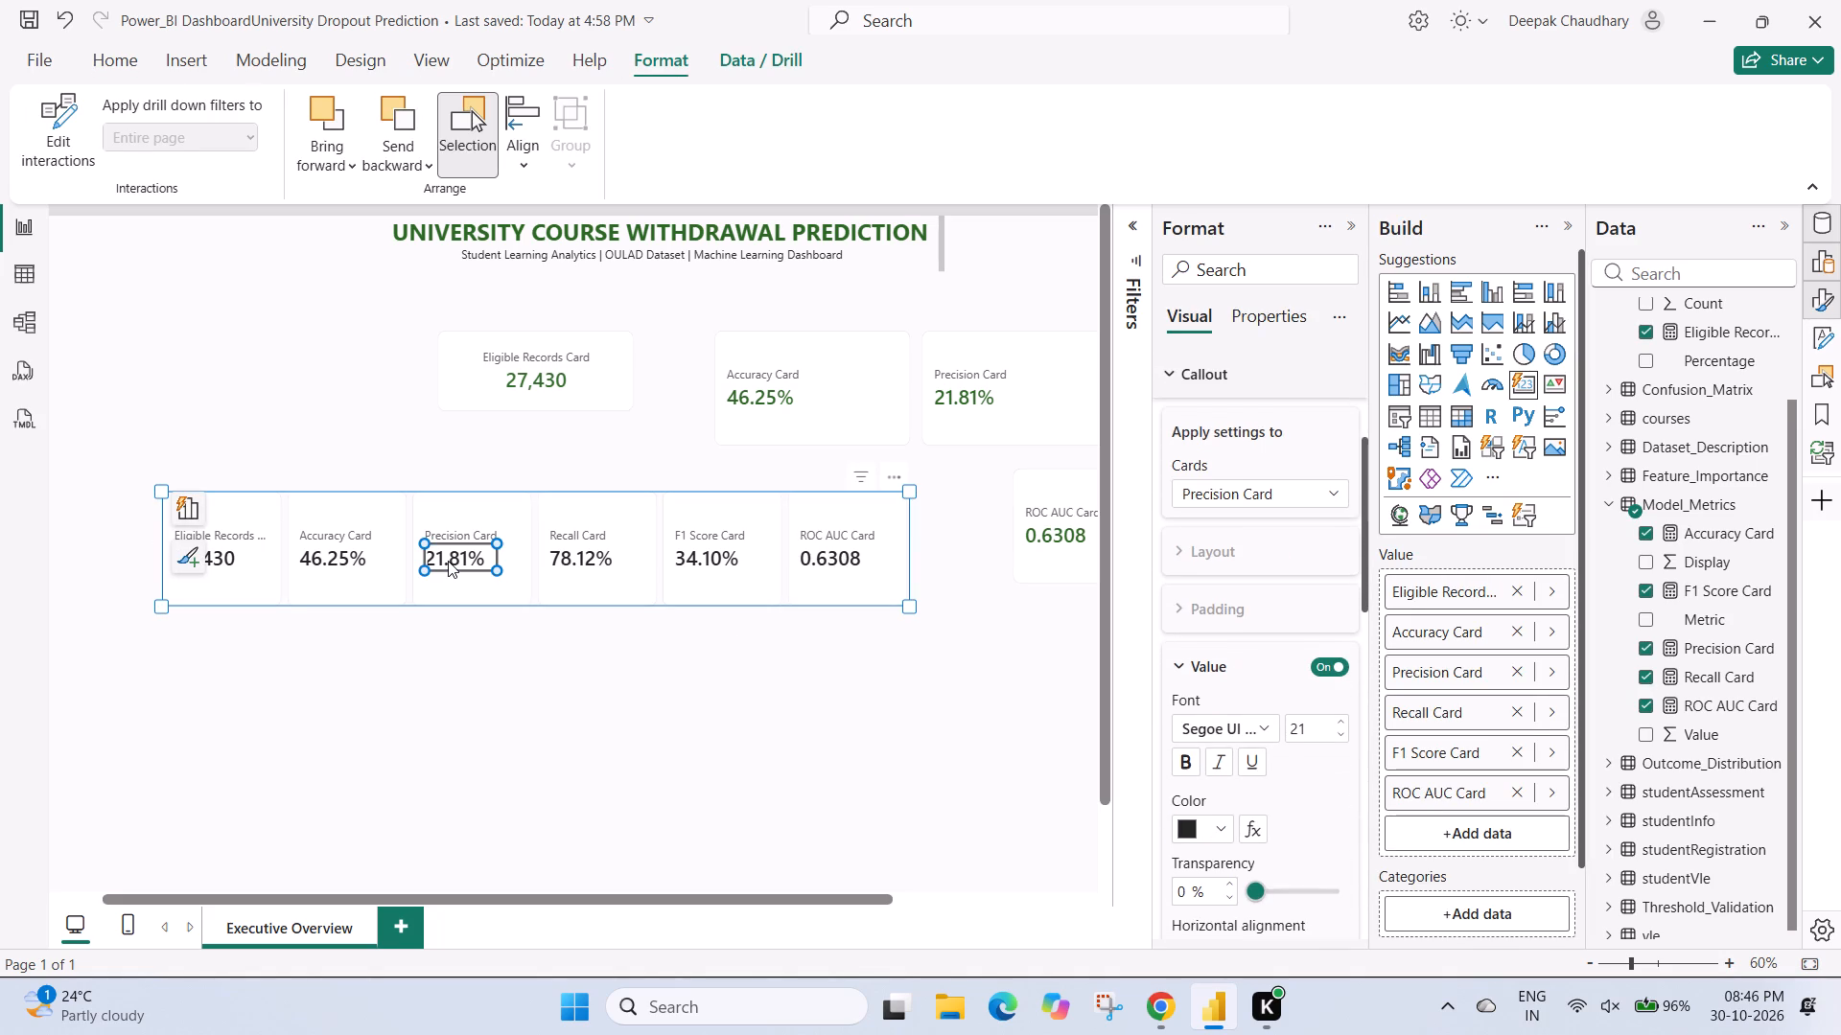
left_click(1220, 832)
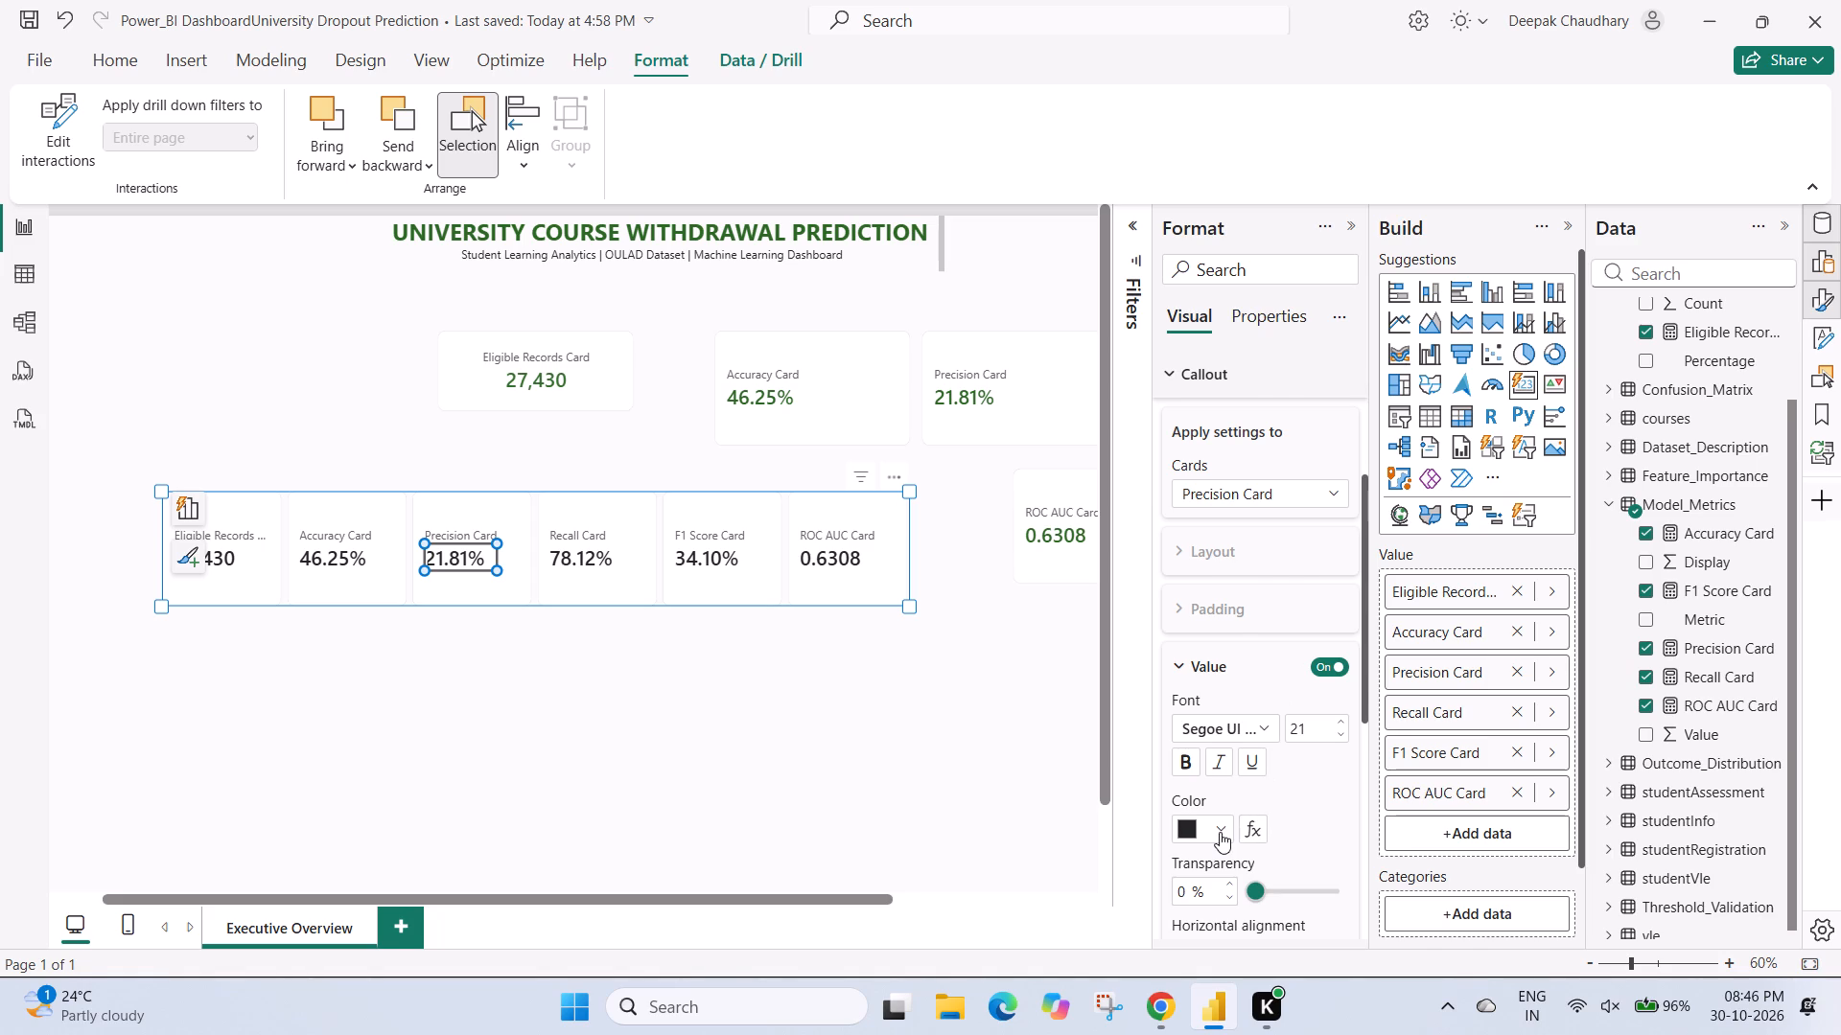
left_click(1276, 780)
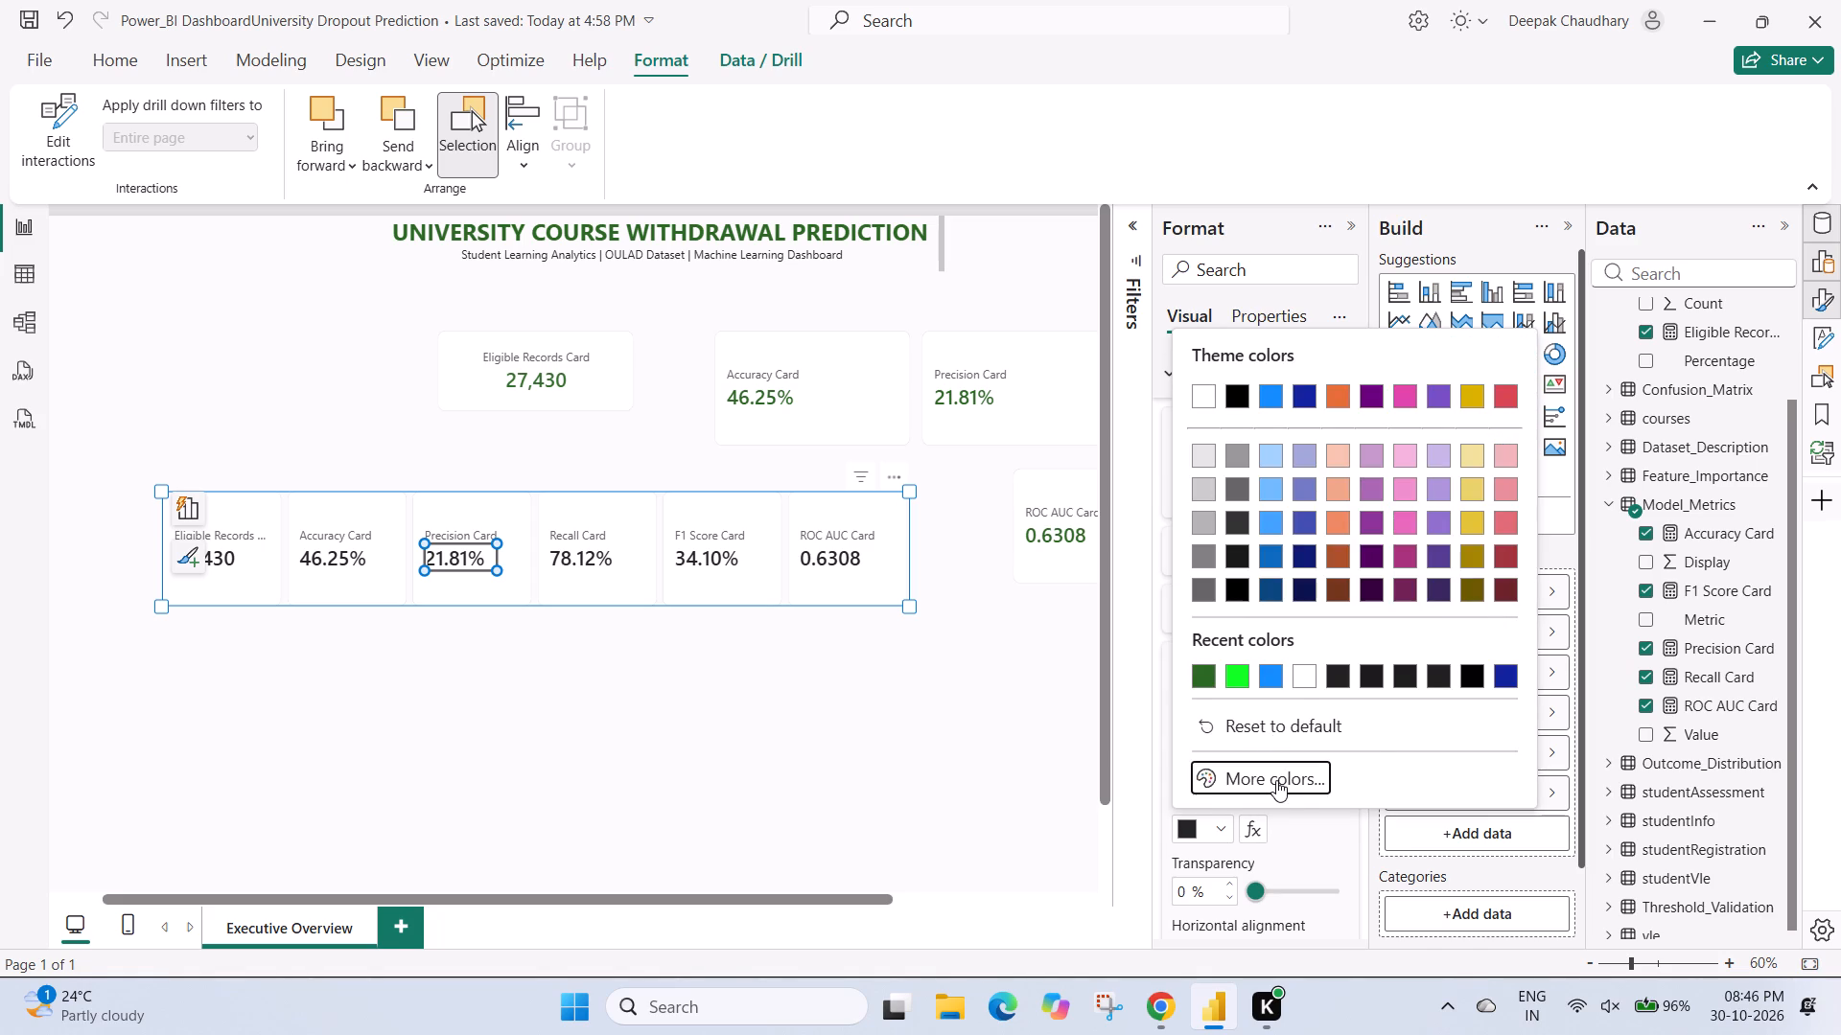
left_click(1275, 742)
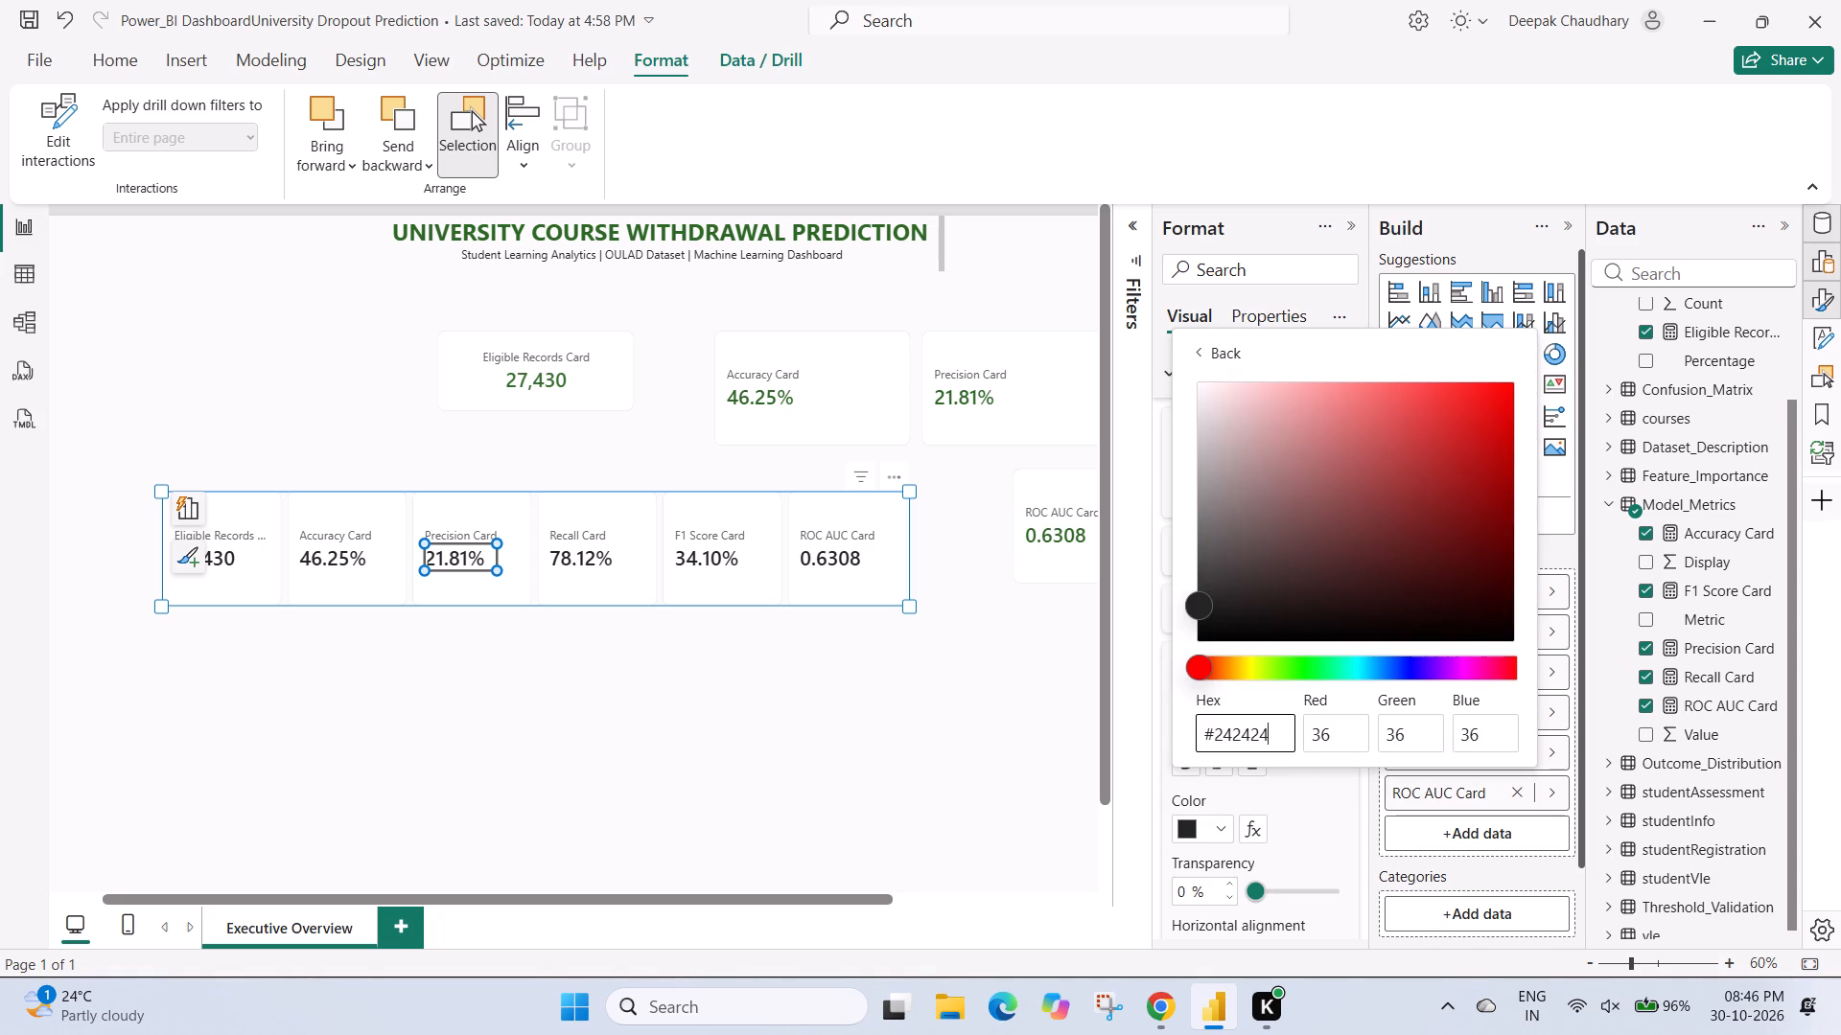
key("BackSpace")
key("BackSpace")
key("BackSpace")
key("BackSpace")
key("BackSpace")
key("BackSpace")
key("ctrl+v")
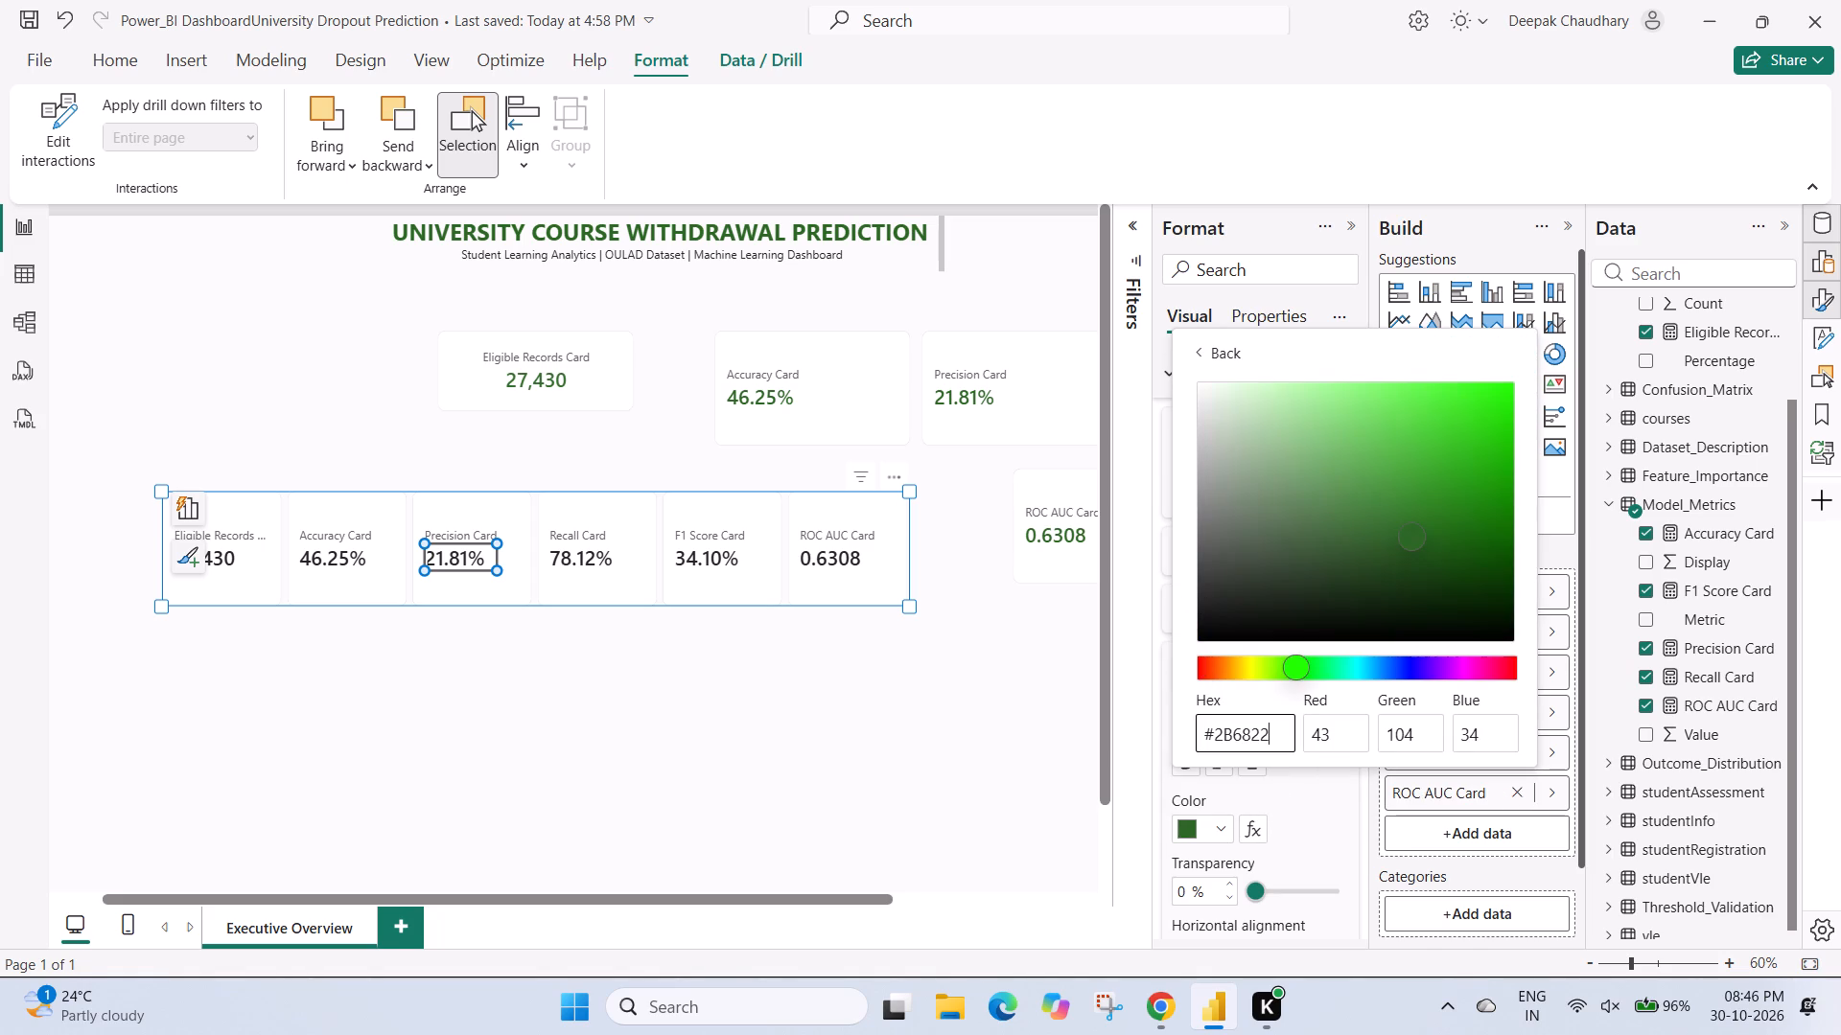
left_click(1317, 818)
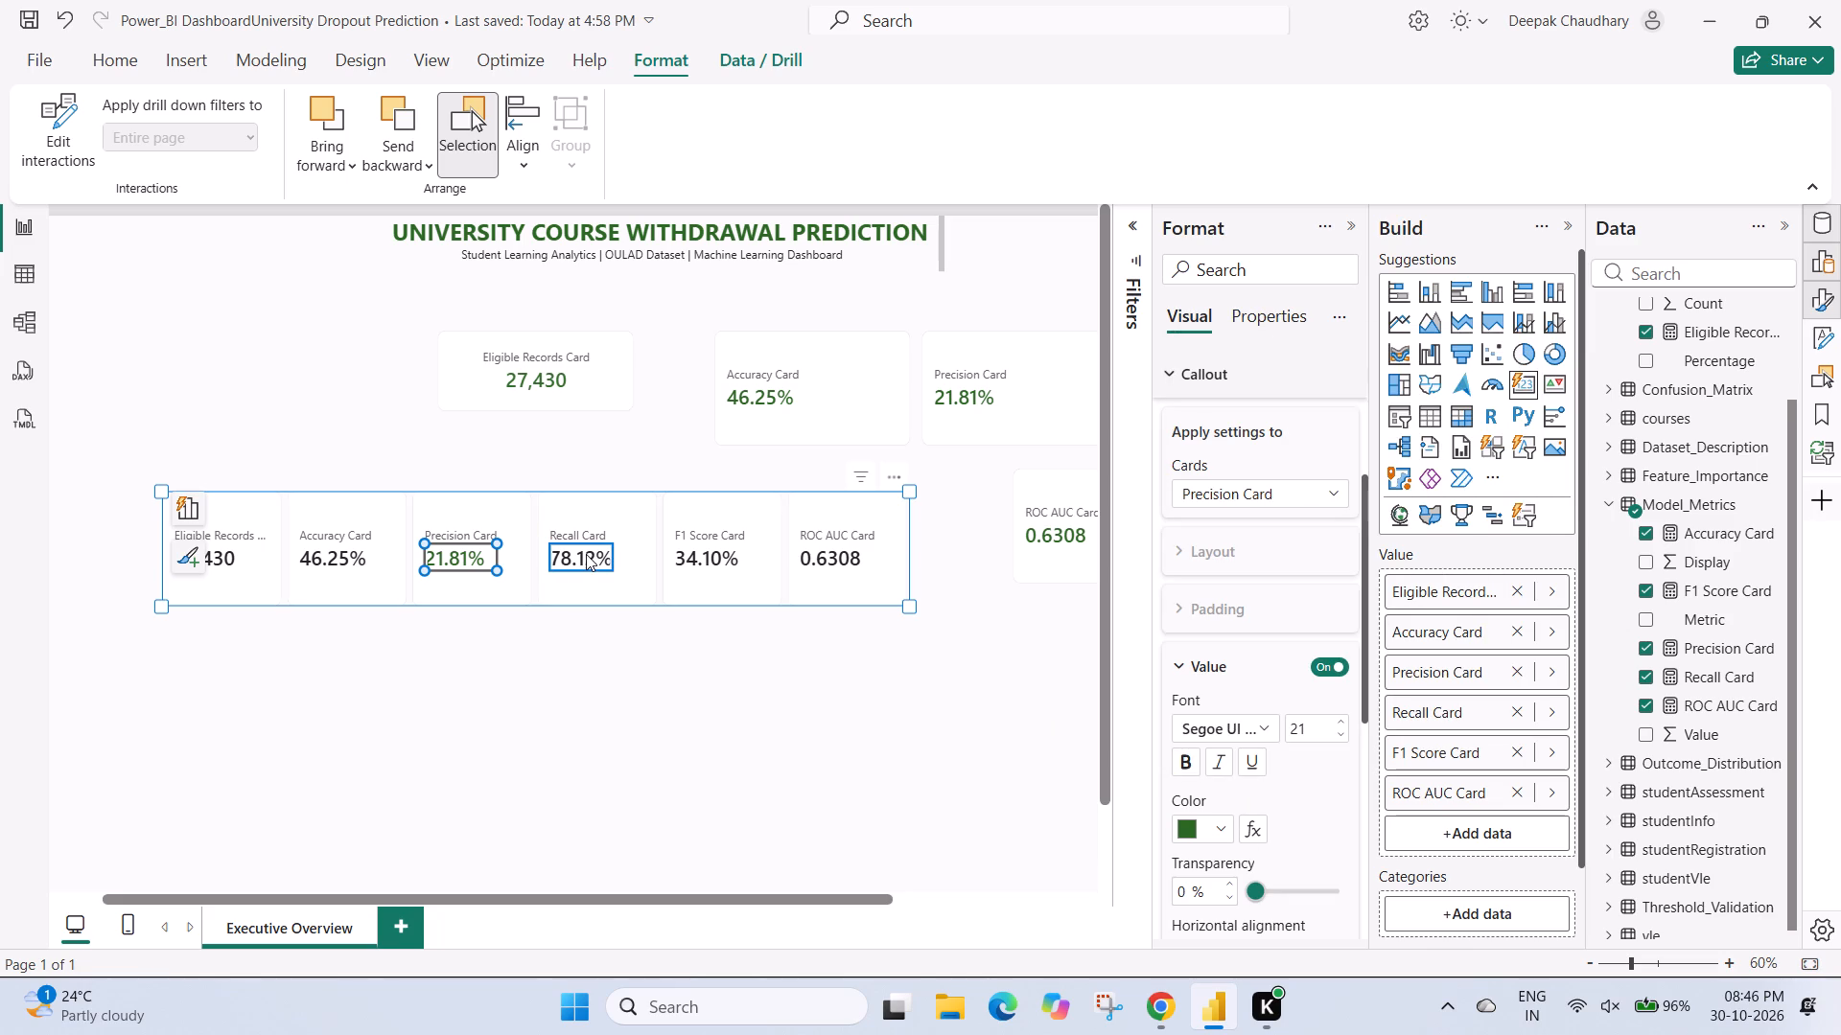
Set the Recall Card's value colour in the six-measure card visual to #2B6822.
left_click(586, 554)
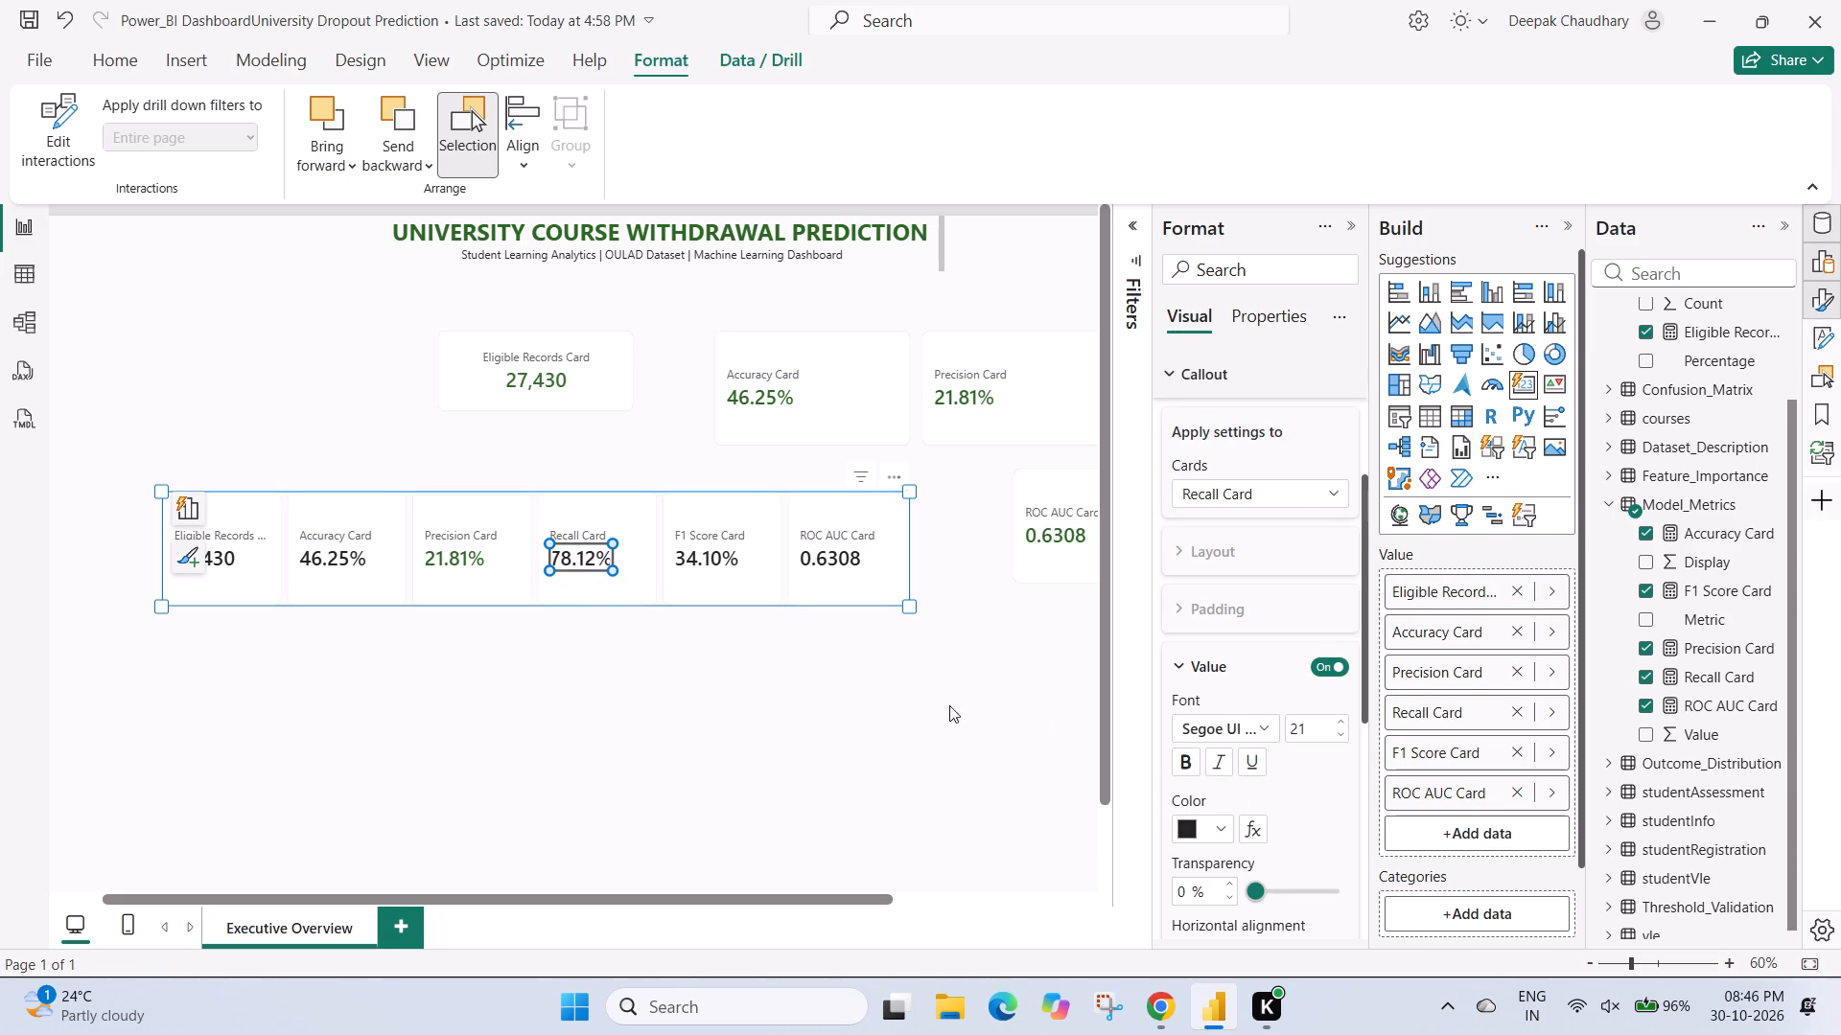
left_click(1224, 831)
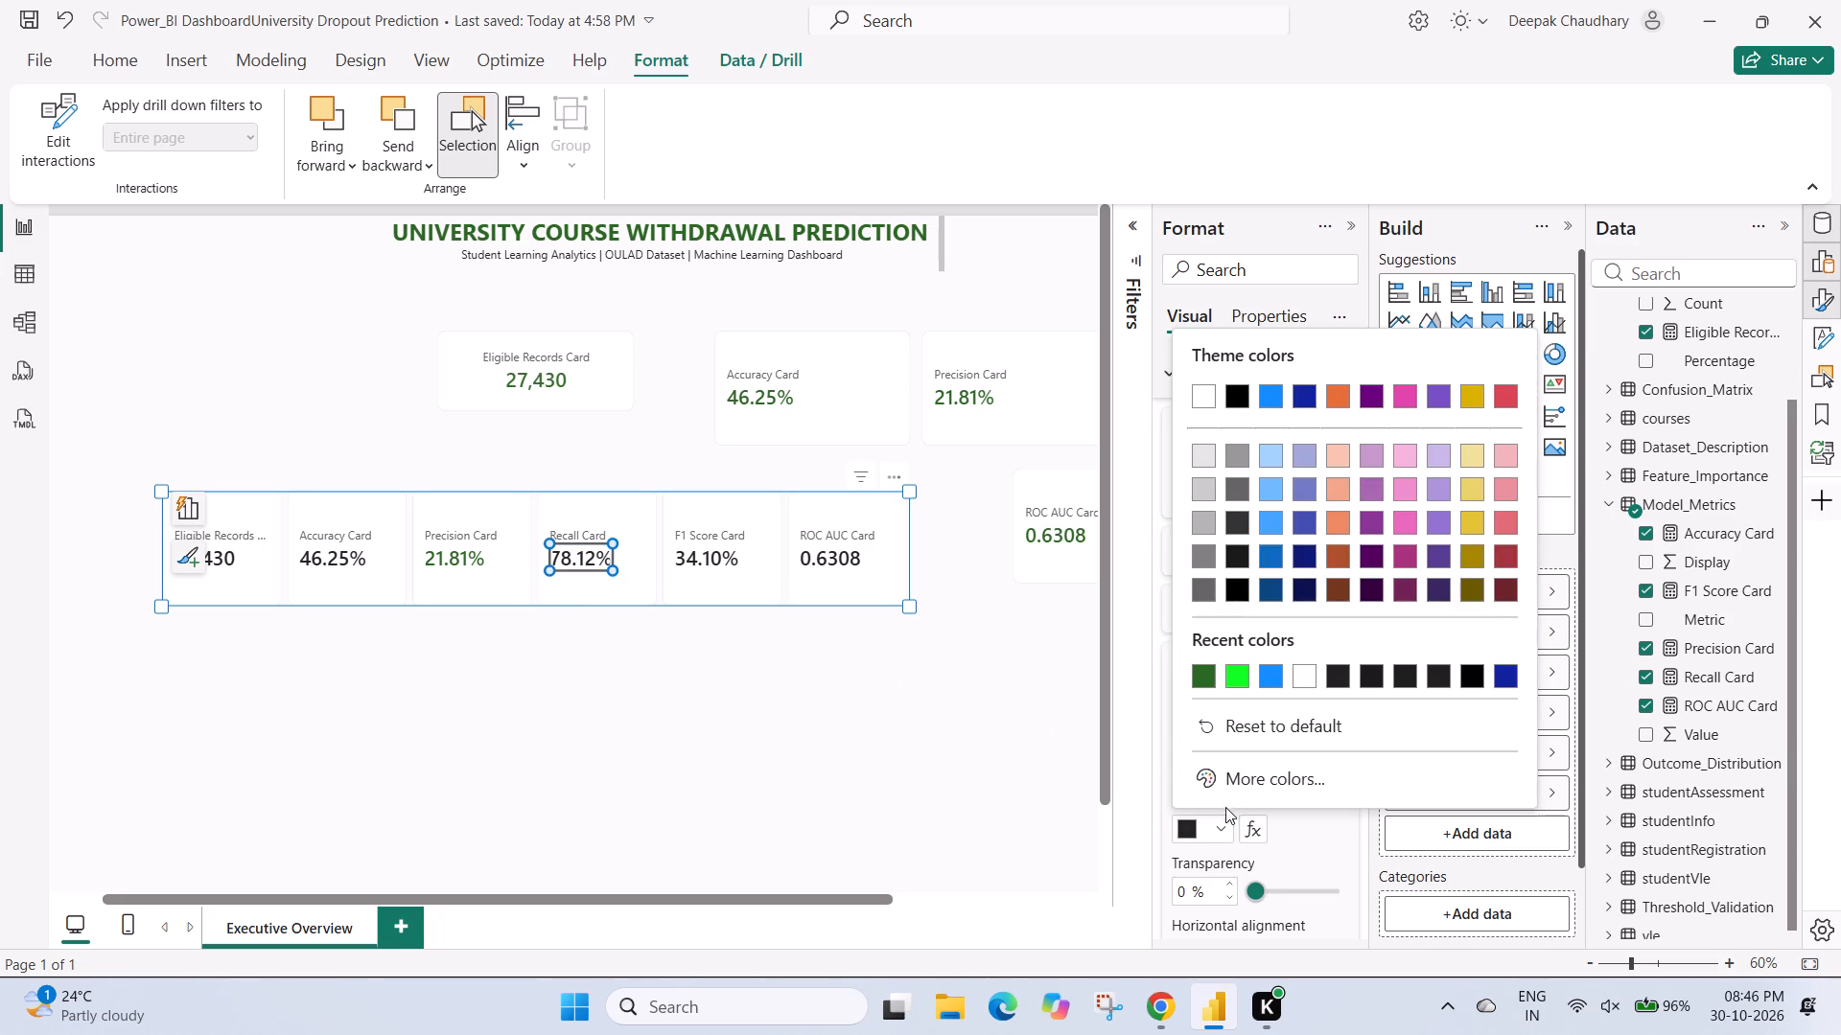
left_click(1235, 772)
key("BackSpace")
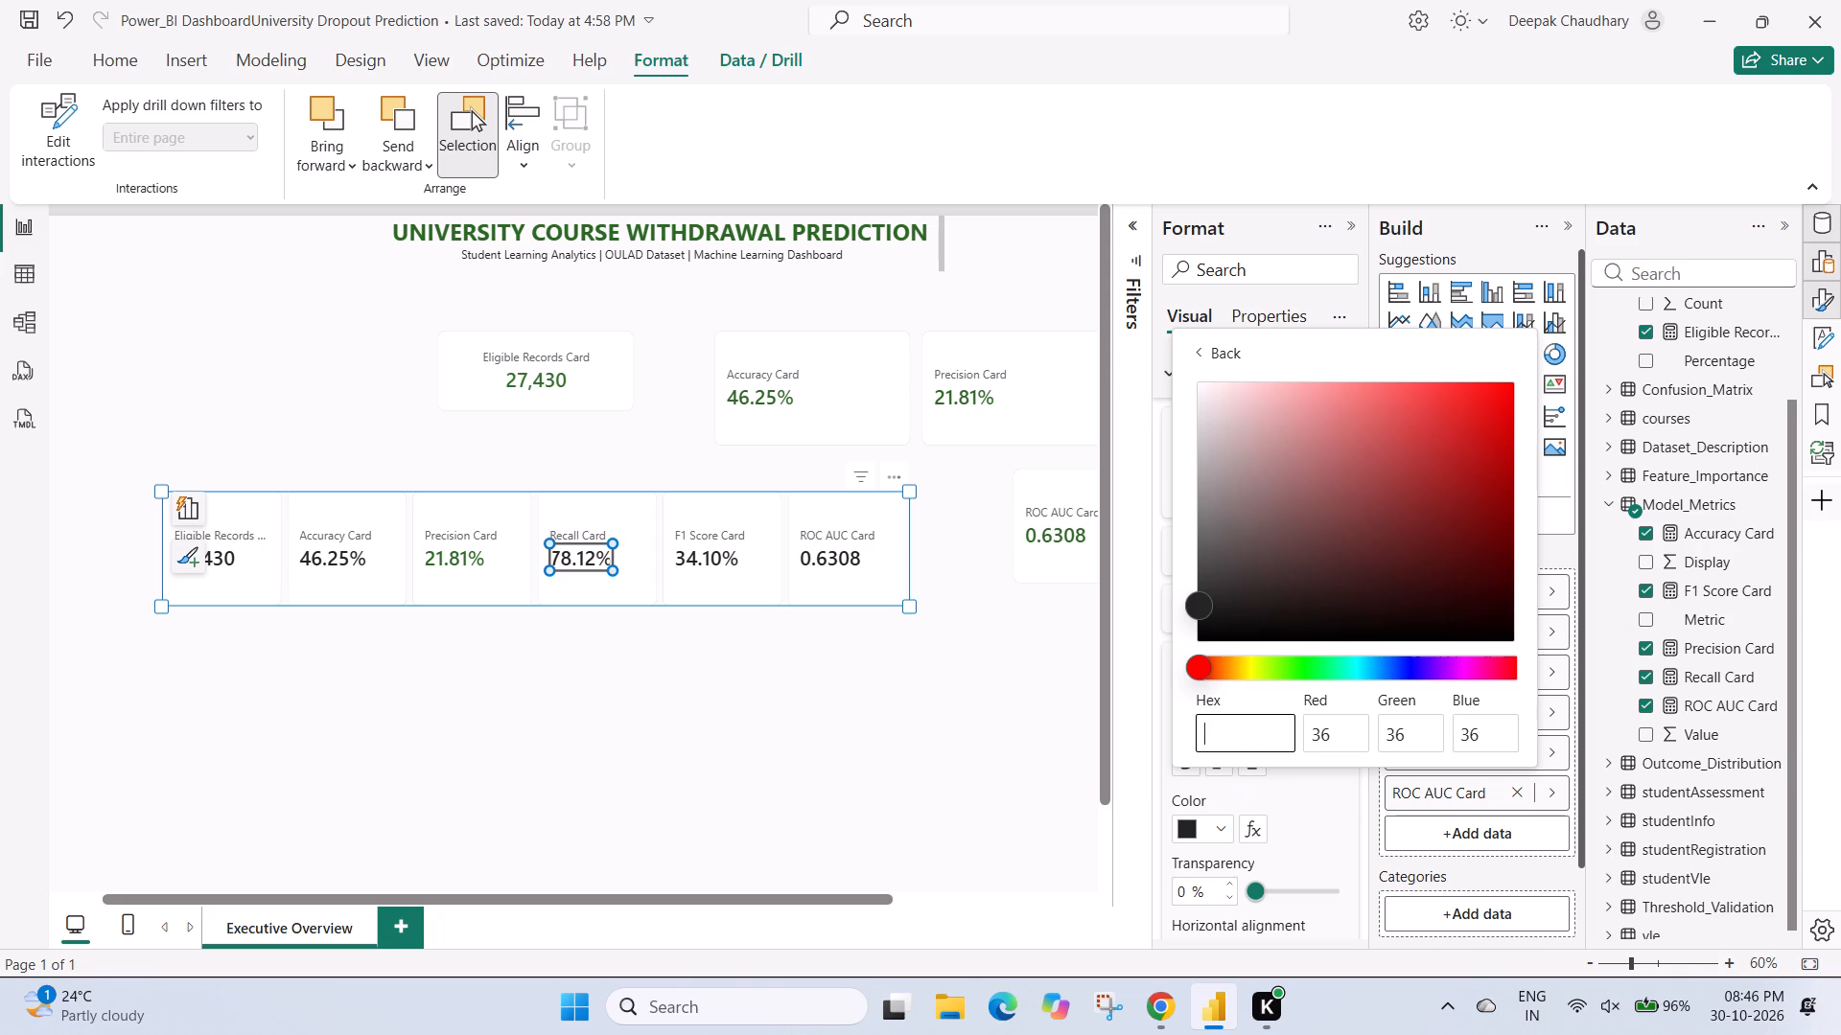
key("BackSpace")
key("ctrl+v")
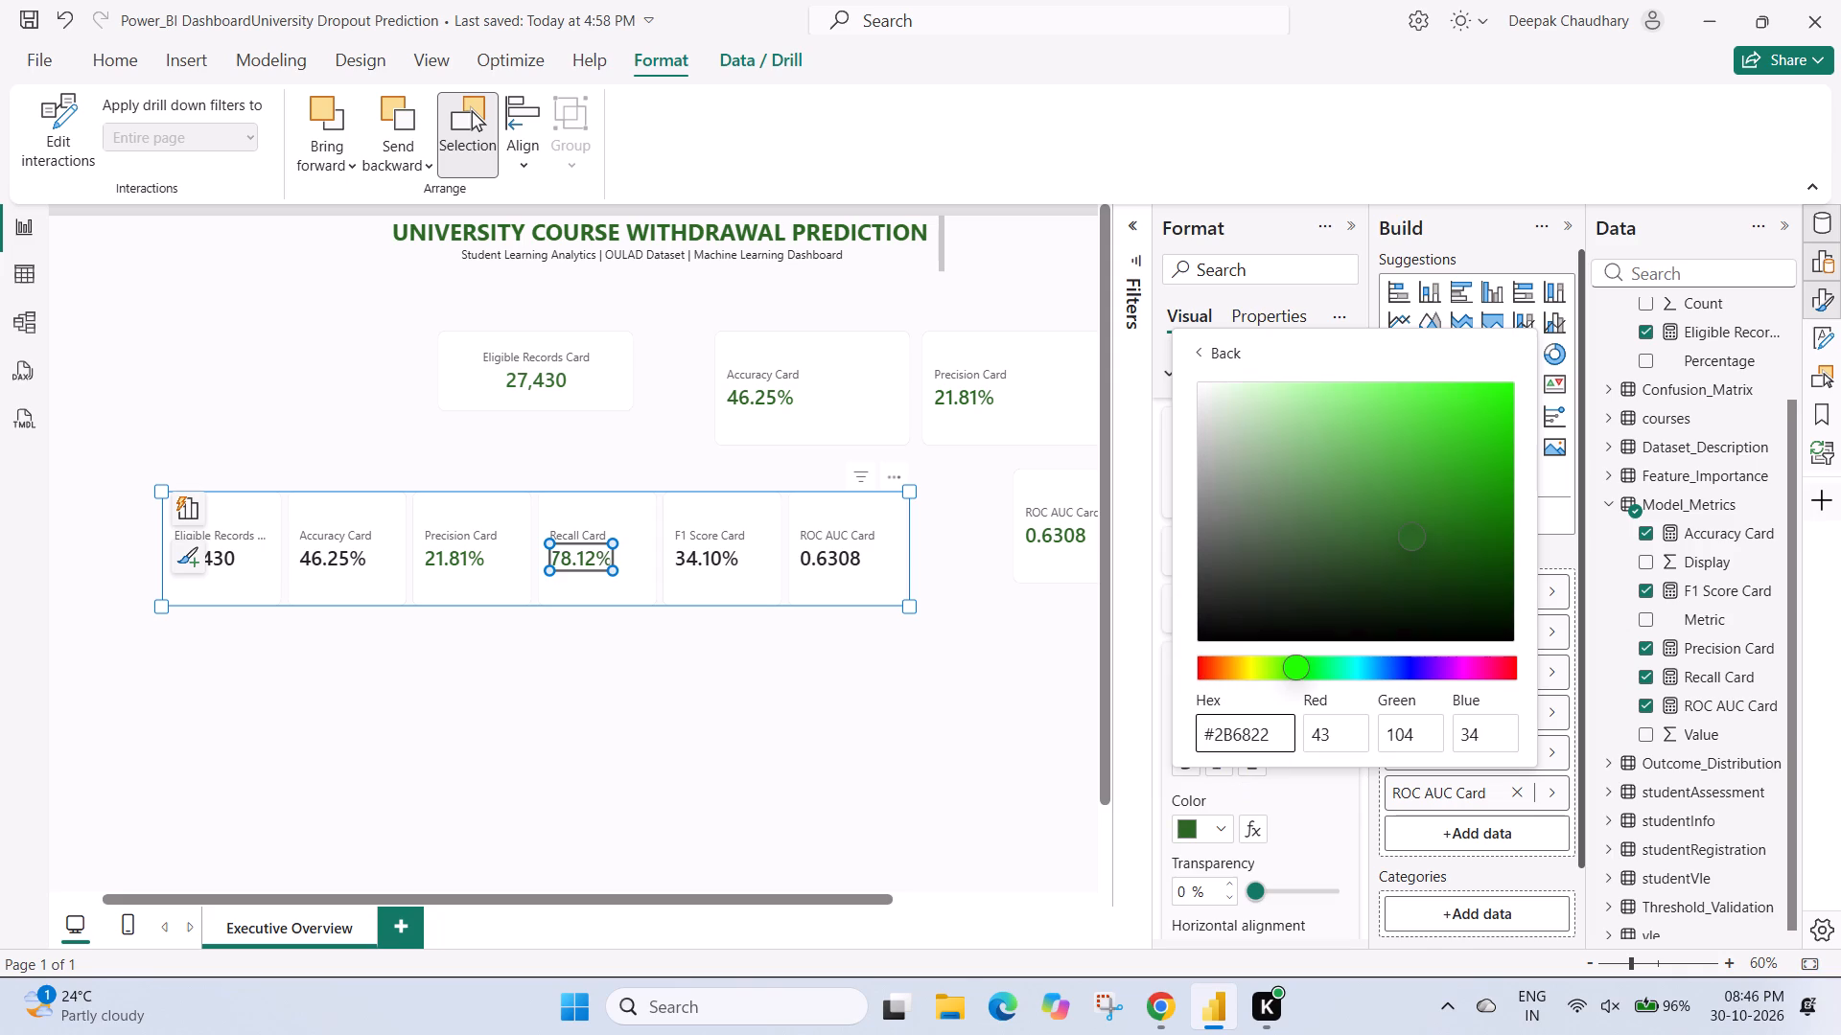
left_click(1028, 699)
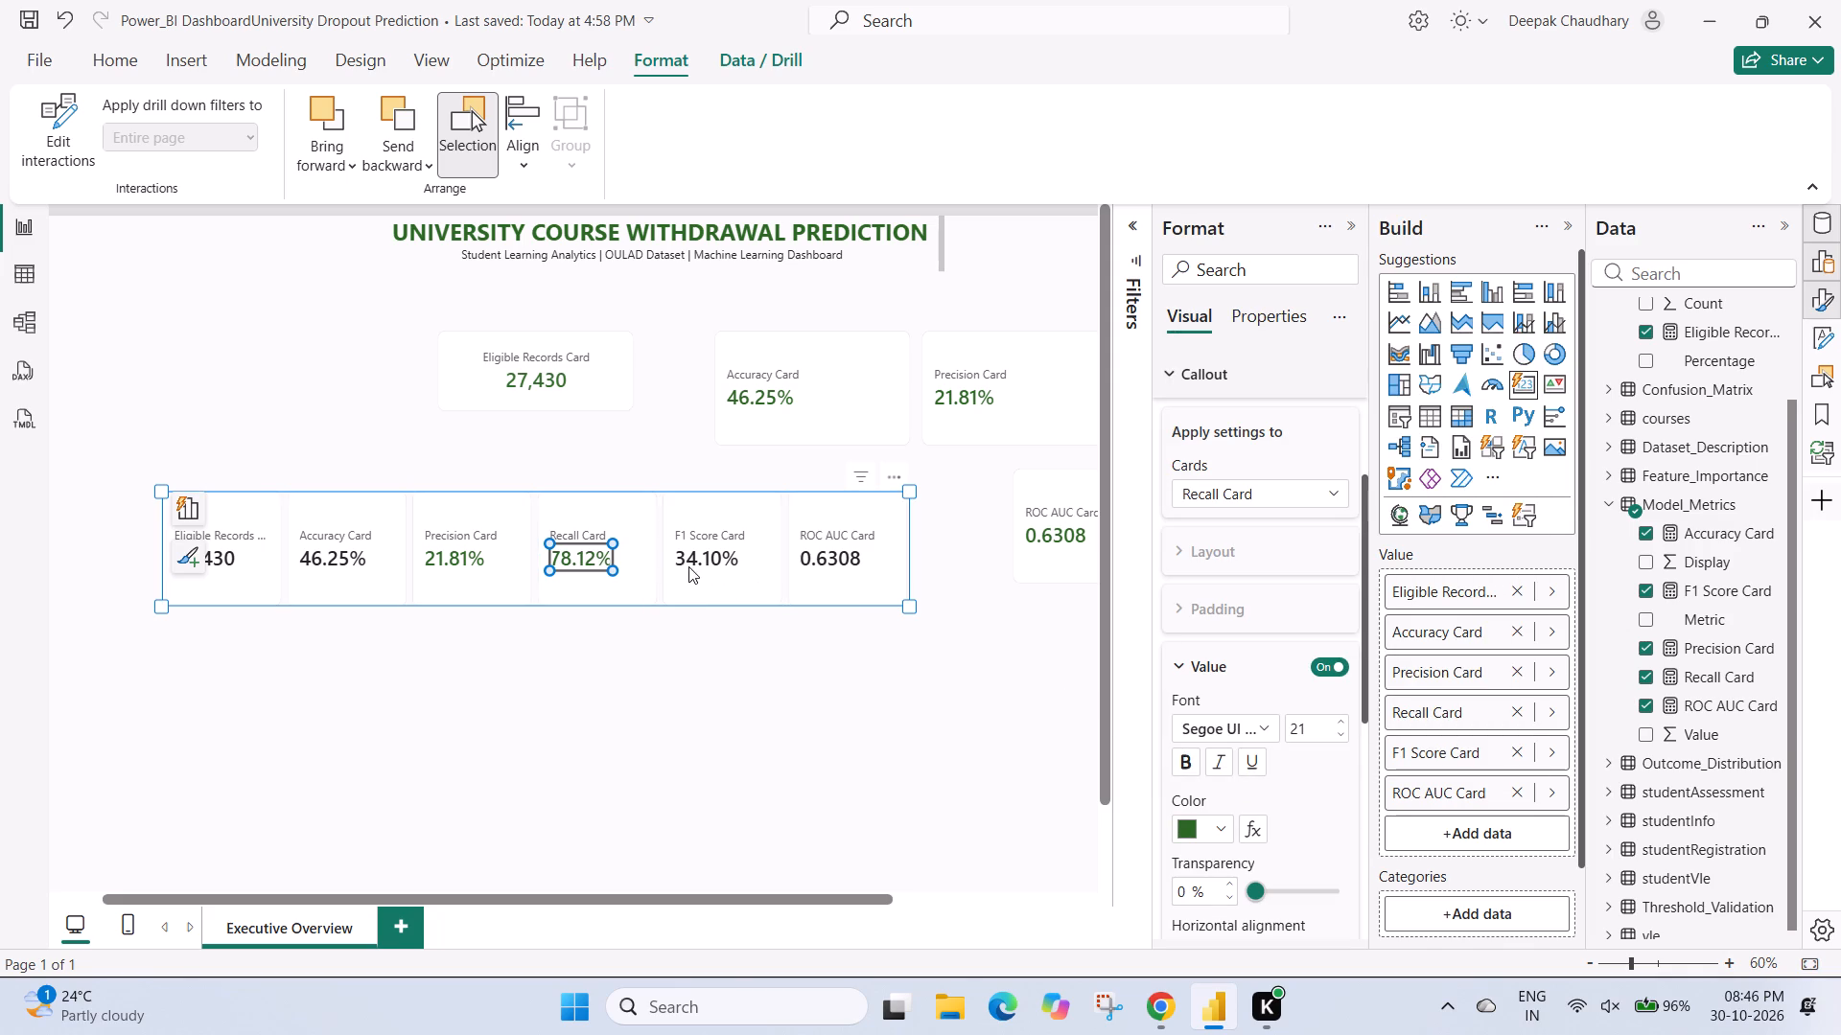
Set the F1 Score Card's value colour in the six-measure card visual to #2B6822.
left_click(709, 554)
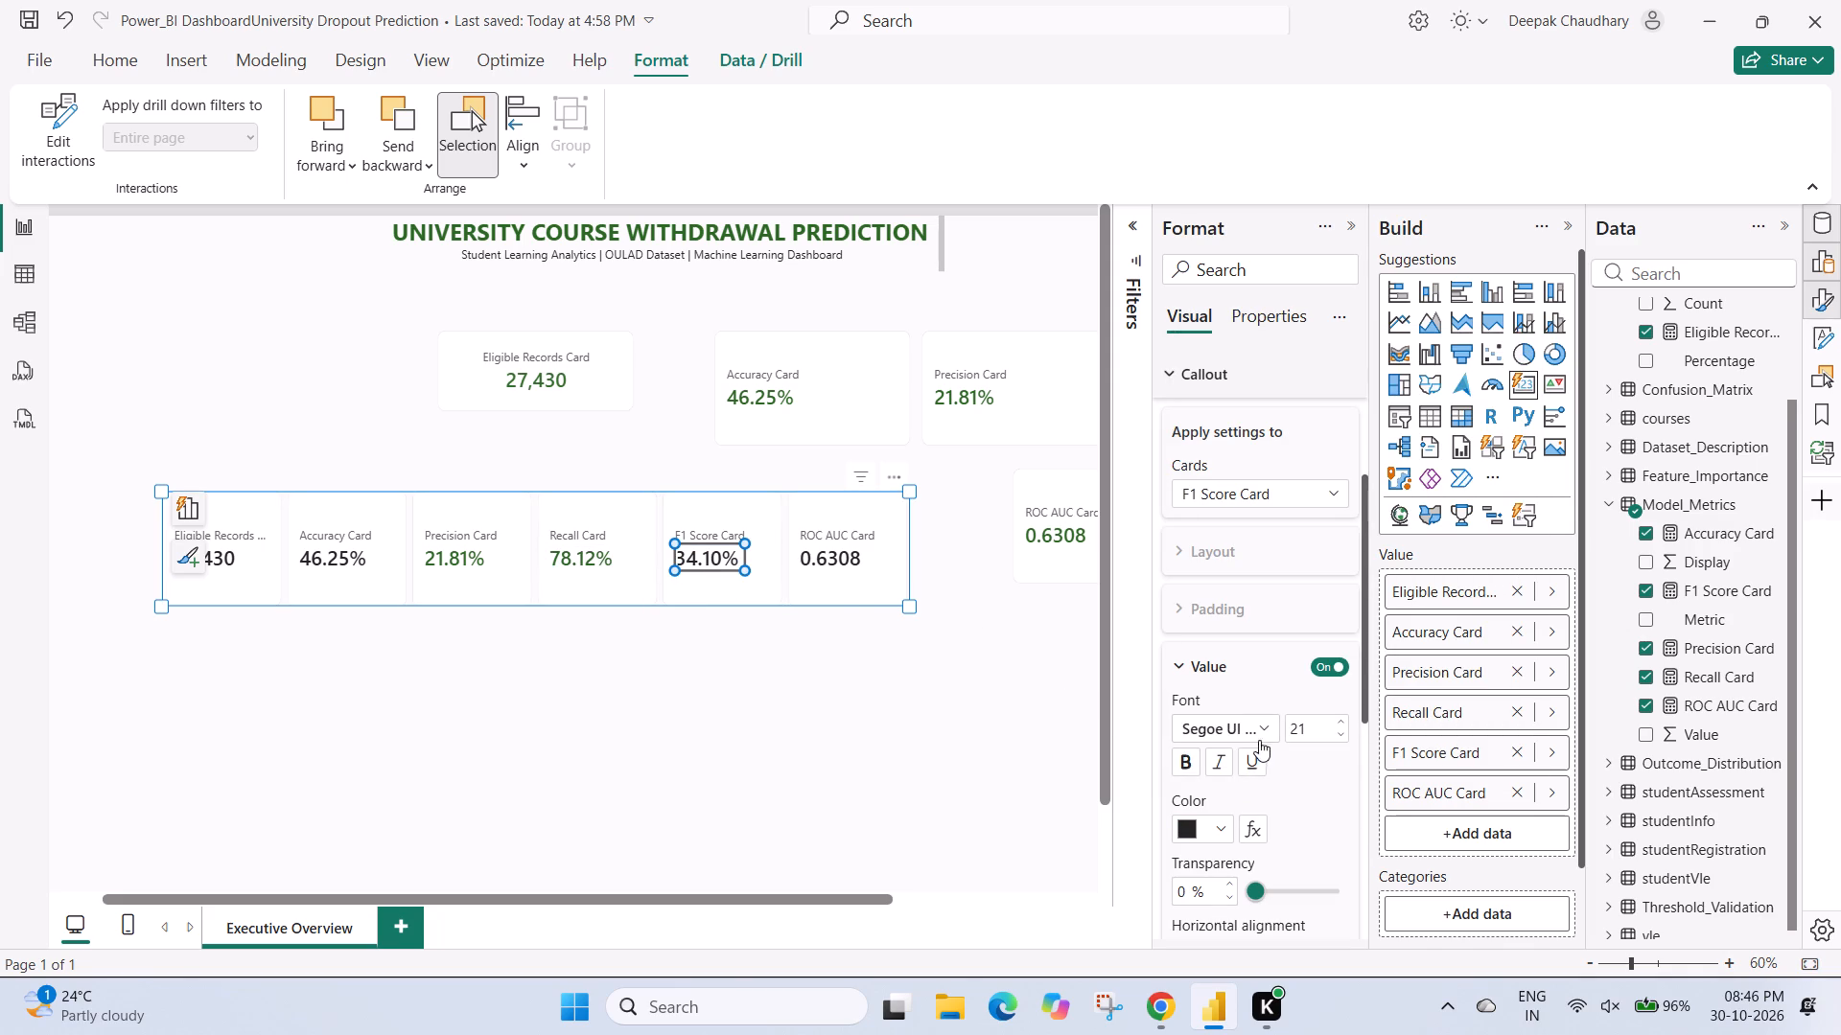
left_click(1232, 831)
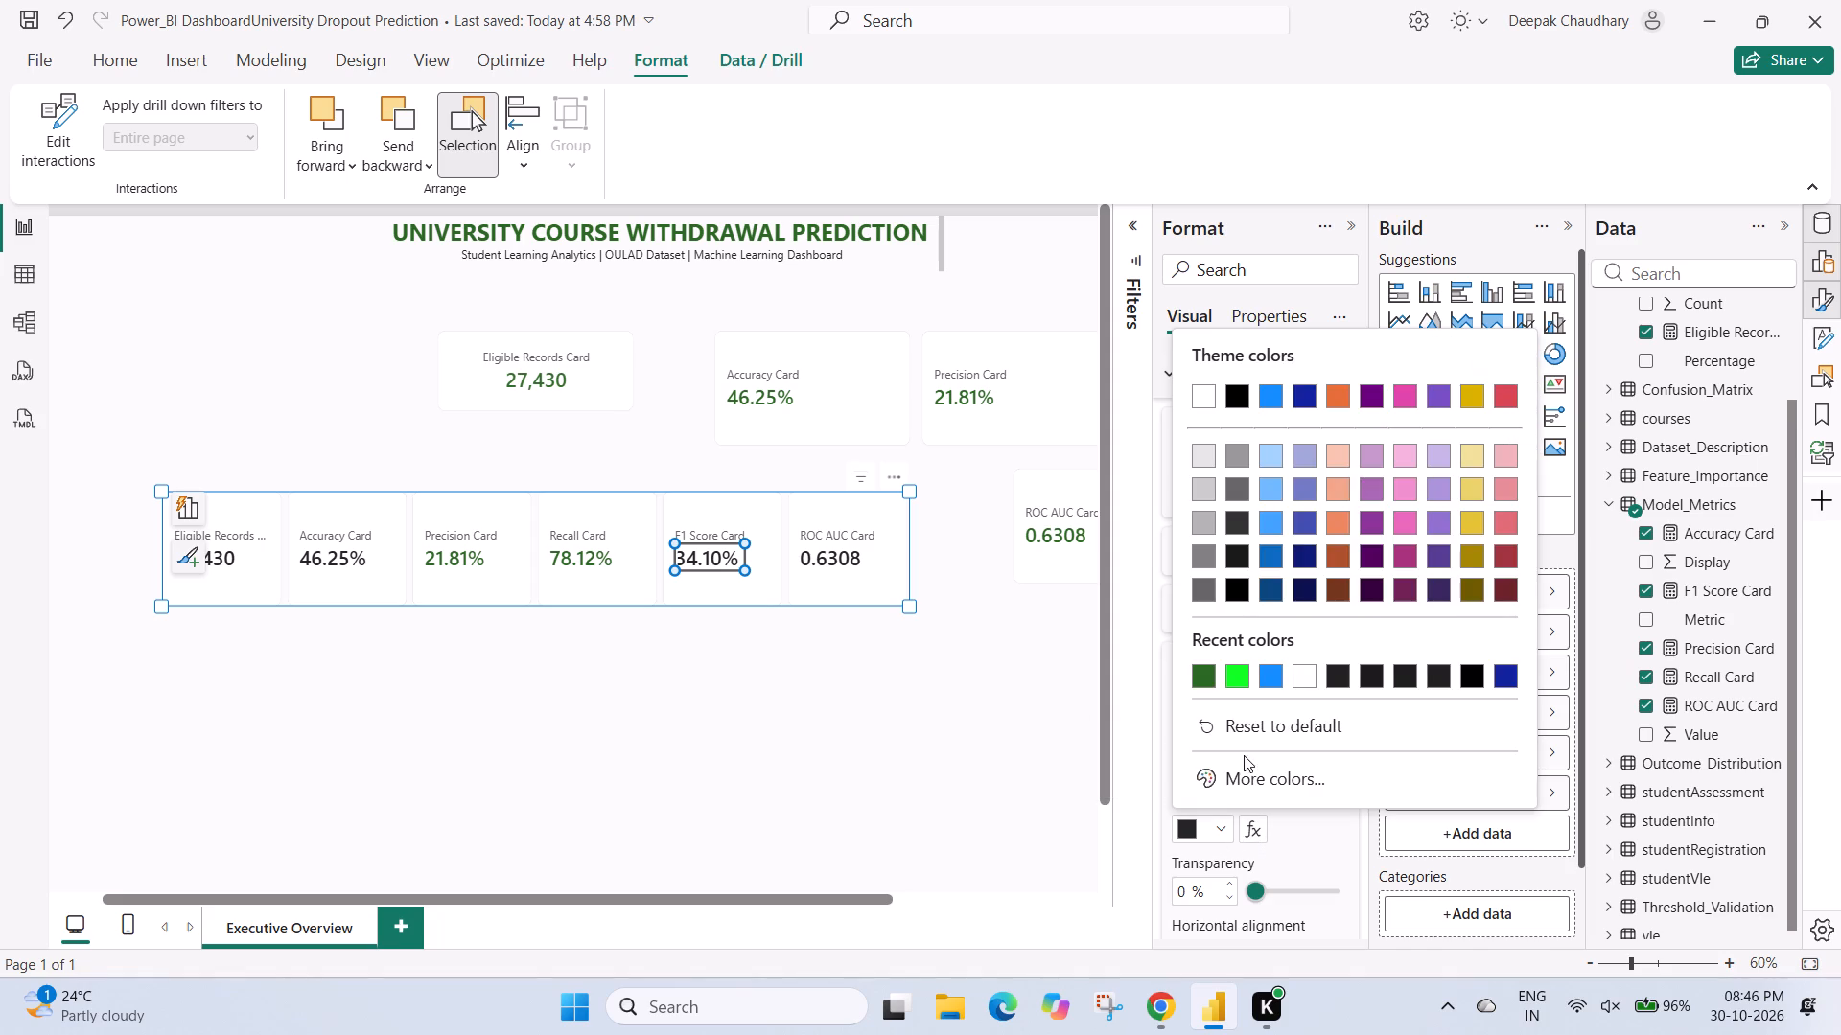
left_click(1244, 765)
left_click(1279, 746)
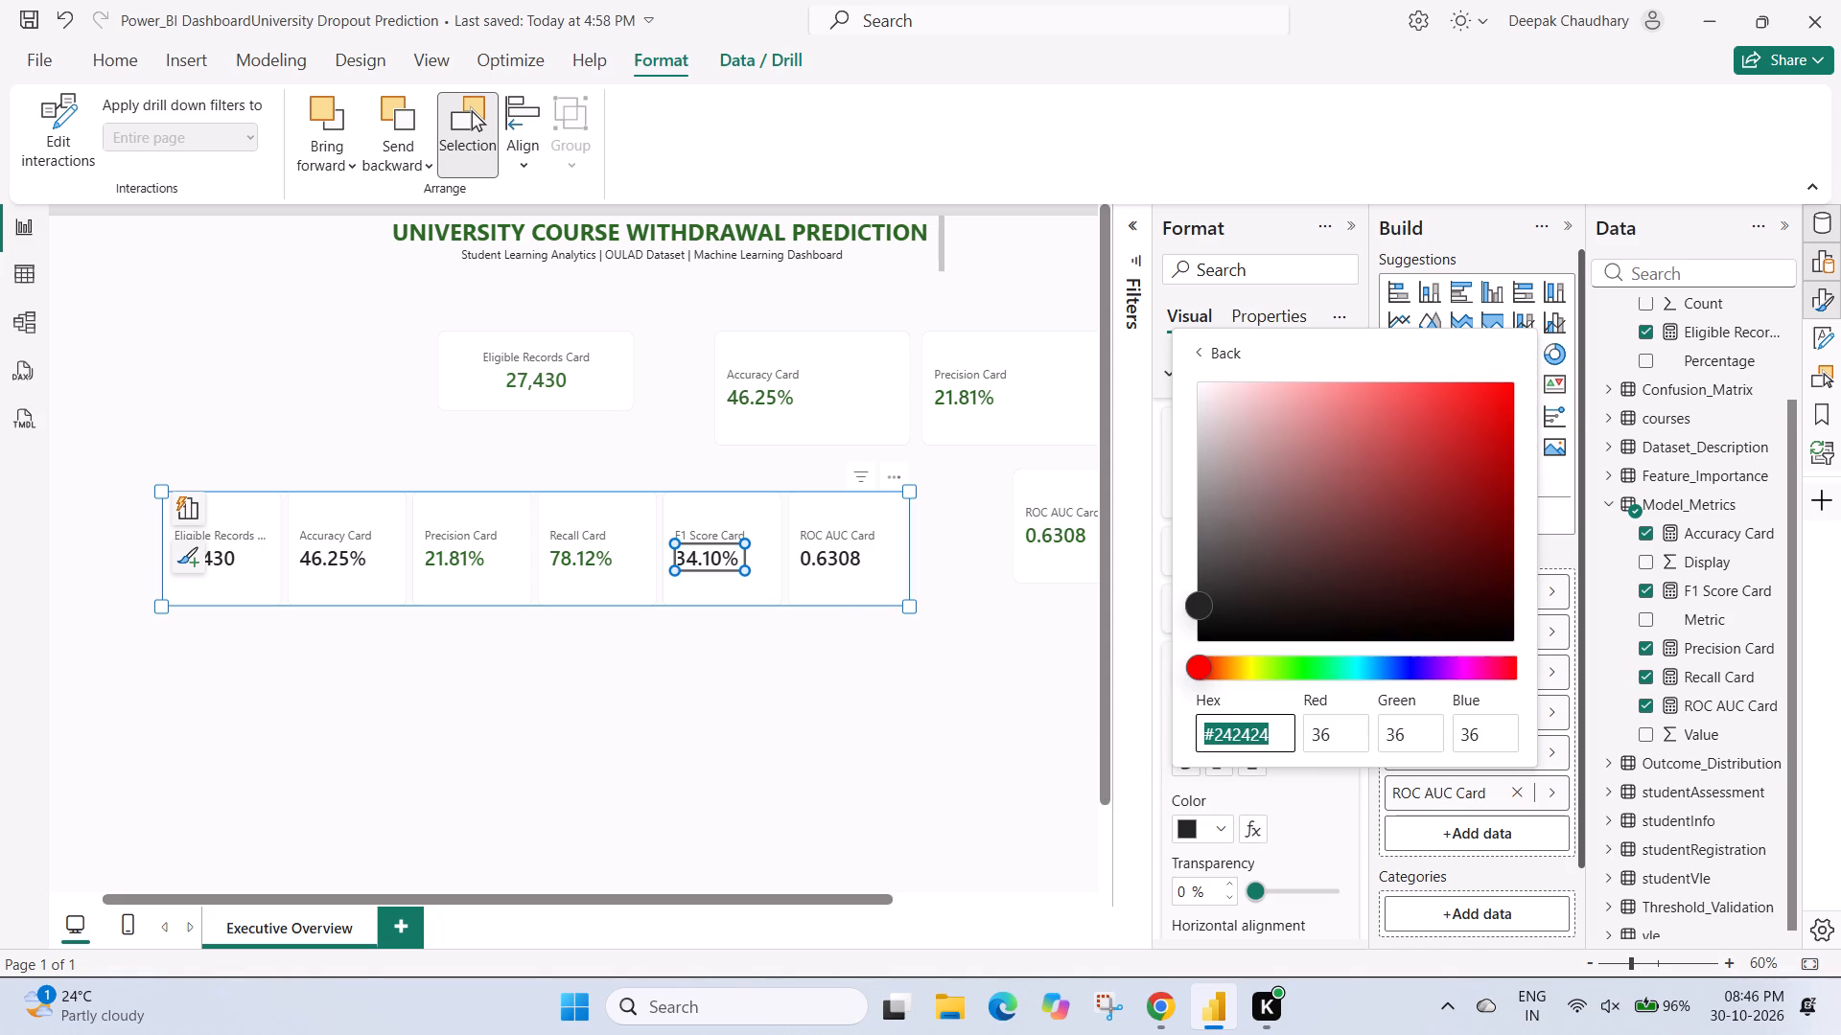
key("BackSpace")
key("BackSpace")
key("BackSpace")
key("BackSpace")
key("BackSpace")
key("BackSpace")
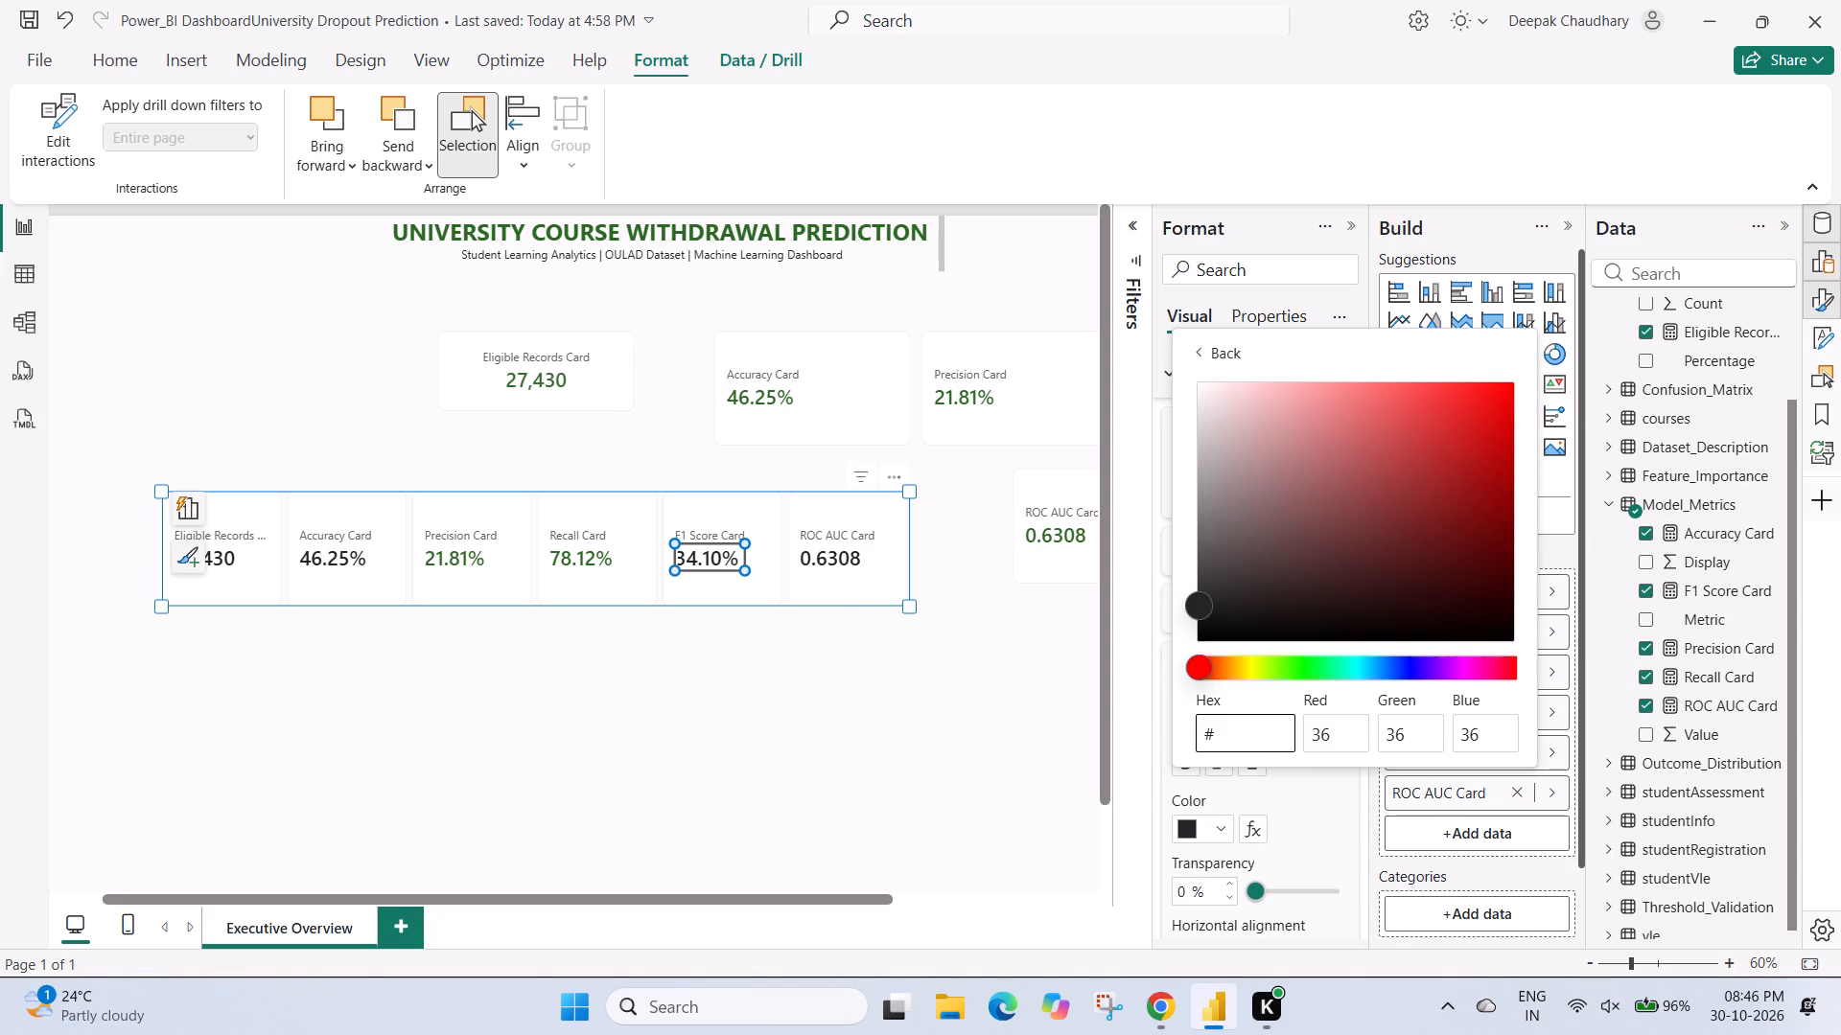
key("ctrl+v")
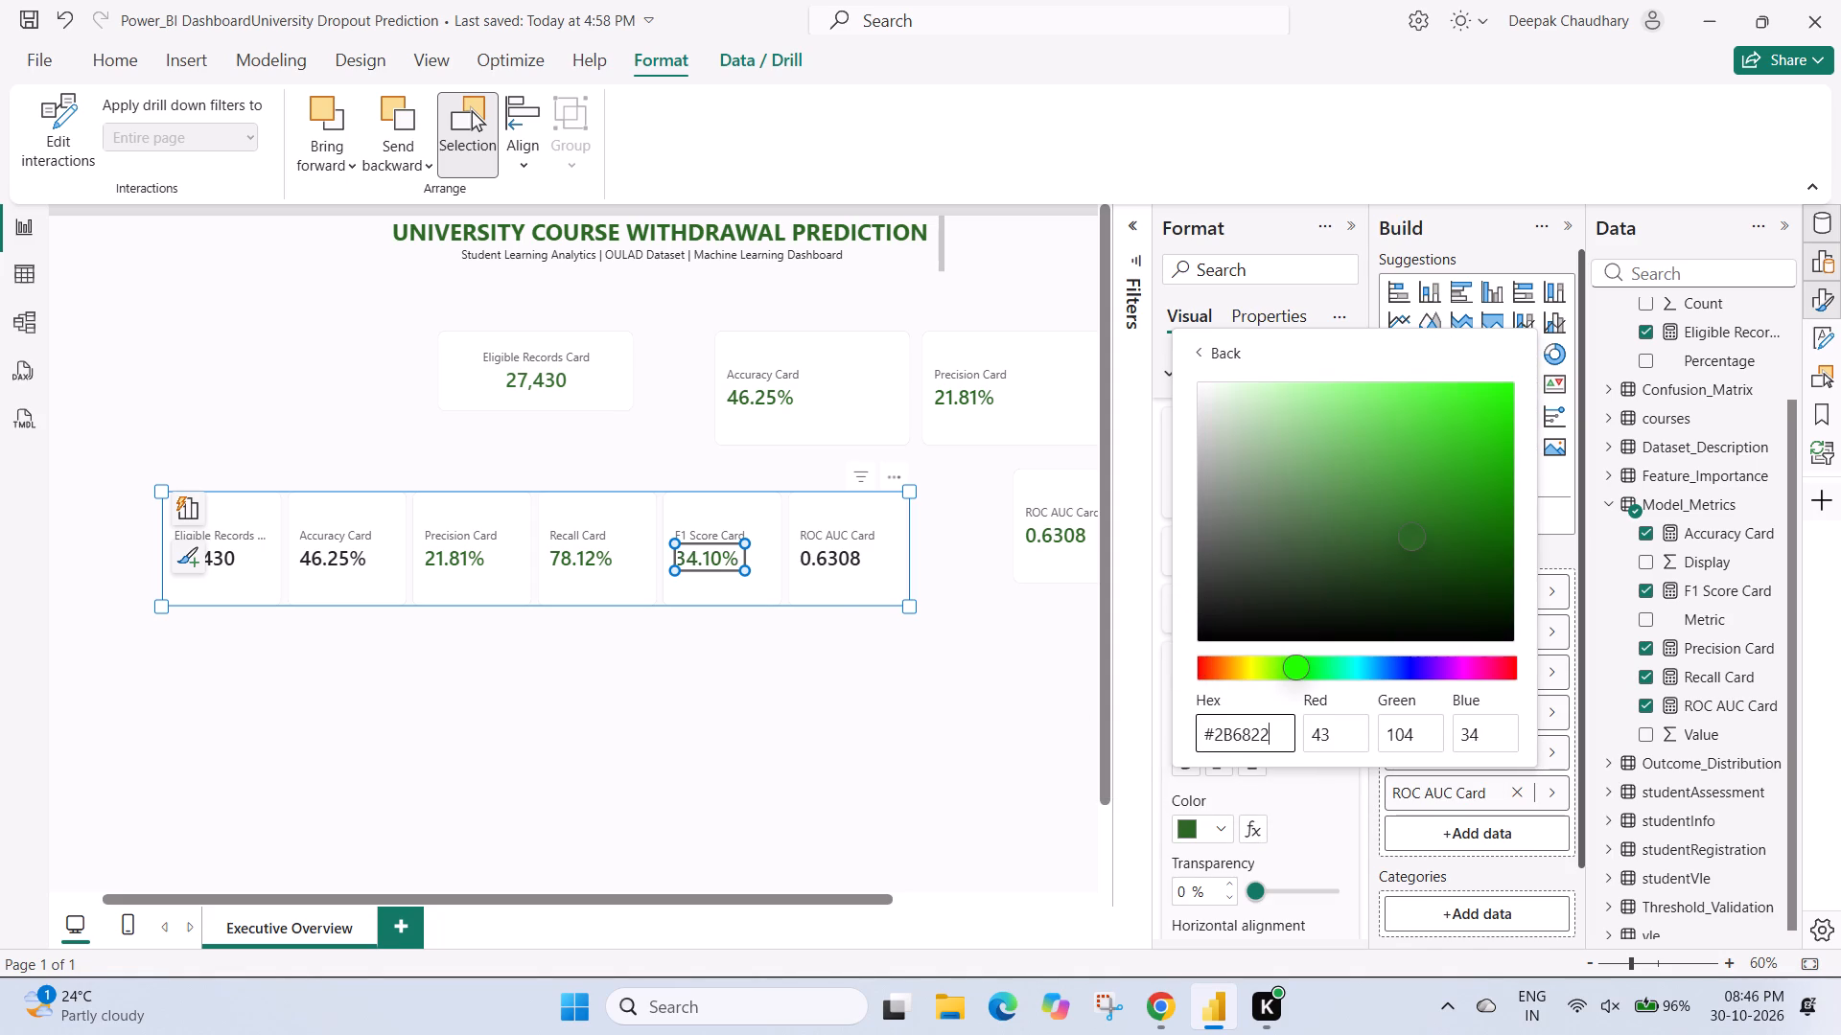
left_click(1008, 687)
Set the ROC AUC Card's value colour in the six-measure card visual to #2B6822.
left_click(847, 556)
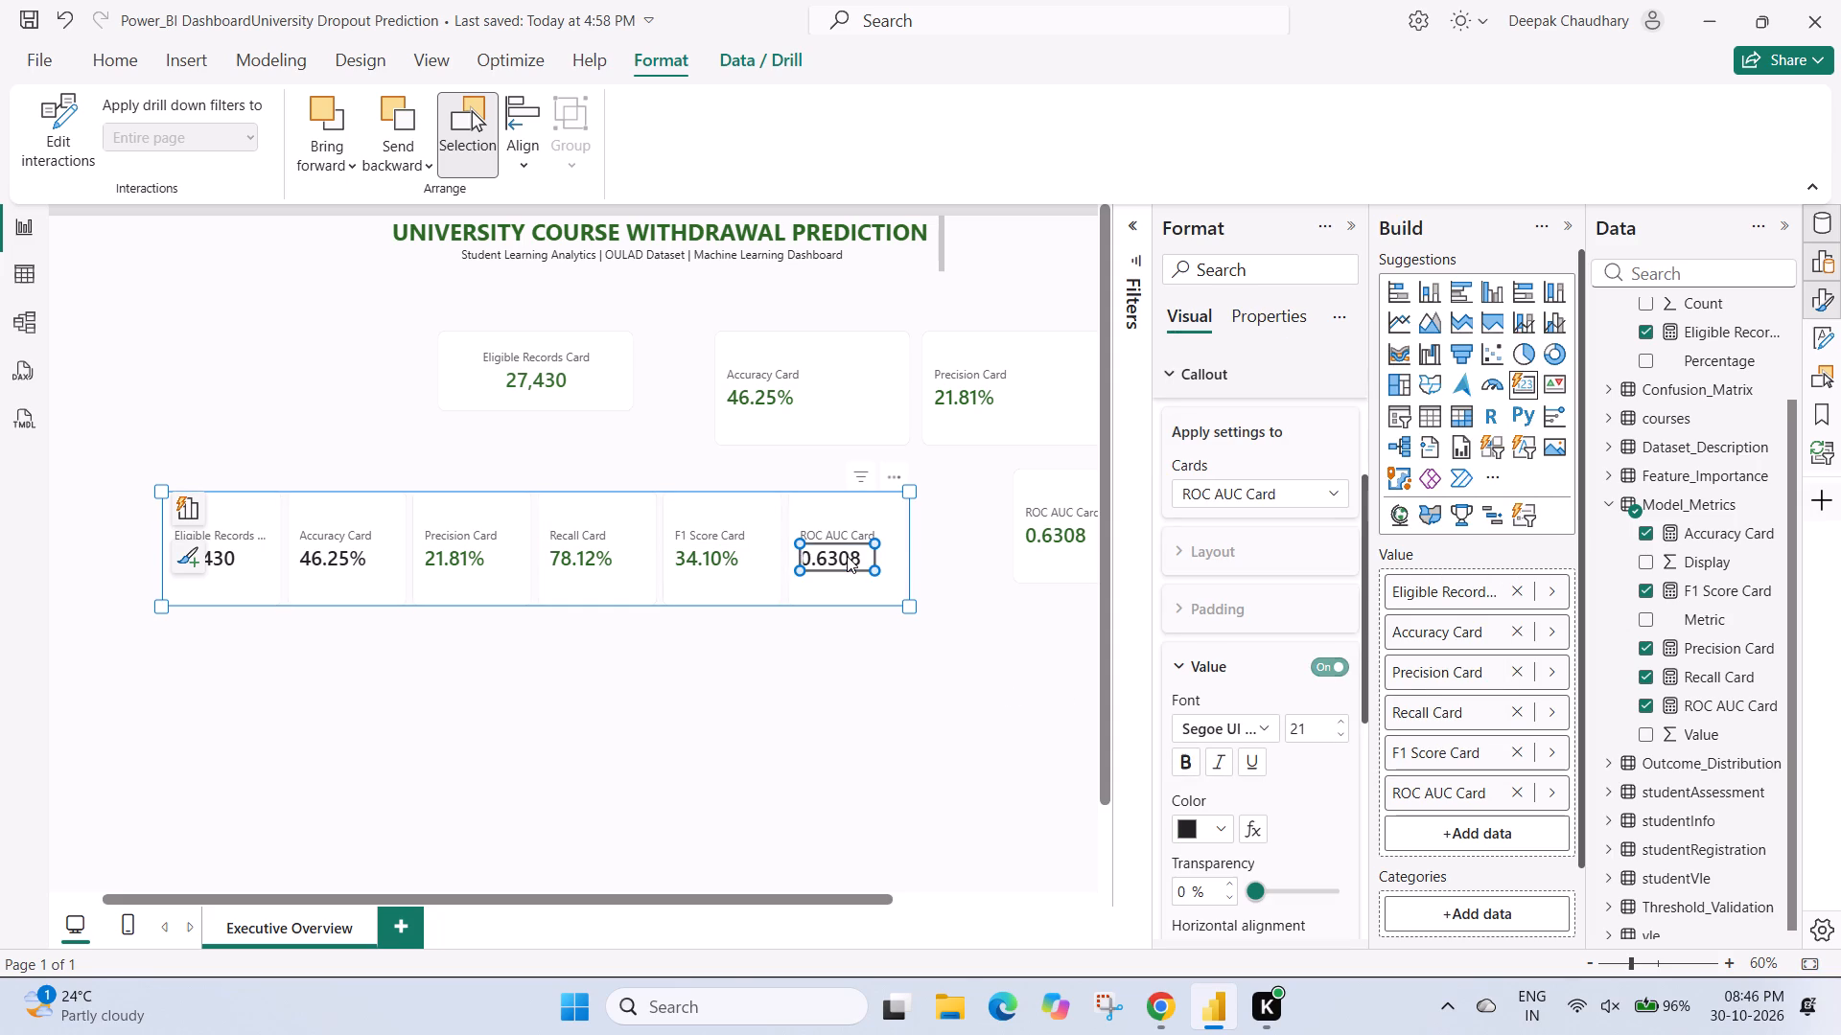
left_click(1219, 829)
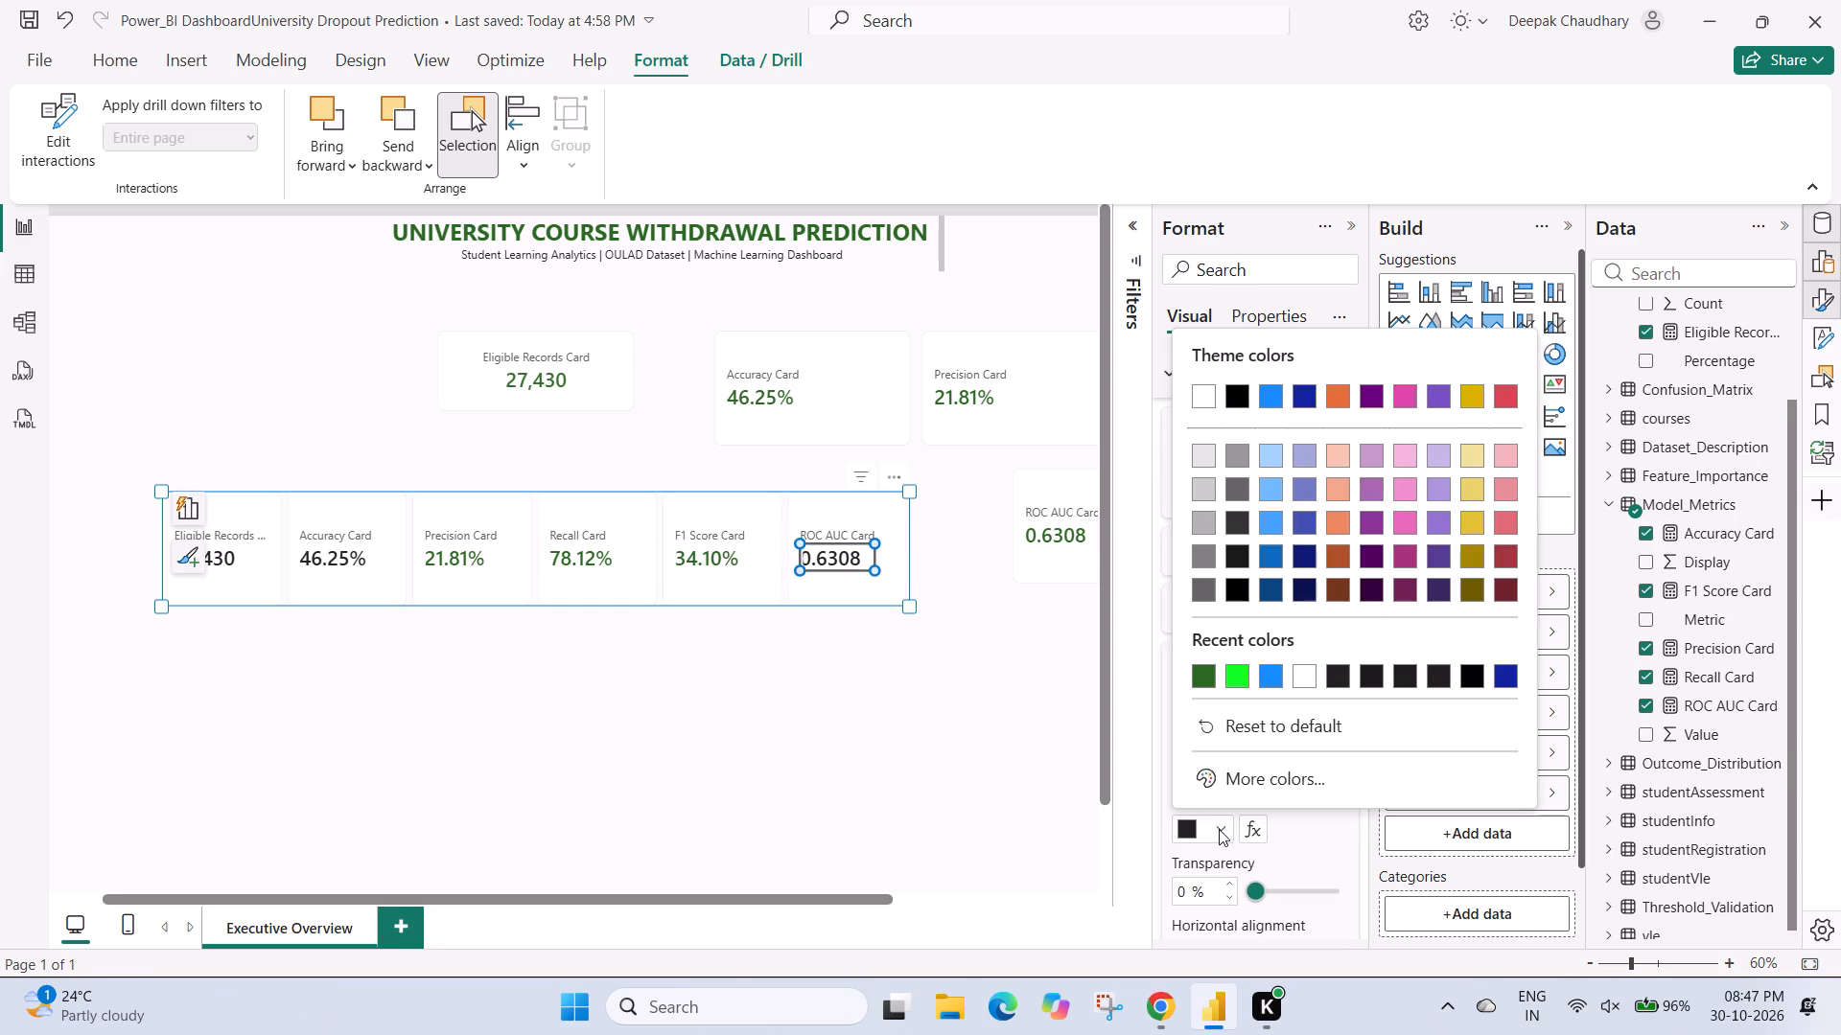
left_click(1253, 771)
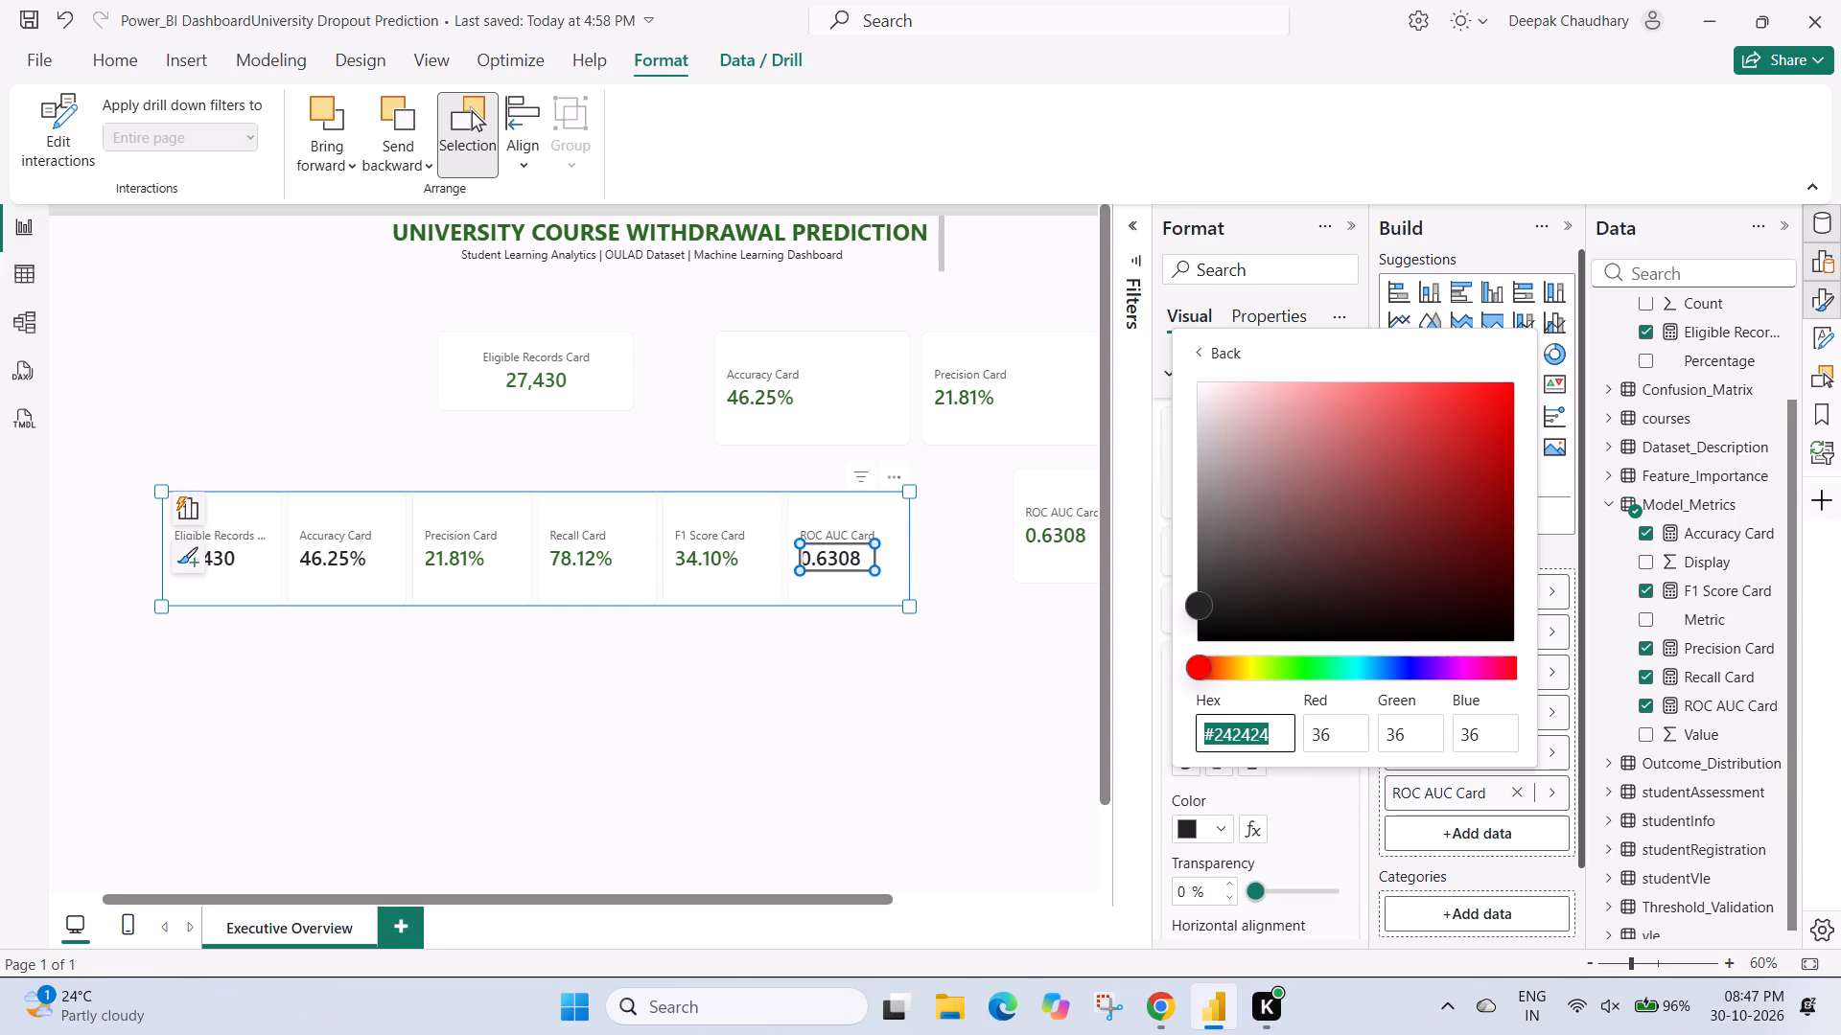
key("BackSpace")
key("ctrl+v")
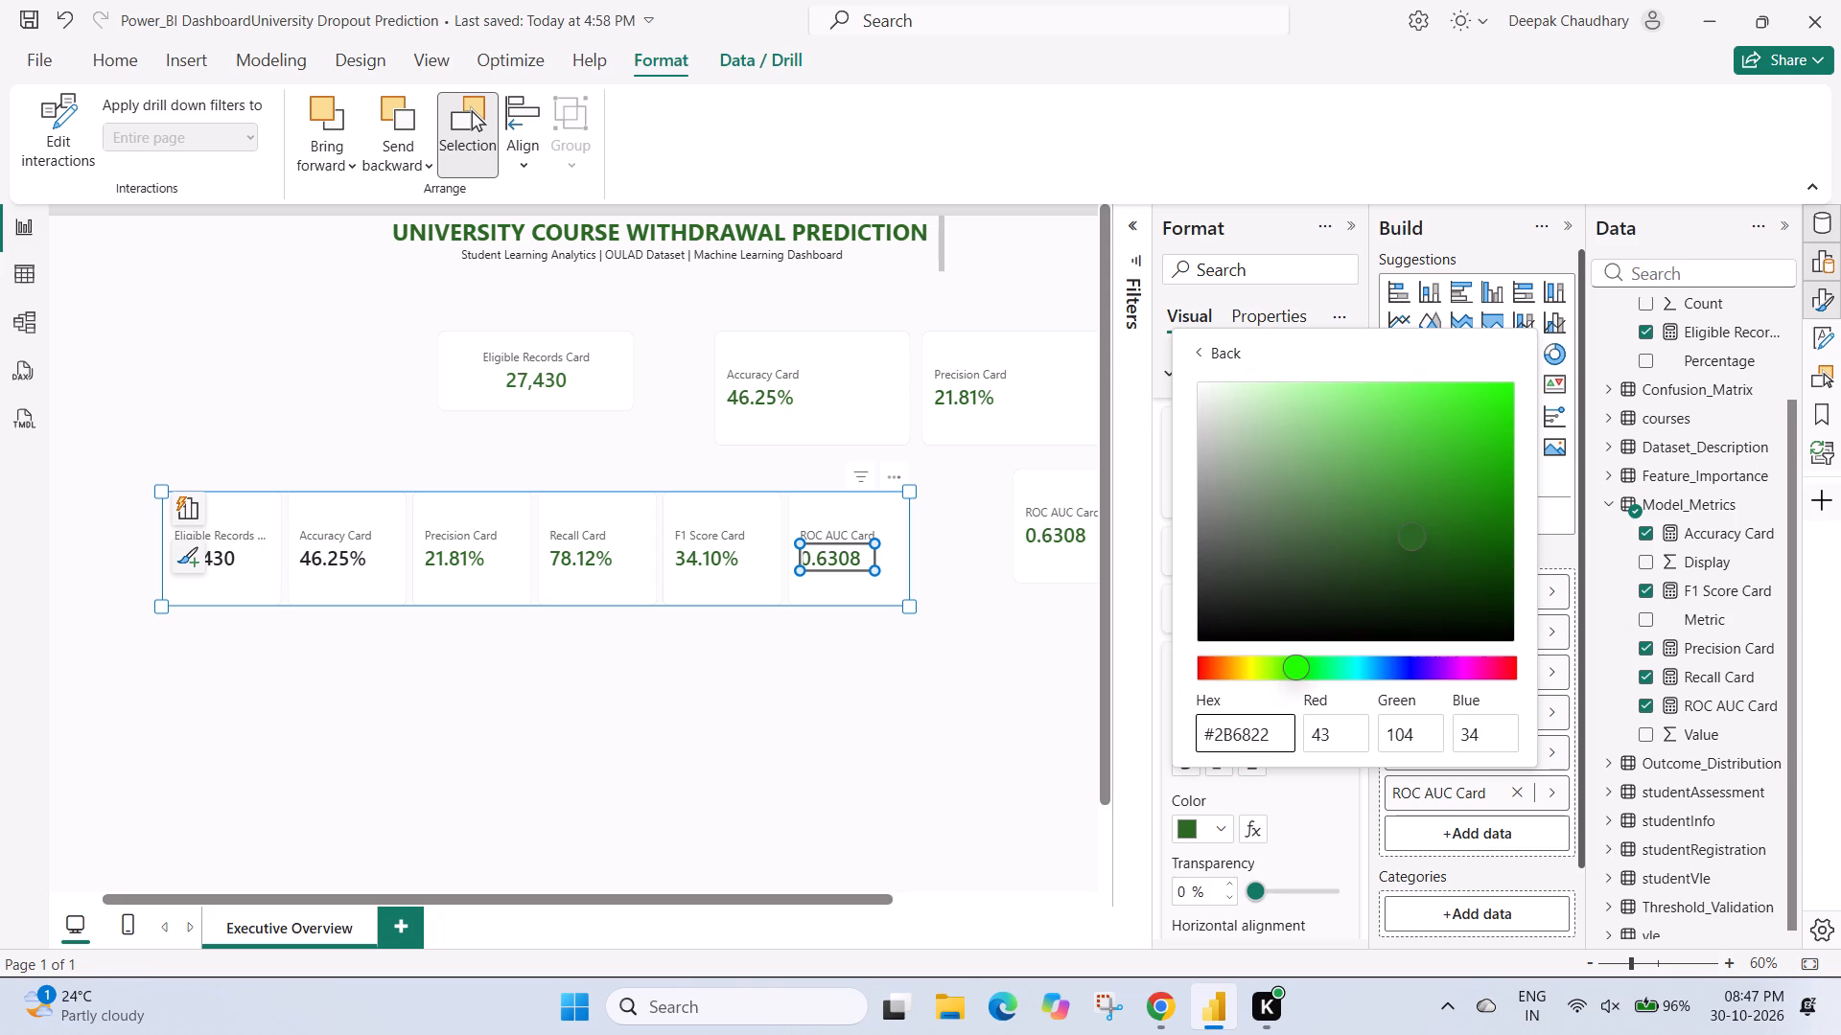
left_click(883, 746)
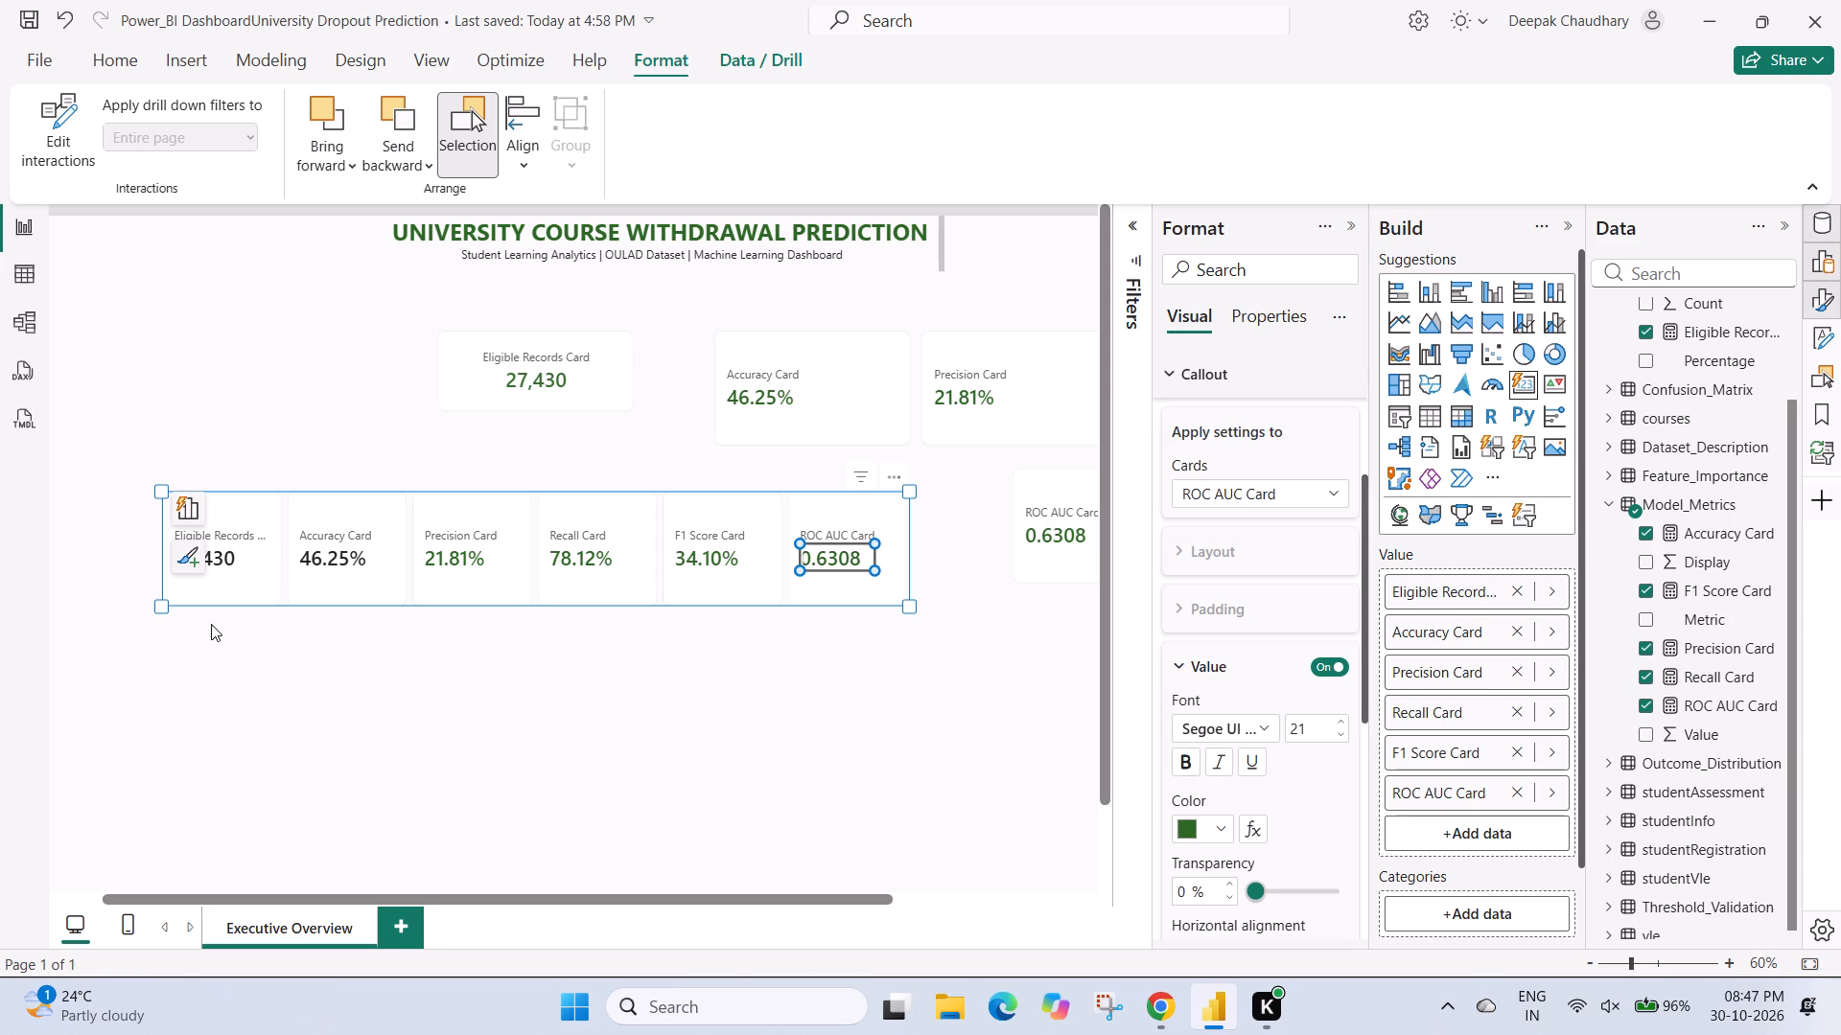
Set the Eligible Records Card's value colour in the six-measure card visual to #2B6822 and deselect the visual.
left_click(215, 553)
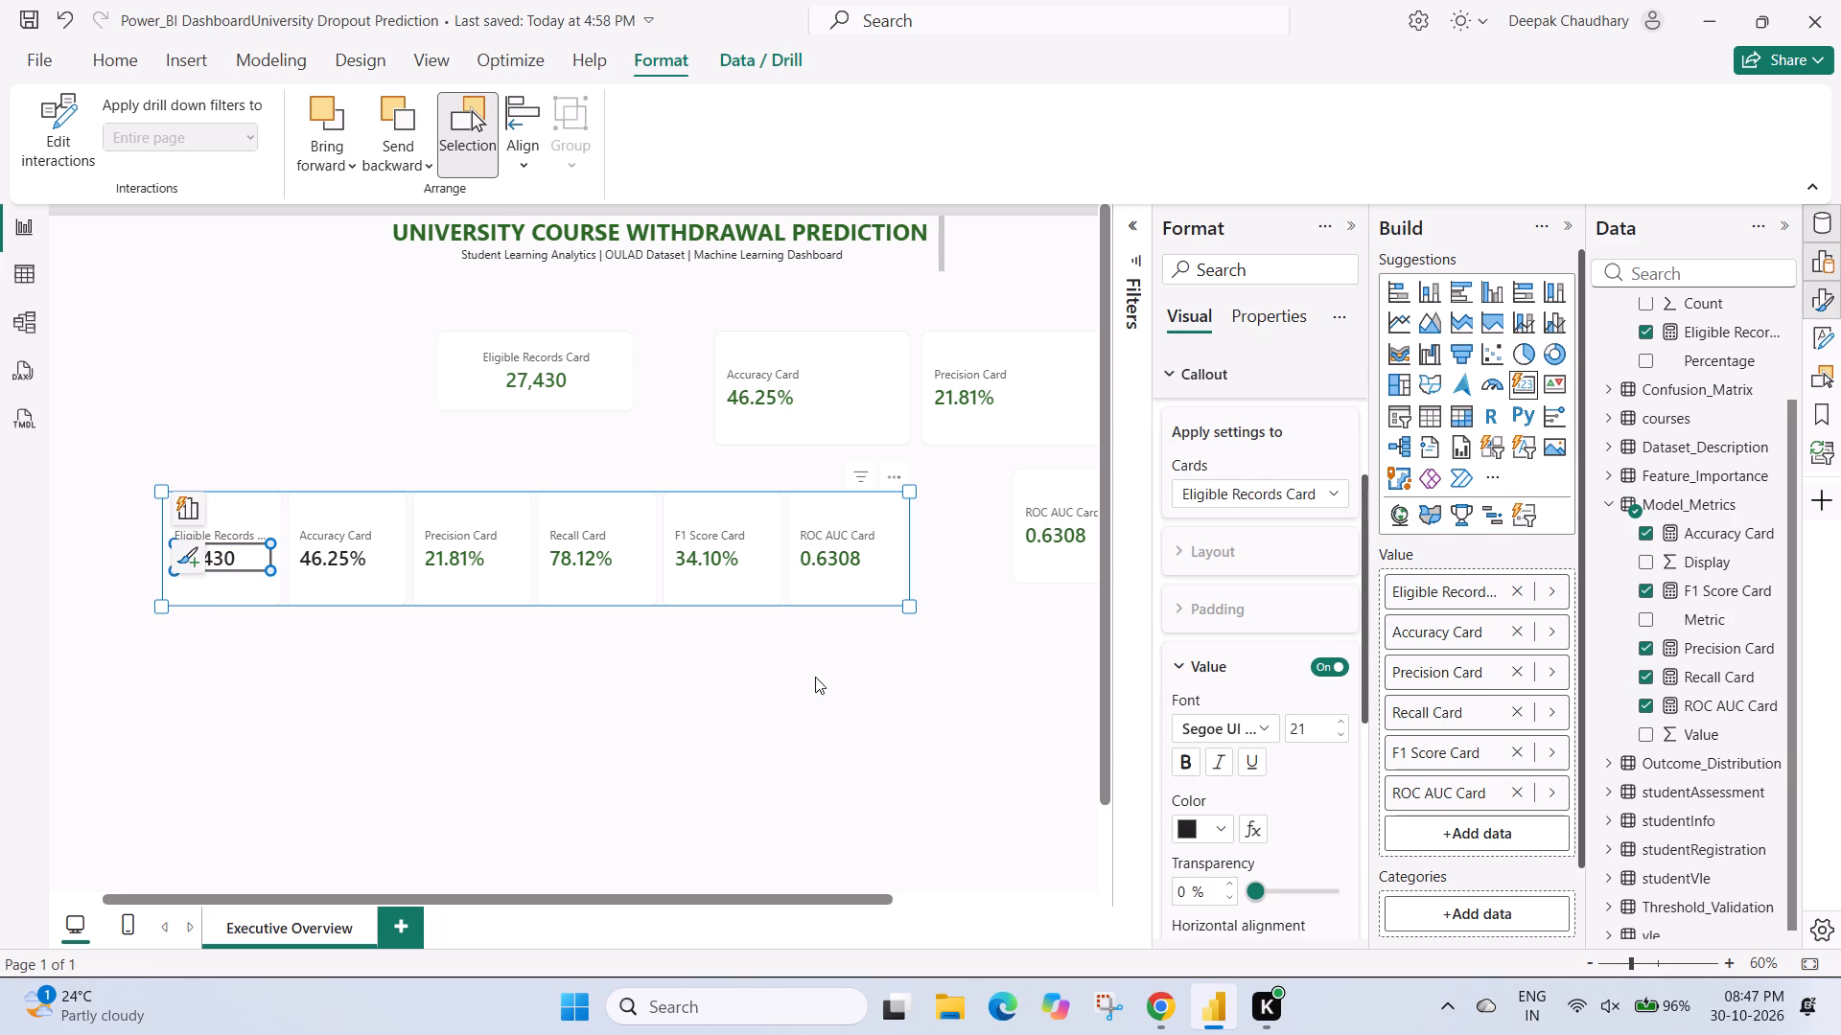
left_click(1227, 833)
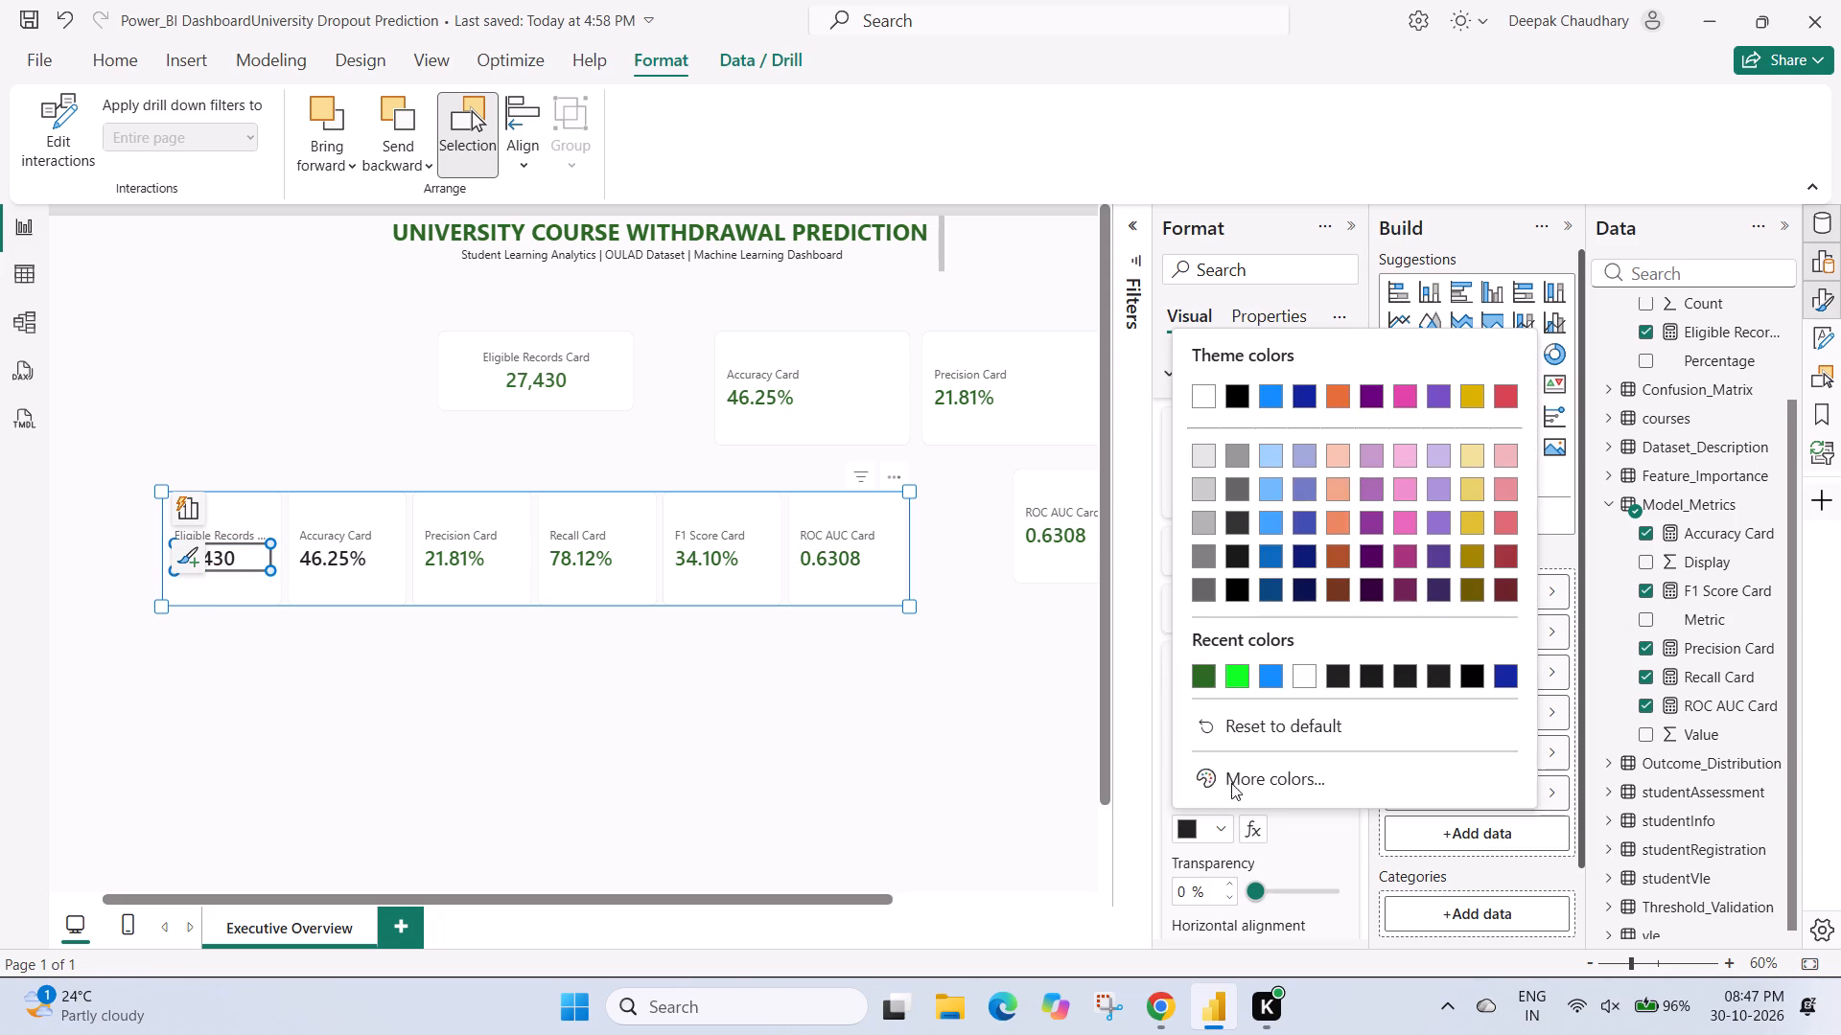
left_click(1229, 770)
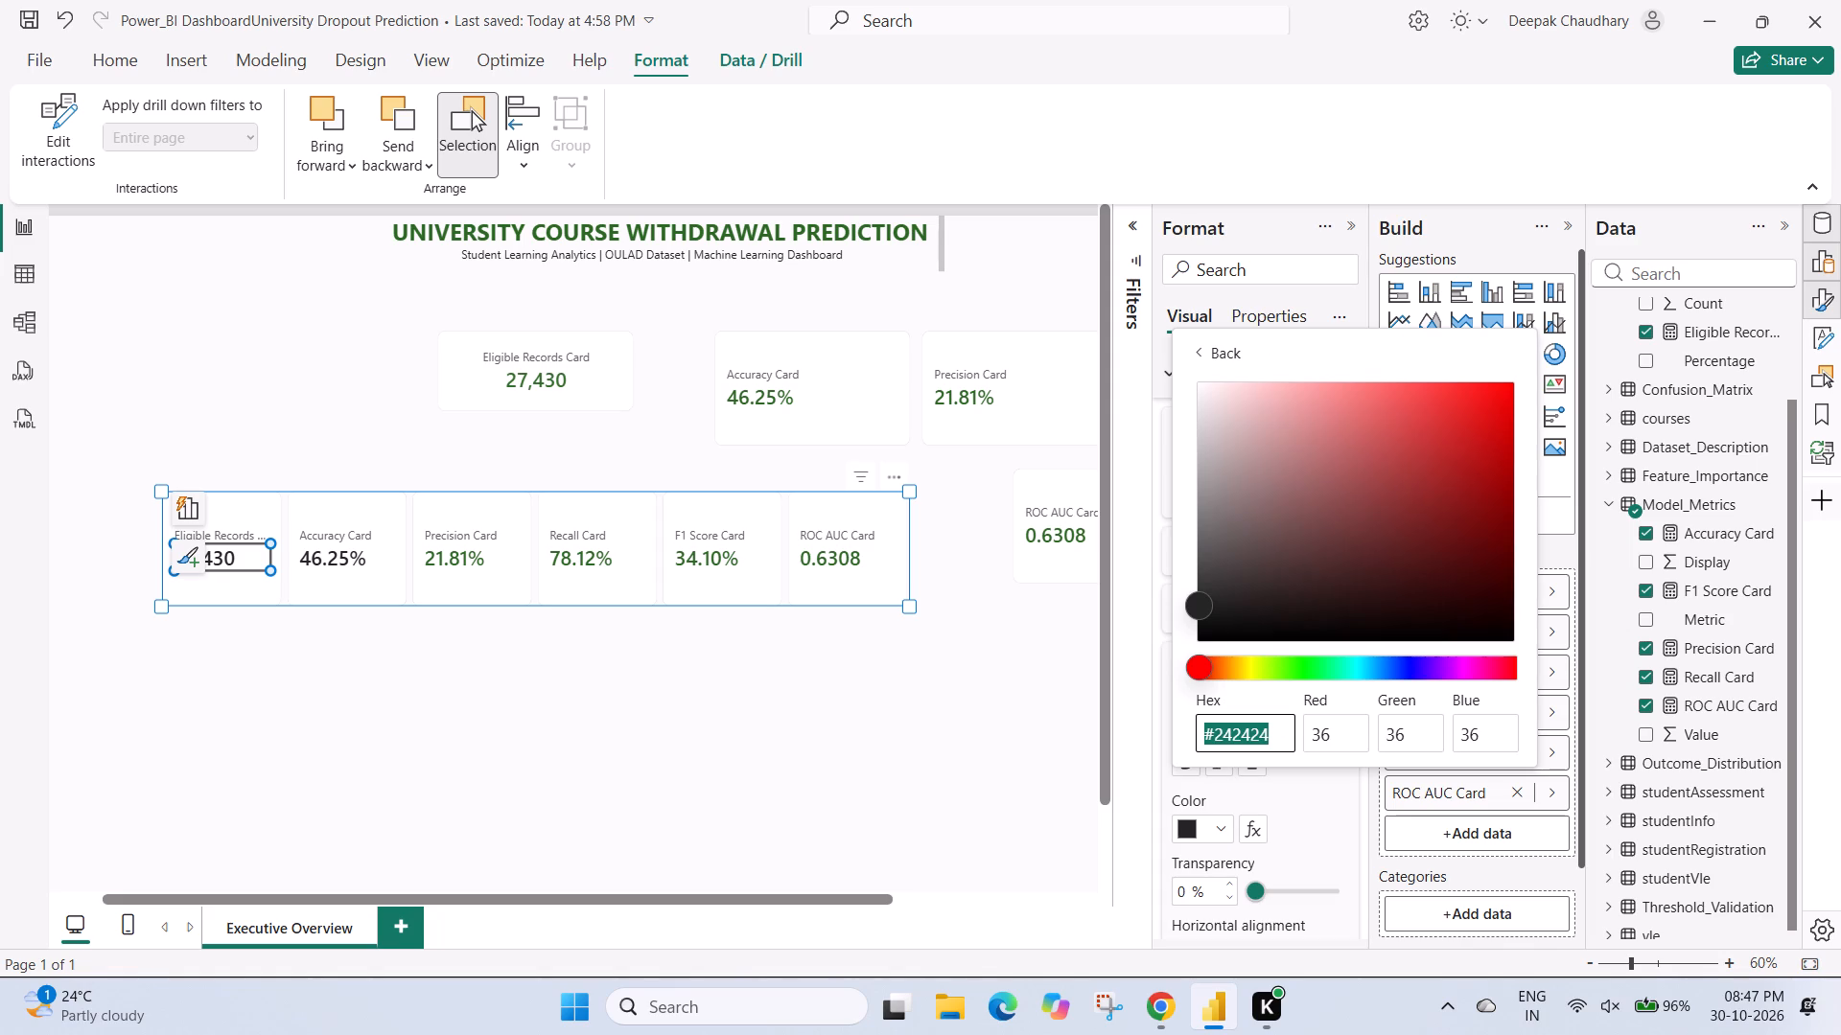
key("BackSpace")
key("ctrl+v")
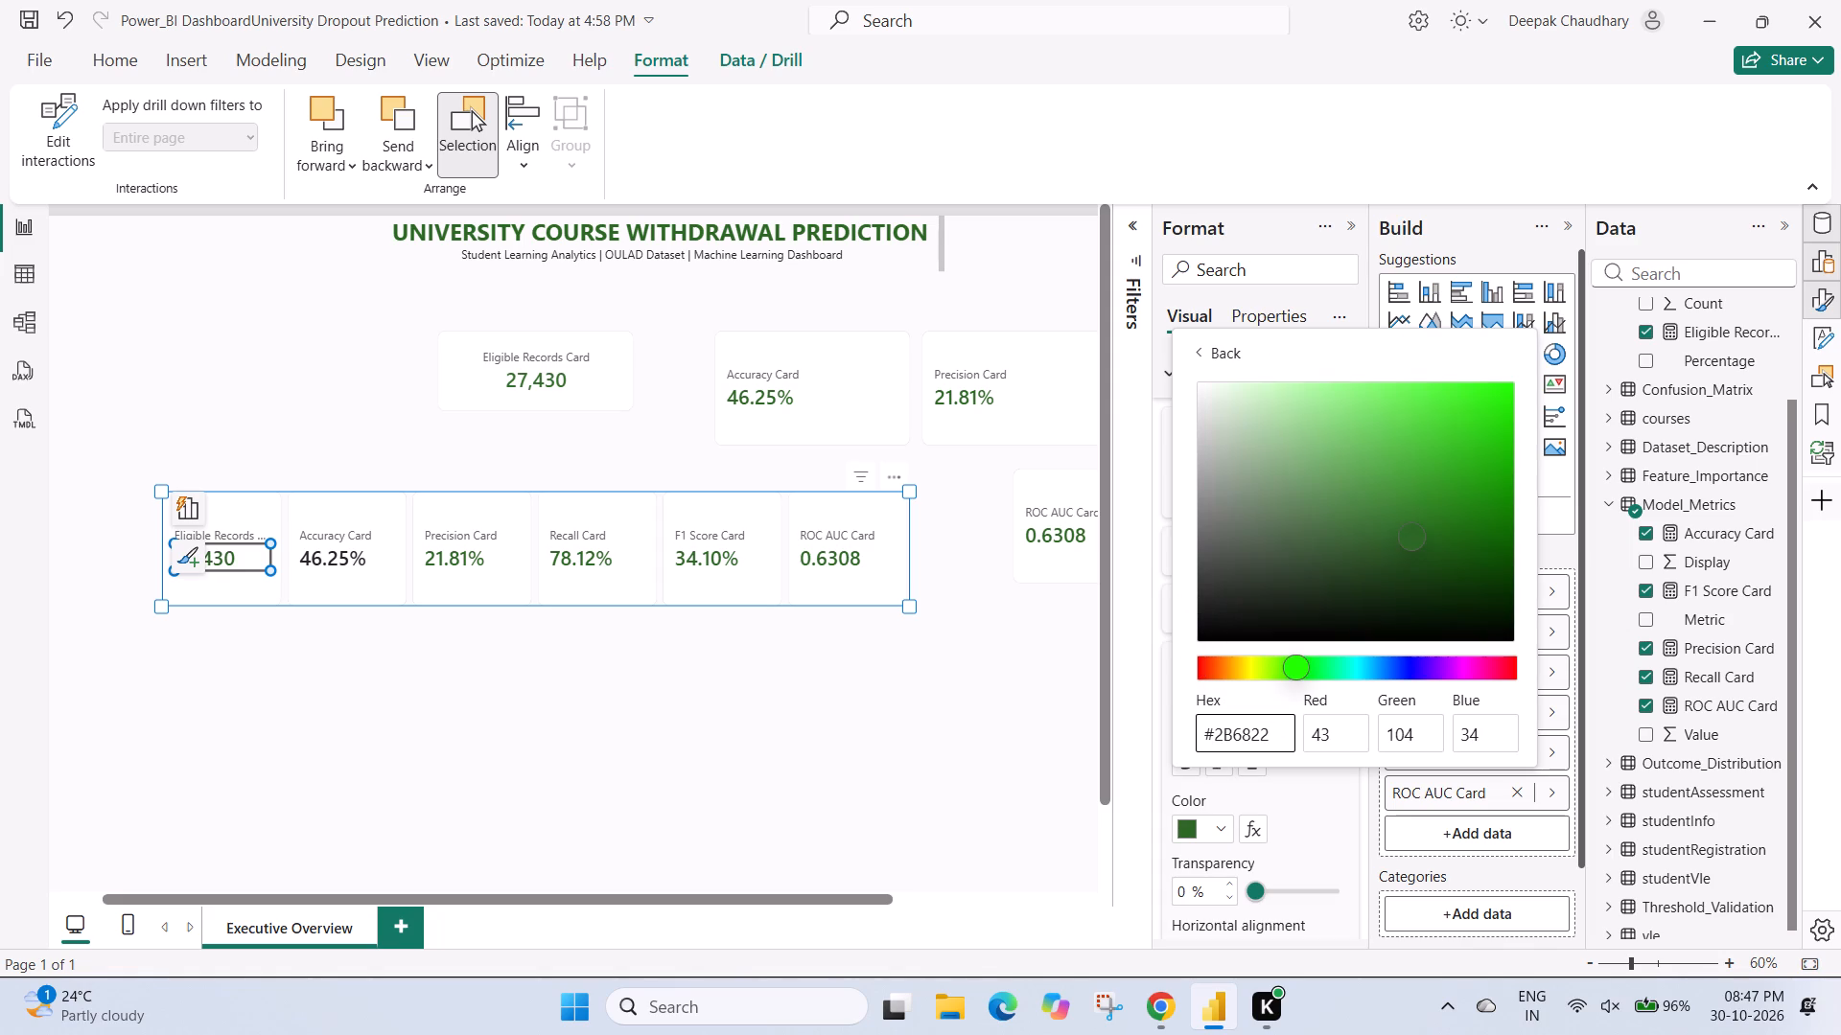
left_click(1000, 713)
left_click(807, 786)
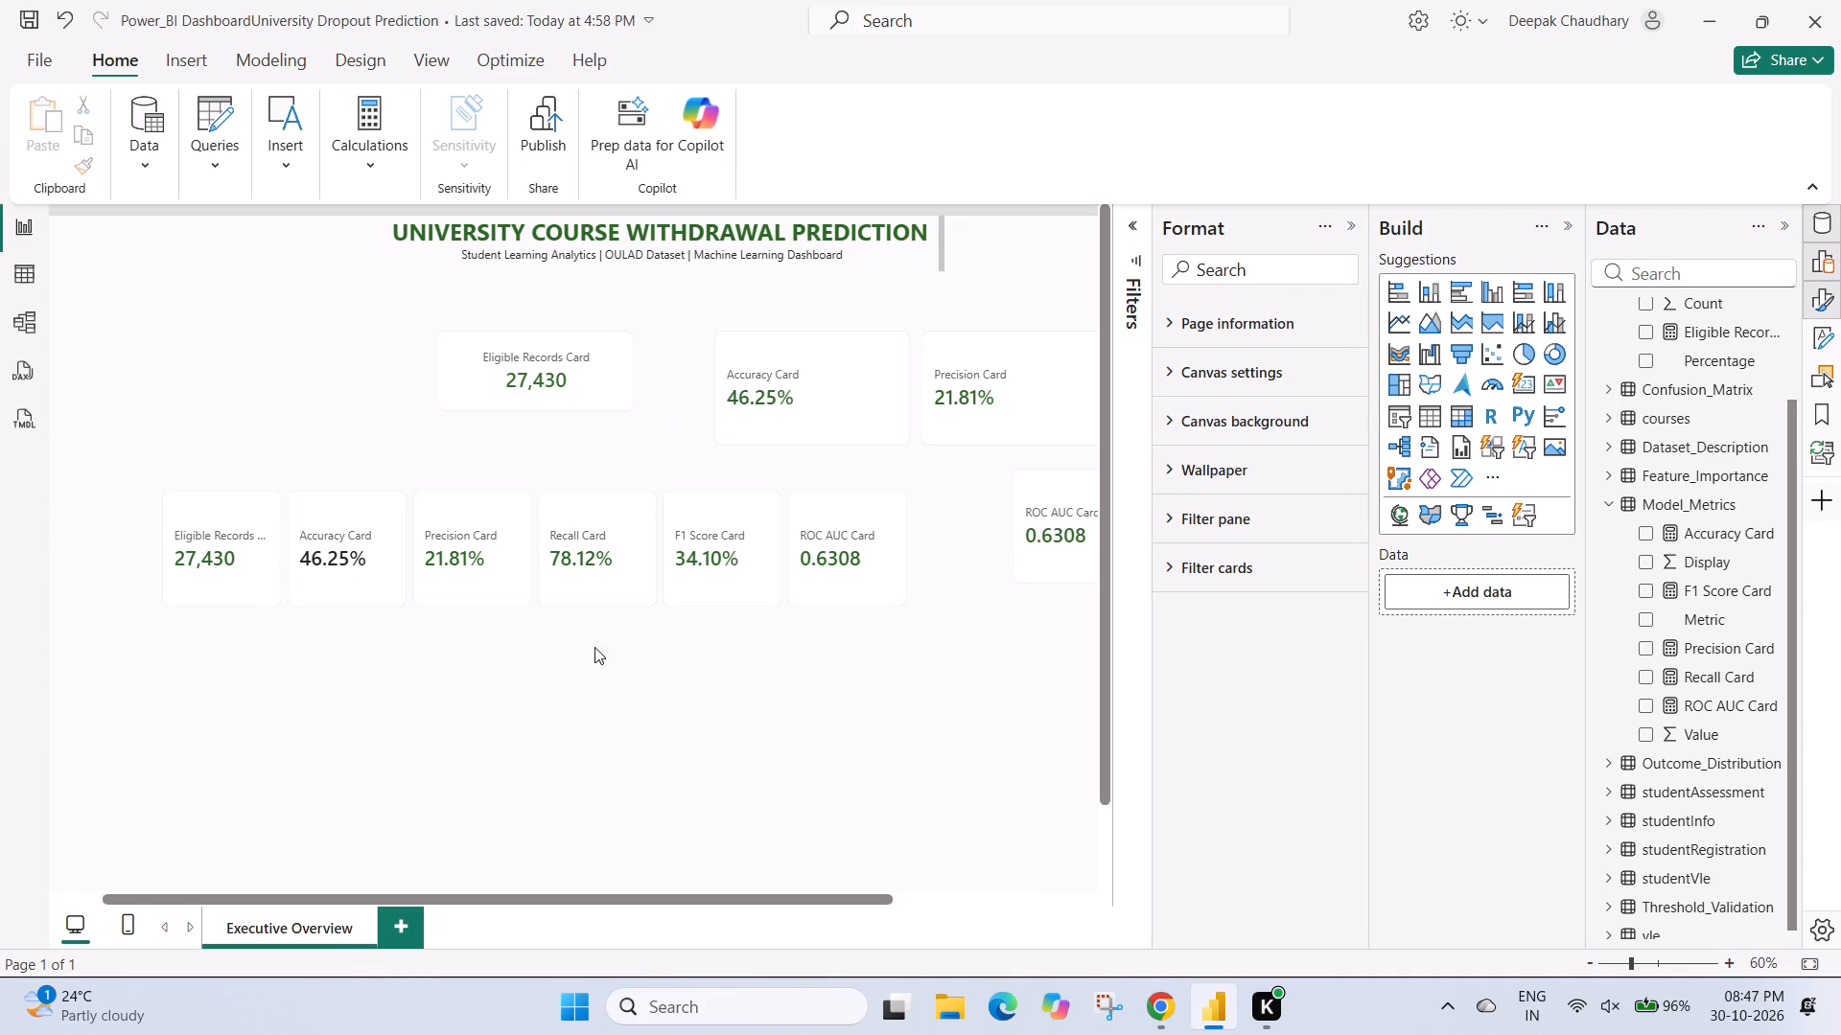
Move the six-measure card visual up and across the canvas, closer beneath the dashboard title.
left_click_drag(609, 571, 461, 471)
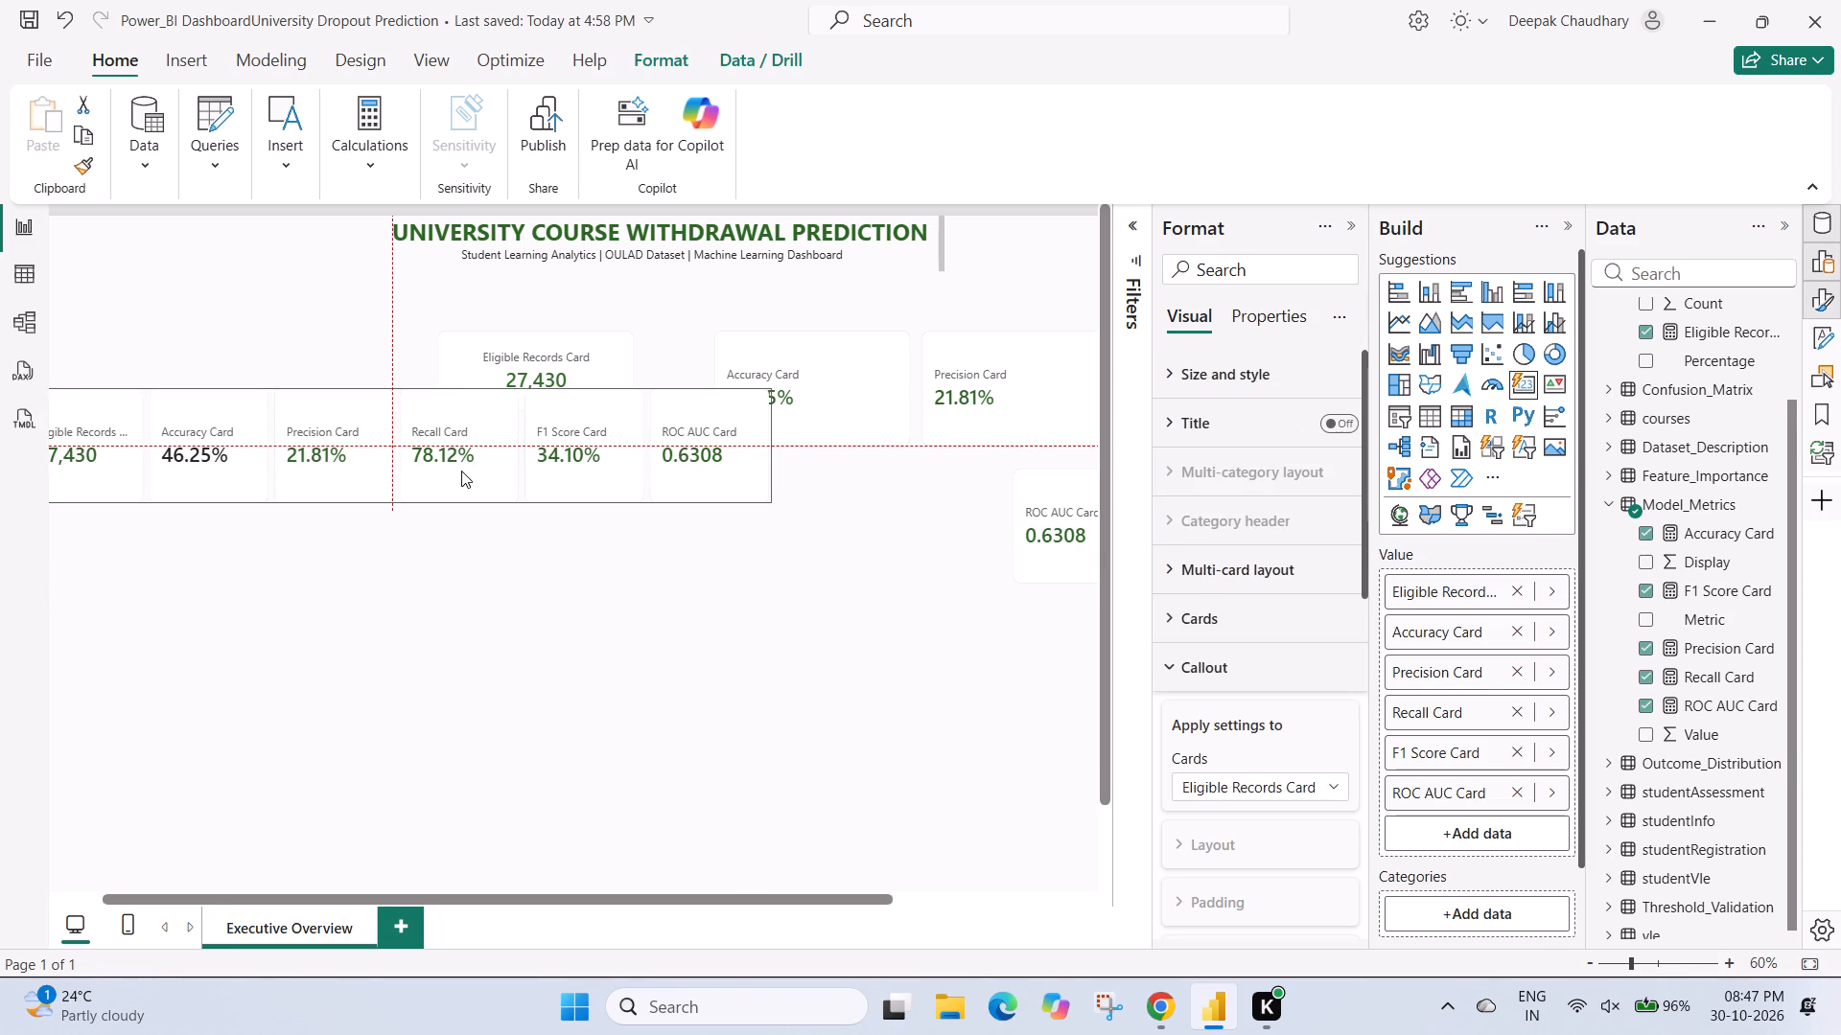
Move the six standalone cards (Eligible Records, Accuracy, Precision, ROC AUC, F1 Score, Recall) down the canvas, clearing the area beneath the dashboard title.
left_click_drag(558, 358, 1024, 806)
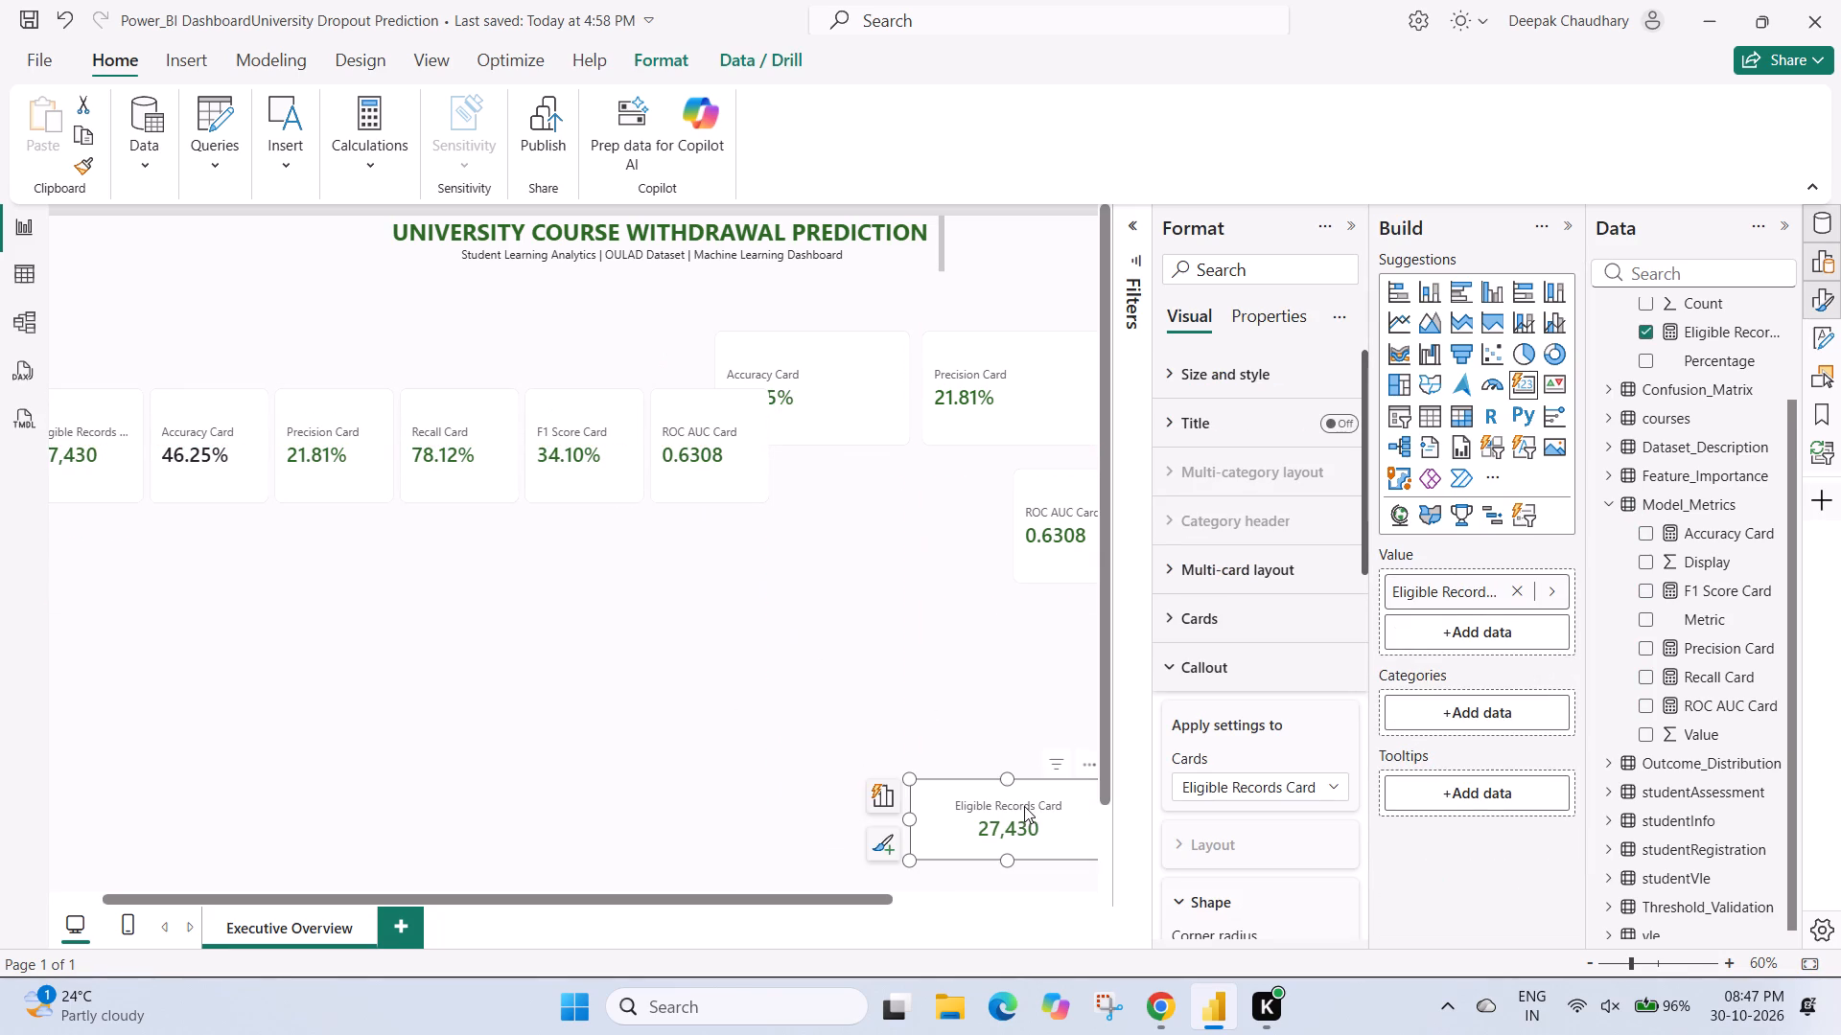
left_click_drag(848, 397, 792, 842)
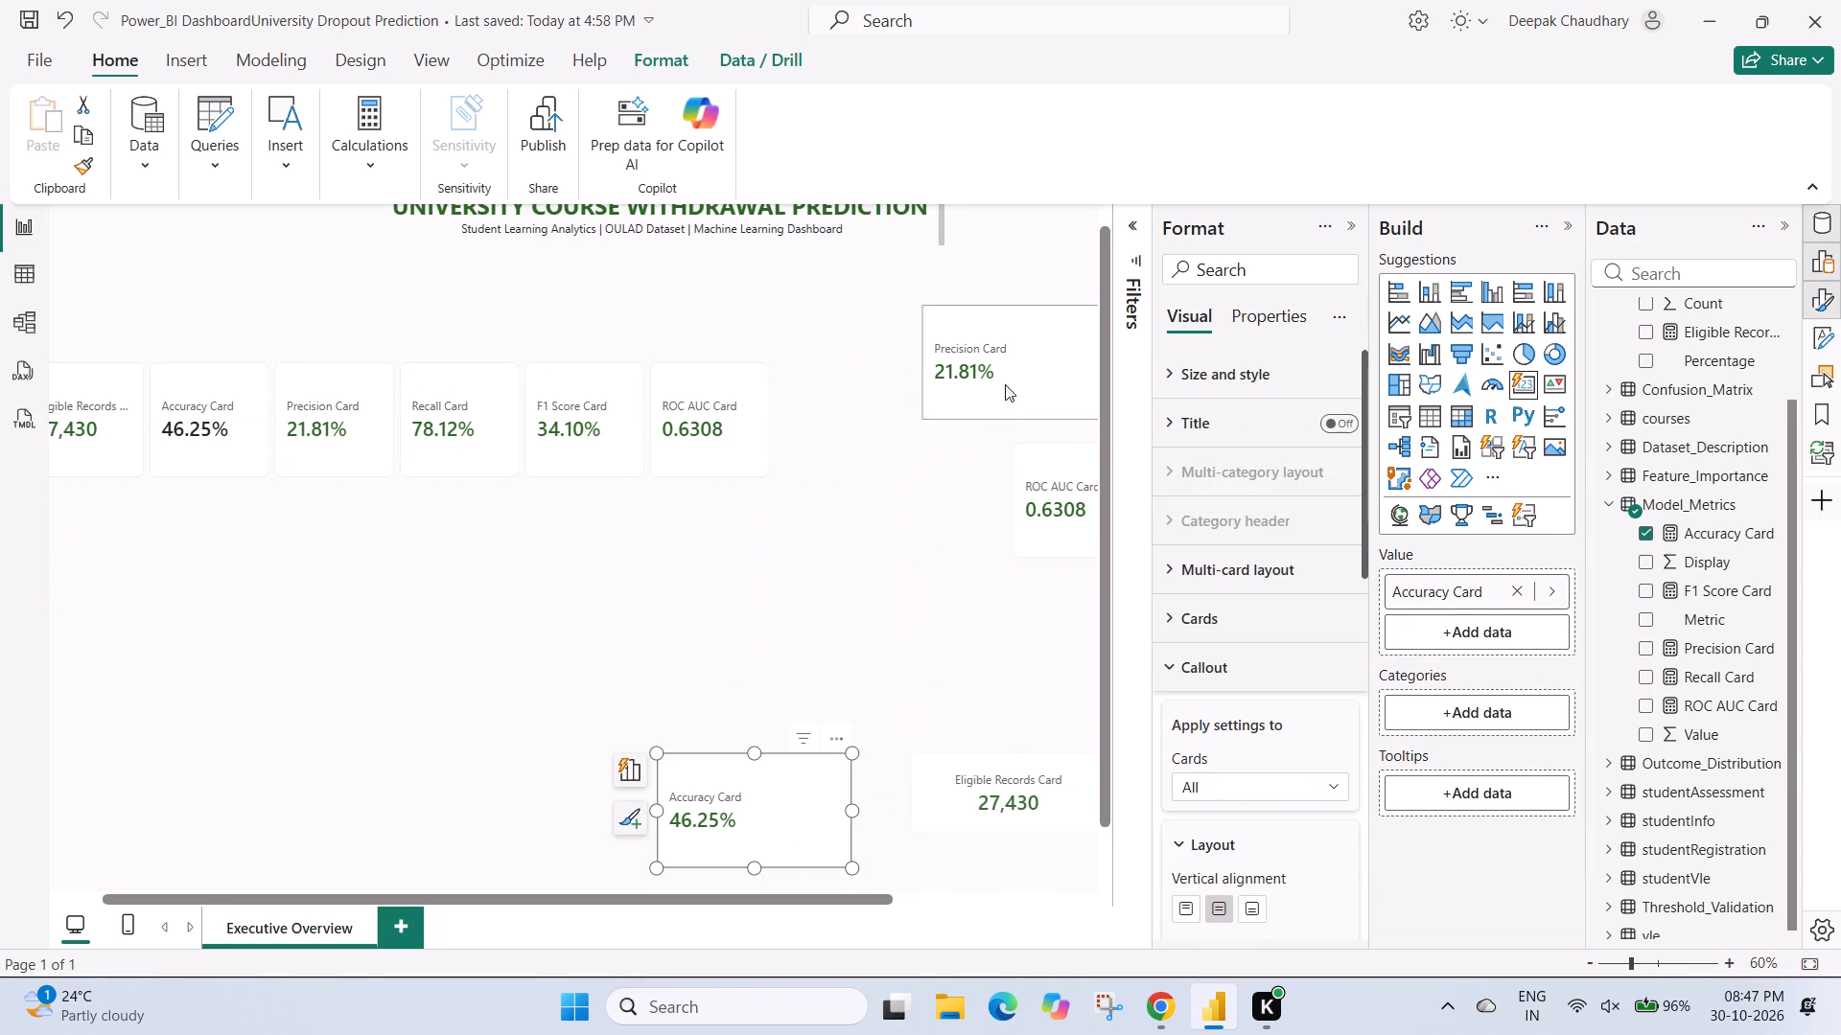
left_click_drag(1009, 371, 600, 863)
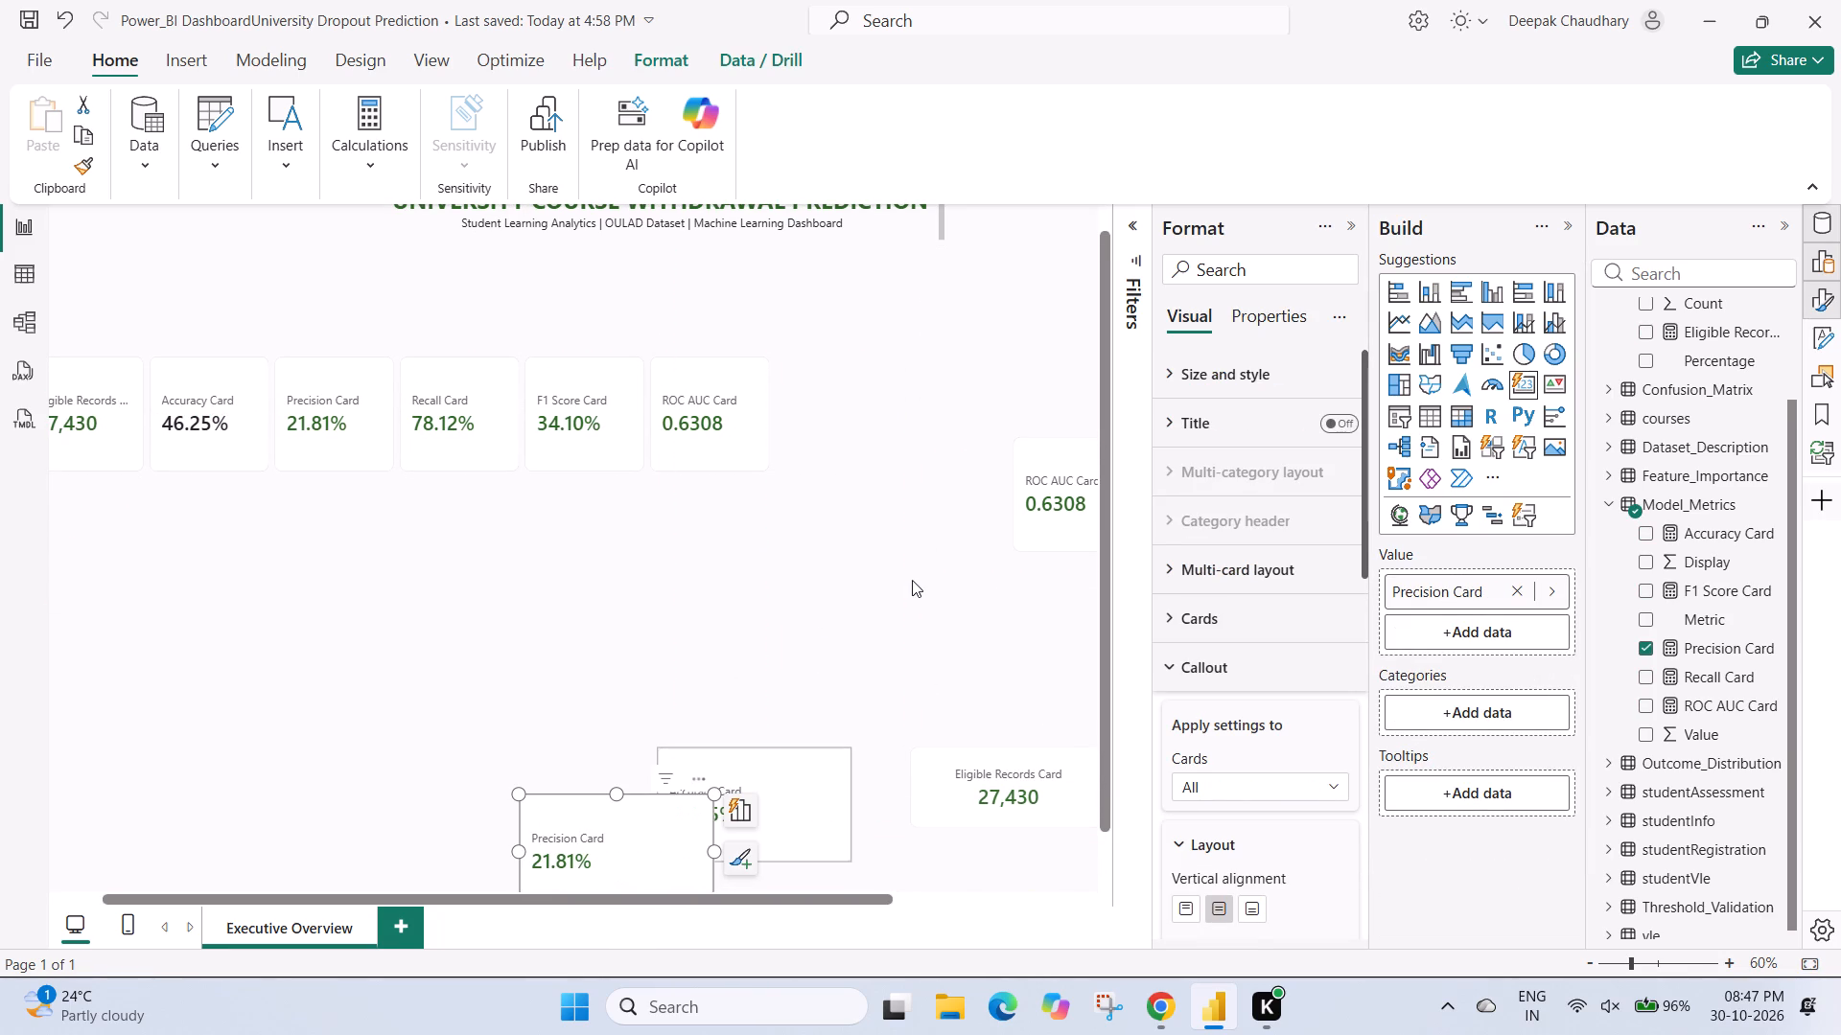
scroll(782, 564, "left", 3)
left_click_drag(844, 489, 922, 707)
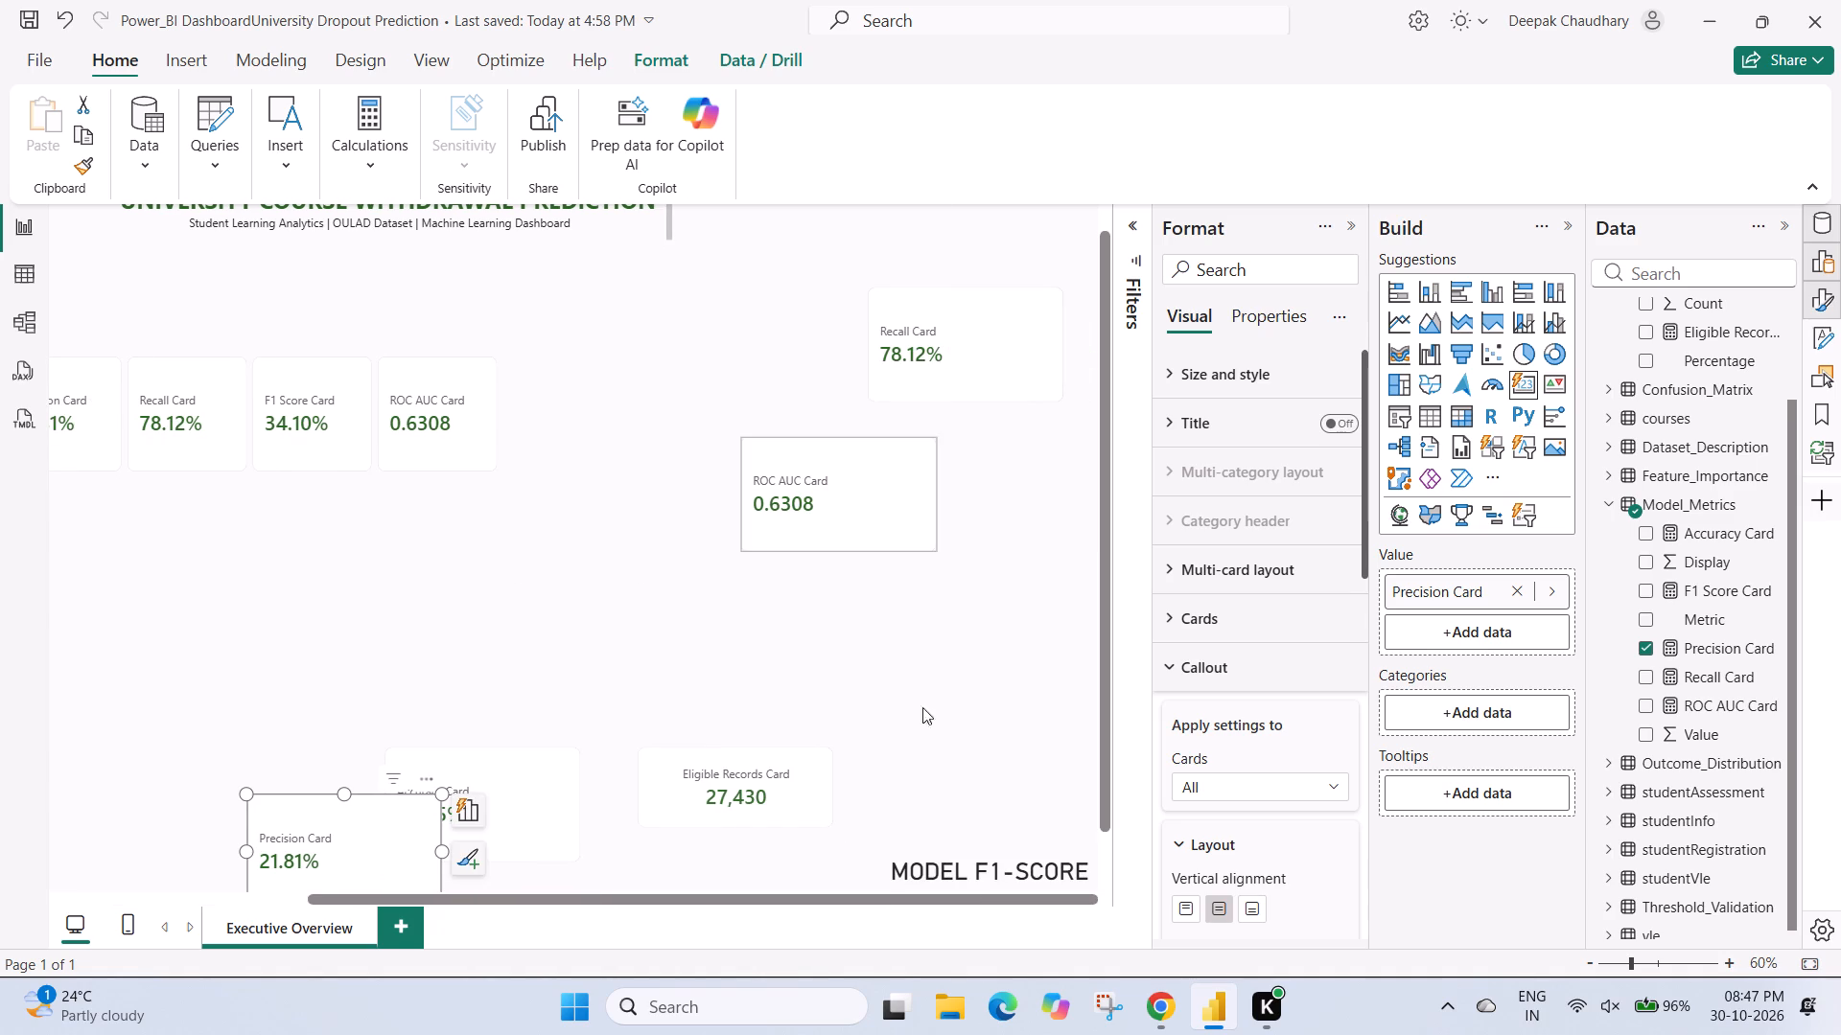
left_click_drag(922, 707, 959, 767)
left_click_drag(951, 871, 822, 841)
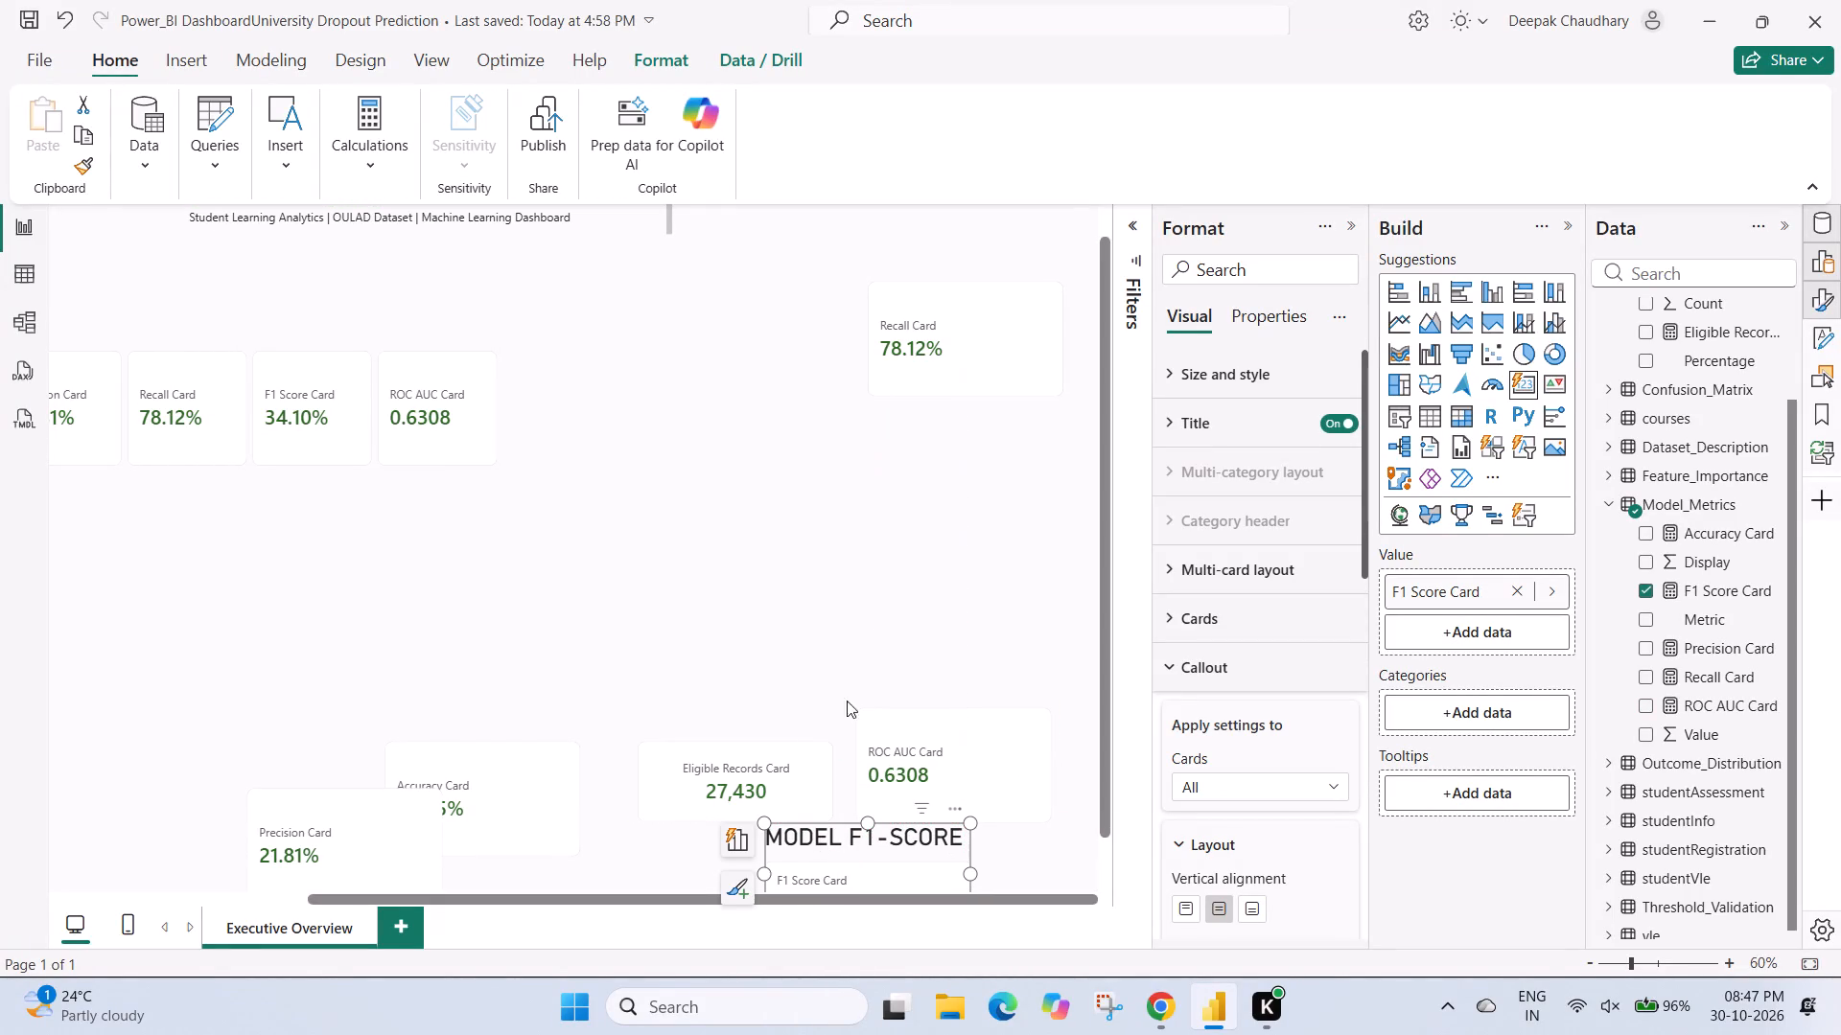
left_click_drag(926, 326, 788, 678)
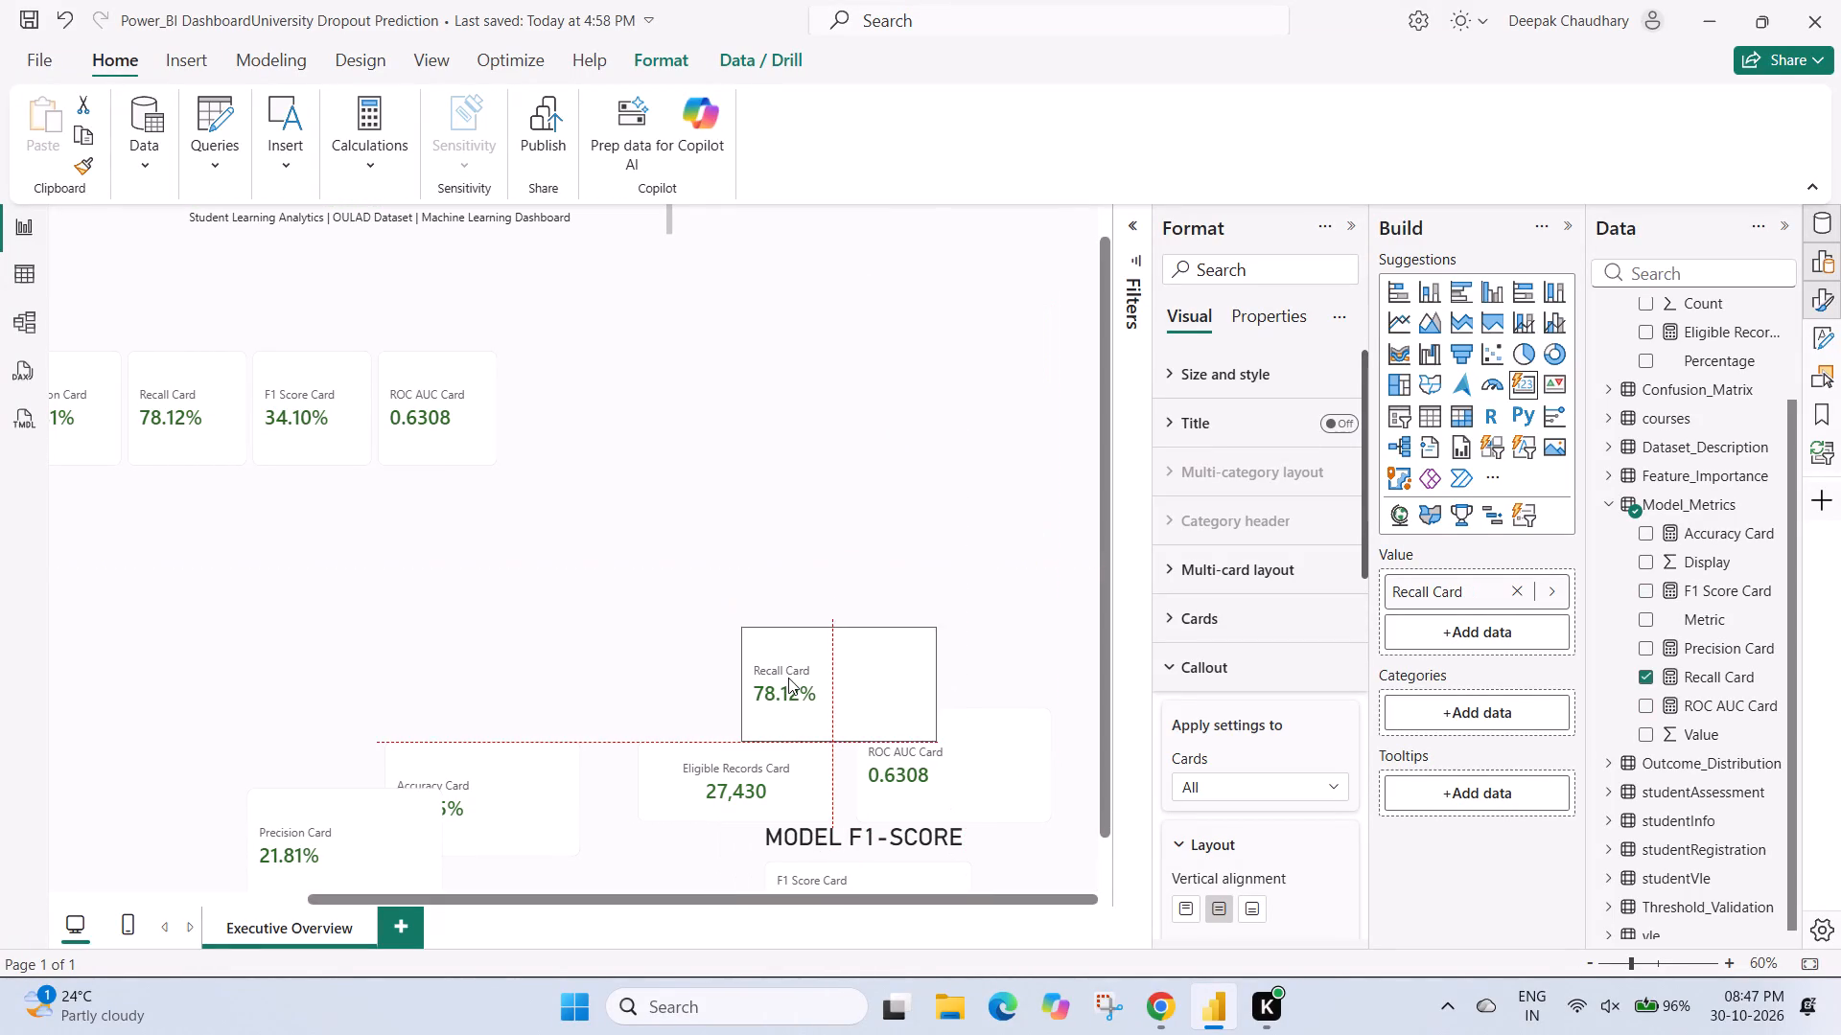
Move the six-measure card visual up and across so it sits roughly centred just beneath the dashboard title and subtitle.
scroll(660, 565, "right", 3)
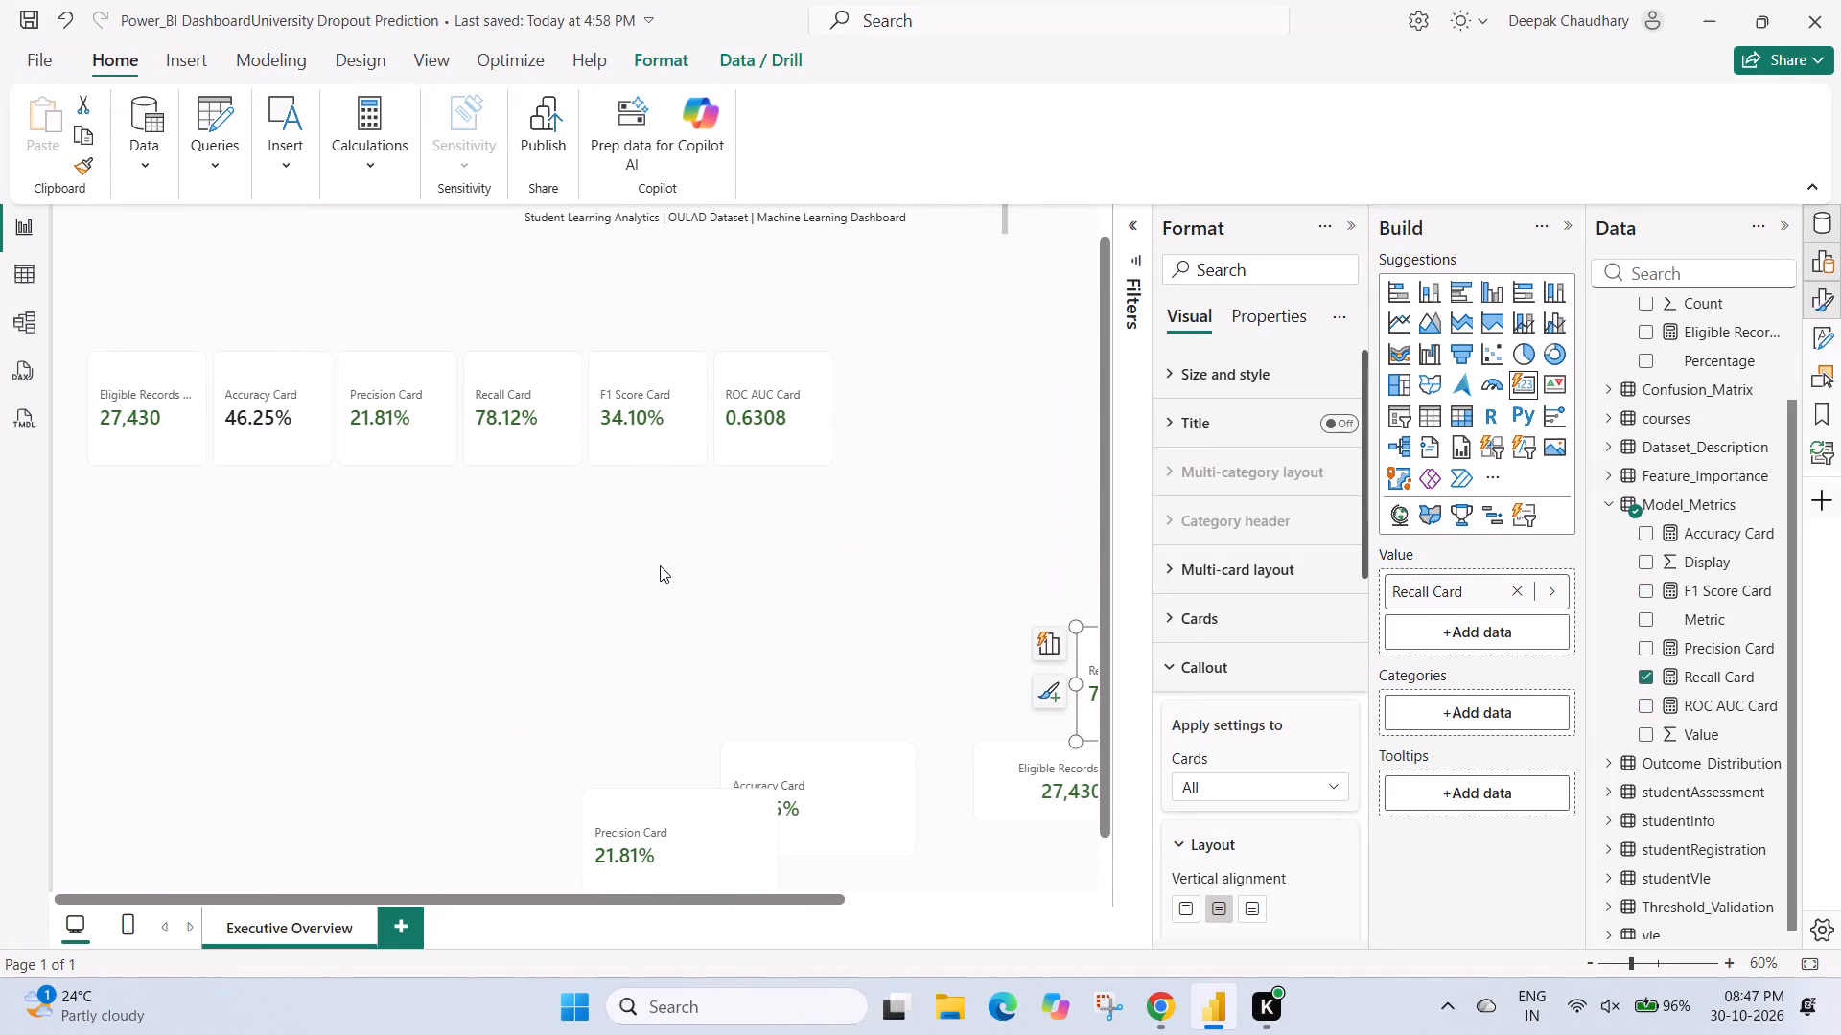
scroll(660, 565, "right", 2)
scroll(611, 420, "up", 2)
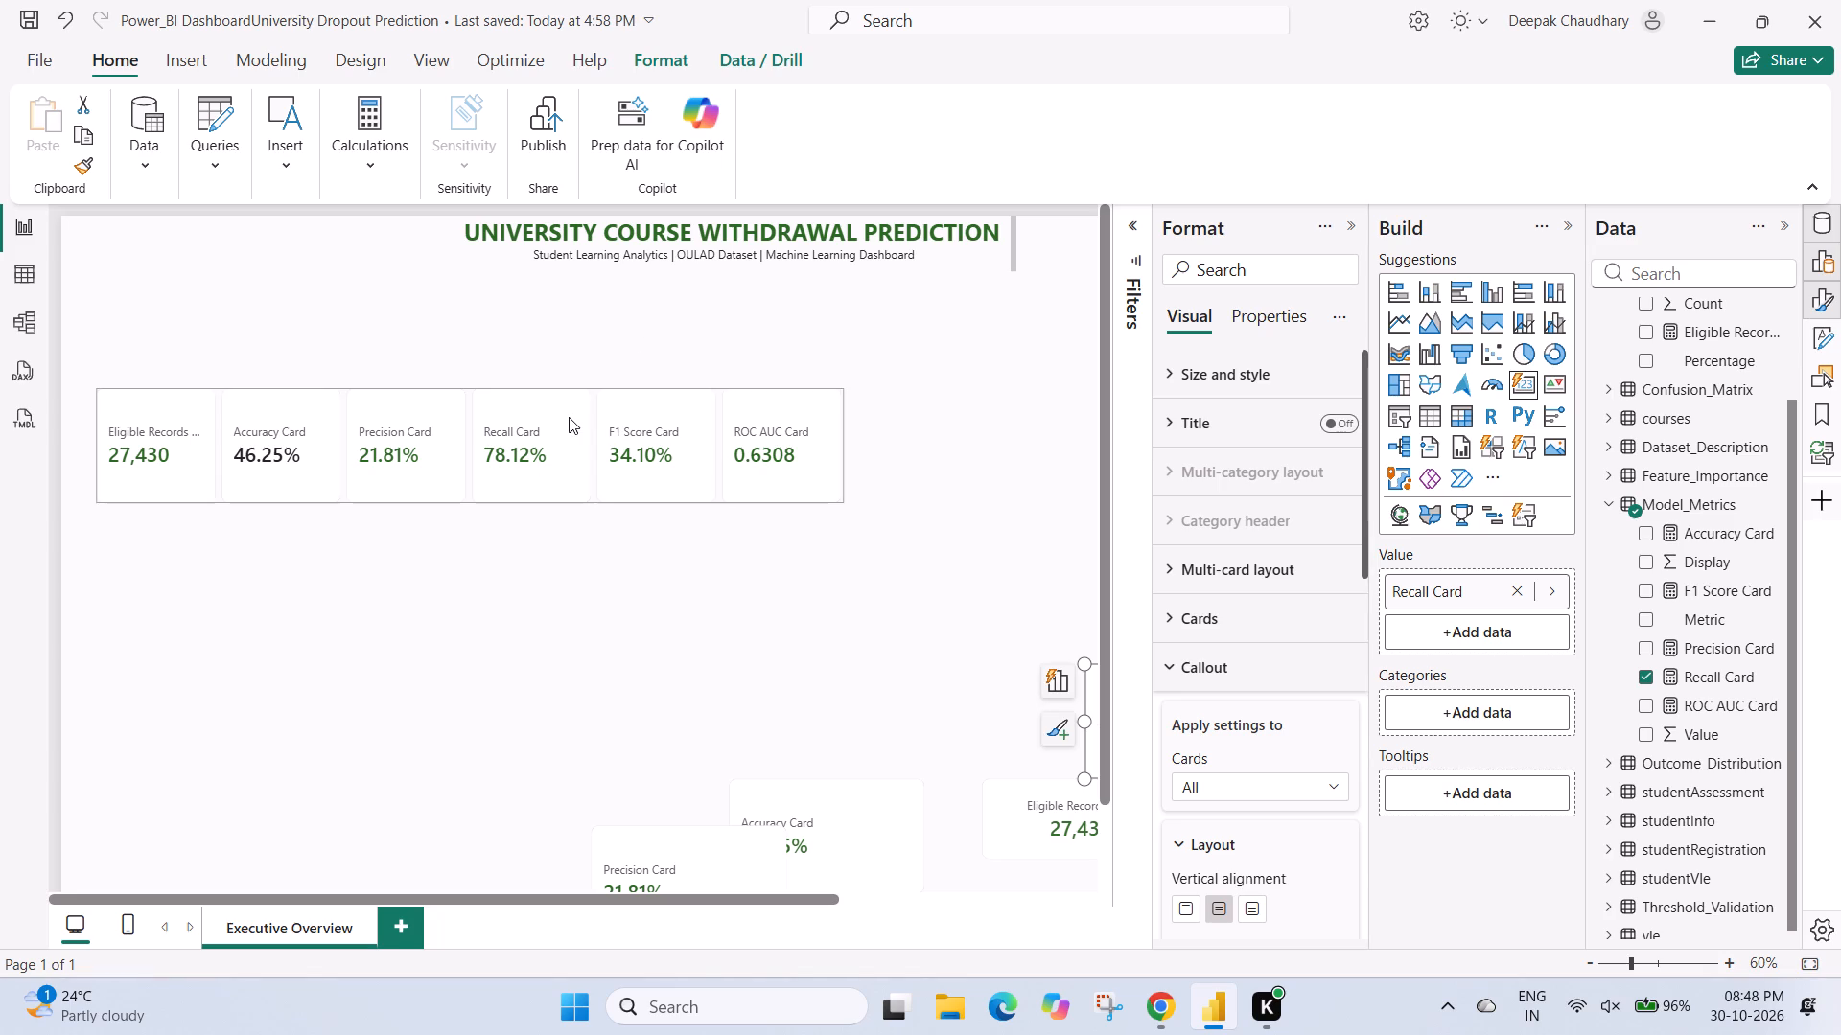
left_click_drag(569, 417, 771, 311)
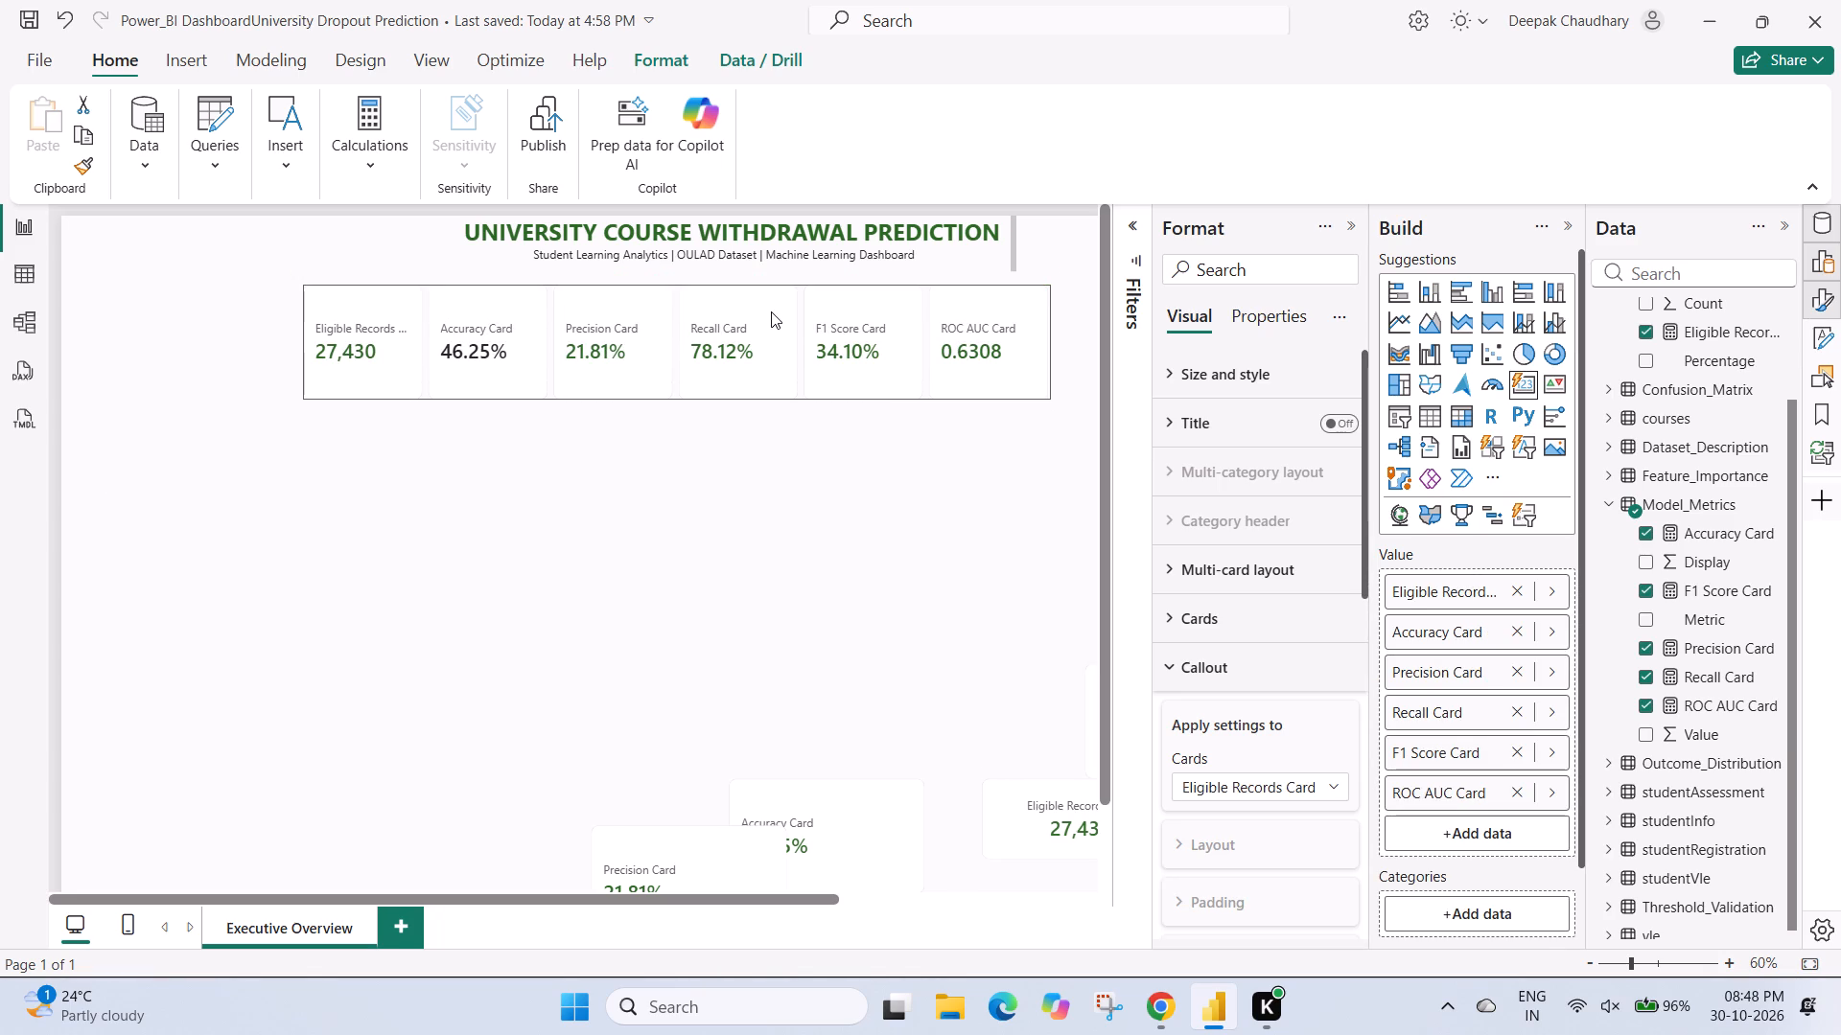
left_click_drag(771, 311, 771, 317)
left_click_drag(684, 333, 675, 377)
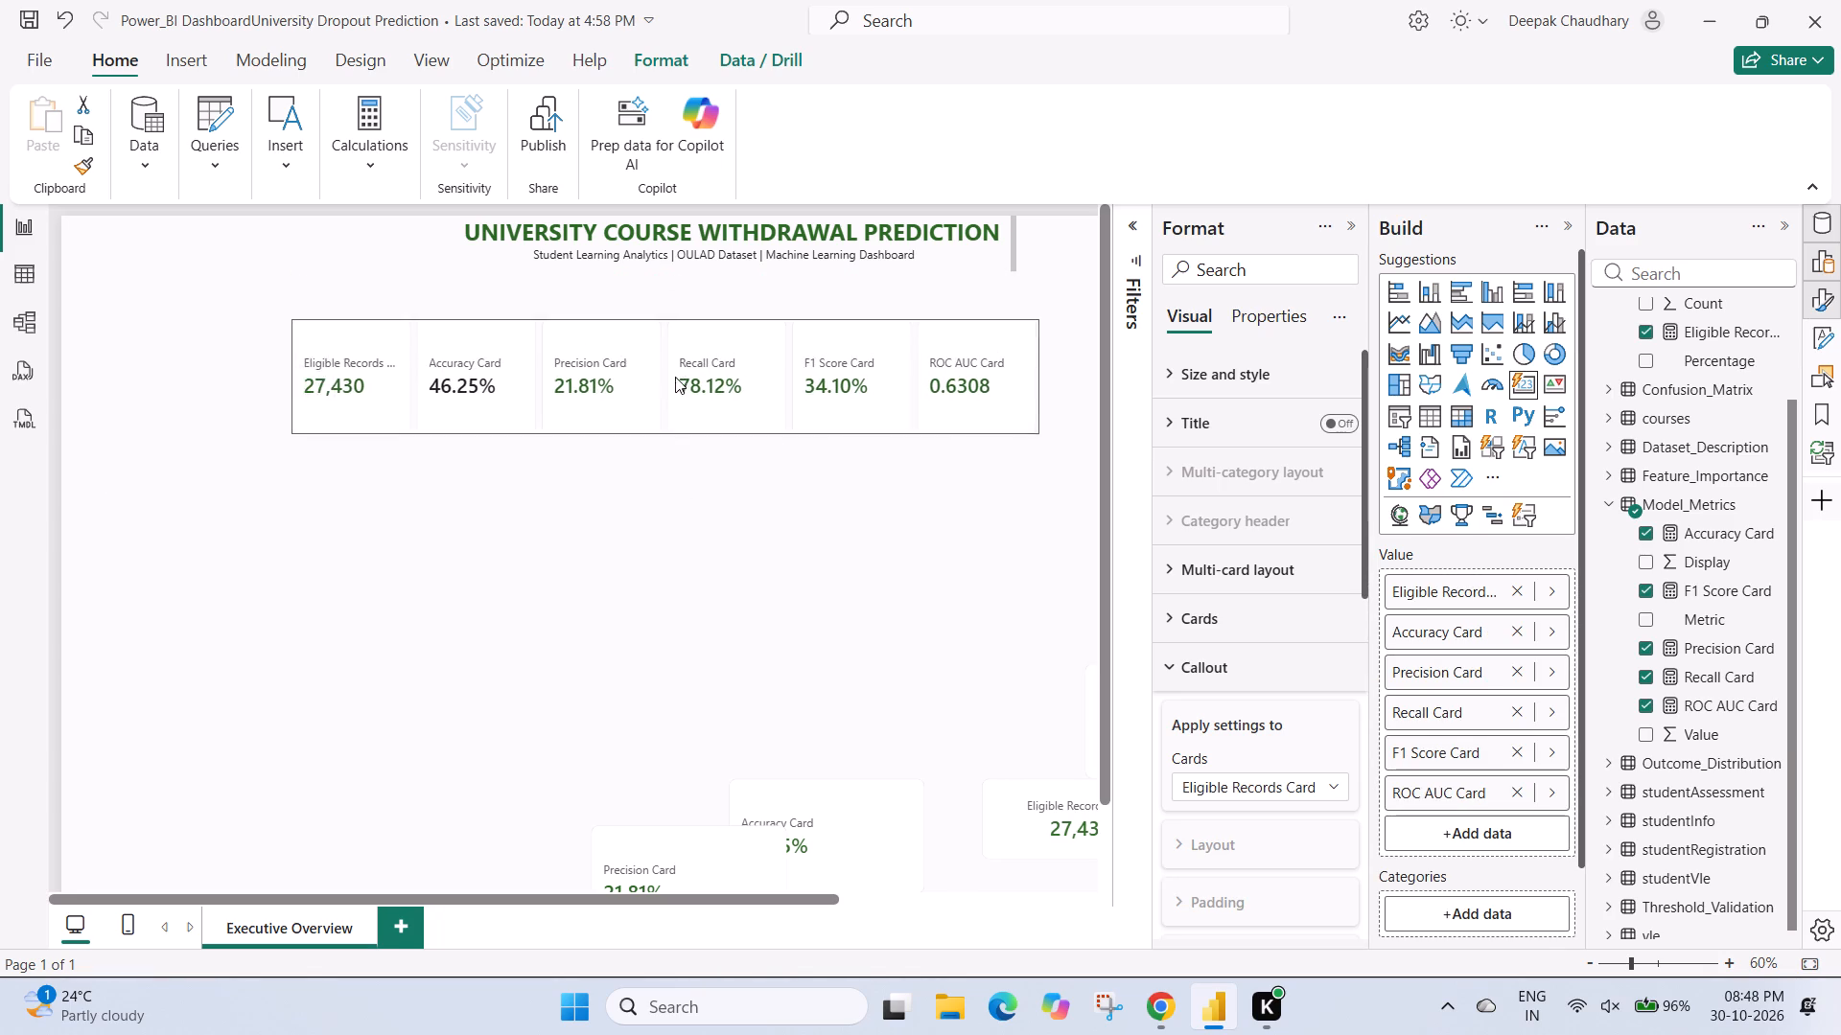
left_click_drag(675, 377, 687, 356)
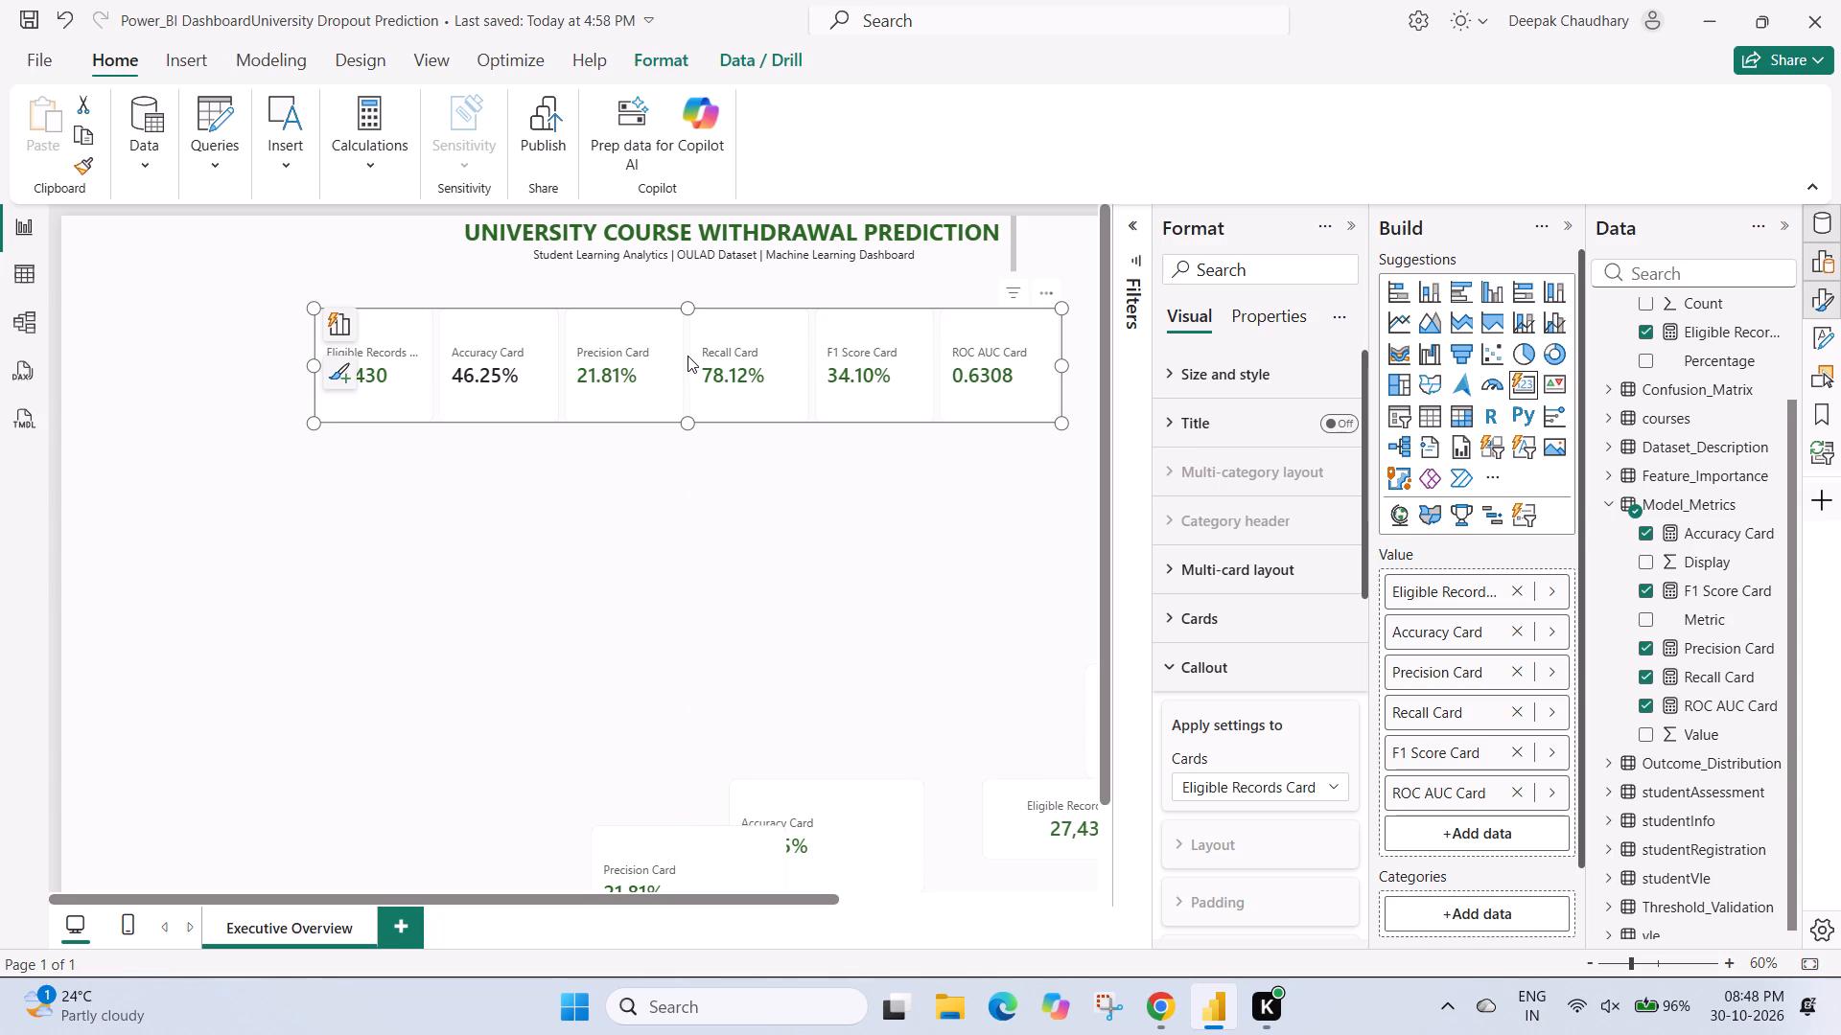
Examine the six-measure card visual's multi-card layout, padding, border and callout formatting options, collapsing the expanded sections.
left_click(782, 398)
scroll(1201, 573, "up", 1)
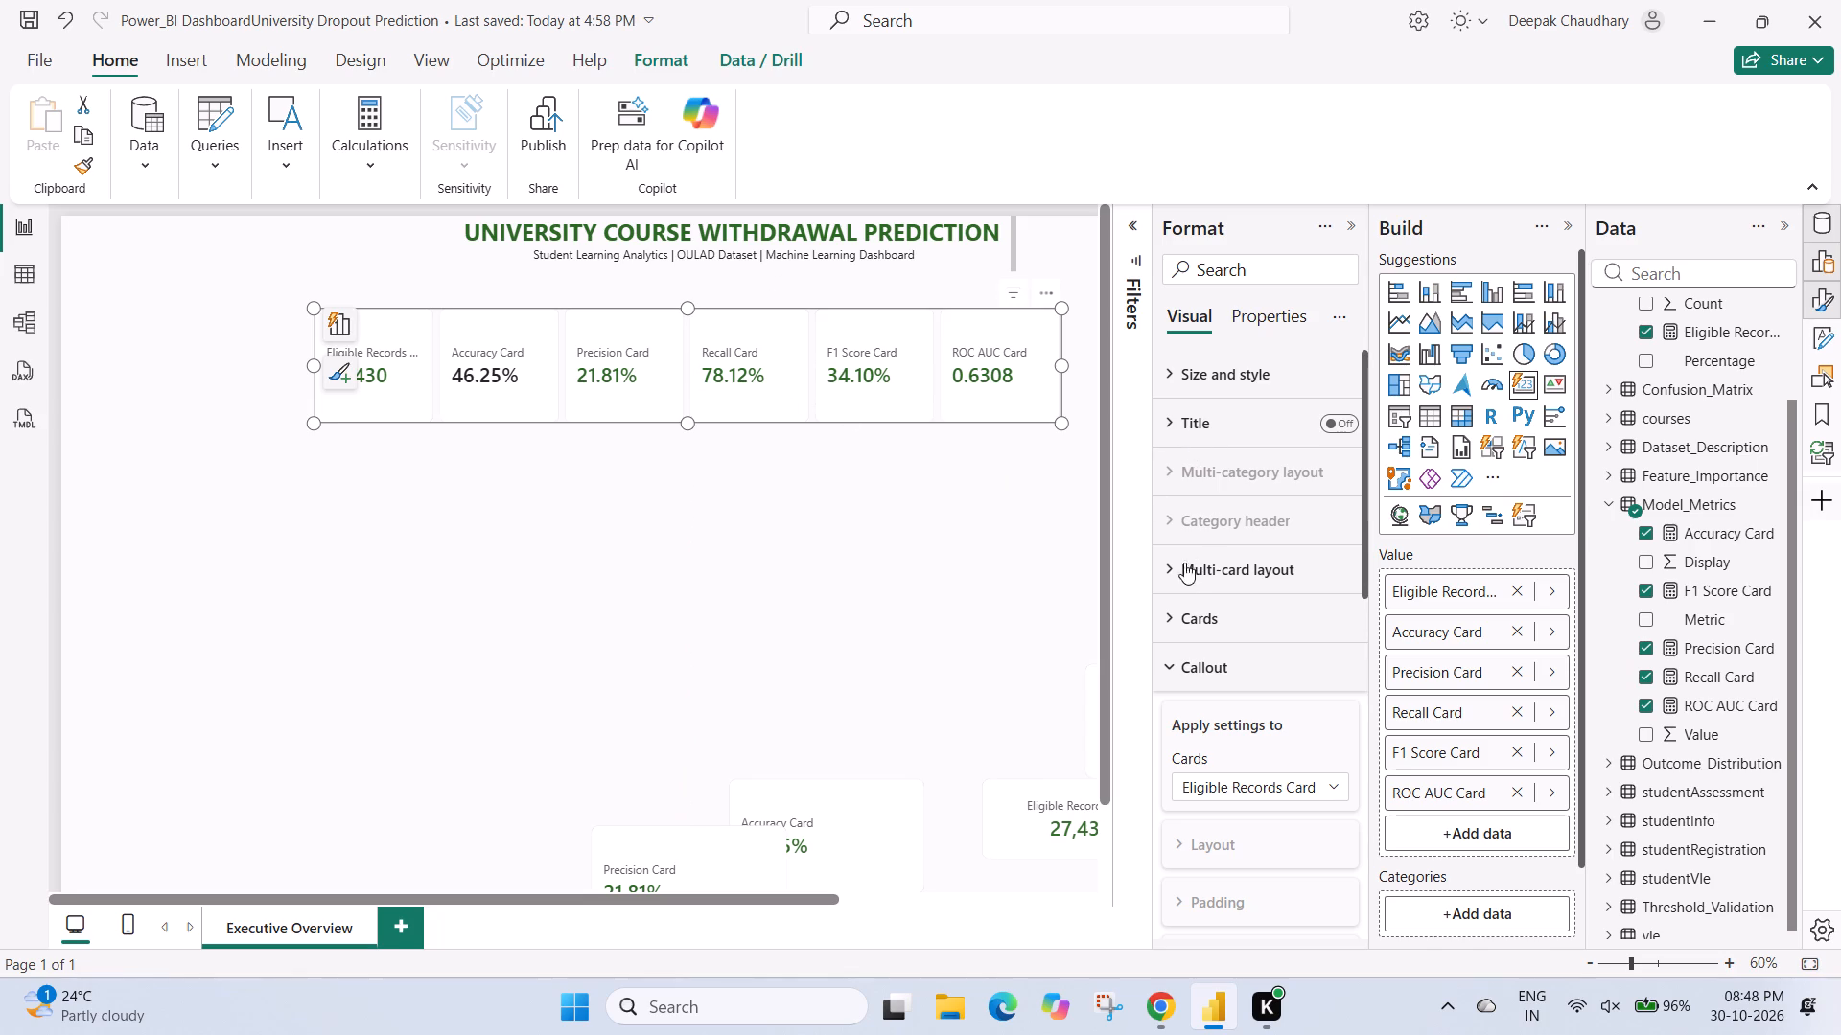
left_click(1172, 566)
scroll(1172, 566, "down", 1)
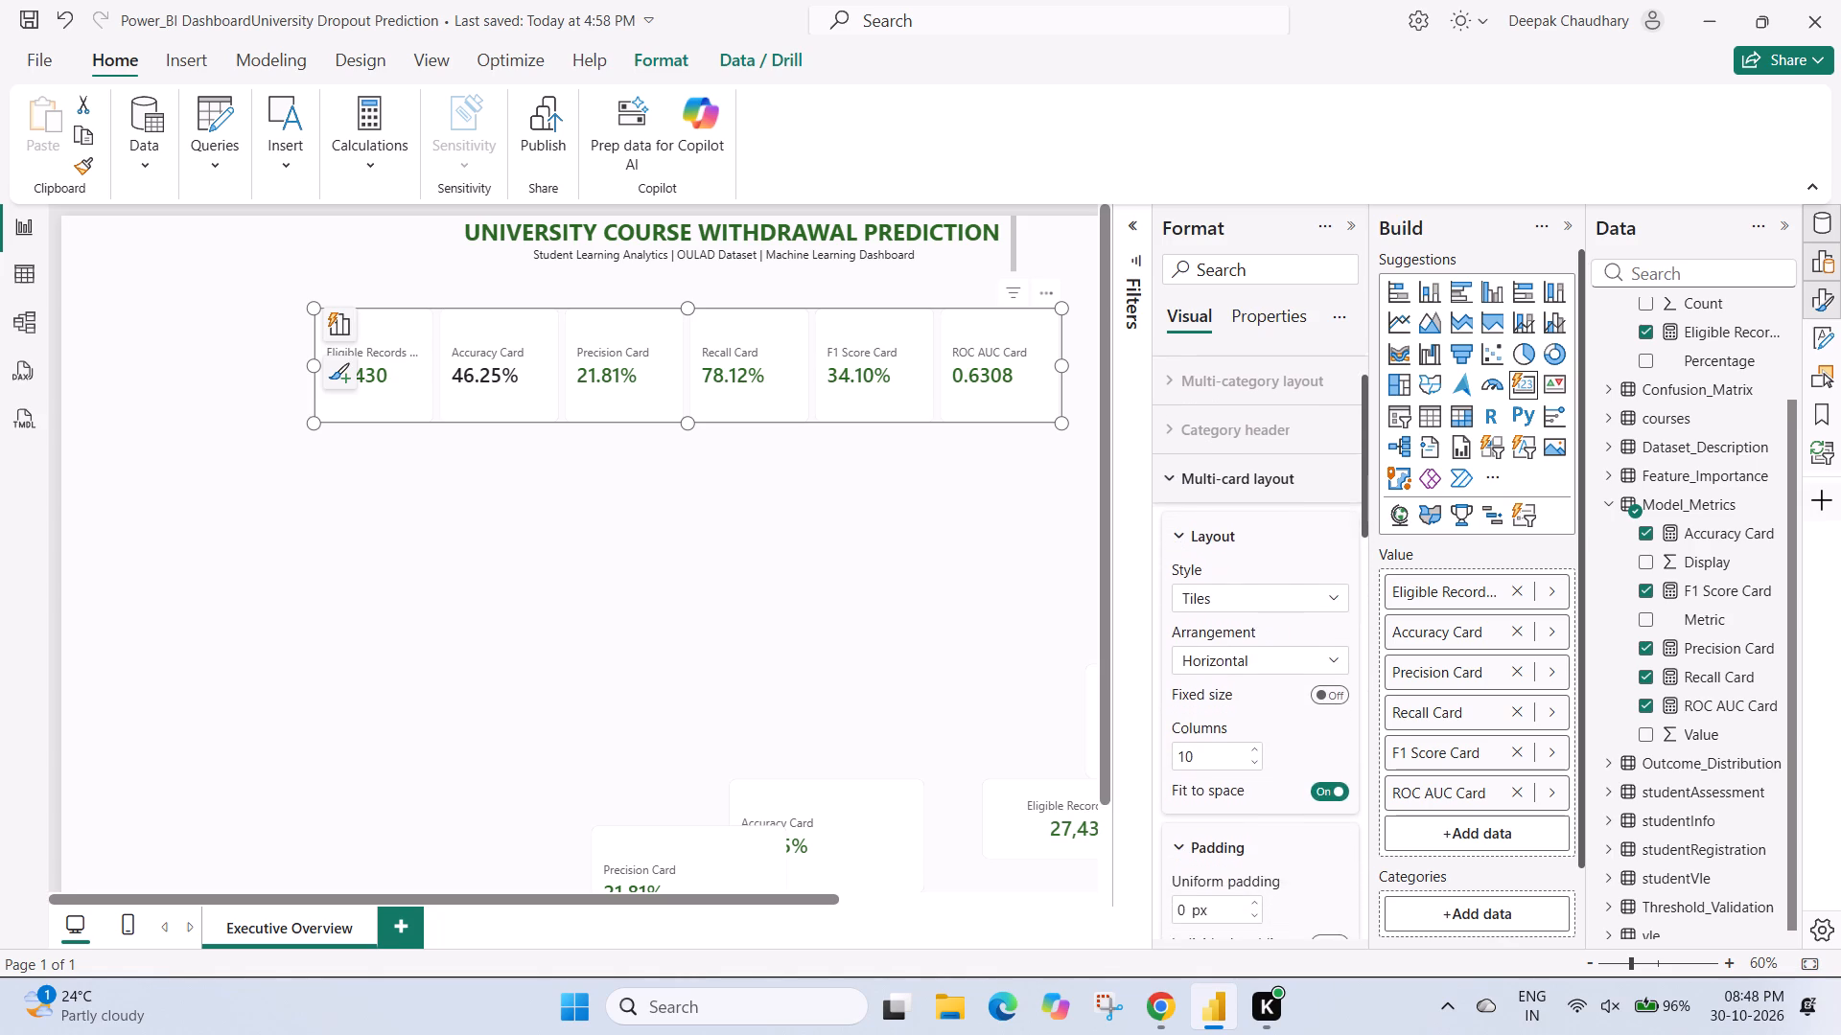
scroll(1172, 566, "down", 3)
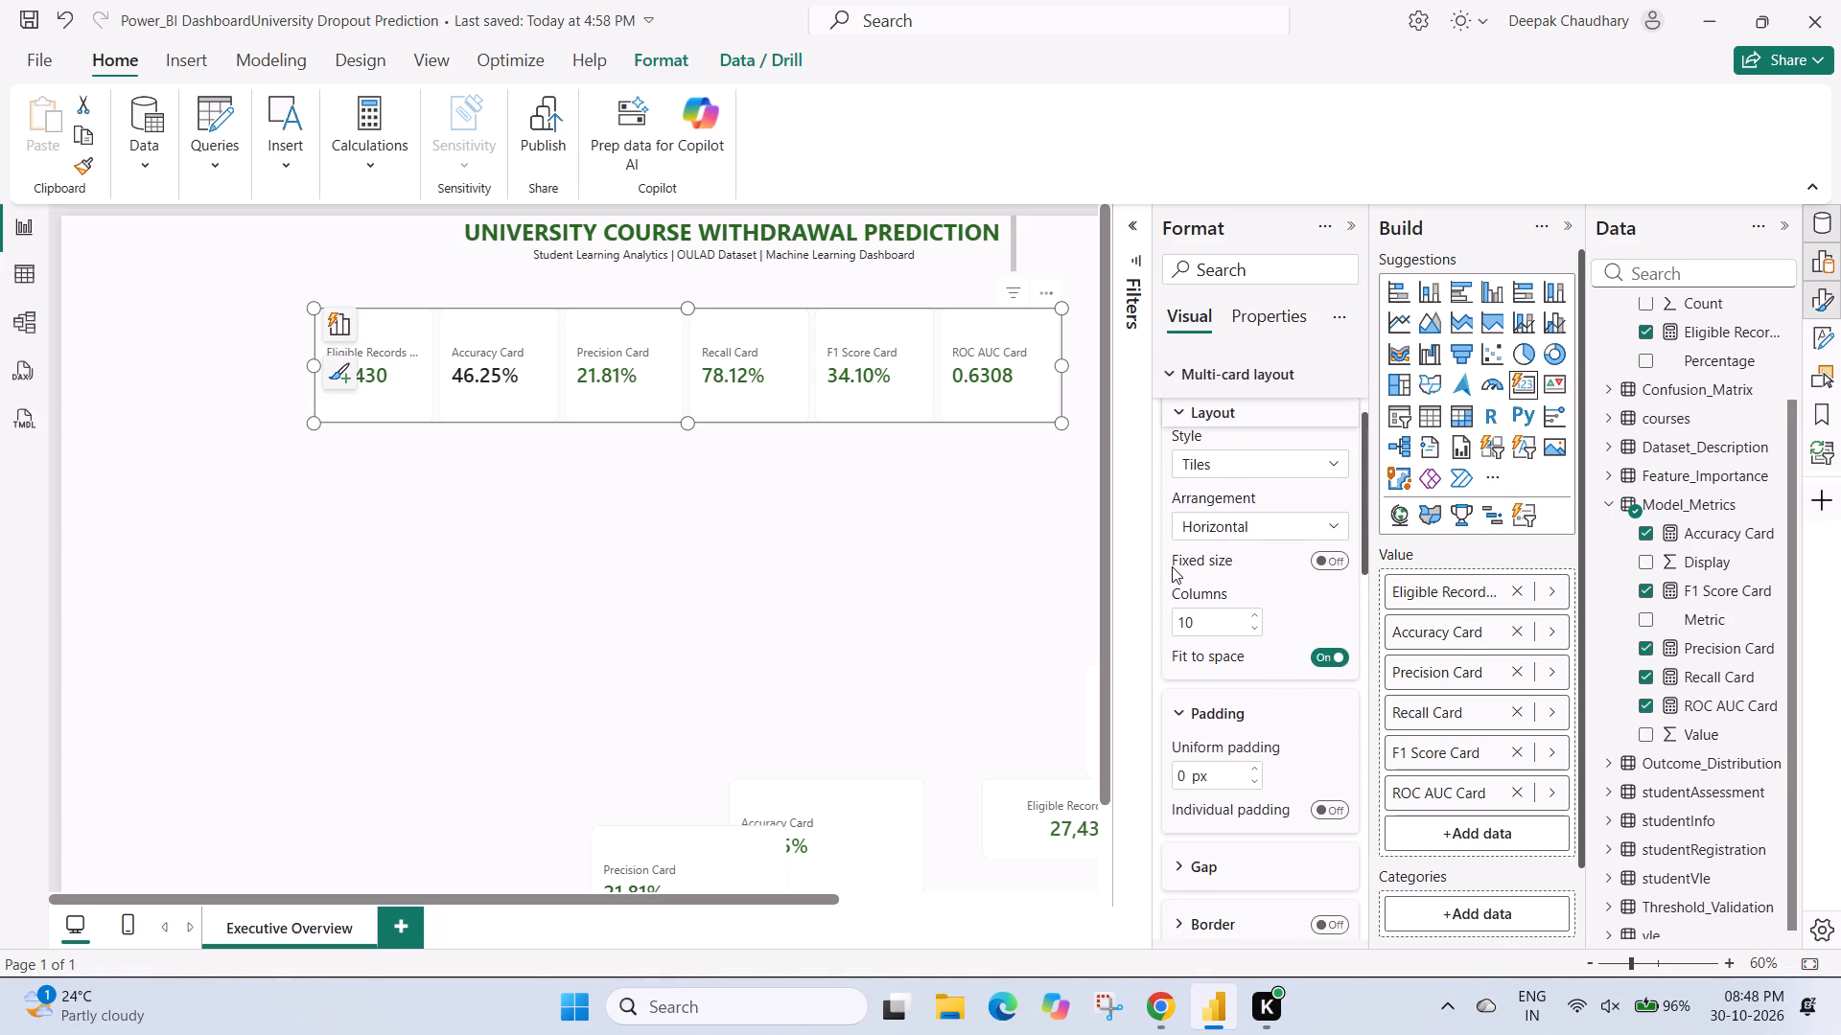
scroll(1172, 566, "down", 2)
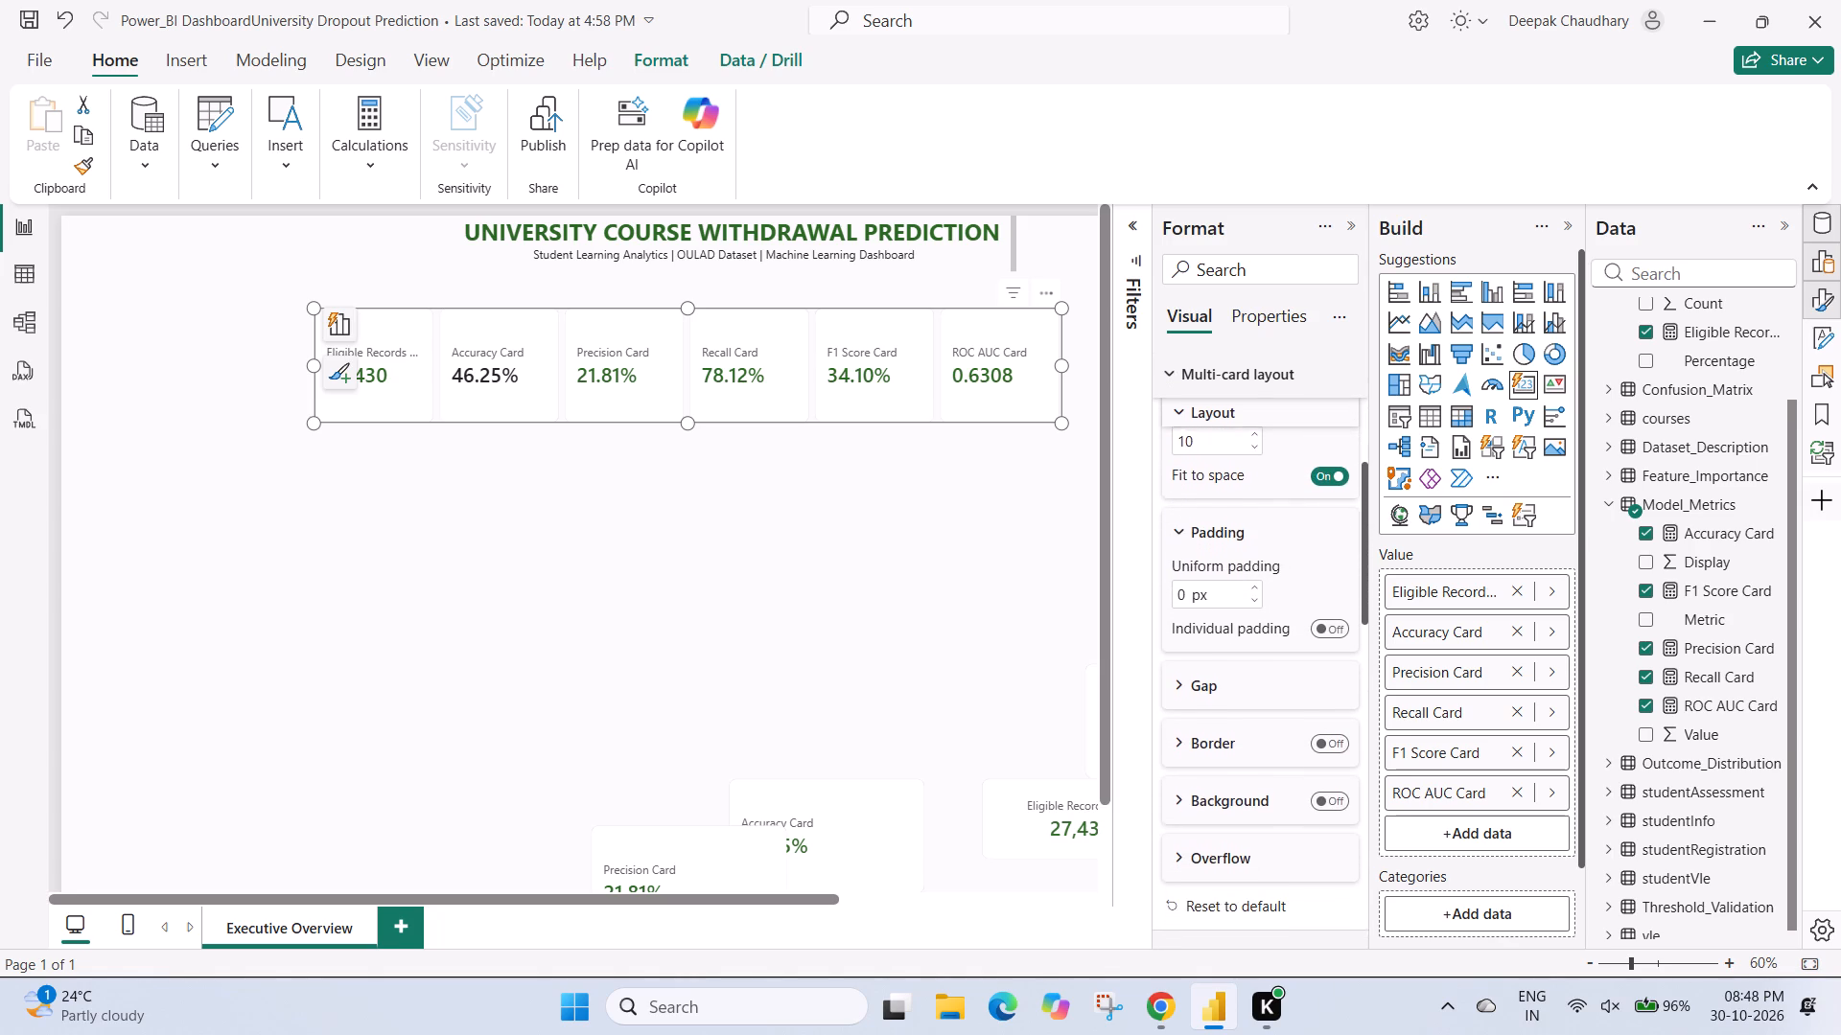
scroll(1172, 566, "down", 1)
scroll(1208, 739, "down", 1)
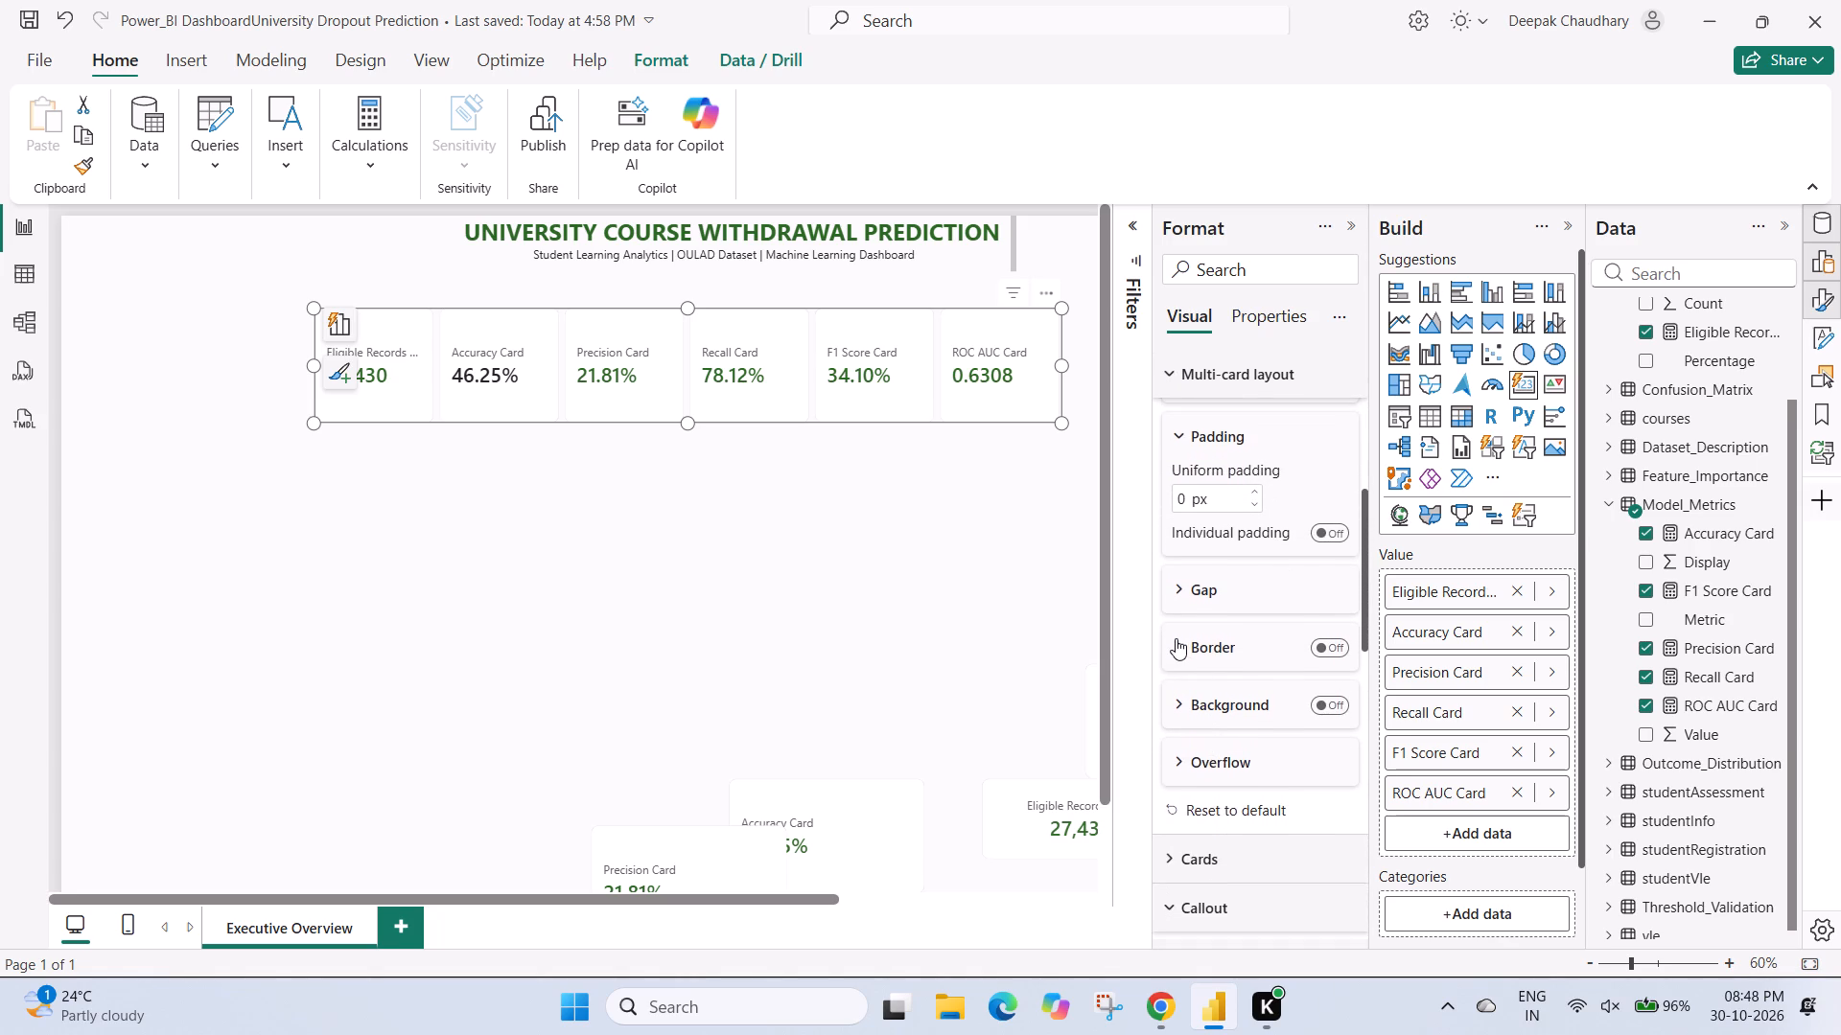
left_click(1176, 638)
scroll(1176, 638, "down", 4)
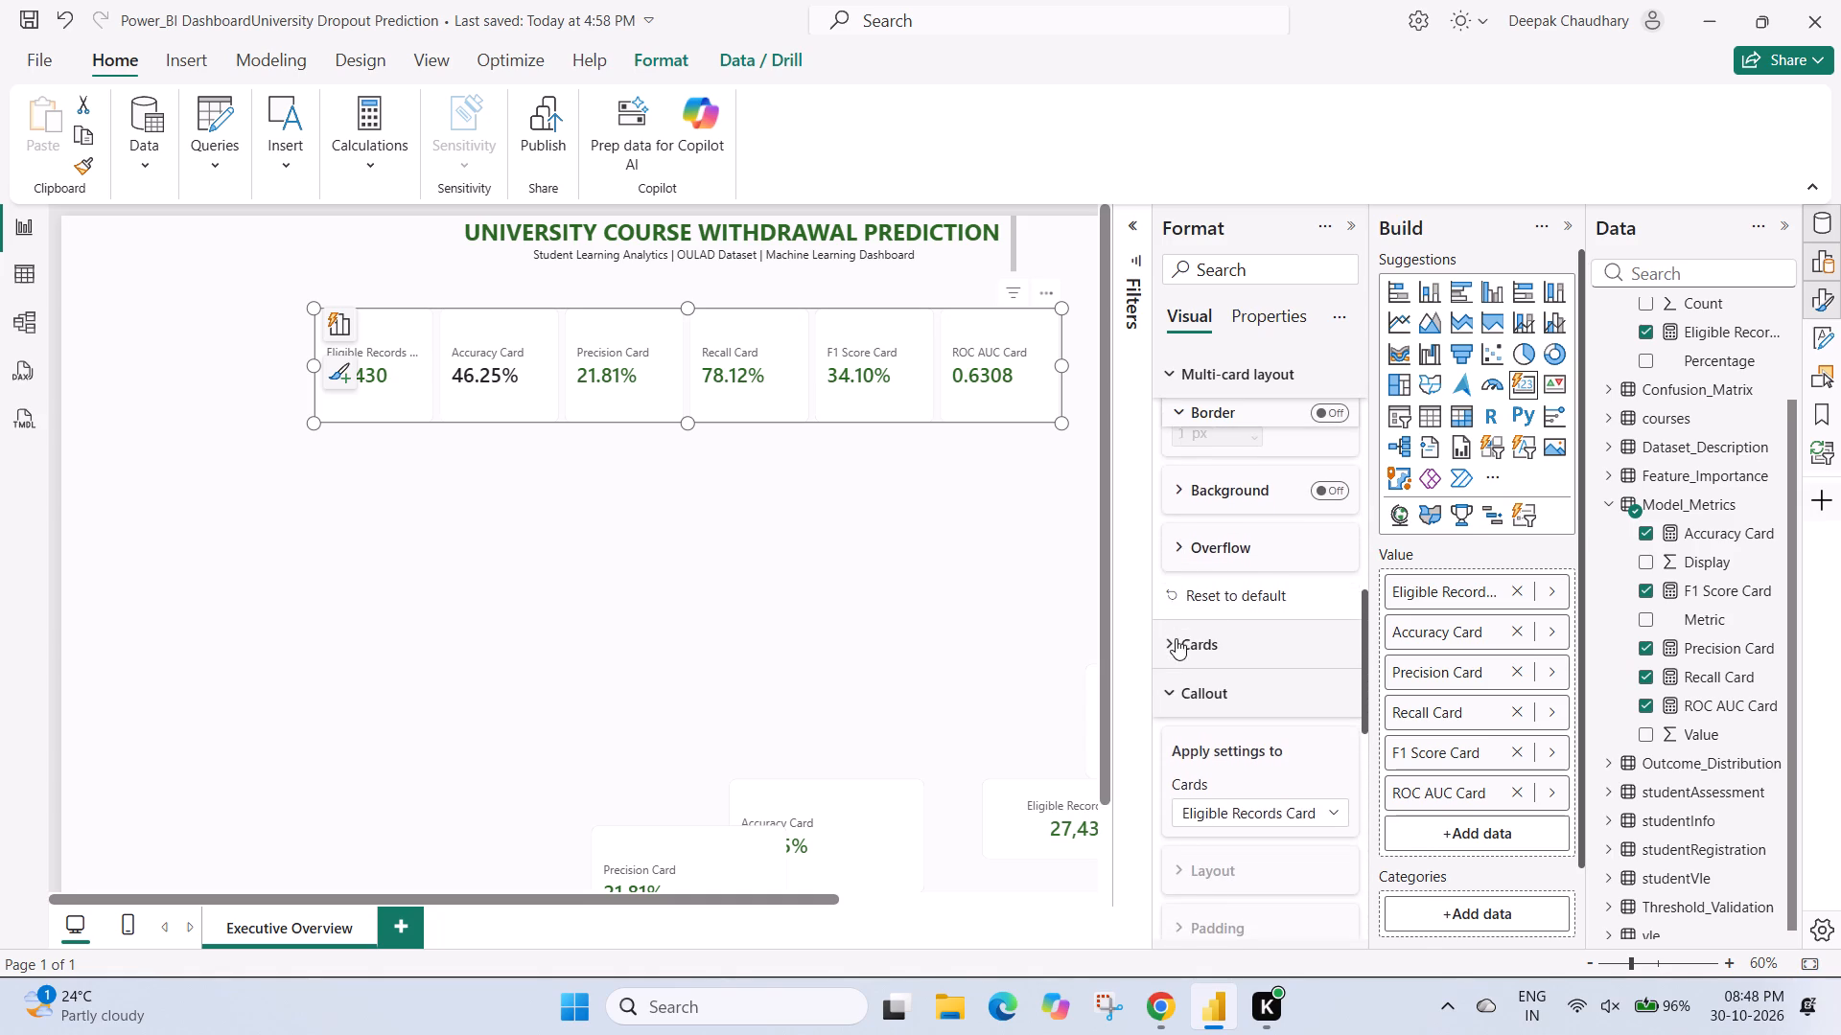
scroll(1176, 638, "down", 2)
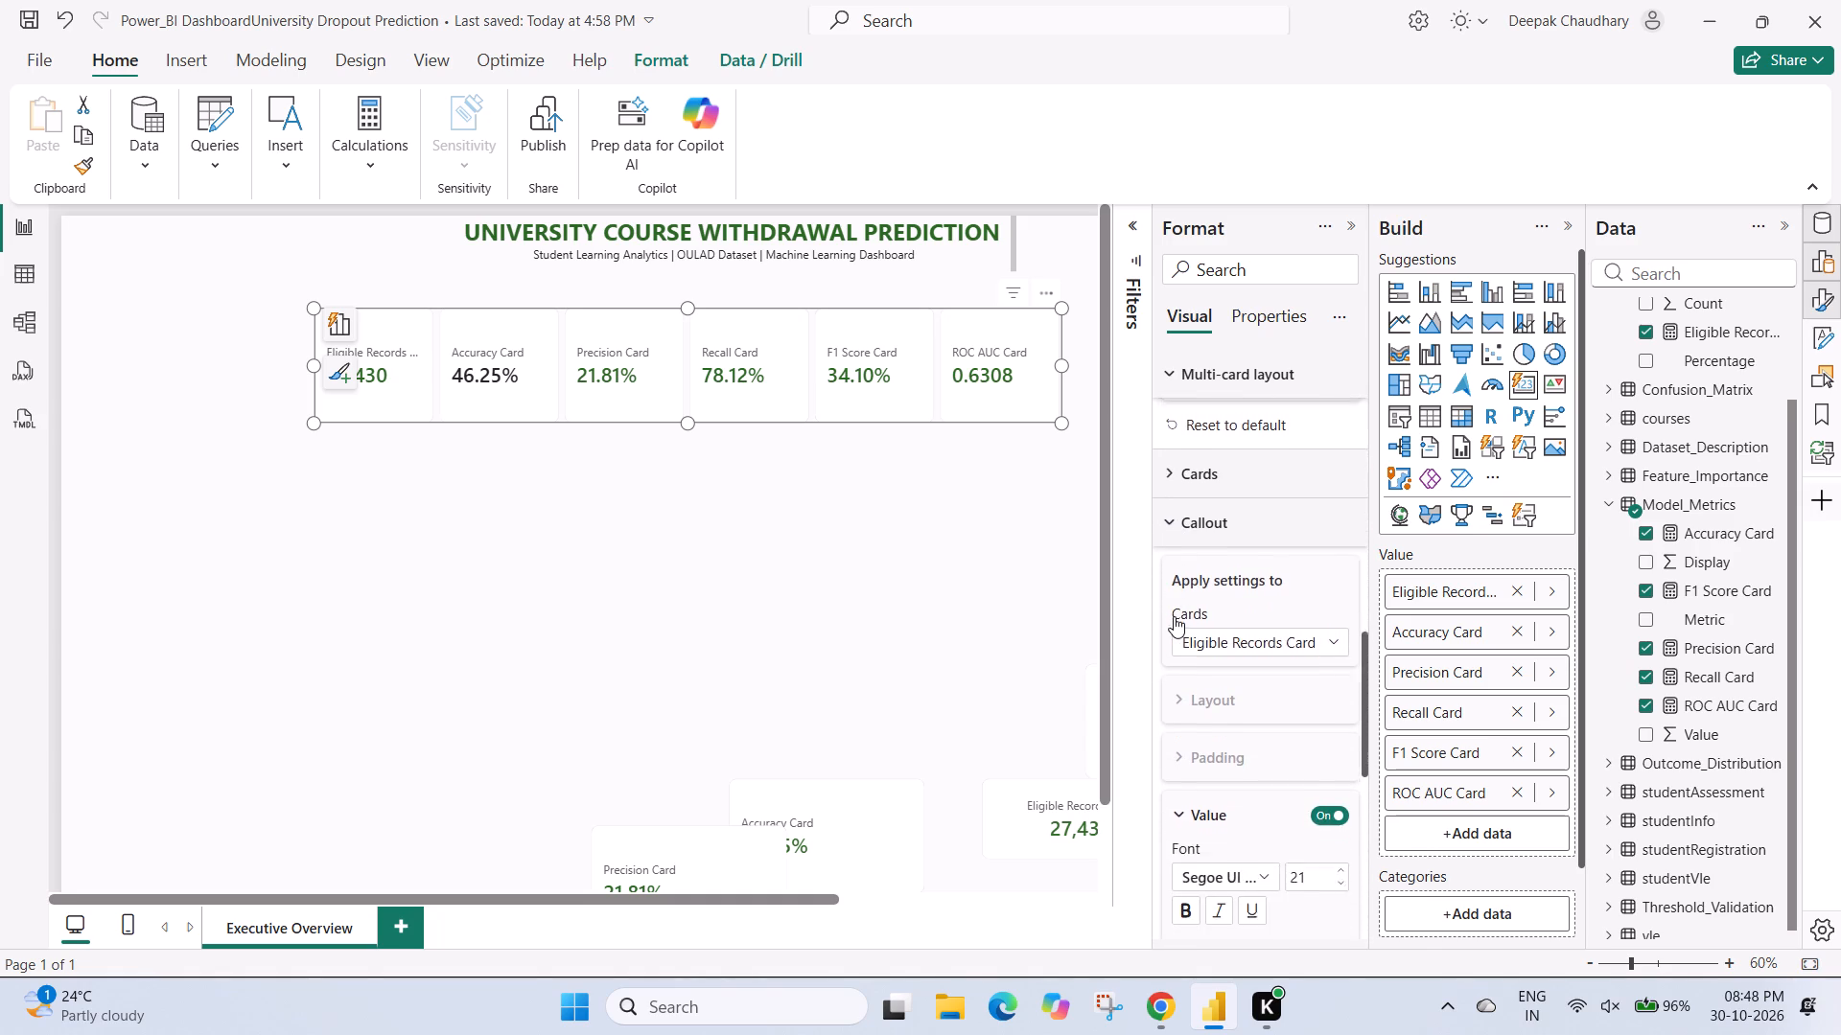
scroll(1174, 616, "down", 4)
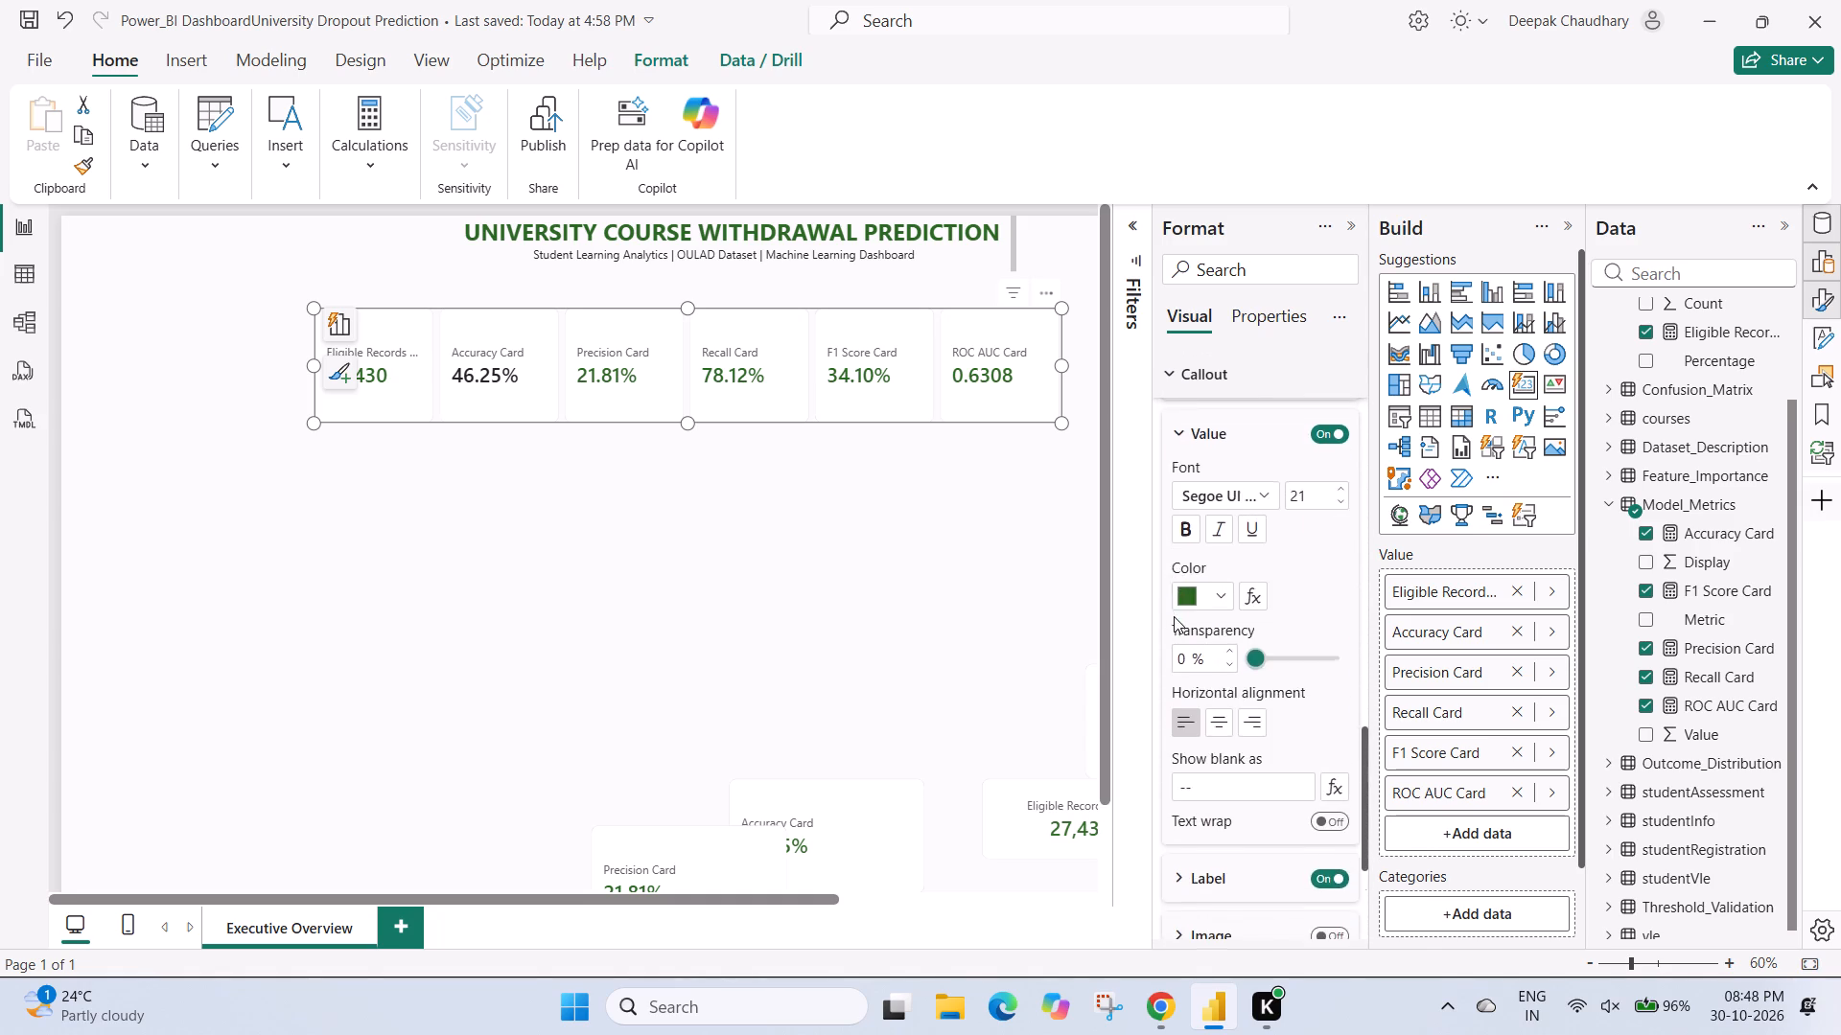
scroll(1174, 616, "down", 2)
scroll(1168, 535, "up", 6)
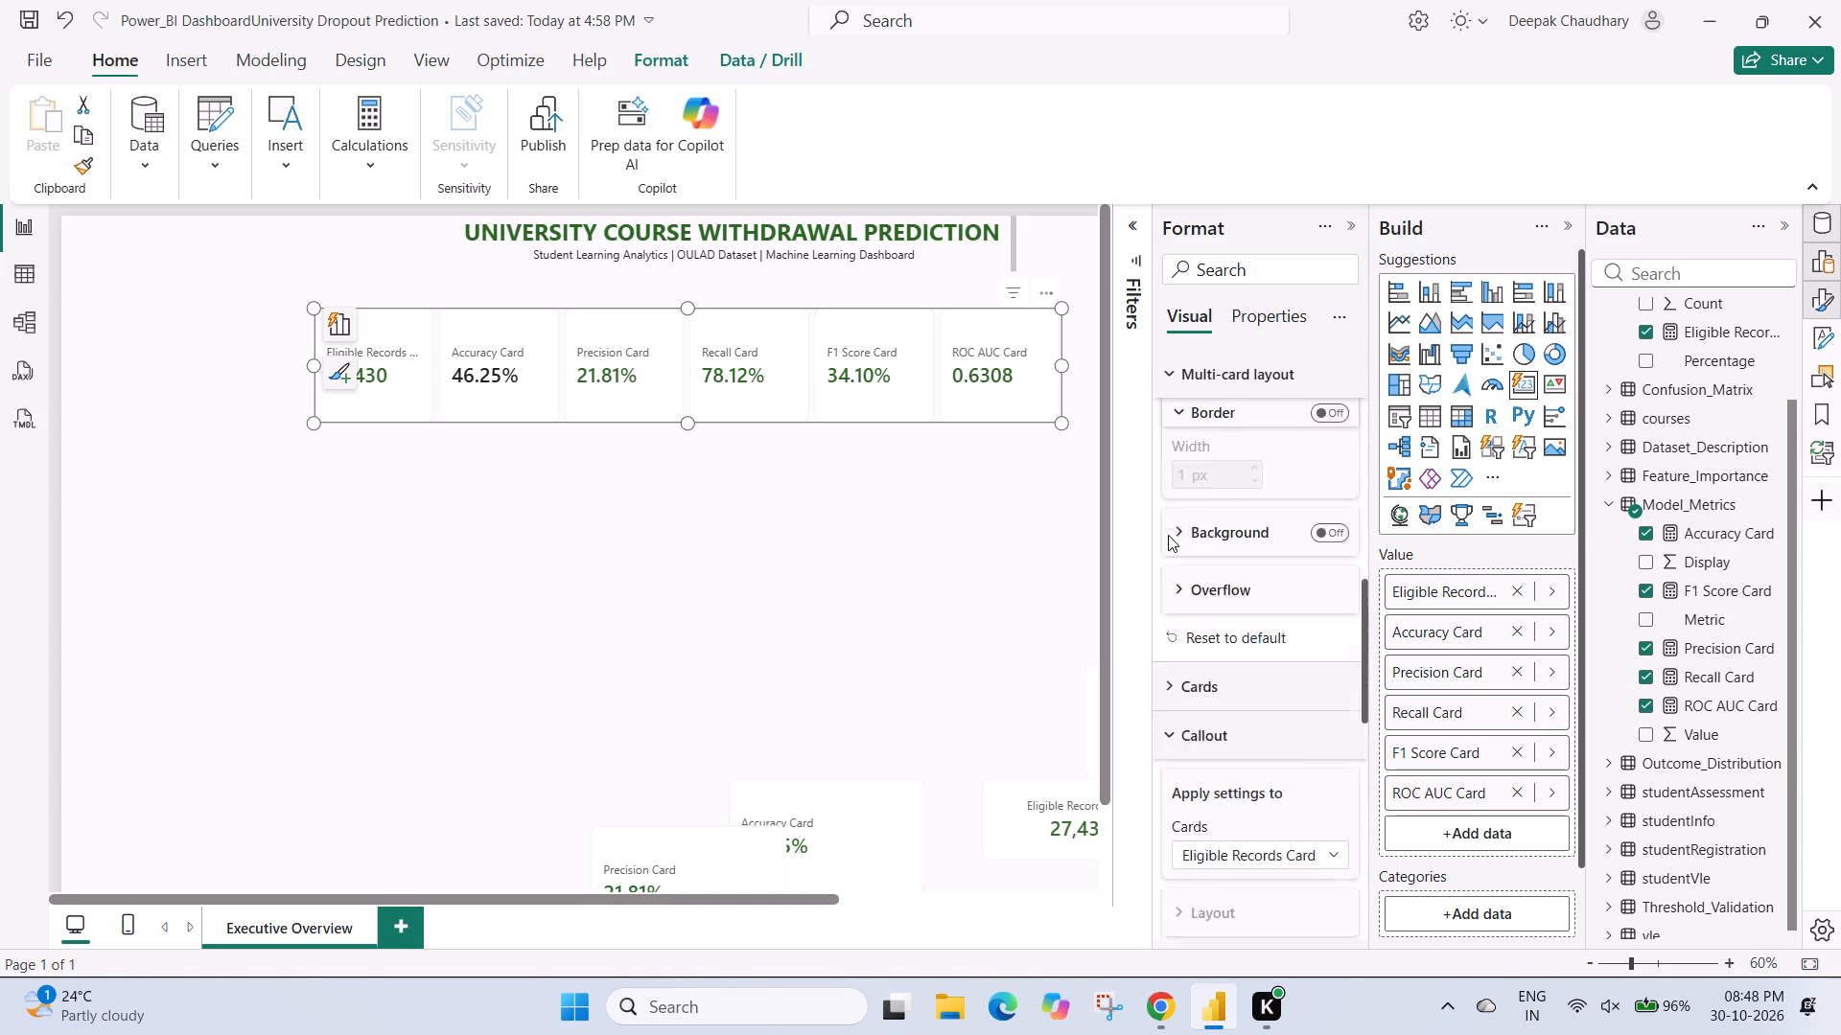
scroll(1168, 535, "up", 4)
left_click(1181, 620)
scroll(1181, 620, "down", 2)
left_click(1179, 456)
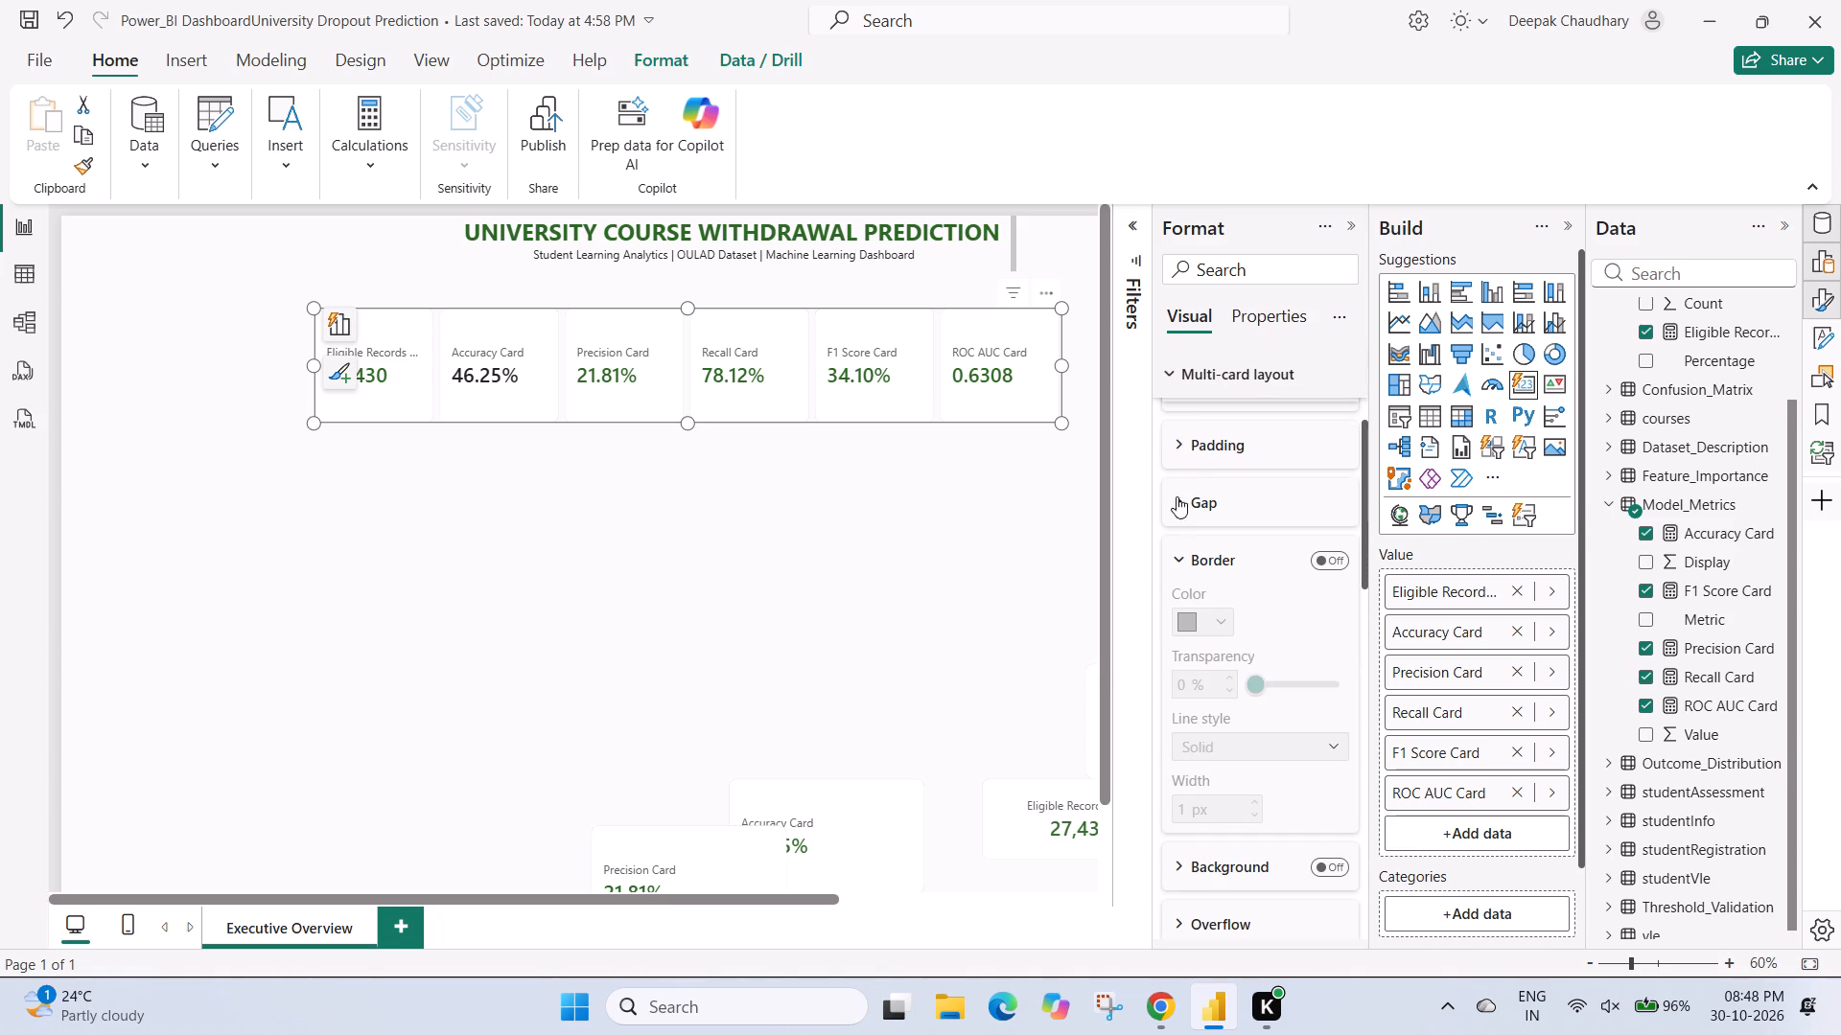
left_click(1180, 551)
scroll(1186, 701, "down", 2)
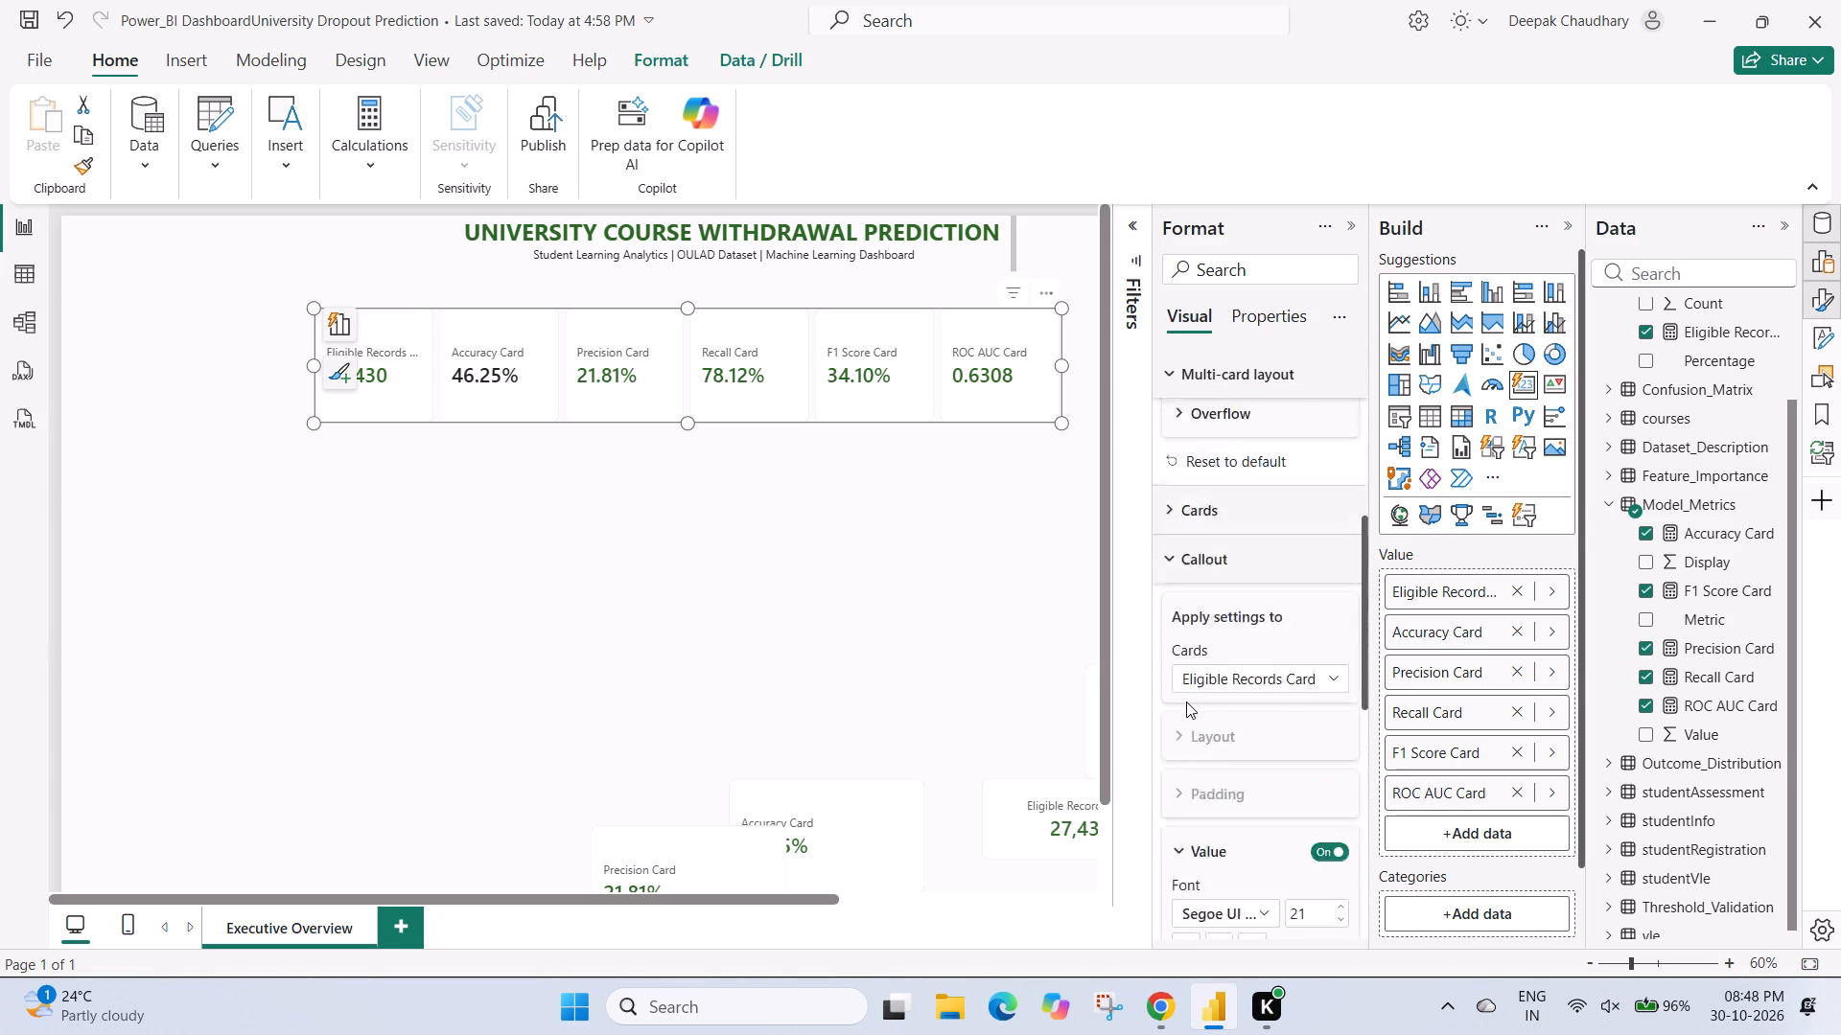
scroll(1186, 701, "down", 1)
scroll(1186, 701, "up", 2)
left_click(1170, 583)
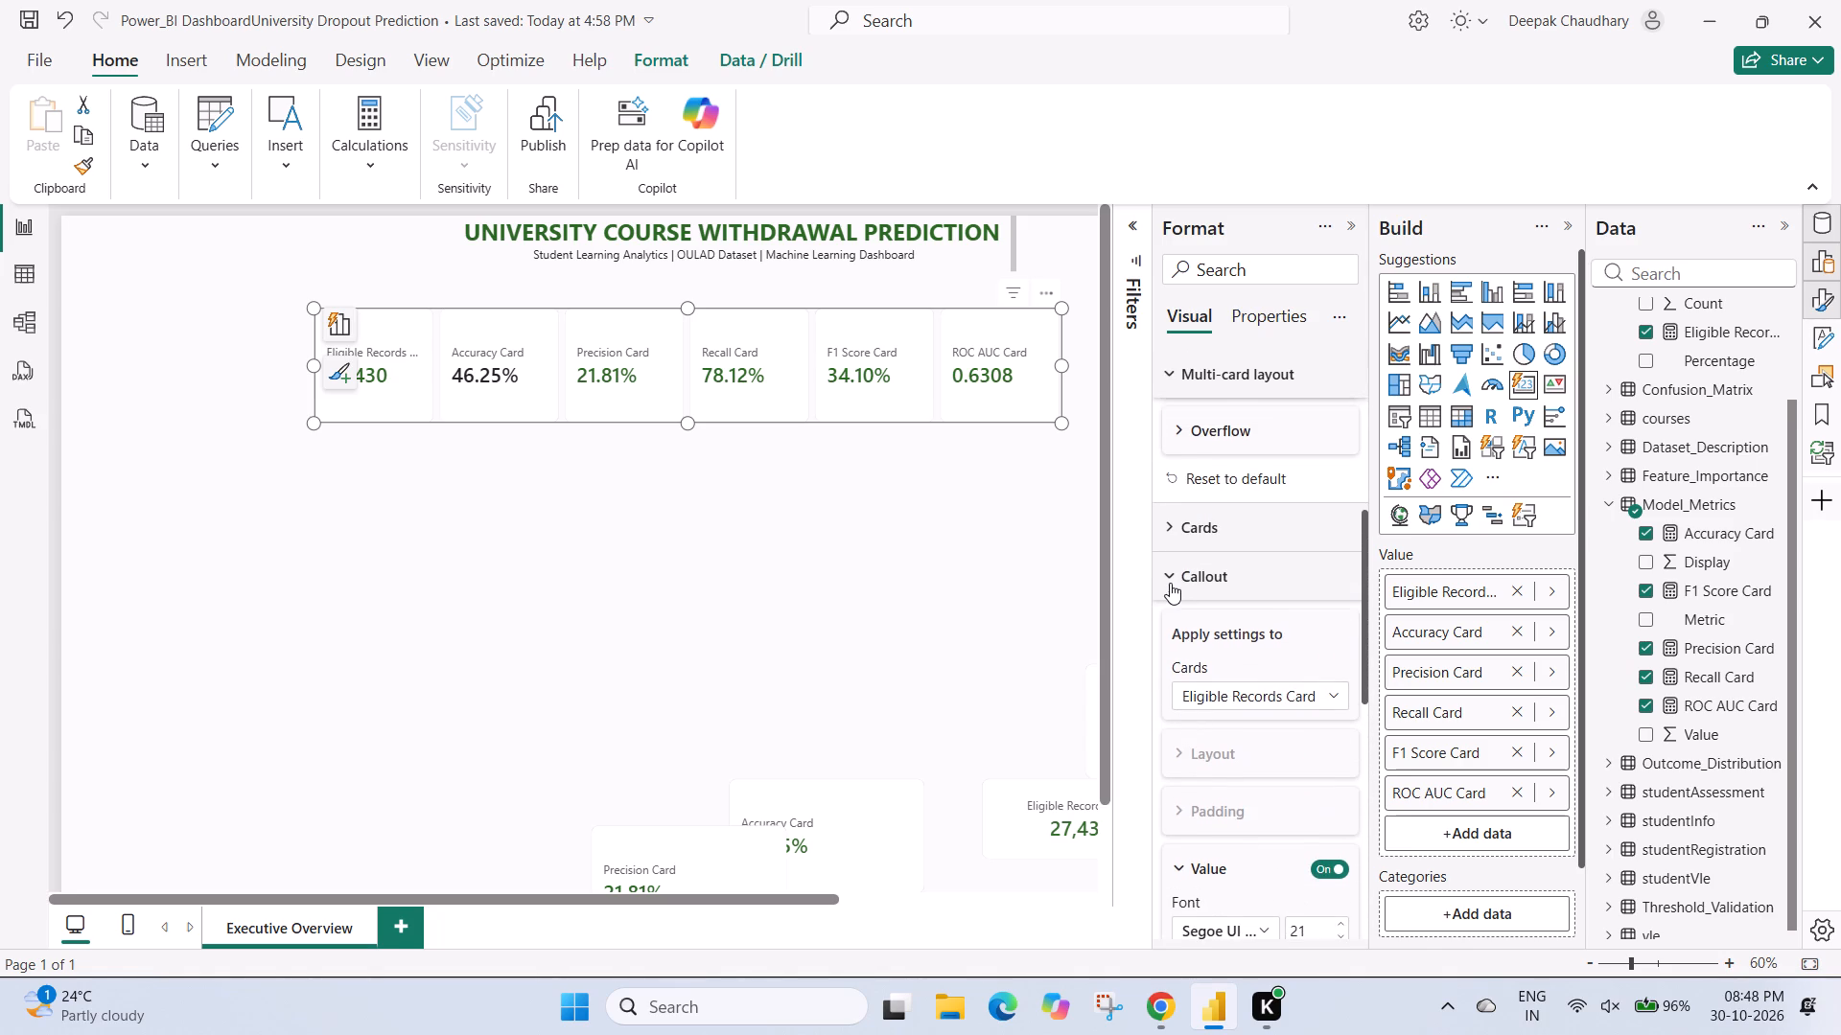
scroll(1163, 545, "up", 1)
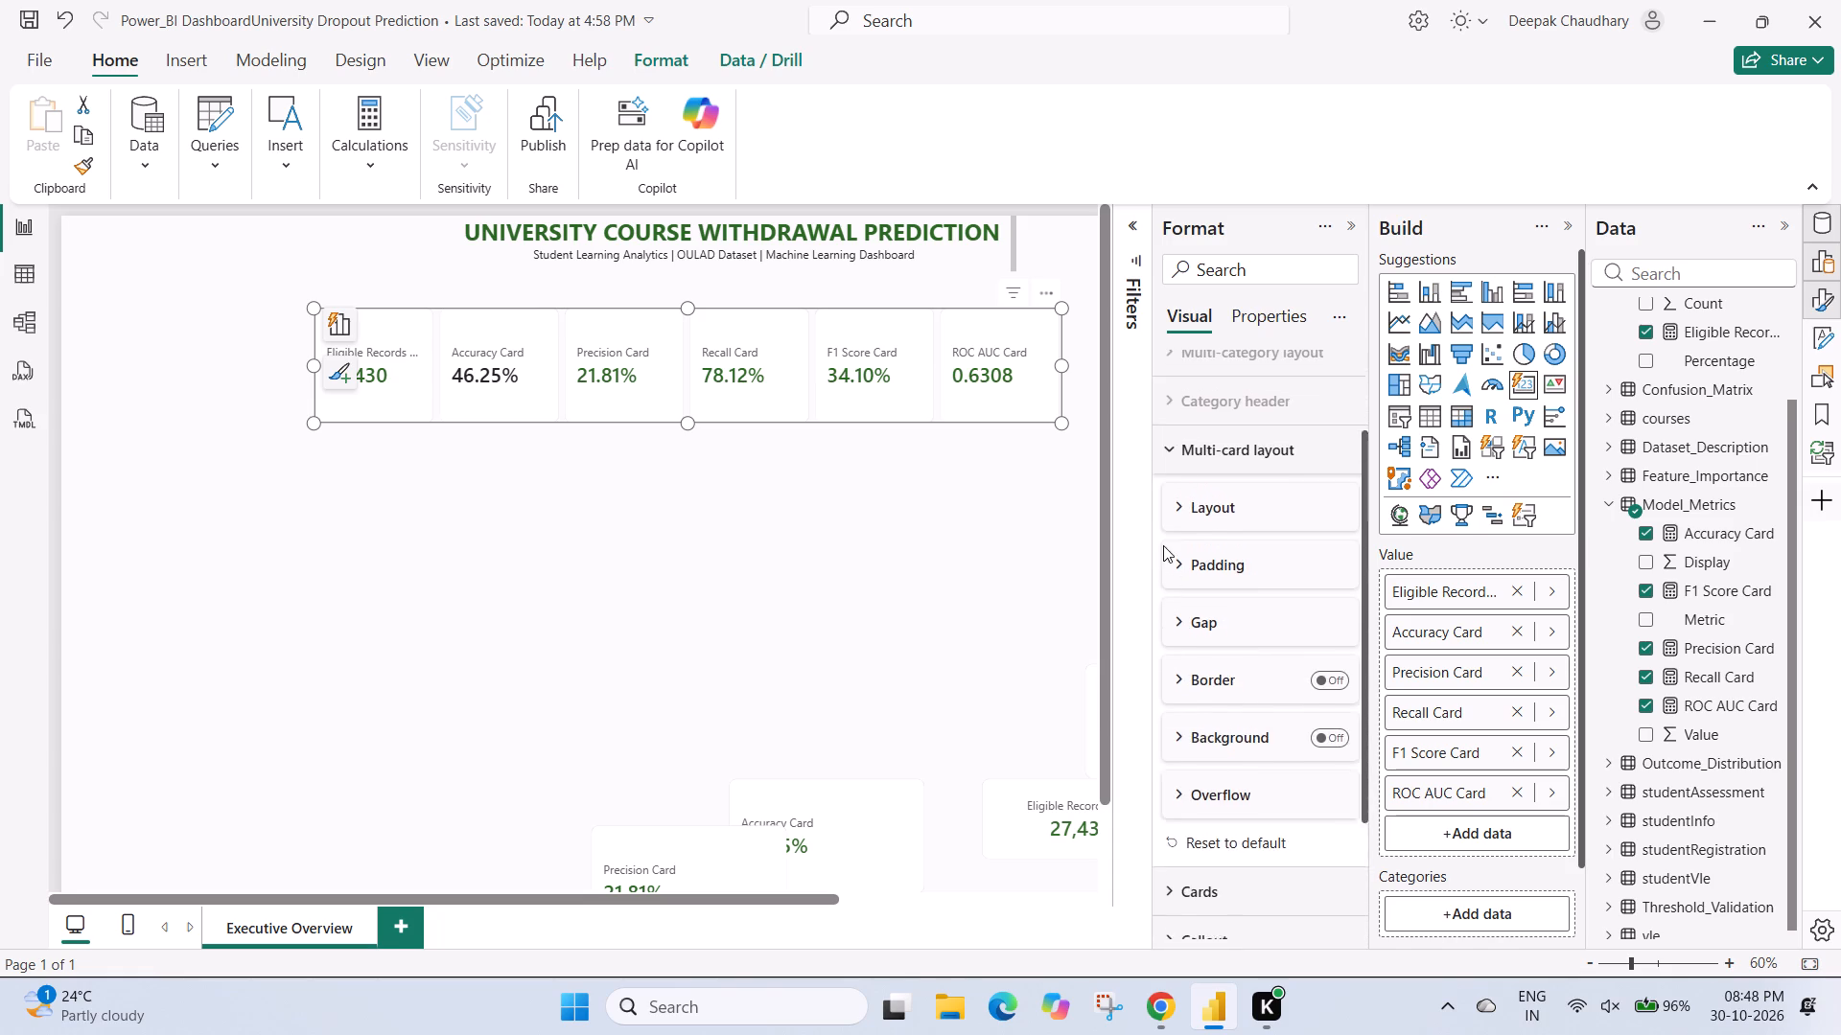
scroll(1163, 545, "up", 1)
left_click(1168, 503)
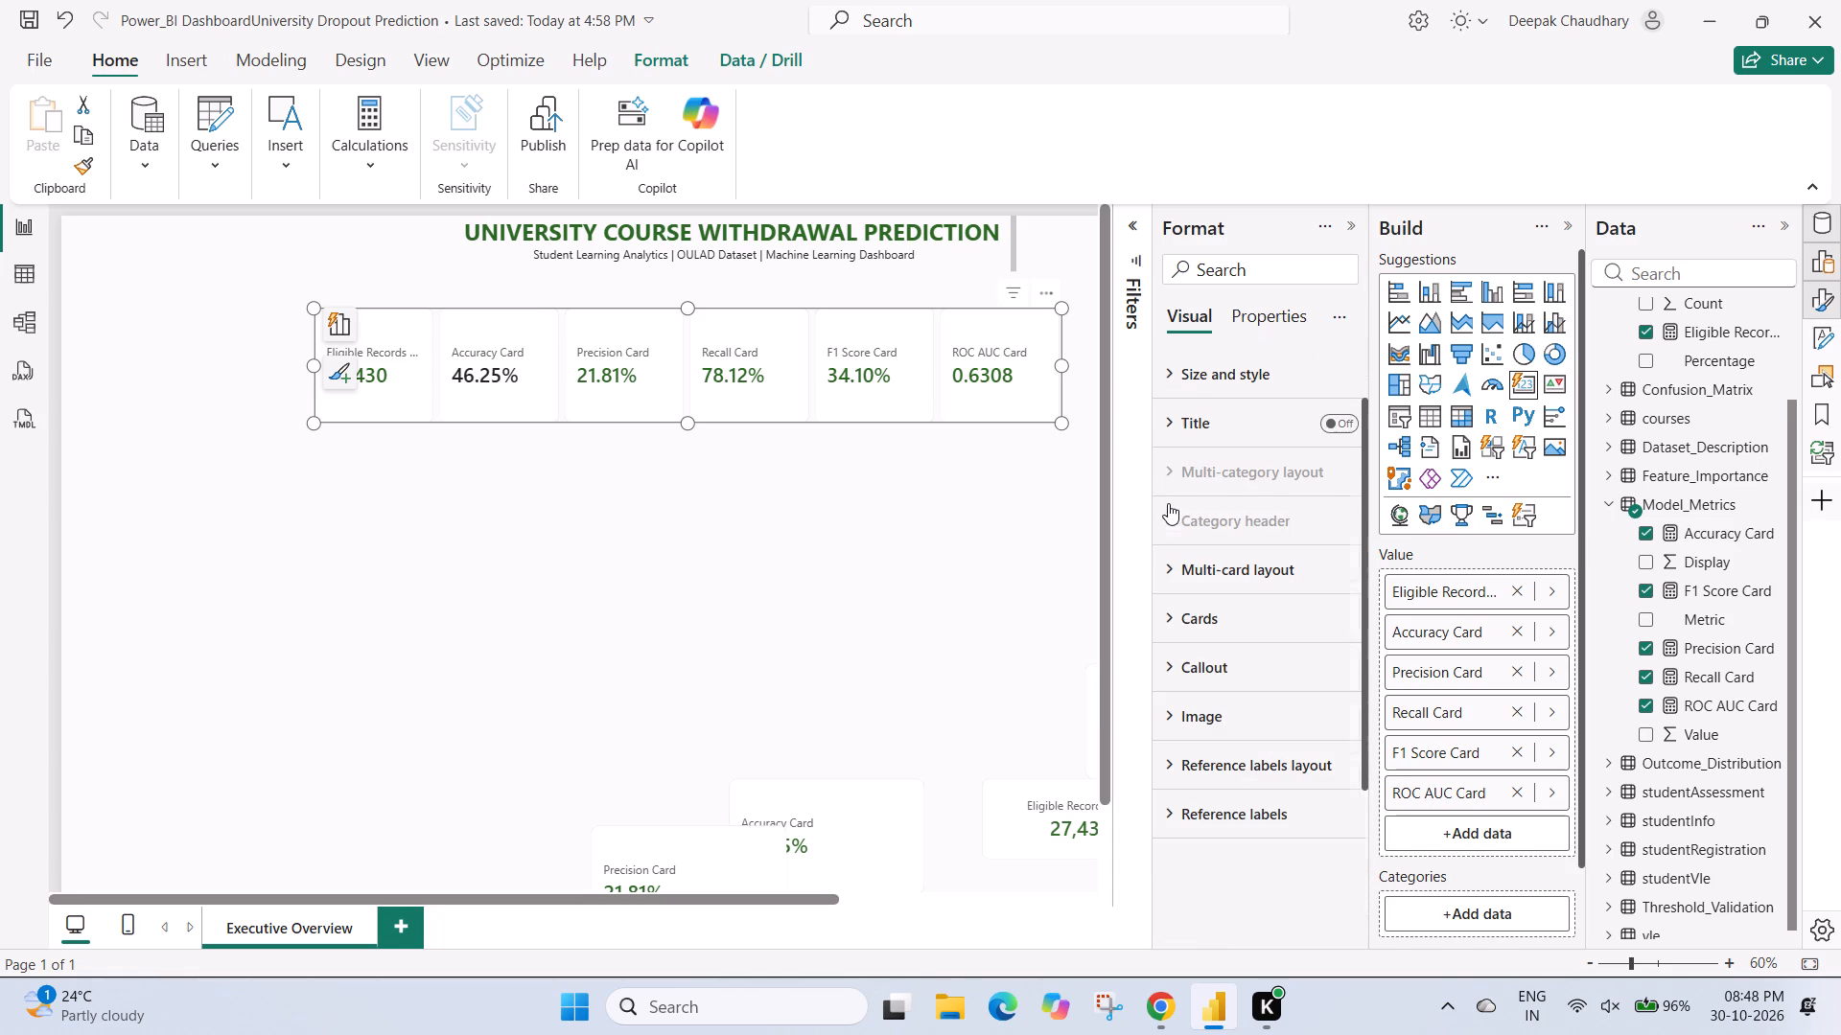
scroll(1168, 503, "up", 3)
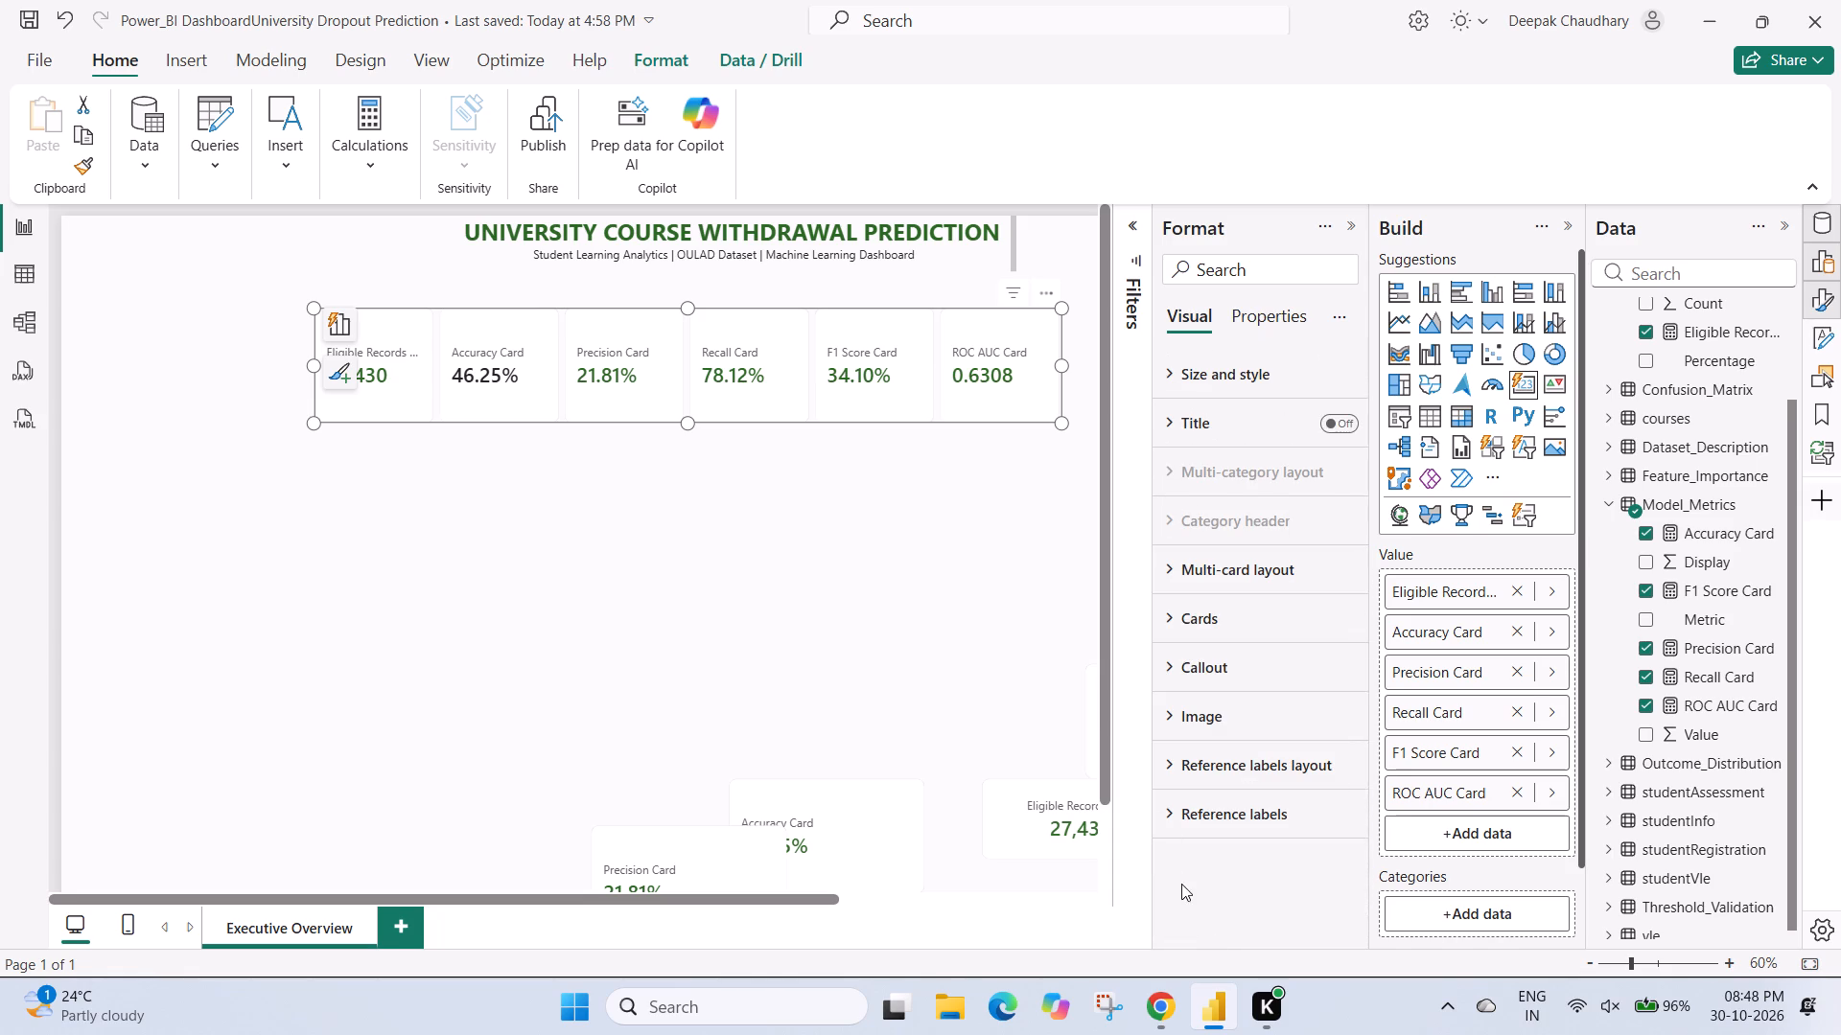
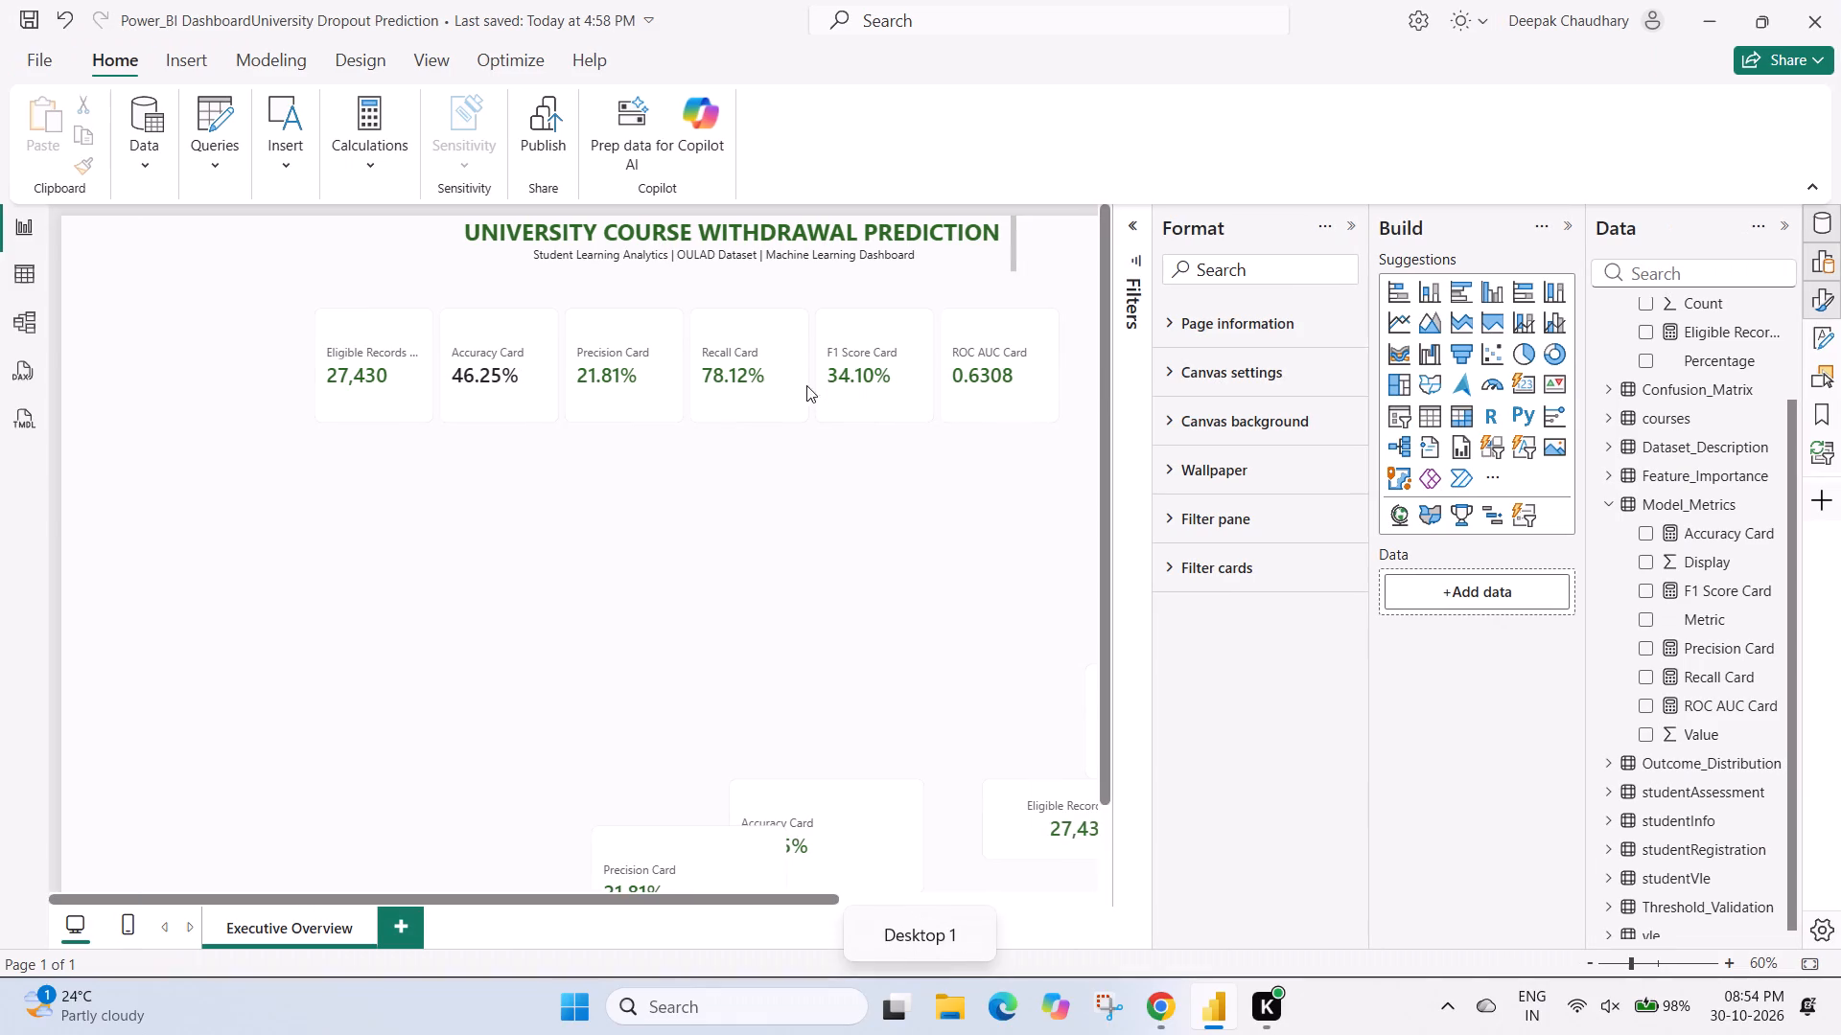
Move the six-measure card visual slightly up so it sits closer beneath the dashboard subtitle, keeping it selected.
left_click_drag(683, 356, 677, 333)
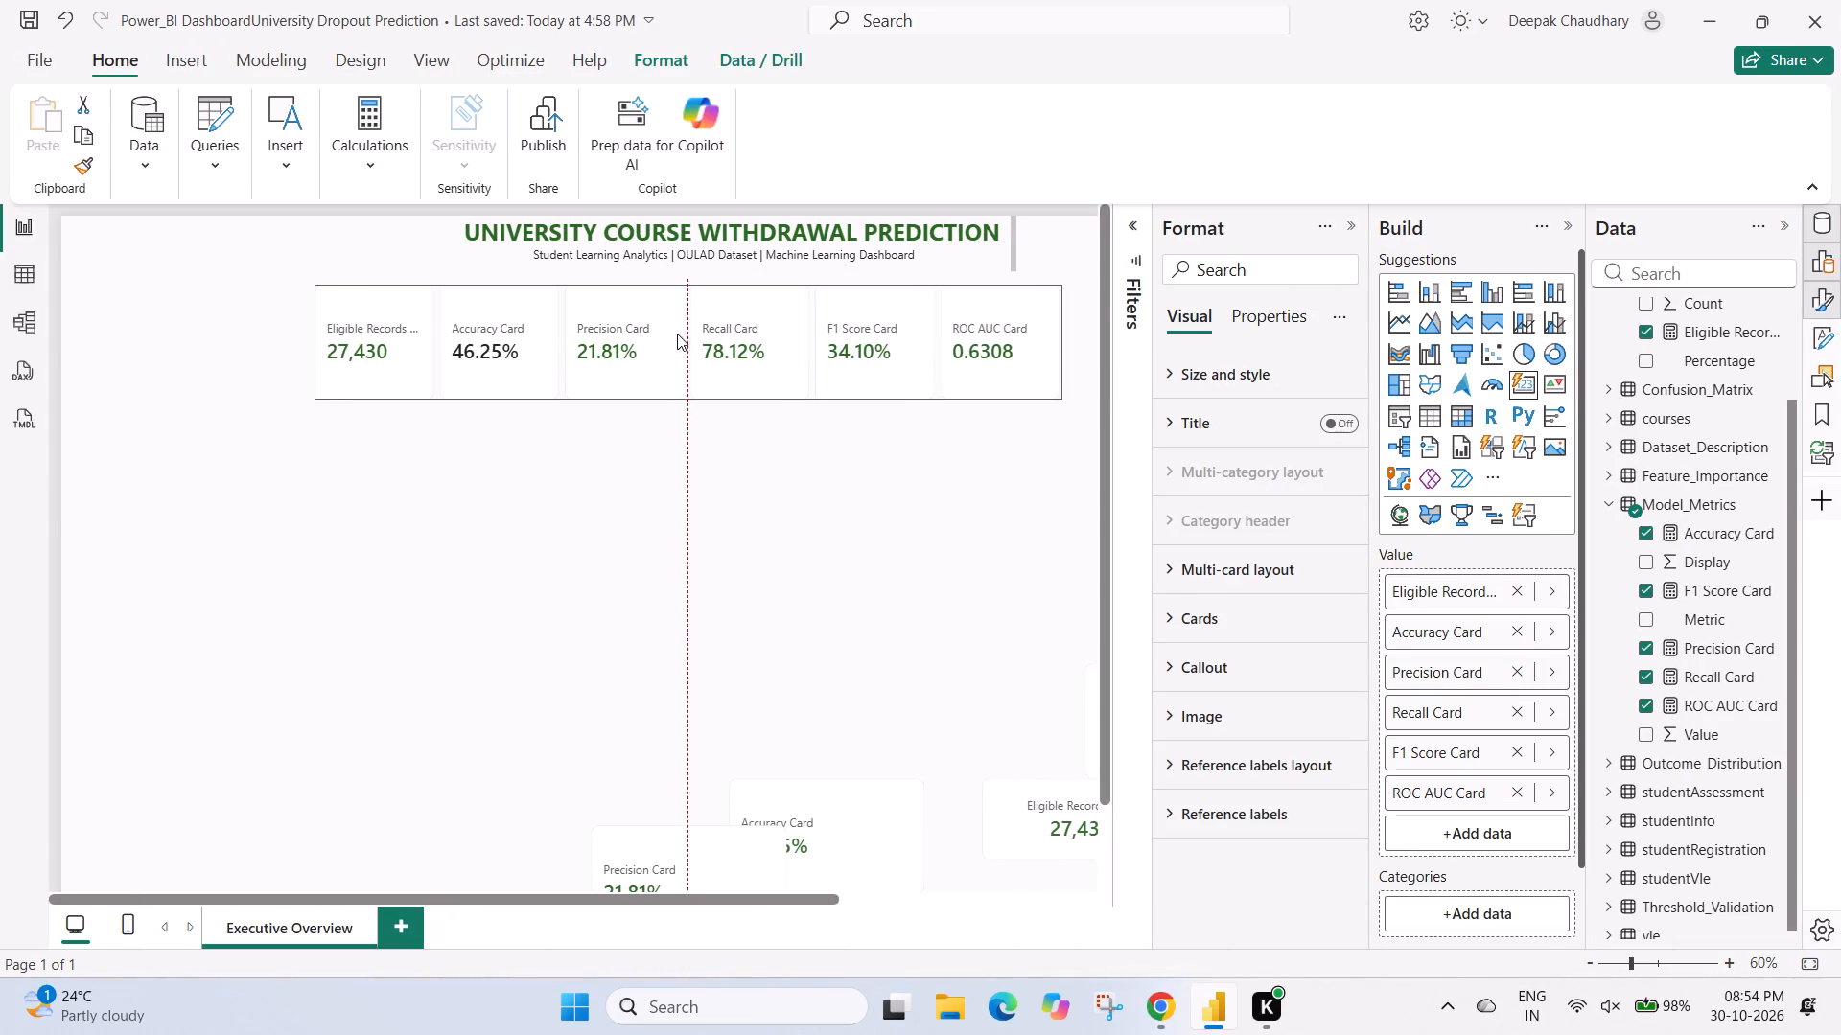
left_click_drag(677, 333, 679, 333)
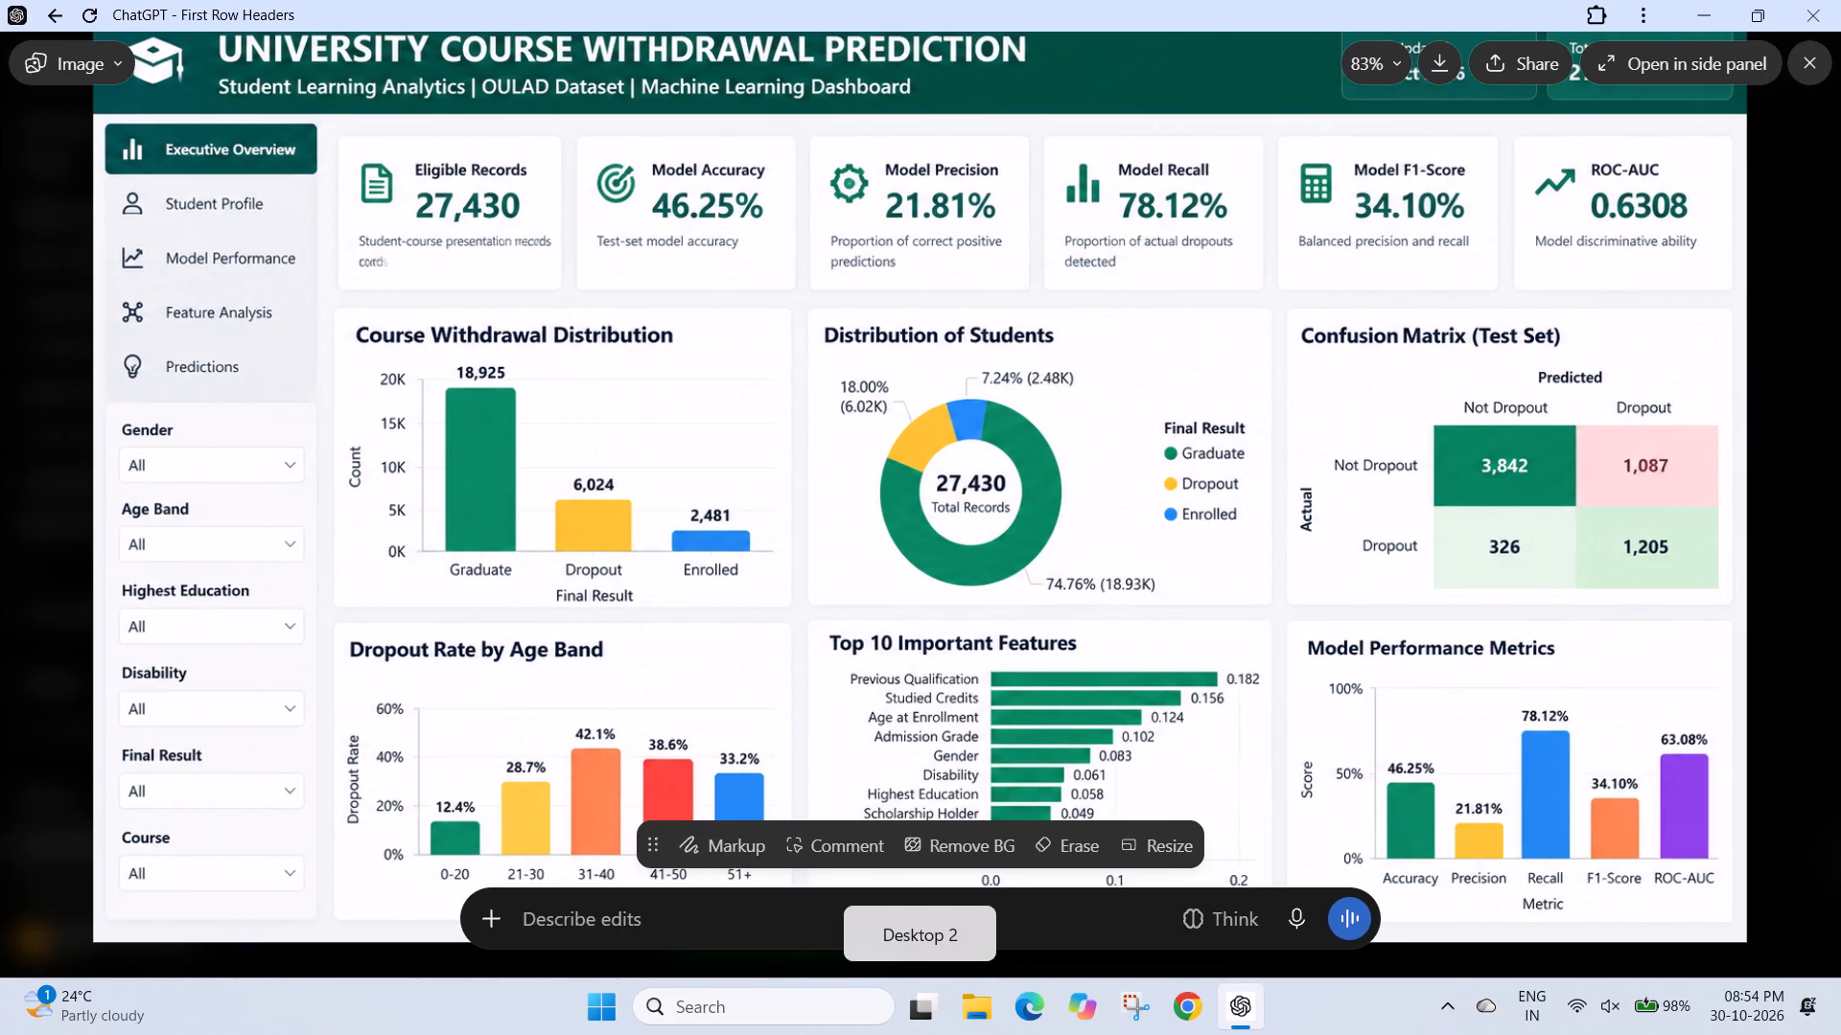
left_click(638, 315)
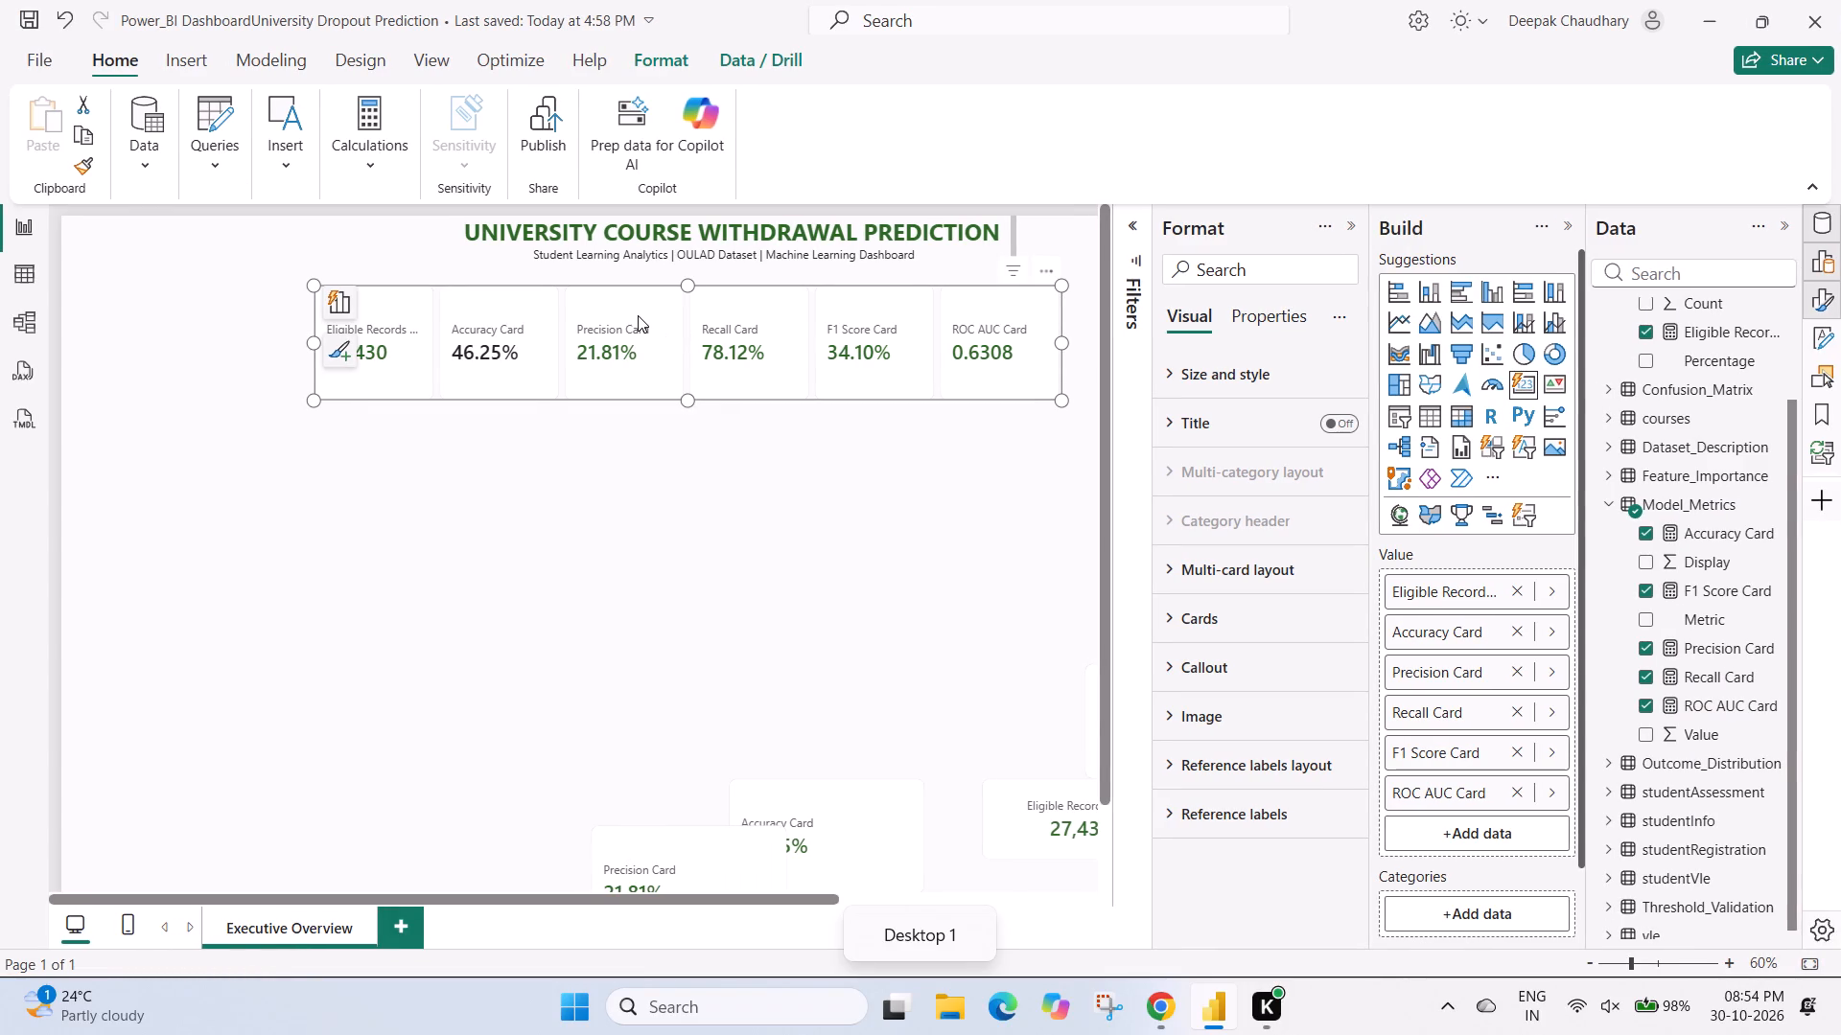
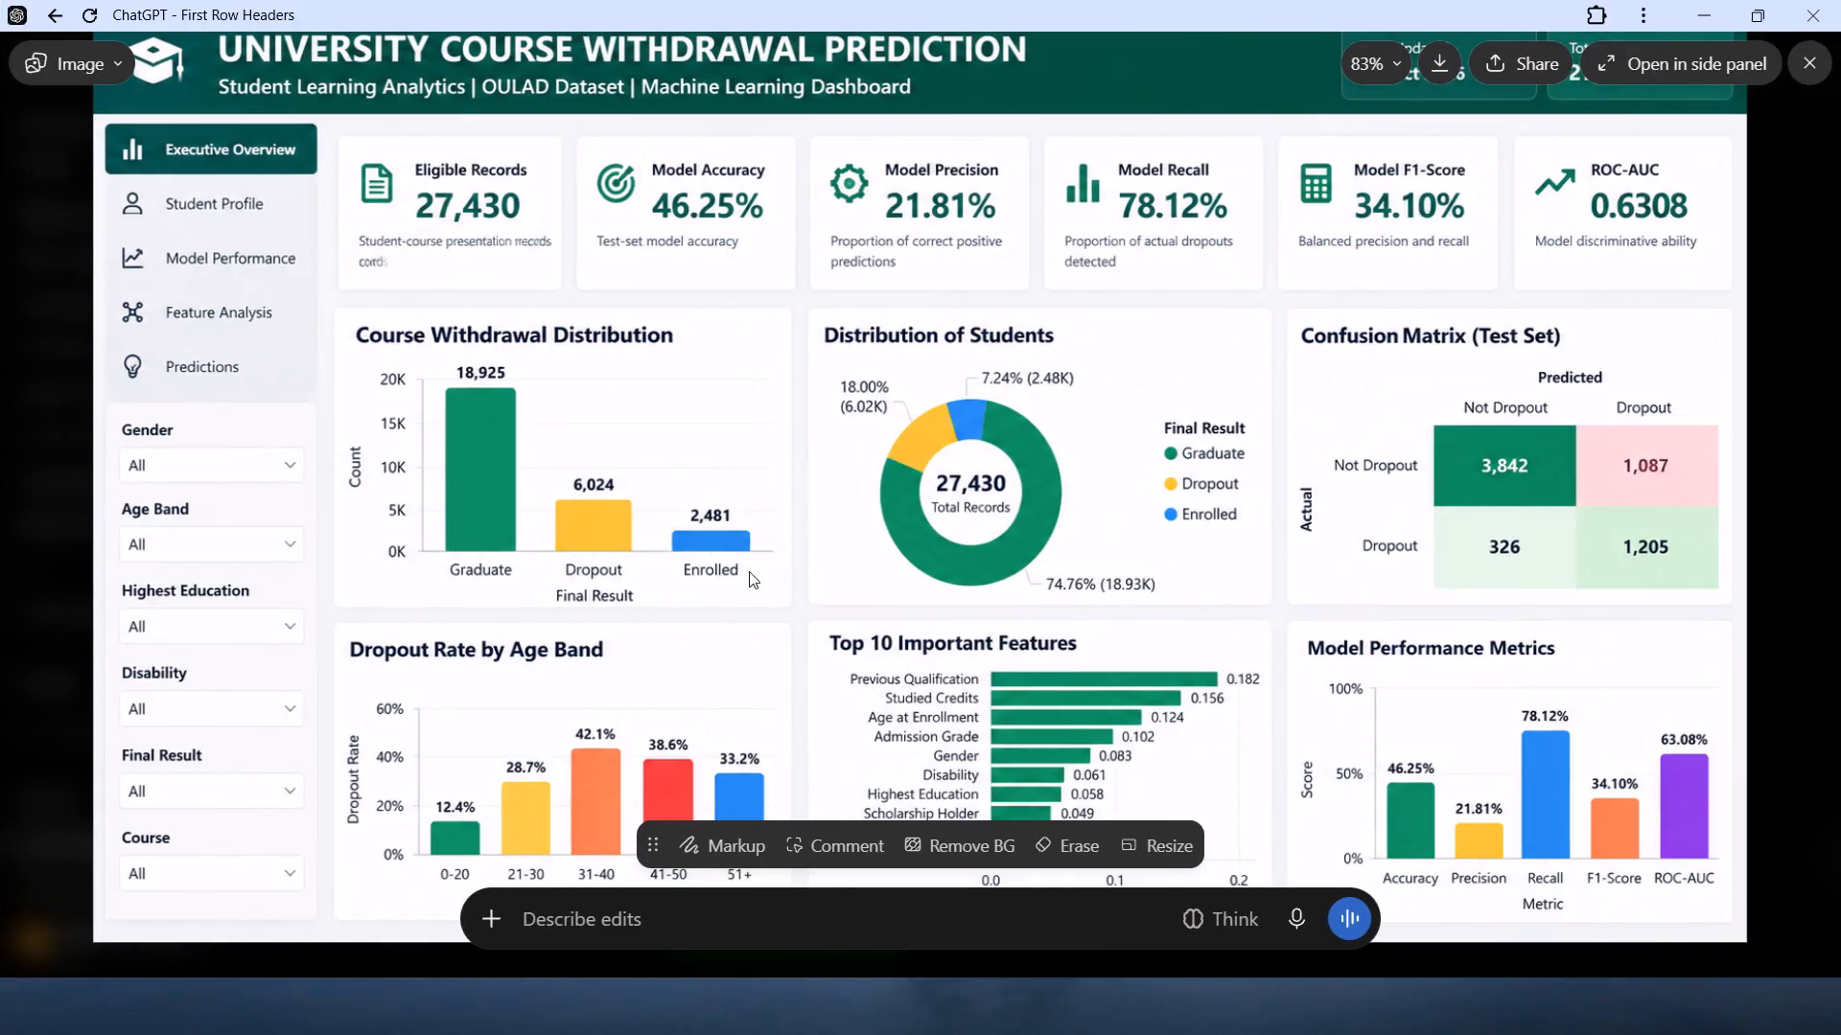
Switch to Chrome, where the Google results for green file icons are open.
left_click(1154, 1006)
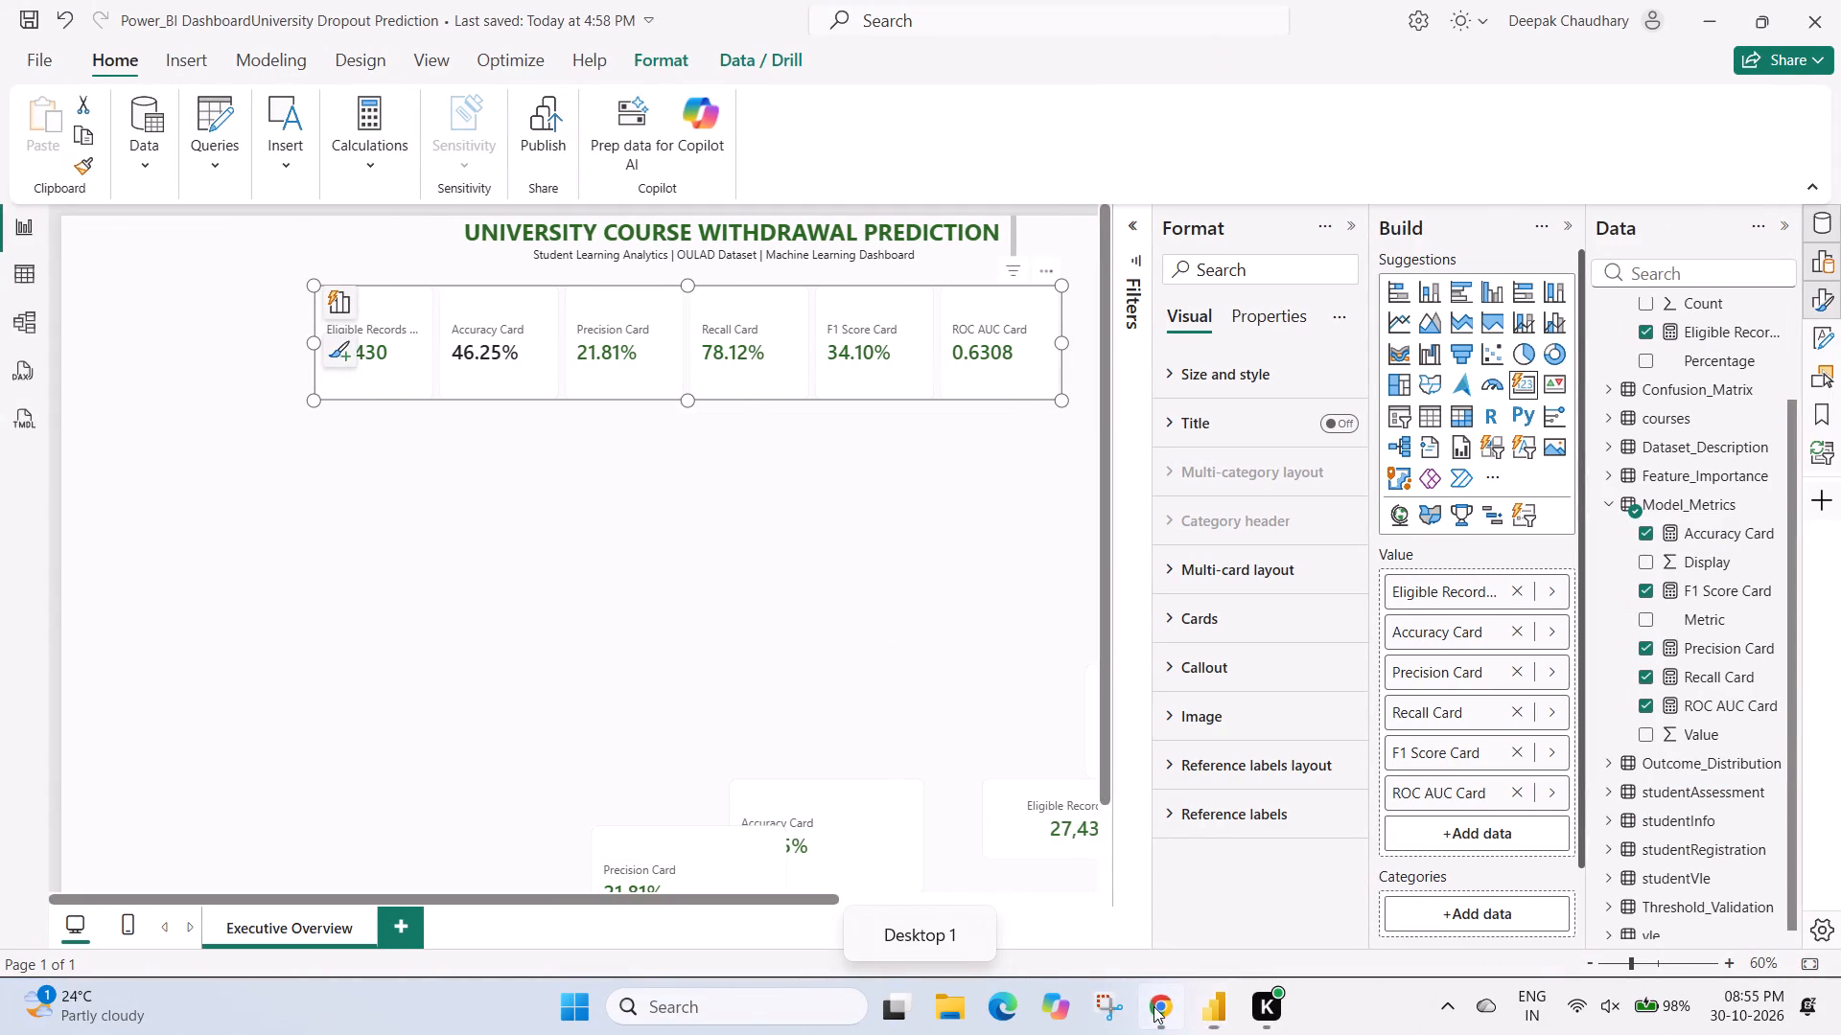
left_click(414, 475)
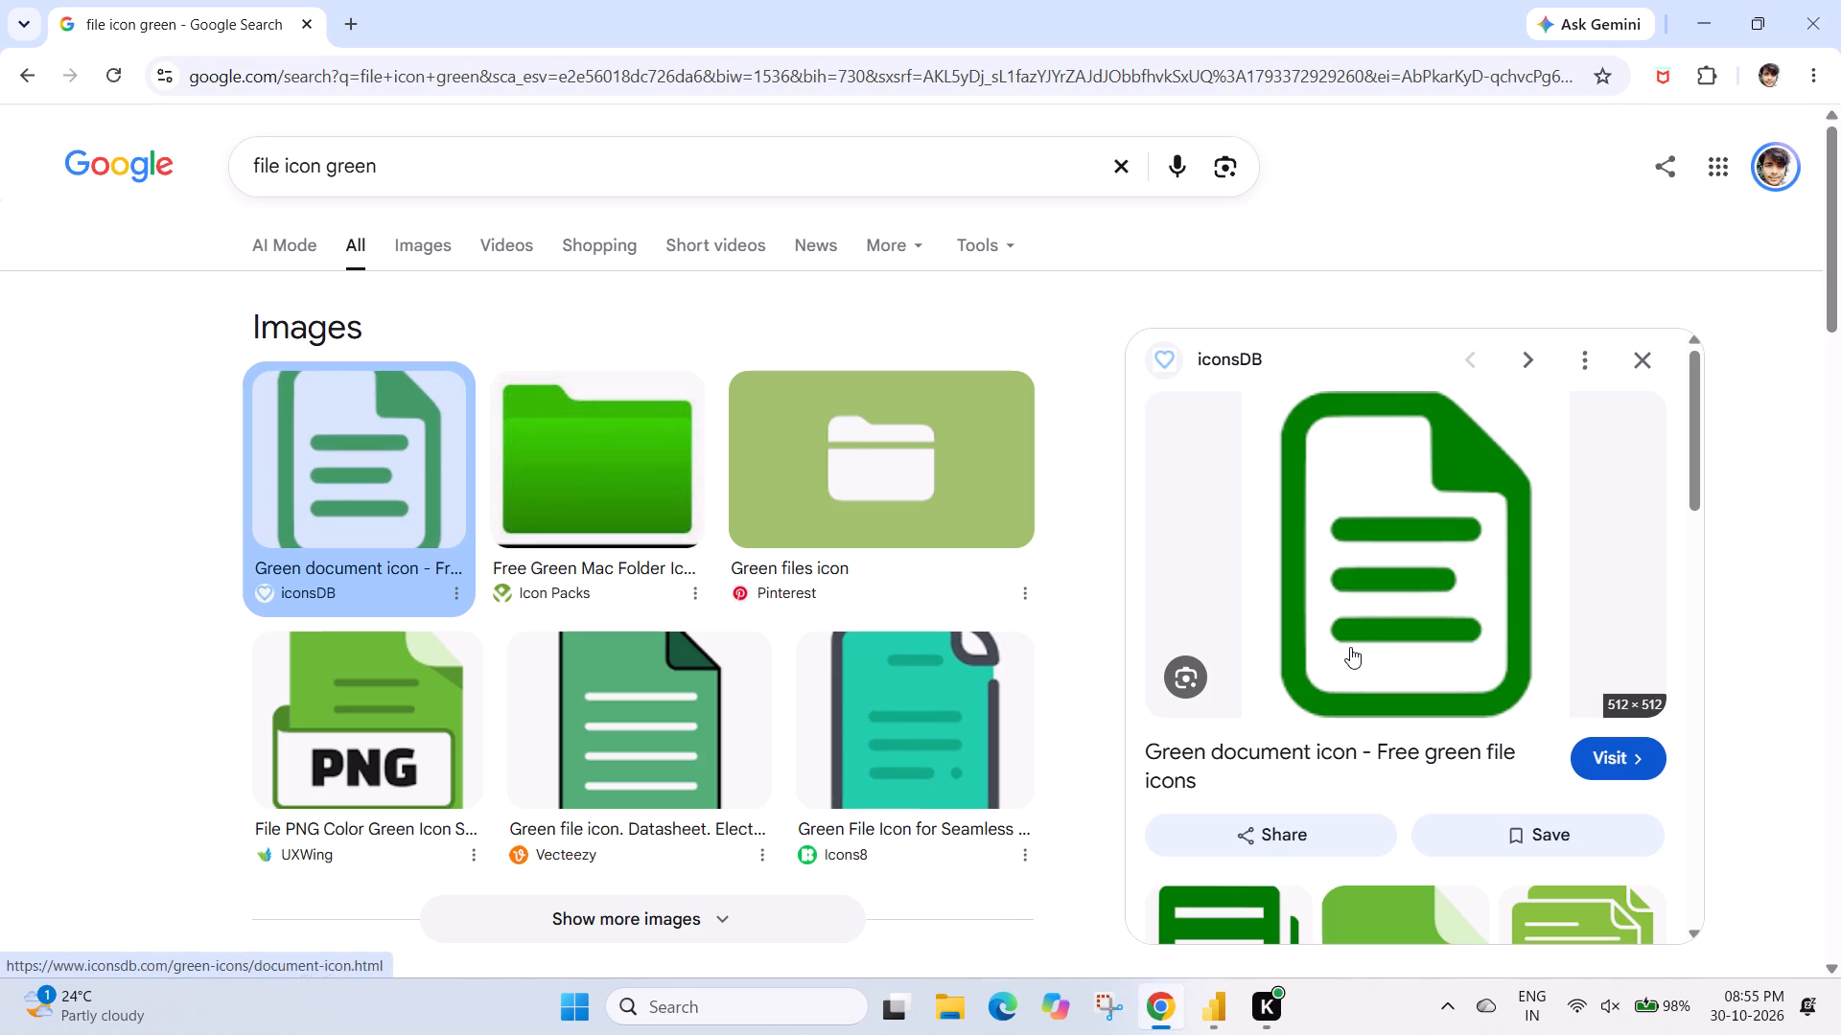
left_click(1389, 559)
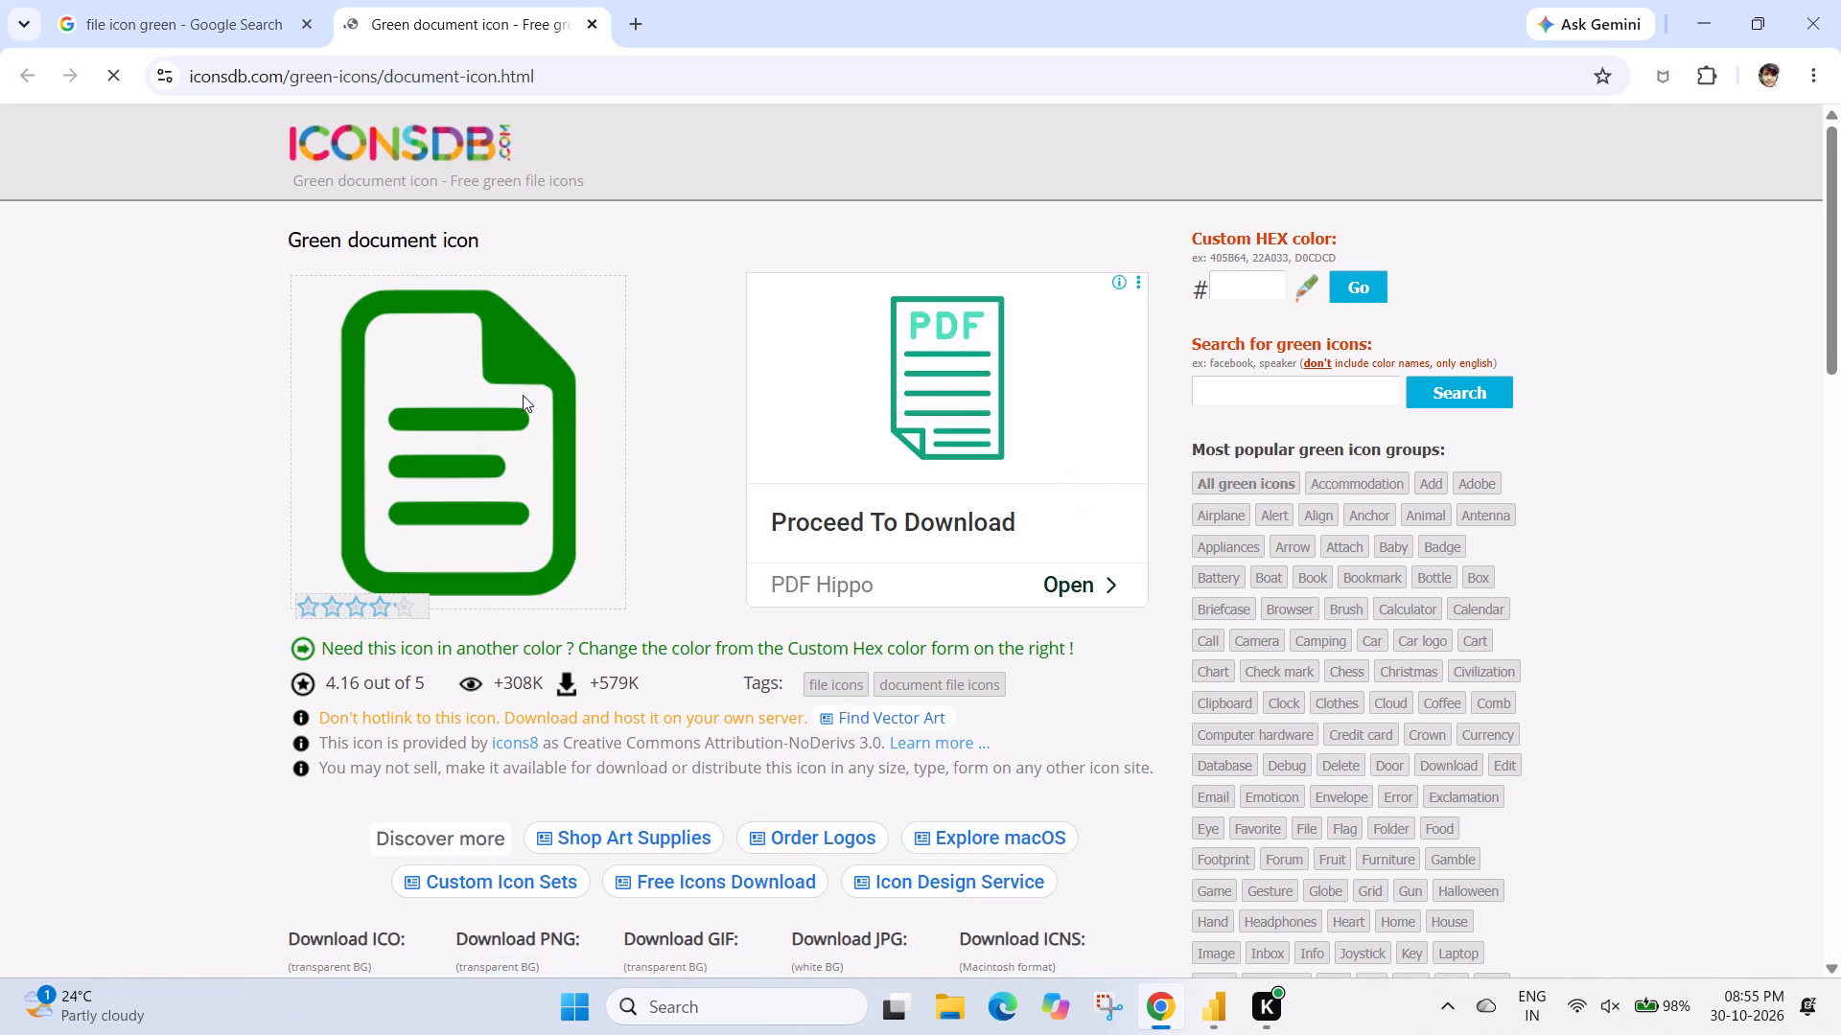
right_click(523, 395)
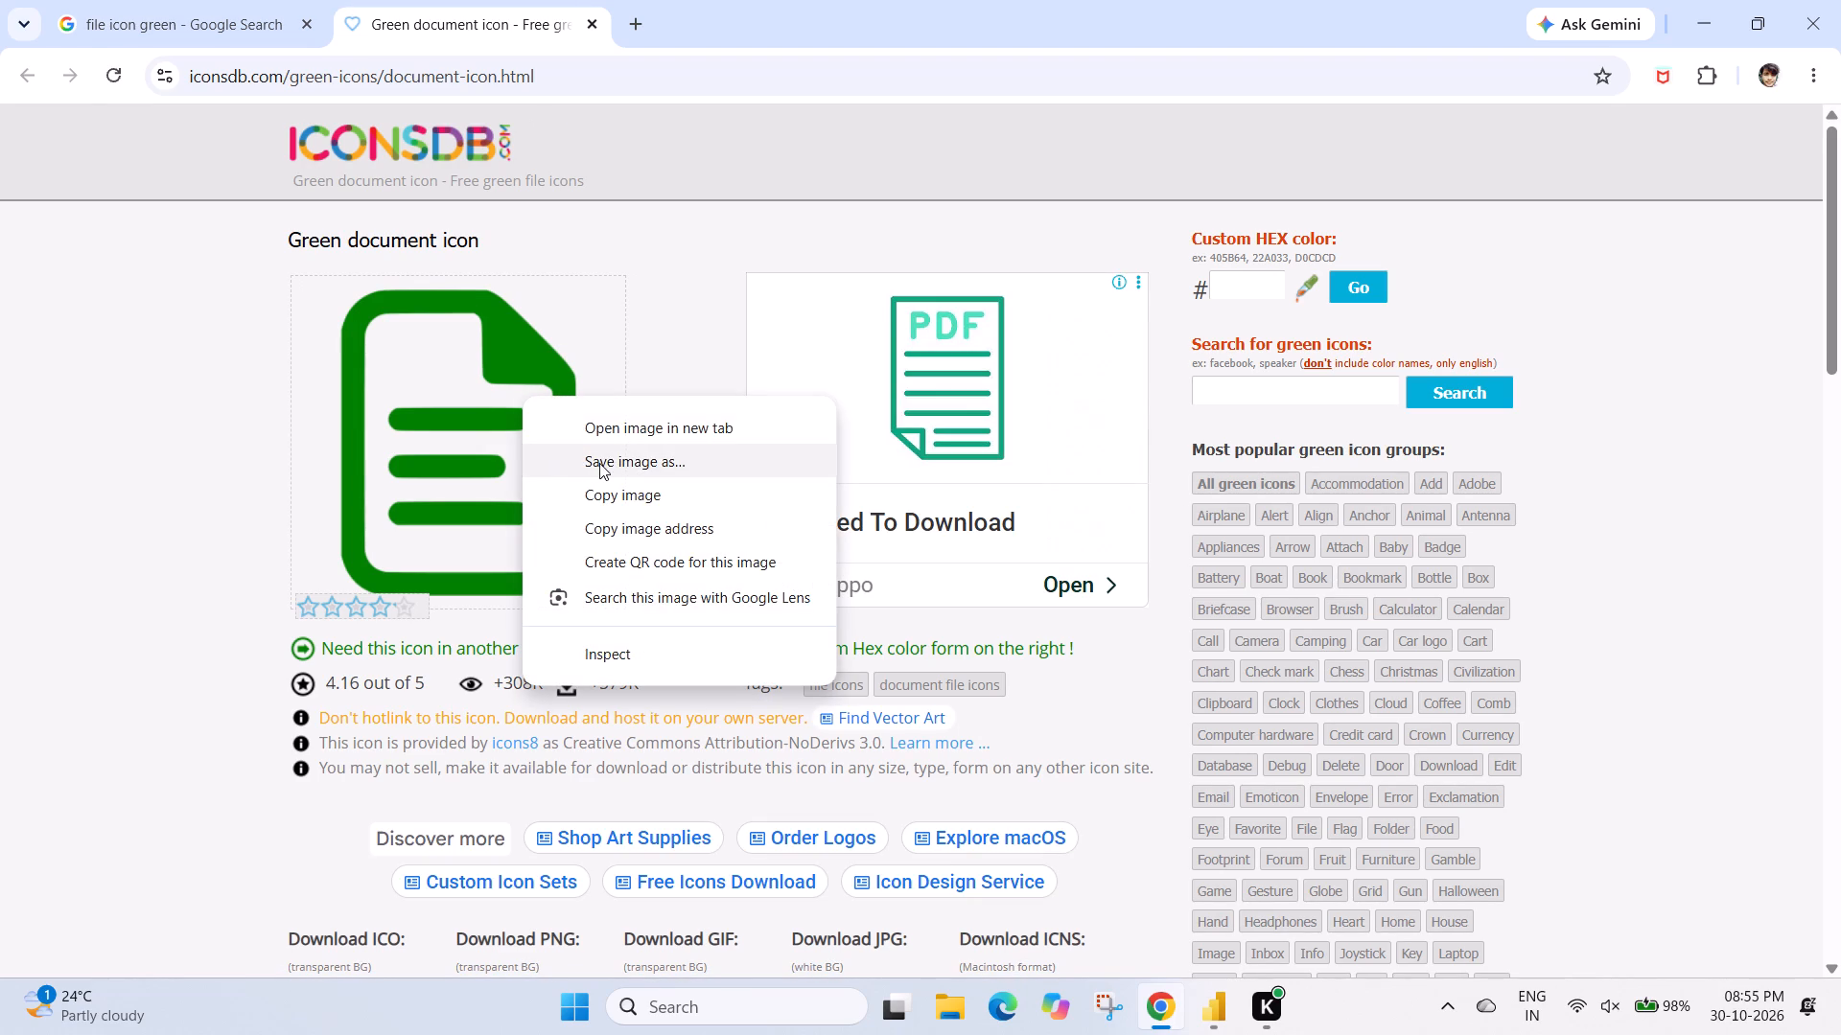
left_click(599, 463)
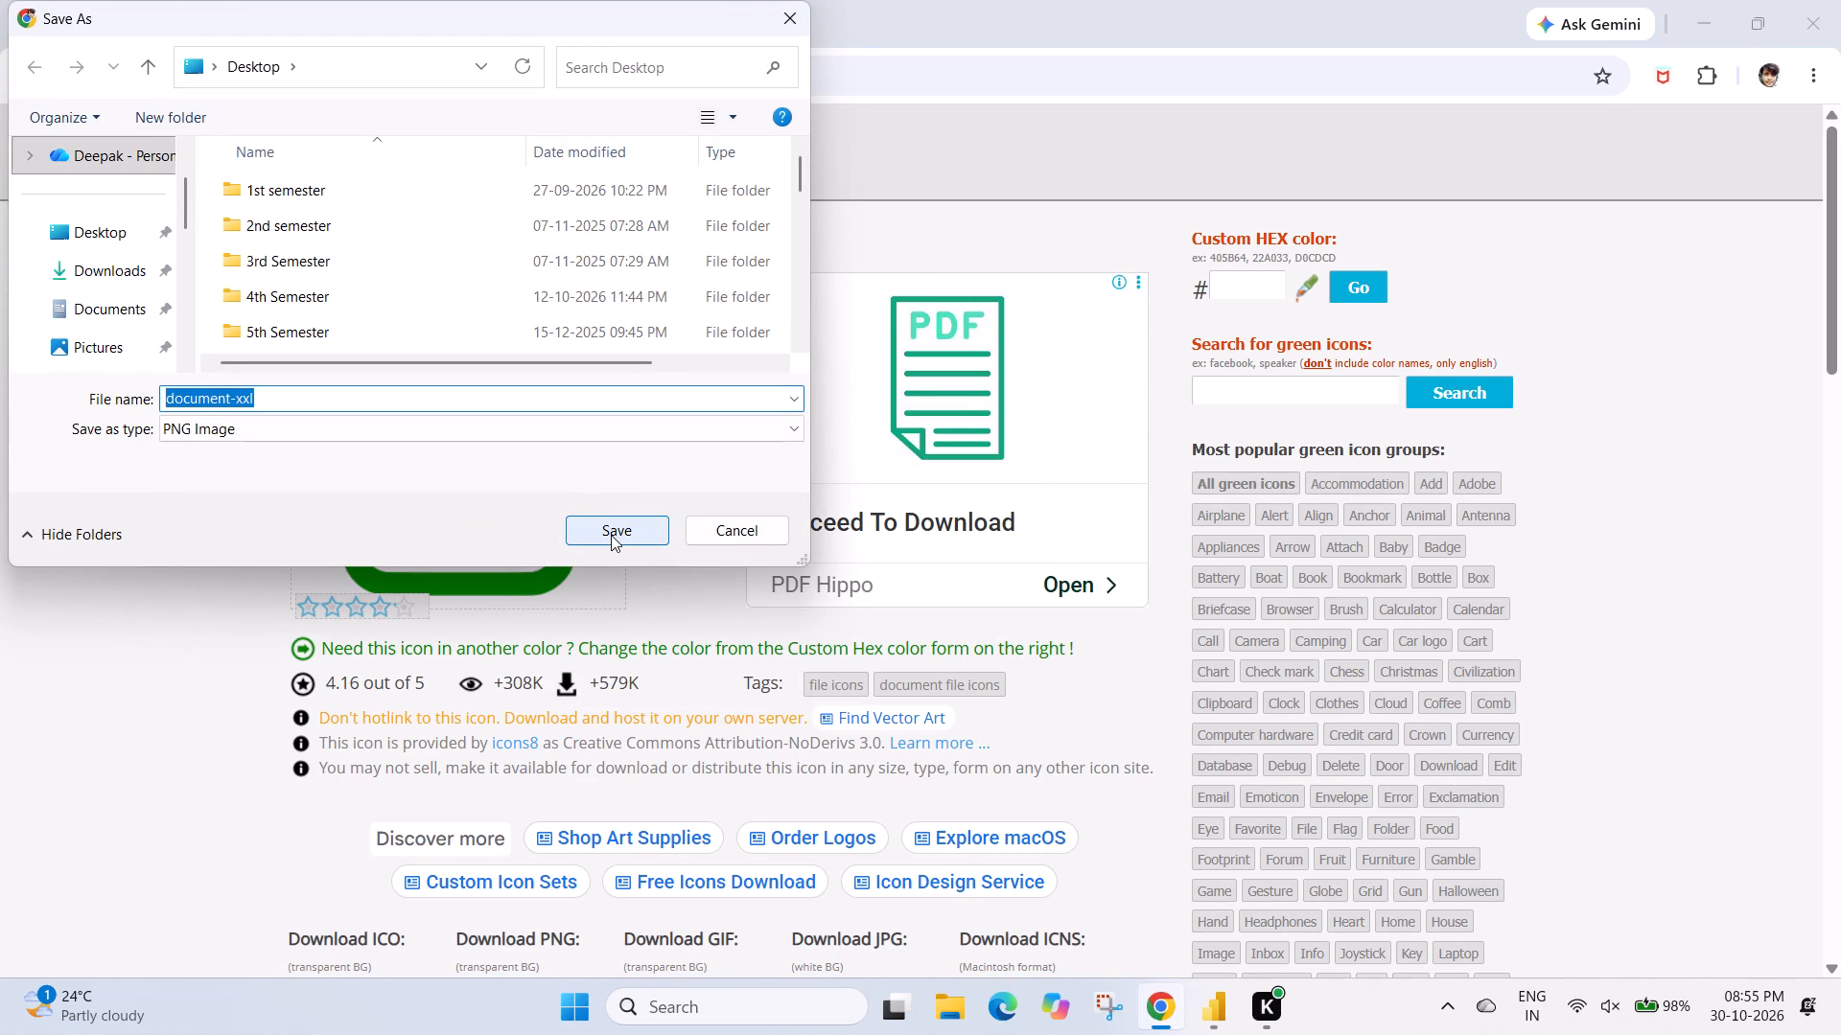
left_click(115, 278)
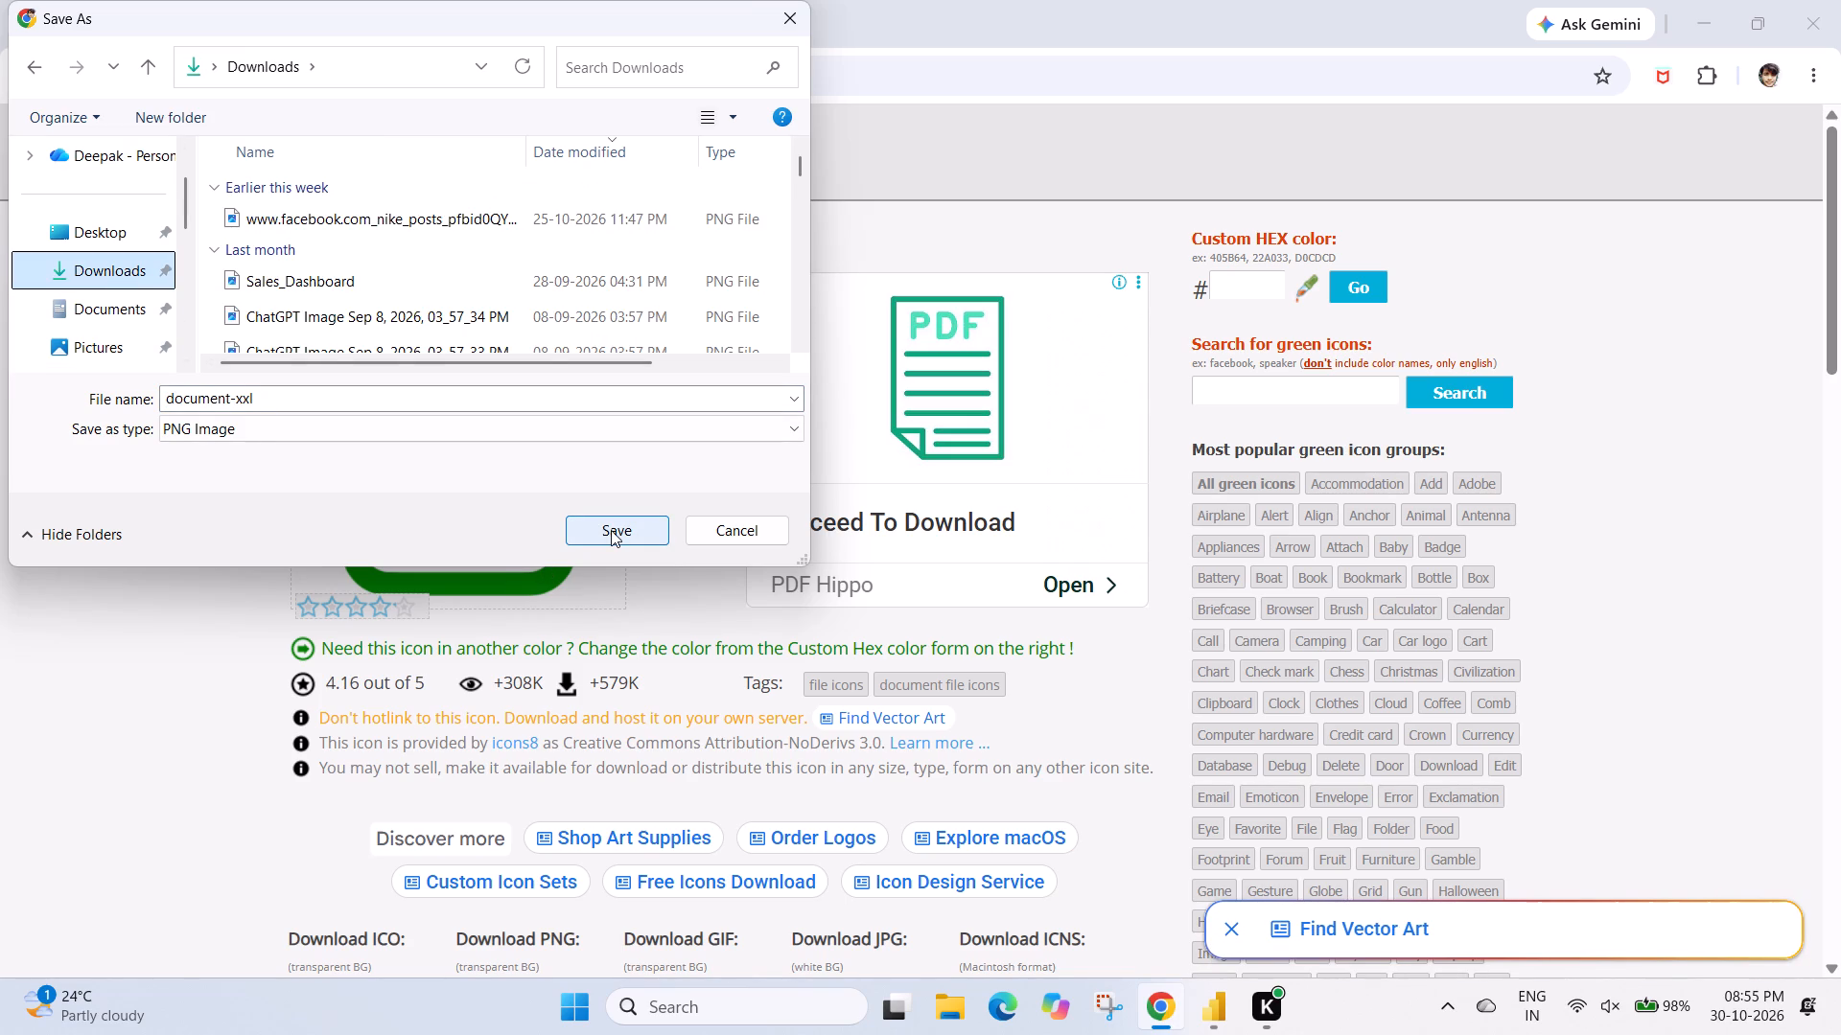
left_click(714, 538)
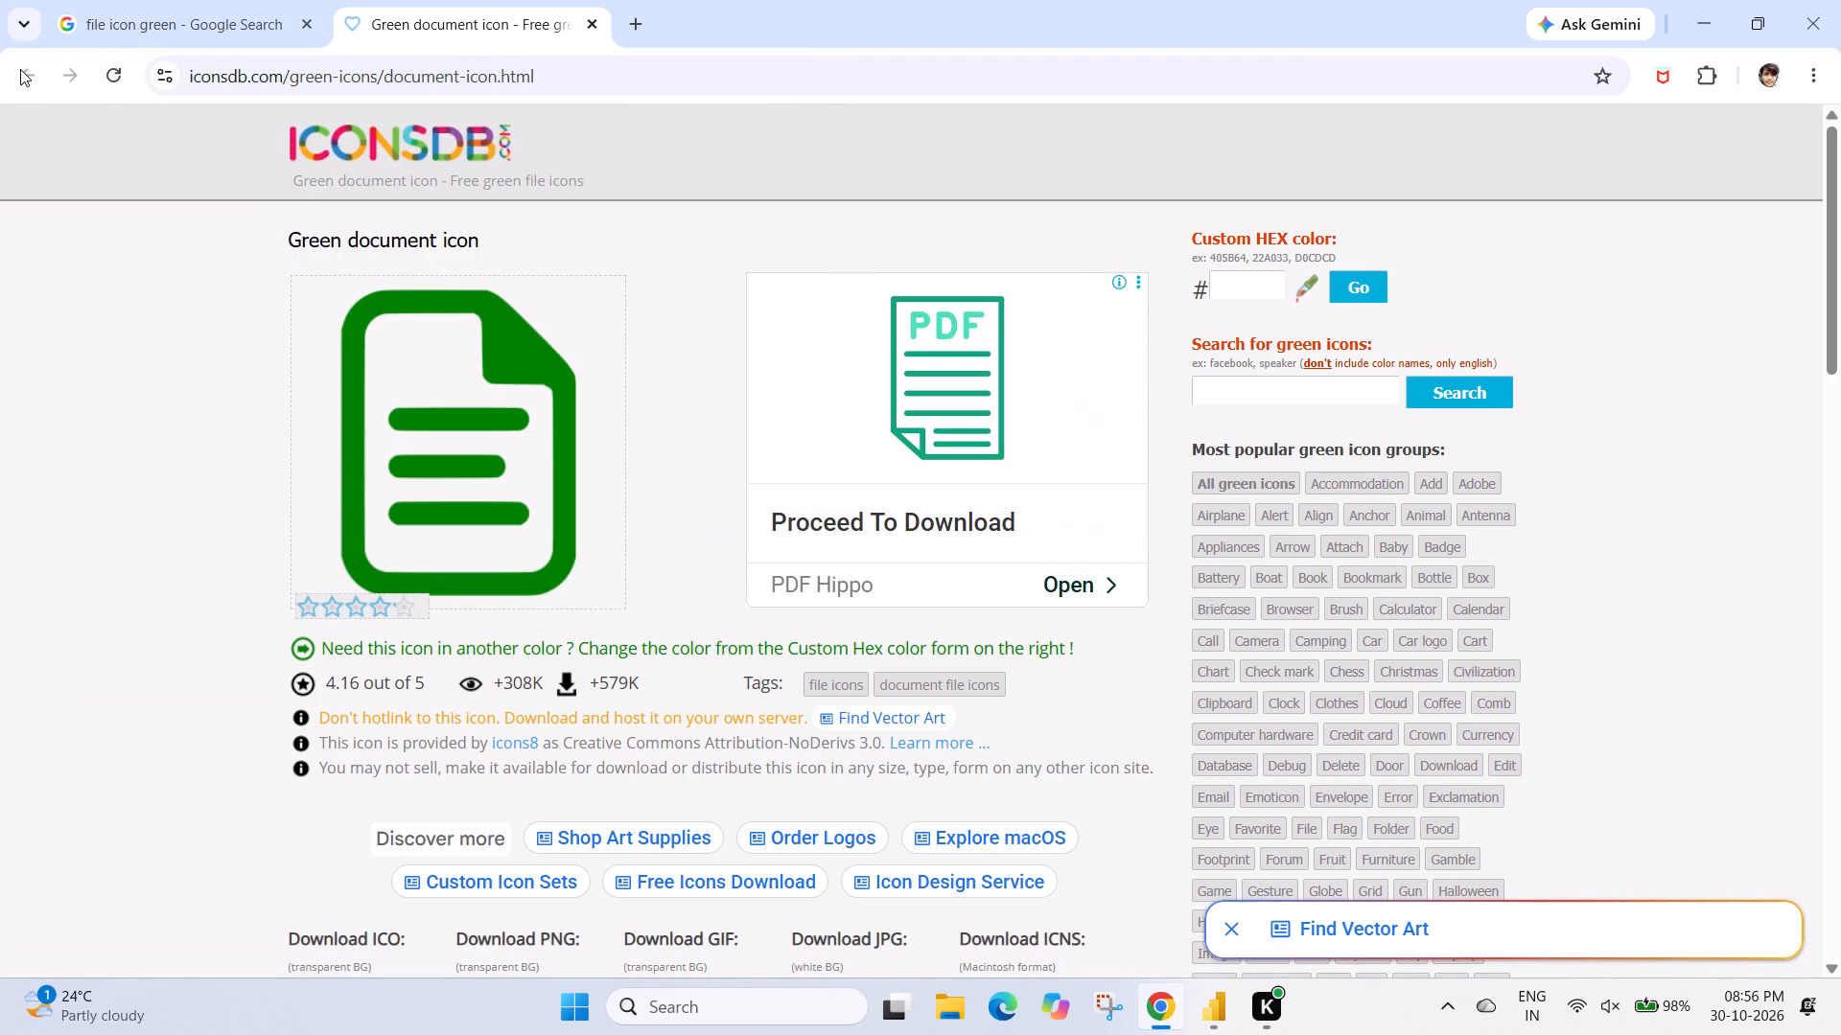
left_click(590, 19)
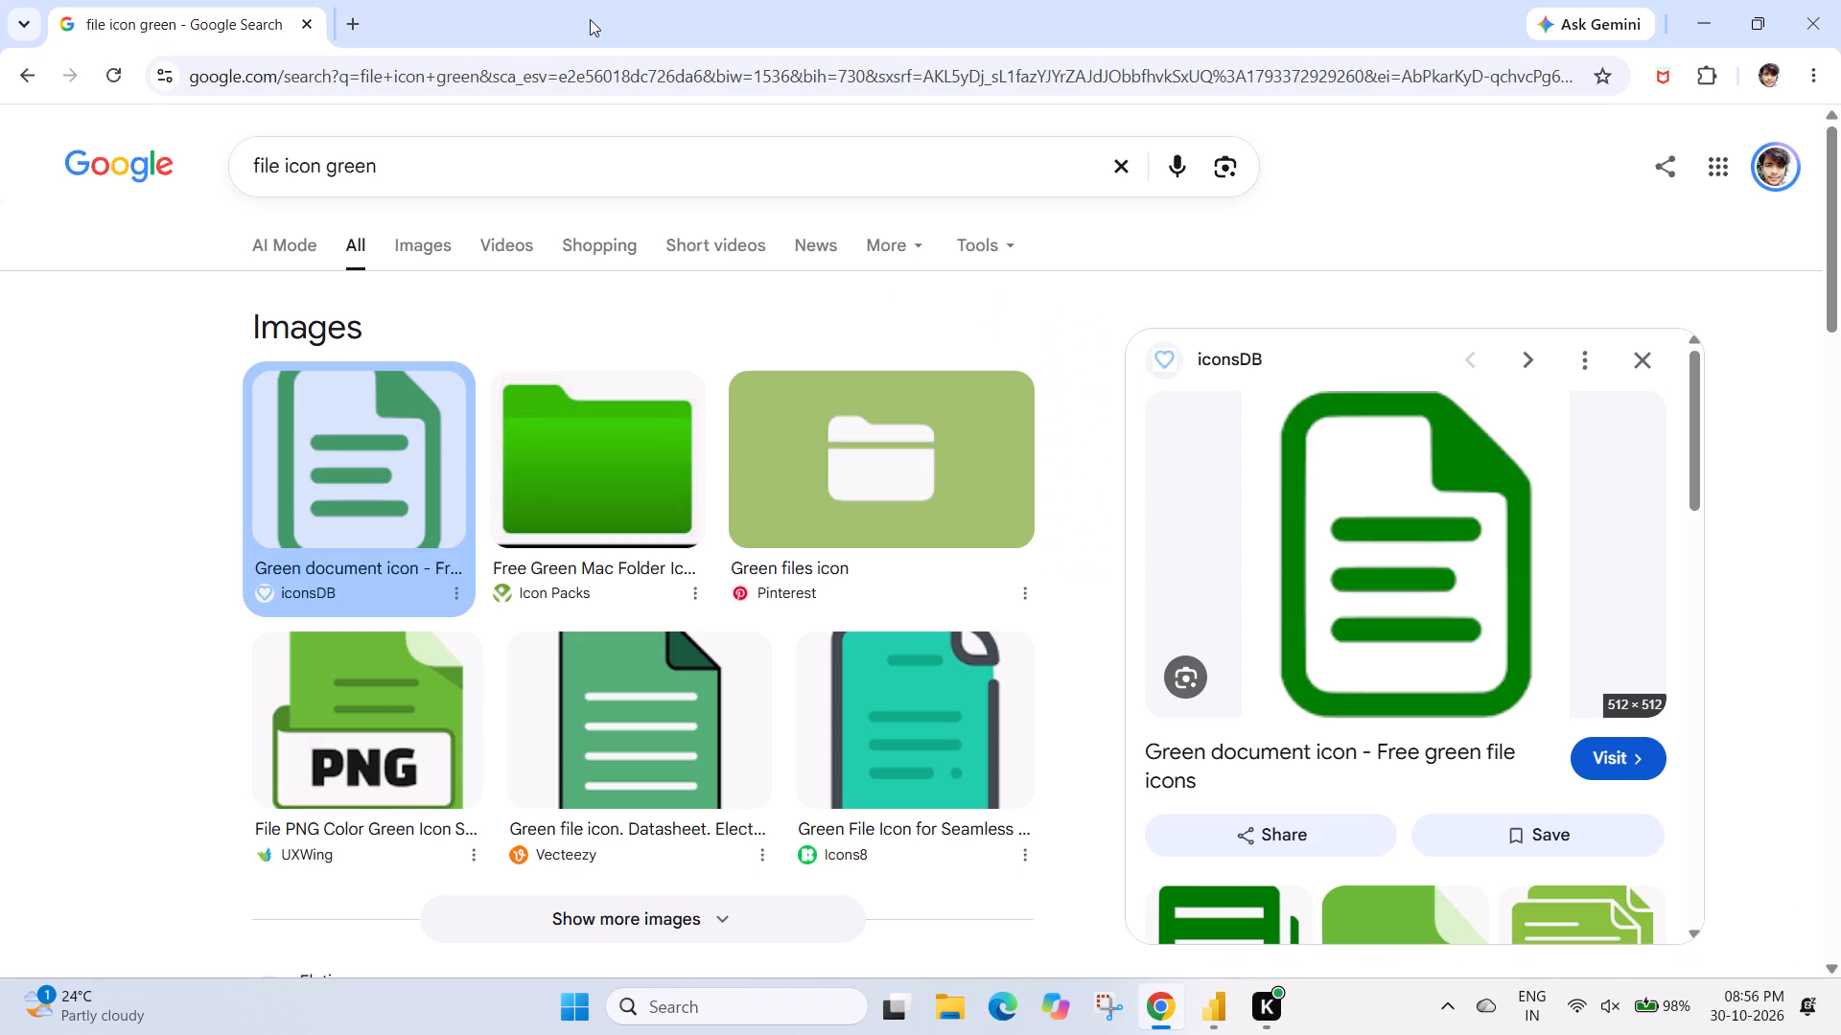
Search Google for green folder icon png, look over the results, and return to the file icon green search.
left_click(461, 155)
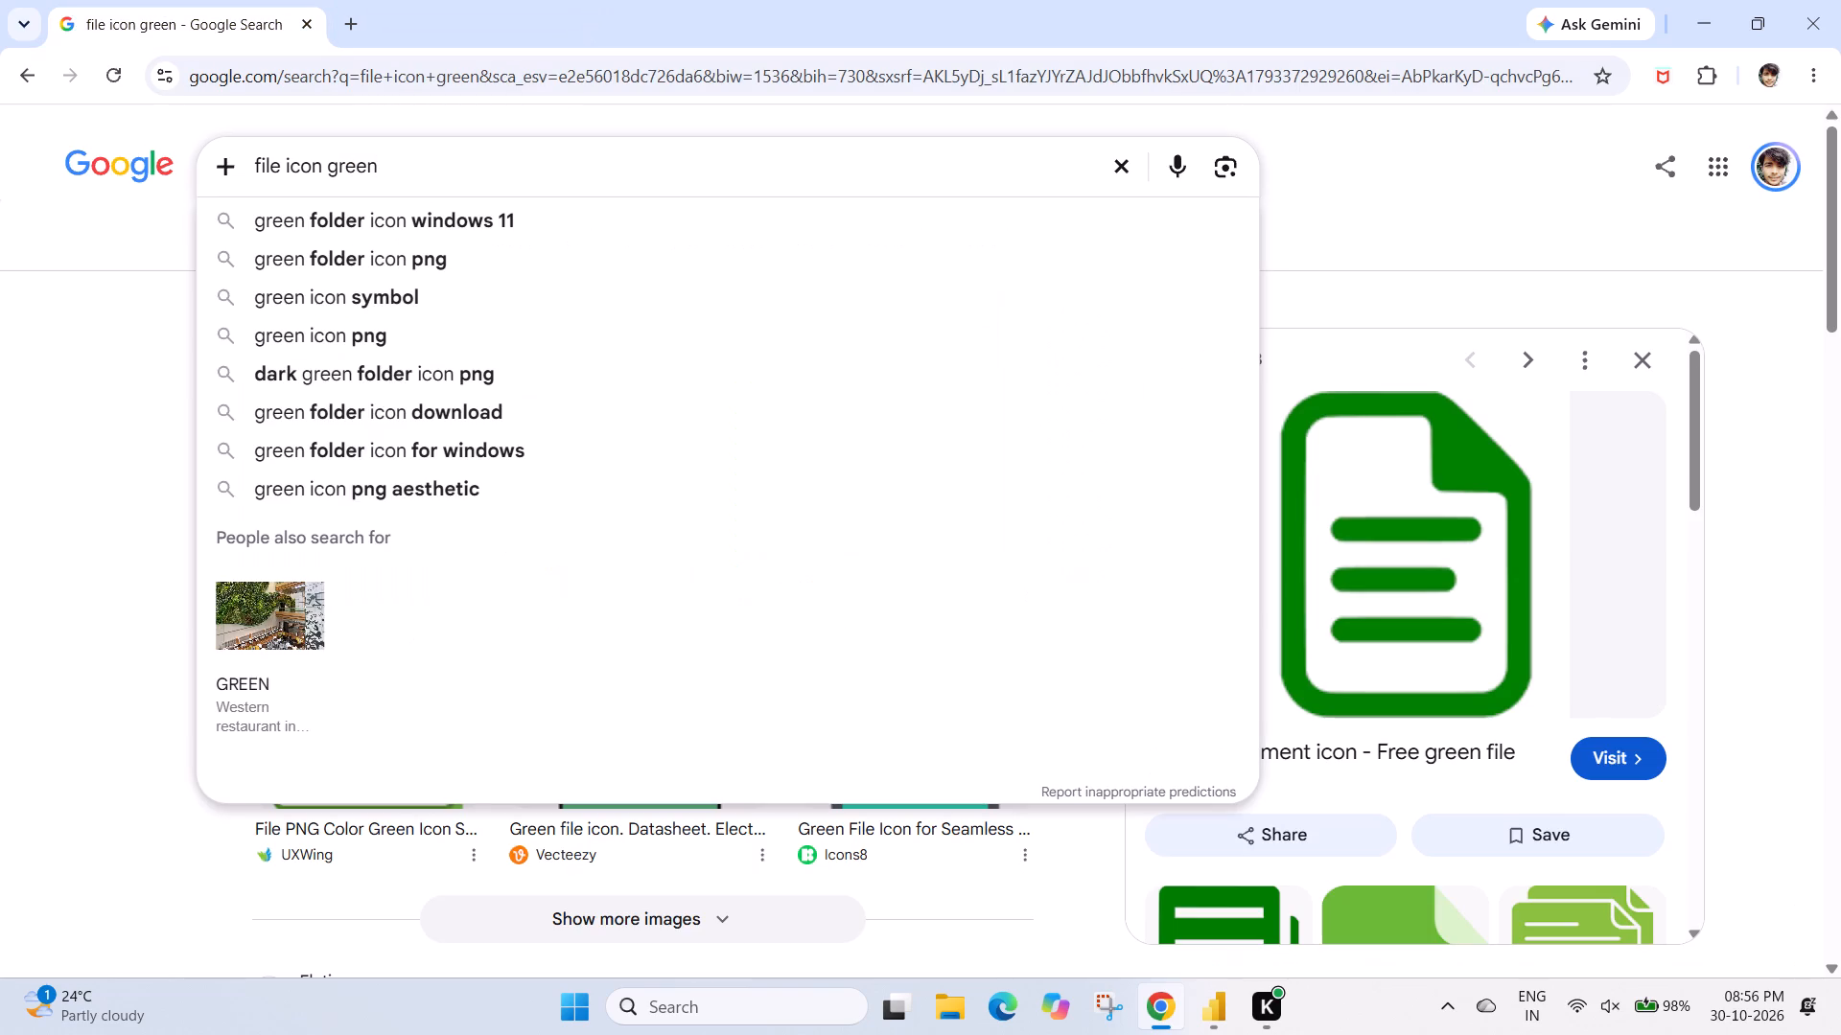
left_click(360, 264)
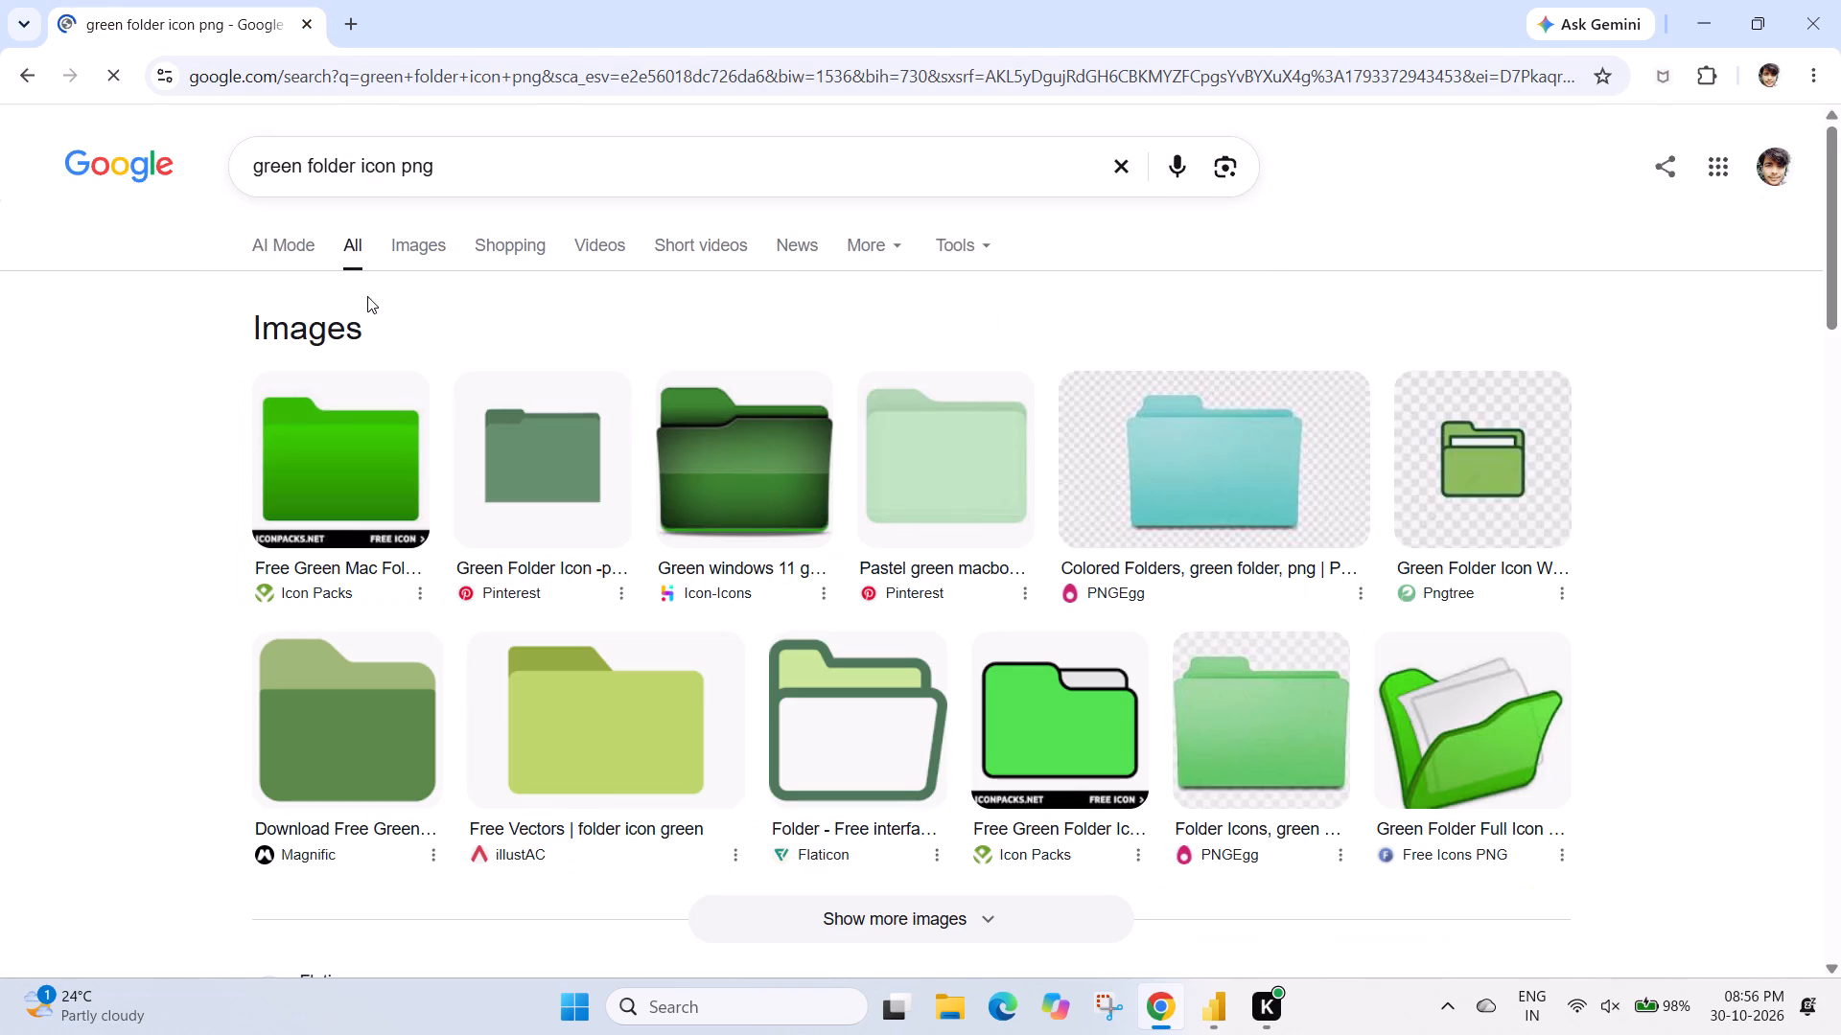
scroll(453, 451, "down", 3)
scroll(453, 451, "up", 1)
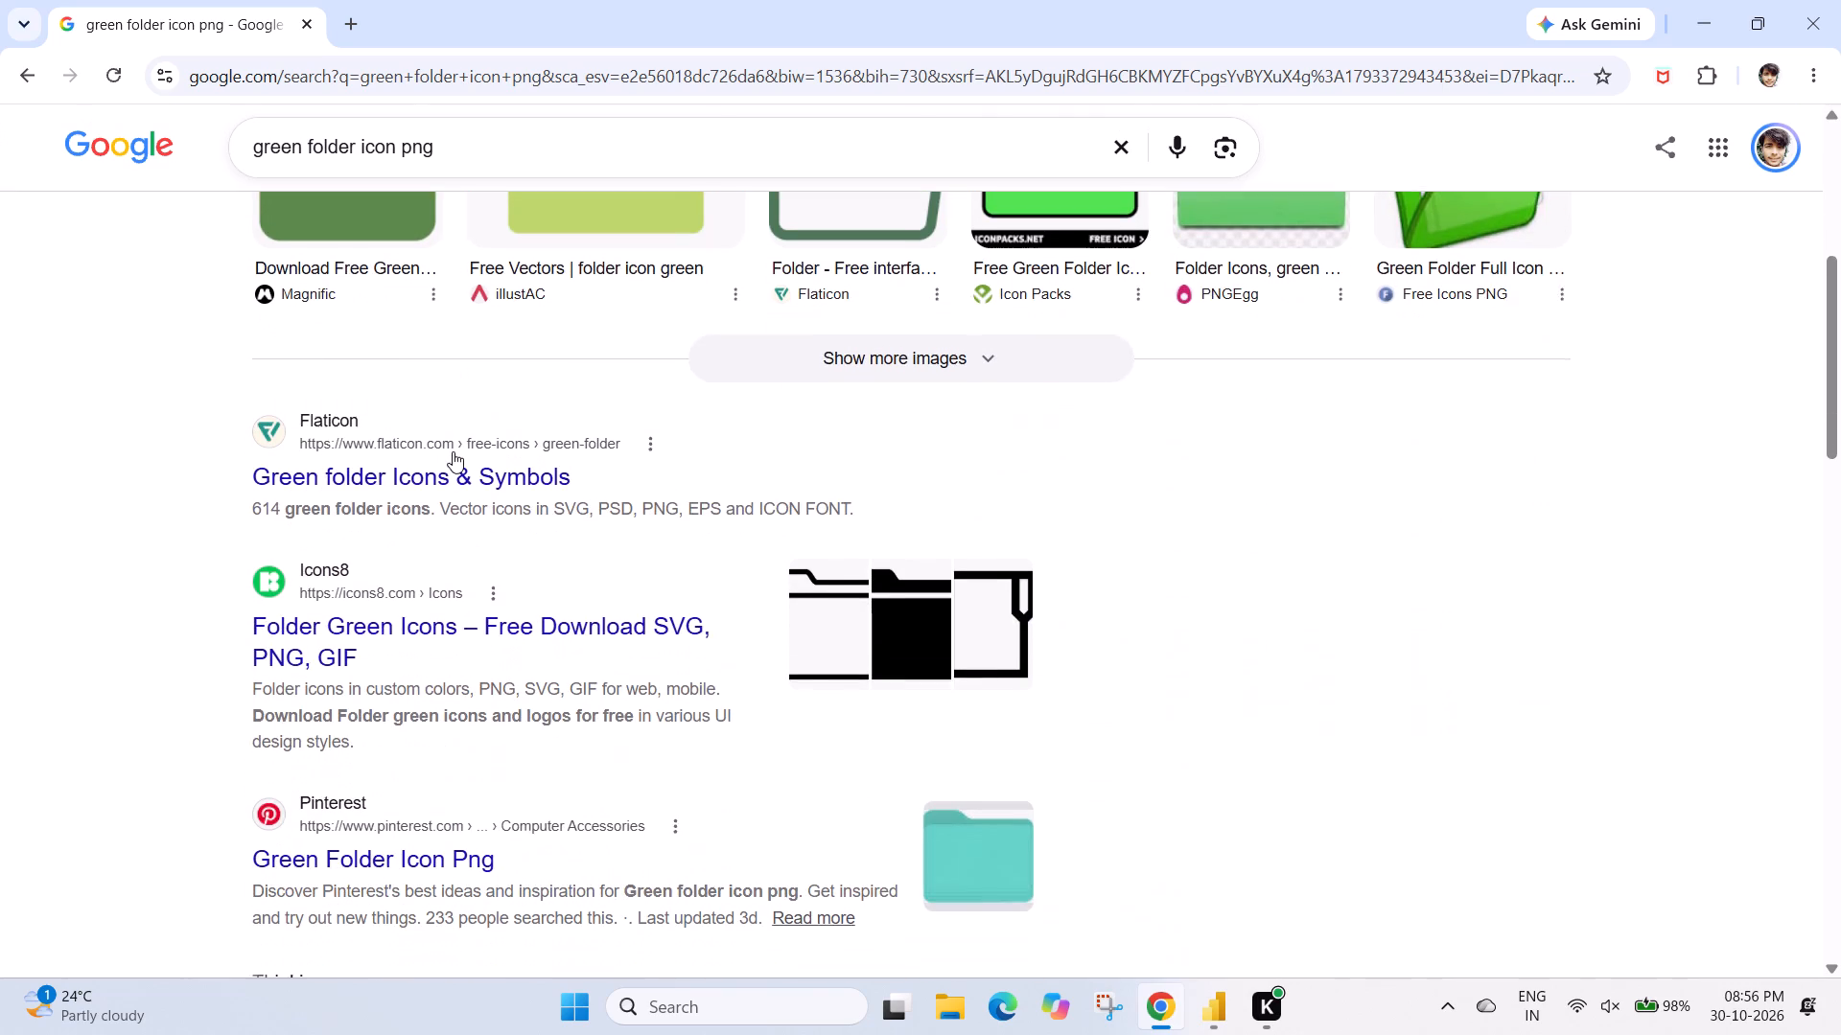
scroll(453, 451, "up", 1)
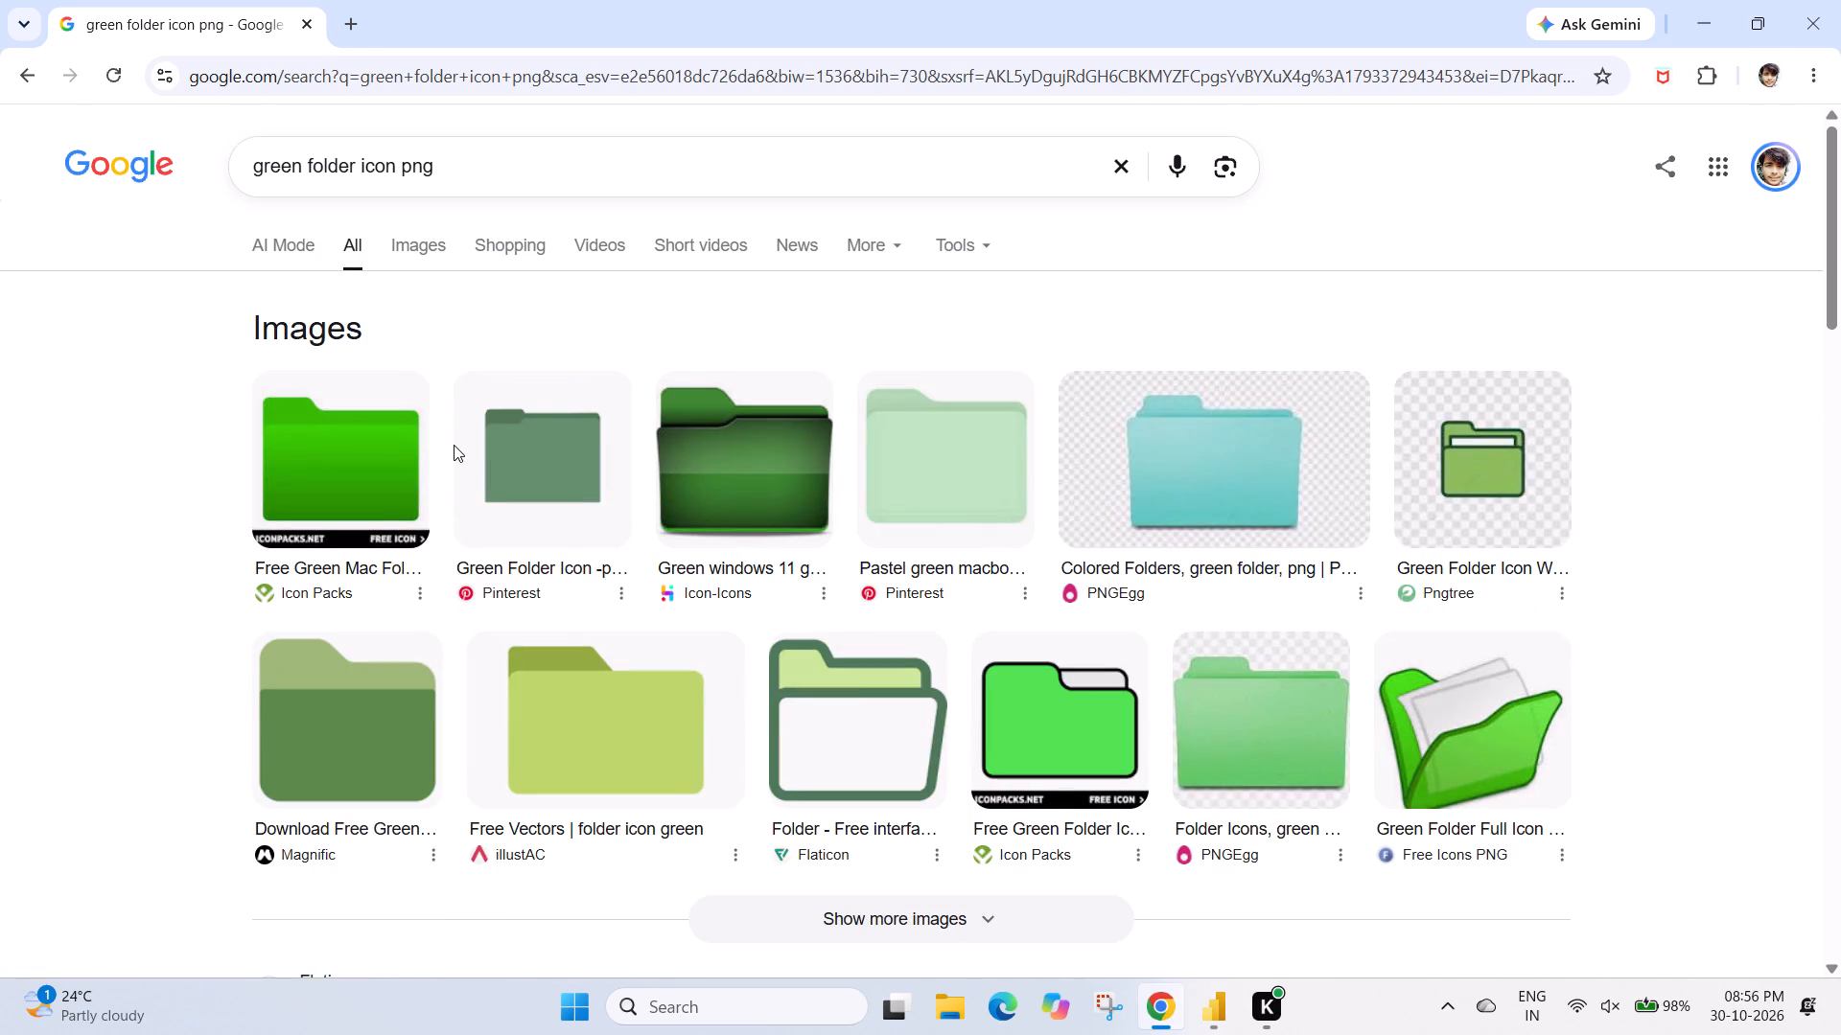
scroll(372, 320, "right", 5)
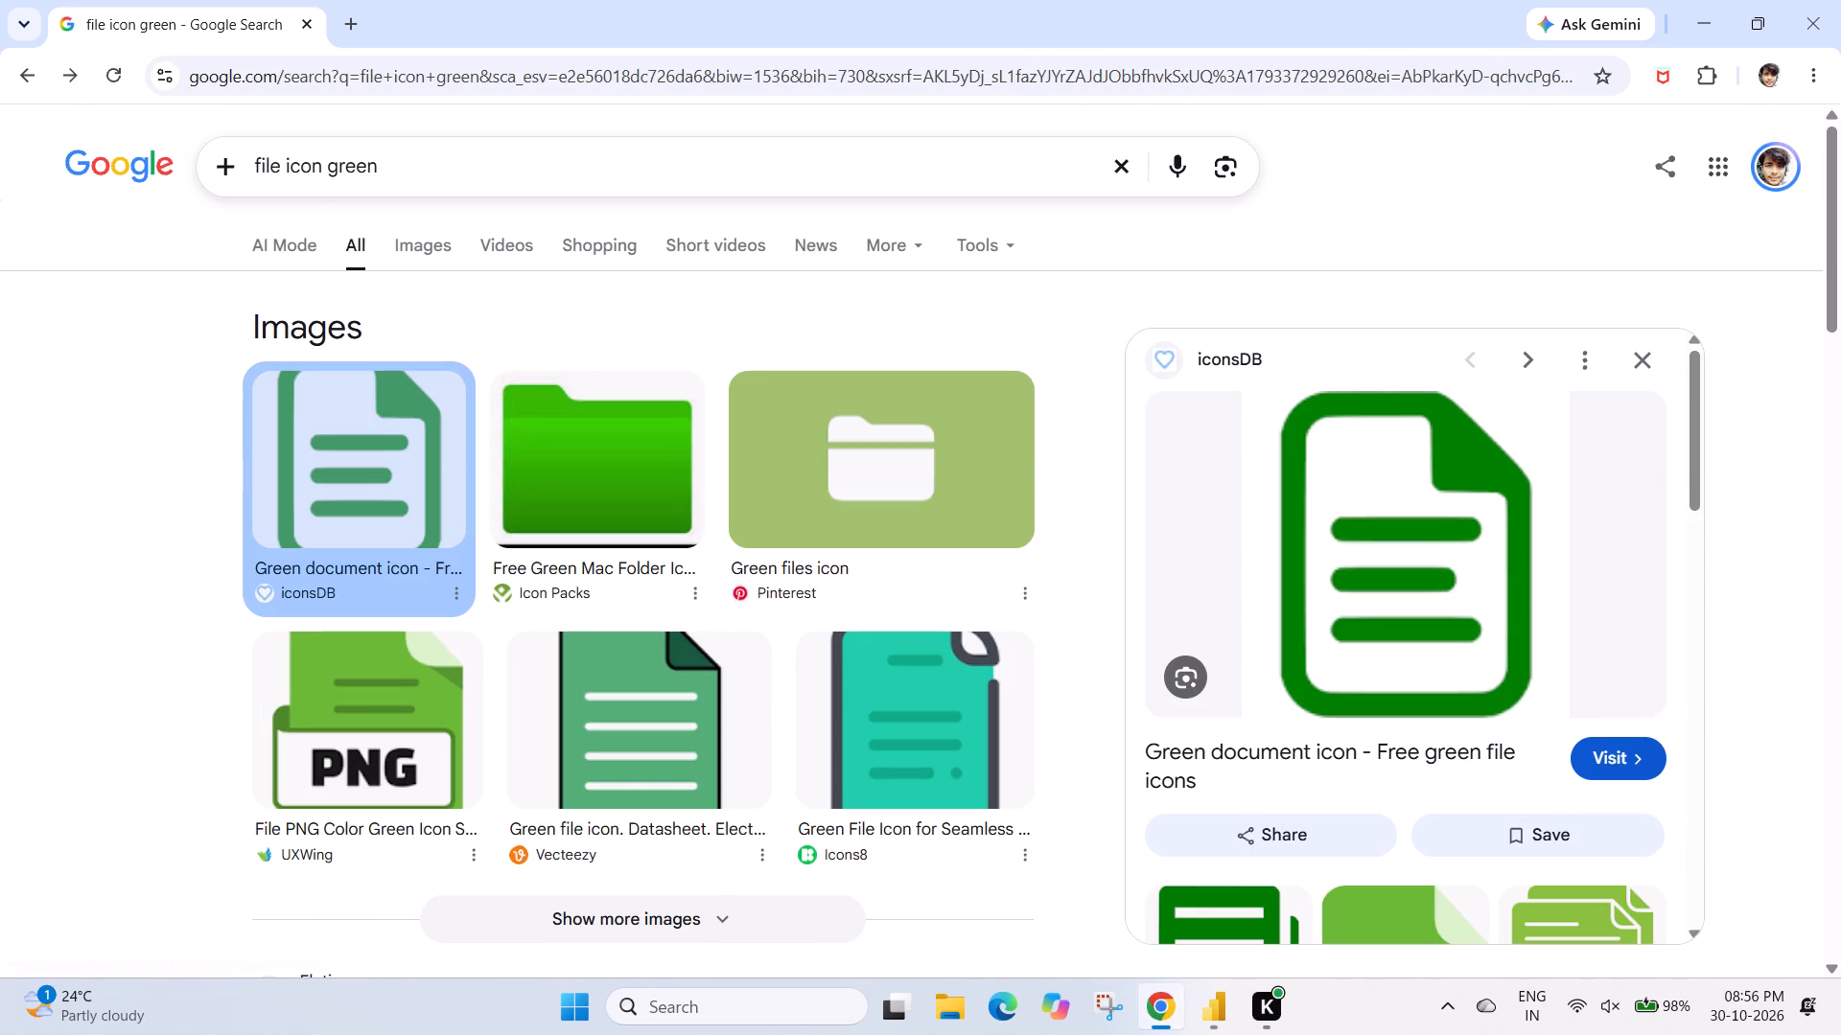
Search Google for file icon green png and show only the image results.
left_click(397, 169)
key("space")
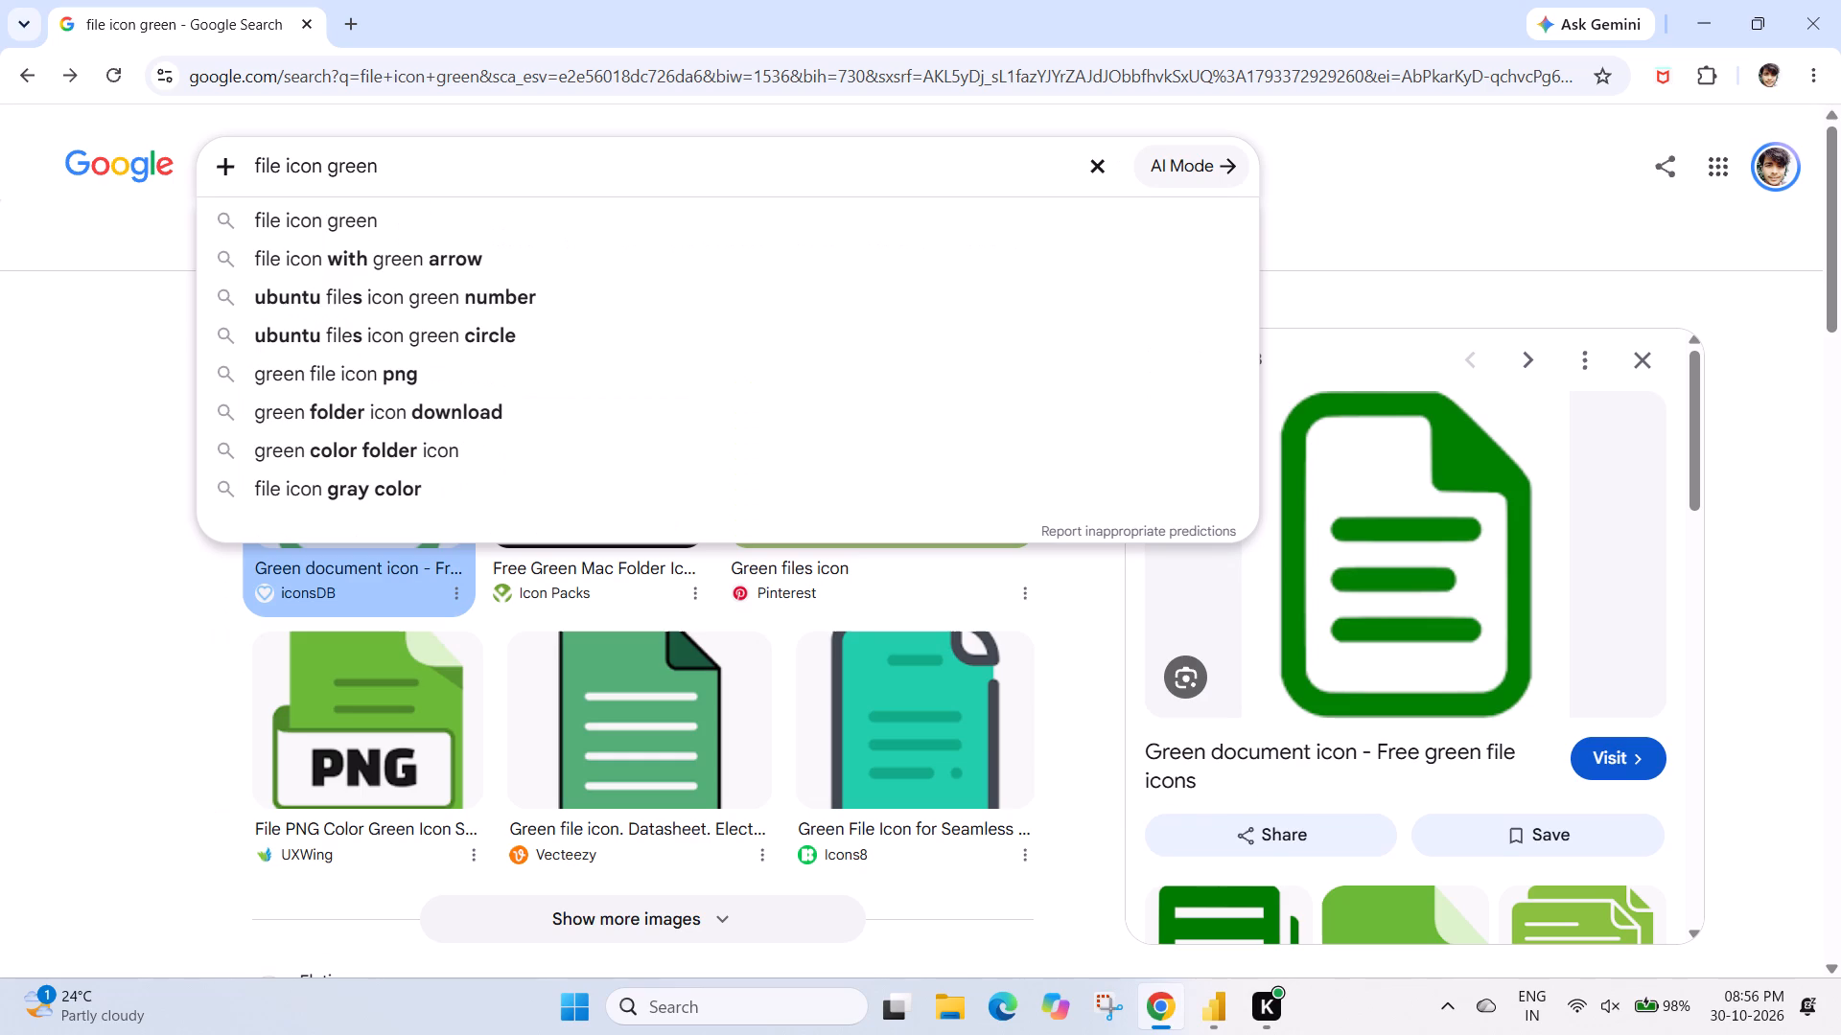
type("png")
key("Return")
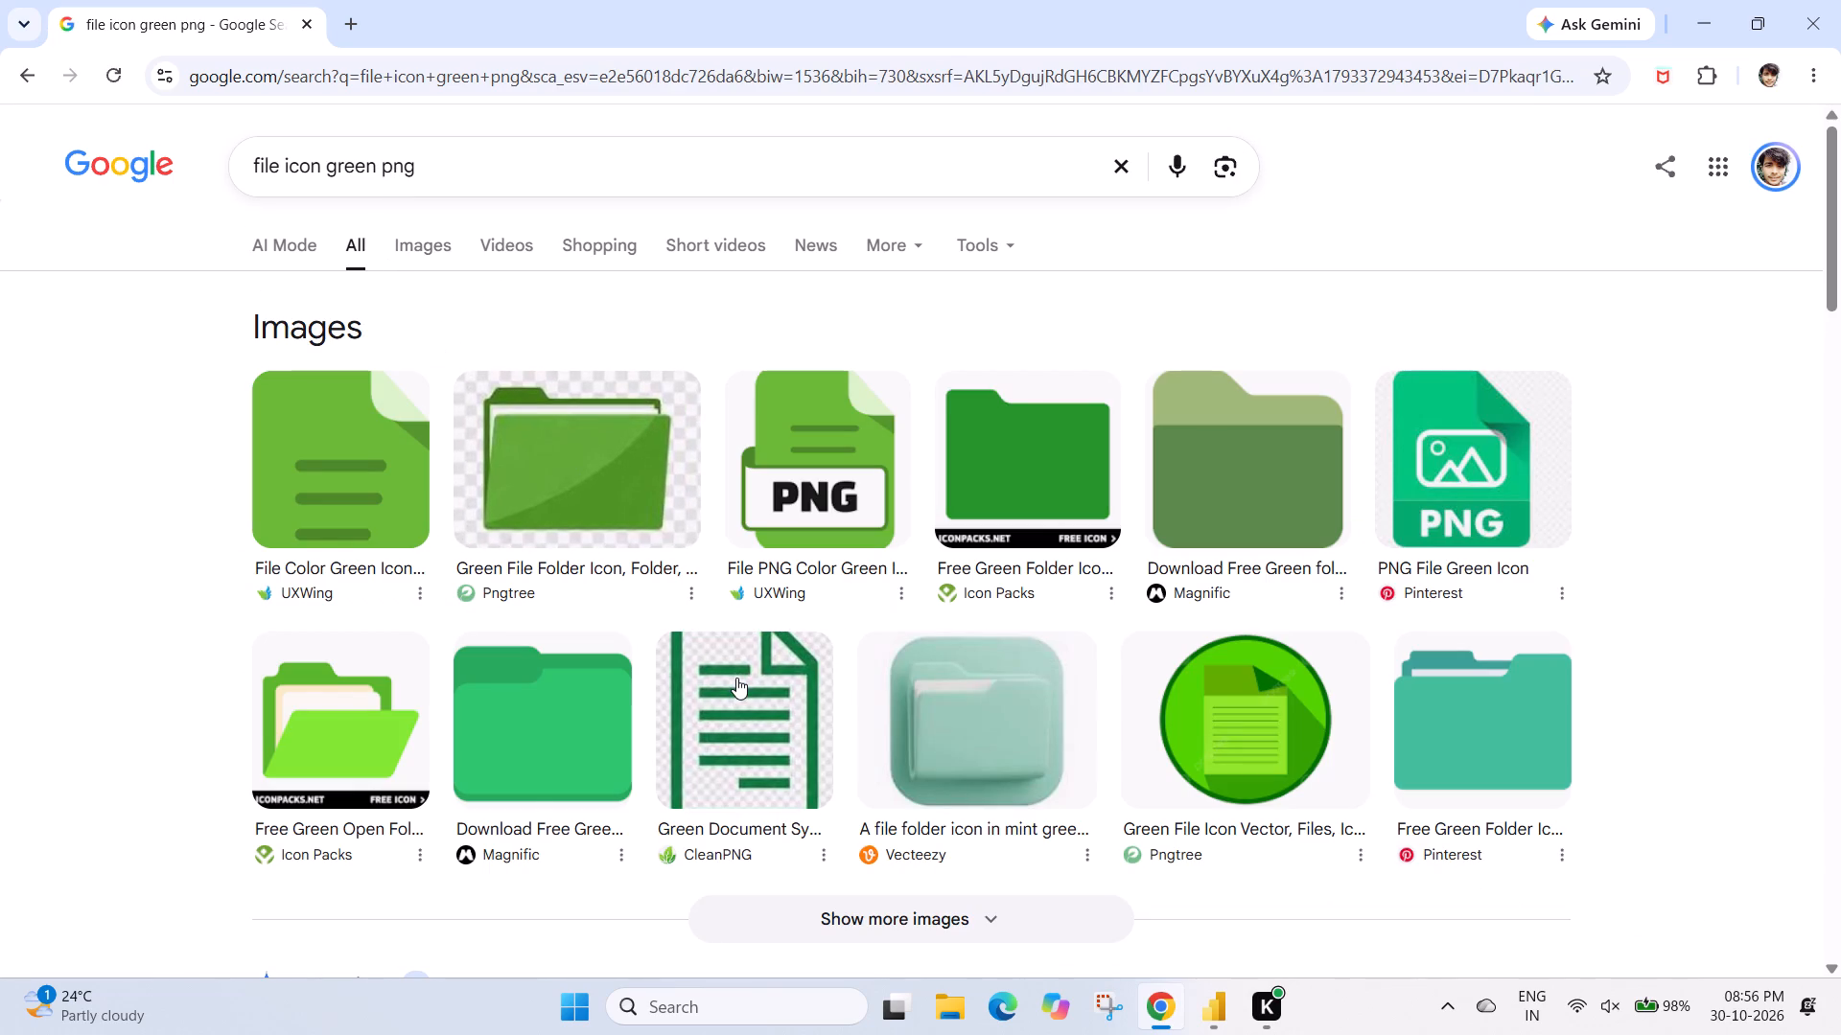
left_click(736, 678)
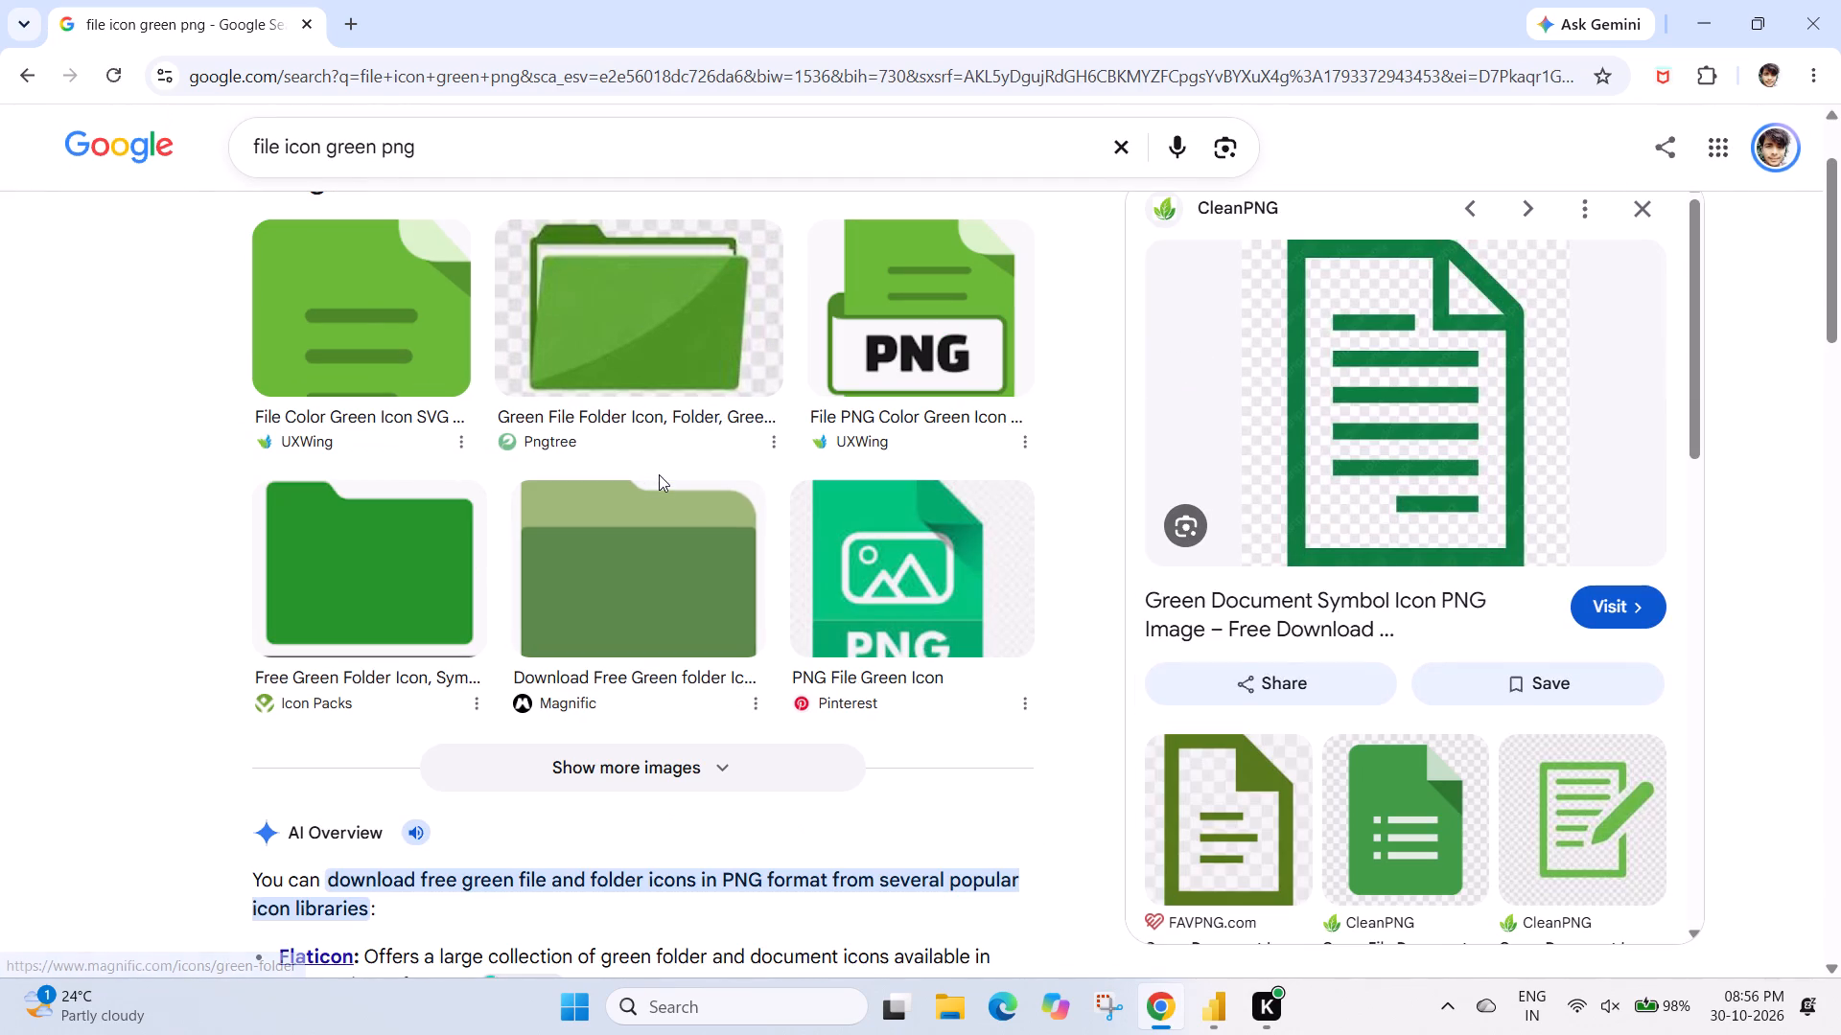
left_click(27, 72)
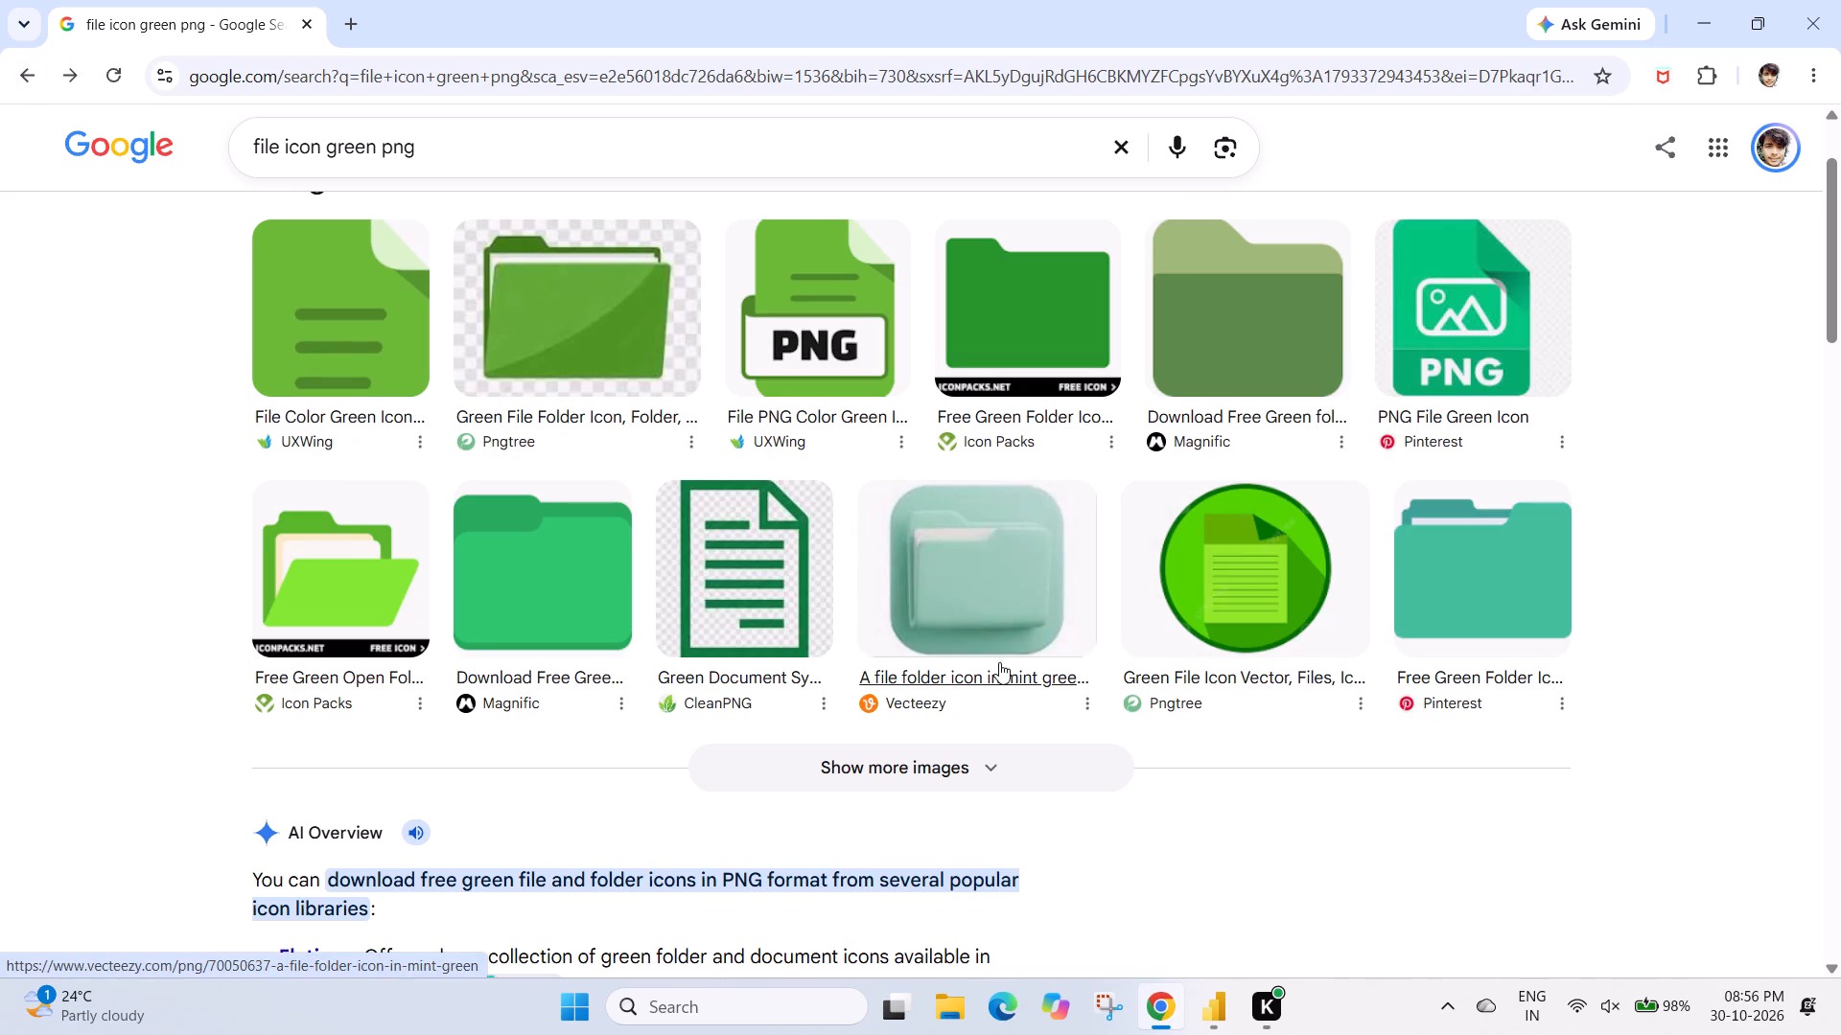
scroll(810, 609, "up", 4)
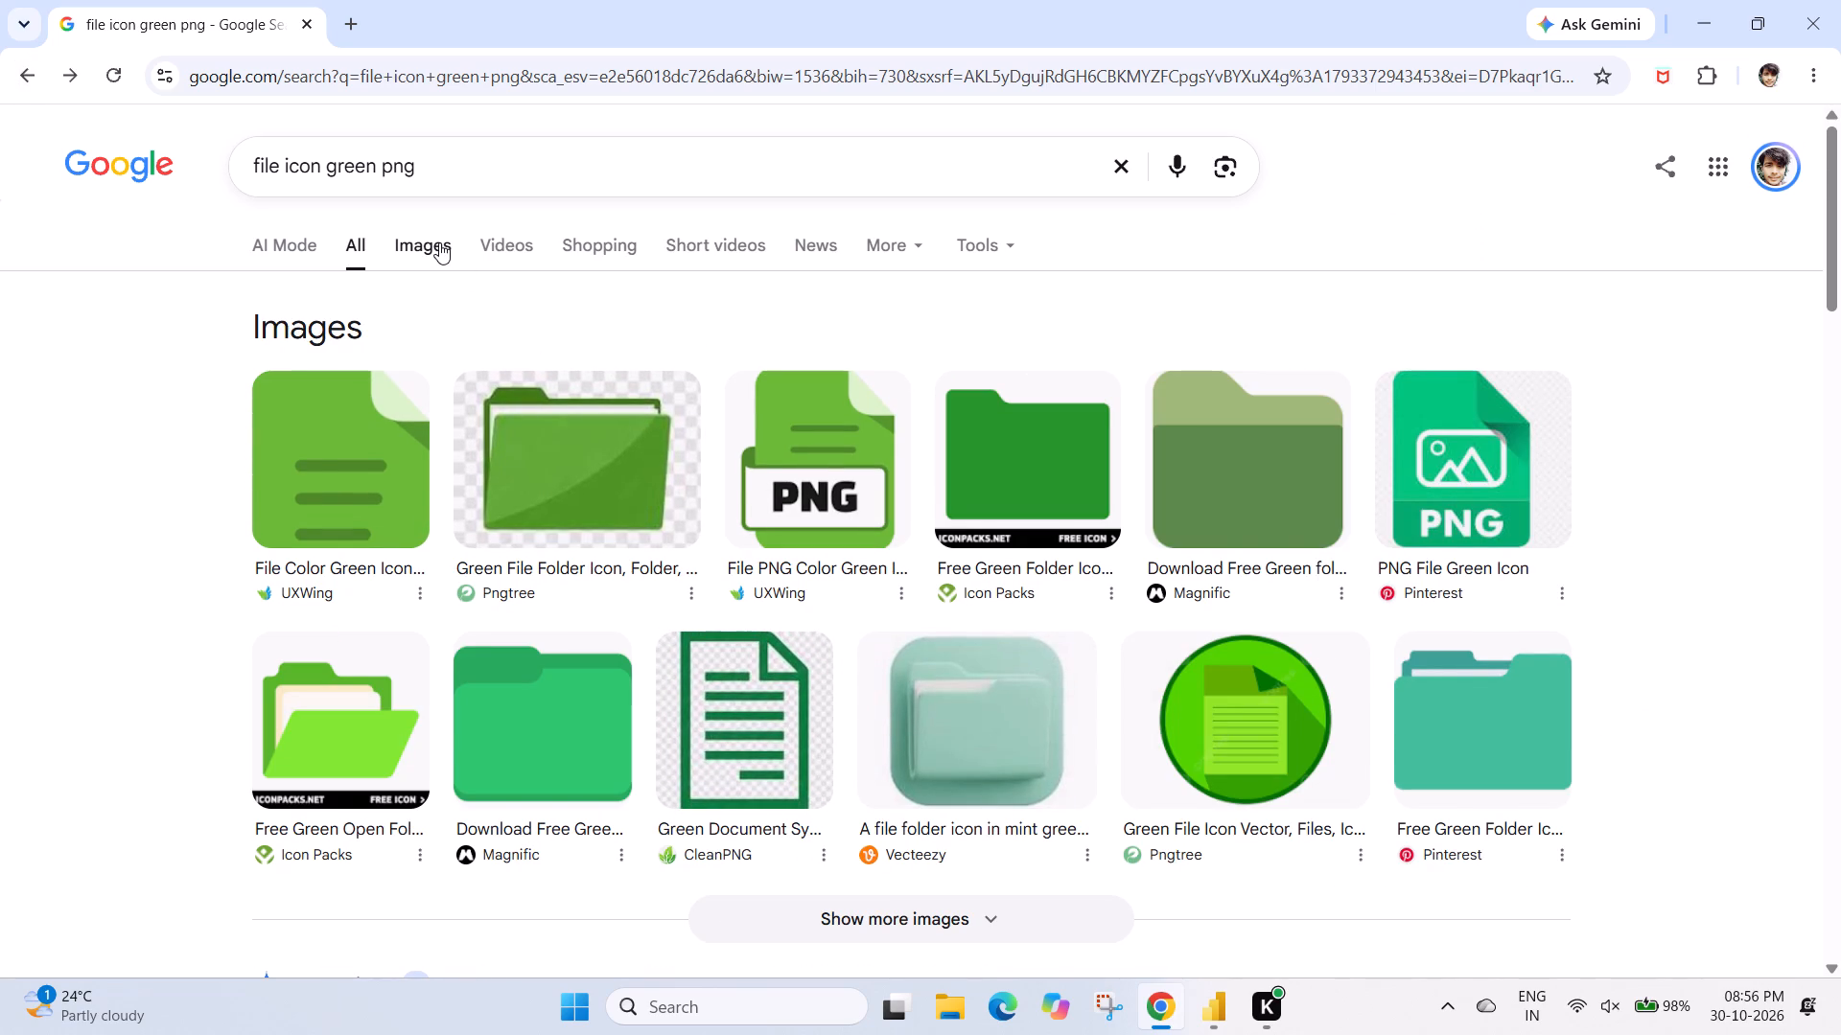
left_click(439, 242)
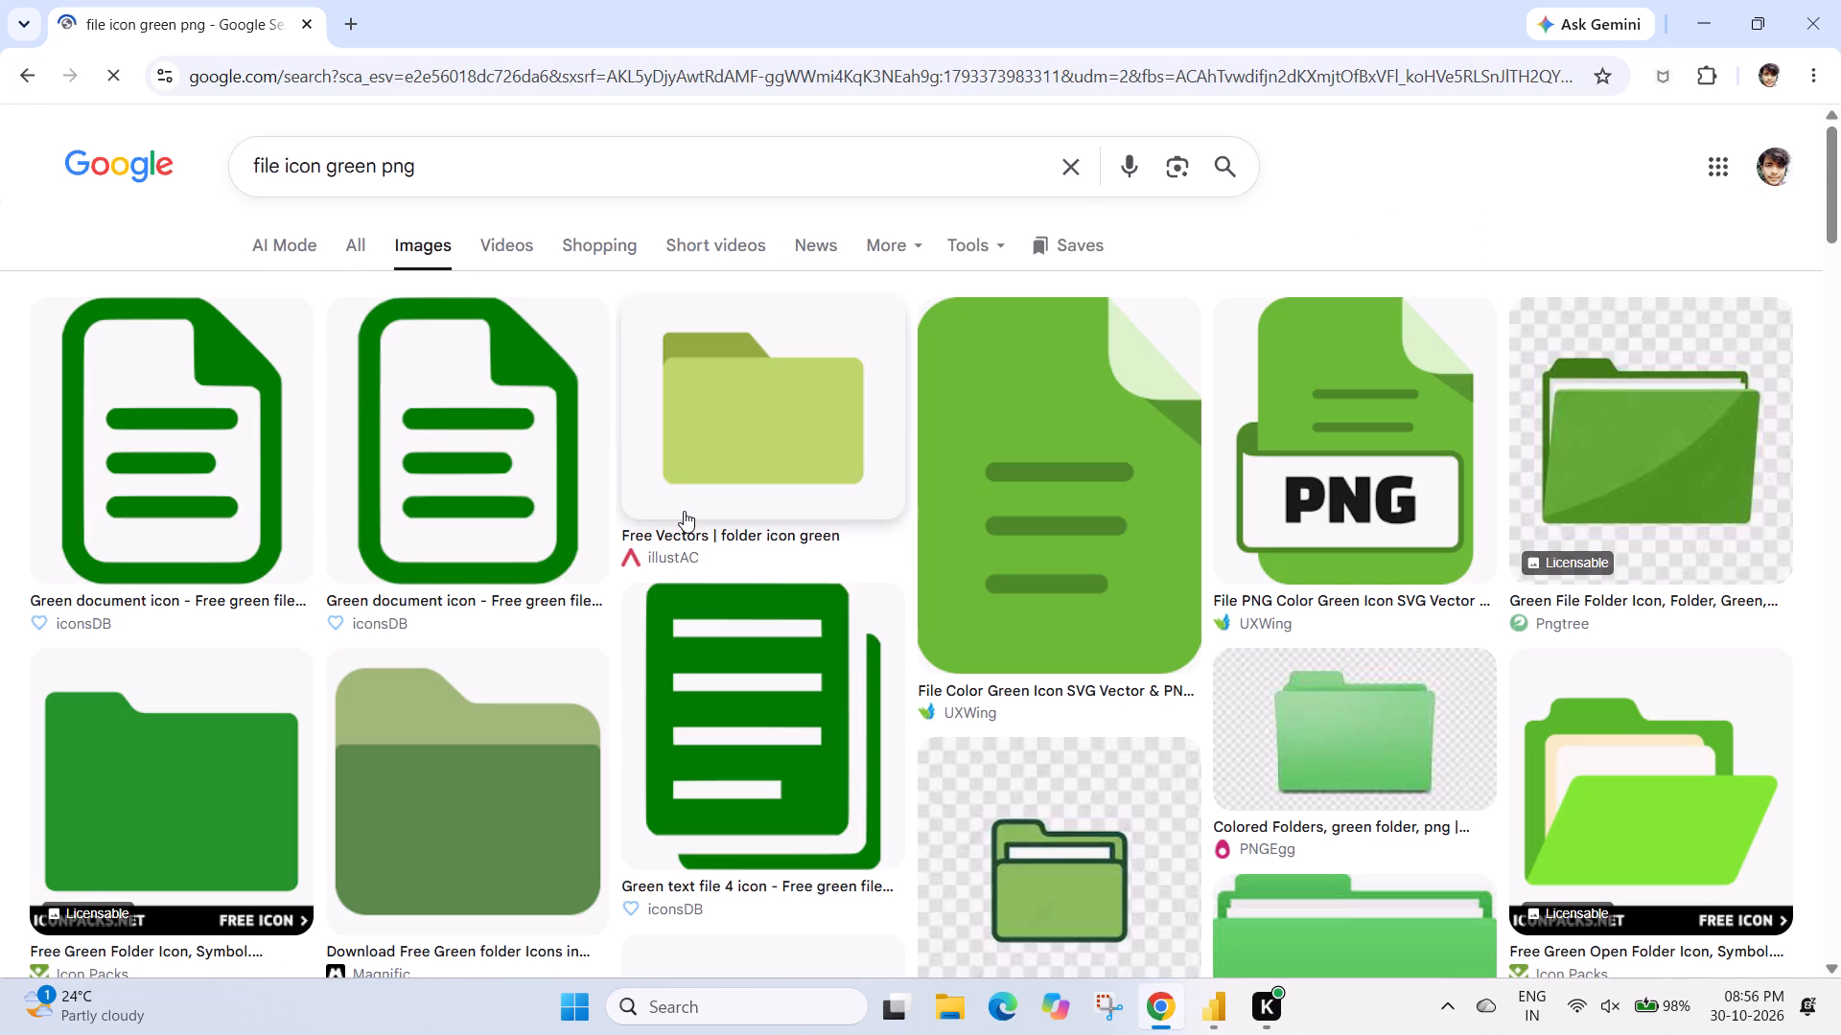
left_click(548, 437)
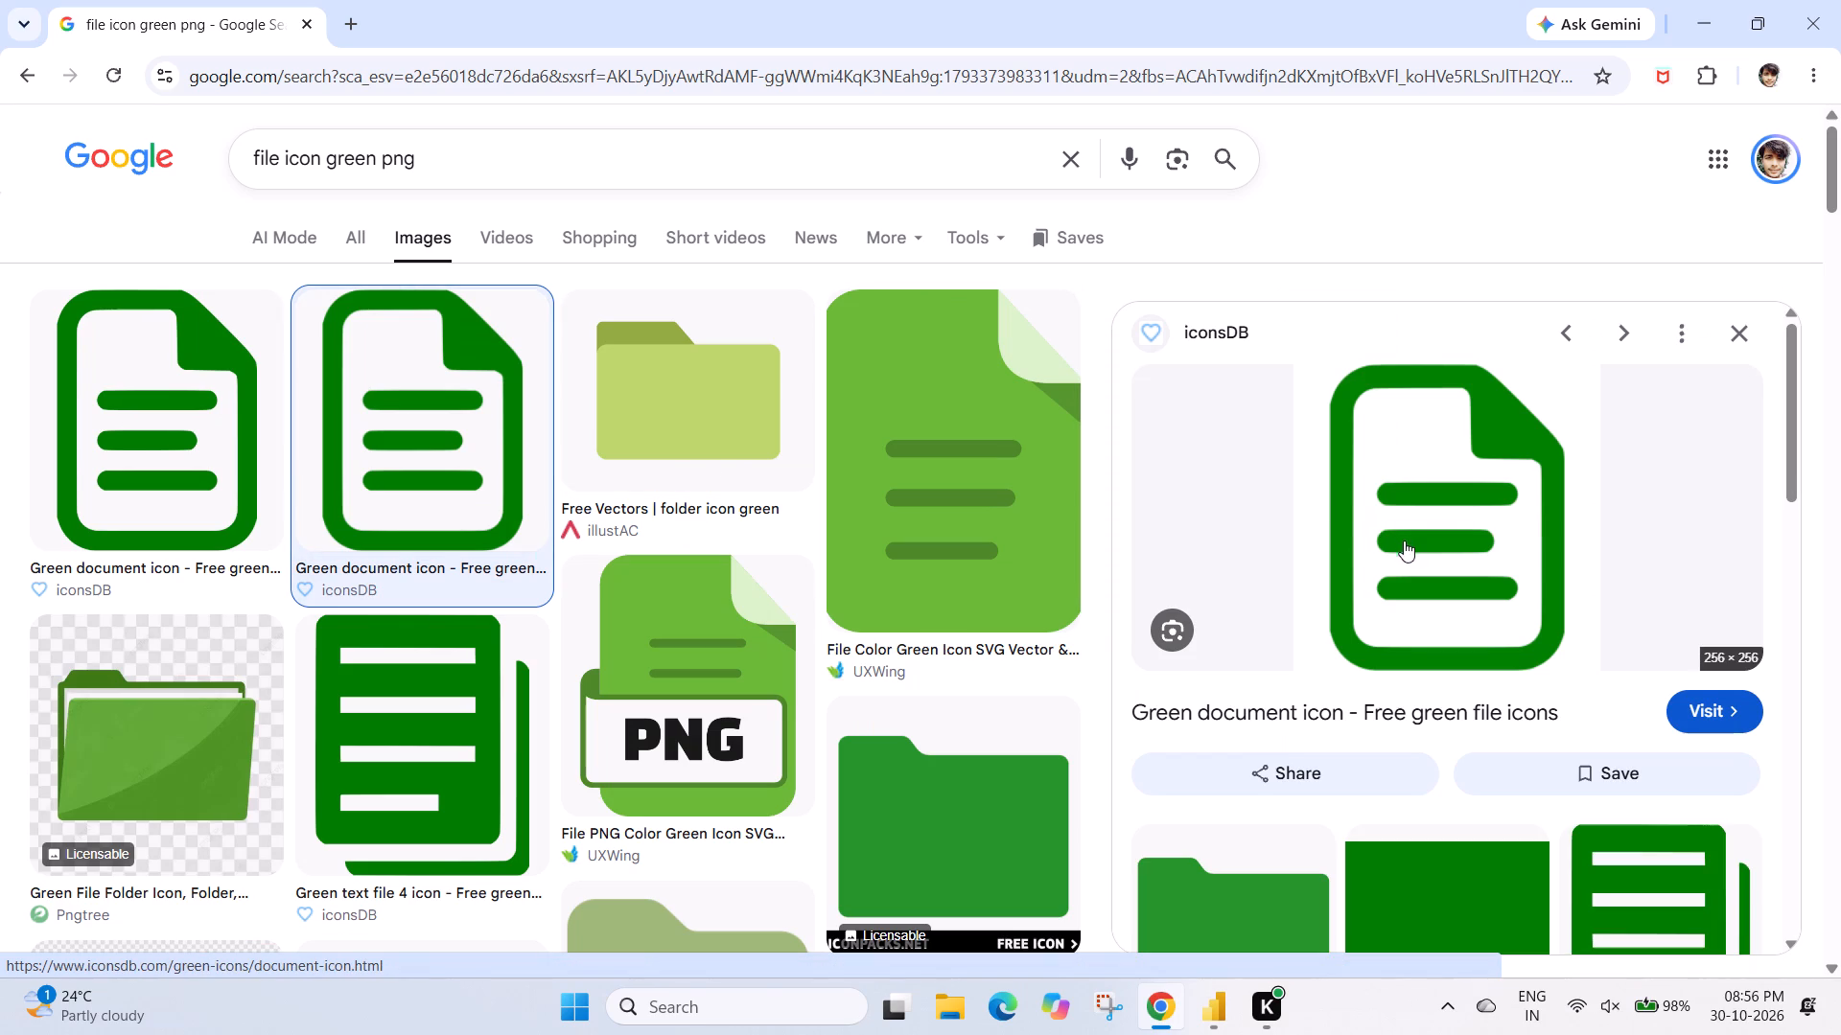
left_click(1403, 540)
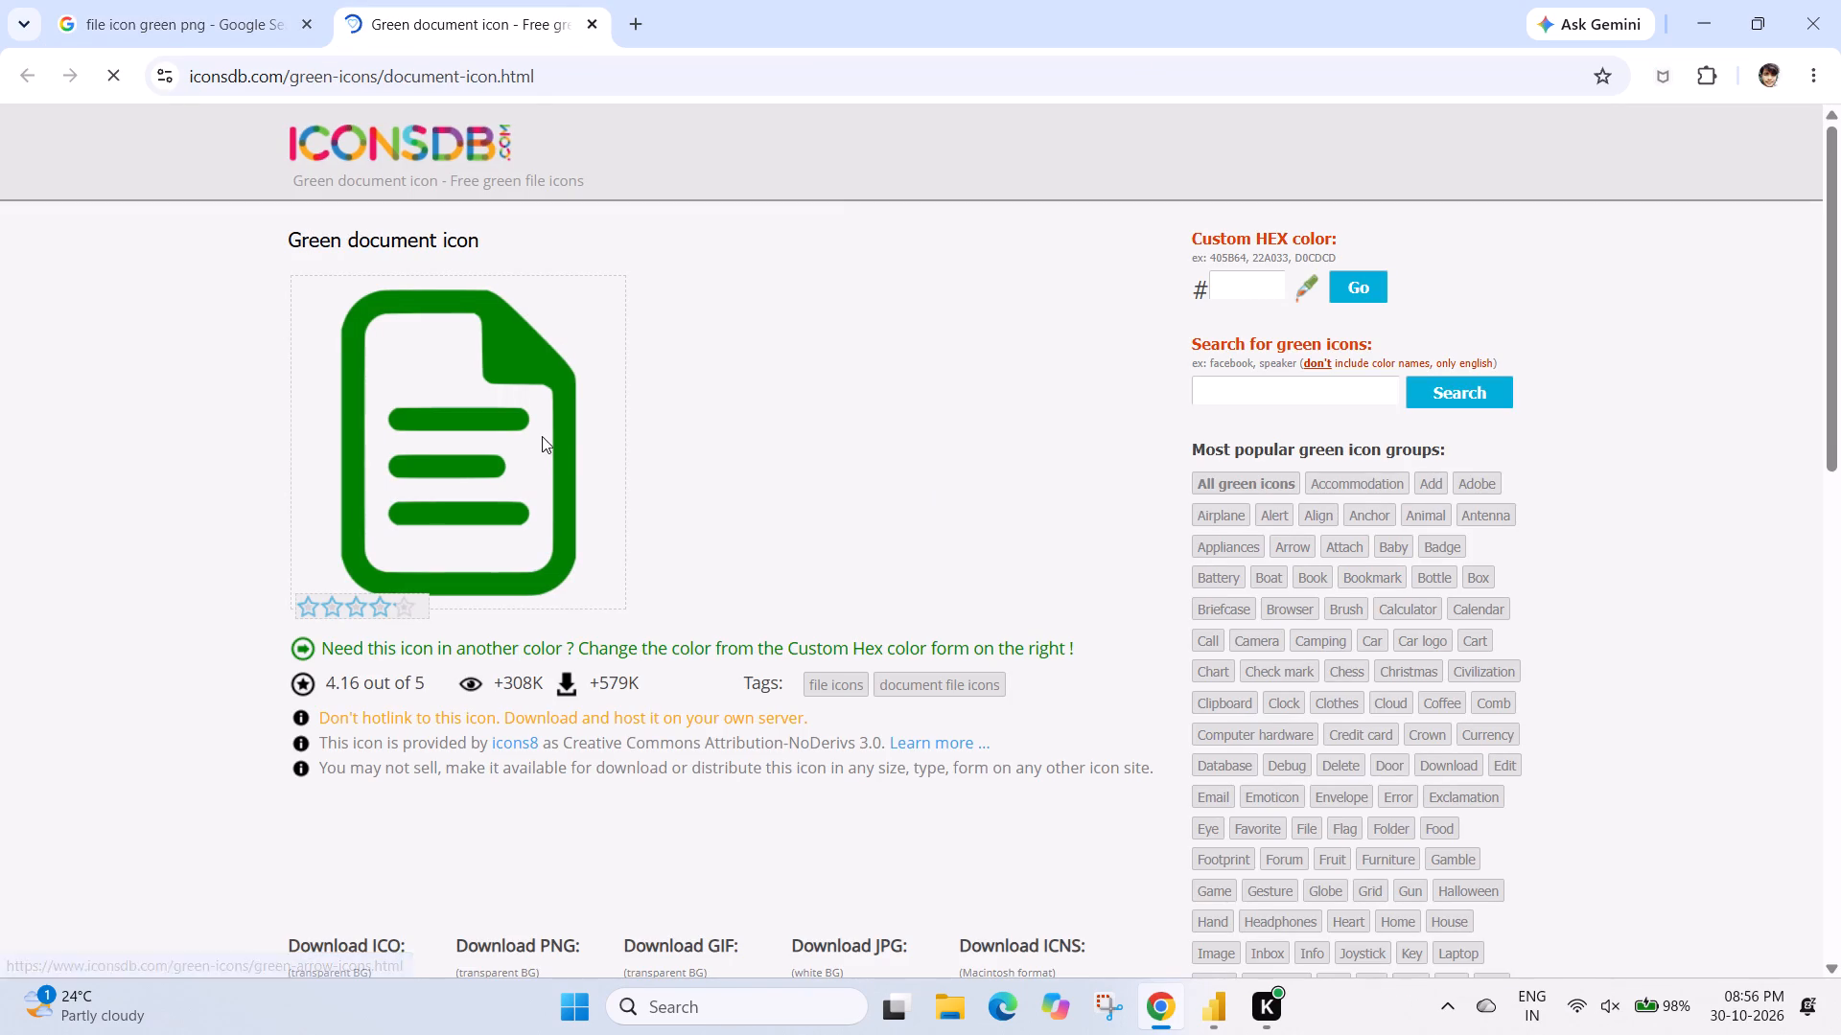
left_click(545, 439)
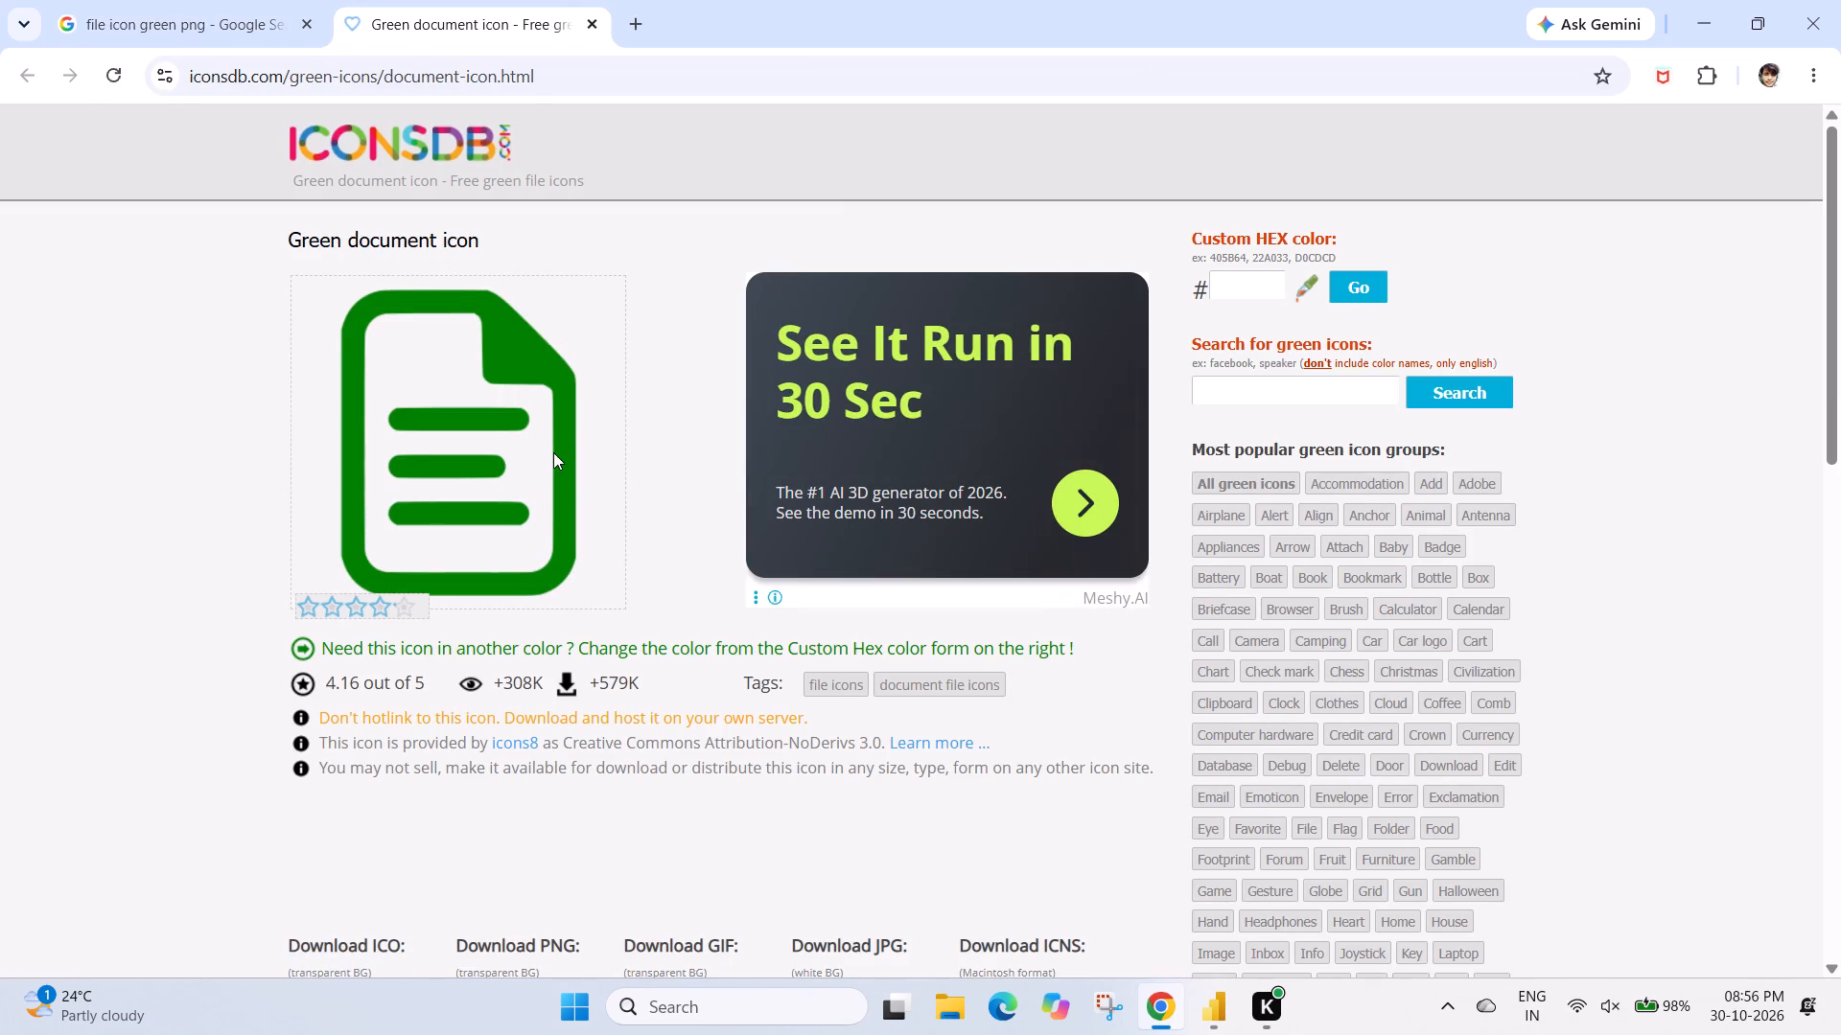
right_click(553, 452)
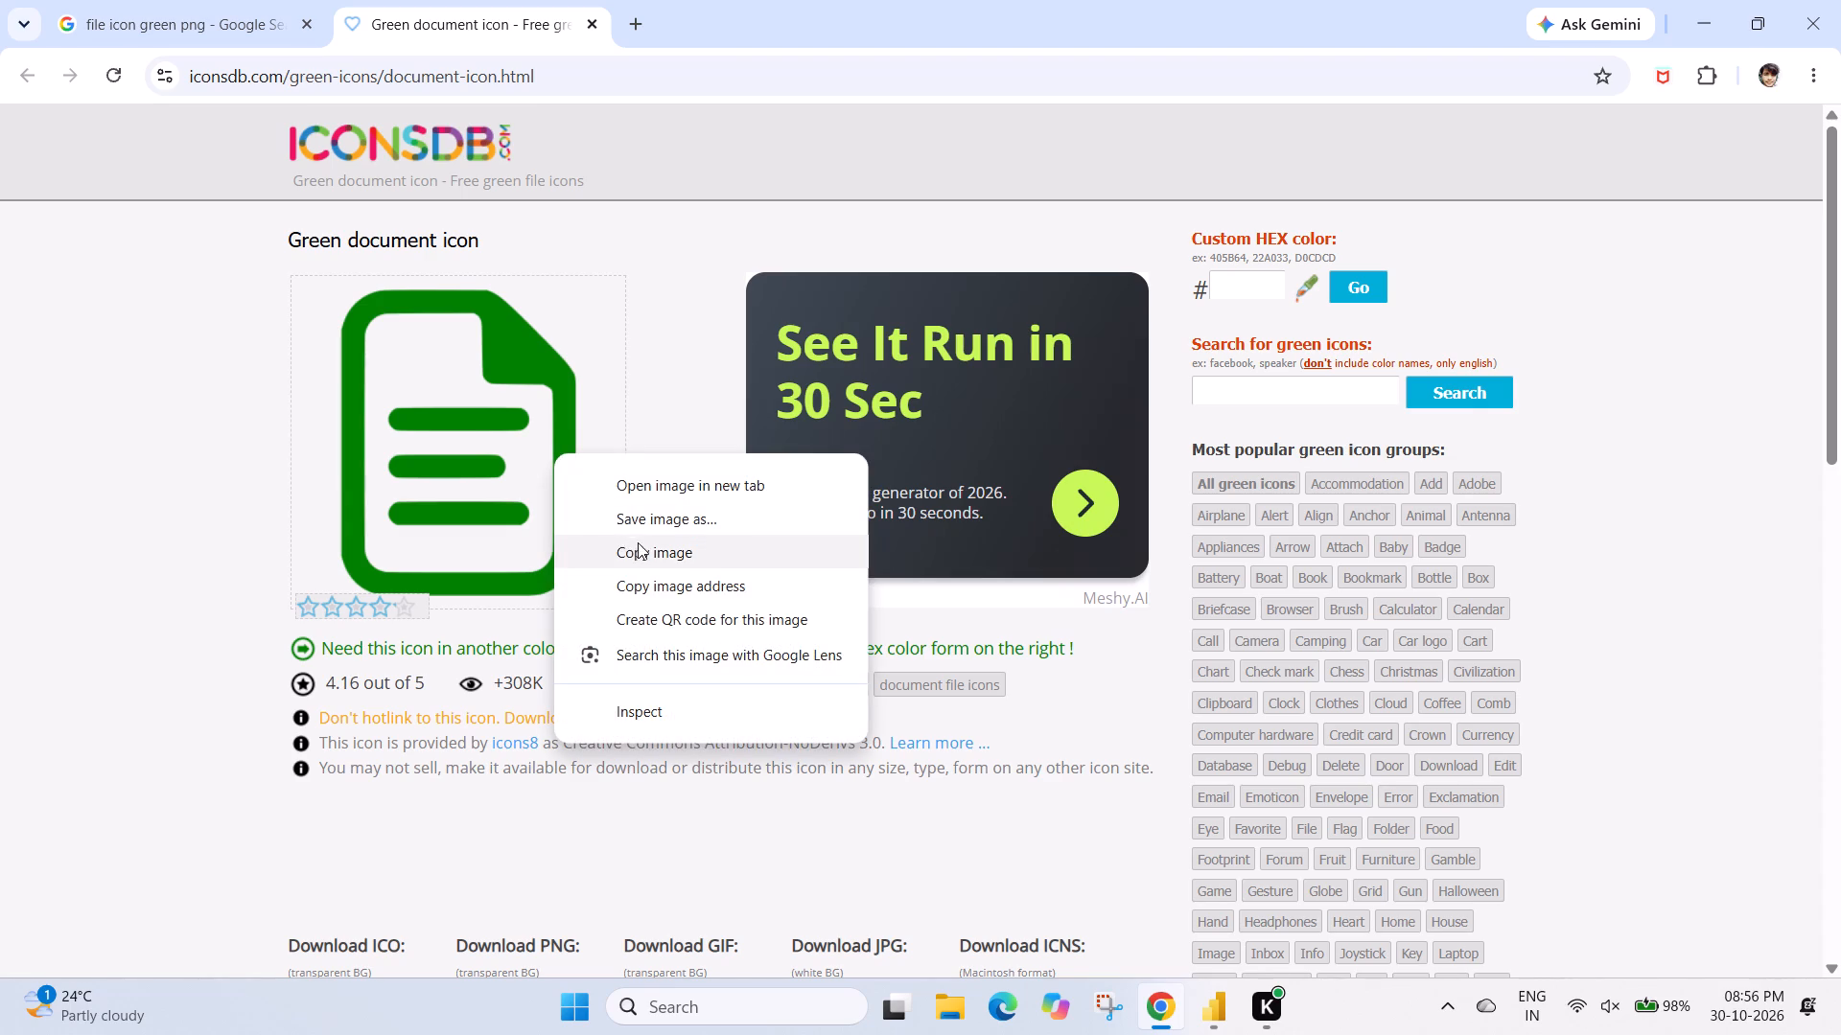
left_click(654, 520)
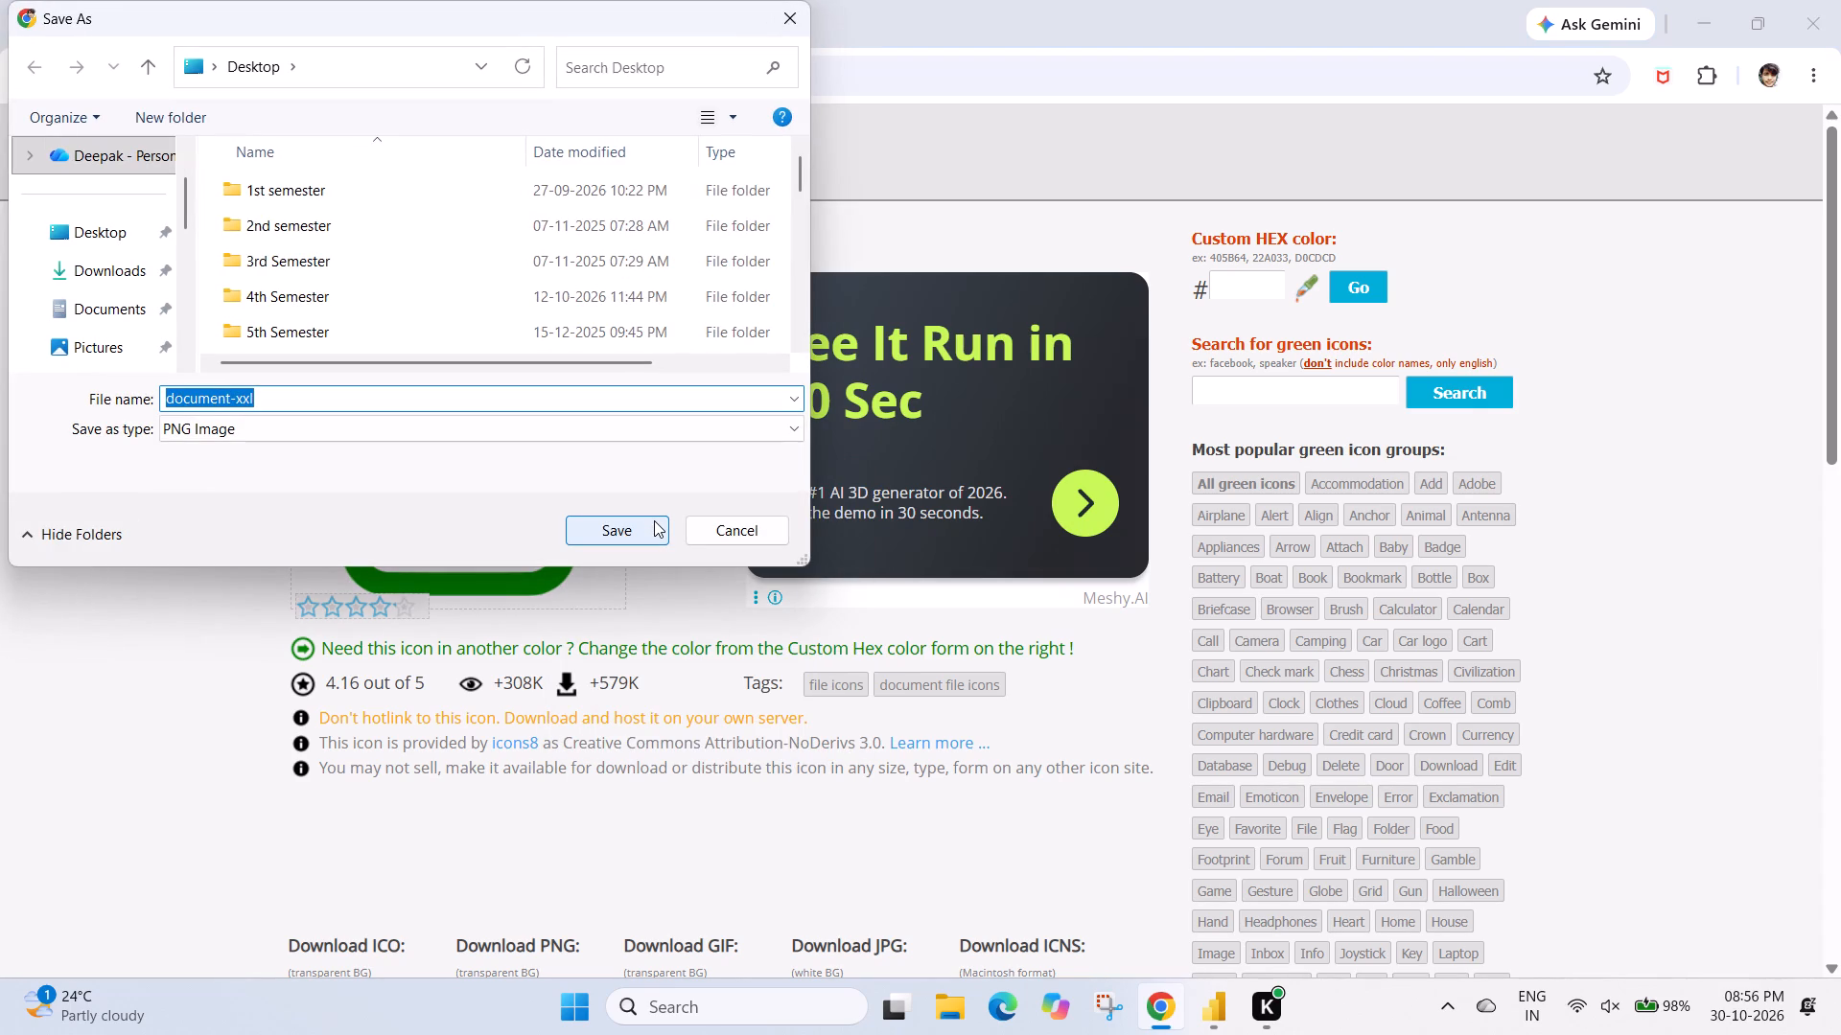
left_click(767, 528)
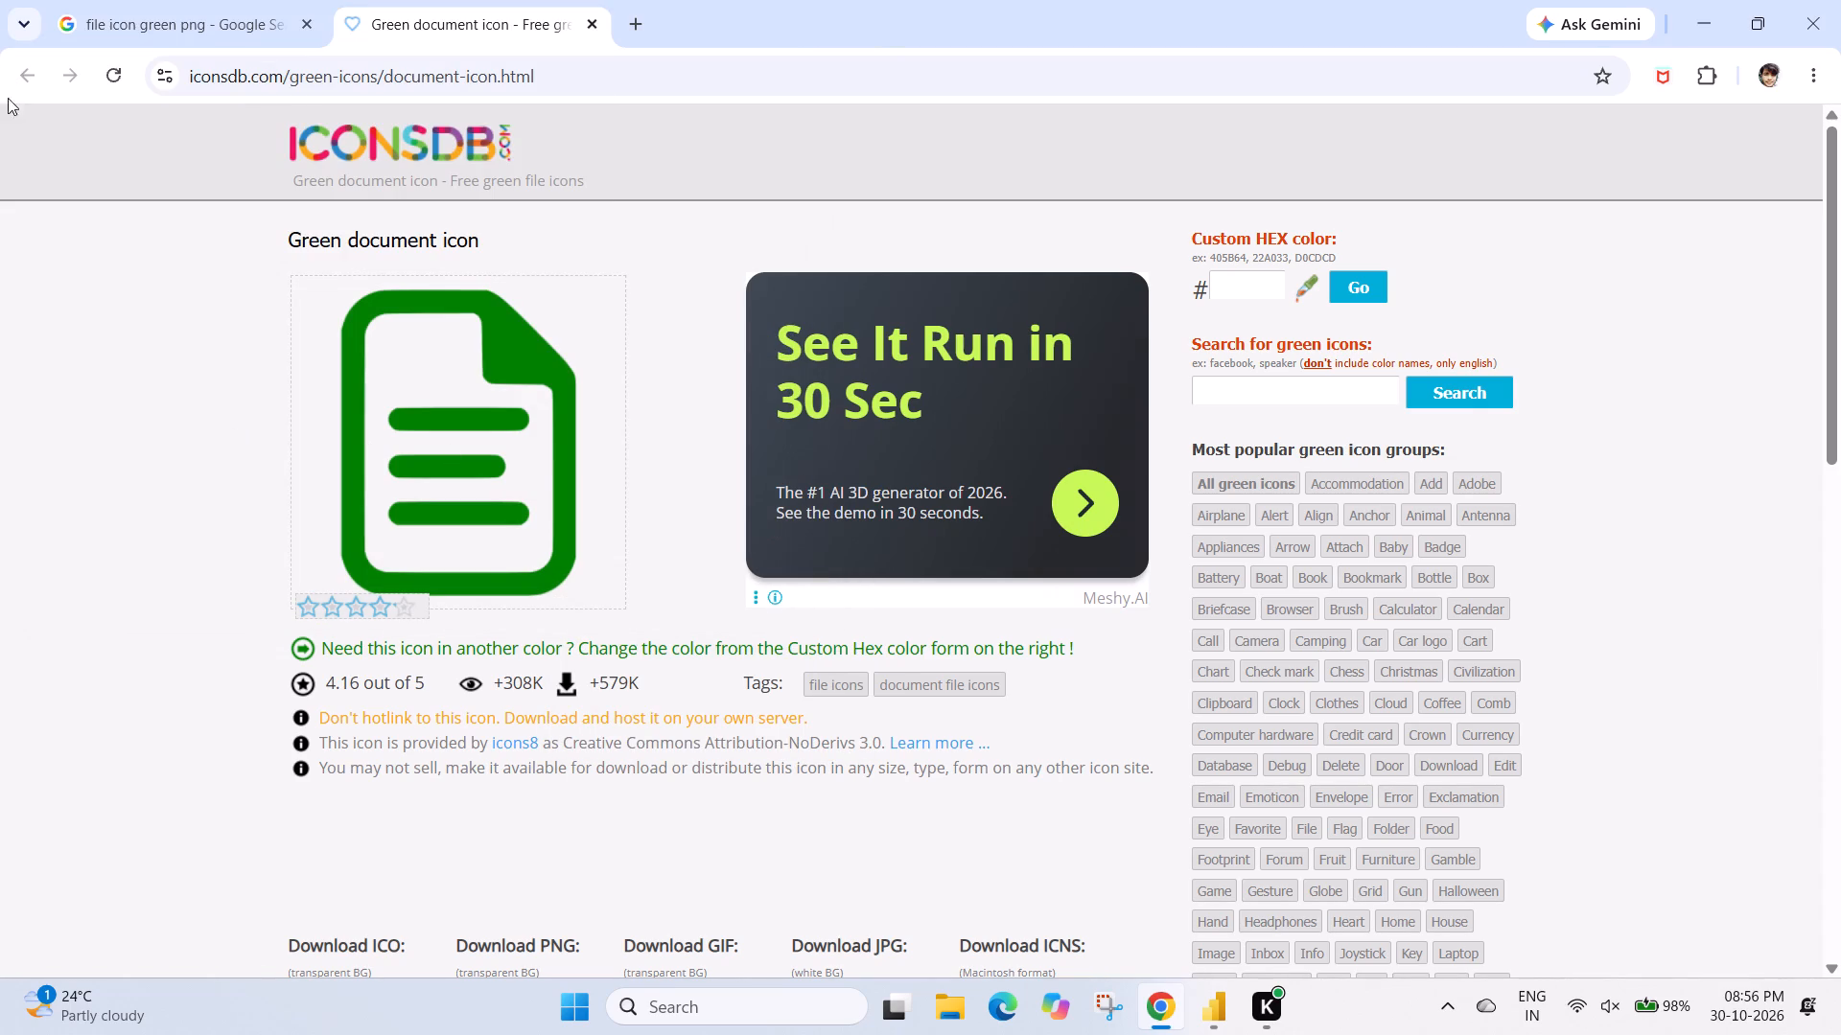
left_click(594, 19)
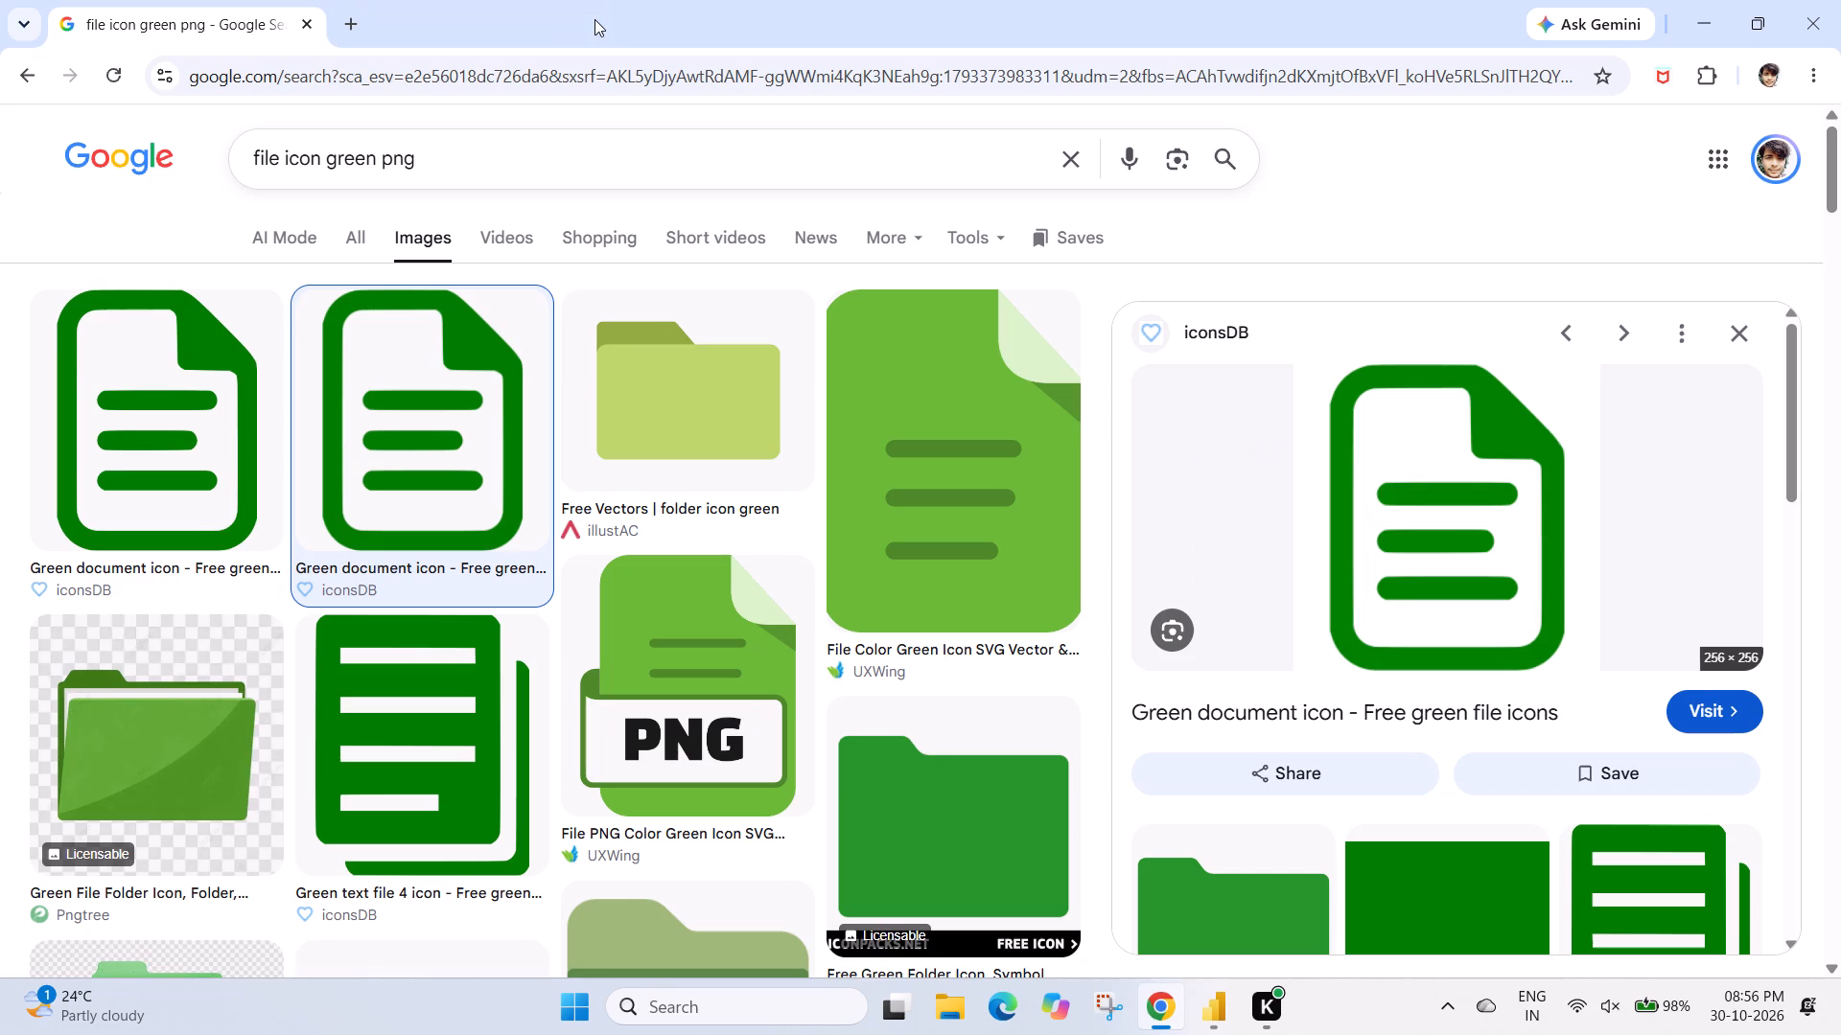
Save the blank Green file icon from Icons DB to the Desktop as PNG image file-xxl, and return to Power BI.
scroll(726, 669, "down", 2)
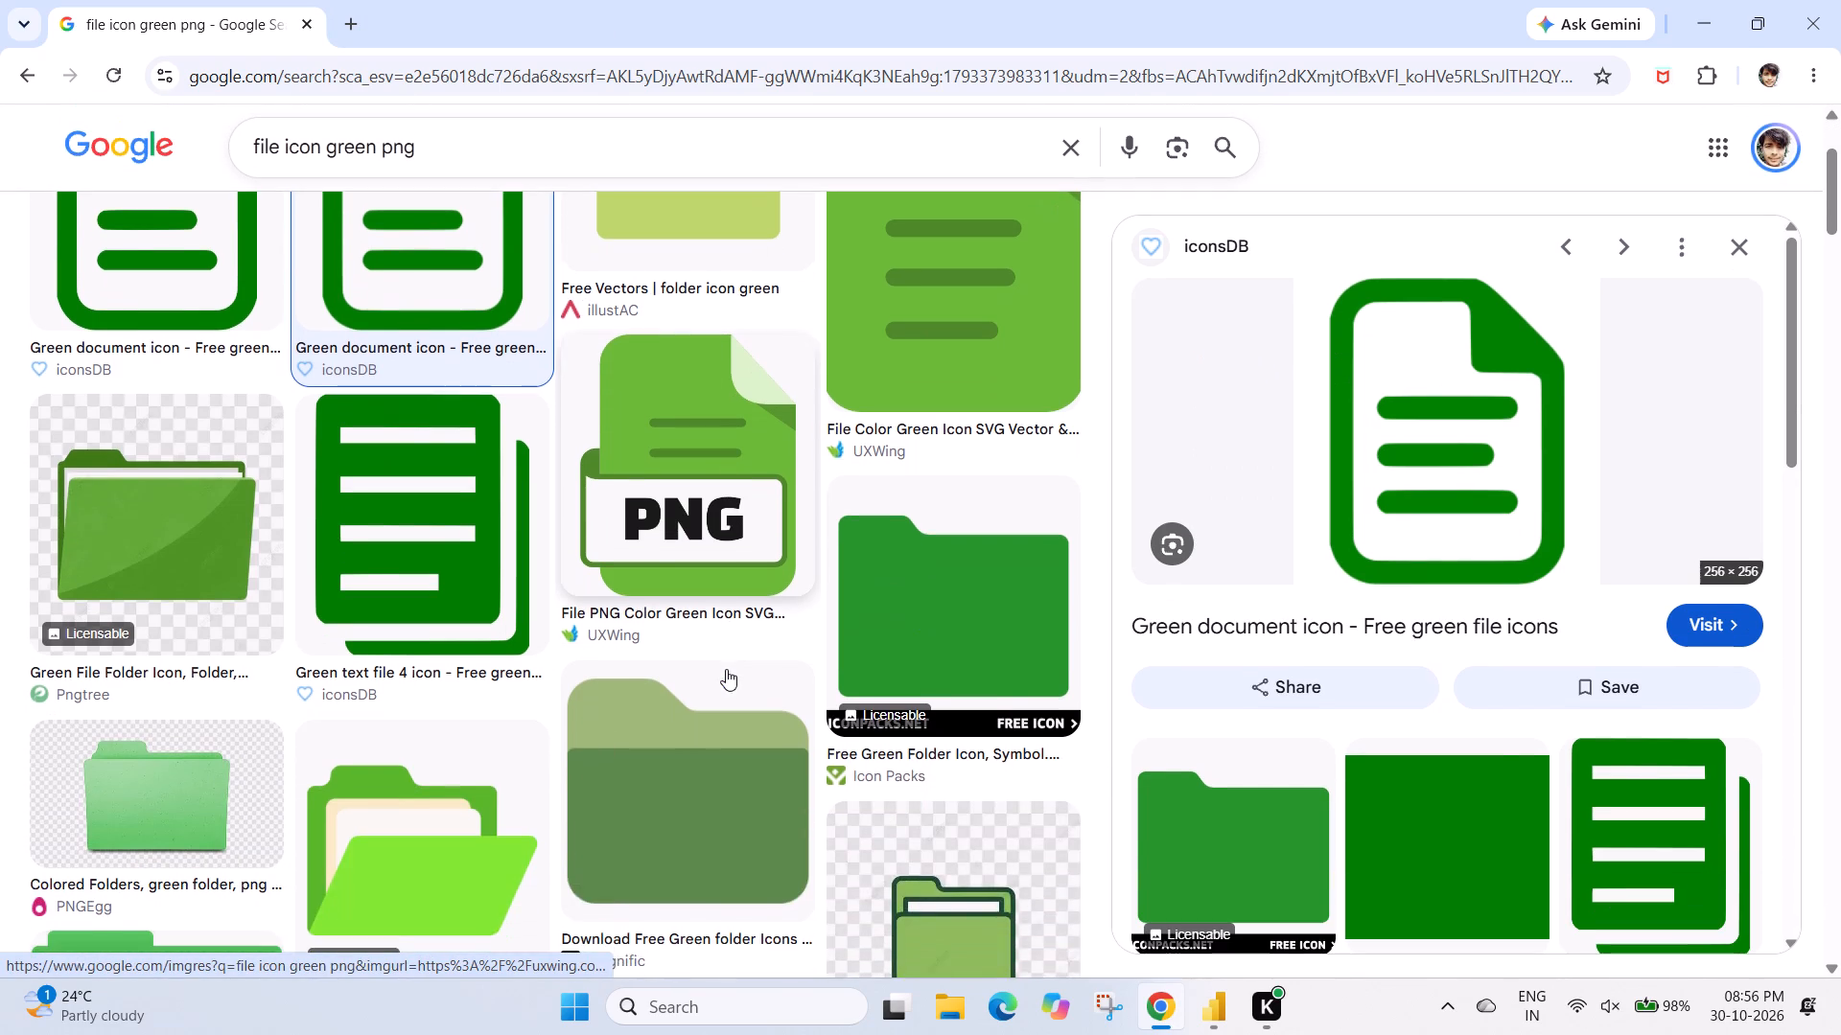
scroll(726, 669, "down", 6)
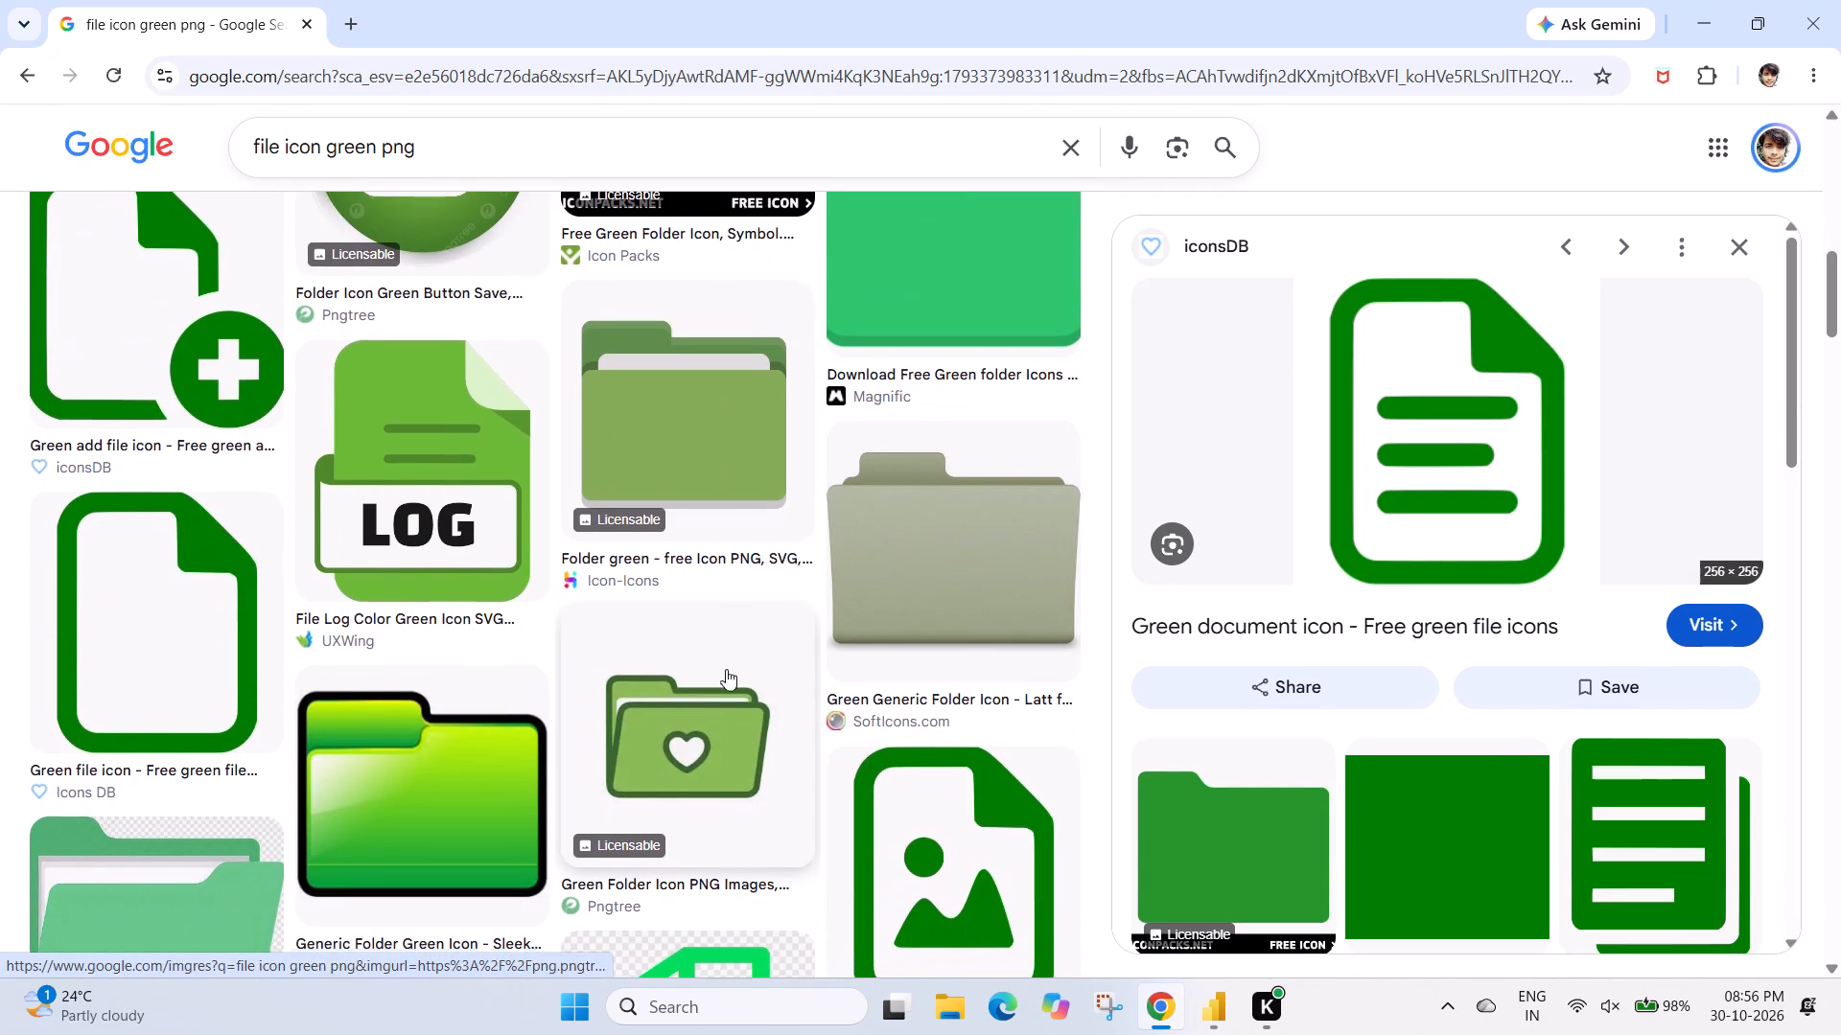
scroll(726, 669, "down", 1)
left_click(150, 620)
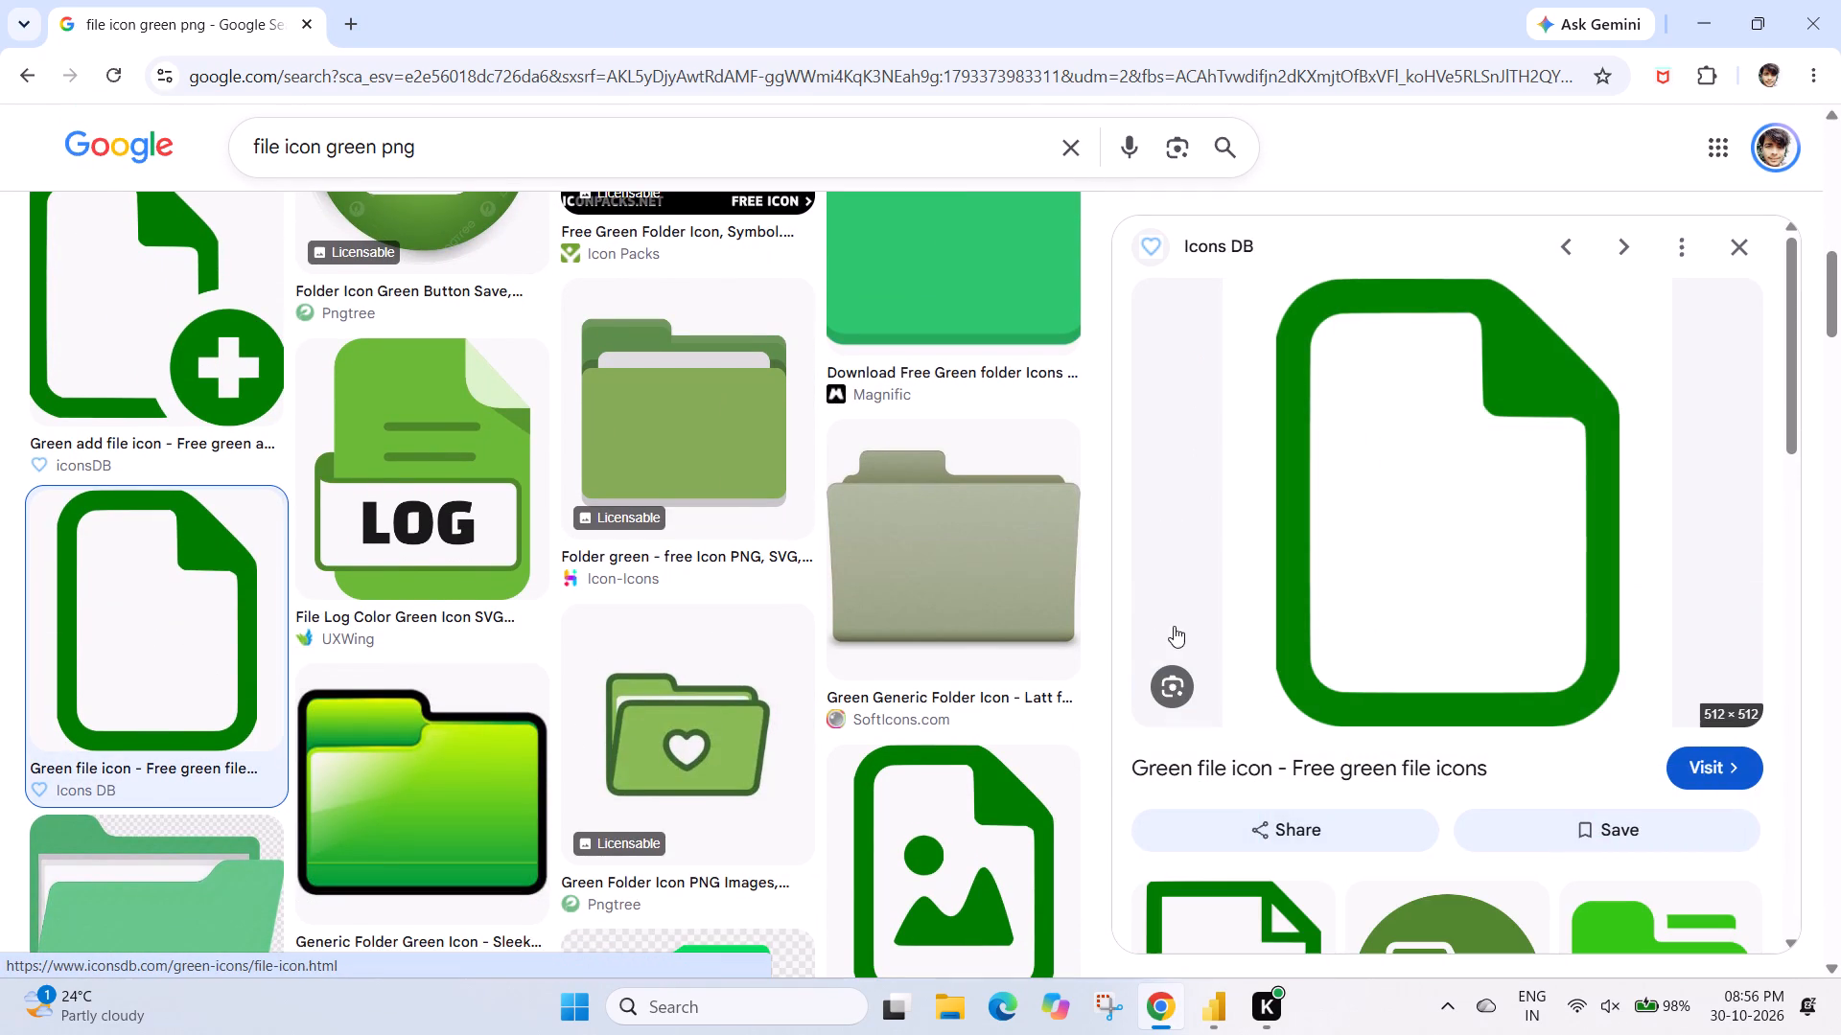
right_click(1351, 566)
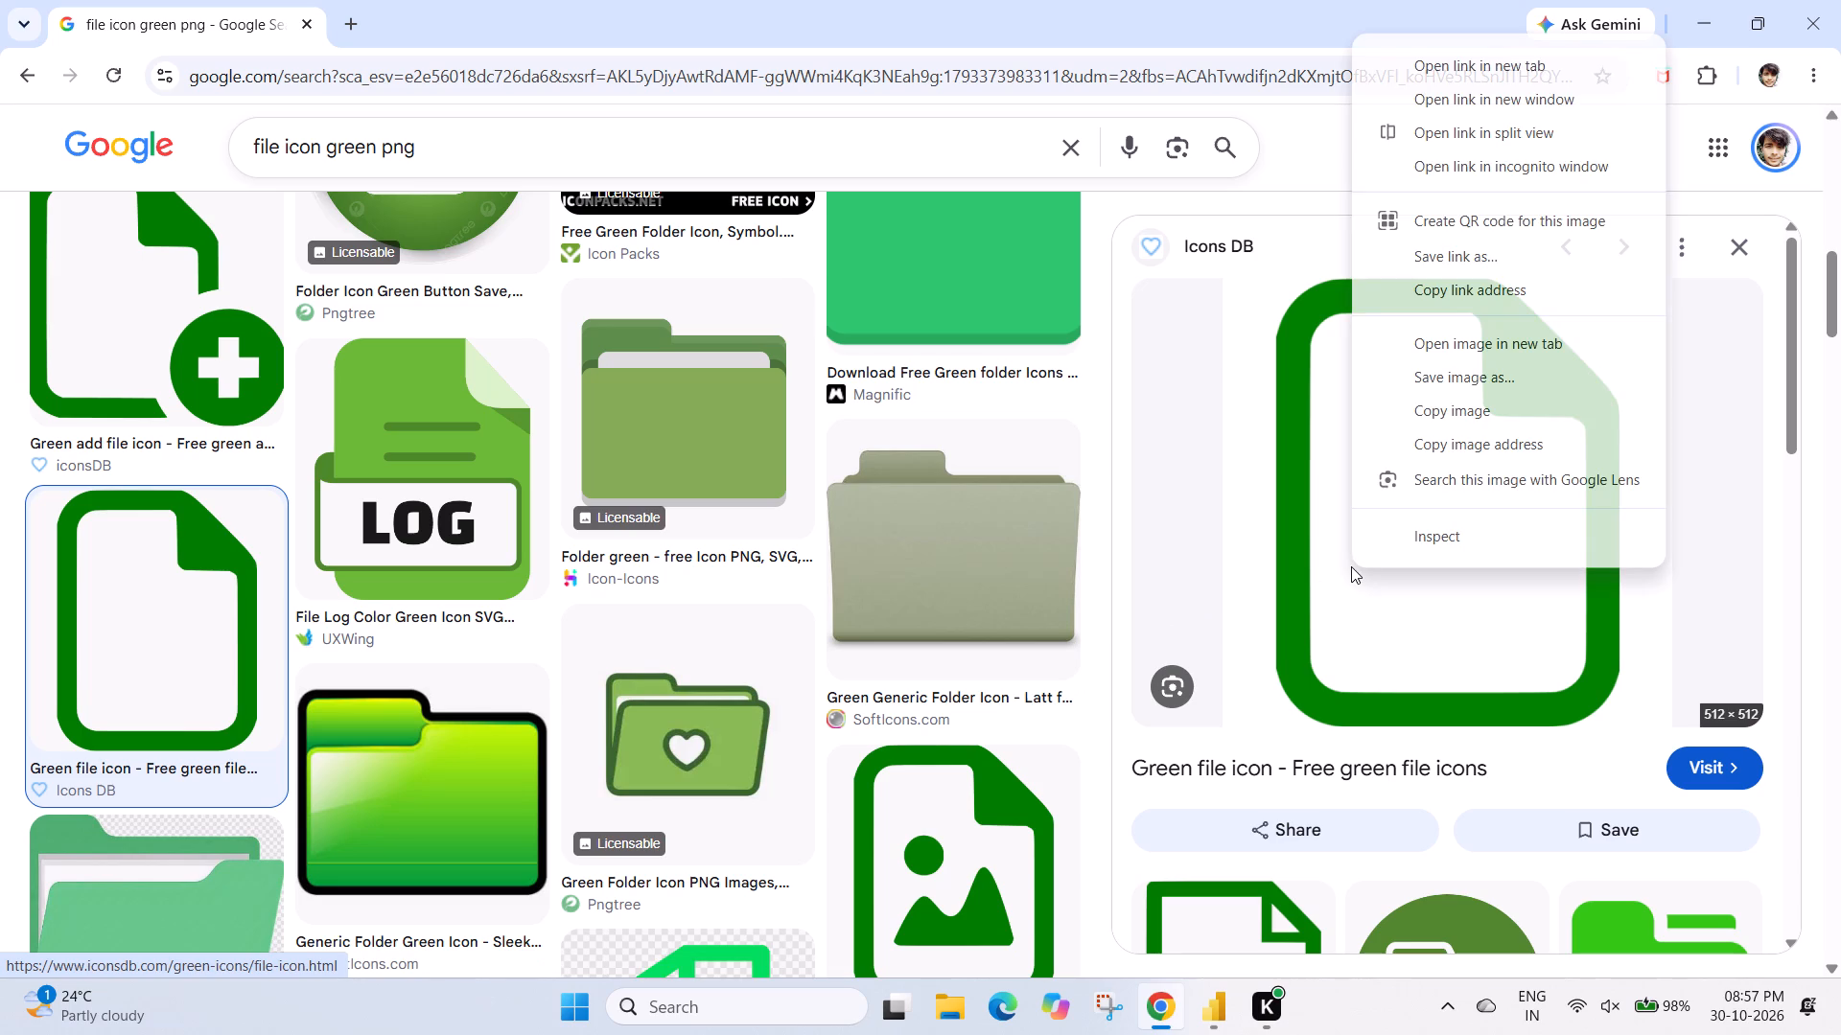
left_click(1342, 546)
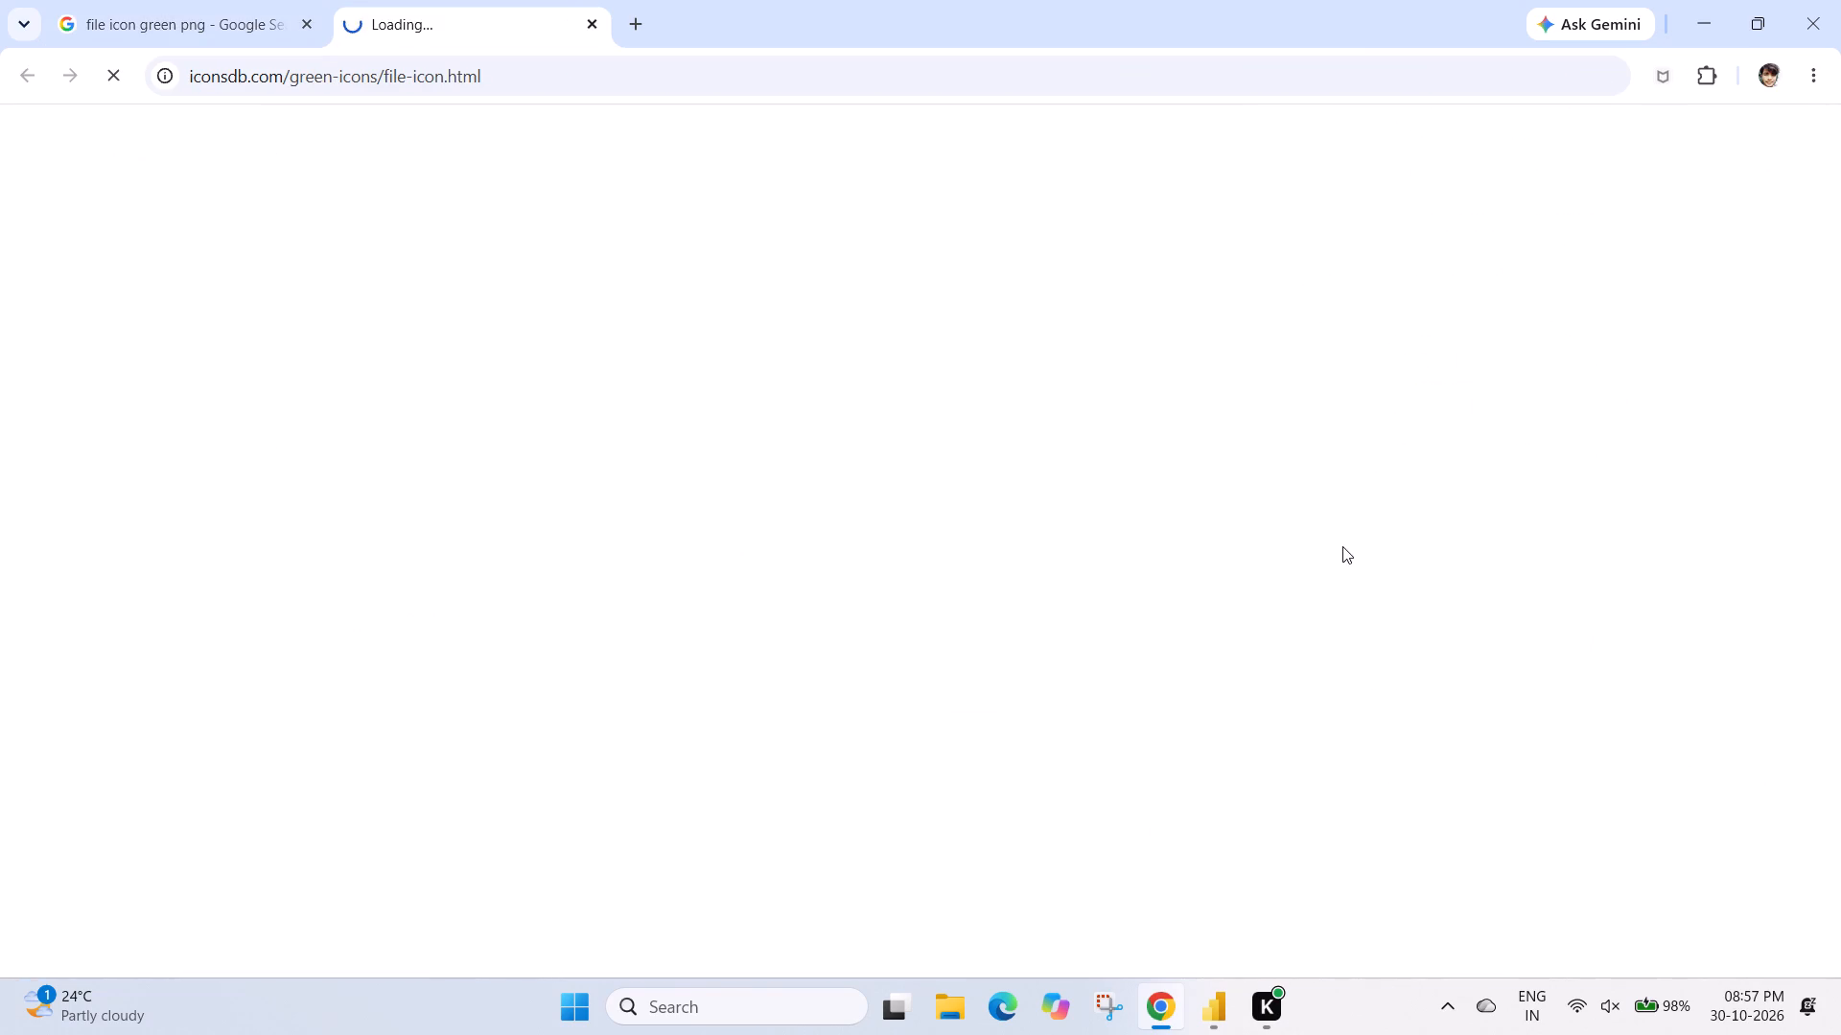
right_click(546, 367)
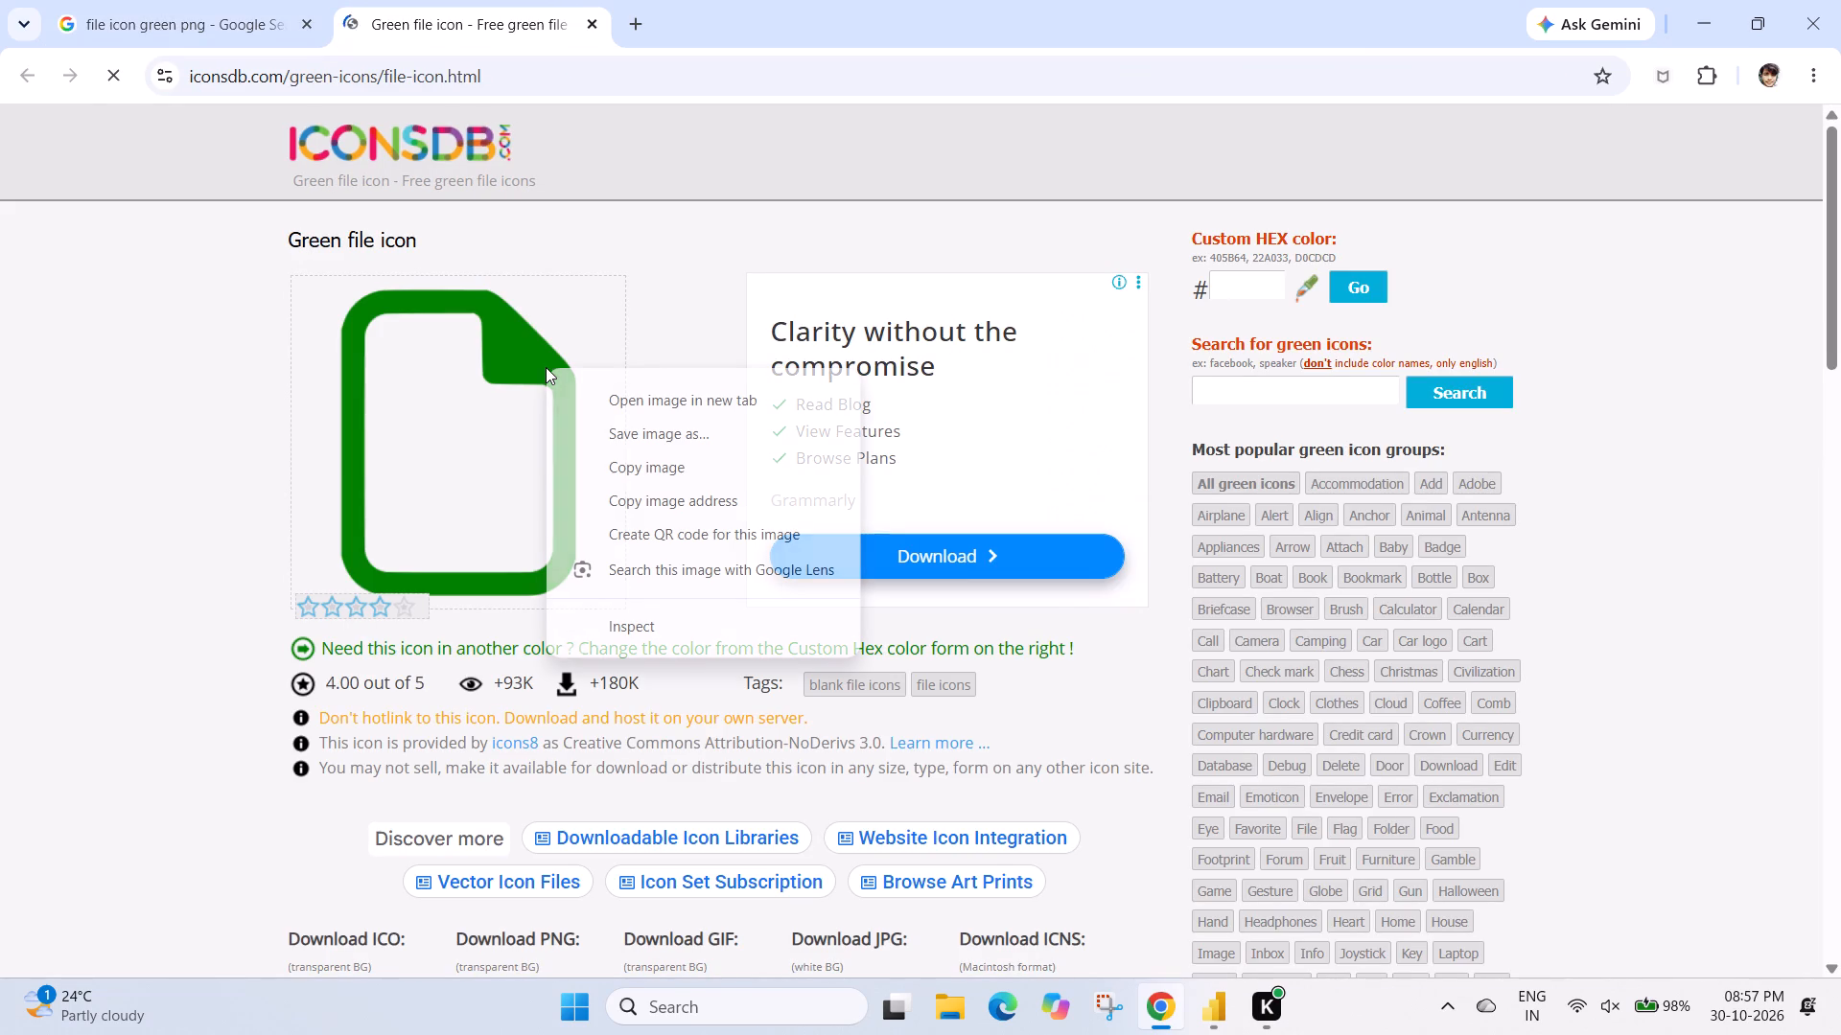
left_click(635, 444)
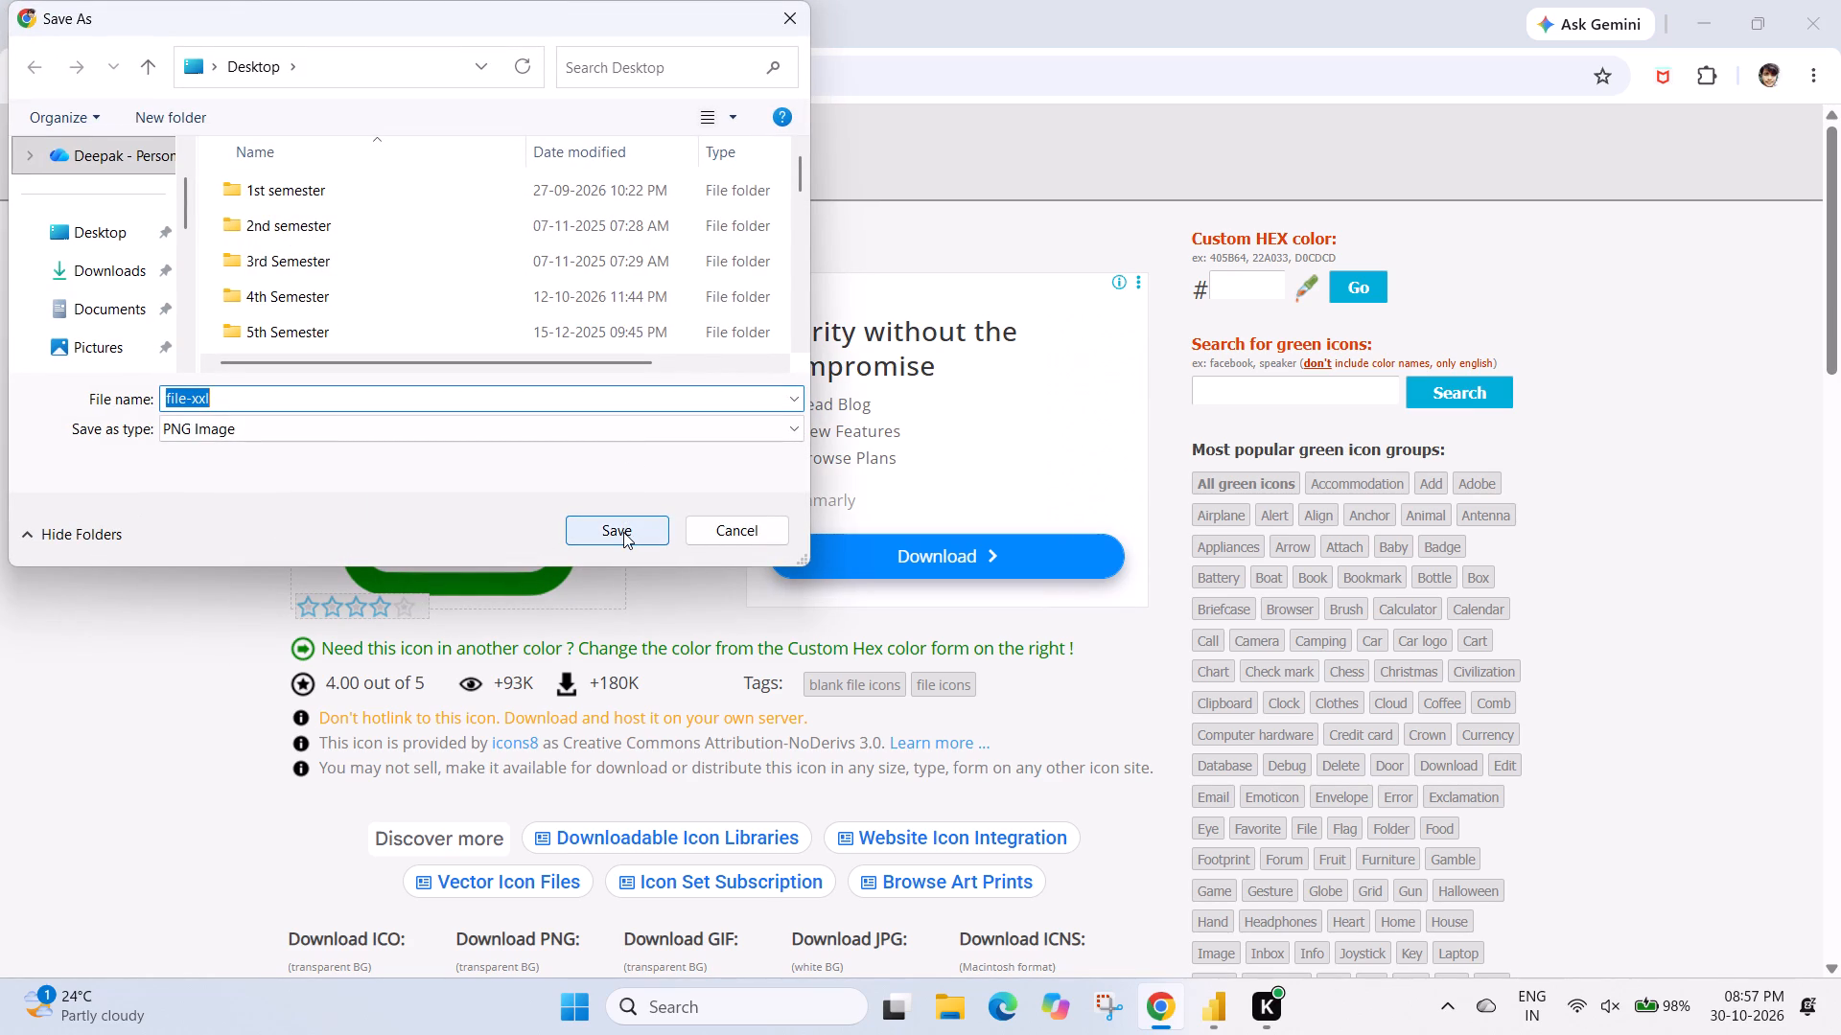
left_click(623, 532)
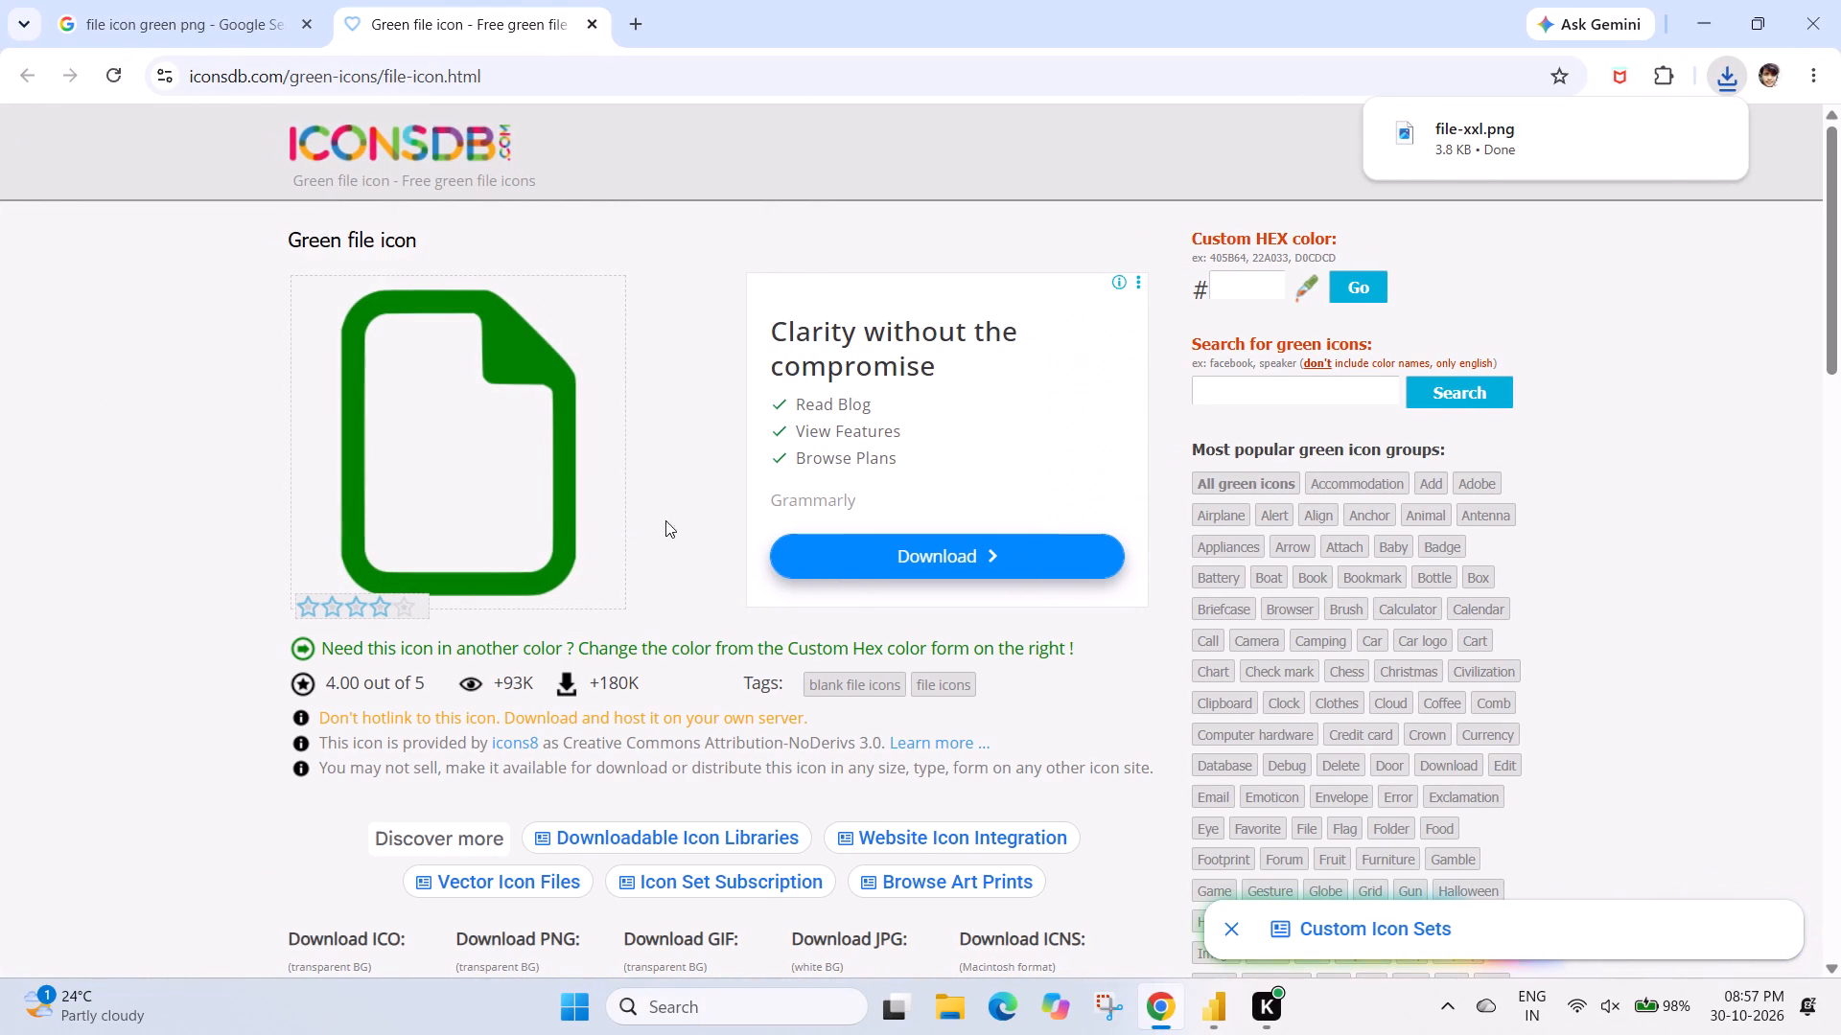
left_click(1213, 1013)
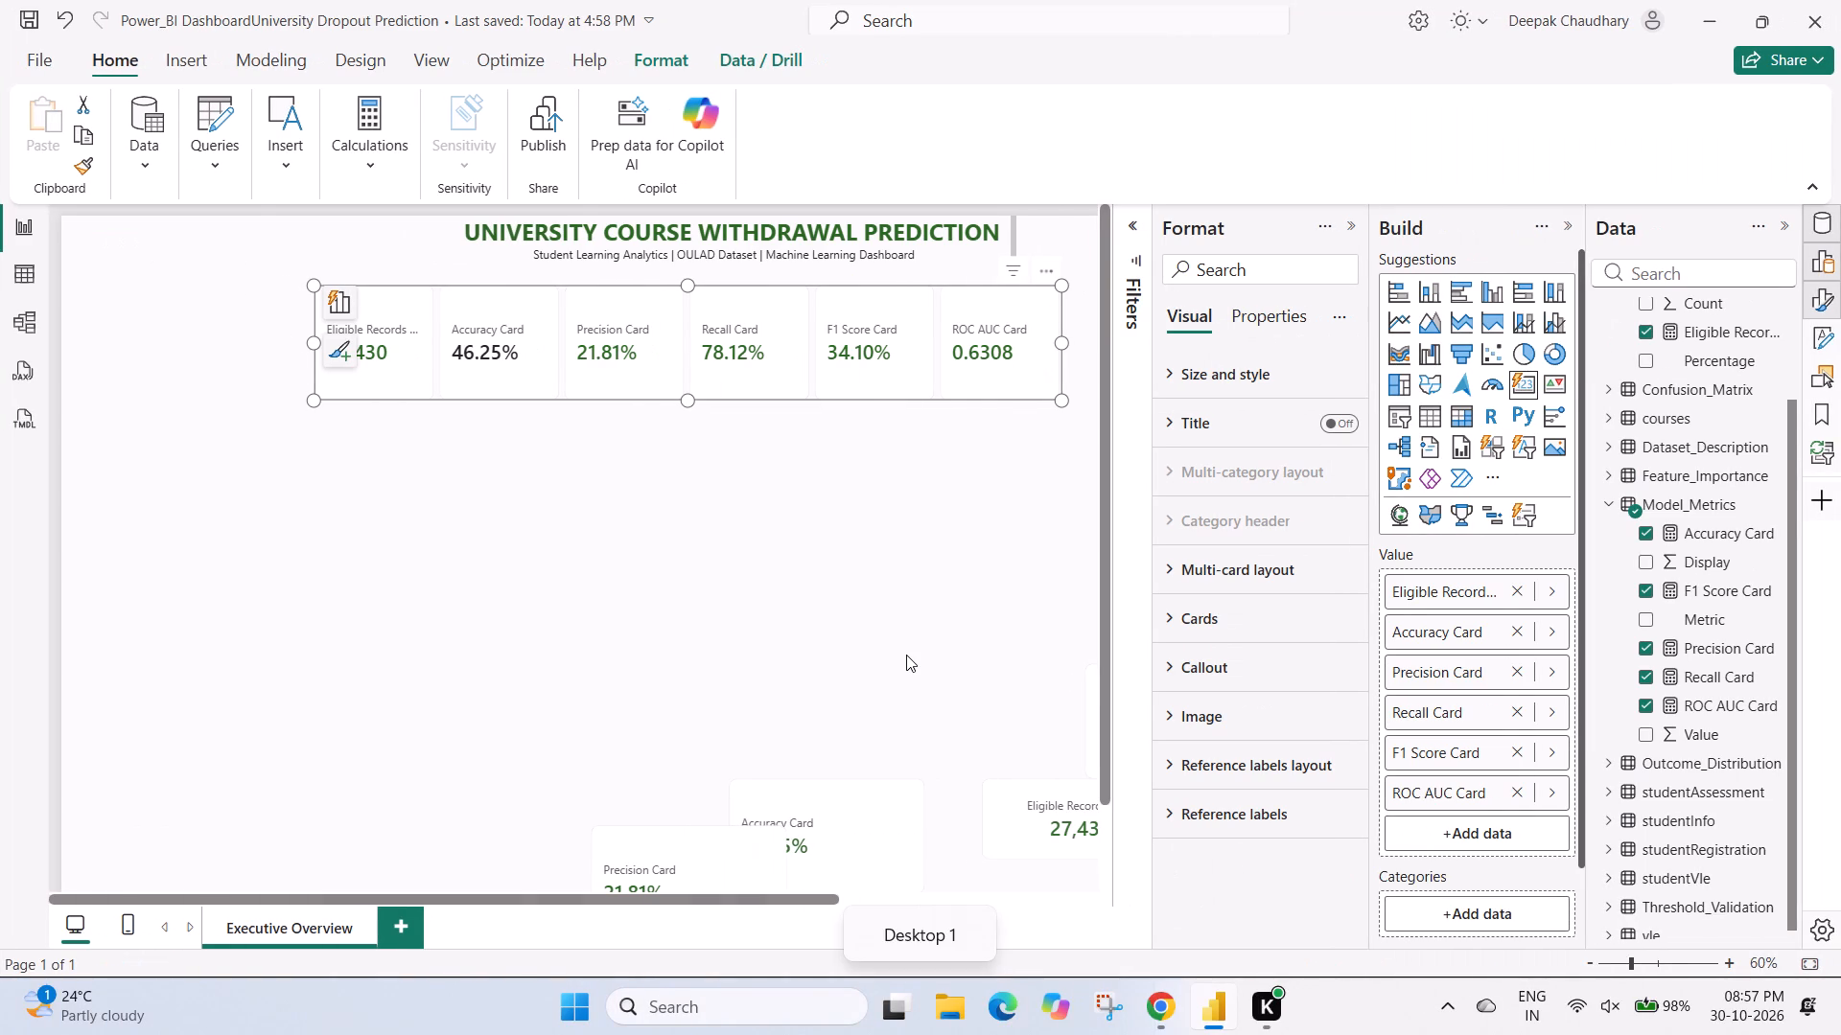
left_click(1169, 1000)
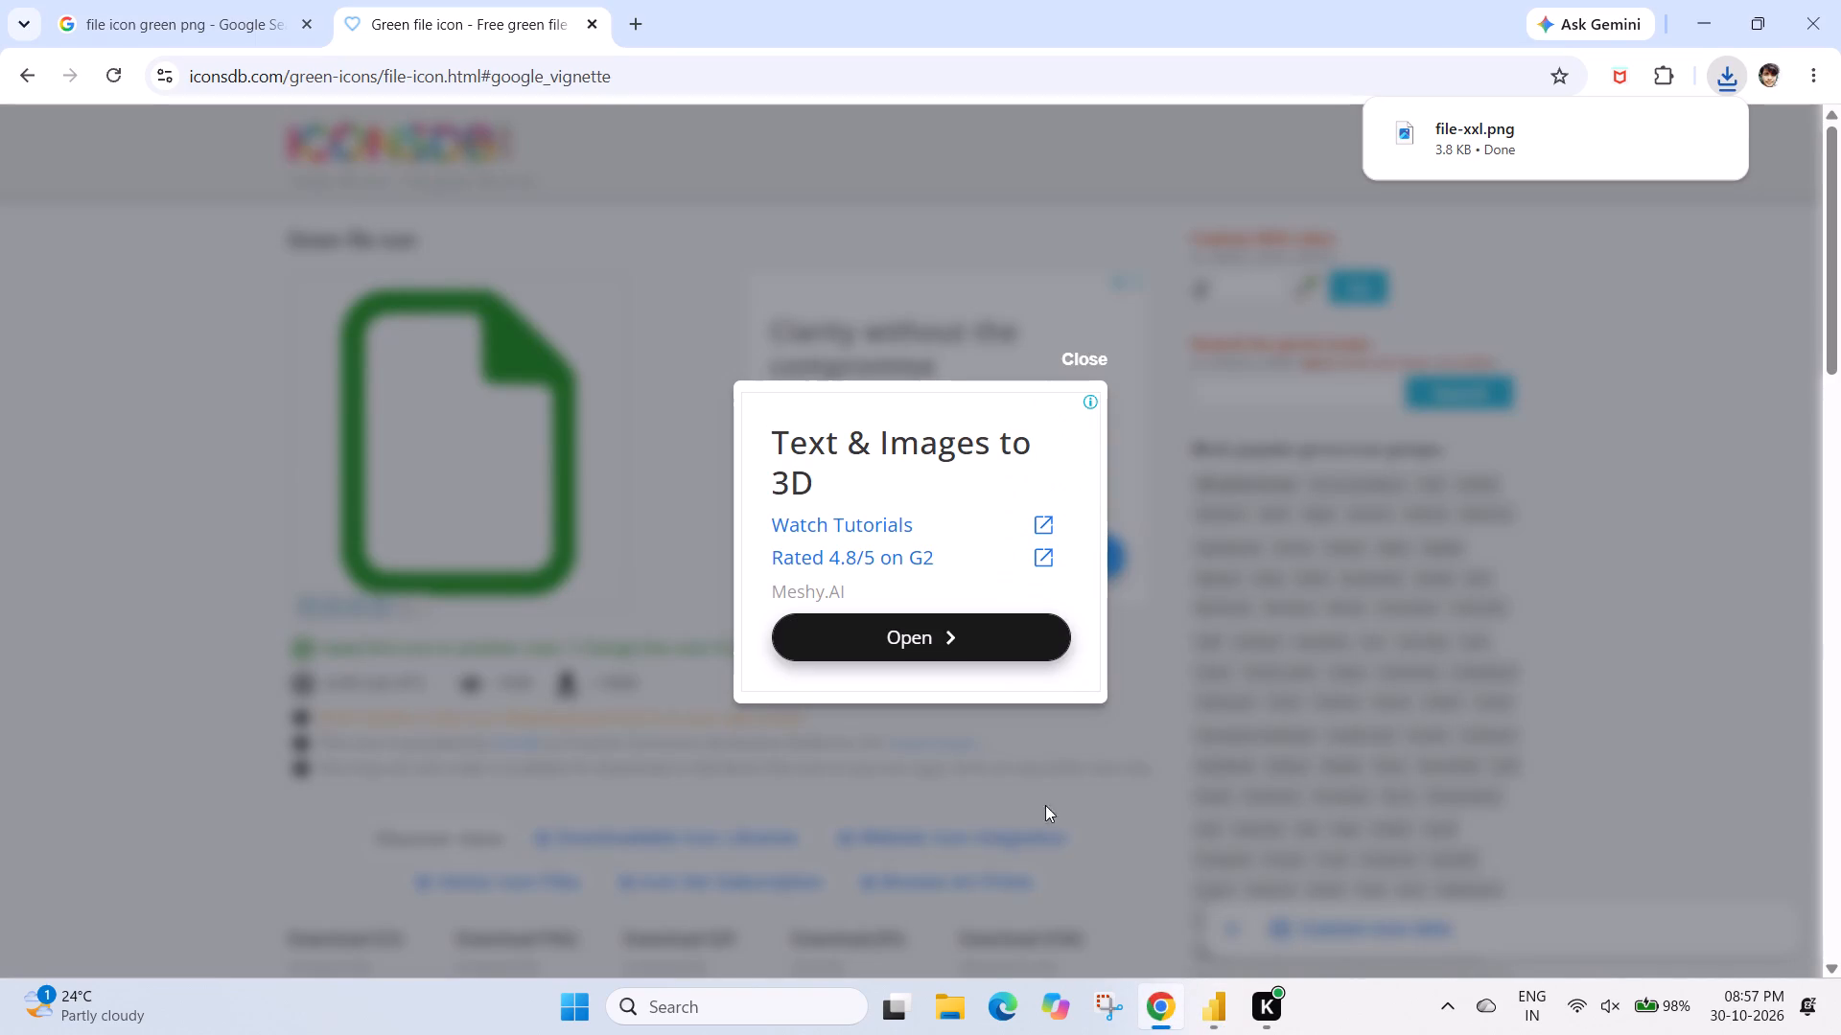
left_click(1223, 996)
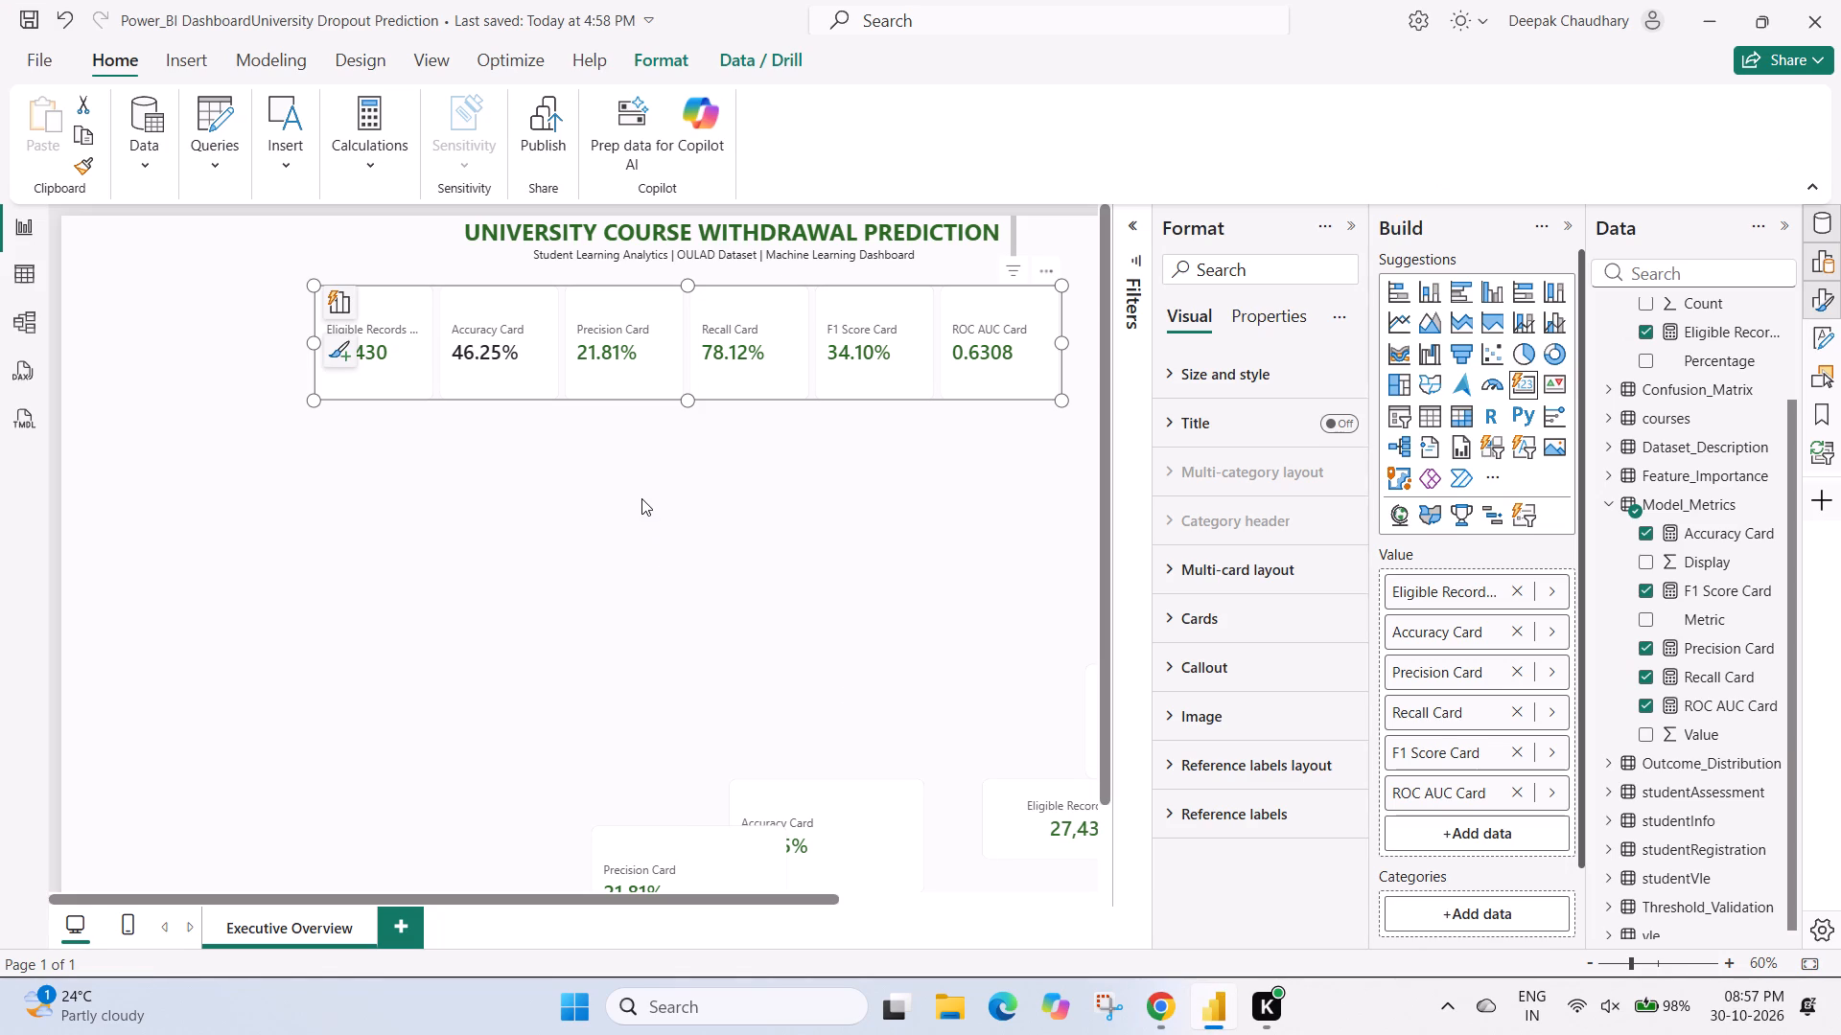
In the KPI card visual's image settings, apply the settings to the Eligible Records Card only.
left_click(408, 363)
left_click(509, 391)
left_click(1173, 704)
scroll(1173, 704, "down", 1)
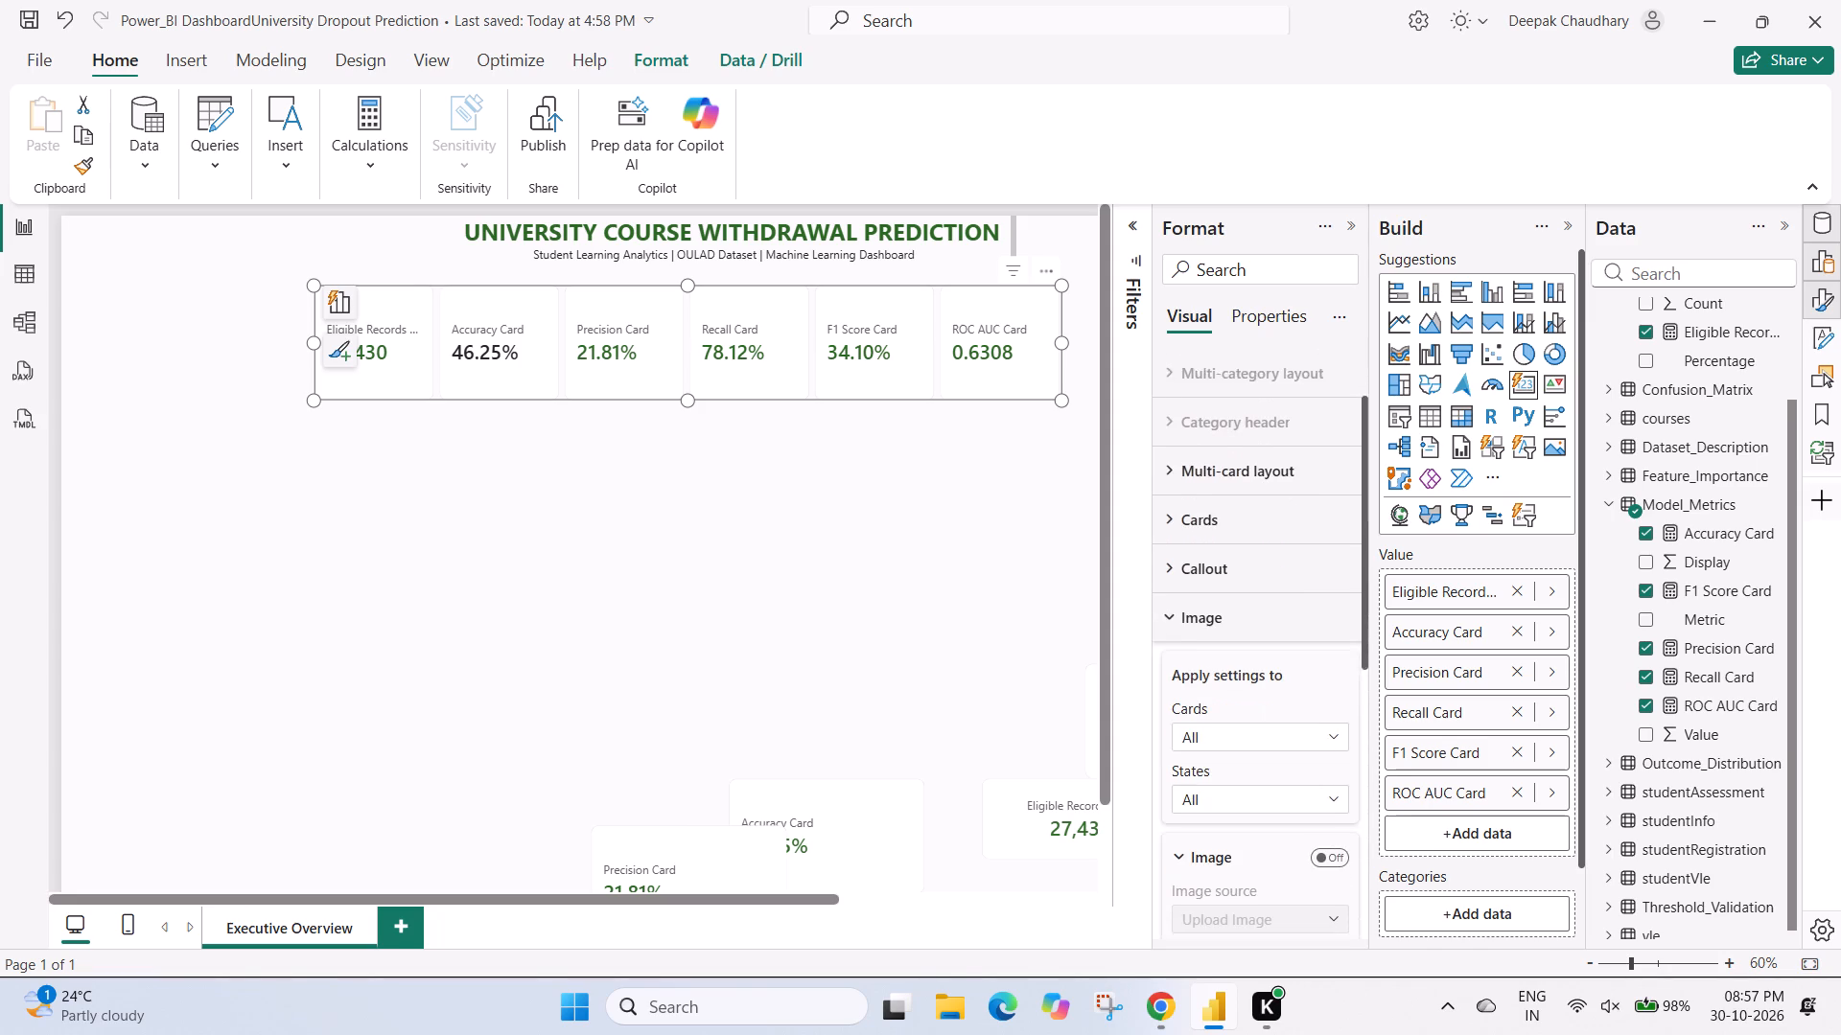
scroll(1173, 704, "down", 1)
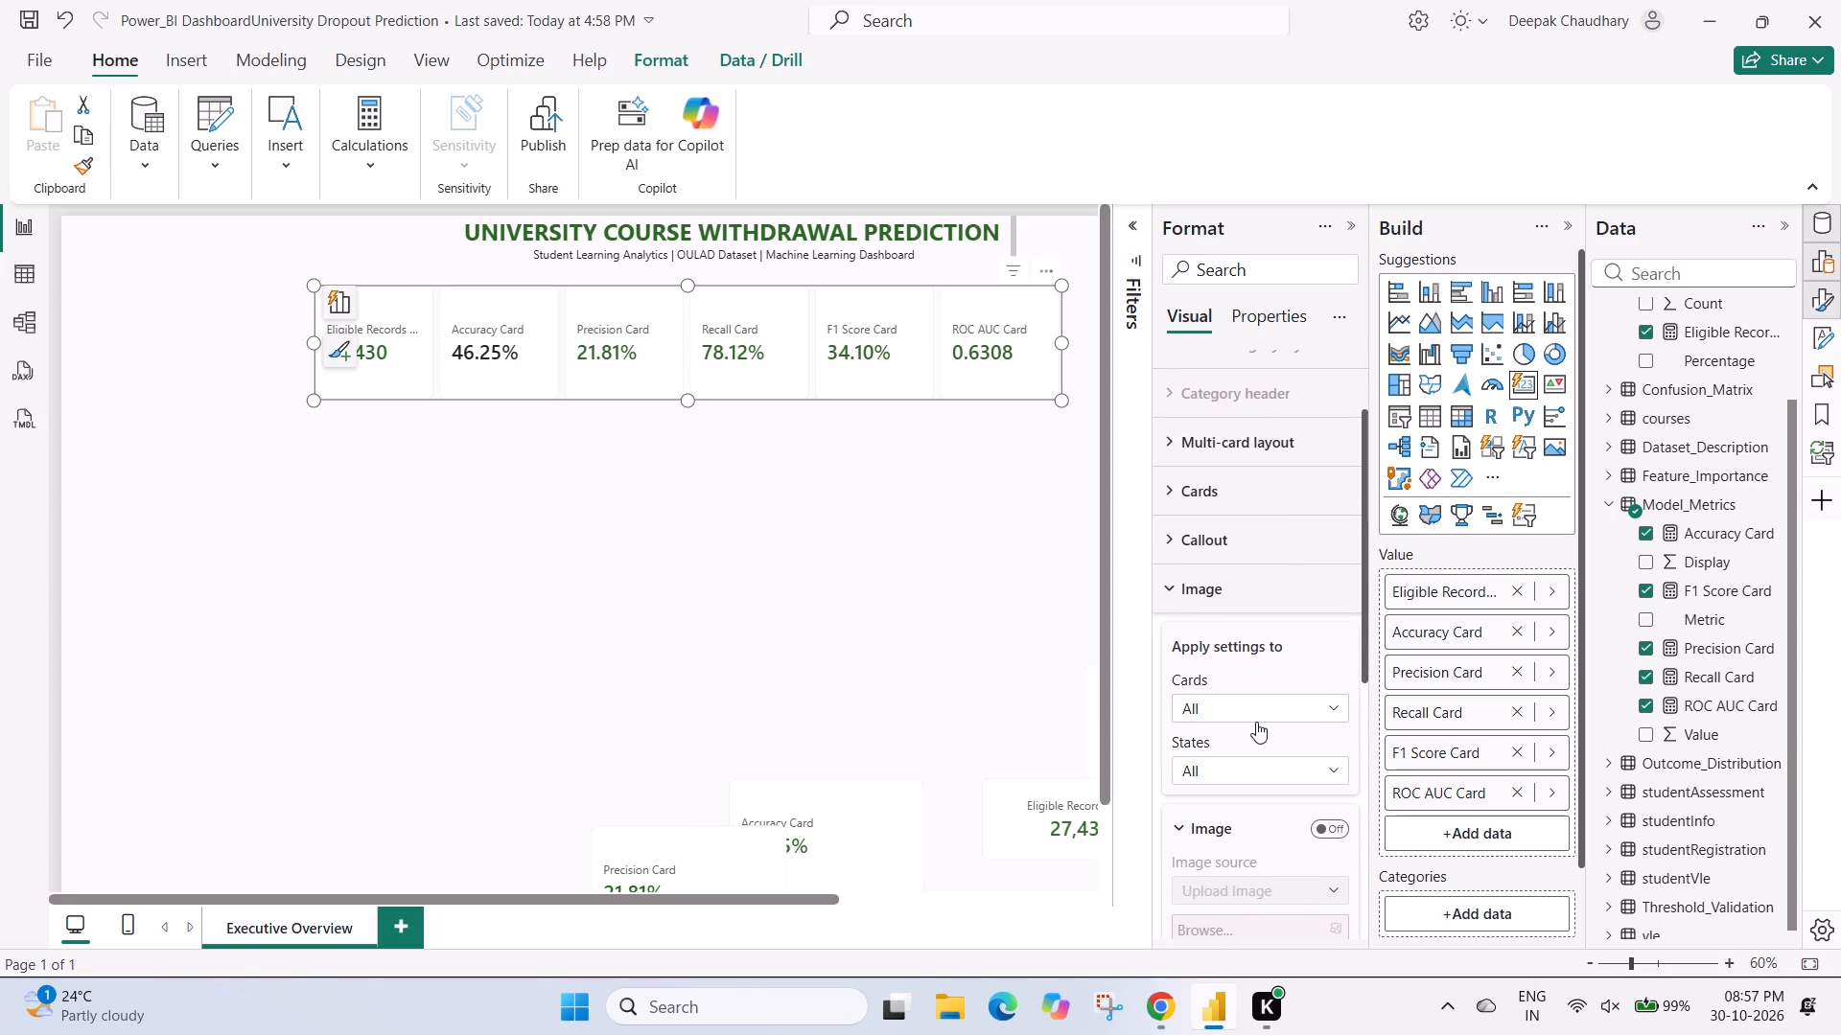
left_click(1307, 713)
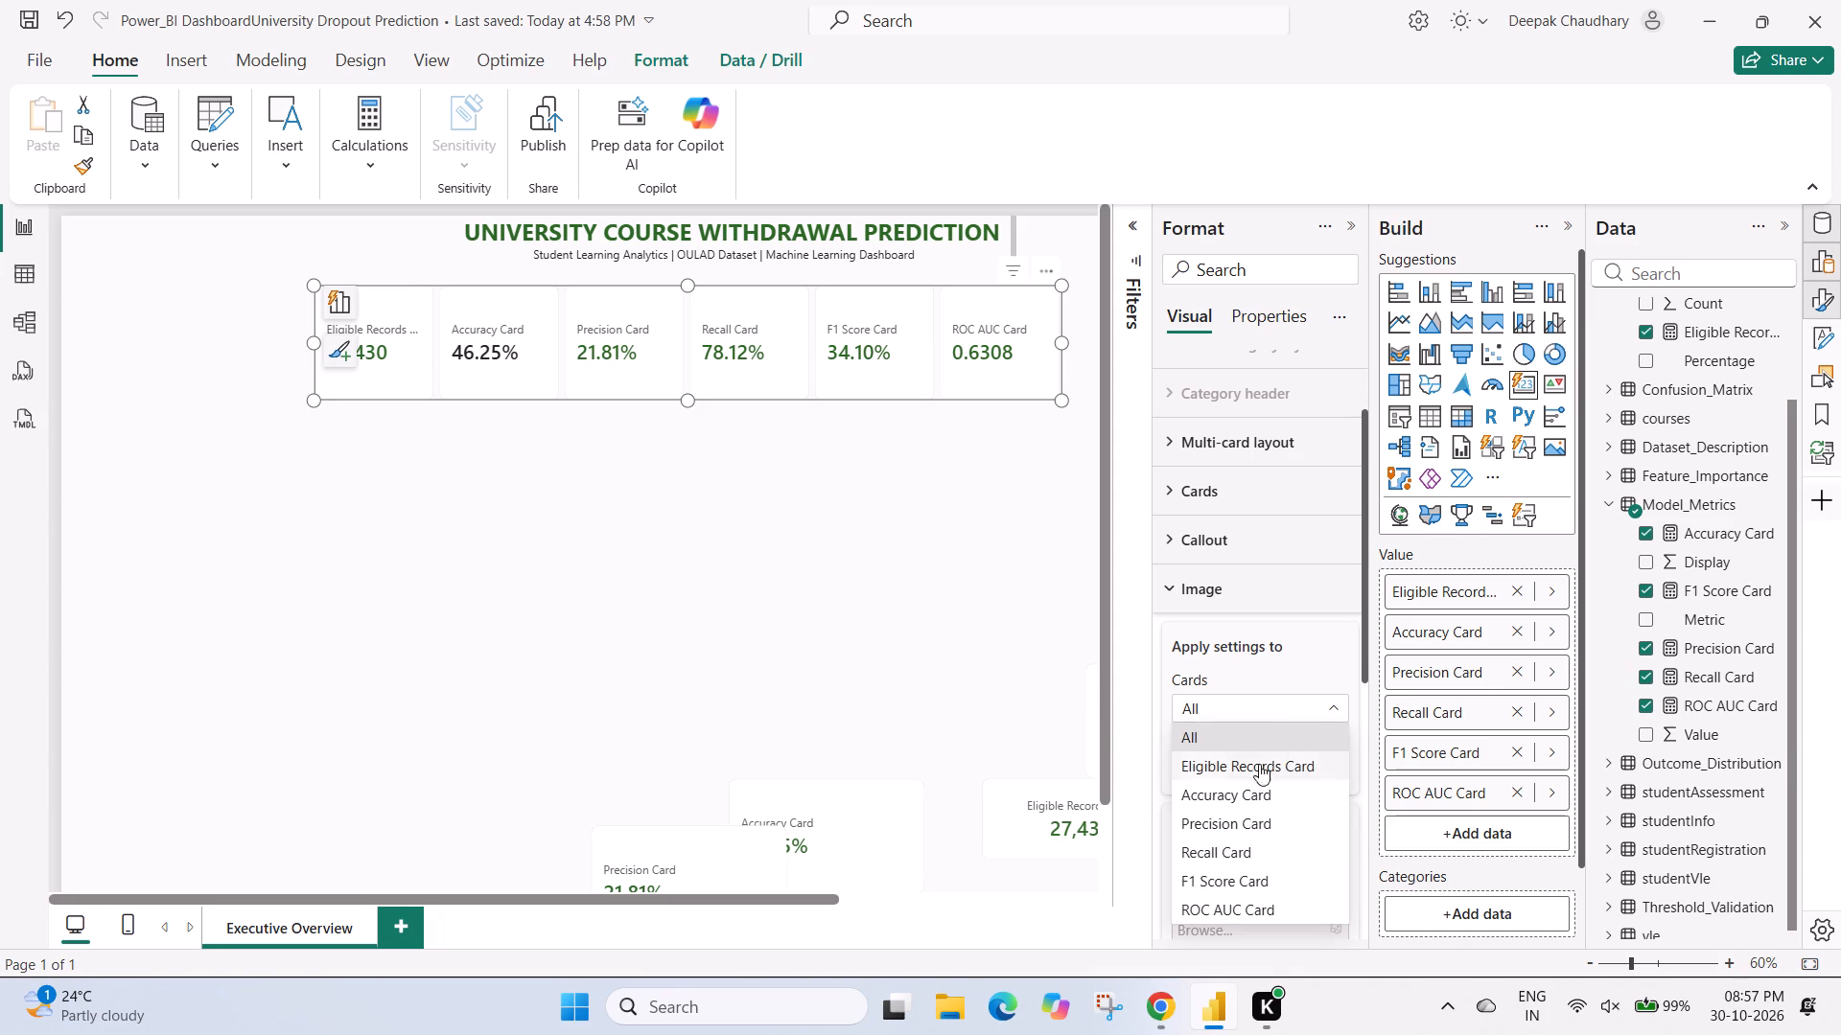
left_click(1206, 765)
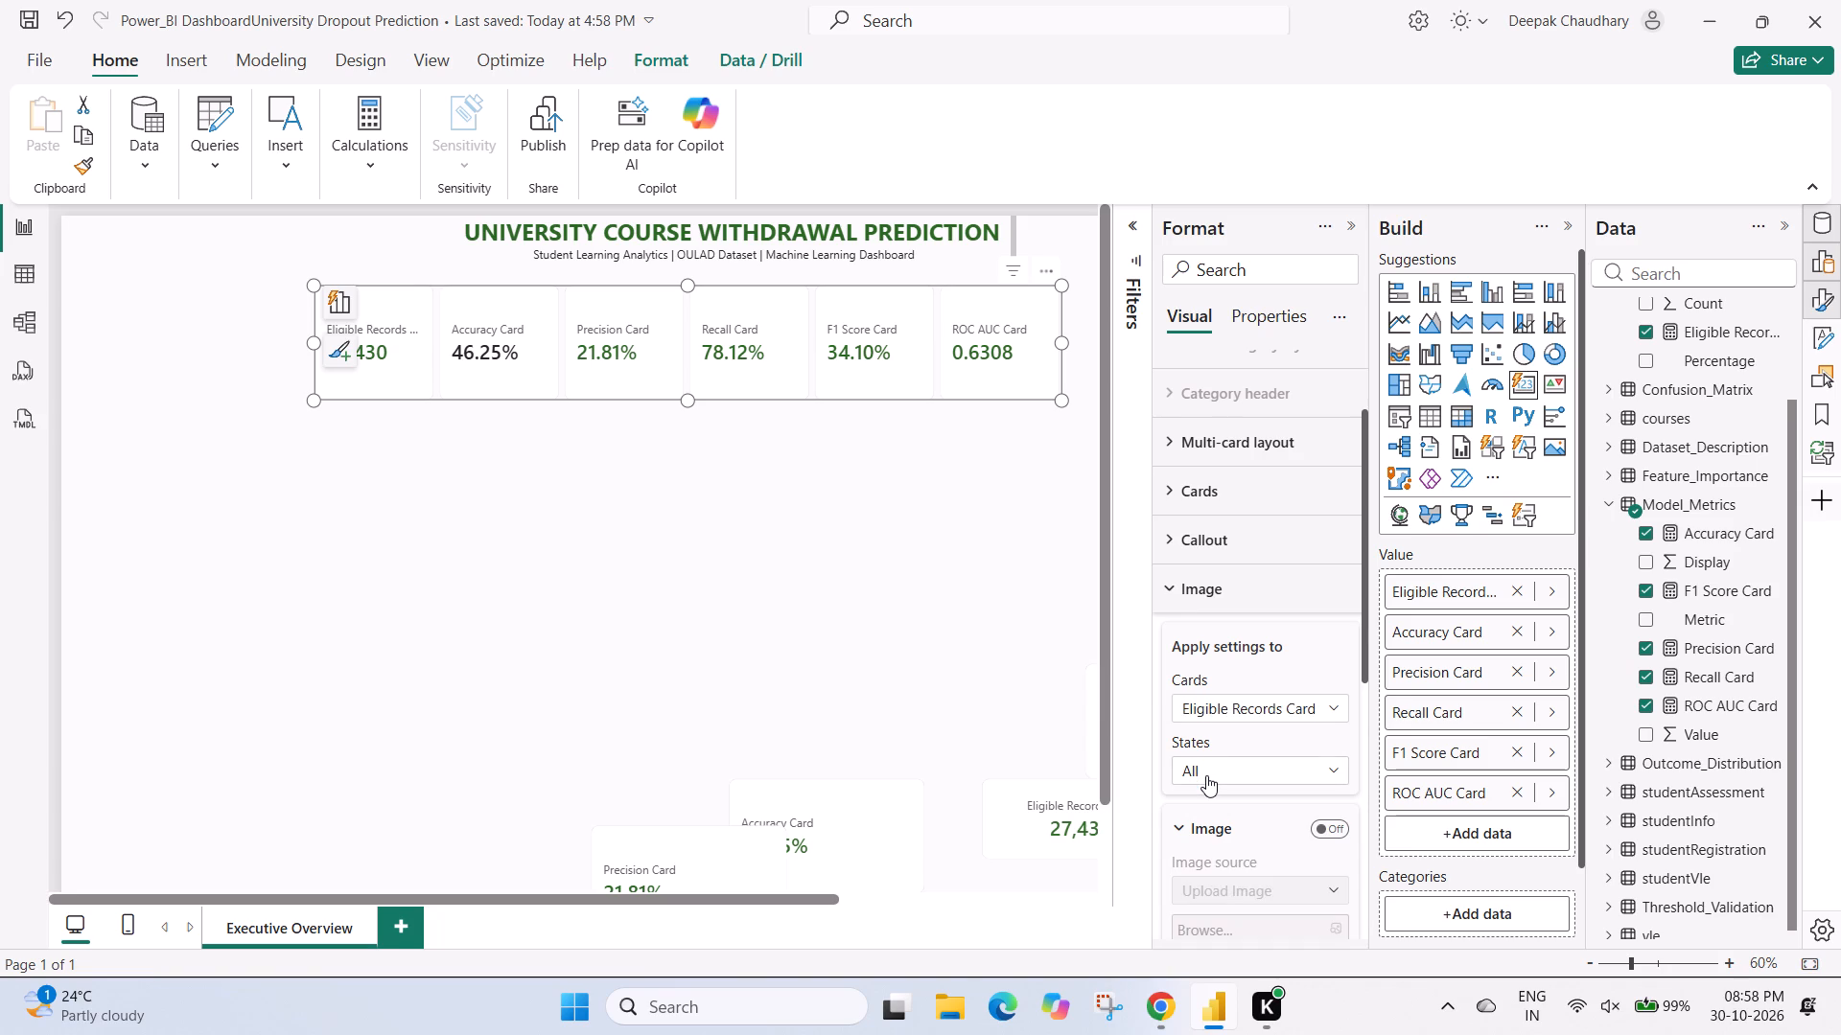
Turn on the image for the Eligible Records Card, keeping the settings applied to all states.
scroll(1292, 770, "down", 1)
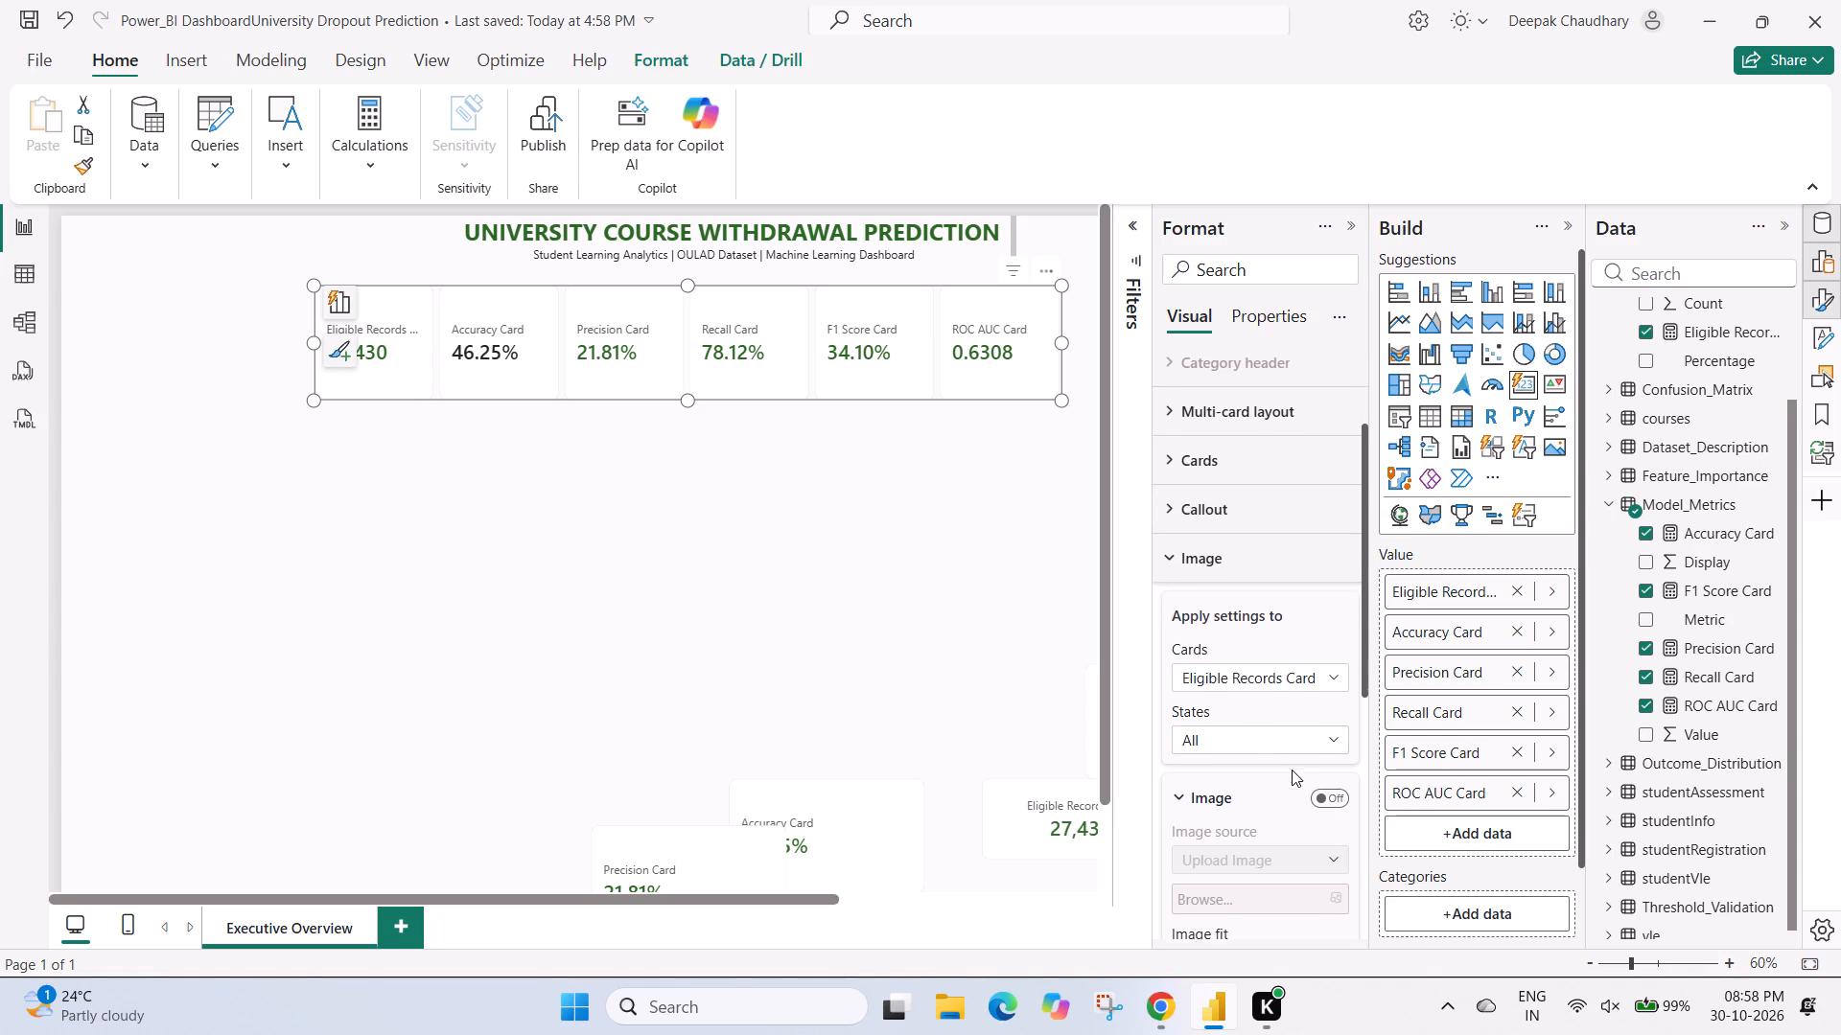
scroll(1292, 770, "down", 1)
left_click(1320, 702)
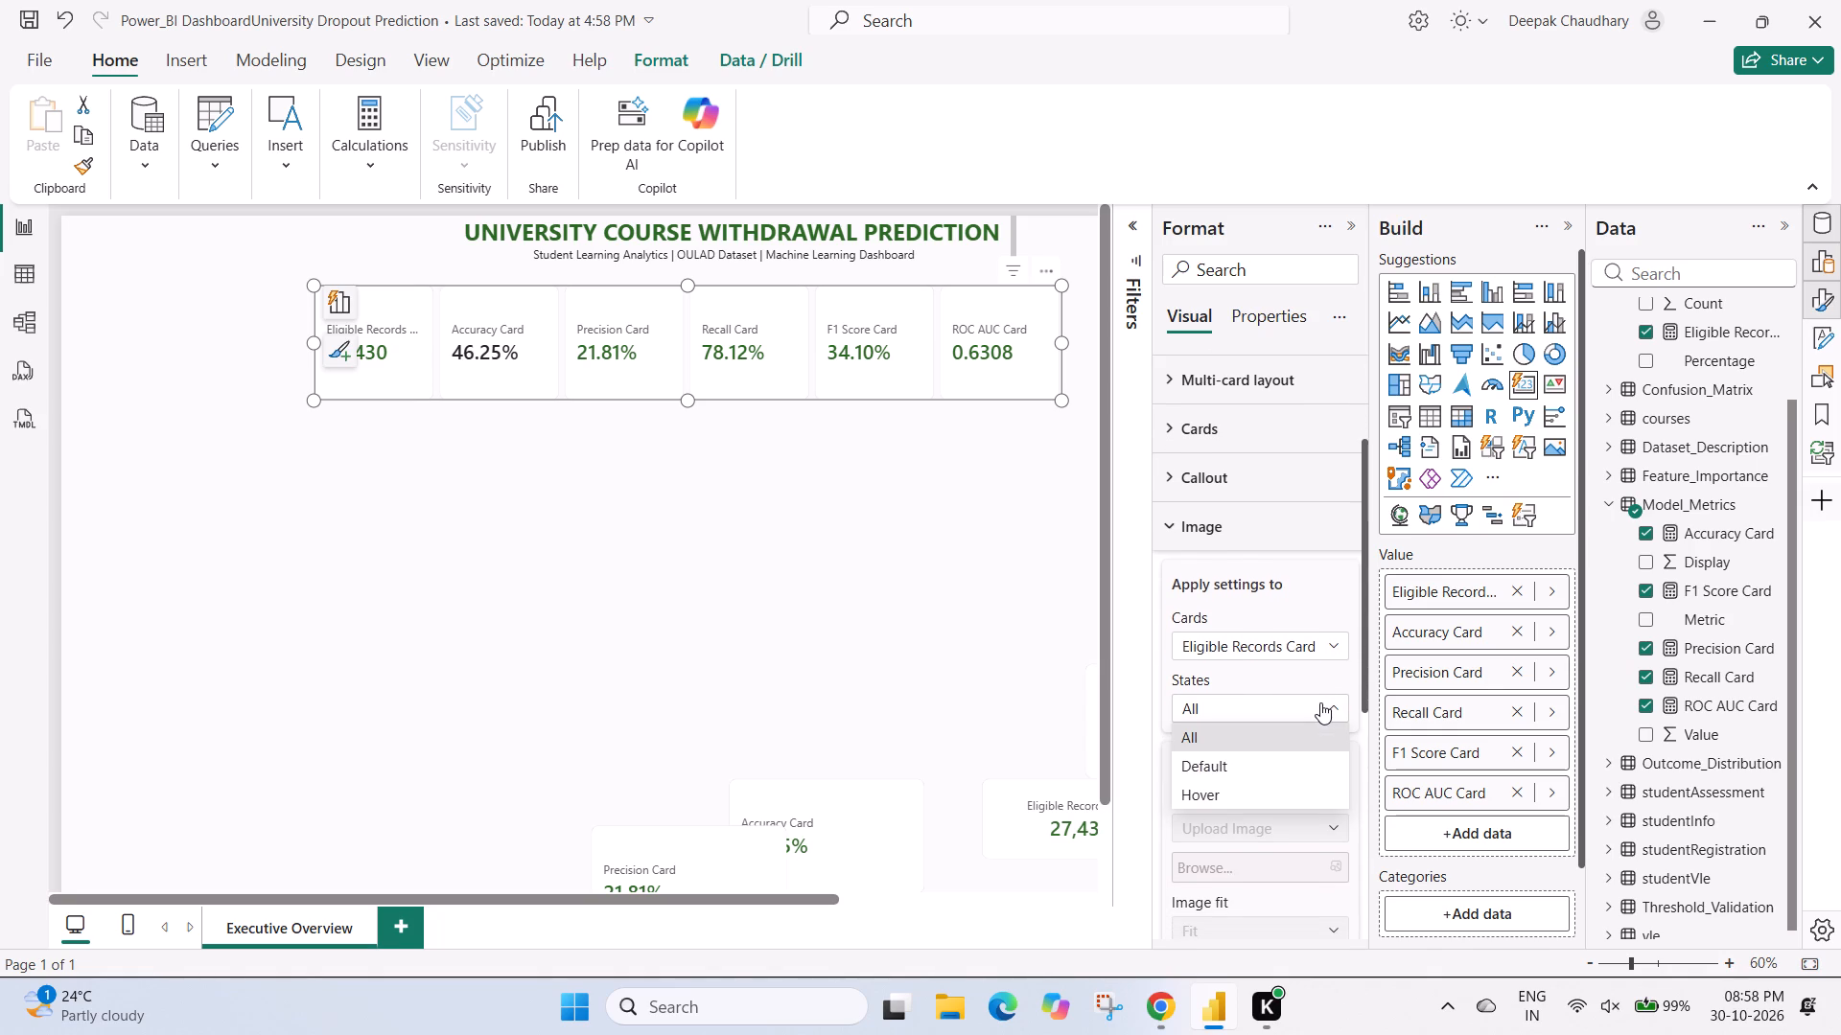
left_click(1320, 702)
left_click(1327, 764)
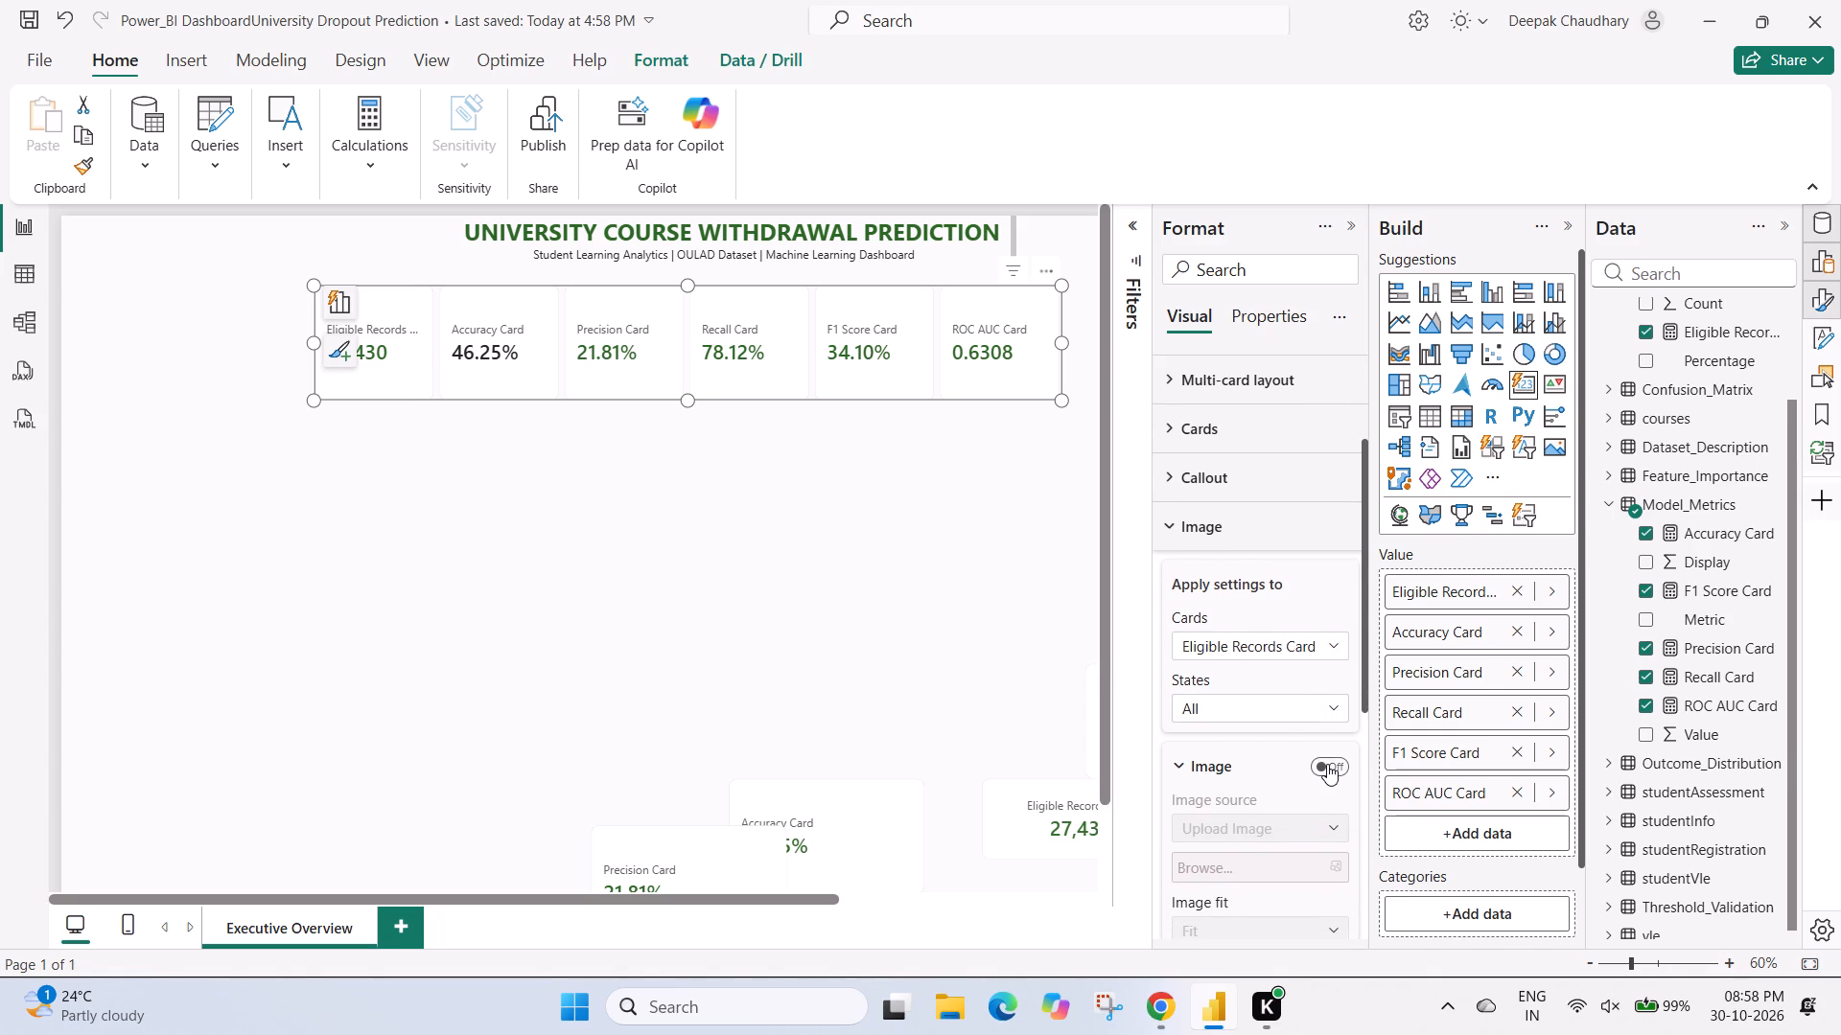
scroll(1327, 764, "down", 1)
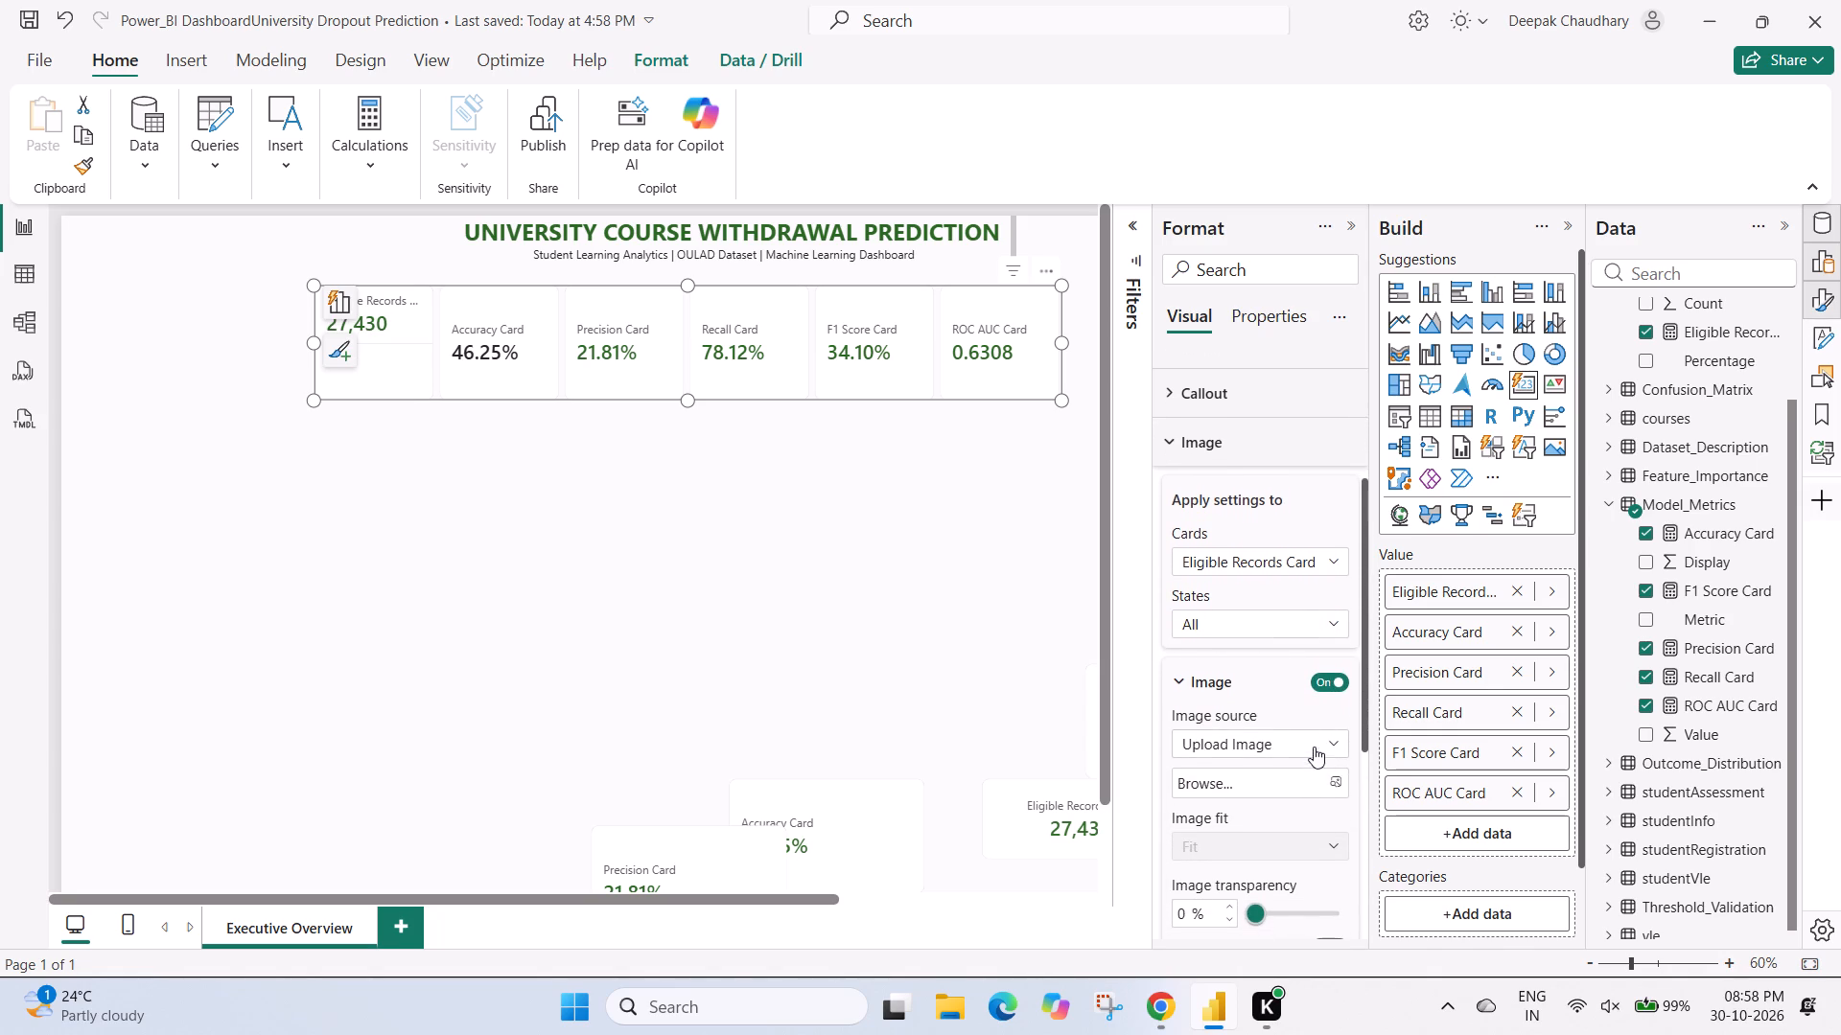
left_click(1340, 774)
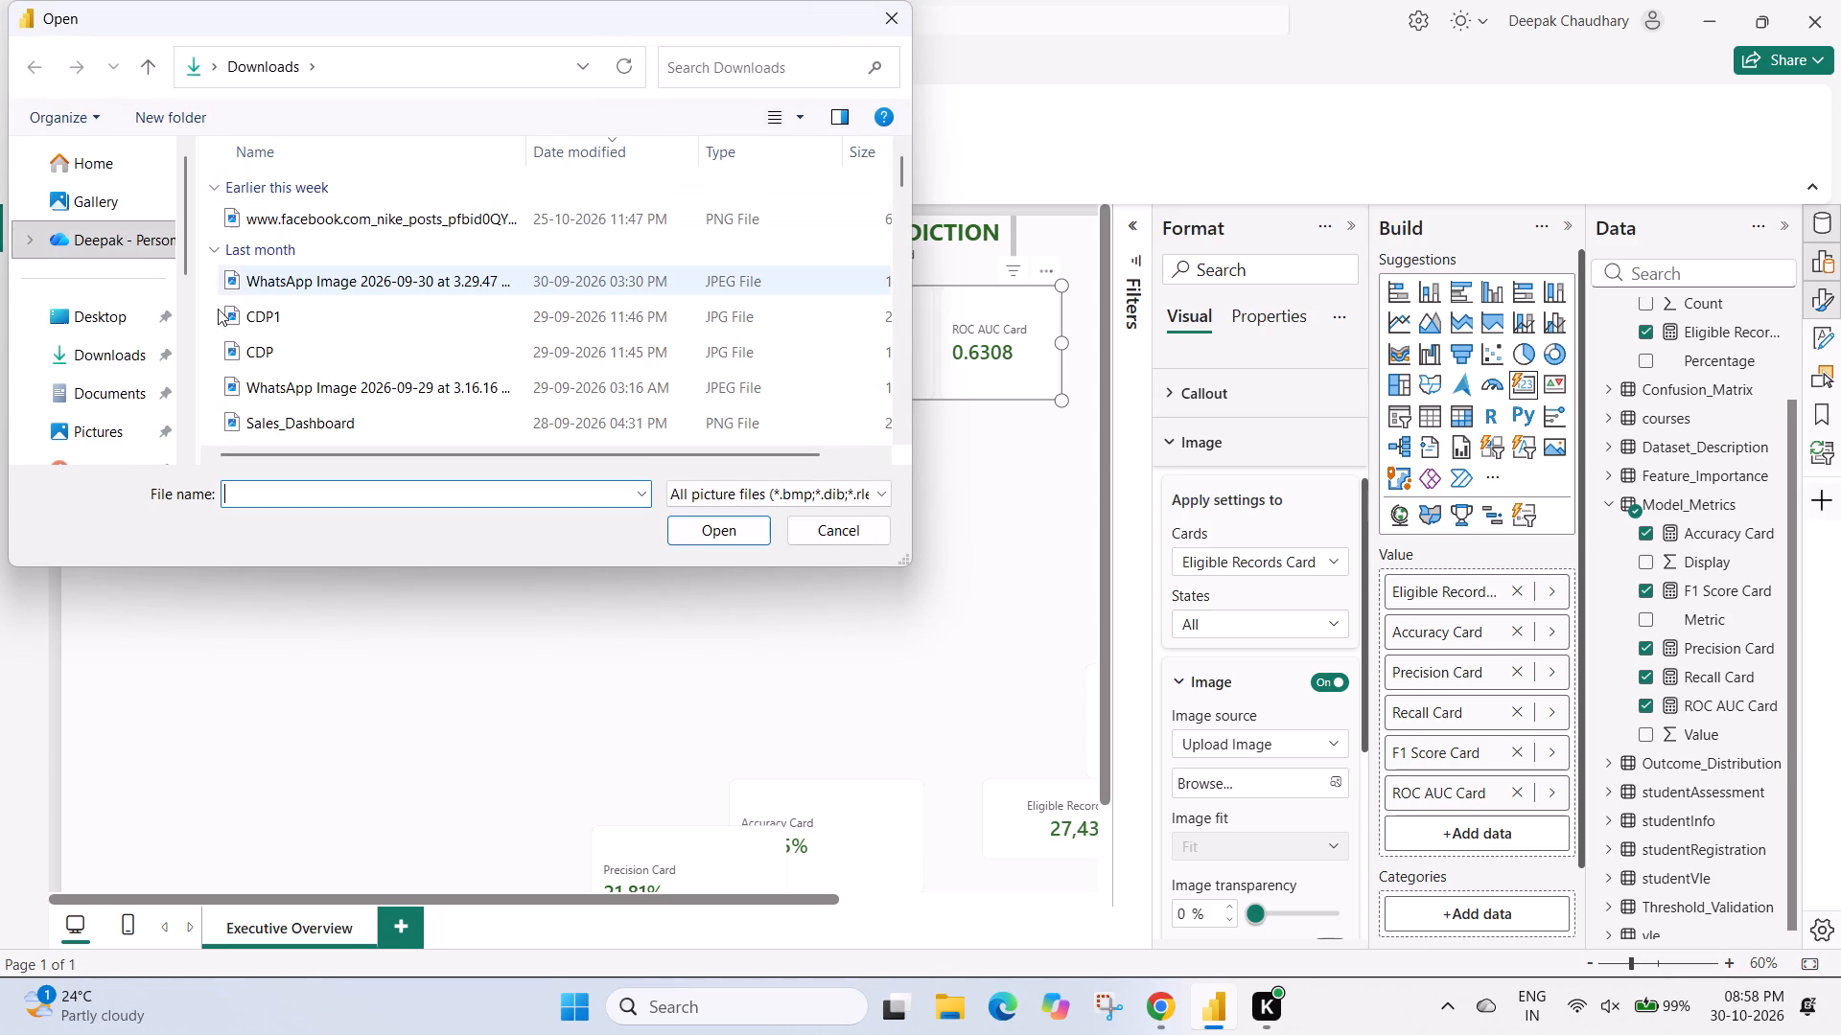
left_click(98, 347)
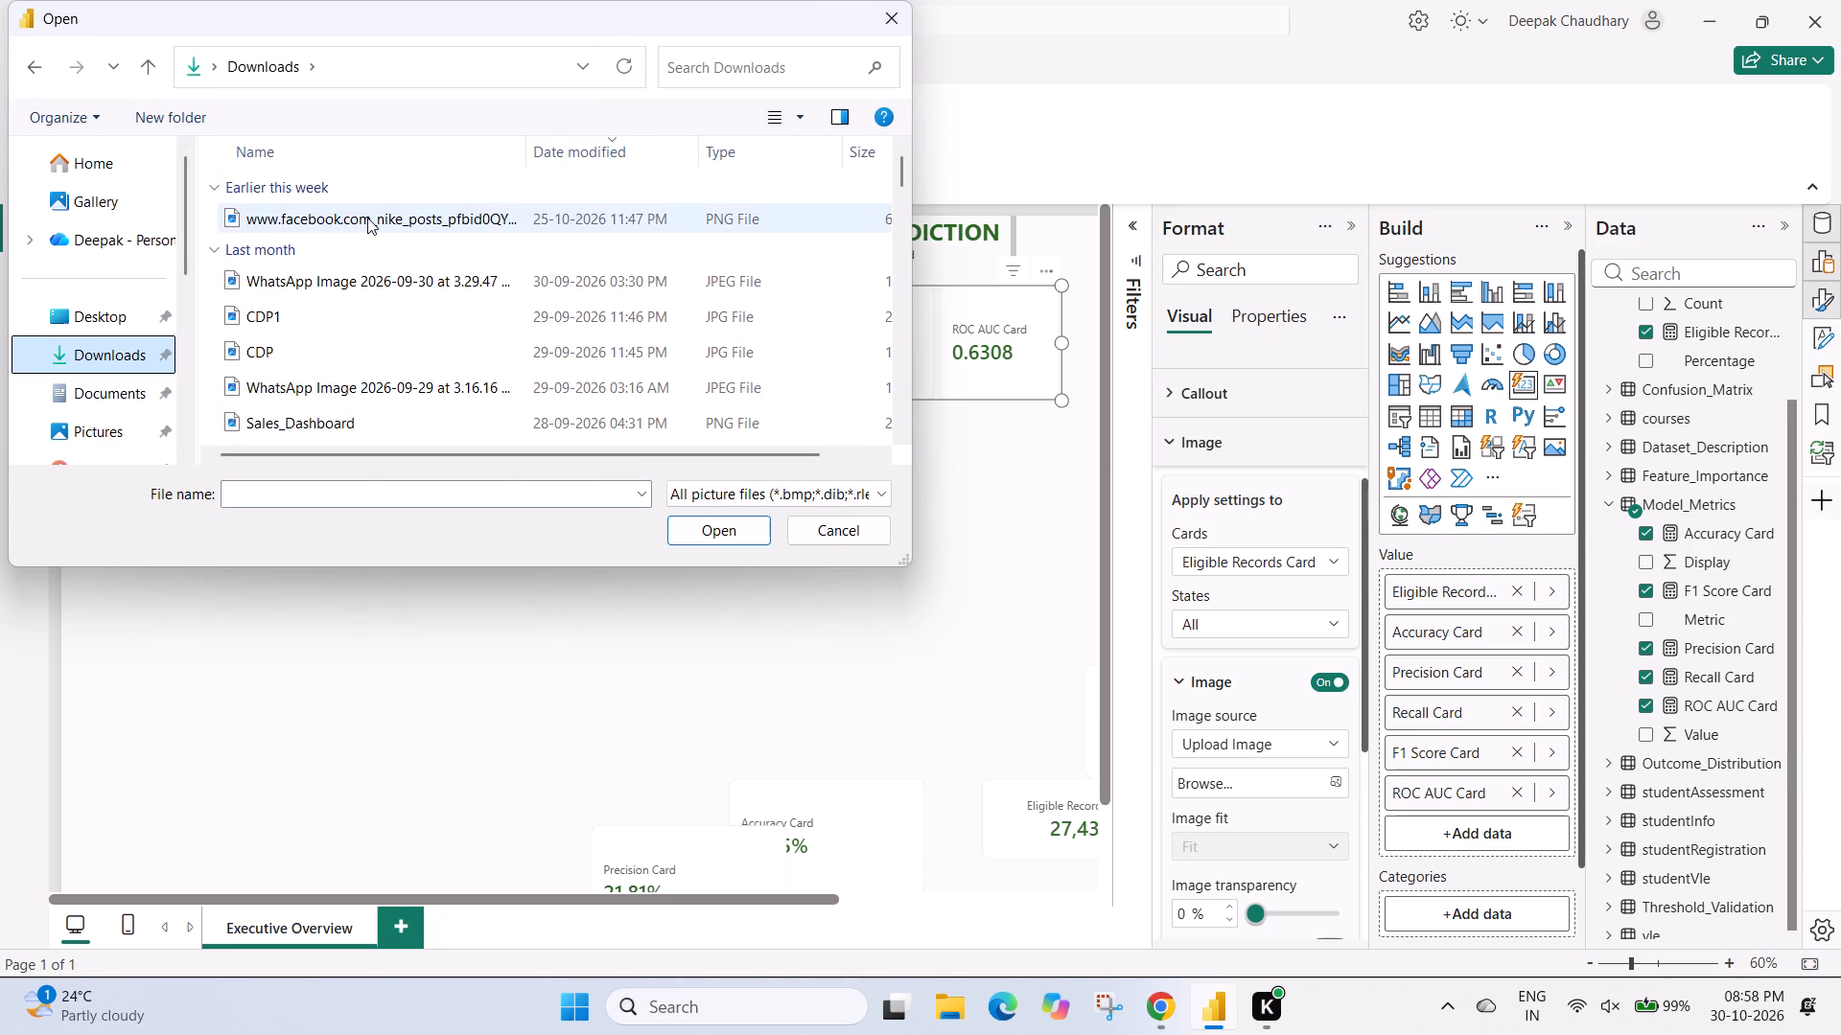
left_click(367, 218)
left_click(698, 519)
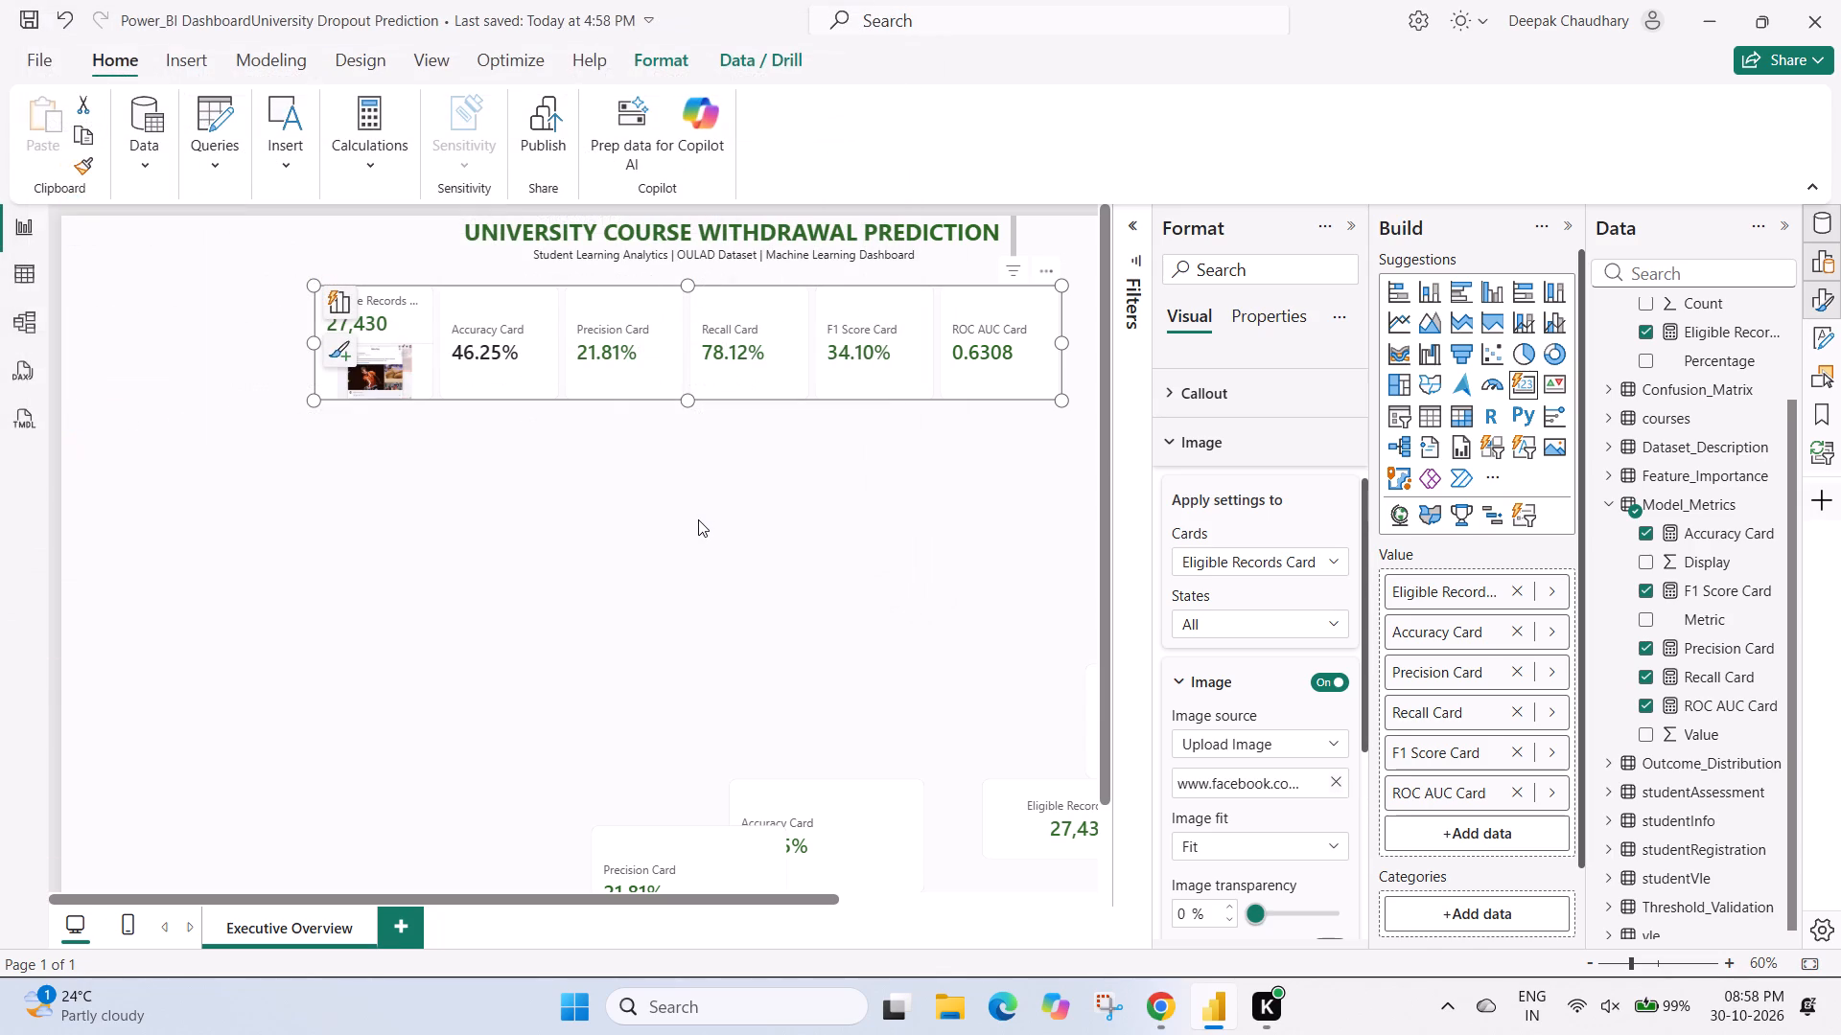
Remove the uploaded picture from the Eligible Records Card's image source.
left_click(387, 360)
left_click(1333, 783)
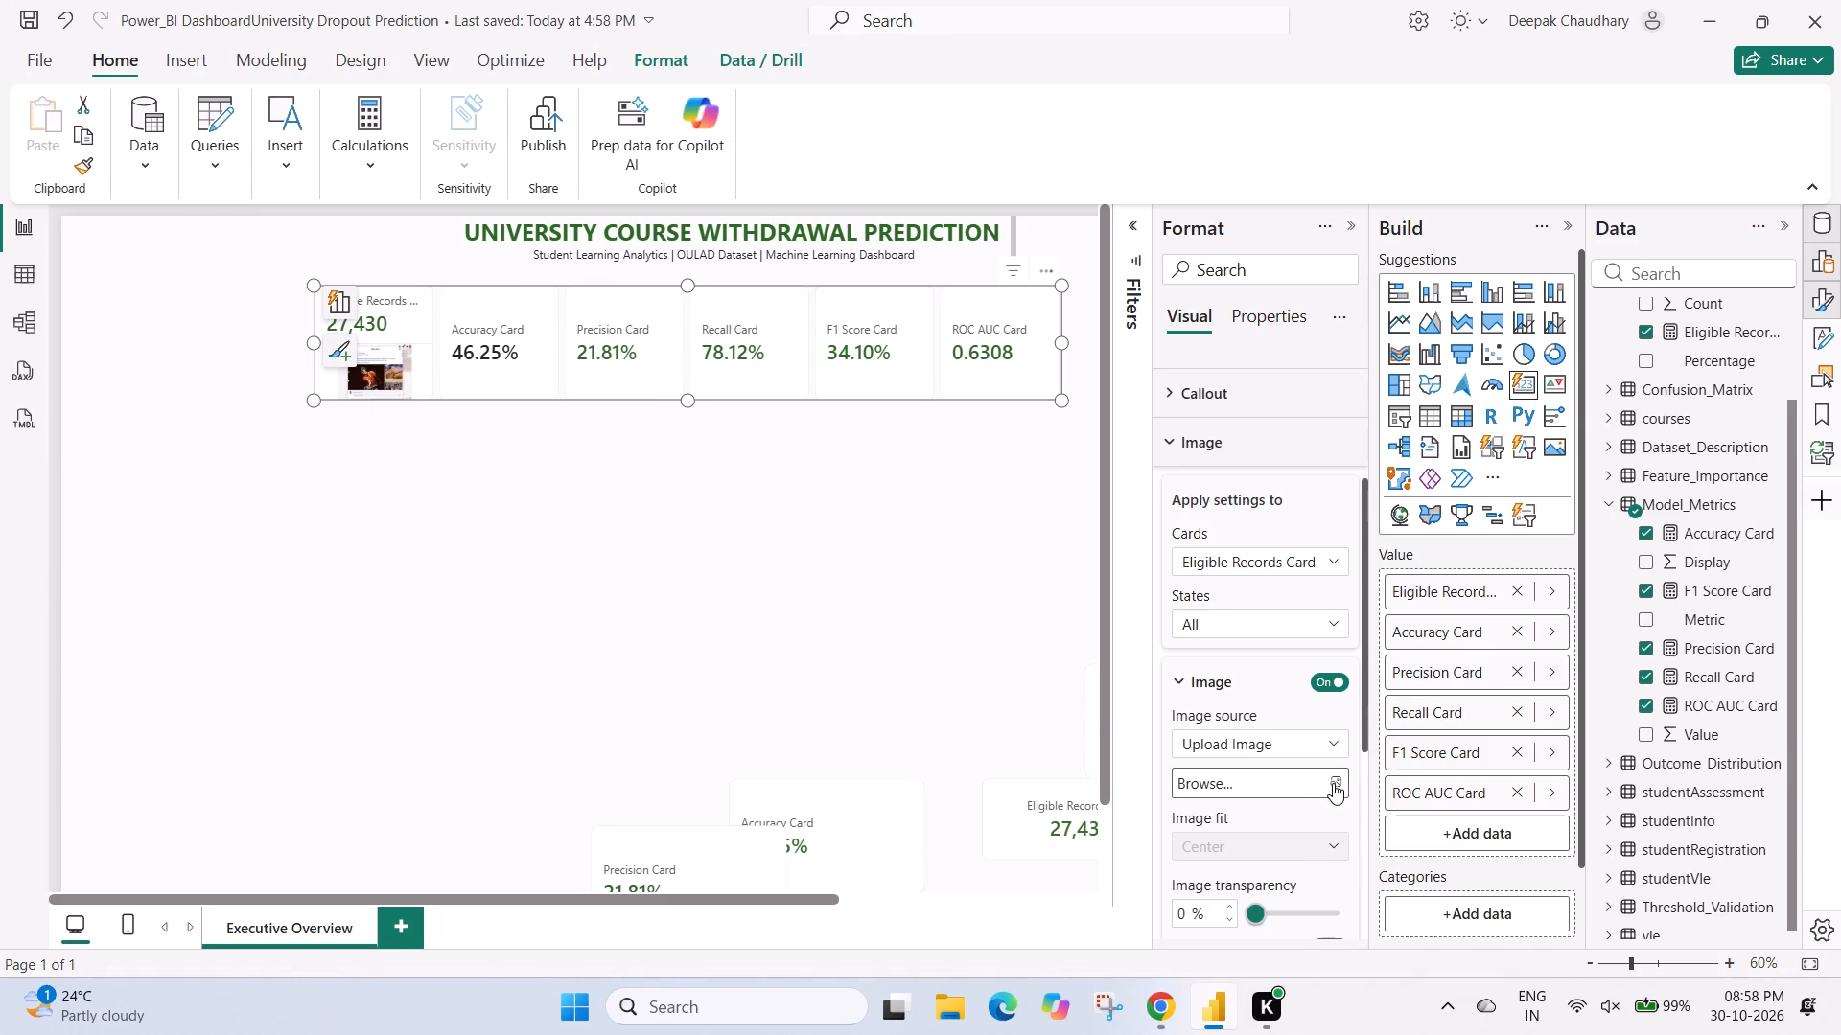
Switch to File Explorer to look for the saved green file icon.
left_click(963, 1000)
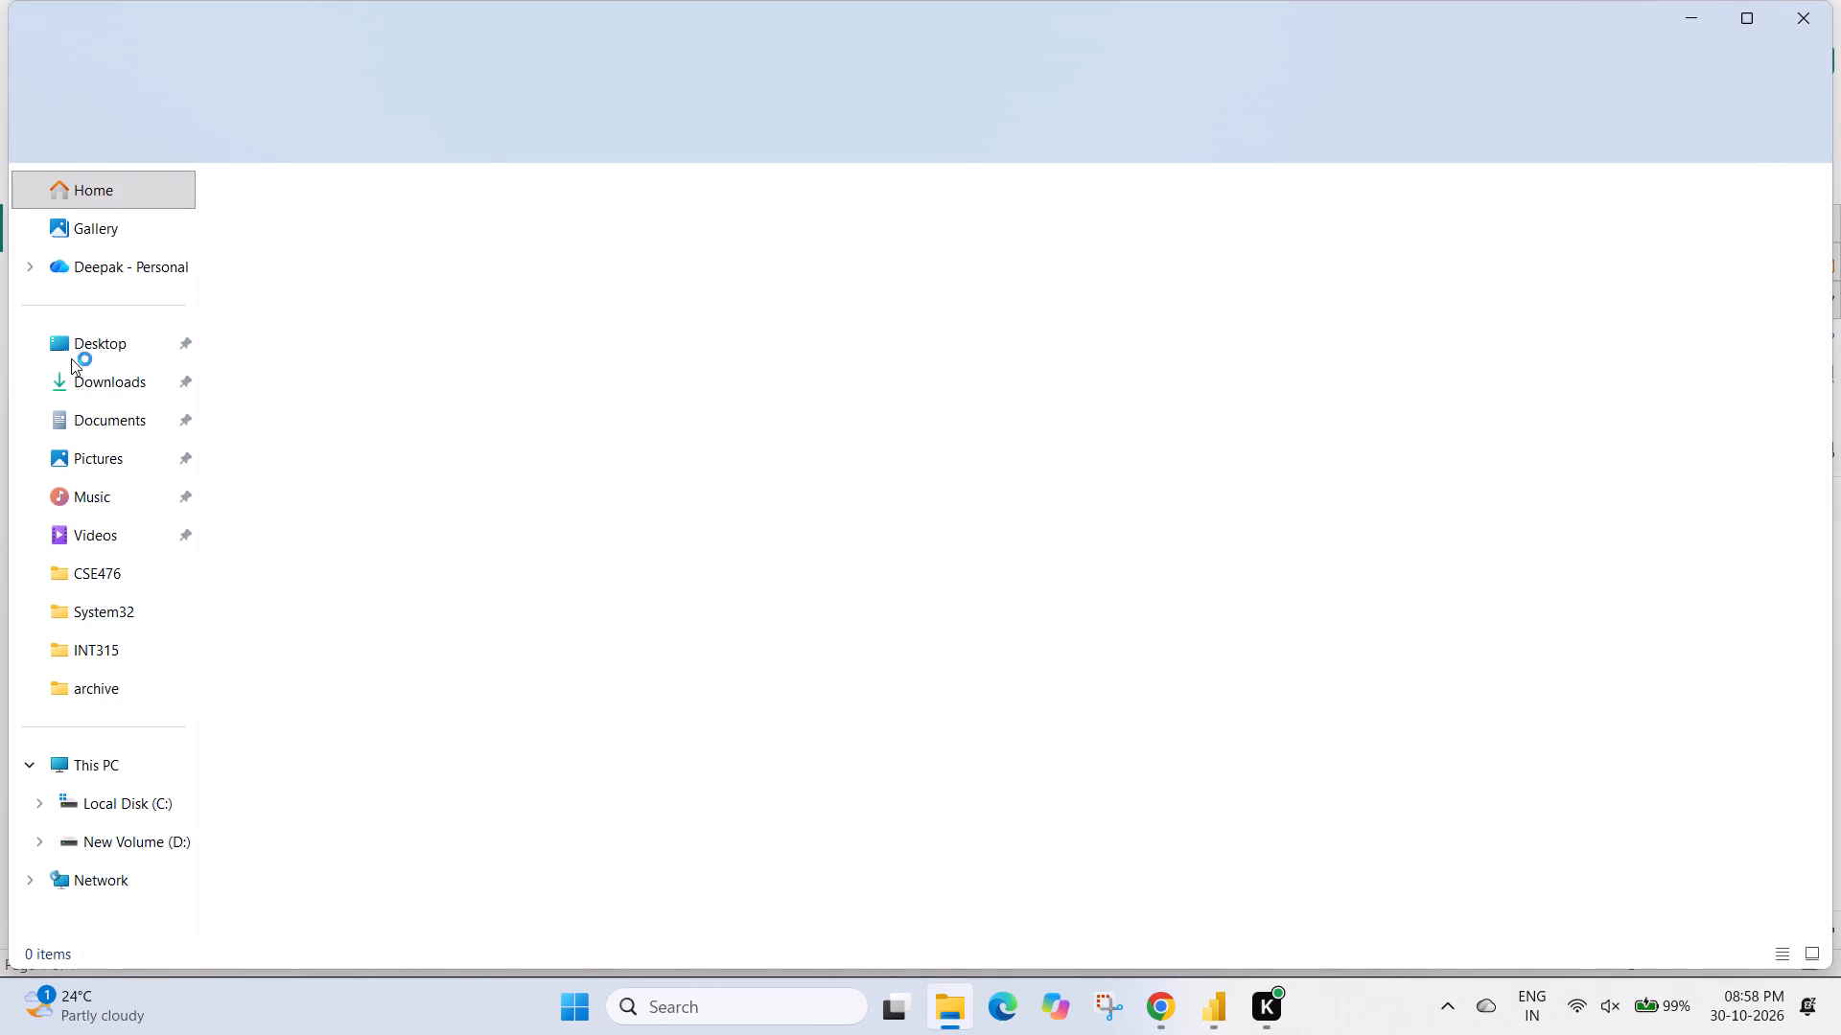
Look for the saved icon in File Explorer's Downloads folder, closing the ad on the Icons DB page in Chrome in between.
left_click(96, 383)
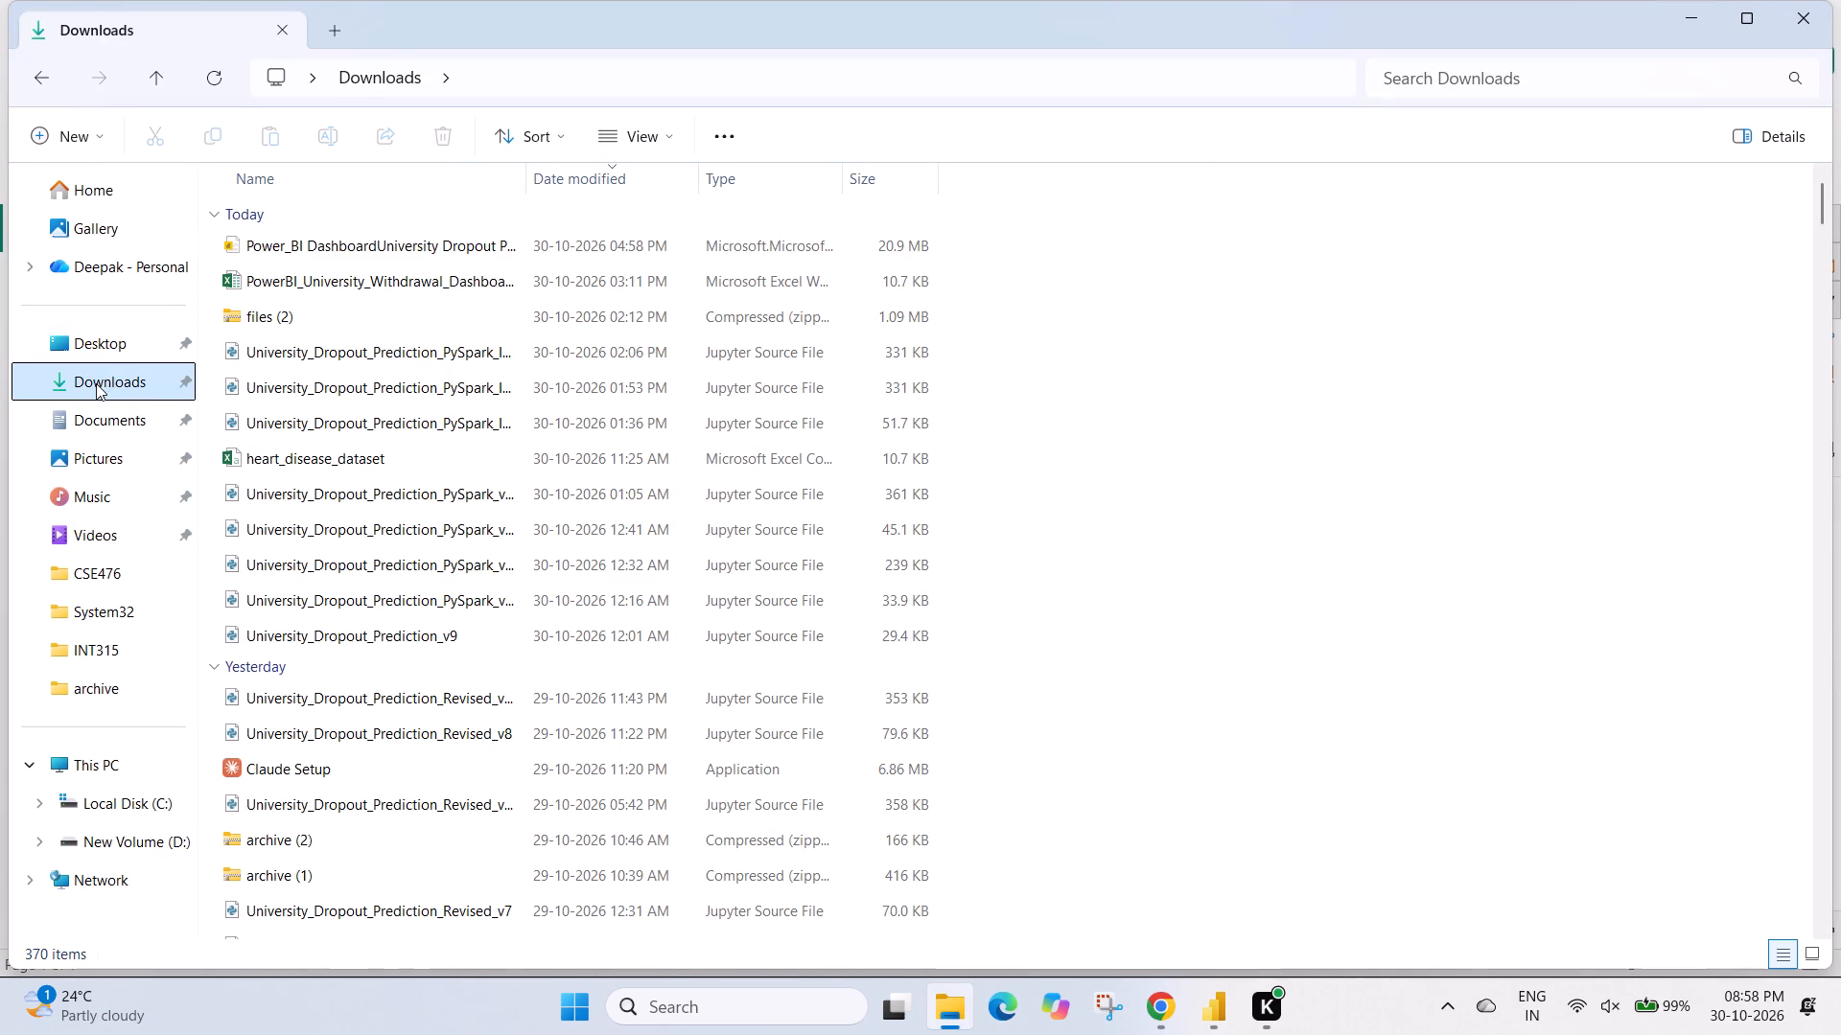
left_click(1153, 999)
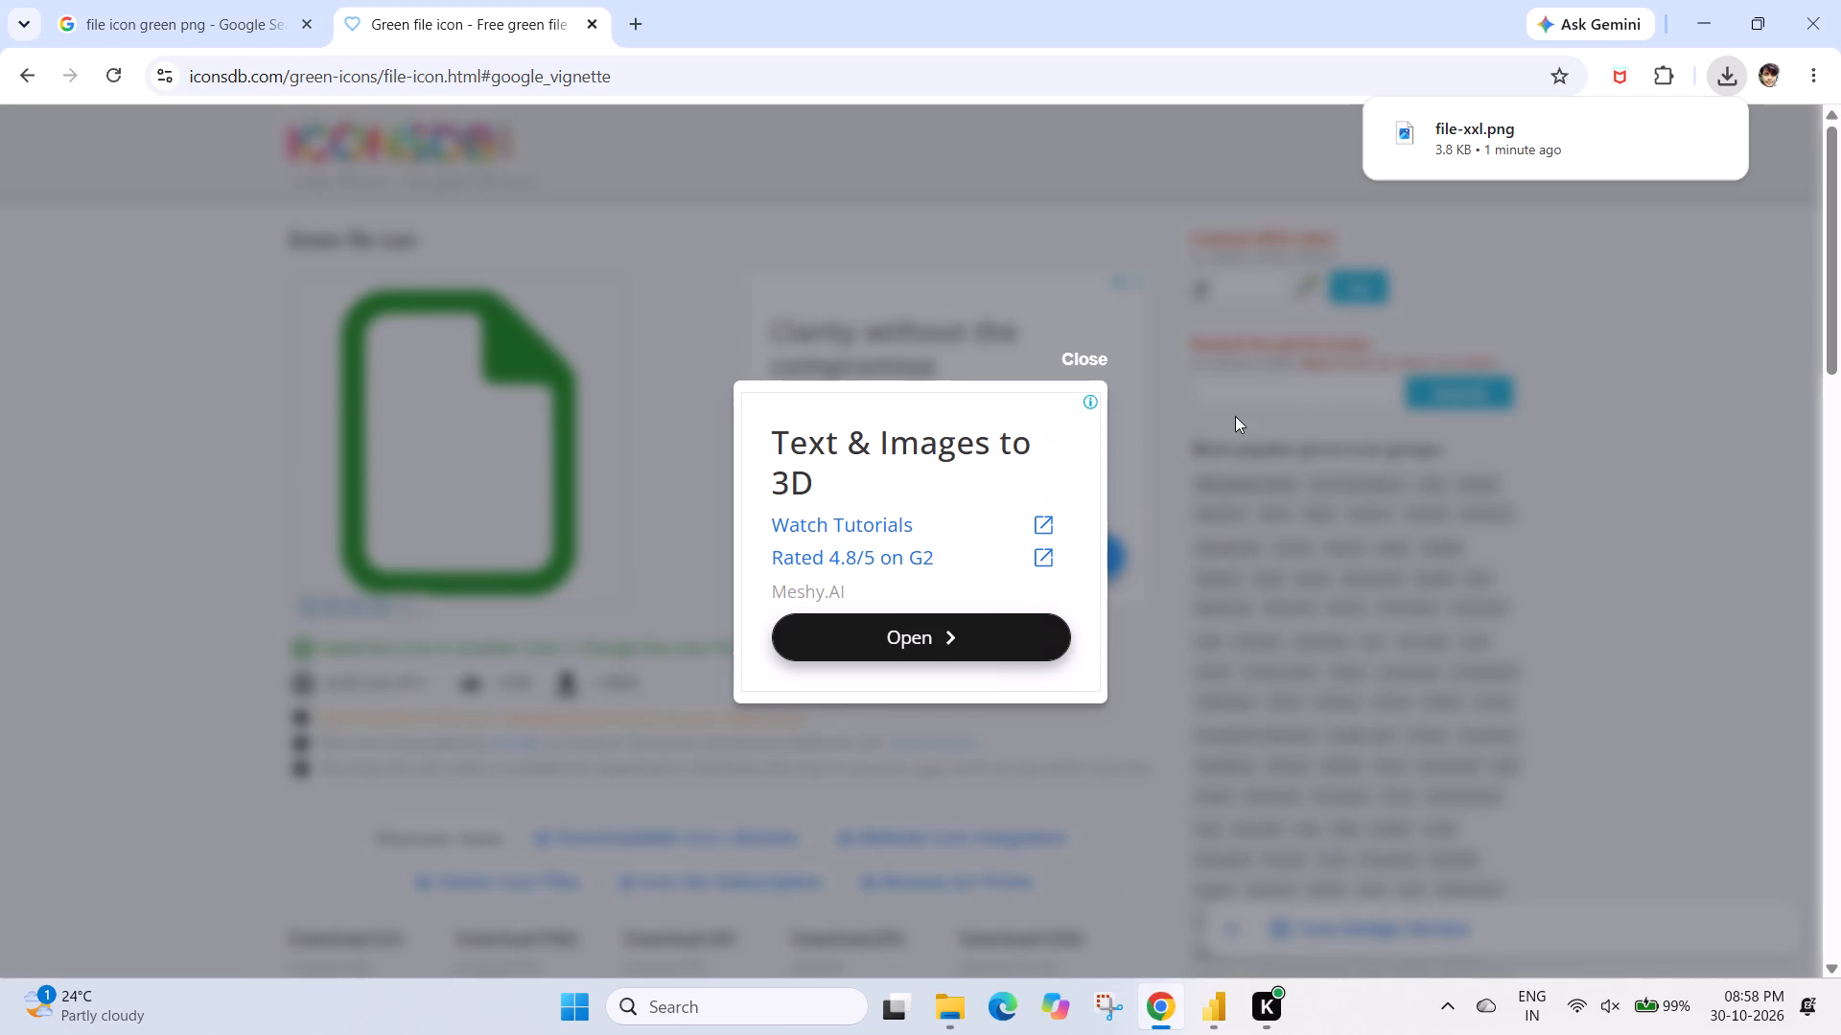
left_click(1077, 355)
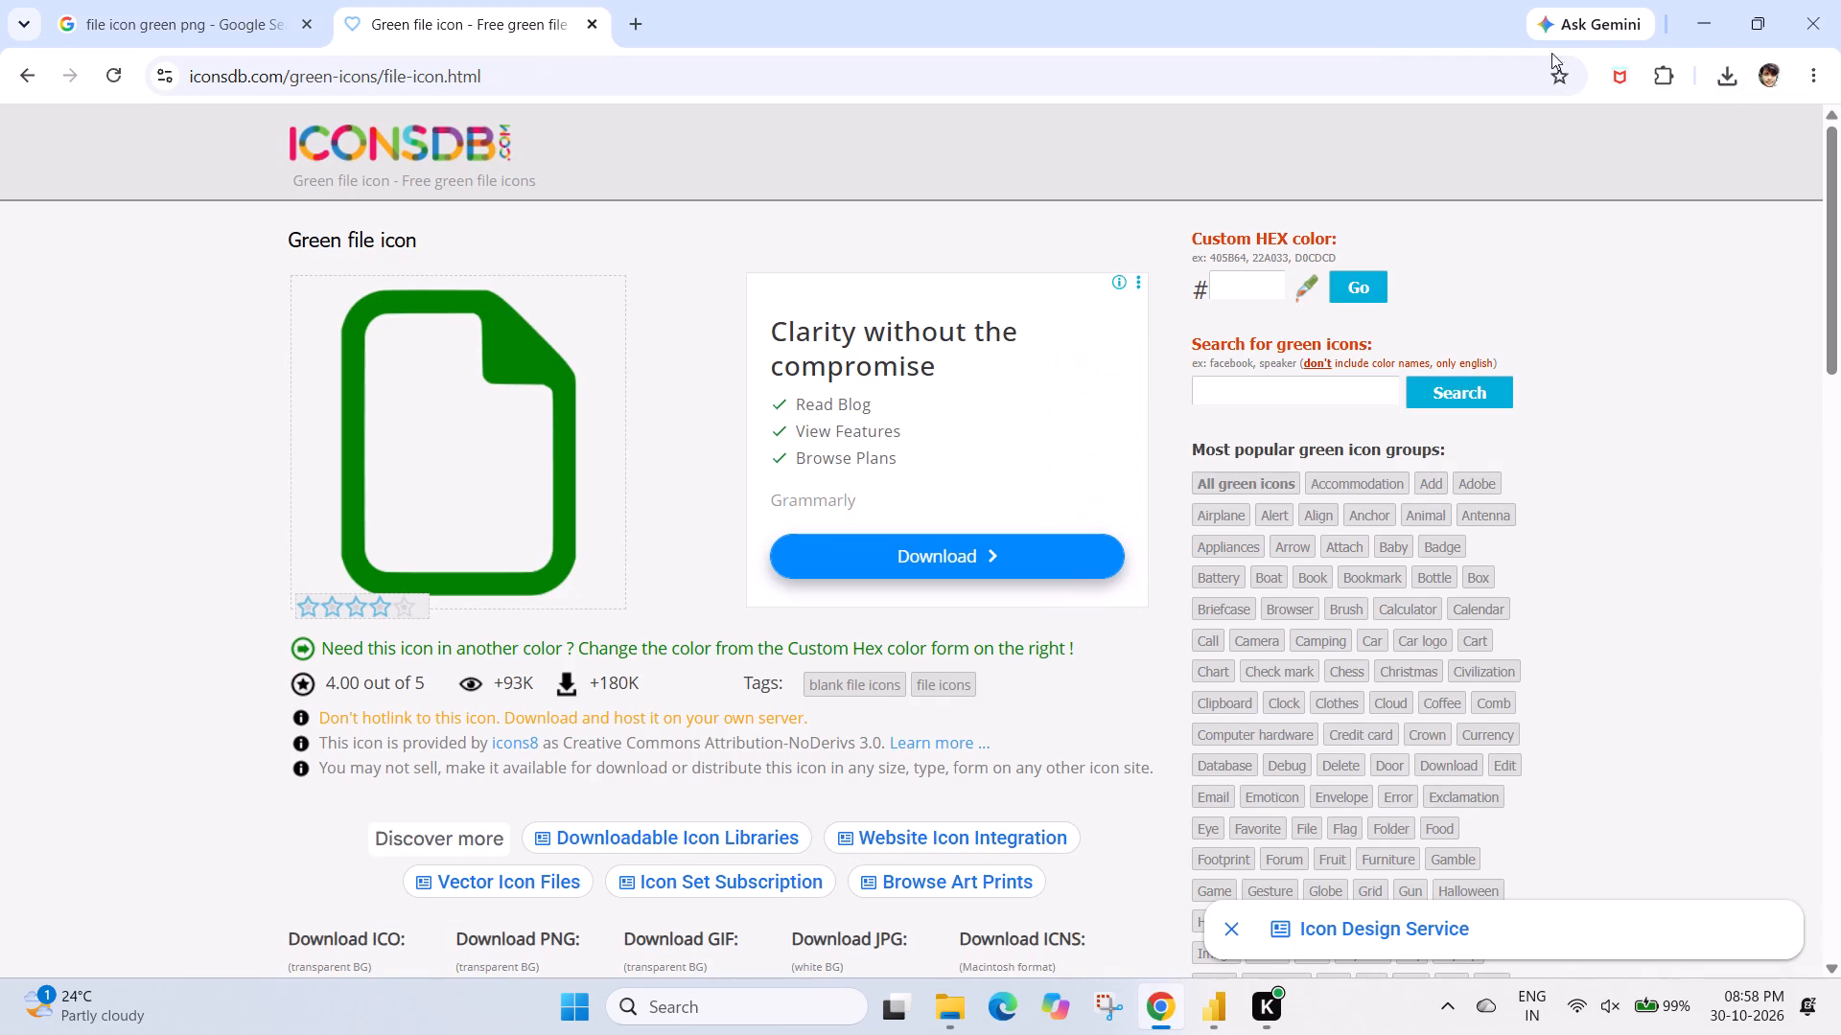
left_click(955, 1022)
left_click(133, 386)
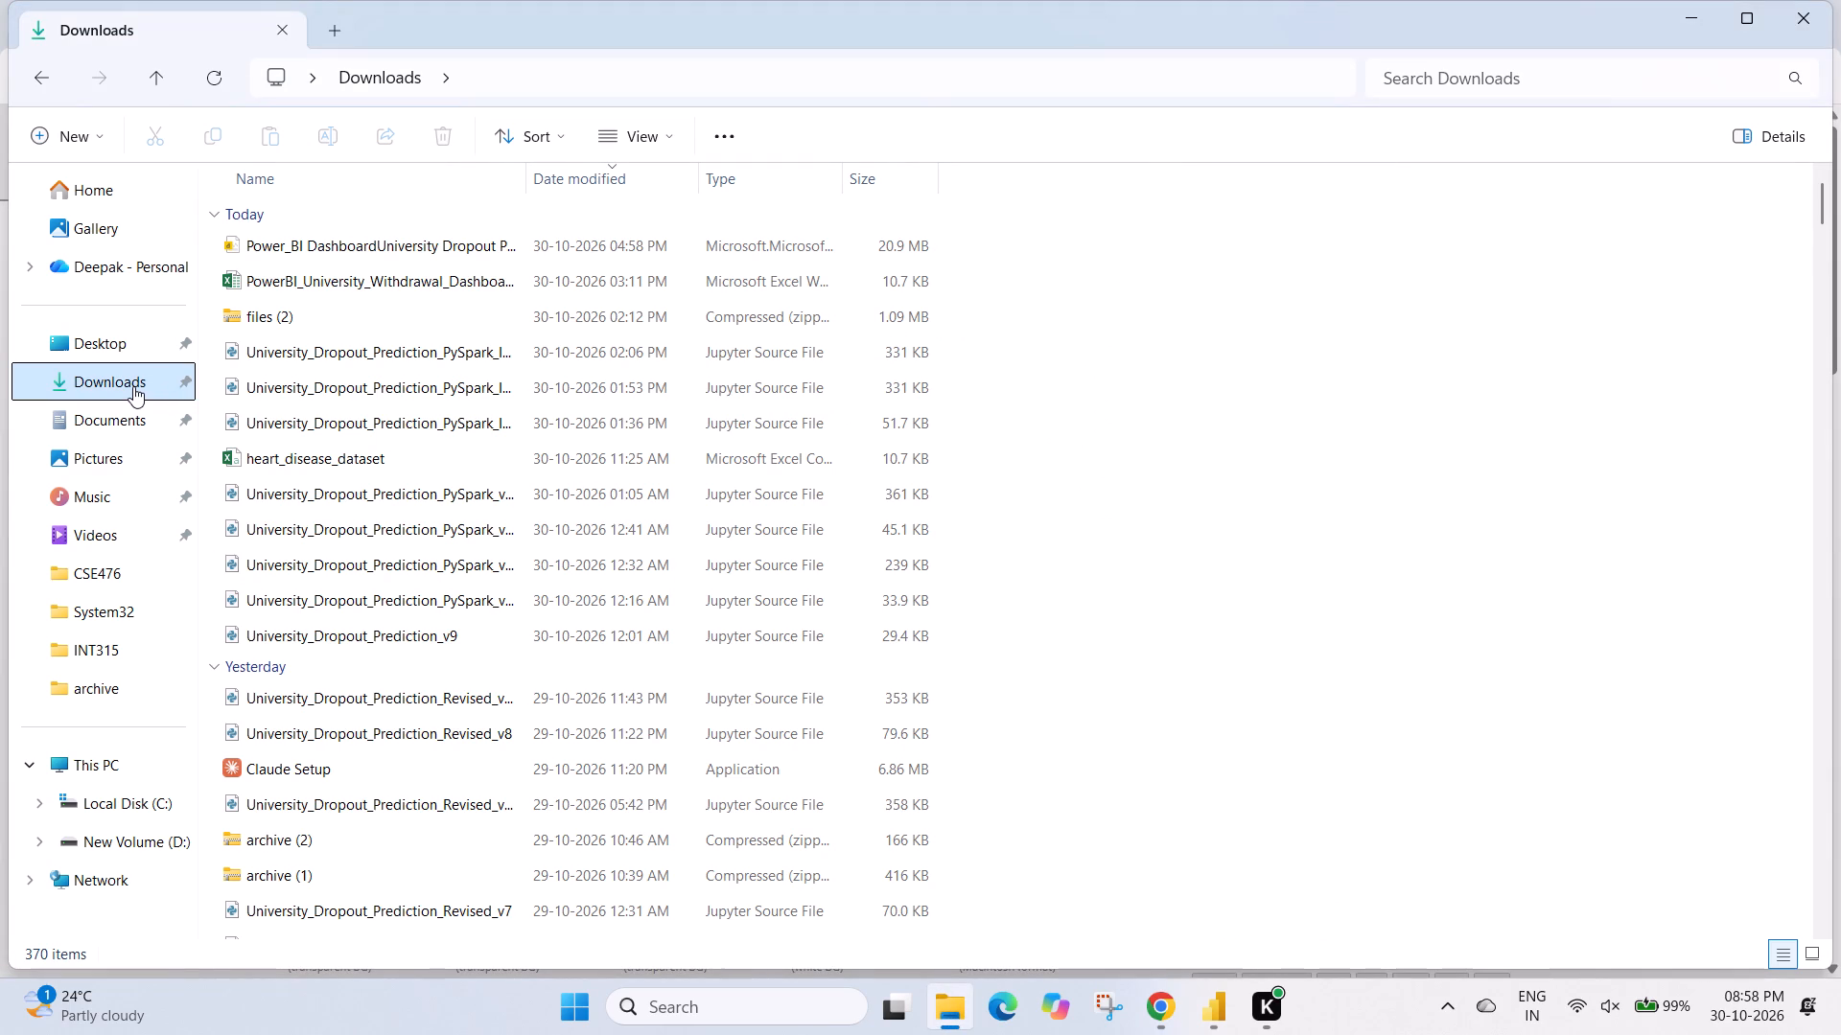
left_click(133, 386)
triple_click(206, 74)
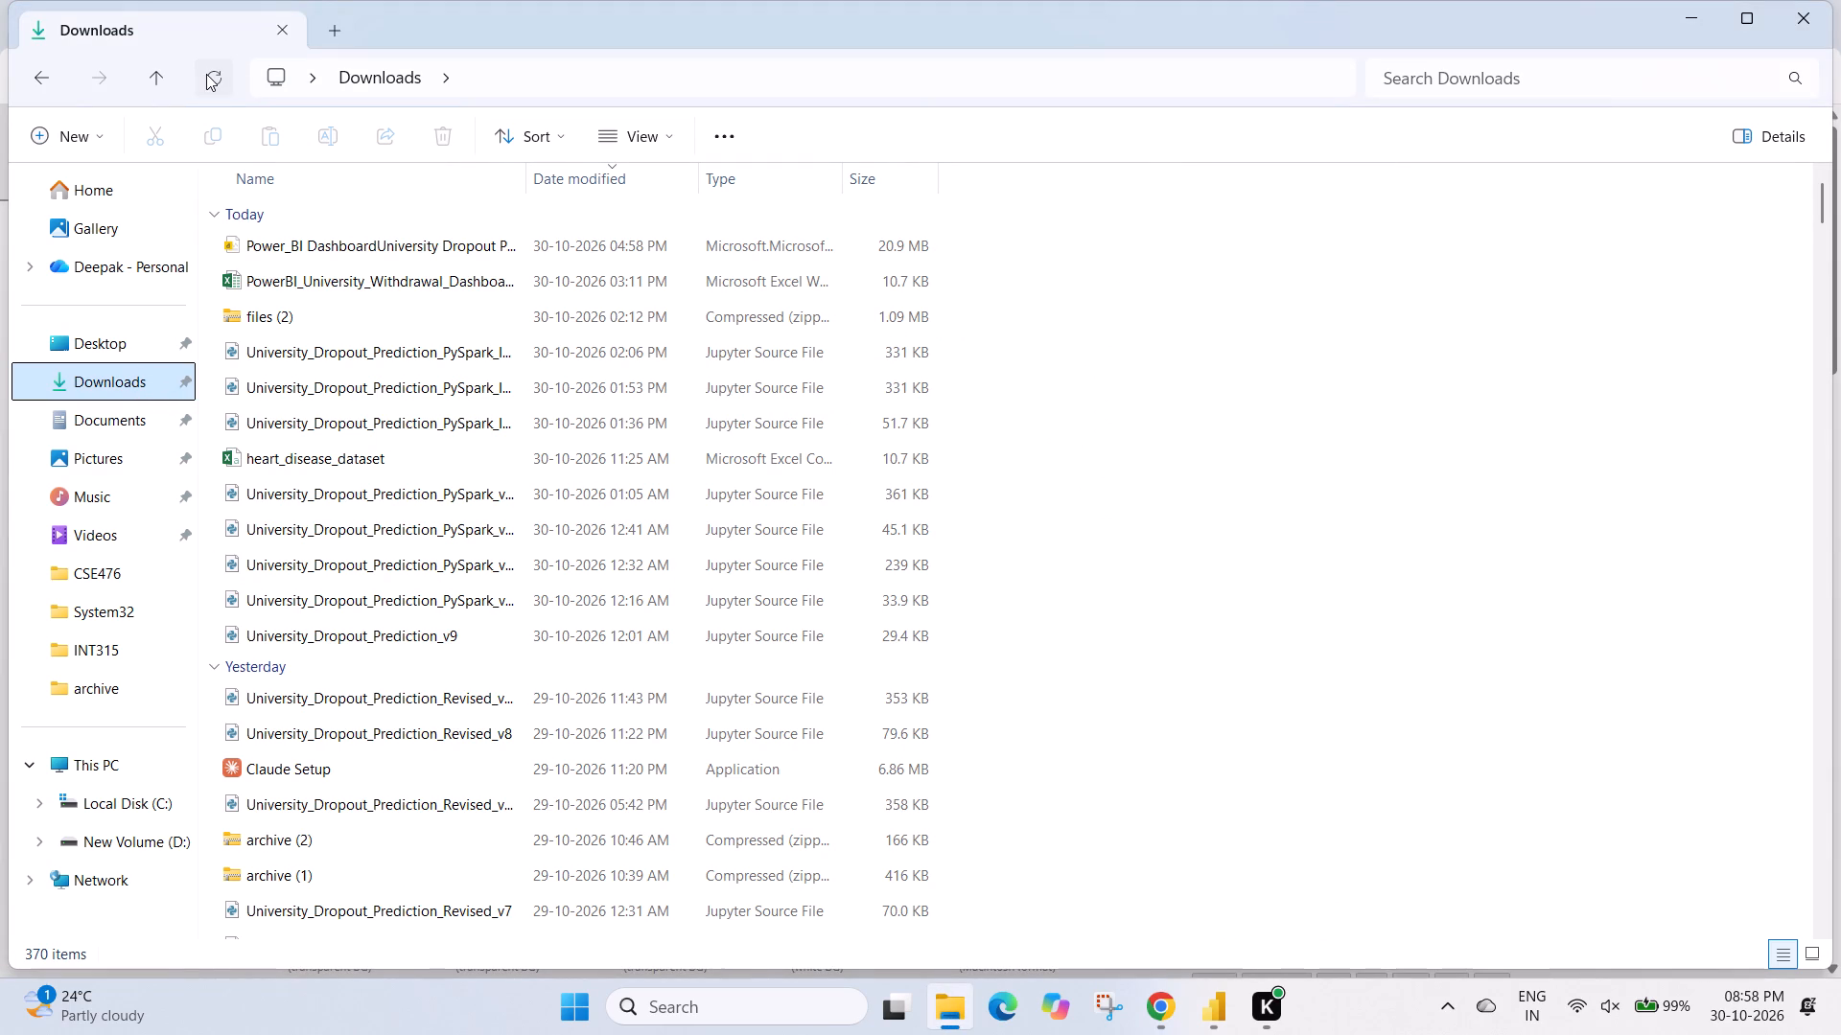
left_click(206, 74)
left_click(150, 80)
left_click(133, 369)
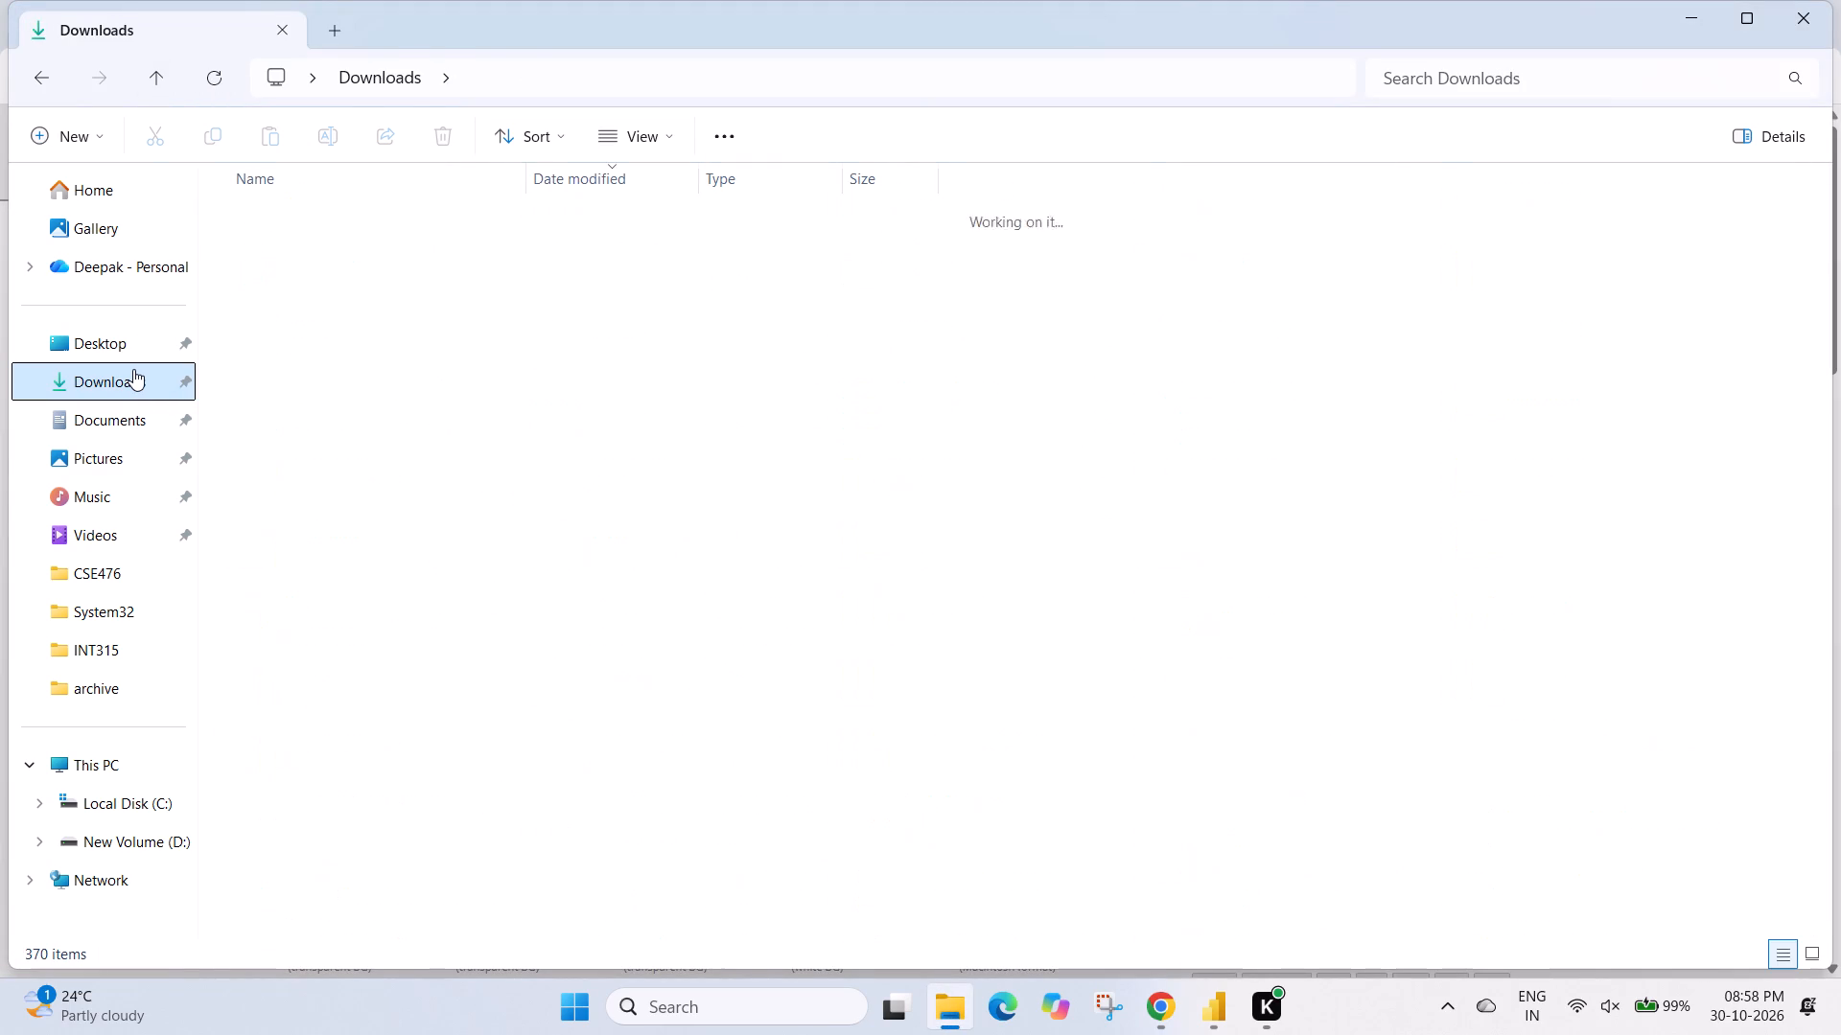
Look through the Screenshots folder inside Pictures for the saved icon file.
left_click(109, 450)
double_click(396, 265)
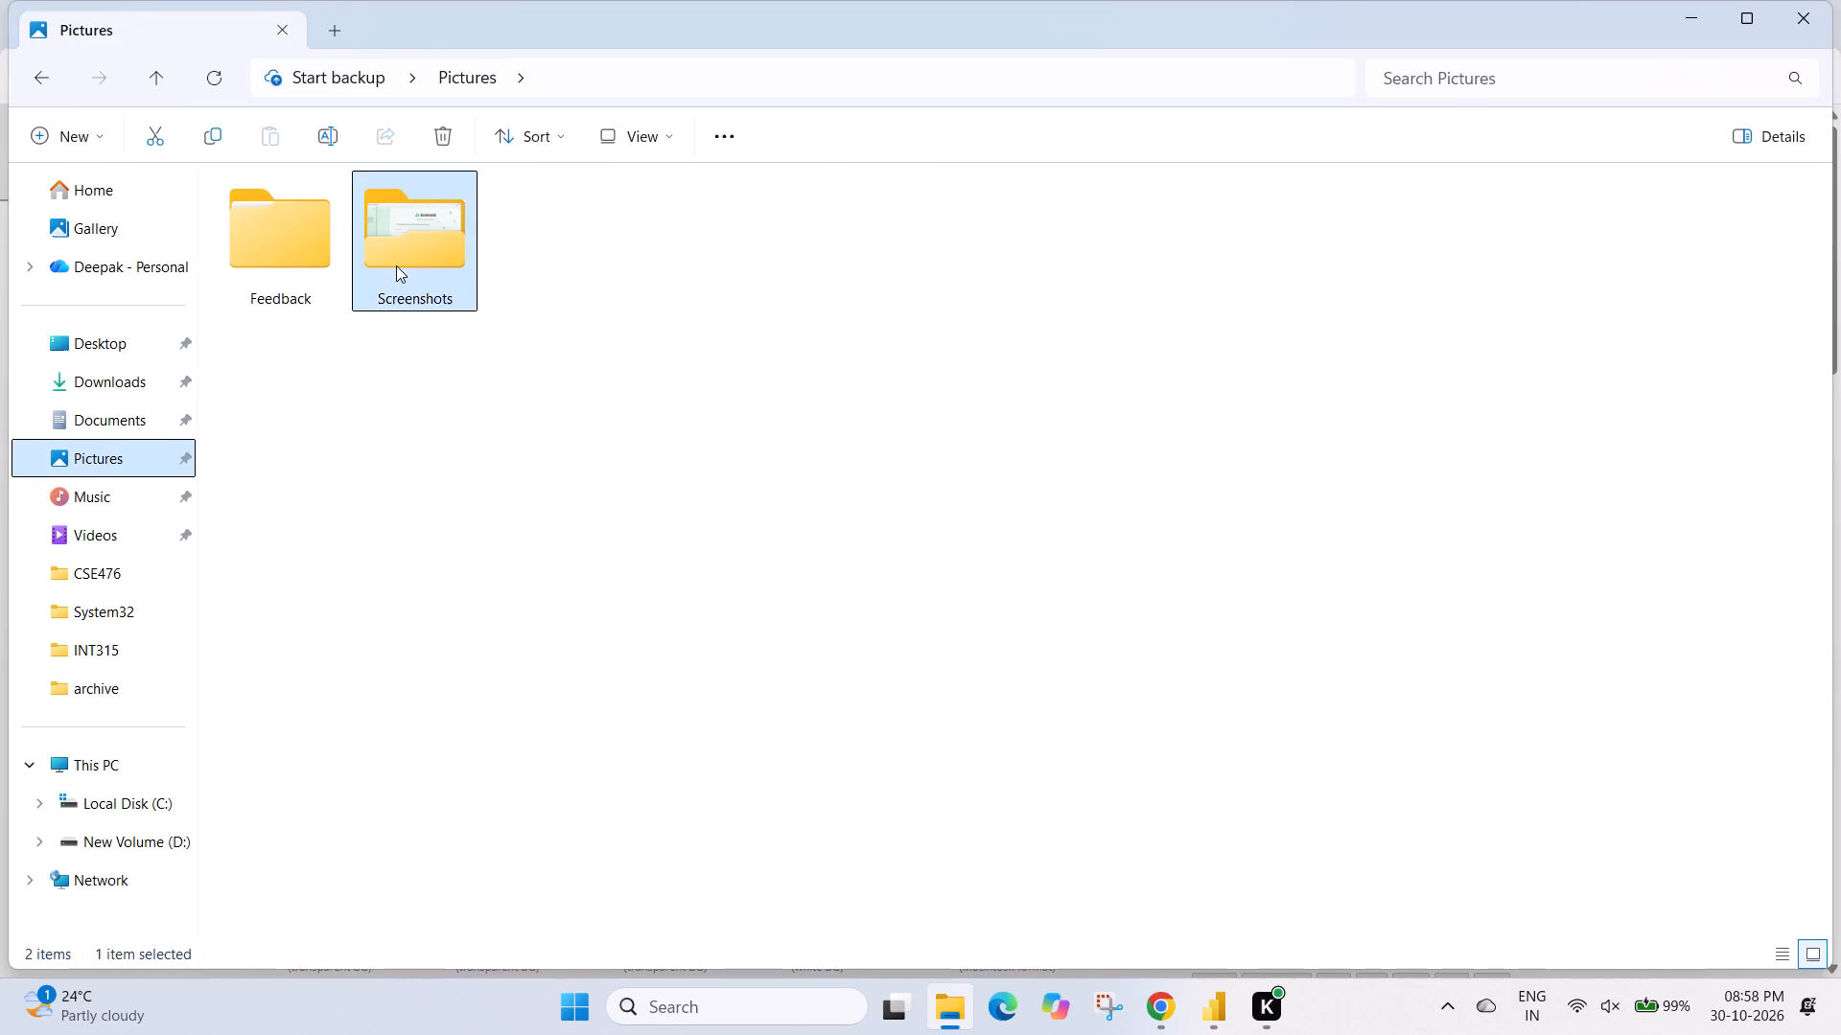
scroll(540, 485, "down", 9)
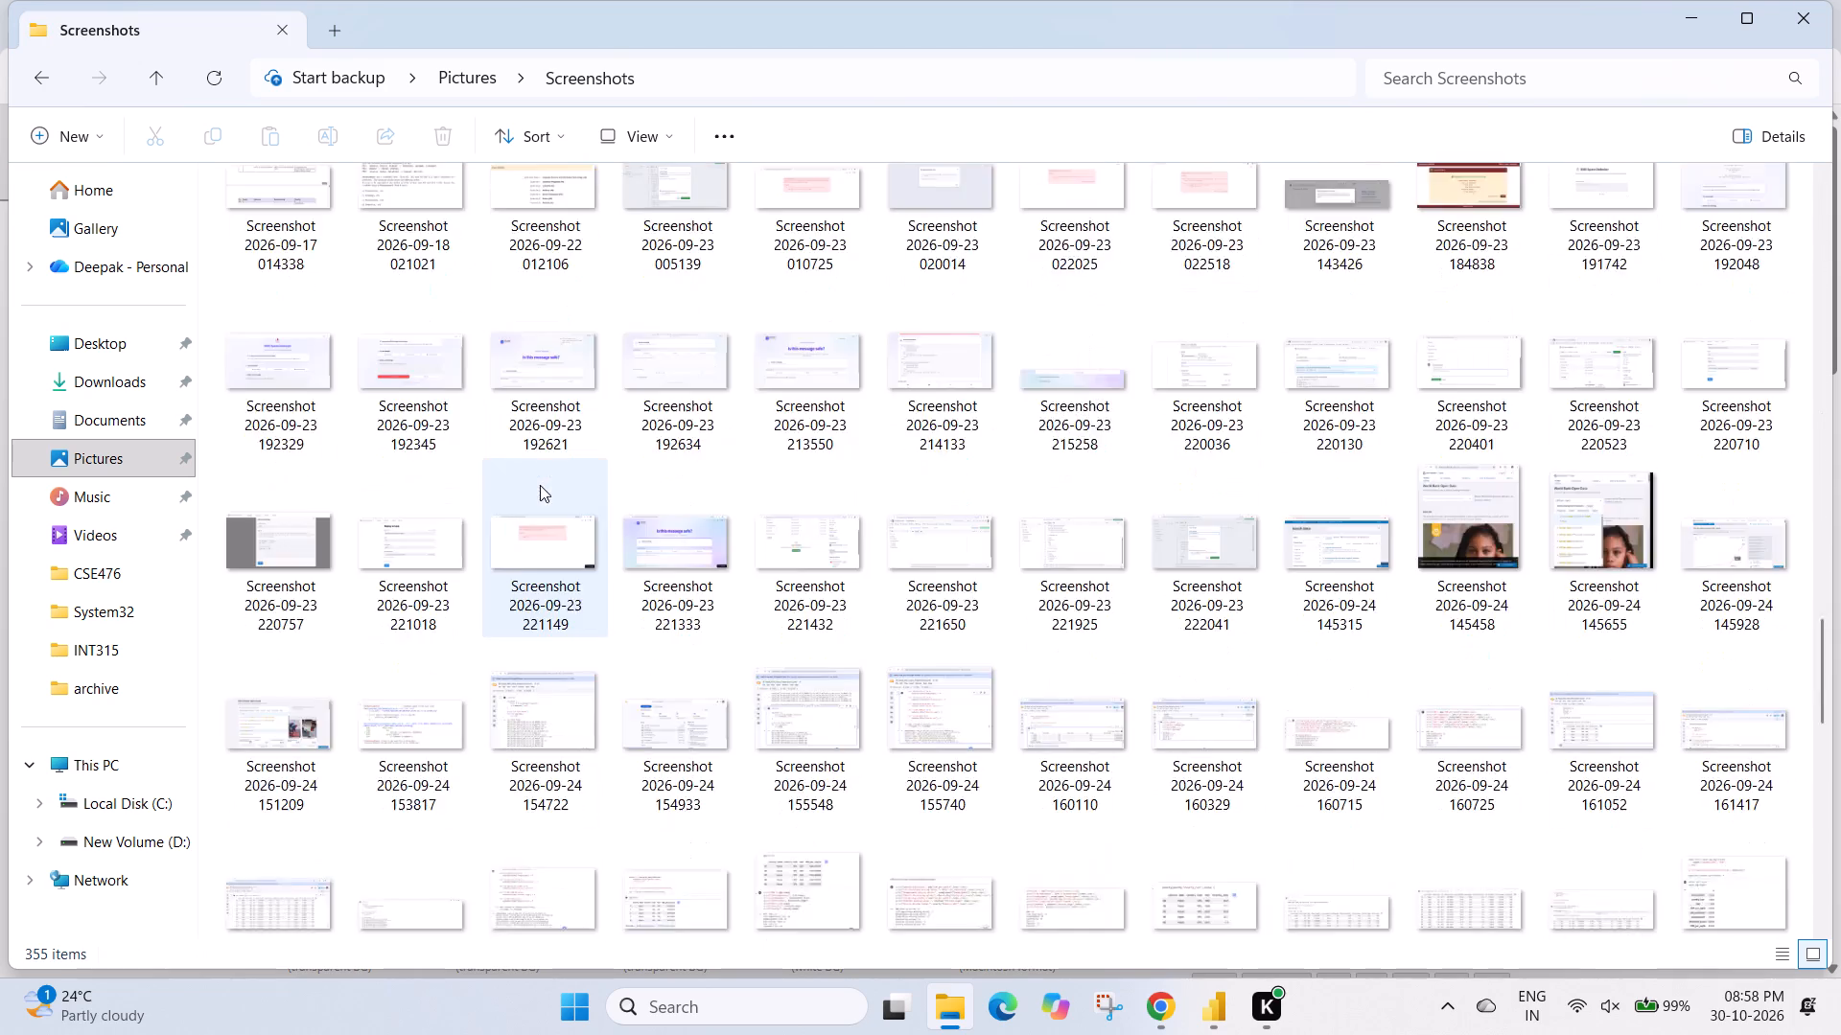
scroll(540, 485, "down", 11)
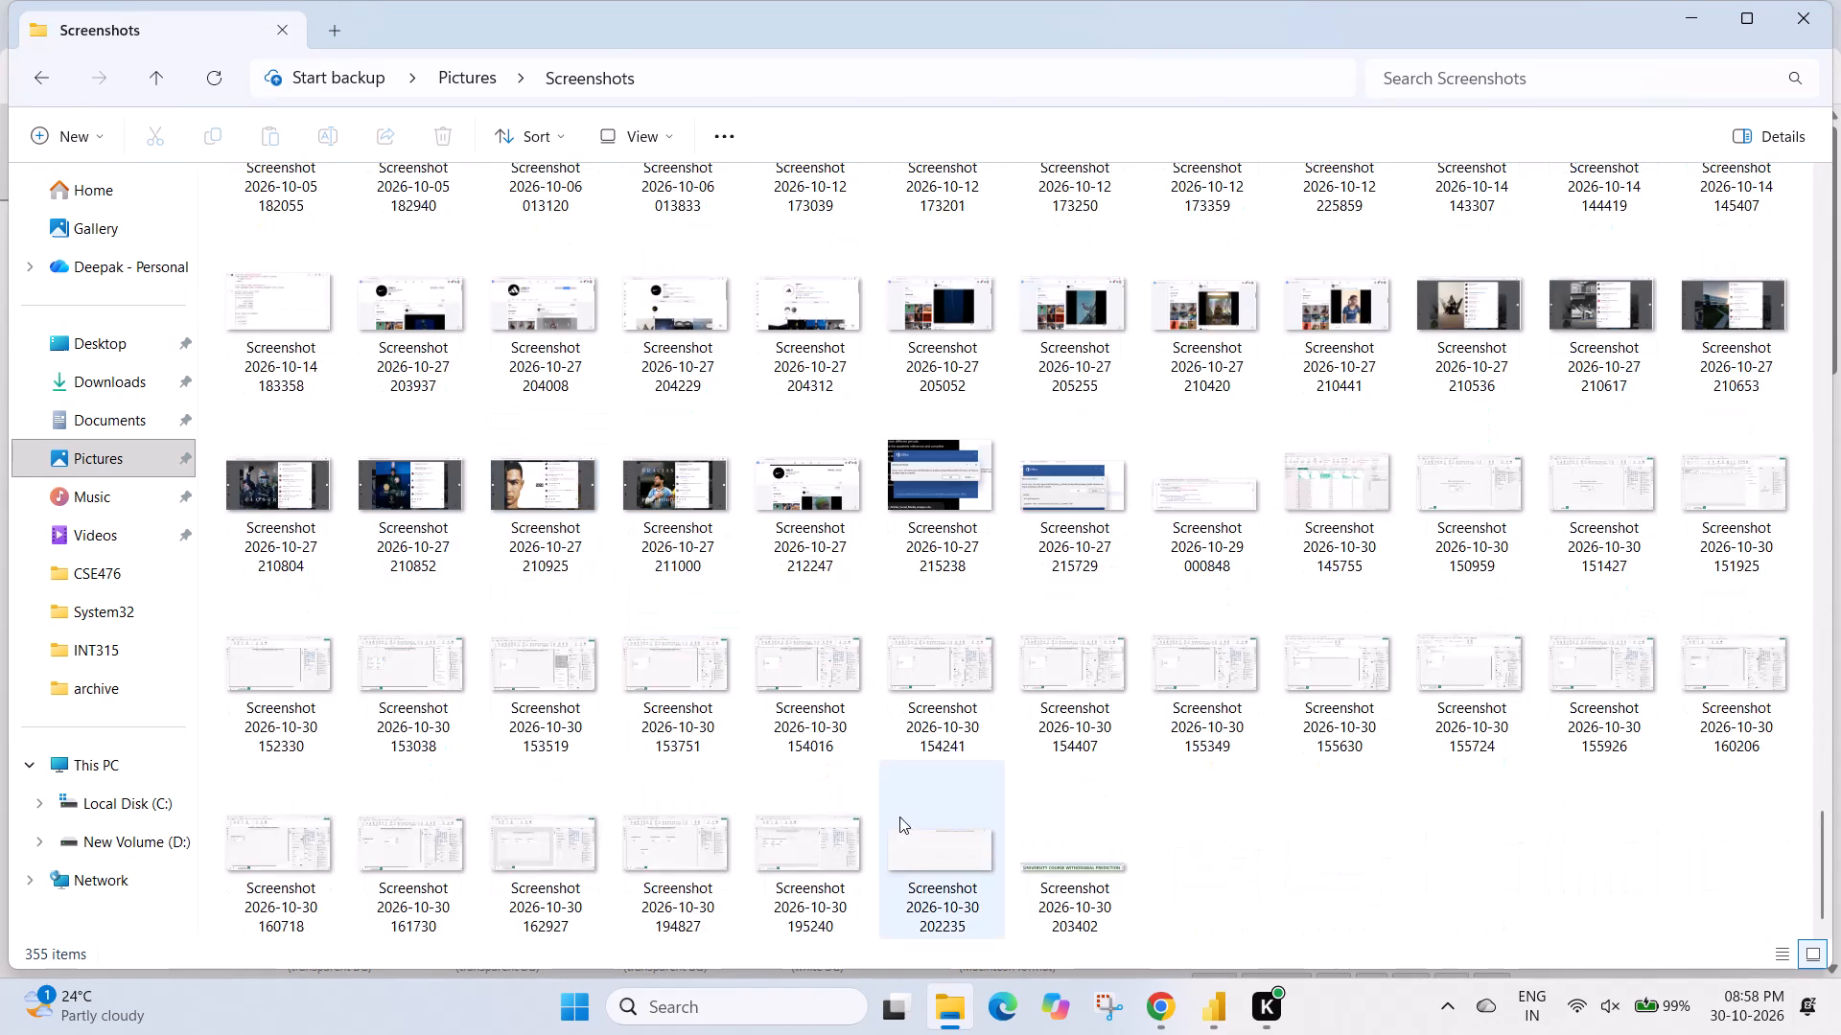
Switch to Chrome, open file-xxl.png from the recent download history to view it, and close the image viewer.
left_click(1157, 1008)
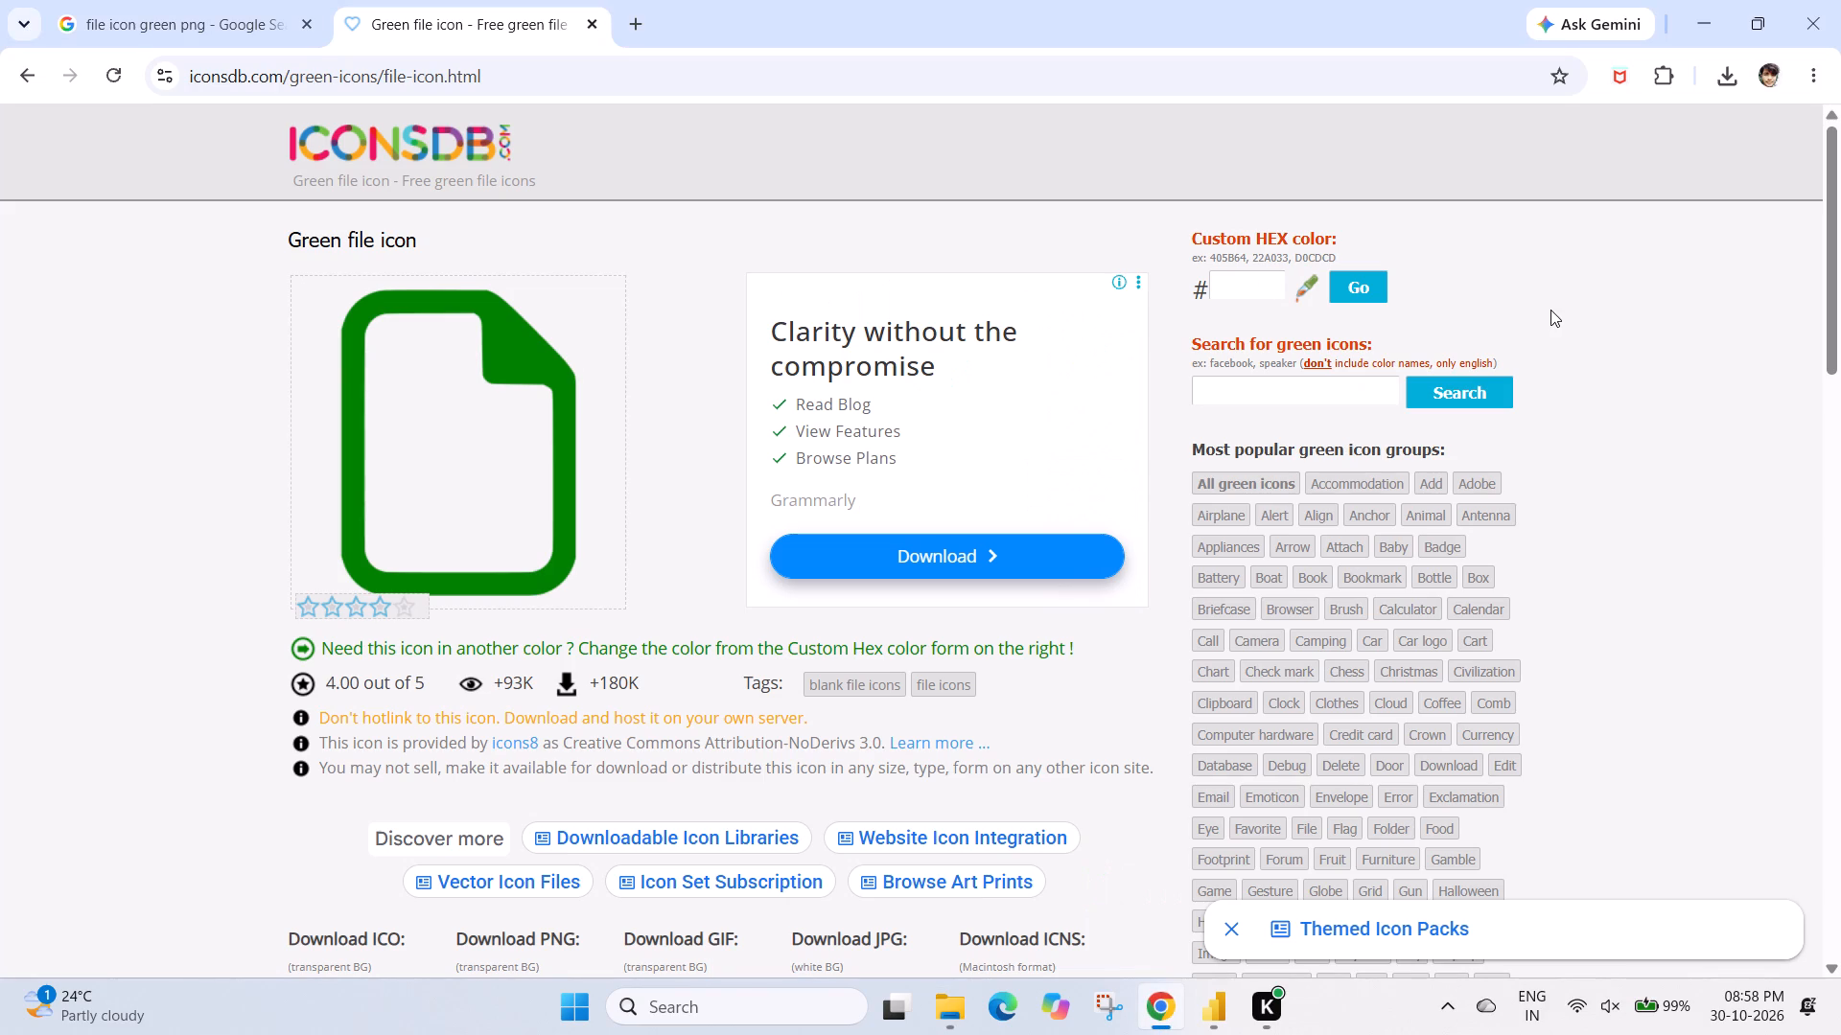
left_click(1726, 70)
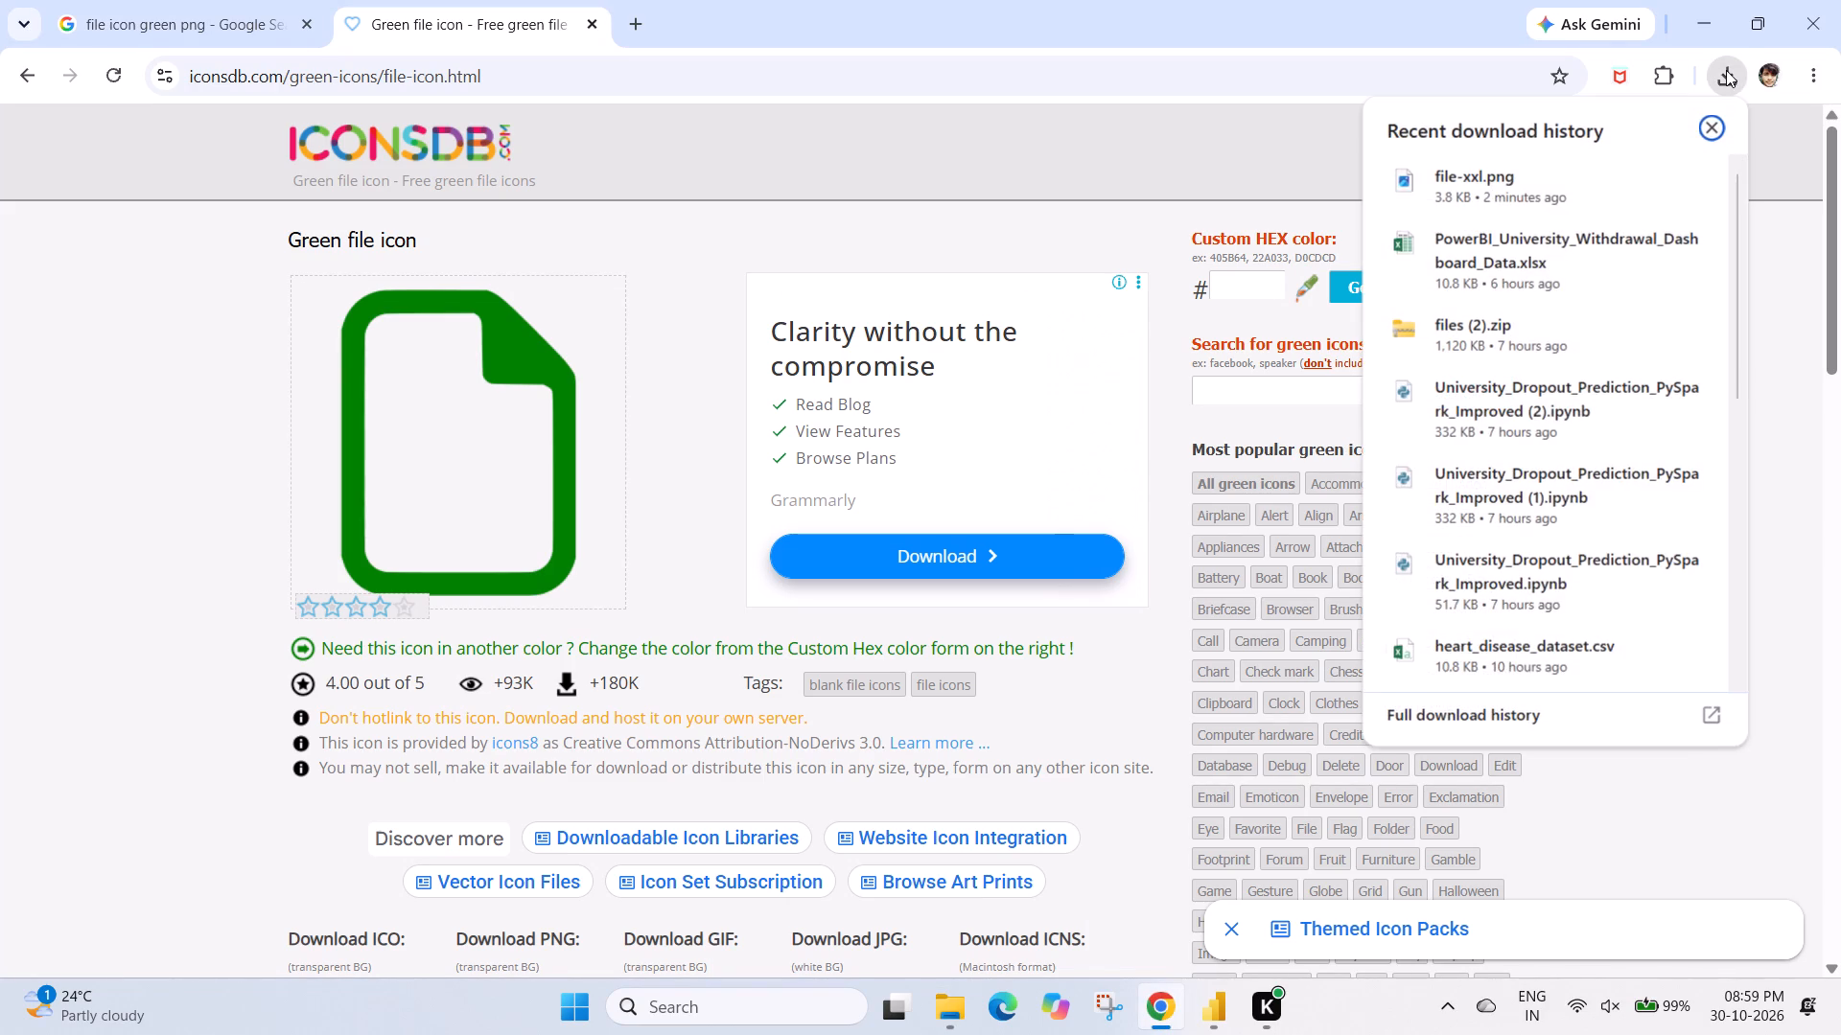
left_click(1526, 194)
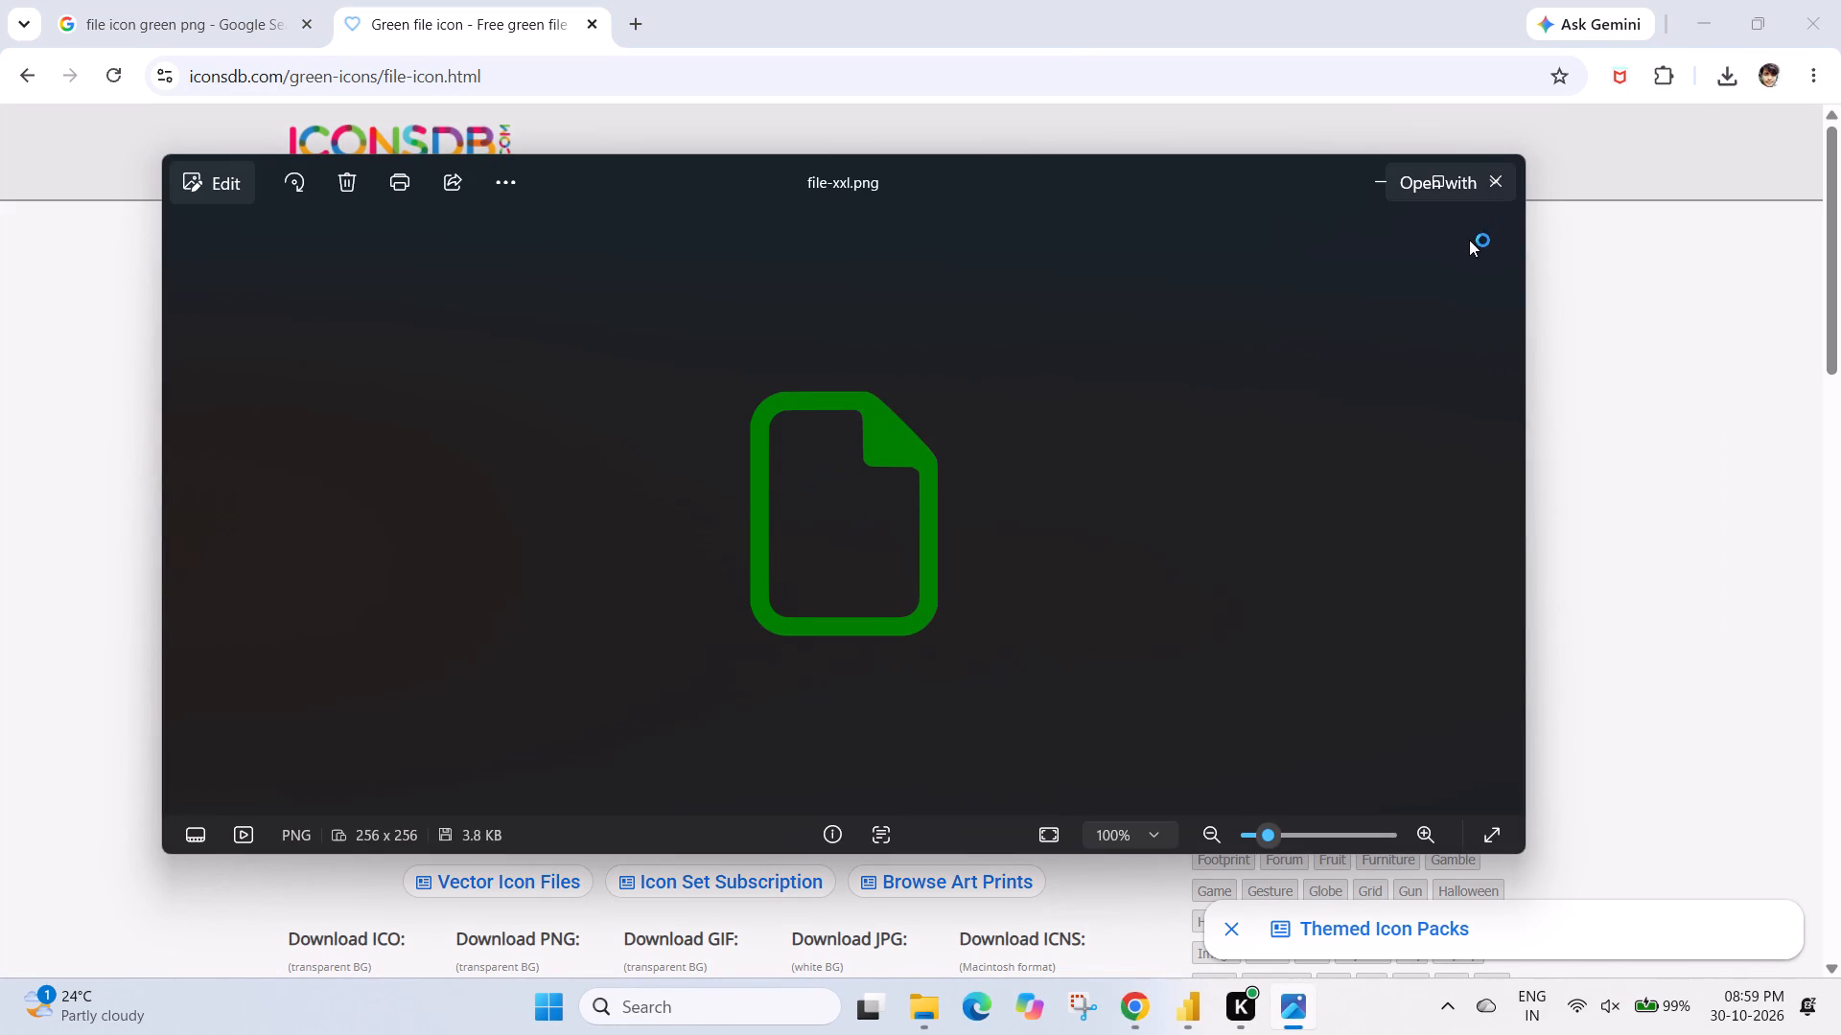
left_click(899, 555)
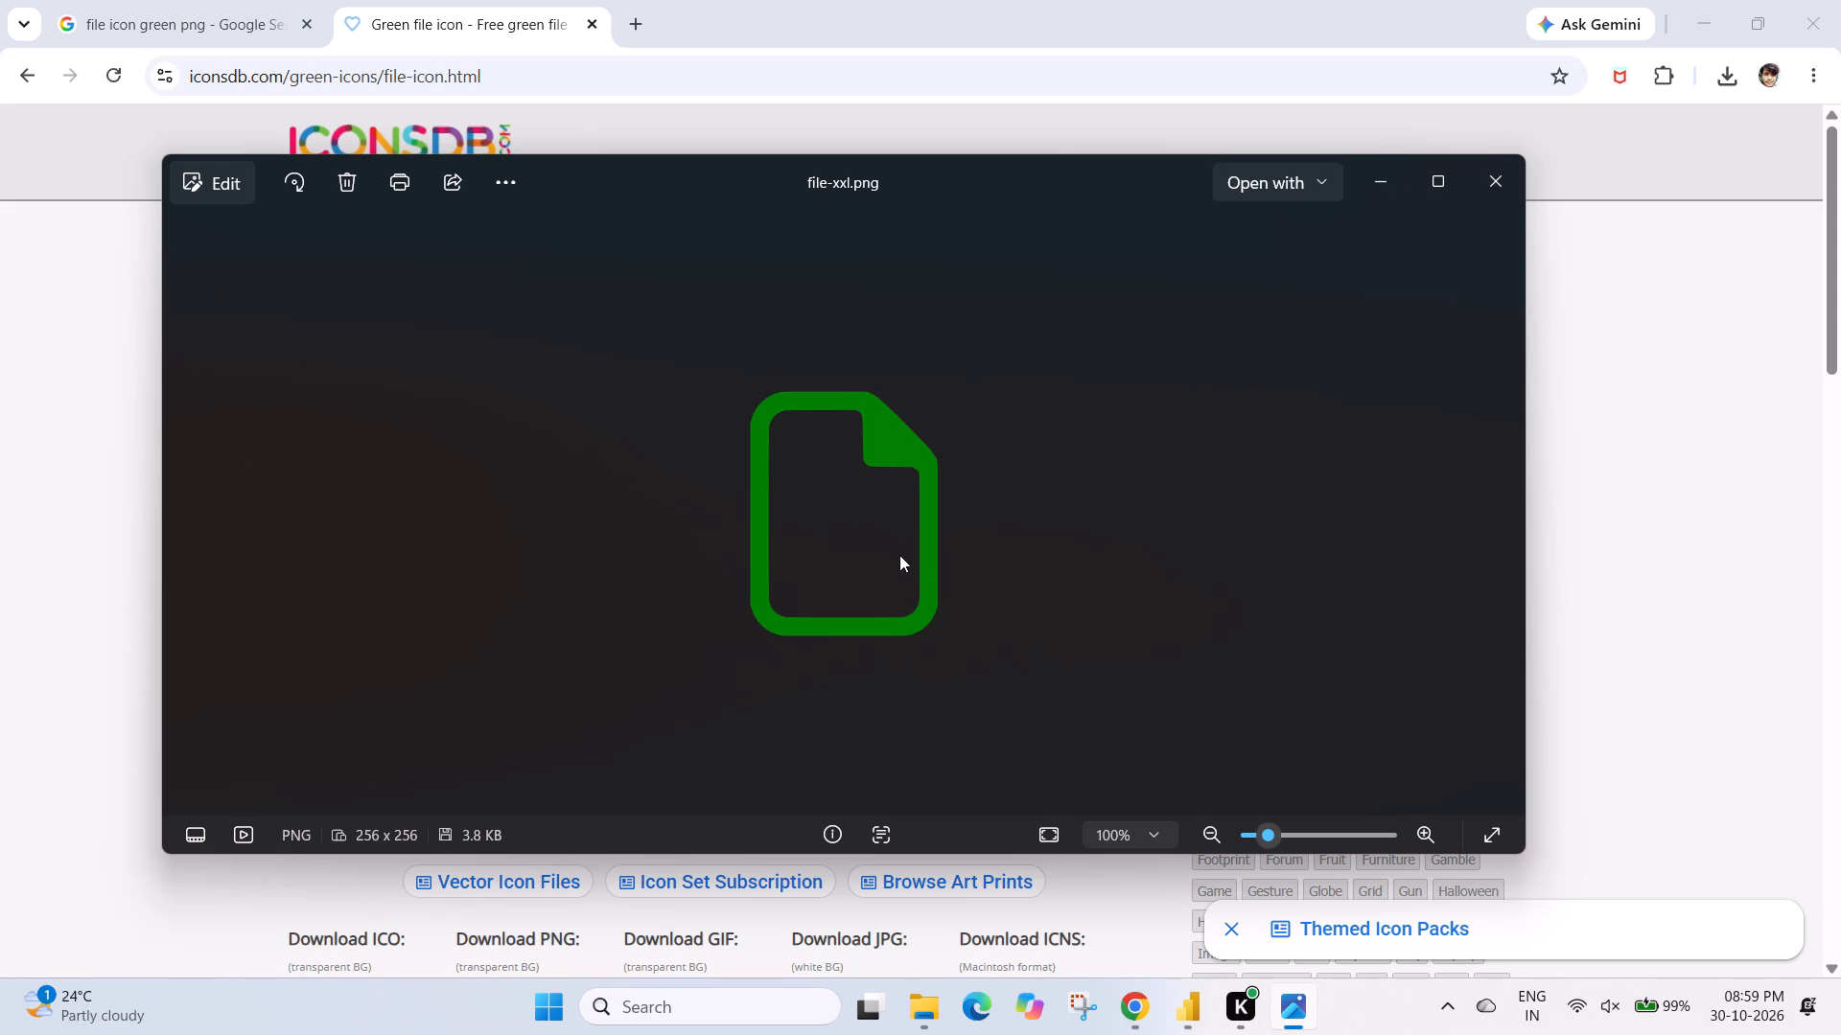
left_click(1490, 181)
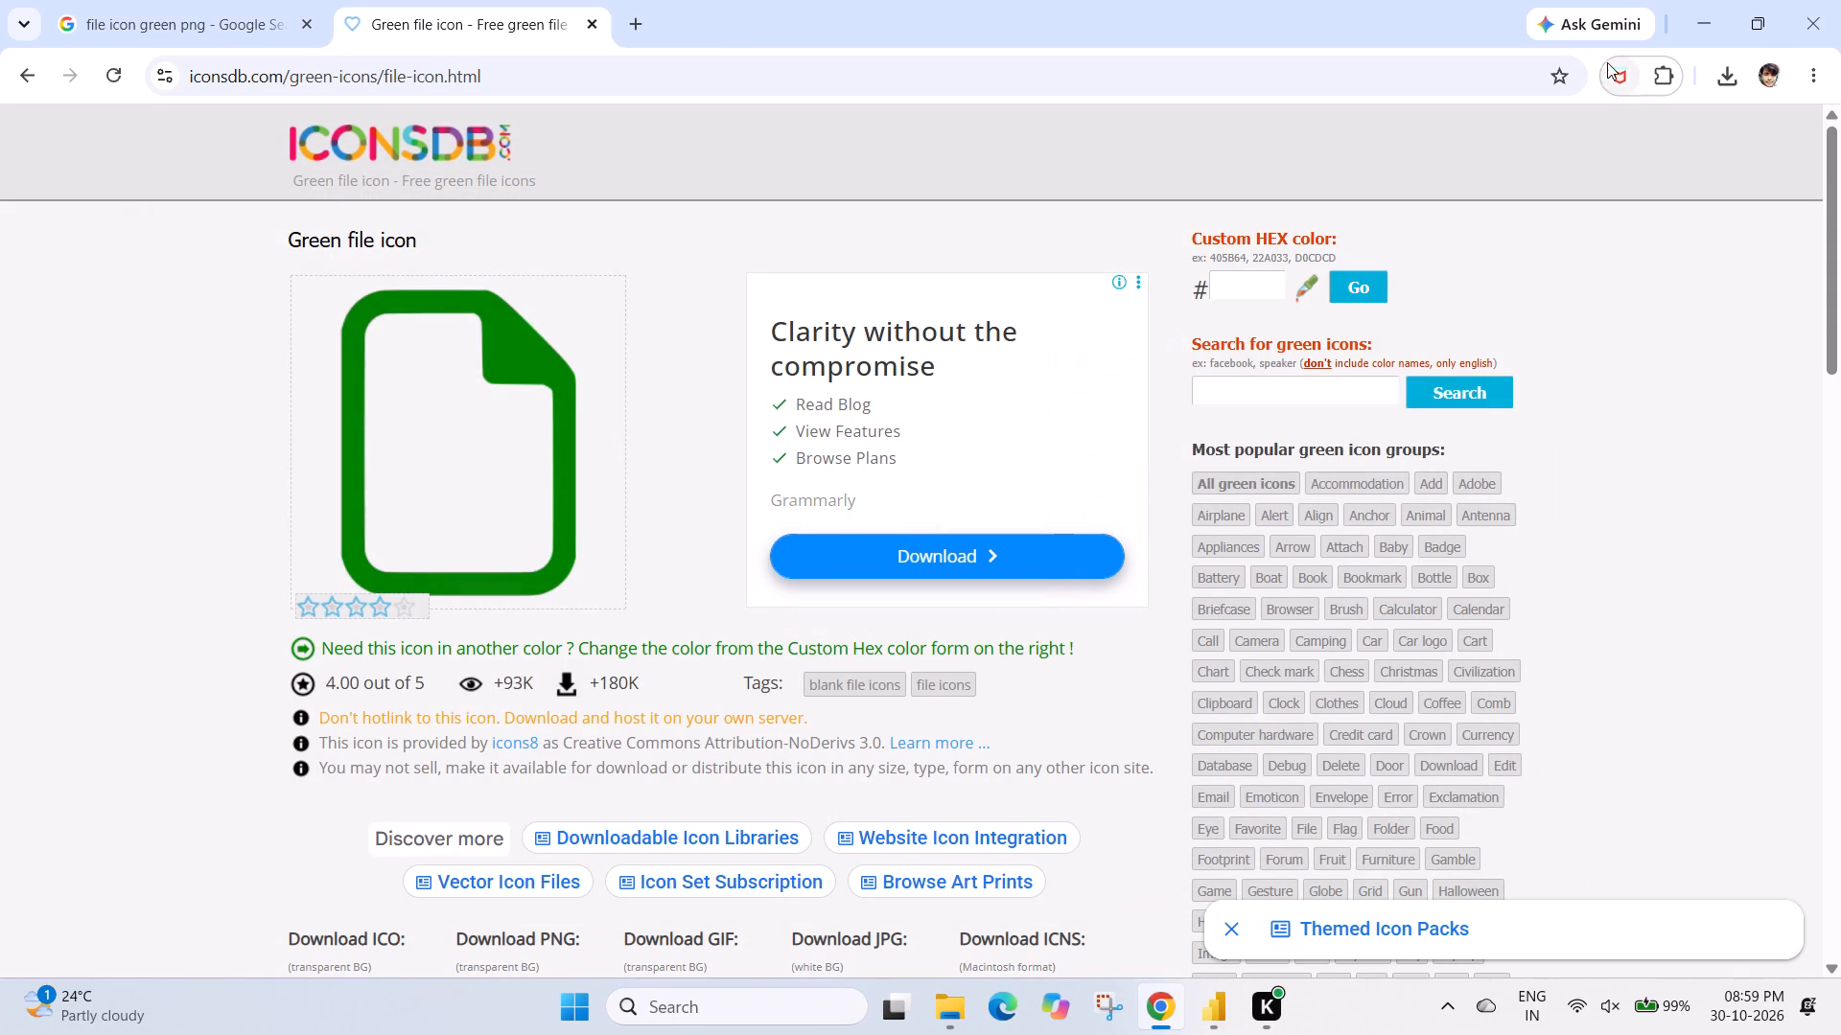
Search the Downloads folder in File Explorer for file-xxl, rechecking the file name in Chrome's recent download history, and clear the search.
left_click(1734, 62)
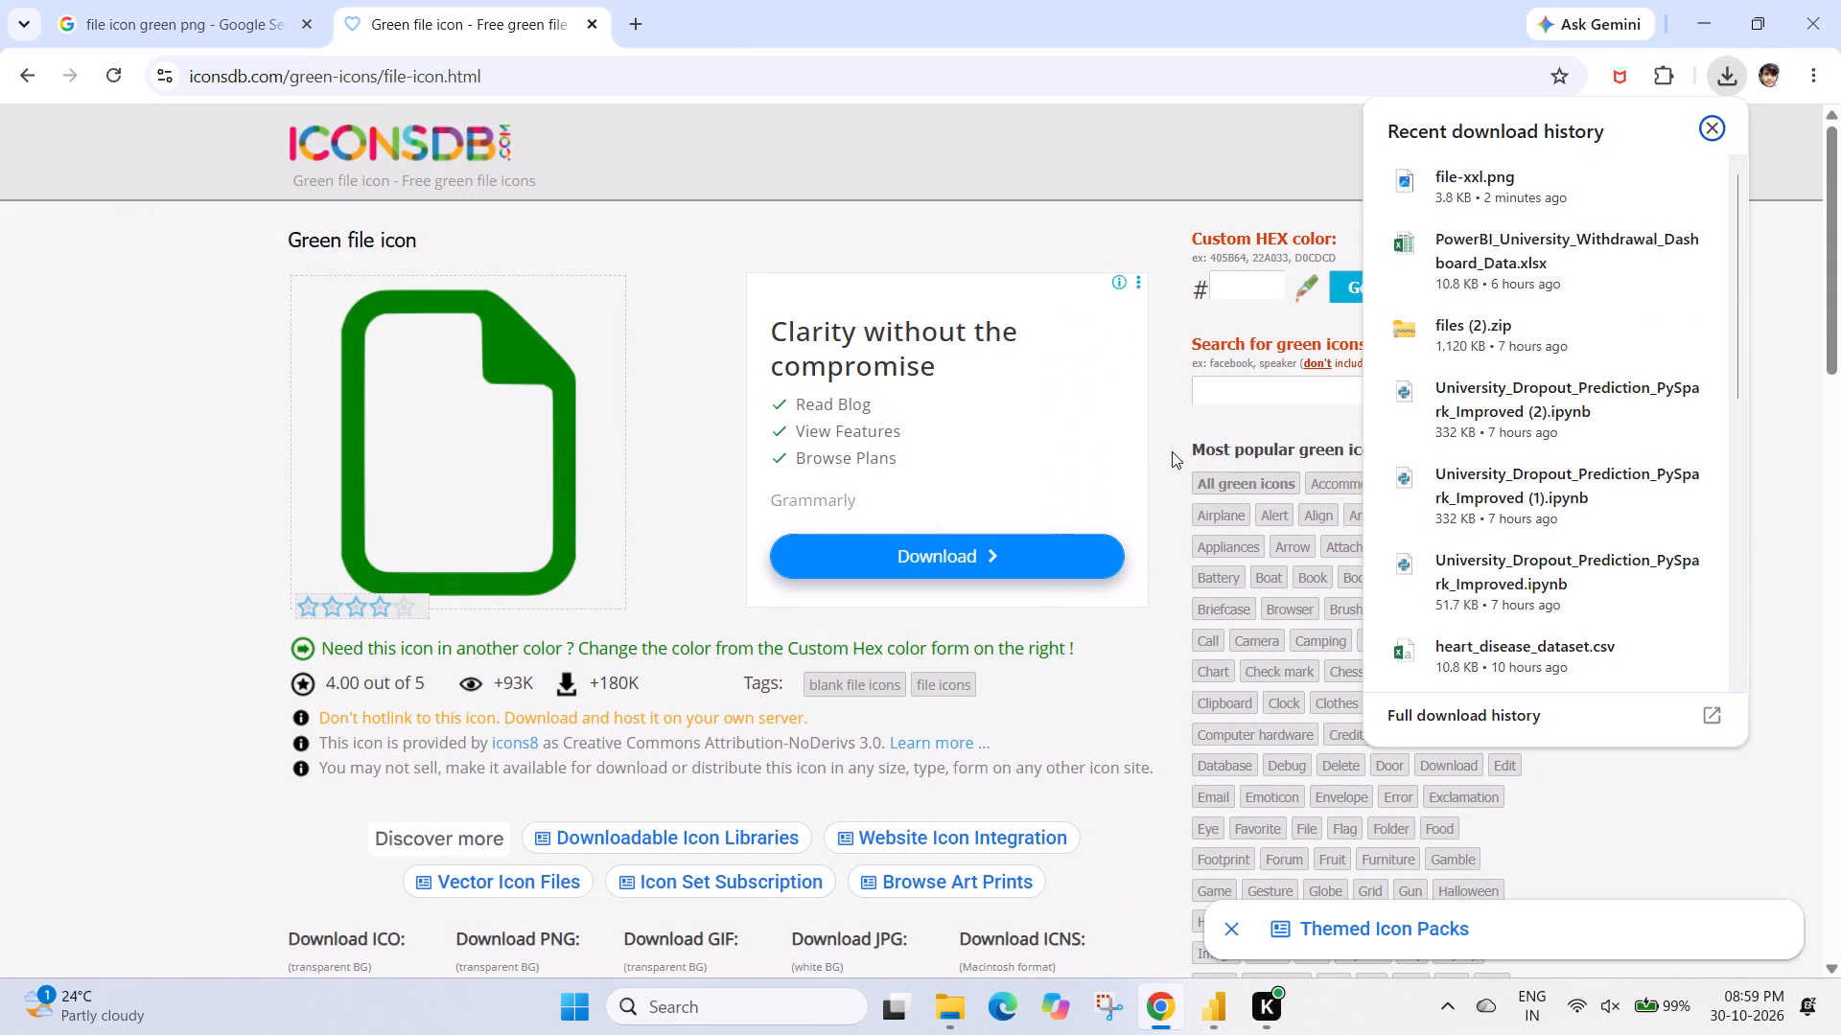
left_click(951, 1005)
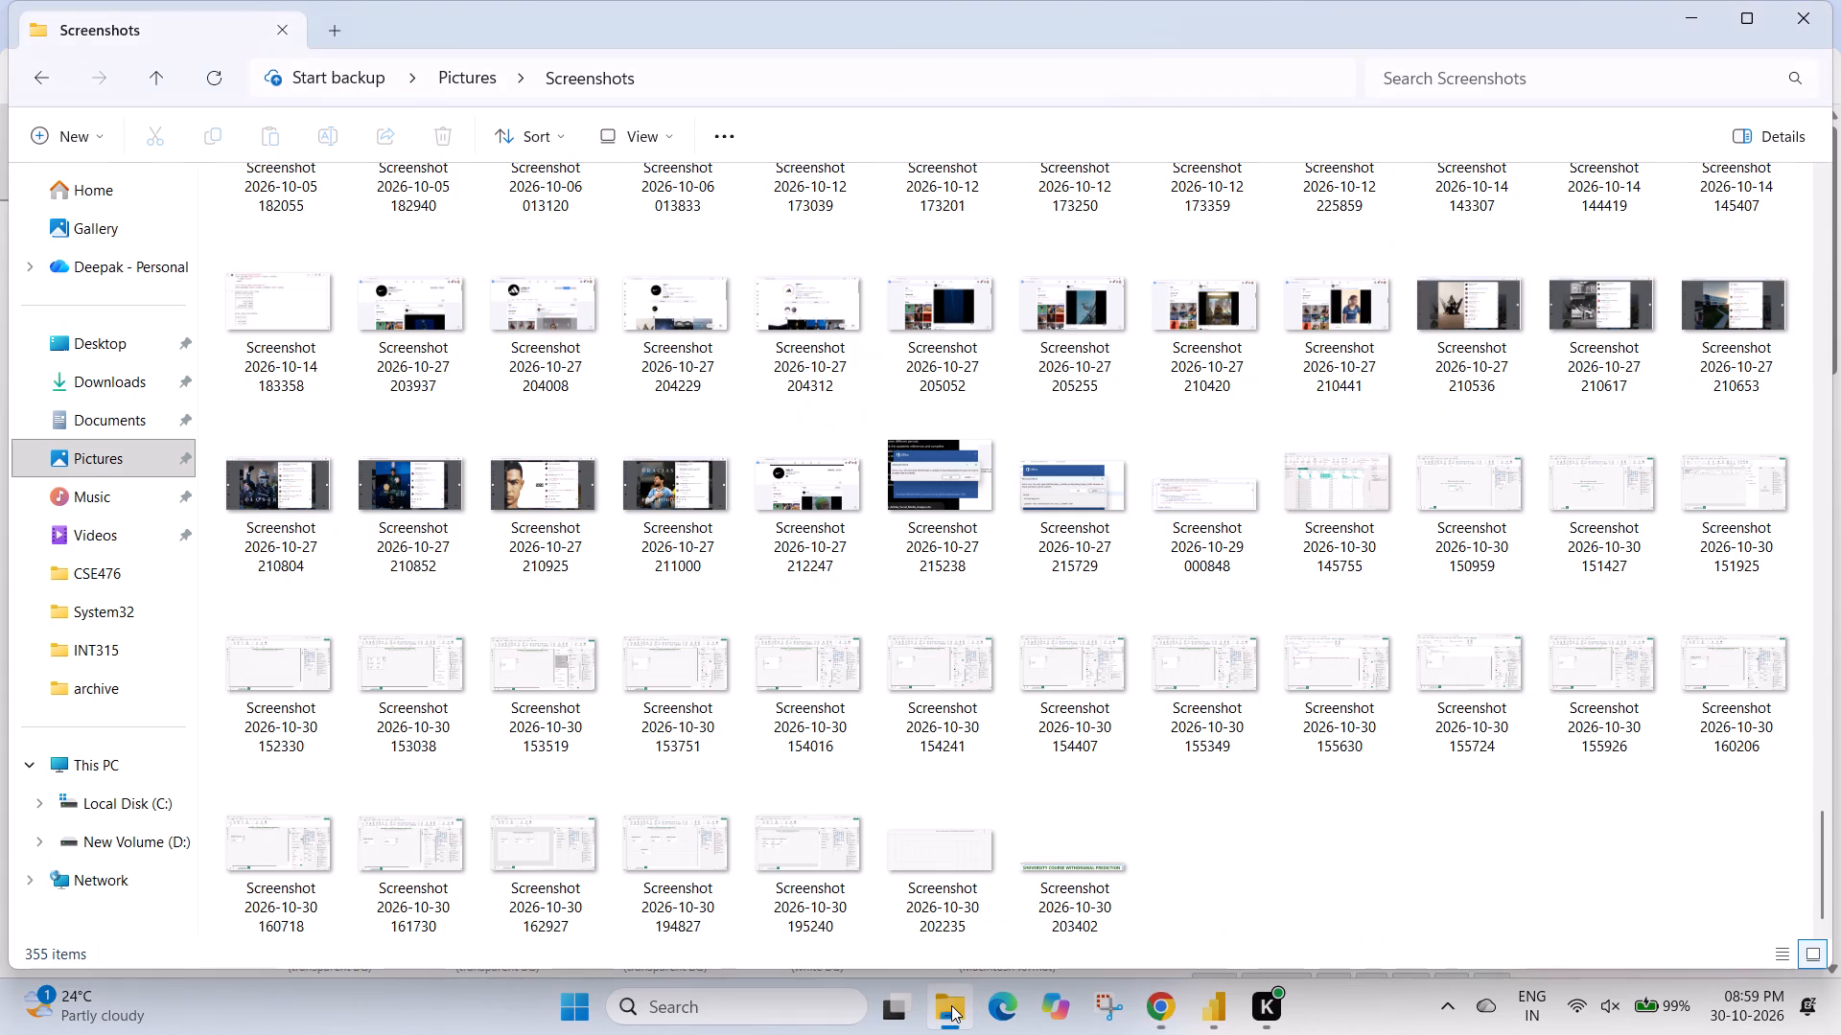
left_click(145, 362)
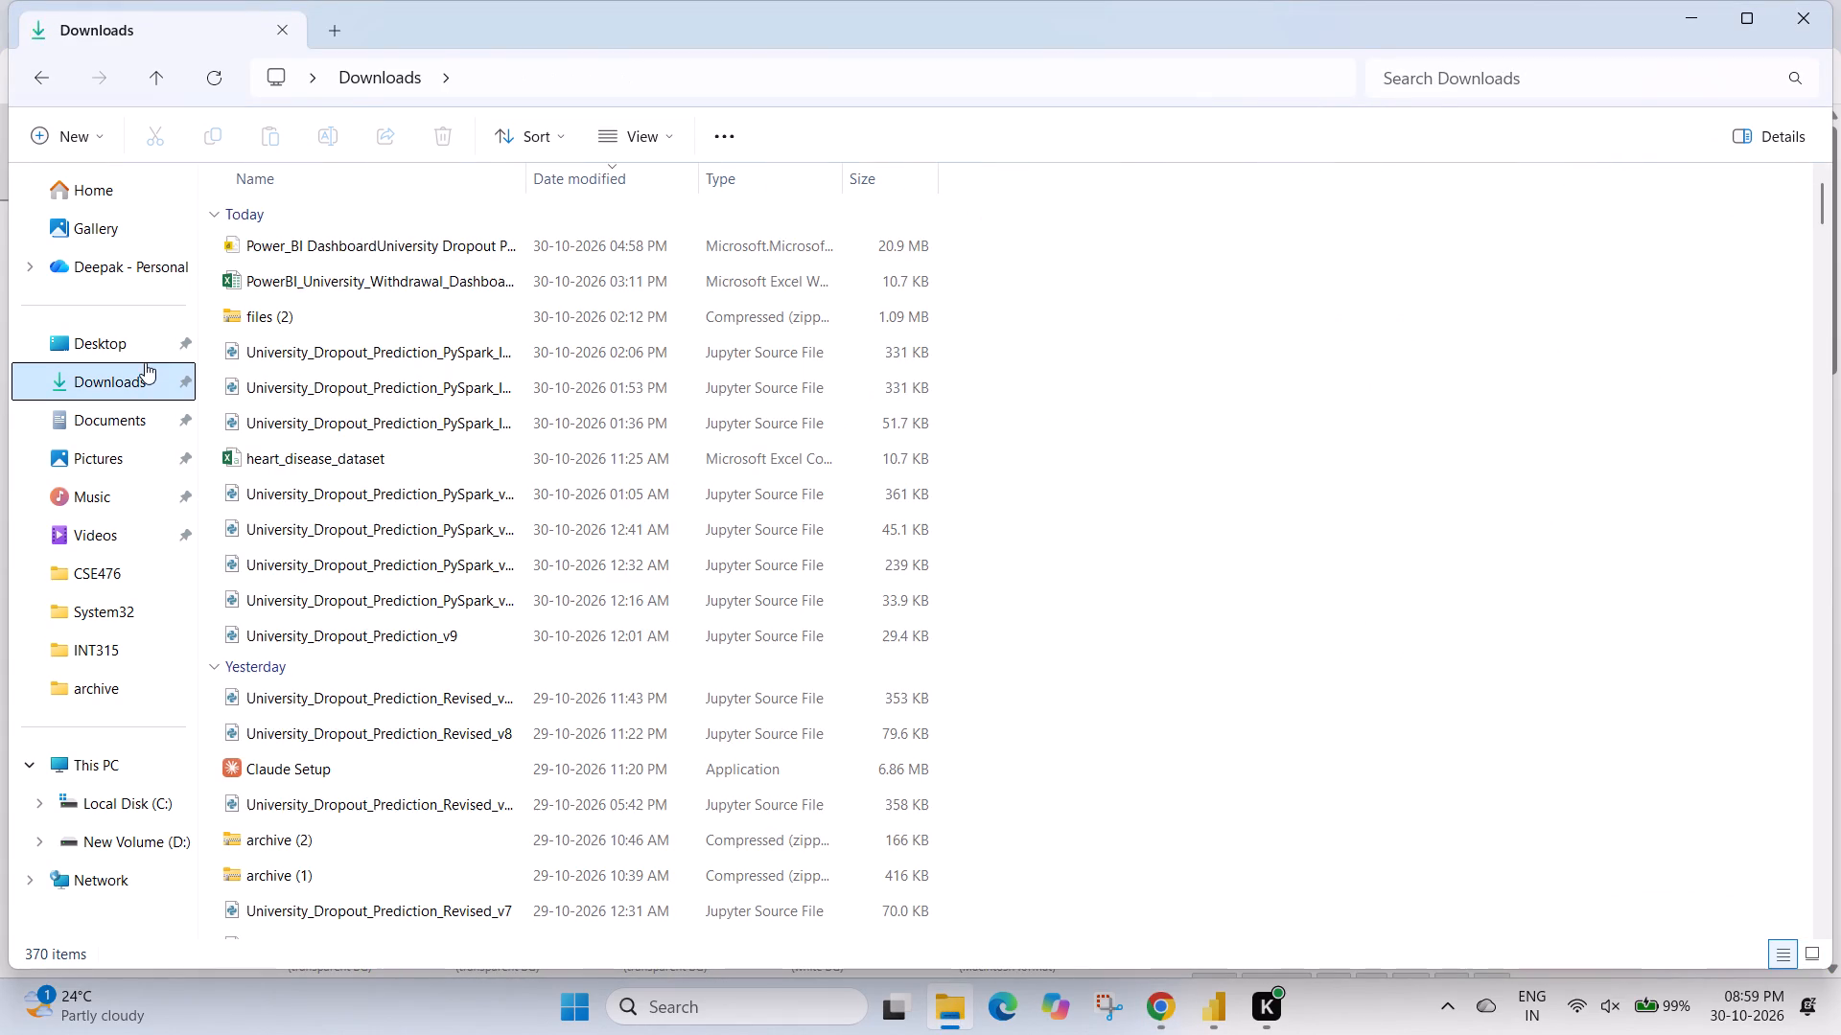
left_click(1477, 80)
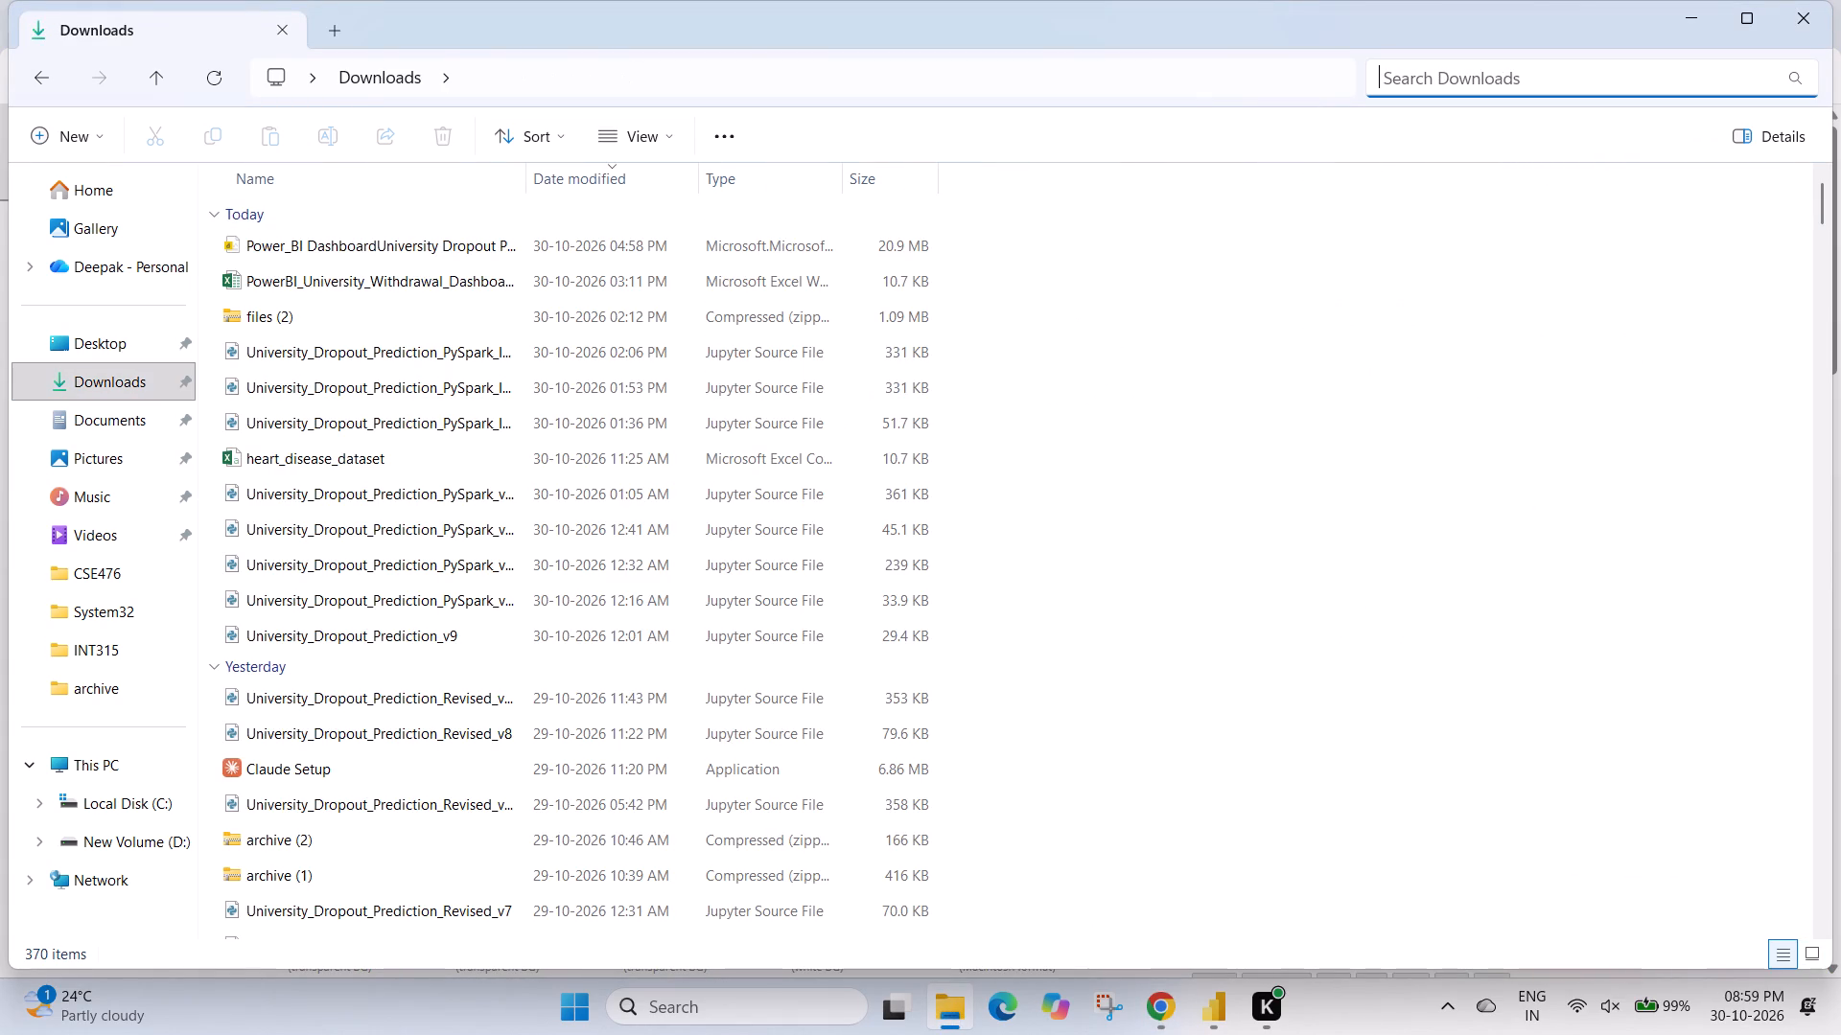
type("file")
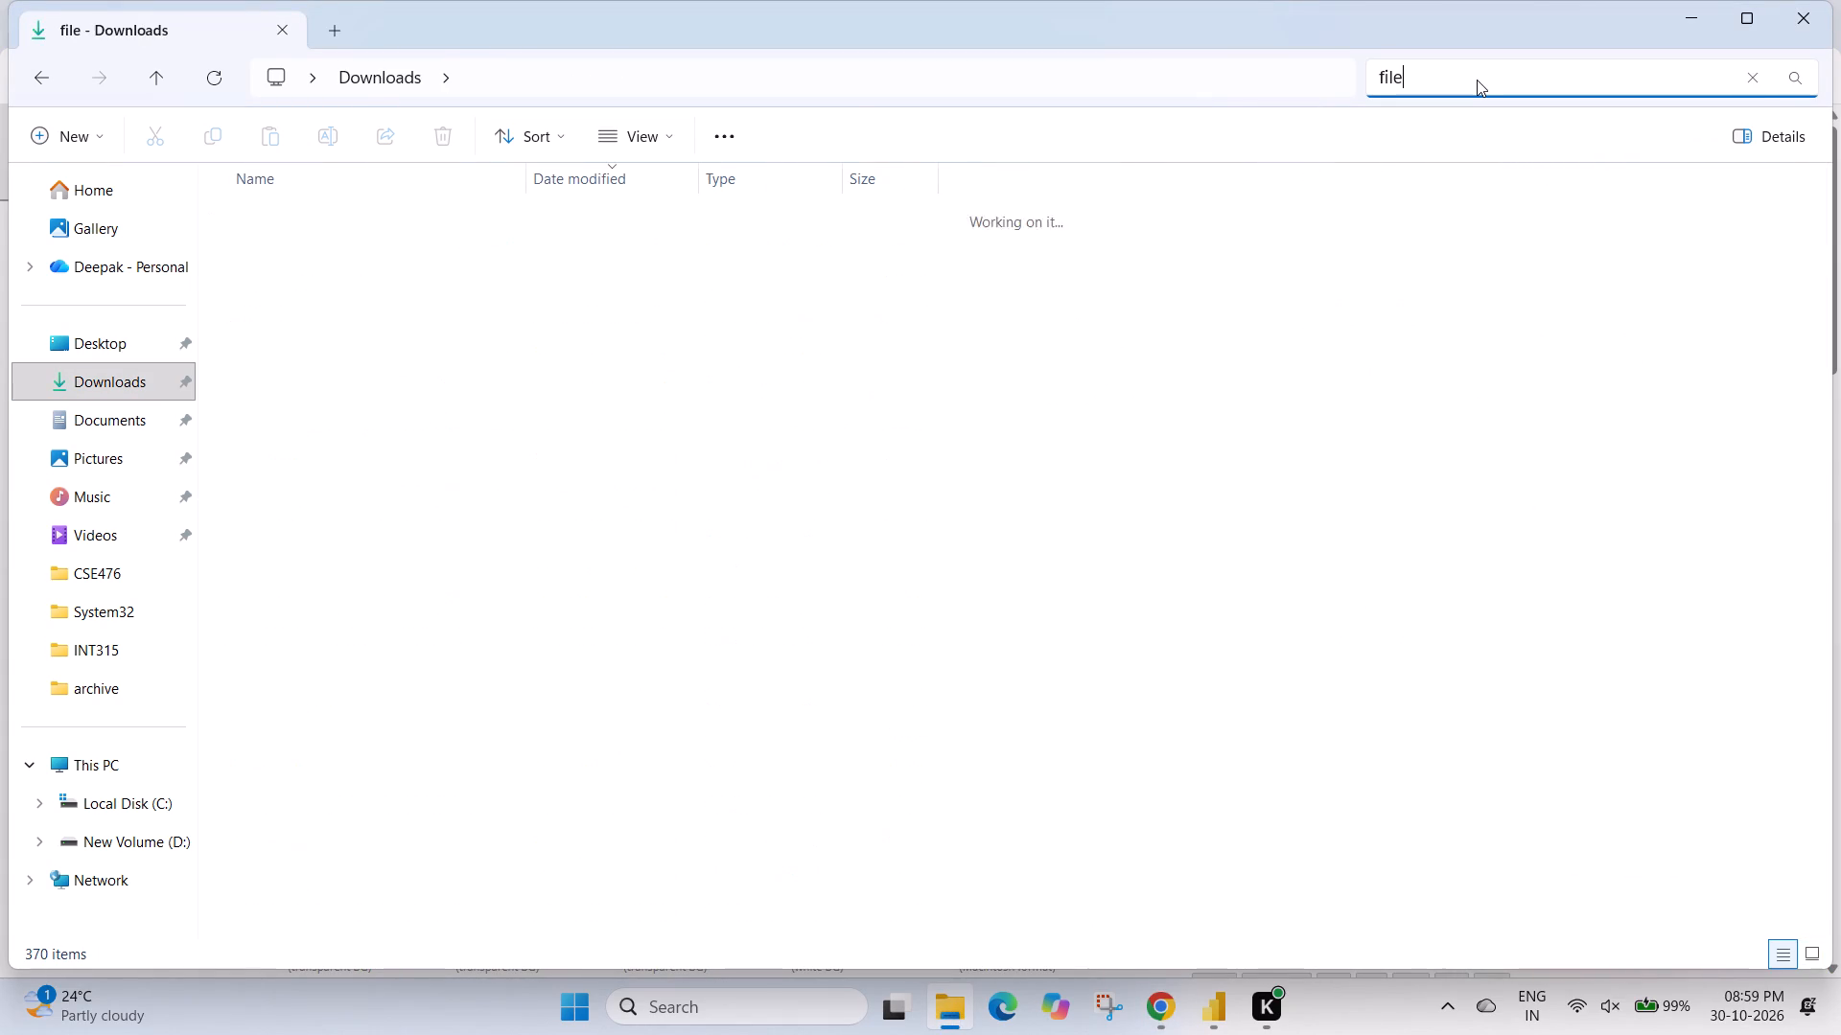
key("minus")
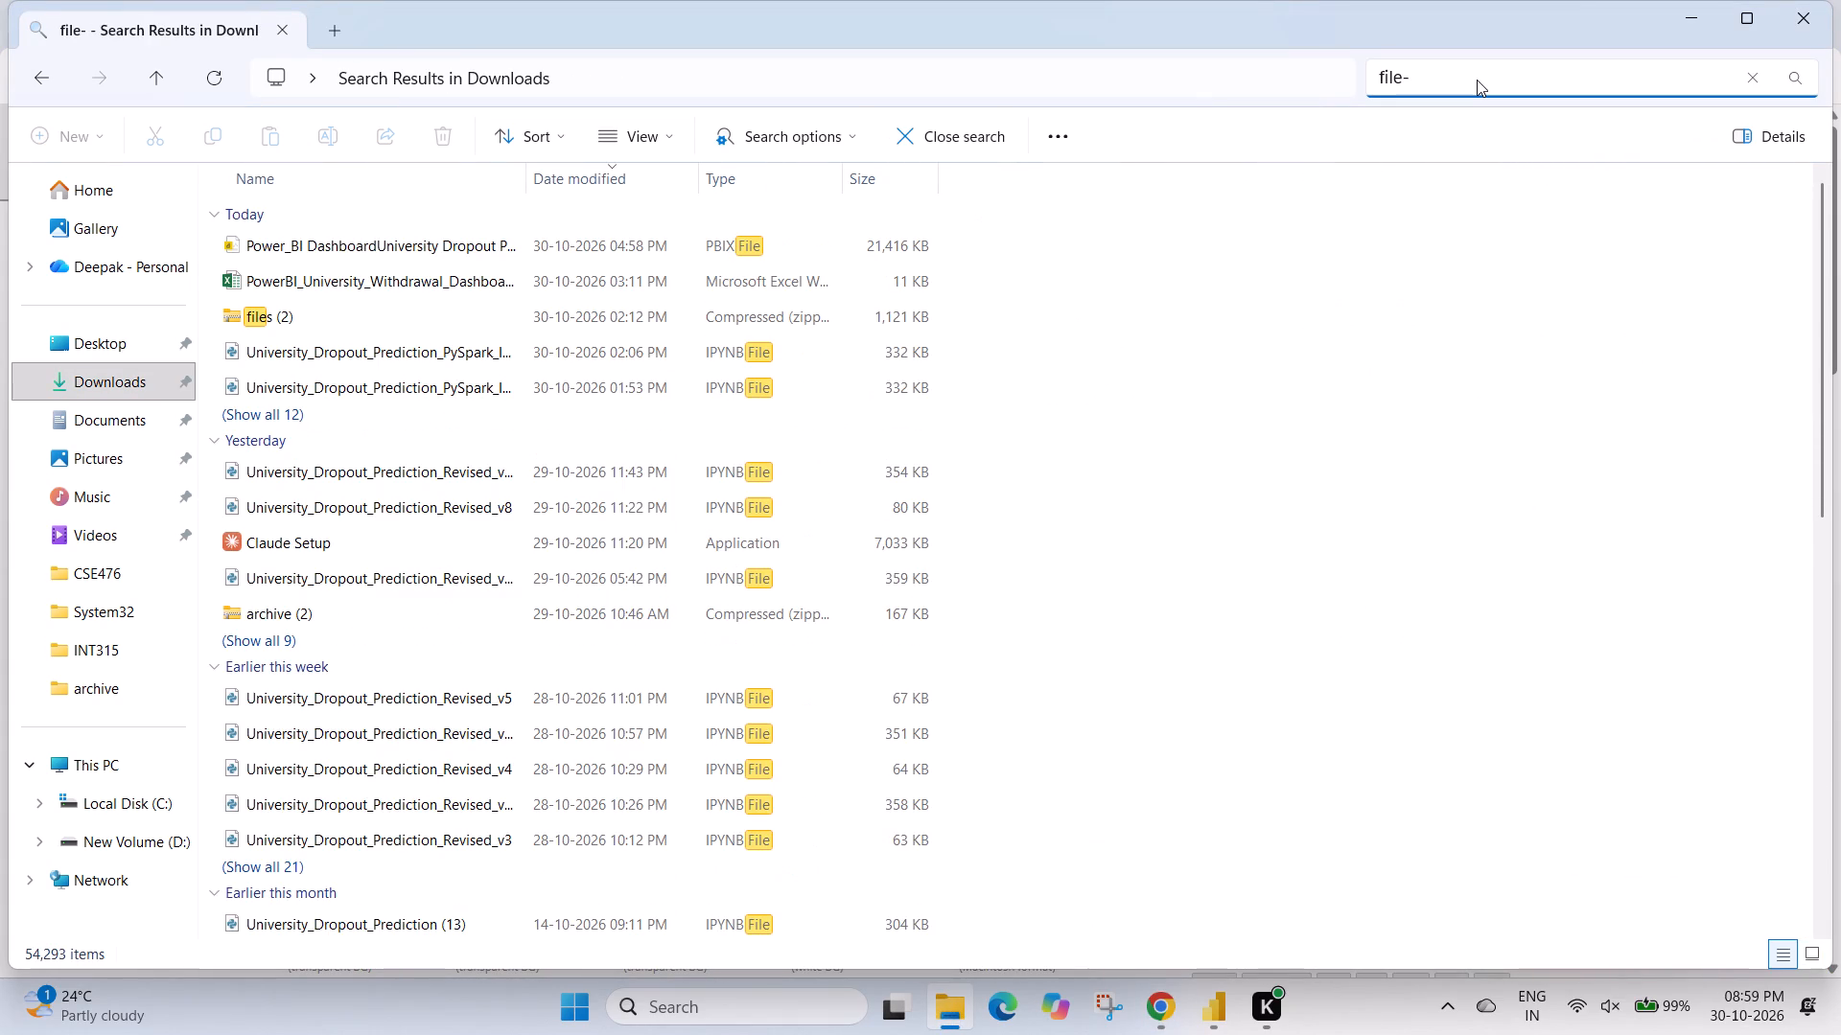
type("xx")
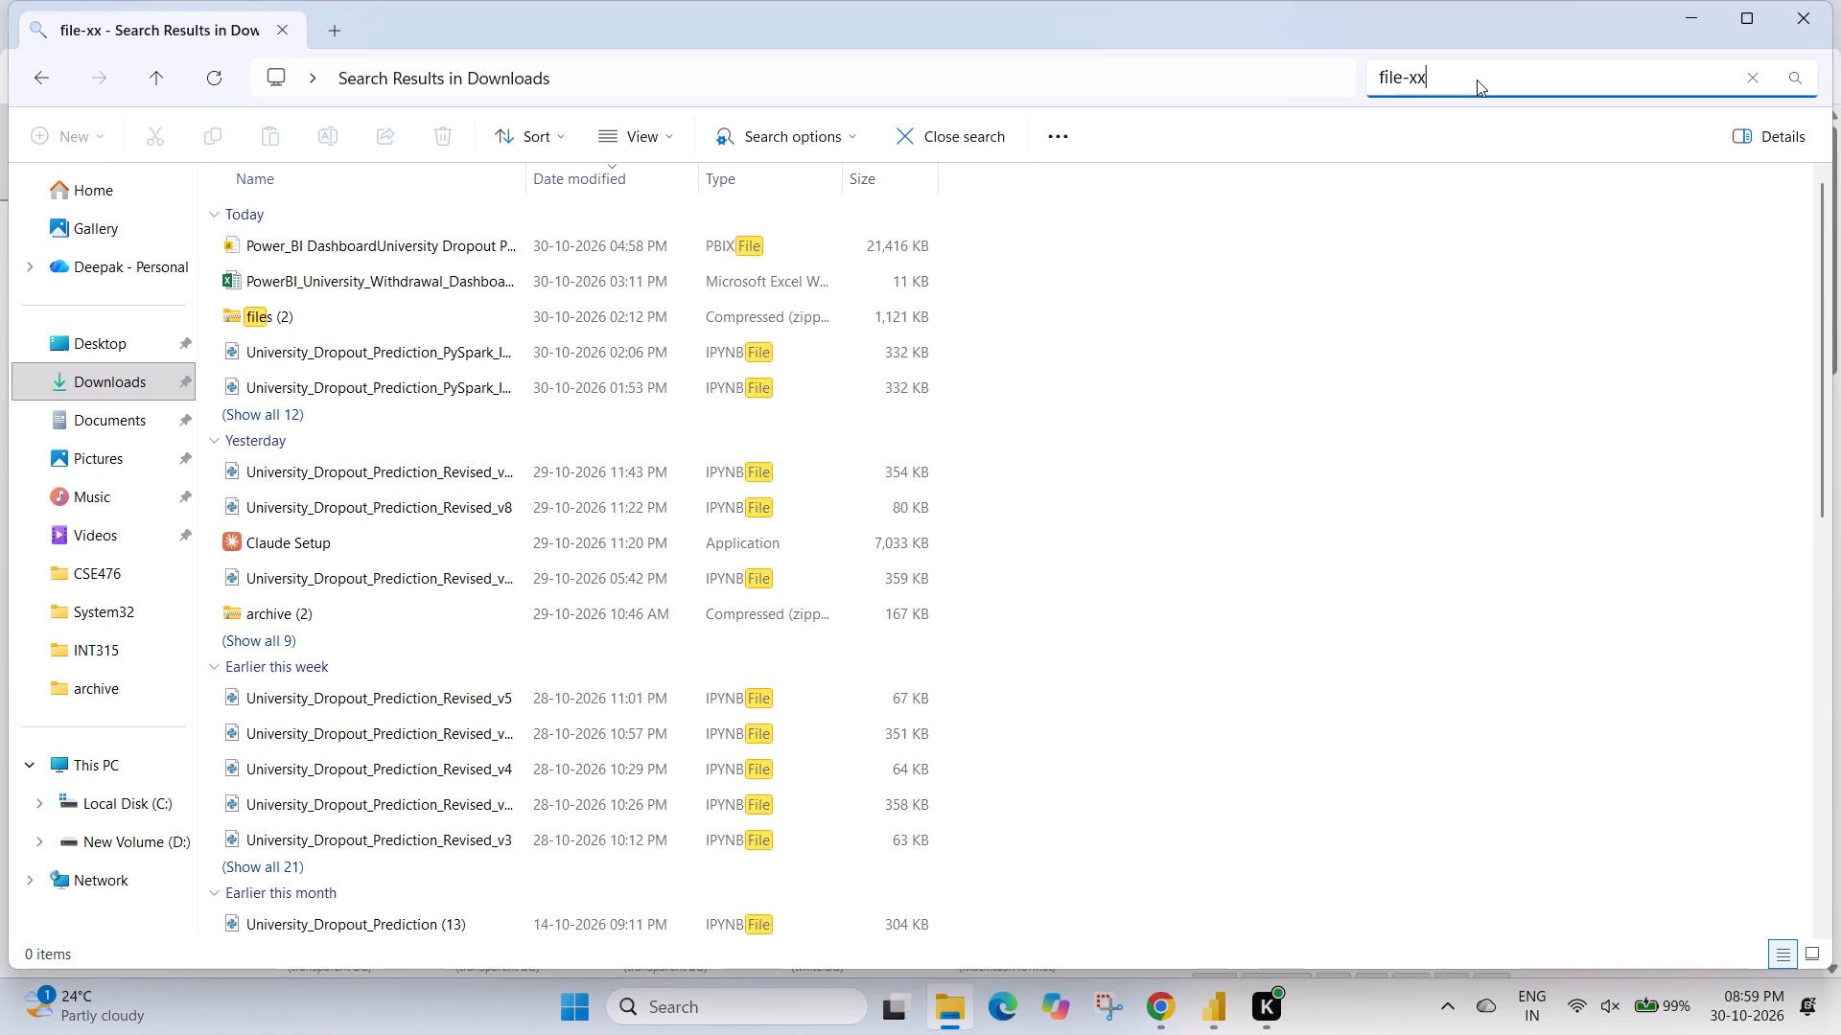
key("BackSpace")
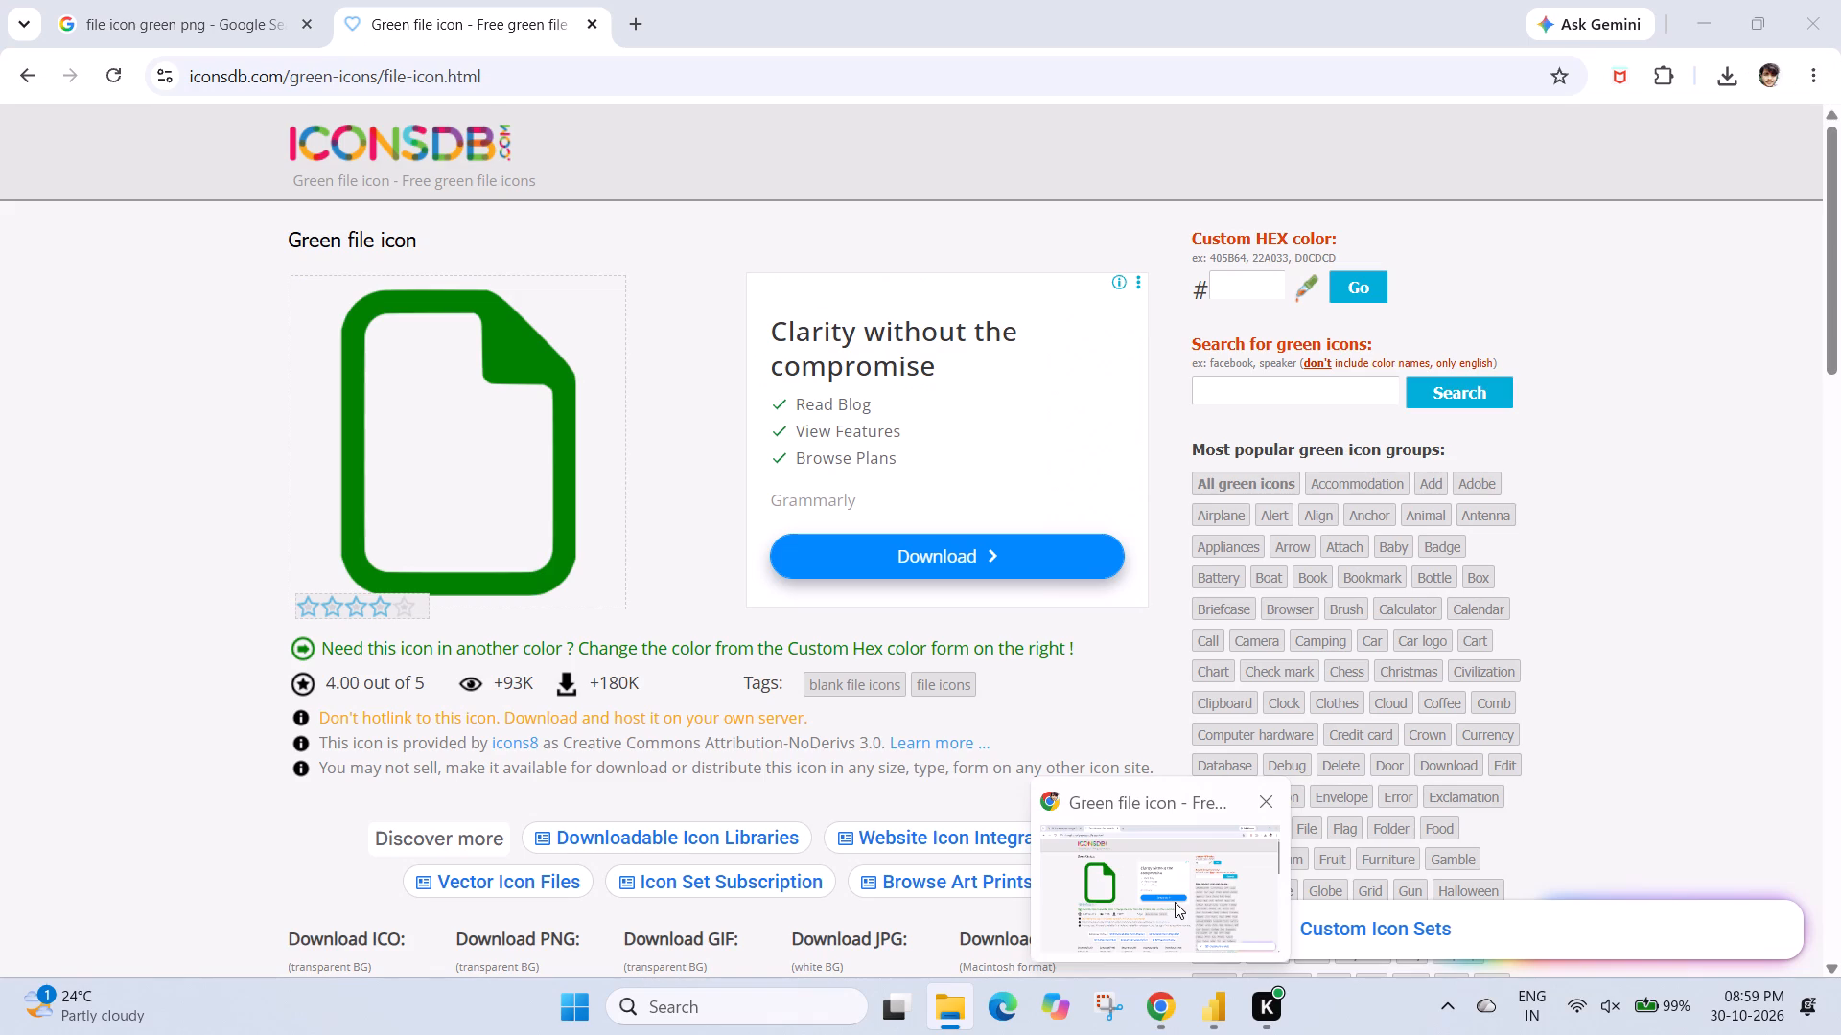
left_click(1175, 902)
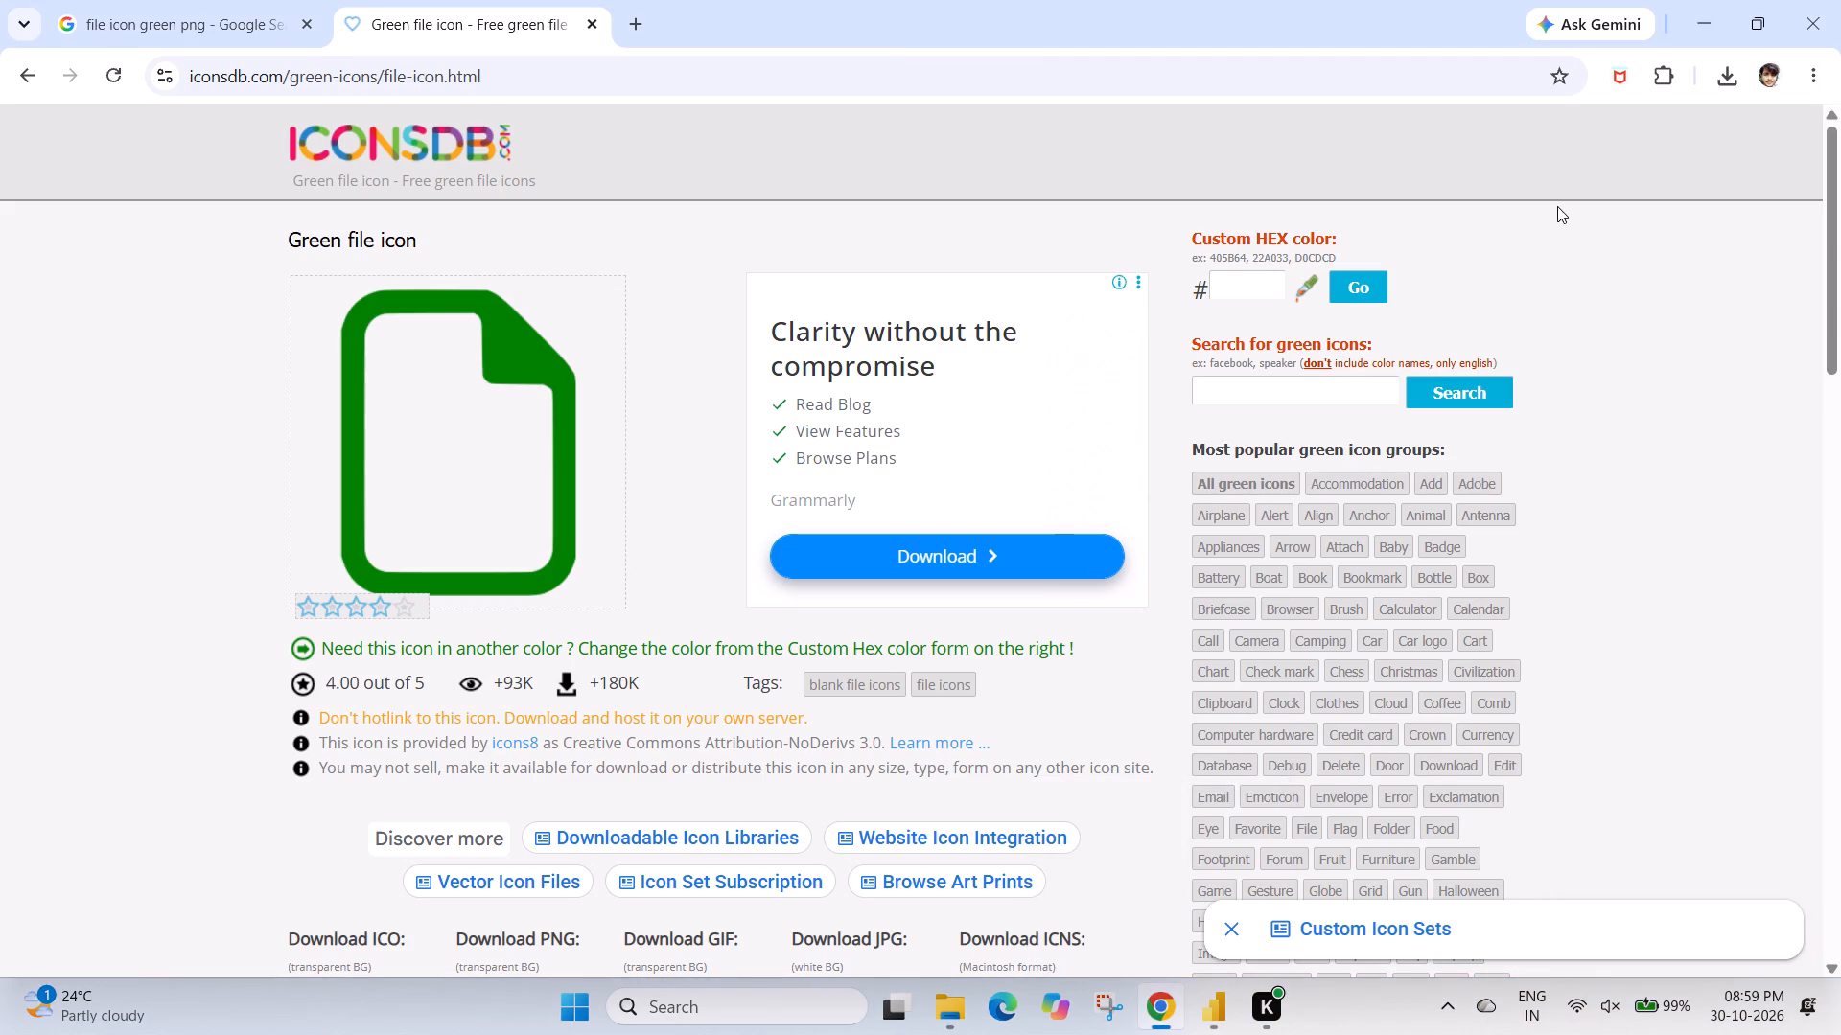
left_click(1732, 73)
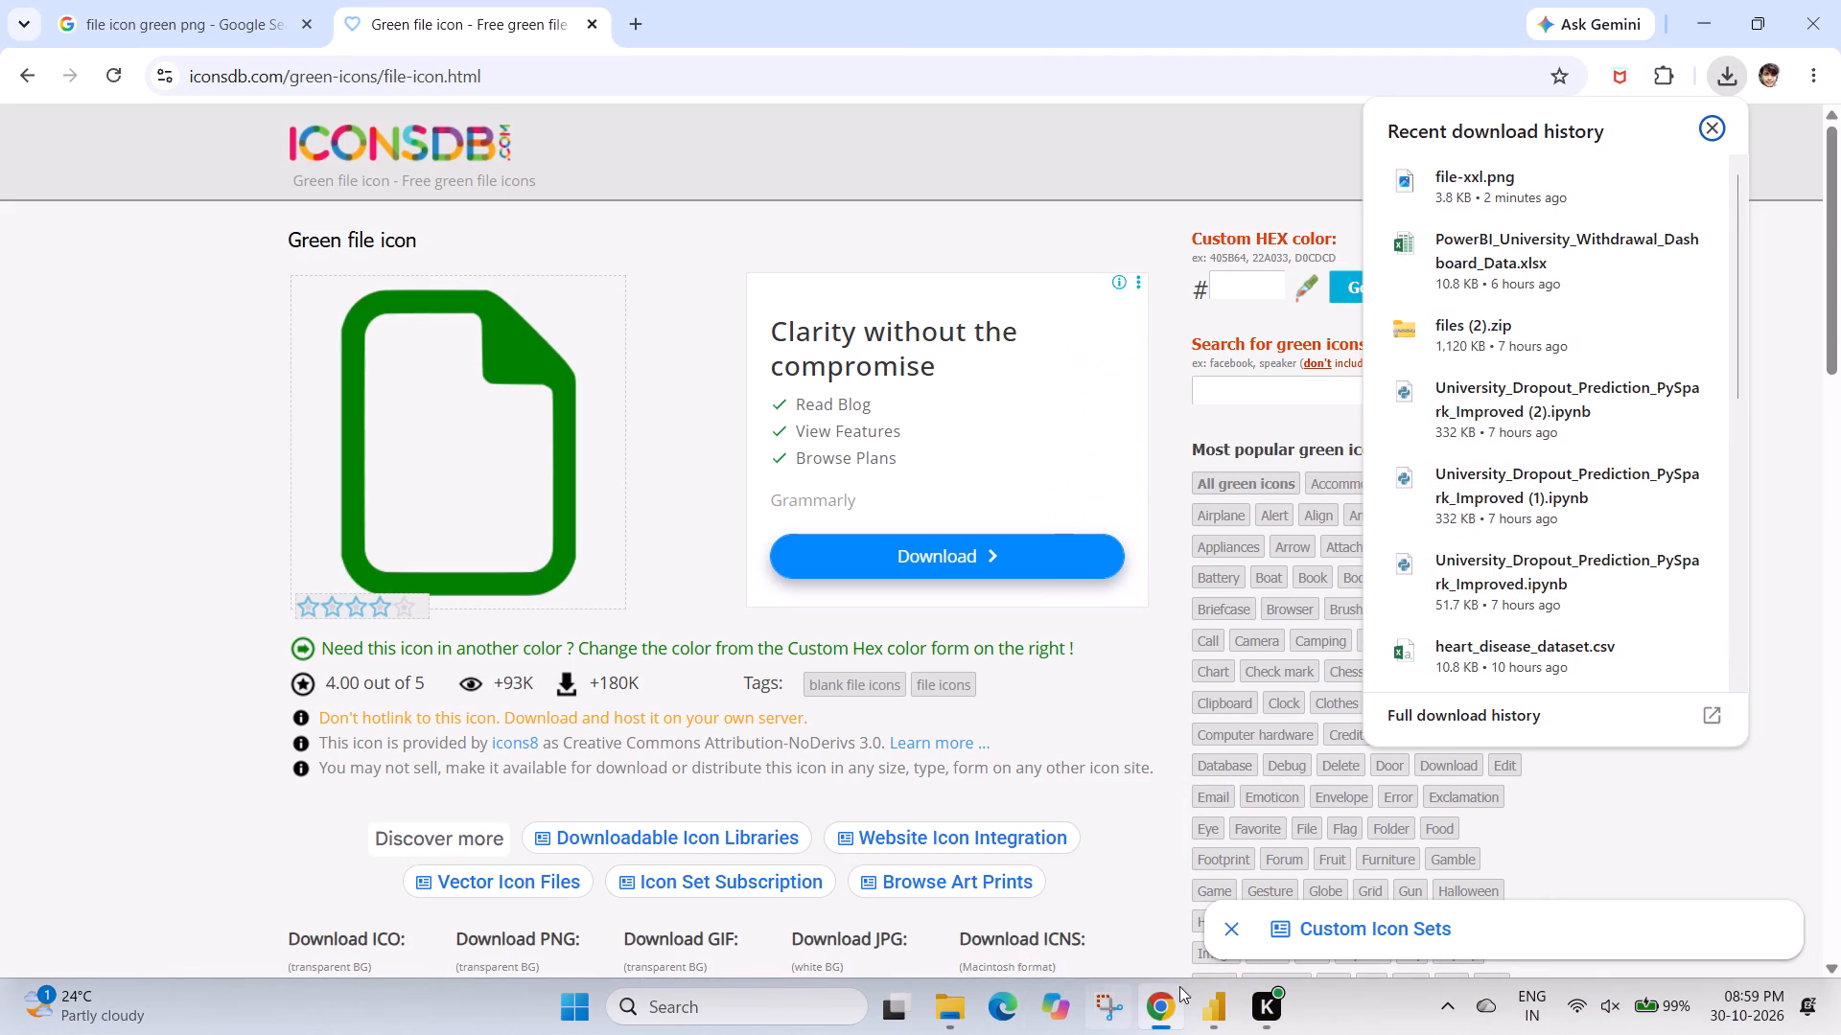
left_click(939, 1022)
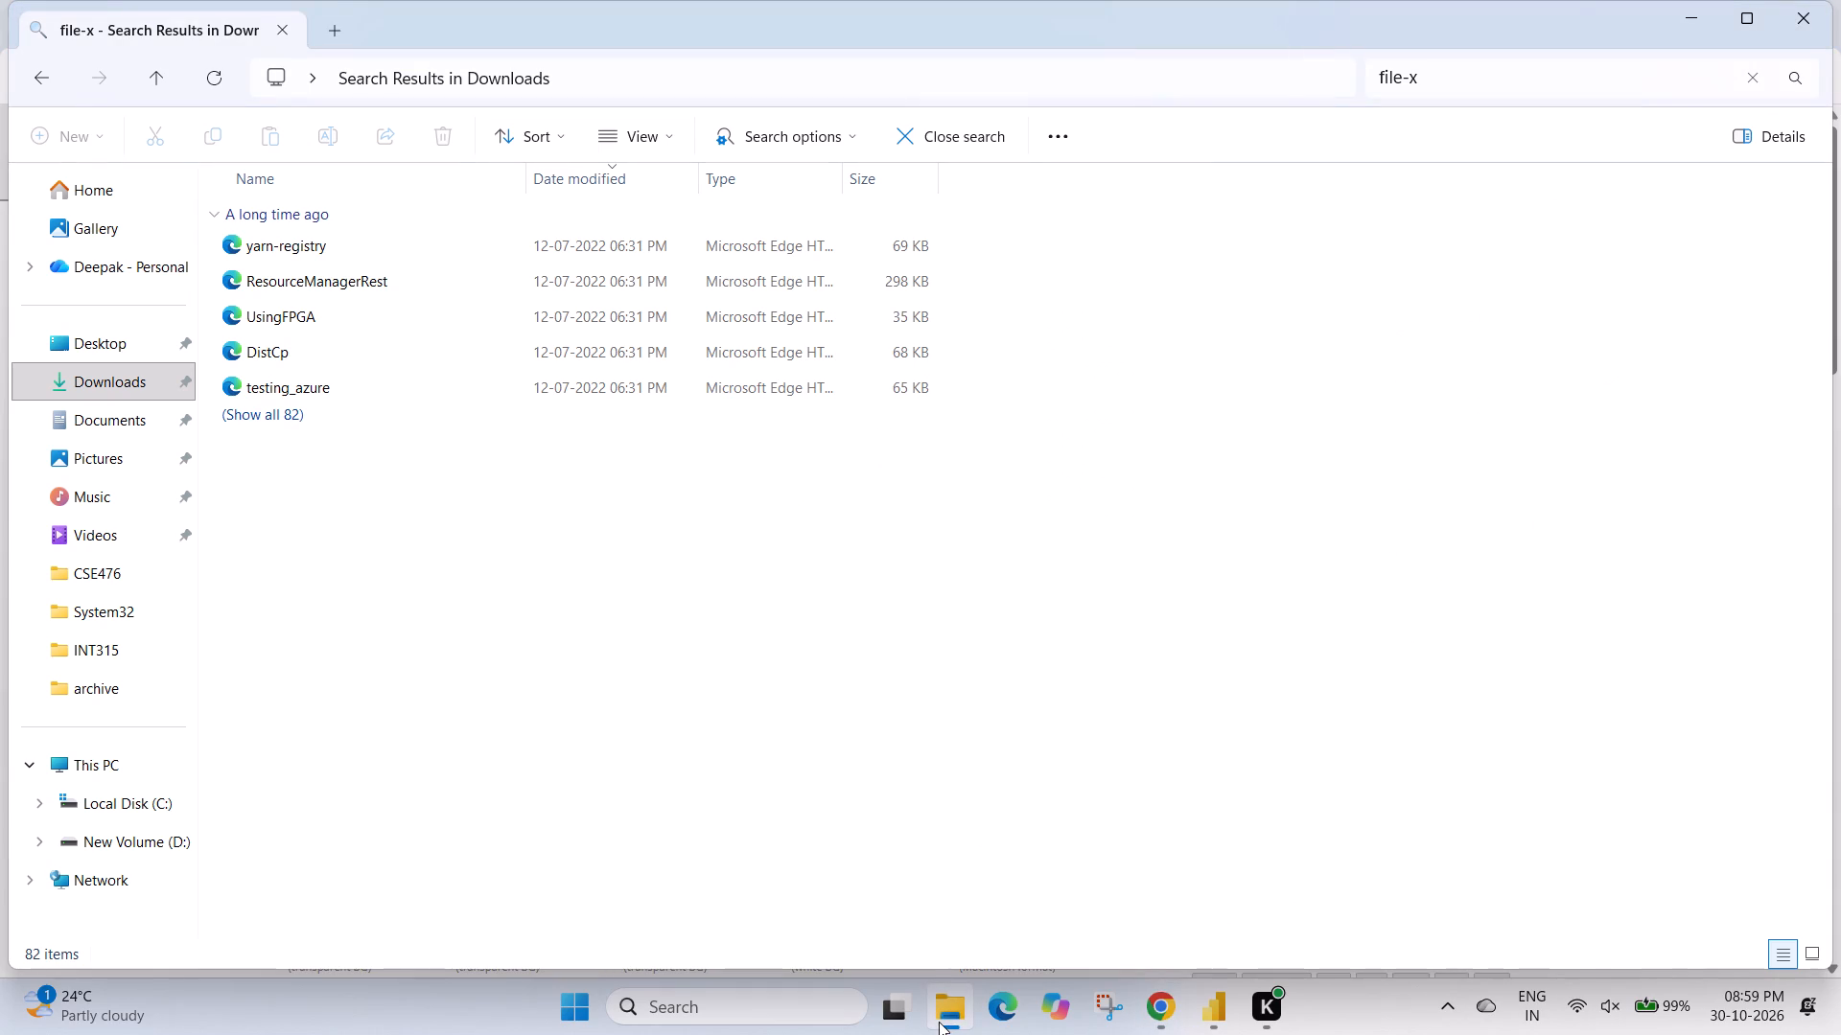
type("xl")
left_click(1450, 95)
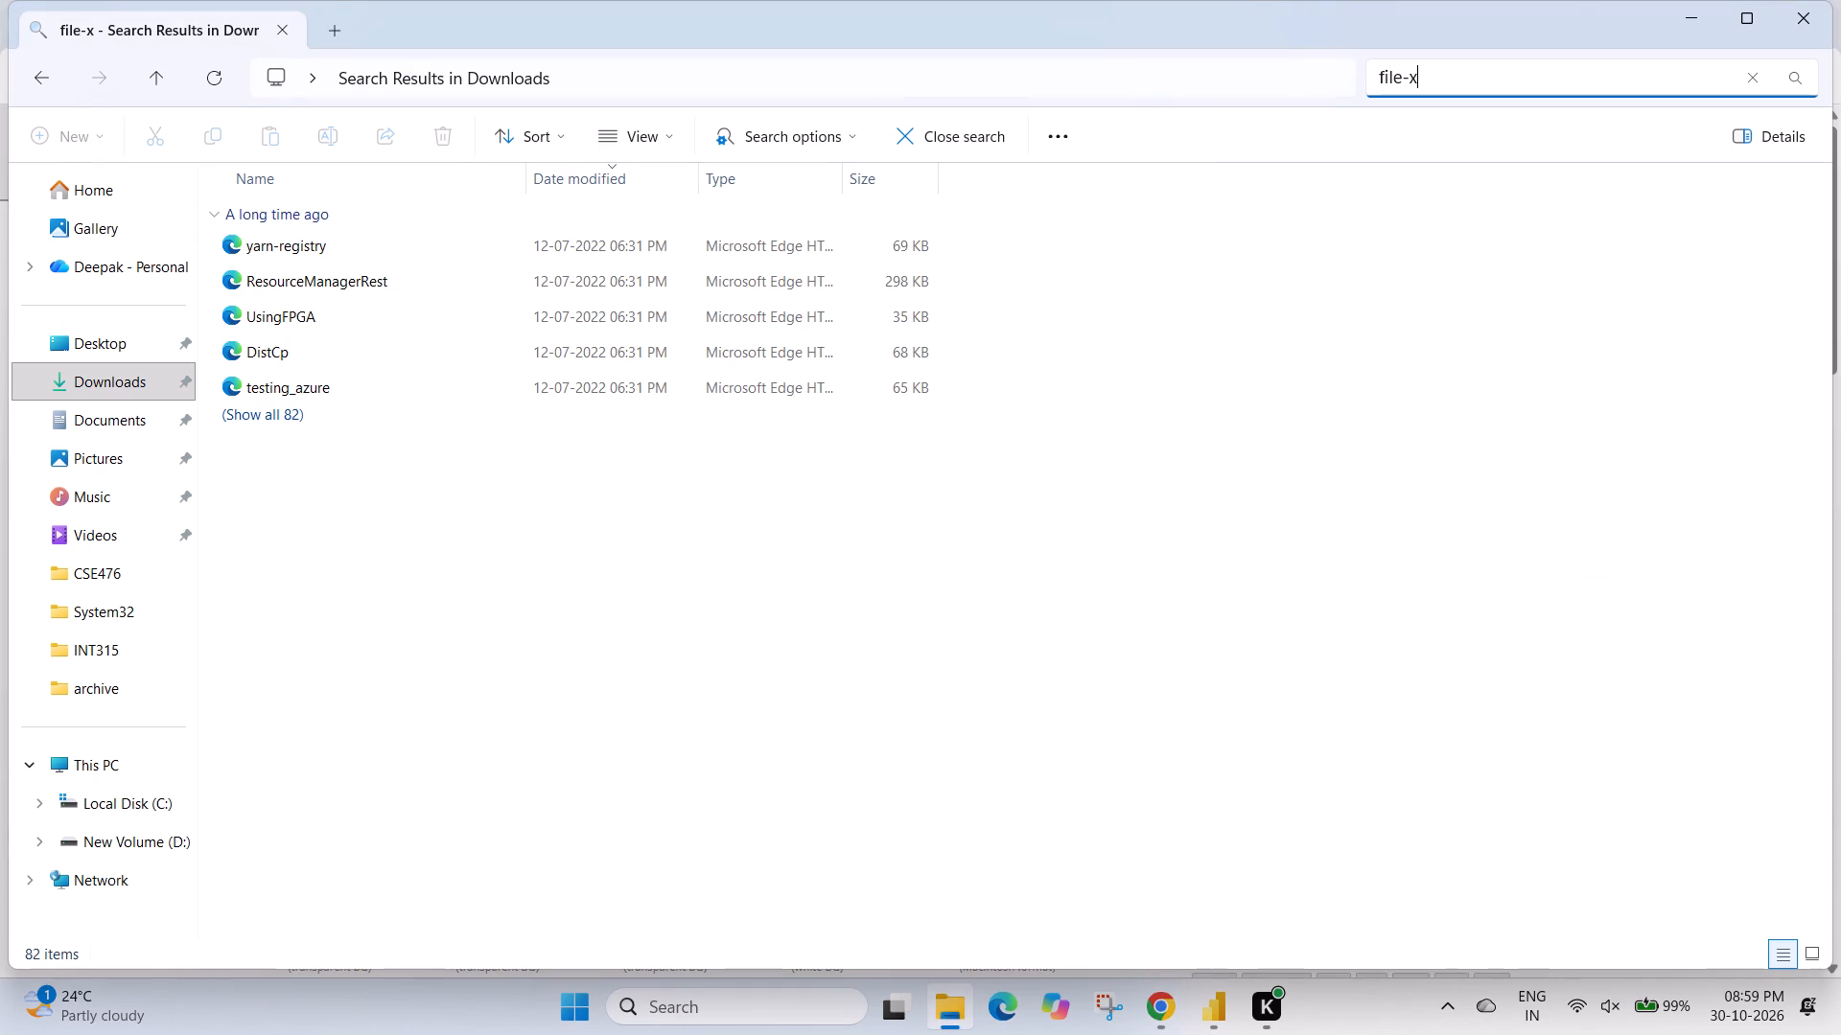
type("xl")
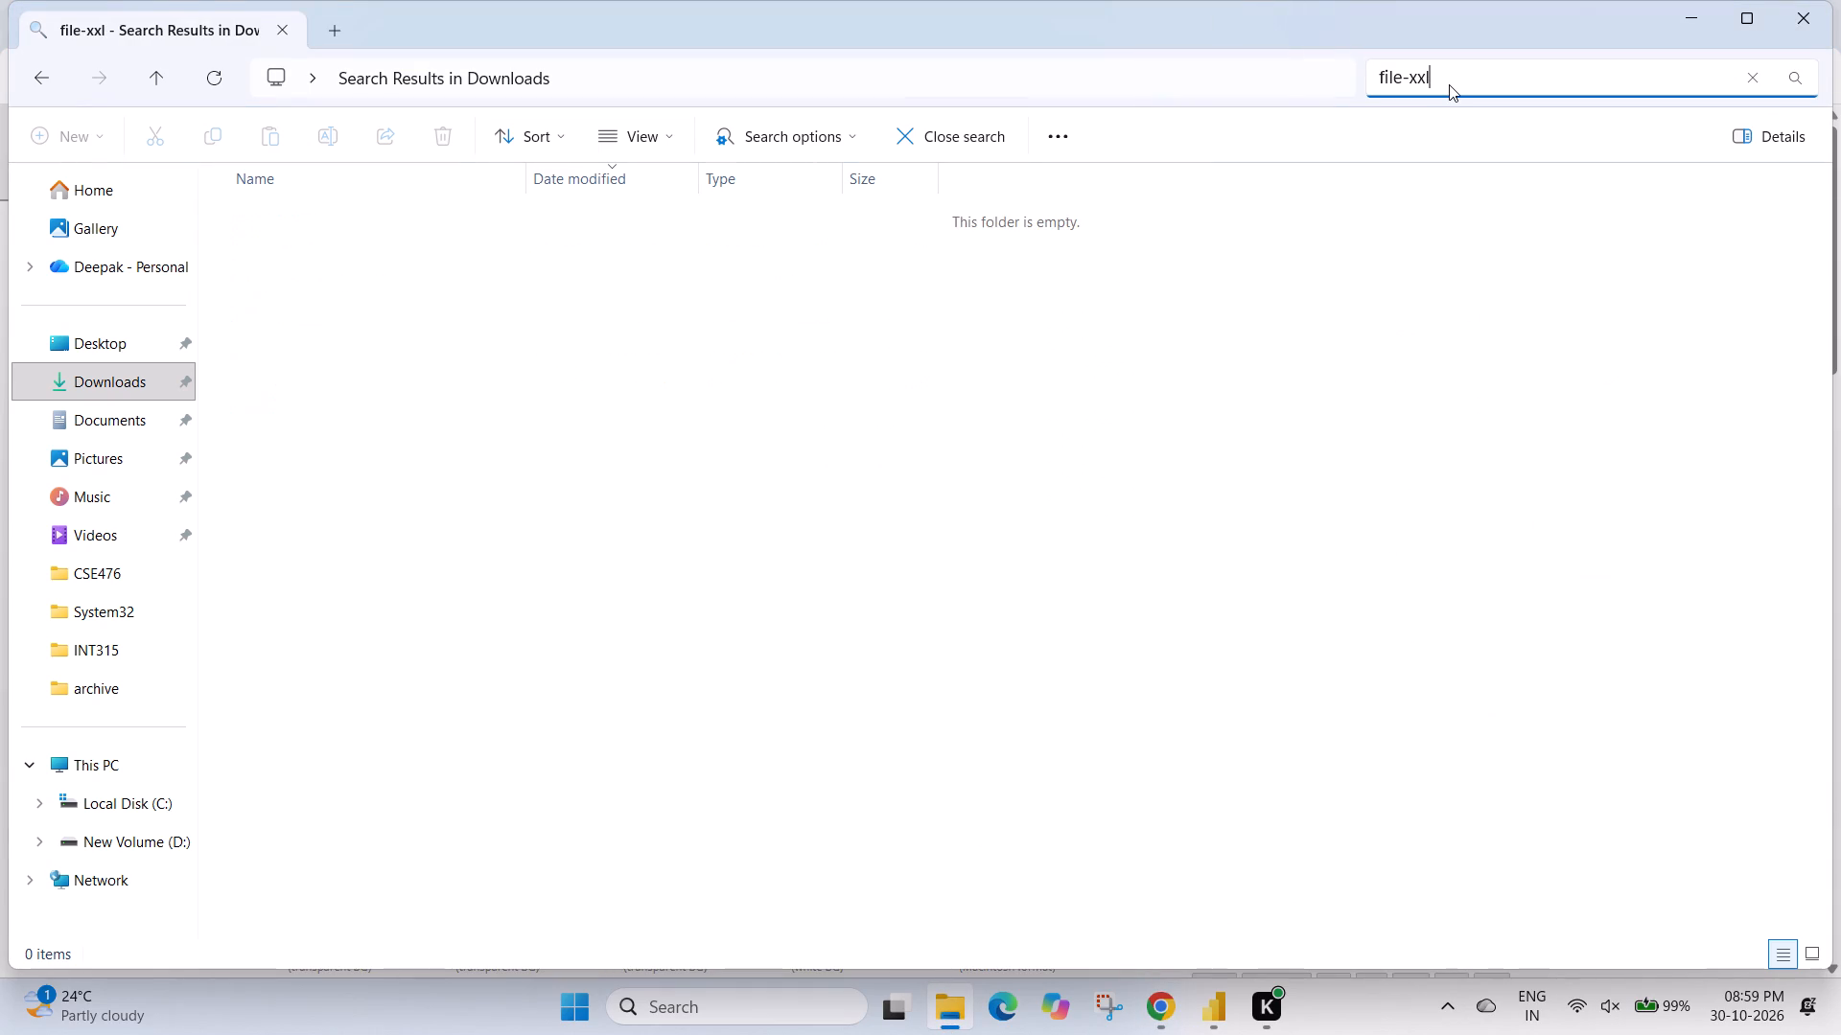
key("BackSpace")
key("BackSpace")
key("BackSpace")
key("BackSpace")
key("BackSpace")
key("BackSpace")
key("BackSpace")
key("BackSpace")
key("BackSpace")
key("BackSpace")
key("BackSpace")
key("BackSpace")
key("BackSpace")
key("BackSpace")
key("BackSpace")
key("BackSpace")
key("BackSpace")
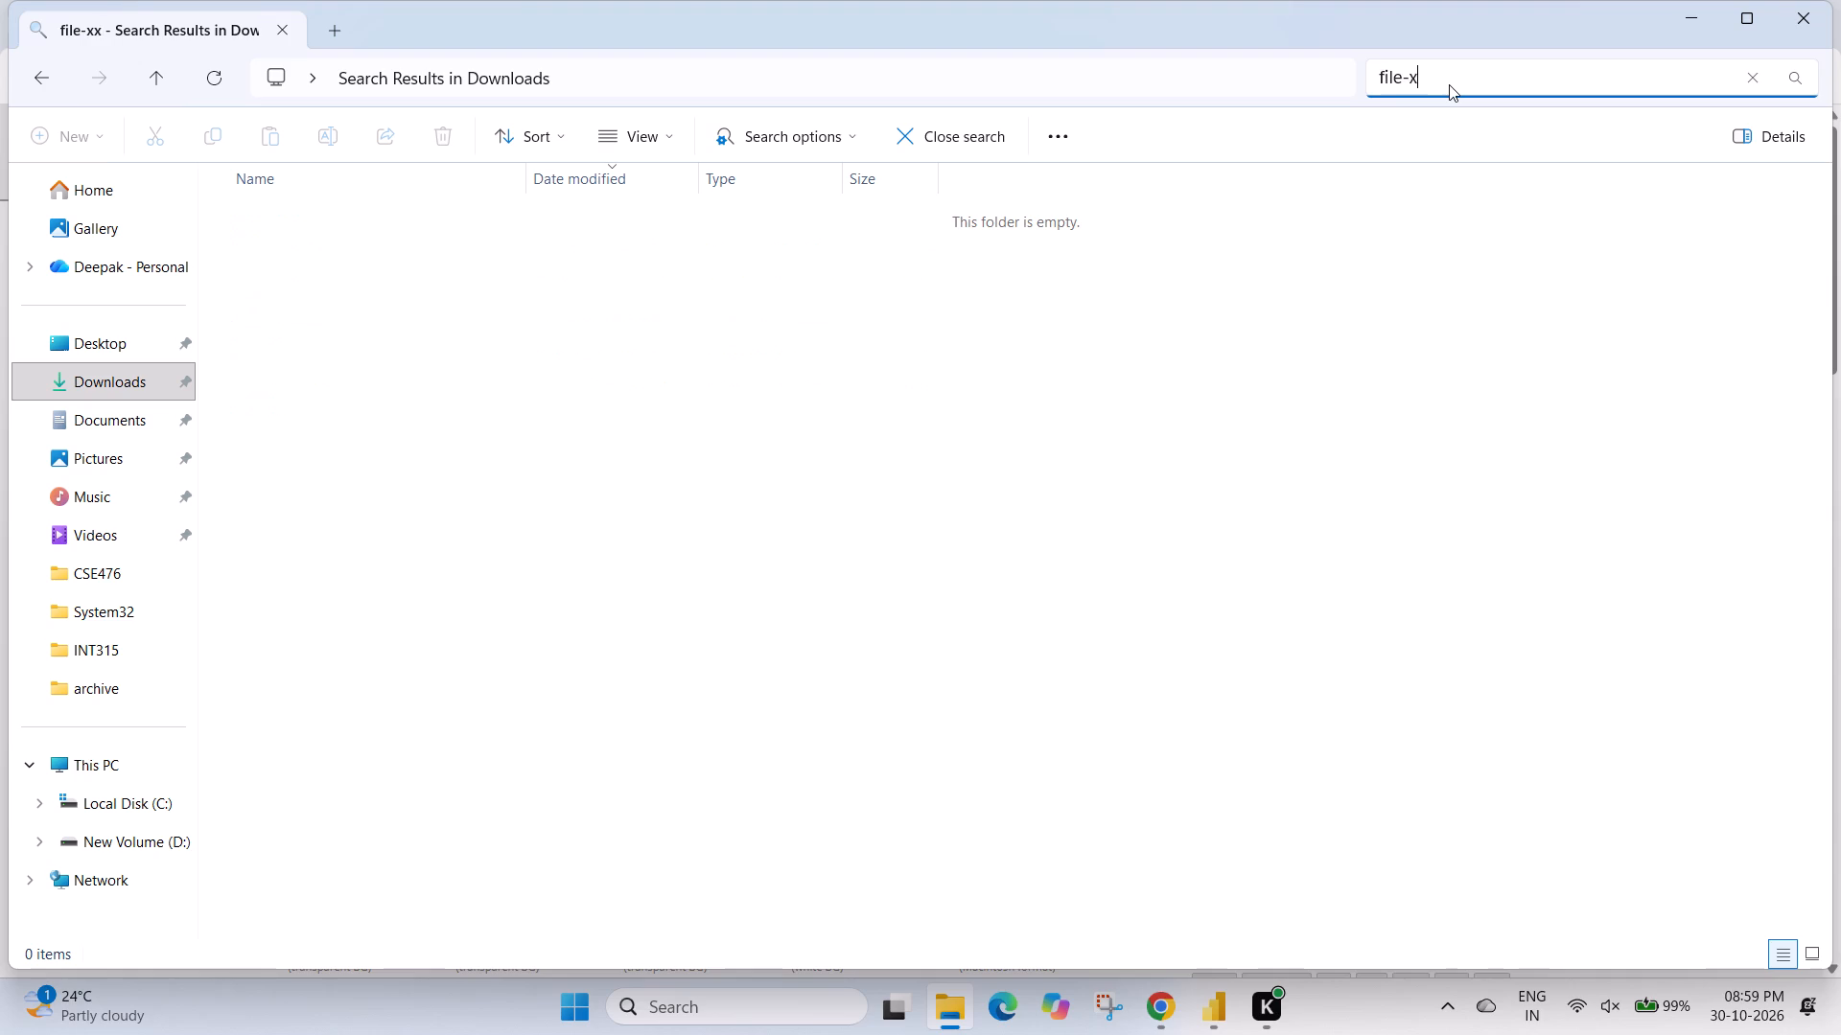
Search the Desktop folder for file-xxl.
left_click(95, 356)
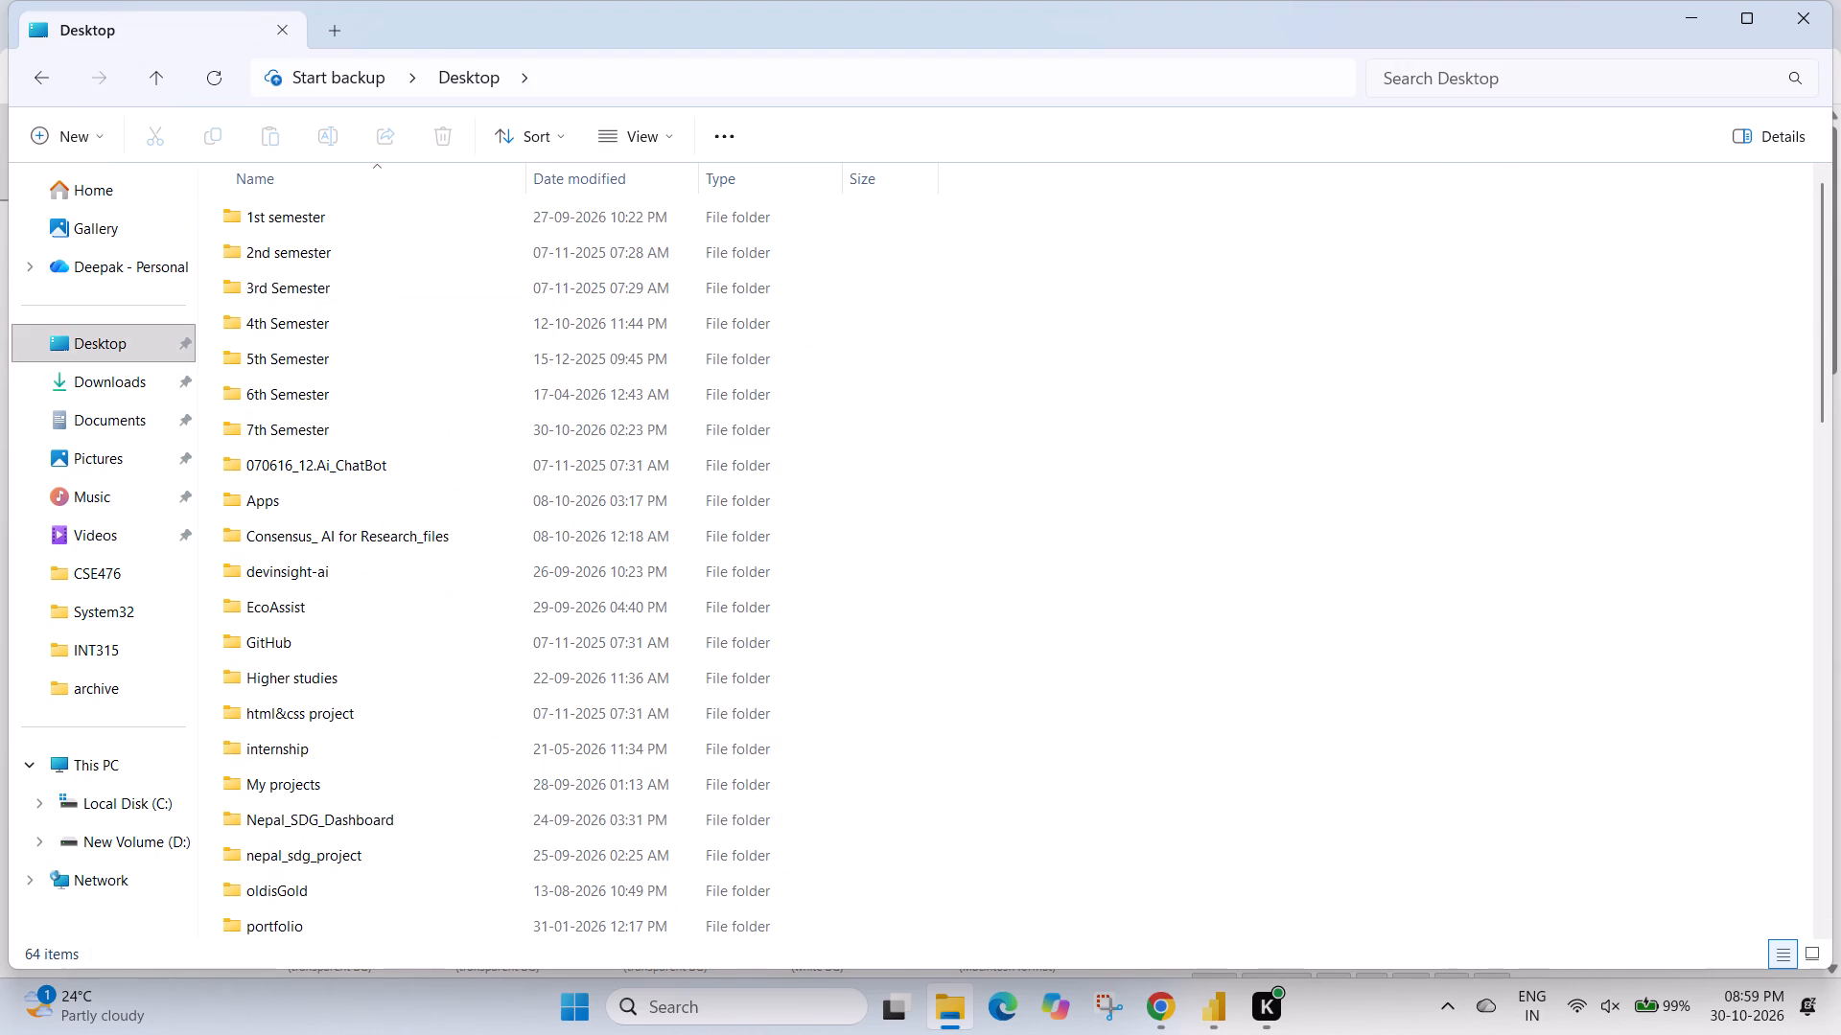
left_click(1456, 77)
type("file")
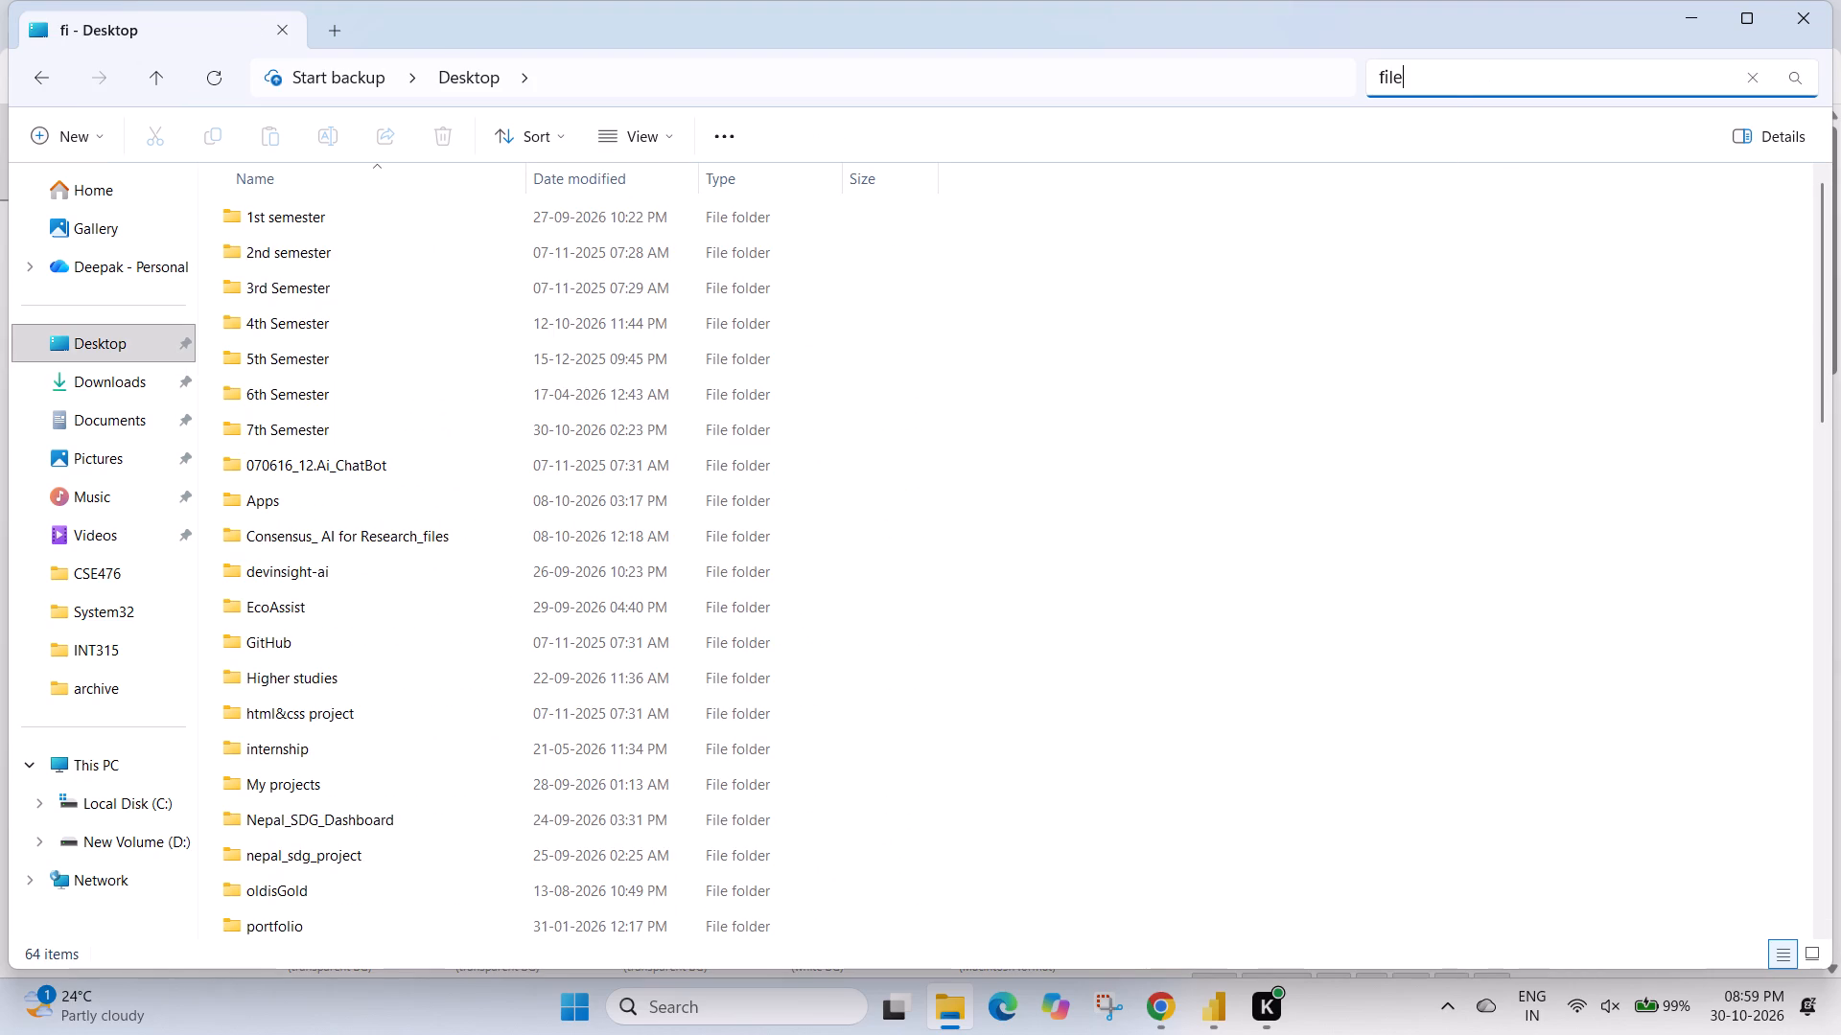
key("period")
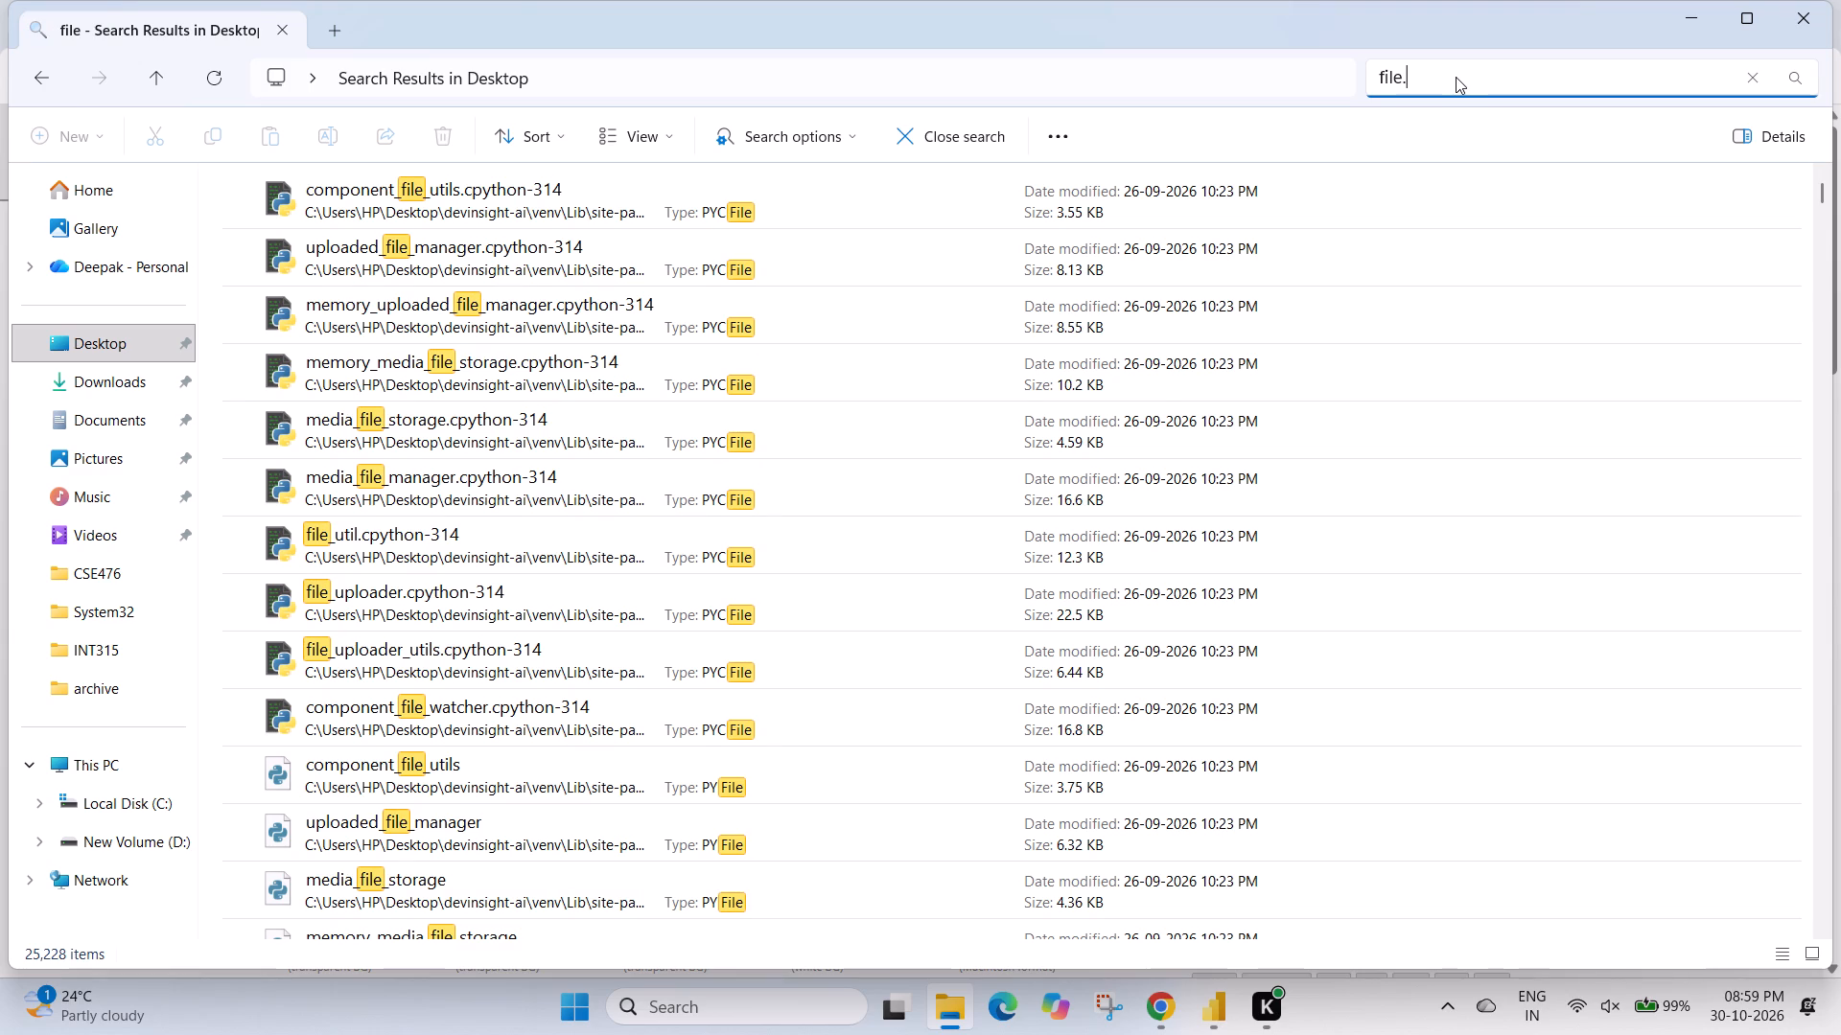
key("BackSpace")
type("-xxl")
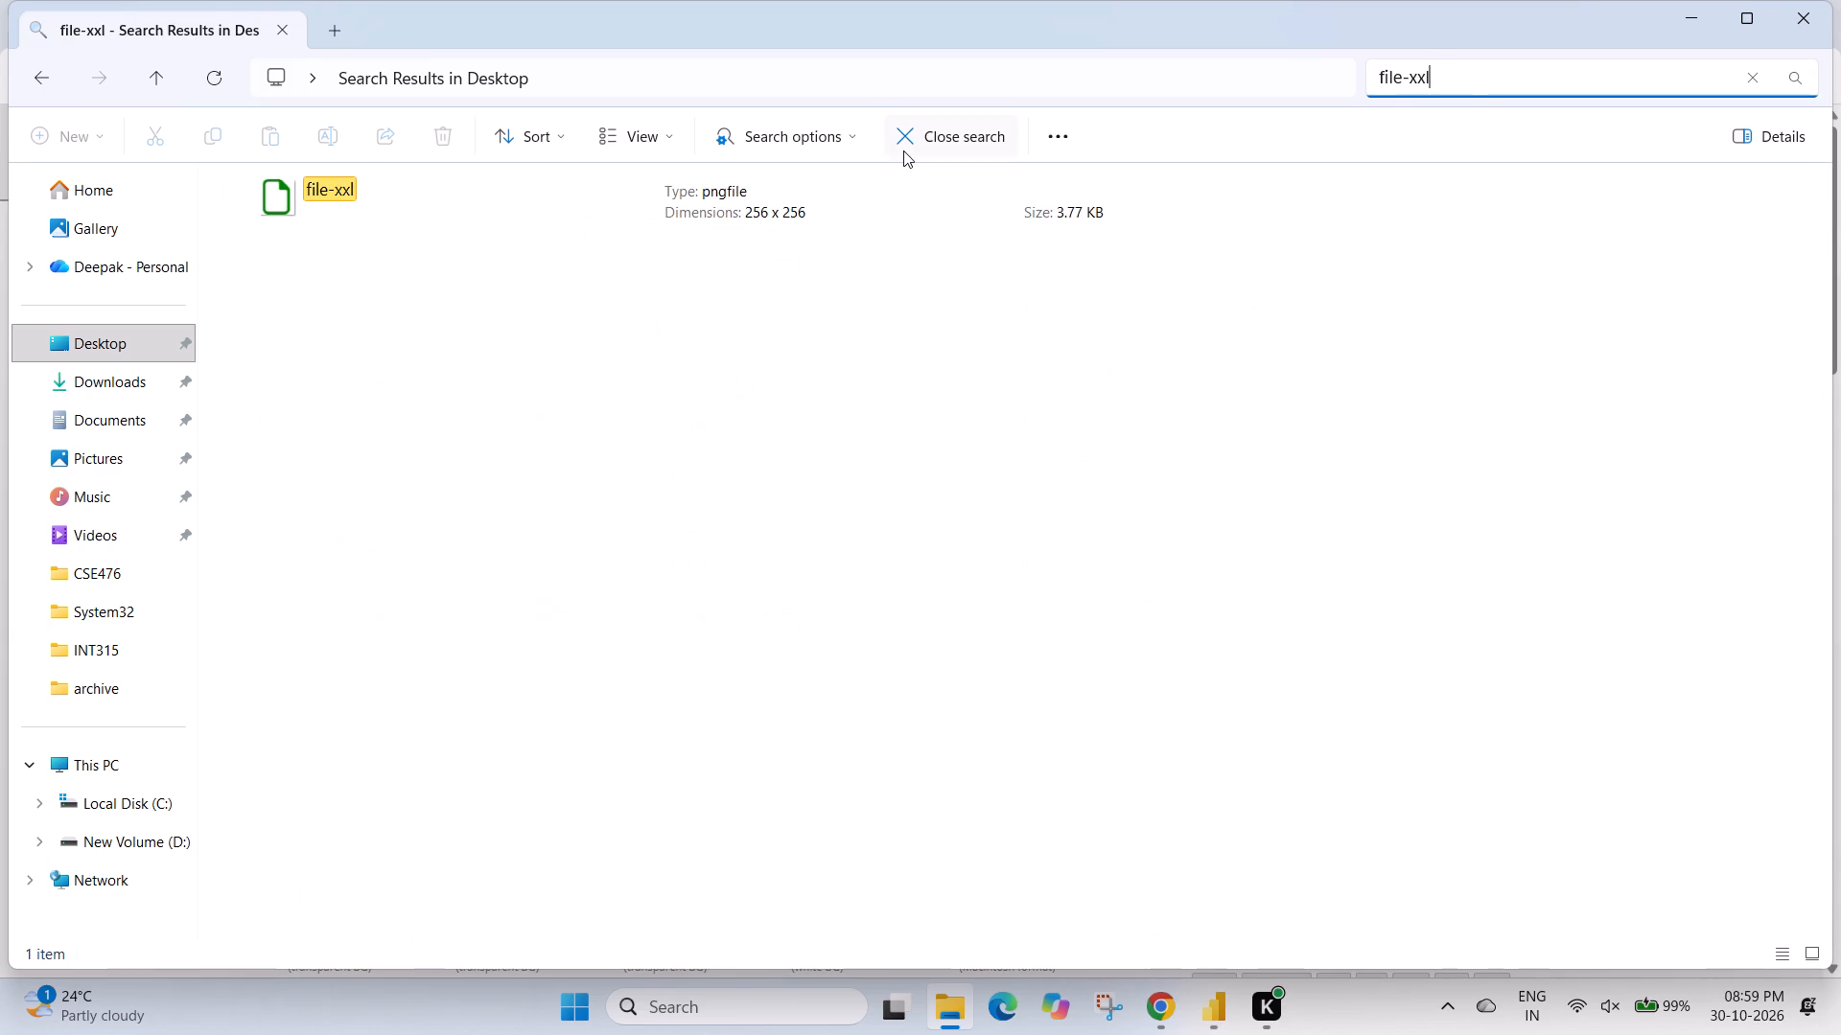
Open the file-xxl image for viewing and show its containing folder in File Explorer.
left_click(612, 197)
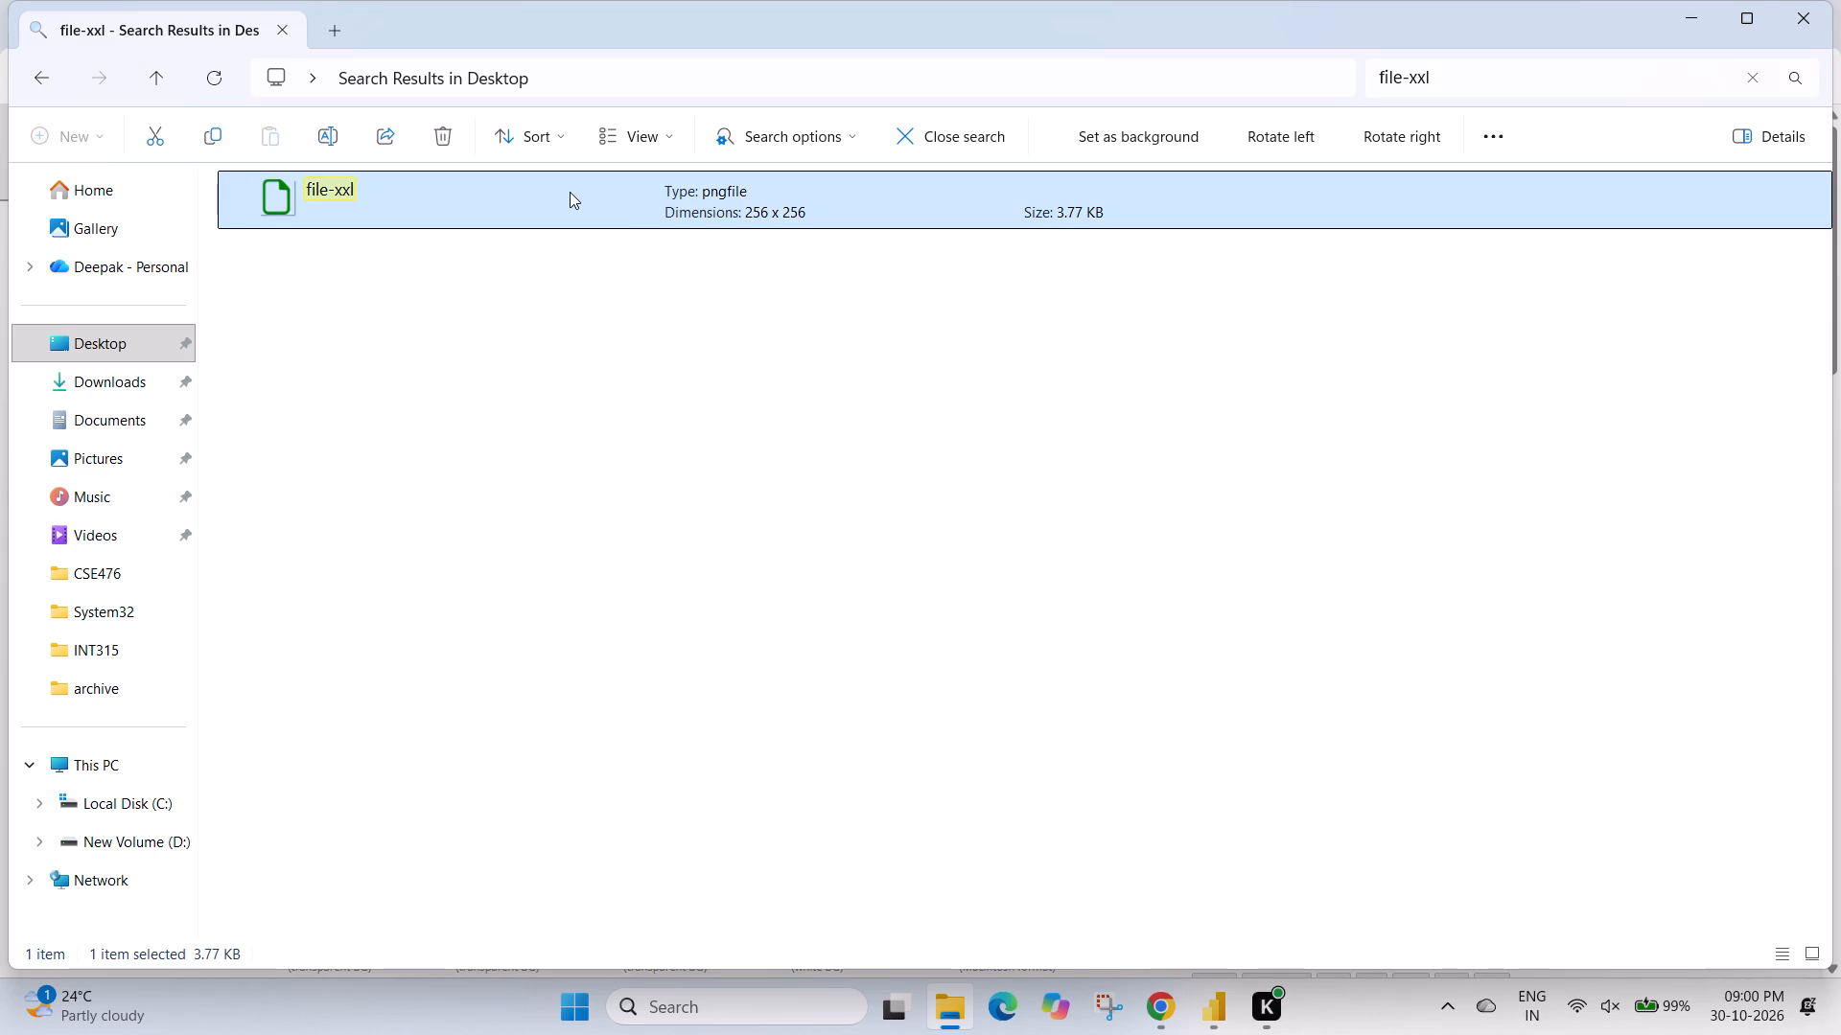
left_click(748, 415)
double_click(690, 209)
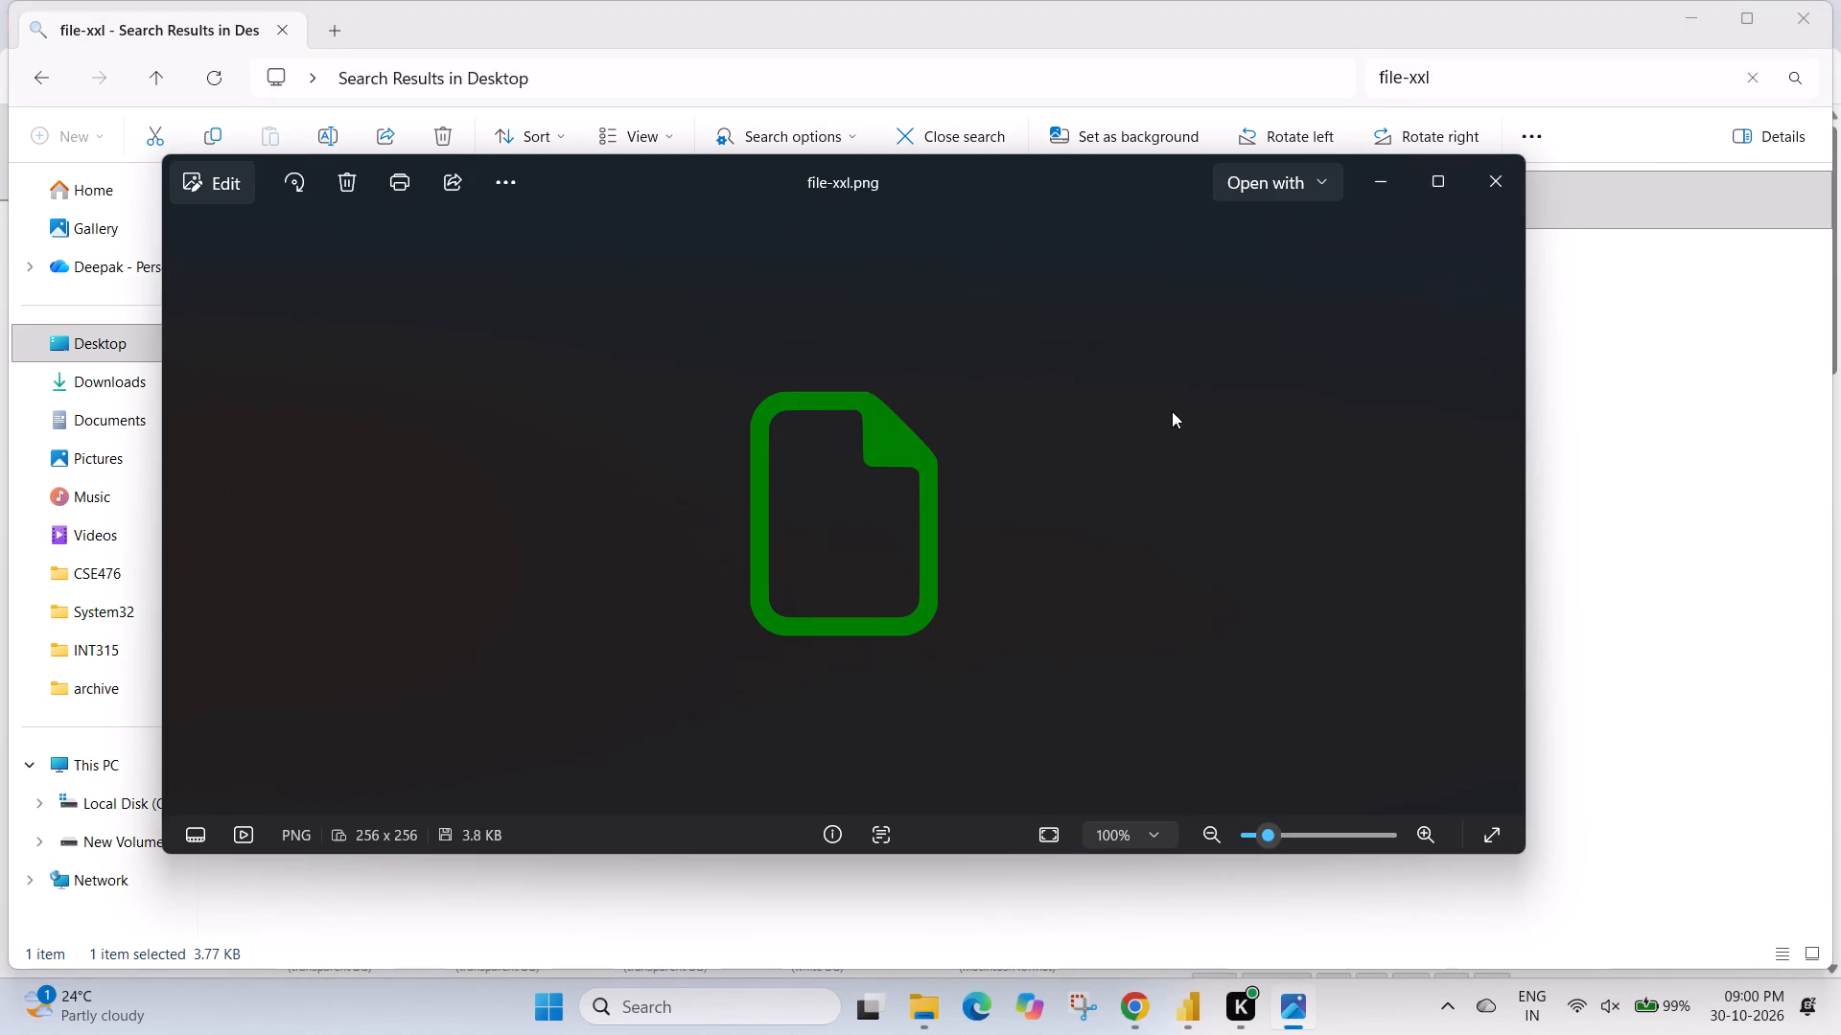
left_click(1324, 182)
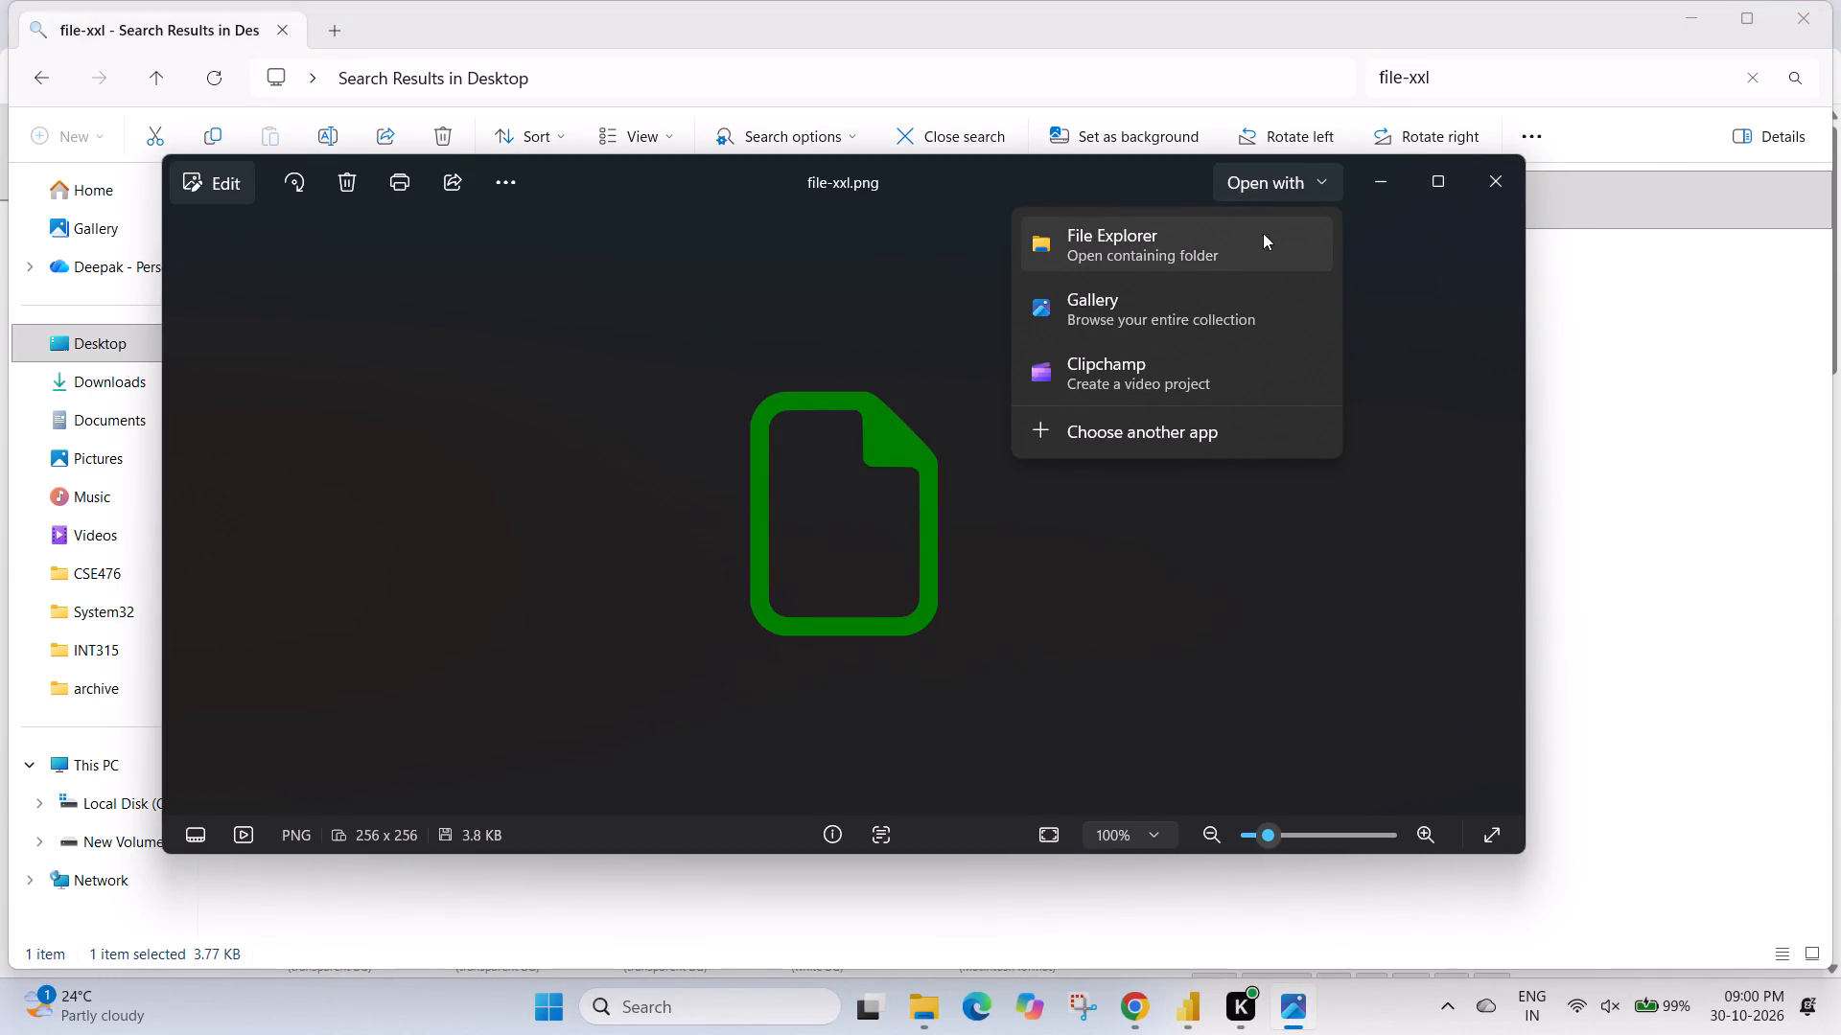
left_click(1228, 251)
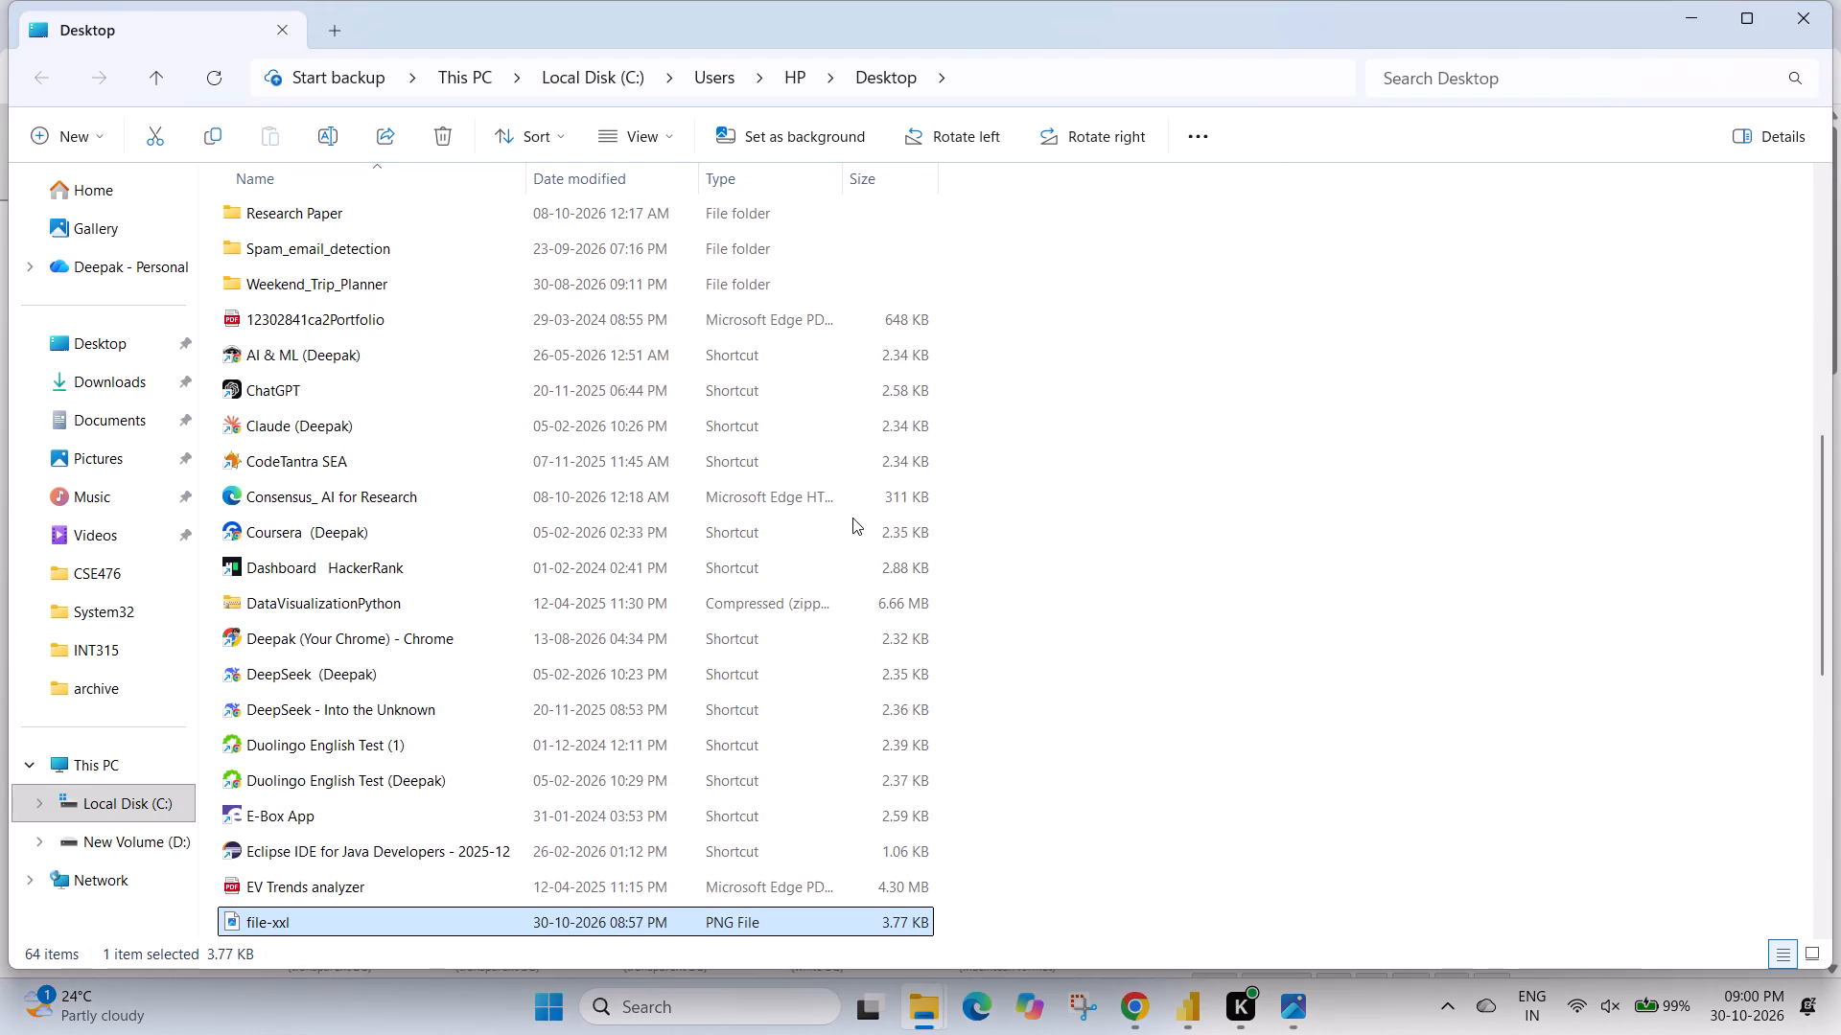
scroll(852, 517, "down", 1)
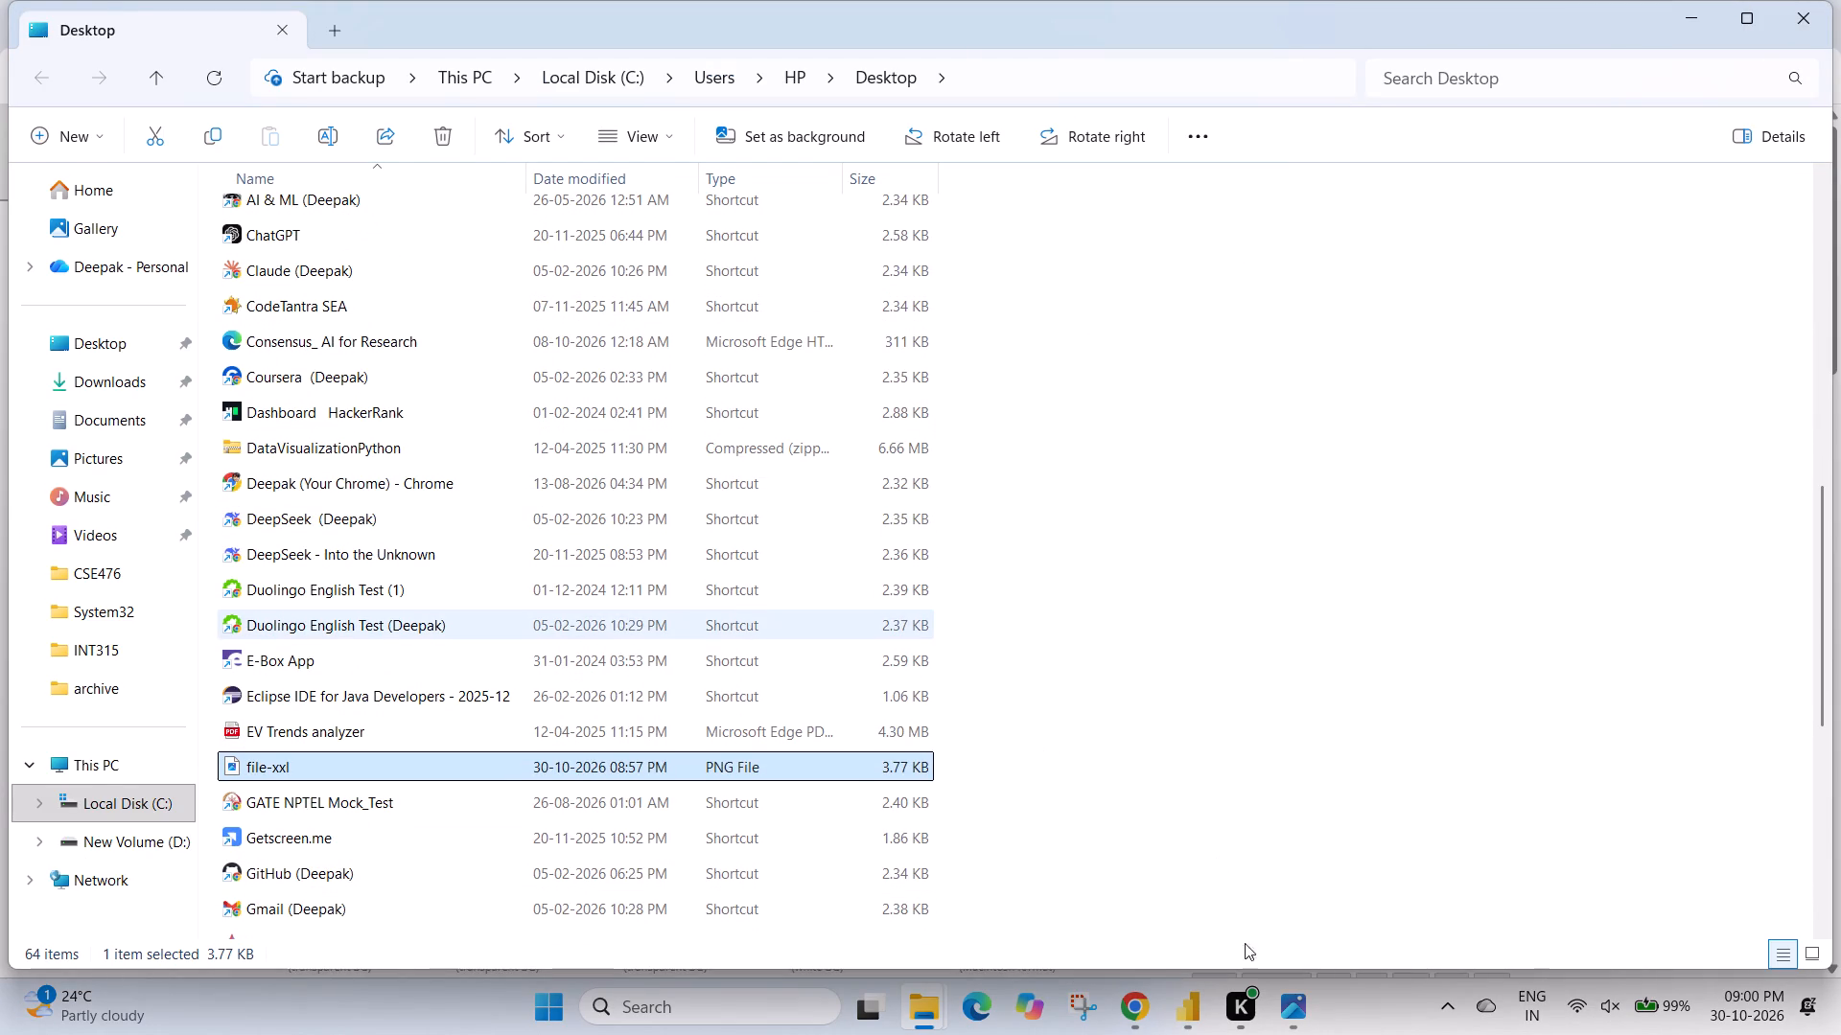
Switch to Power BI and upload file-xxl.png from the Desktop folder as the Eligible Records Card's image.
left_click(1185, 1017)
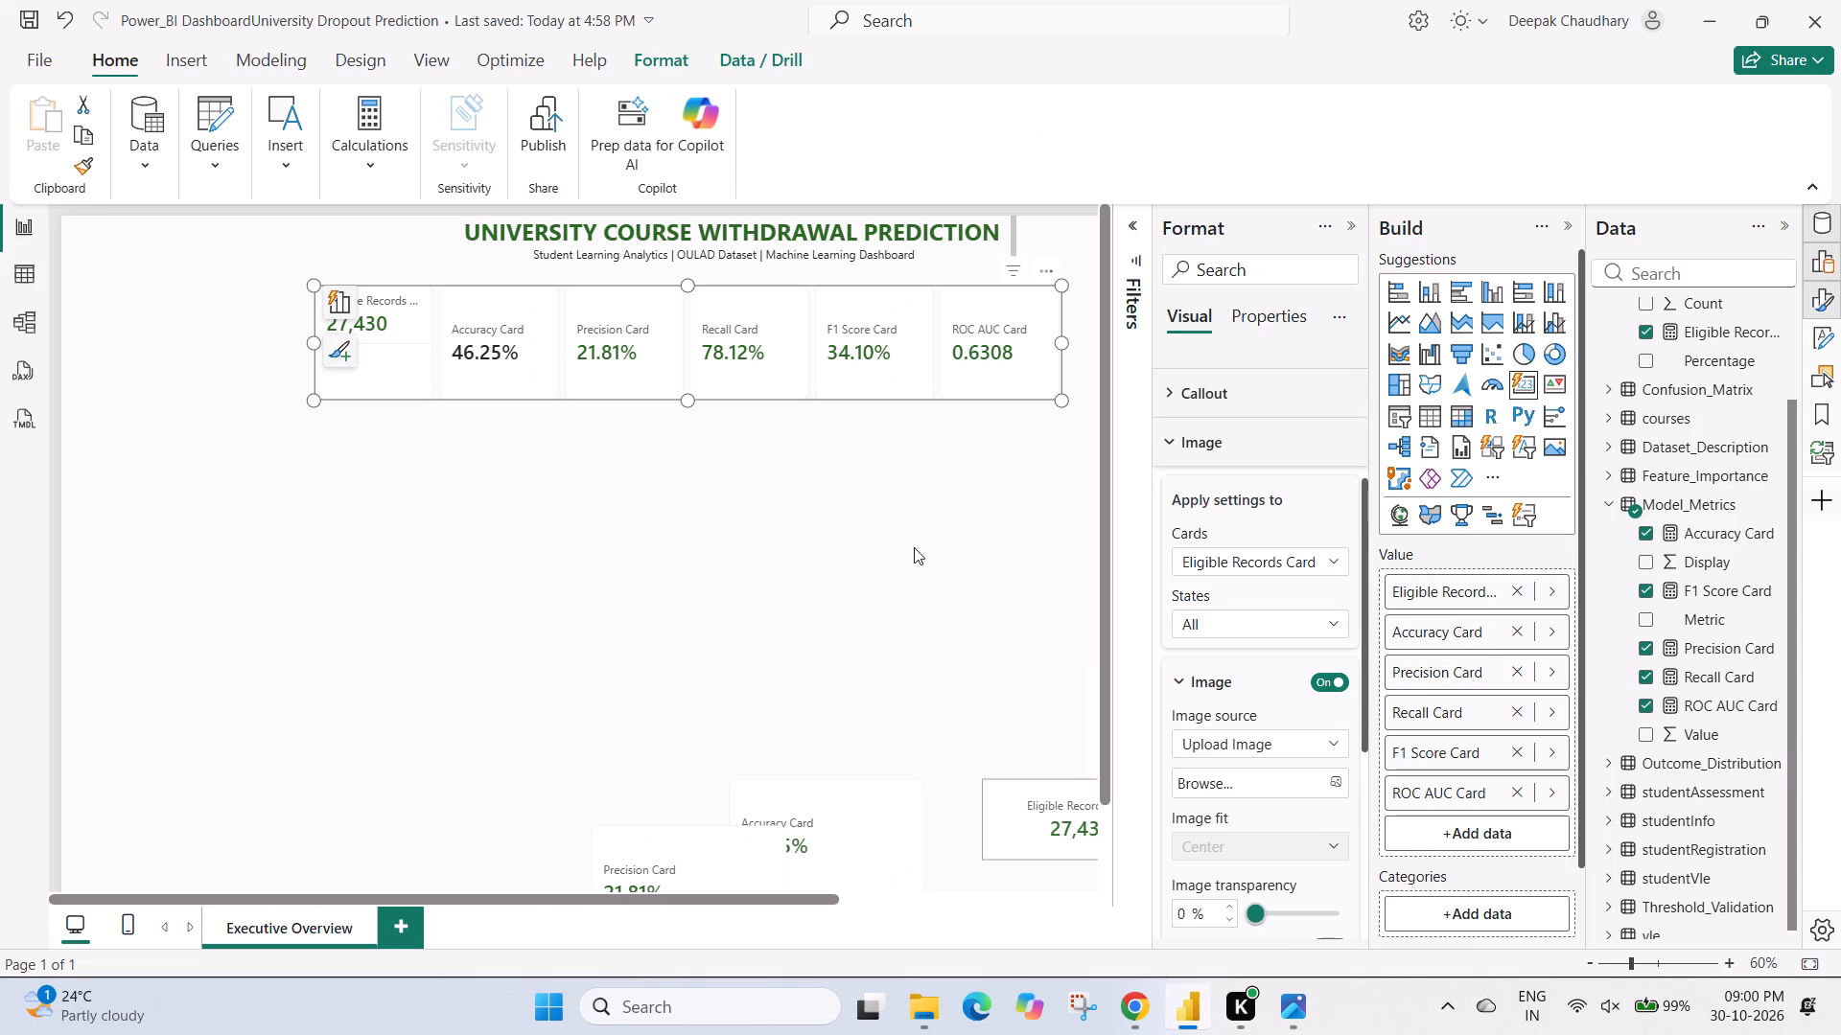
scroll(1261, 716, "down", 1)
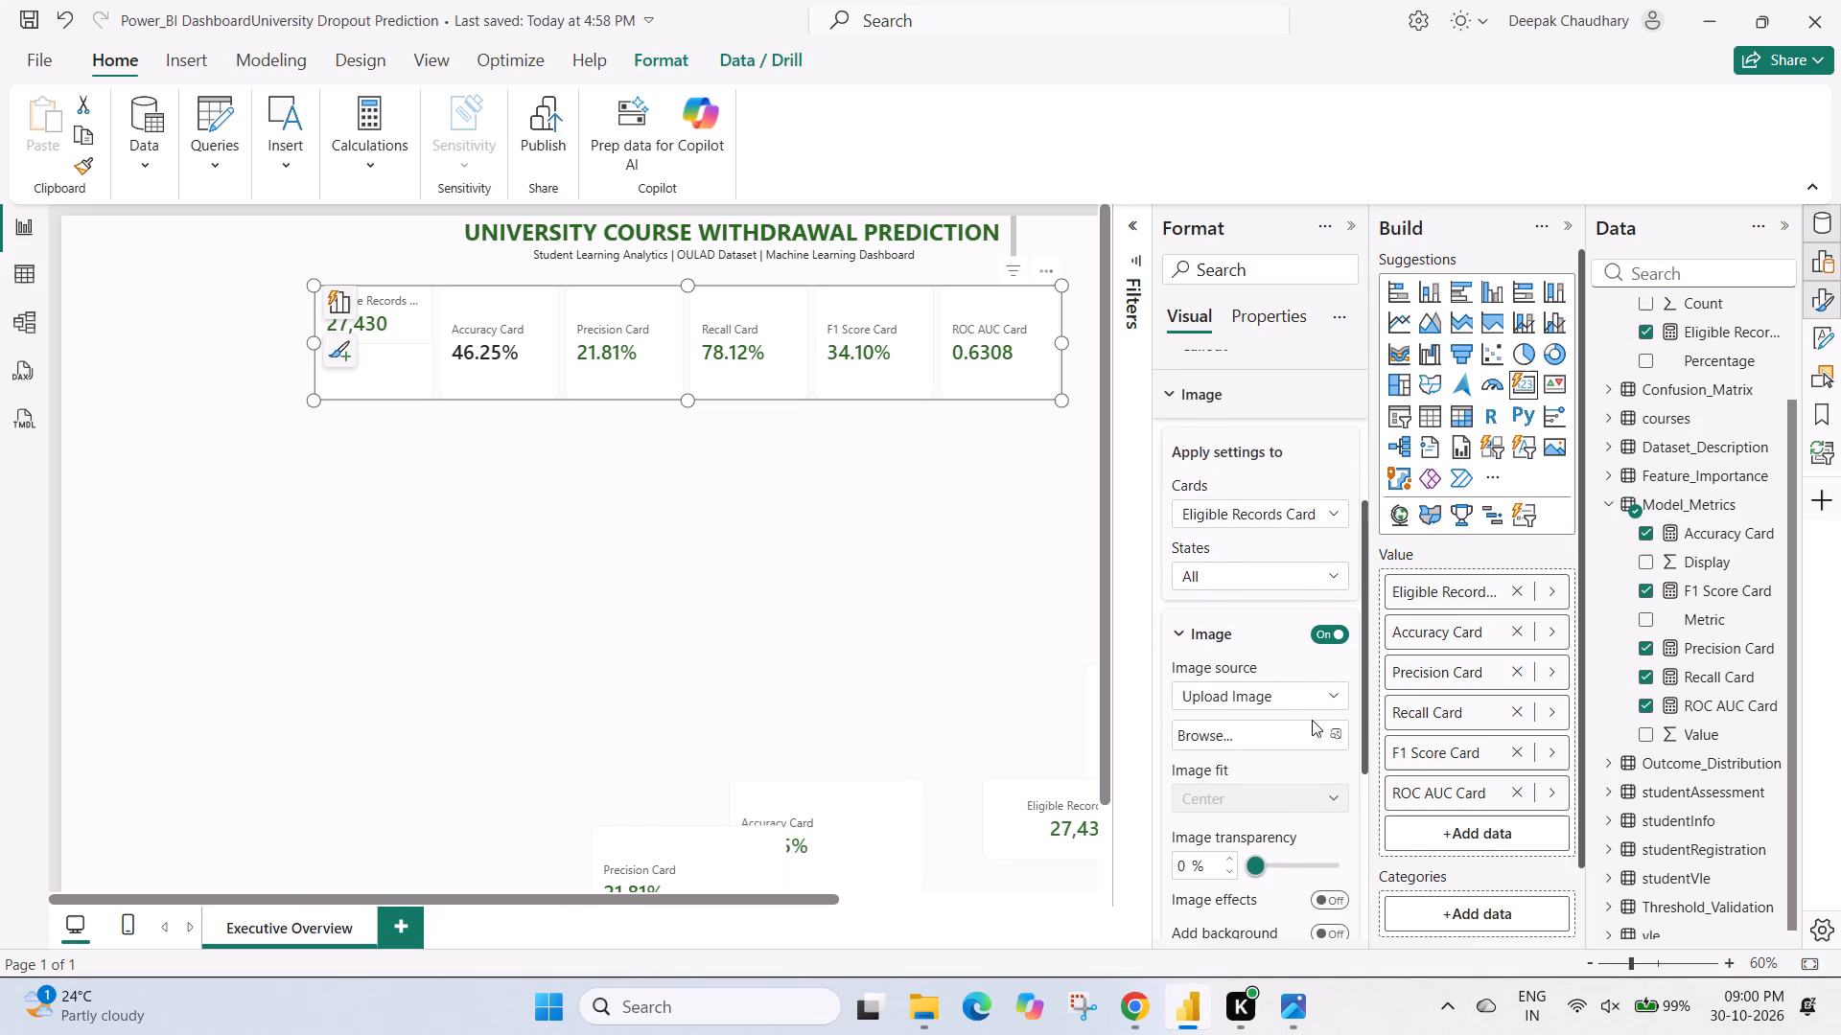
left_click(1336, 731)
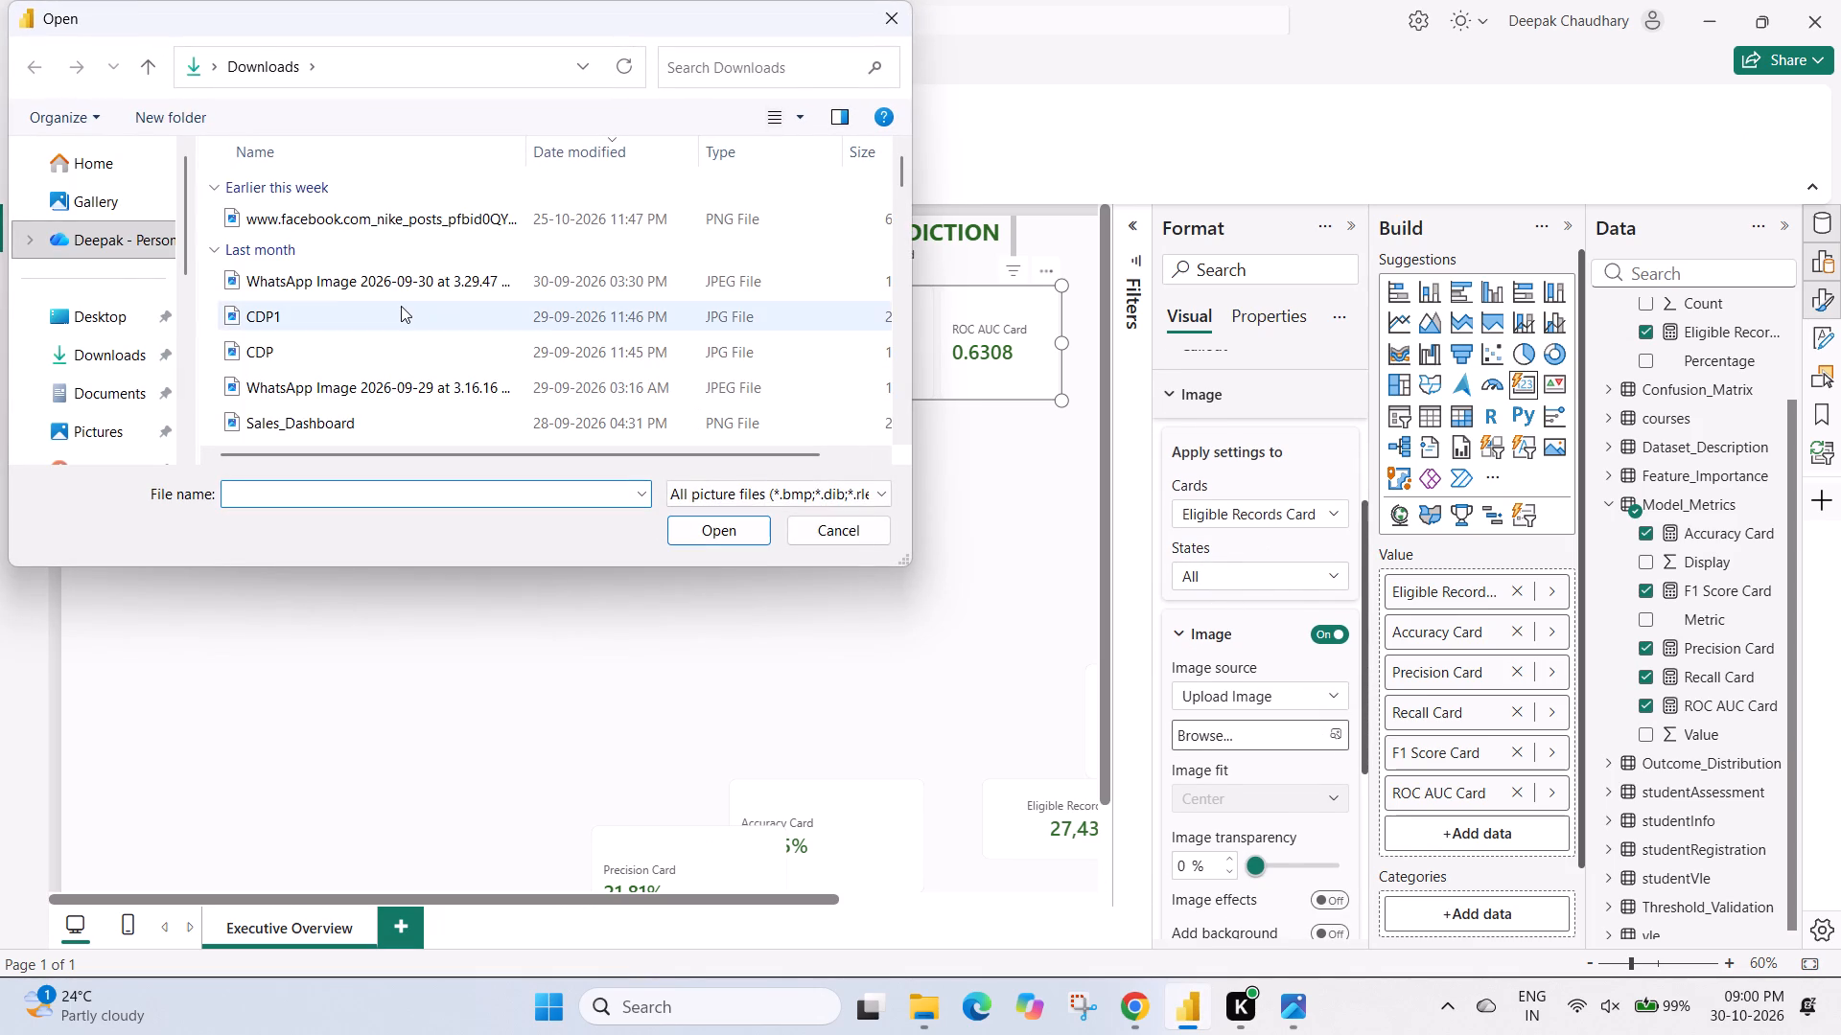
left_click(123, 305)
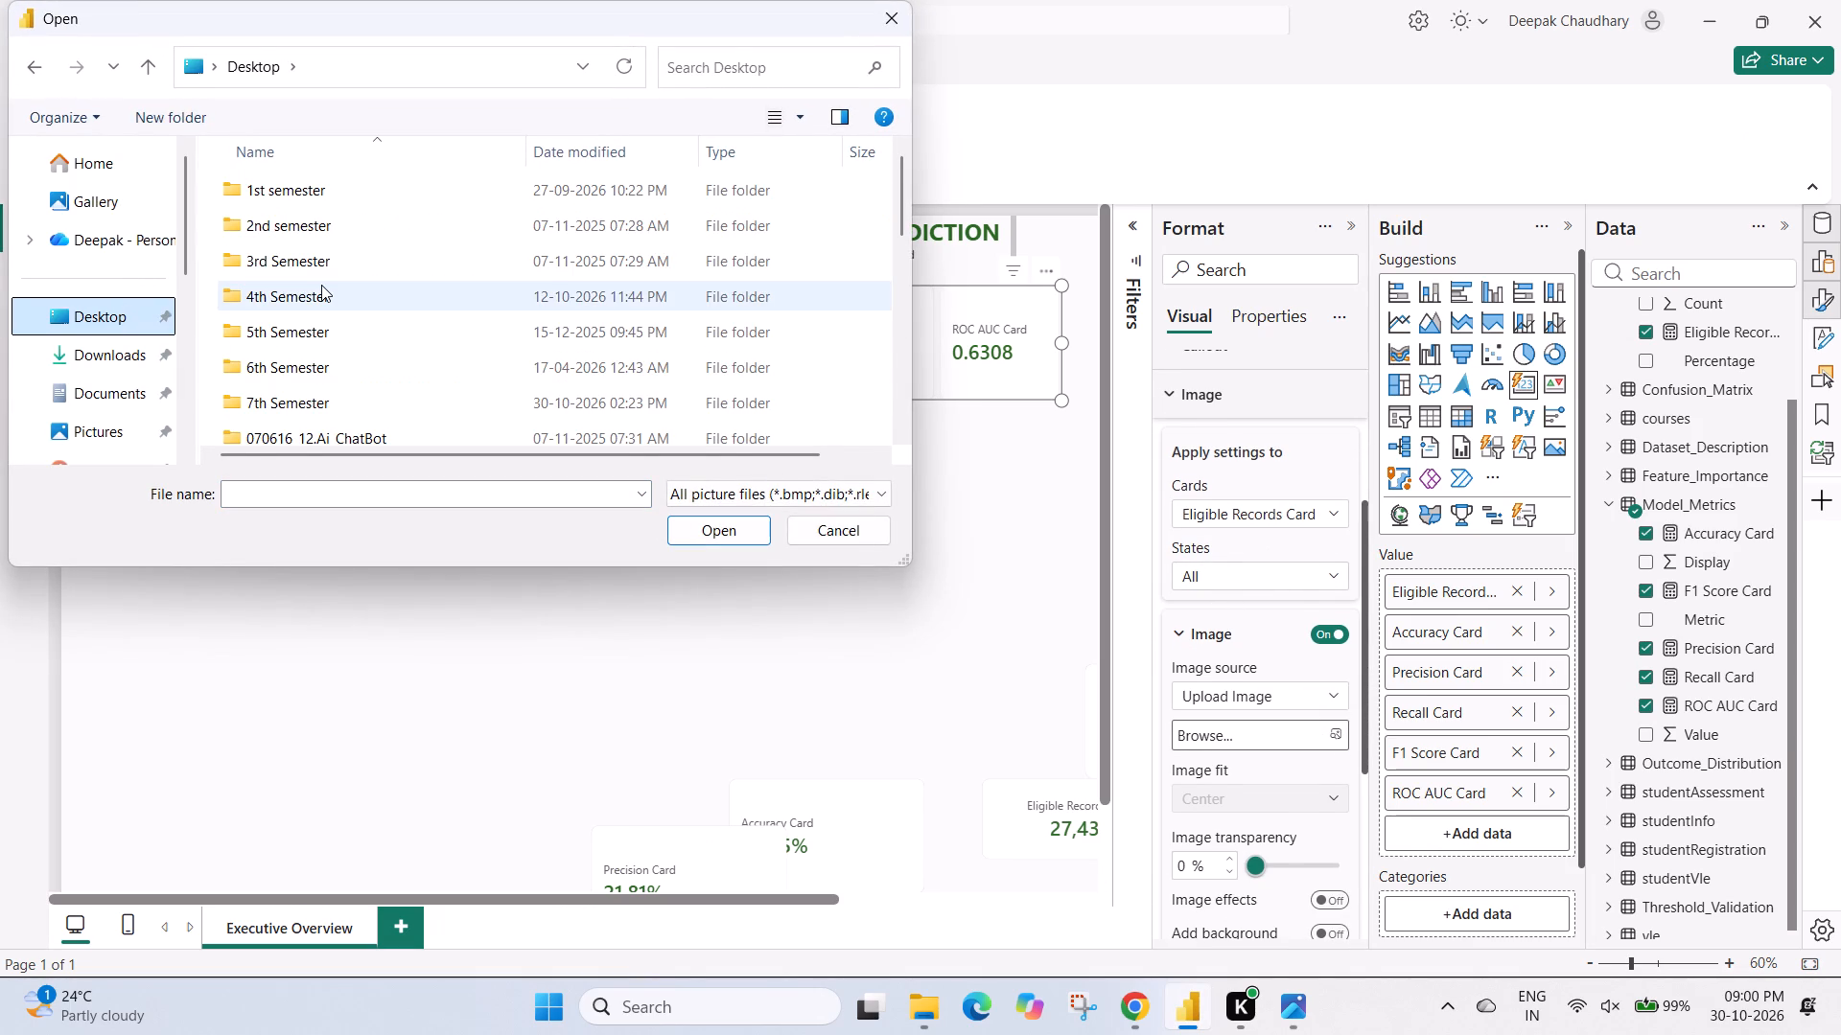
scroll(321, 285, "down", 3)
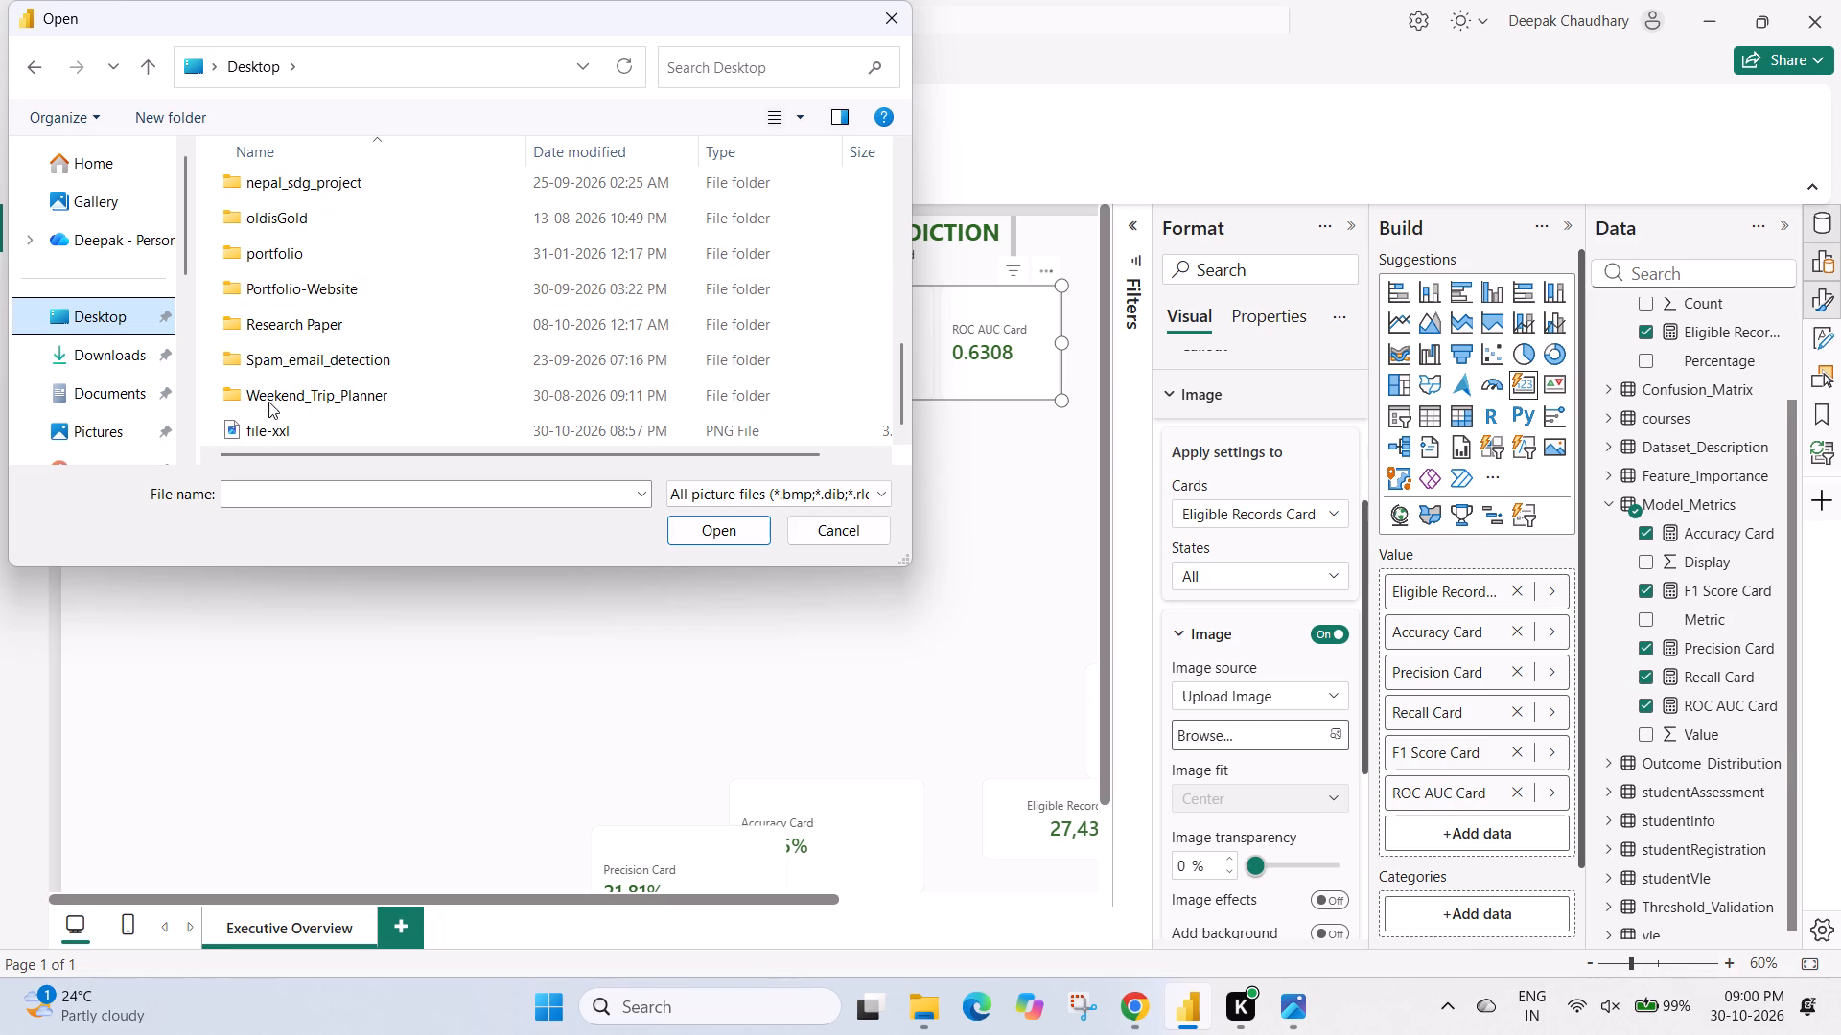
left_click(260, 432)
left_click(705, 522)
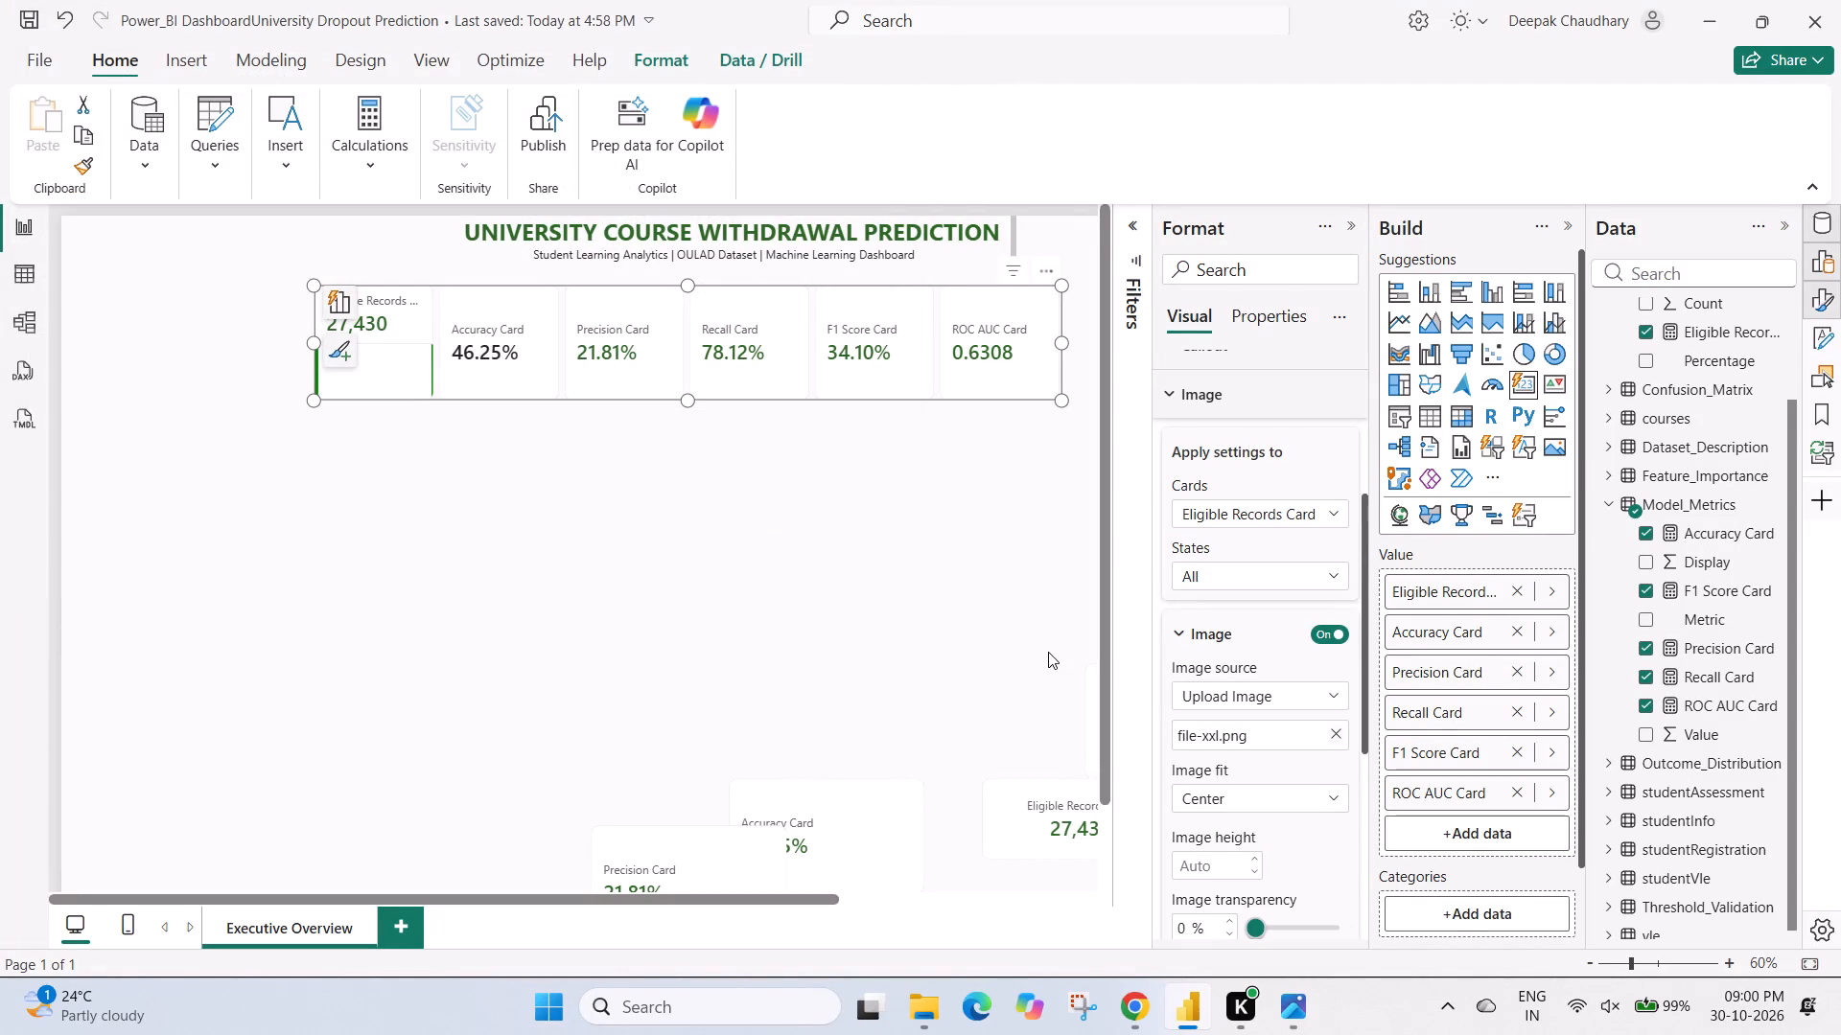
Move the multi-card KPI visual slightly lower beneath the report subtitle.
scroll(1048, 652, "down", 1)
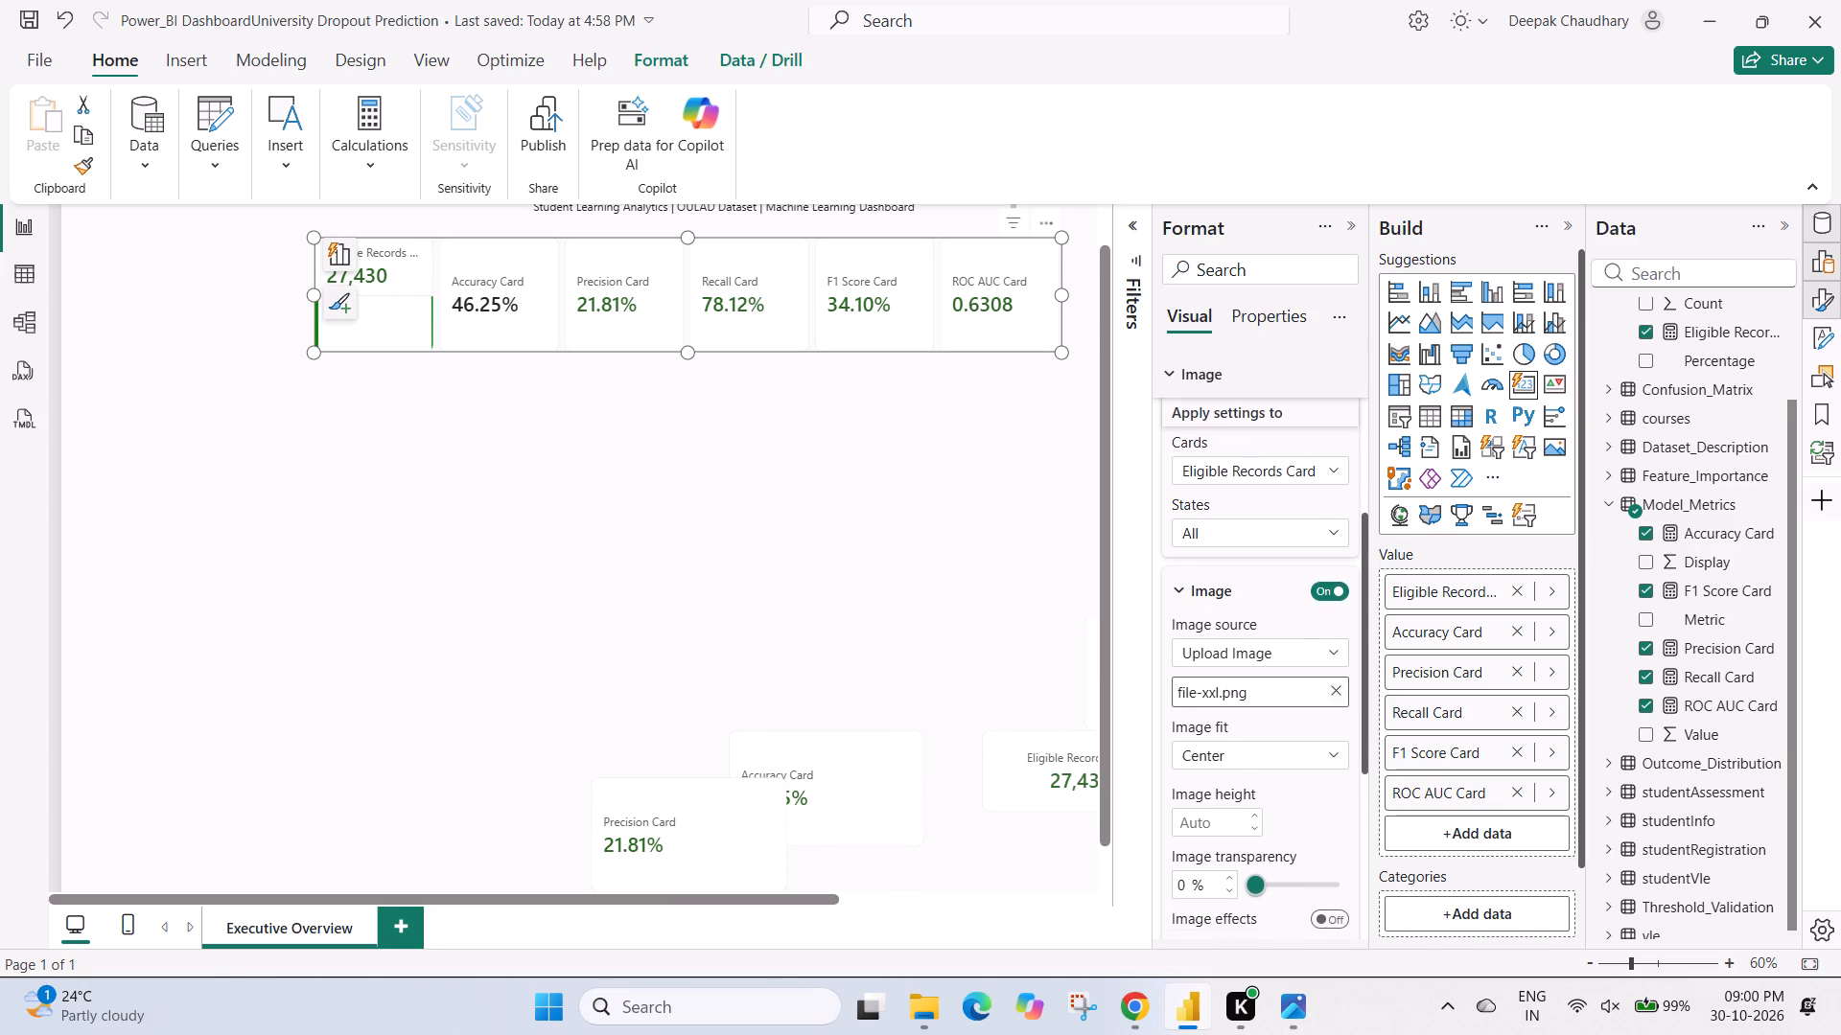
left_click(880, 559)
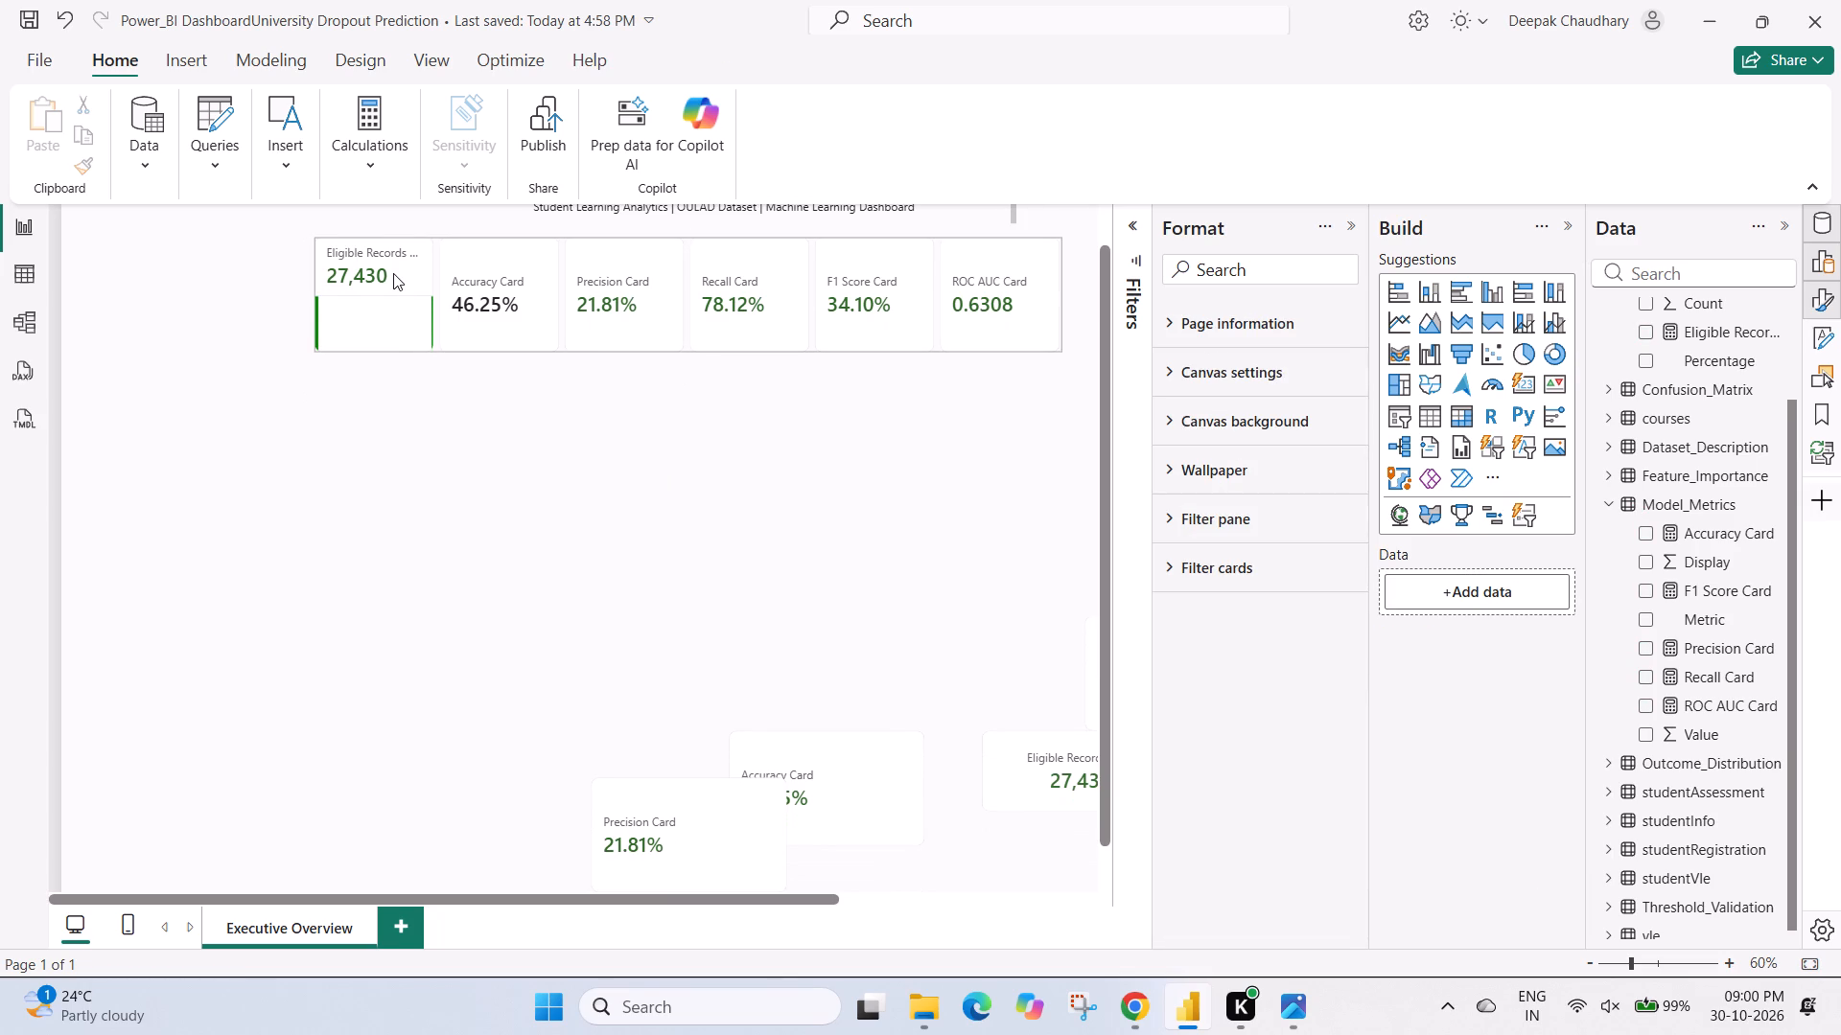
left_click_drag(393, 273, 395, 339)
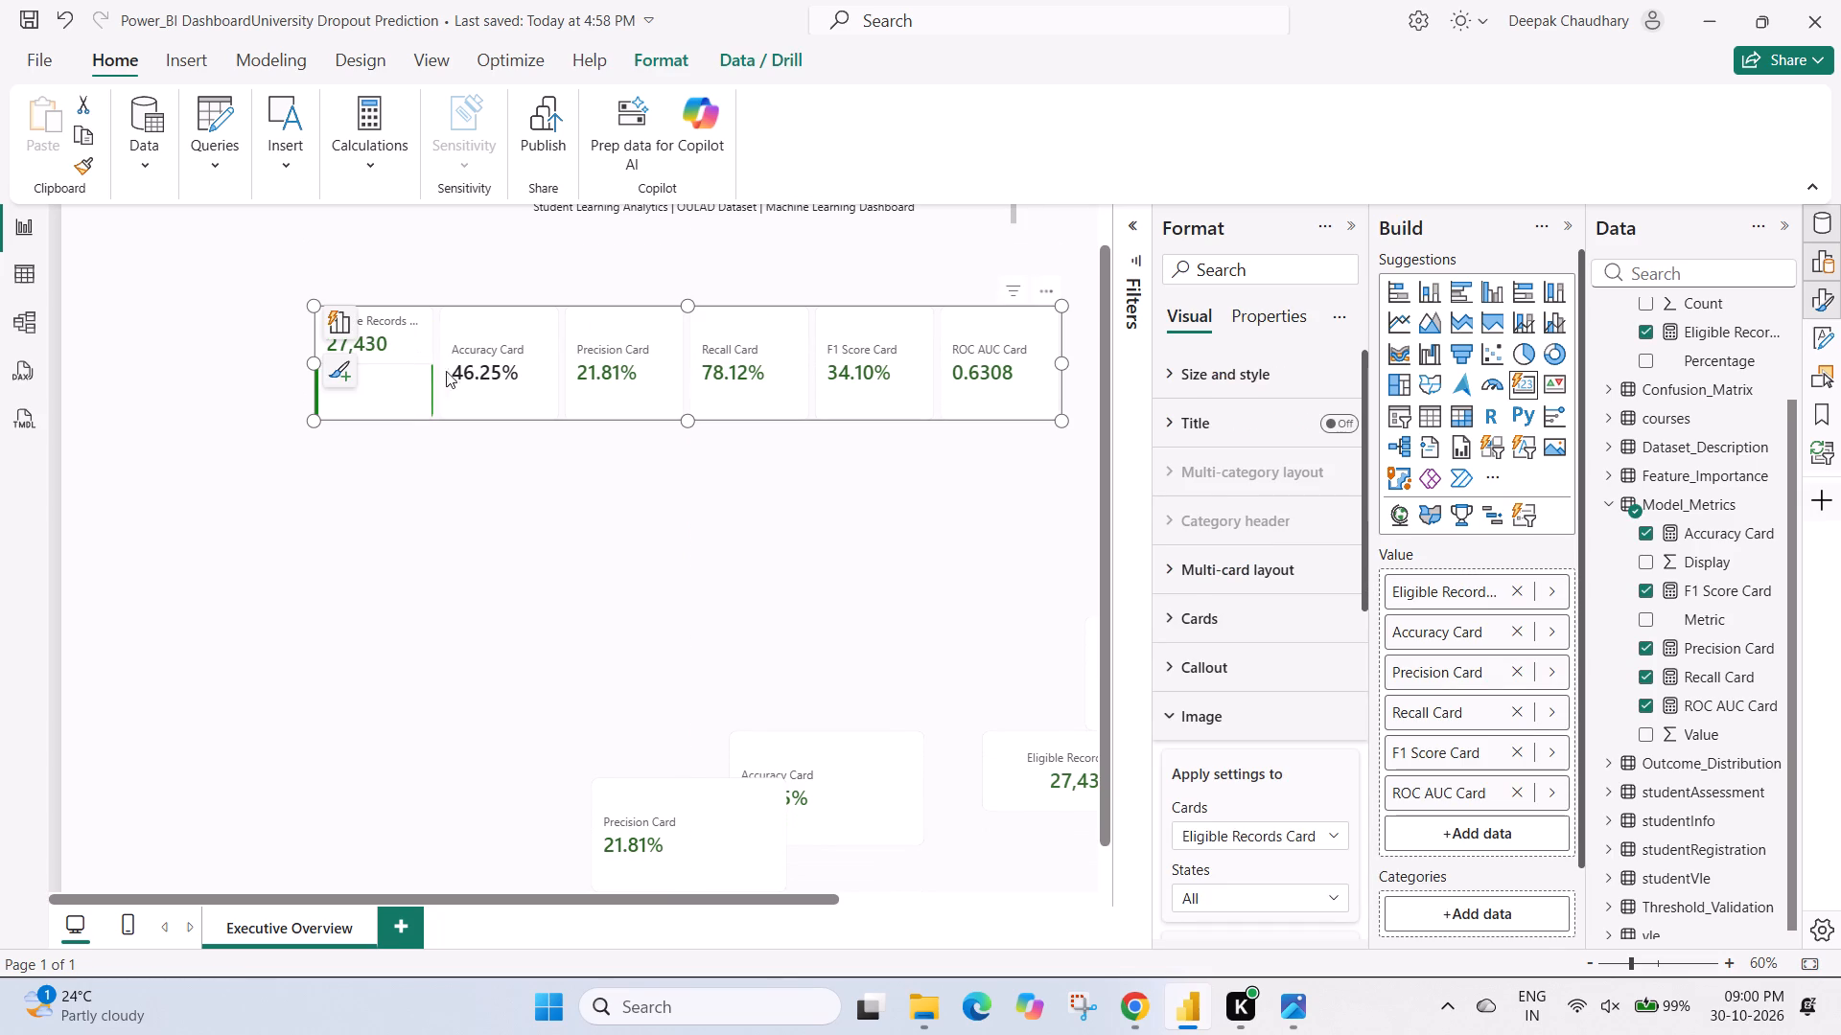
left_click(354, 377)
left_click(379, 389)
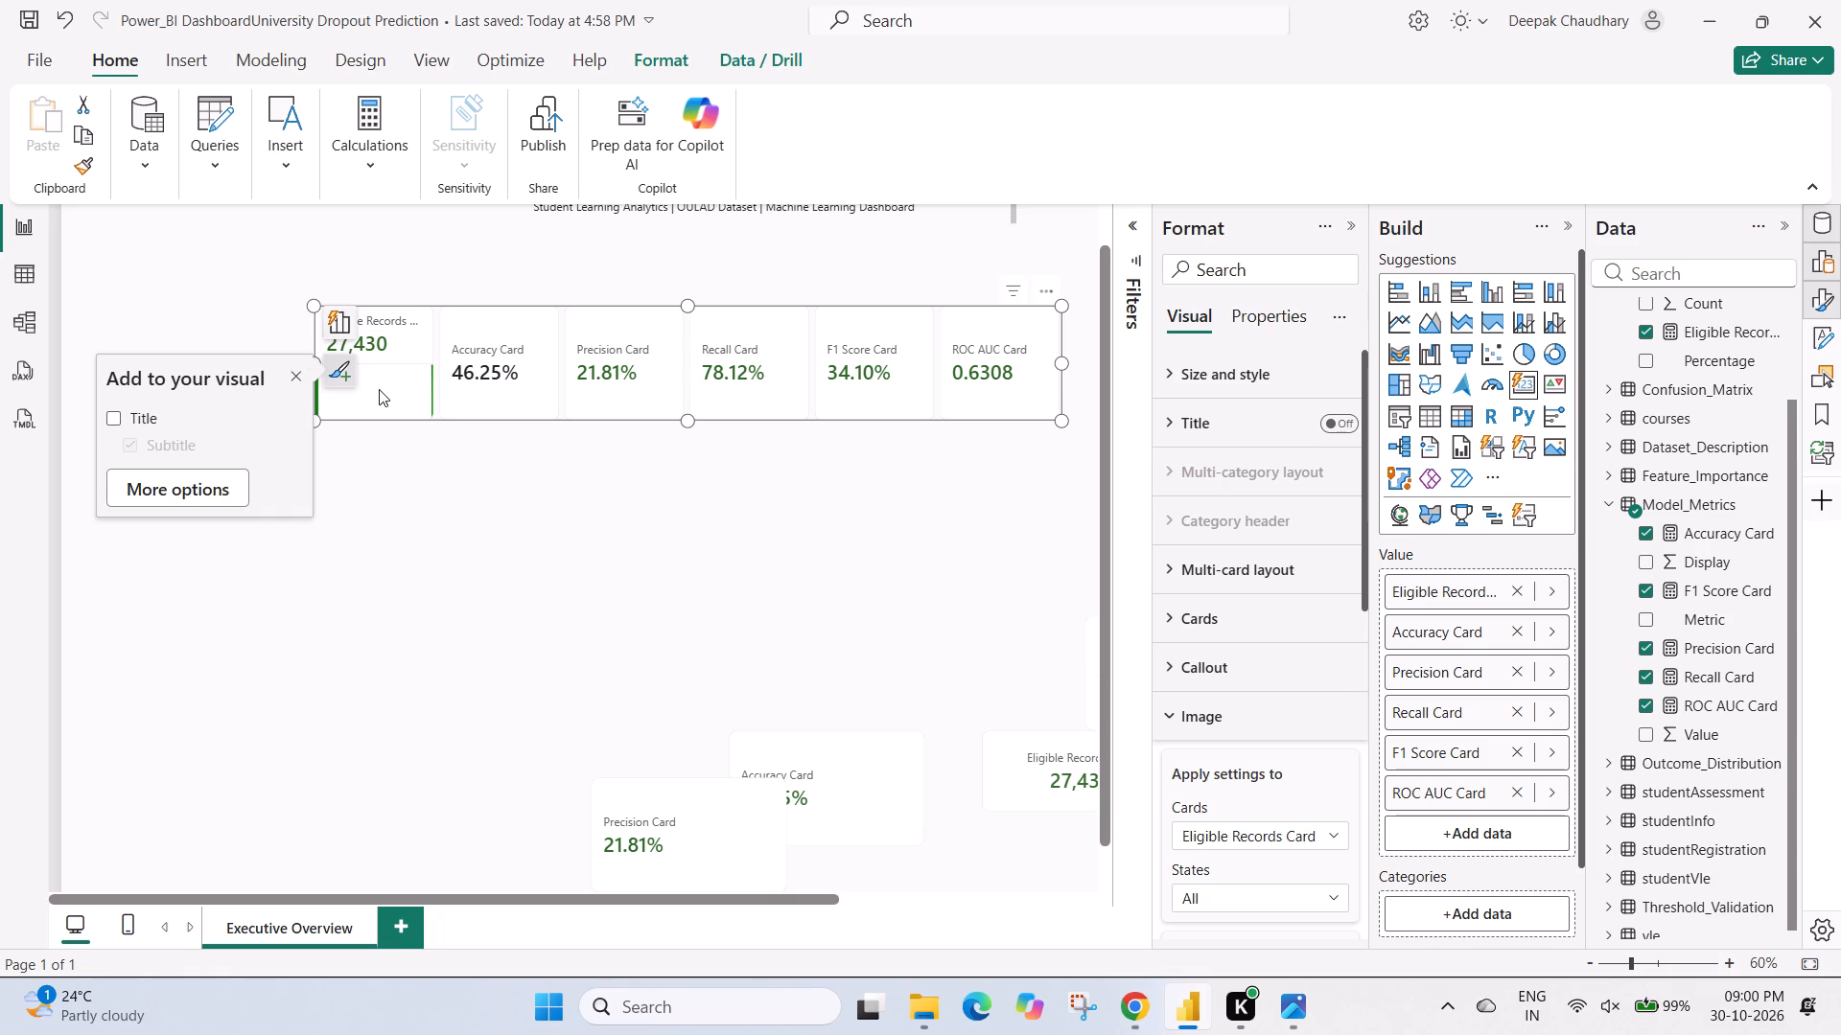
left_click(379, 389)
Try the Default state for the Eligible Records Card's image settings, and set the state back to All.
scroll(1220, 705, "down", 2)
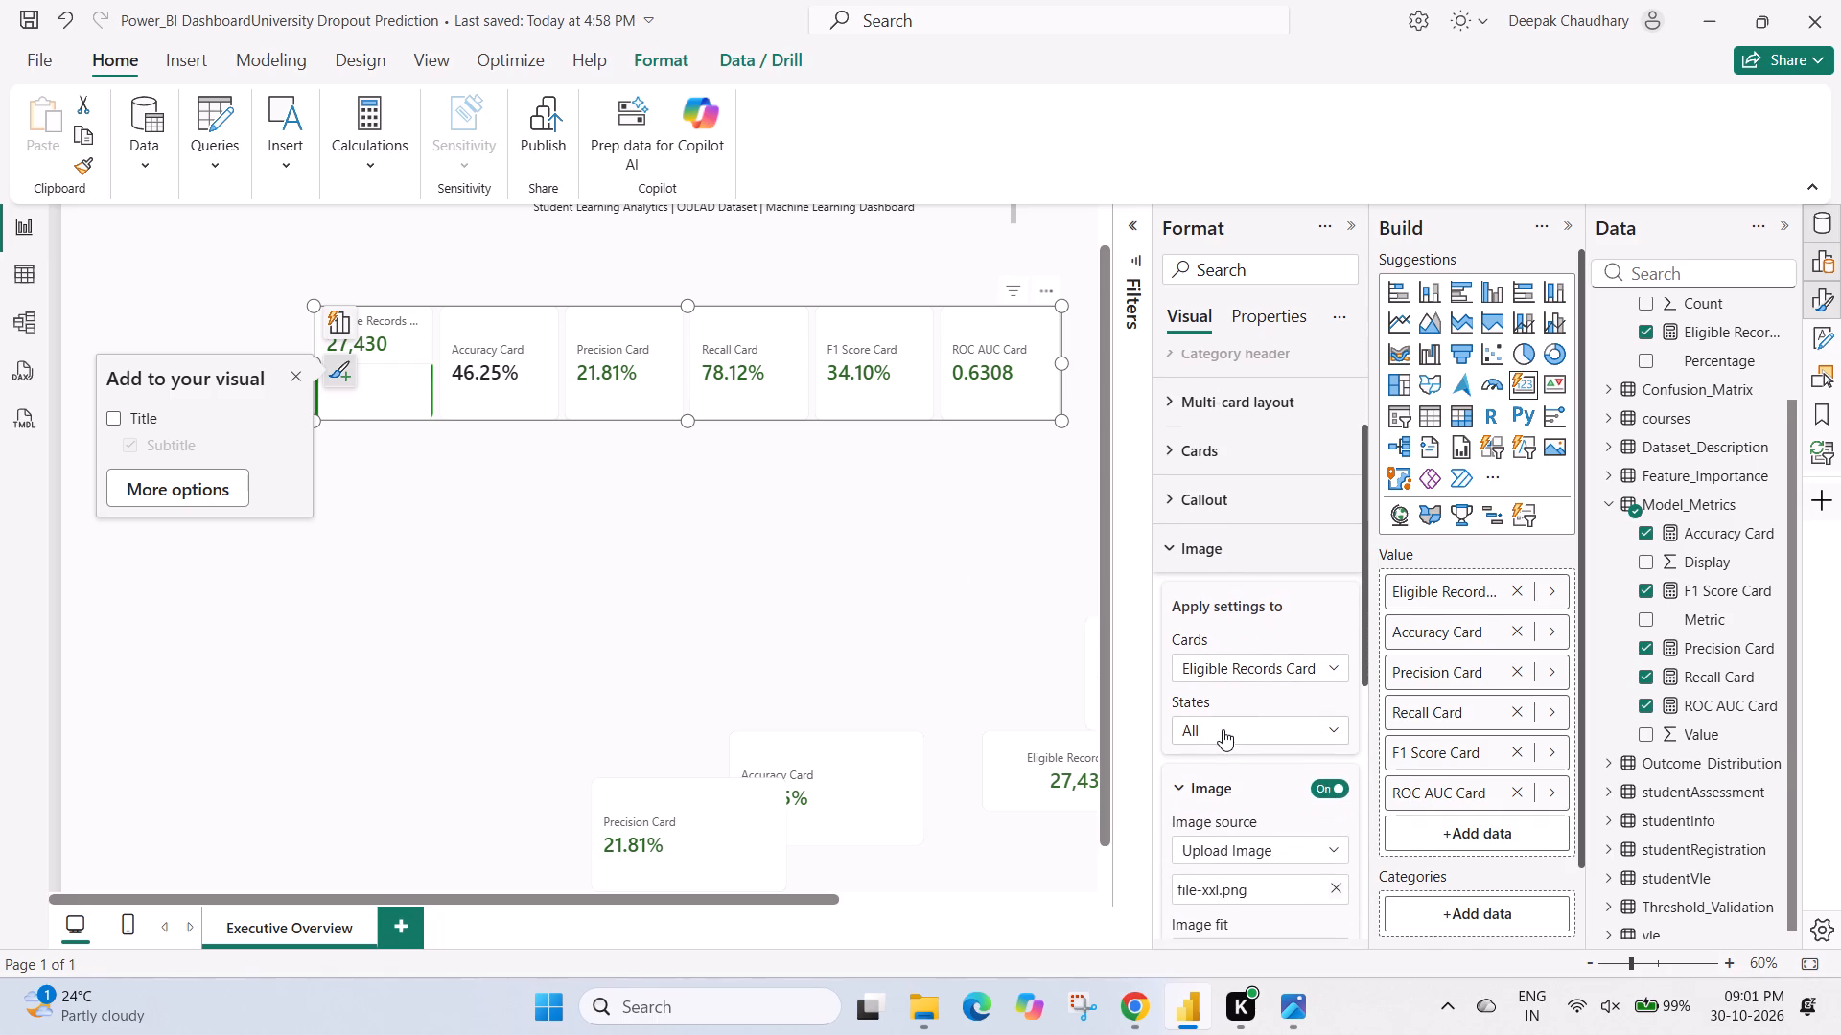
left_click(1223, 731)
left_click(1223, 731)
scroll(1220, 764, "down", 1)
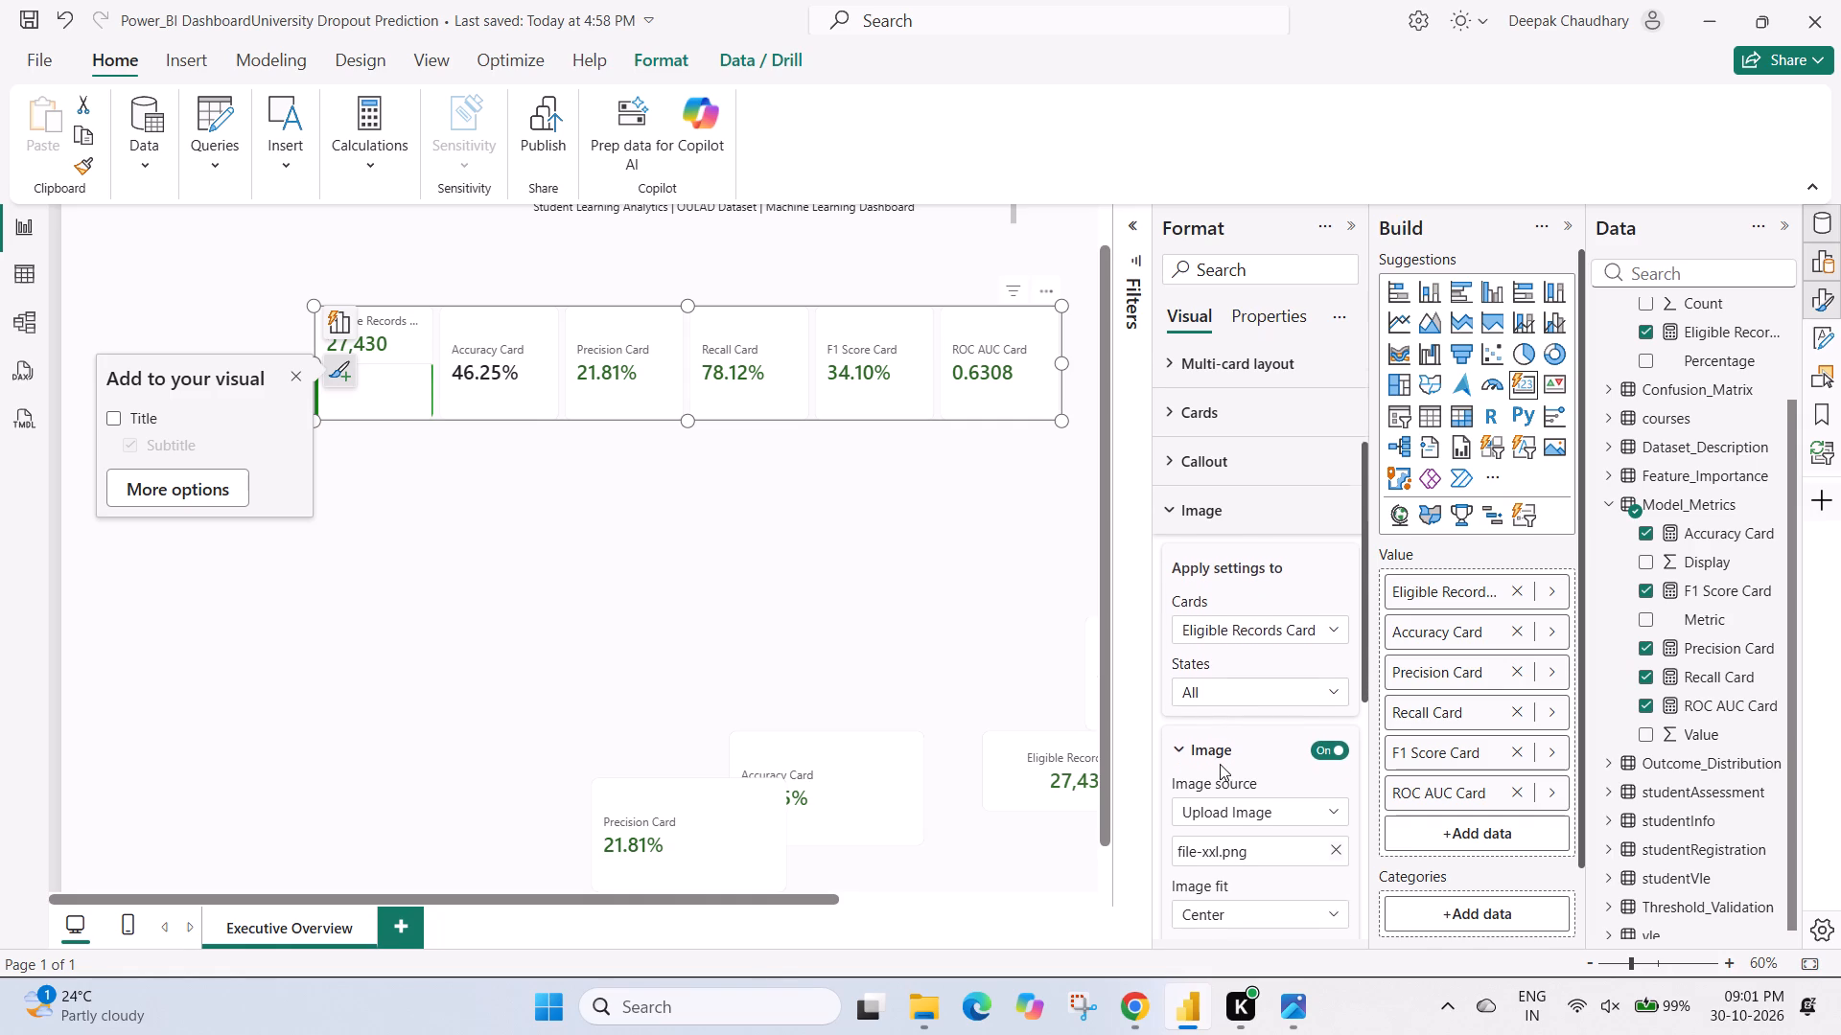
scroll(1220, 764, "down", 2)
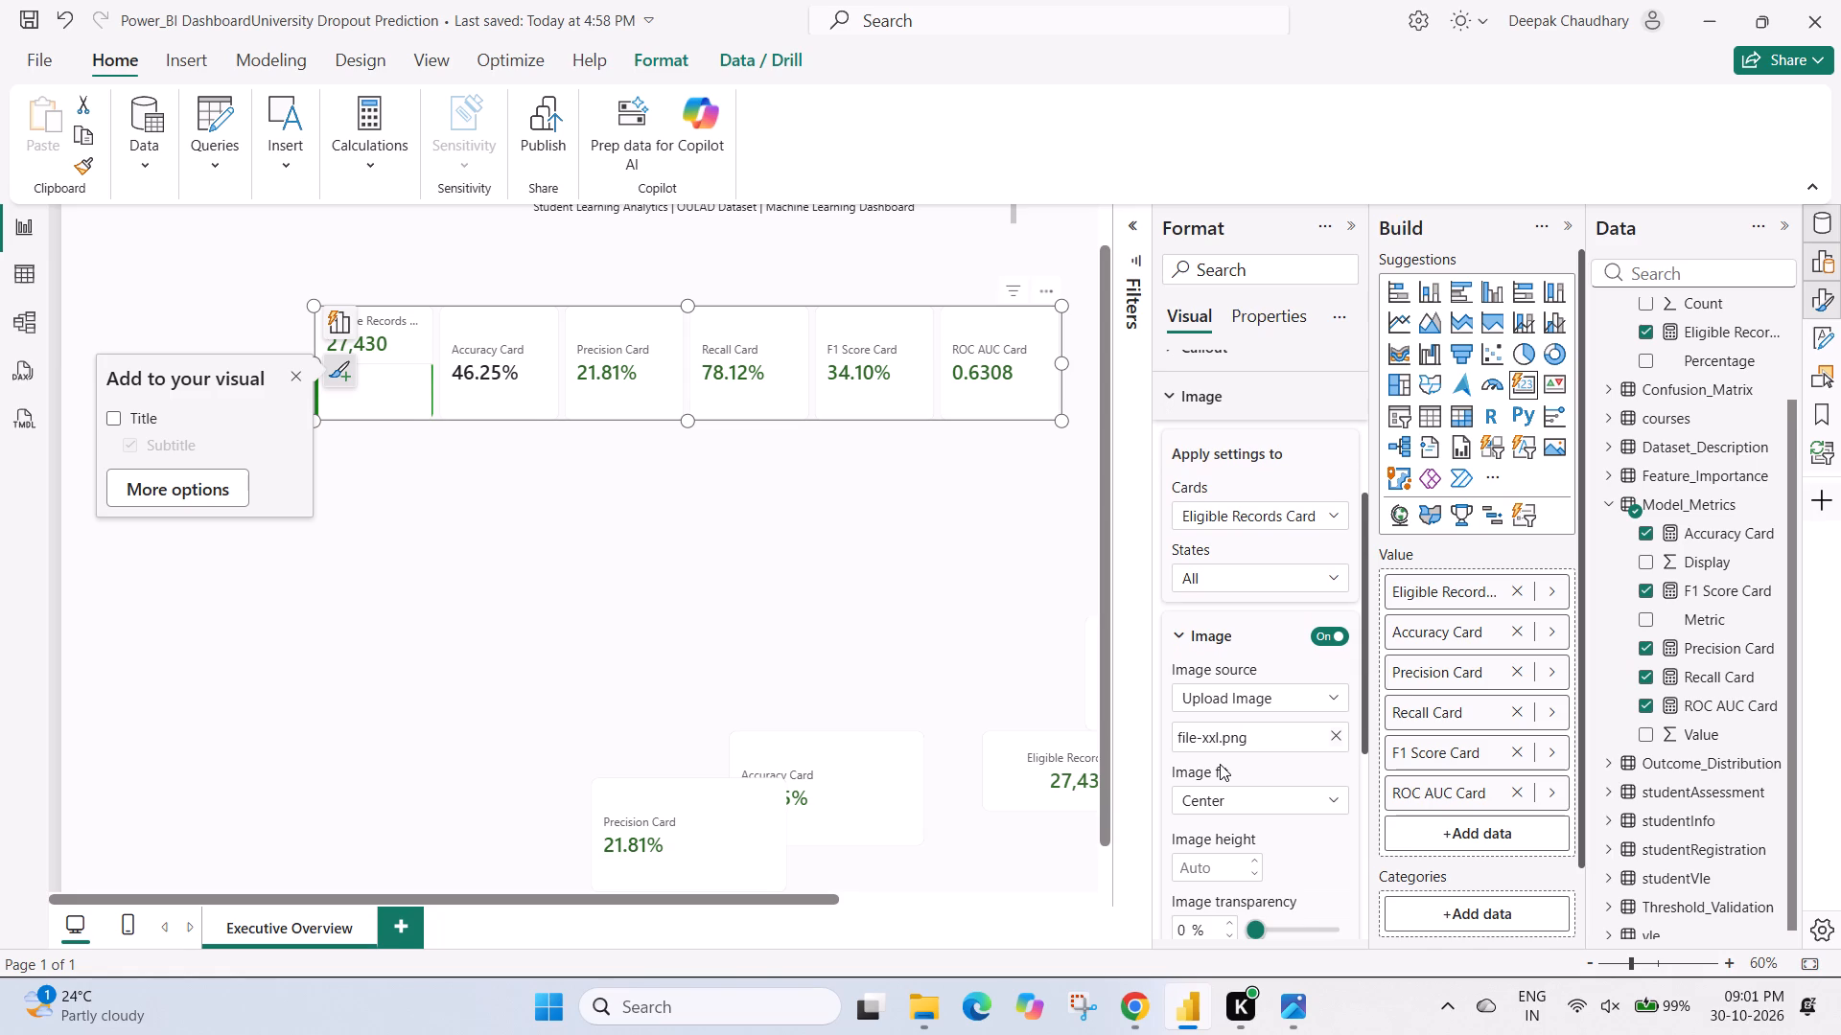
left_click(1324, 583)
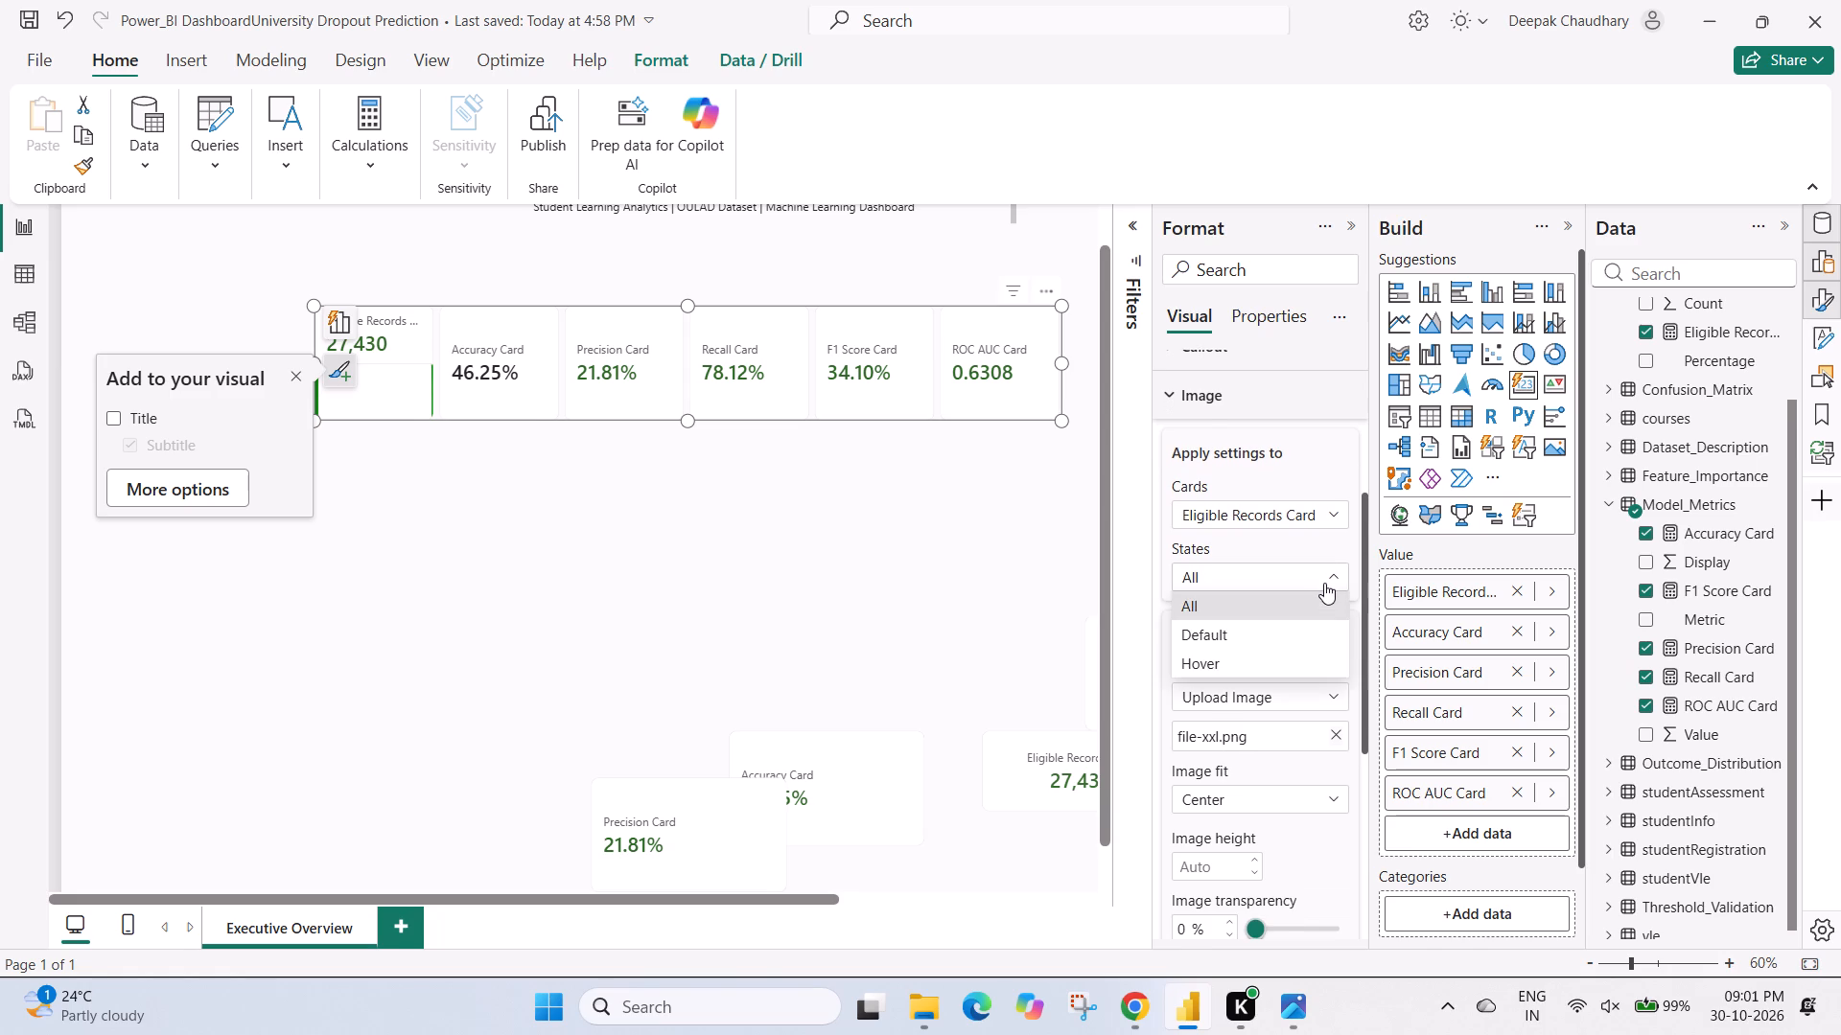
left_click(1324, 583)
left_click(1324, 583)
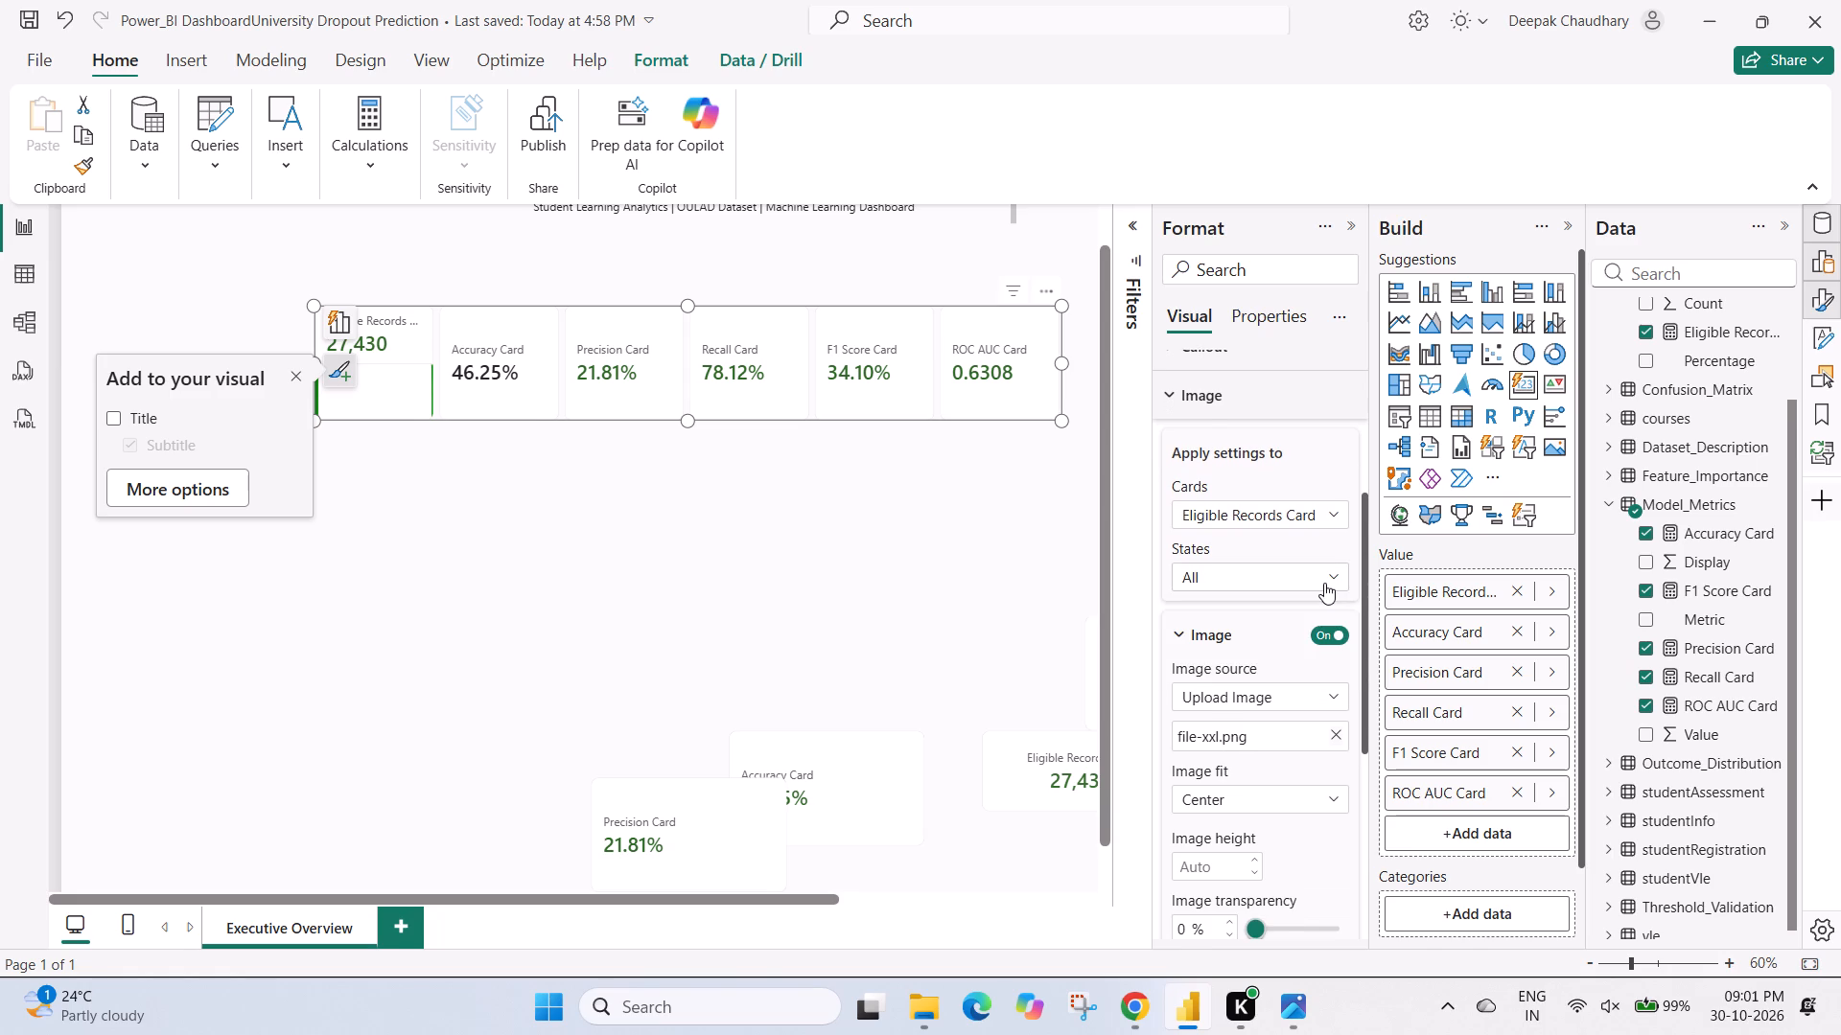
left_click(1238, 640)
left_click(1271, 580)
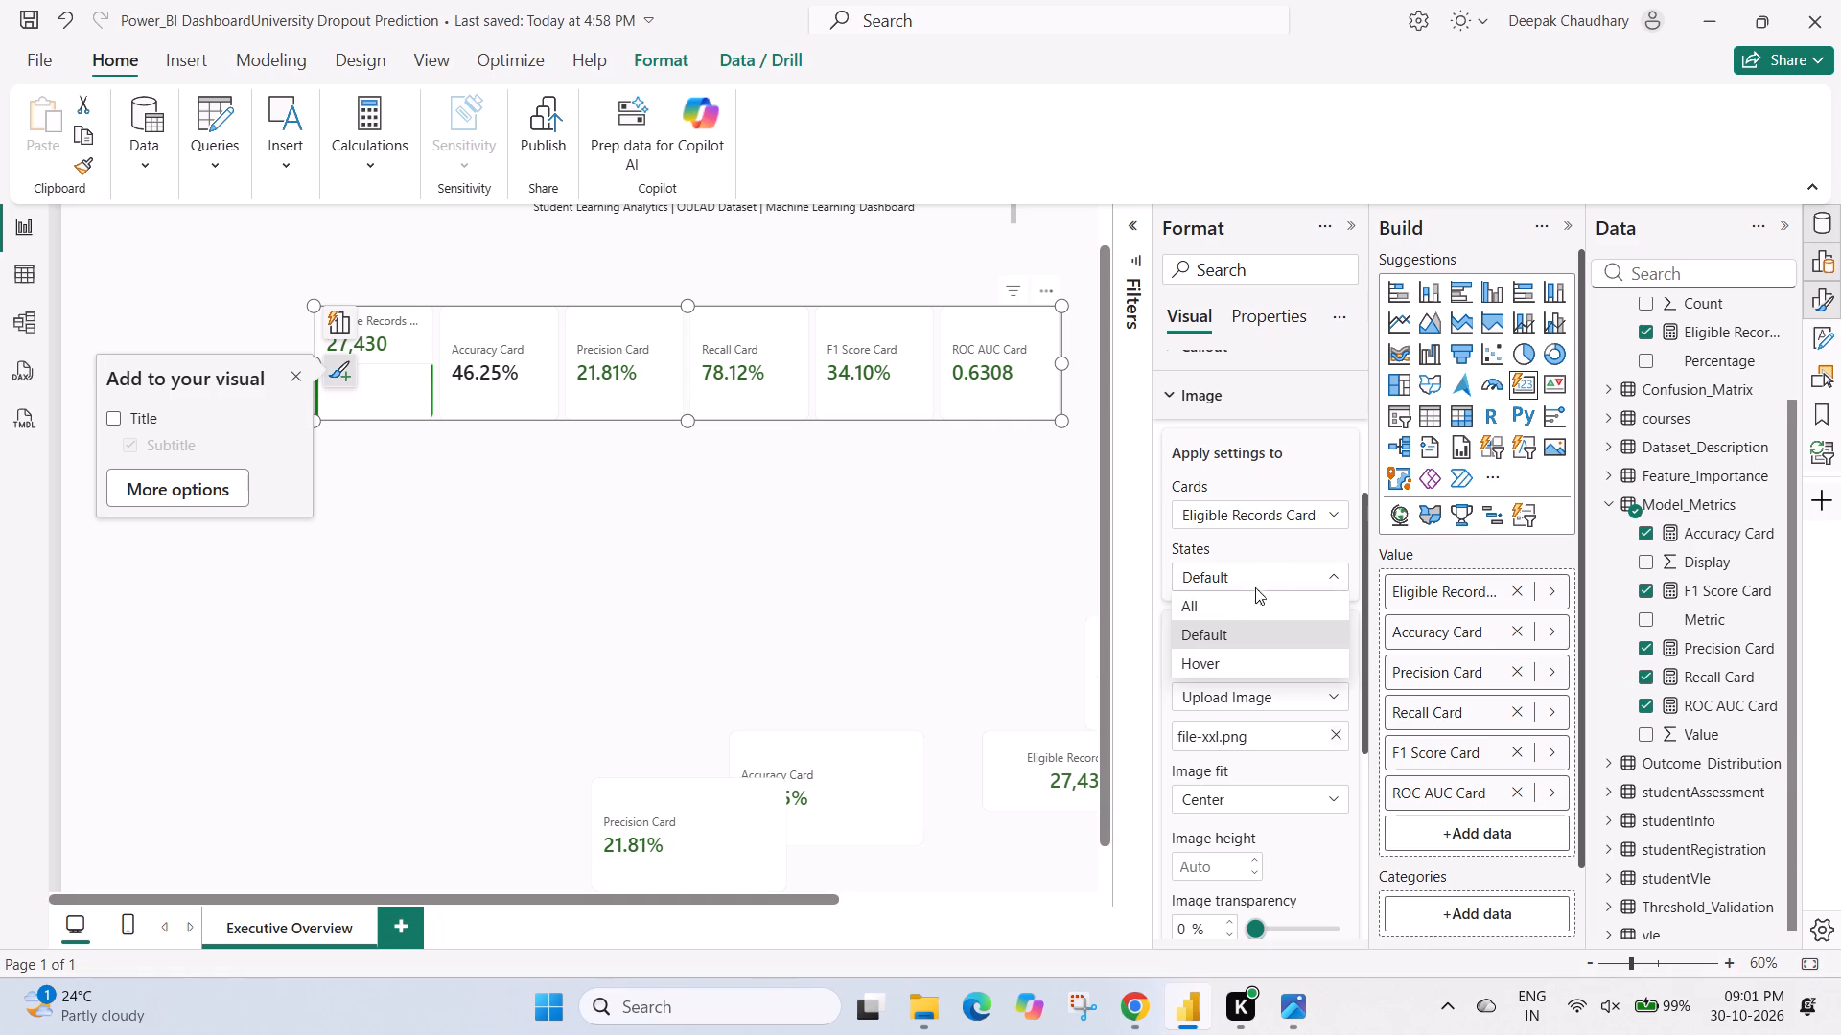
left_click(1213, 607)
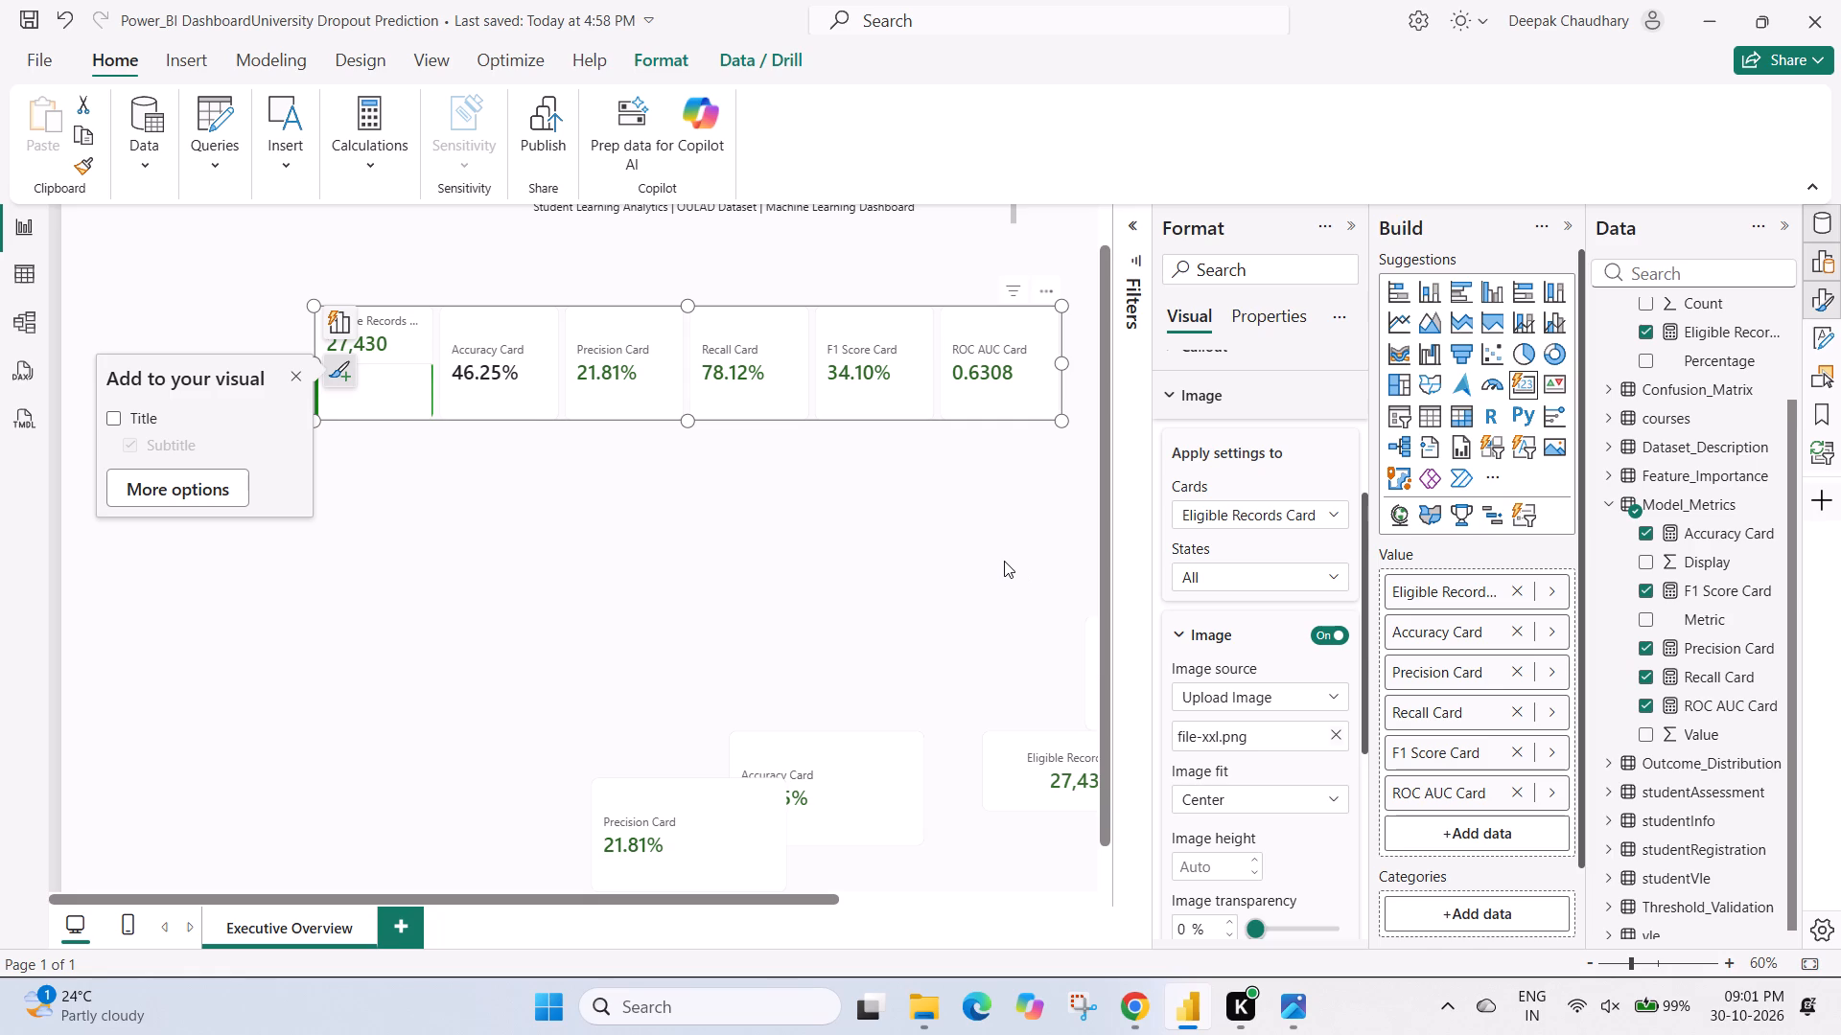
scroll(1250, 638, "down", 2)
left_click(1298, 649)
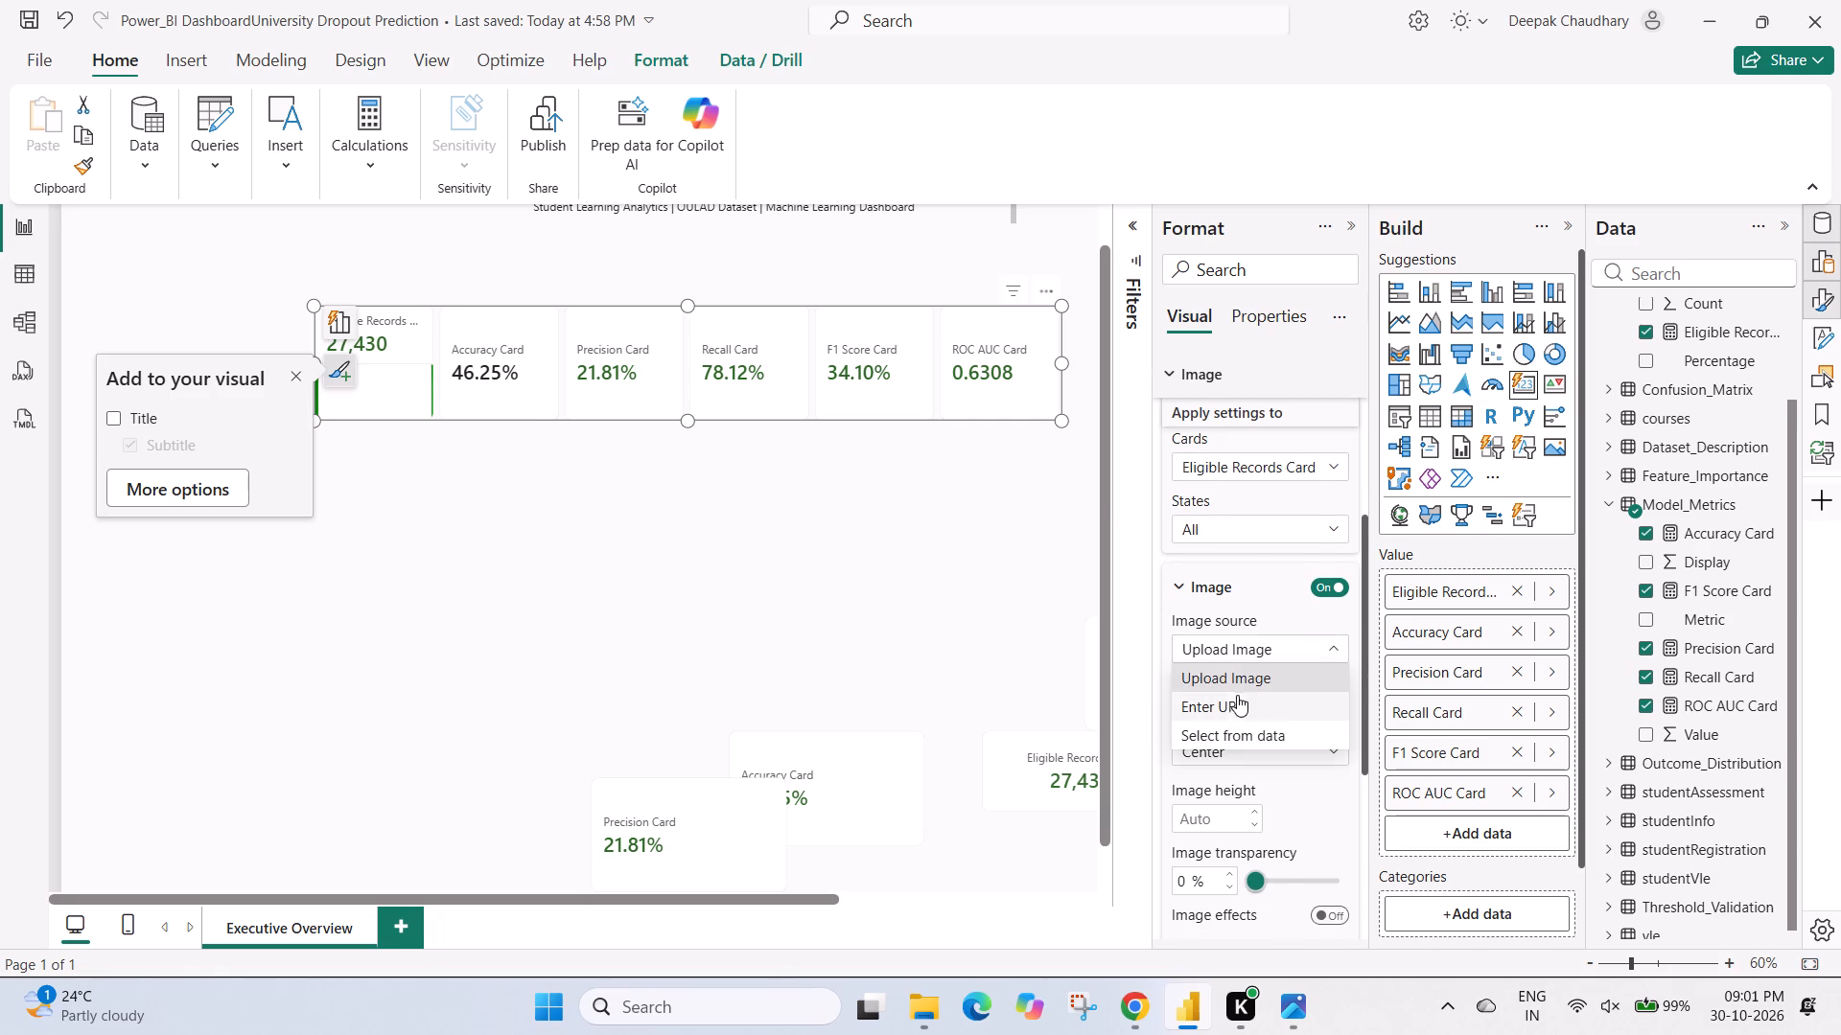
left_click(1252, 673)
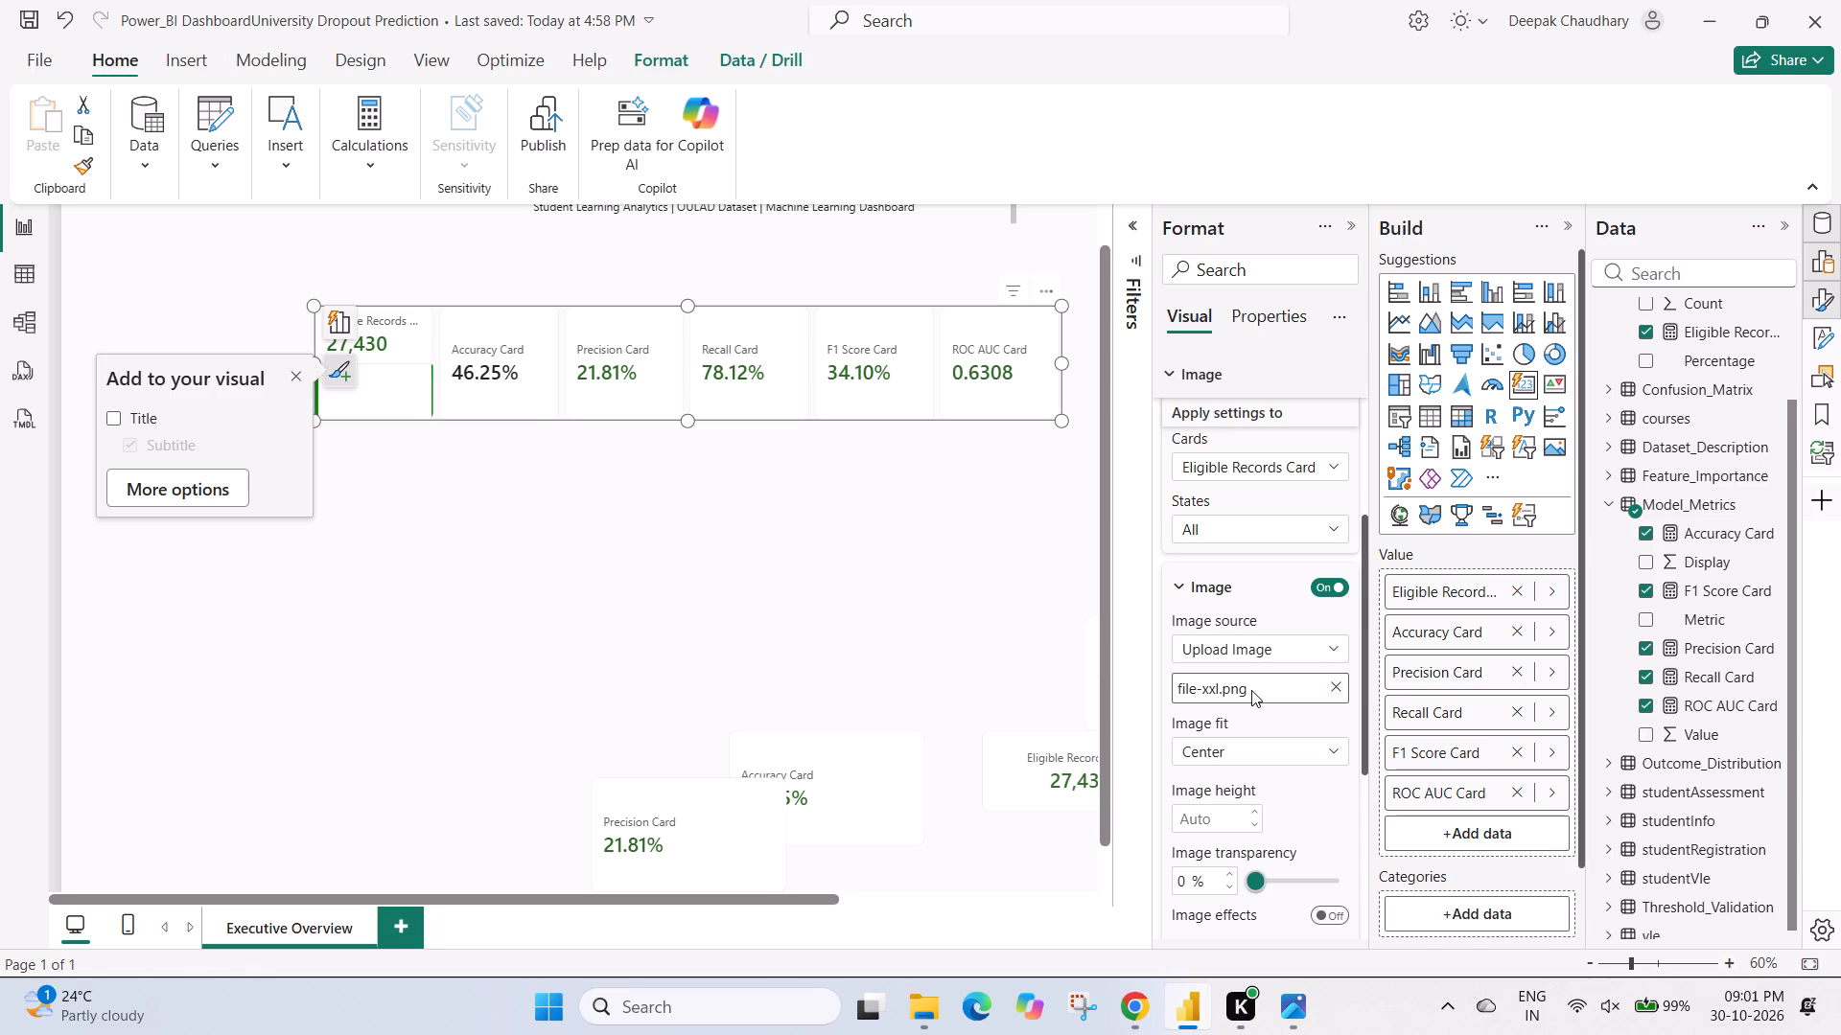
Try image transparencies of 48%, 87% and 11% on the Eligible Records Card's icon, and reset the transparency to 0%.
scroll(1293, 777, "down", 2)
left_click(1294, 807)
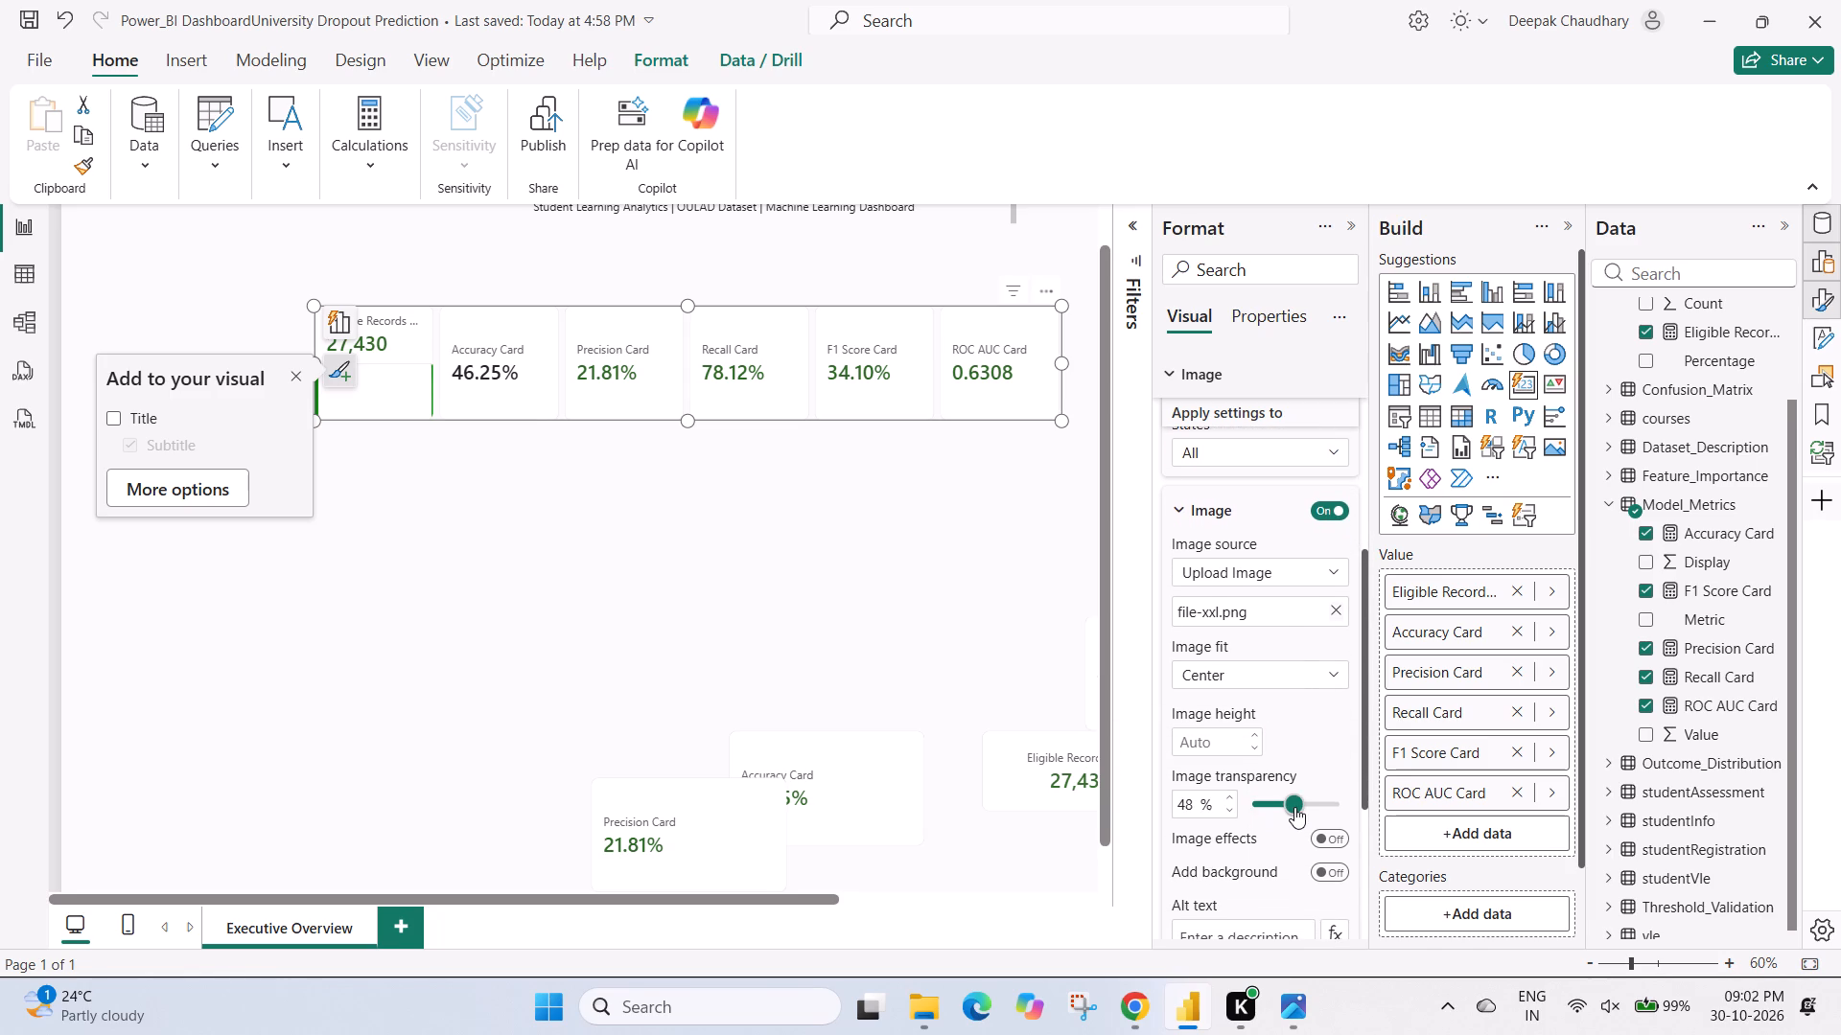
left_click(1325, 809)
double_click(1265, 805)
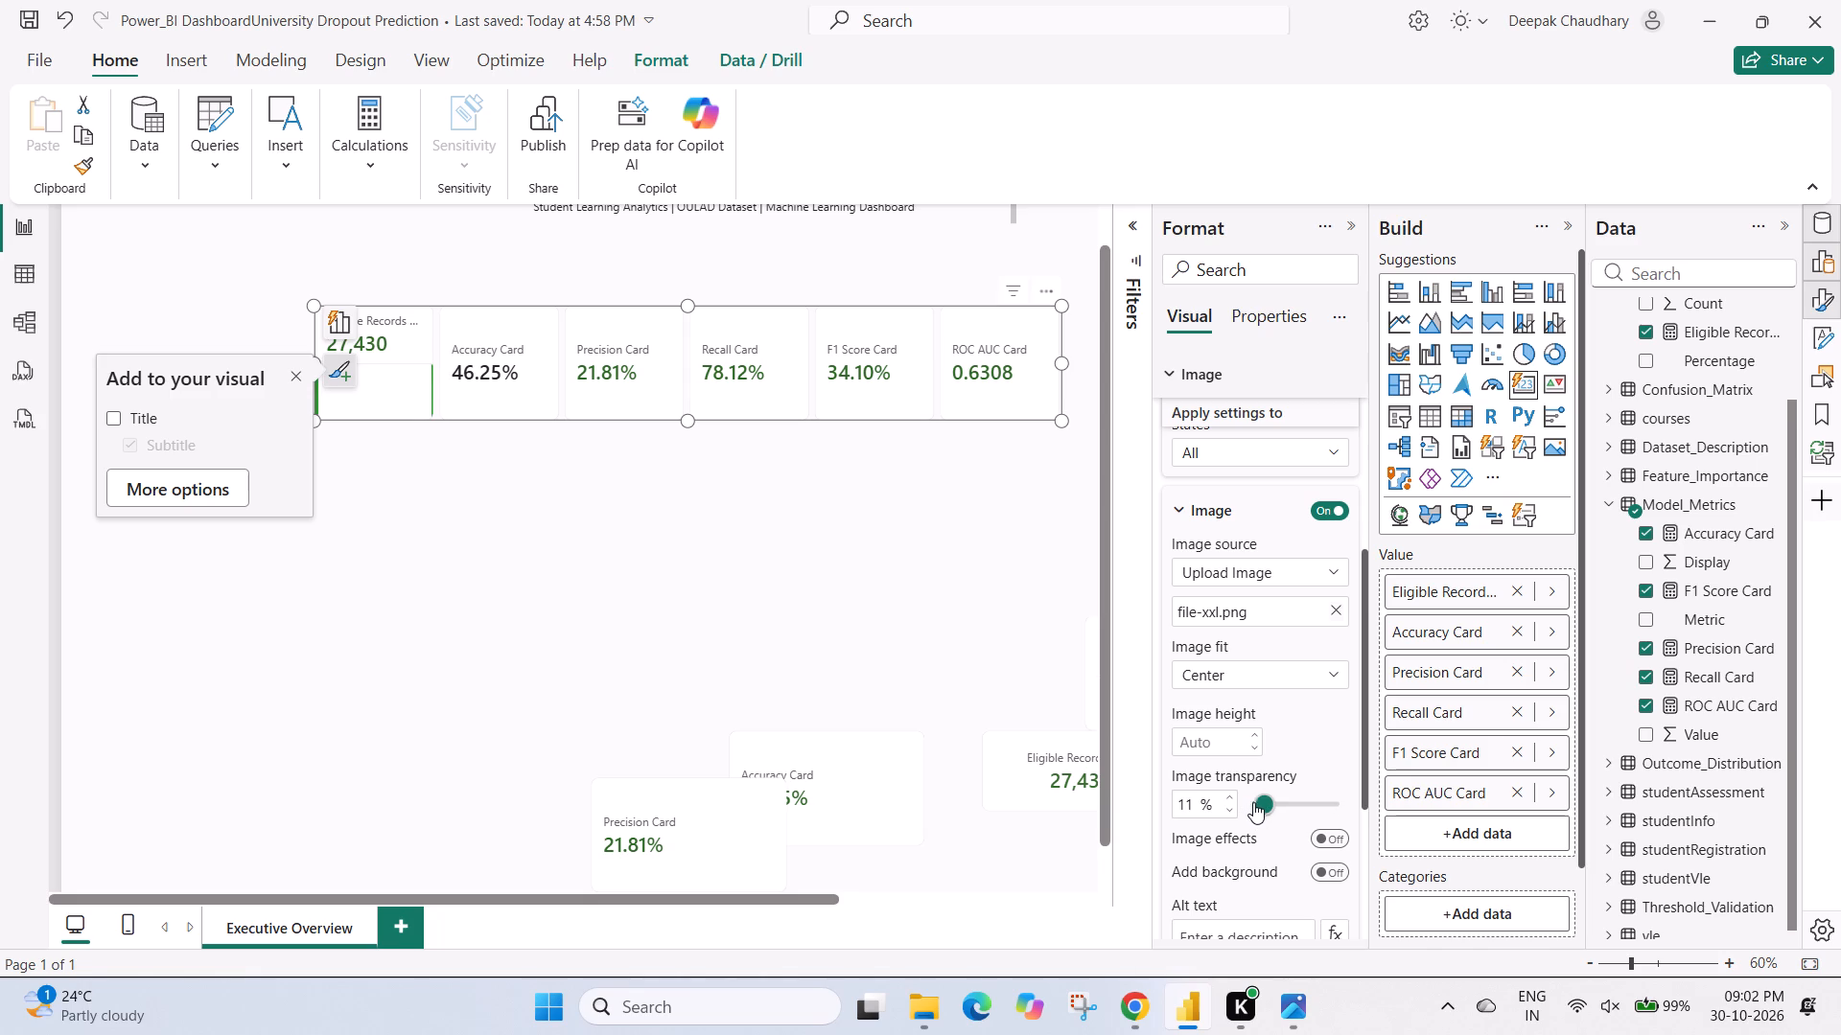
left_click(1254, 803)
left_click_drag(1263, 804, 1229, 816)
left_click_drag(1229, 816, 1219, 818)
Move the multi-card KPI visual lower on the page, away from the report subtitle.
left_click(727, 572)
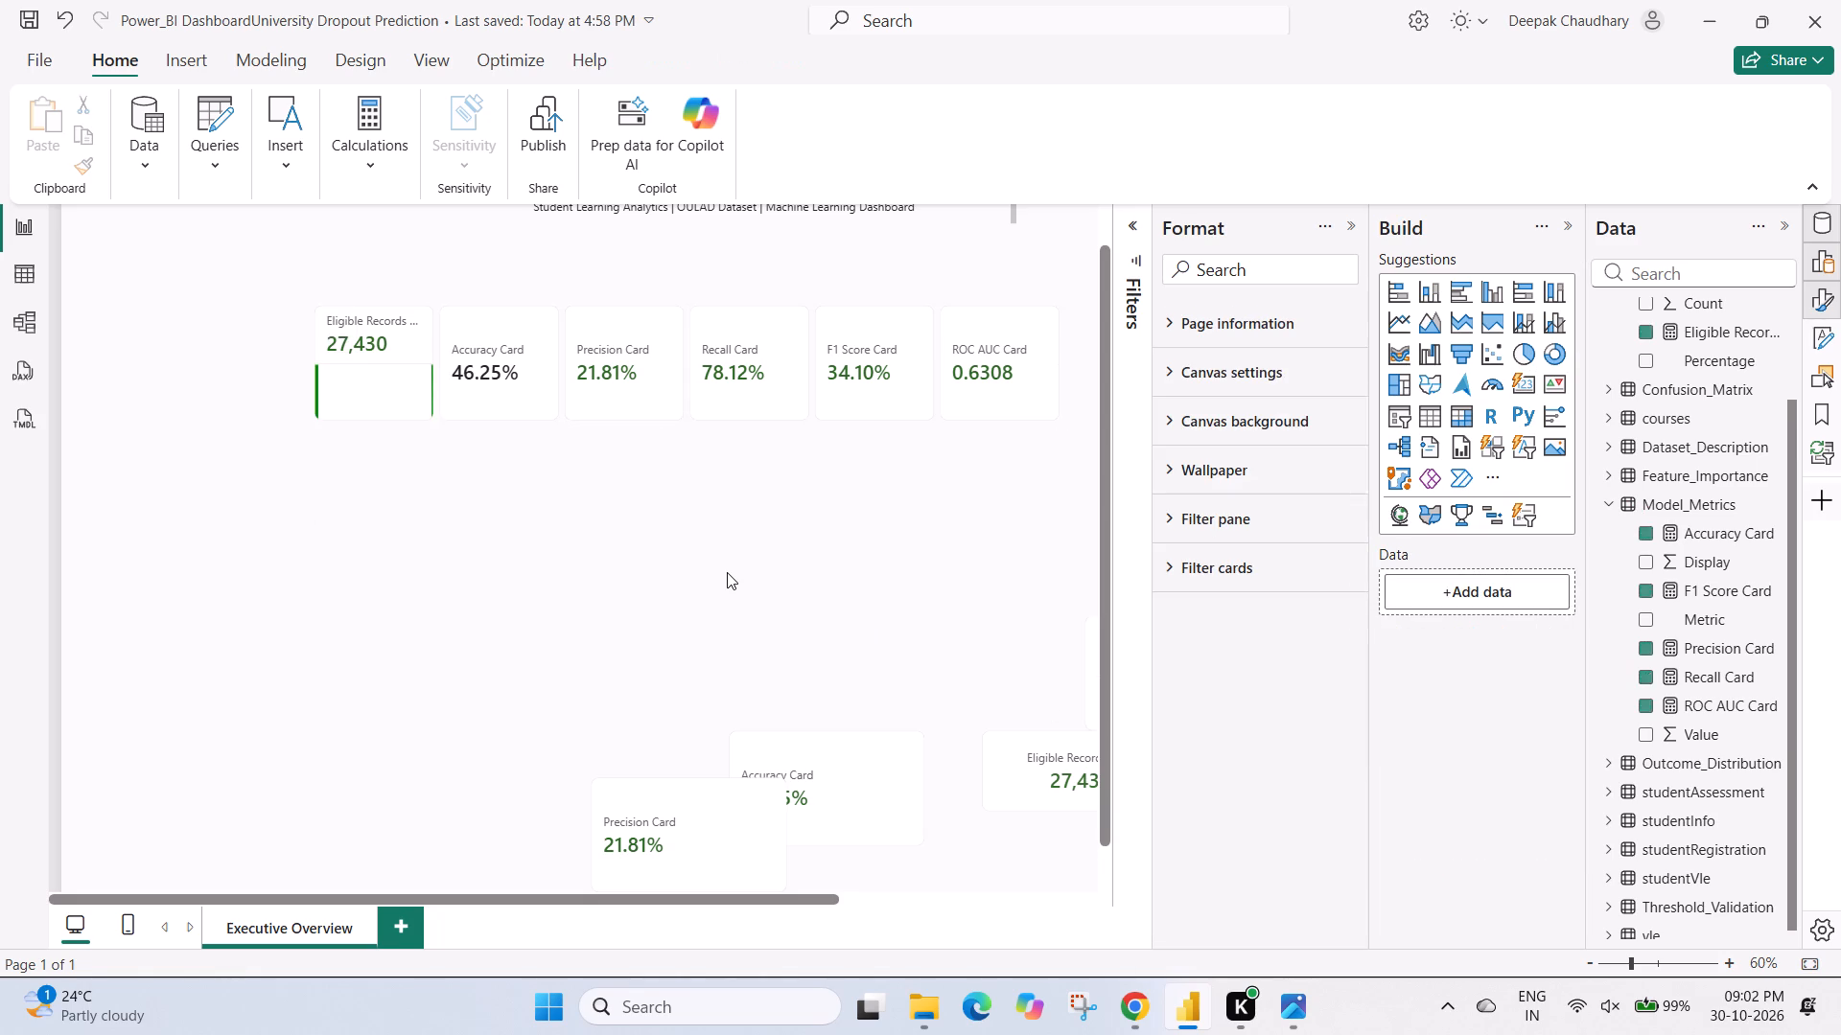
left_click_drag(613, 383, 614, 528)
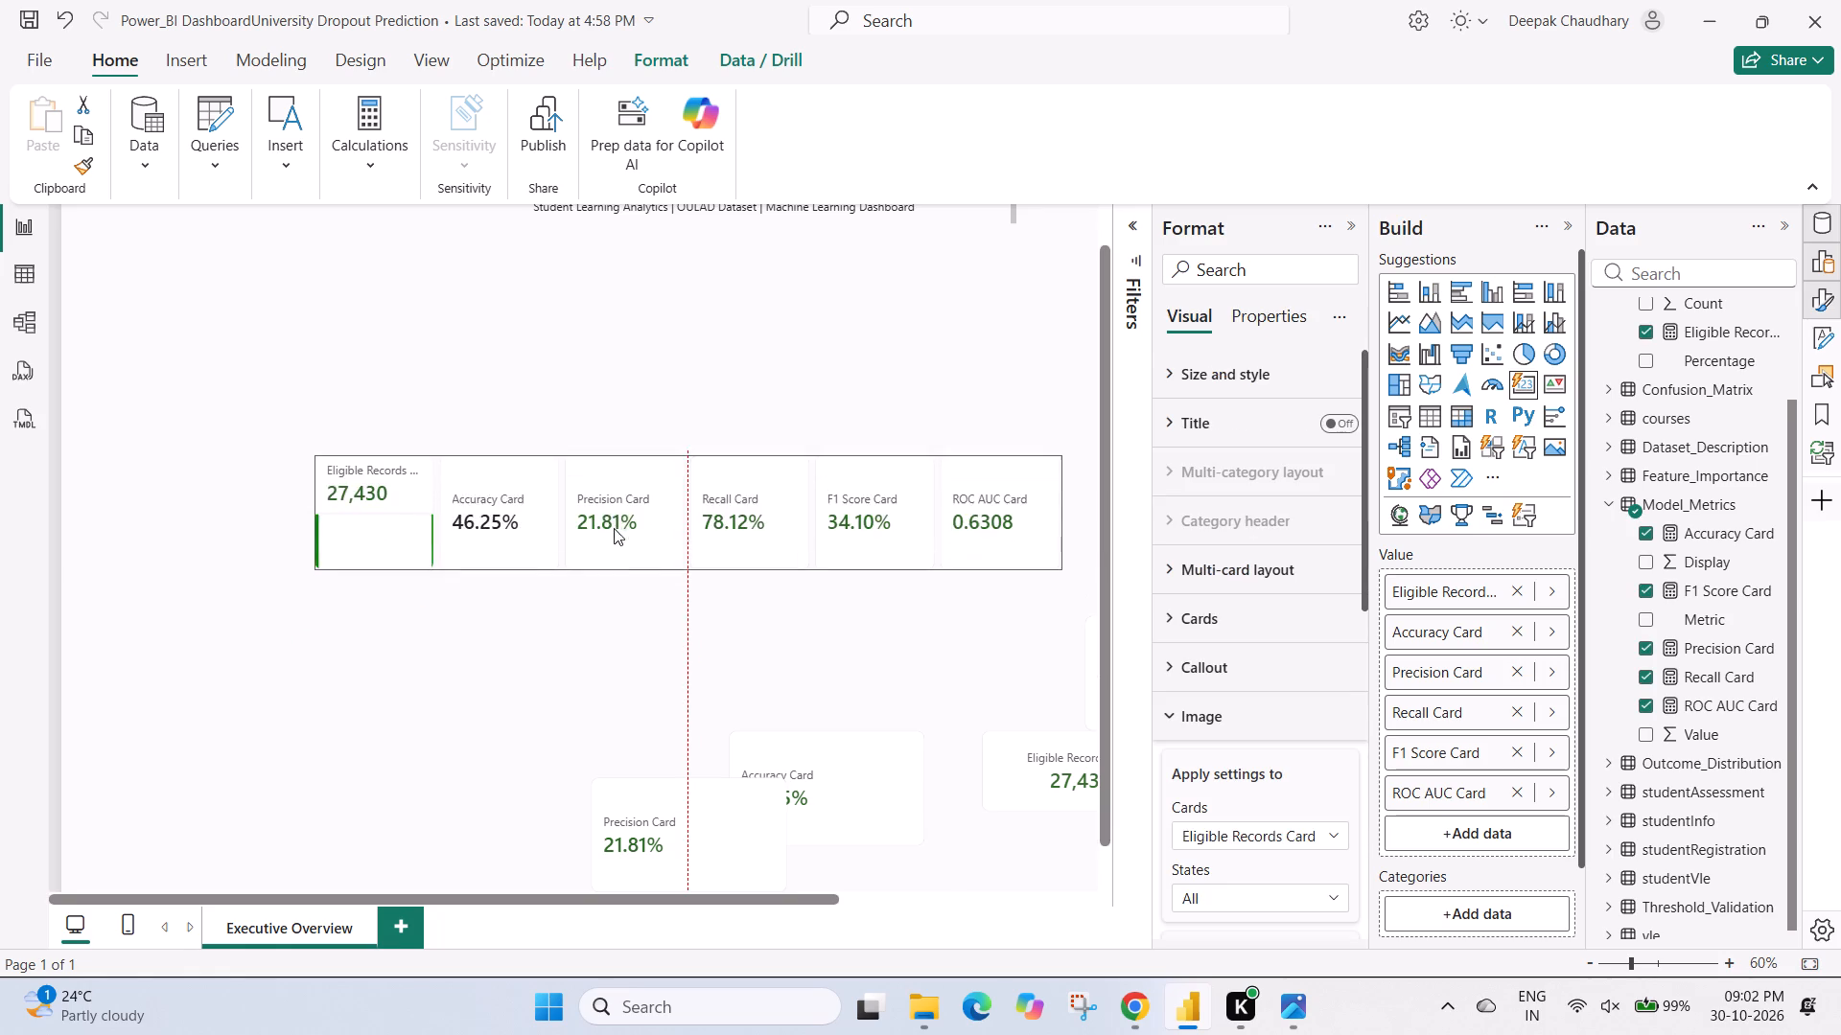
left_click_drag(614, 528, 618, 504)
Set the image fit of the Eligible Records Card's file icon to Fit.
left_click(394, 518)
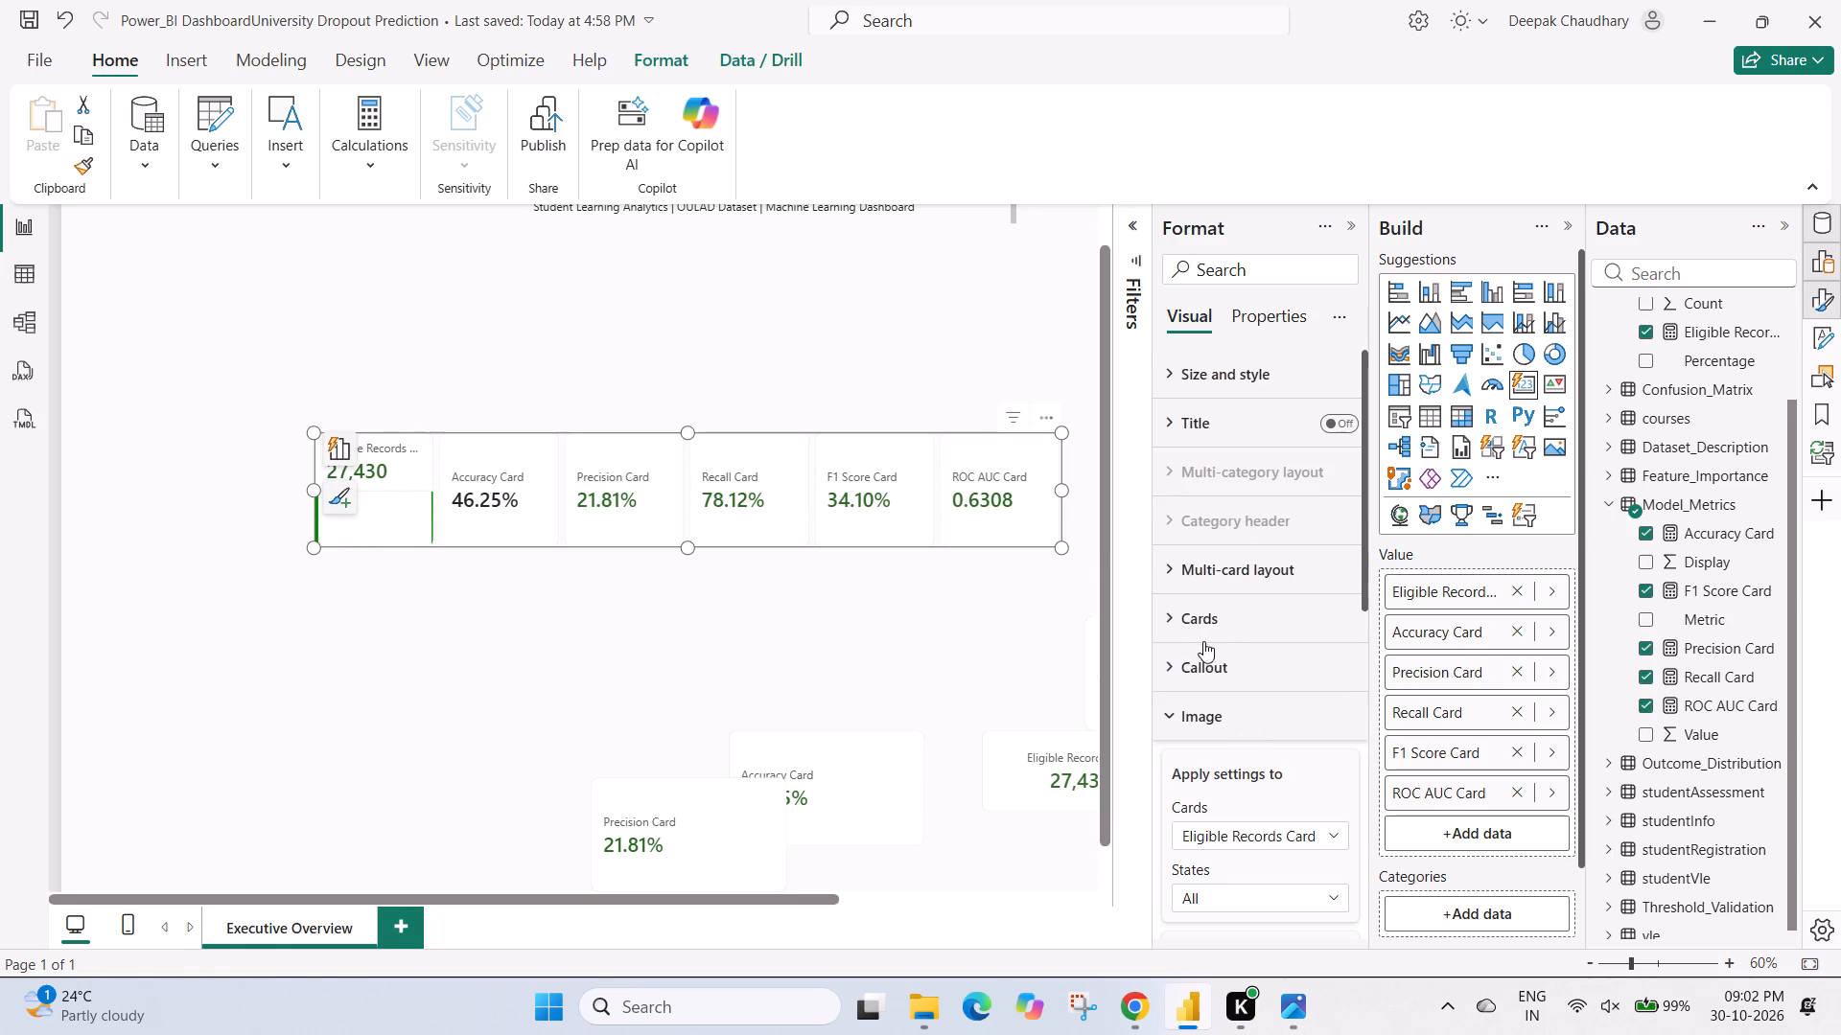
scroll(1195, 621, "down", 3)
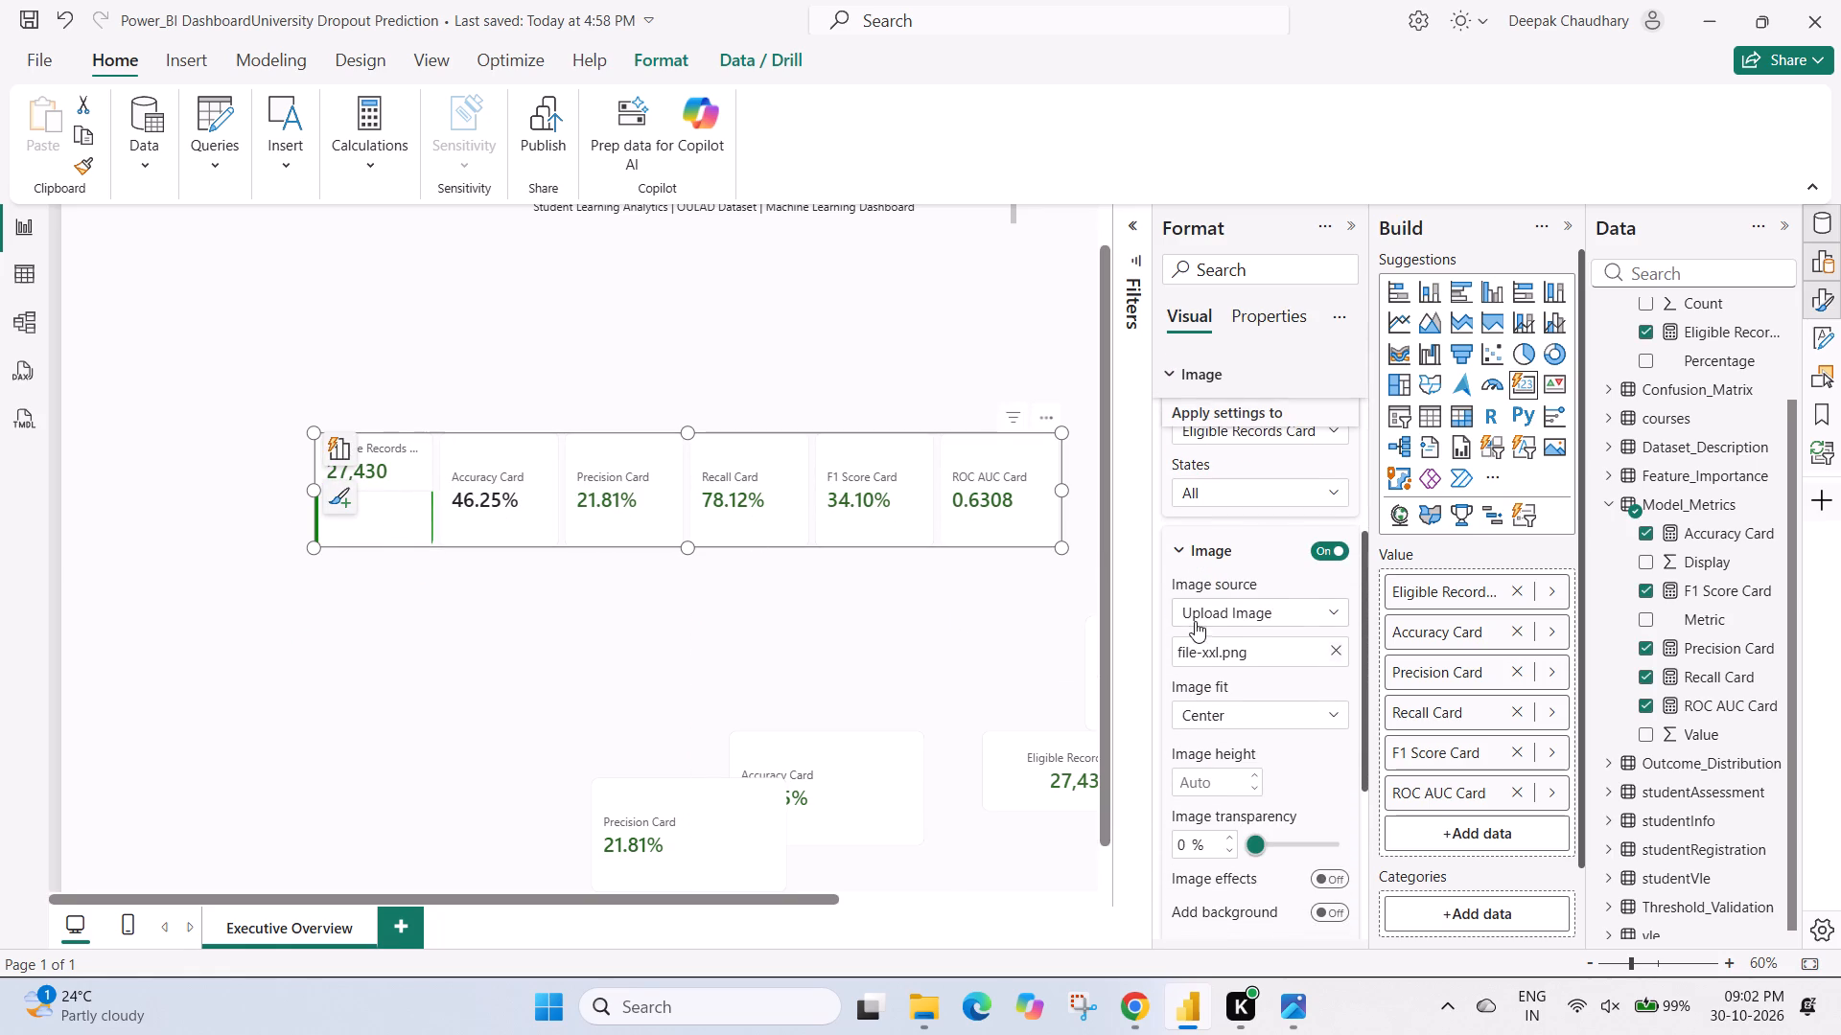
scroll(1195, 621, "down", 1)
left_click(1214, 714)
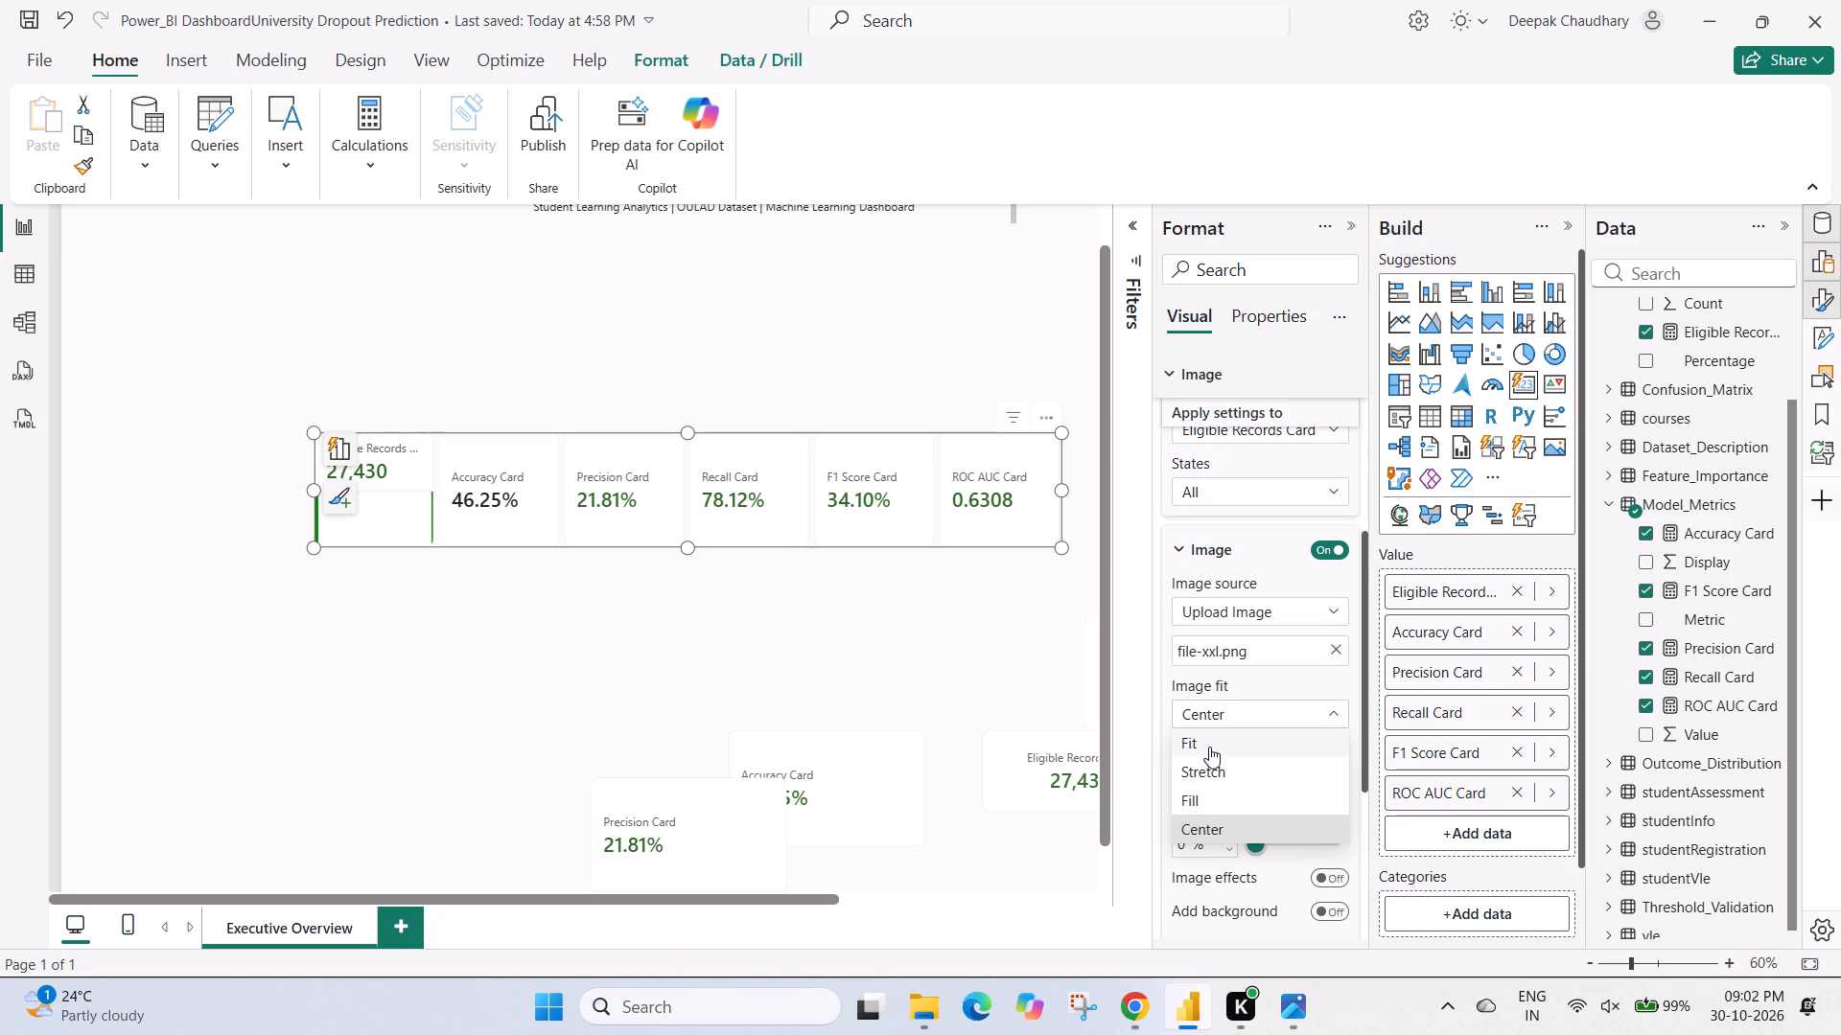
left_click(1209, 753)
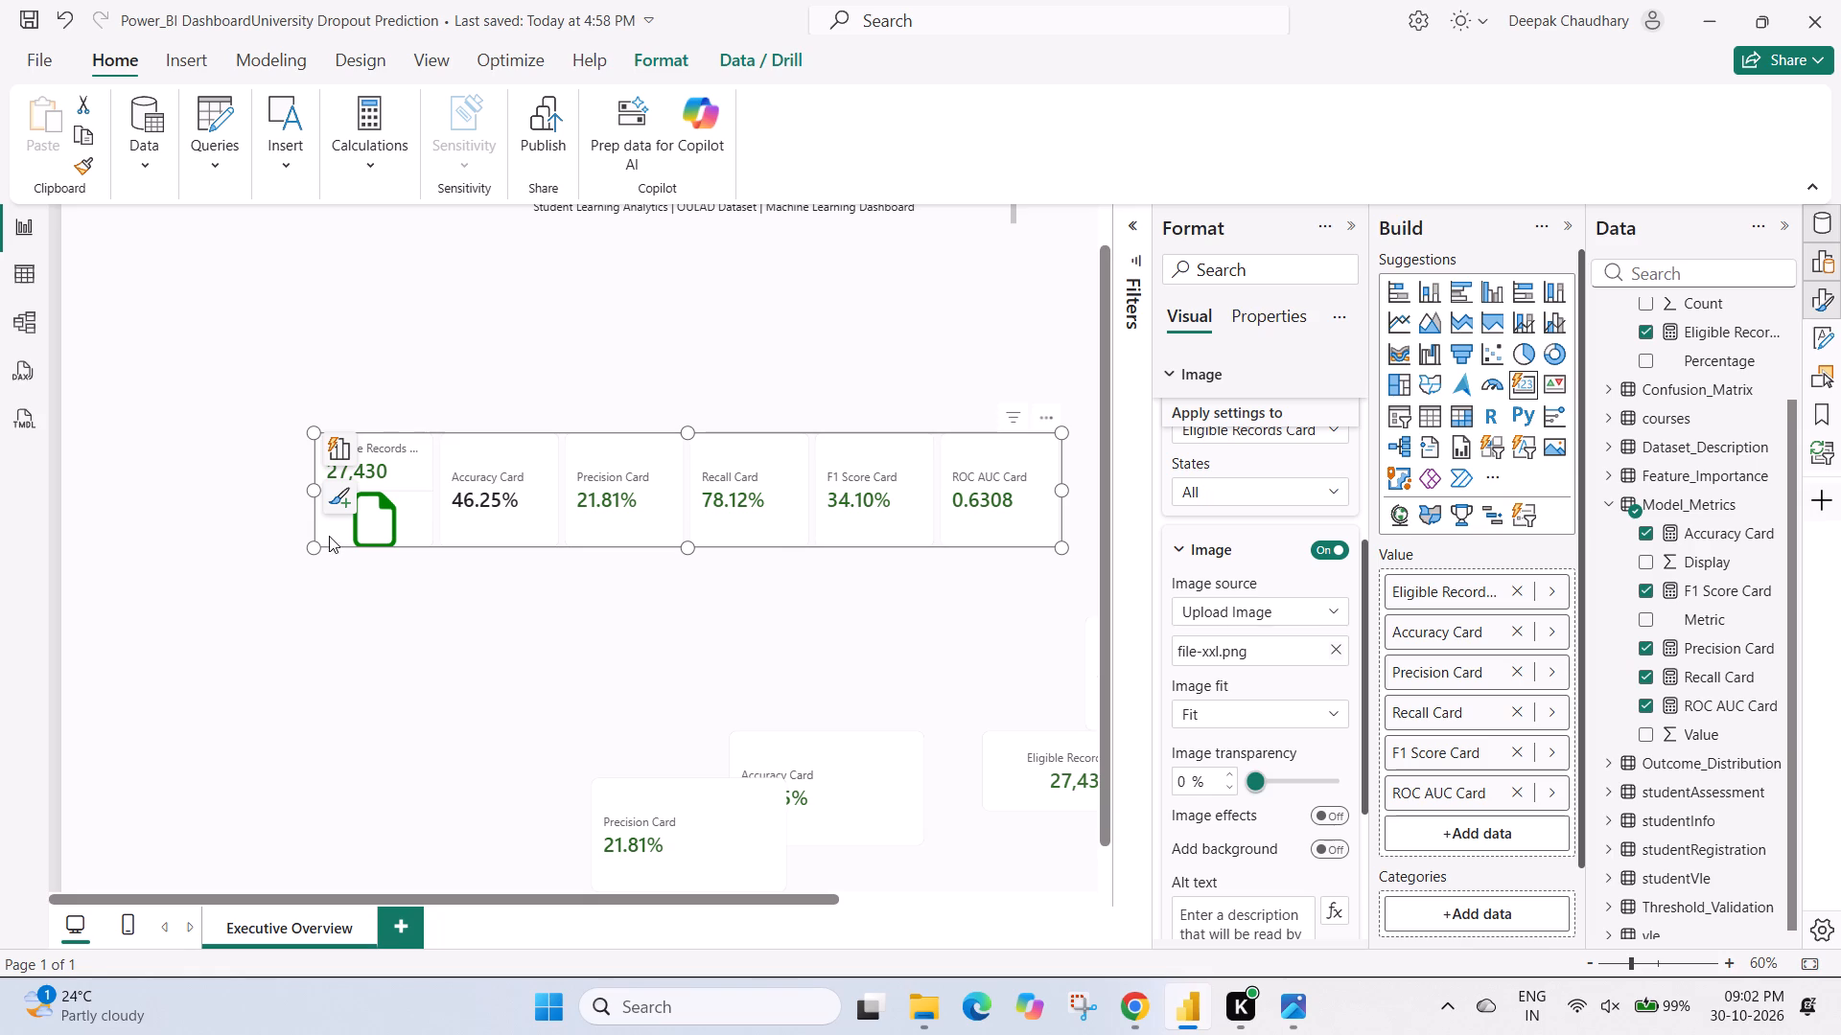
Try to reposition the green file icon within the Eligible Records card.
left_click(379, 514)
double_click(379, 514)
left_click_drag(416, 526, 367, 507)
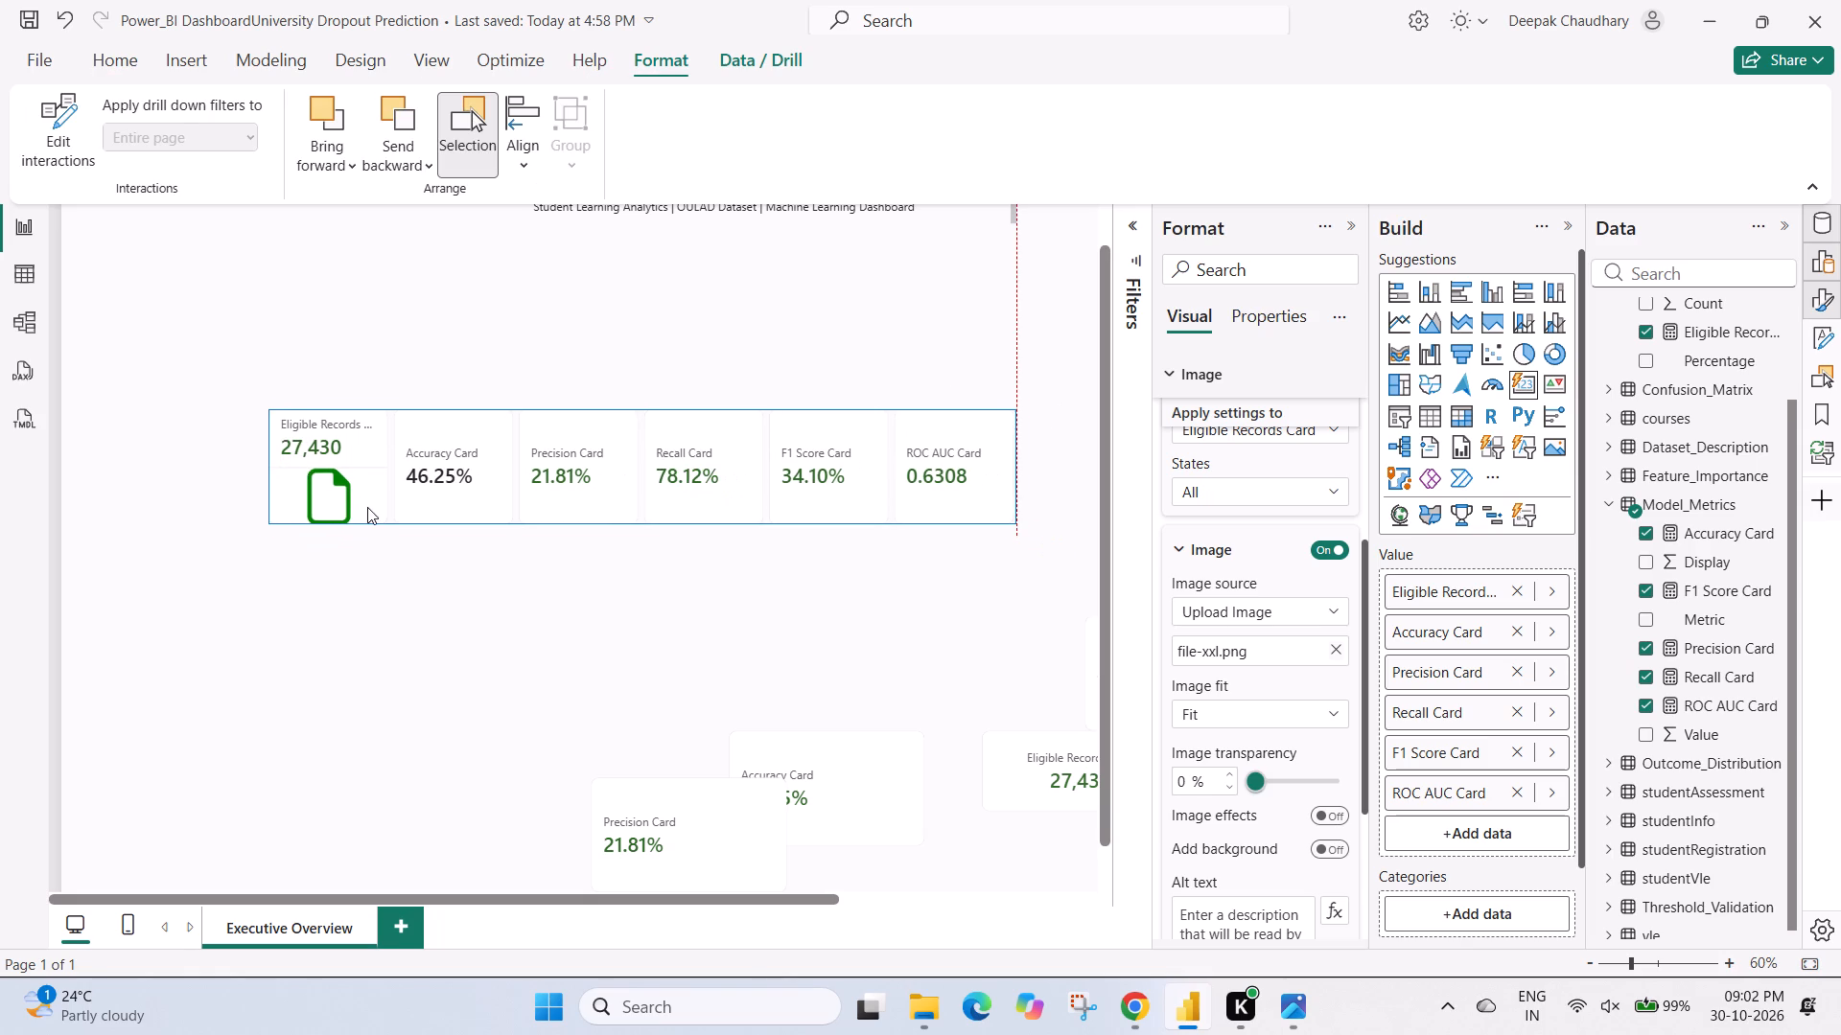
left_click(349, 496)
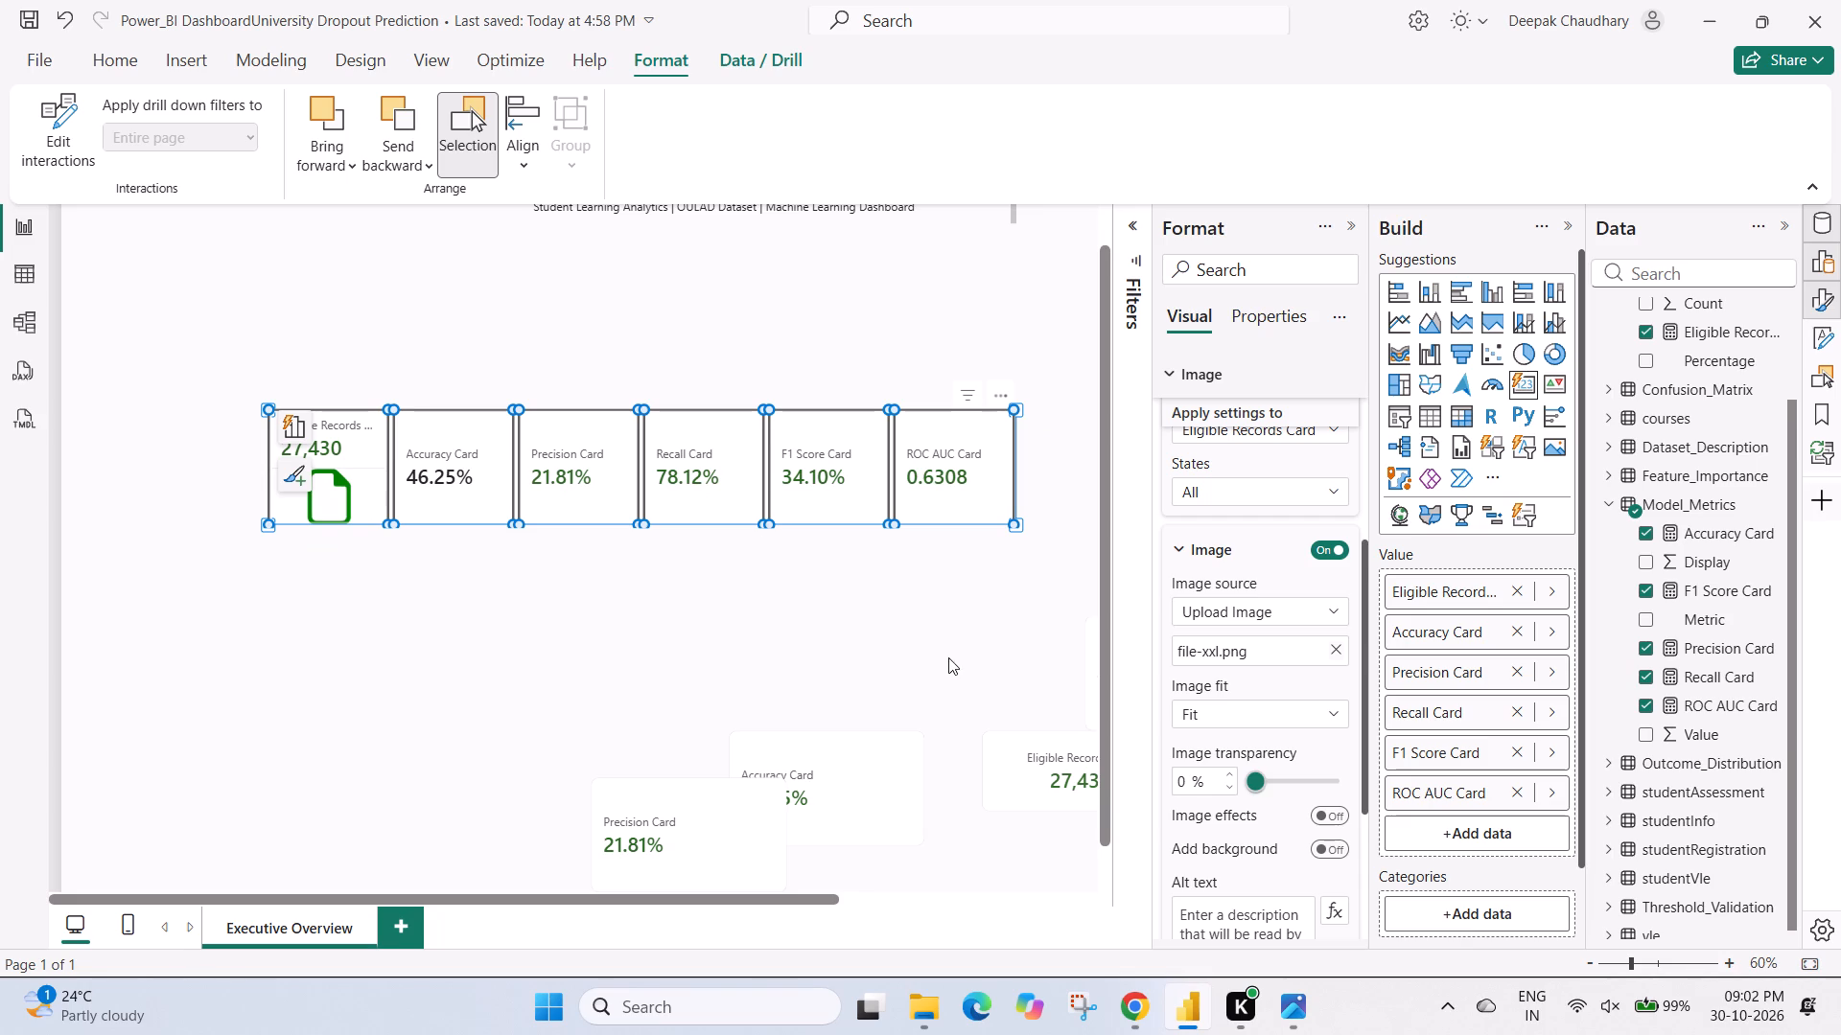
Remove file-xxl.png from the Eligible Records Card and turn off the card's image.
left_click(1337, 655)
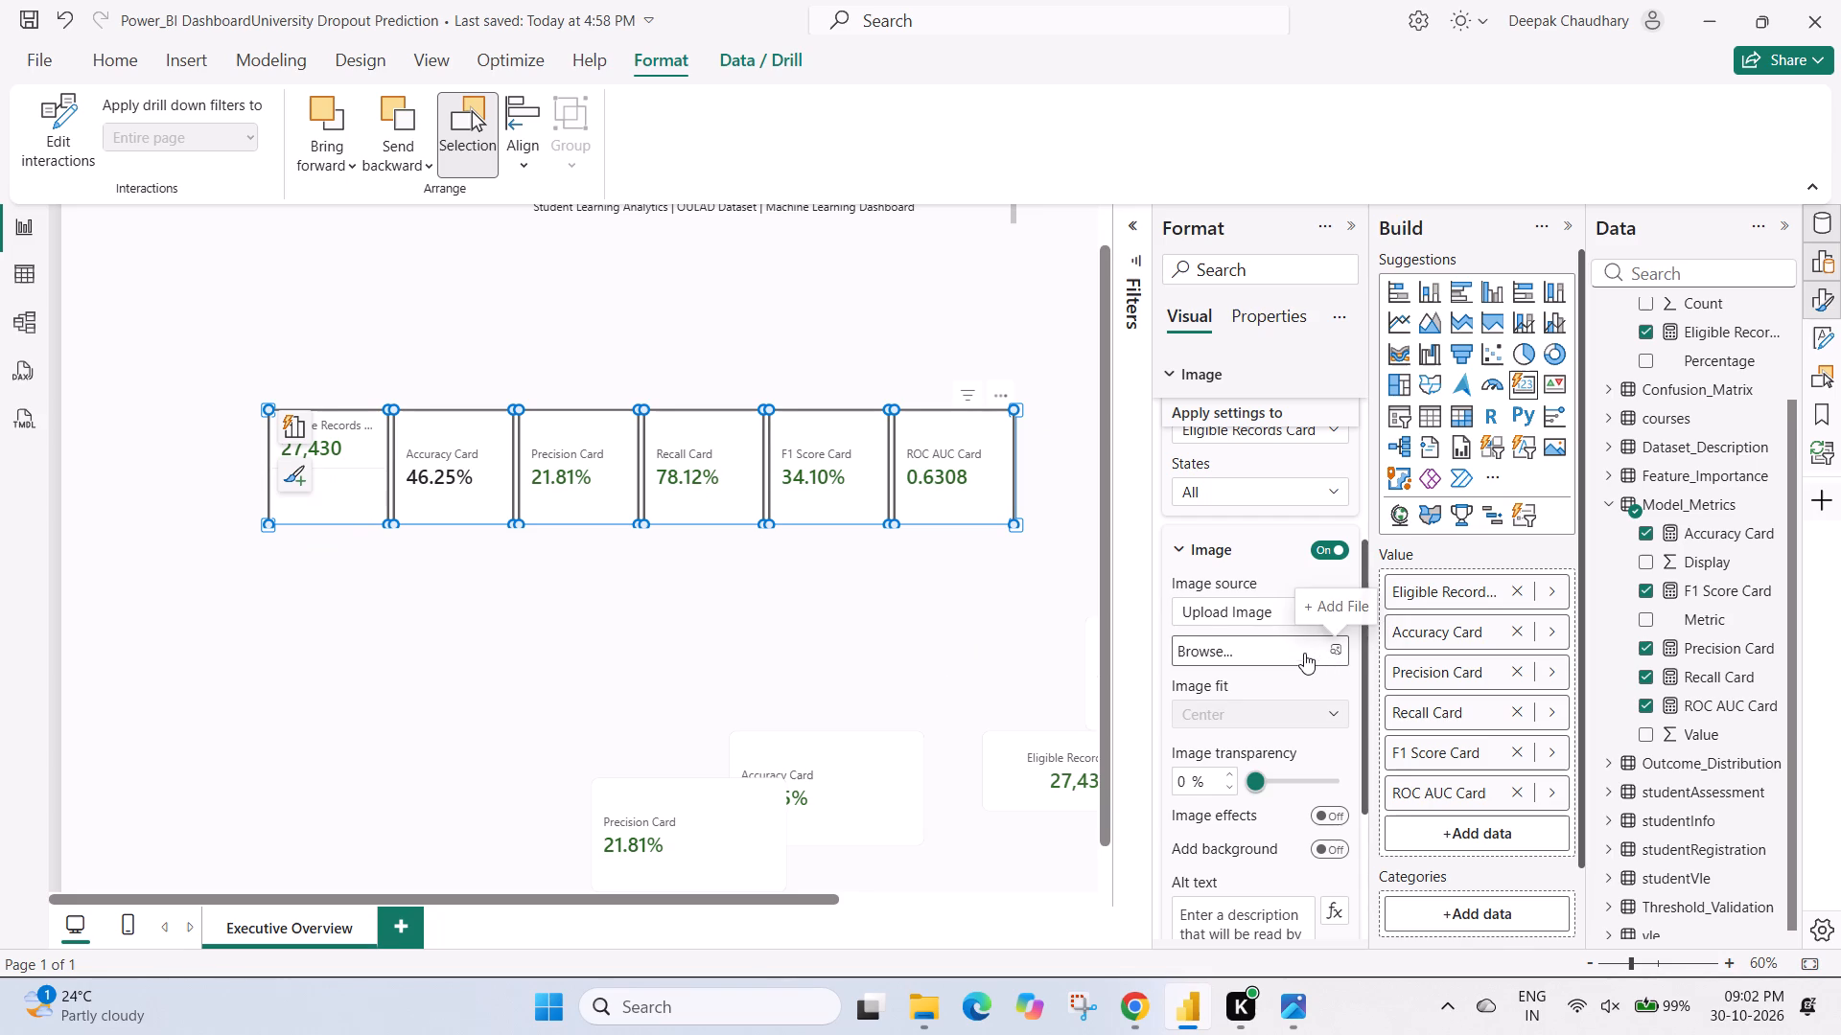
left_click(1328, 547)
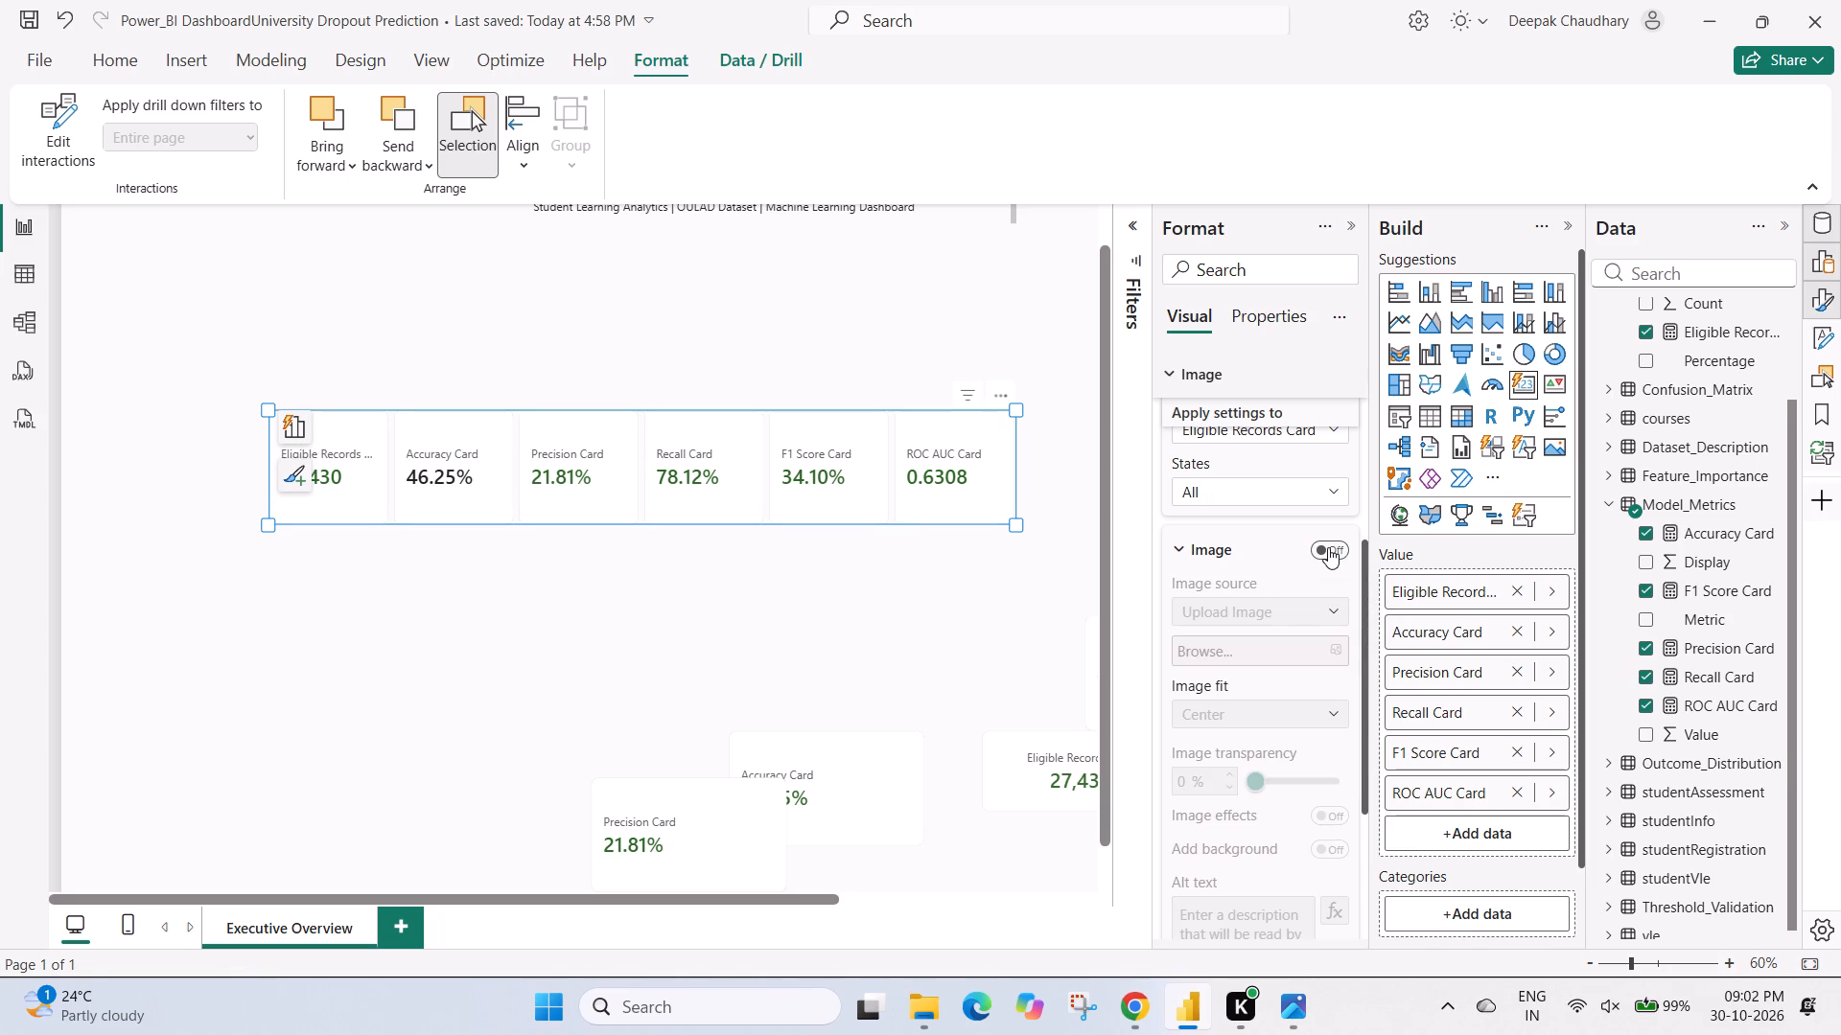
left_click(1328, 547)
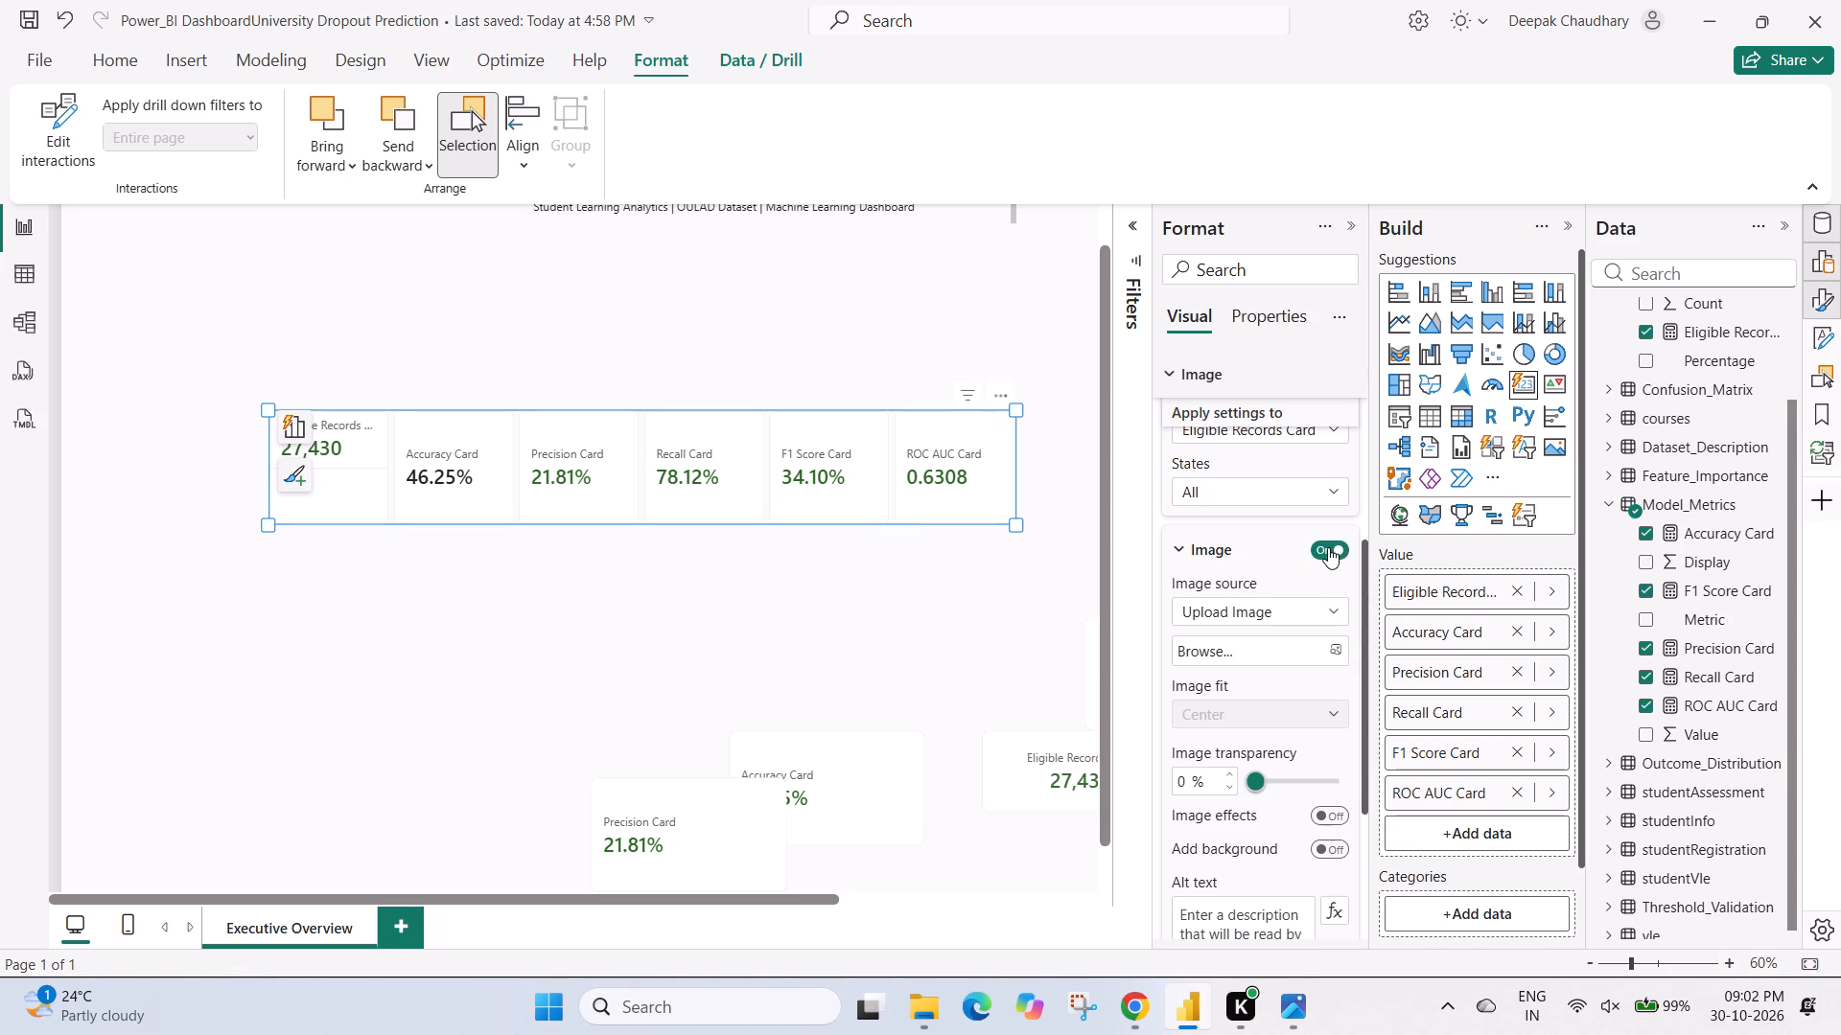
left_click(1328, 547)
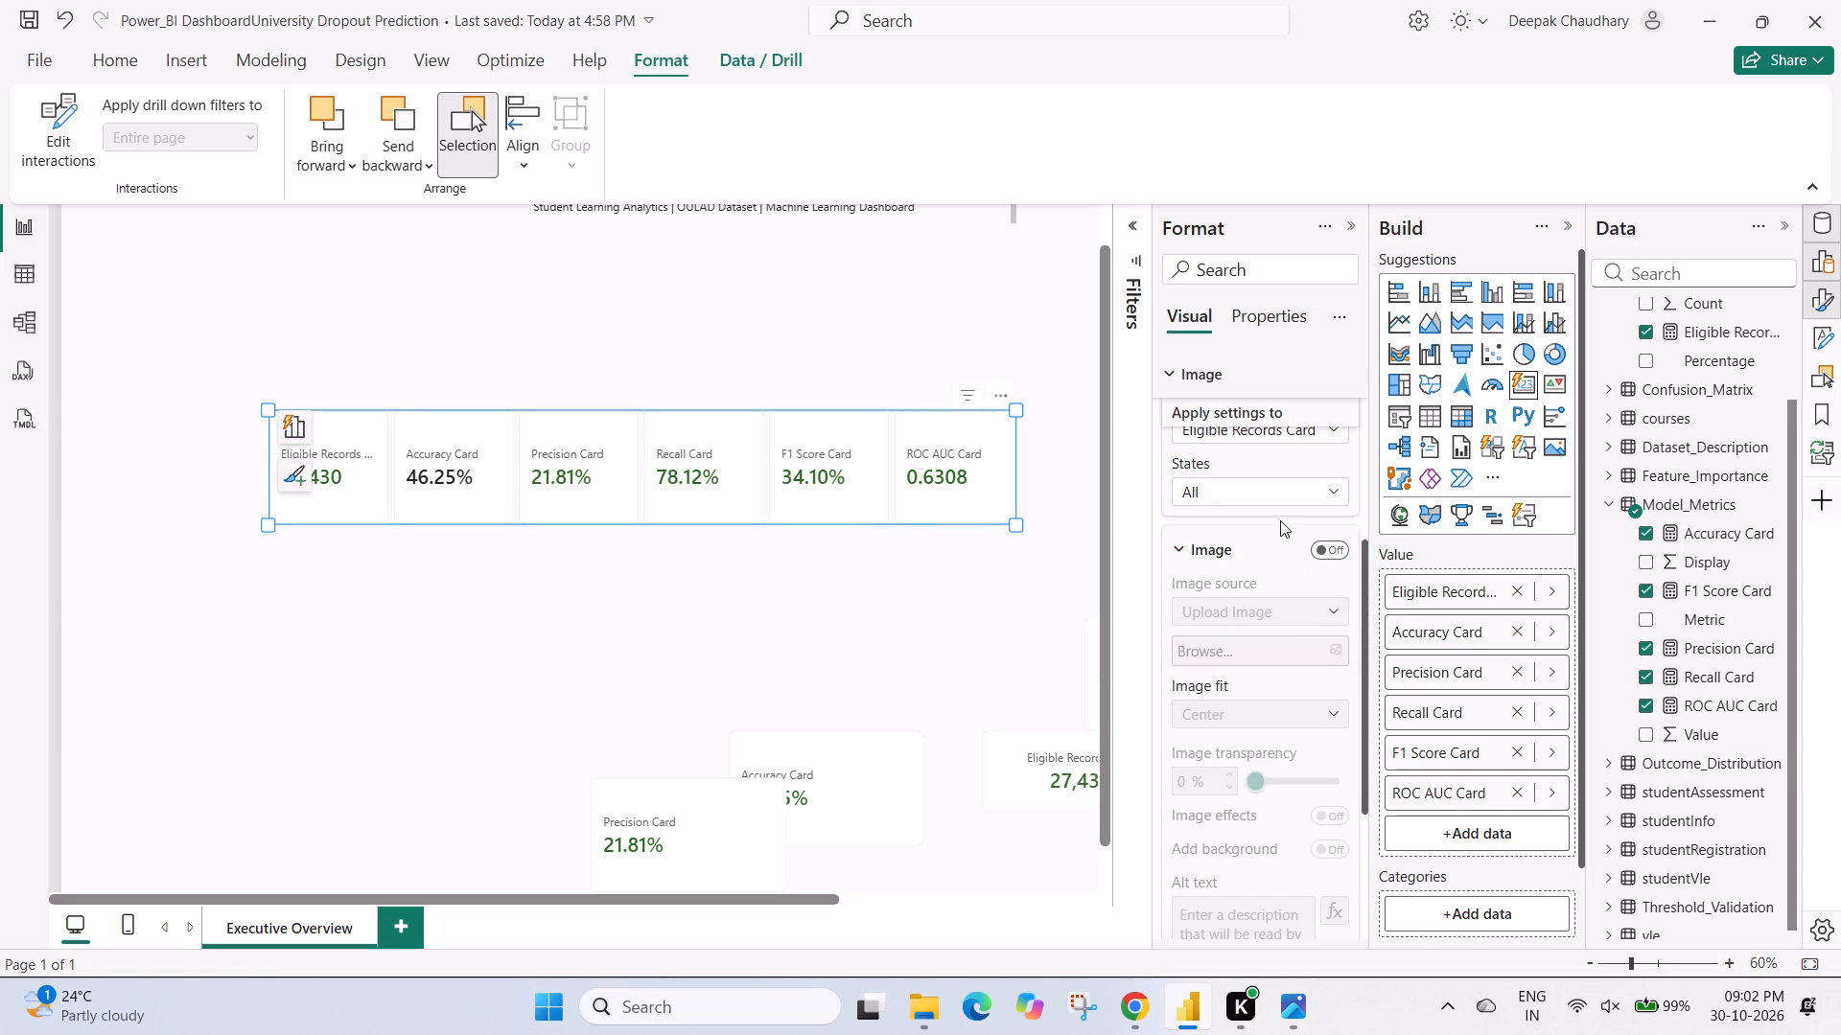
Move the multi-card KPI visual back up to just beneath the report subtitle and deselect it.
scroll(898, 530, "up", 1)
left_click(740, 394)
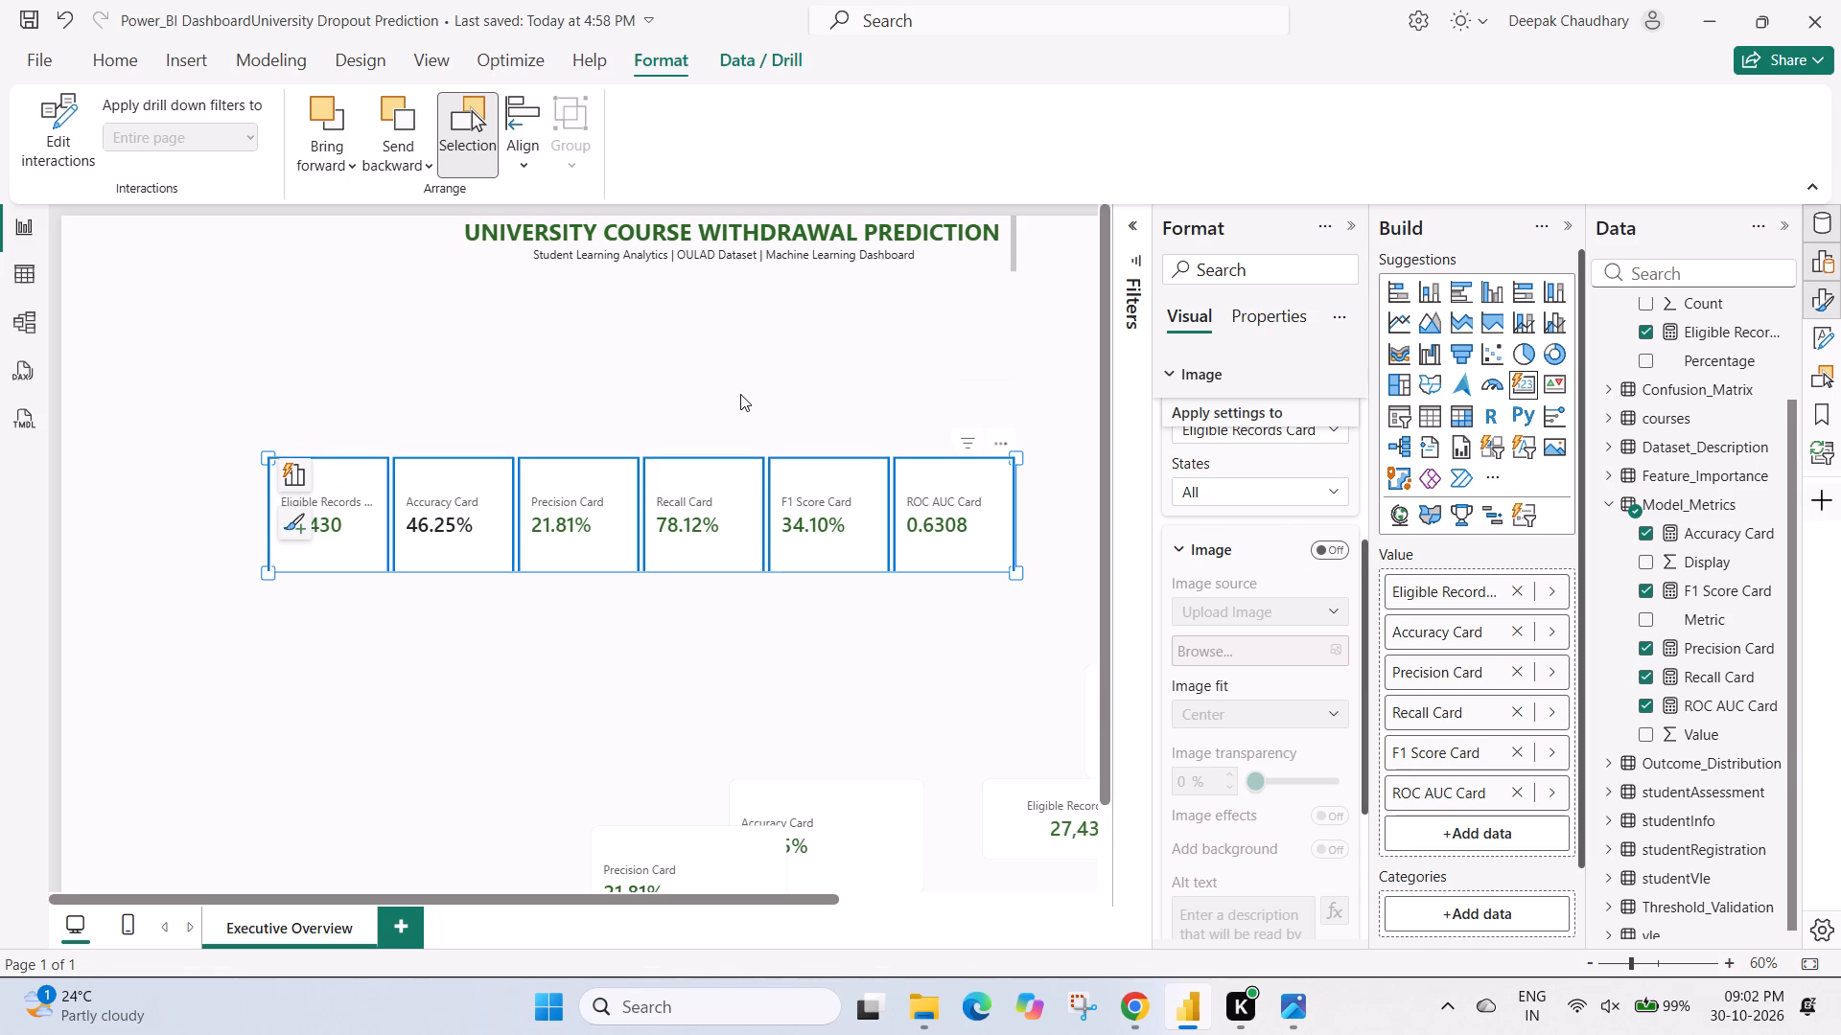
left_click_drag(660, 496, 711, 305)
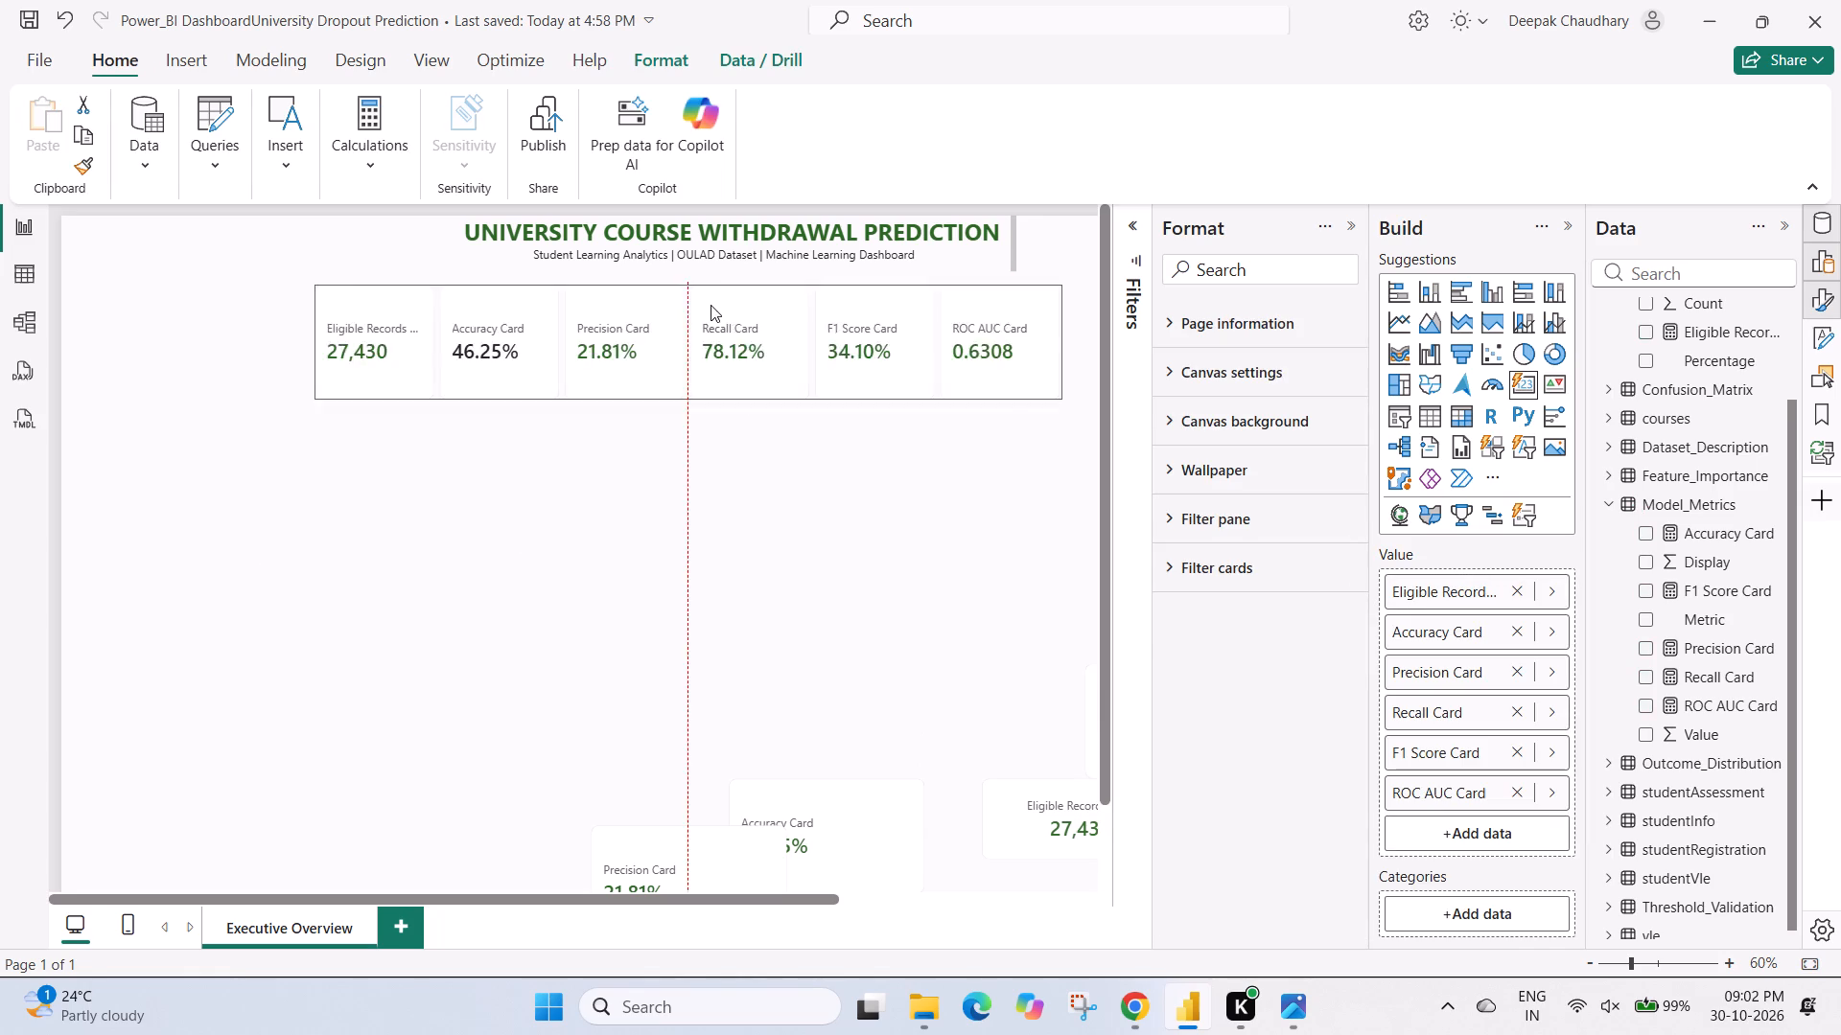
left_click_drag(711, 305, 695, 310)
left_click(722, 564)
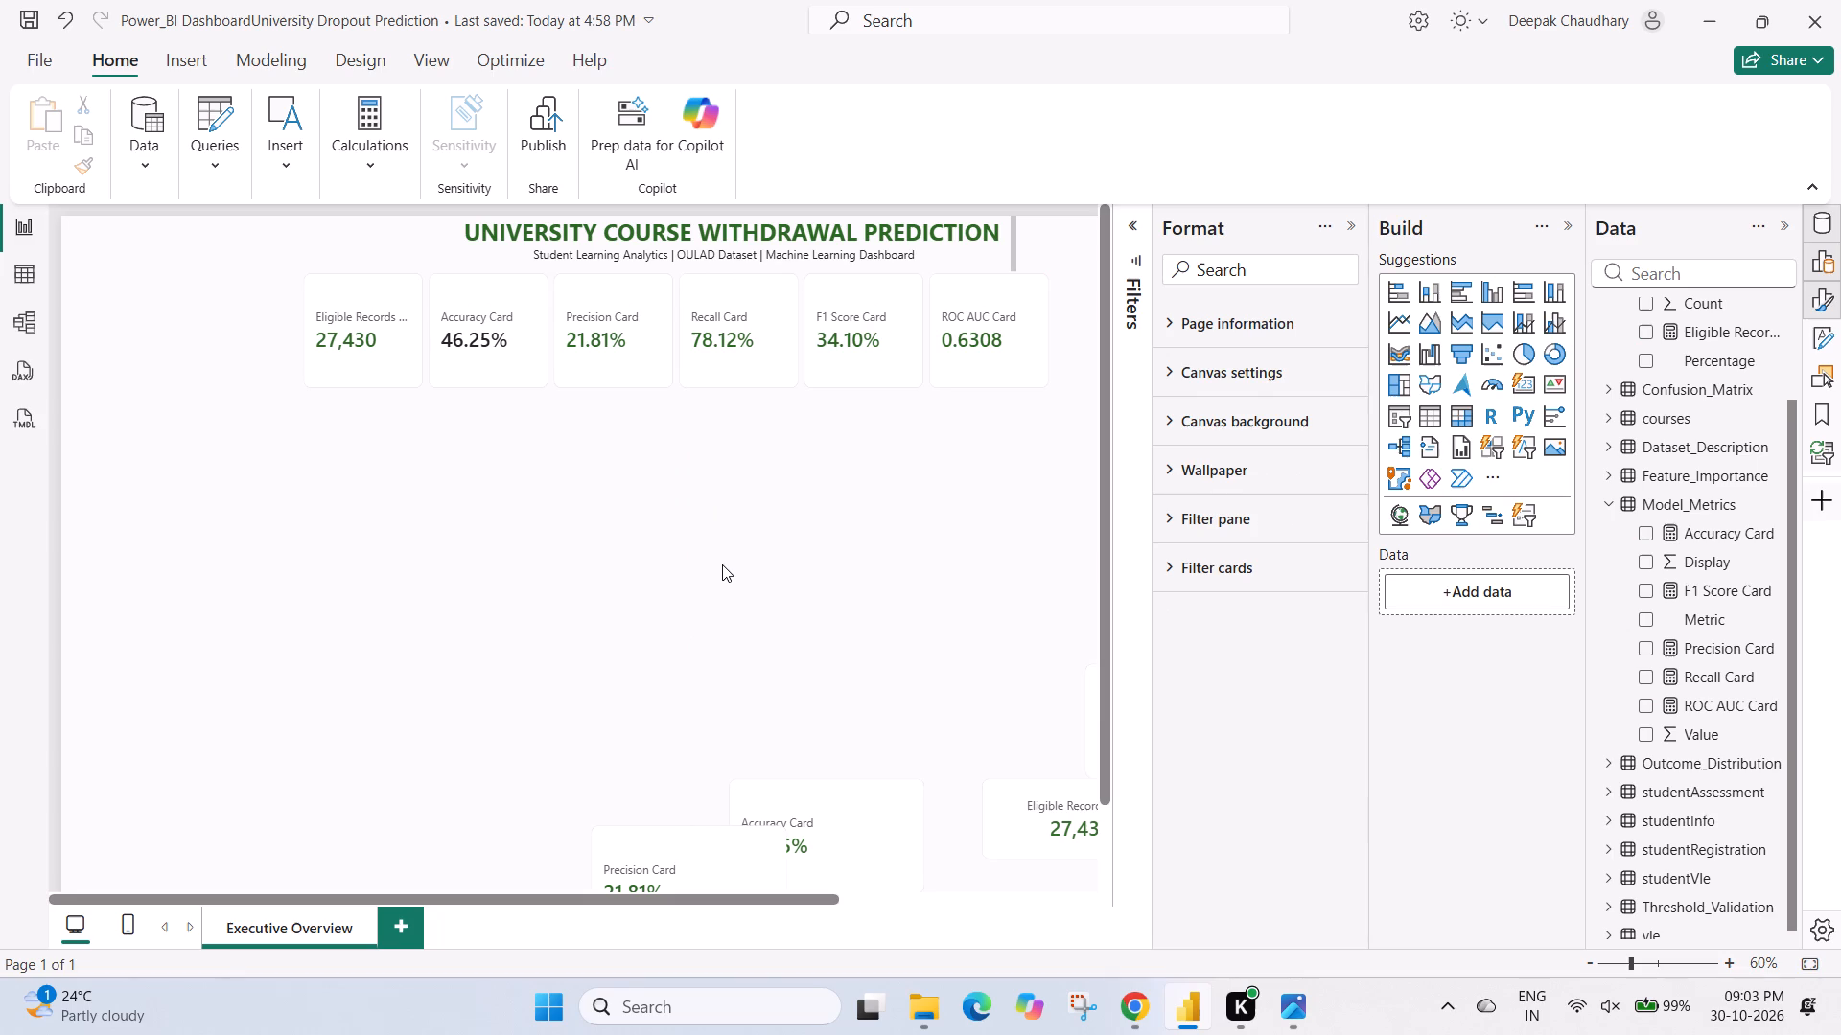
Switch to the File Explorer window showing the Desktop folder.
scroll(722, 564, "left", 4)
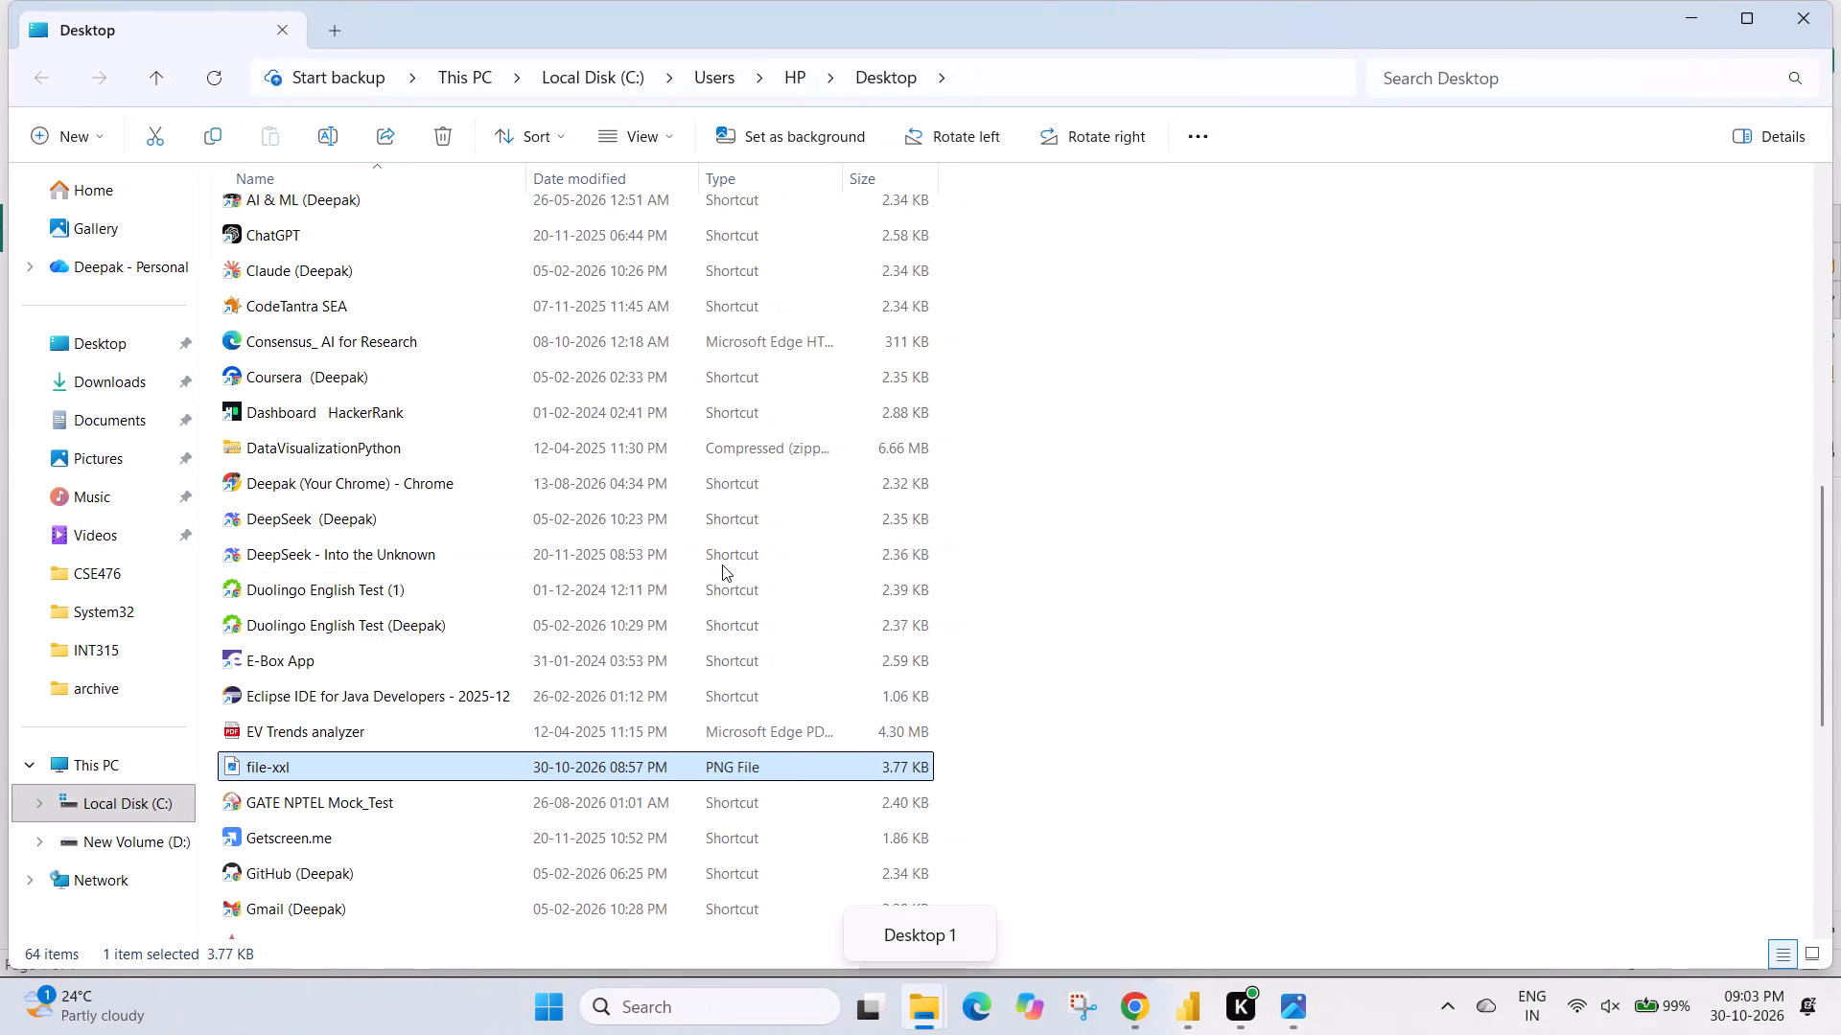
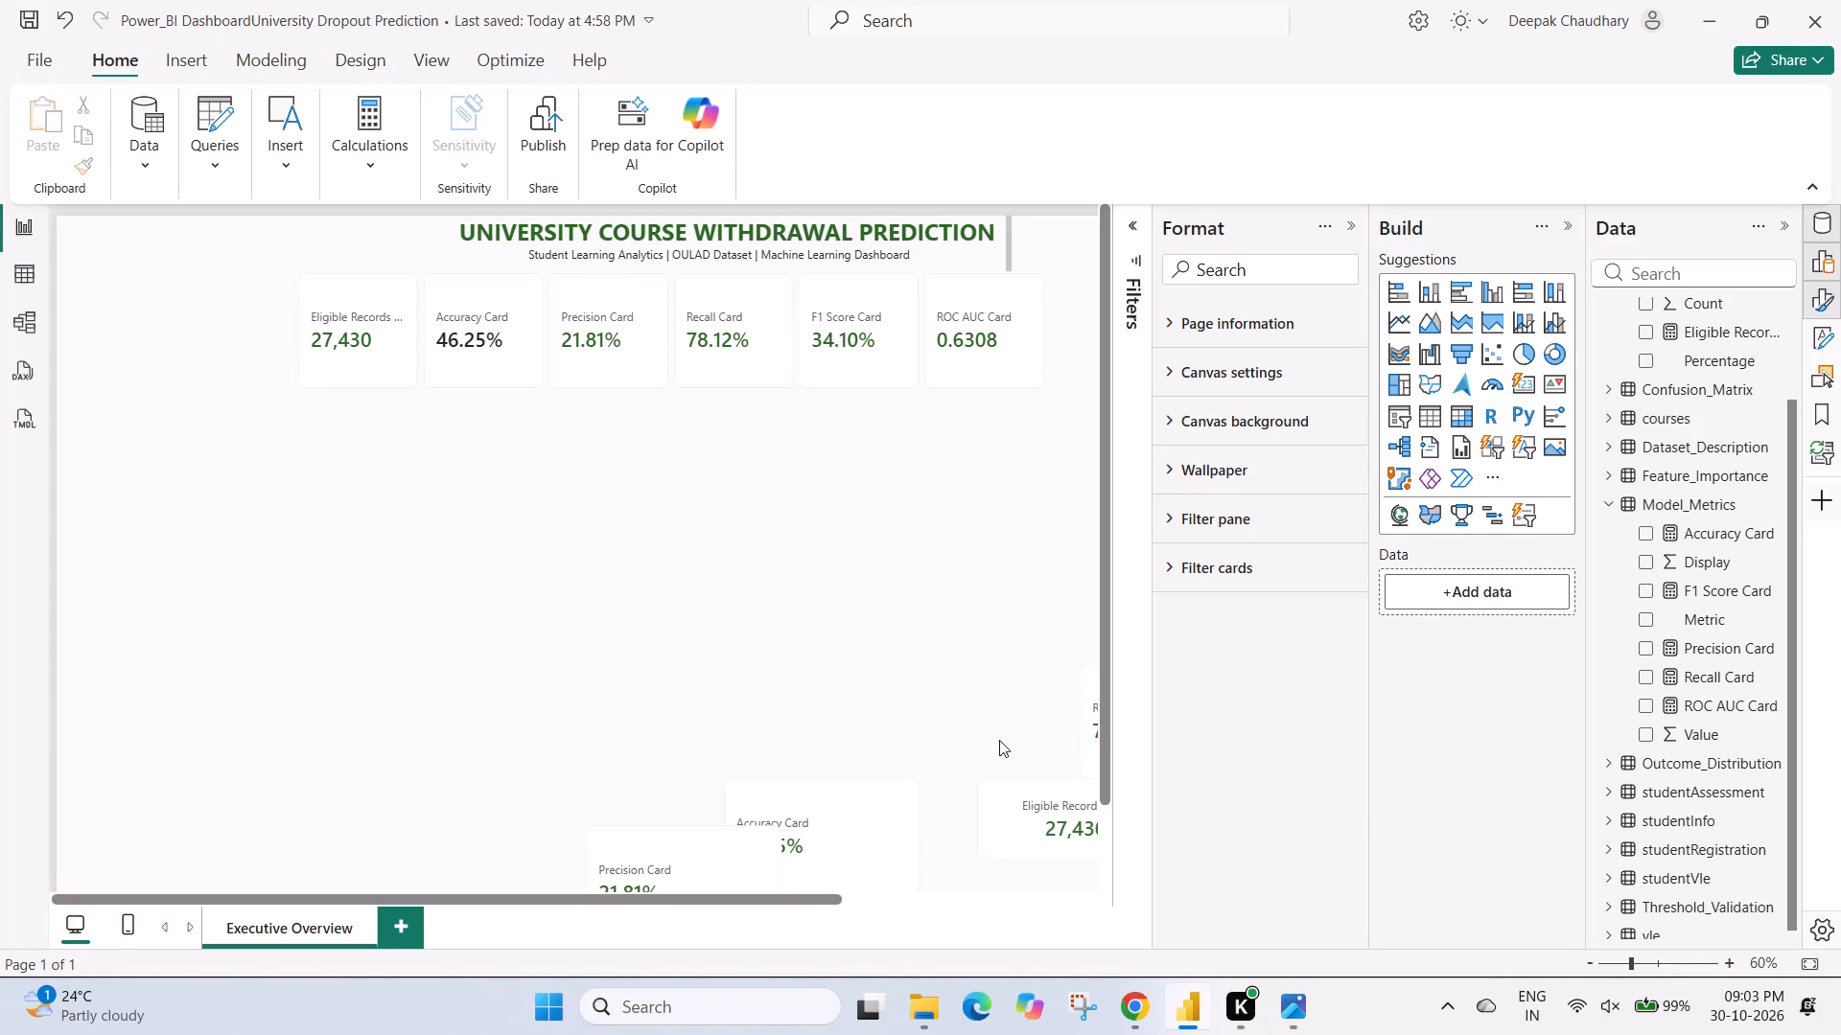
Examine the multi-card layout settings of the six-metric KPI card visual: layout, padding, gap and border.
left_click(598, 330)
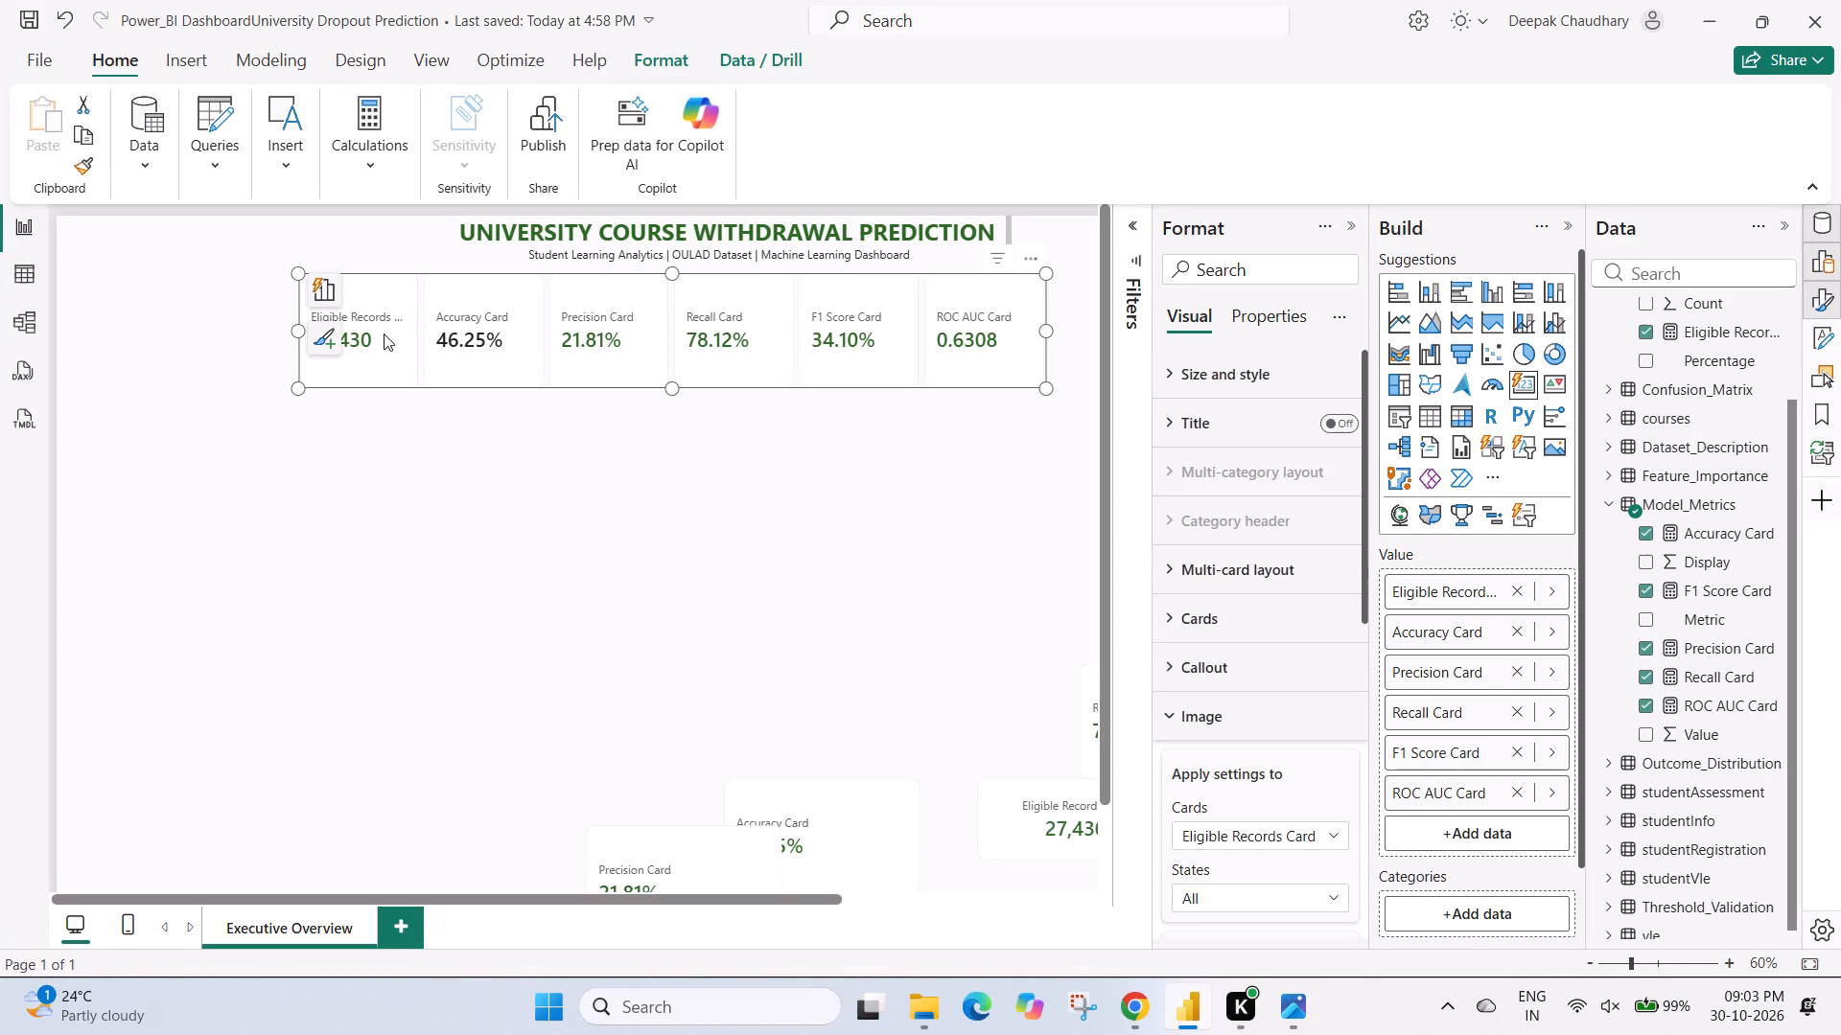
left_click(370, 325)
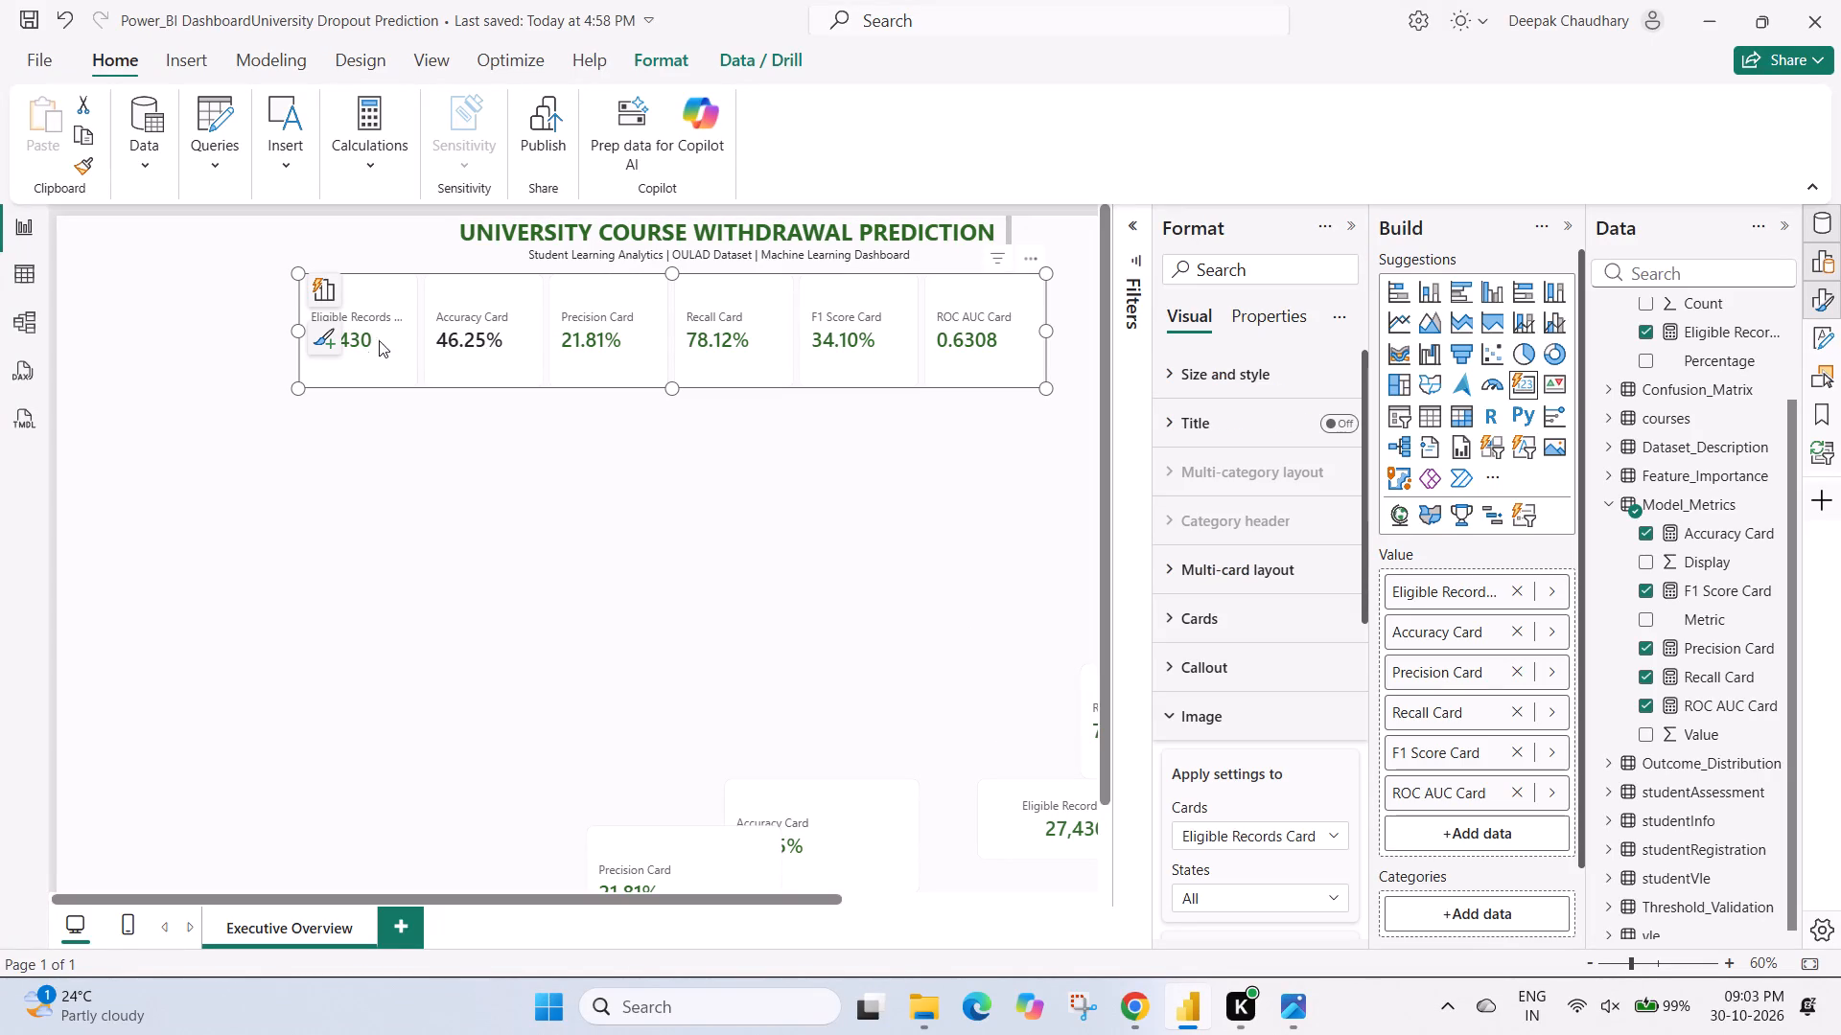
scroll(1288, 419, "up", 1)
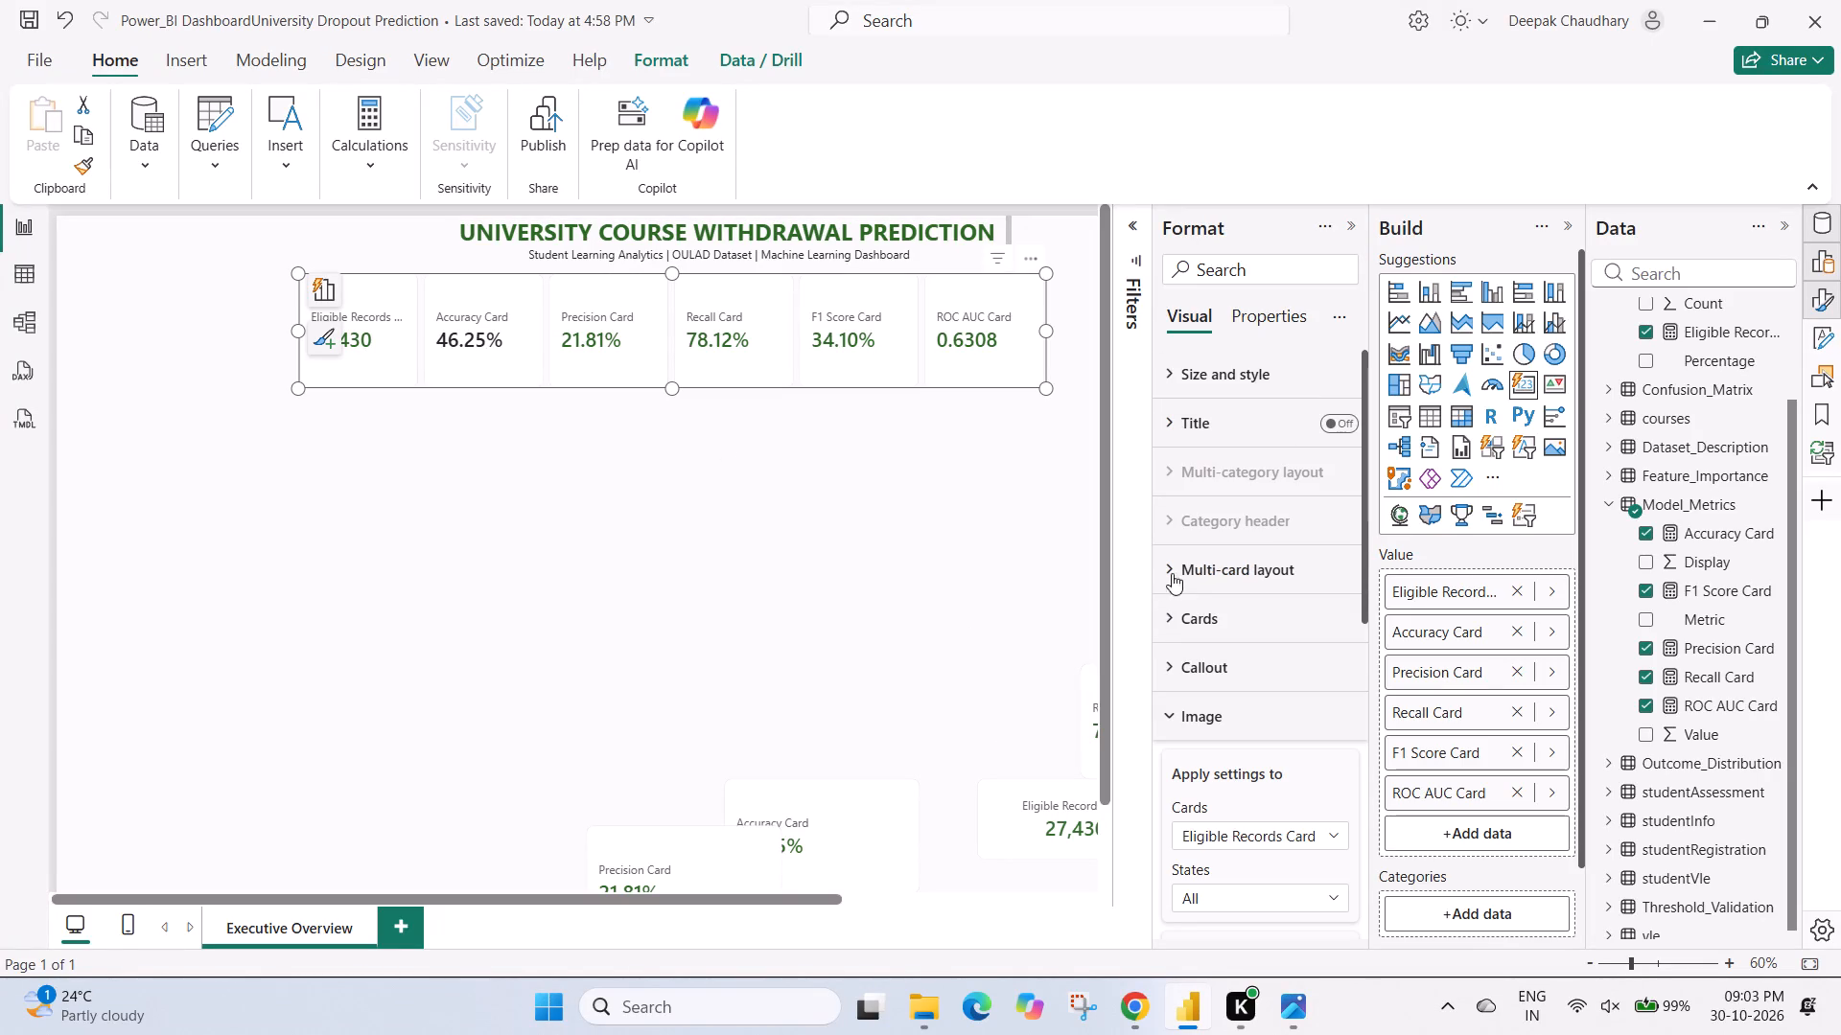
left_click(1175, 561)
scroll(1175, 561, "down", 1)
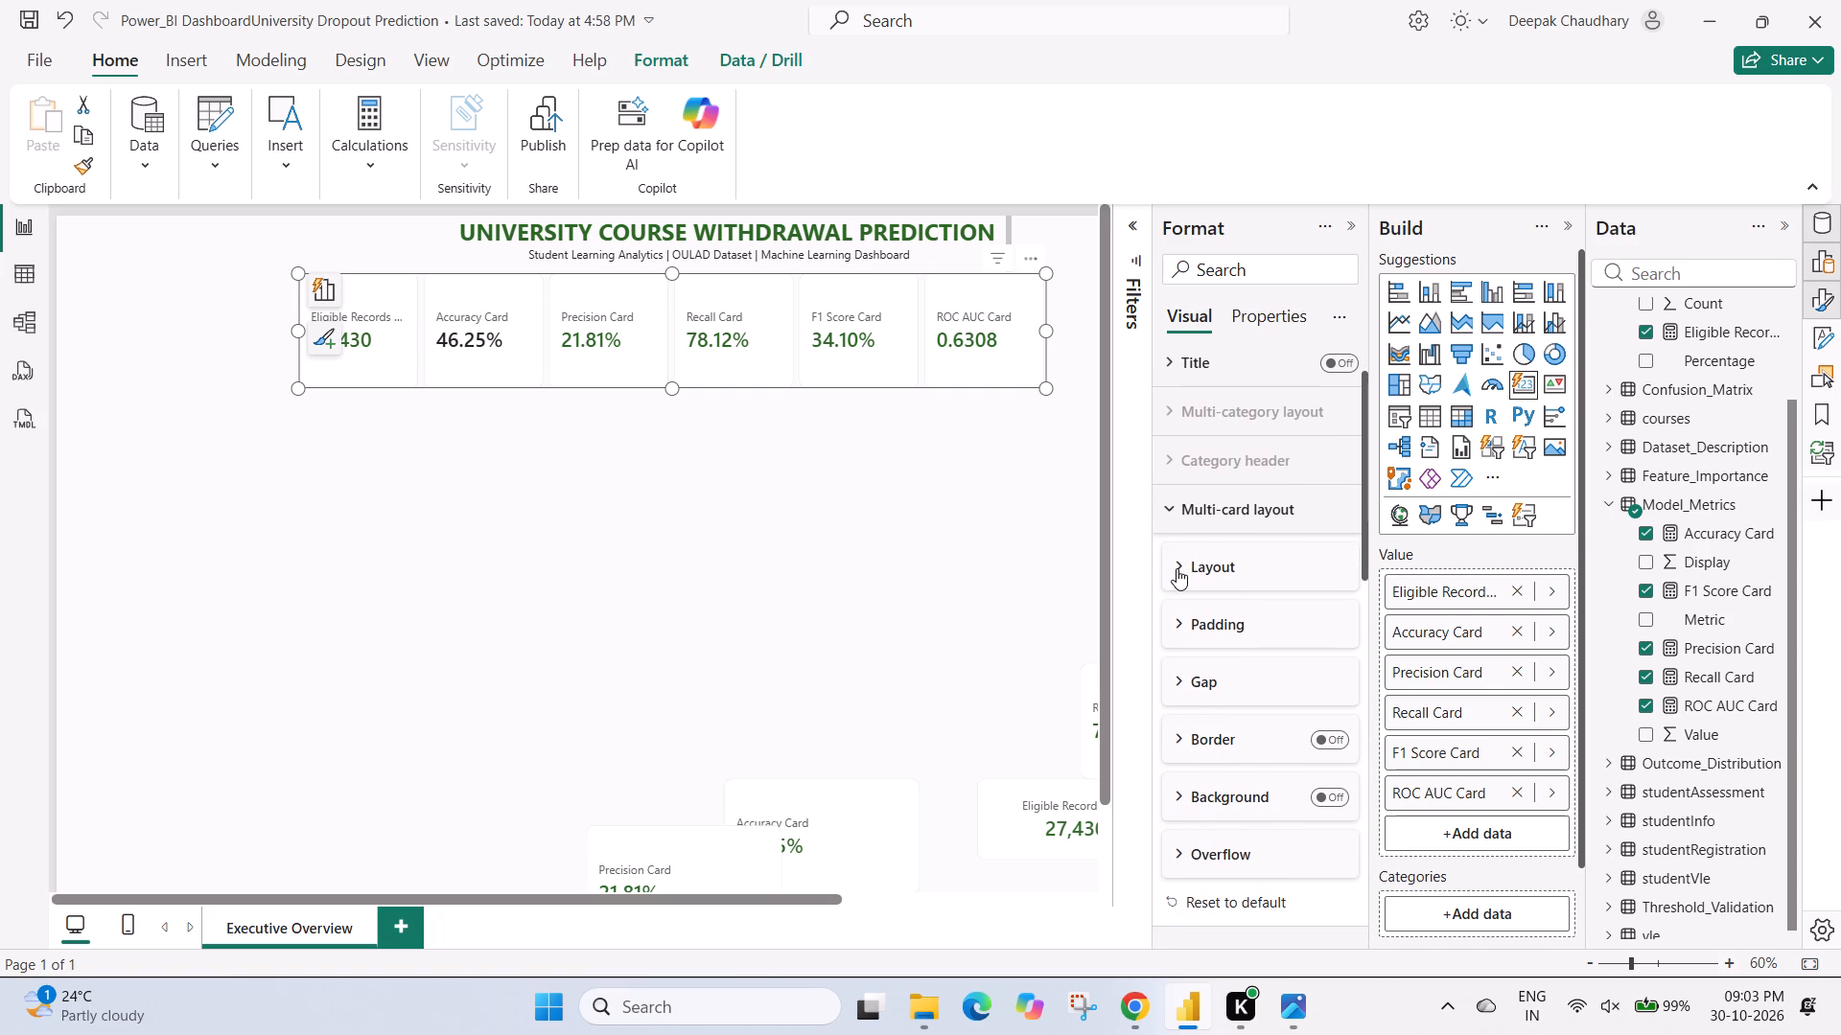
left_click(1181, 570)
scroll(1181, 570, "down", 1)
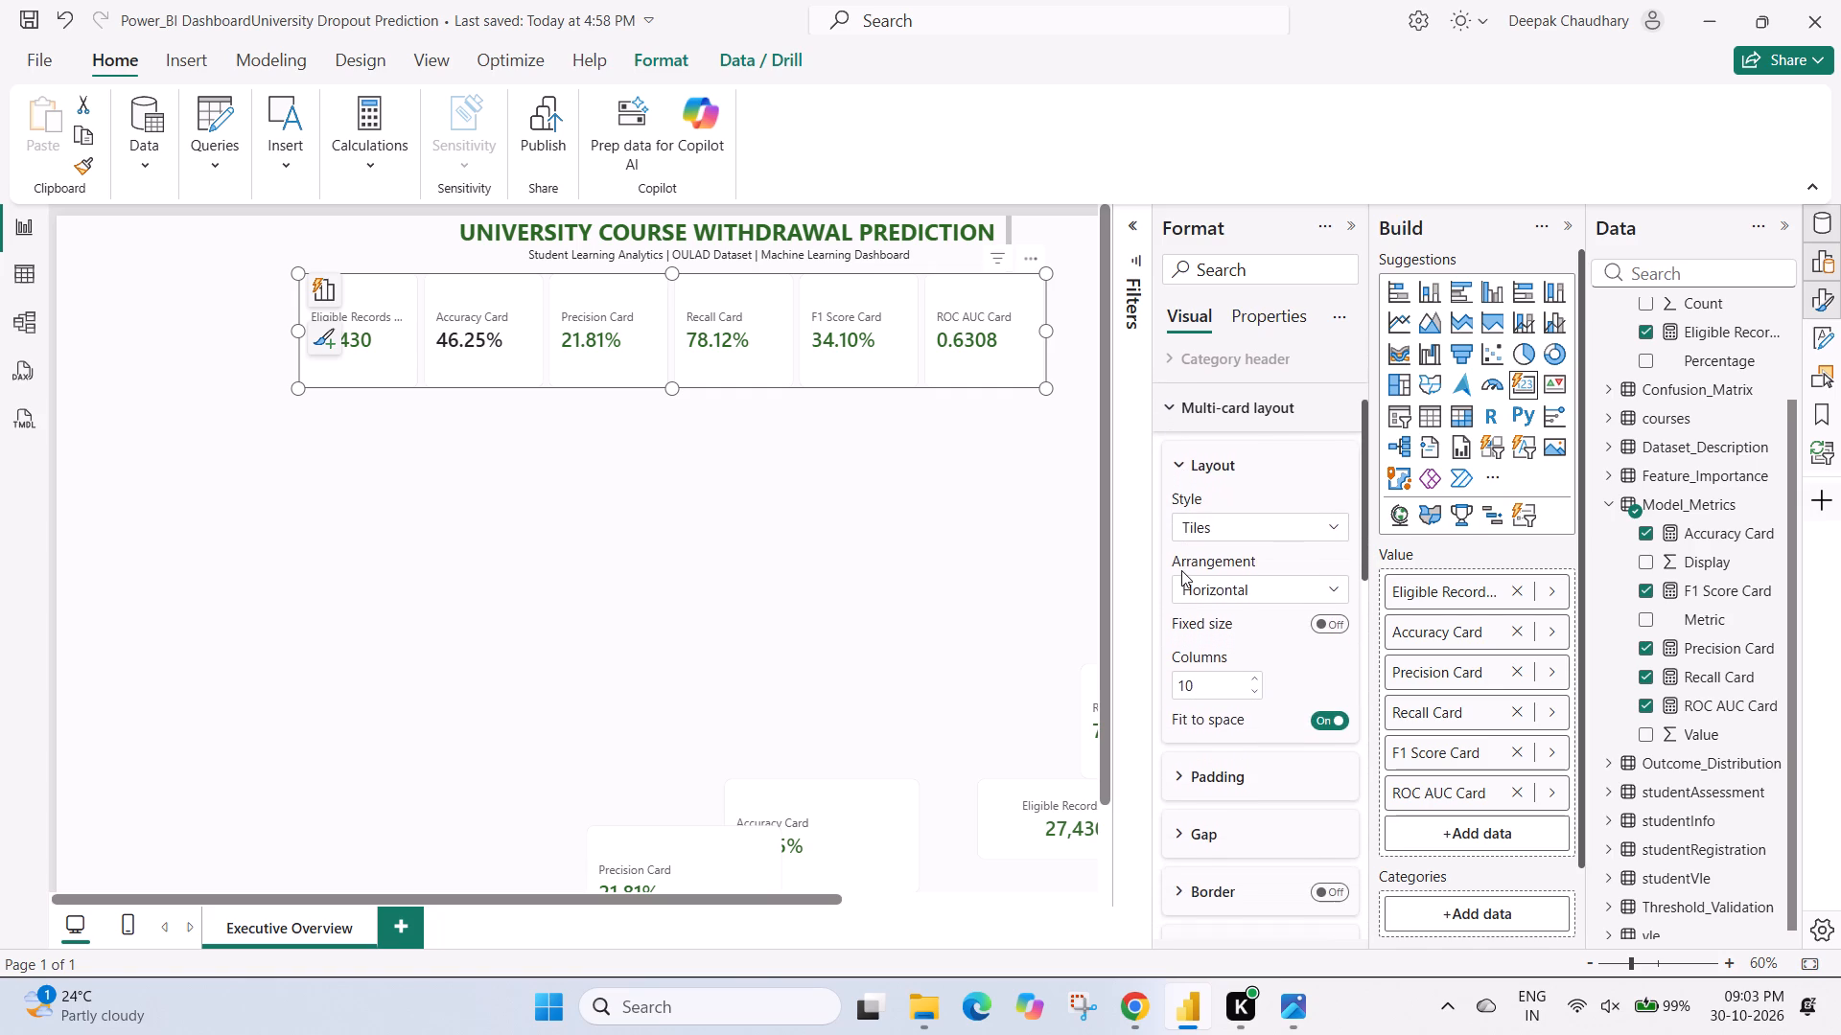
scroll(1181, 570, "down", 2)
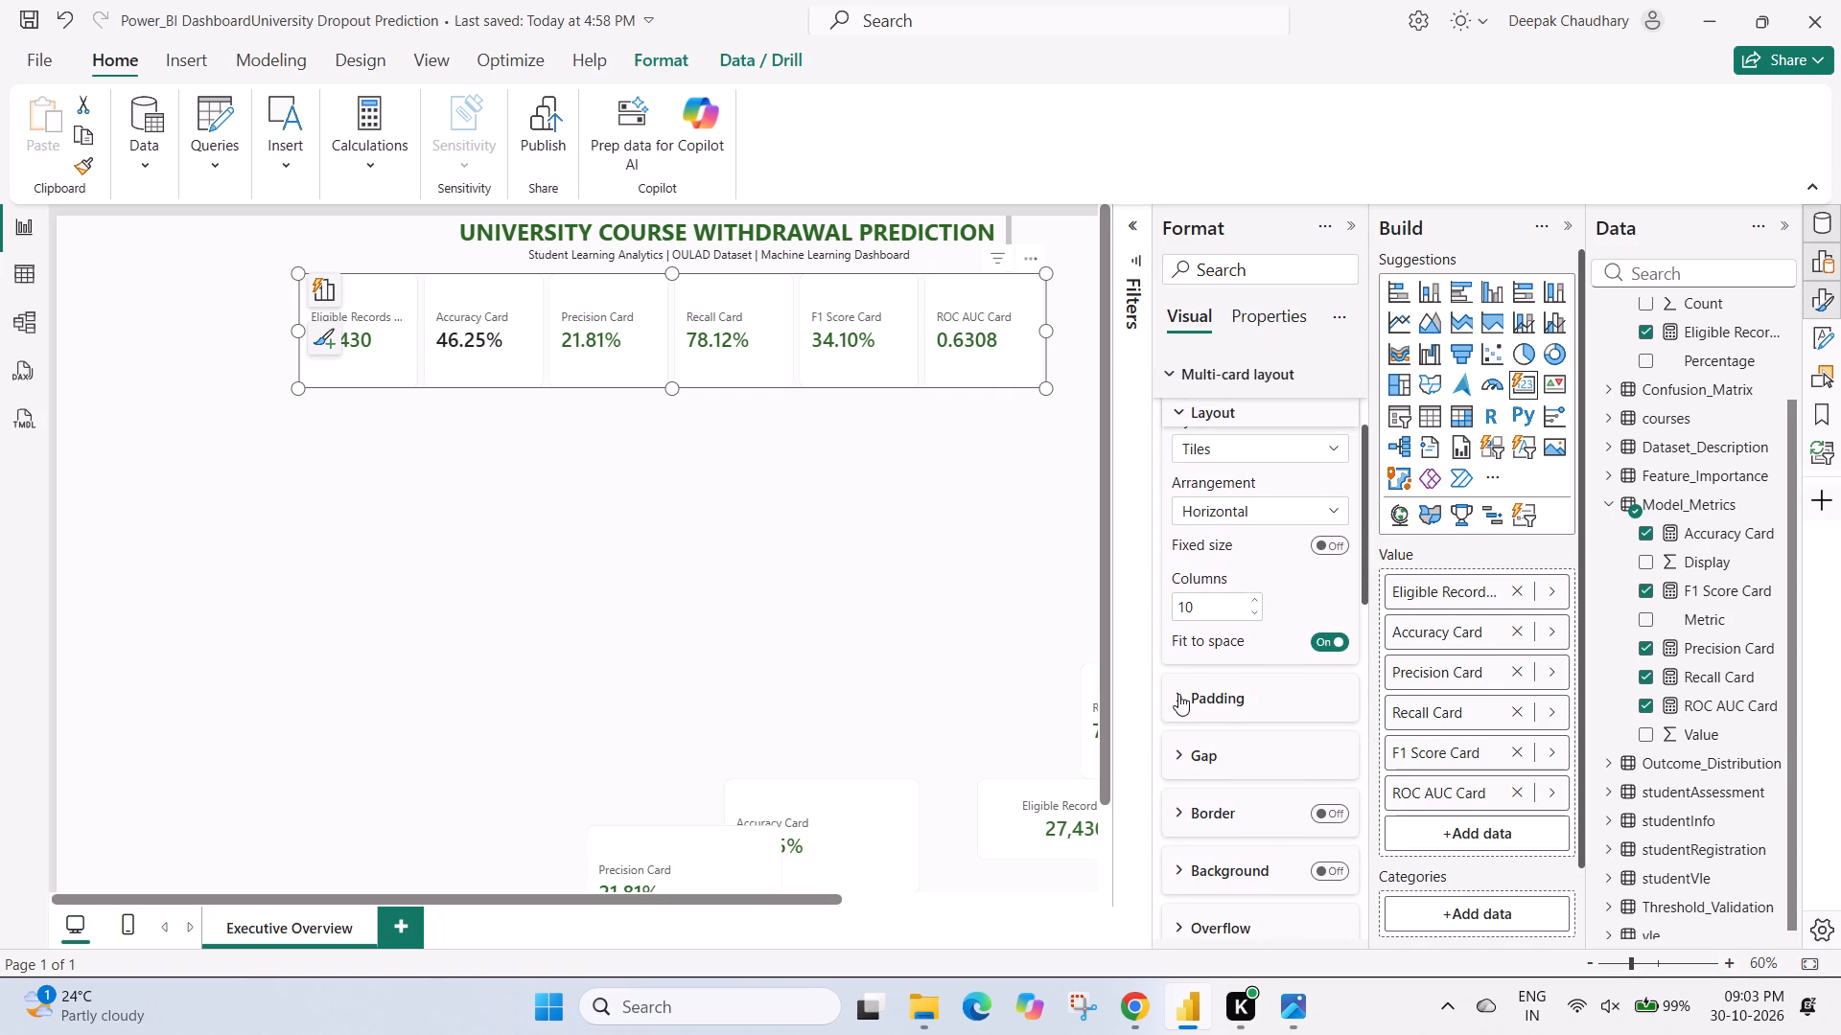
left_click(1178, 694)
scroll(1178, 694, "down", 2)
left_click(1177, 741)
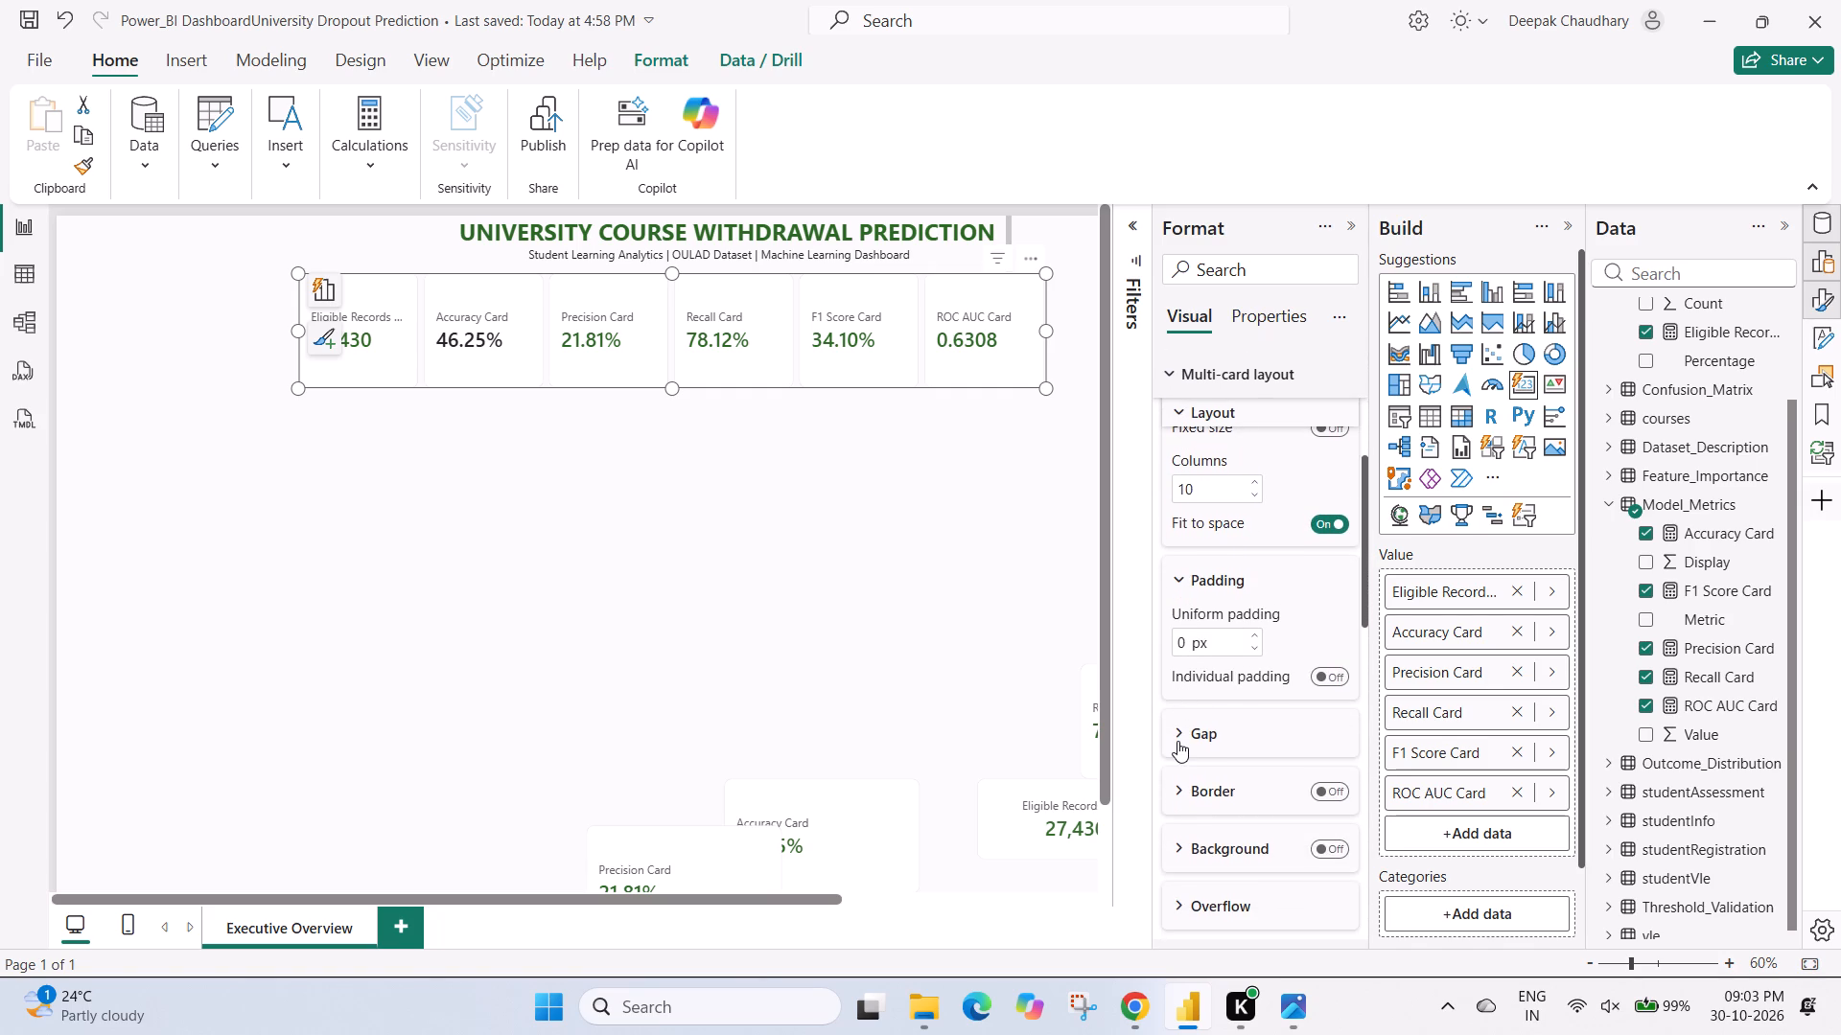
scroll(1177, 741, "down", 2)
left_click(1176, 661)
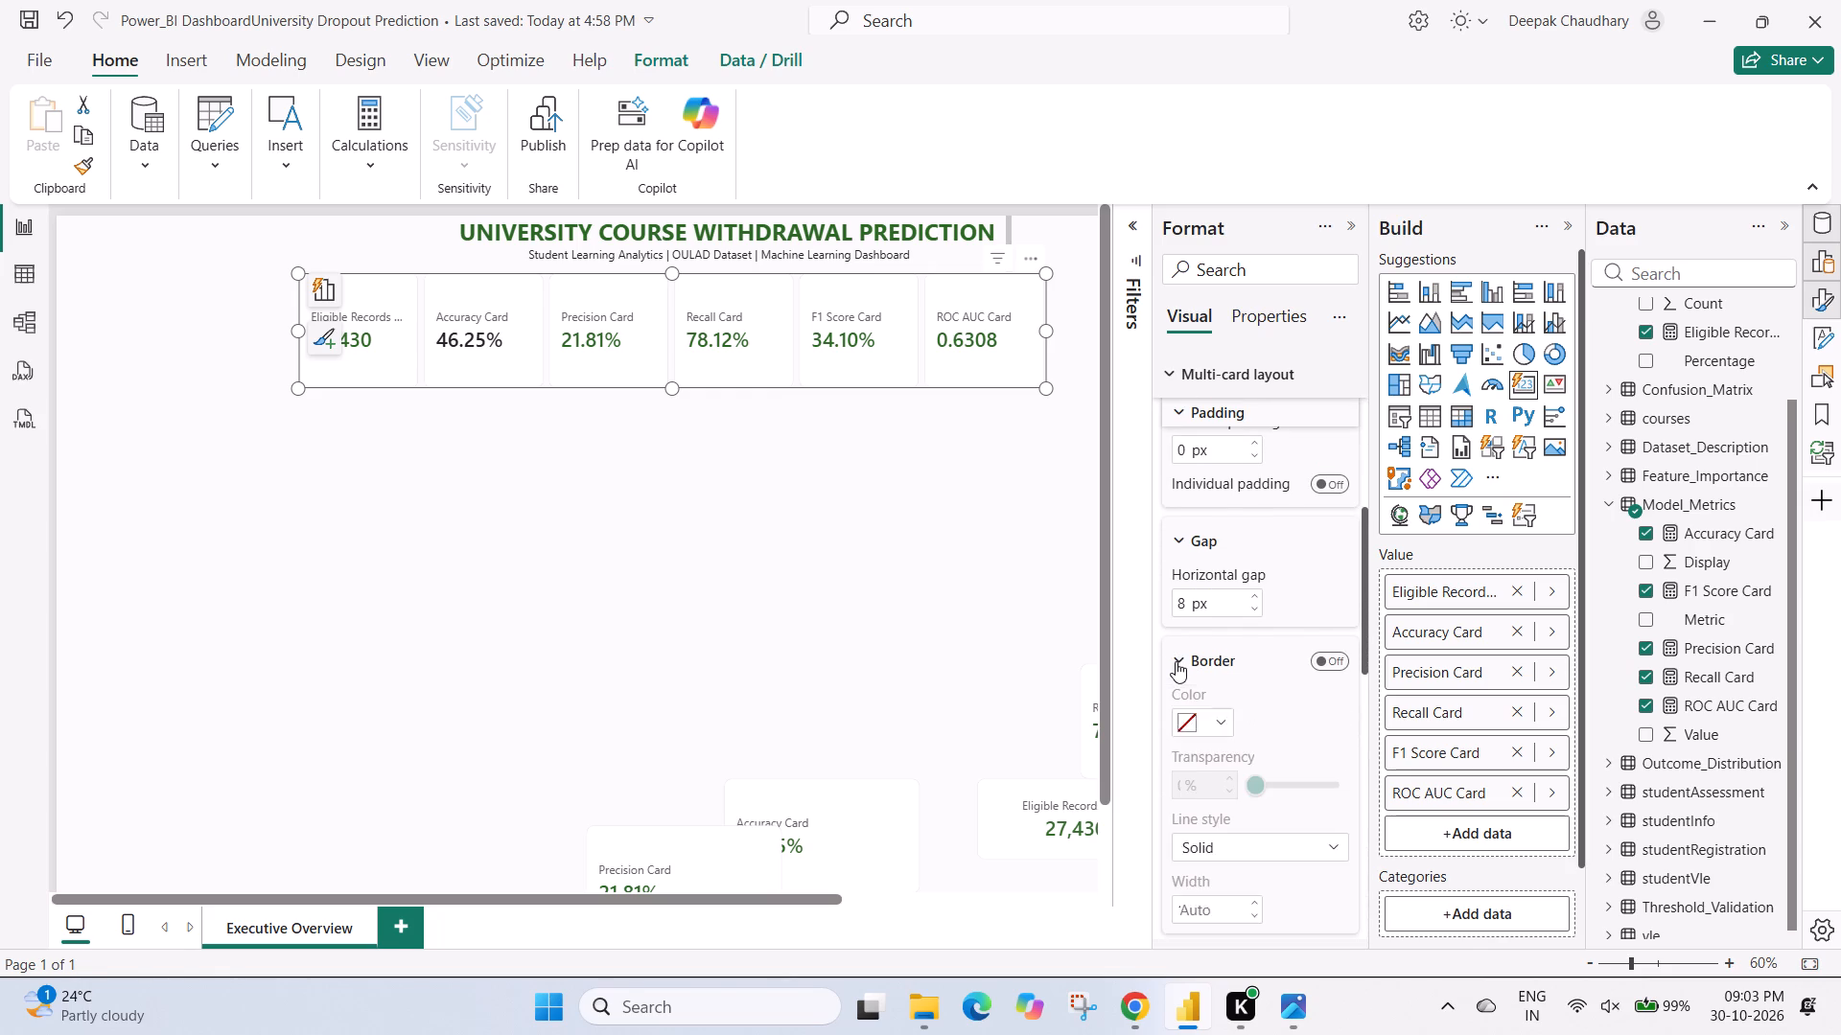
scroll(1176, 661, "down", 3)
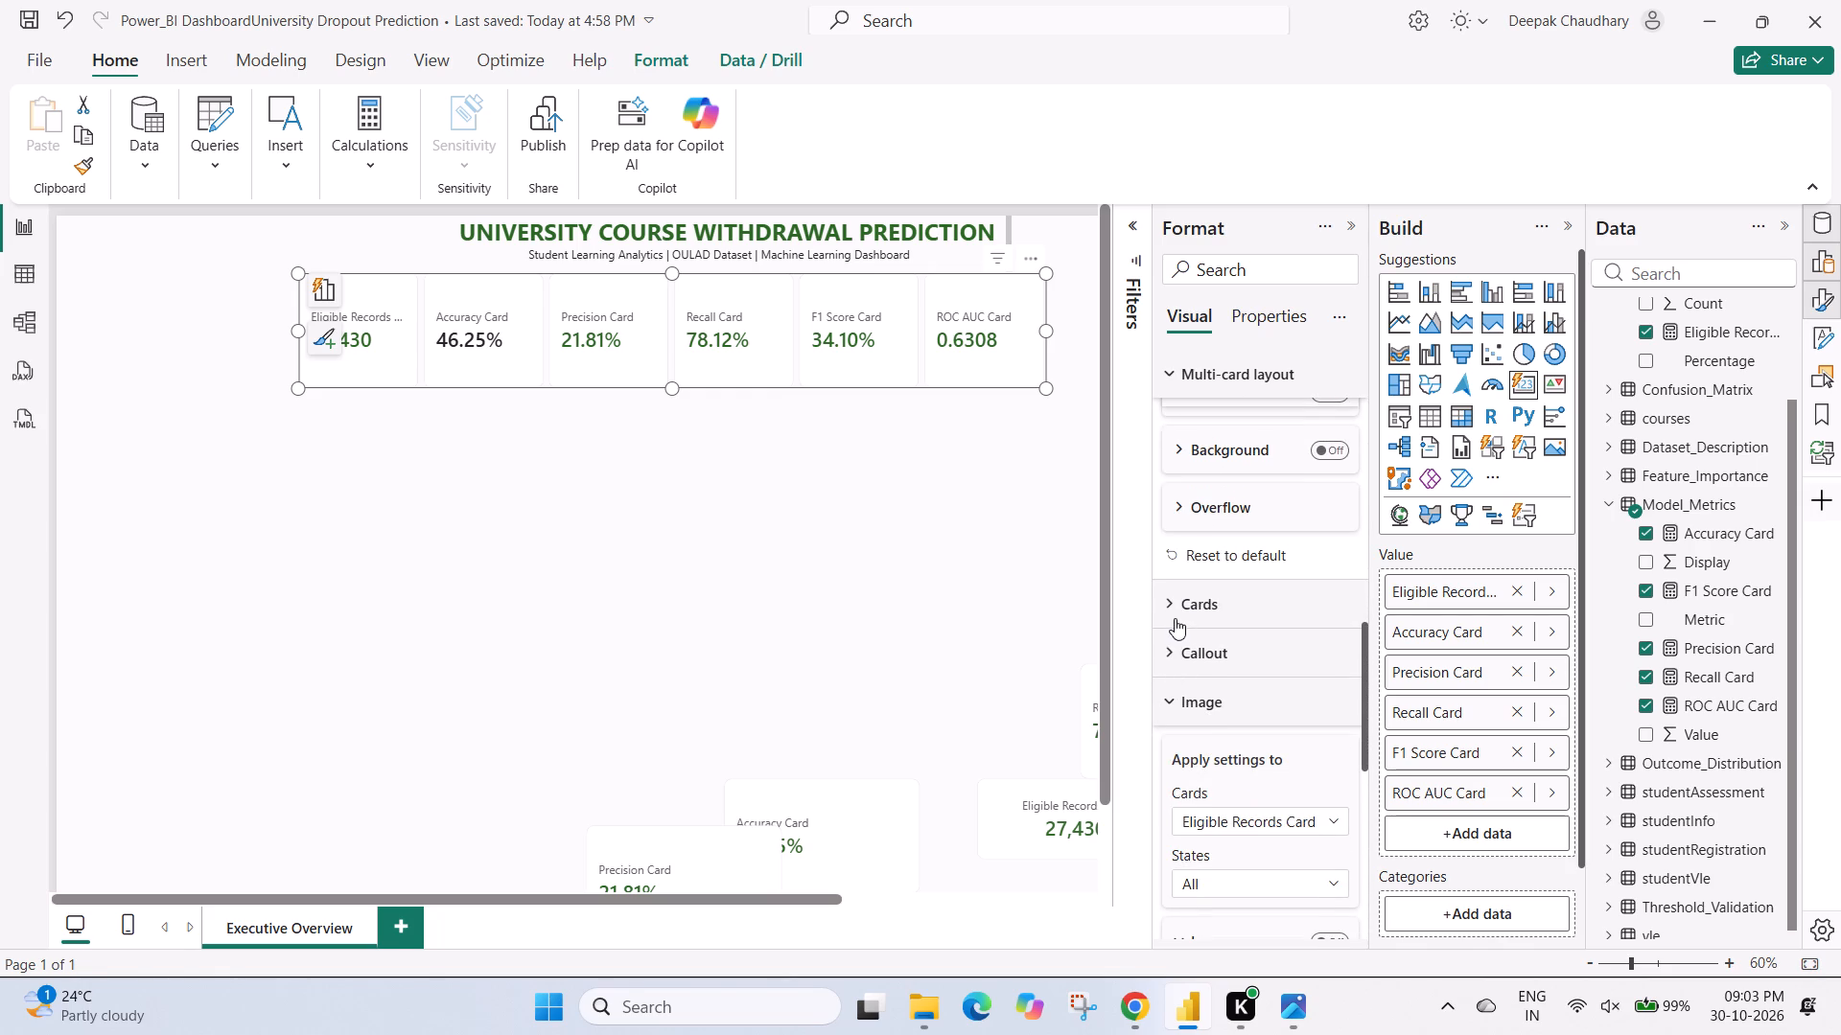
Examine the layout settings for the individual cards of the KPI visual, and collapse the expanded formatting sections.
left_click(1169, 606)
scroll(1169, 606, "down", 2)
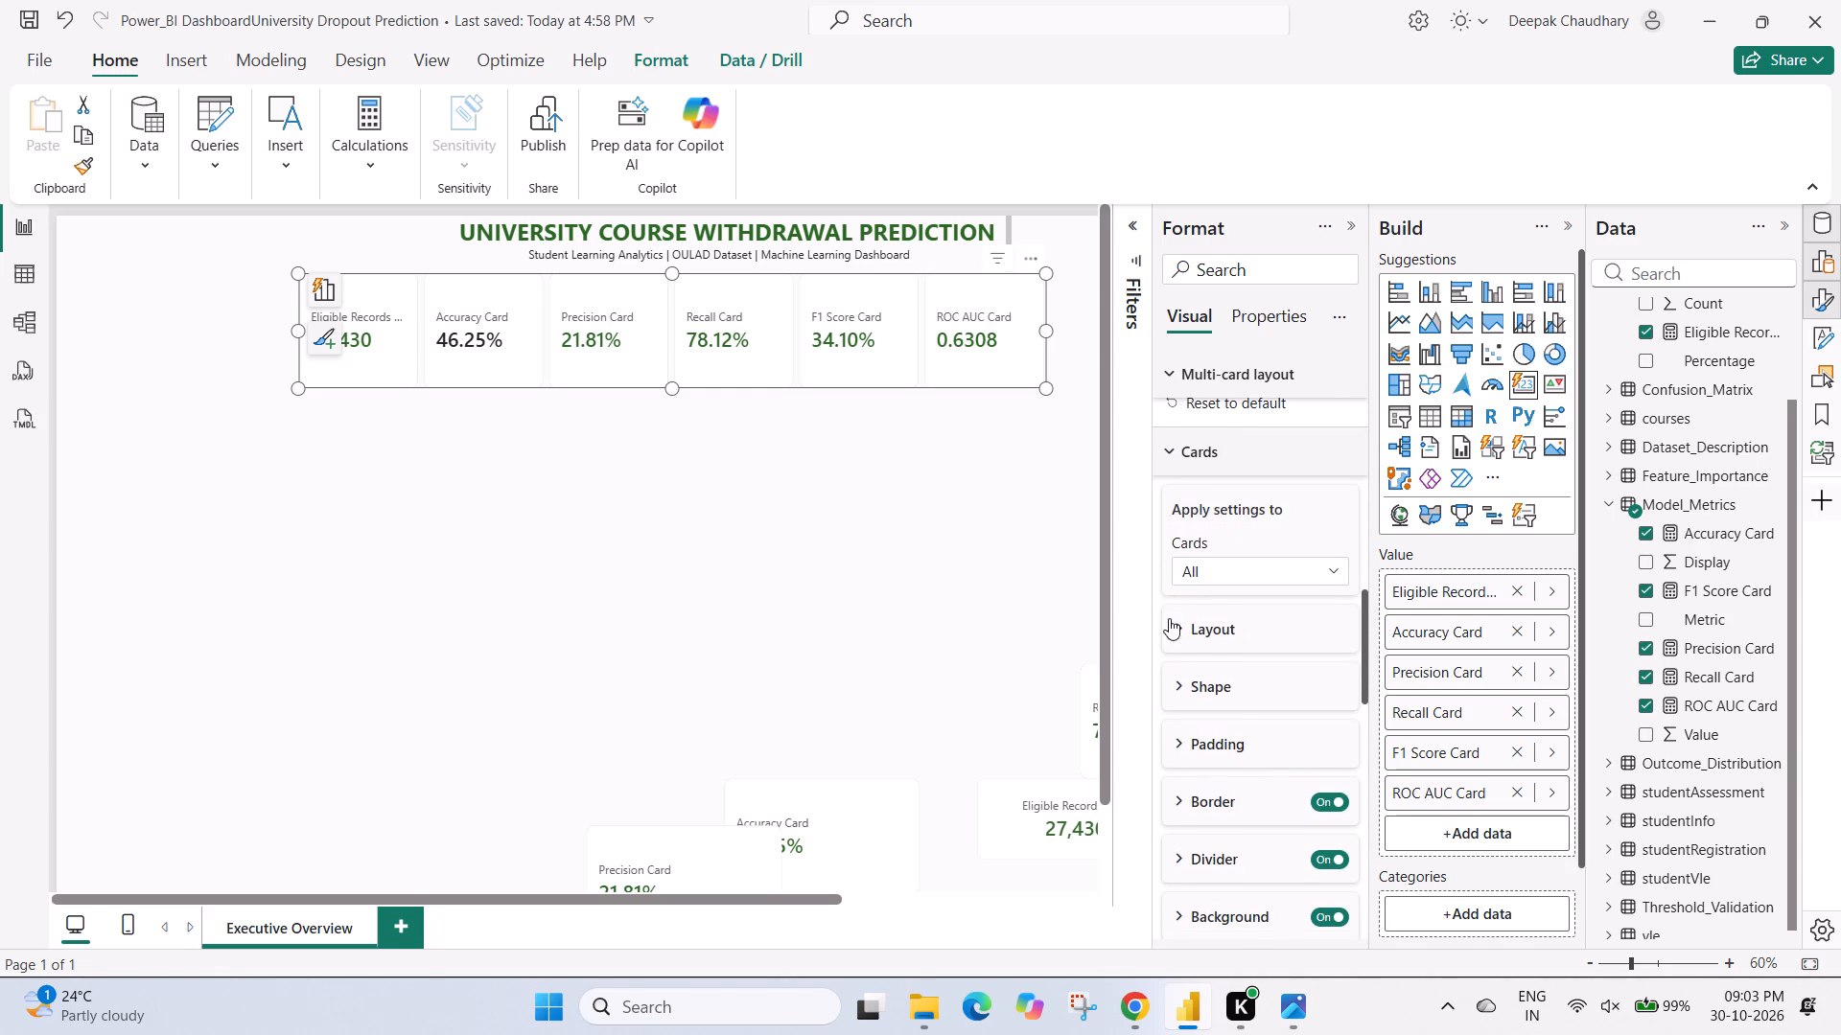
left_click(1169, 625)
scroll(1169, 625, "down", 1)
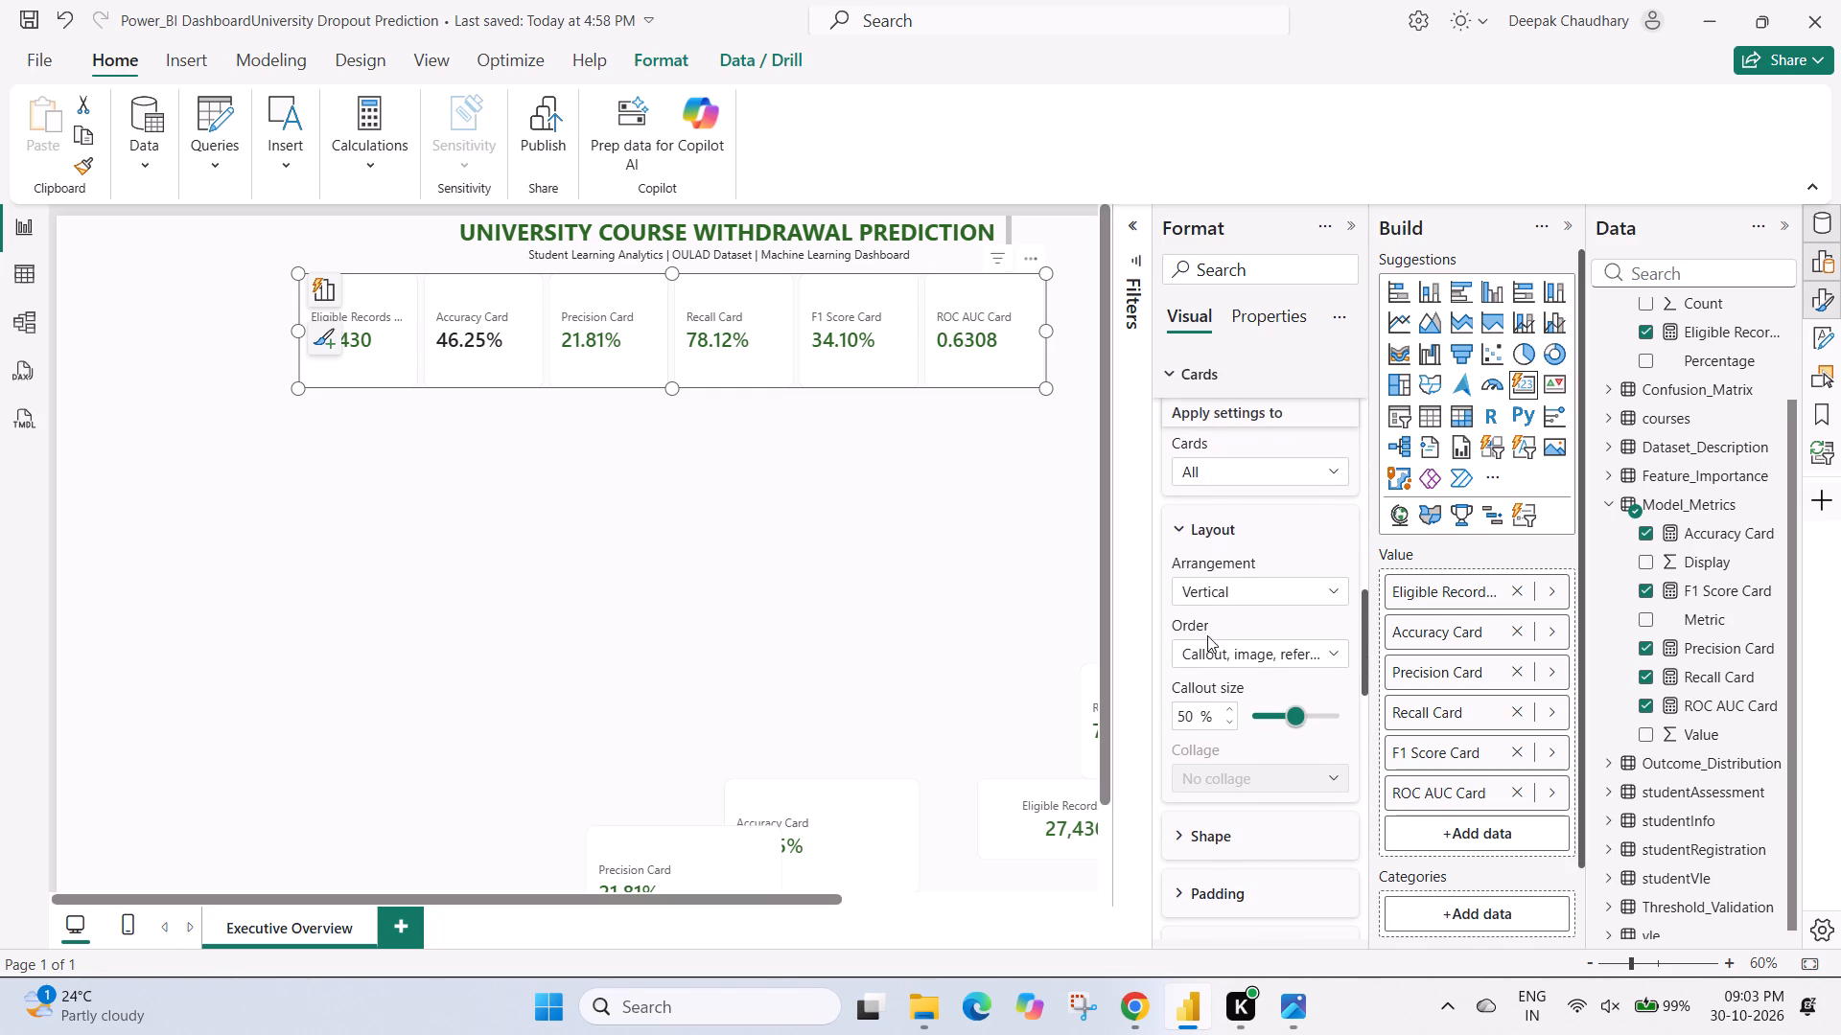
scroll(1255, 579, "up", 6)
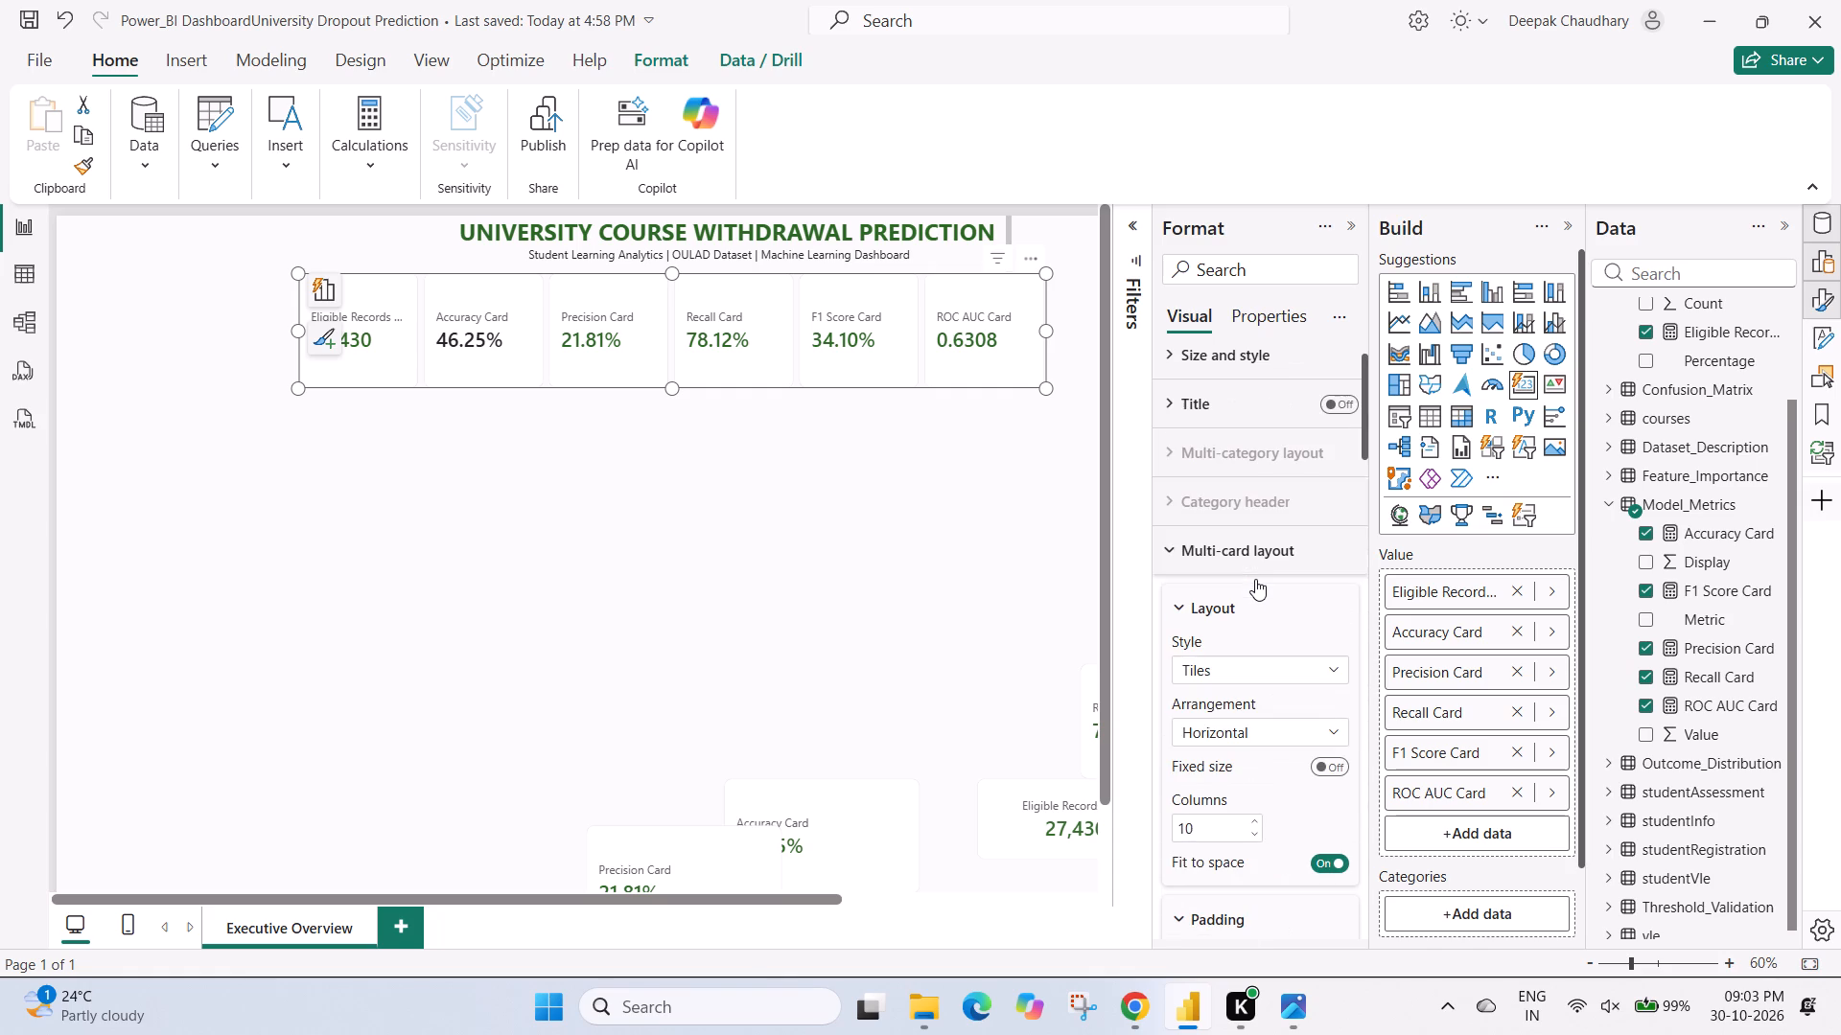
left_click(1176, 556)
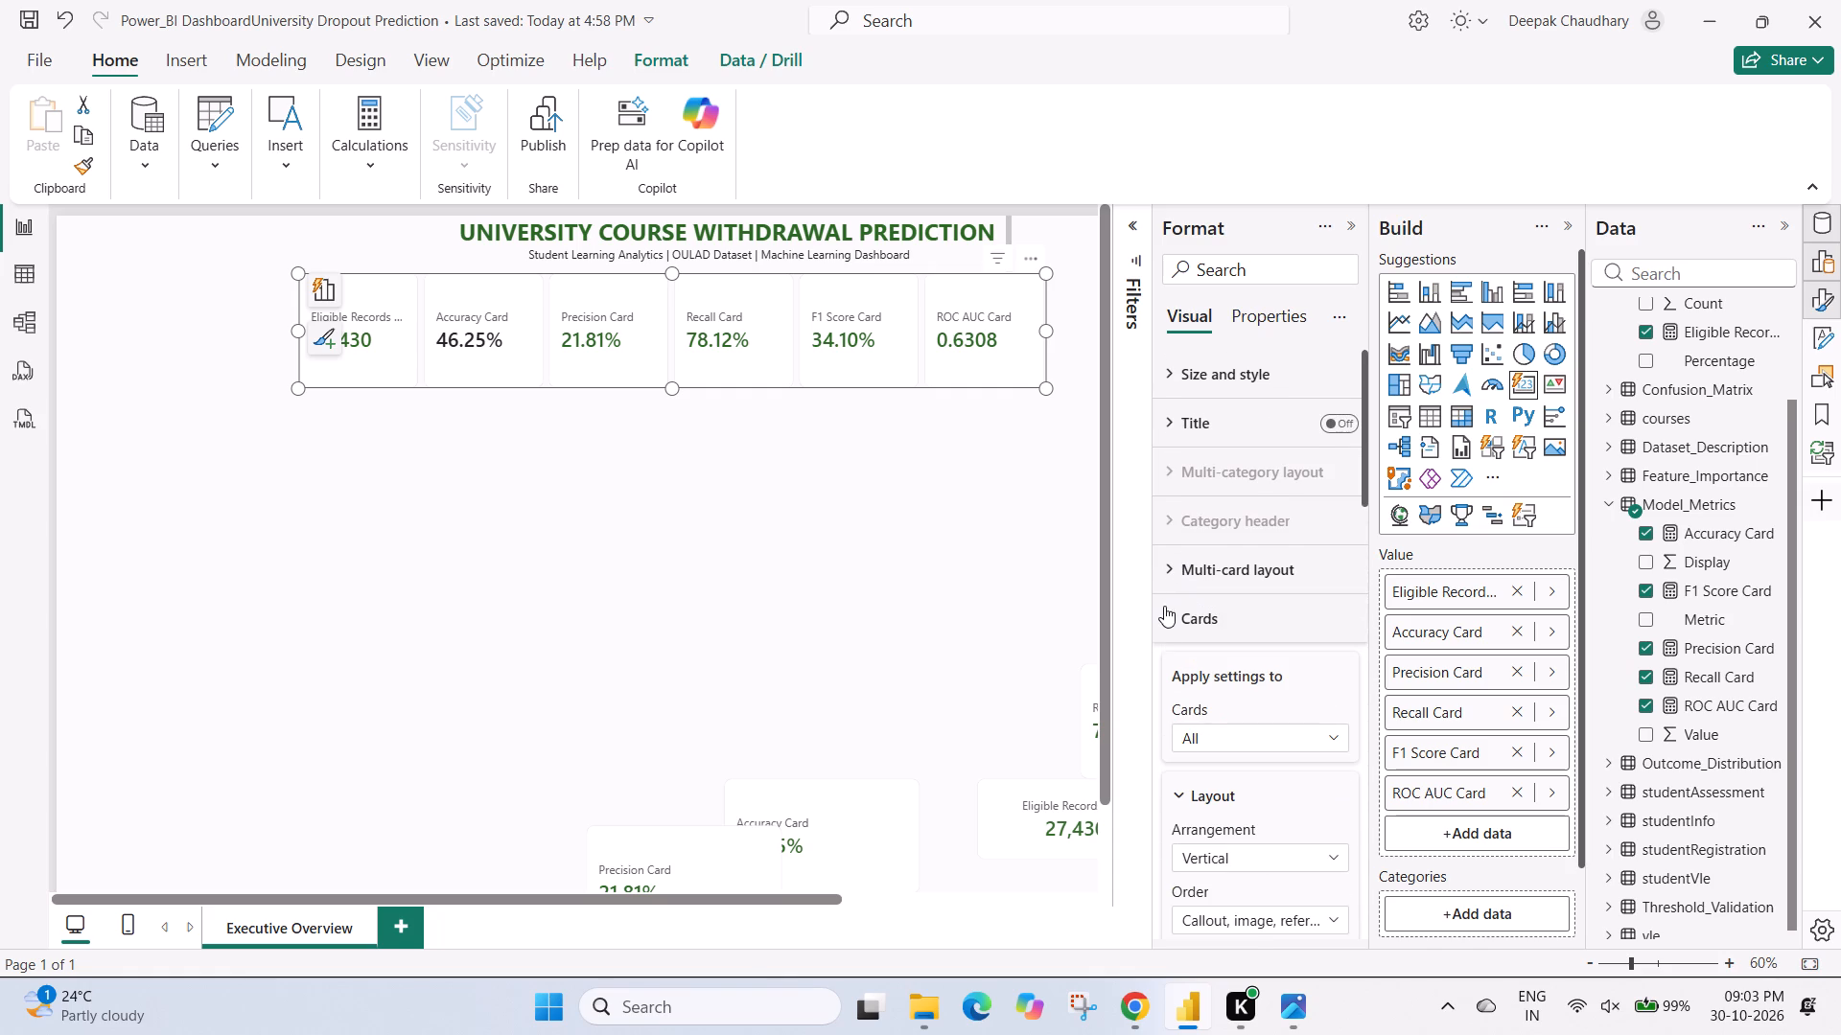
left_click(1164, 614)
left_click(1161, 712)
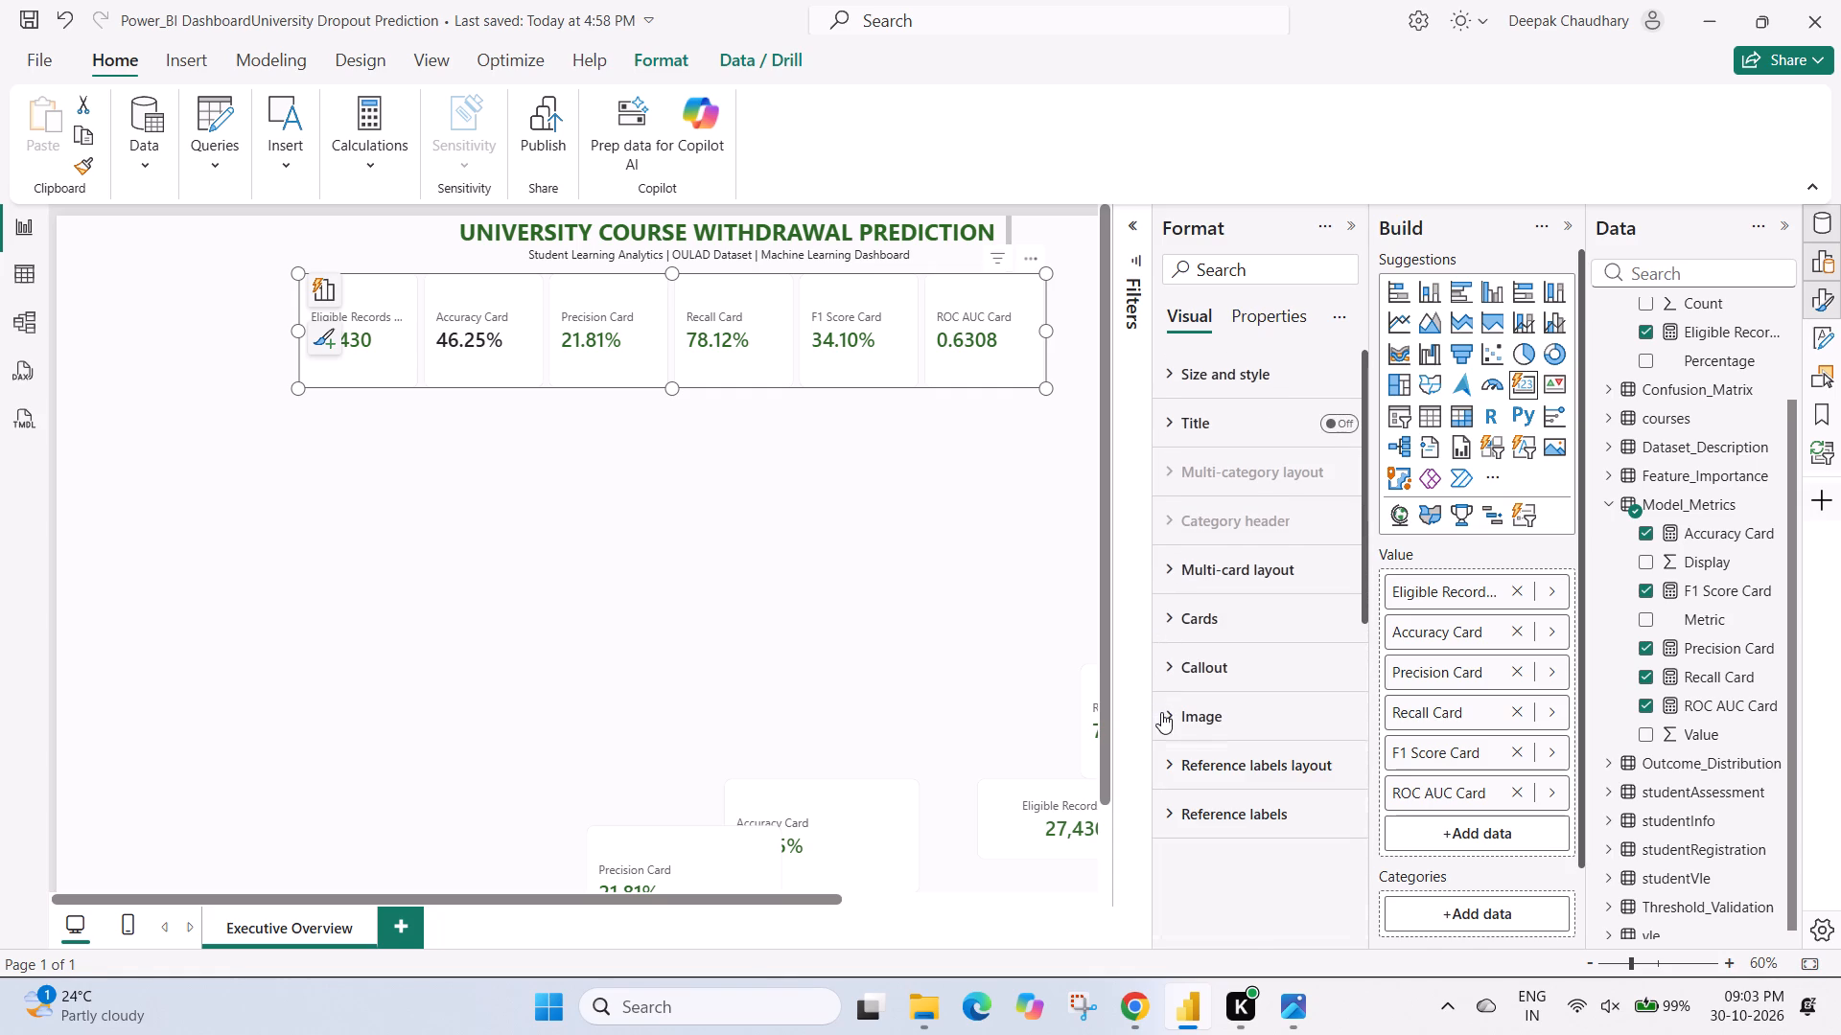
Turn on the shadow for the KPI card visual in its size and style settings.
left_click(1175, 368)
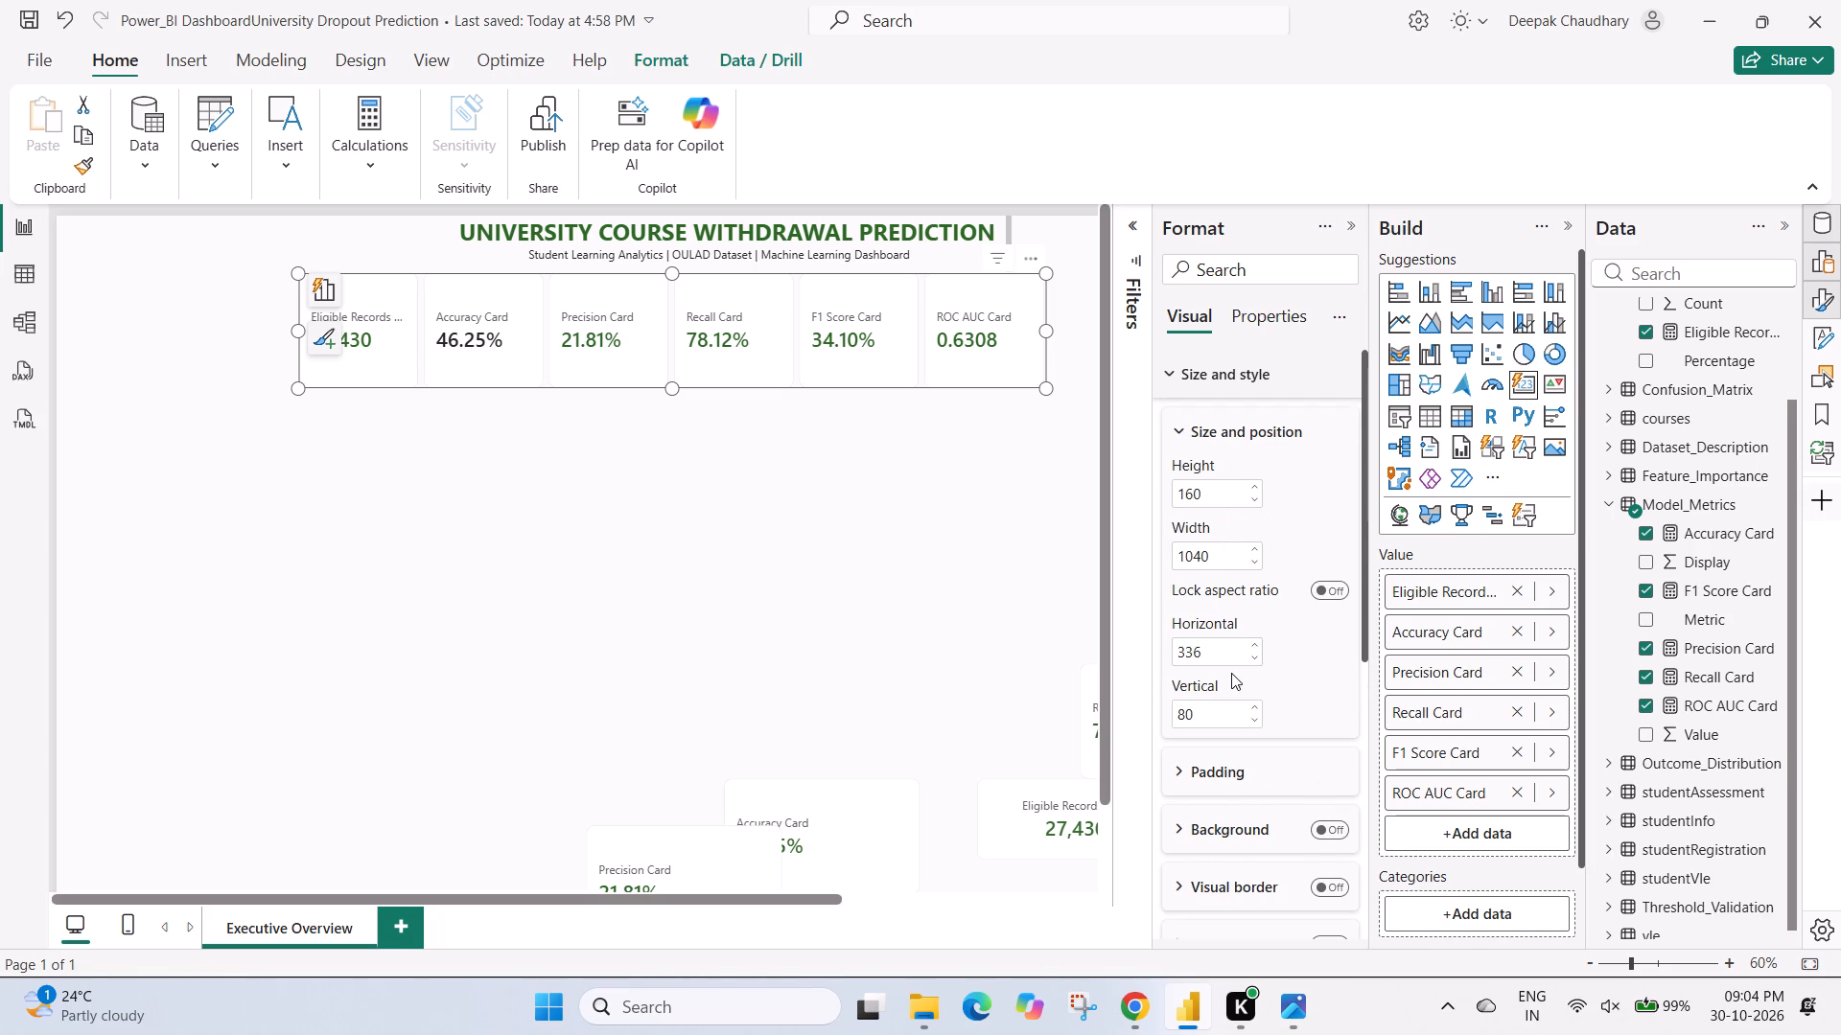
scroll(1231, 673, "down", 2)
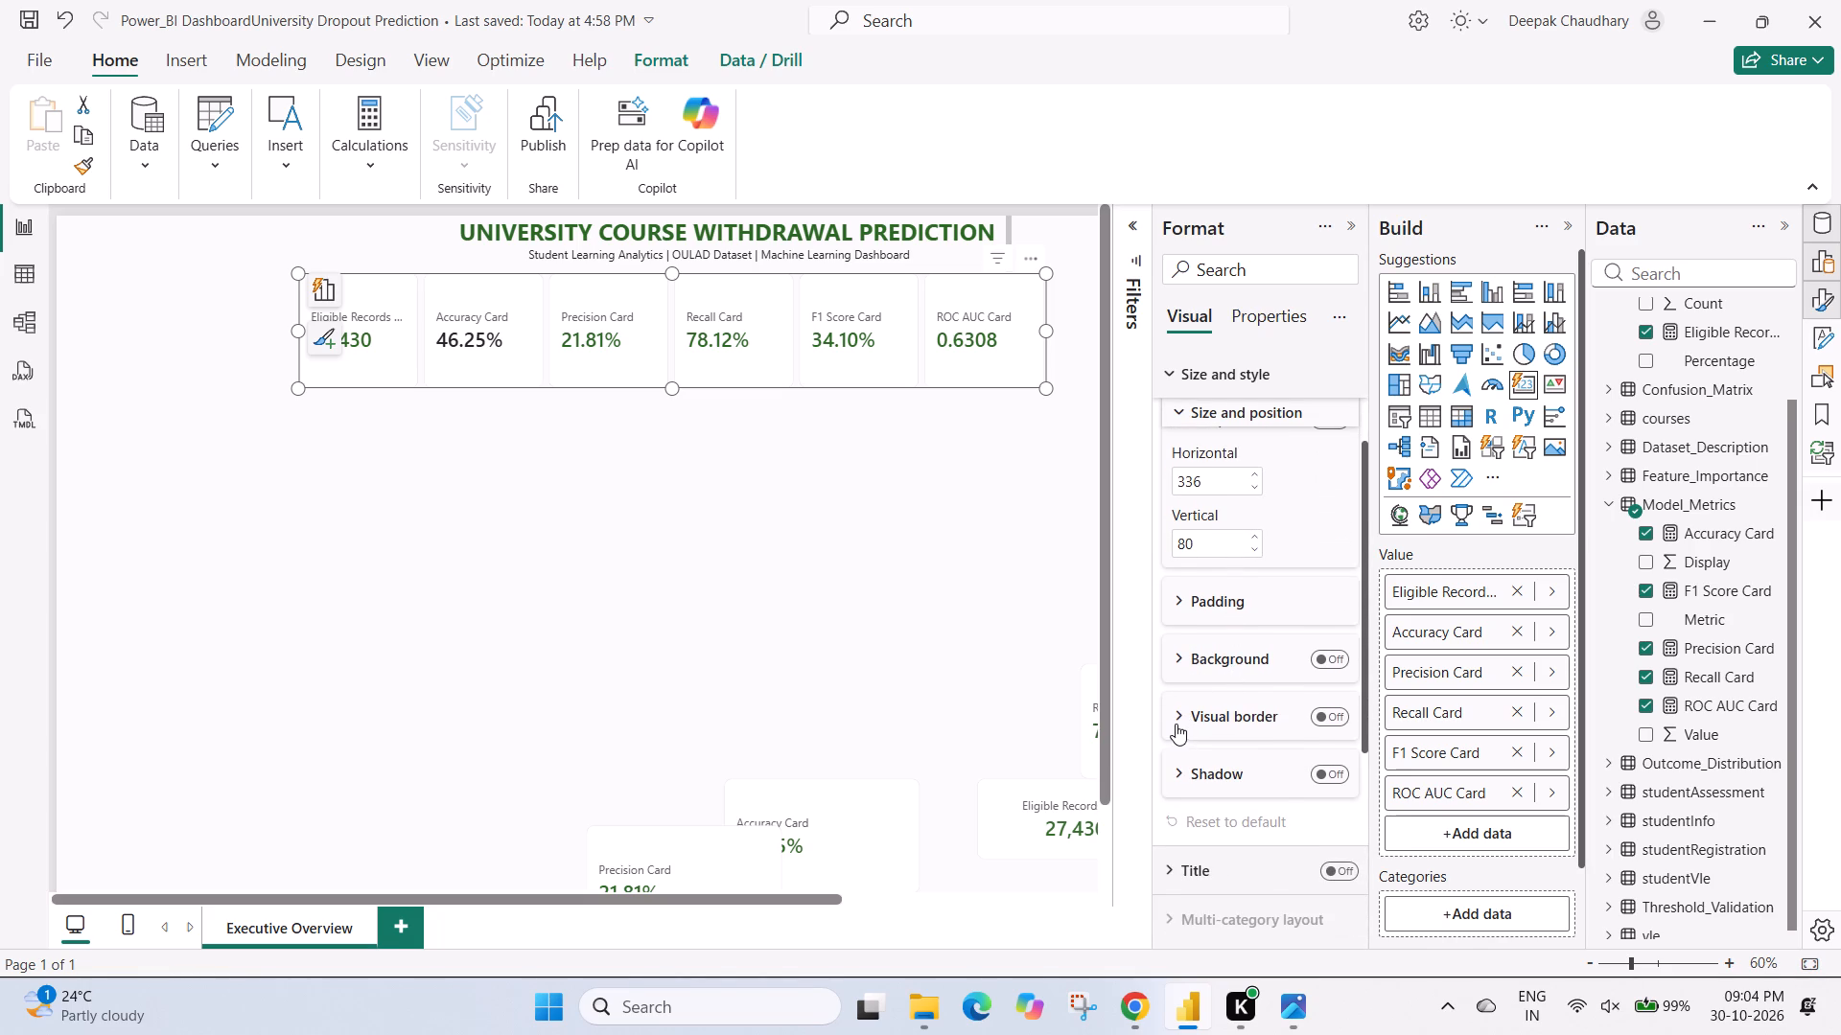
scroll(1175, 721, "down", 2)
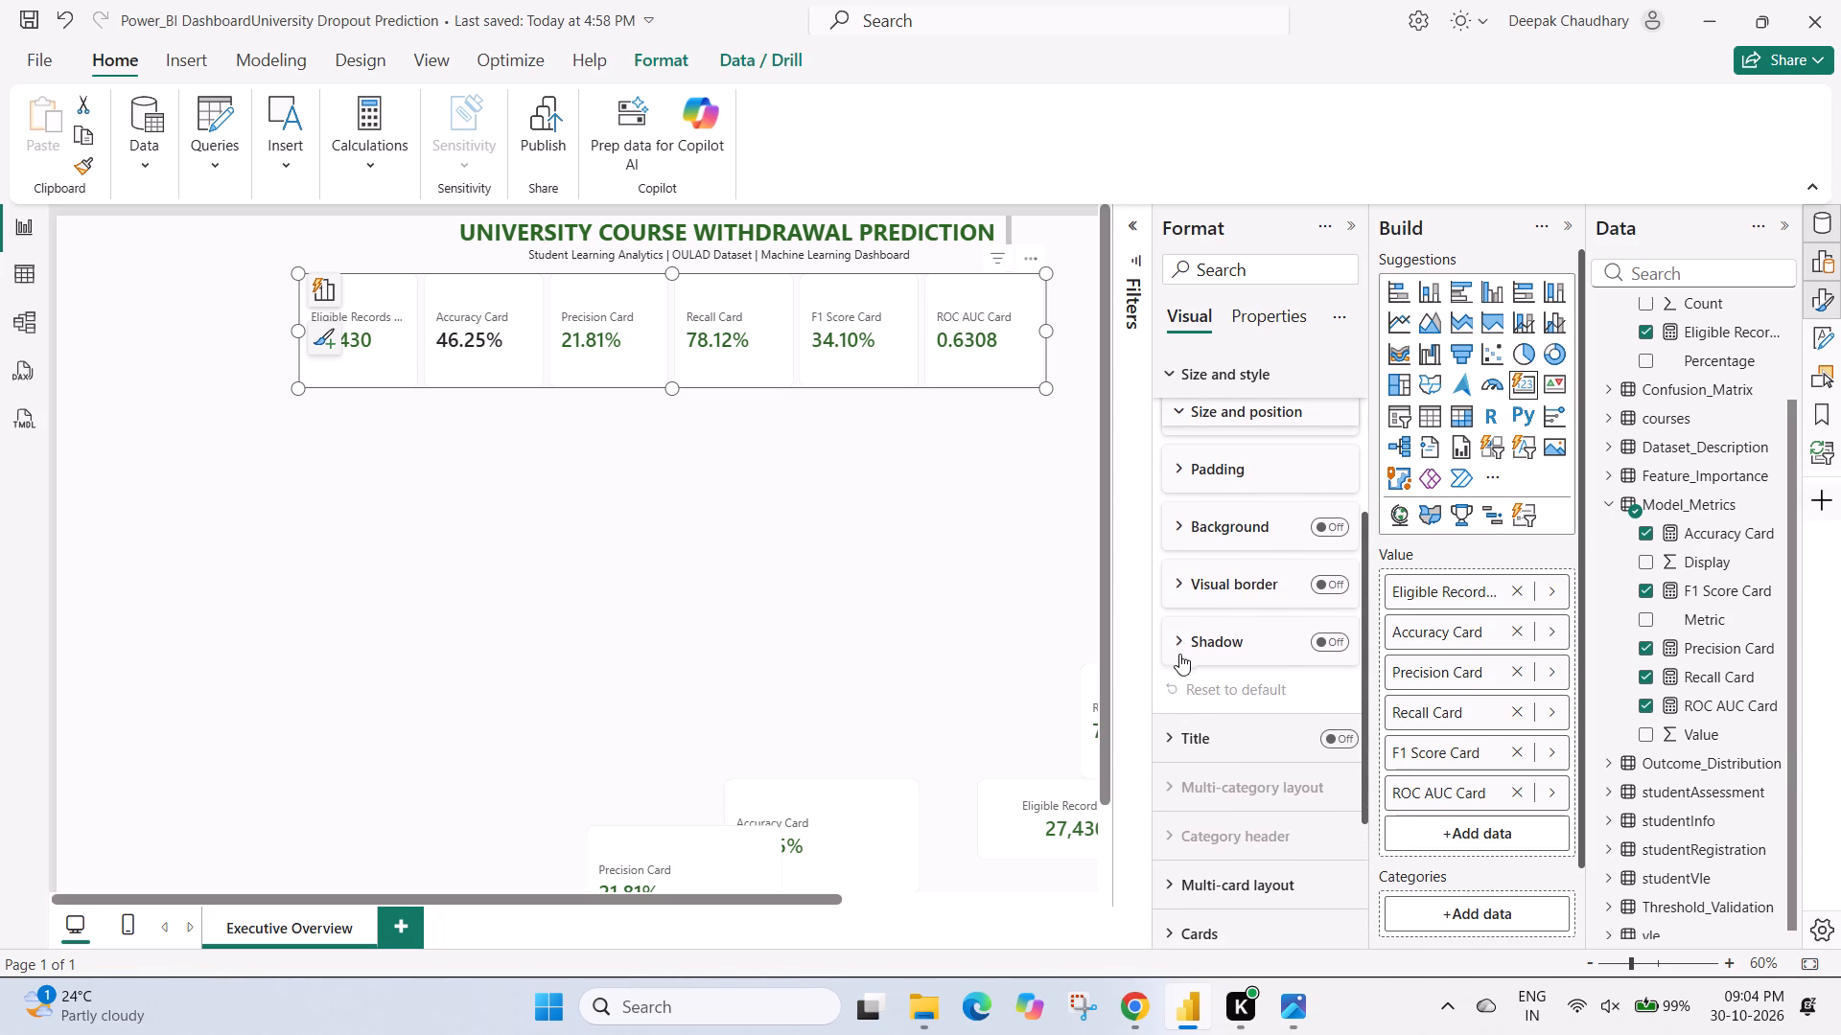
left_click(1327, 645)
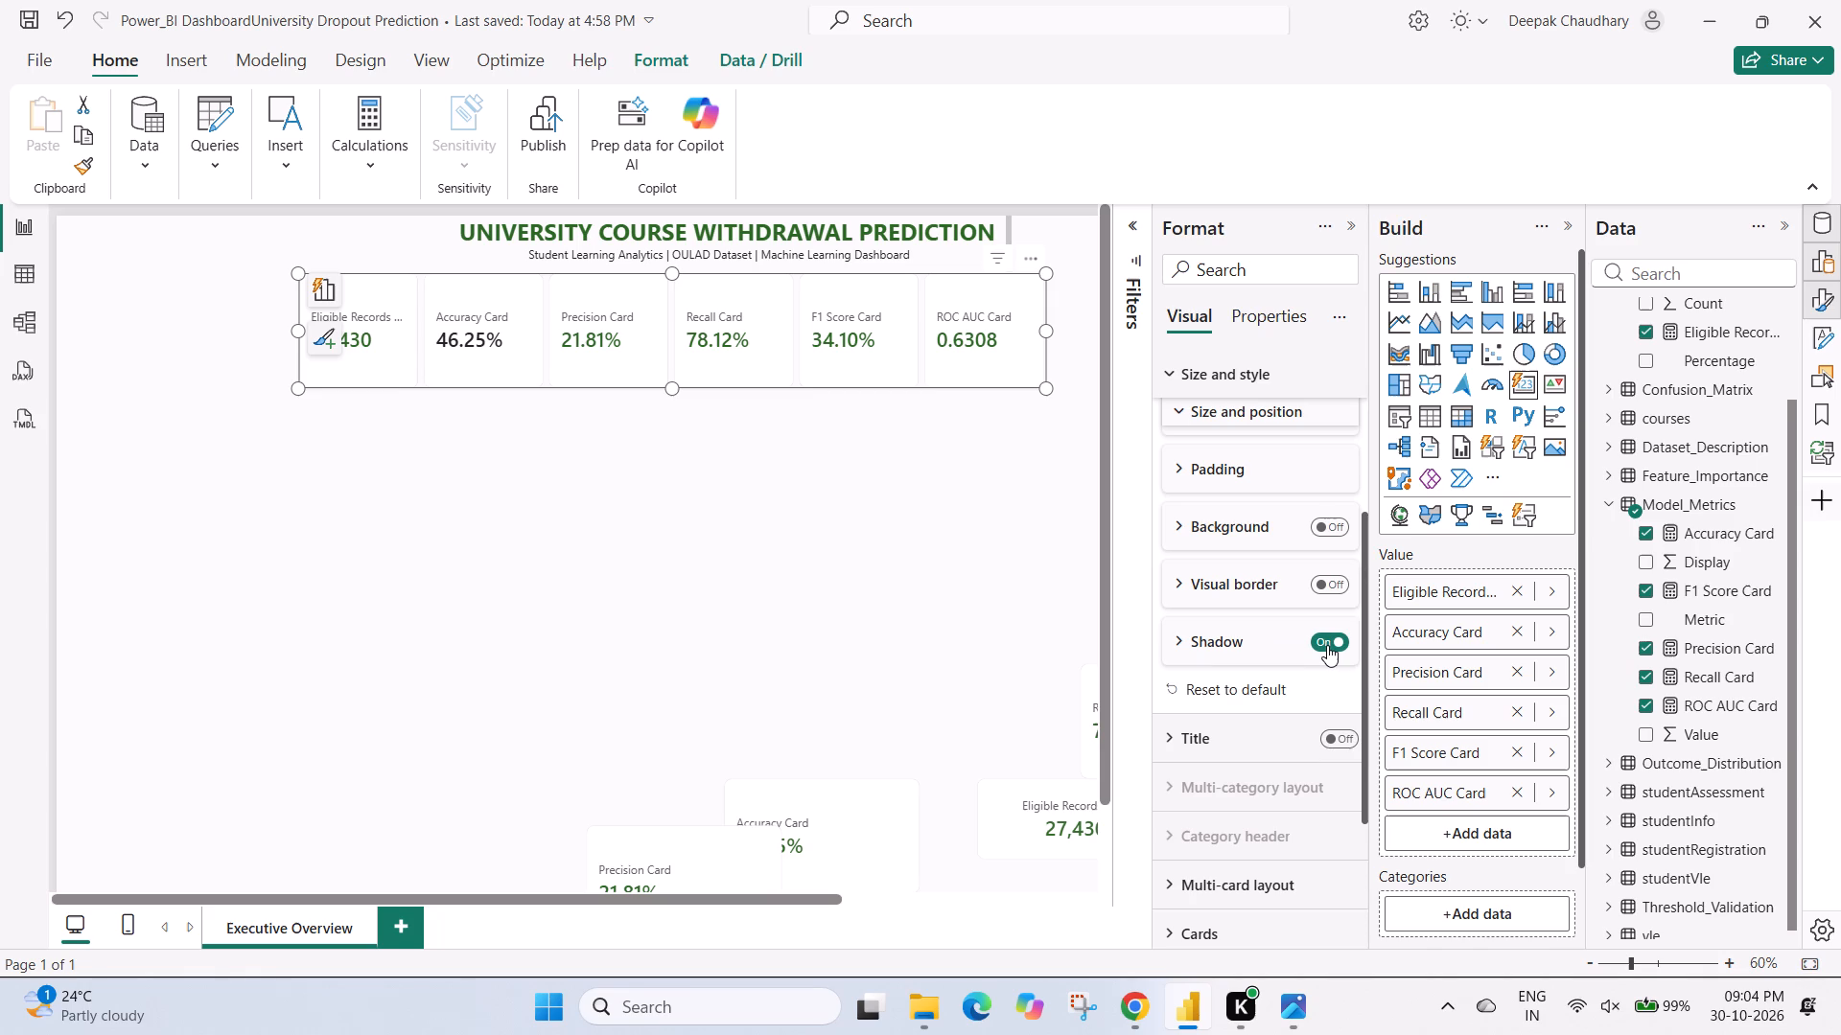
left_click(1327, 645)
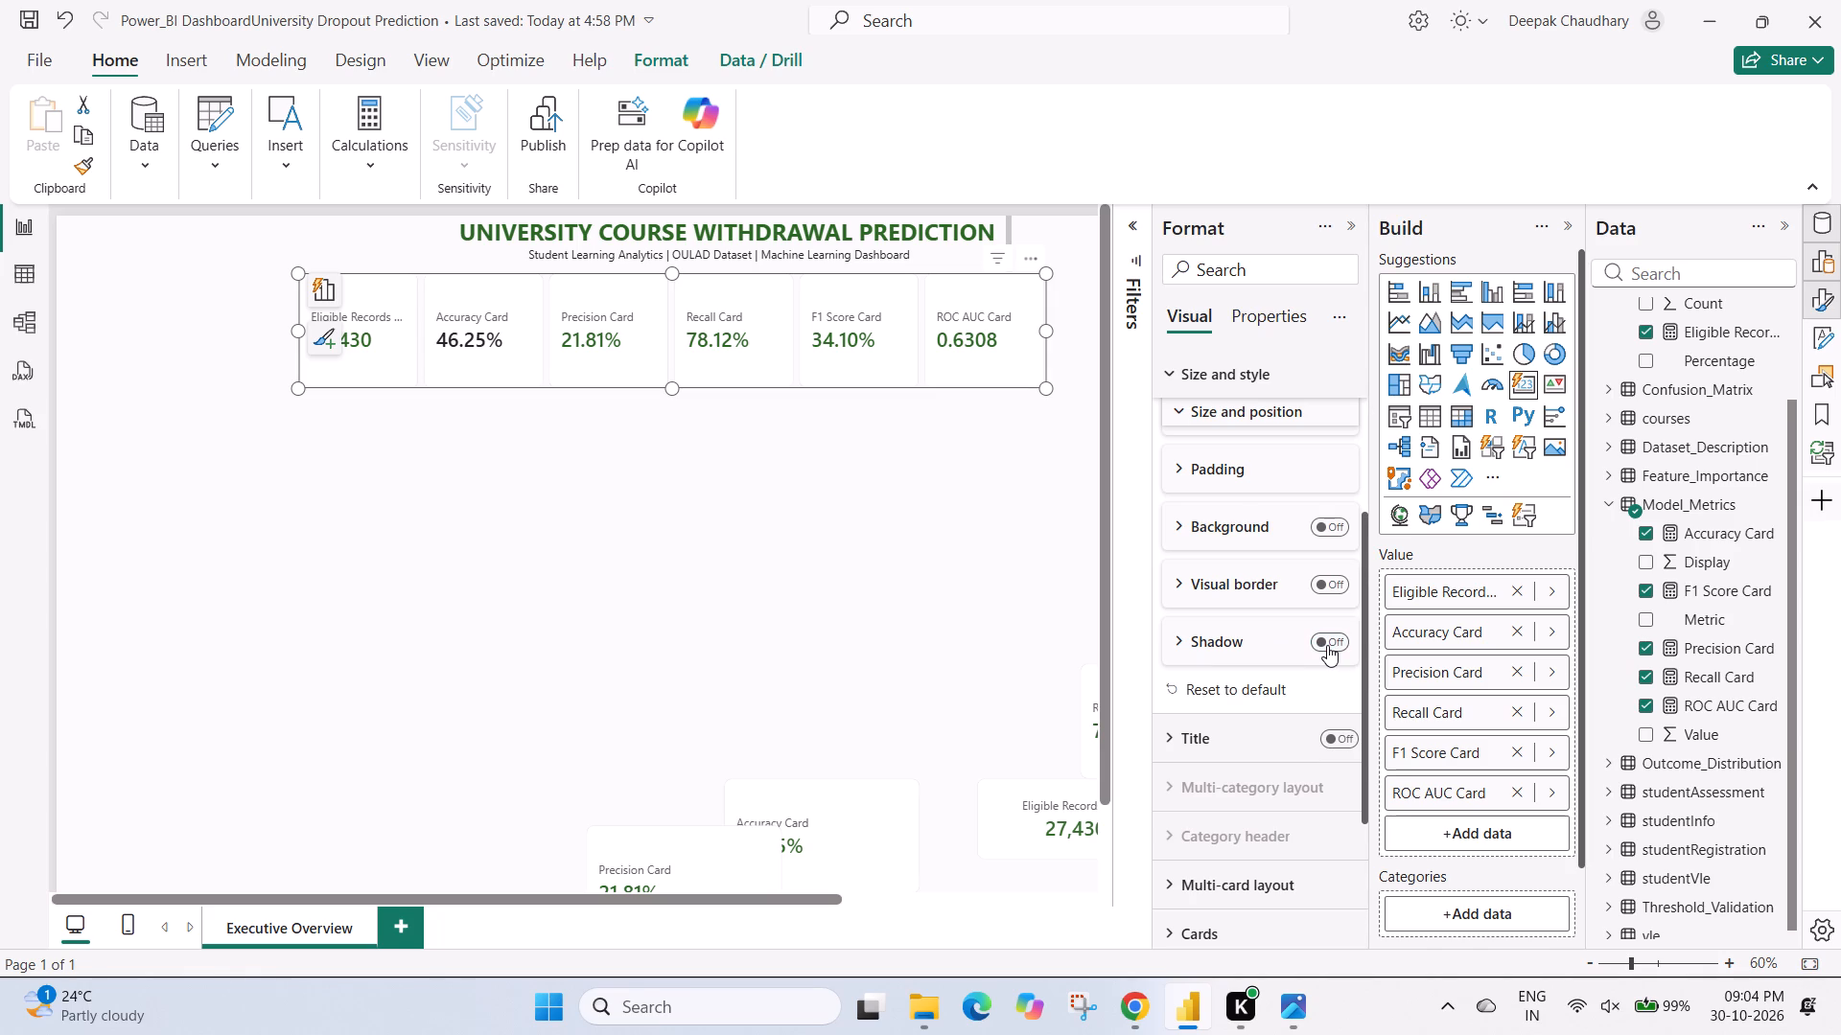
left_click(1327, 645)
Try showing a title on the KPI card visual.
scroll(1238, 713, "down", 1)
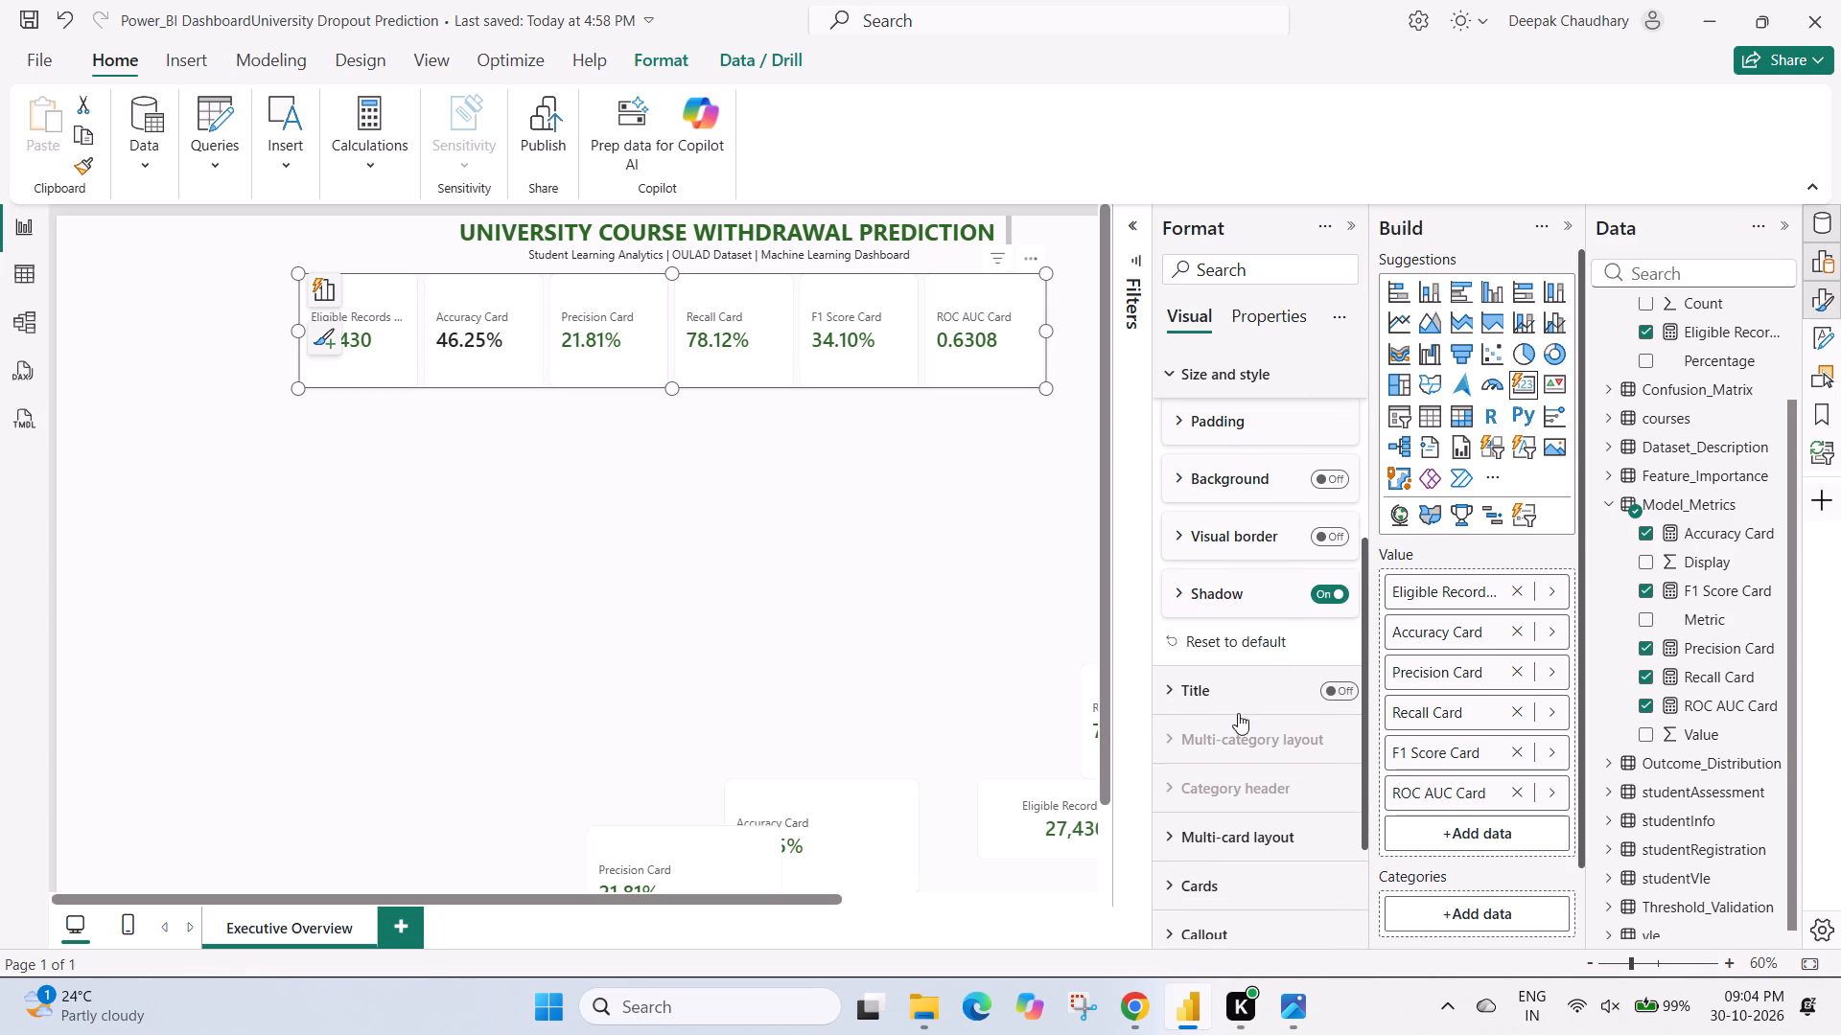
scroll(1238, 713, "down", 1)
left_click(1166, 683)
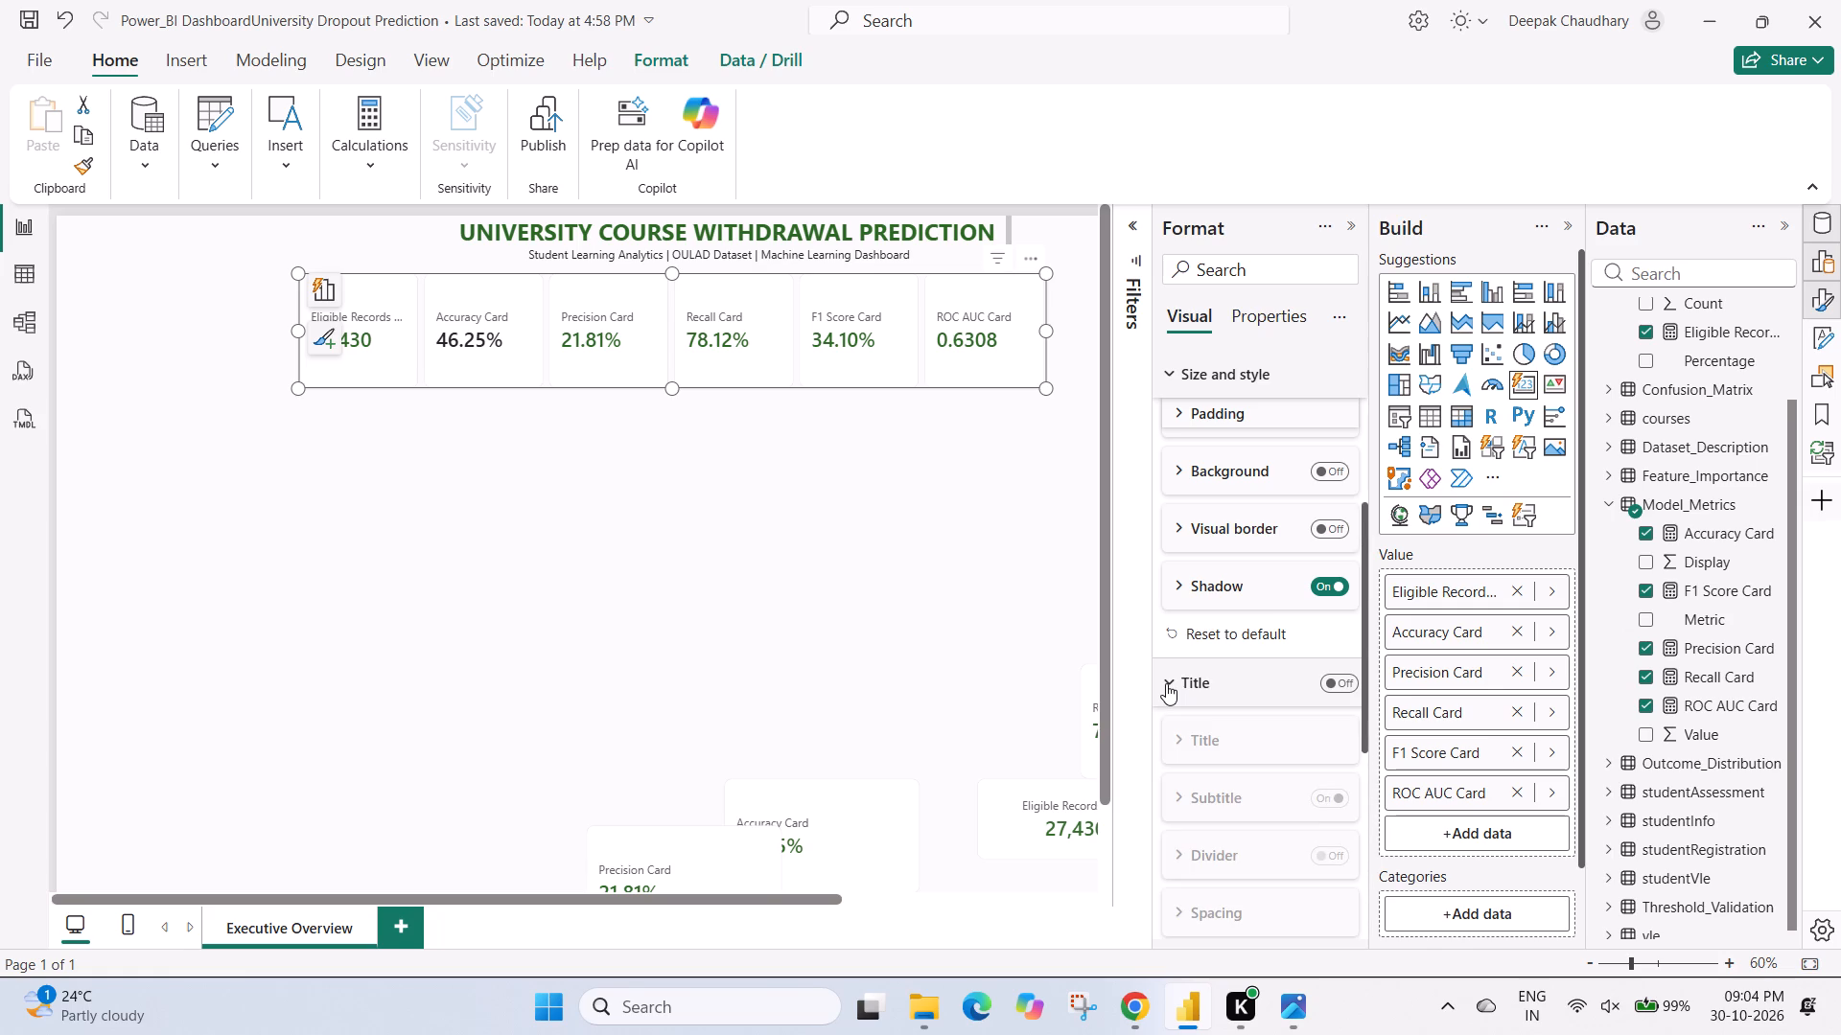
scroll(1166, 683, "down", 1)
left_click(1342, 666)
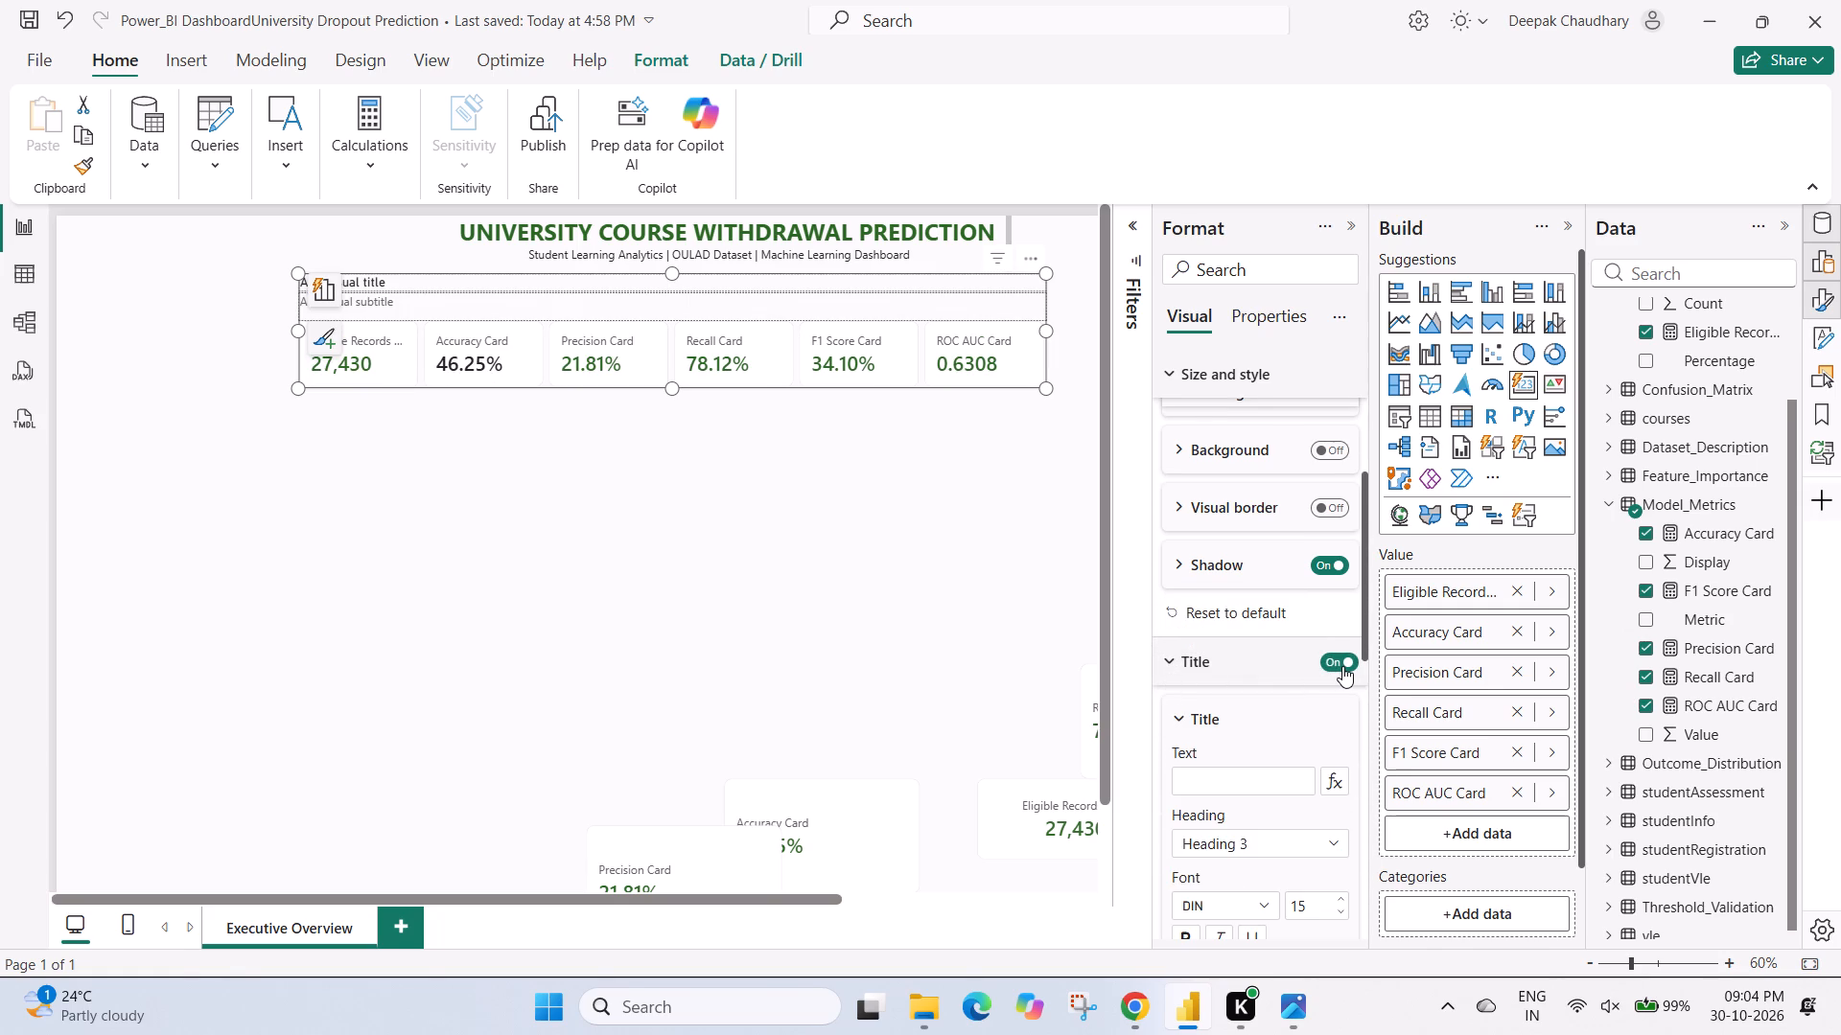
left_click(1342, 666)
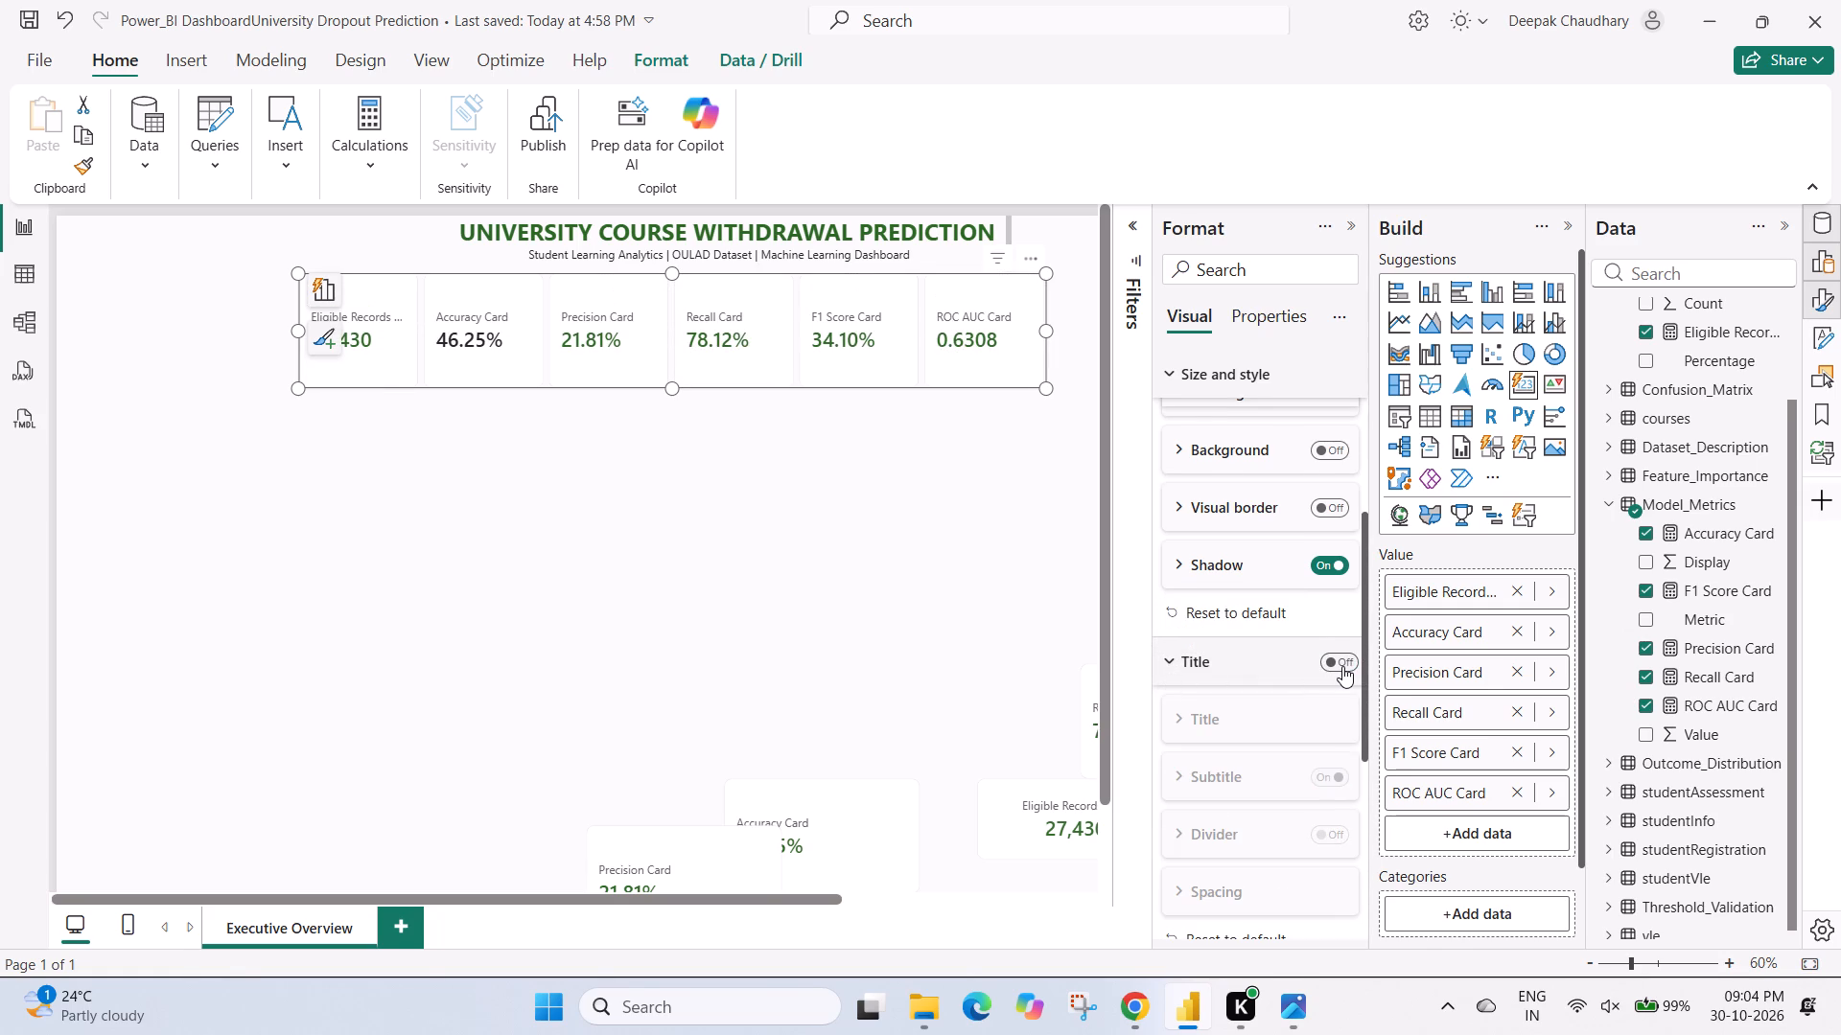
Examine the style and arrangement options available in the KPI visual's multi-card layout.
scroll(1269, 699, "down", 3)
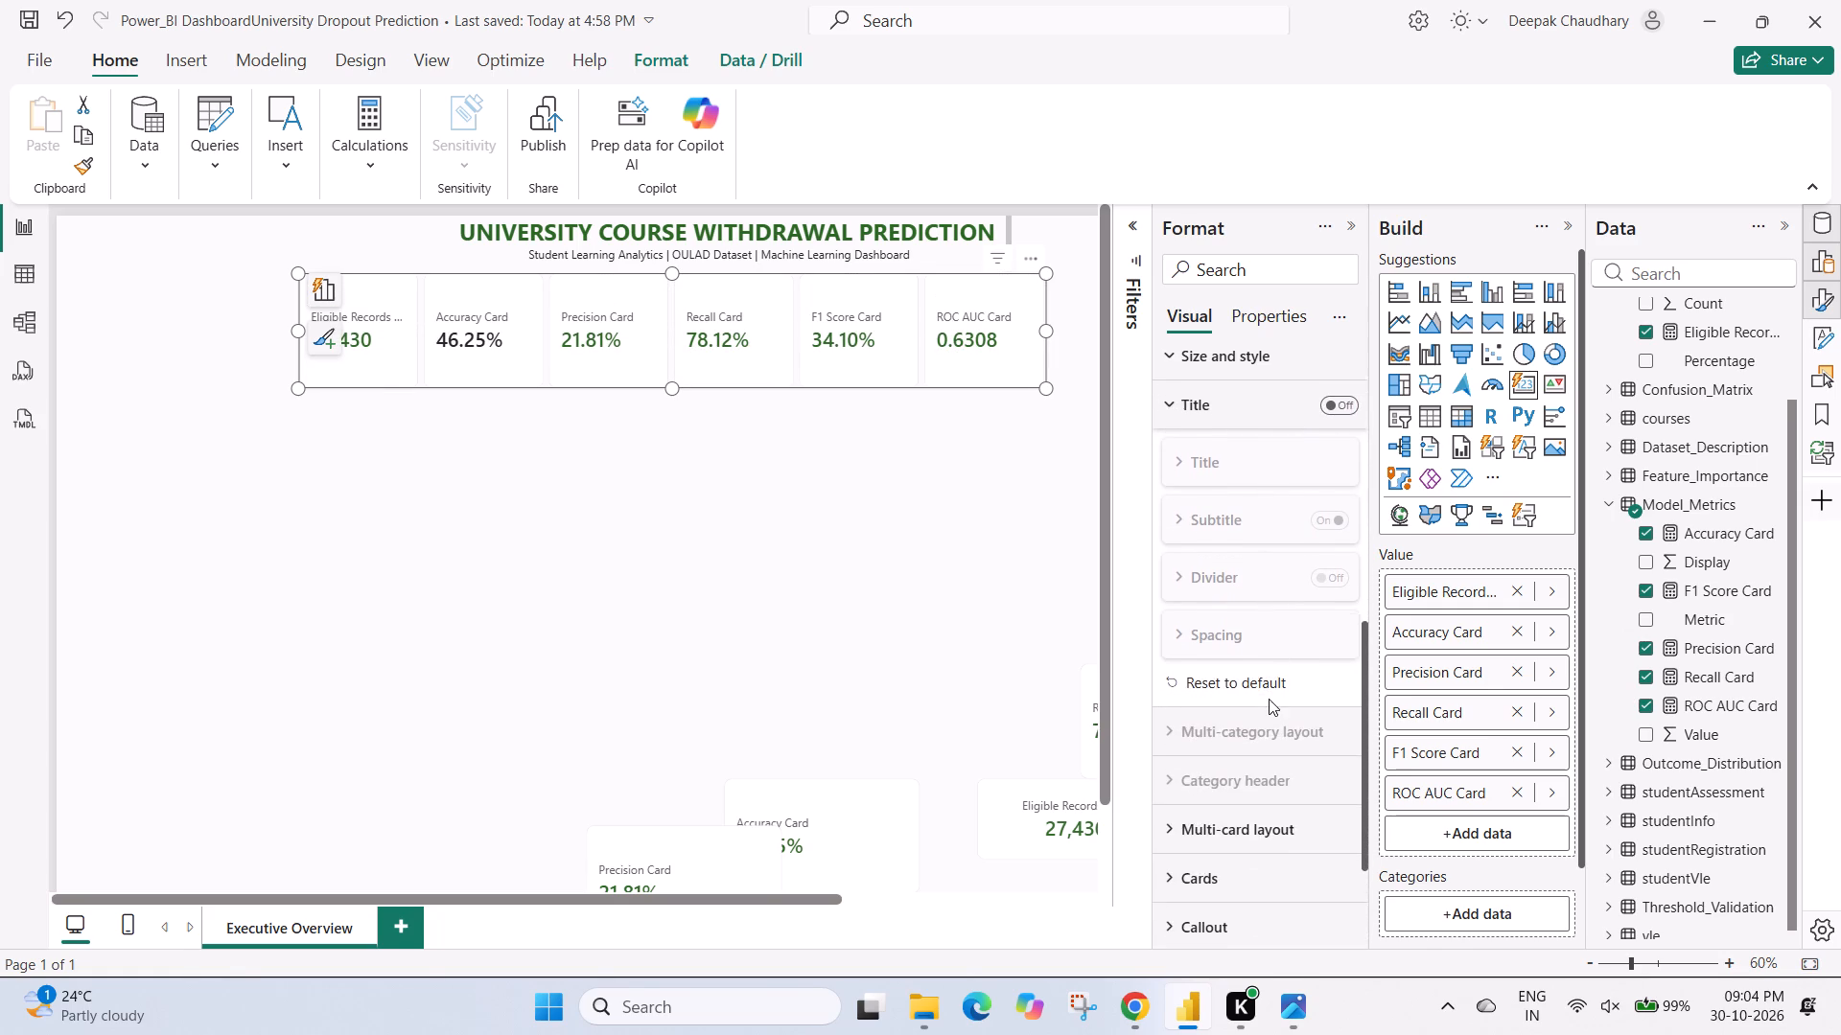
scroll(1269, 699, "down", 1)
left_click(1174, 740)
scroll(1174, 740, "down", 1)
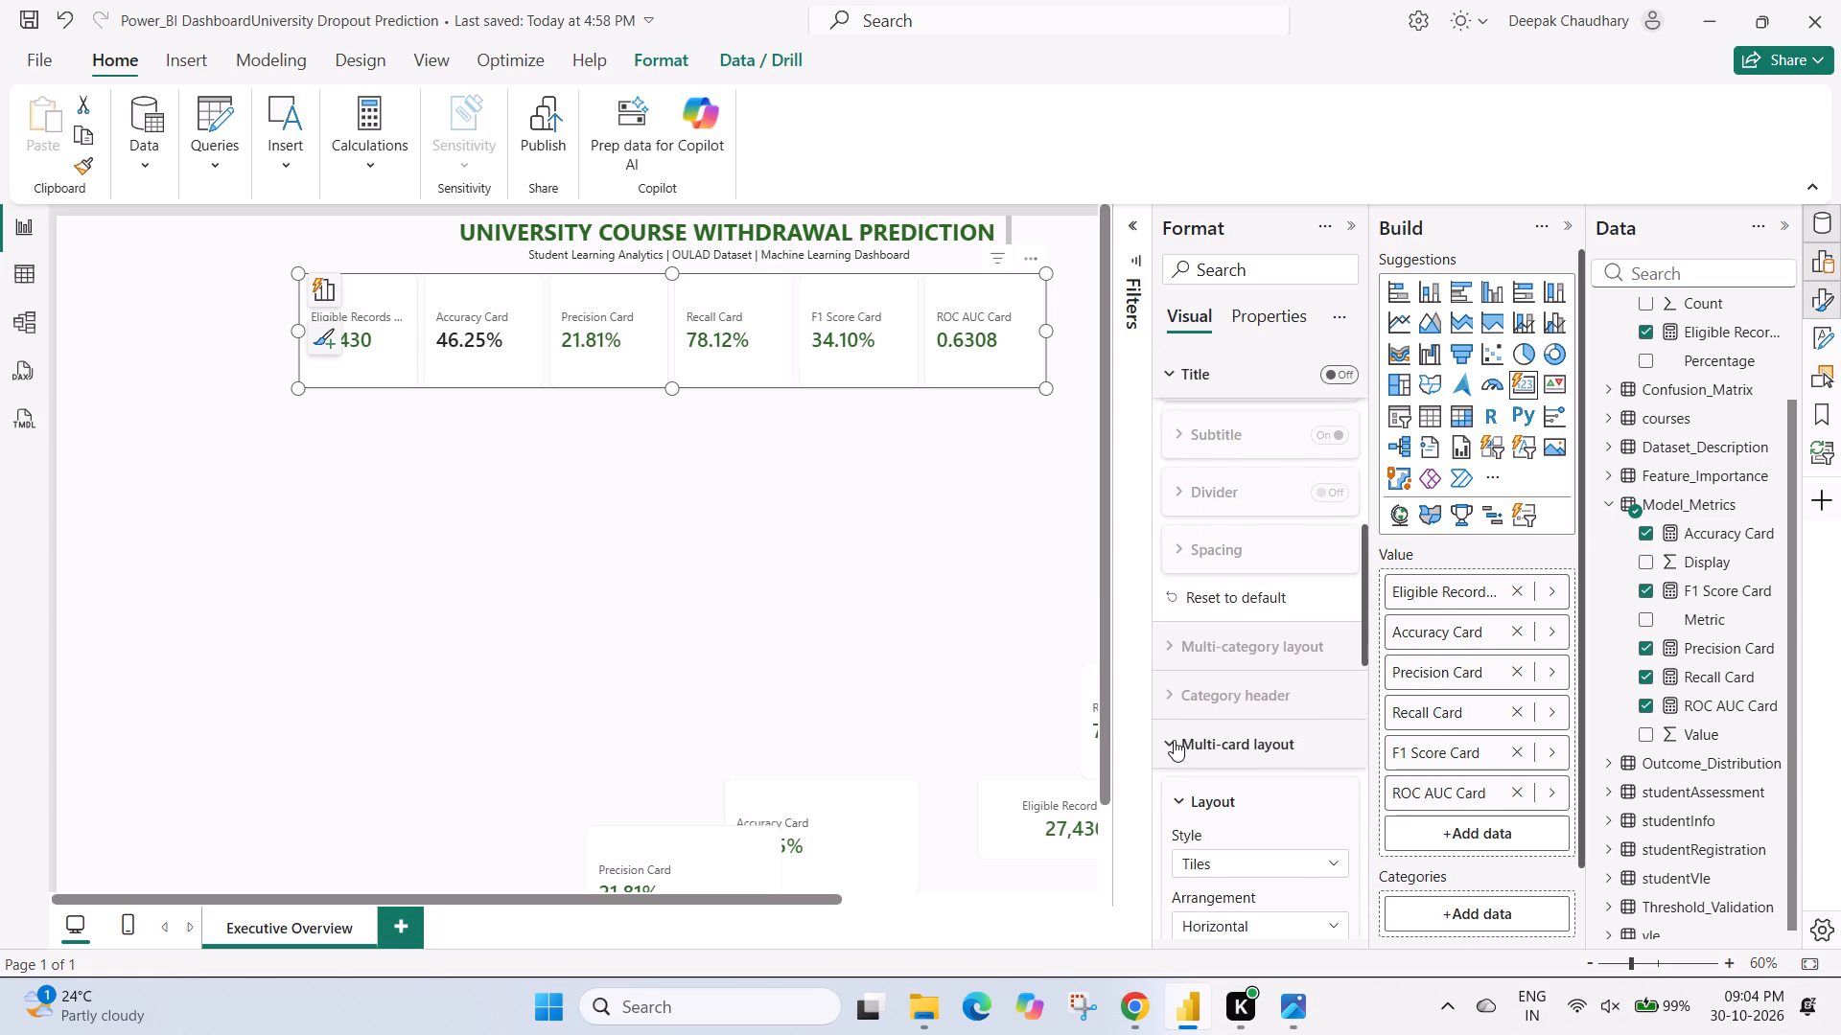
scroll(1174, 740, "down", 1)
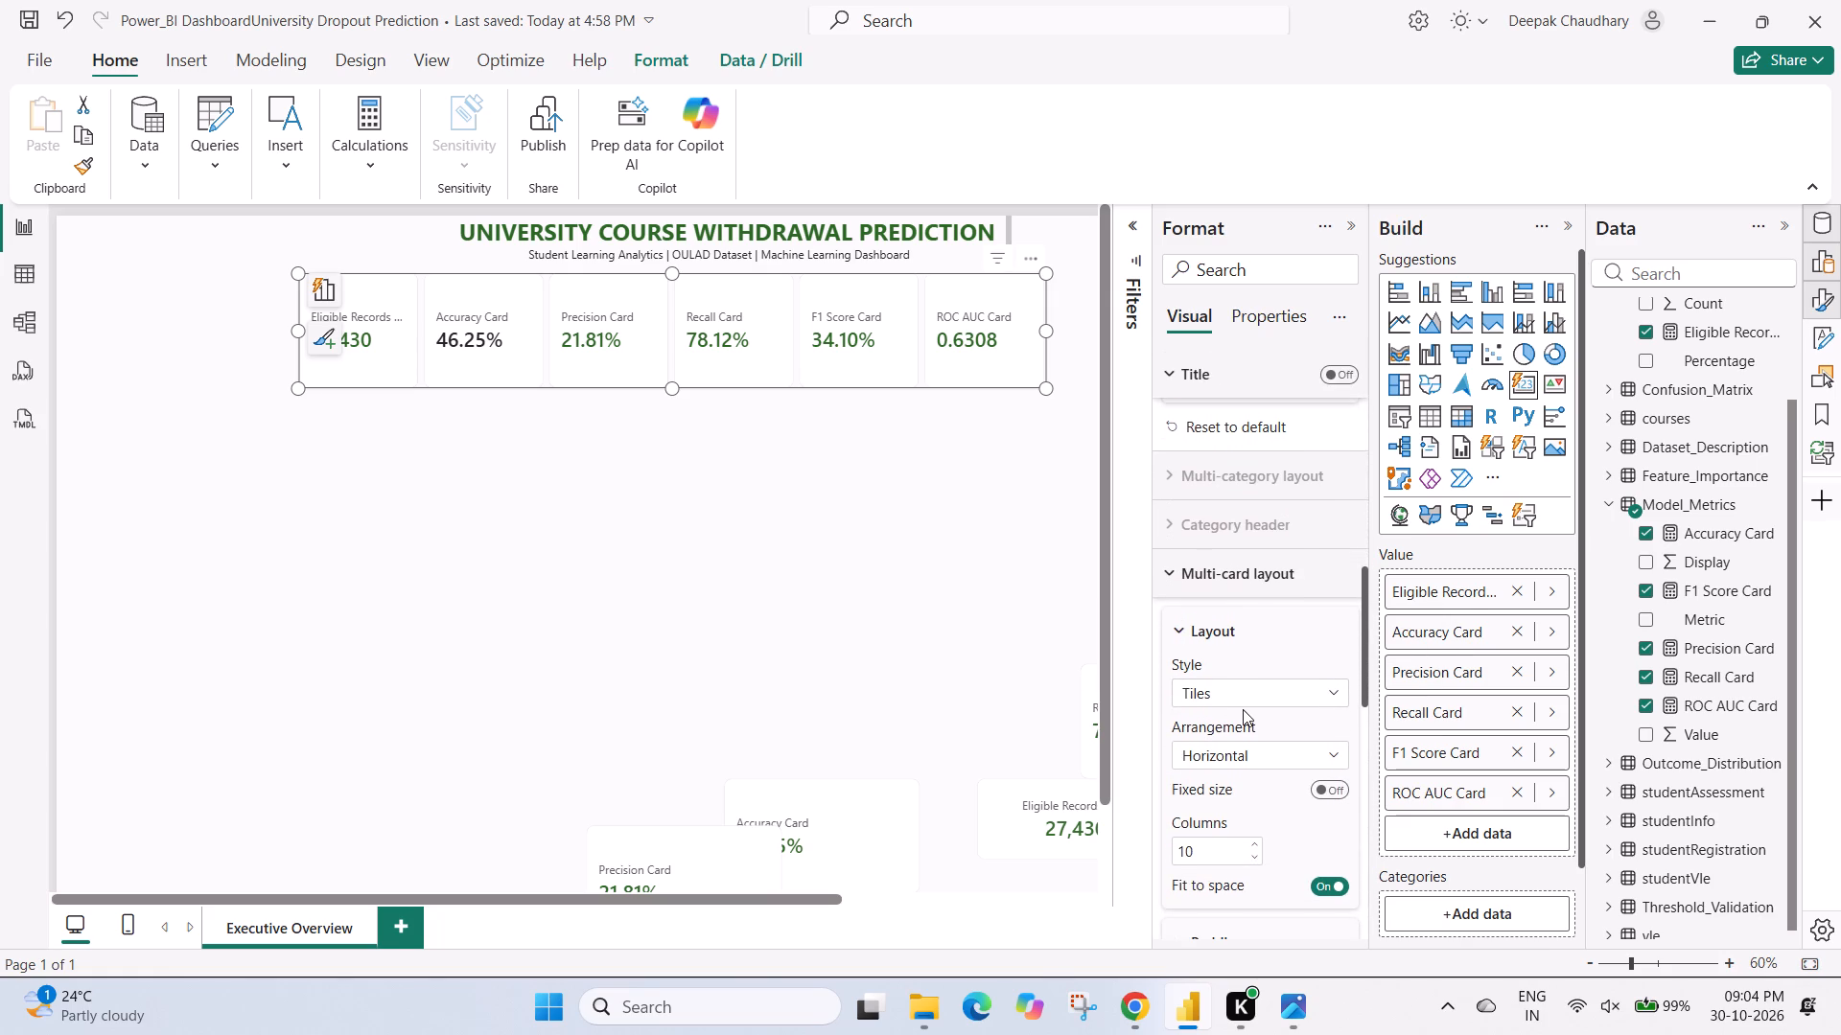
left_click(1243, 709)
left_click(1246, 690)
left_click(1246, 690)
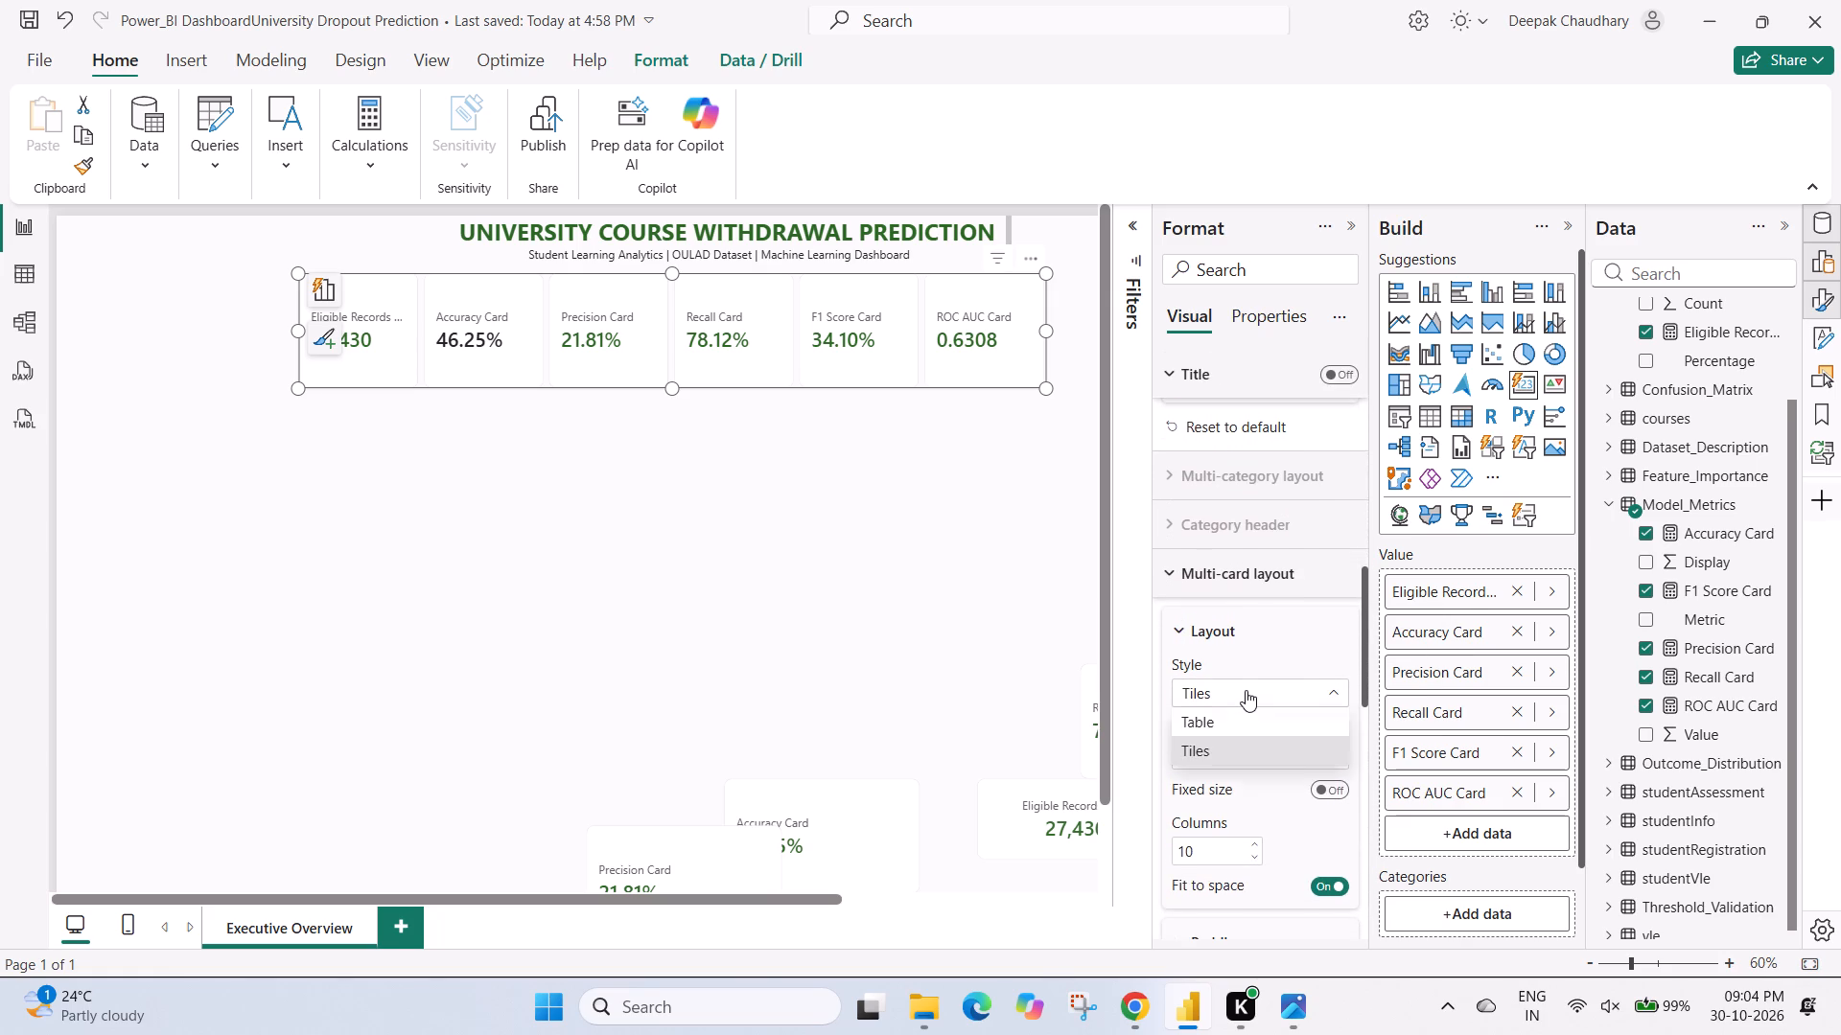
left_click(1234, 756)
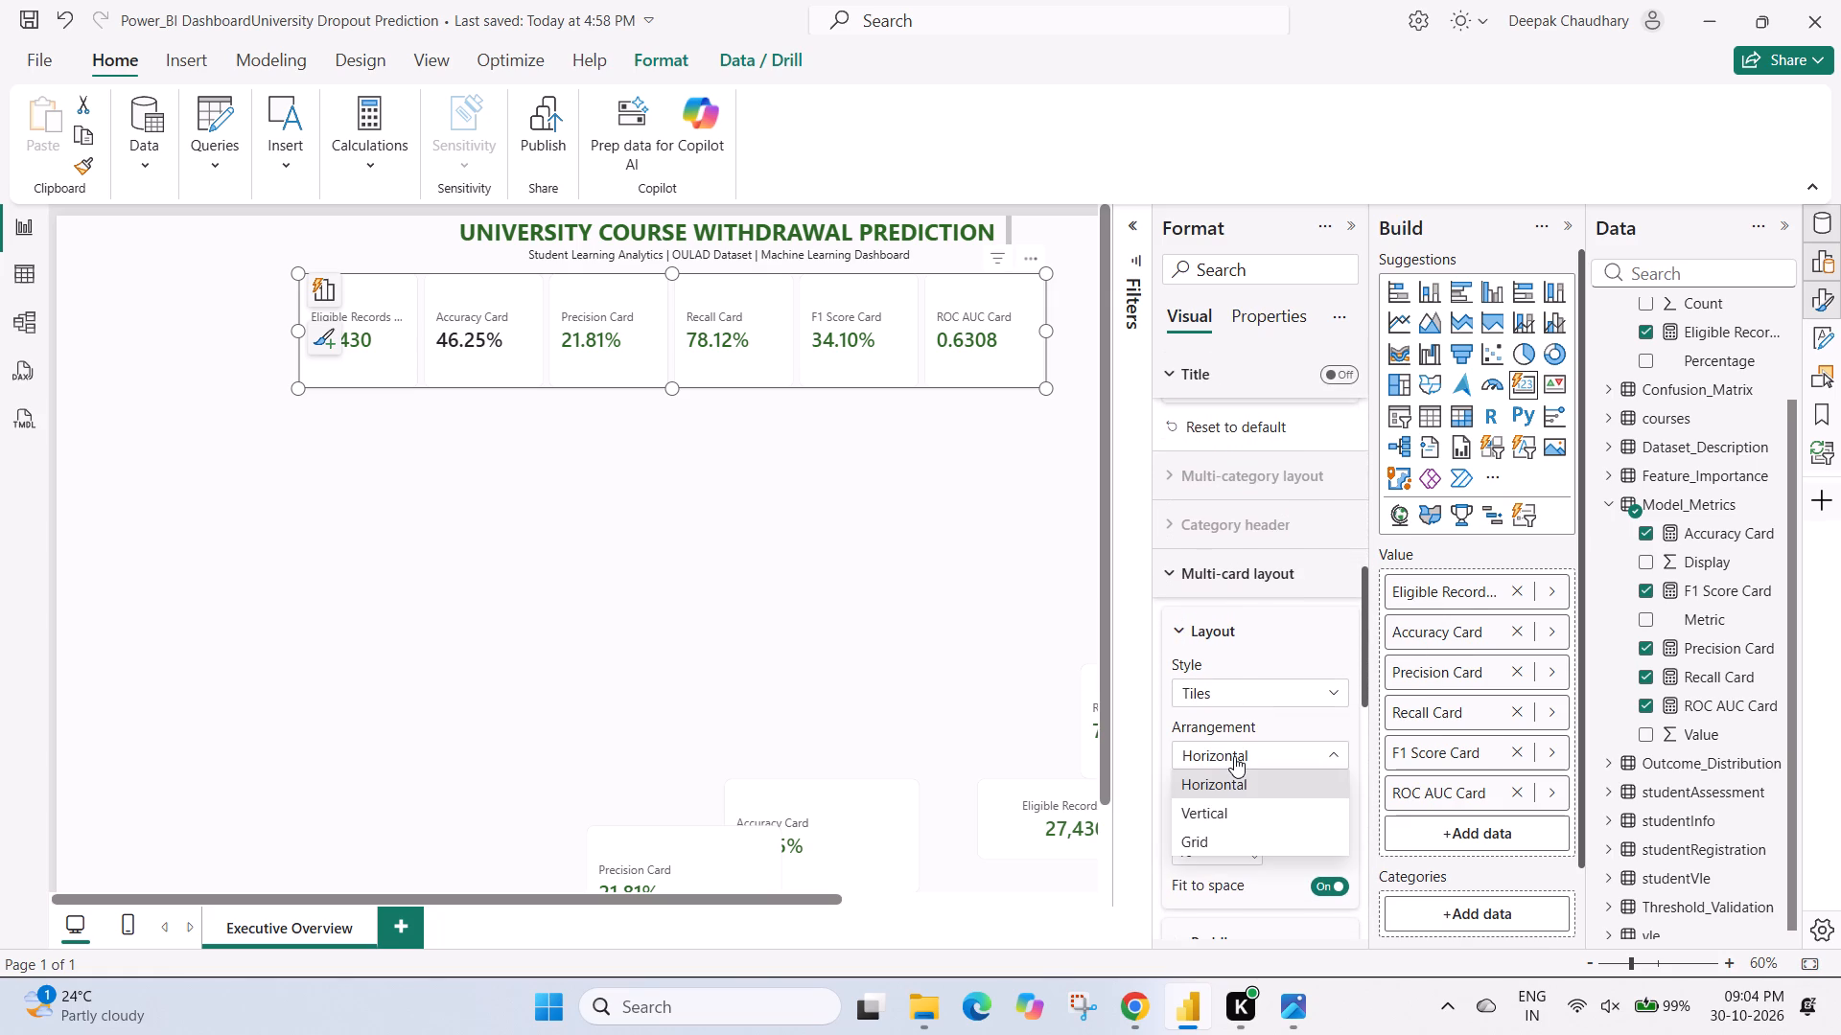
left_click(1234, 756)
Review the KPI visual's remaining multi-card layout settings, from padding and gap through border, background and overflow.
scroll(1234, 756, "down", 3)
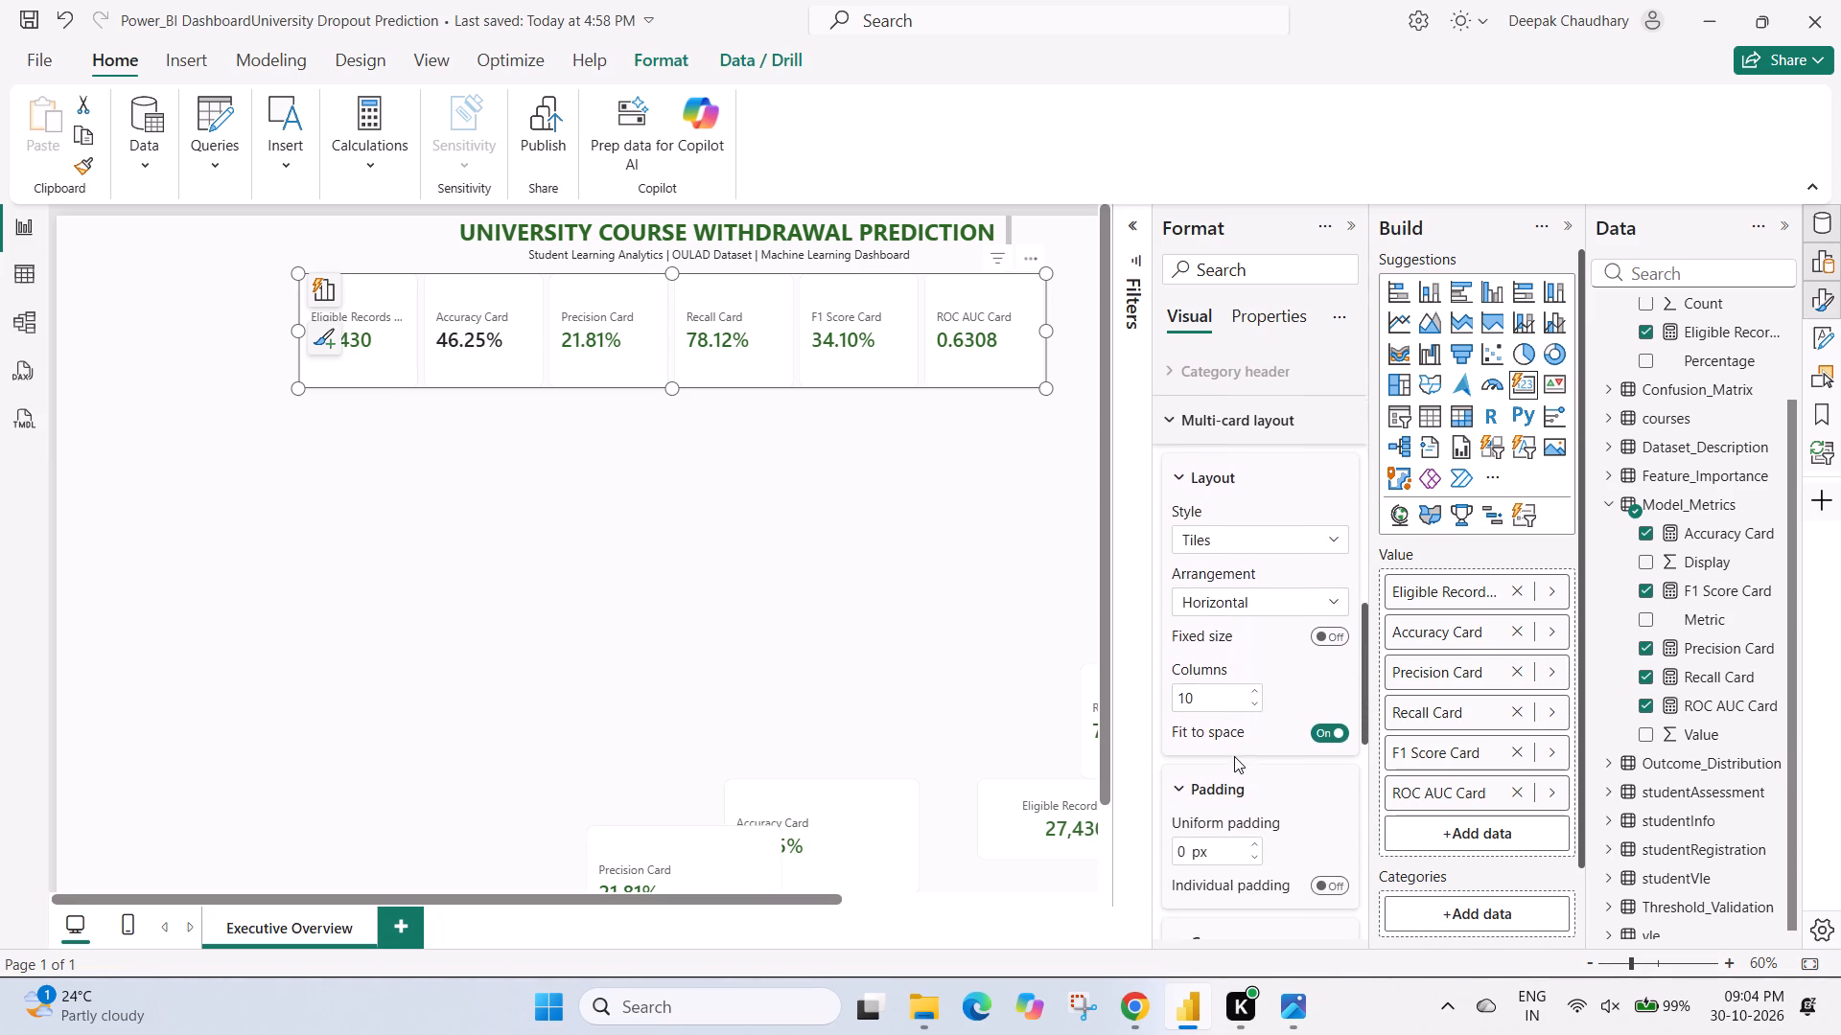
scroll(1234, 756, "down", 4)
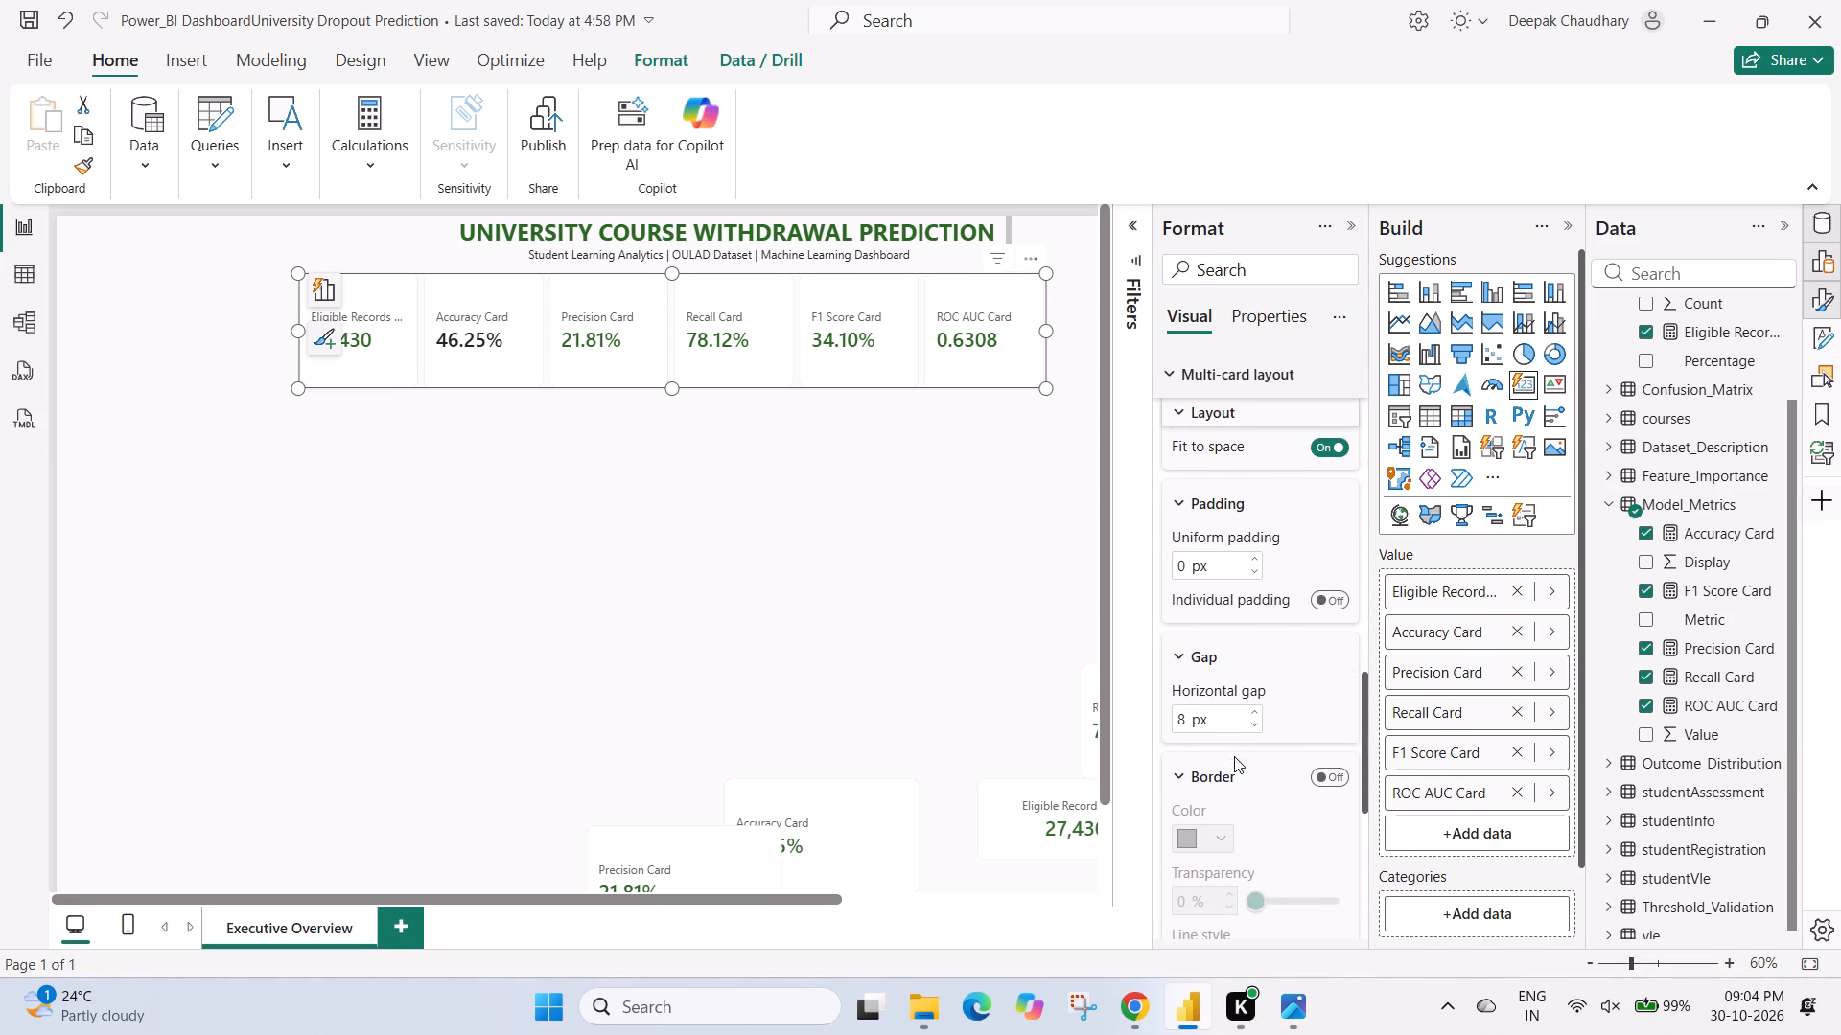
scroll(1234, 756, "down", 2)
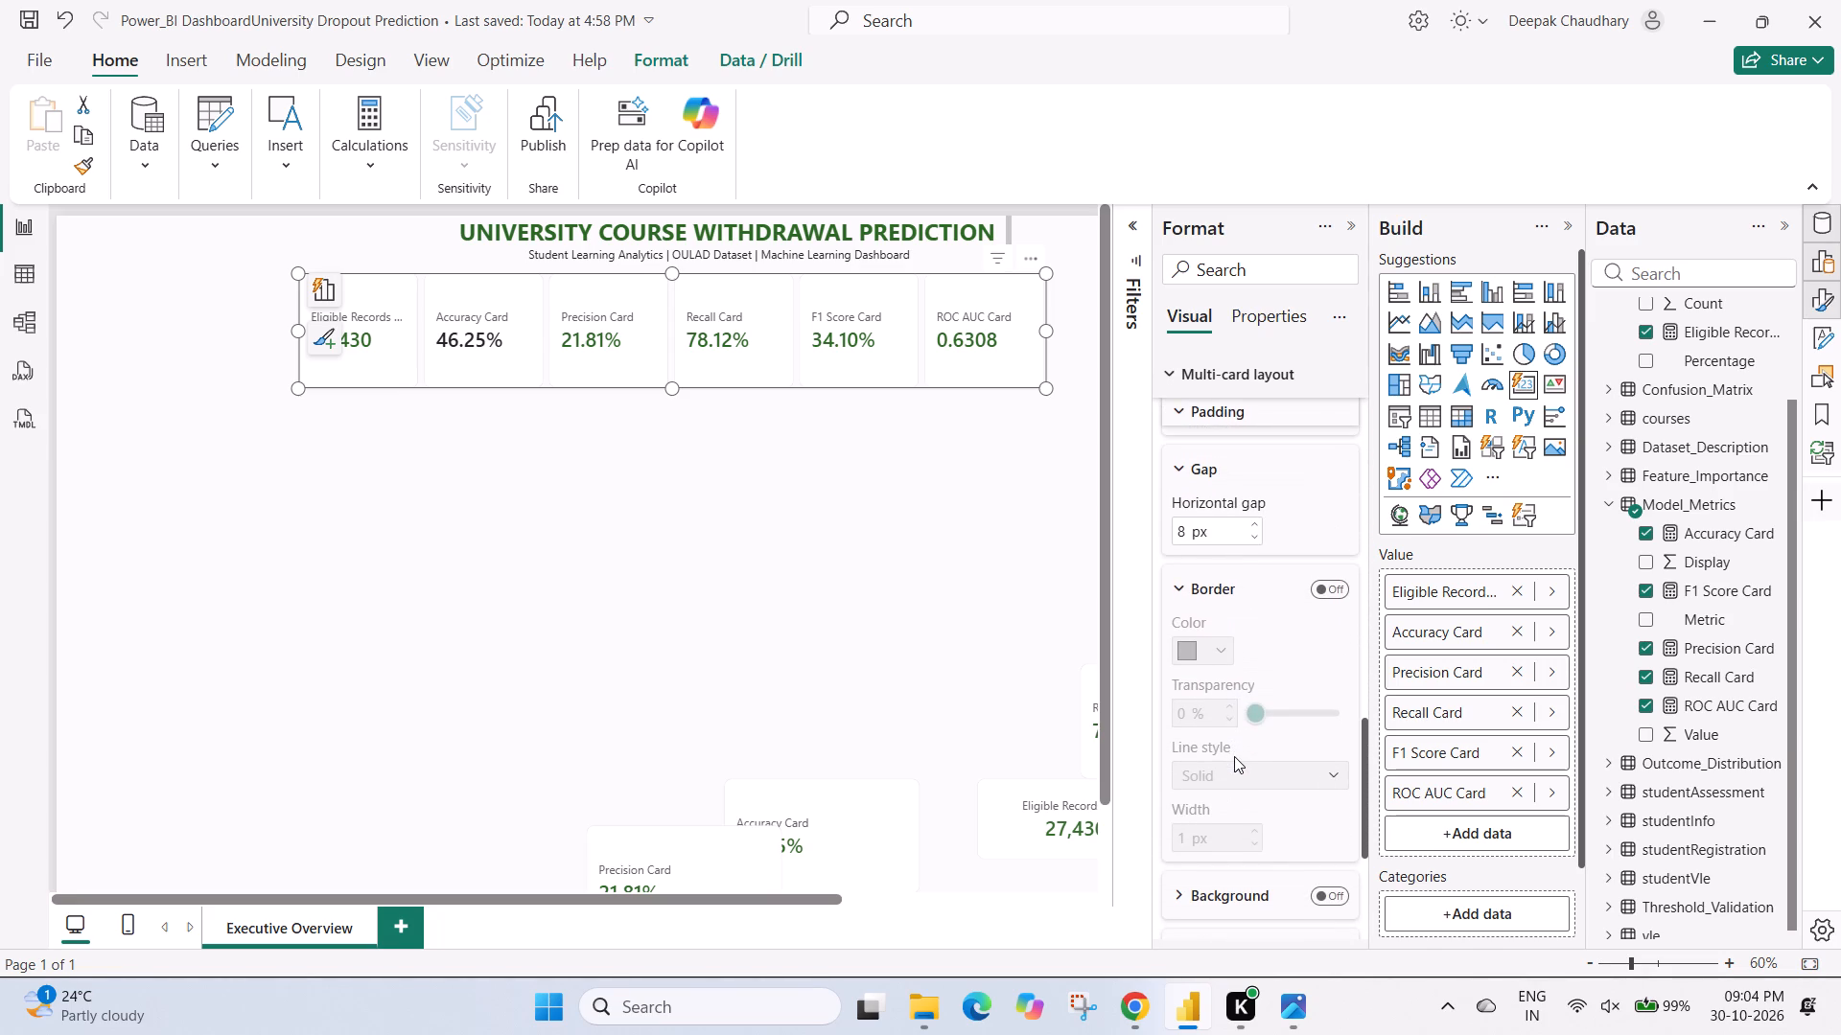
scroll(1258, 731, "down", 2)
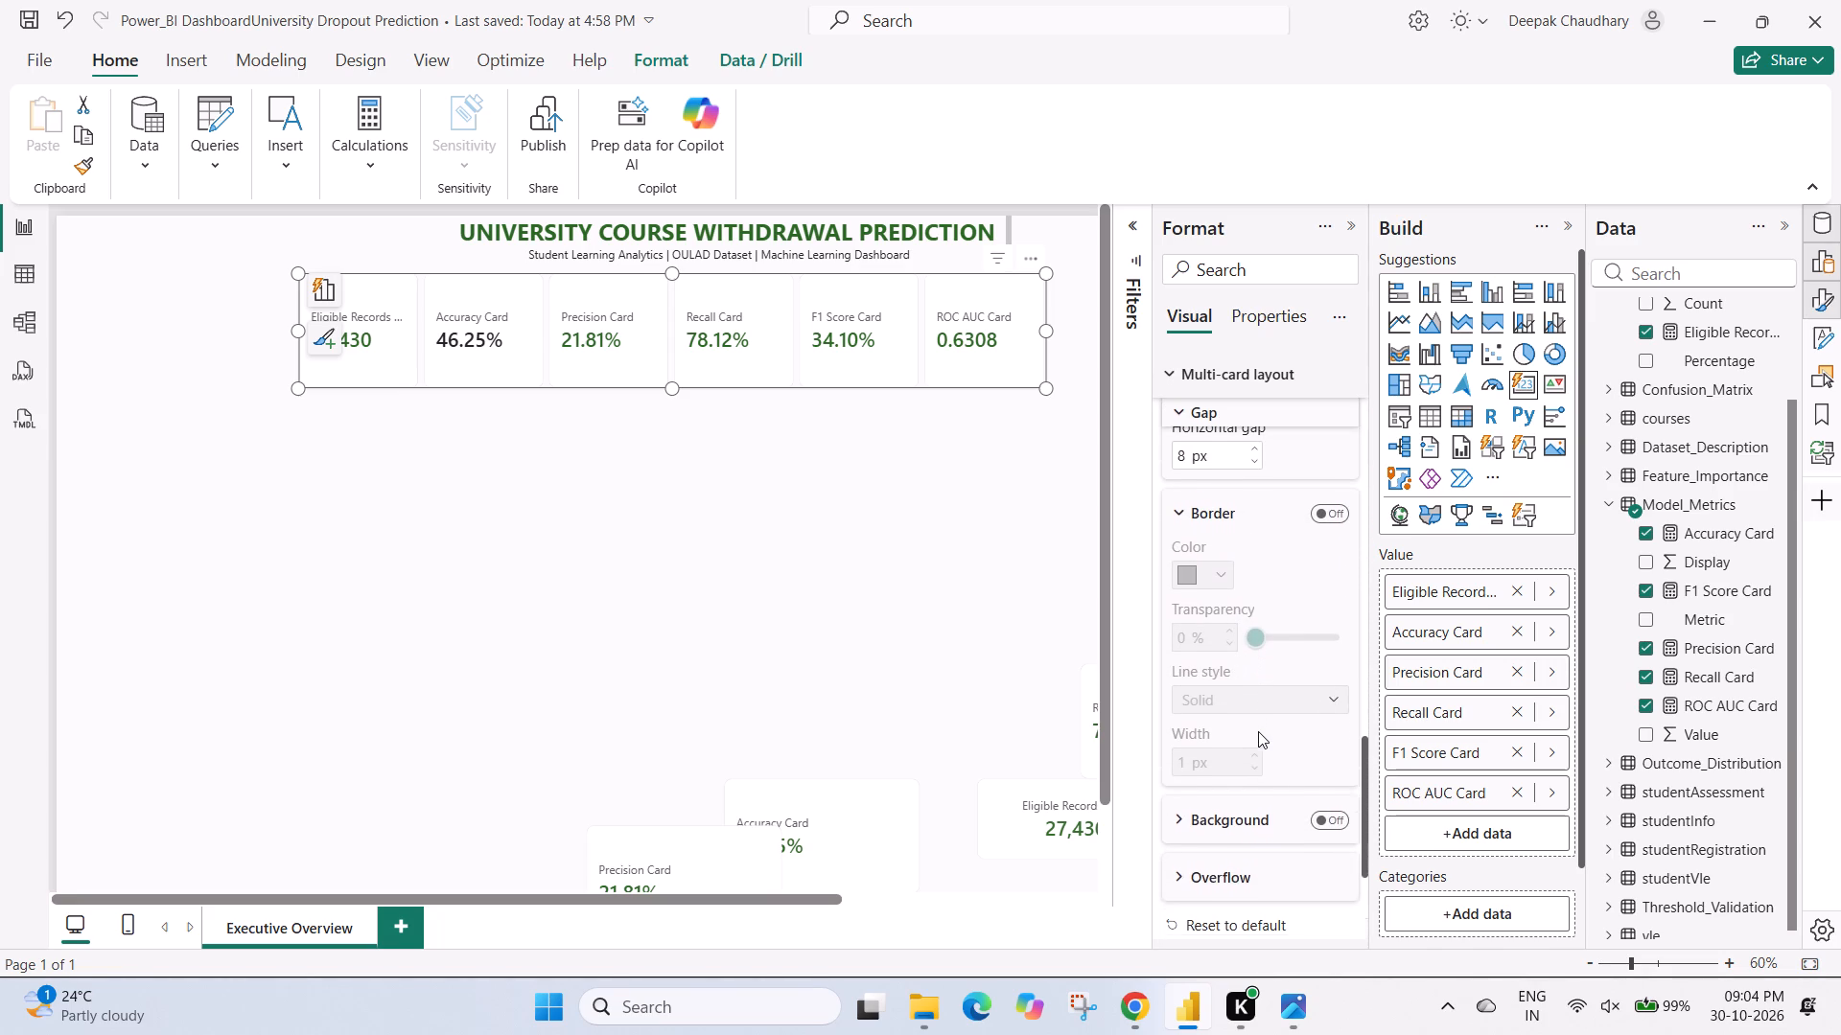
scroll(1258, 731, "down", 2)
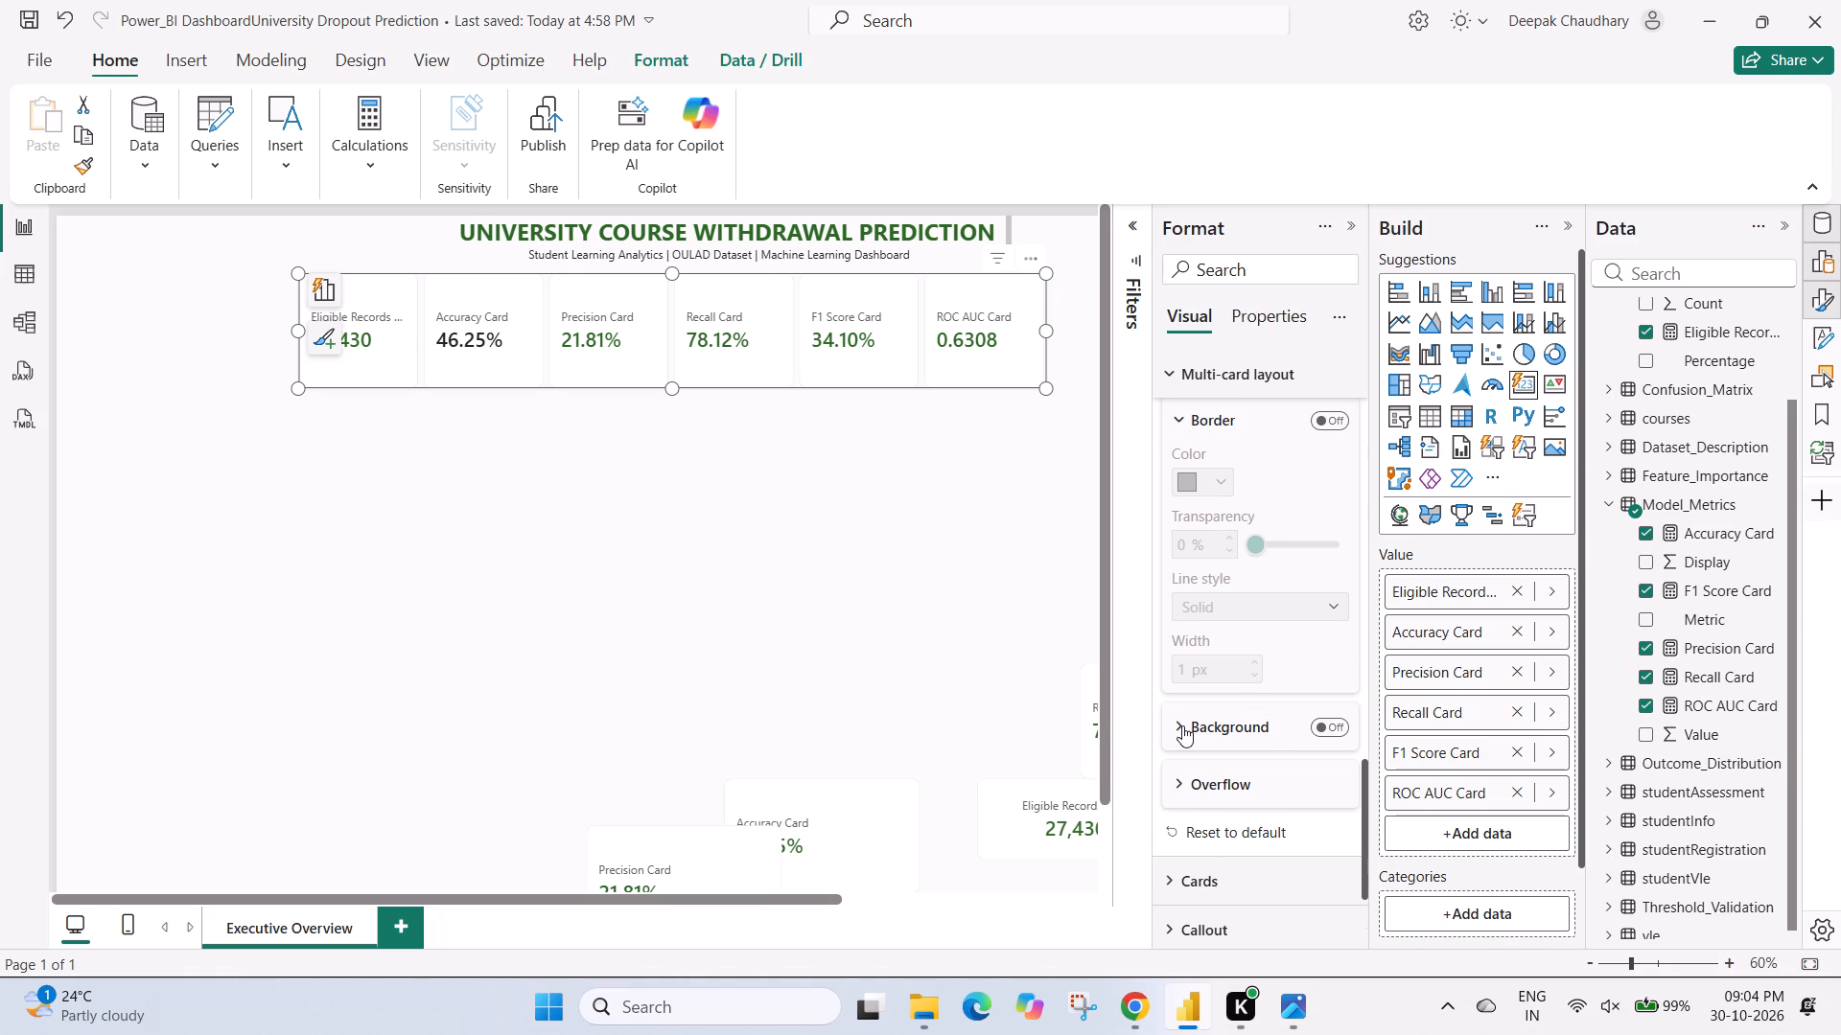
scroll(1182, 725, "down", 3)
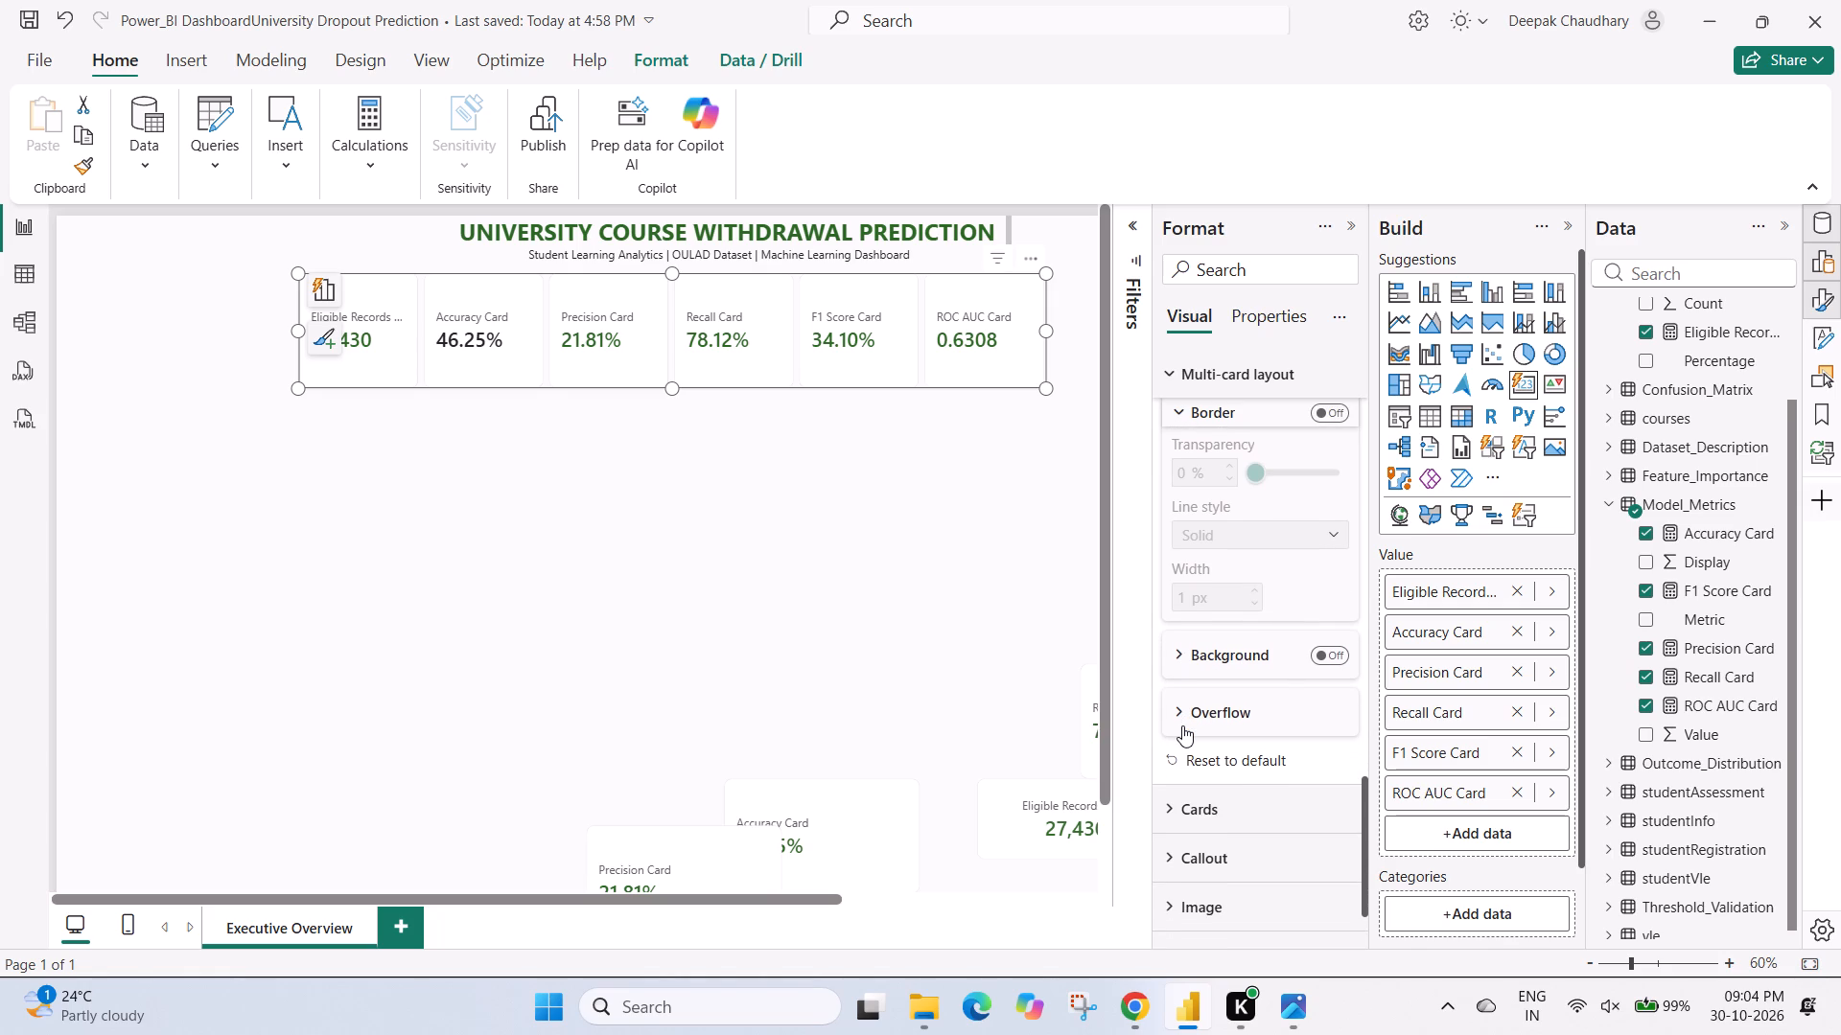
scroll(1182, 725, "down", 3)
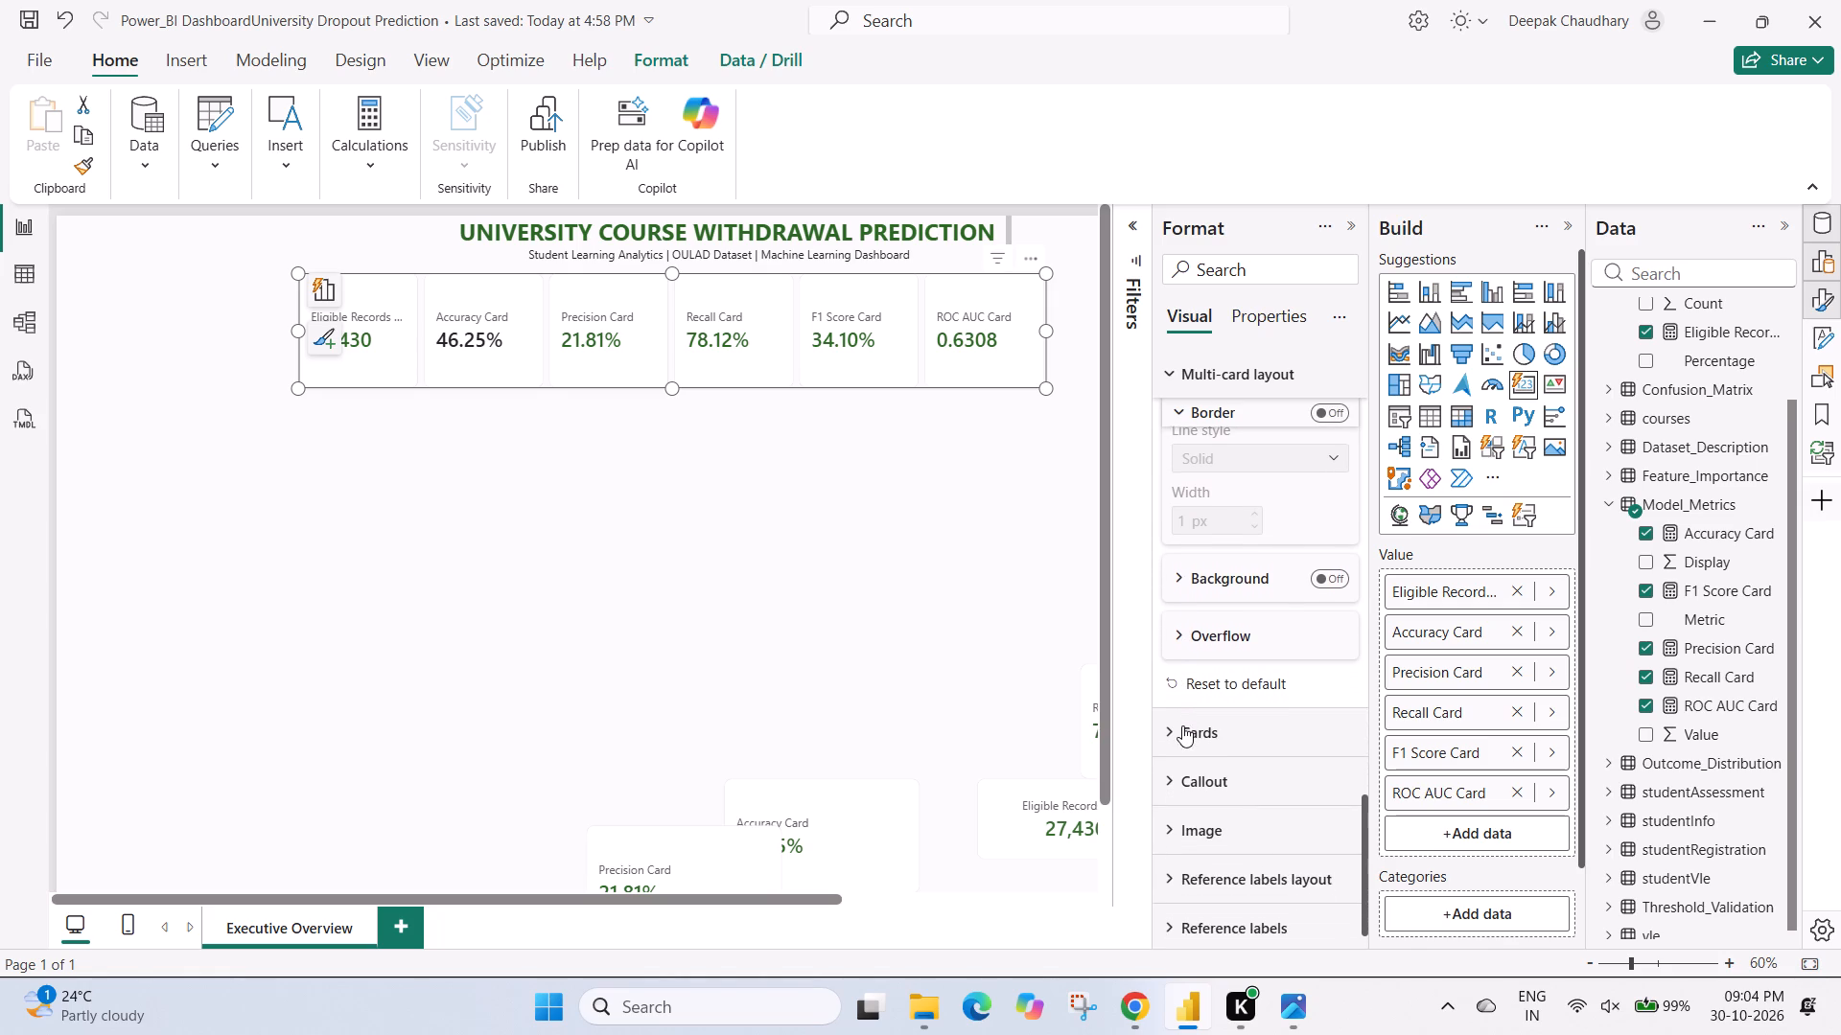
scroll(1182, 725, "down", 1)
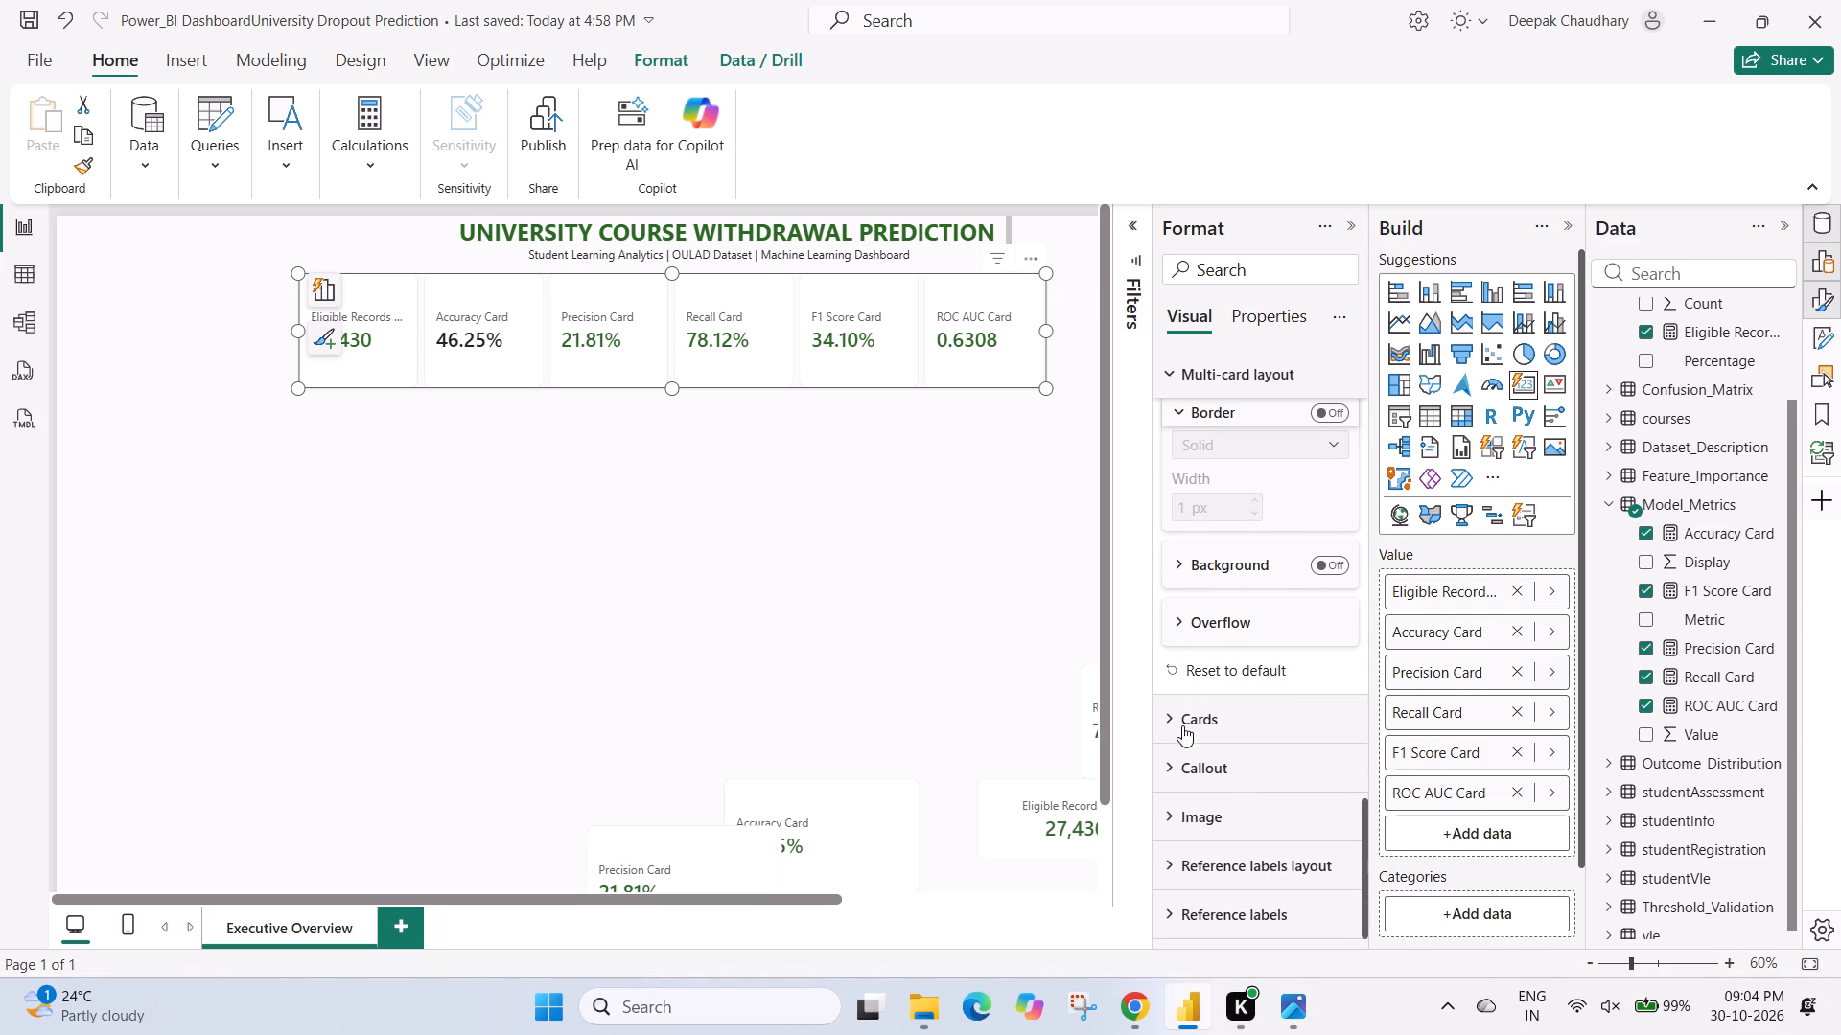
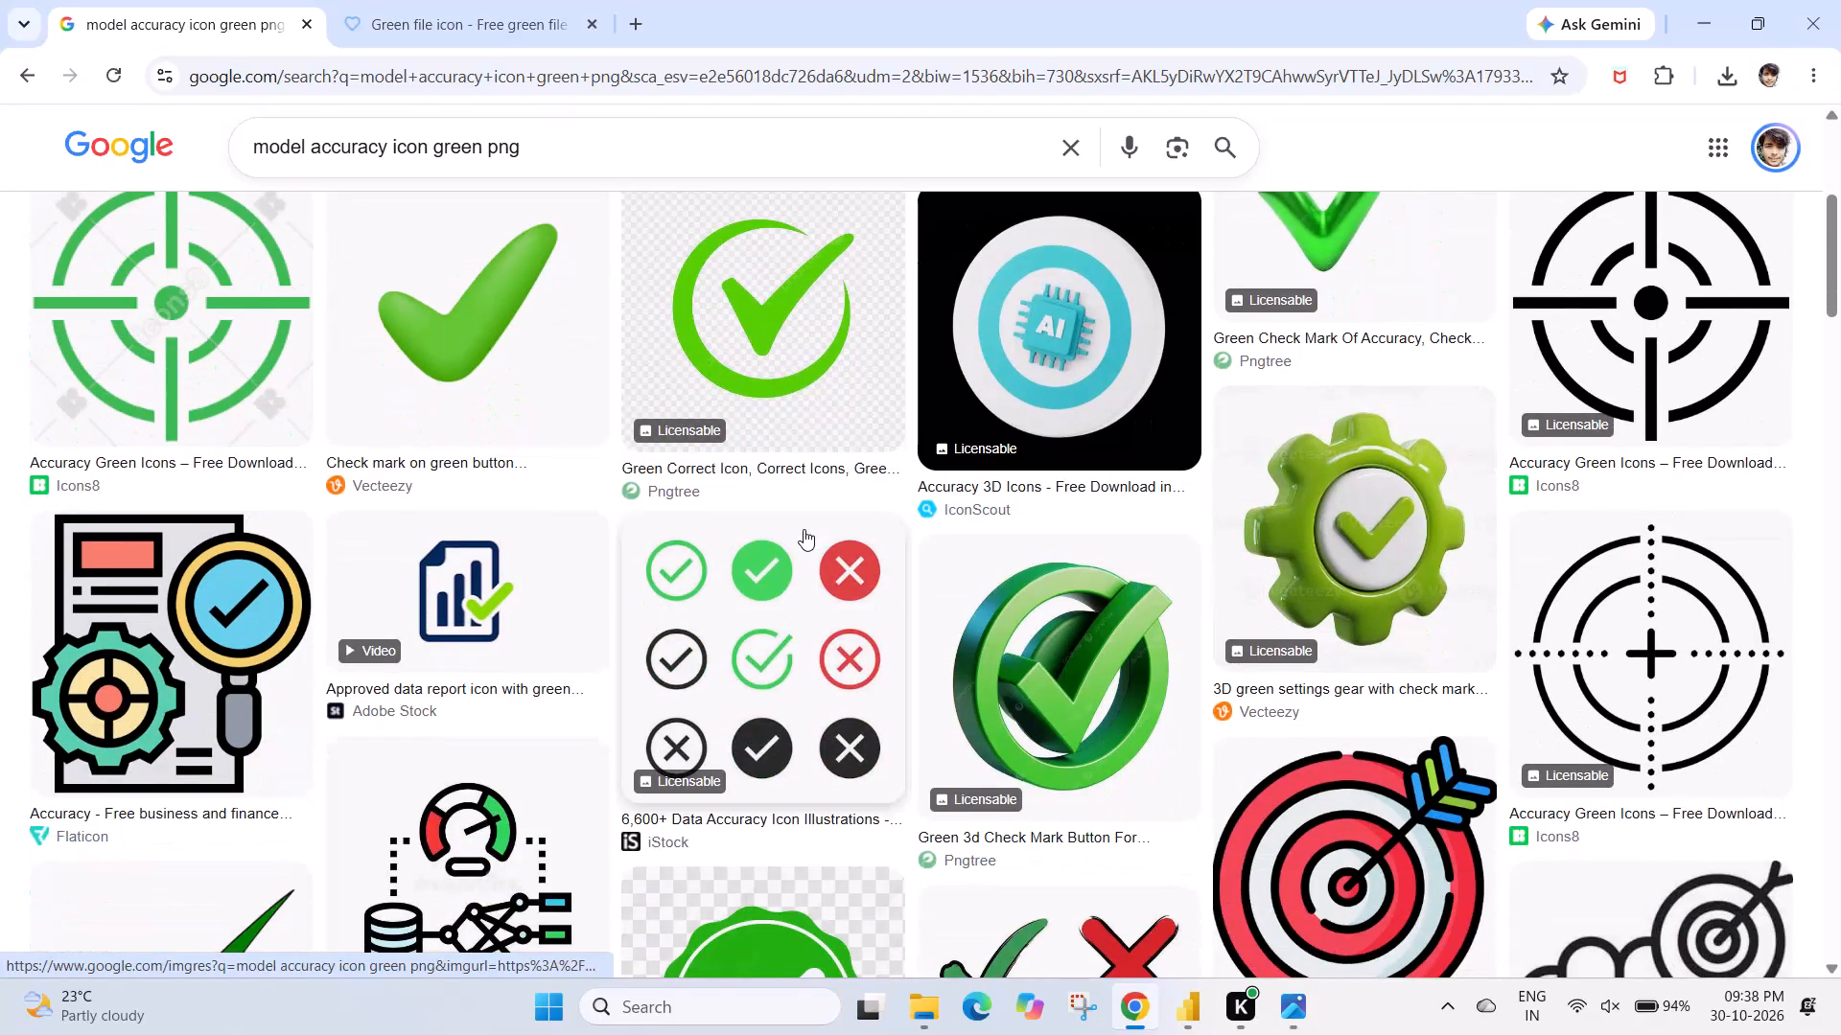
scroll(804, 529, "down", 3)
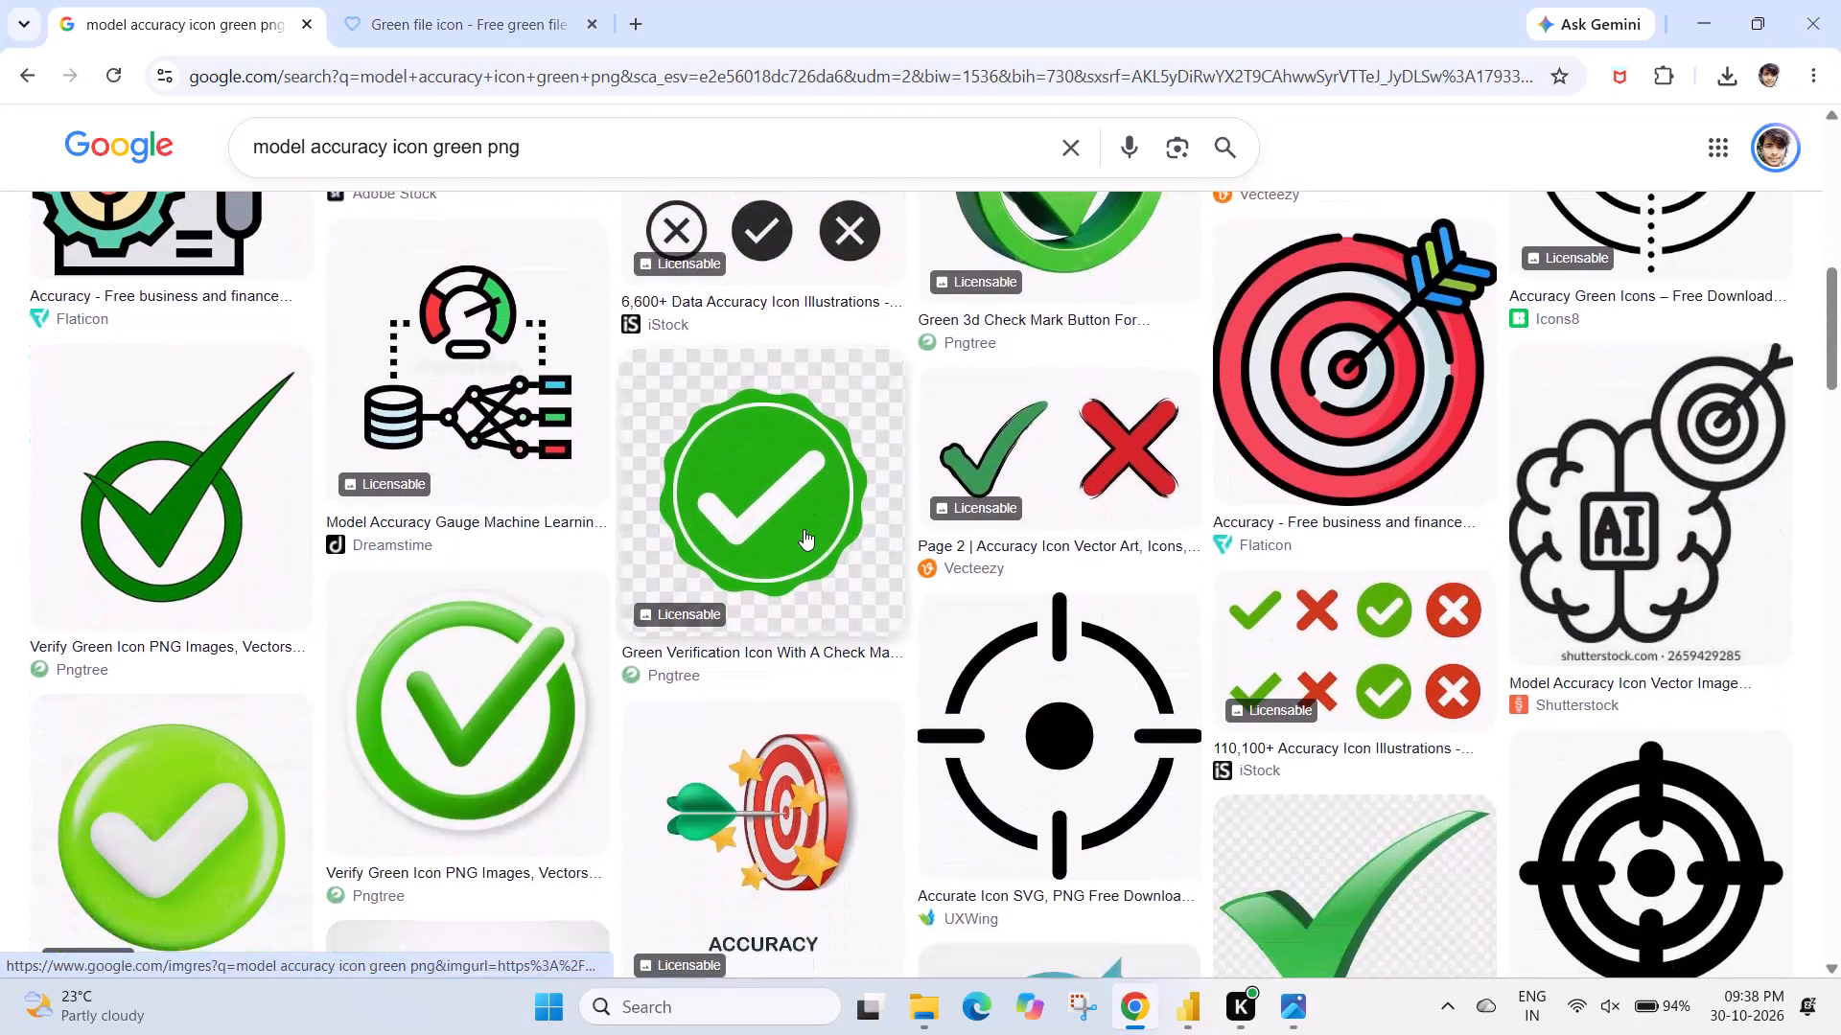
scroll(804, 529, "down", 5)
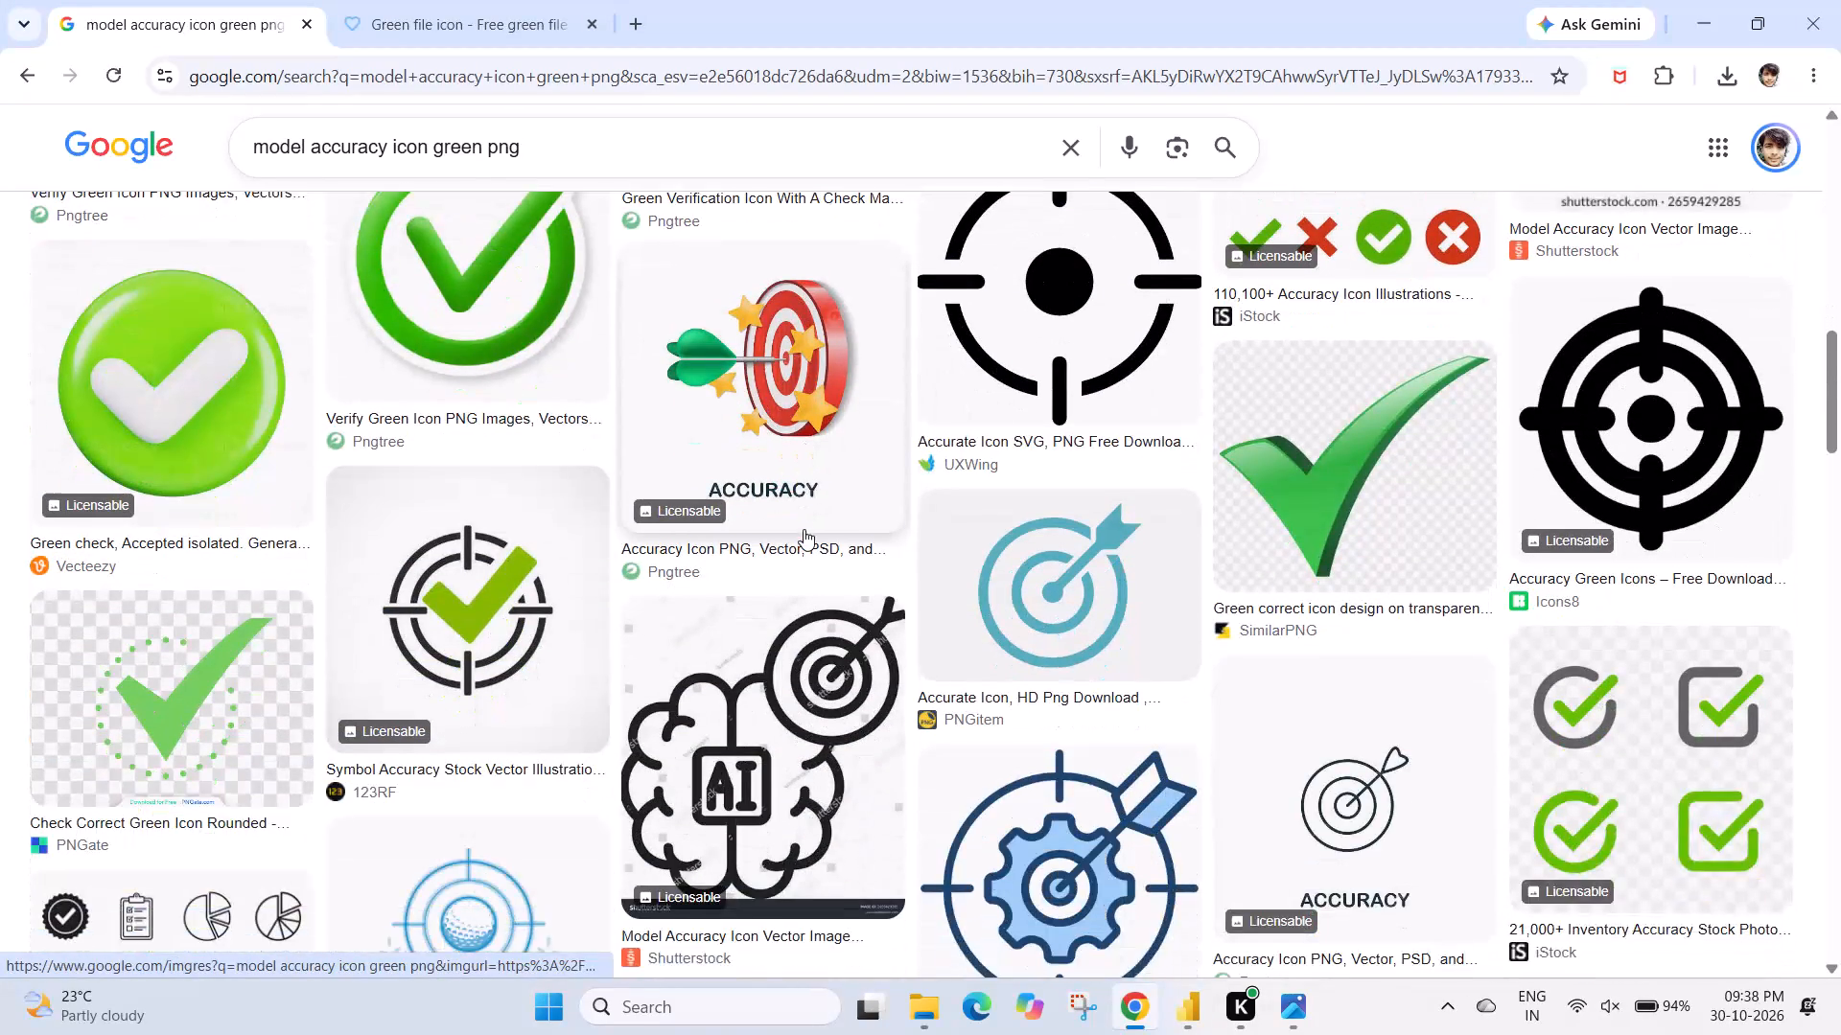
scroll(804, 529, "down", 4)
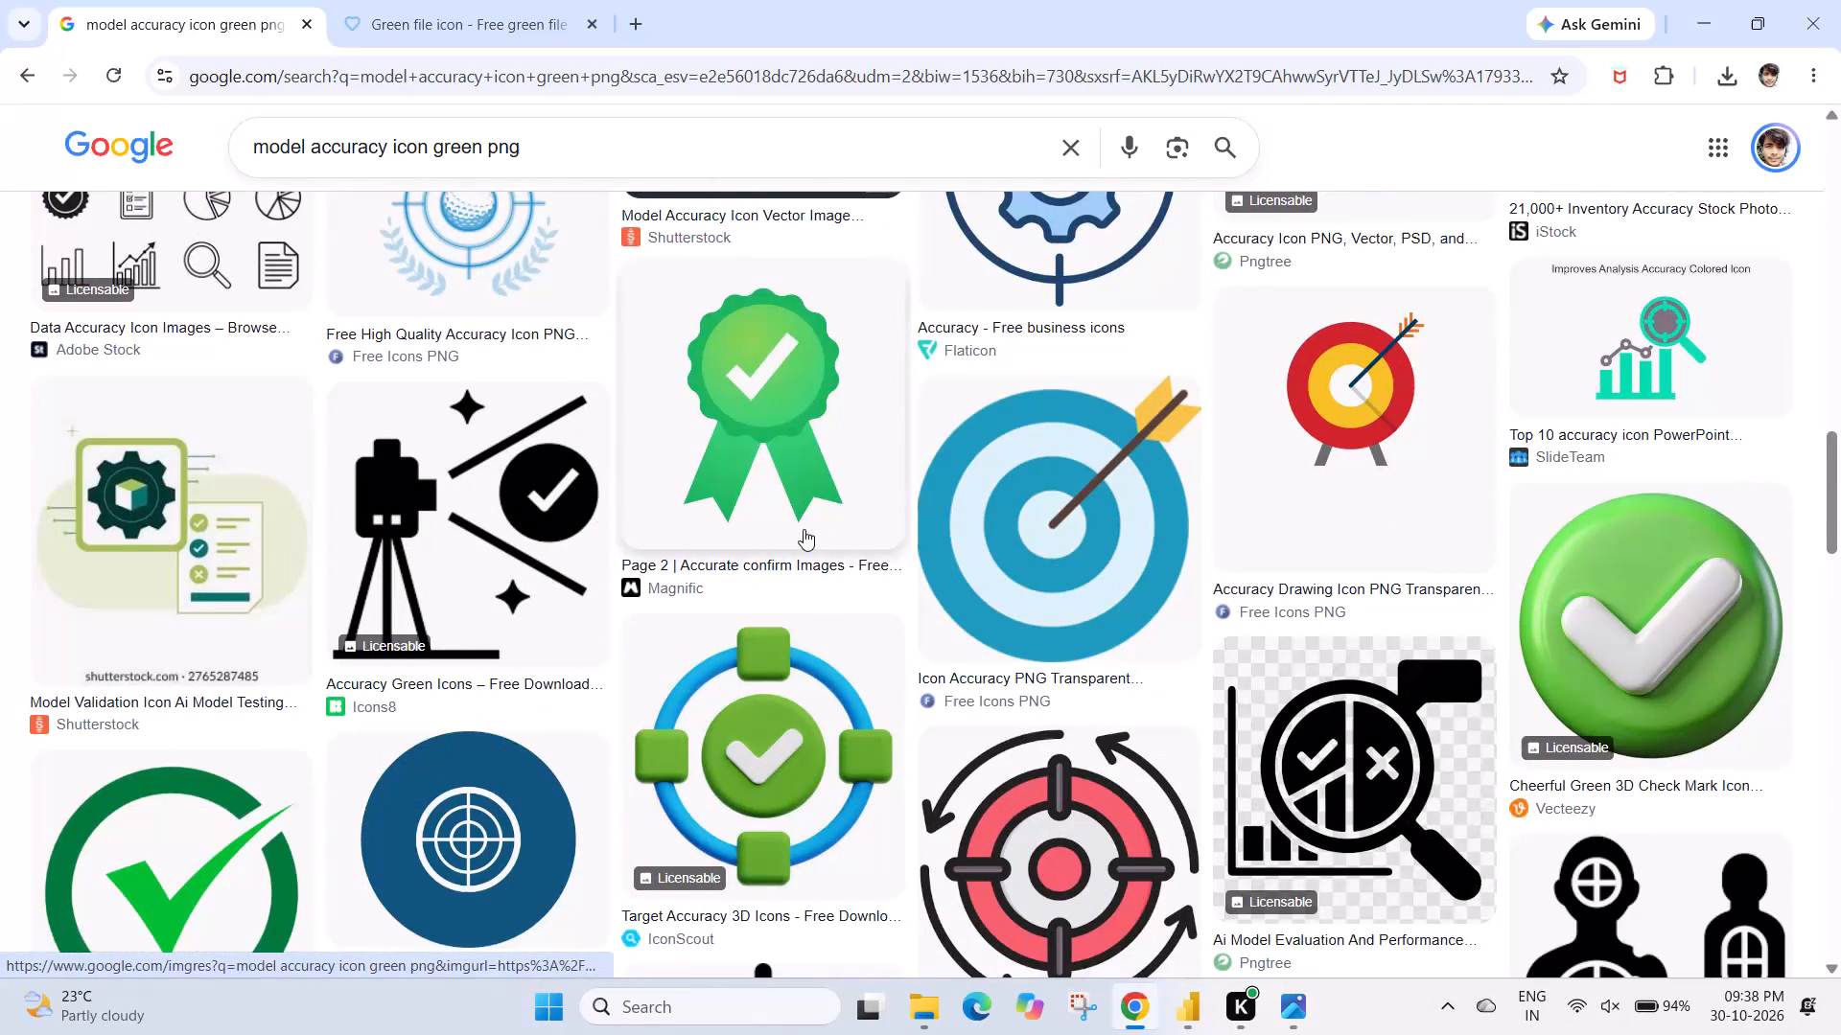
scroll(804, 529, "down", 5)
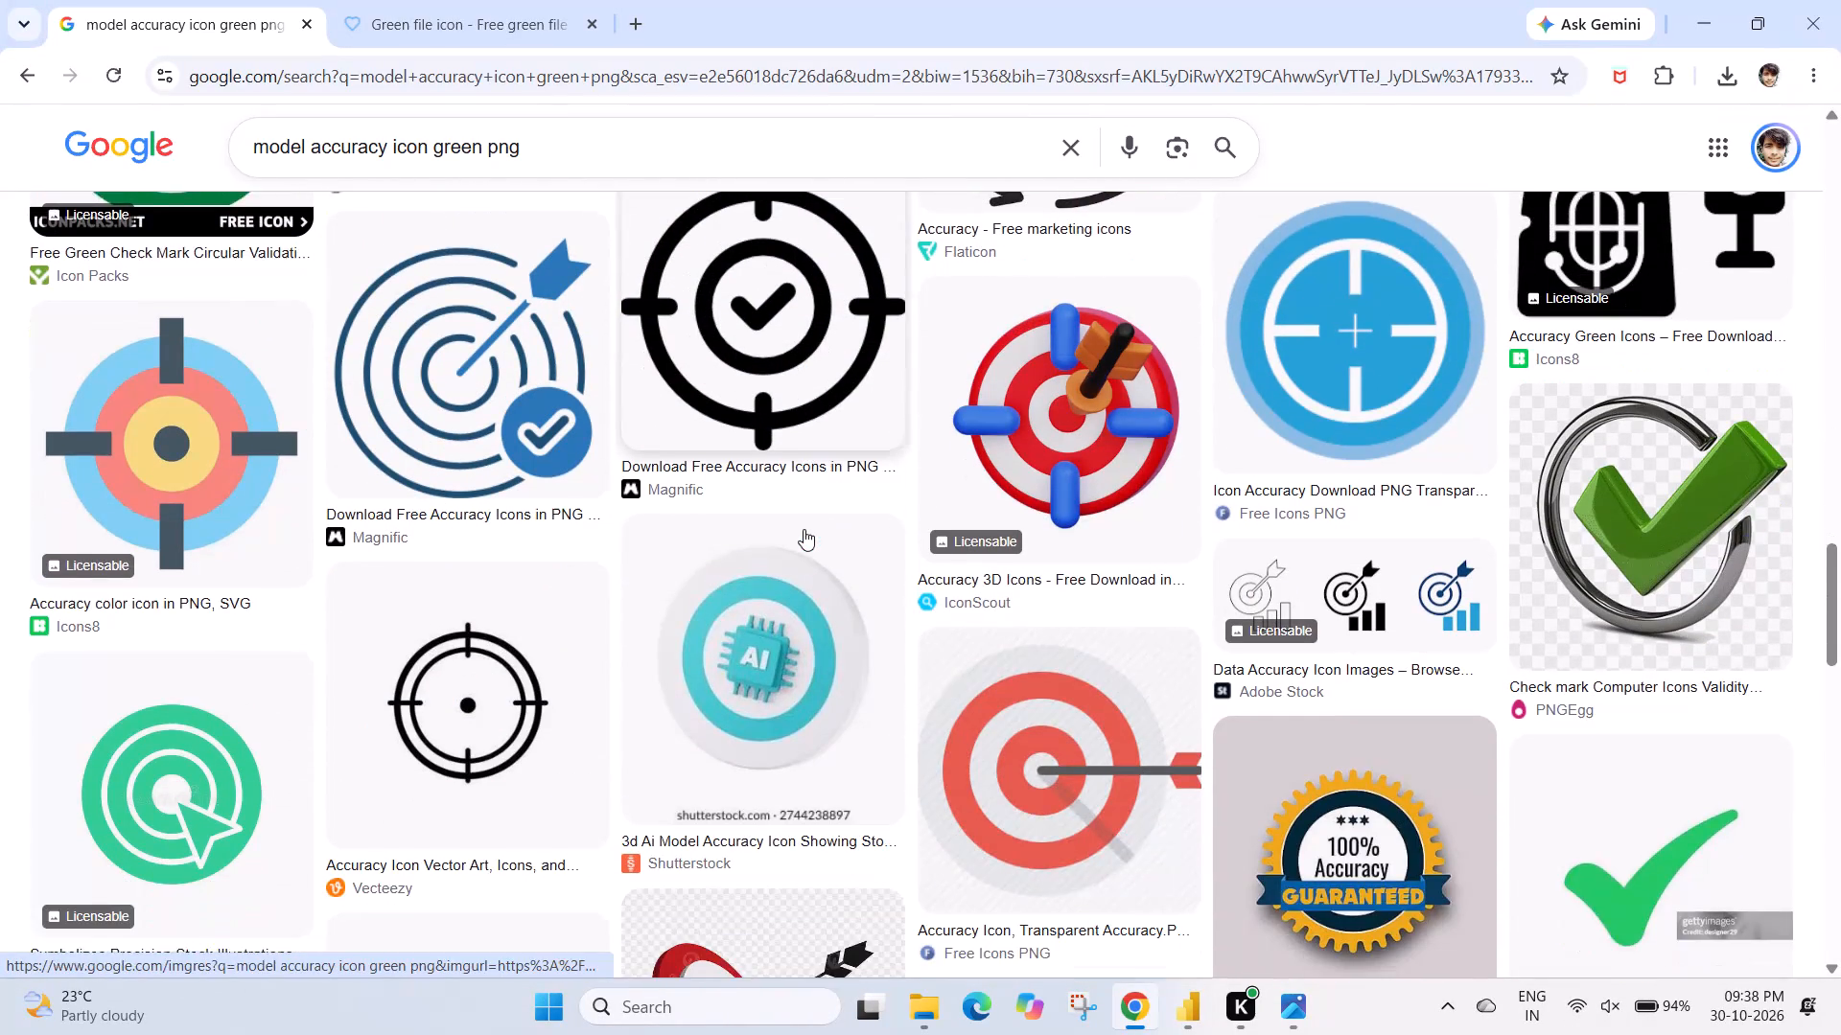
scroll(804, 529, "down", 6)
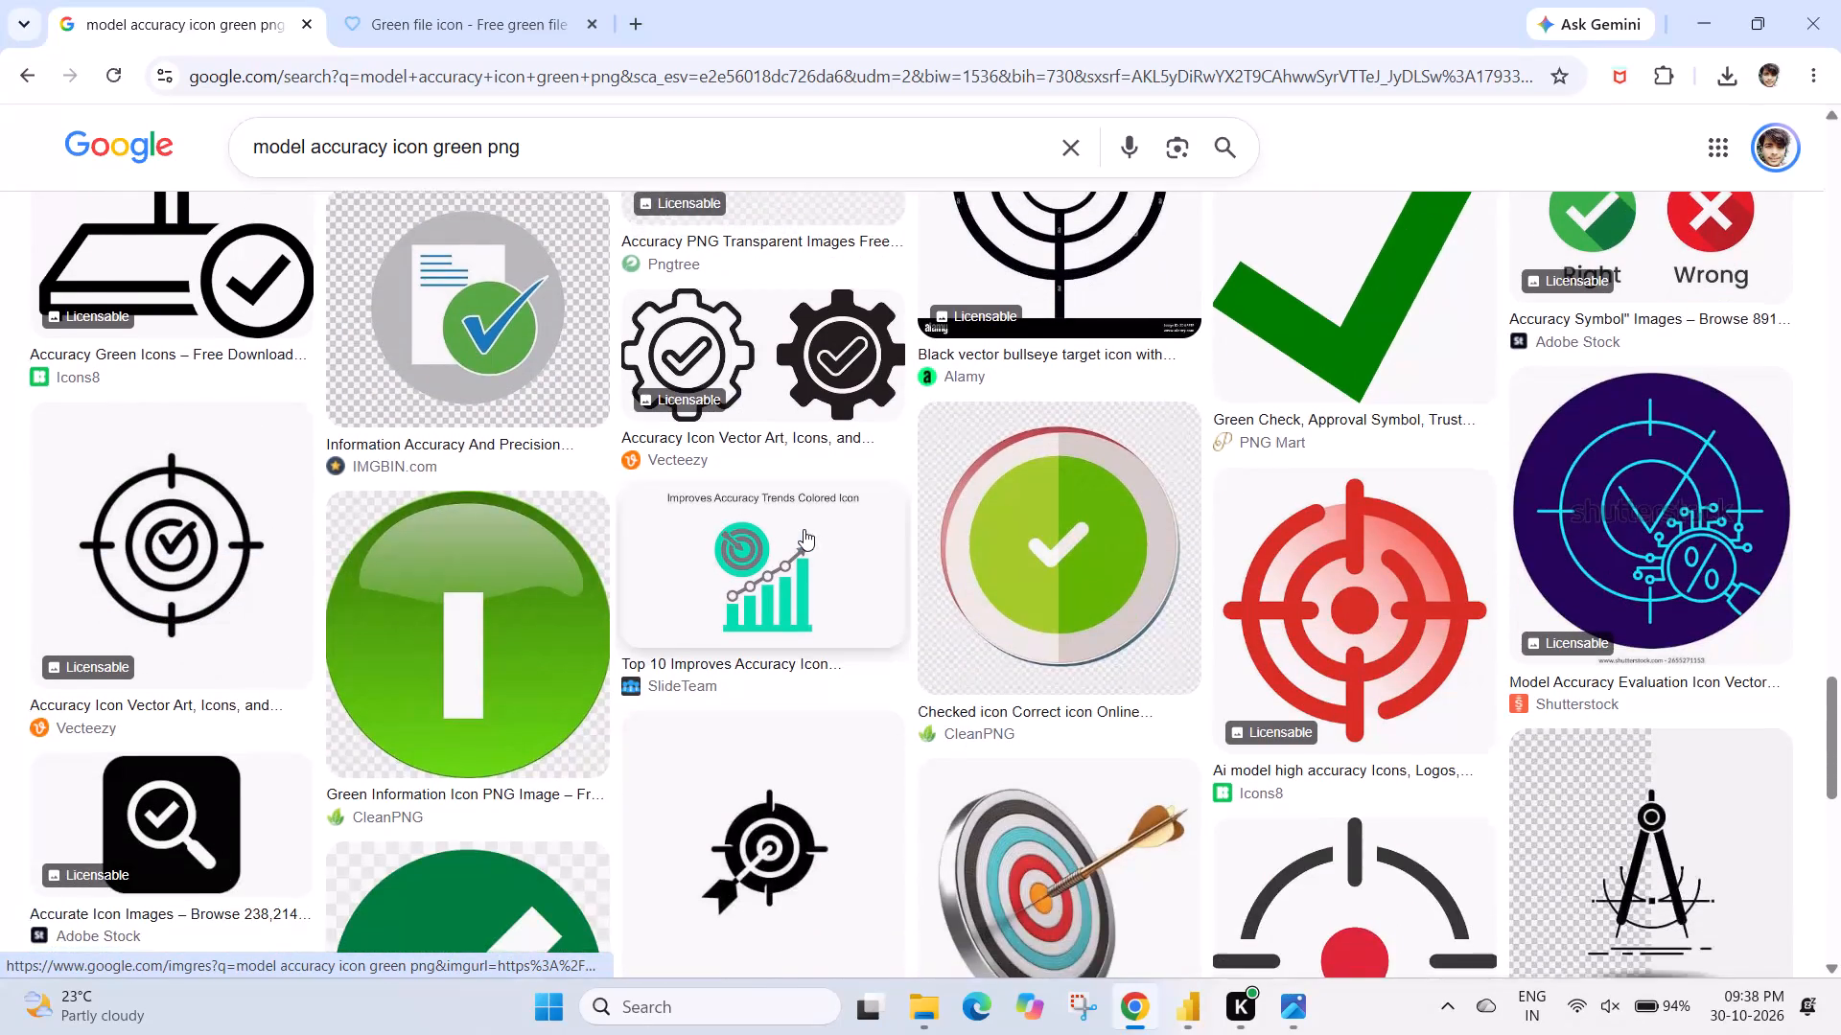
scroll(804, 529, "down", 6)
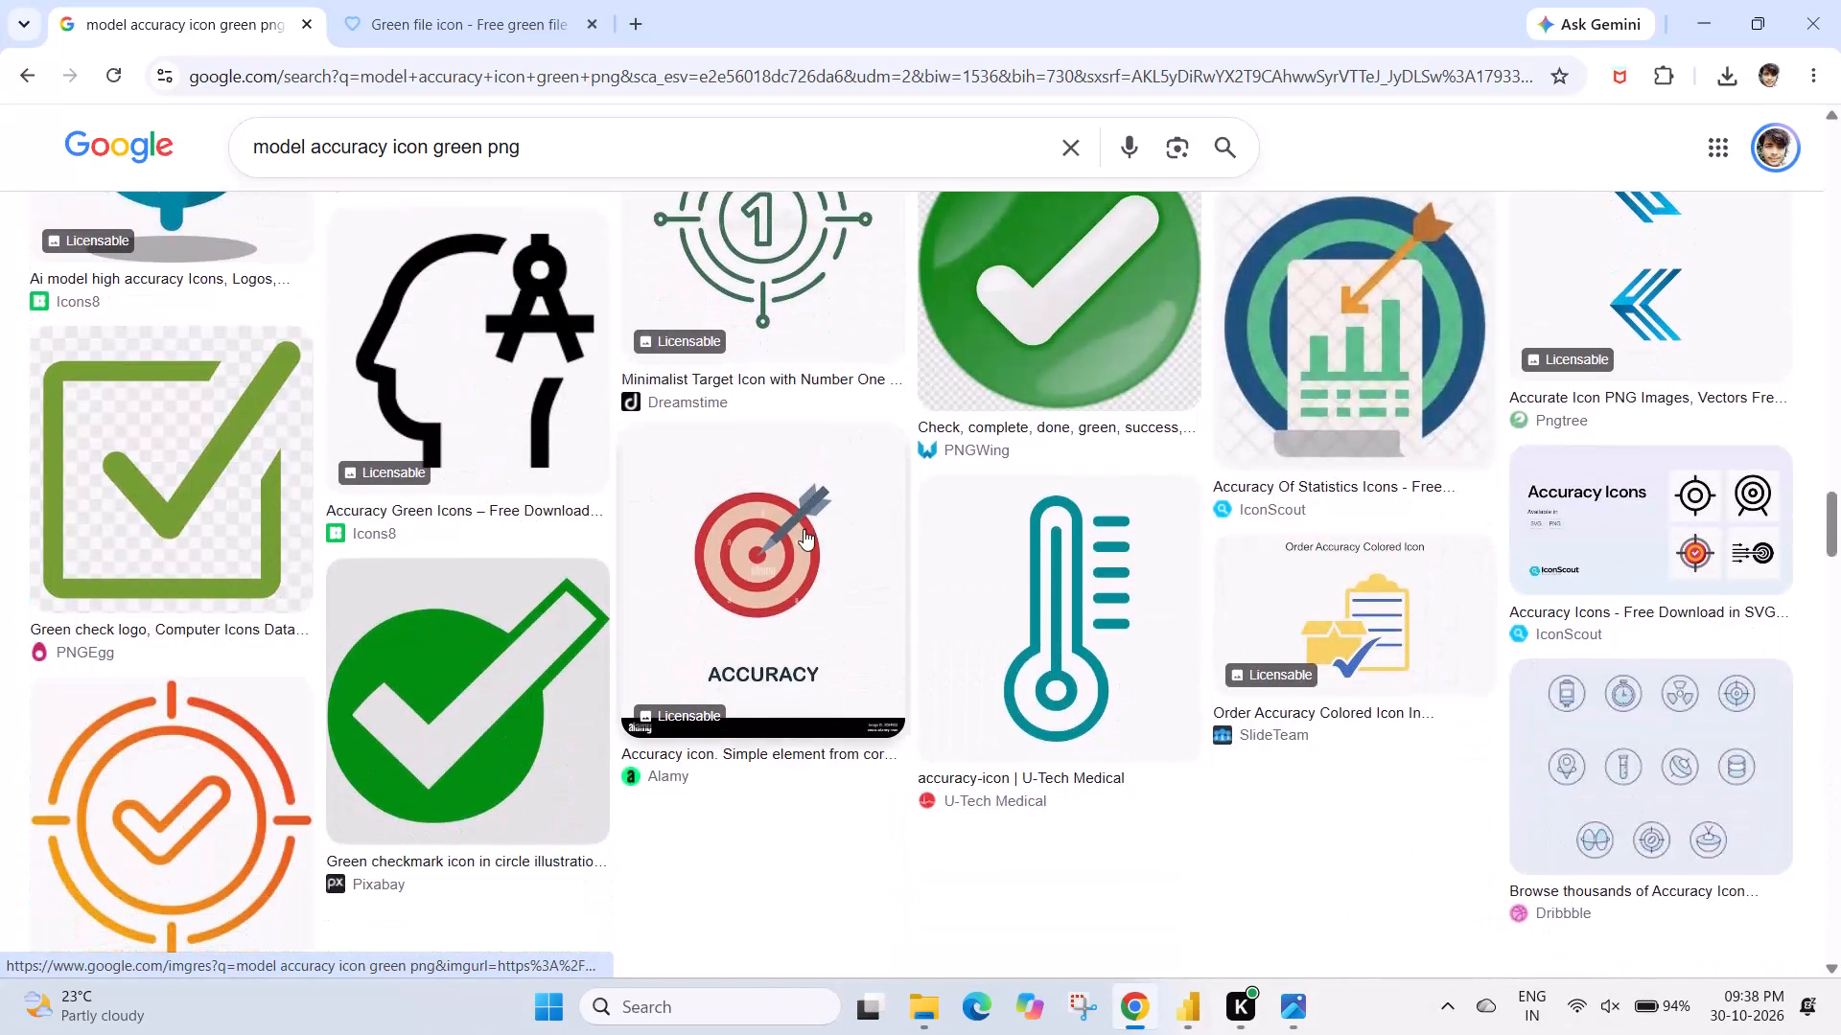
scroll(804, 529, "down", 6)
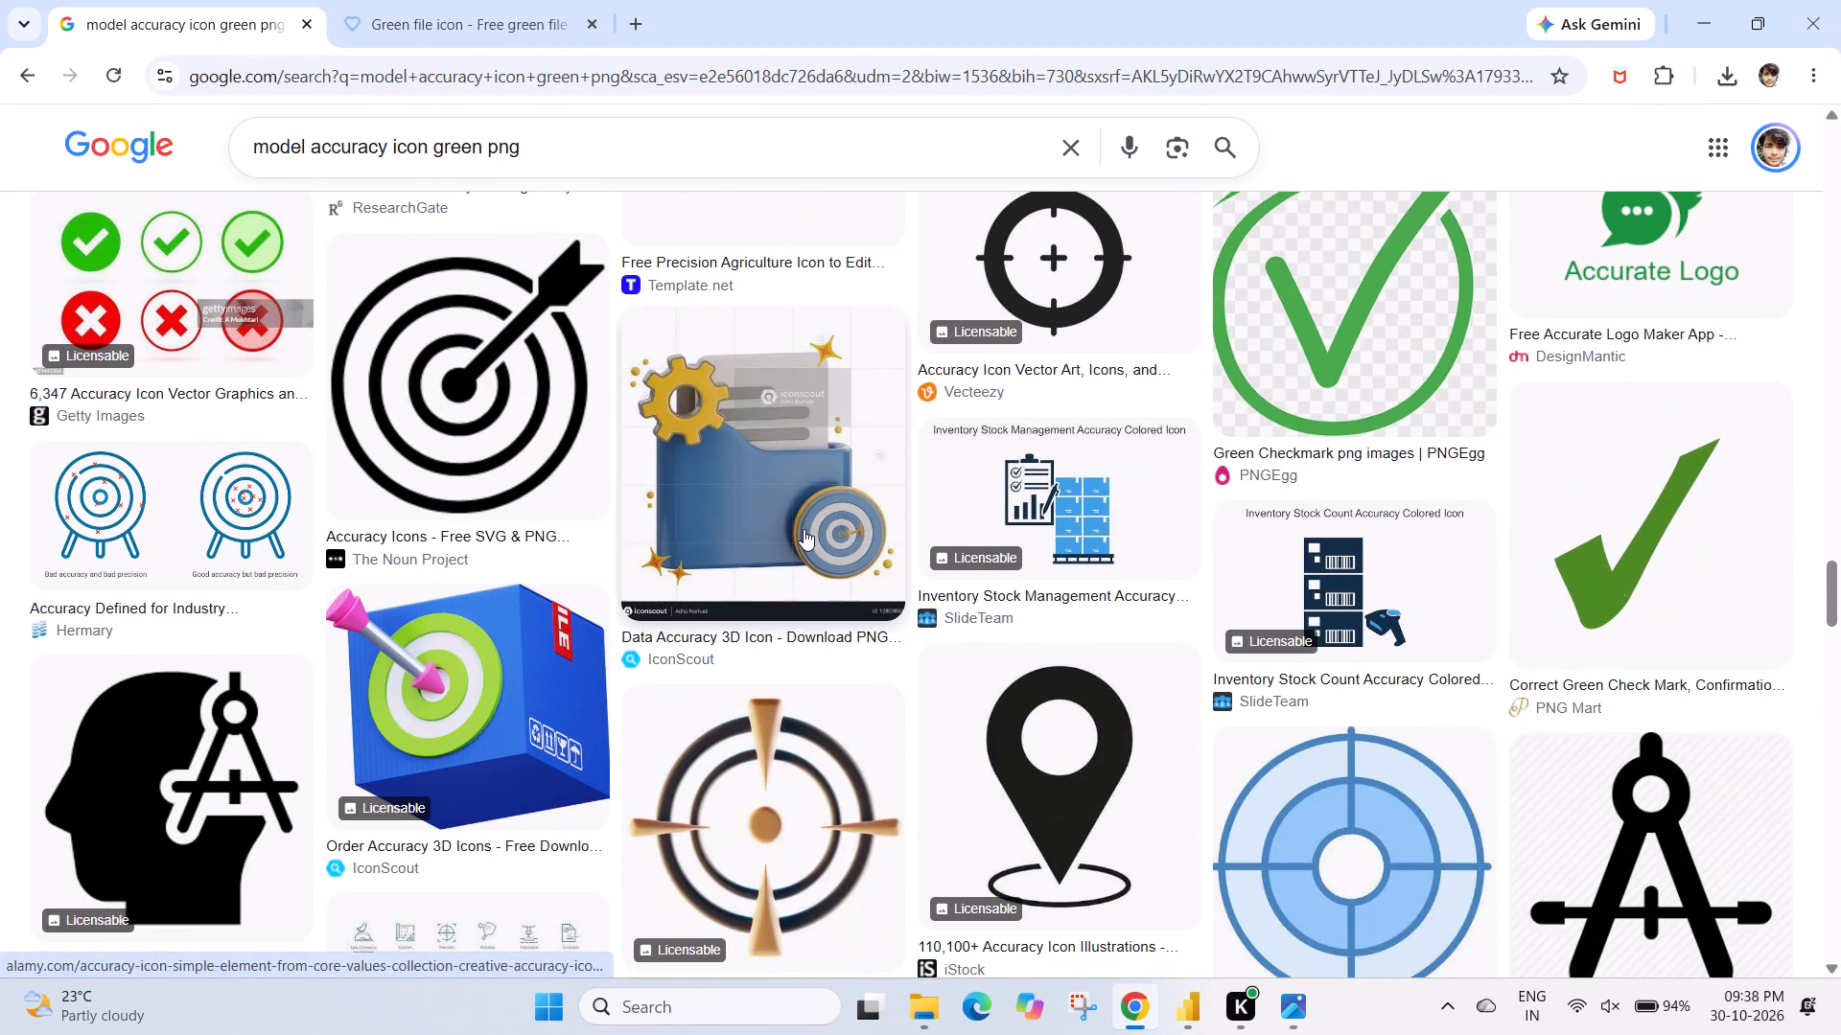
scroll(804, 529, "down", 6)
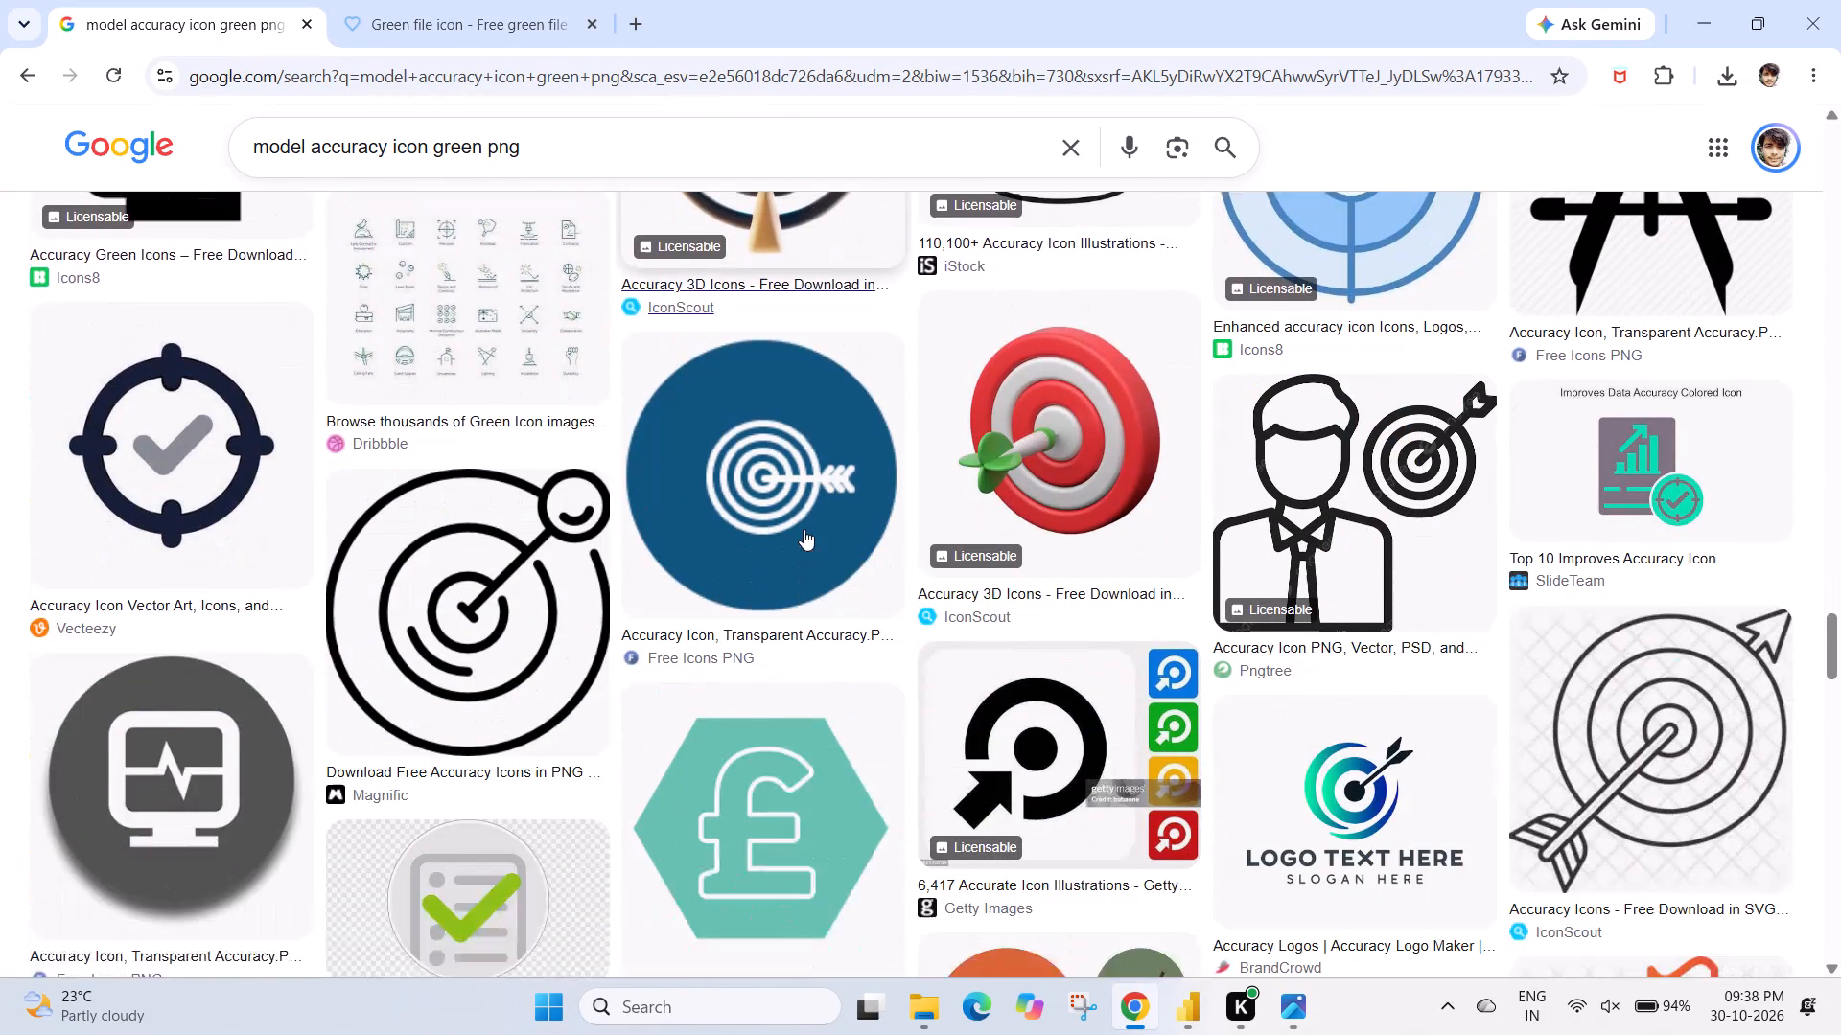
scroll(804, 529, "down", 6)
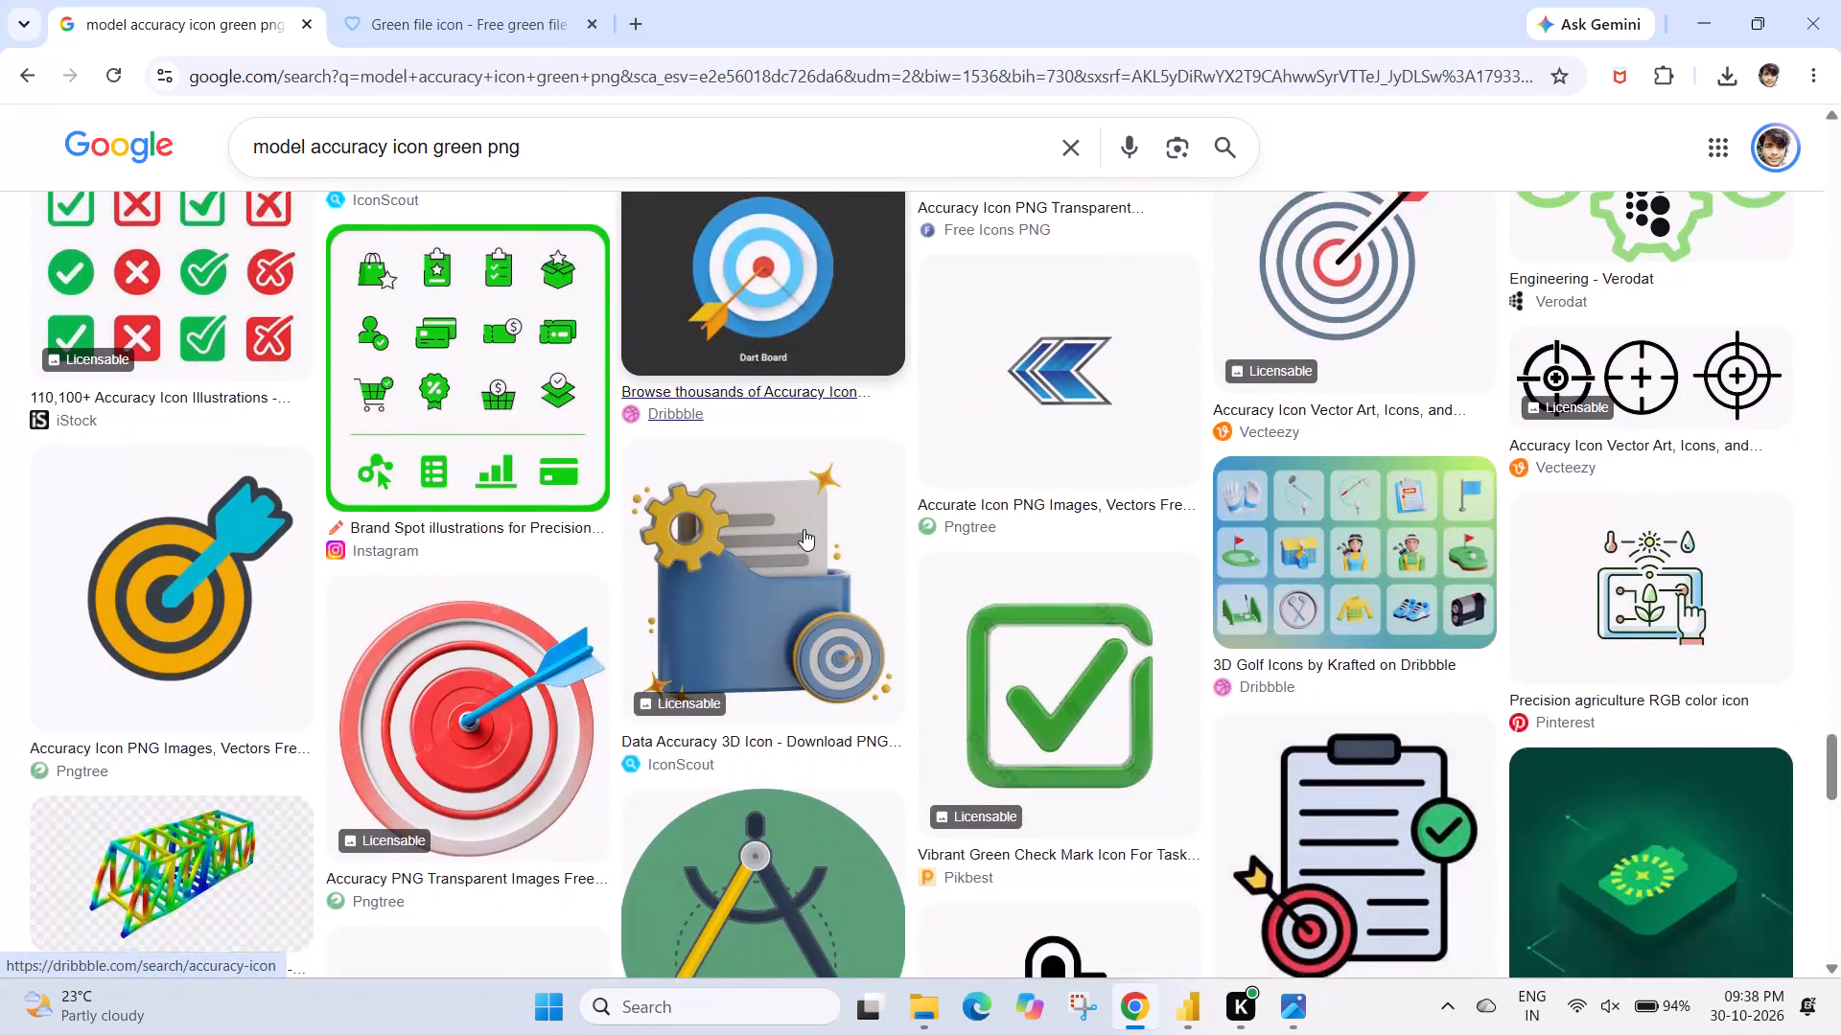
scroll(804, 529, "down", 6)
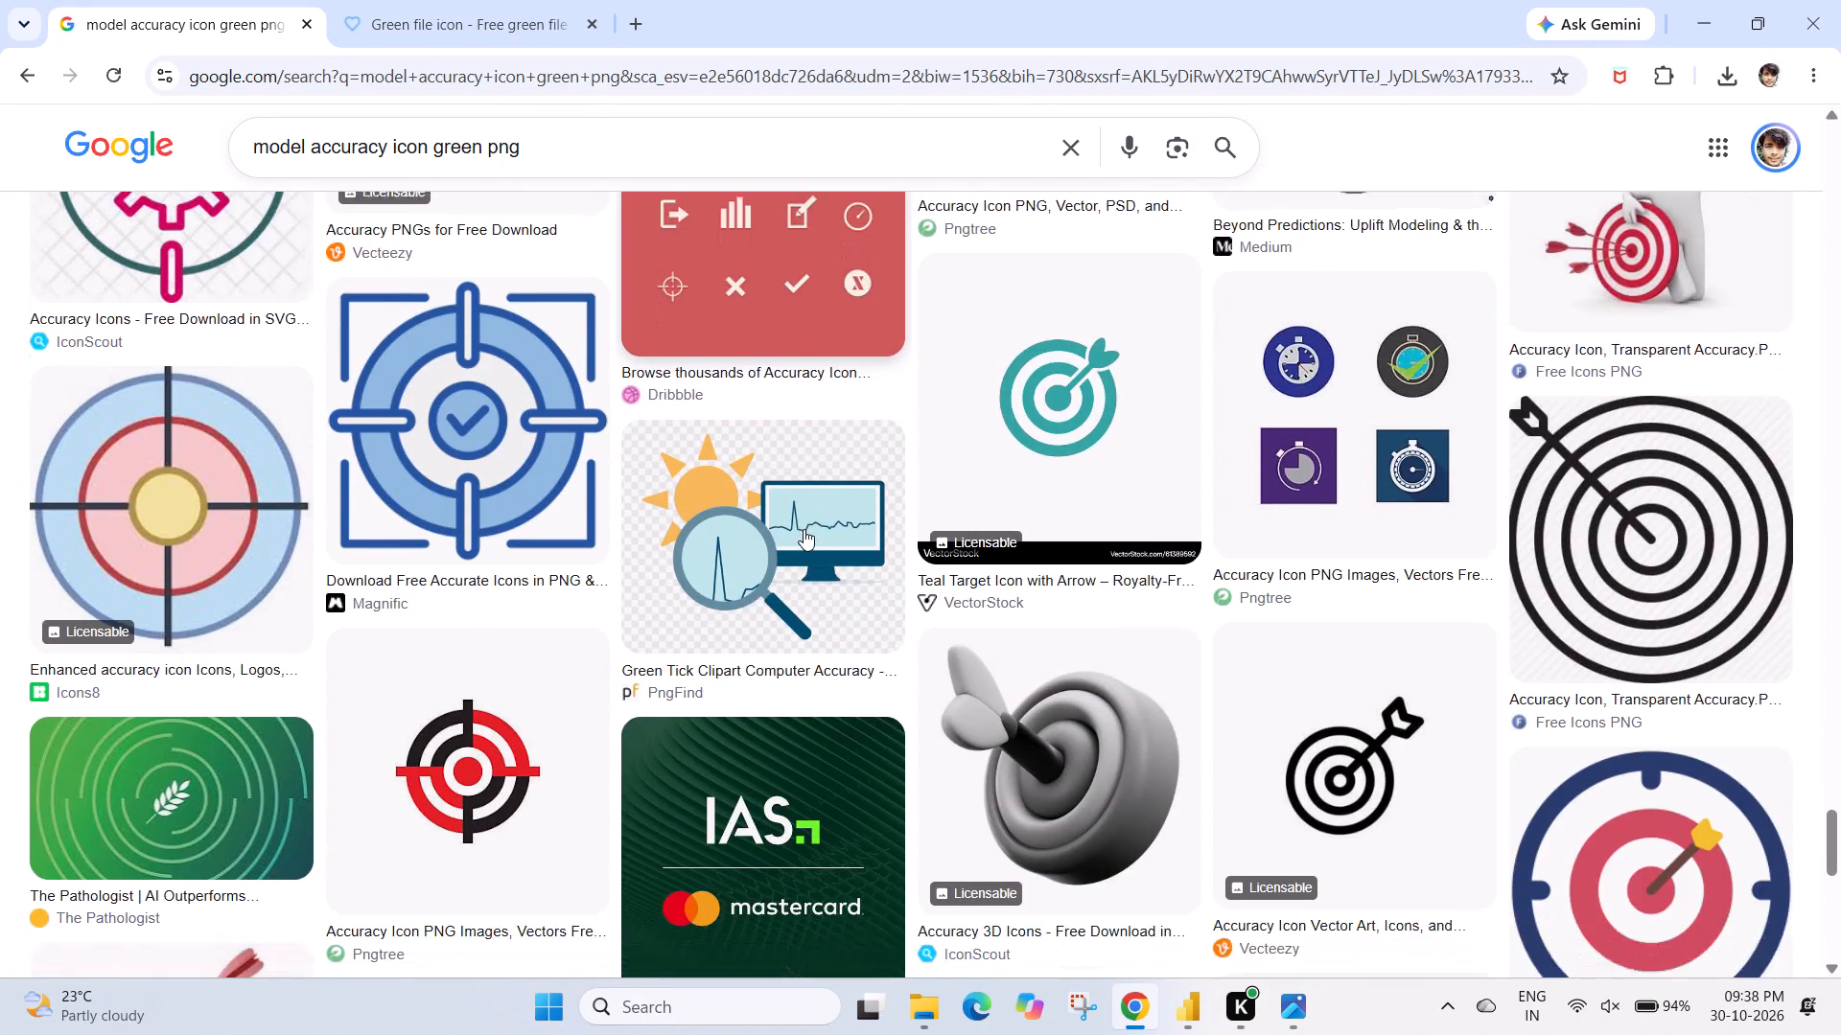
scroll(804, 529, "down", 5)
scroll(804, 529, "up", 20)
scroll(804, 529, "up", 10)
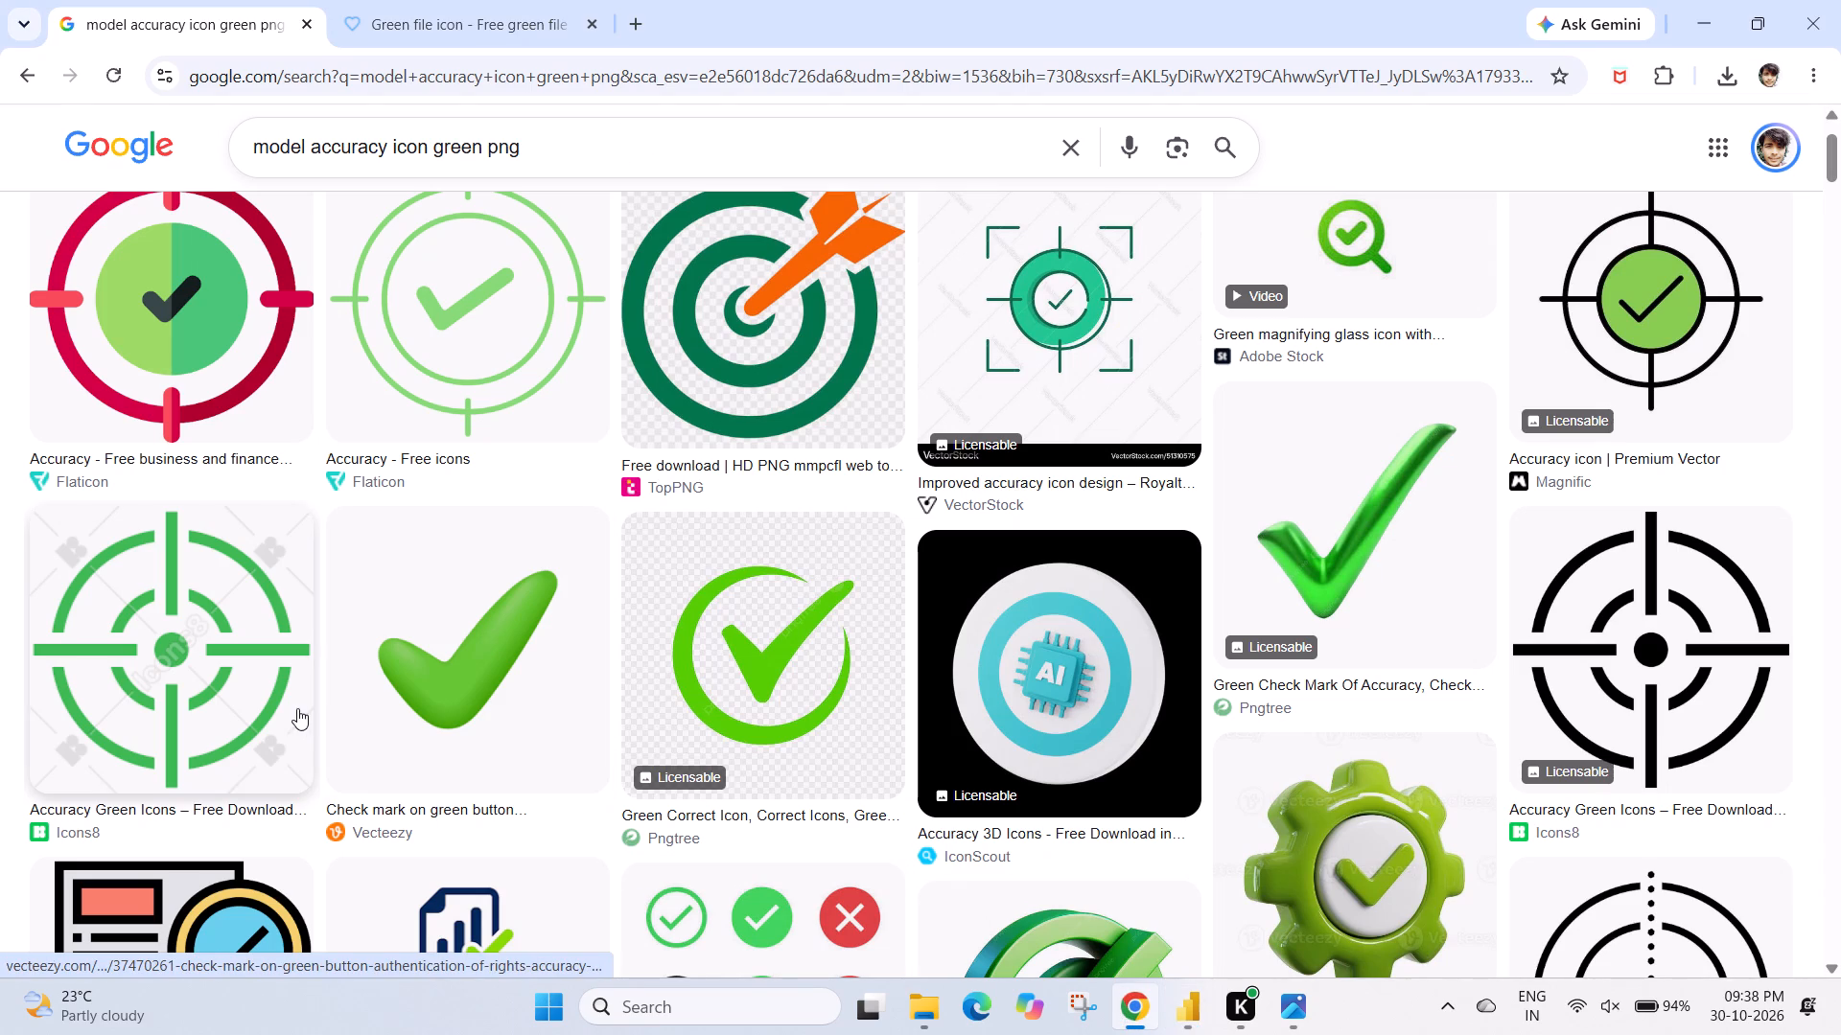
Open the green crosshair accuracy icon from Icons8 and download it as a 50×50 PNG.
left_click(245, 681)
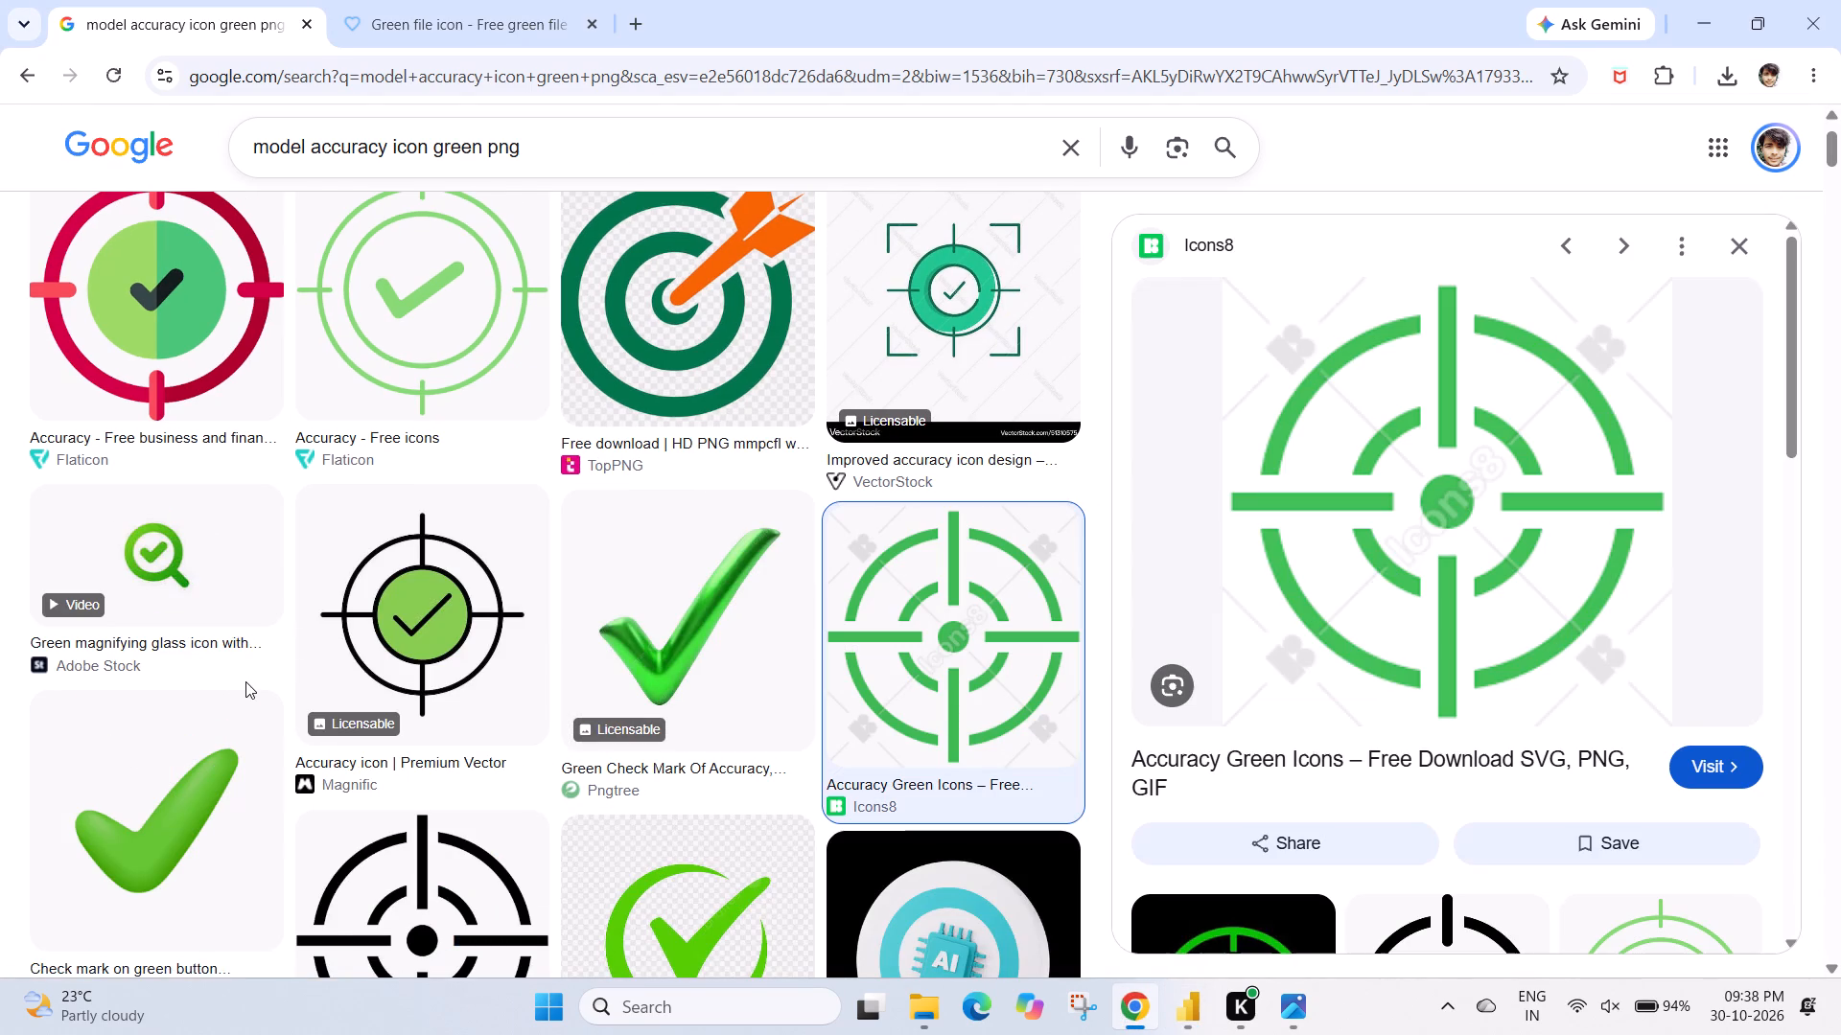
left_click(1431, 492)
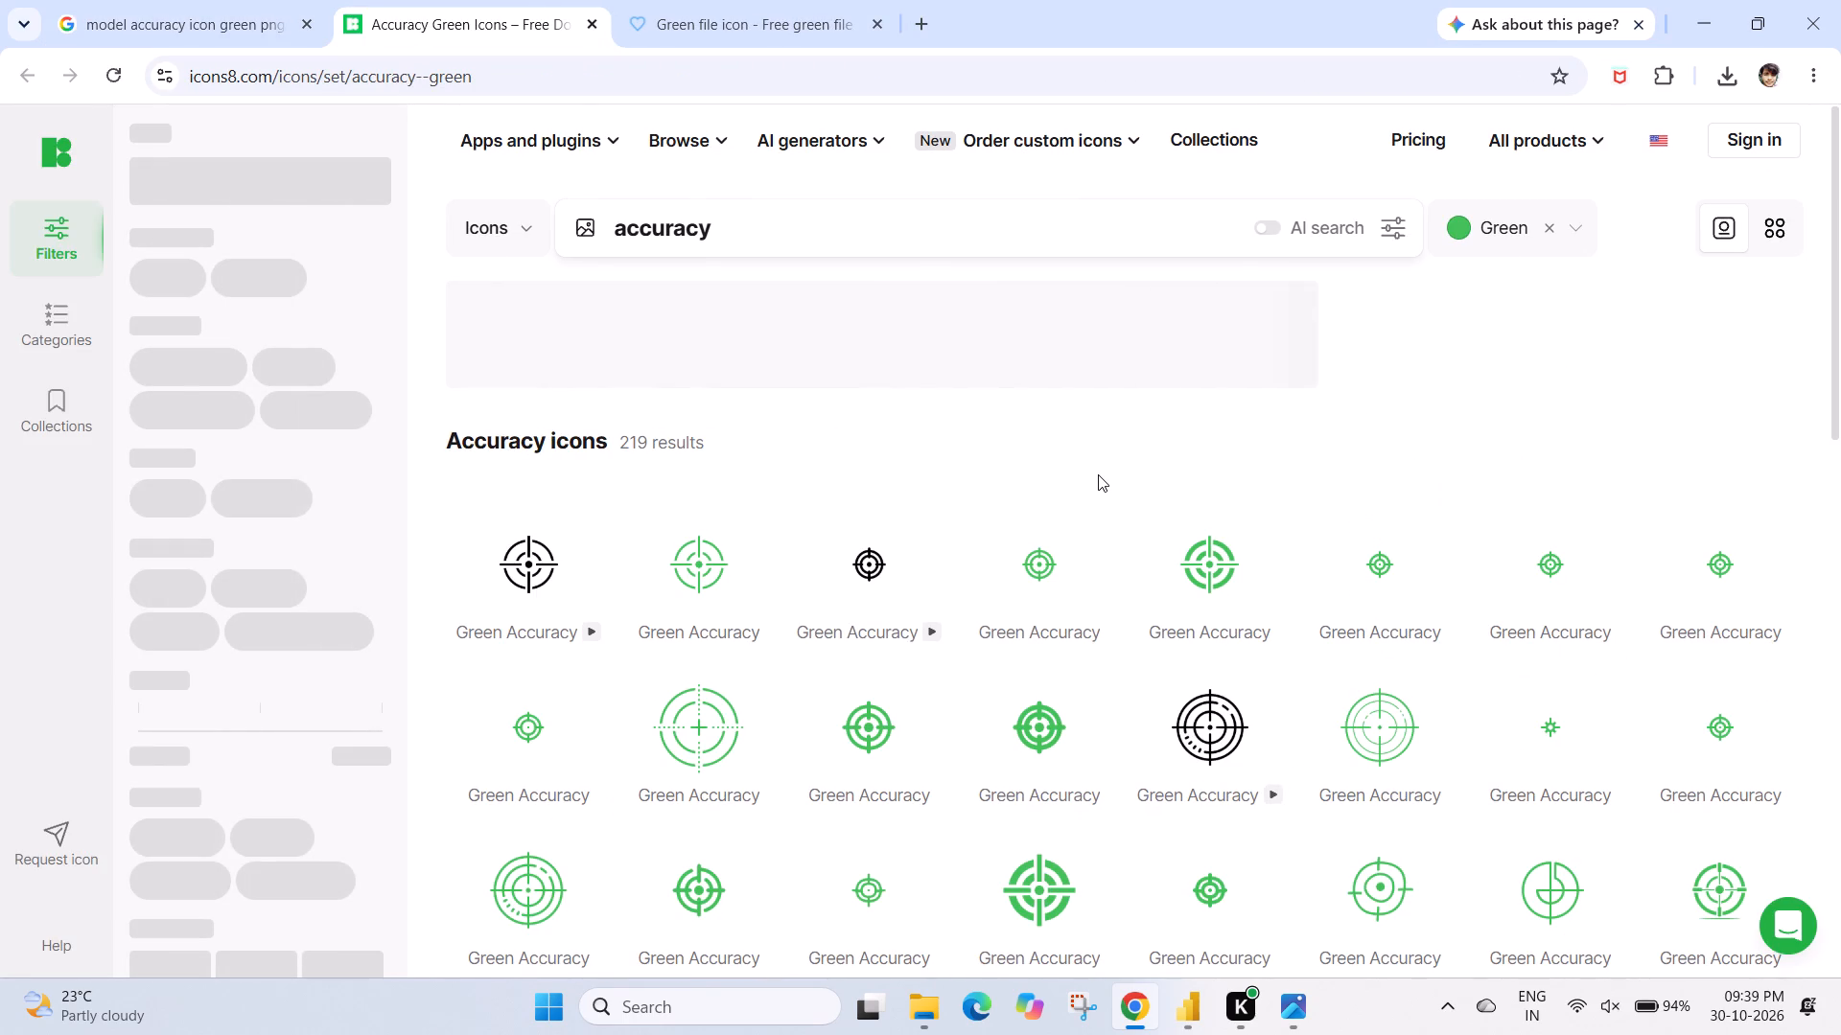
left_click(706, 585)
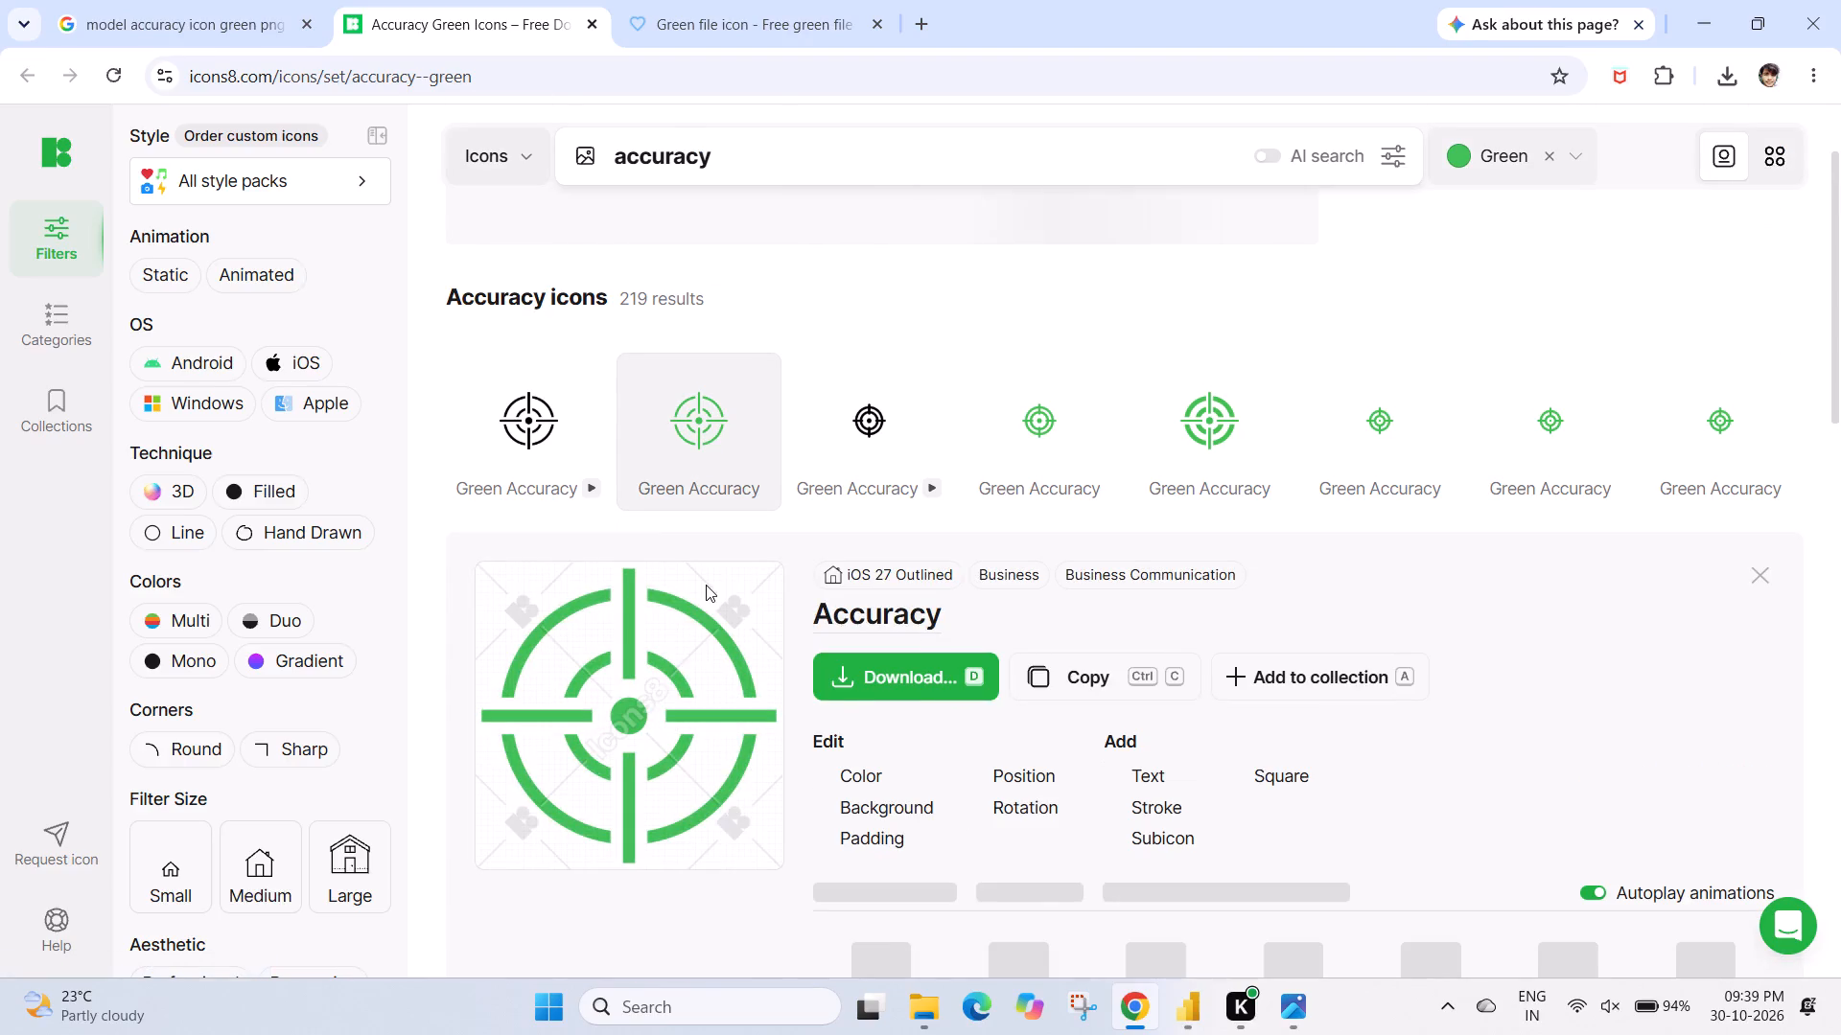
left_click(898, 676)
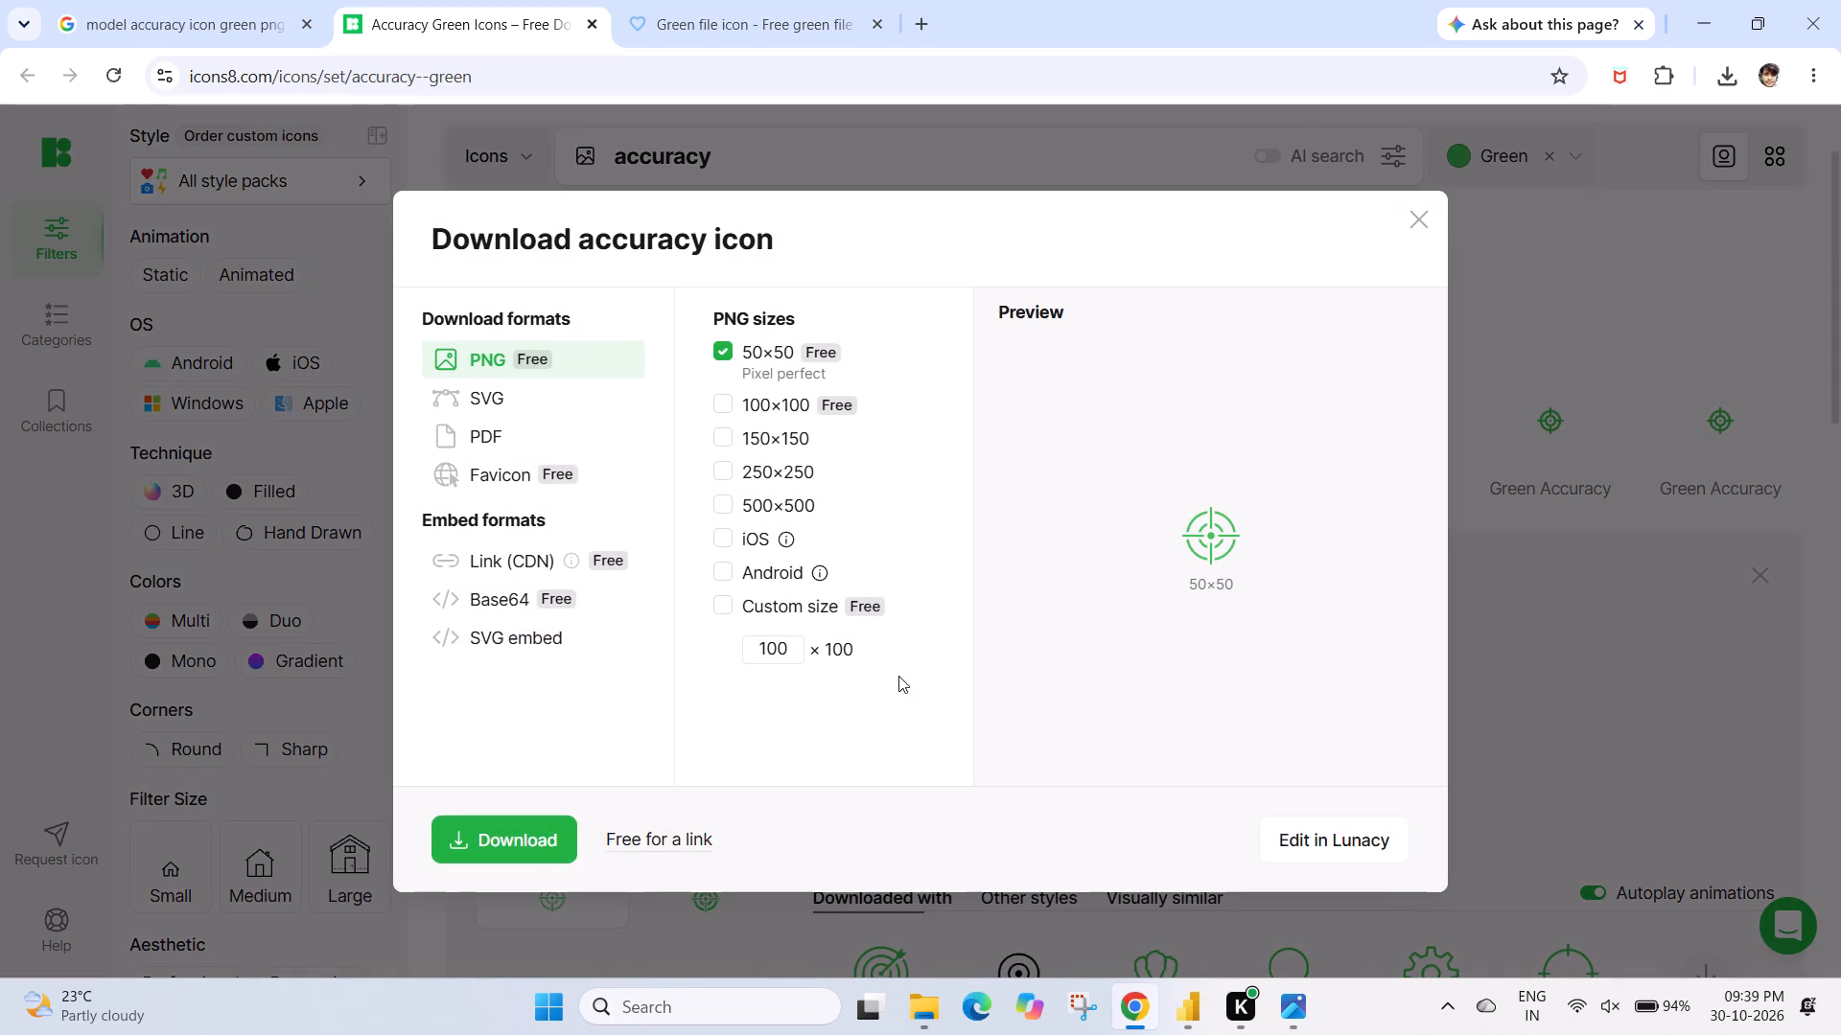
left_click(519, 841)
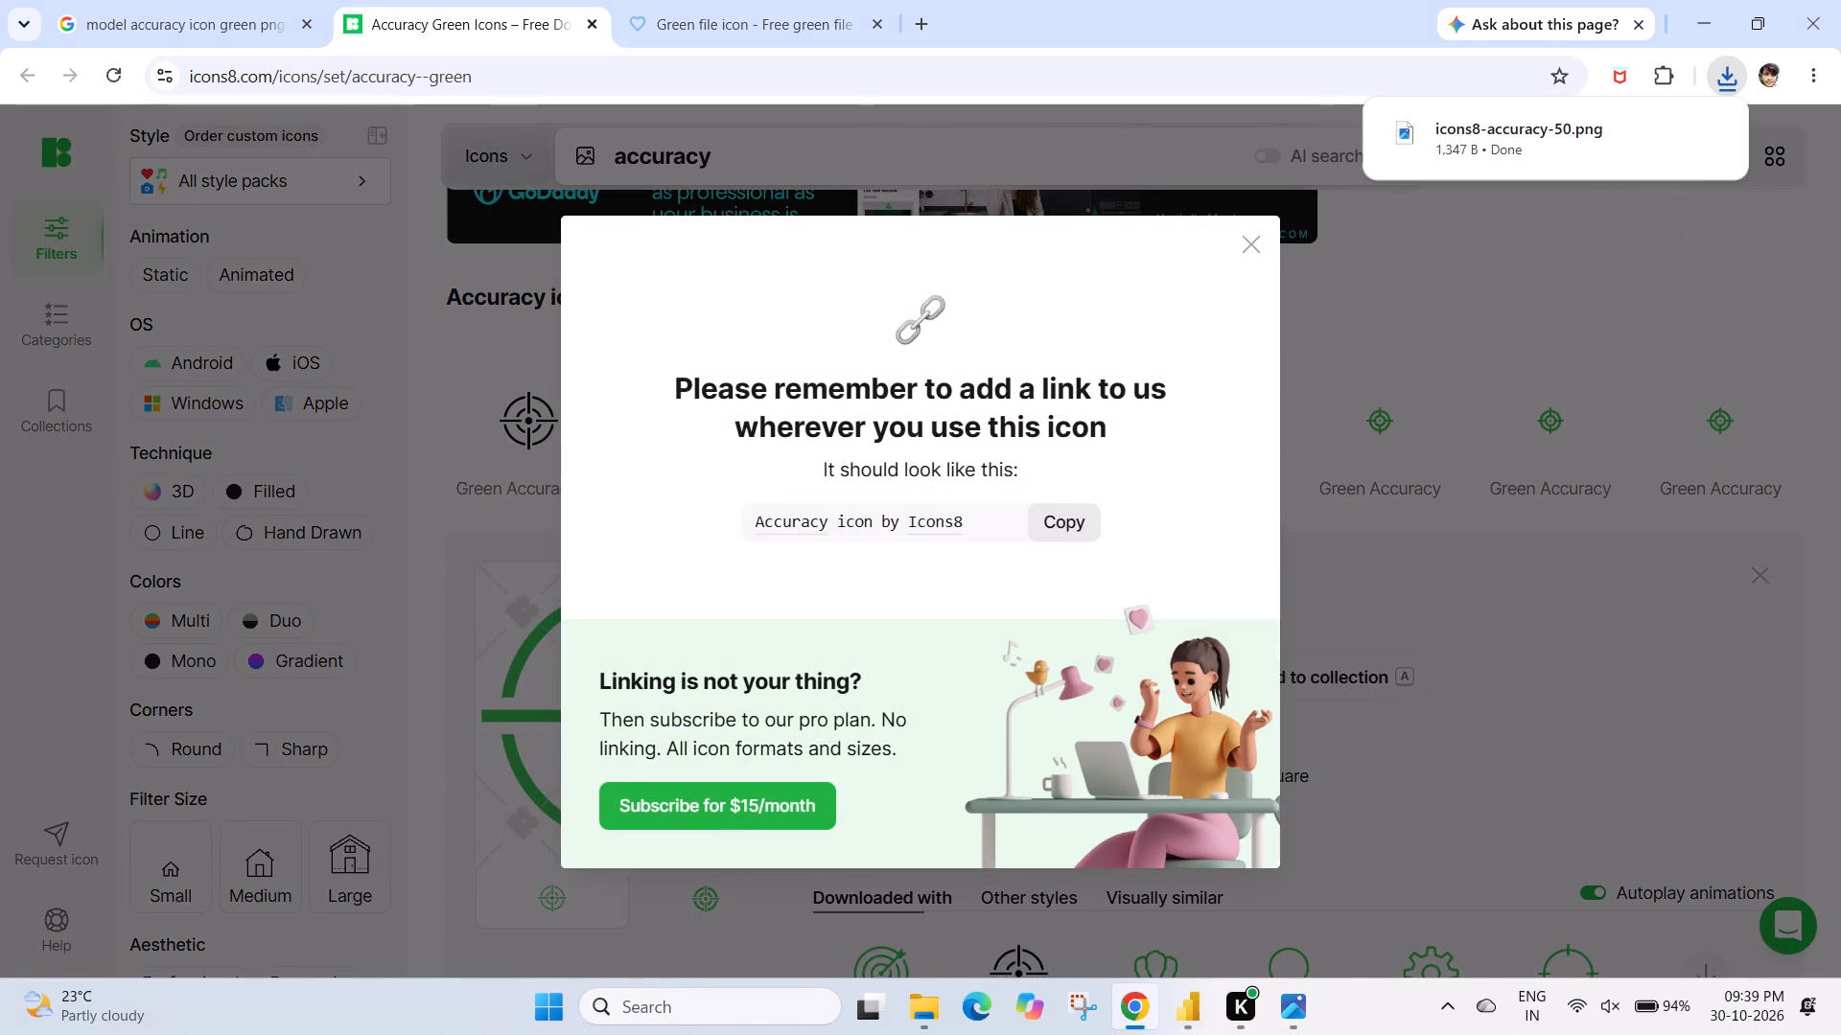
left_click(1252, 243)
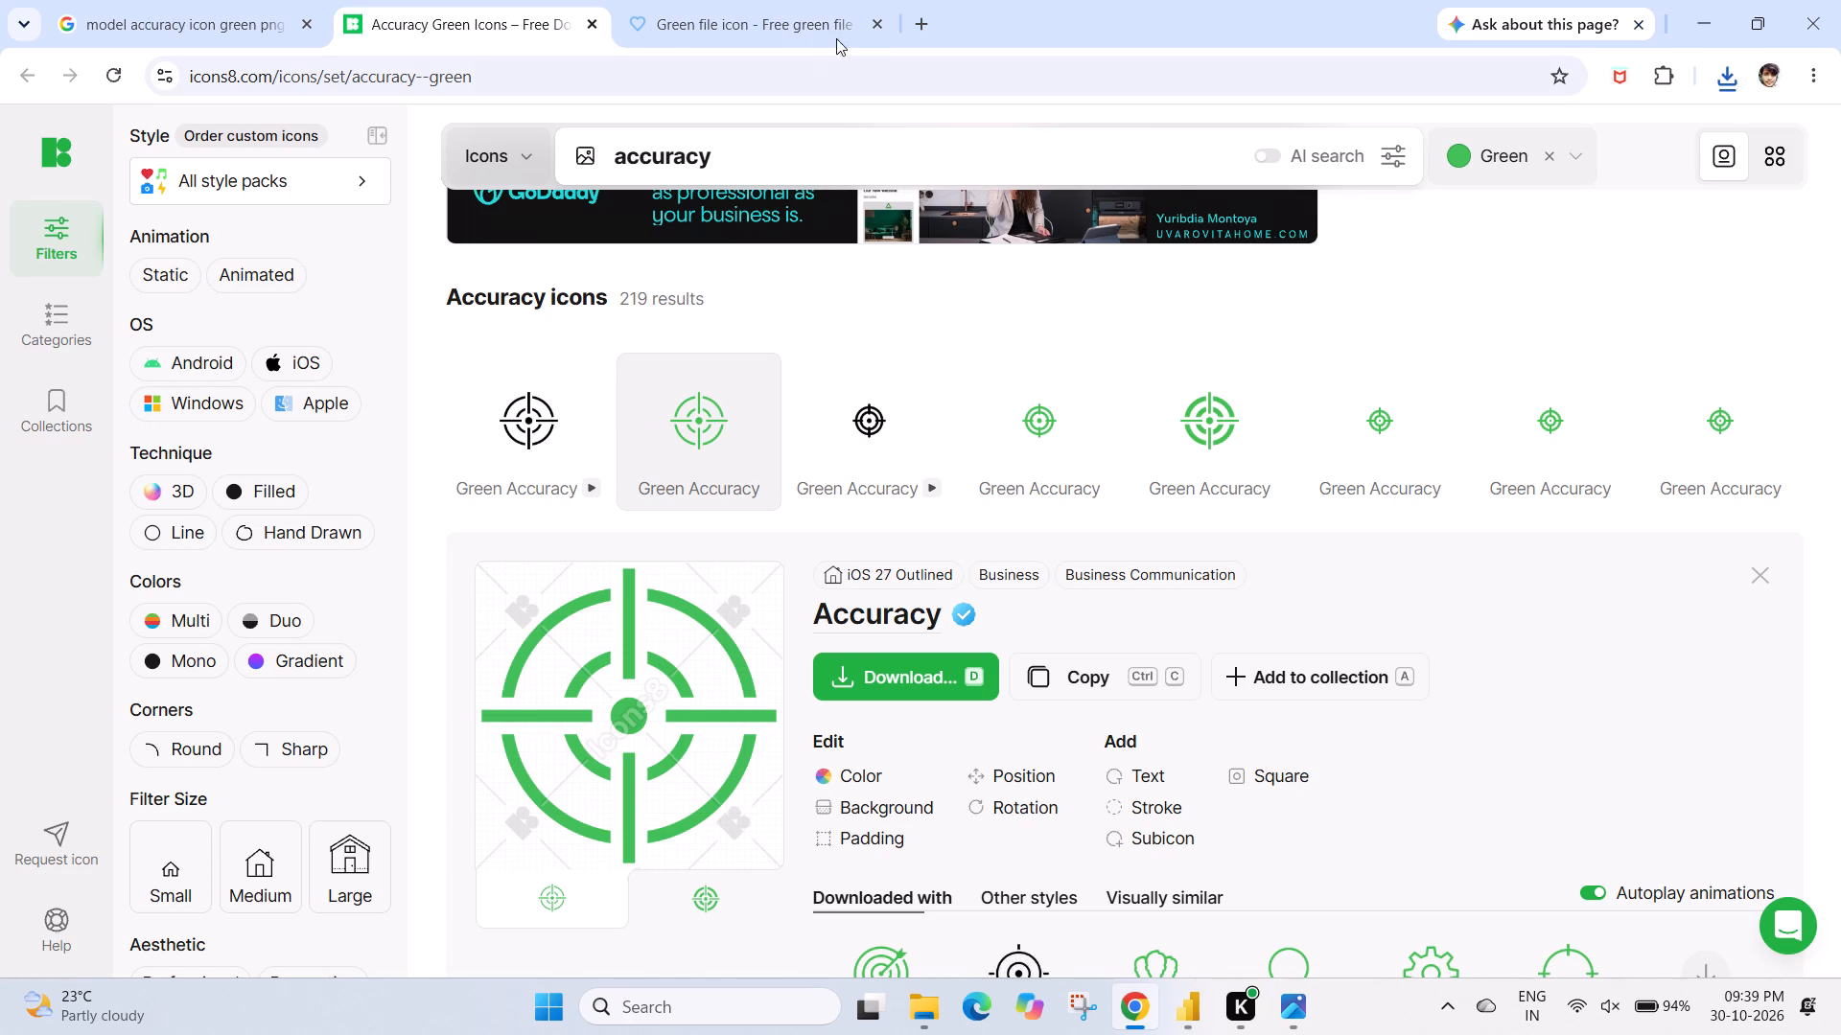
Switch to Power BI and reposition the separate Eligible Records, Recall, F1 Score and ROC AUC cards within the empty canvas area.
left_click(1186, 1009)
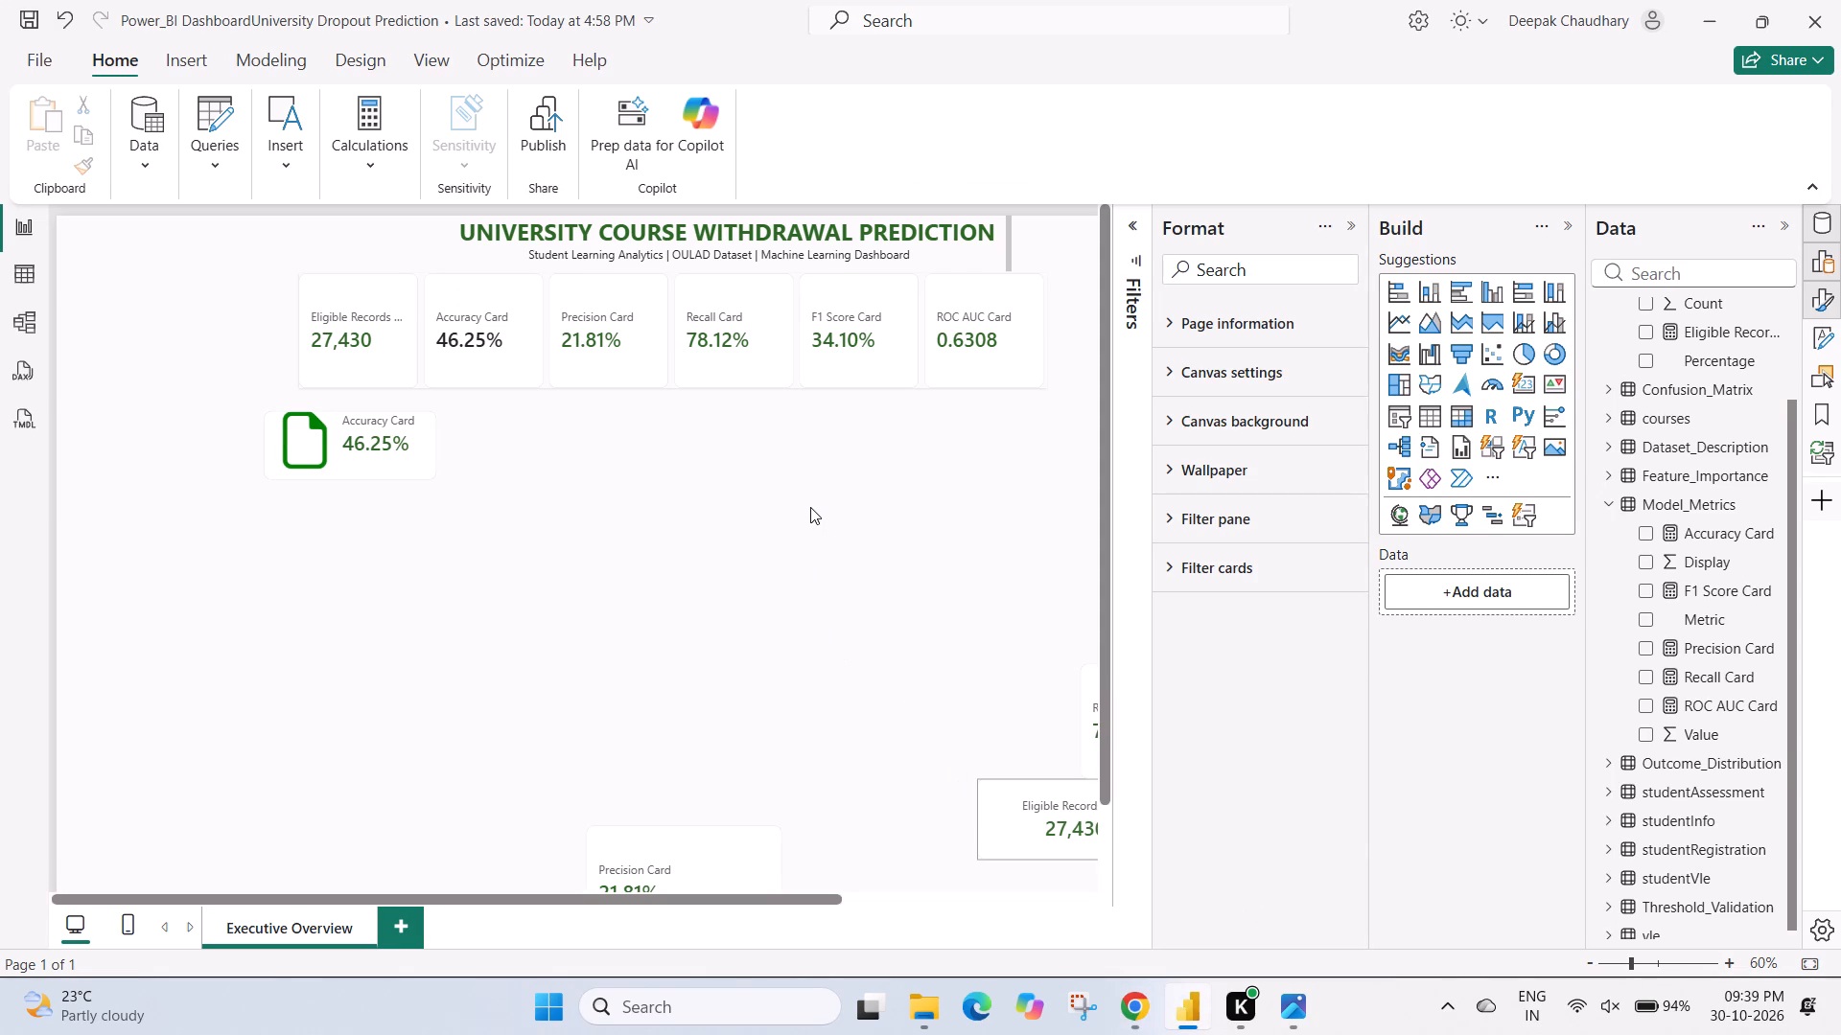
scroll(810, 507, "left", 3)
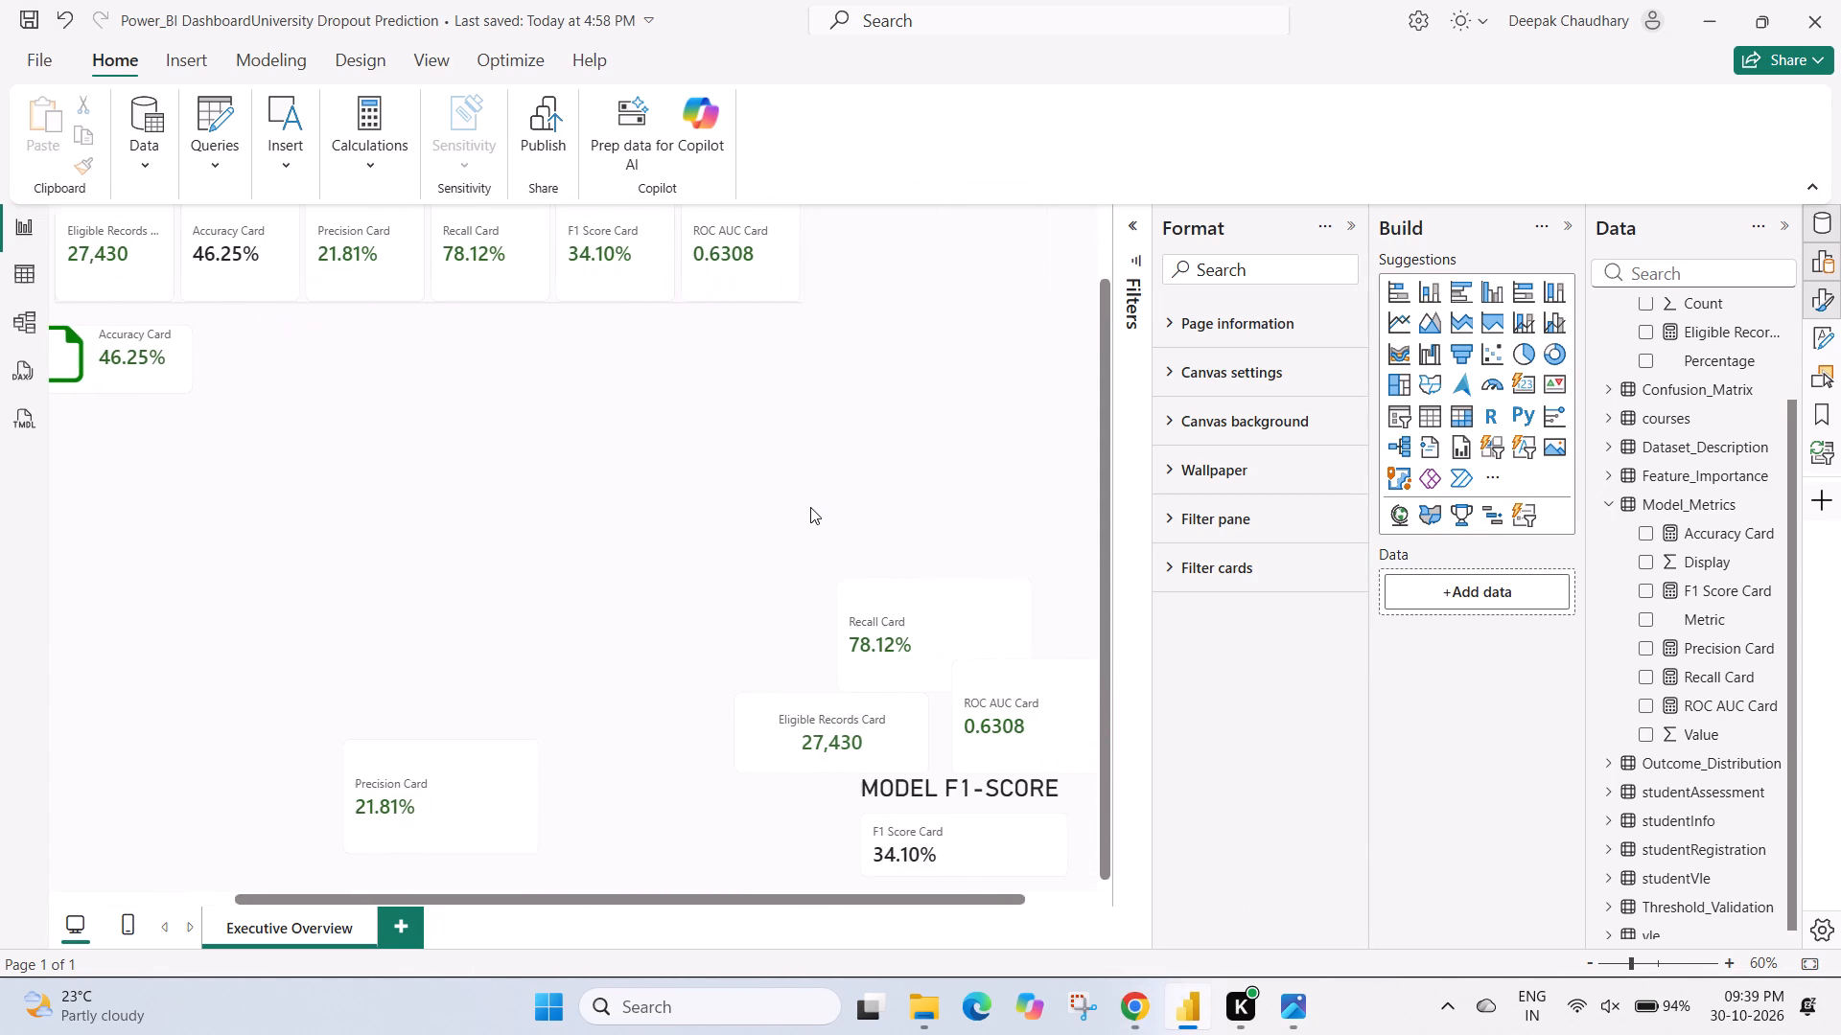
scroll(810, 507, "left", 1)
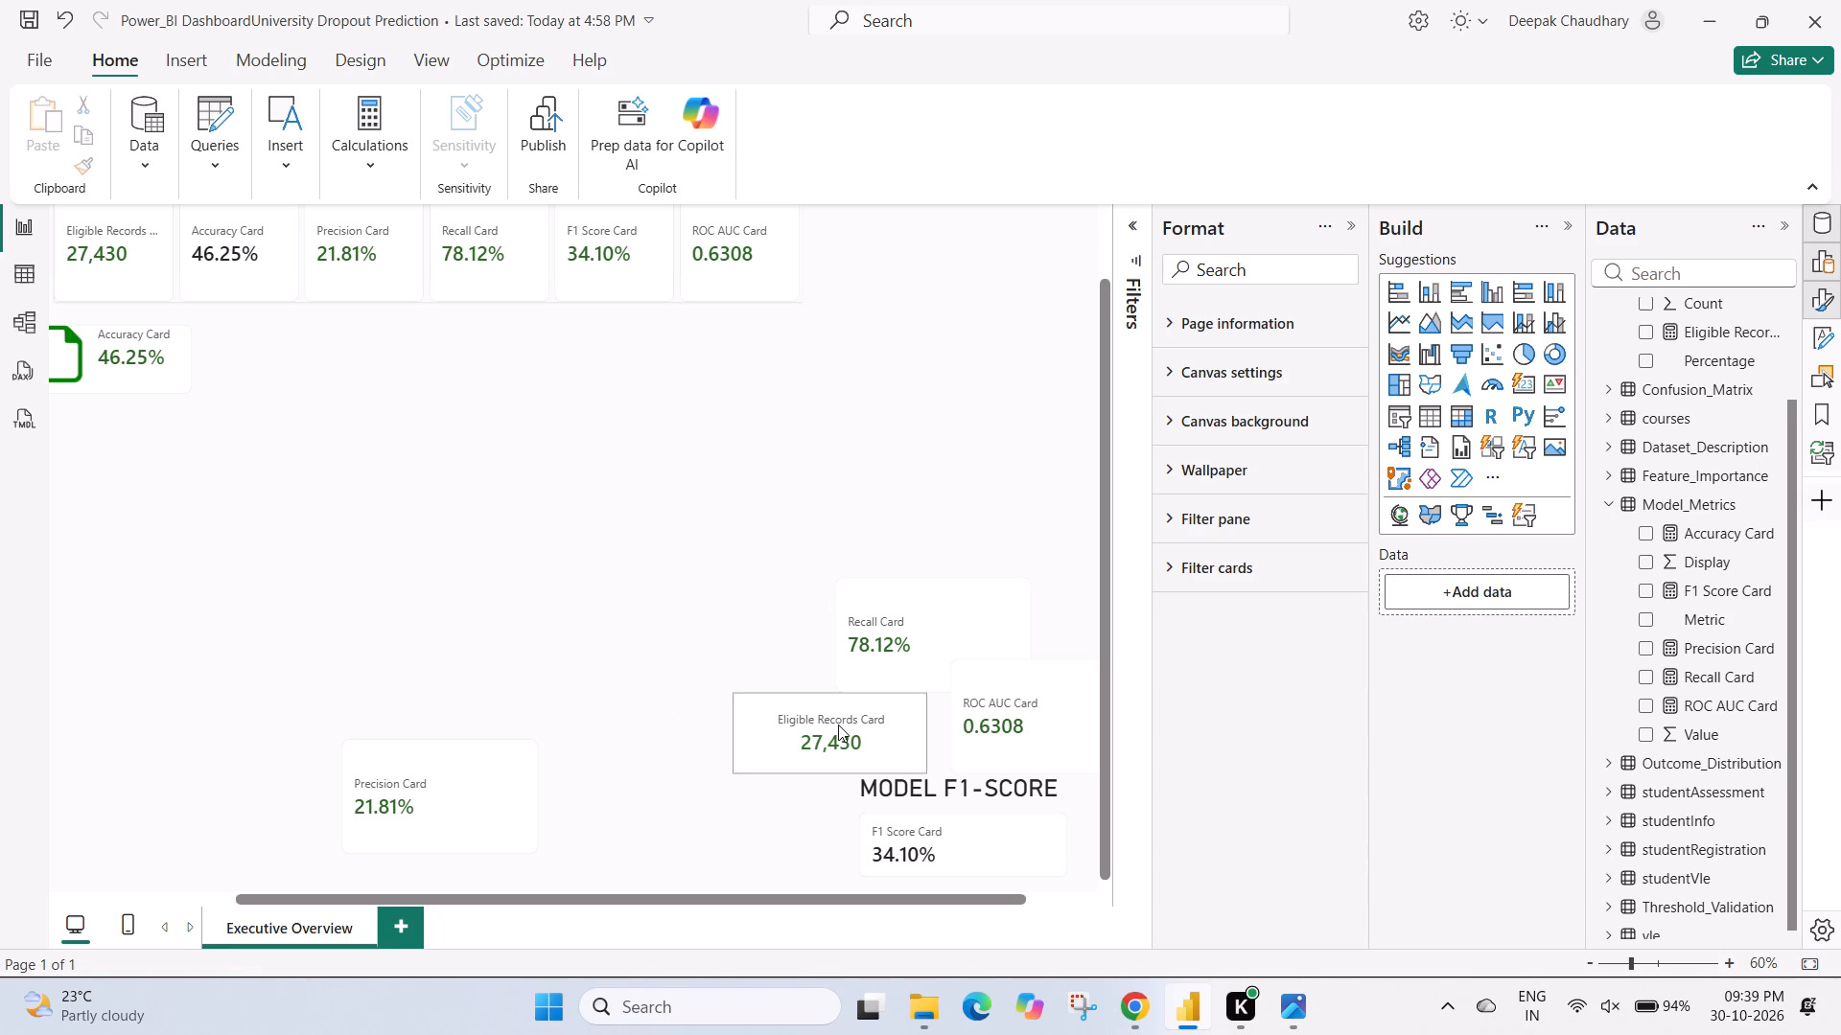
left_click_drag(838, 724, 610, 612)
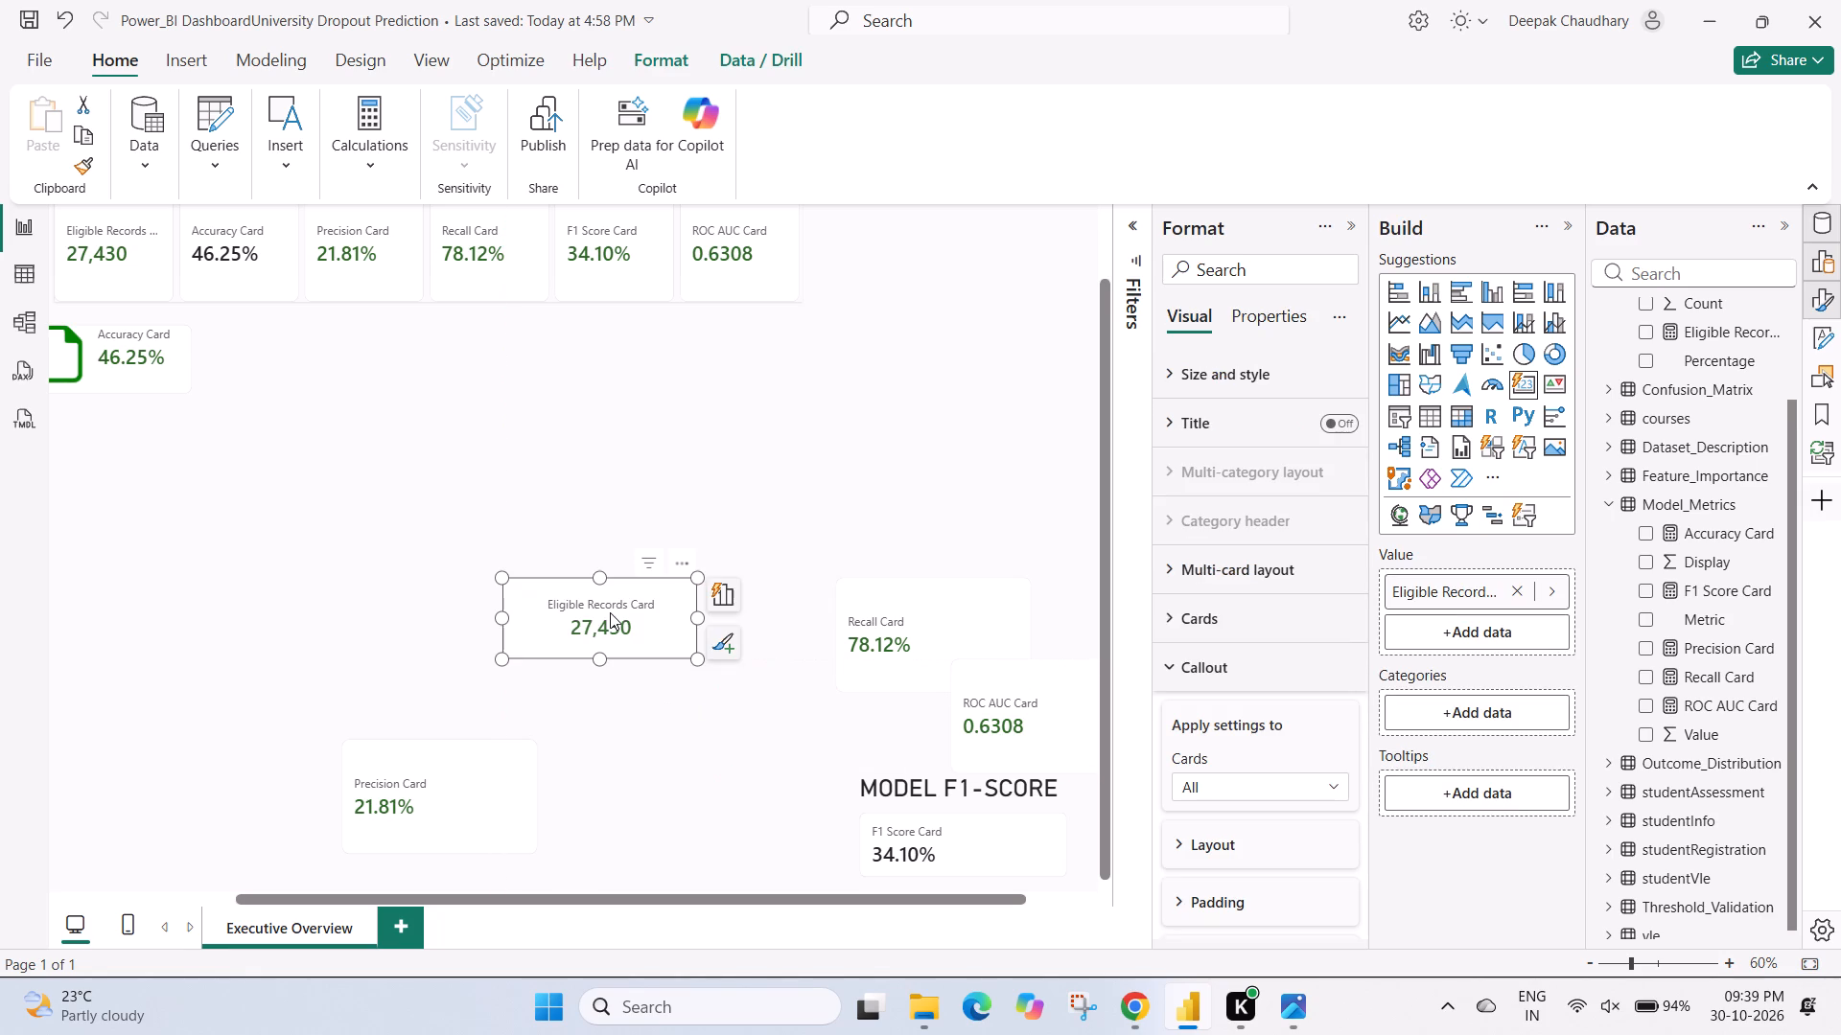
left_click_drag(900, 647, 853, 491)
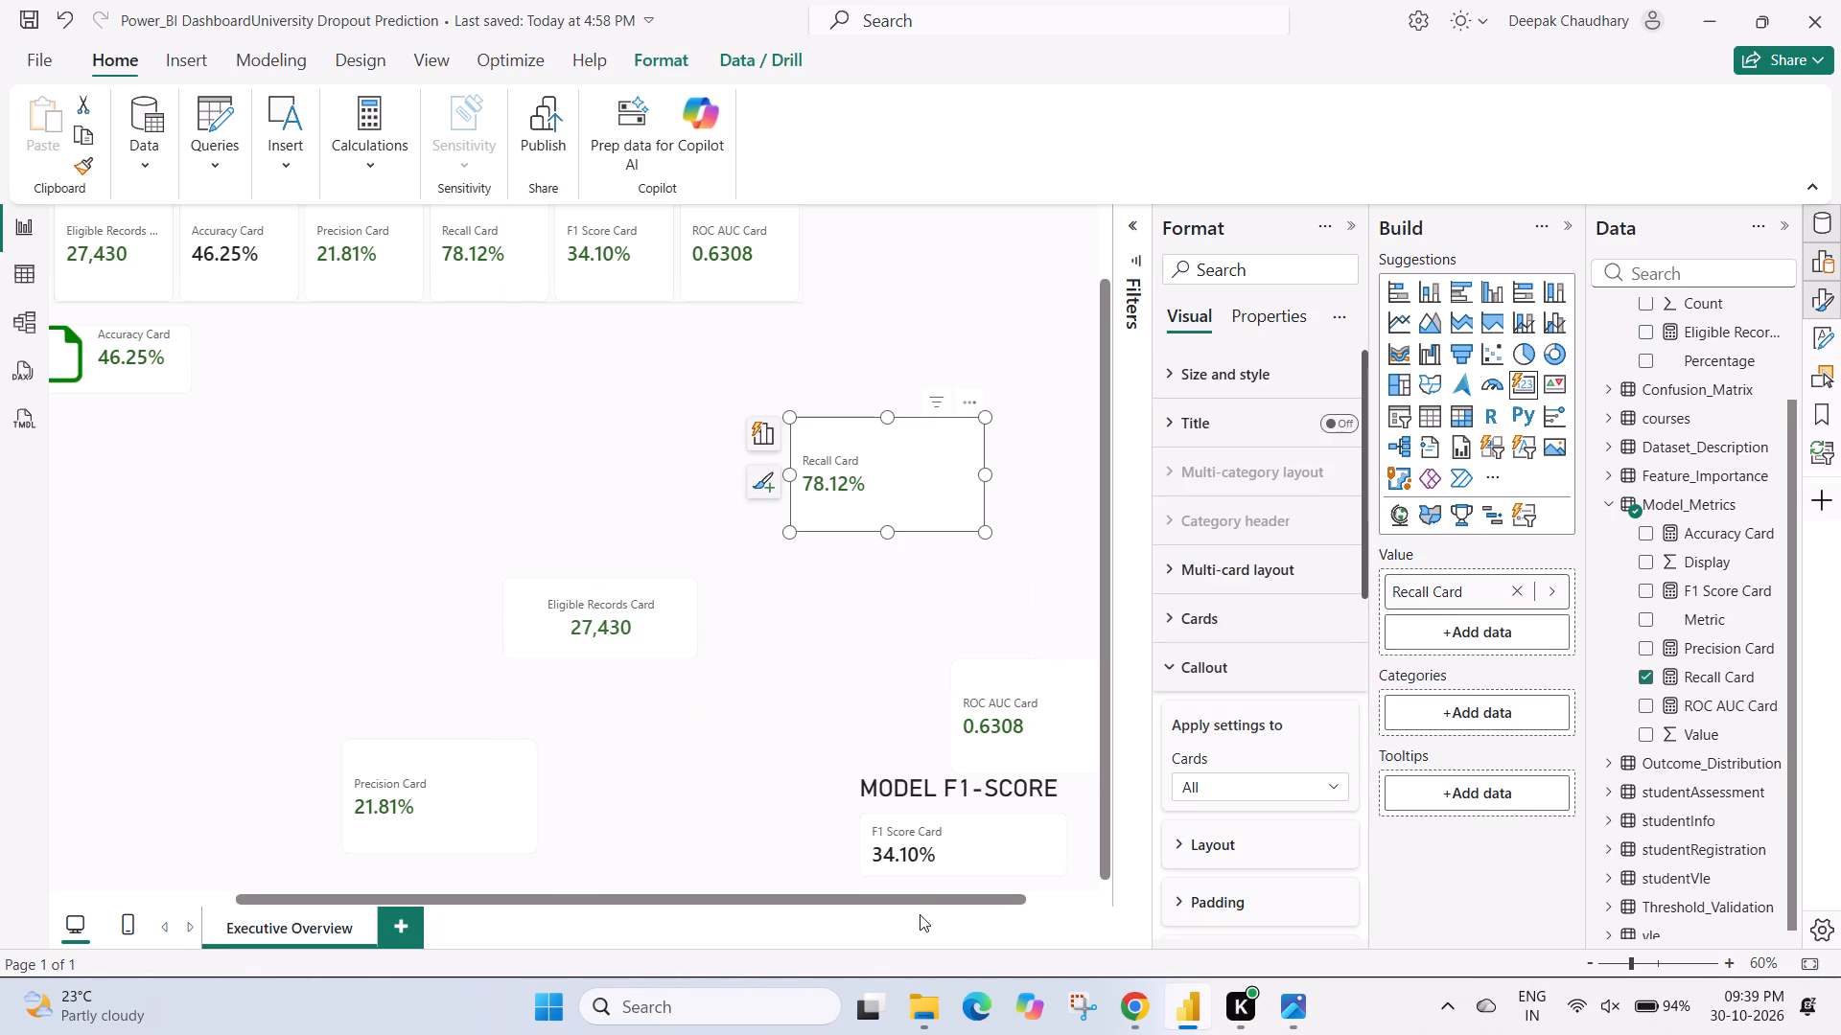
left_click_drag(928, 828, 737, 791)
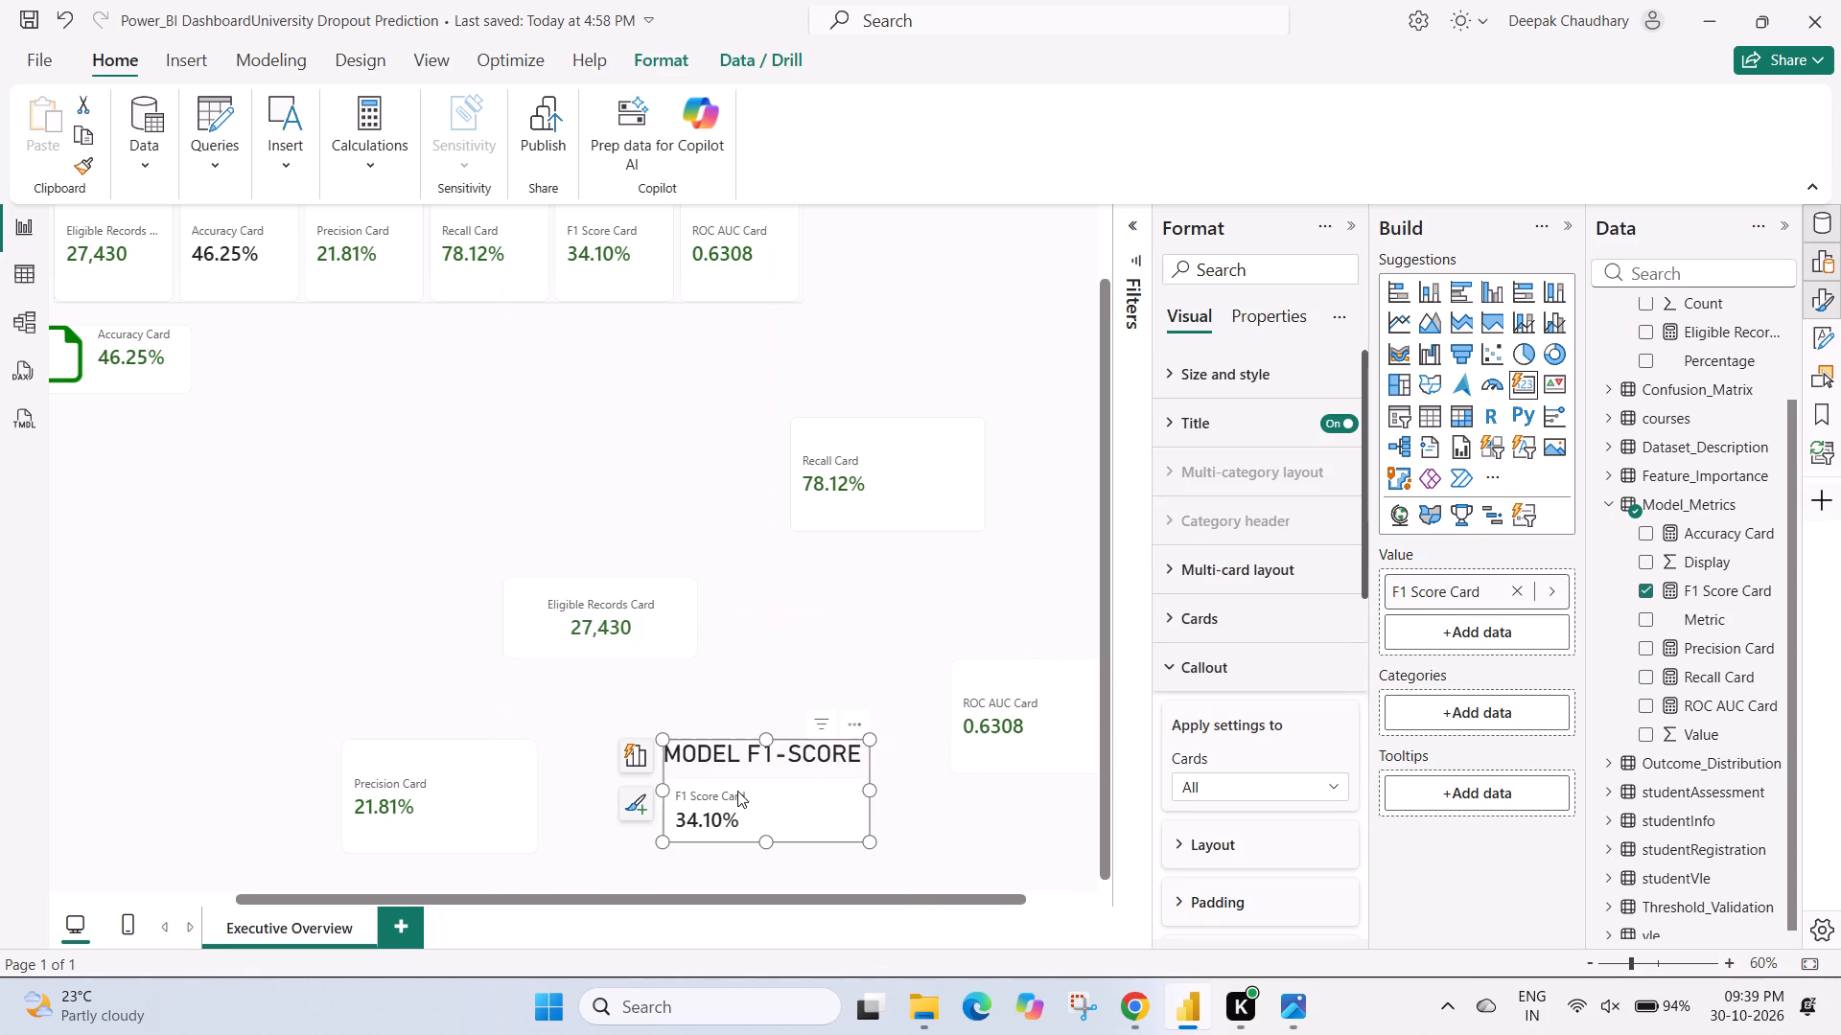
left_click_drag(987, 742, 910, 612)
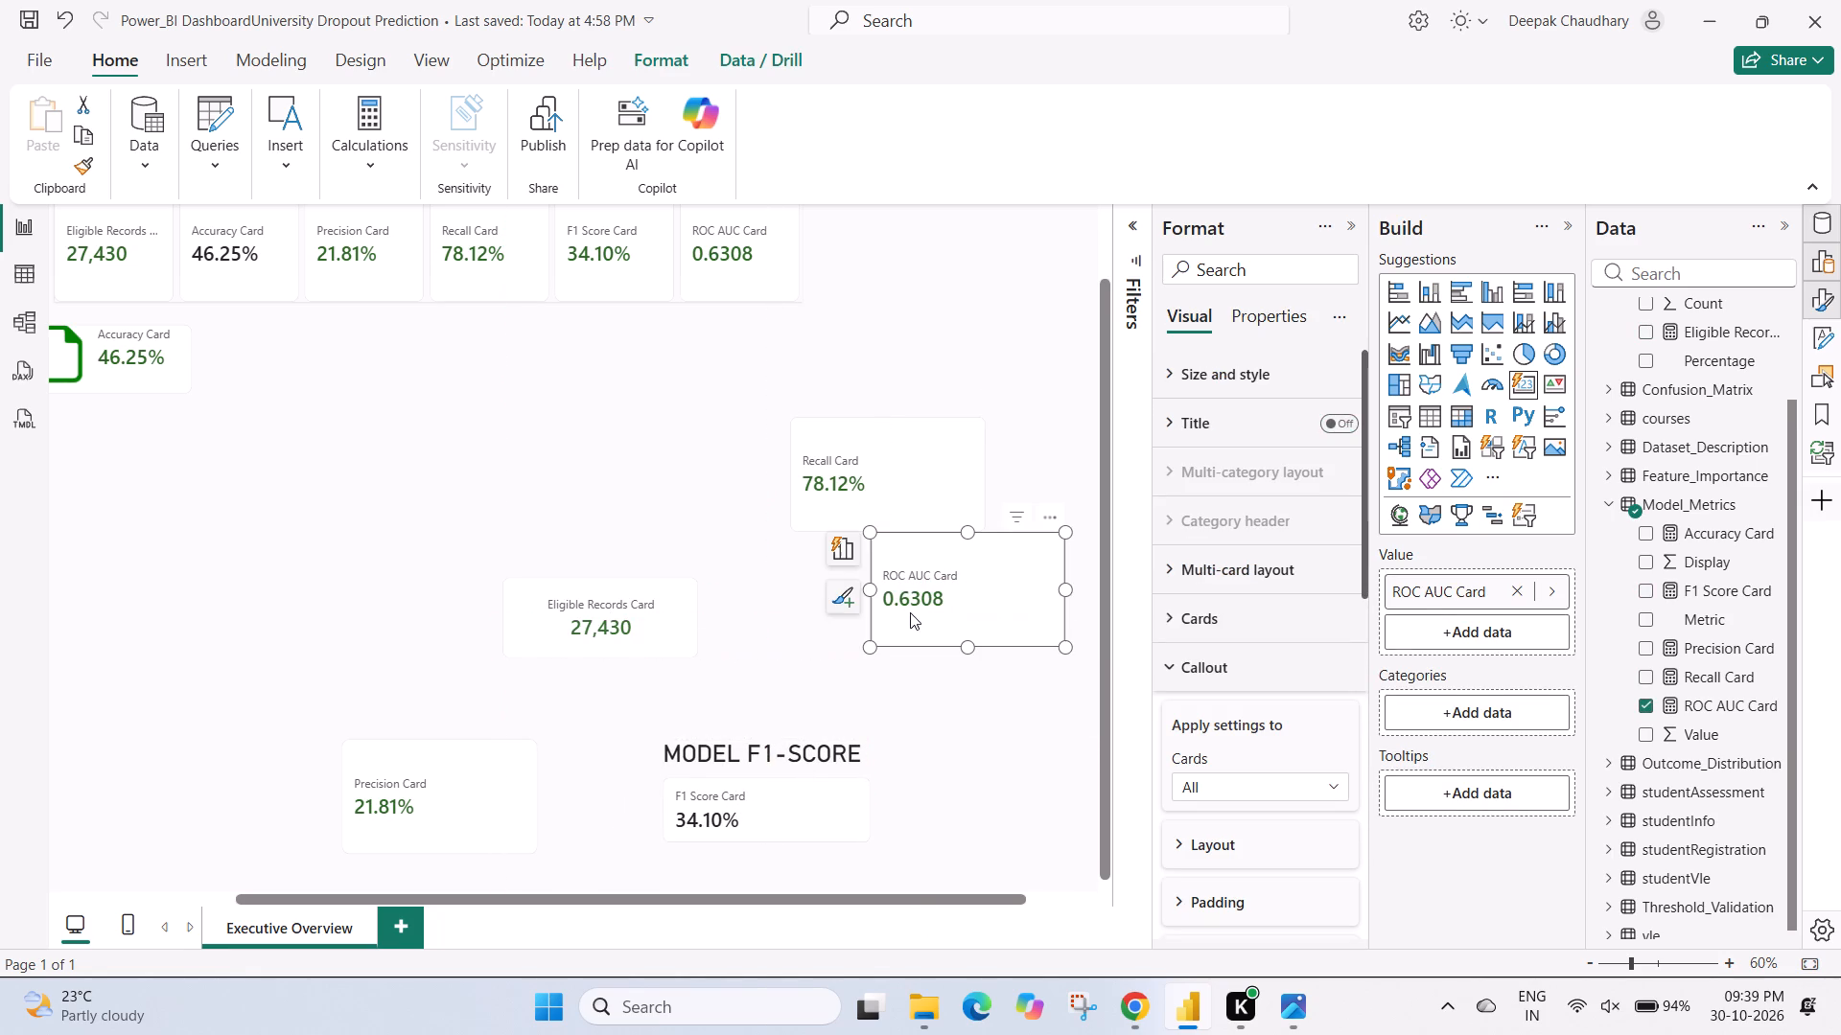
Remove the file-xxl.png image from the callout of the separate Accuracy Card below the KPI row.
scroll(659, 496, "right", 1)
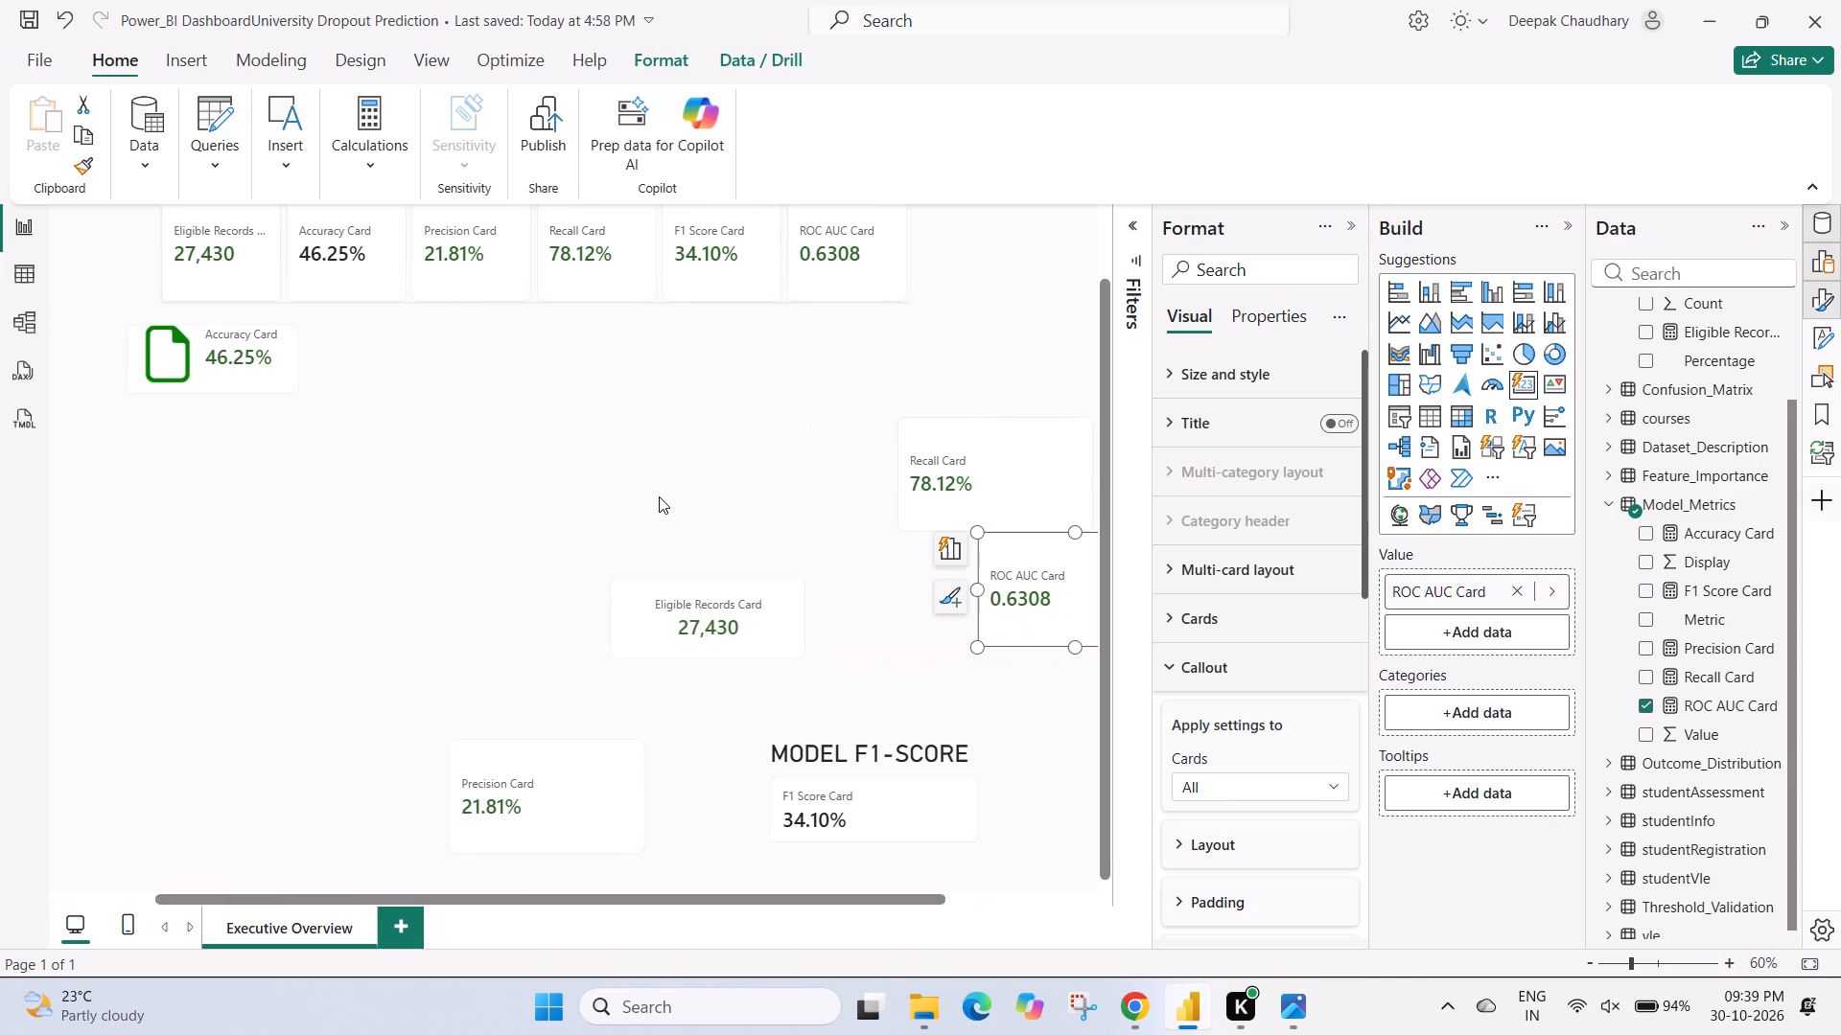
scroll(659, 496, "right", 1)
scroll(659, 496, "up", 1)
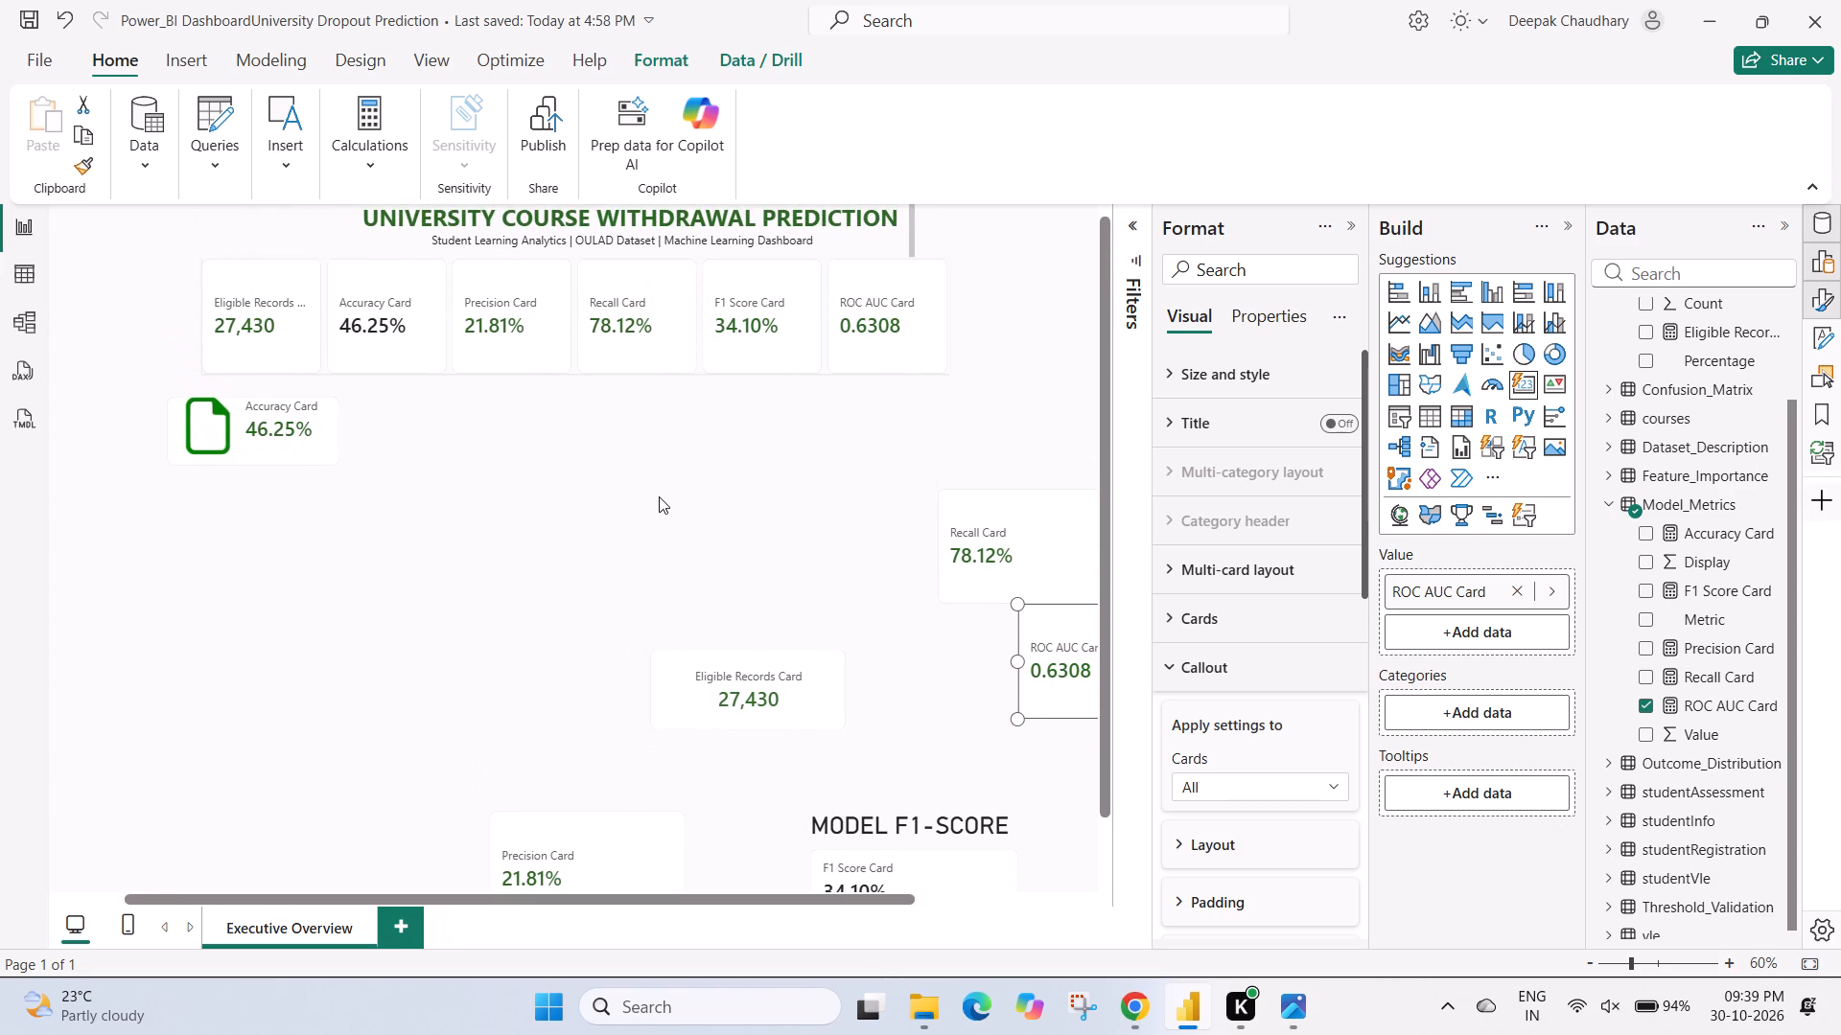
scroll(659, 496, "up", 1)
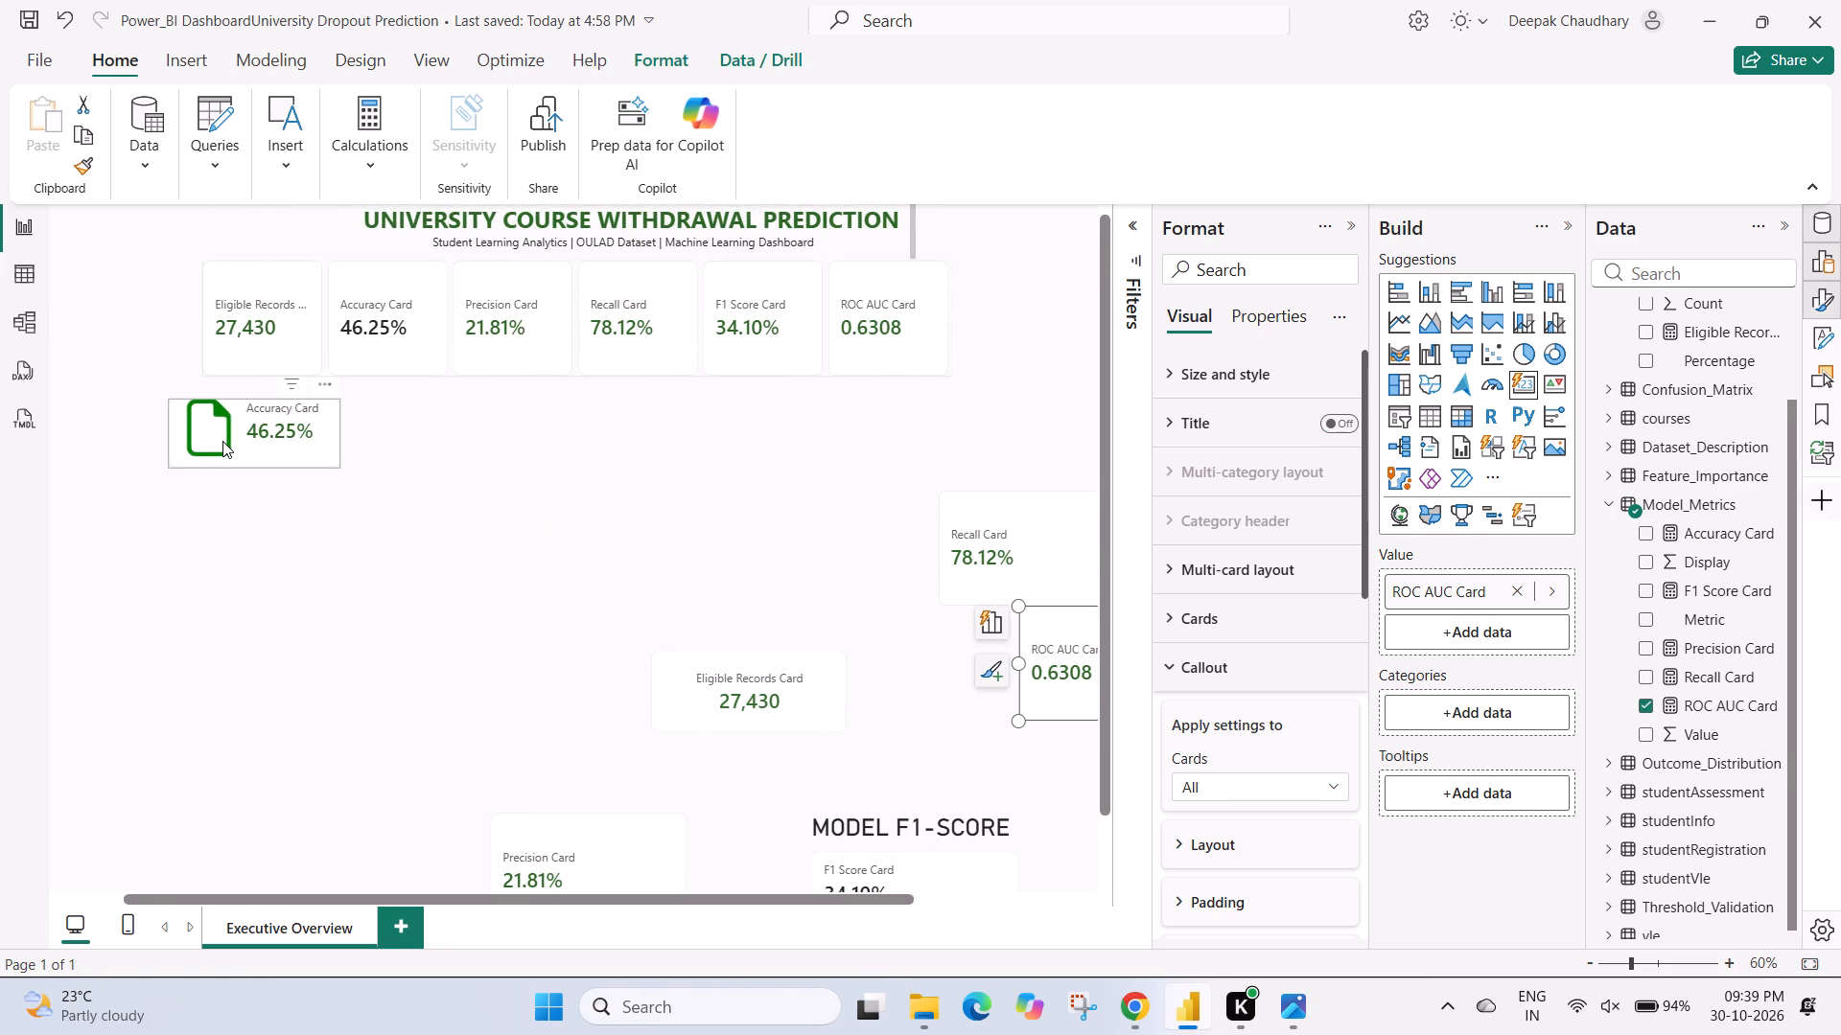
left_click(284, 438)
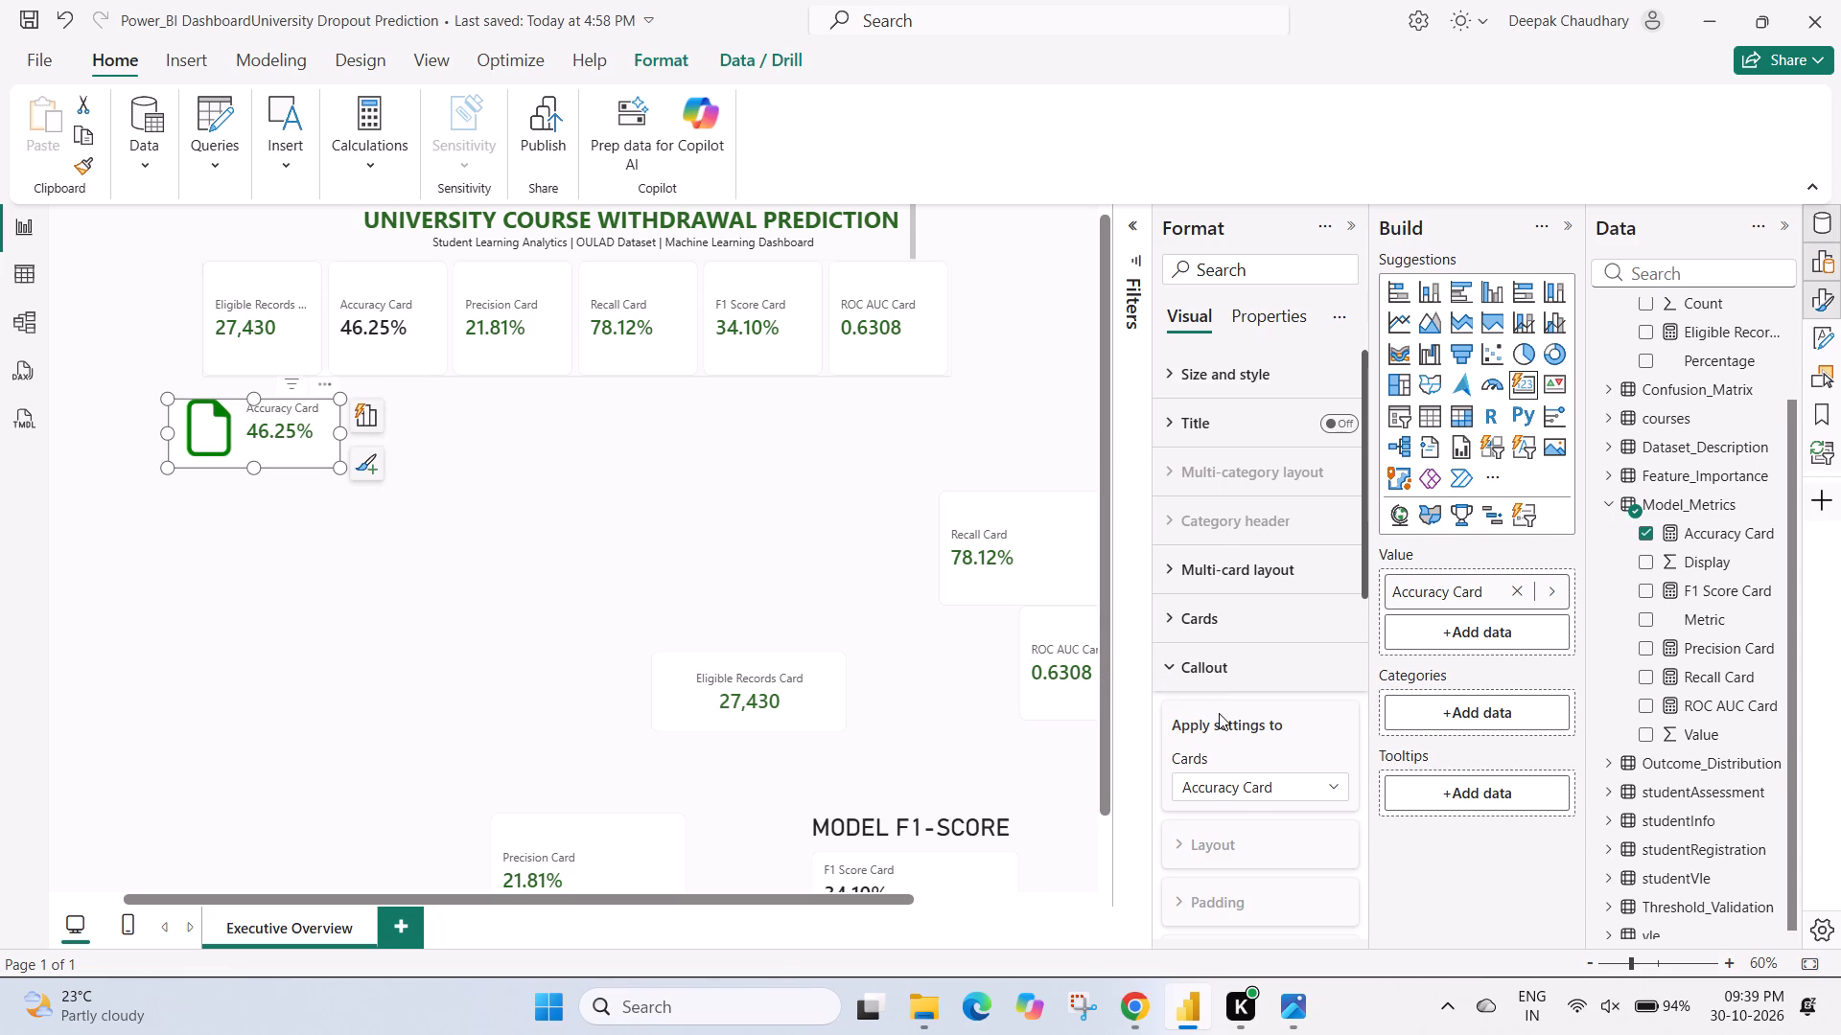
scroll(1218, 734, "down", 5)
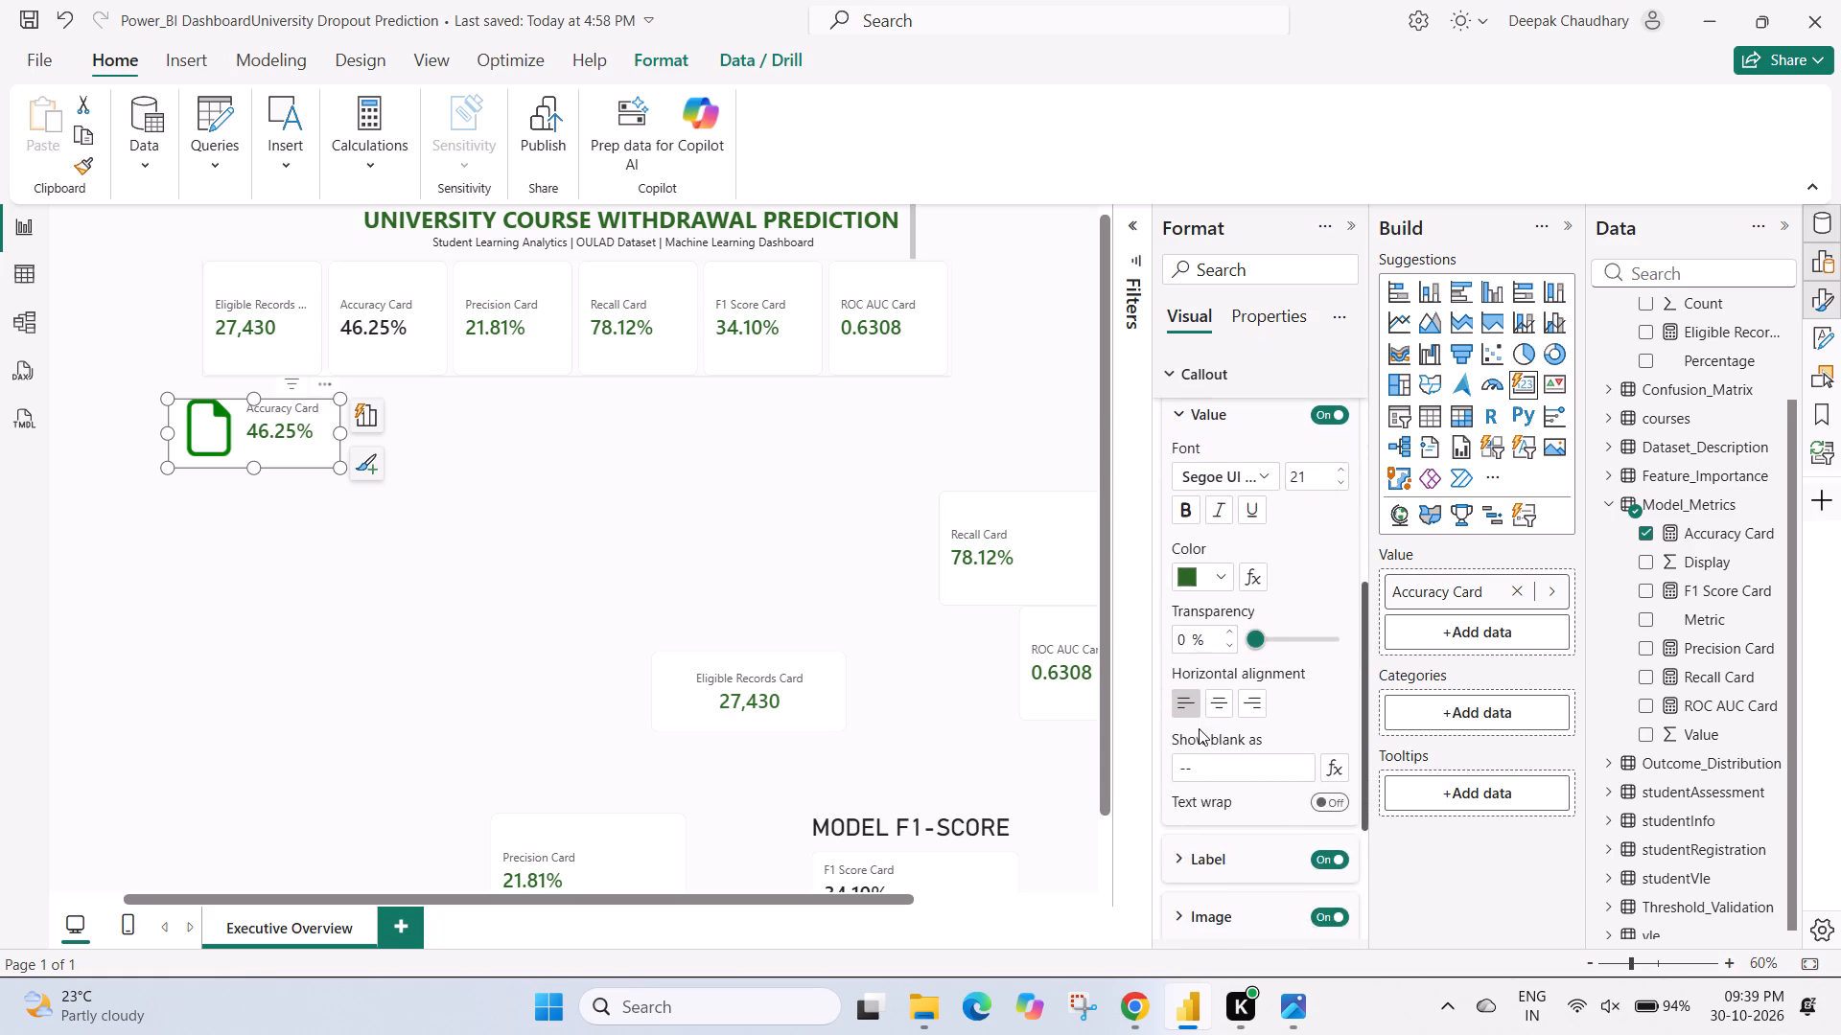
scroll(1199, 728, "down", 3)
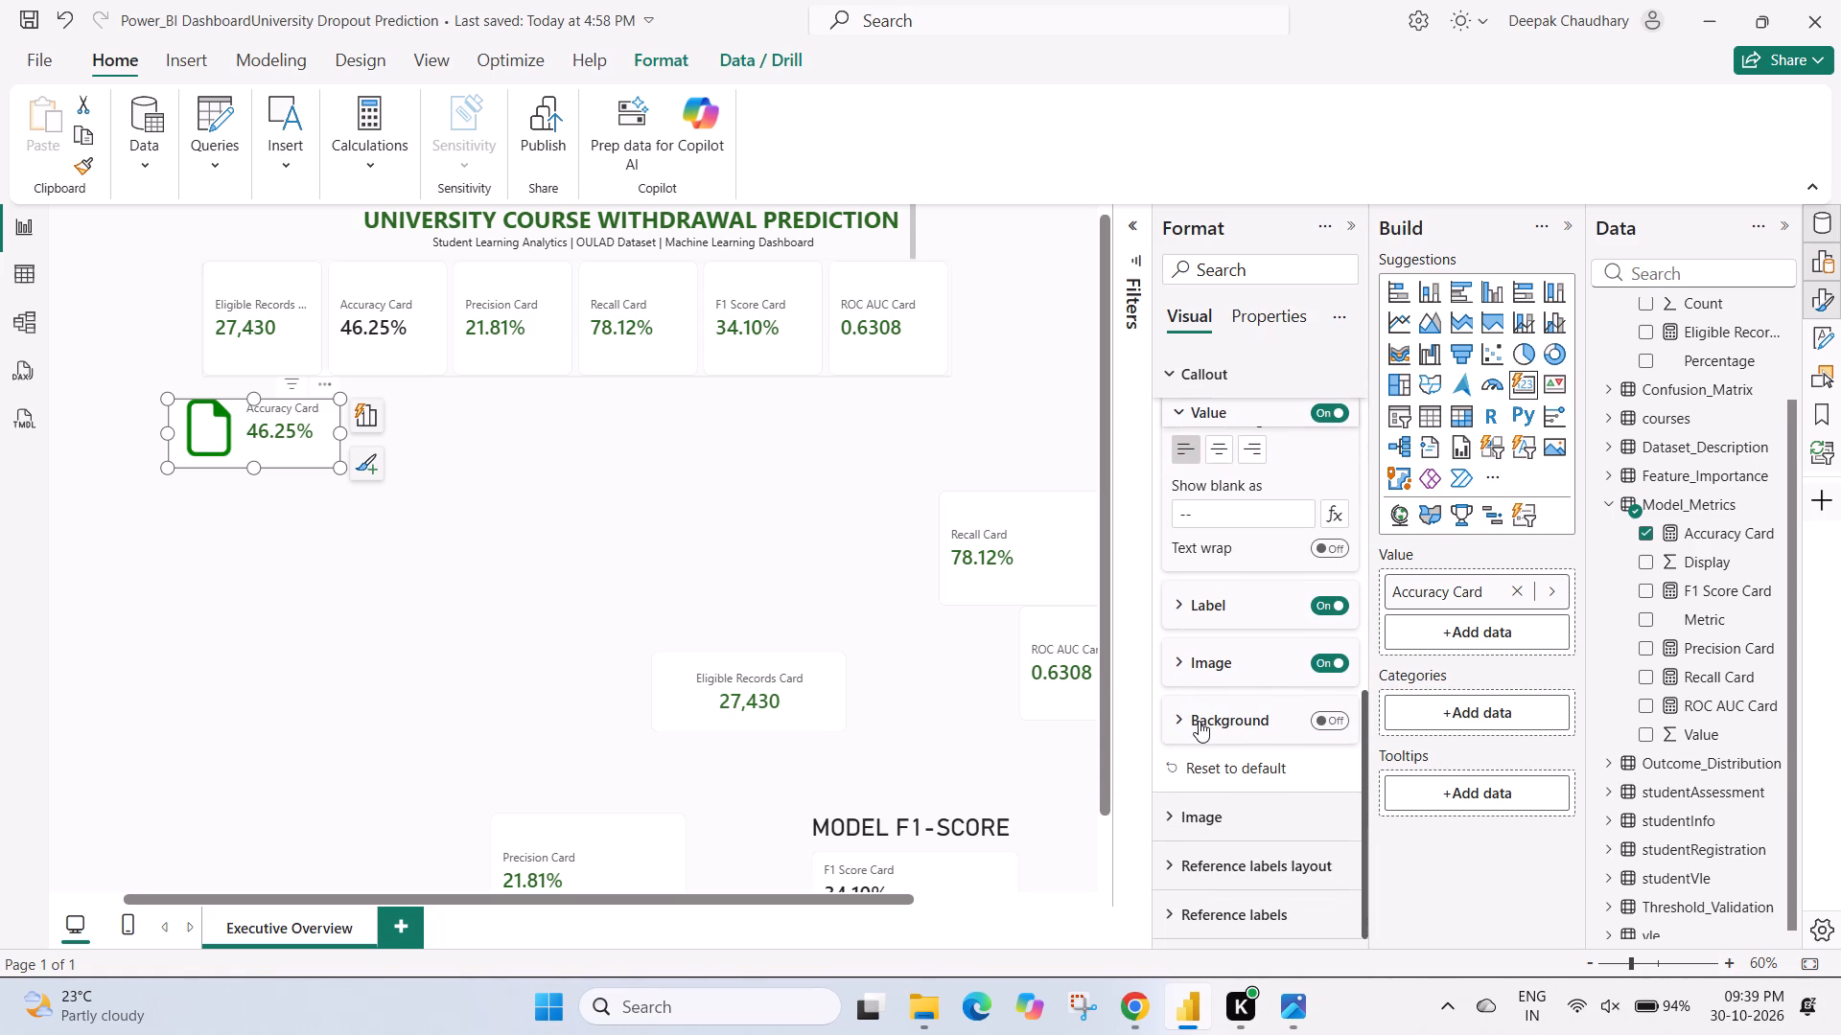
left_click(1182, 662)
scroll(1182, 662, "down", 1)
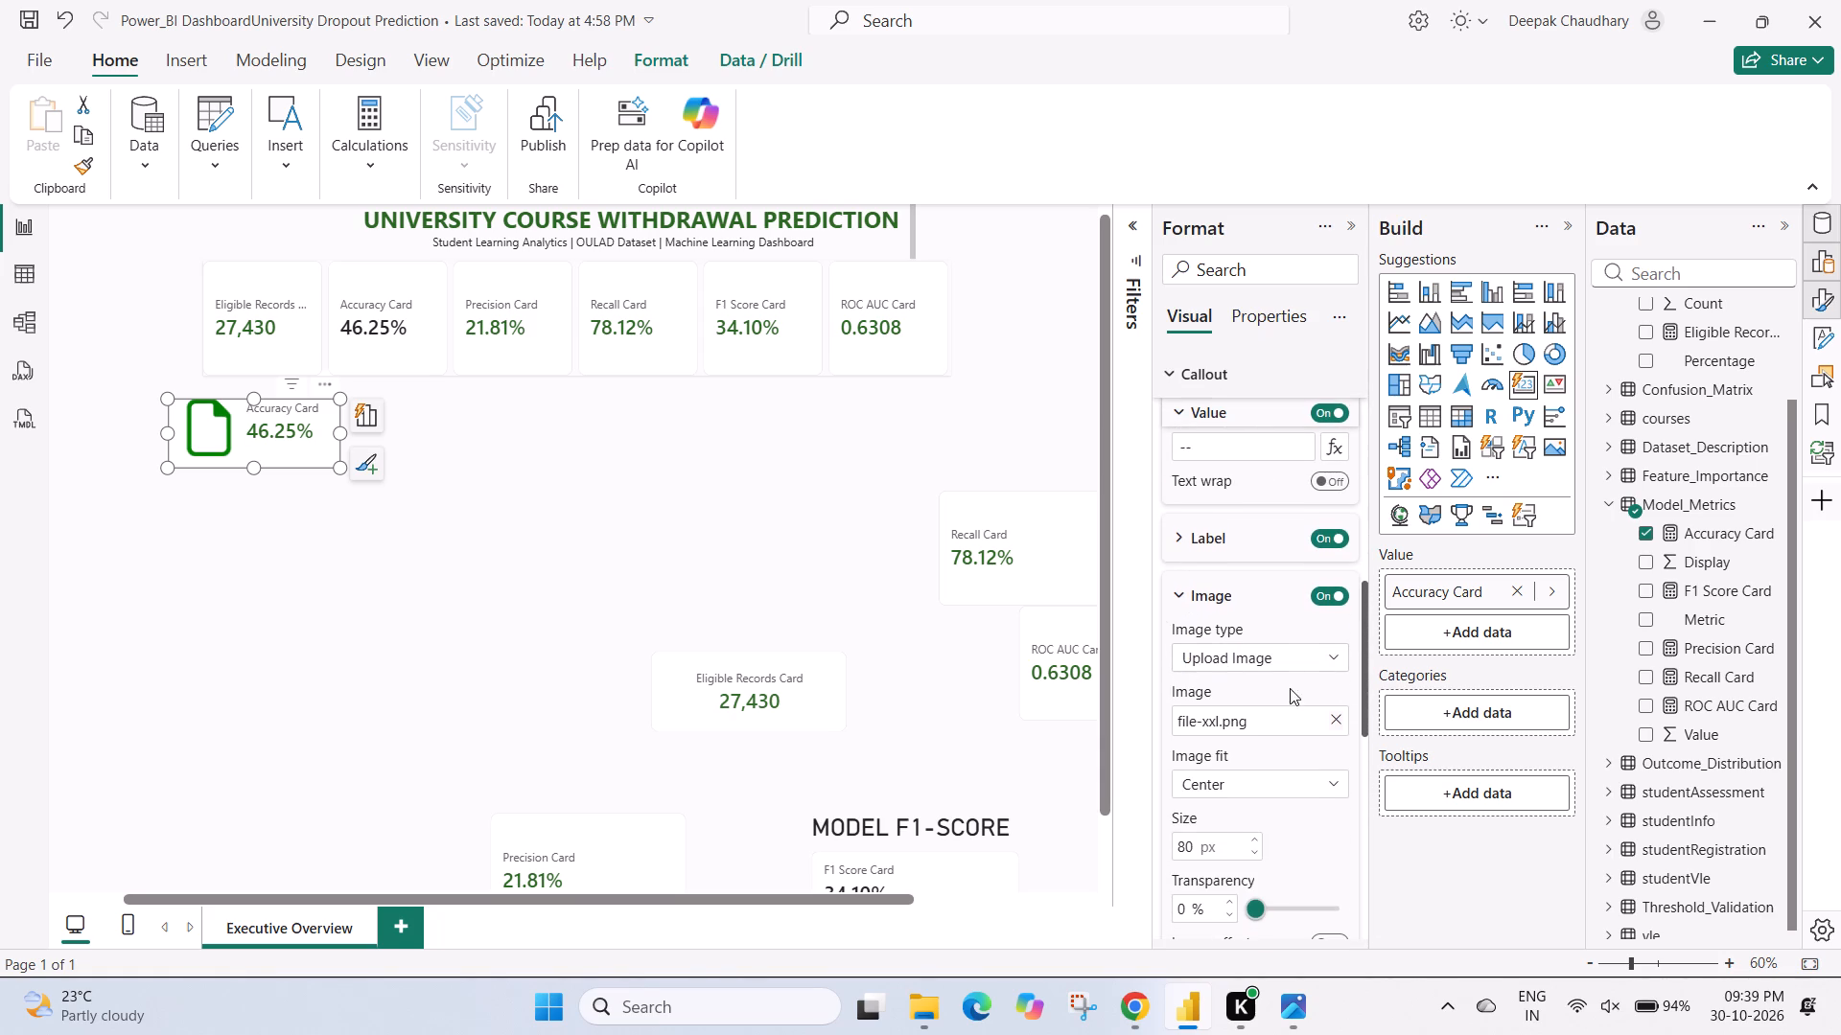
left_click(1332, 720)
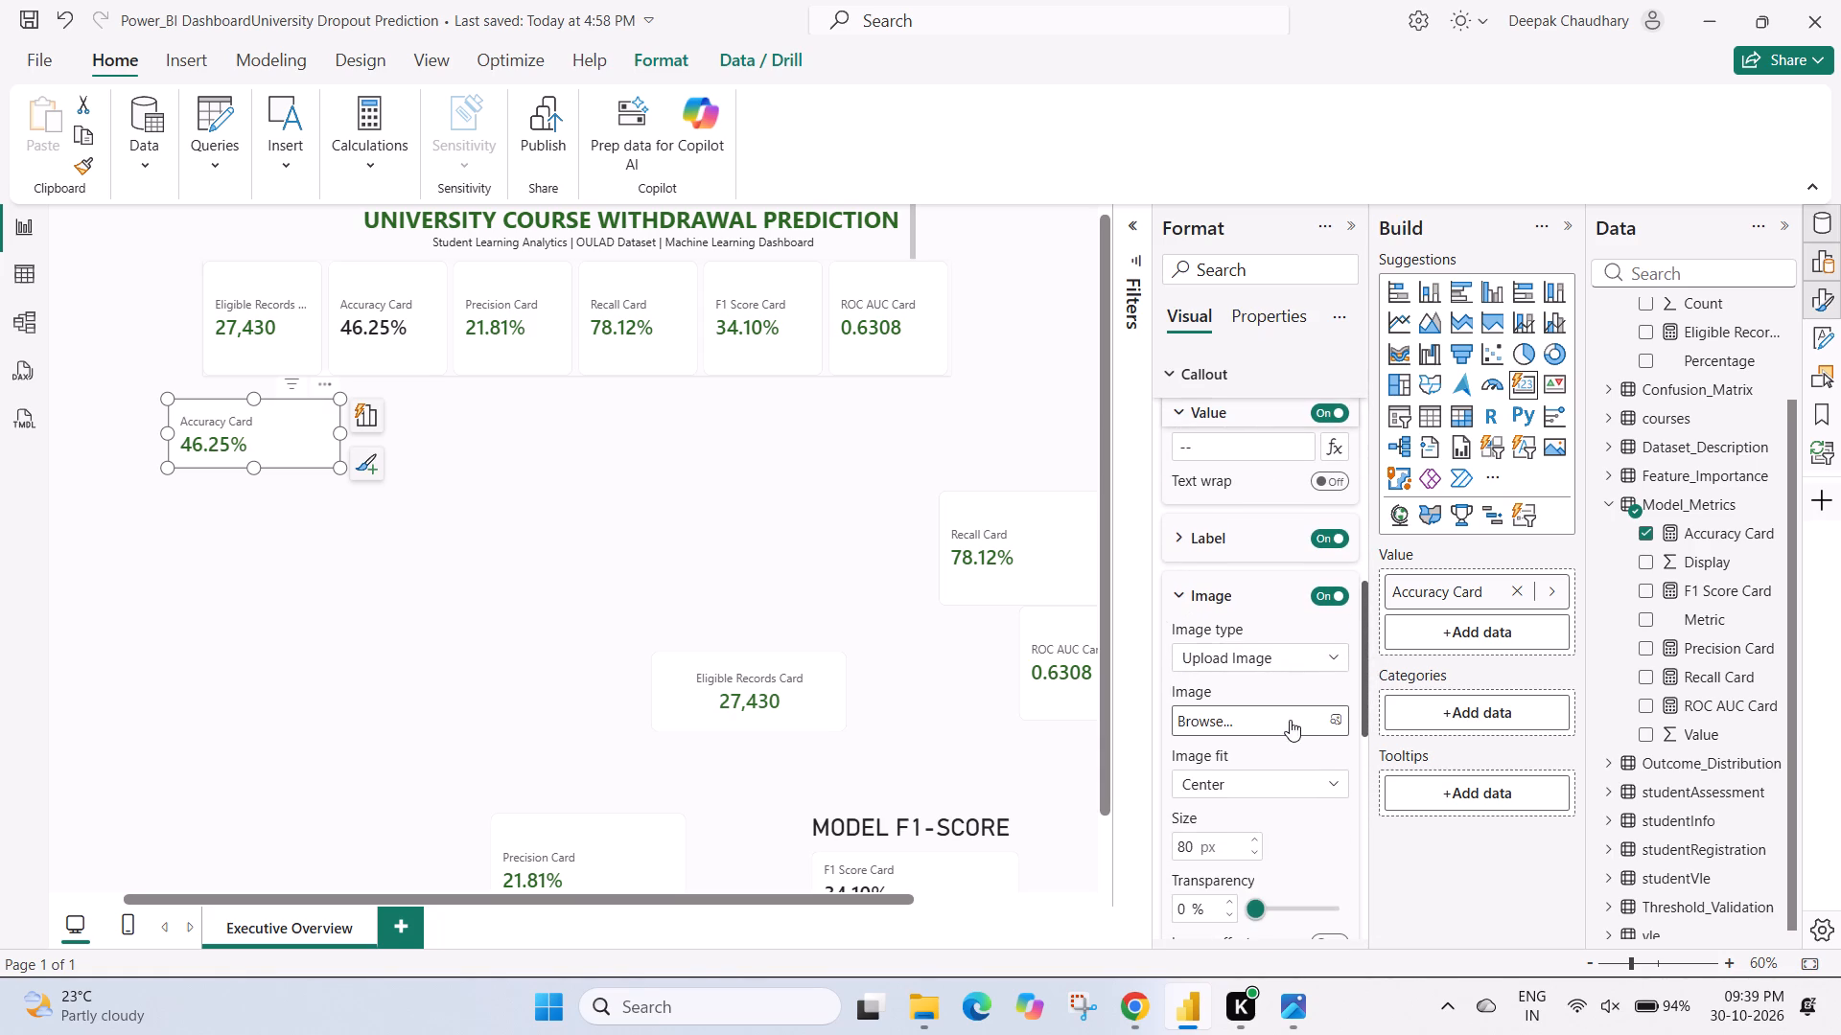
Upload icons8-accuracy-50 from the Downloads folder as the Accuracy Card's callout image.
left_click(1335, 716)
scroll(496, 333, "down", 4)
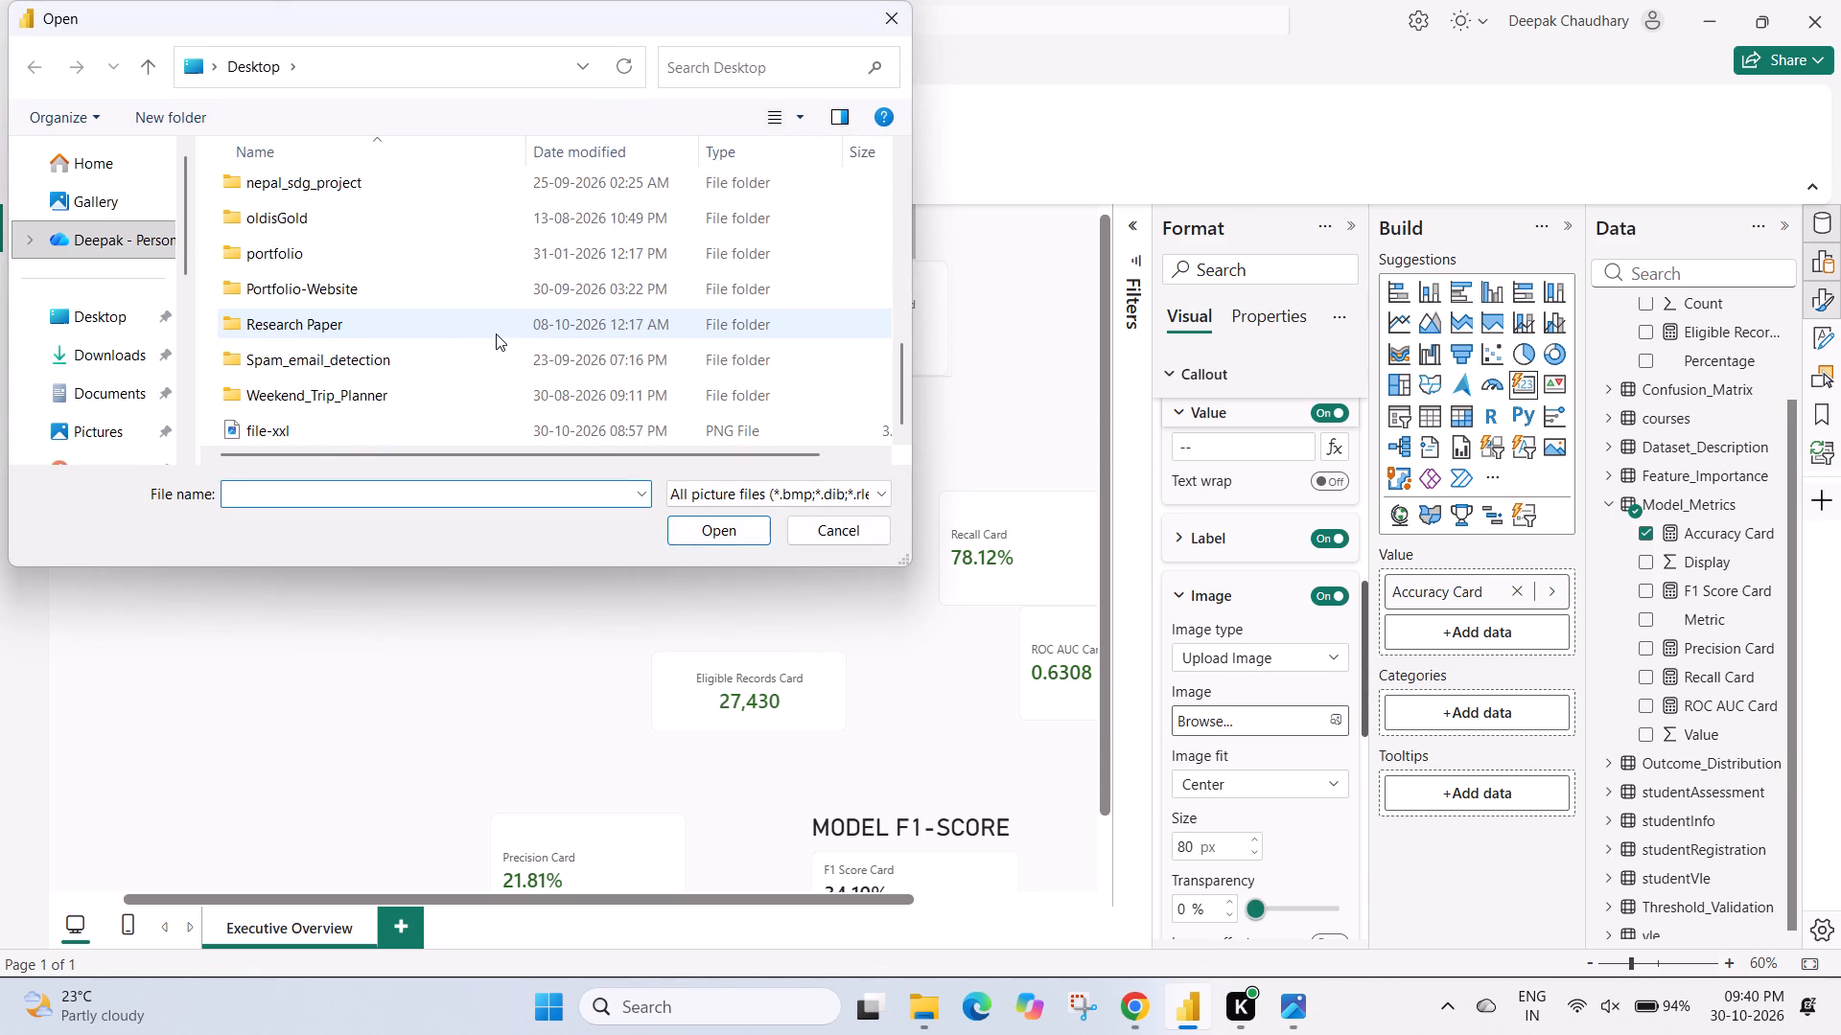
scroll(291, 359, "down", 1)
left_click(142, 351)
left_click(279, 218)
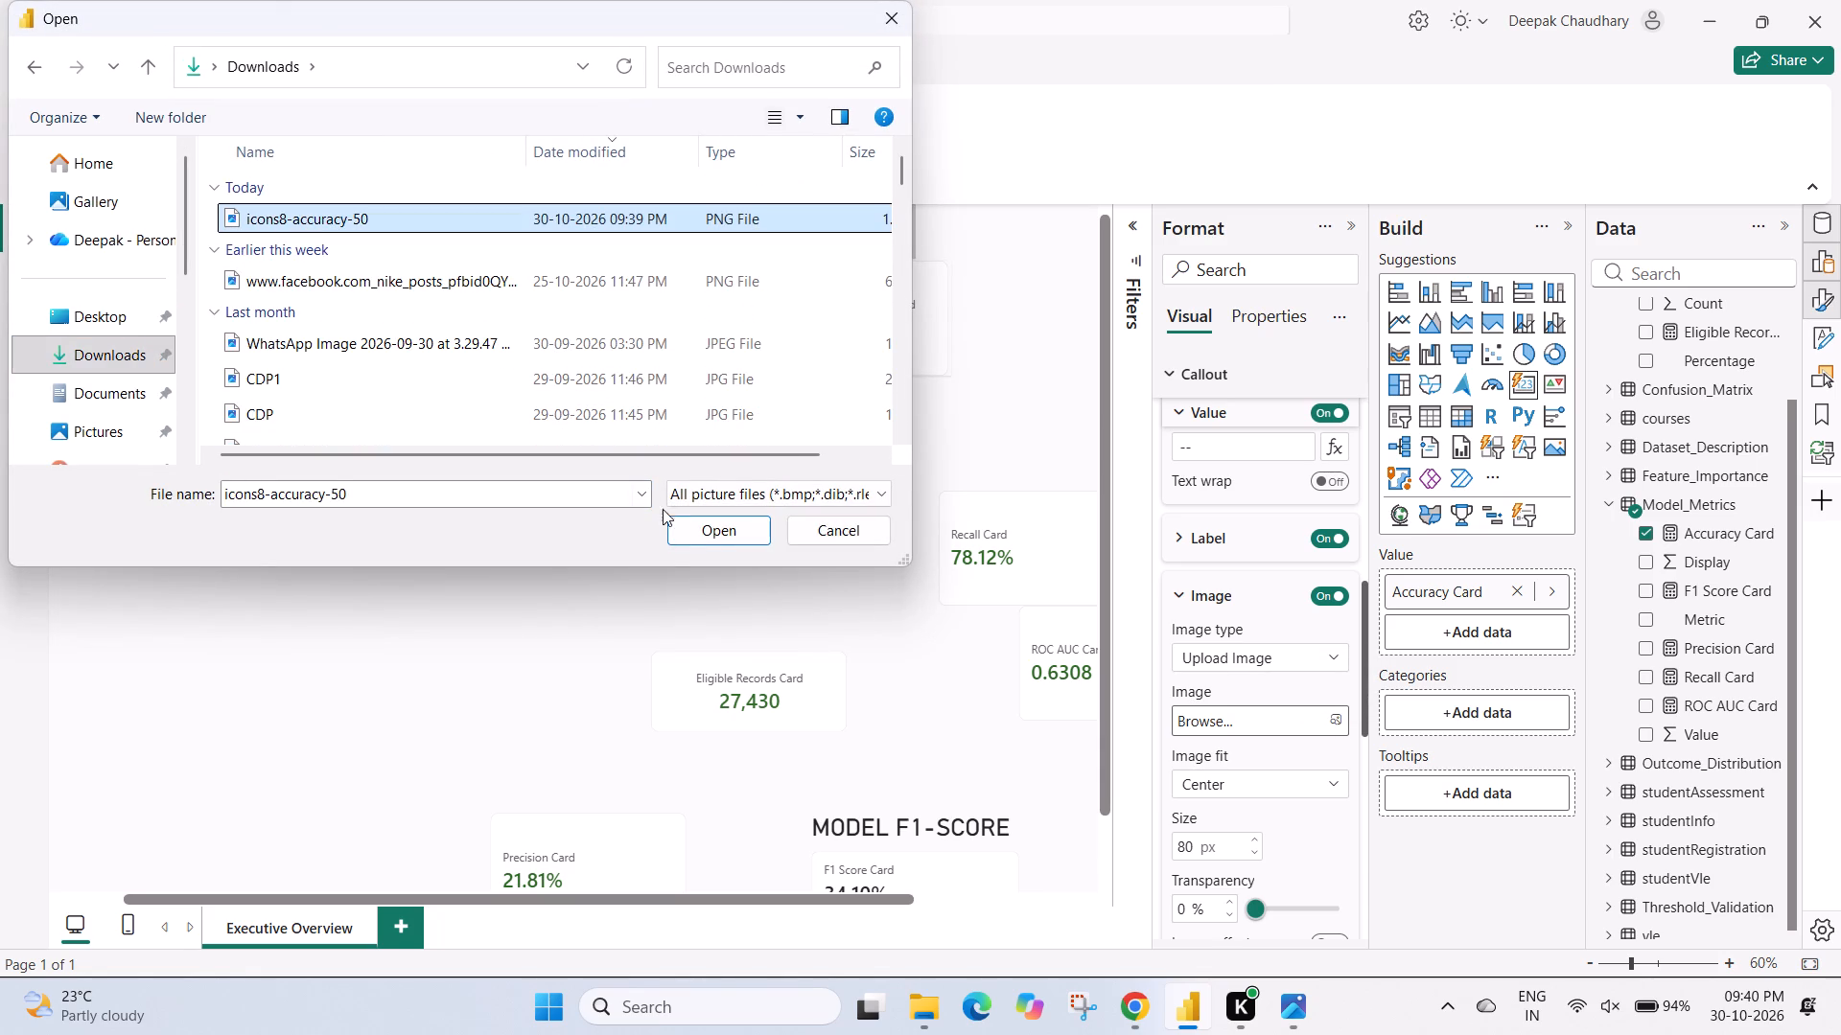
left_click(687, 532)
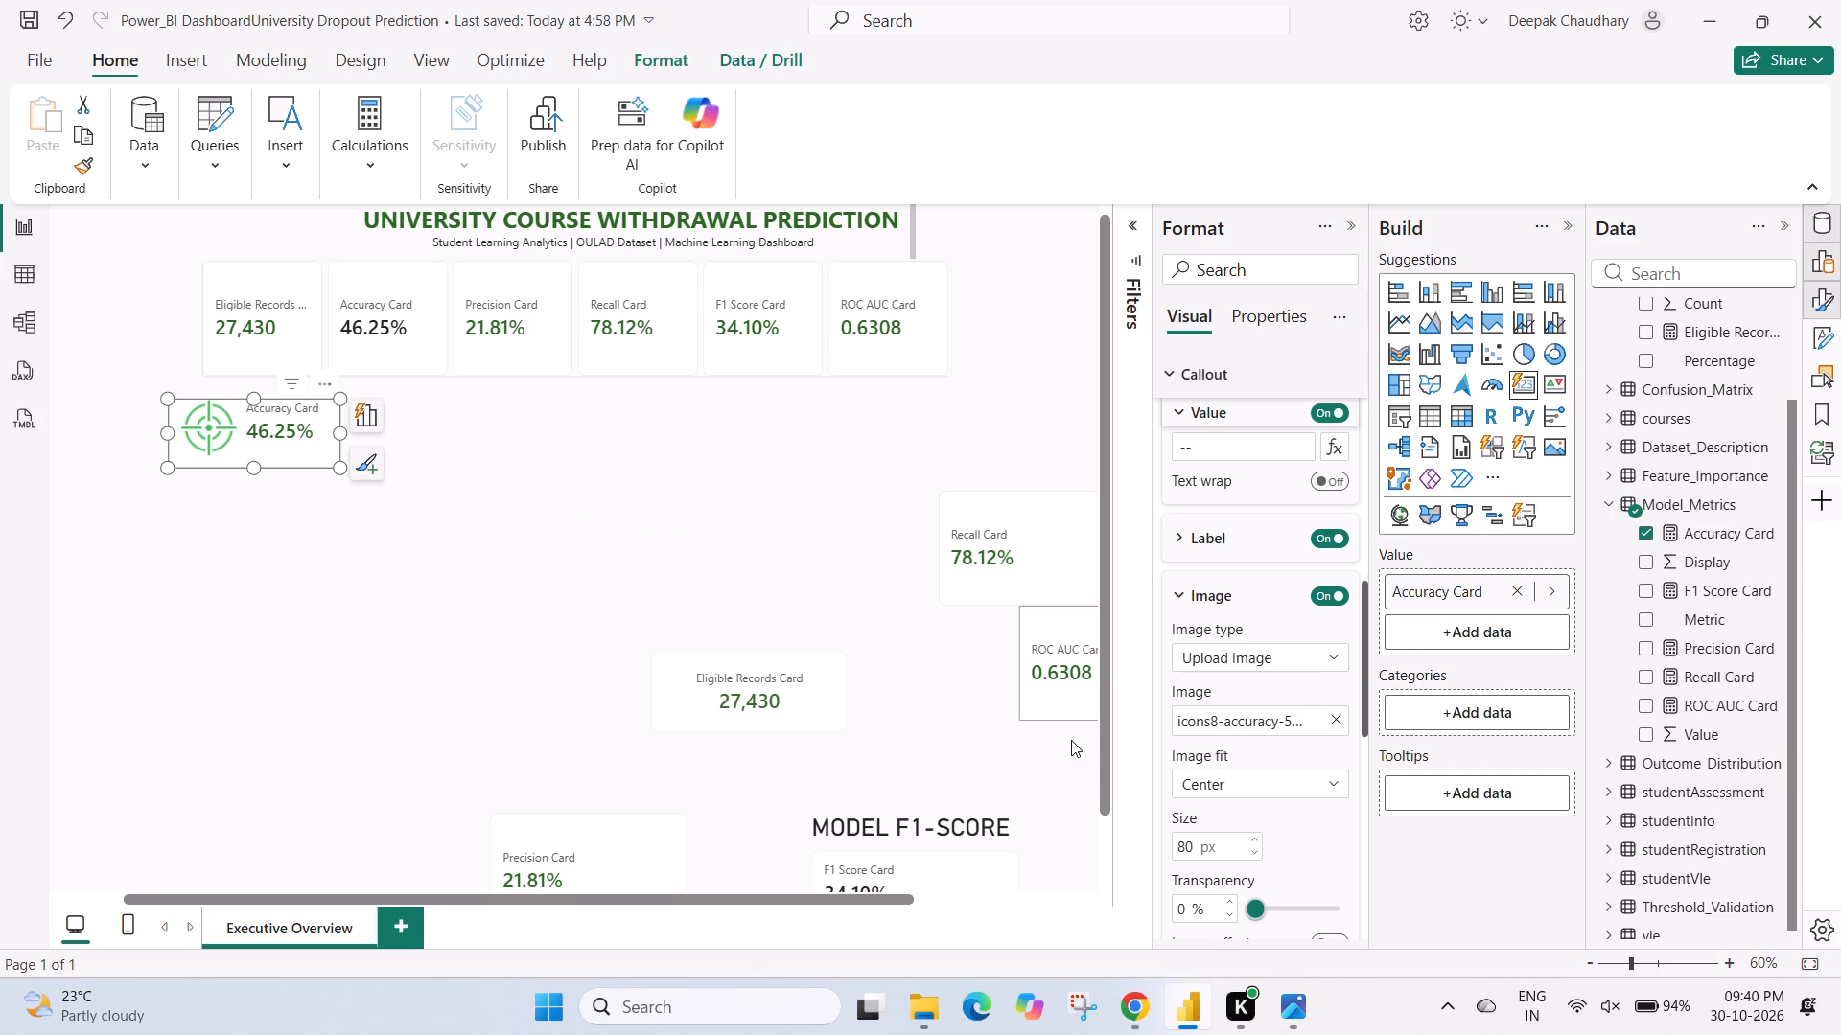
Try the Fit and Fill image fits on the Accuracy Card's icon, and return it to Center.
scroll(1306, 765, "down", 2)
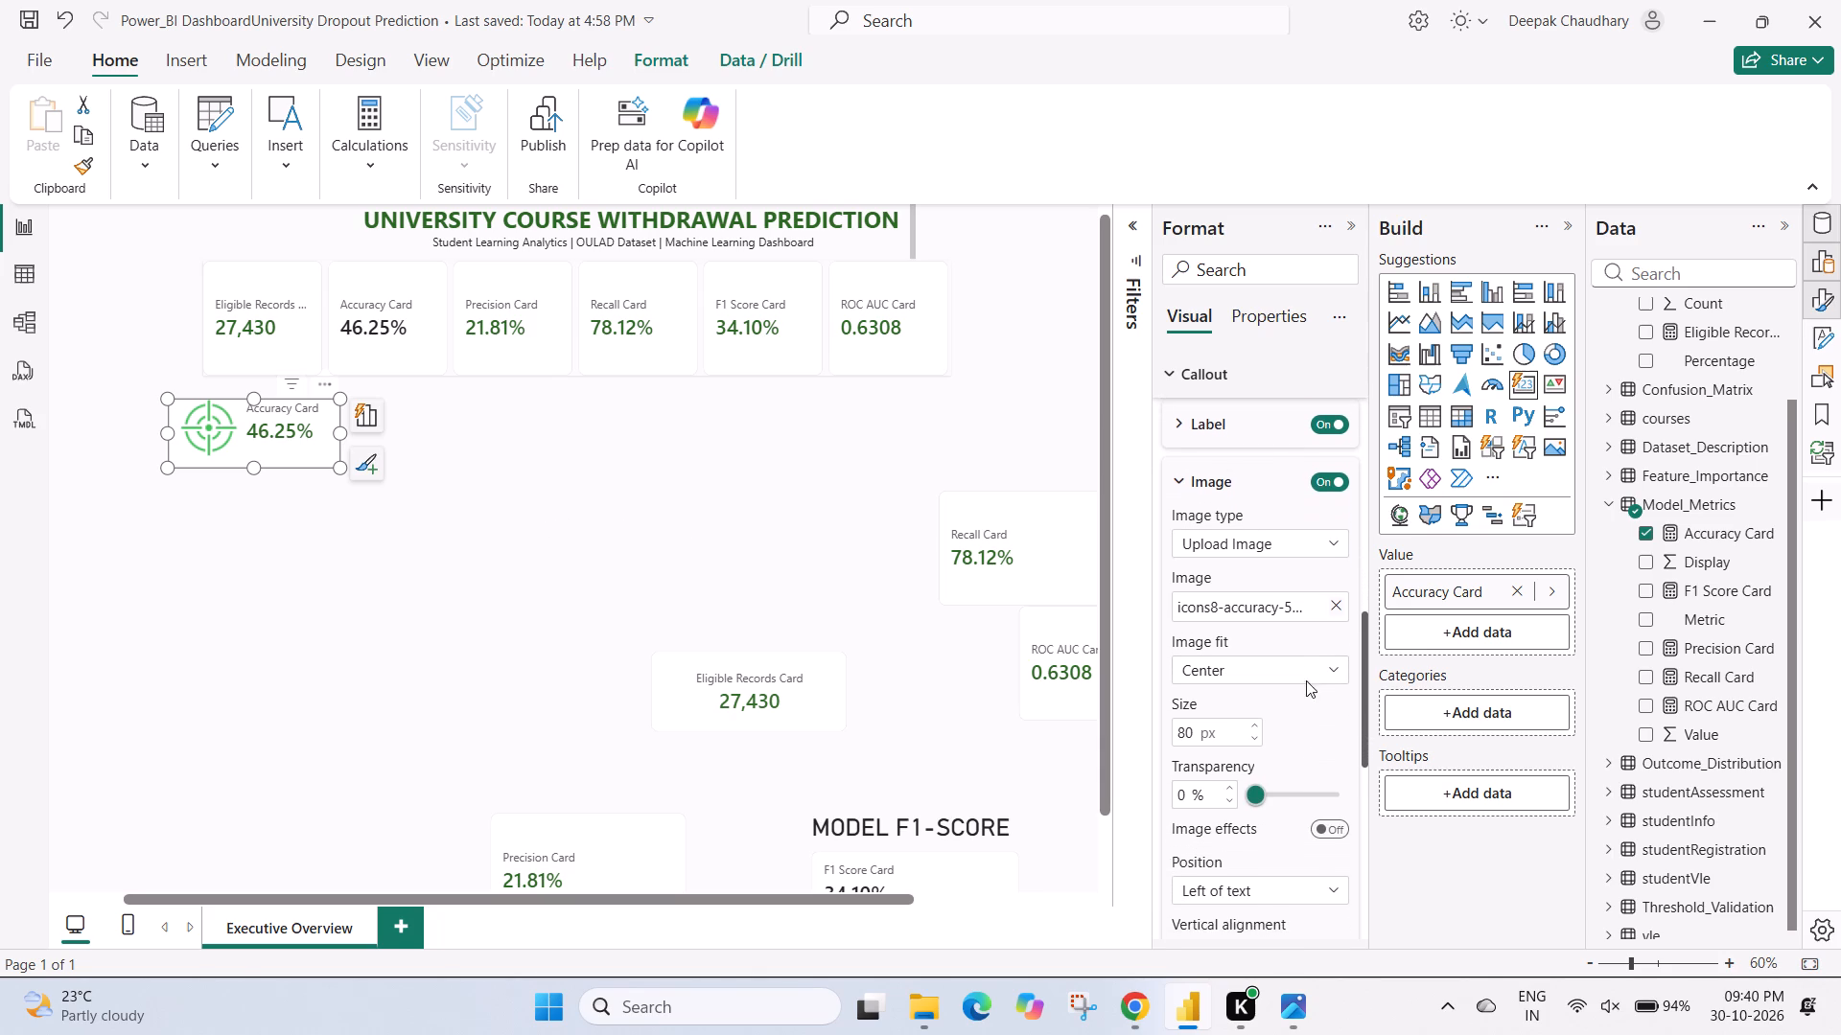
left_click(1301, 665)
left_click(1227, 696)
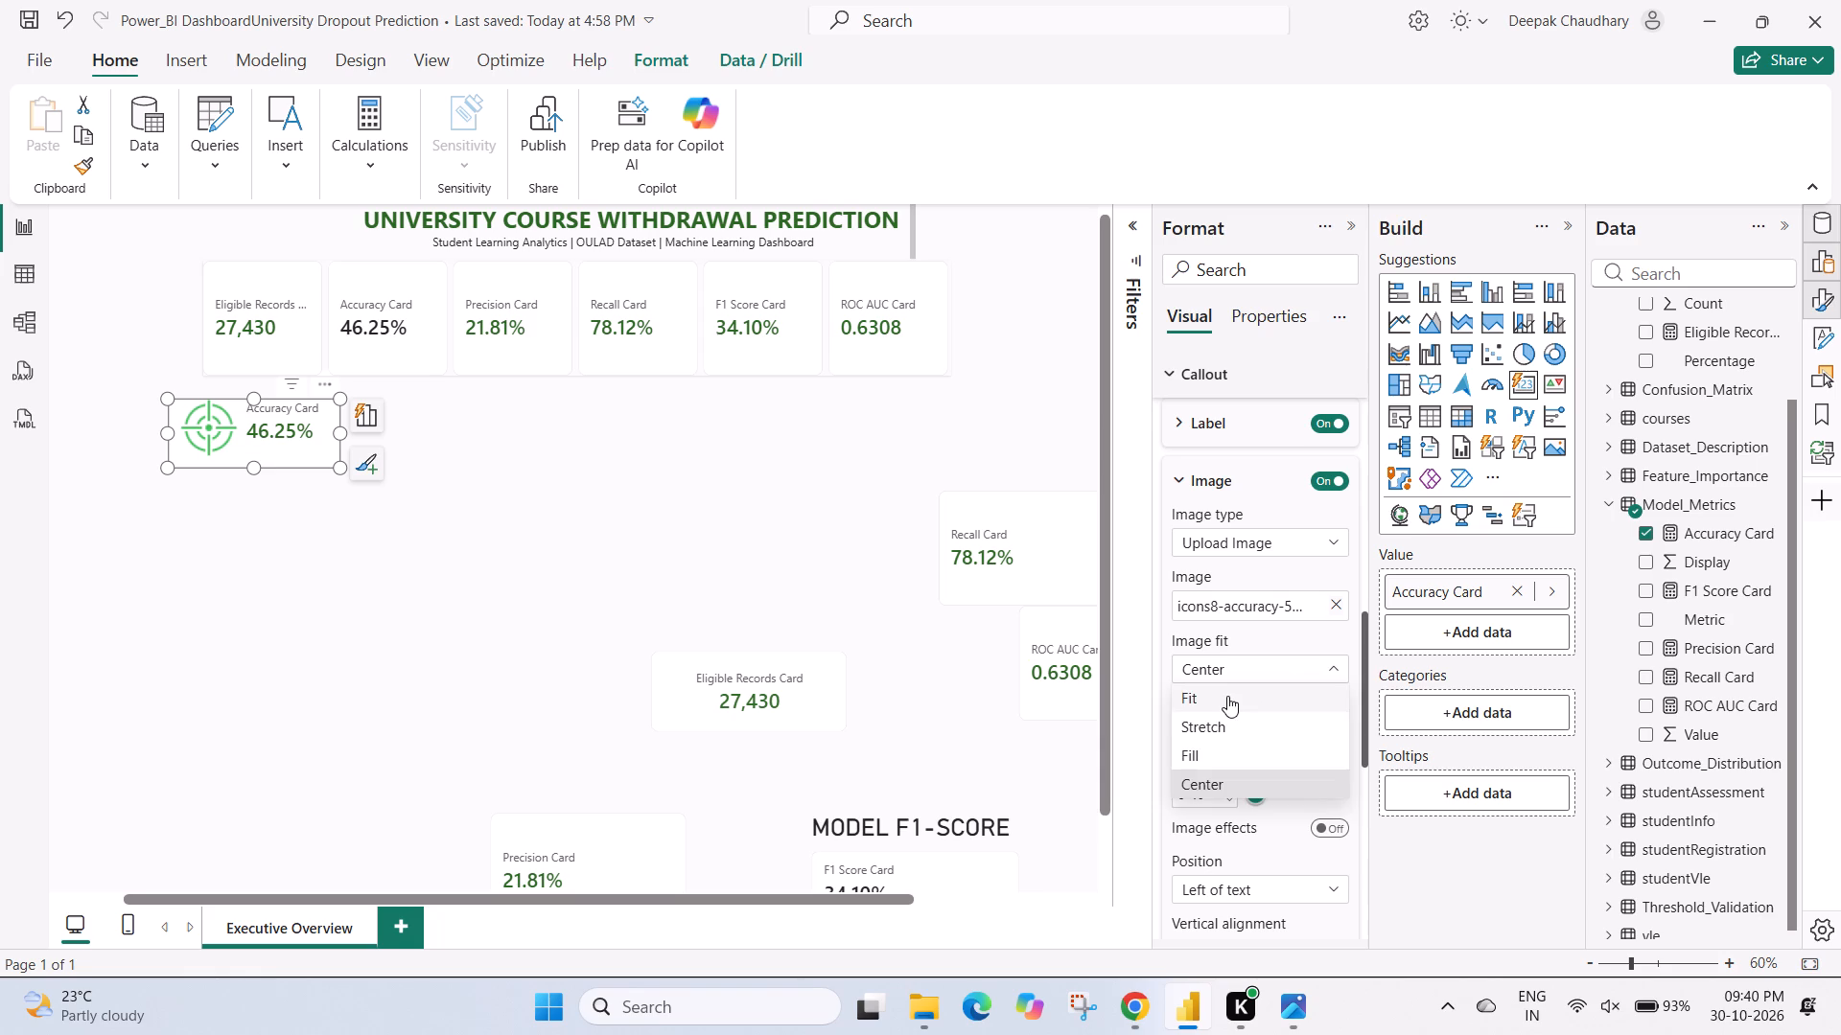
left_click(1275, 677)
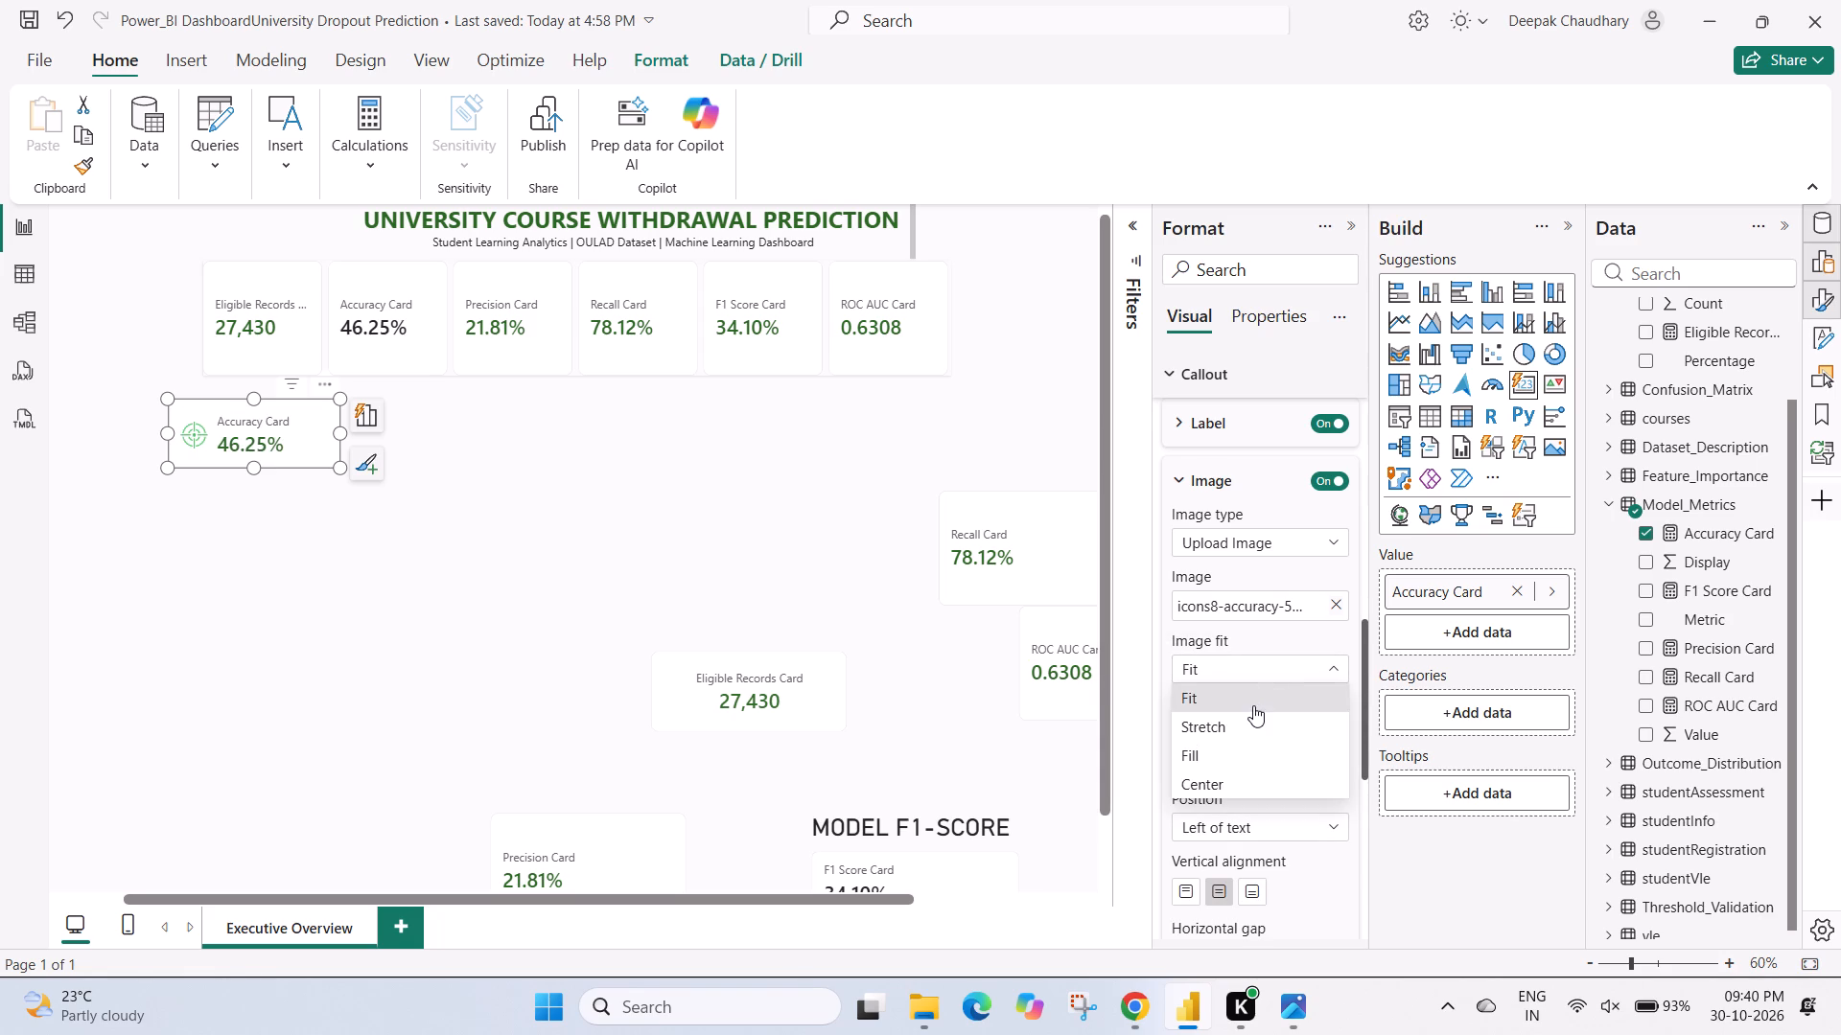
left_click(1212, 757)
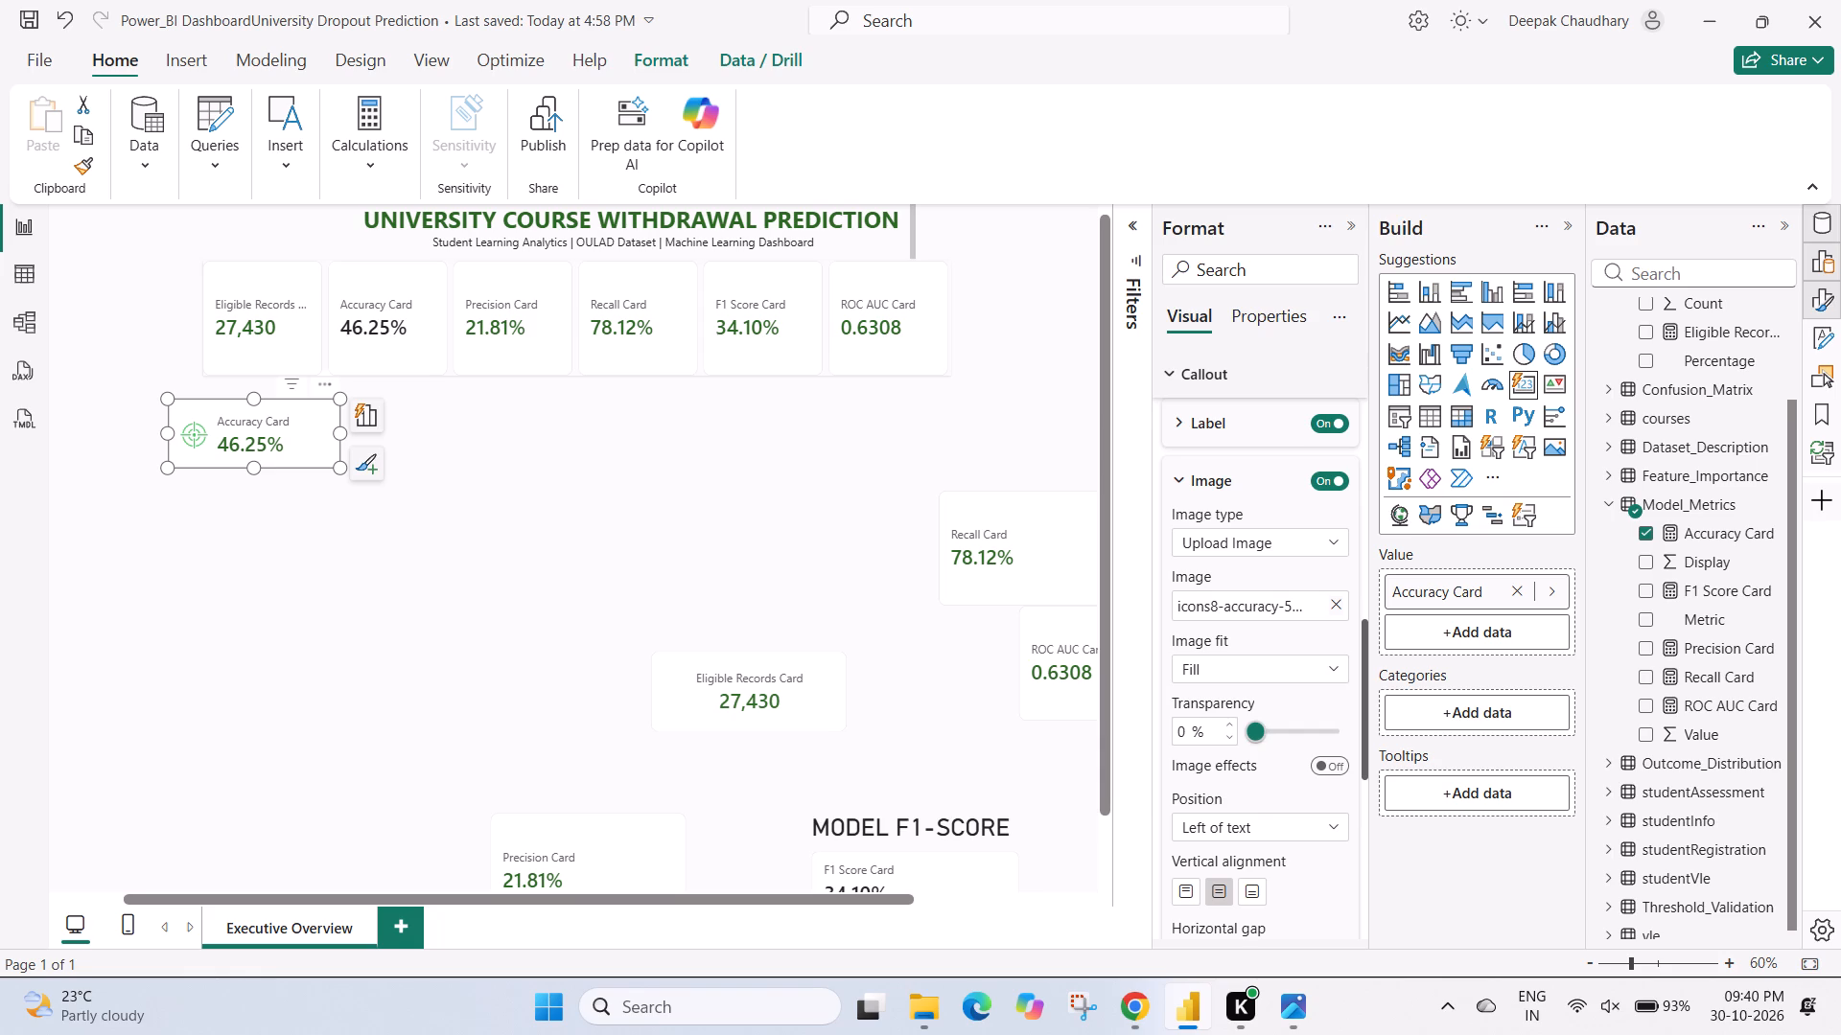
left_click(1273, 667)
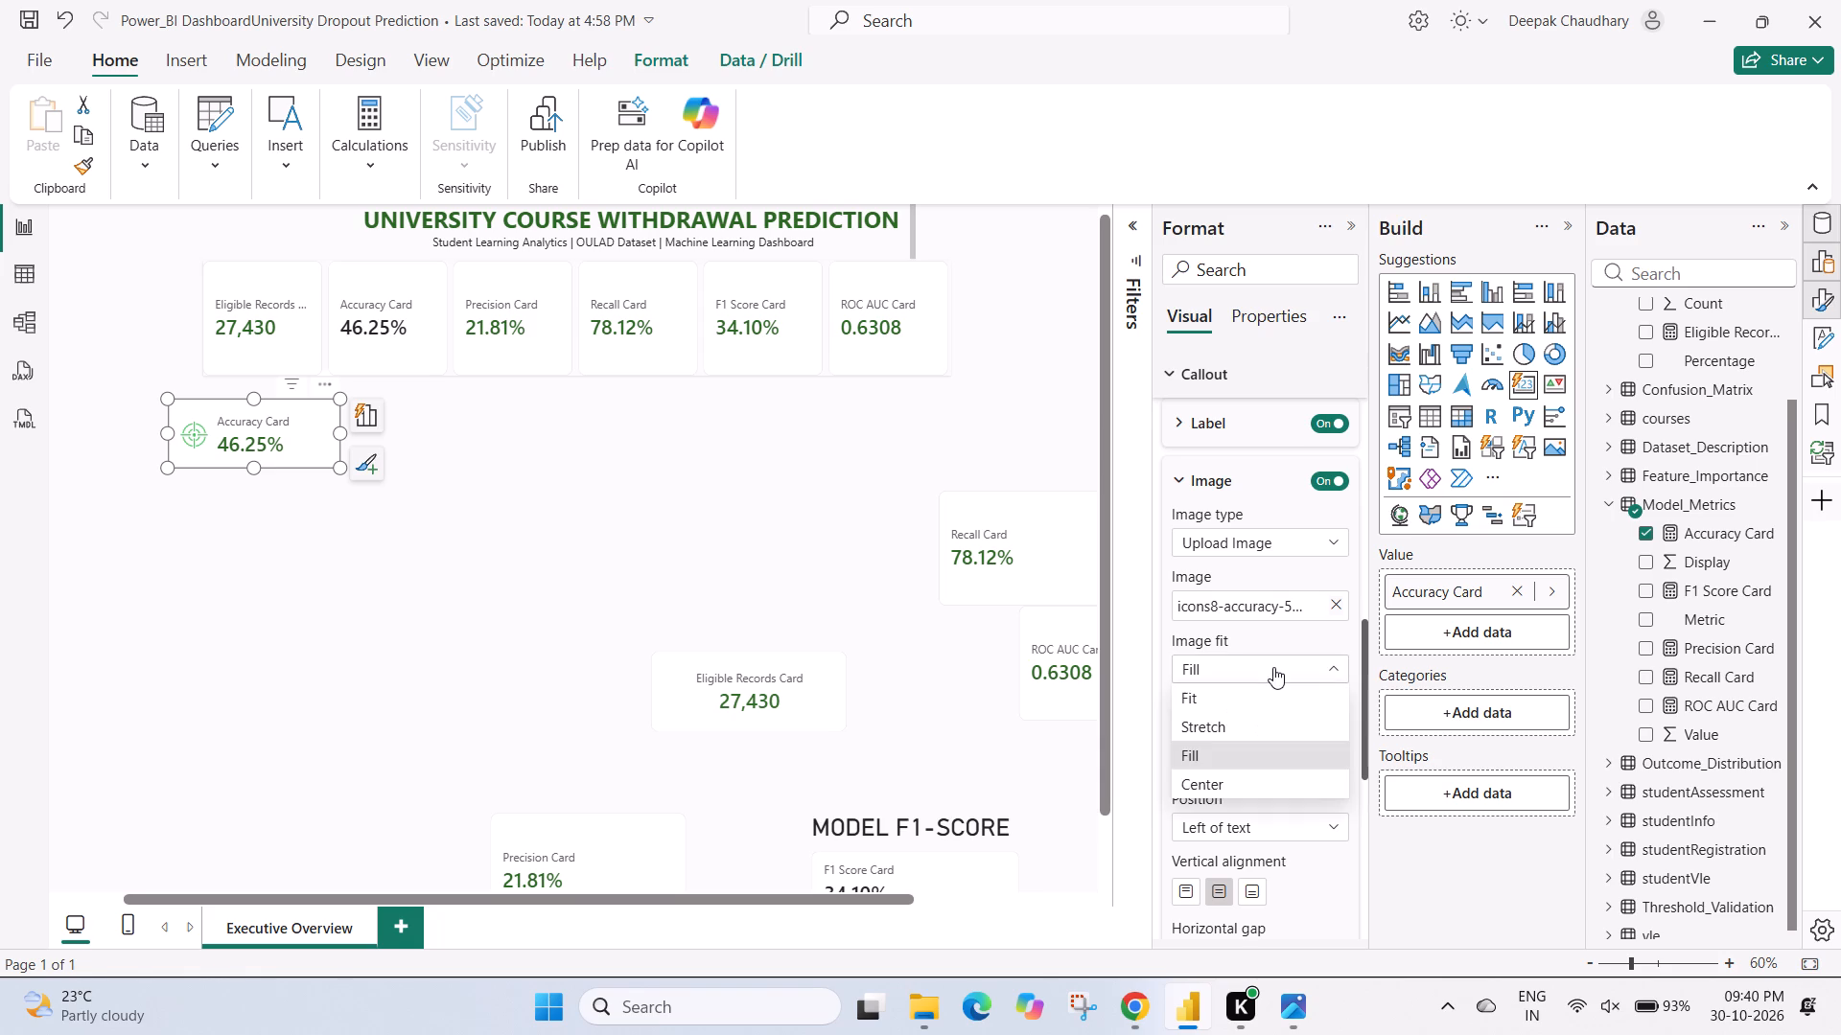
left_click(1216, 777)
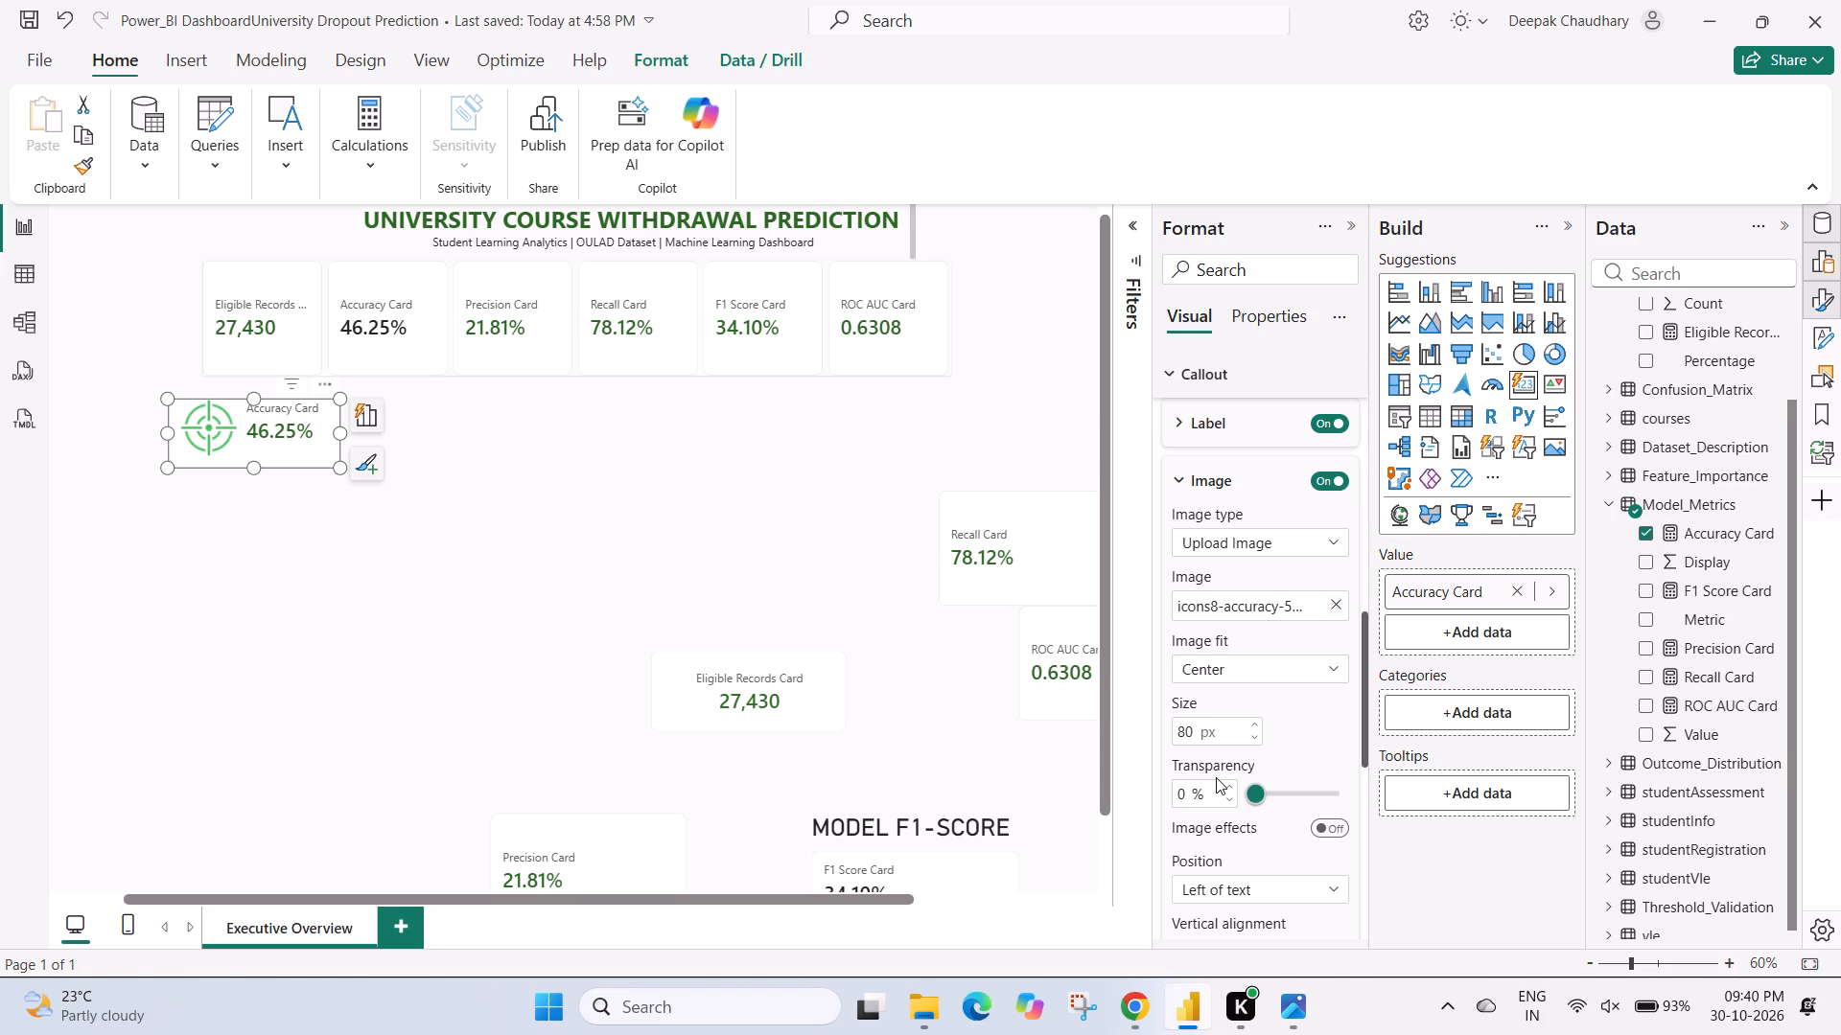
Set the image fit of the Accuracy Card's icon to Fit and deselect the card.
left_click(1224, 676)
scroll(1189, 756, "down", 1)
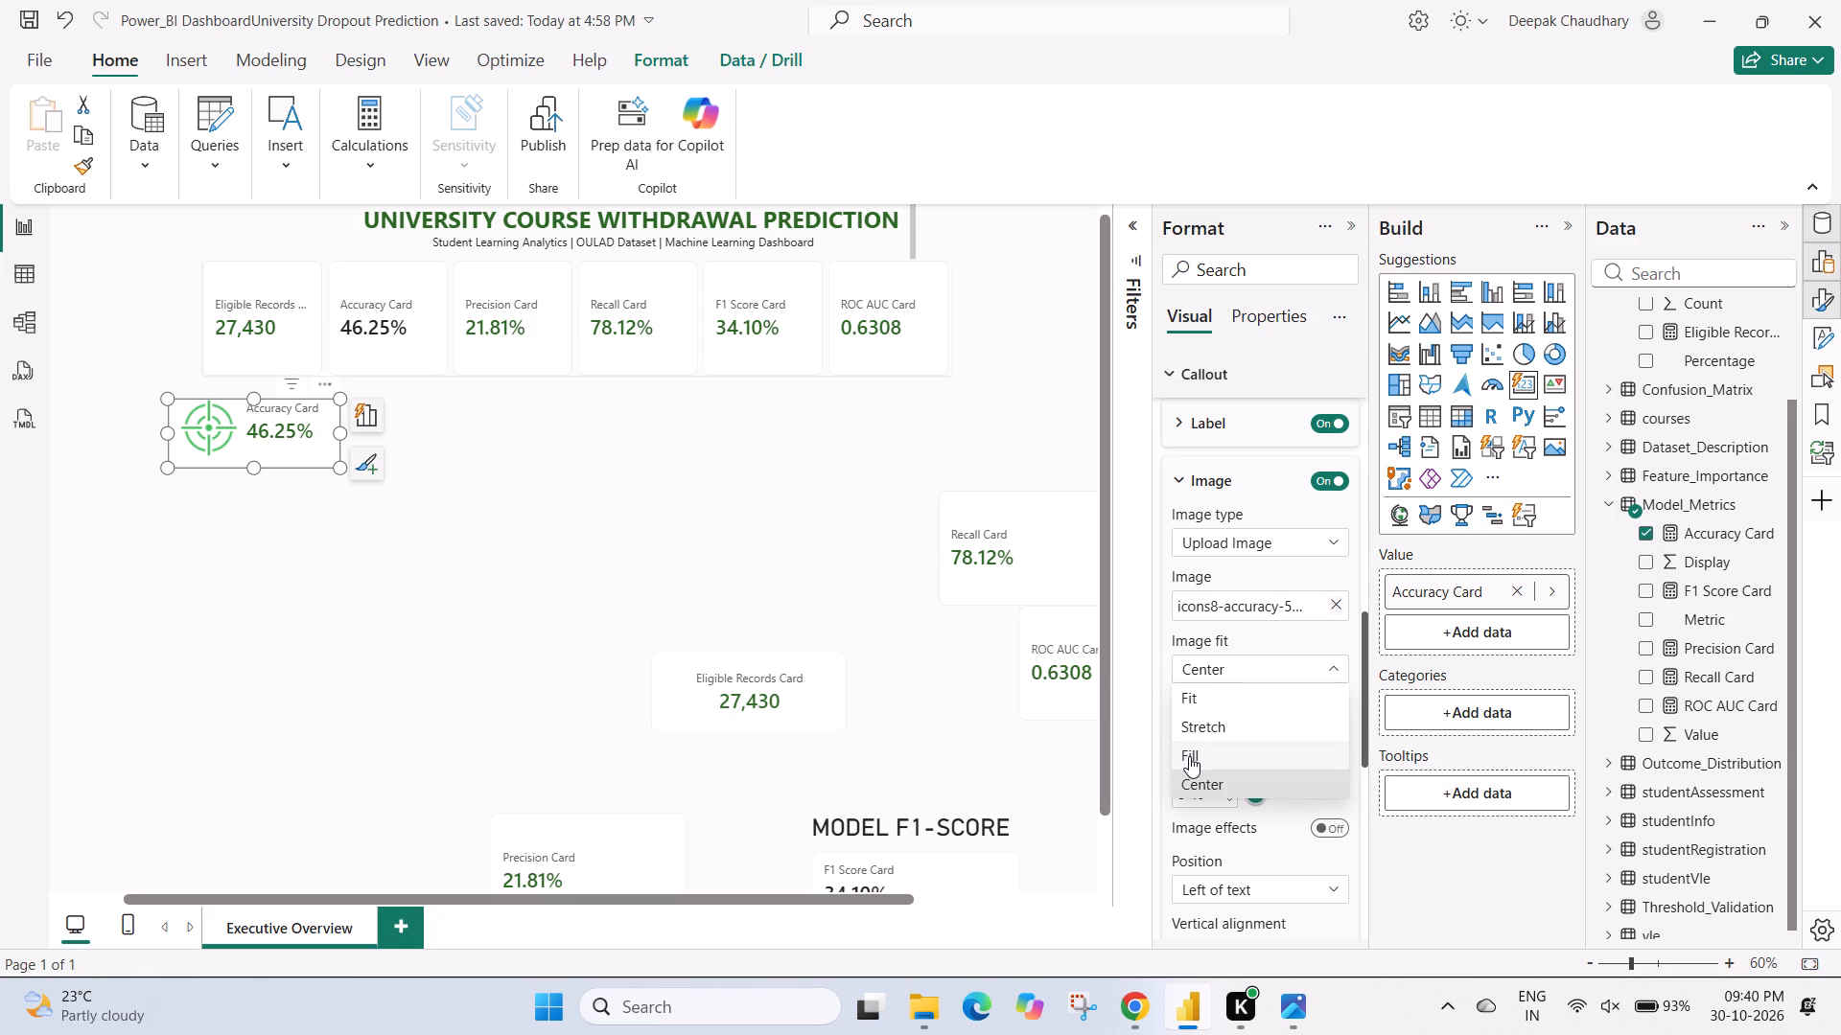
left_click(1207, 701)
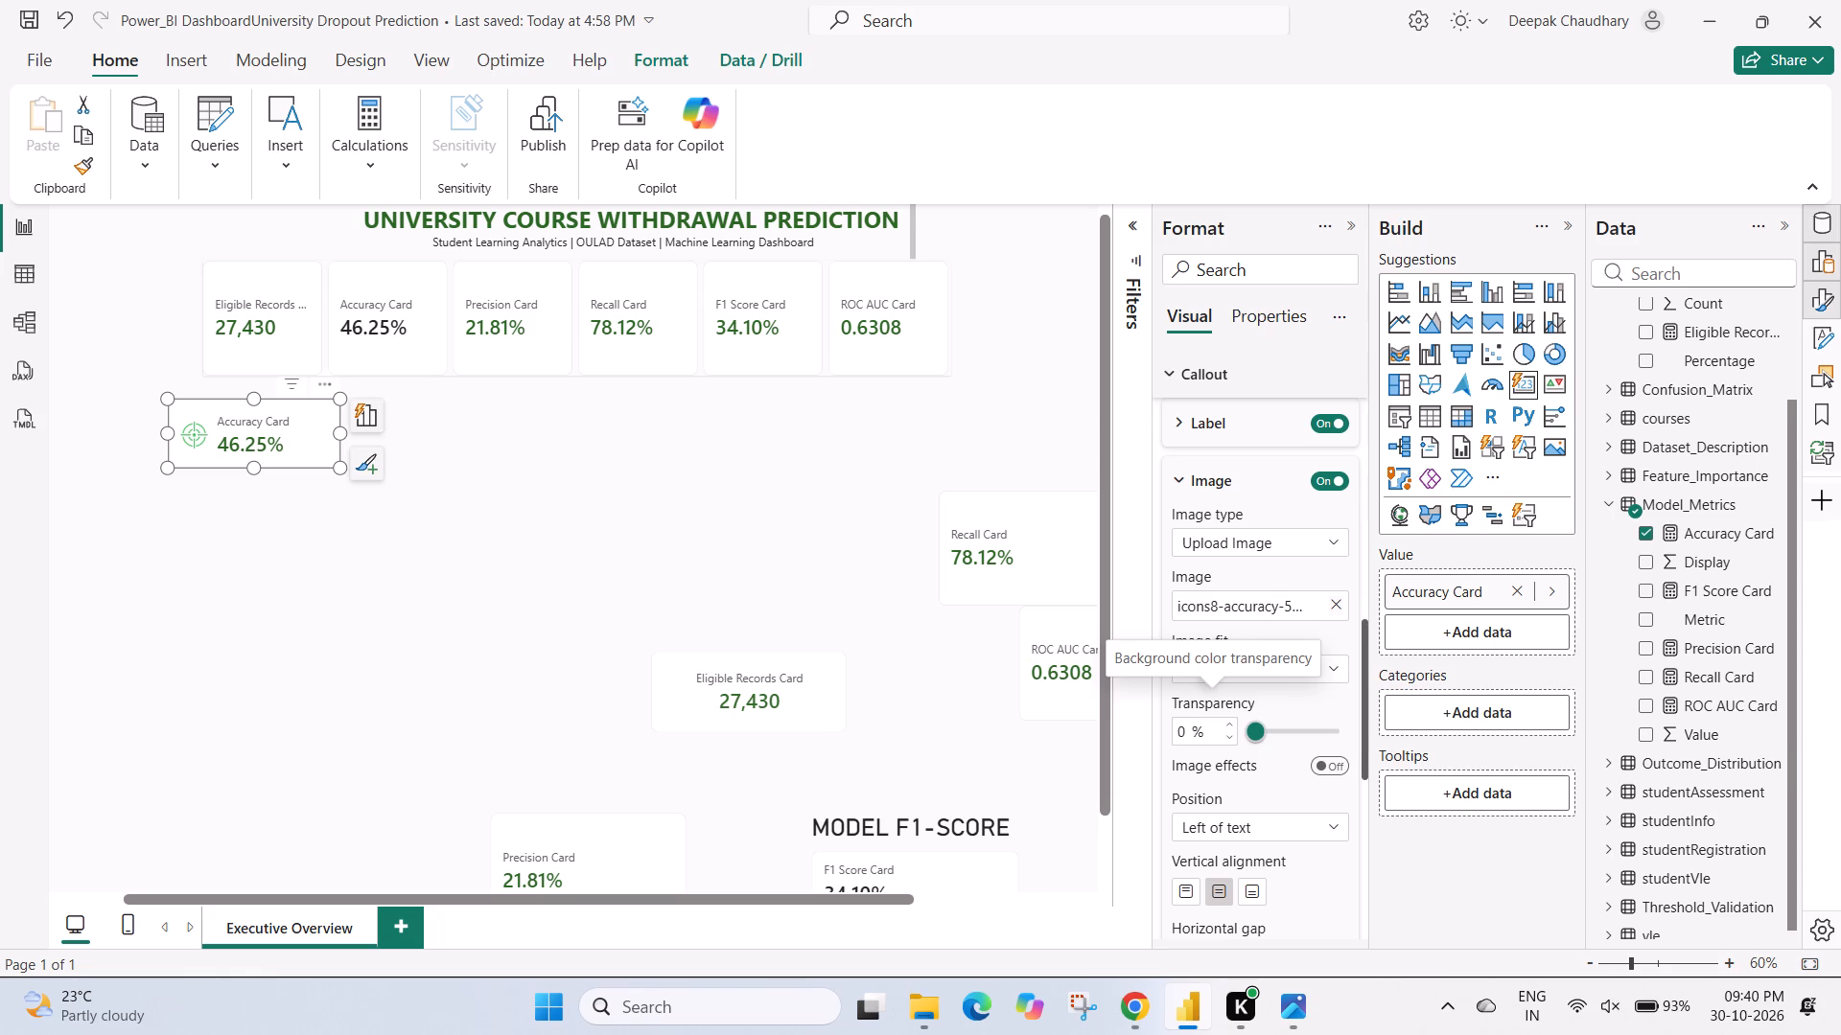
left_click(763, 562)
Enable the callout image on the separate Eligible Records Card and upload file-xxl from the Desktop folder.
left_click(757, 679)
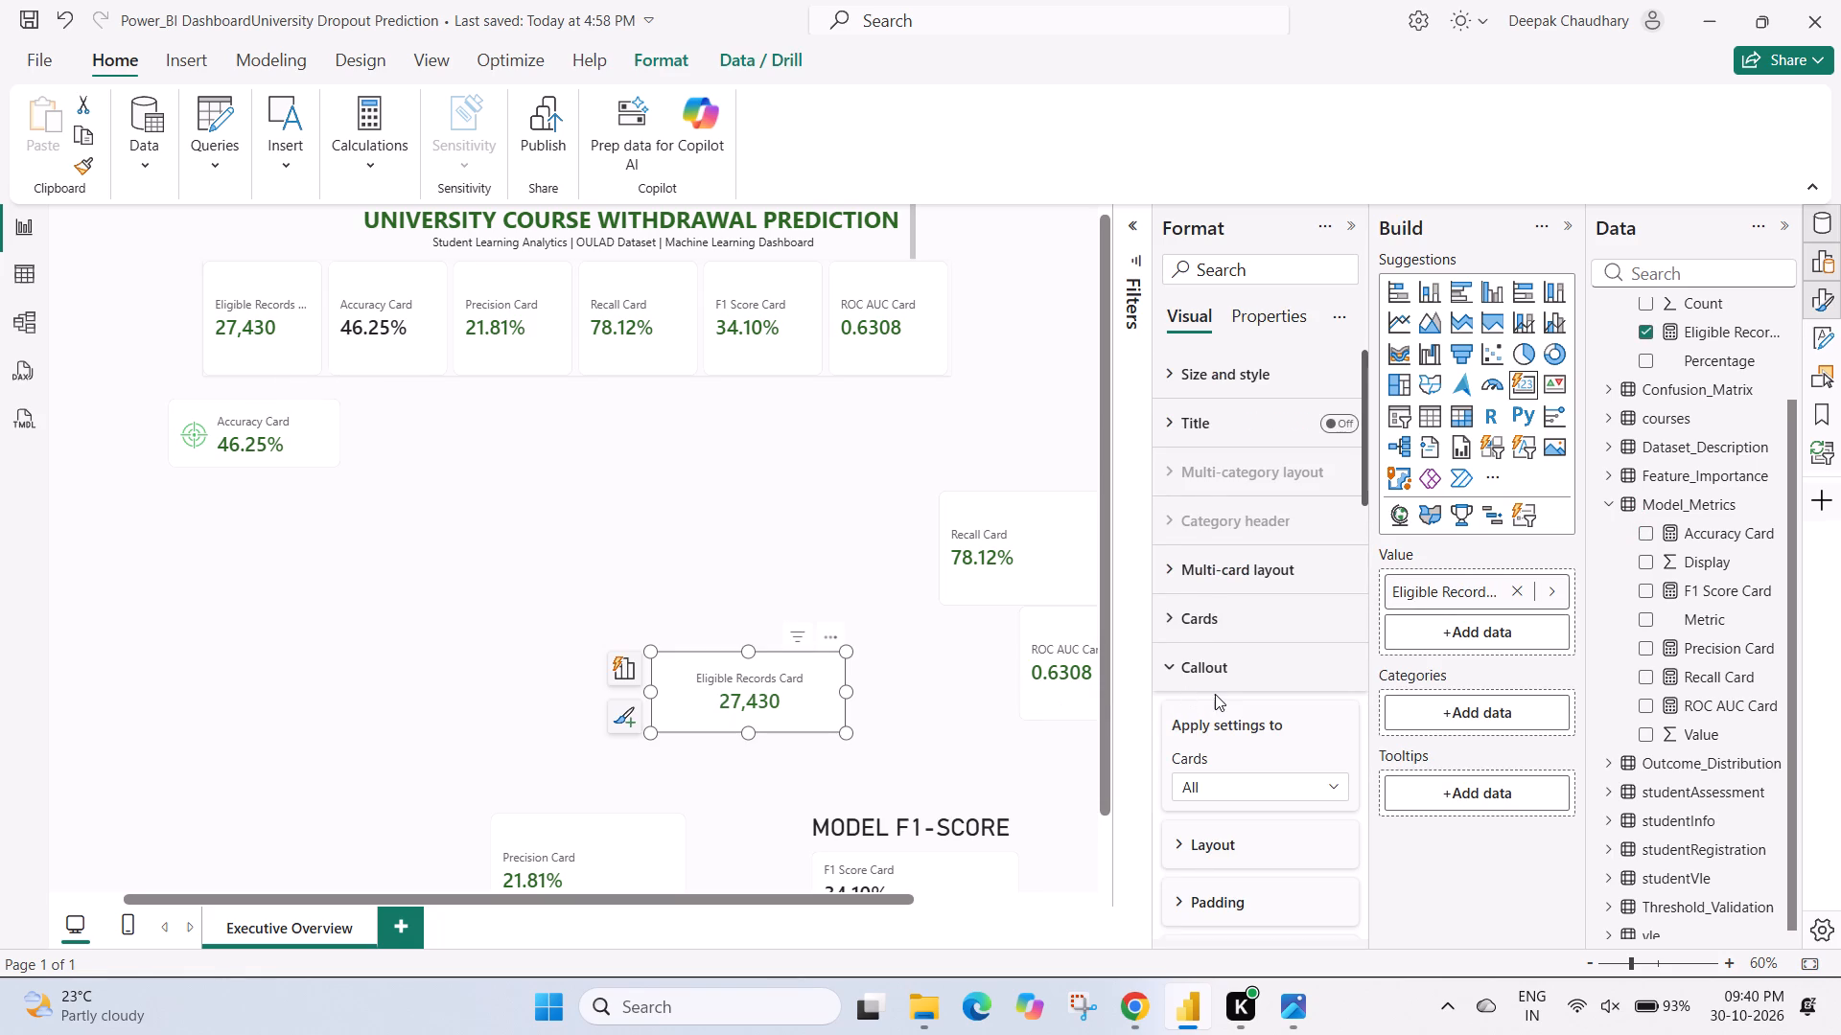
scroll(1215, 694, "down", 8)
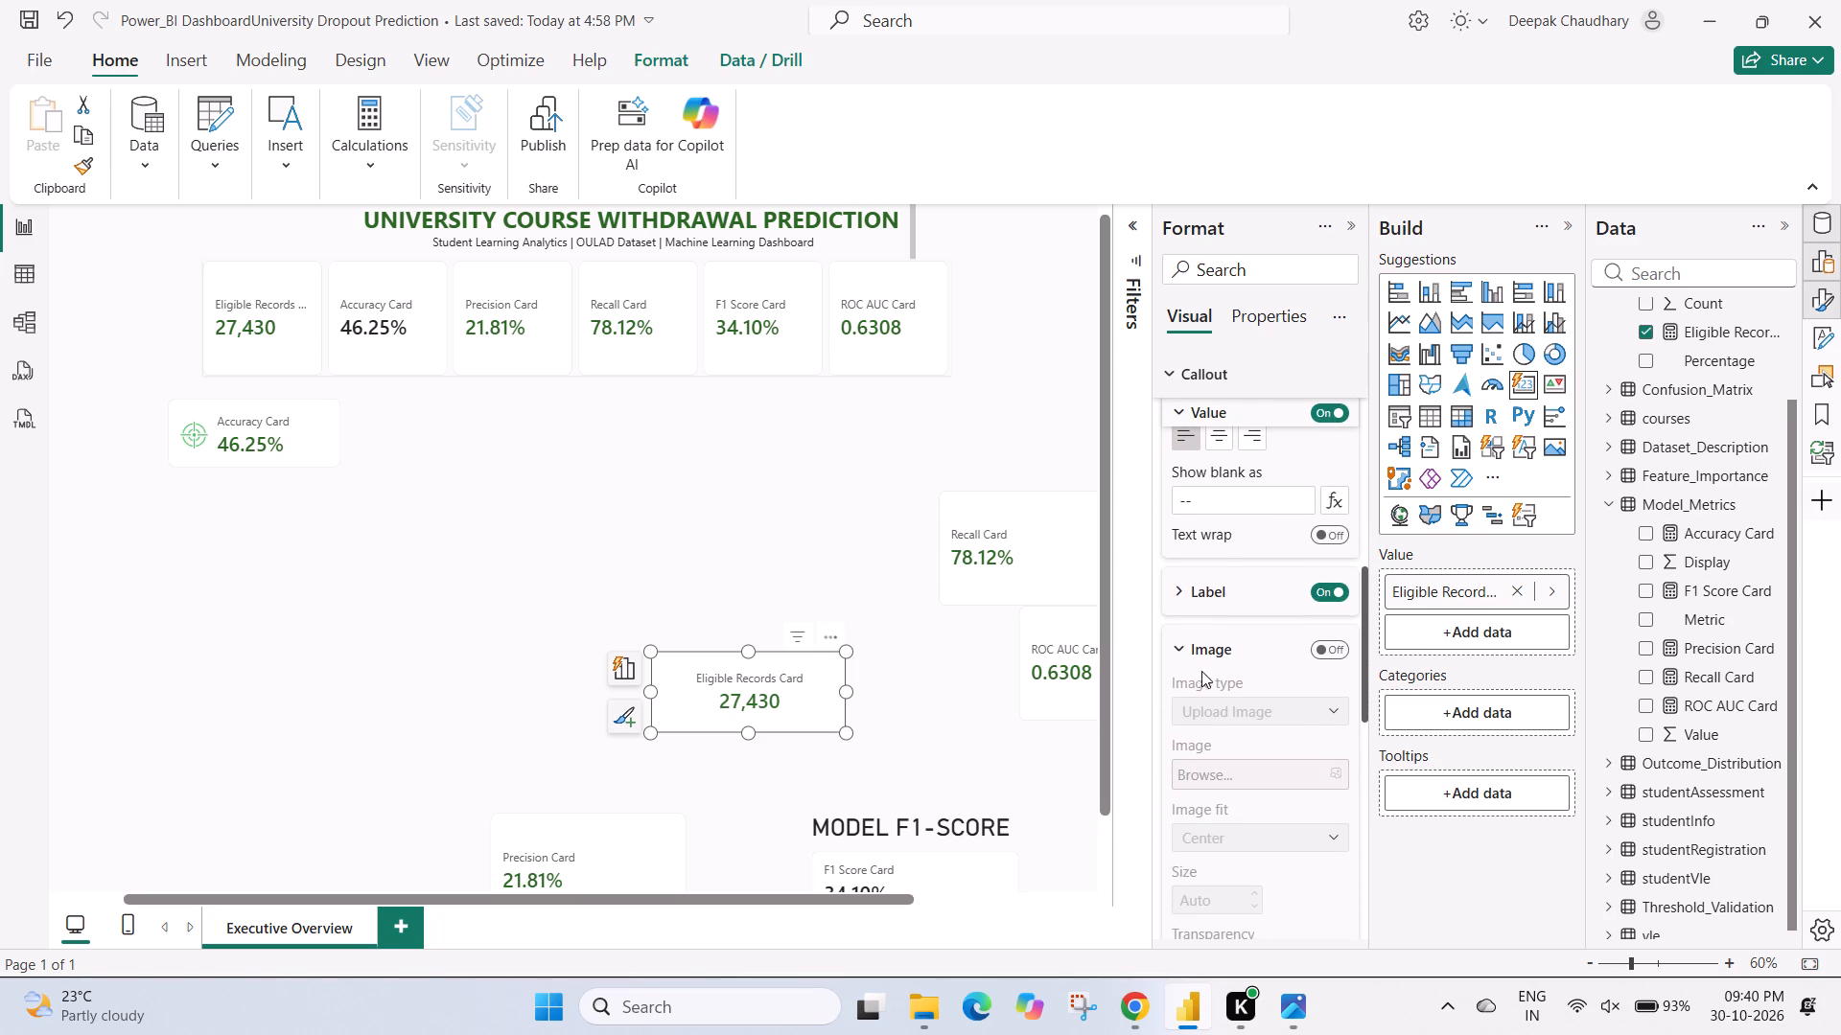
left_click(1325, 652)
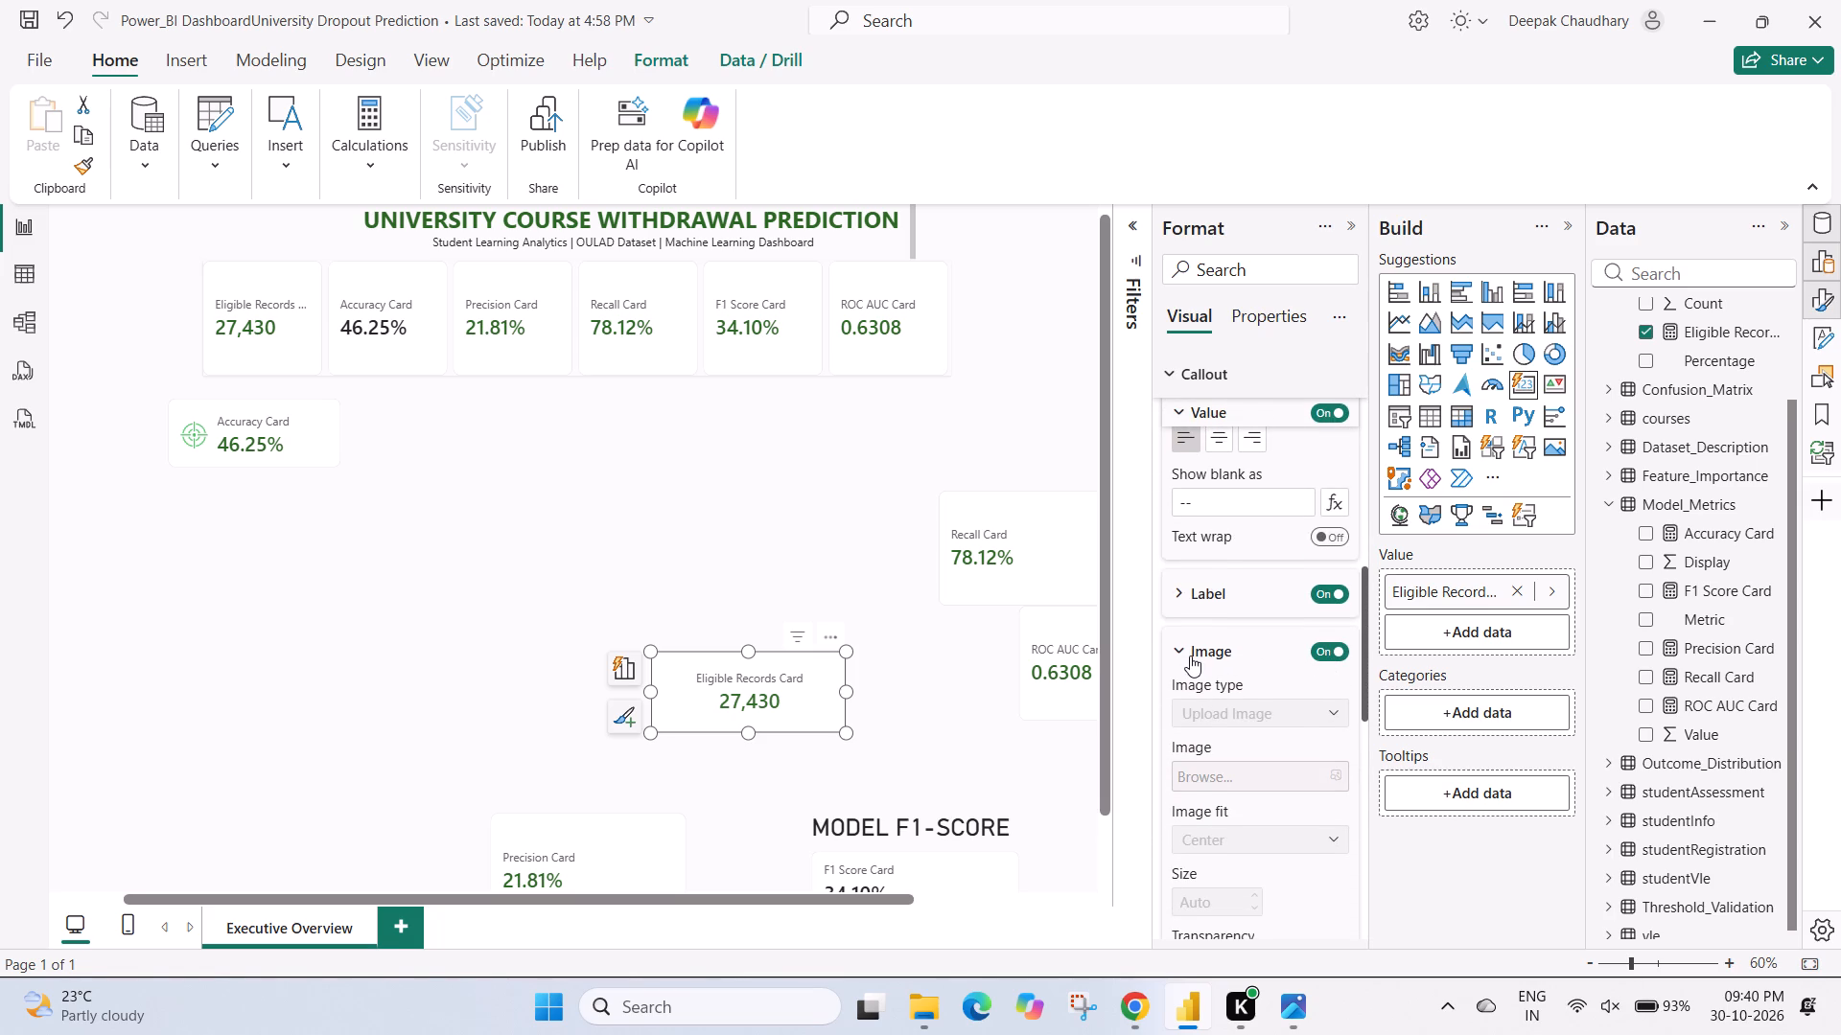
left_click(1334, 776)
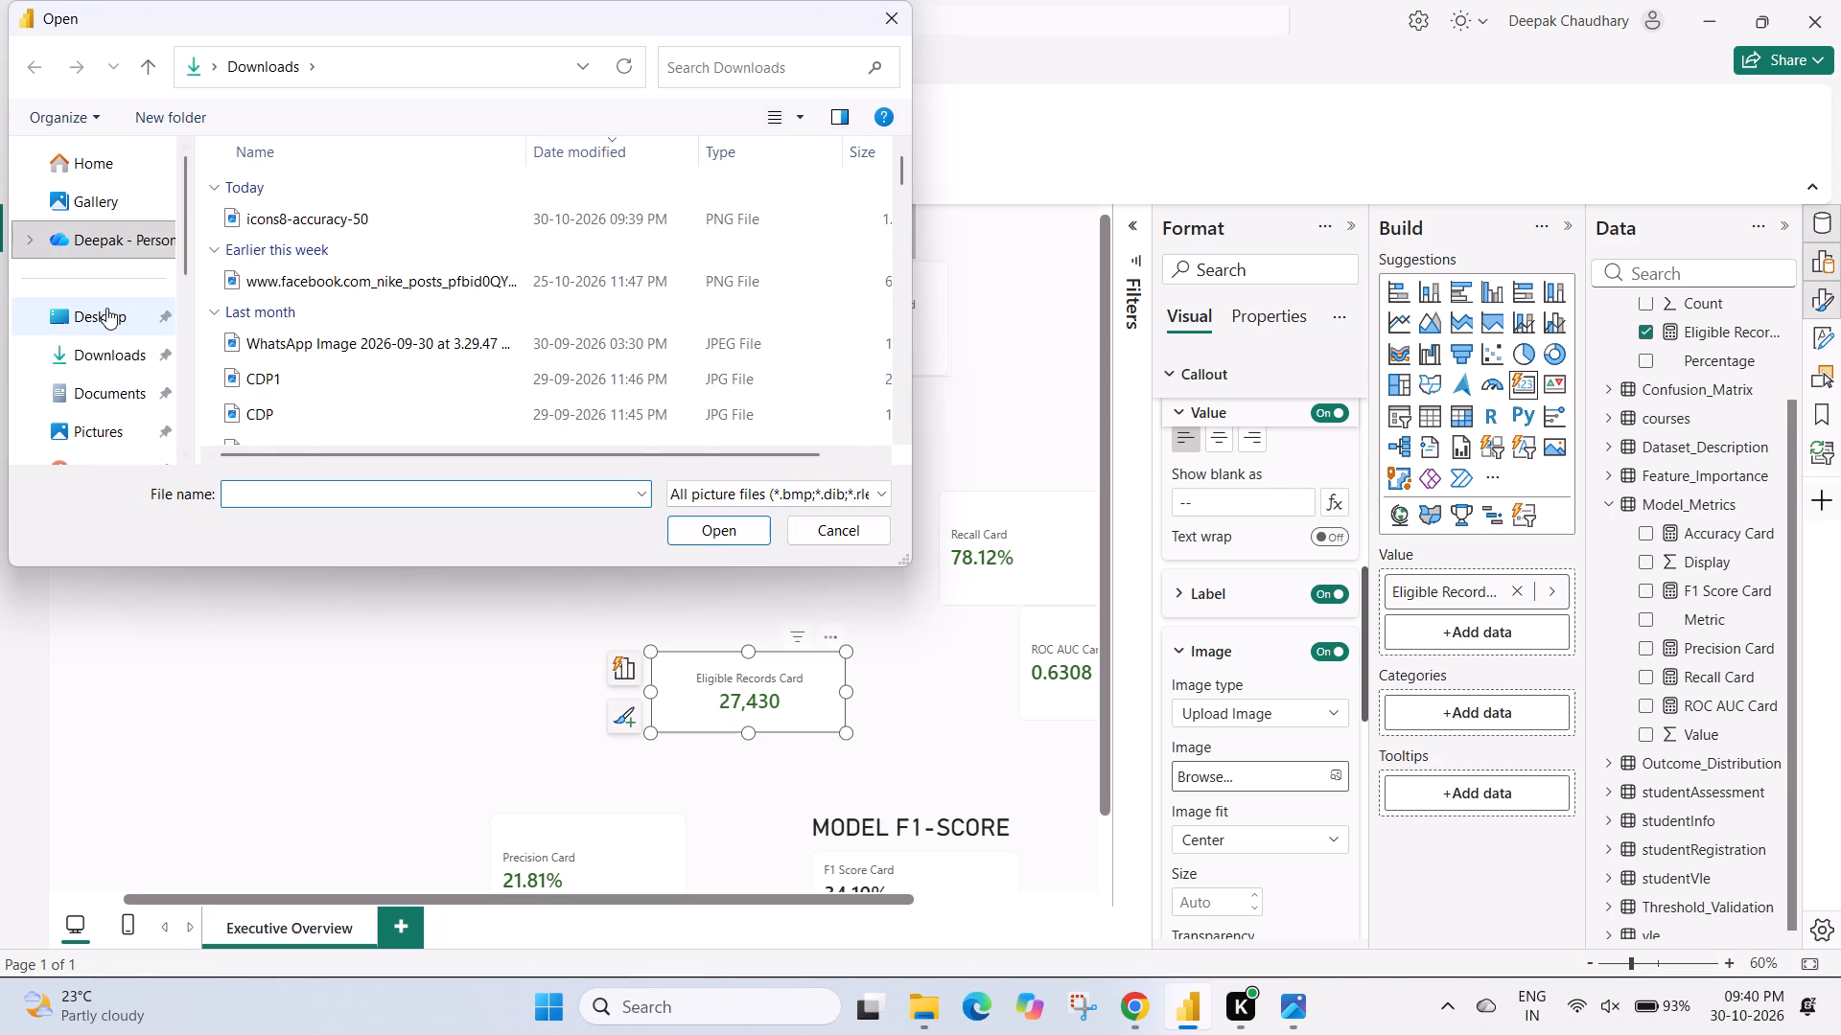
left_click(106, 308)
scroll(367, 320, "down", 4)
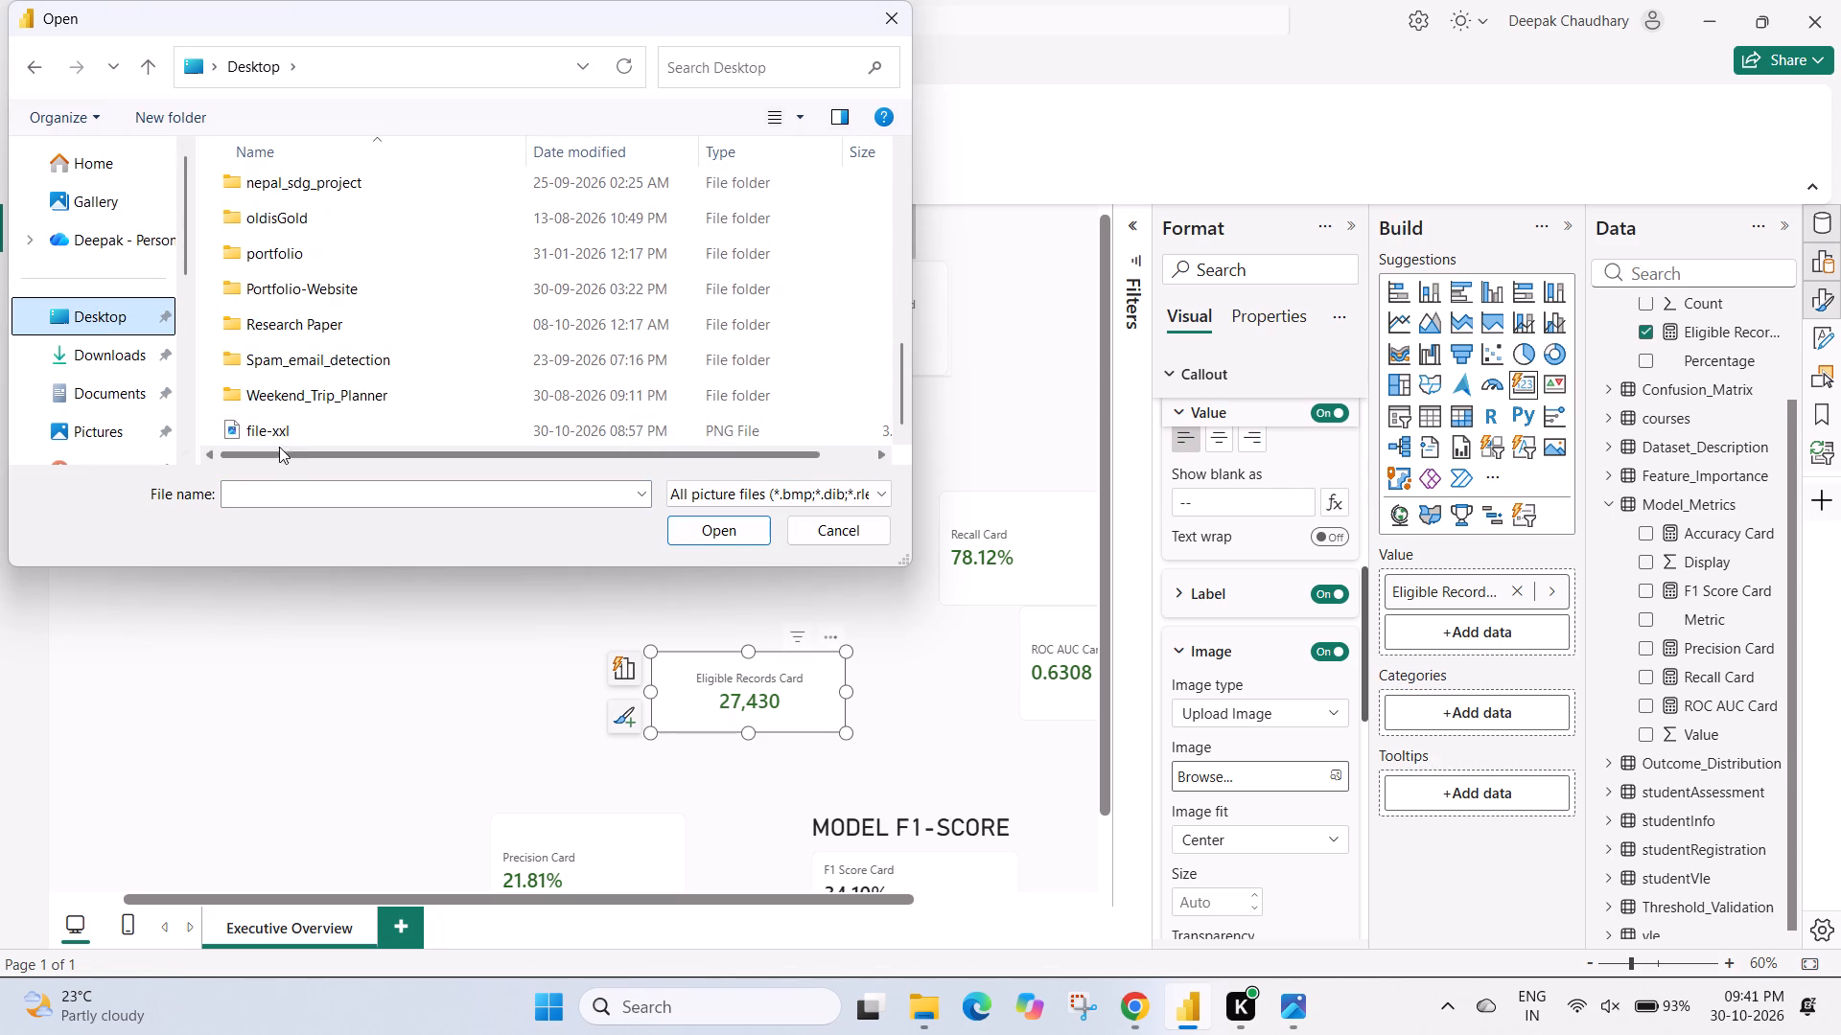
left_click(295, 429)
left_click(696, 530)
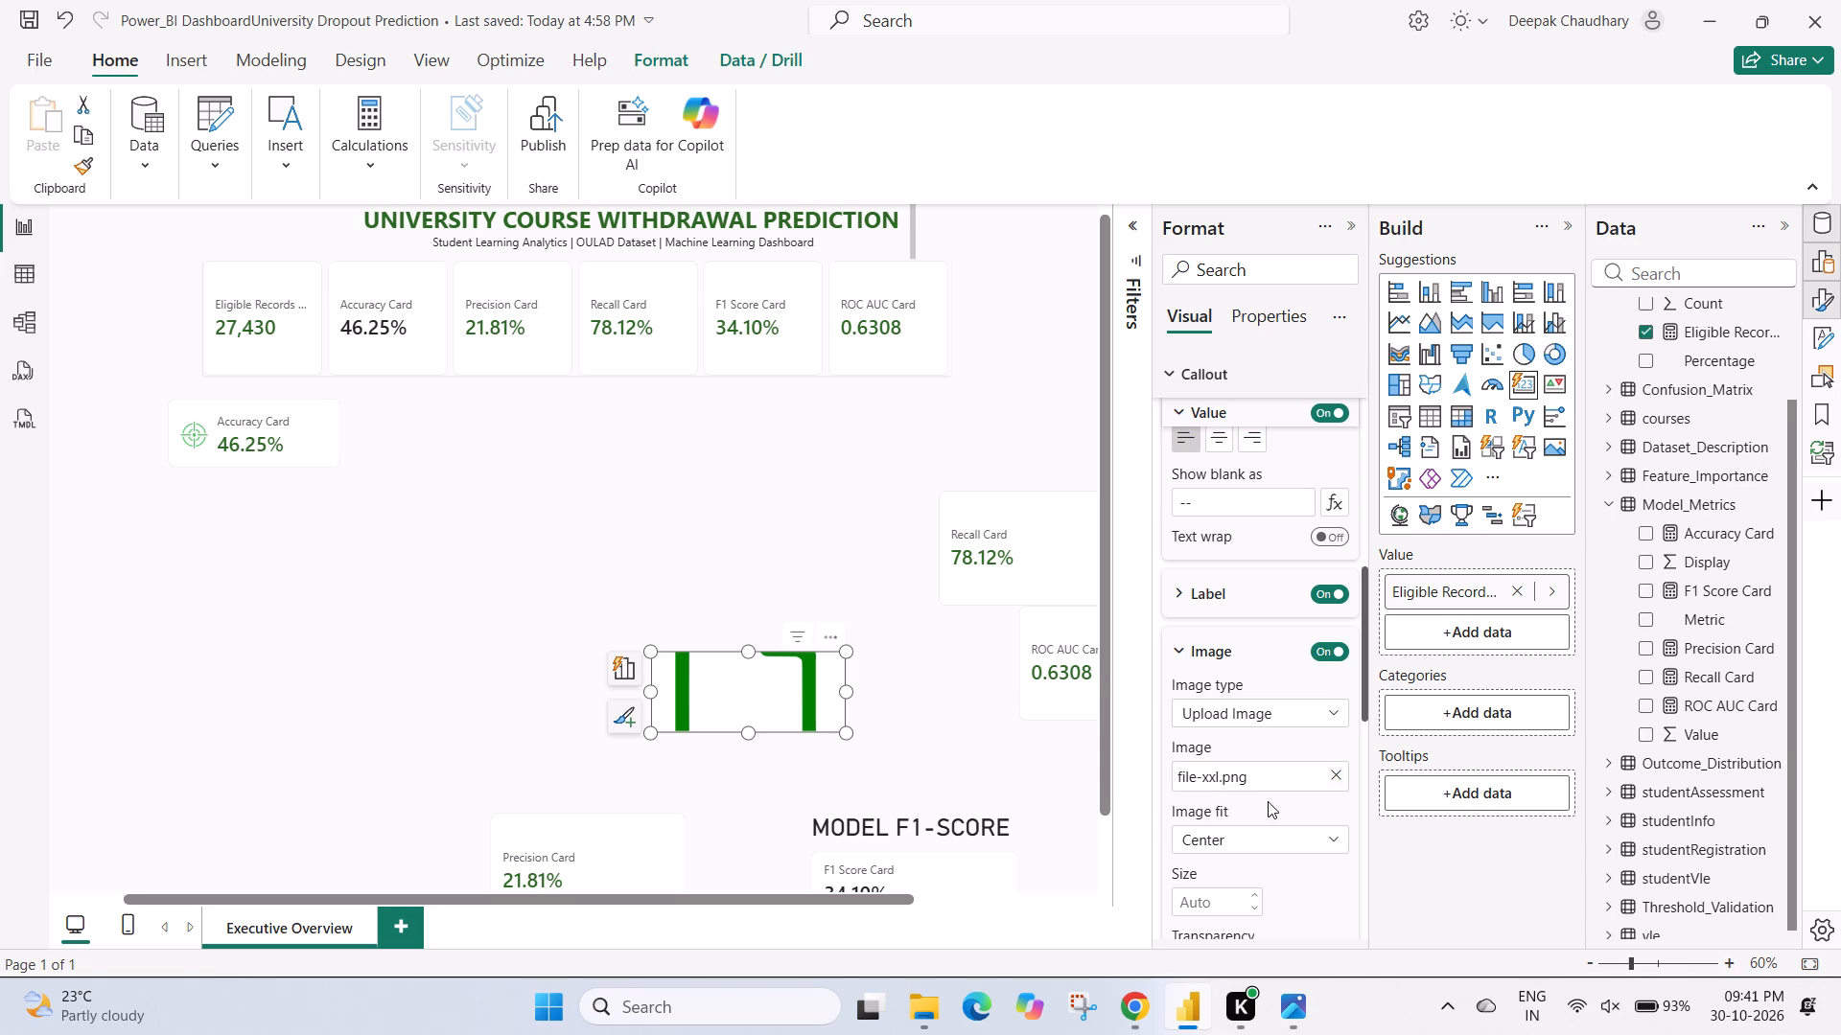
Set the image fit of the Eligible Records Card's file icon to Fit.
left_click(1330, 837)
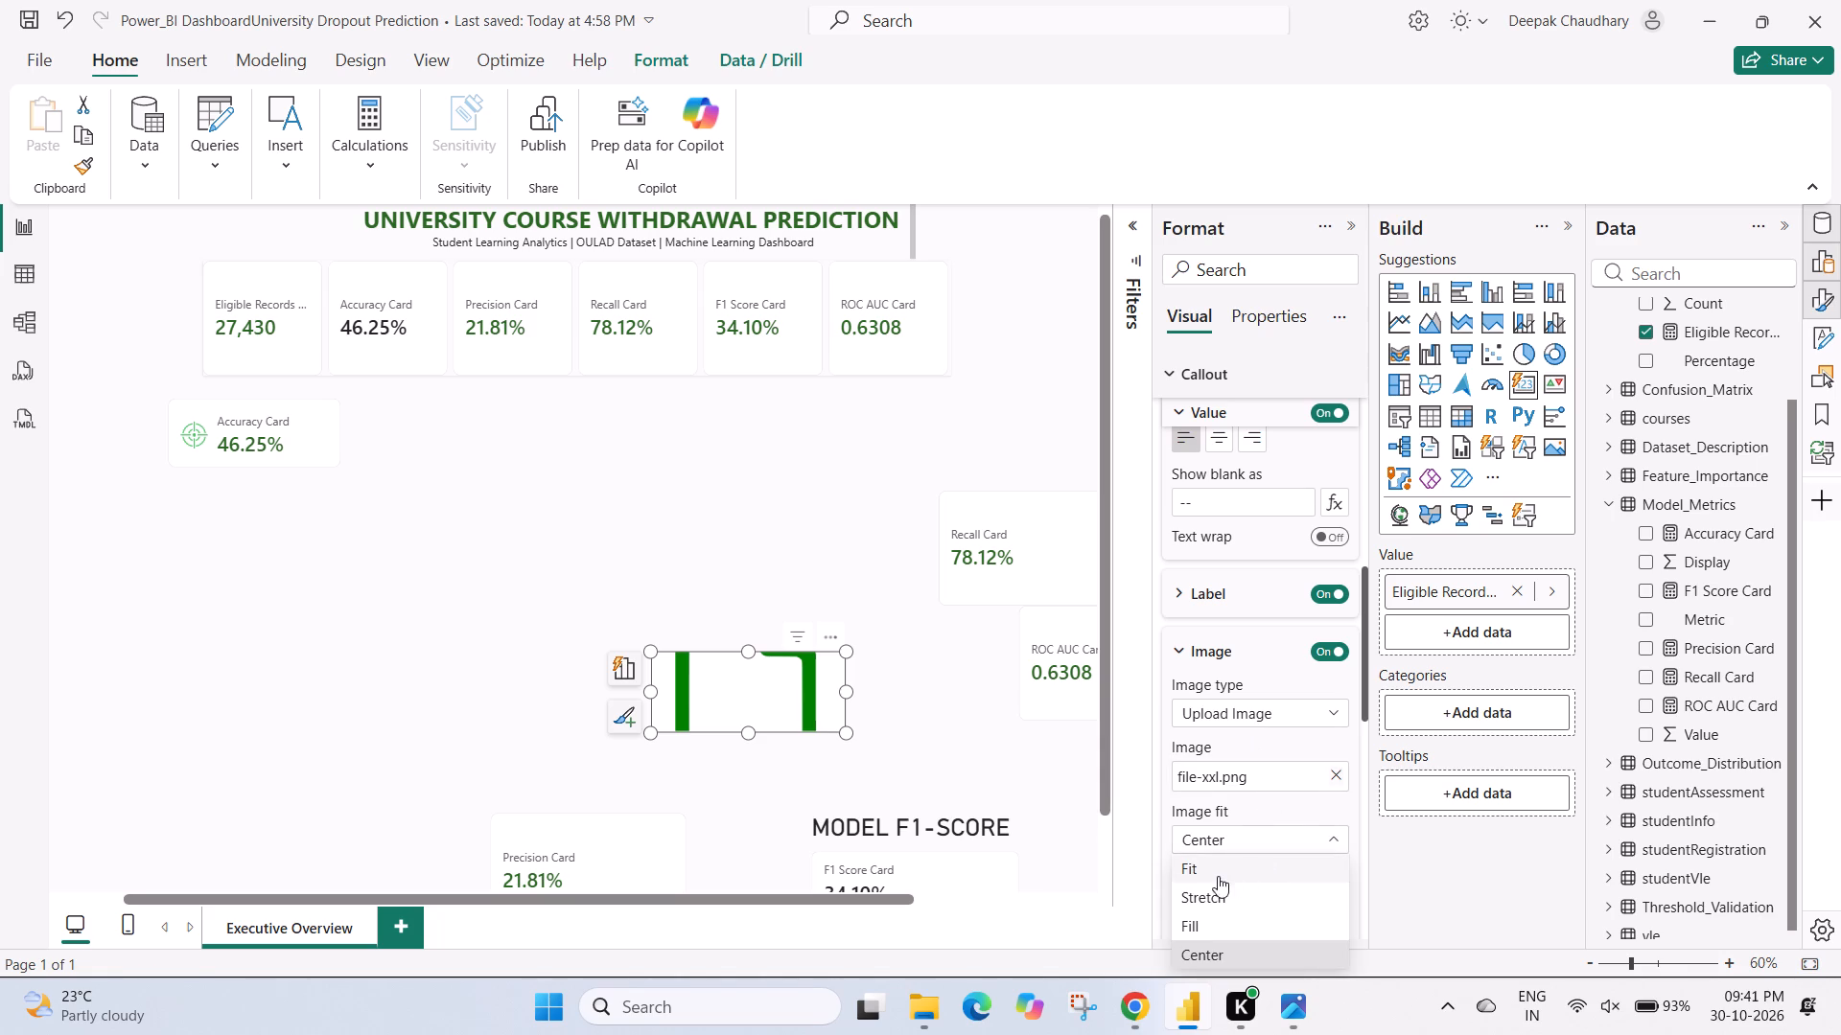
left_click(1194, 861)
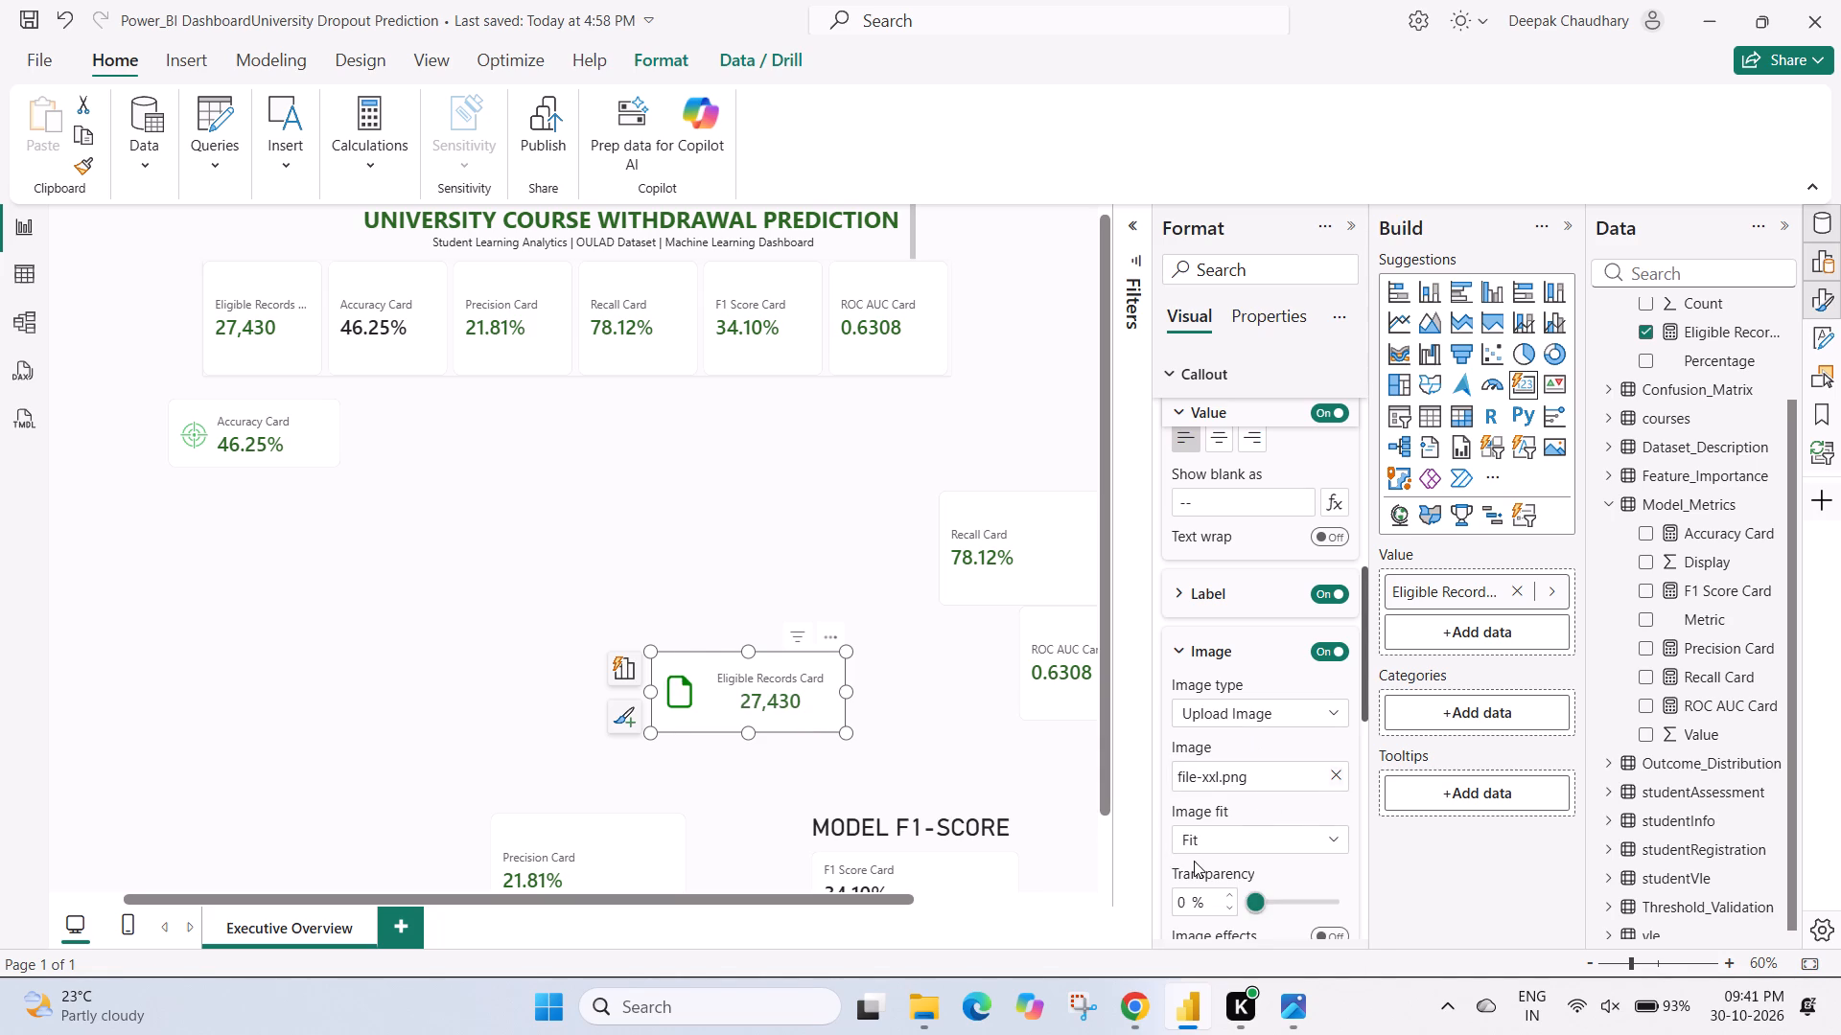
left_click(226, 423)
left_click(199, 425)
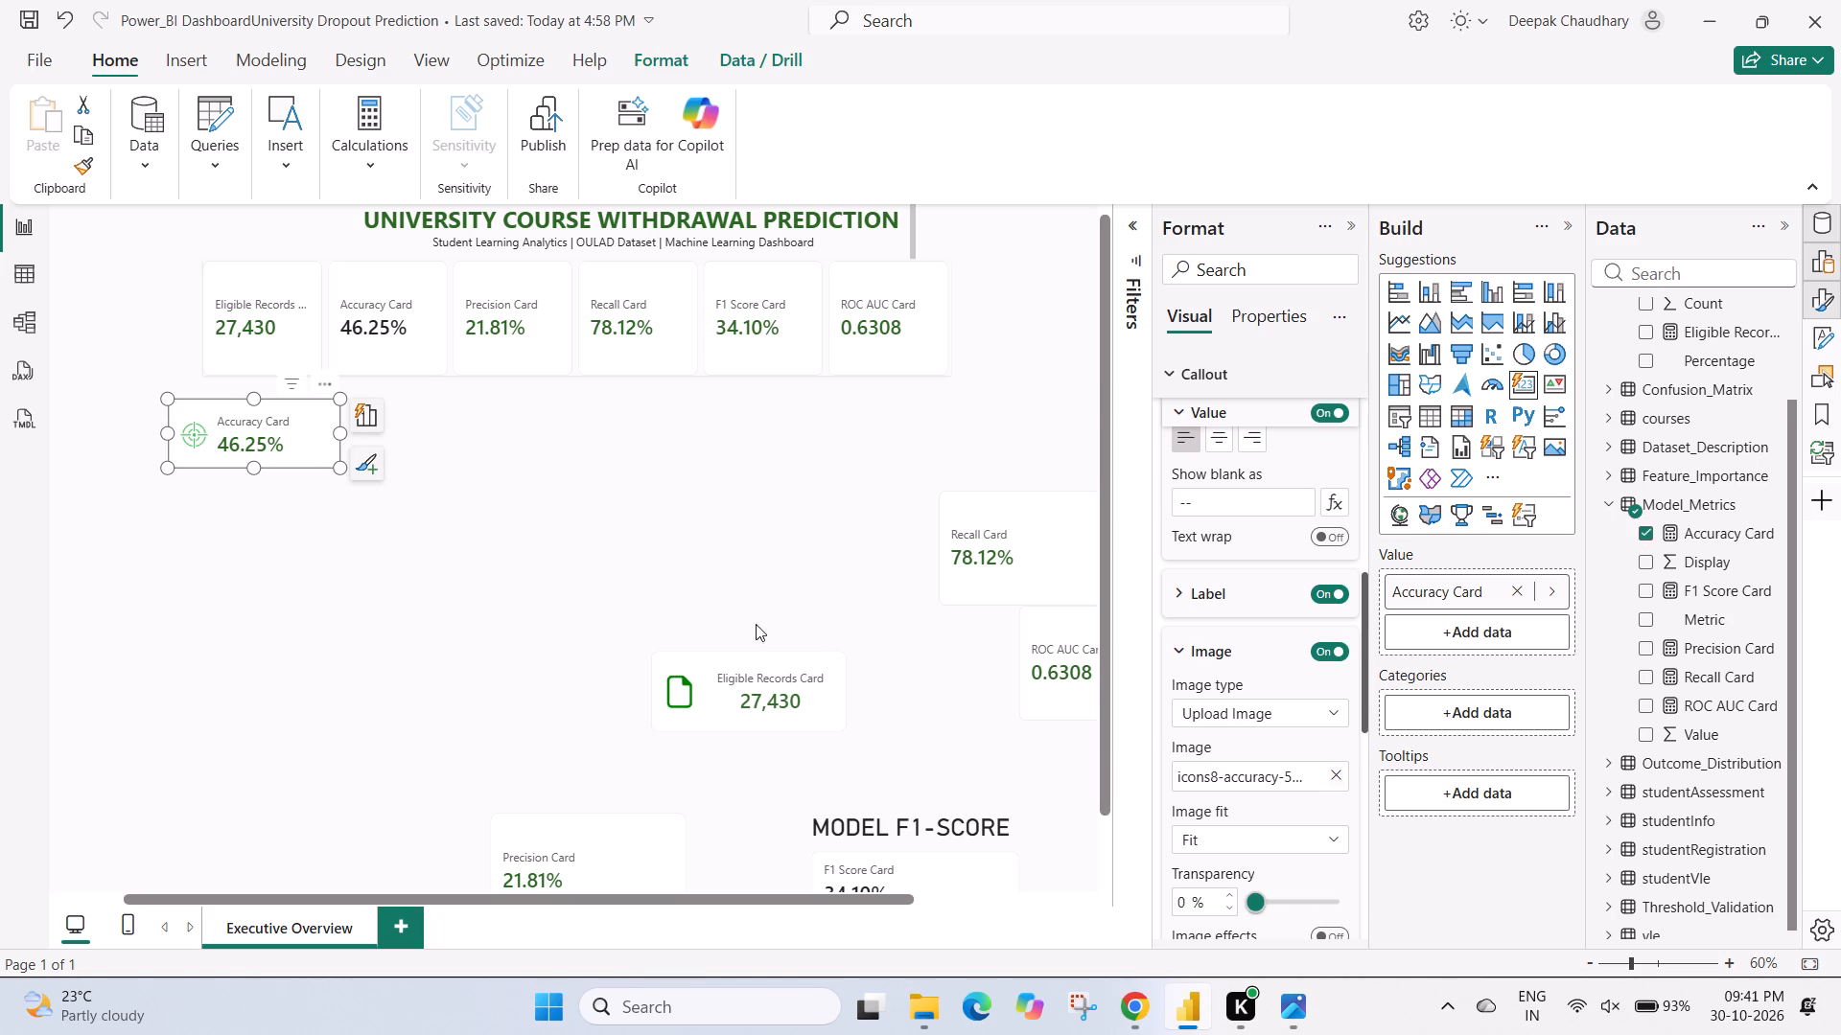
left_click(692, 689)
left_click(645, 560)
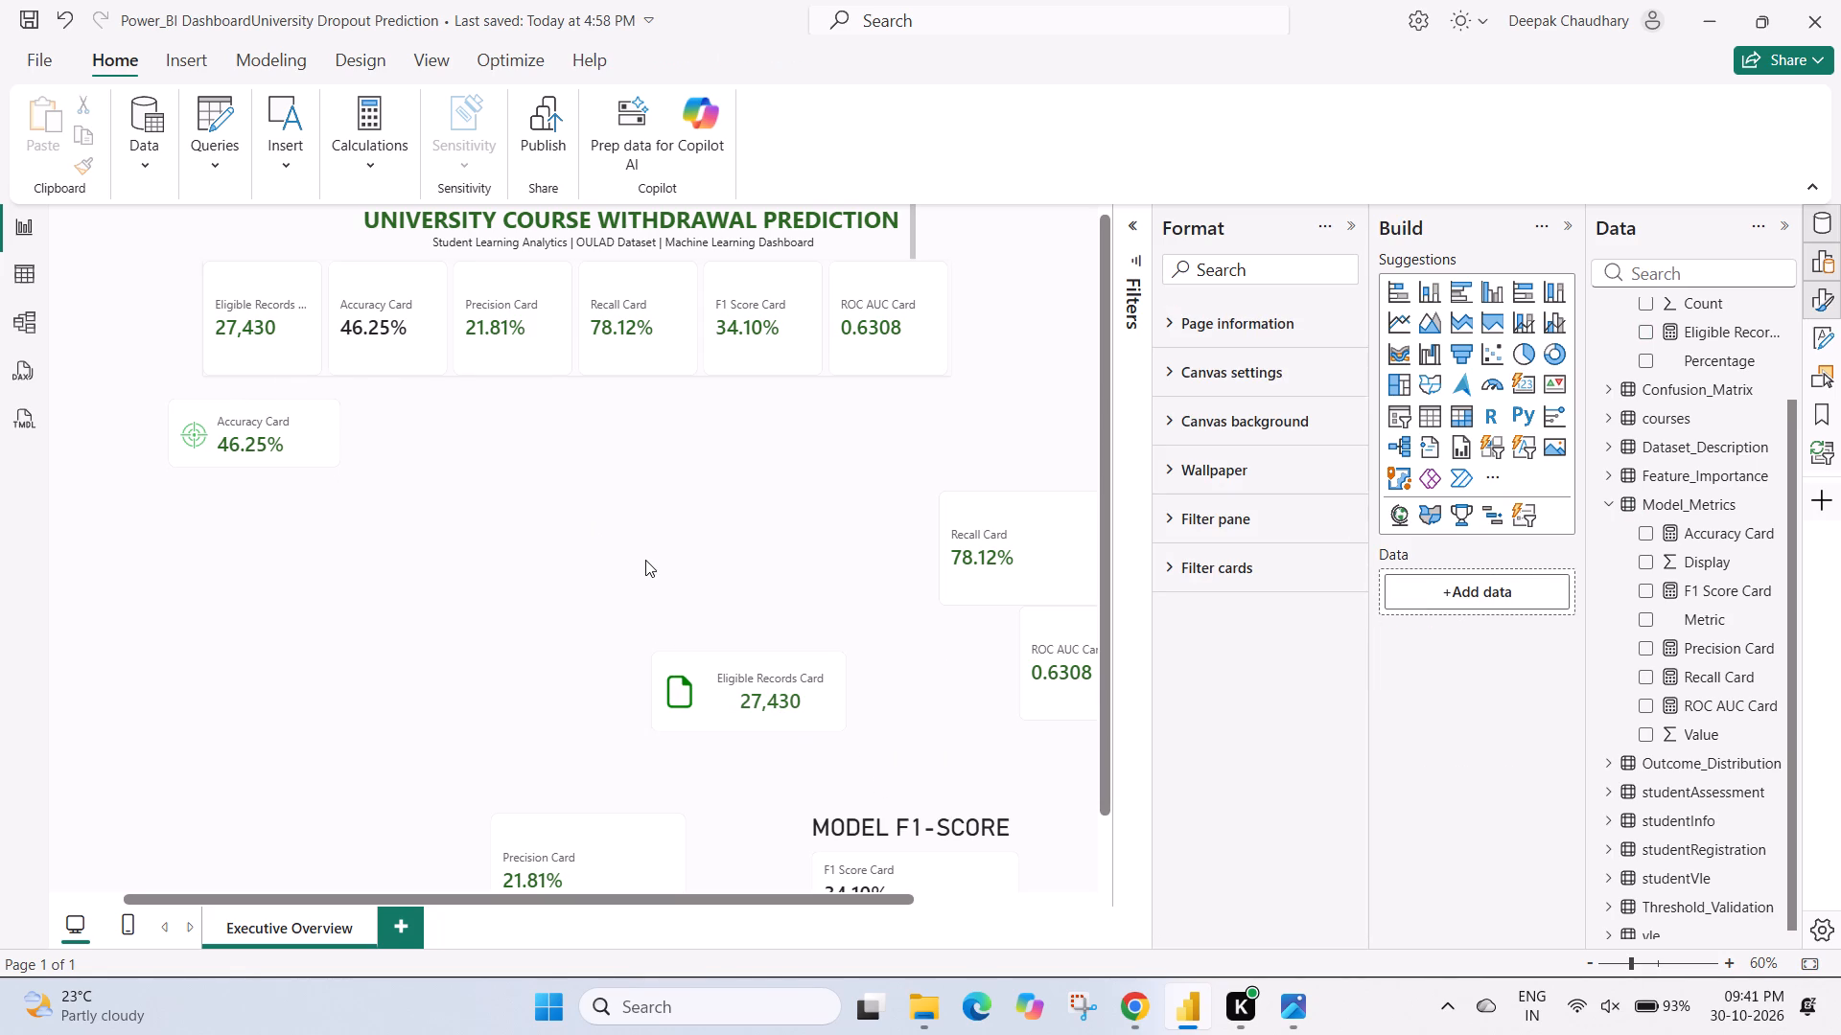
Move the separate Eligible Records Card up beside the Accuracy Card, below the KPI card row.
left_click_drag(739, 676, 412, 463)
left_click_drag(412, 463, 416, 409)
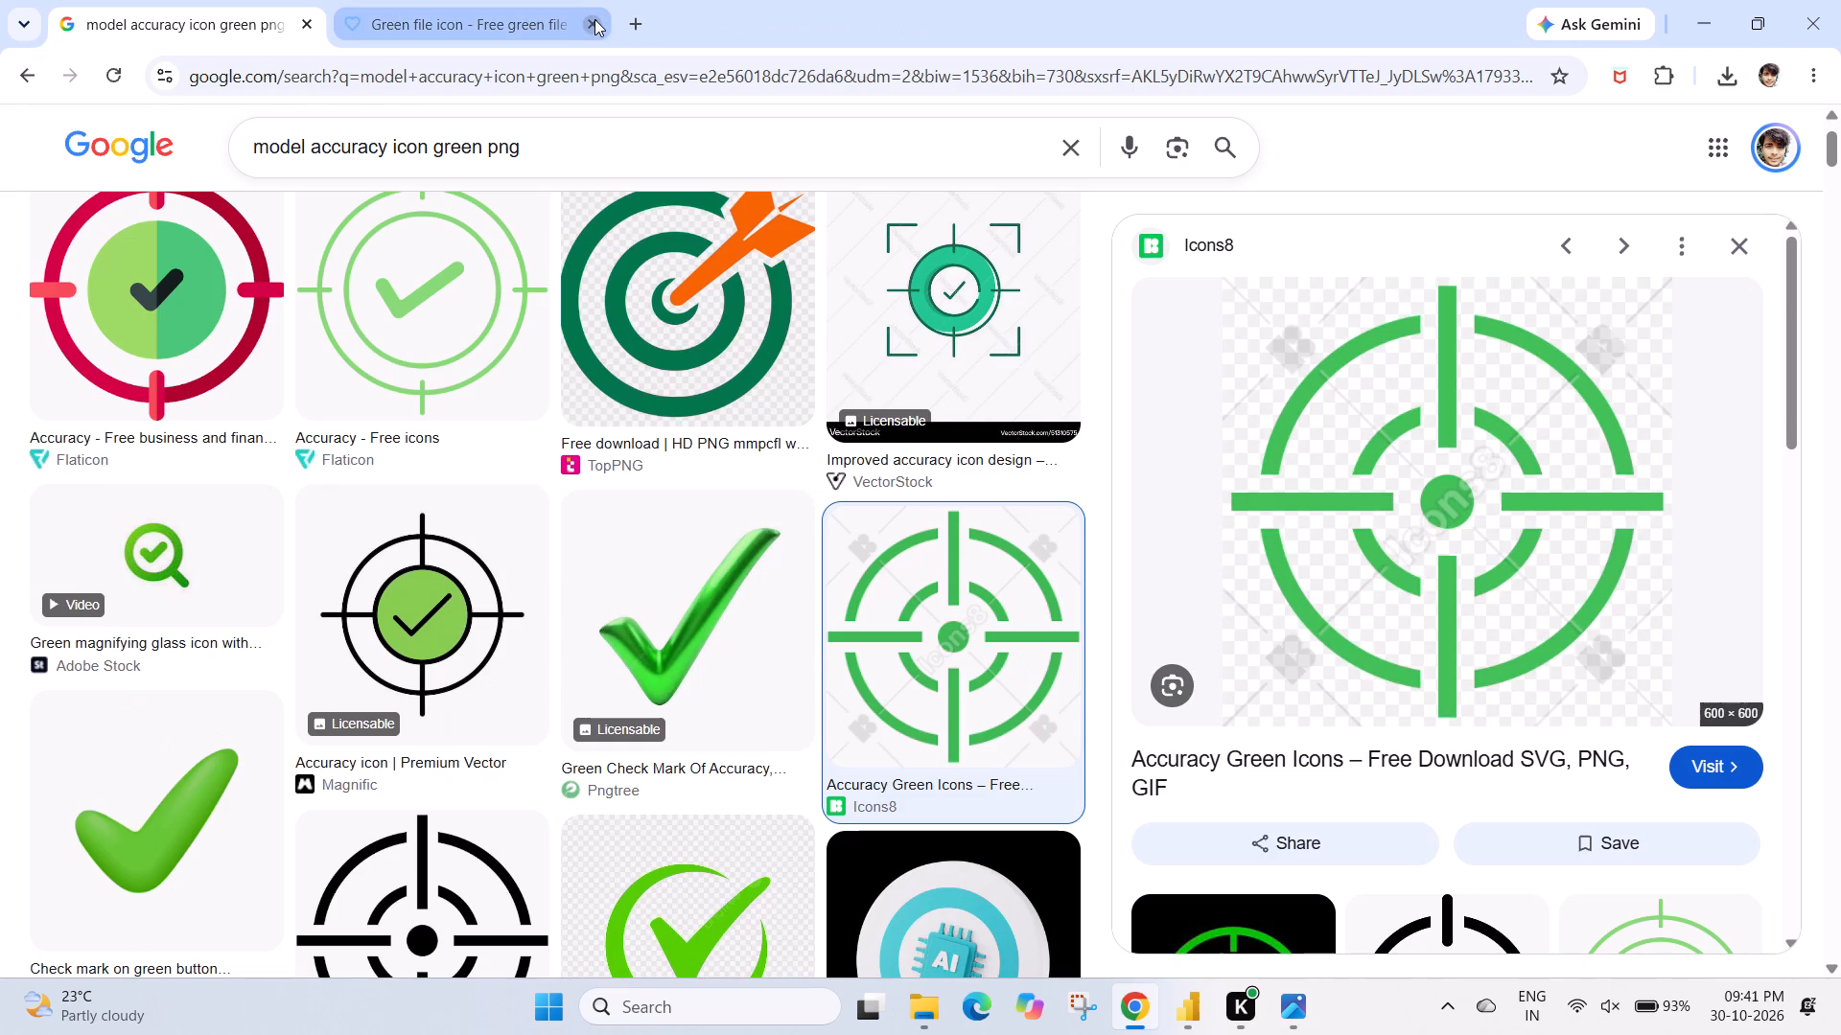
left_click(227, 0)
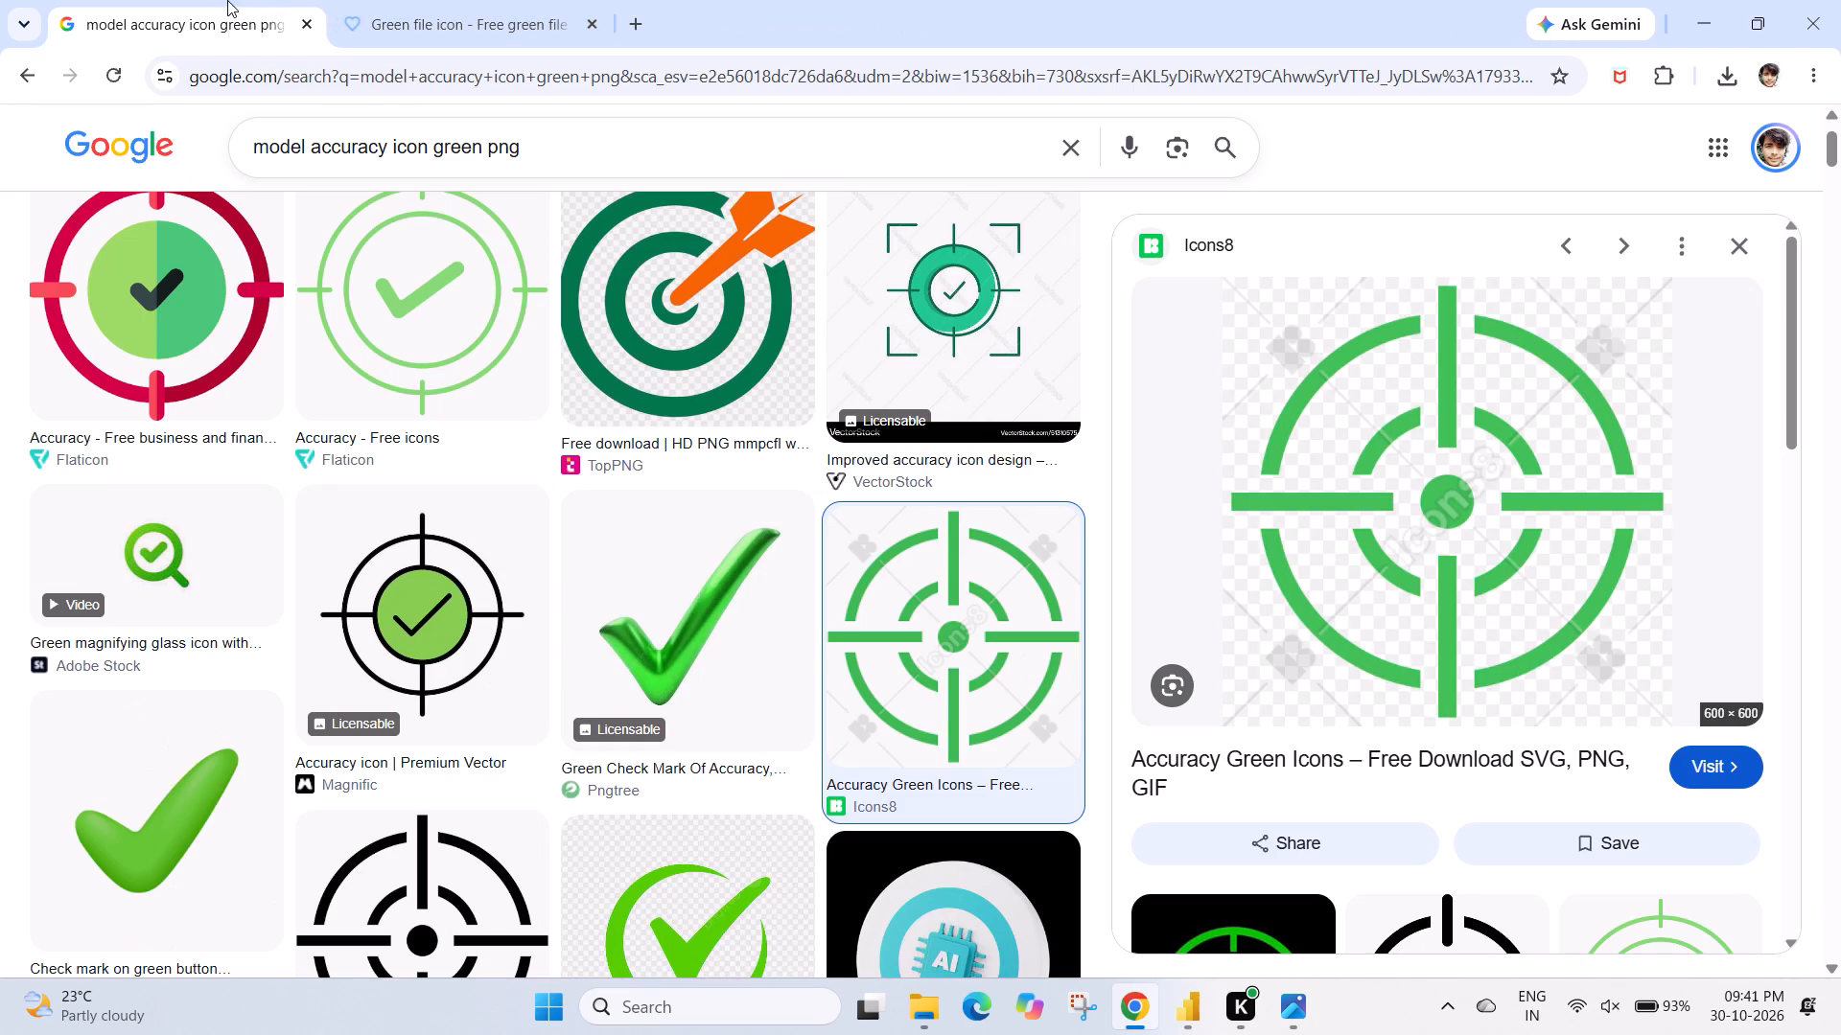
left_click(386, 146)
key("BackSpace")
key("BackSpace")
key("BackSpace")
key("BackSpace")
key("BackSpace")
key("BackSpace")
key("BackSpace")
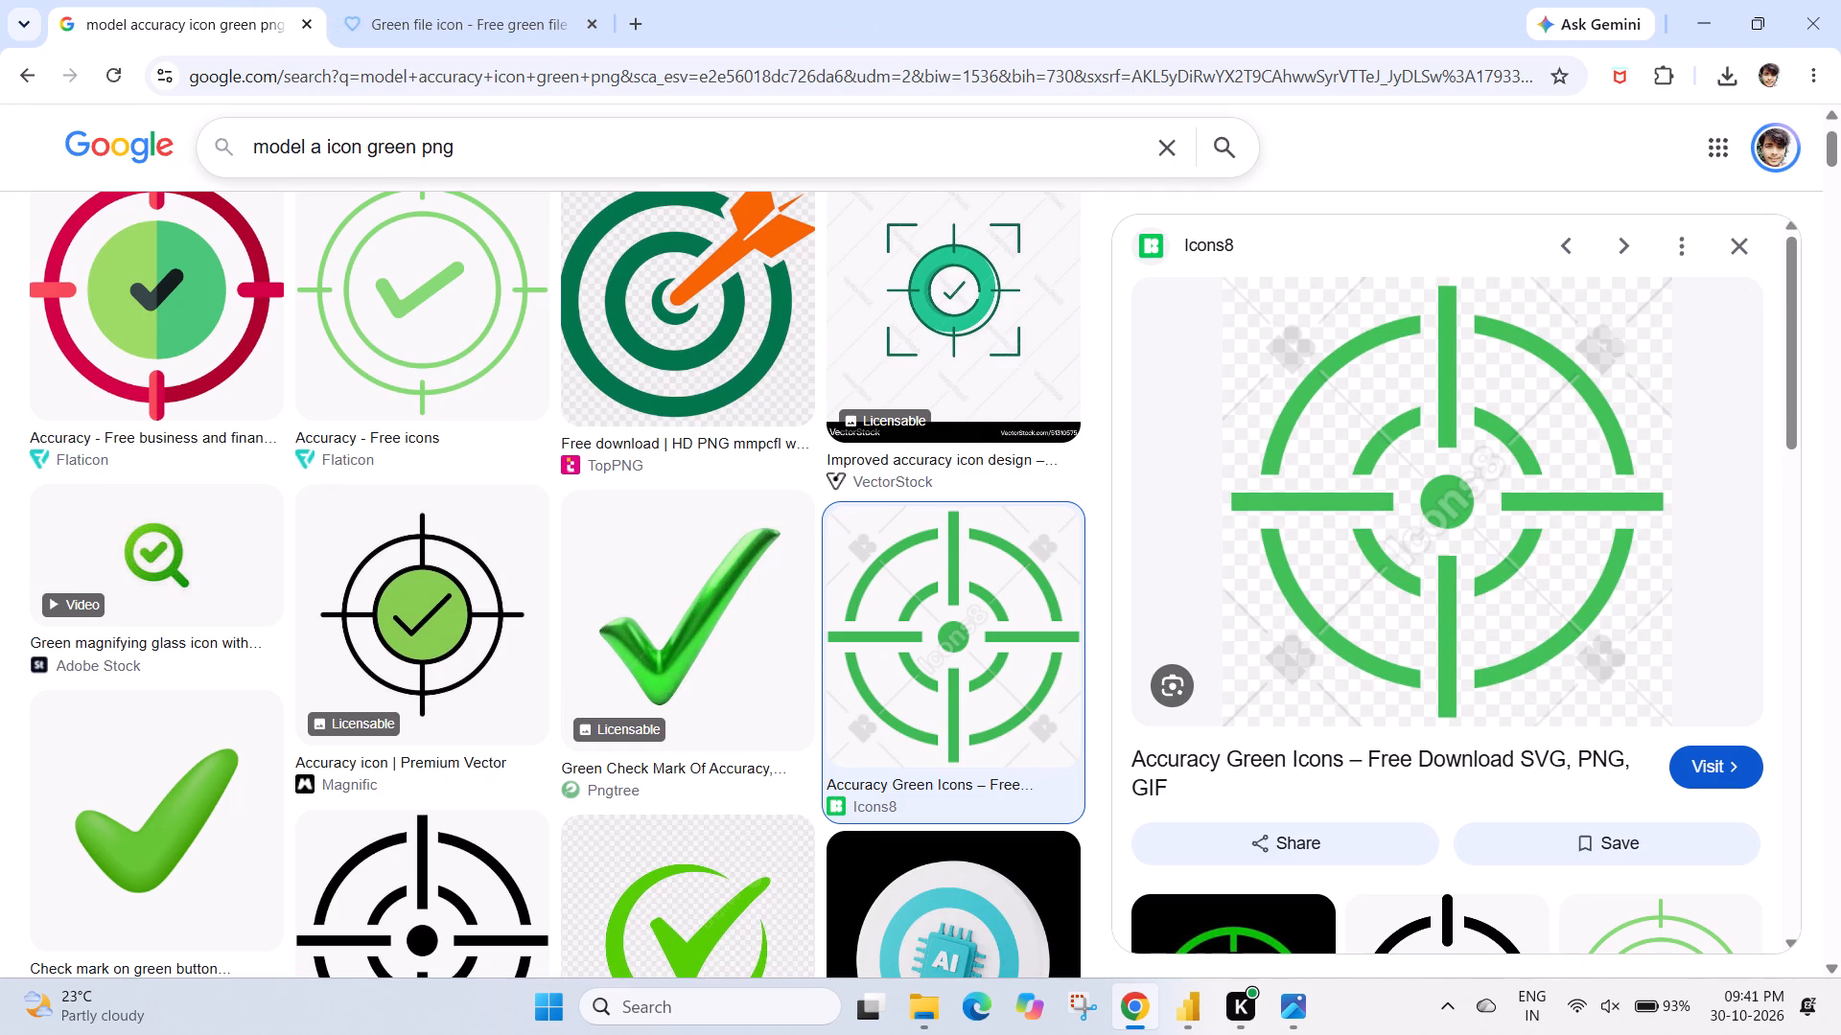
key("BackSpace")
type("prec")
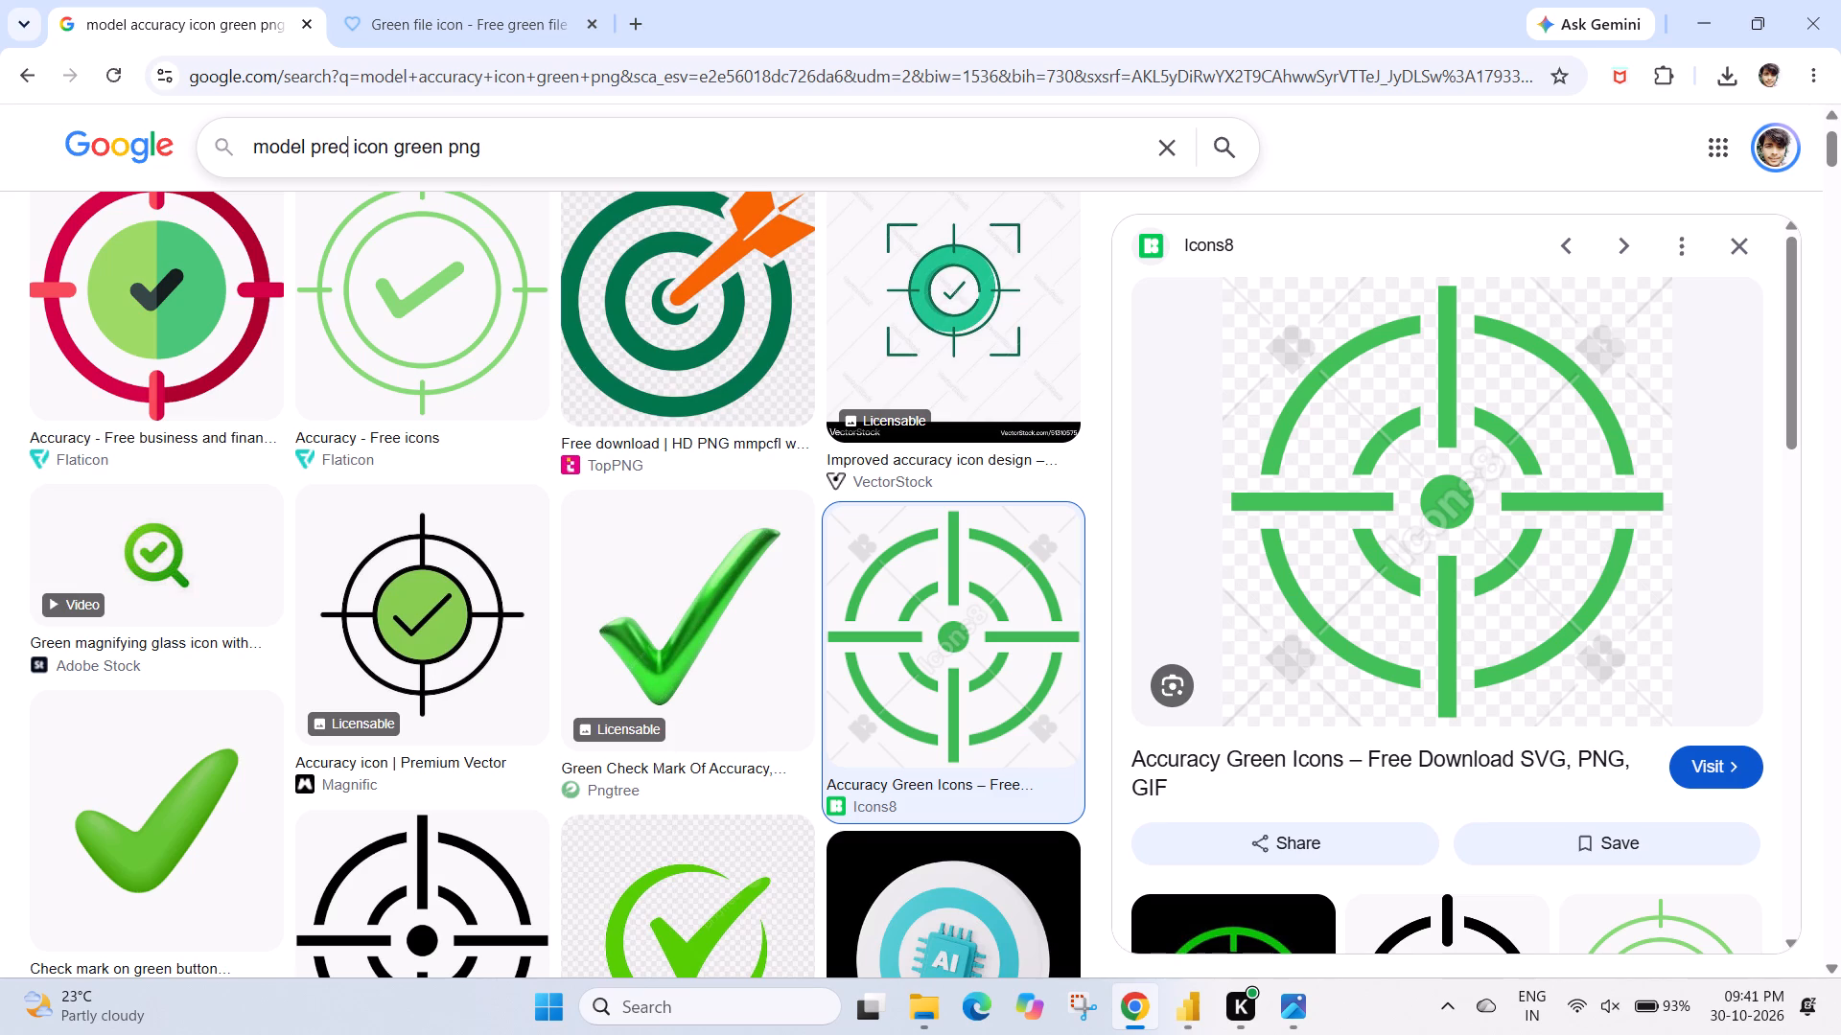
key("i")
key("BackSpace")
key("BackSpace")
type("ss")
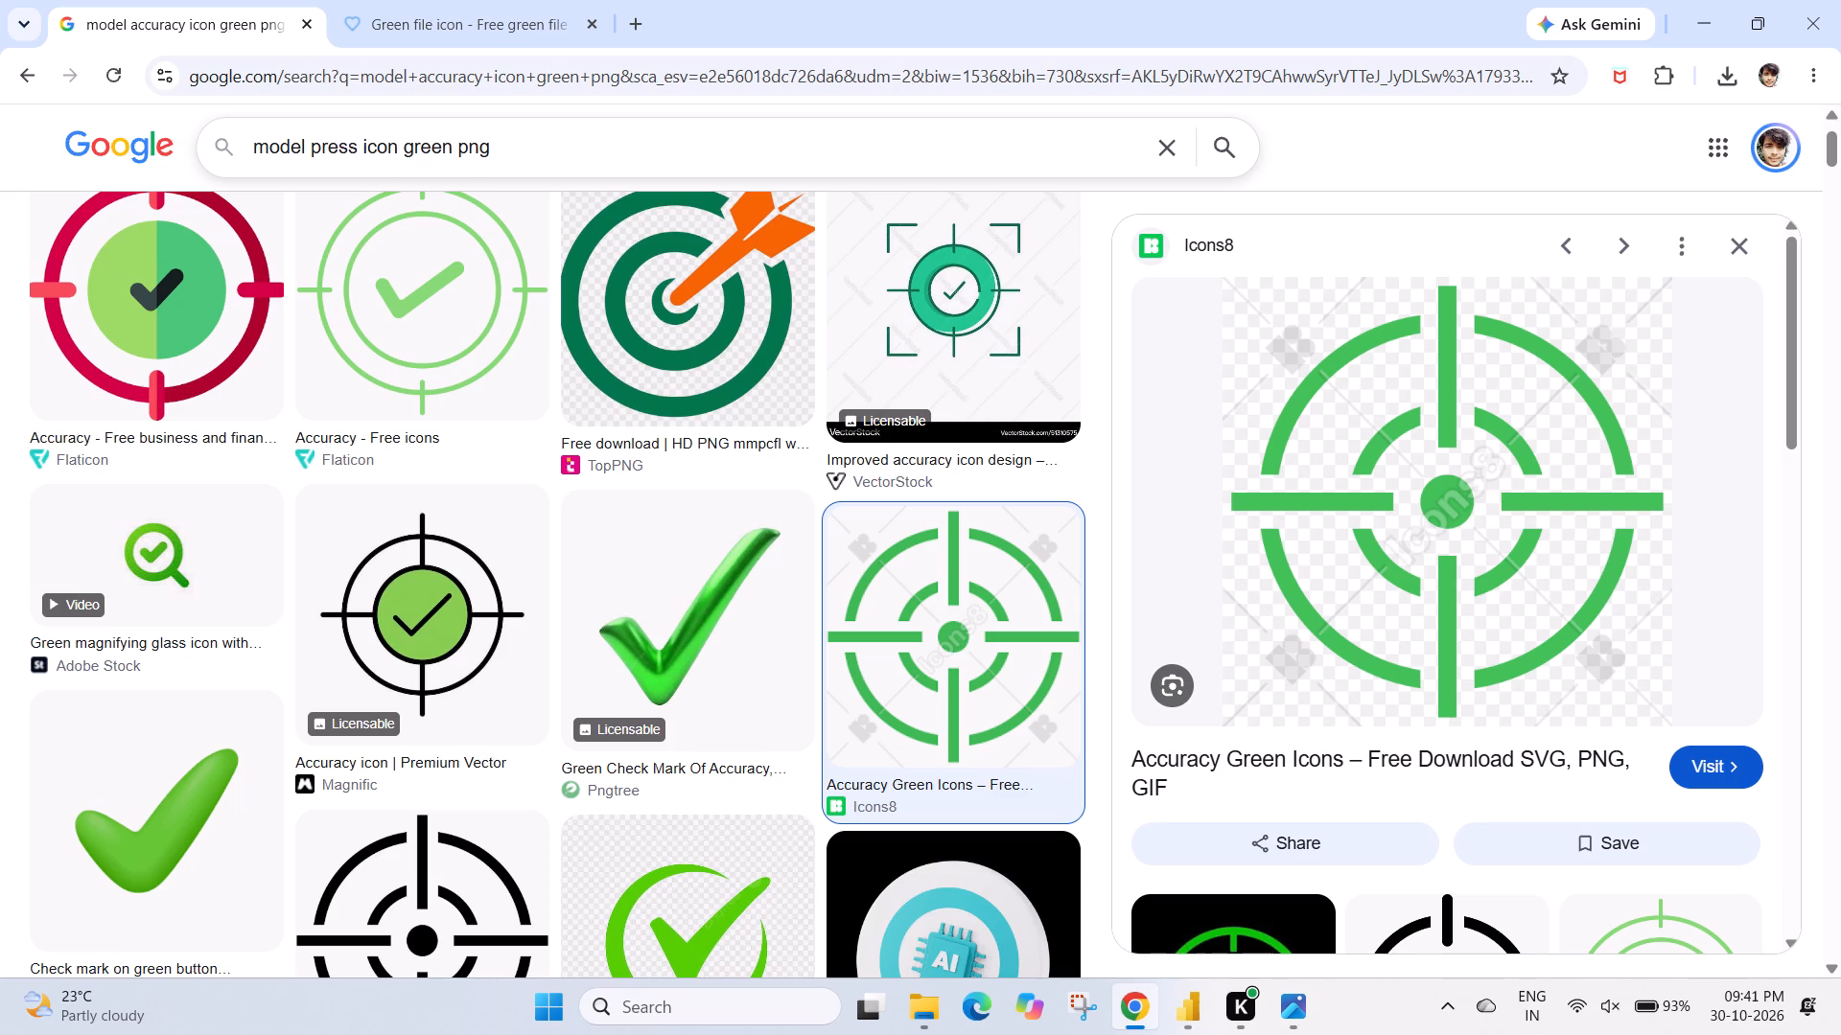
key("BackSpace")
type("icion")
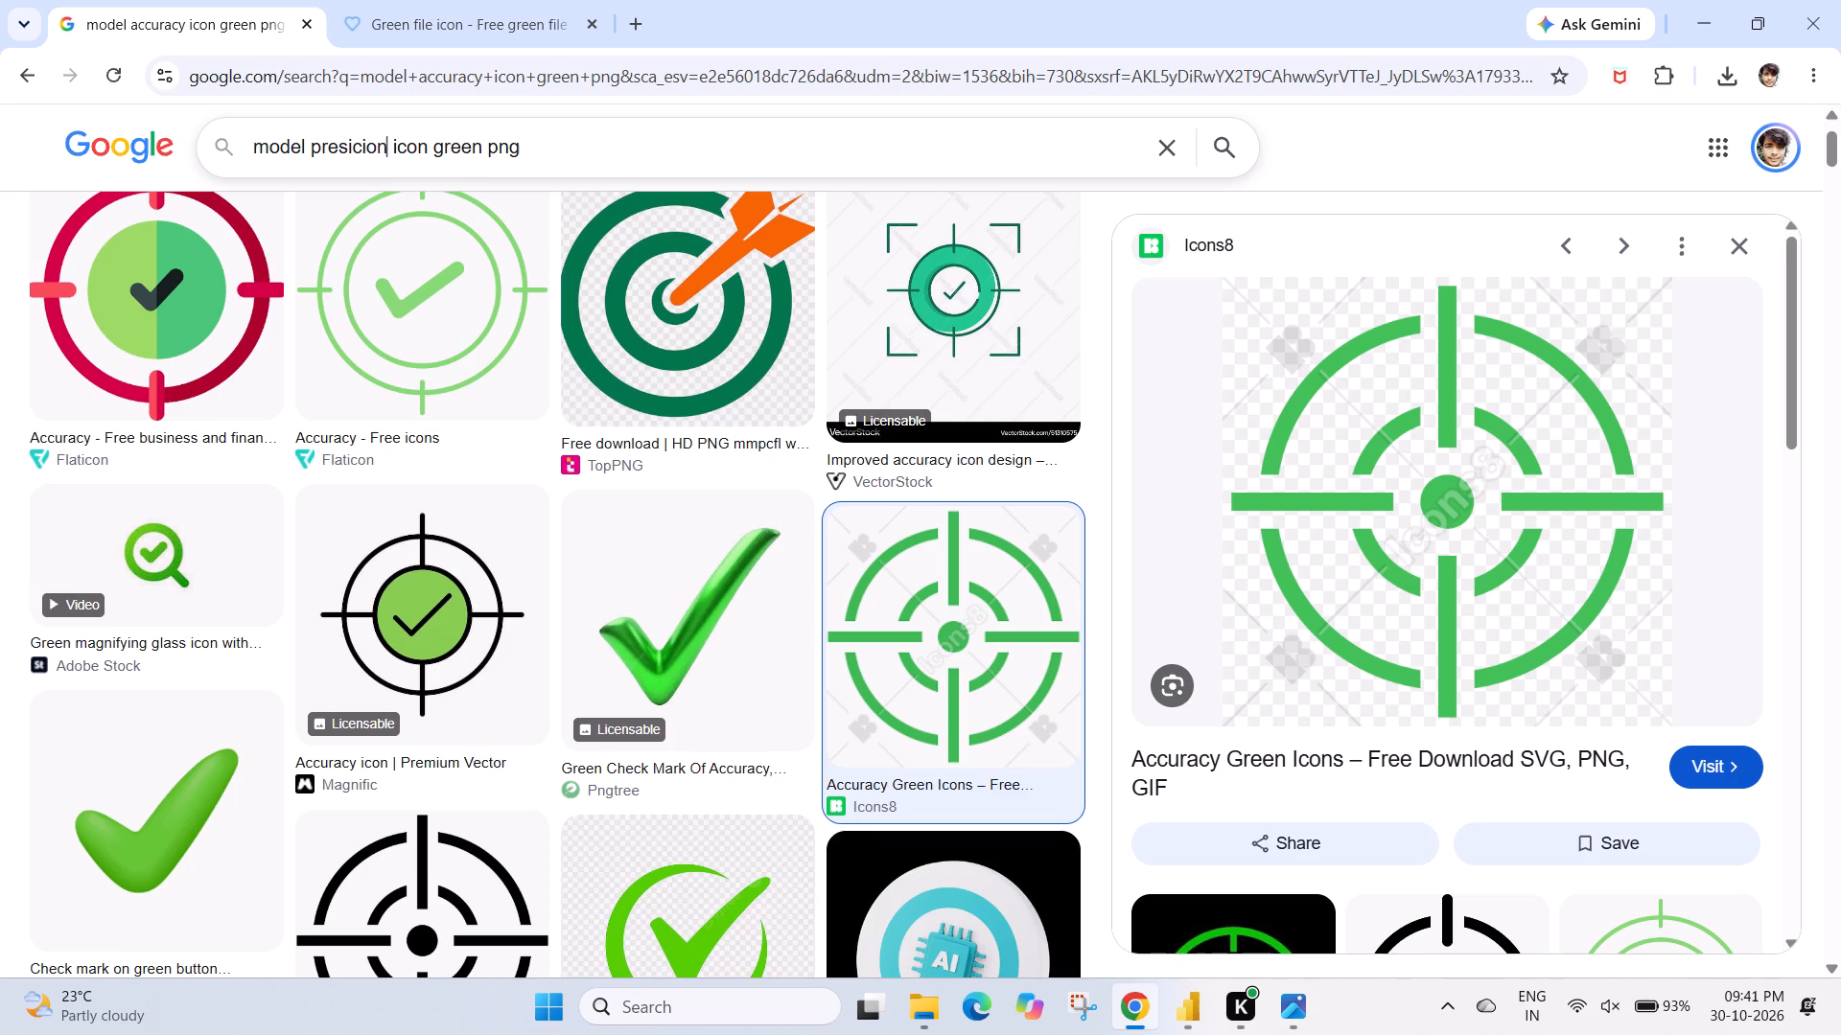
key("Right")
key("Right")
key("Right")
key("Right")
key("Right")
key("Right")
key("Right")
key("Right")
key("Right")
key("Right")
key("Right")
key("Right")
key("Right")
key("Right")
key("Right")
key("Right")
key("Right")
key("Right")
key("Right")
key("Right")
key("Return")
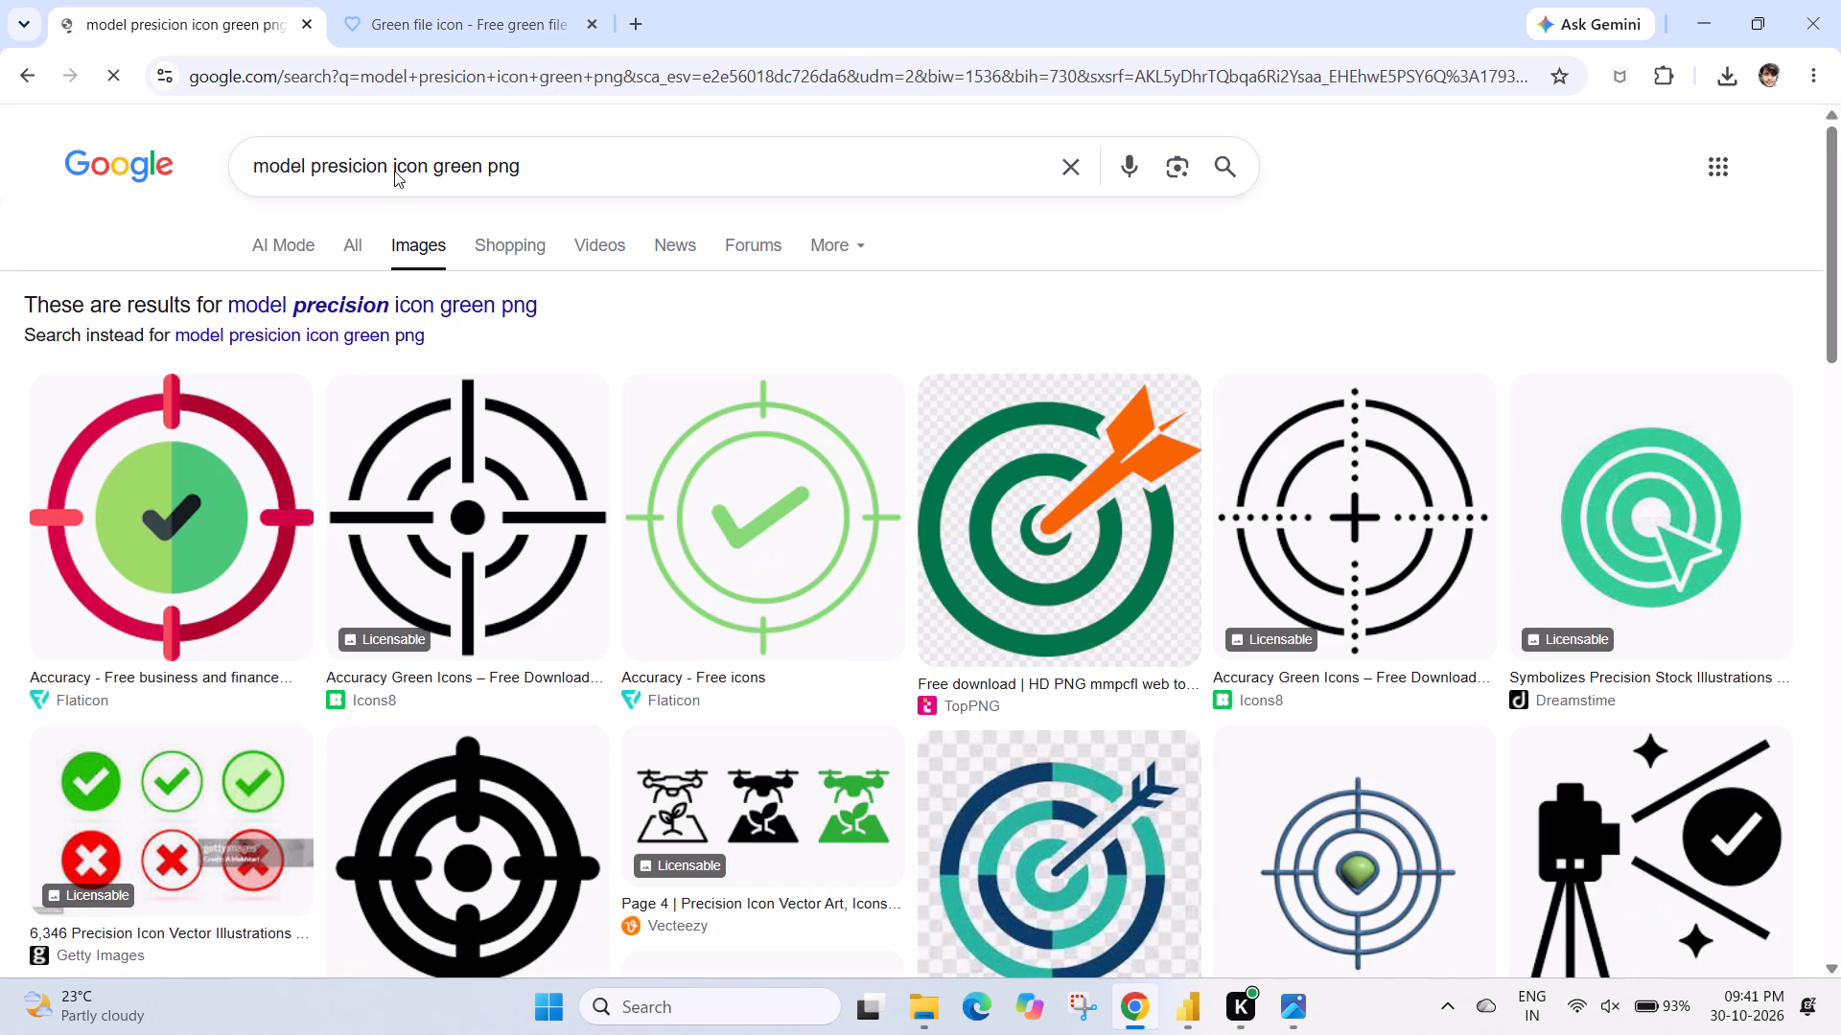
scroll(502, 353, "down", 3)
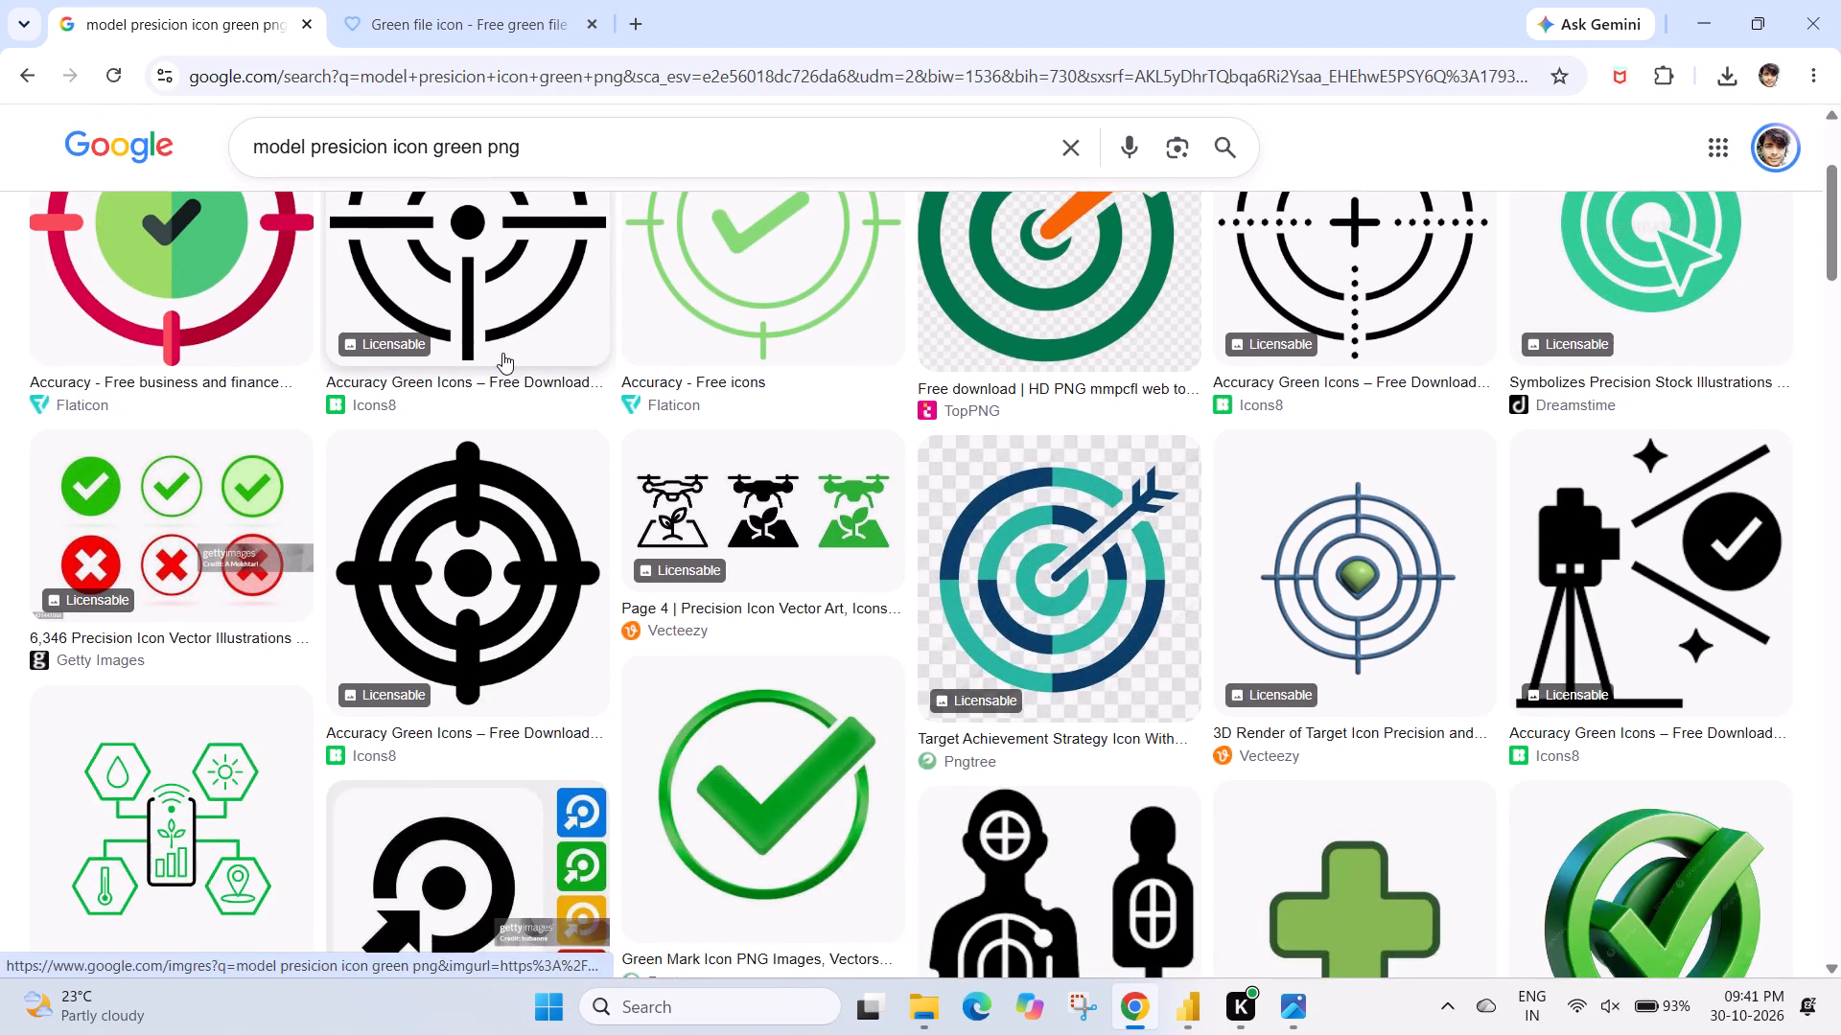
scroll(502, 353, "down", 7)
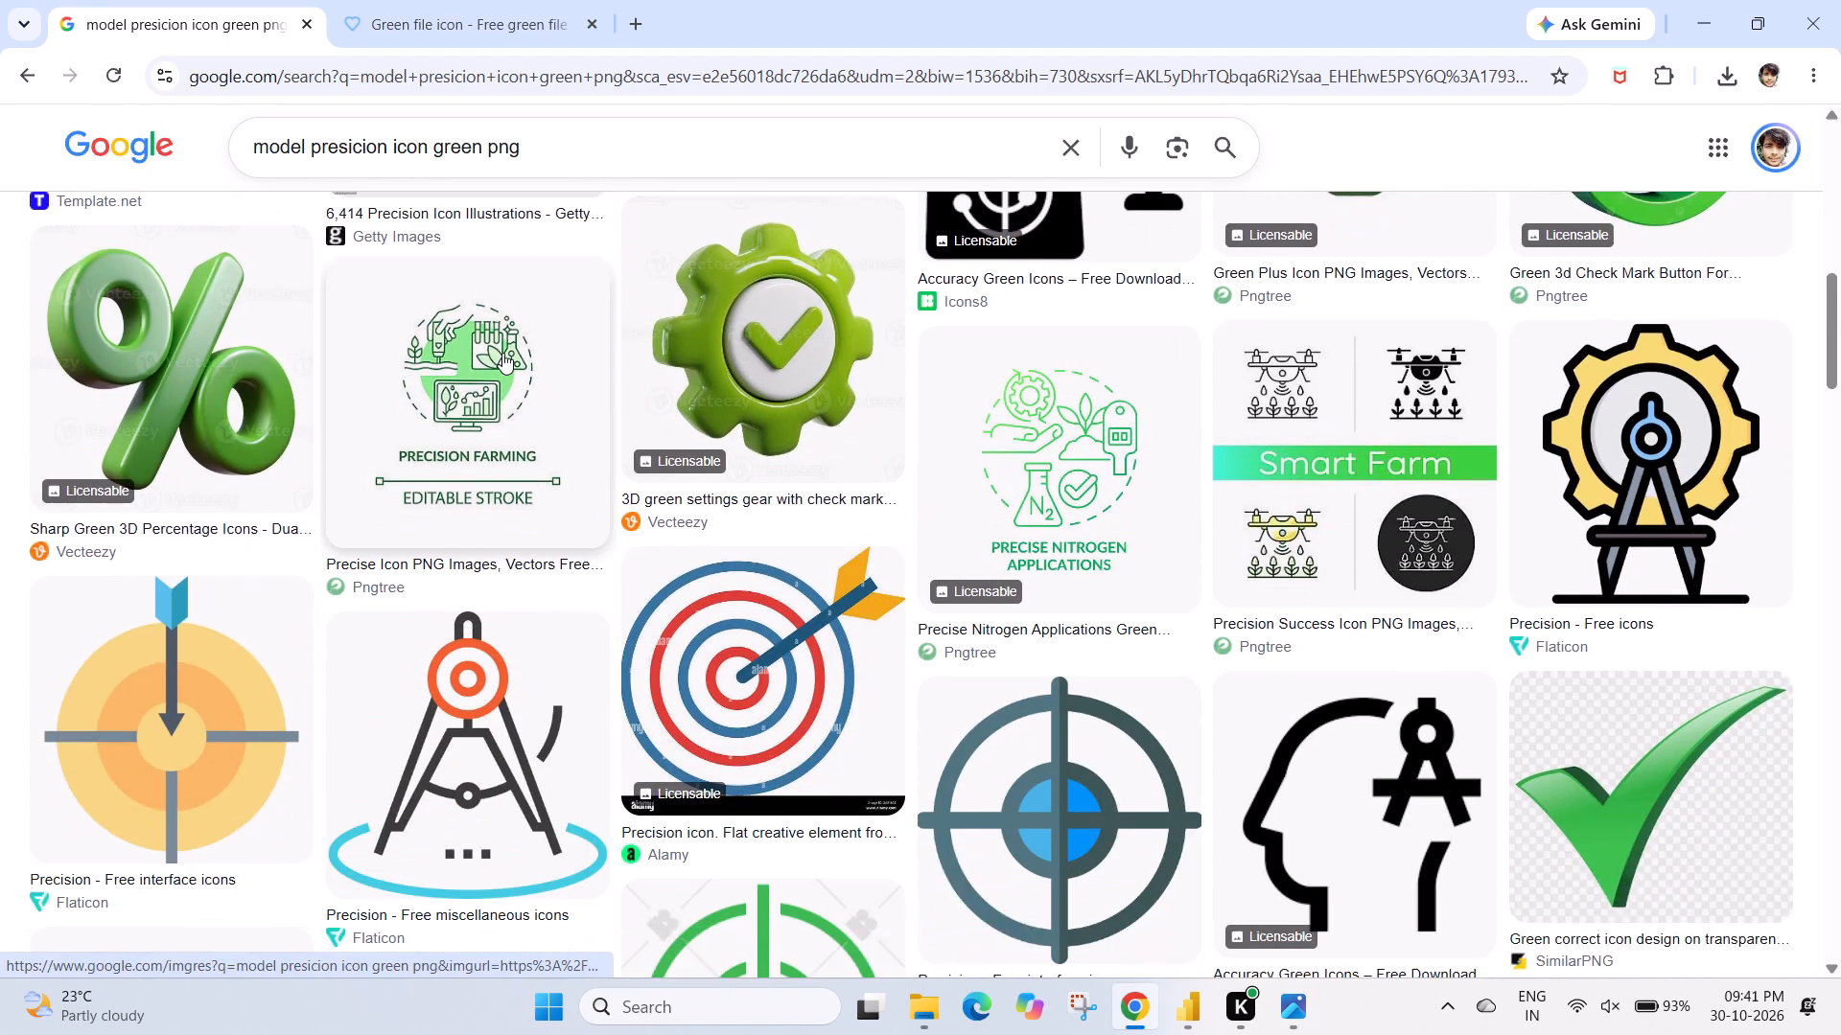
scroll(502, 353, "down", 2)
scroll(502, 353, "up", 2)
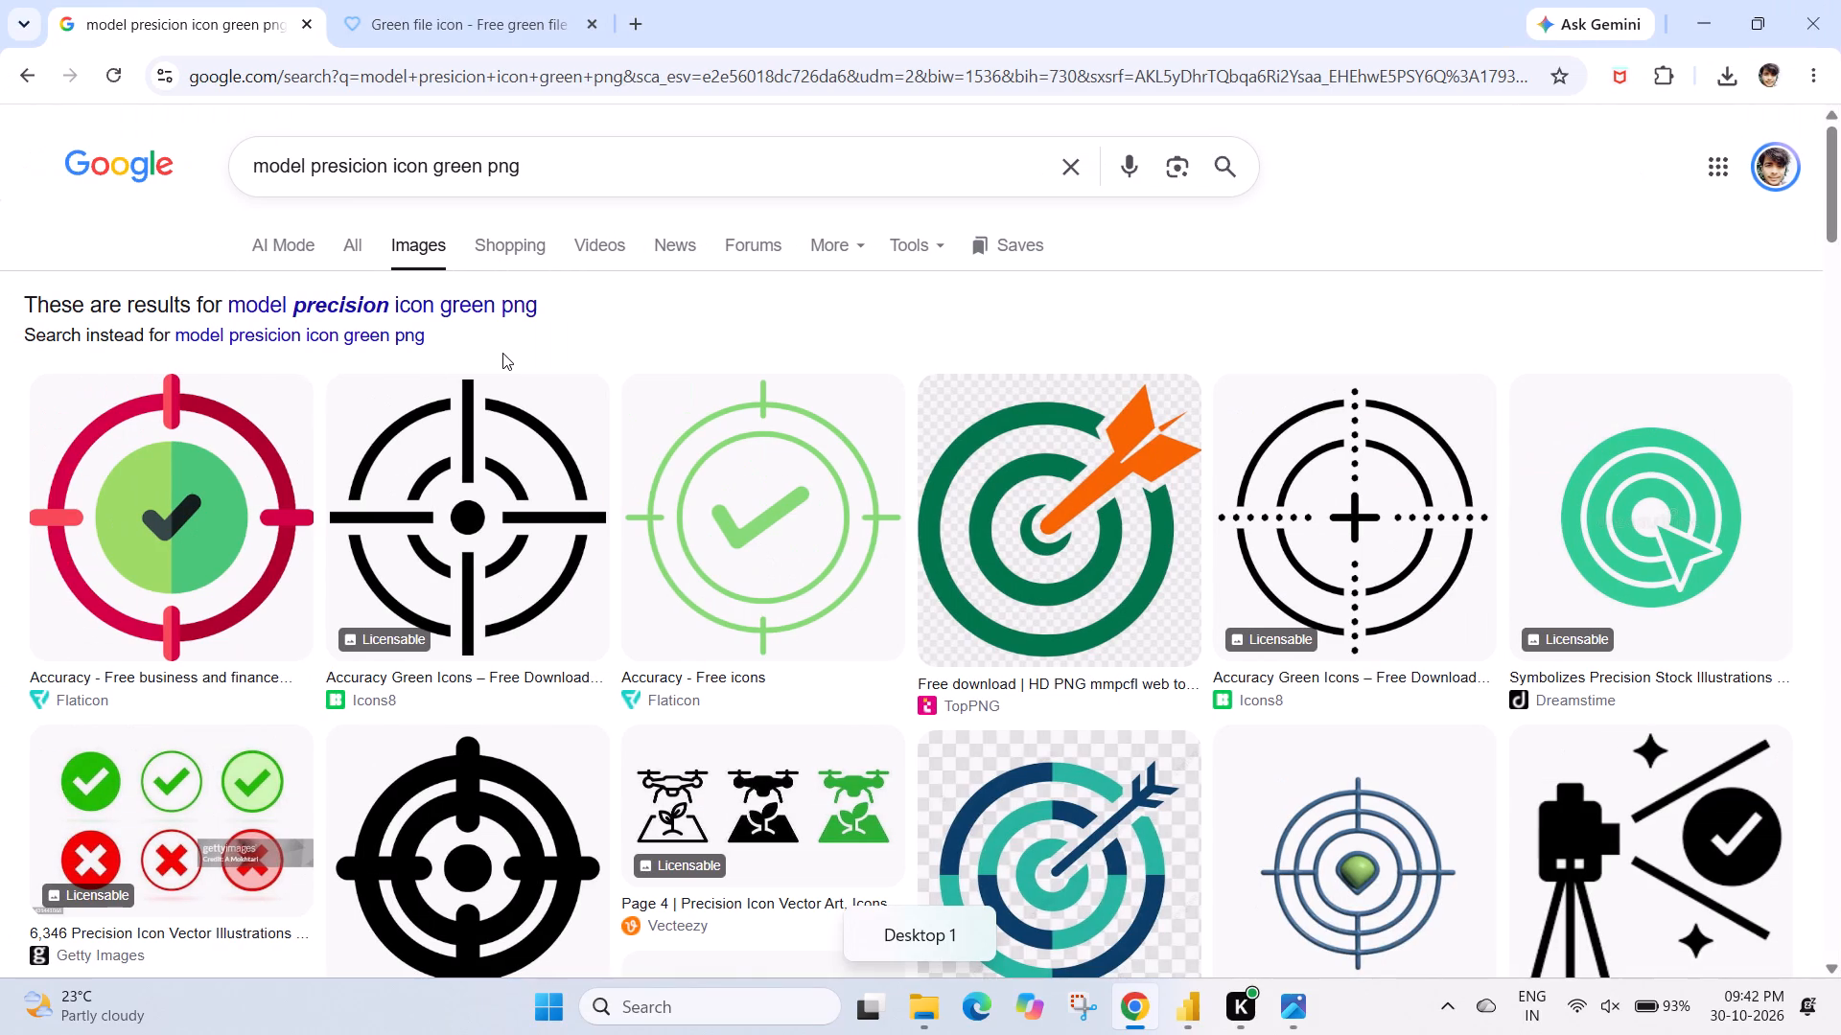
Refine the image search to "model presicion setting icon green png" and compare the gear results with the reference dashboard's Model Precision icon.
left_click(390, 168)
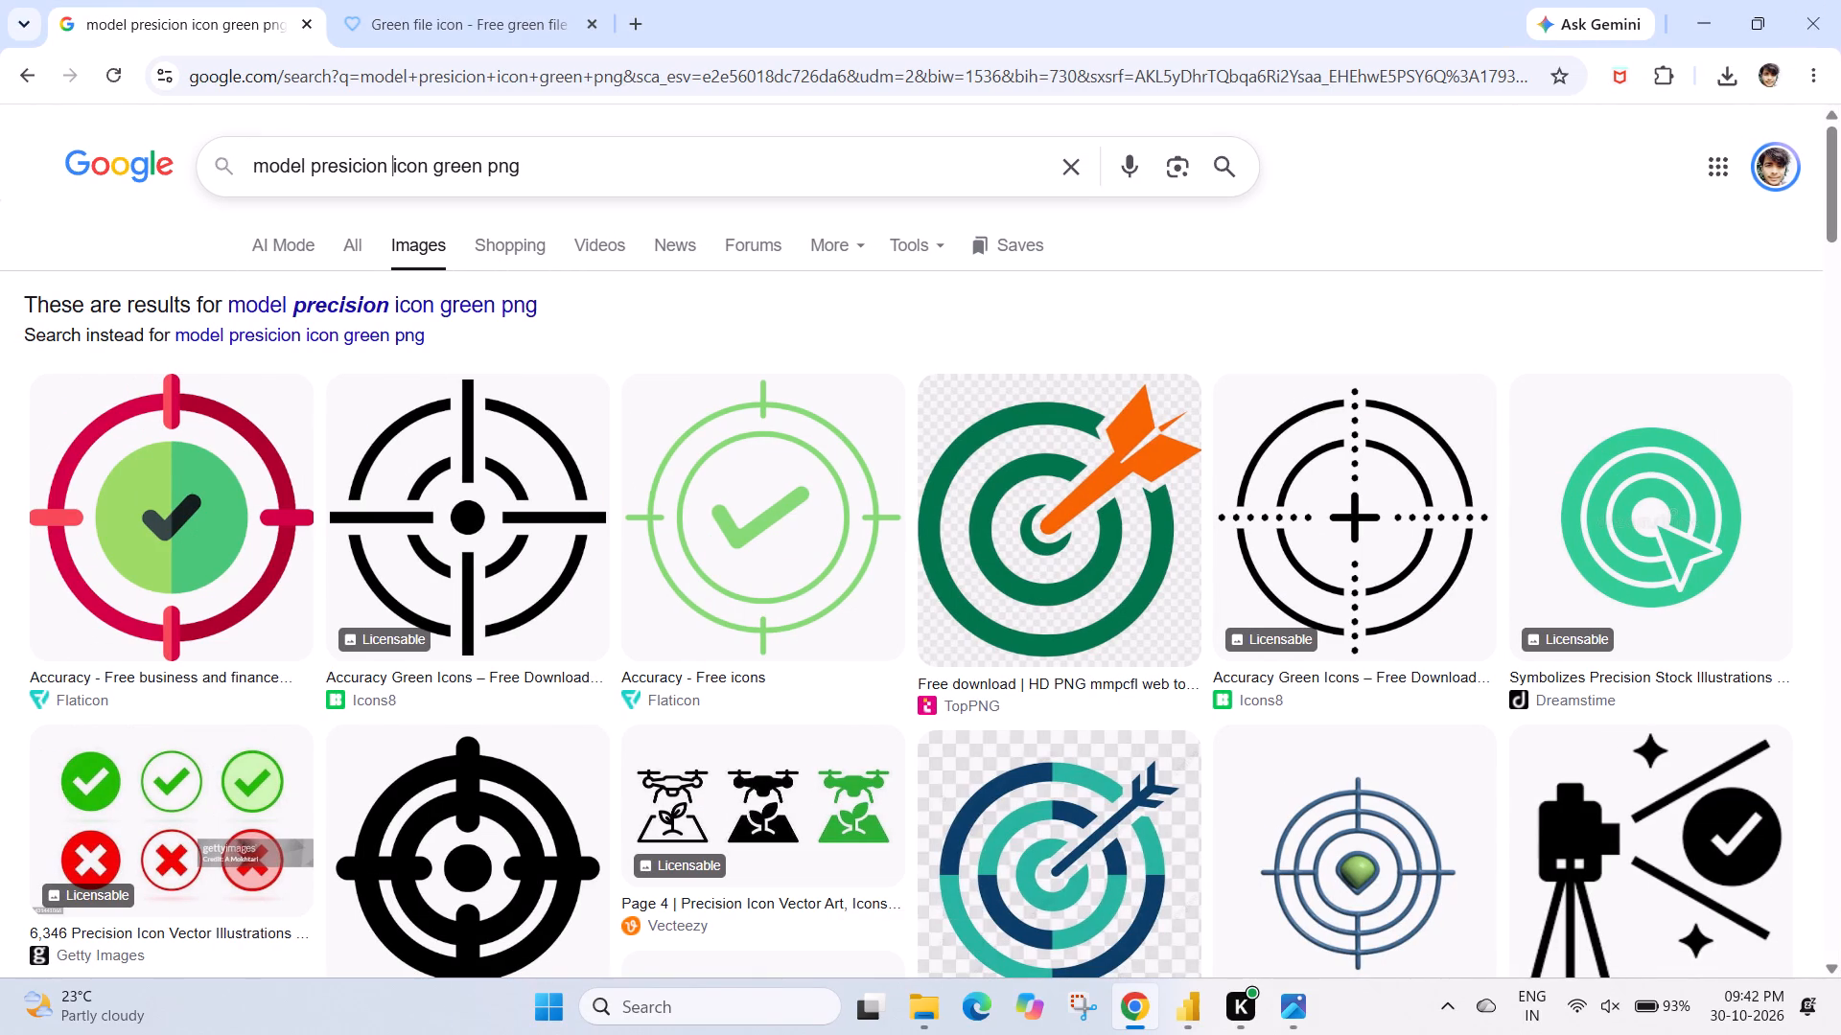
key("space")
type("se")
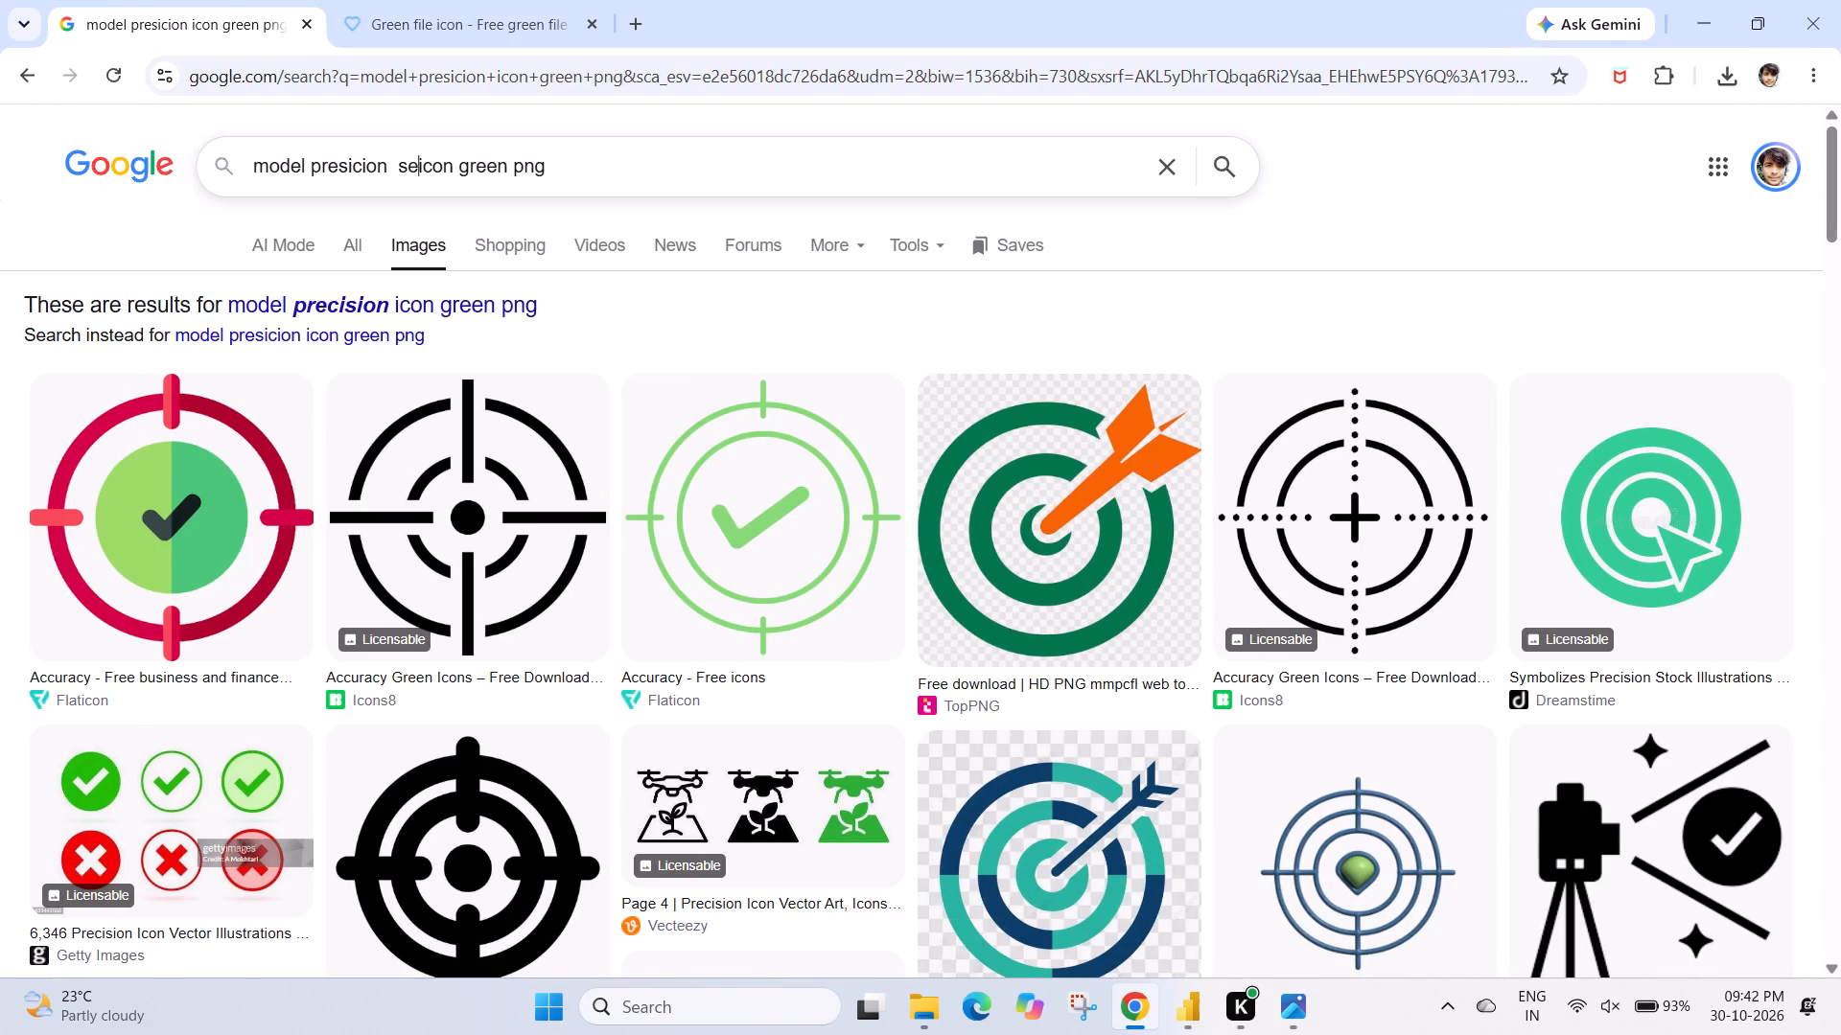
type("tt")
type("ing")
key("space")
key("Return")
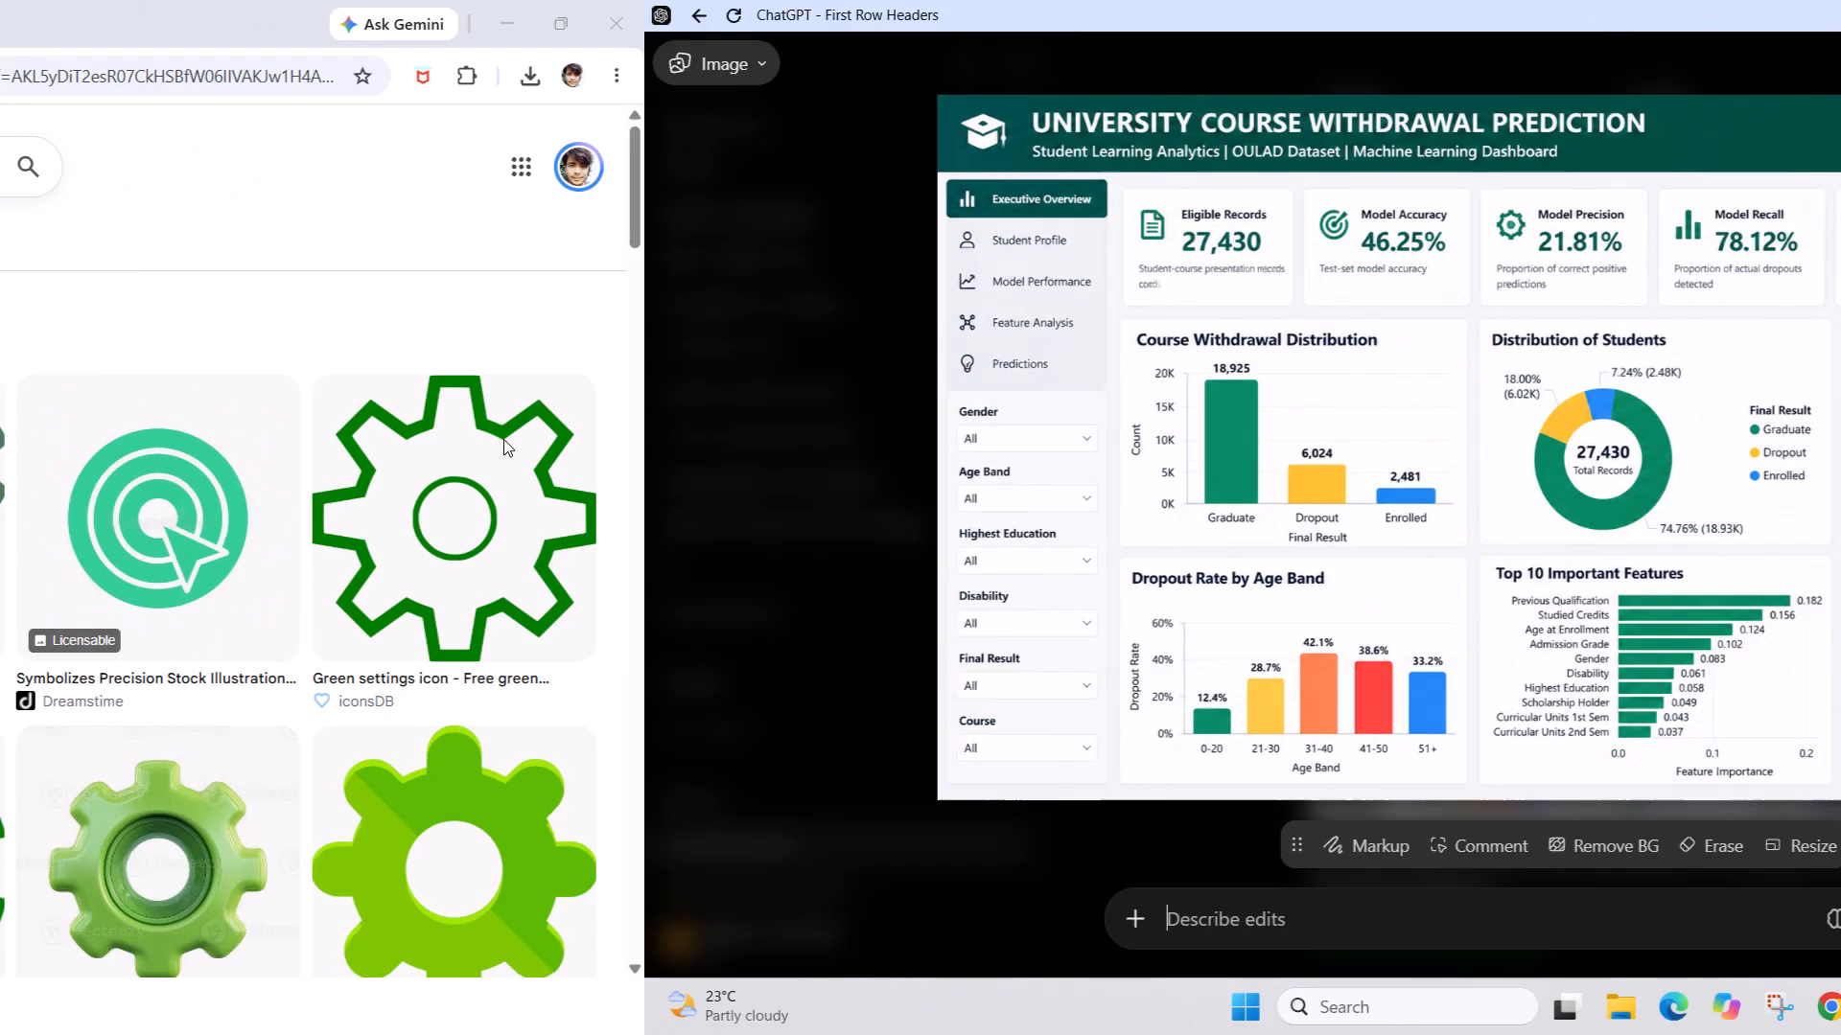
scroll(916, 430, "down", 1)
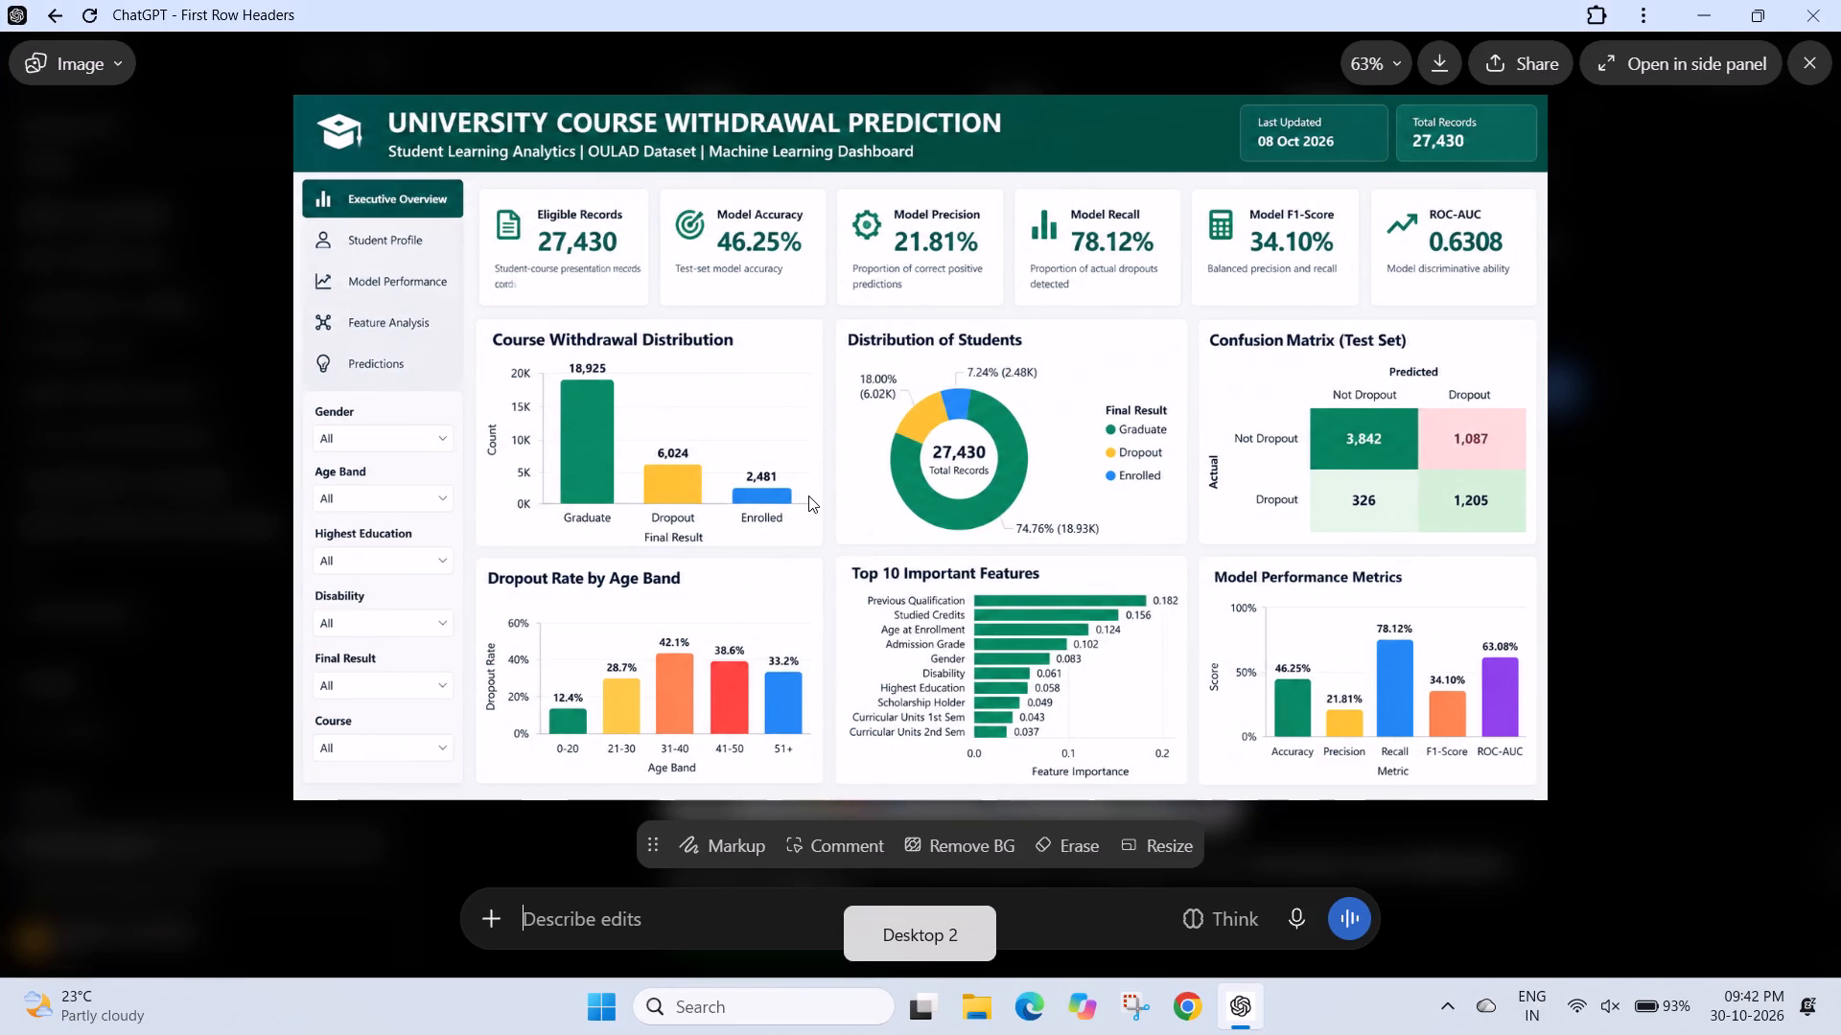
scroll(808, 495, "down", 2)
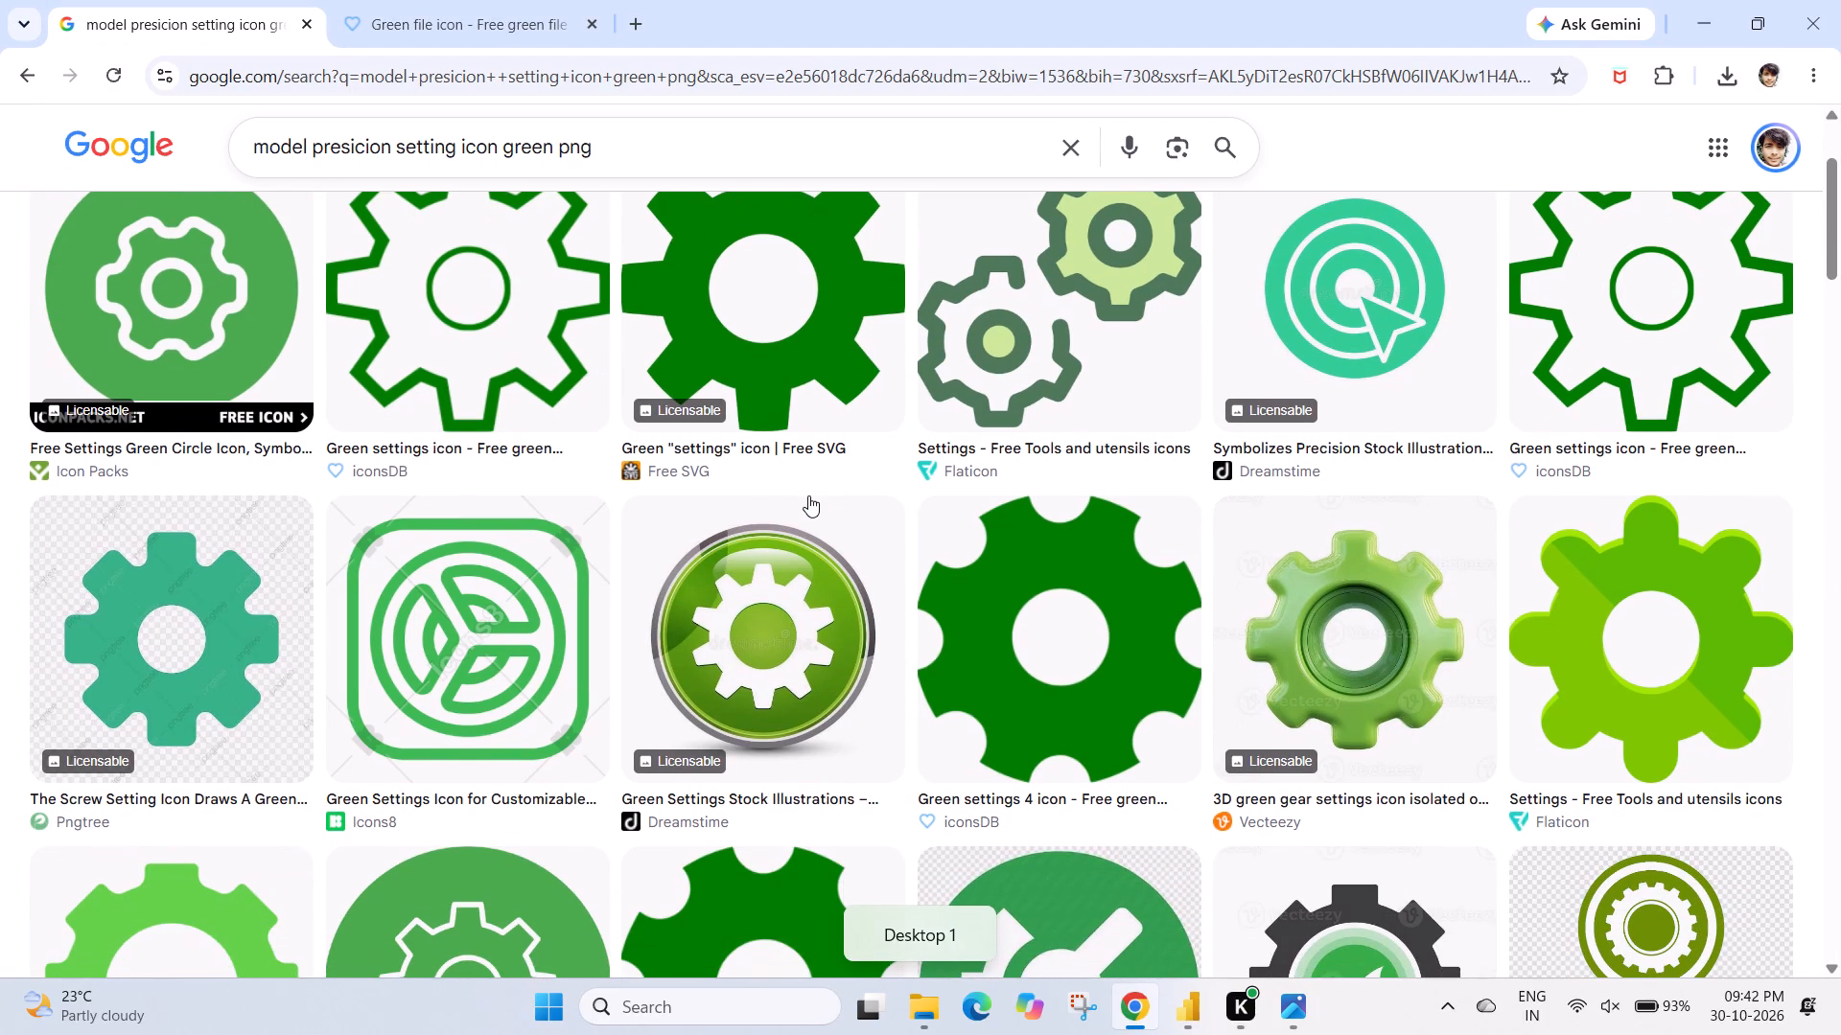
left_click(1031, 632)
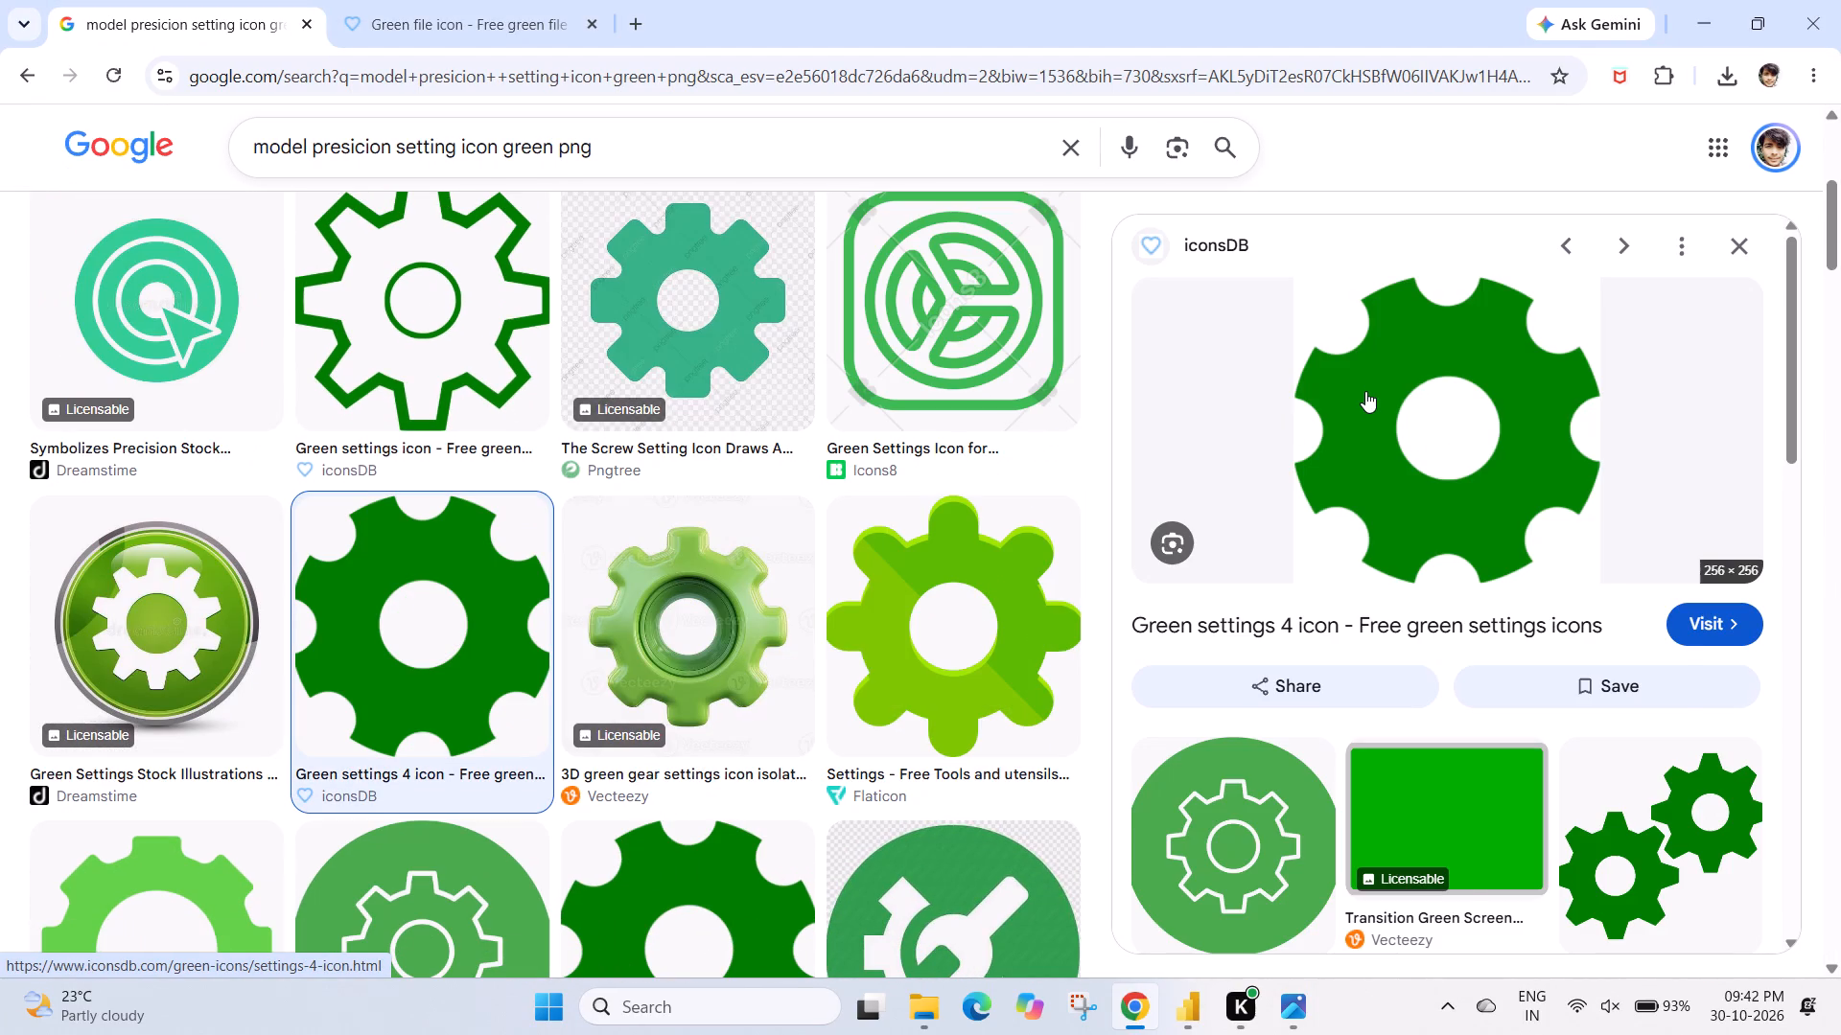
right_click(1365, 391)
left_click(1365, 391)
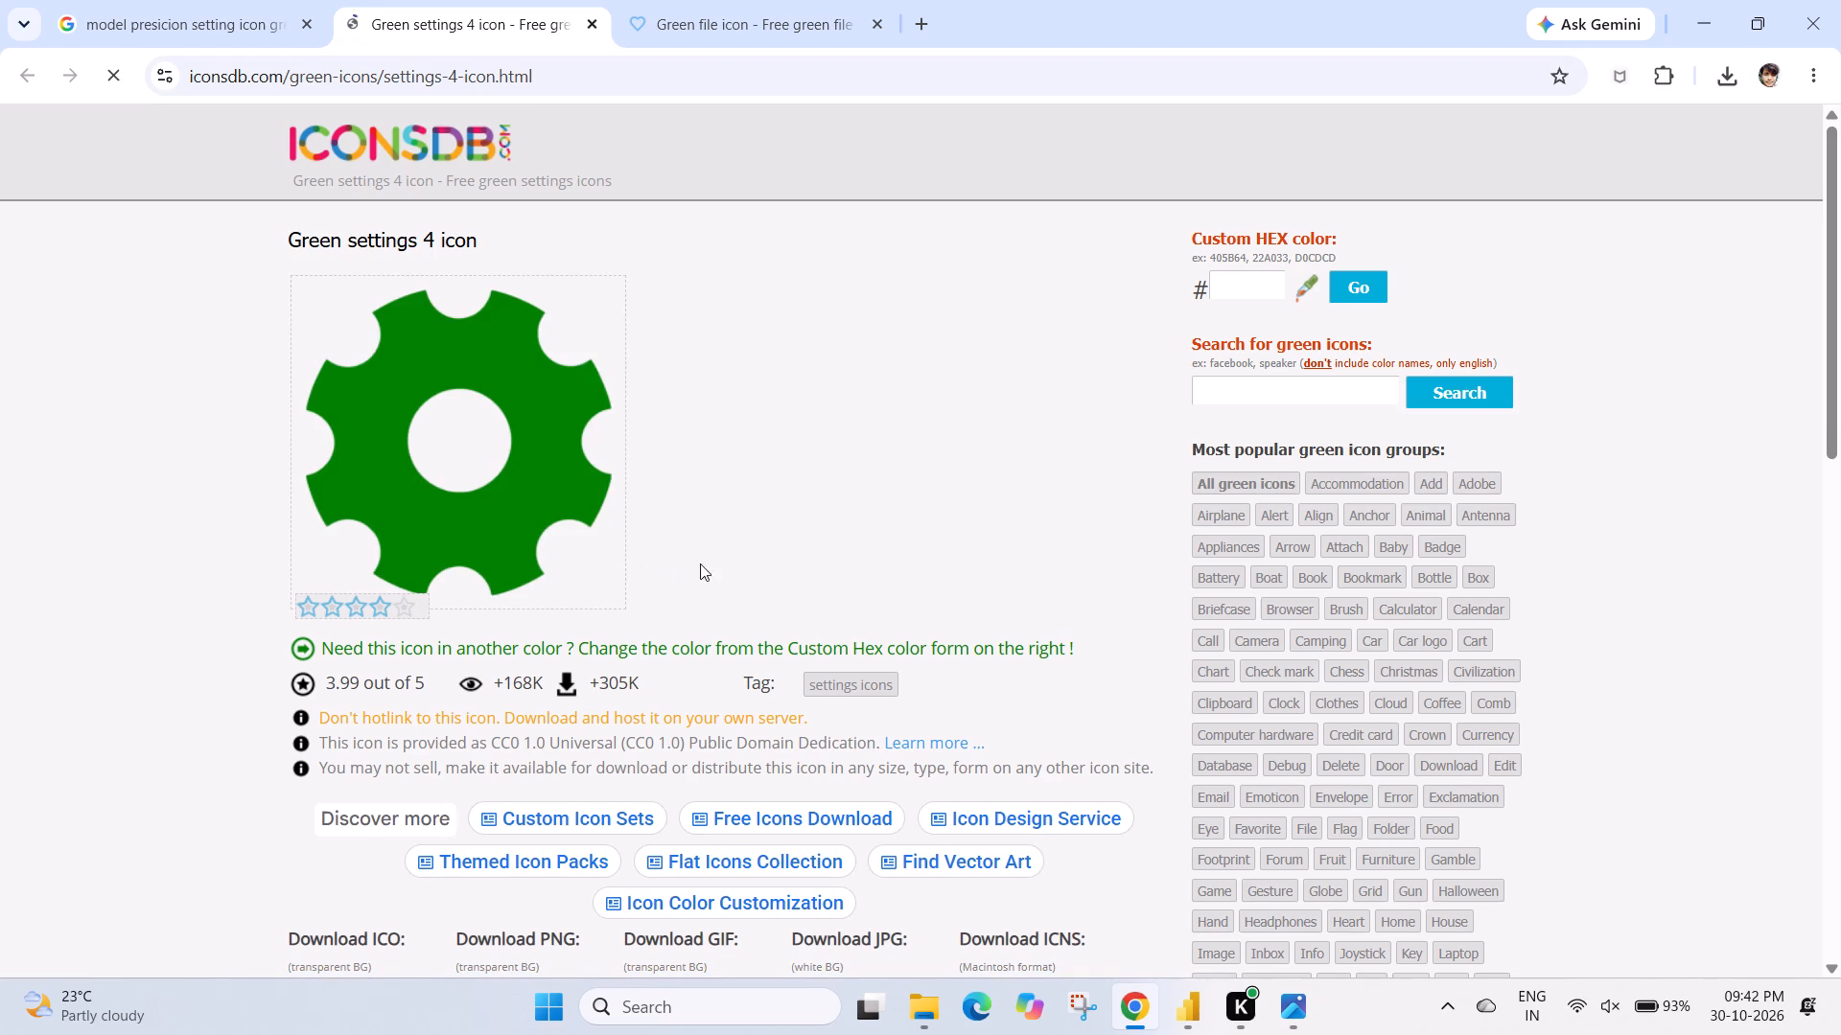
scroll(797, 503, "down", 3)
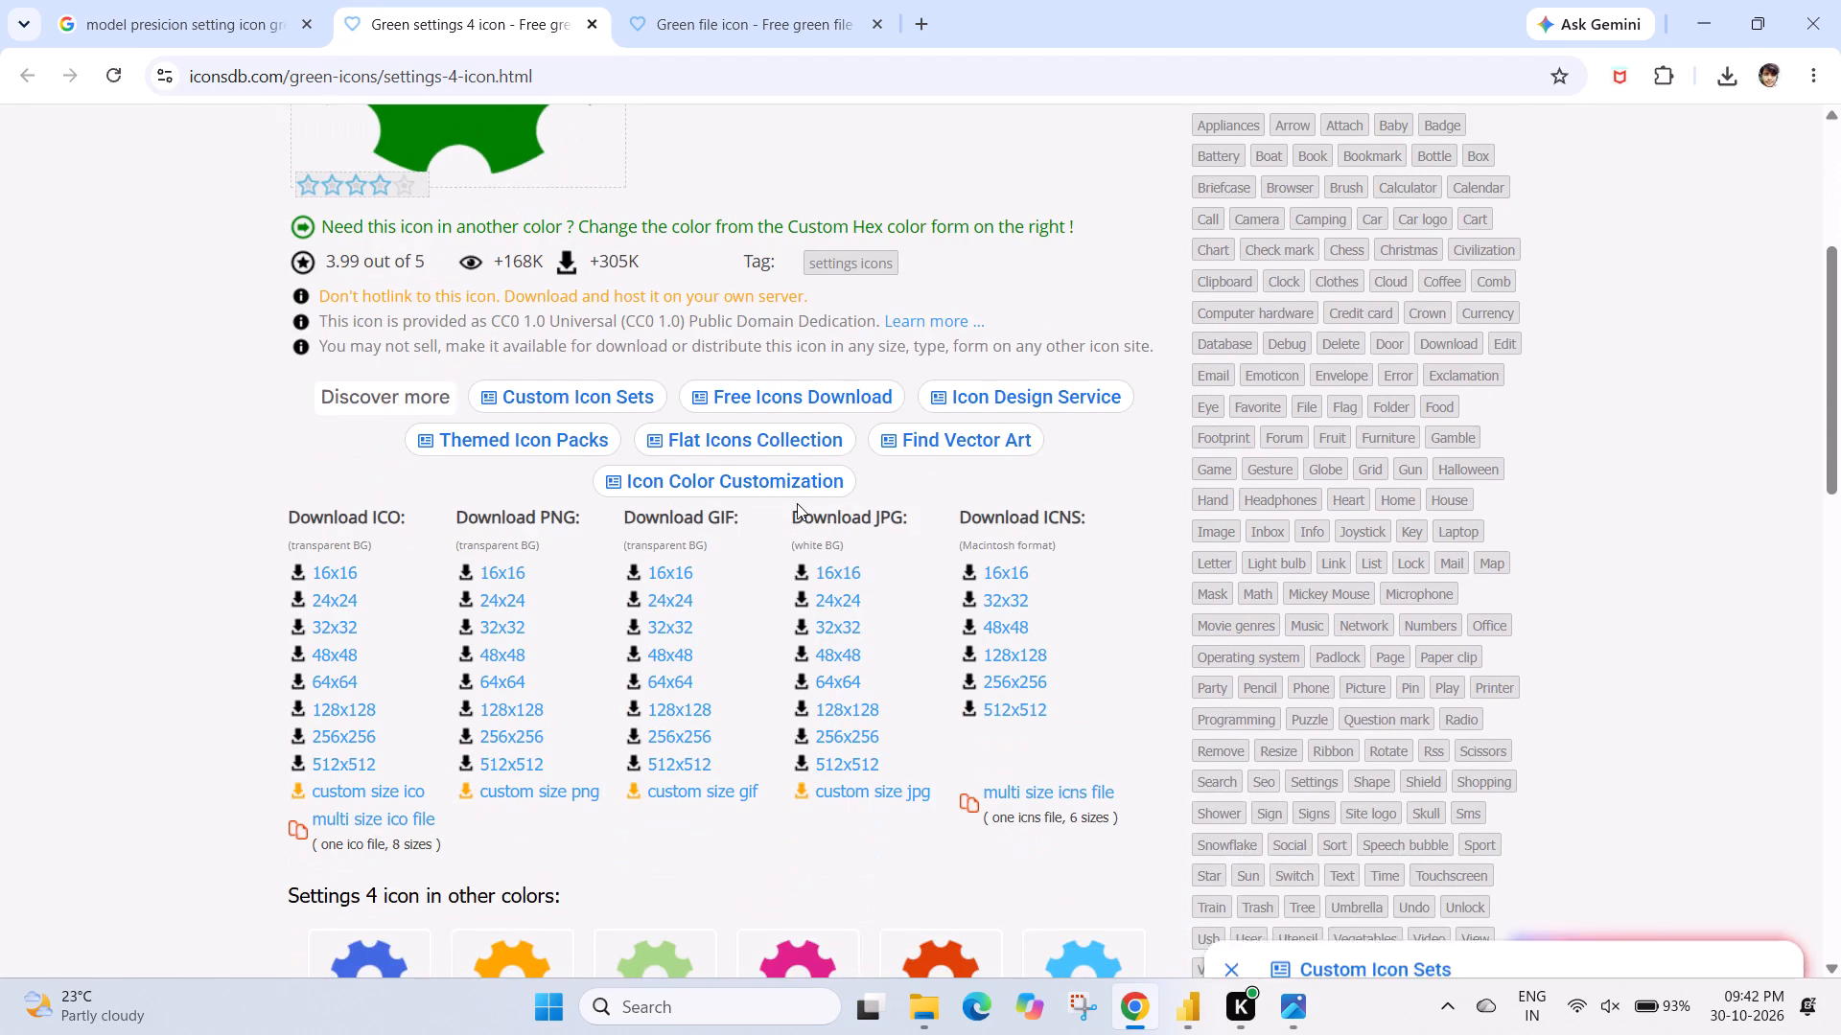
scroll(797, 503, "down", 5)
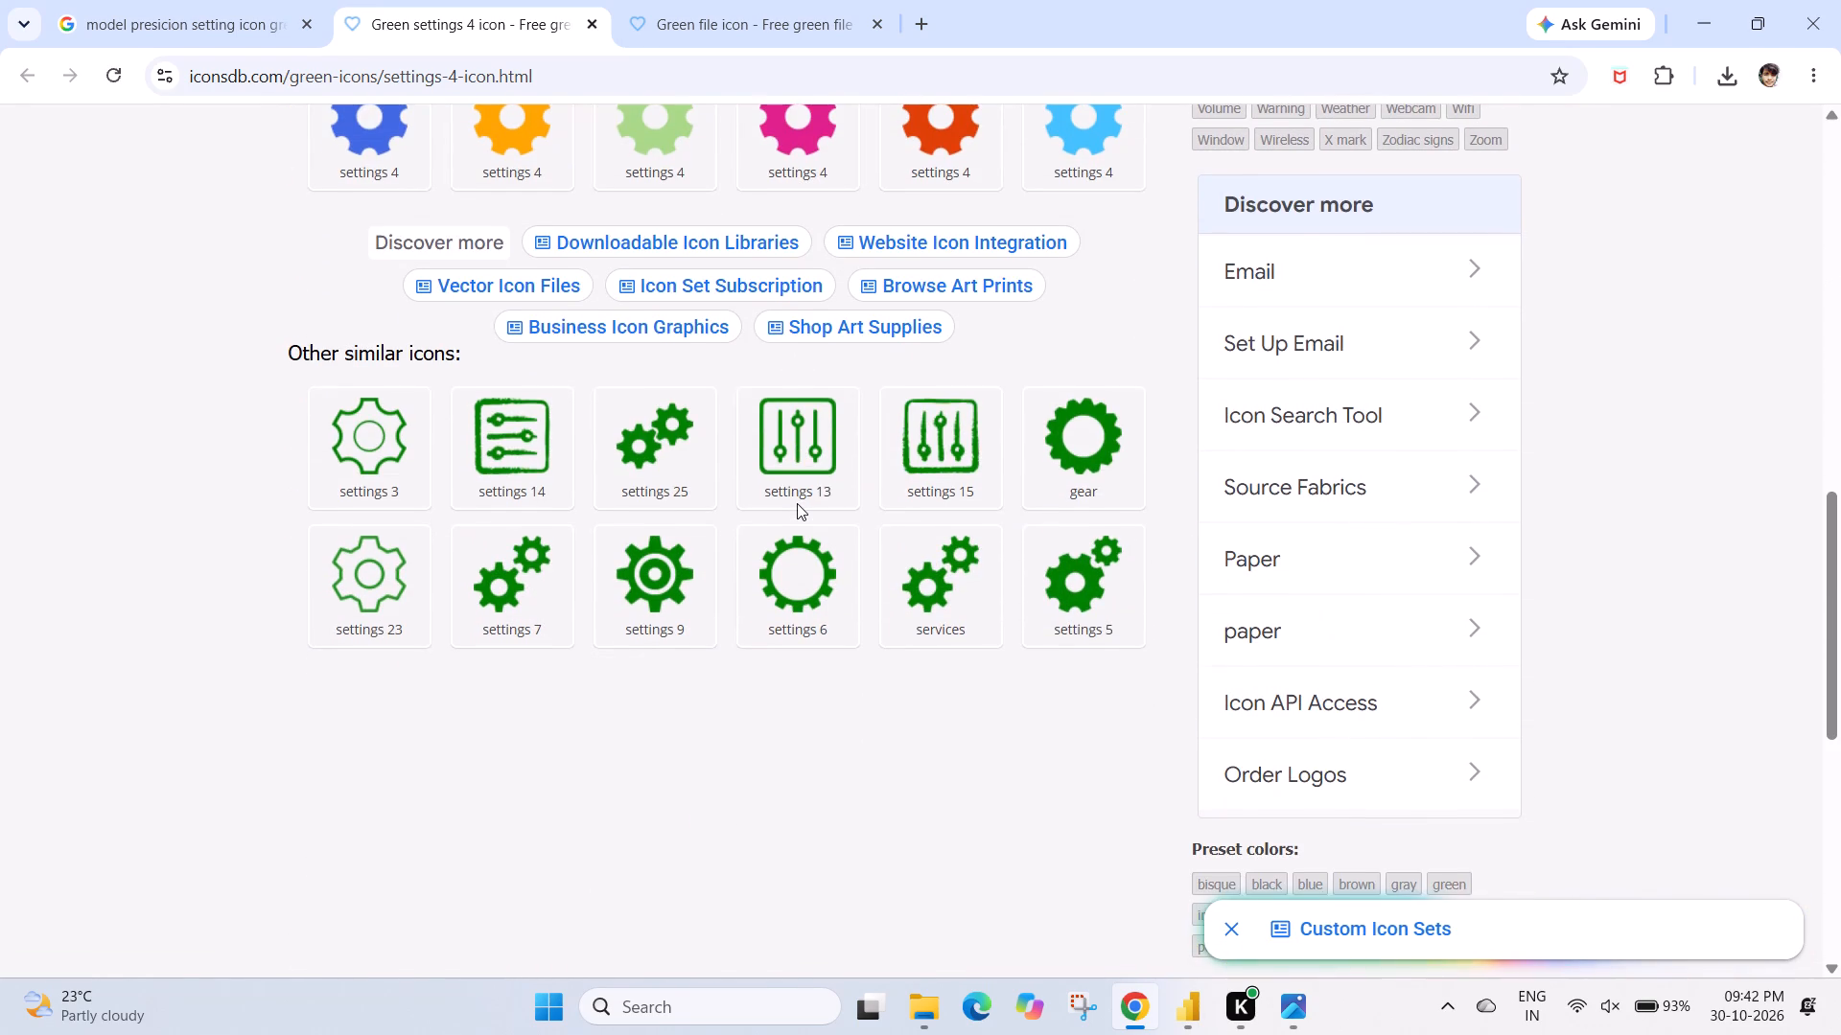
scroll(797, 503, "down", 1)
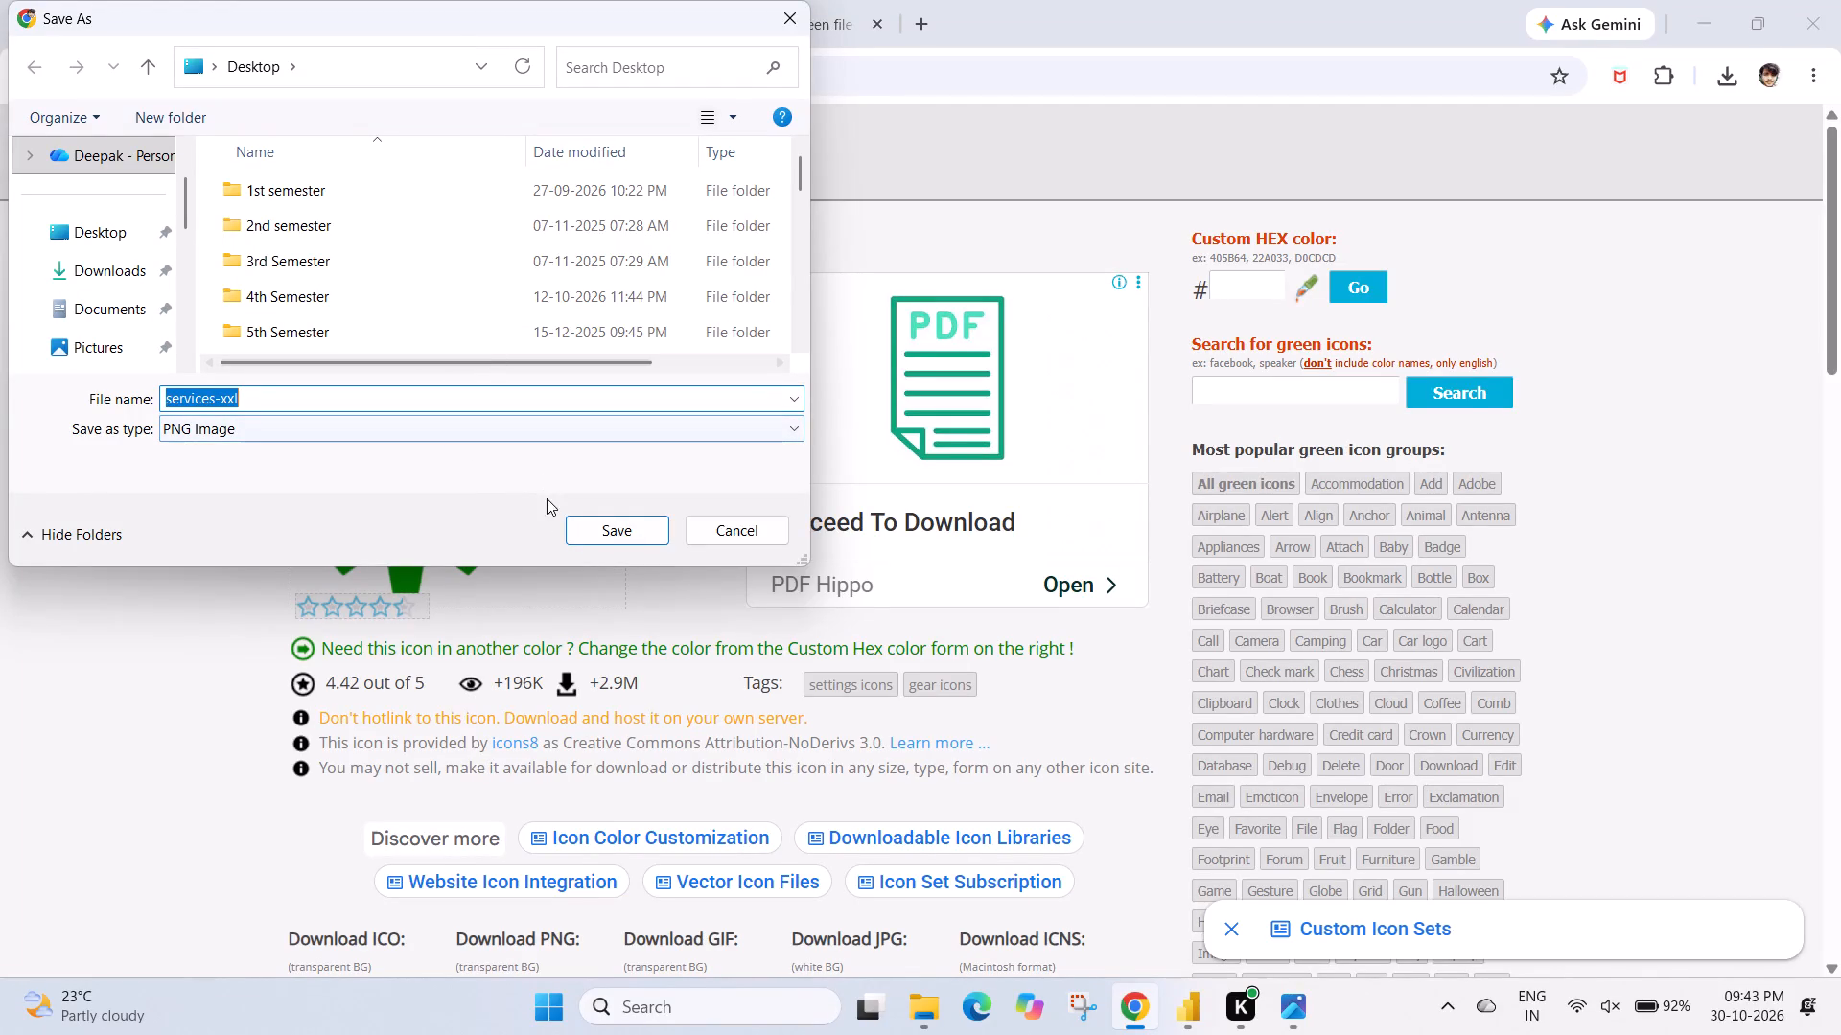
left_click(597, 533)
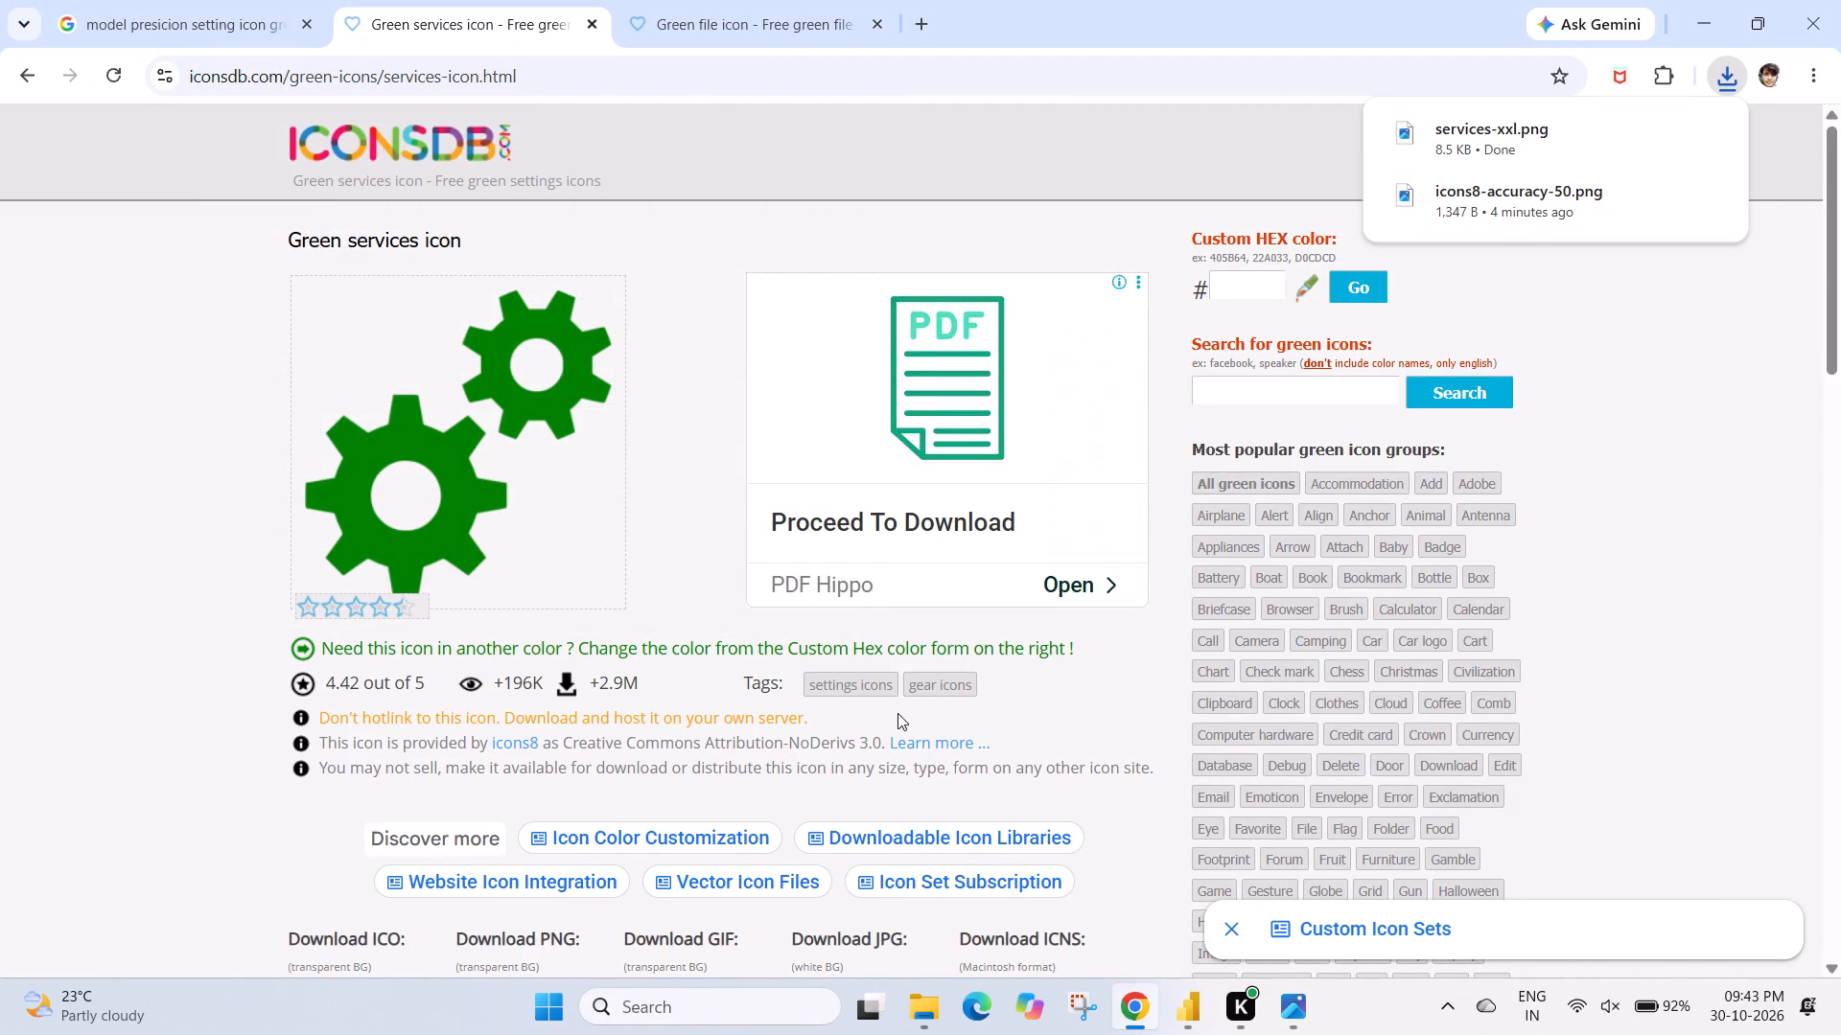
Switch to Power BI and move the separate Precision Card up to just below the Eligible Records Card, keeping it selected.
left_click(1197, 1020)
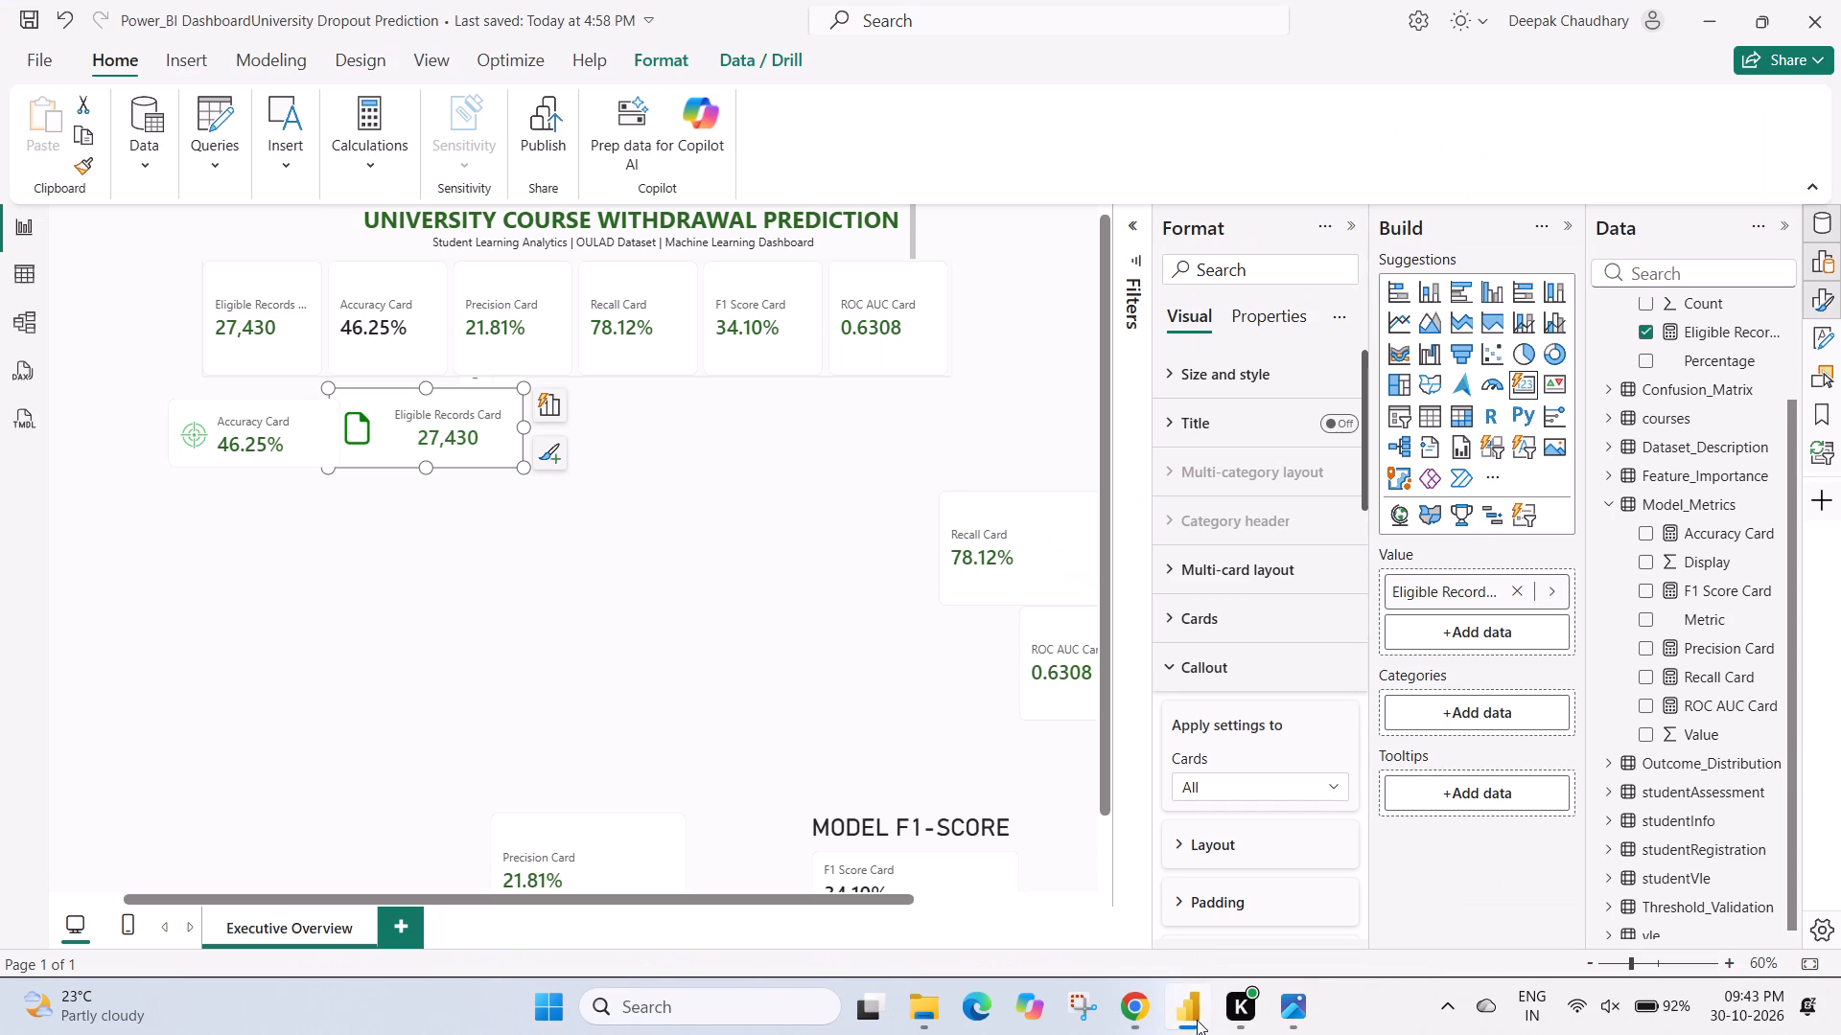
left_click(853, 572)
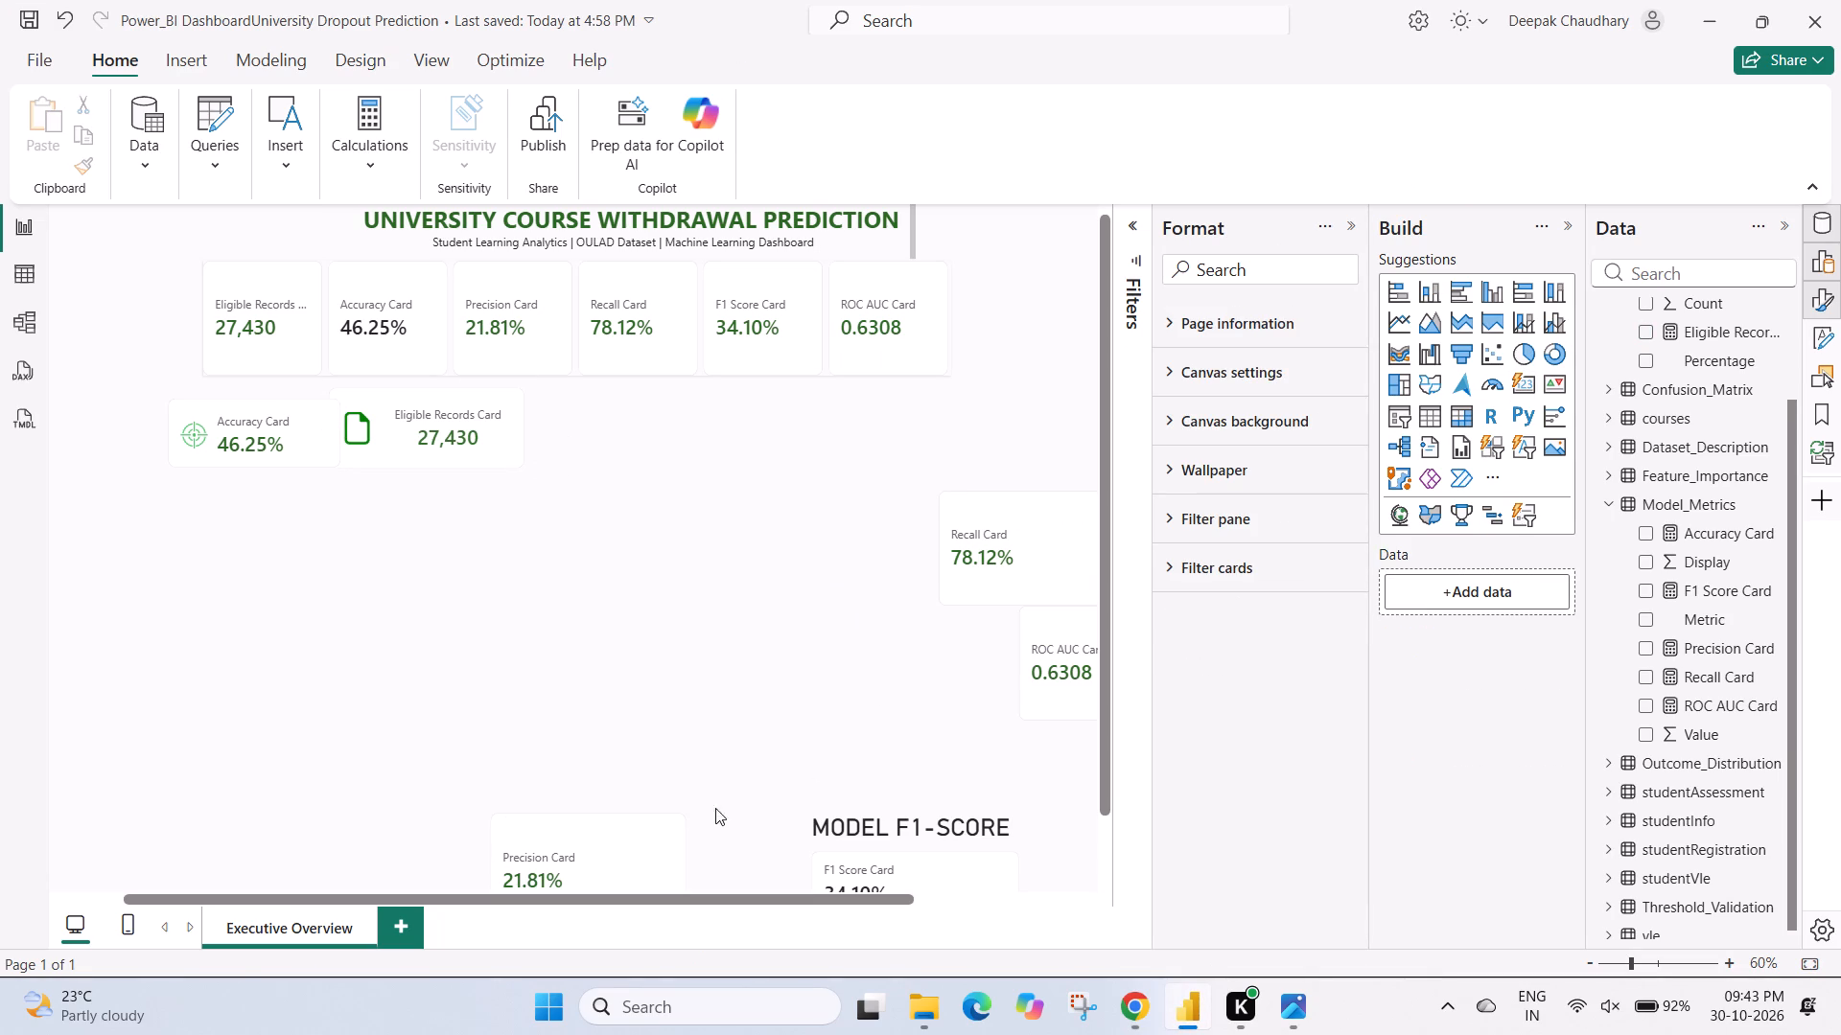
left_click_drag(633, 834, 660, 559)
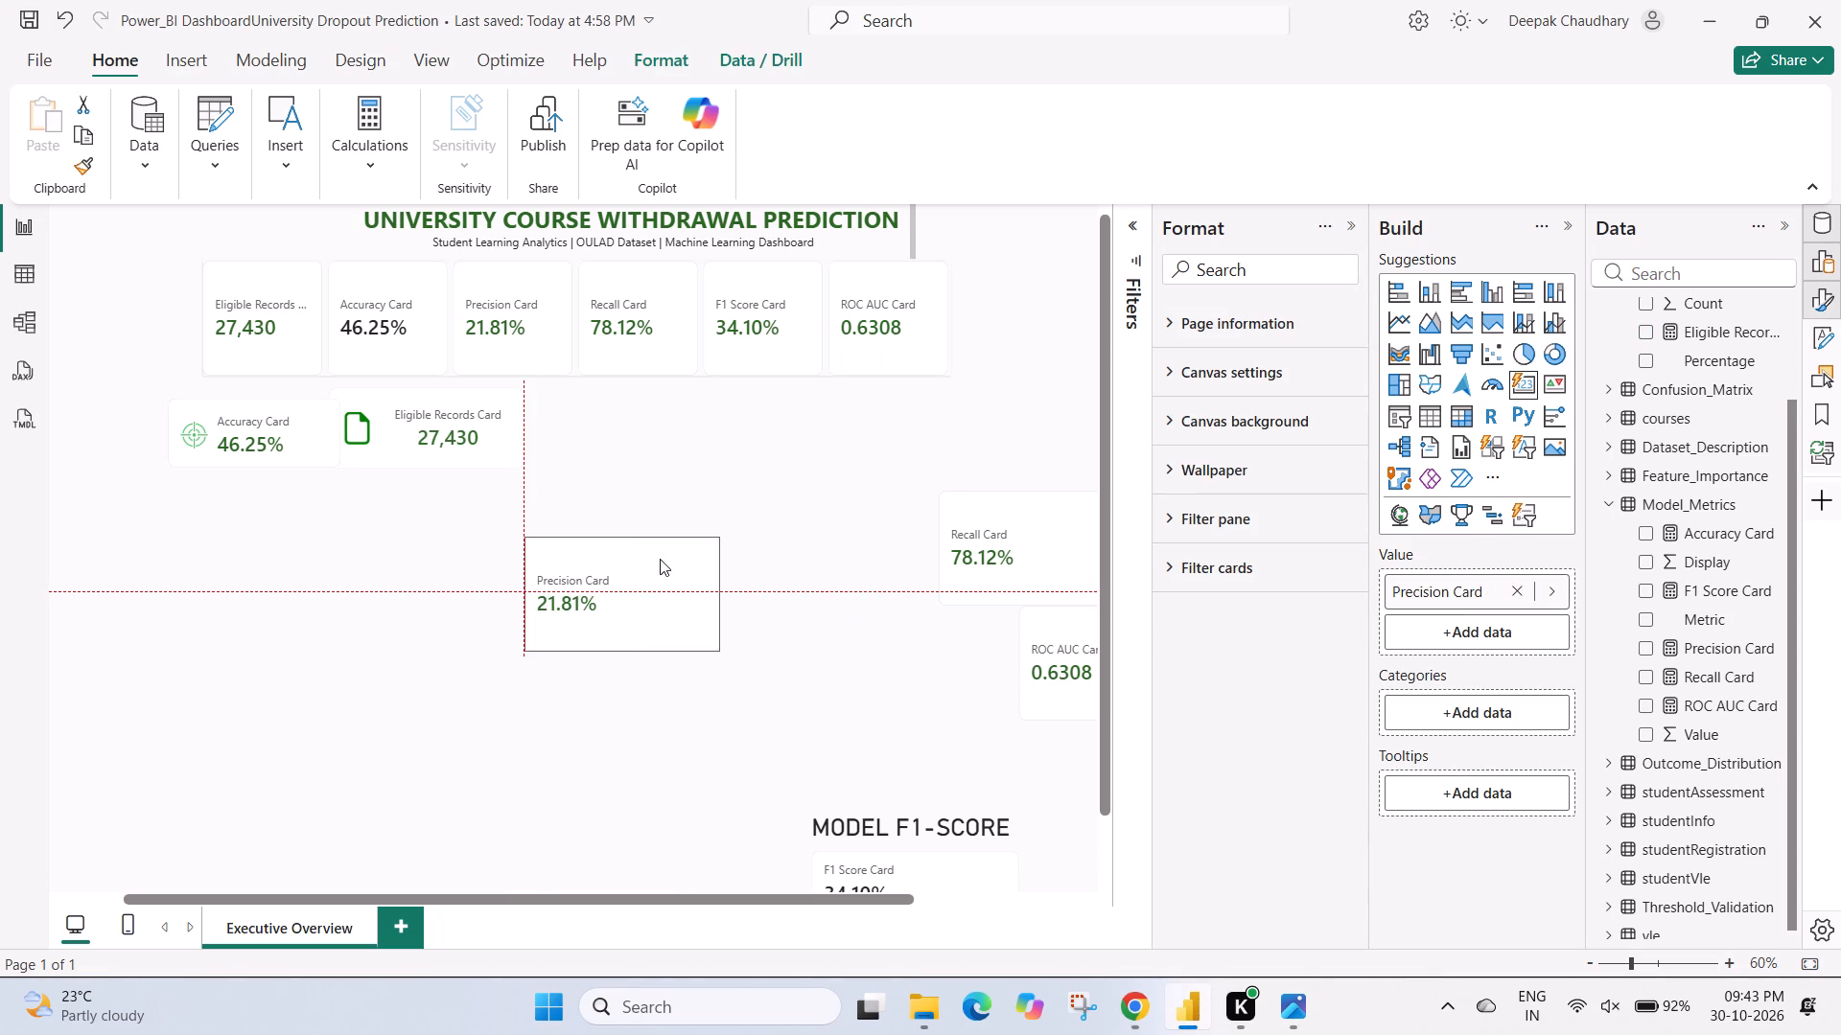
left_click(637, 559)
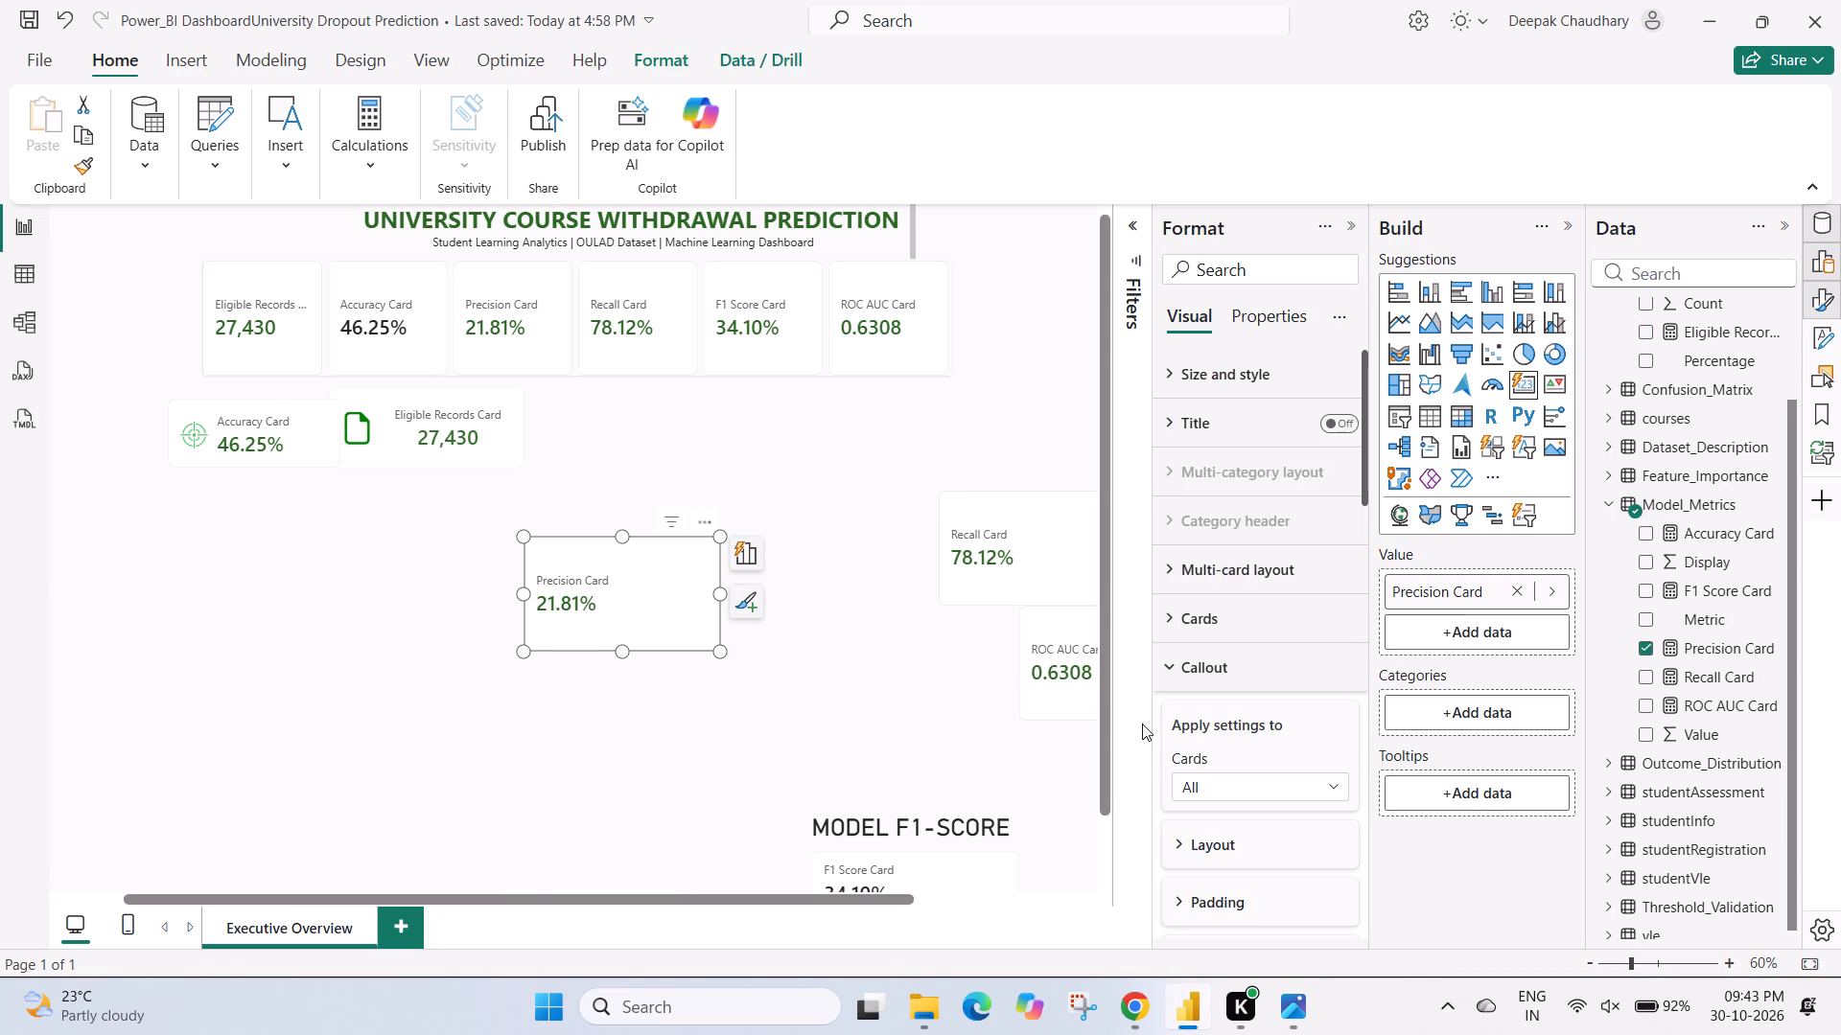
Turn on the separate Precision Card's callout image, using services-xxl.png from the Desktop with the image fit set to Fit.
scroll(1266, 778, "down", 3)
scroll(1204, 714, "down", 2)
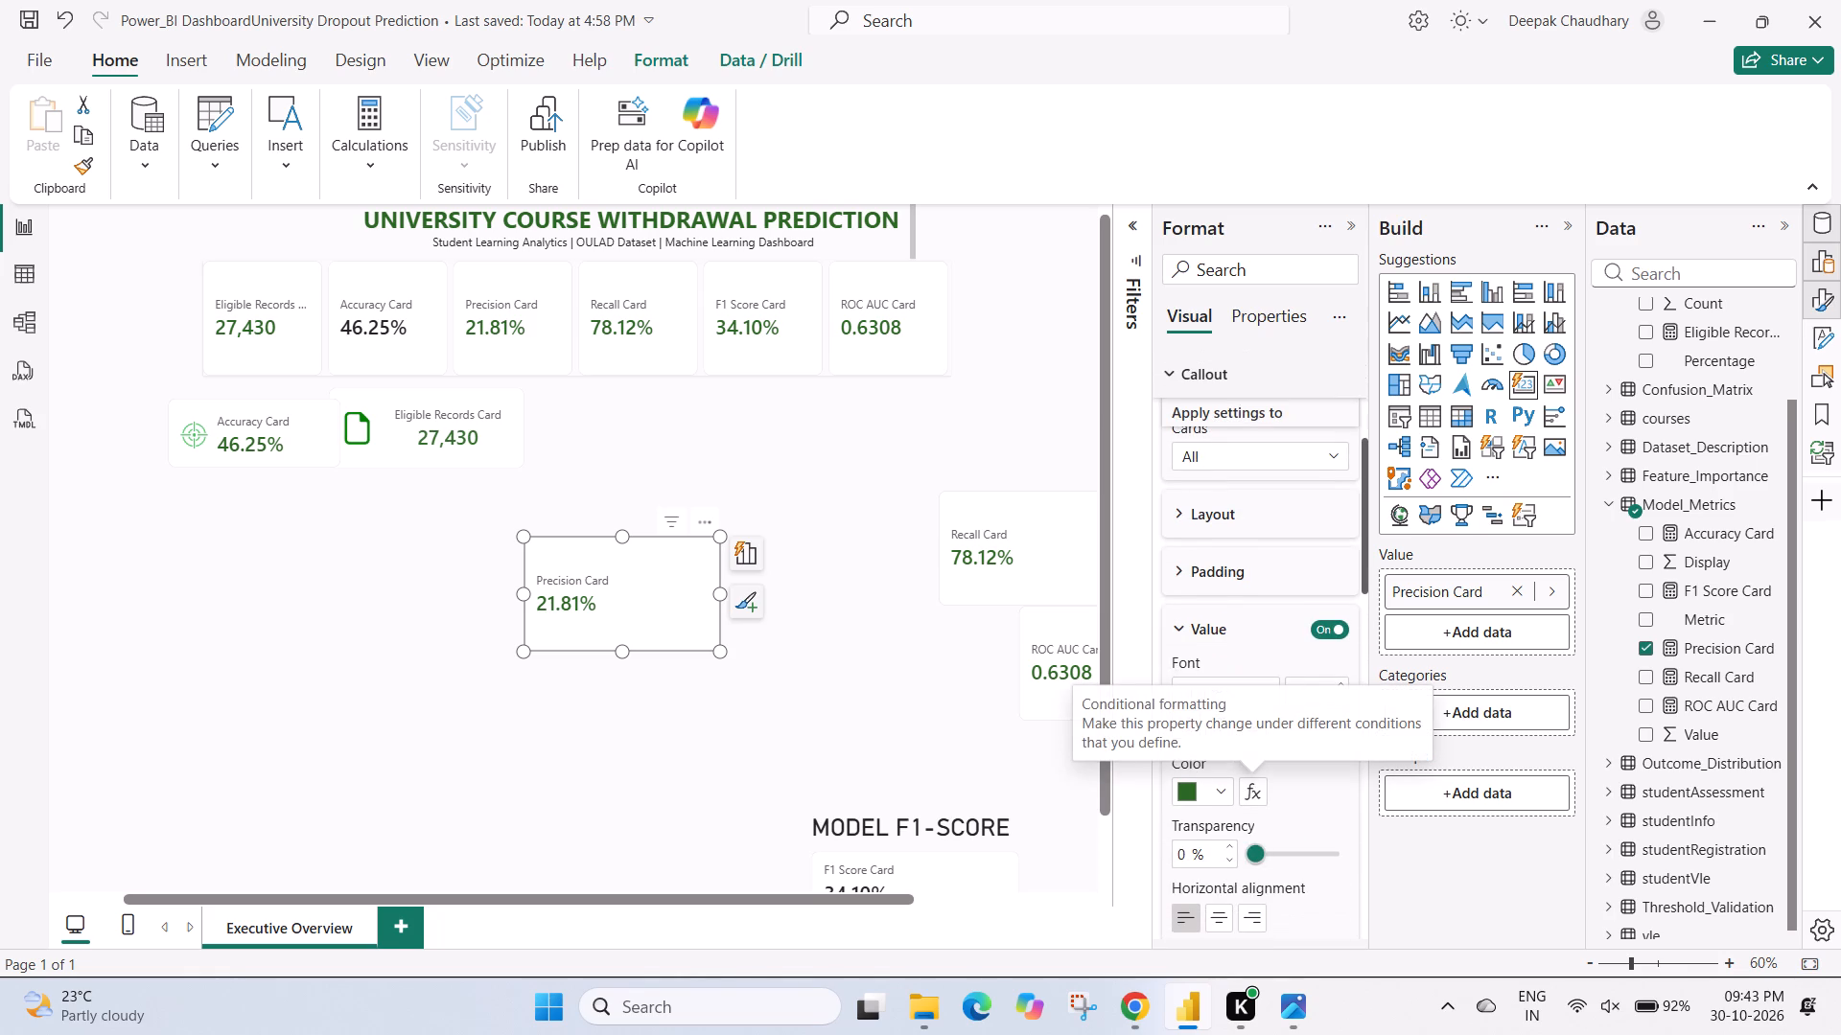
scroll(1204, 714, "down", 2)
left_click(1164, 632)
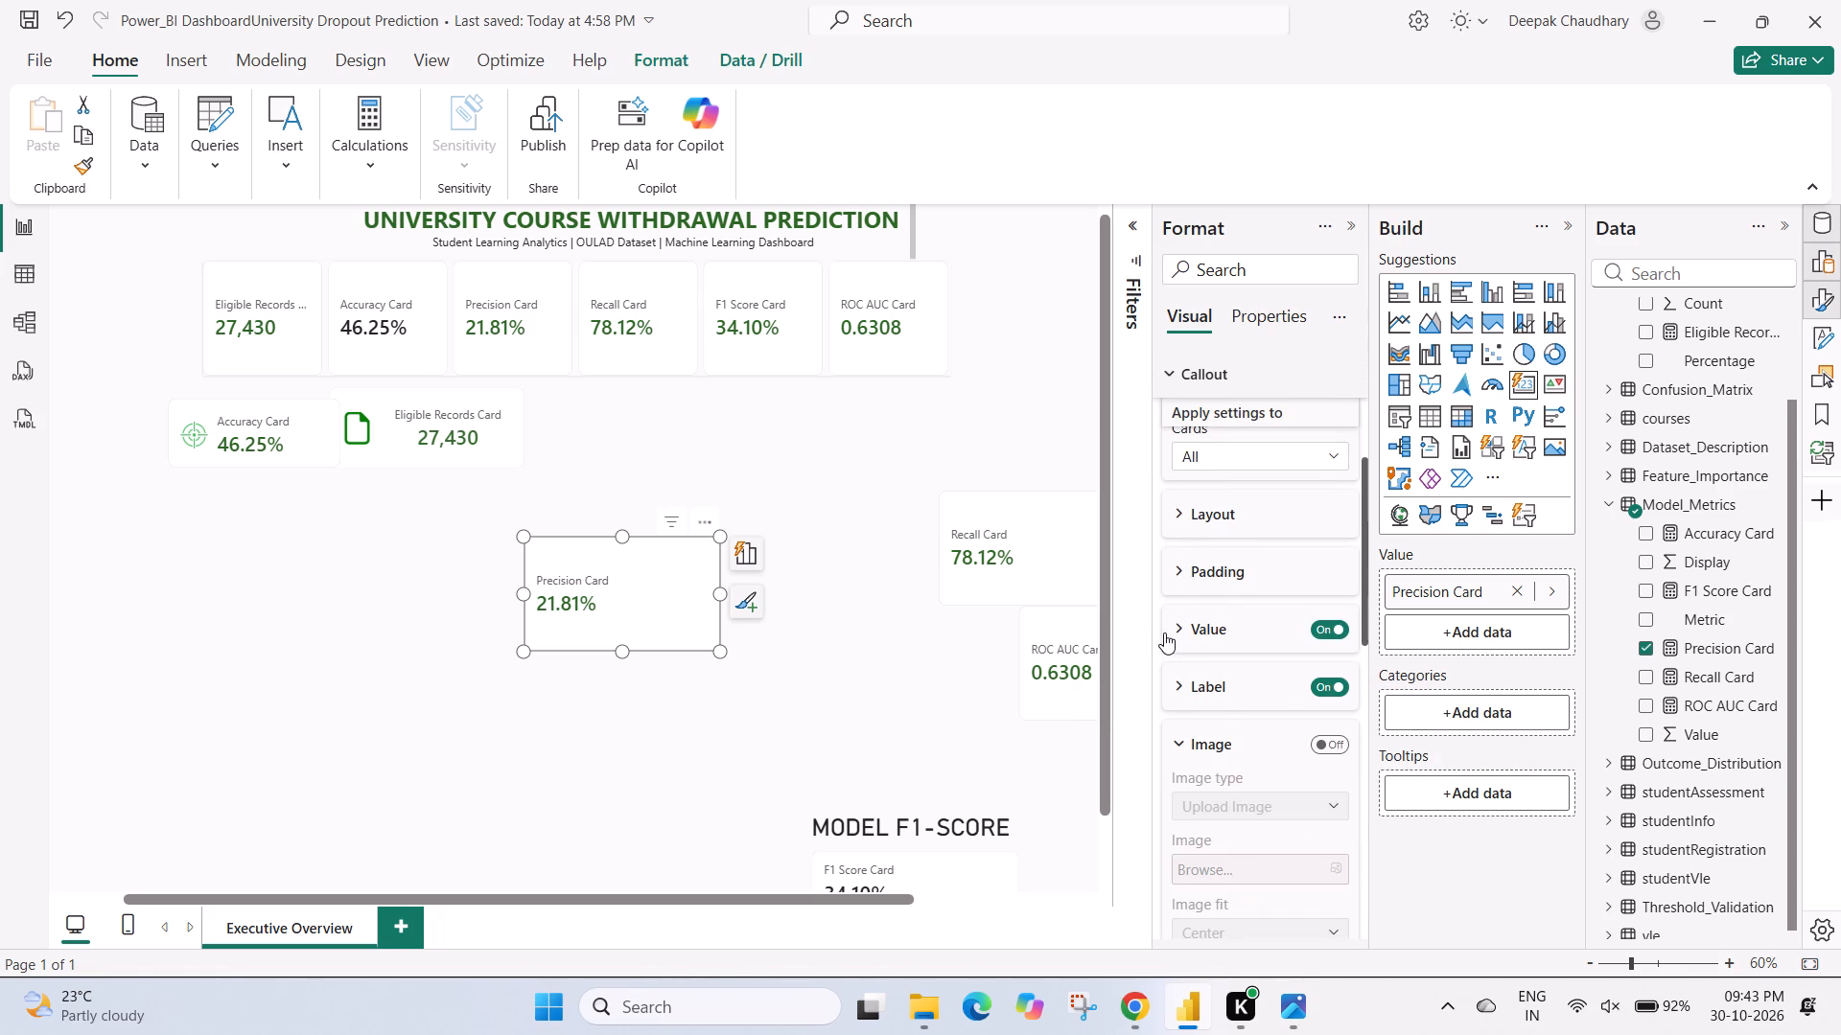
scroll(1210, 702, "down", 2)
left_click(1338, 509)
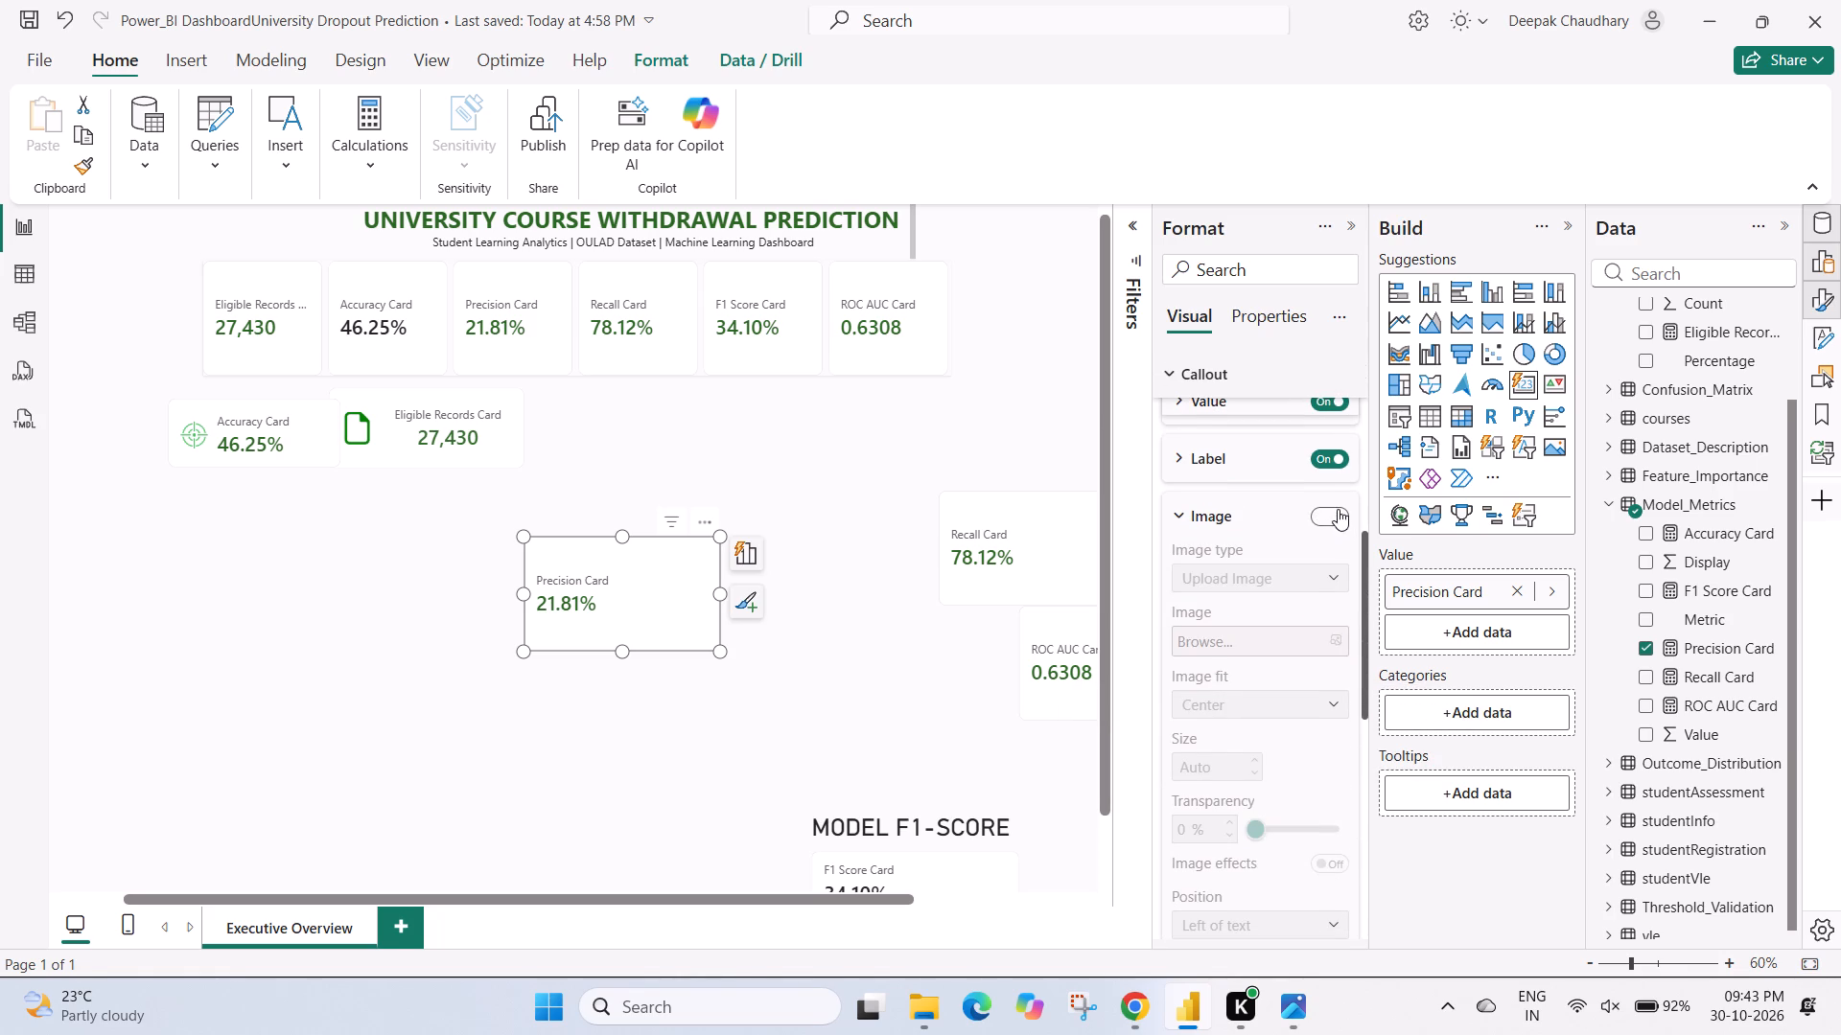
scroll(1228, 668, "down", 1)
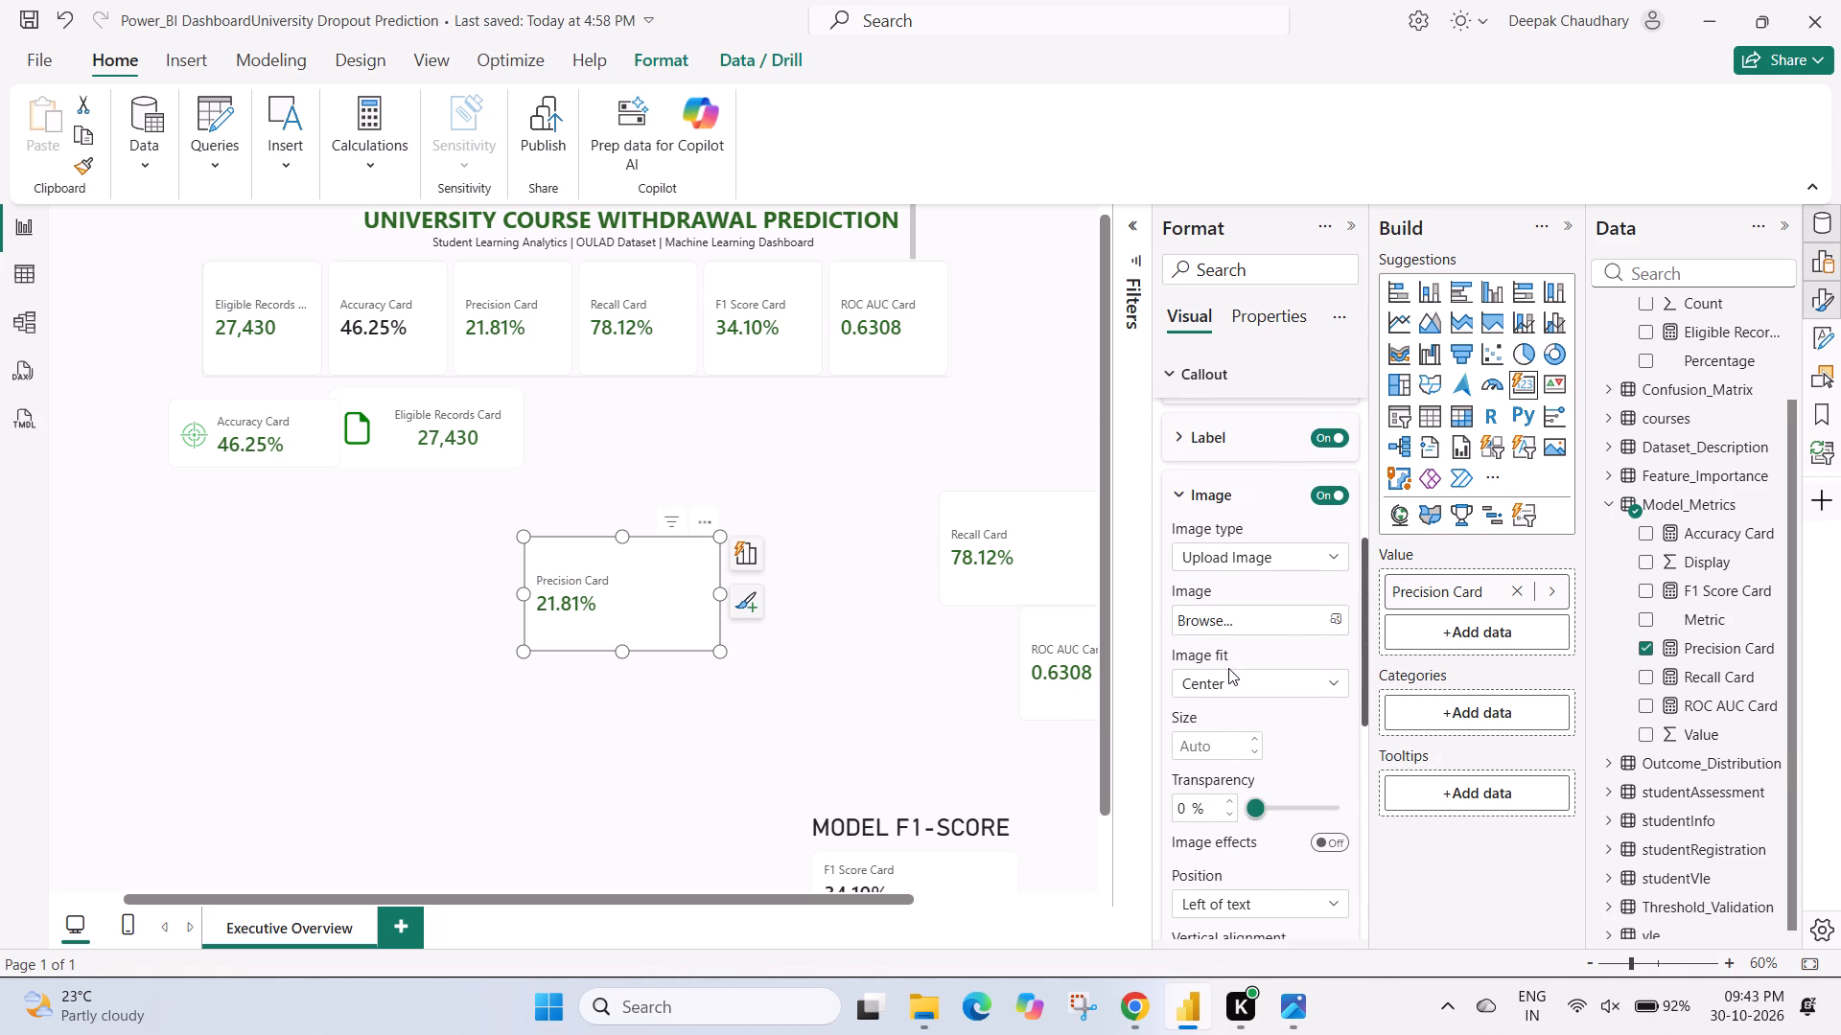
left_click(1330, 625)
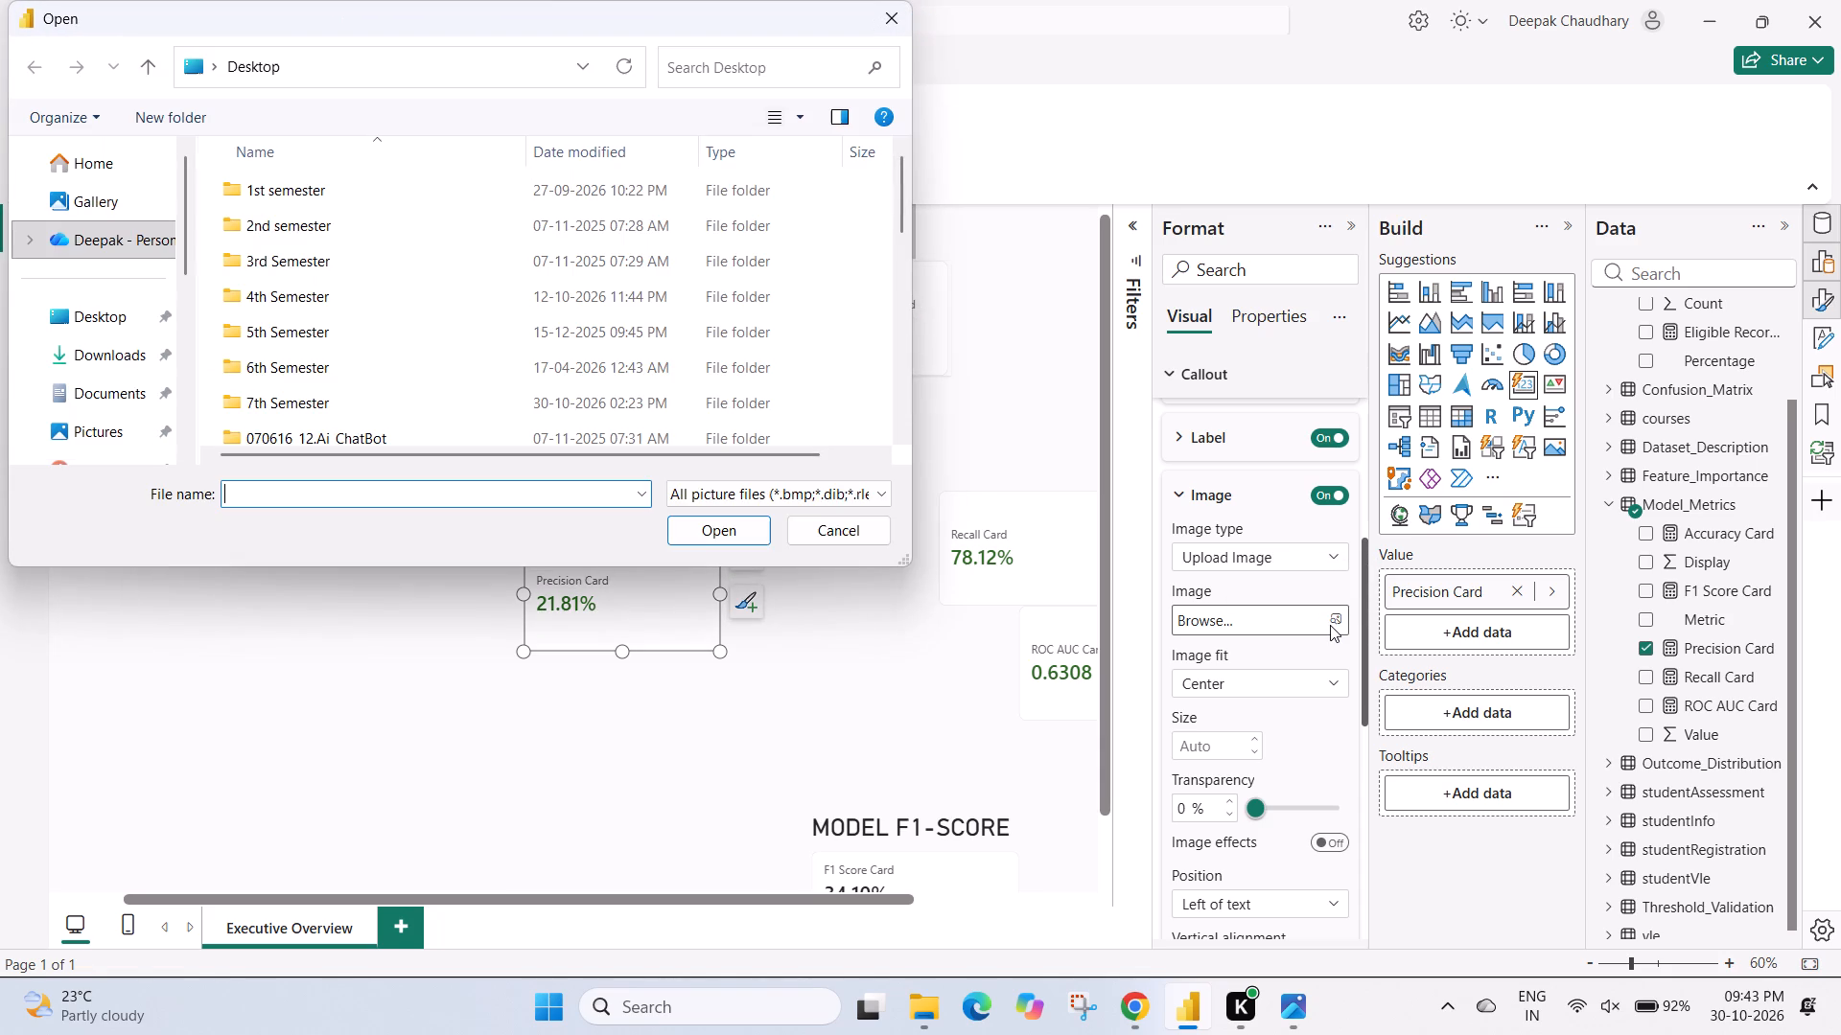
scroll(438, 374, "down", 4)
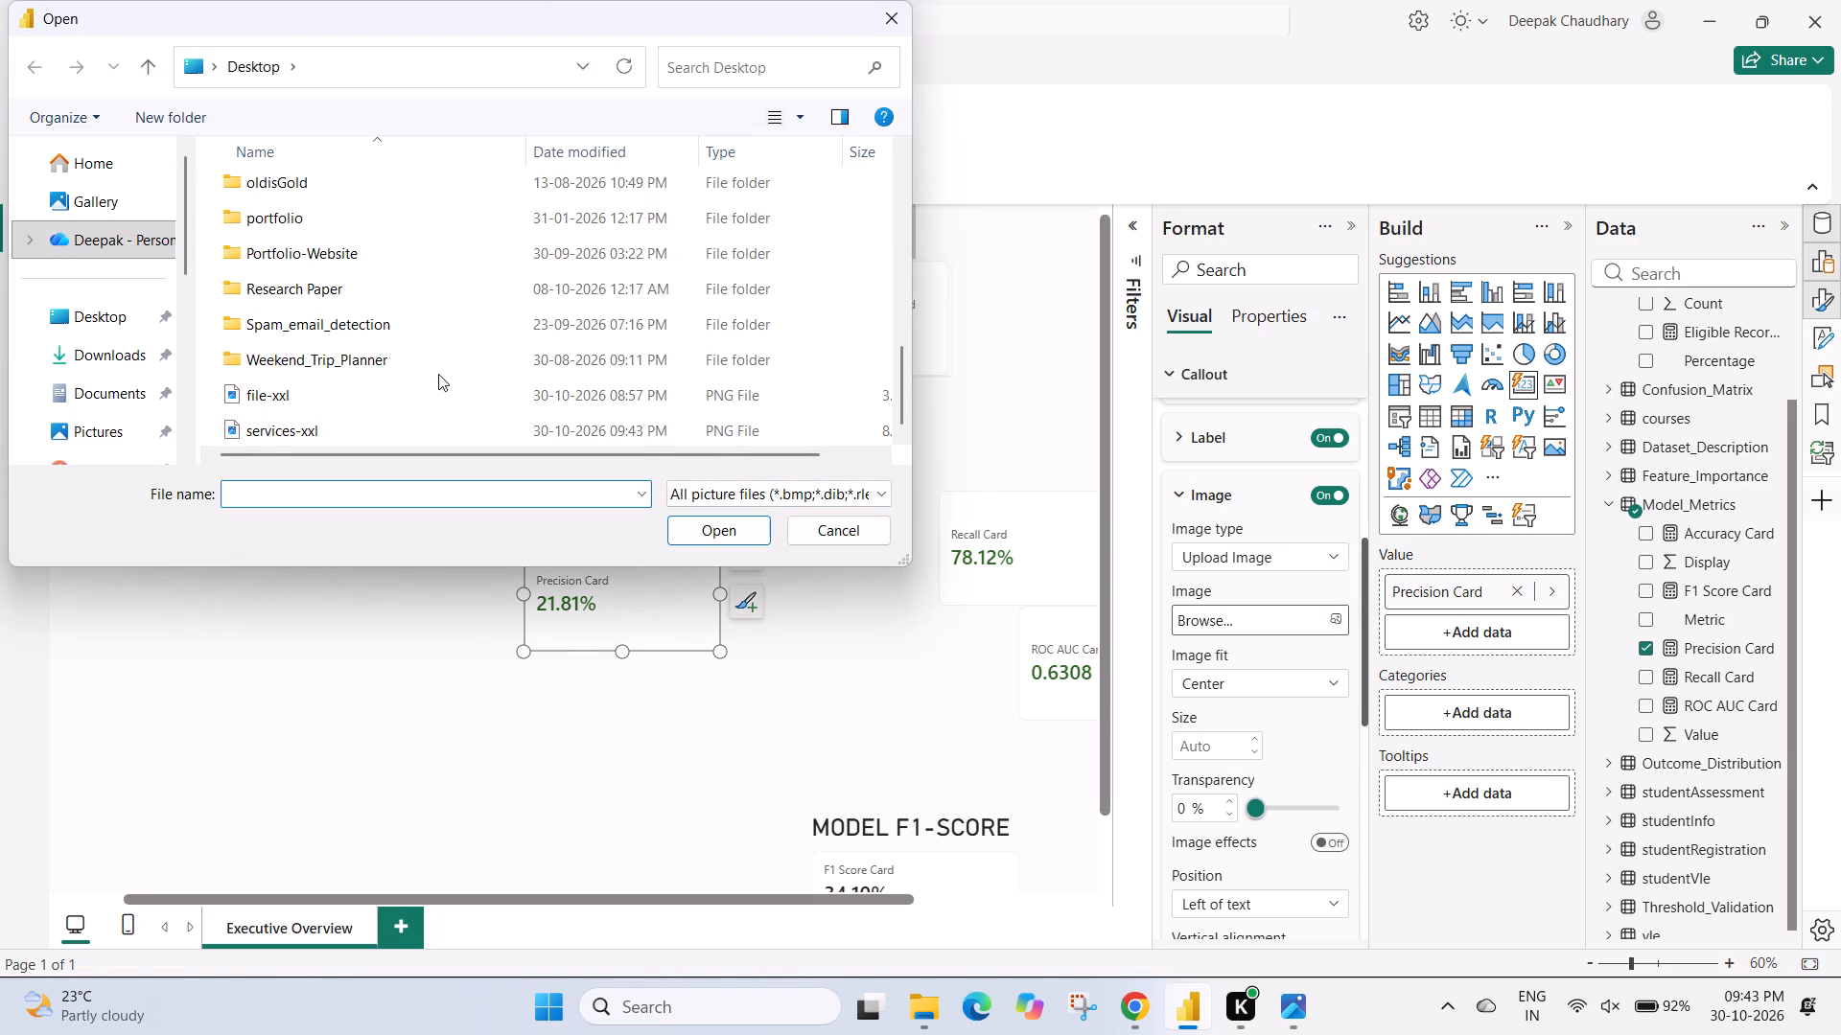
left_click(319, 425)
left_click(710, 537)
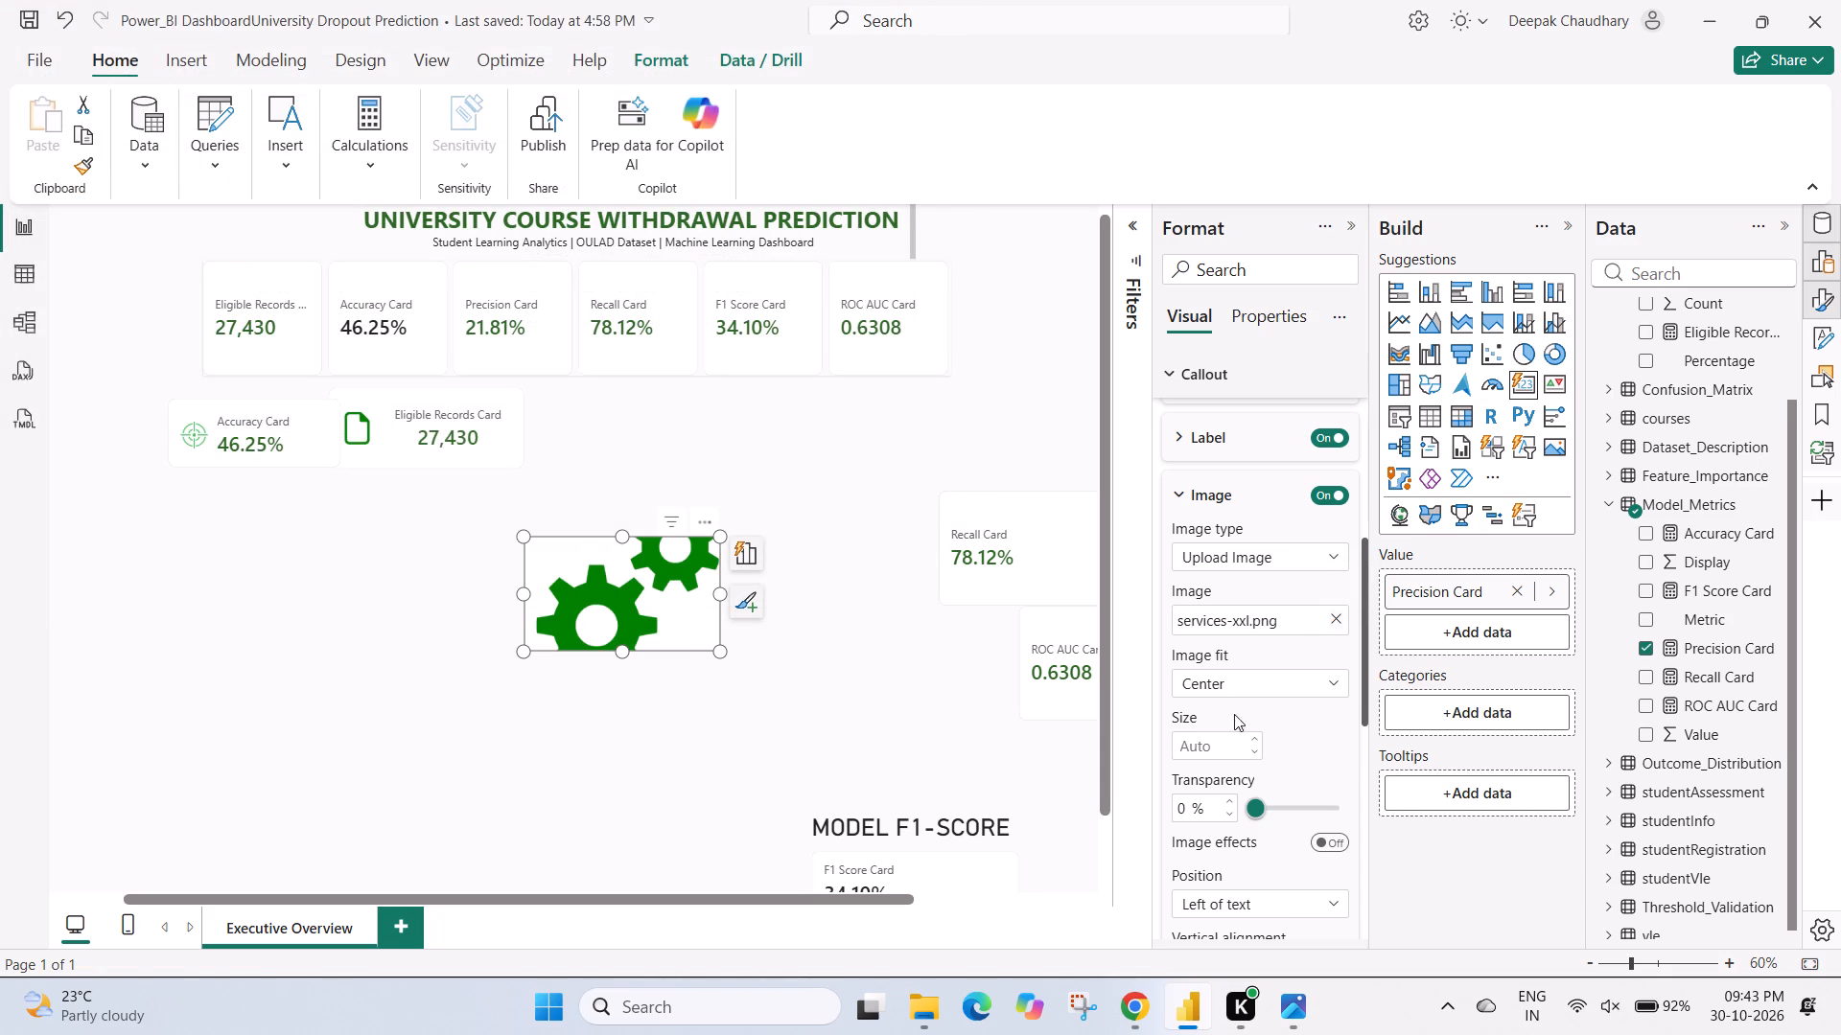
left_click(1279, 688)
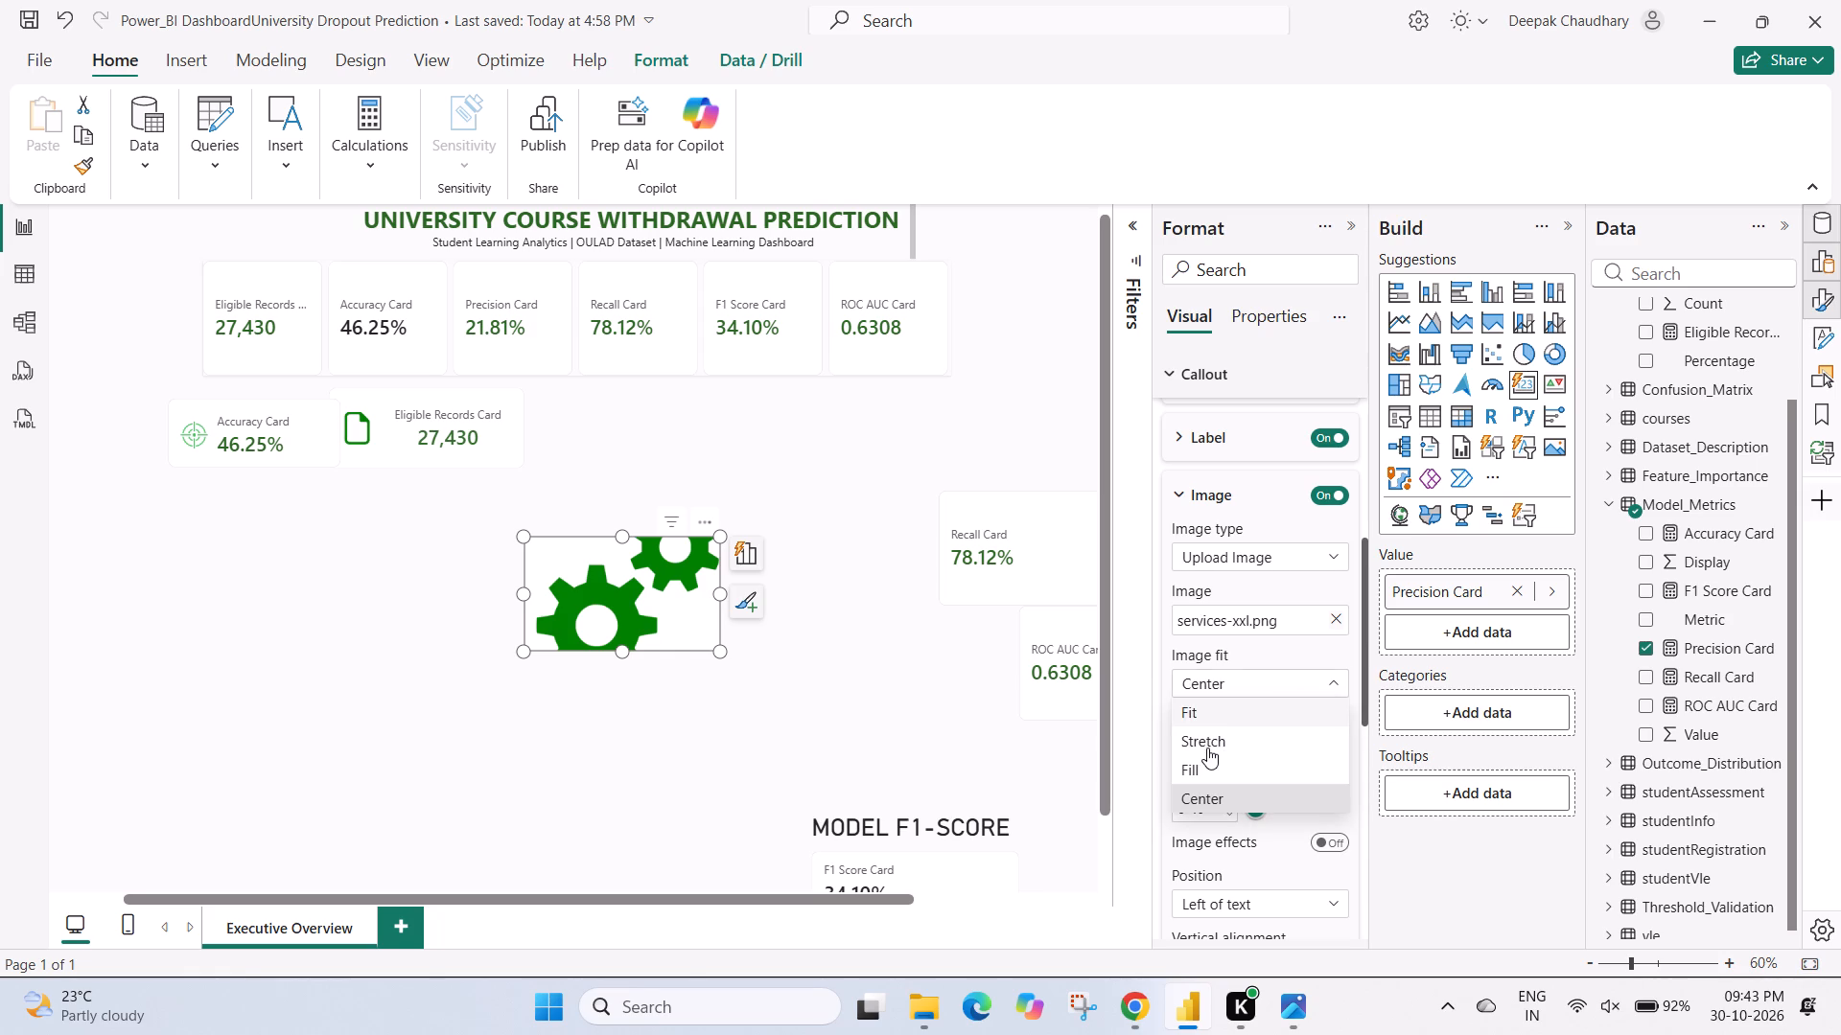
left_click(1200, 711)
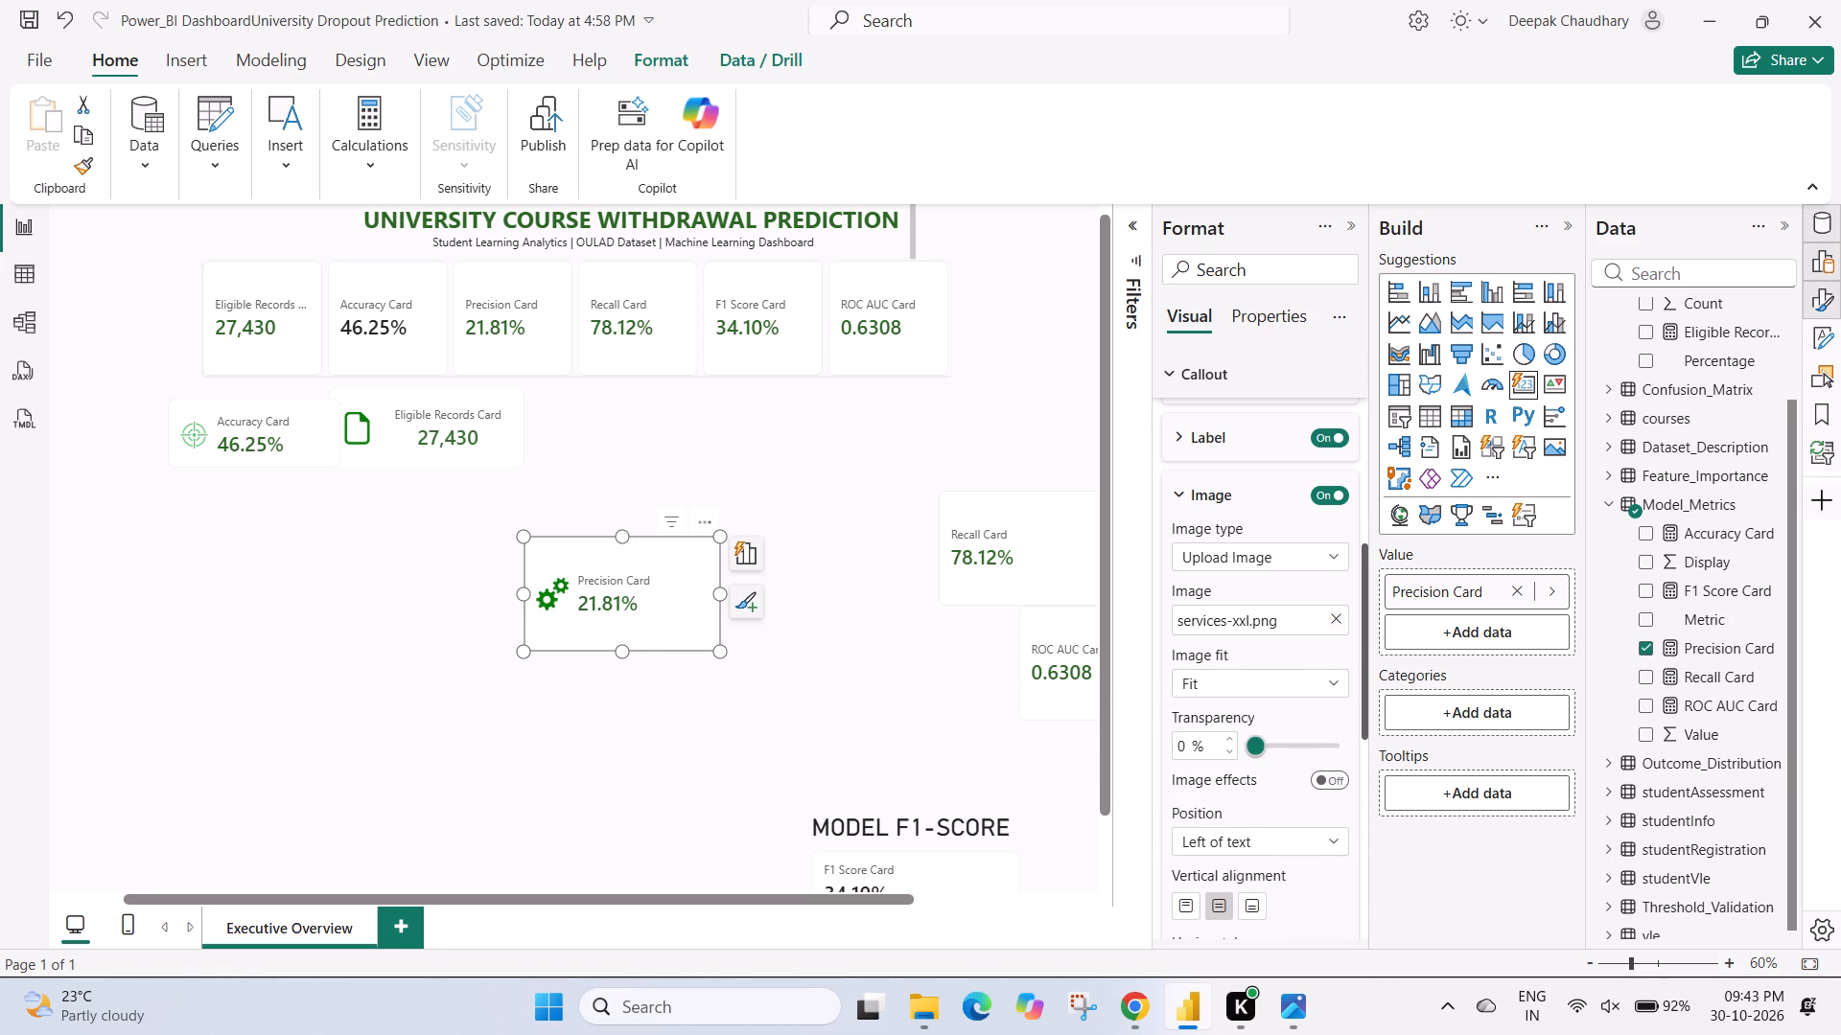
left_click(589, 715)
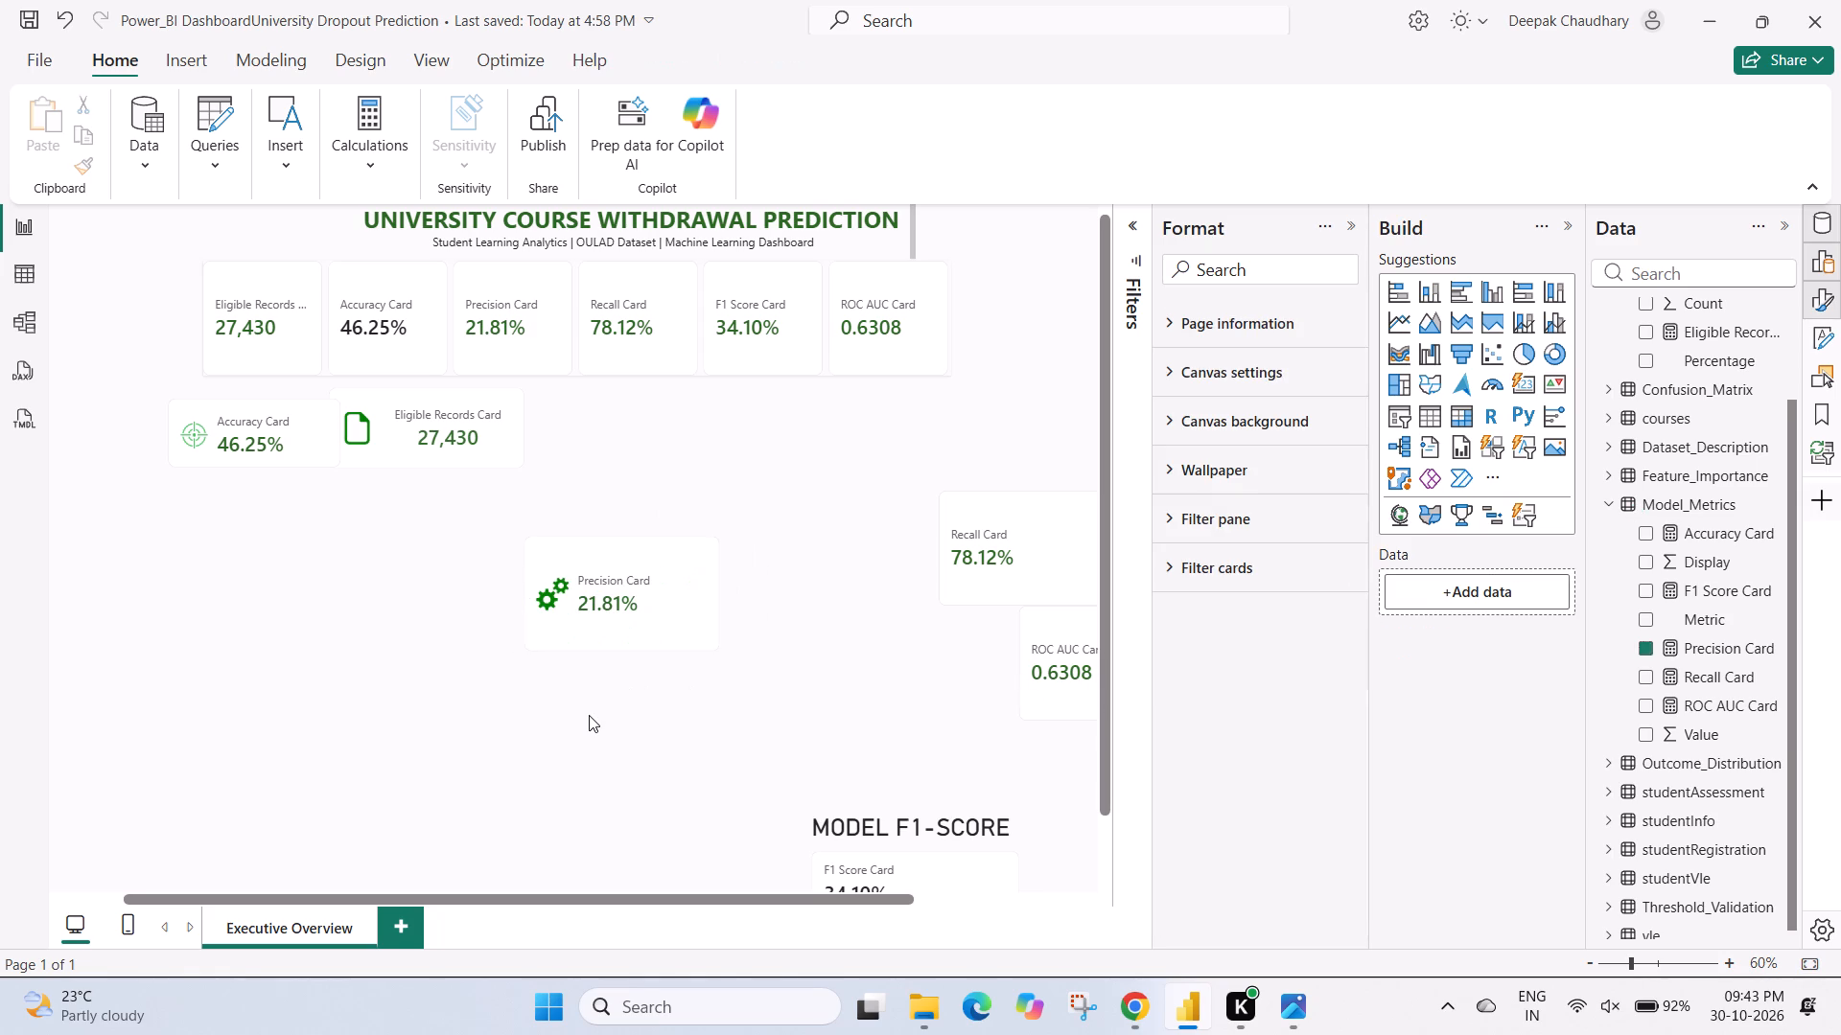
Move the separate Precision Card up into the row, just after the Eligible Records Card.
left_click_drag(601, 611, 609, 426)
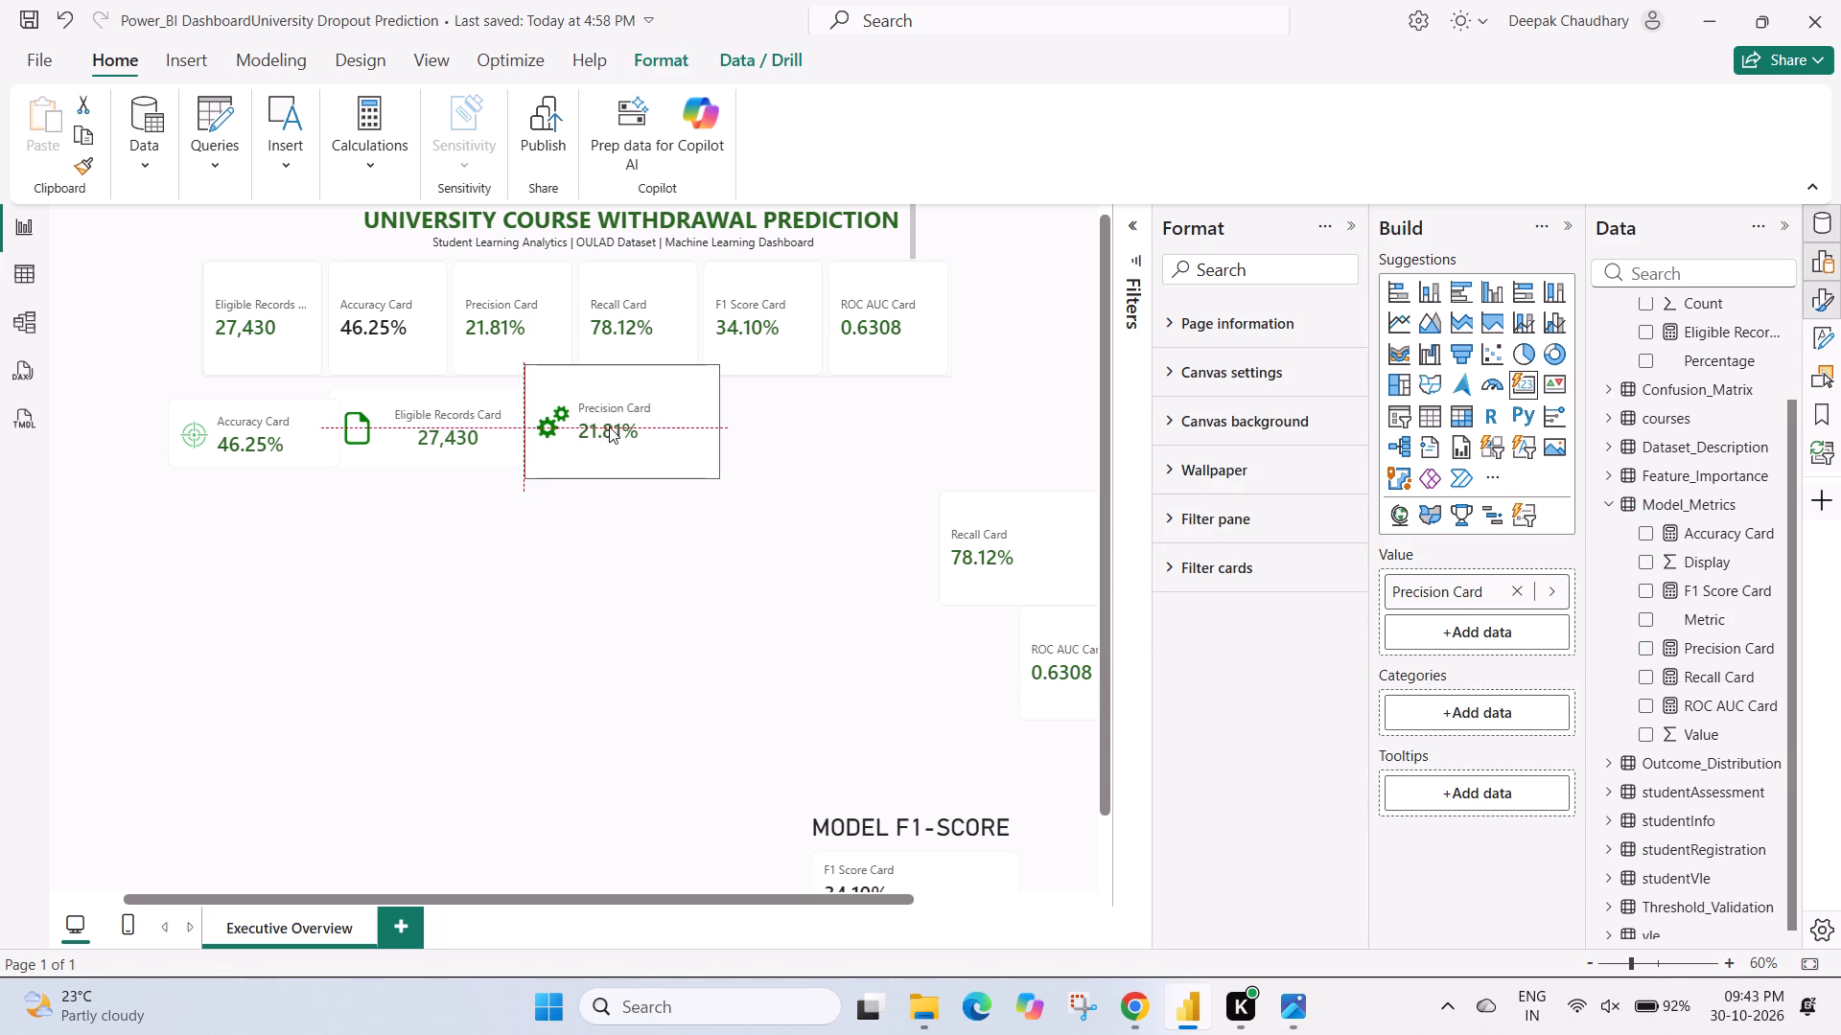
left_click_drag(609, 426, 618, 433)
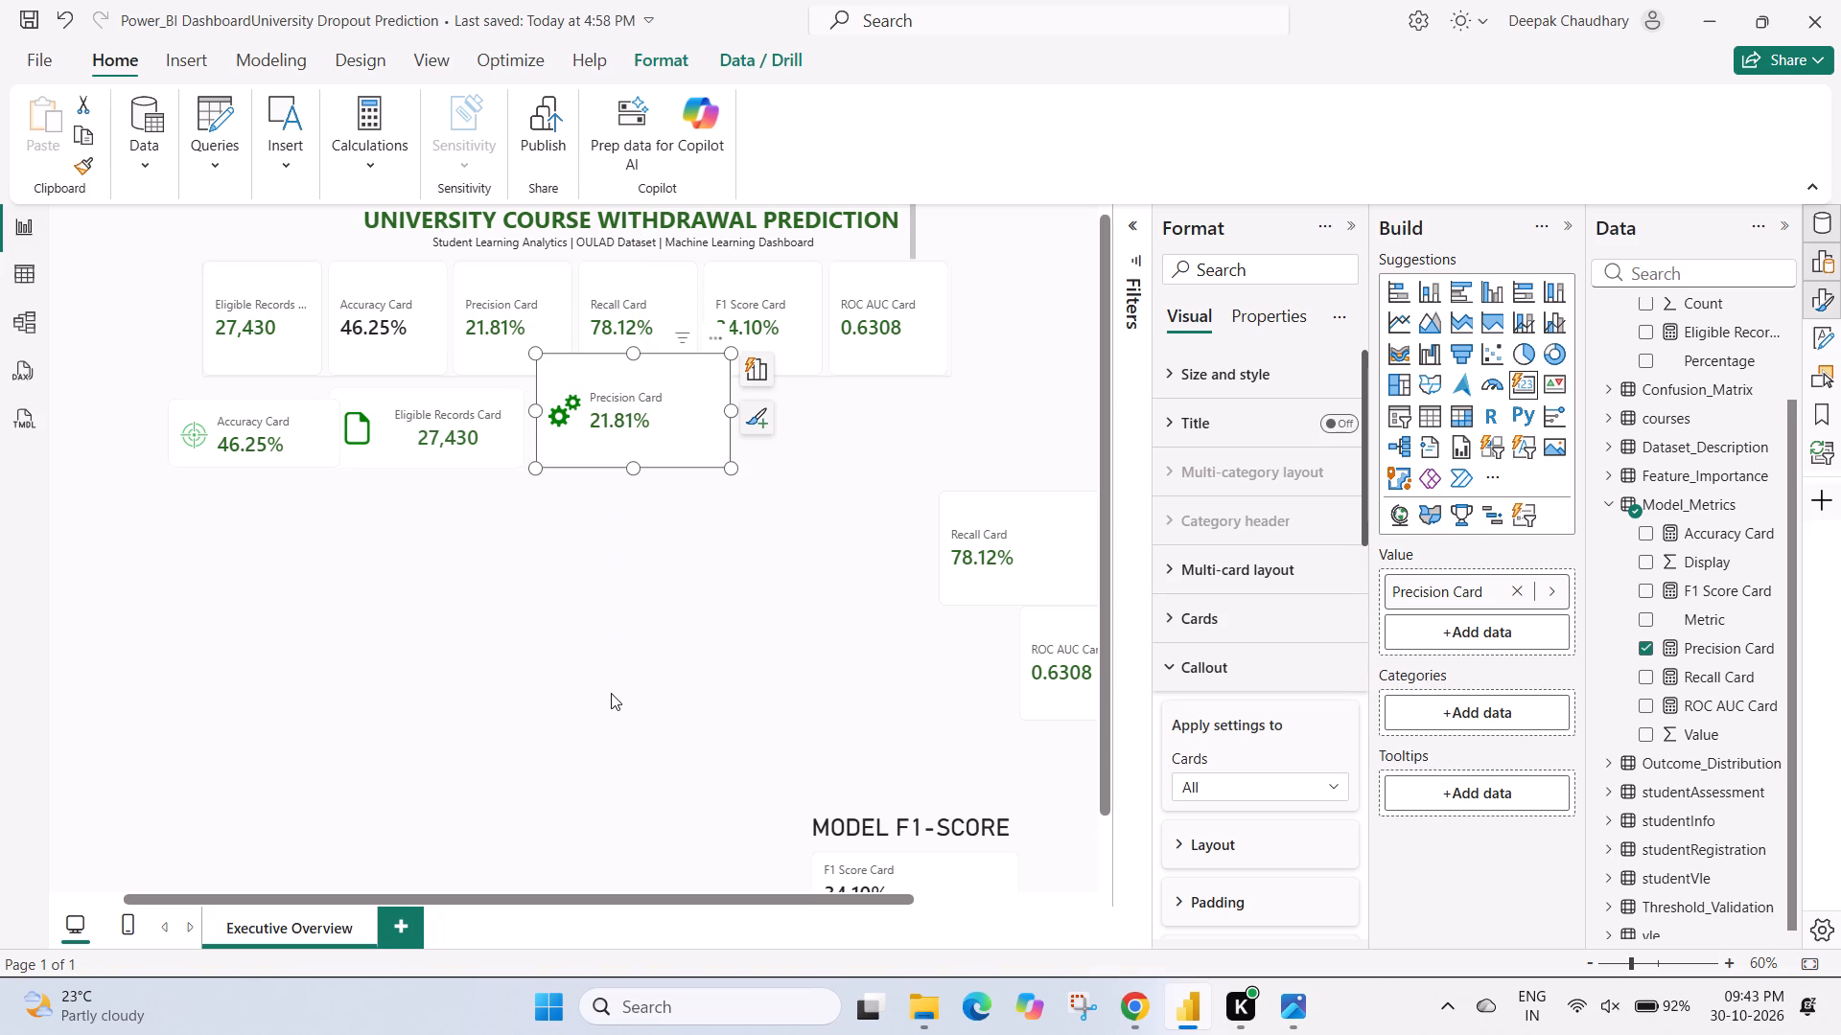
Bring the separate Recall Card and F1 Score Card side by side in the empty area below the icon card row.
left_click_drag(997, 557, 638, 621)
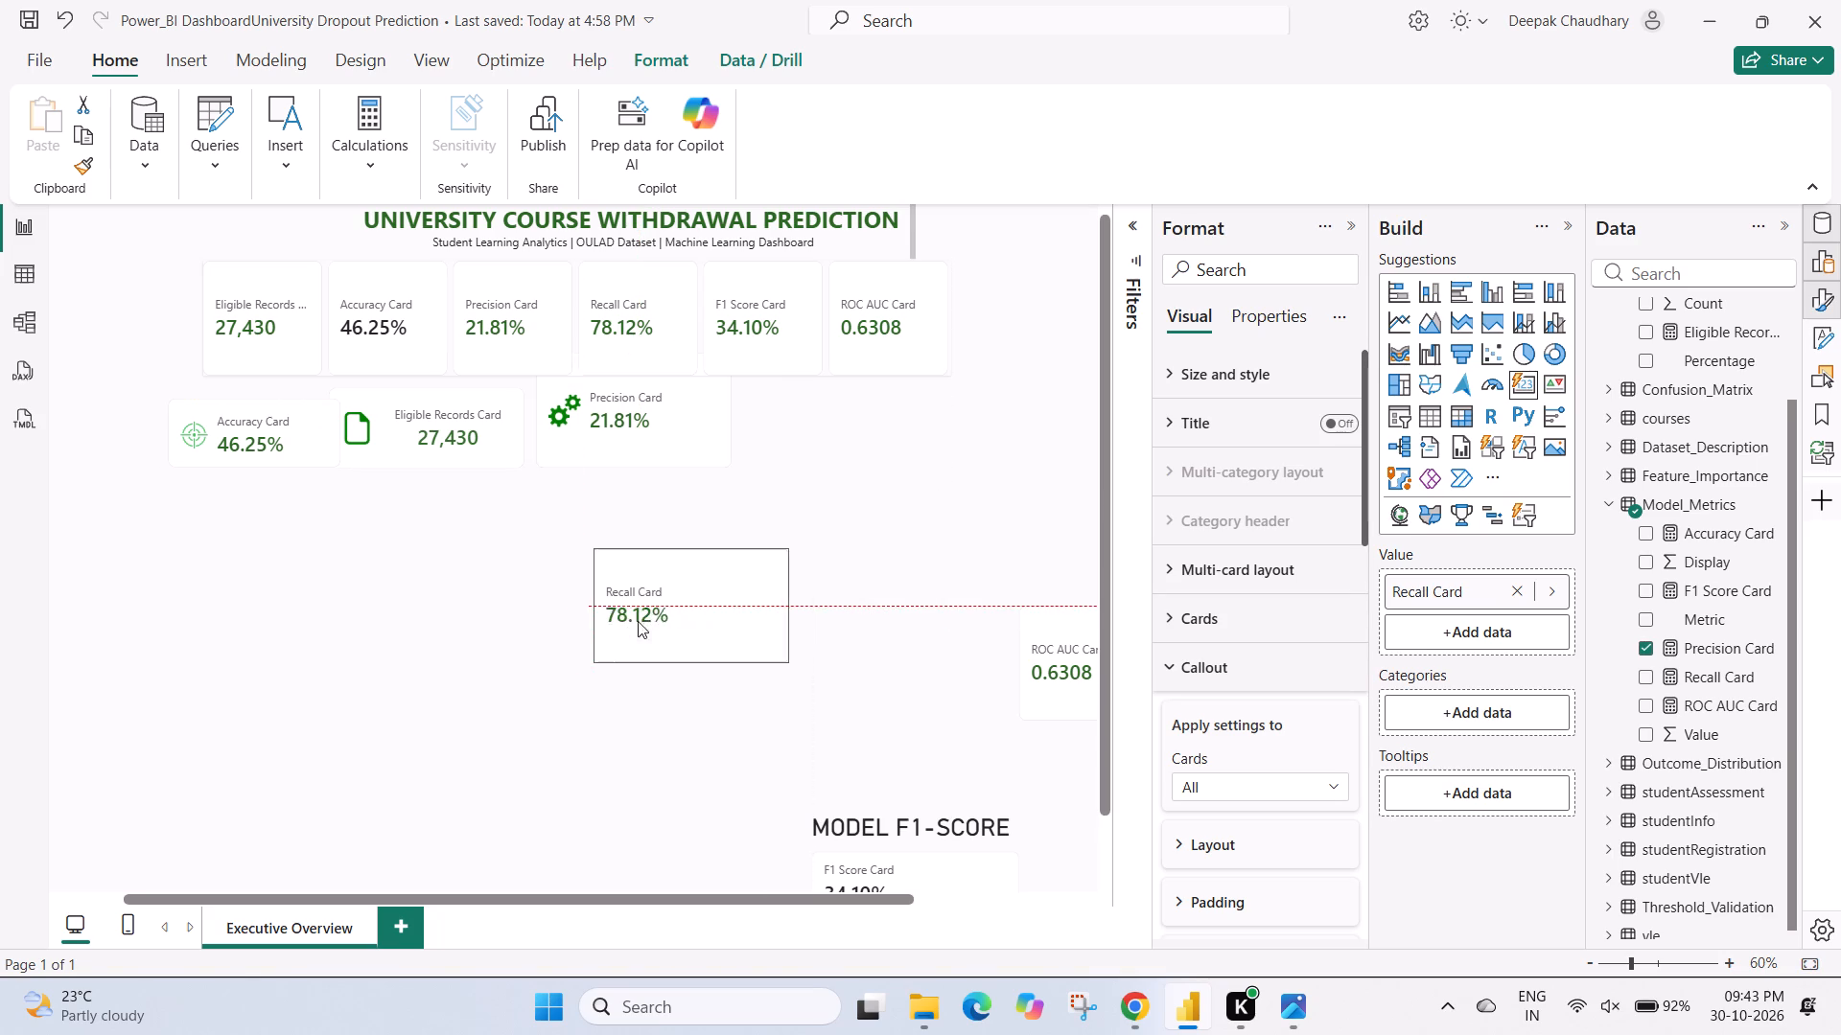
left_click_drag(638, 621, 565, 628)
left_click_drag(884, 862, 863, 748)
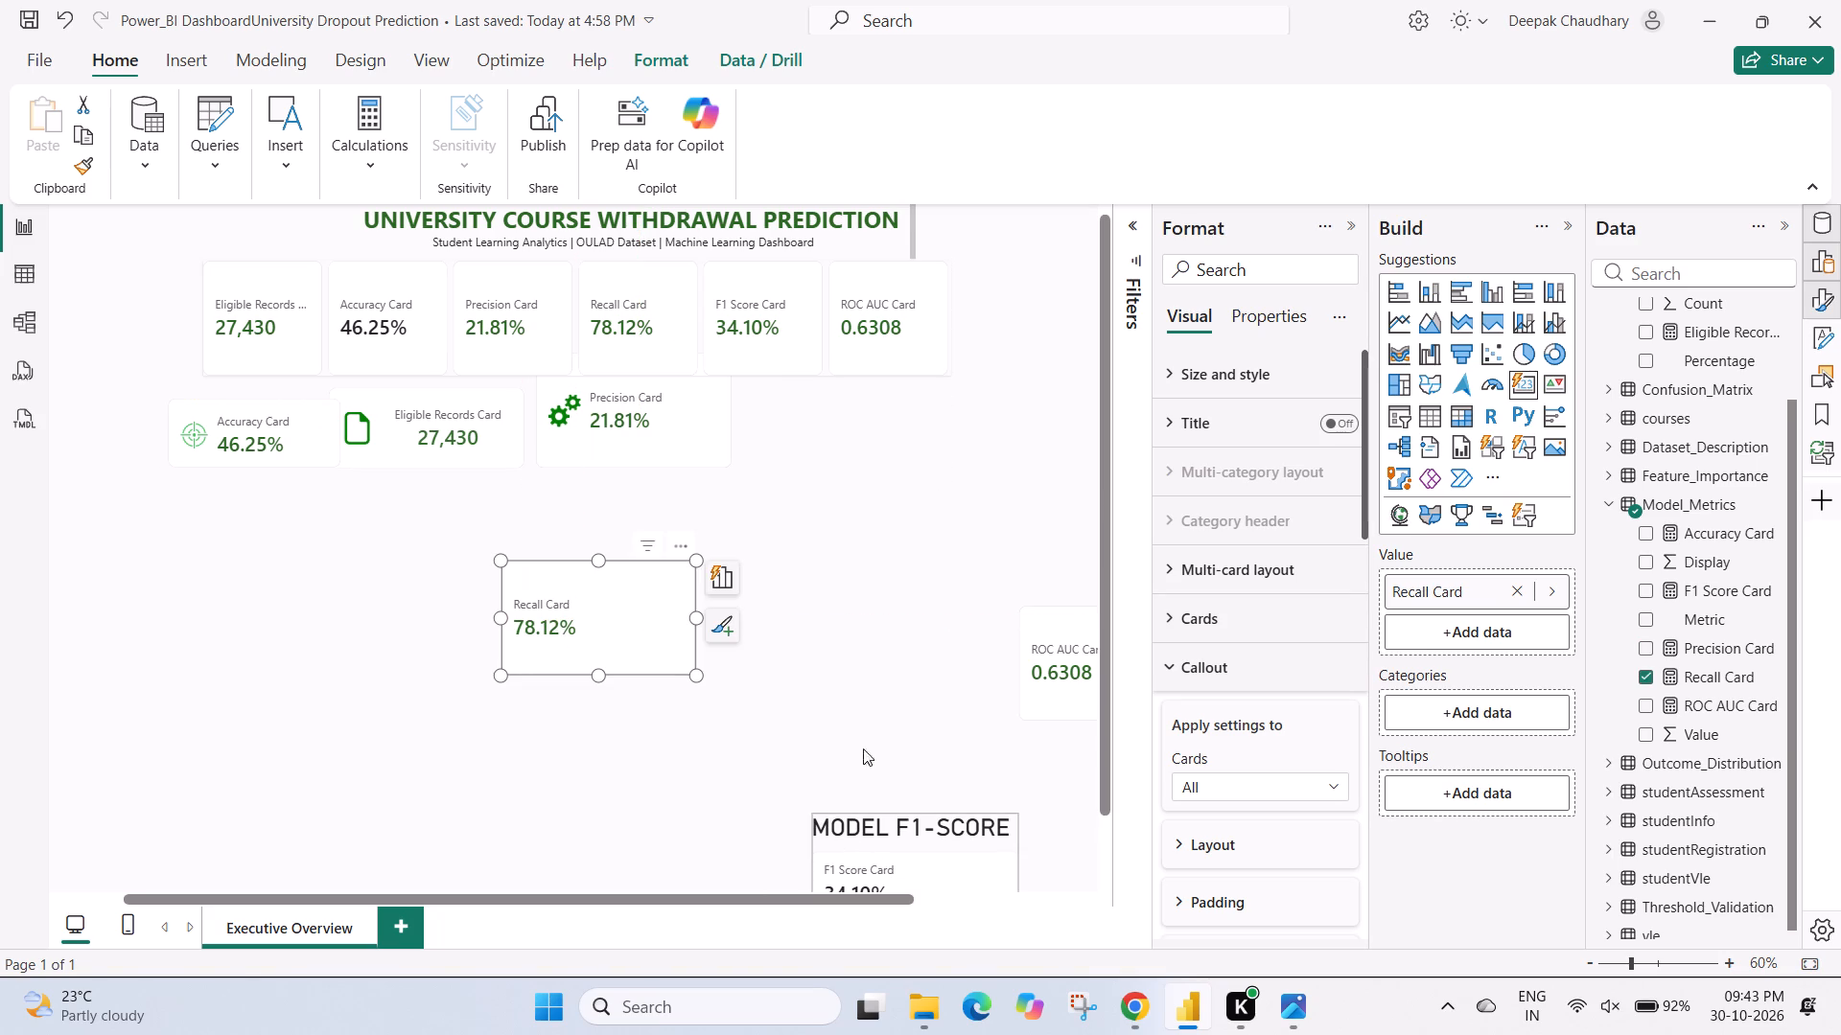
left_click_drag(863, 748, 830, 609)
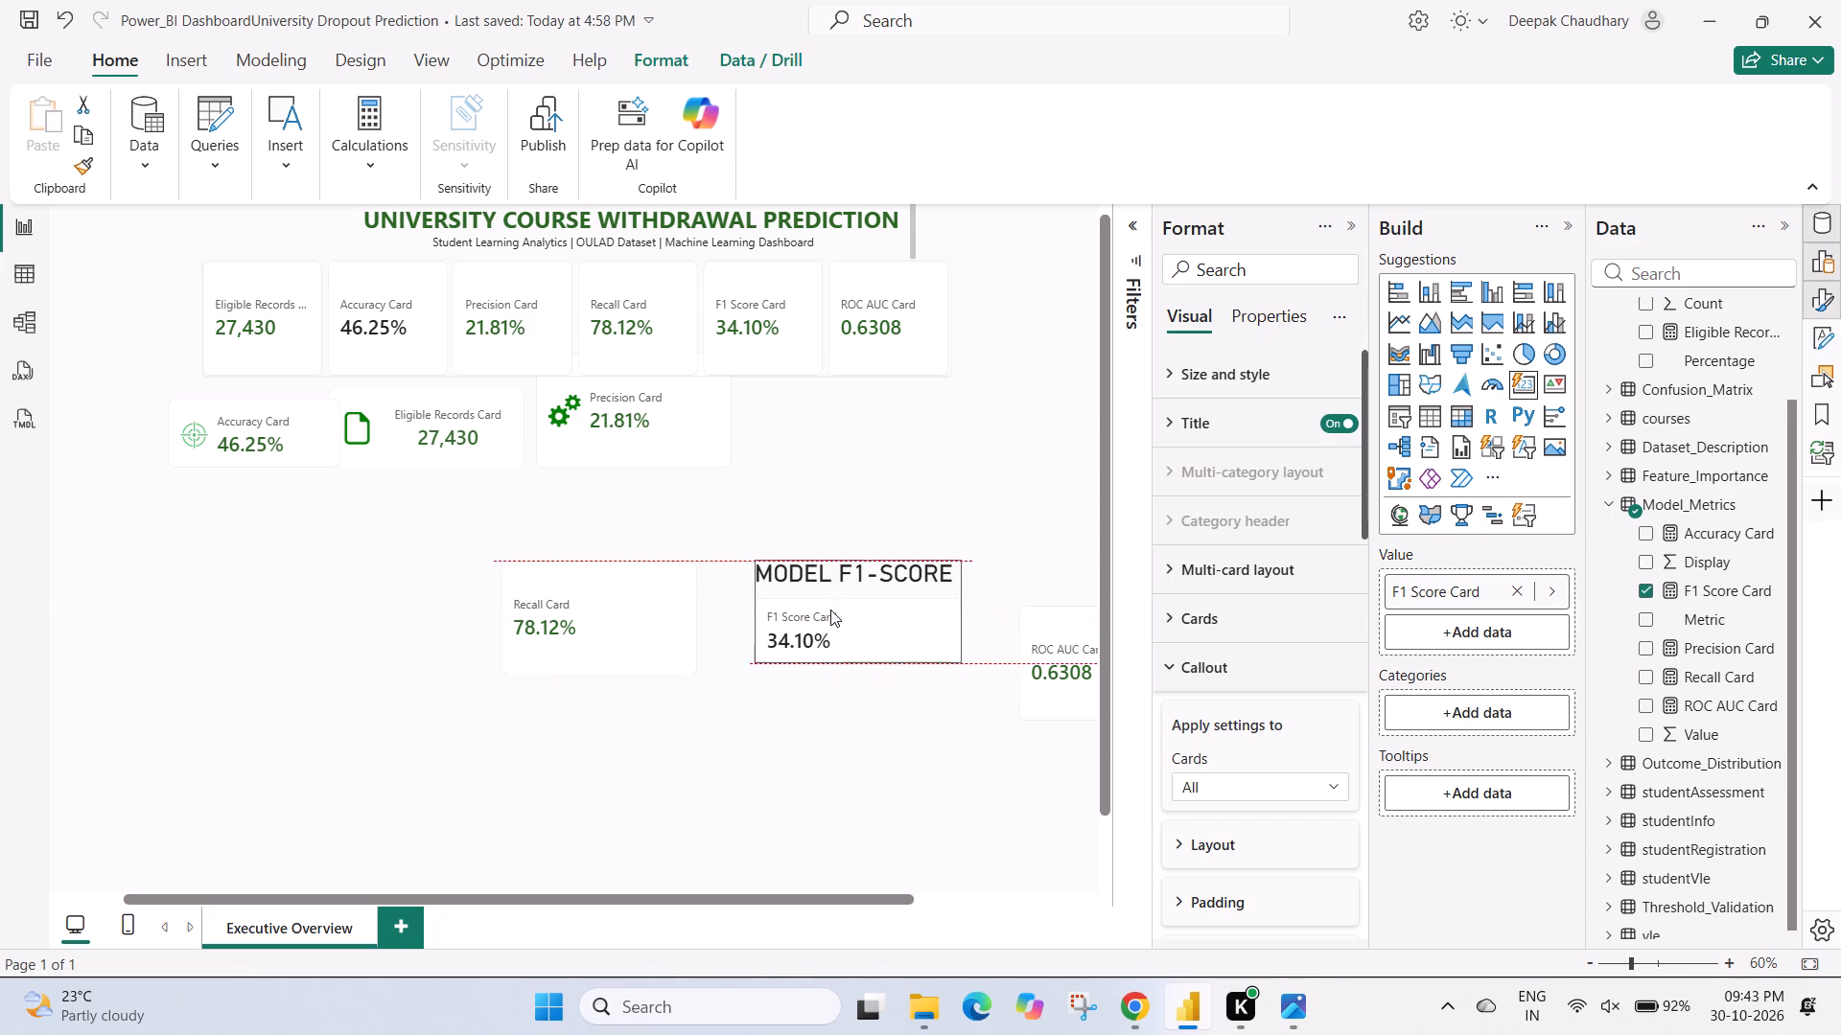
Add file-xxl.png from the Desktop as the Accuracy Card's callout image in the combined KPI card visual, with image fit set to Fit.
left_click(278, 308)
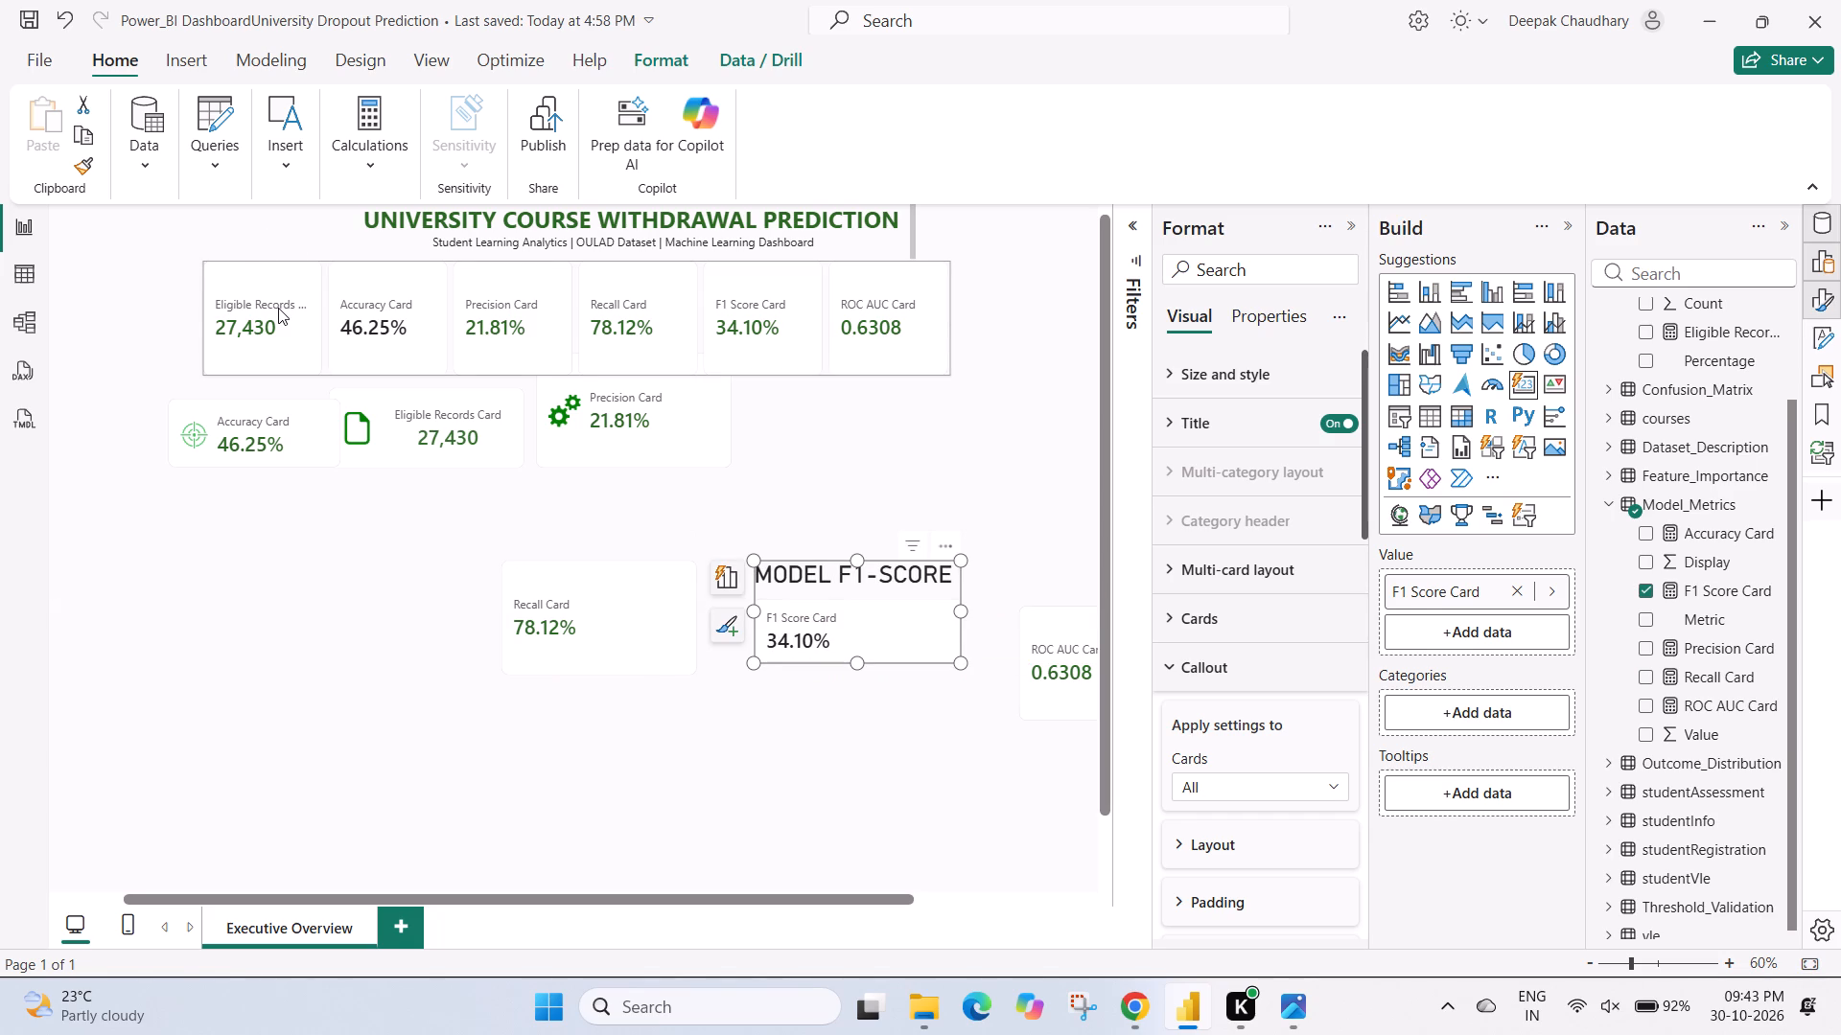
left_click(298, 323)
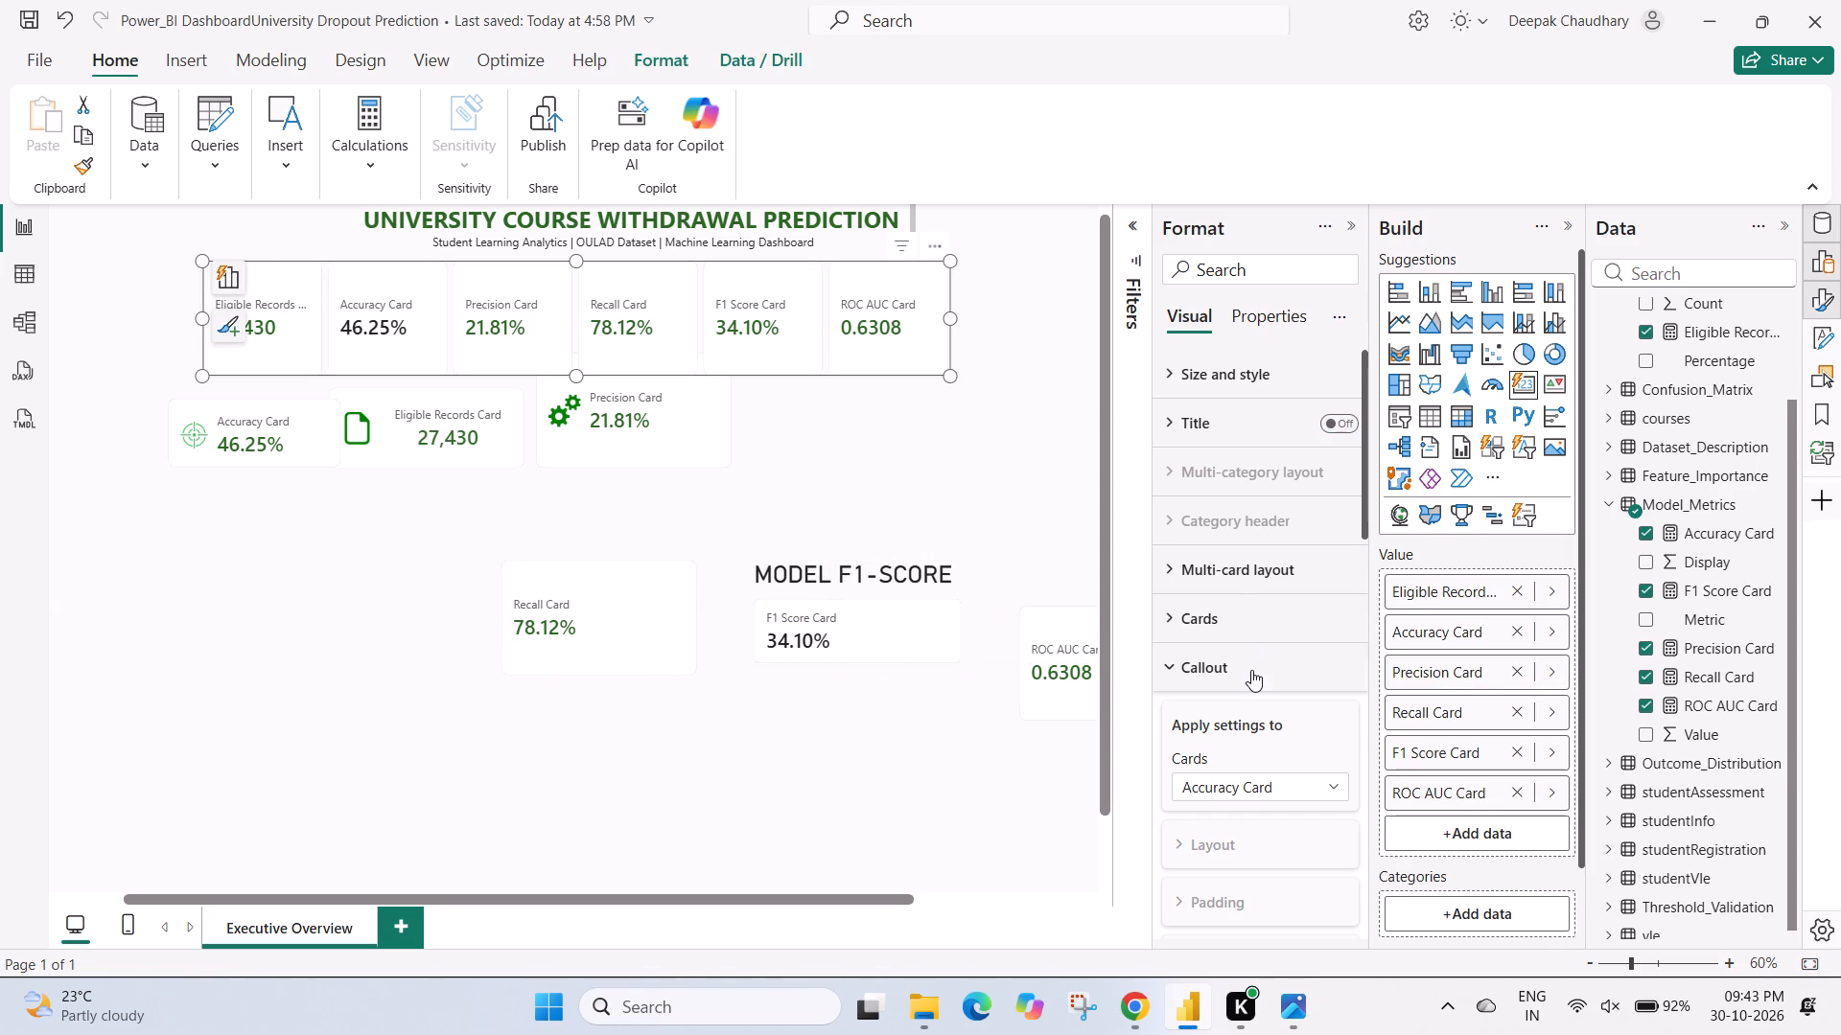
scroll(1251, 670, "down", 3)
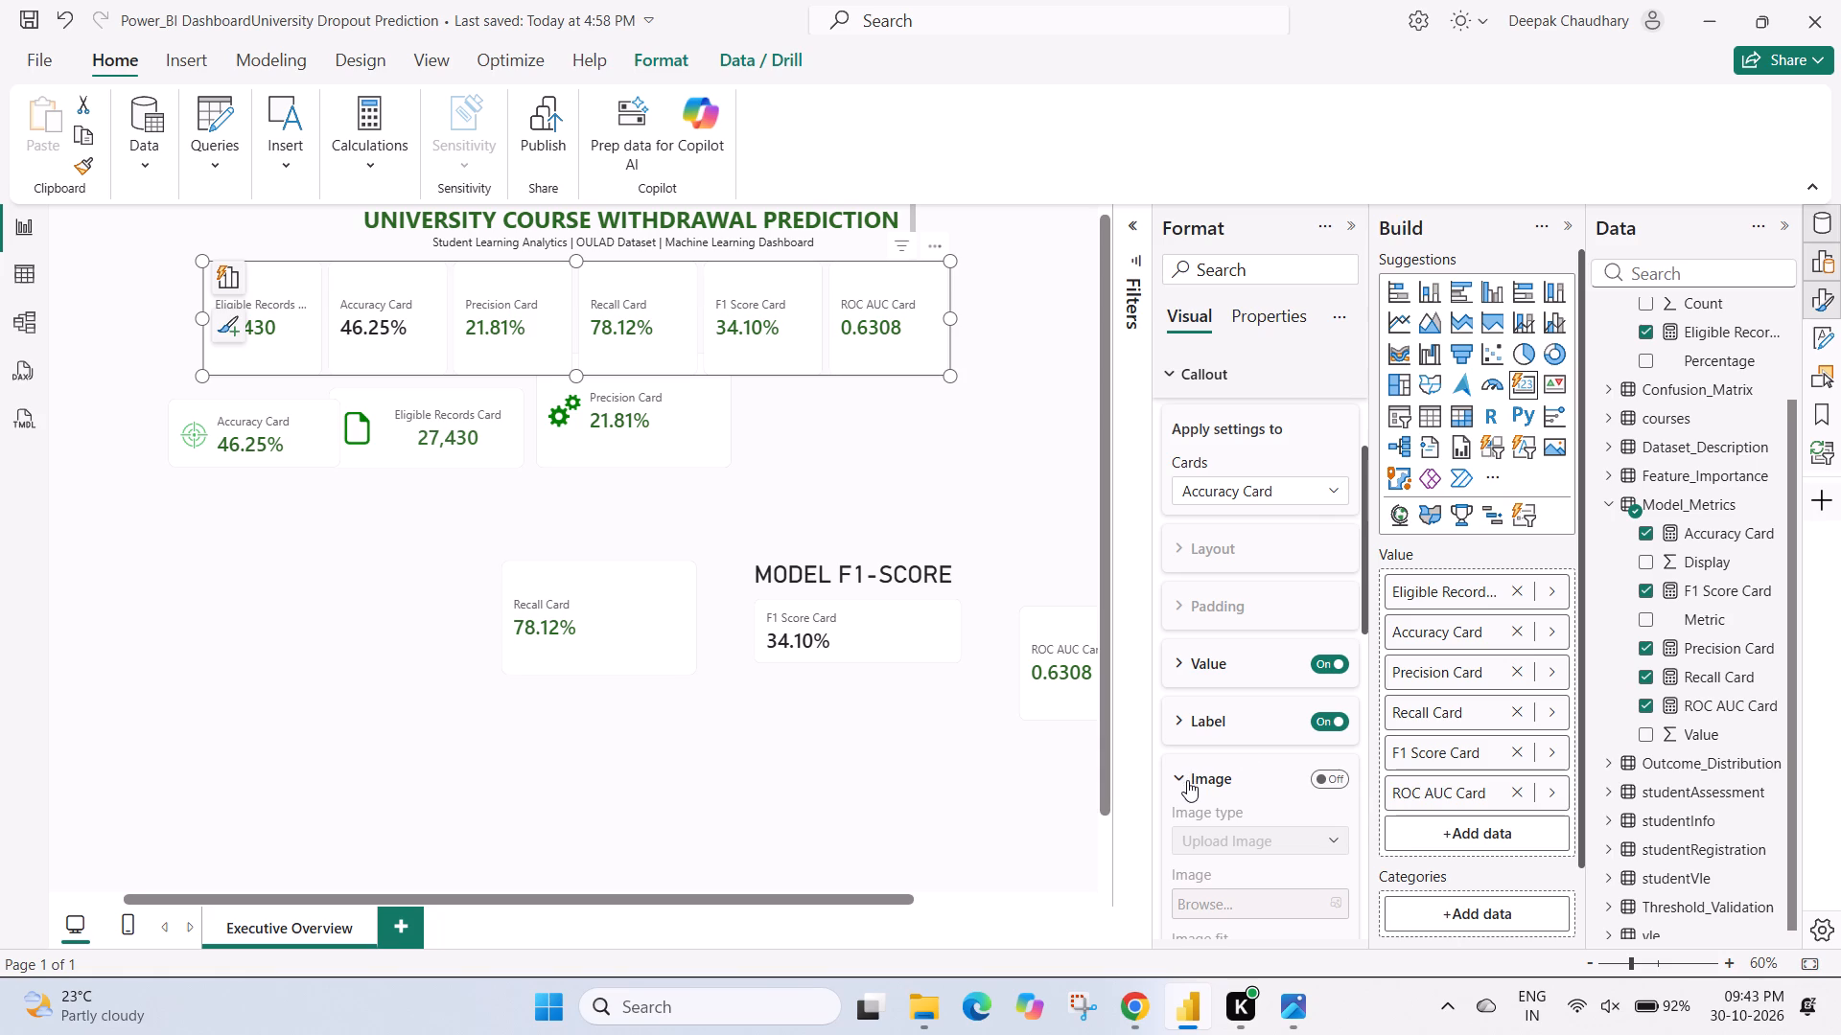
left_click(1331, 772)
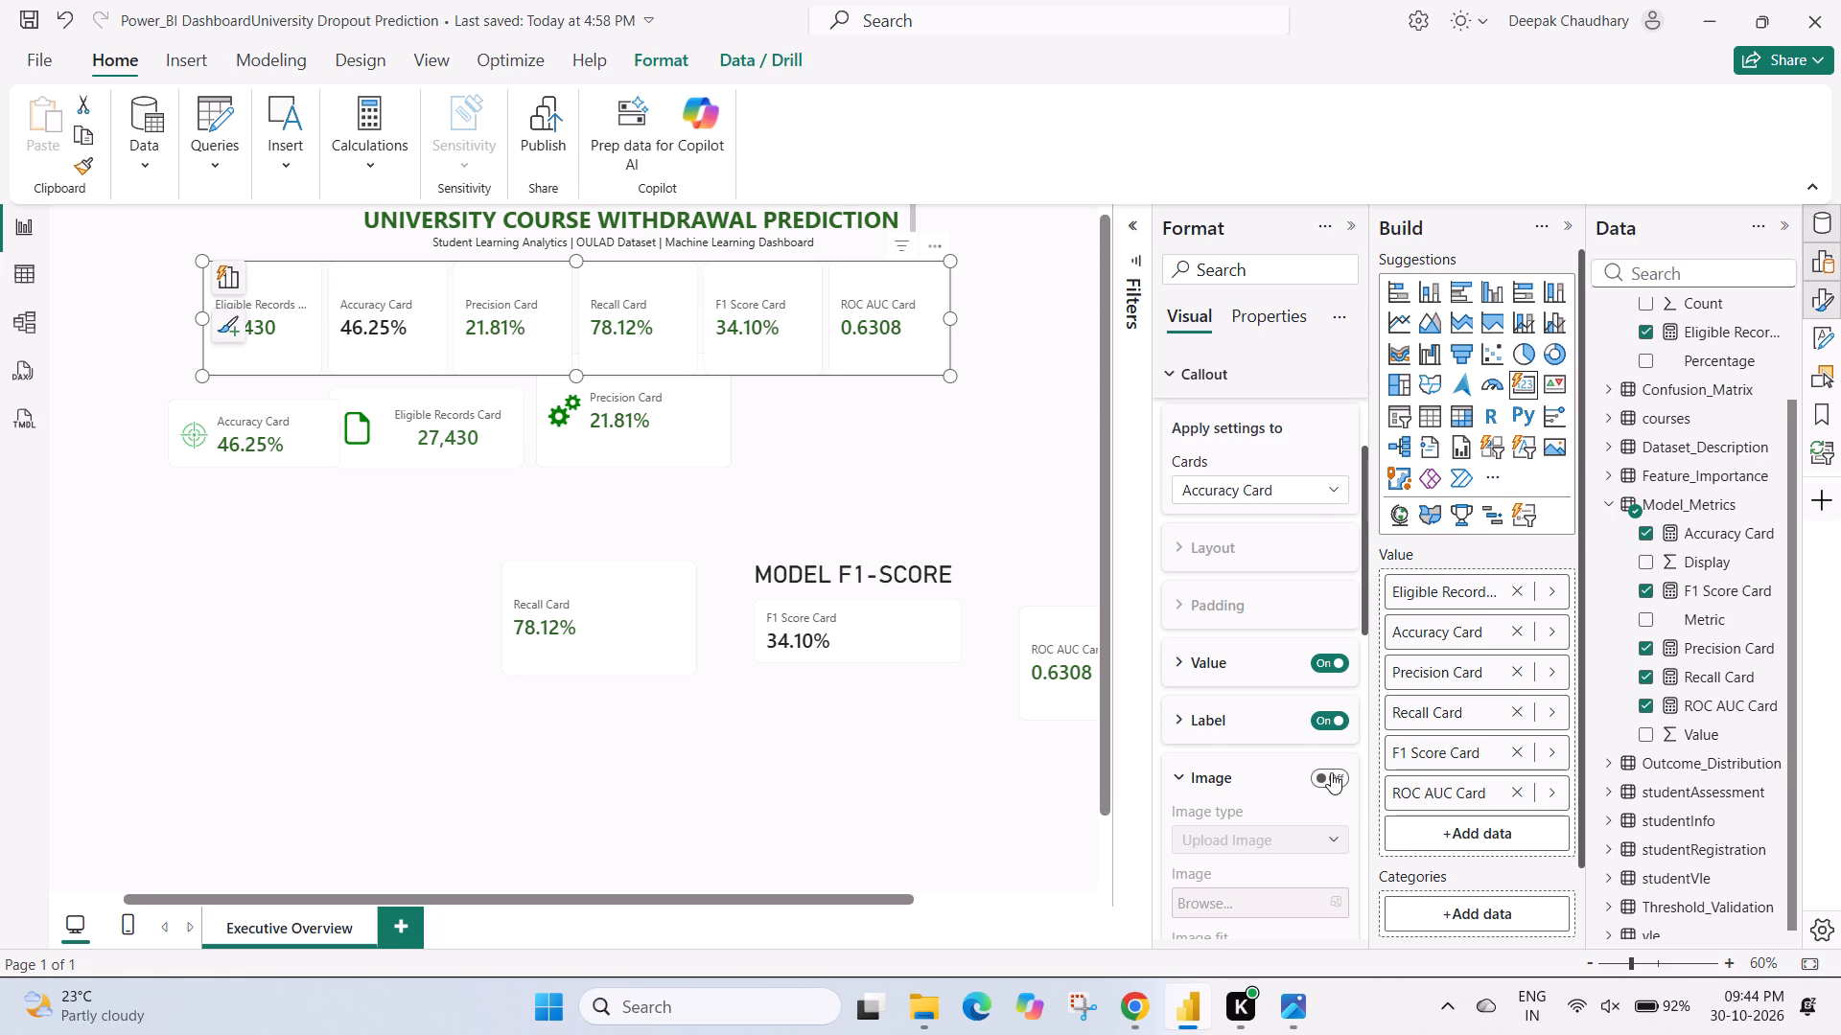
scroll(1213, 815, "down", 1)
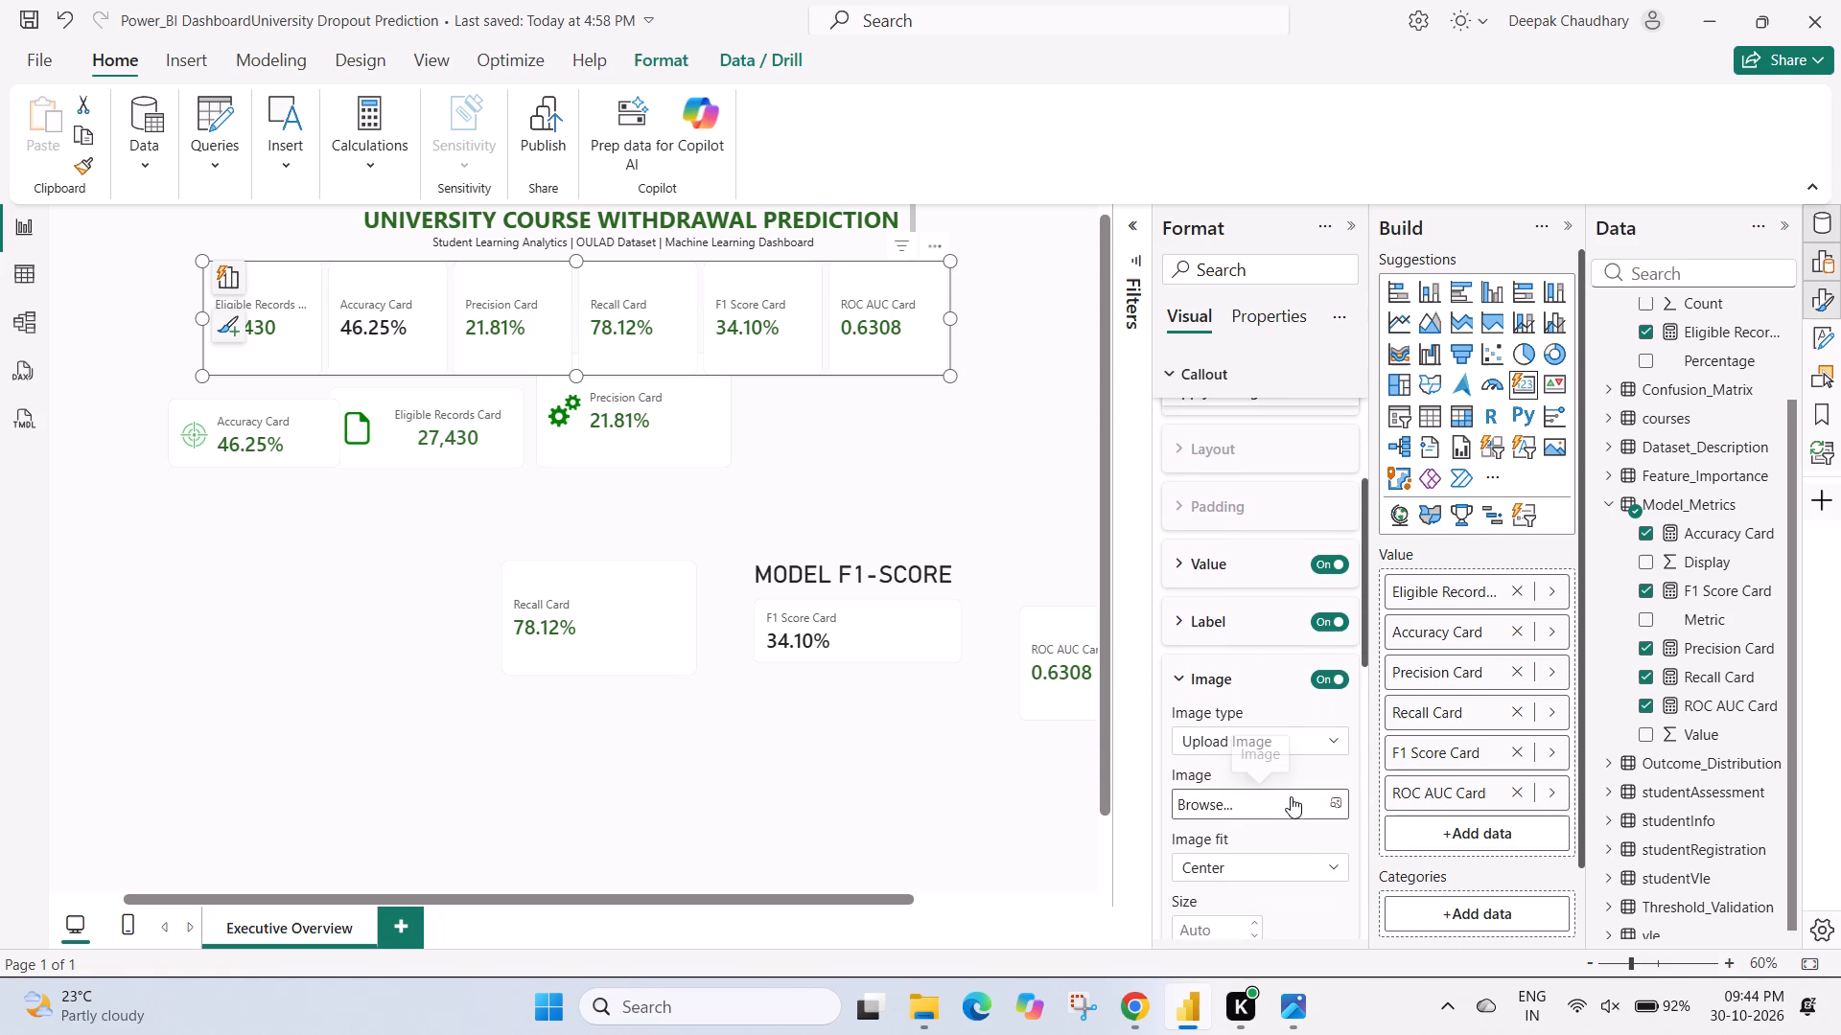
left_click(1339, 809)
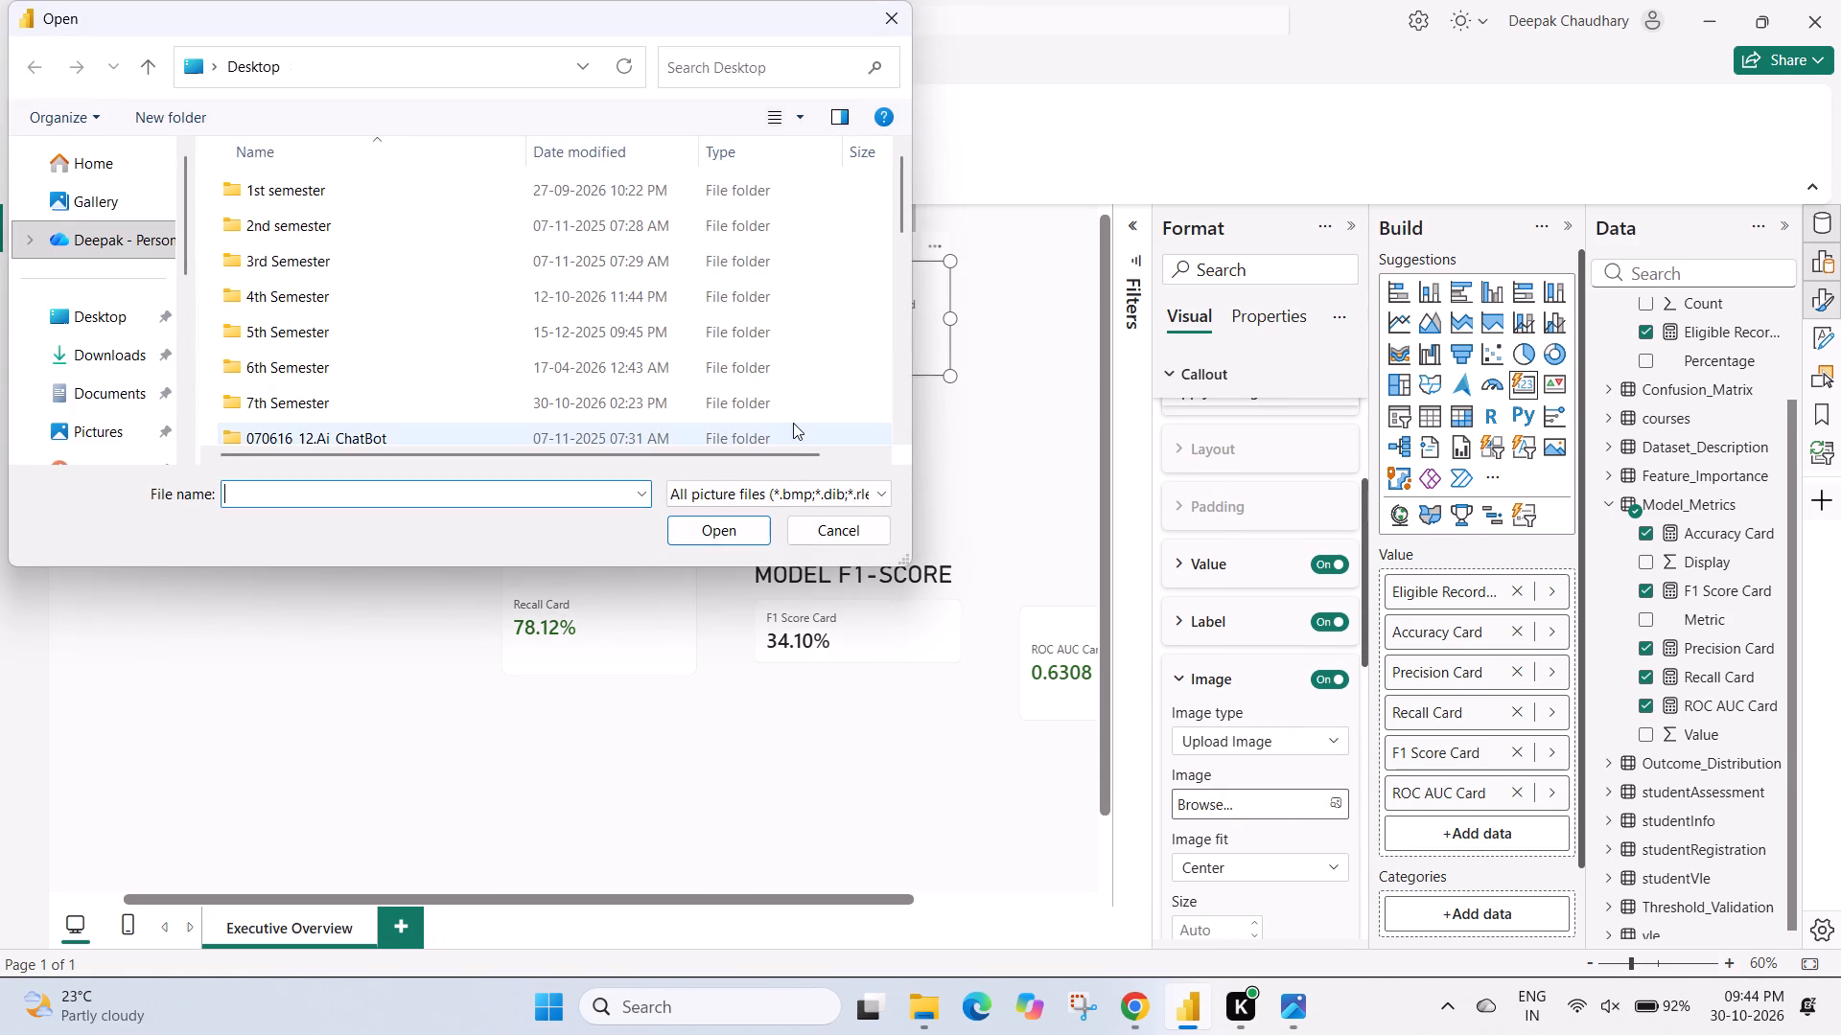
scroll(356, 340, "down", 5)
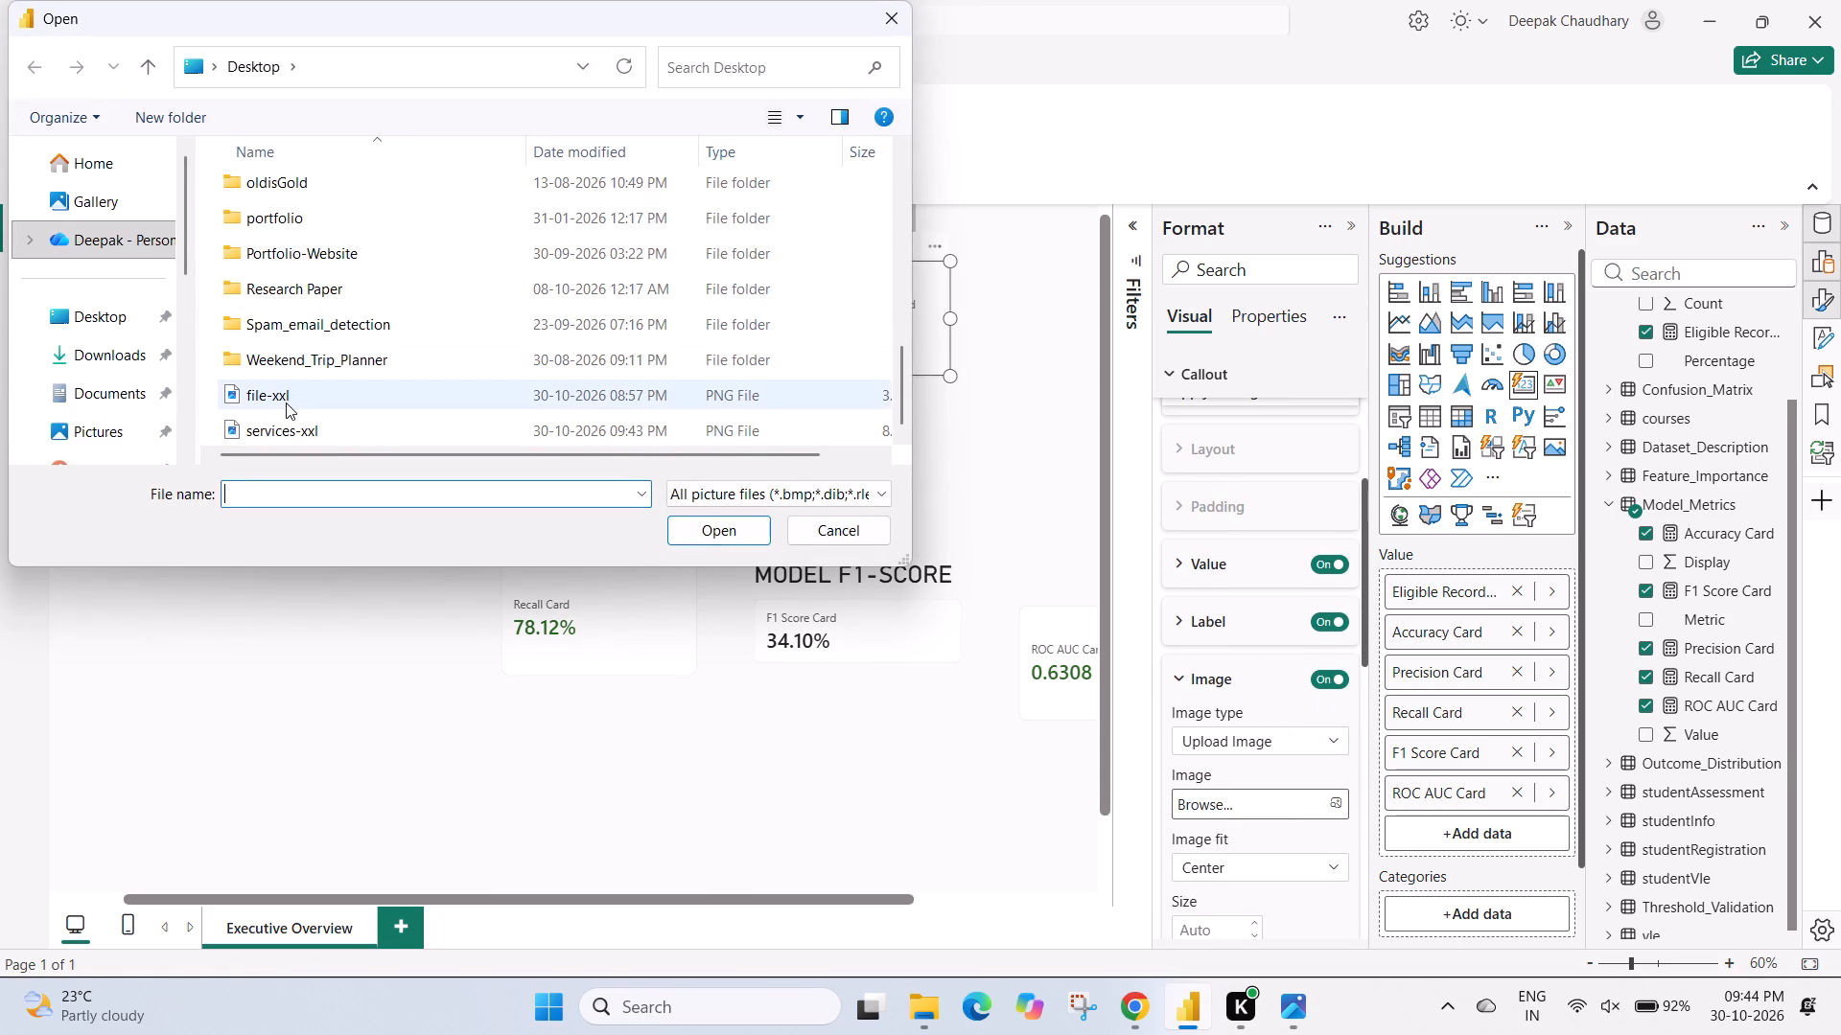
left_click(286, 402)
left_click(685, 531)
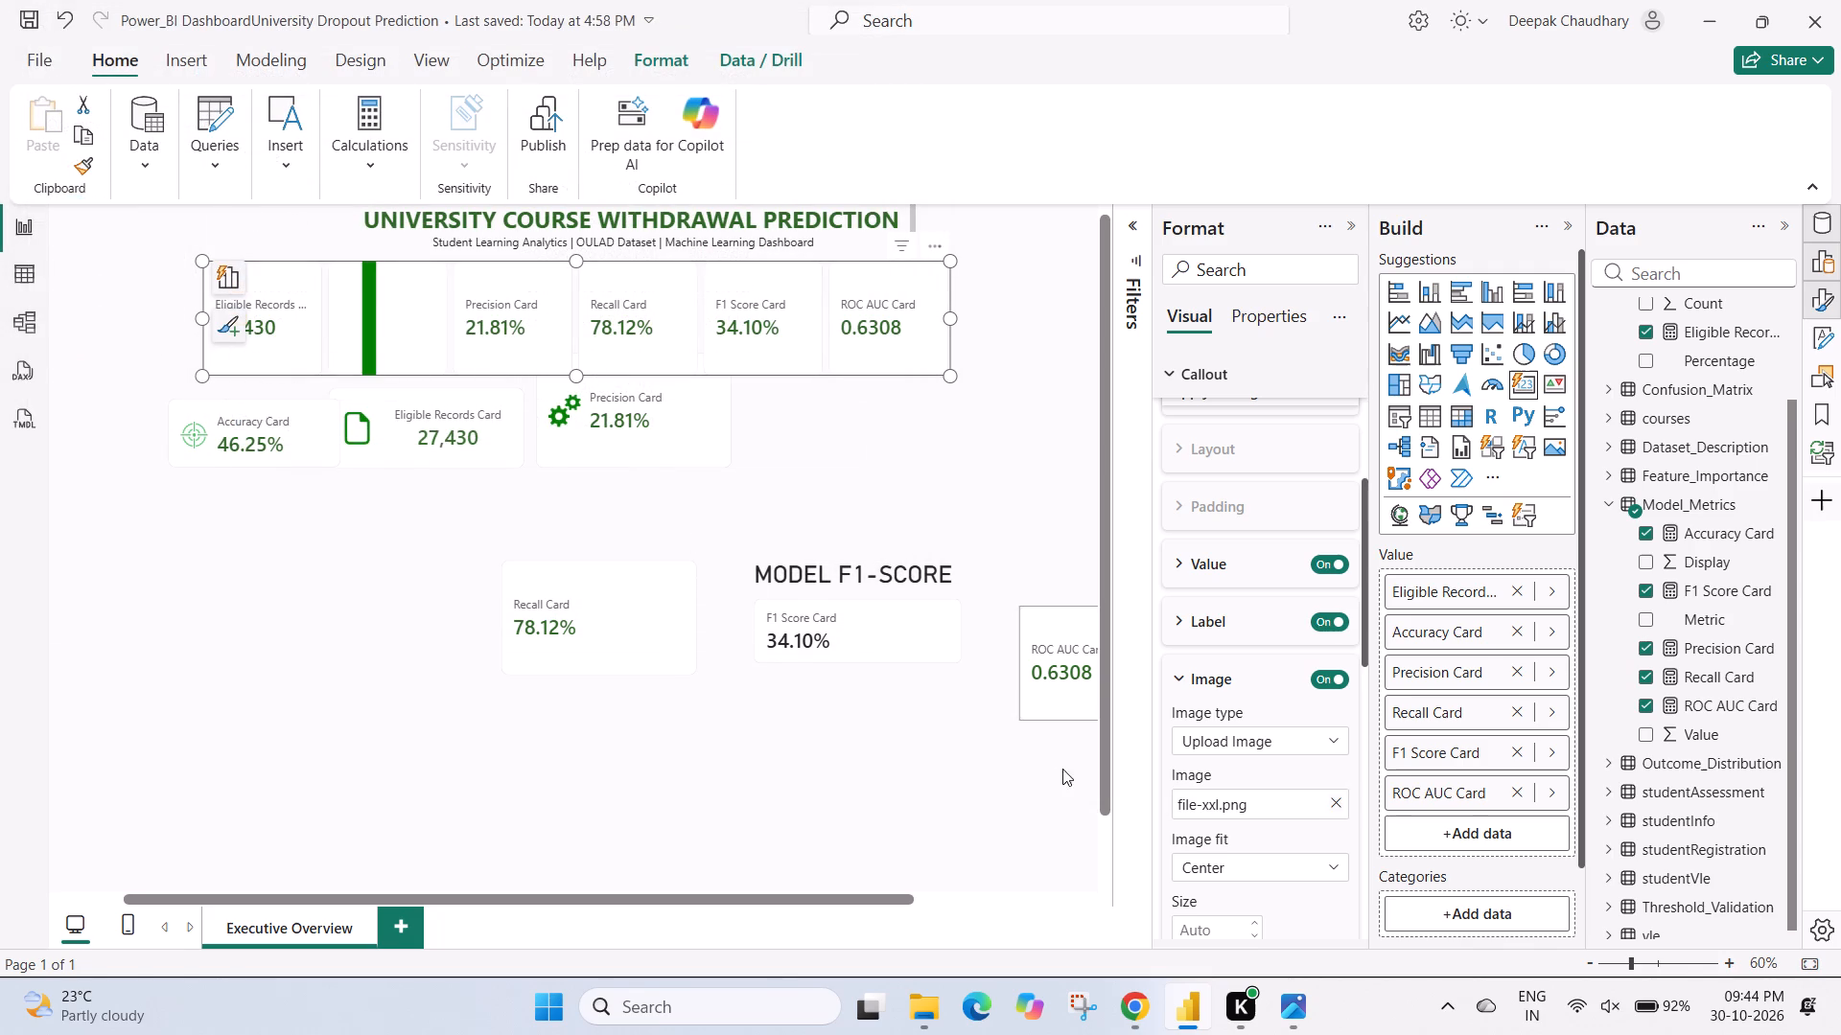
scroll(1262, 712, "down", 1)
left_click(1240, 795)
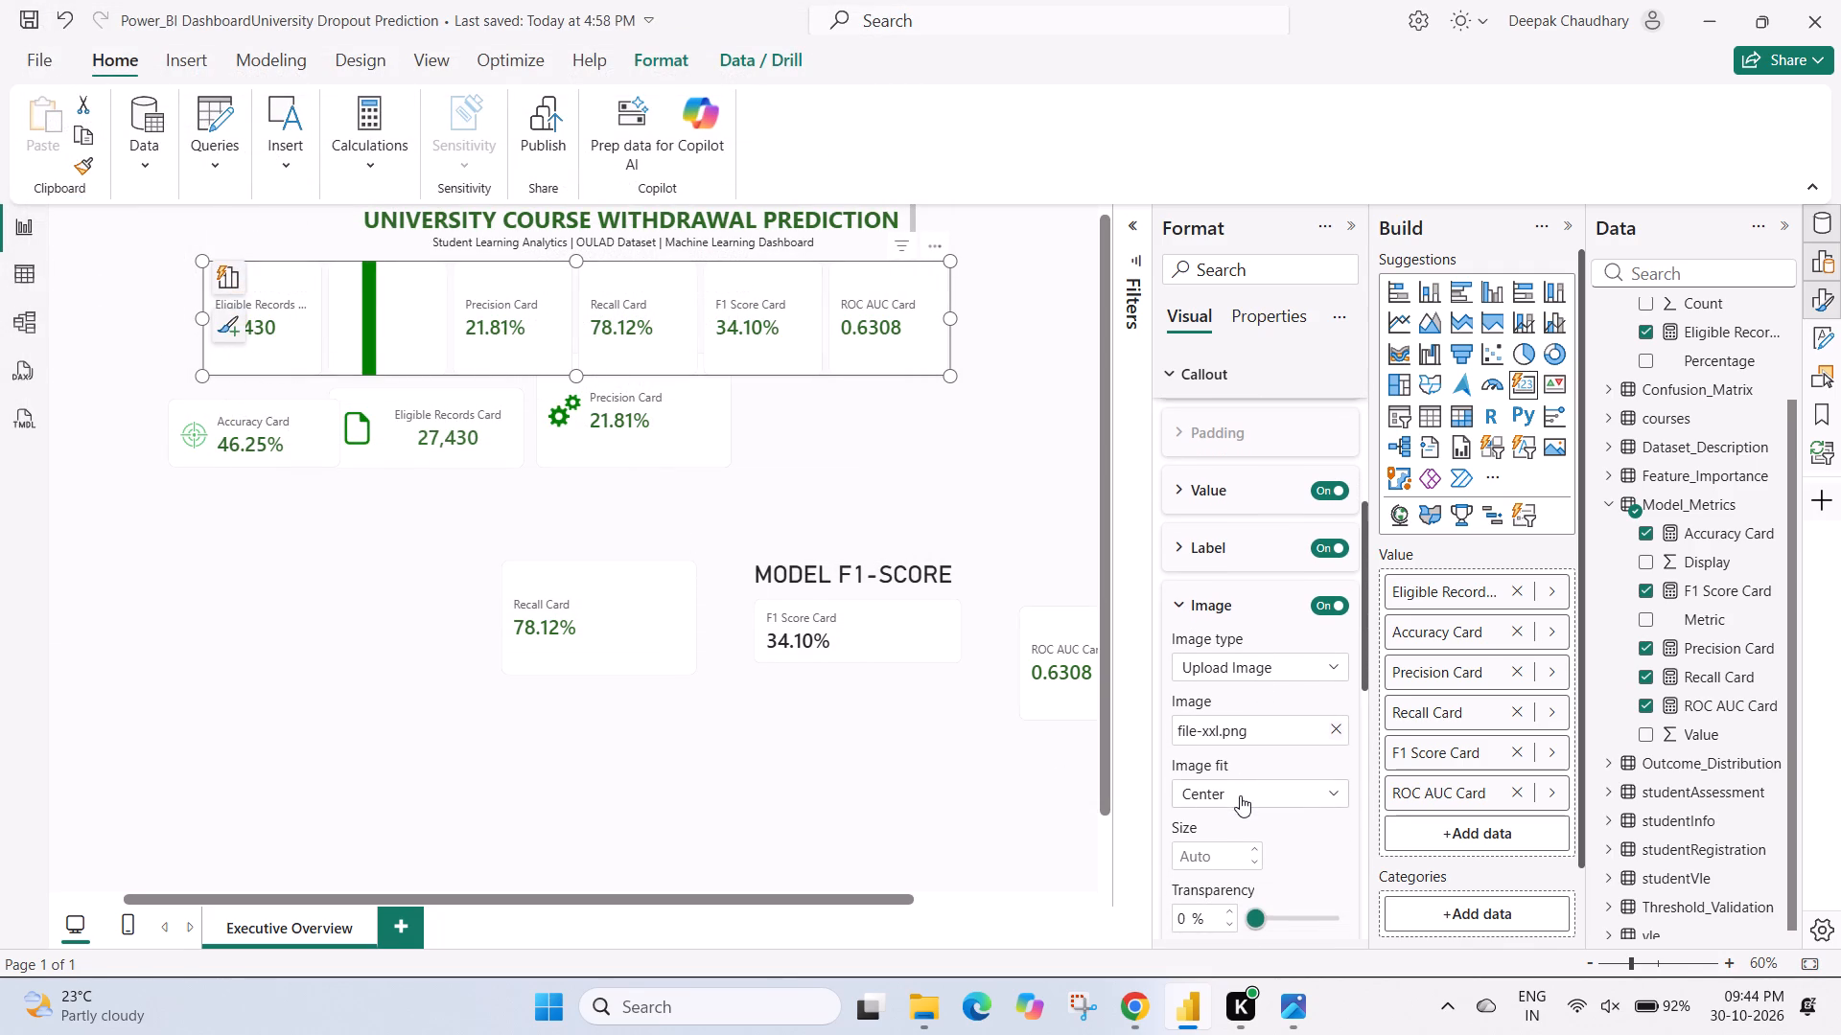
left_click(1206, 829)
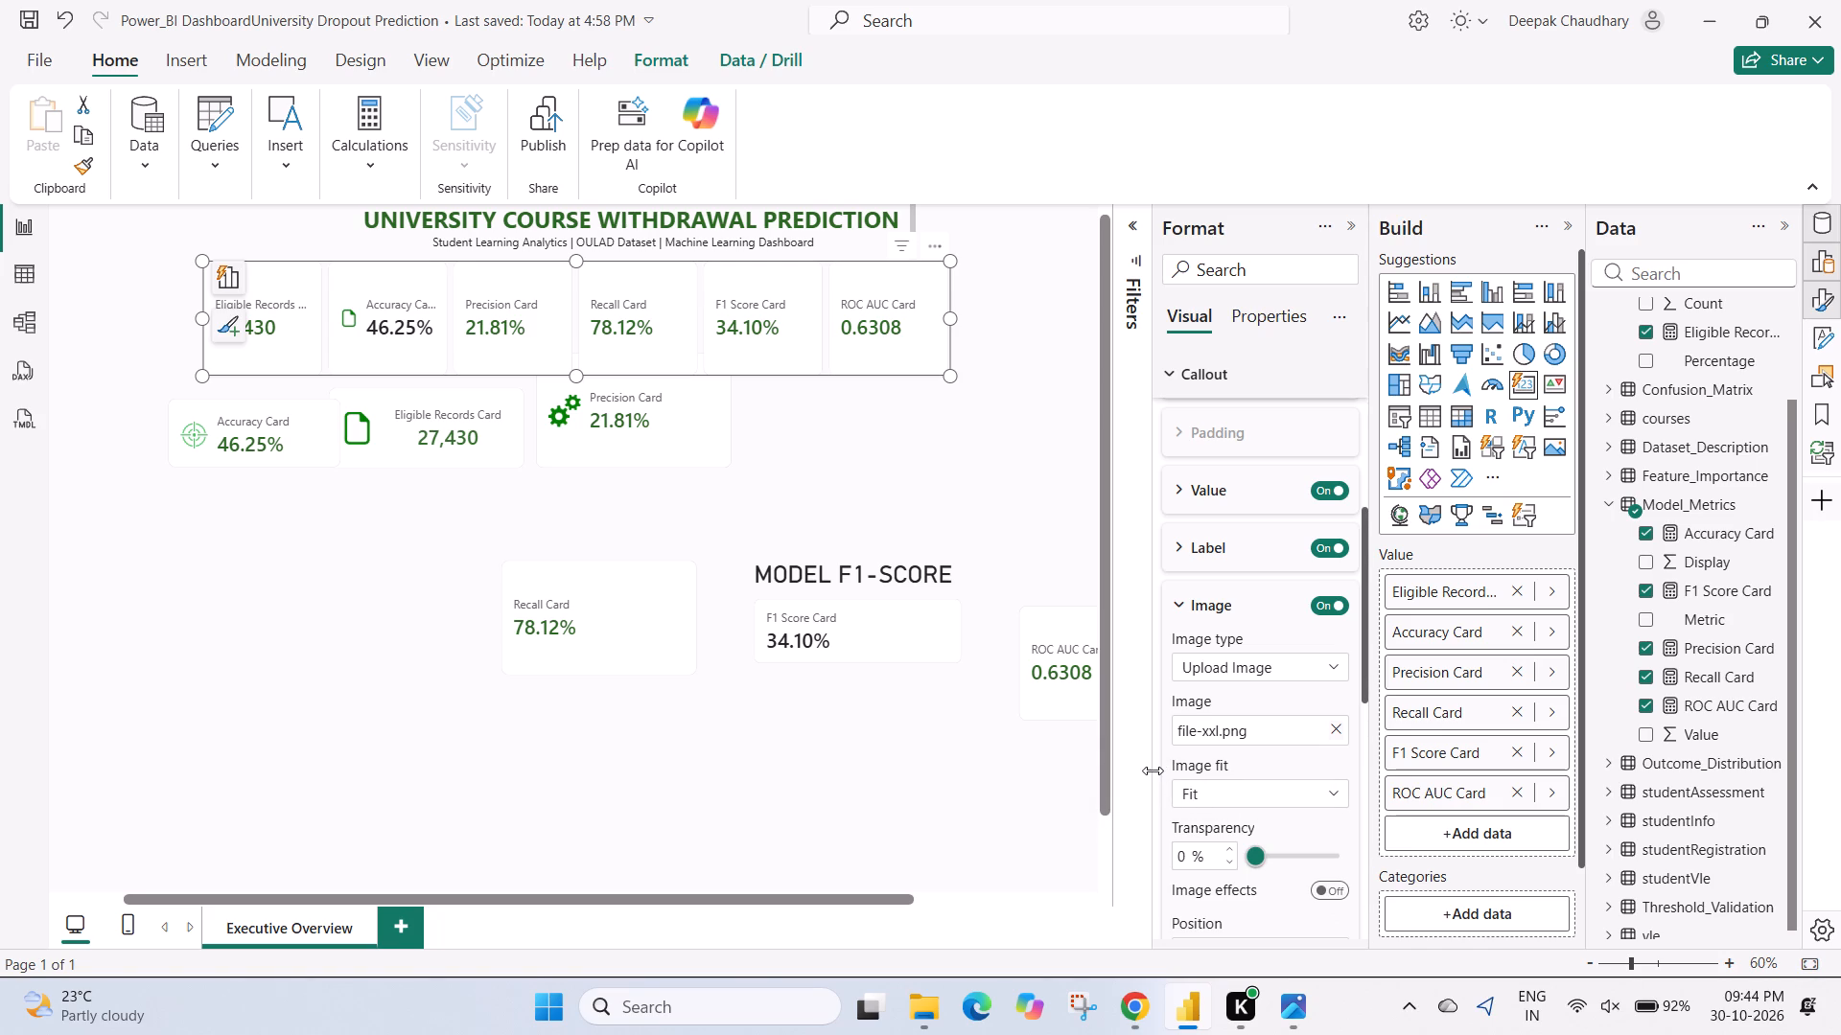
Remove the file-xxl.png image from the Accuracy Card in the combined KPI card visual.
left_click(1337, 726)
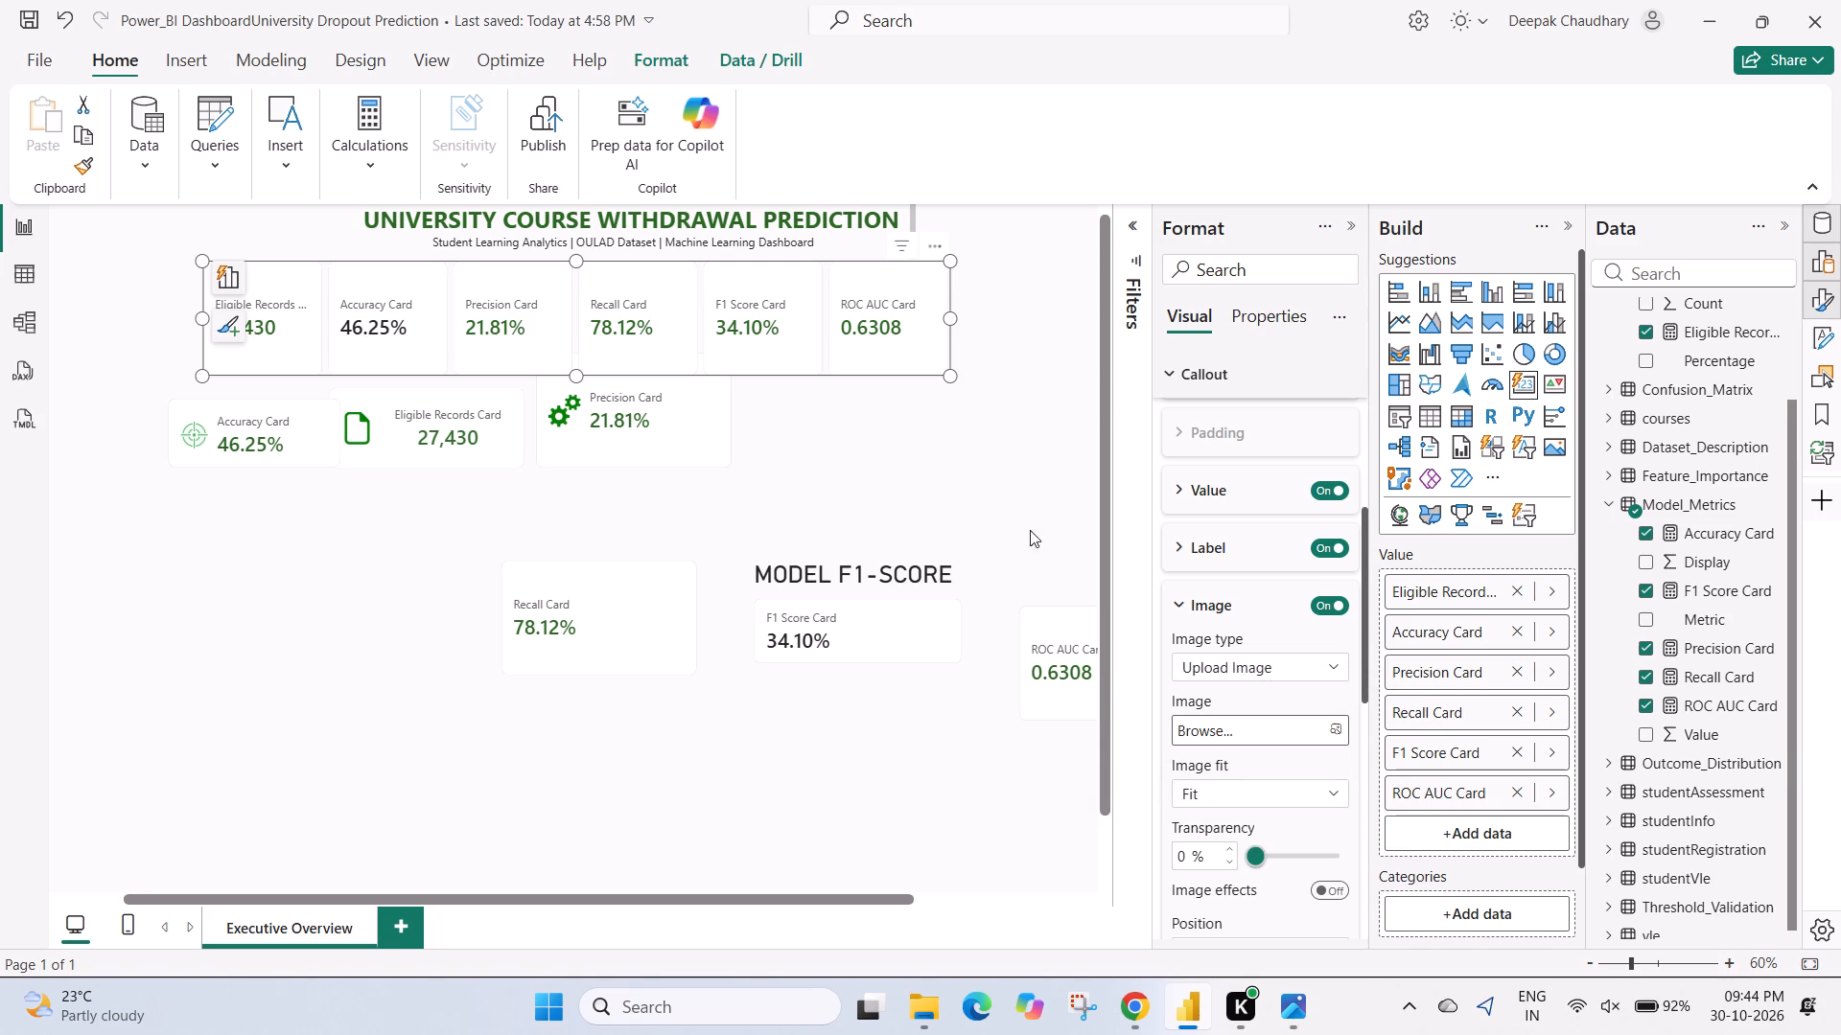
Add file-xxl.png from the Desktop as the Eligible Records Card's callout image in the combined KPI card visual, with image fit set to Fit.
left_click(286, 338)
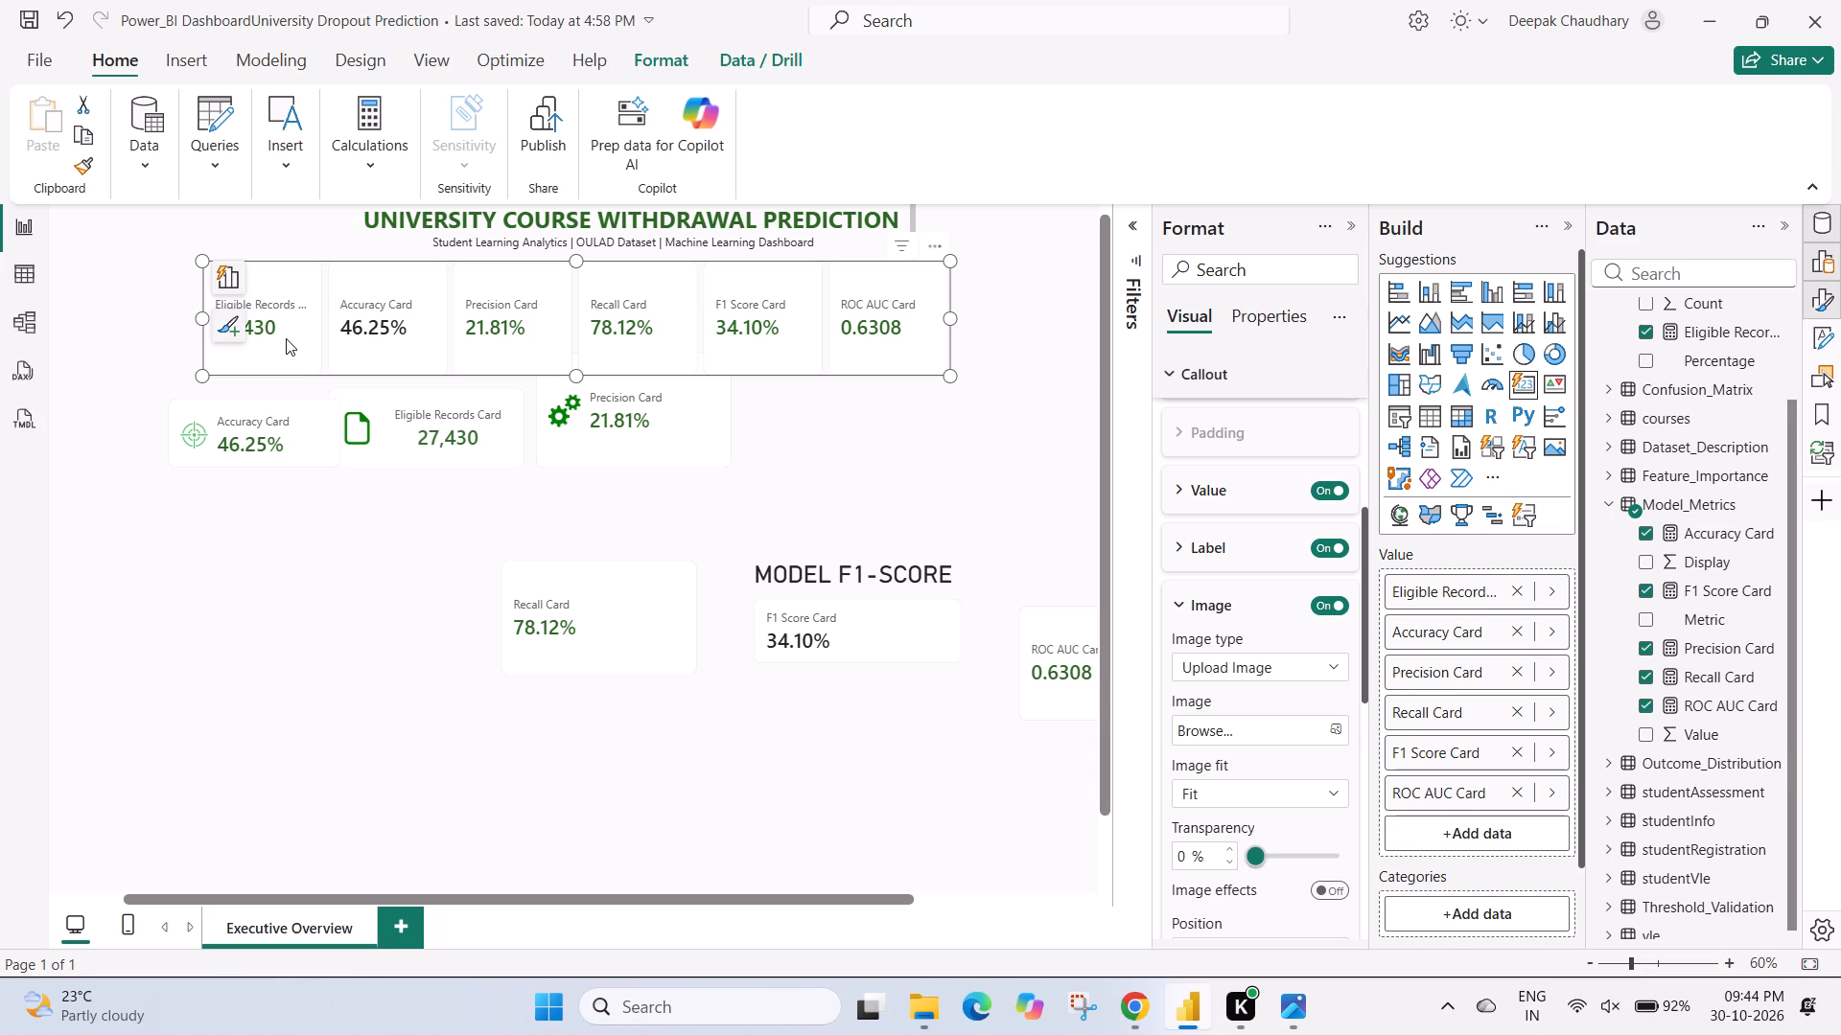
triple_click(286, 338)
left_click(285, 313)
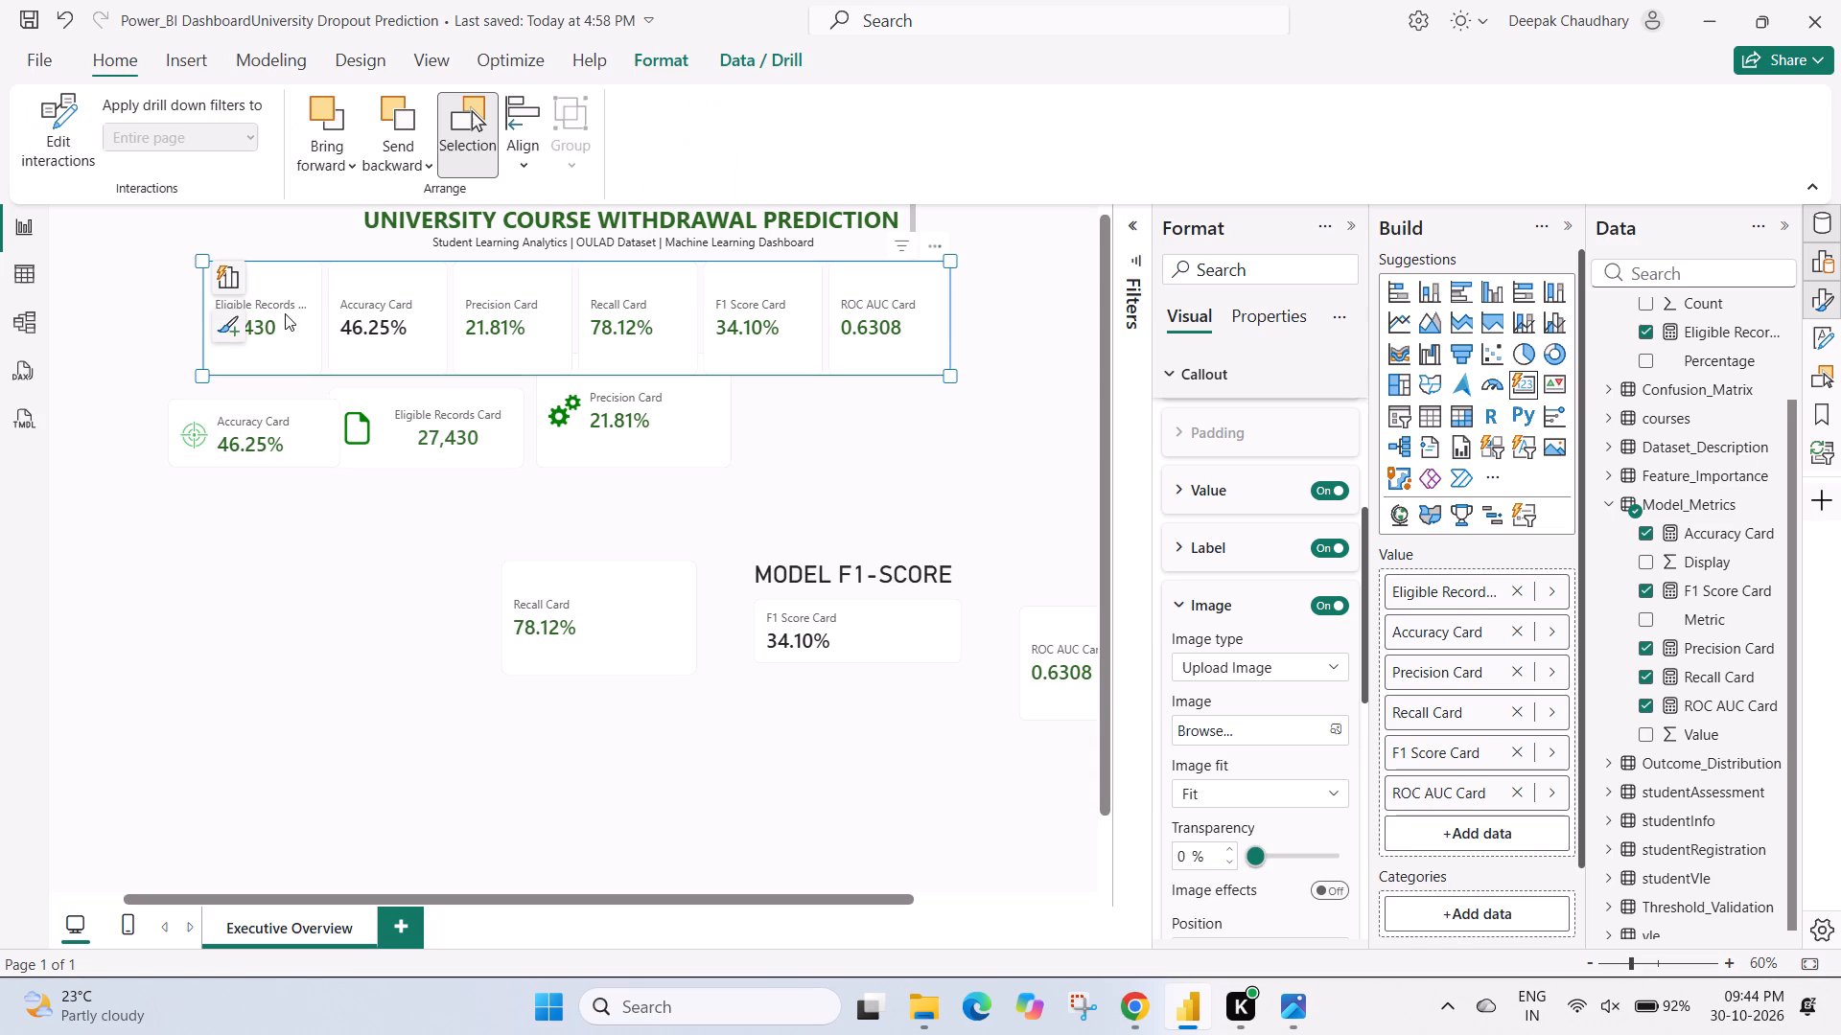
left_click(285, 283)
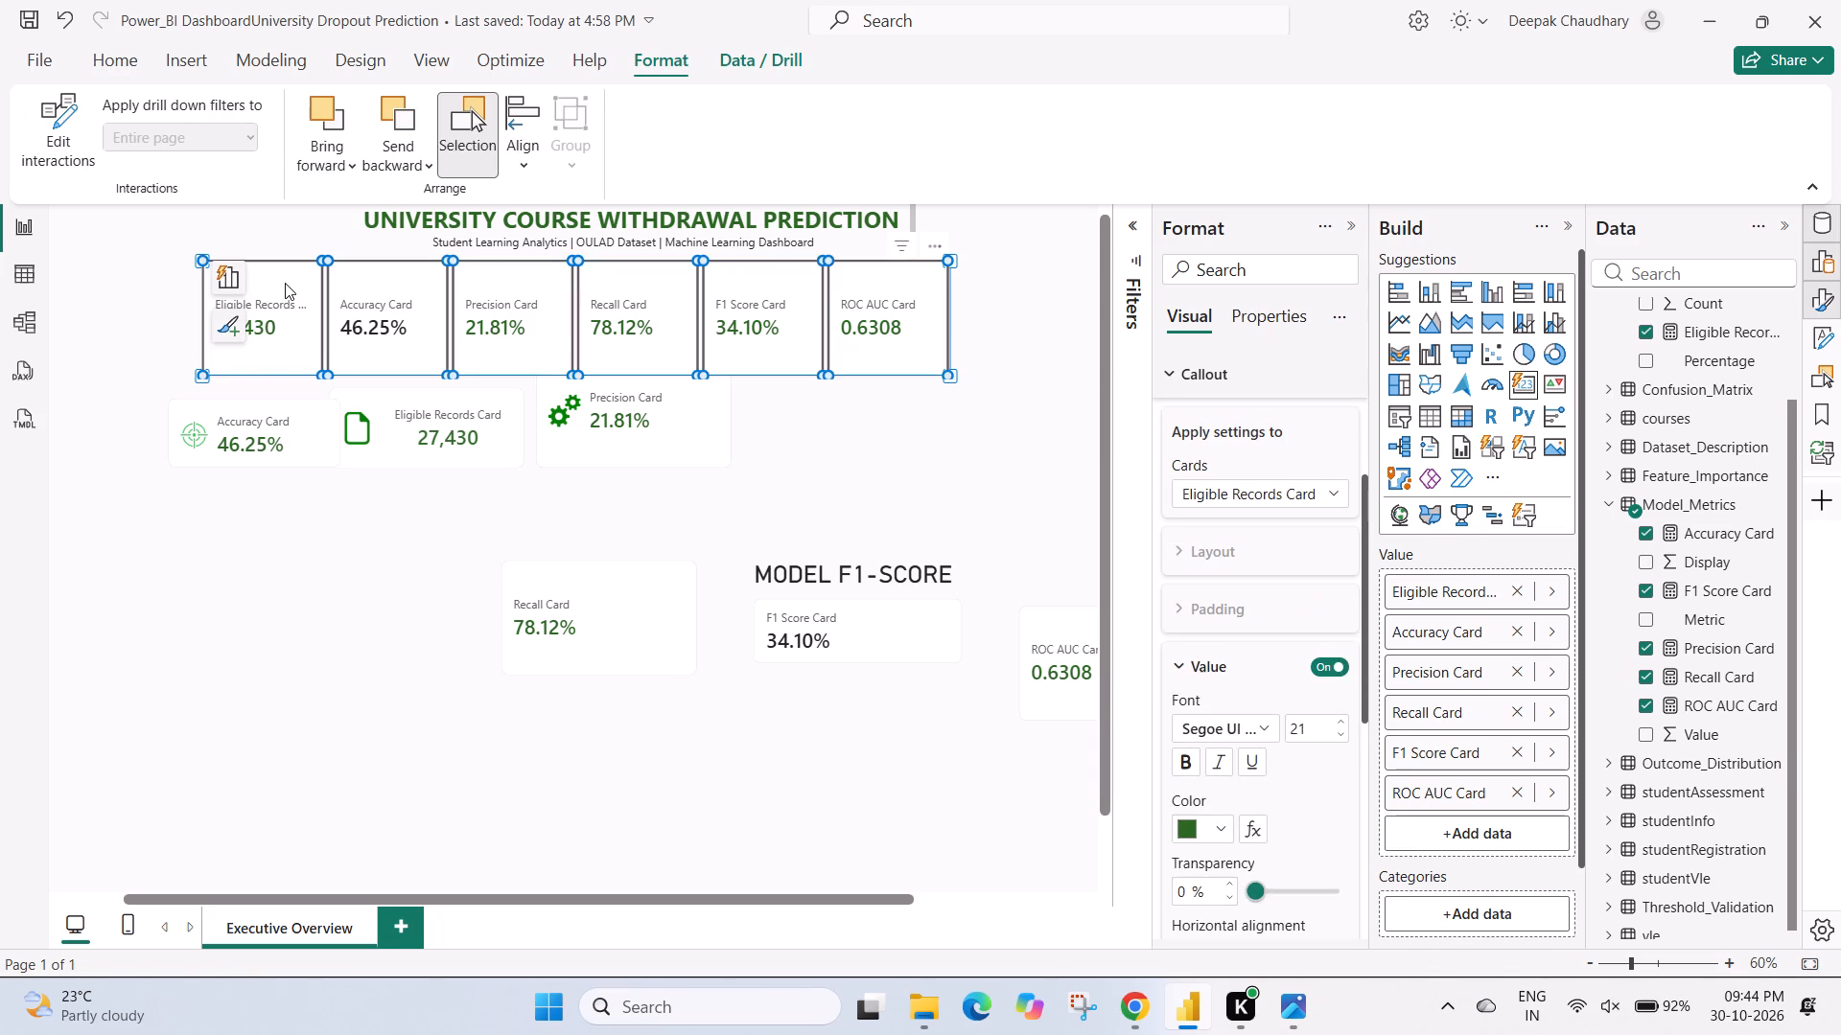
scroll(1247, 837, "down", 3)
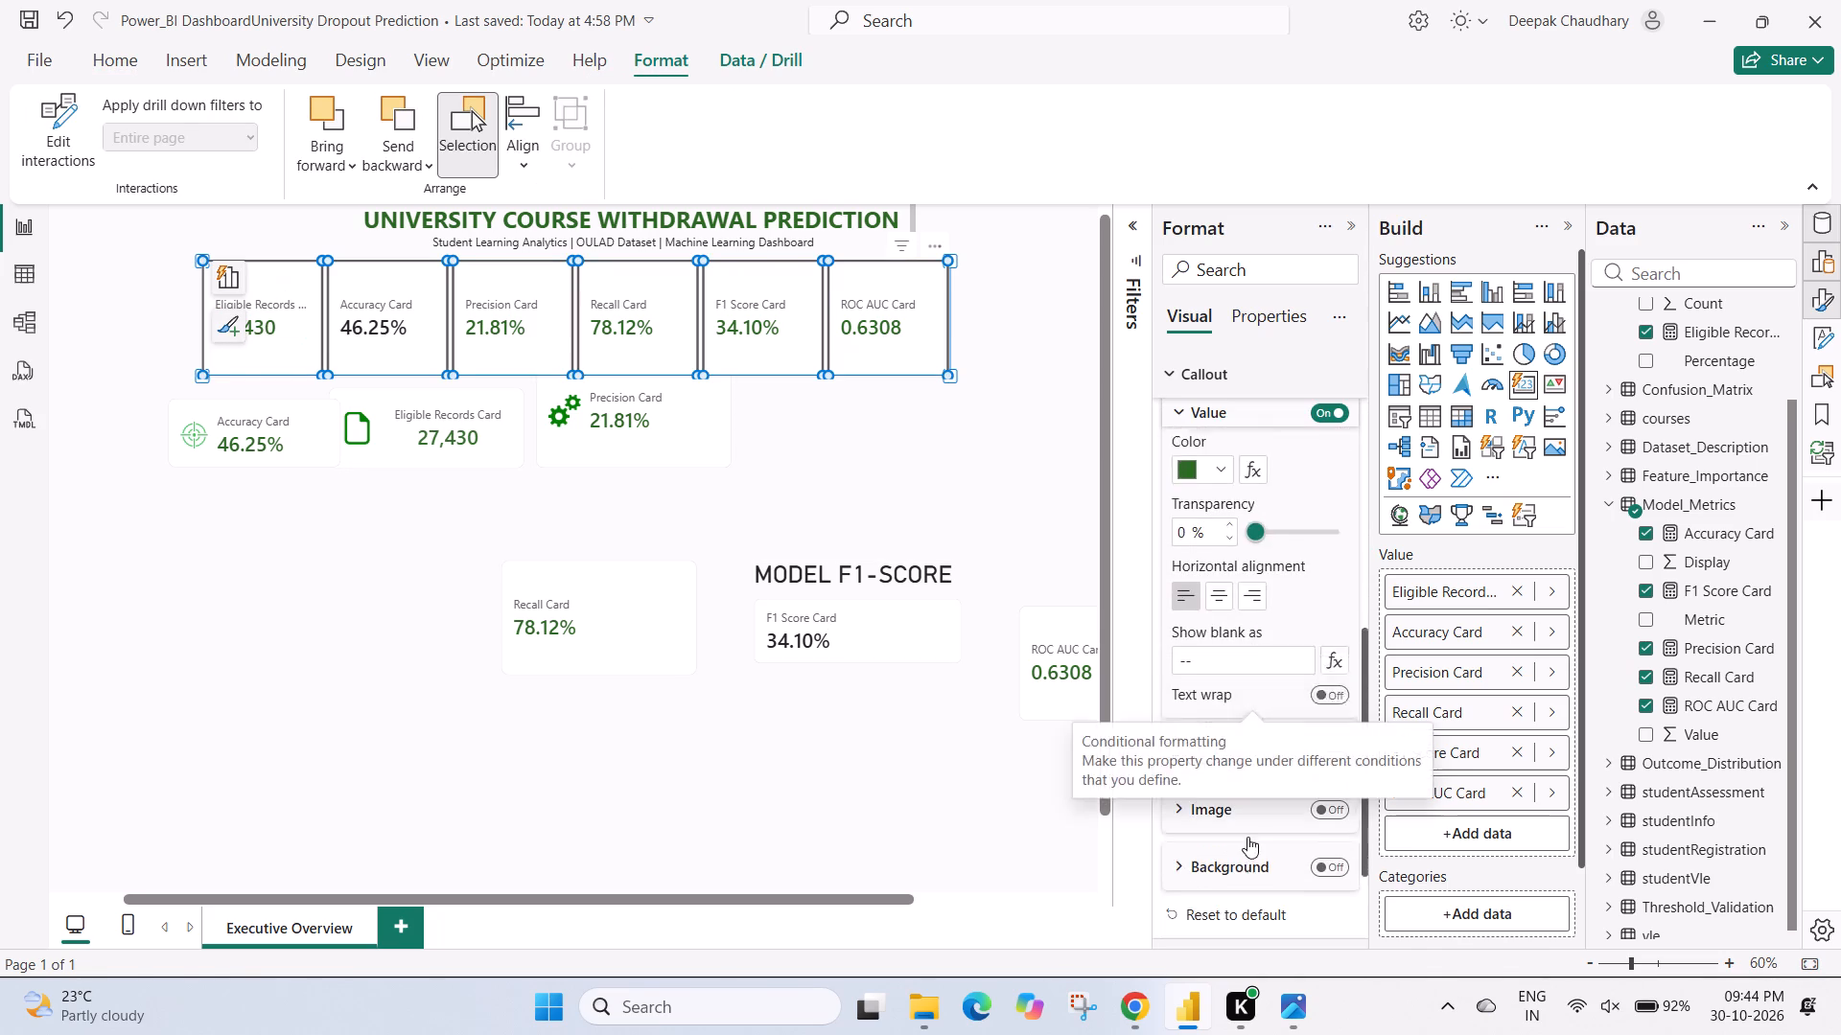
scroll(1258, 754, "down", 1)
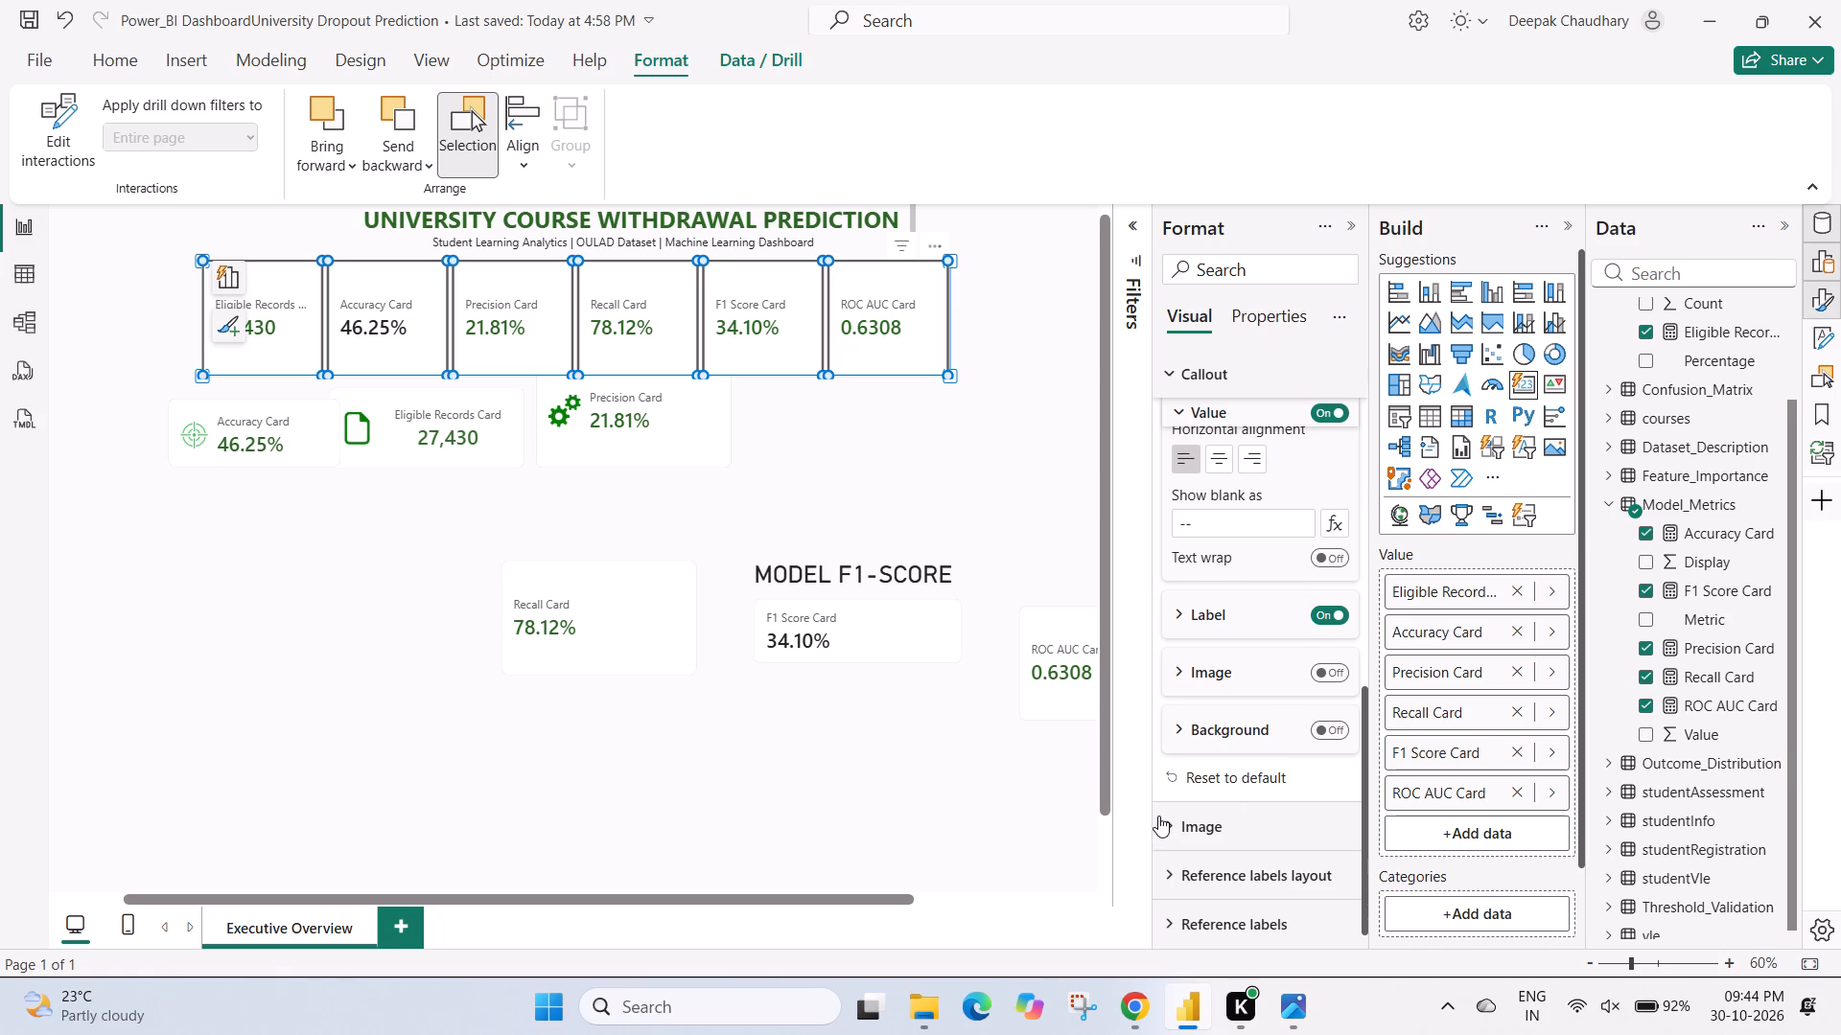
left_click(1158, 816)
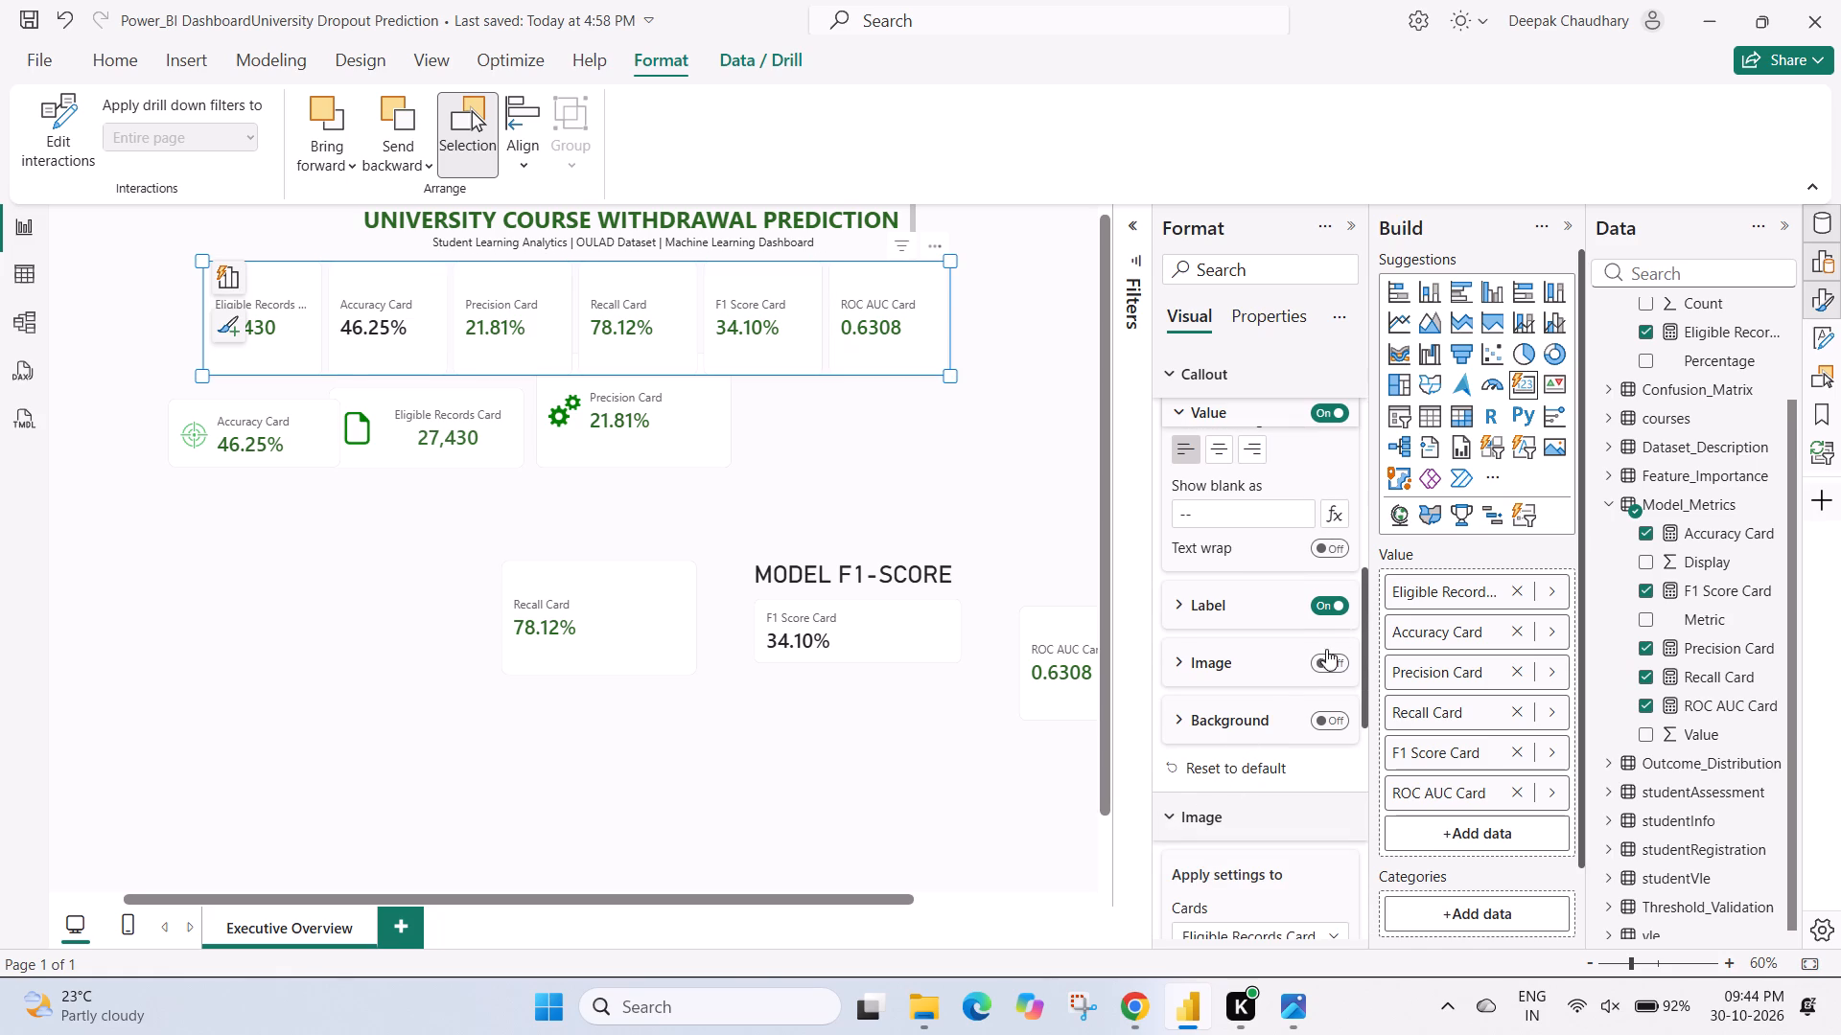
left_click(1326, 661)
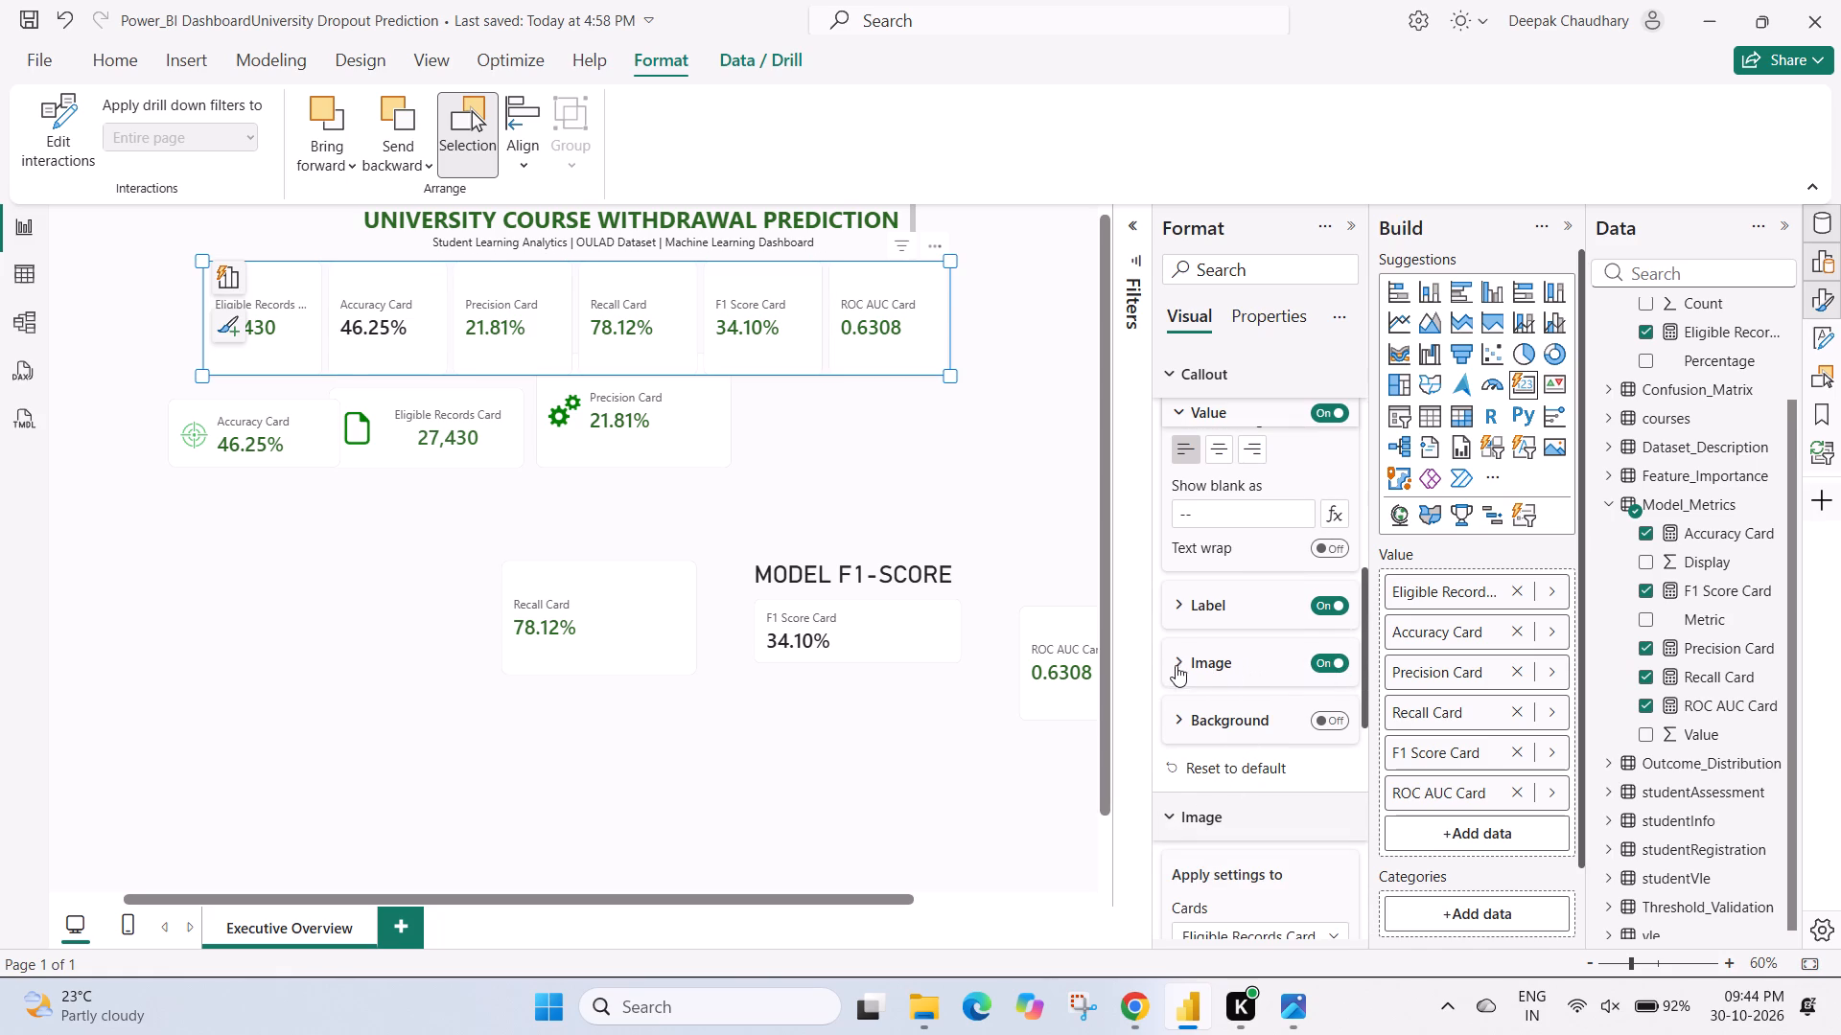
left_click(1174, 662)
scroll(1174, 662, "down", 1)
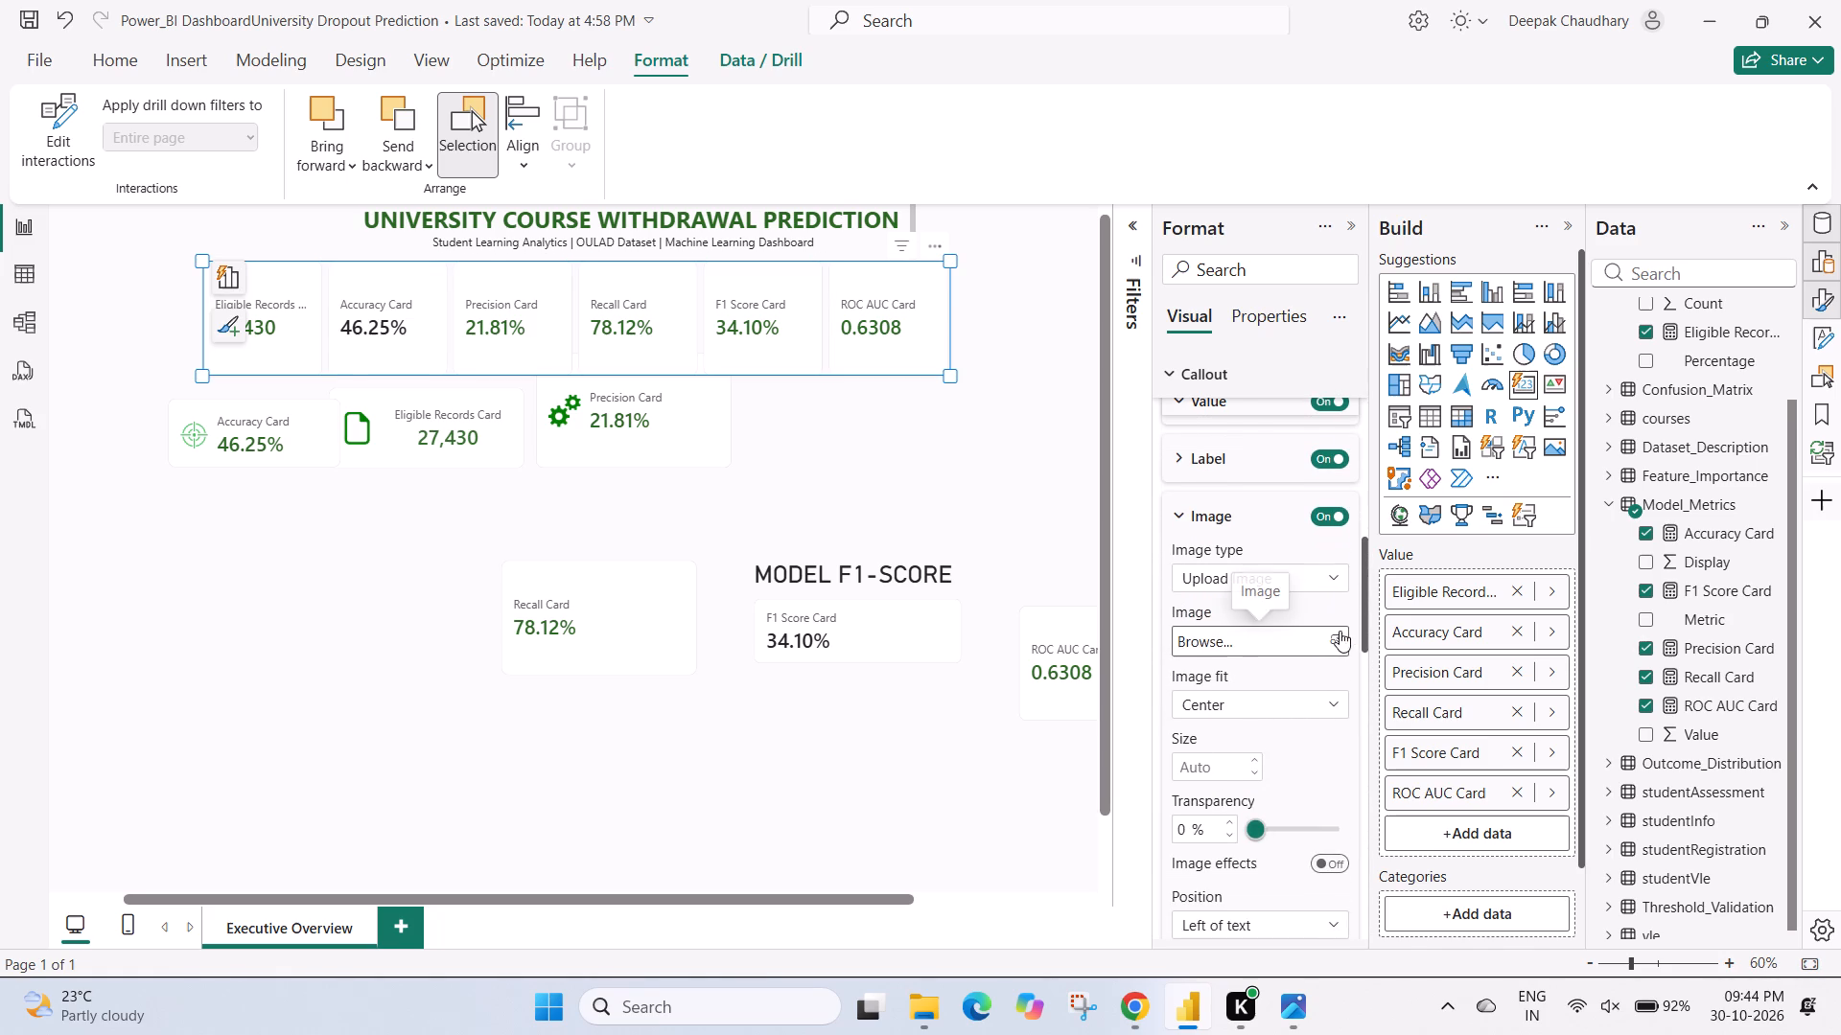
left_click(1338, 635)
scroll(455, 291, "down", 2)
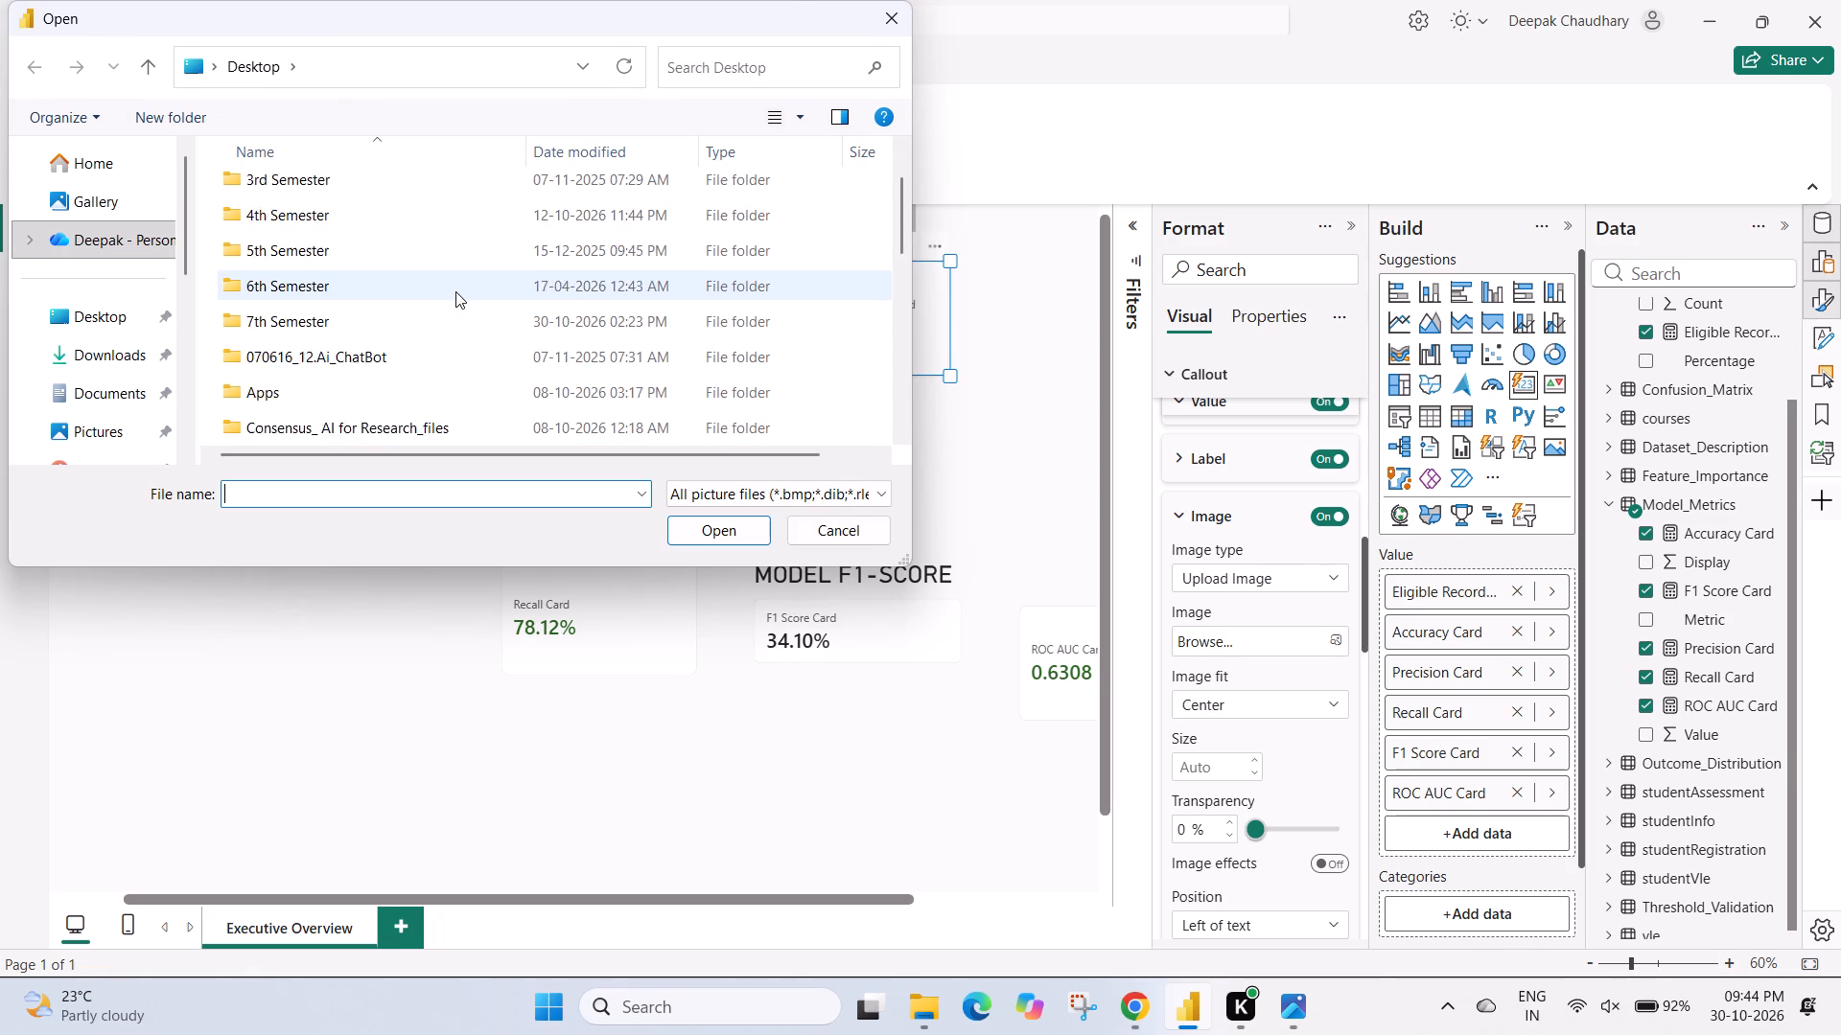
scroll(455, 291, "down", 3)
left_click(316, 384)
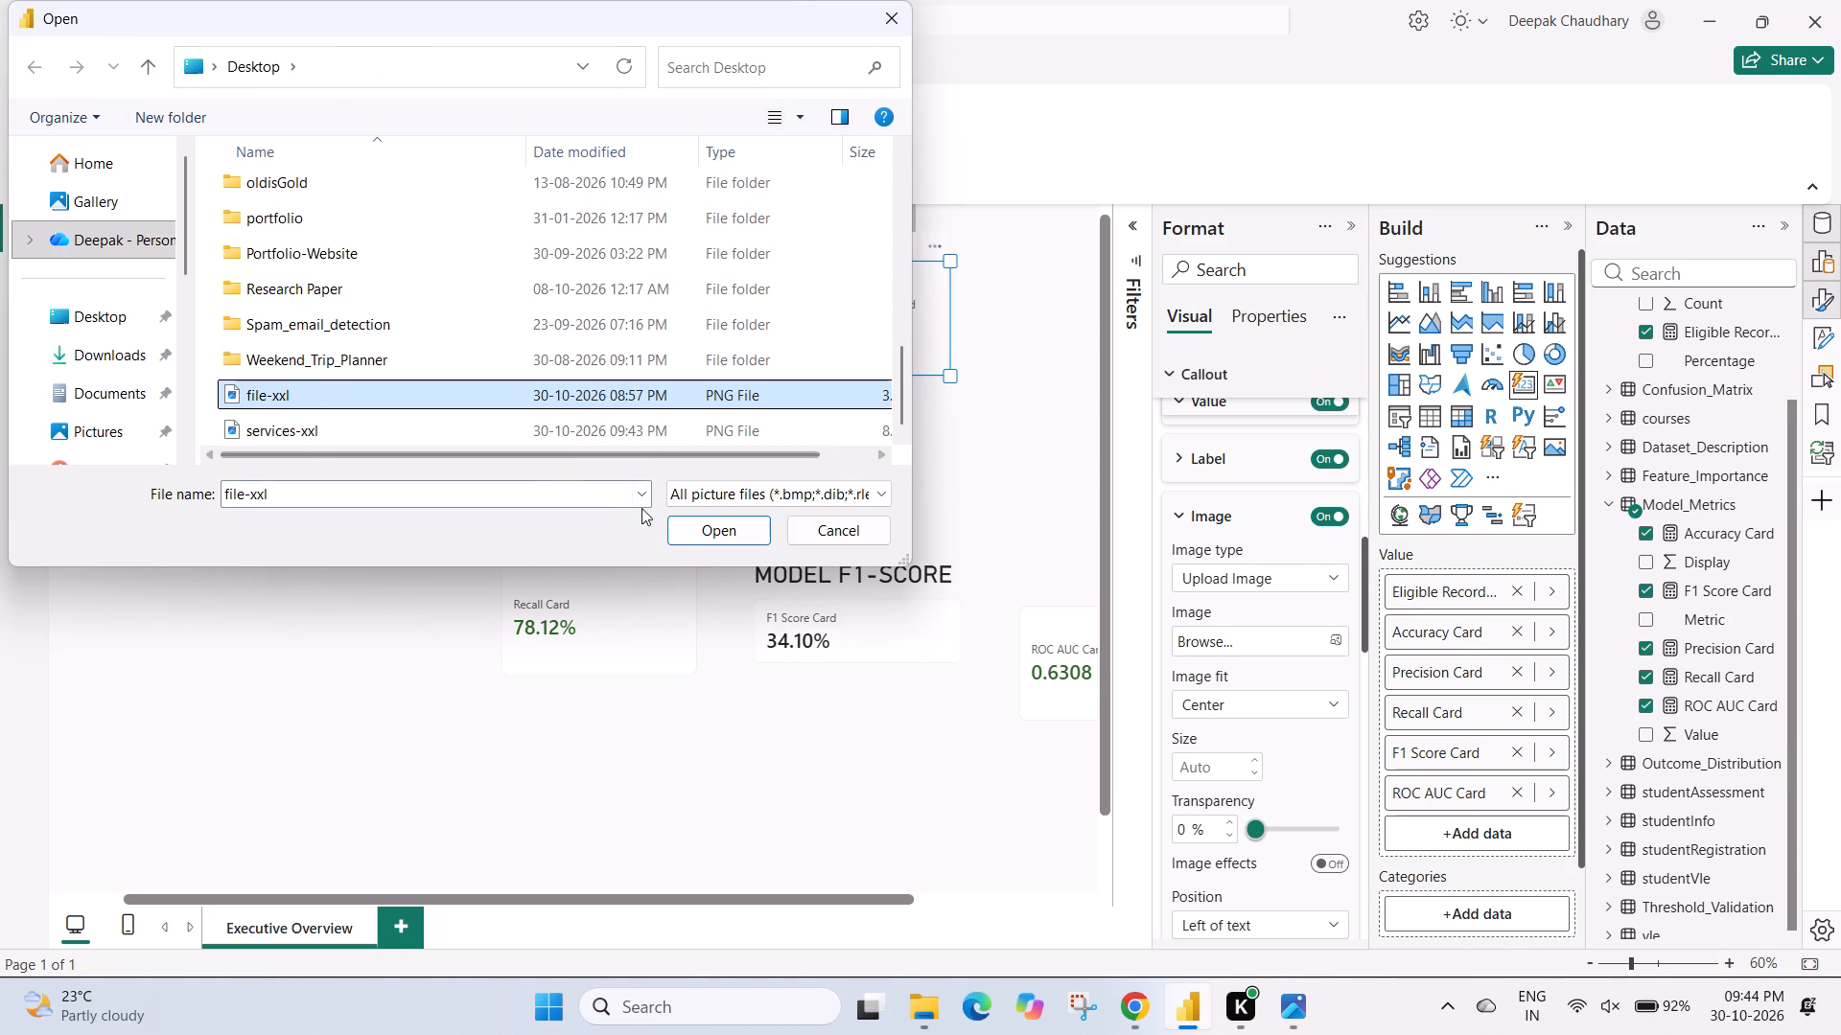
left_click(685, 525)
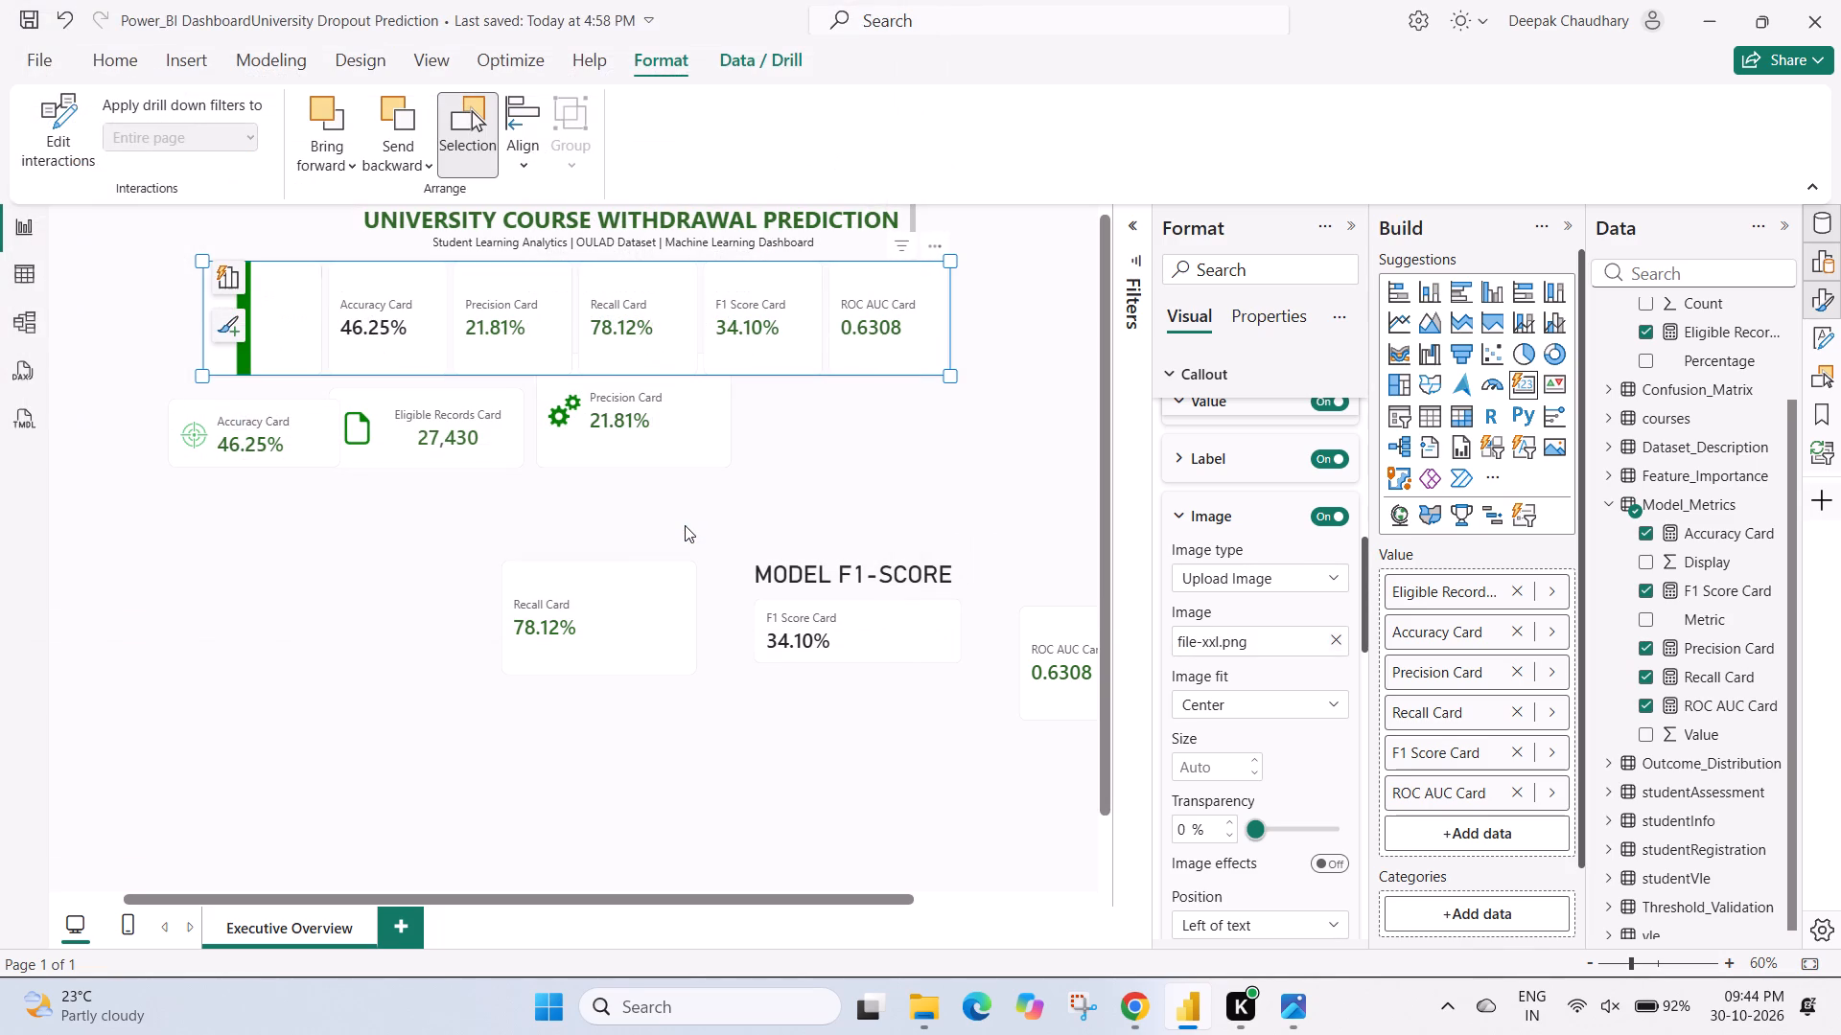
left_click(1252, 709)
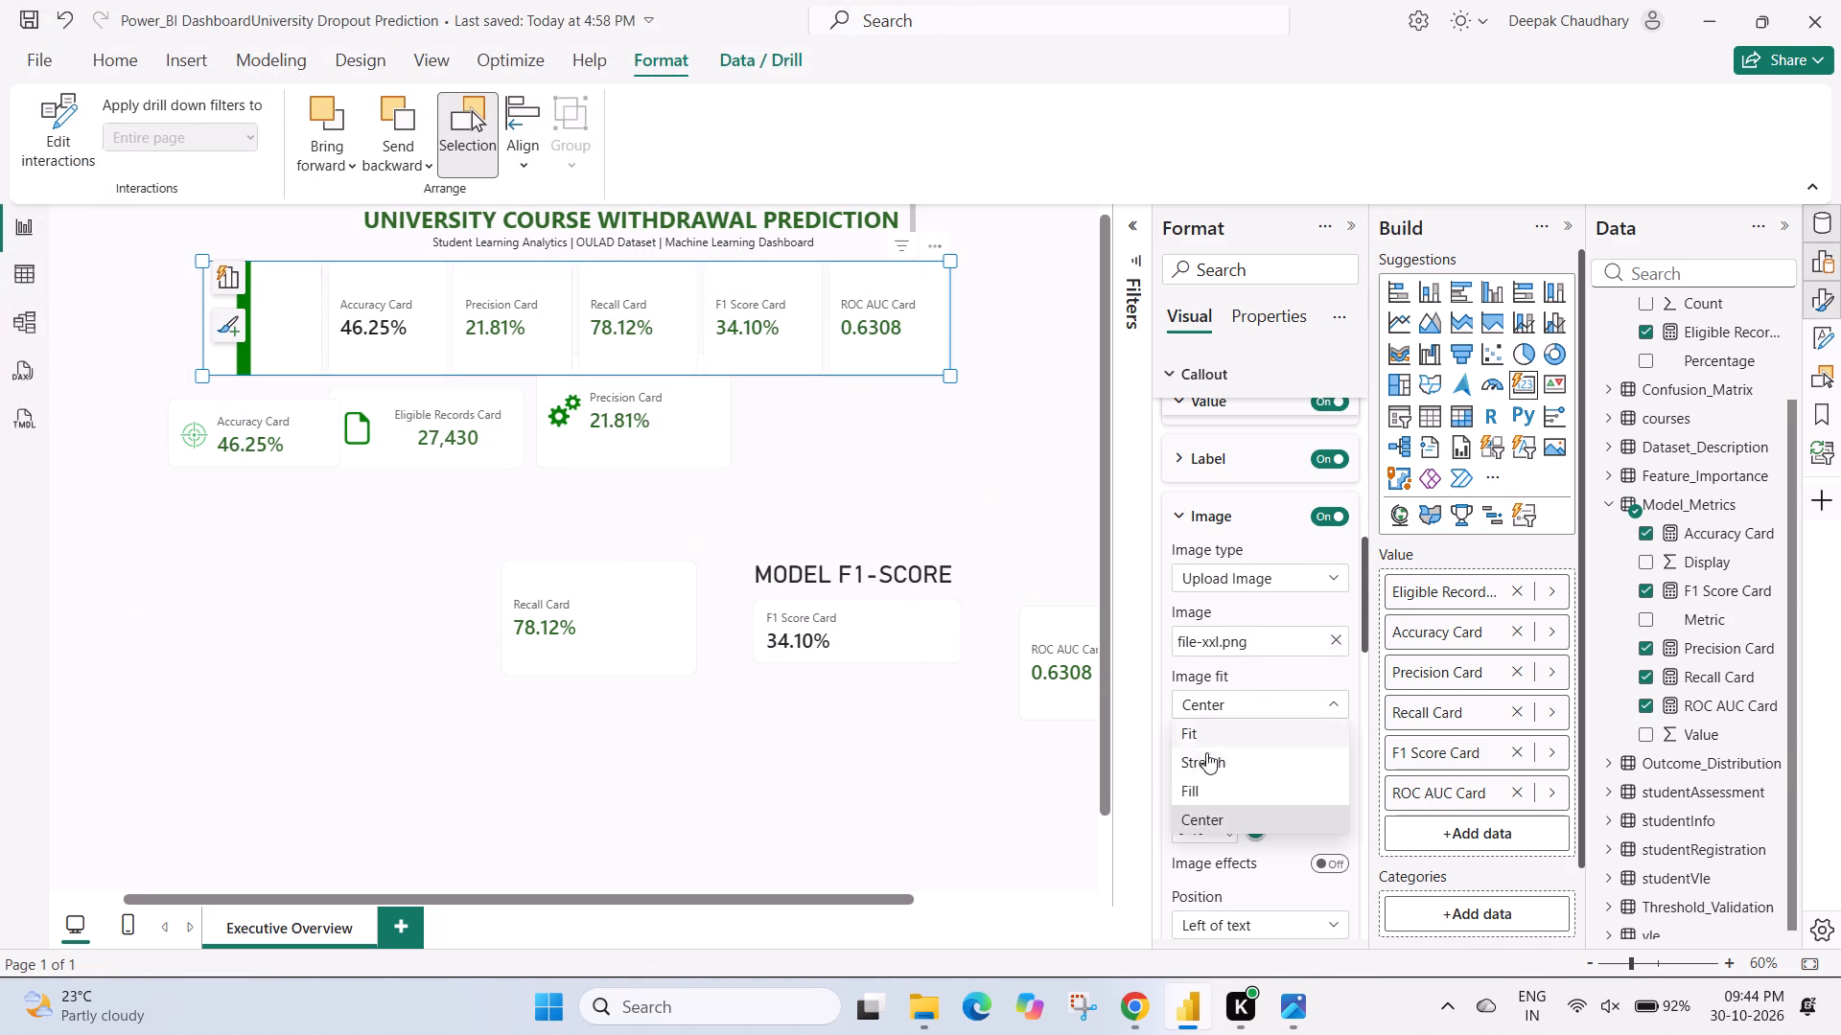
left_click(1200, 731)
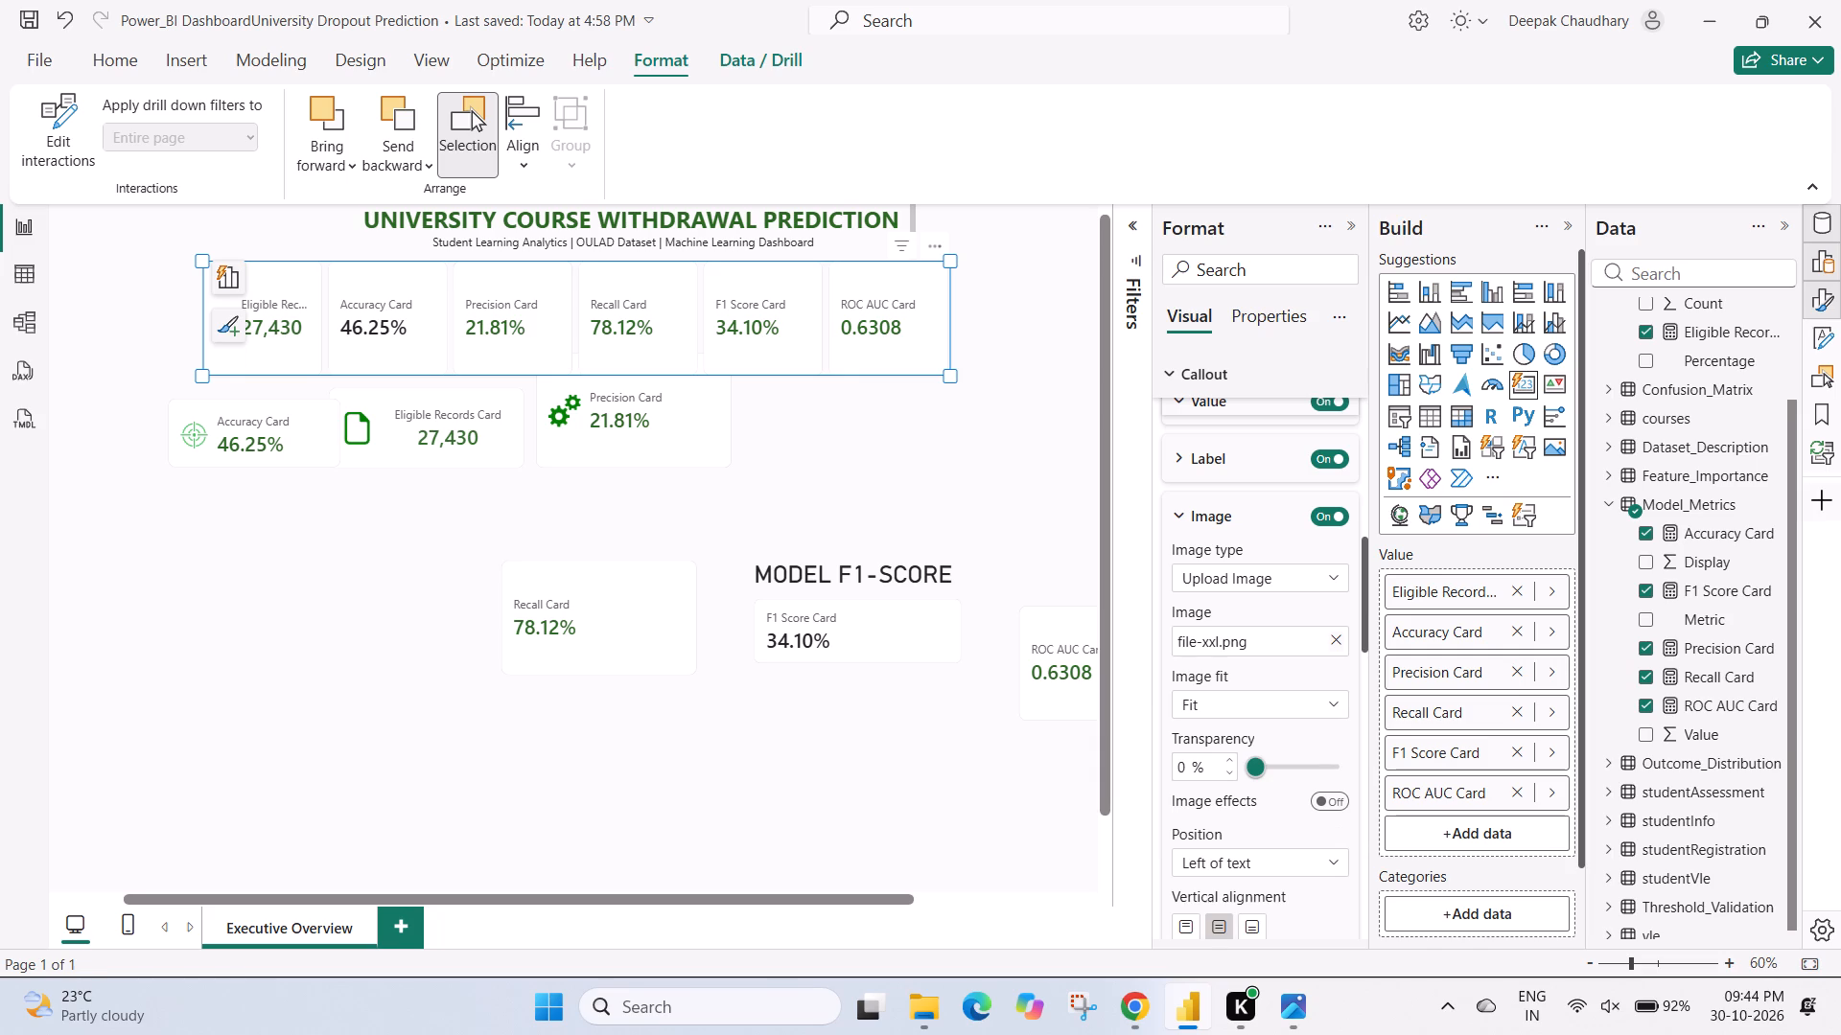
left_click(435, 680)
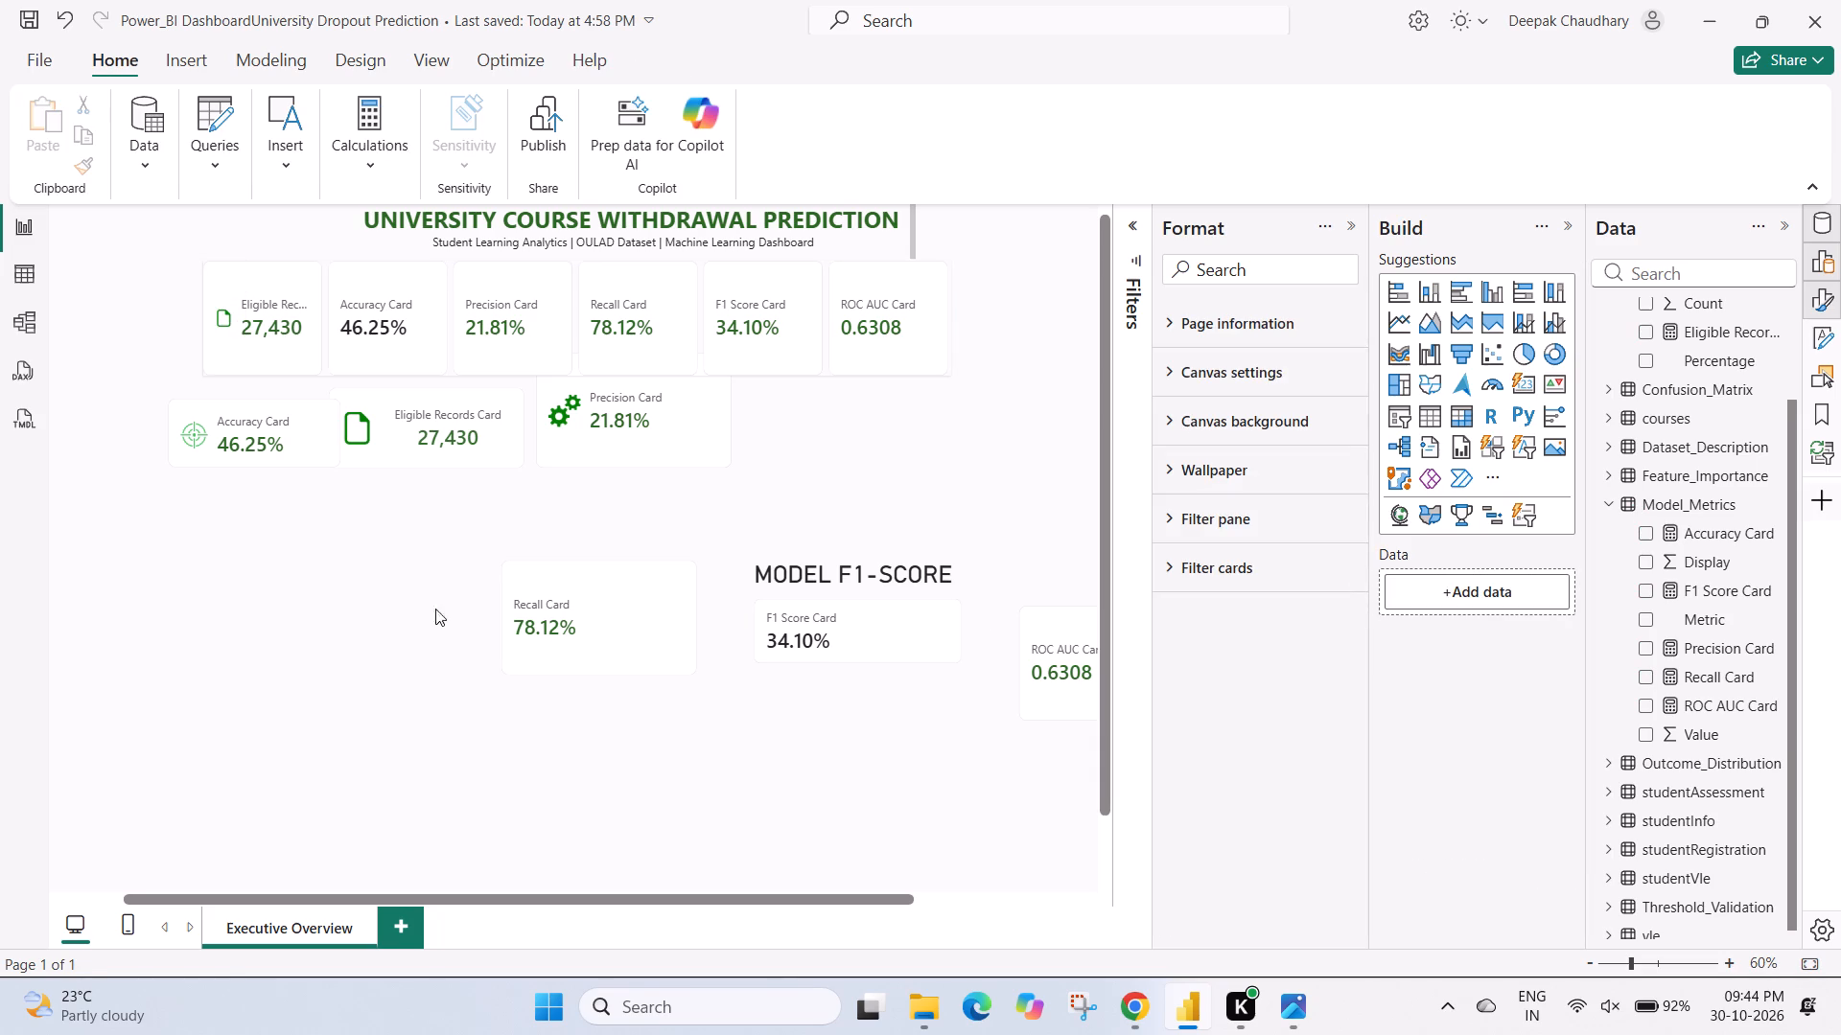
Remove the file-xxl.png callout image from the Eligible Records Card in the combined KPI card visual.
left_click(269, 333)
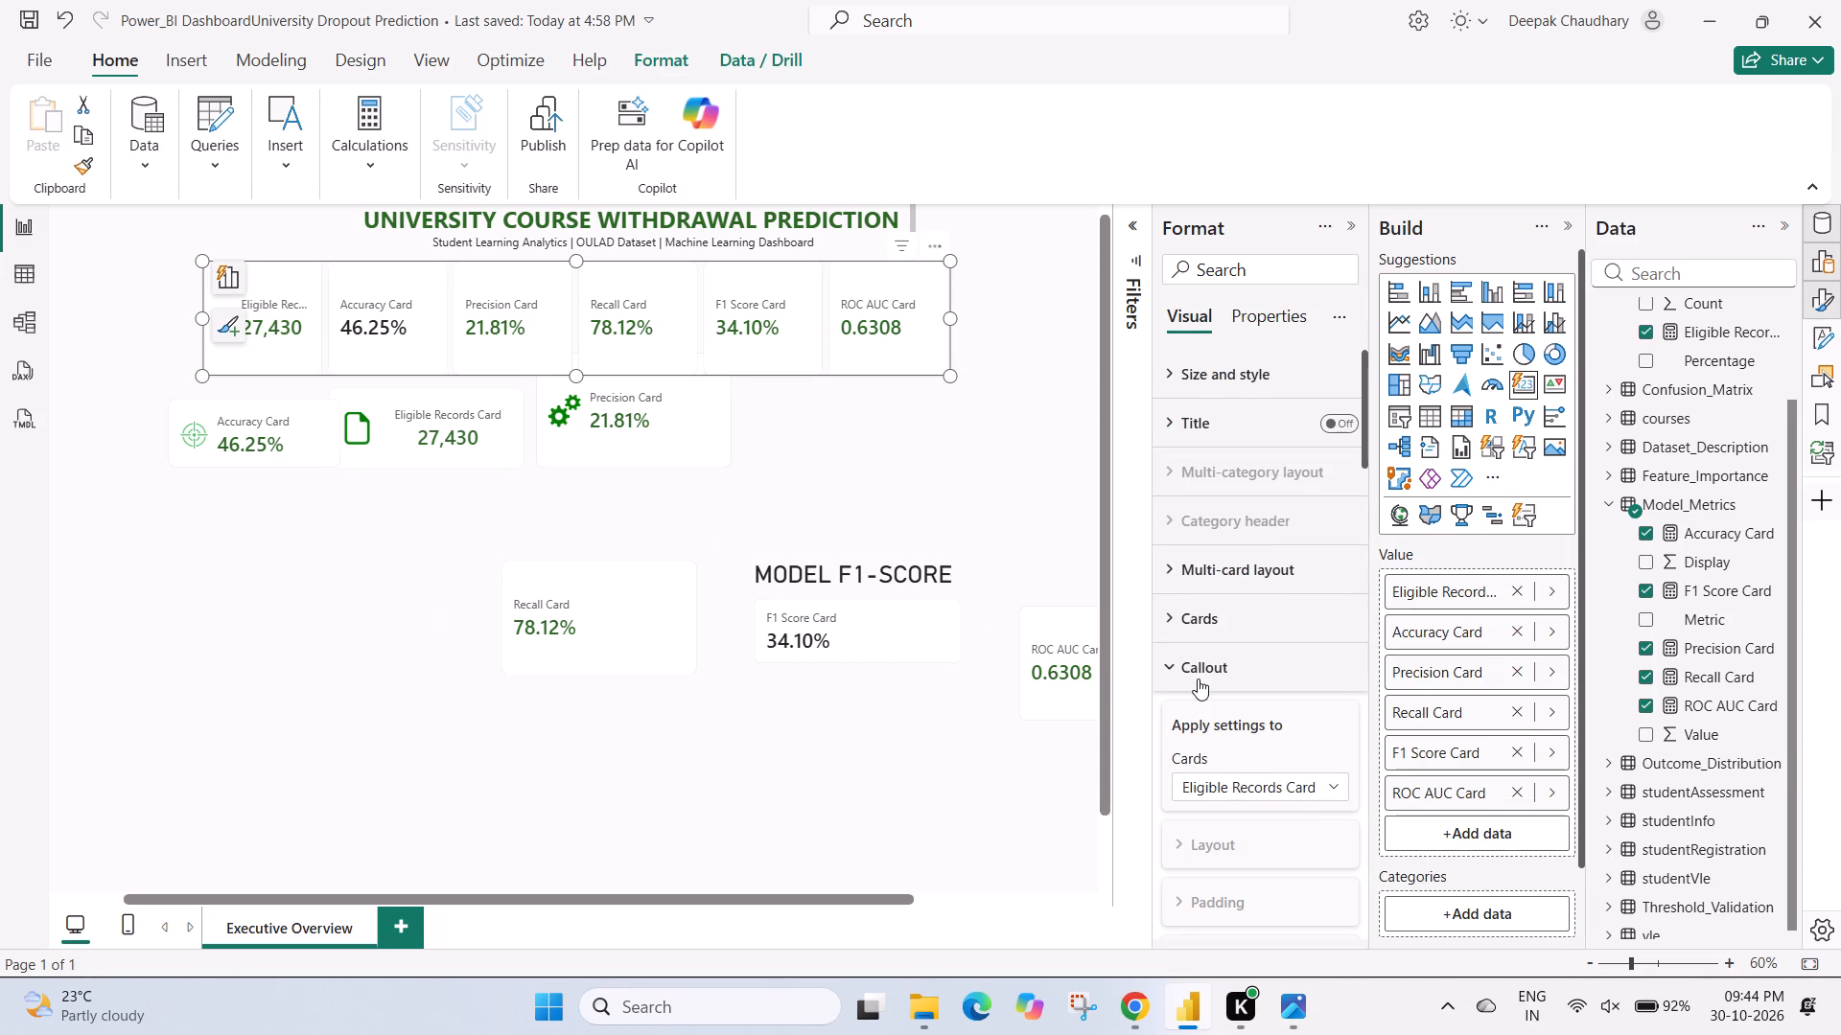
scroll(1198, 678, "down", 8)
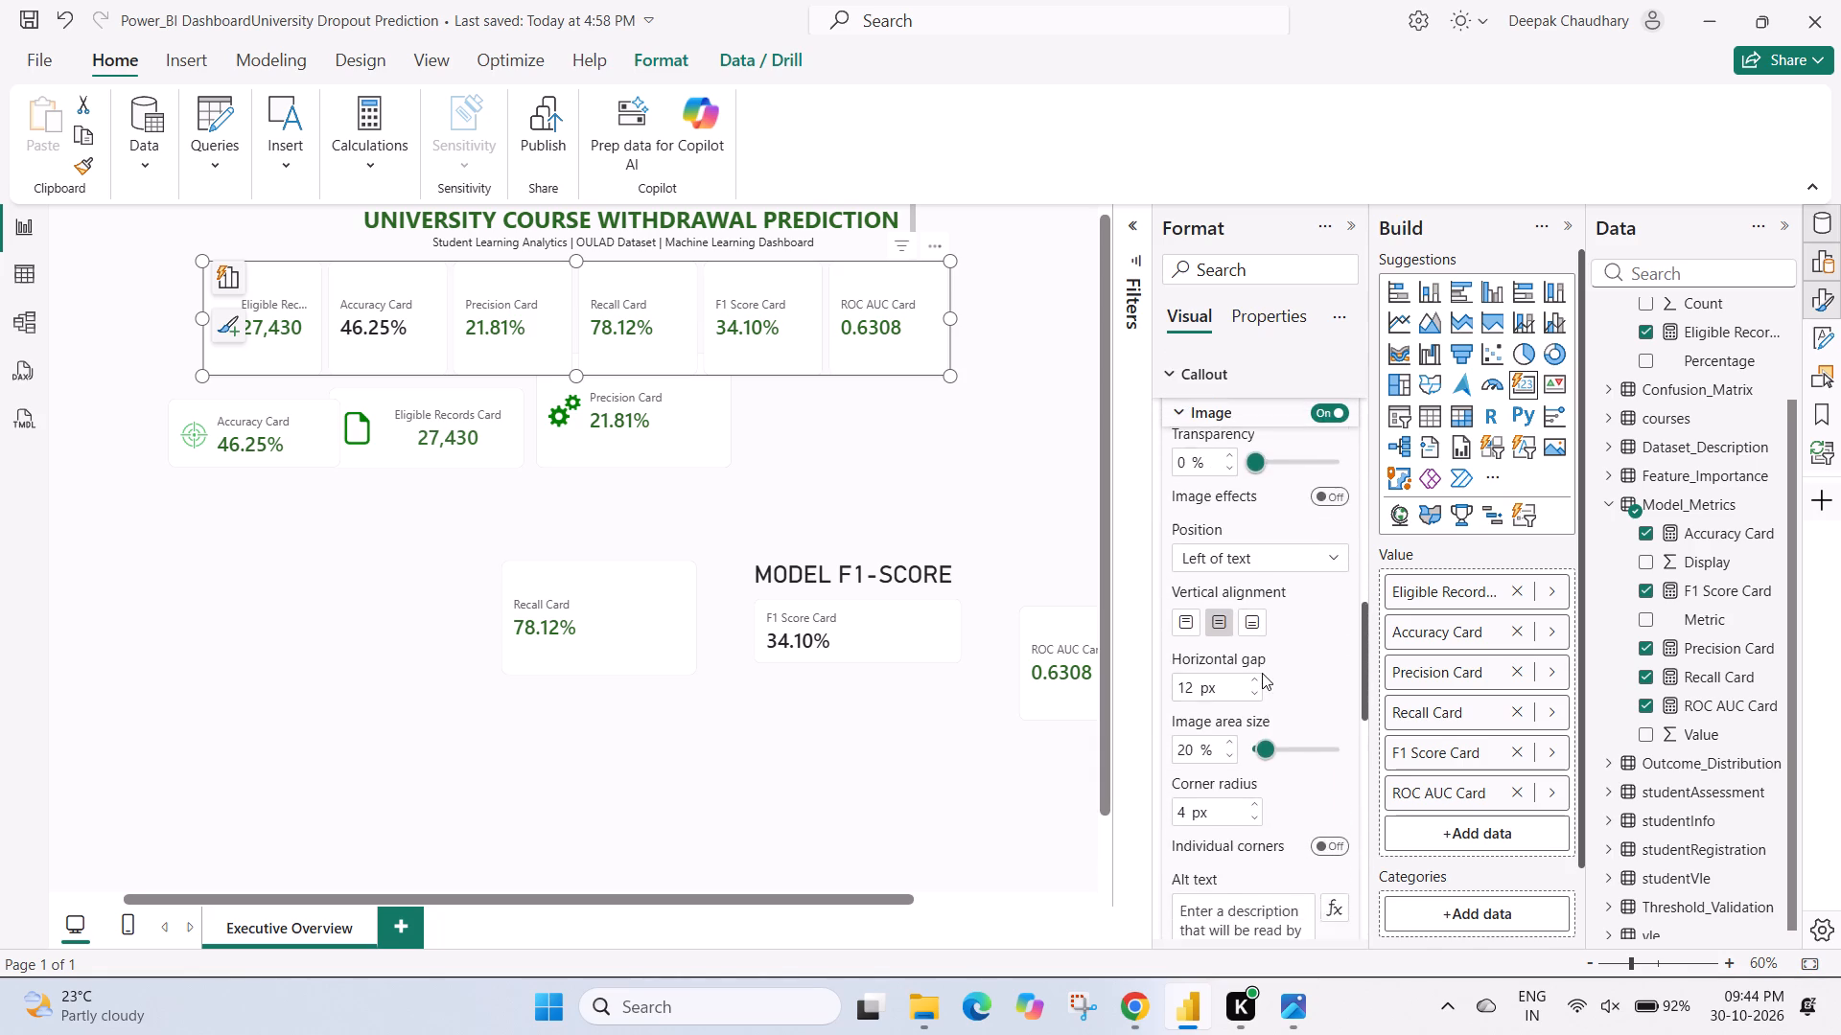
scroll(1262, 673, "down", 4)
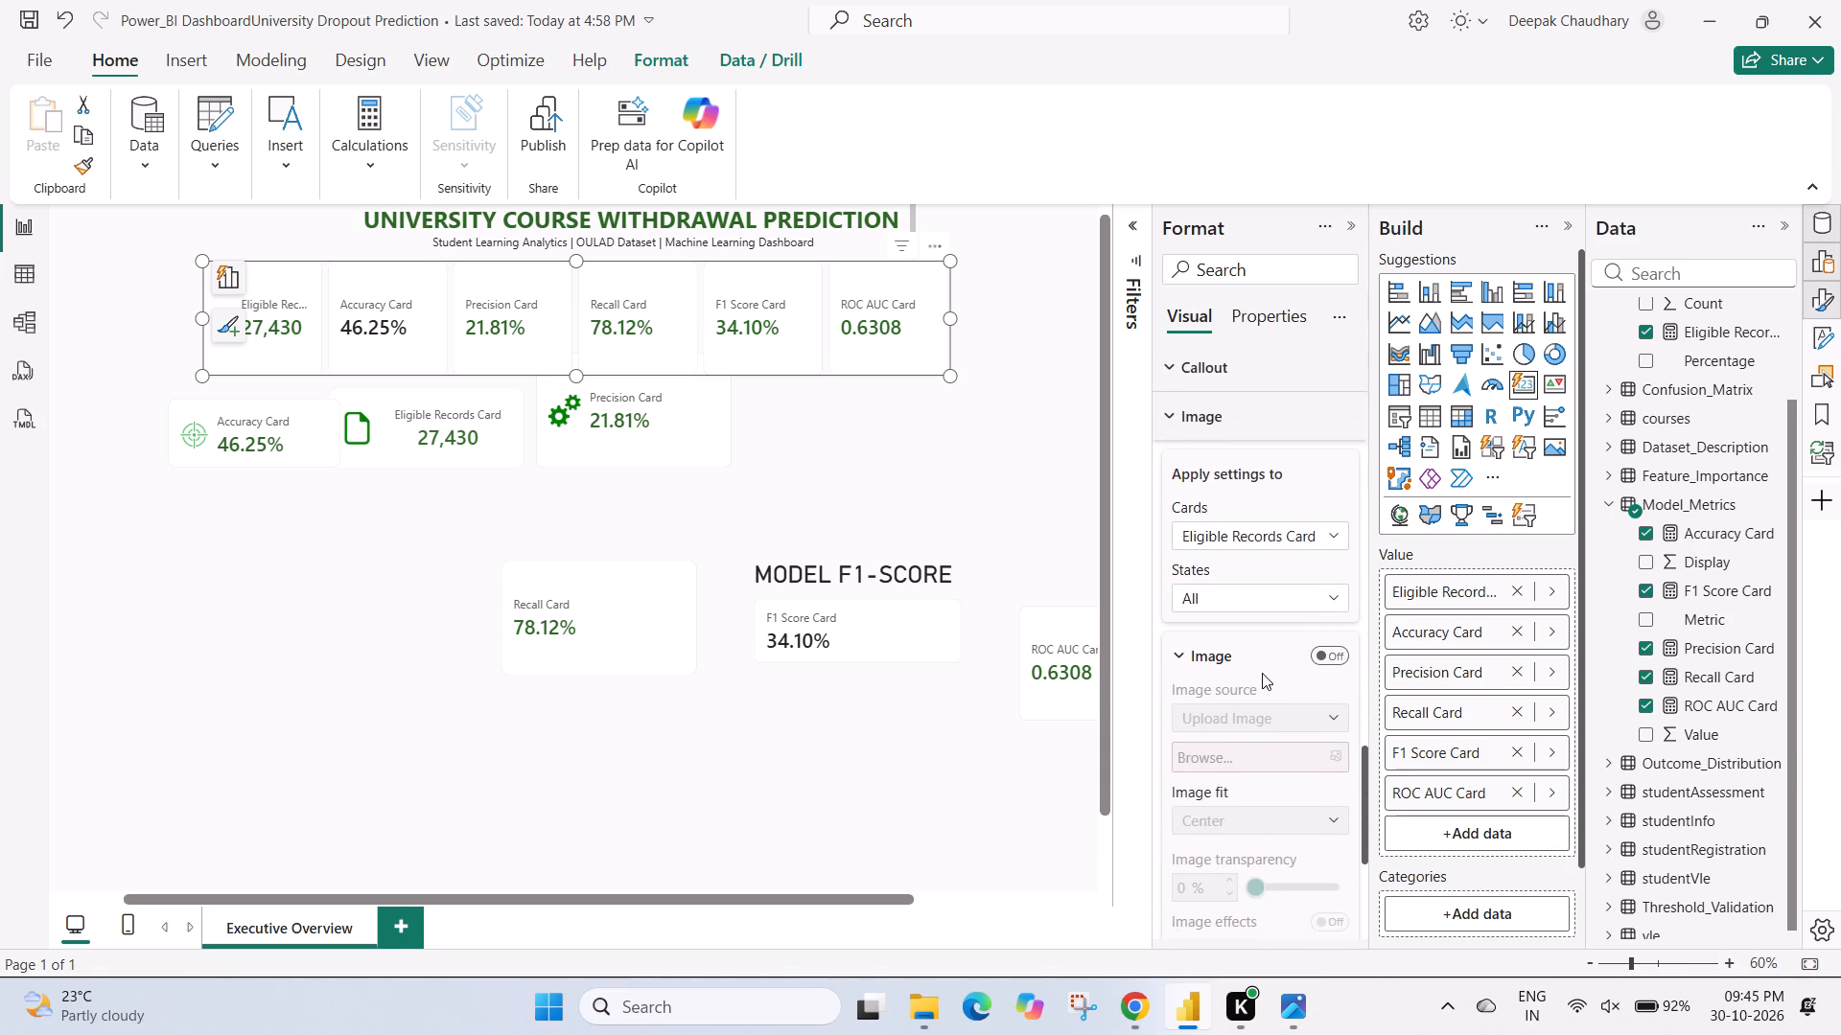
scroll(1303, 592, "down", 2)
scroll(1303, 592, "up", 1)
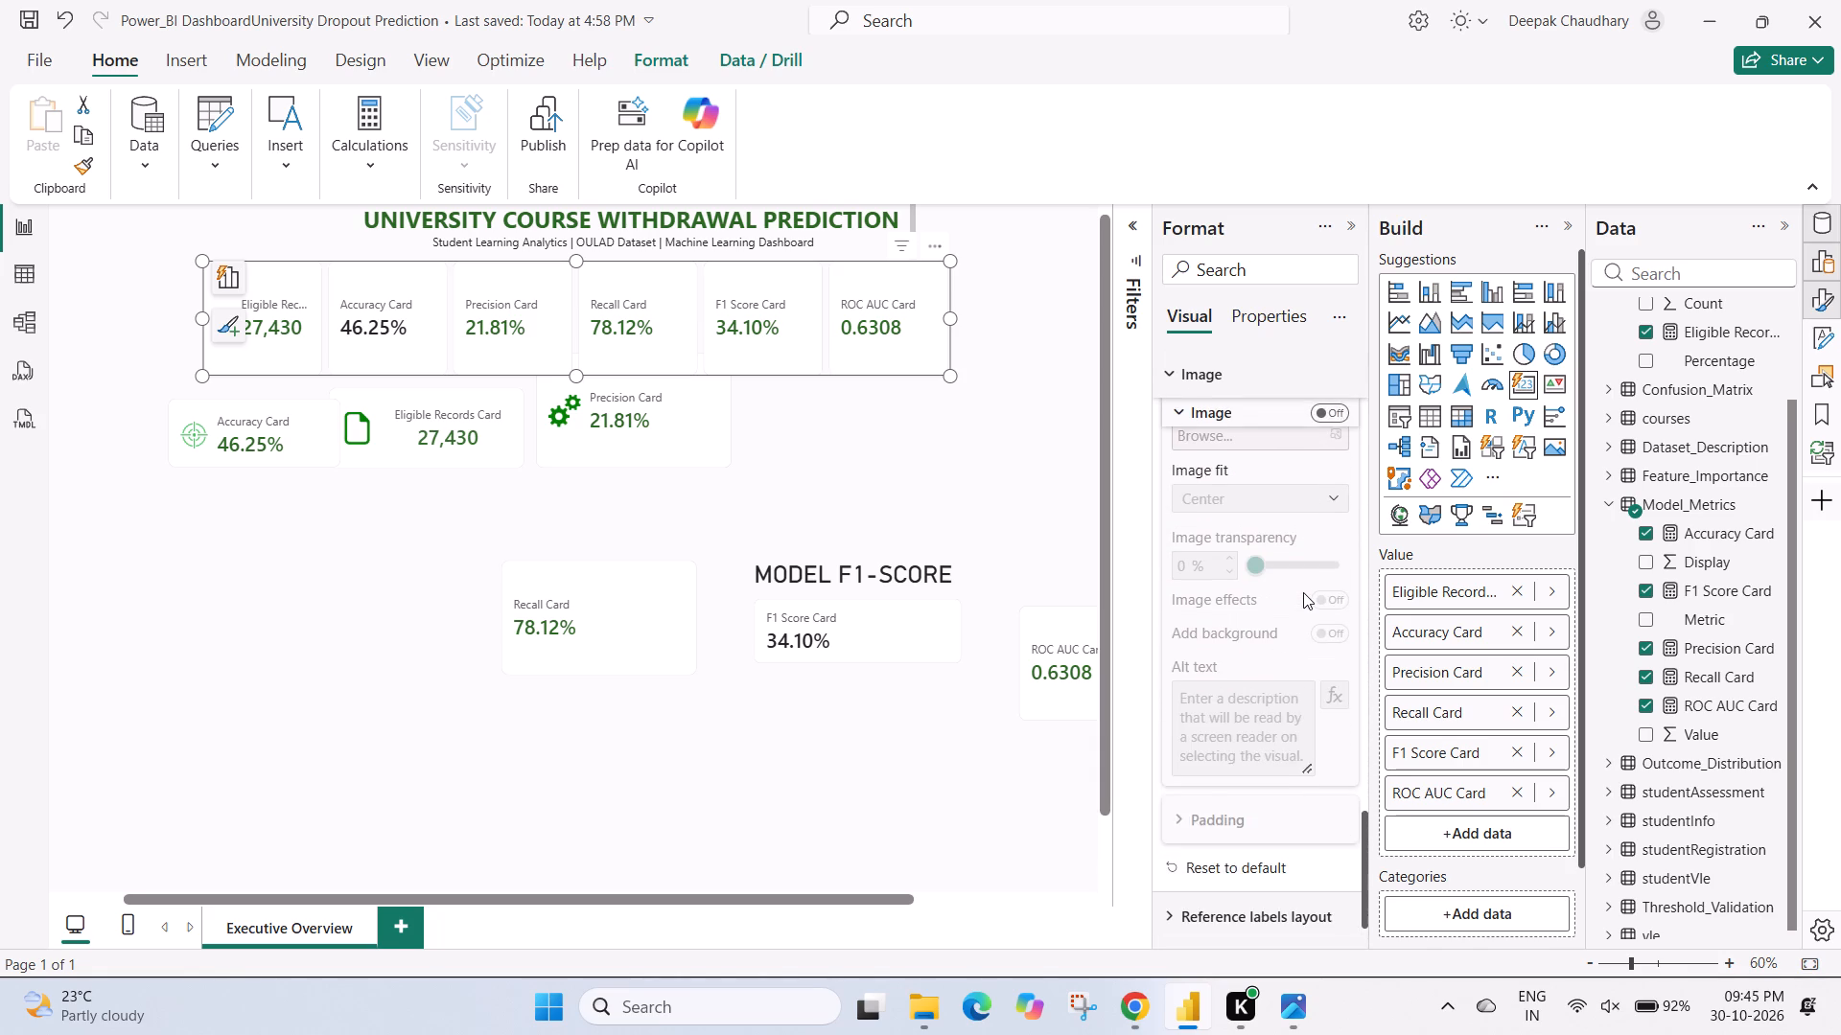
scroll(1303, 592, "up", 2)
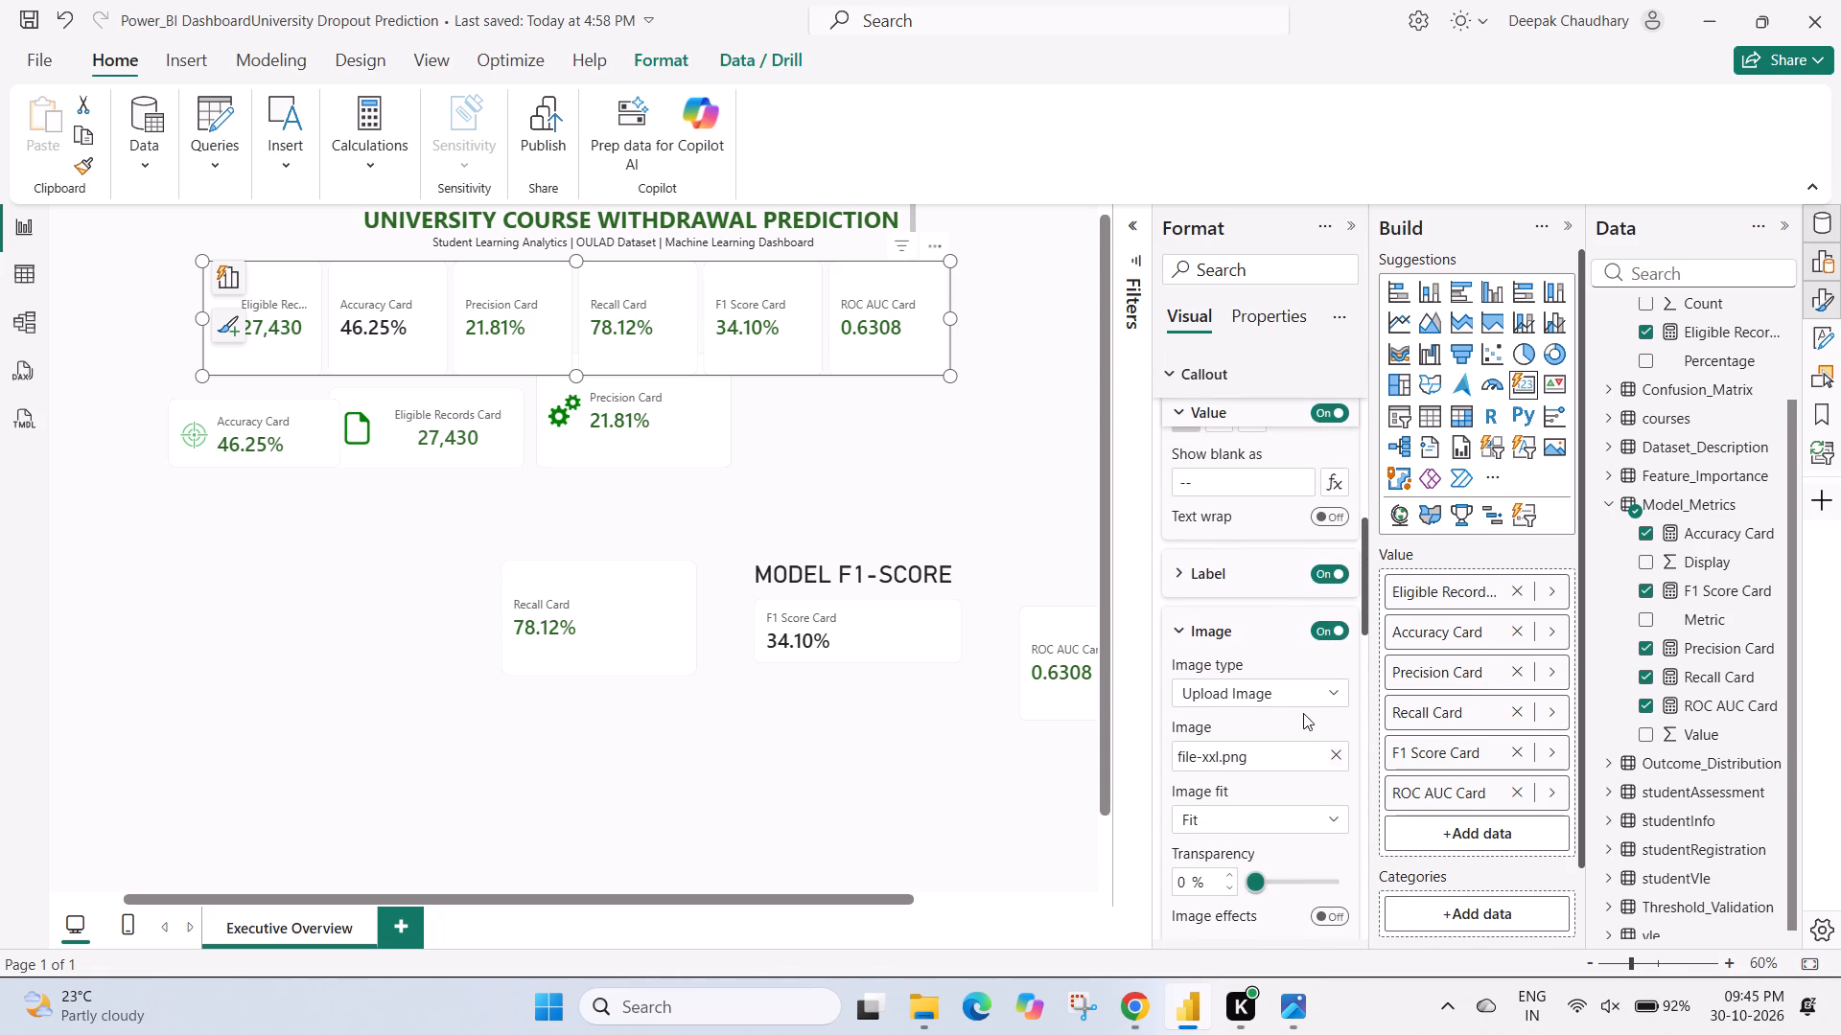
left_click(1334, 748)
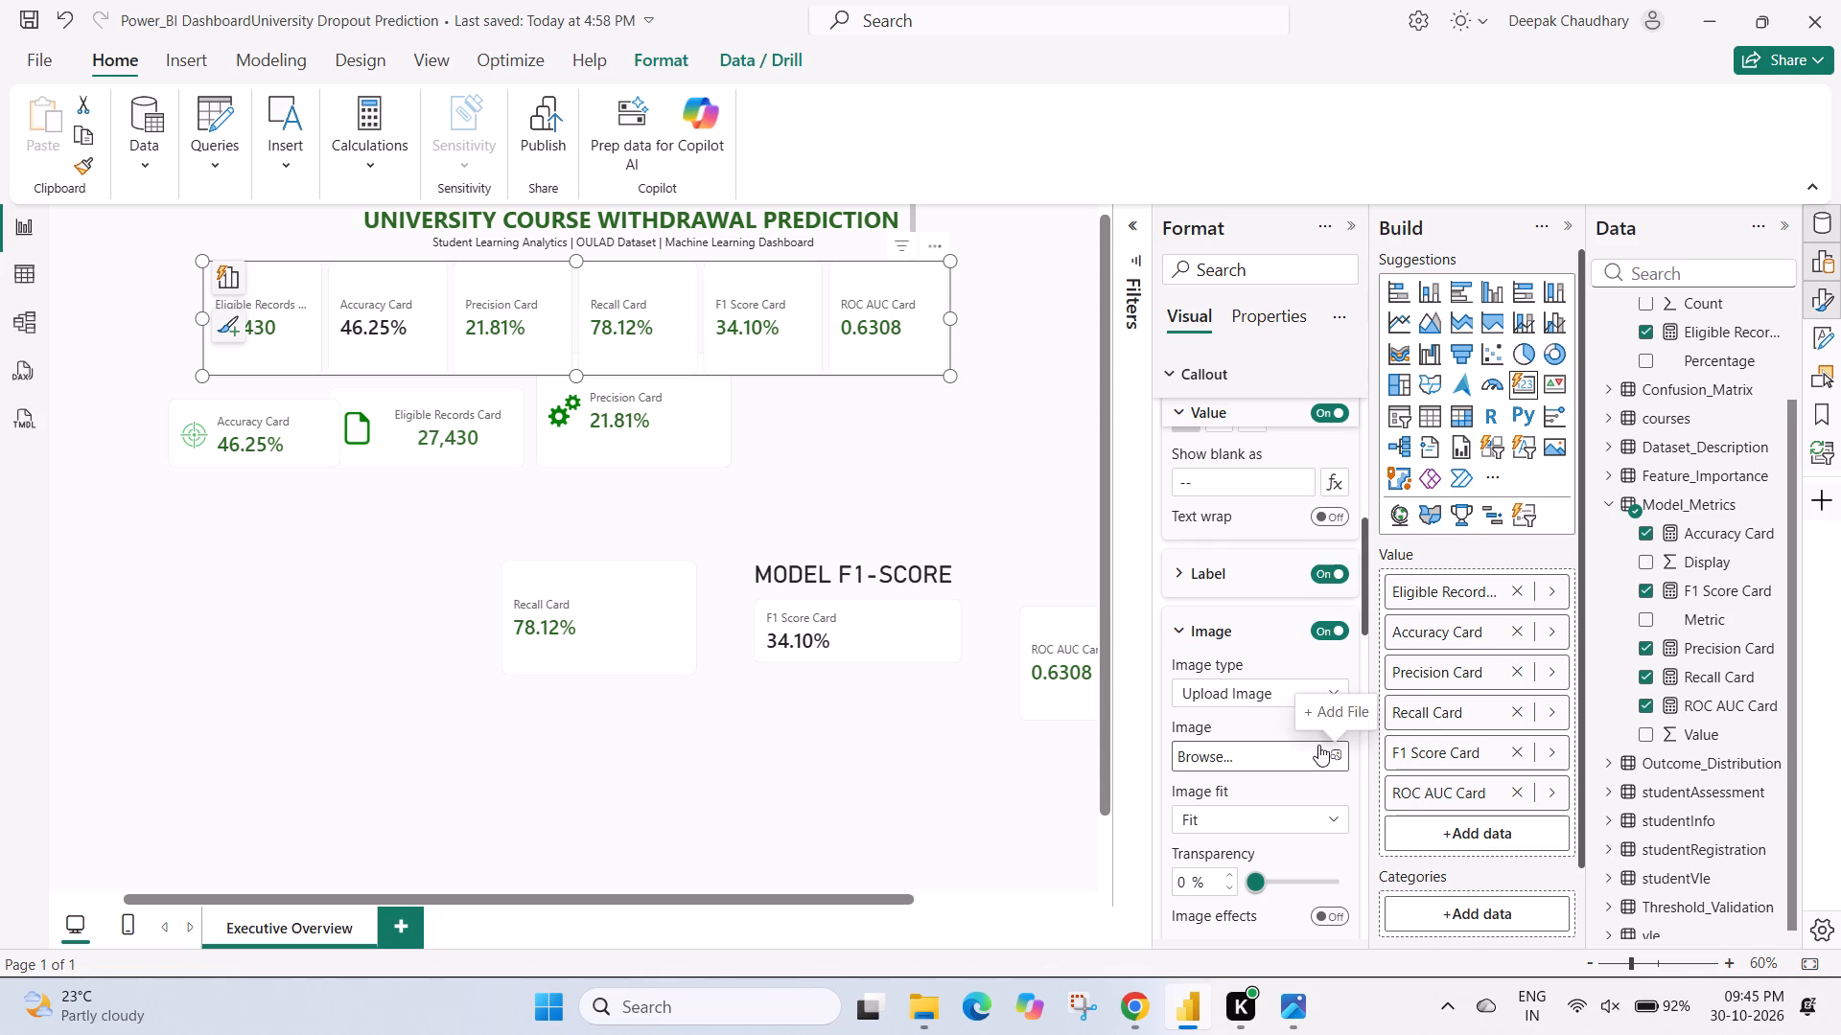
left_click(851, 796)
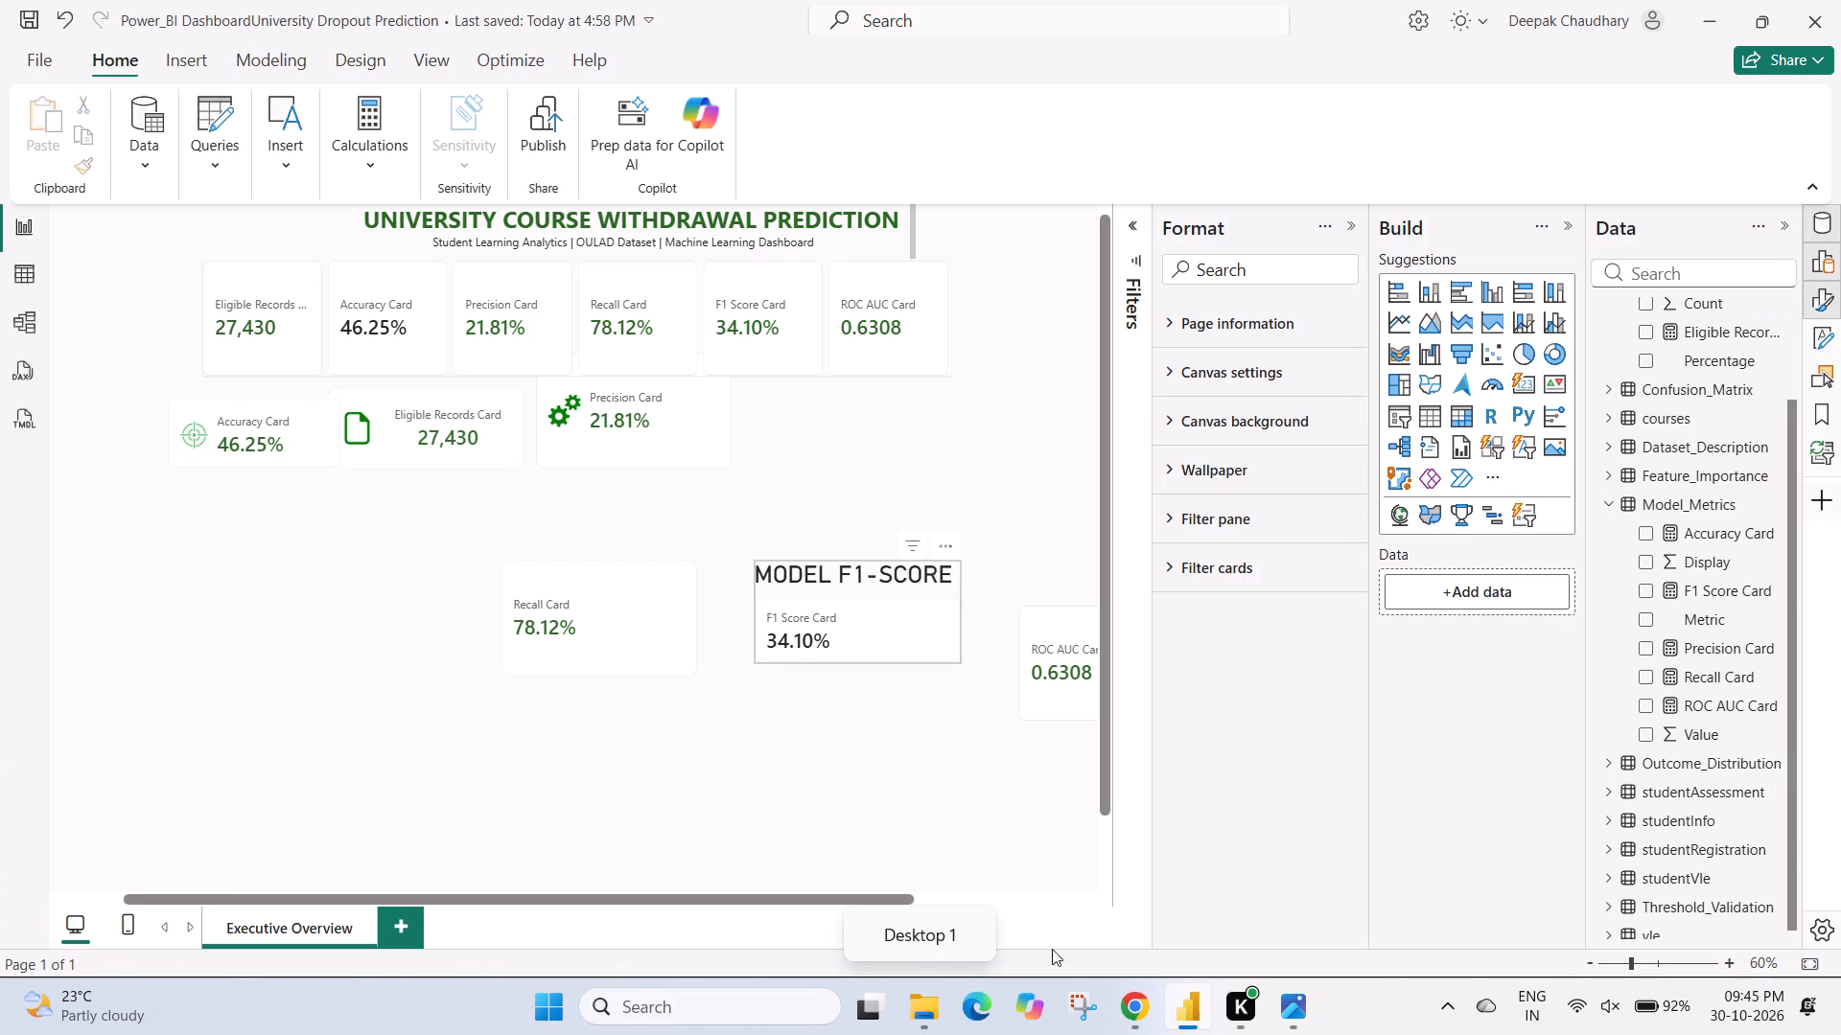
Switch to Chrome and change the Google Images search to "model recall icon green png".
left_click(1145, 1012)
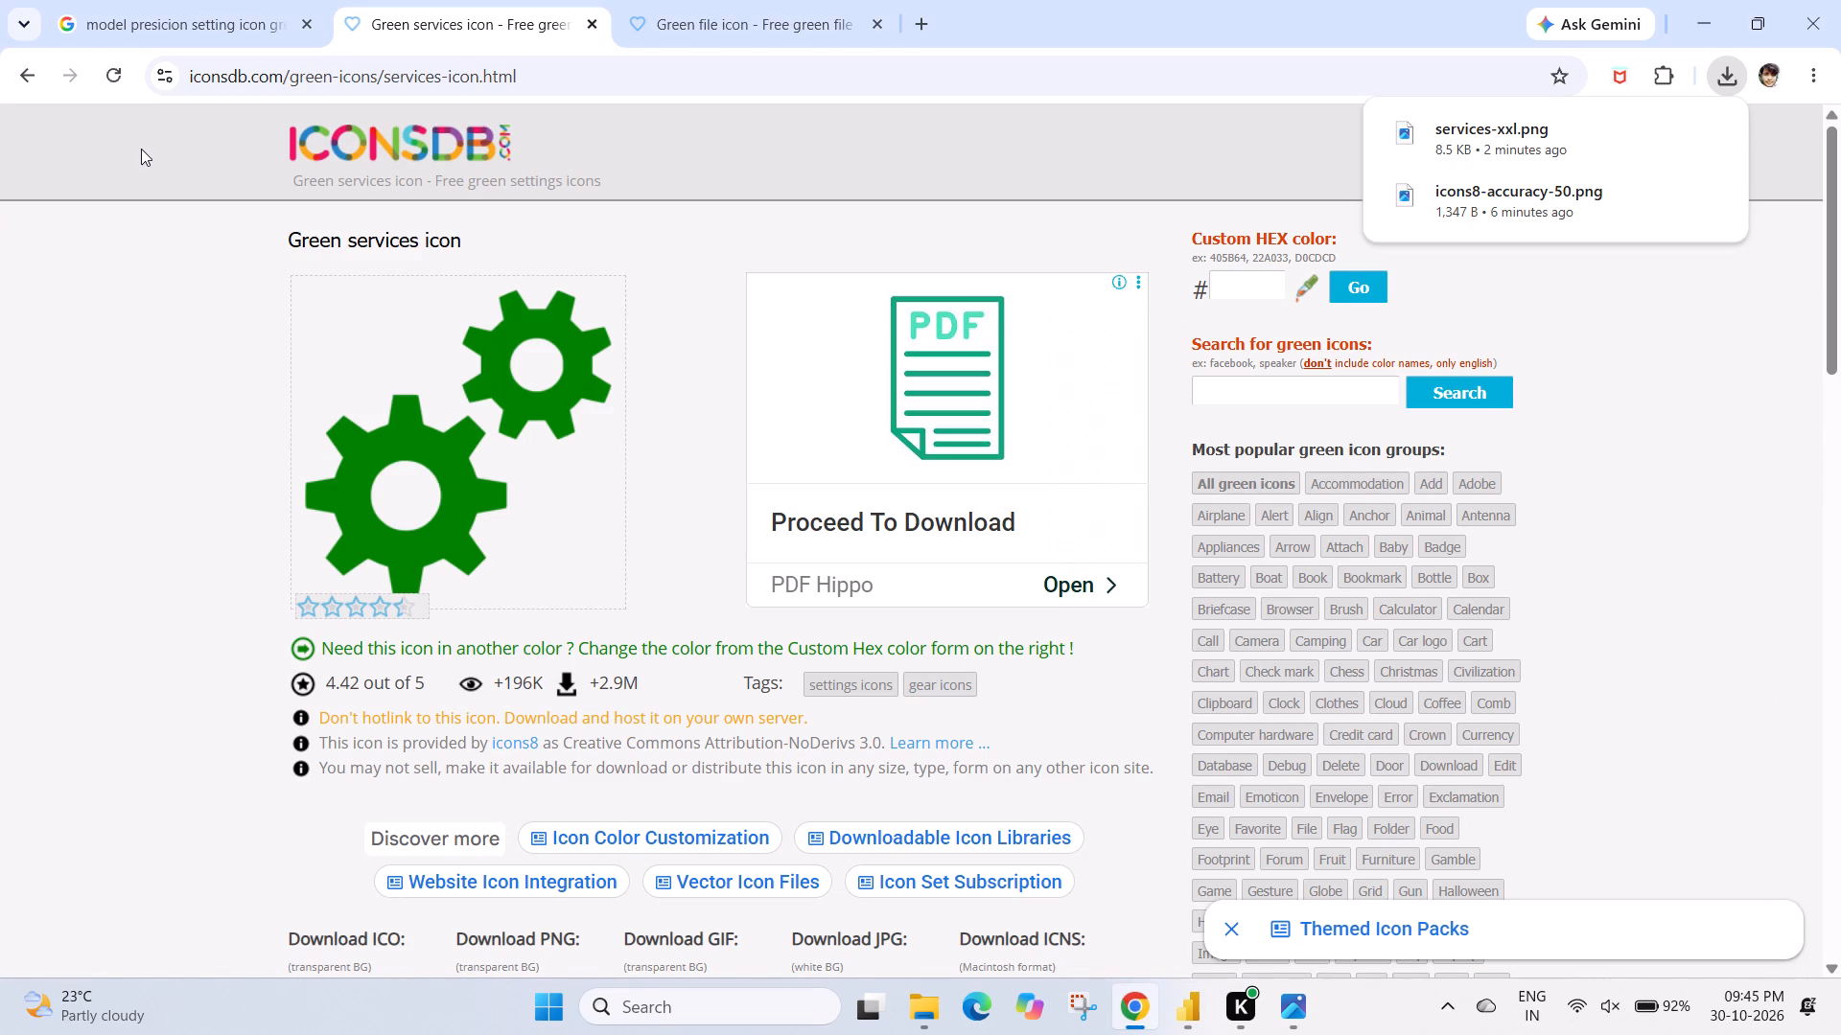
left_click(183, 0)
scroll(338, 325, "up", 4)
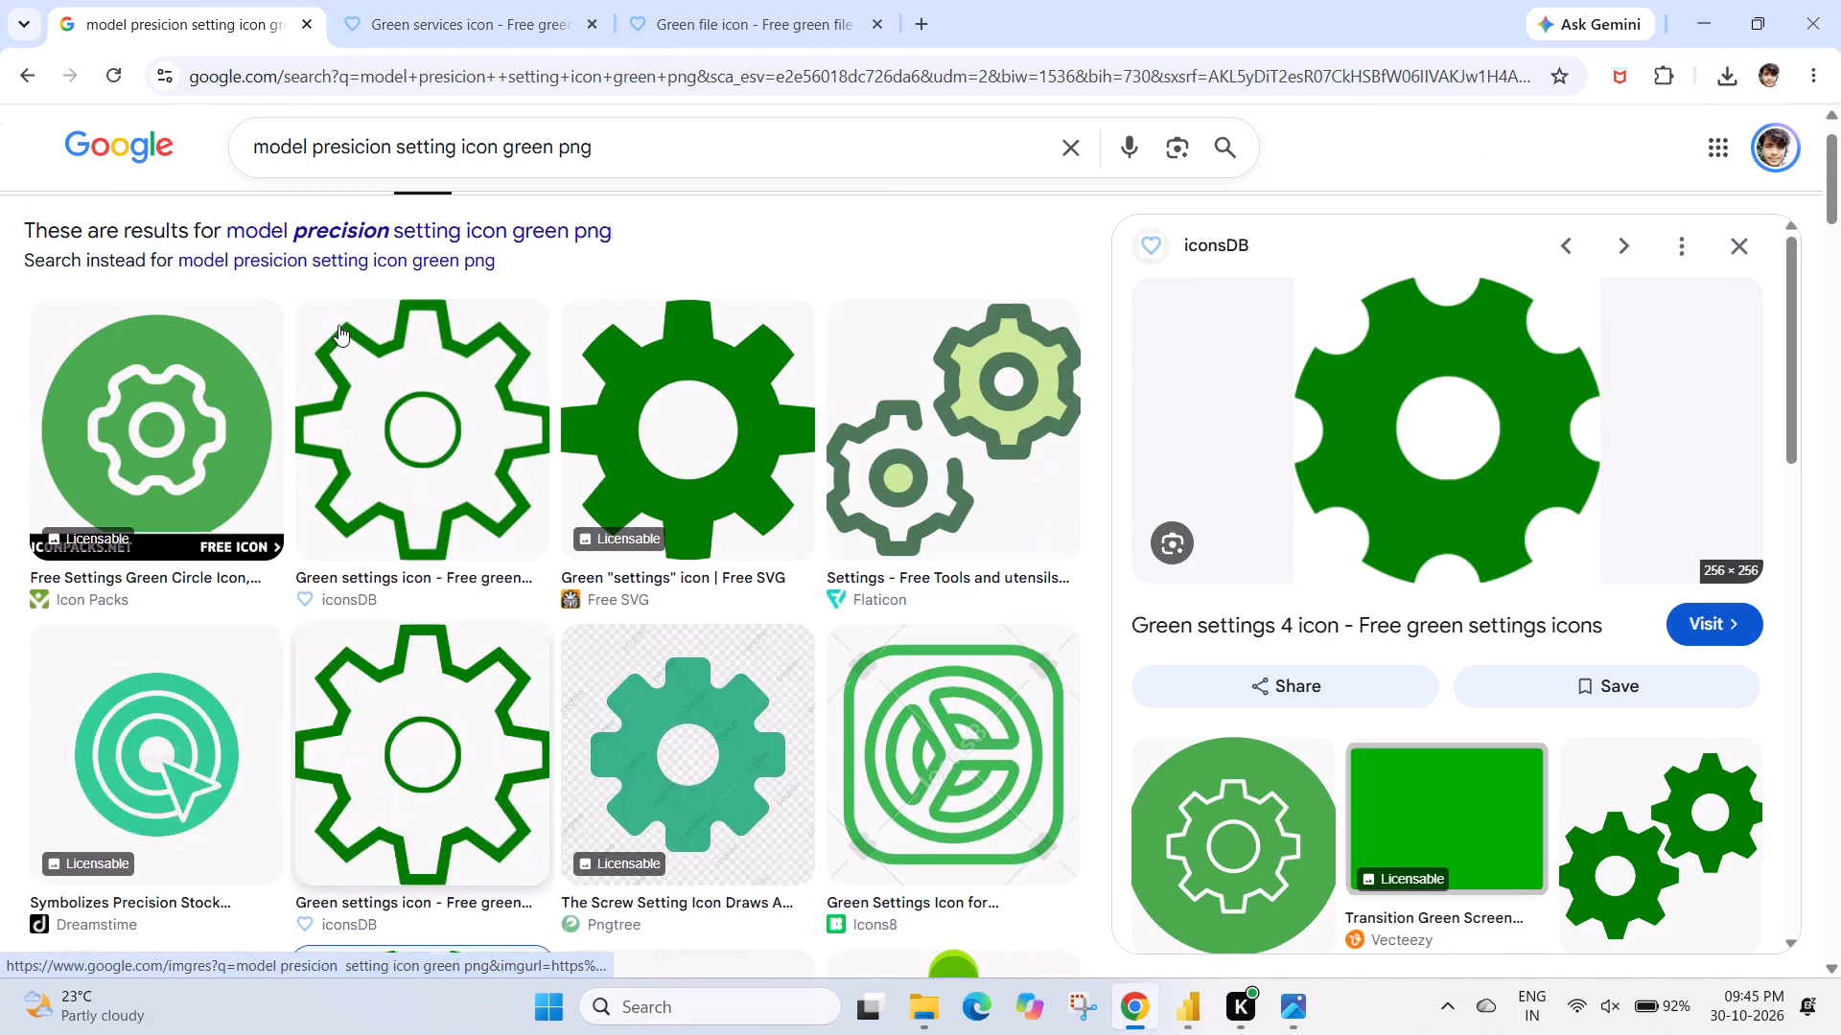
scroll(338, 325, "up", 1)
left_click(388, 168)
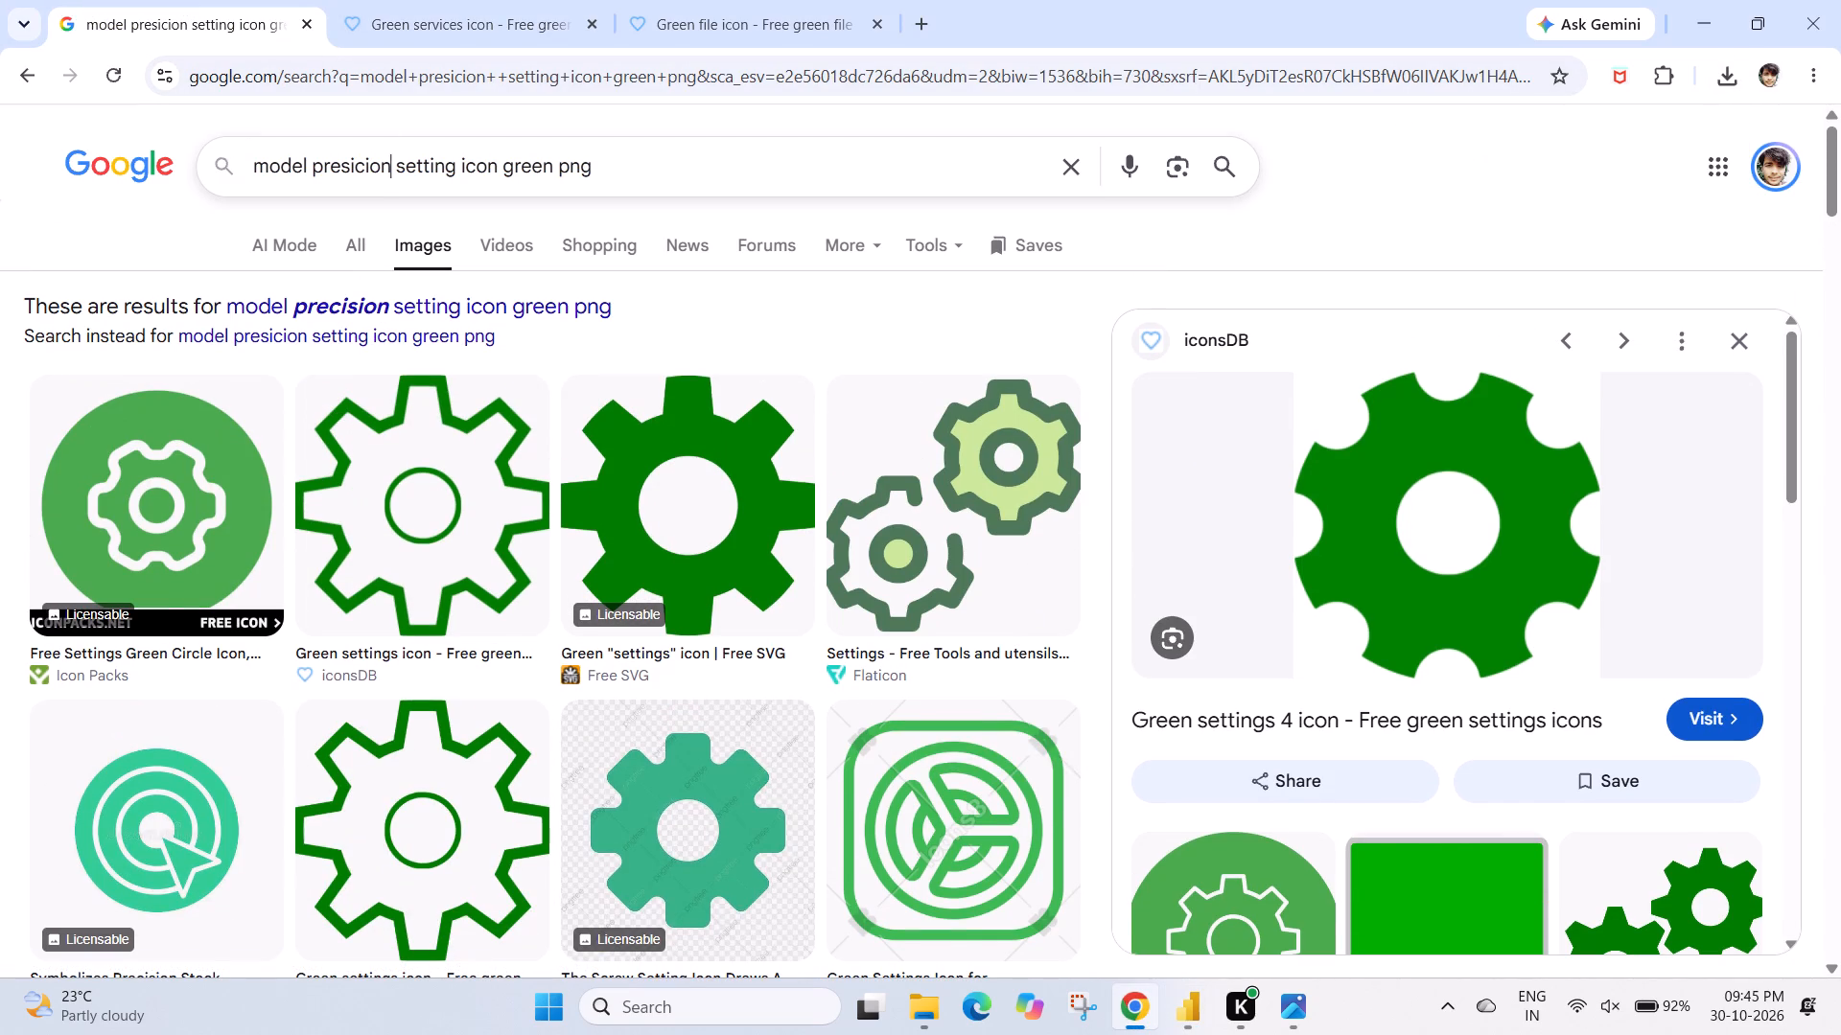
left_click(459, 163)
key("Left")
key("BackSpace")
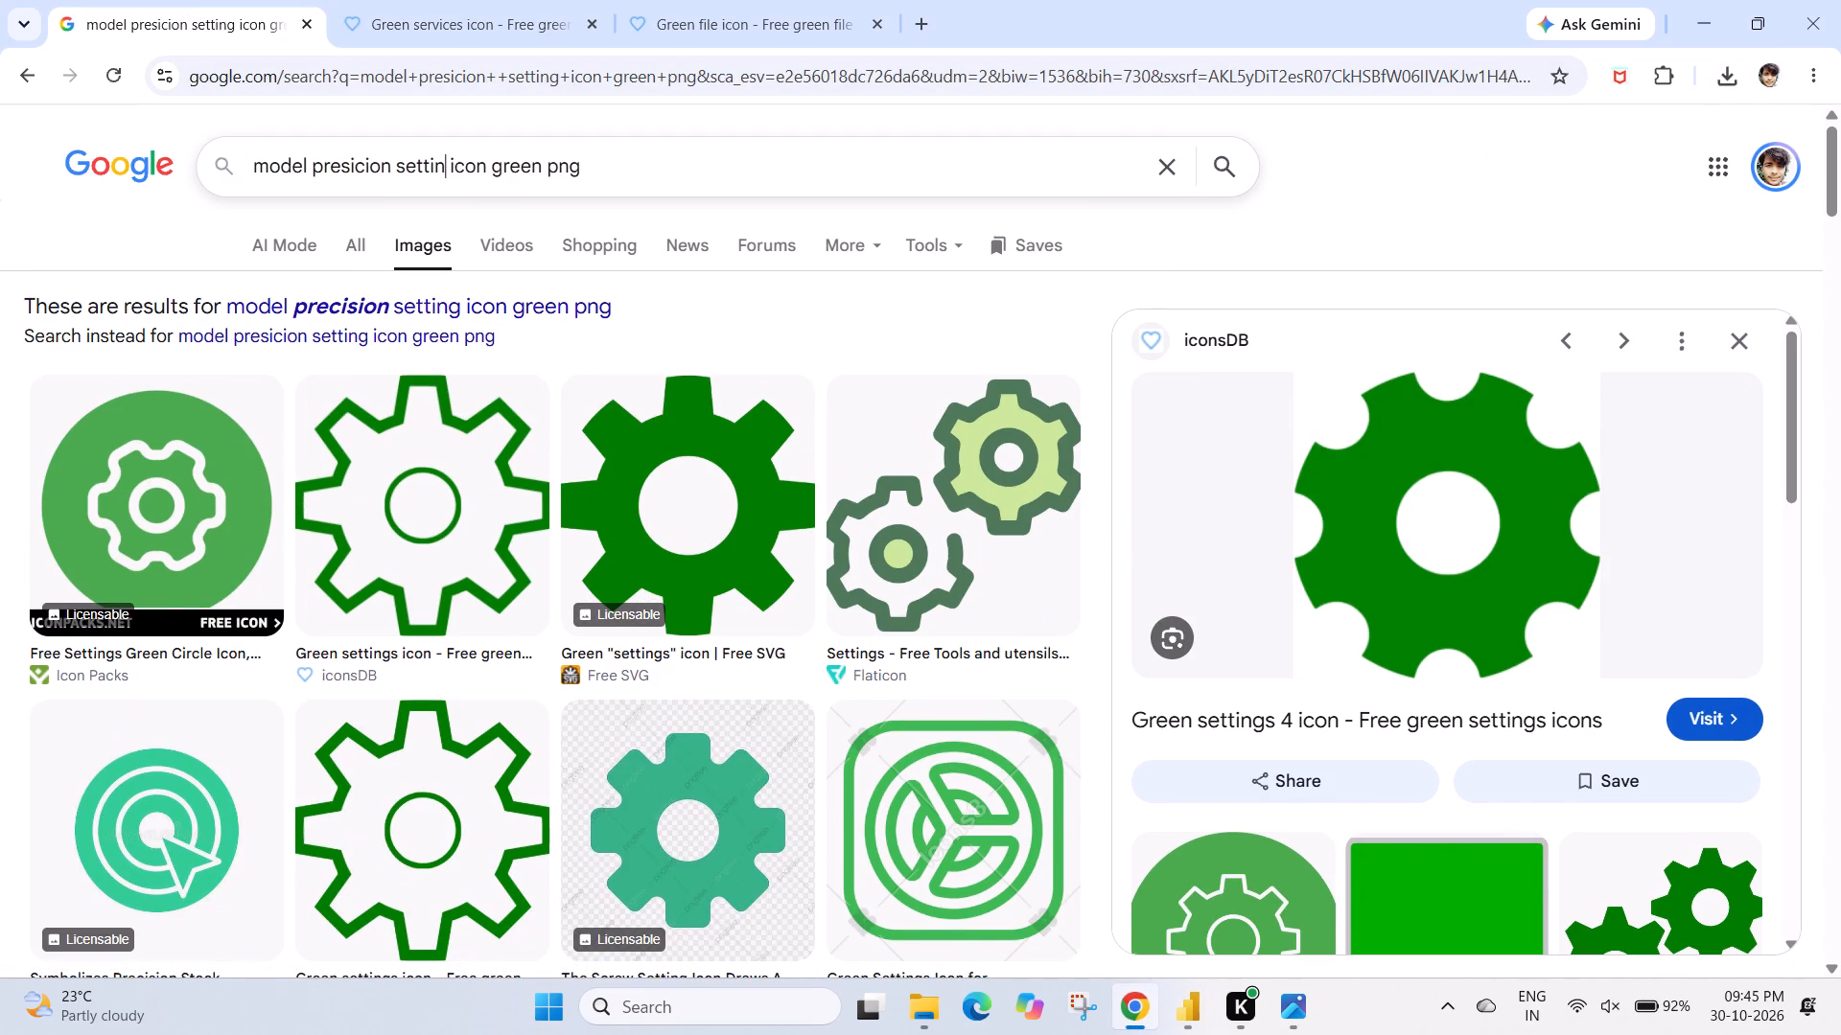
key("BackSpace")
key("BackSpace")
key("BackSpace")
key("BackSpace")
key("BackSpace")
key("BackSpace")
key("BackSpace")
key("BackSpace")
key("BackSpace")
key("BackSpace")
key("BackSpace")
key("BackSpace")
key("BackSpace")
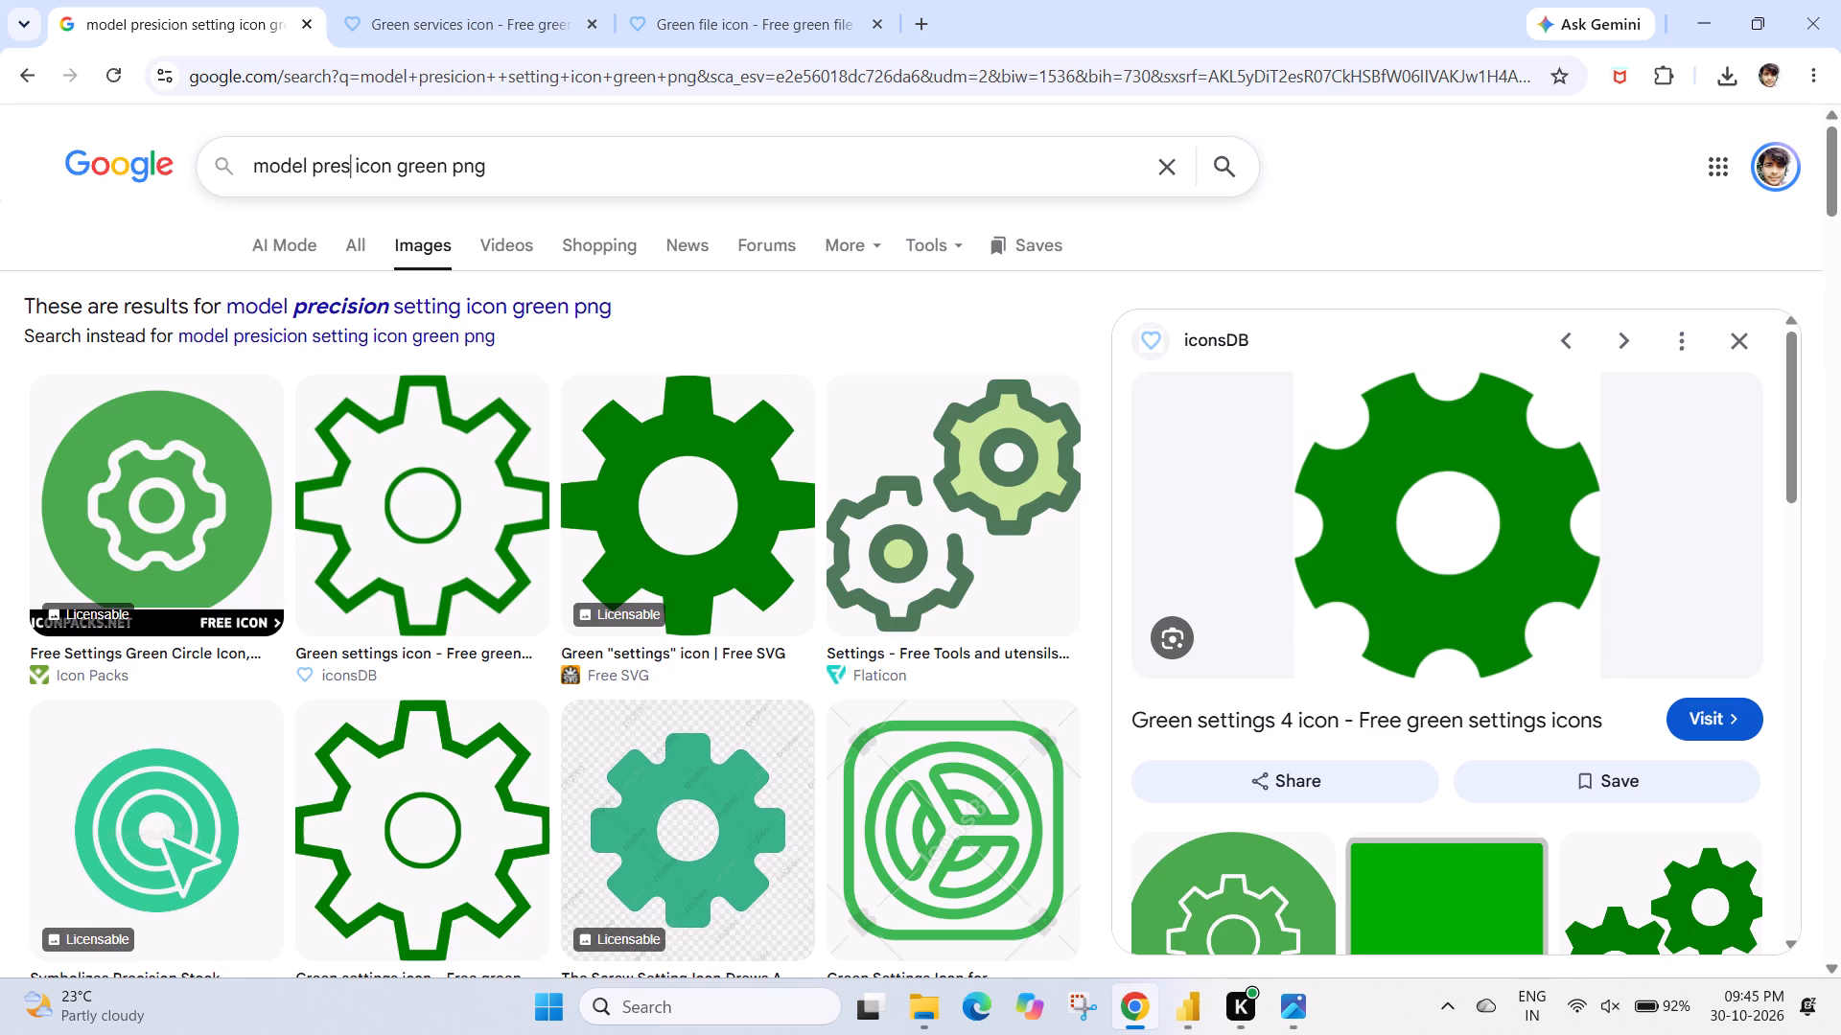
key("BackSpace")
key("BackSpace")
key("BackSpace")
key("m")
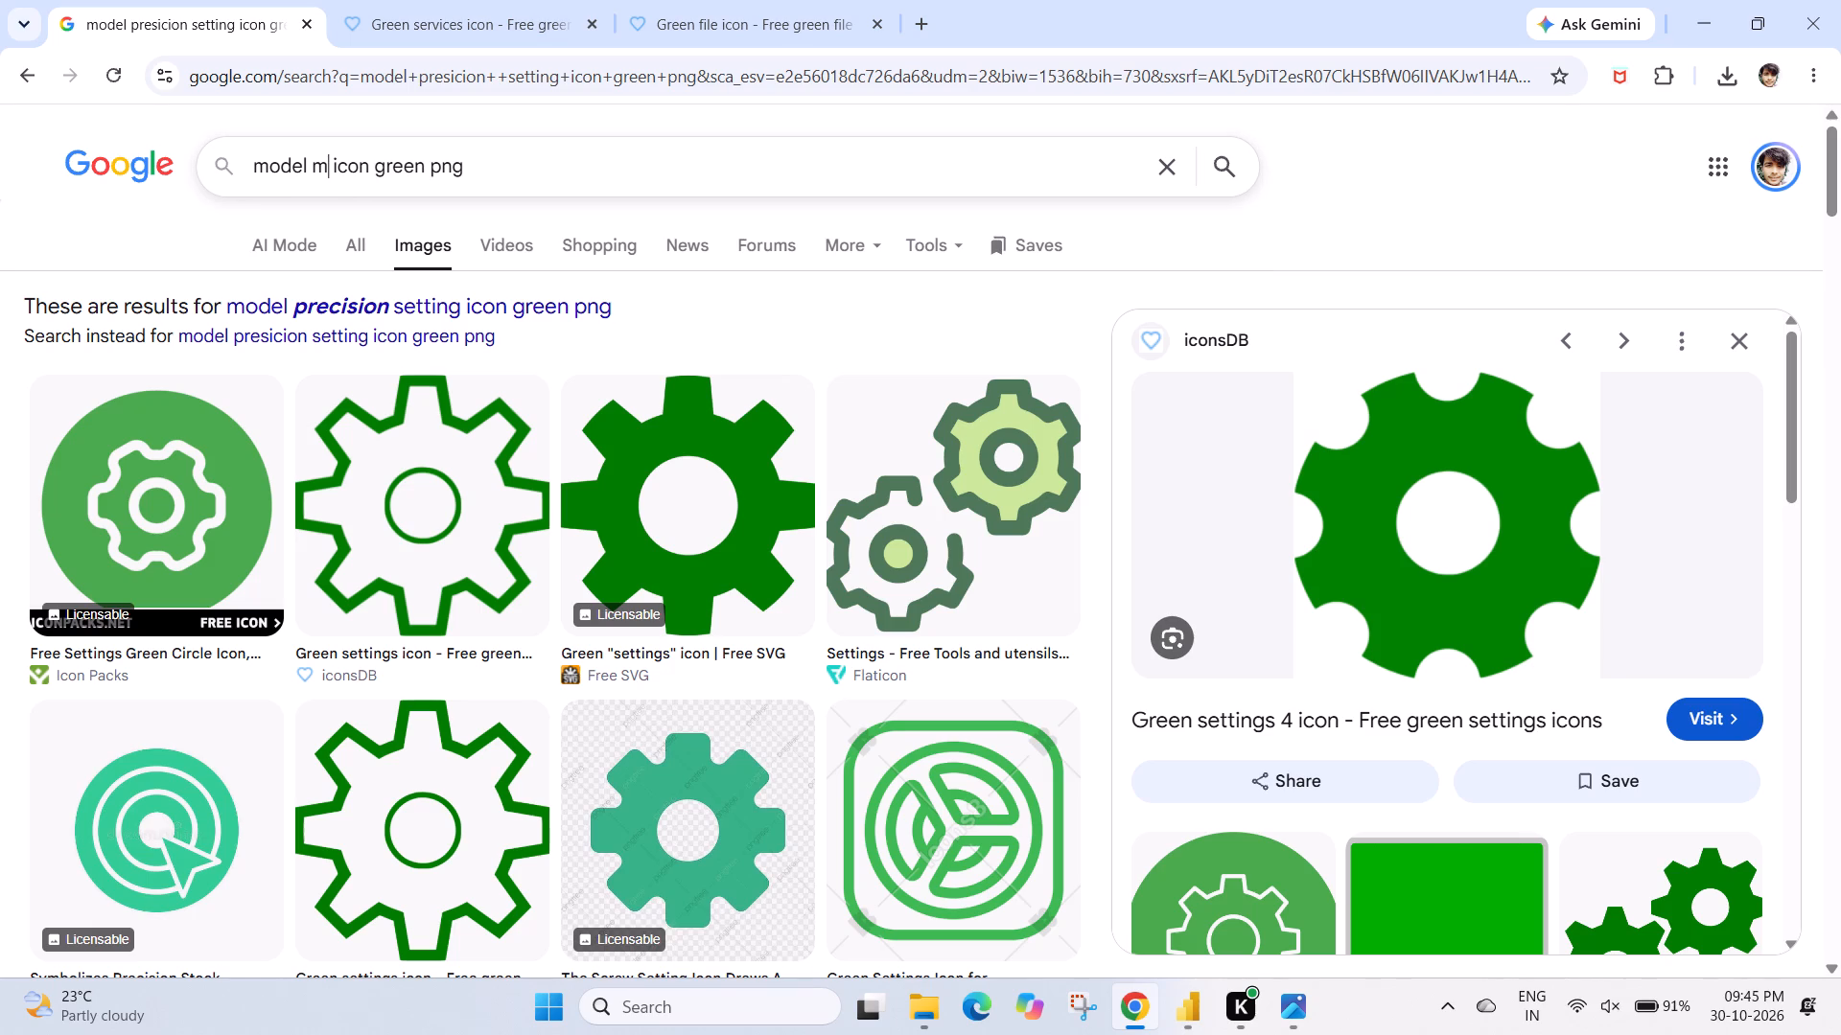
key("BackSpace")
type("recall")
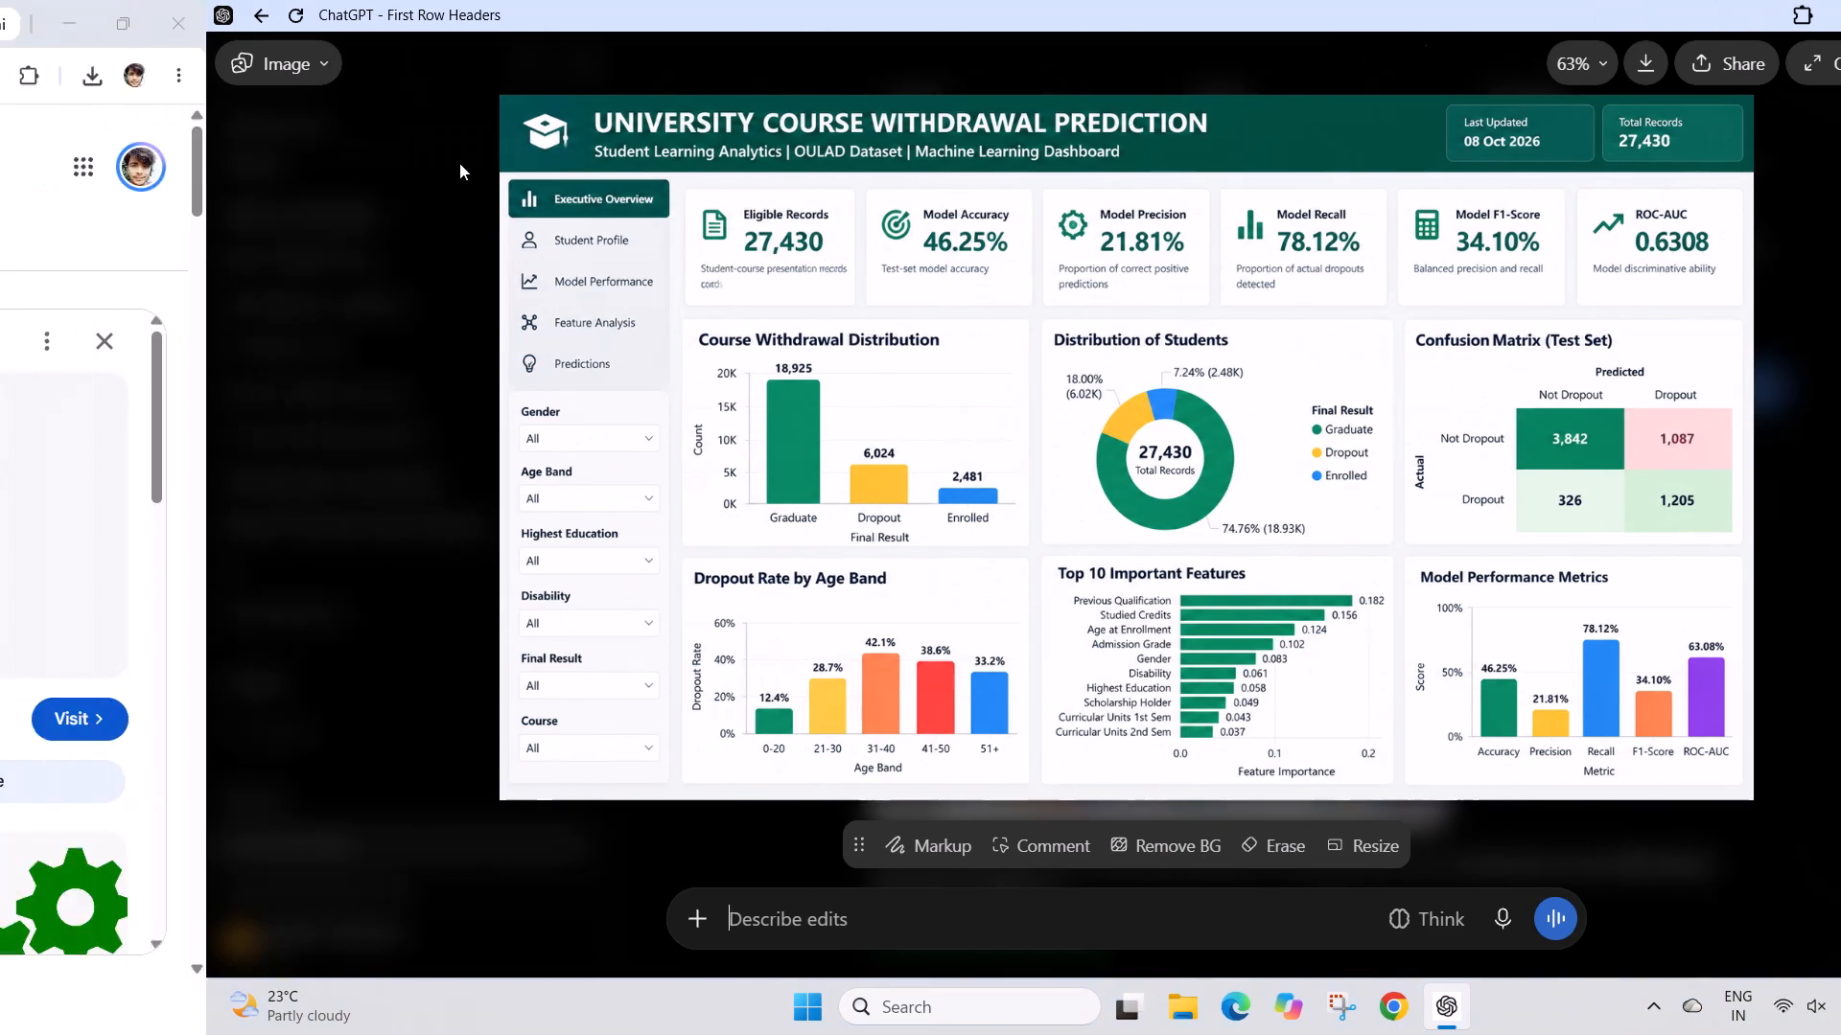
key("Return")
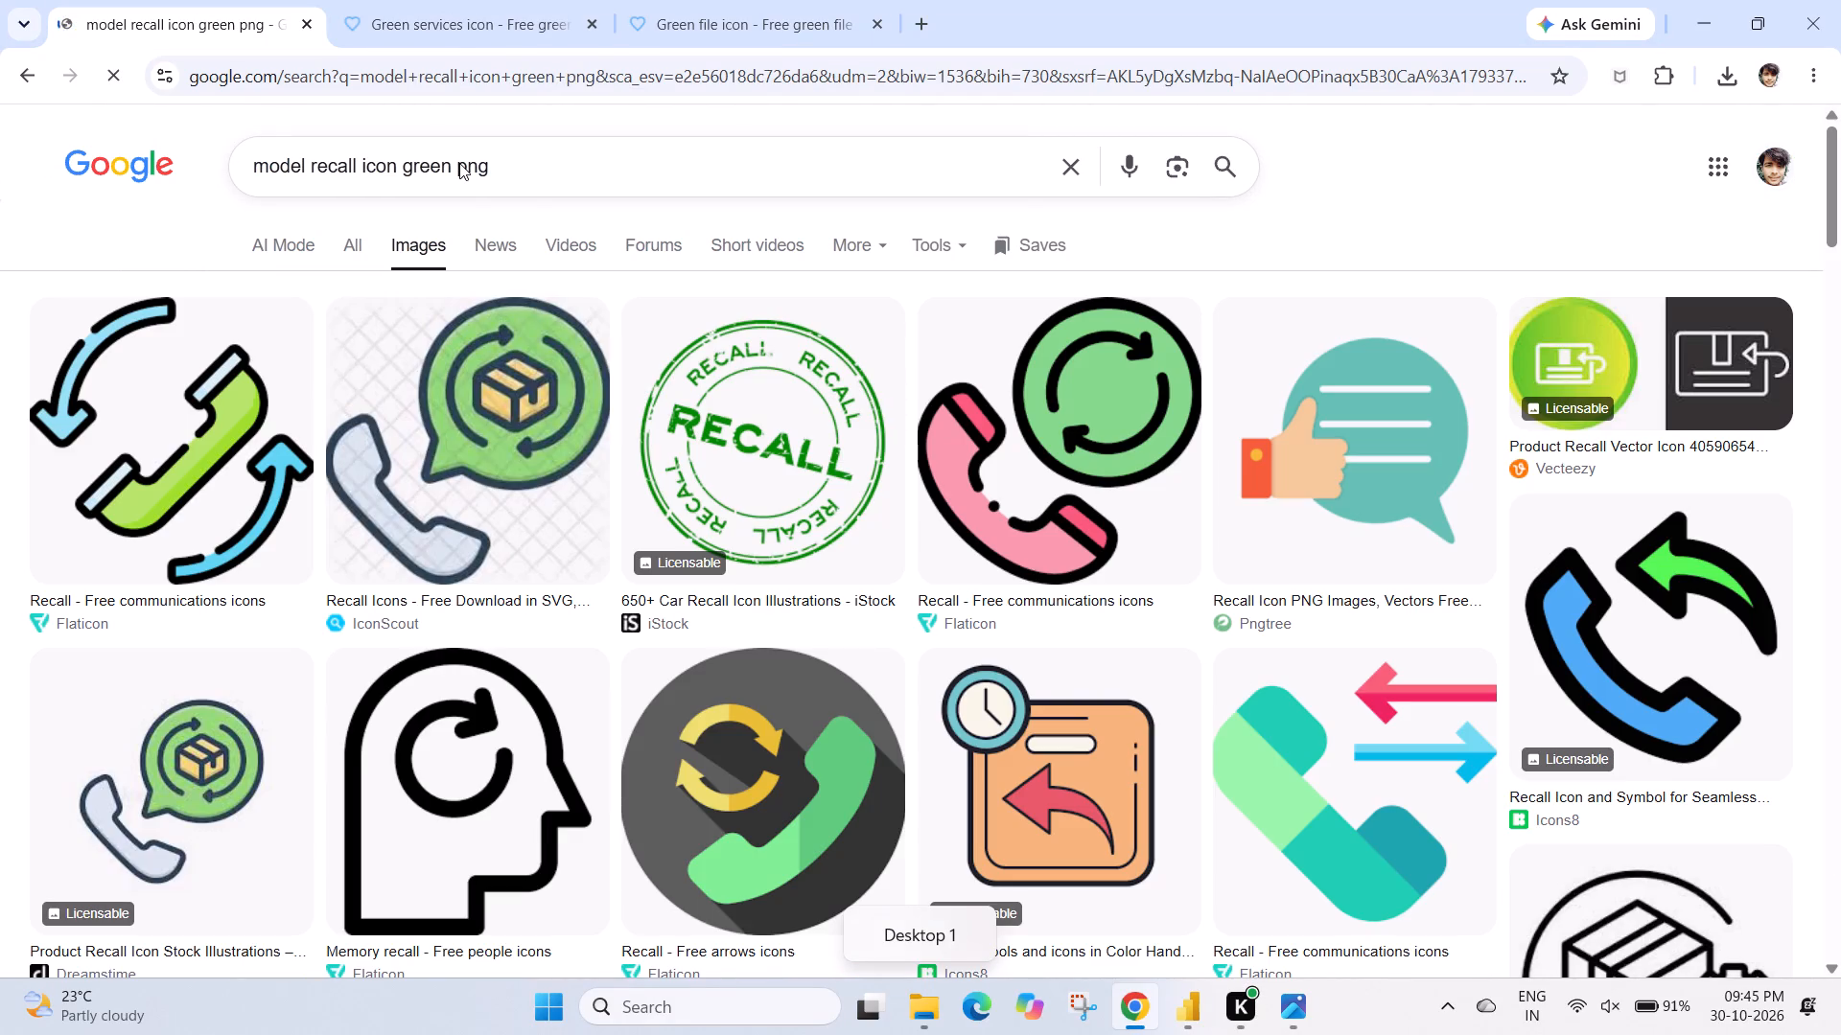
Refine the image search to "model recall bar graph icon green png" and look through the results for a suitable Recall icon.
left_click_drag(459, 163, 435, 154)
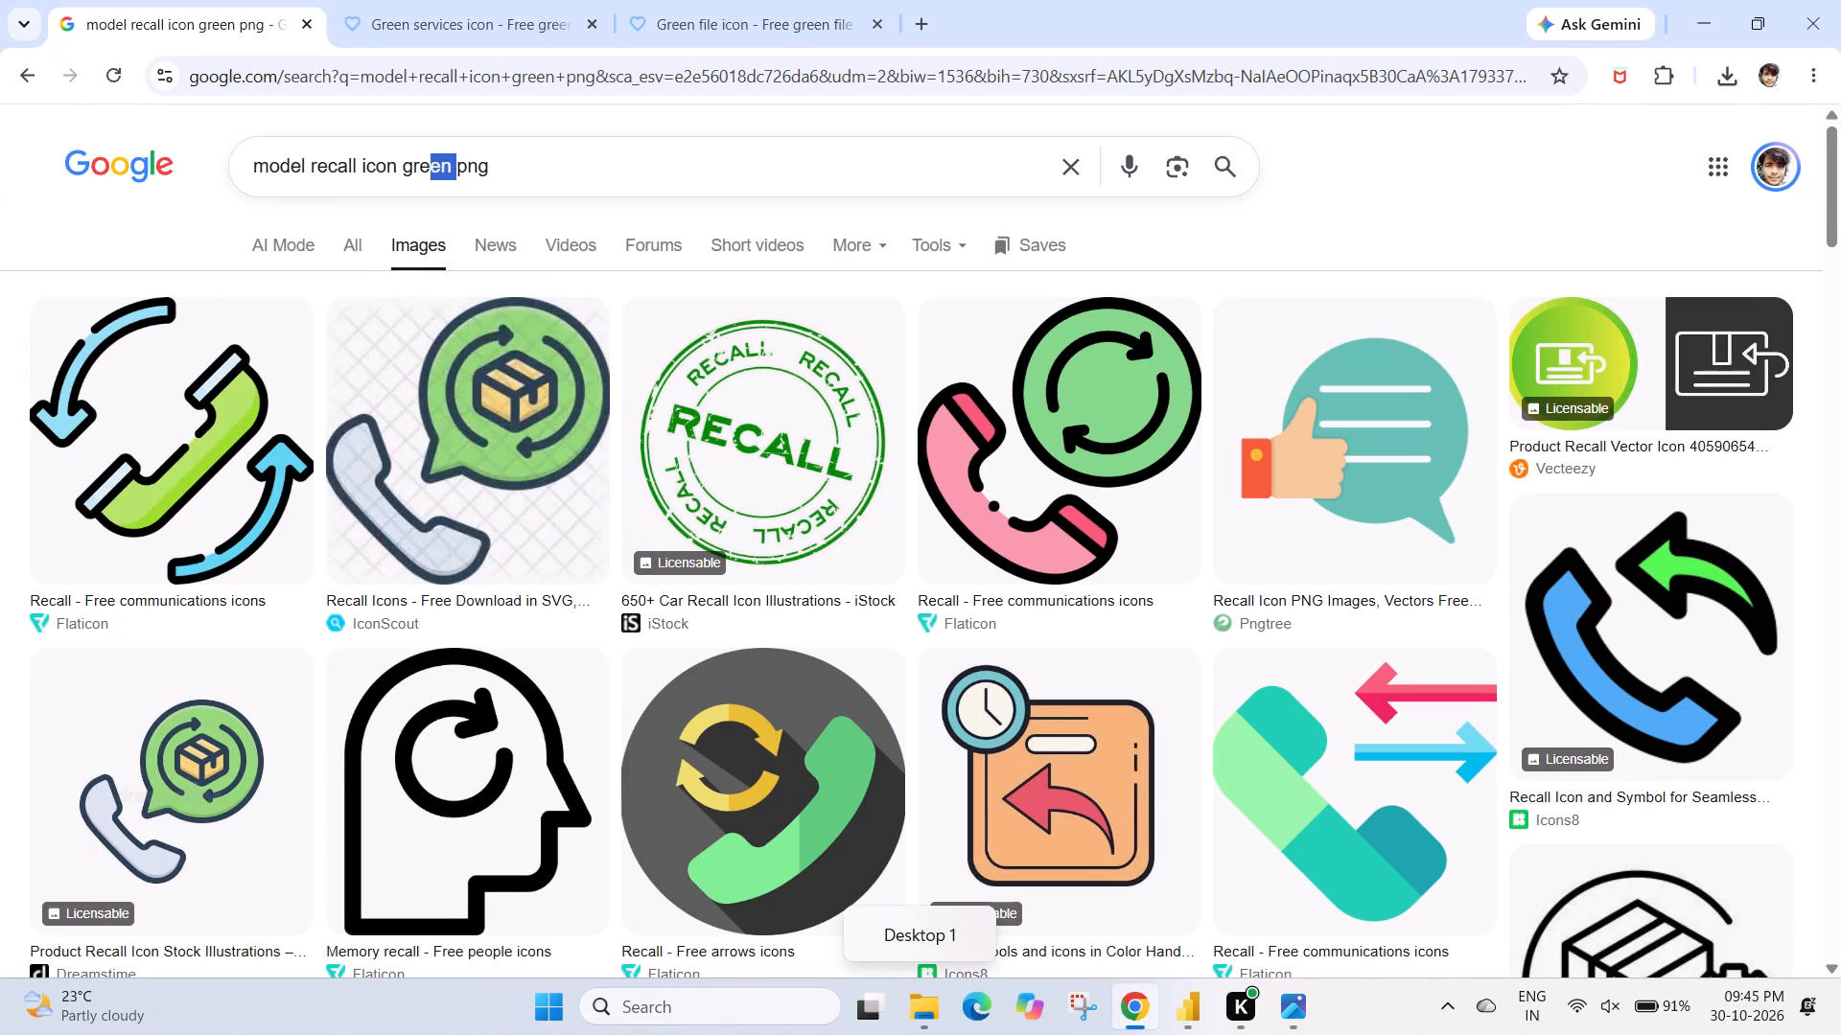
left_click_drag(371, 163, 356, 163)
left_click(356, 163)
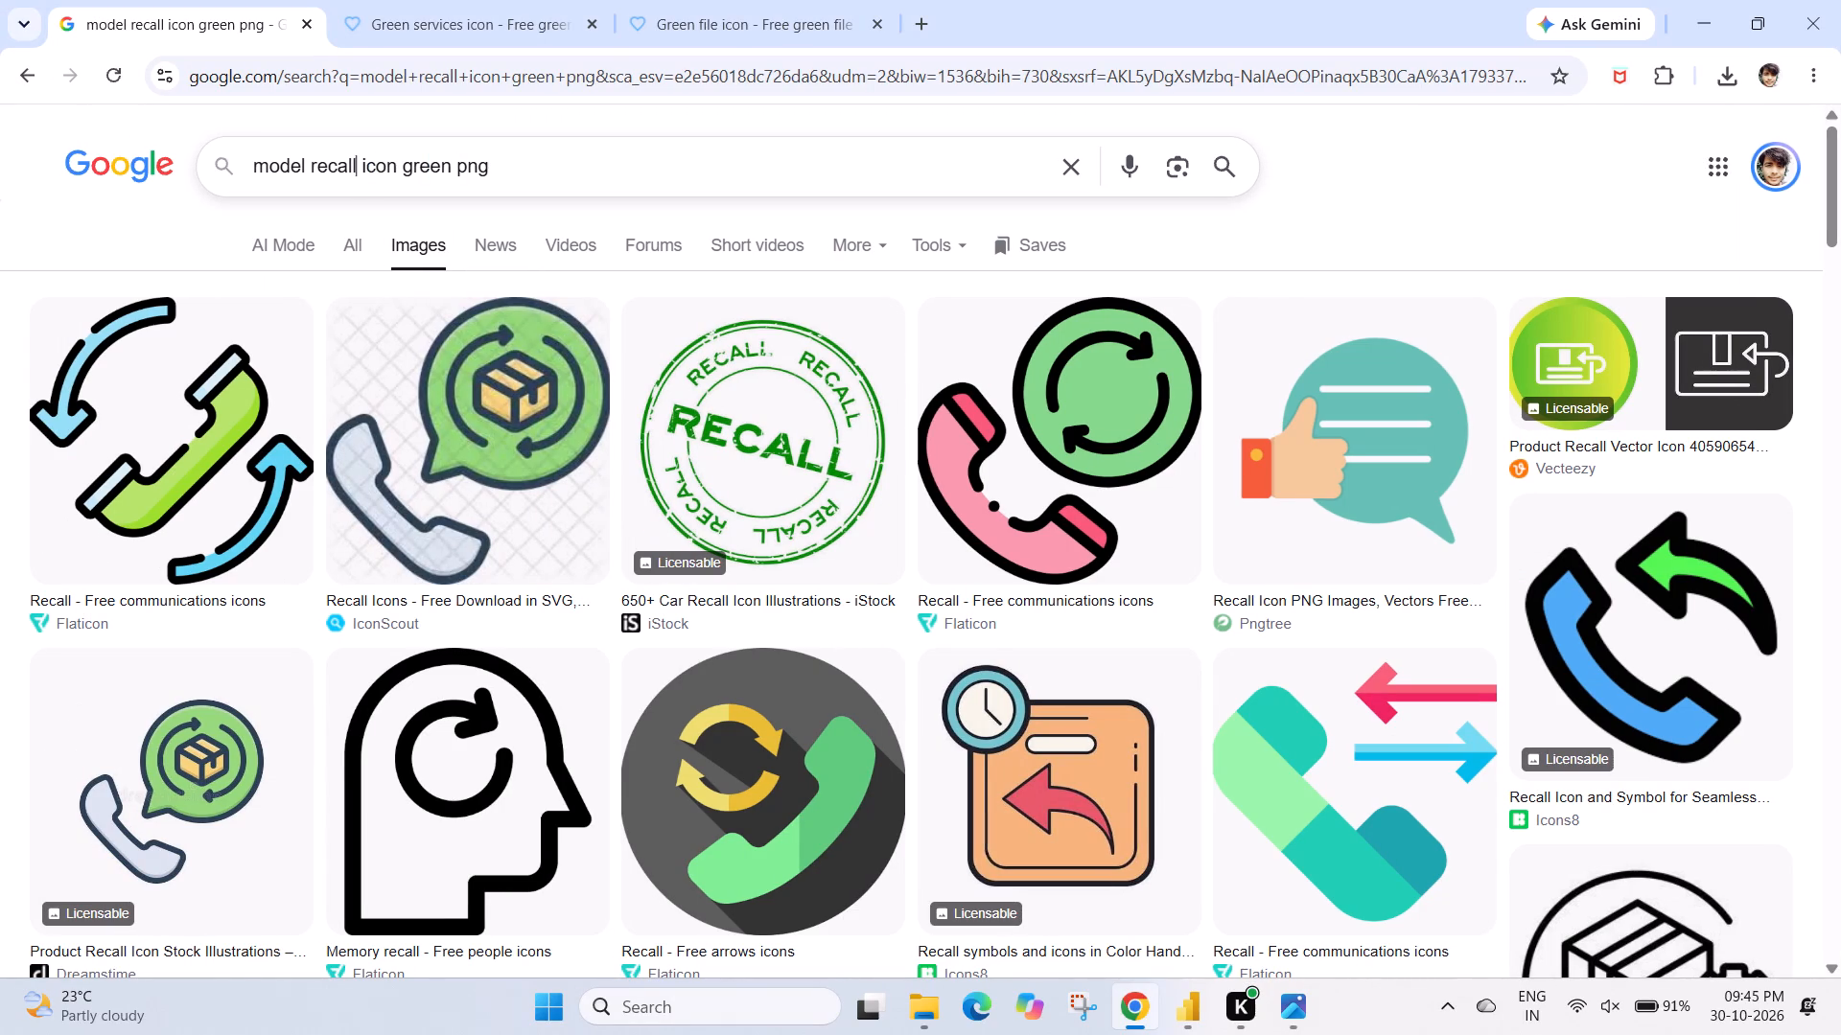
key("space")
type("bar")
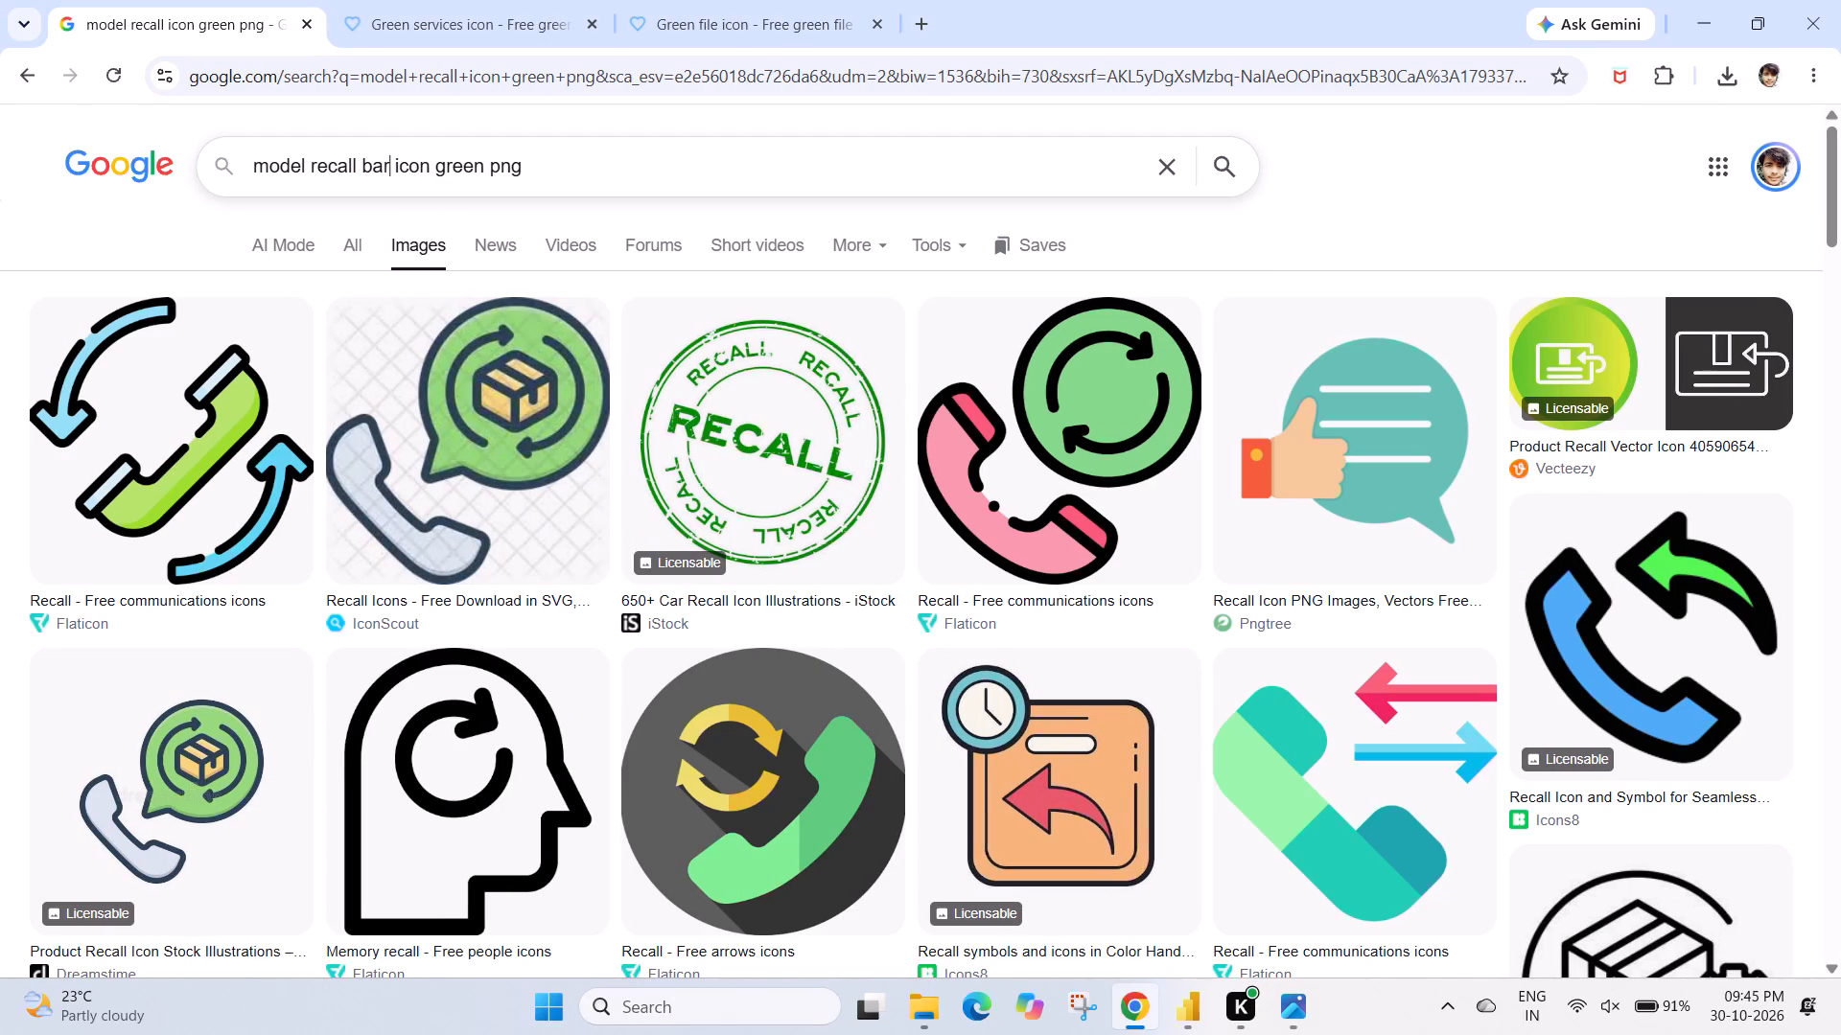
key("space")
key("h")
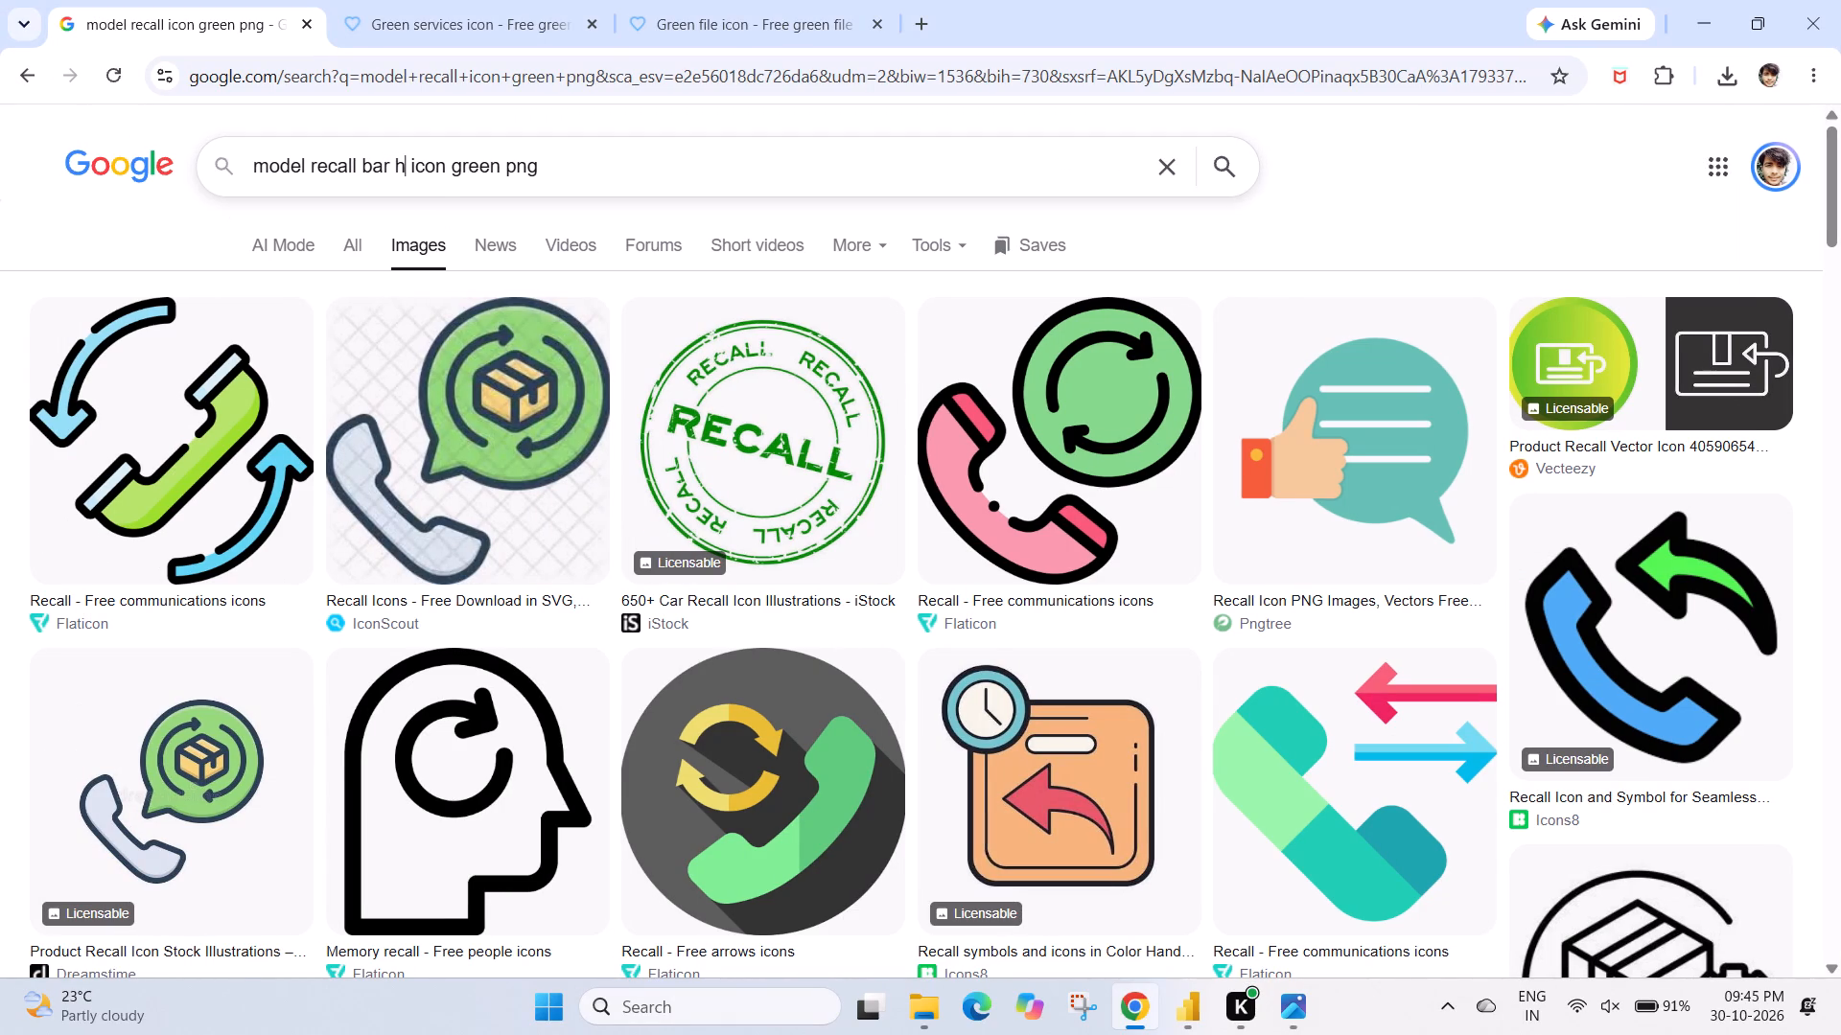
key("r")
key("BackSpace")
key("BackSpace")
type("graph")
key("Return")
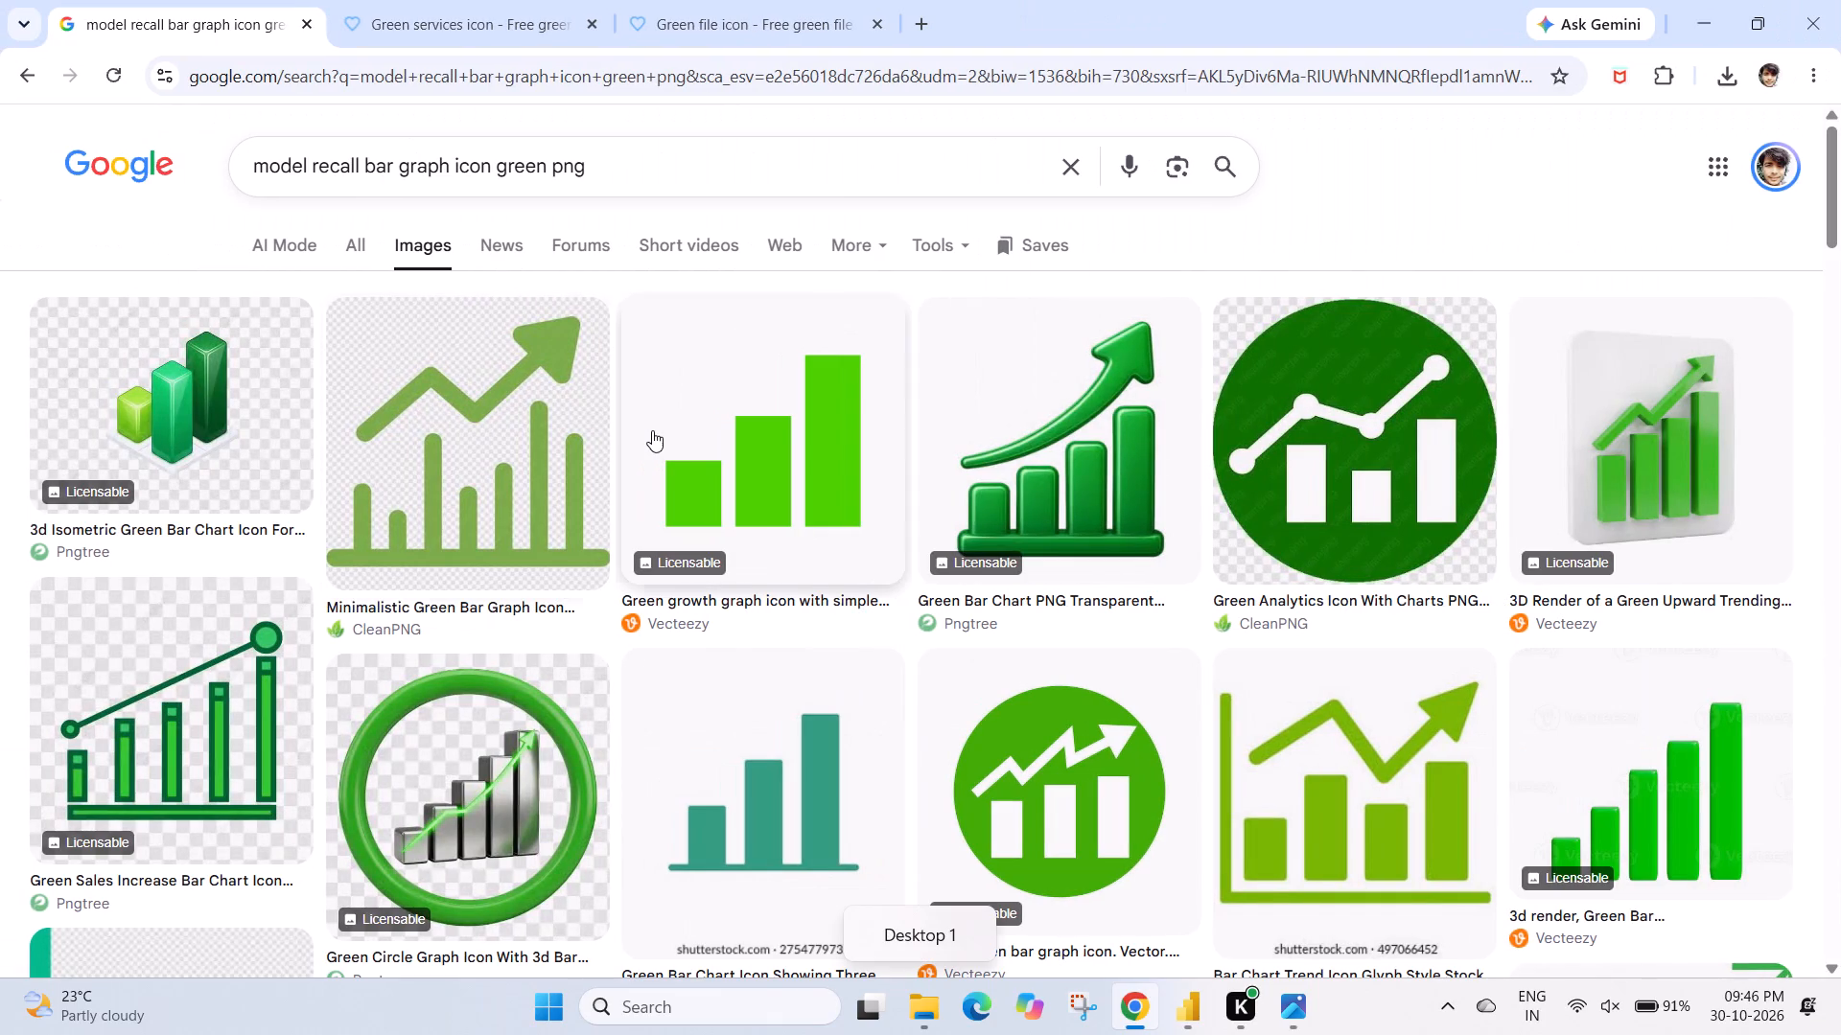
scroll(652, 430, "down", 4)
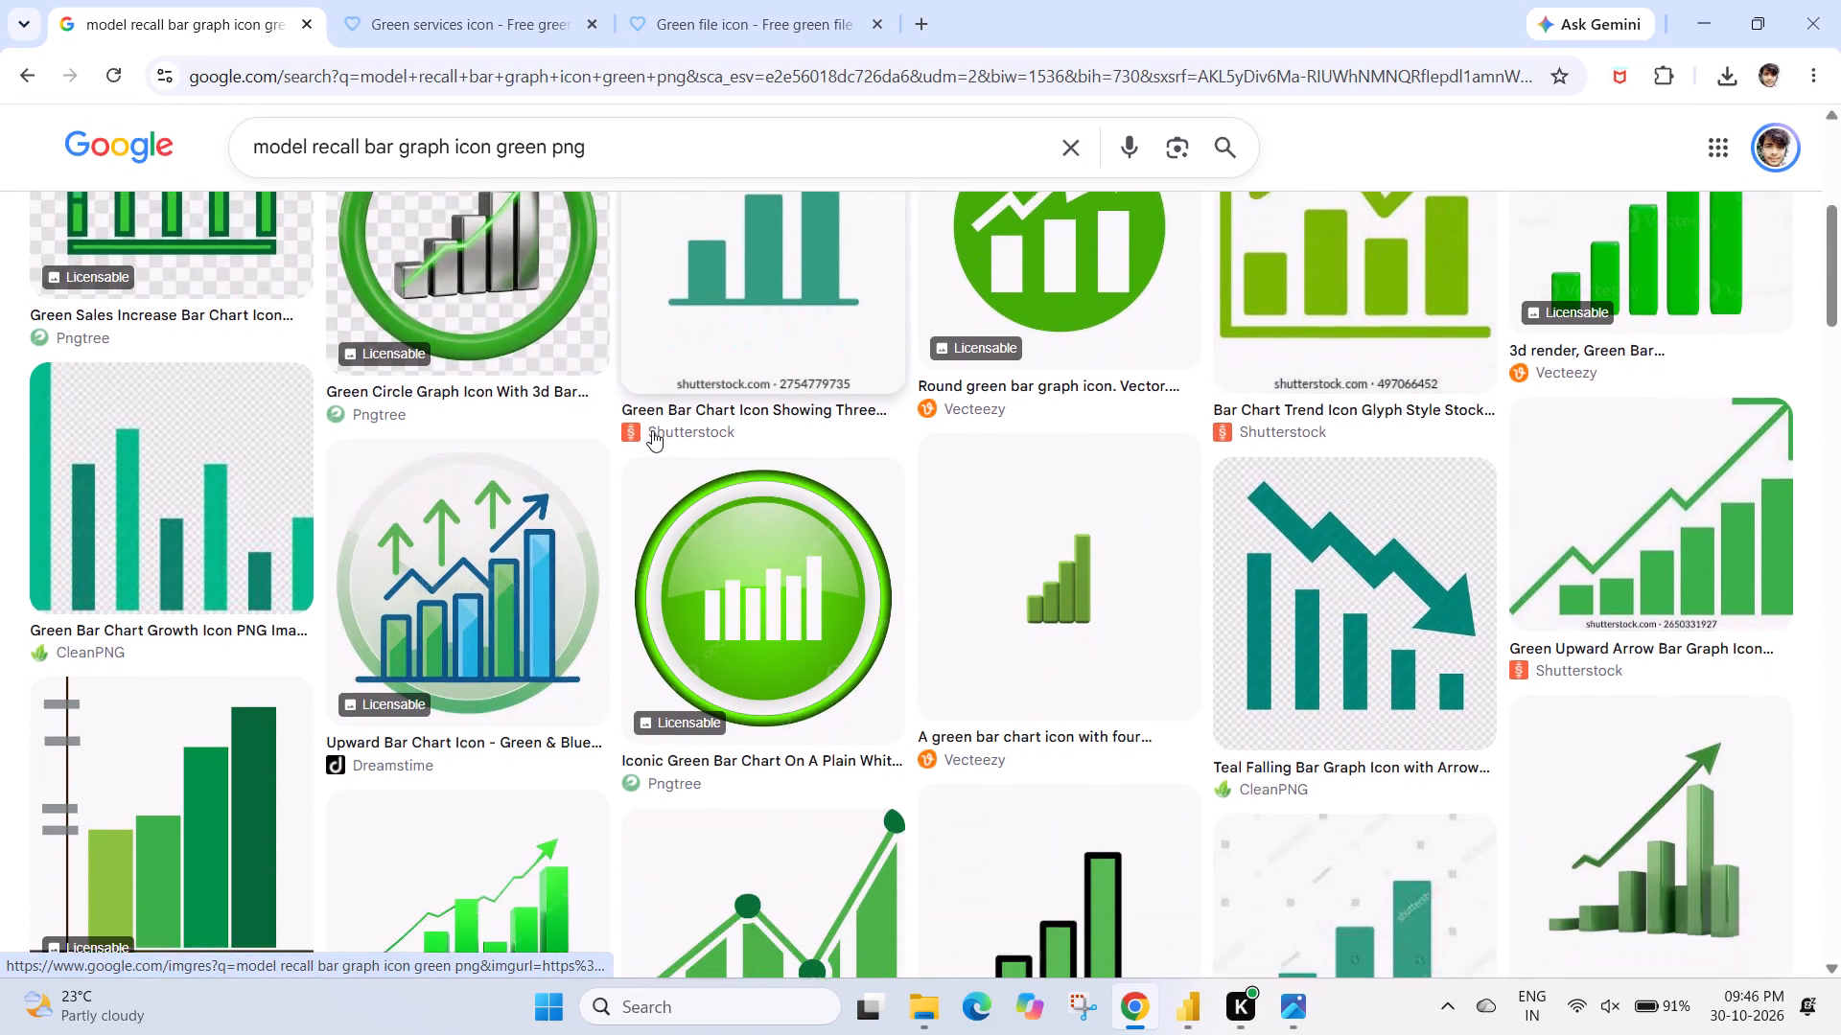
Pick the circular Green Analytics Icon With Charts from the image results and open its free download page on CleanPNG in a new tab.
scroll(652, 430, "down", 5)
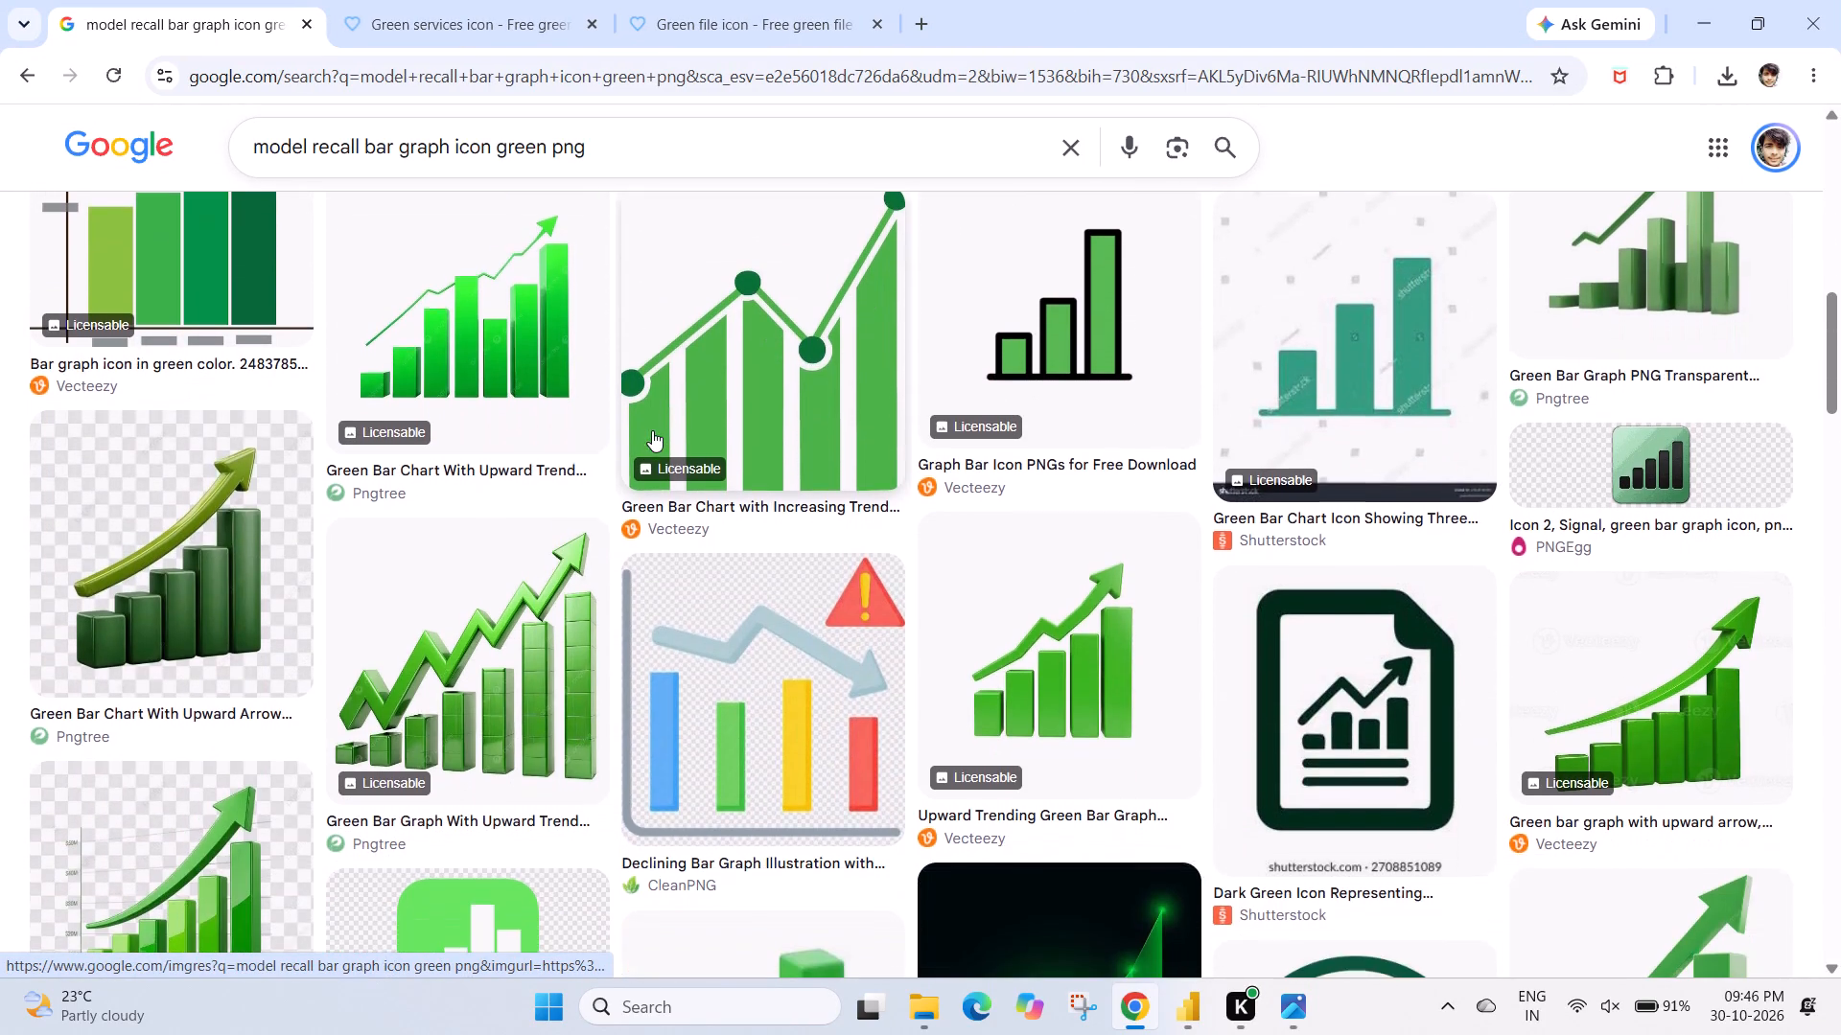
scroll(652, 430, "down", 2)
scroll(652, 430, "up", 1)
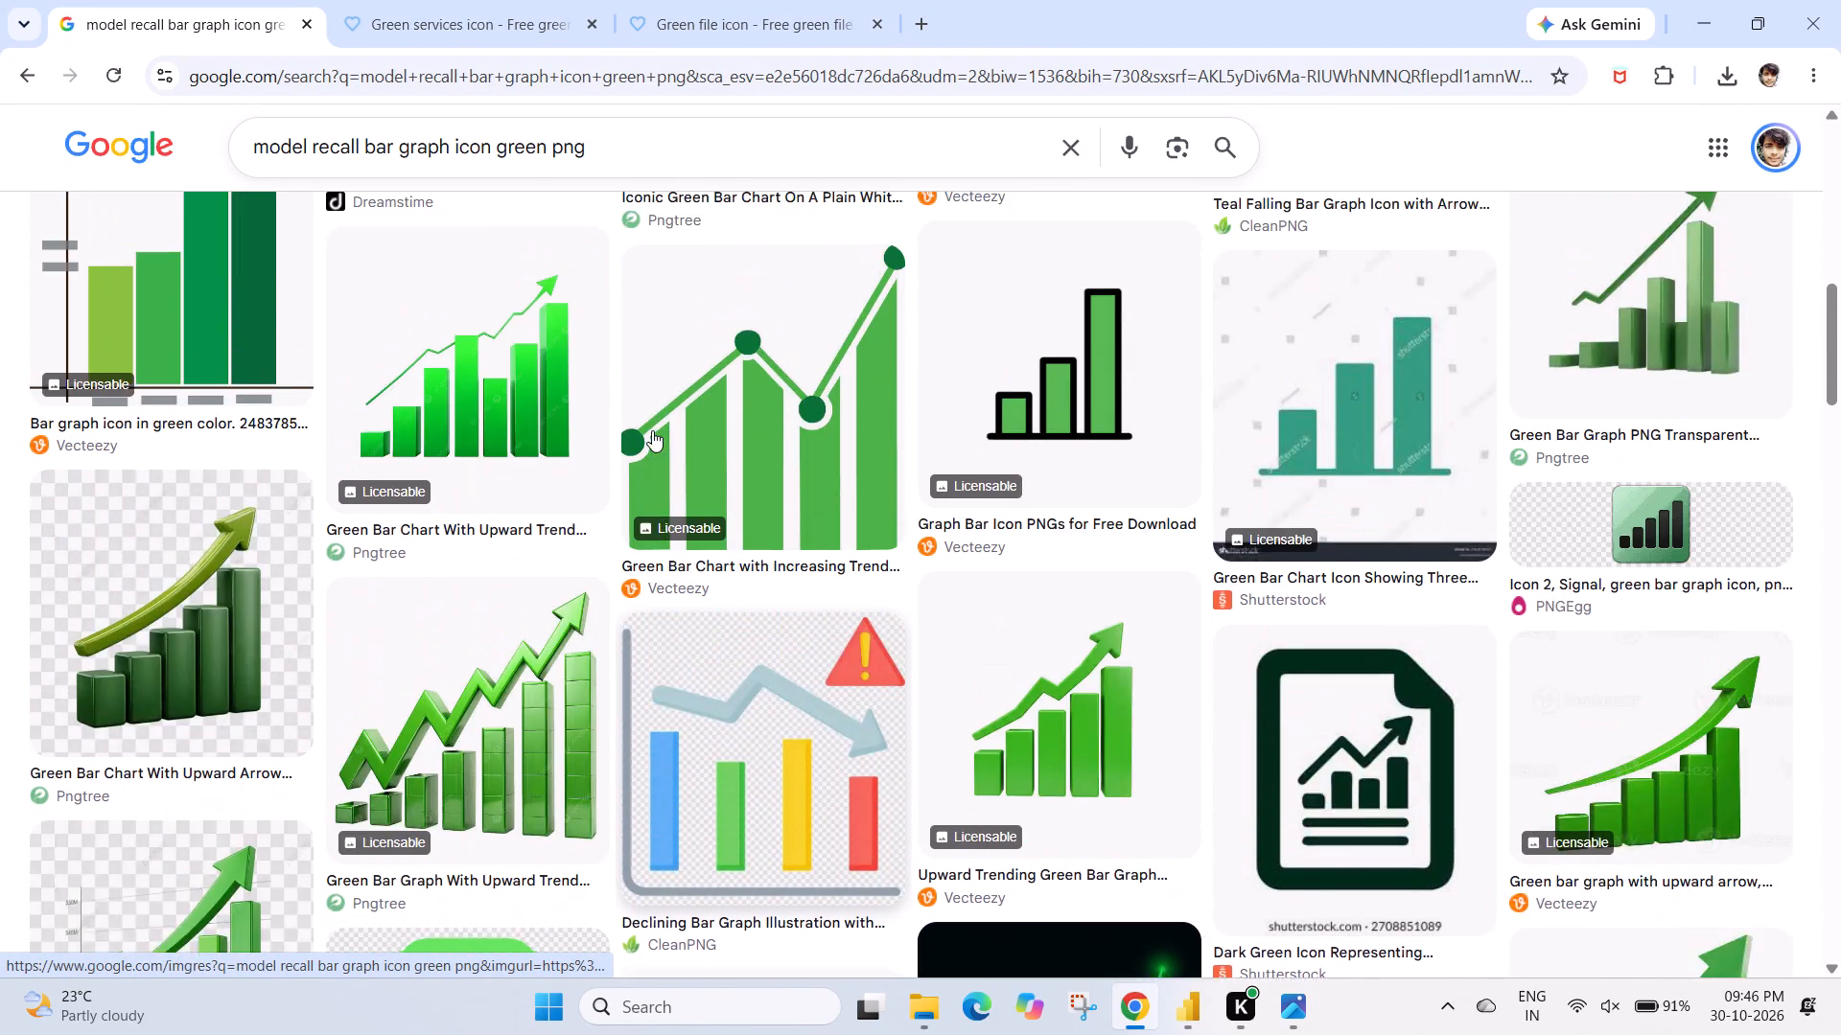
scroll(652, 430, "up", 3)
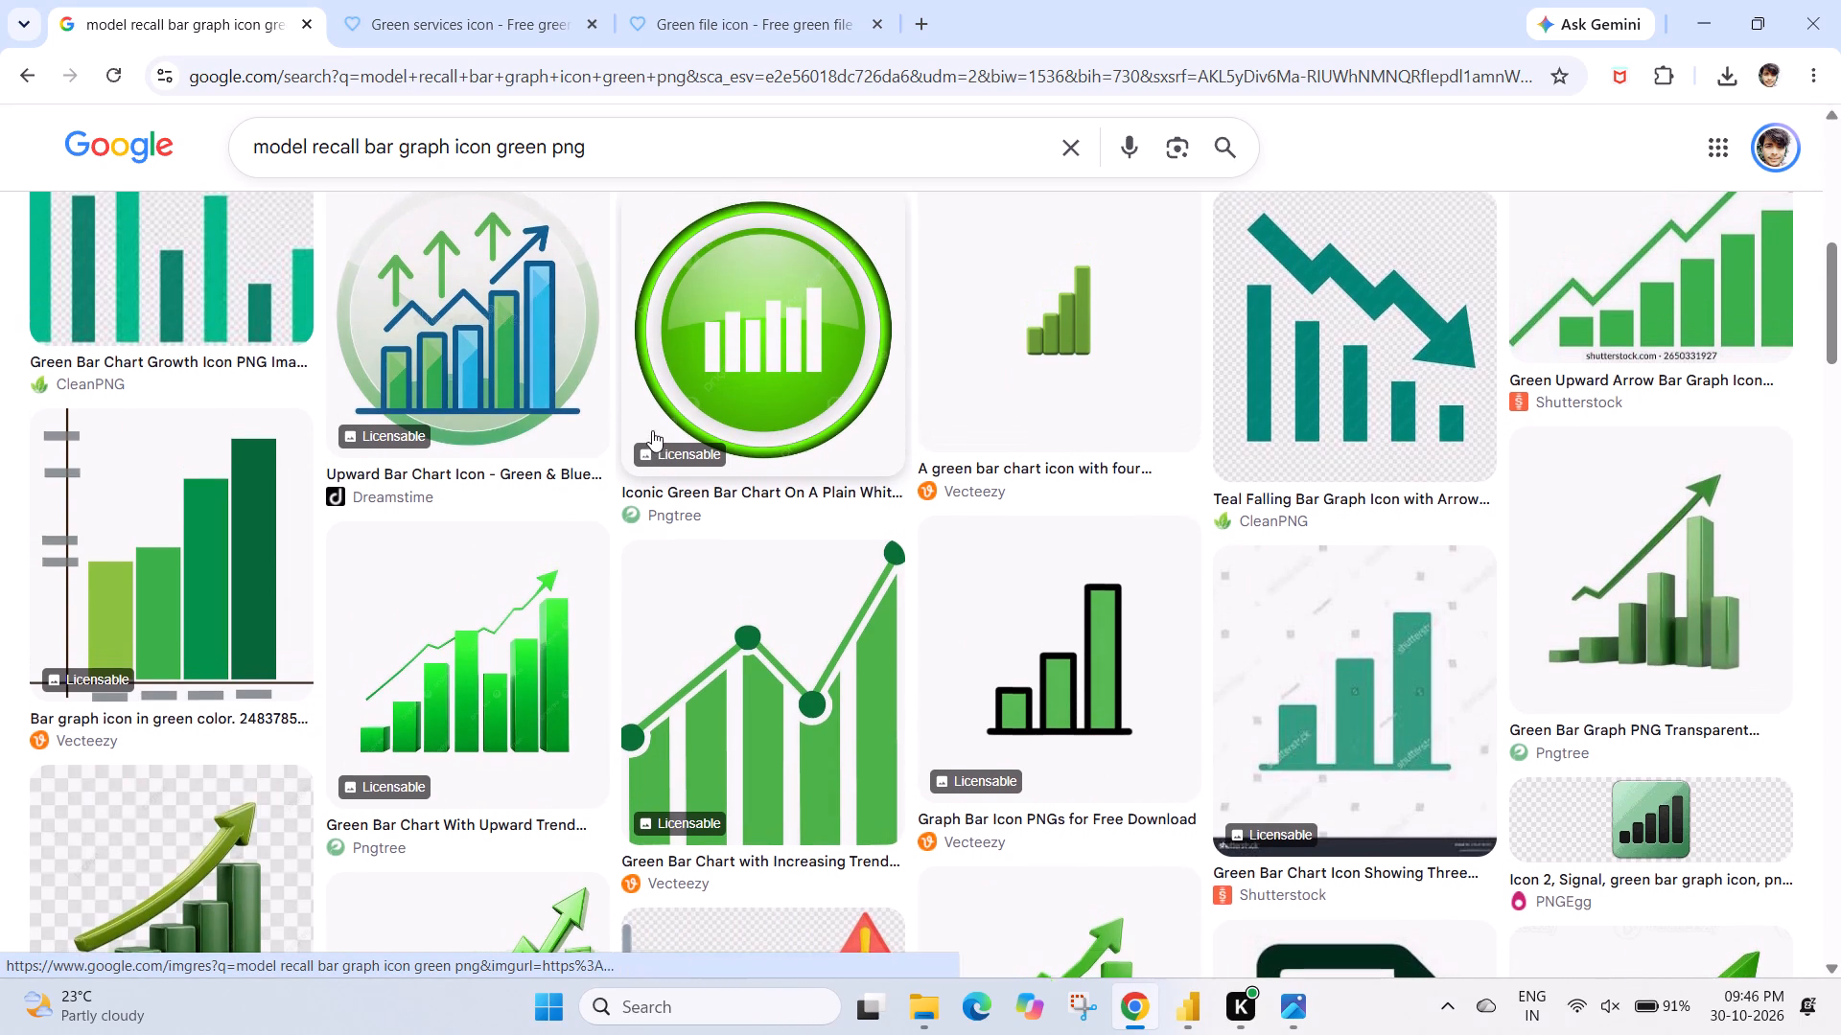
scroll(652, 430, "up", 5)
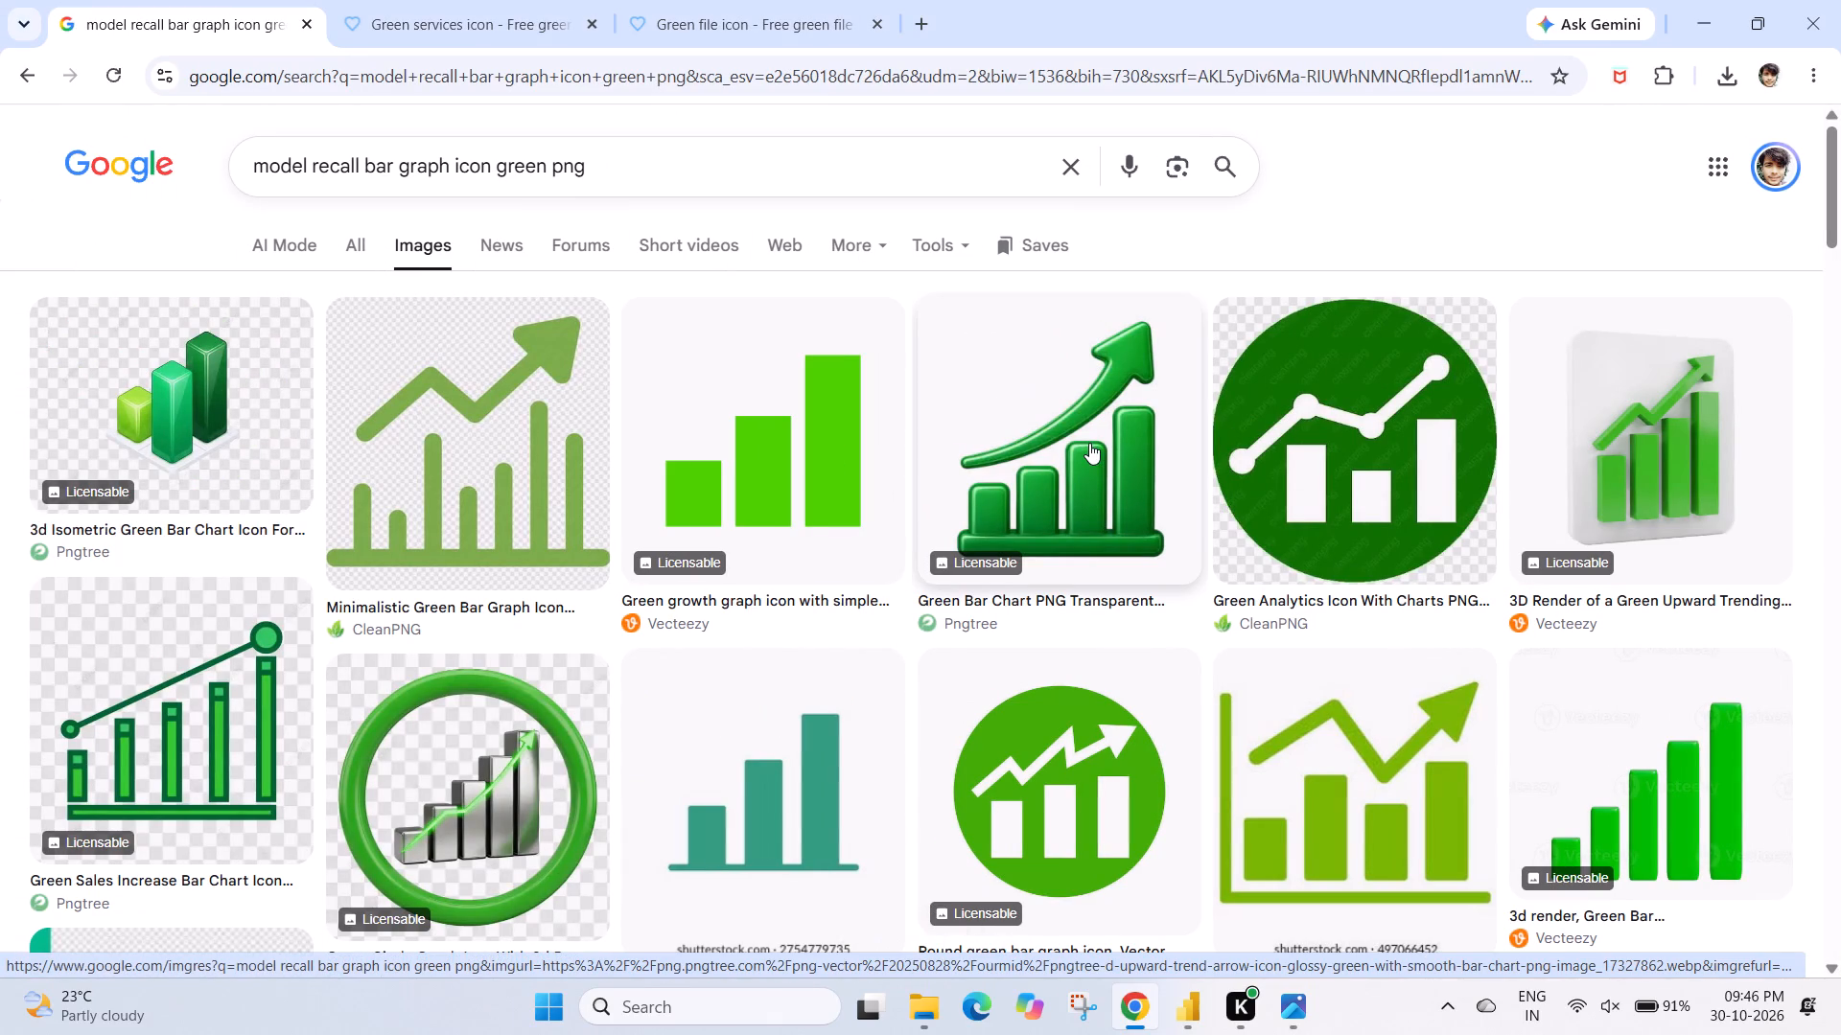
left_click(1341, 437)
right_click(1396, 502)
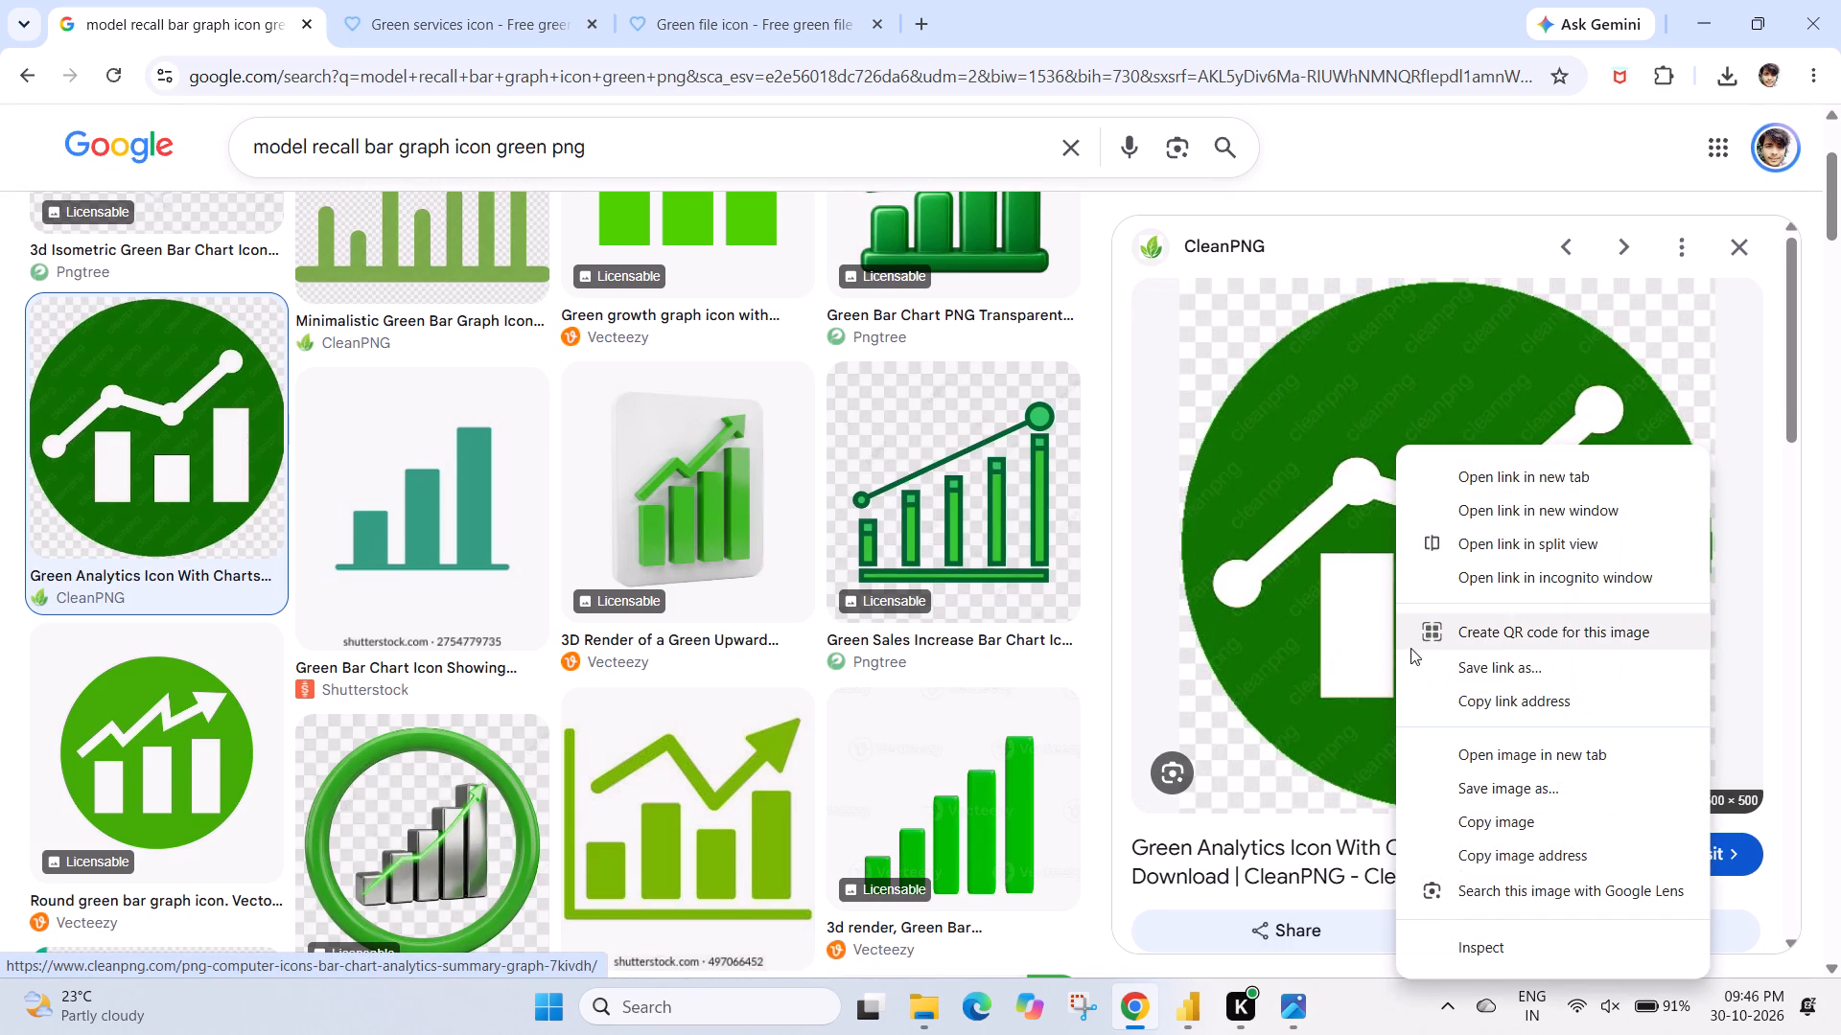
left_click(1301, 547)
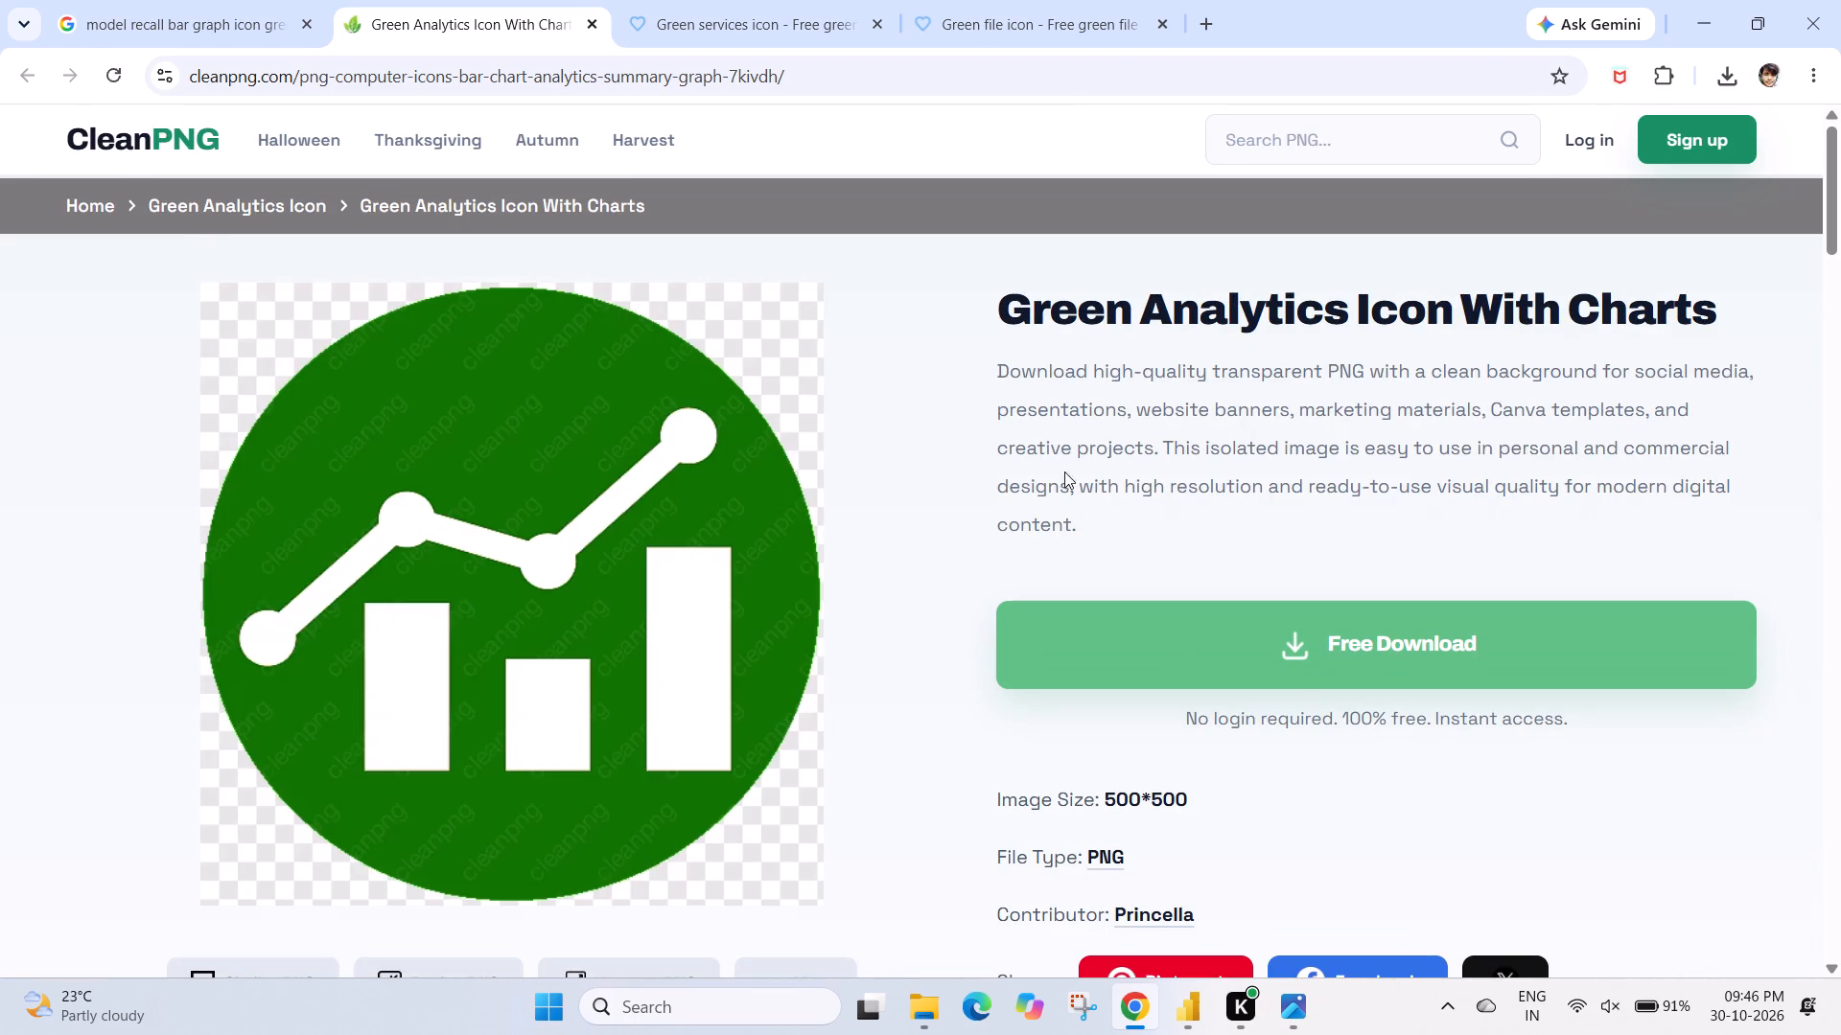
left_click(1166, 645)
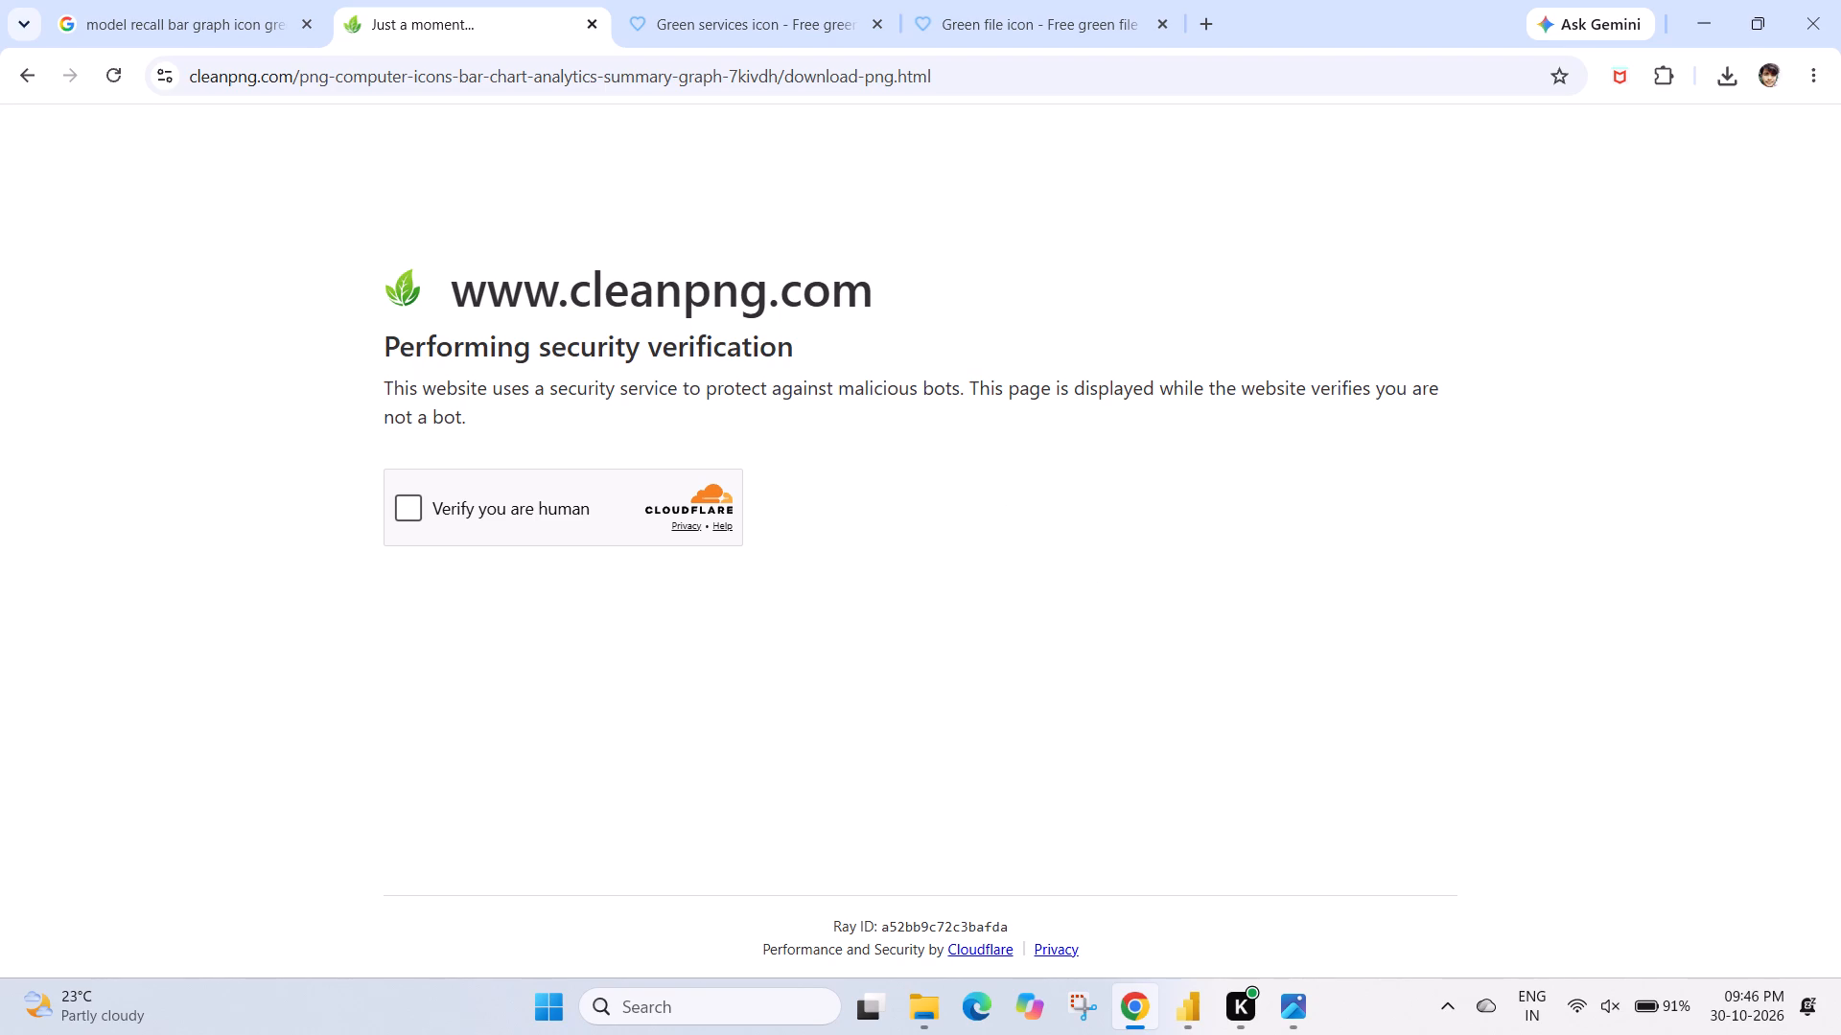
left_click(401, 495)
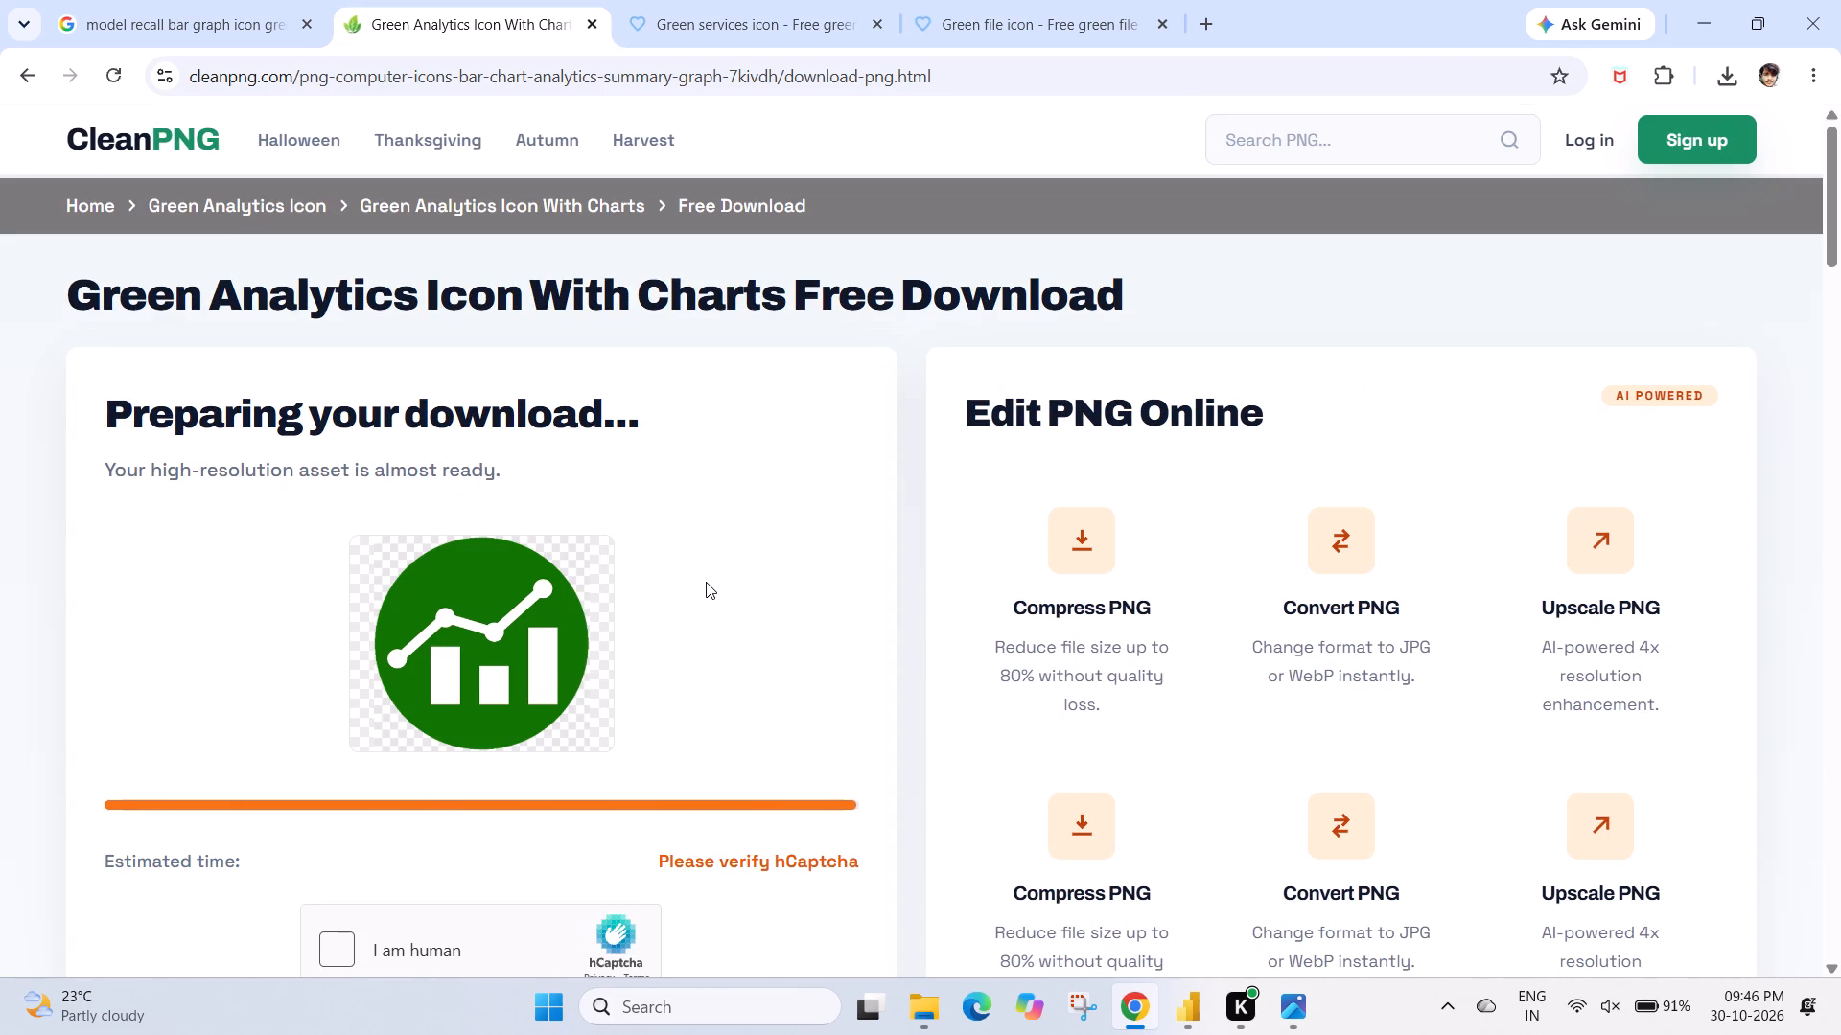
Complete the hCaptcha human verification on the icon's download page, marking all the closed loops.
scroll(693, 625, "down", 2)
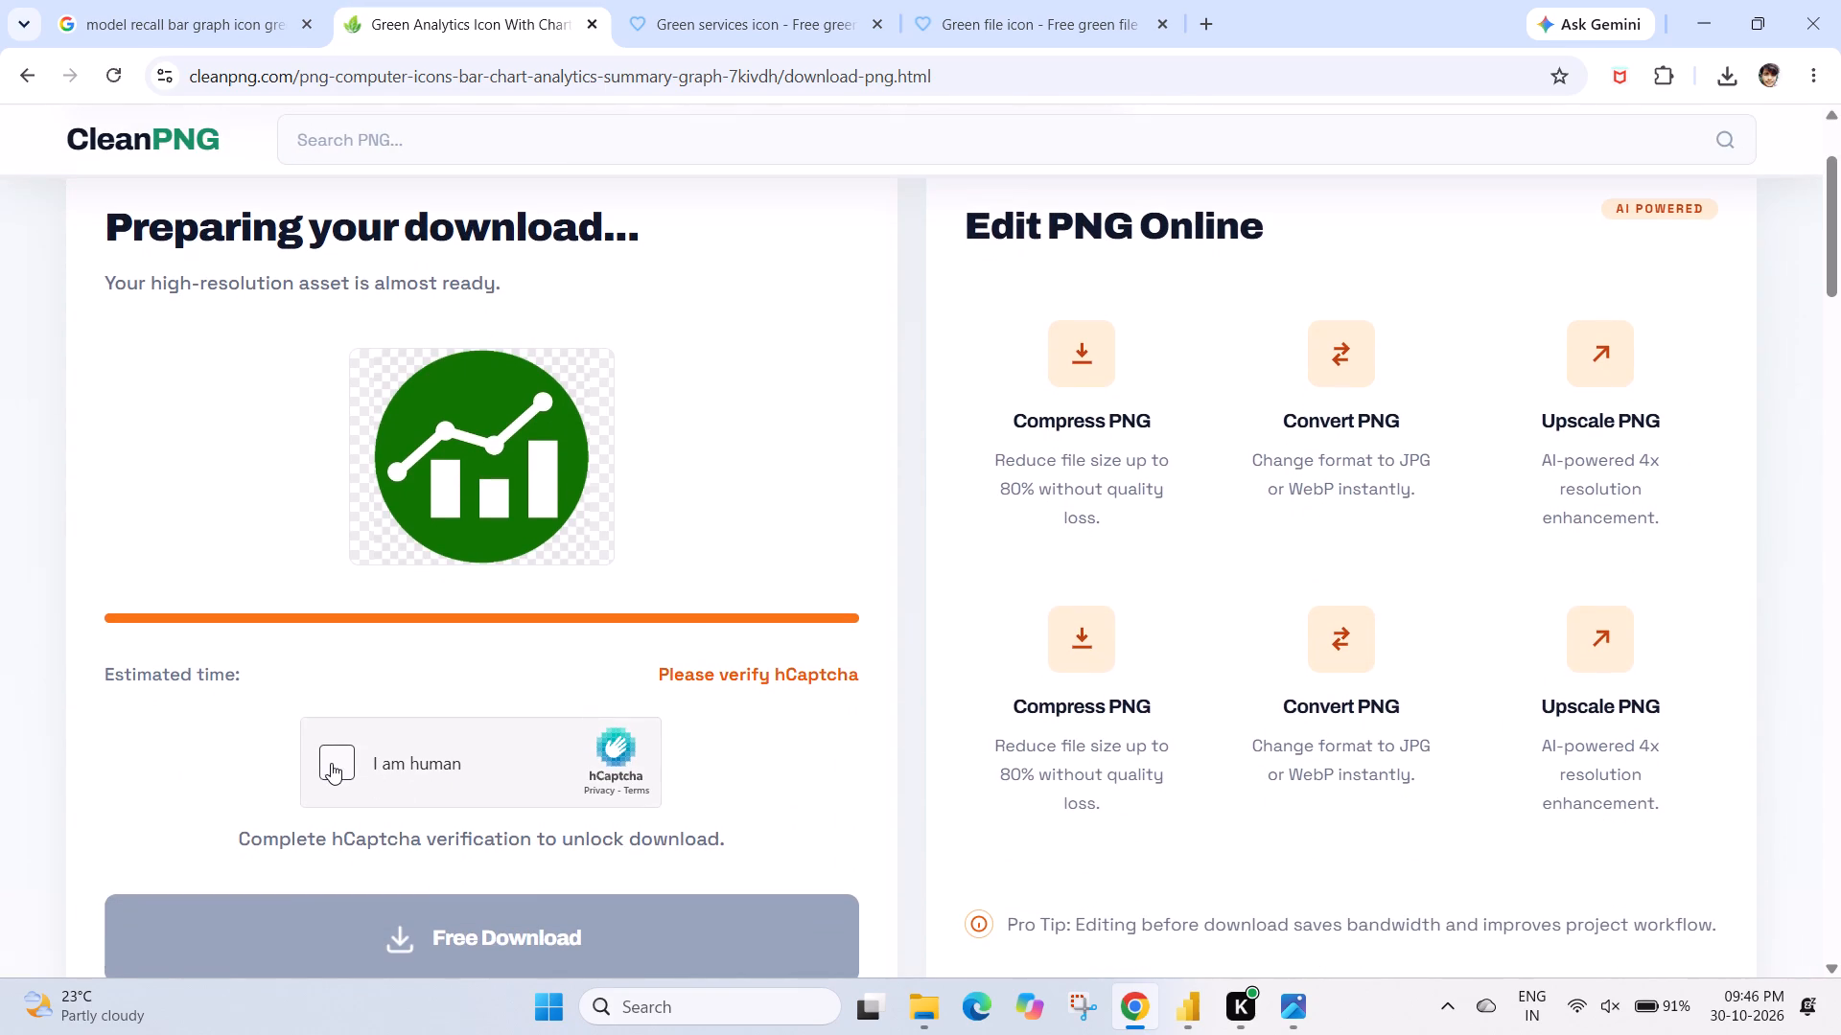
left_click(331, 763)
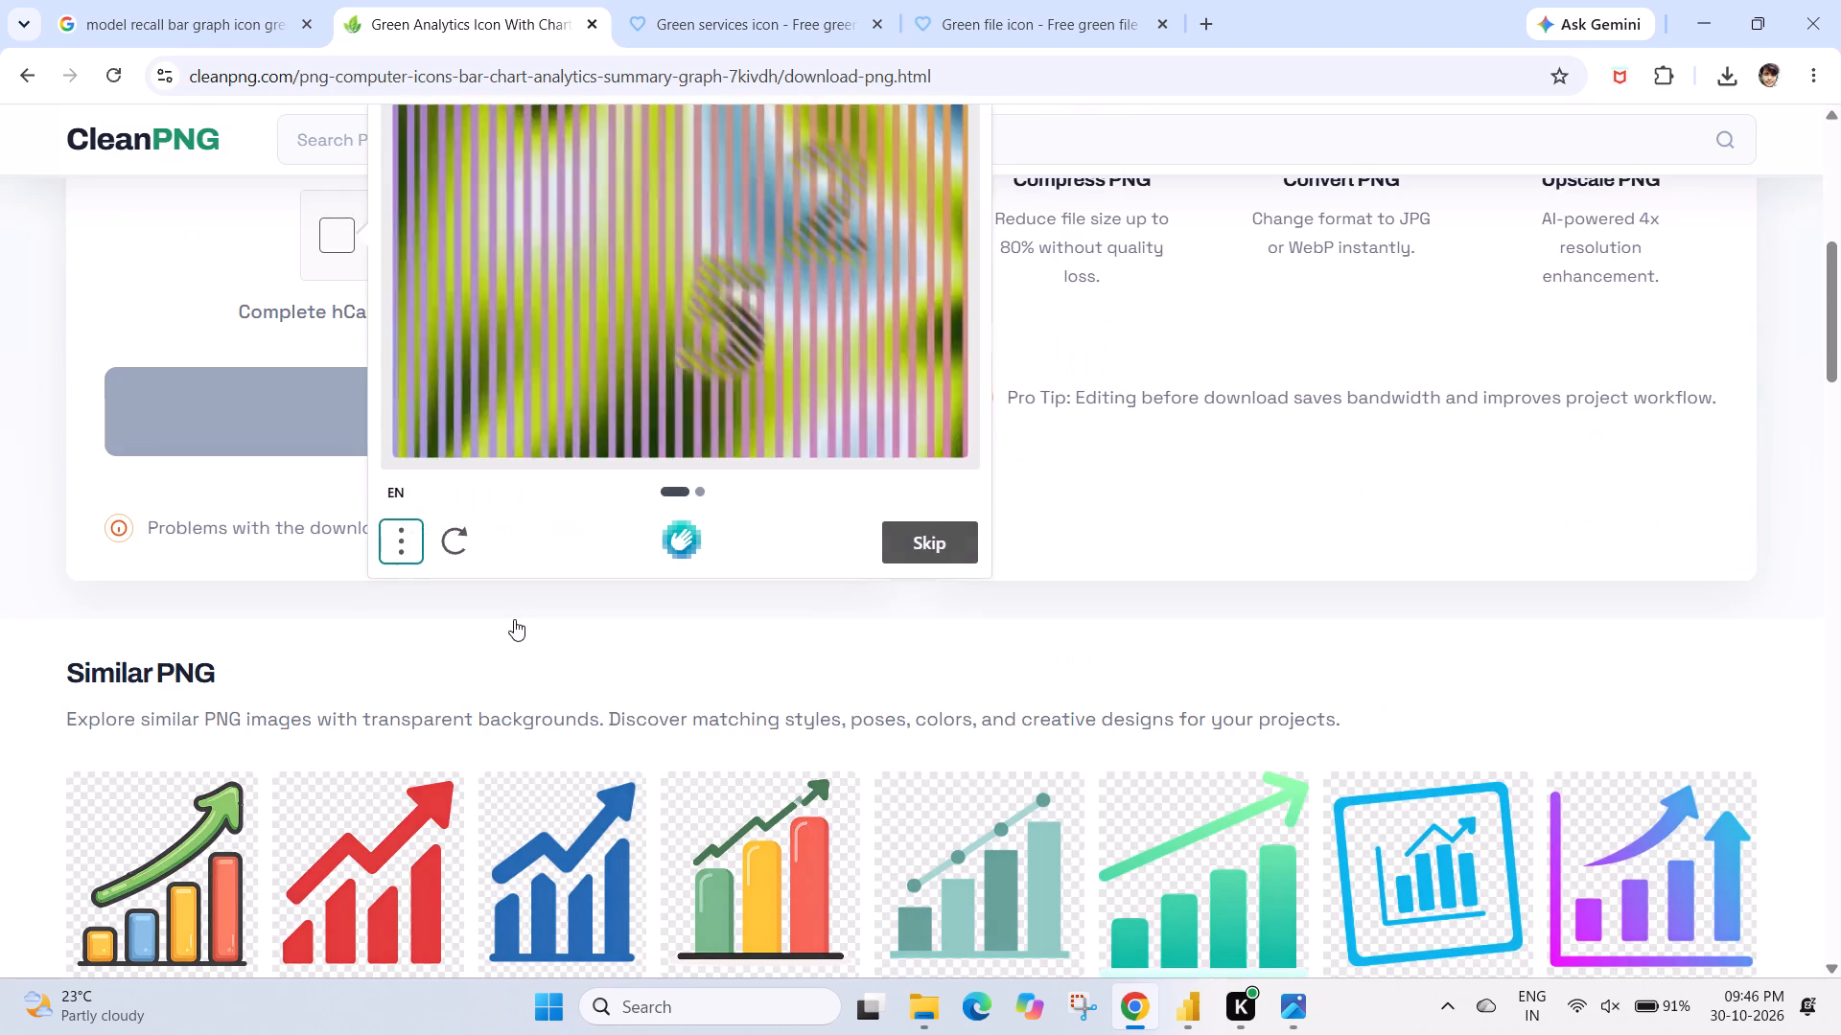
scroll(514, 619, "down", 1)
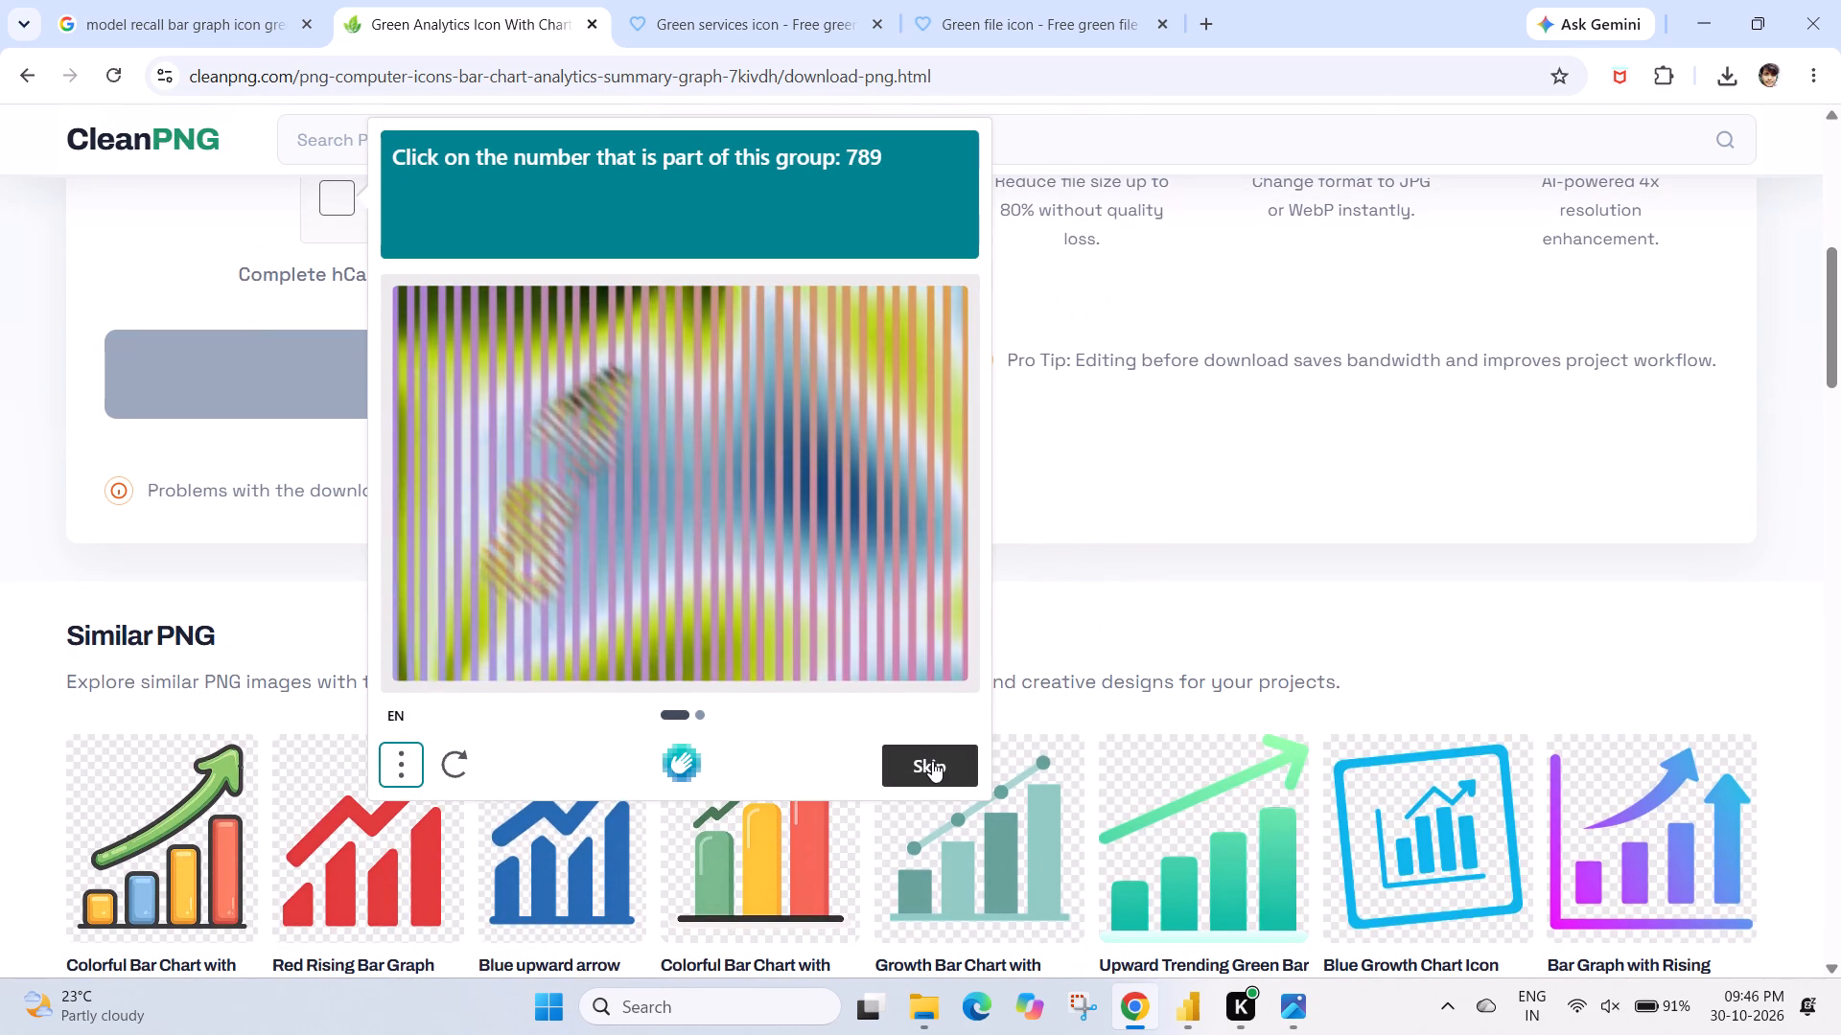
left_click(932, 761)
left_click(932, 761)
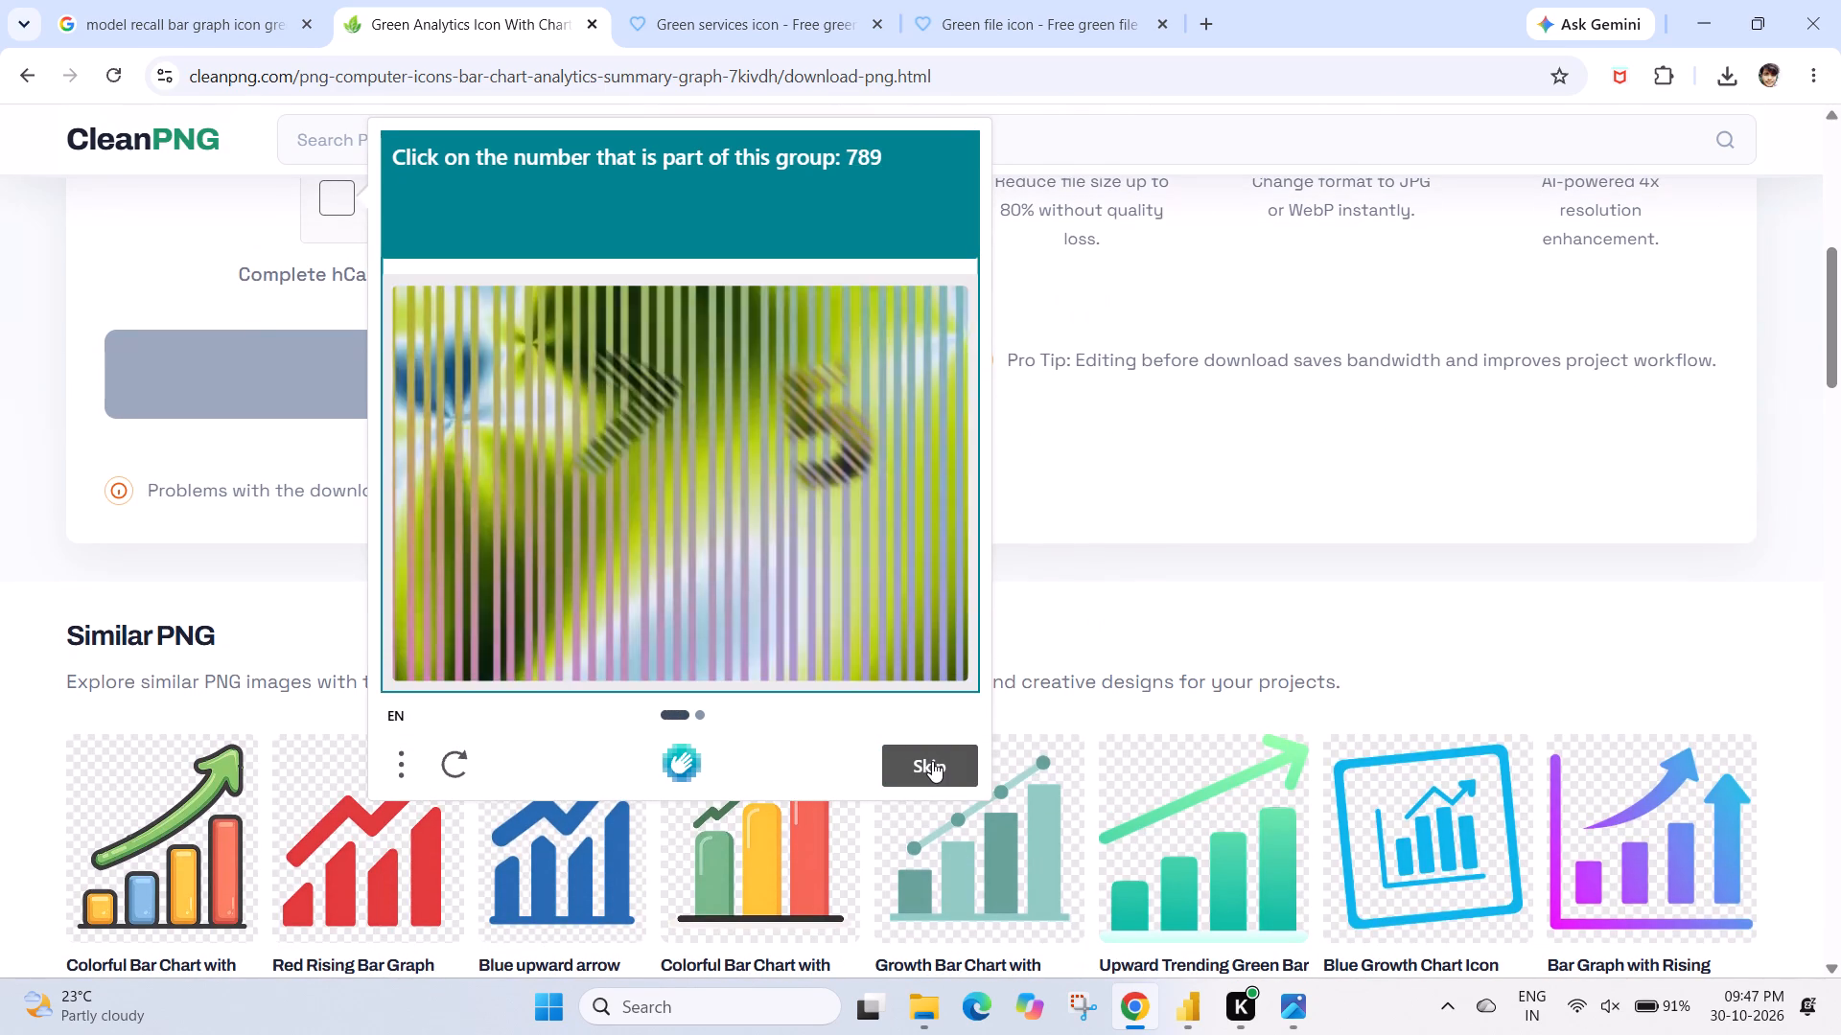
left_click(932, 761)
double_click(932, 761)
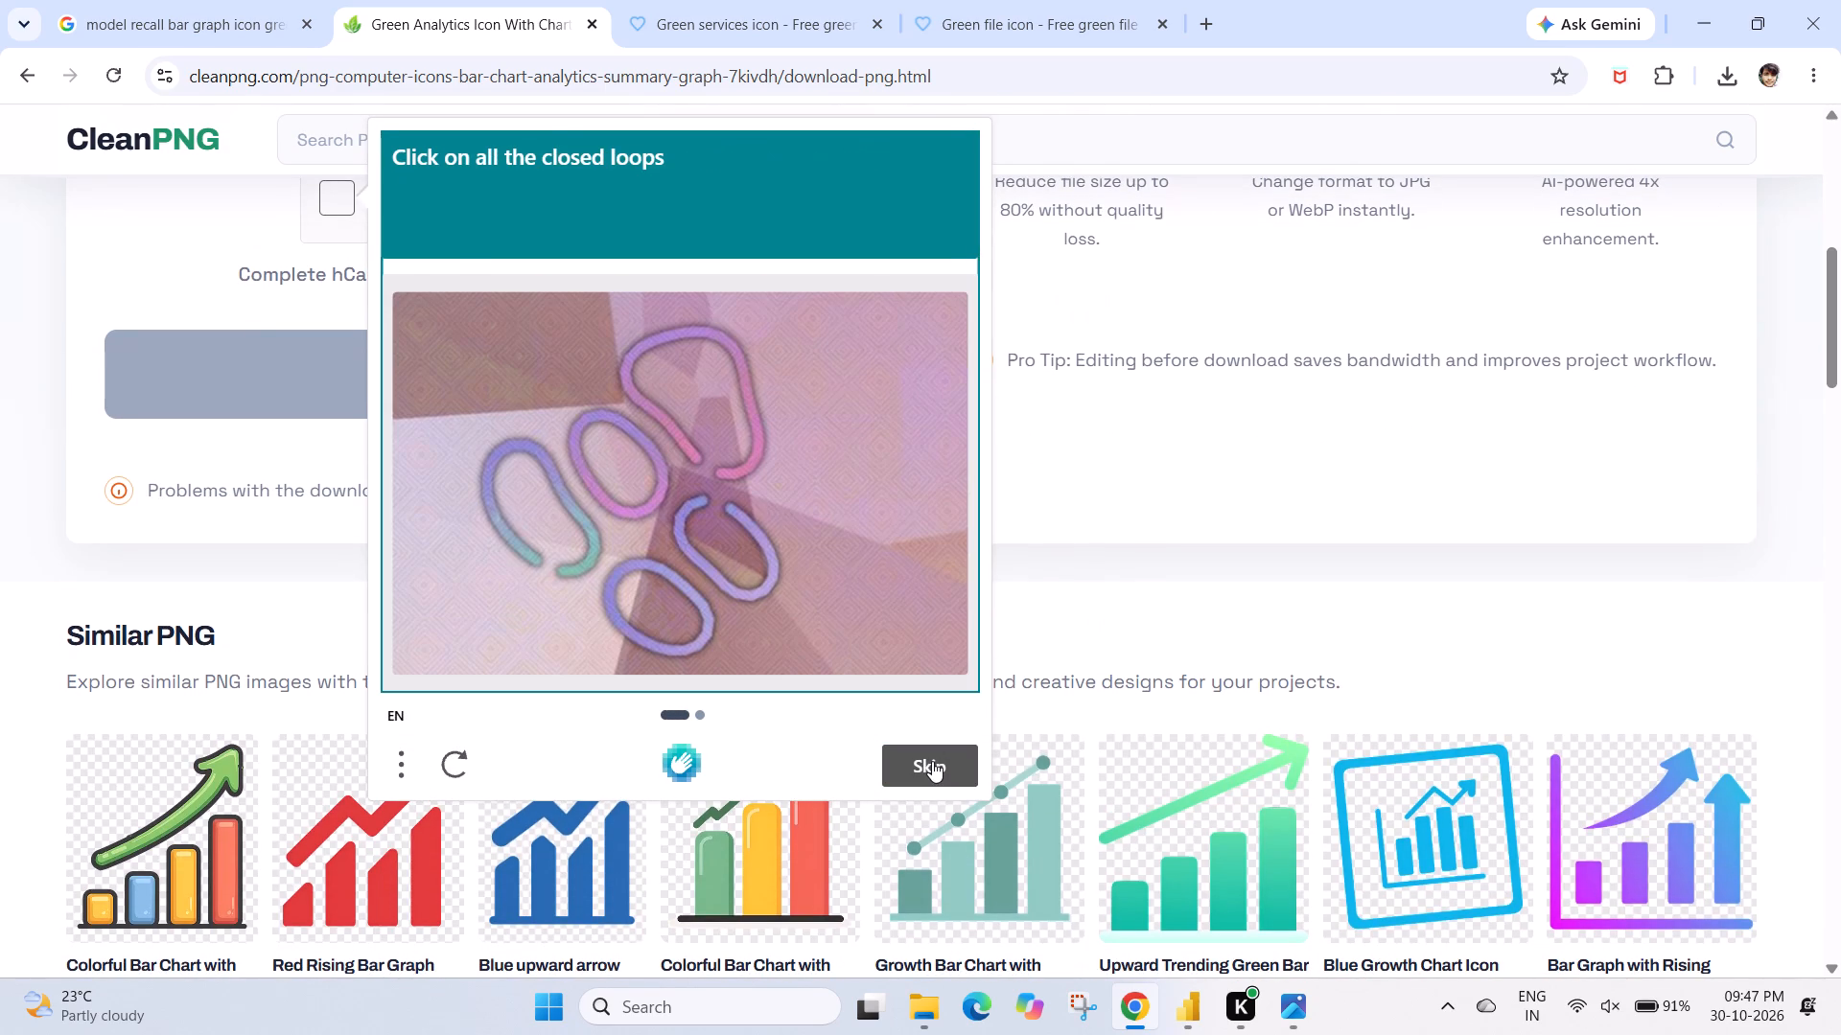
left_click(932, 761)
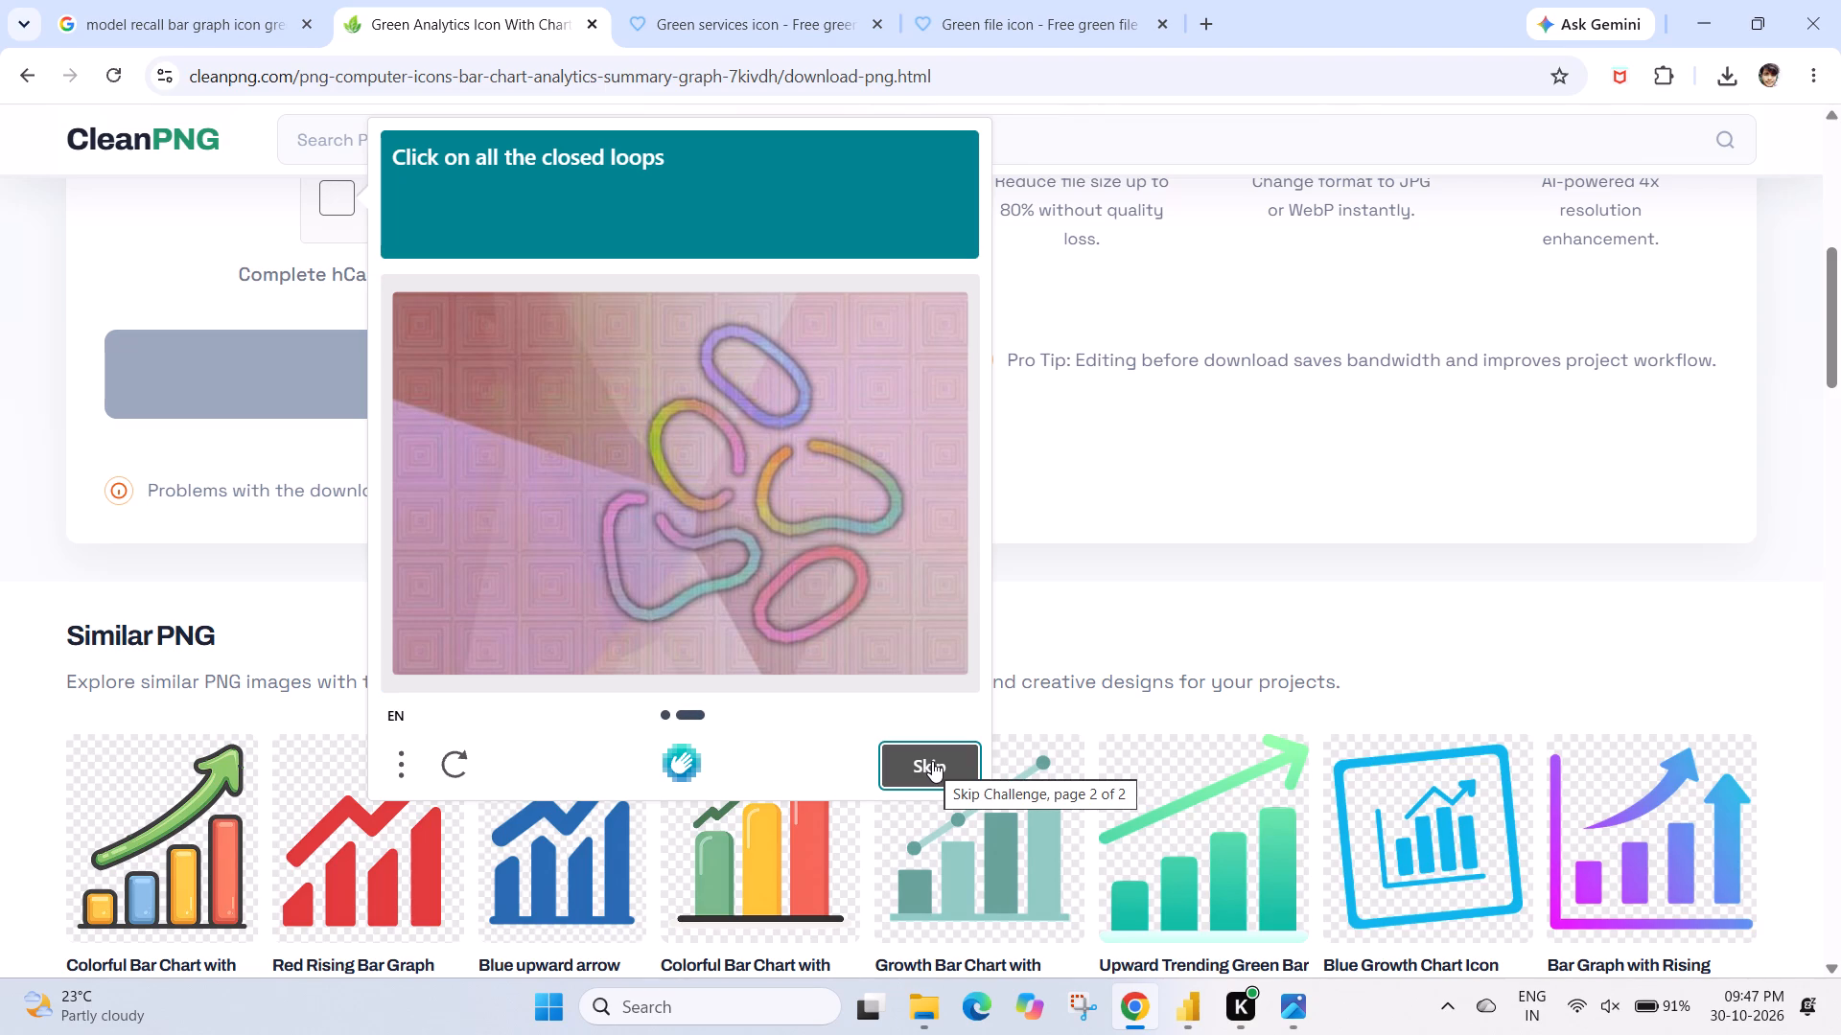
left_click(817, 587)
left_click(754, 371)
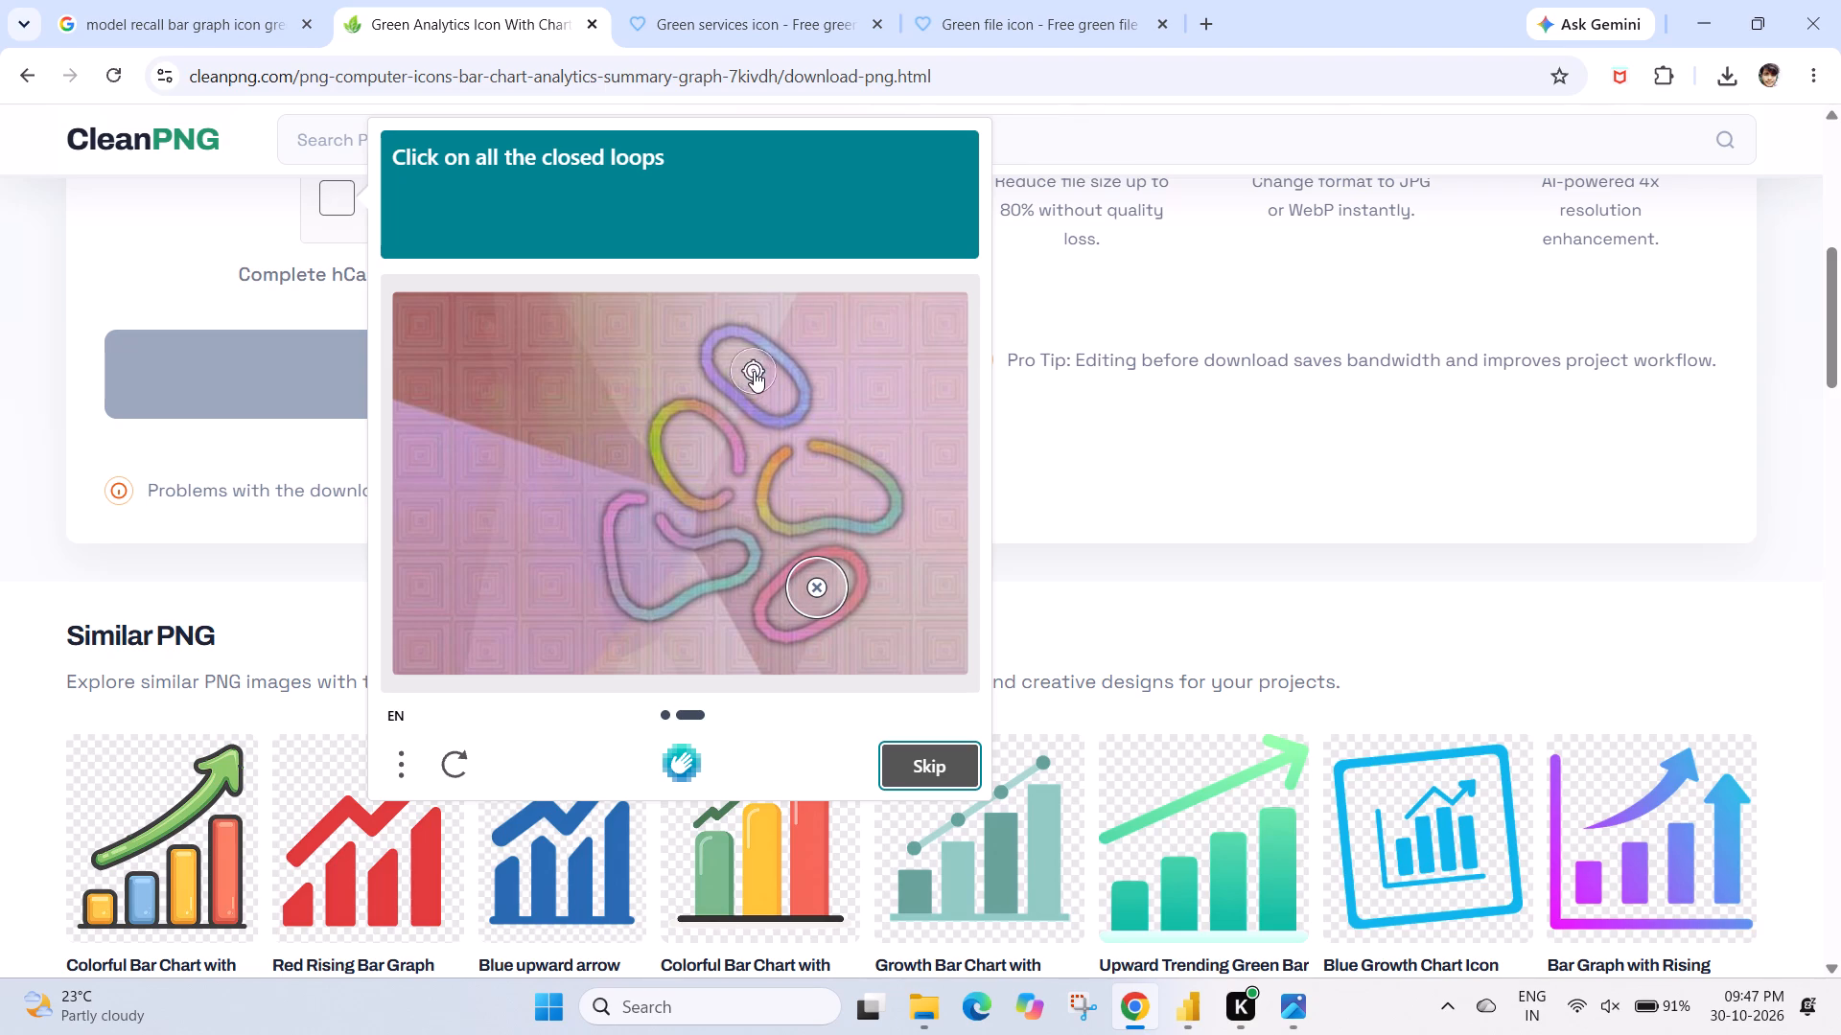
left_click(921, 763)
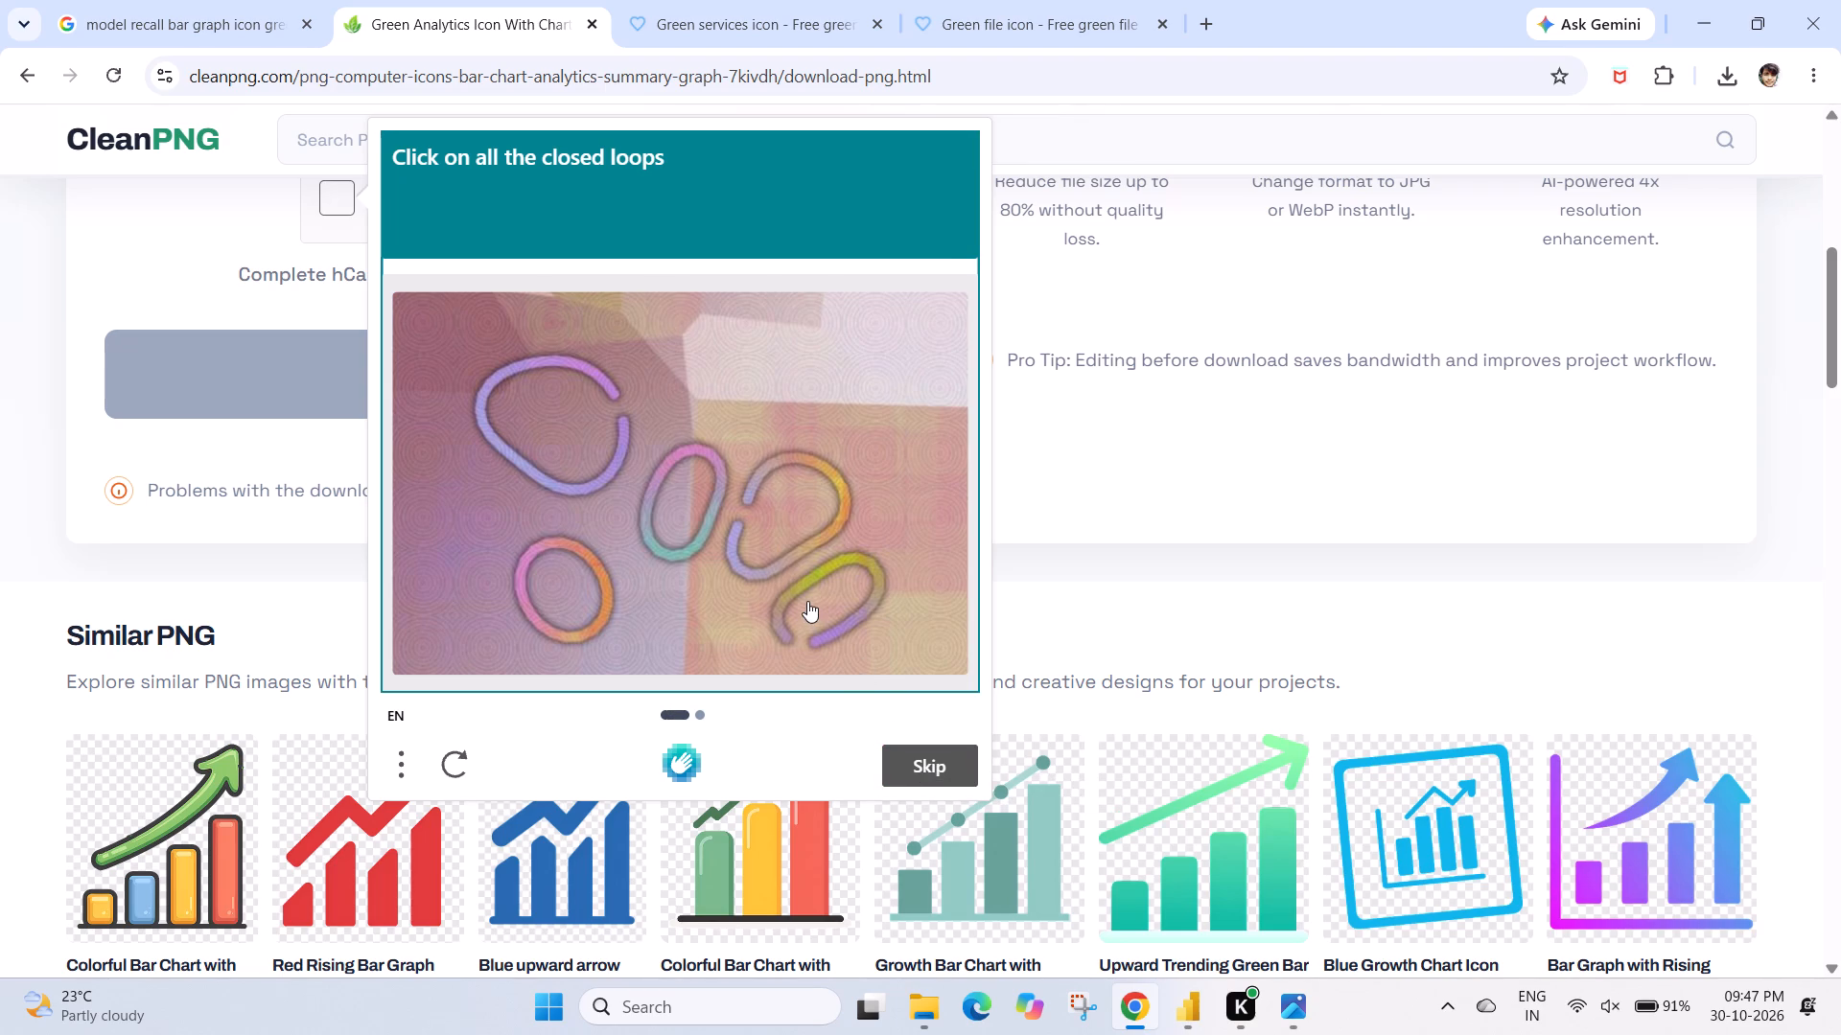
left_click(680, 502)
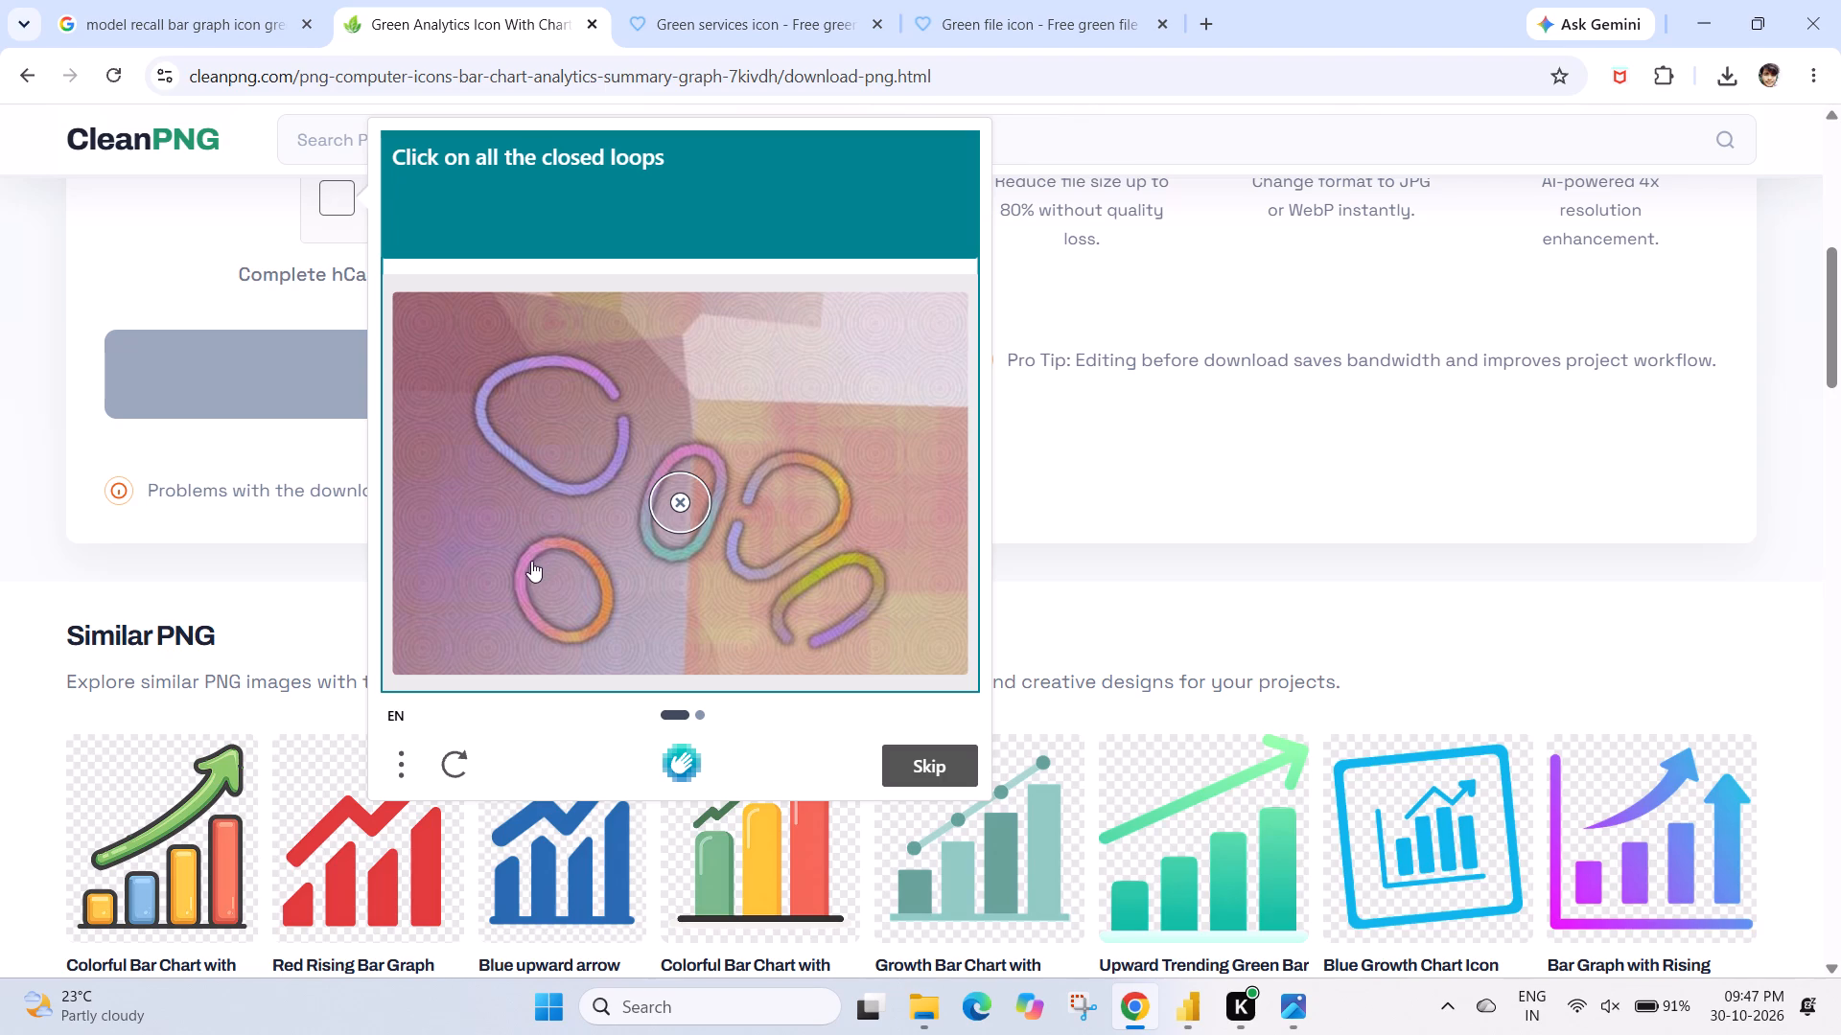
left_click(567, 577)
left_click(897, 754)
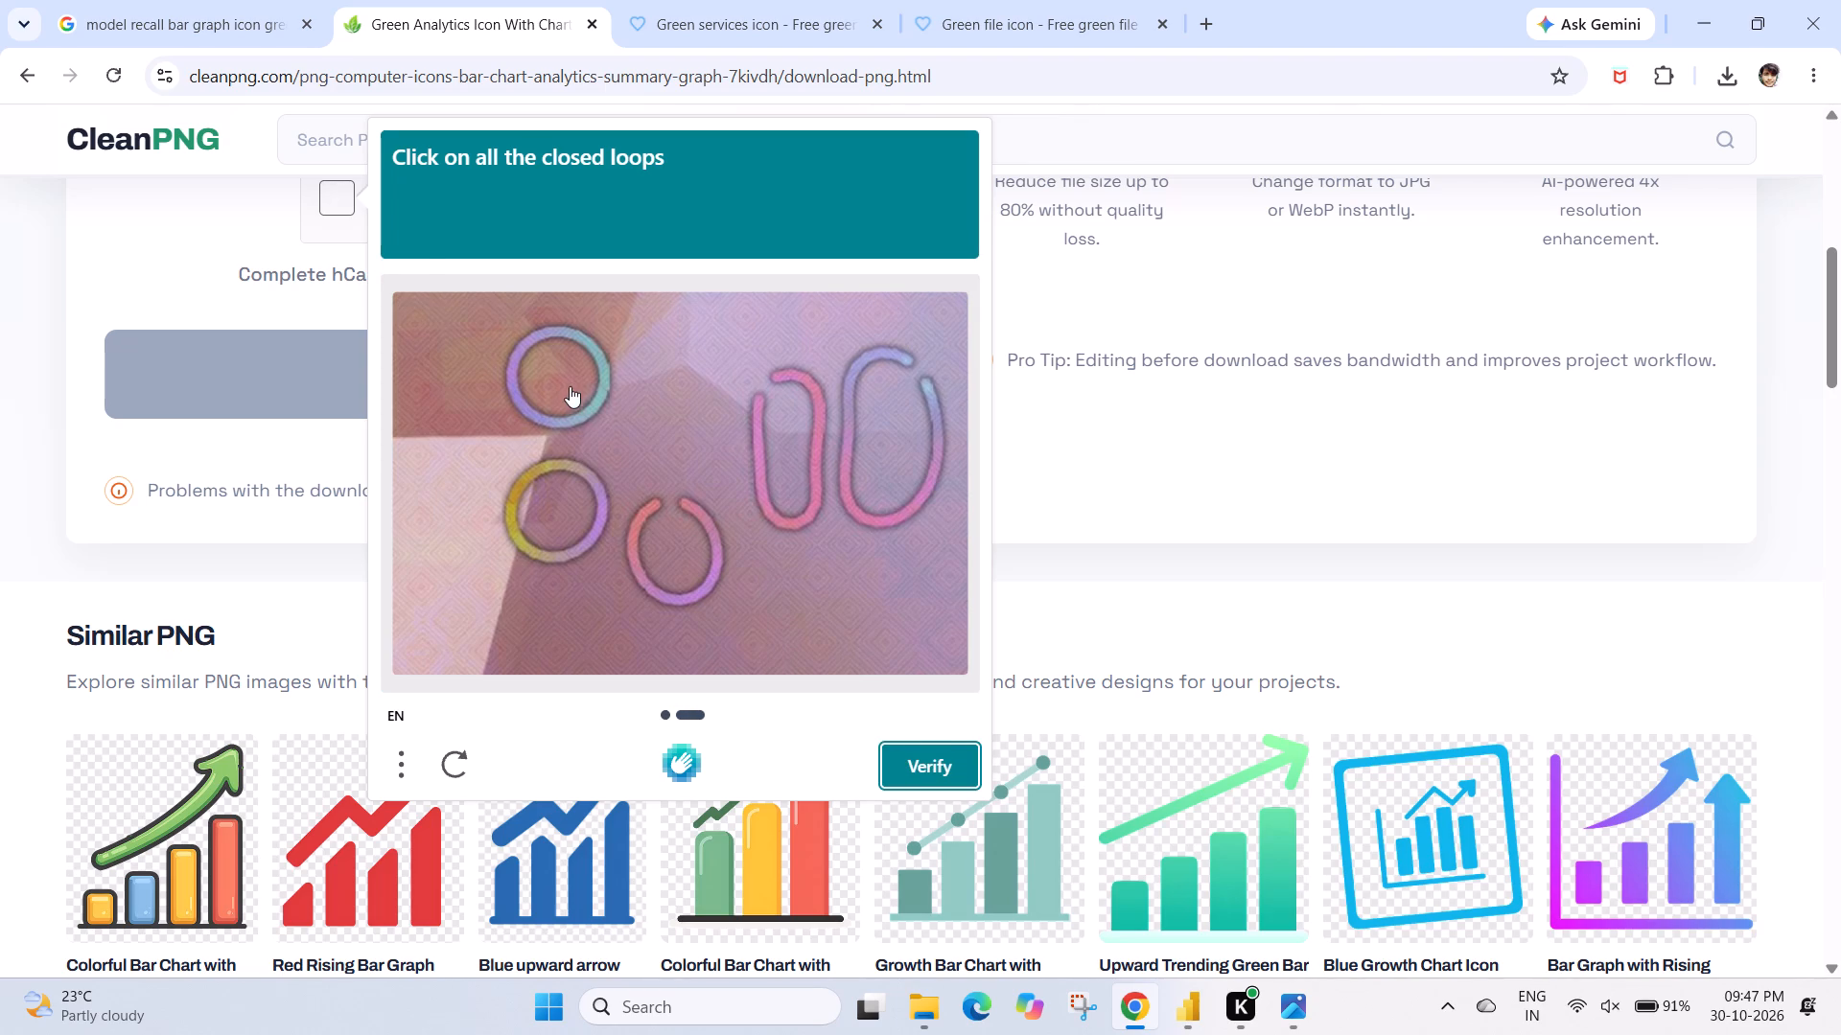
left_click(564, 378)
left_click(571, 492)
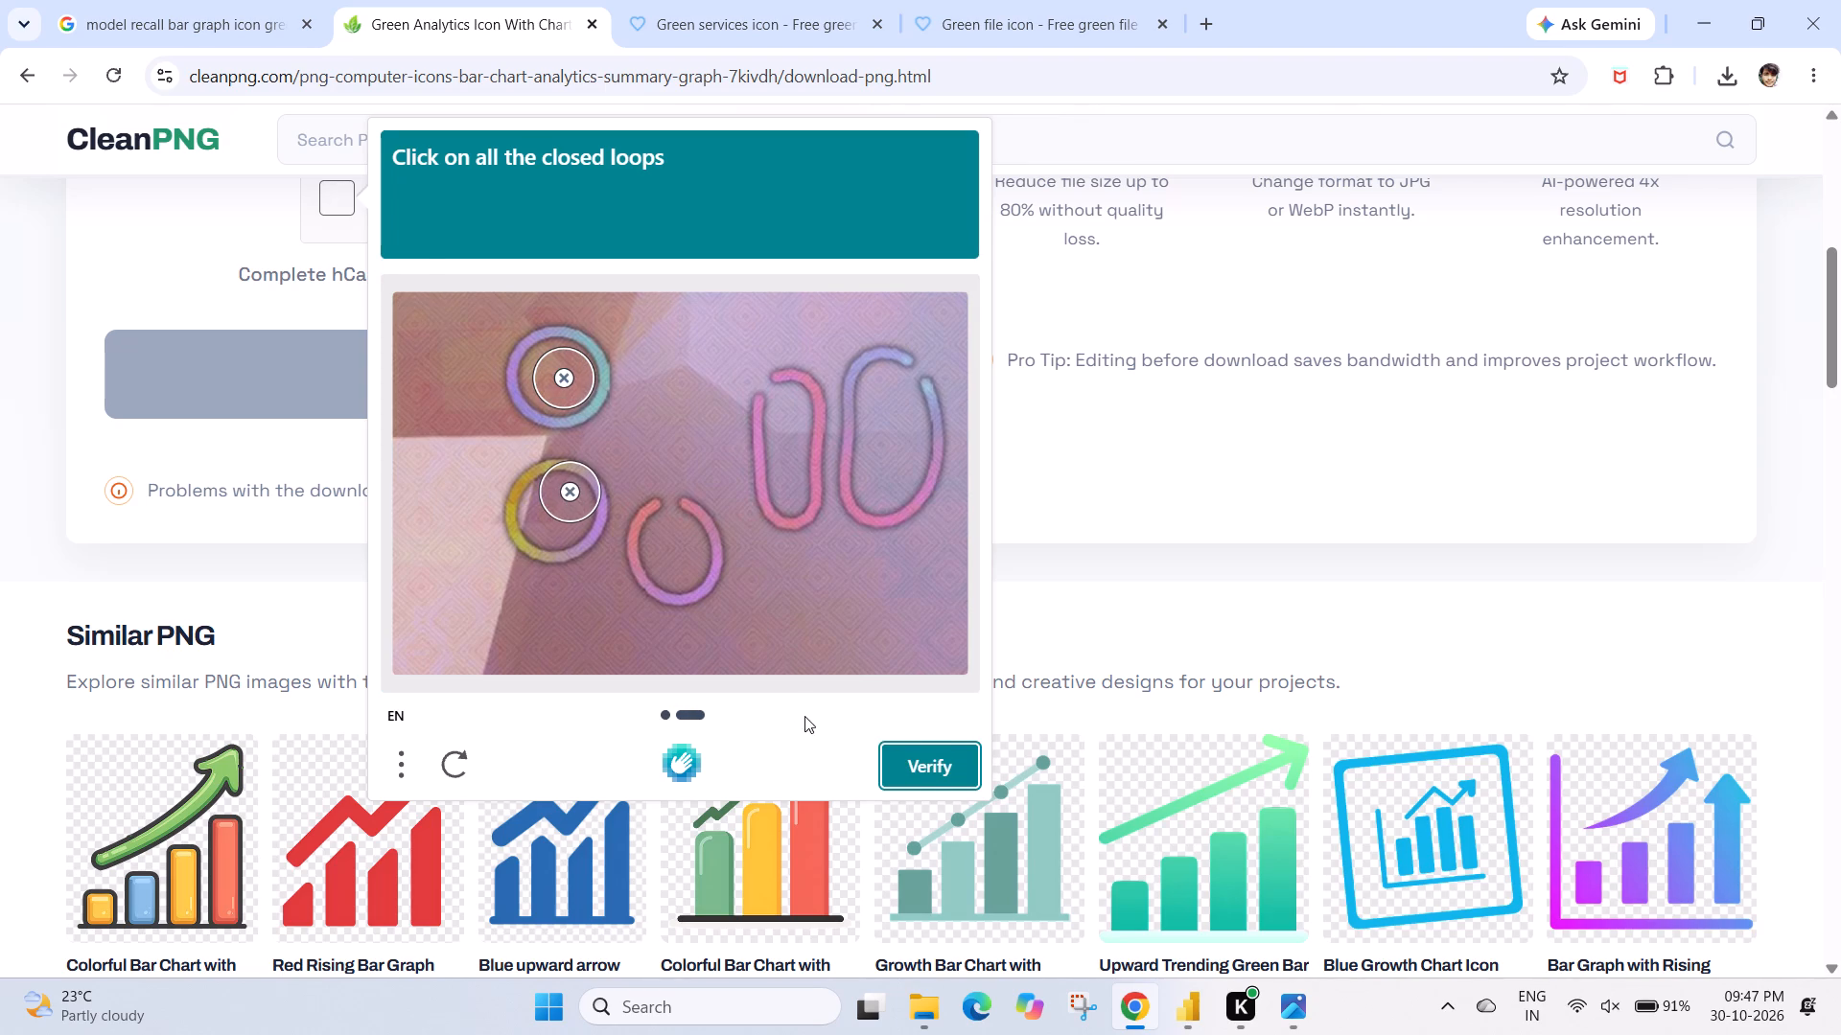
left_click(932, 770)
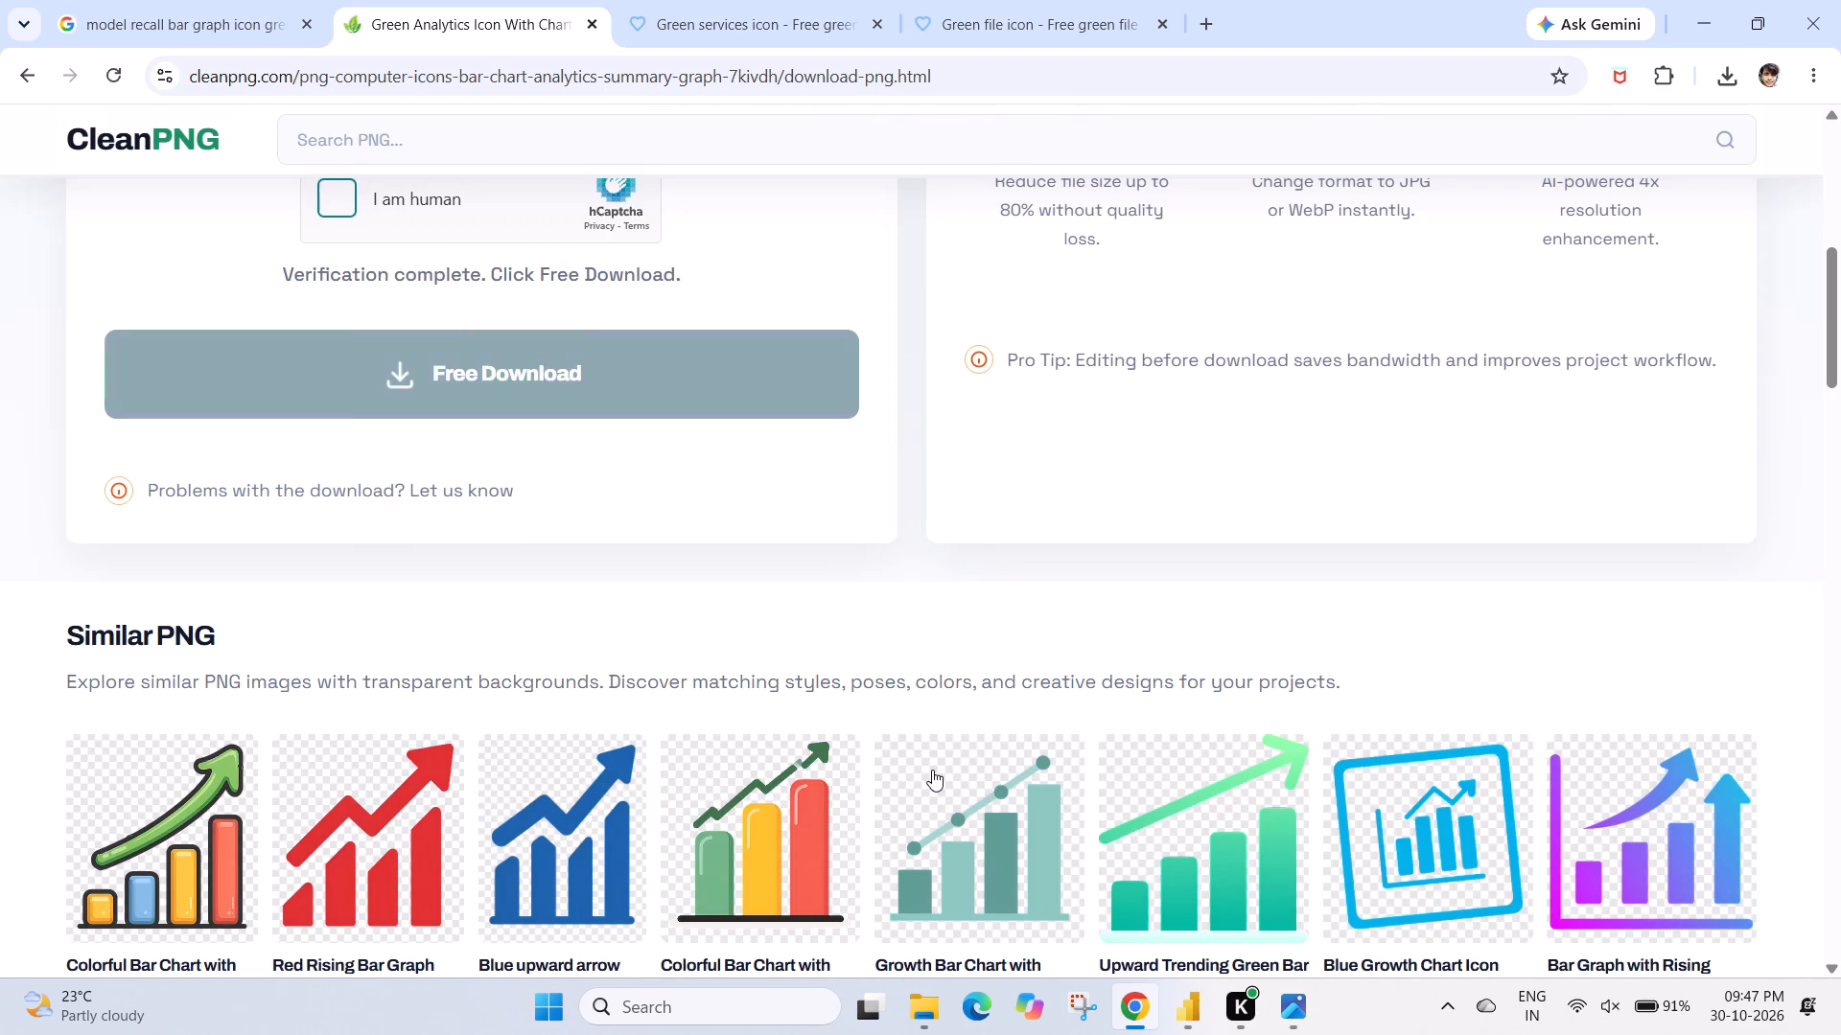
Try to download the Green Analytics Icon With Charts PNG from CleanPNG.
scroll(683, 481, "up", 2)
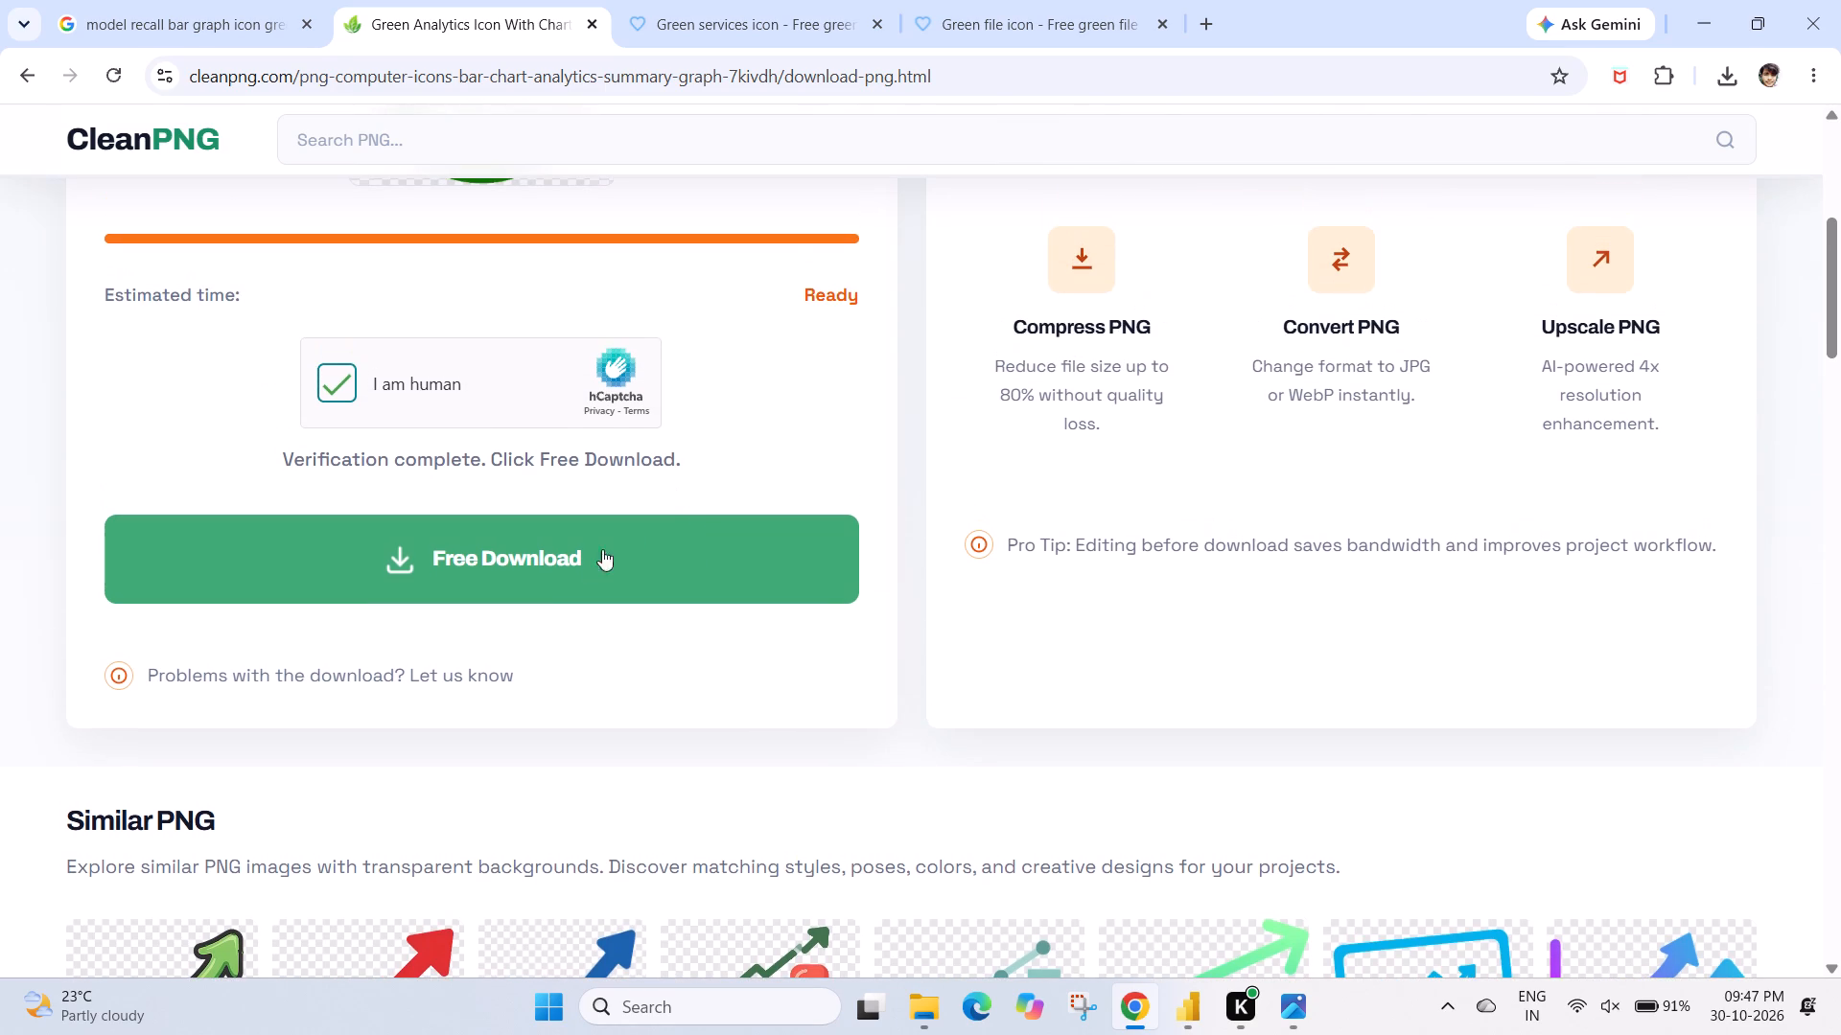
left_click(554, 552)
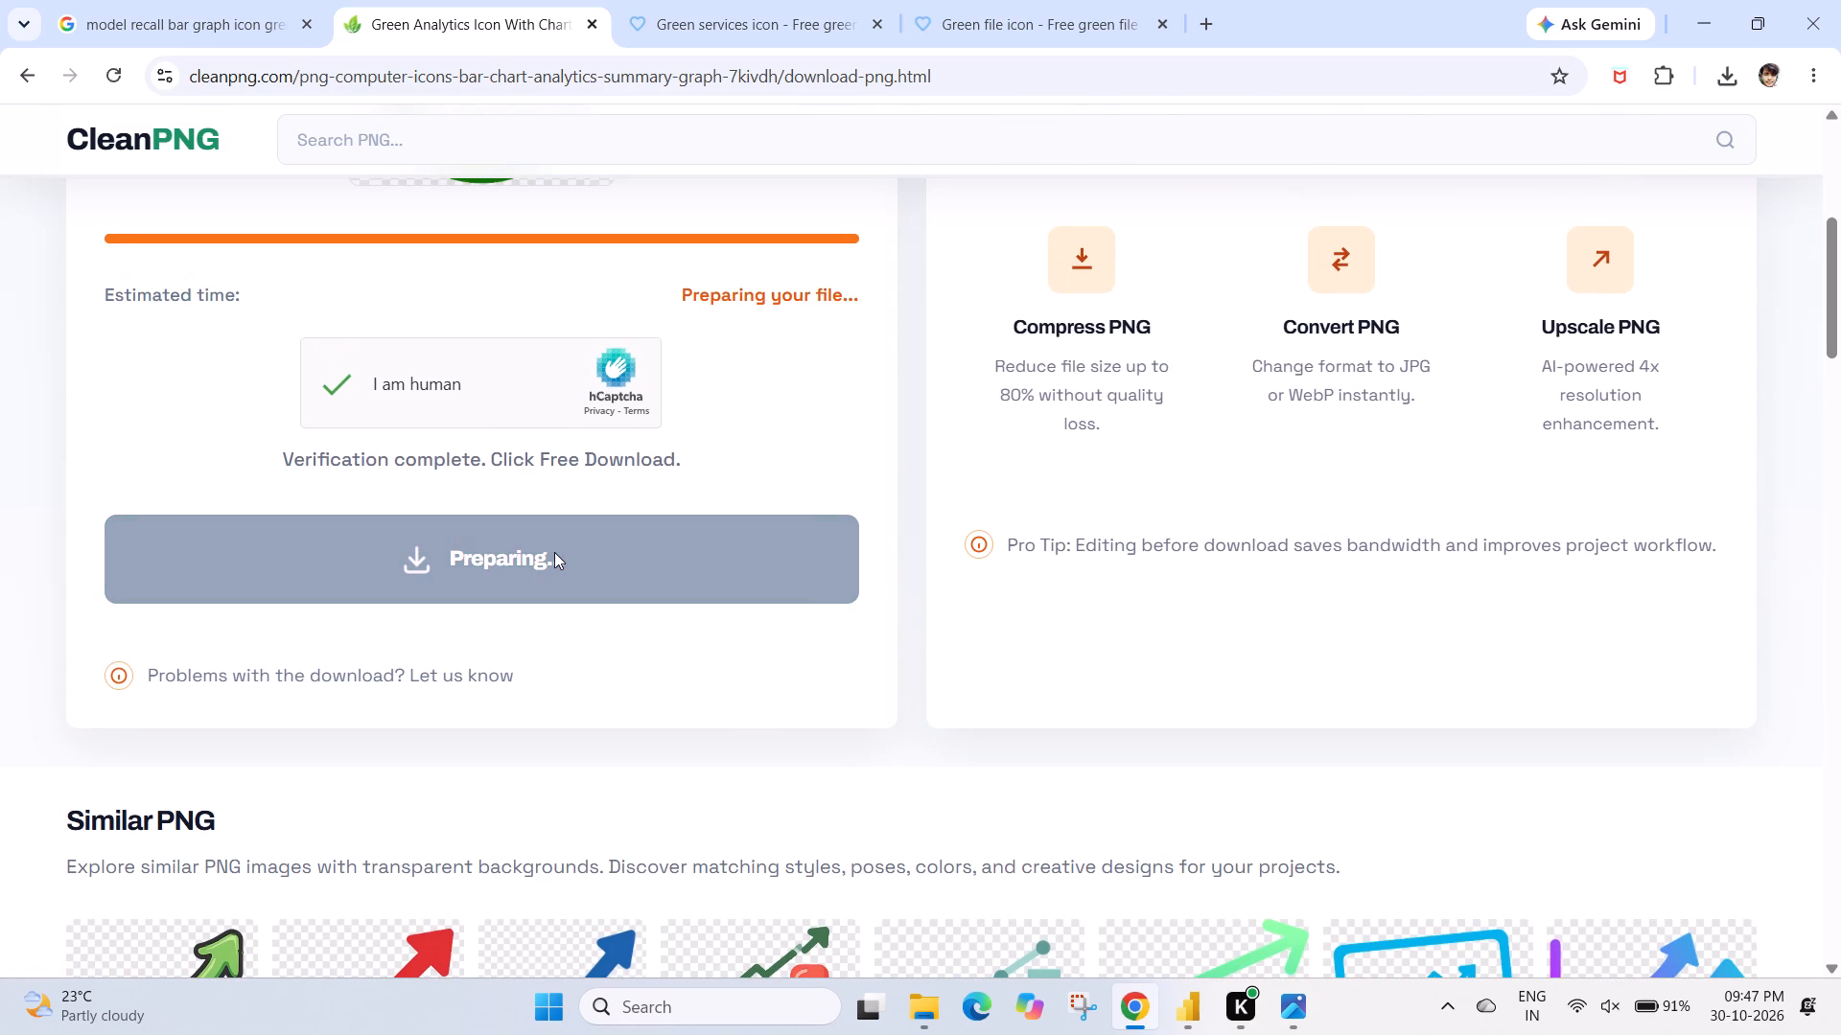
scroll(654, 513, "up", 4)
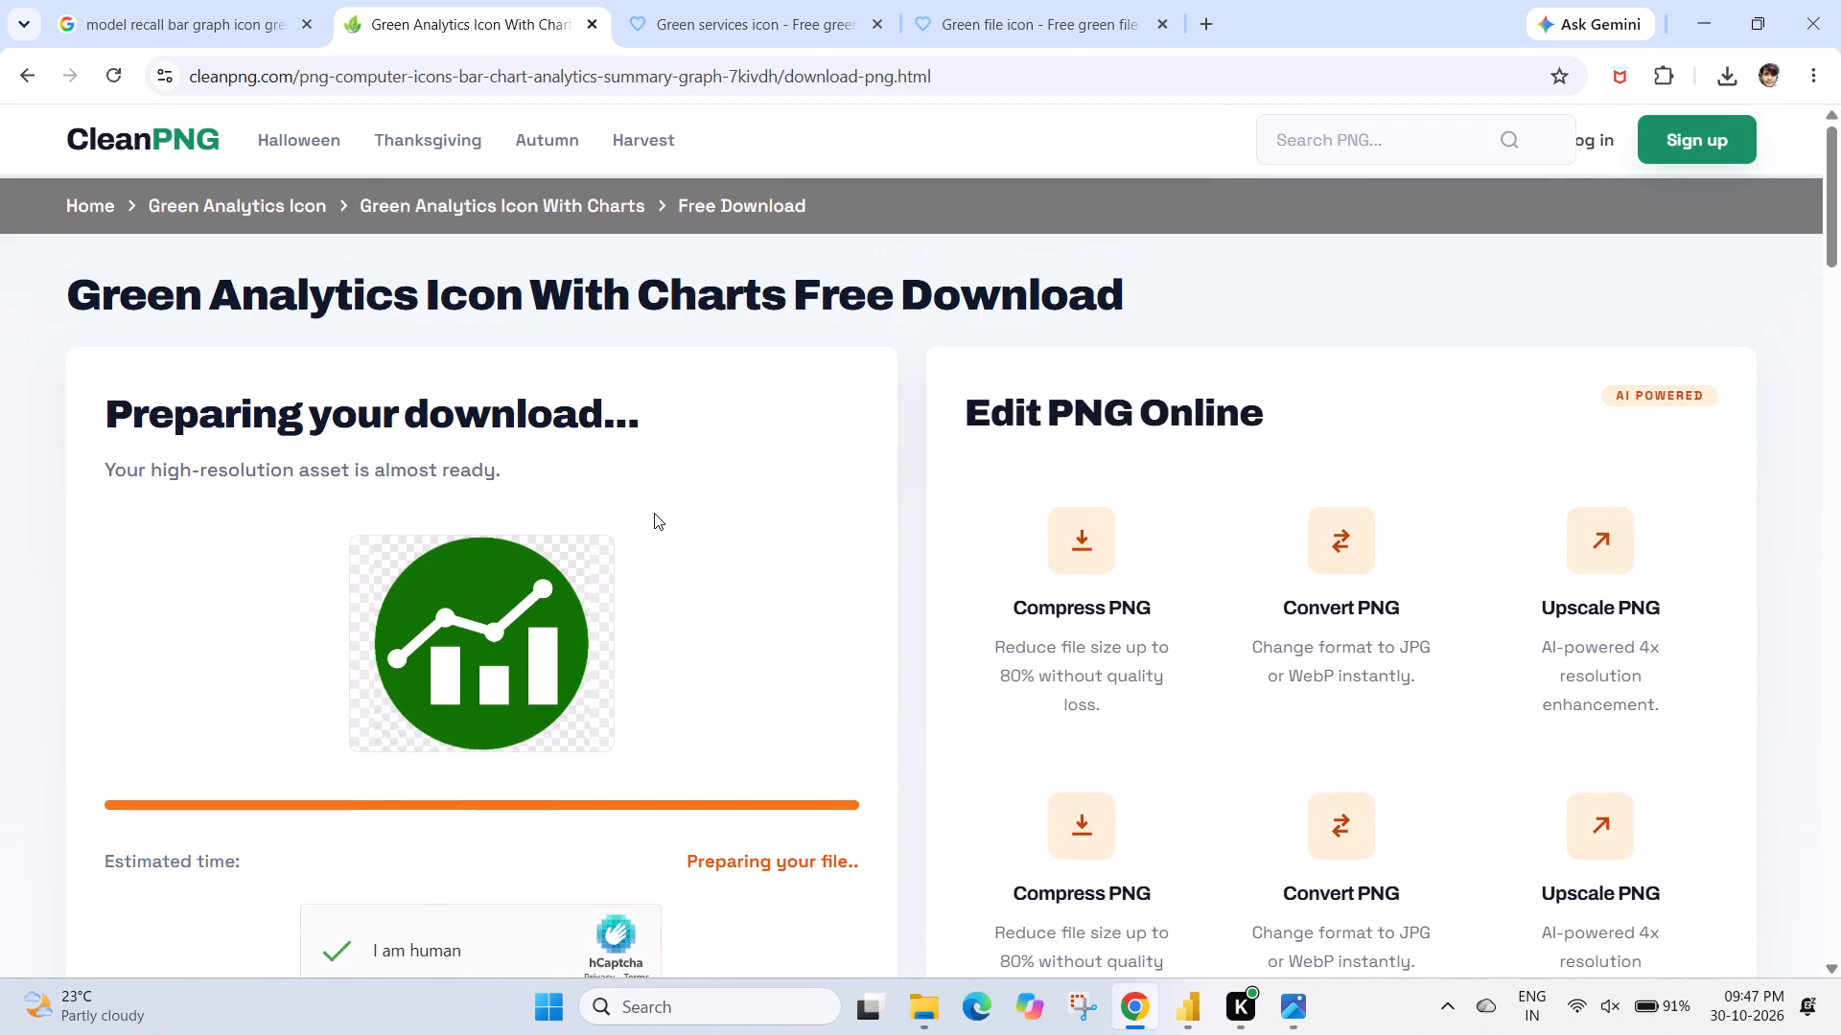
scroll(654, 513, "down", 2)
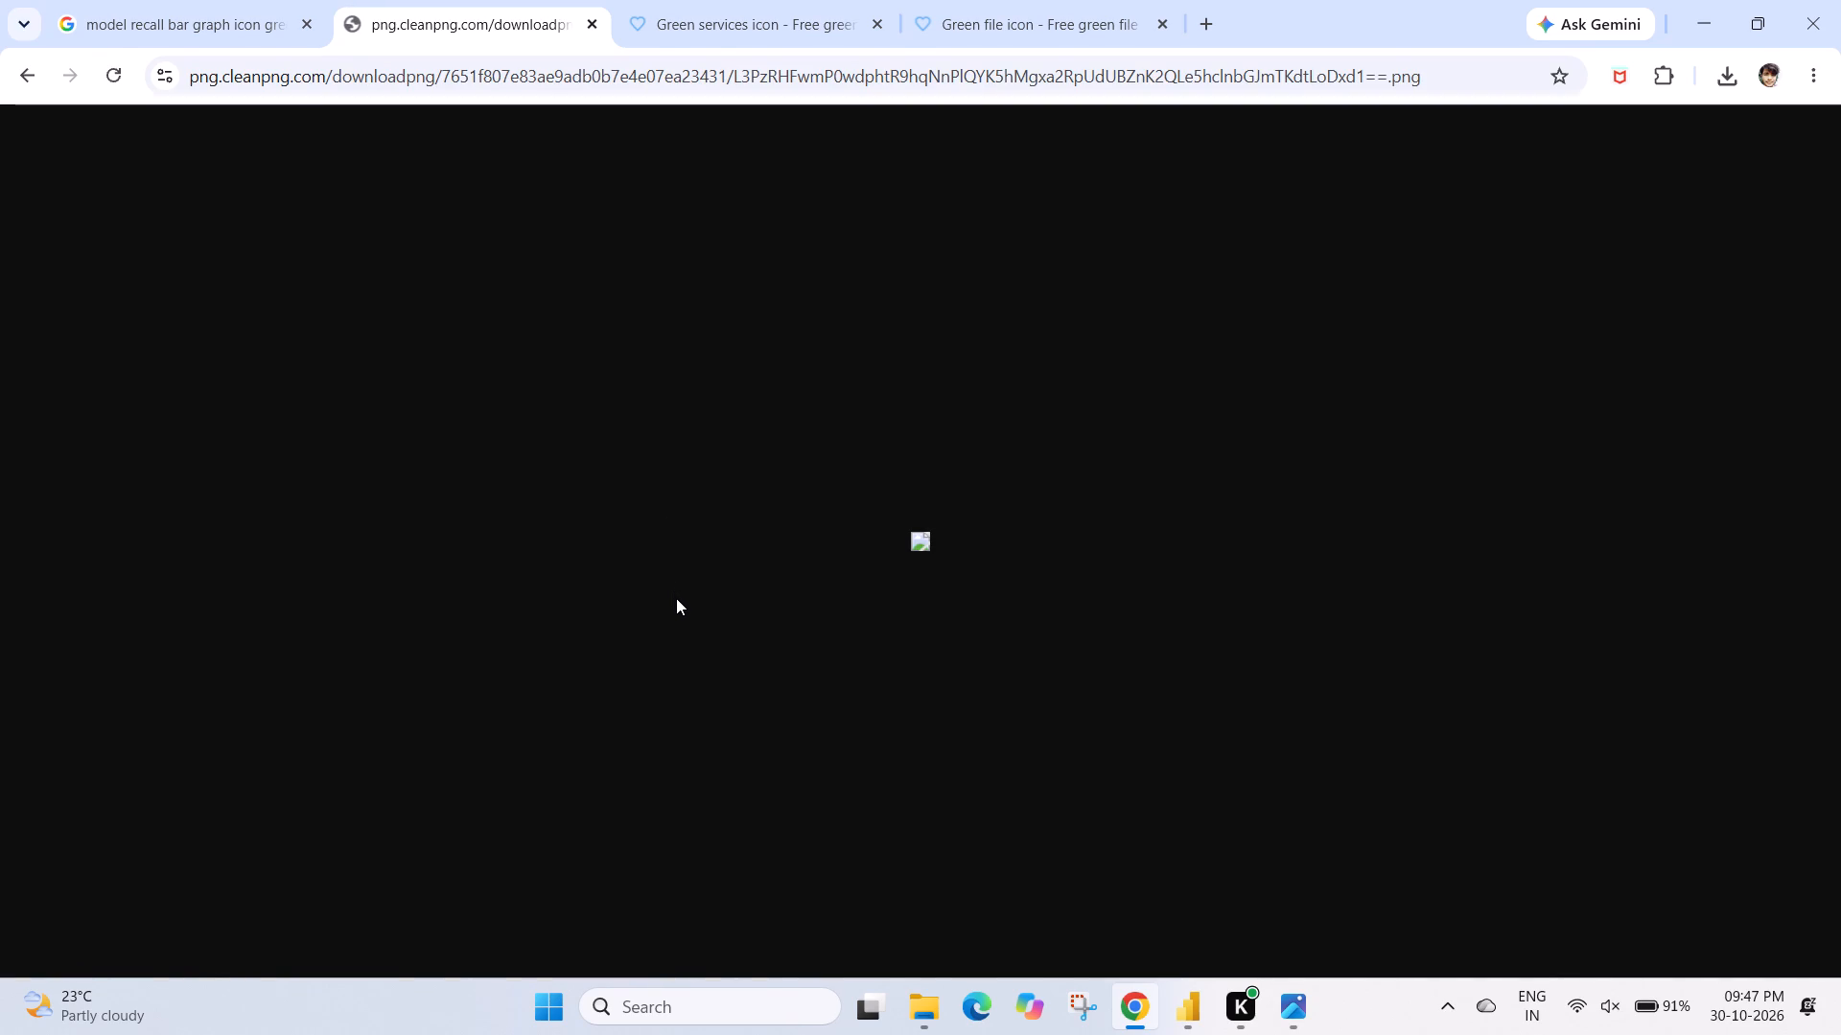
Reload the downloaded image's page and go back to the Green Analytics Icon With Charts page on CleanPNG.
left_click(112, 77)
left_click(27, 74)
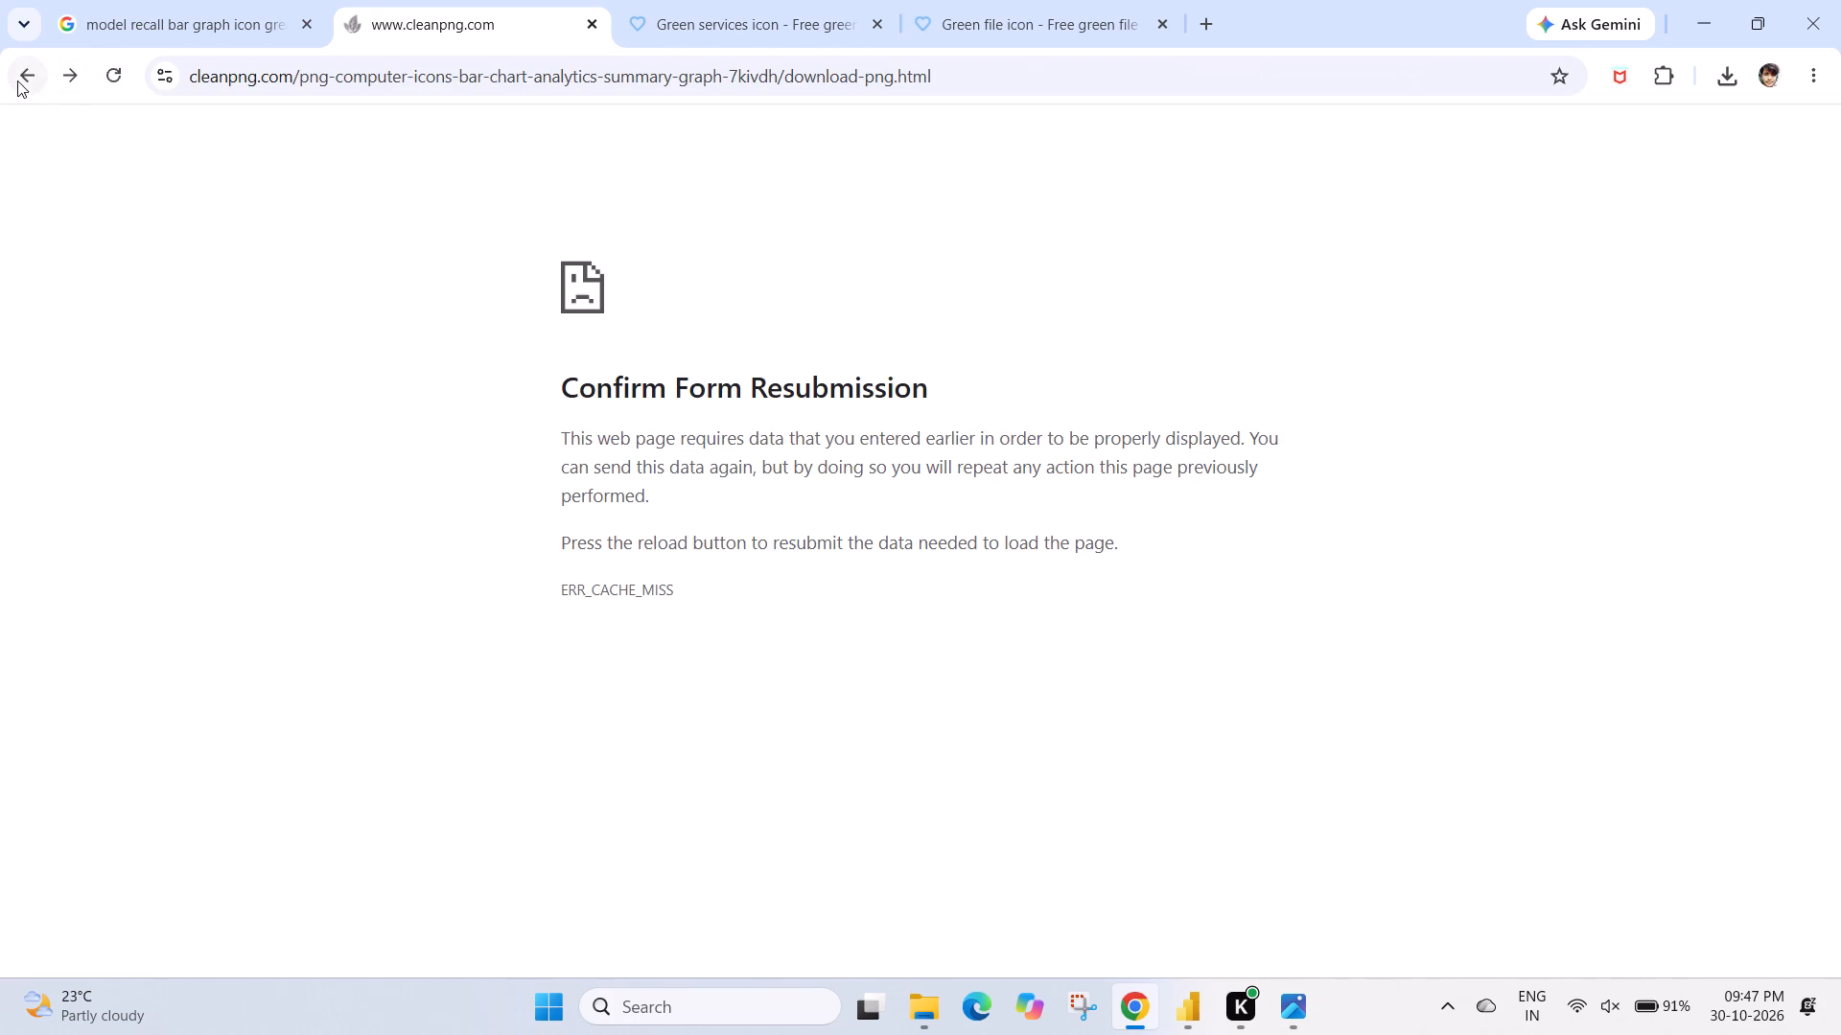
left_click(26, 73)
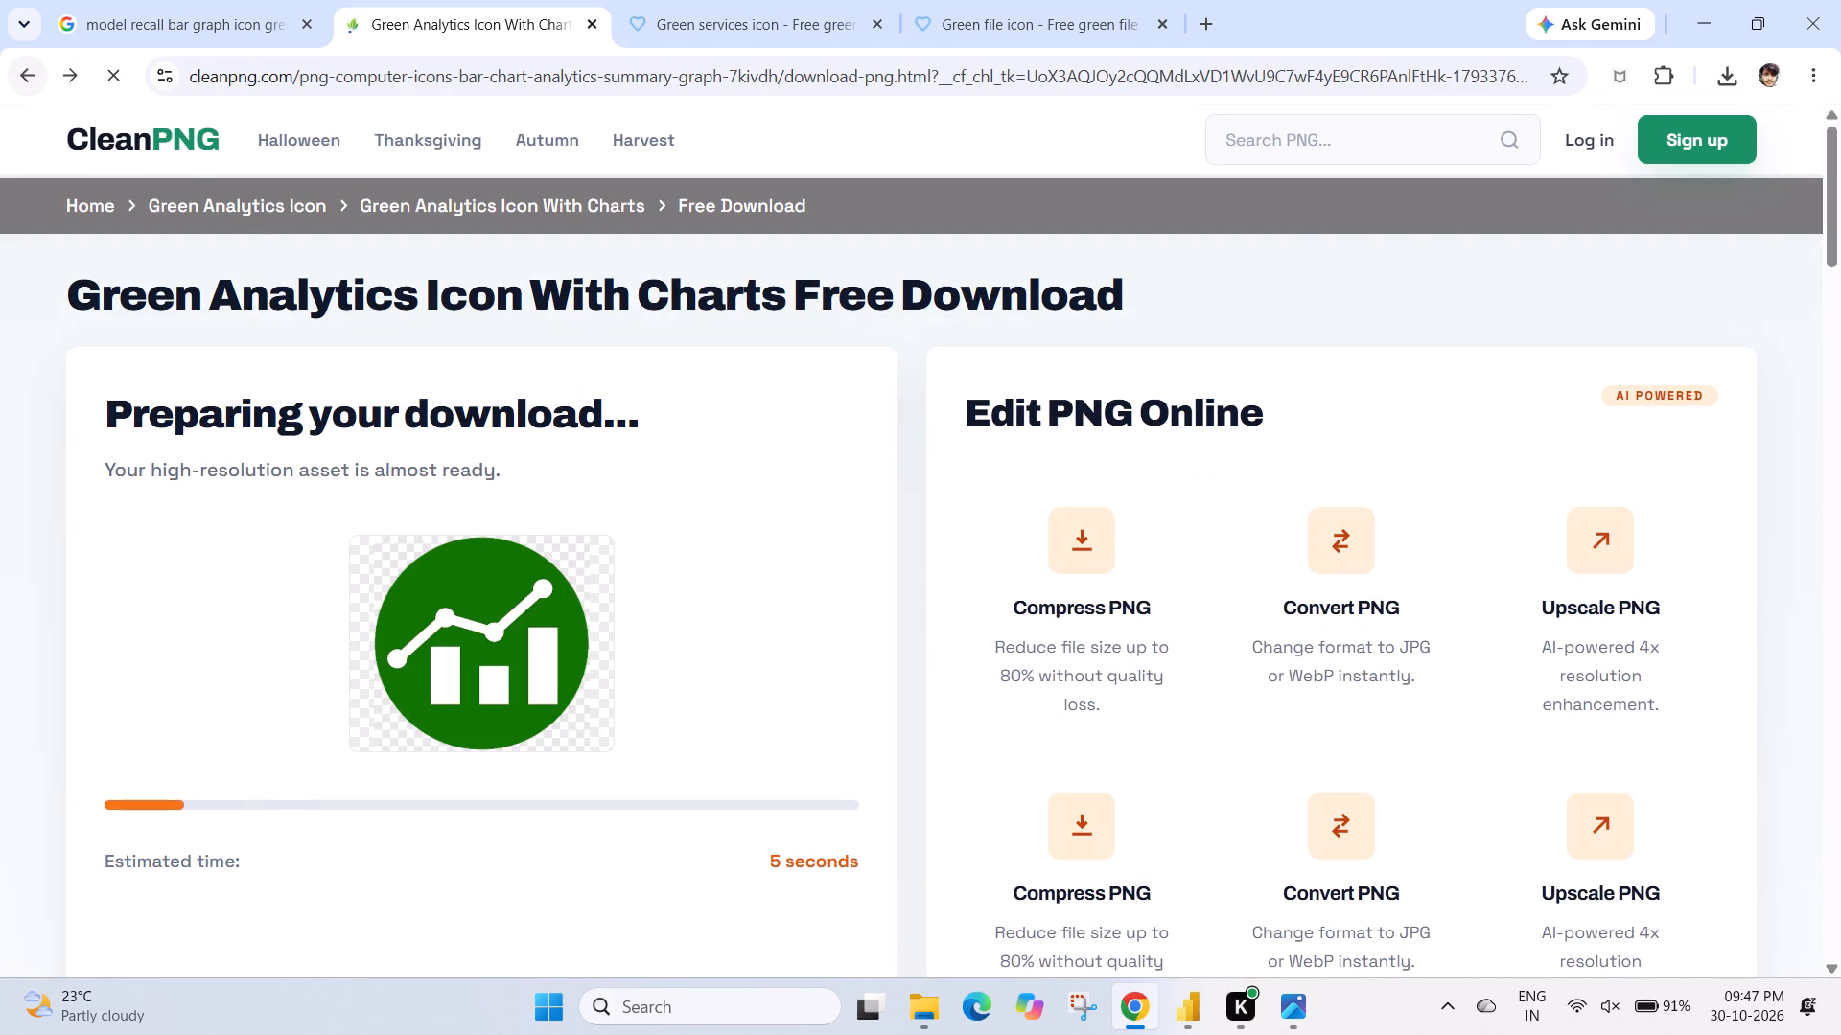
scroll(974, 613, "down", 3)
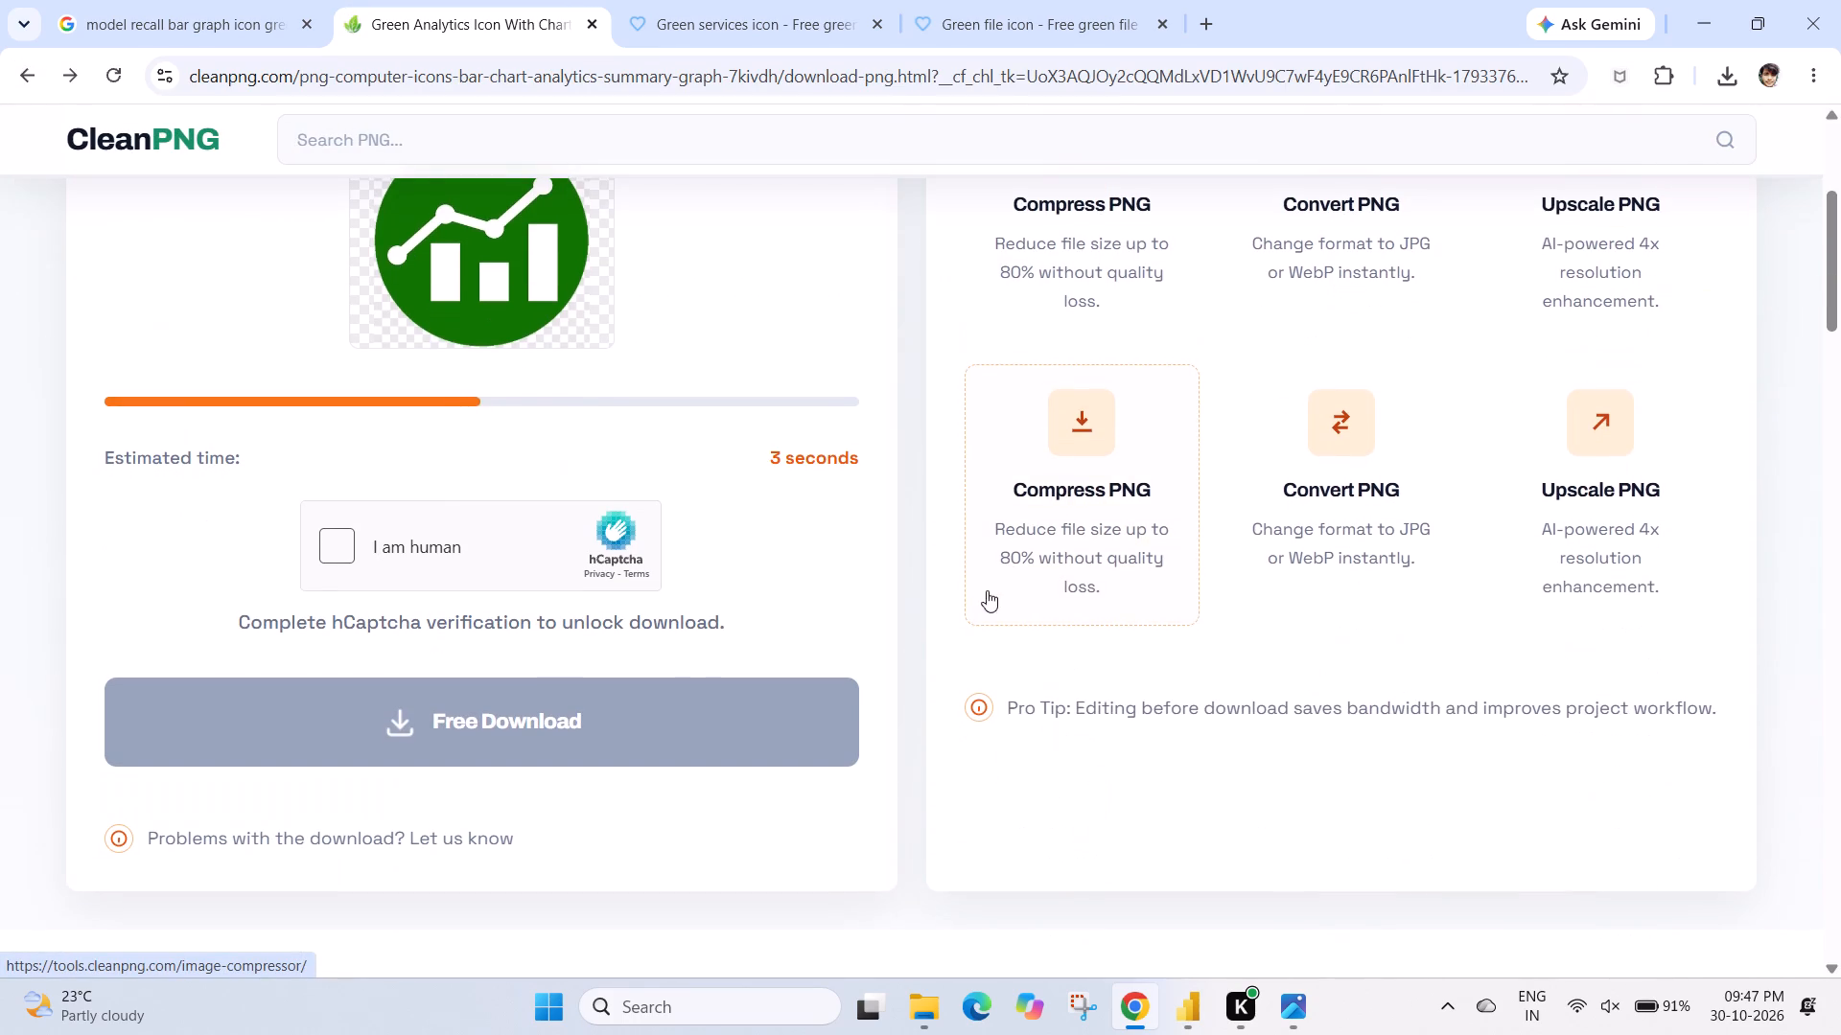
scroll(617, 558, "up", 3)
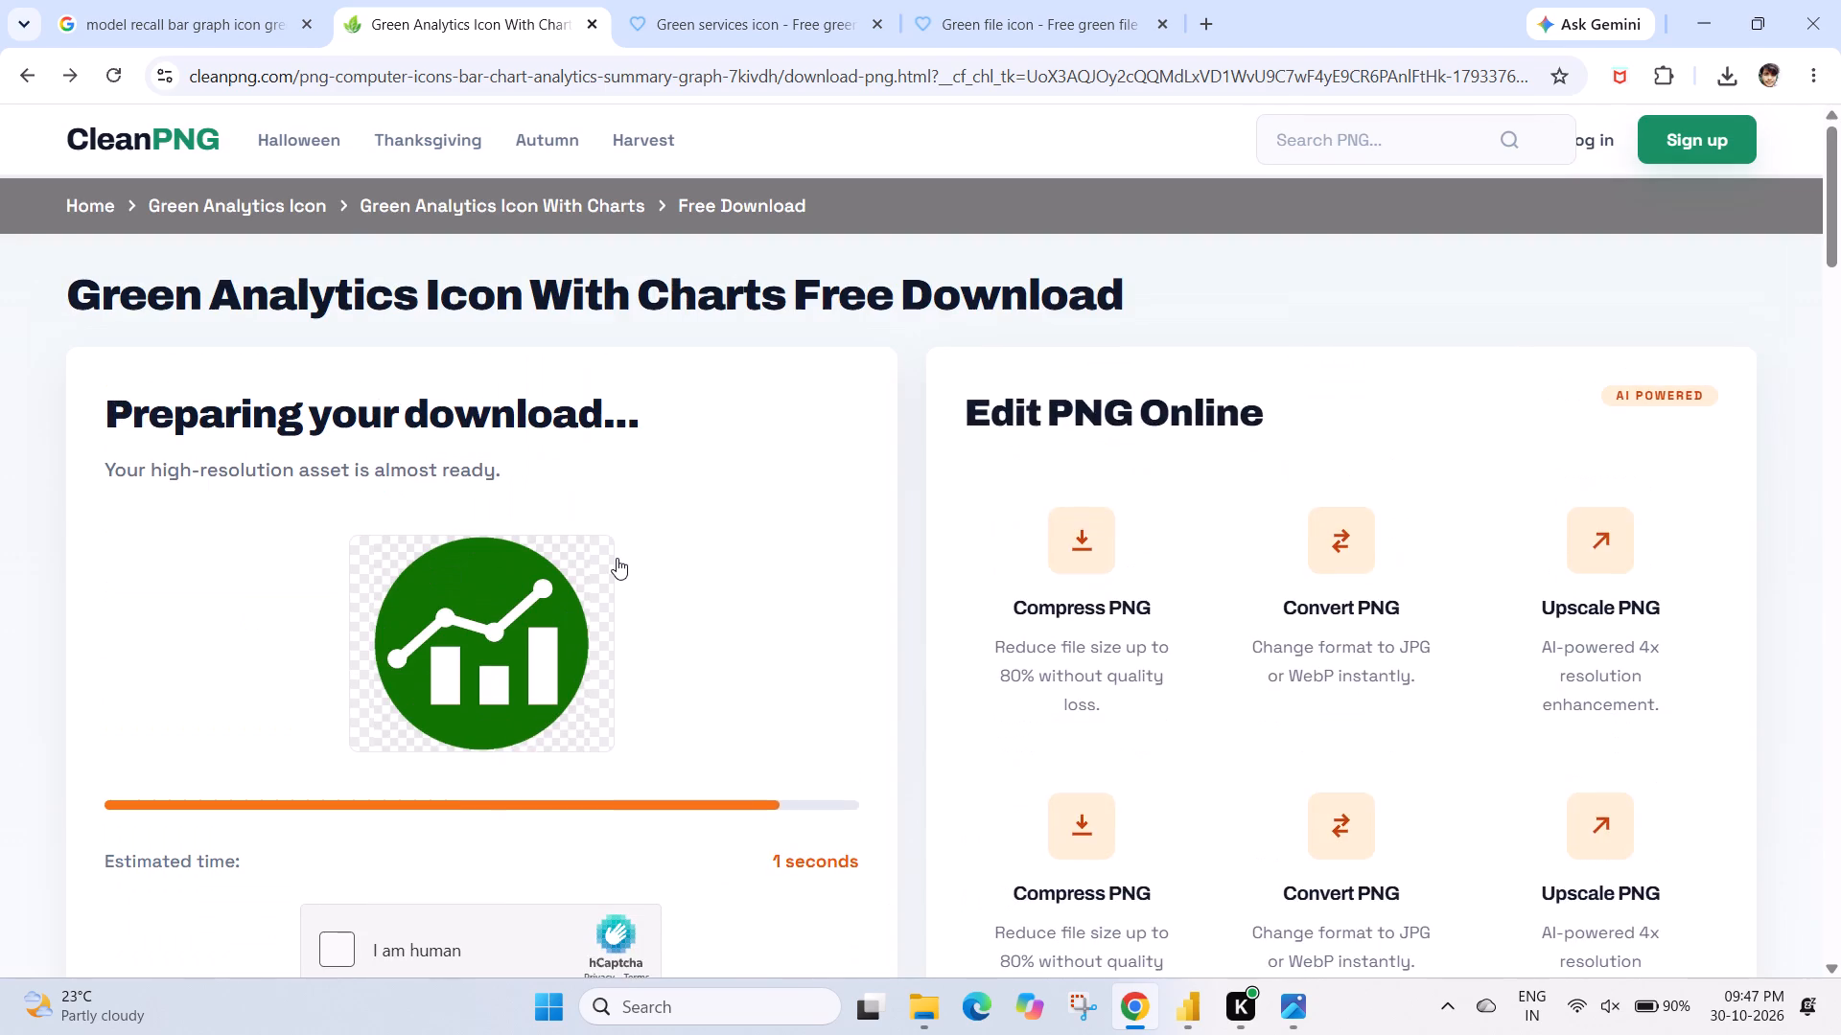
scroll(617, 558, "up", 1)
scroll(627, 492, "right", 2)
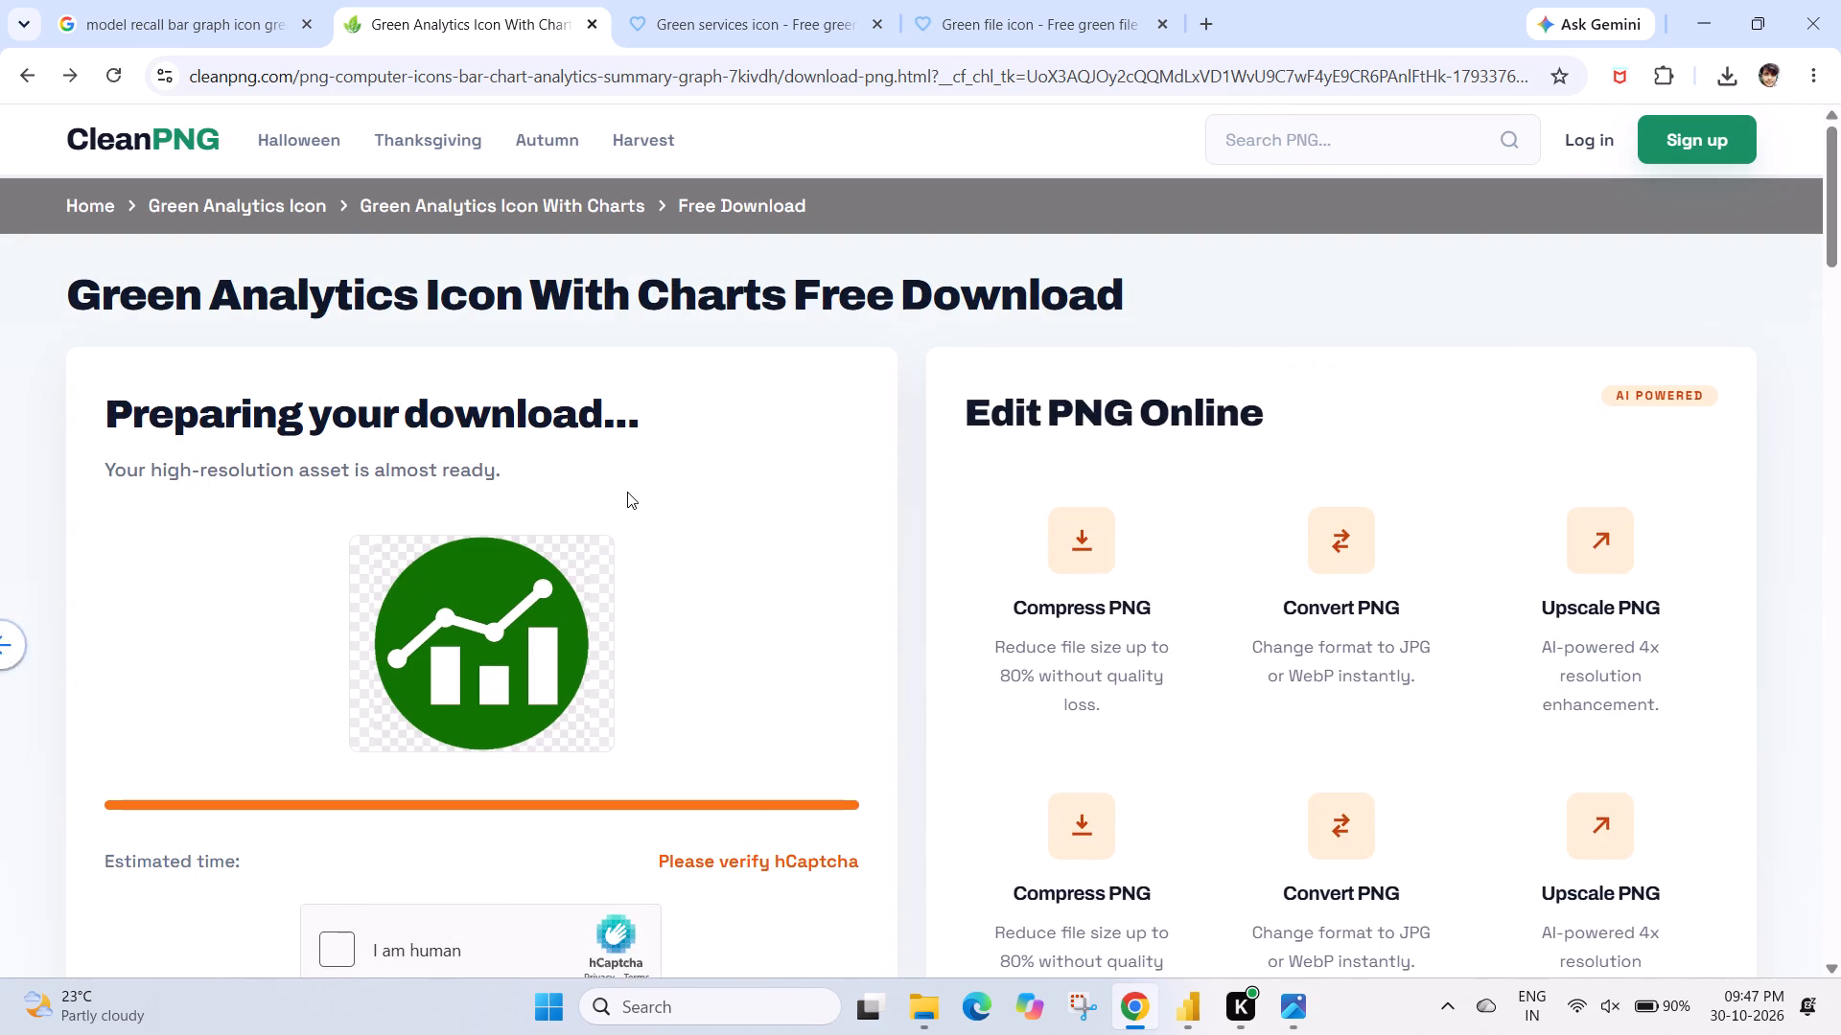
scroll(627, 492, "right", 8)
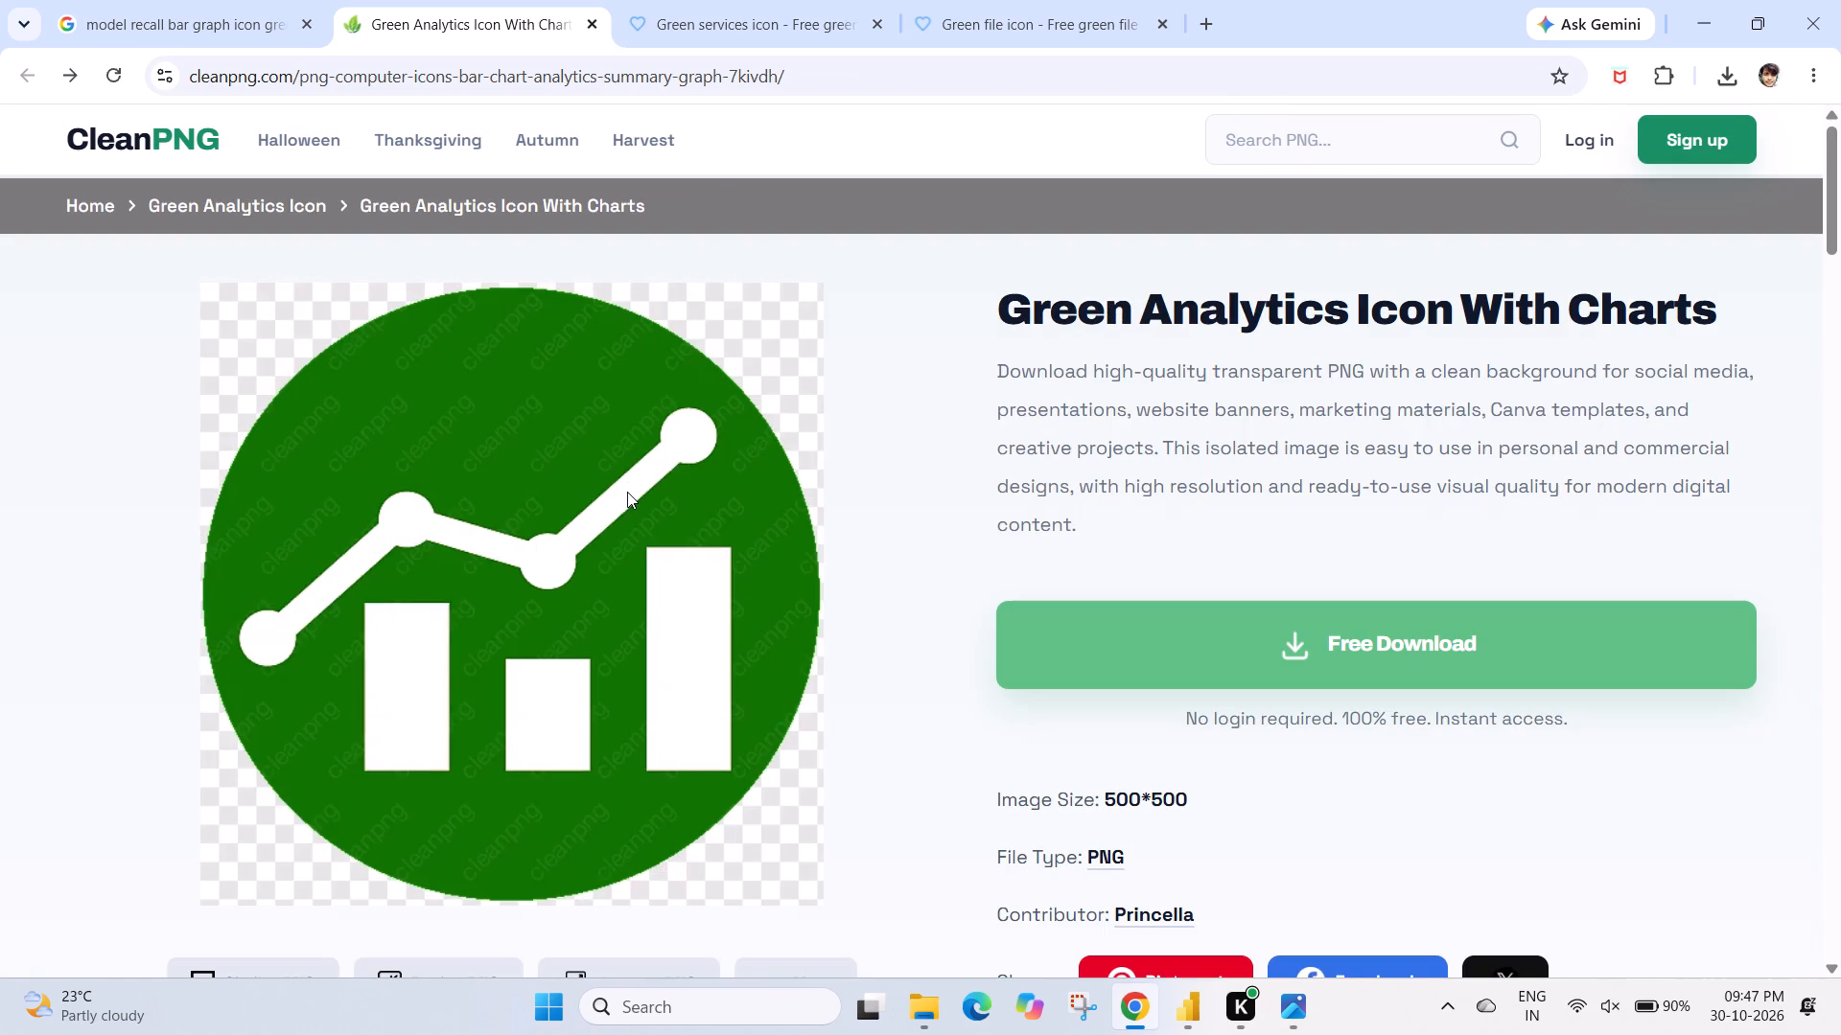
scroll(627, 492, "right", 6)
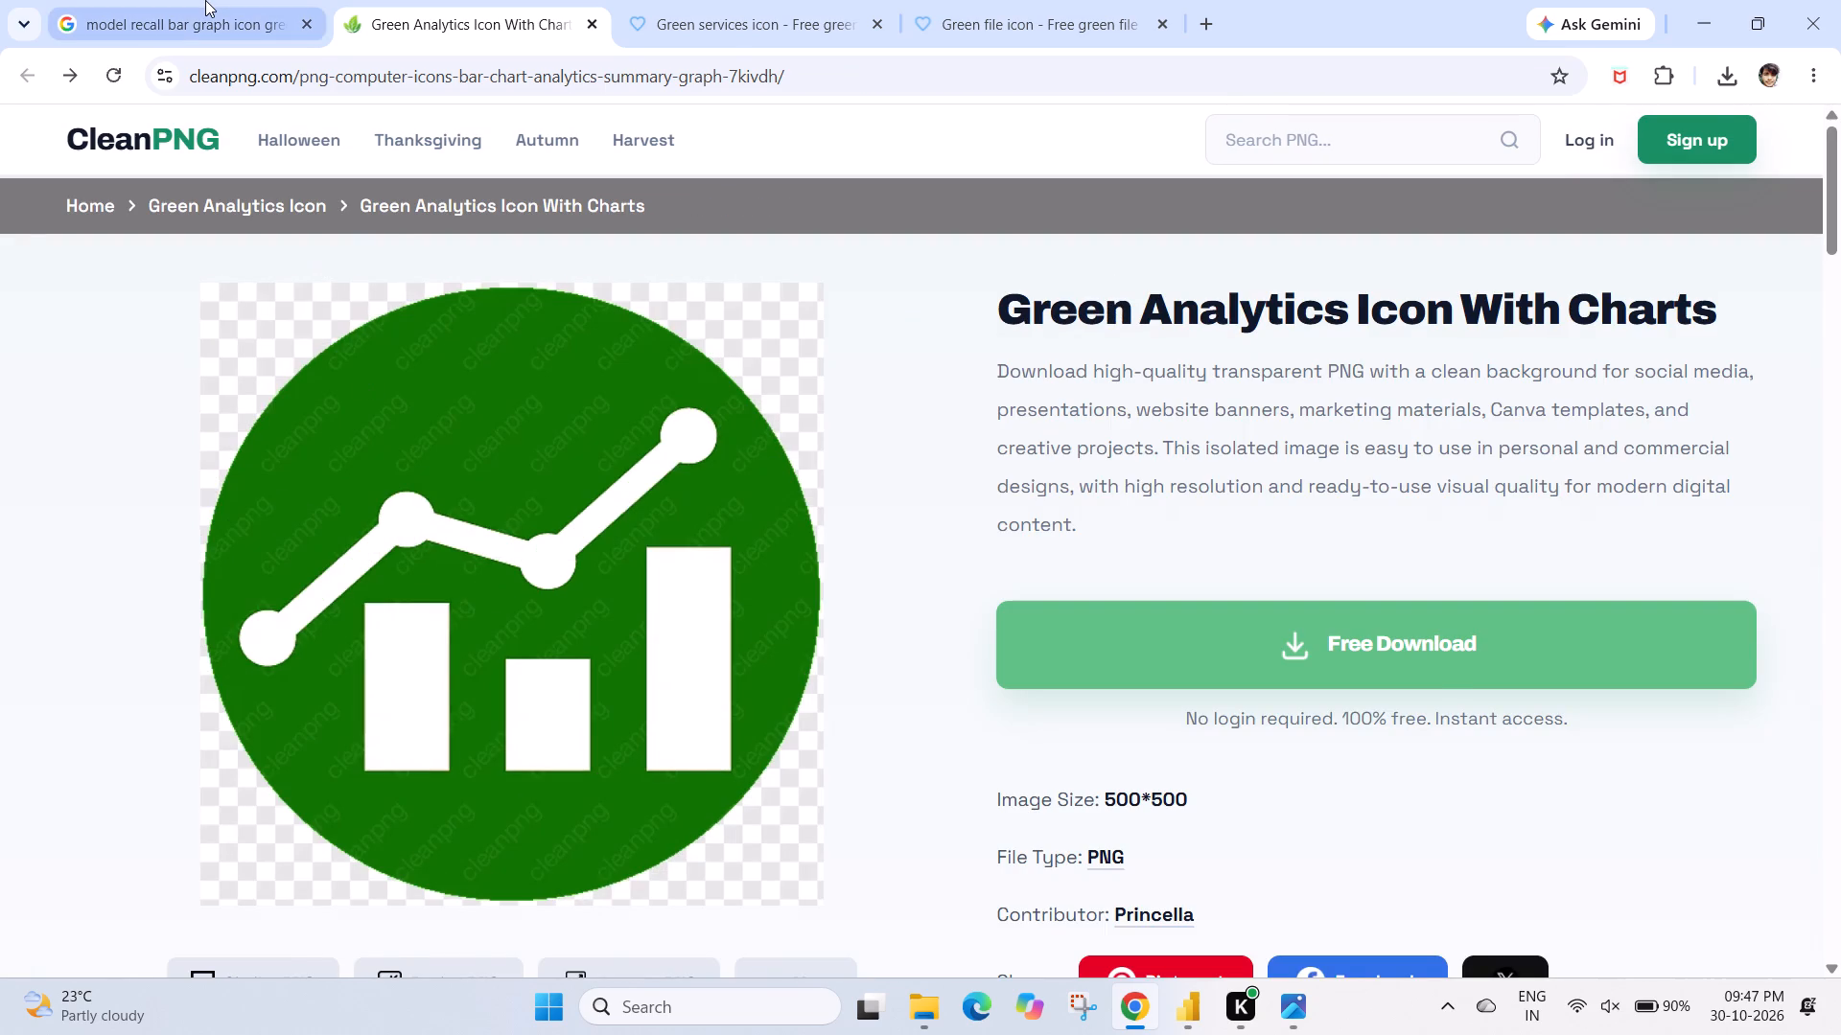
Return to the Google Images results and preview Pngtree's green bar chart icon with the curved upward arrow.
left_click(205, 0)
scroll(483, 583, "up", 1)
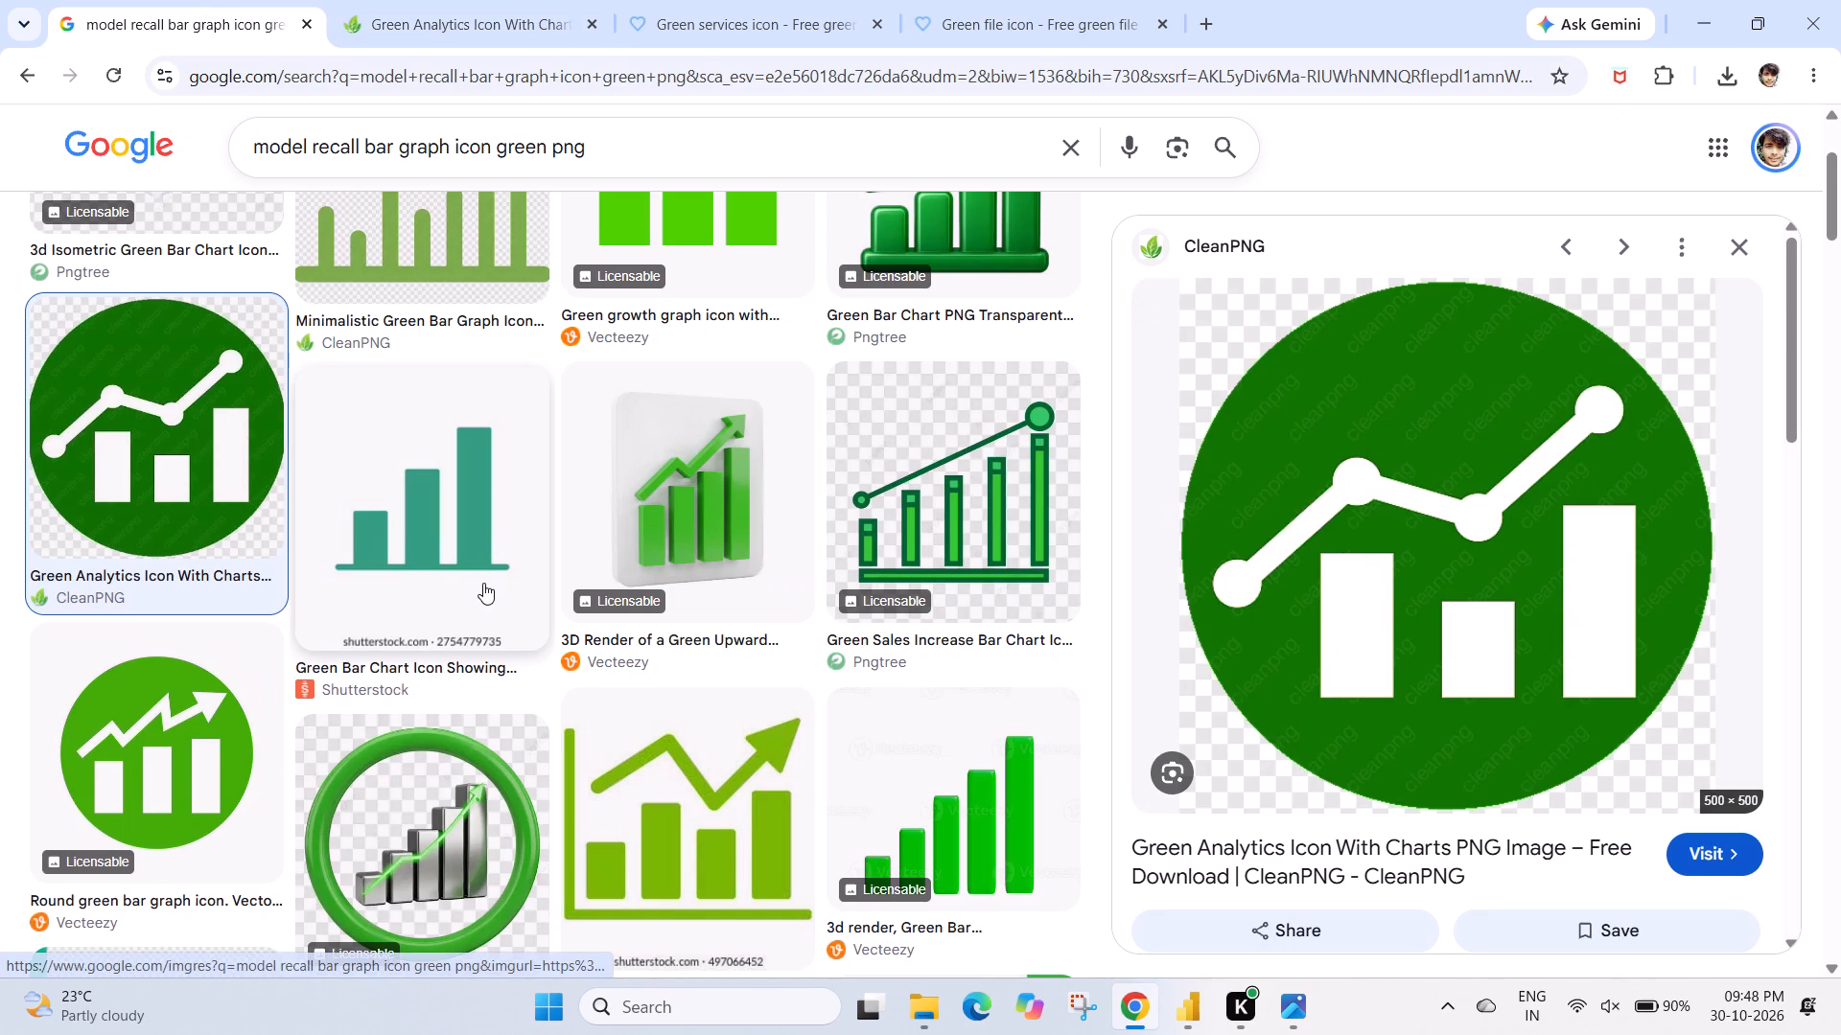
scroll(483, 583, "up", 3)
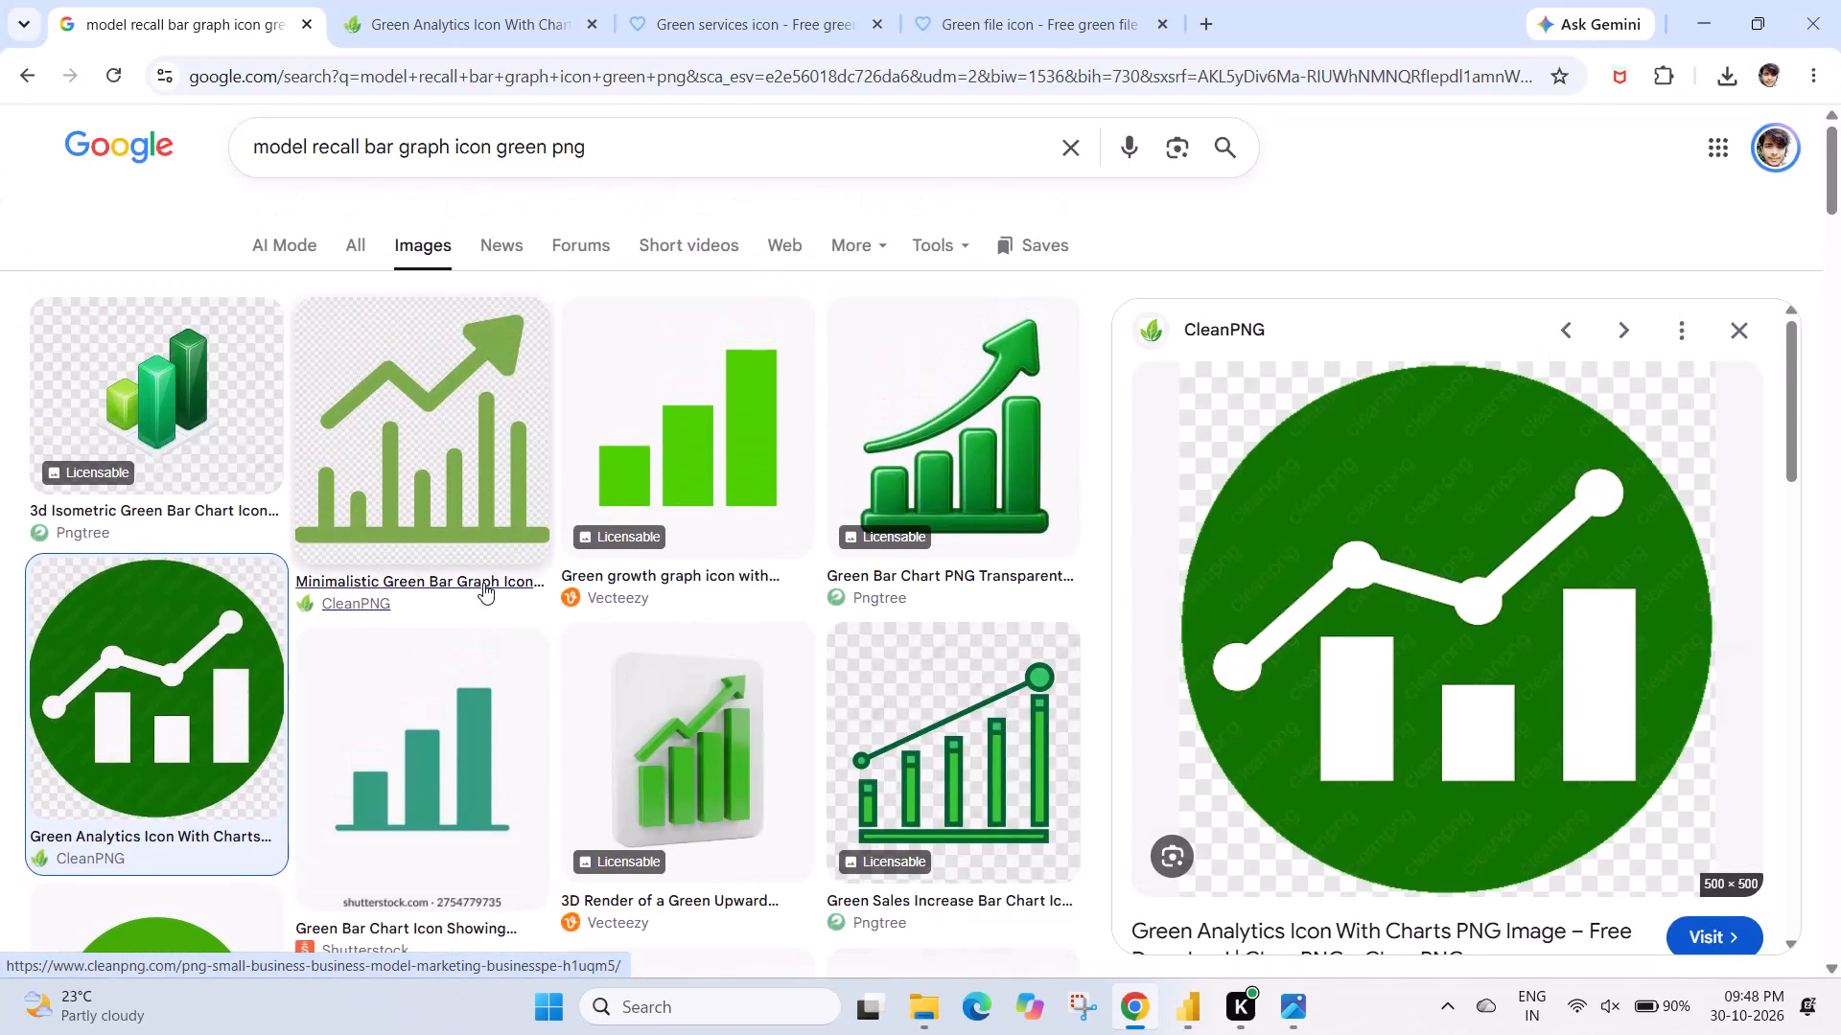
scroll(483, 583, "up", 1)
left_click(962, 427)
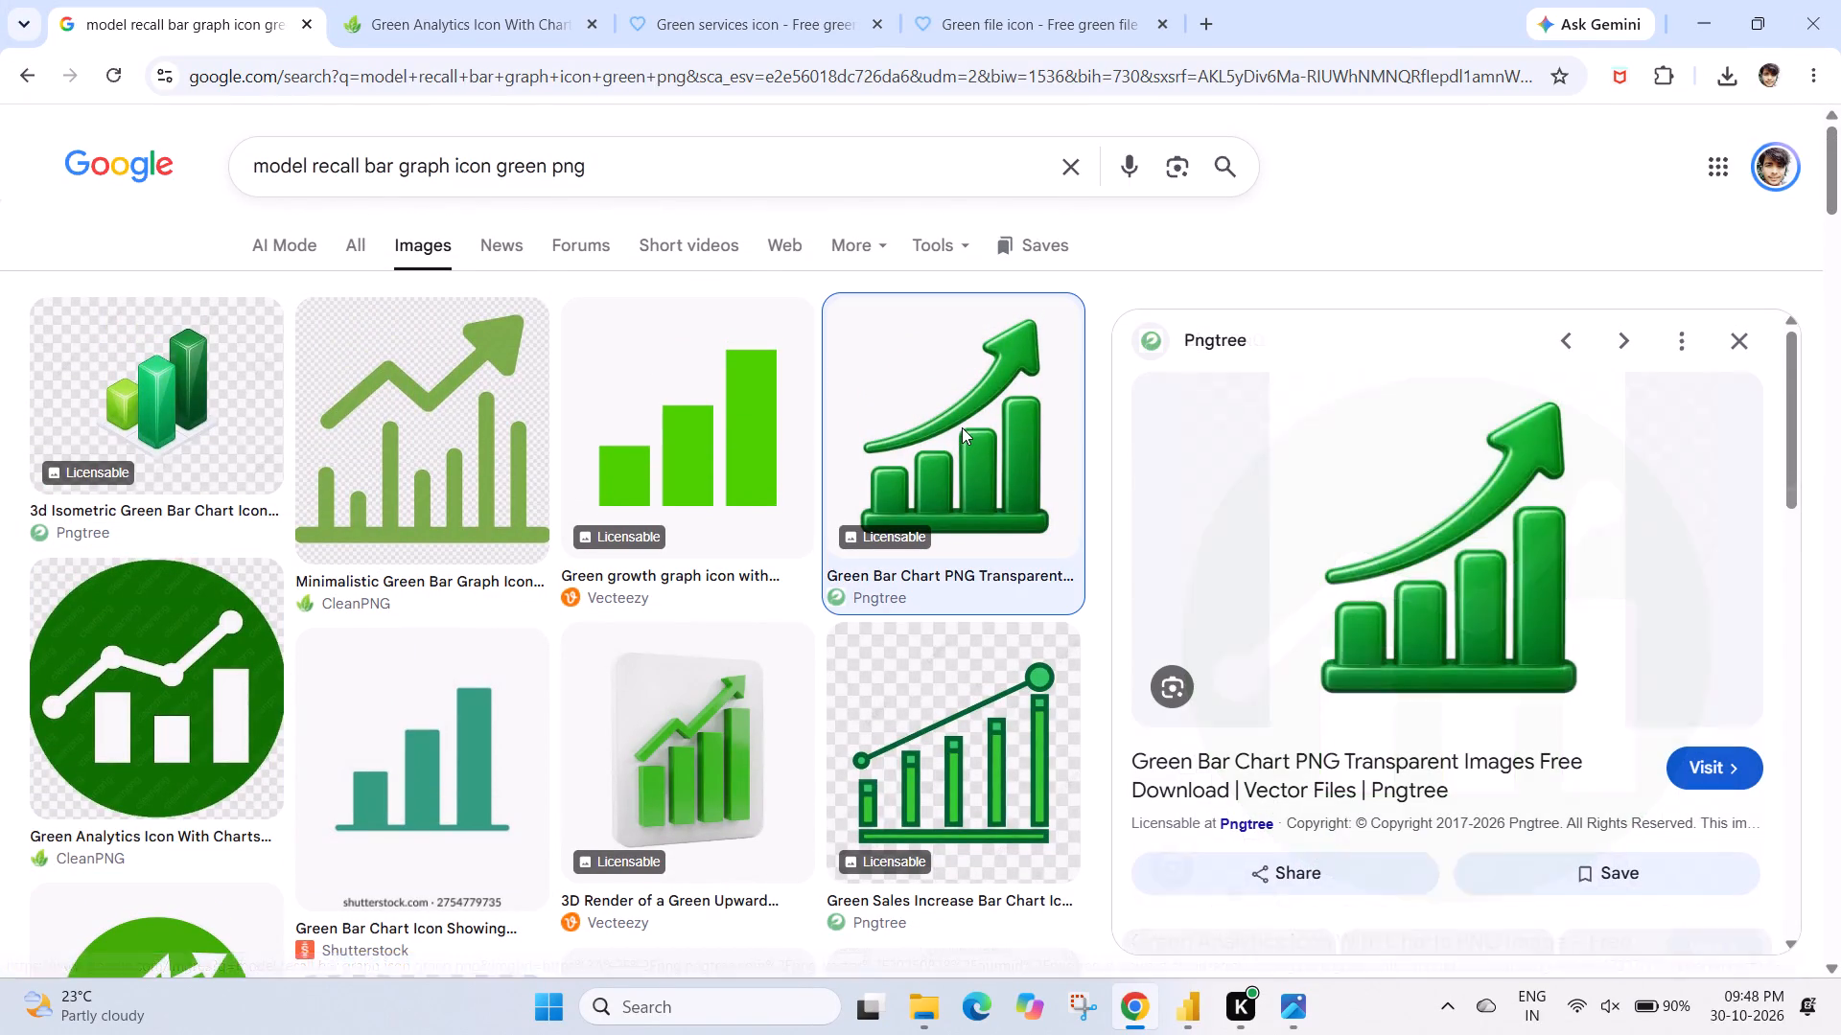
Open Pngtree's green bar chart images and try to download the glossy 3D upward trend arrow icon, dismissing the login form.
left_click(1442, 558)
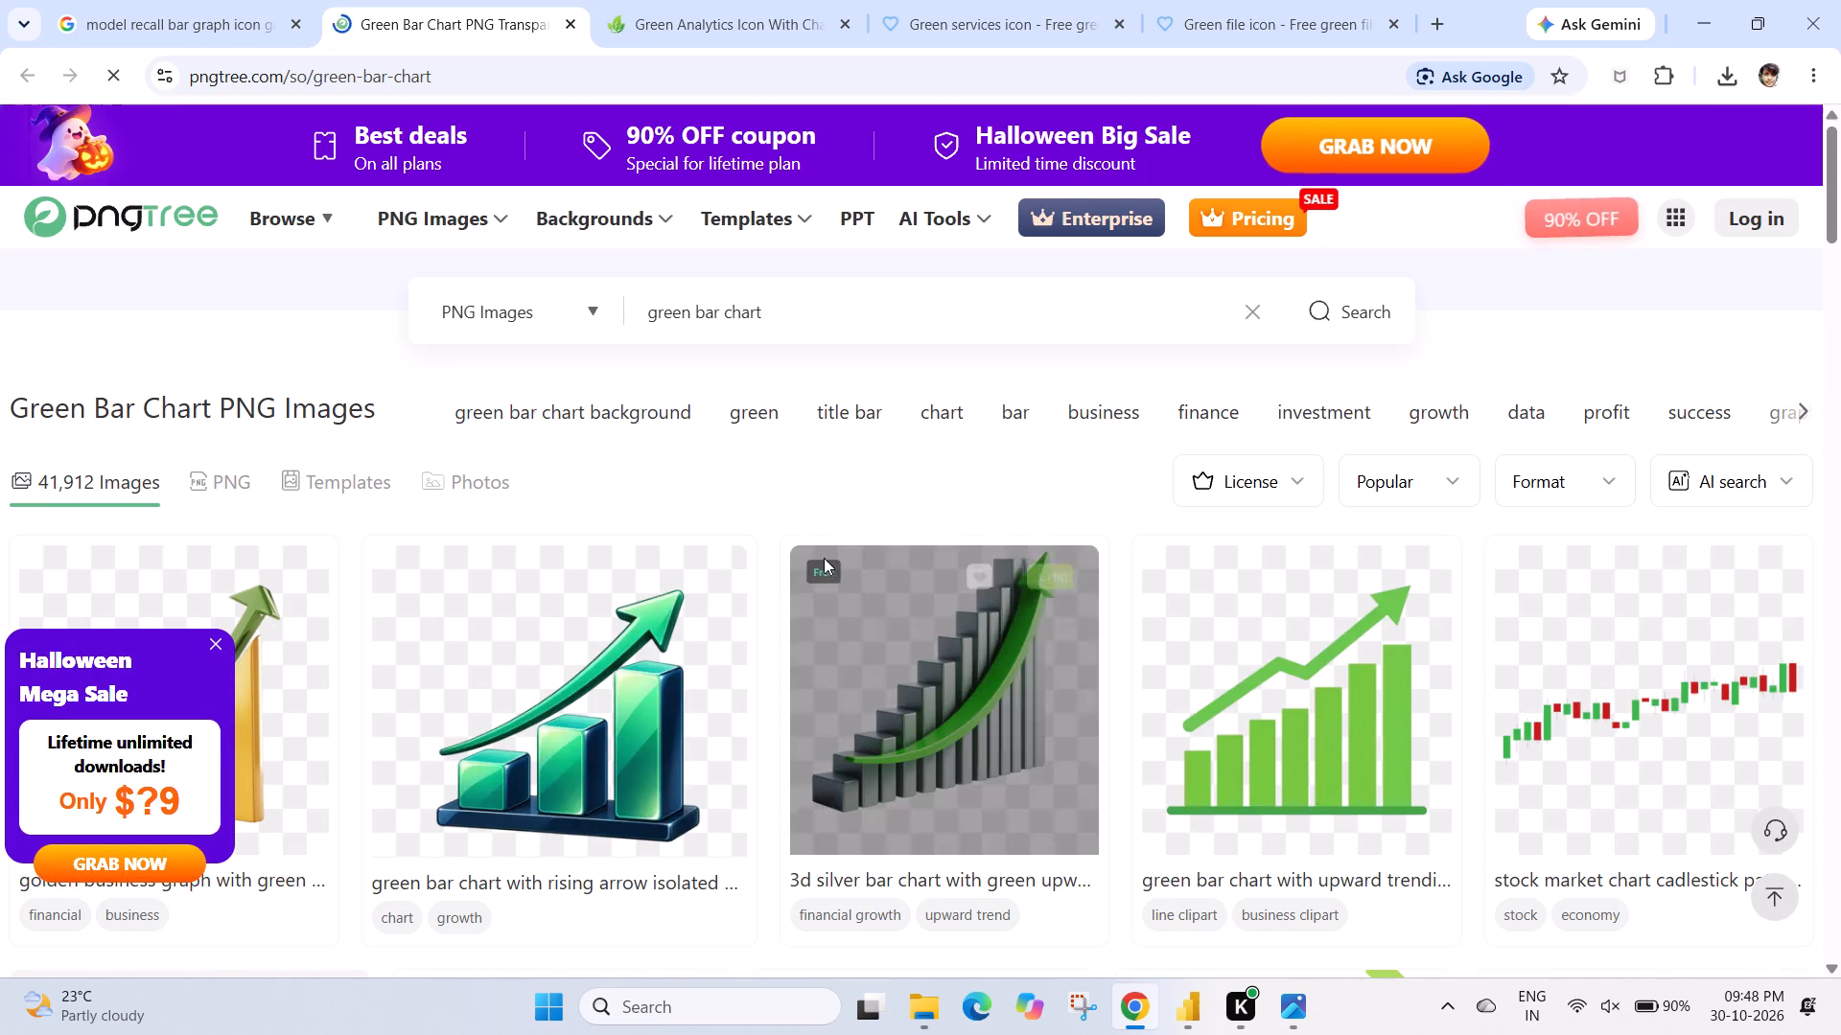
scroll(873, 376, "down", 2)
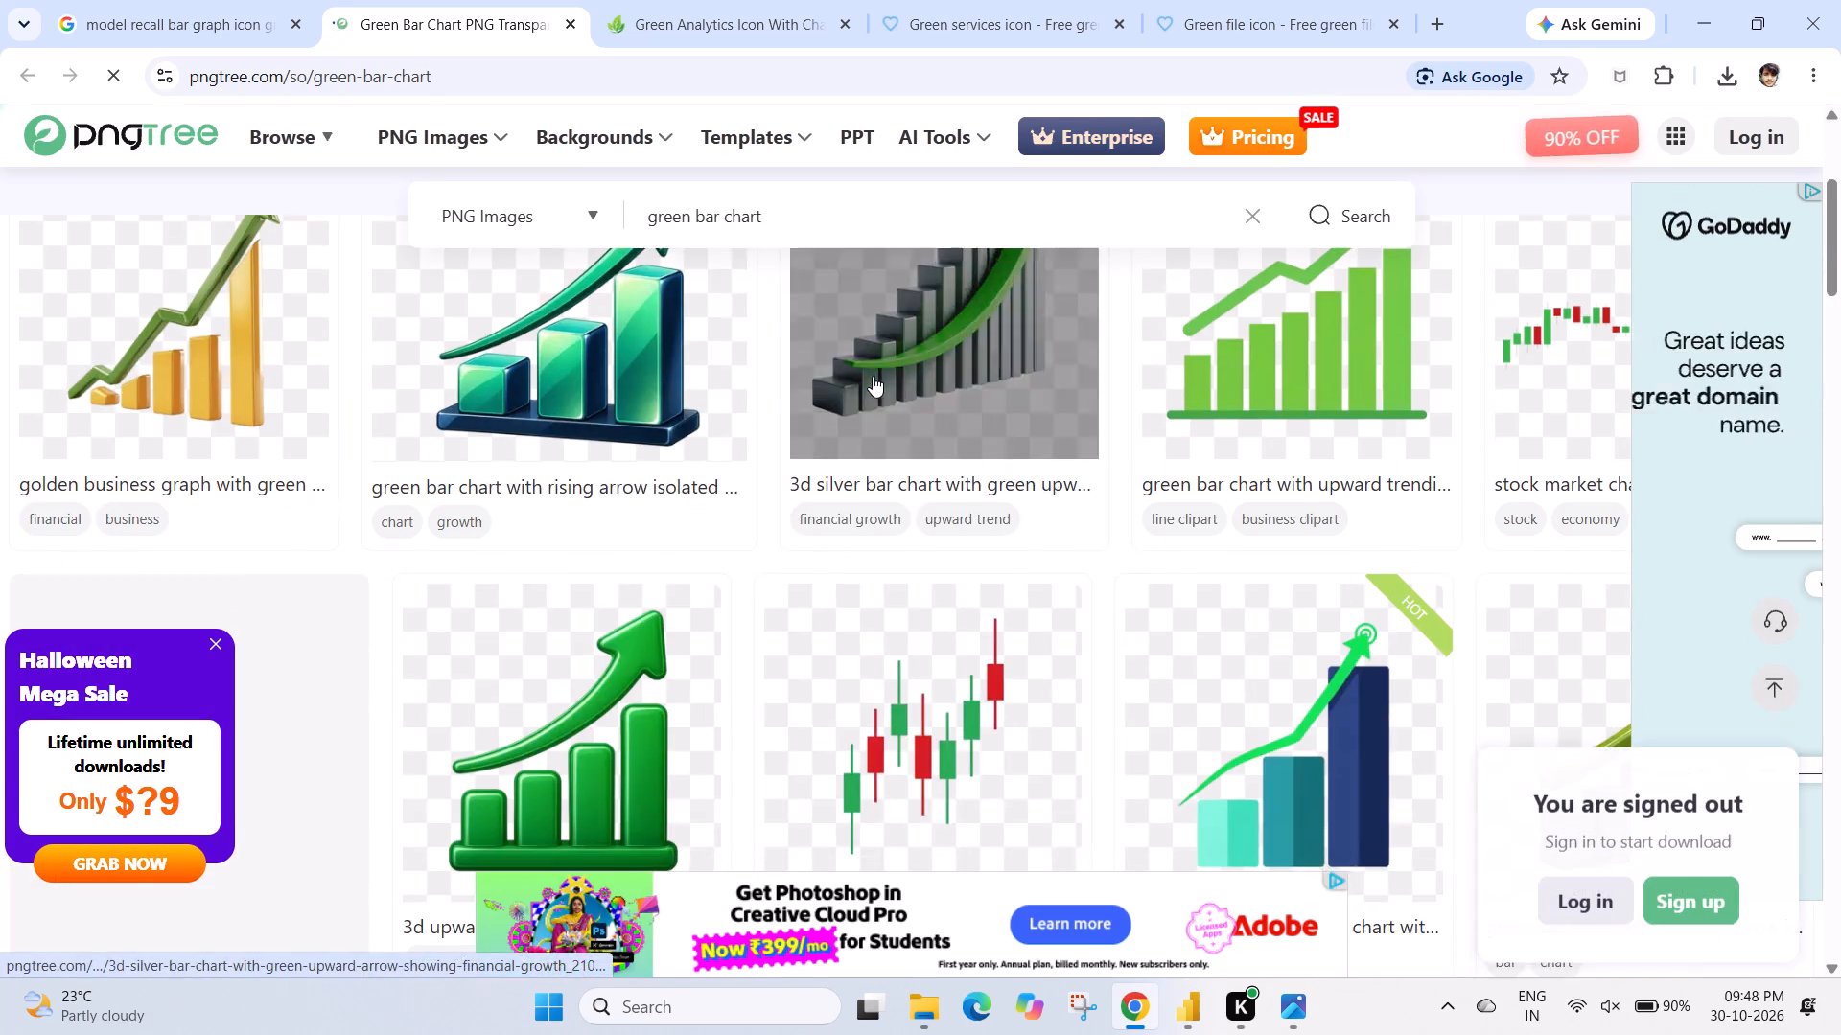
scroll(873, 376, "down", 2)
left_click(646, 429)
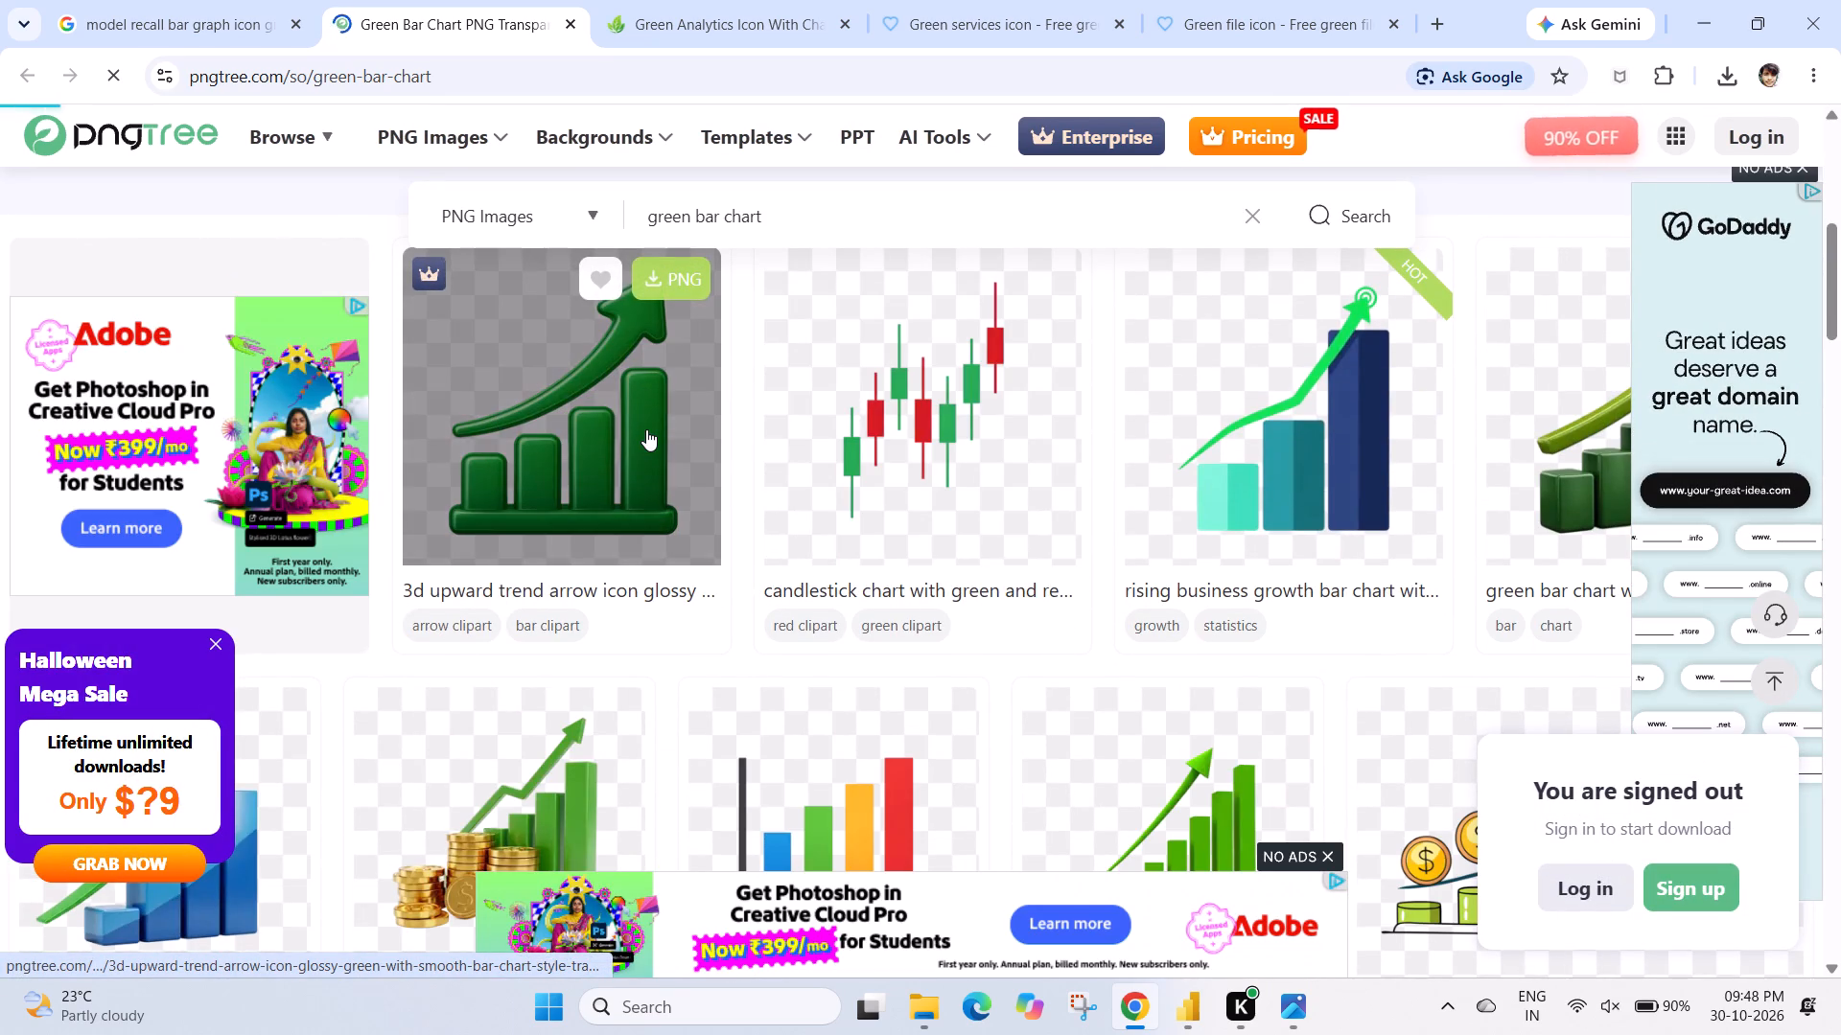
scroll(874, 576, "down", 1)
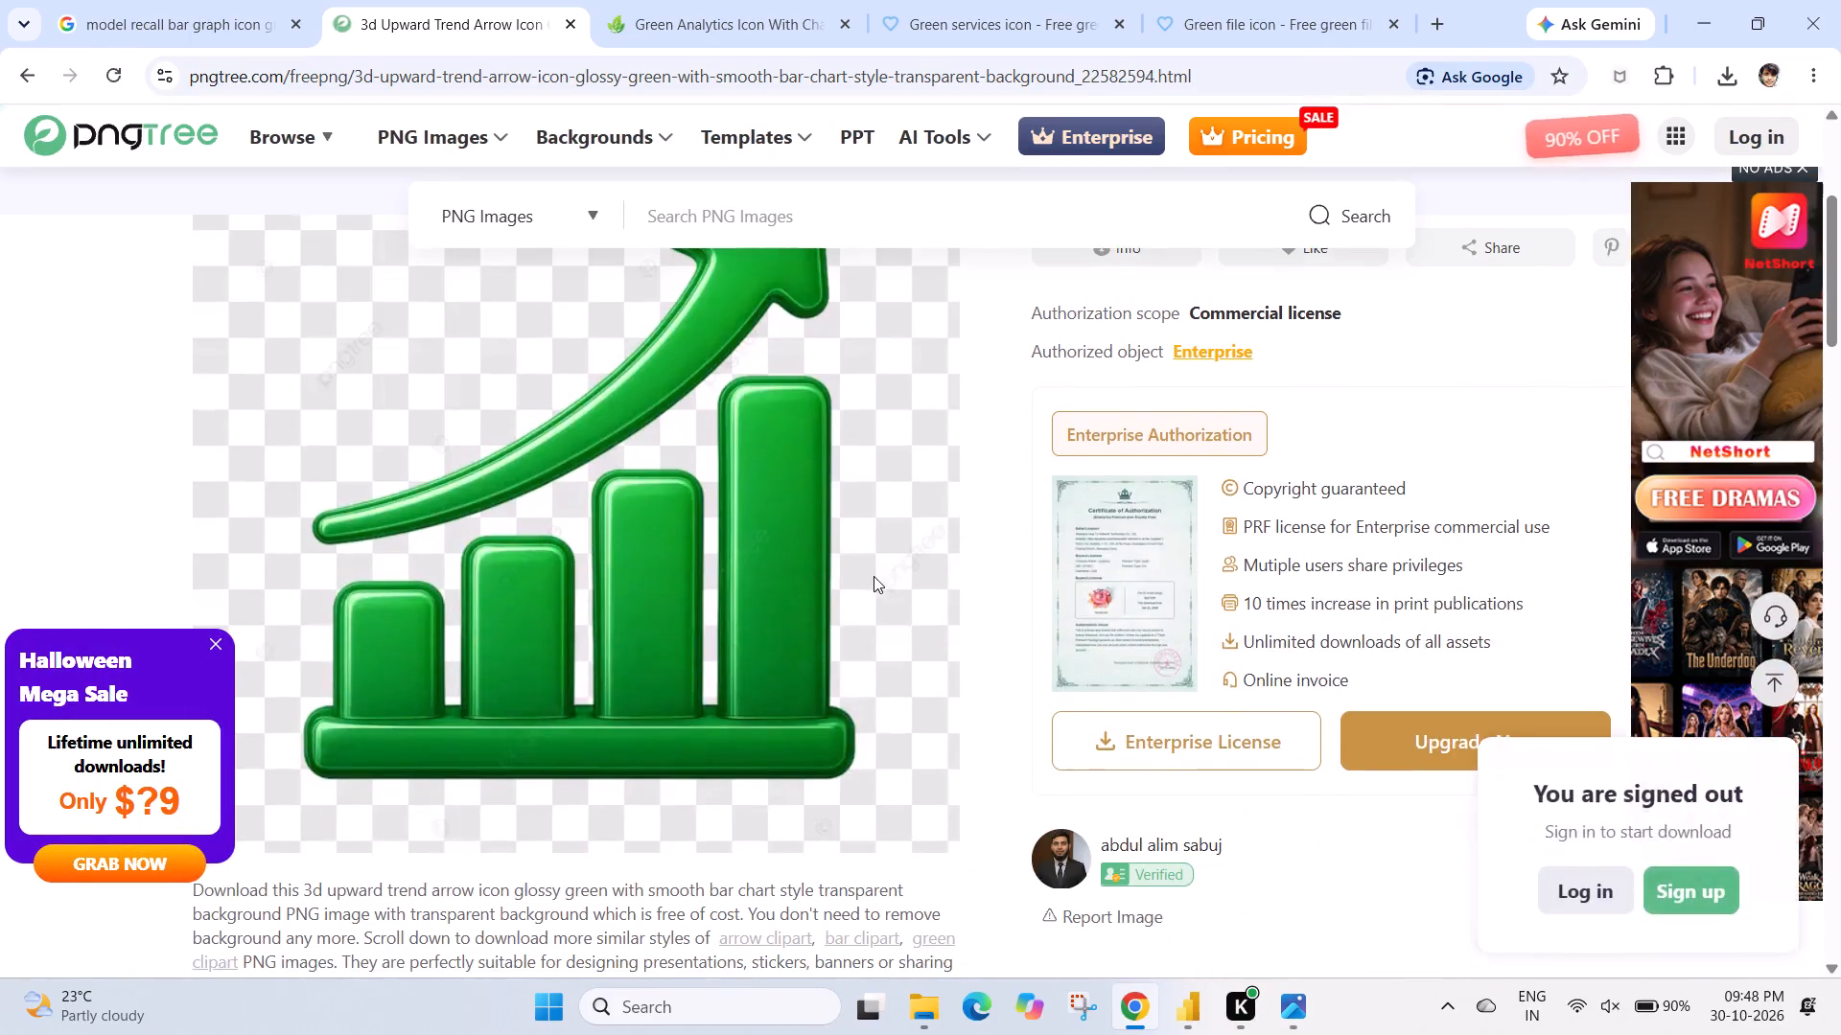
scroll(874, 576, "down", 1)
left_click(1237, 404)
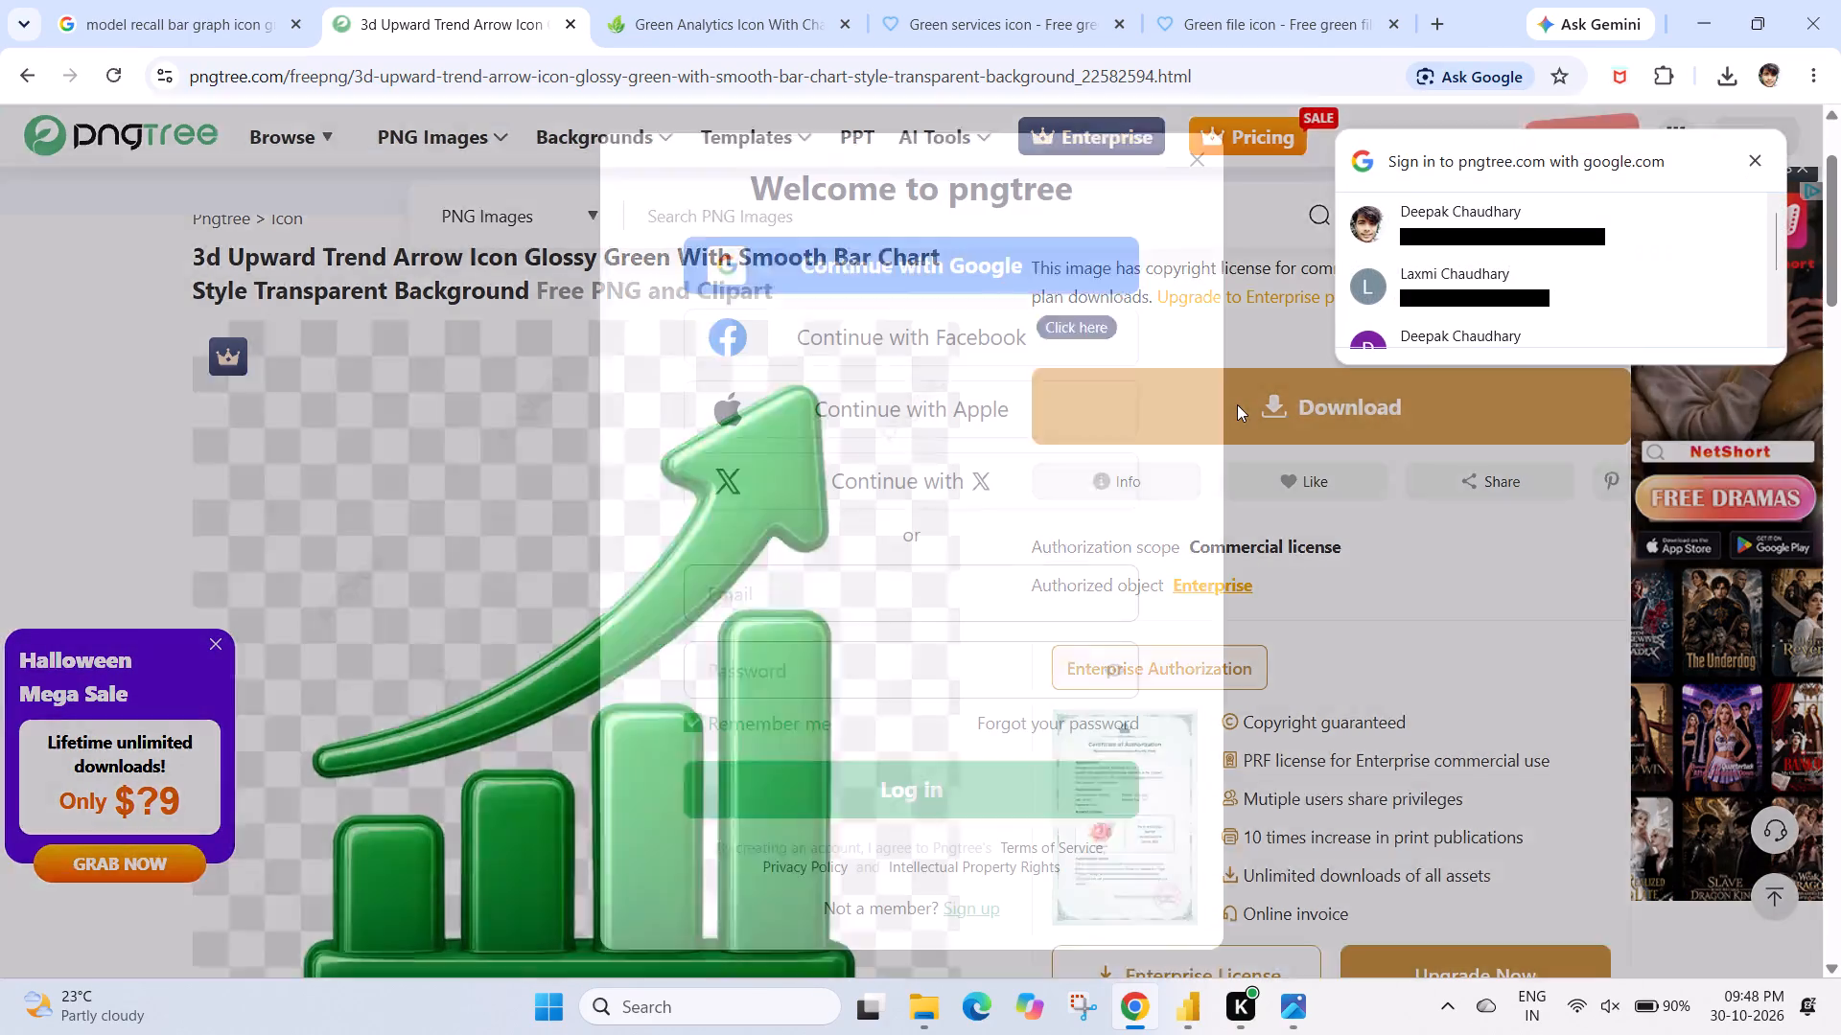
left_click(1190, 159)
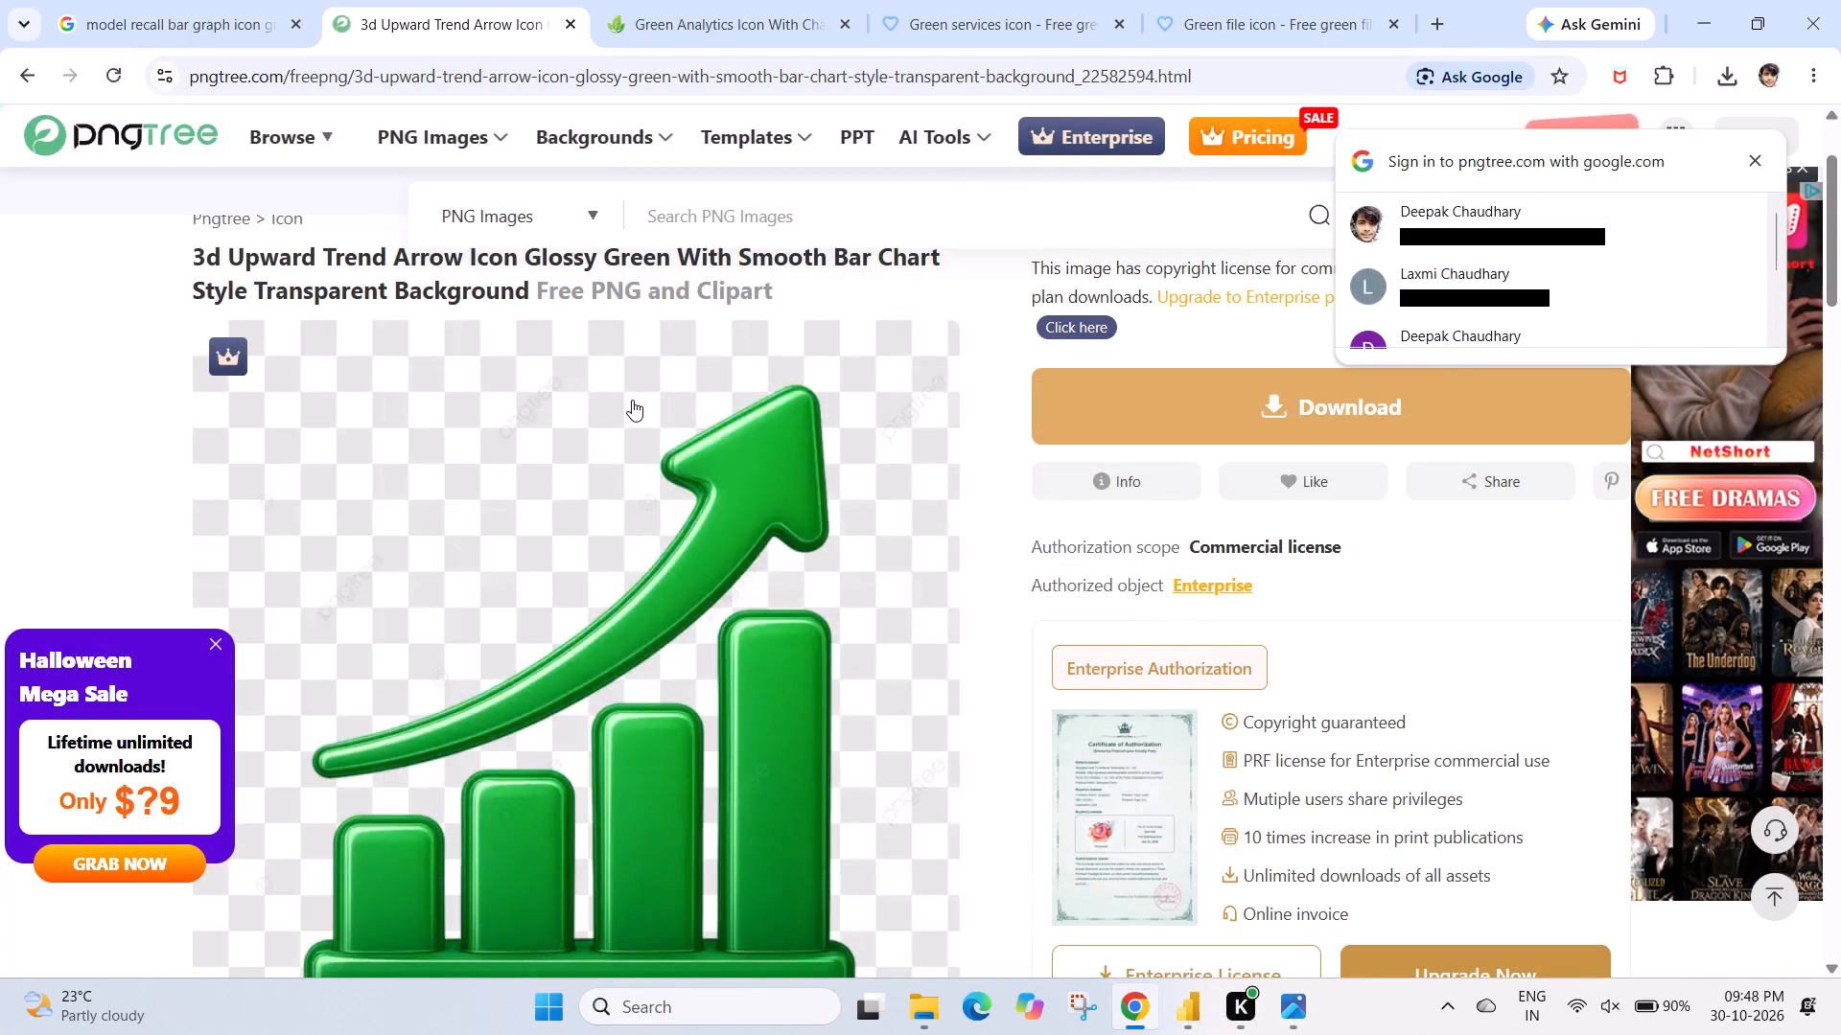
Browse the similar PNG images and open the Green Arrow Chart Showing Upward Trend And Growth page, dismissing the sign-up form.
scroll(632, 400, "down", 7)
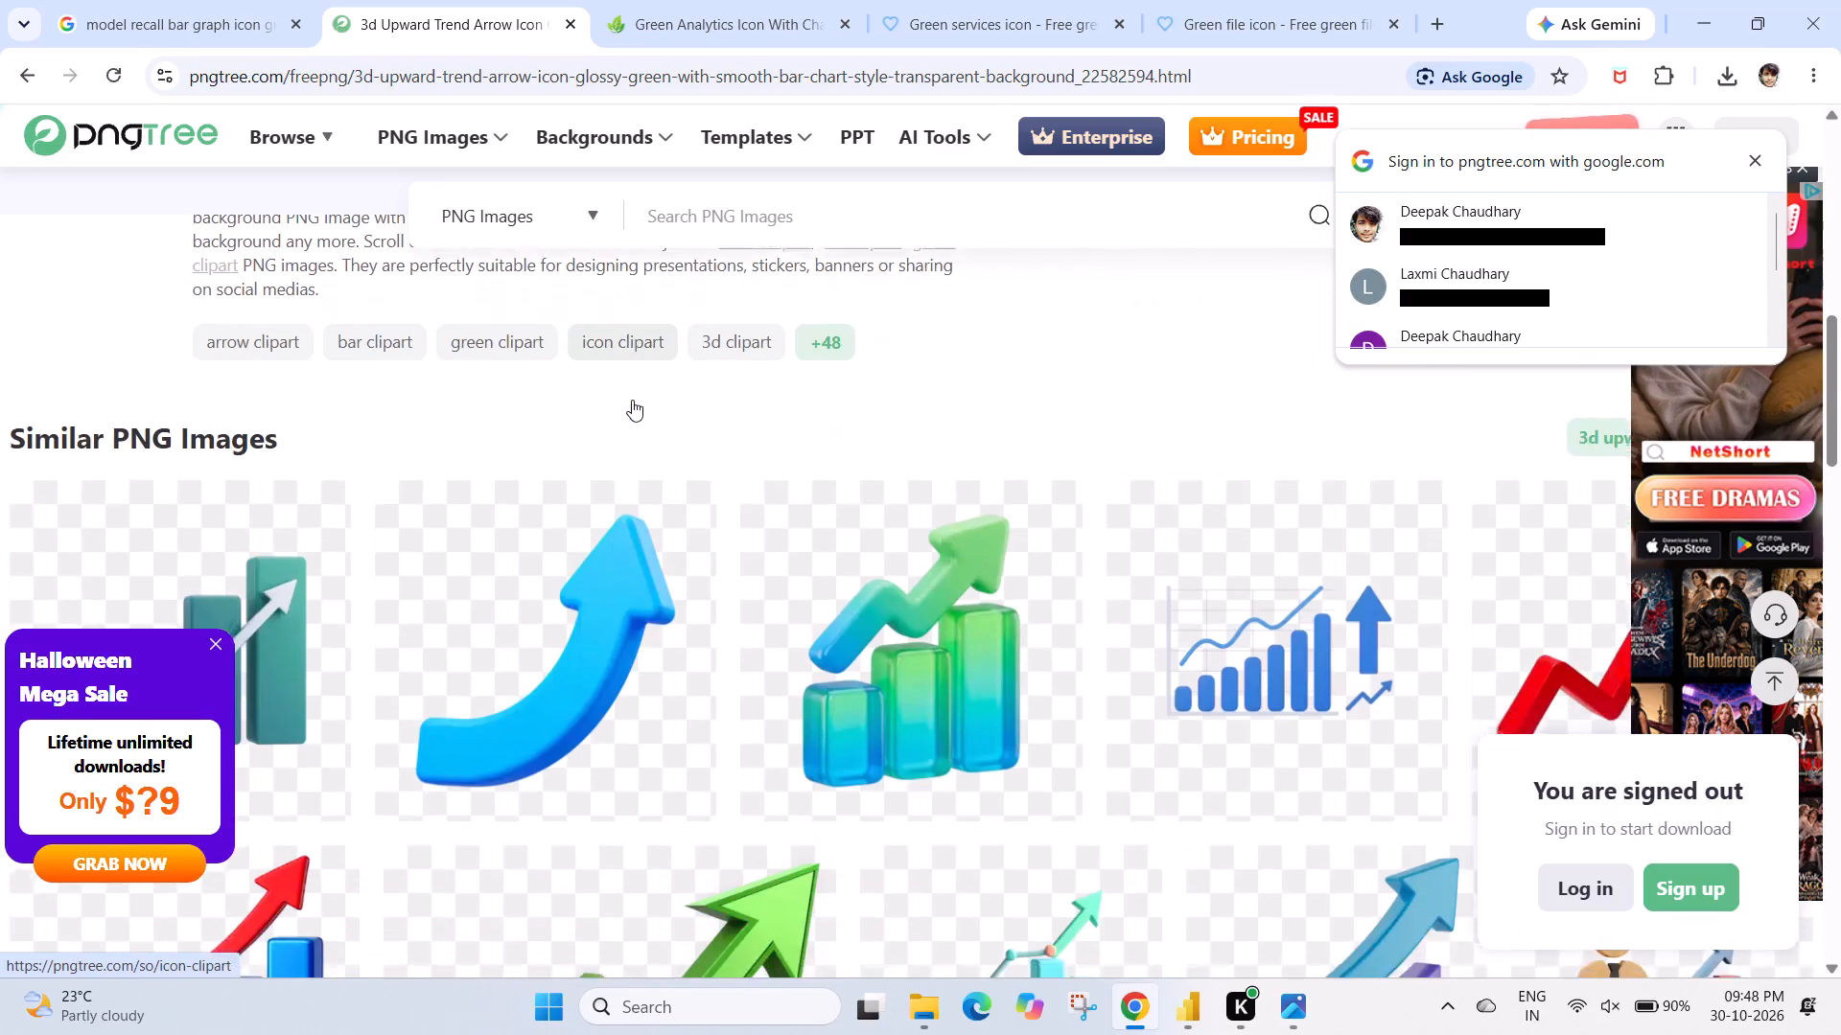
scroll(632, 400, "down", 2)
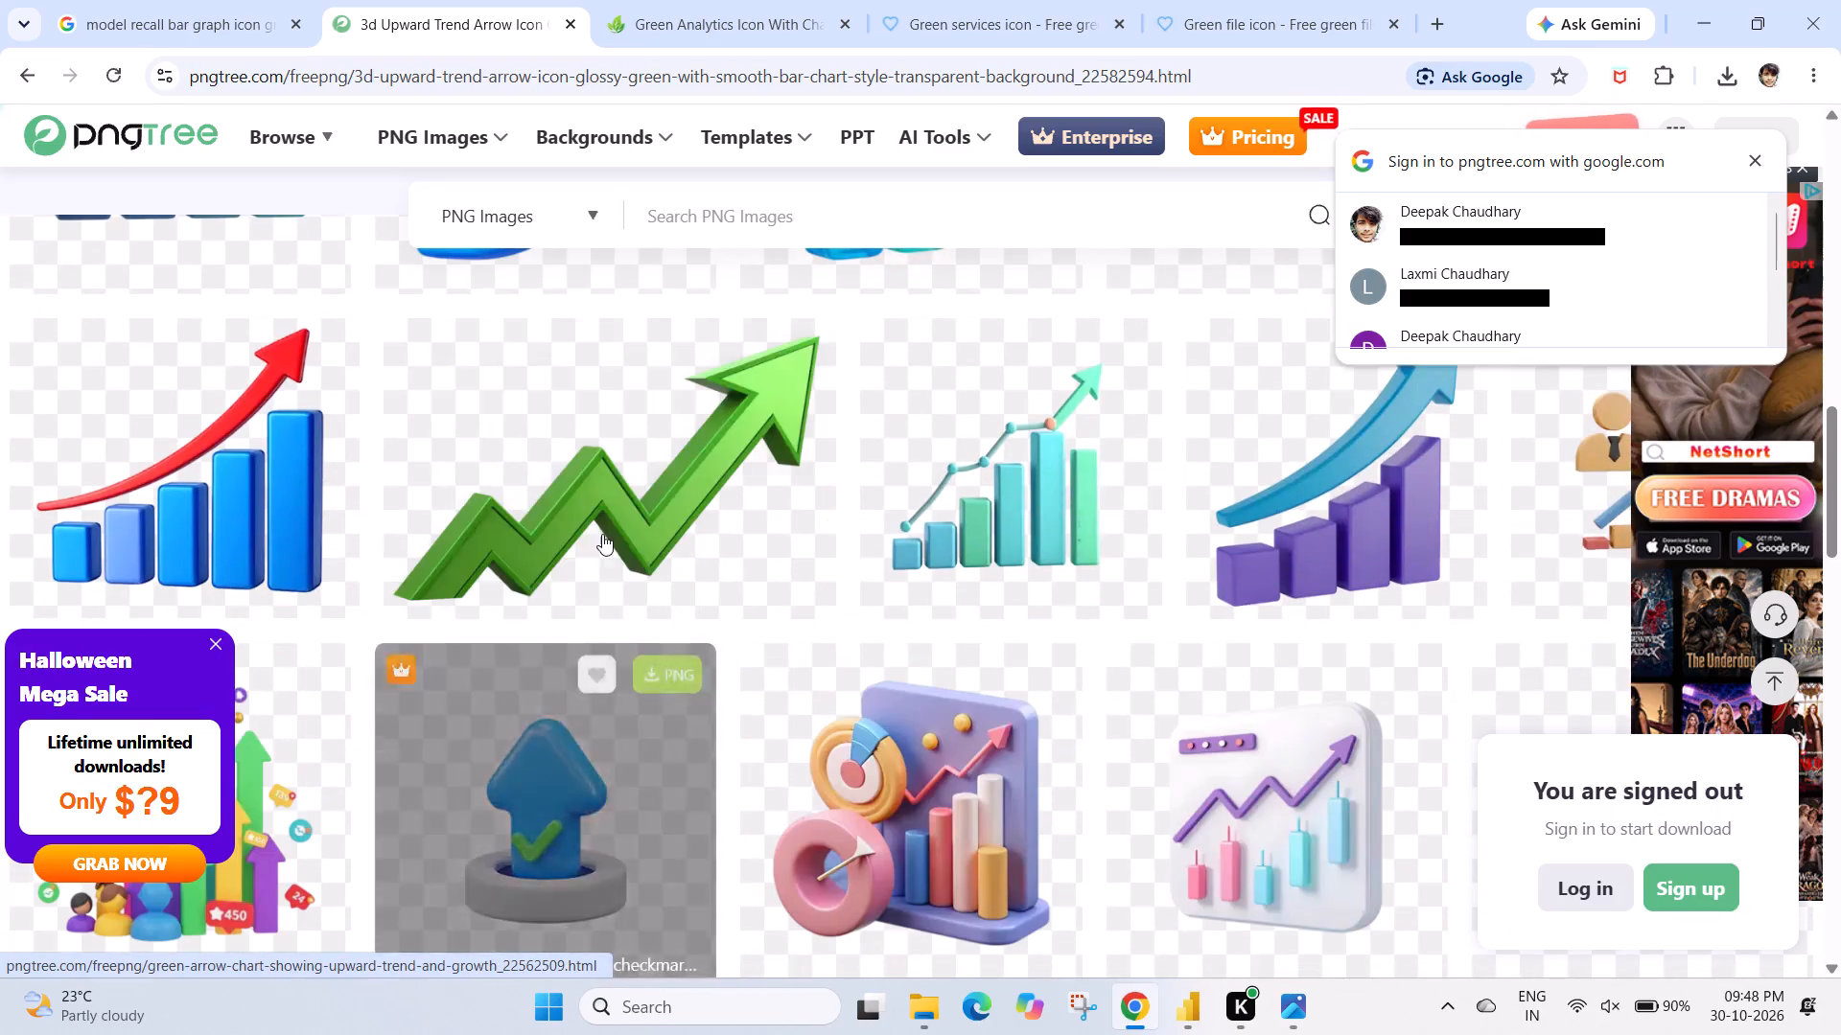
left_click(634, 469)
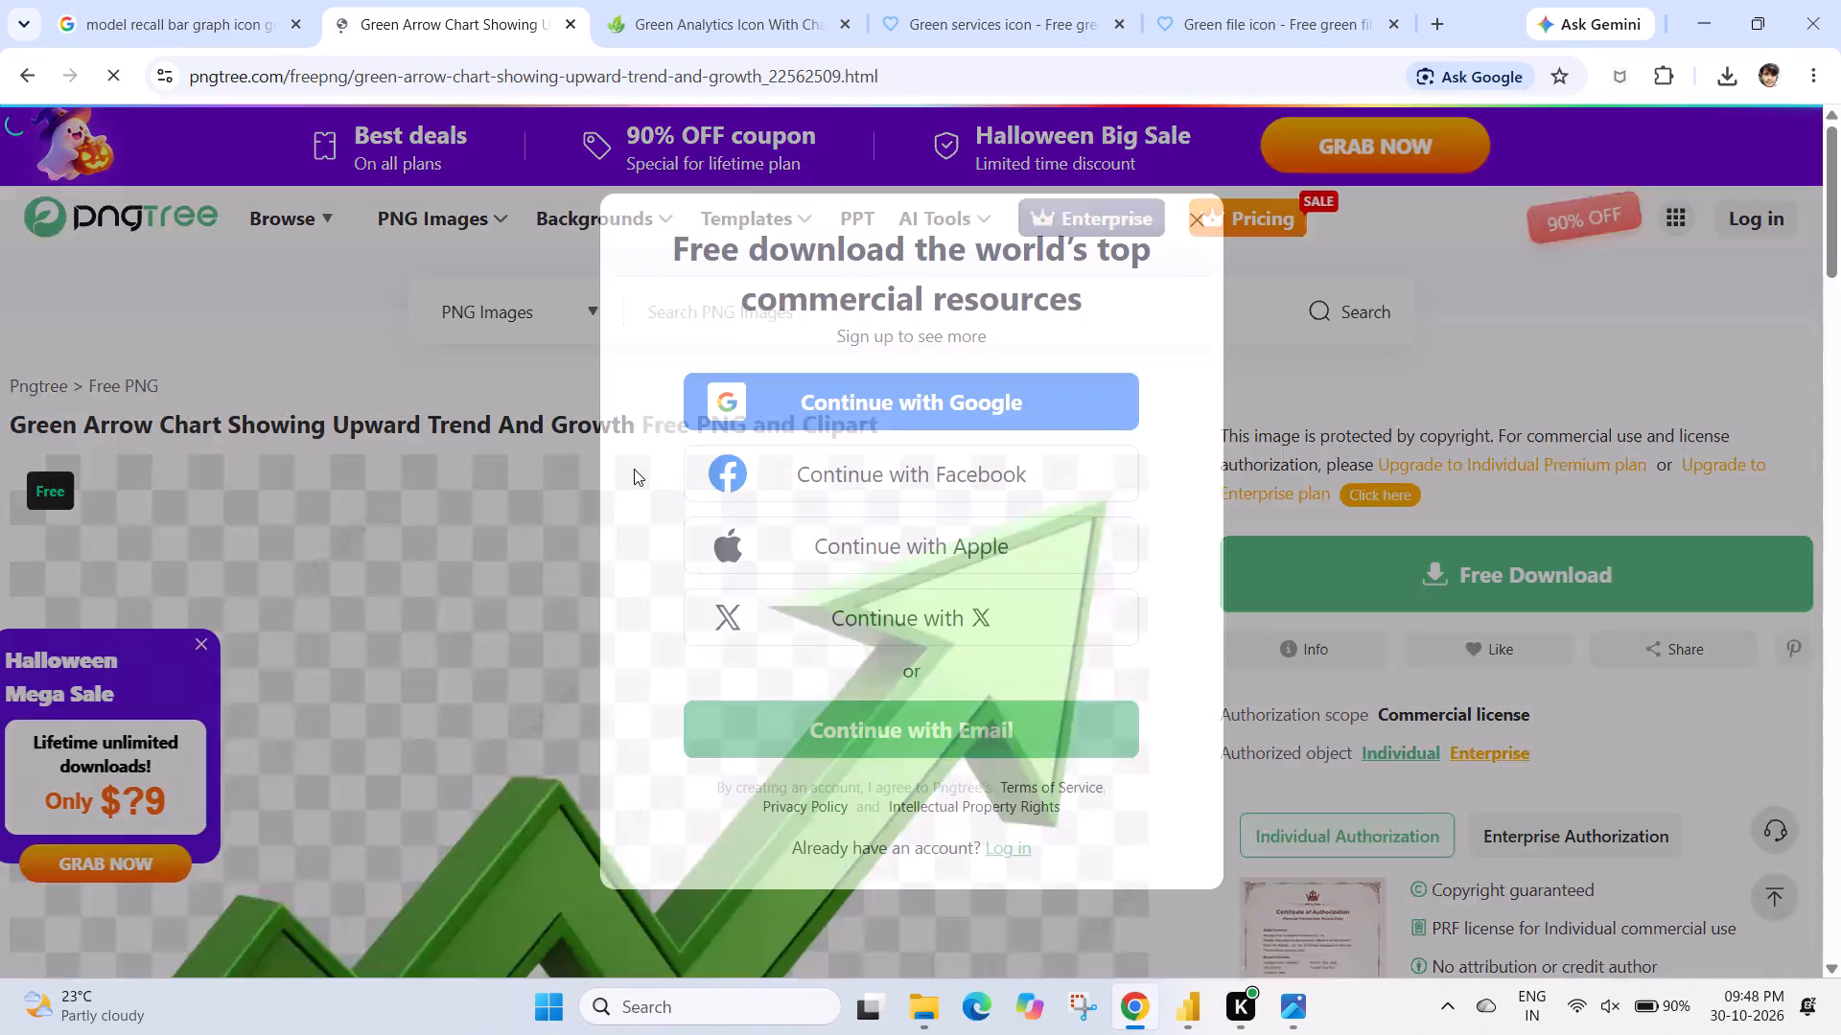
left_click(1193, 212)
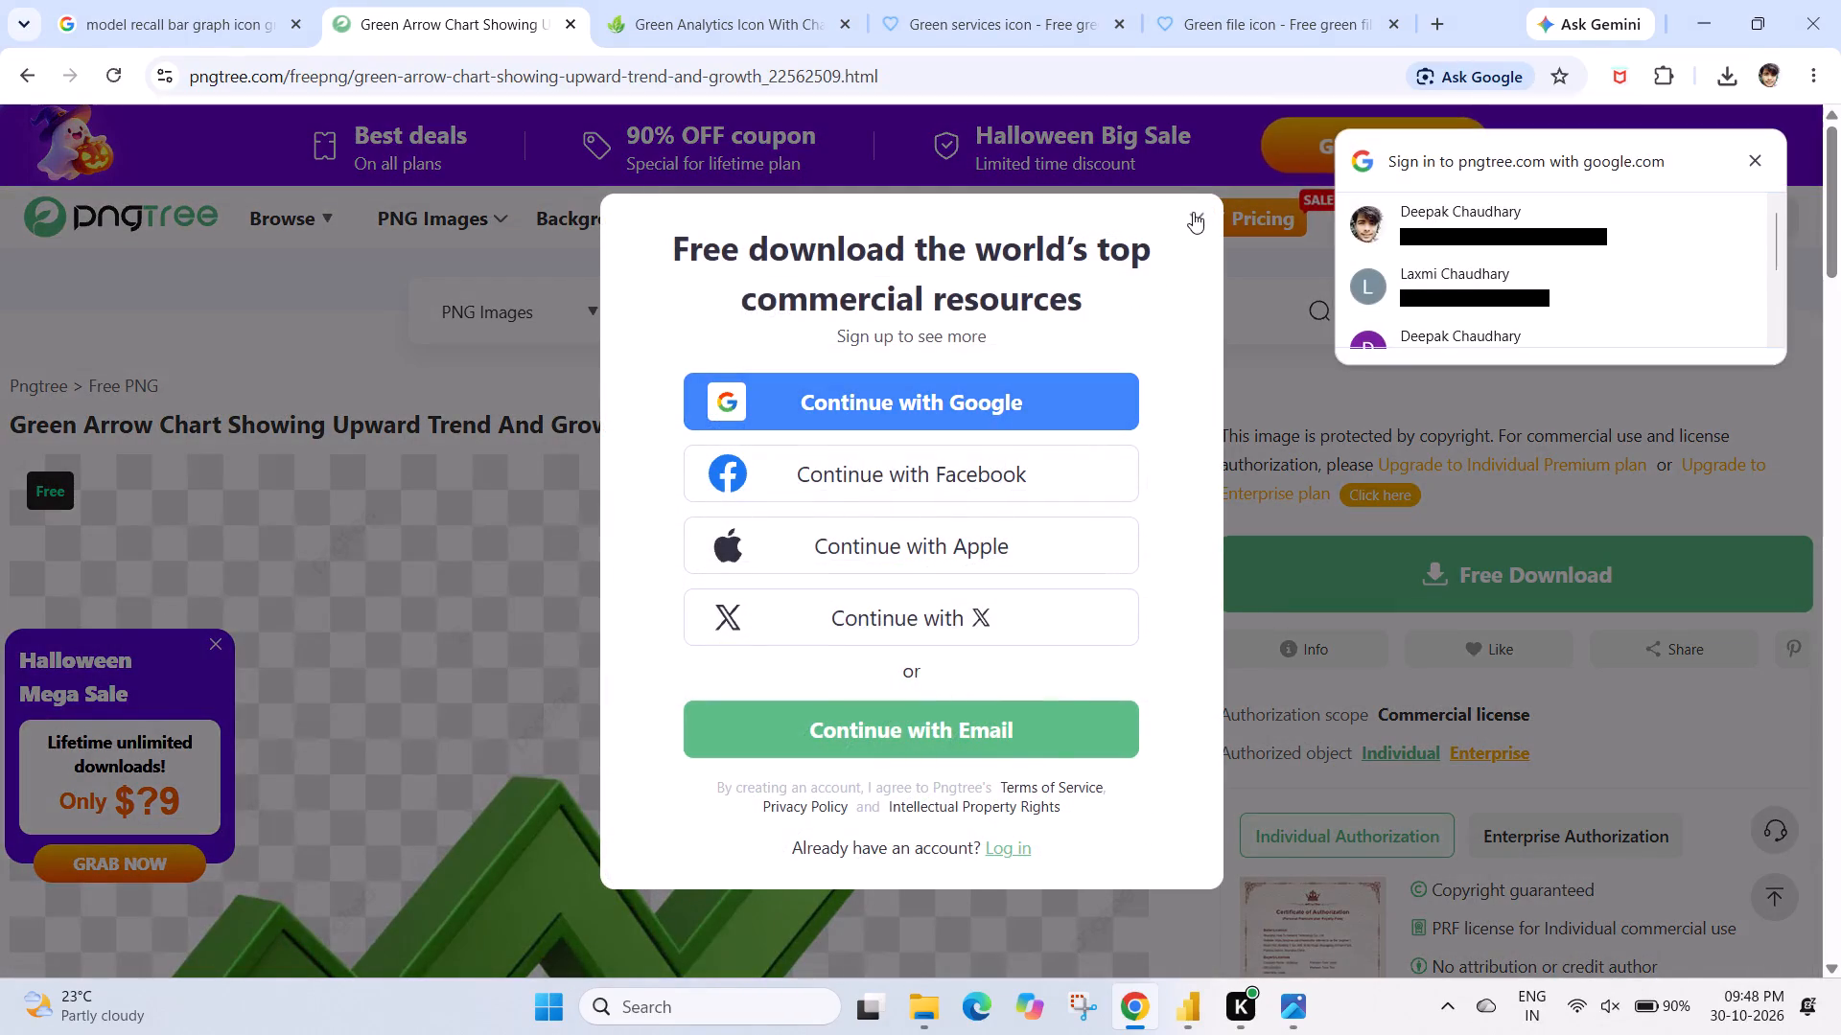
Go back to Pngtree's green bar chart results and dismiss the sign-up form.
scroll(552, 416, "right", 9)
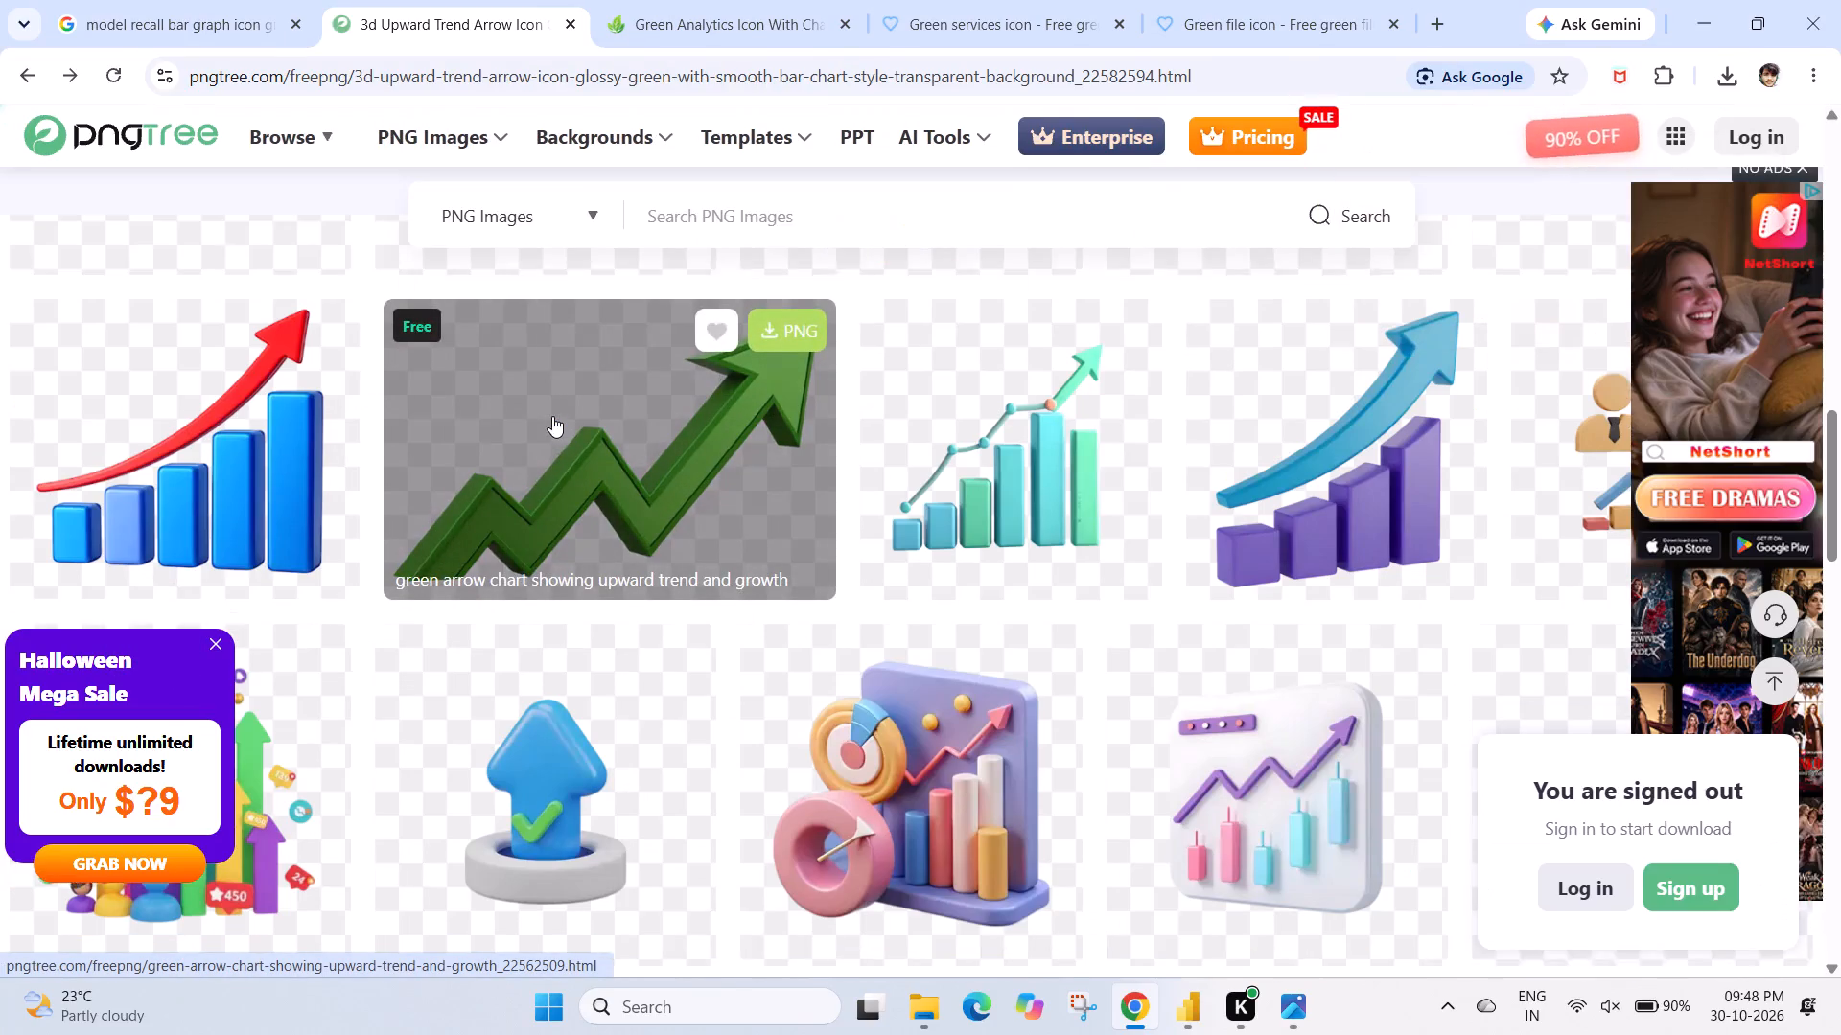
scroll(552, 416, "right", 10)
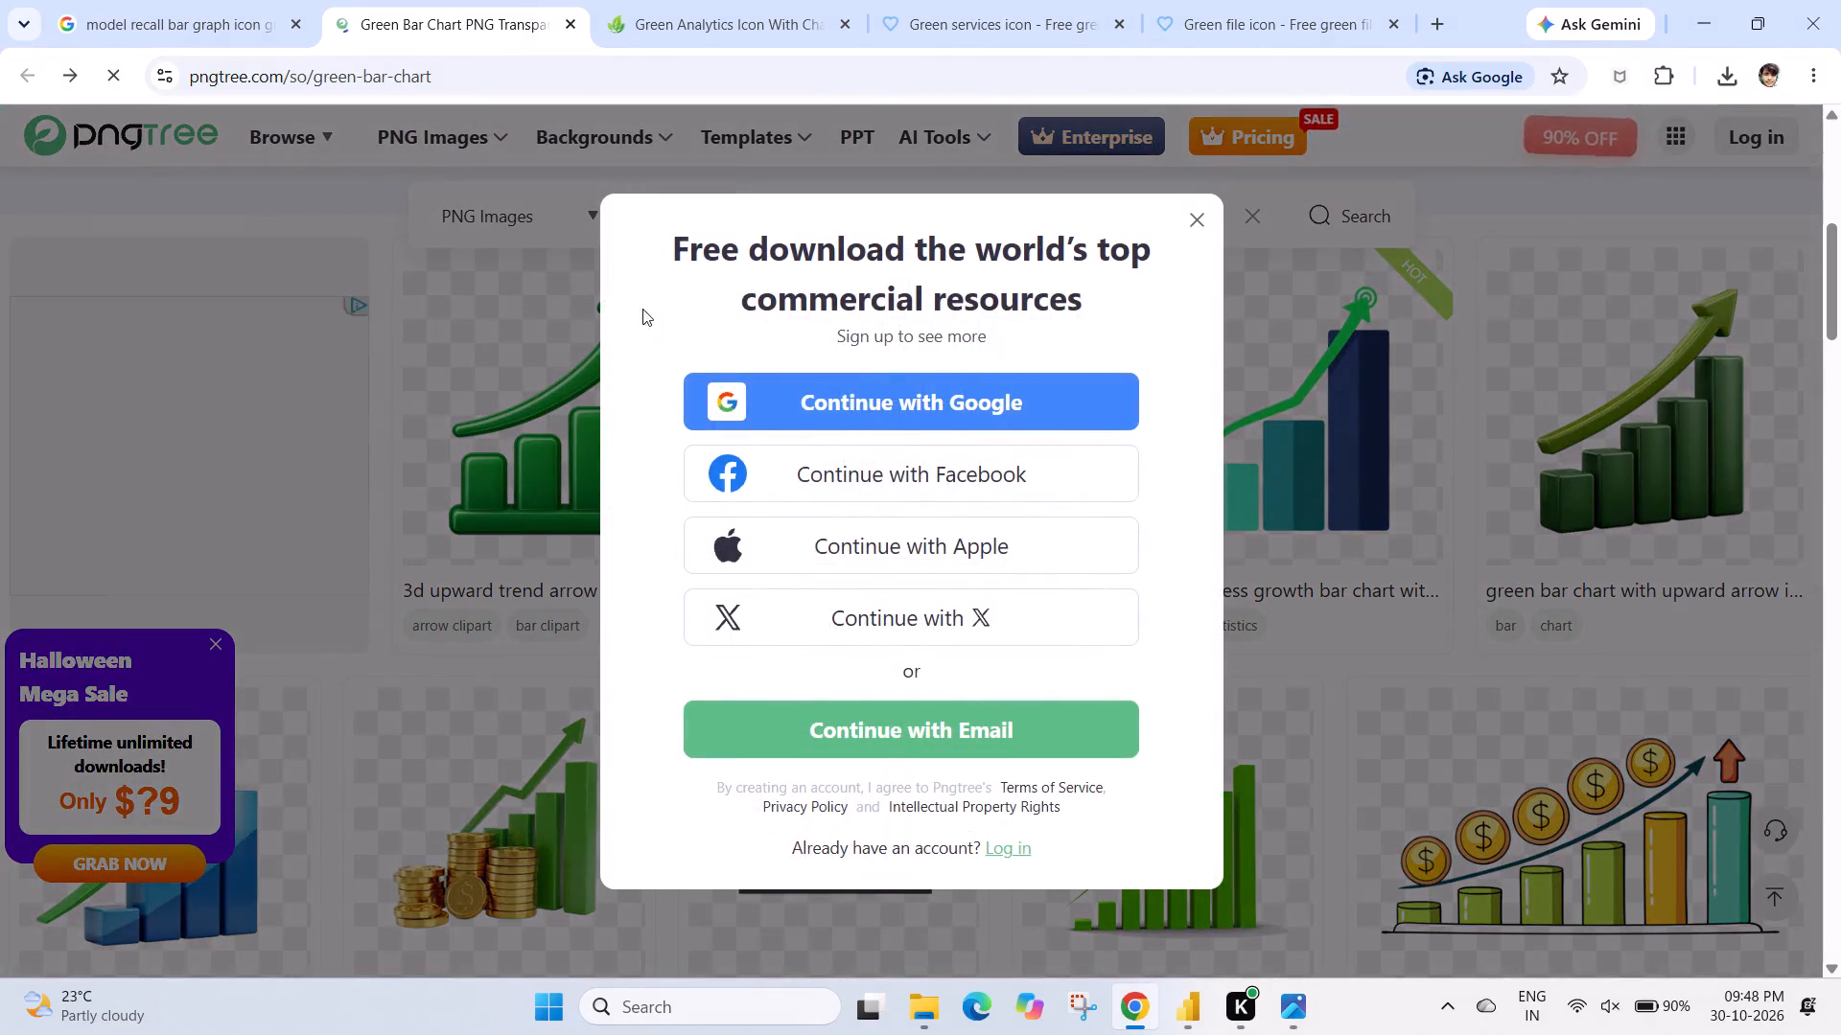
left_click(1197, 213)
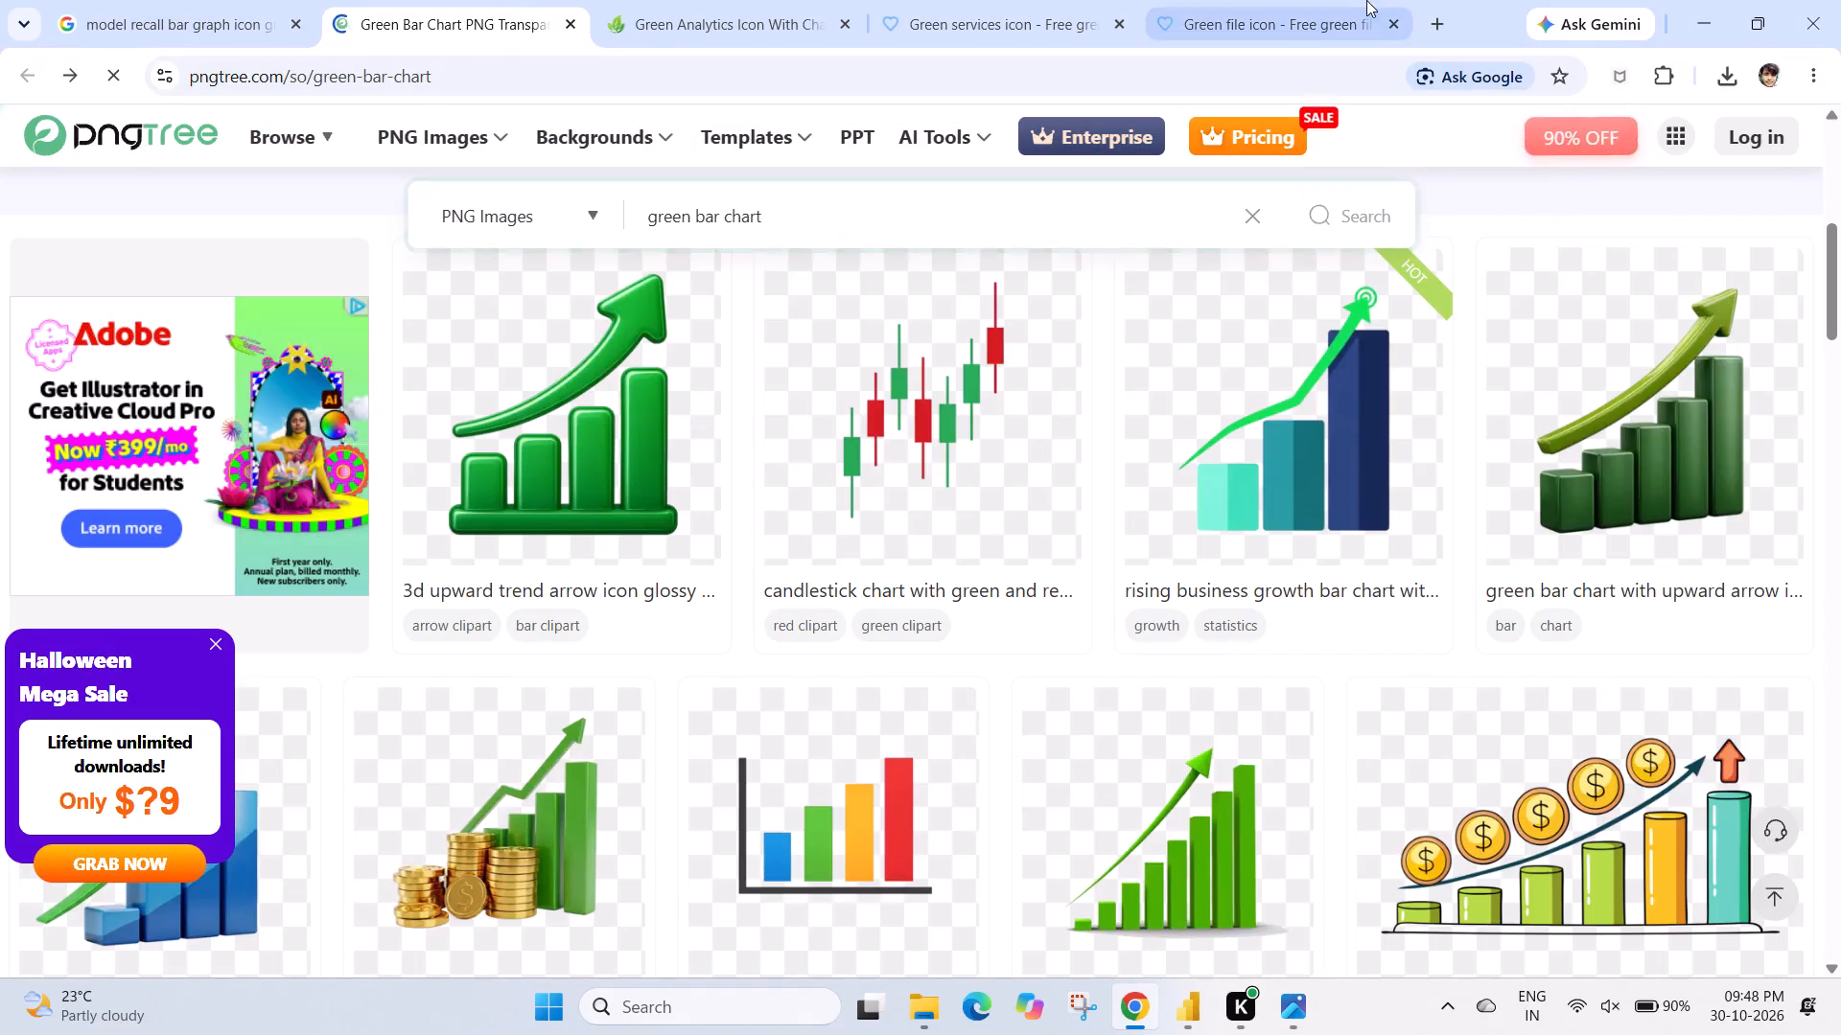
Close the Green file icon, Green services icon and Pngtree pages.
left_click(1393, 18)
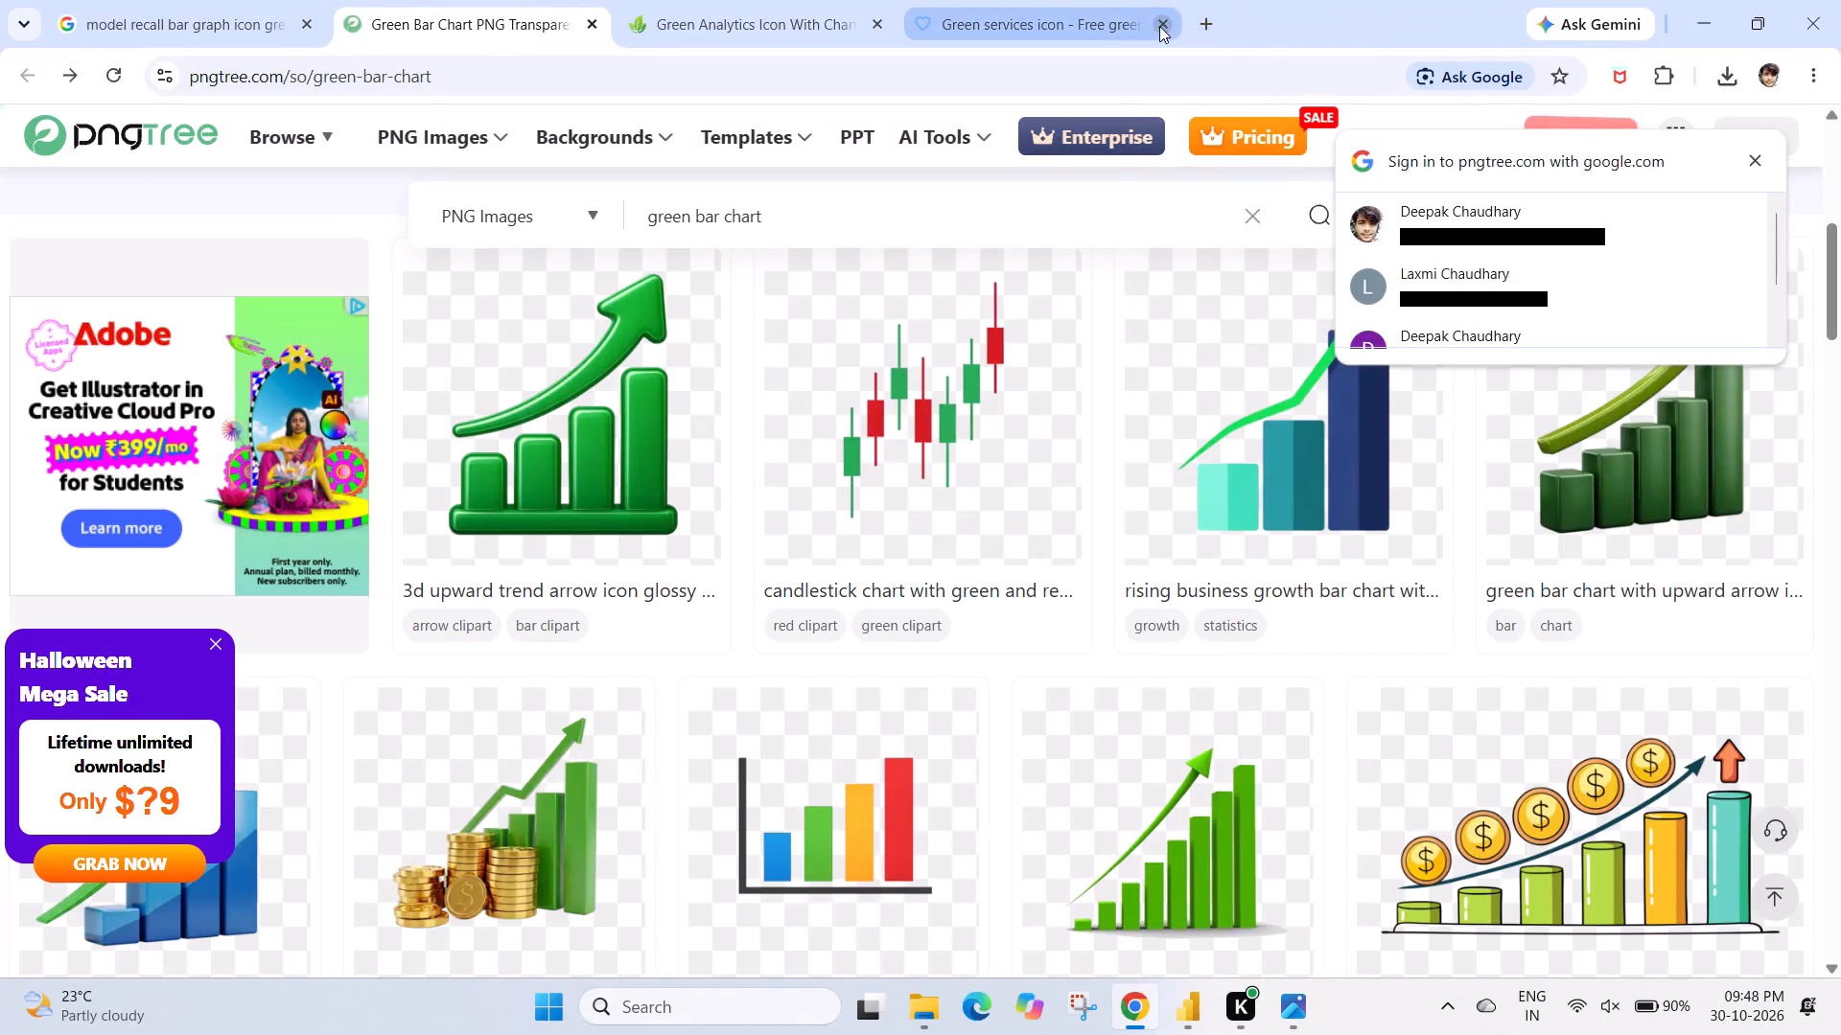
left_click(1155, 26)
scroll(717, 271, "right", 3)
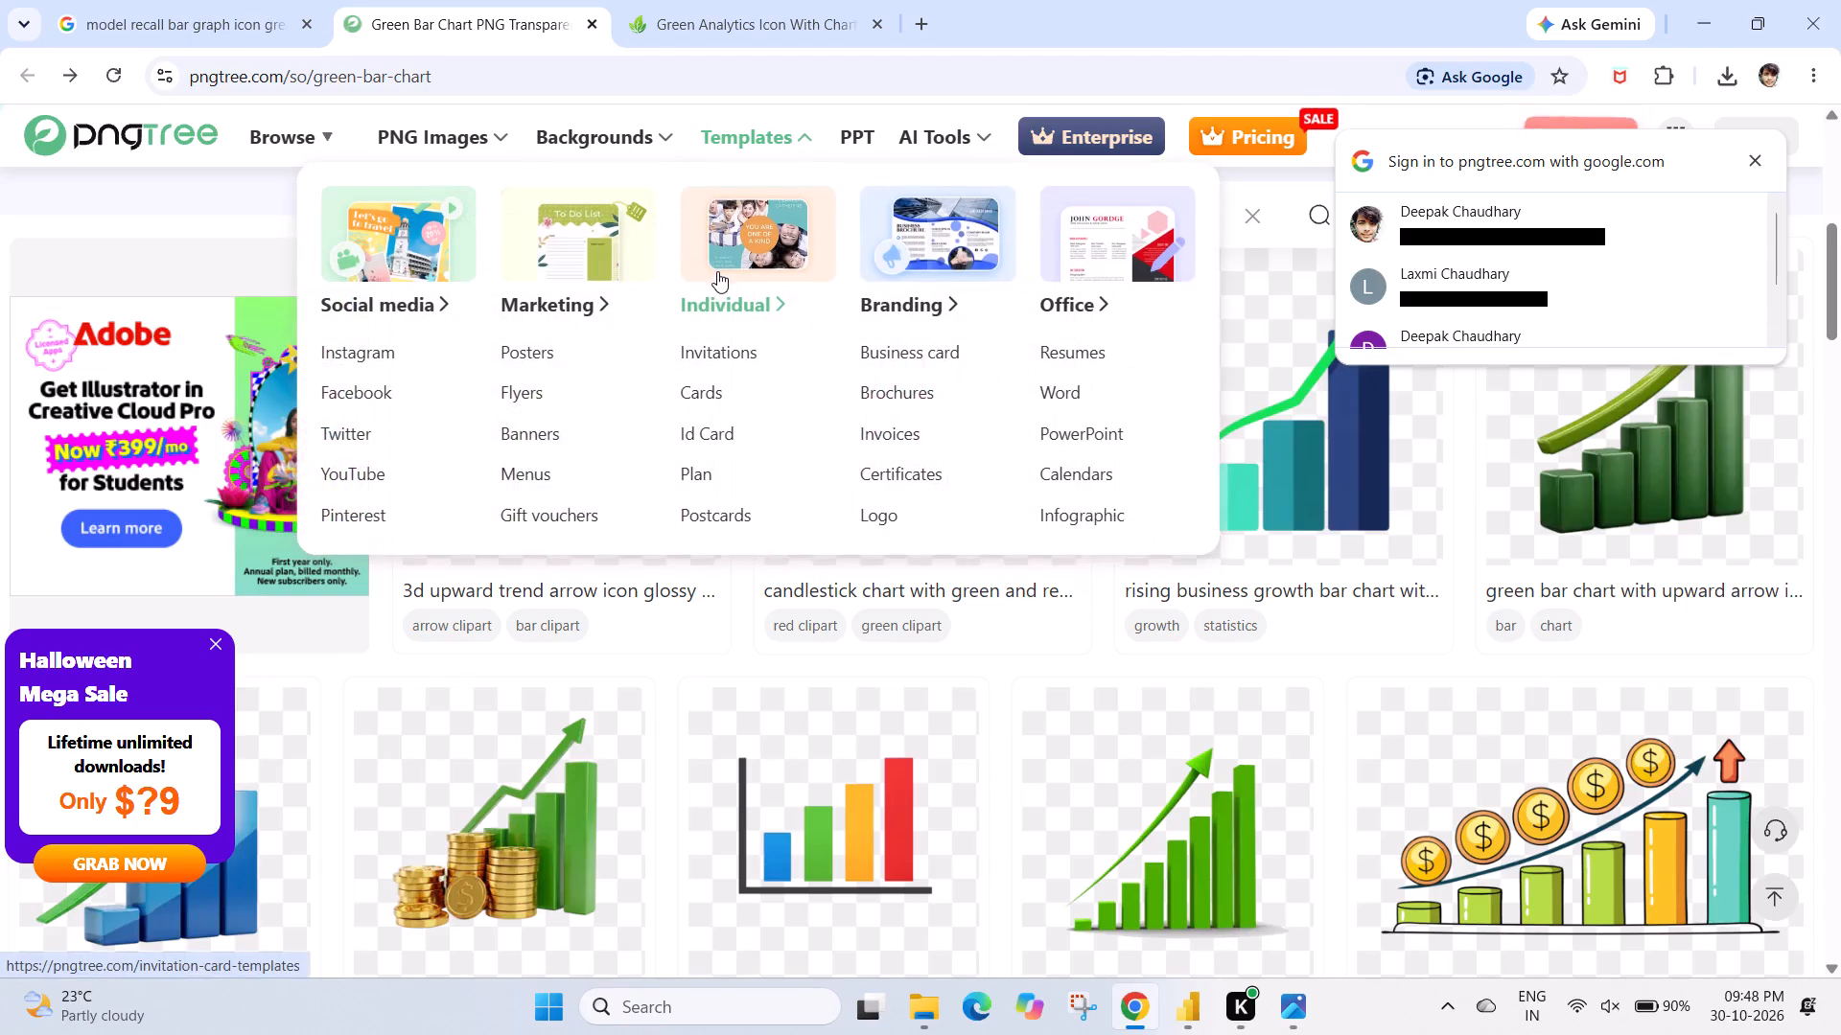
scroll(717, 271, "right", 4)
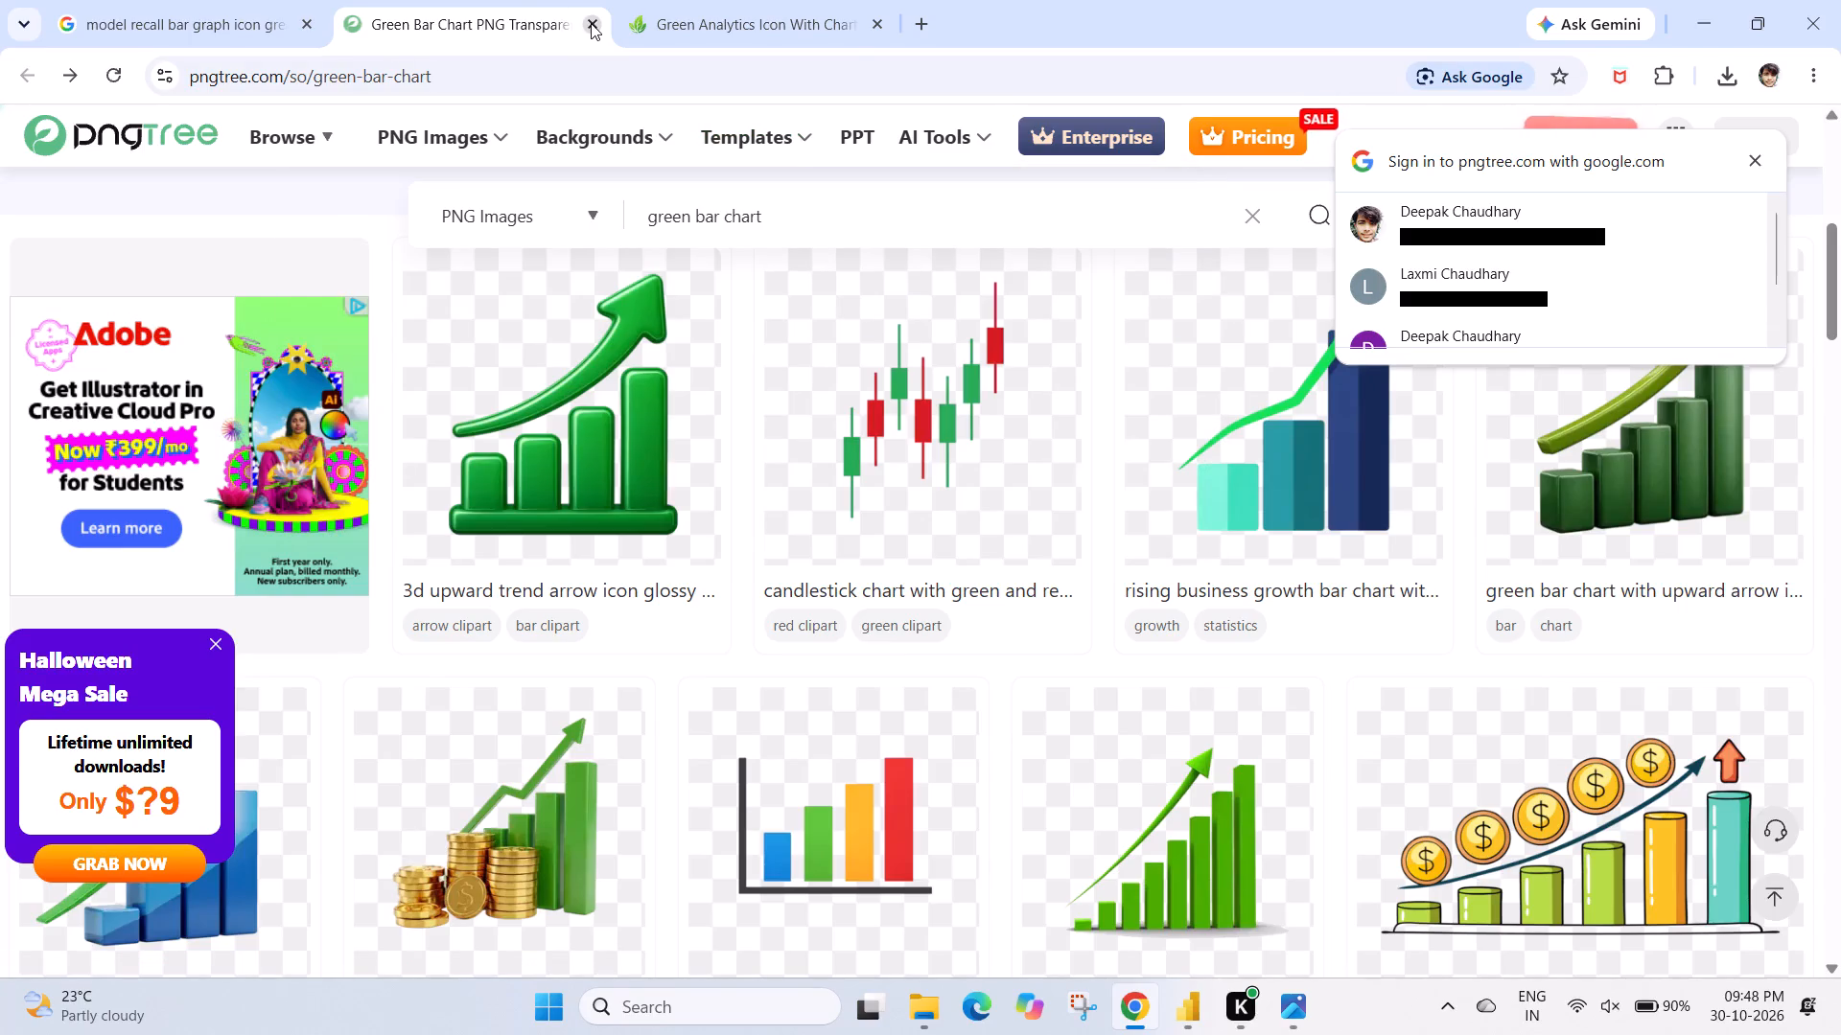
left_click(591, 23)
Open Vecteezy's 3D Render of a Green Upward Trending Bar Graph Icon from the image results and examine its page.
scroll(557, 599, "down", 1)
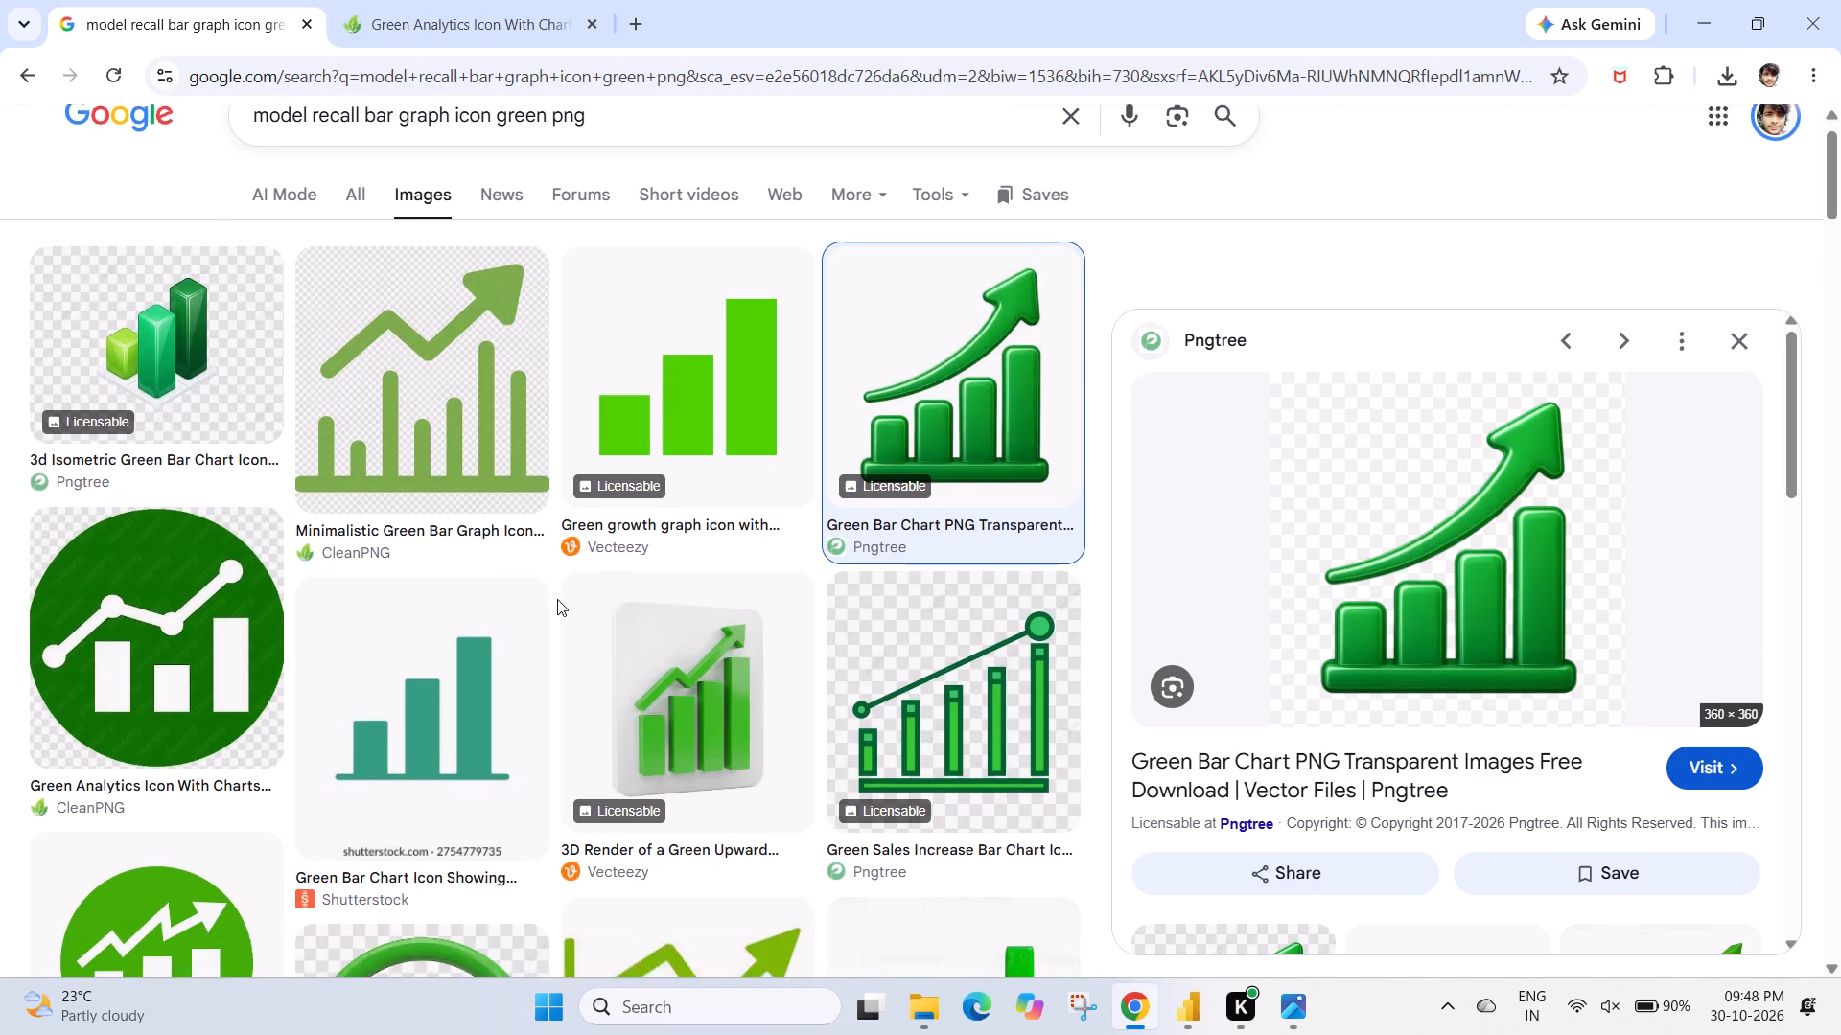
scroll(557, 599, "down", 1)
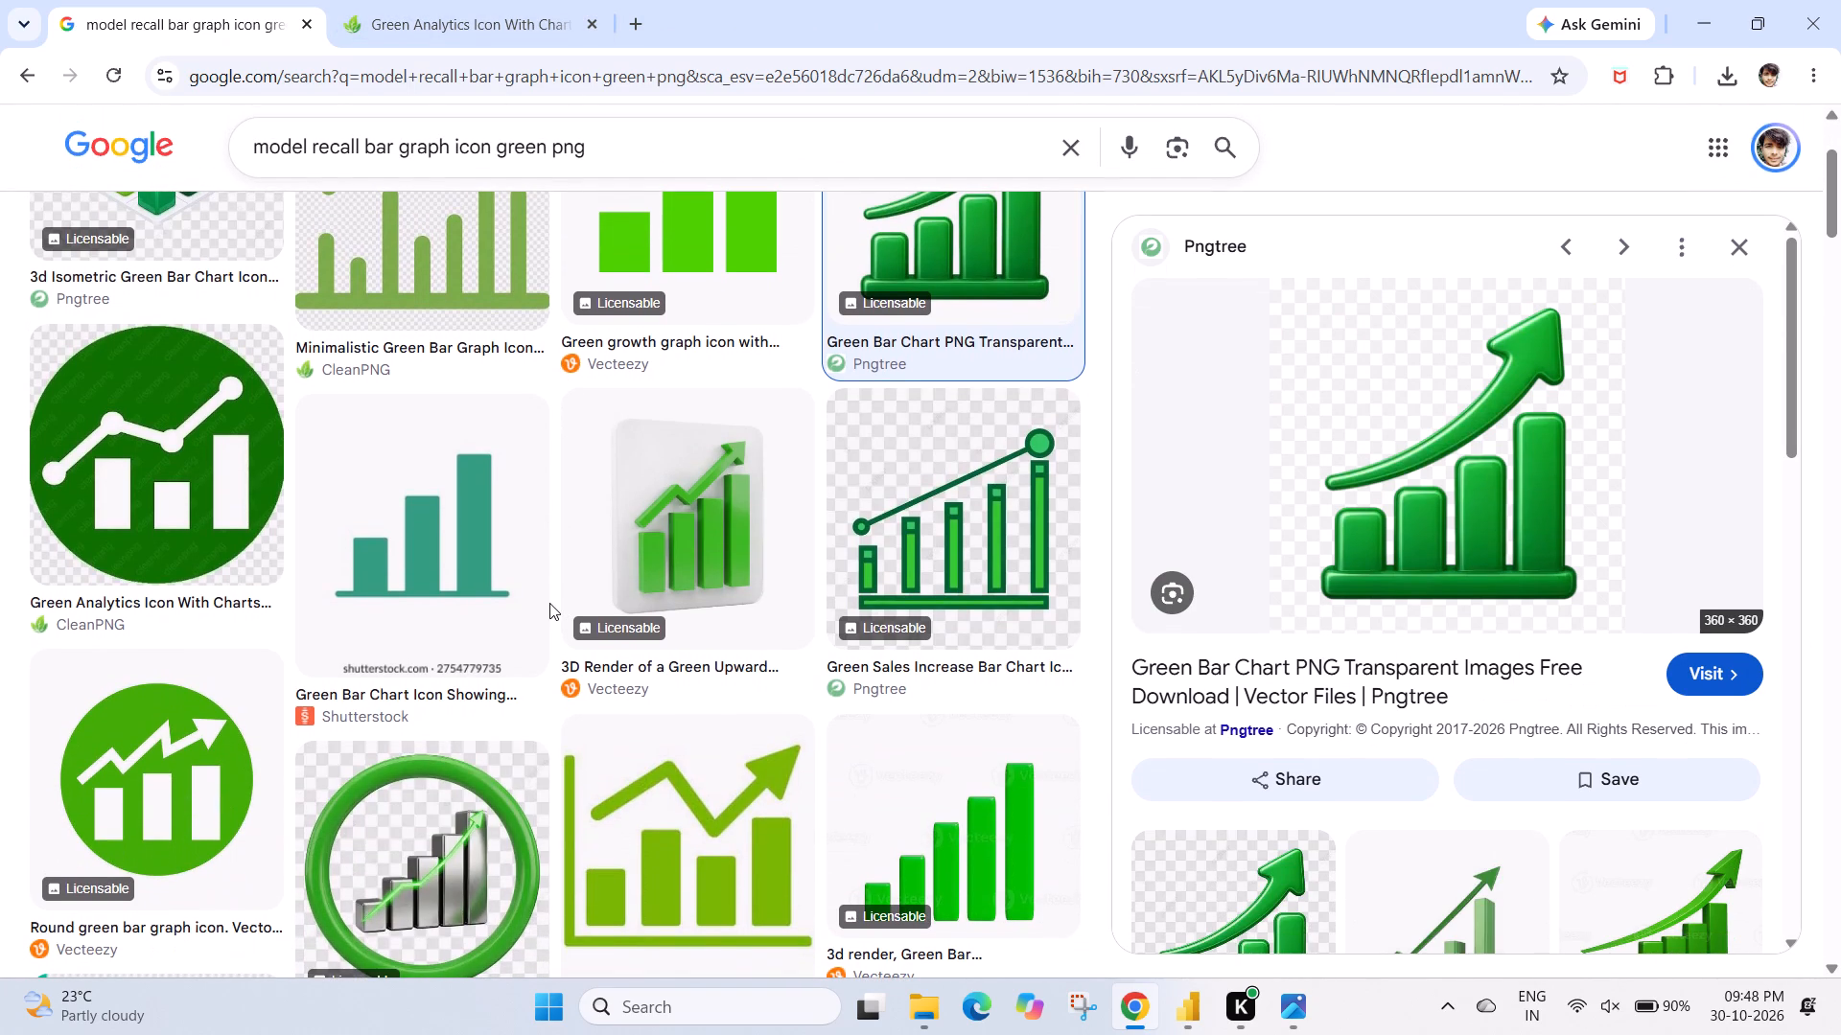
left_click(705, 473)
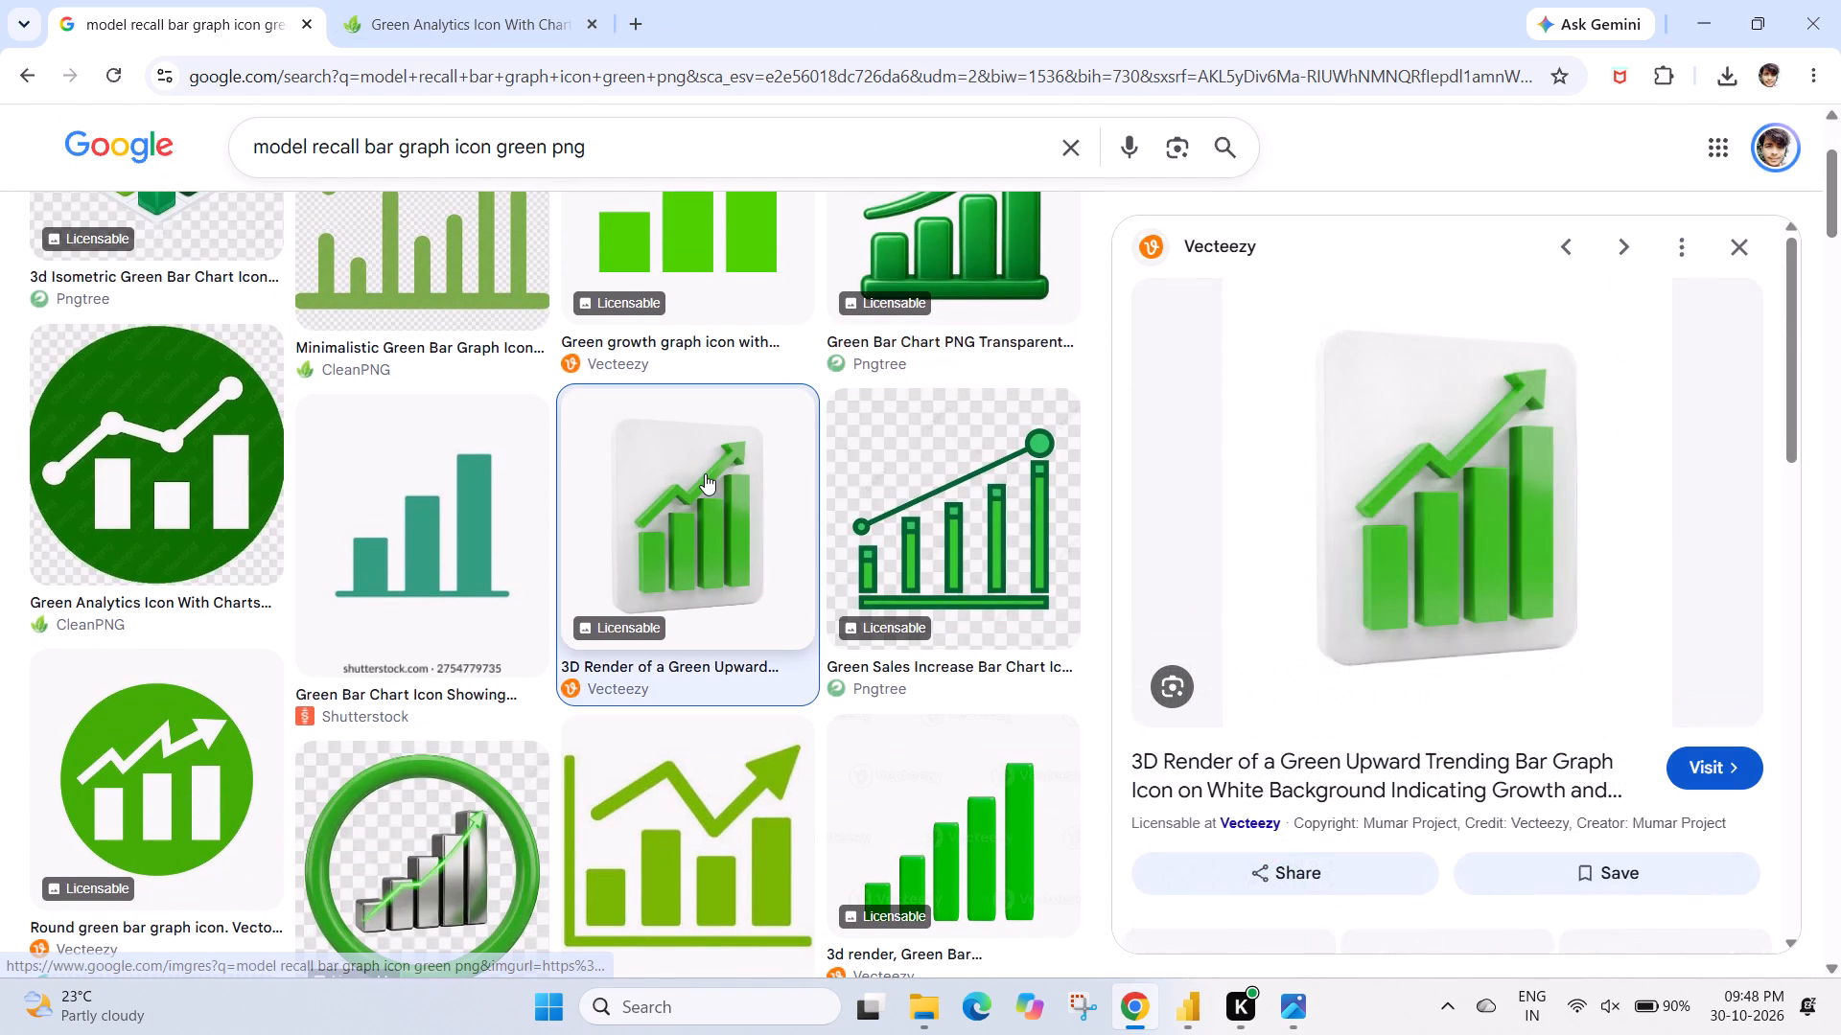
left_click(1481, 470)
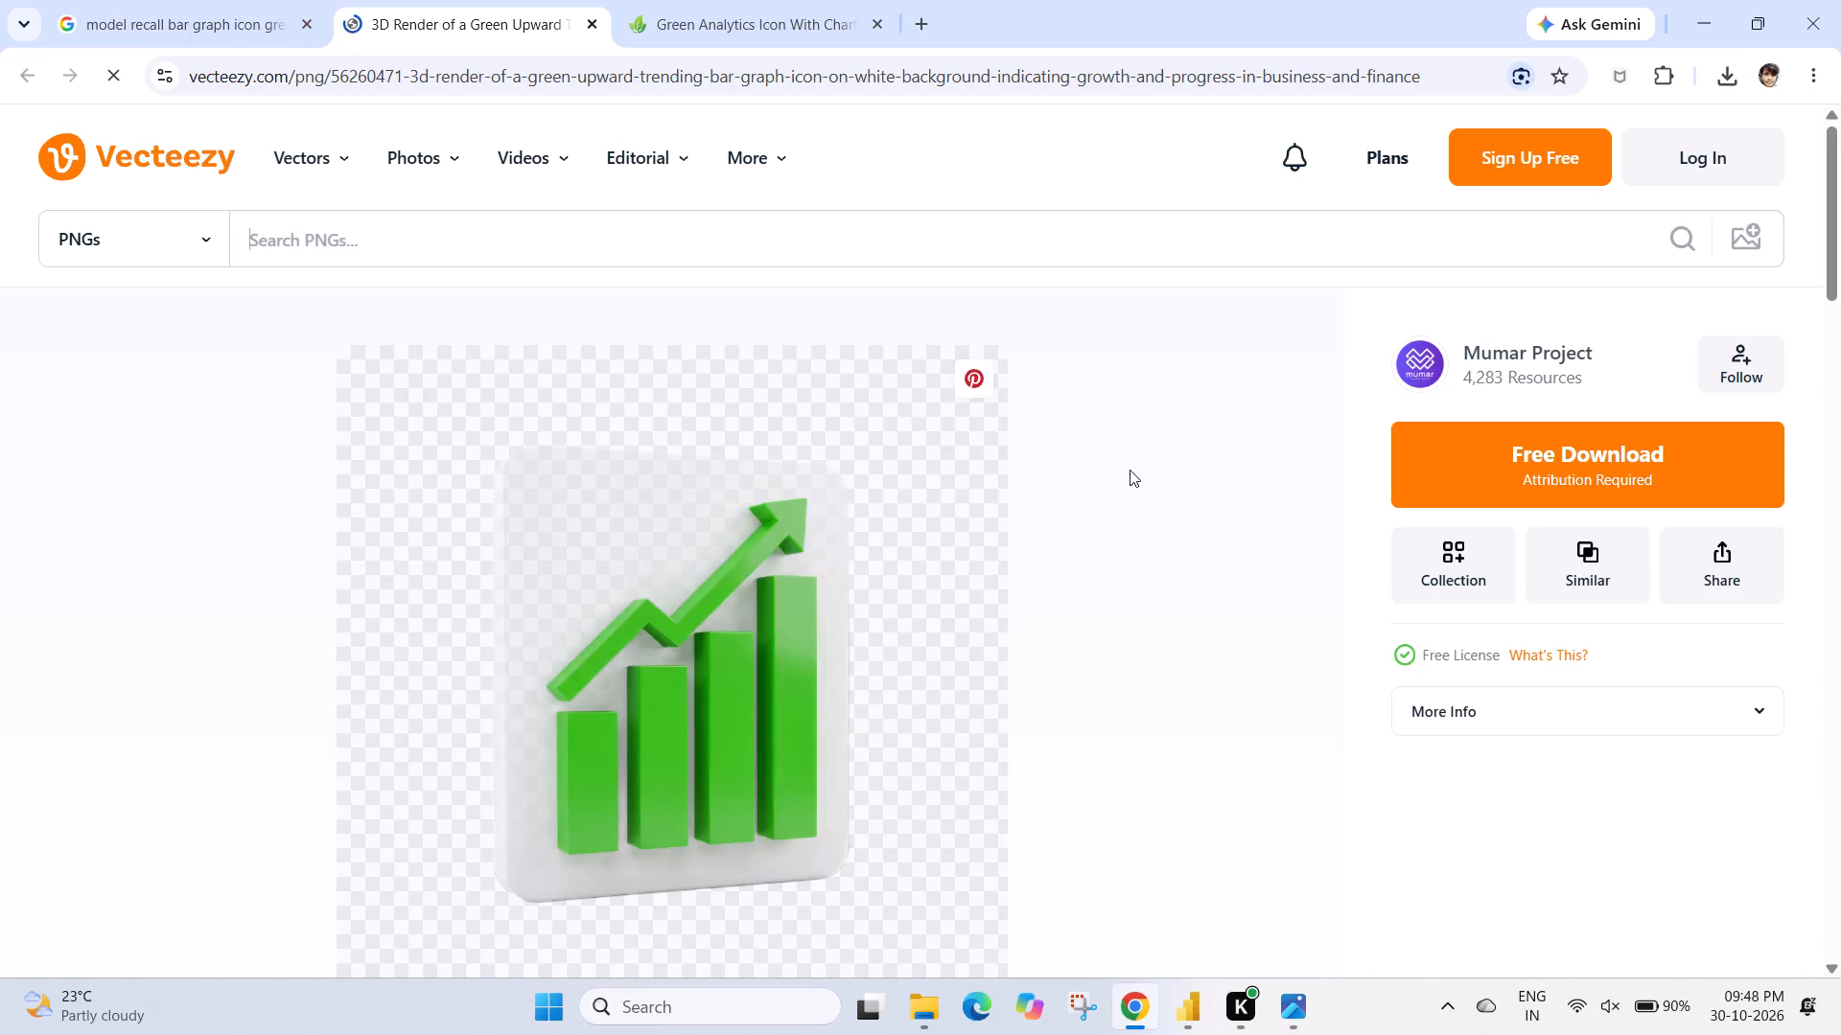
scroll(1095, 554, "down", 1)
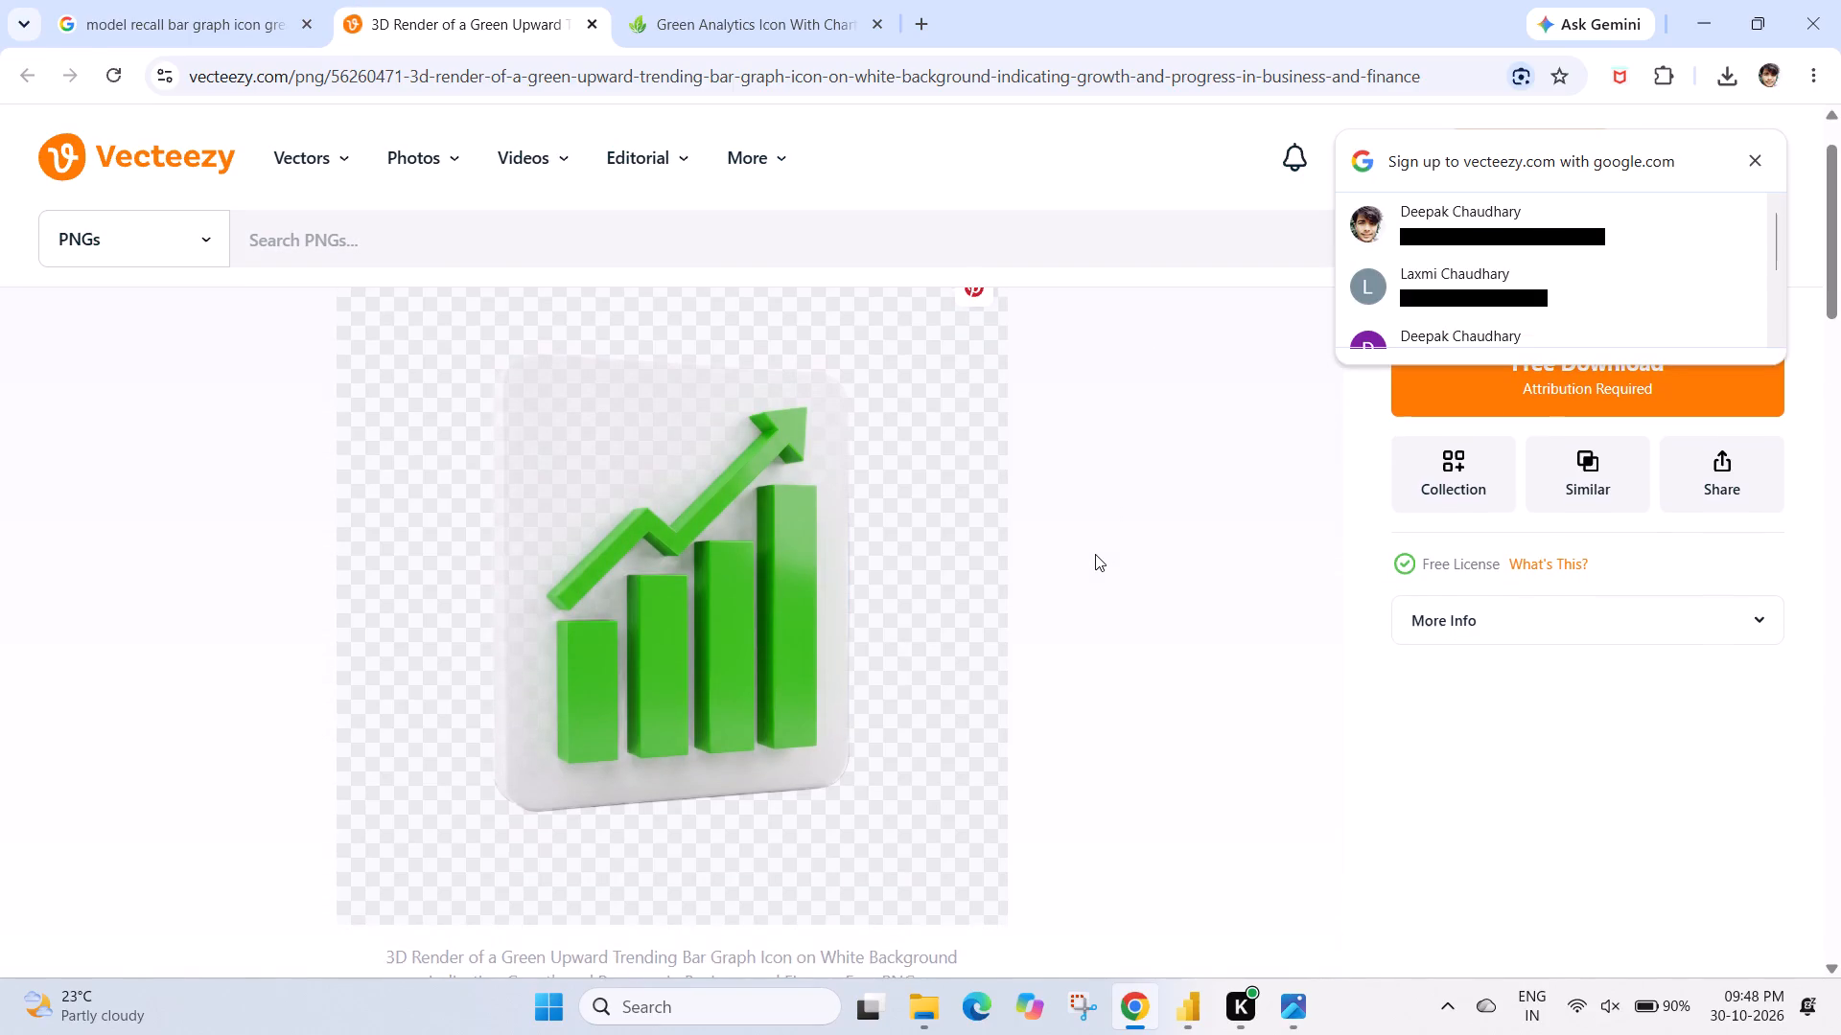
left_click(1758, 156)
scroll(1296, 515, "down", 3)
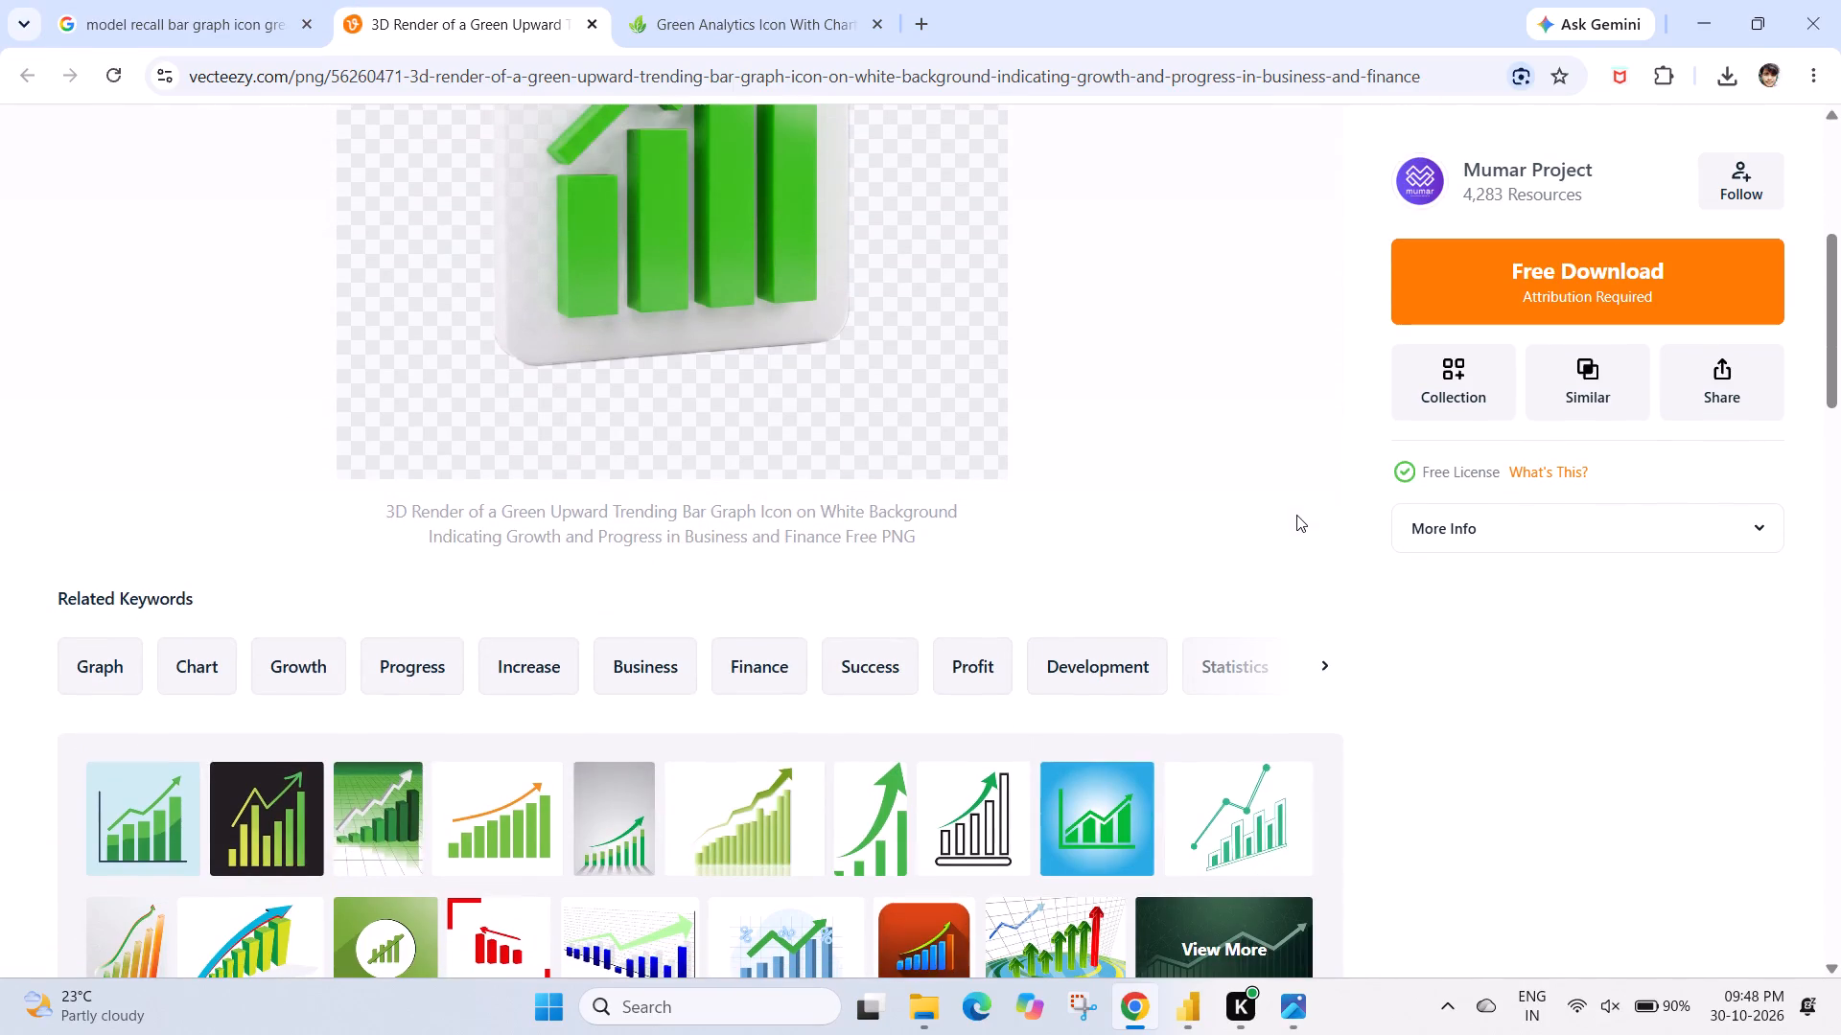
scroll(1294, 424, "up", 3)
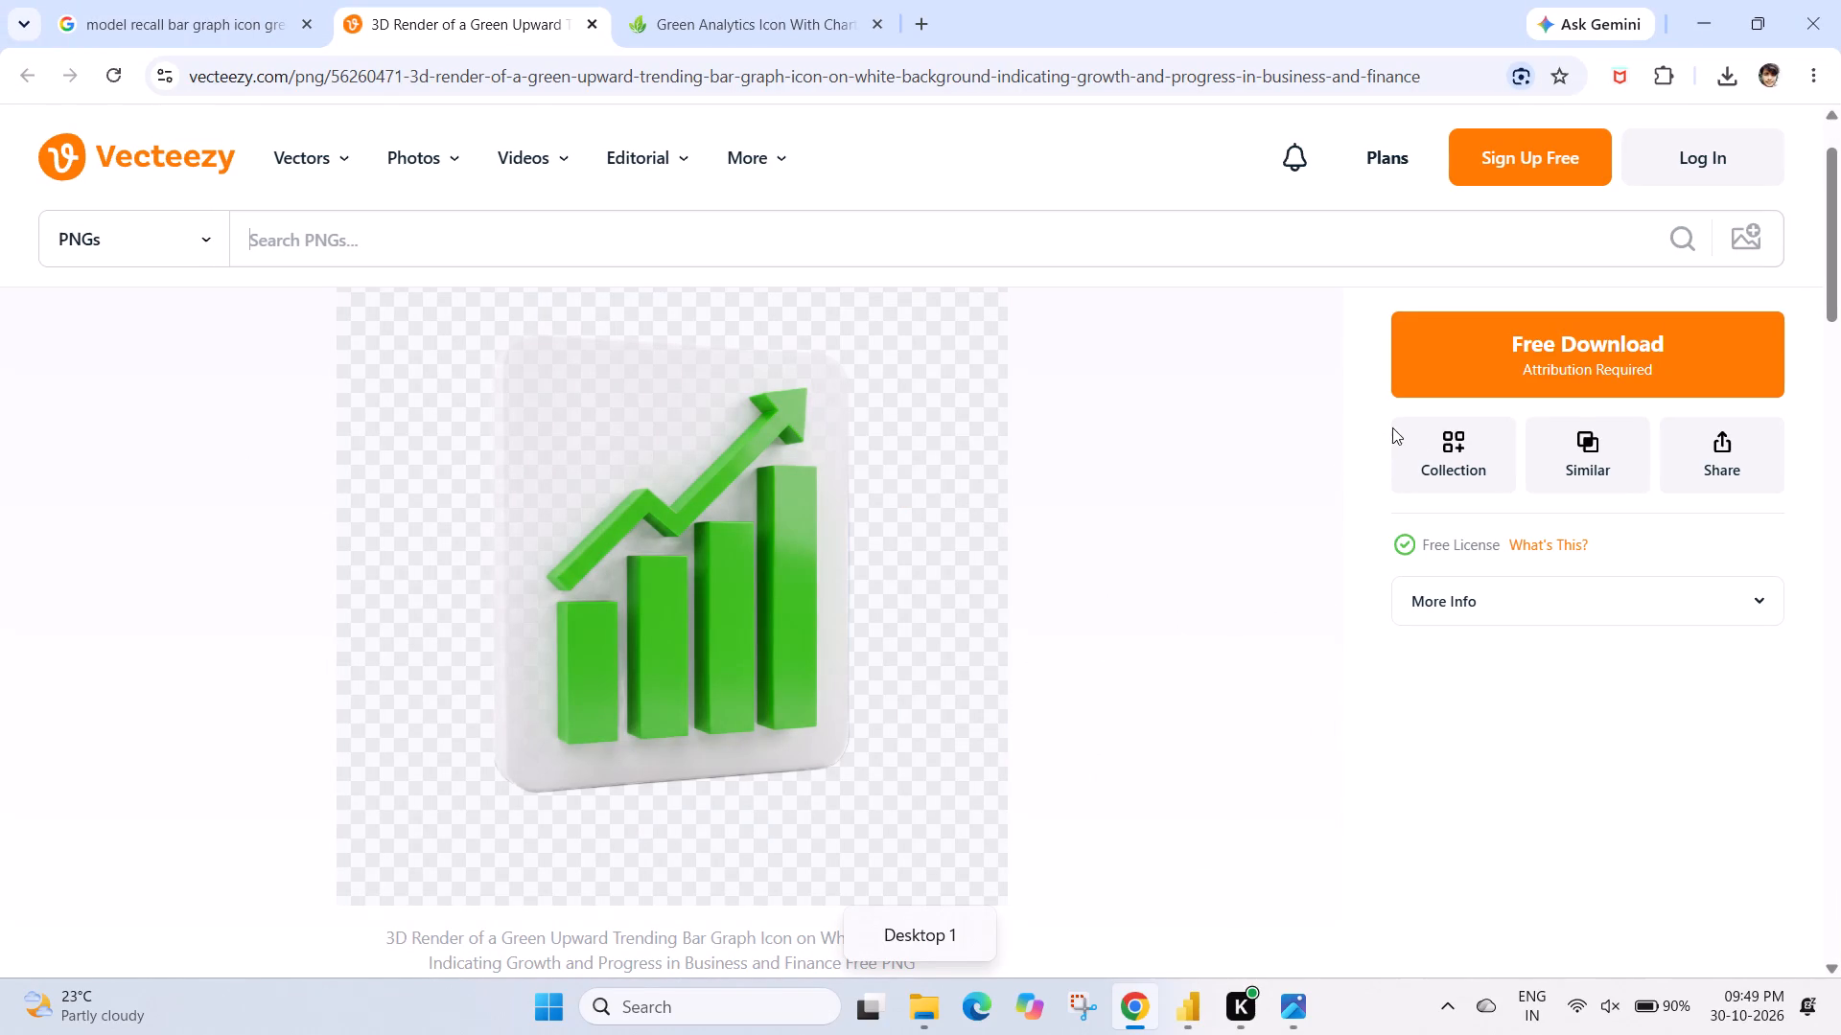
Check the KPI cards on the Executive Overview page in Power BI Desktop and return to Chrome.
left_click(1206, 1010)
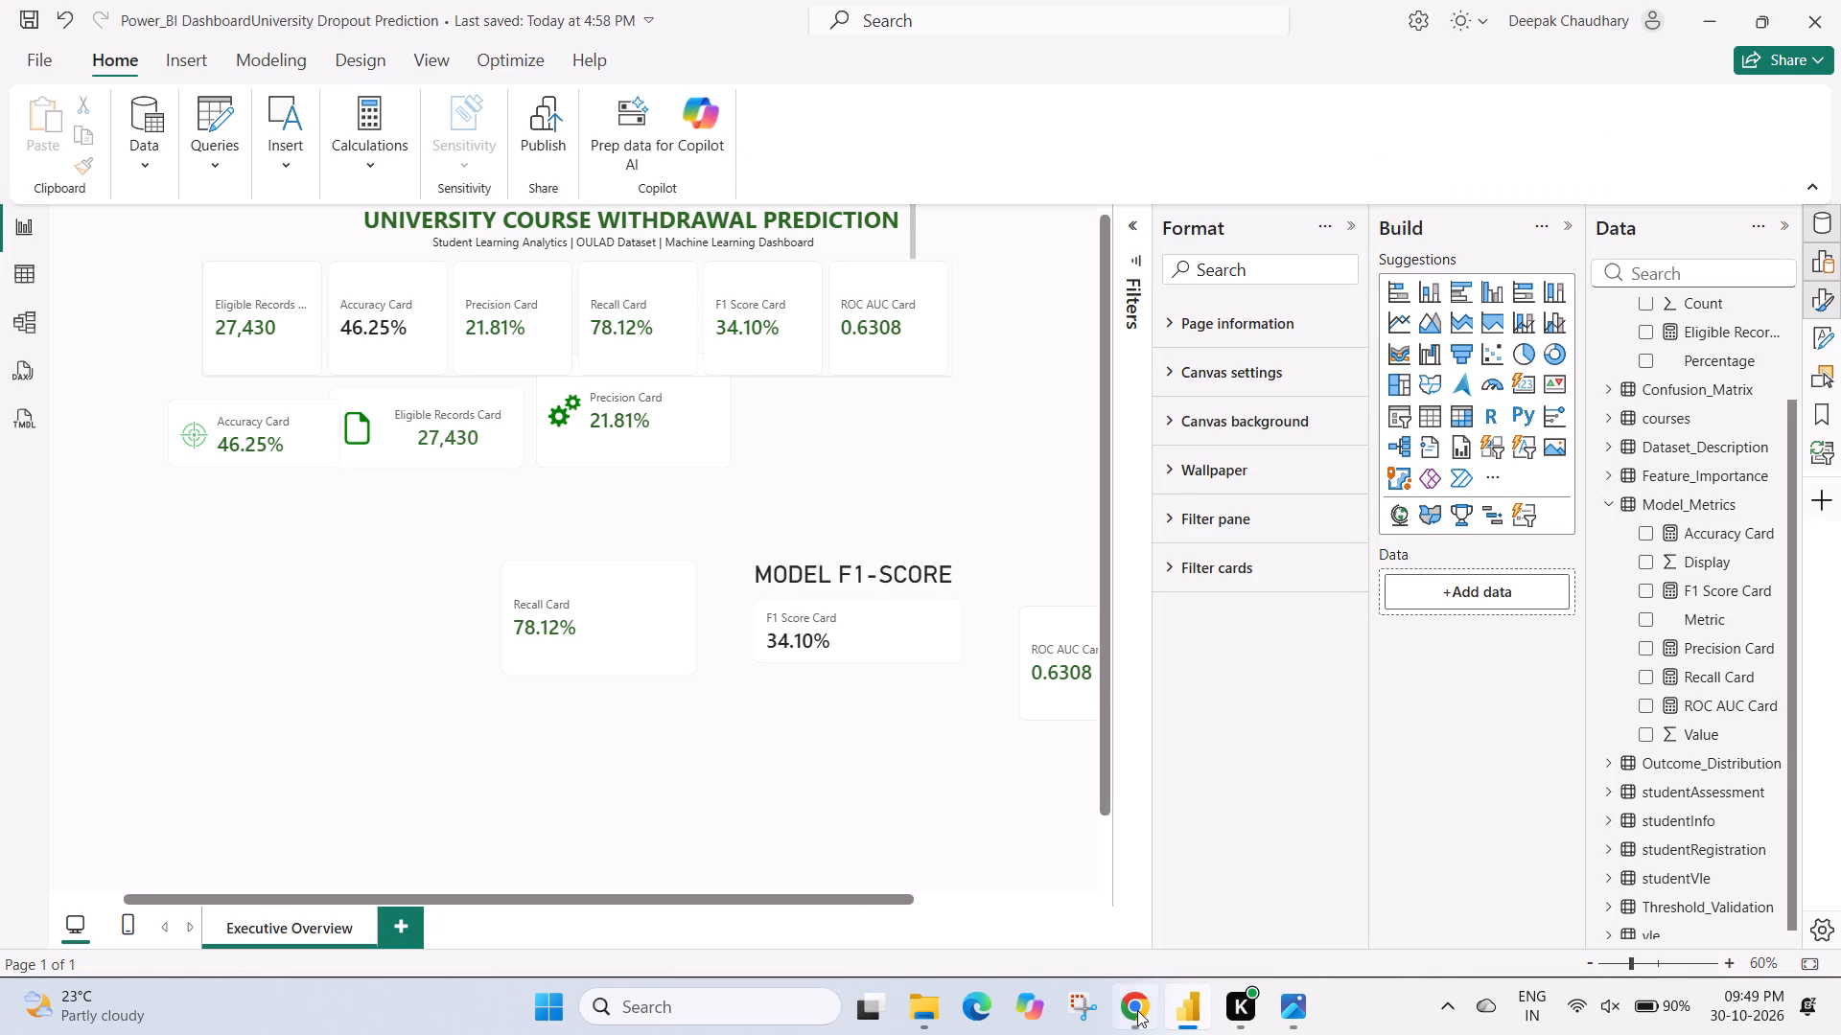
left_click(1137, 1010)
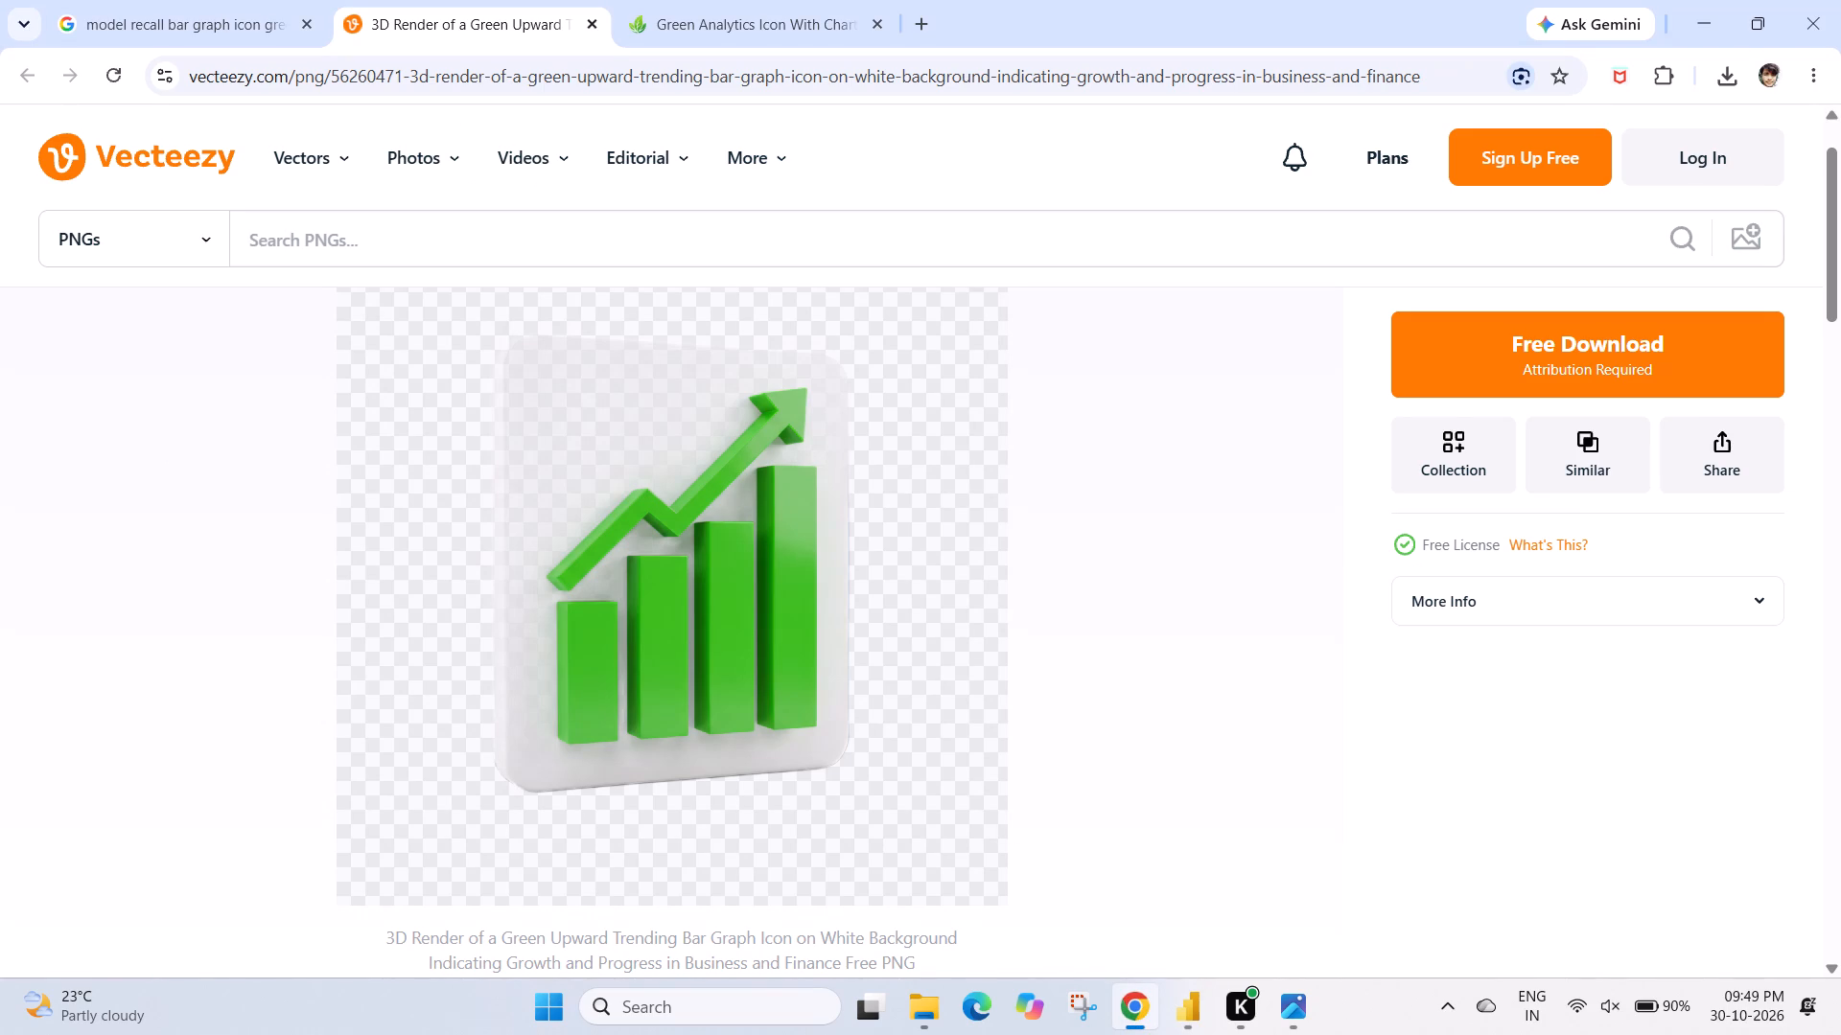
Reopen CleanPNG's Green Analytics Icon With Charts from the Google Images results and start its free download, closing the ad.
left_click(276, 0)
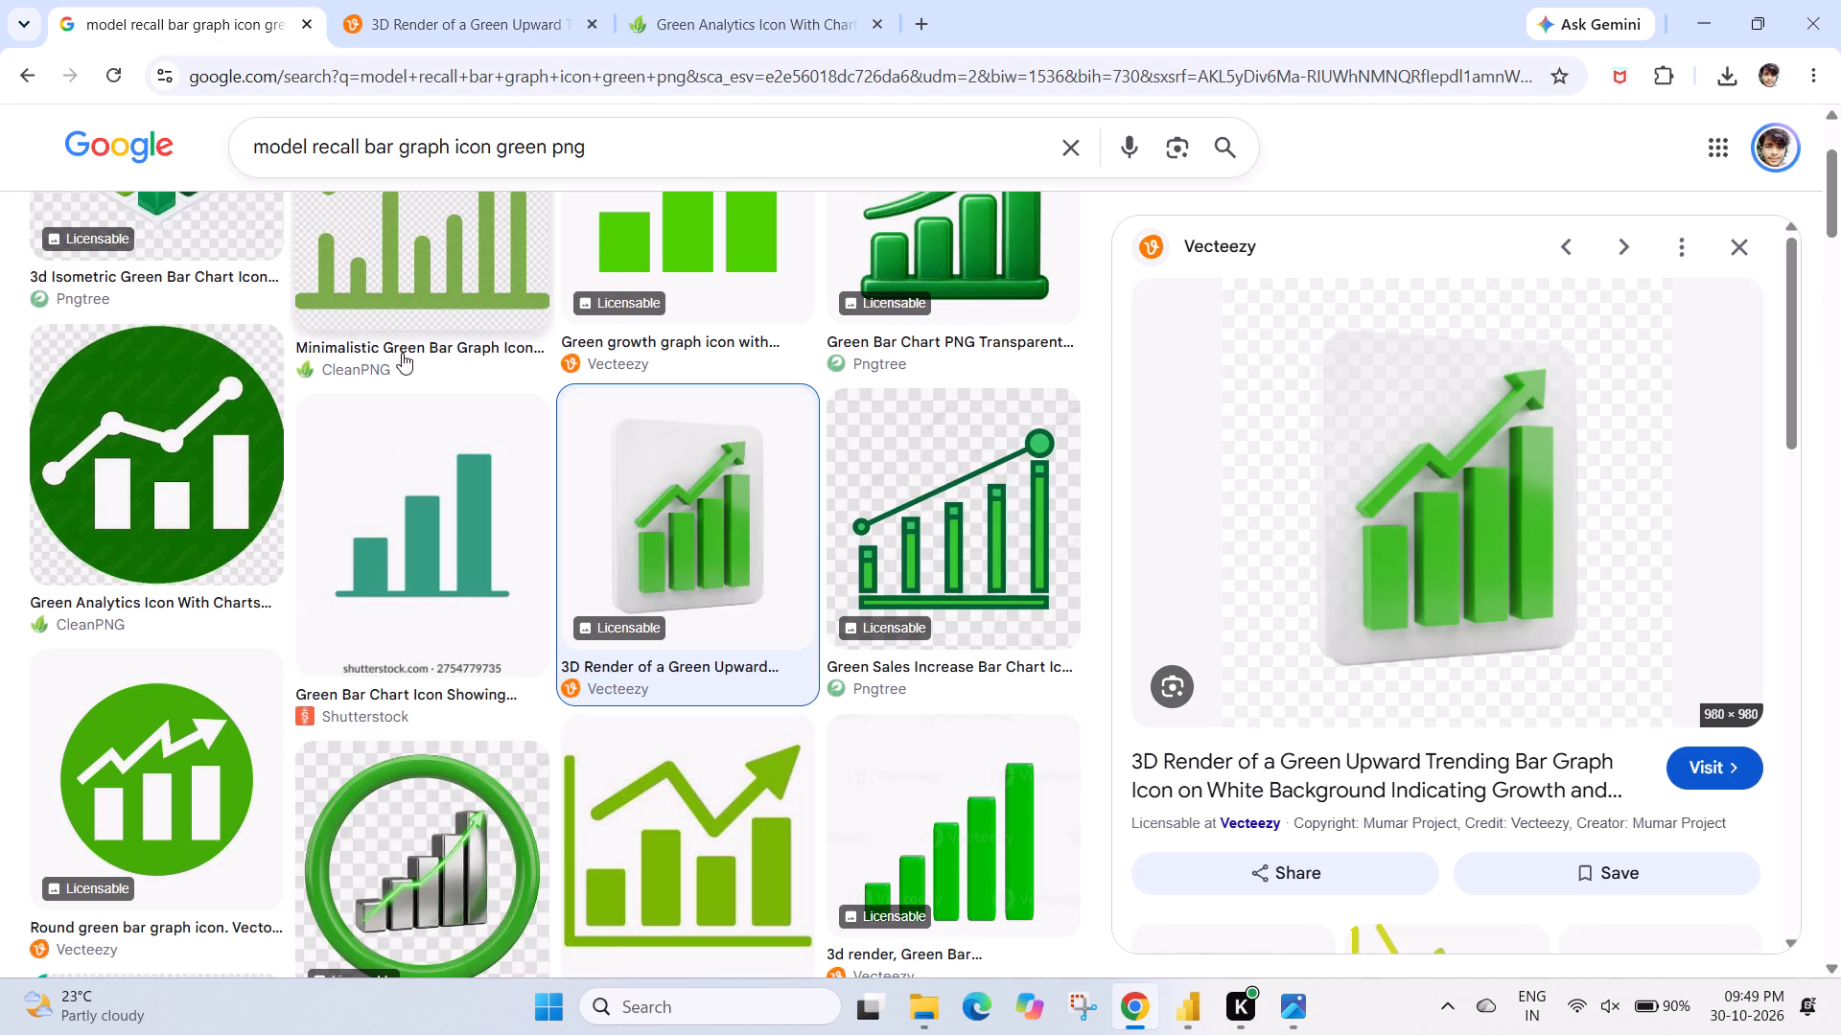
left_click(225, 425)
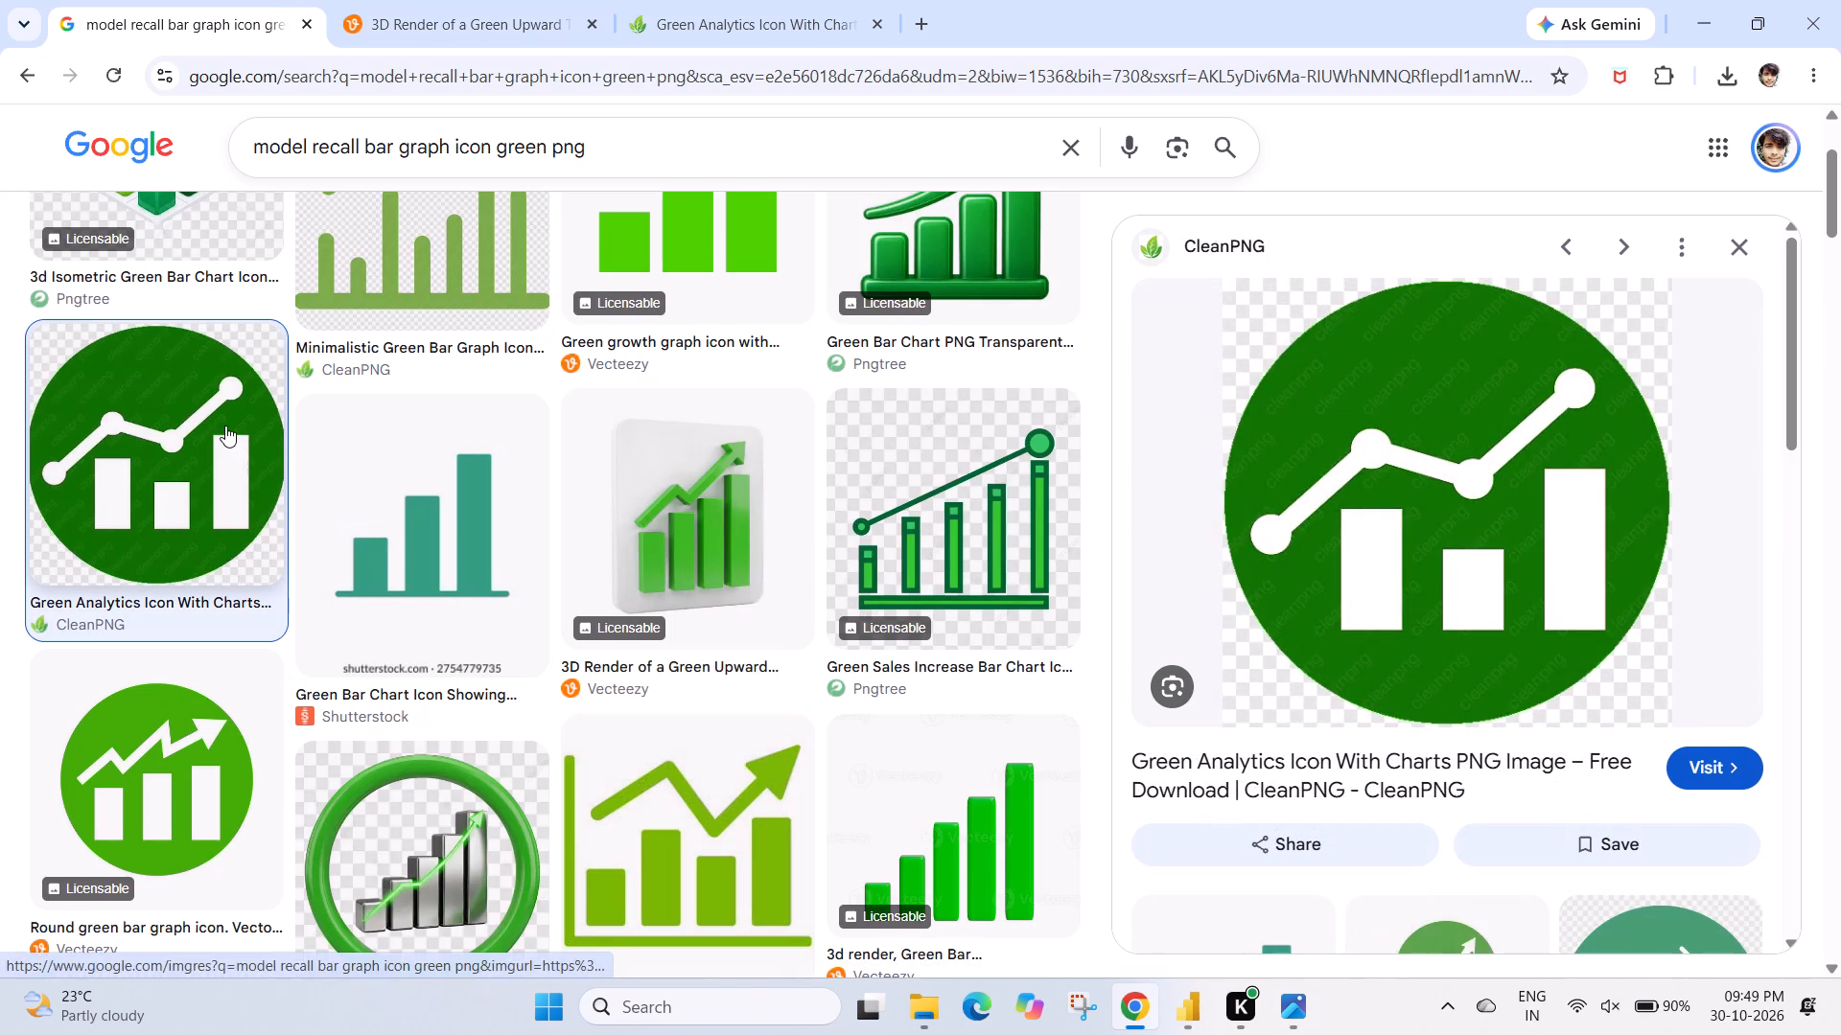
left_click(1413, 495)
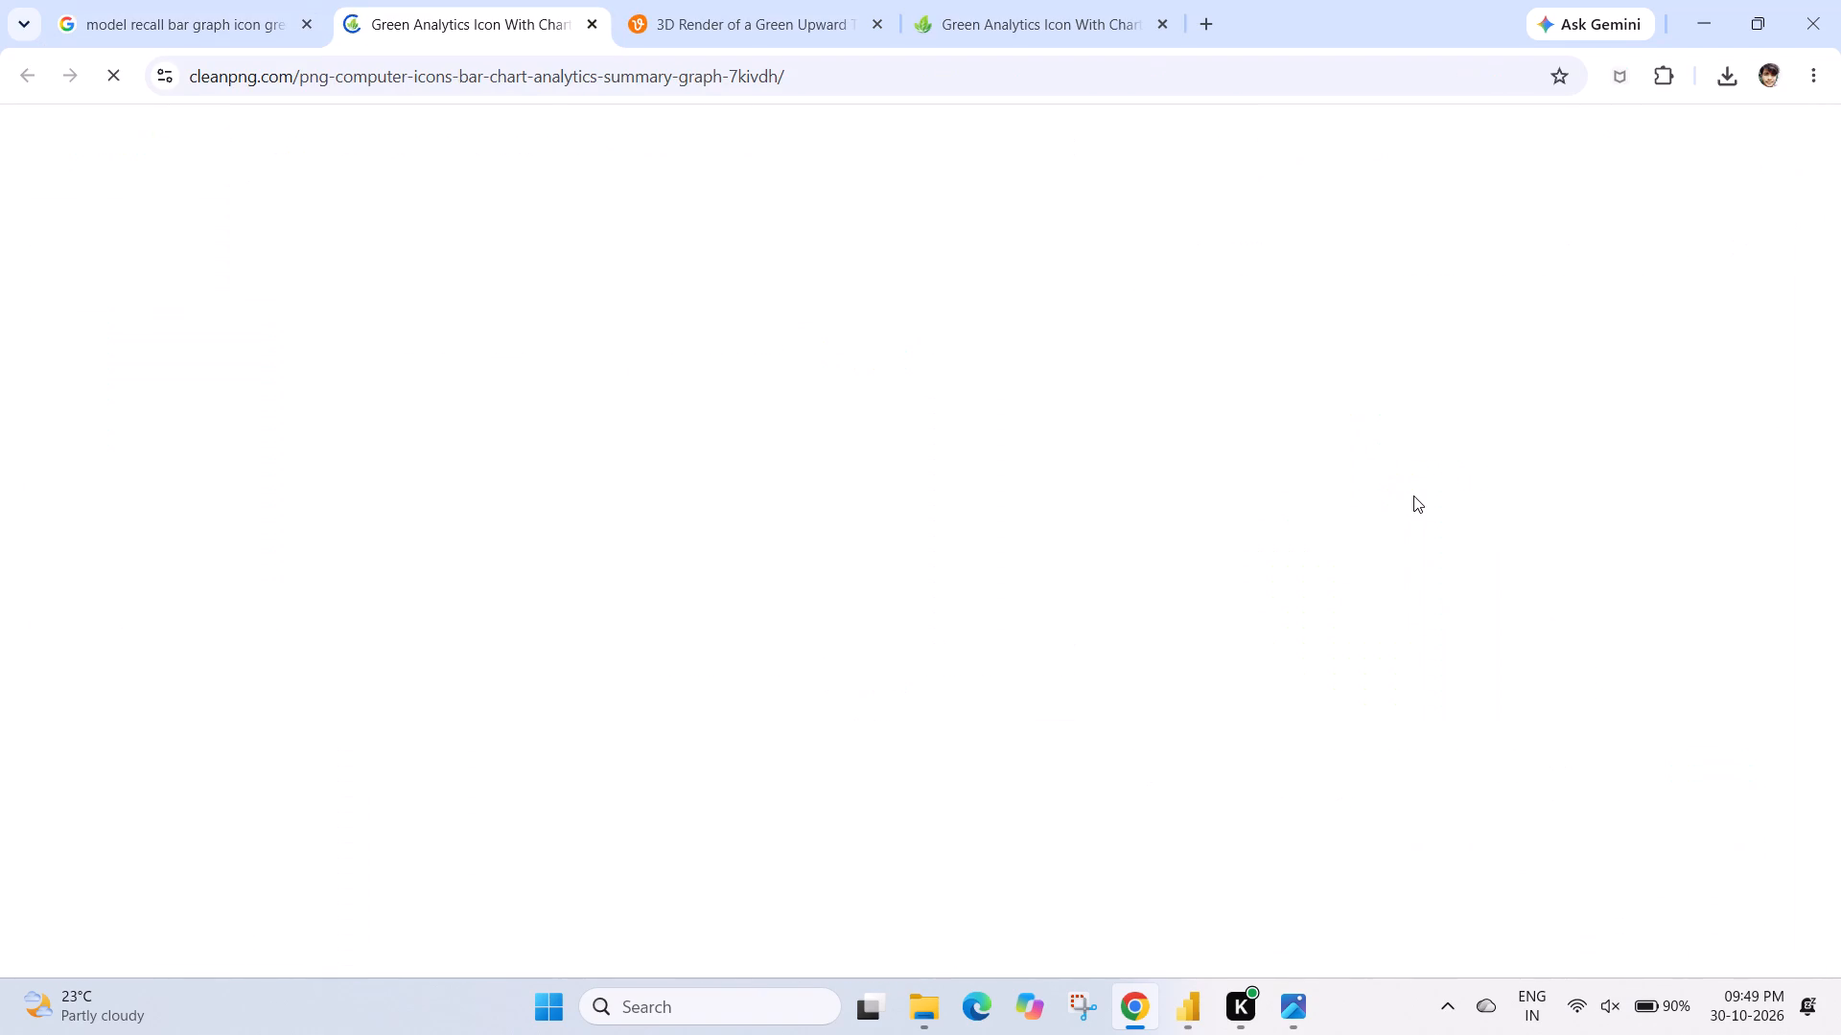
left_click(1146, 653)
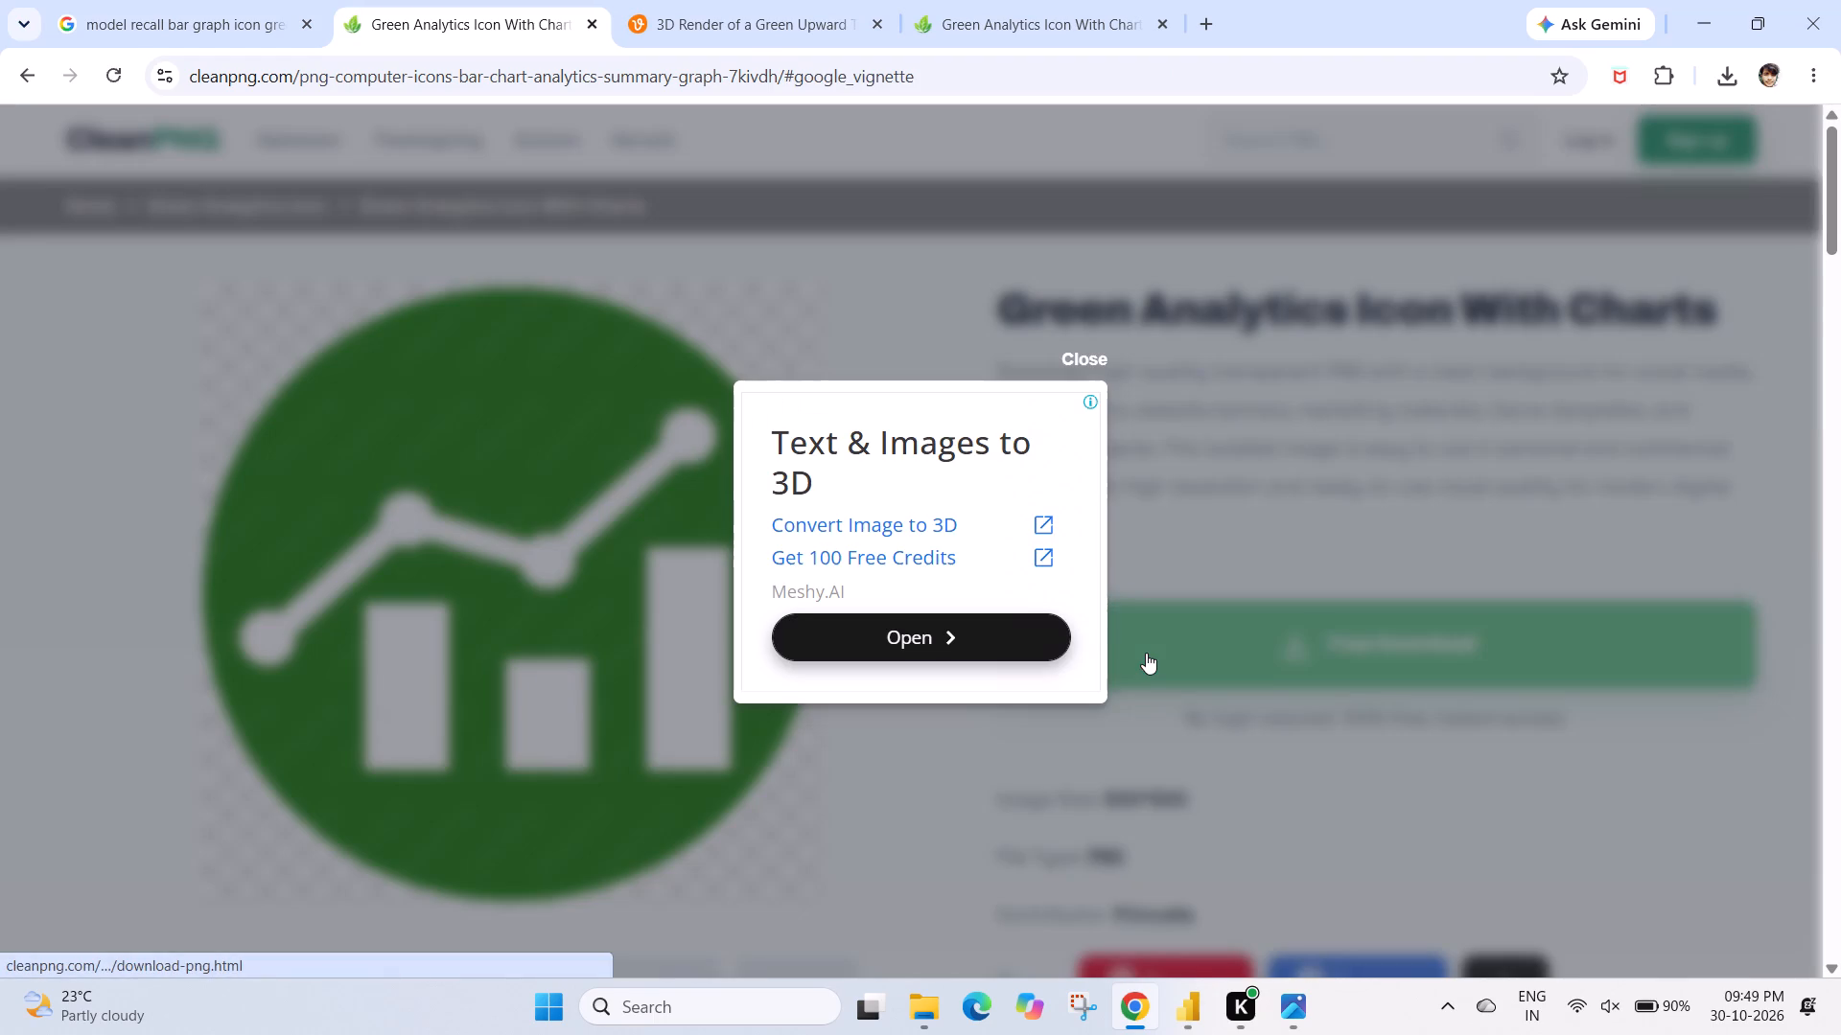
left_click(1085, 357)
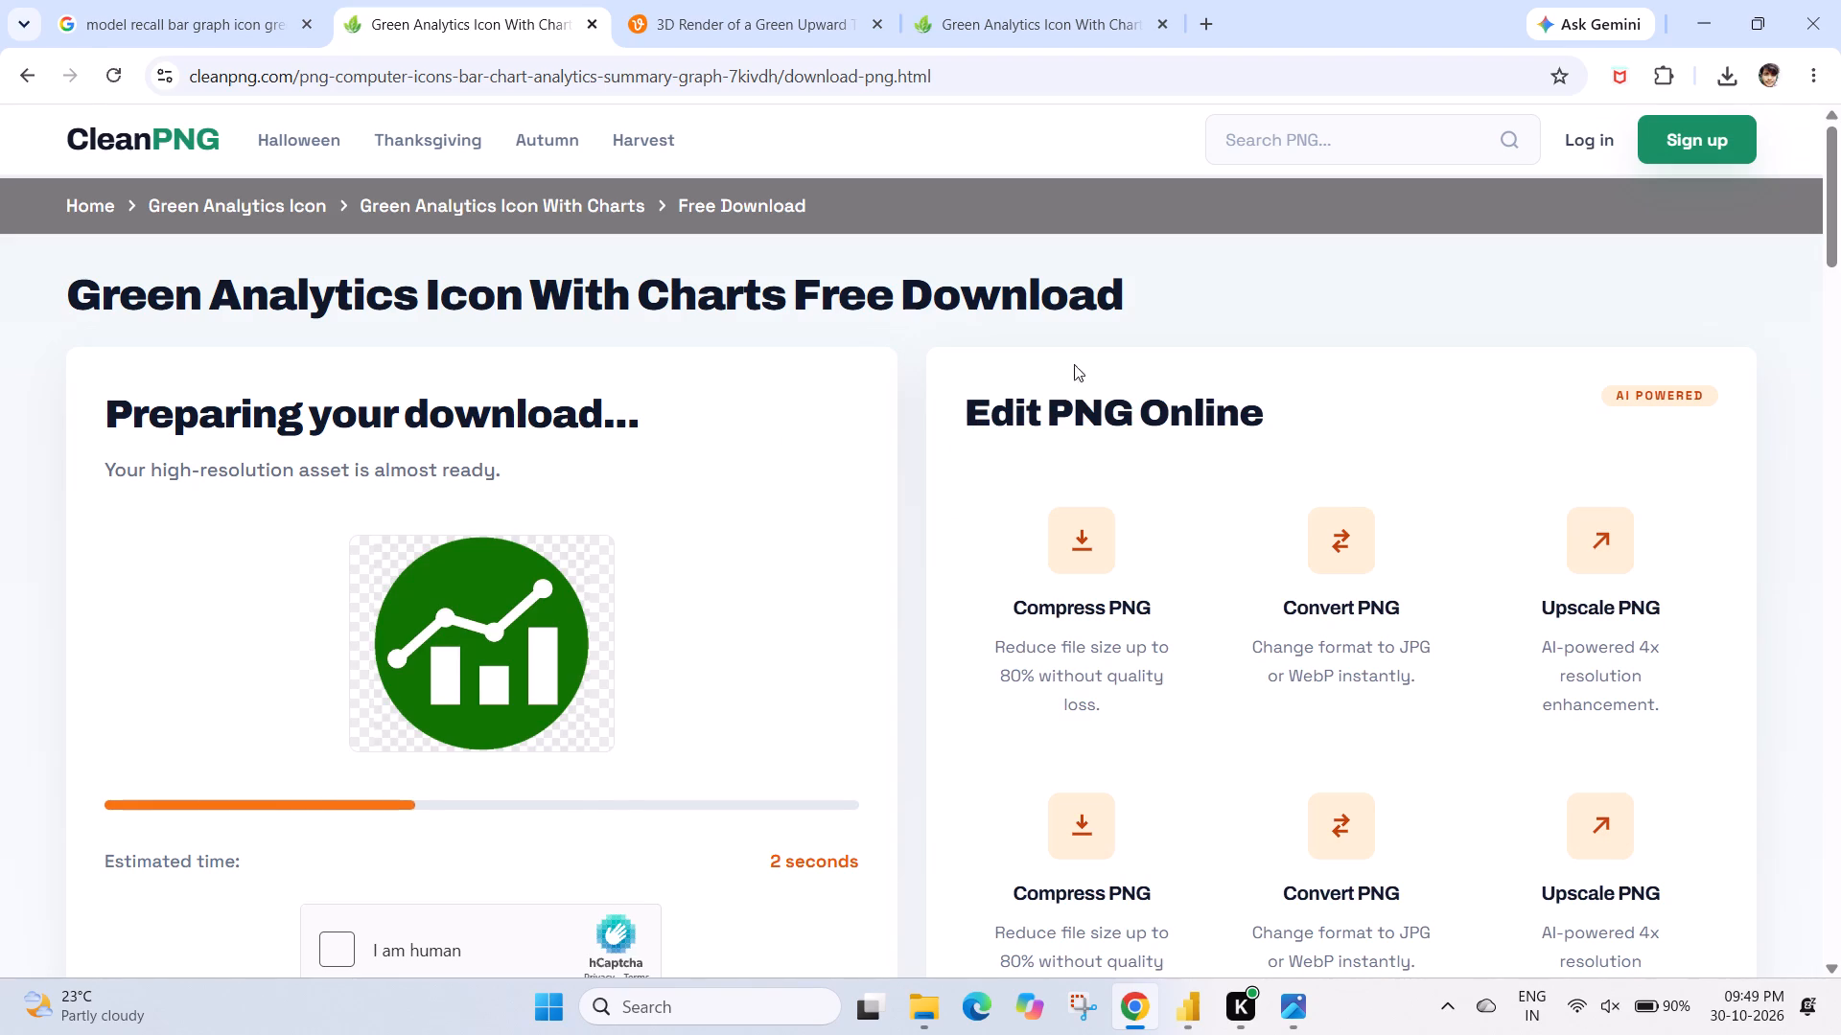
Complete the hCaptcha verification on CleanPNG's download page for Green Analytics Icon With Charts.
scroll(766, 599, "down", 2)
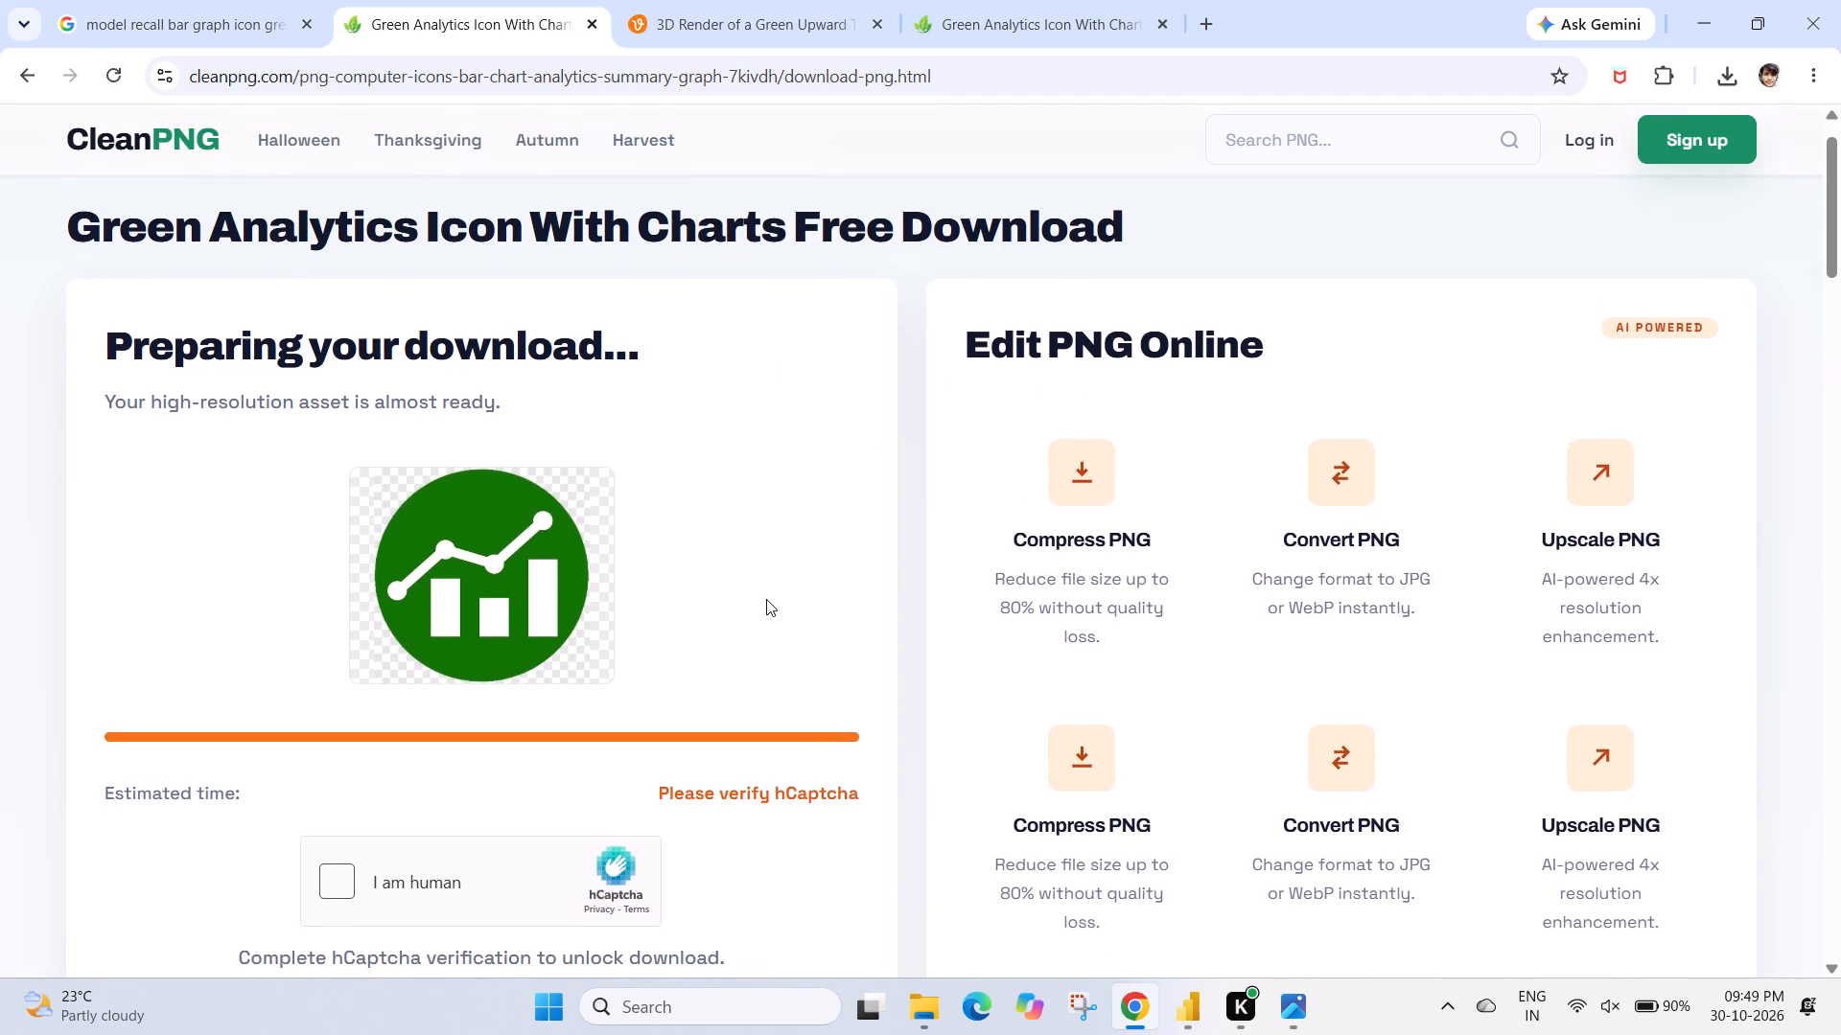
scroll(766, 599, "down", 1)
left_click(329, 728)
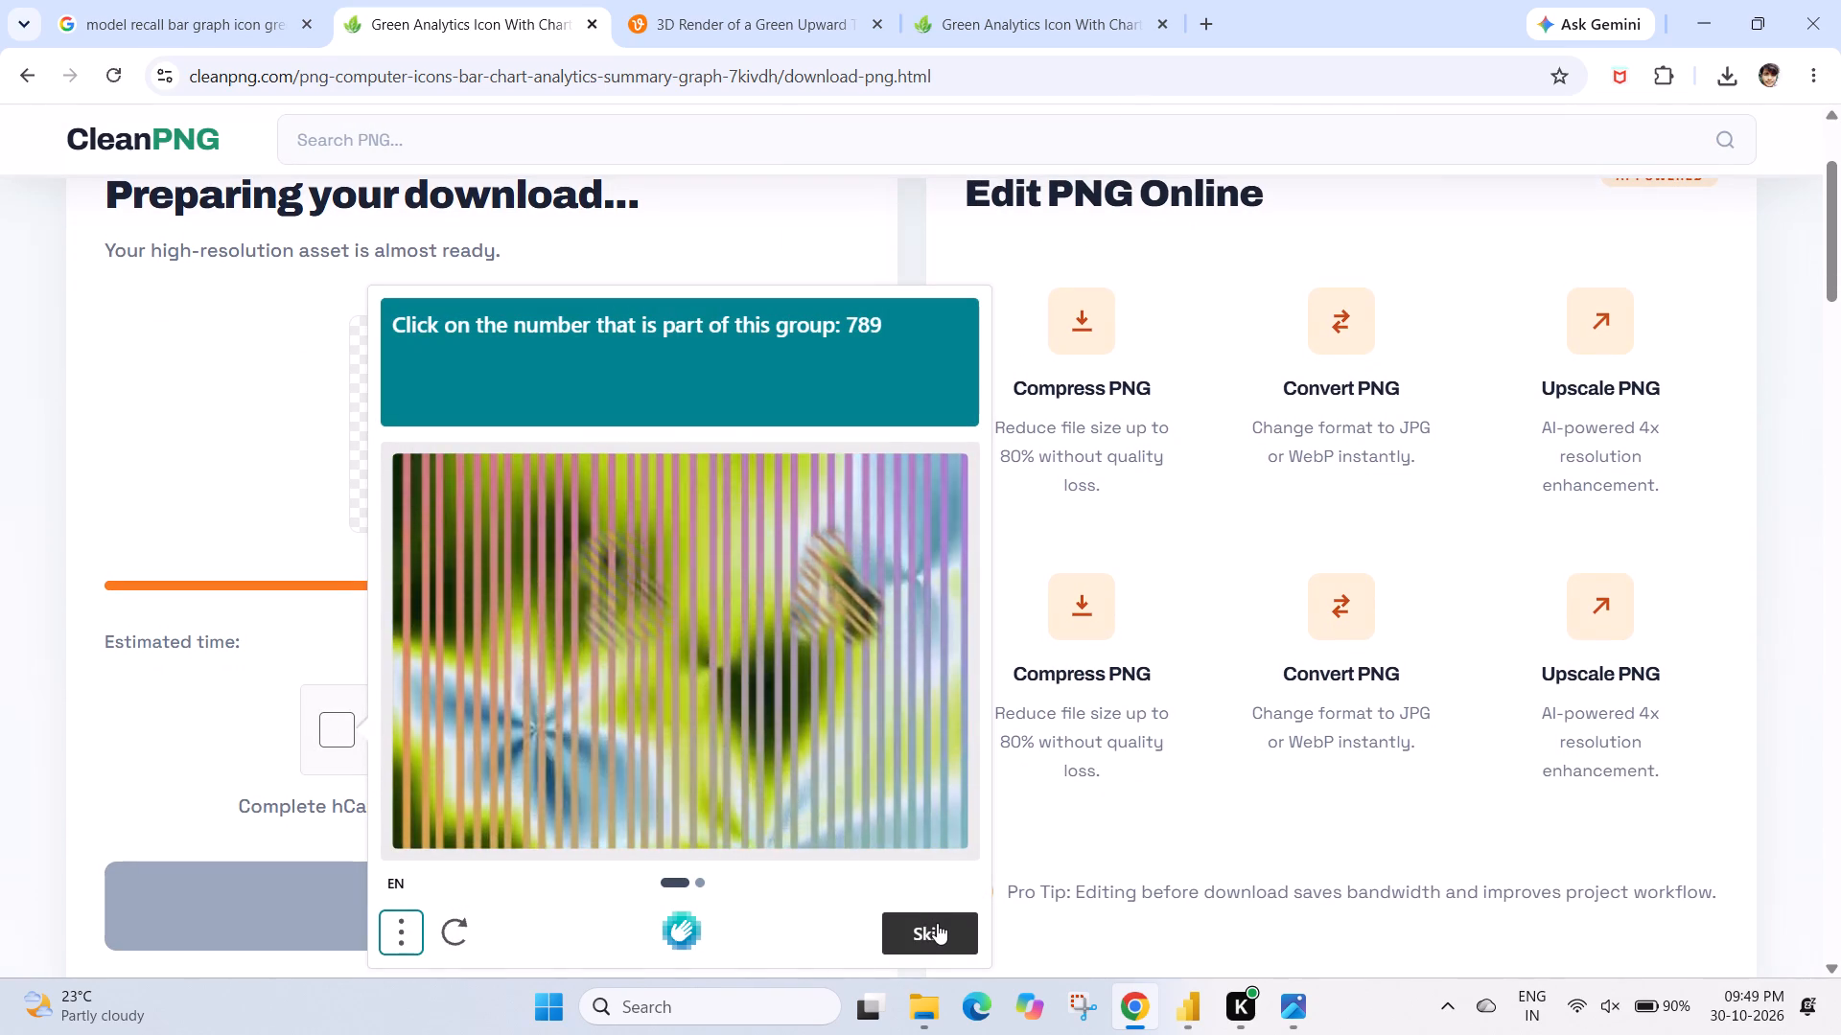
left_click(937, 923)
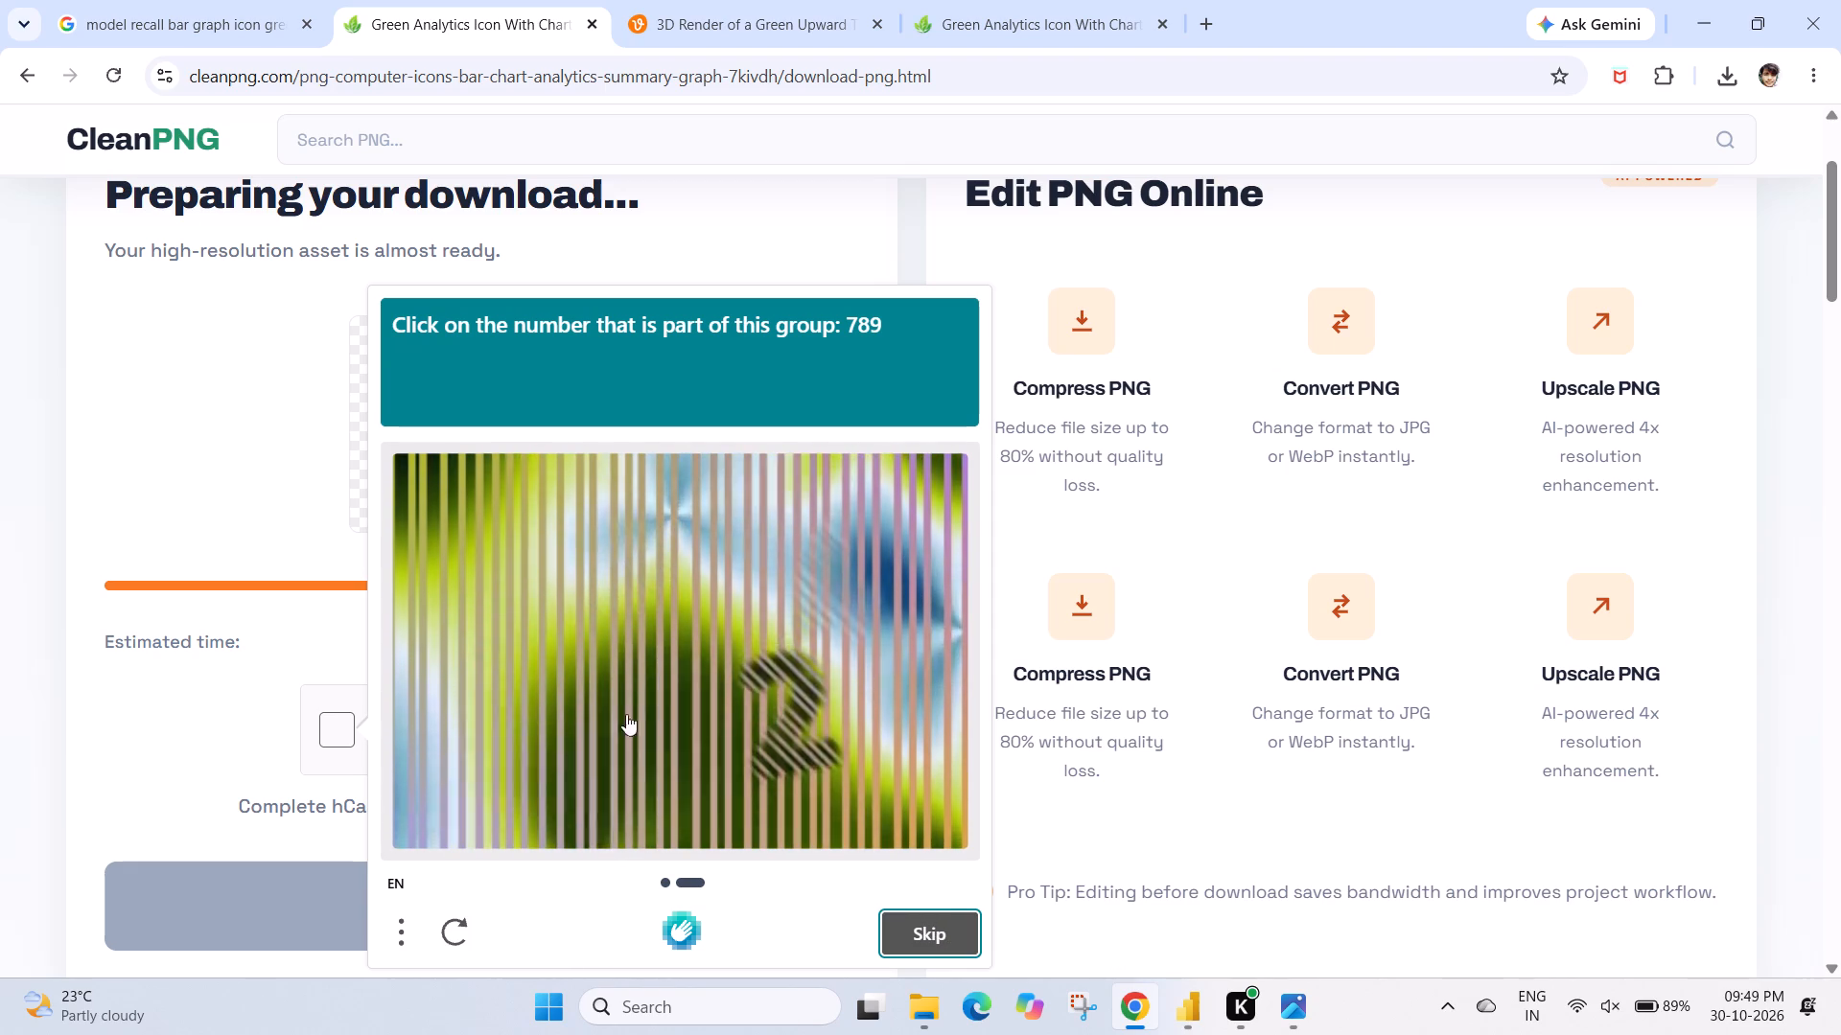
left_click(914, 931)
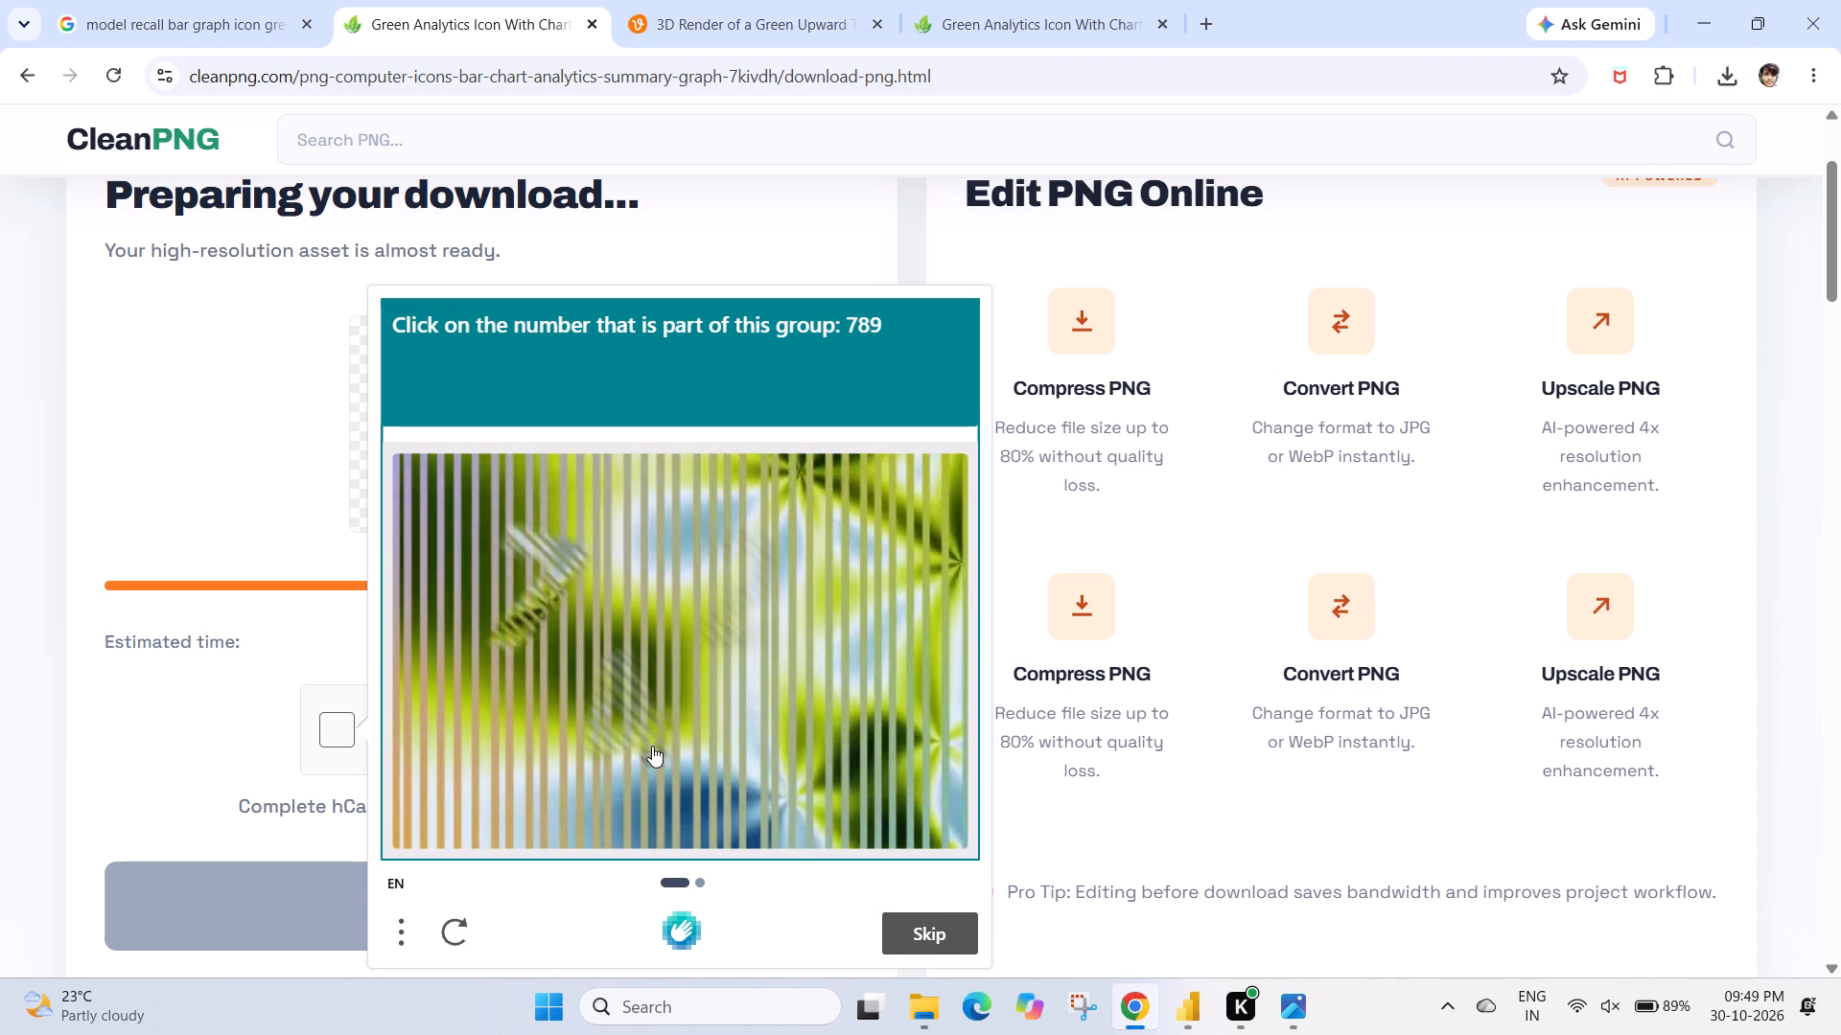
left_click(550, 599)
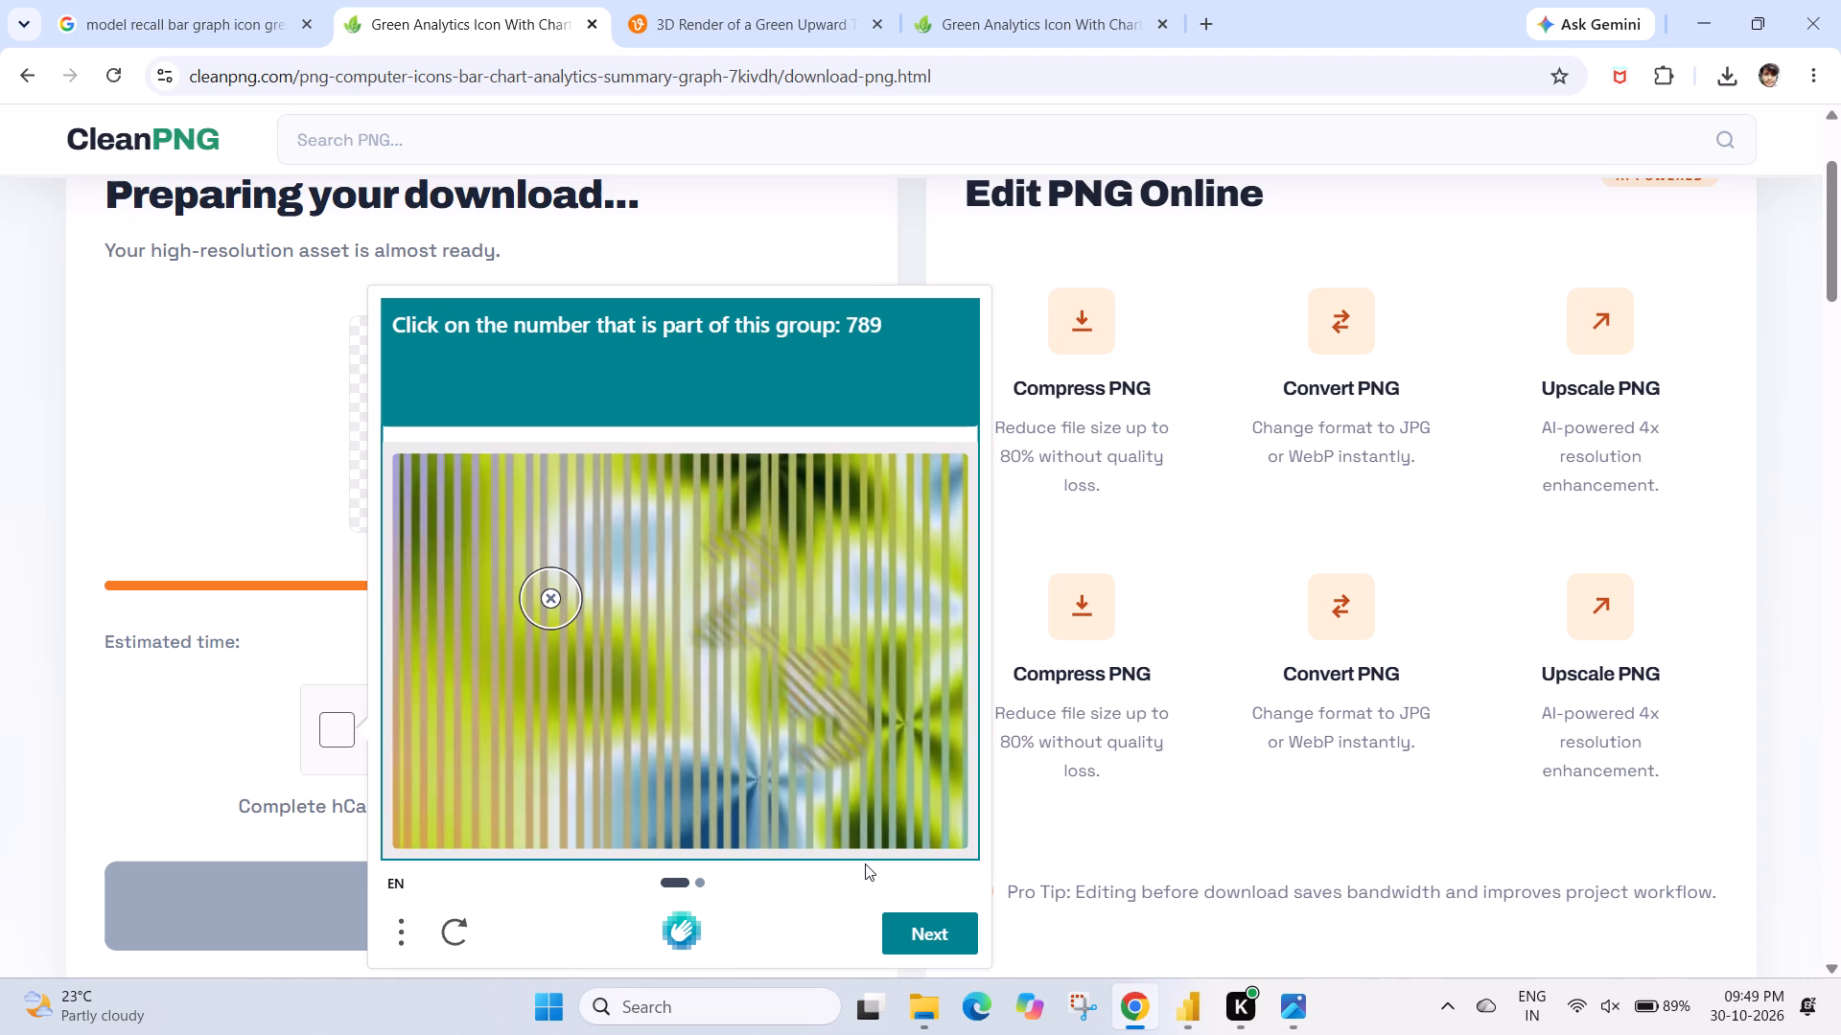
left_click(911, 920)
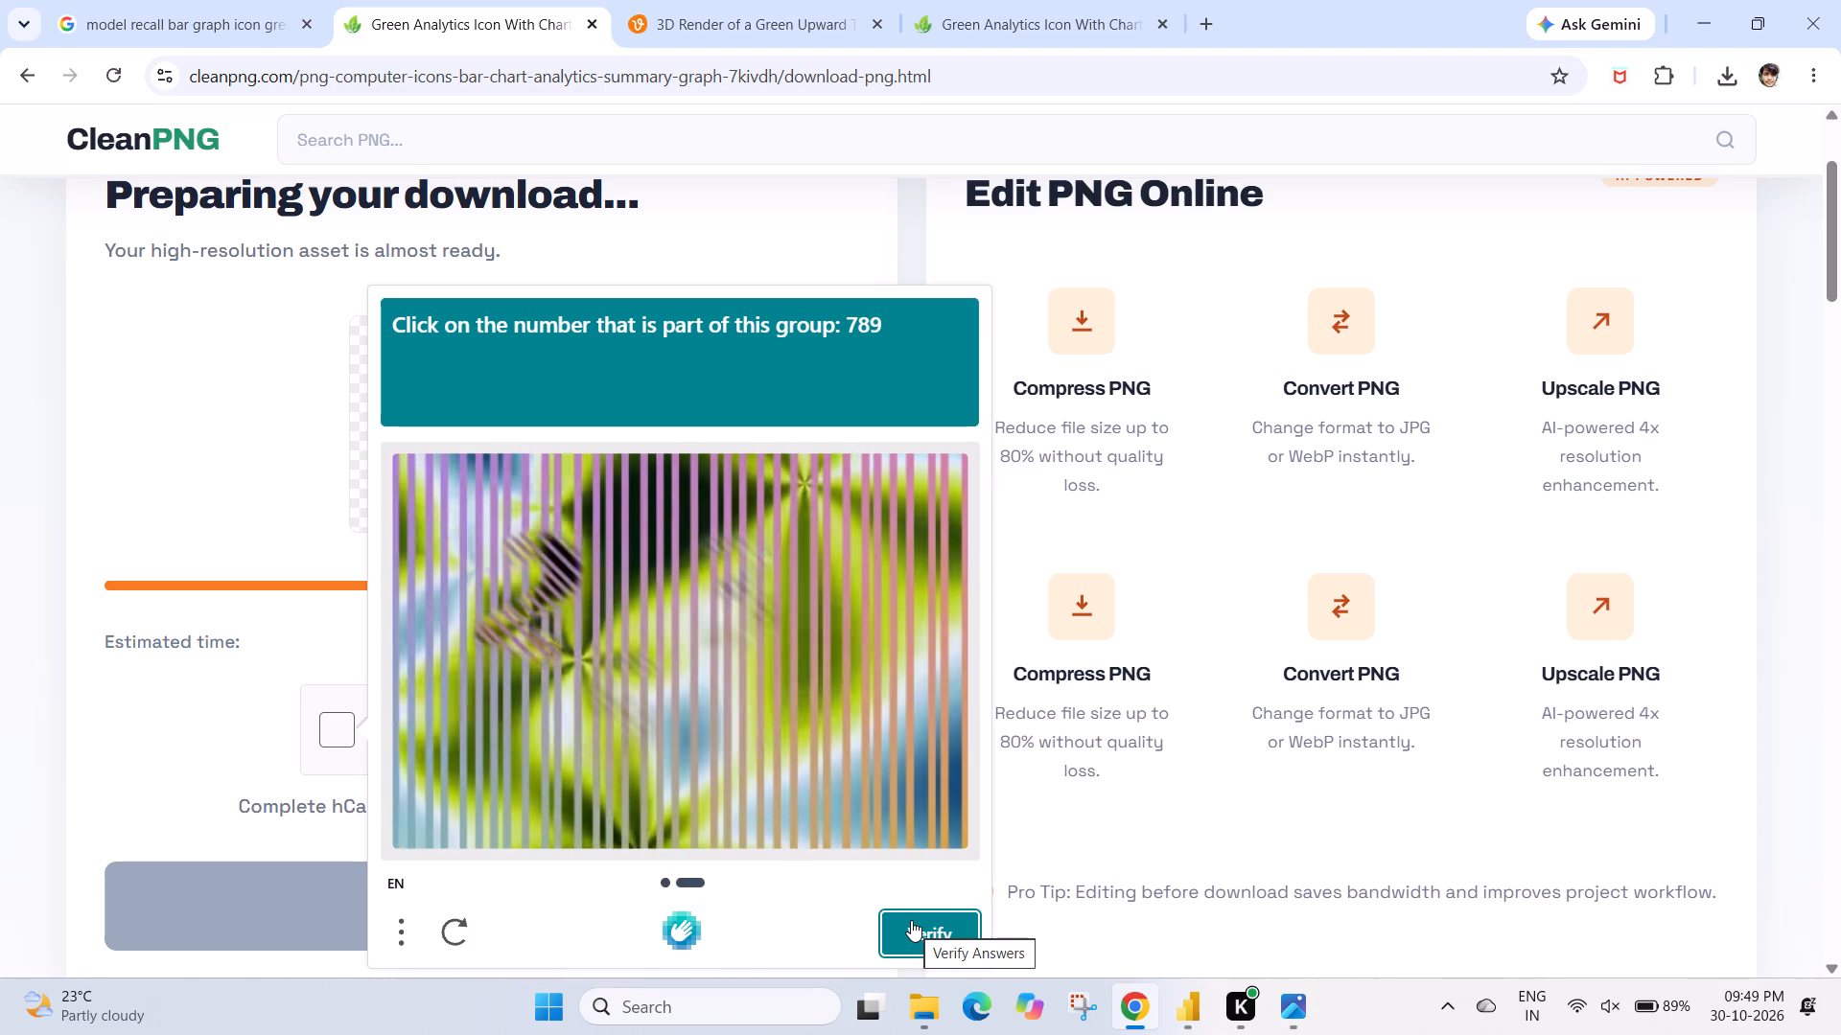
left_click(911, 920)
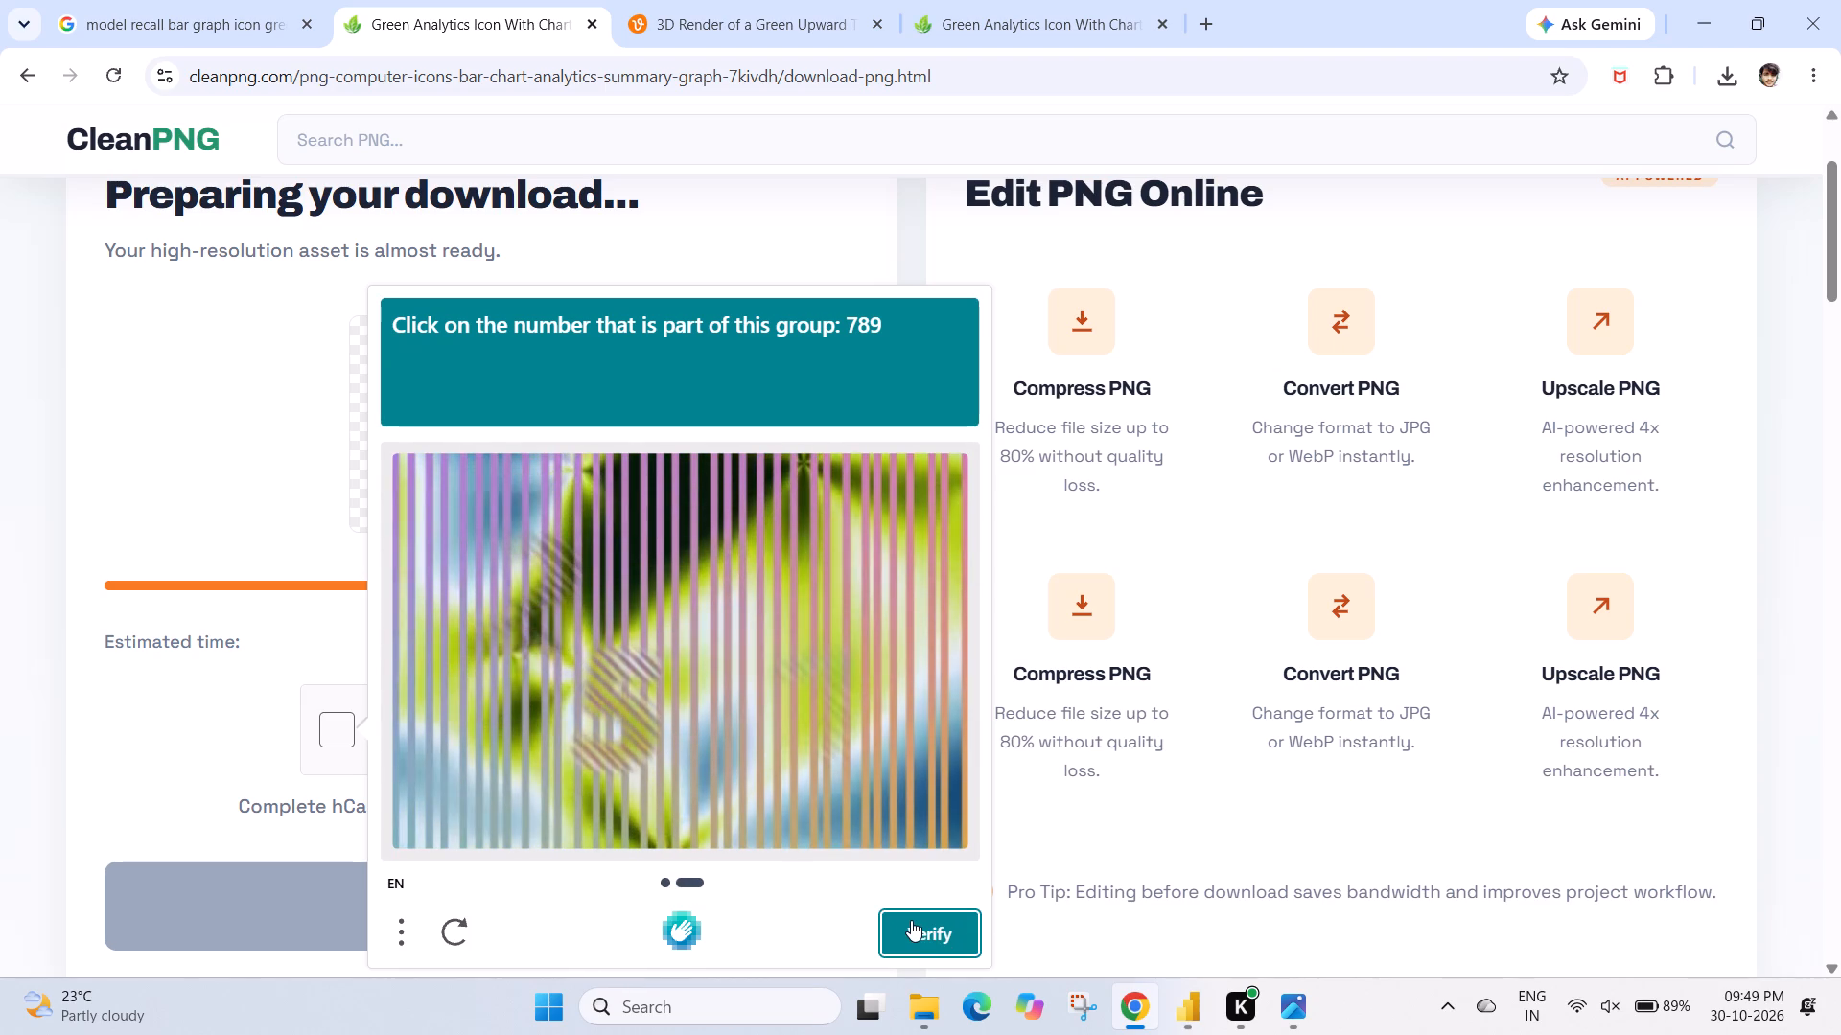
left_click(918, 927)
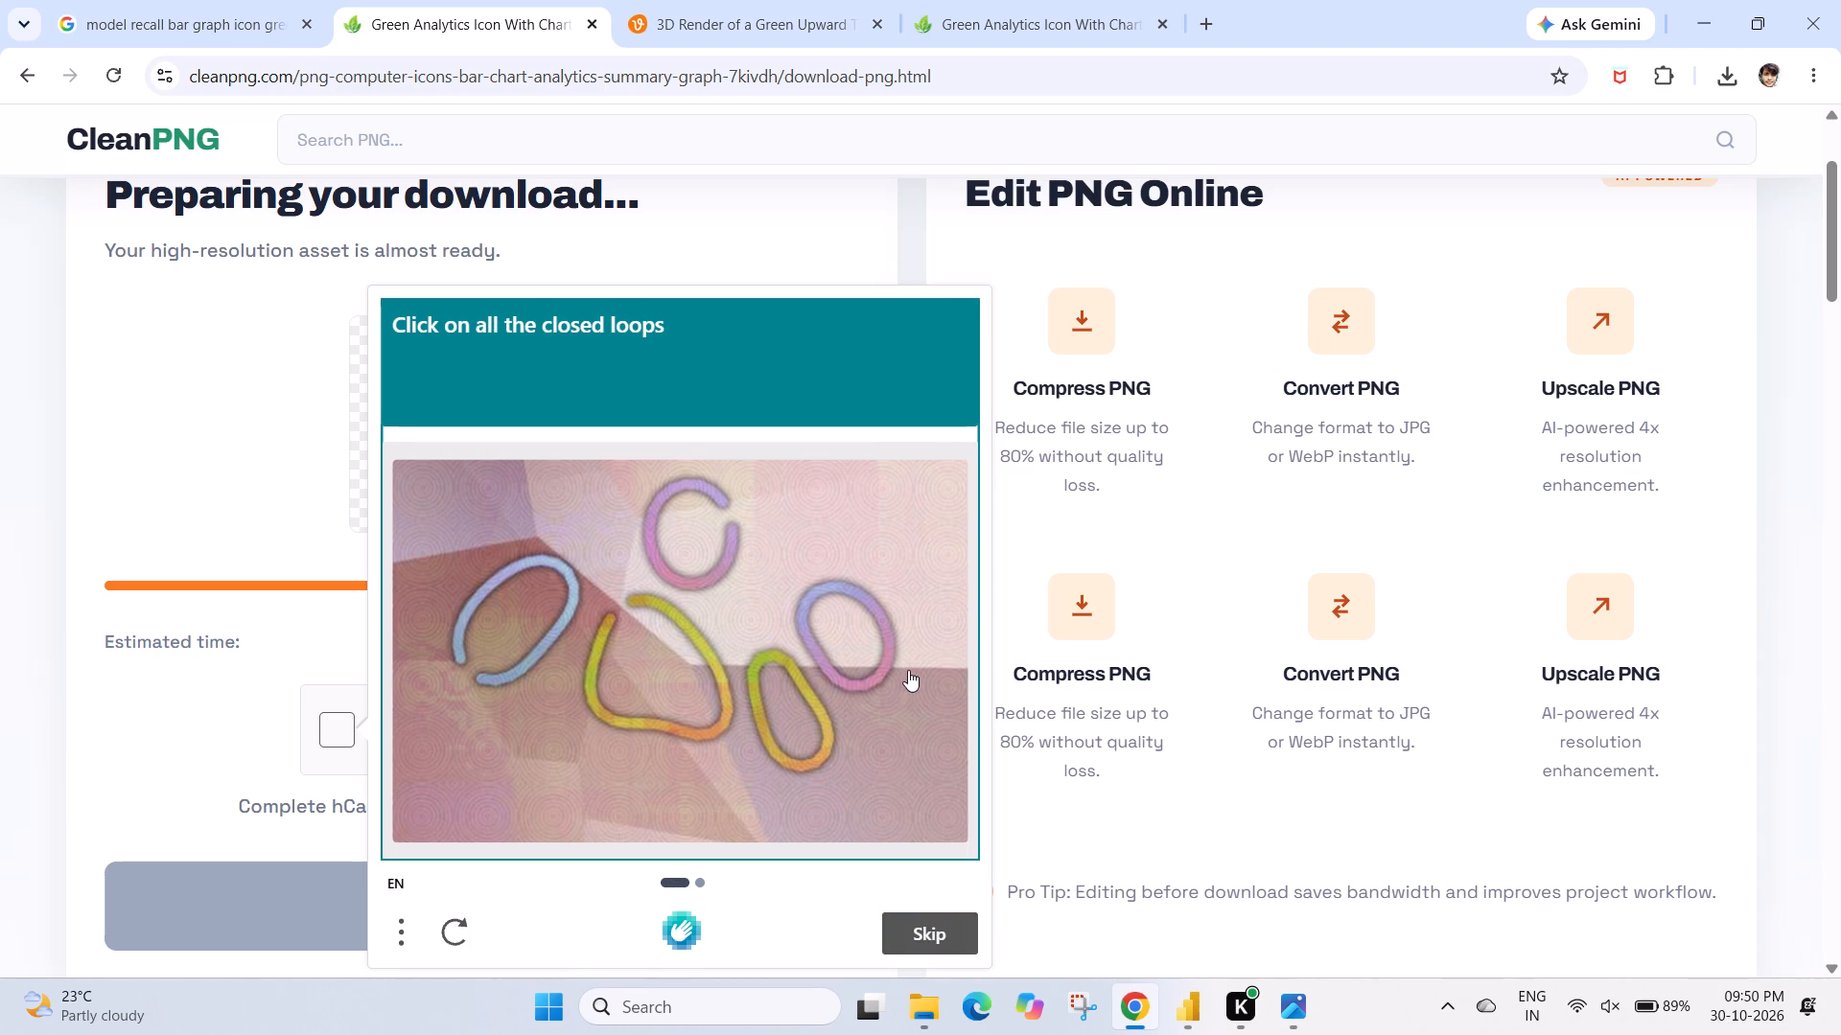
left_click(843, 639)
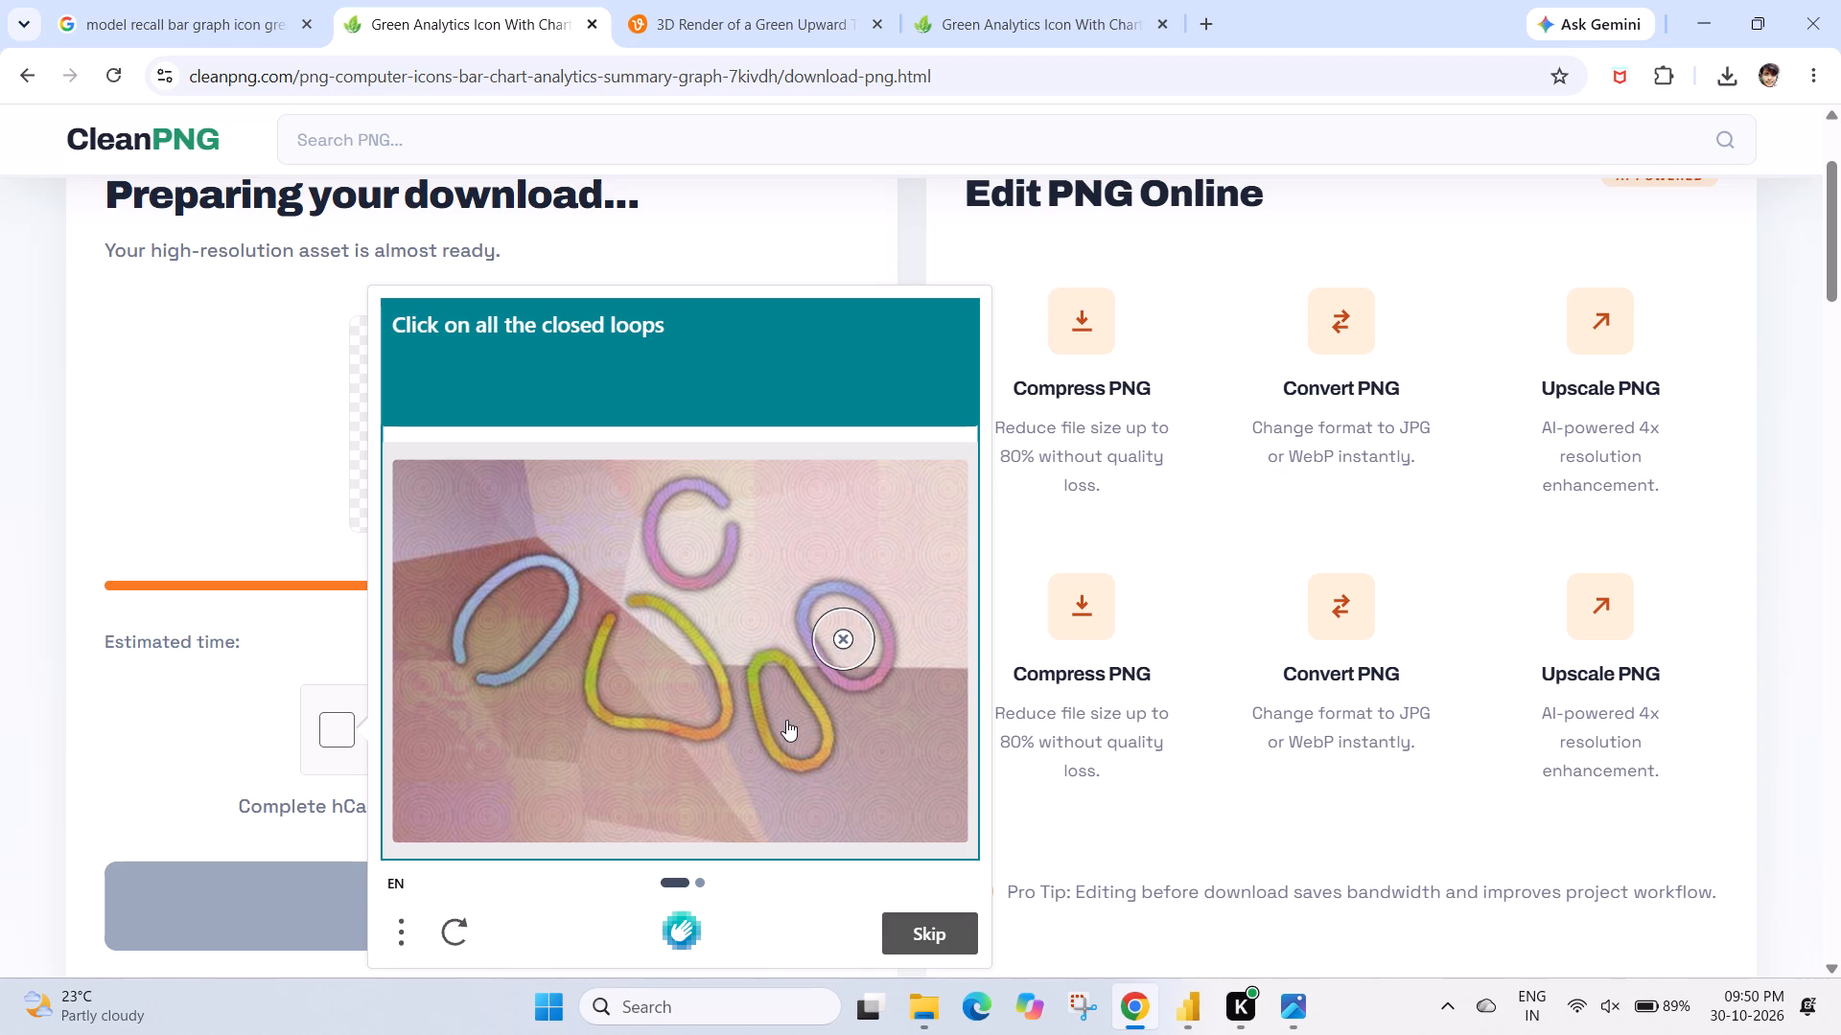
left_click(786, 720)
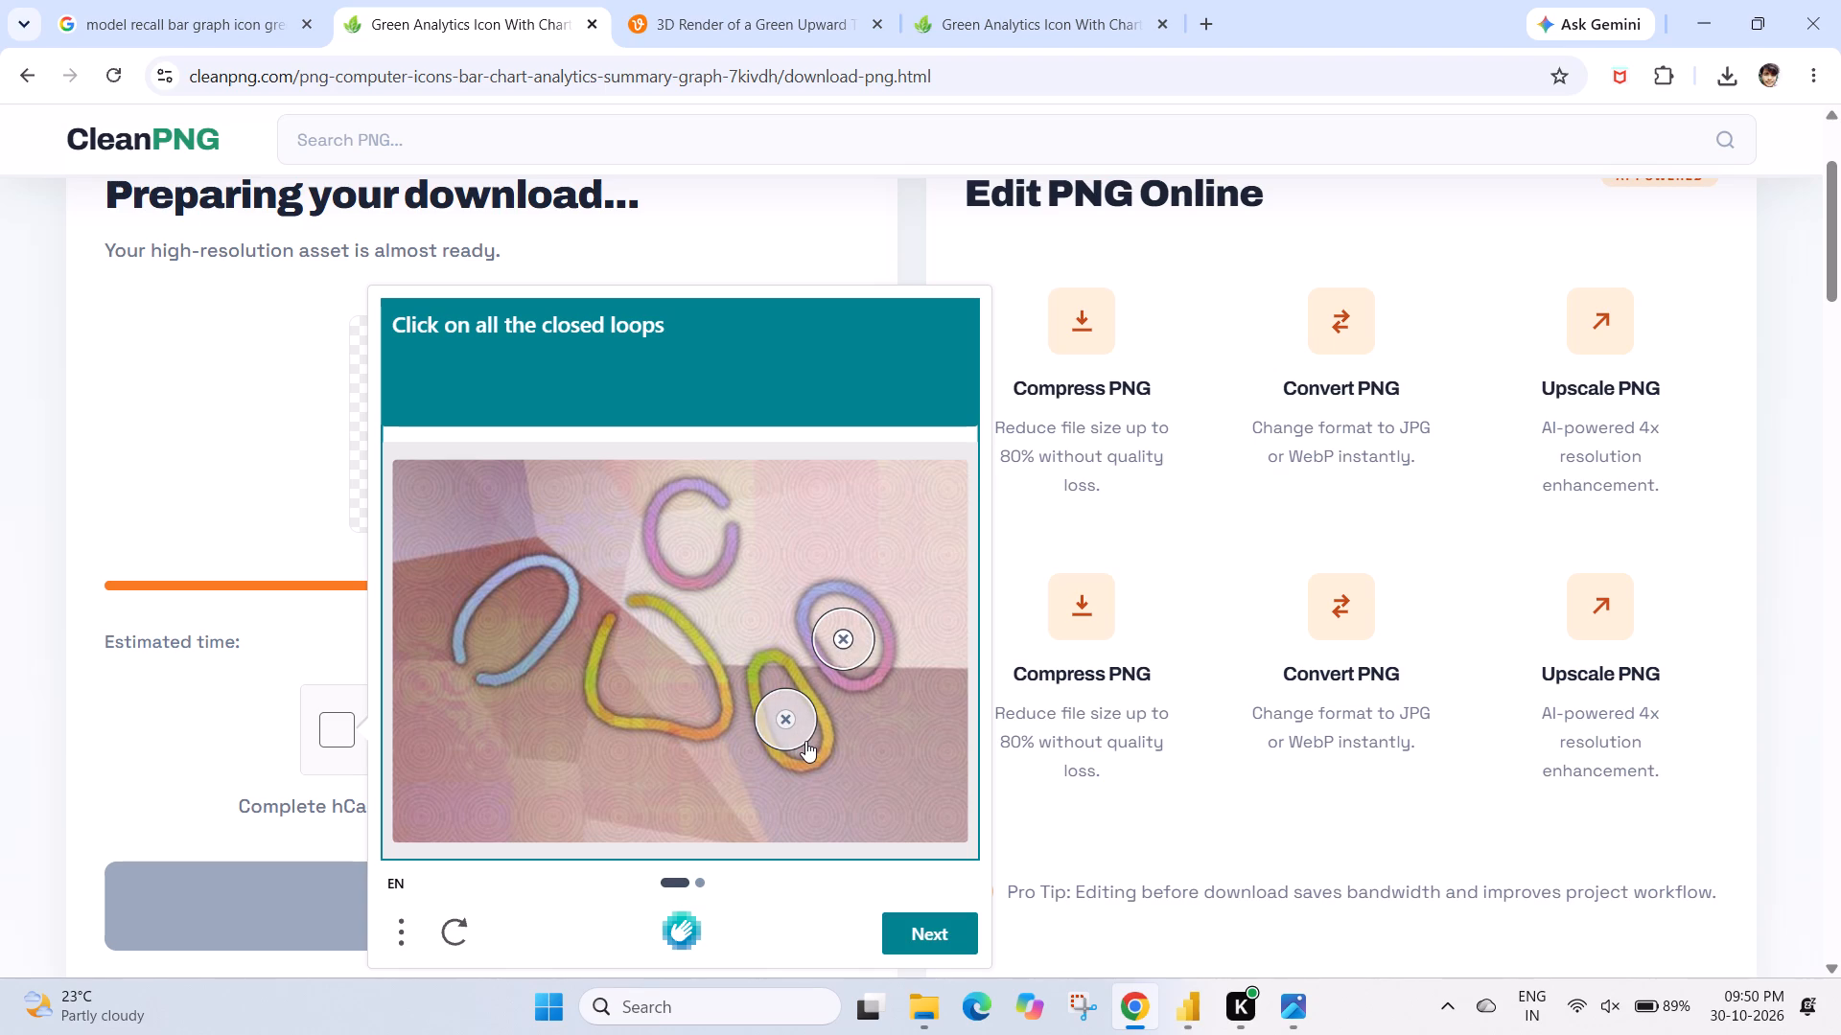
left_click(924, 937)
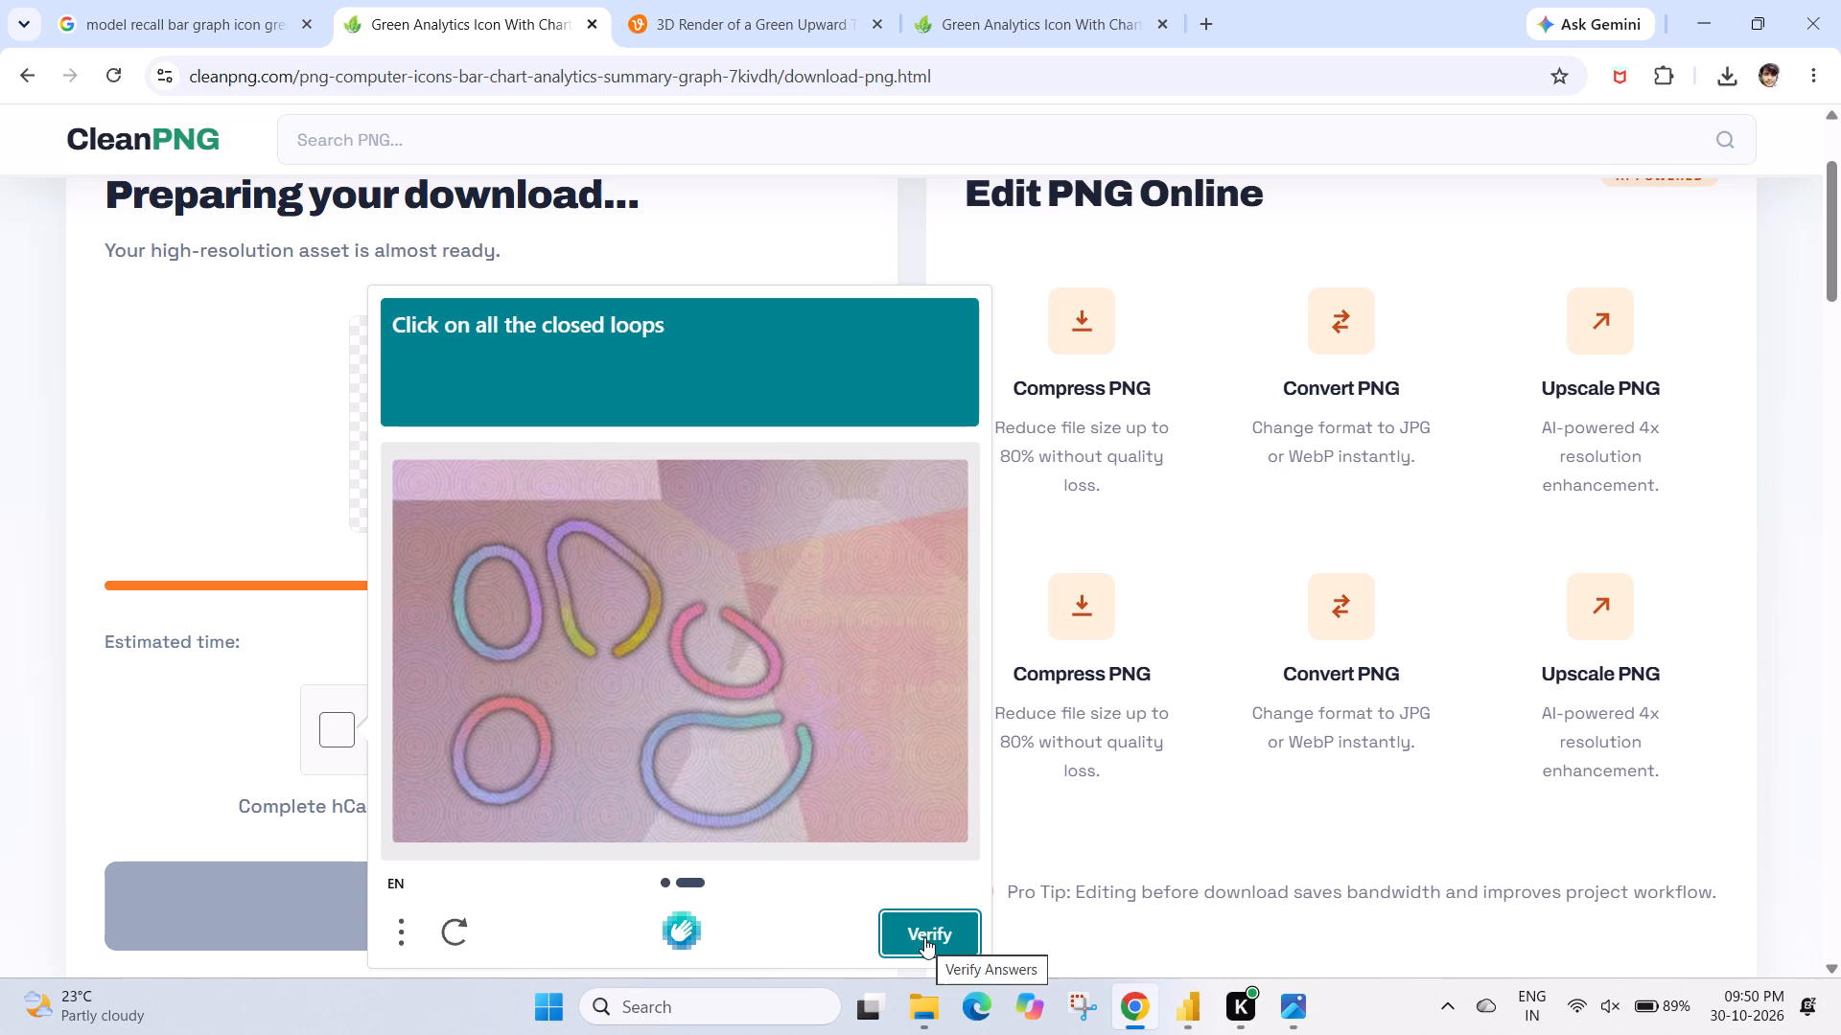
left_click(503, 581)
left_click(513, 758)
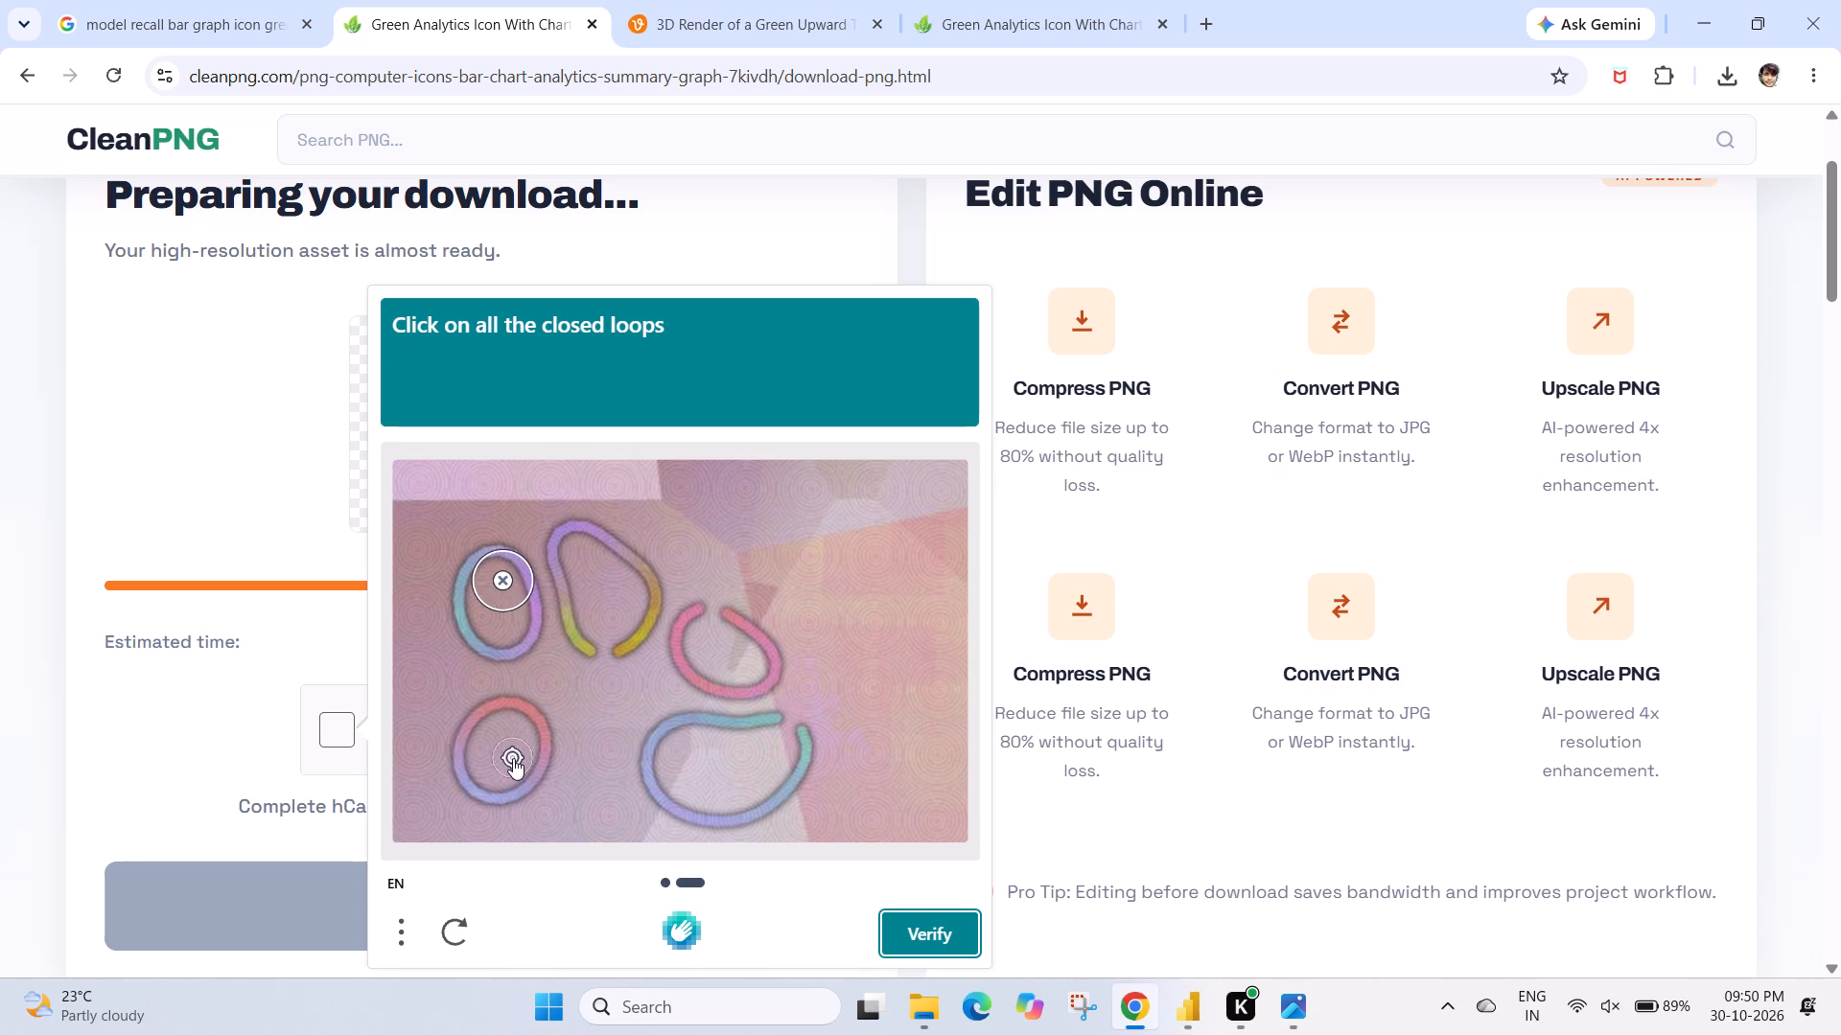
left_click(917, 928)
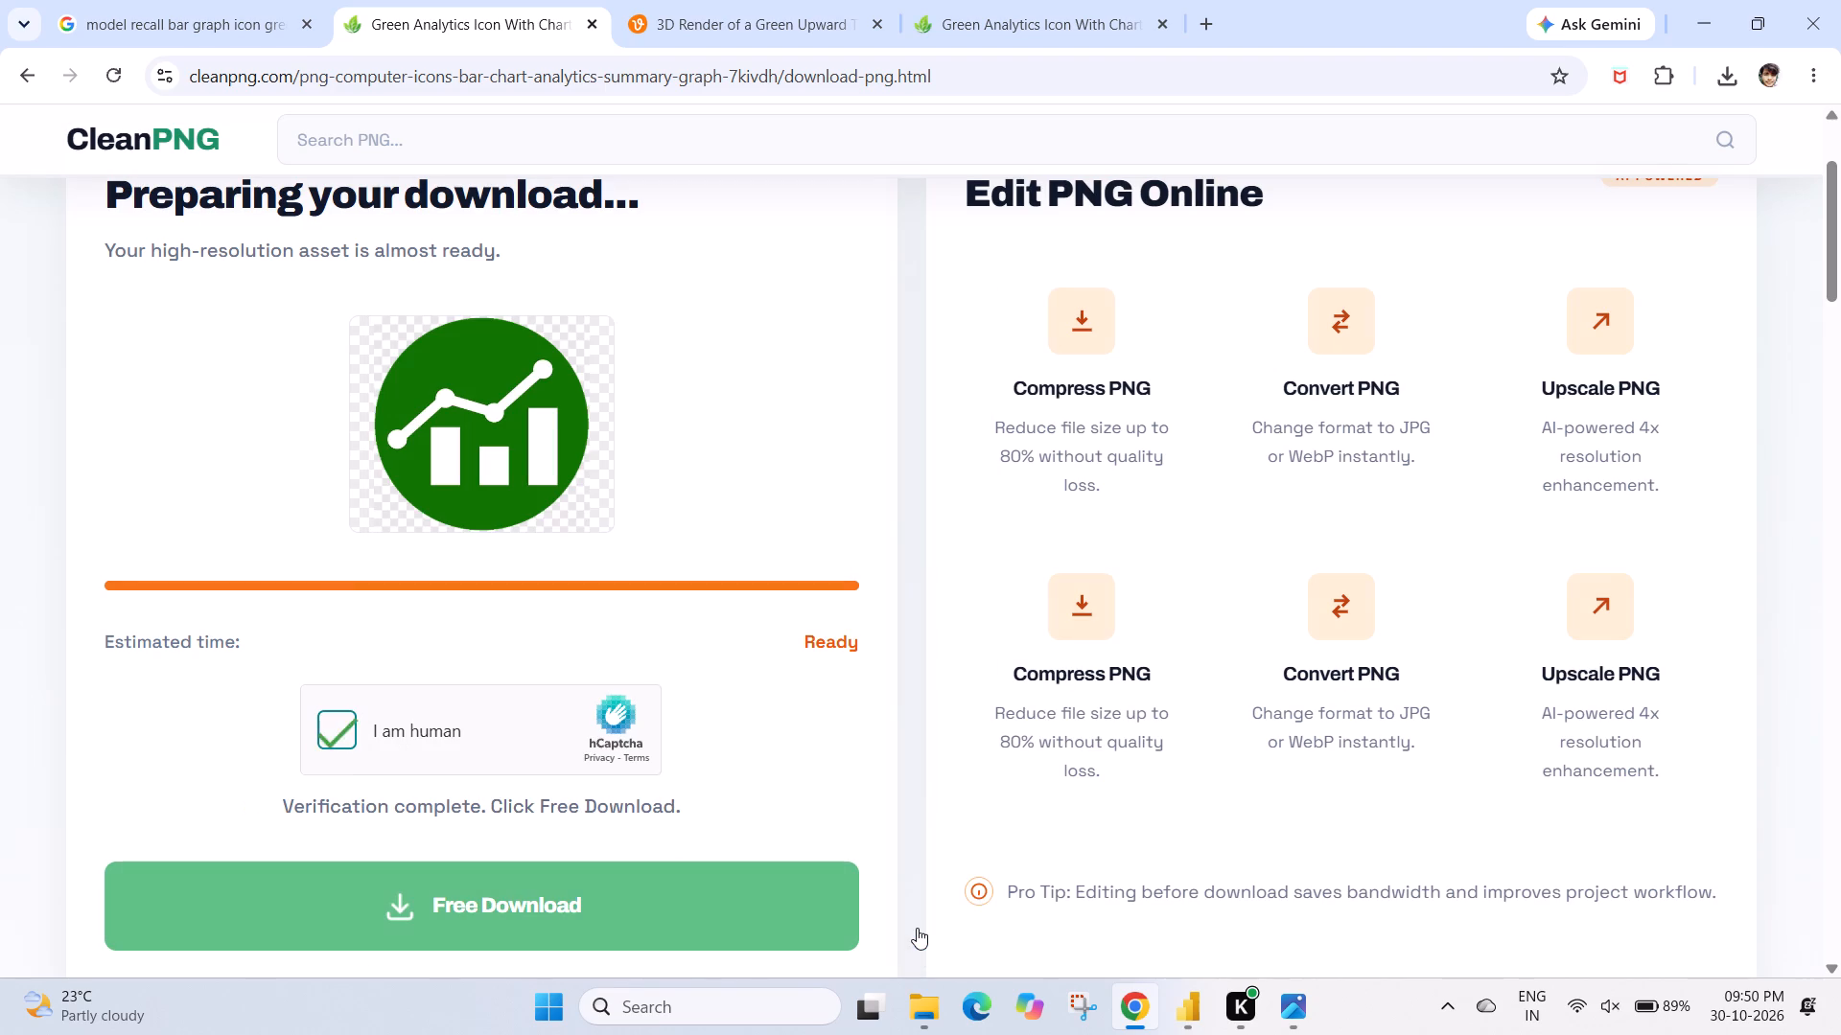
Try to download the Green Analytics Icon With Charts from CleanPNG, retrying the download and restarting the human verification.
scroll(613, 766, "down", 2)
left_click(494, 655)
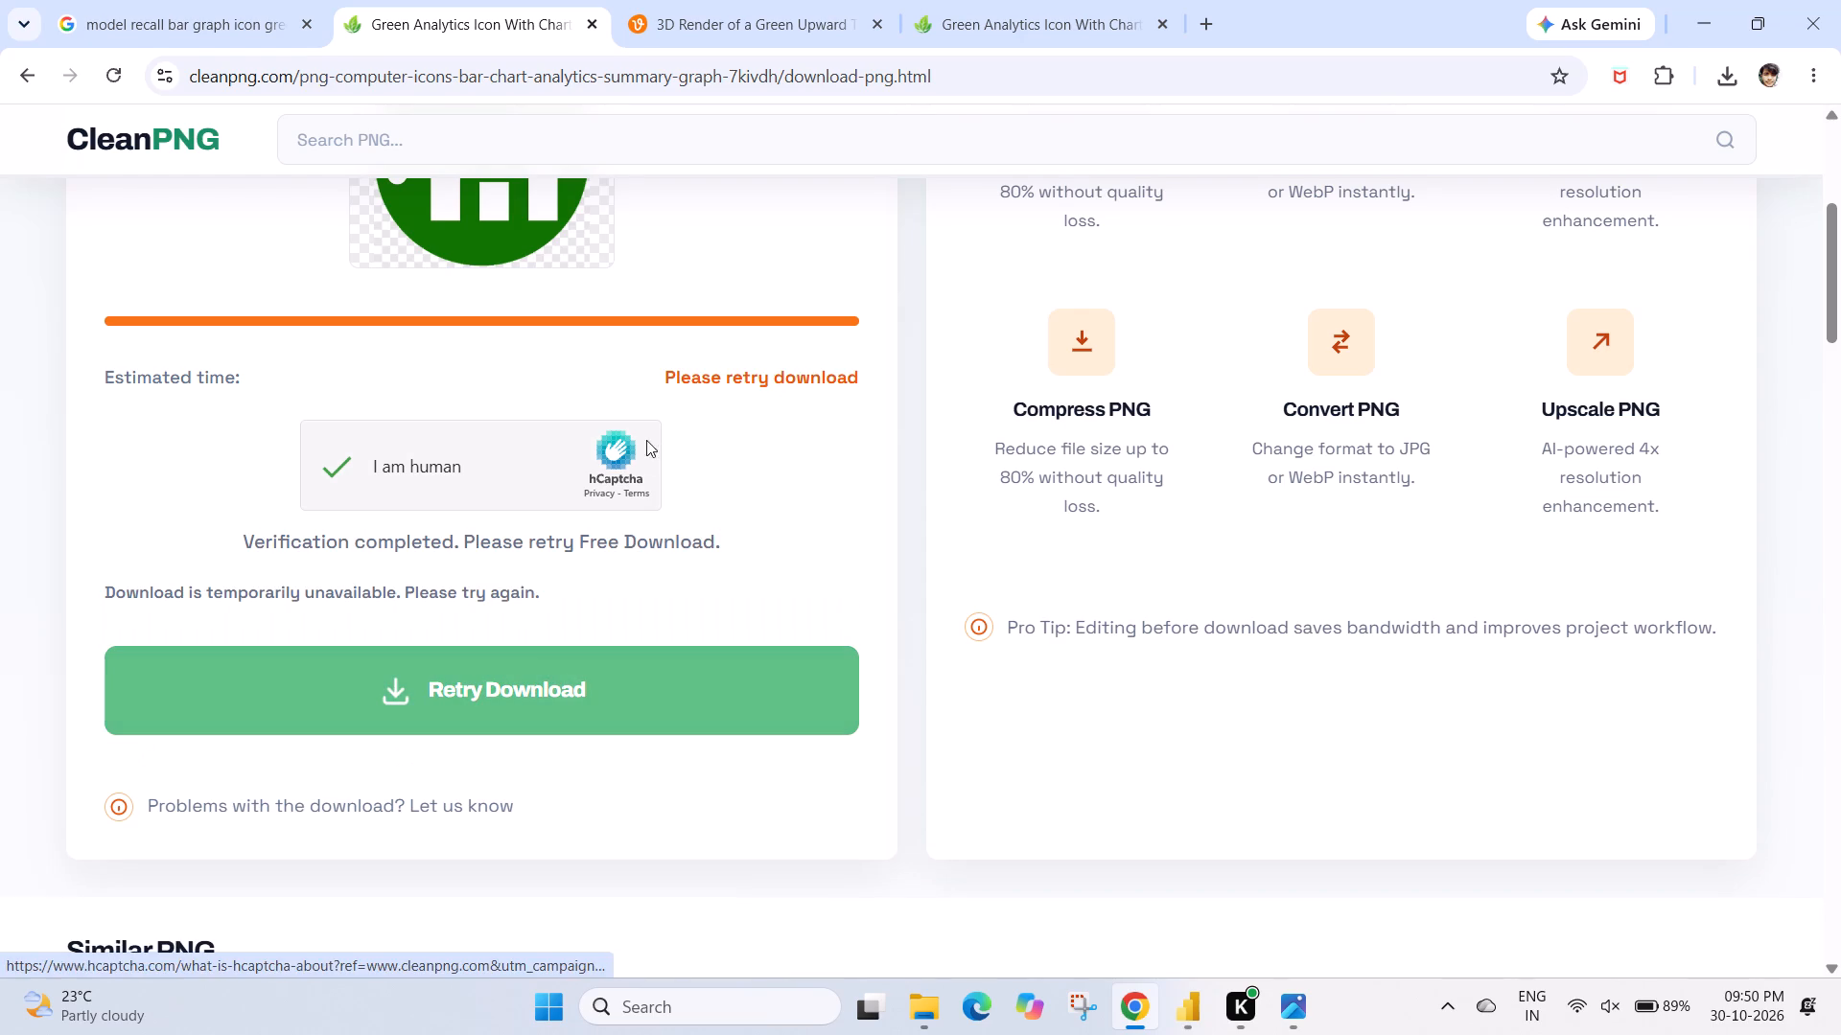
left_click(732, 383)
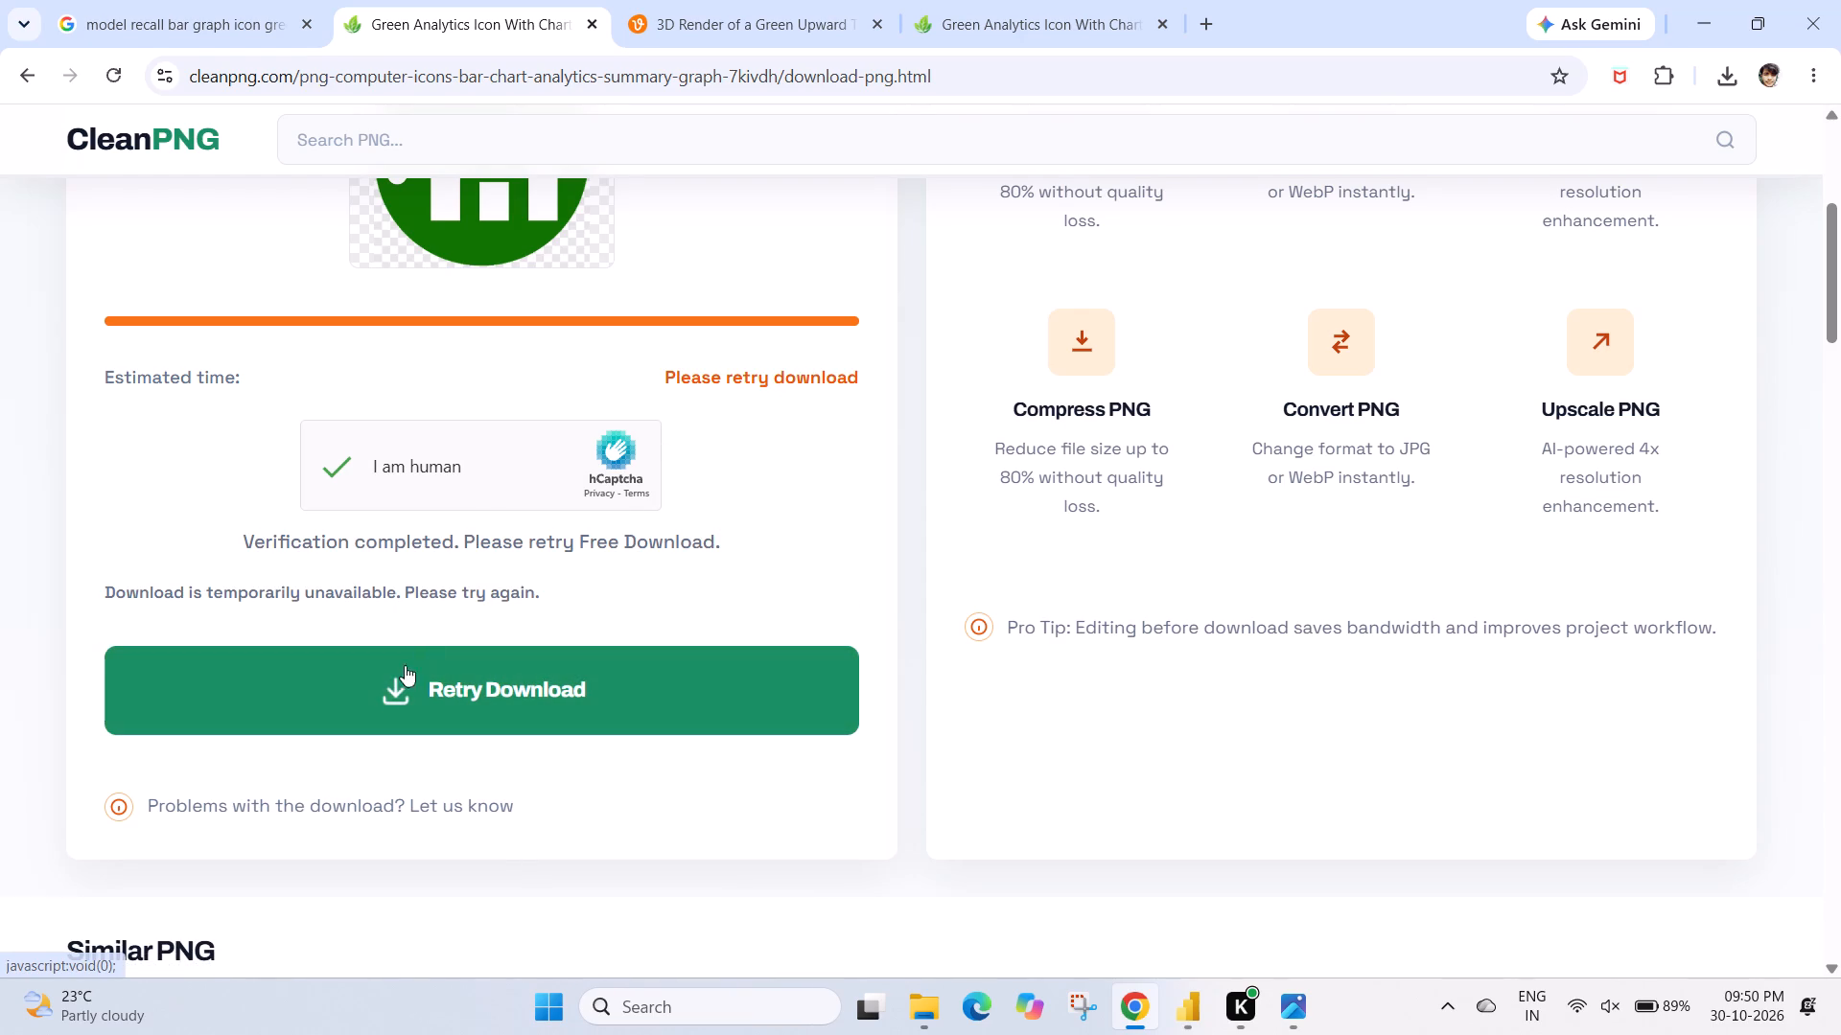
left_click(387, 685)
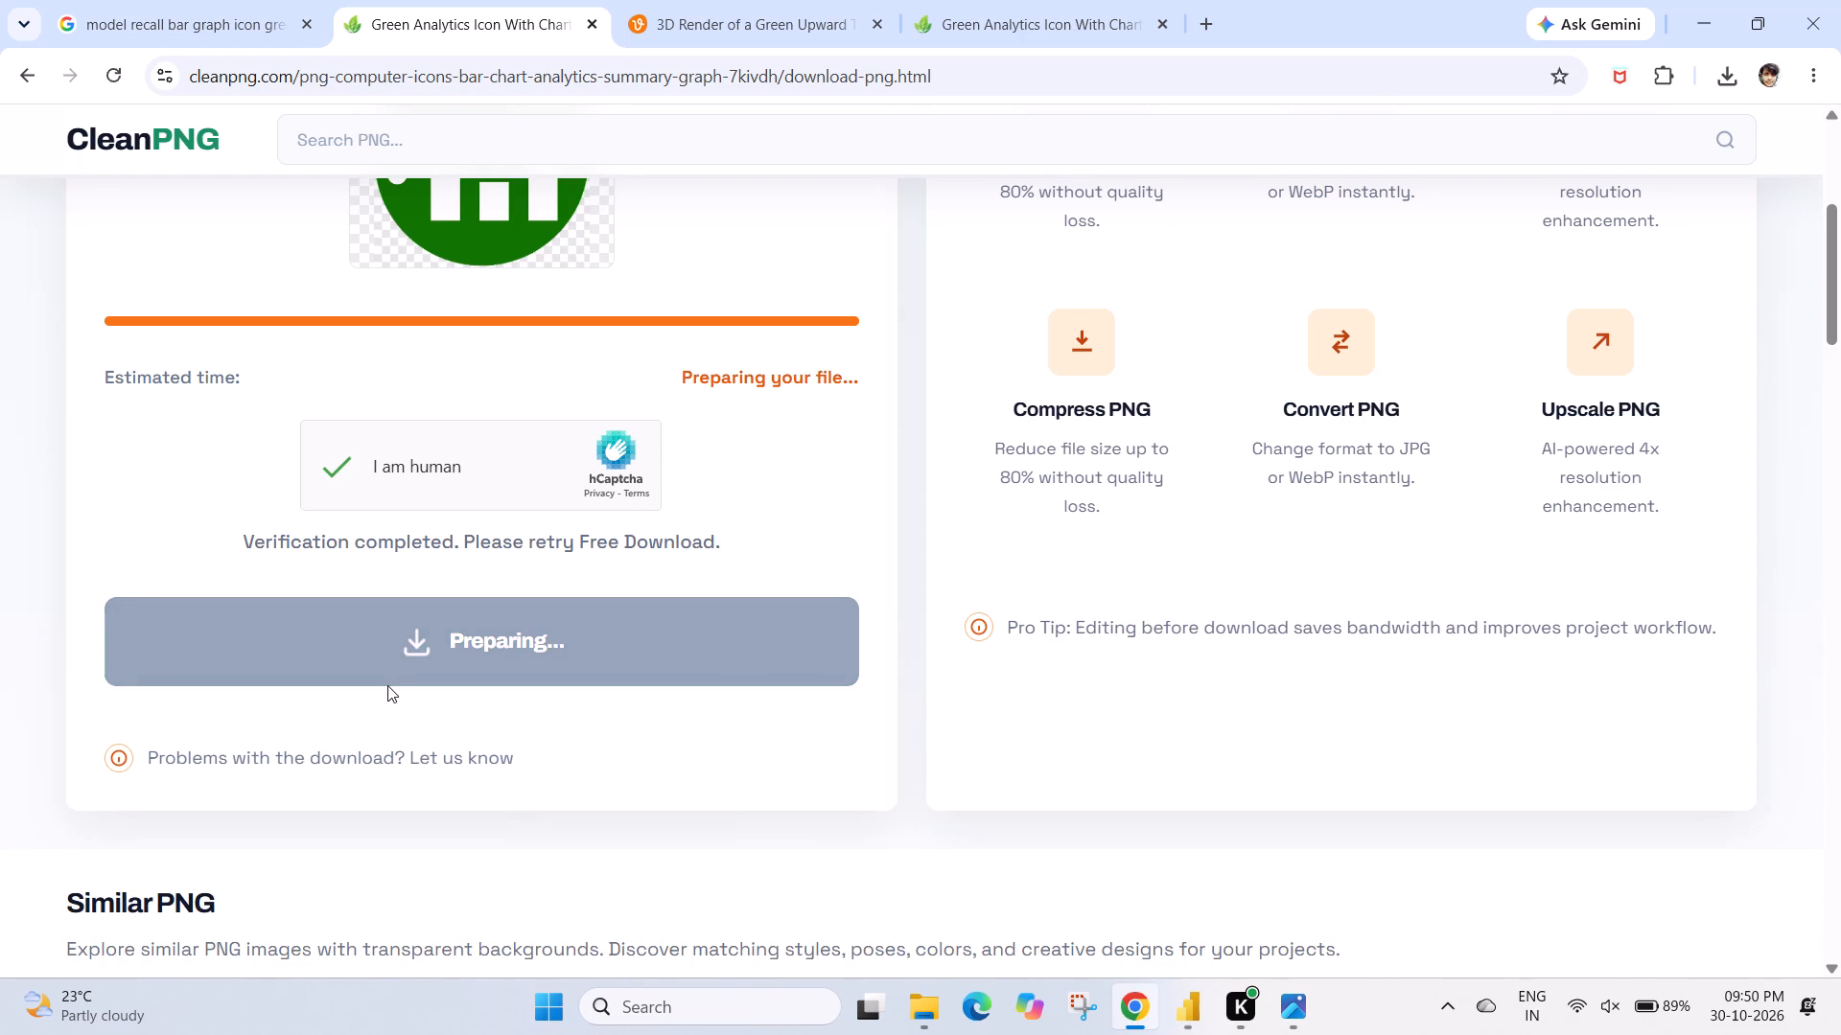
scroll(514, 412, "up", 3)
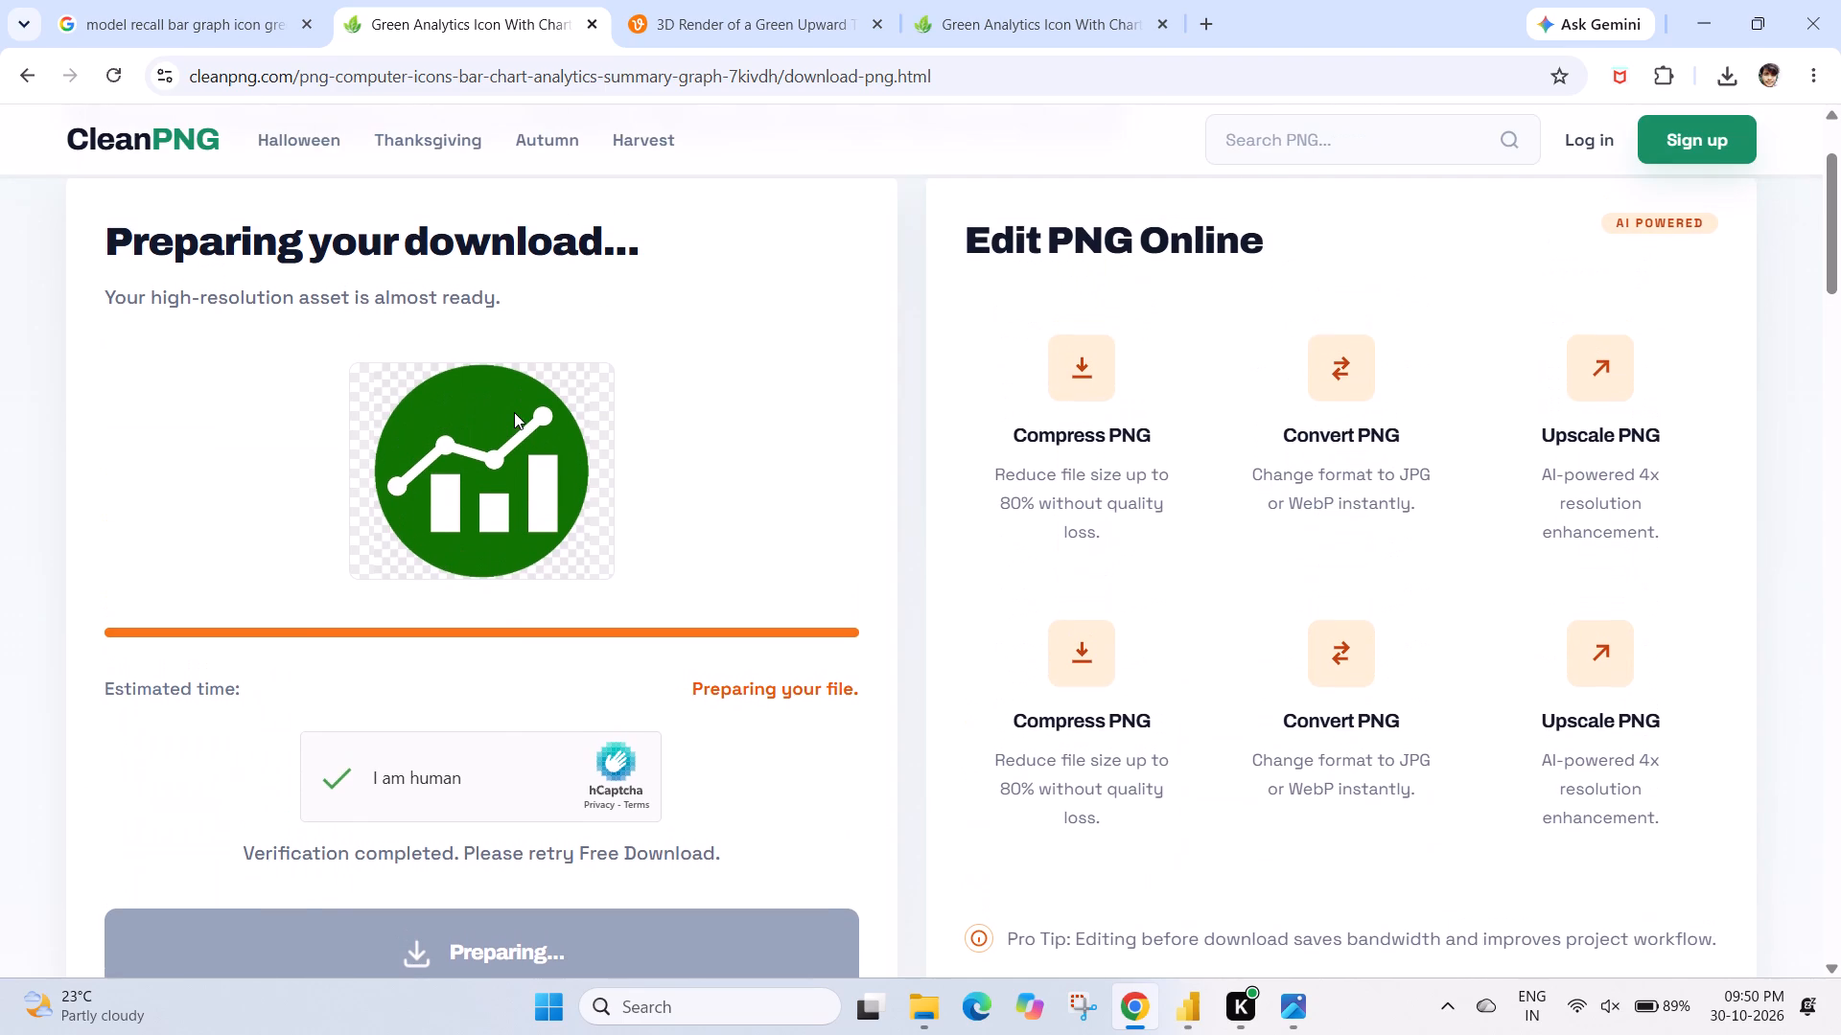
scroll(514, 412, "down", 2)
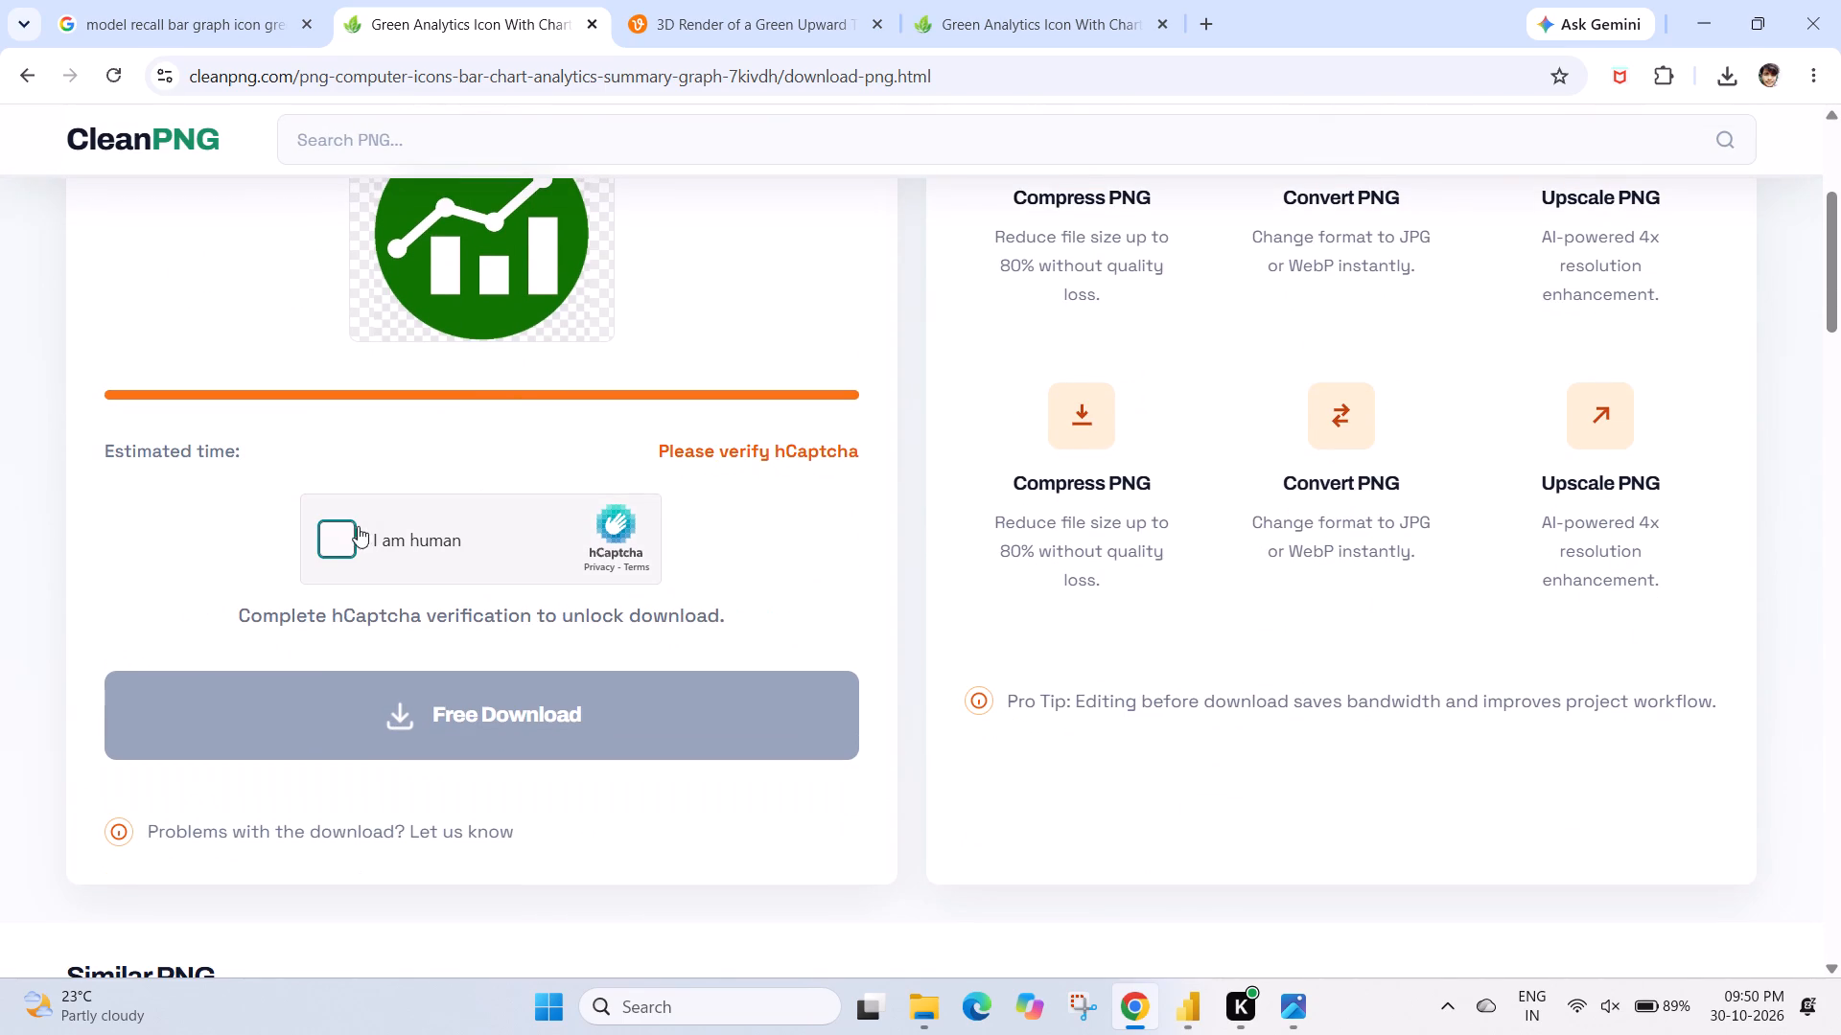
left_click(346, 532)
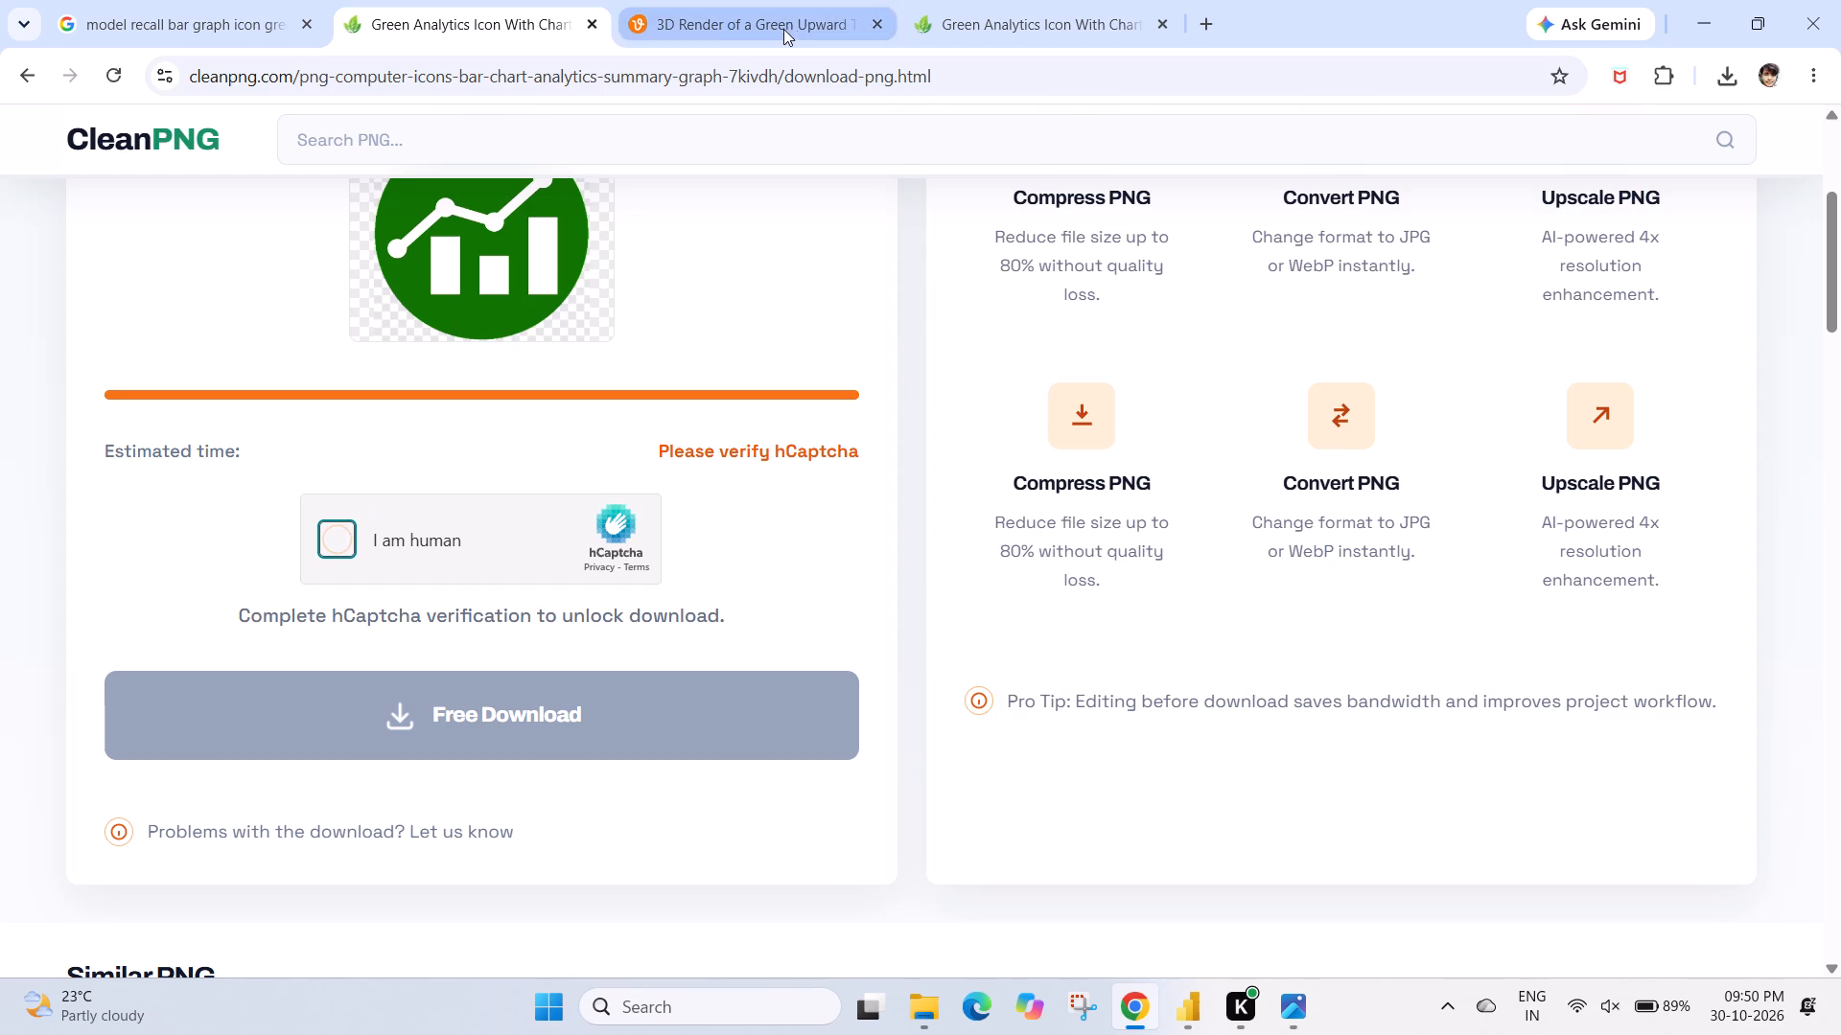
Close the two CleanPNG Green Analytics Icon pages and the Vecteezy page, returning to the Google Images results.
left_click(588, 25)
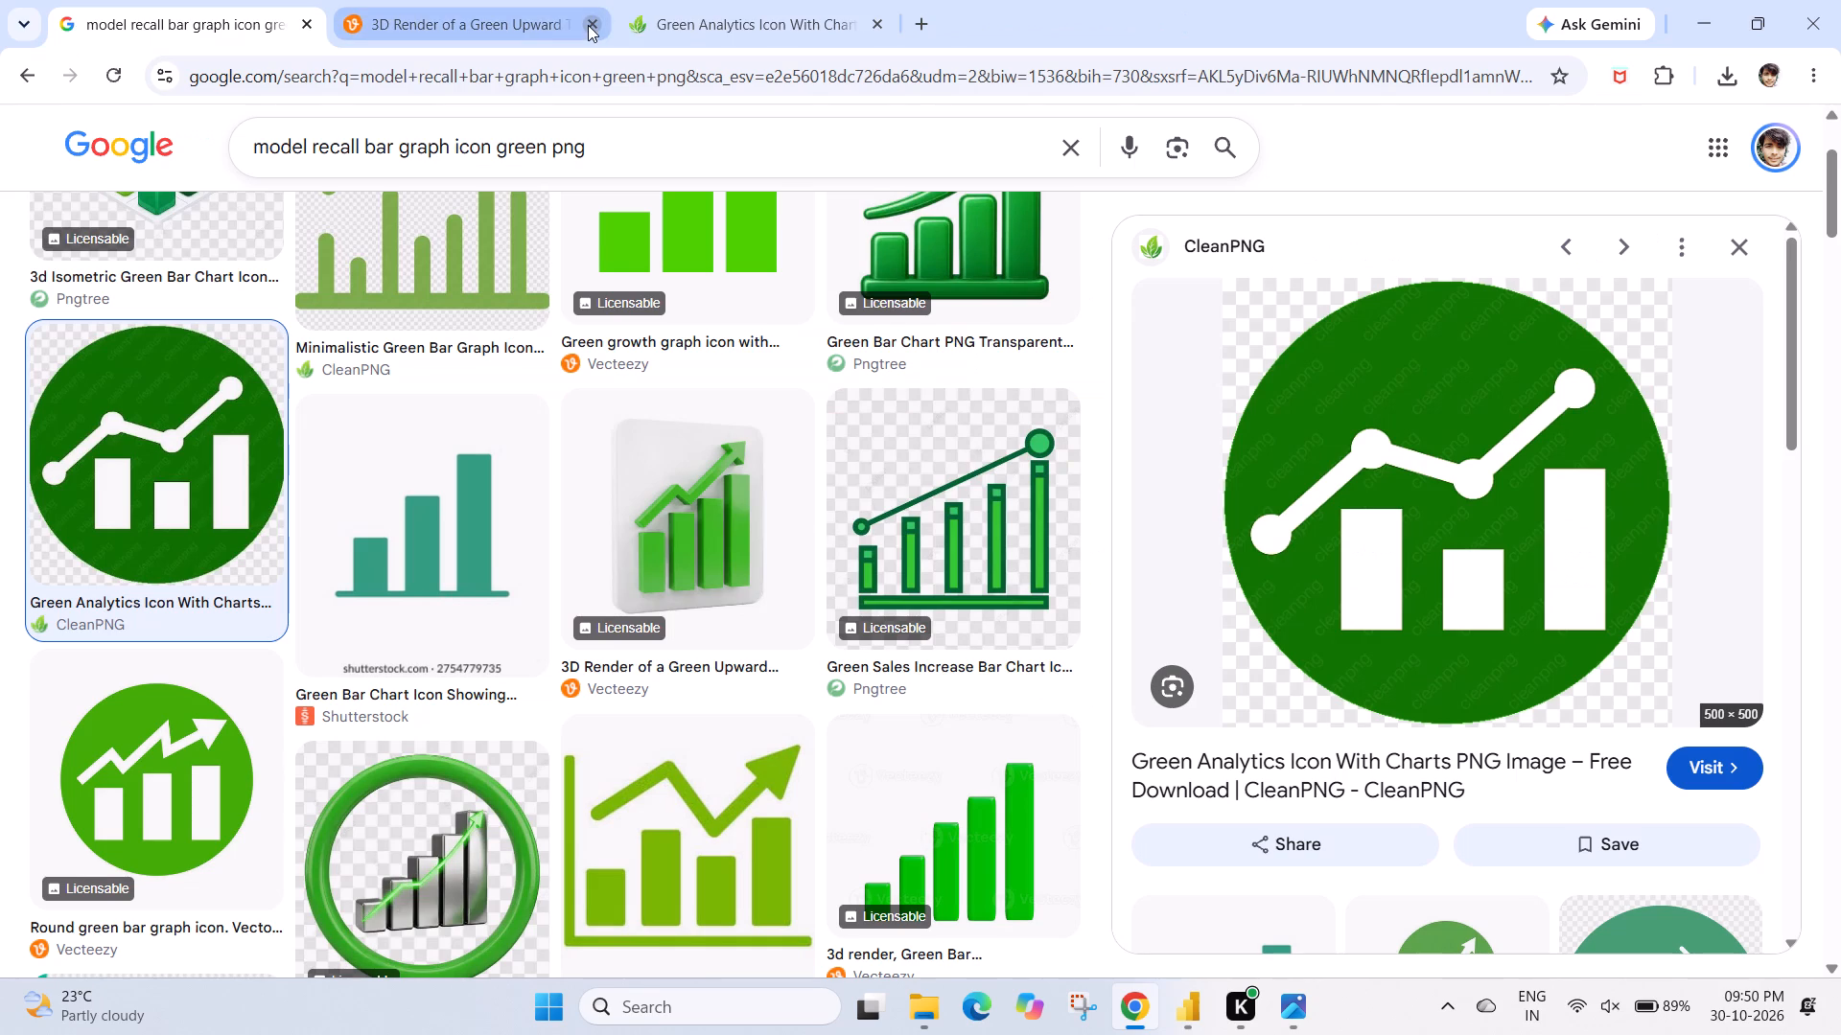
left_click(596, 20)
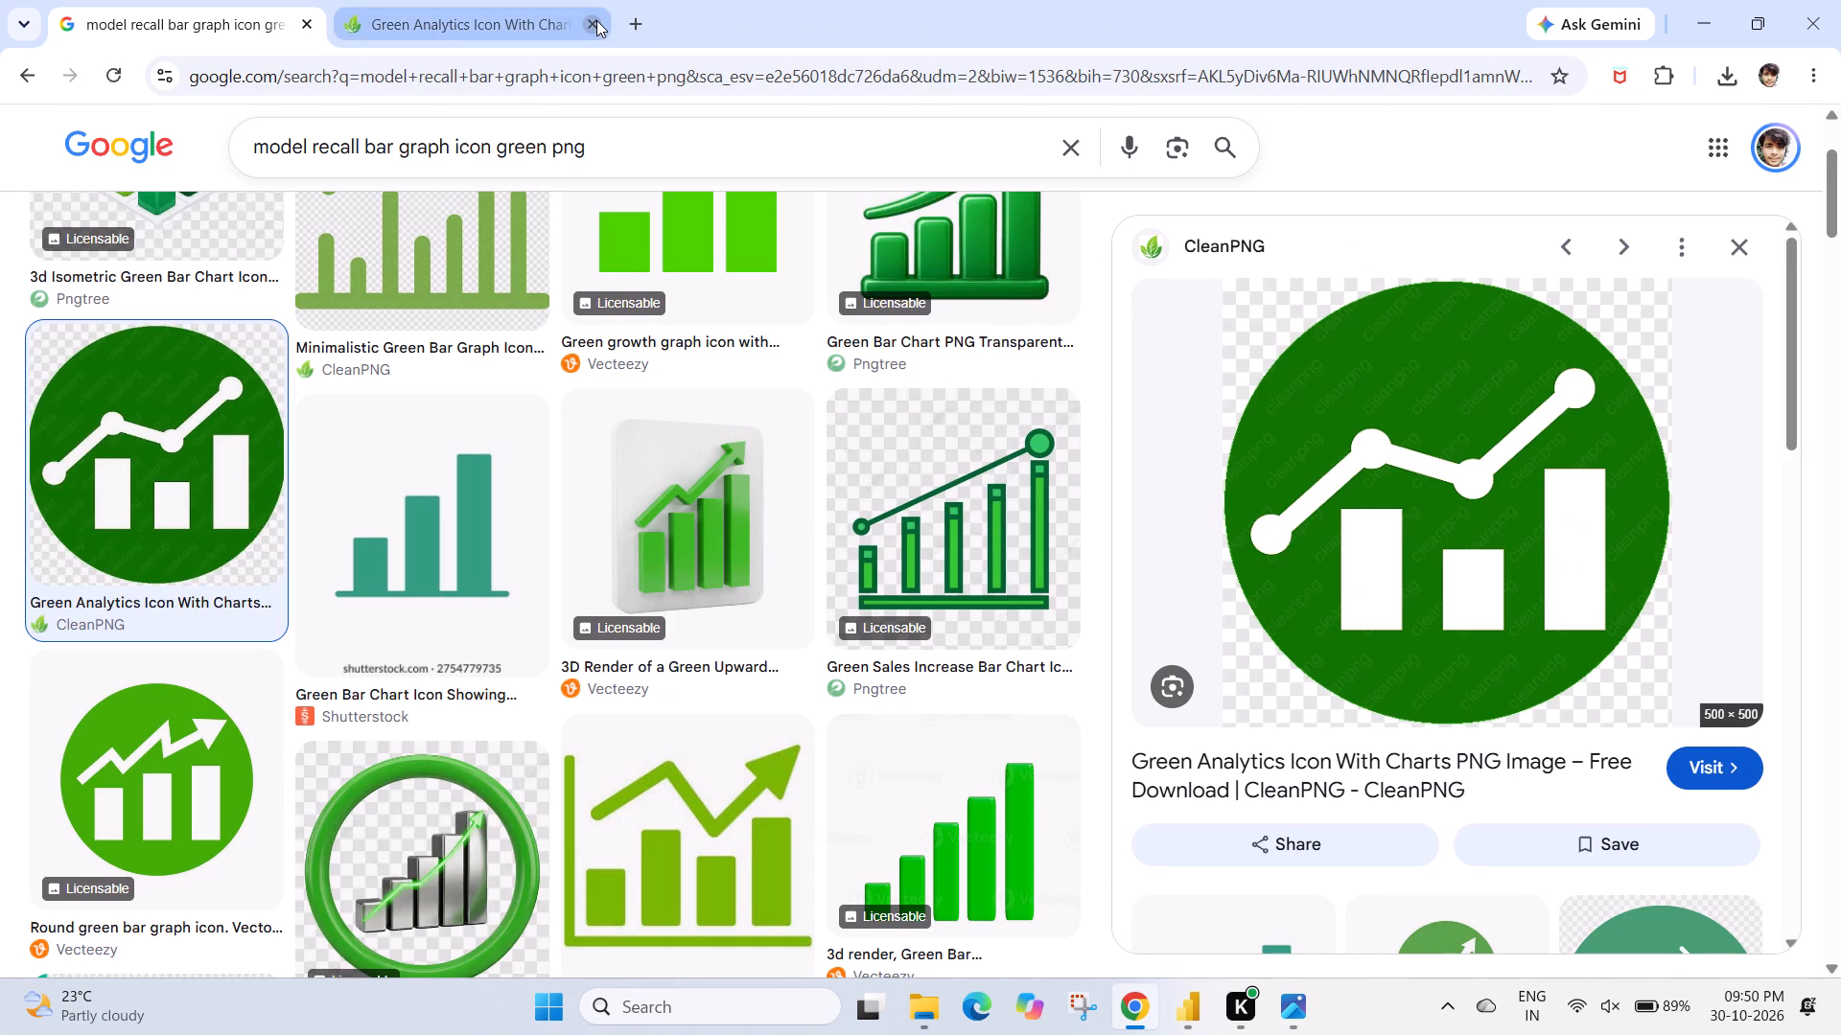
left_click(596, 20)
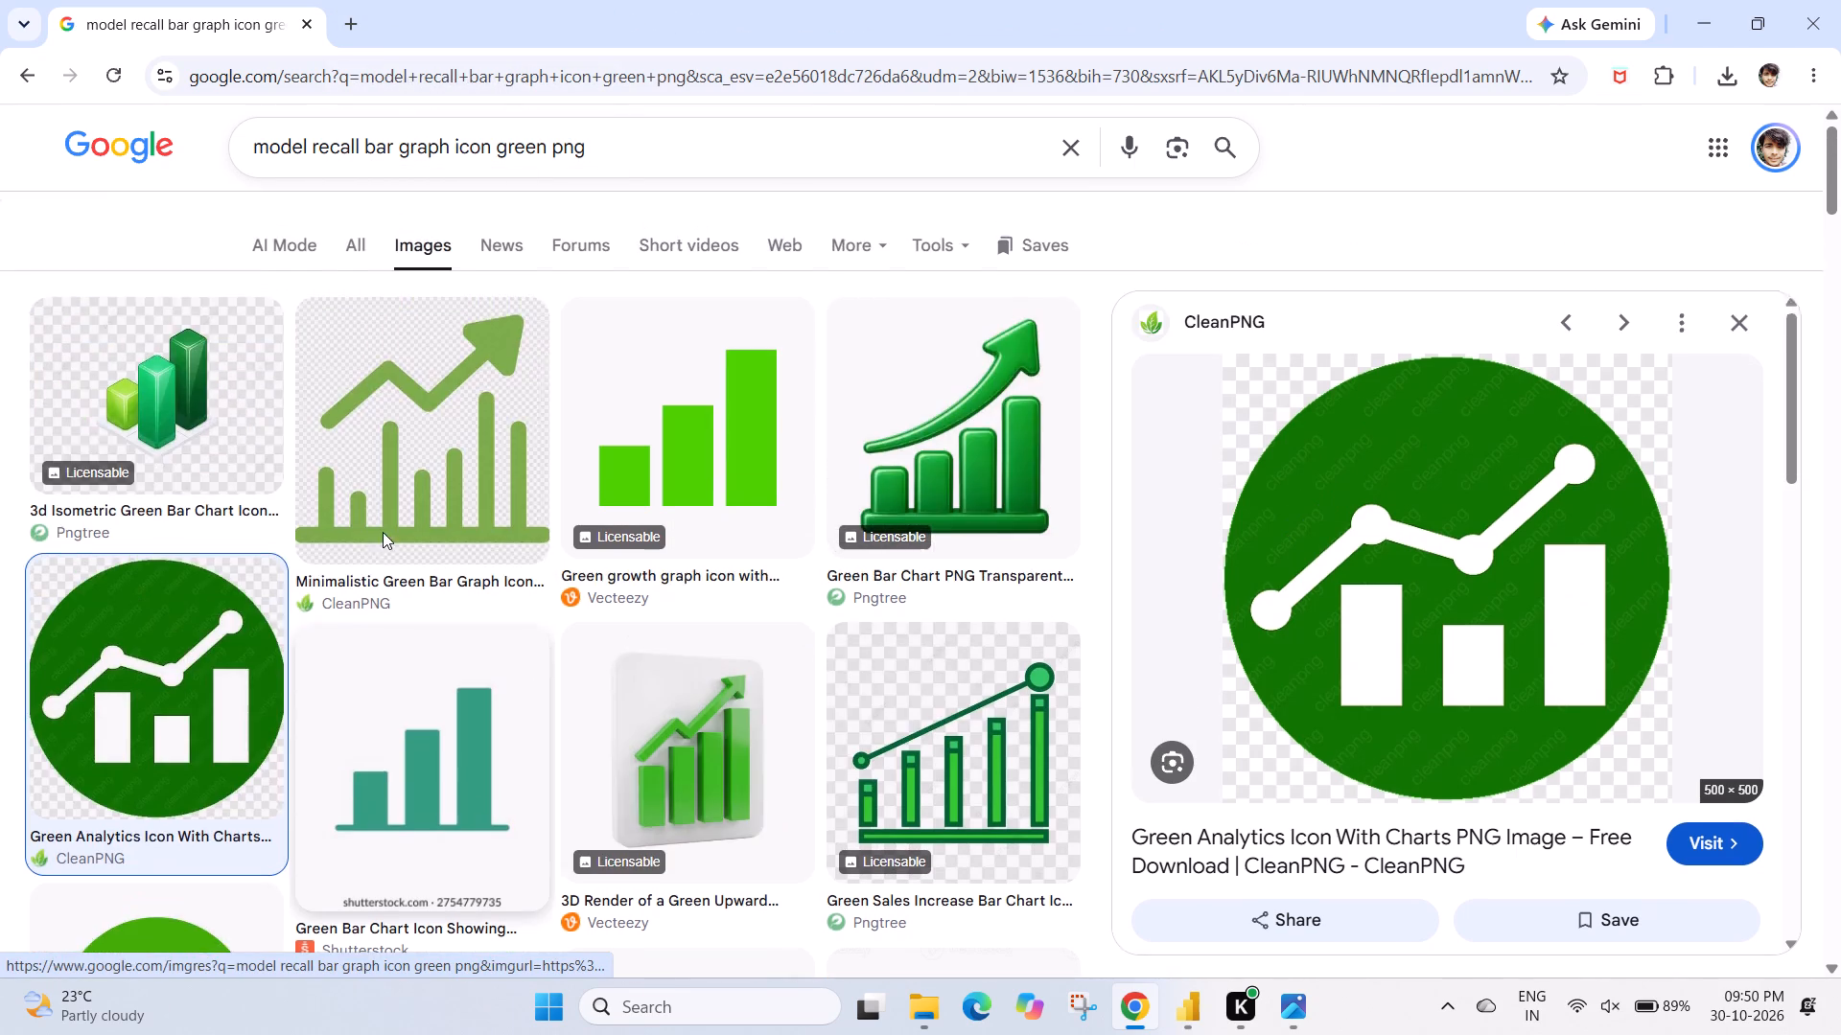
Browse the green bar graph image results, open Pngtree's plain three-bar Green Bar Chart source page, and close it after viewing.
scroll(383, 532, "down", 3)
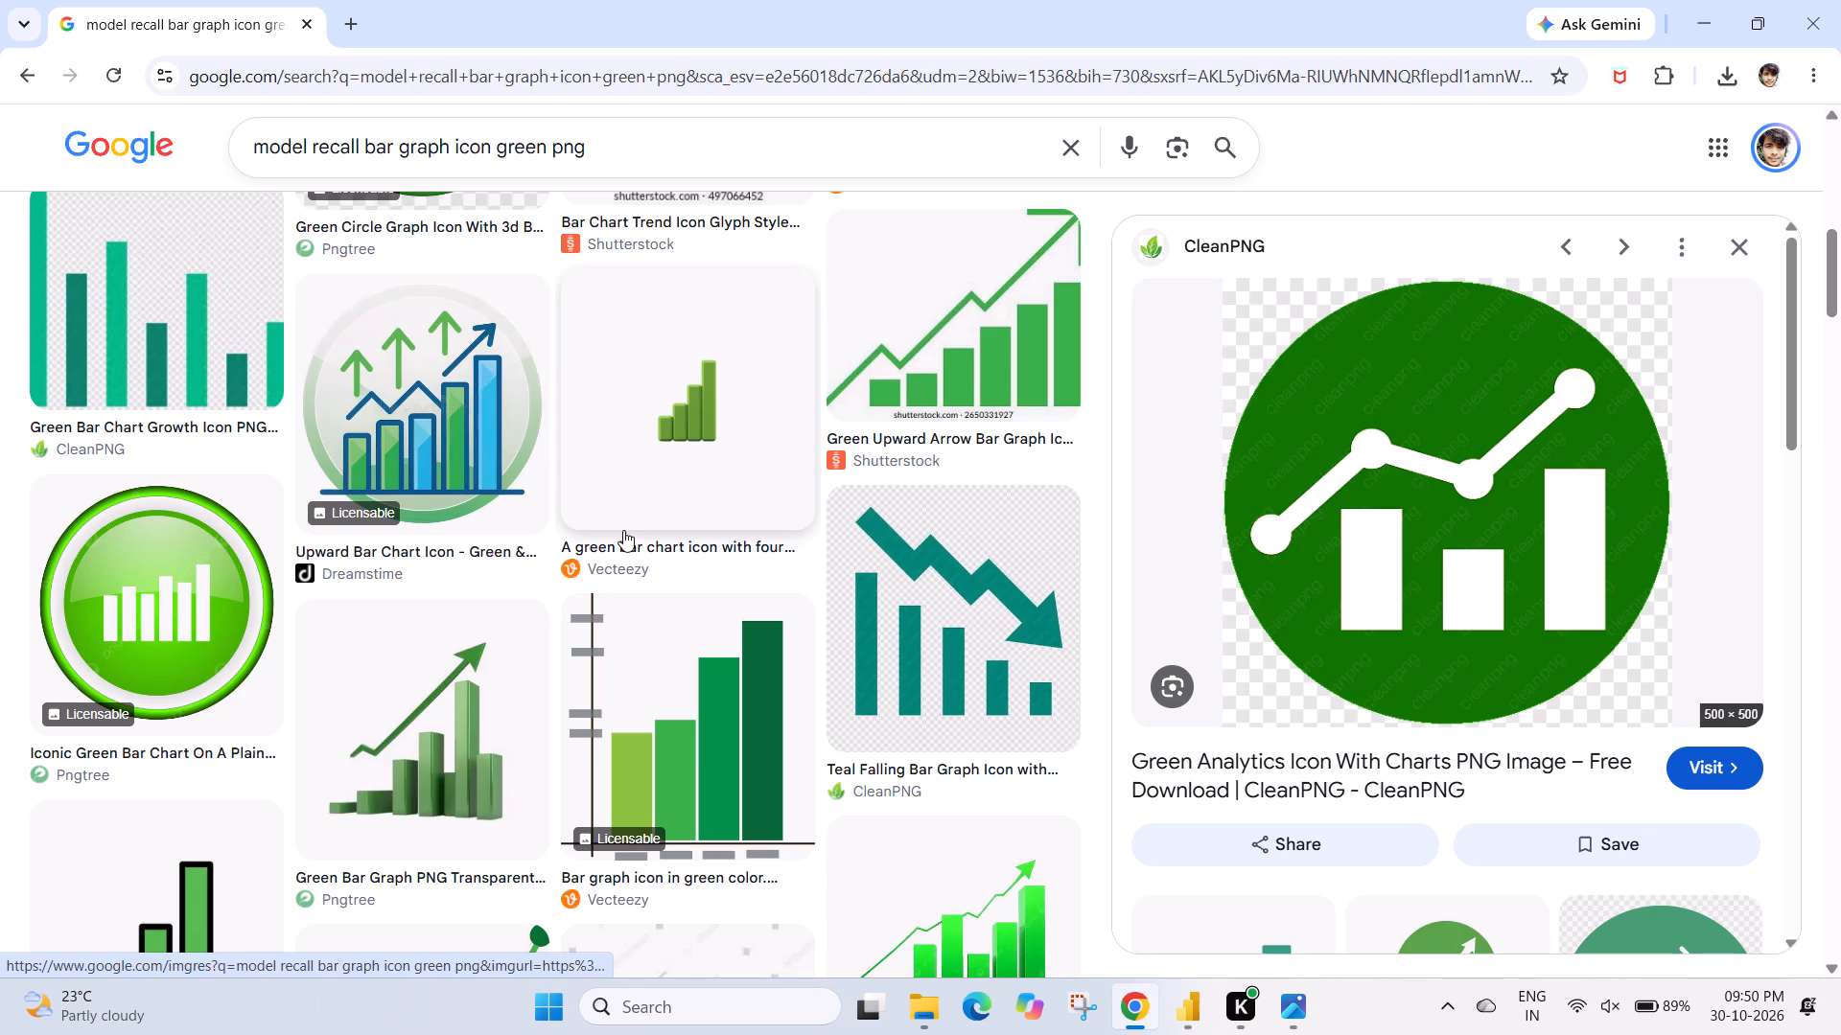
scroll(623, 530, "down", 3)
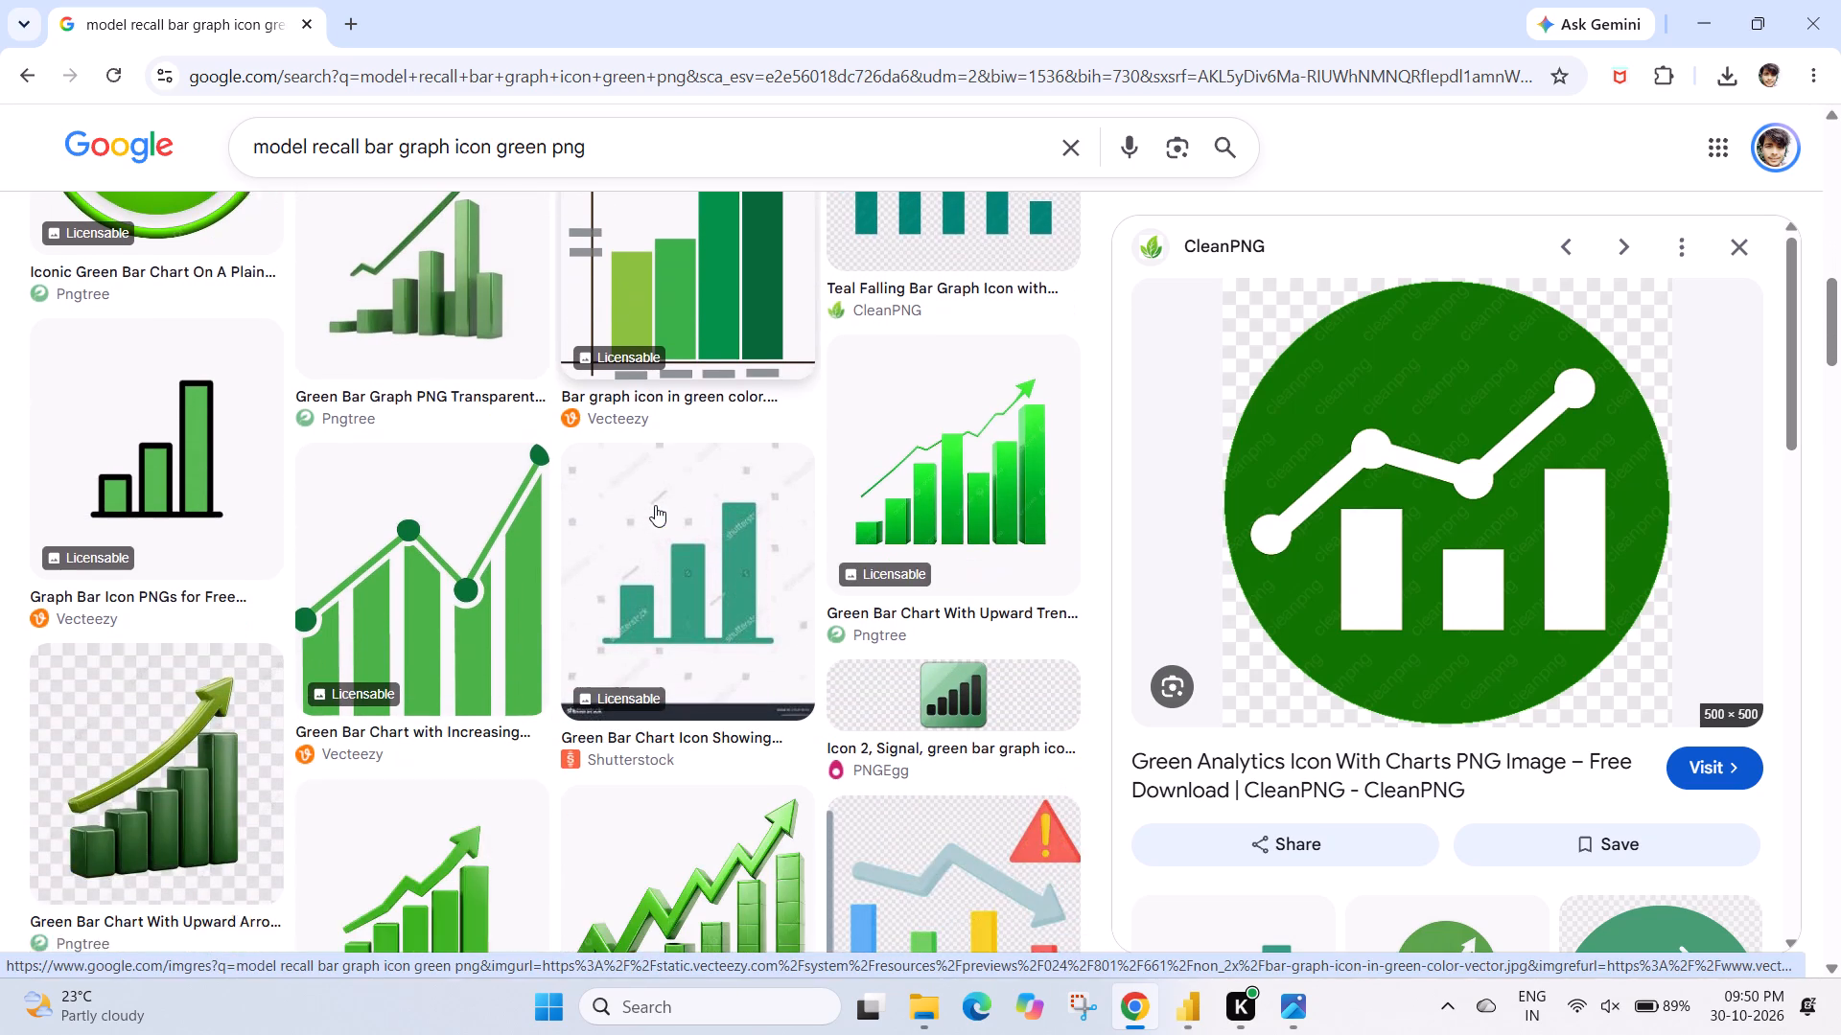
scroll(655, 505, "down", 8)
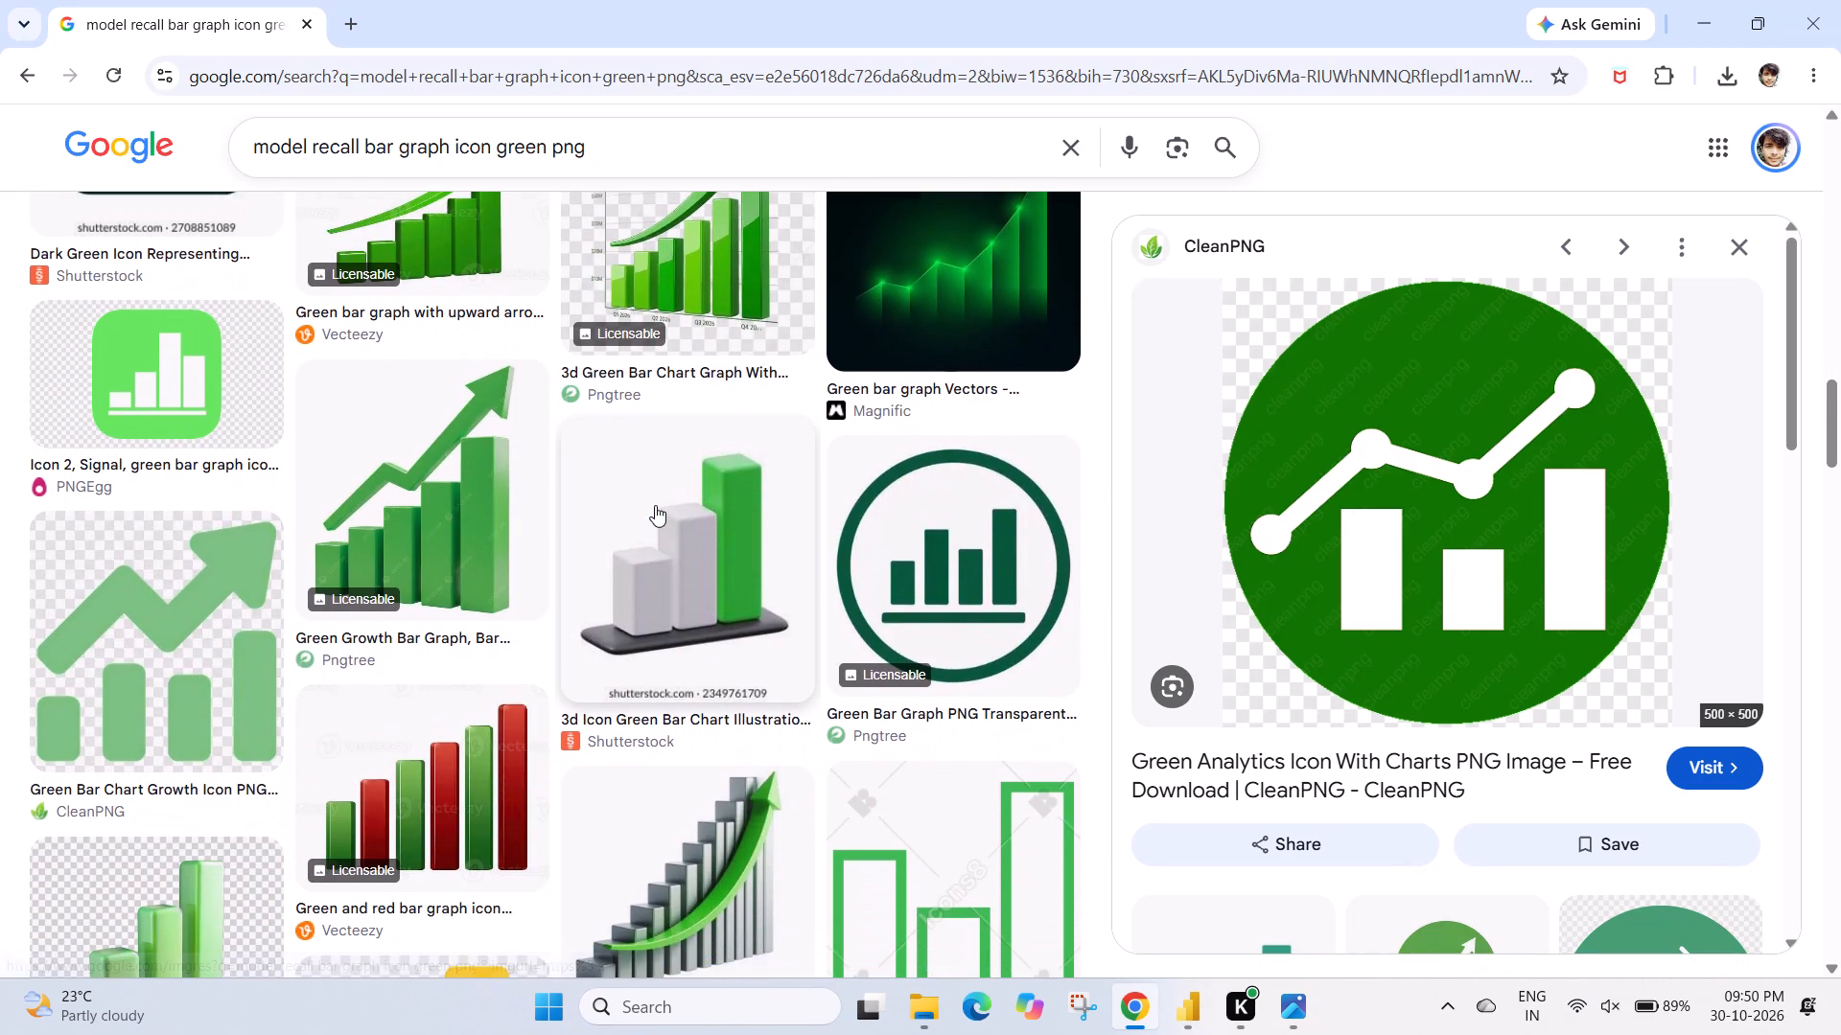
scroll(655, 505, "down", 4)
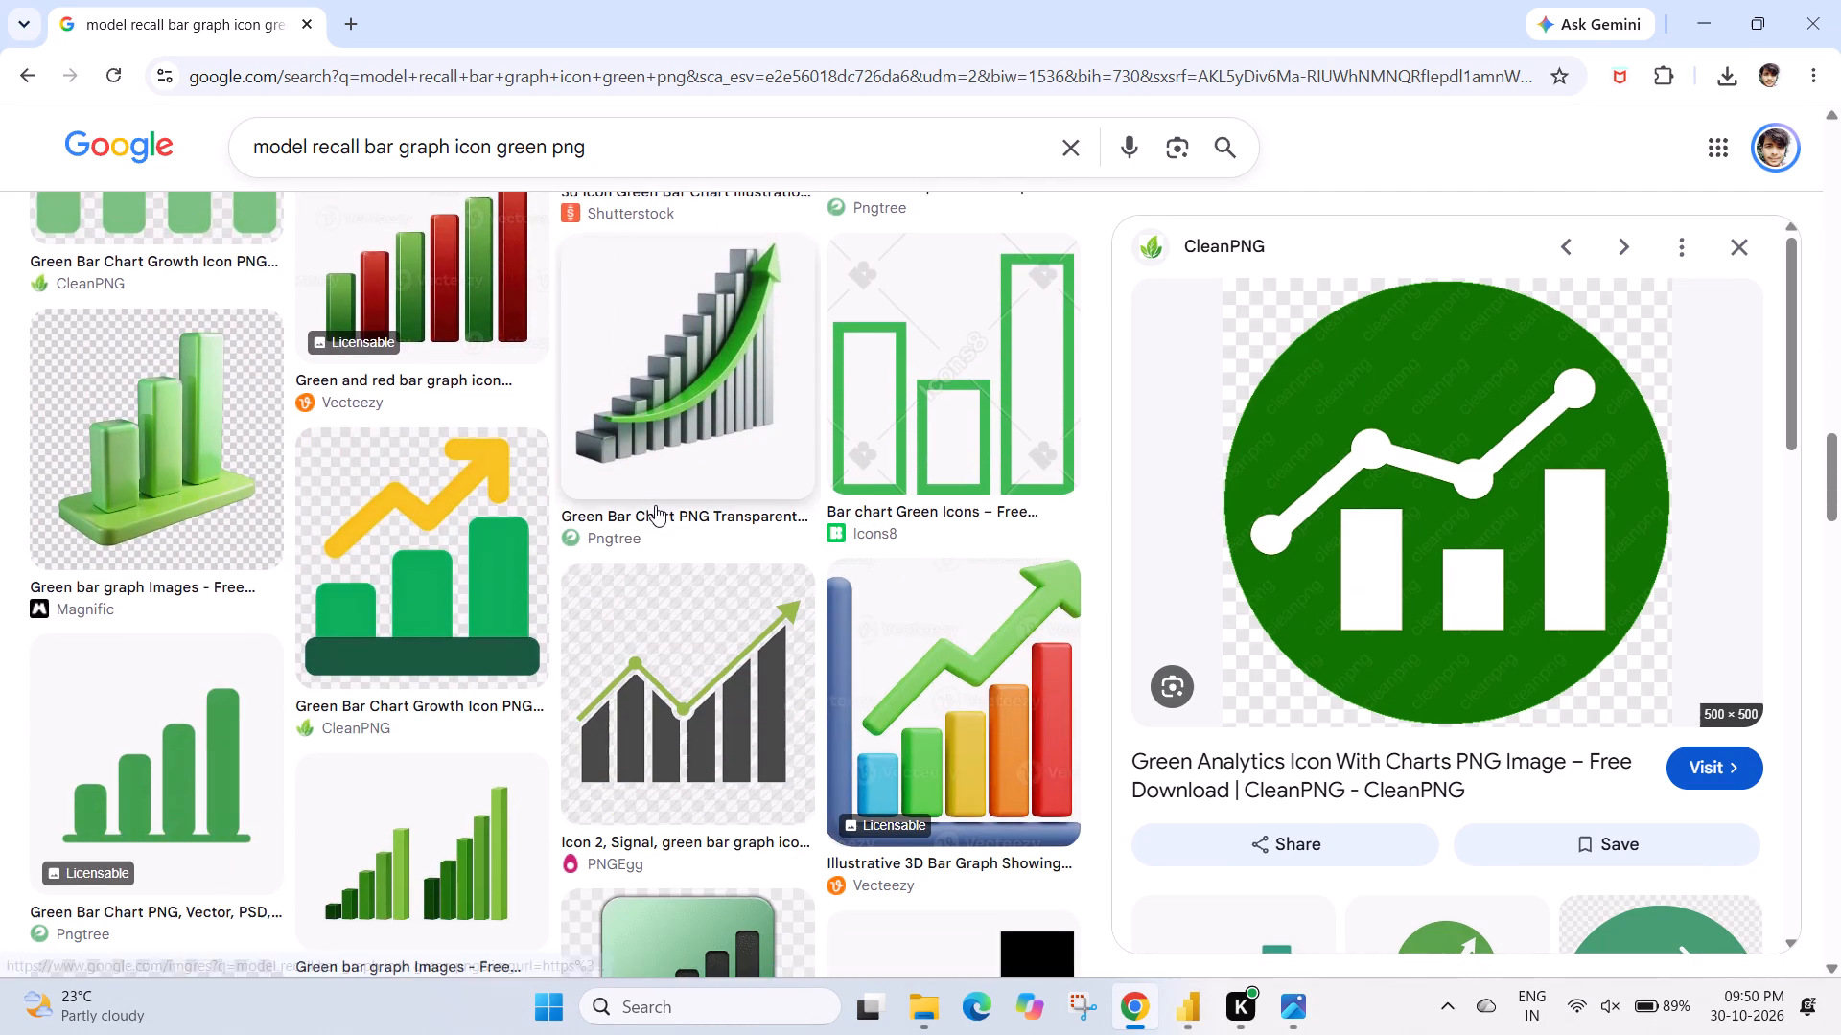
scroll(655, 505, "down", 7)
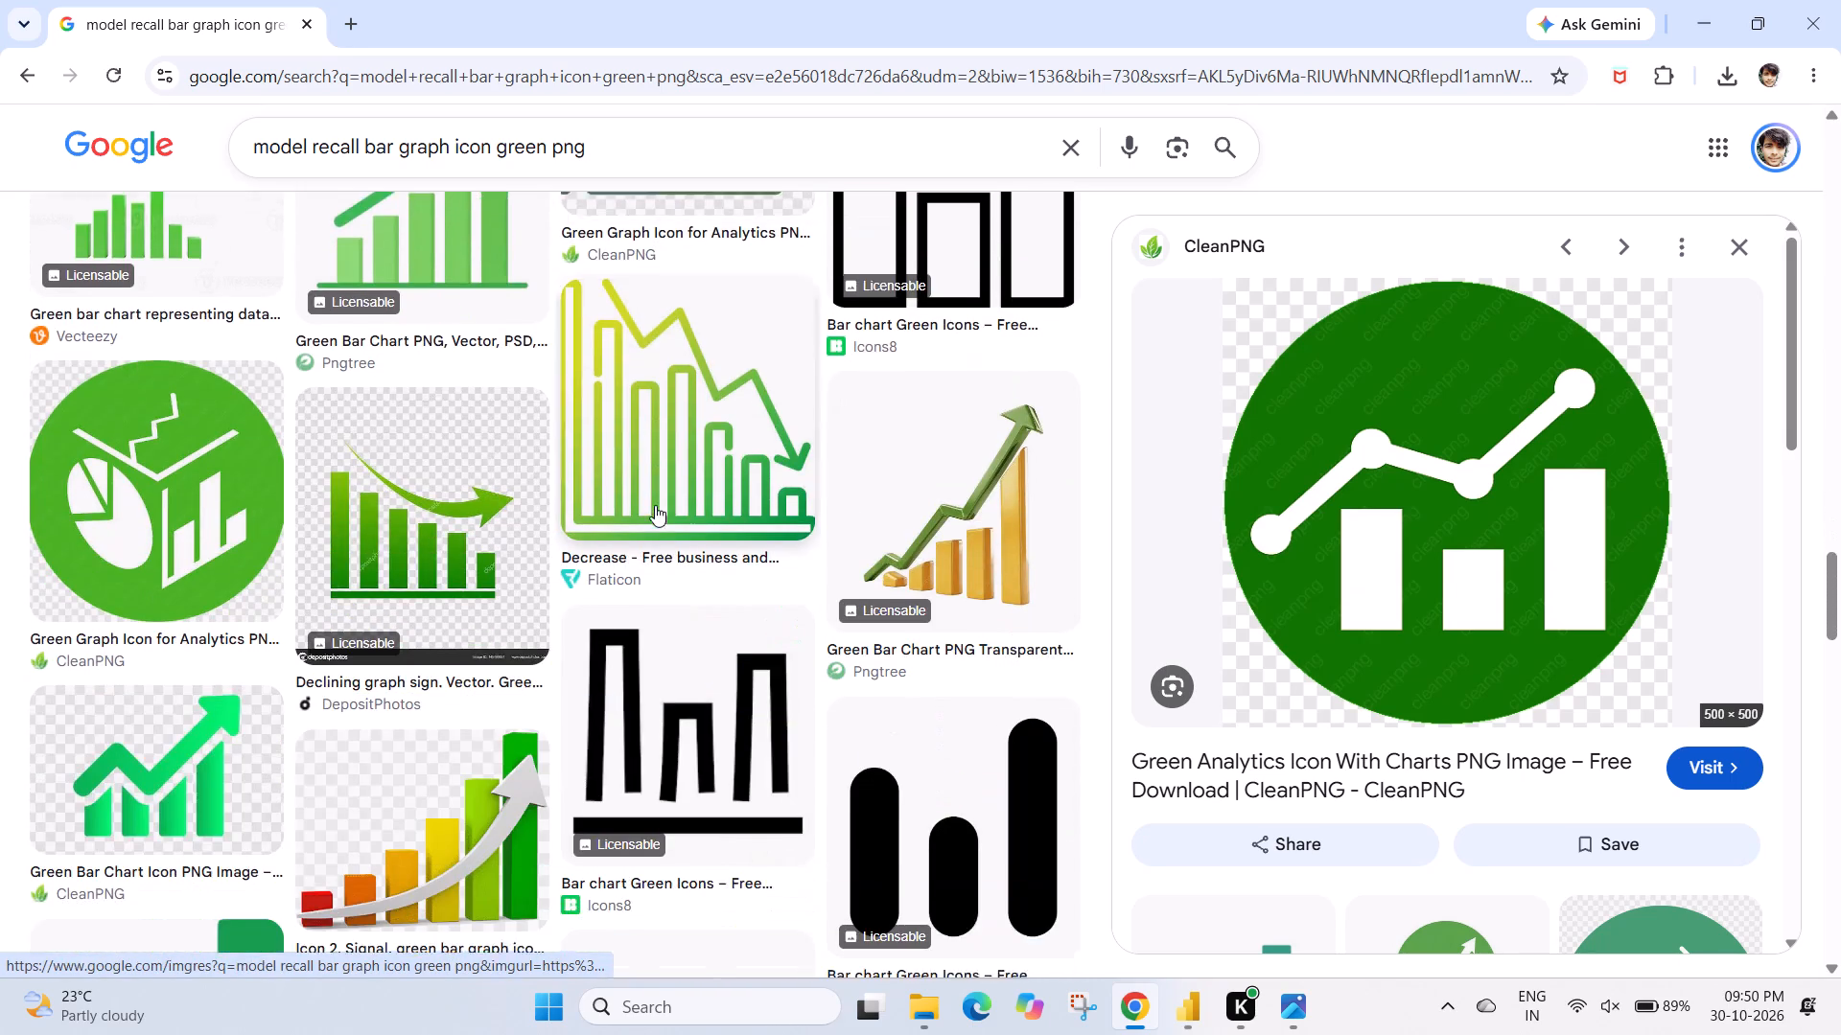
scroll(655, 505, "down", 3)
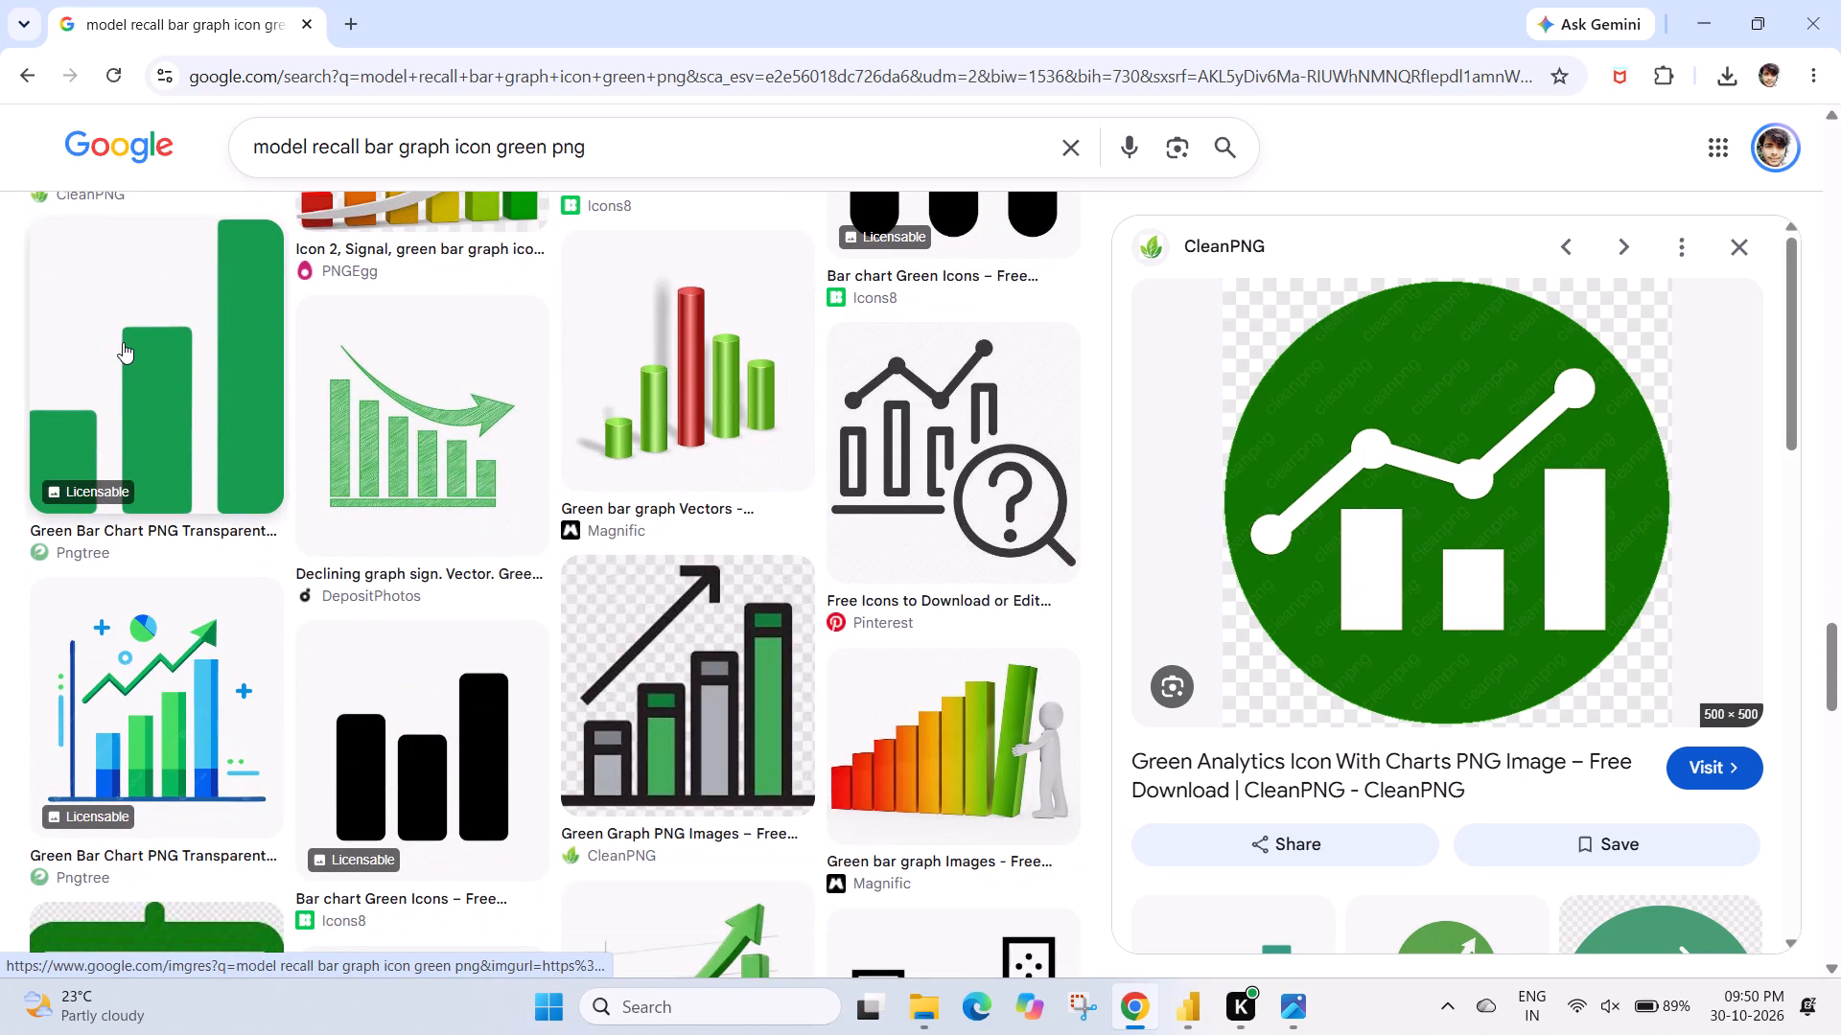
left_click(123, 342)
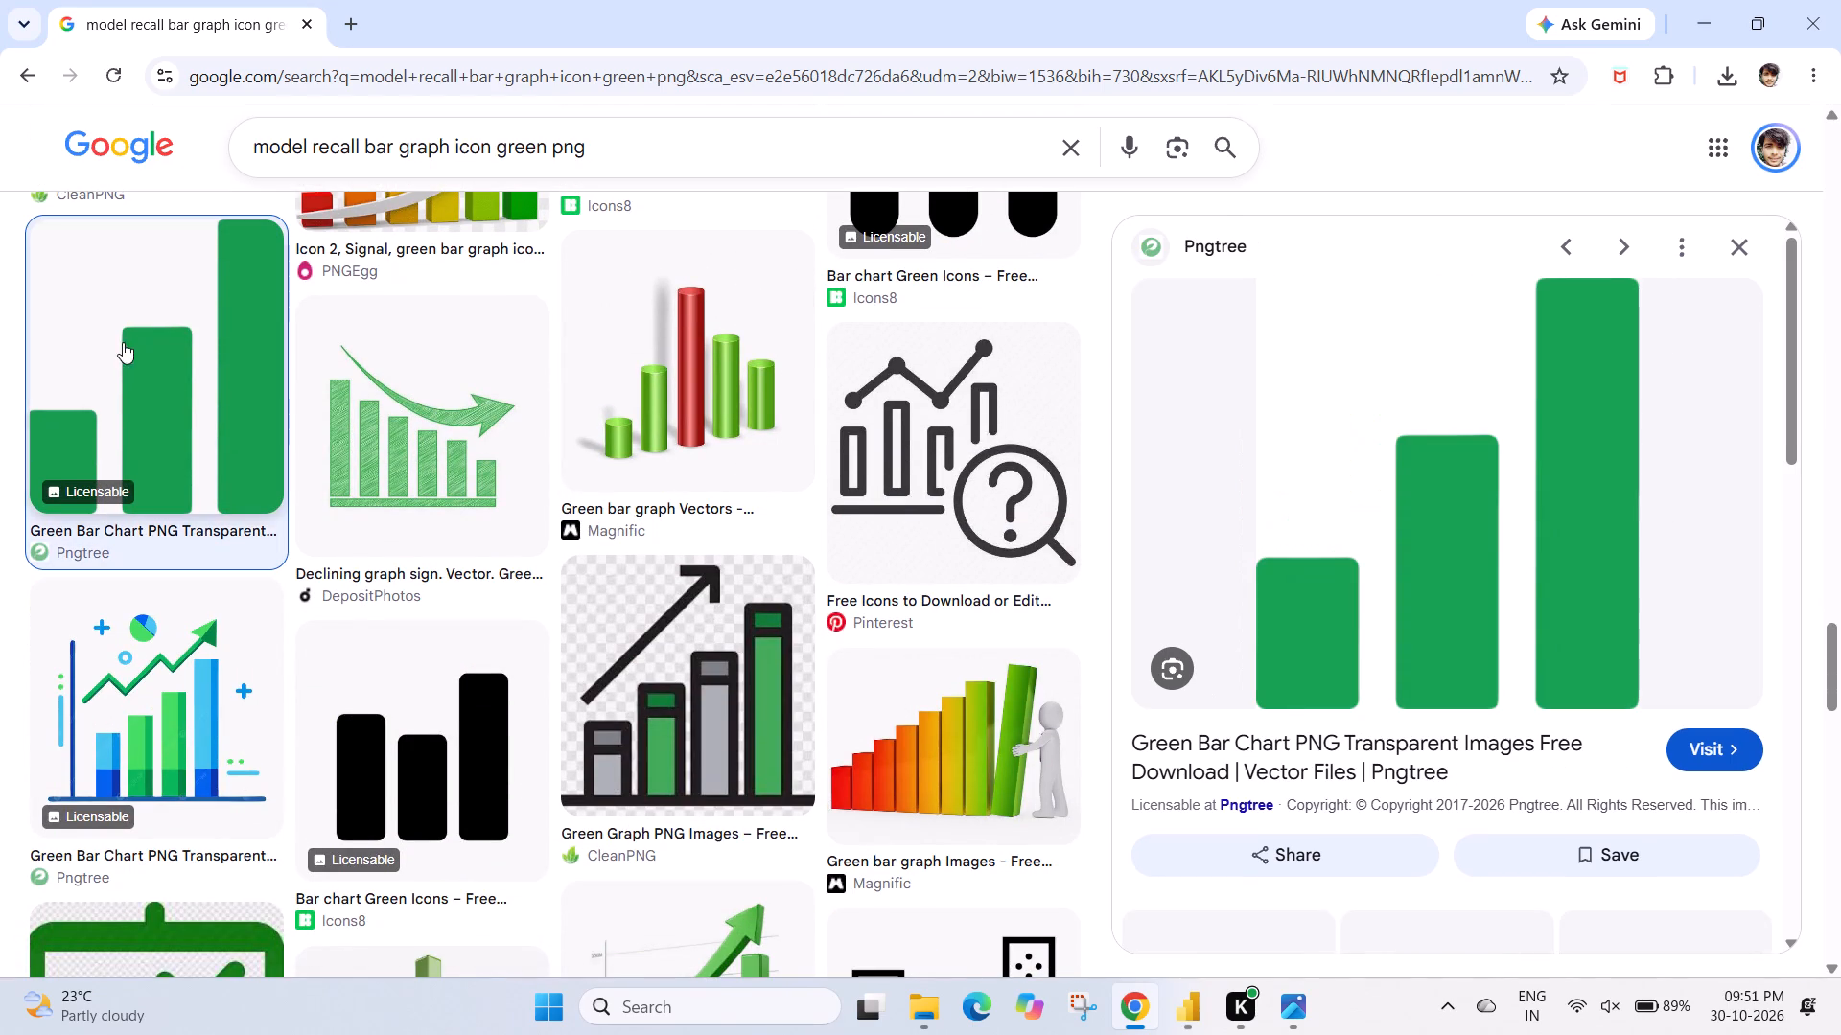
left_click(1361, 488)
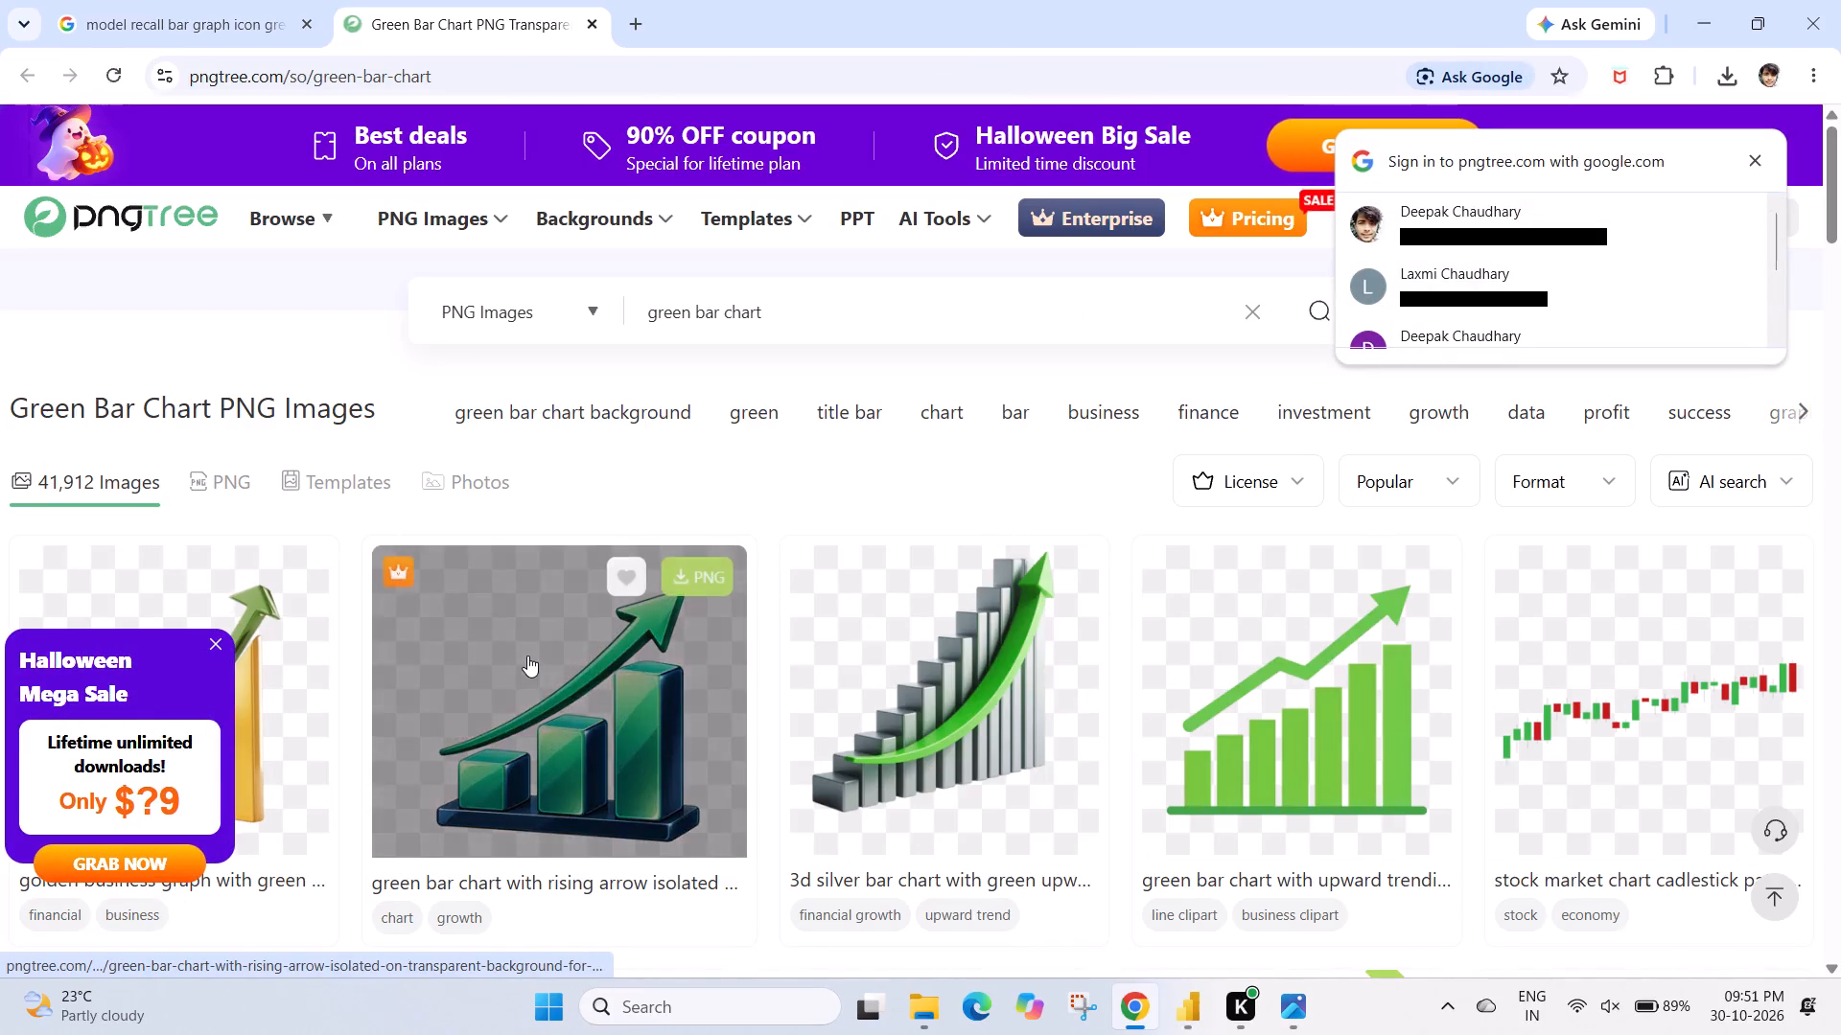
scroll(527, 655, "right", 6)
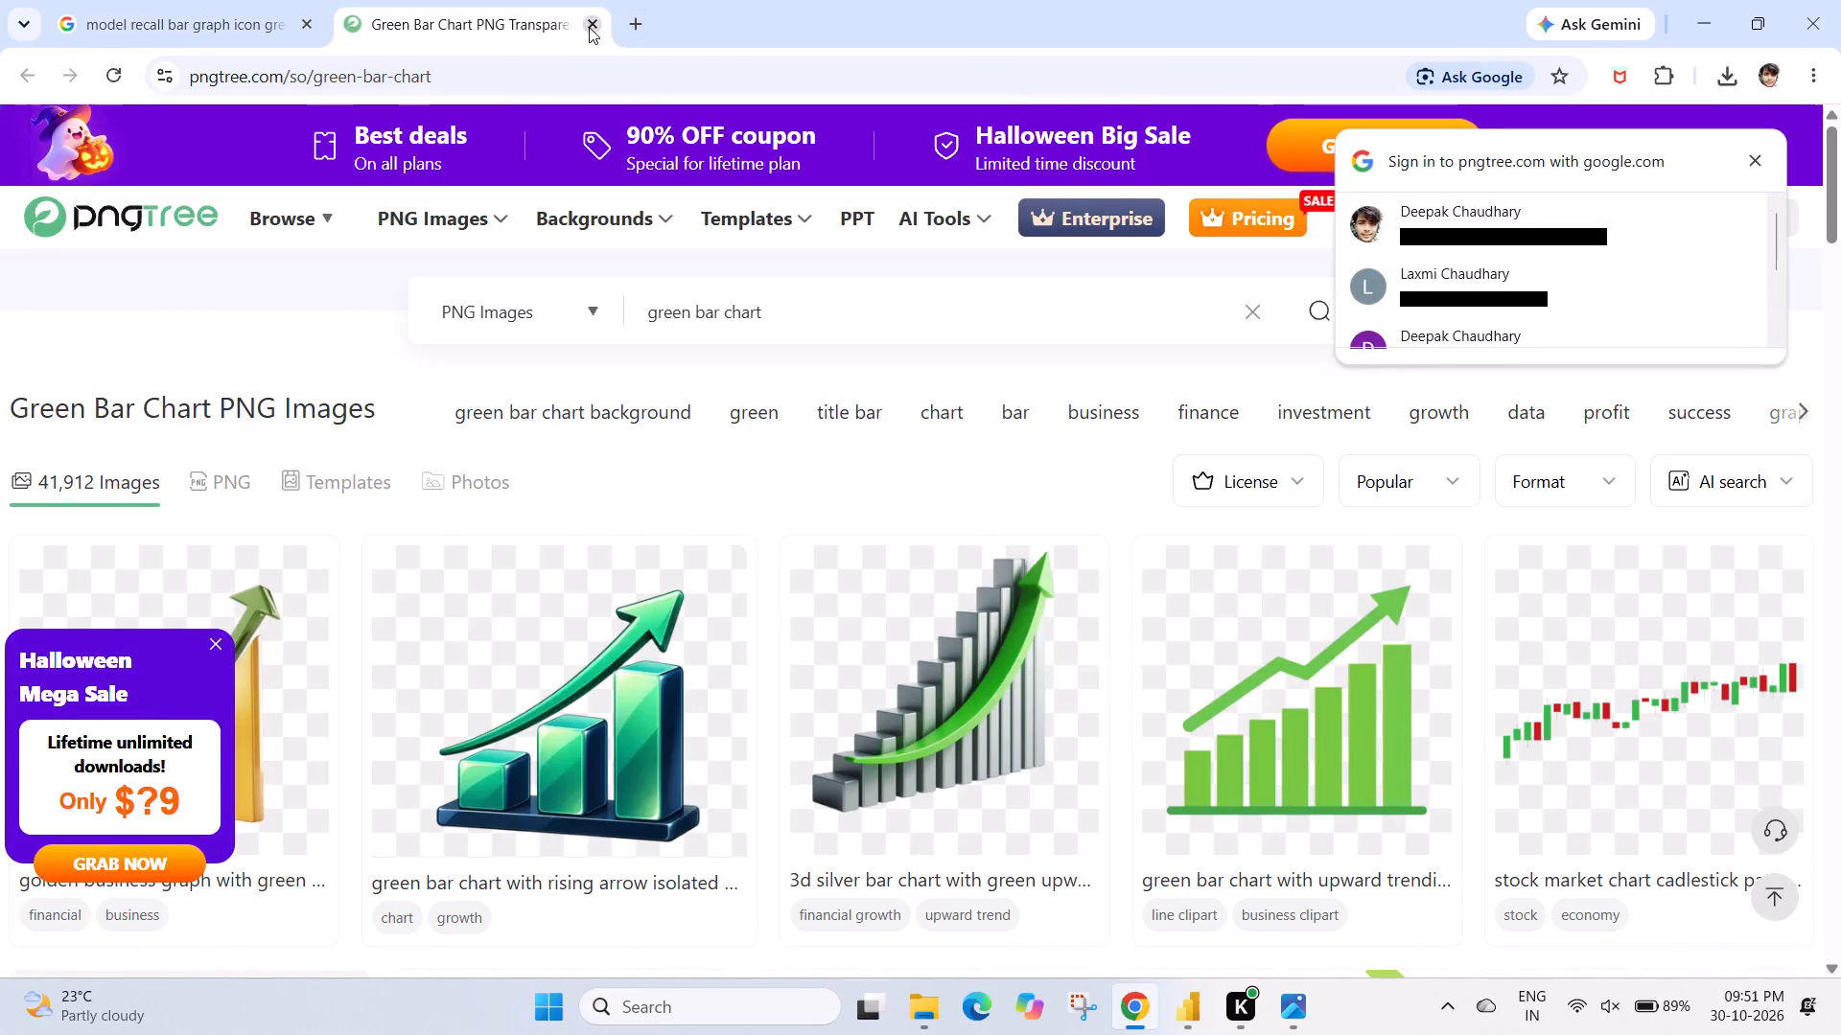
left_click(589, 27)
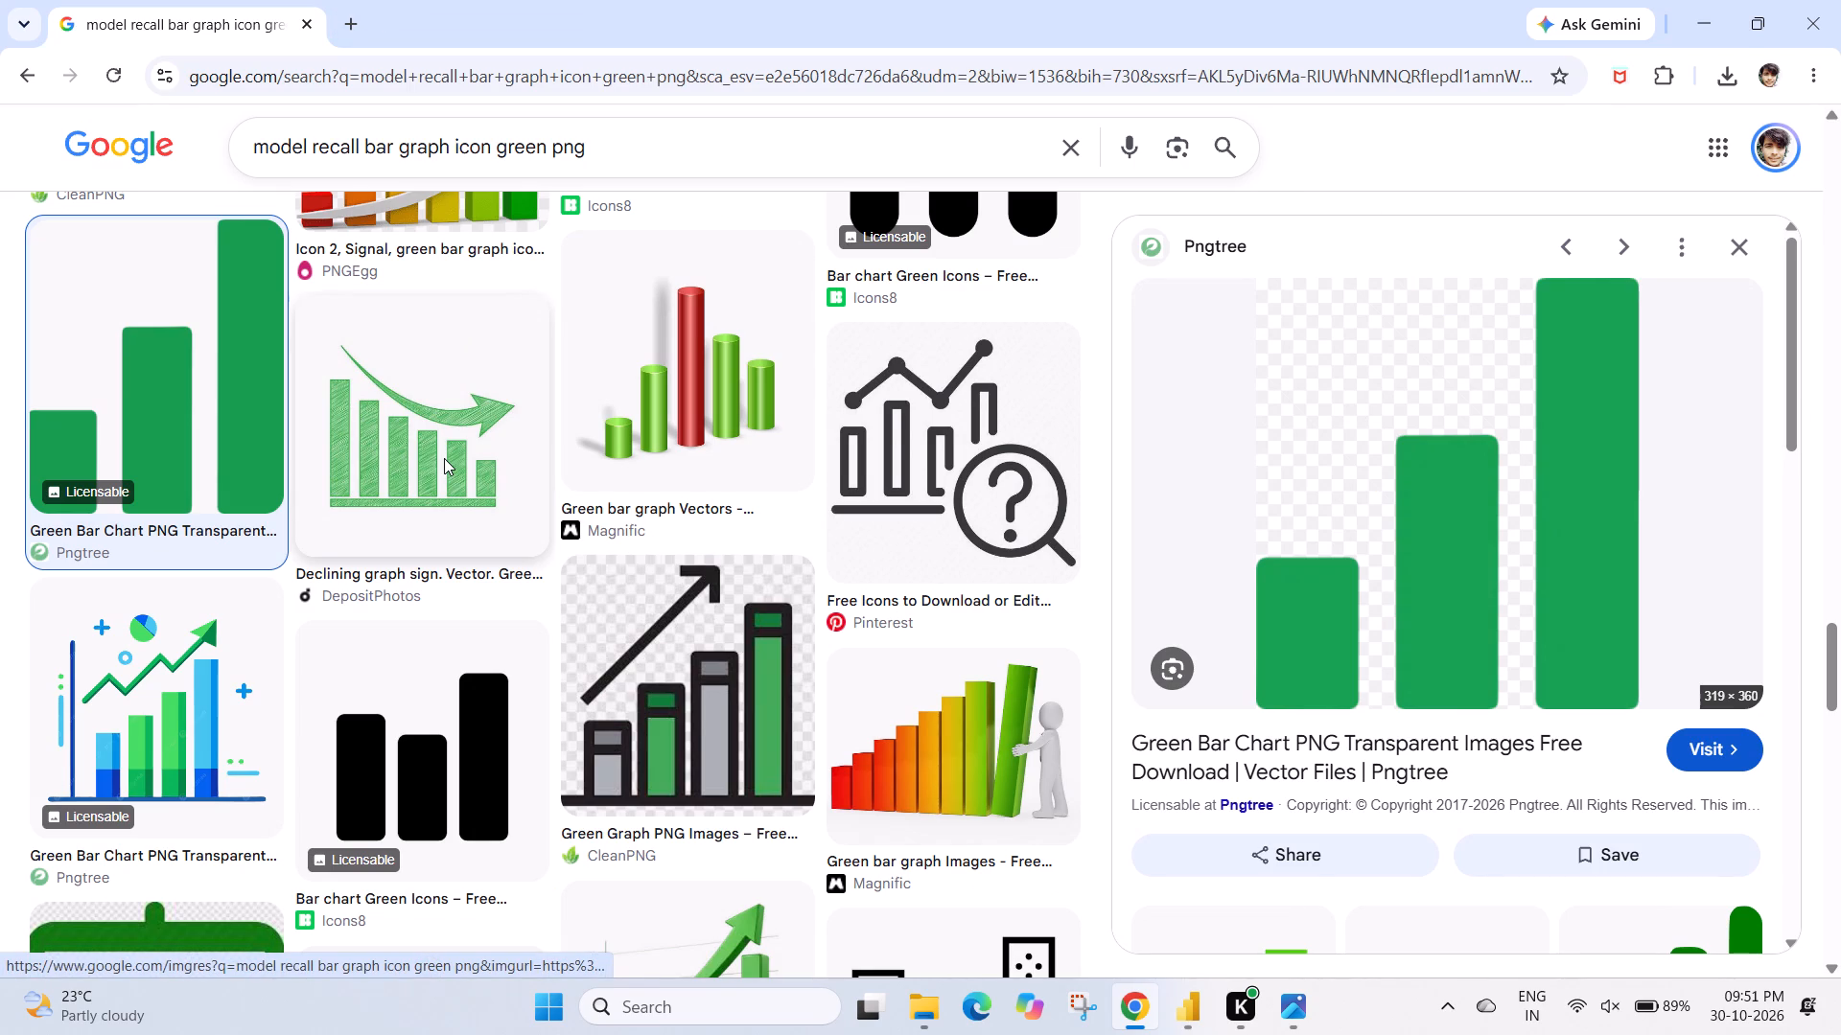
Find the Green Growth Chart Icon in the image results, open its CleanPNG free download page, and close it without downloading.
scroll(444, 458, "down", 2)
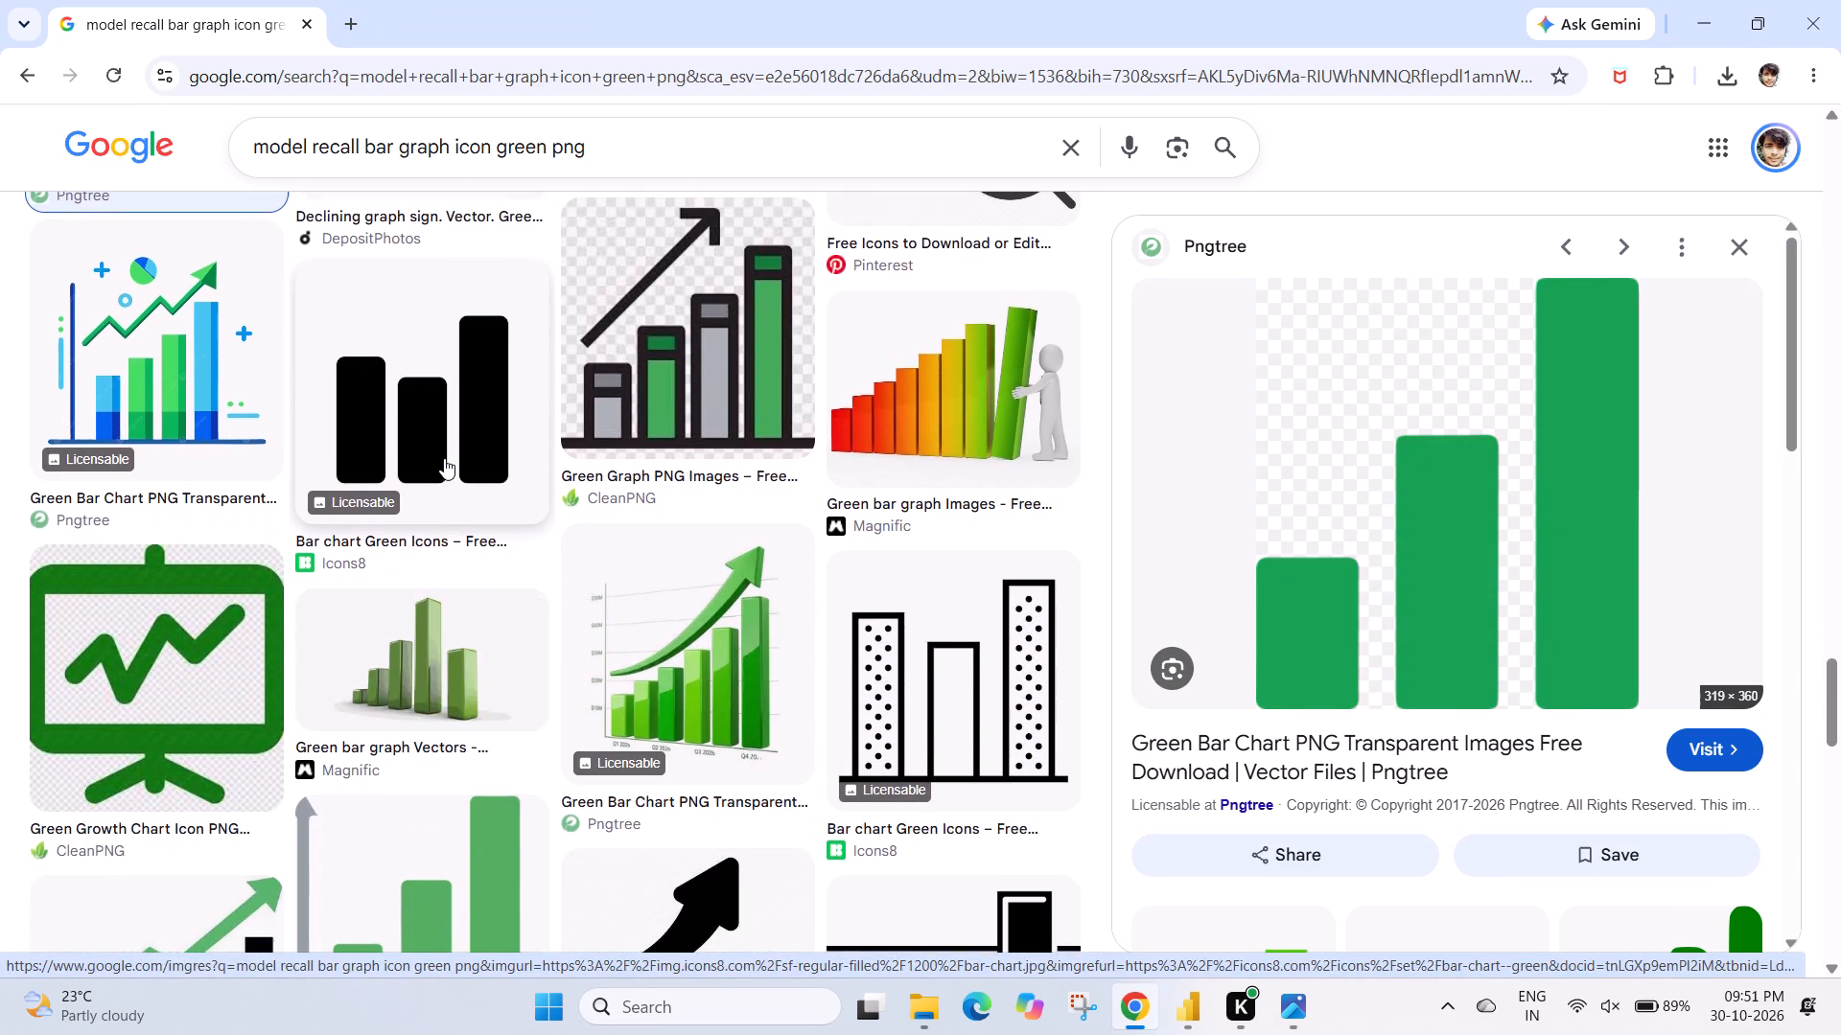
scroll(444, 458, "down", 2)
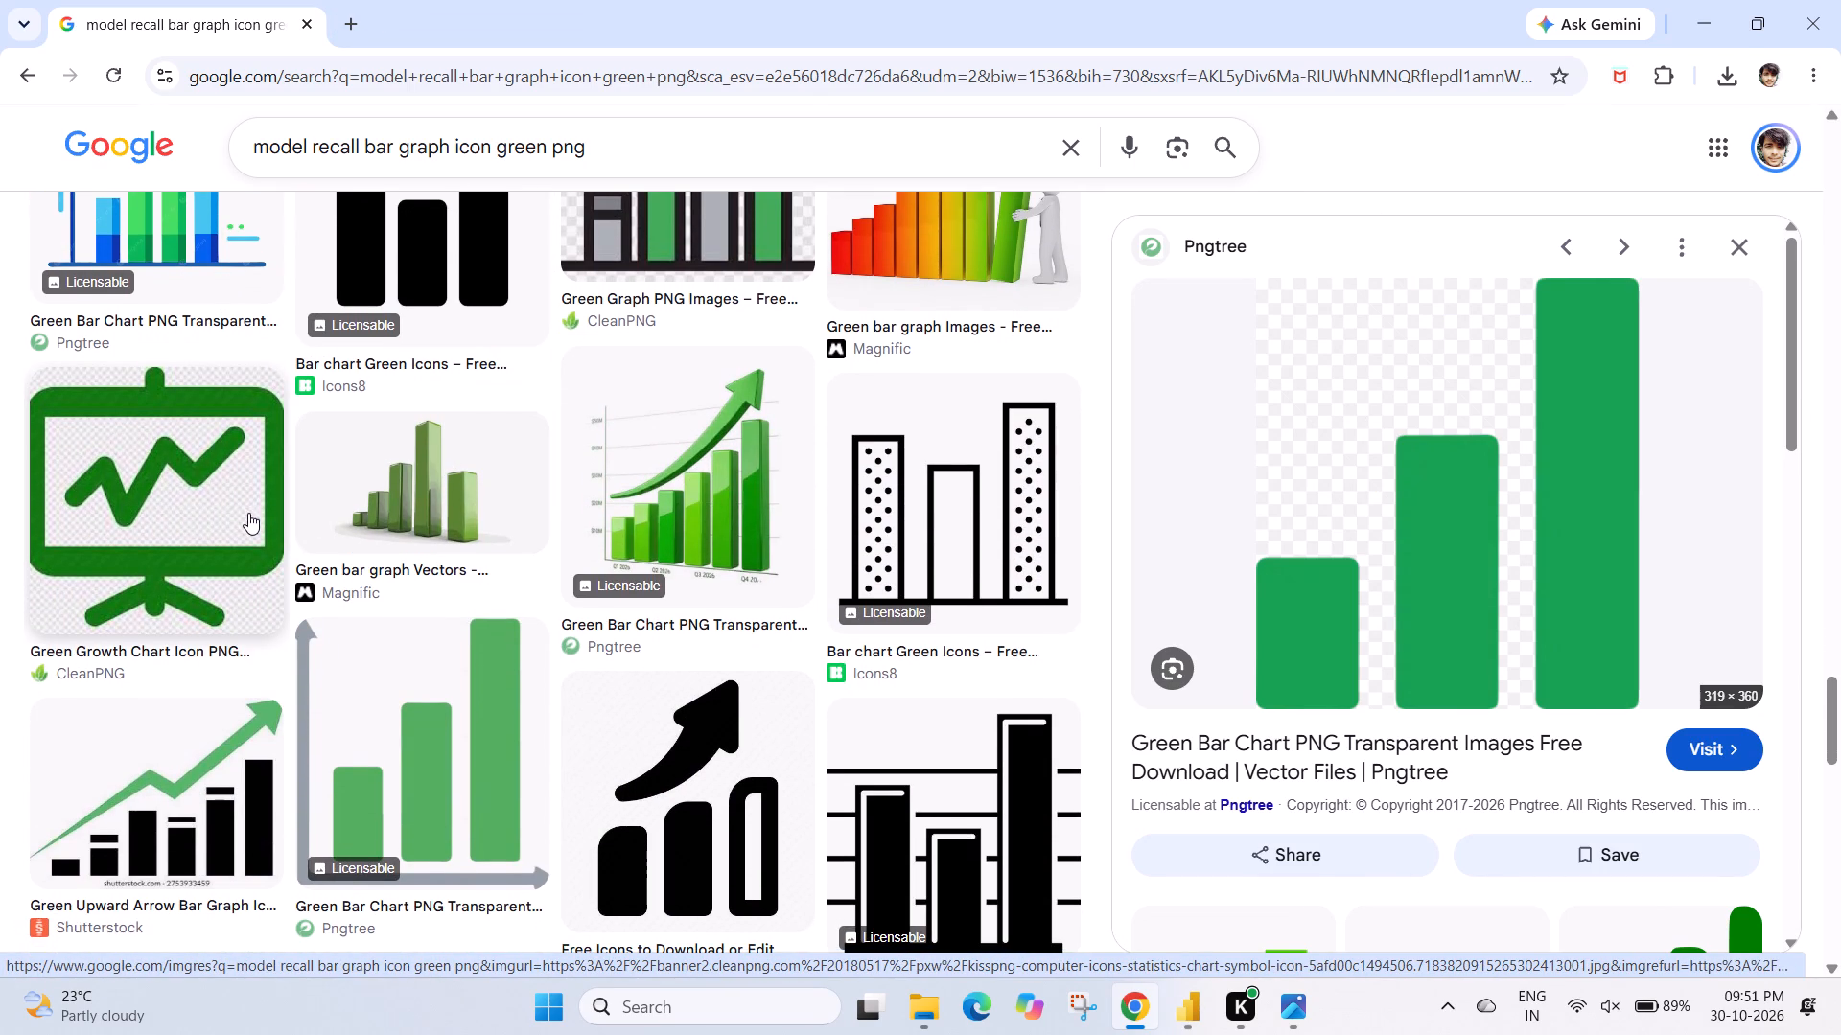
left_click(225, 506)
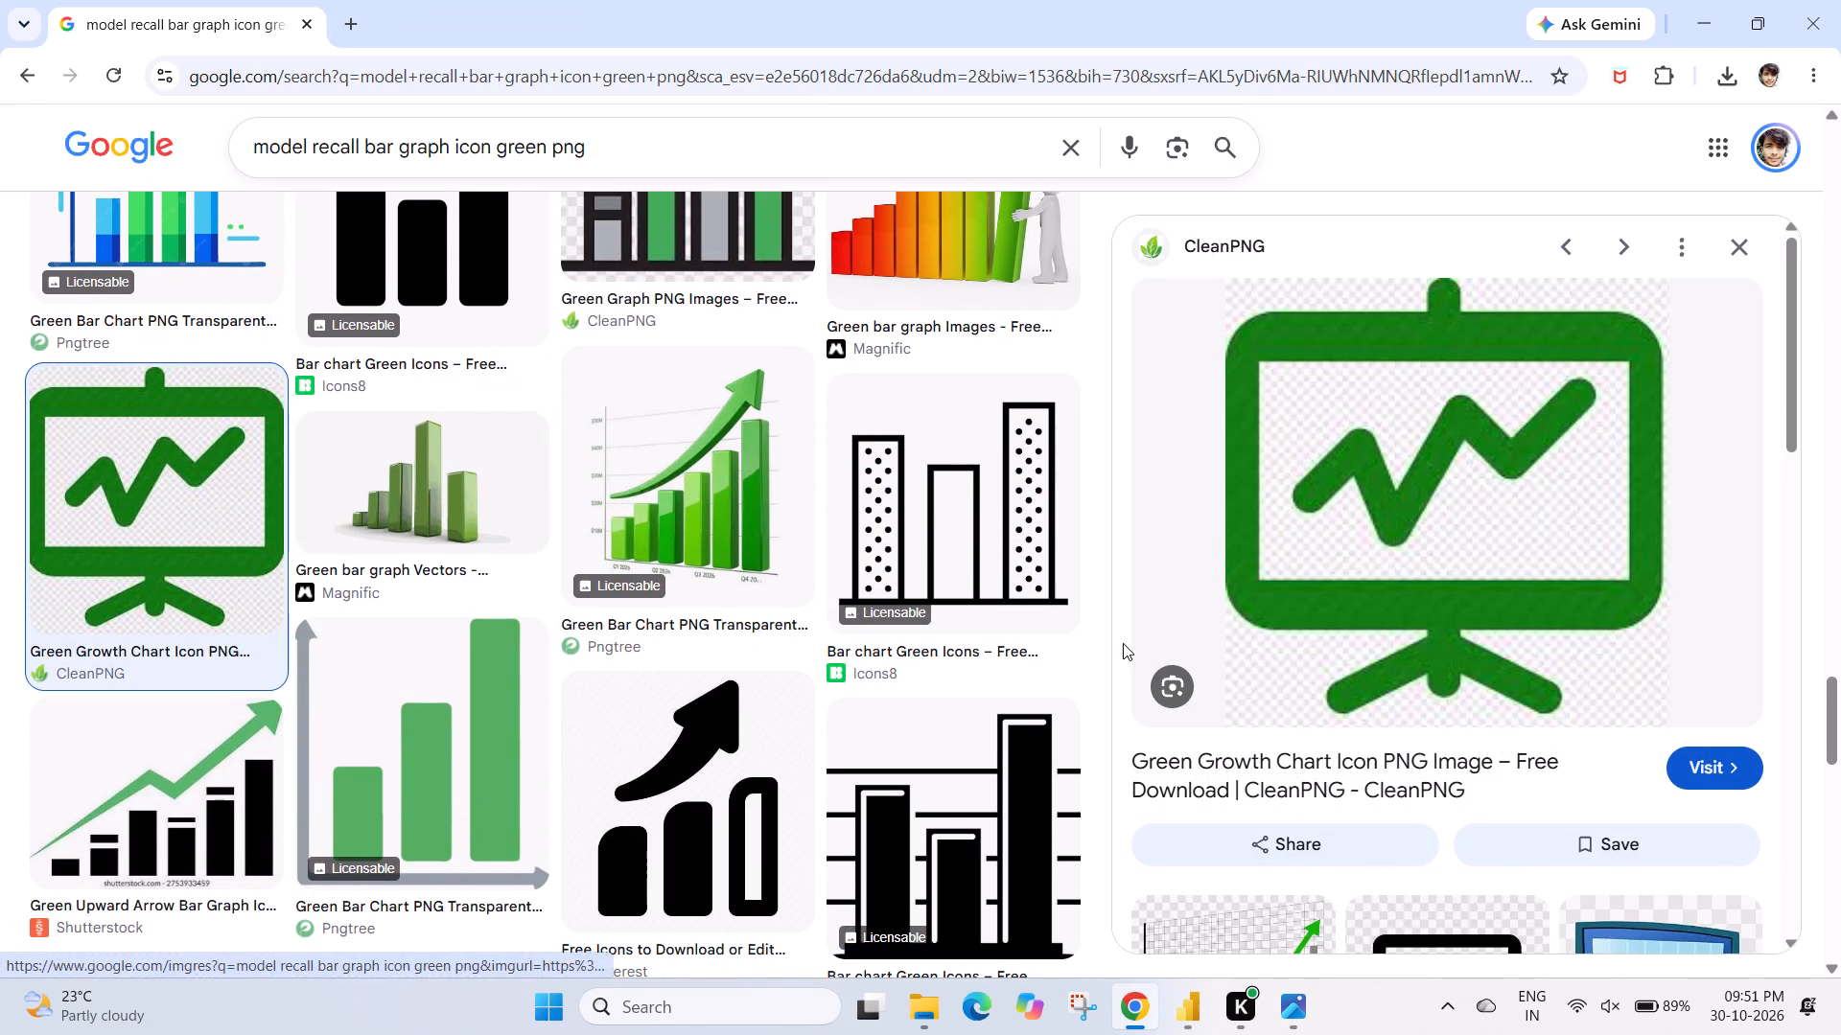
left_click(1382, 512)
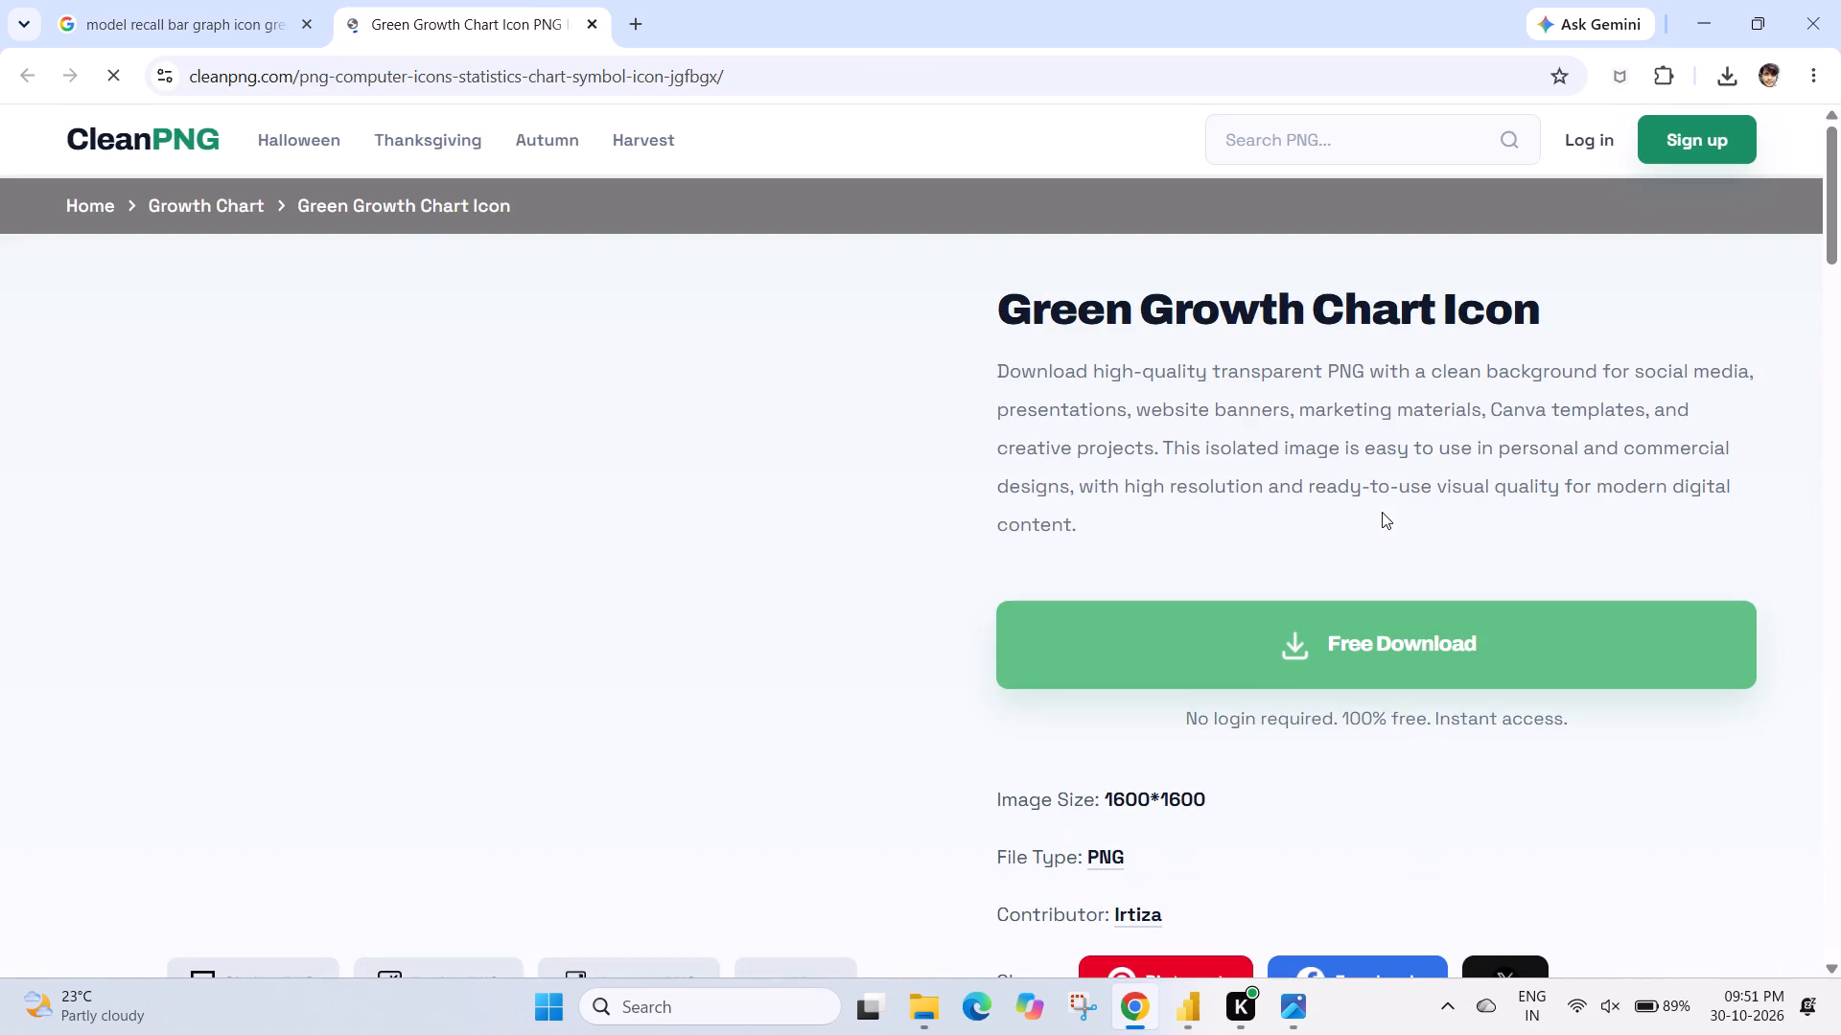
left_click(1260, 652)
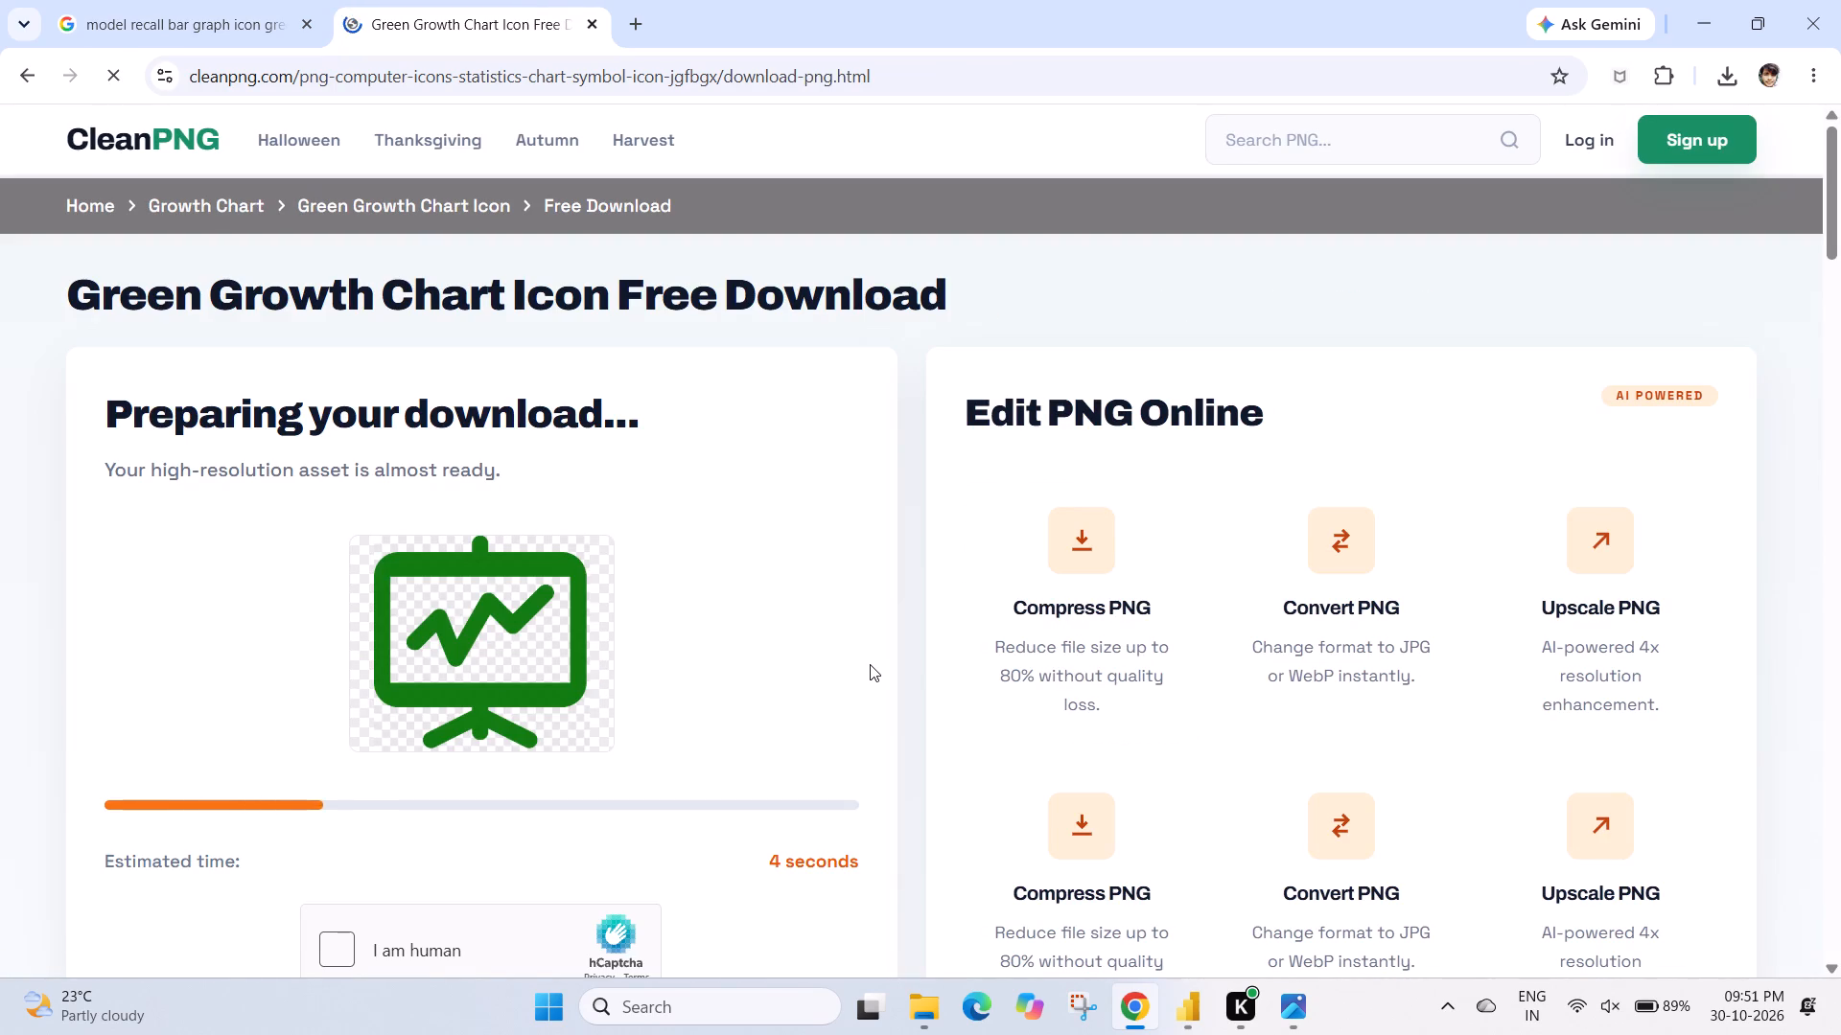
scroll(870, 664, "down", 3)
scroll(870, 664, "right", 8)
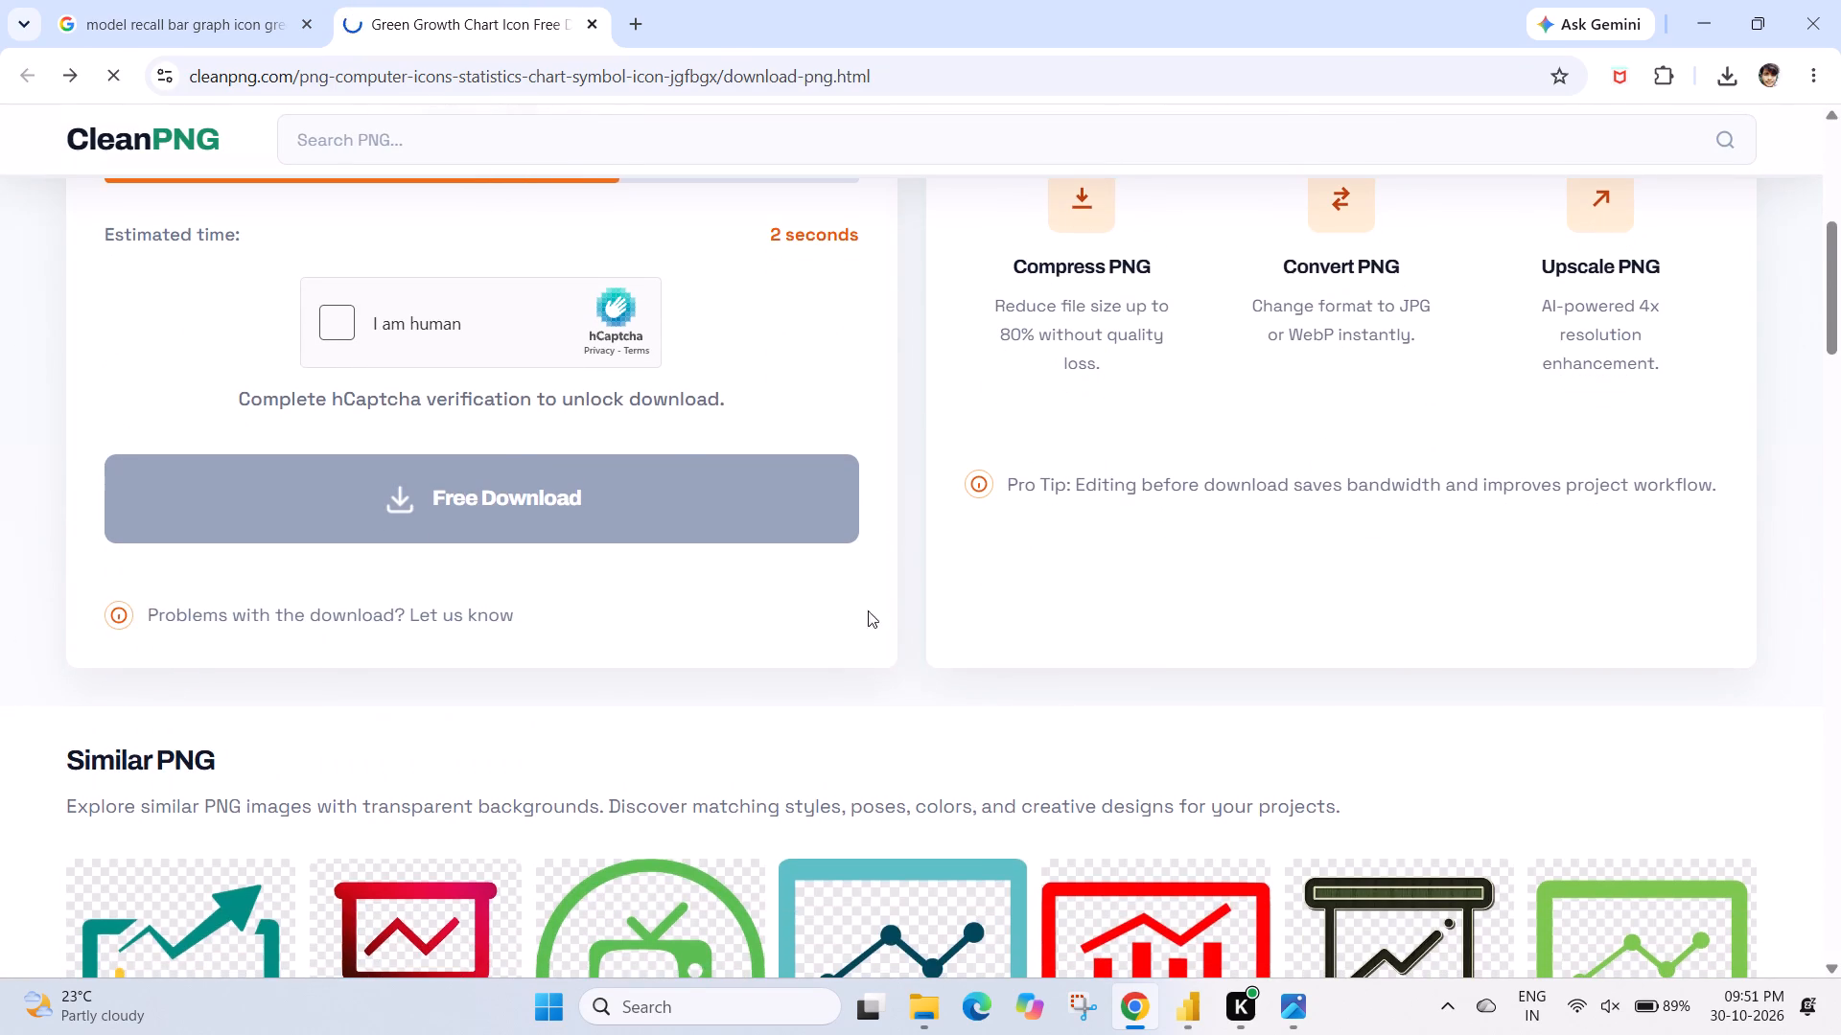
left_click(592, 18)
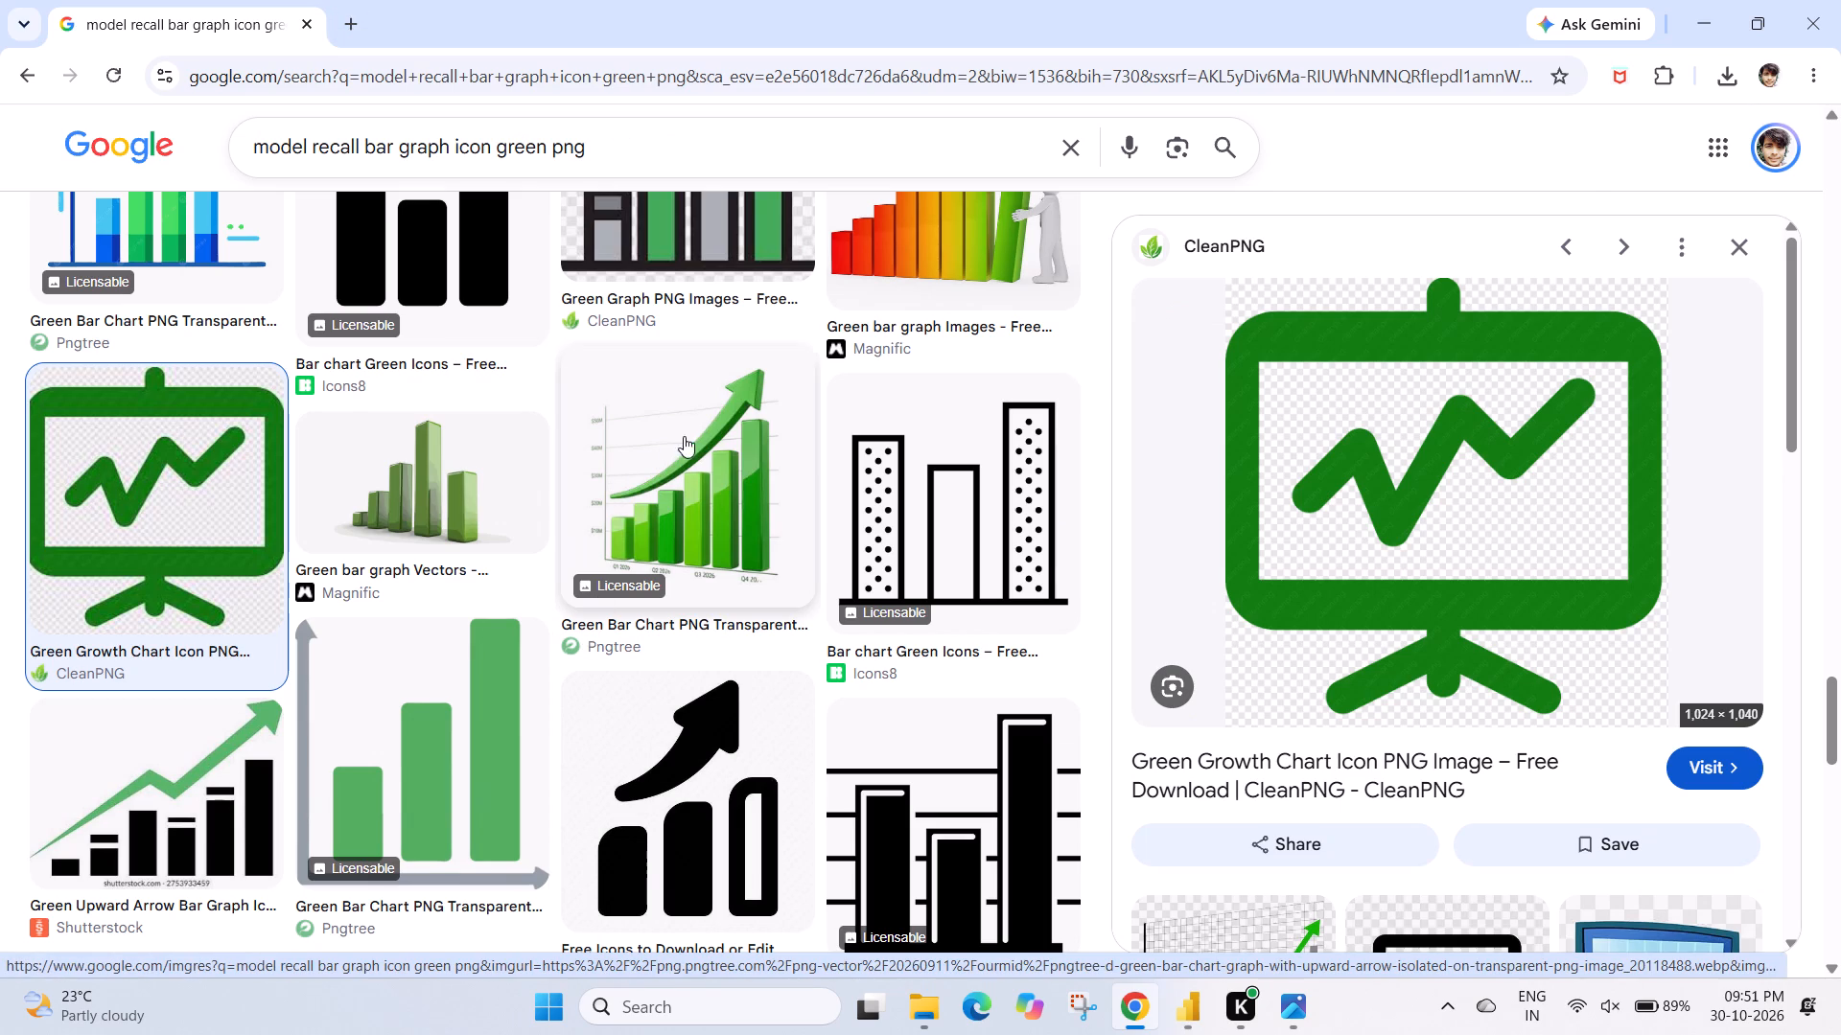
scroll(720, 492, "down", 2)
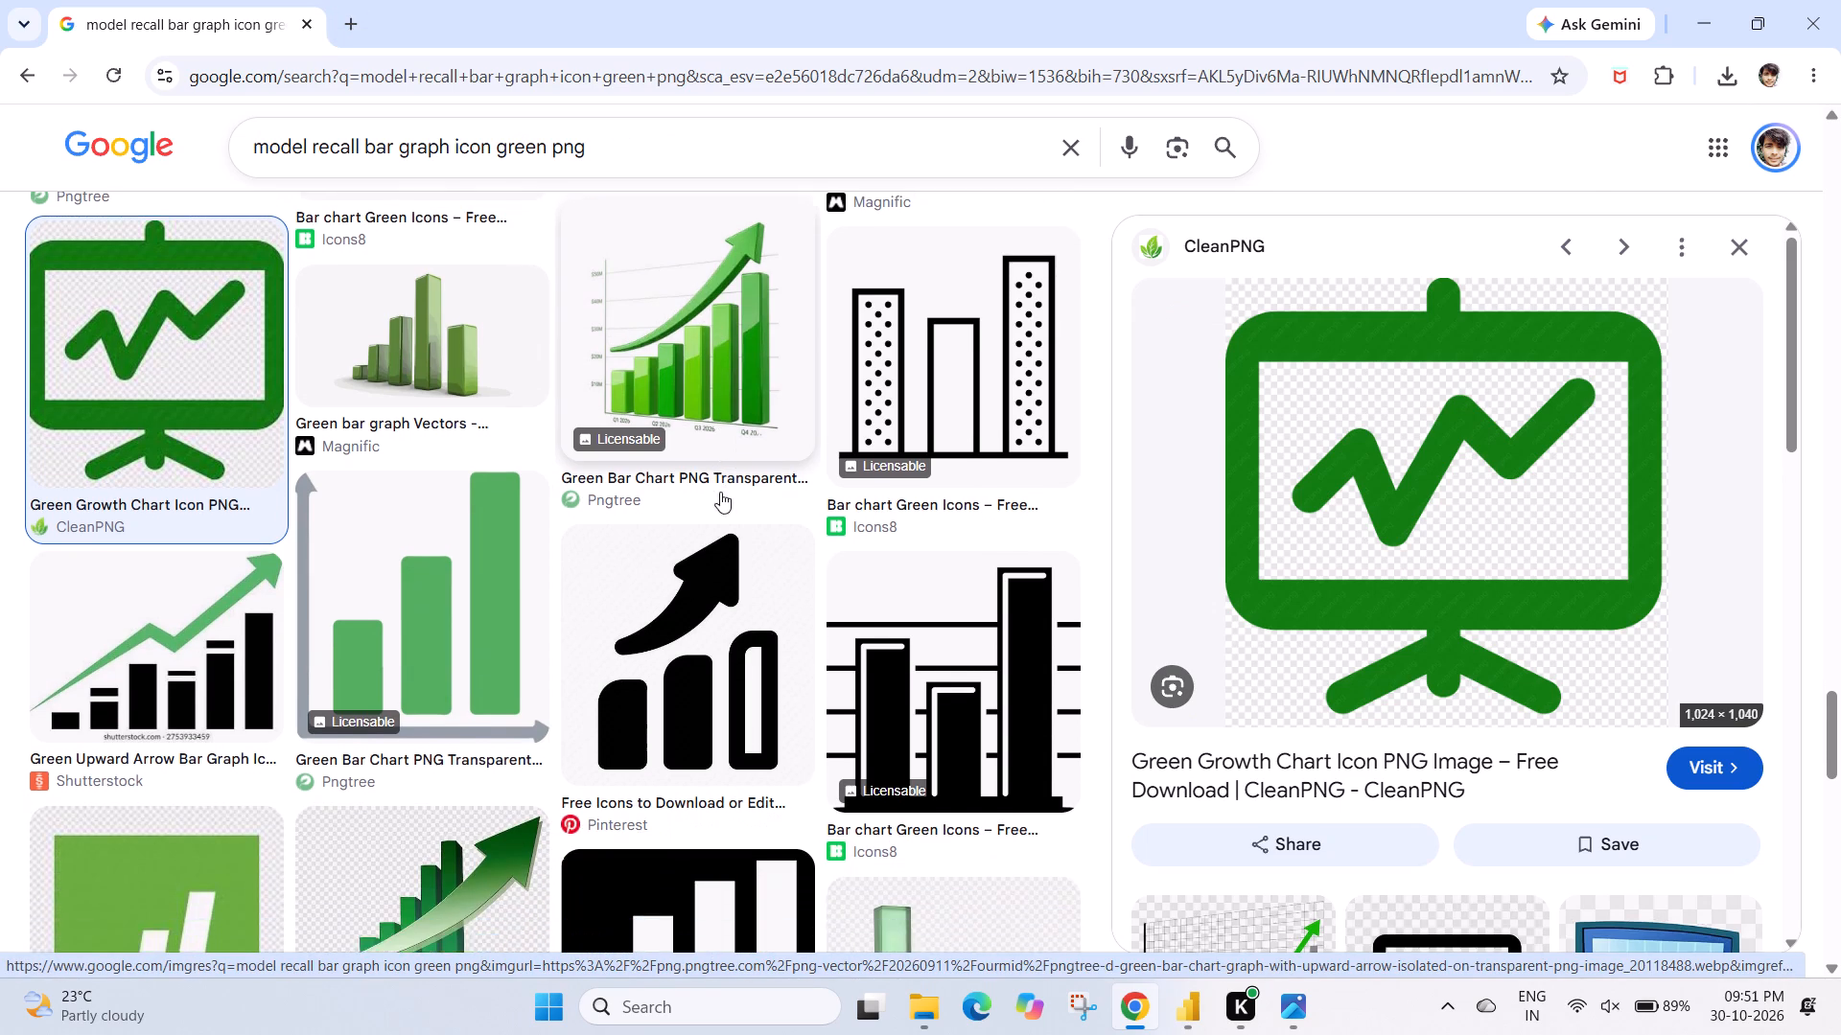
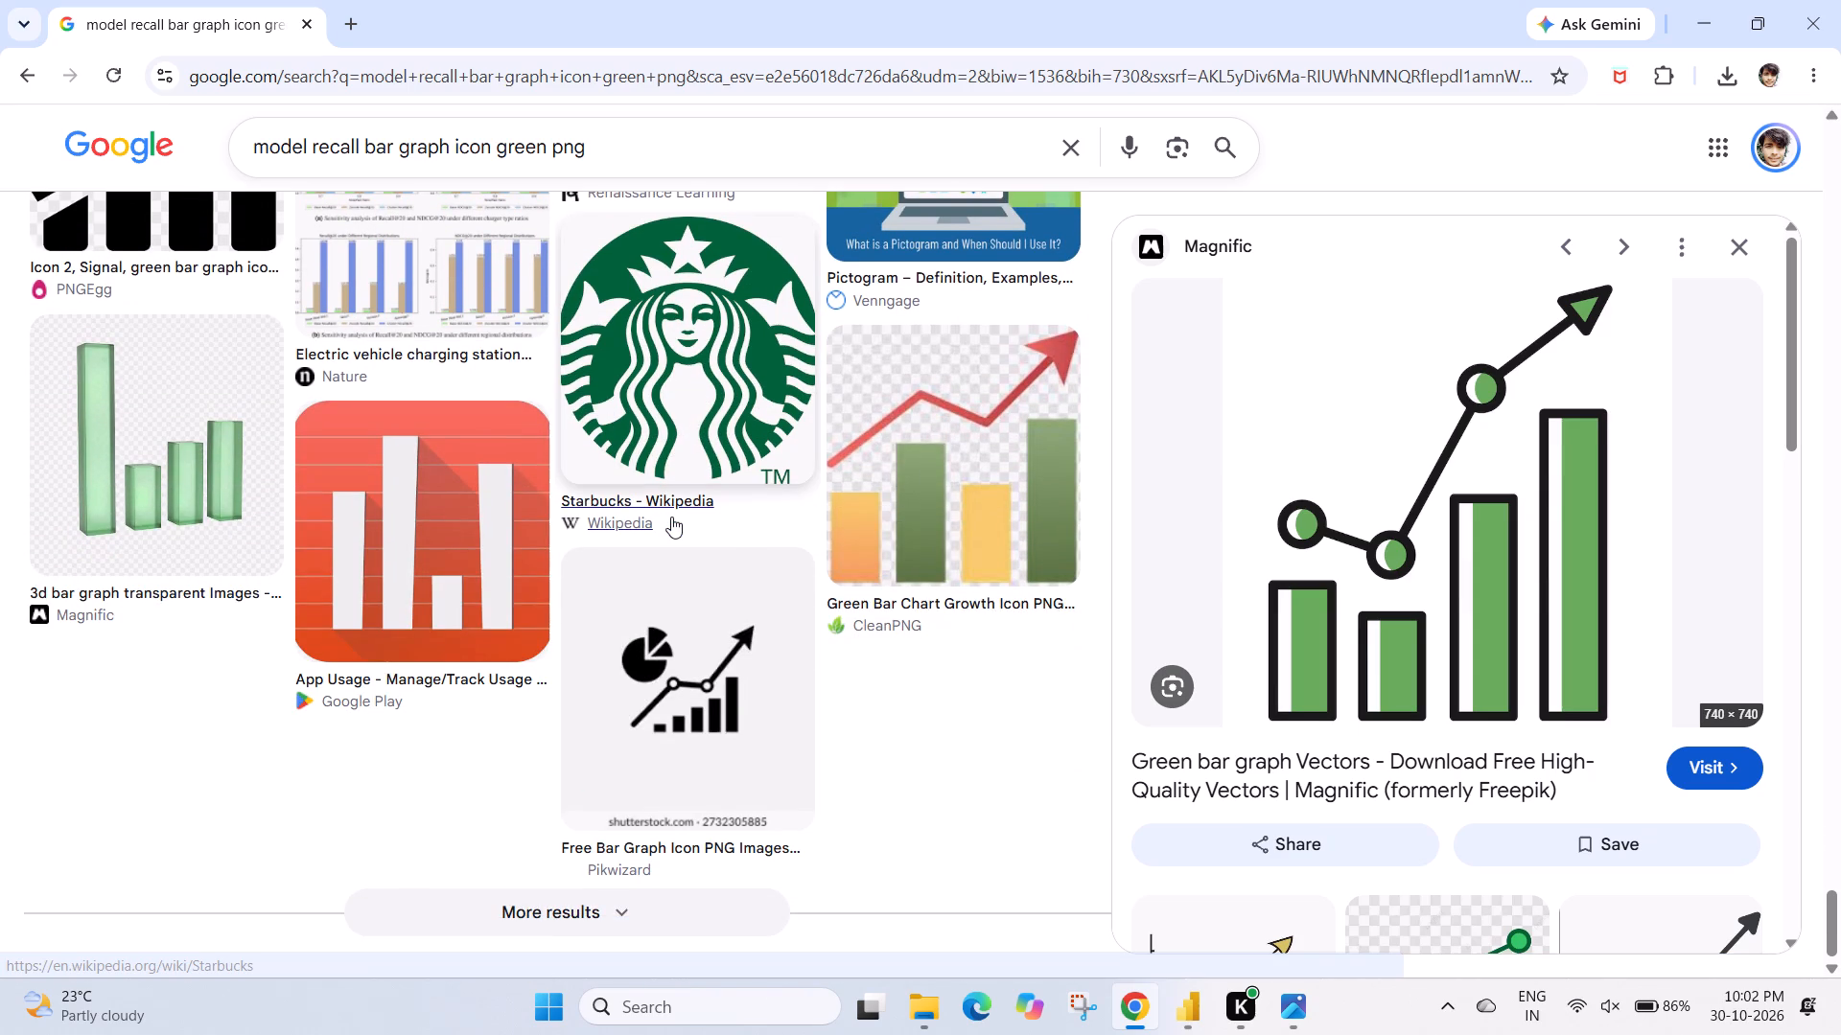
scroll(604, 376, "up", 14)
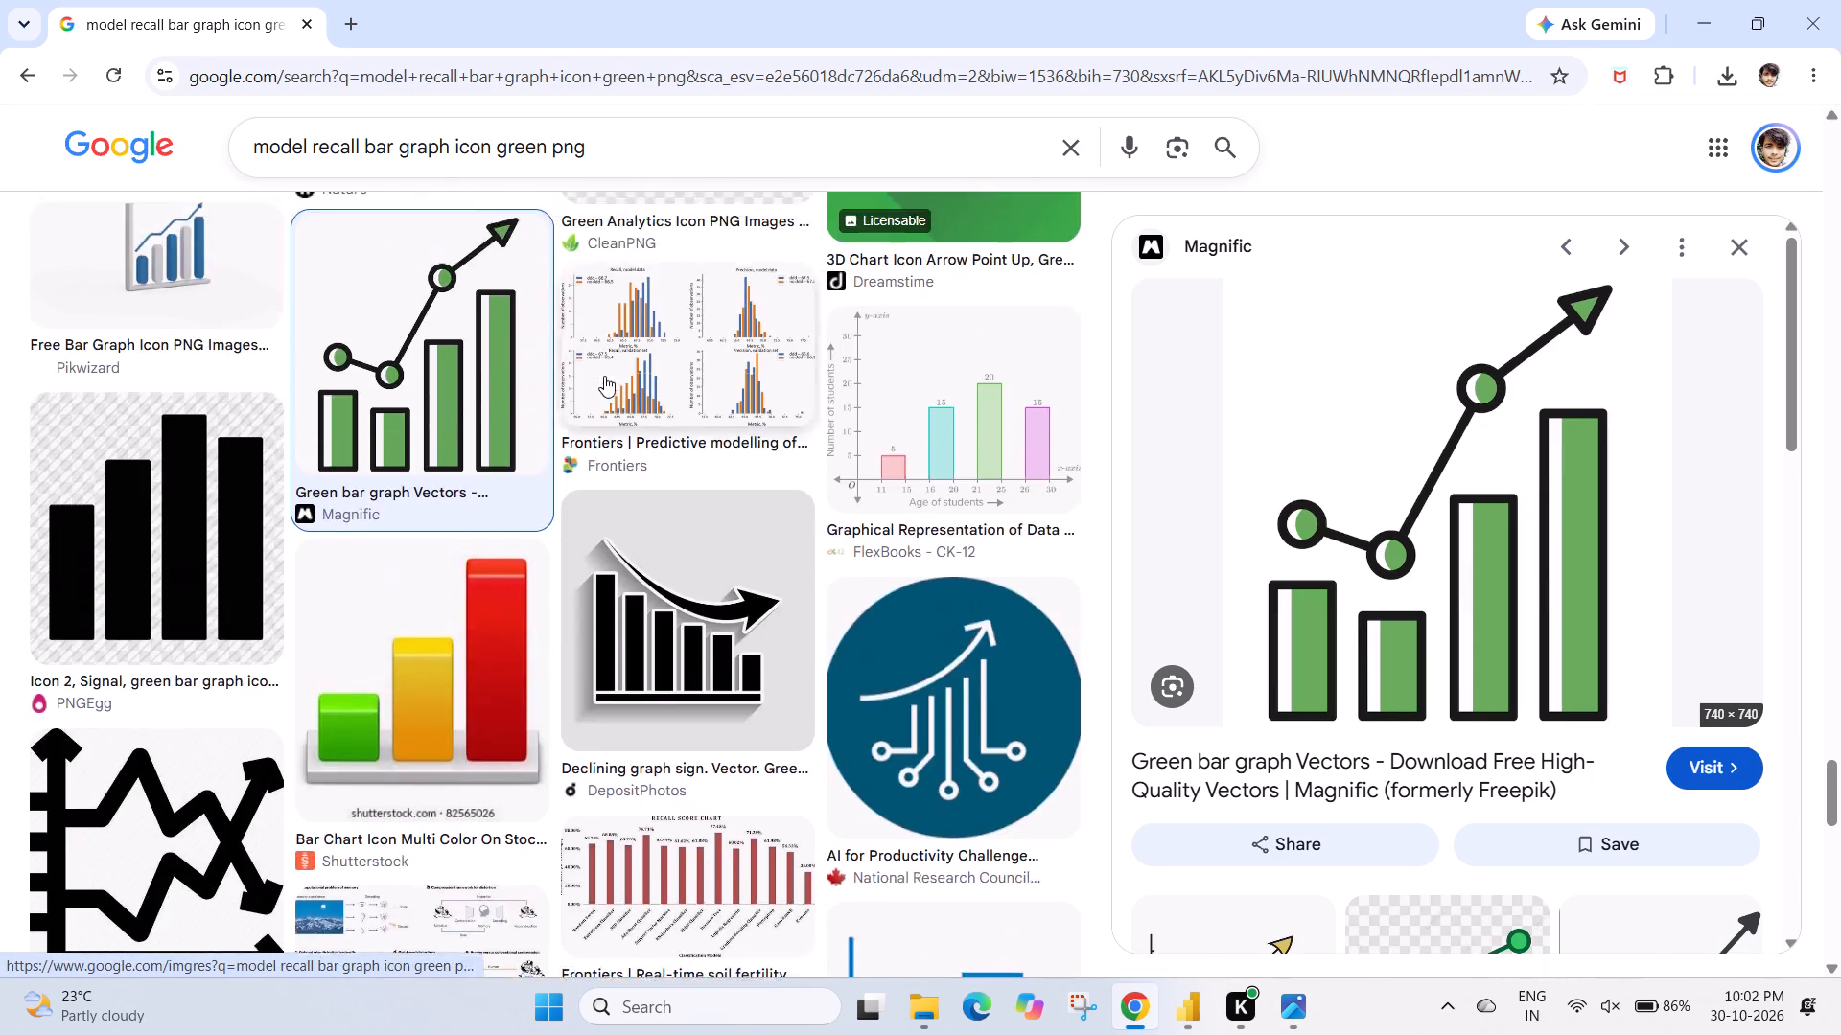
scroll(604, 376, "up", 2)
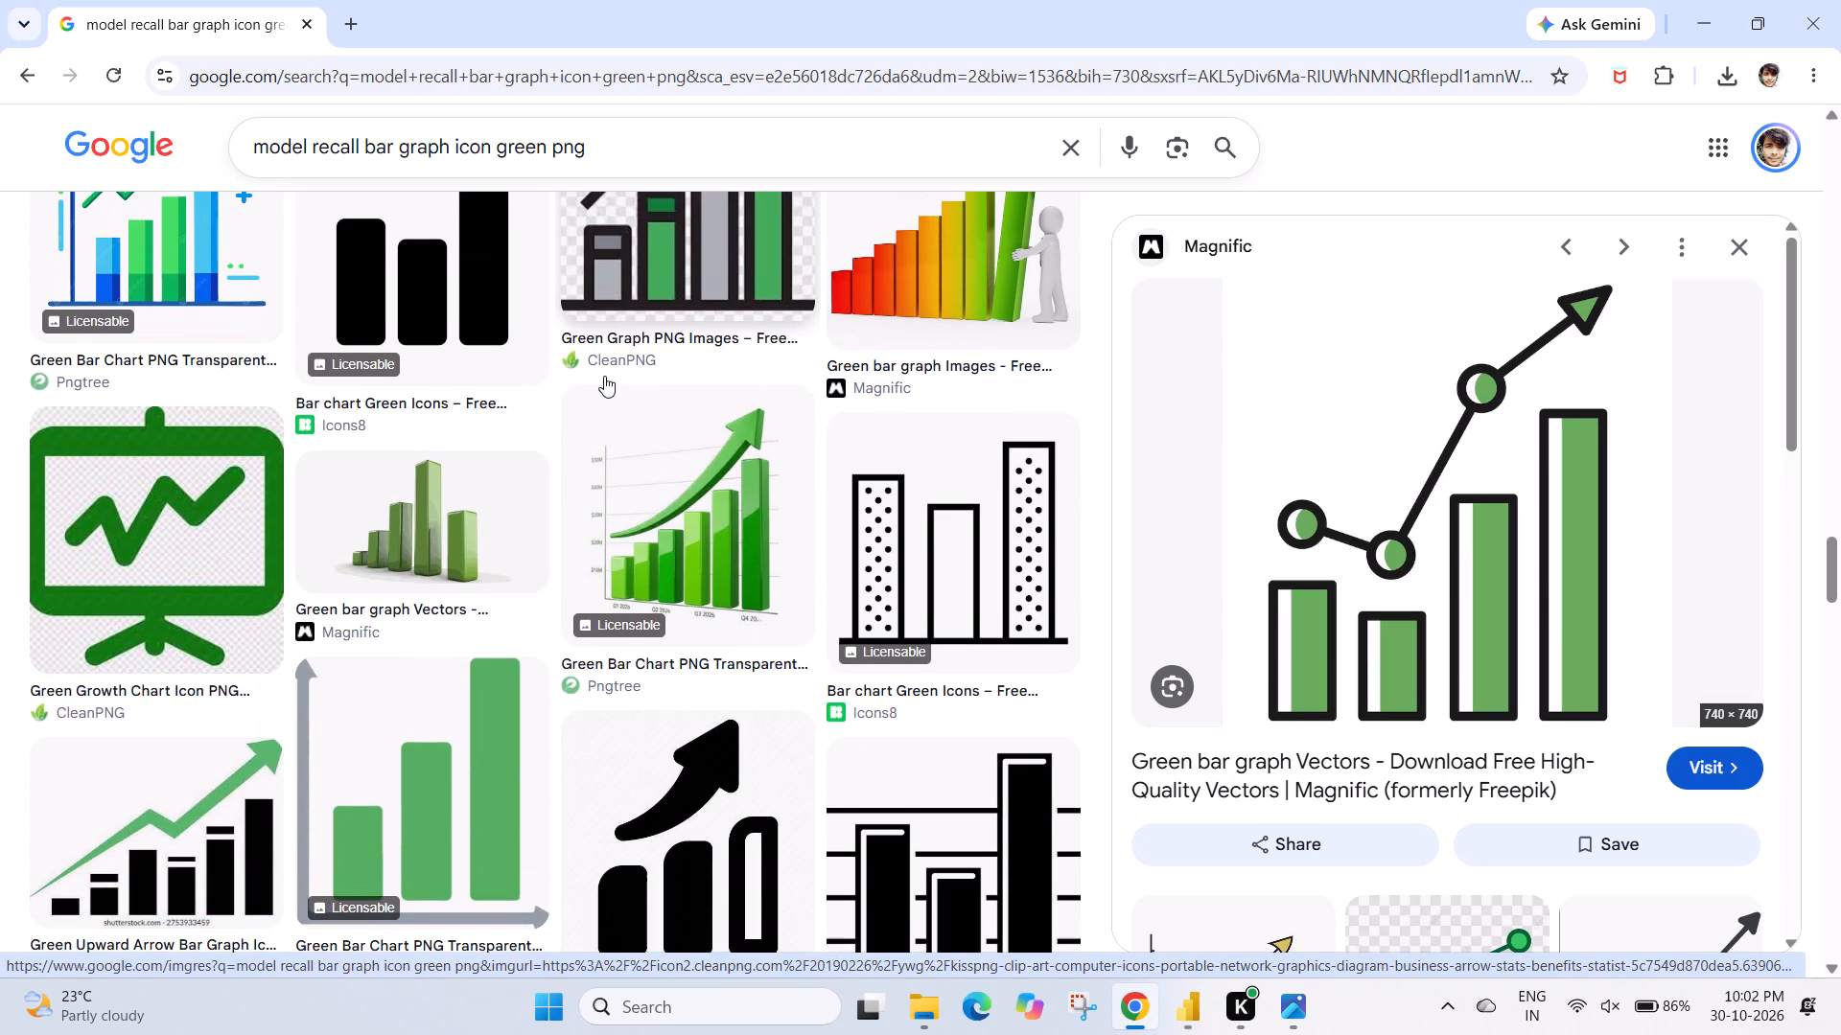
scroll(430, 356, "up", 4)
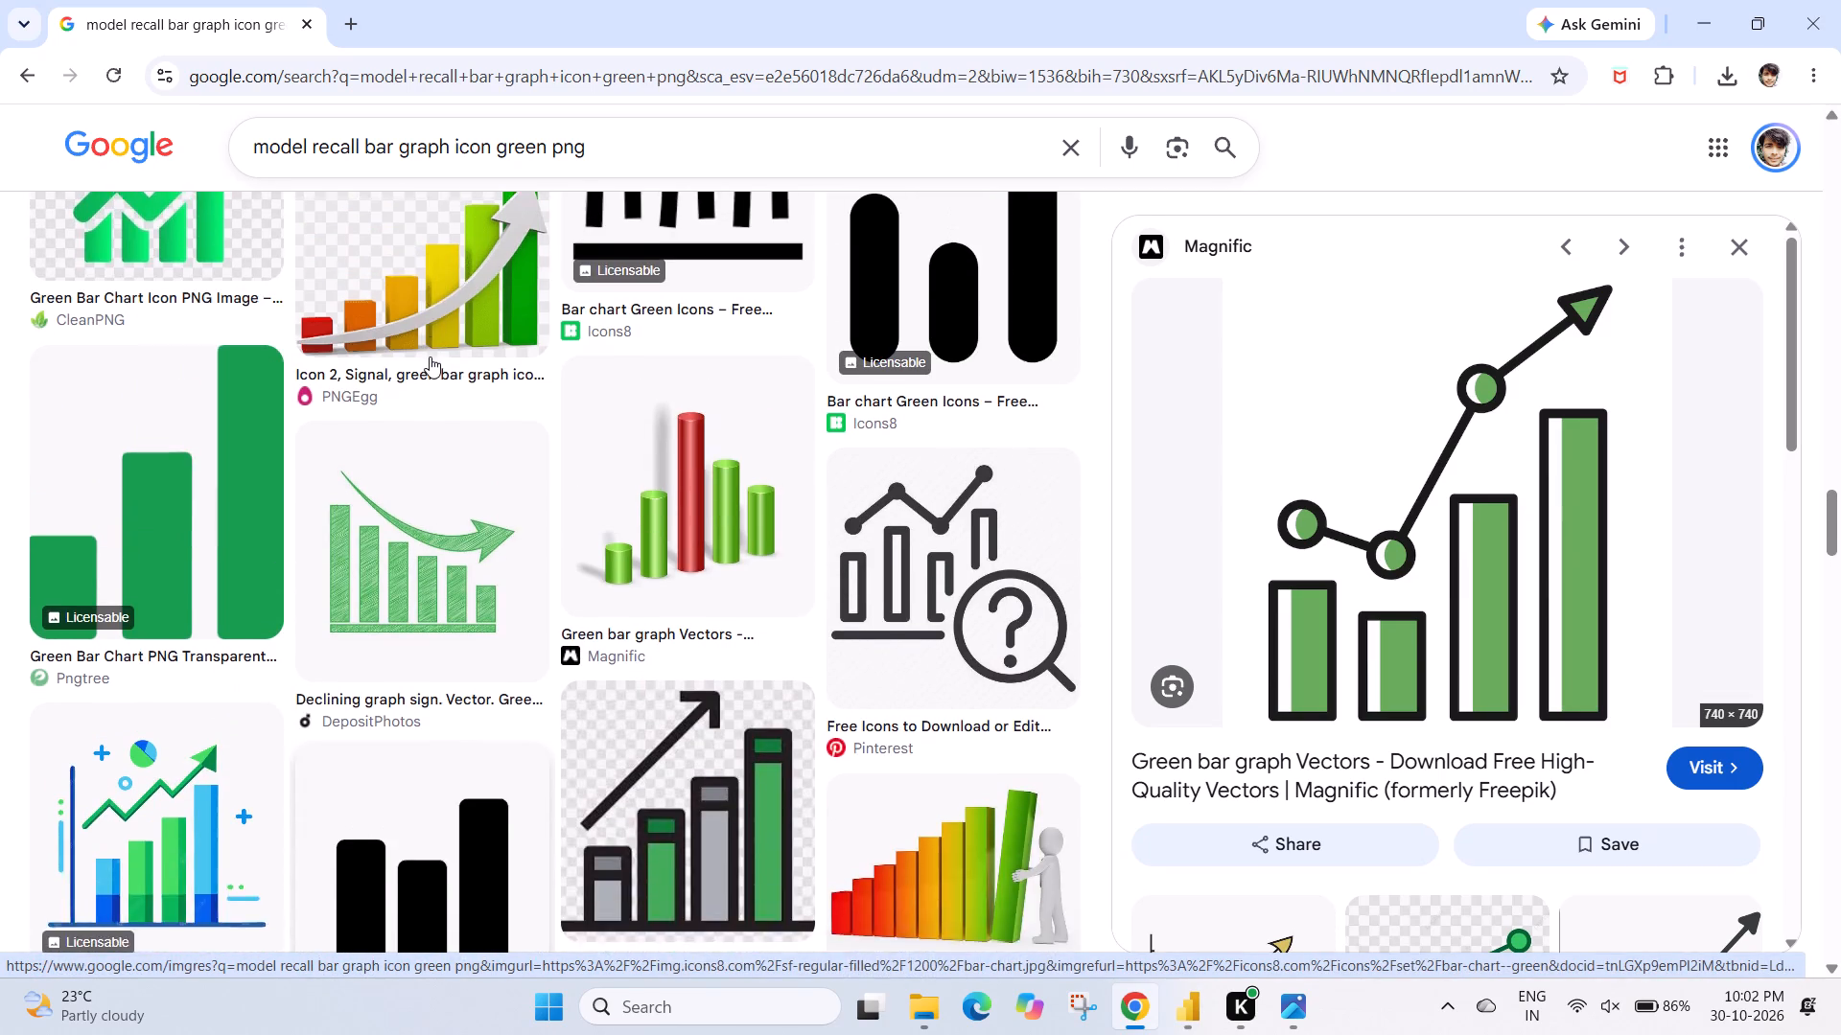
scroll(430, 356, "up", 5)
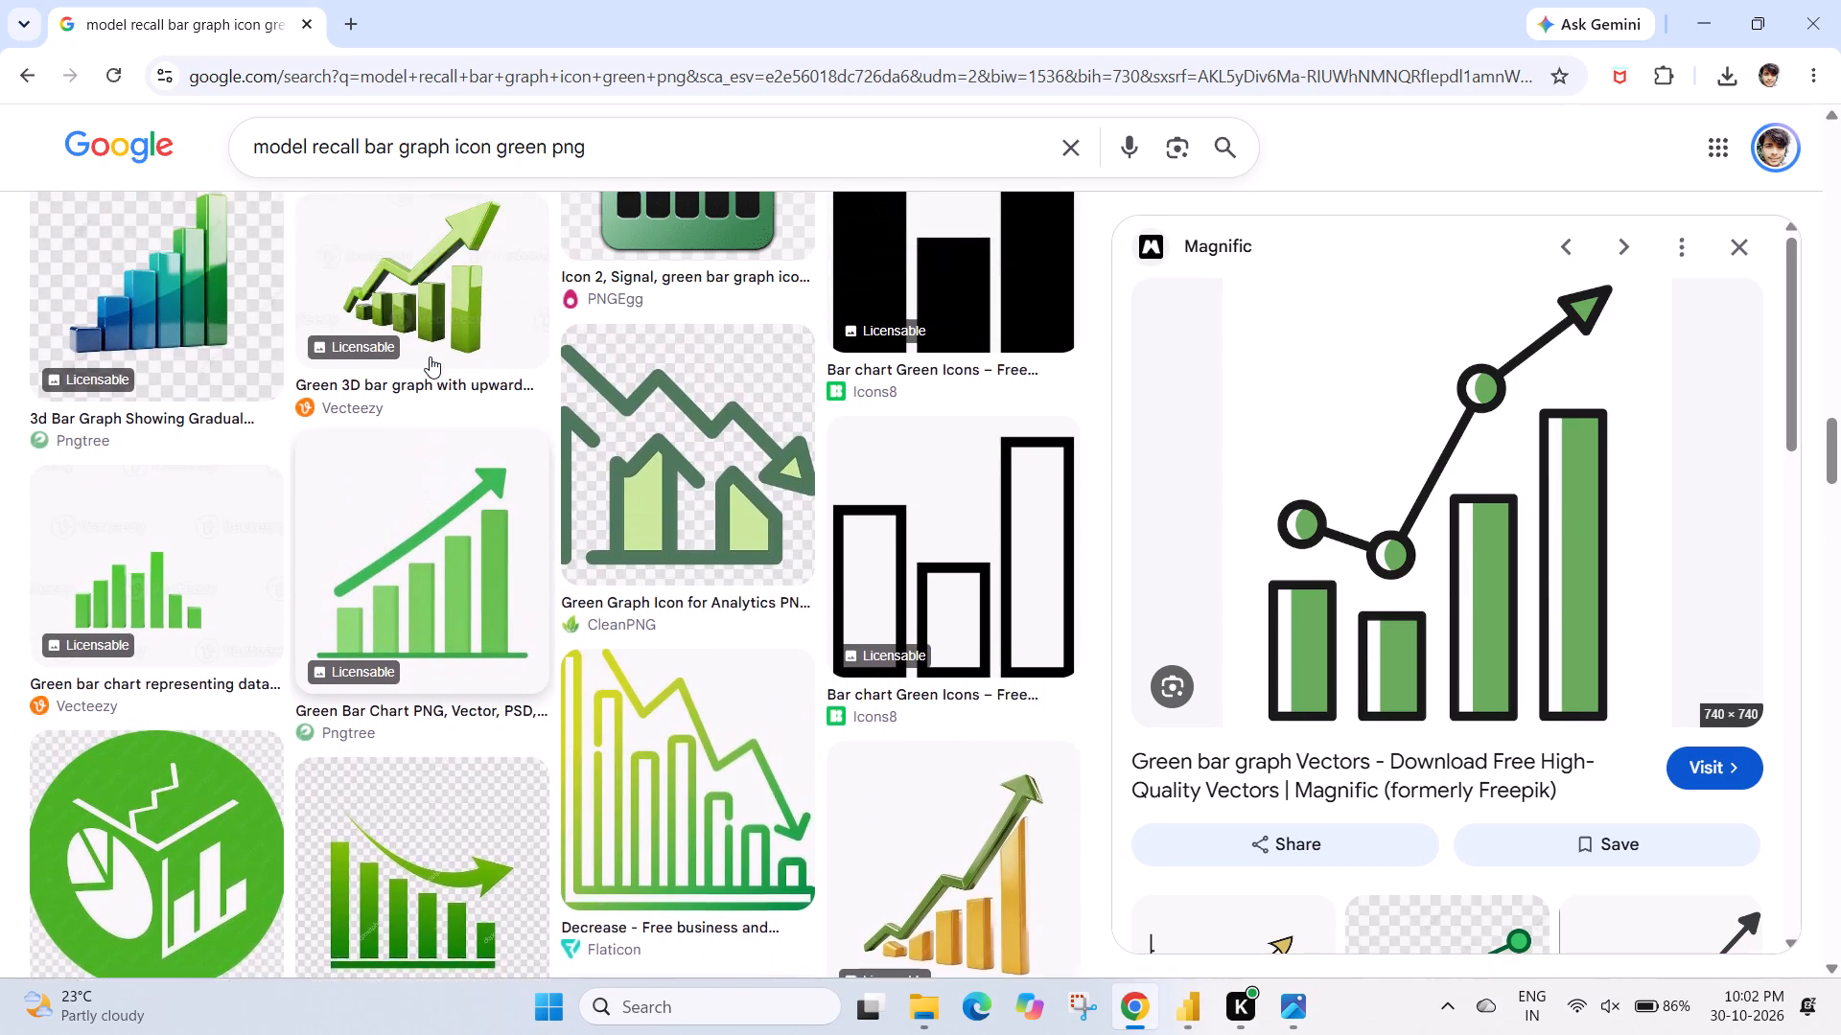
scroll(430, 356, "up", 7)
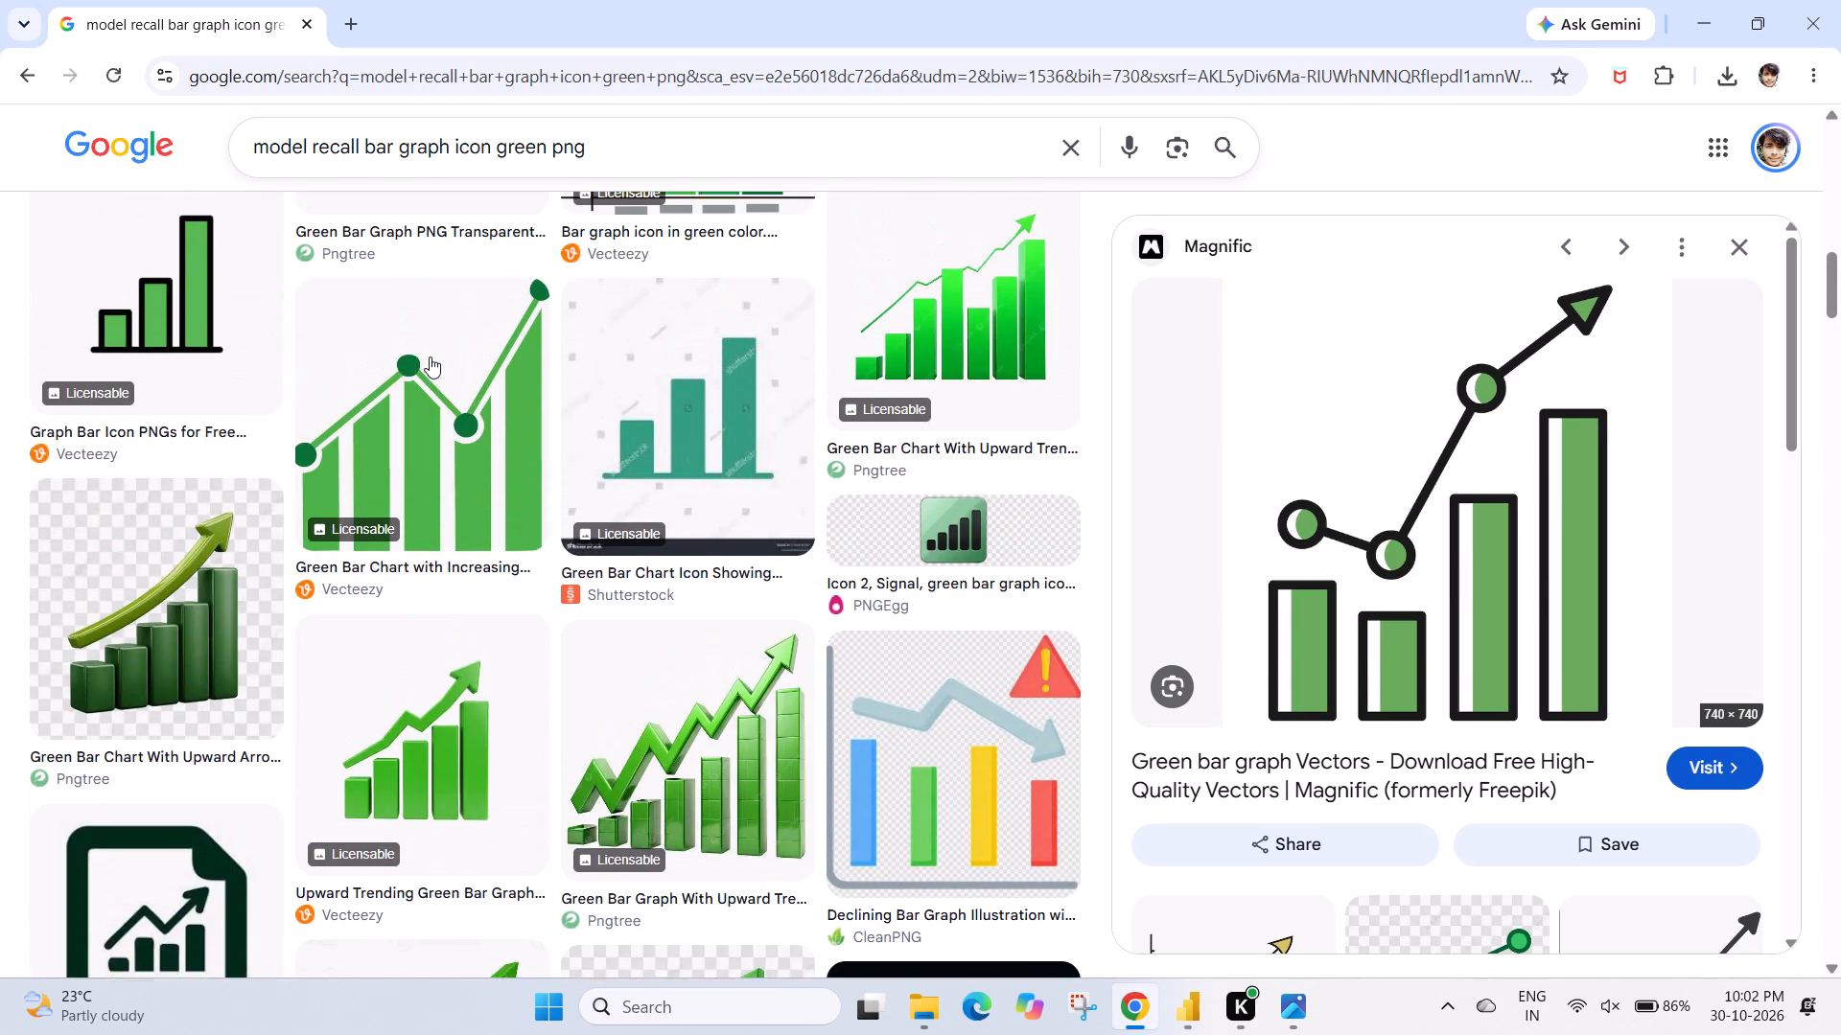
scroll(430, 356, "up", 6)
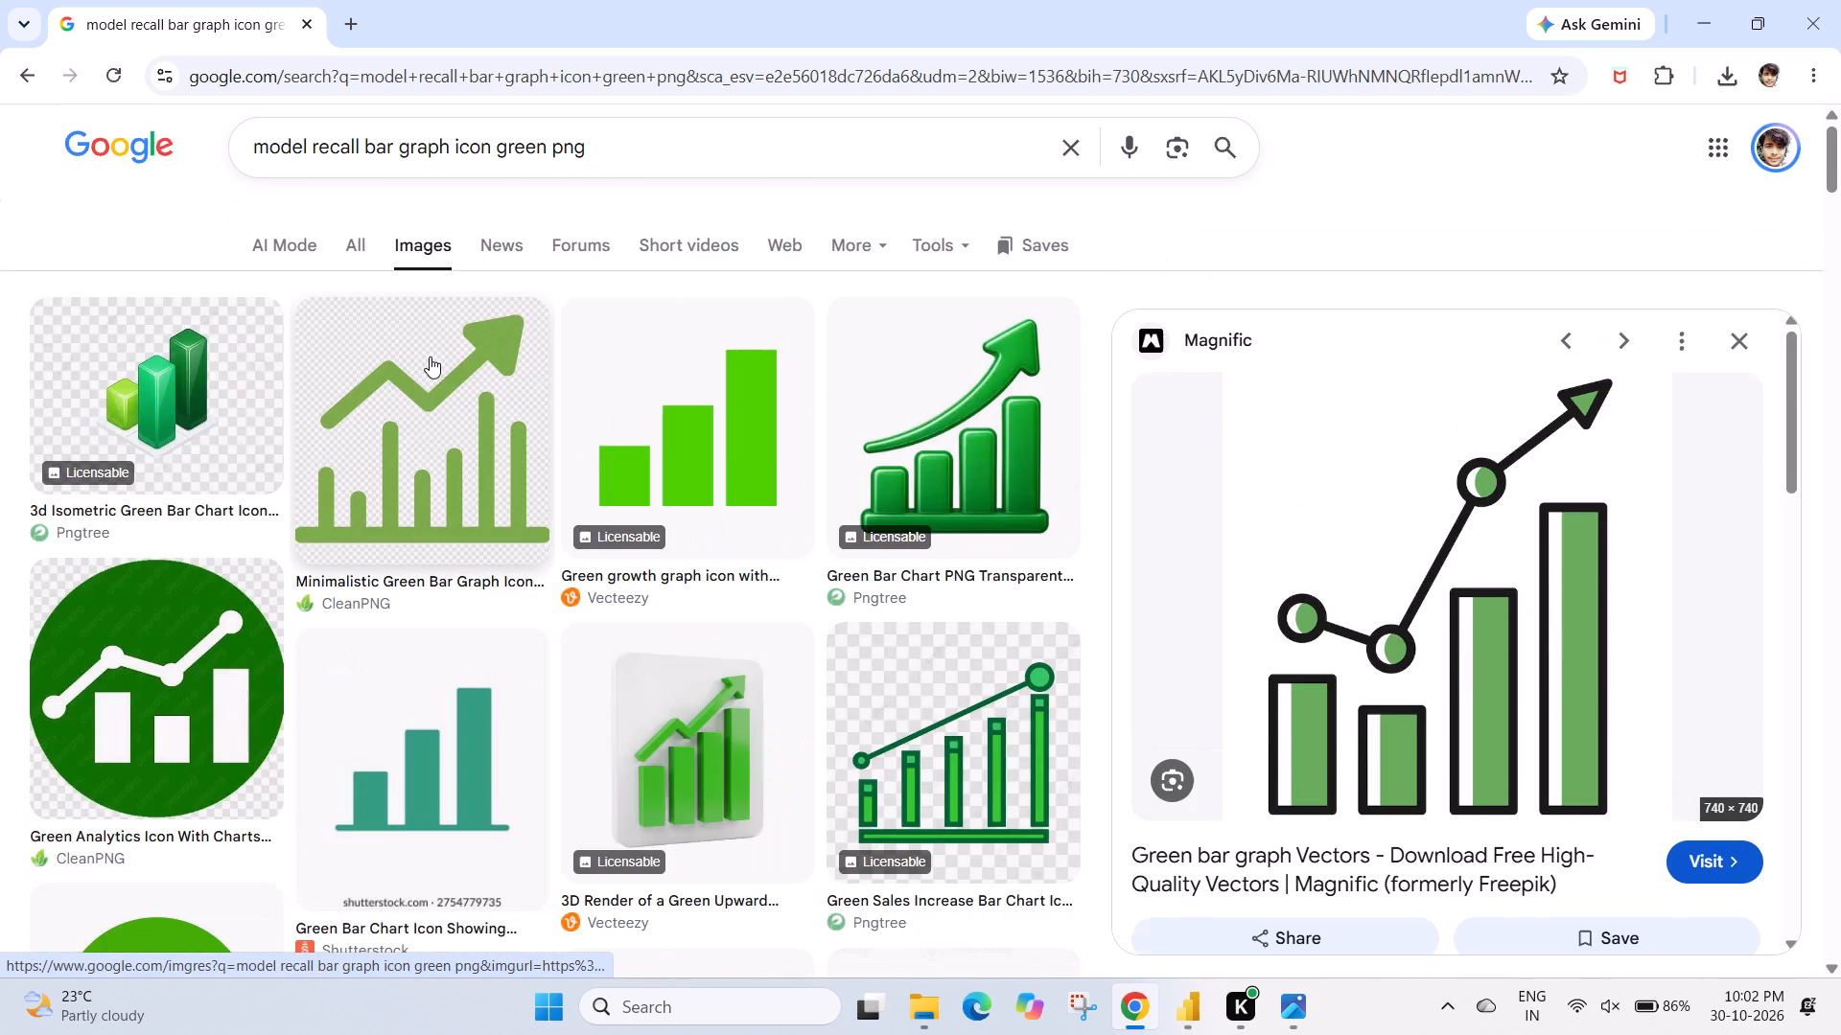
scroll(430, 356, "up", 4)
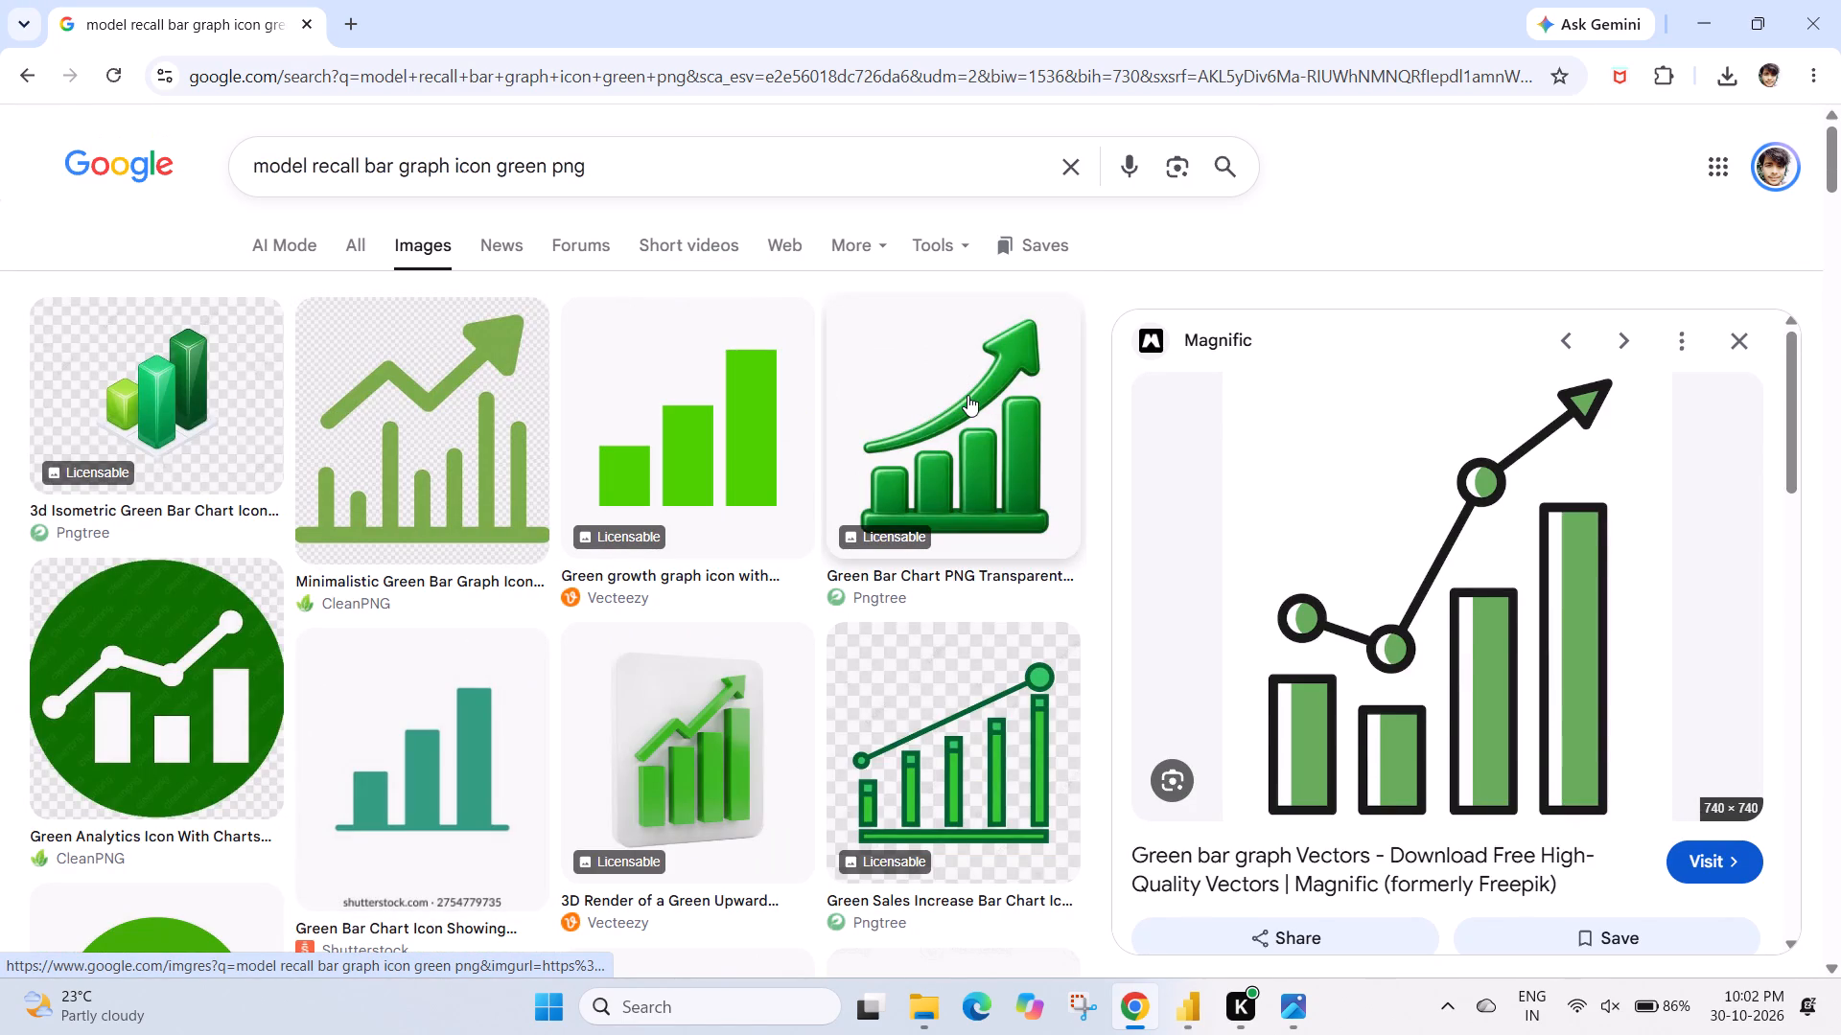
Open Pngtree's source page for the green bar chart with a curved arrow, then the 3D Upward Trend Arrow Icon page, dismissing both sign-in pop-ups.
left_click(967, 395)
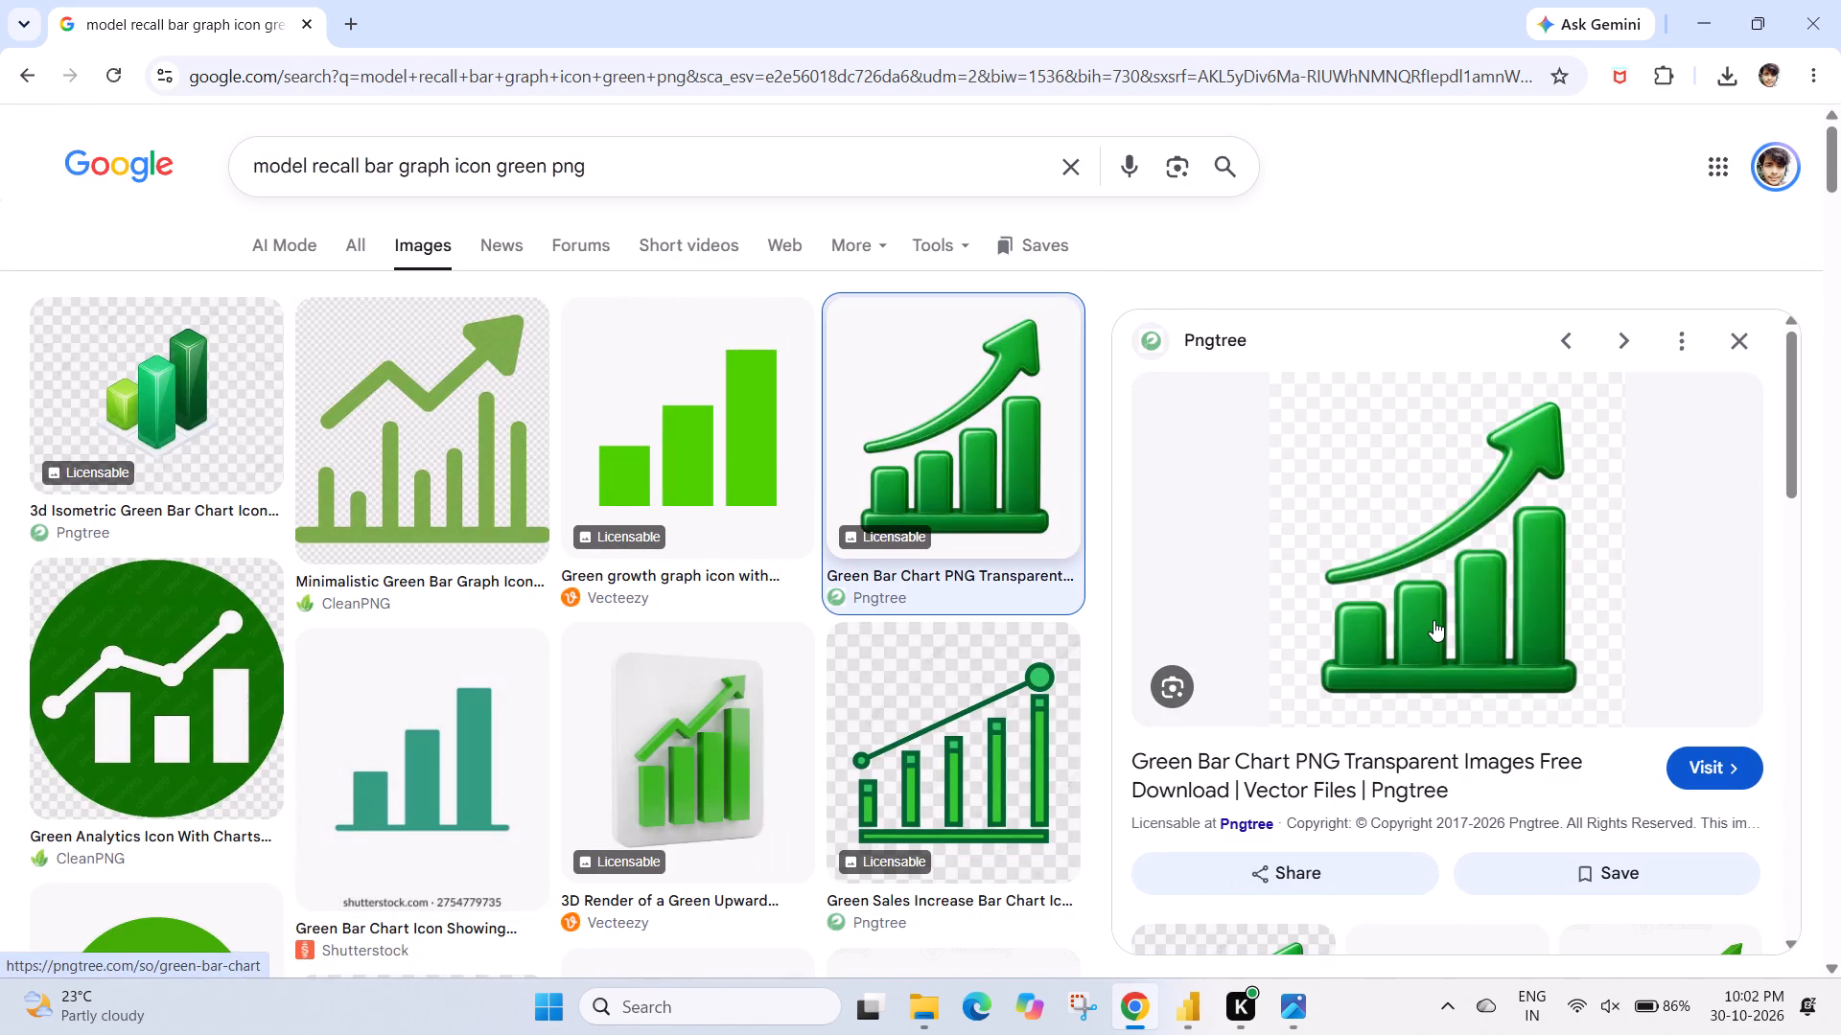
left_click(1433, 626)
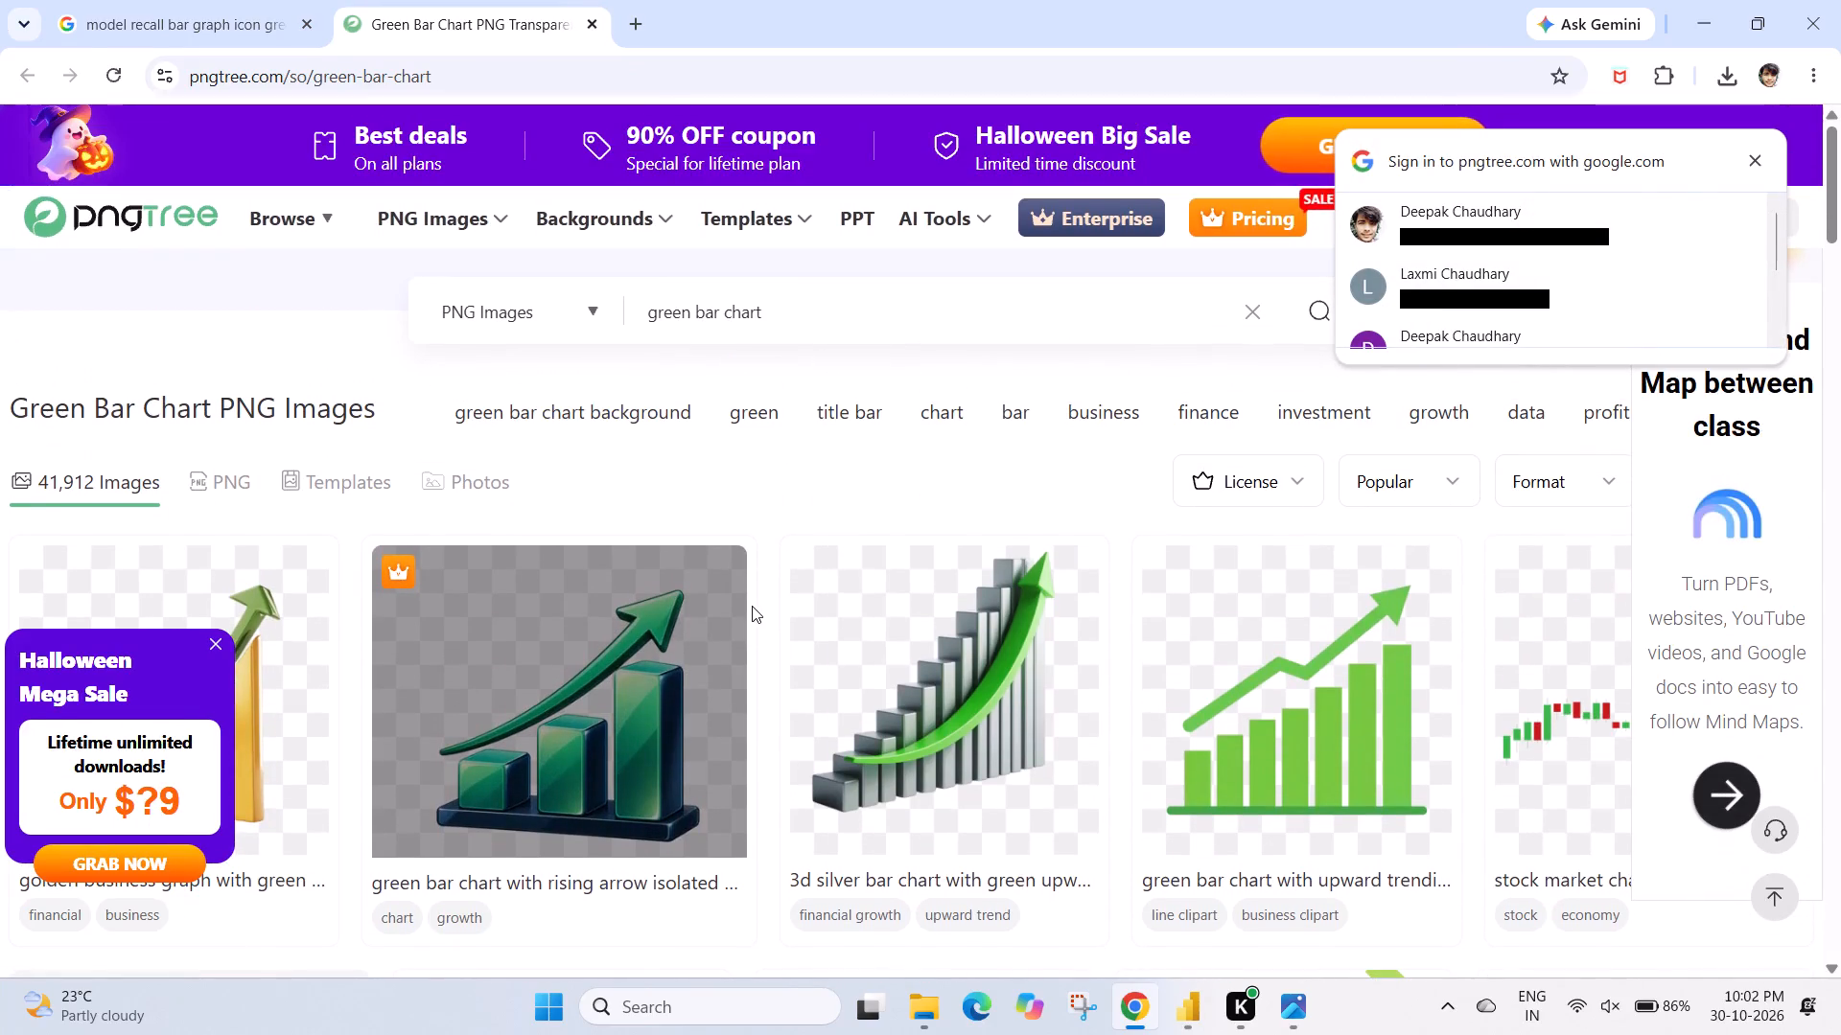
scroll(696, 446, "down", 3)
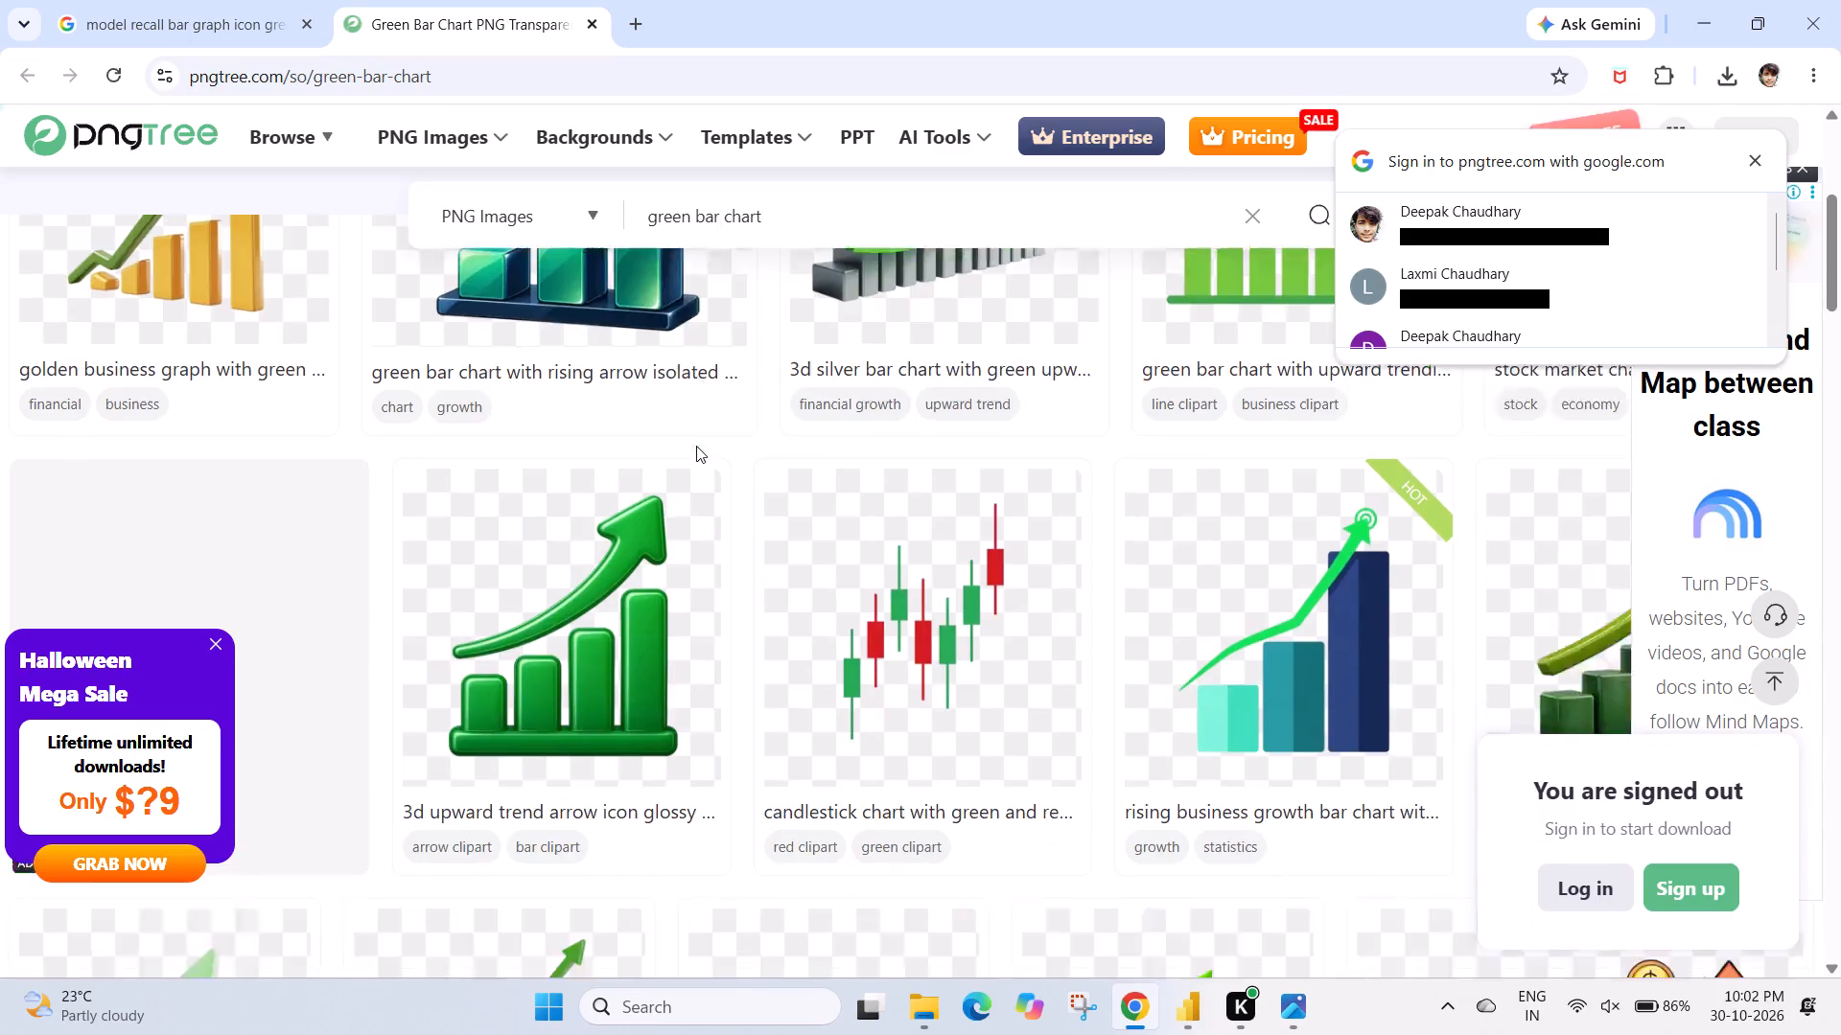
scroll(696, 446, "down", 1)
left_click(571, 546)
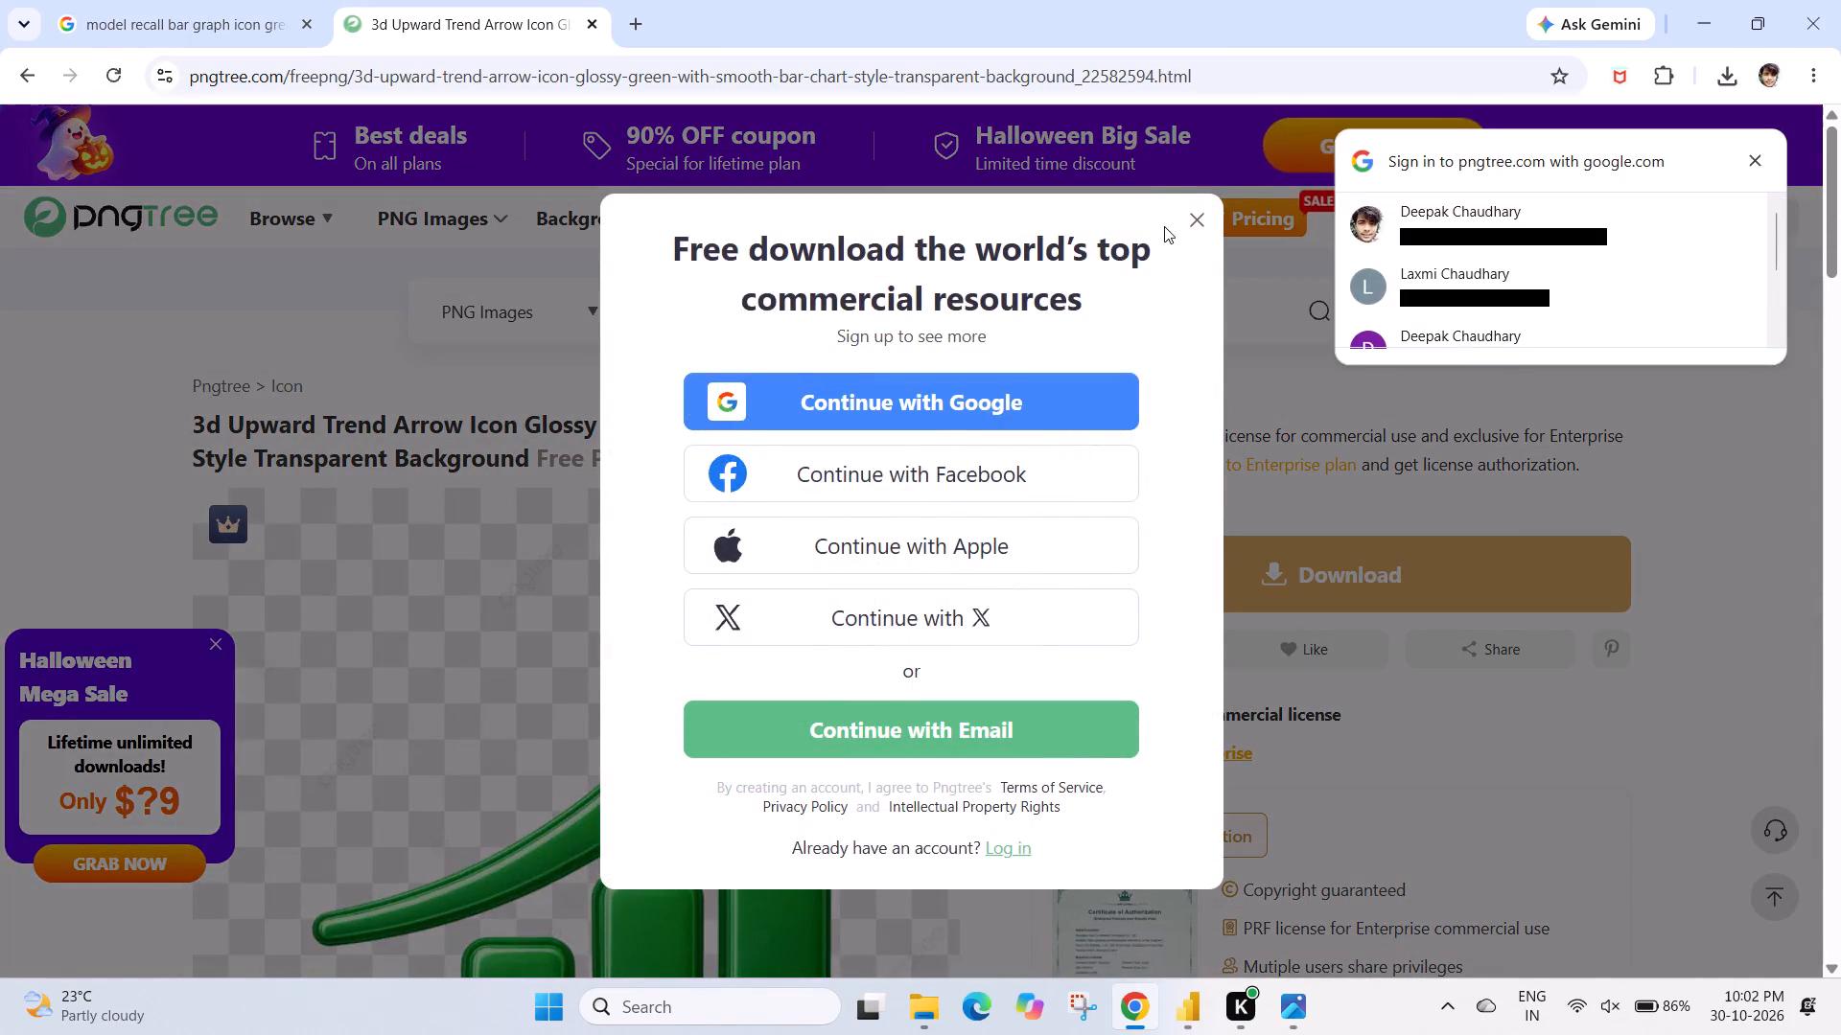
left_click(1195, 223)
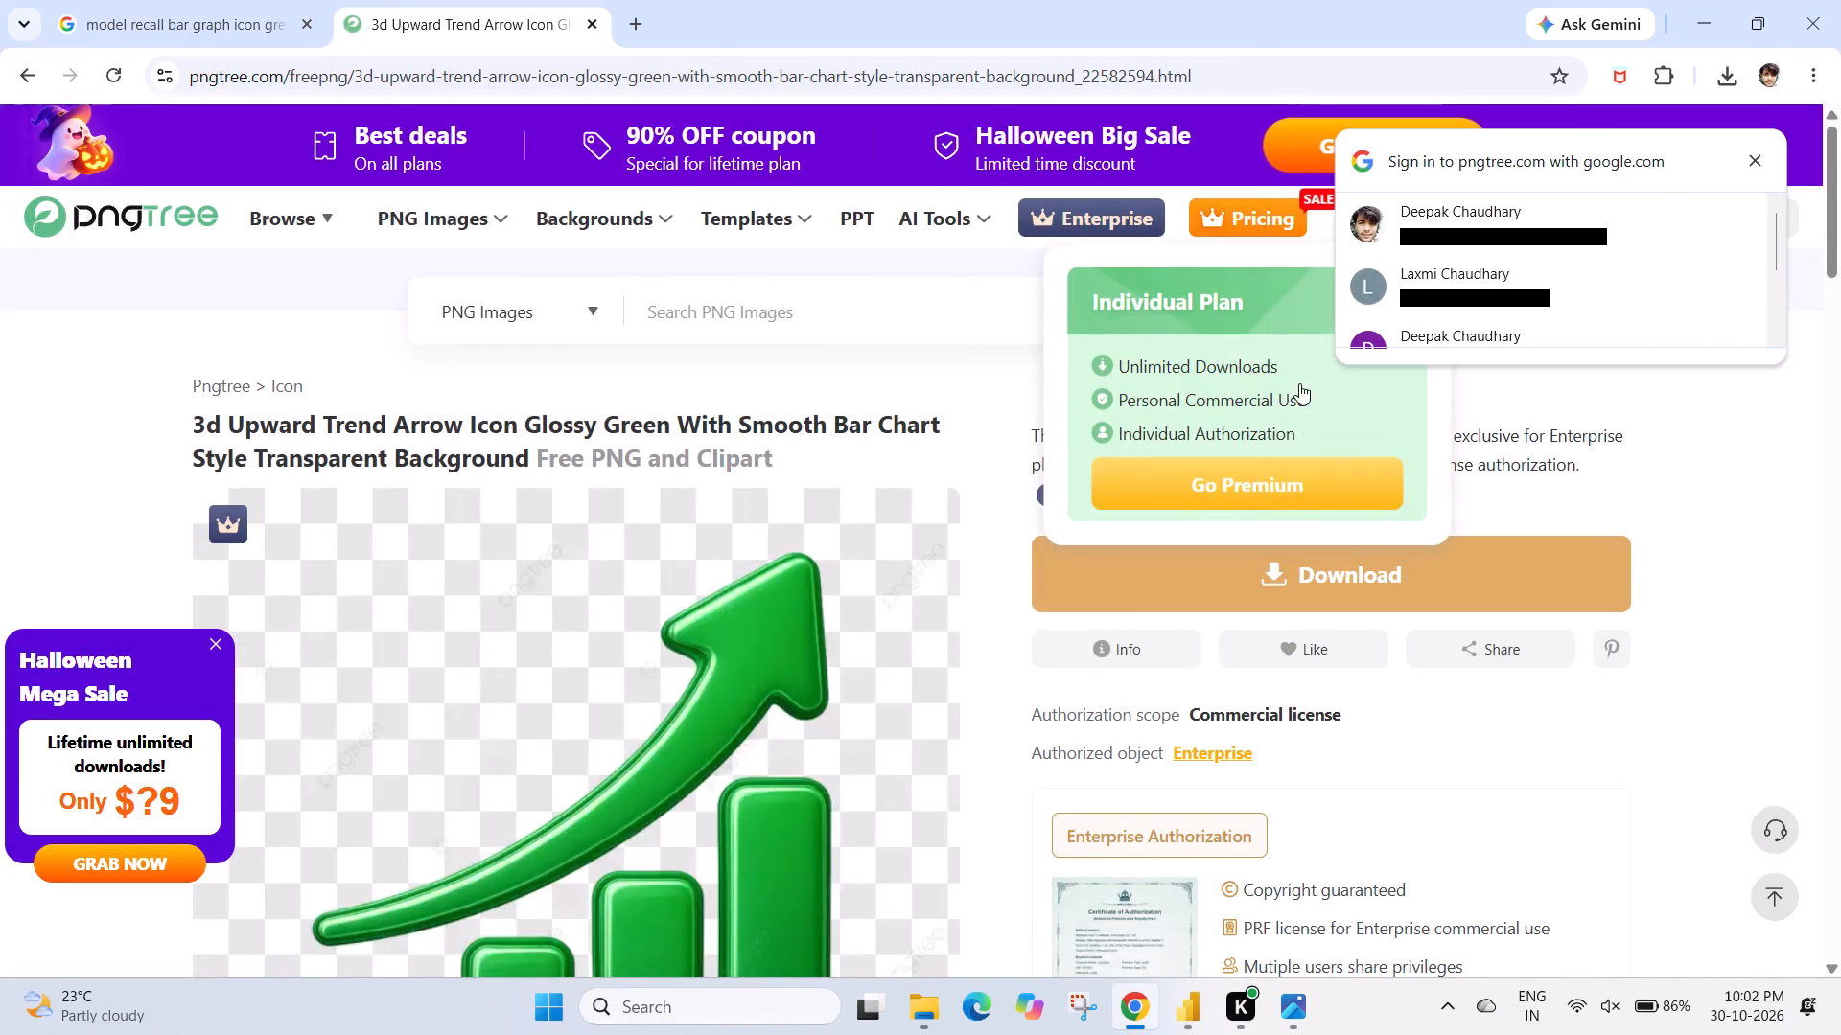
left_click(1752, 154)
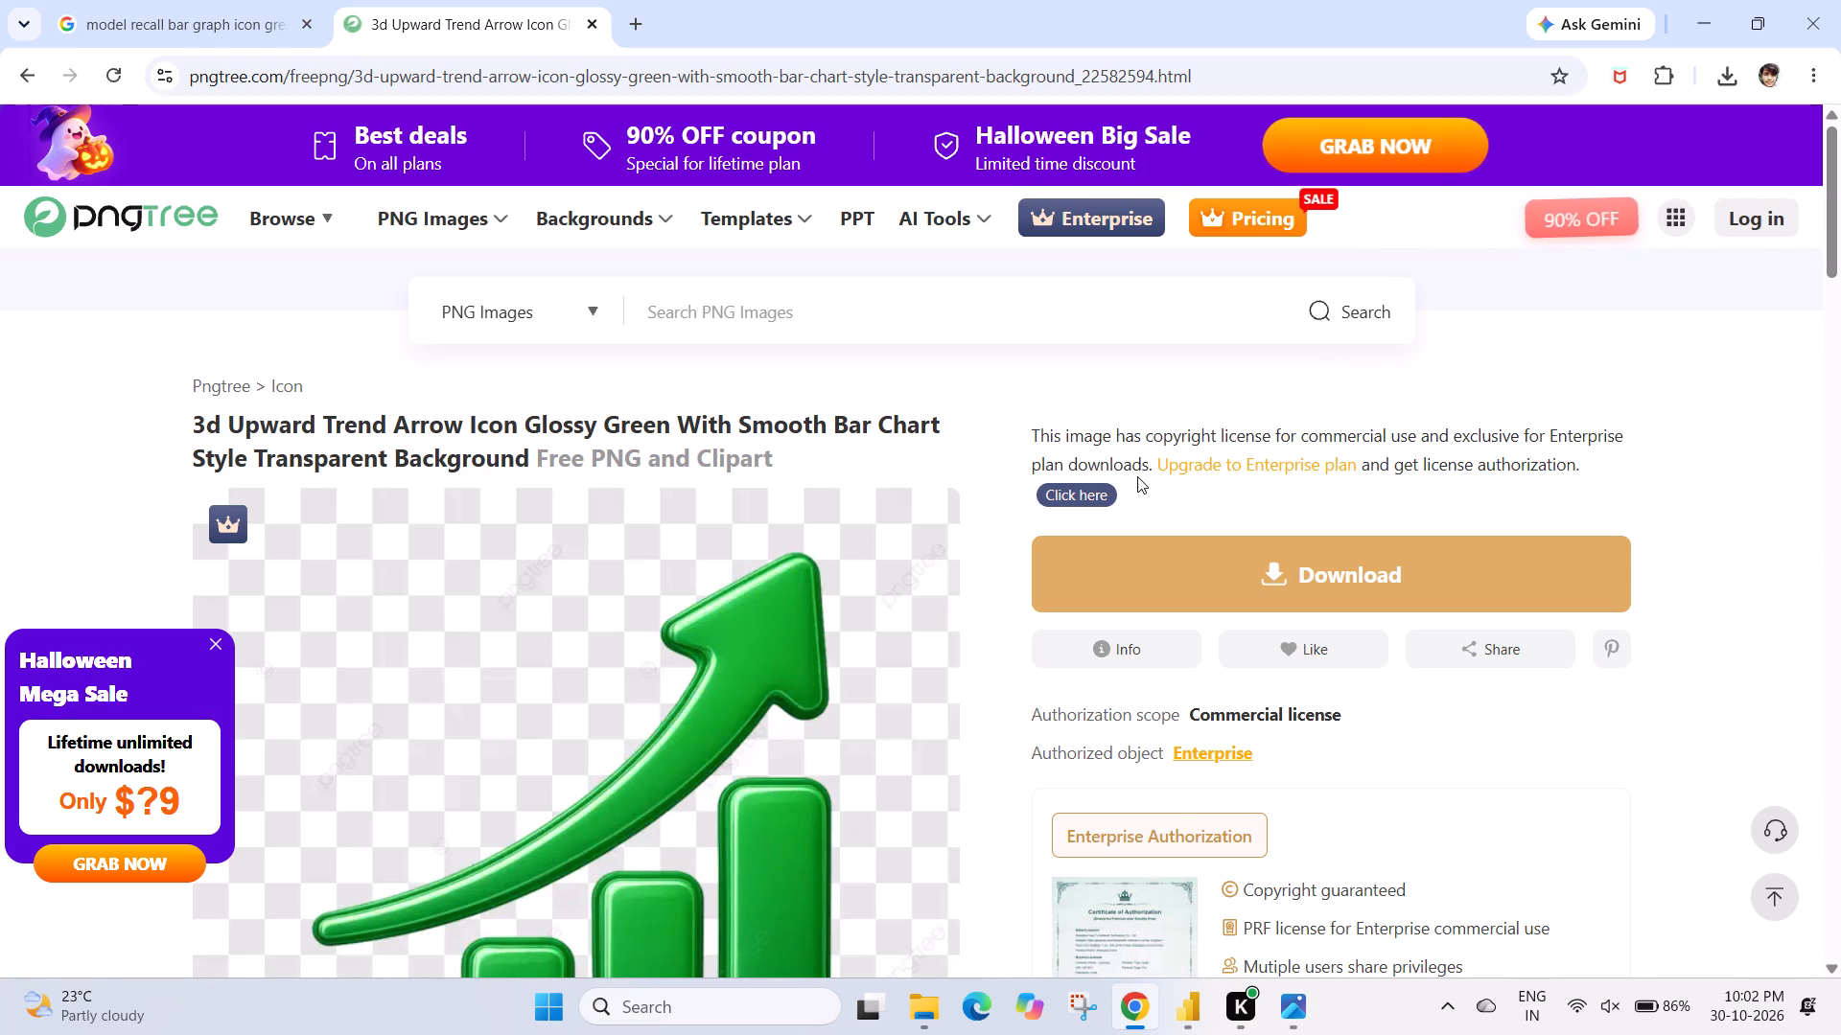
Examine the glossy green bar chart icon's preview and dismiss the Halloween Mega Sale pop-up covering its edge.
scroll(905, 611, "down", 2)
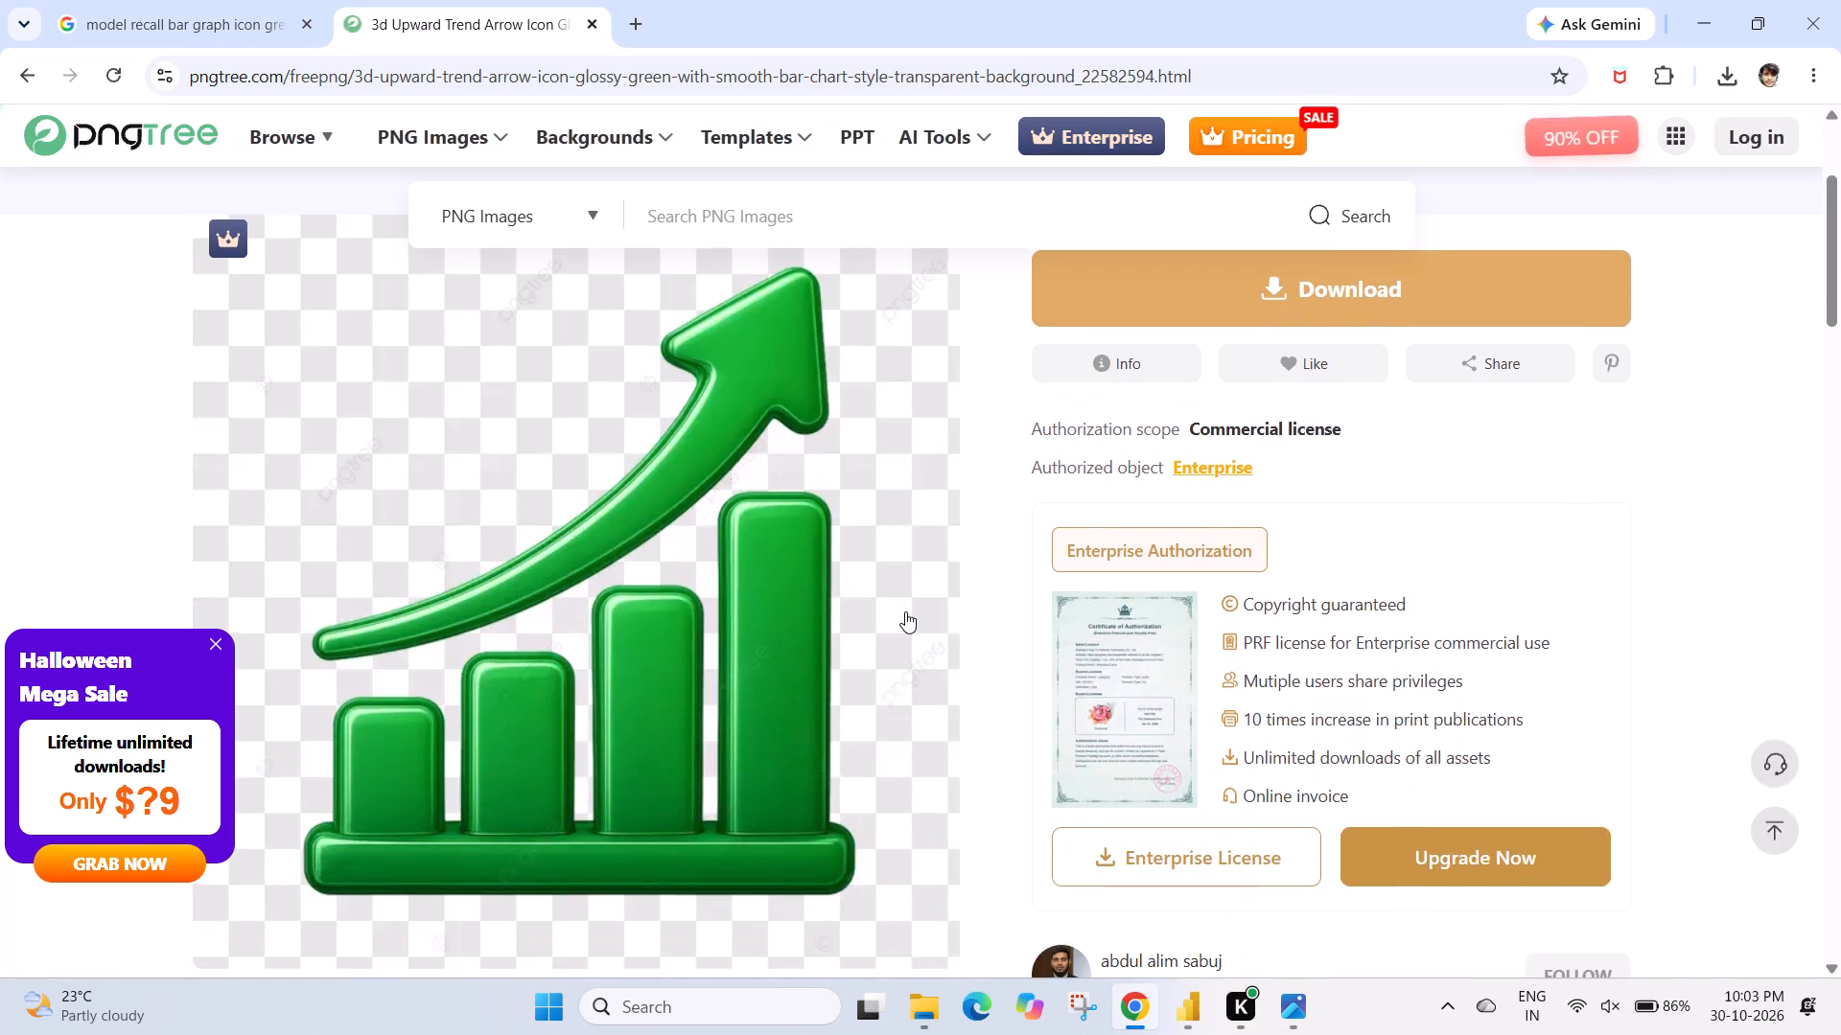
scroll(905, 611, "down", 2)
left_click(748, 596)
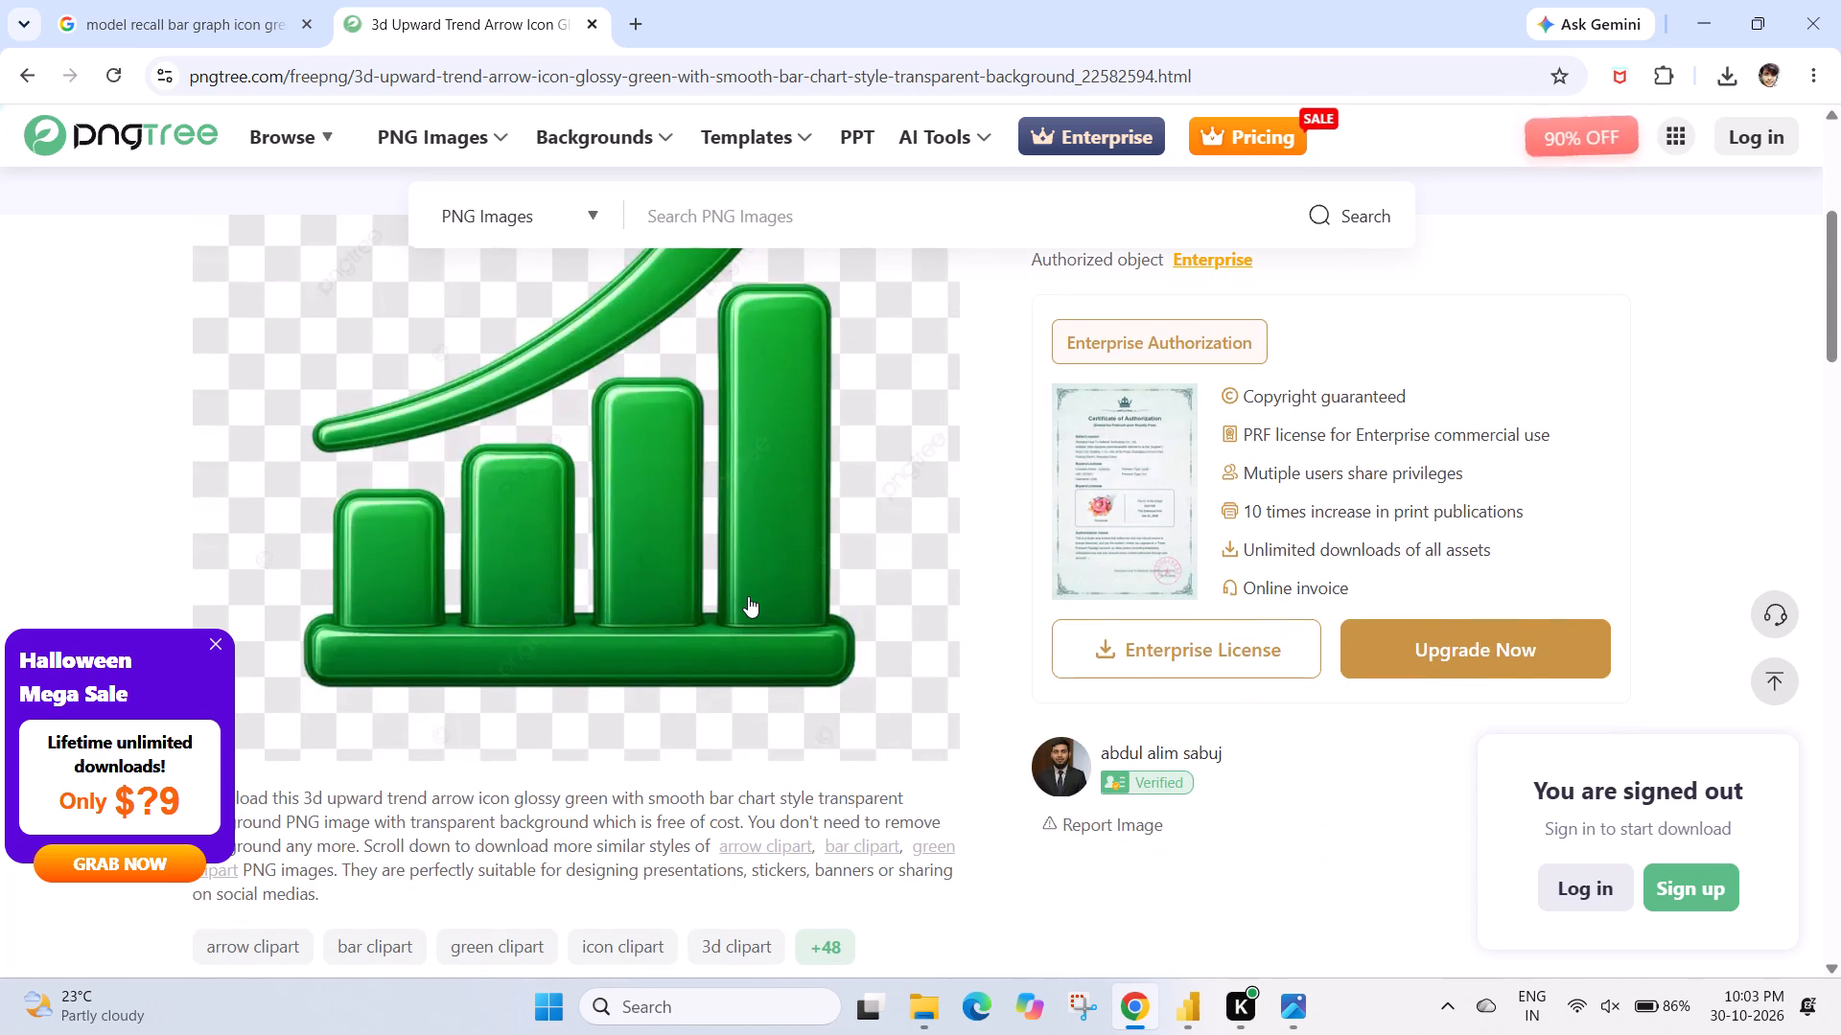
triple_click(748, 596)
left_click(221, 641)
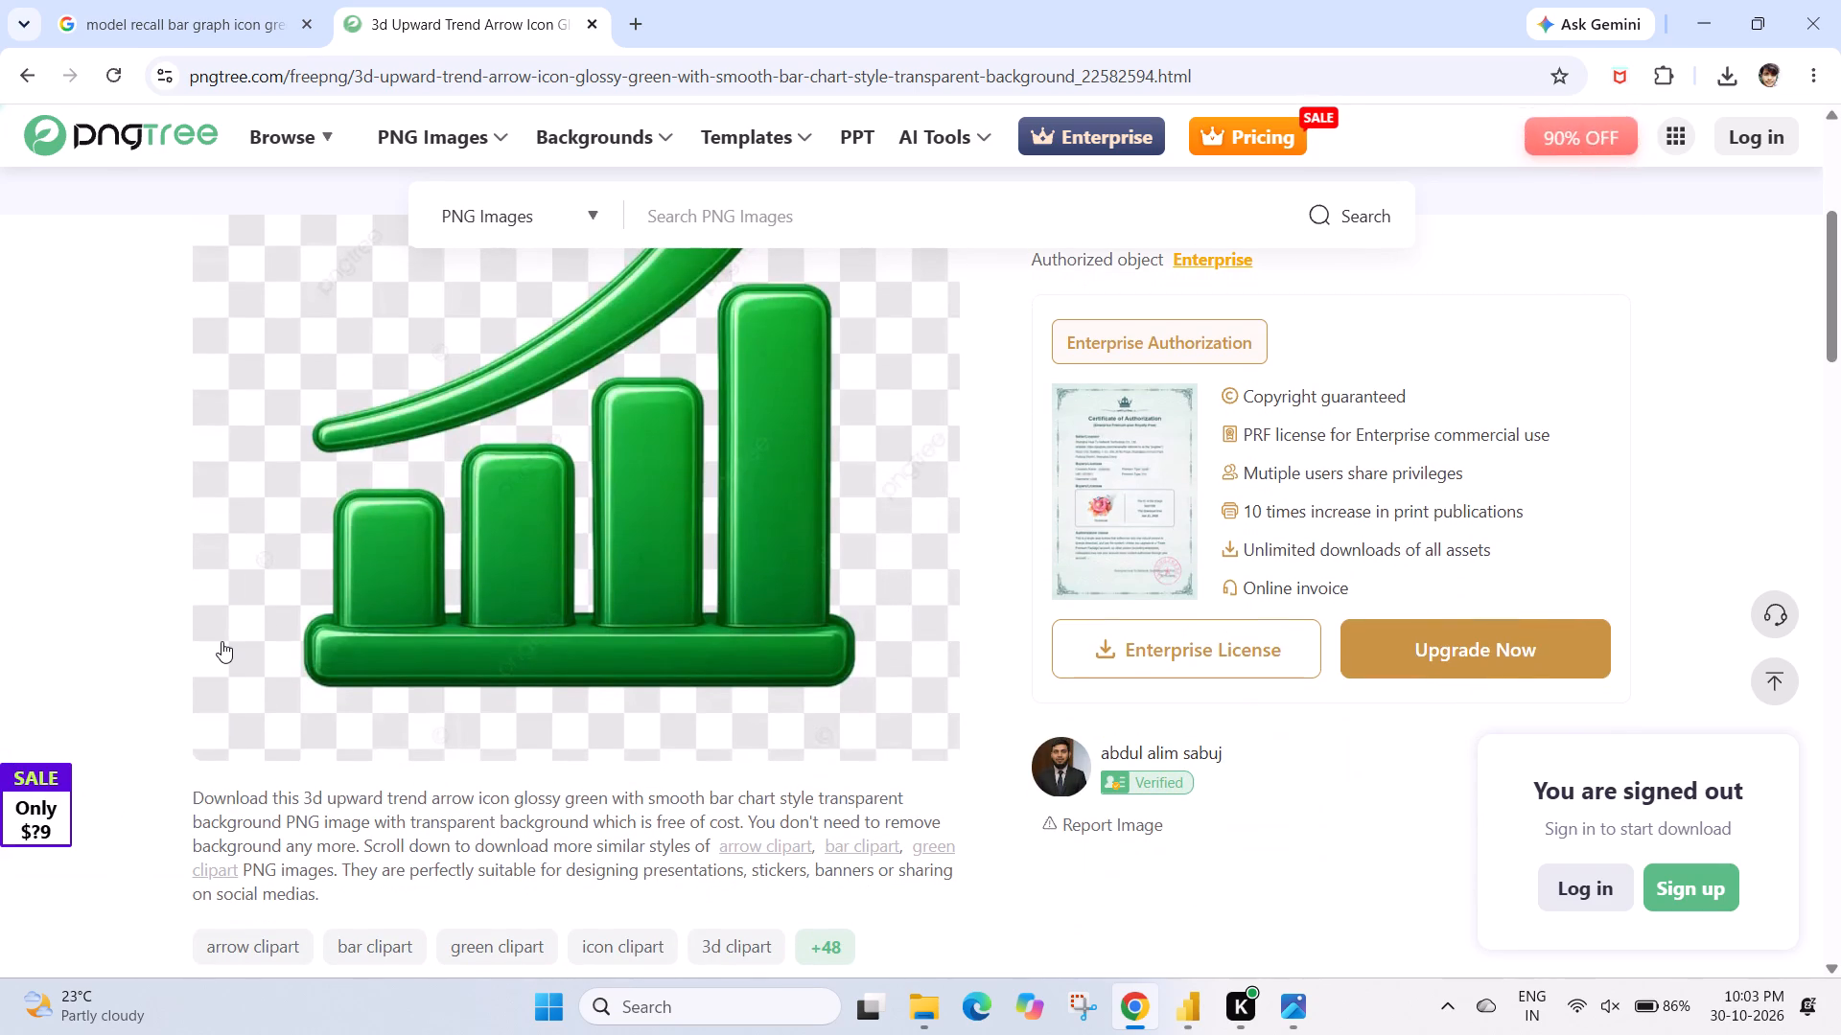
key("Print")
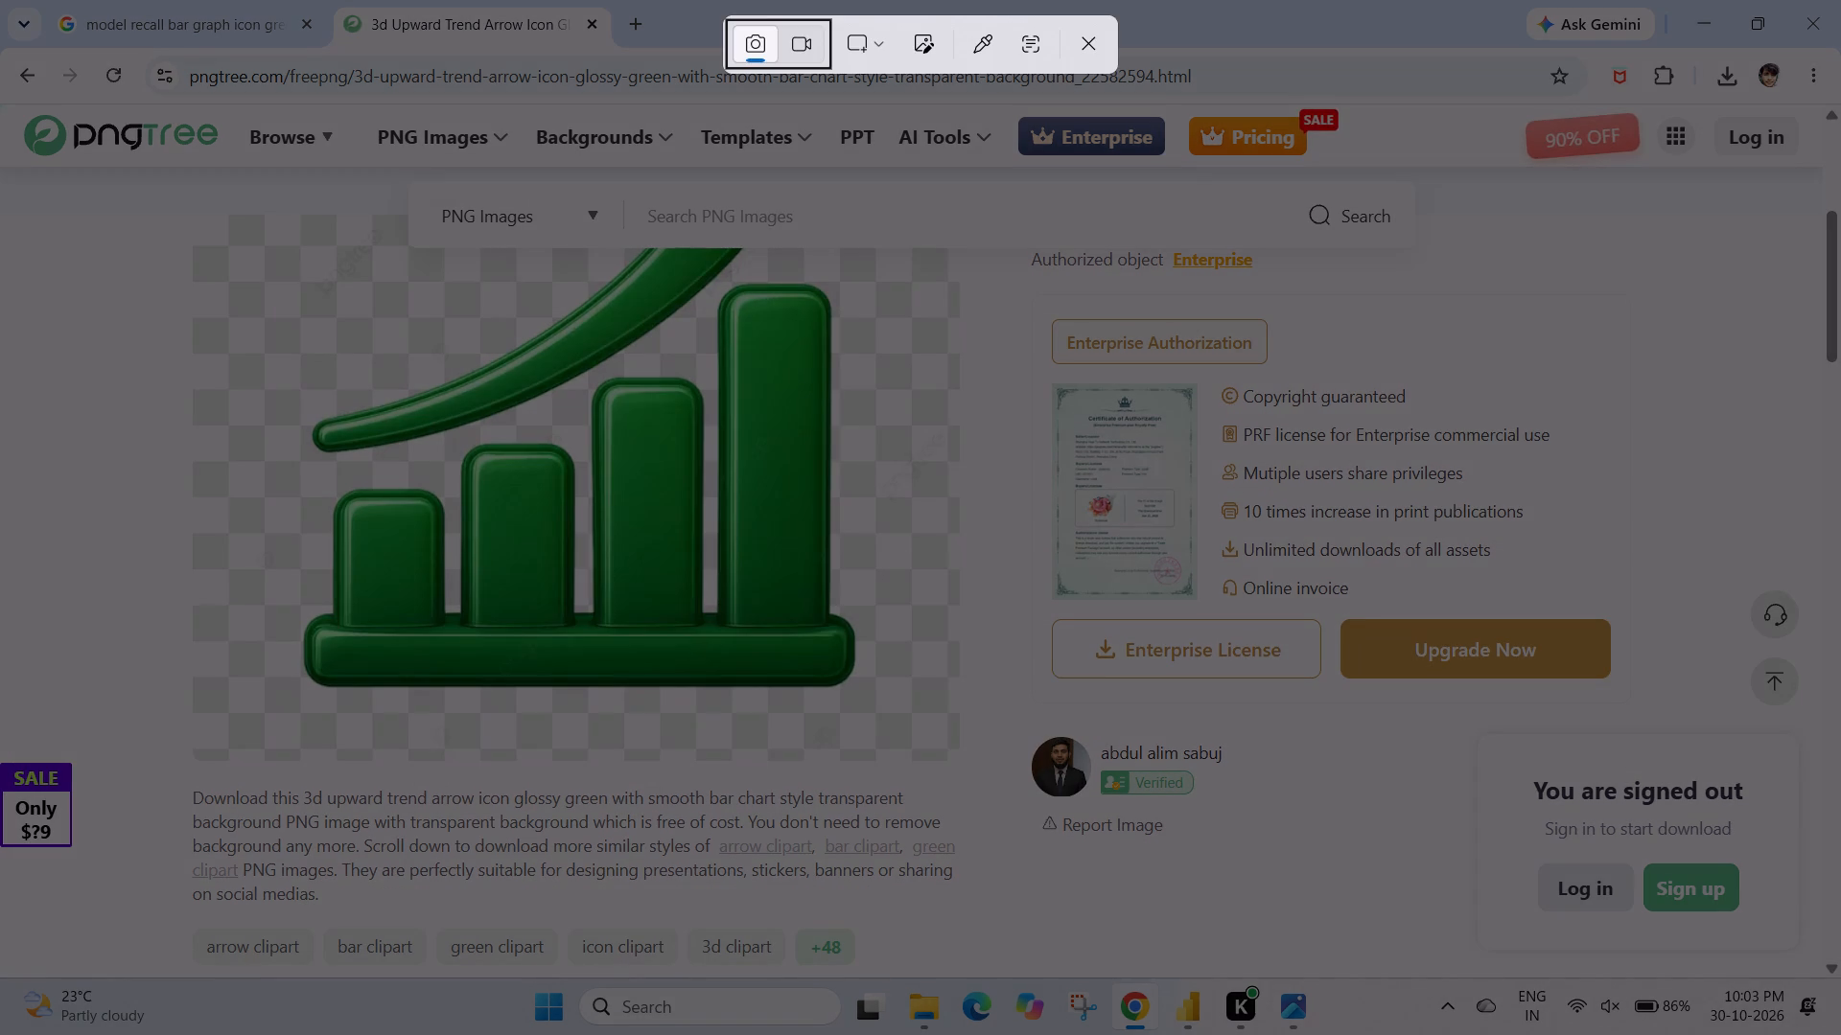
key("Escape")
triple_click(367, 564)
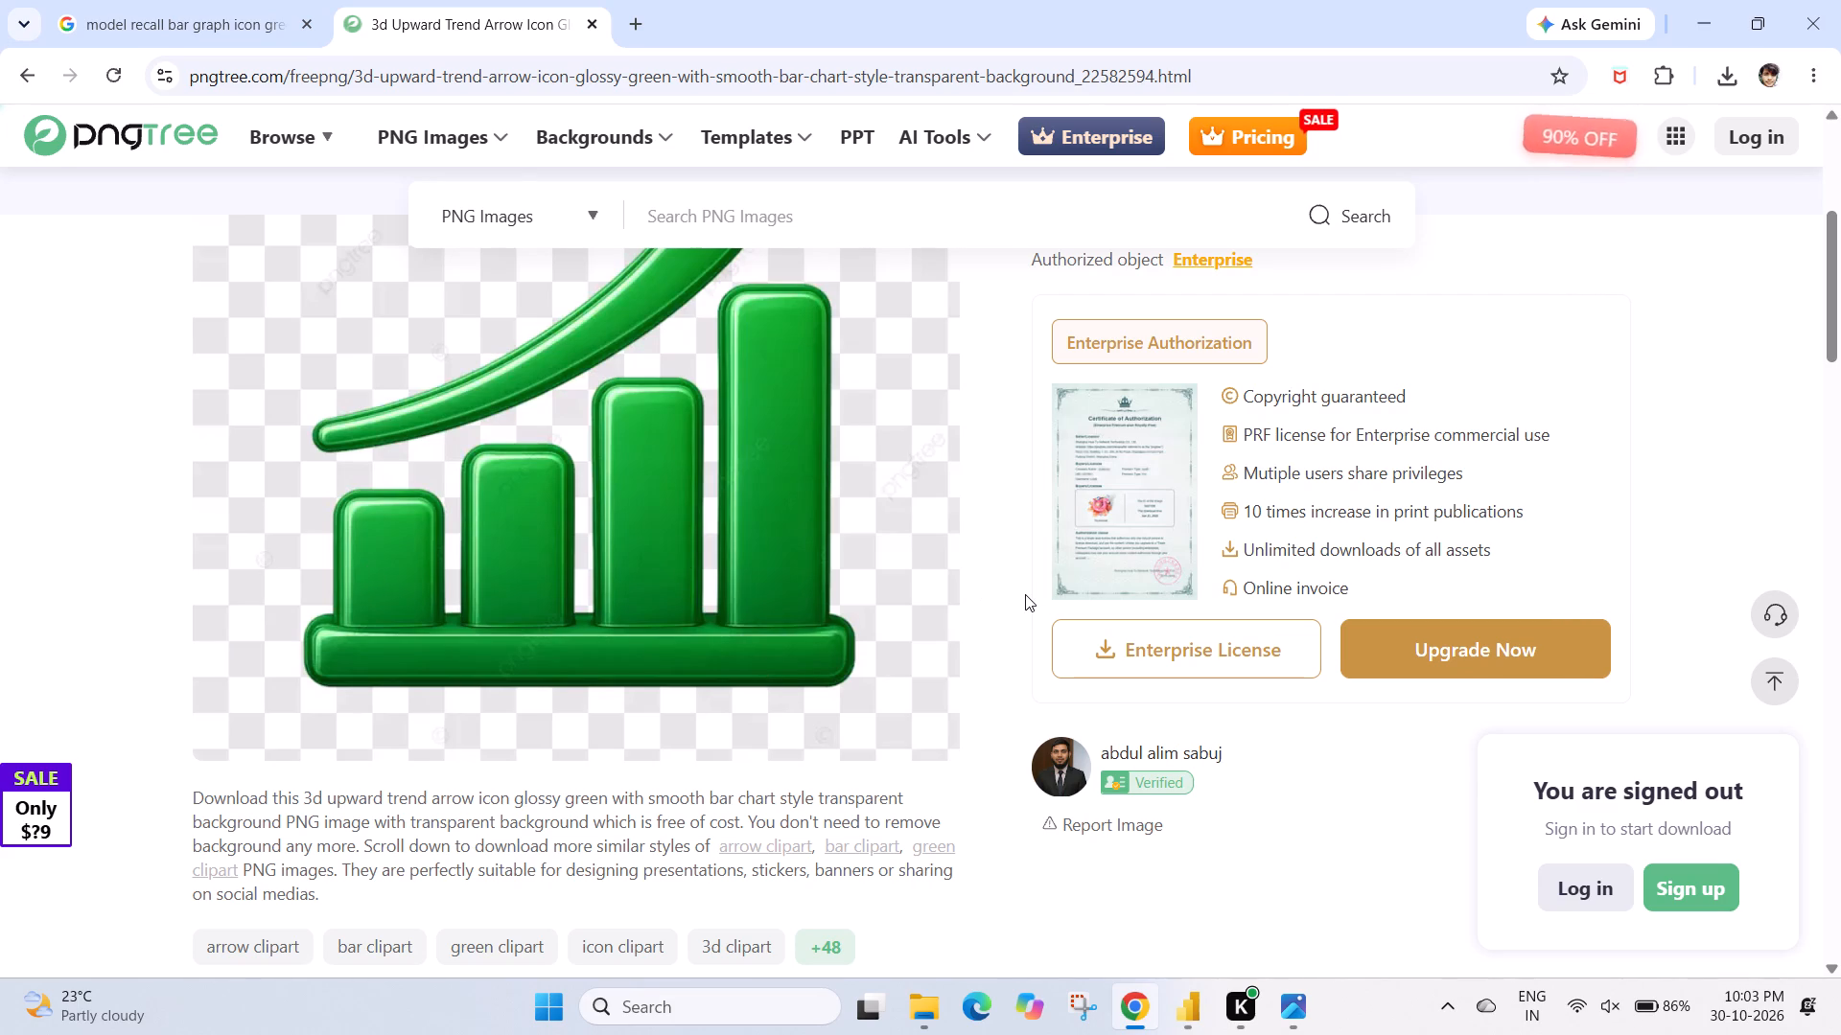
Go back from the 3D Upward Trend Arrow Icon page to Pngtree's green bar chart results, rechecking the icon page once.
scroll(1025, 594, "up", 4)
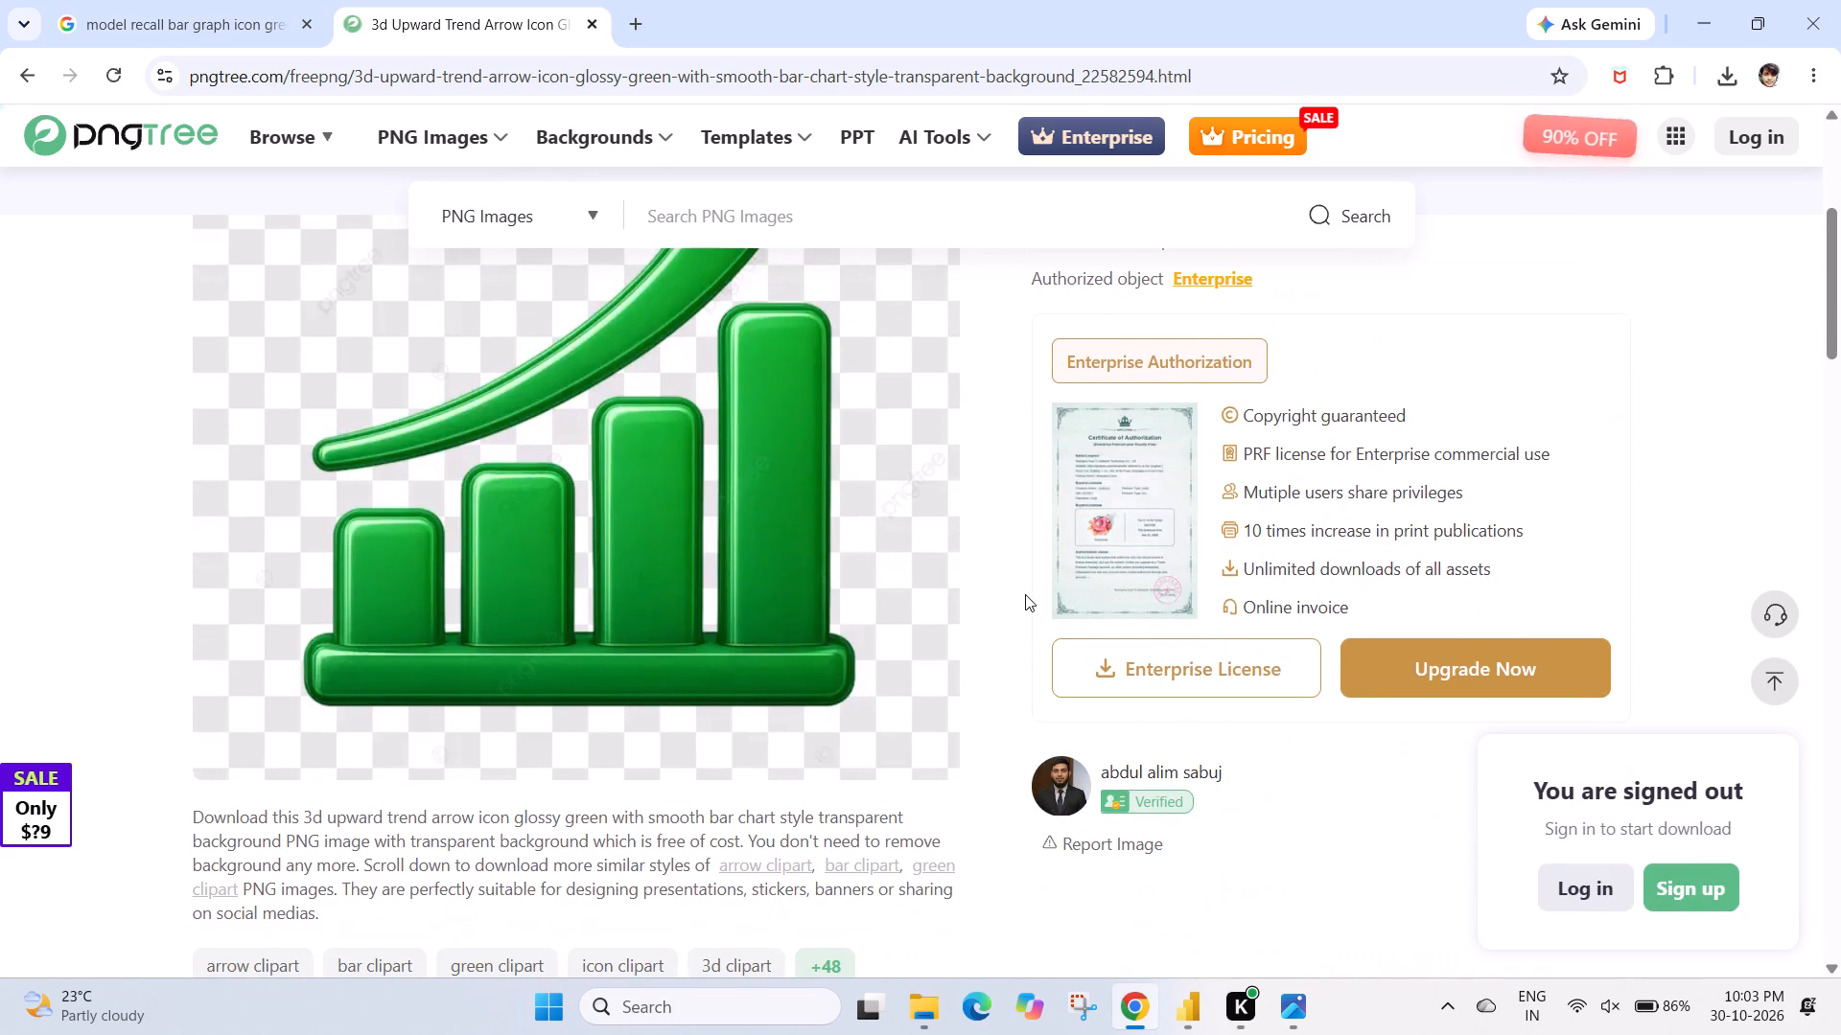
scroll(1025, 594, "up", 1)
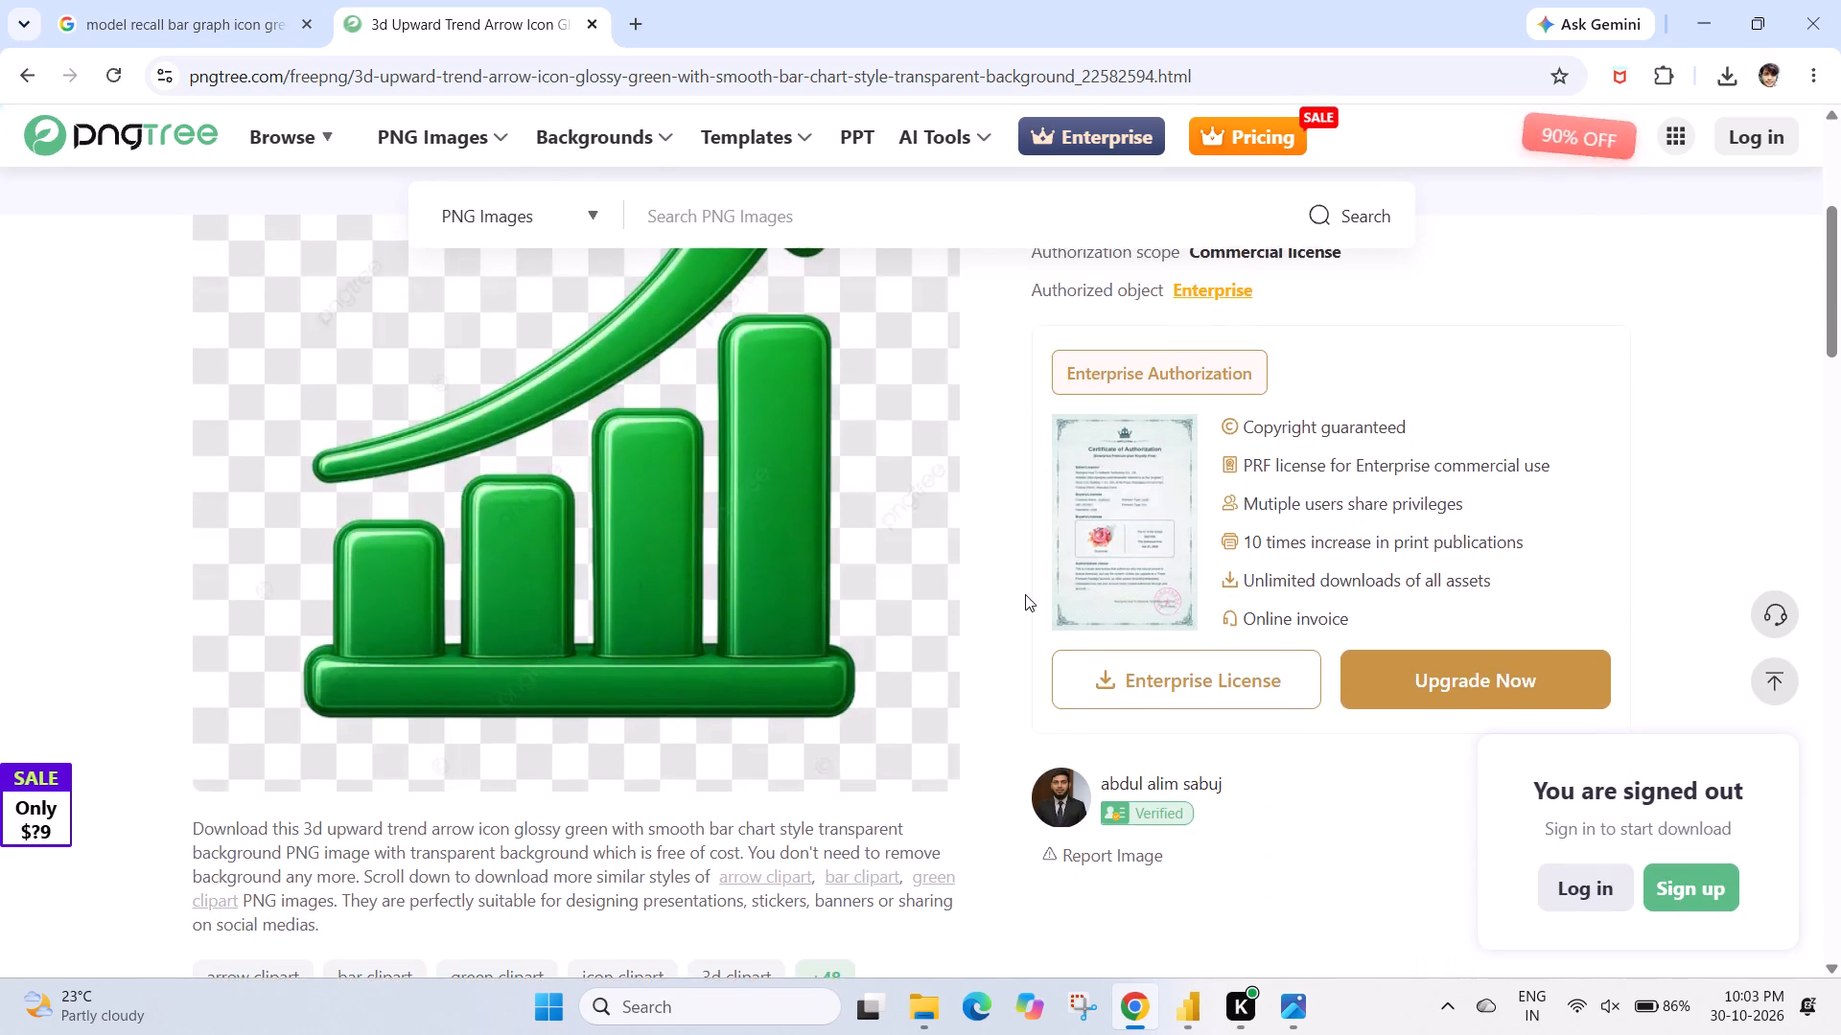
scroll(1025, 594, "up", 1)
scroll(757, 500, "up", 4)
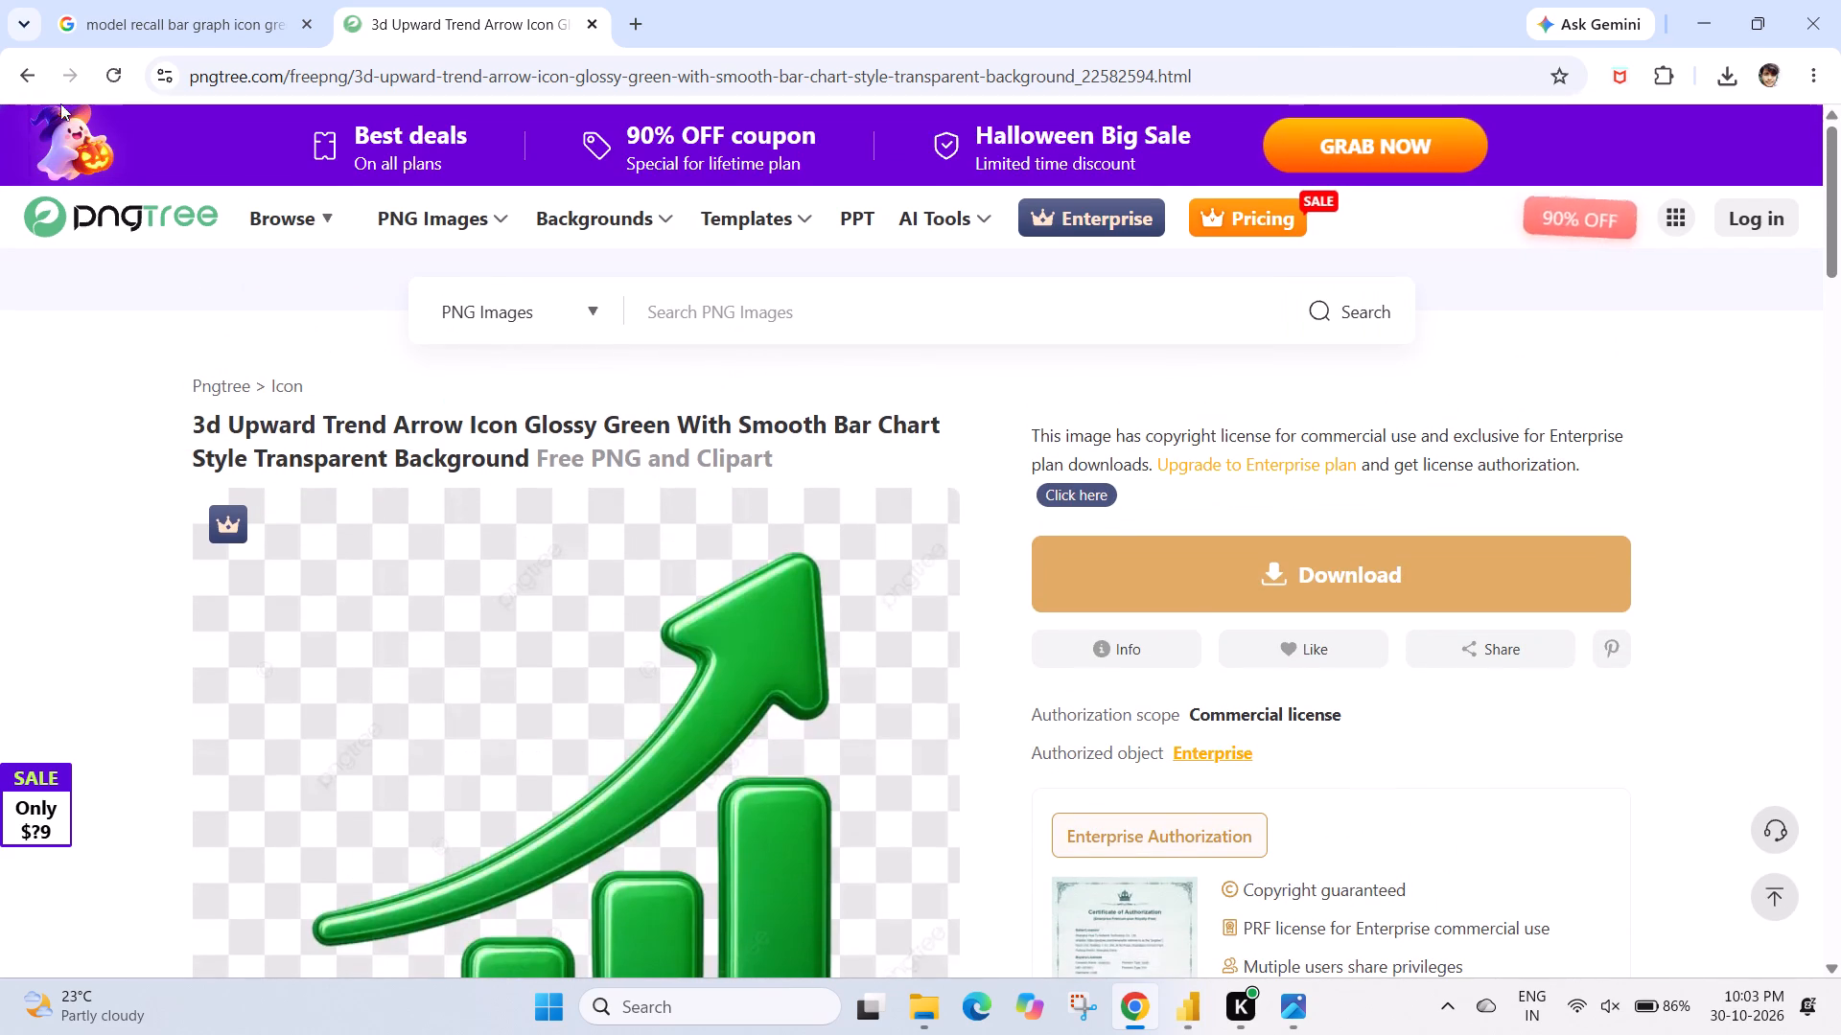
left_click(26, 73)
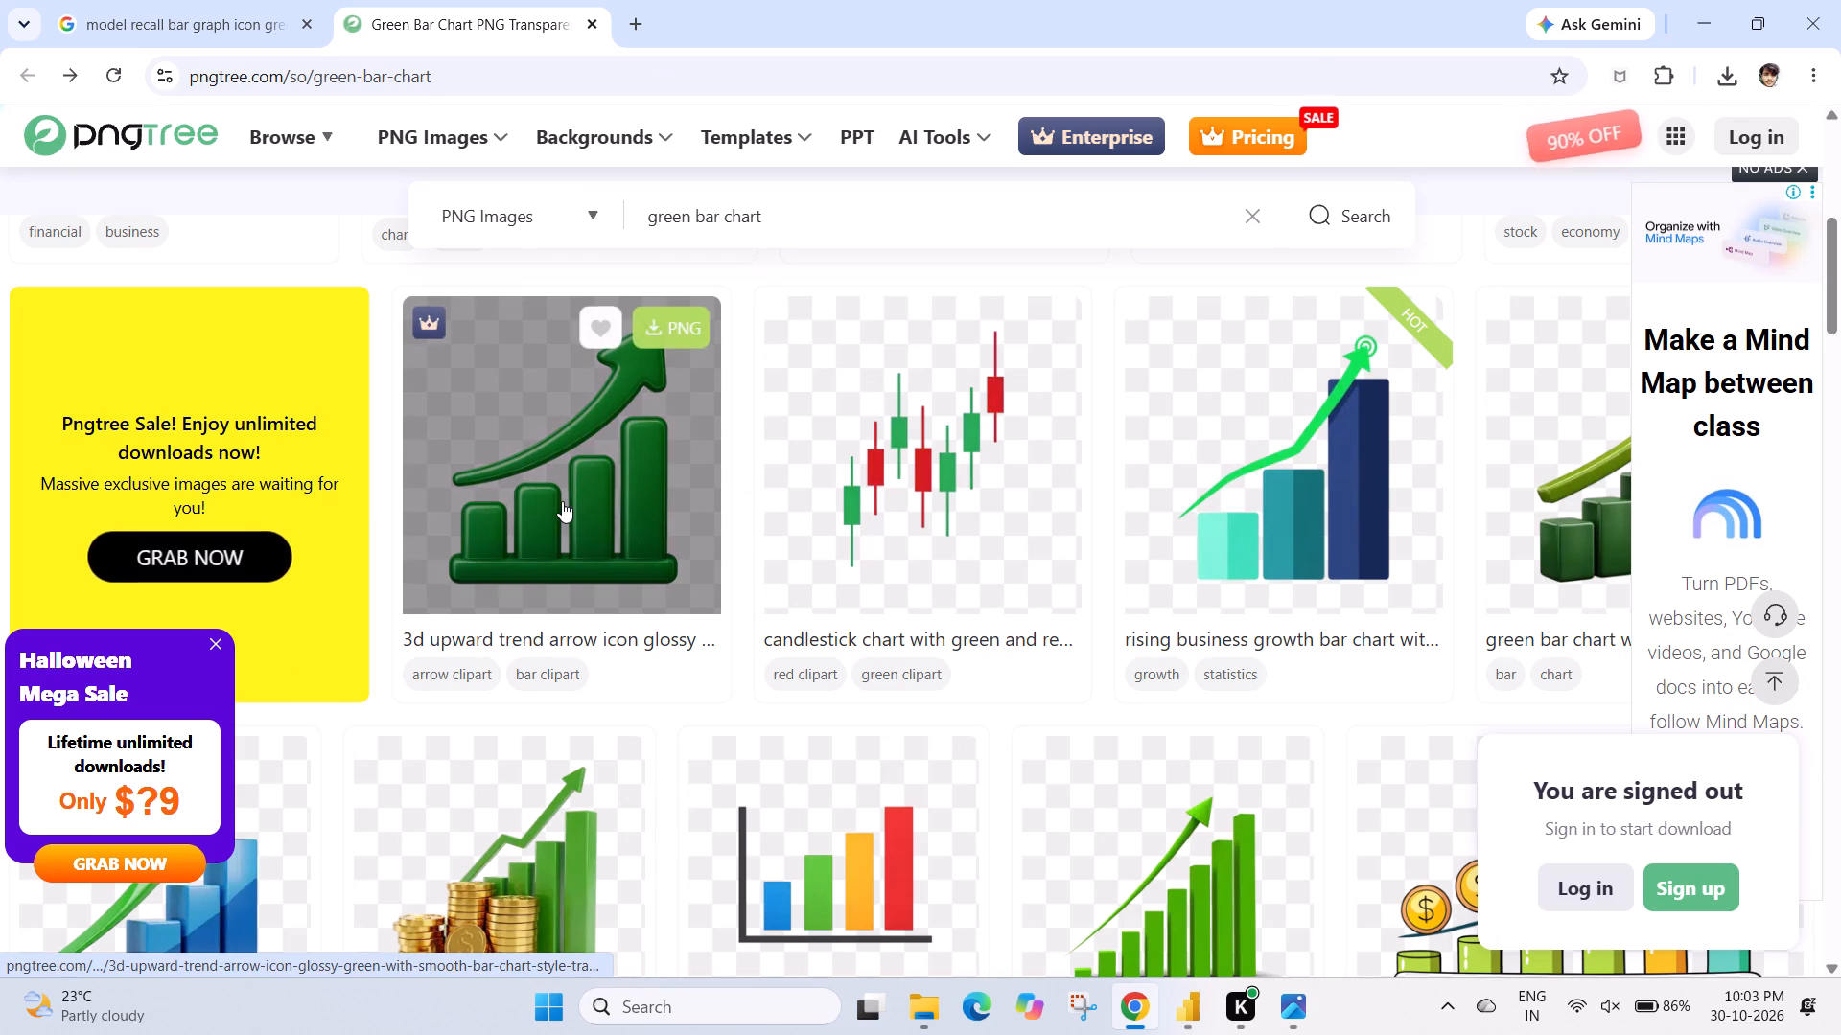
left_click(562, 501)
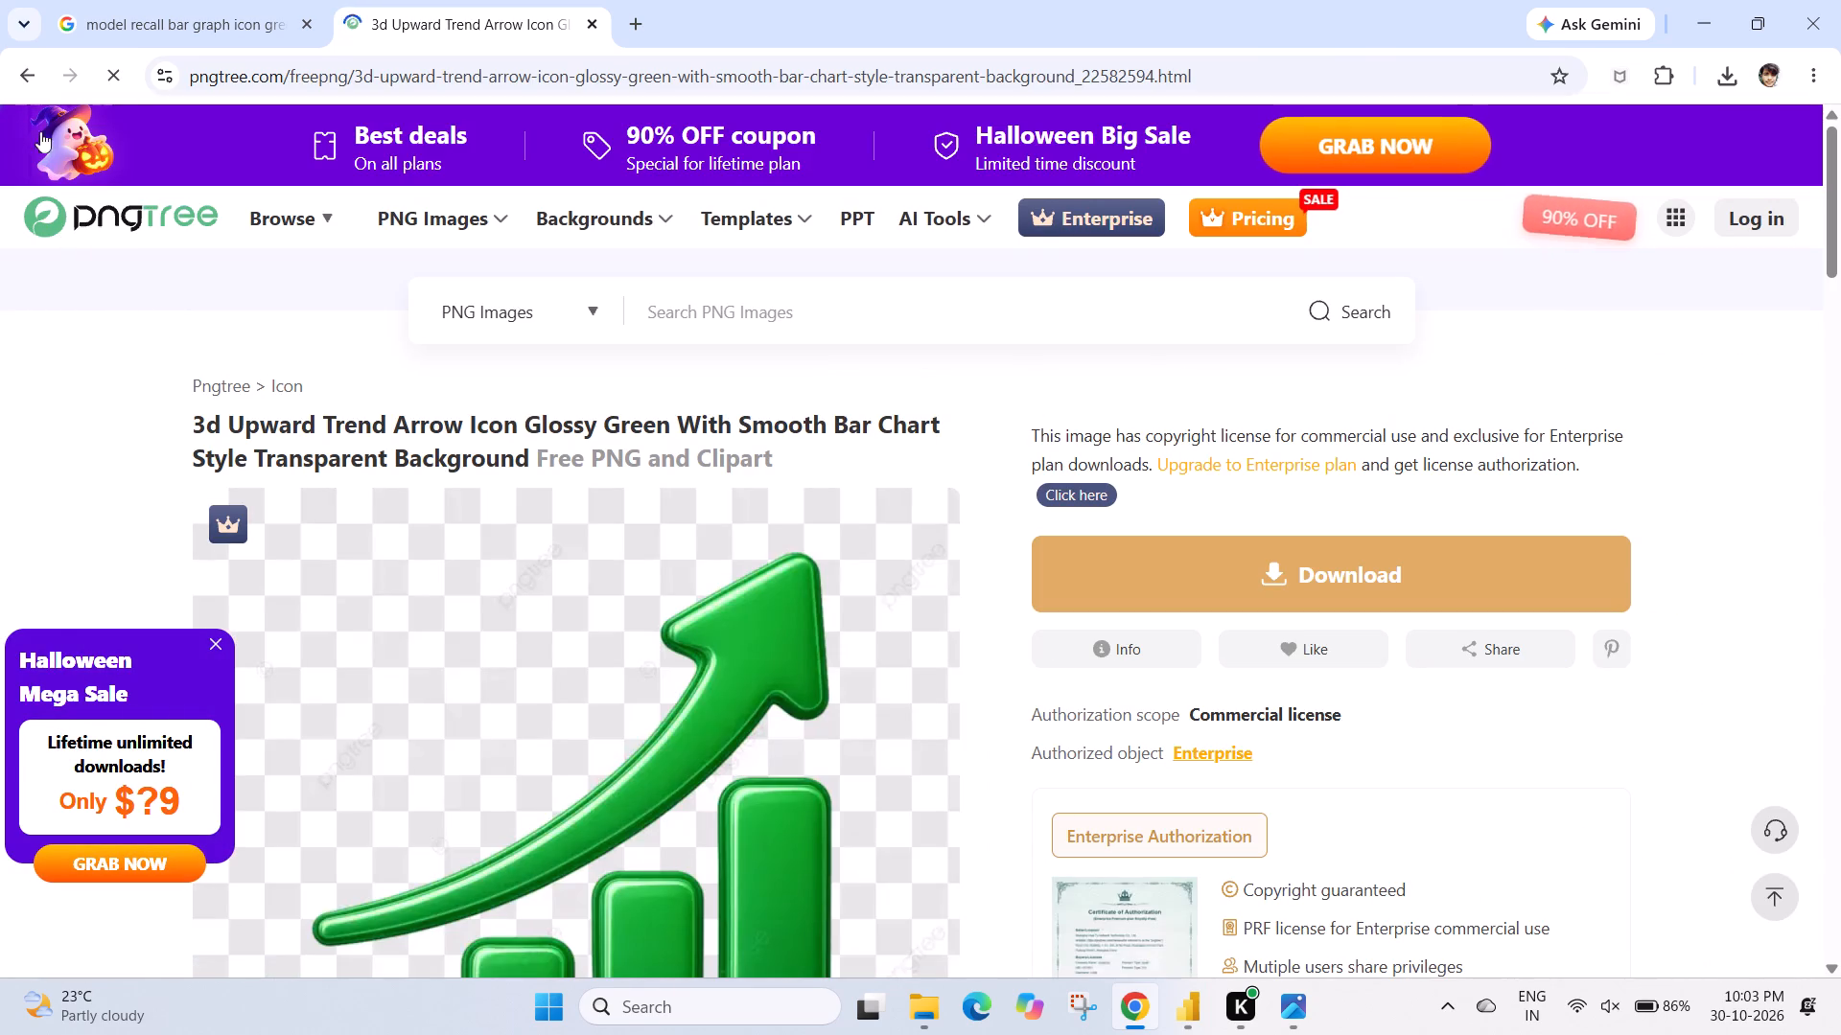
left_click(25, 60)
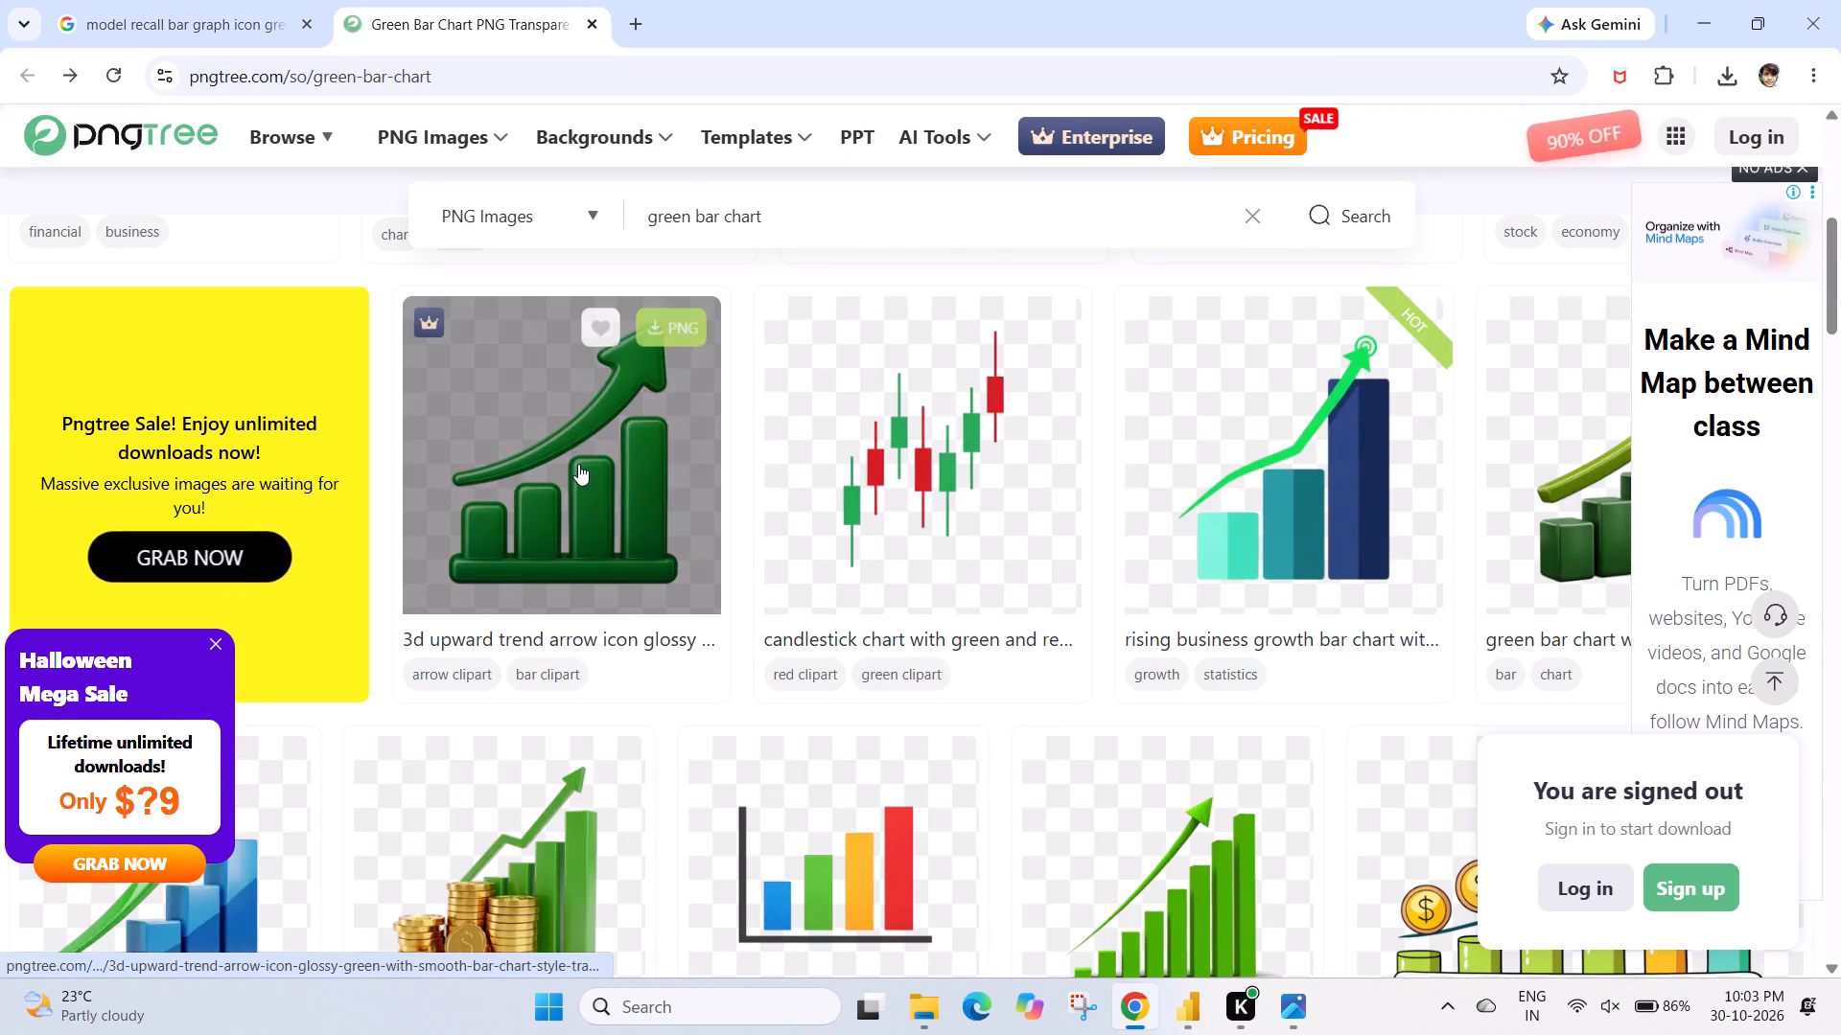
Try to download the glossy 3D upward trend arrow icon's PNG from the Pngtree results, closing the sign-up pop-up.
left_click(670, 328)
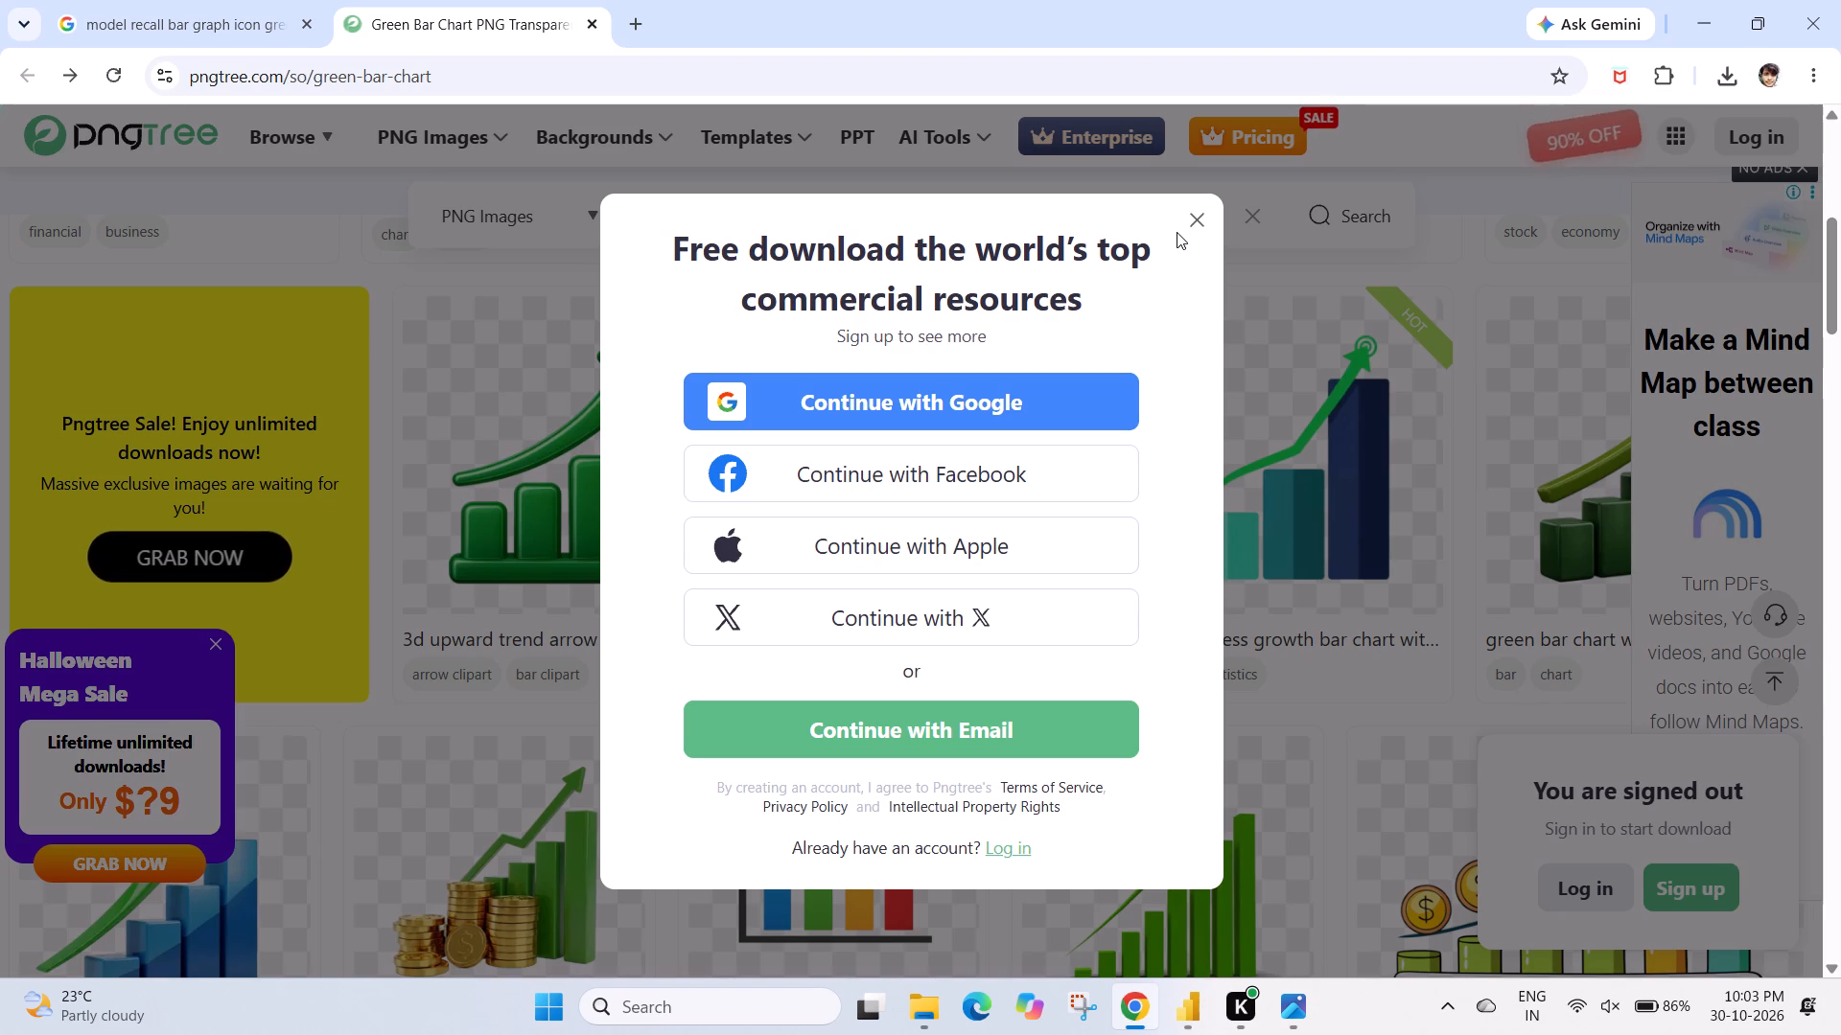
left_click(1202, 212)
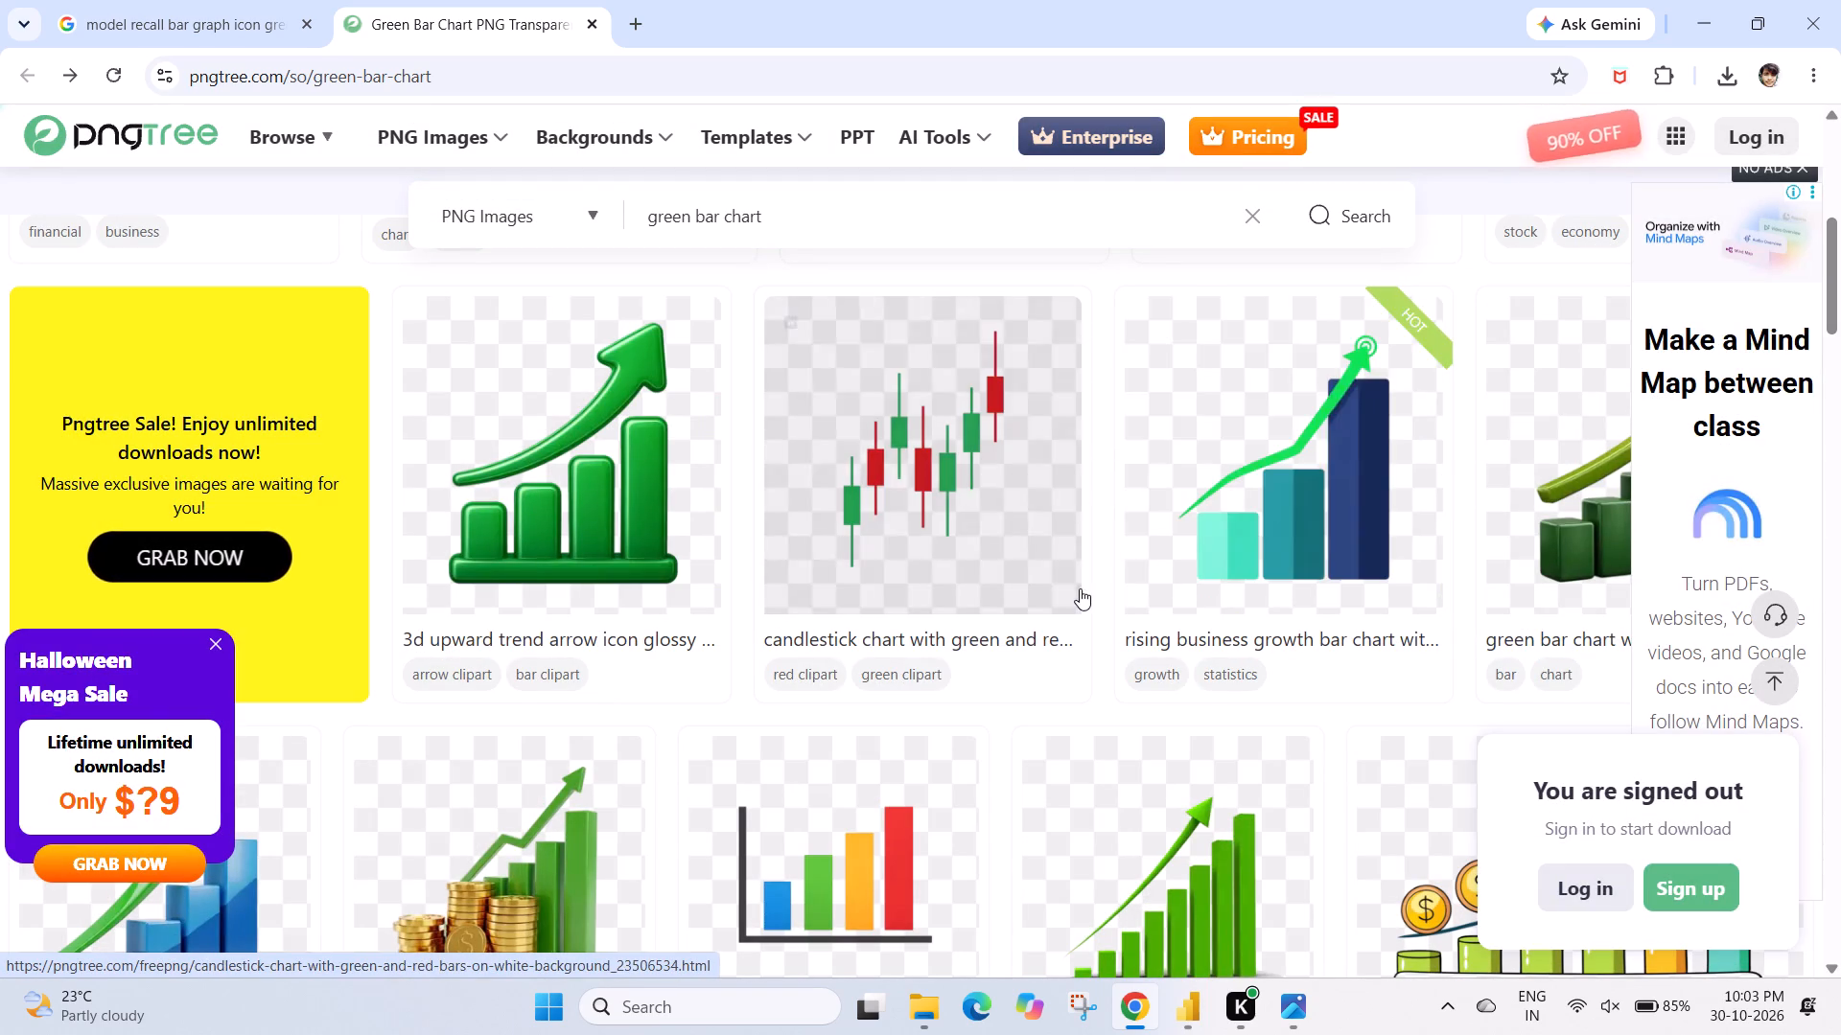
Look through Pngtree's green bar chart results for a free green bar icon suitable for Recall.
scroll(1080, 588, "down", 3)
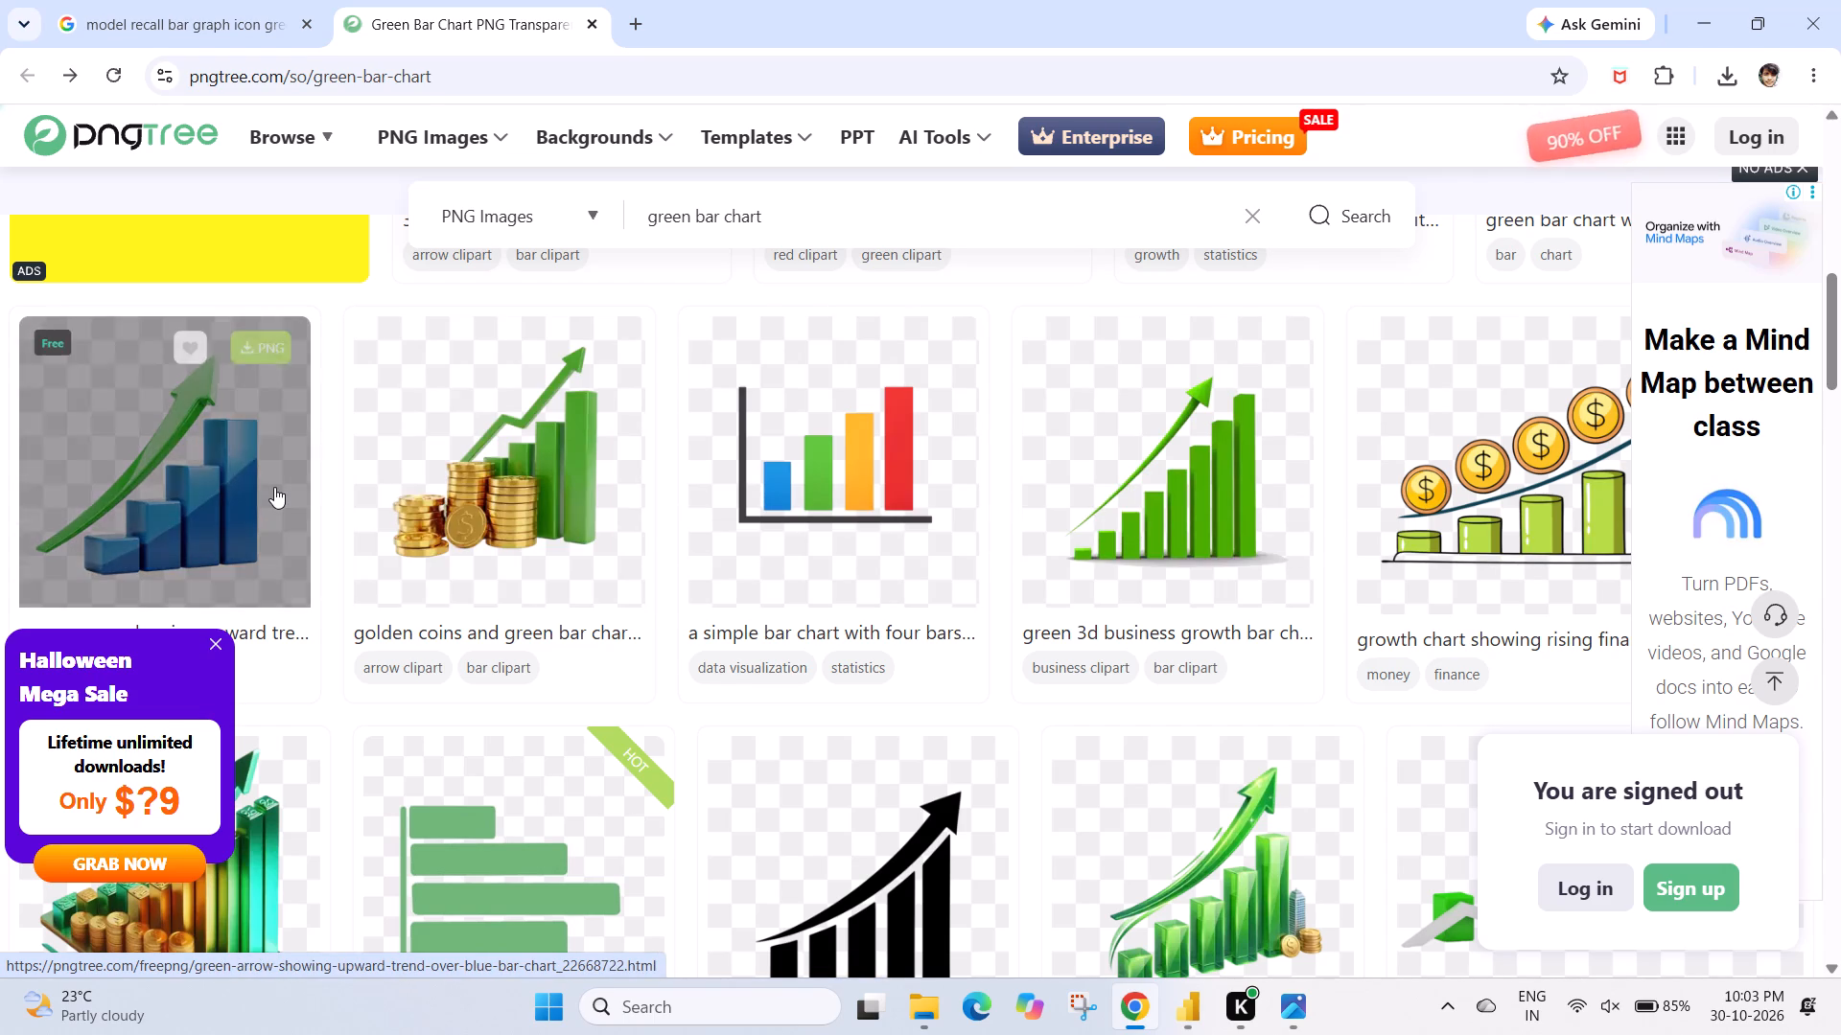
scroll(280, 711, "down", 1)
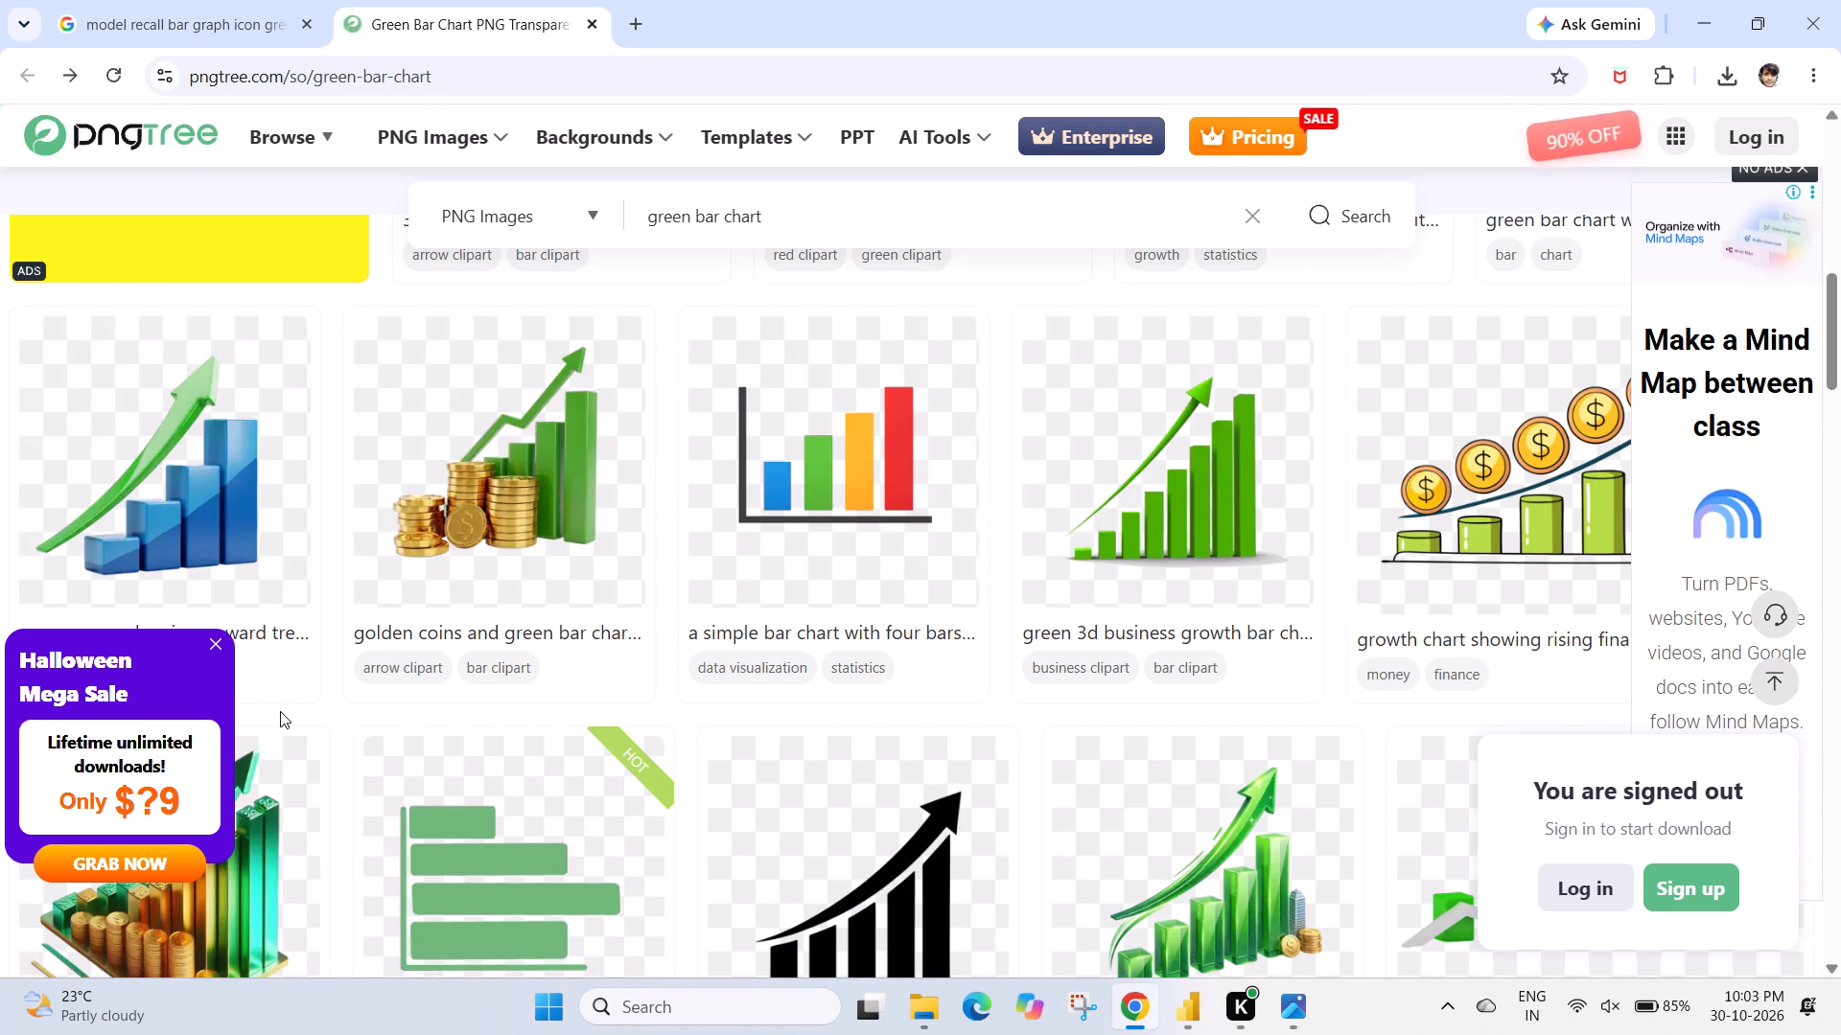
scroll(280, 711, "down", 3)
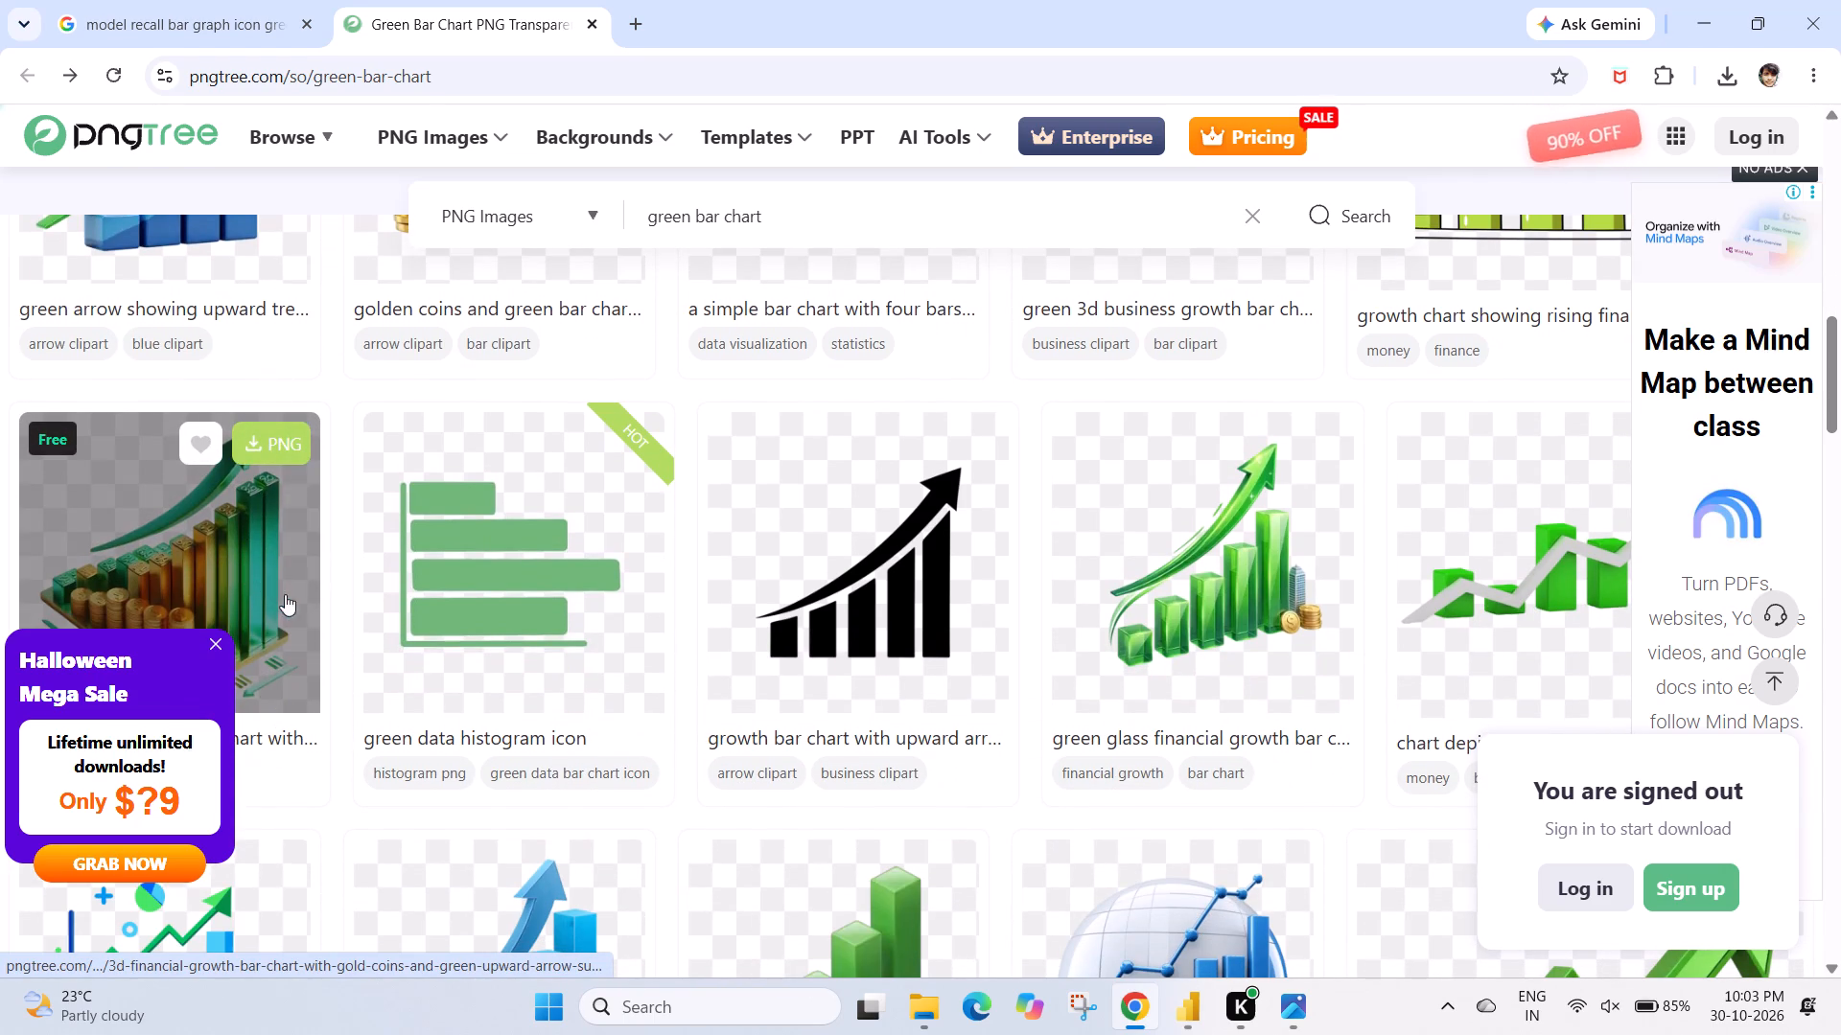
scroll(441, 591, "down", 1)
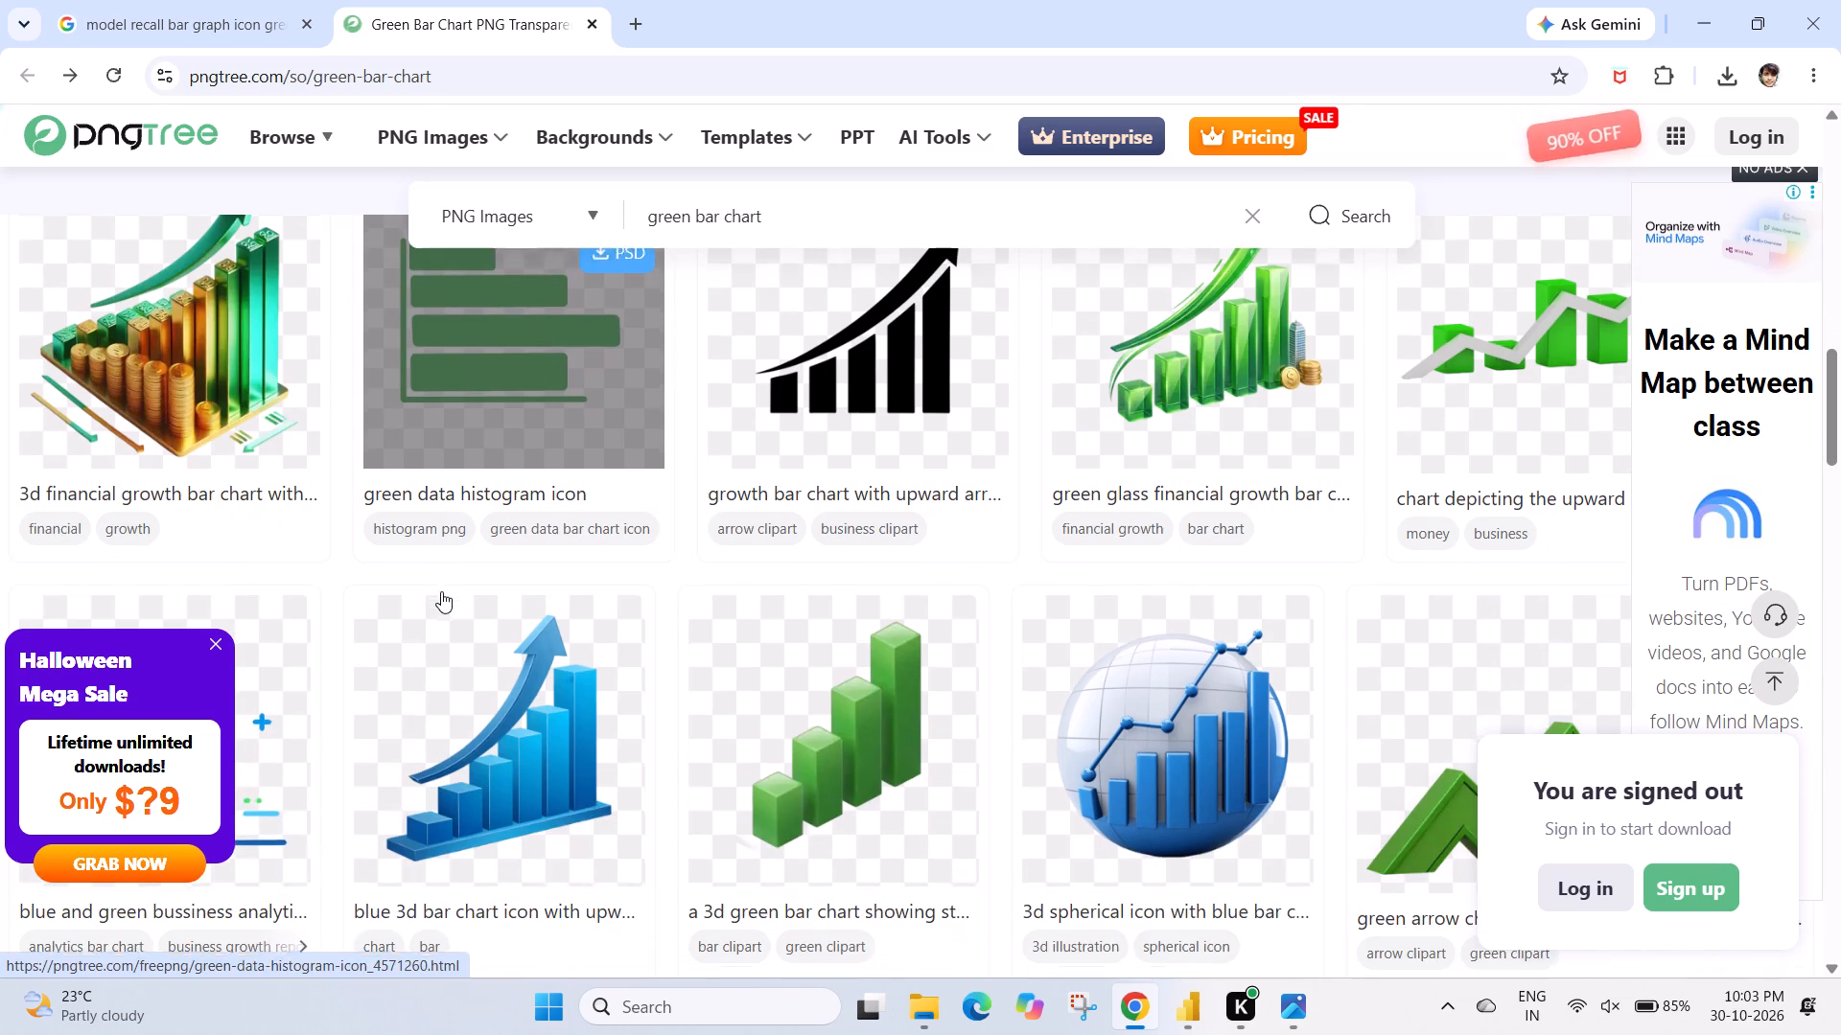
scroll(441, 591, "down", 1)
scroll(1191, 380, "up", 1)
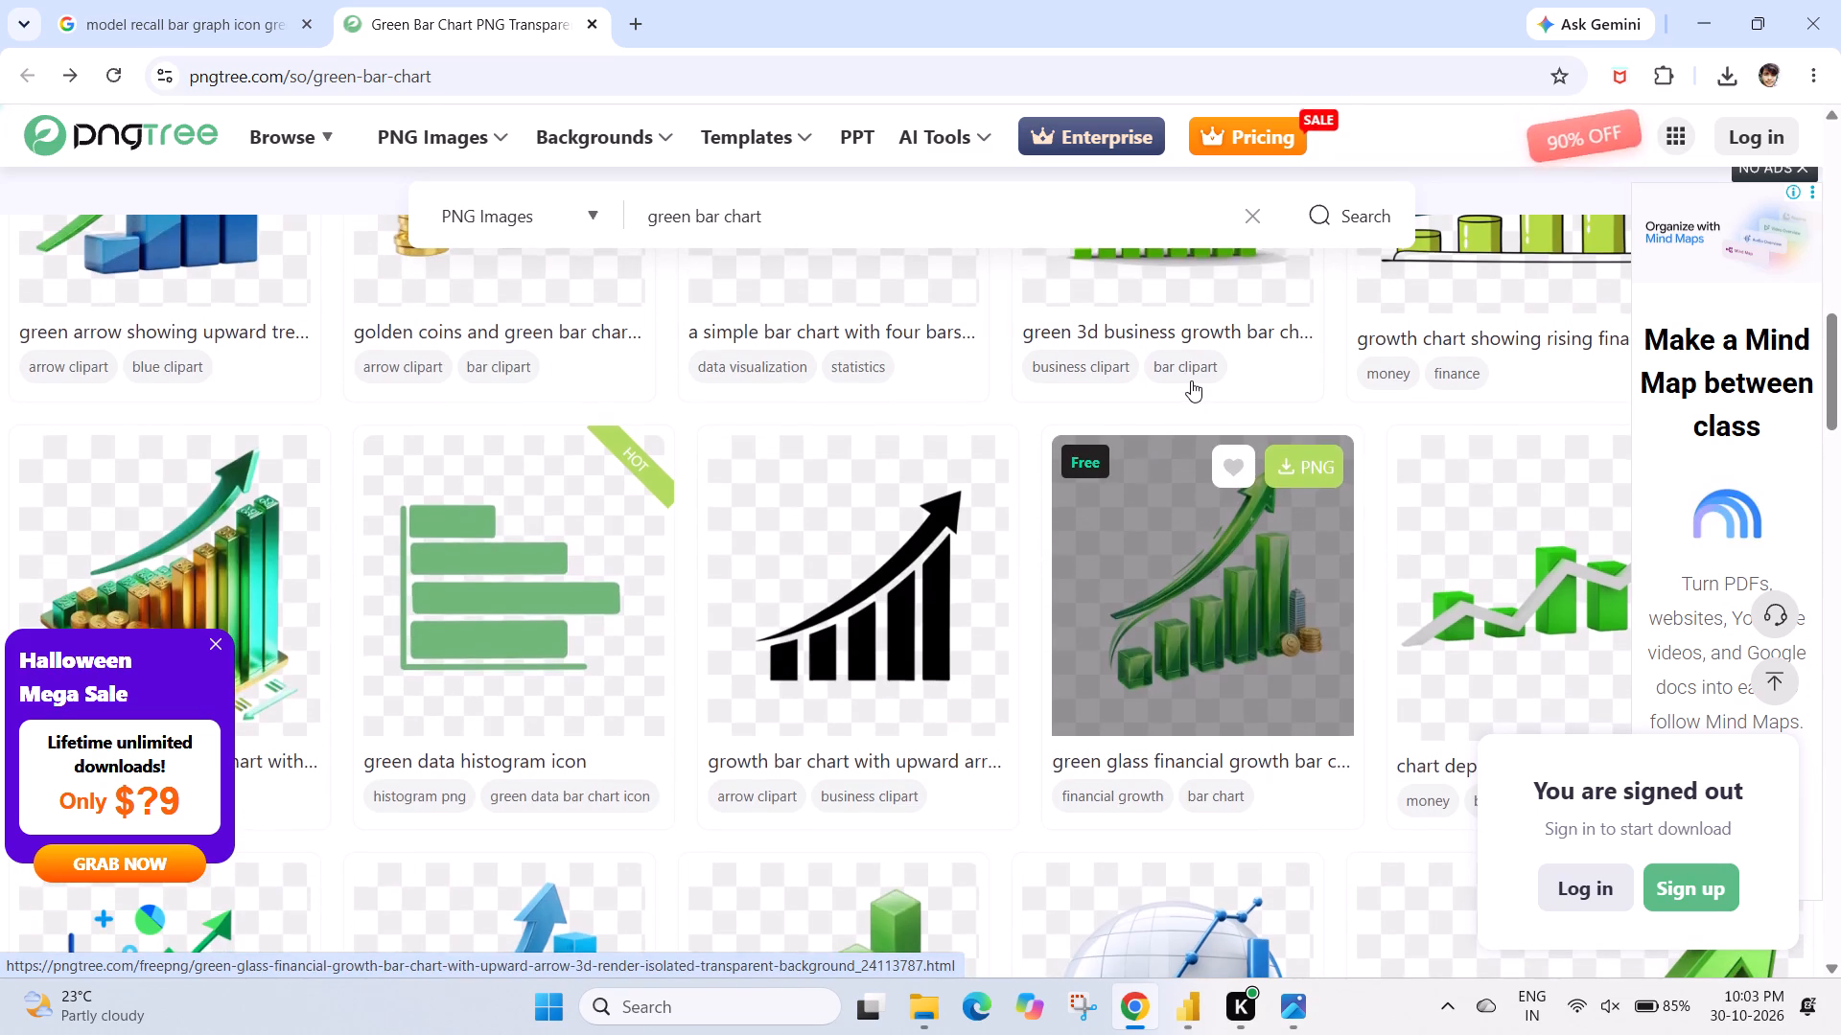
scroll(1191, 380, "up", 1)
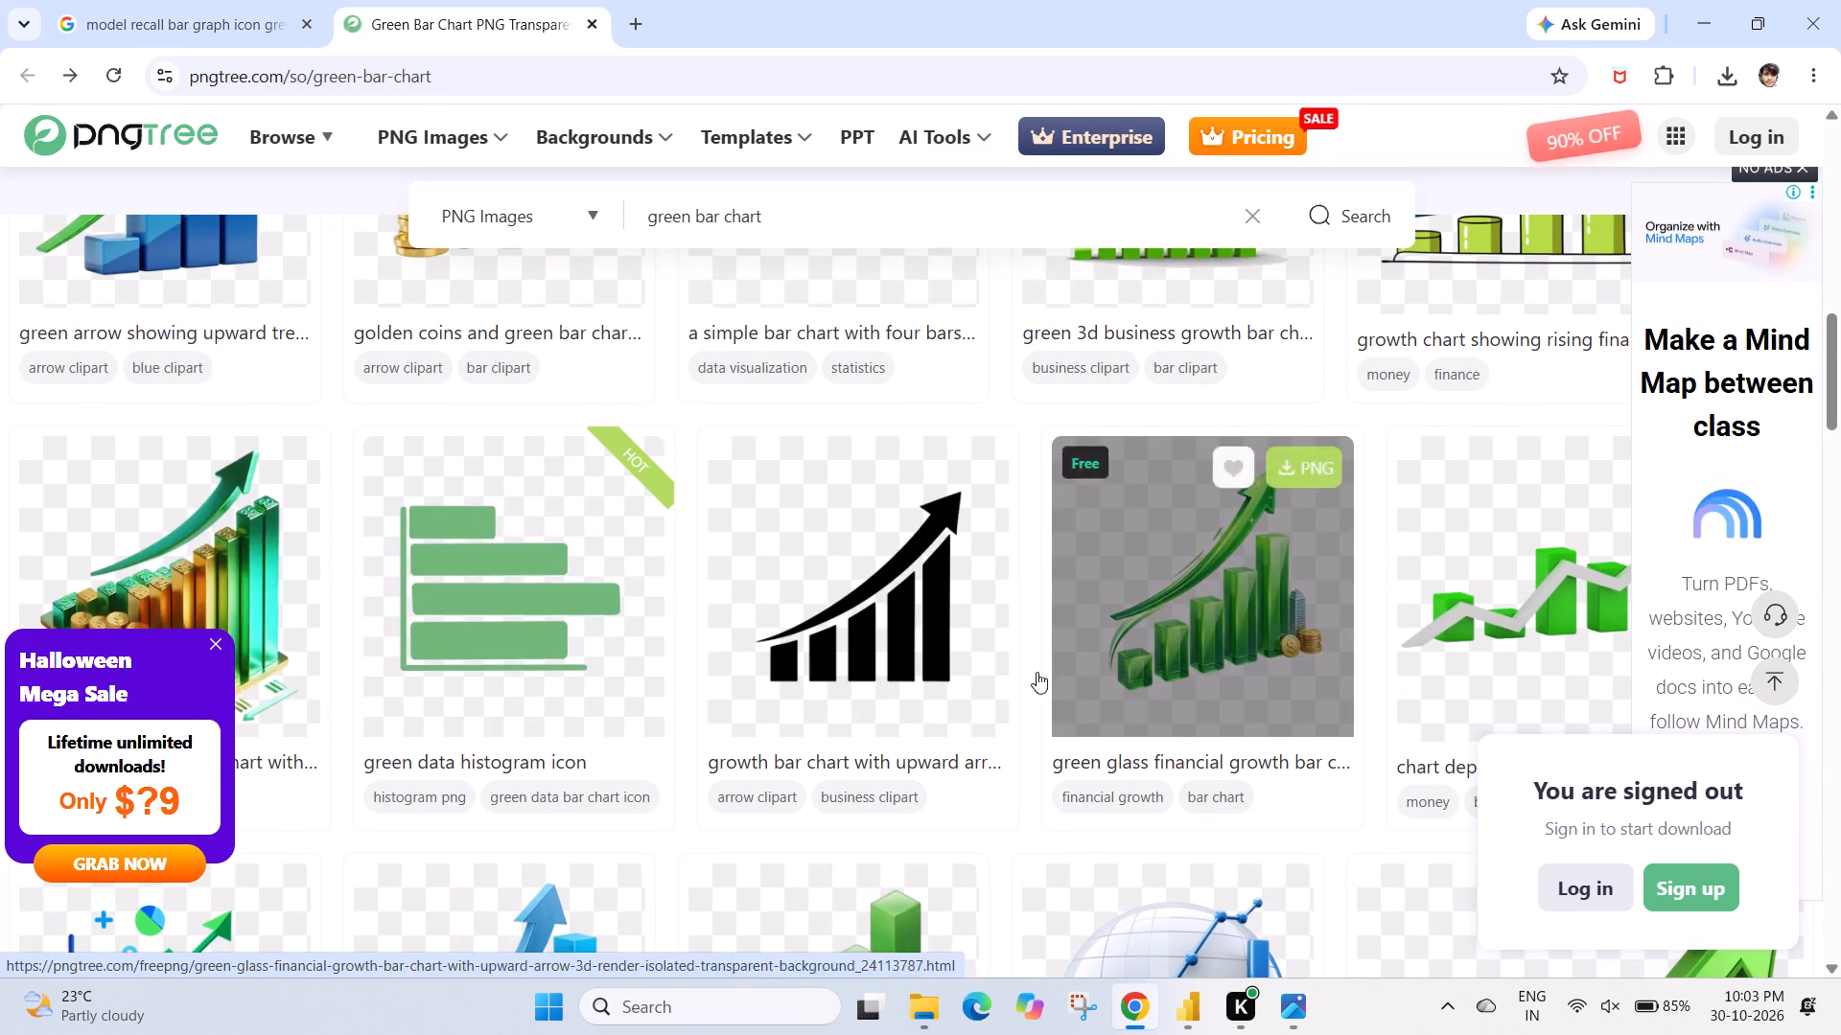
scroll(1511, 613, "down", 2)
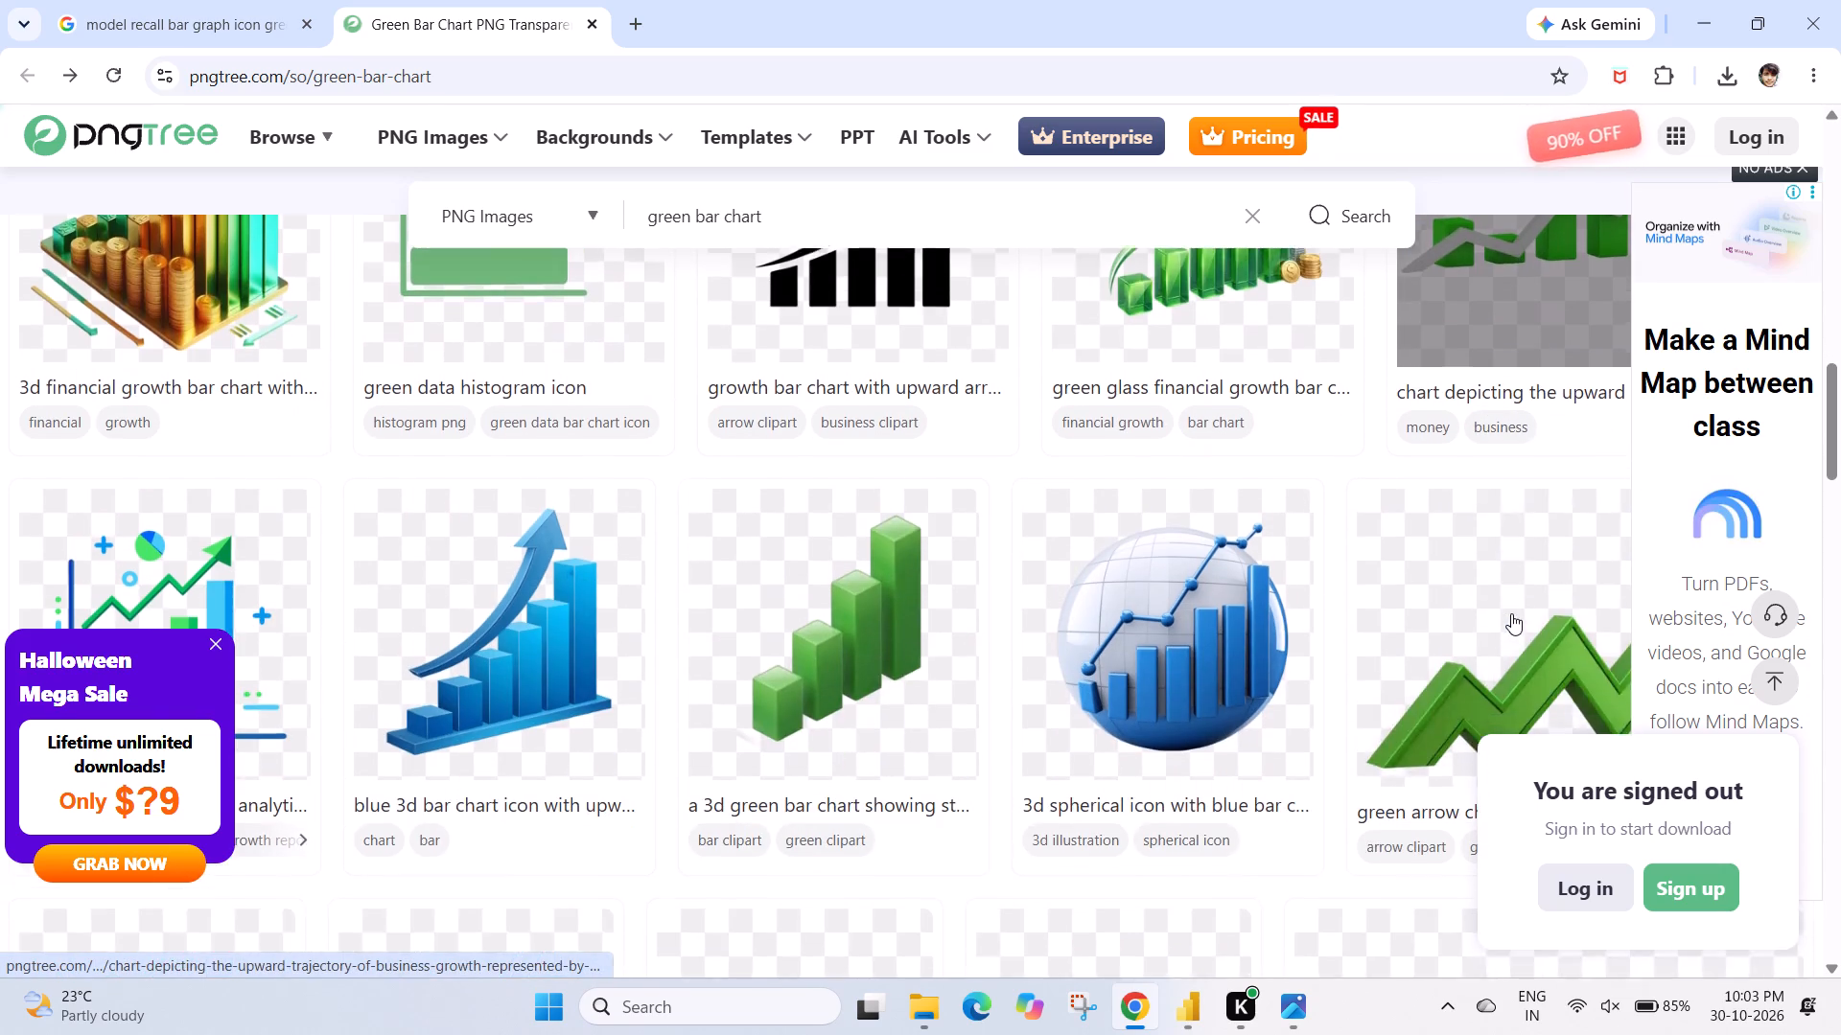
scroll(1511, 613, "down", 1)
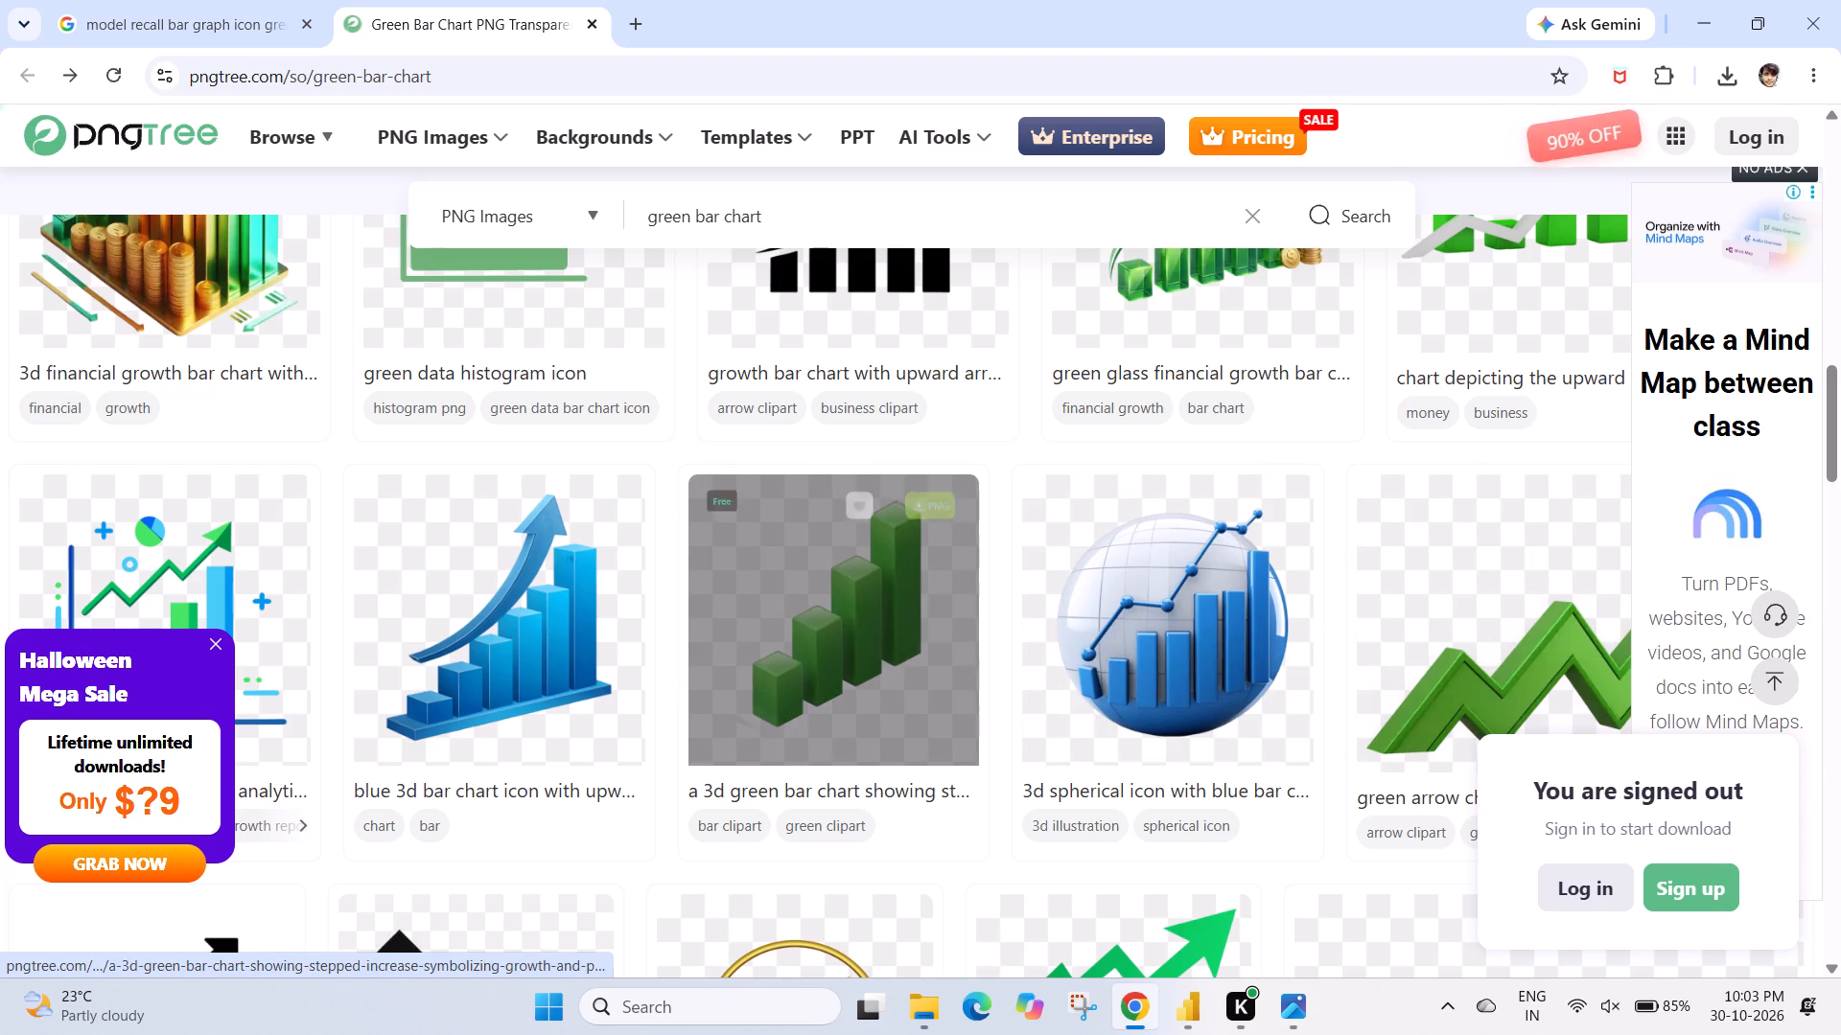
scroll(1247, 523, "down", 1)
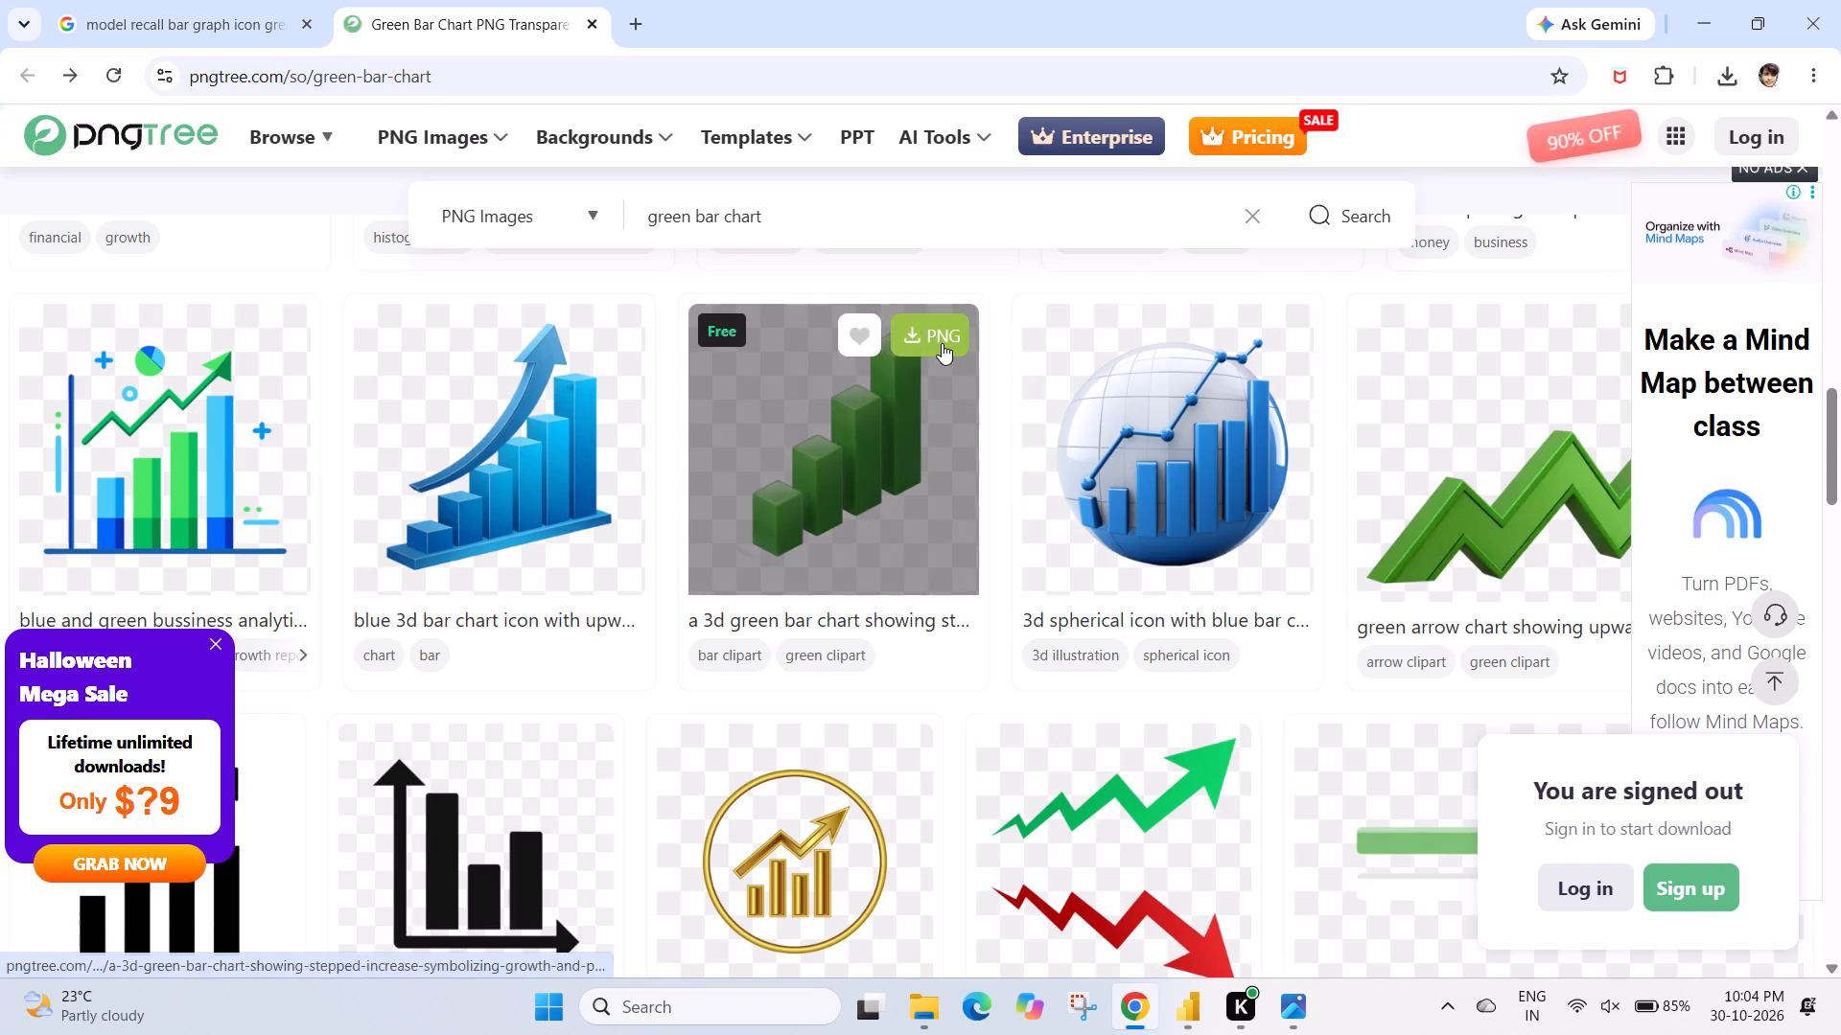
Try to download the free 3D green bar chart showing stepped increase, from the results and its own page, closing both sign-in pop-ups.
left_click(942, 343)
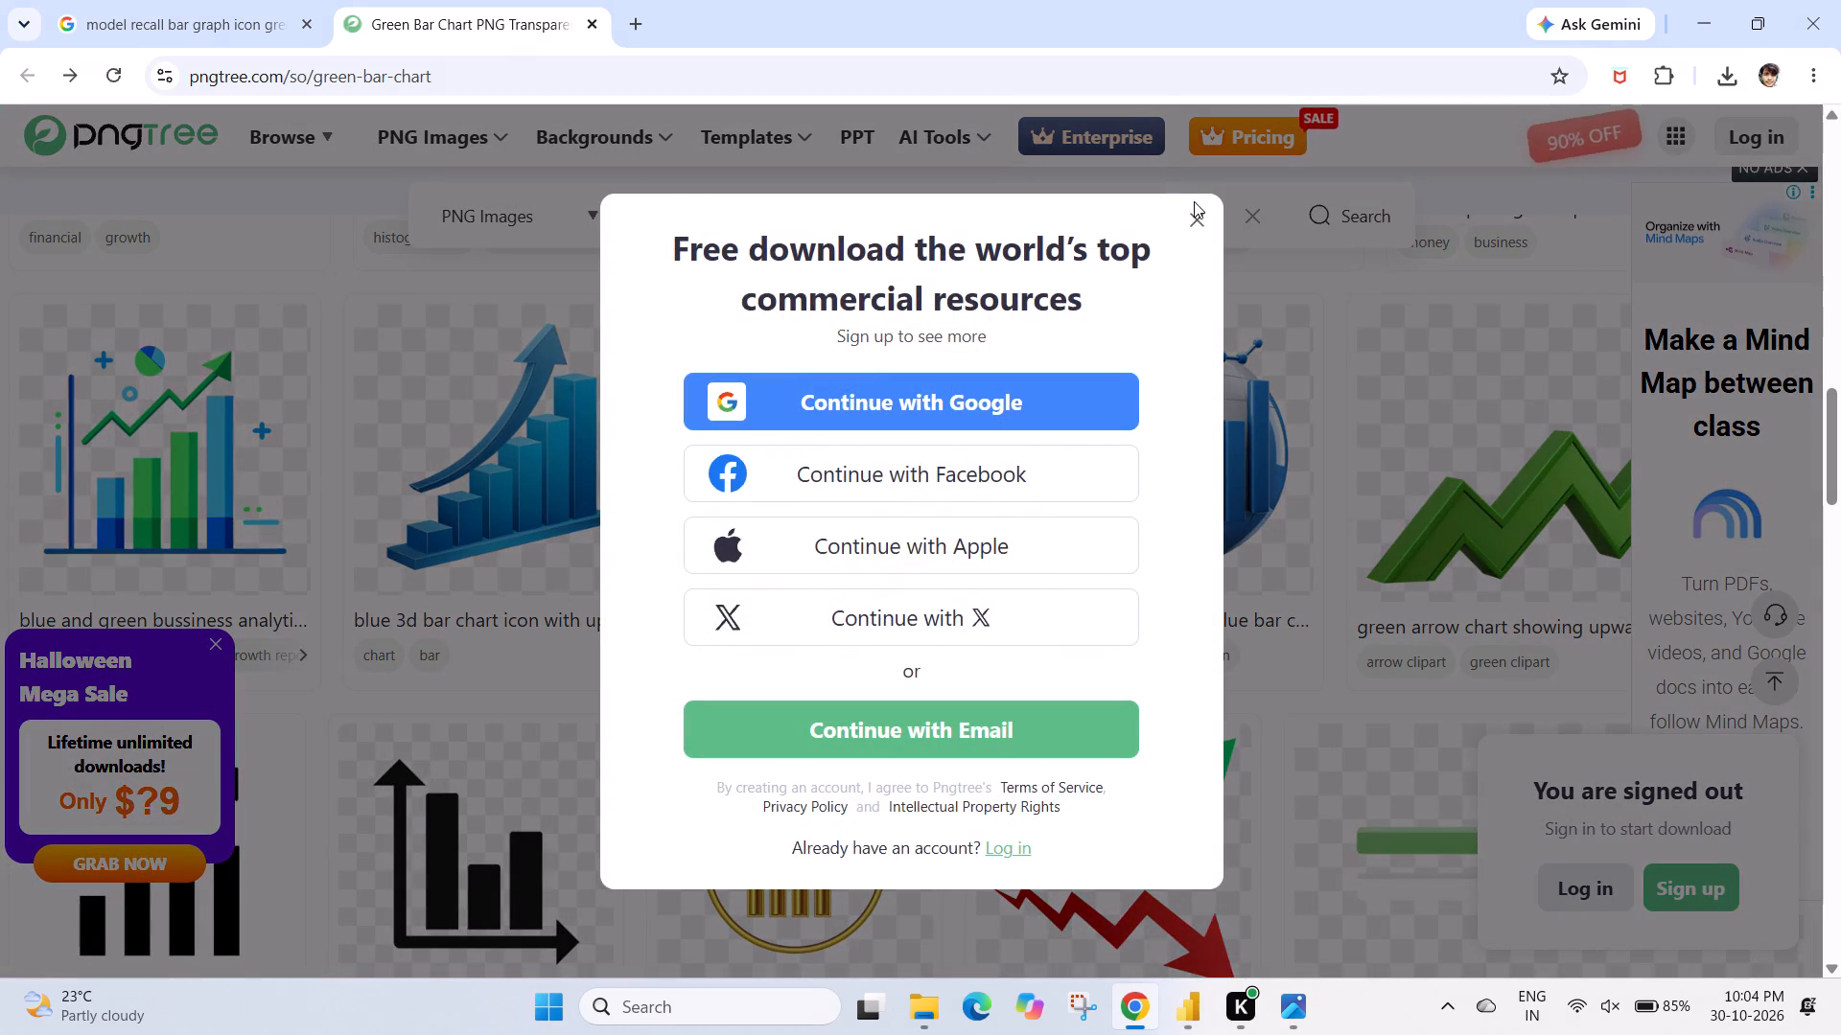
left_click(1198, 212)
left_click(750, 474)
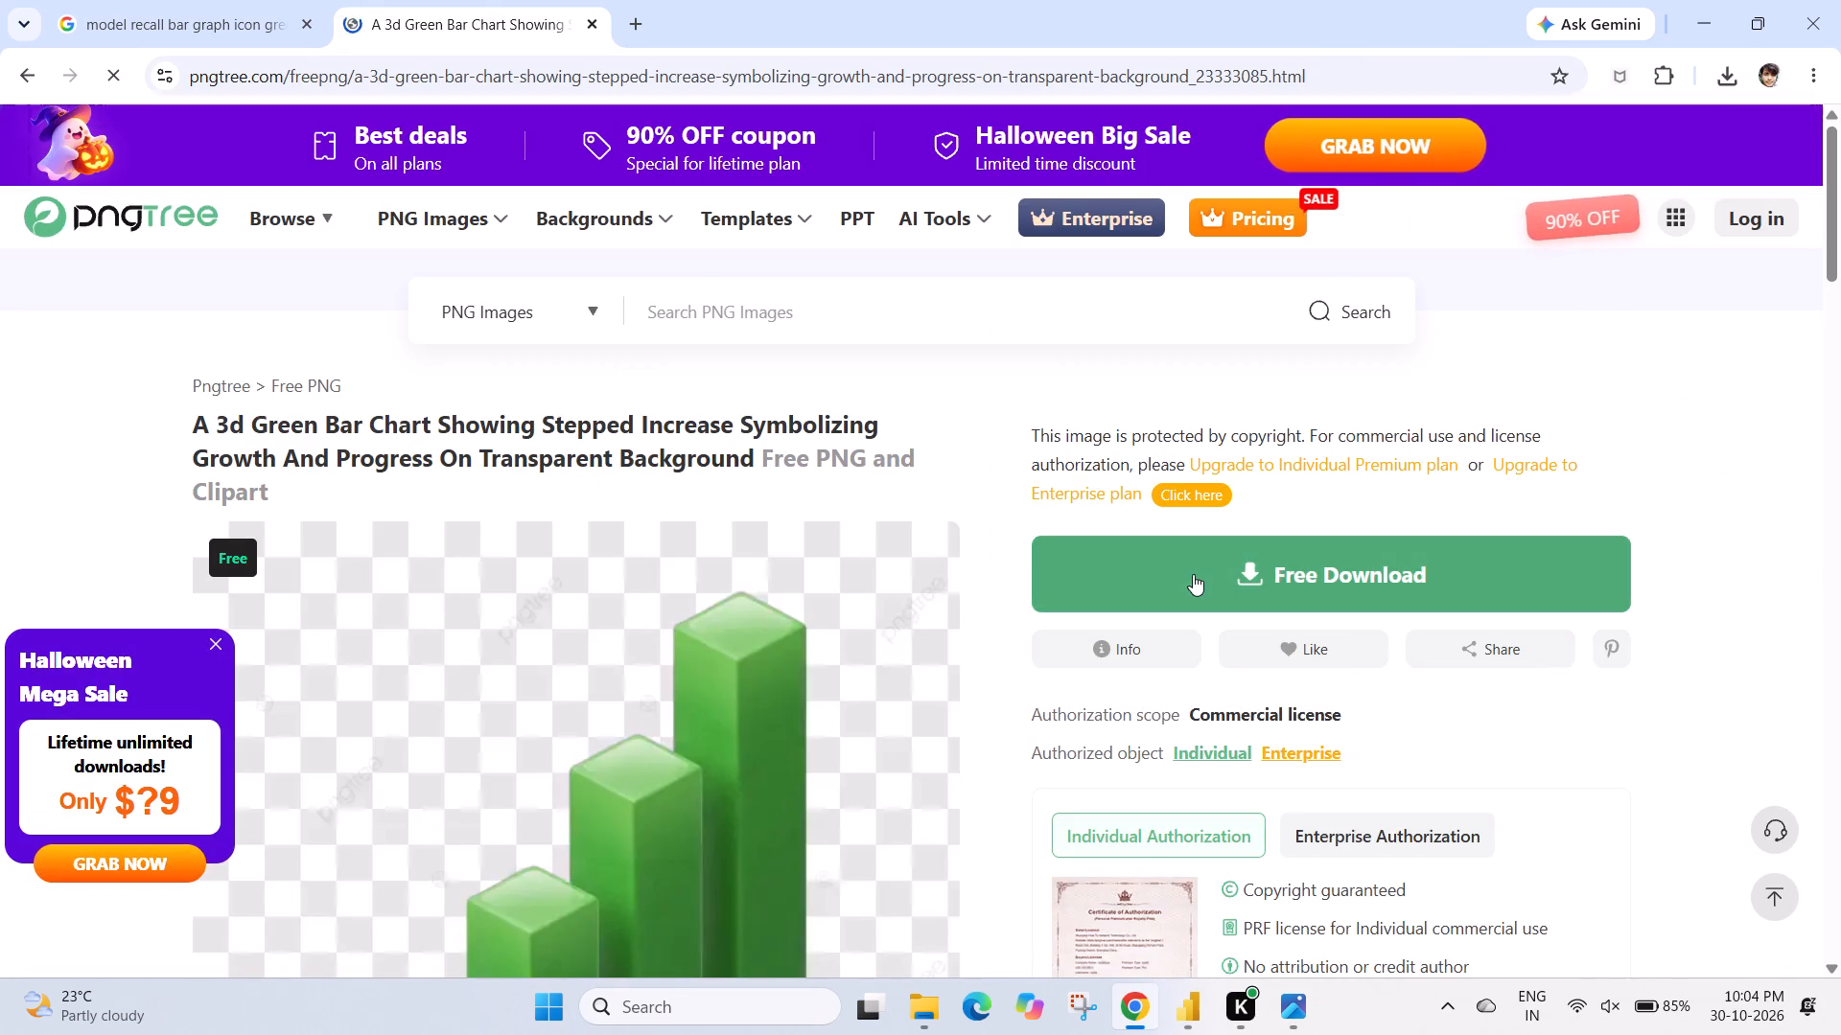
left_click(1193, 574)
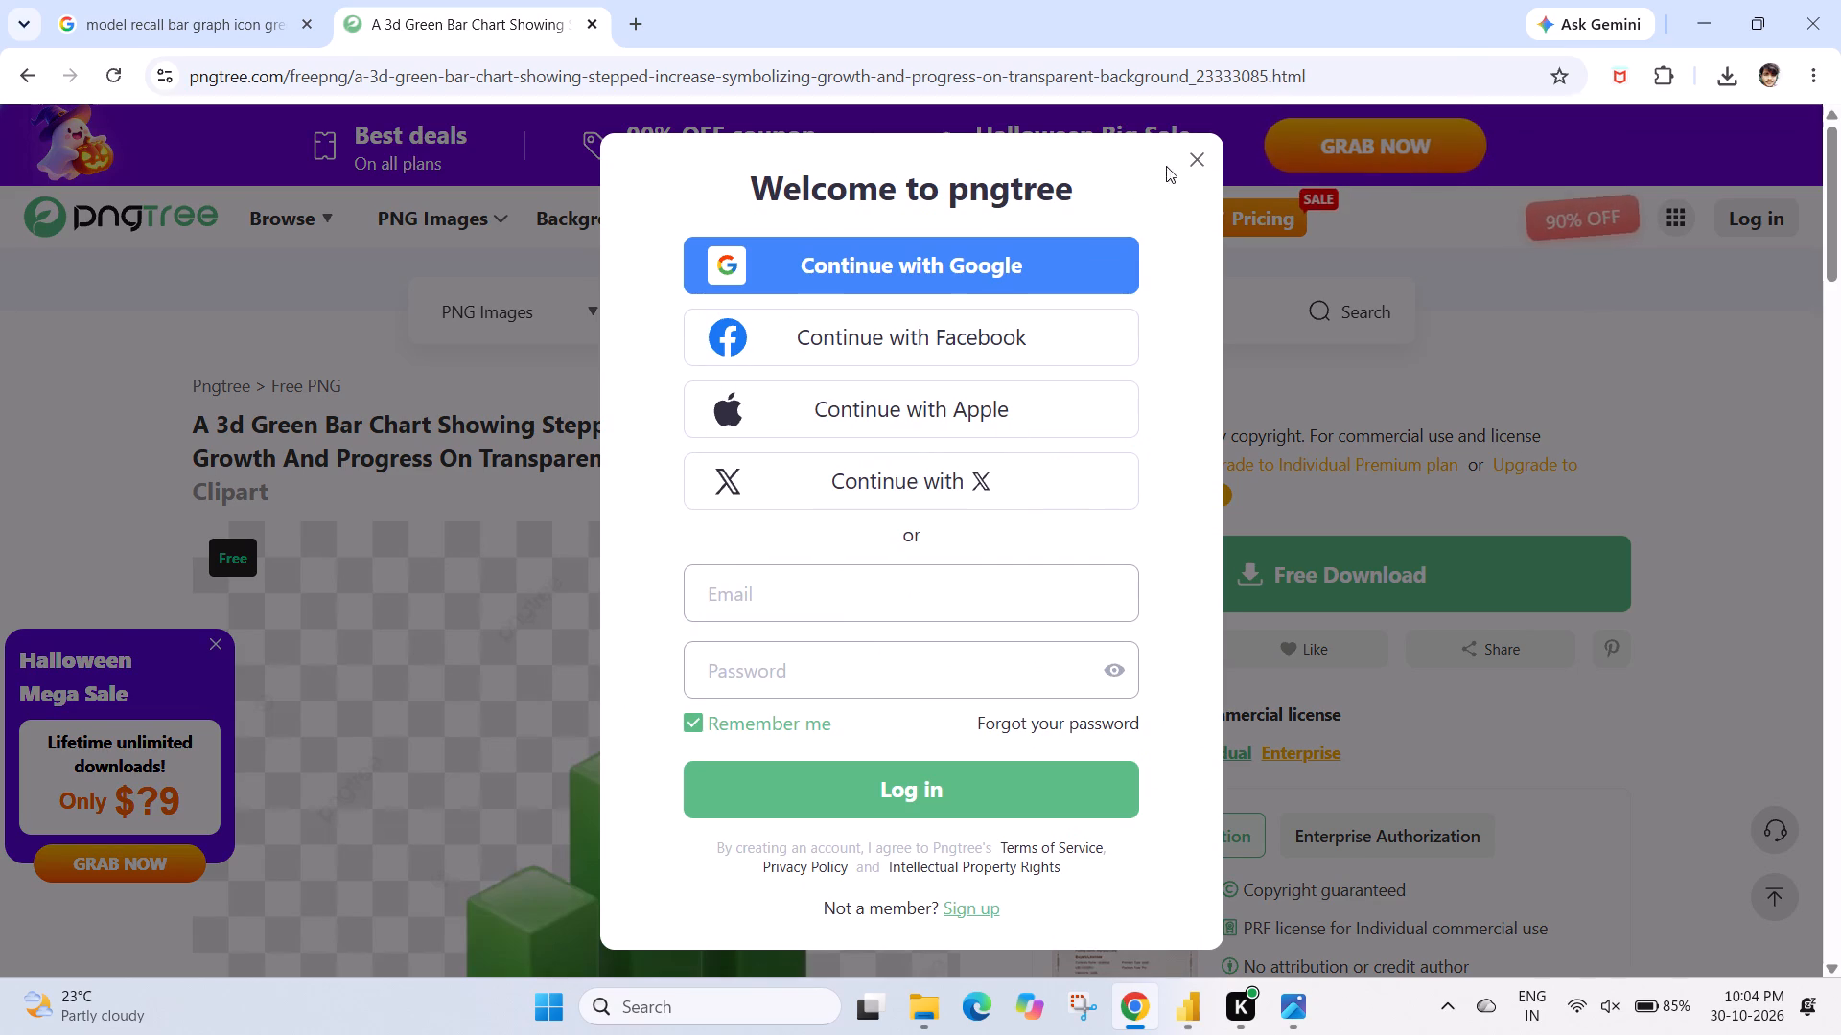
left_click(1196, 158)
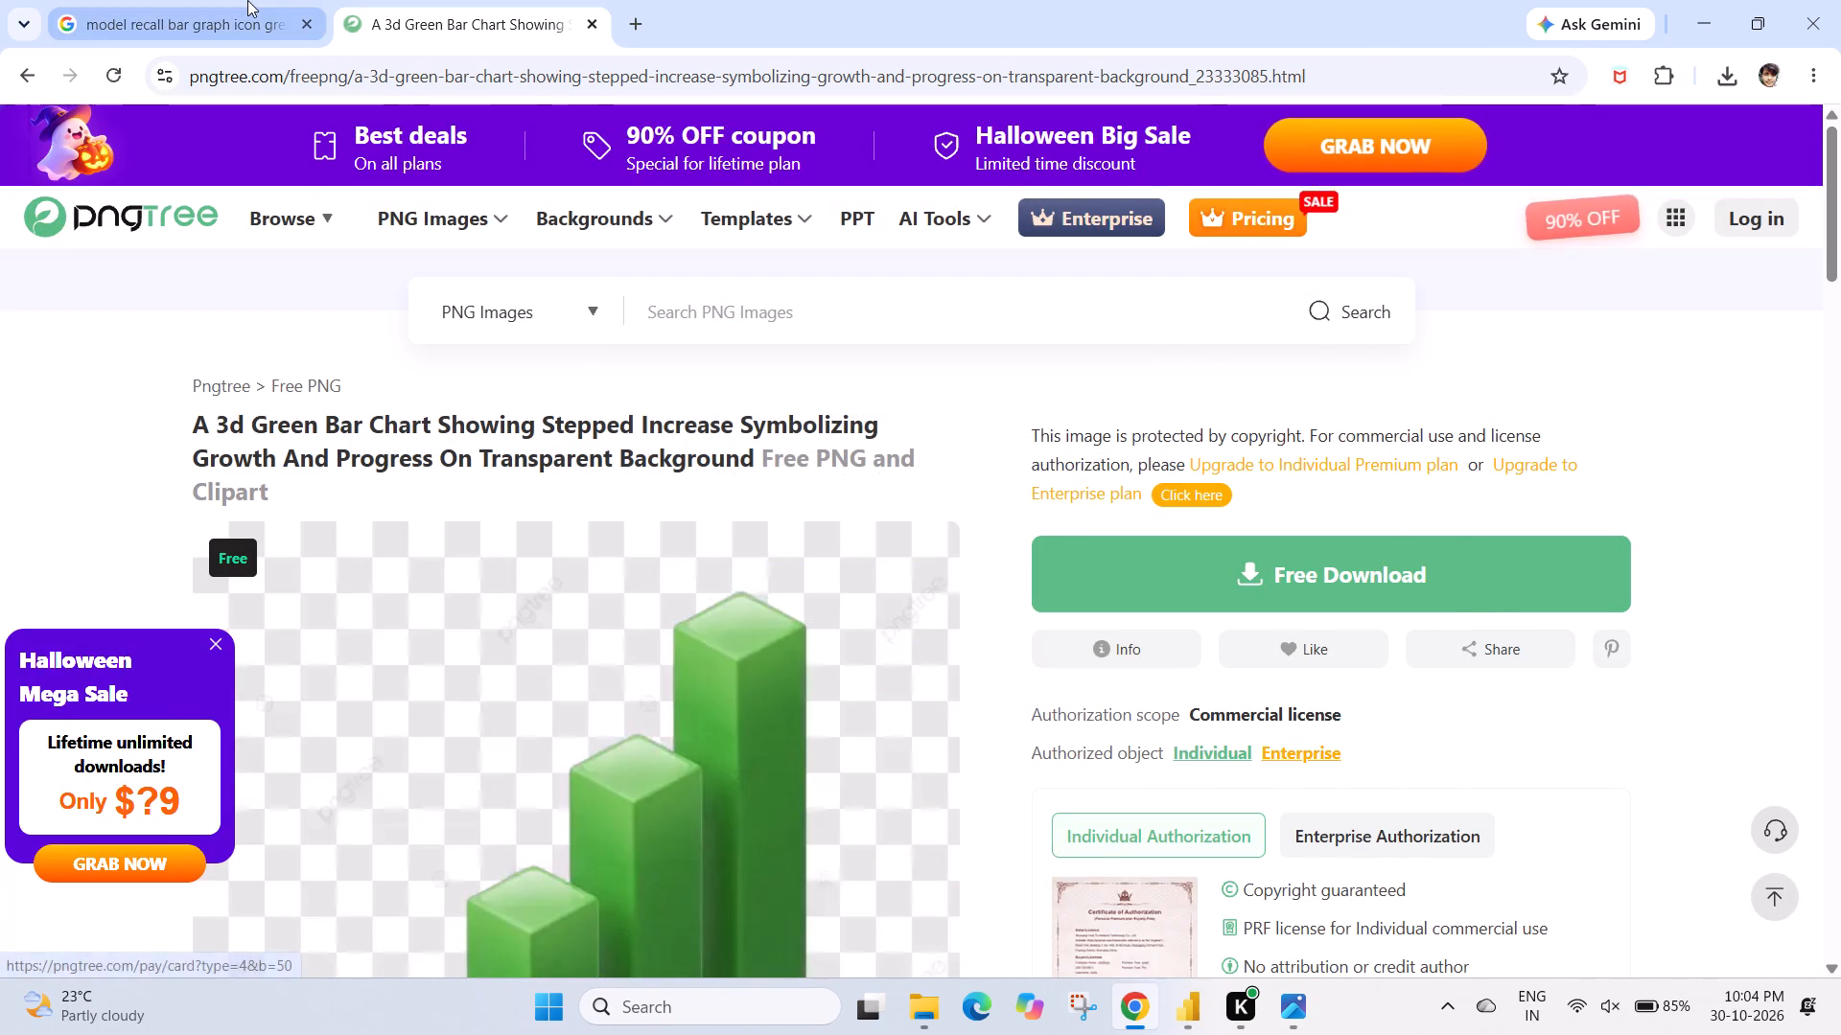
Recheck the Google image results and close the Pngtree page for the 3D green bar chart.
left_click(247, 0)
scroll(583, 647, "down", 1)
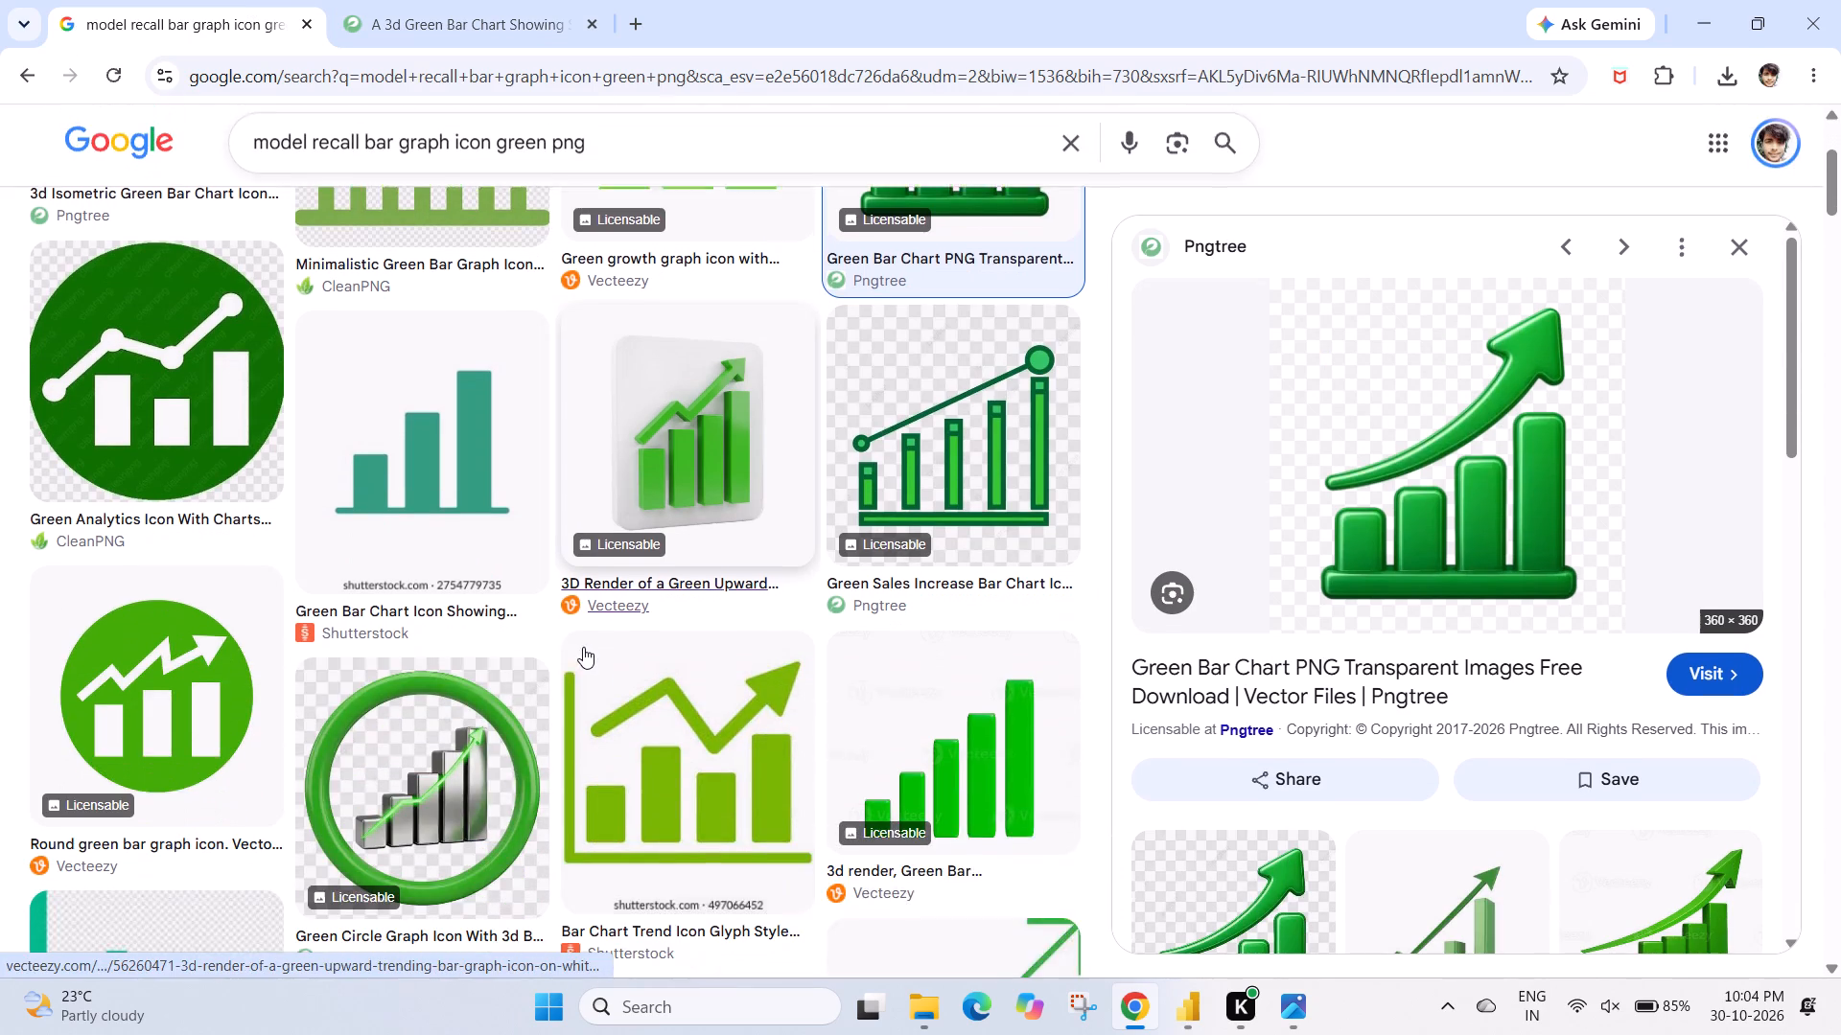
scroll(583, 647, "down", 1)
scroll(583, 647, "up", 1)
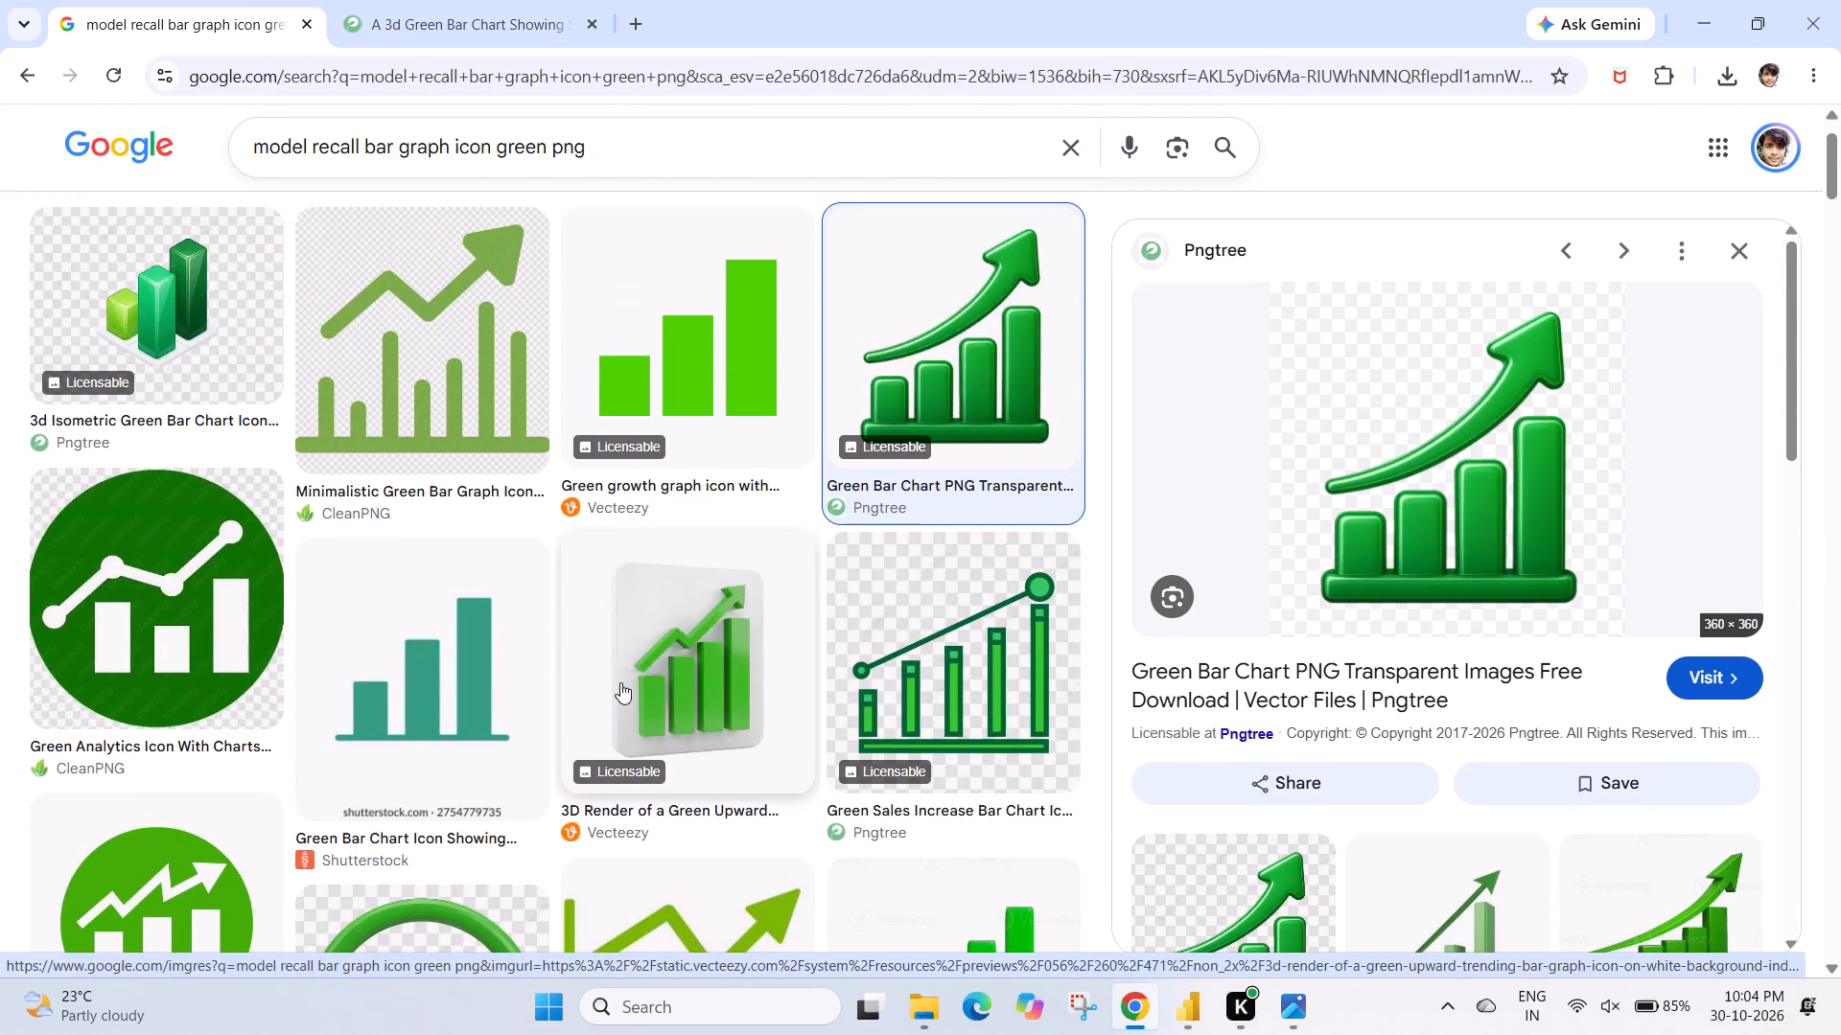
scroll(622, 684, "up", 1)
left_click(454, 0)
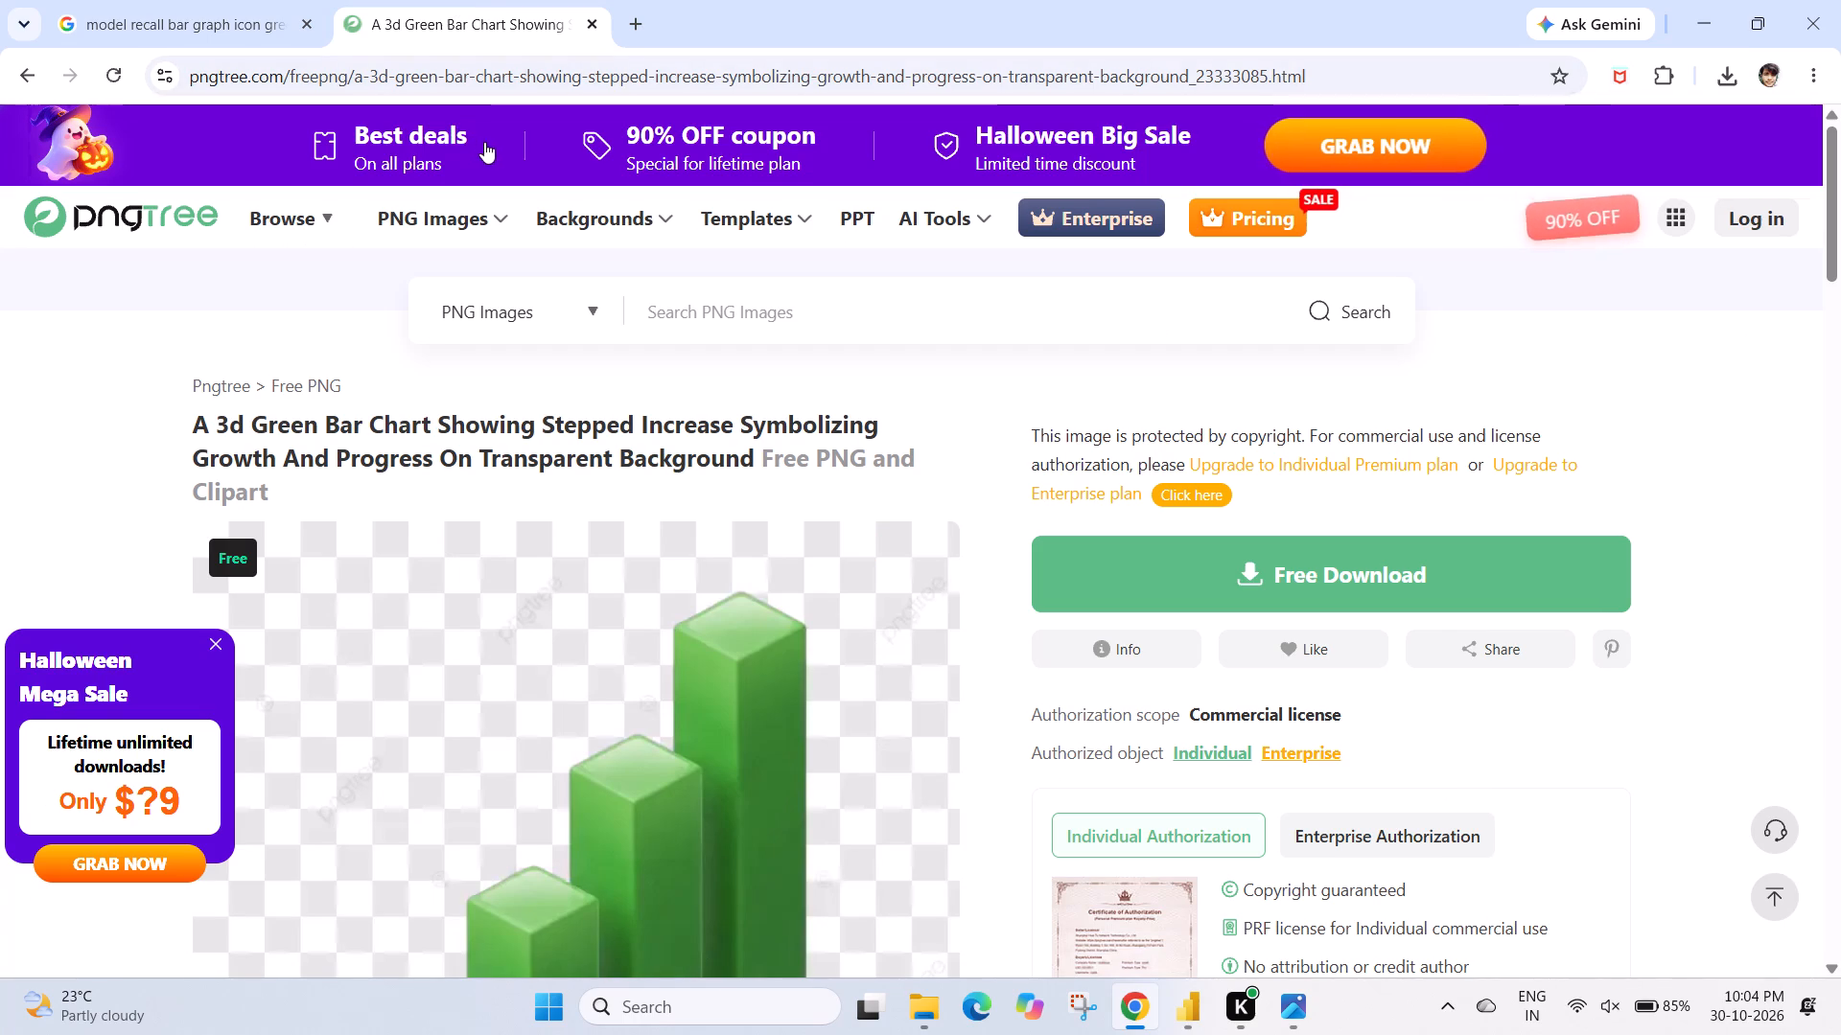
left_click(590, 17)
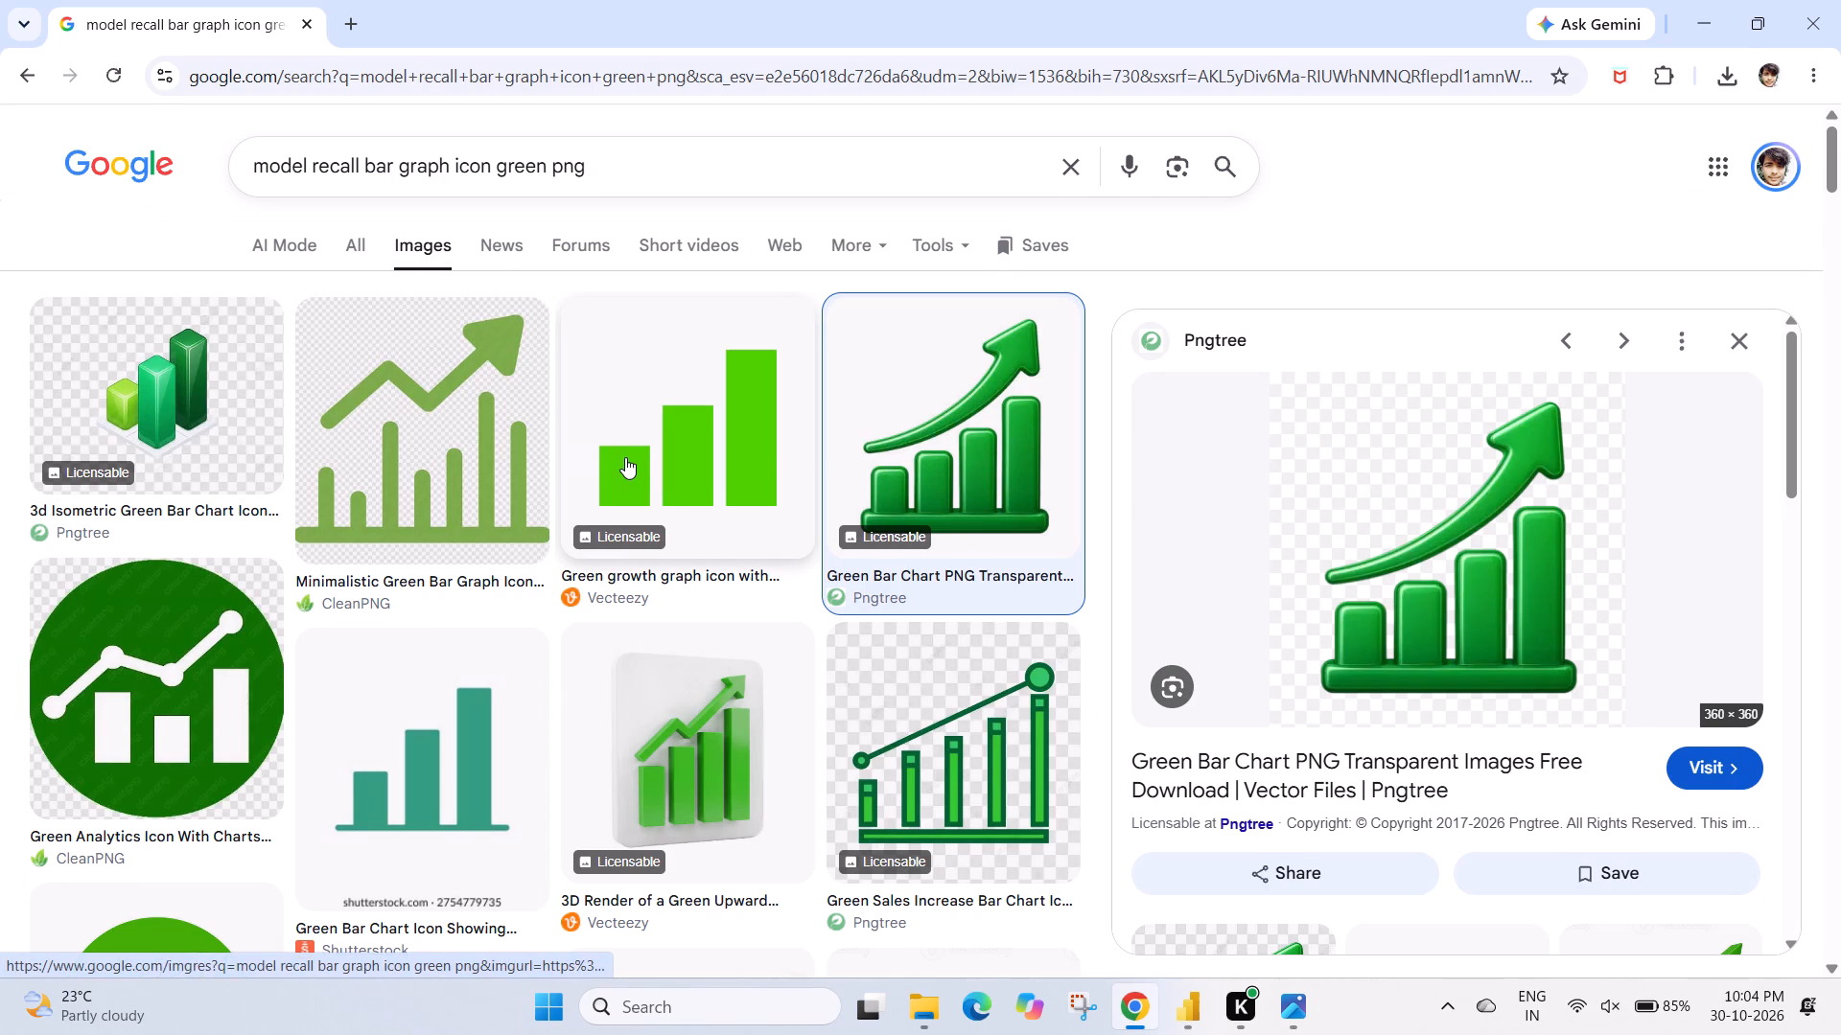
Look through further green bar graph image results and the images related to the Pngtree icon for a suitable Recall icon.
scroll(625, 457, "down", 2)
scroll(325, 620, "down", 2)
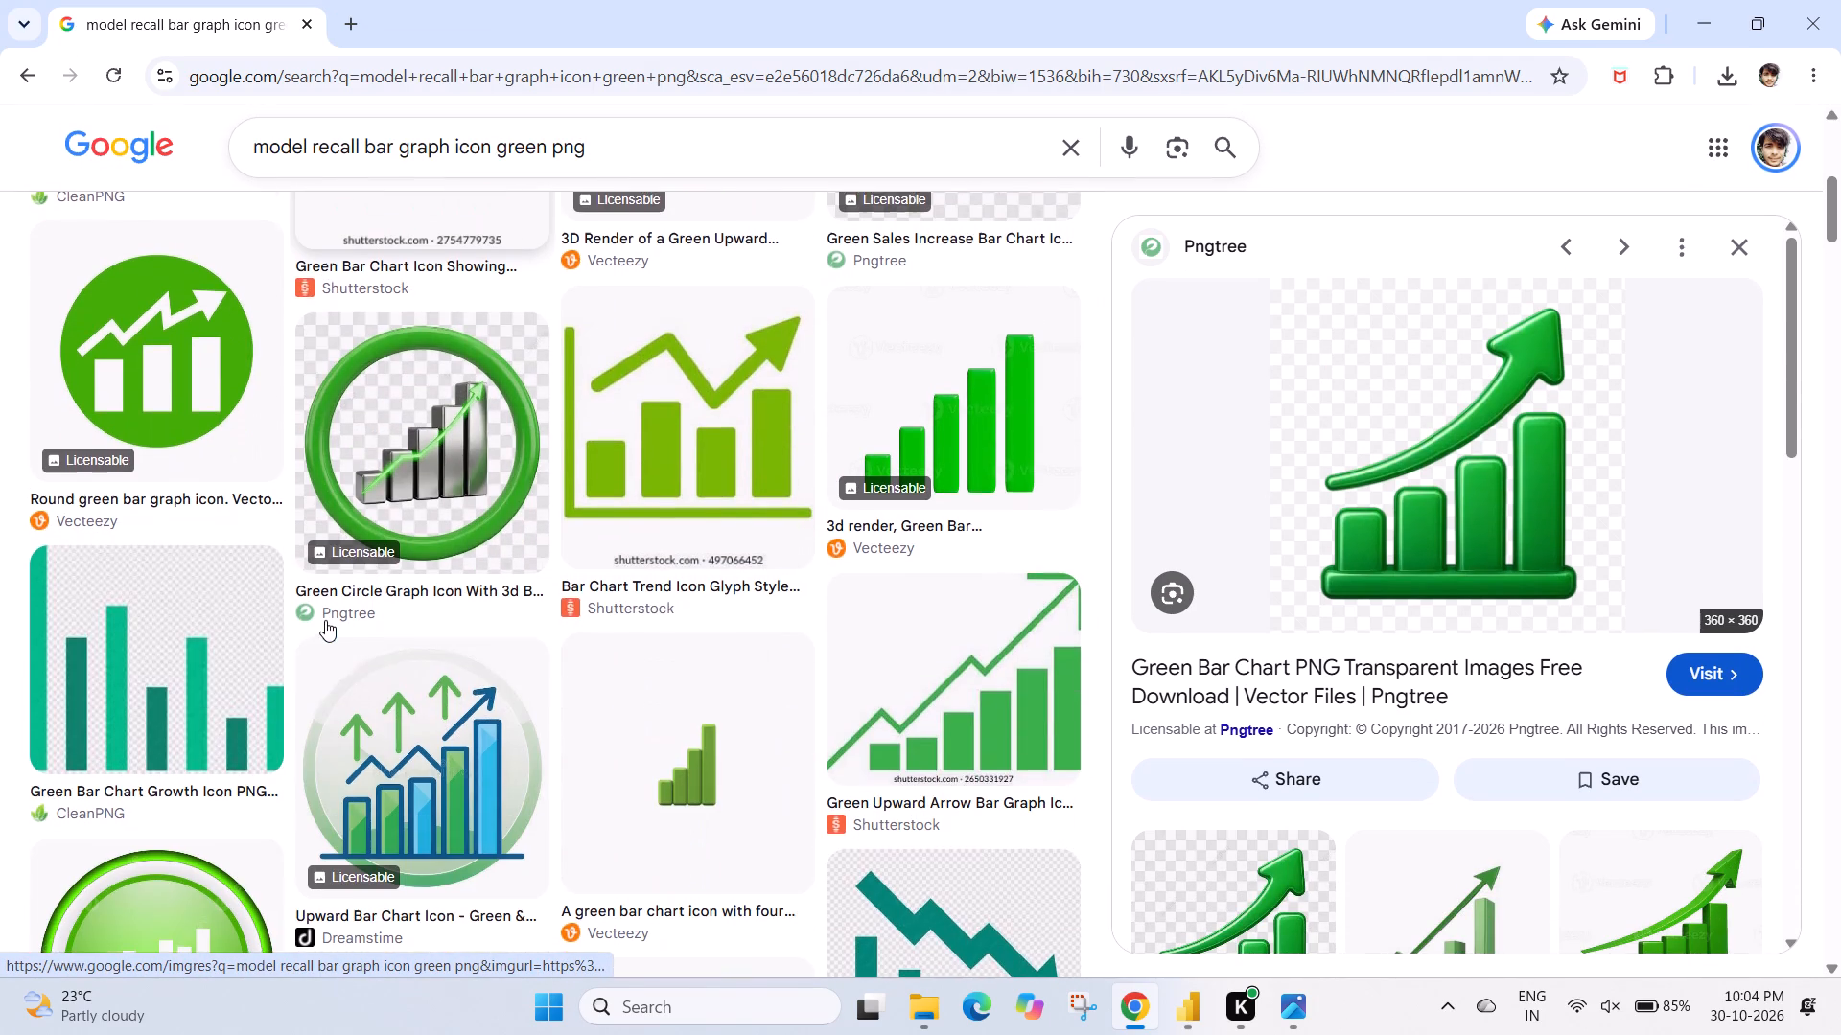
scroll(325, 620, "down", 4)
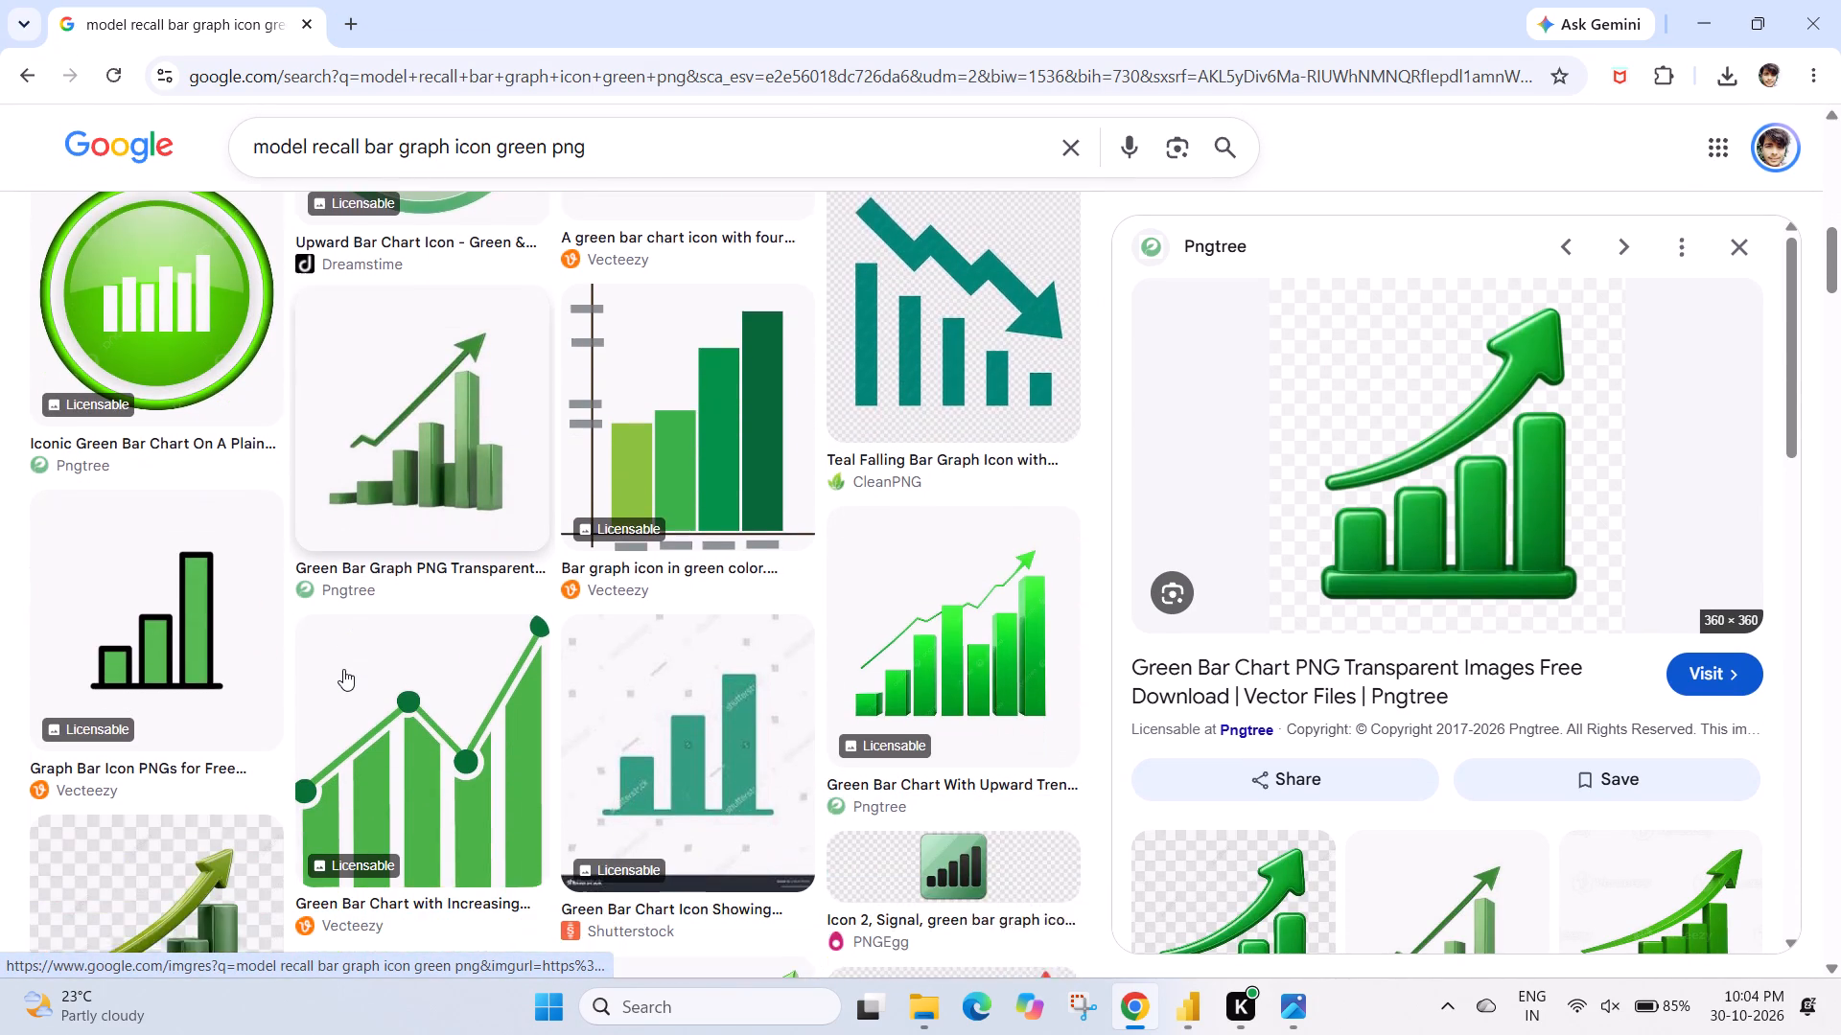
scroll(343, 669, "down", 1)
scroll(434, 516, "down", 2)
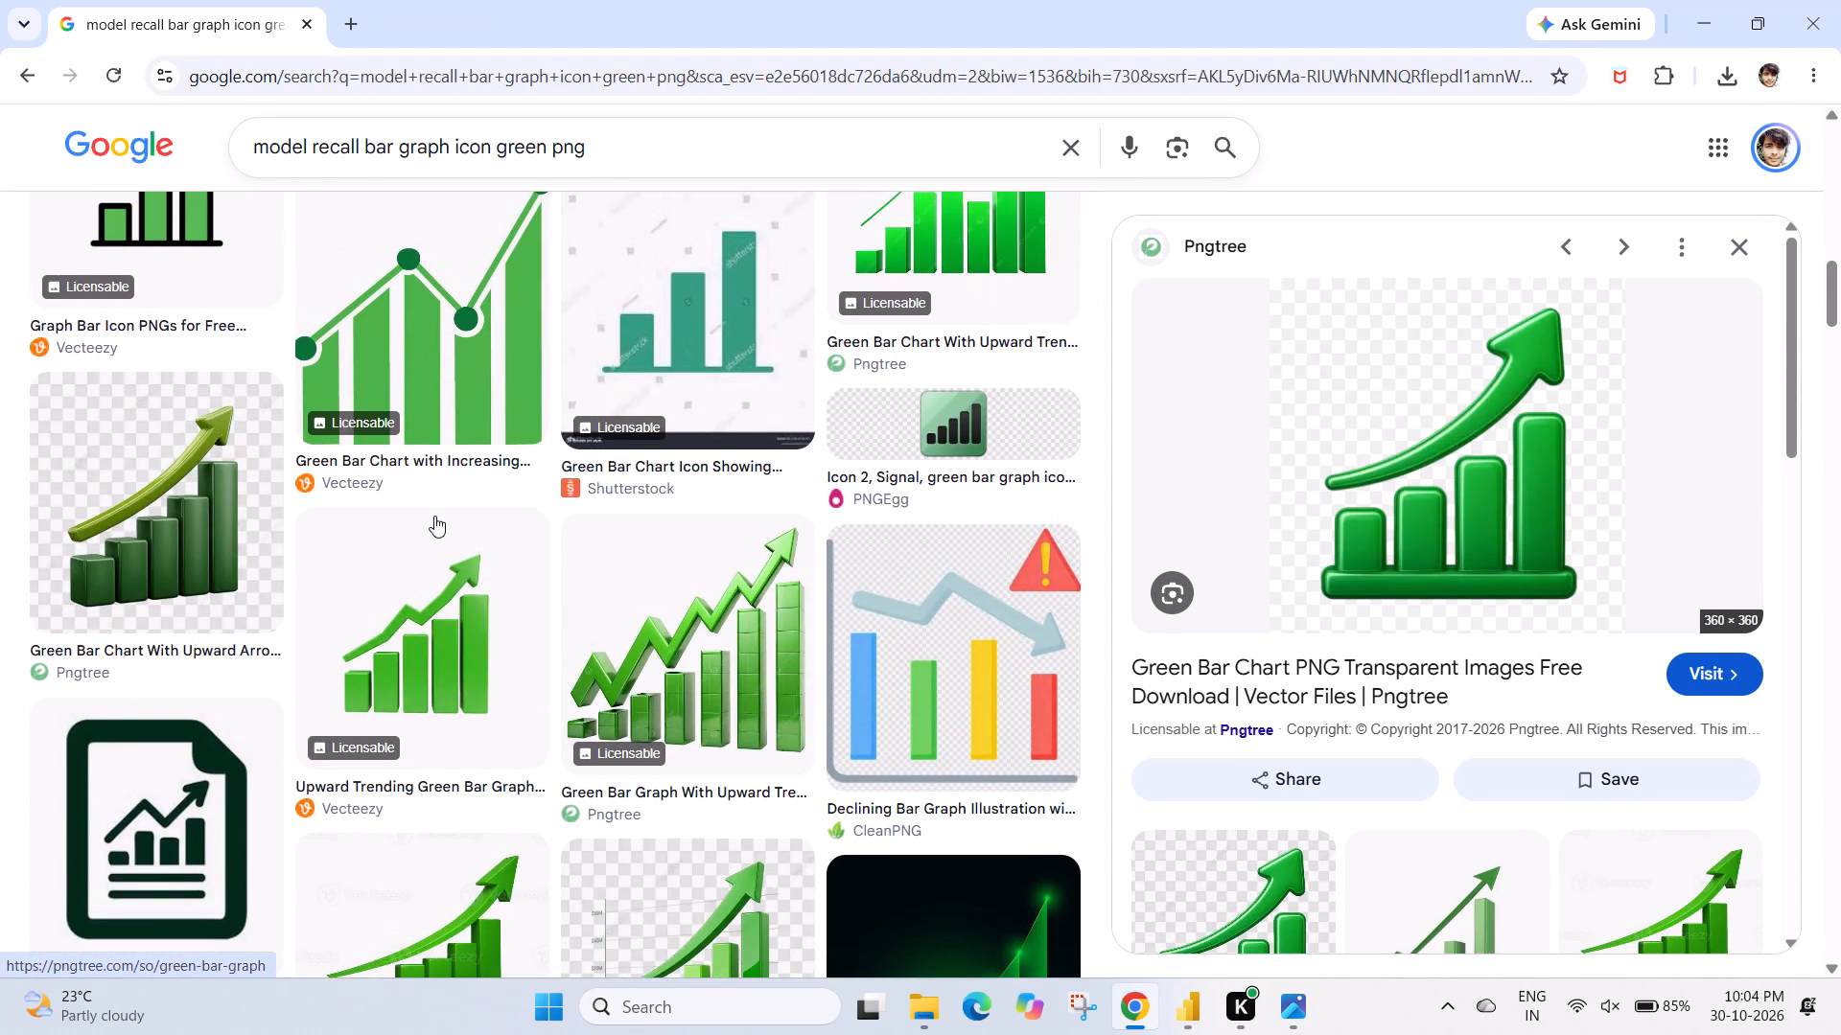
scroll(434, 516, "down", 5)
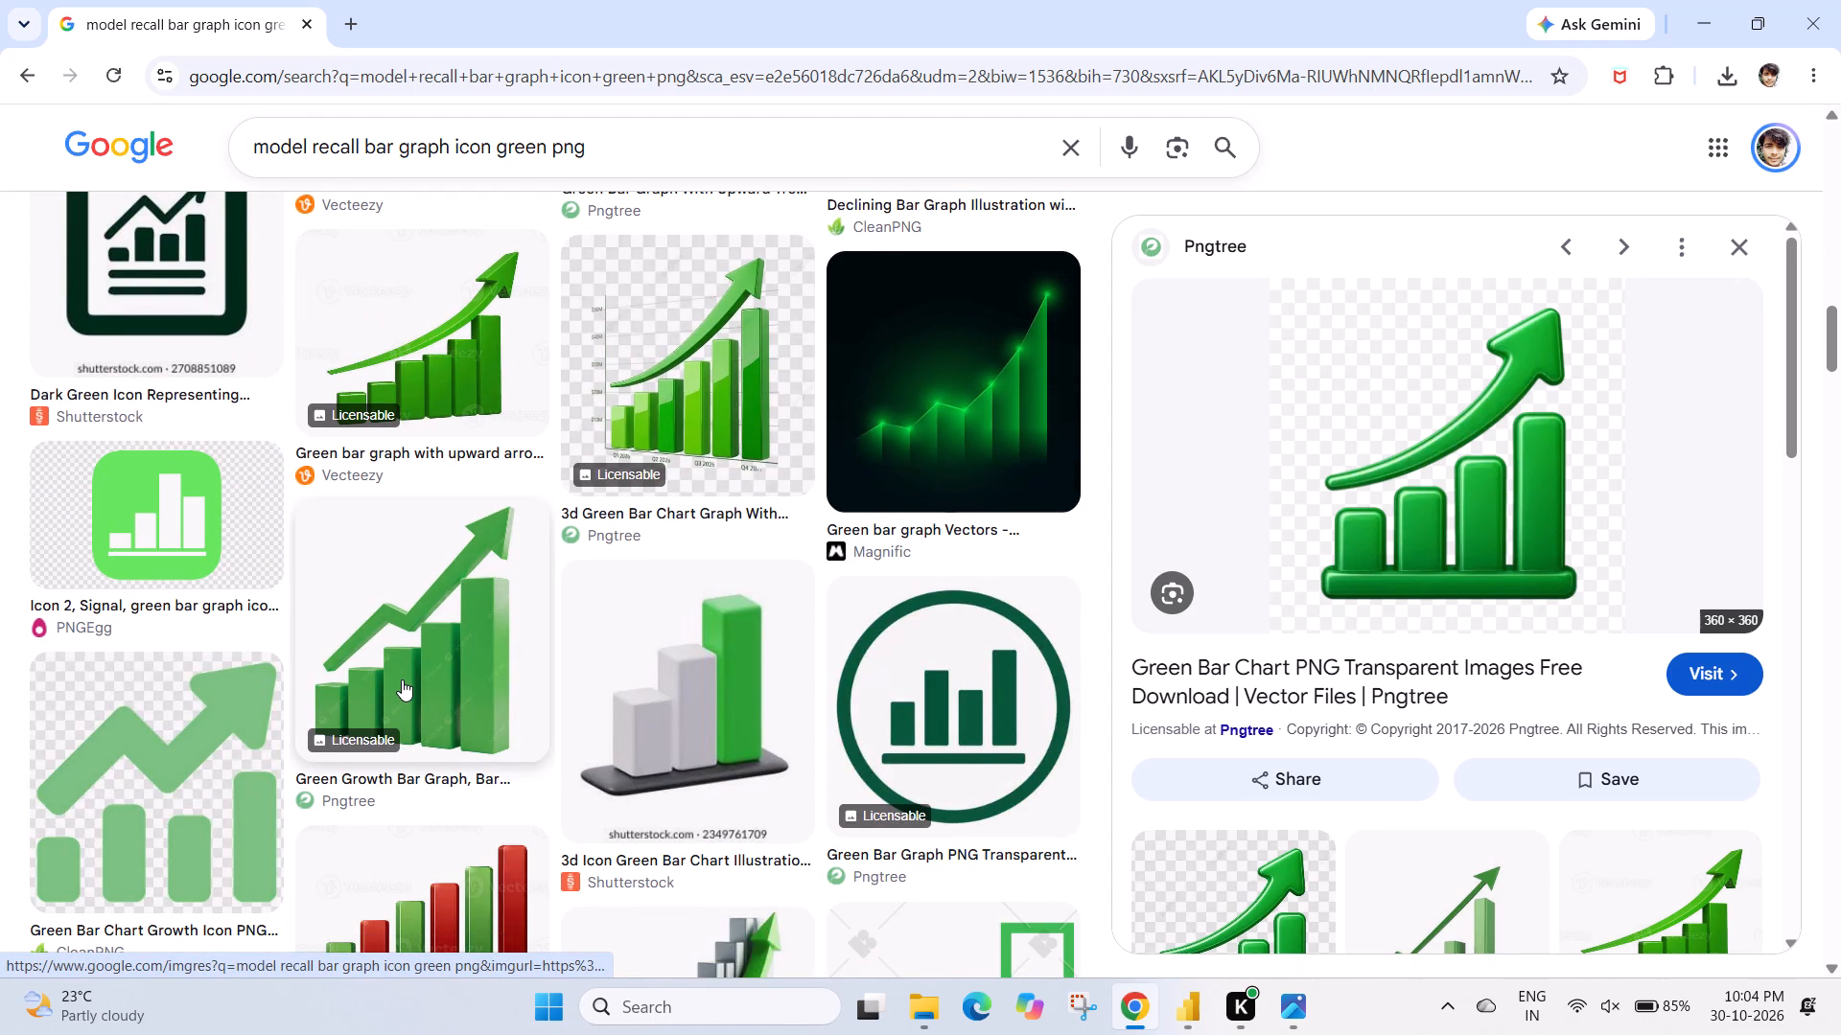
scroll(402, 679, "down", 4)
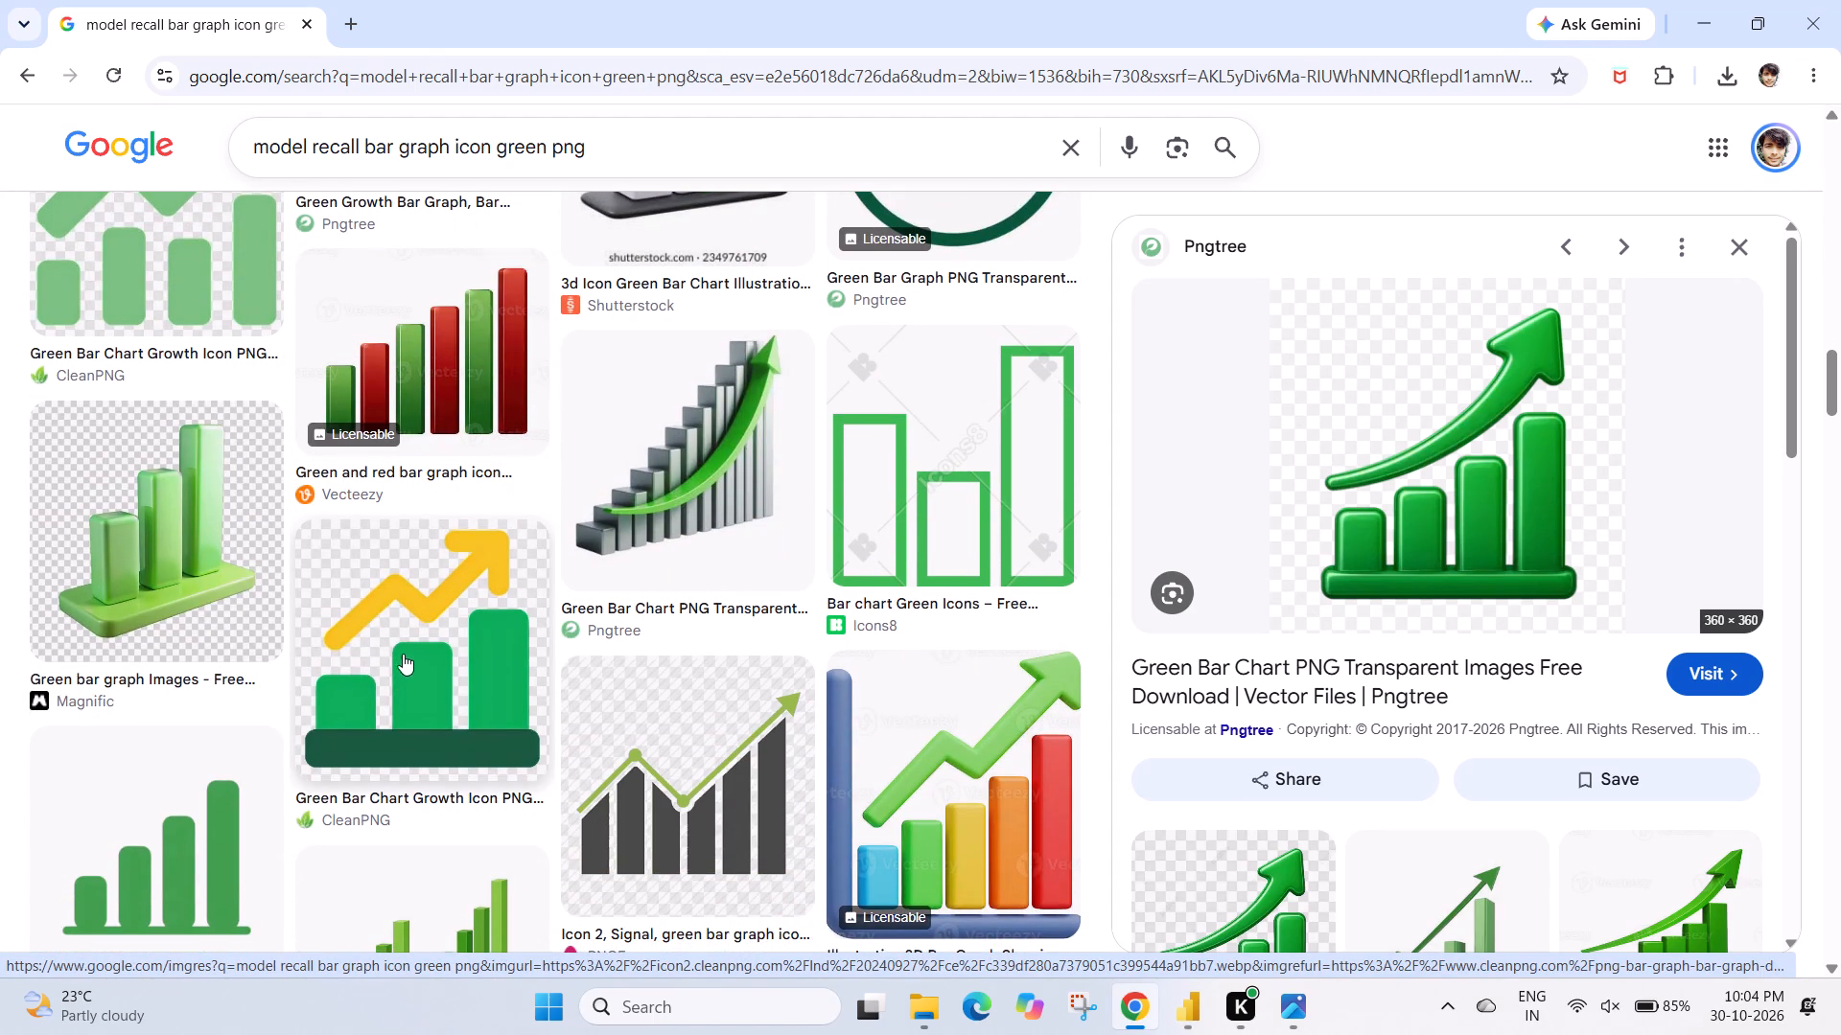
scroll(296, 546, "down", 2)
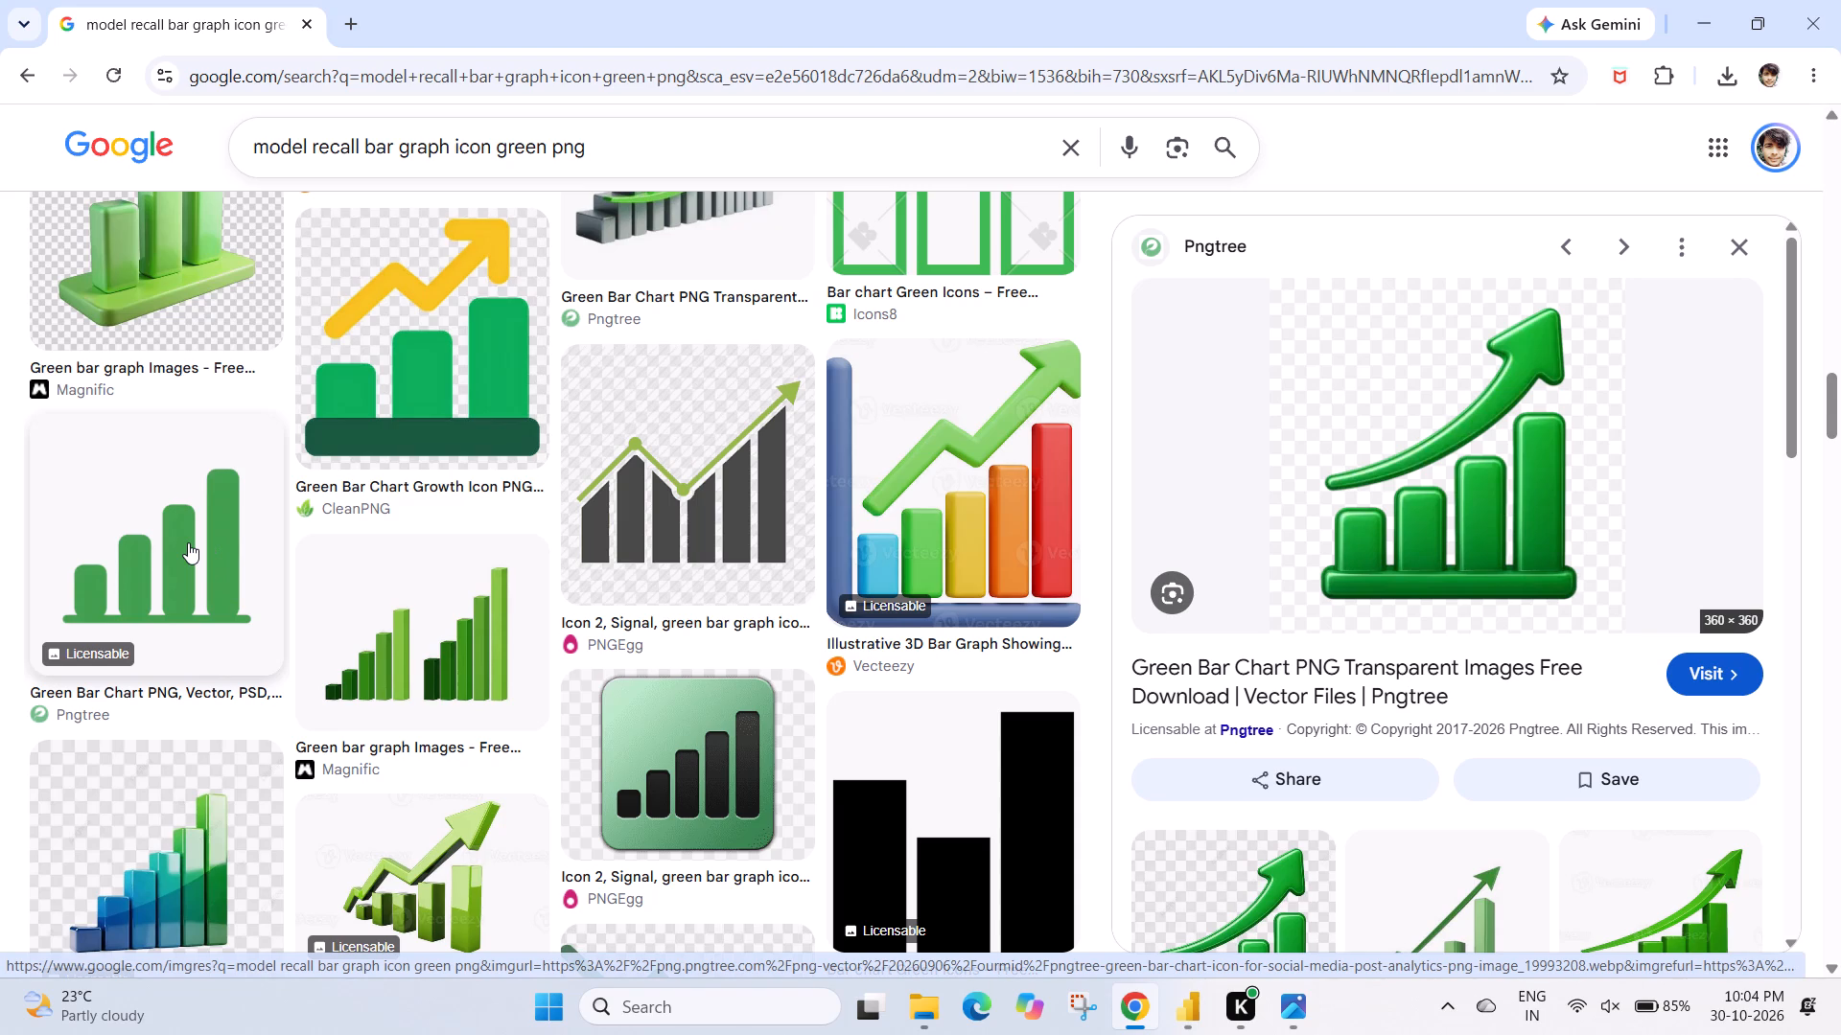
scroll(188, 542, "down", 3)
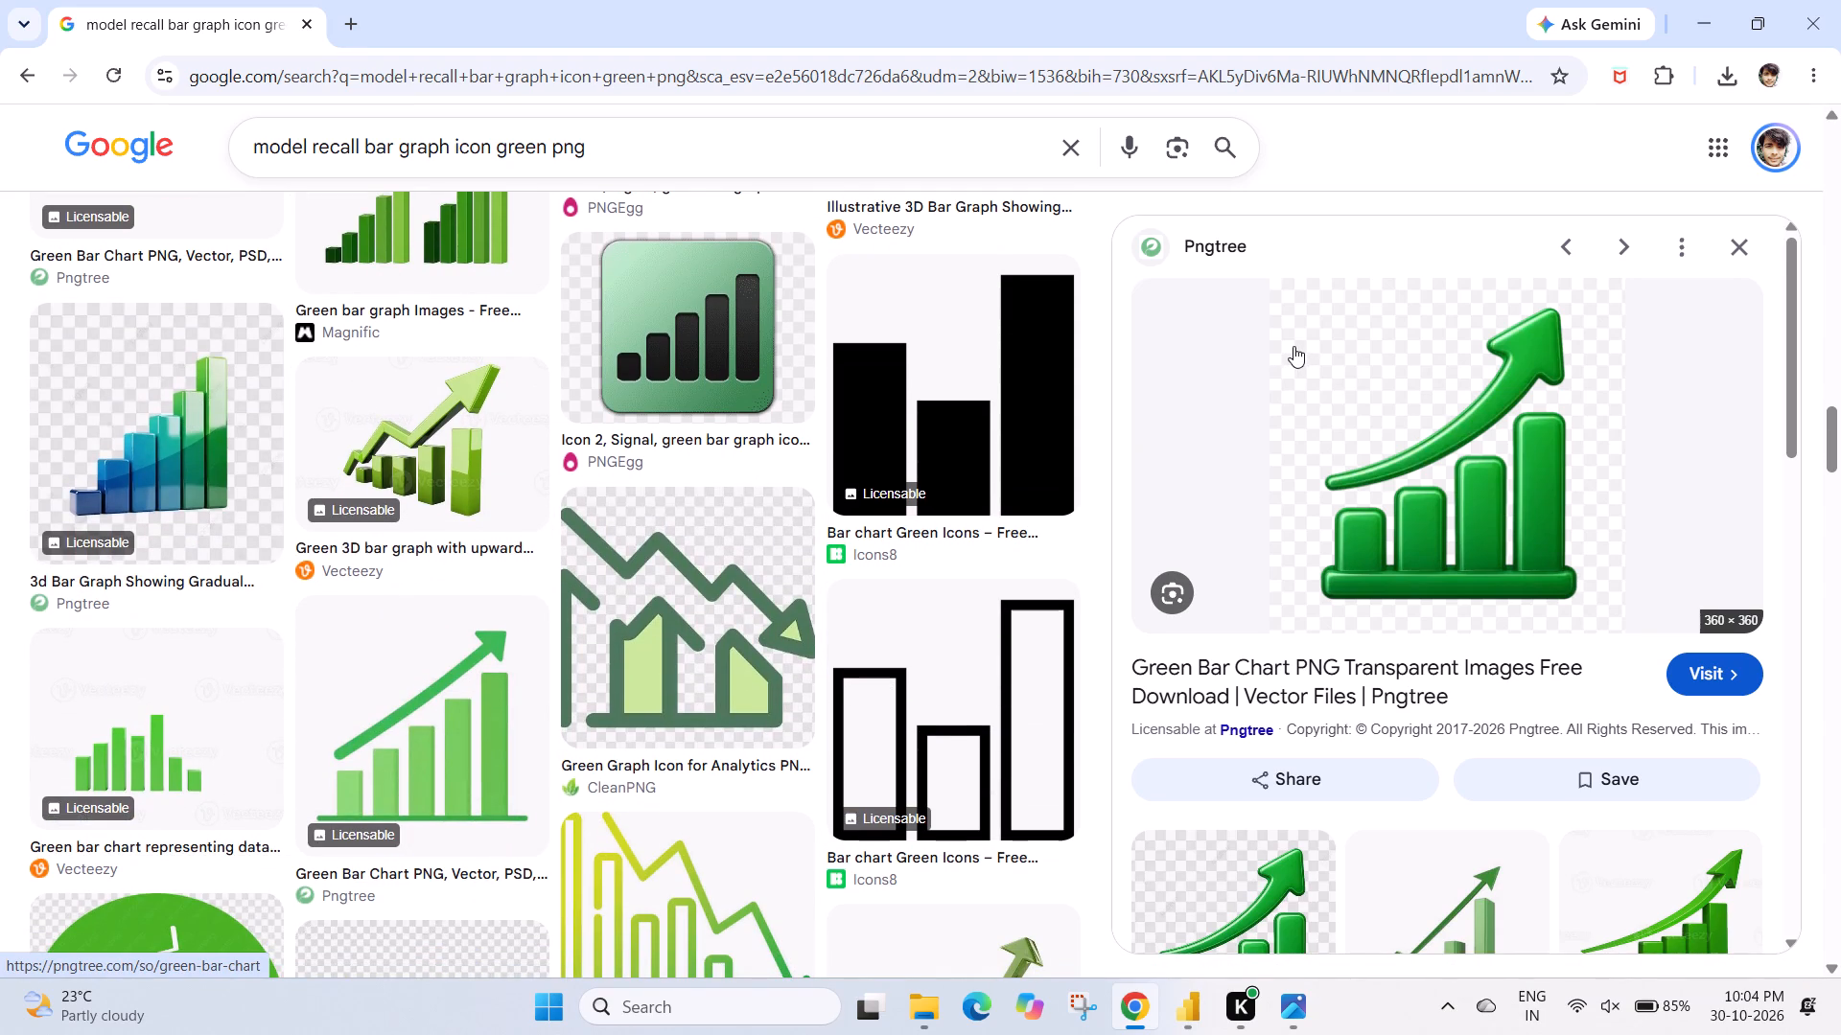
scroll(1293, 346, "down", 3)
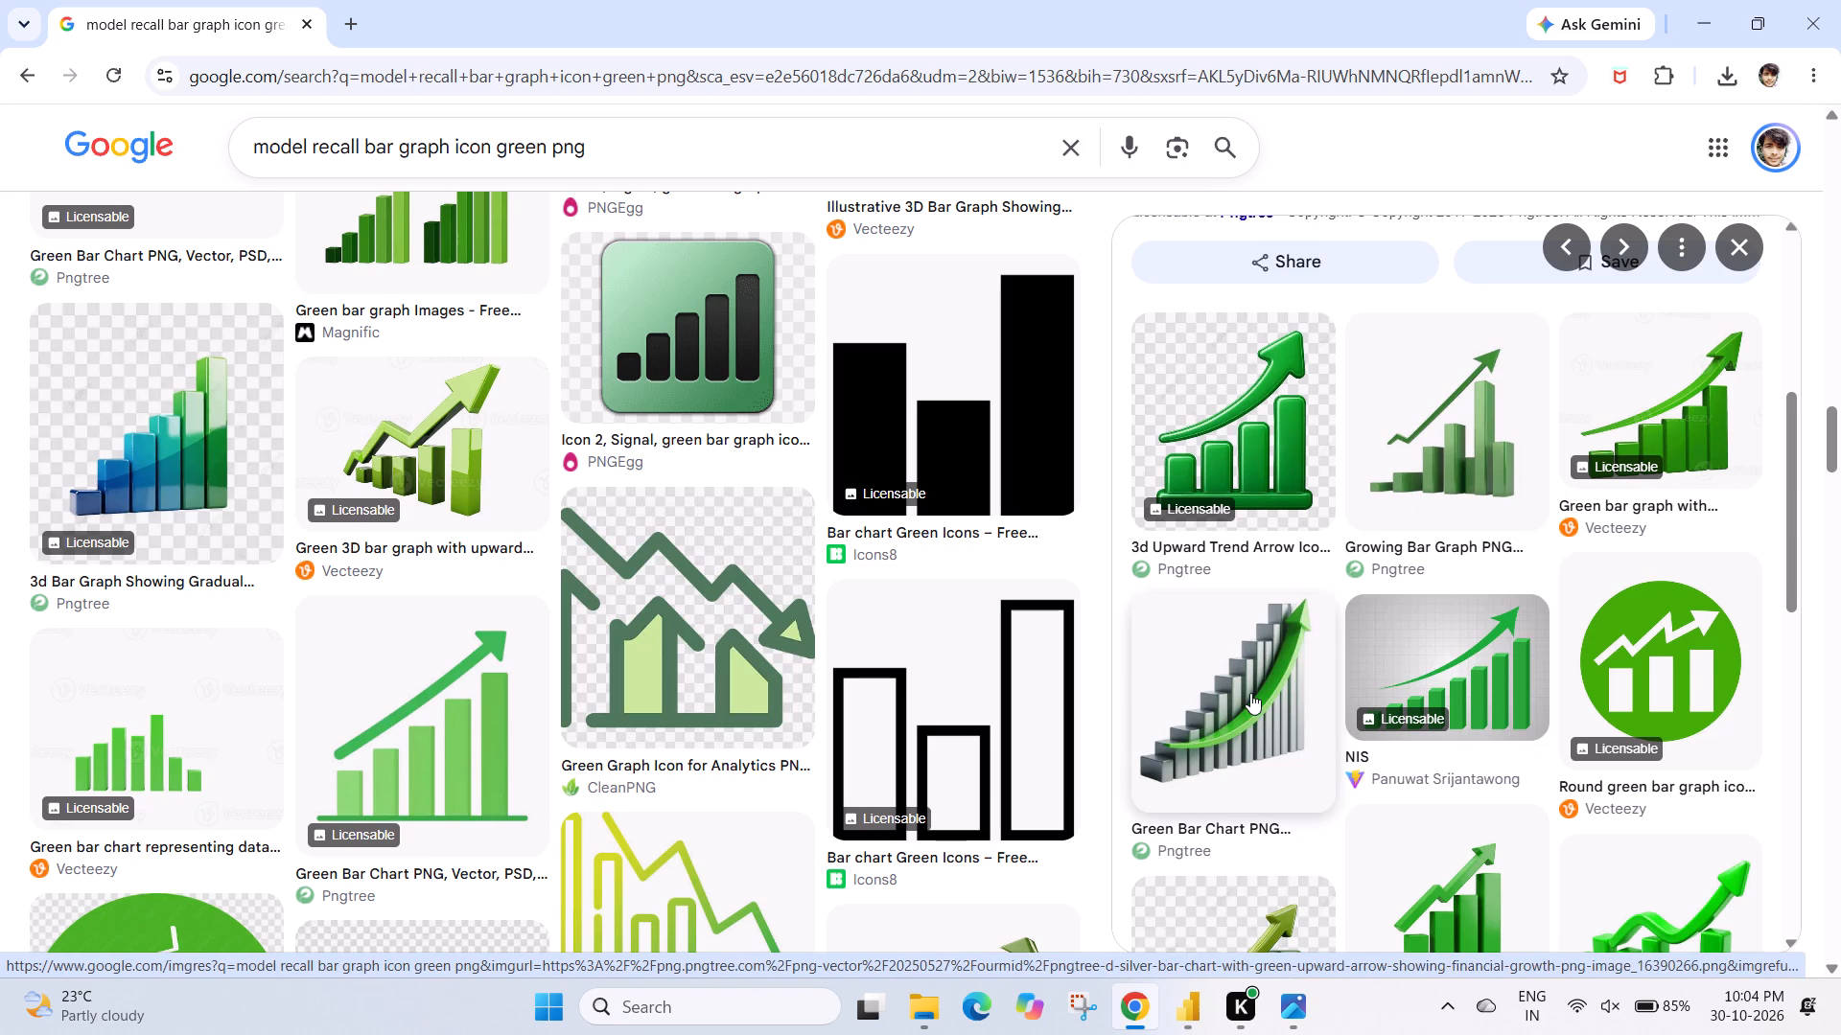
scroll(1250, 693, "down", 2)
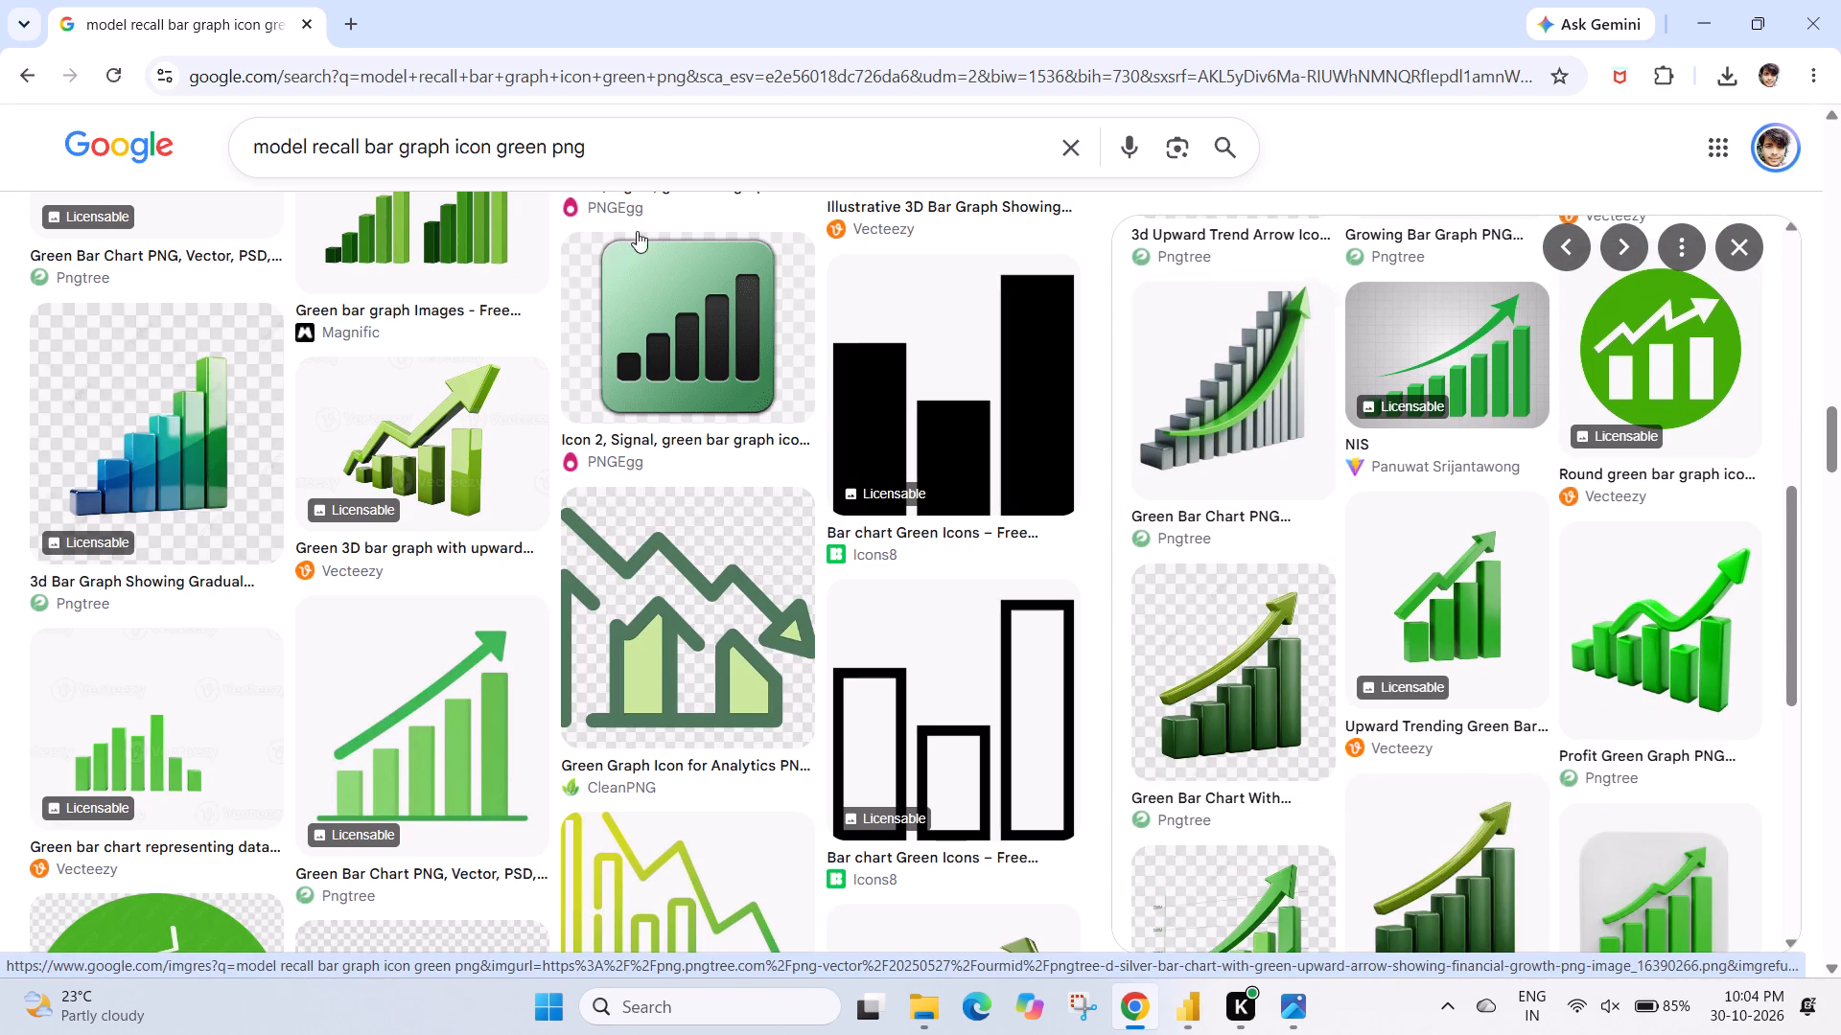
Refine the image search to "model recall bar graph icon green png free".
left_click(624, 147)
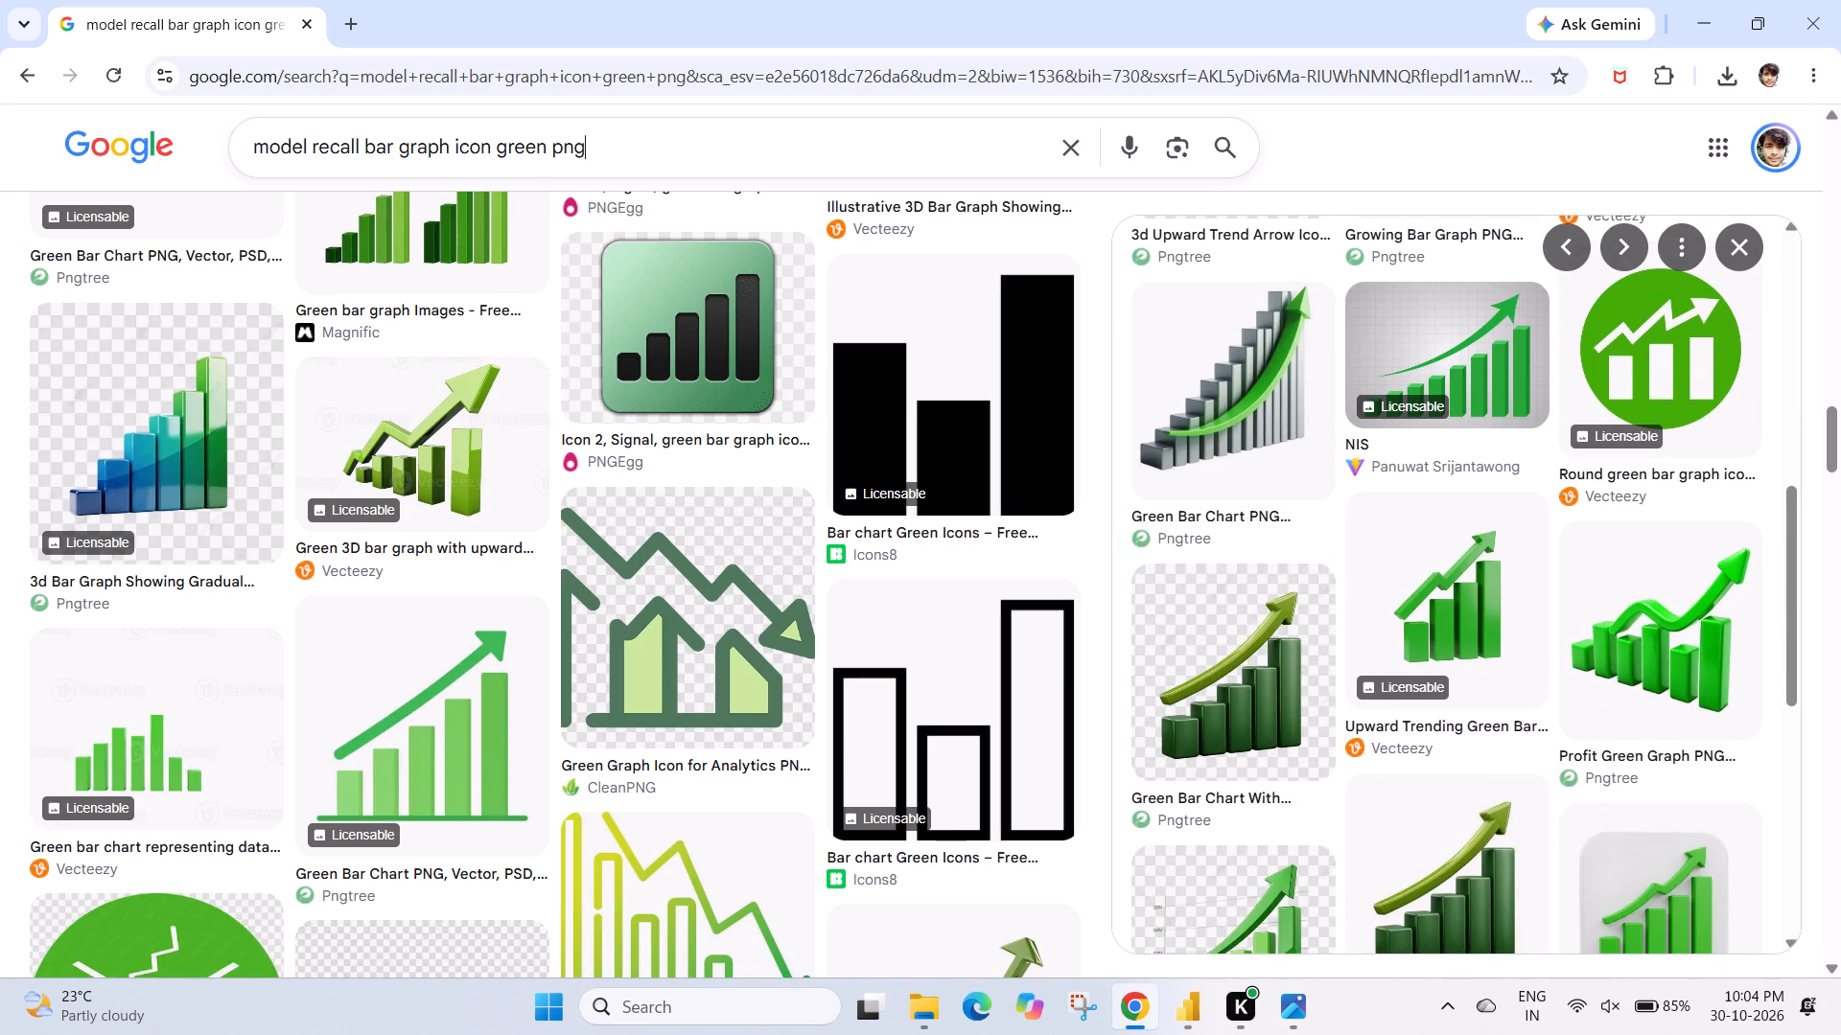
key("space")
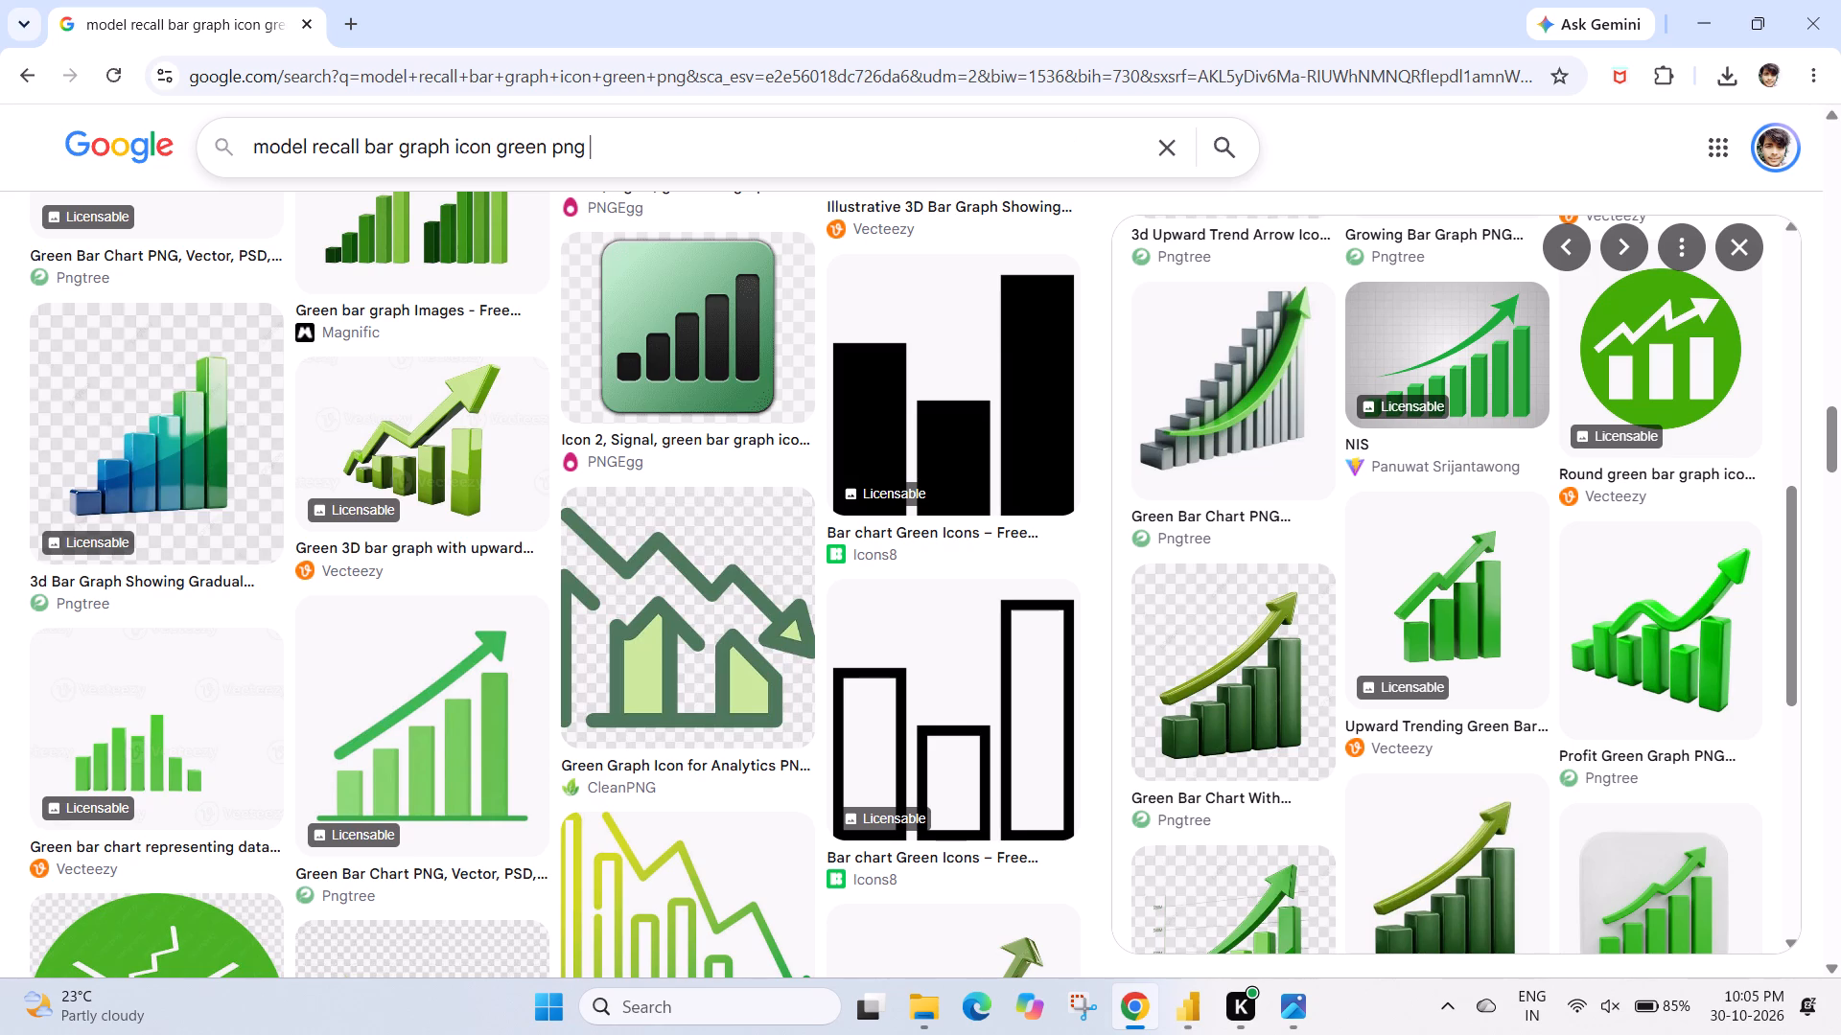
type("free")
key("Return")
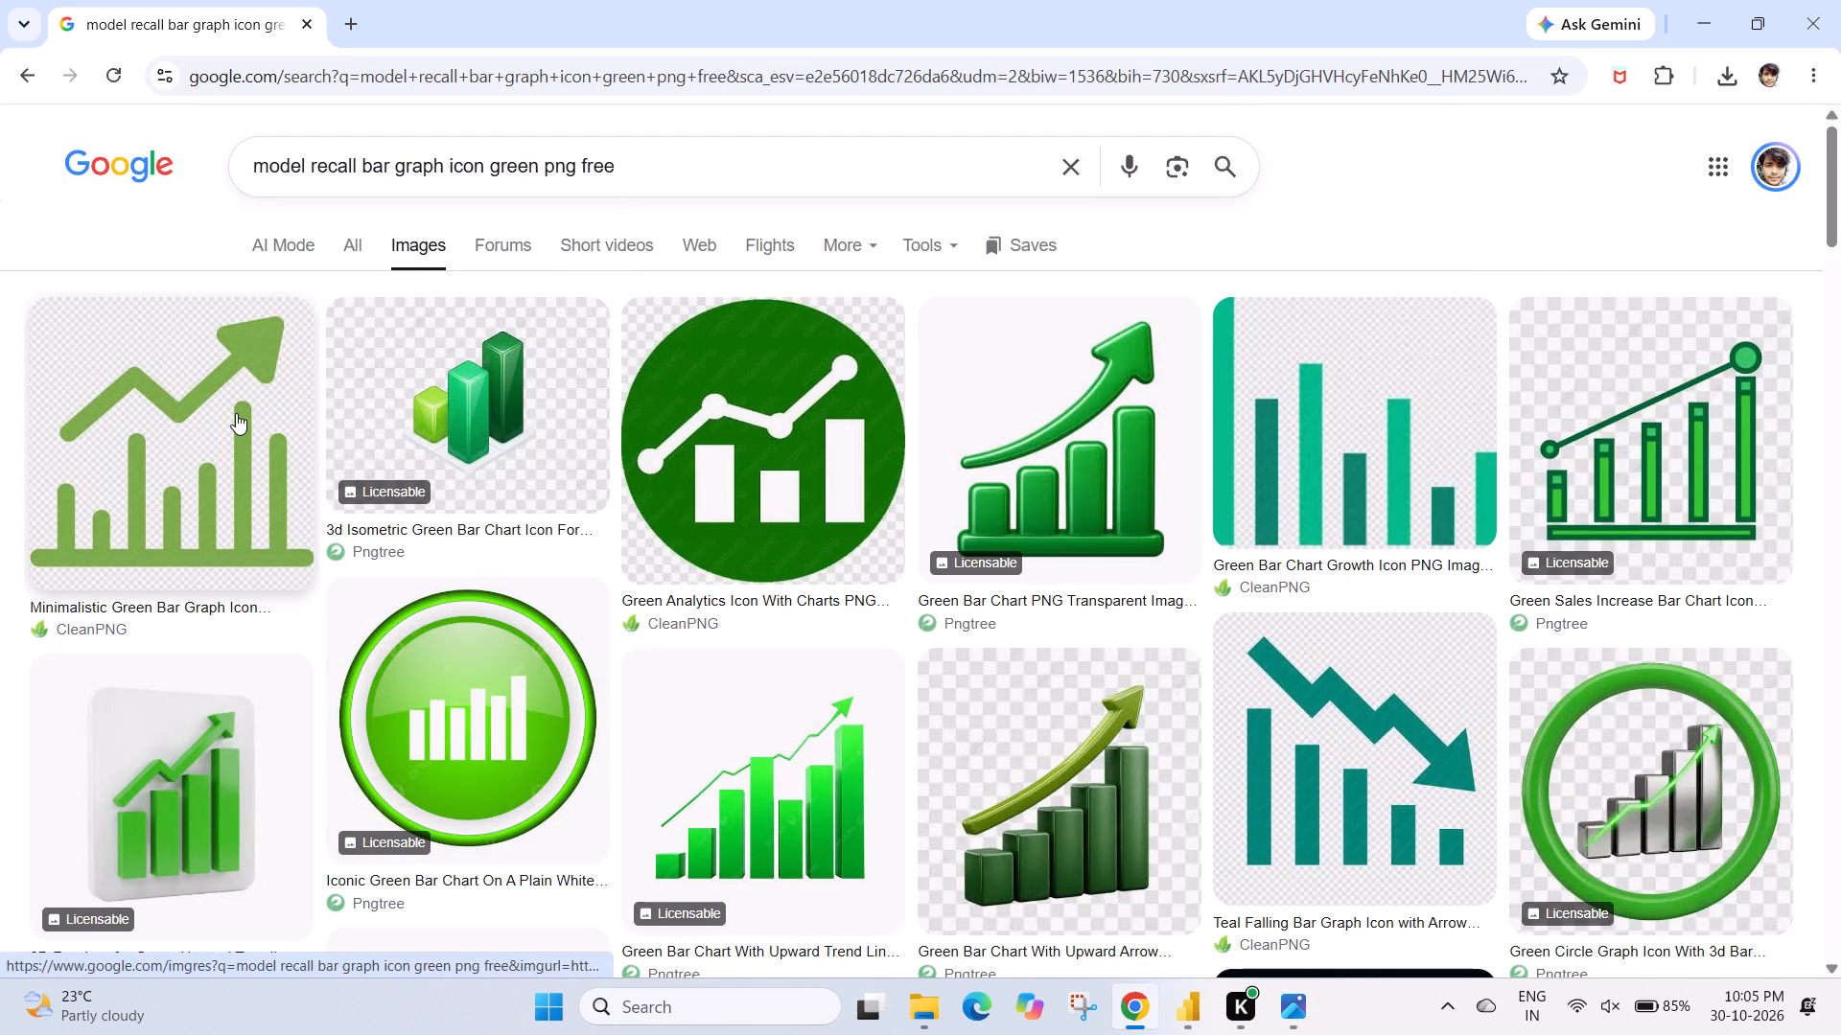
Look through the refined image results for a free green bar graph icon suitable for the Recall card.
scroll(221, 749, "down", 1)
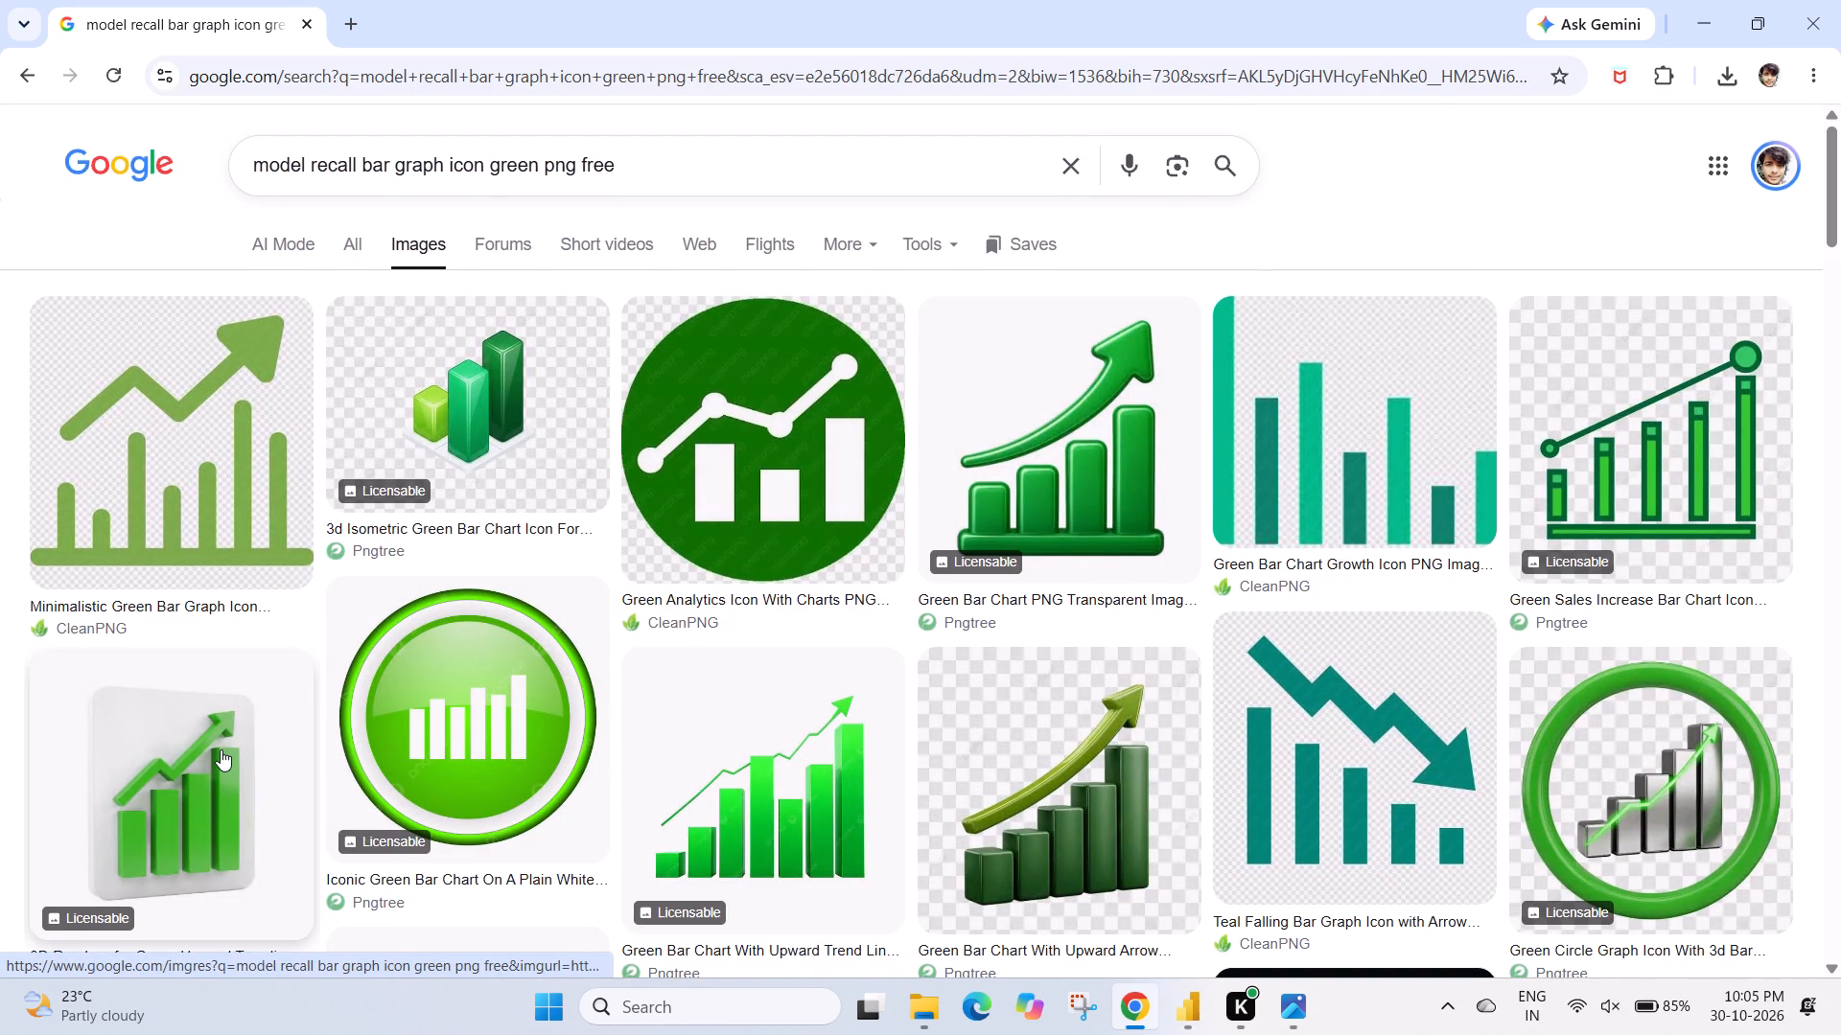
scroll(221, 749, "down", 1)
scroll(909, 490, "down", 1)
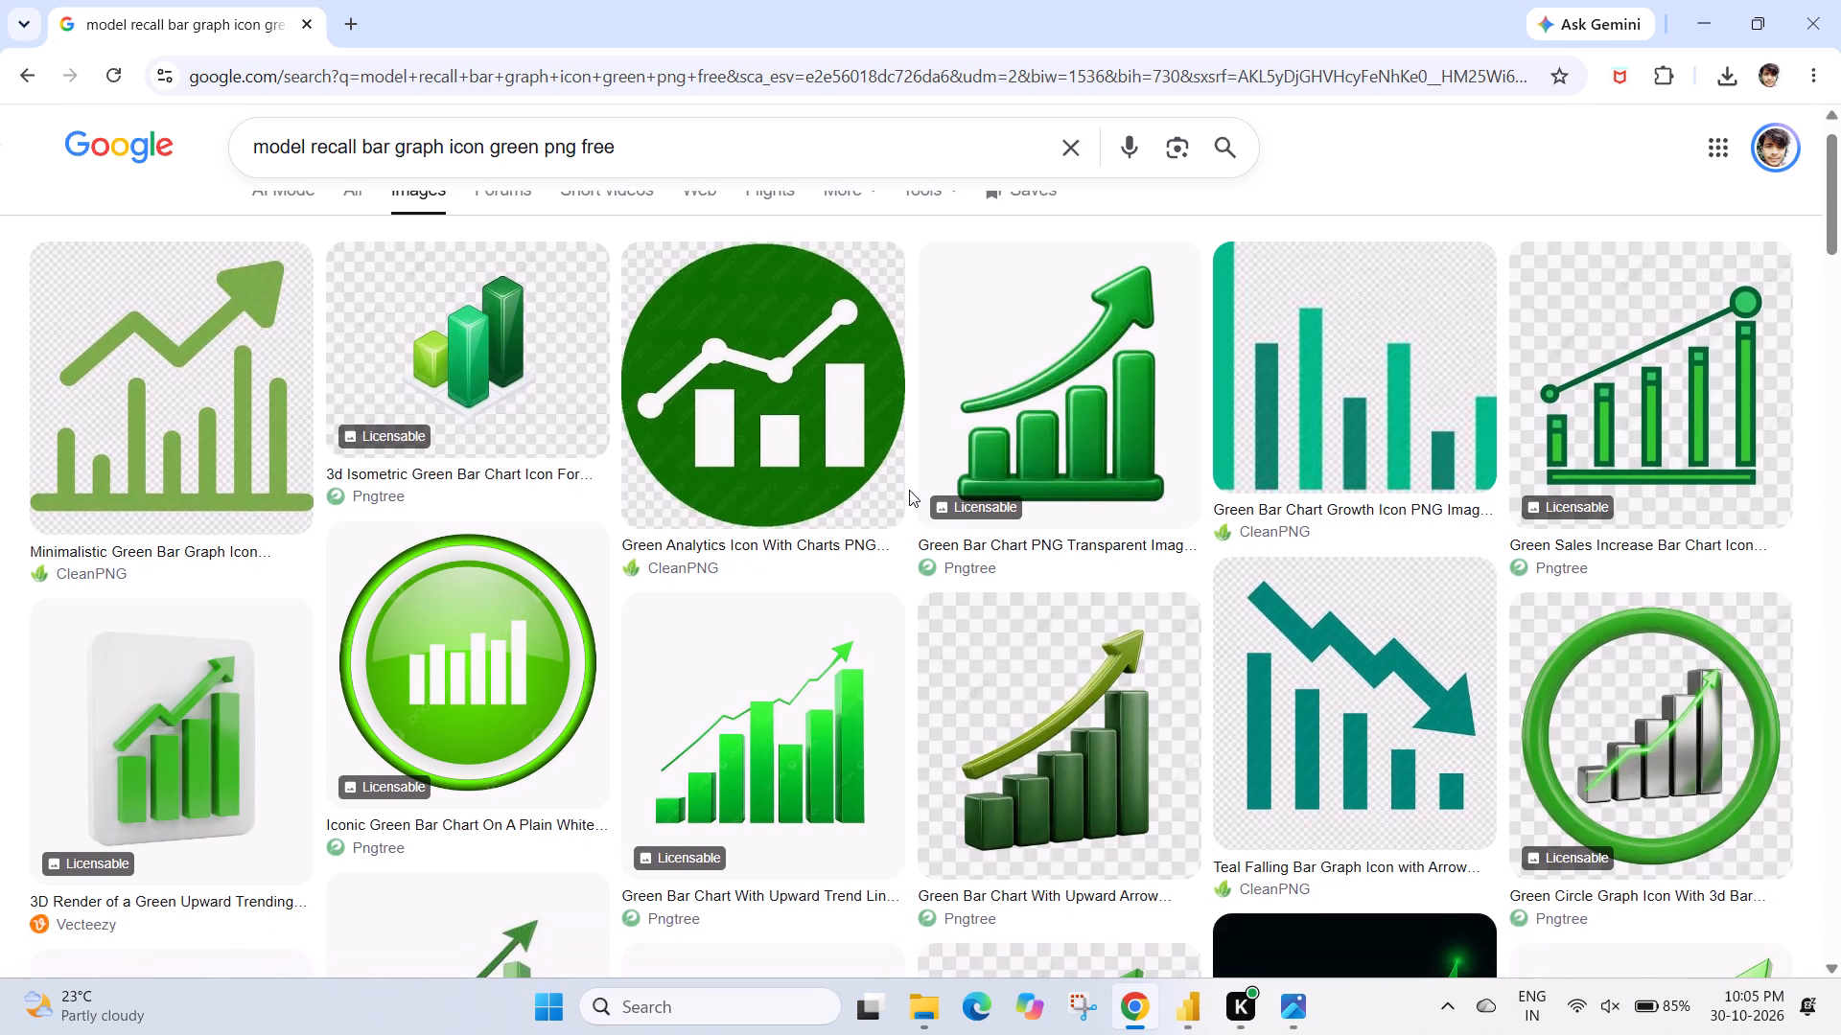
scroll(909, 490, "down", 1)
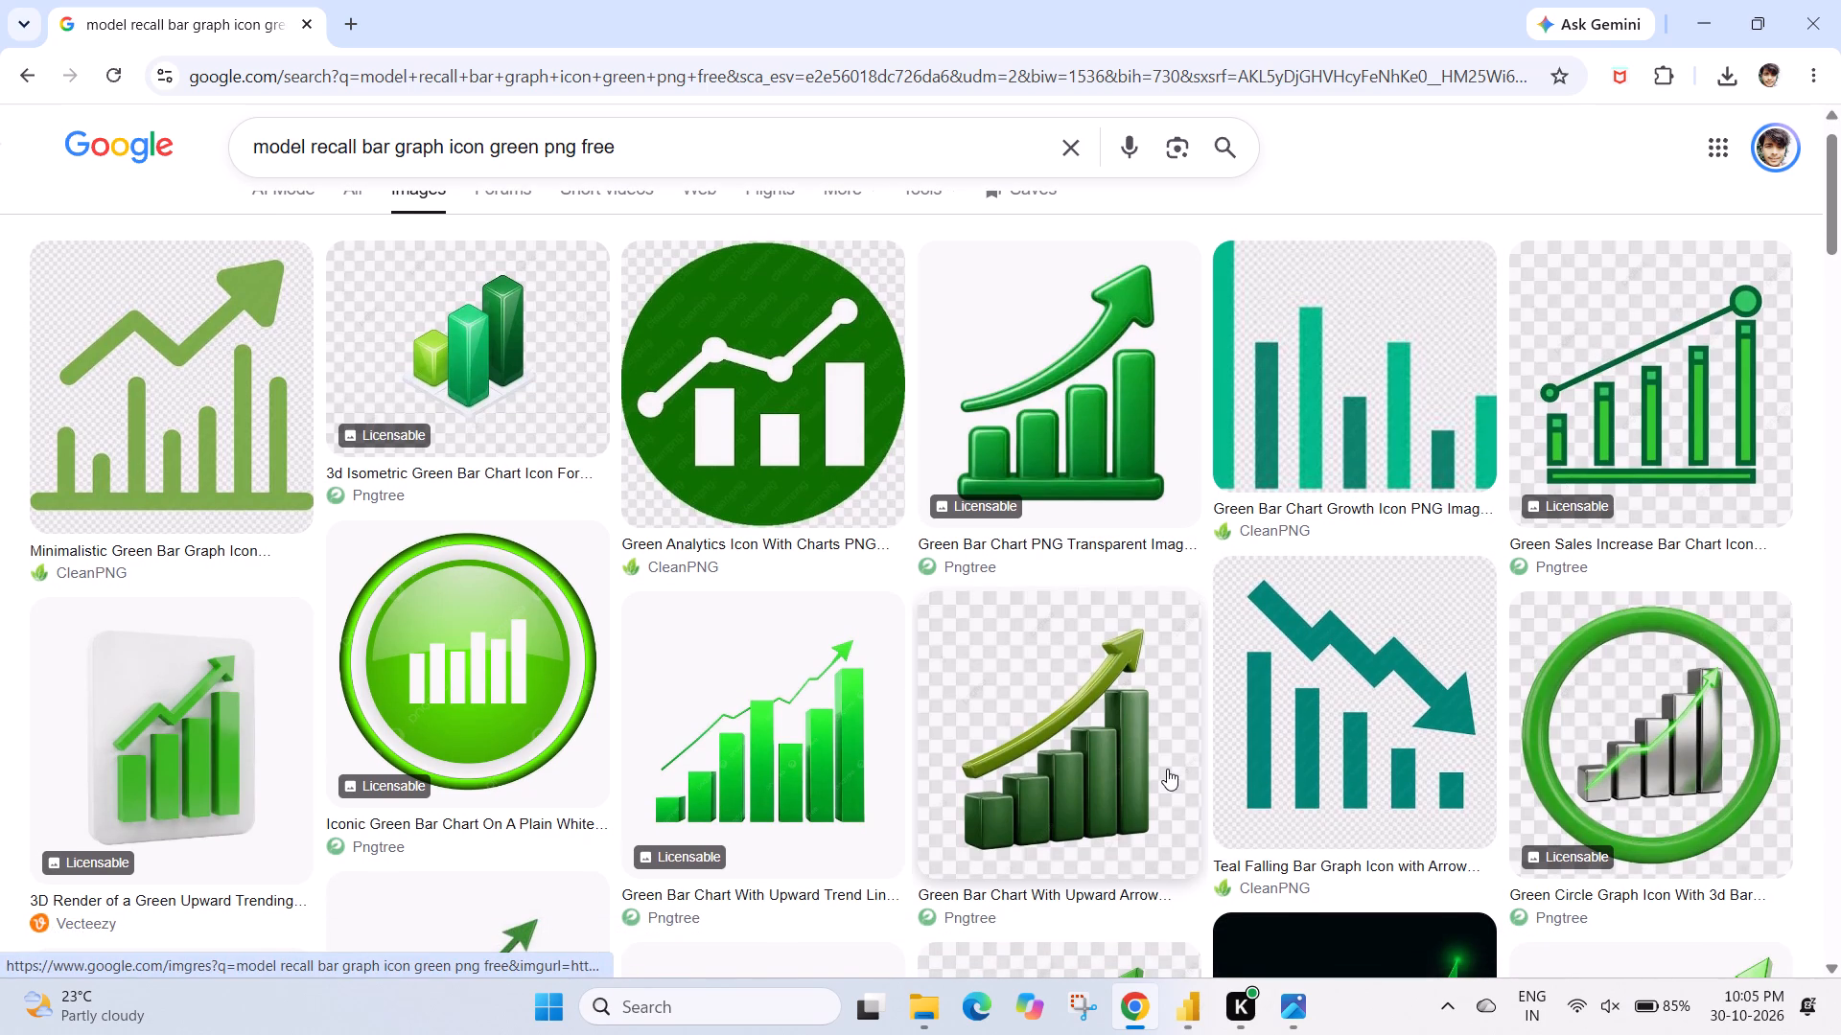
scroll(1167, 769, "down", 2)
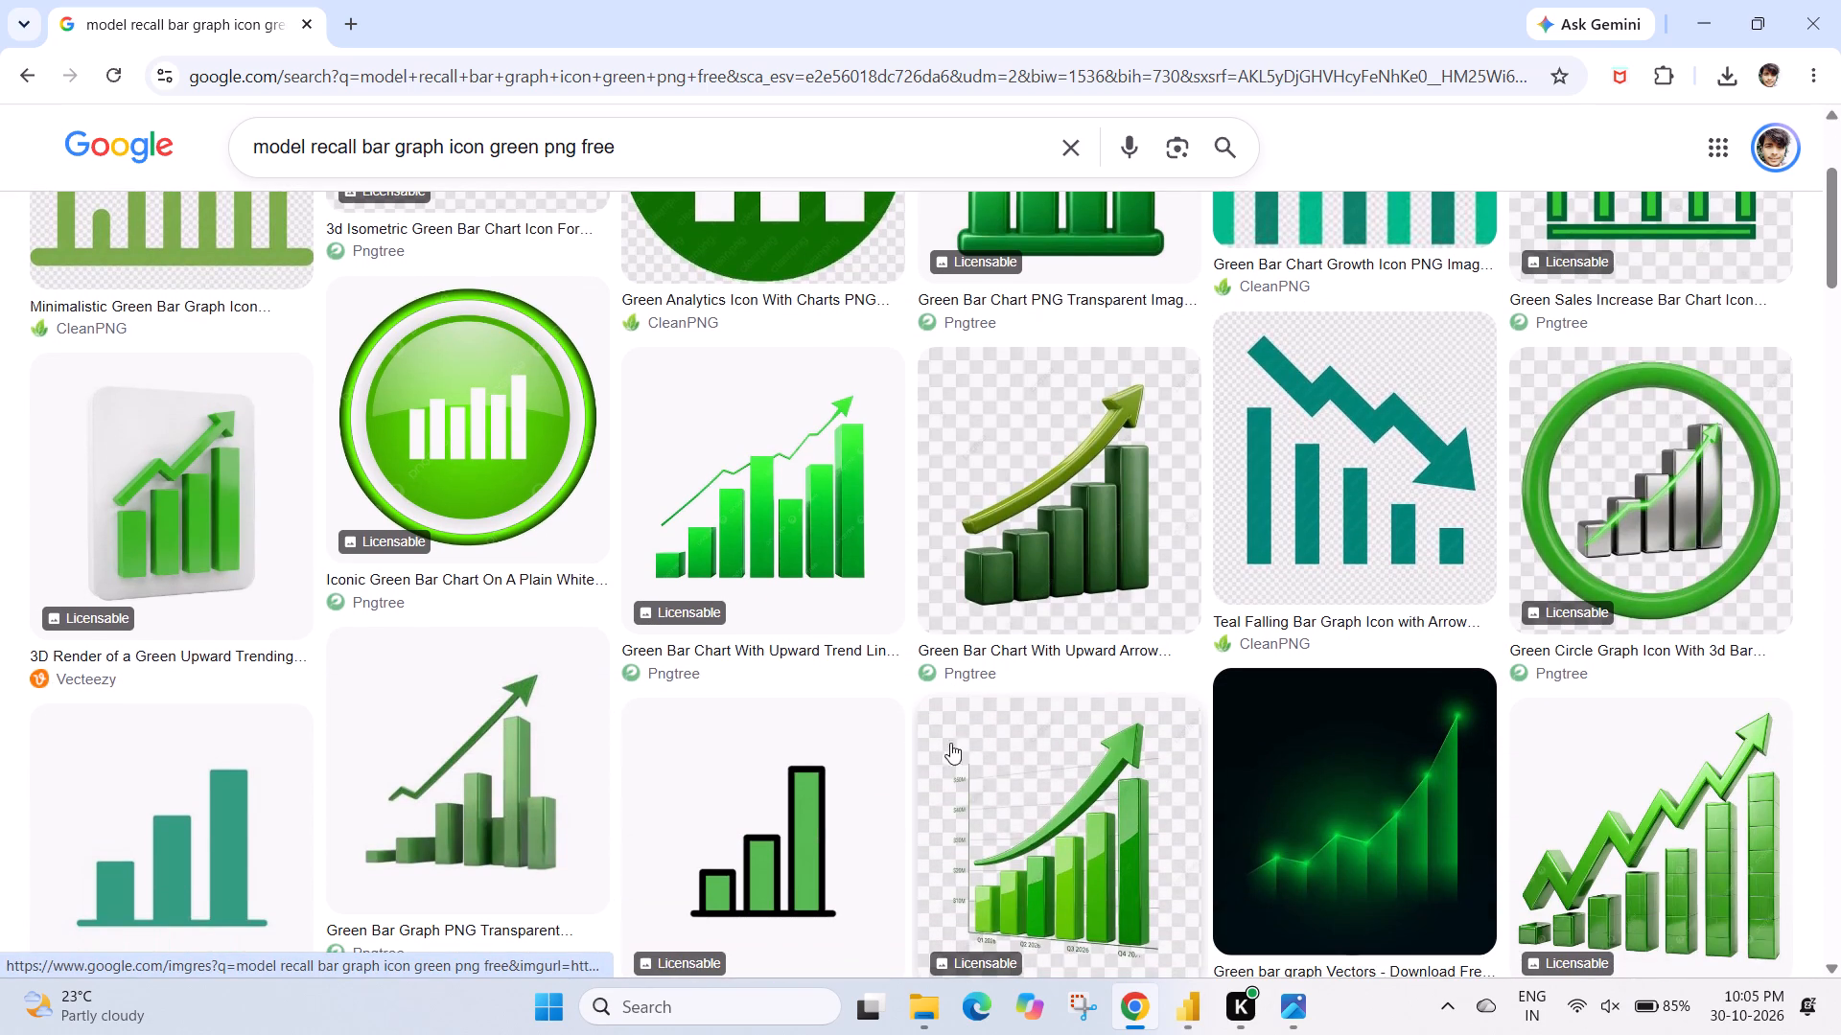
scroll(938, 735, "down", 4)
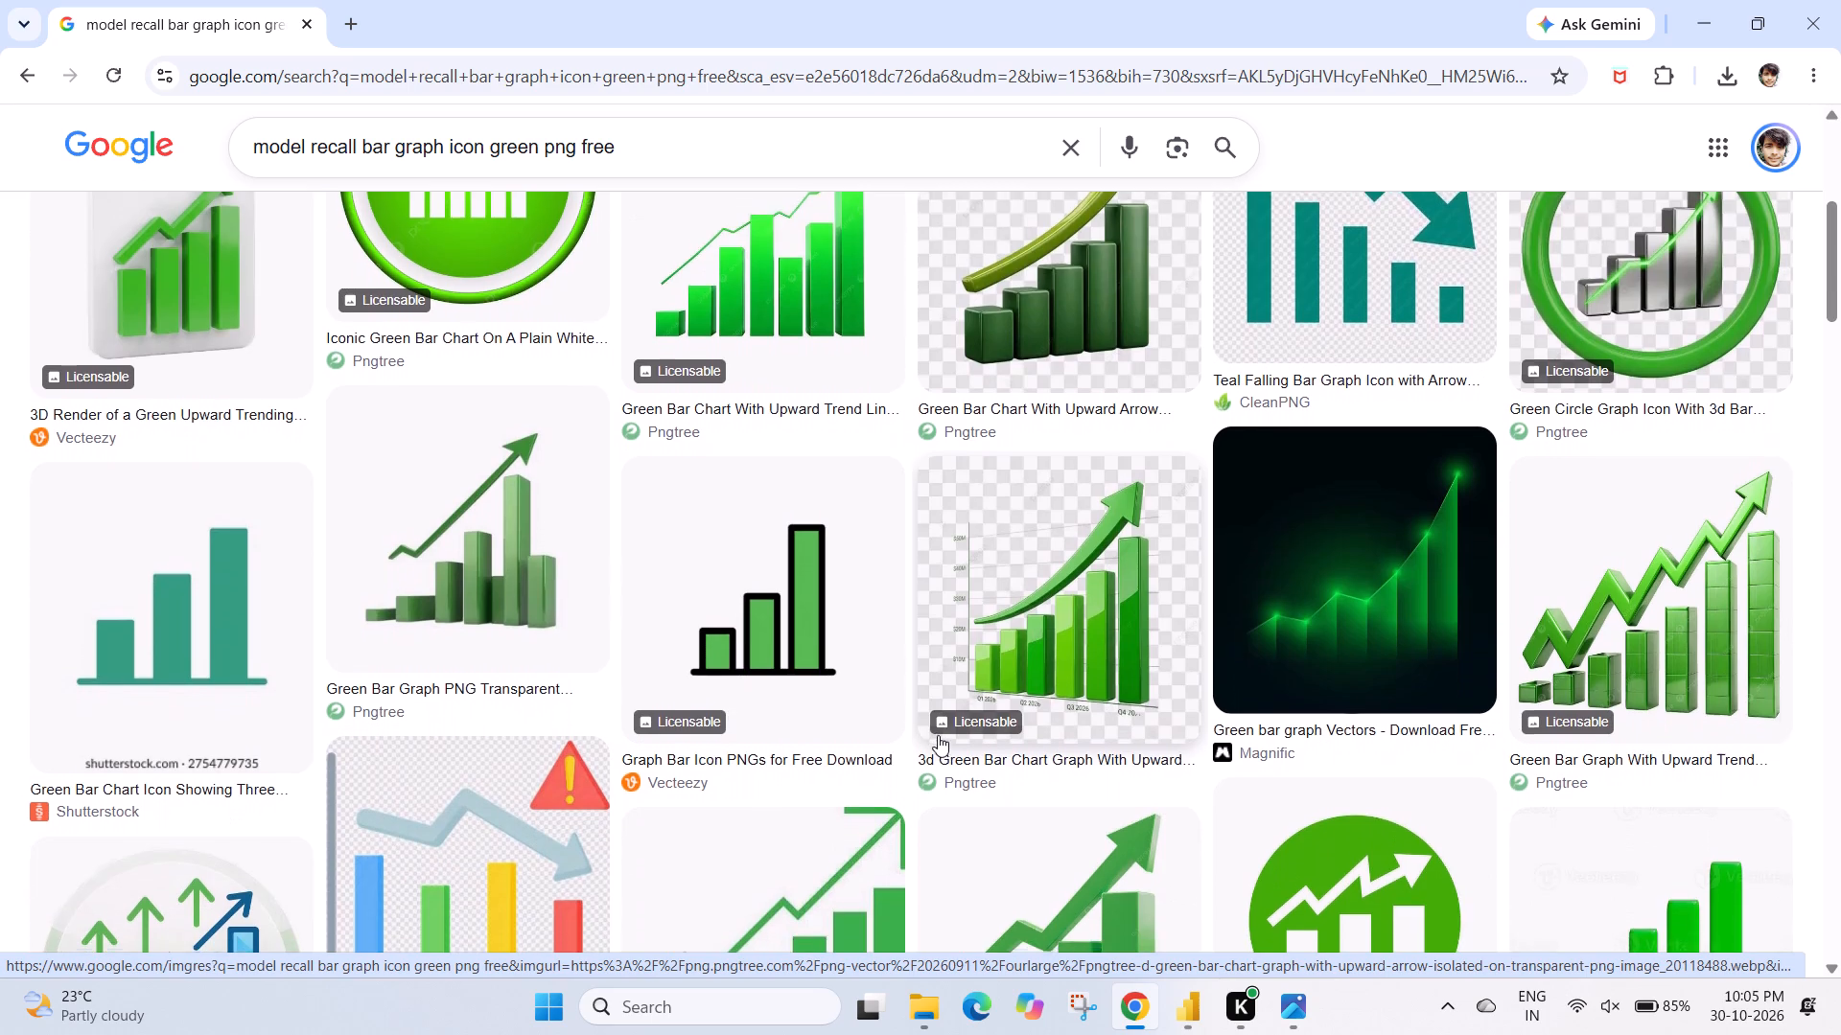
scroll(938, 735, "down", 3)
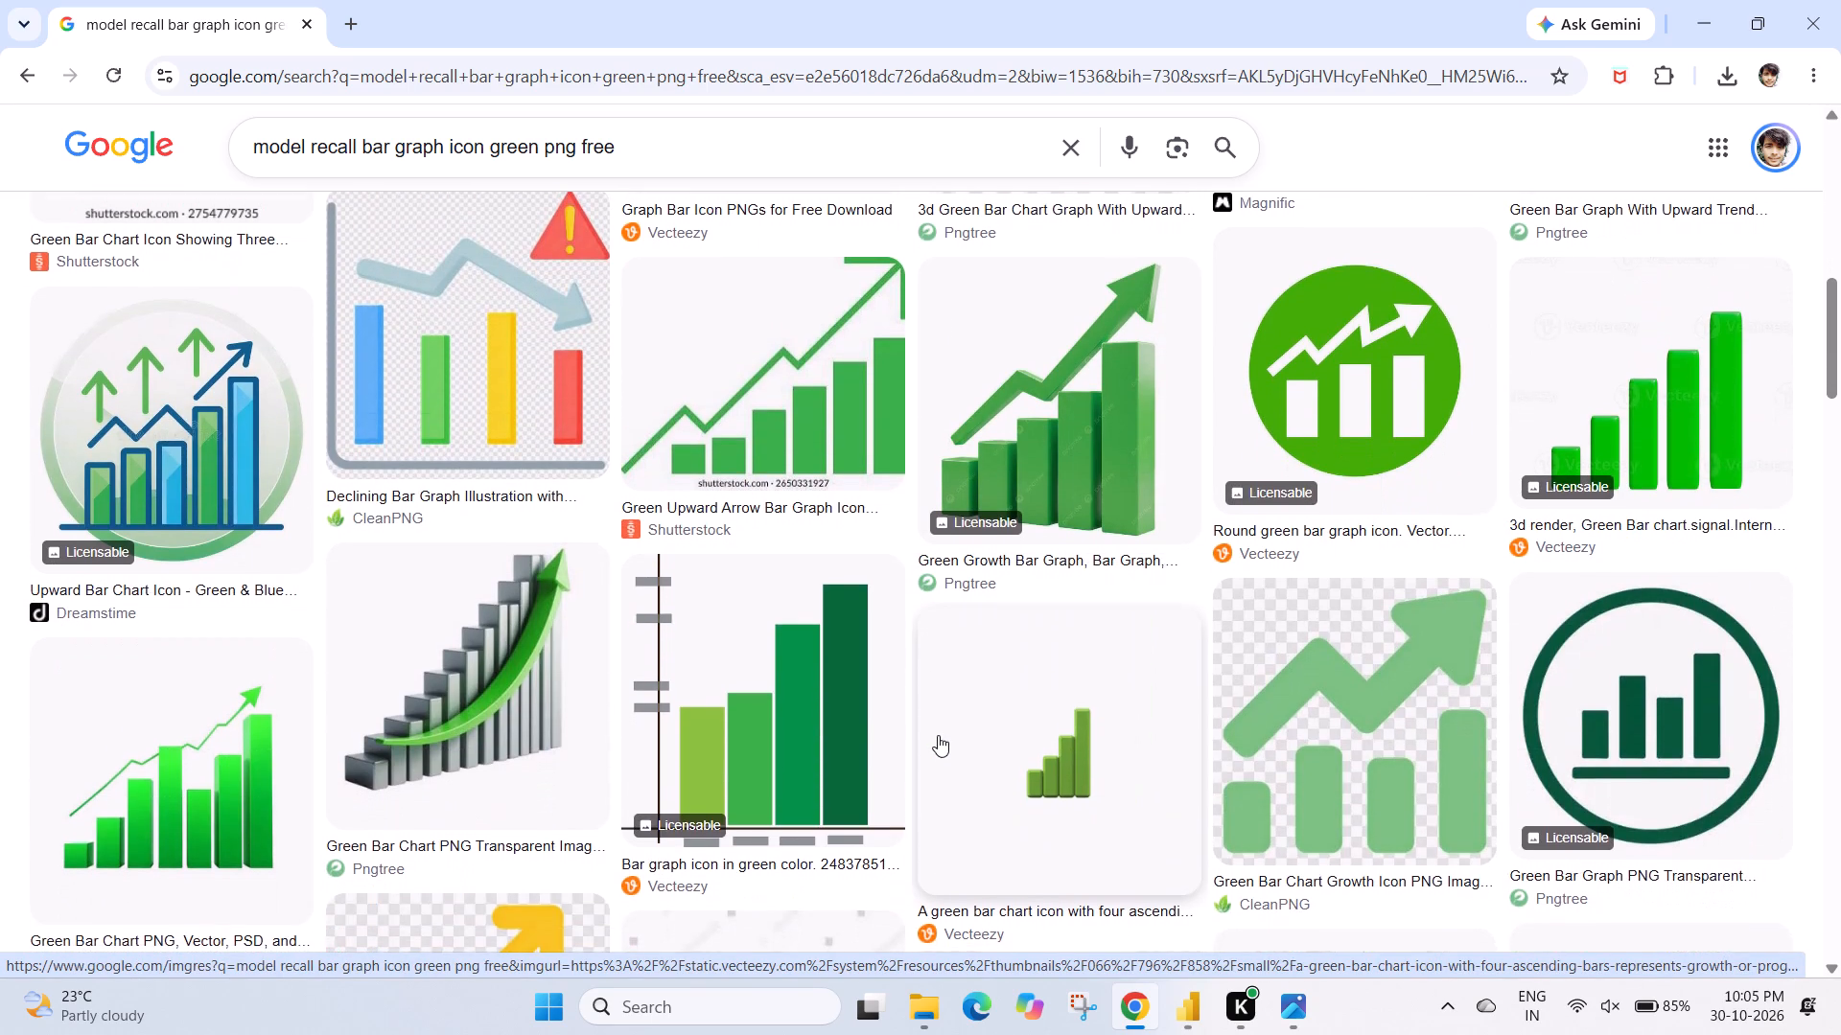
scroll(938, 735, "down", 3)
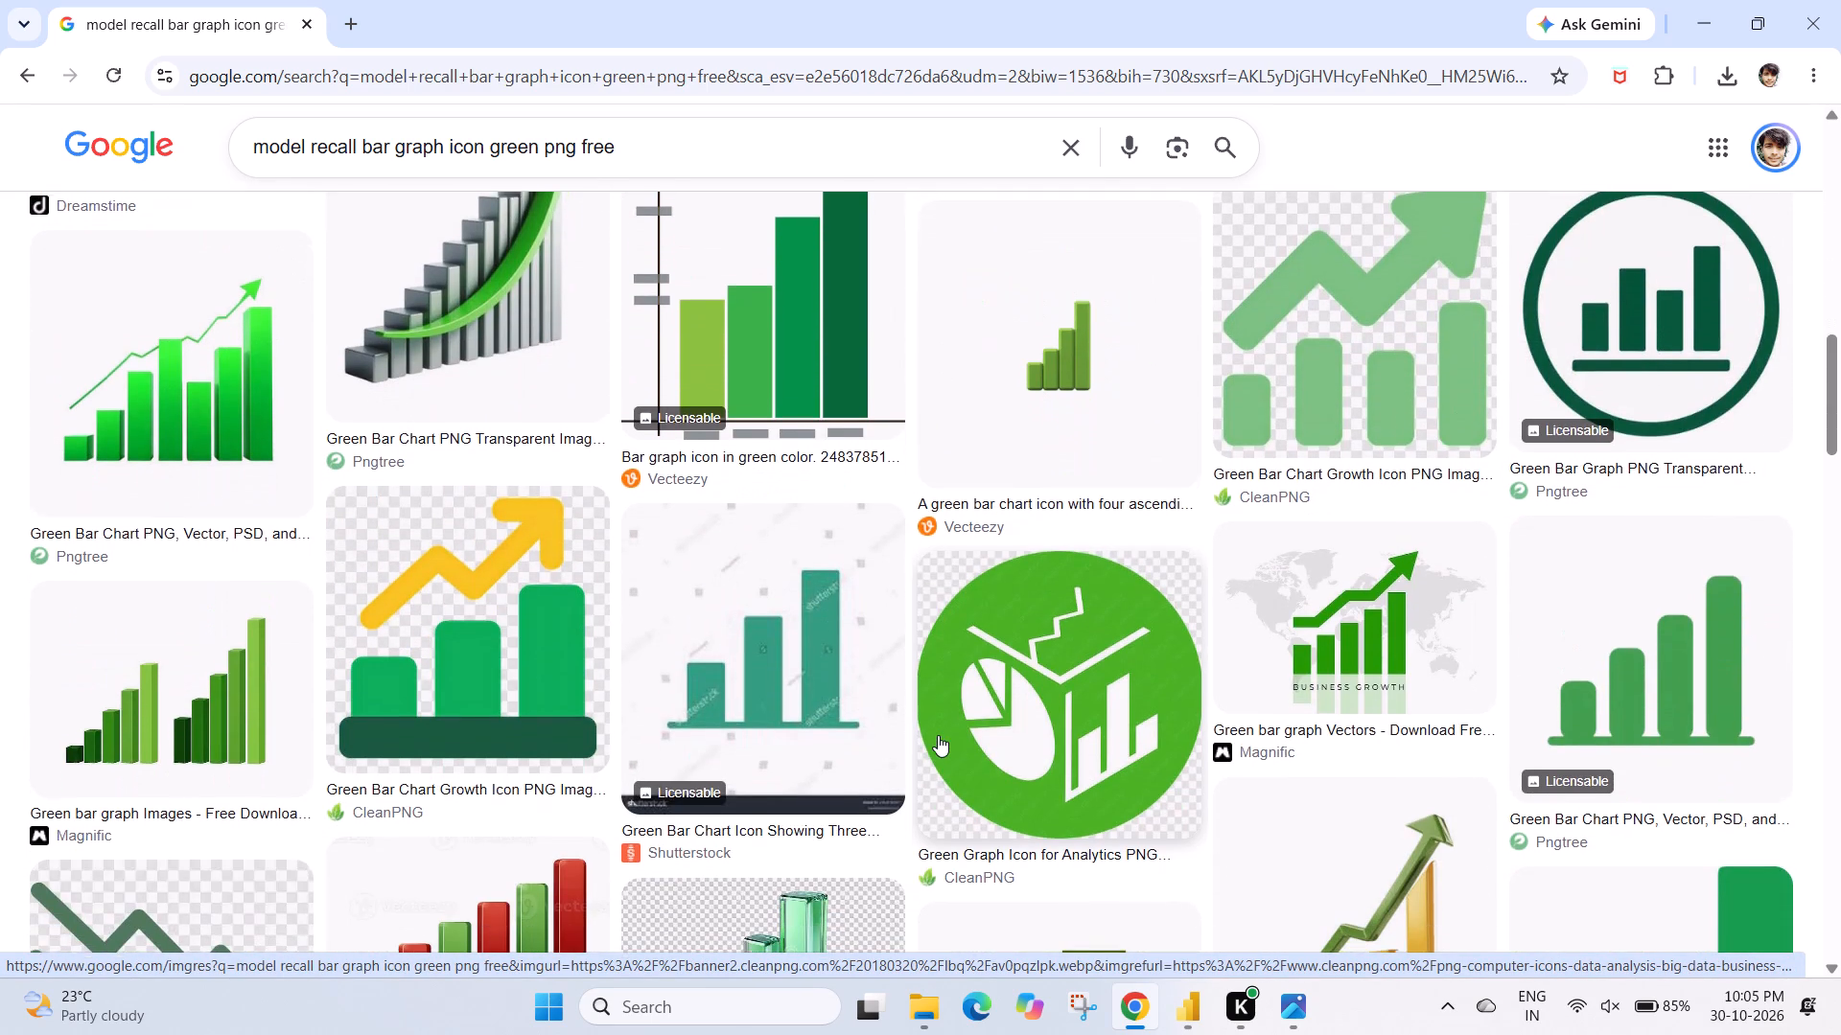
scroll(938, 735, "down", 1)
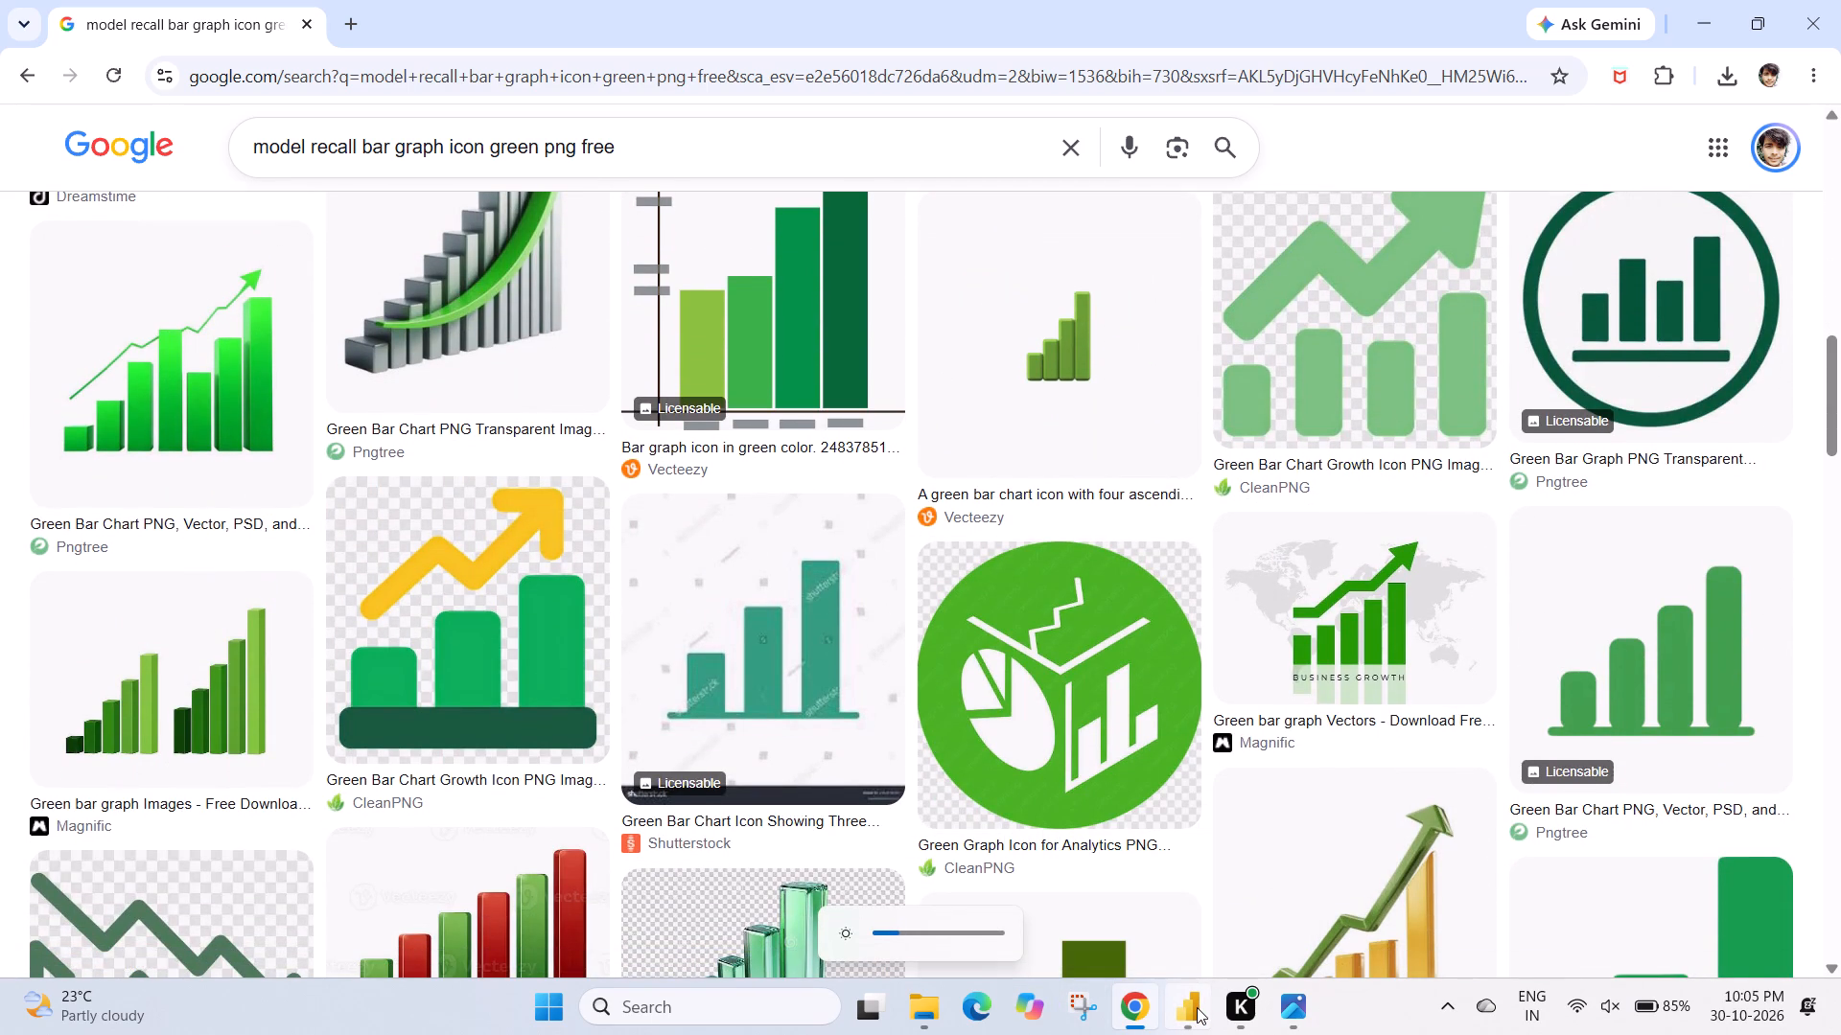
Switch to Power BI to check the KPI cards on the Executive Overview page, and return to the image results in Chrome.
left_click(1197, 1007)
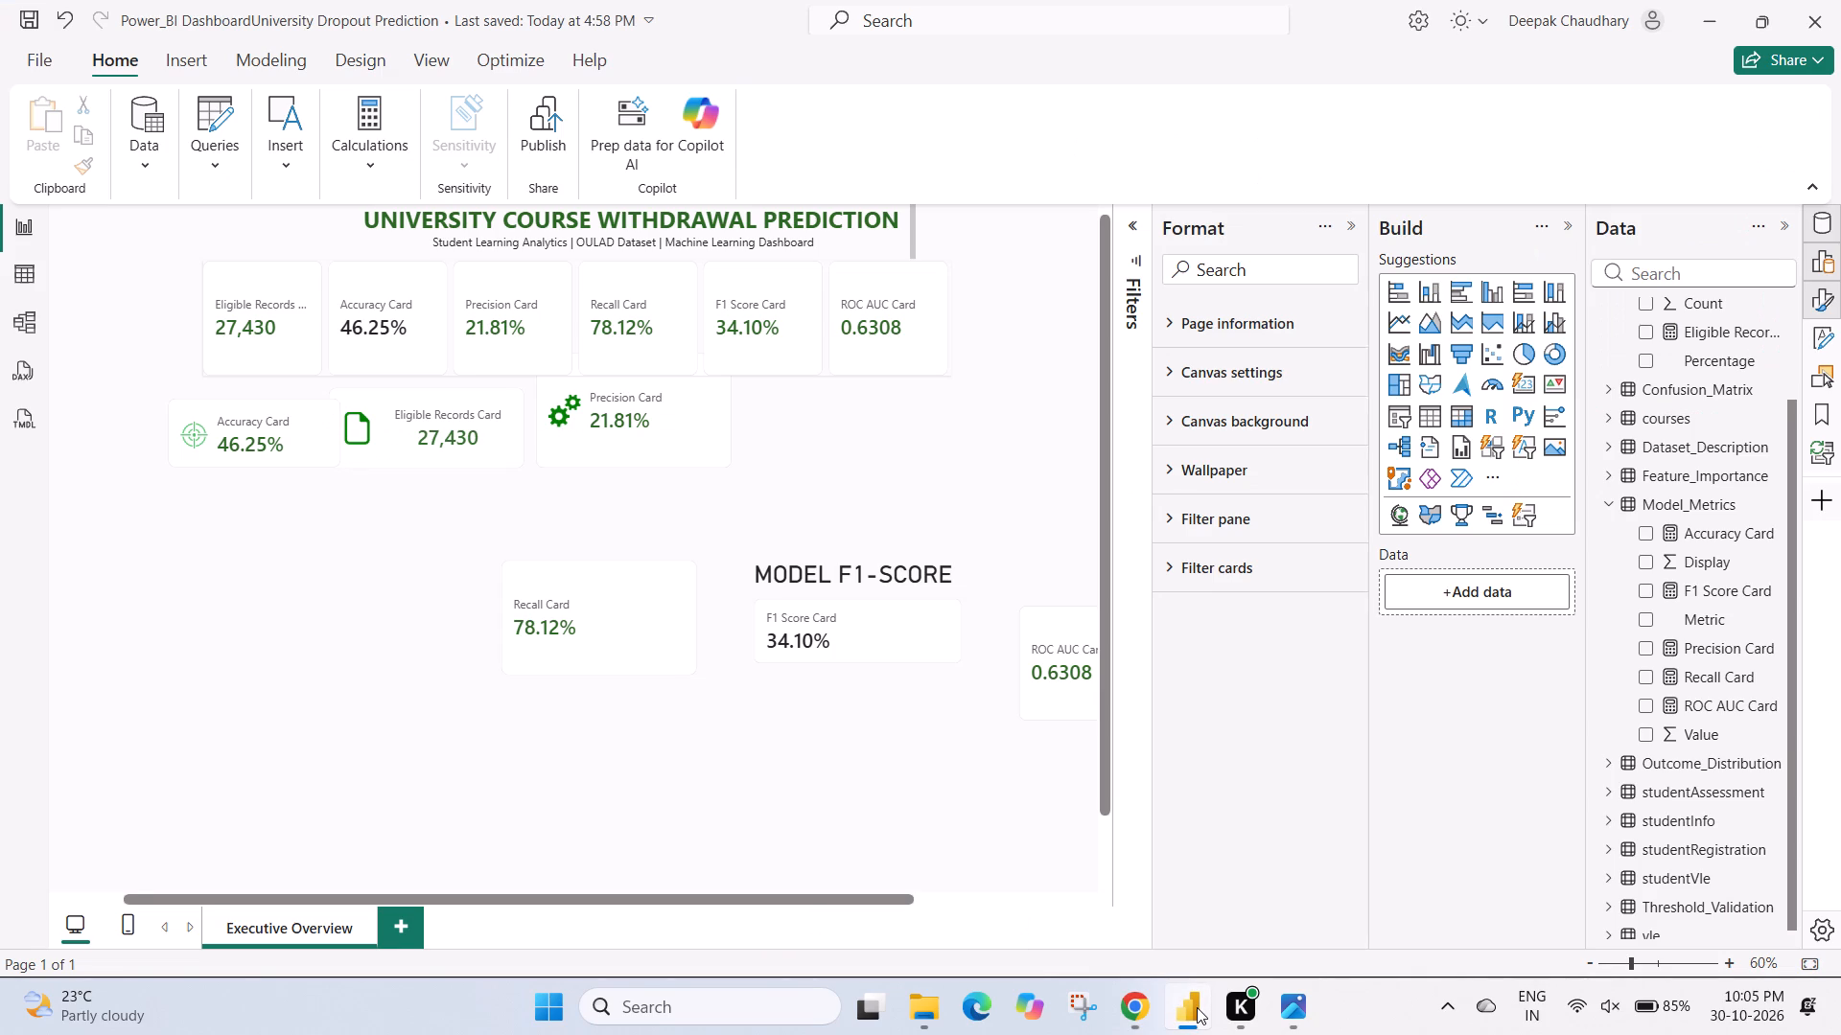
left_click(1139, 1004)
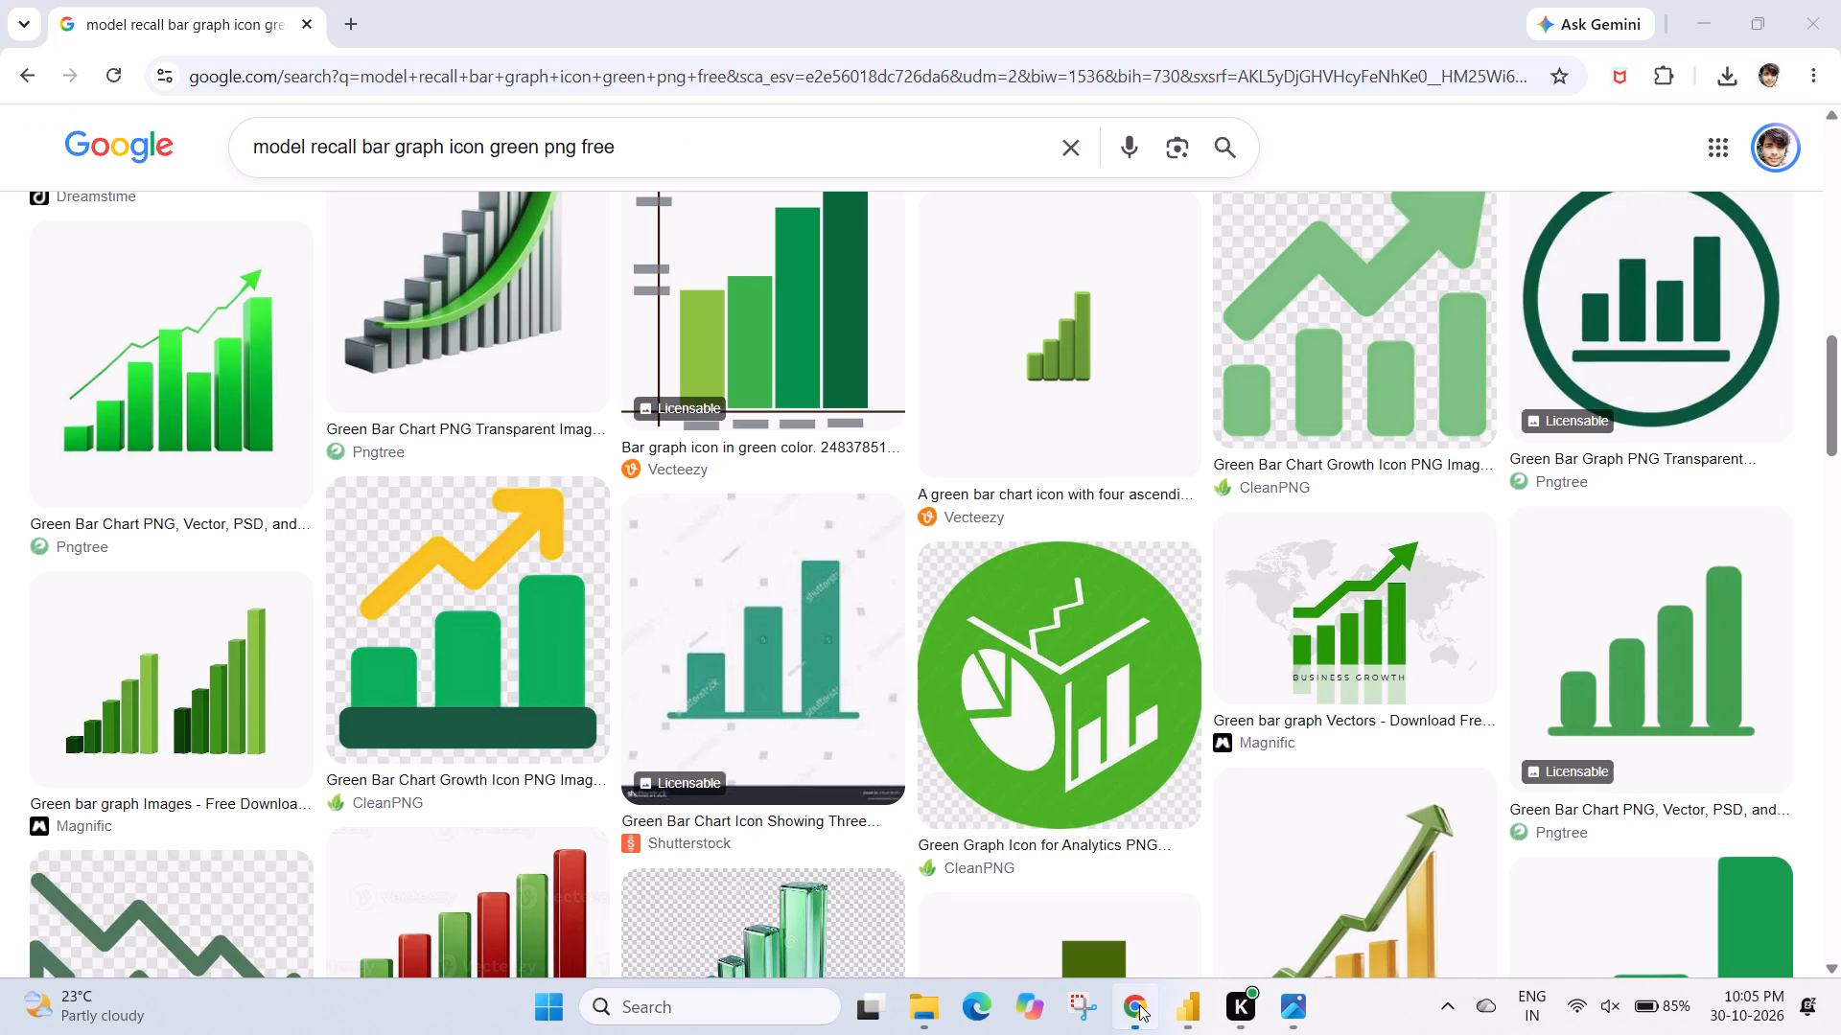
Find the flat green bar chart with three ascending bars from Pngtree among the results and open its source page.
scroll(955, 628, "down", 2)
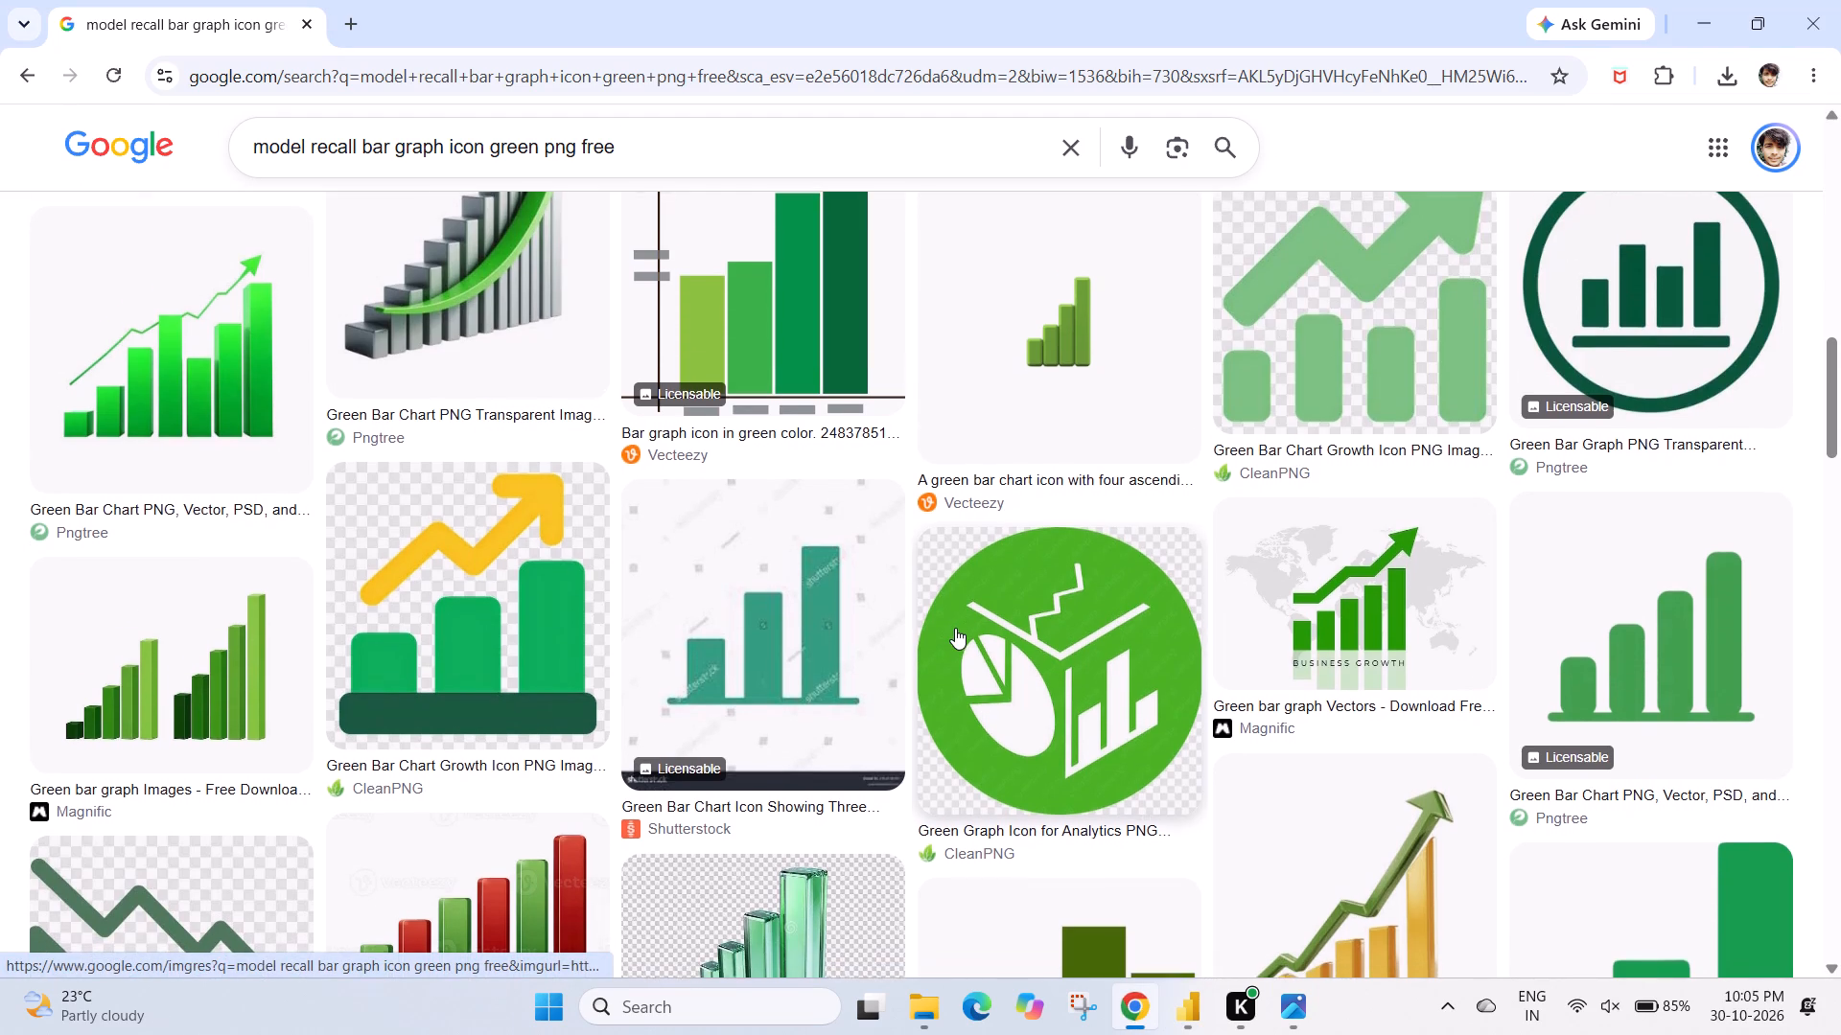
scroll(955, 628, "down", 2)
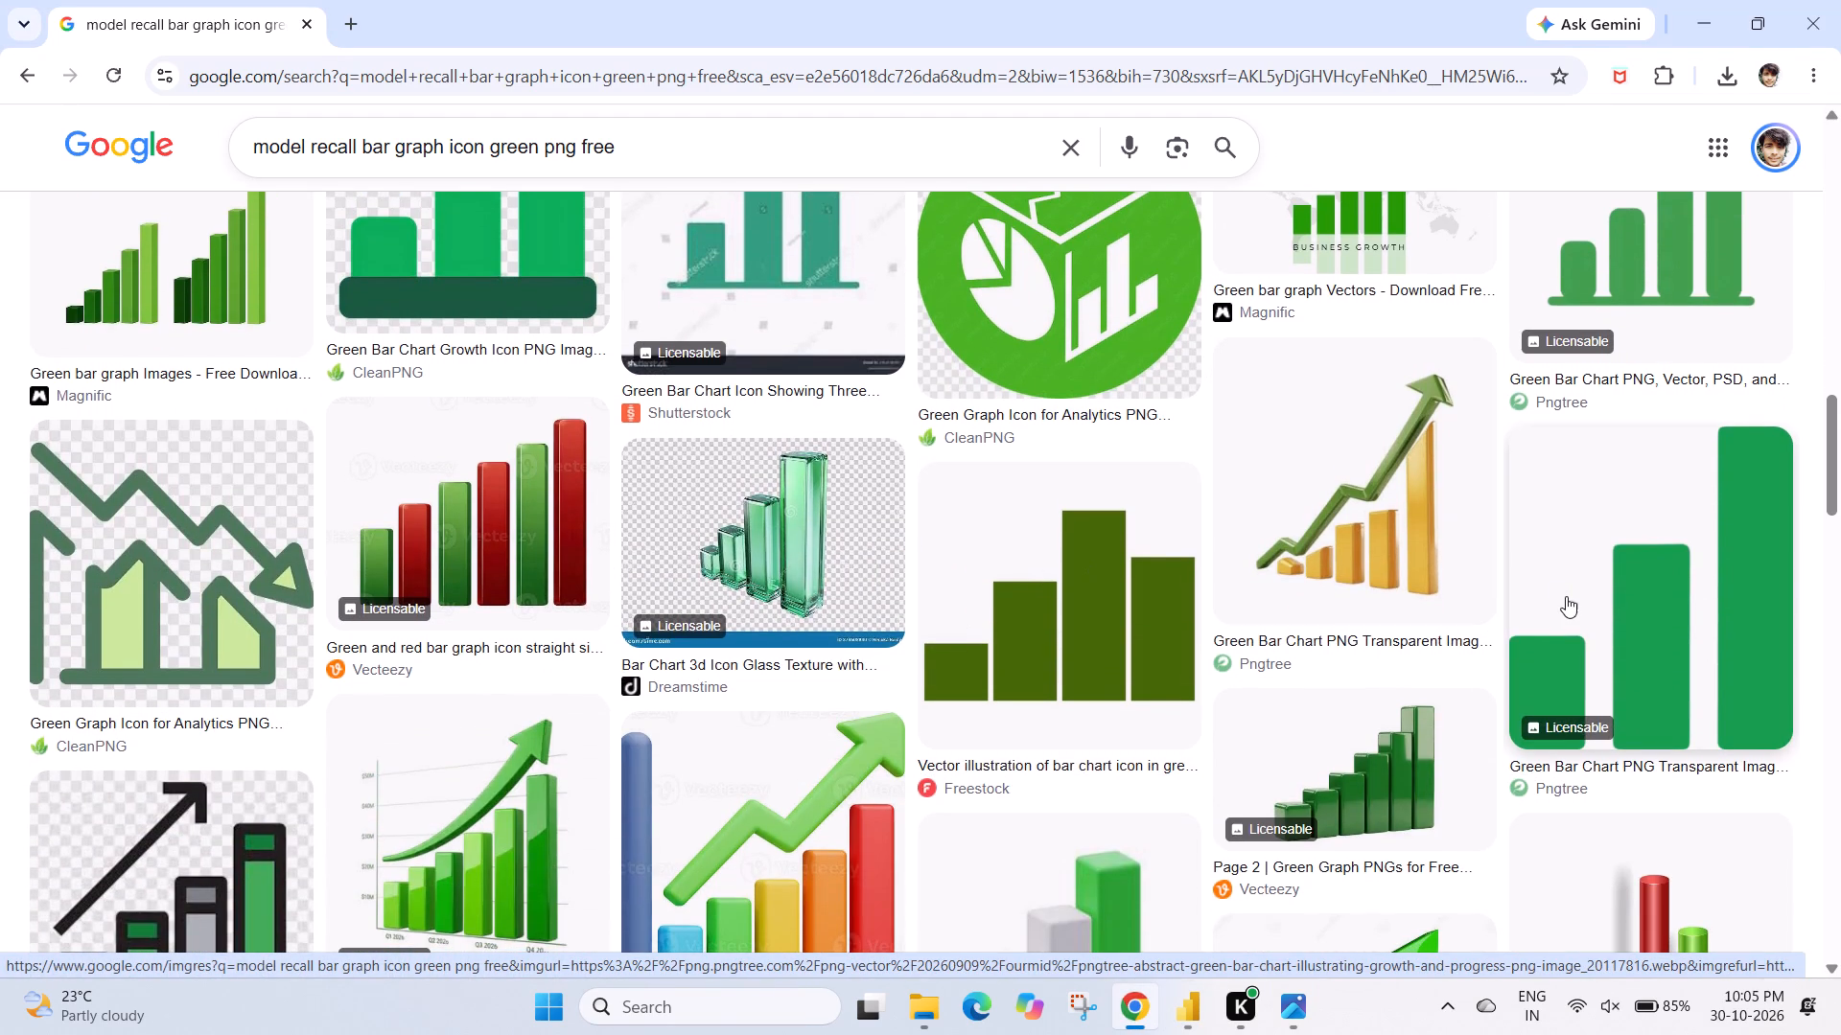
left_click(1566, 596)
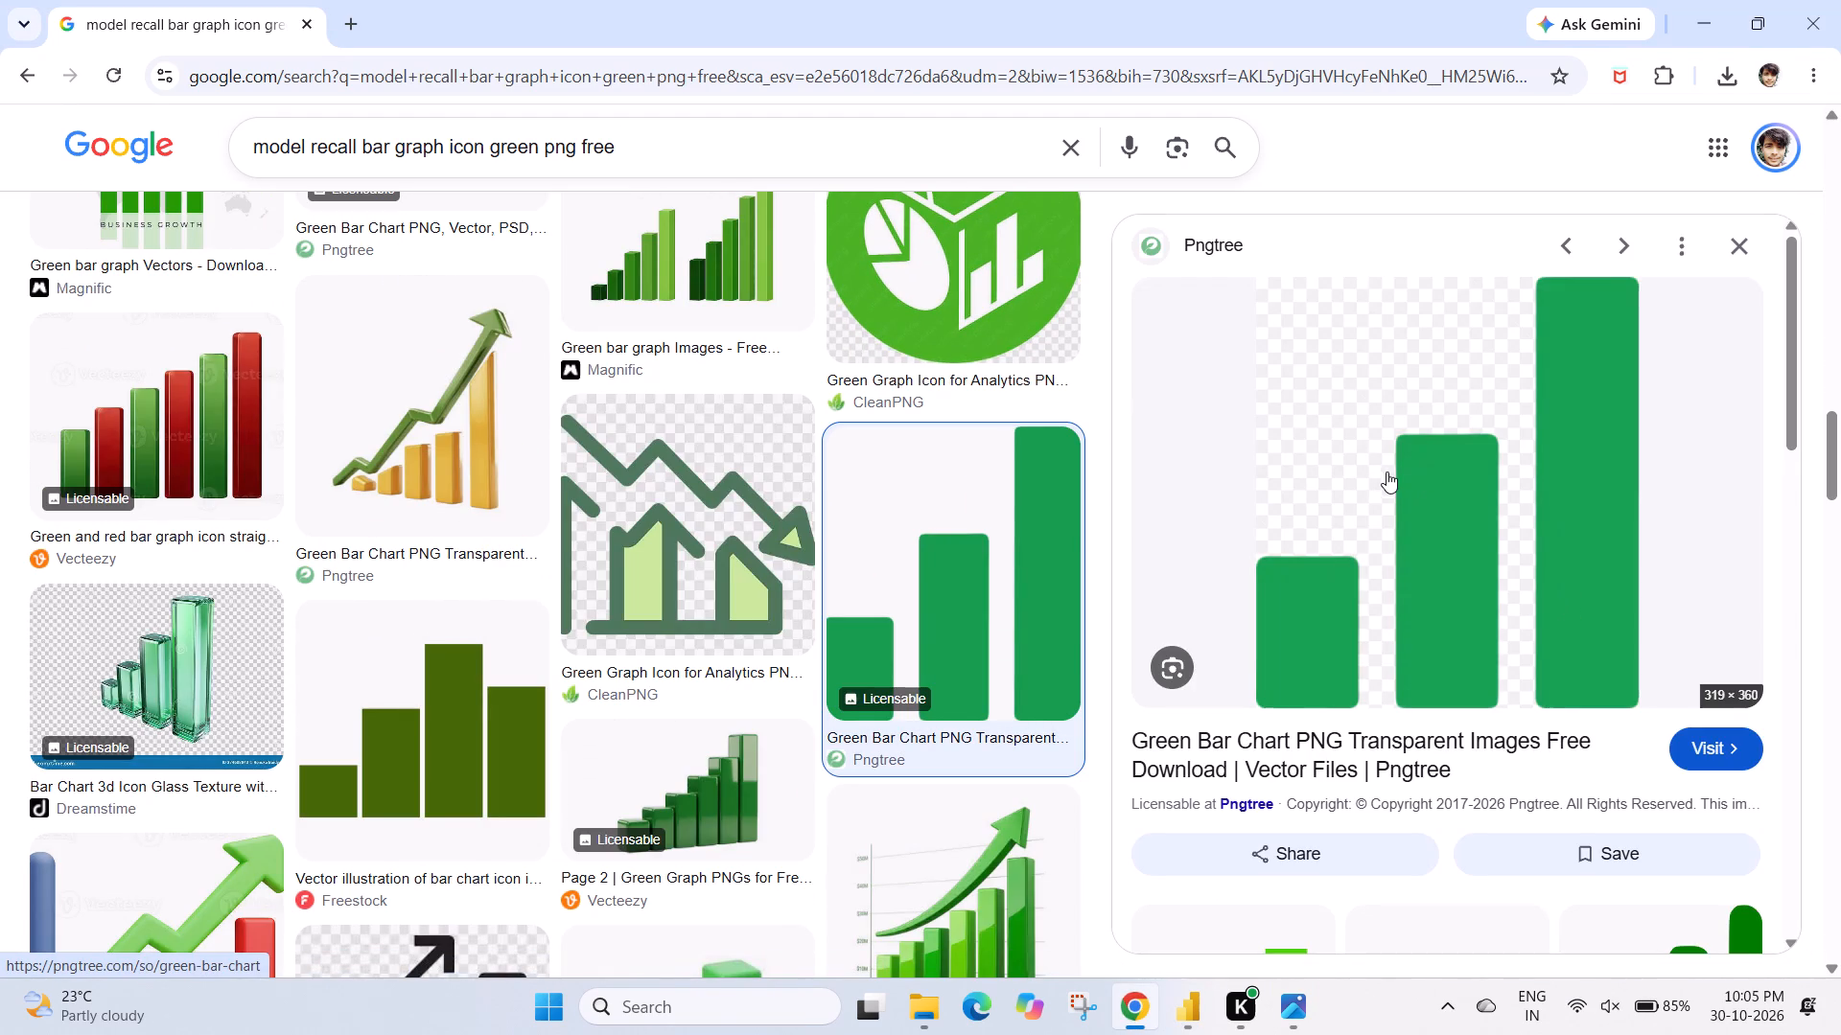
left_click(1385, 487)
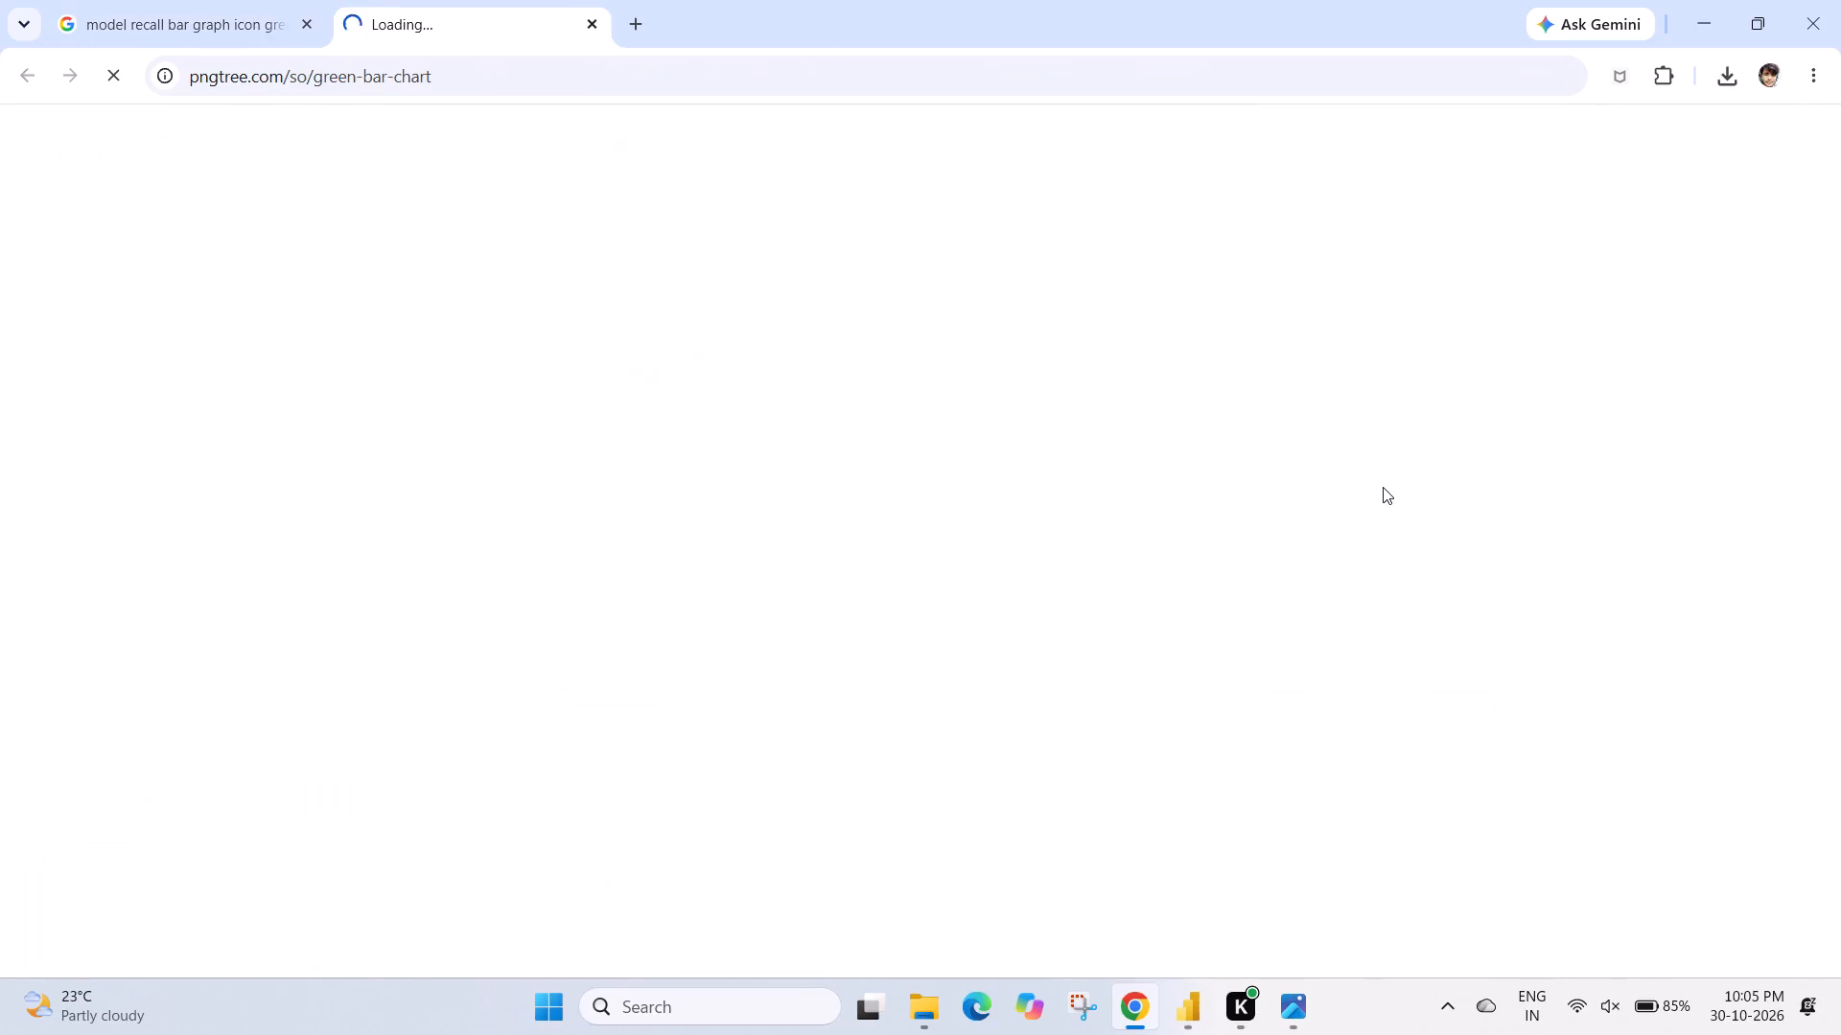
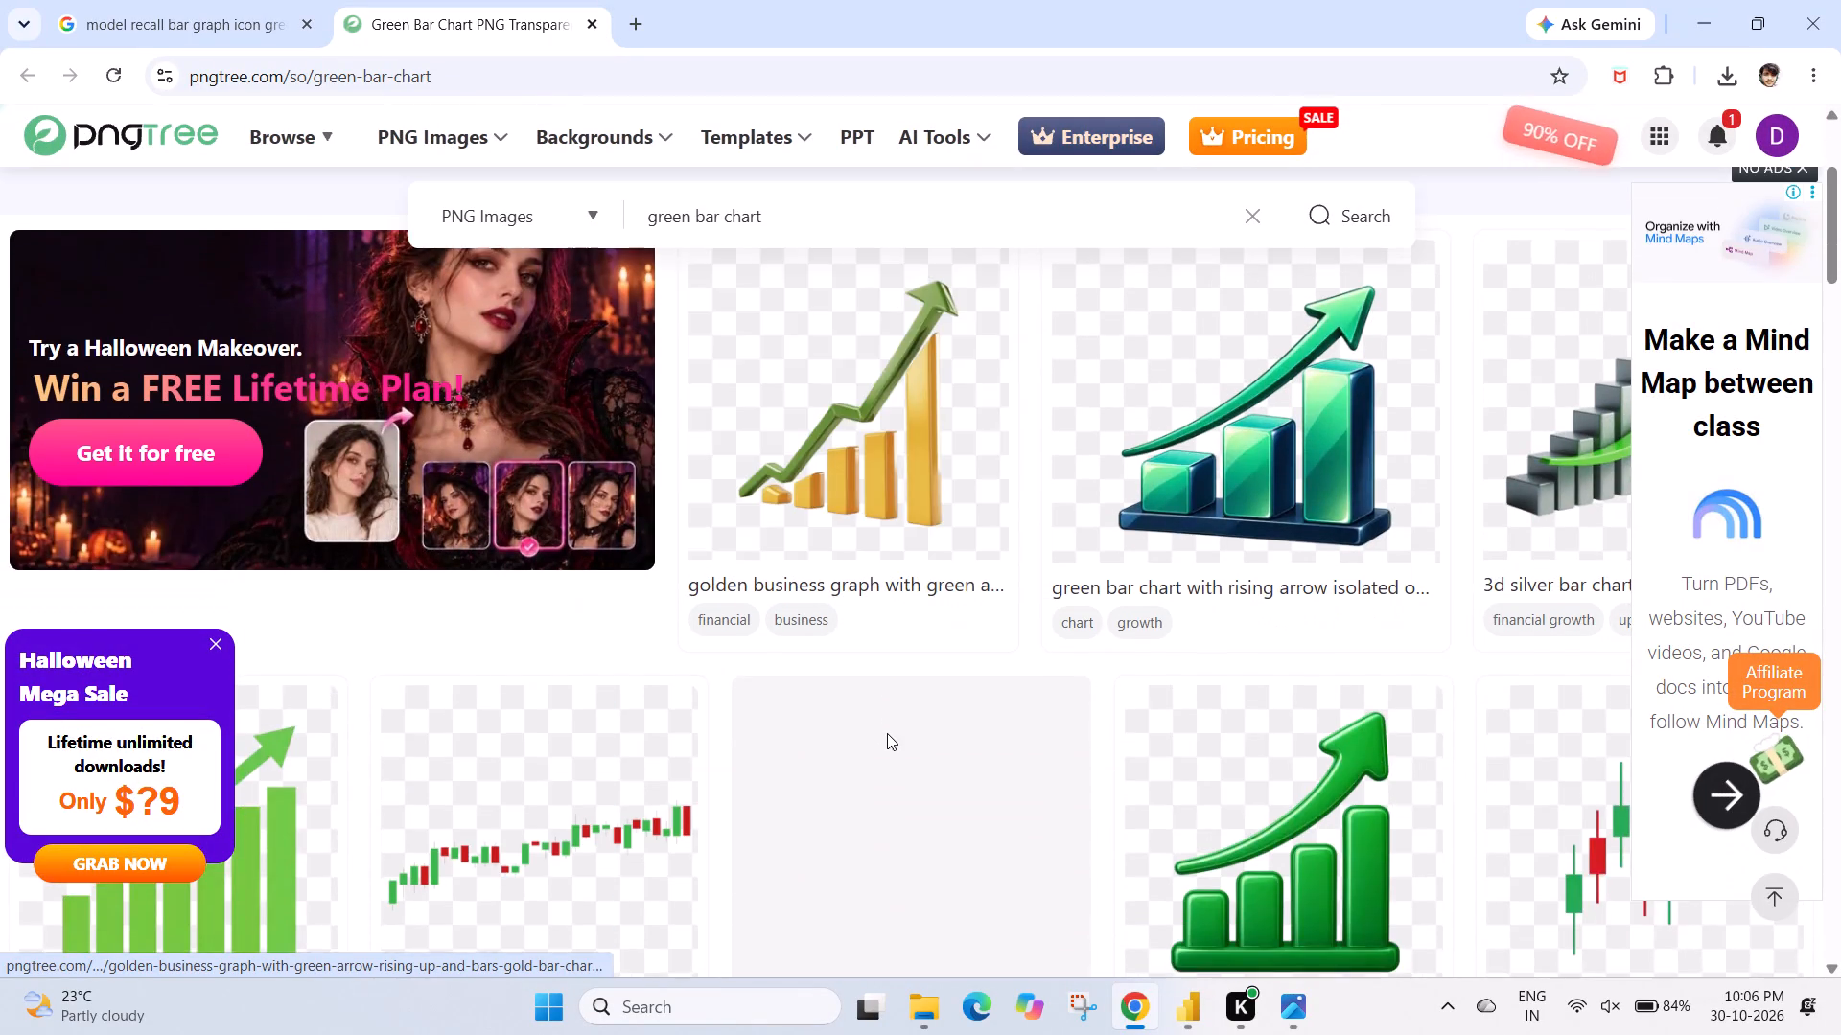
Look through Pngtree's green bar chart results for a free green bar graph image suitable for the Recall card.
scroll(887, 733, "down", 2)
scroll(887, 733, "up", 1)
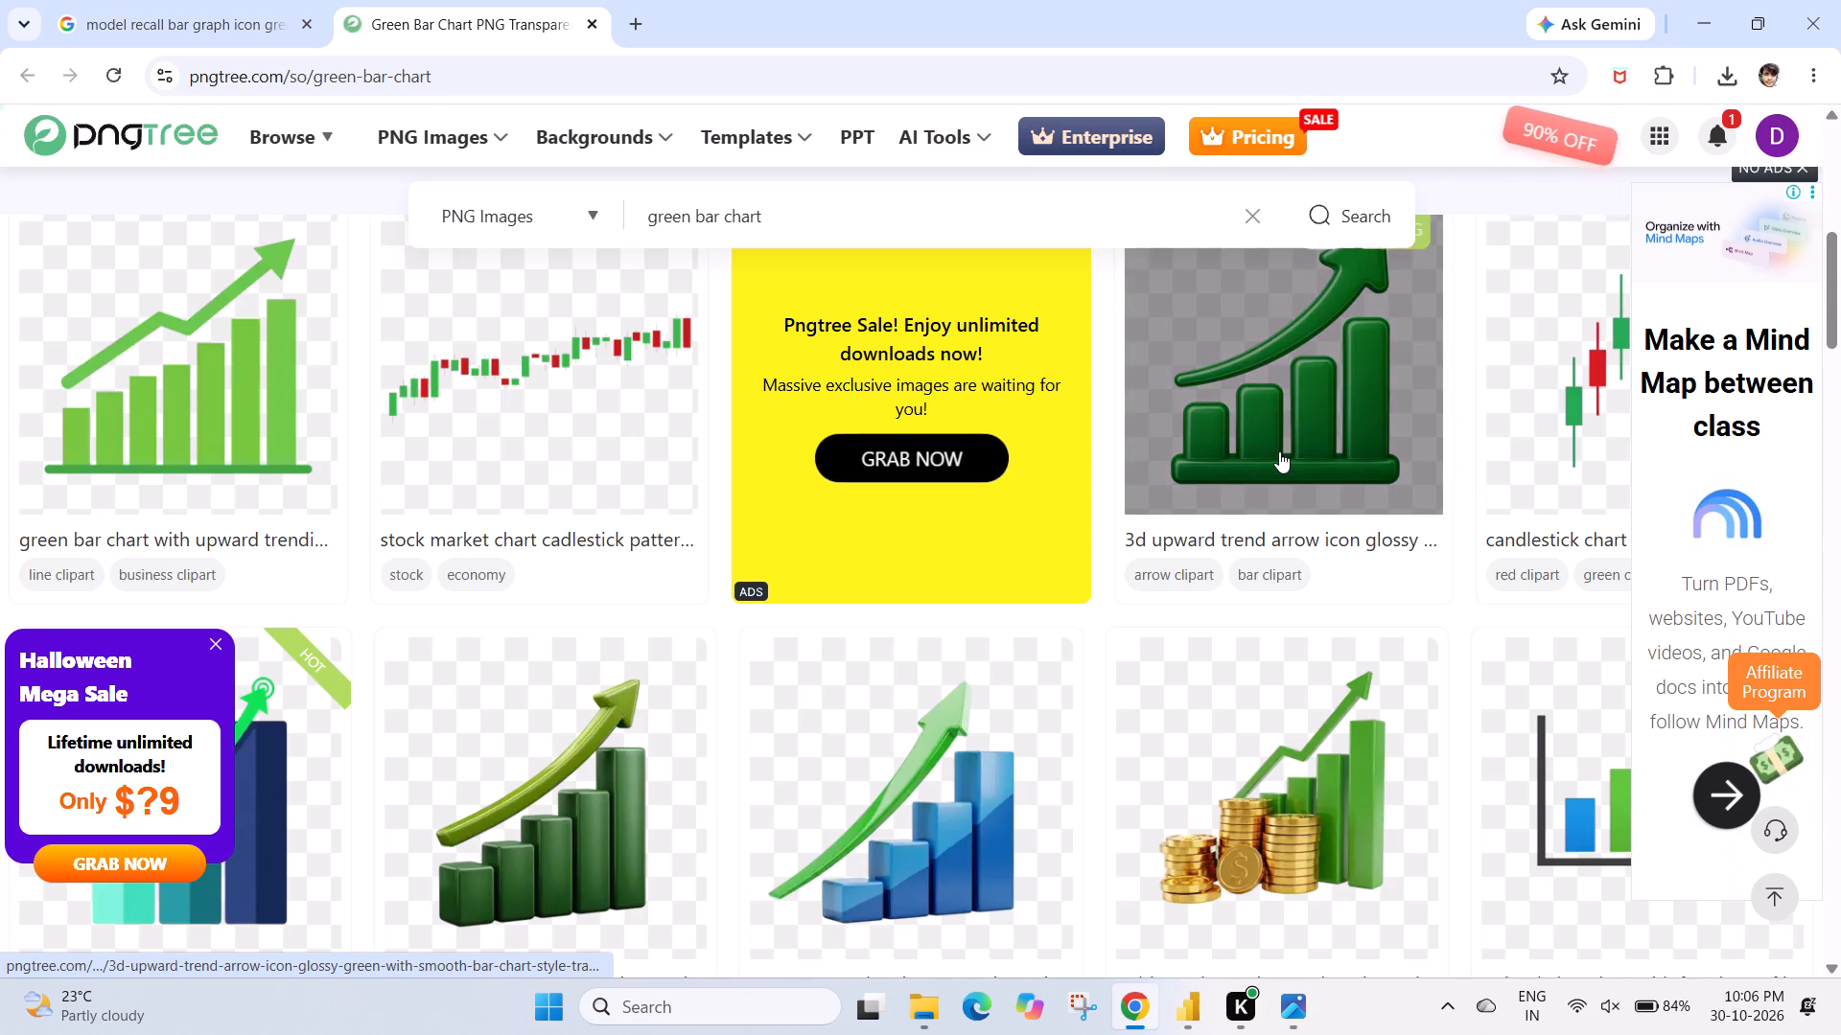
scroll(1279, 451, "up", 1)
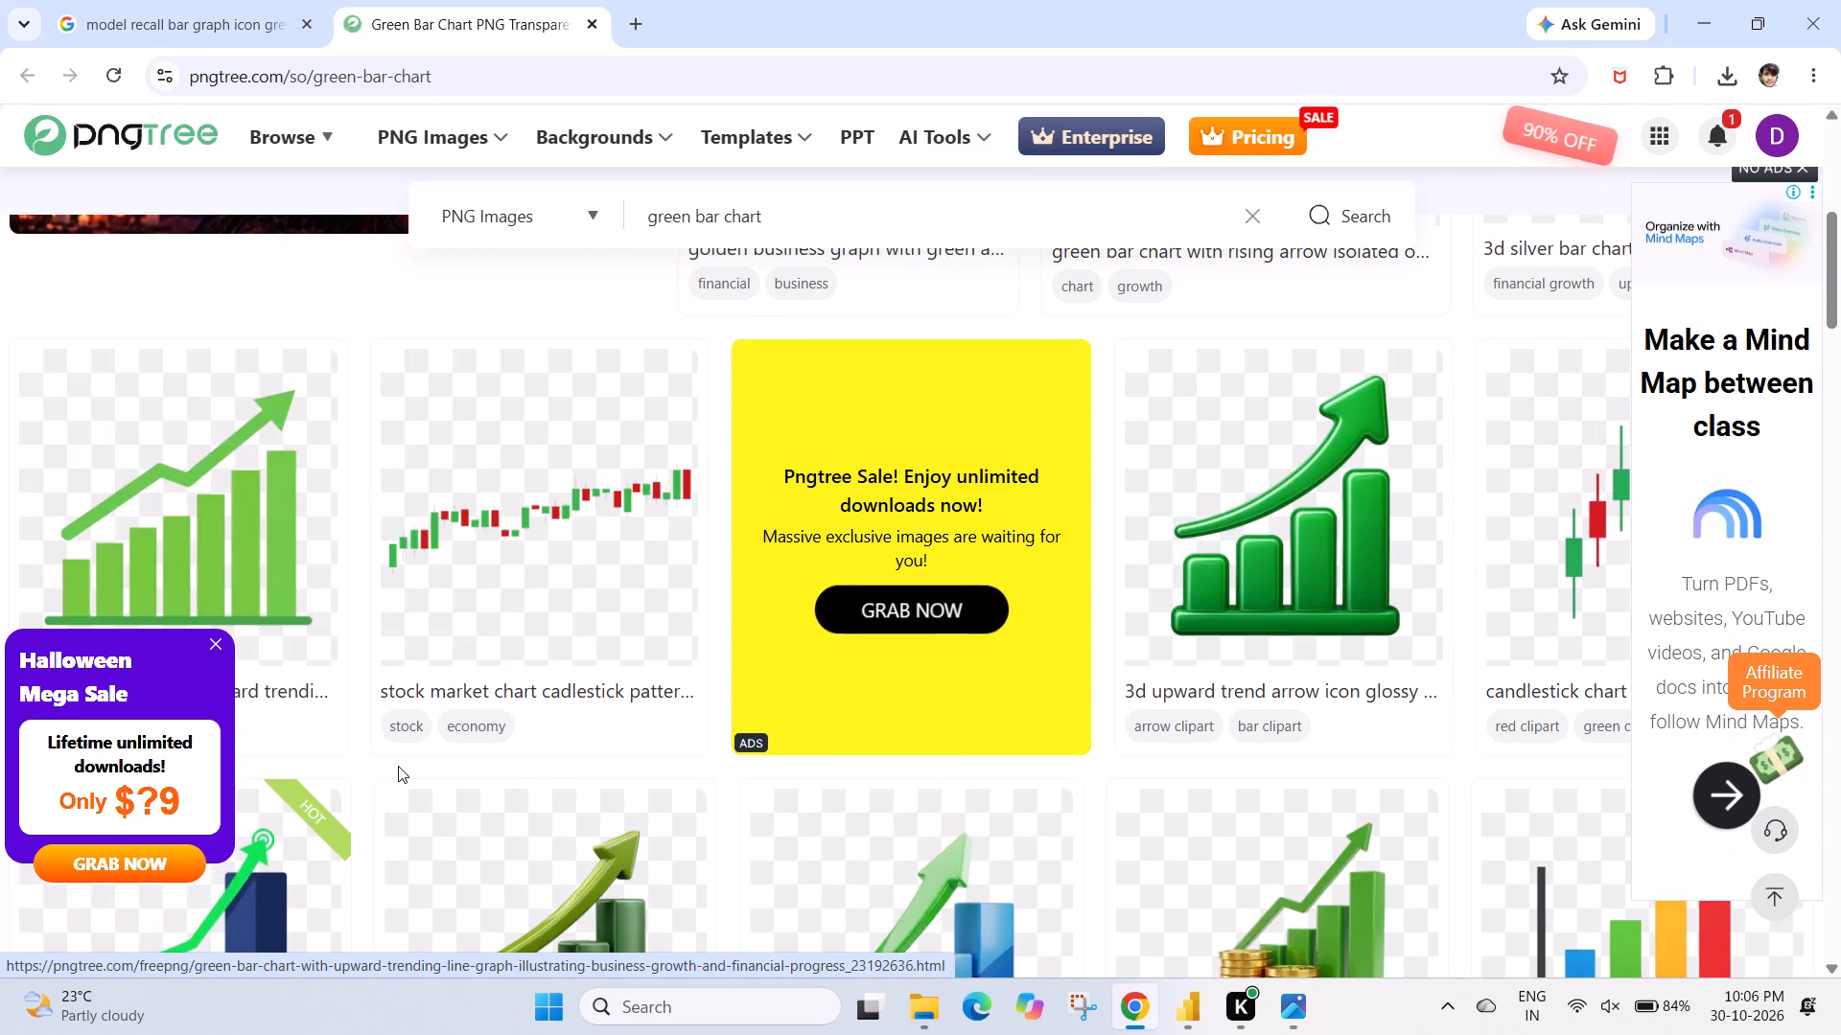
scroll(398, 766, "down", 3)
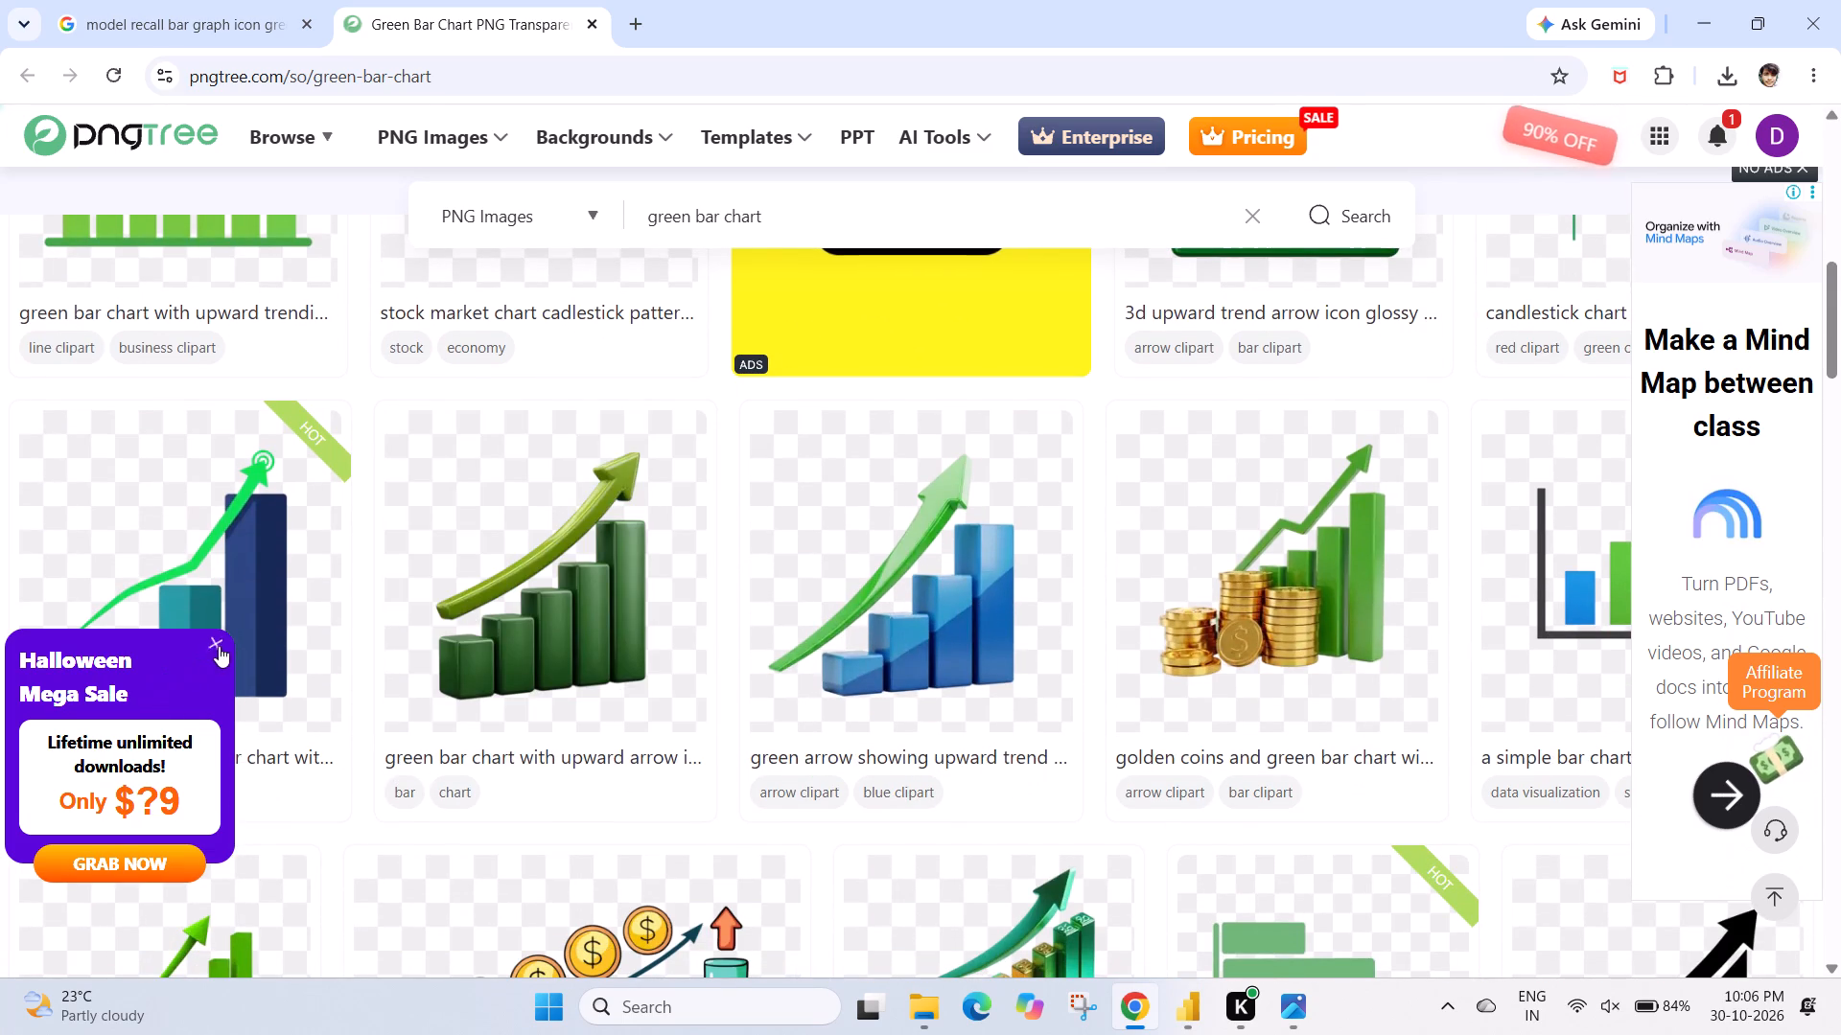
left_click(219, 639)
scroll(570, 640, "down", 1)
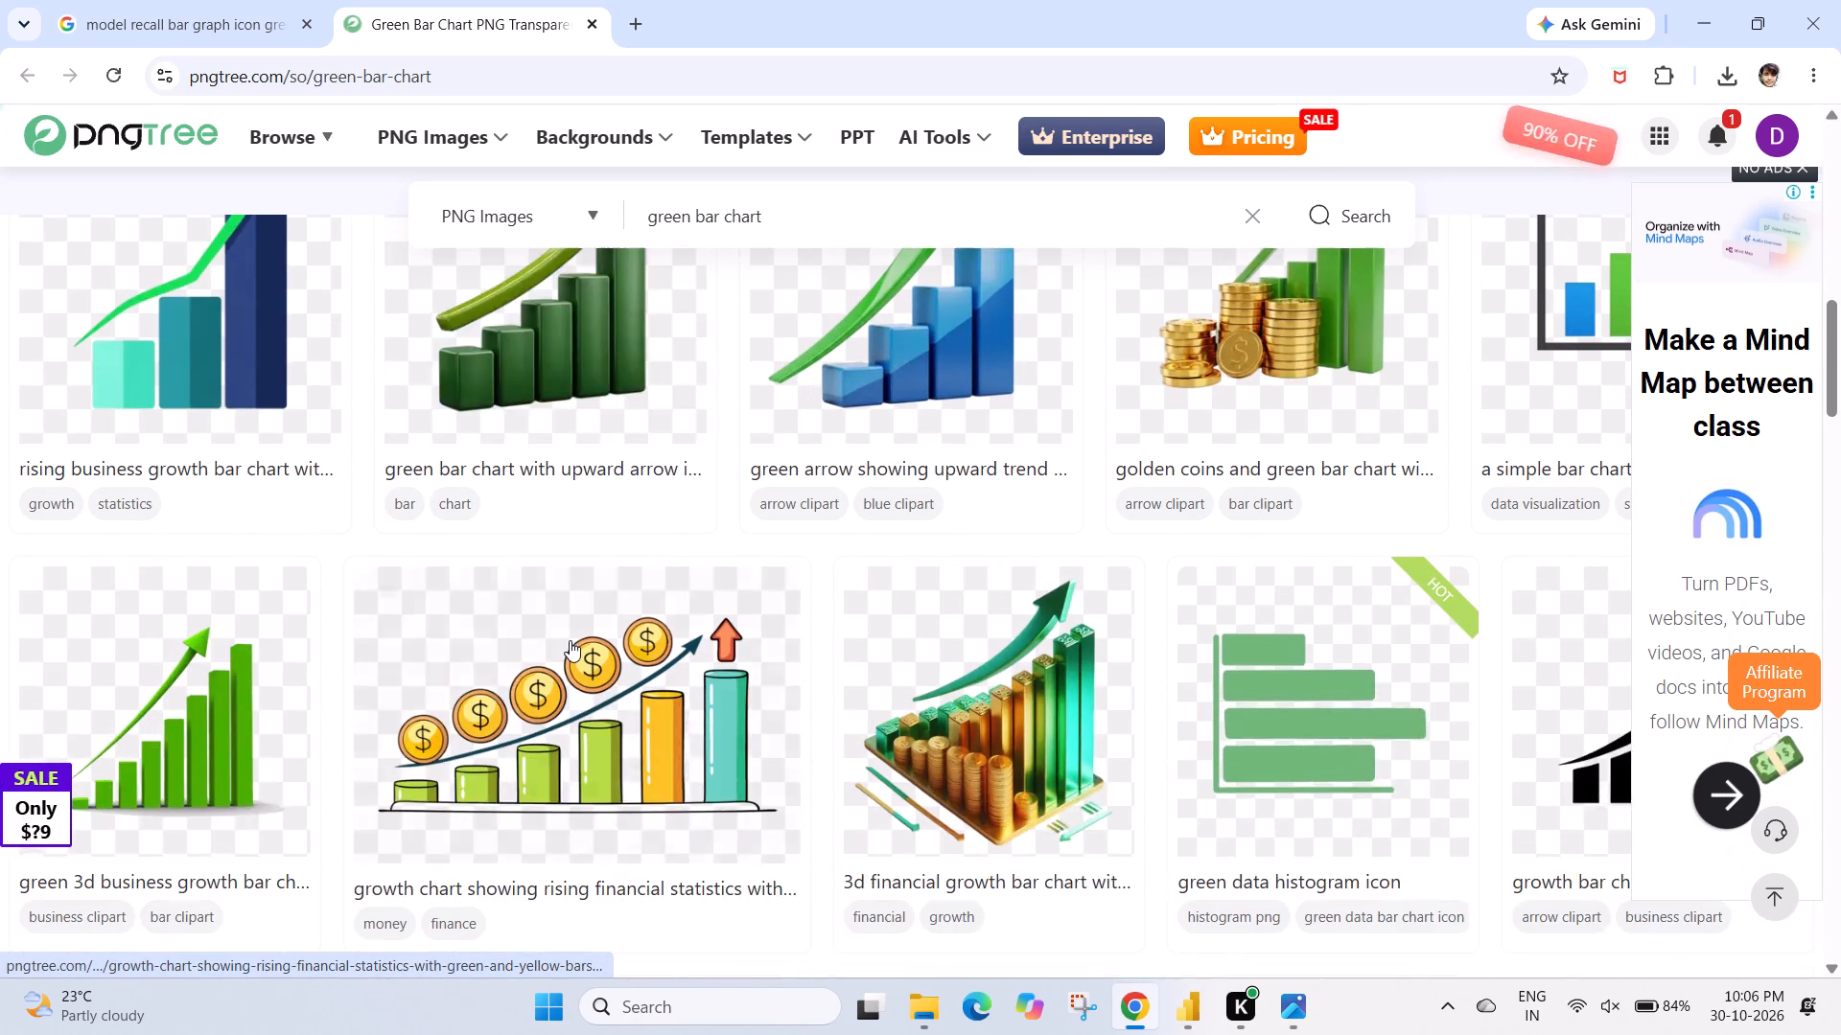
scroll(570, 640, "down", 2)
scroll(510, 793, "down", 4)
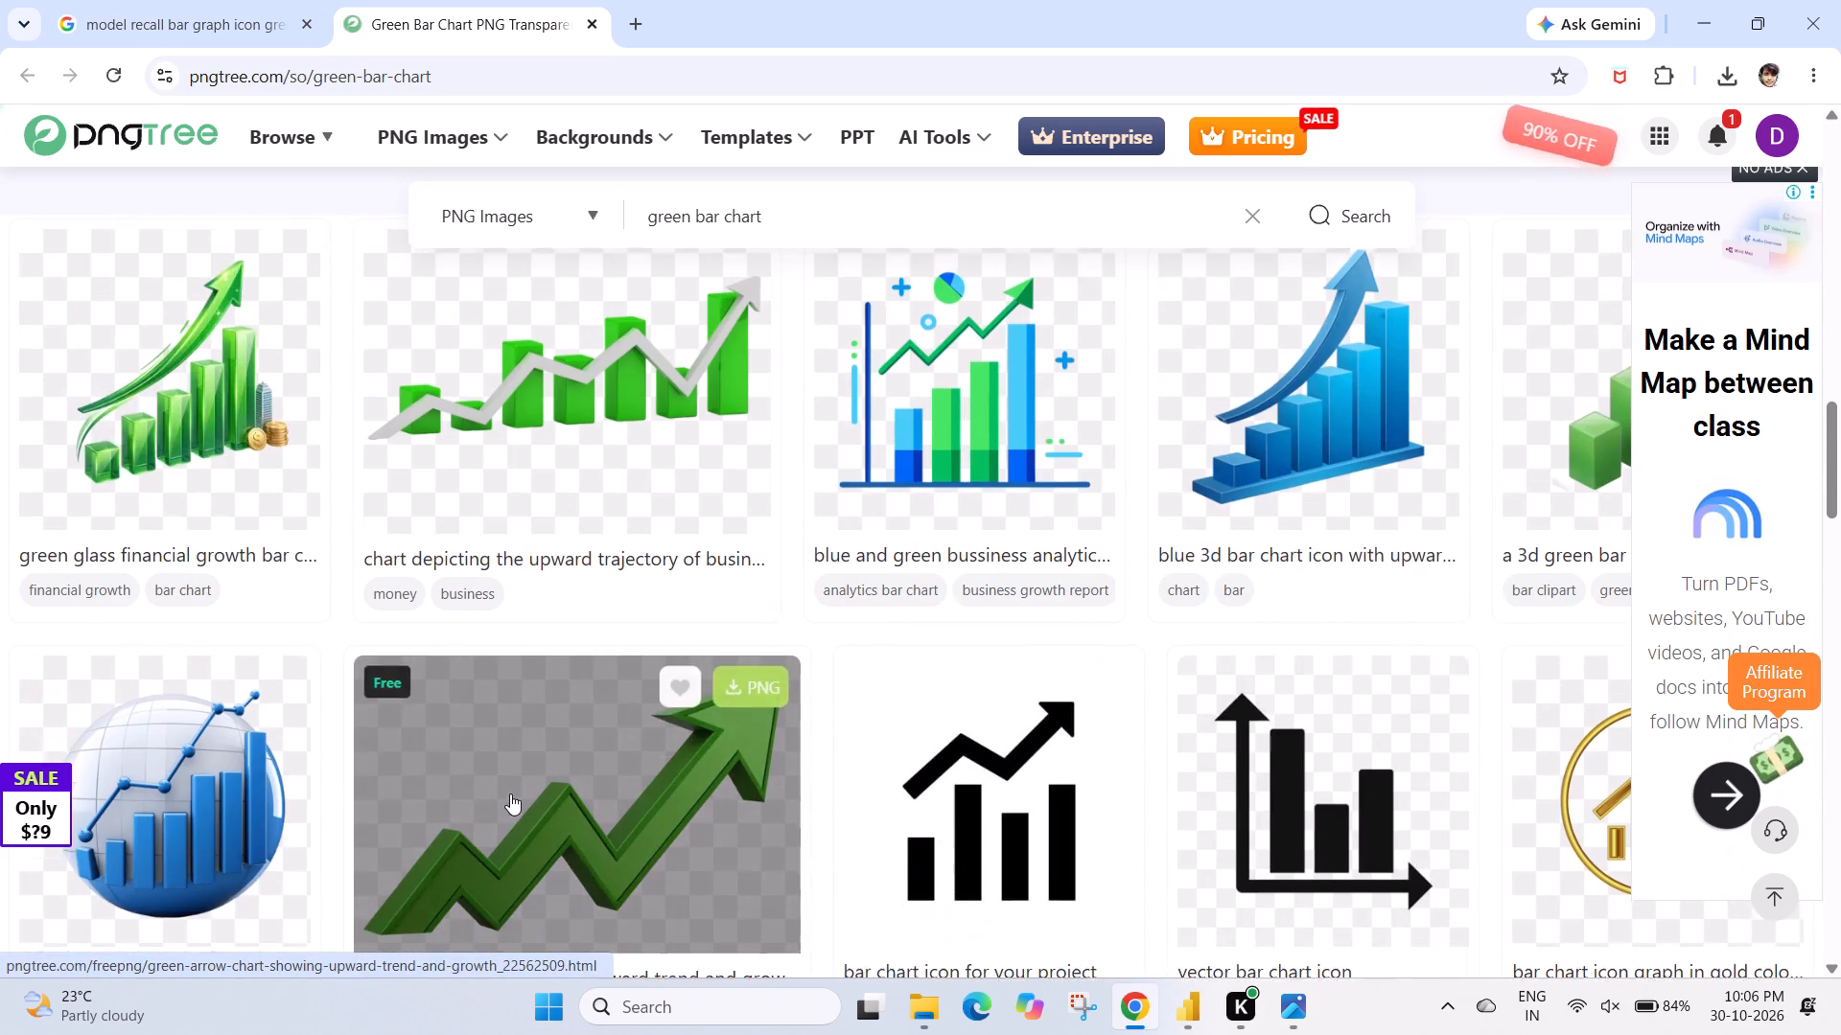
scroll(510, 793, "down", 1)
scroll(1282, 505, "down", 3)
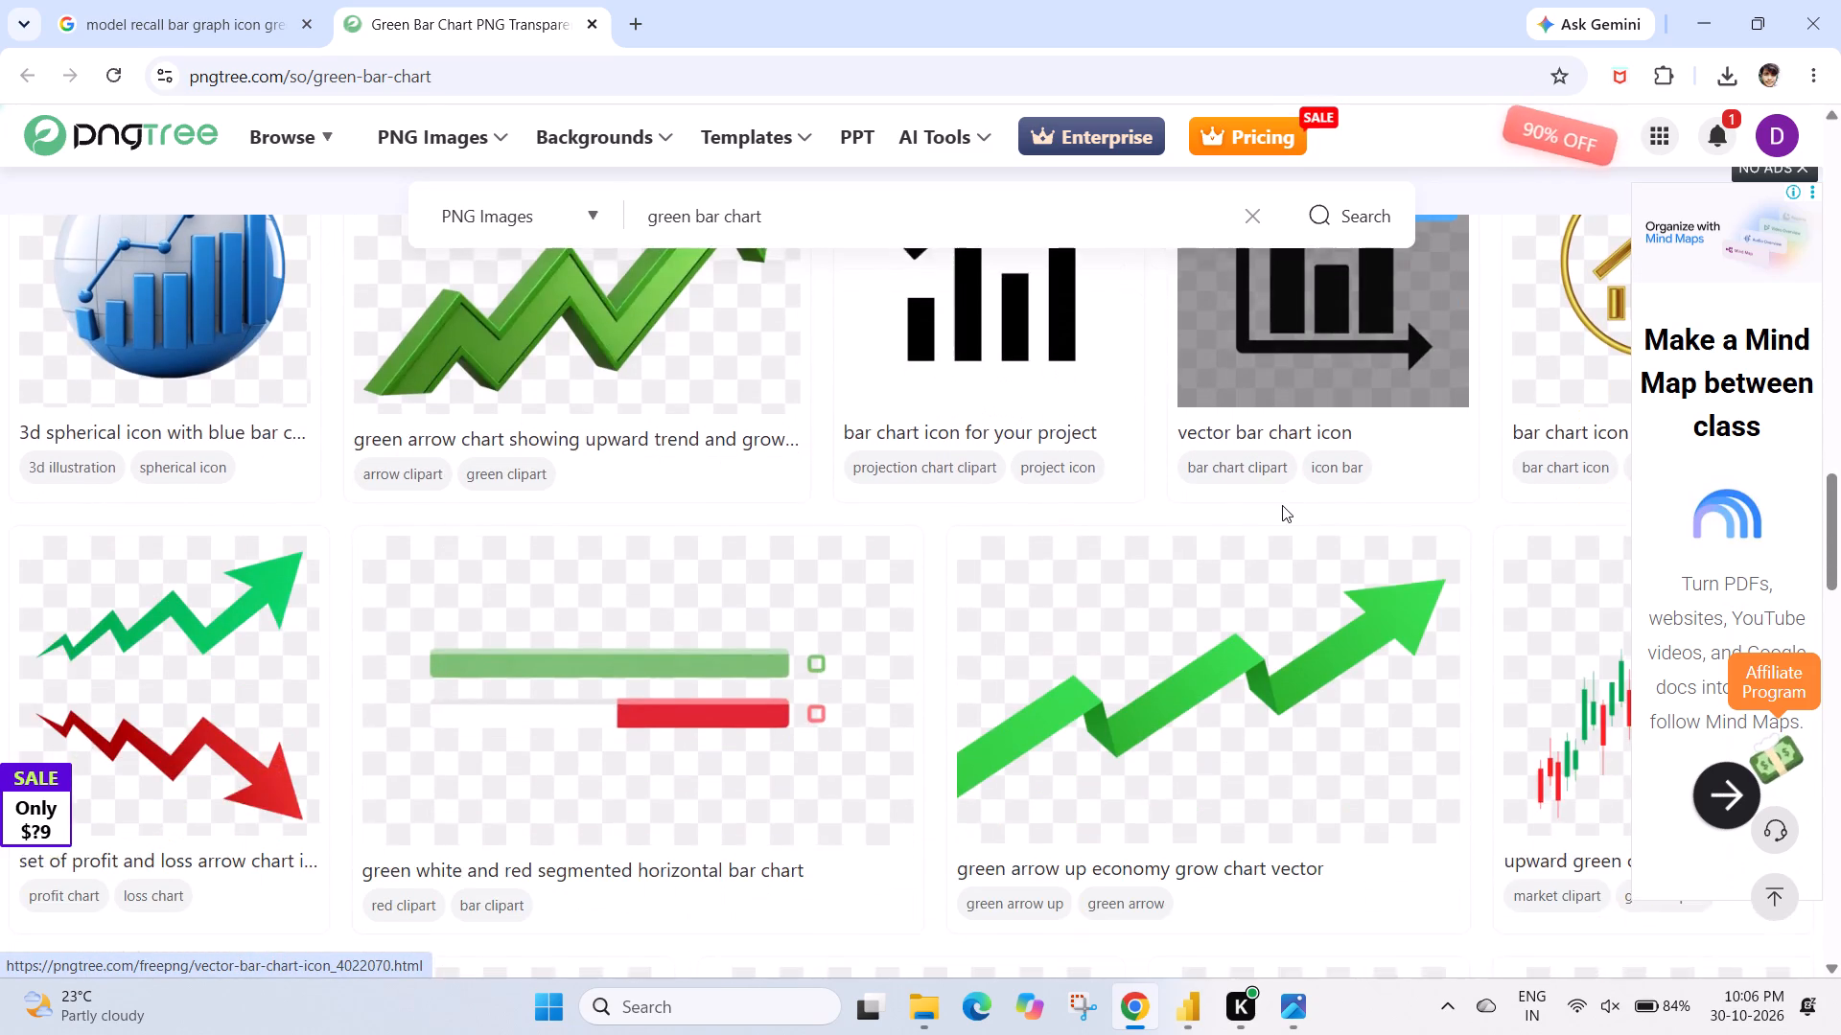
scroll(1282, 505, "down", 6)
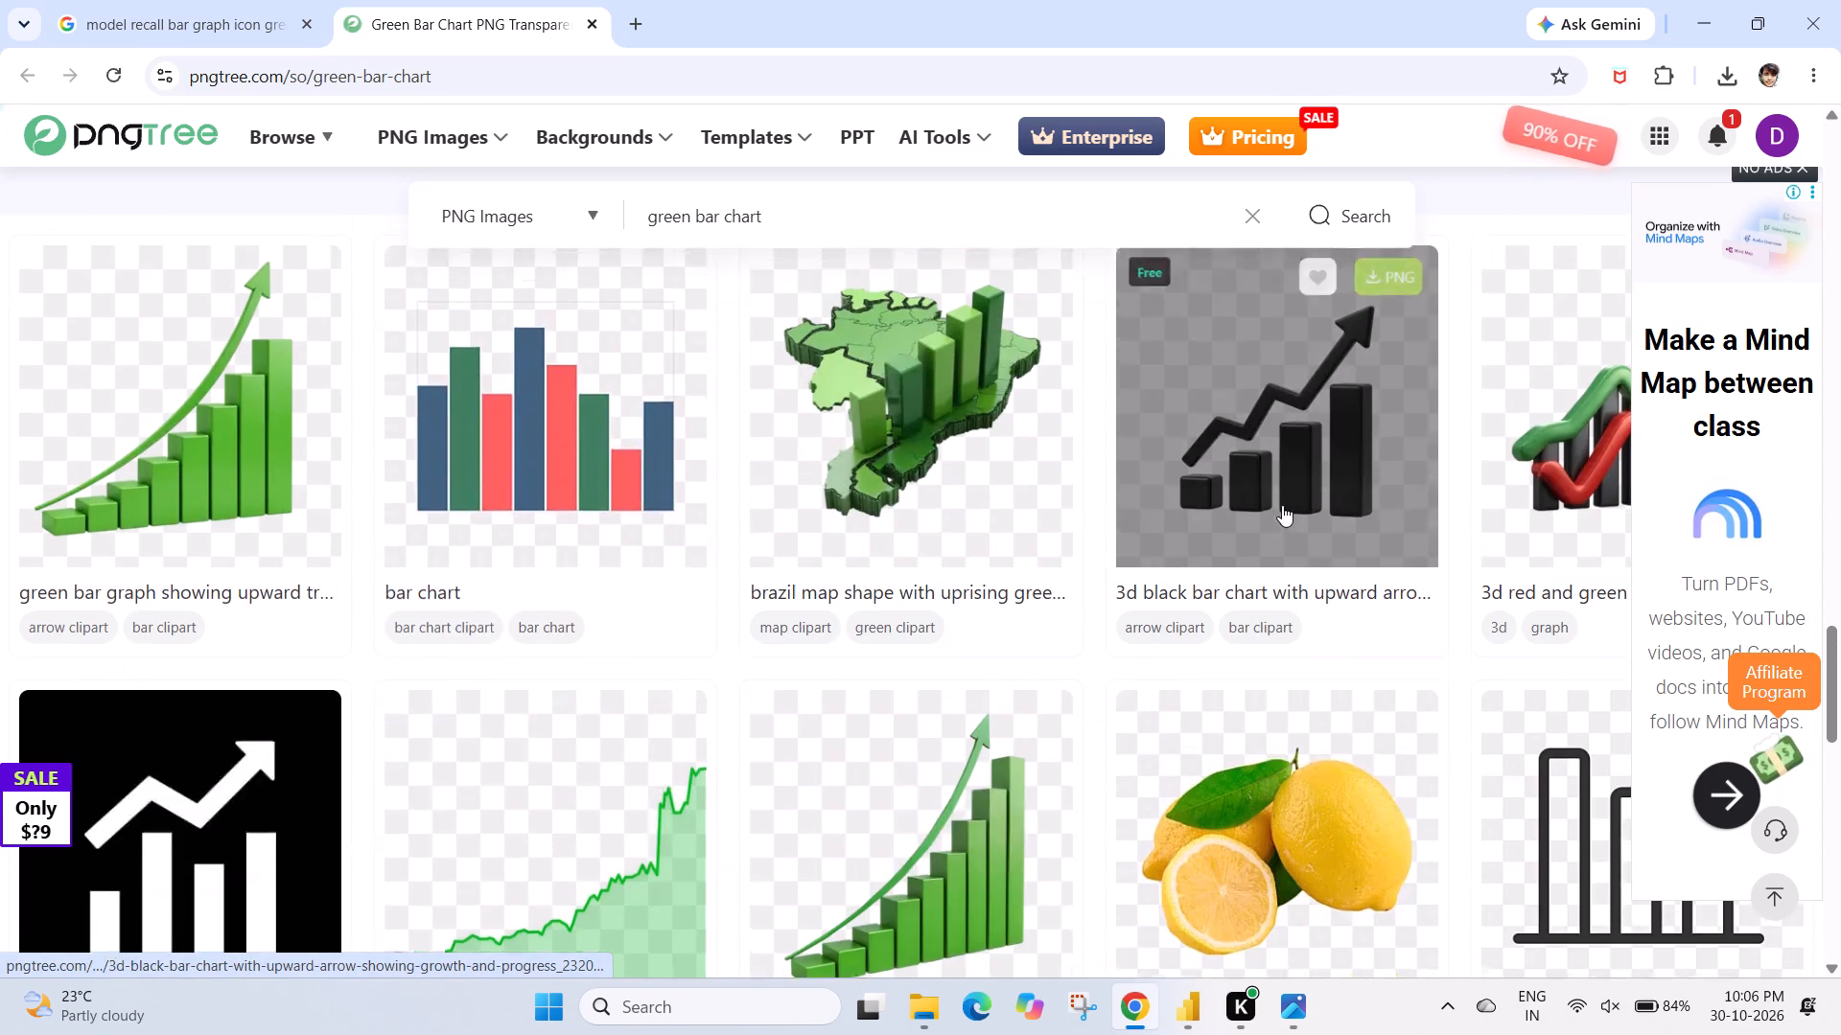
scroll(1282, 505, "down", 2)
scroll(1056, 613, "down", 5)
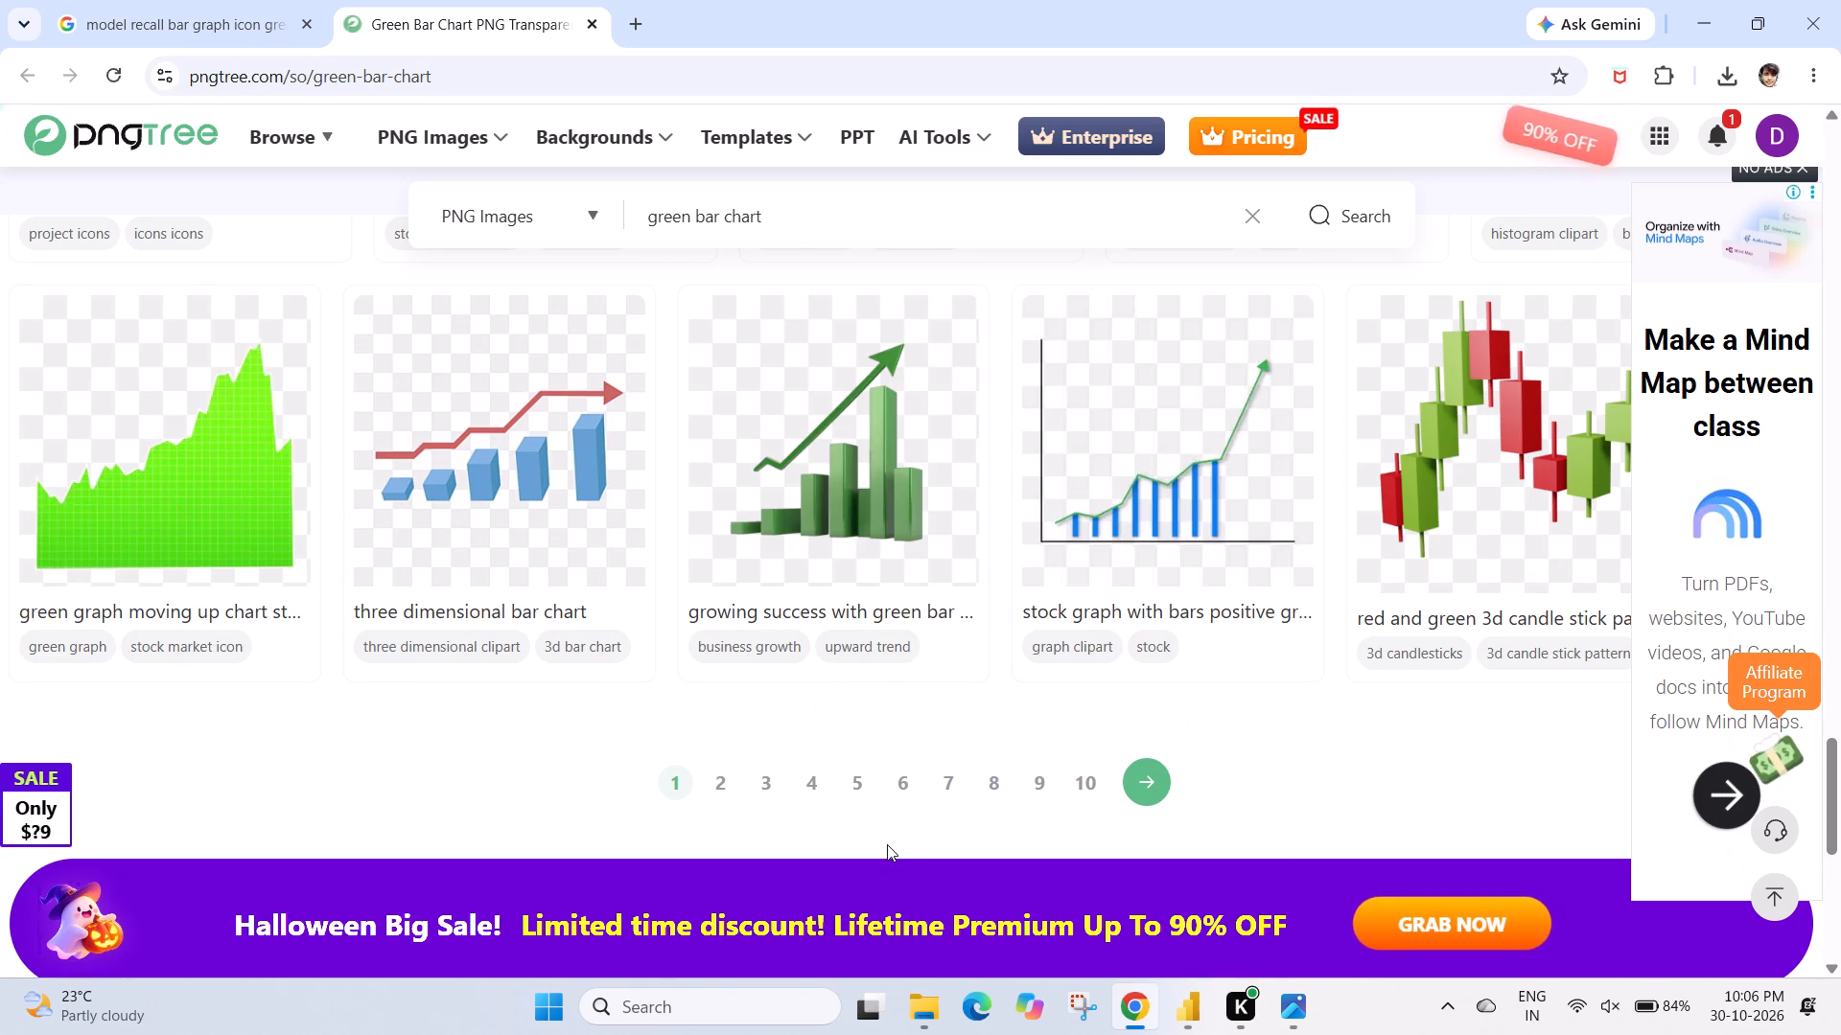
Download the "growing success with green bar graph" PNG from Pngtree using the free plan's Relax Download.
left_click(939, 332)
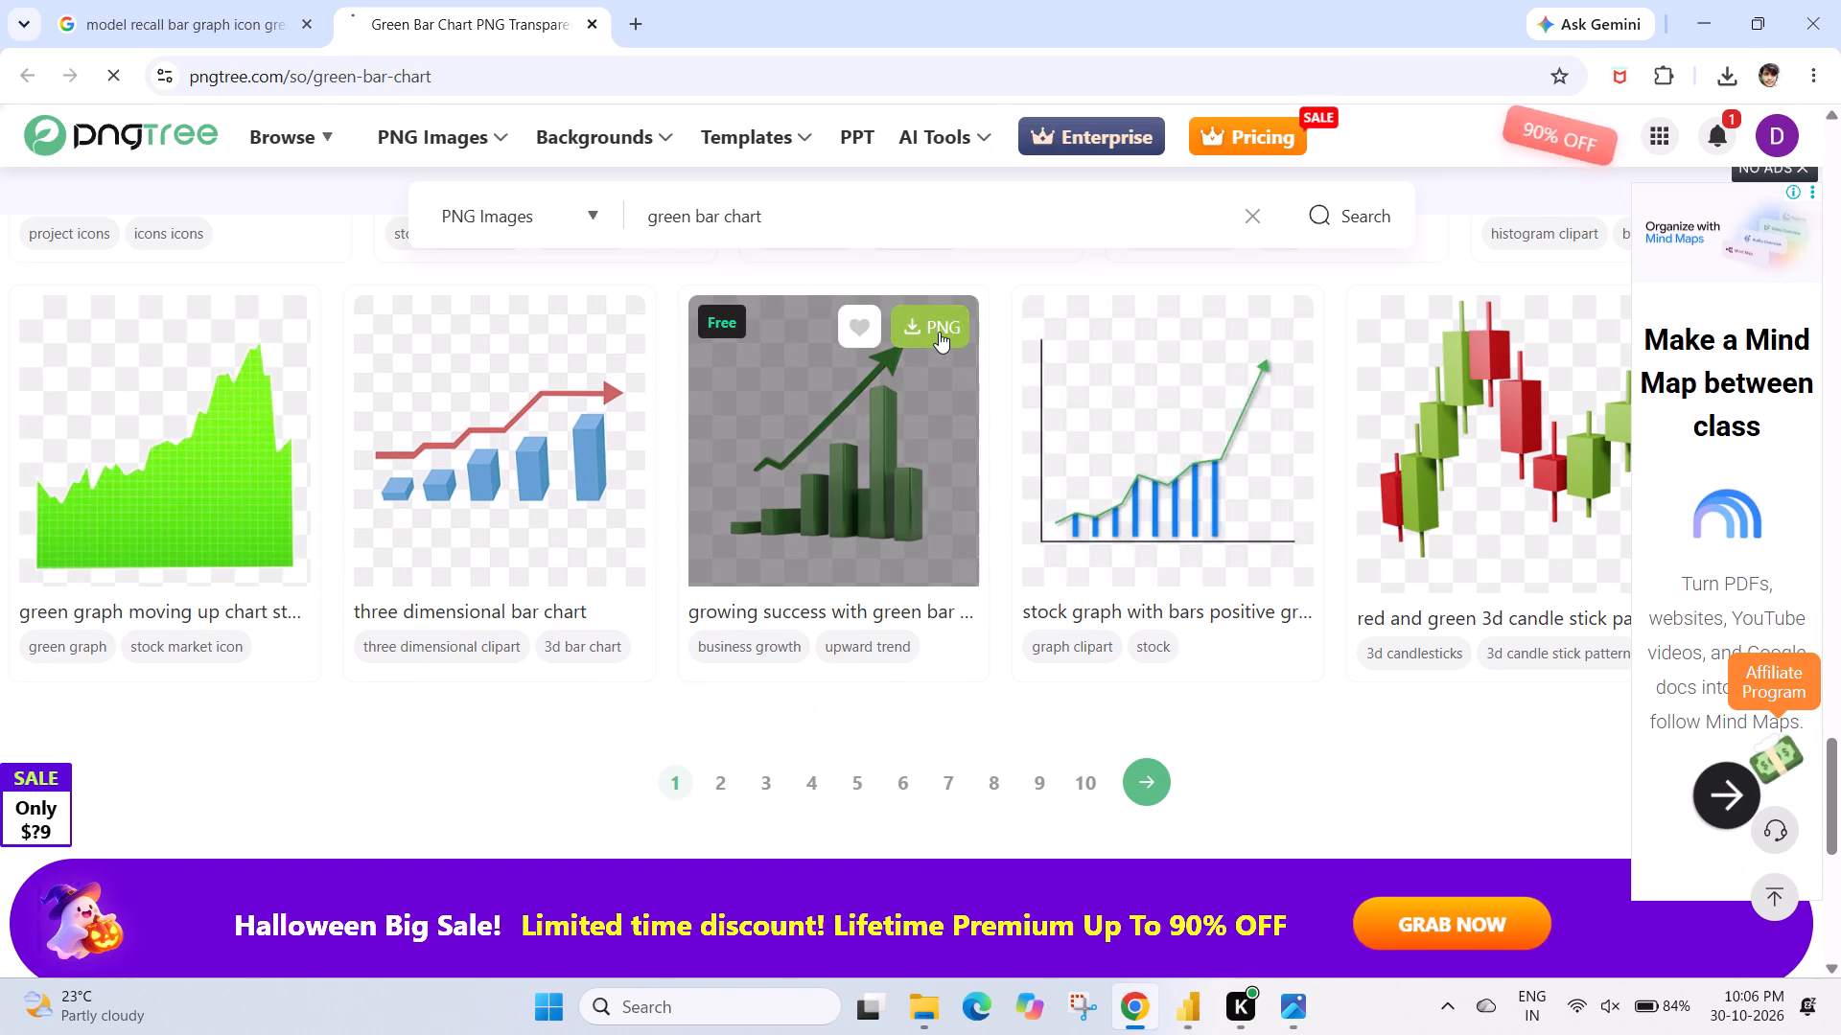
left_click(1200, 571)
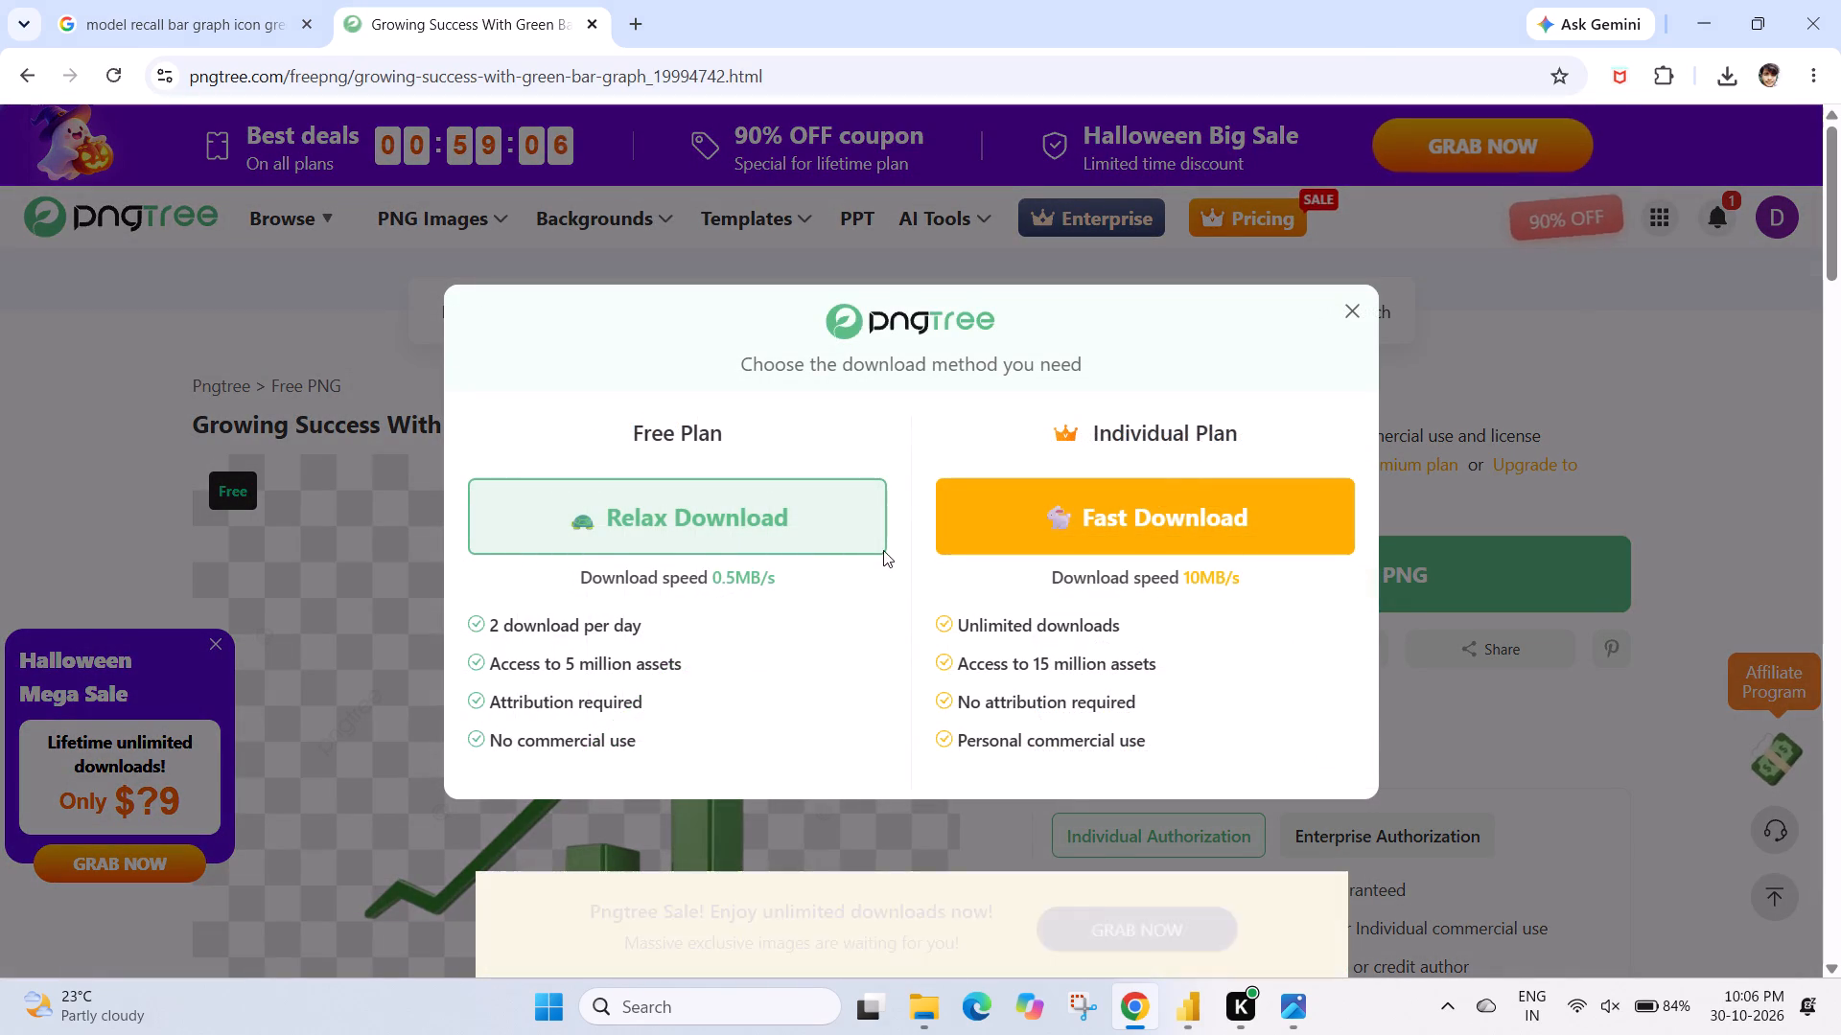
left_click(815, 530)
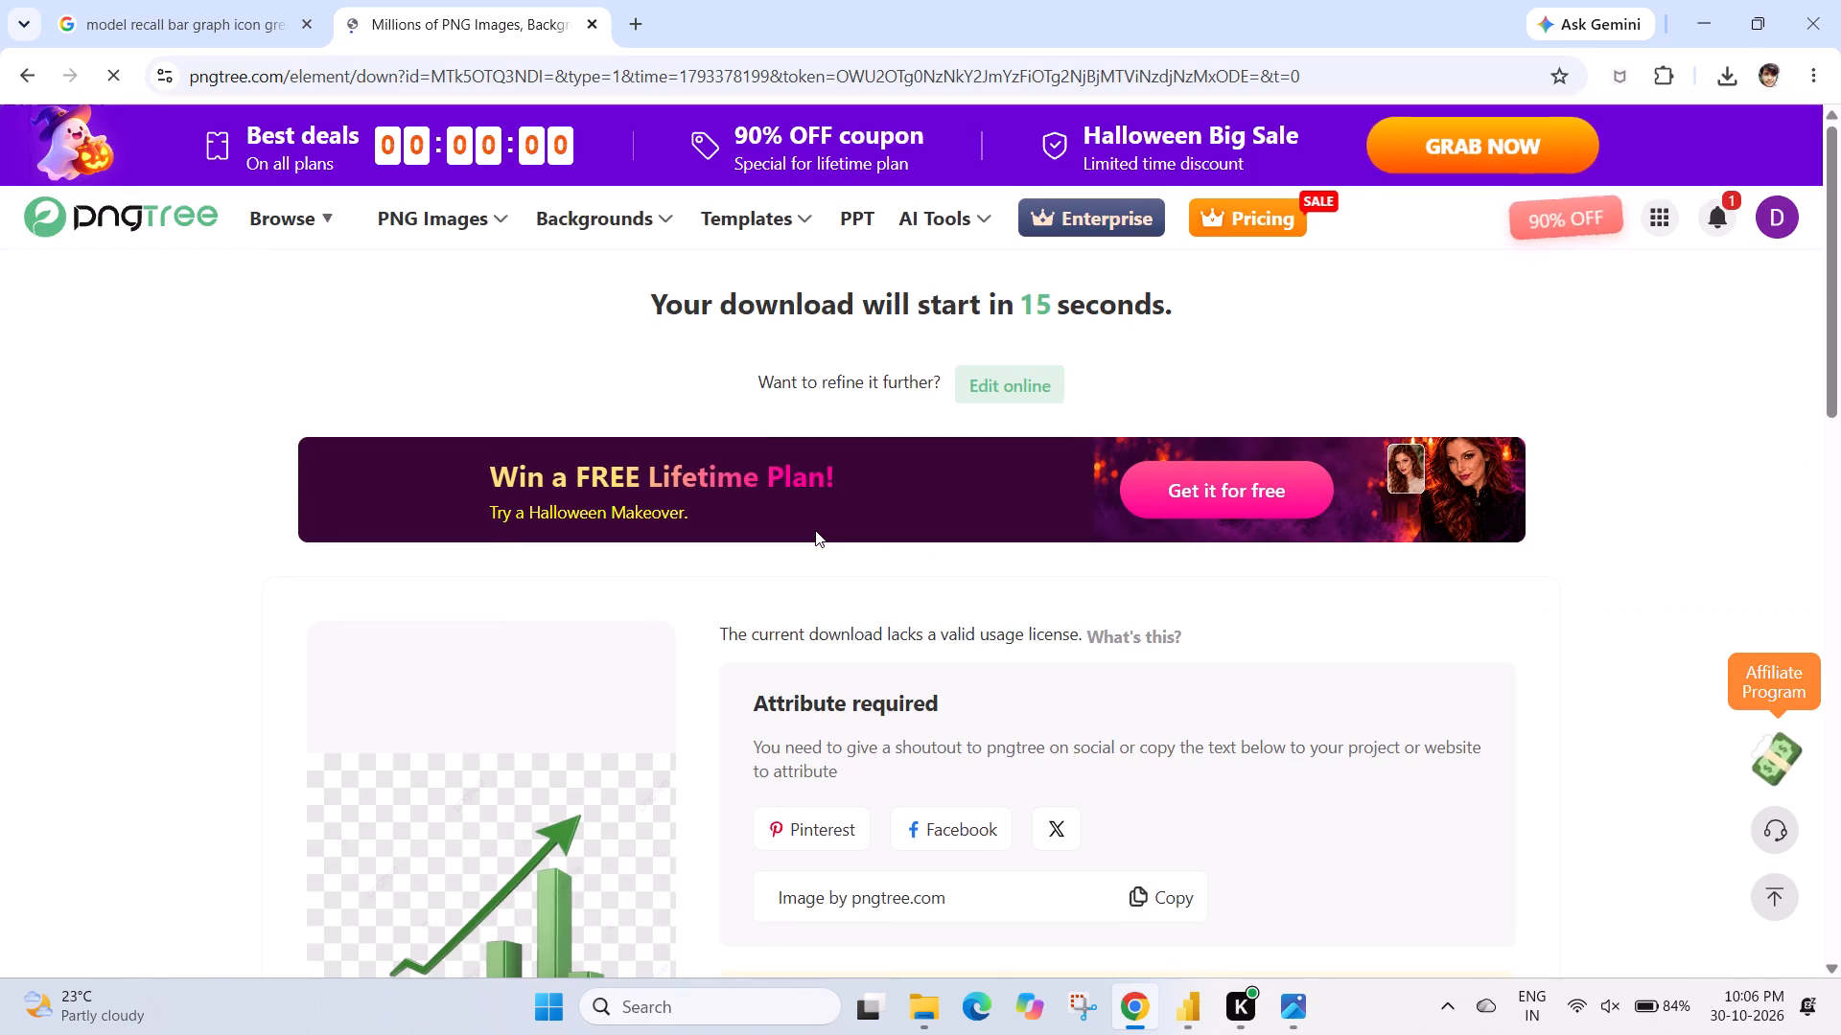
scroll(815, 530, "down", 6)
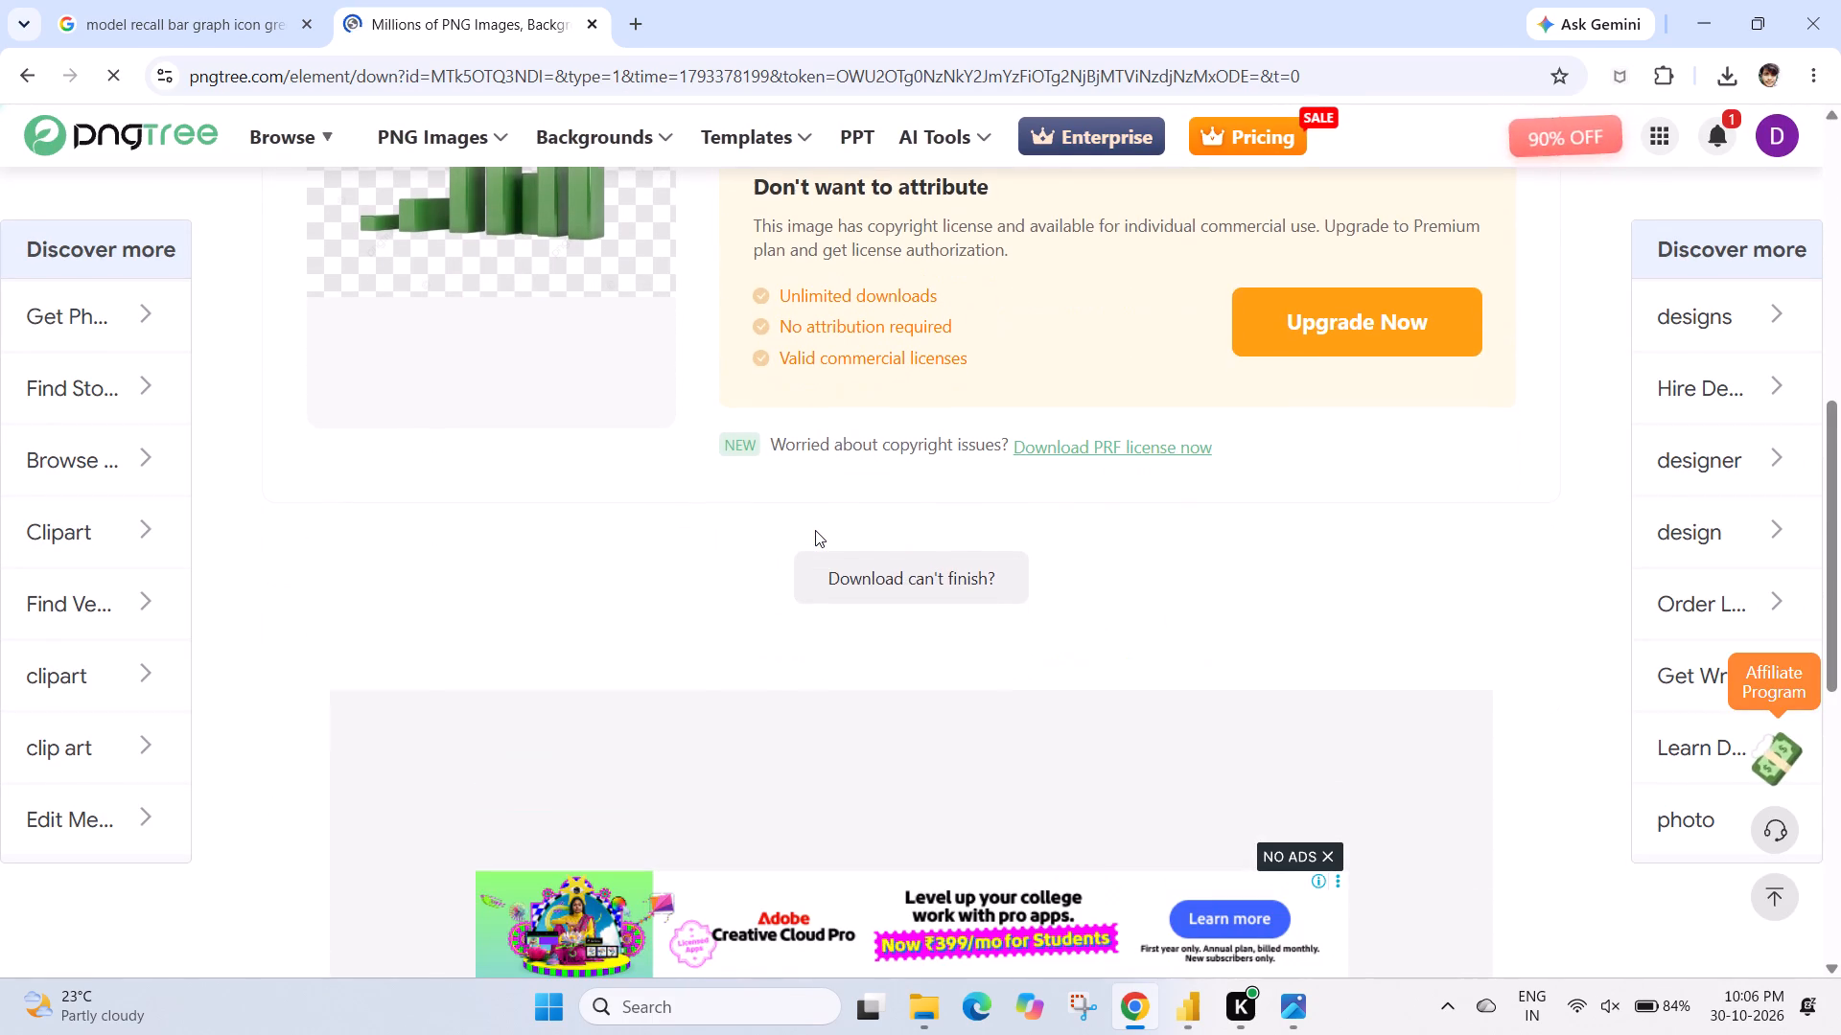
scroll(815, 530, "down", 6)
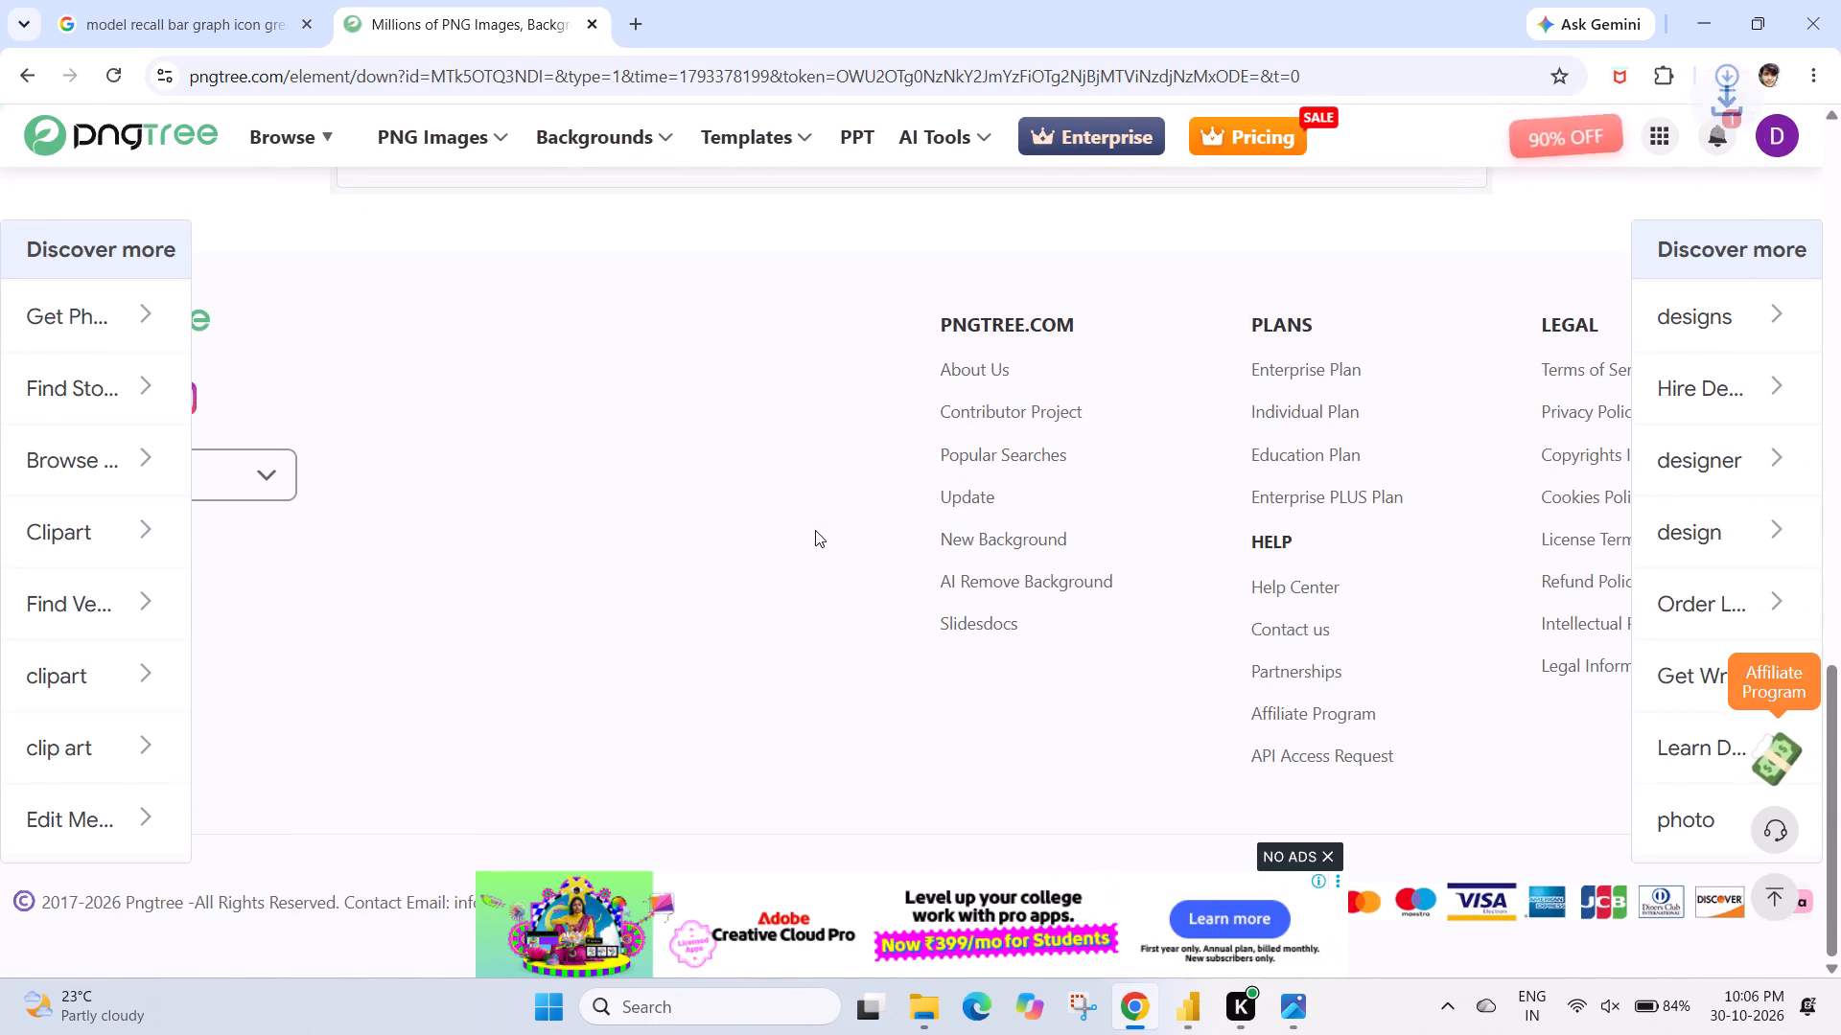
scroll(815, 530, "up", 7)
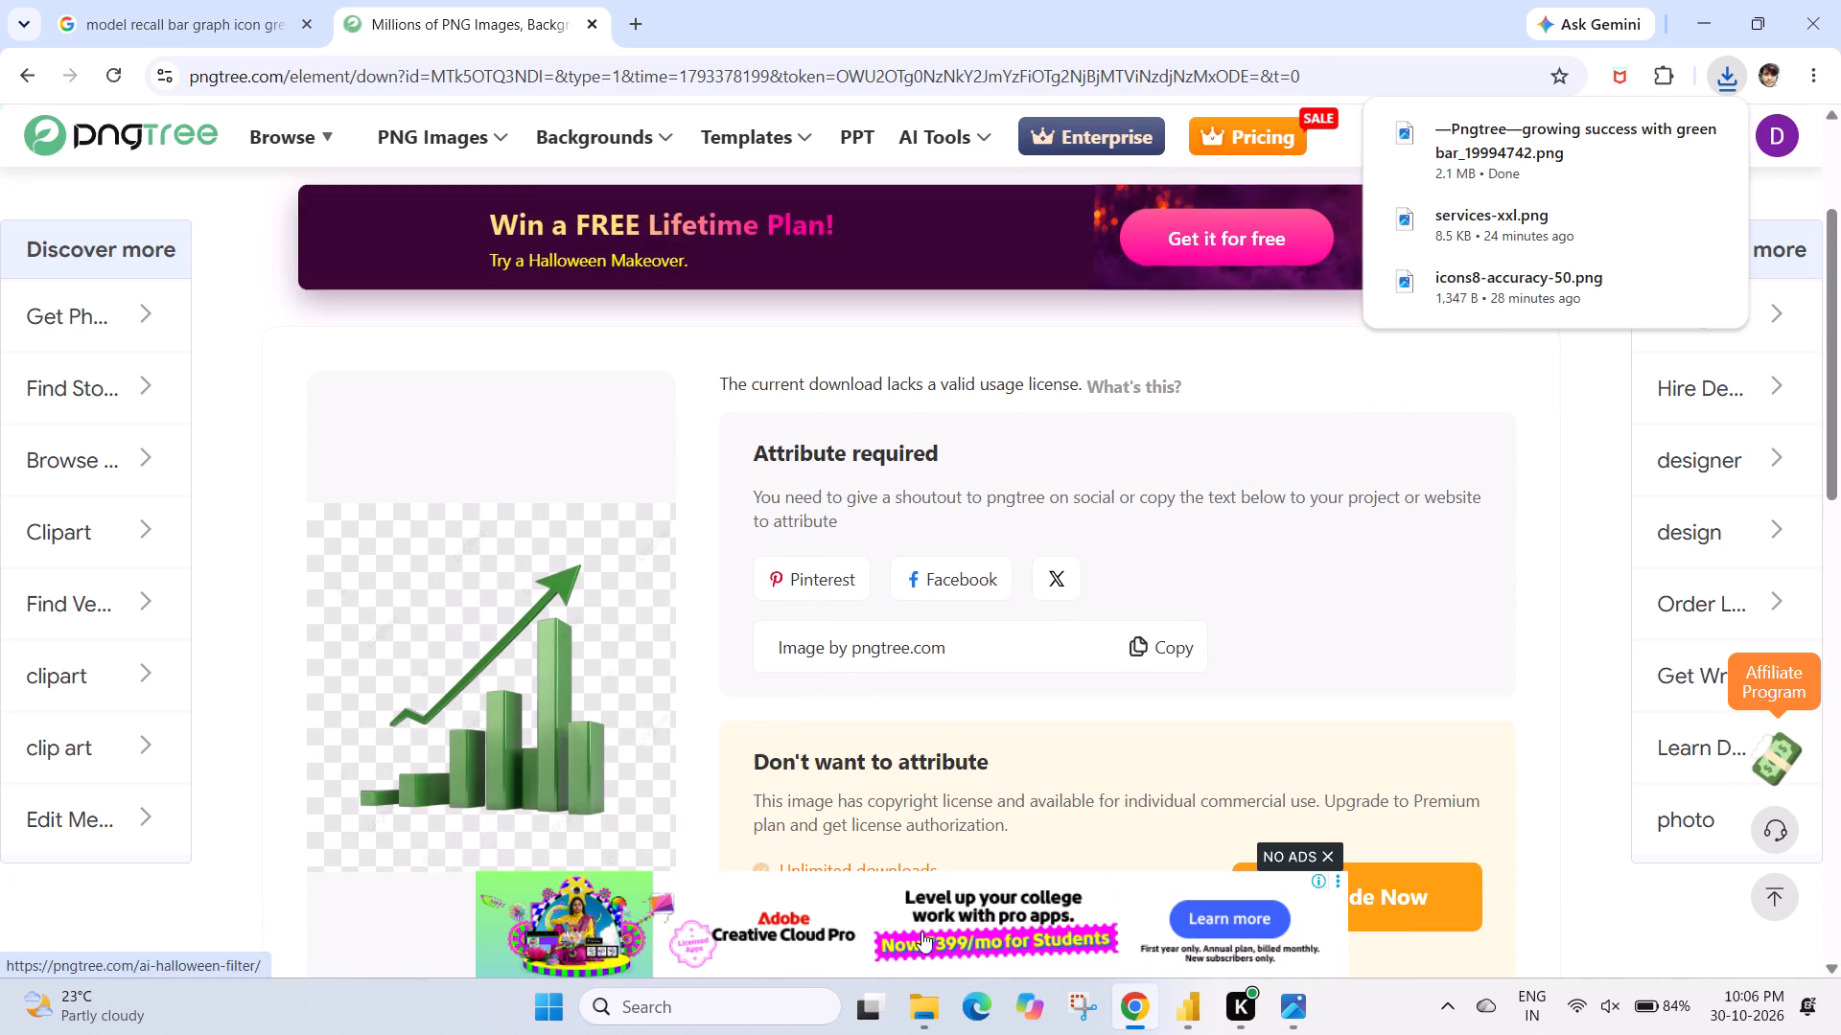
Switch to Power BI and enable the callout image on the lower Recall card, with image fit set to Fit.
left_click(1193, 1004)
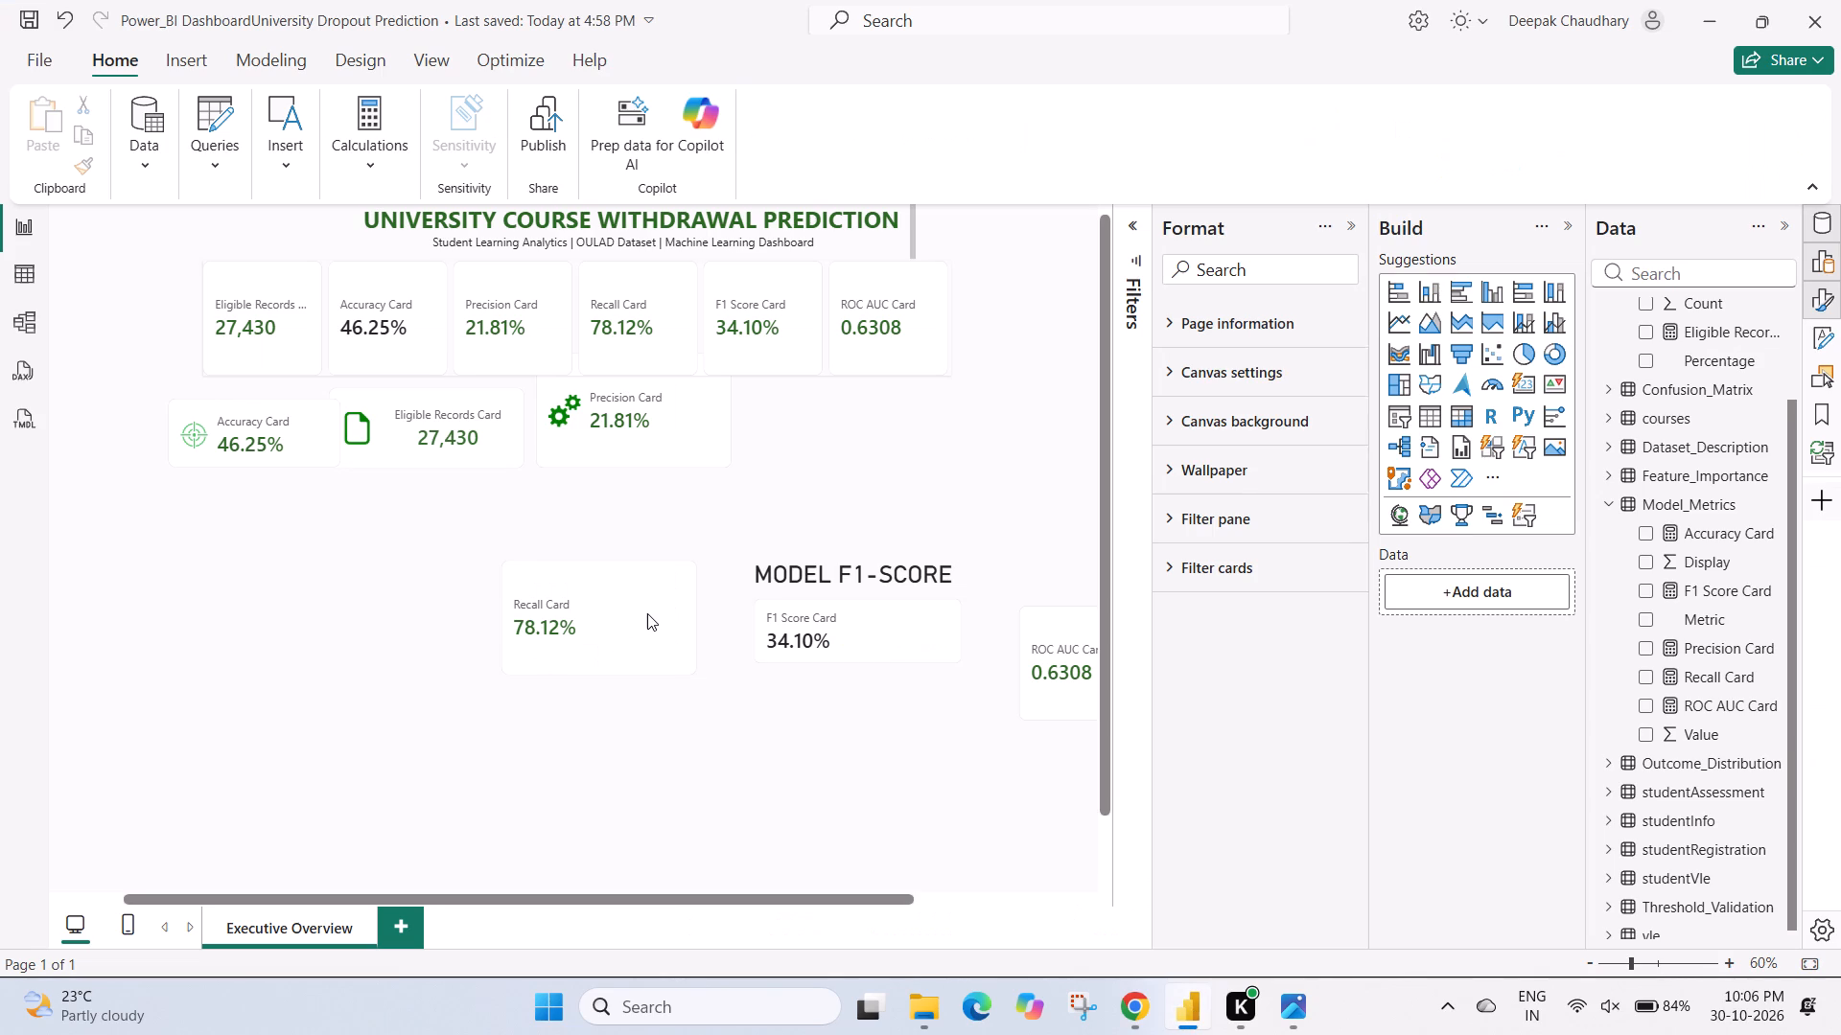
left_click(645, 612)
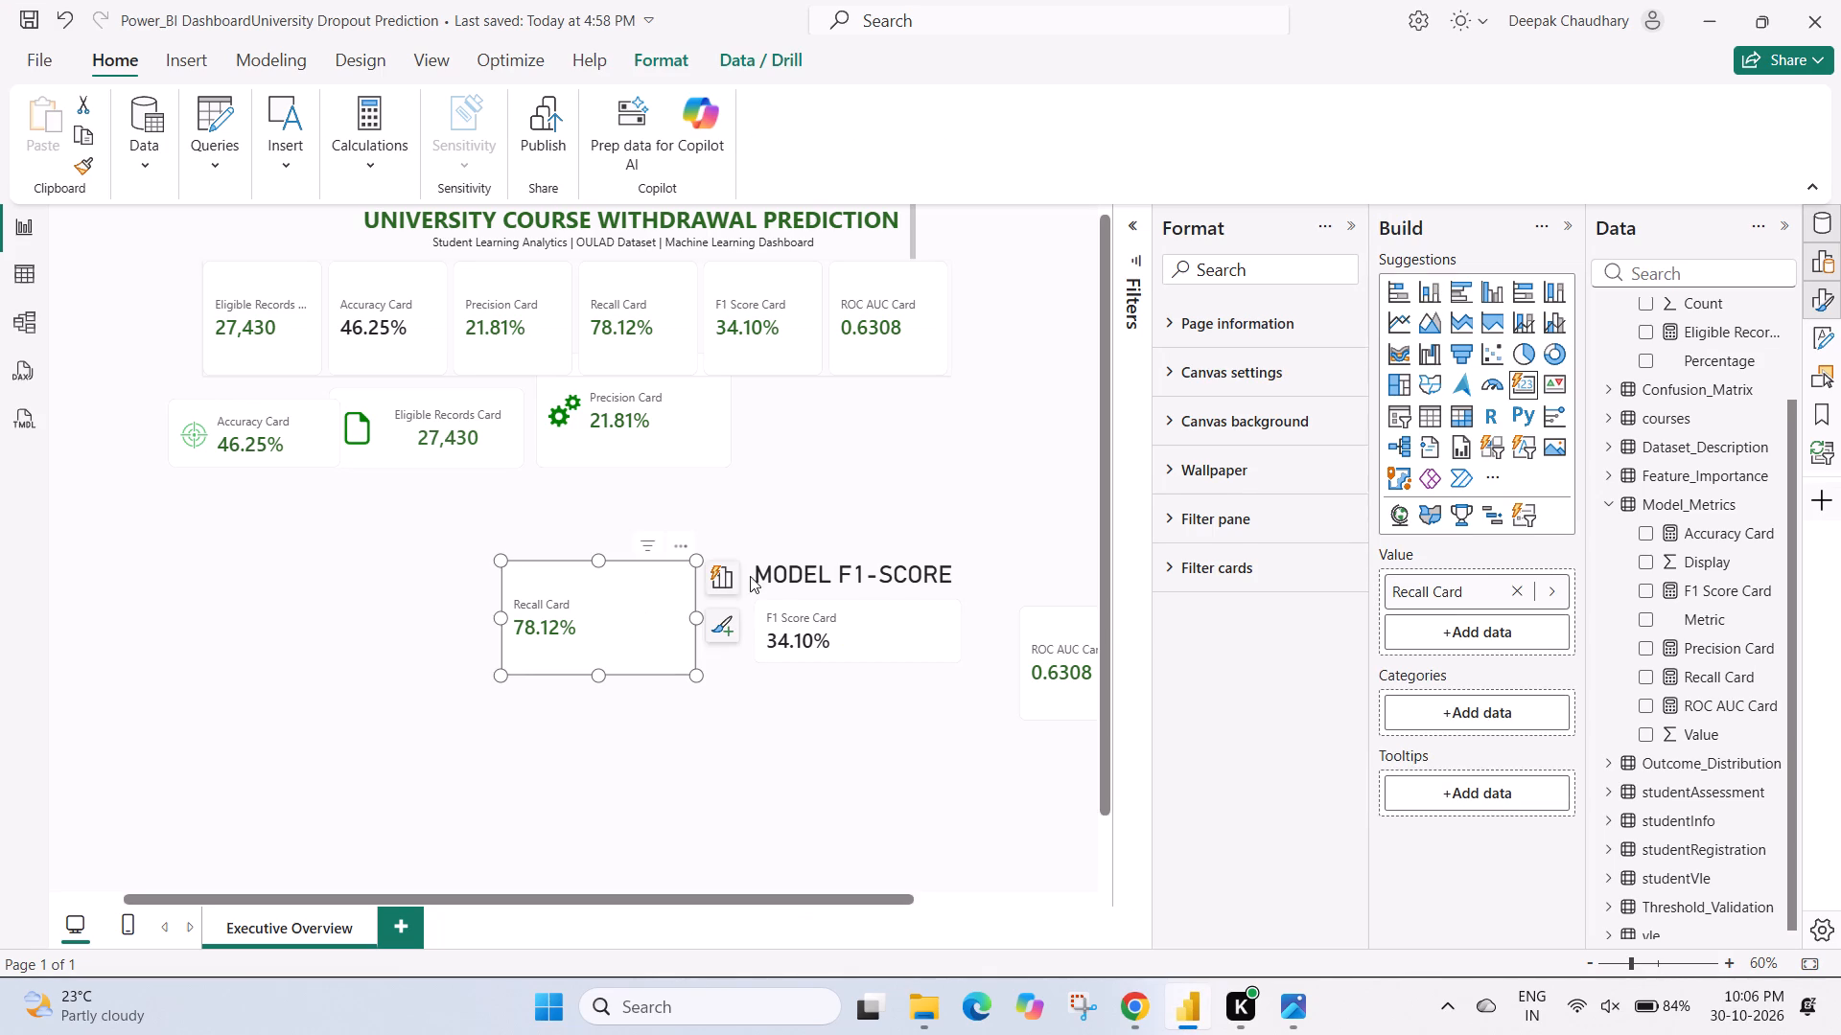
scroll(1262, 719, "down", 5)
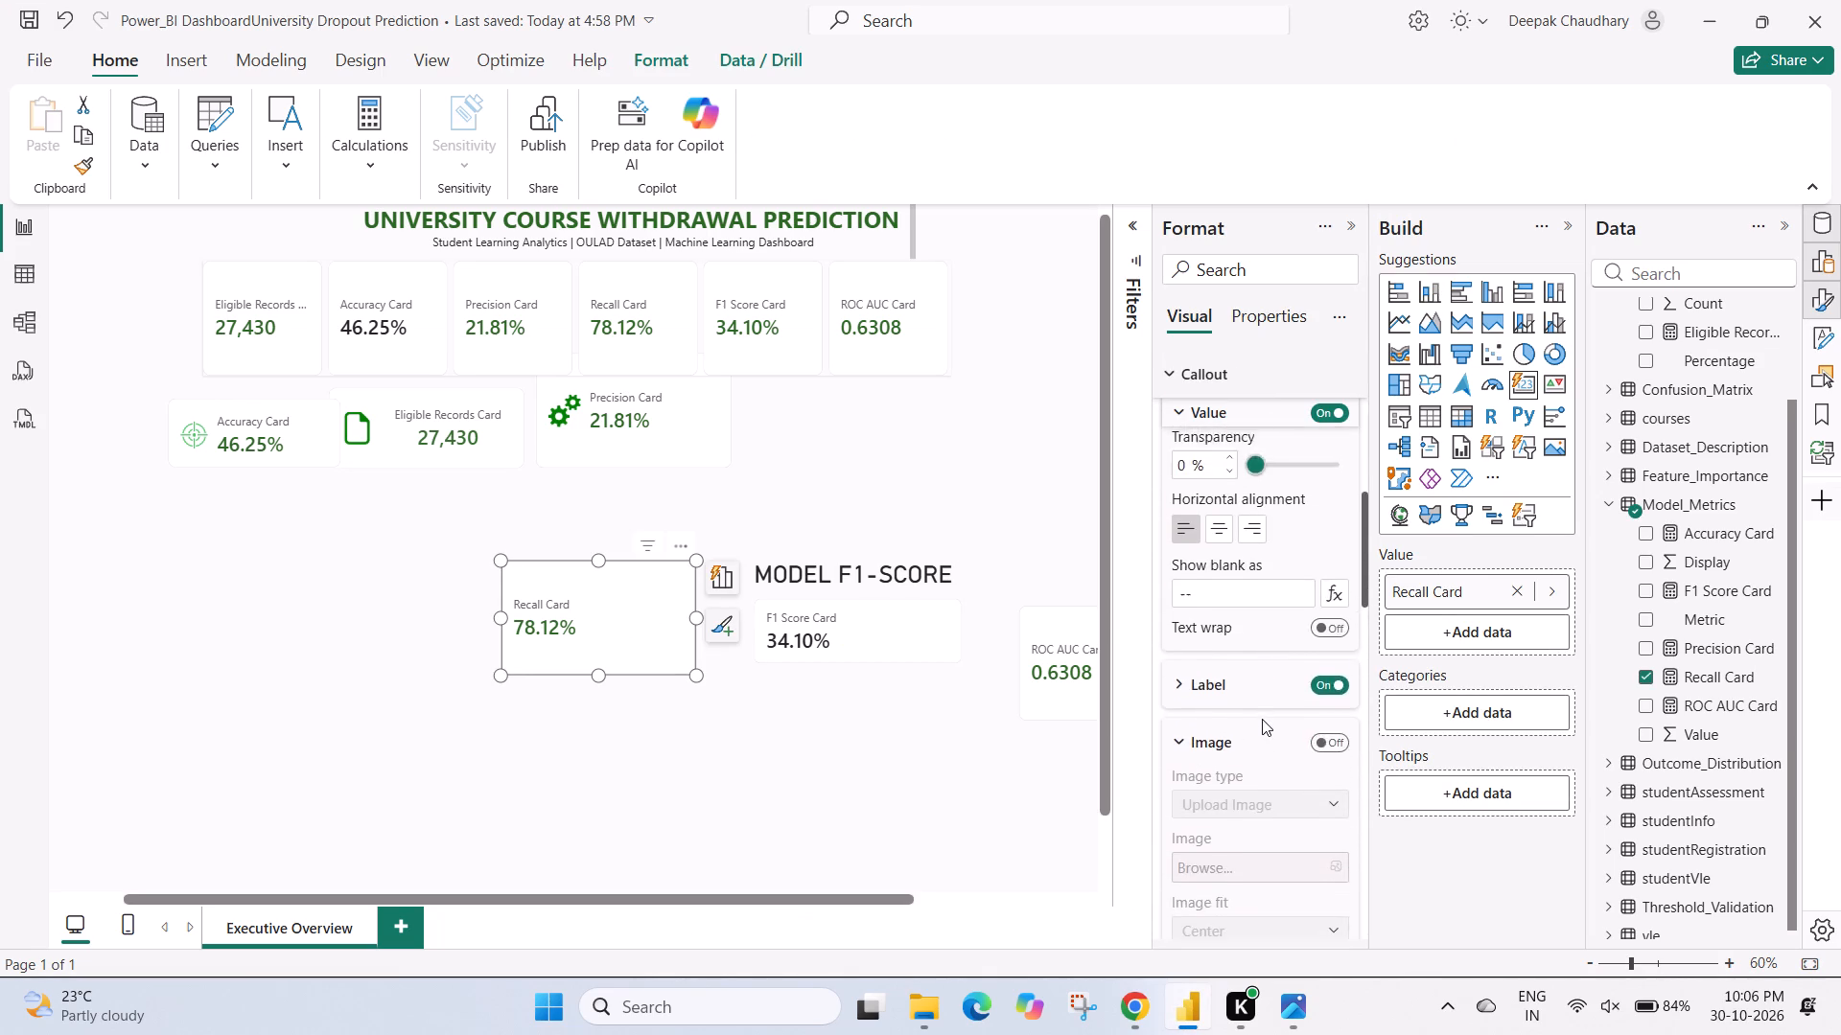
scroll(1262, 719, "down", 1)
left_click(1335, 534)
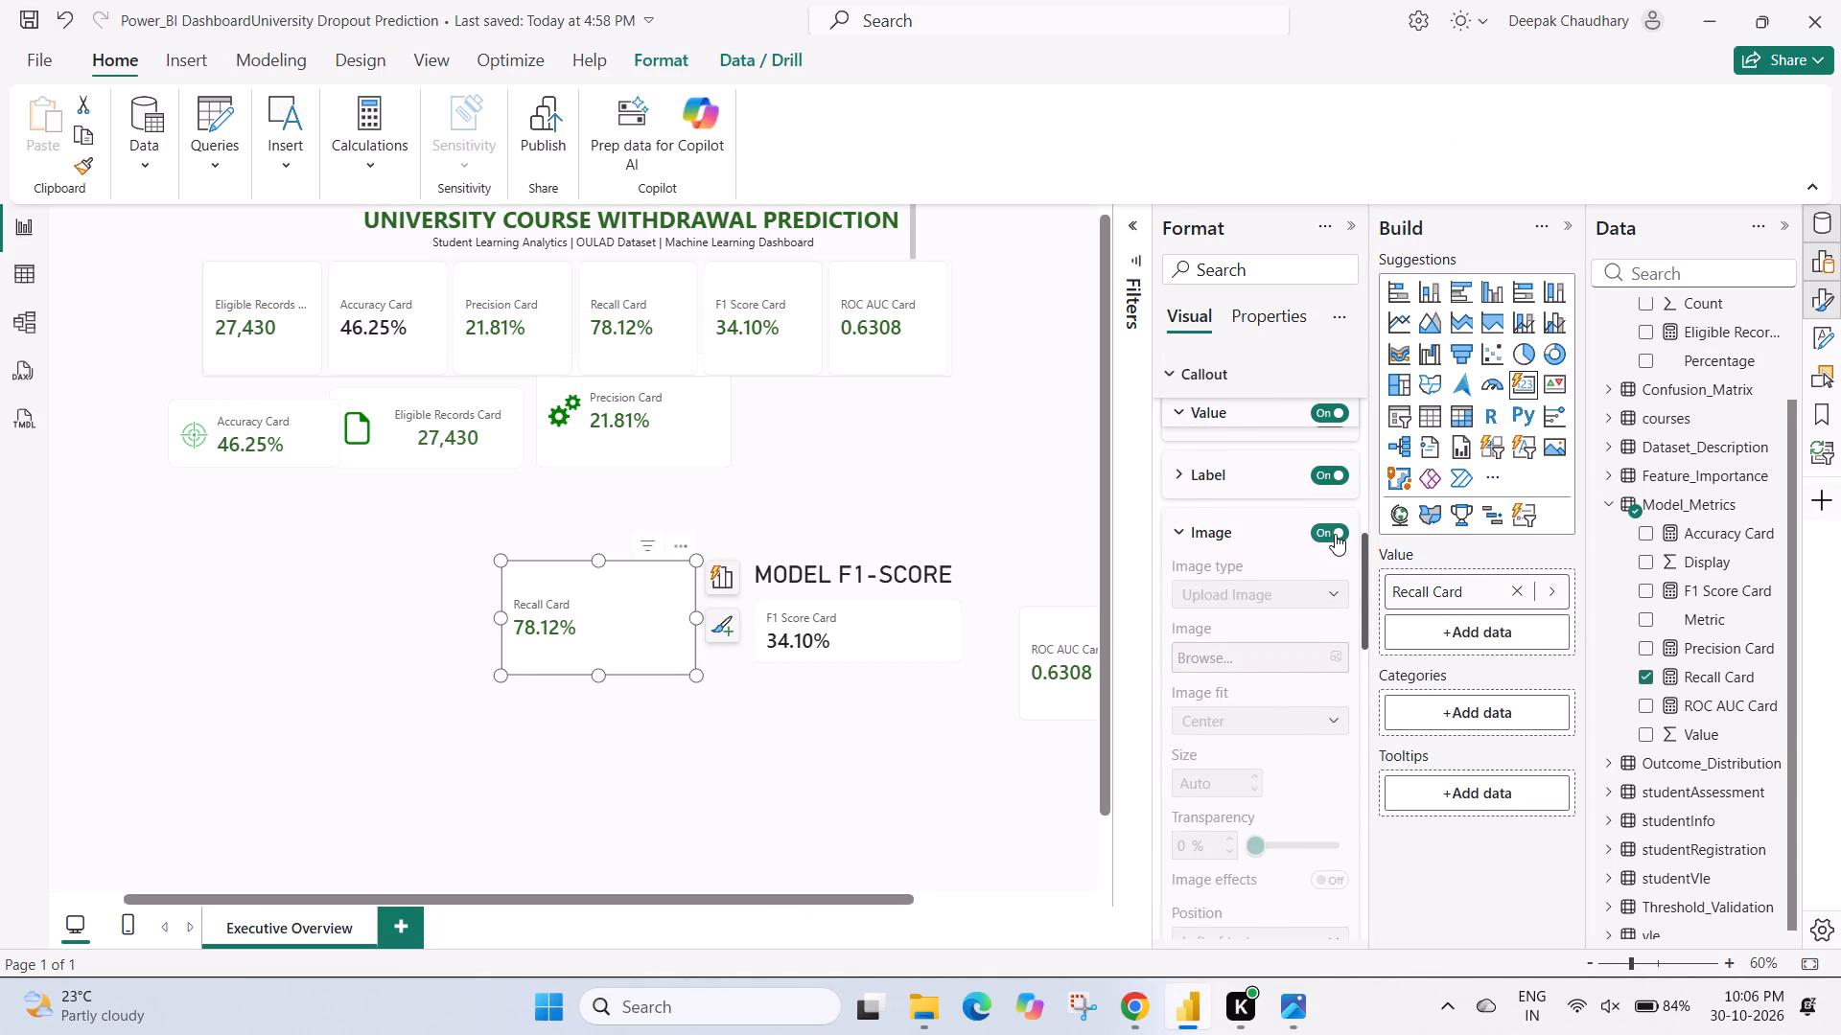
scroll(1238, 708, "down", 1)
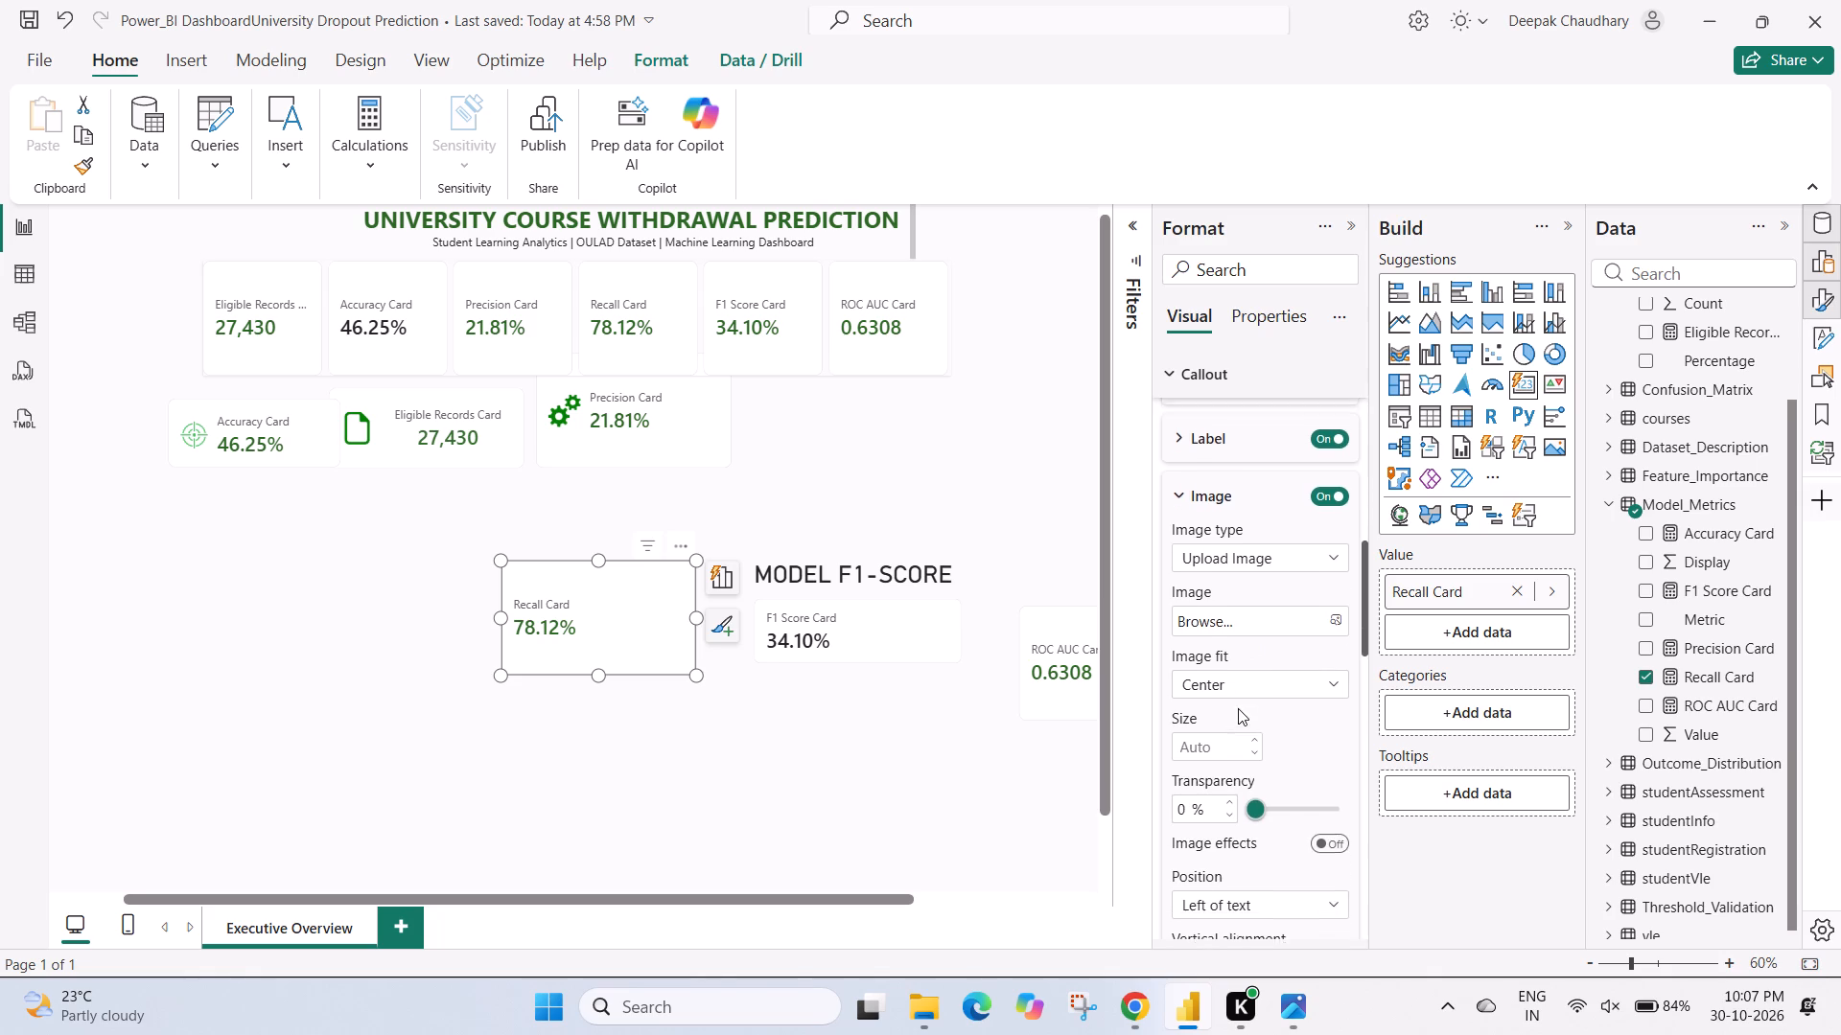
scroll(1238, 708, "down", 1)
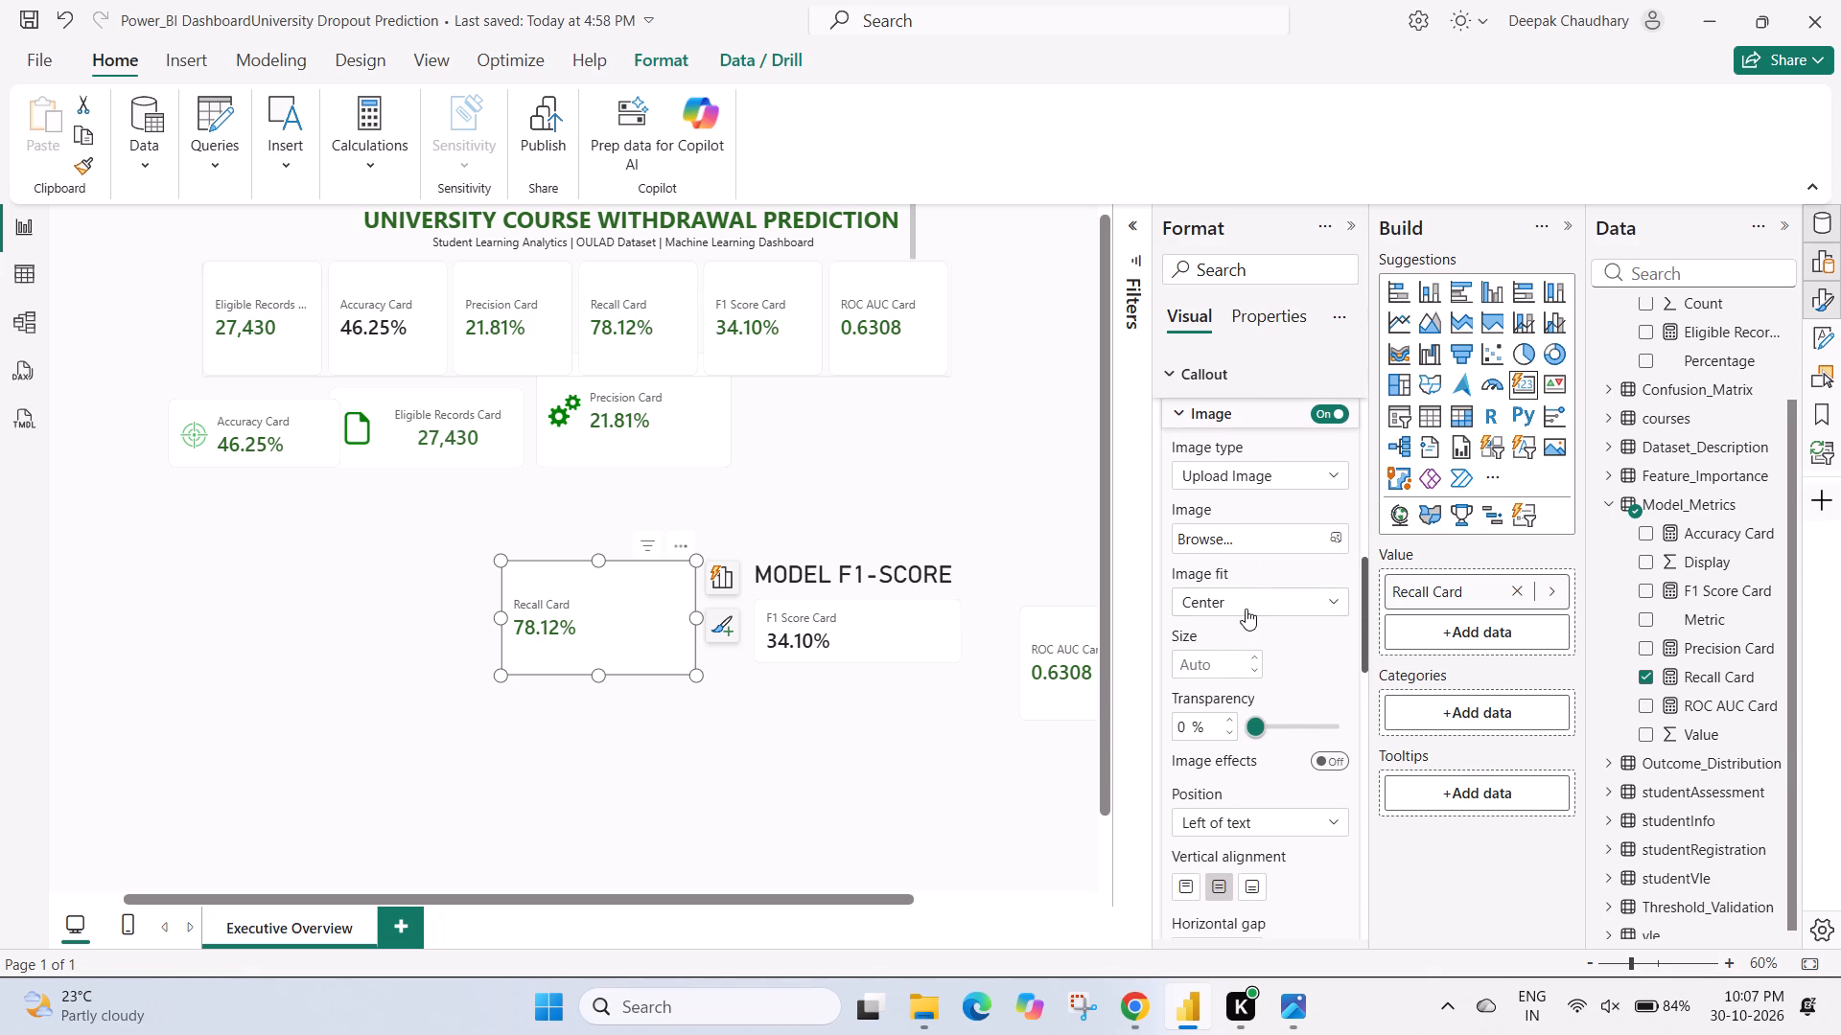
left_click(1246, 596)
left_click(1213, 630)
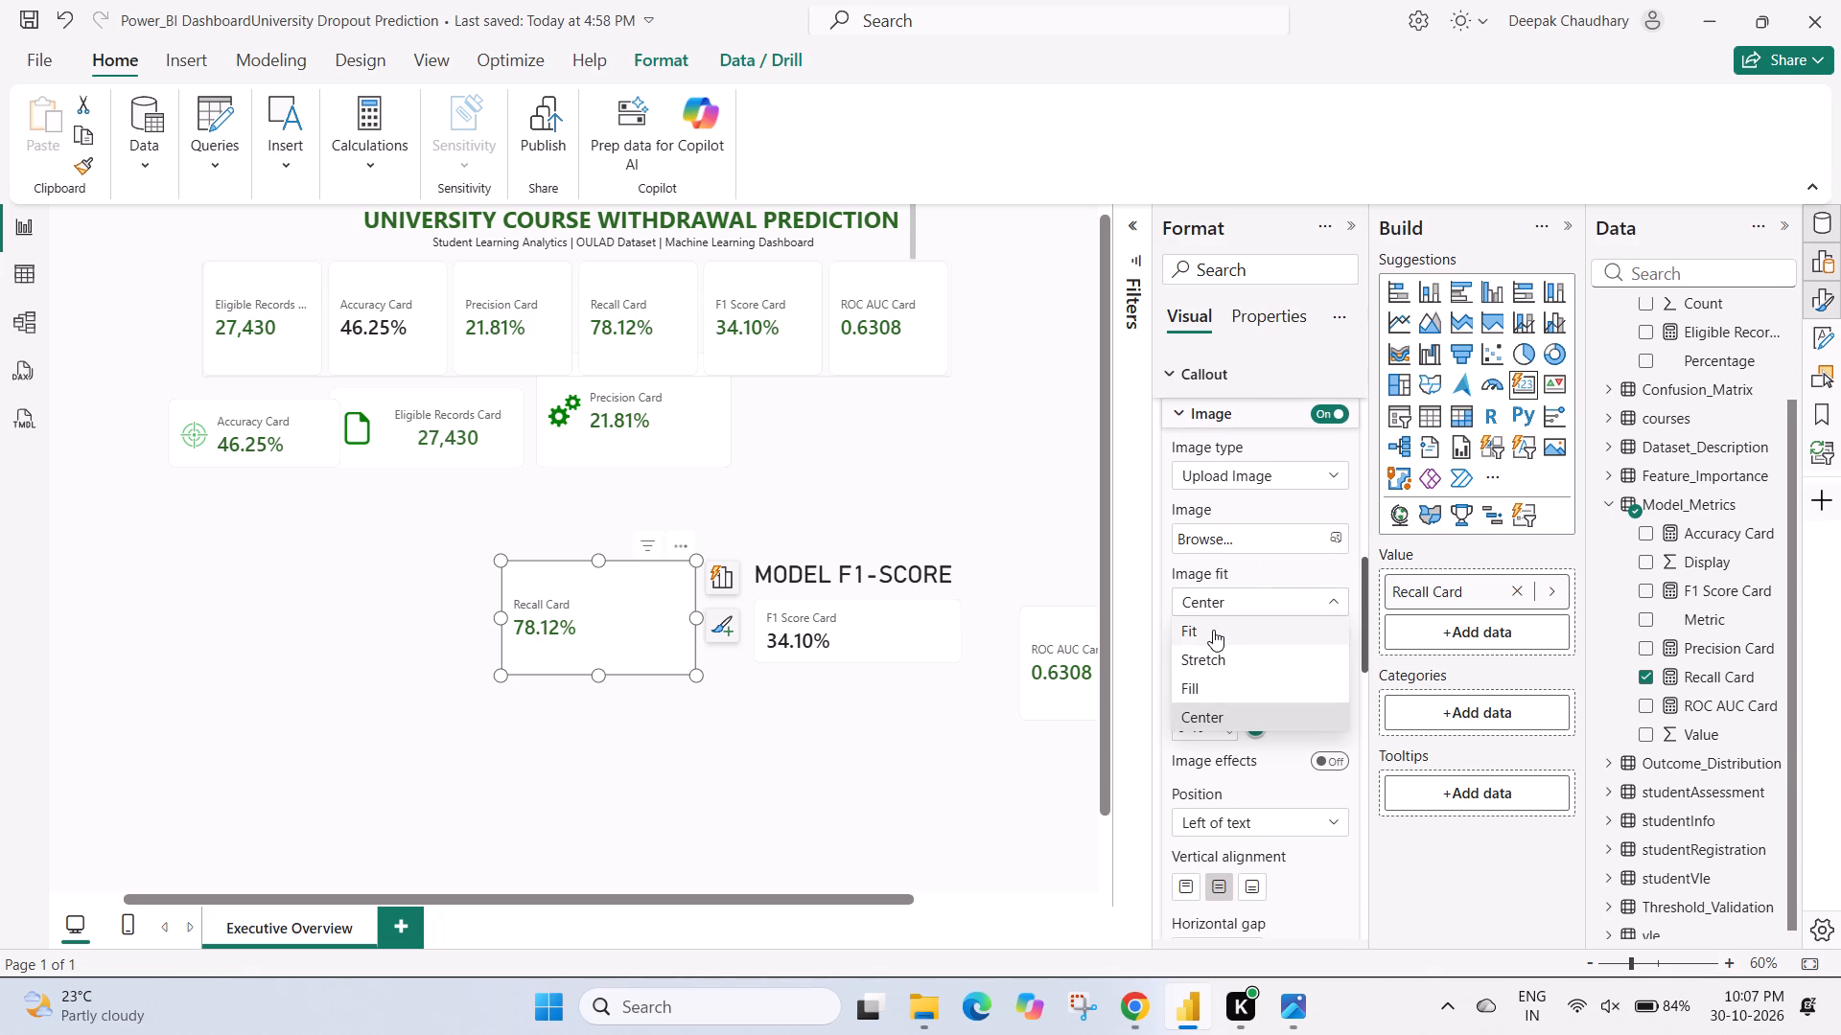
Upload the Pngtree "growing success with green" PNG from Downloads as the Recall card's image.
left_click(1339, 536)
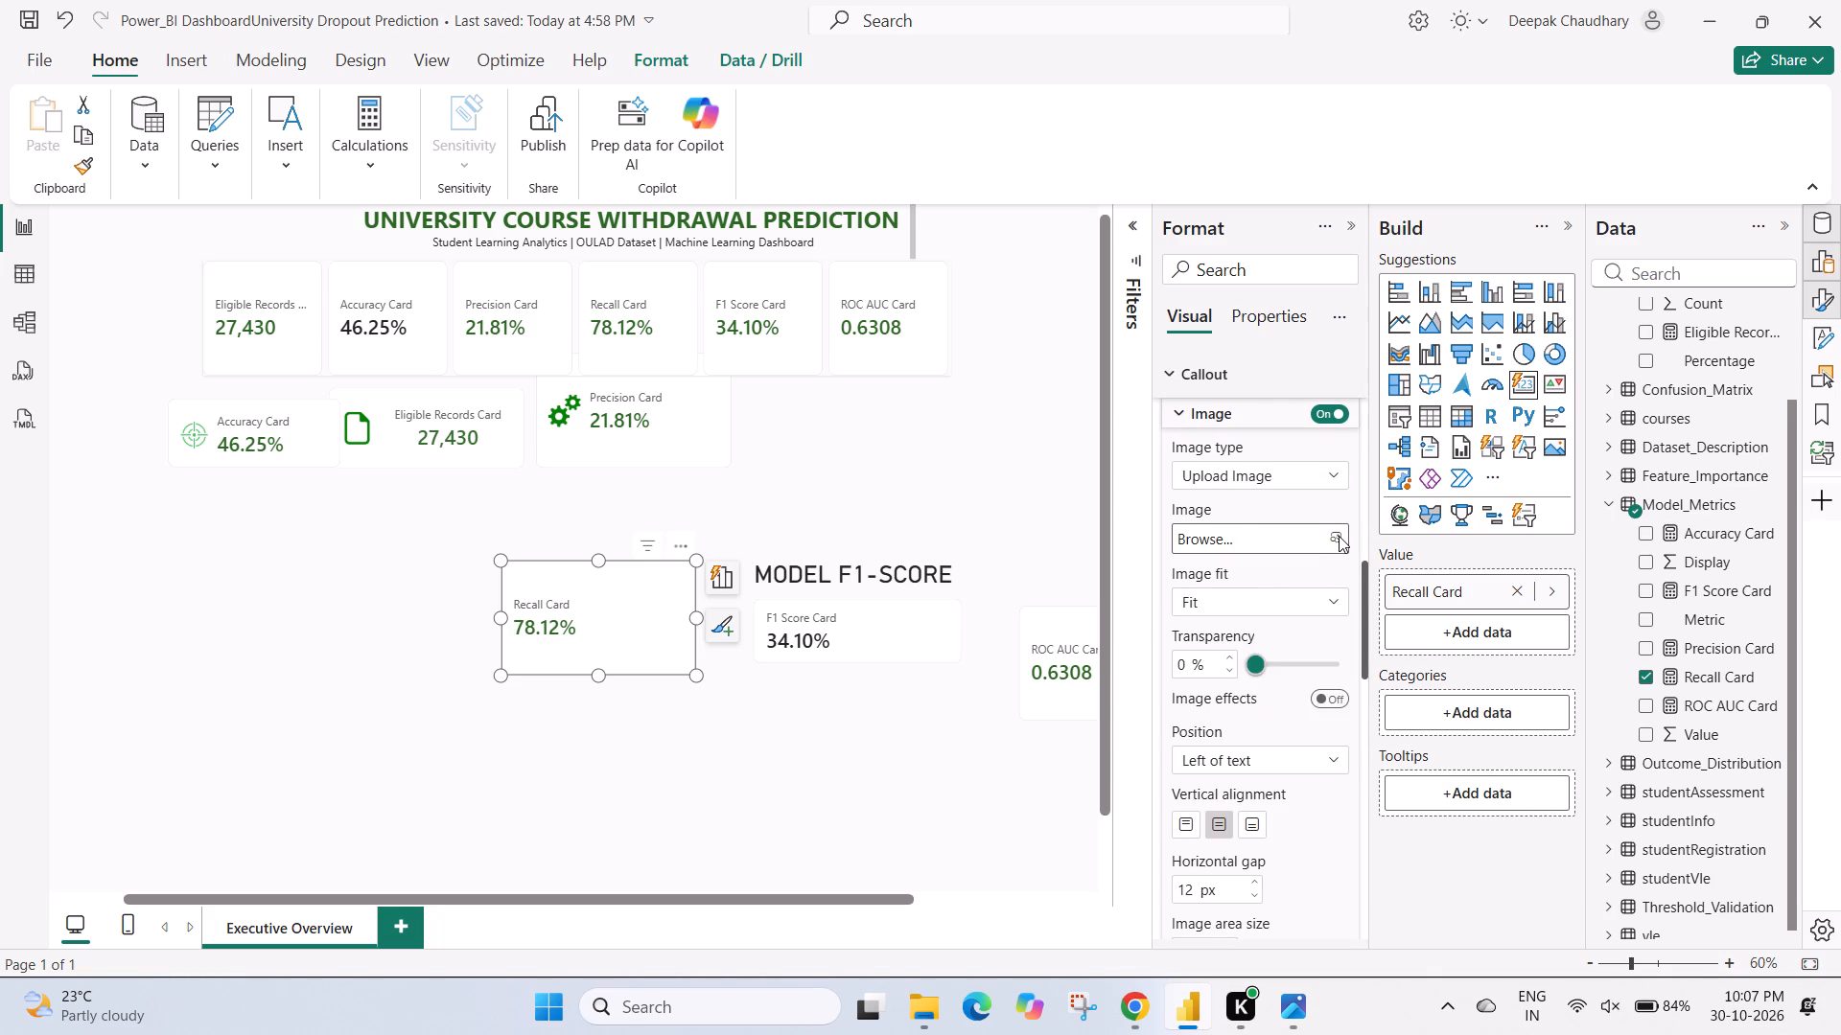
scroll(379, 368, "down", 5)
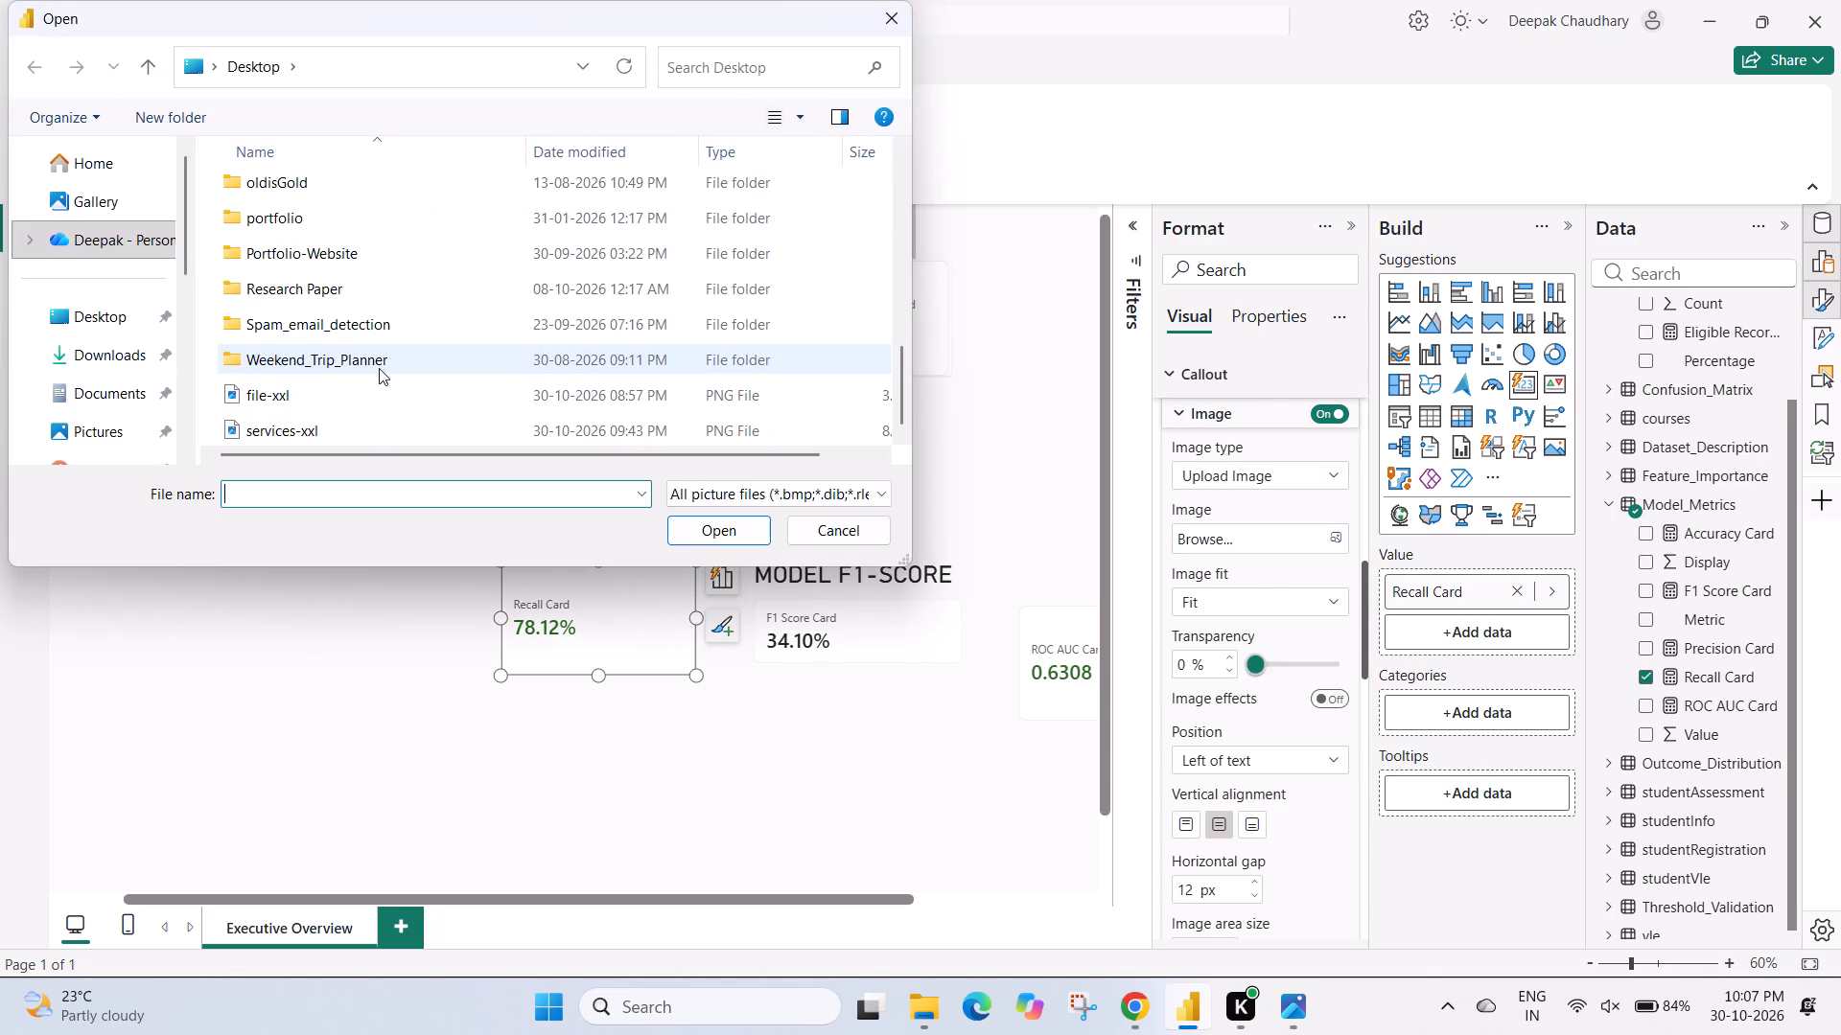
left_click(113, 345)
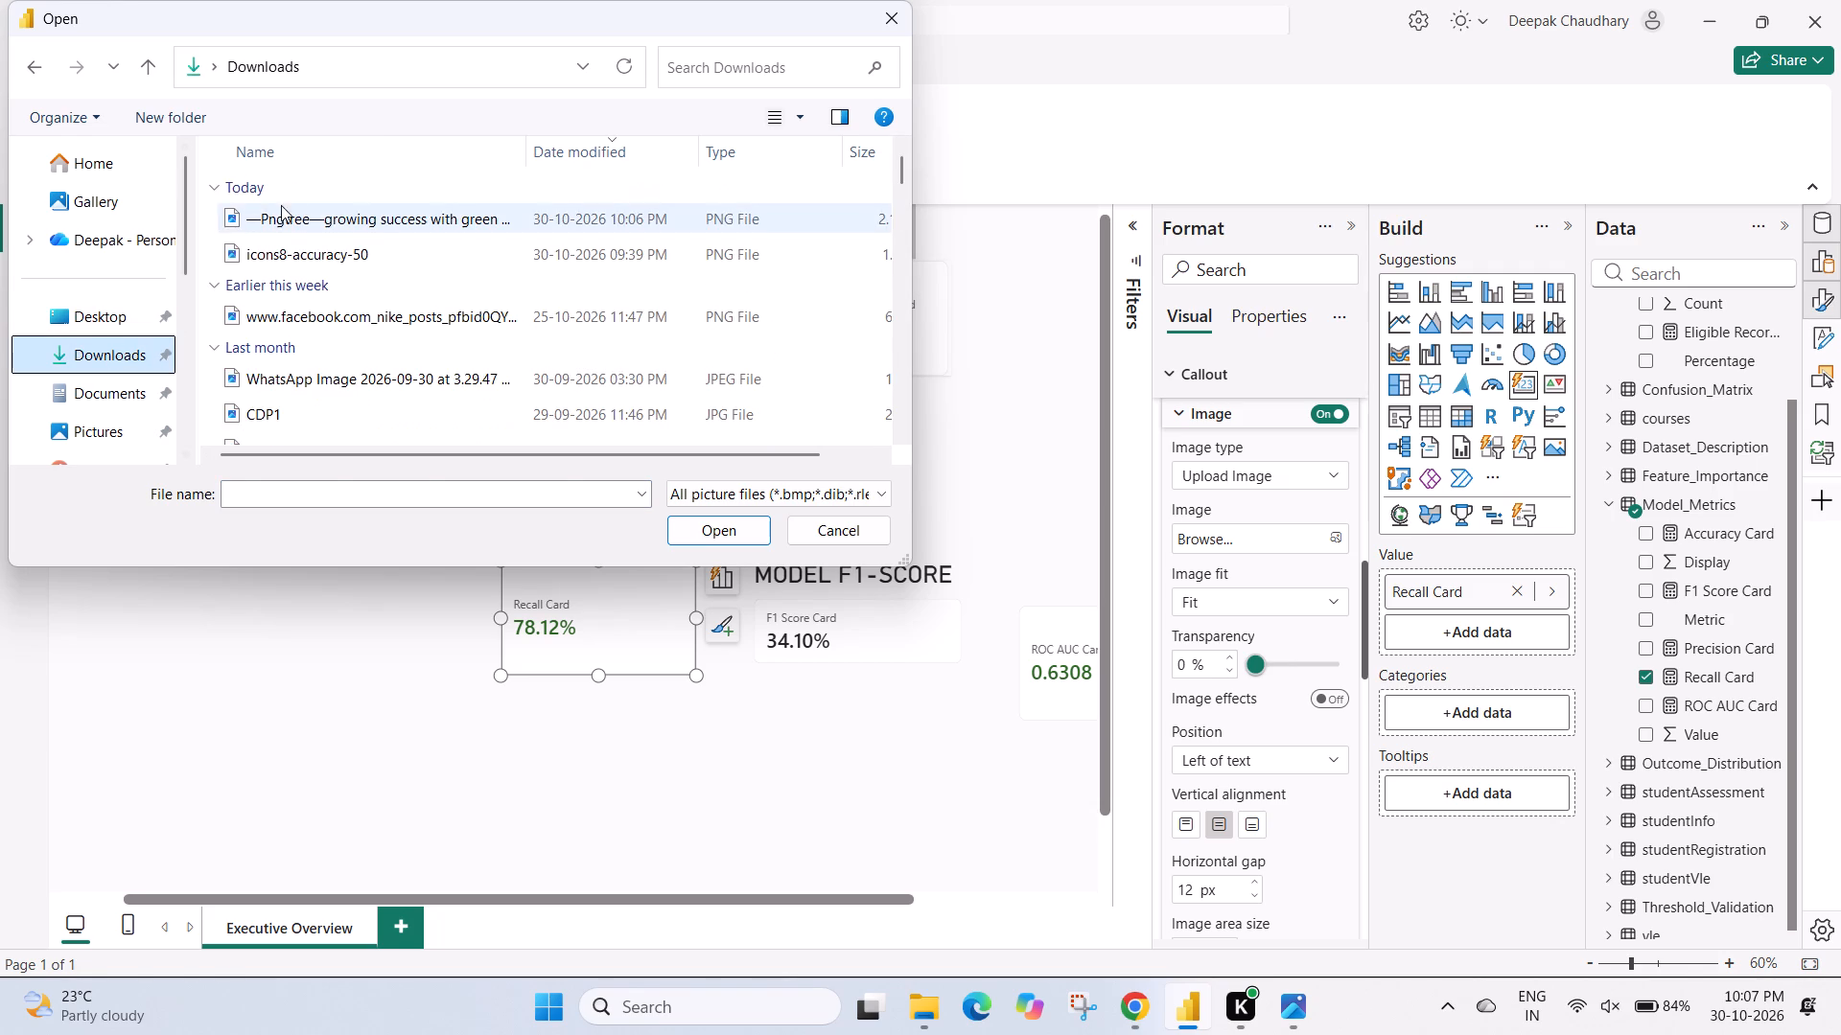
left_click(297, 212)
left_click(711, 522)
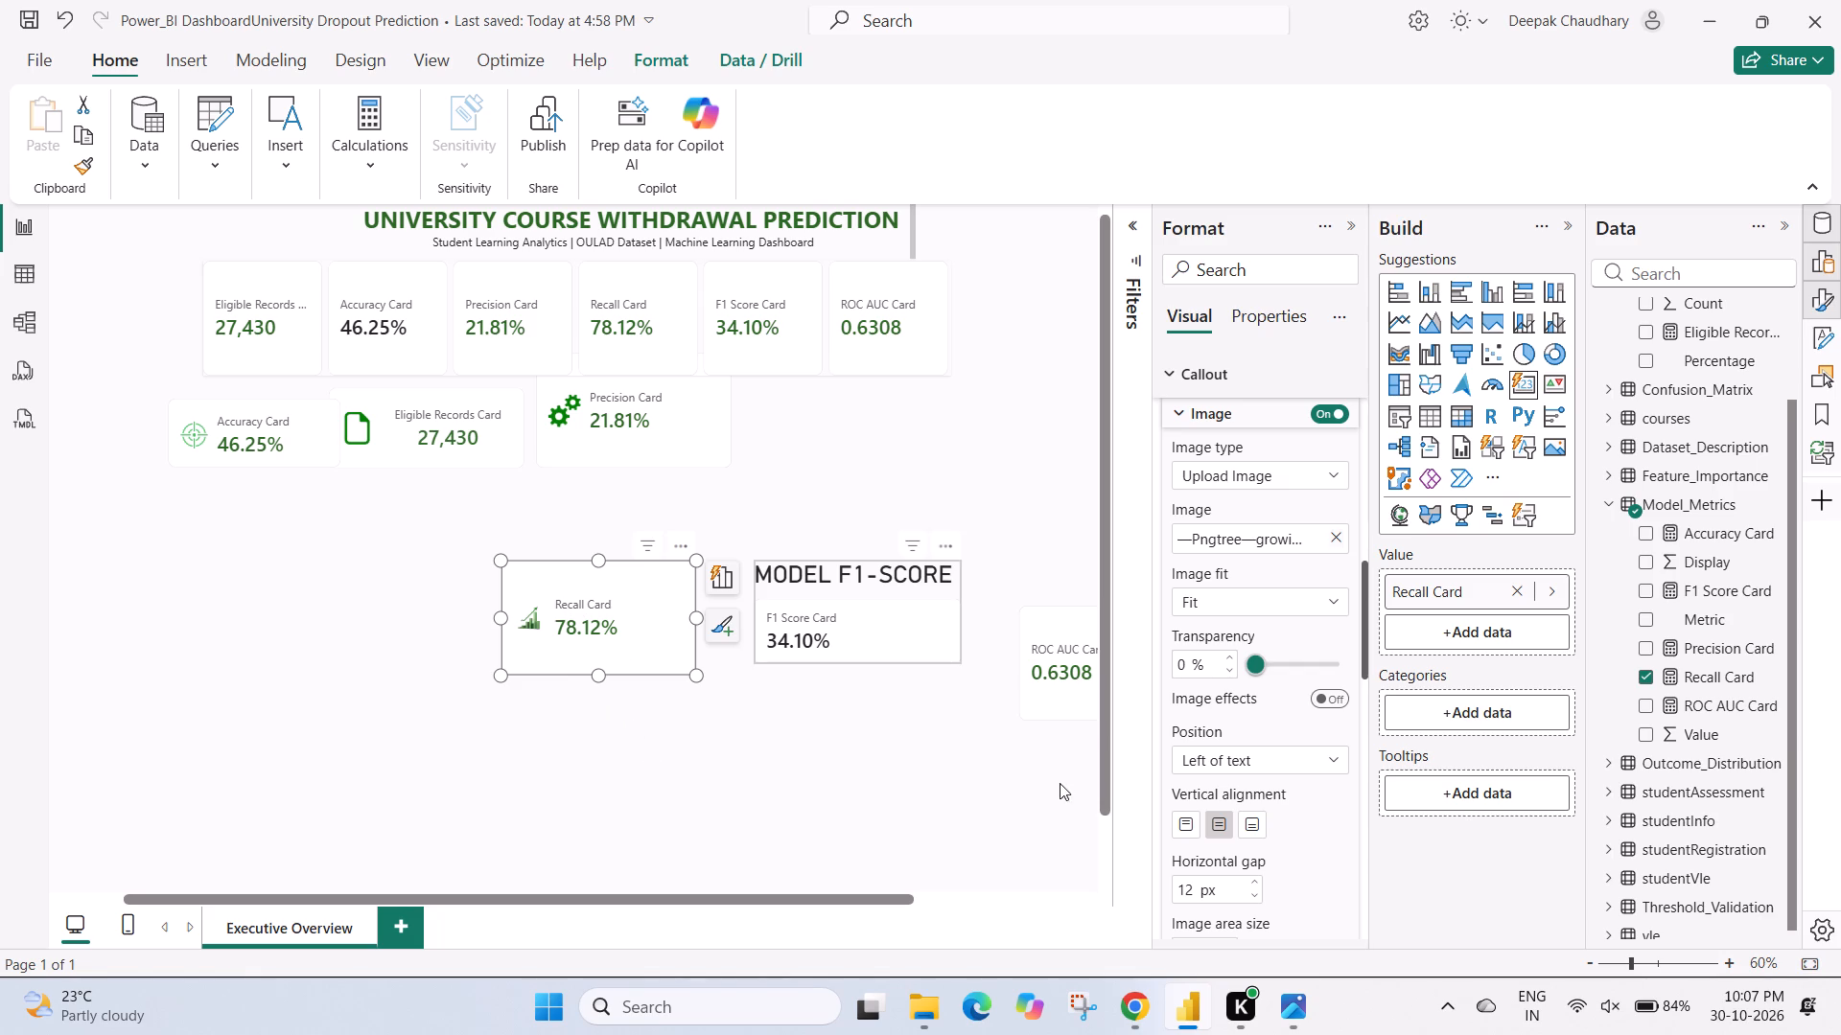
Set the Recall card's image fit to Fill.
left_click(1288, 606)
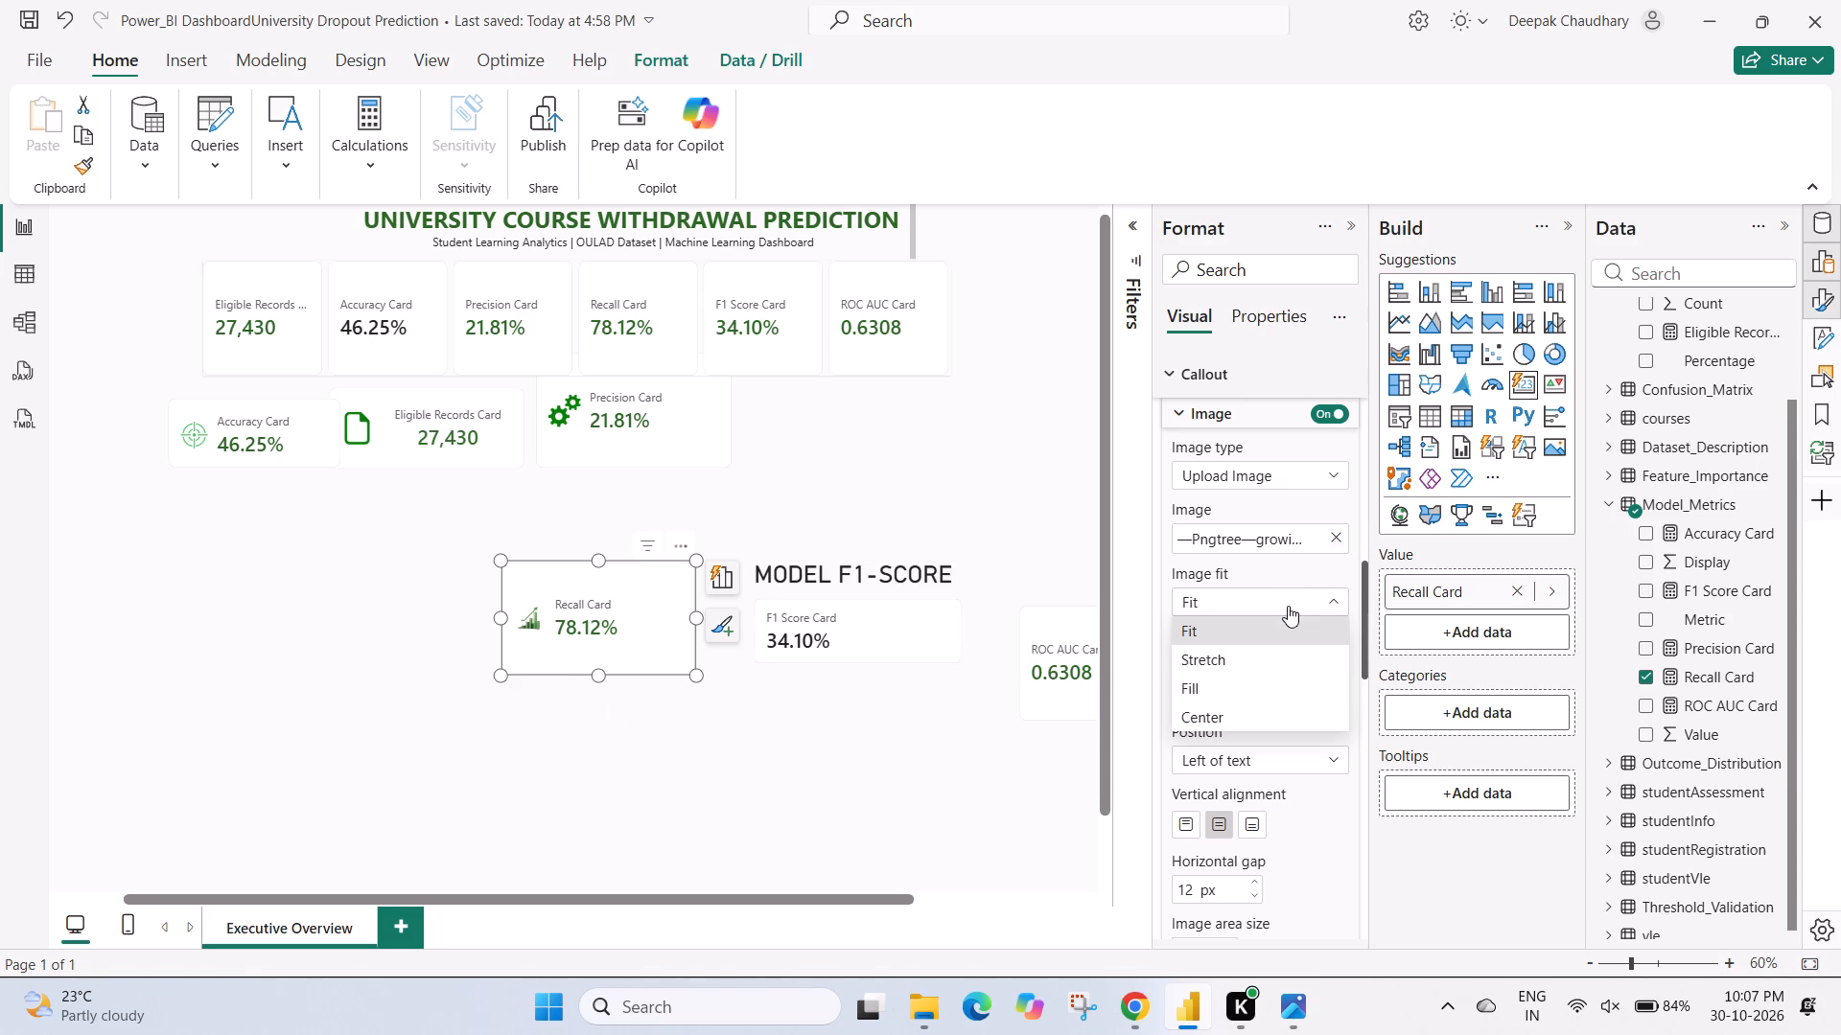
left_click(1215, 691)
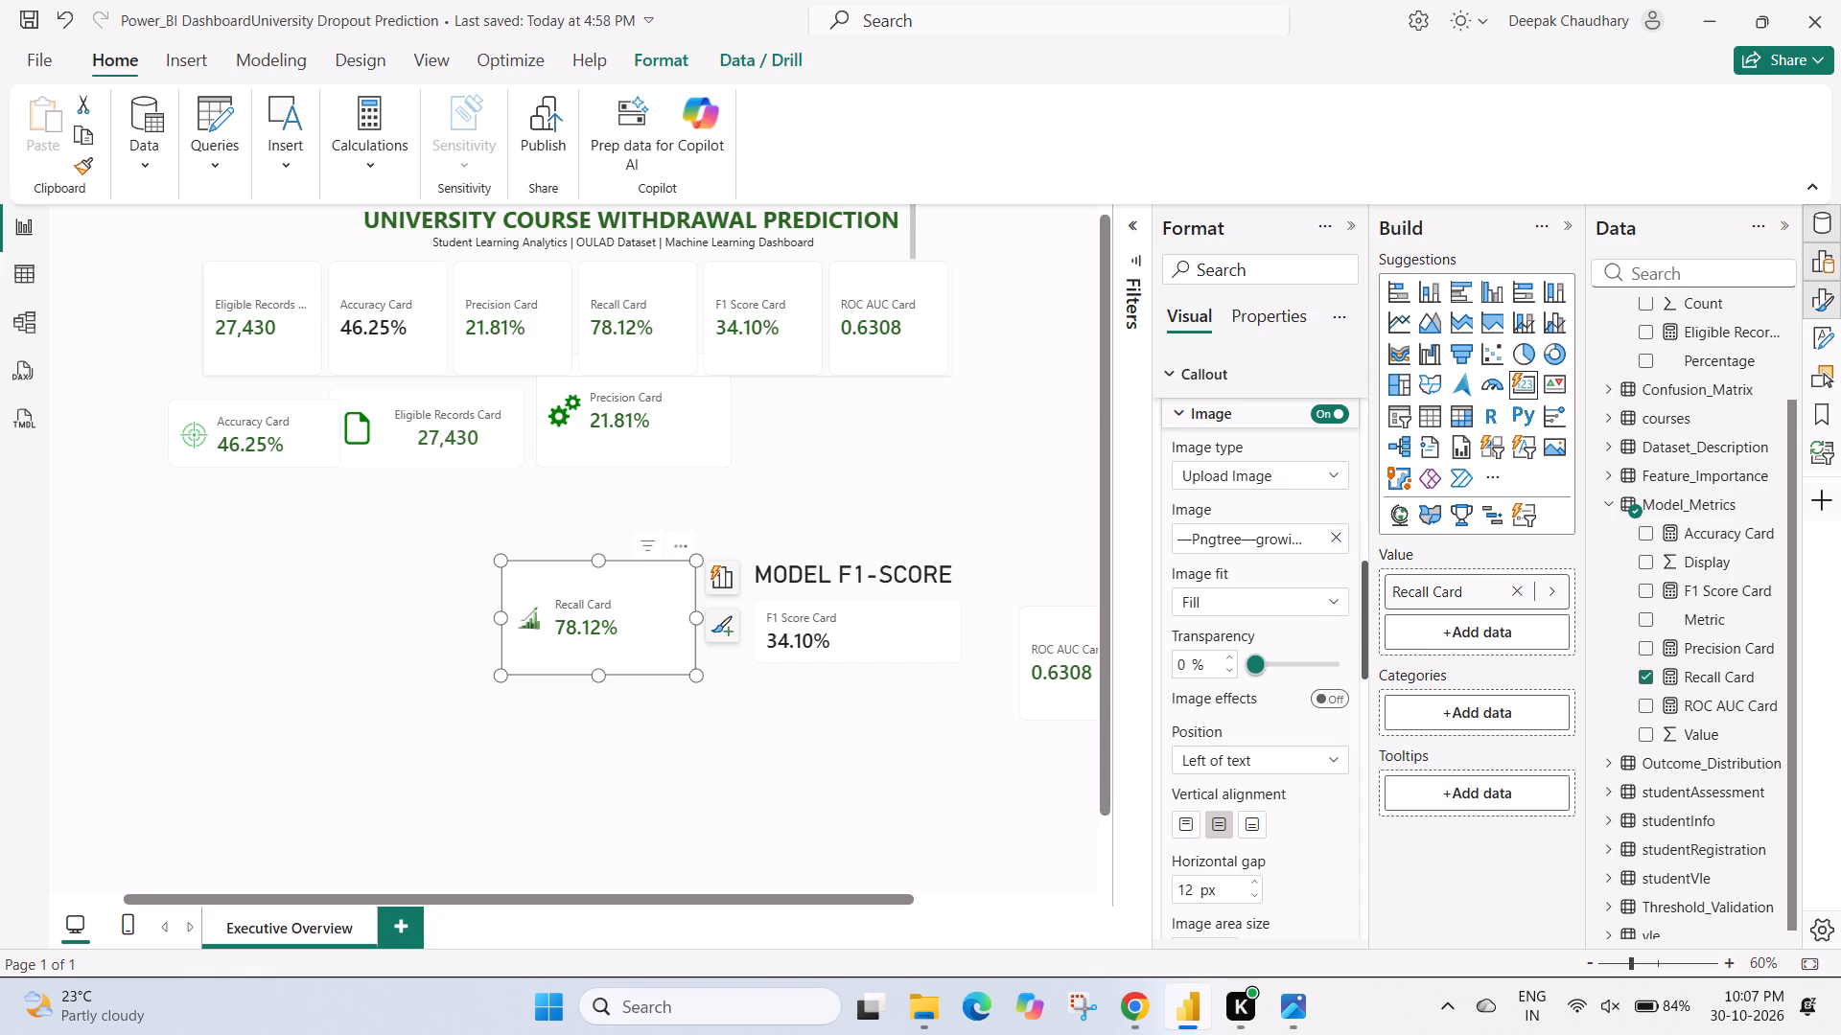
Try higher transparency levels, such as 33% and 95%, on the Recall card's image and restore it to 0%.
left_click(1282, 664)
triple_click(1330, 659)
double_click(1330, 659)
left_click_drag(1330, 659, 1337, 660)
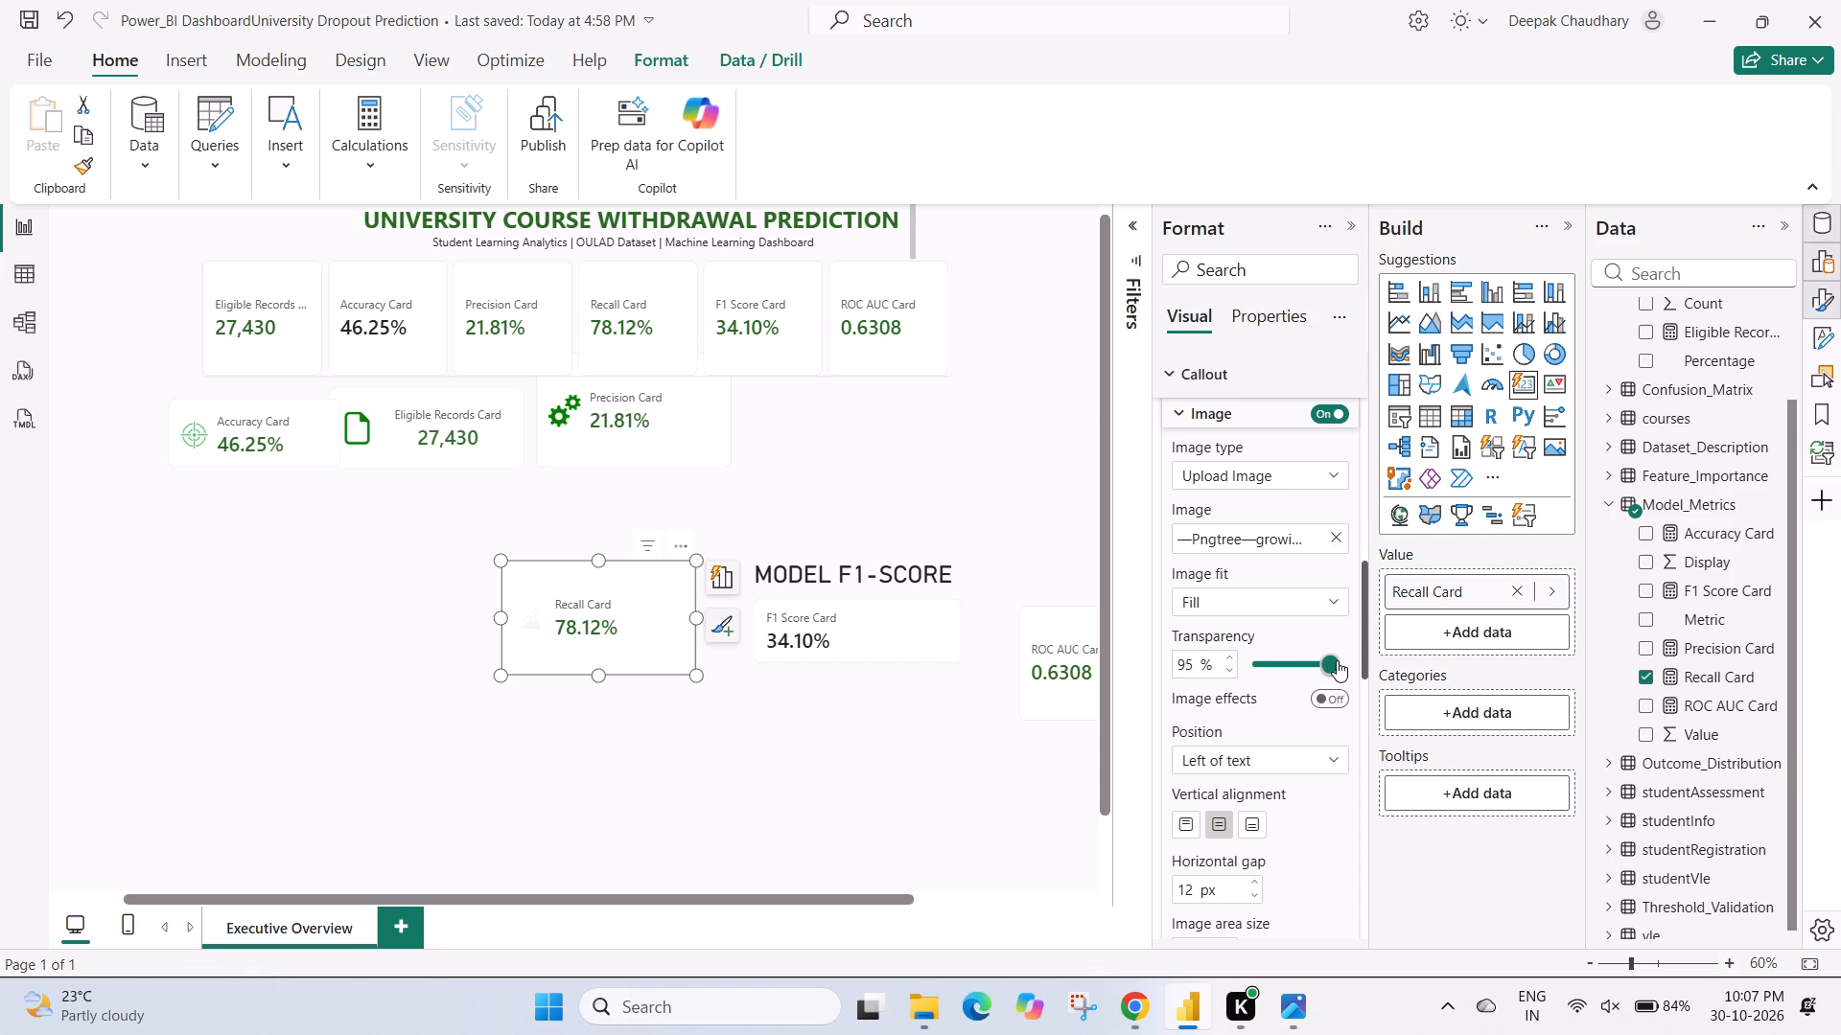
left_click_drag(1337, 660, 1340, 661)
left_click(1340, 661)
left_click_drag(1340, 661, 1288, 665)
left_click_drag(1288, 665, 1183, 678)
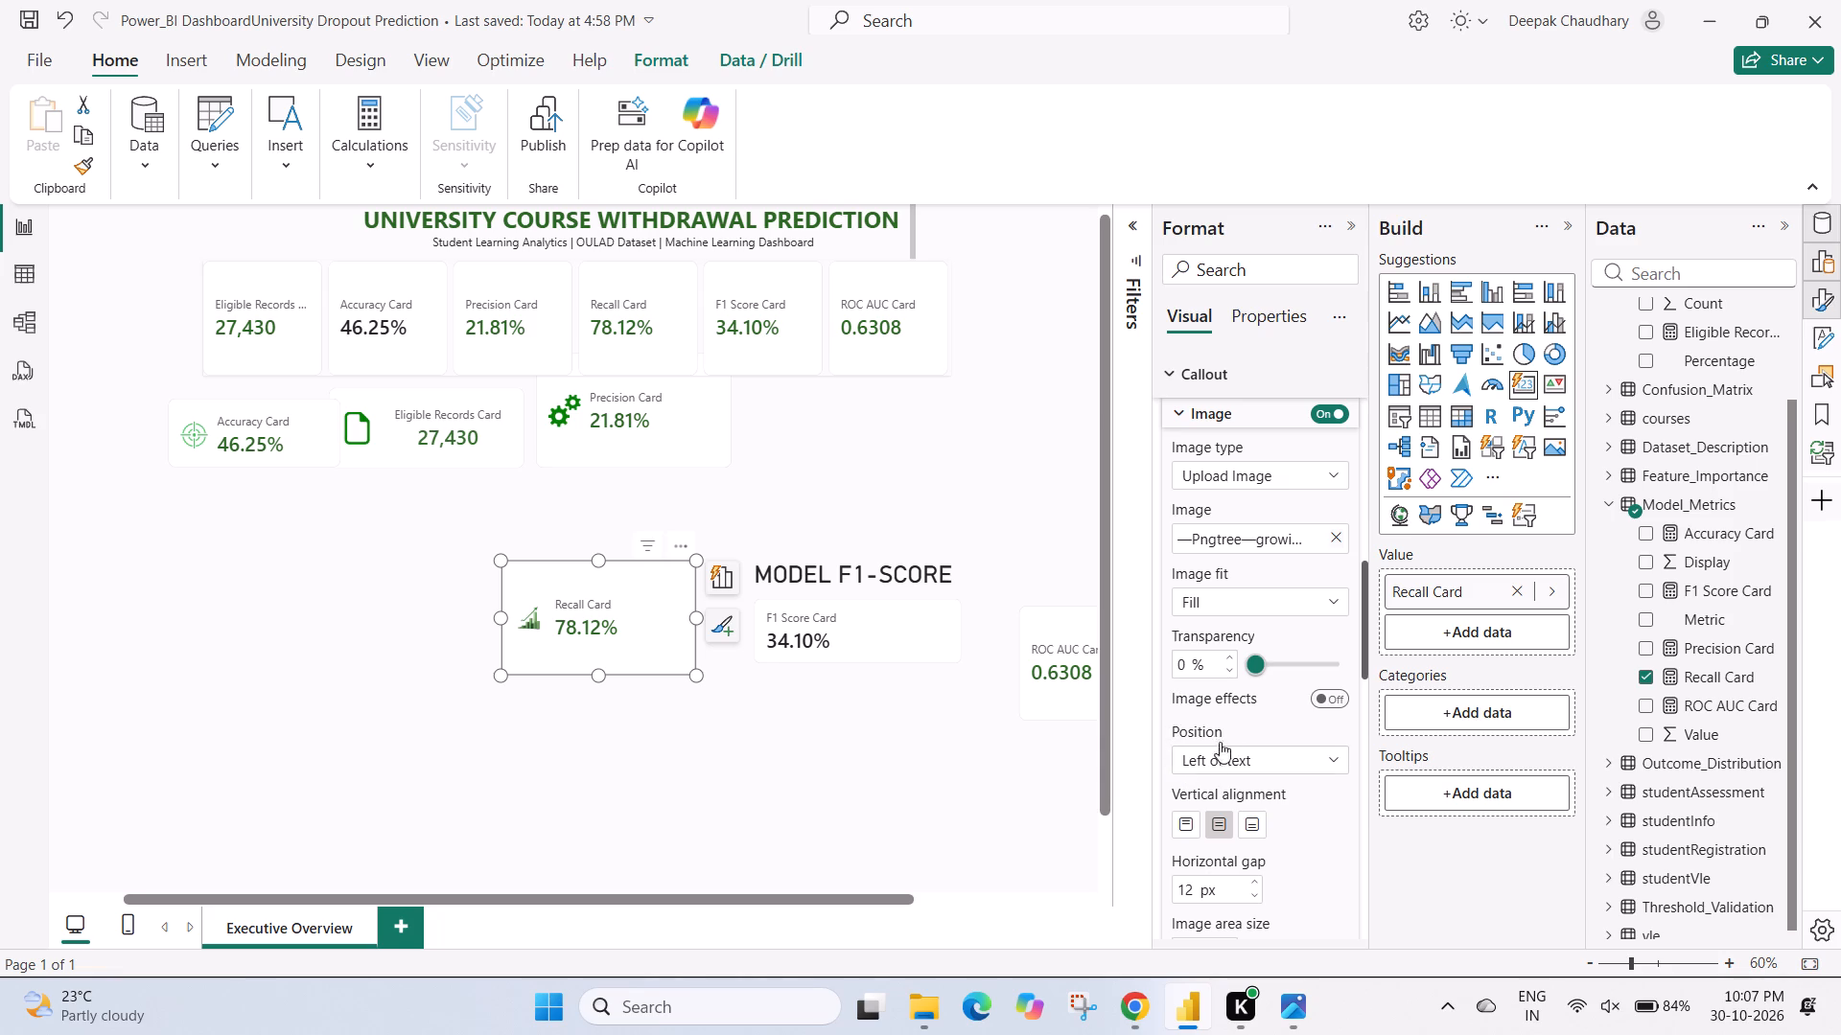
Move the Recall card with its bar graph icon up into the icon card row, beside the Precision card.
scroll(1258, 706, "down", 1)
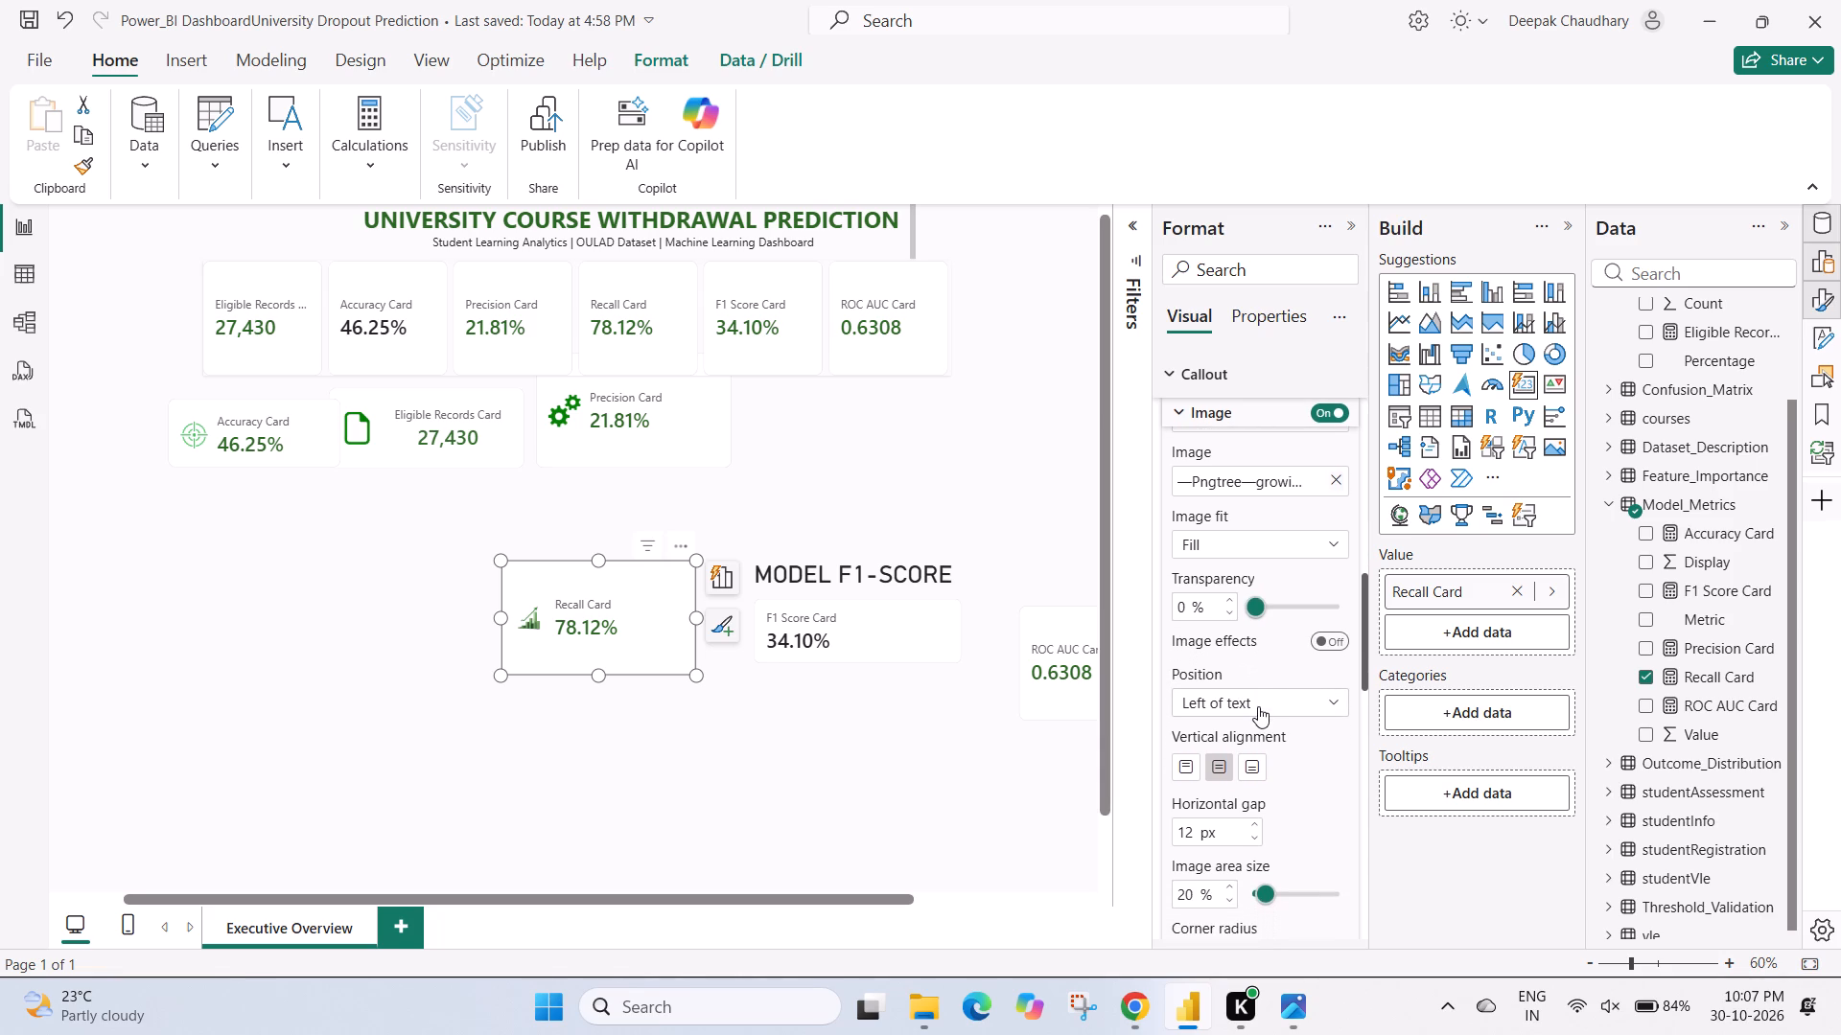
left_click(917, 745)
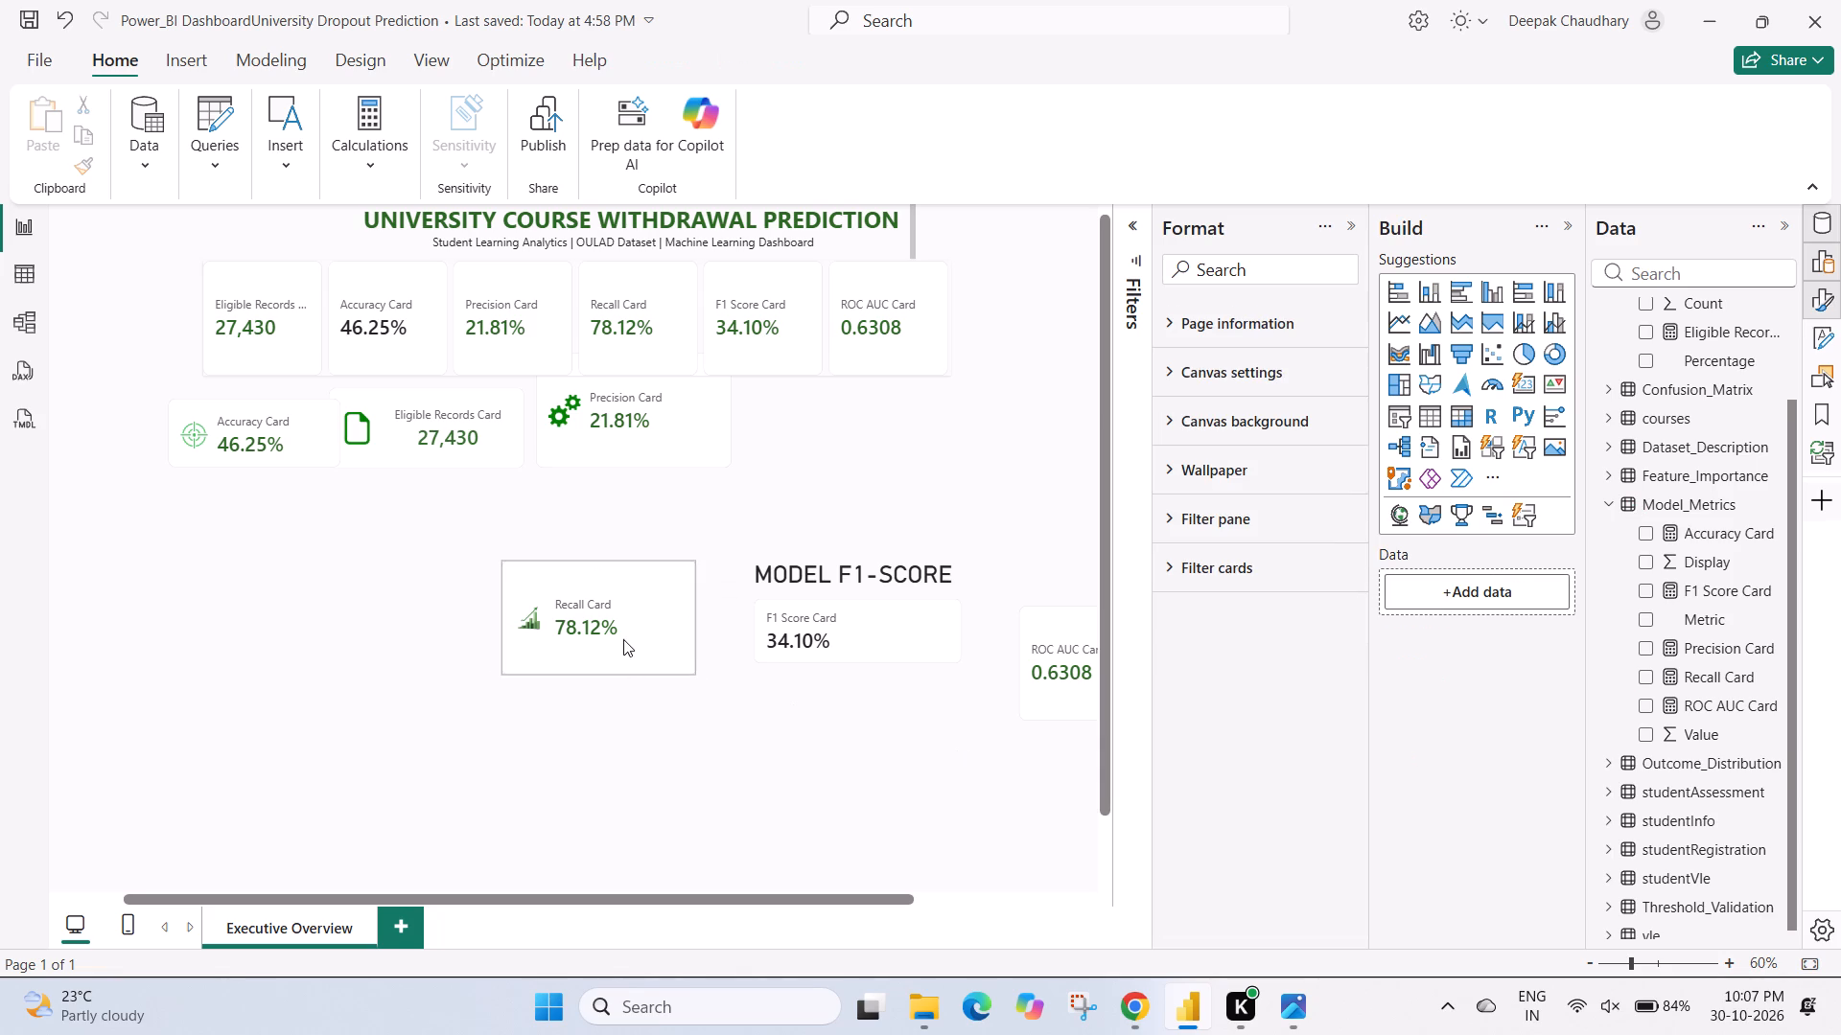
left_click_drag(623, 639, 836, 424)
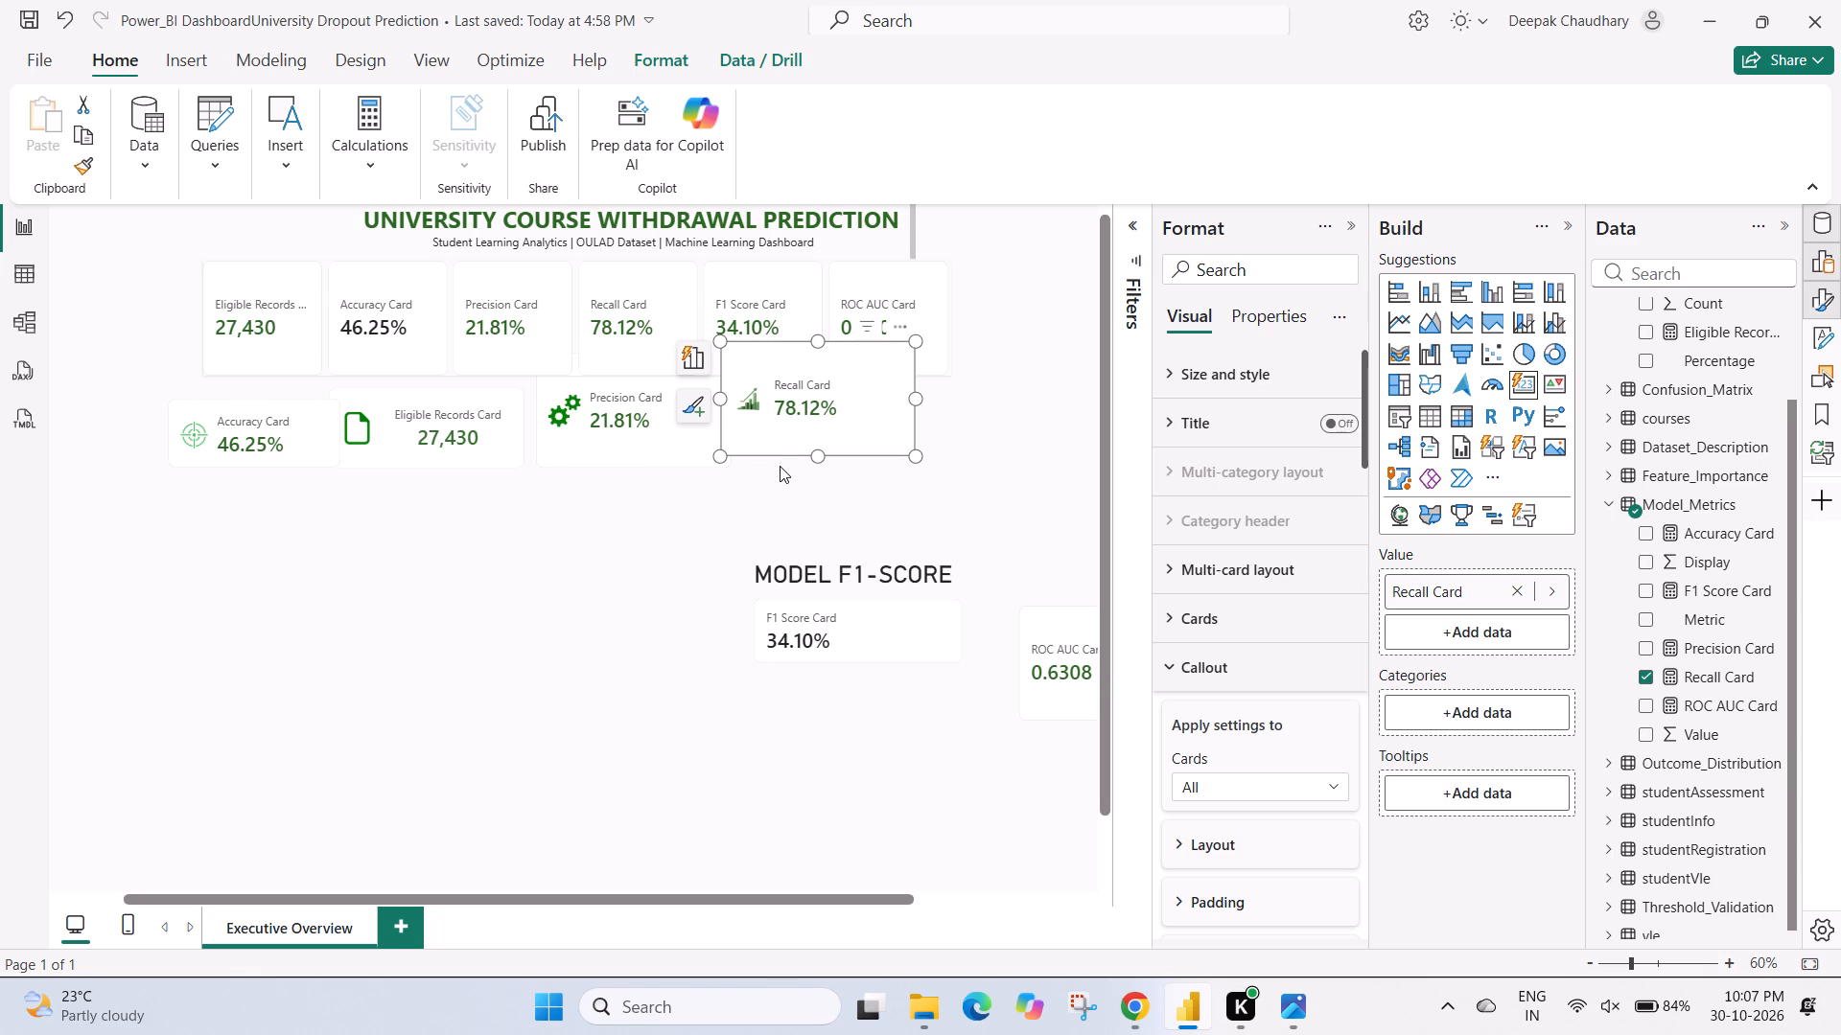
Move the F1 Score card left into the empty area below the Precision card.
left_click_drag(837, 615, 650, 625)
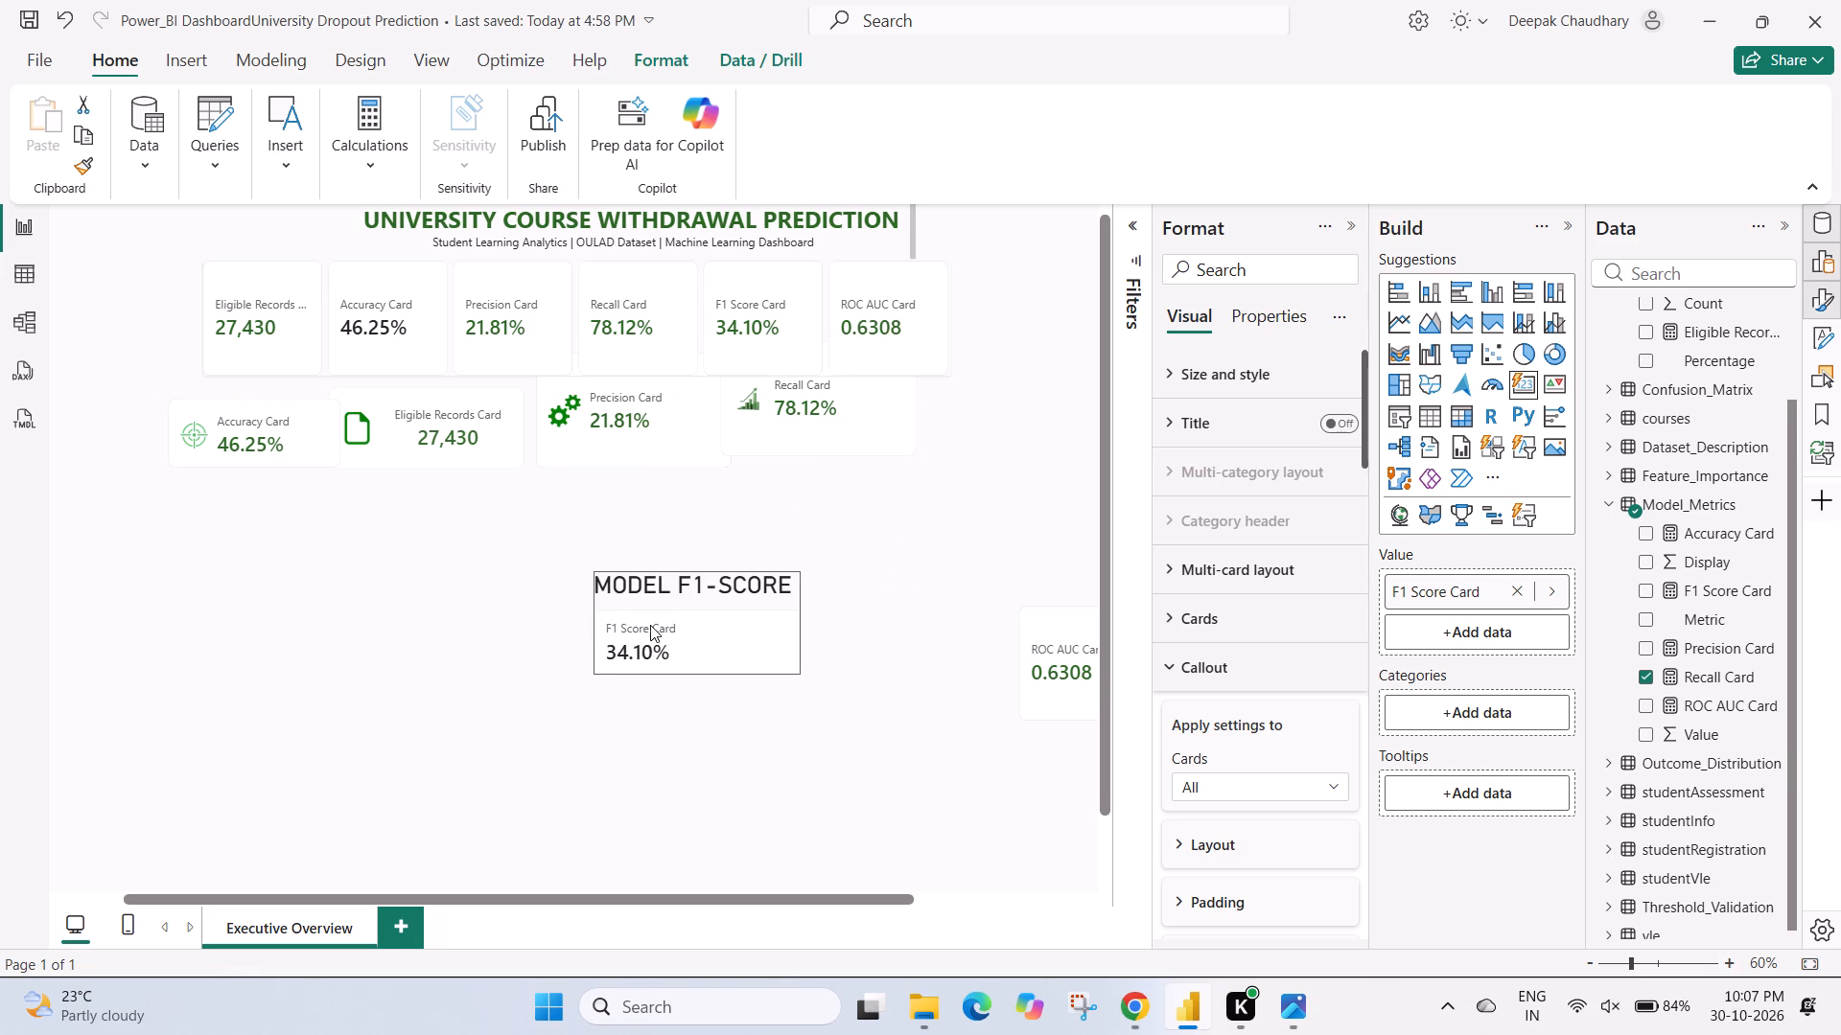
Shift the F1 Score card slightly further left in the empty area below the Precision card.
left_click_drag(650, 625, 642, 625)
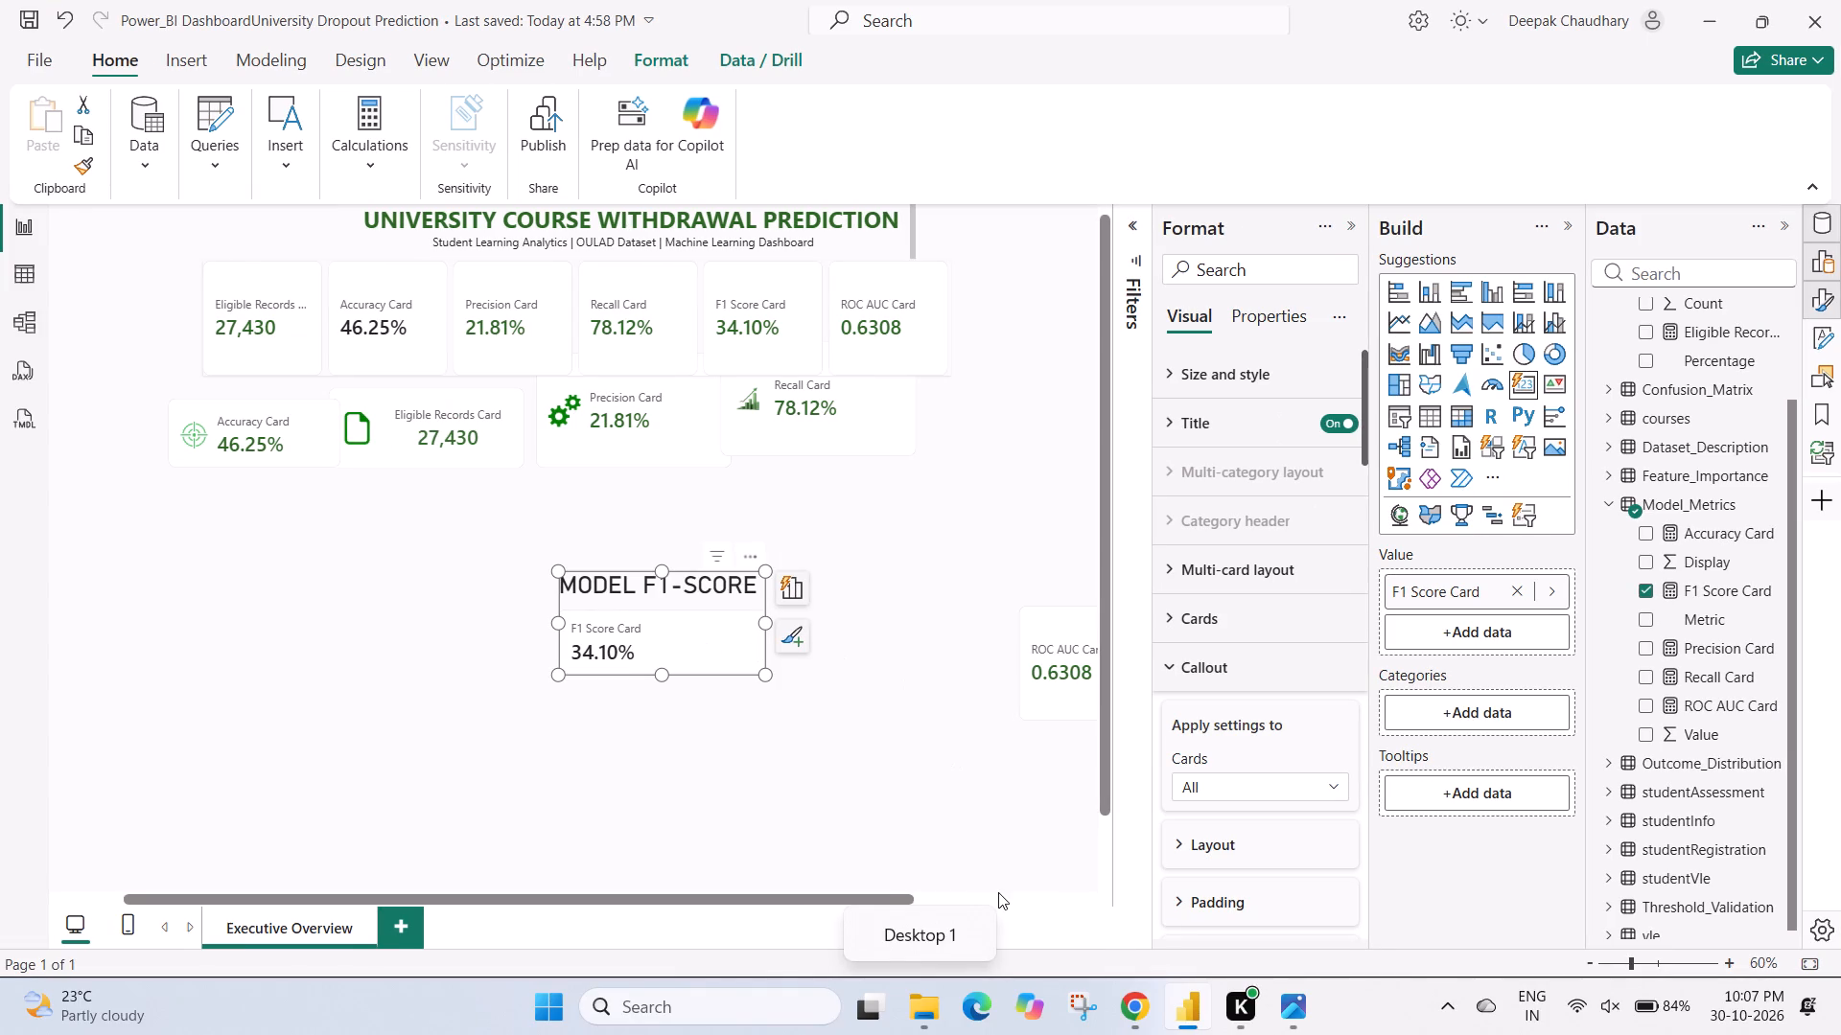
Switch to Chrome, search Google Images for "model F1-Score icon green png free" and browse the results for a suitable icon.
left_click(1145, 1000)
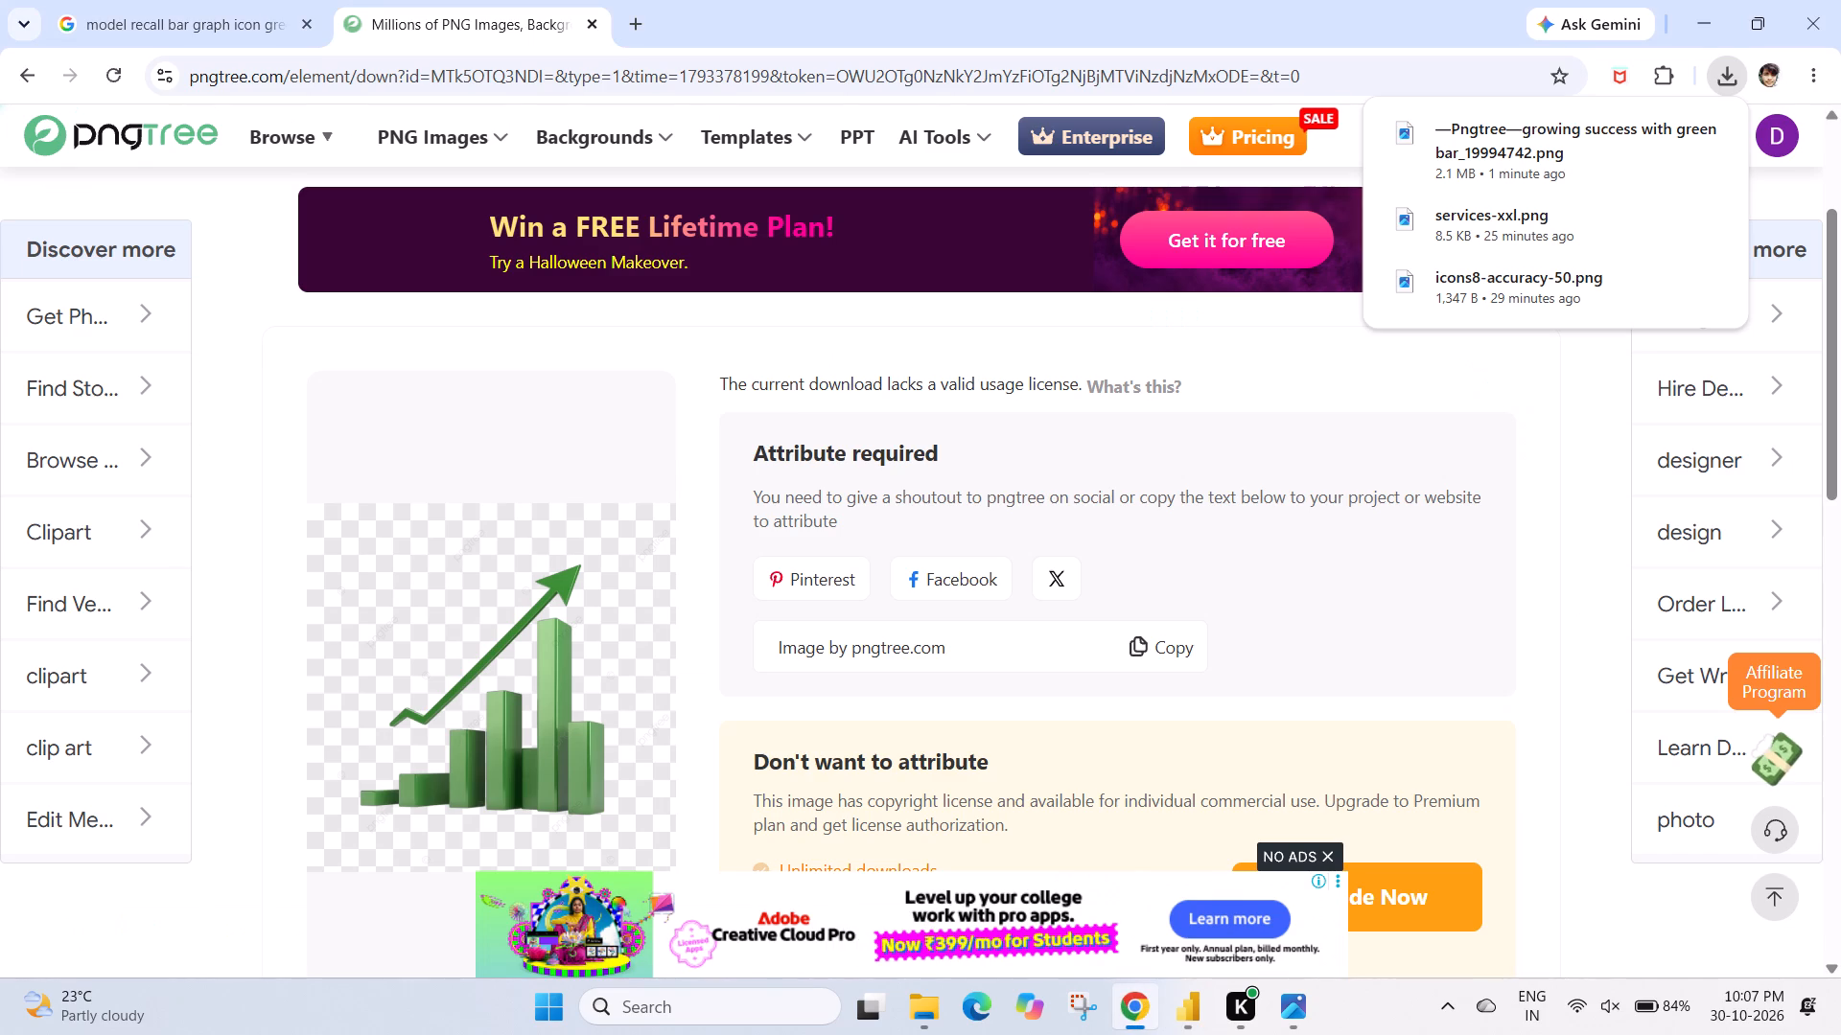
scroll(478, 461, "up", 6)
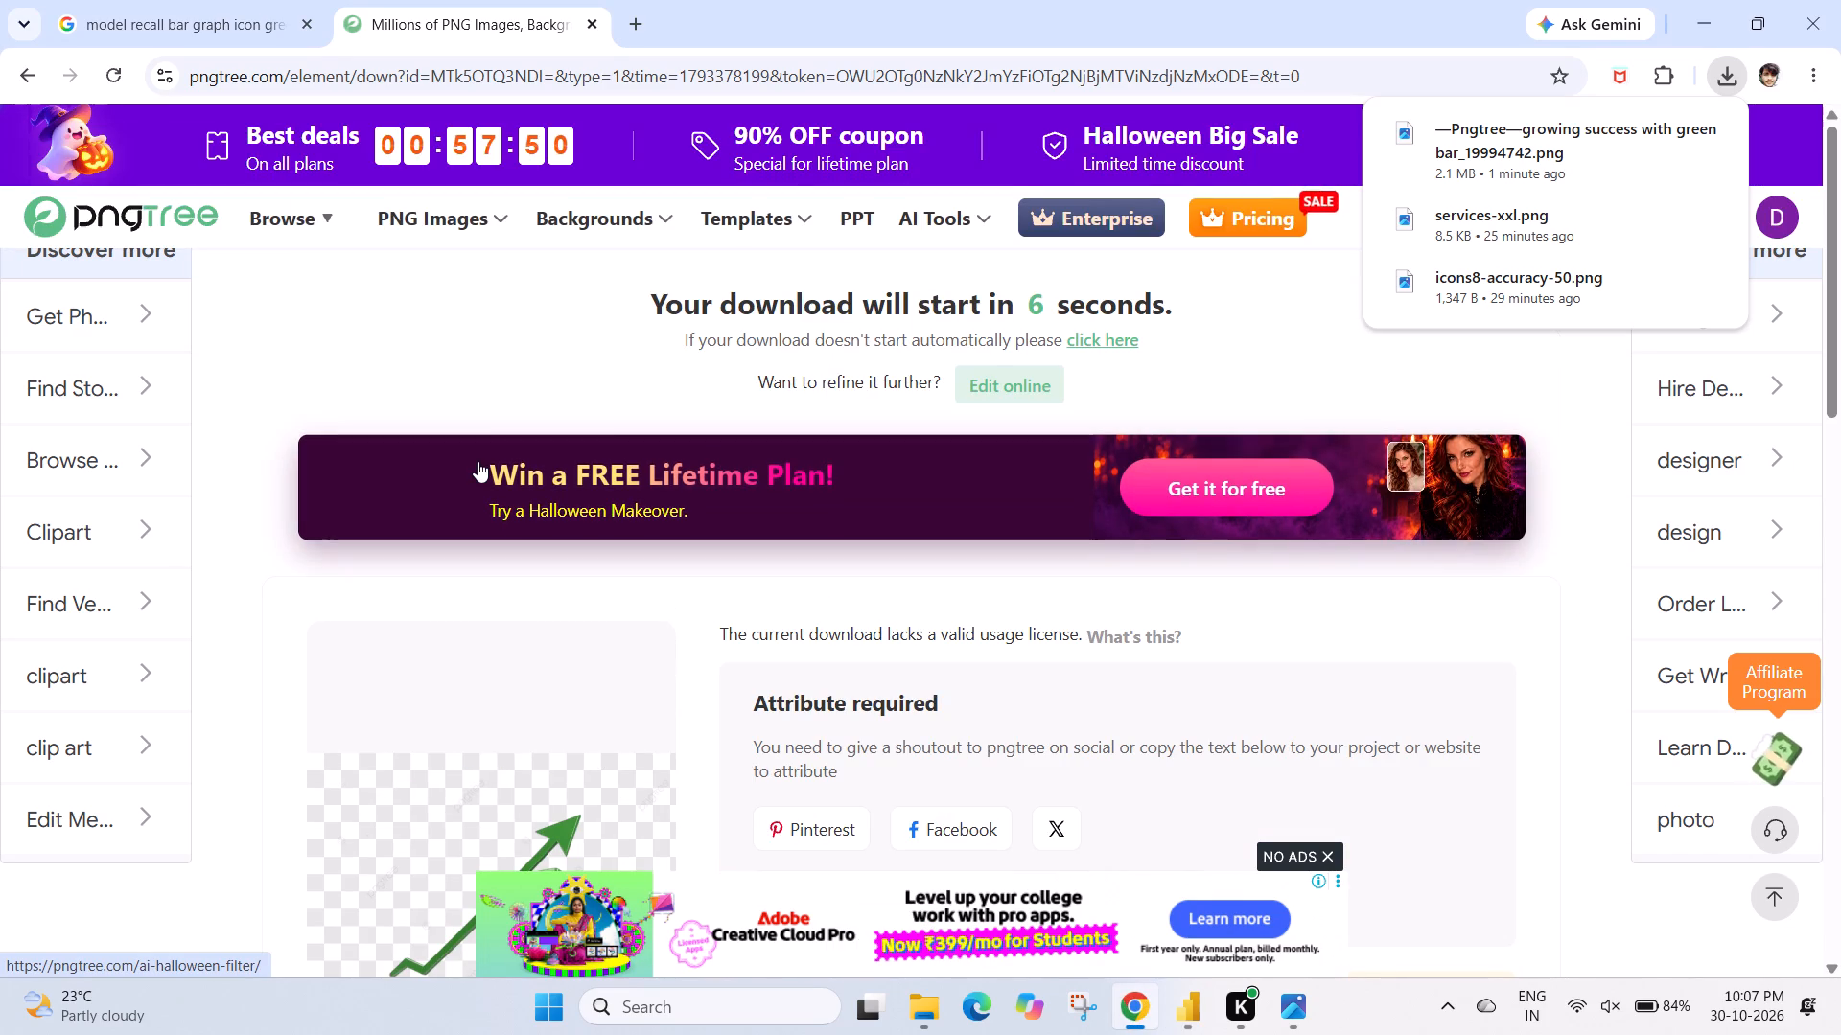
scroll(478, 461, "up", 1)
left_click(188, 0)
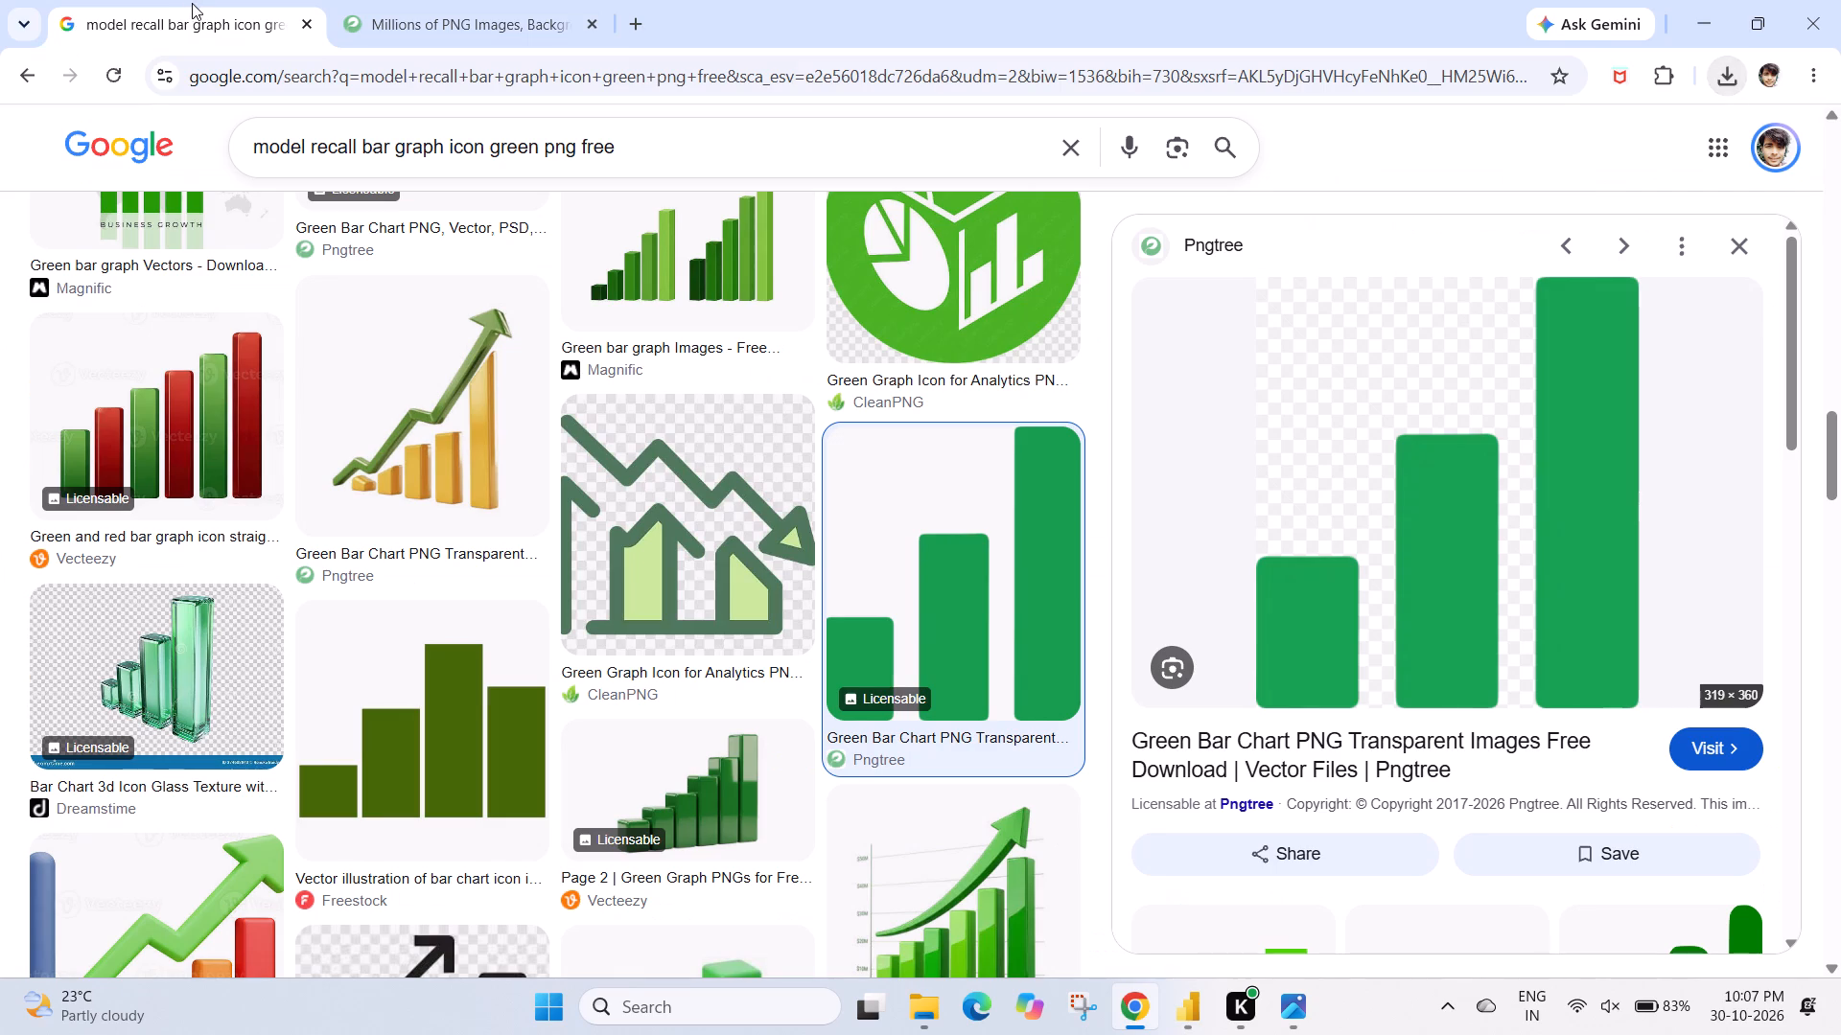
left_click(360, 149)
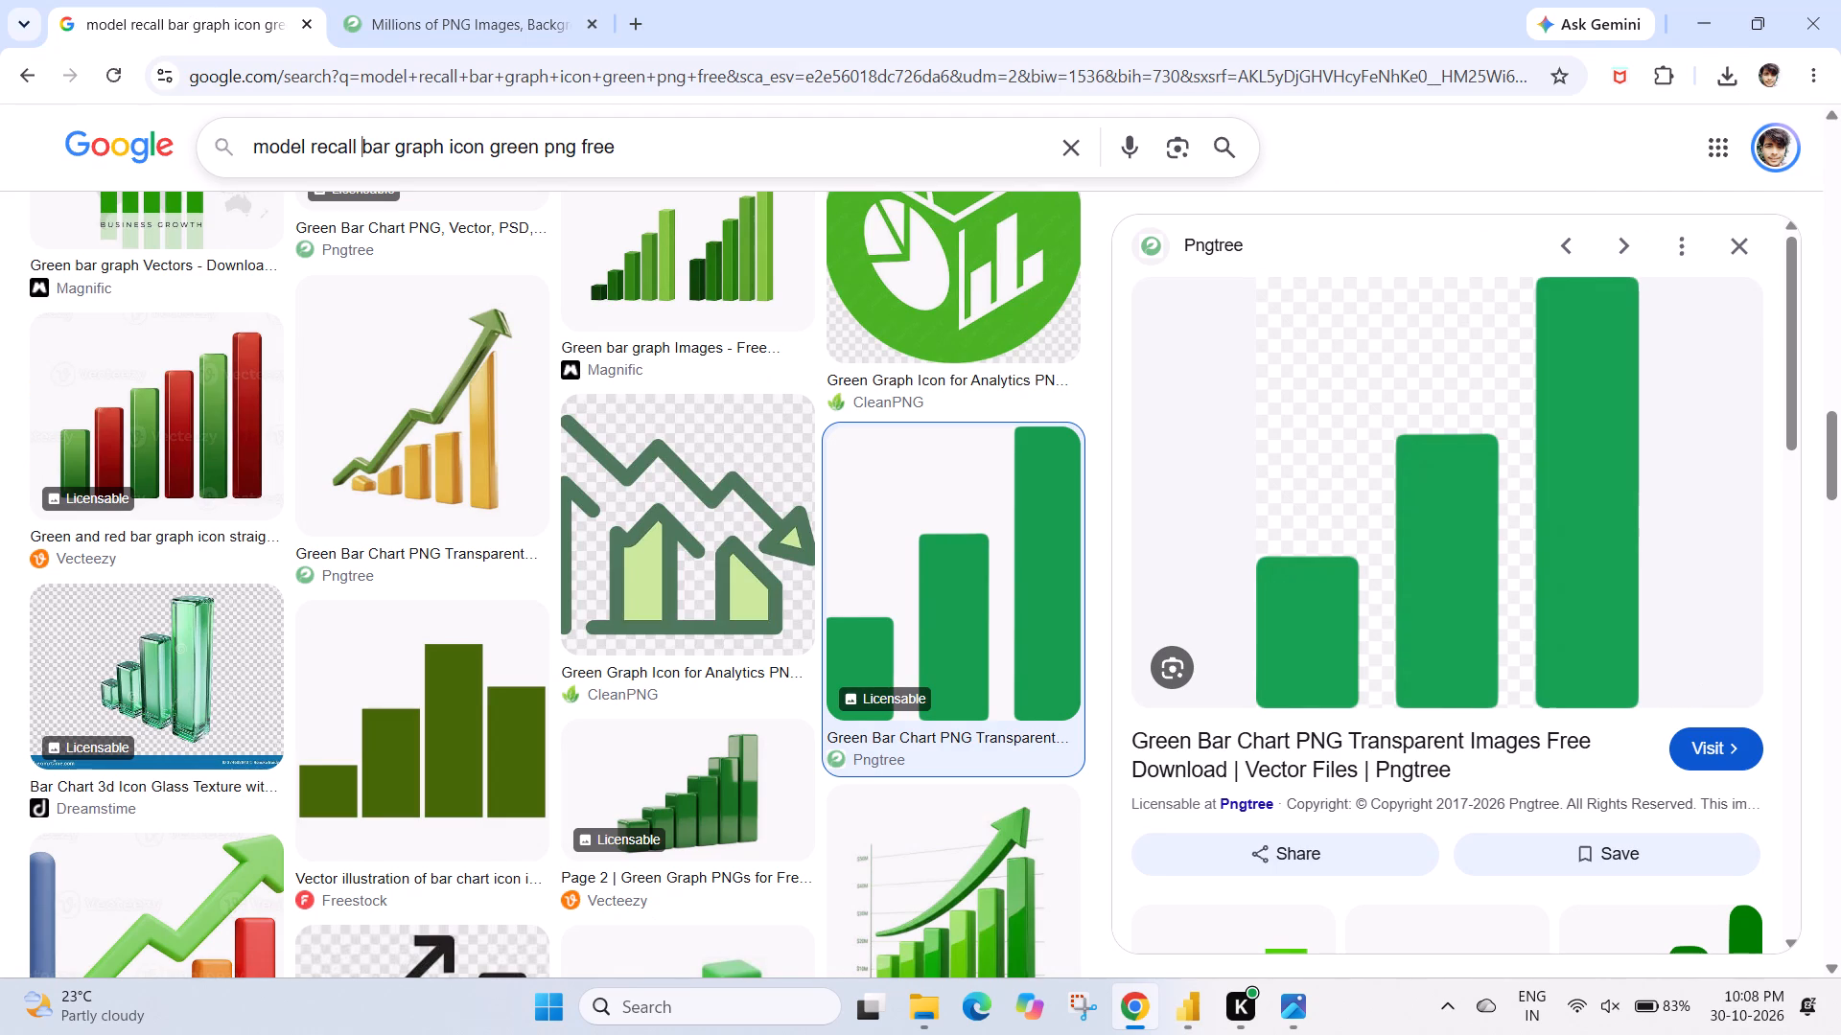
left_click(393, 148)
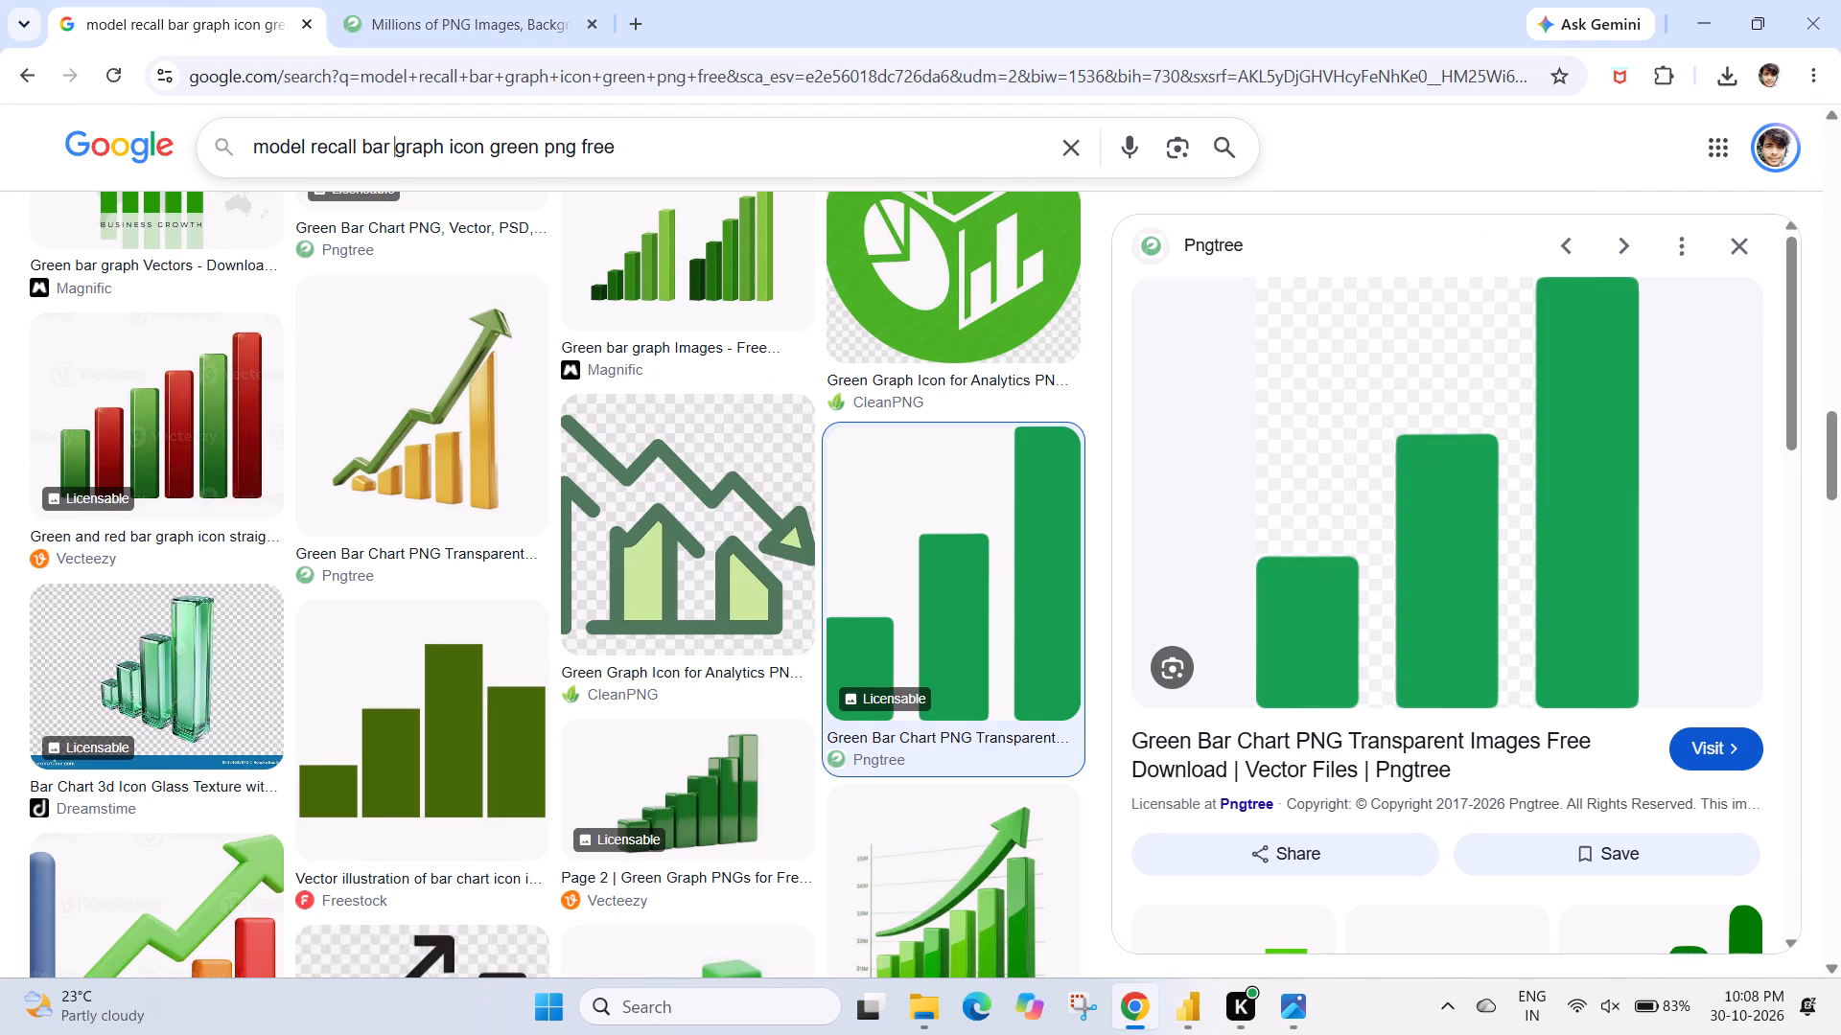
left_click(444, 149)
key("BackSpace")
key("BackSpace")
key("BackSpace")
key("BackSpace")
key("BackSpace")
key("BackSpace")
key("BackSpace")
key("BackSpace")
key("BackSpace")
key("BackSpace")
key("BackSpace")
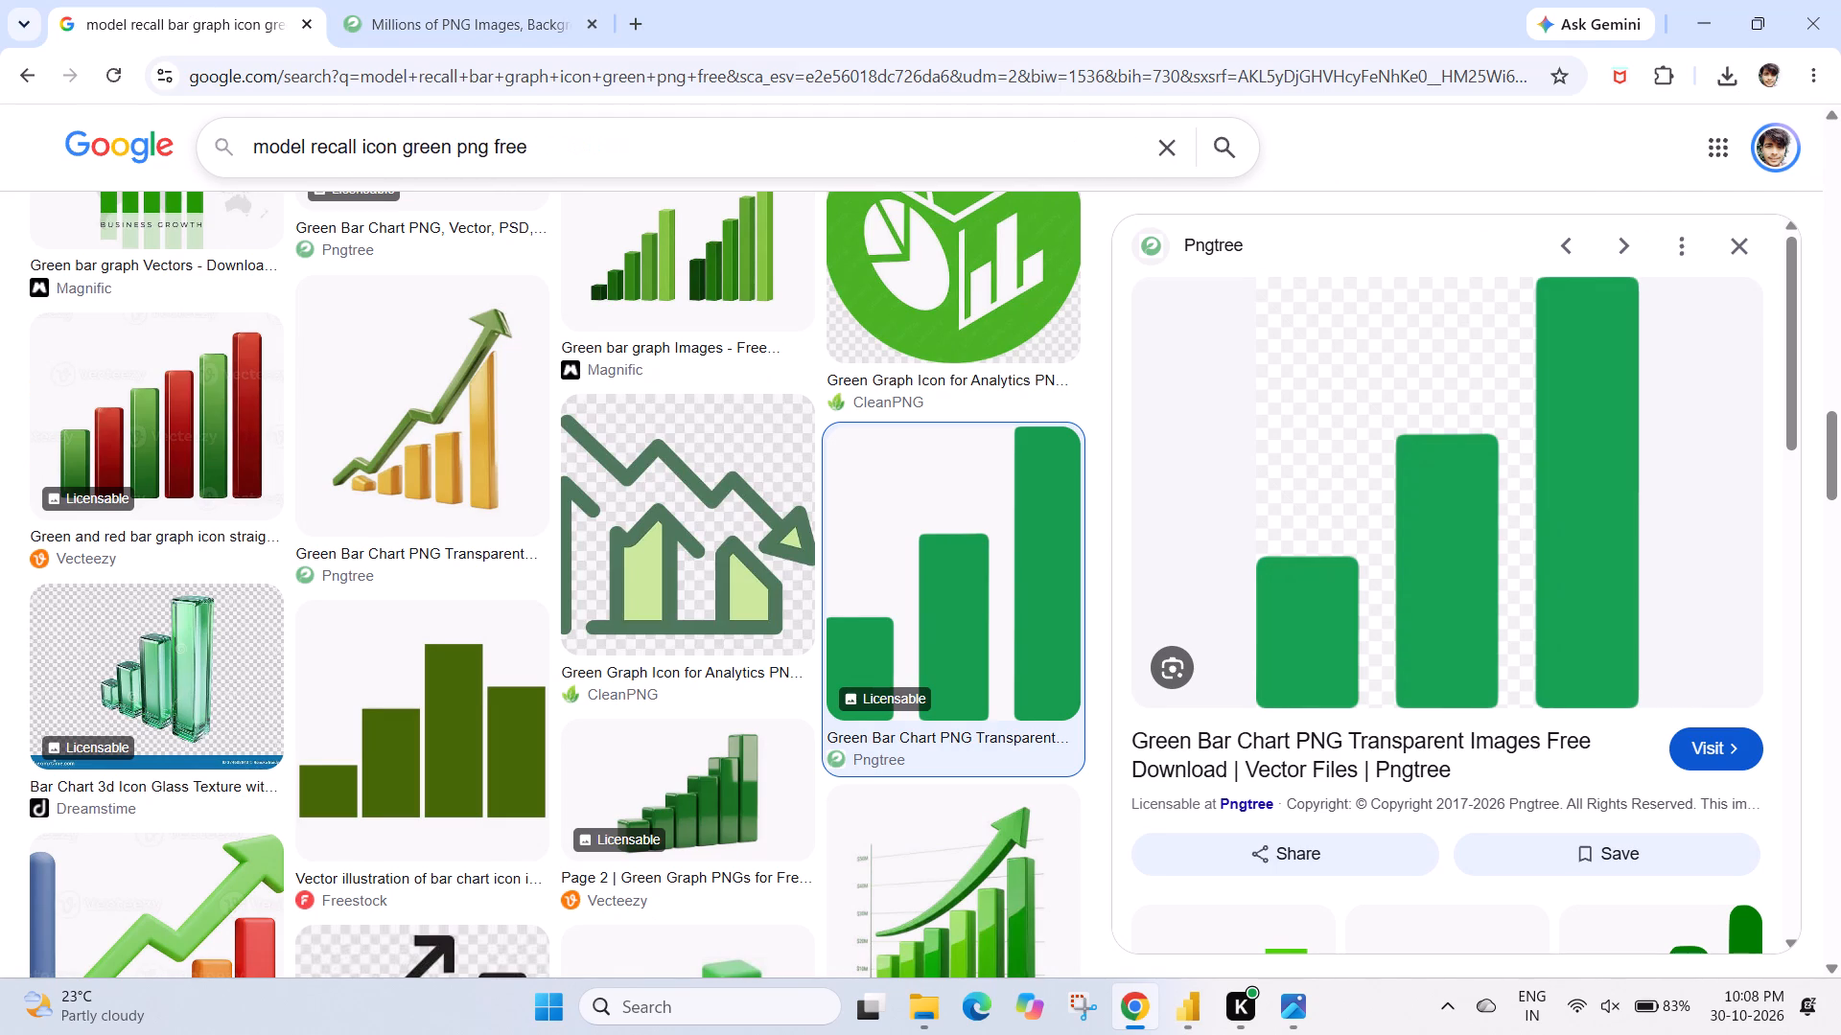
key("BackSpace")
key("BackSpace")
key("BackSpace")
key("BackSpace")
key("BackSpace")
type("F!")
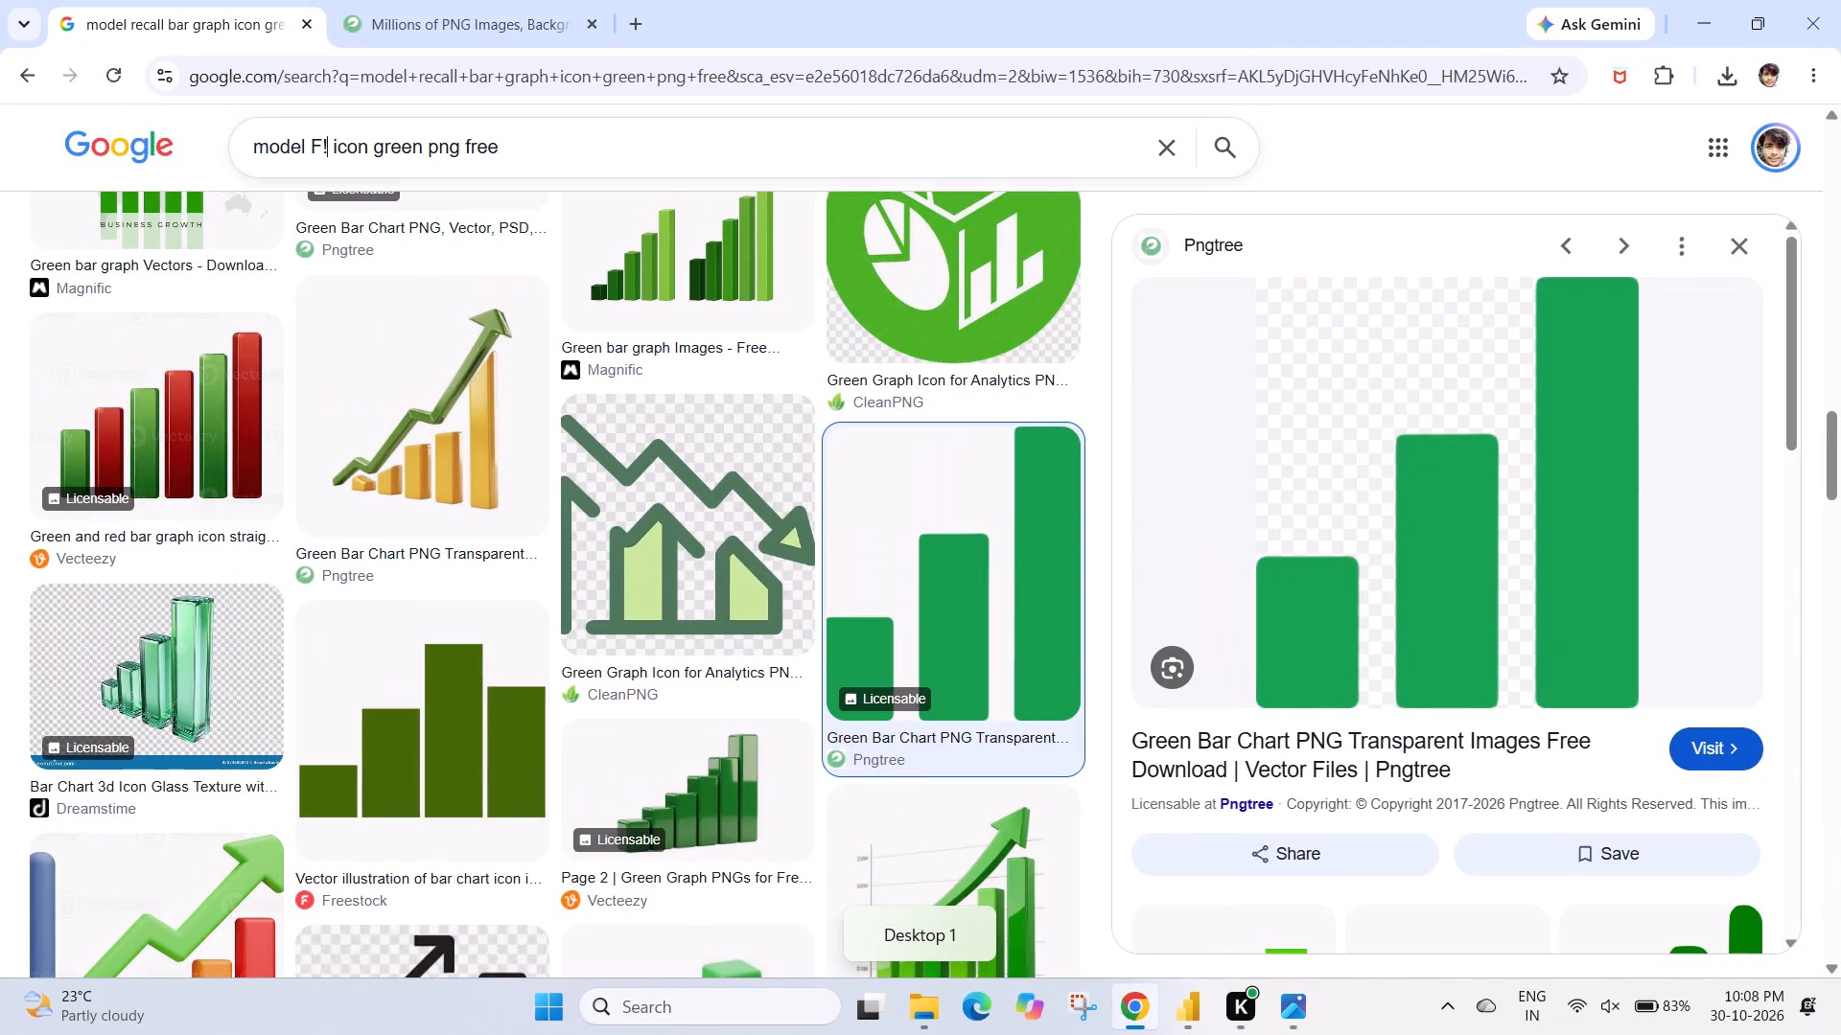
key("BackSpace")
type("1-")
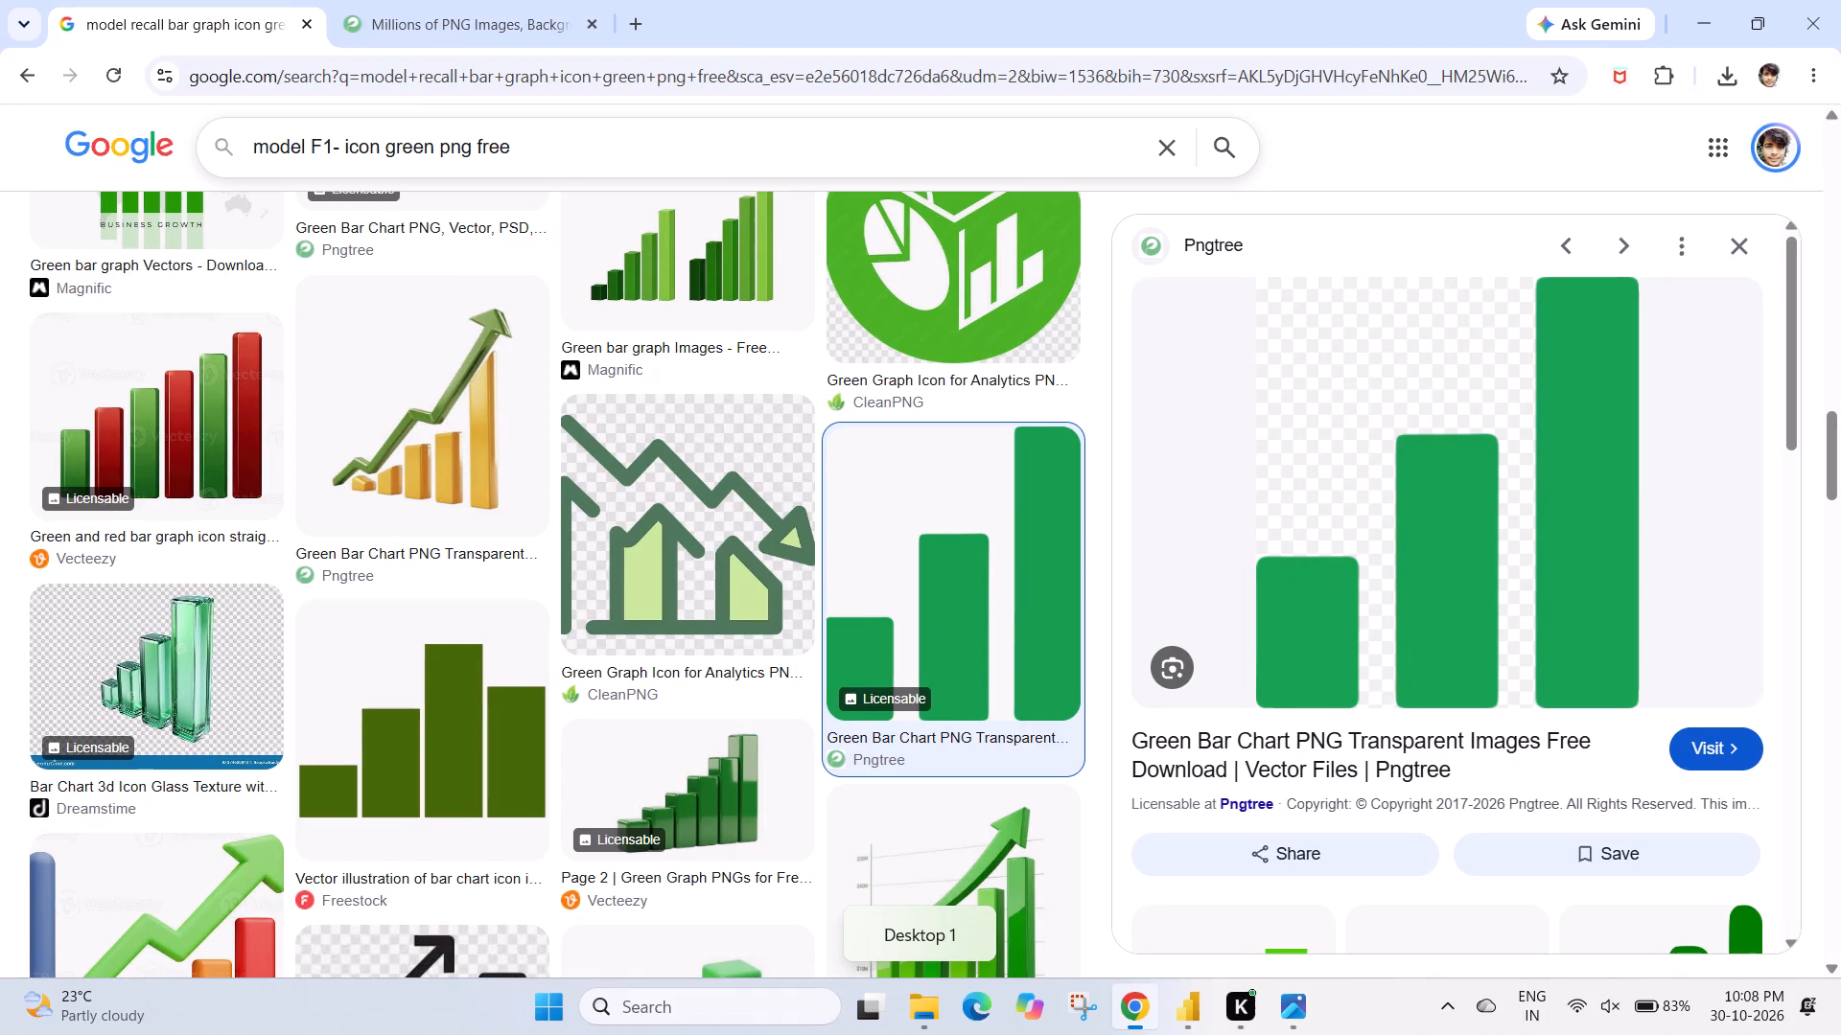
type("Score")
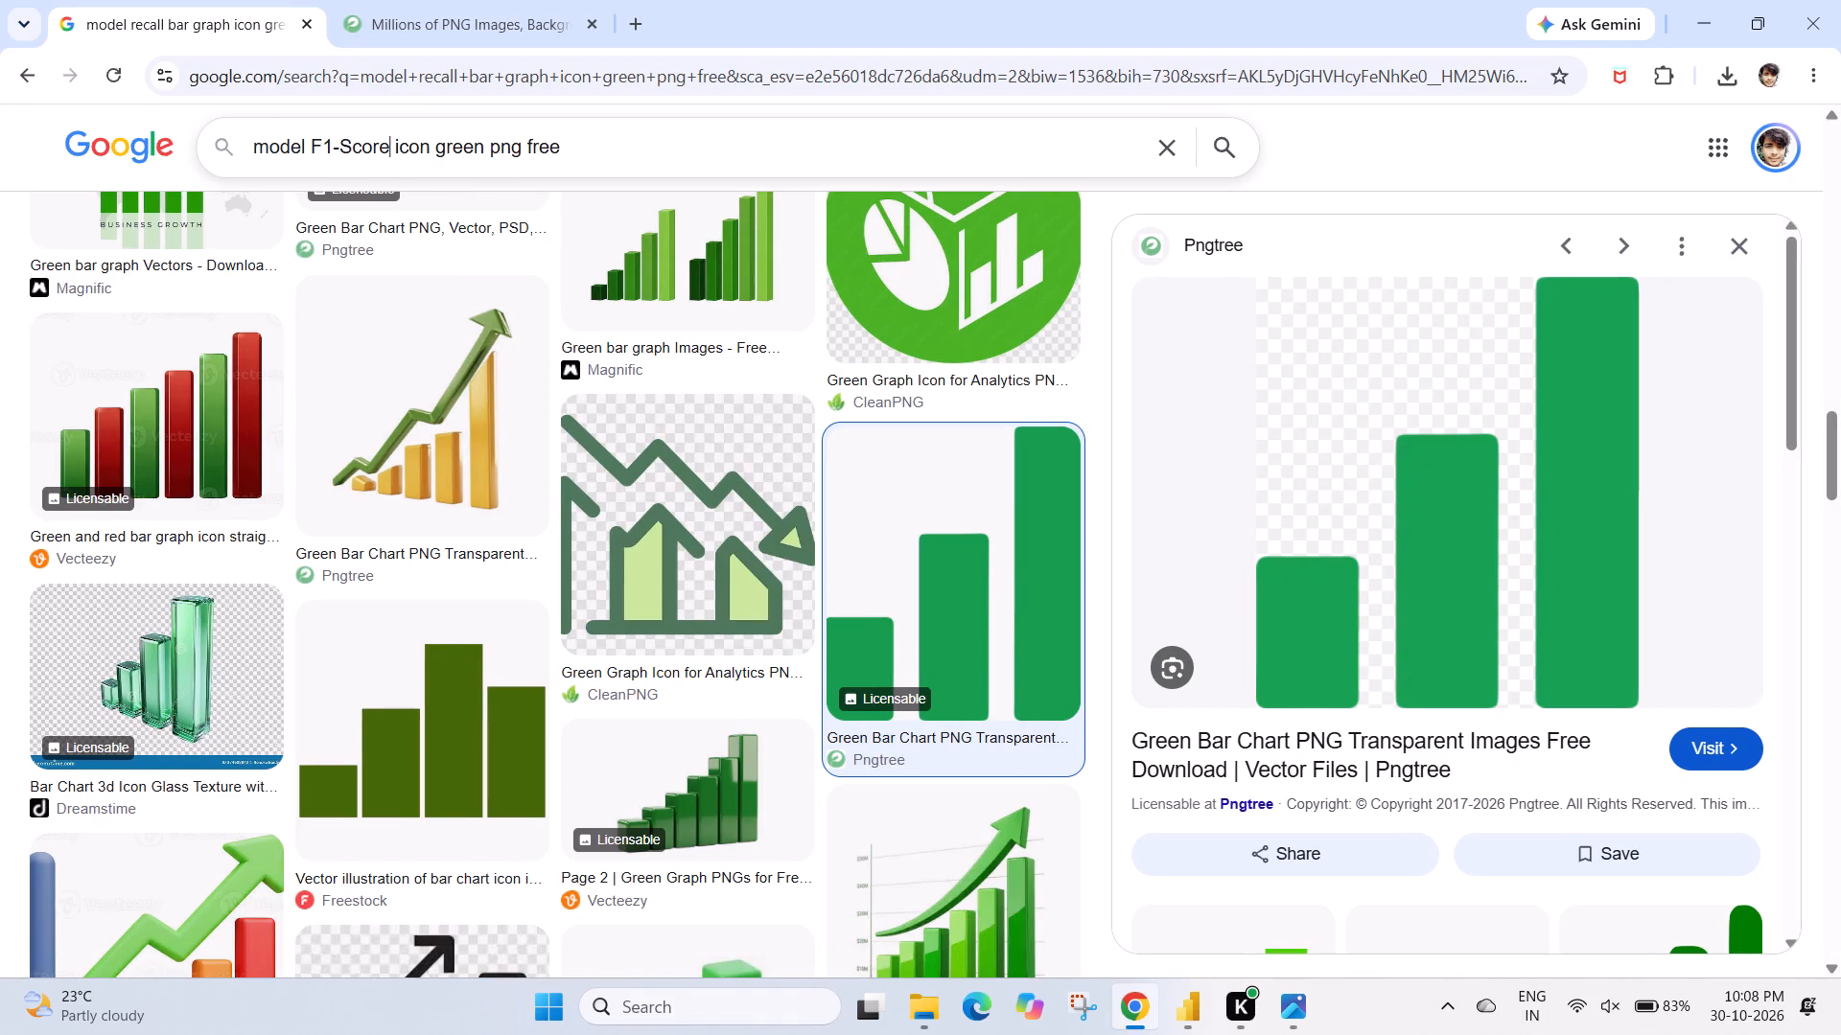
key("Down")
key("Return")
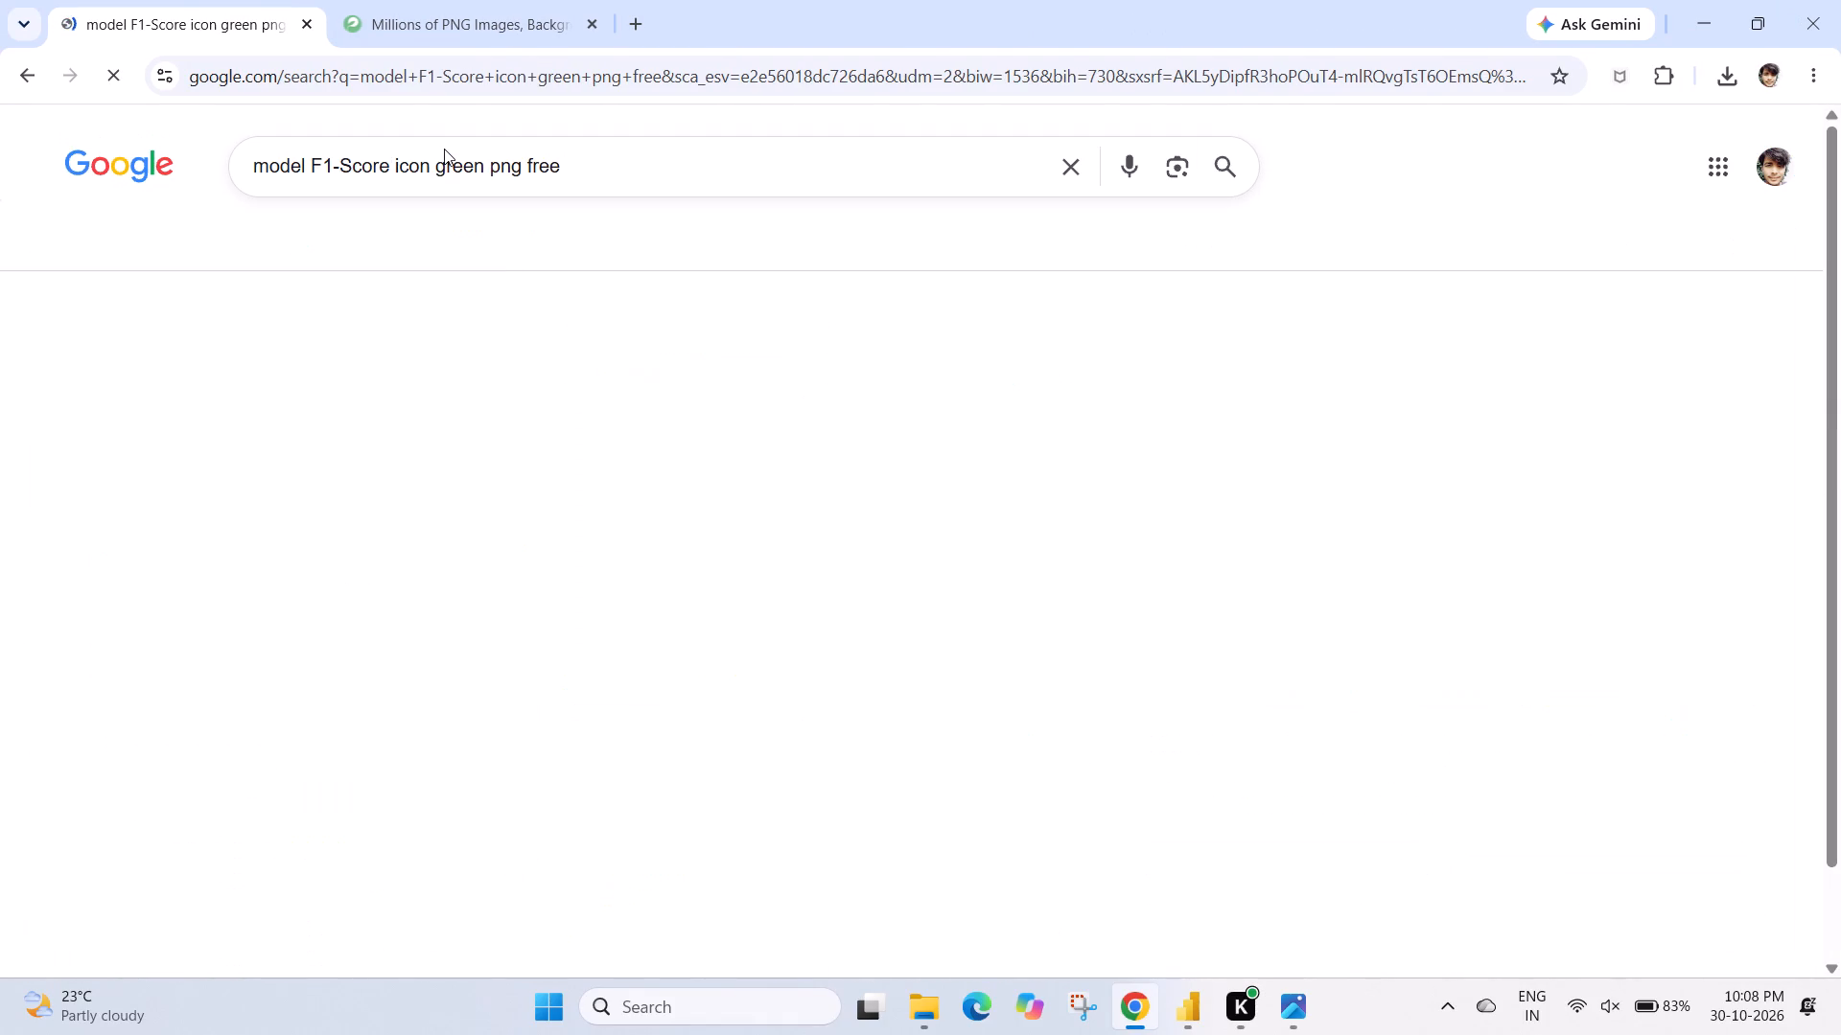
scroll(545, 364, "down", 2)
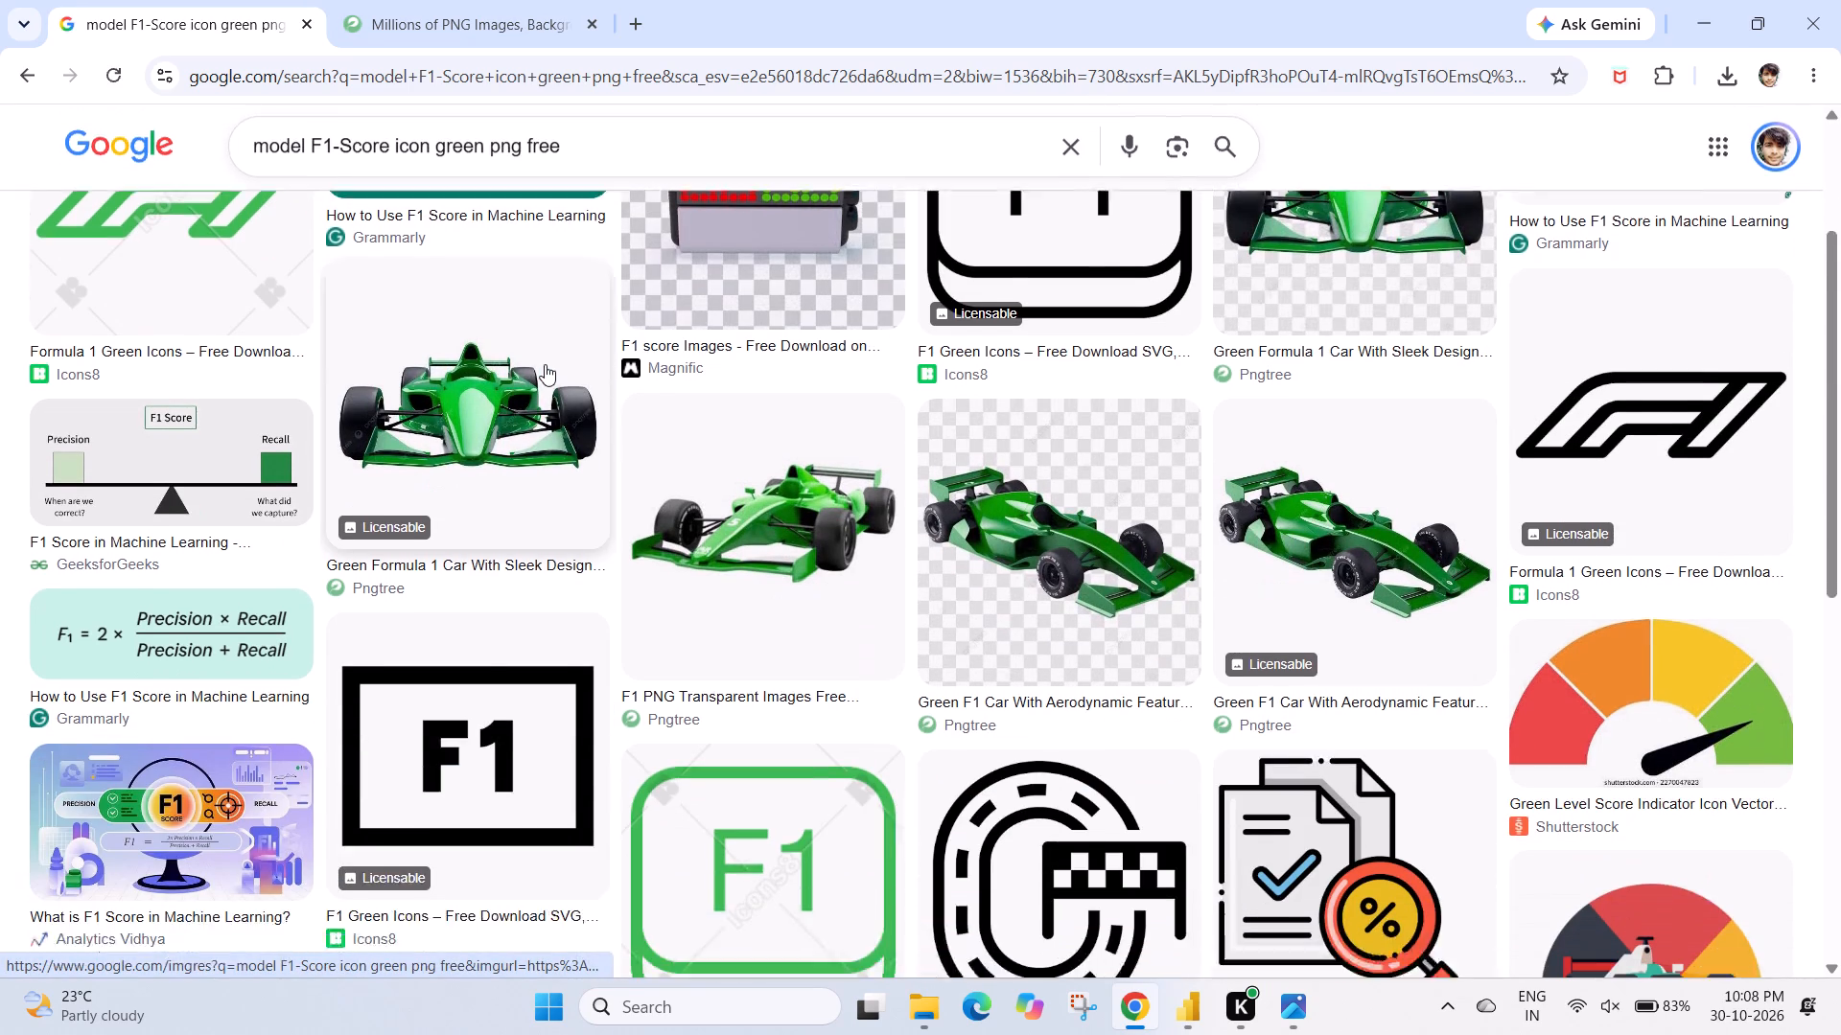
scroll(545, 364, "down", 6)
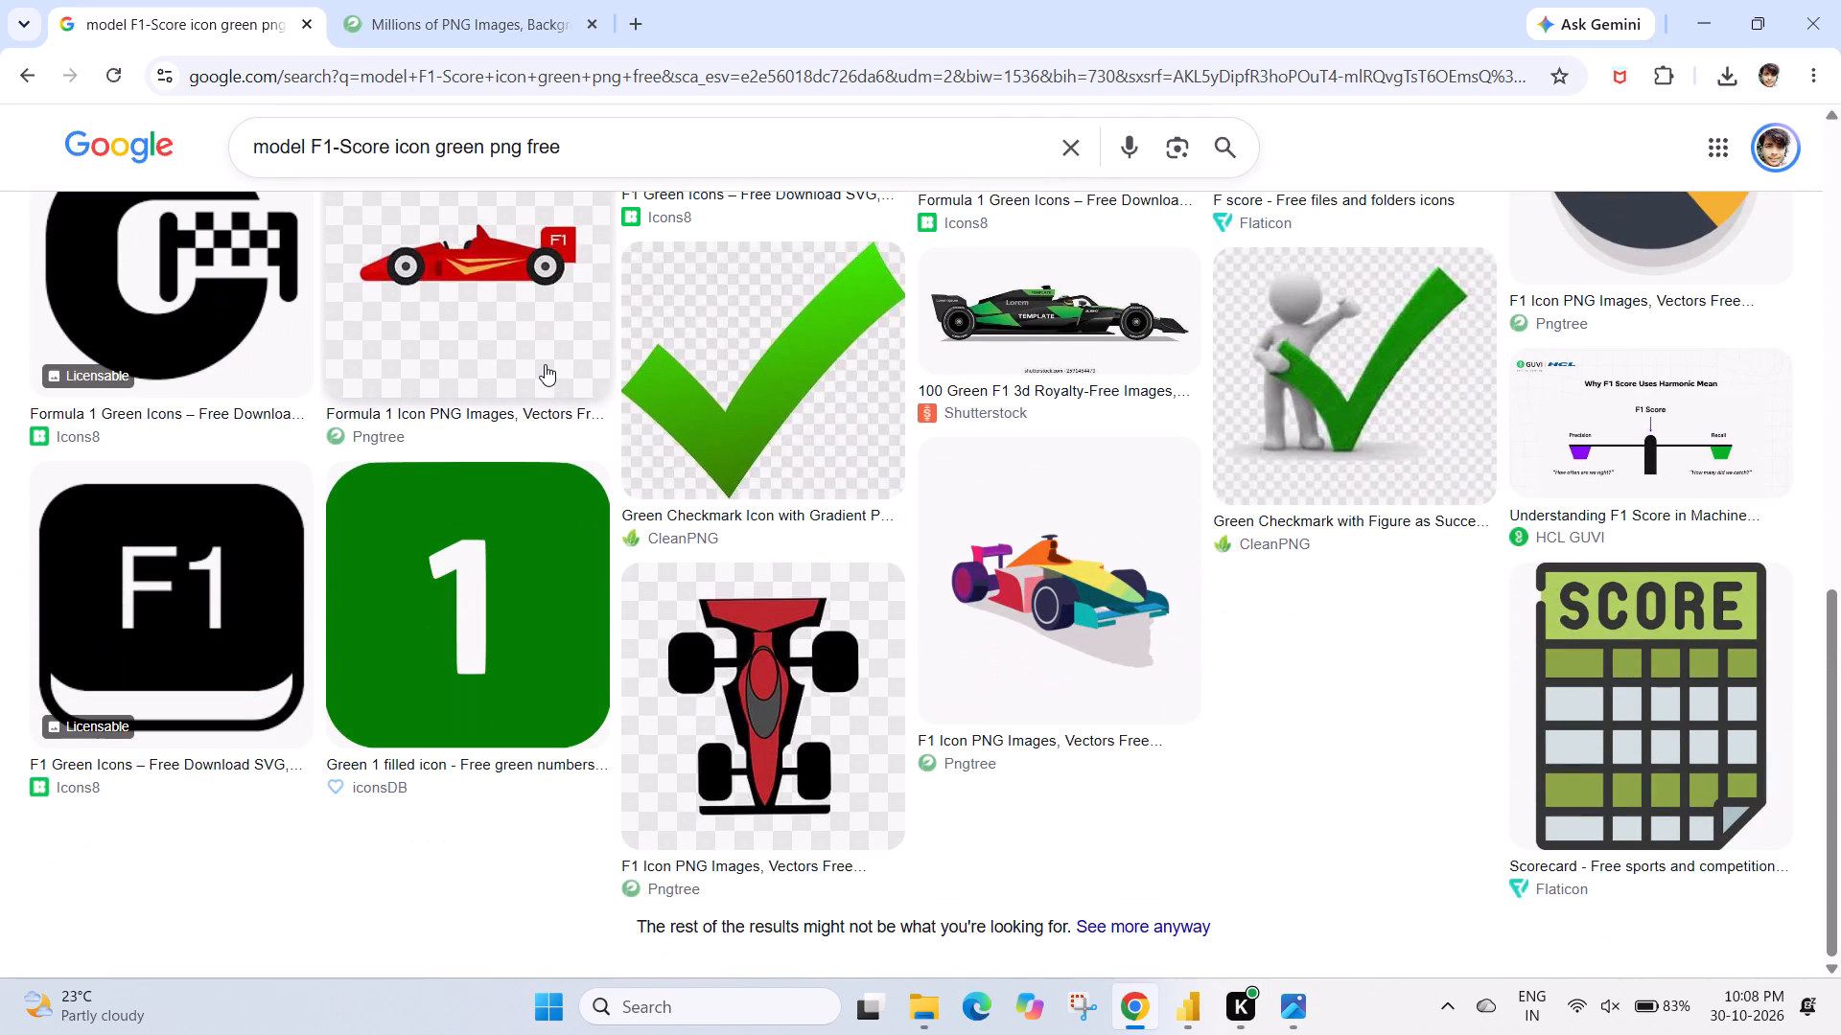
scroll(545, 364, "down", 1)
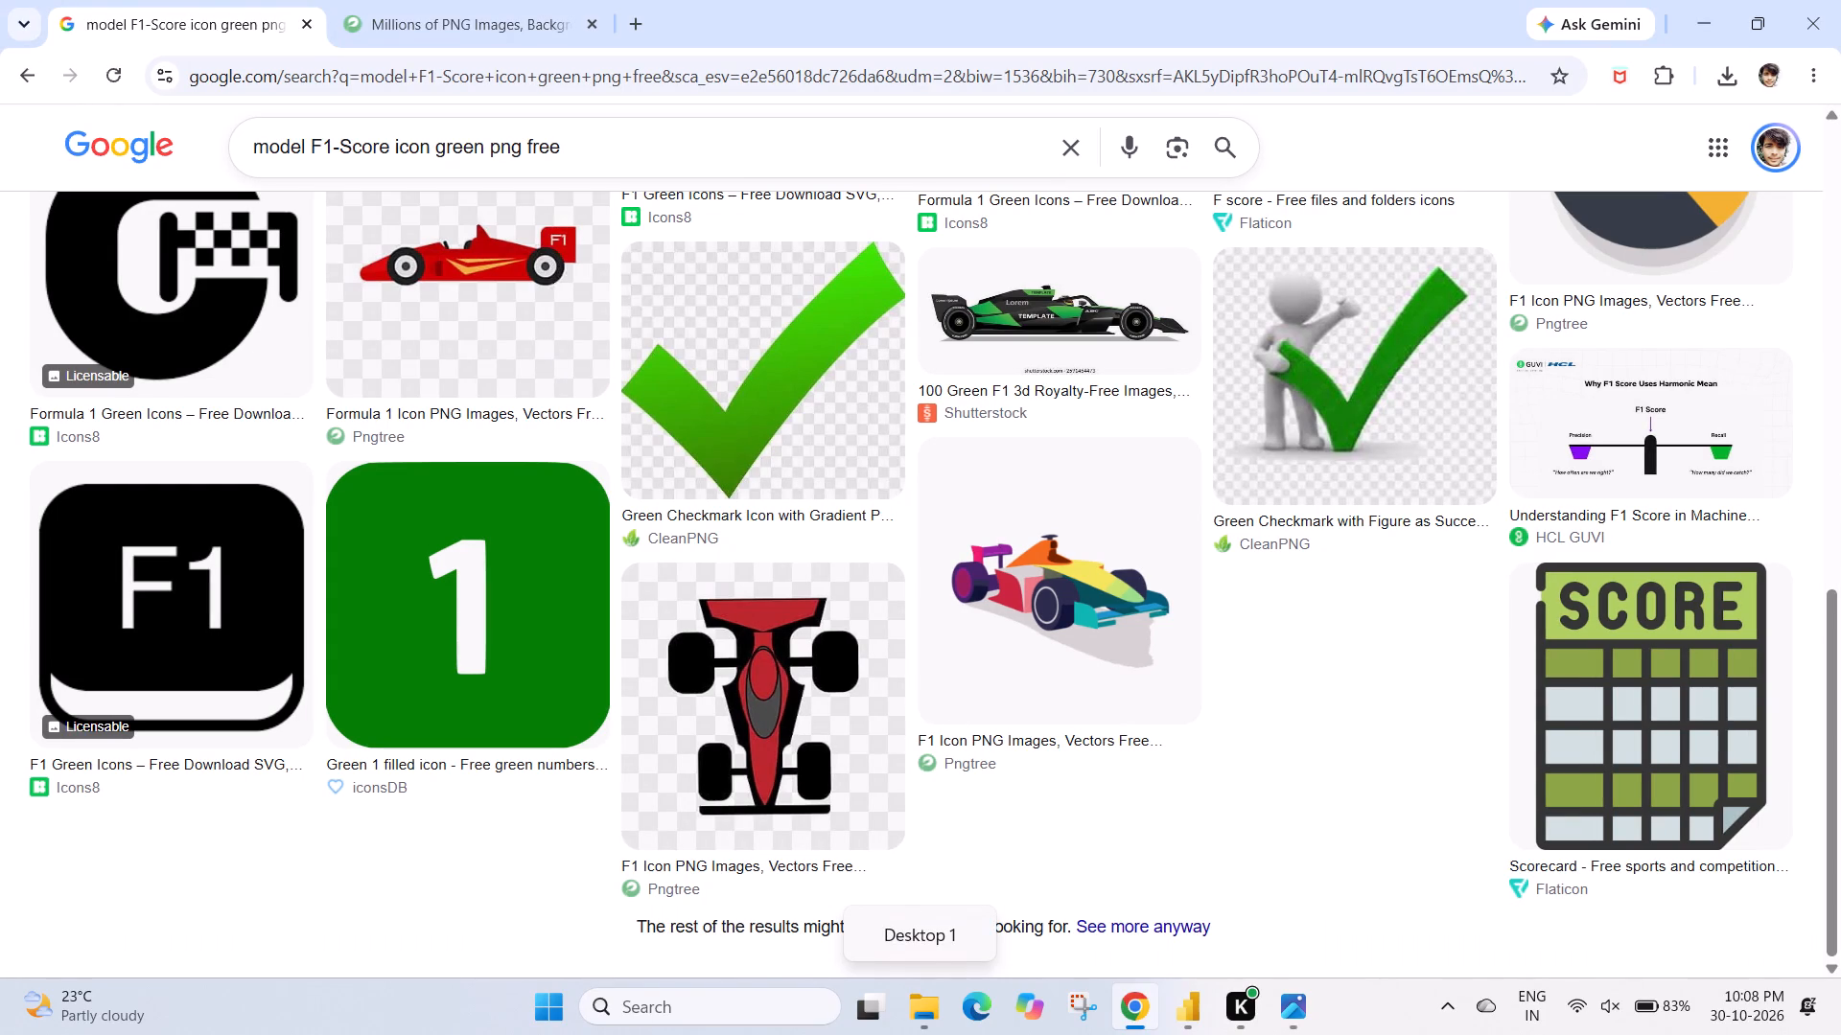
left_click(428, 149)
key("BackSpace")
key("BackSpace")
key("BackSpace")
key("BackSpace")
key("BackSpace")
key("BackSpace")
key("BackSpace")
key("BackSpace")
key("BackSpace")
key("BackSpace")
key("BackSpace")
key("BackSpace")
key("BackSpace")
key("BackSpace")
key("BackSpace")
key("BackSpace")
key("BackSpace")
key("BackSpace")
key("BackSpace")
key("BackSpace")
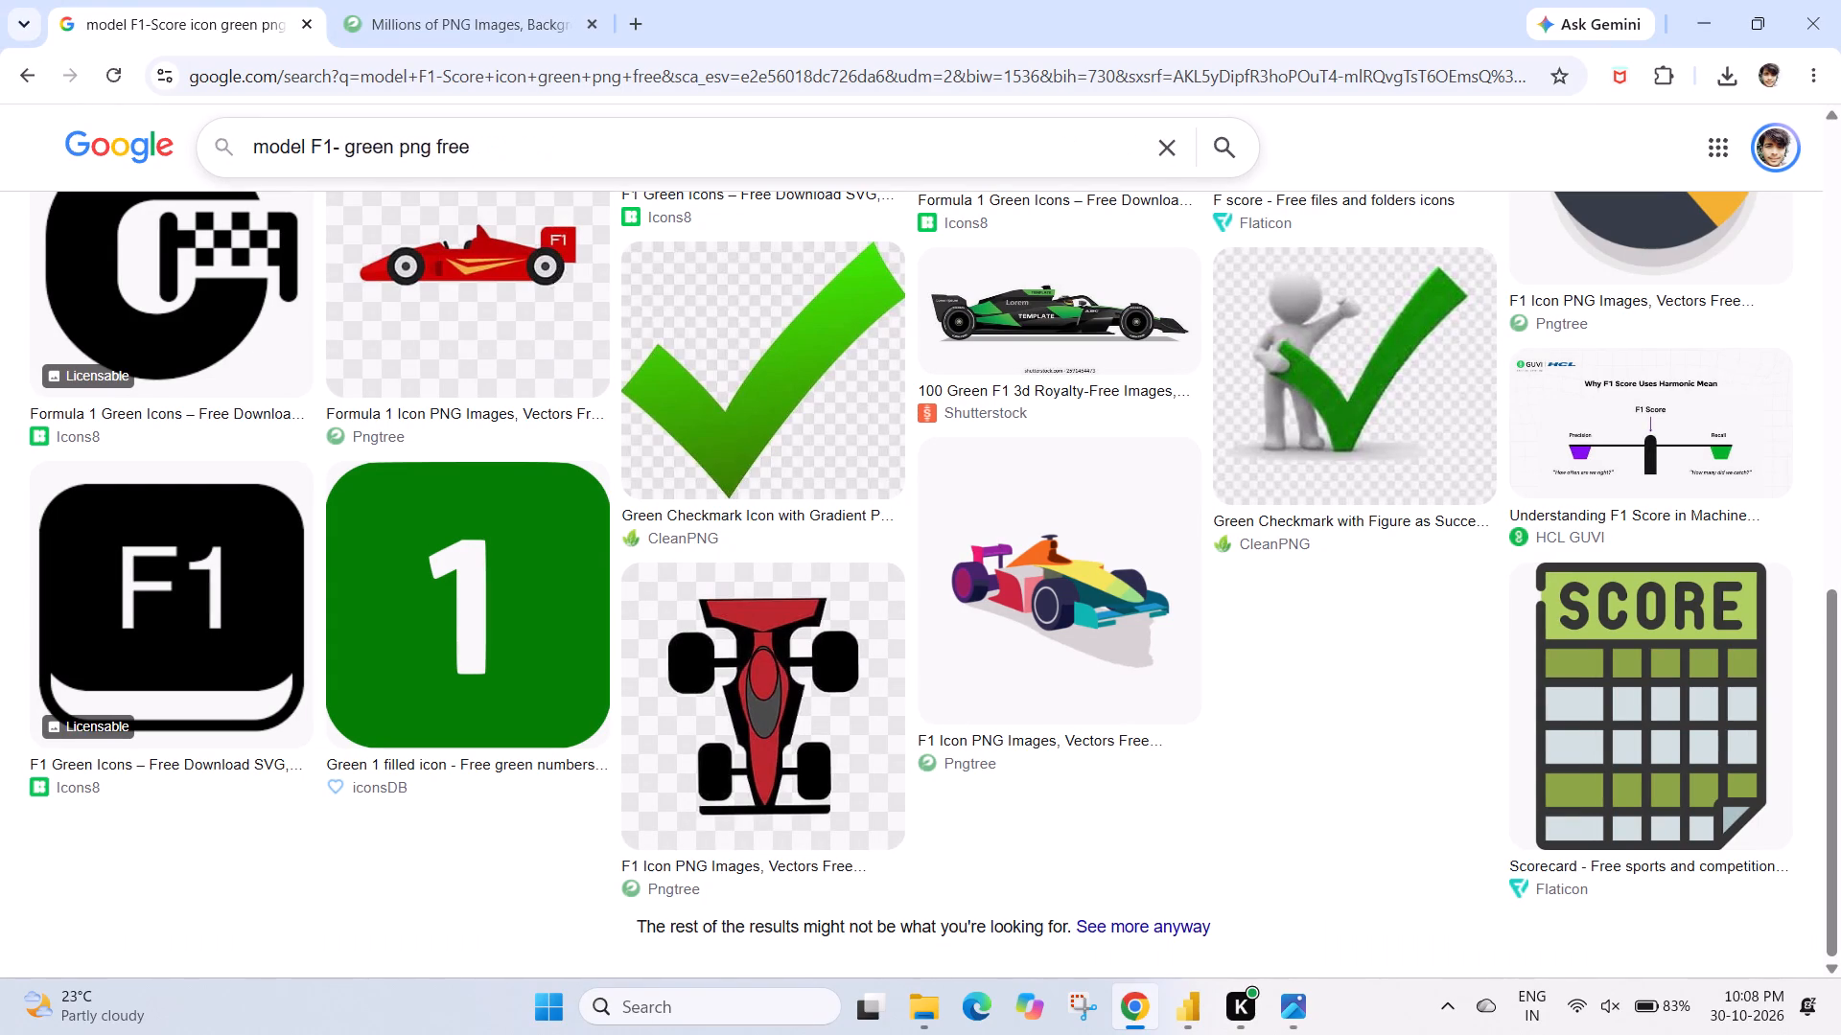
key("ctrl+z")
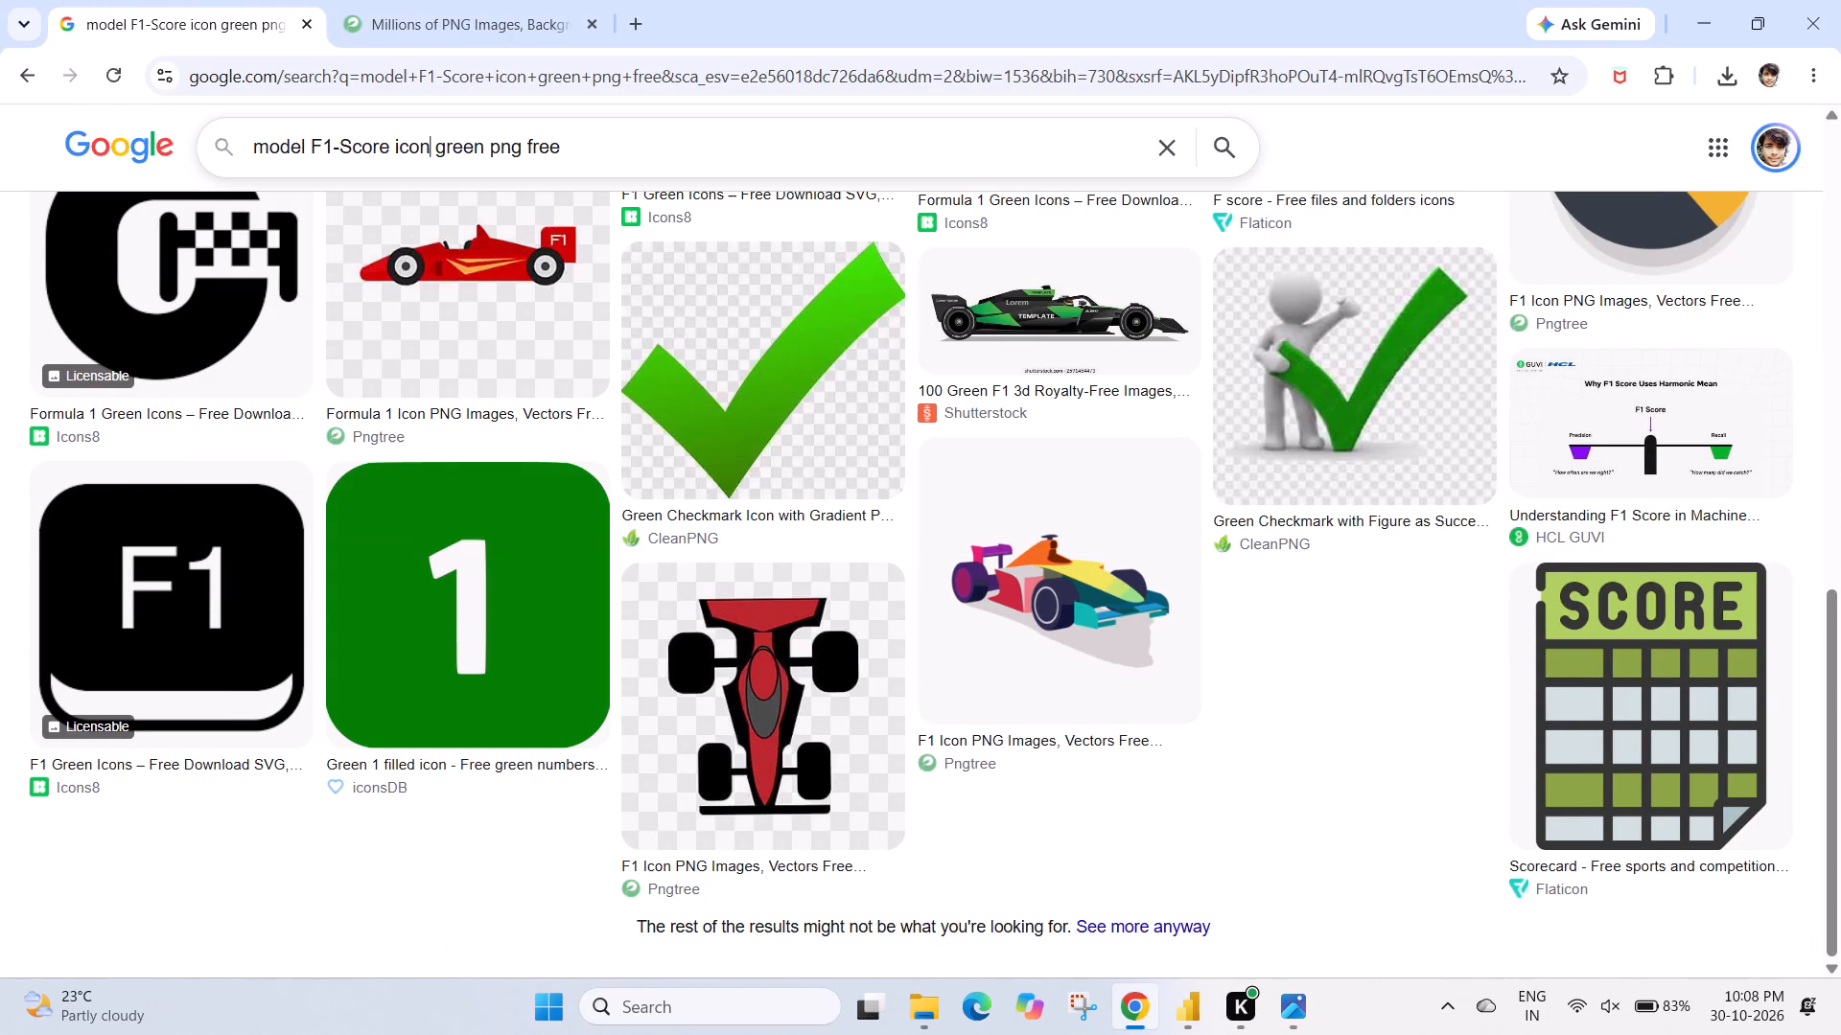
Change the image search to "Calculator icon green png free".
key("Left")
key("Left")
key("Left")
key("Left")
key("Left")
key("BackSpace")
key("BackSpace")
key("BackSpace")
key("BackSpace")
key("BackSpace")
key("BackSpace")
key("BackSpace")
key("BackSpace")
key("BackSpace")
key("BackSpace")
key("BackSpace")
key("BackSpace")
key("BackSpace")
key("BackSpace")
key("BackSpace")
key("BackSpace")
key("BackSpace")
key("BackSpace")
key("BackSpace")
key("BackSpace")
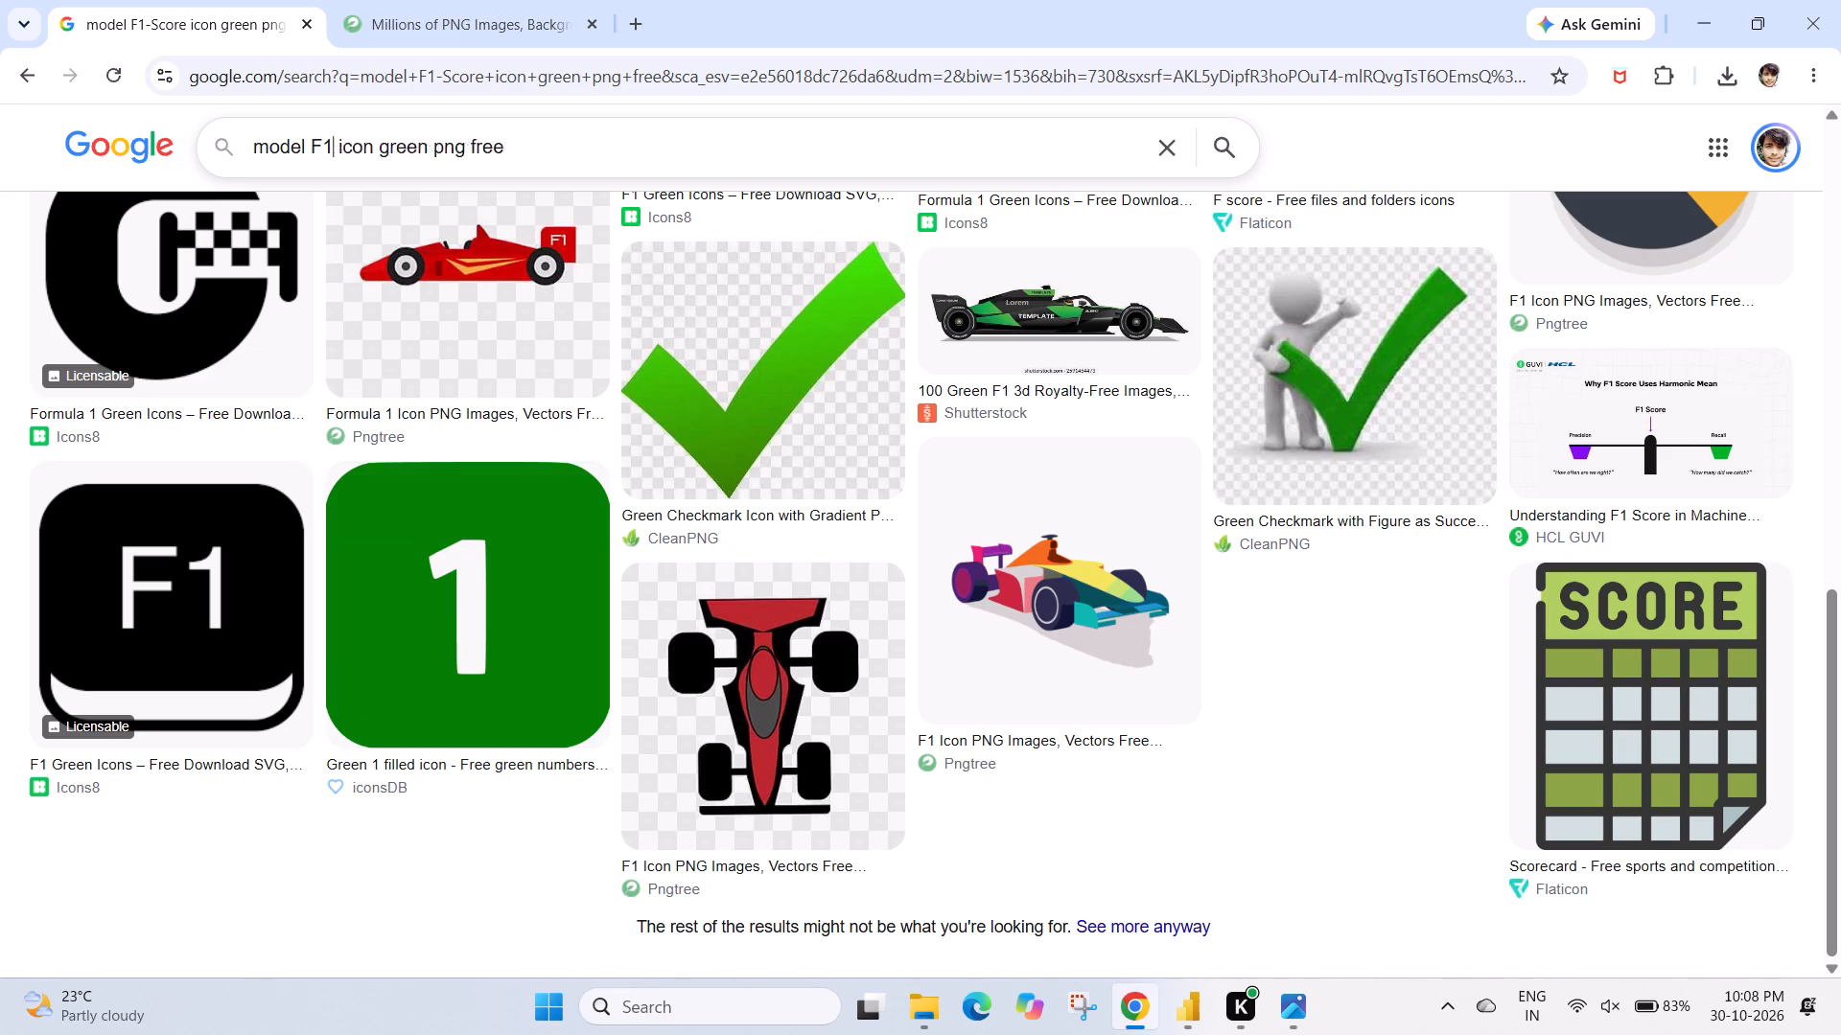
type("Calculator")
key("Return")
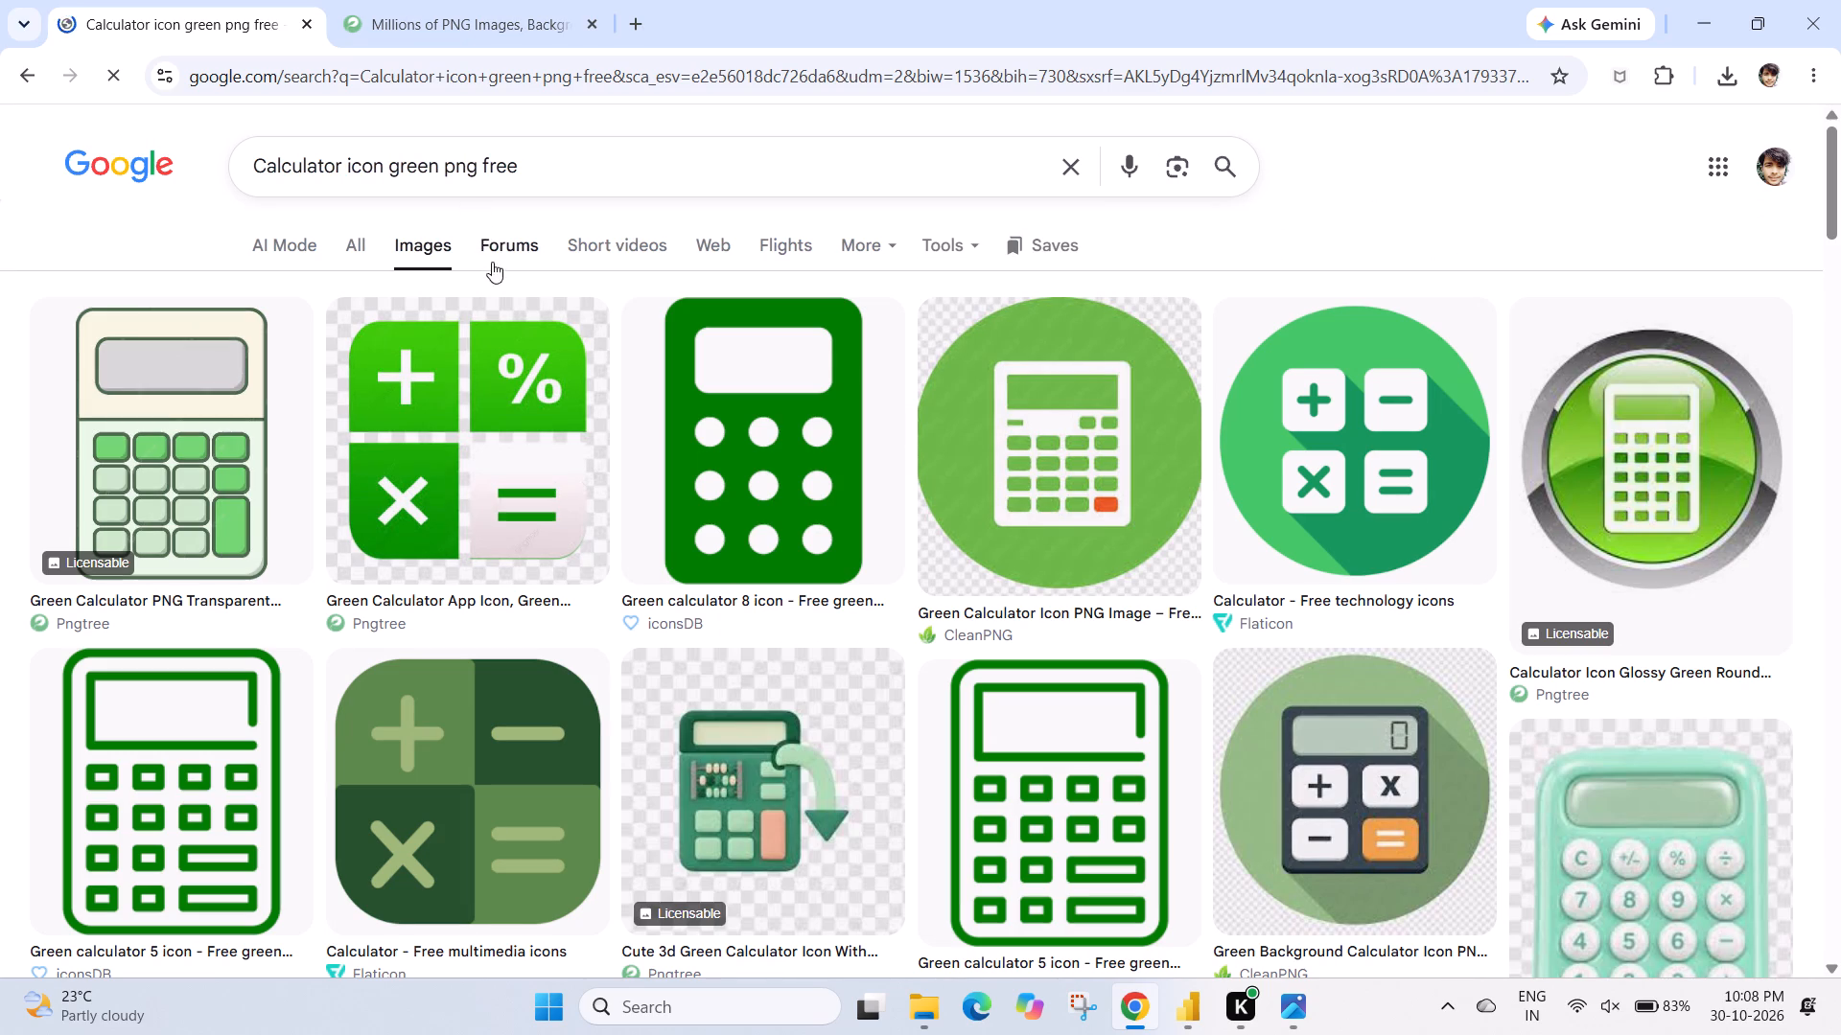
Open the green calculator 8 icon from iconsDB and download its transparent 16x16 PNG.
scroll(550, 345, "down", 3)
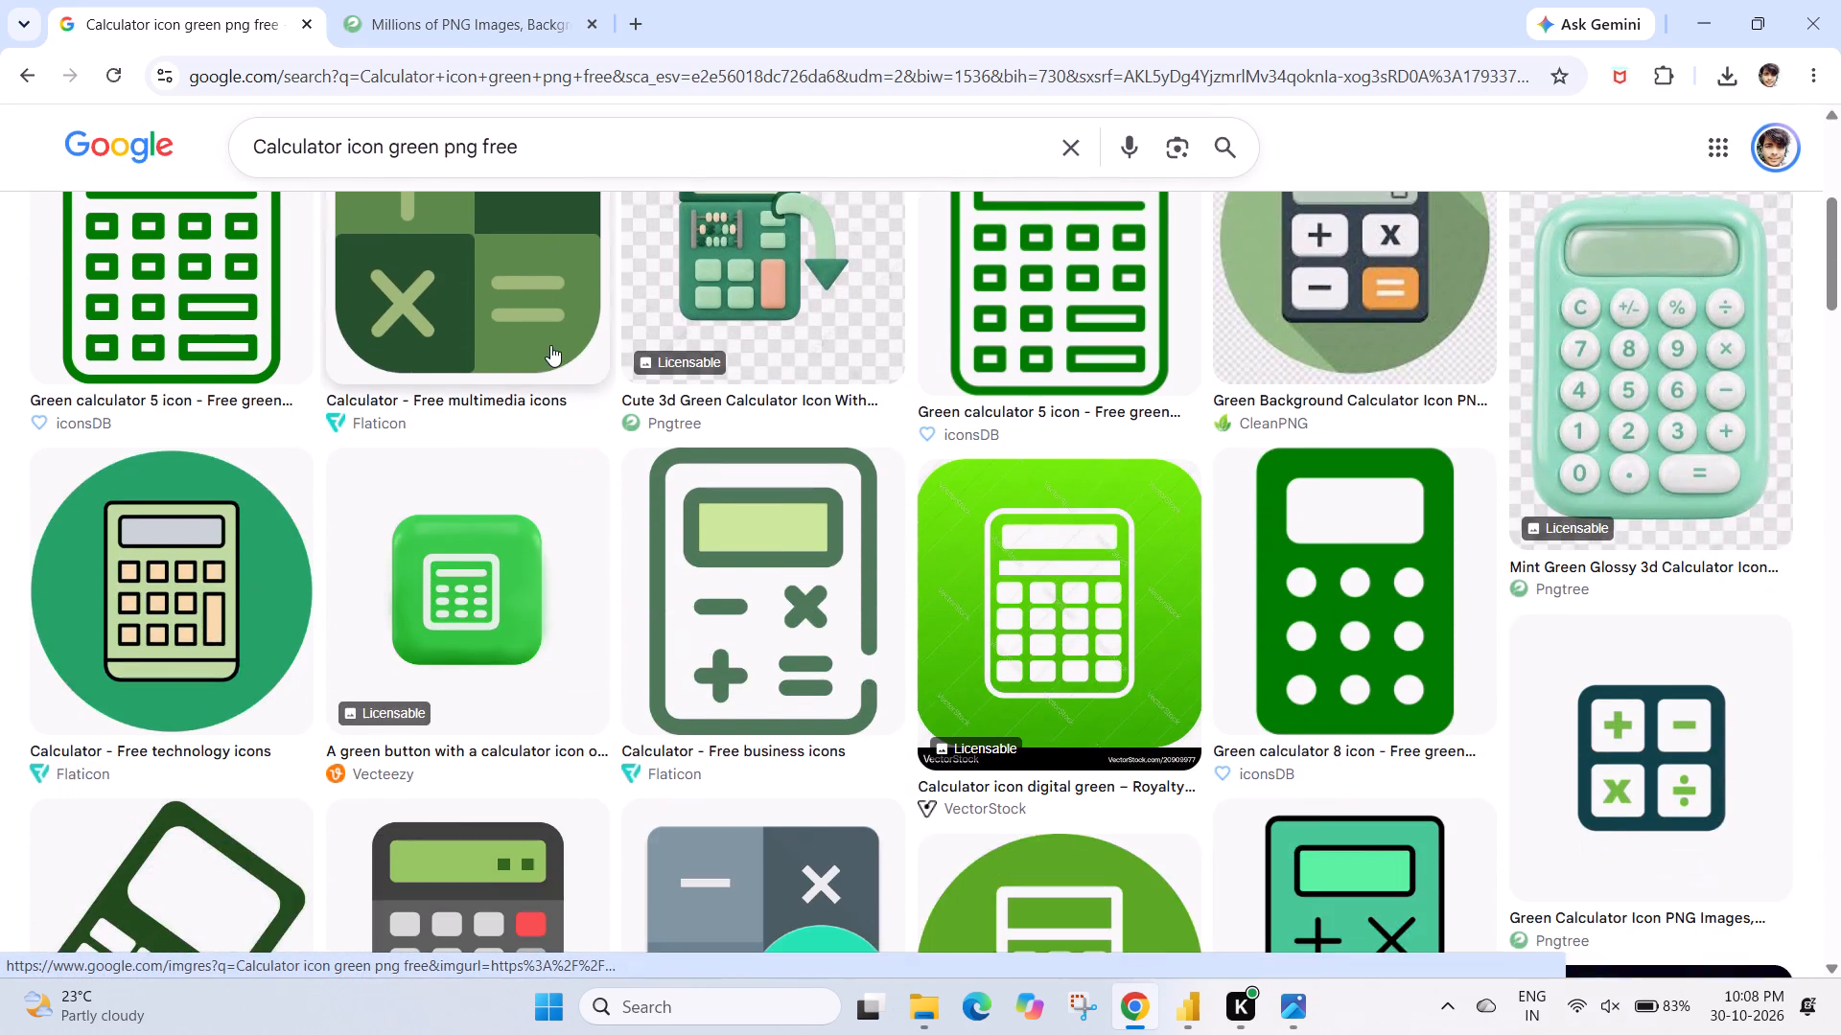
scroll(550, 345, "down", 3)
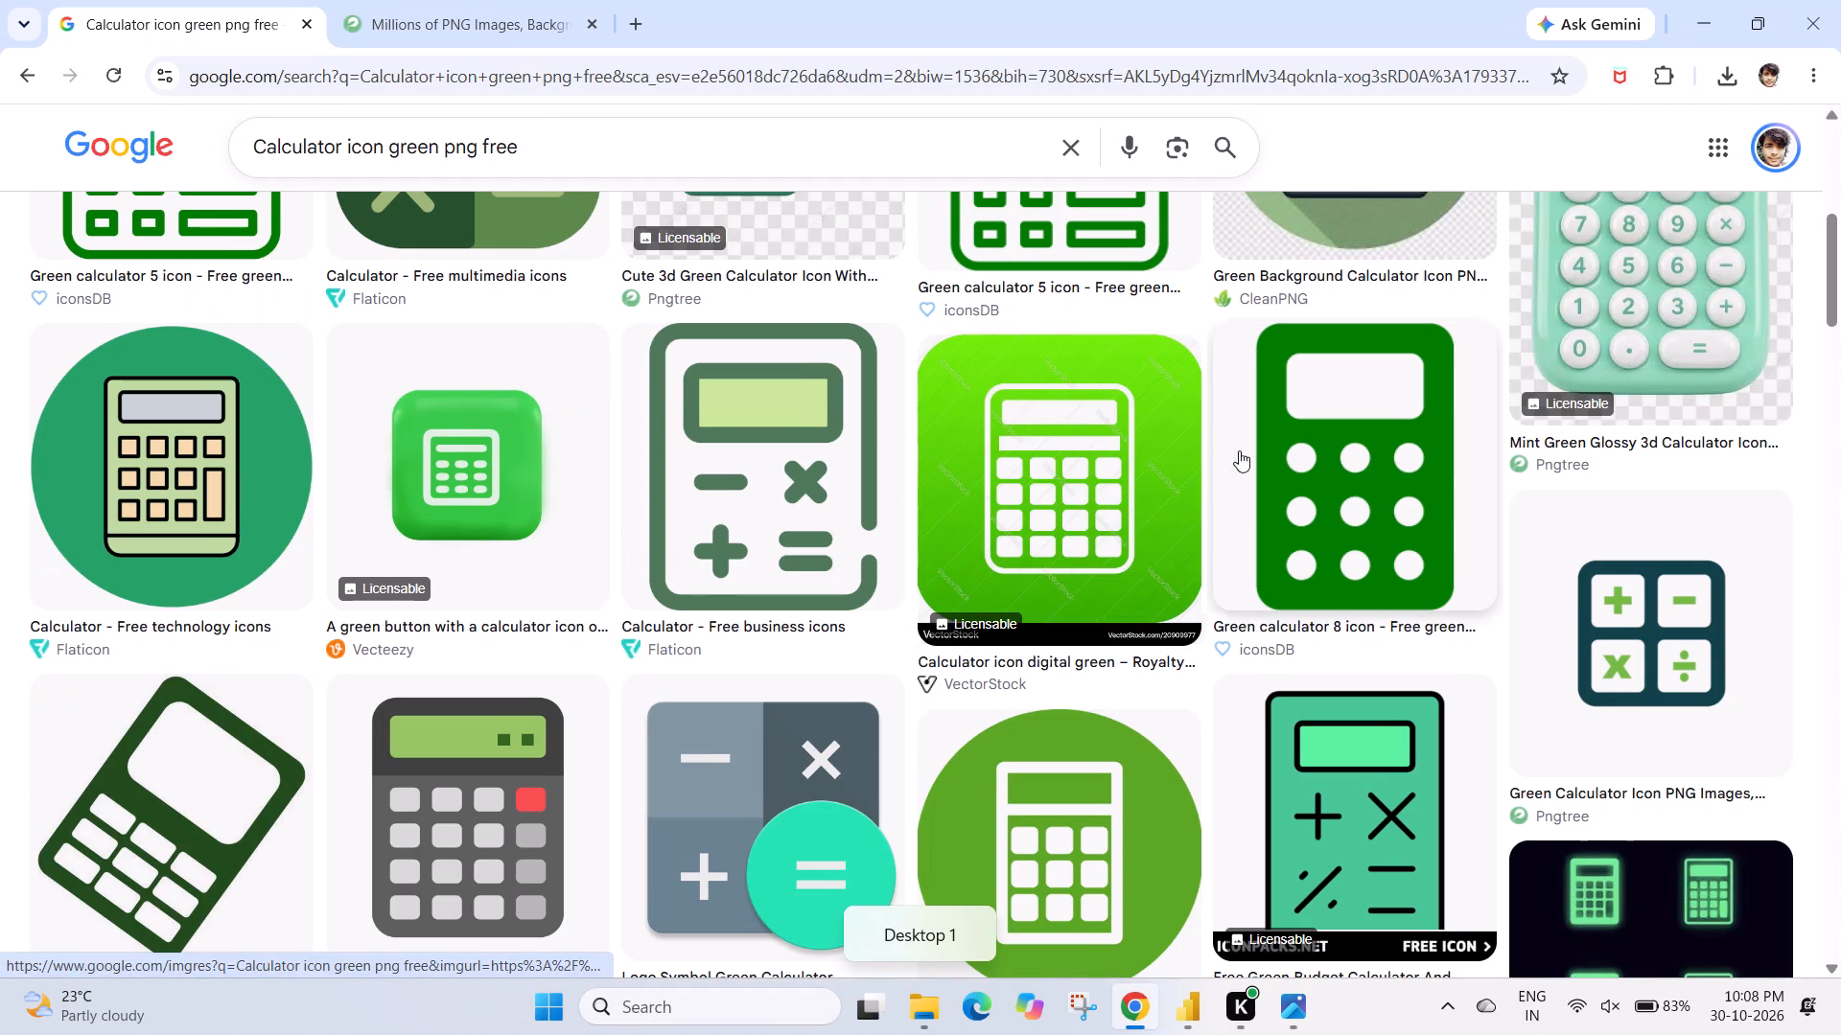
left_click(1264, 489)
left_click(1395, 456)
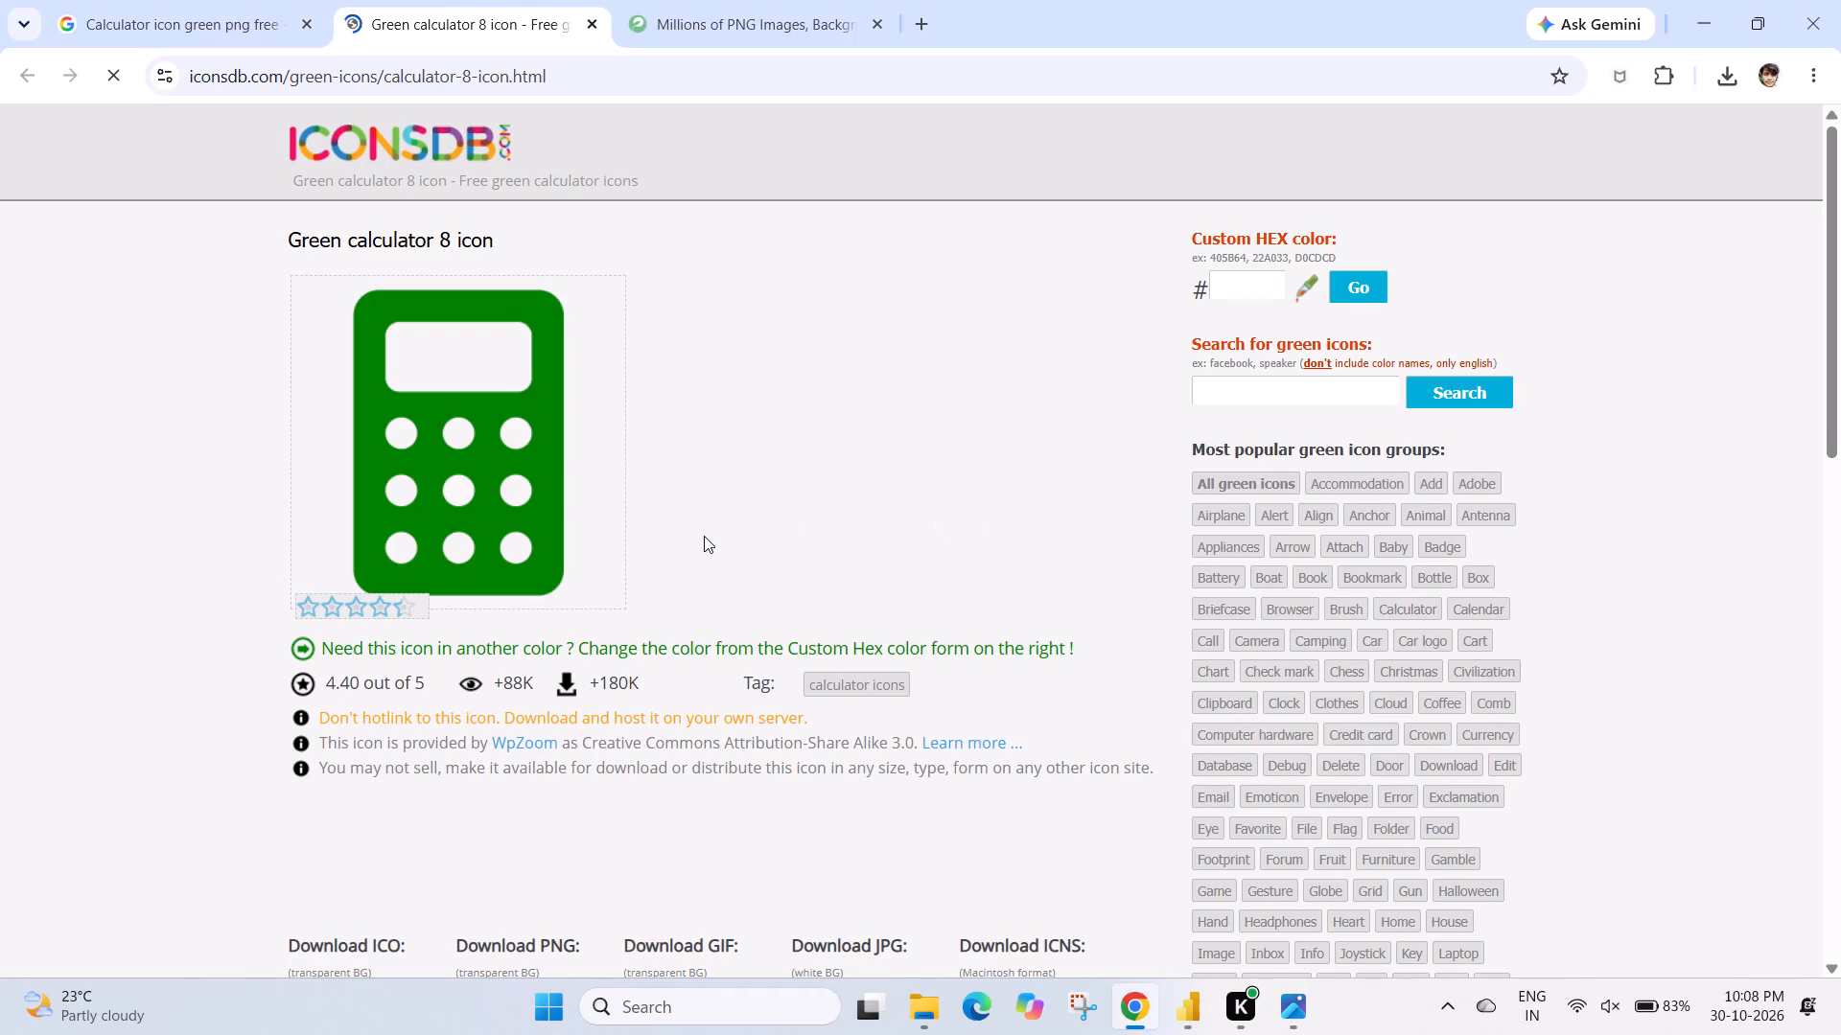
scroll(696, 542, "down", 9)
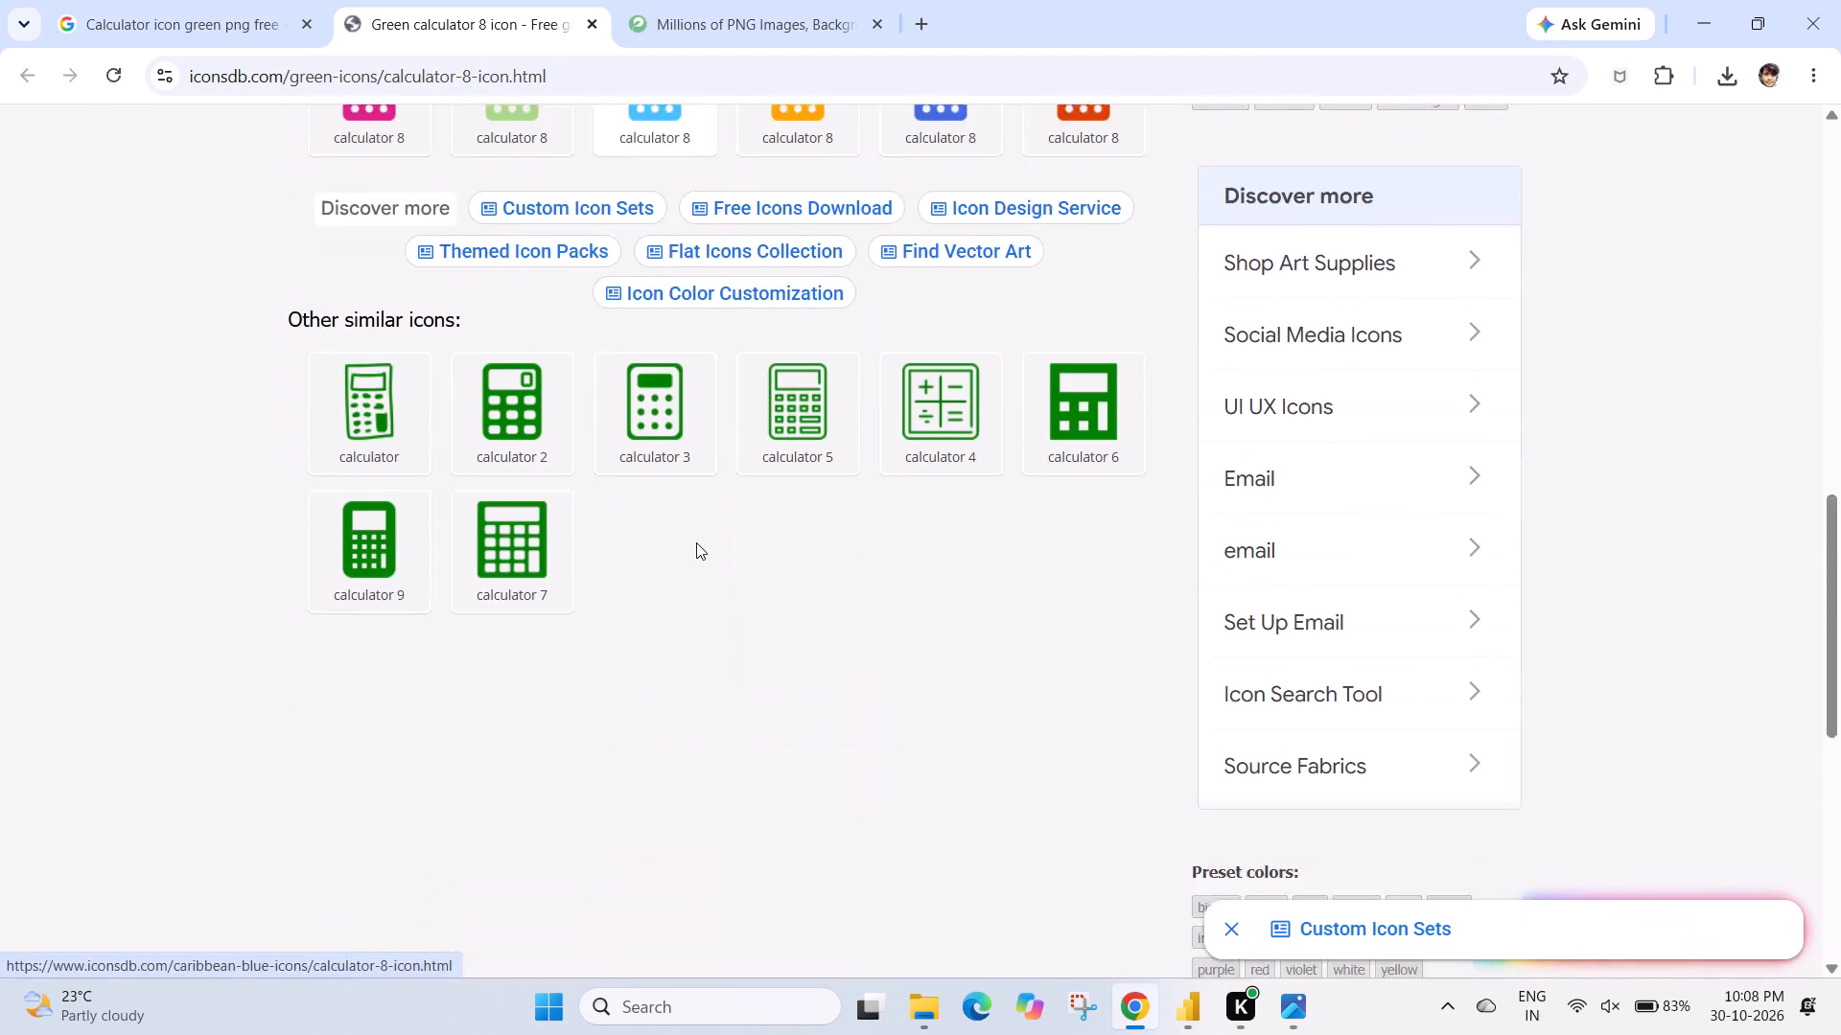
scroll(696, 542, "down", 6)
scroll(696, 542, "up", 6)
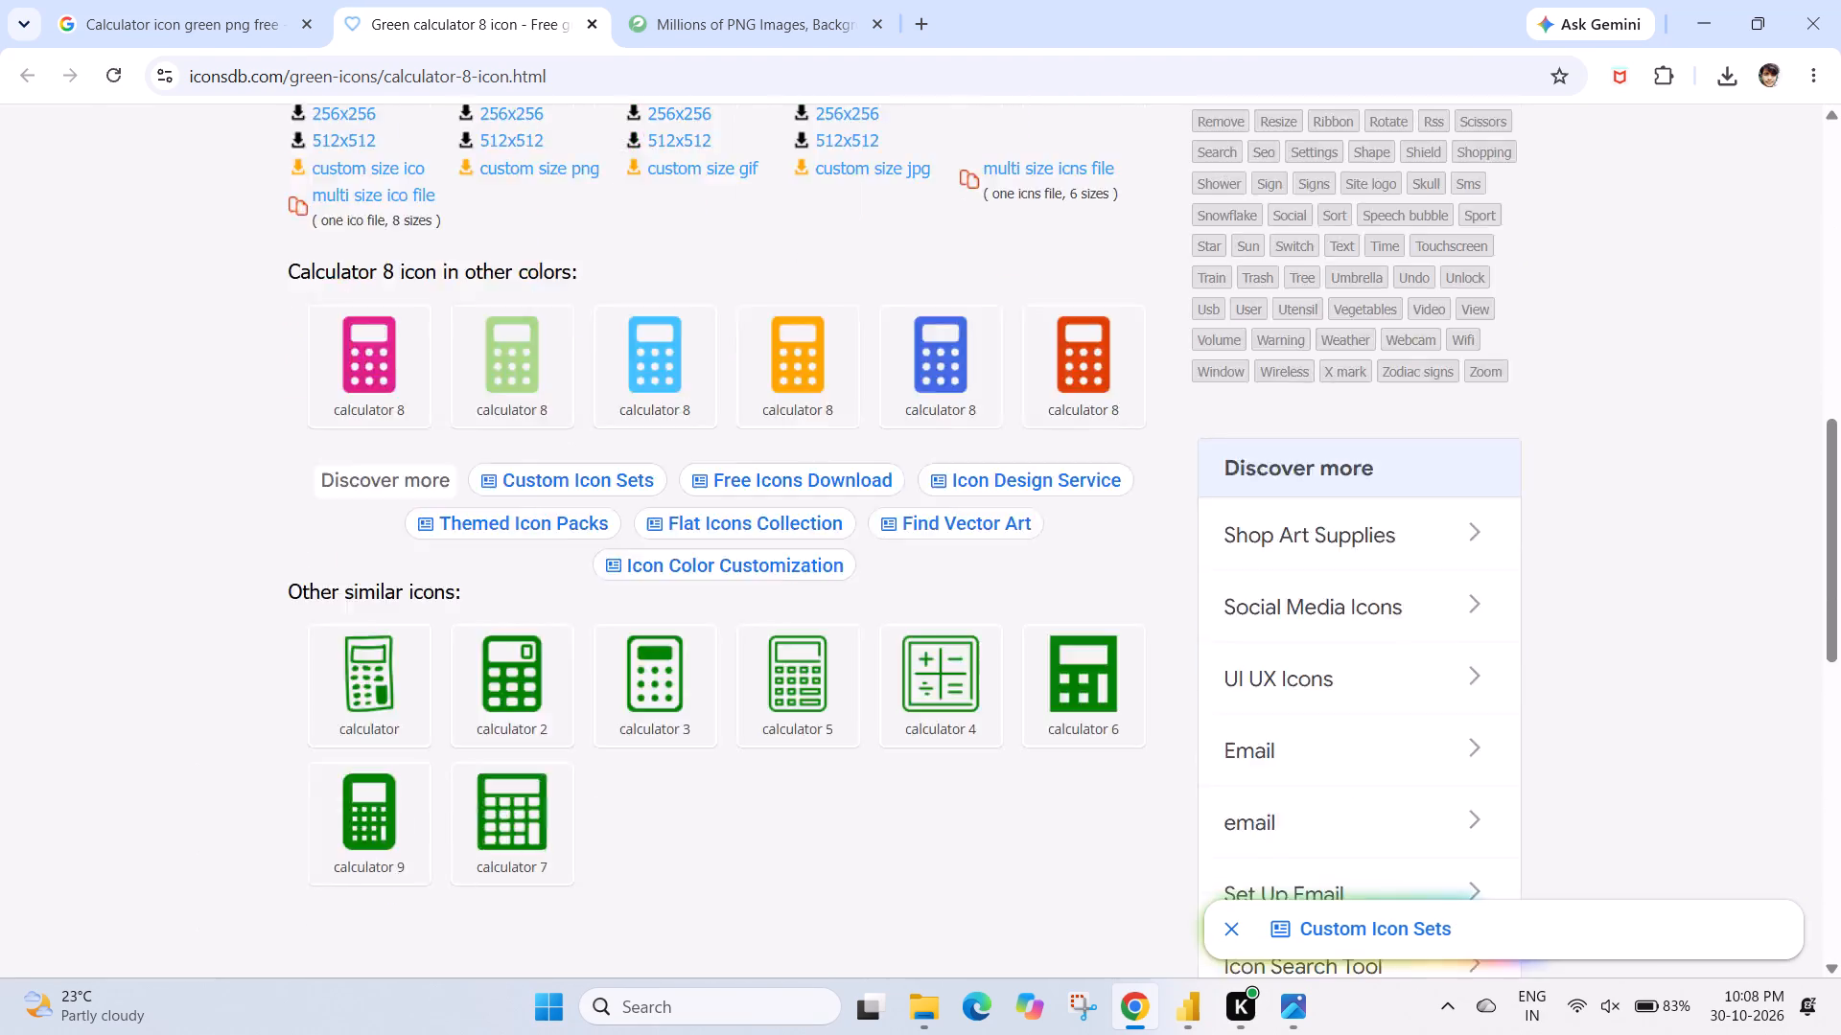
left_click(477, 399)
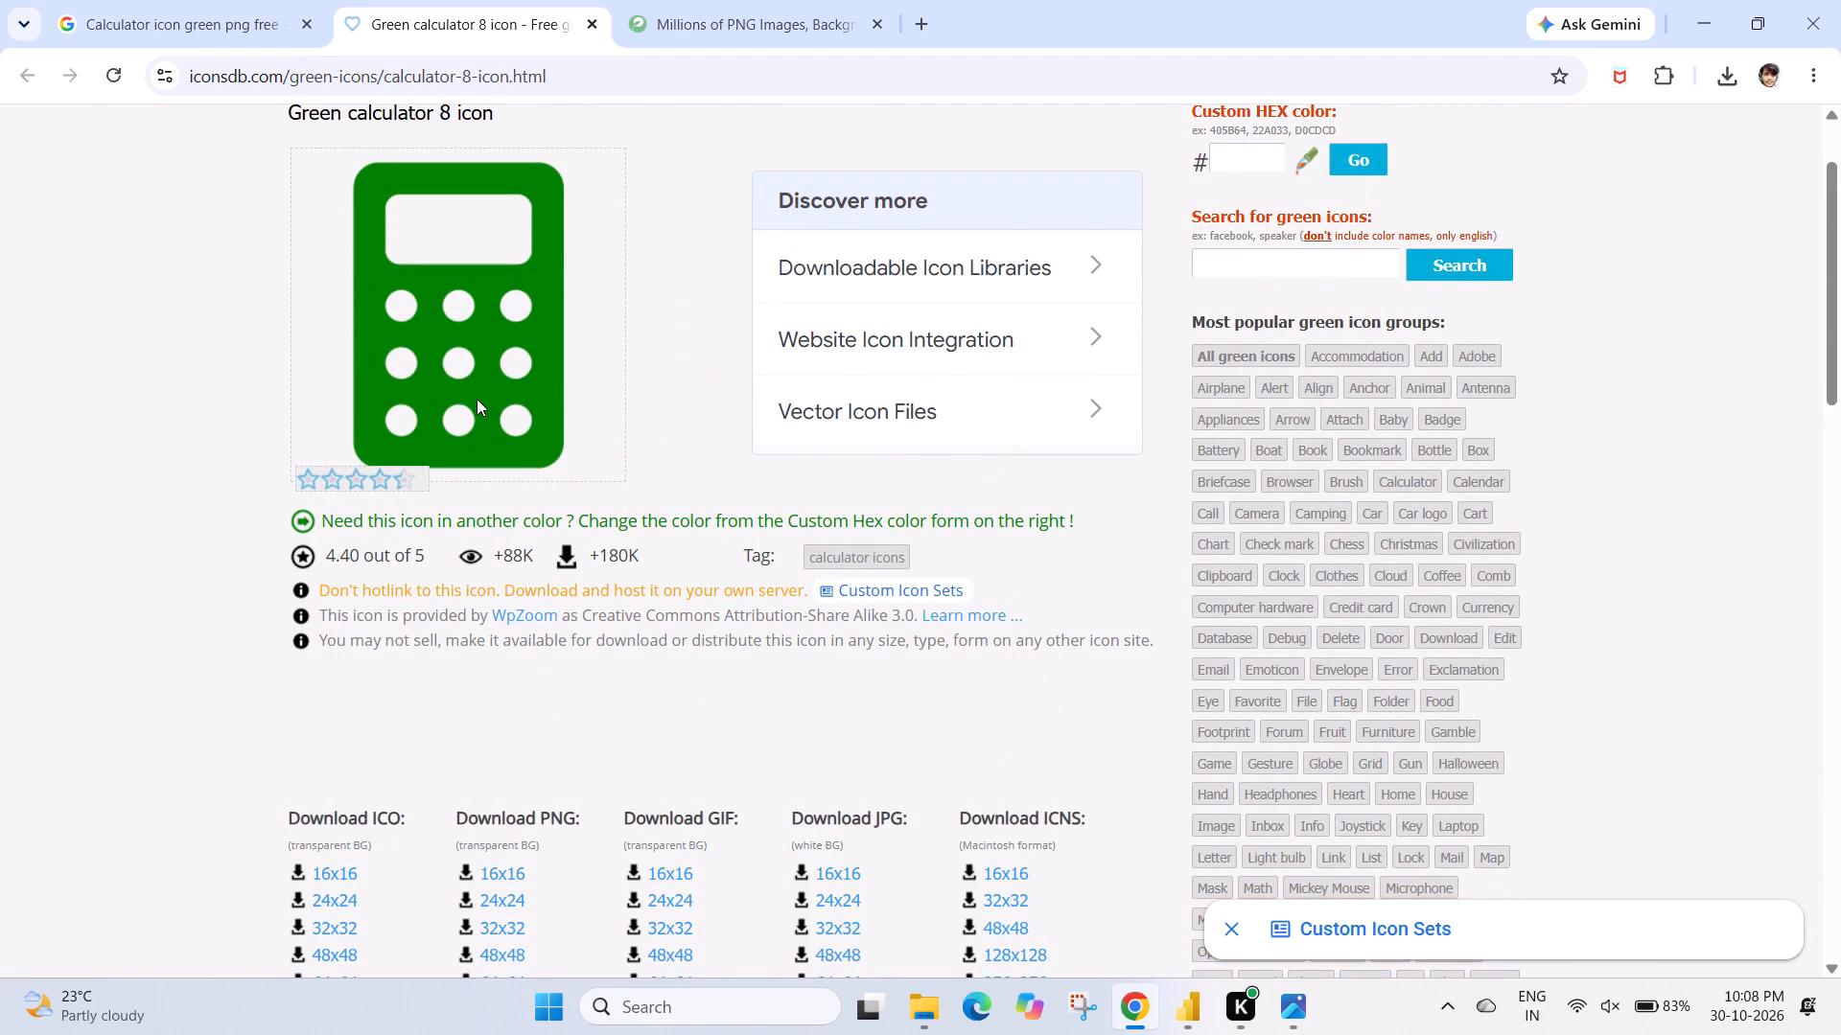
triple_click(477, 399)
scroll(477, 399, "up", 1)
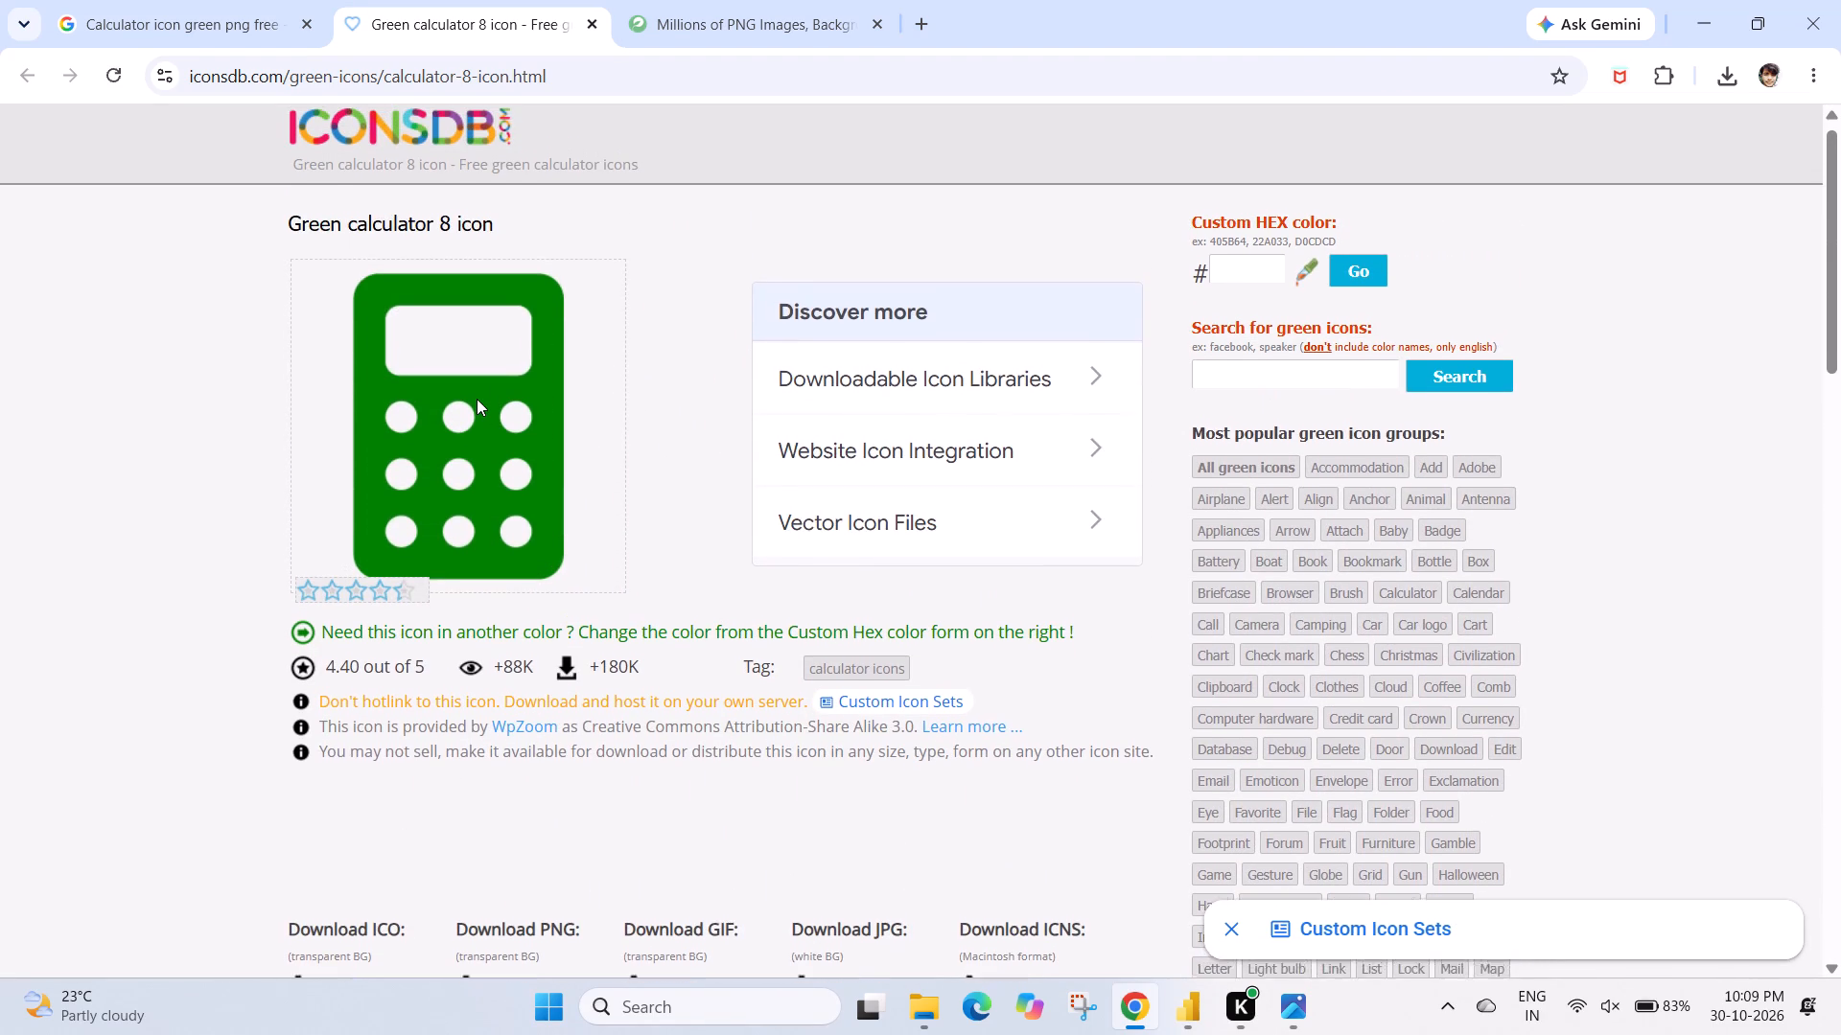
scroll(477, 399, "up", 1)
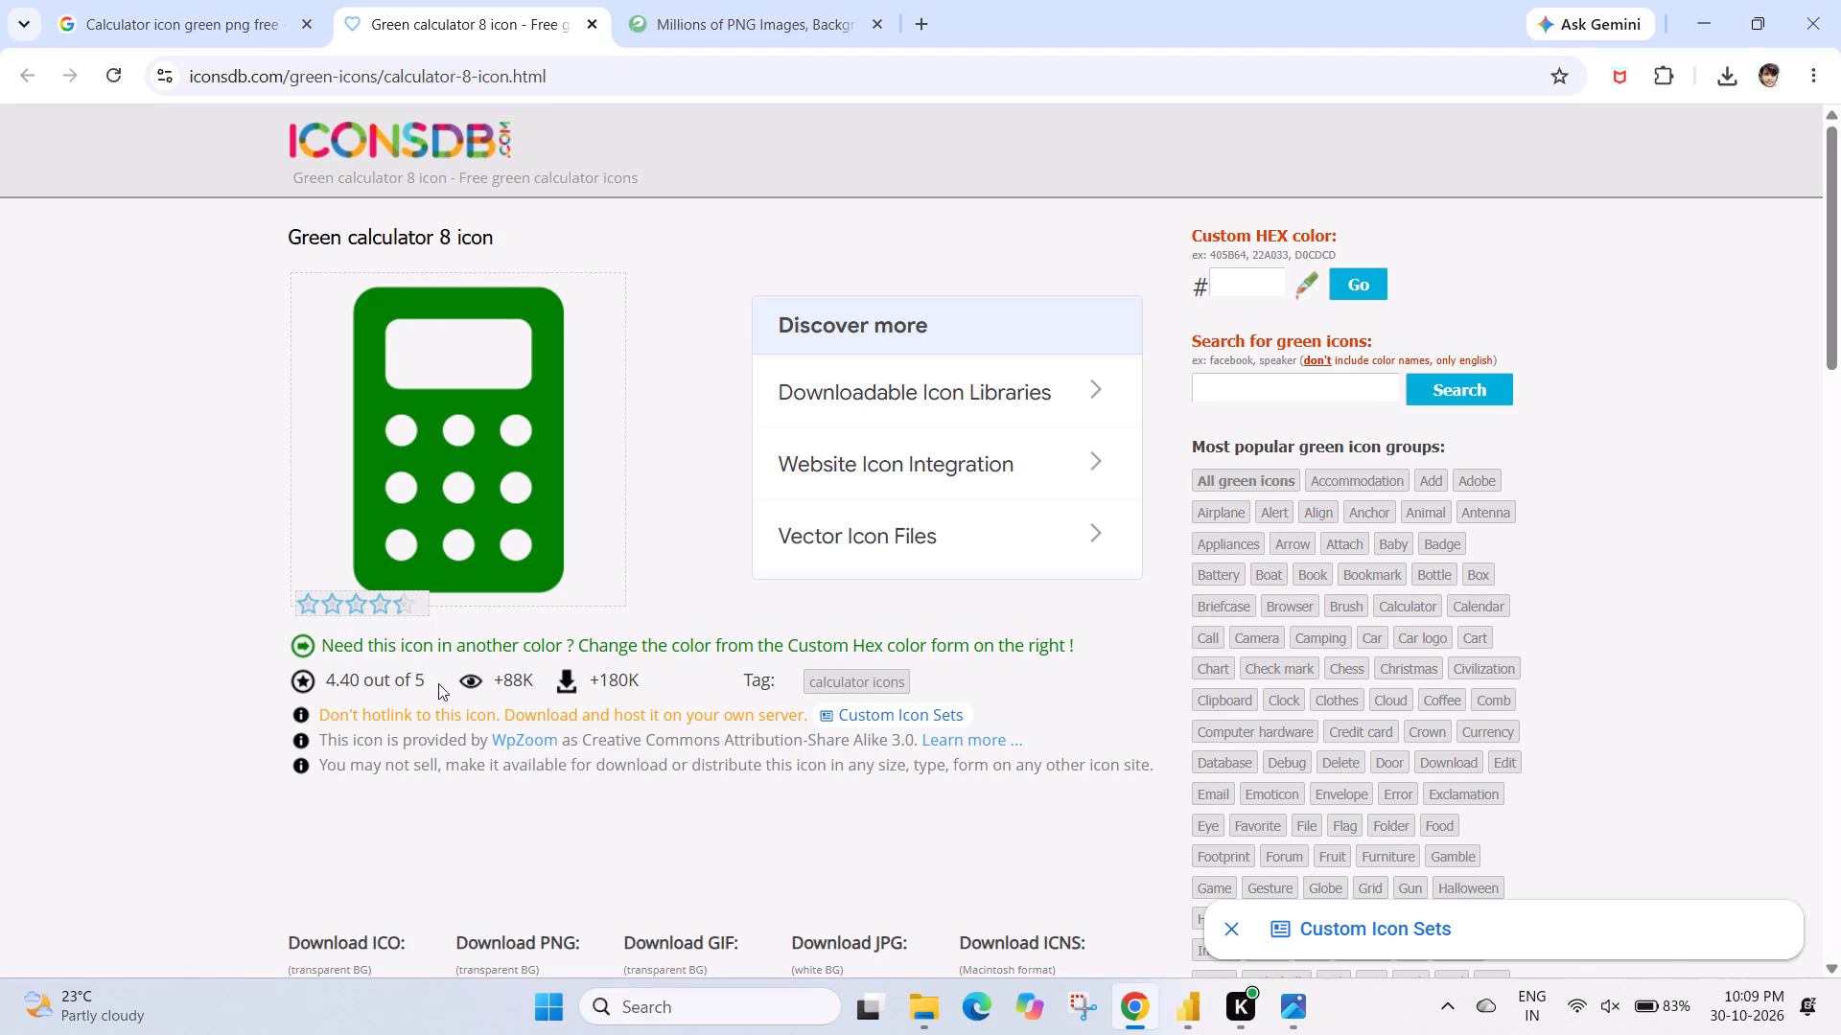
scroll(563, 675, "down", 2)
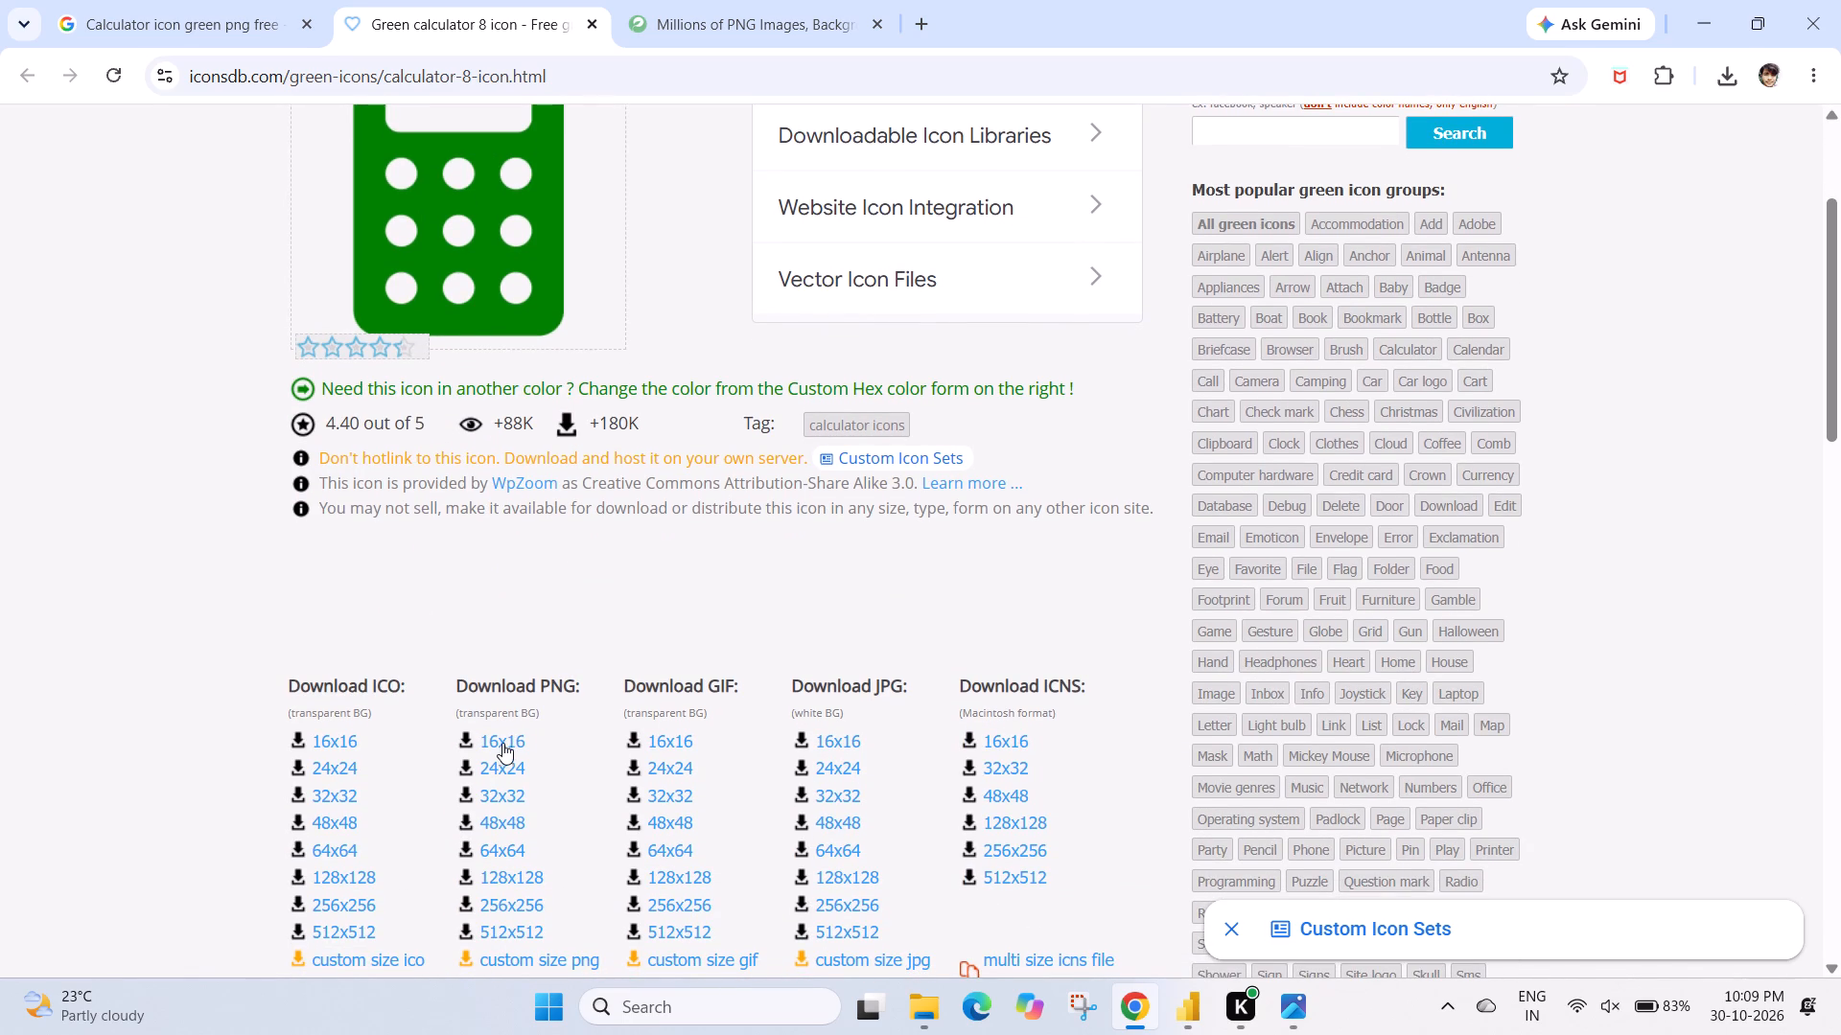
left_click(501, 745)
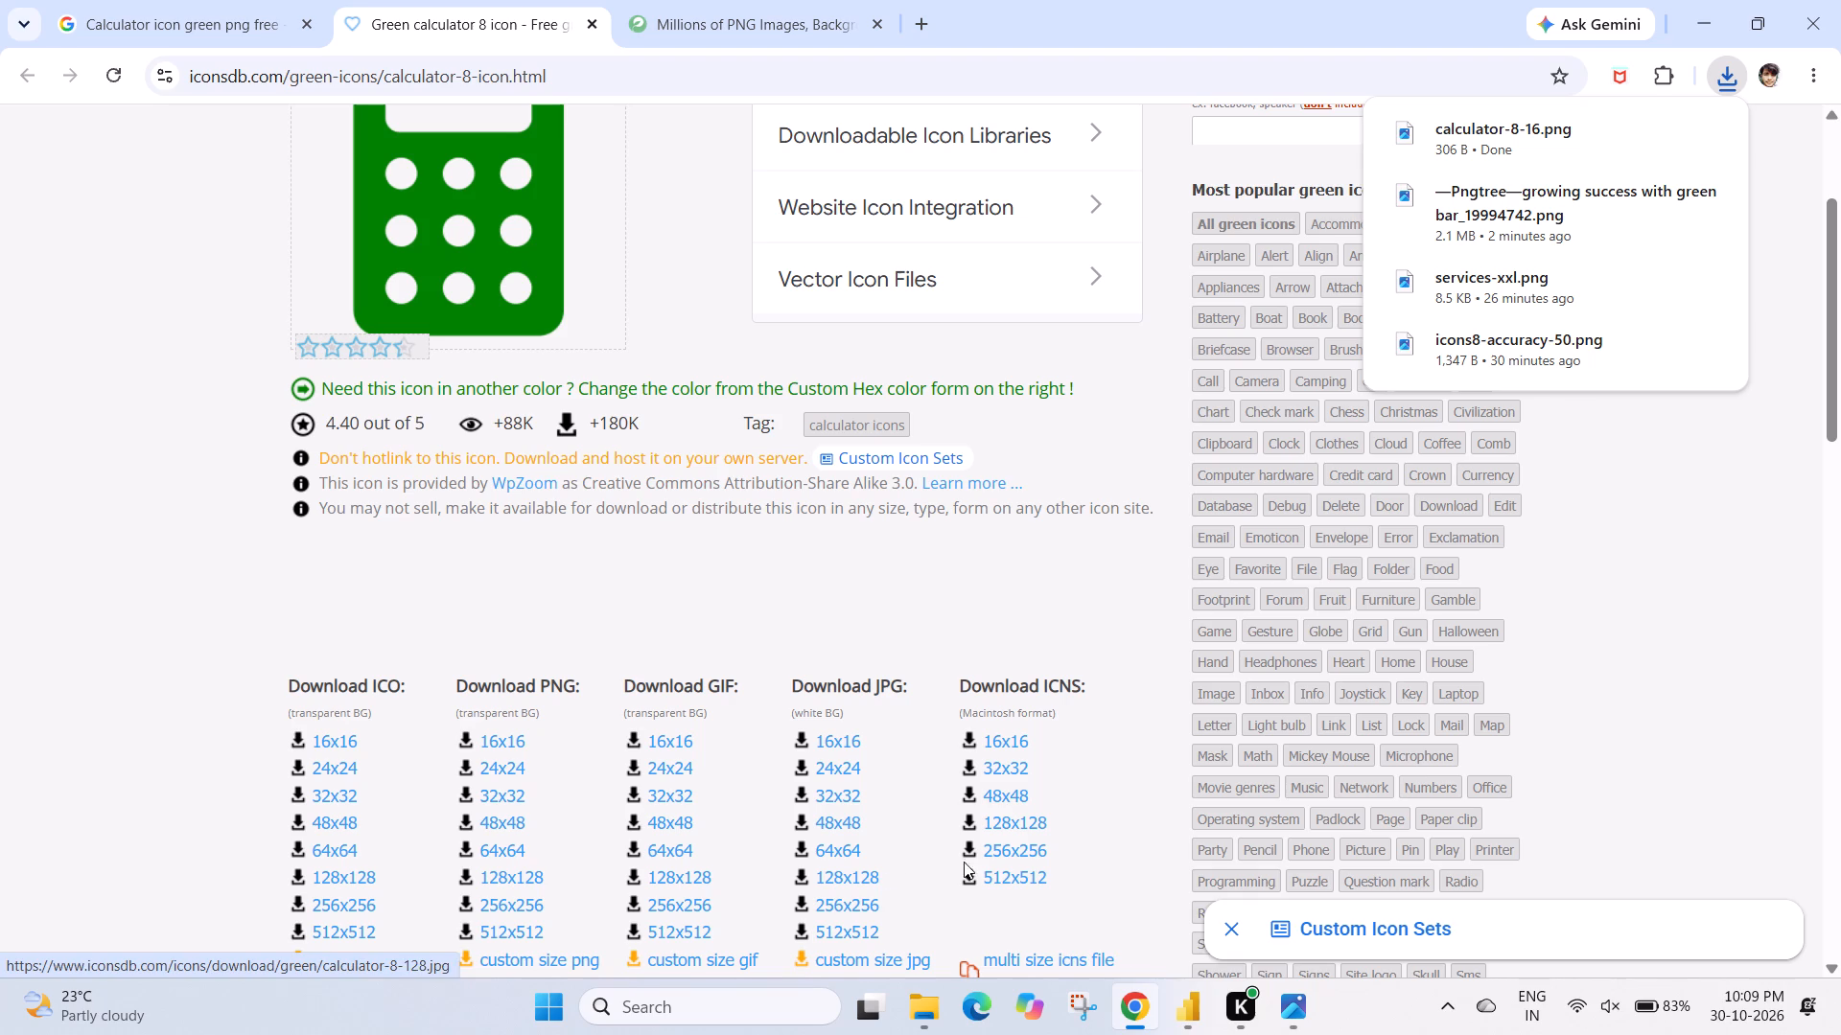
Switch back to Power BI and turn off the title of the F1 Score card.
left_click(1195, 1004)
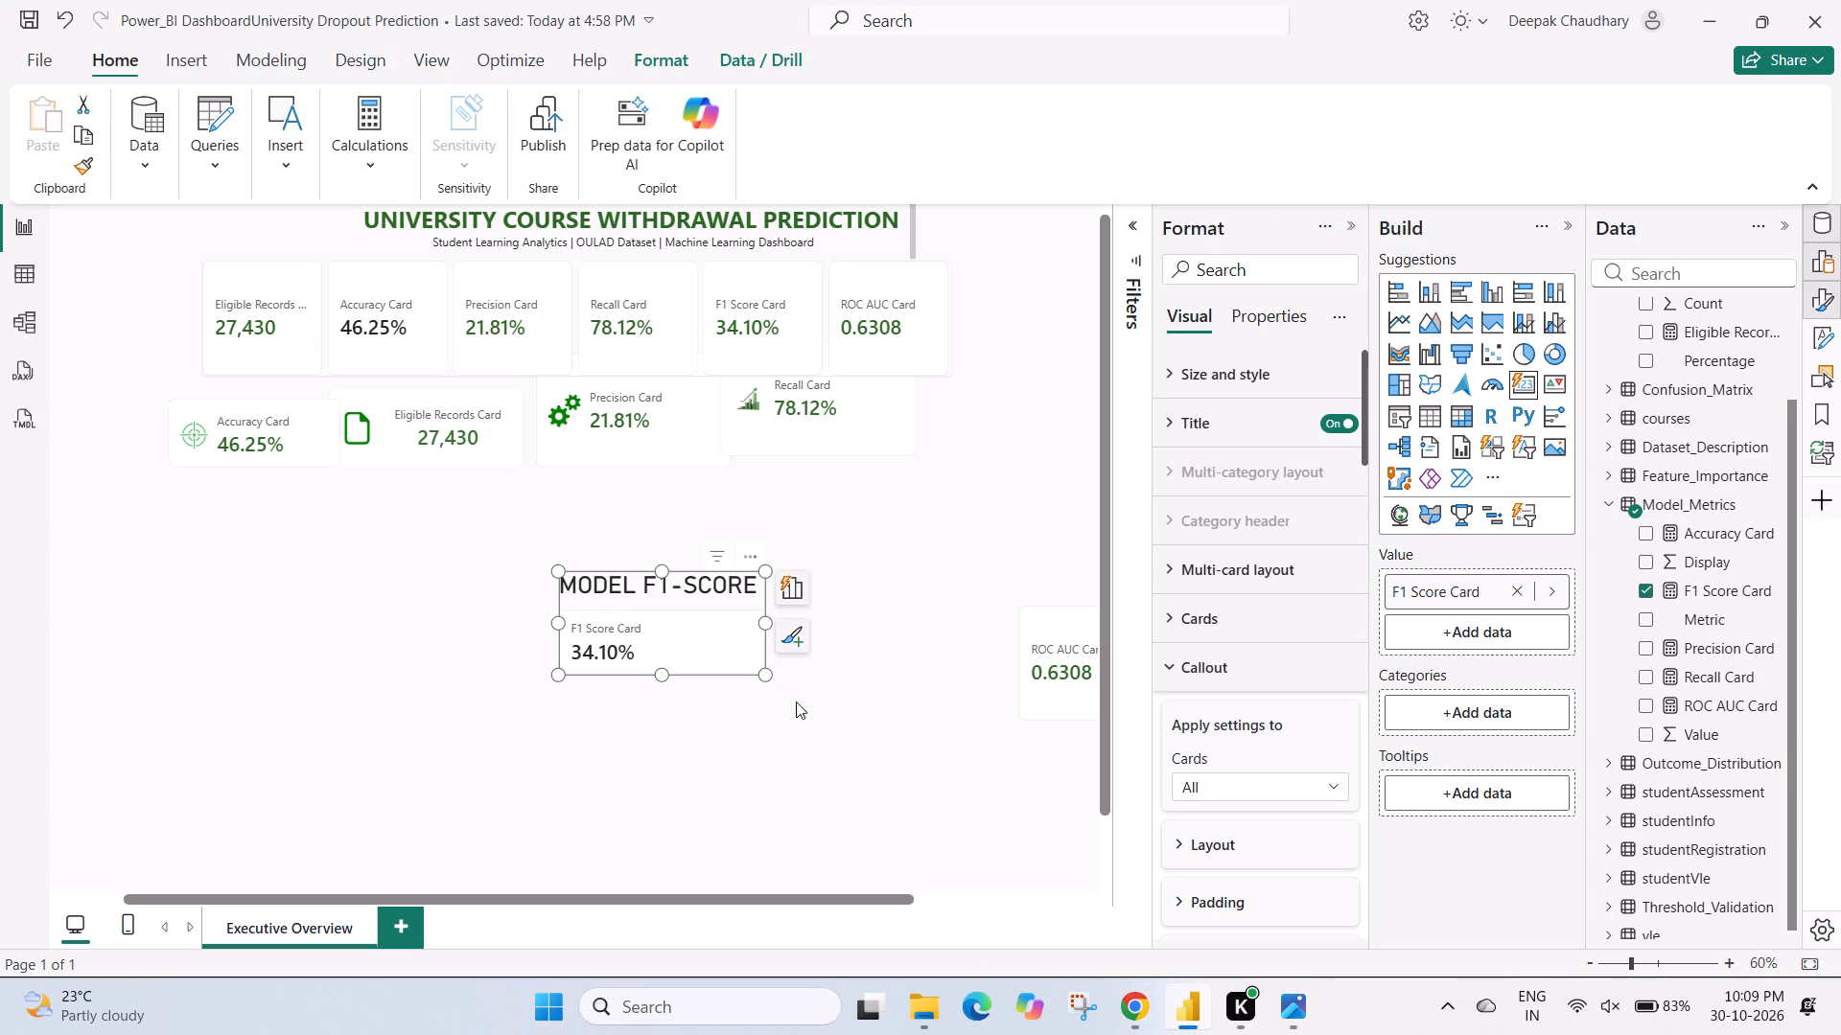
left_click(696, 617)
left_click(727, 628)
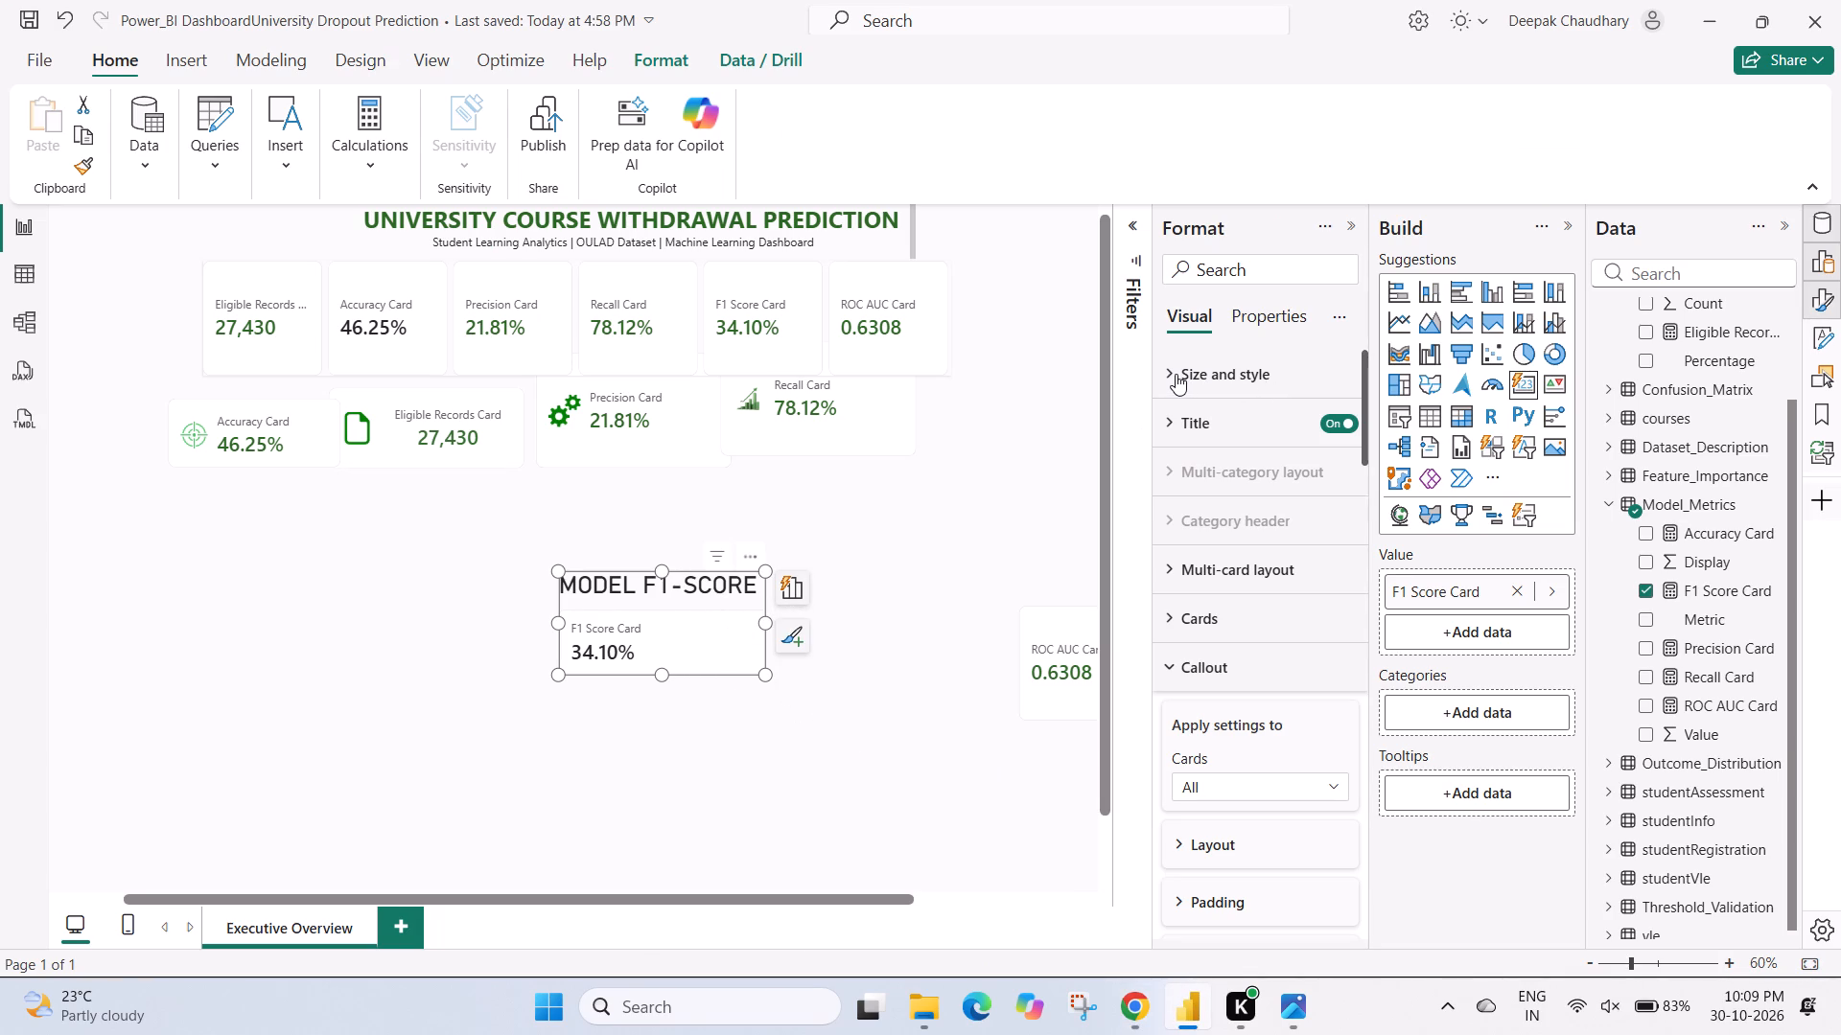
left_click(1176, 374)
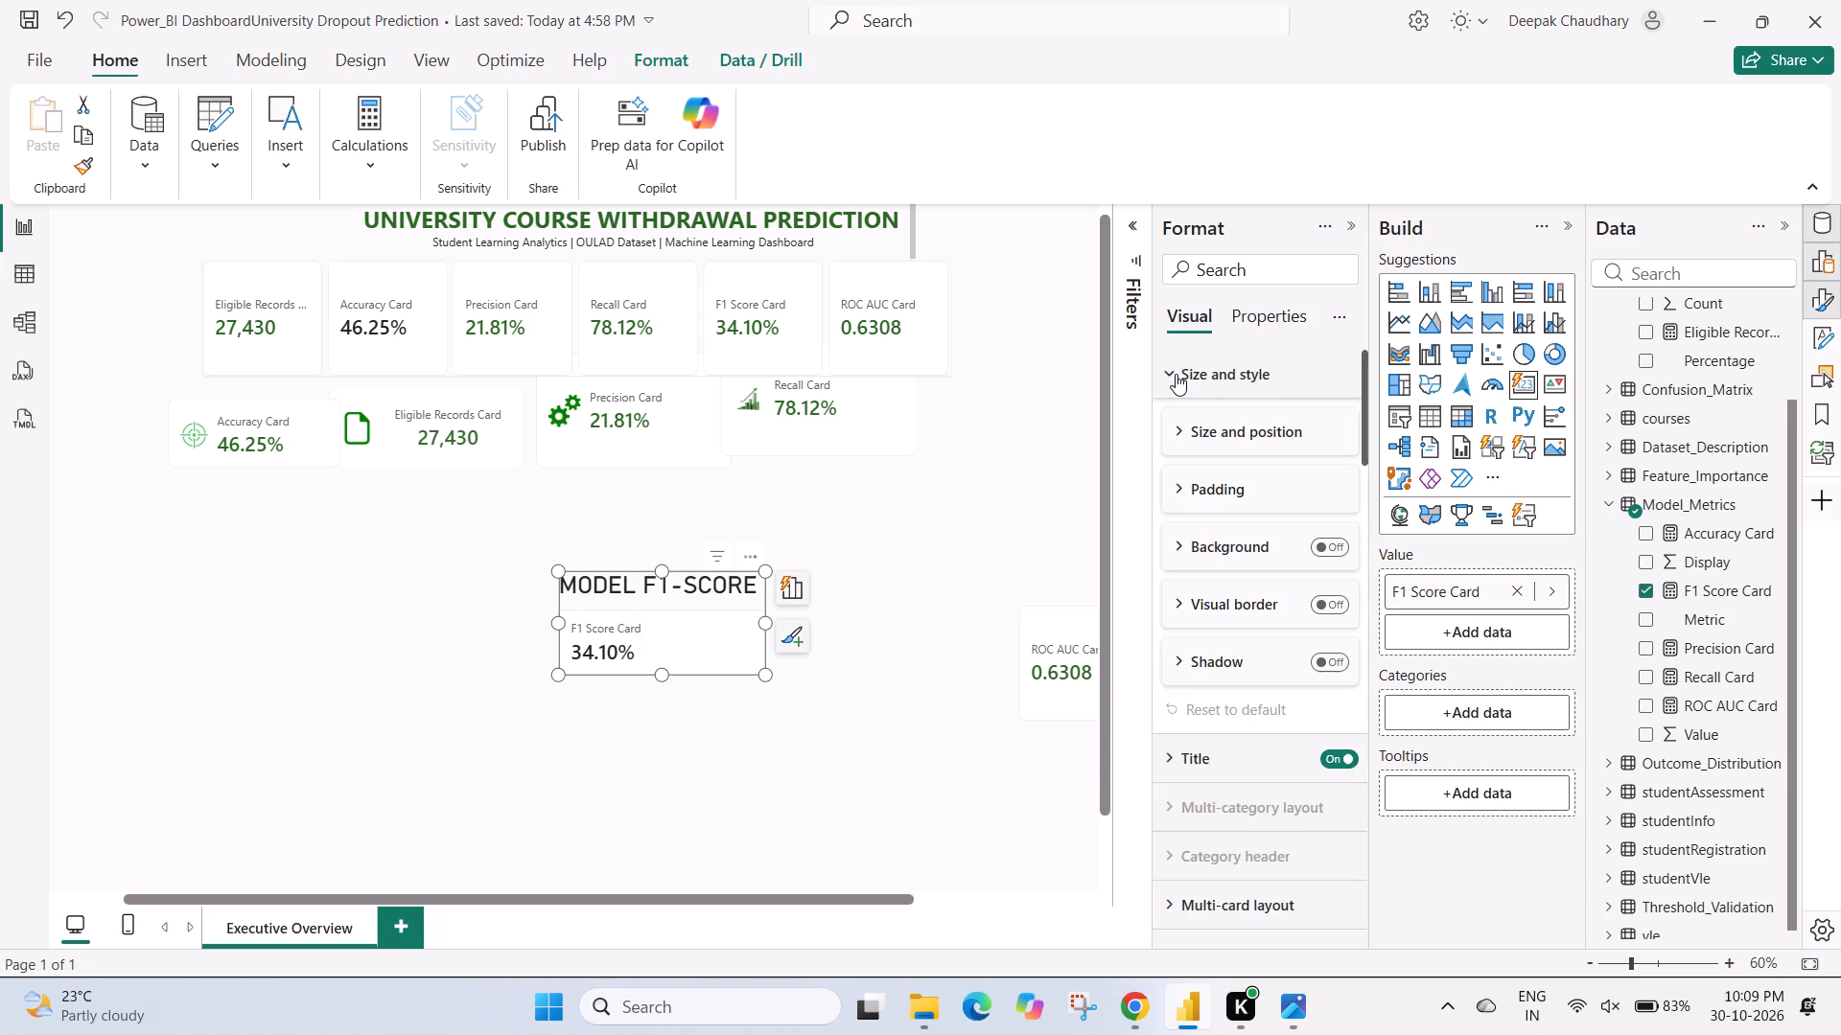
left_click(1176, 374)
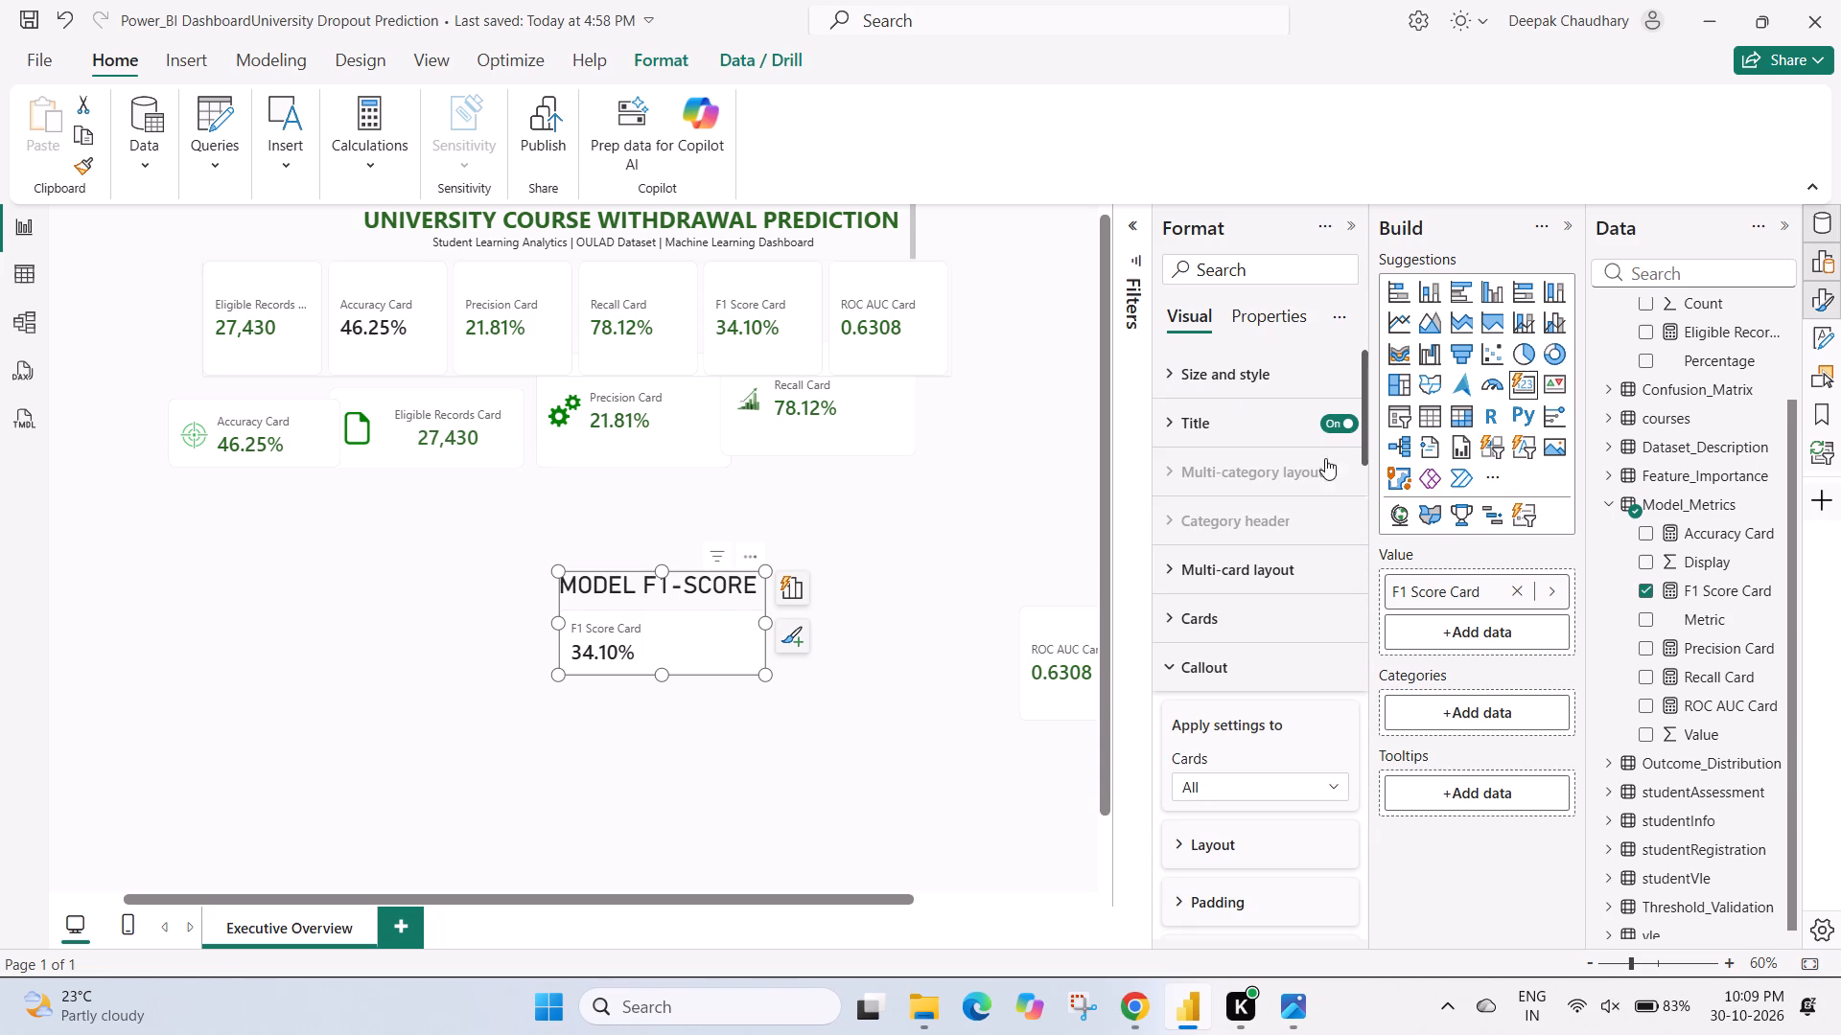
left_click(1340, 421)
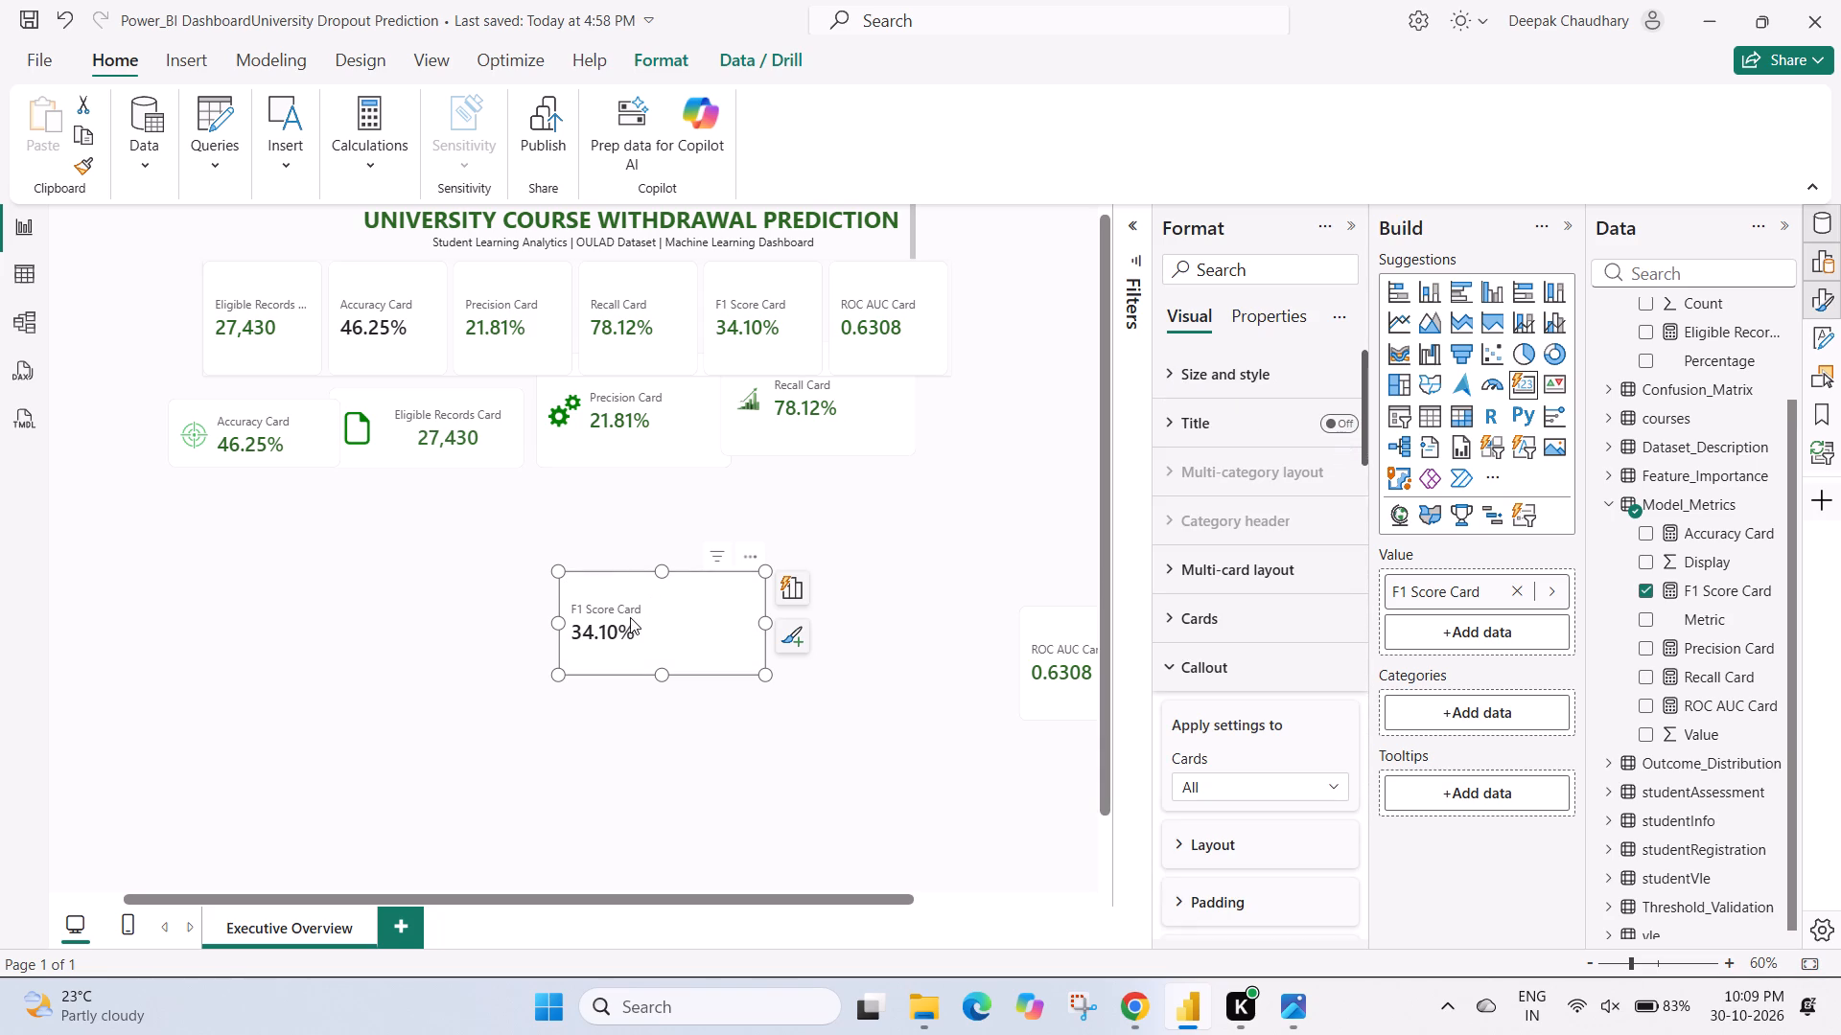
Set the F1 Score card's callout value colour to #2B6822.
triple_click(616, 629)
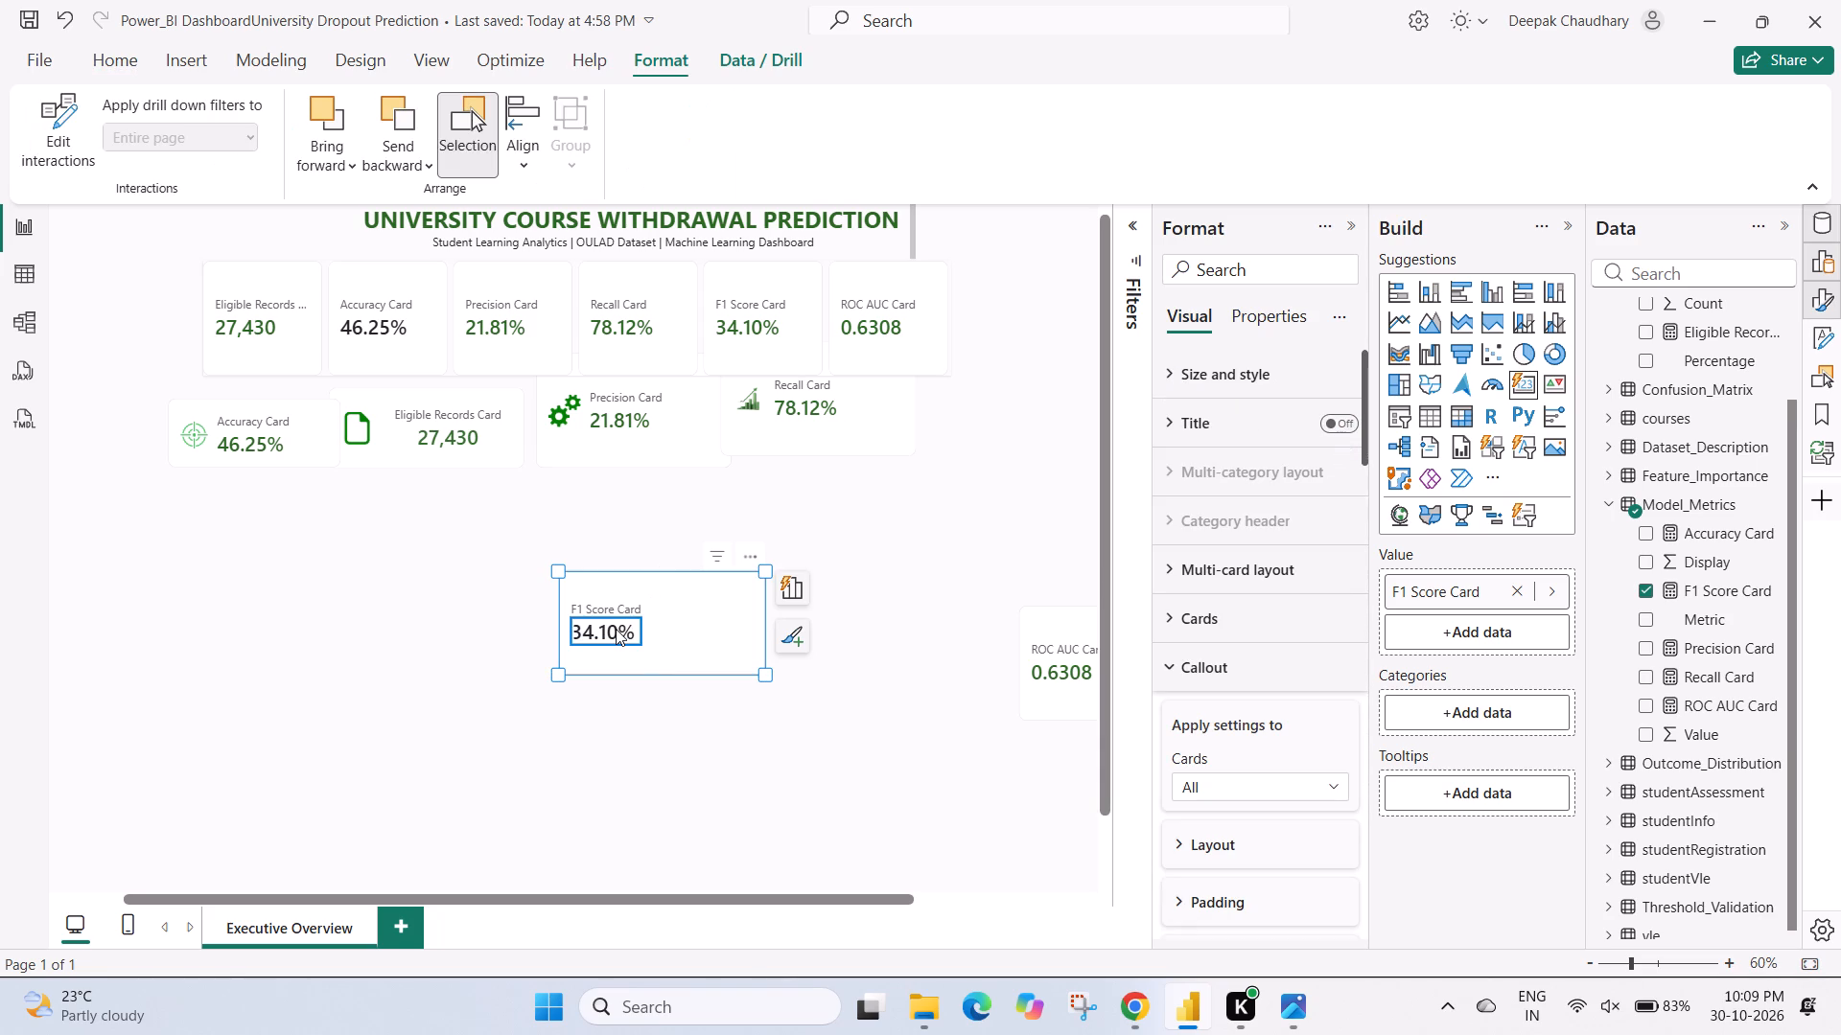
scroll(1247, 631, "down", 1)
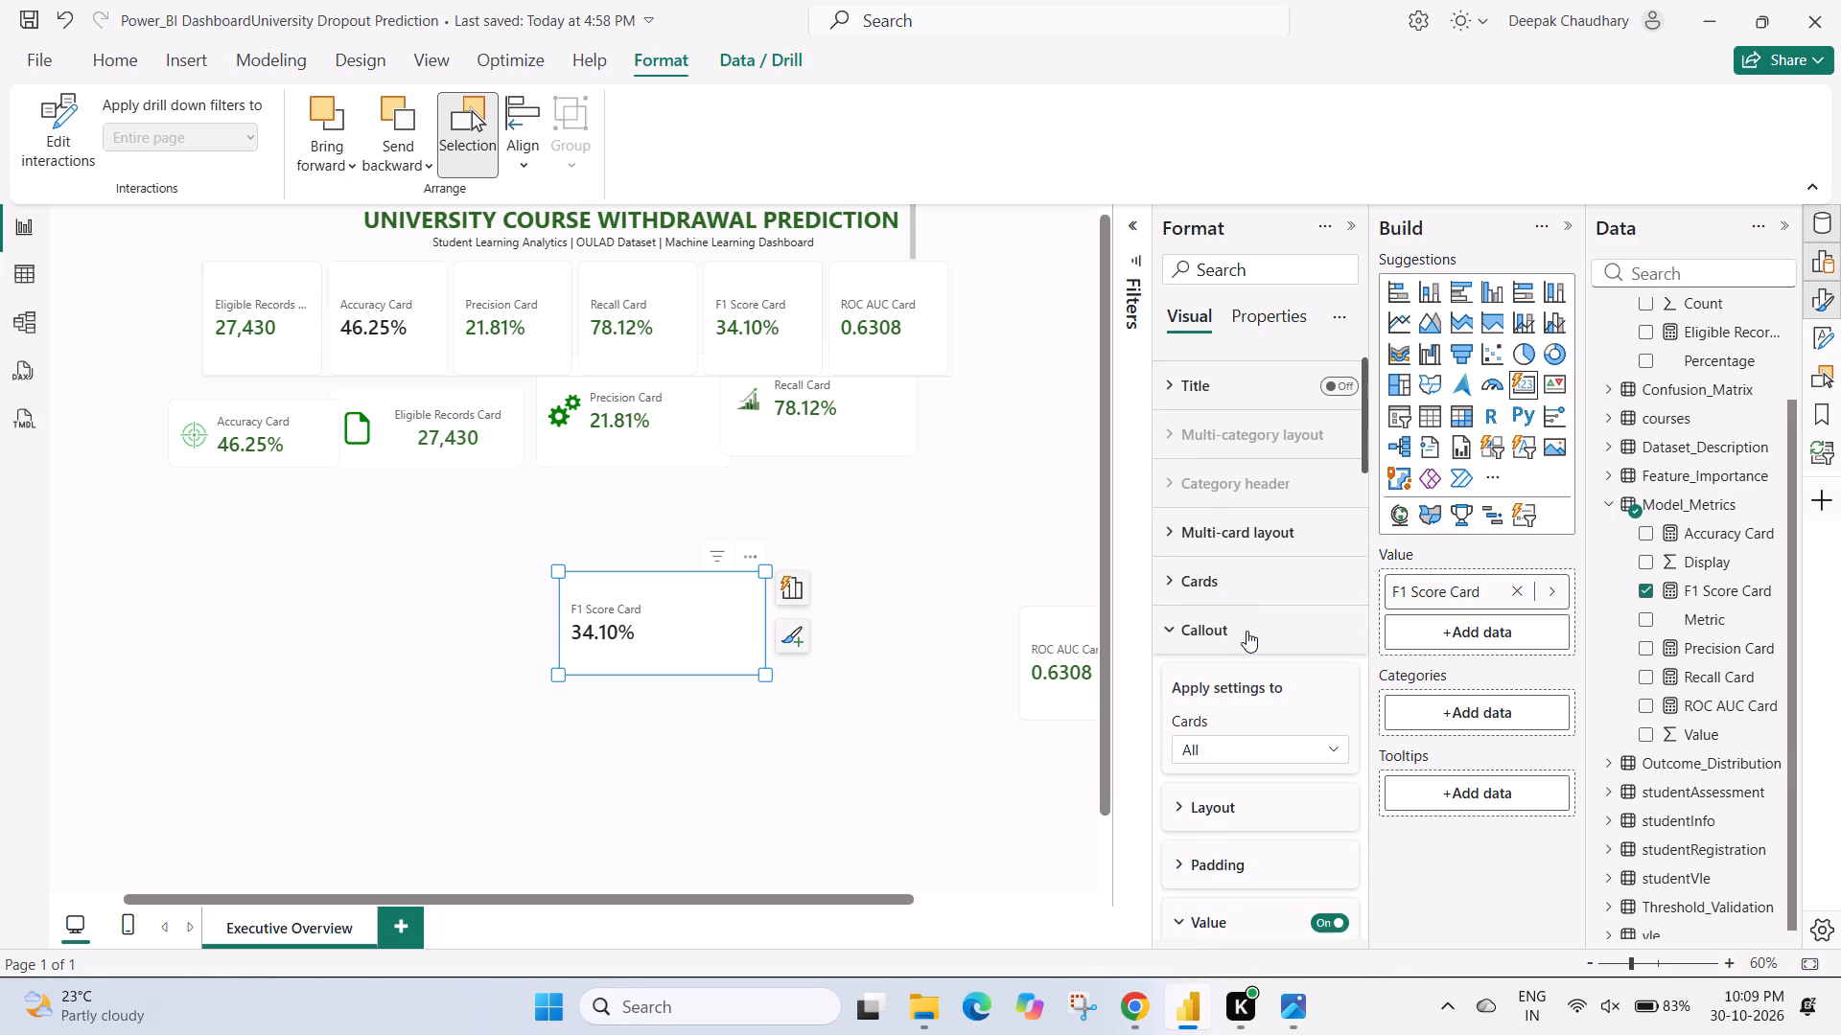
scroll(1247, 631, "down", 2)
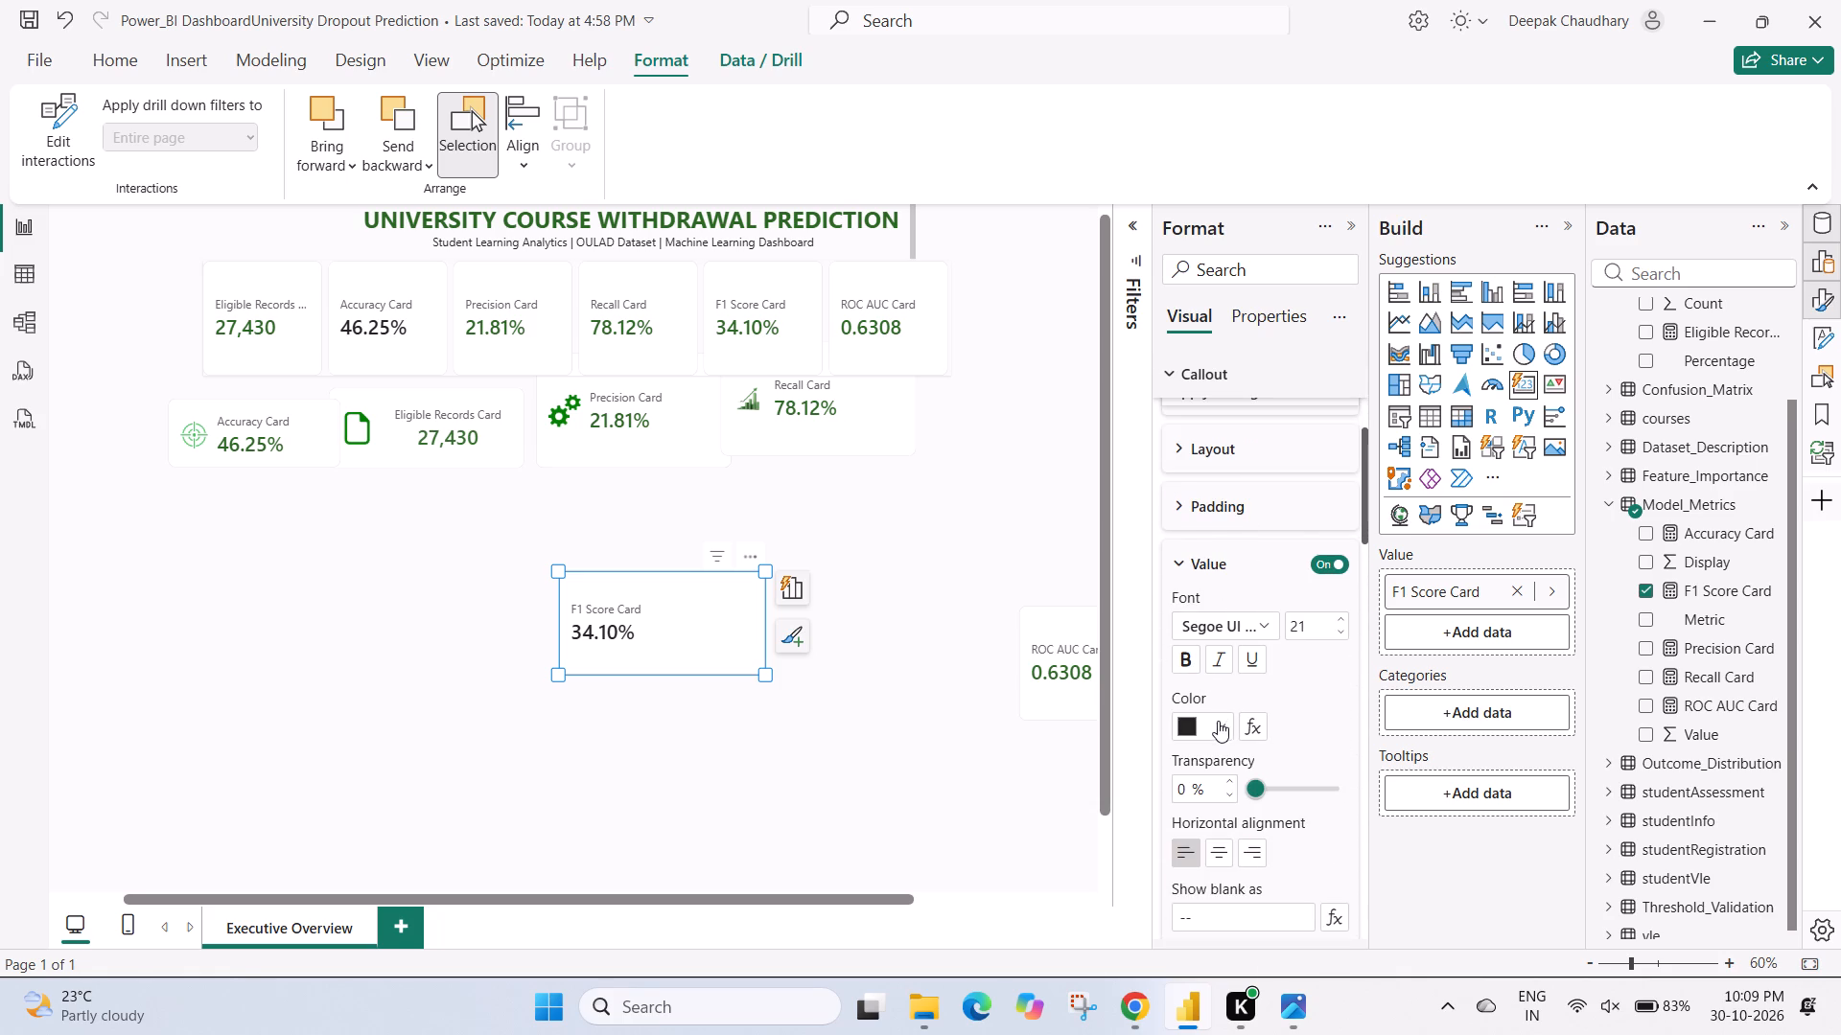
left_click(1219, 722)
left_click(1219, 665)
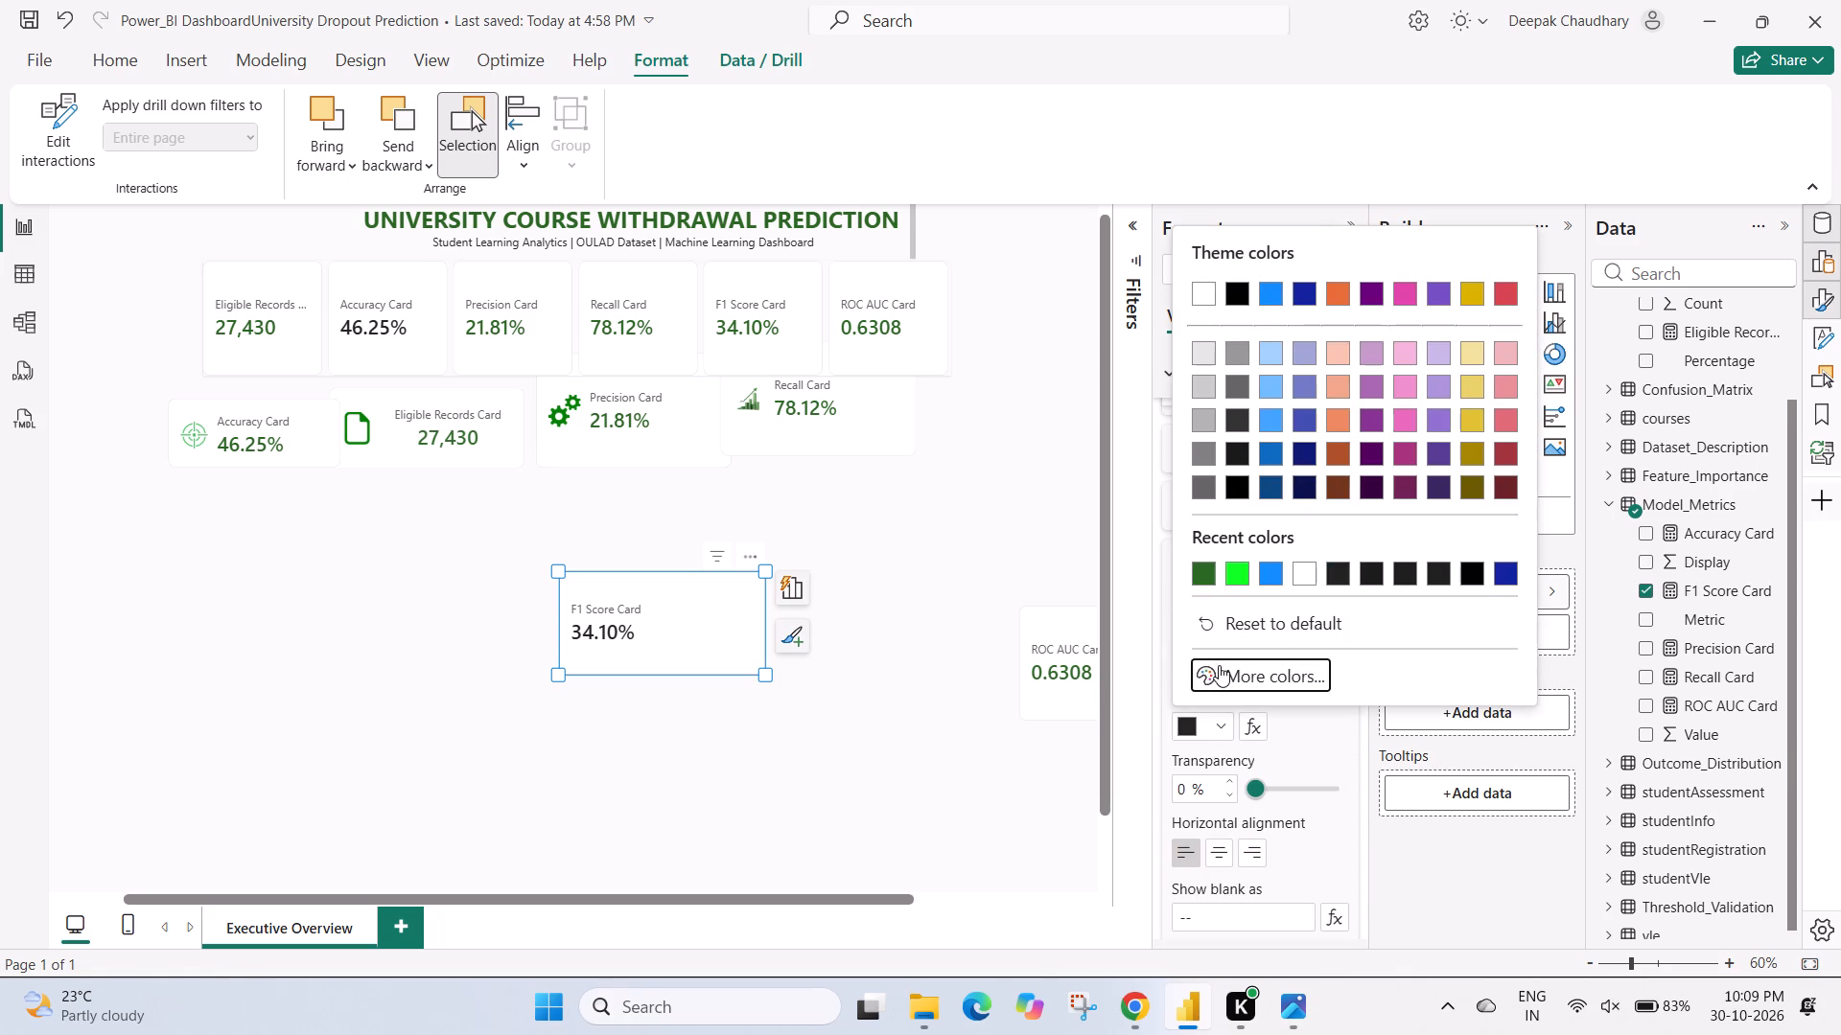
left_click(1265, 632)
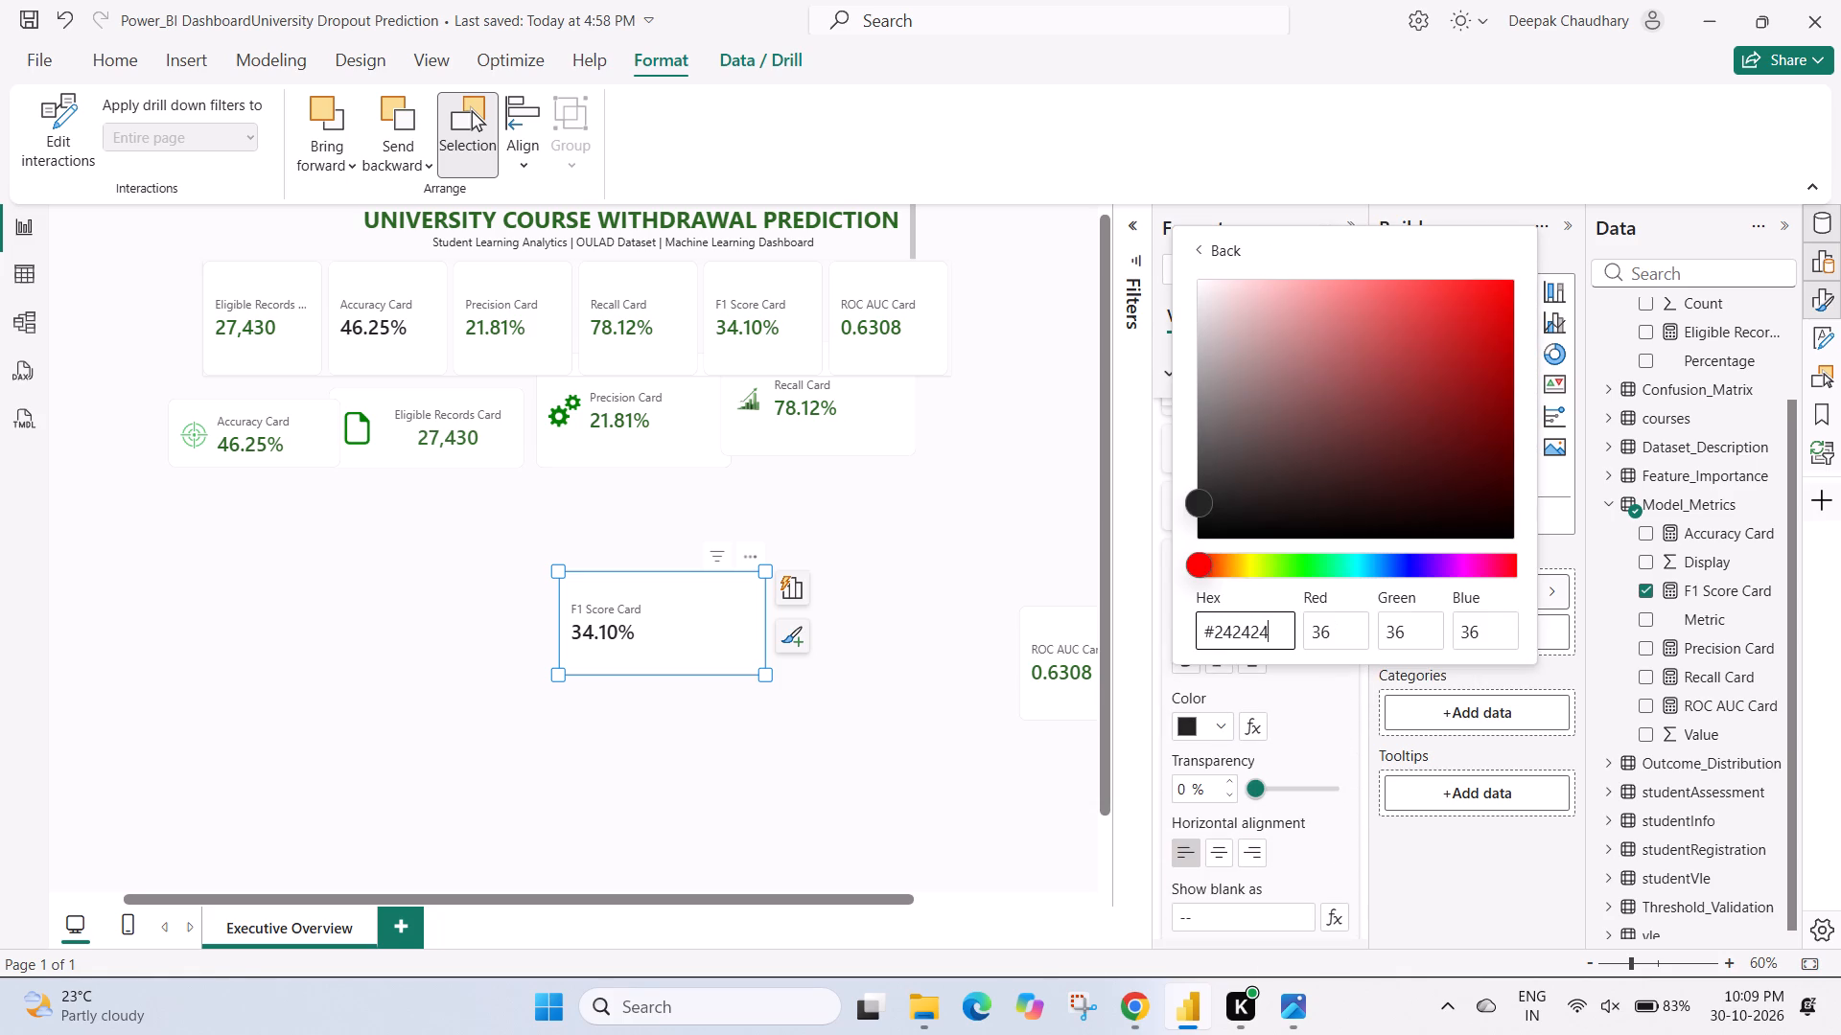
key("BackSpace")
key("BackSpace")
key("BackSpace")
key("BackSpace")
key("BackSpace")
key("BackSpace")
key("ctrl+v")
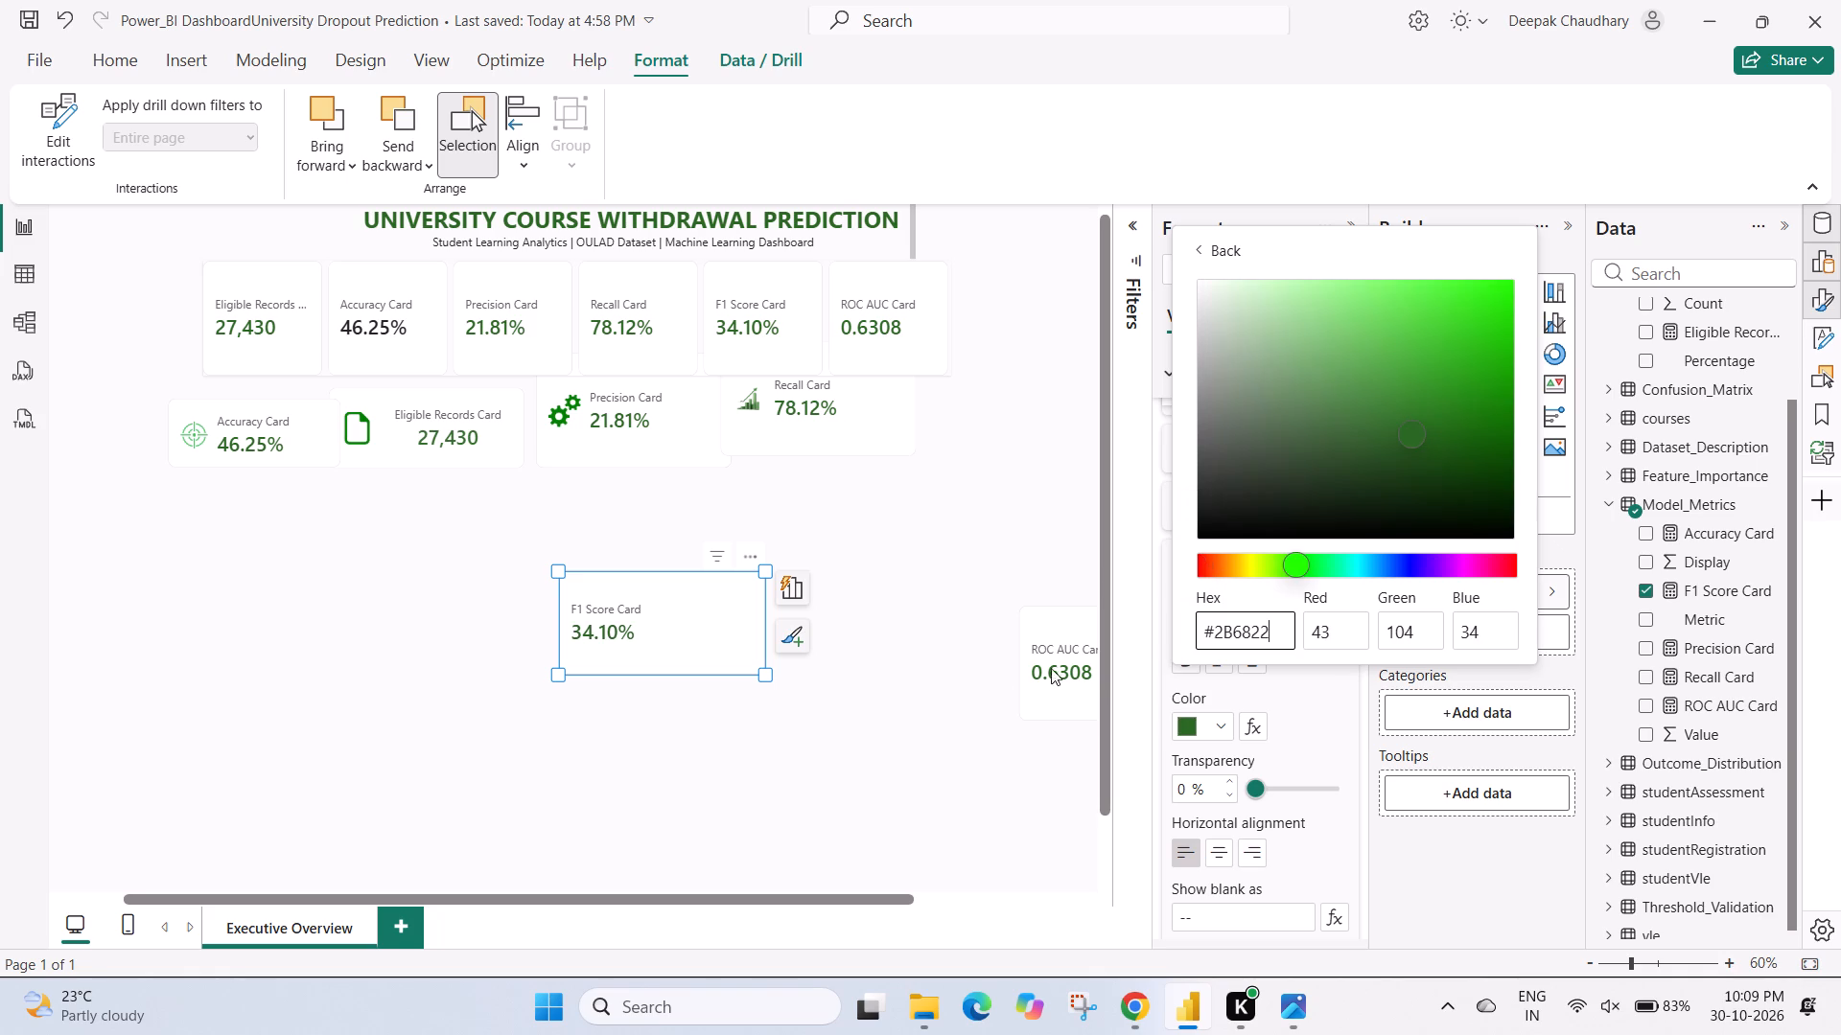
left_click(886, 671)
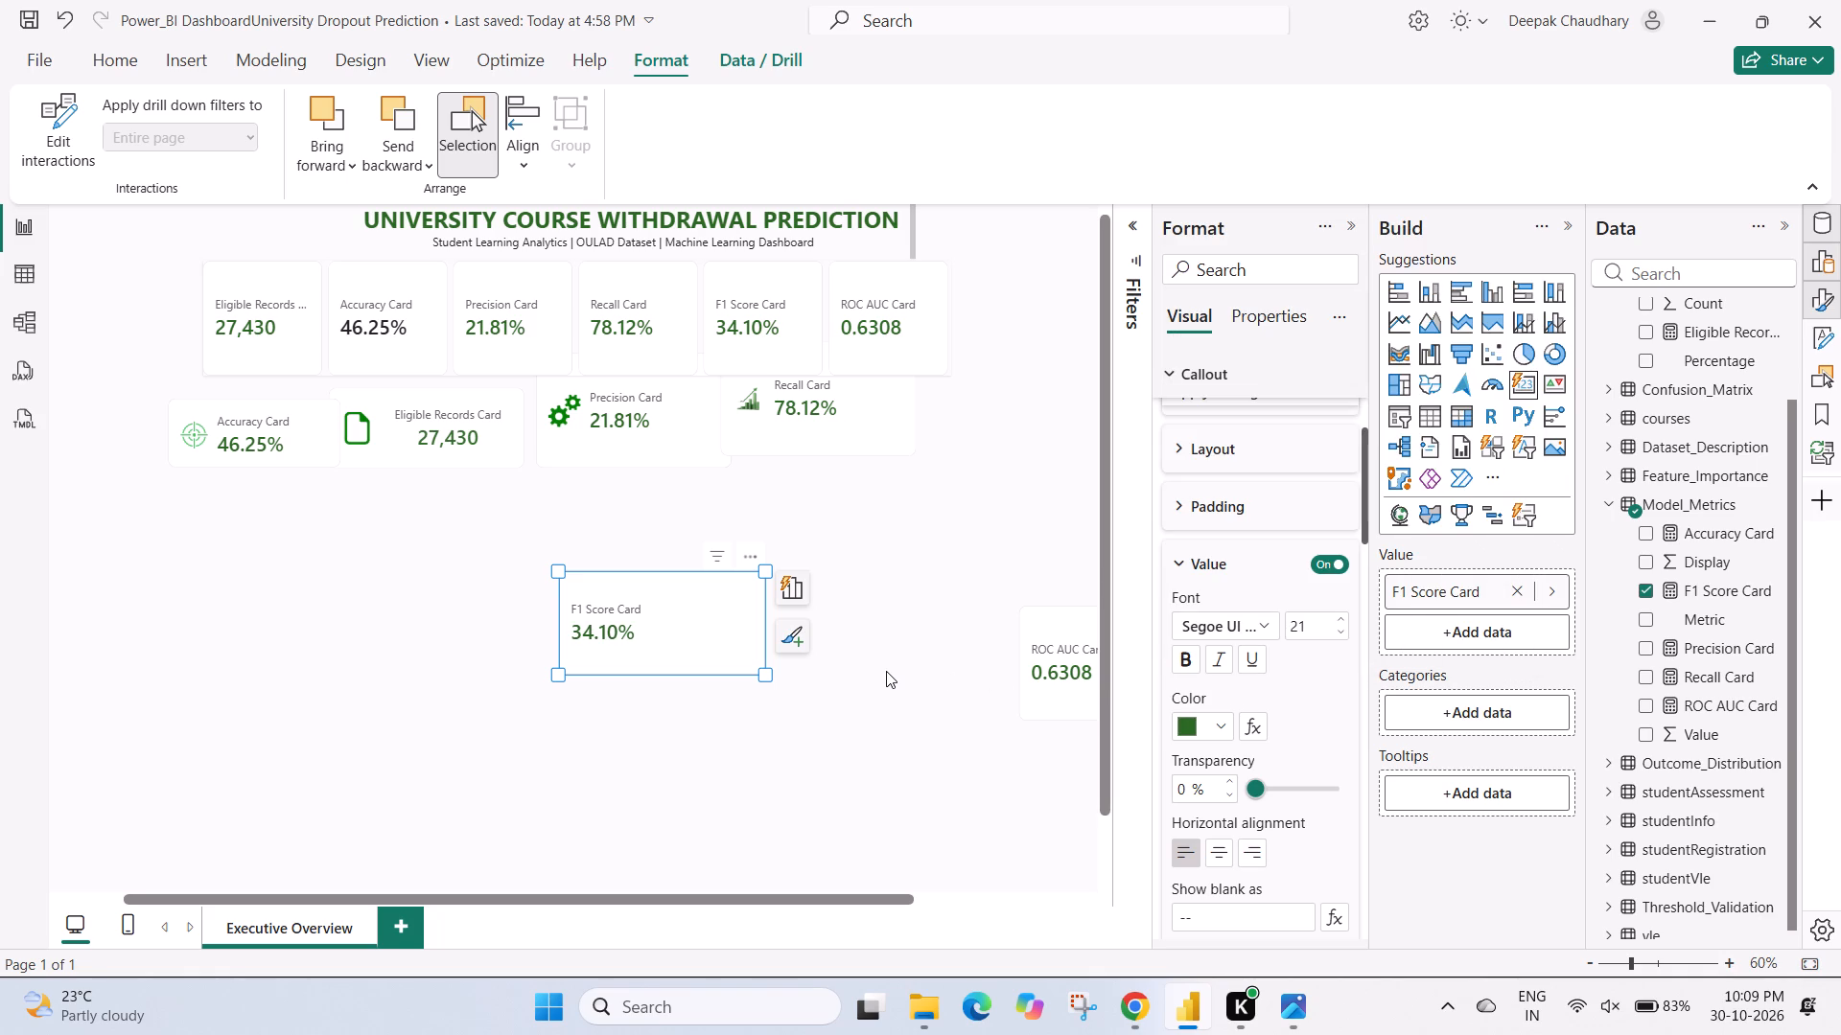
Turn on the F1 Score card's callout image and upload calculator-8-16.png from the Downloads folder.
scroll(1193, 555, "down", 1)
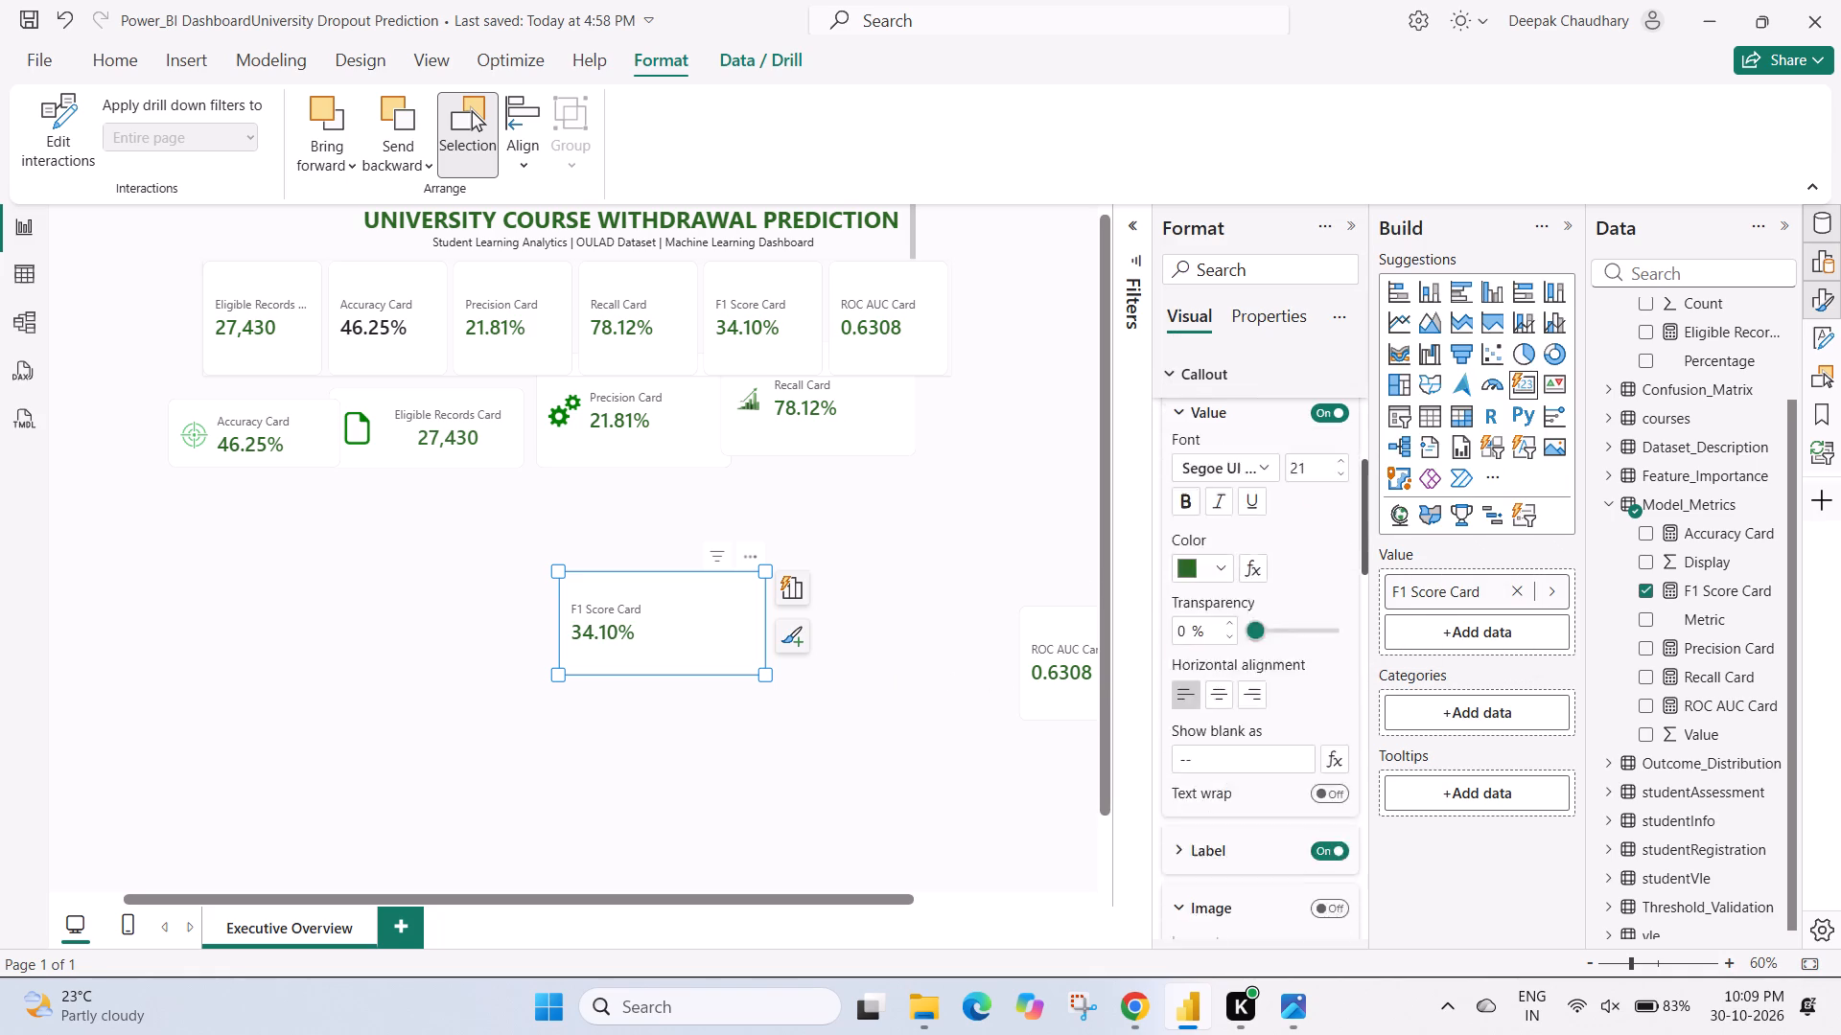
scroll(1193, 555, "down", 3)
left_click(1335, 644)
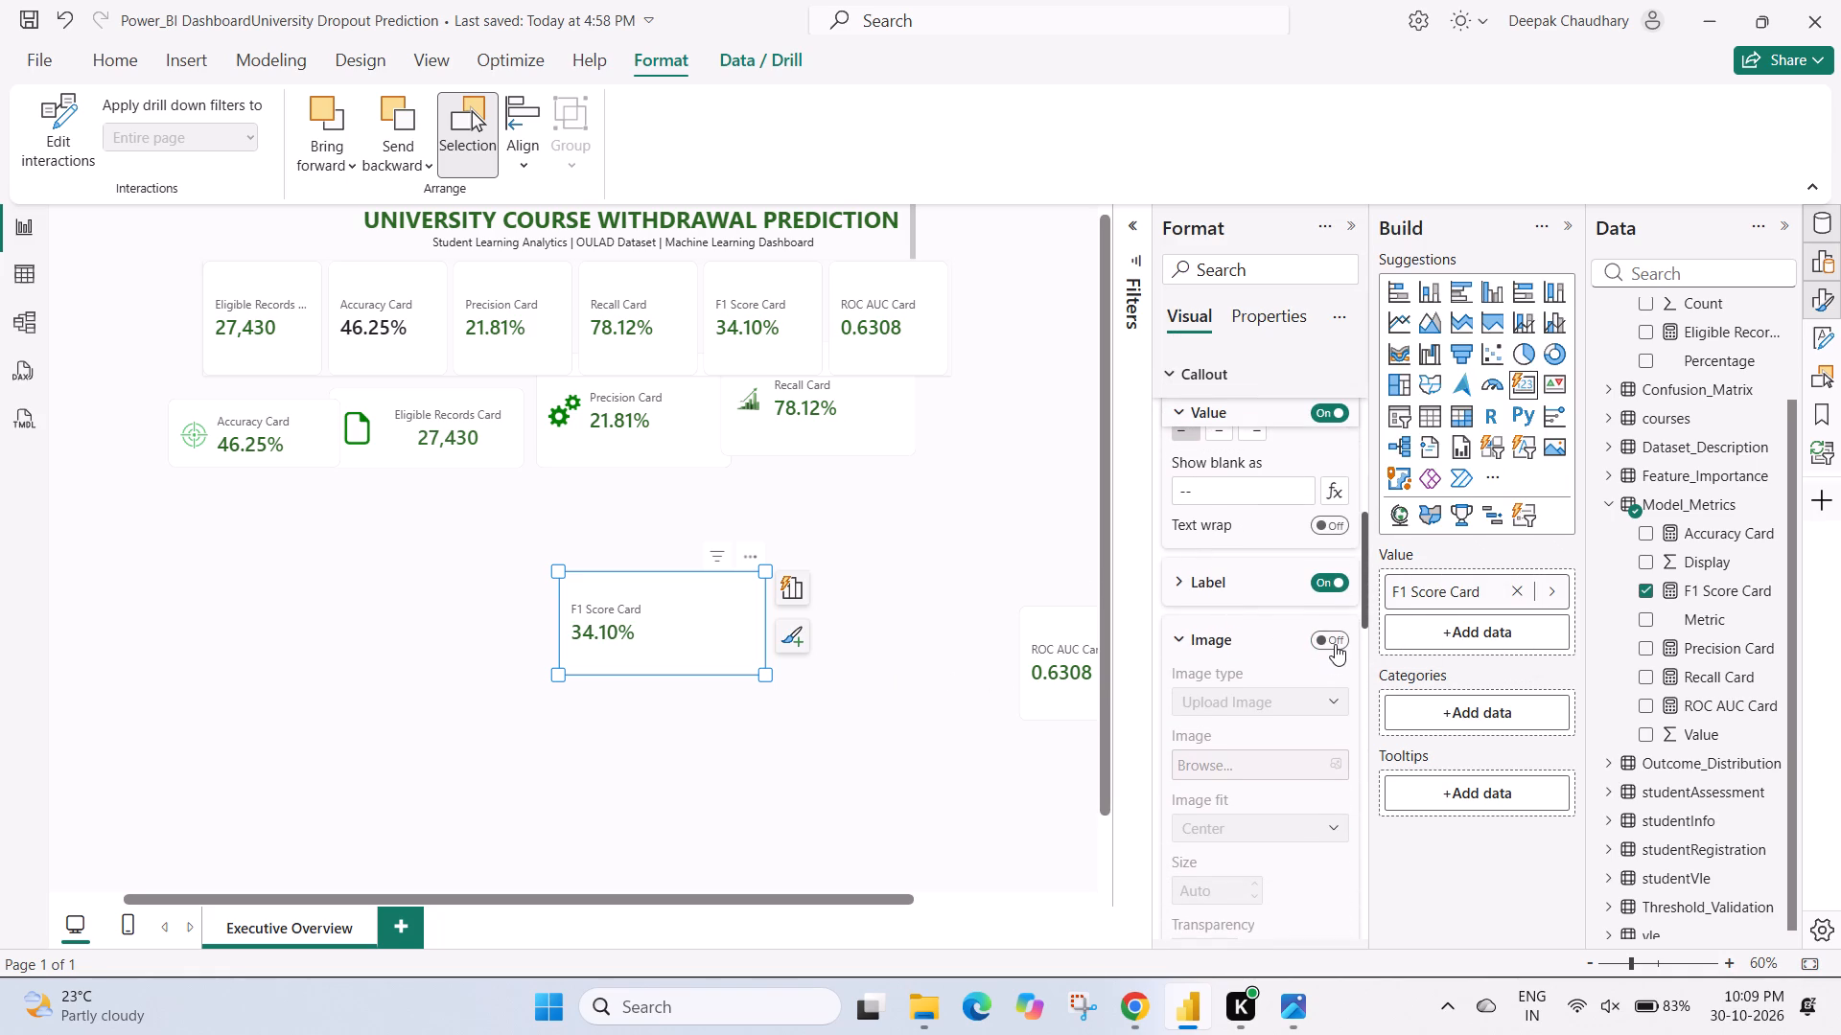
scroll(1226, 668, "down", 1)
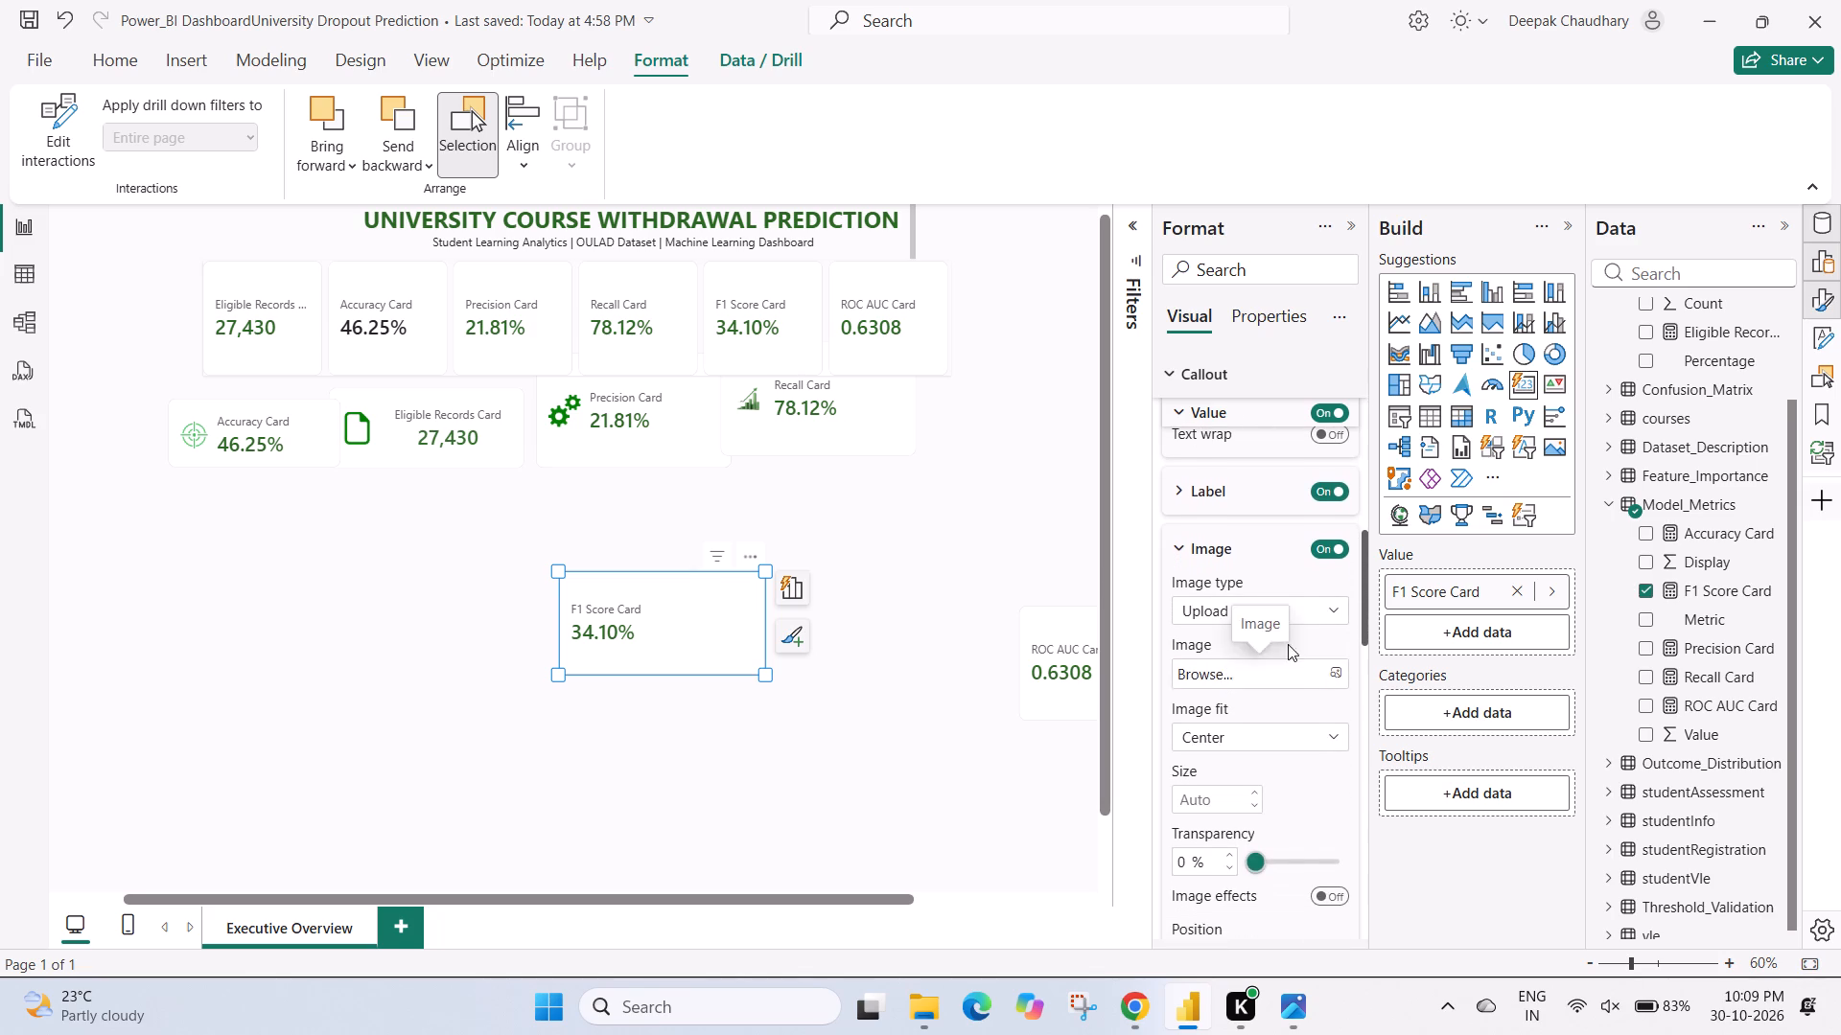
left_click(1338, 674)
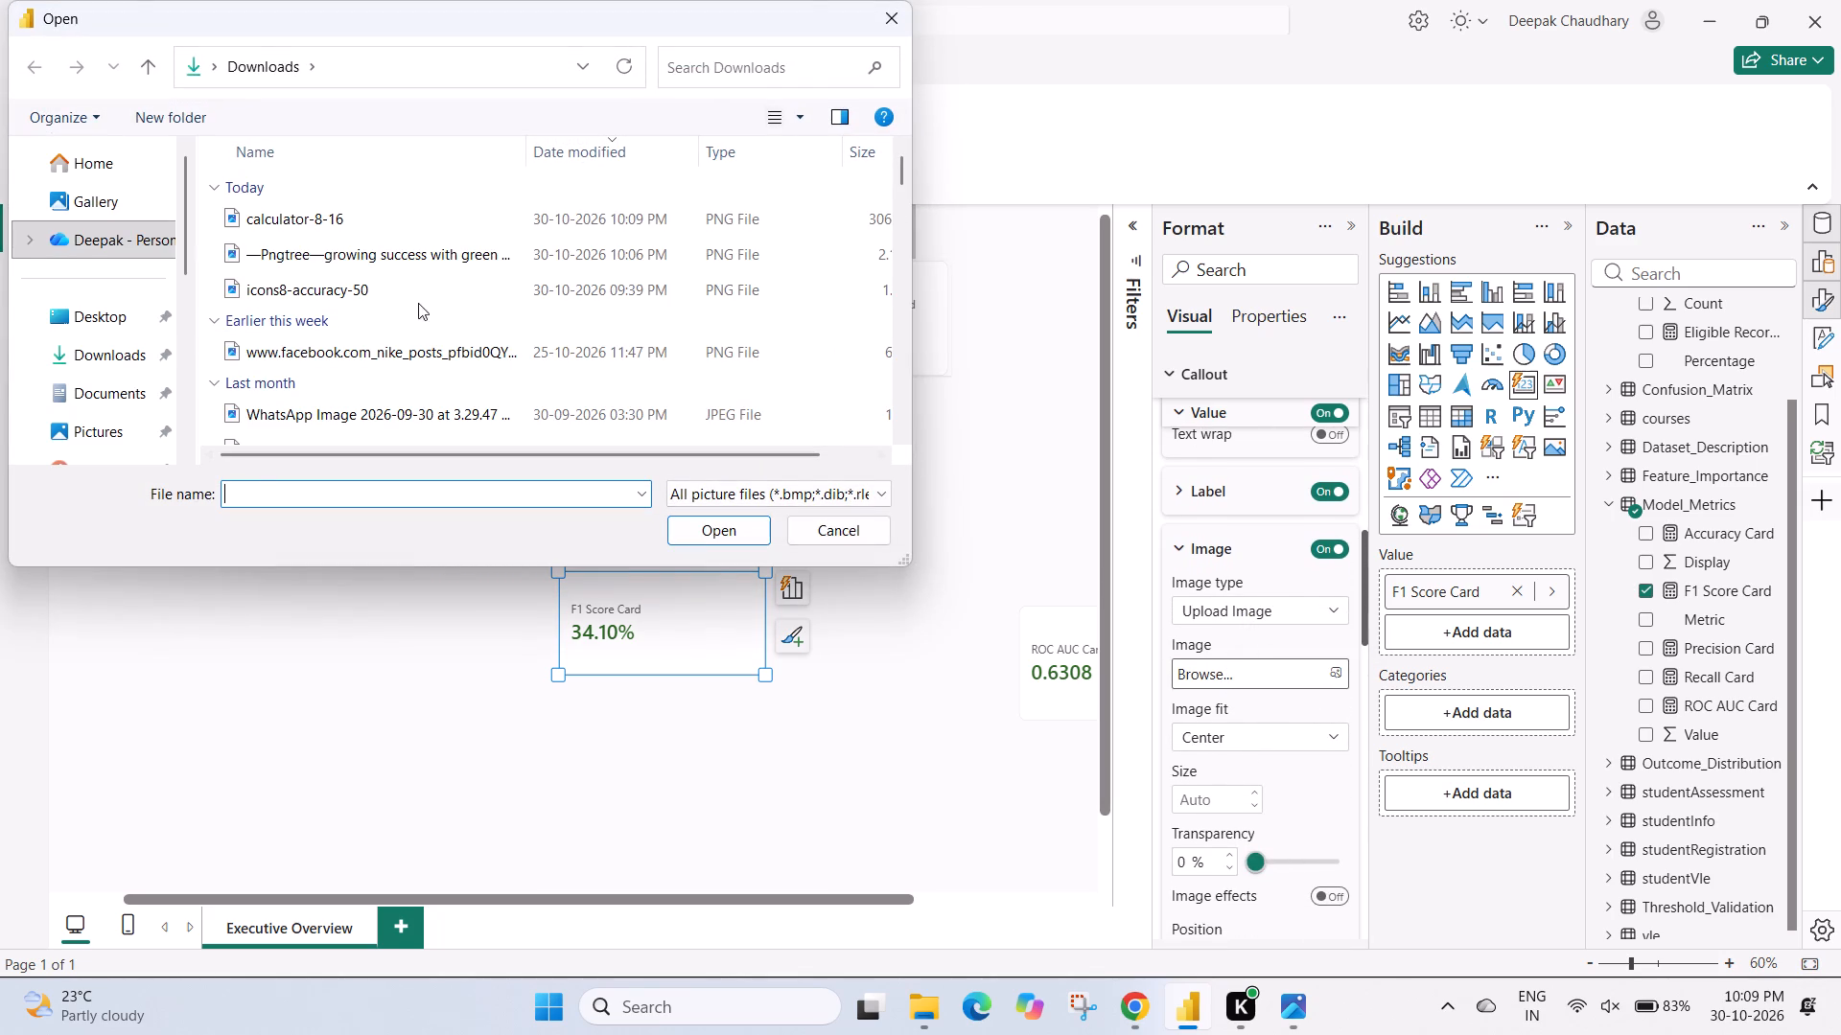
left_click(368, 215)
left_click(702, 528)
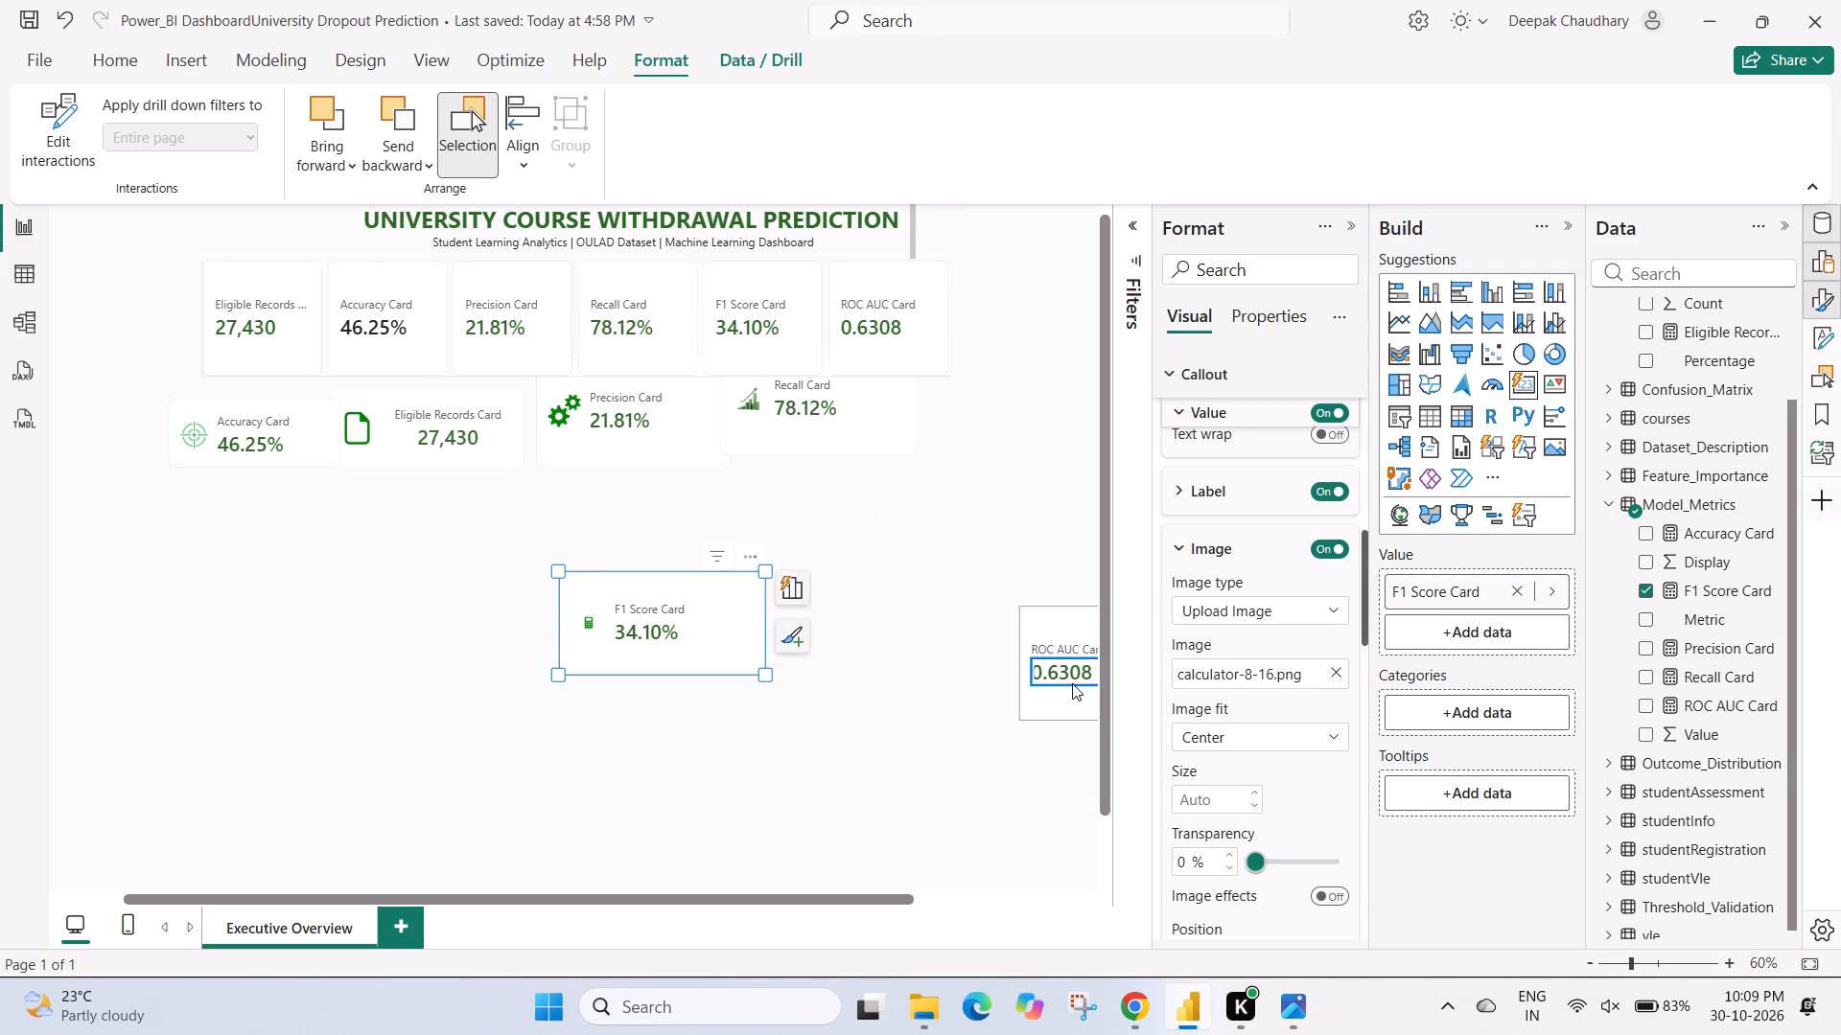
Try the Fit and Center options for the F1 Score card's calculator image, ending with image fit set to Fit.
left_click(1245, 737)
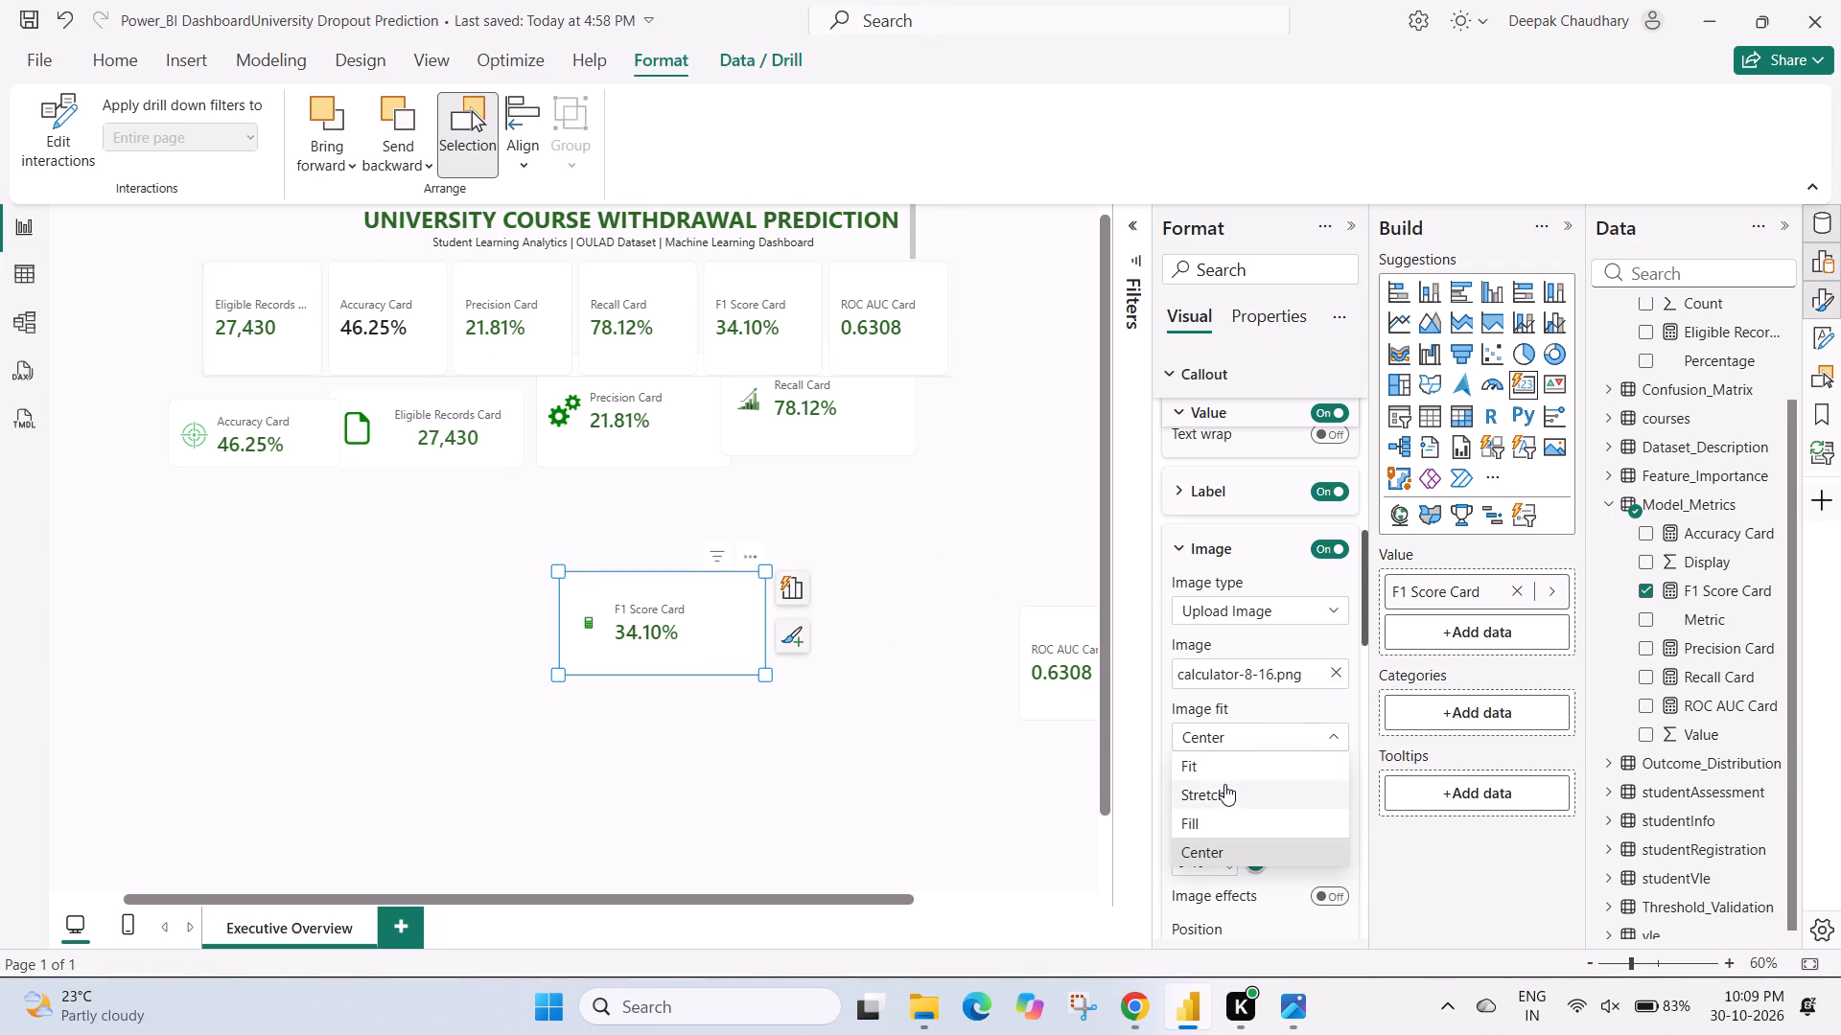
left_click(1207, 774)
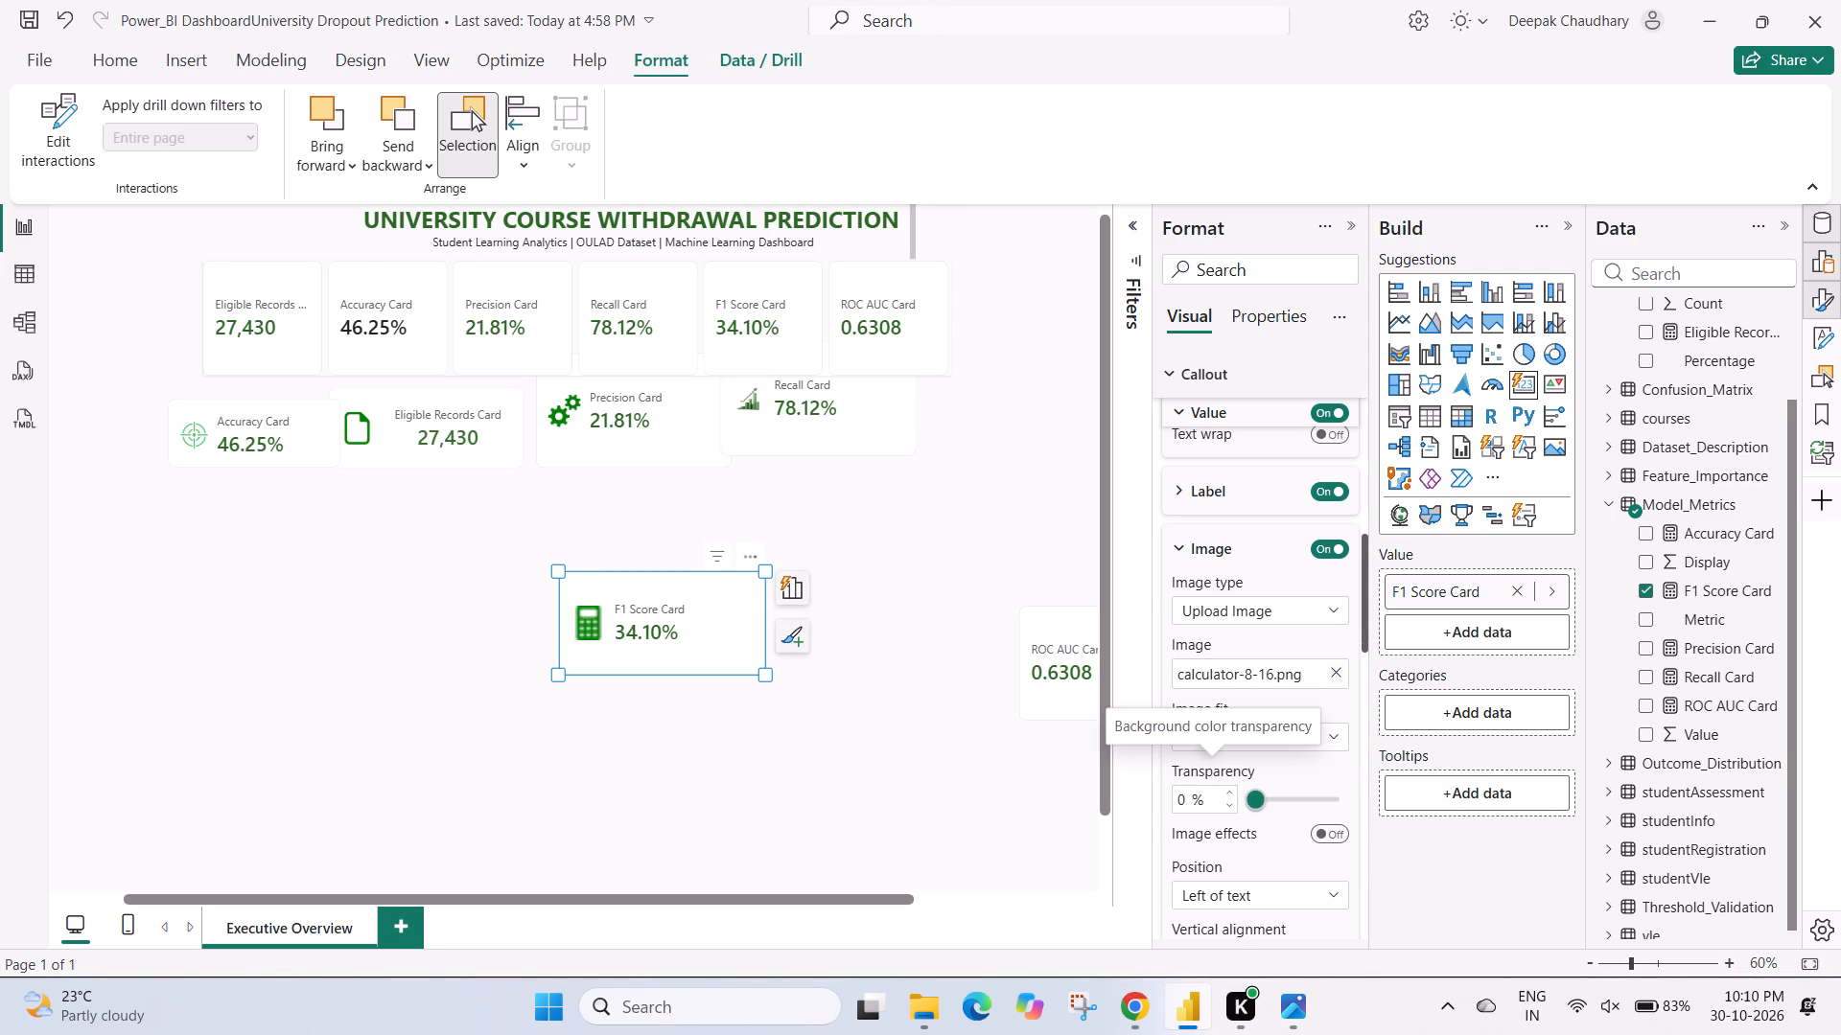
left_click(1314, 732)
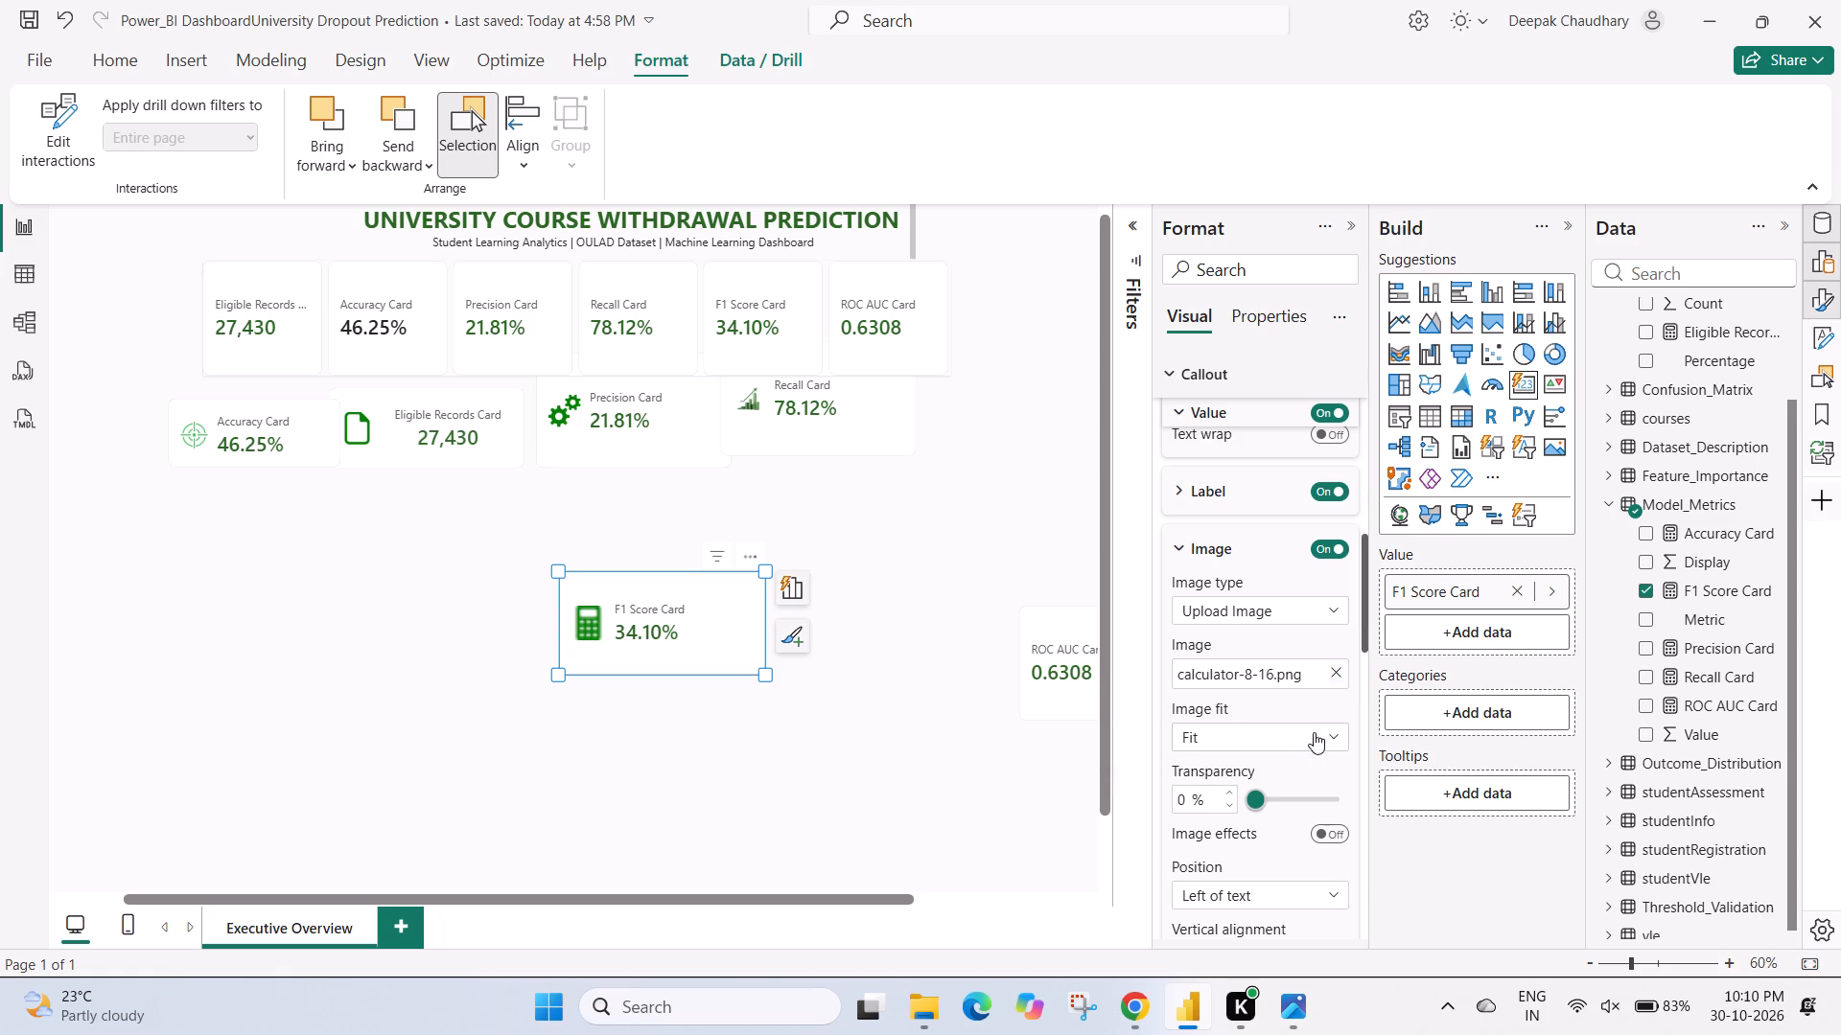
left_click(1205, 844)
left_click(1268, 737)
left_click(1268, 737)
left_click(1268, 737)
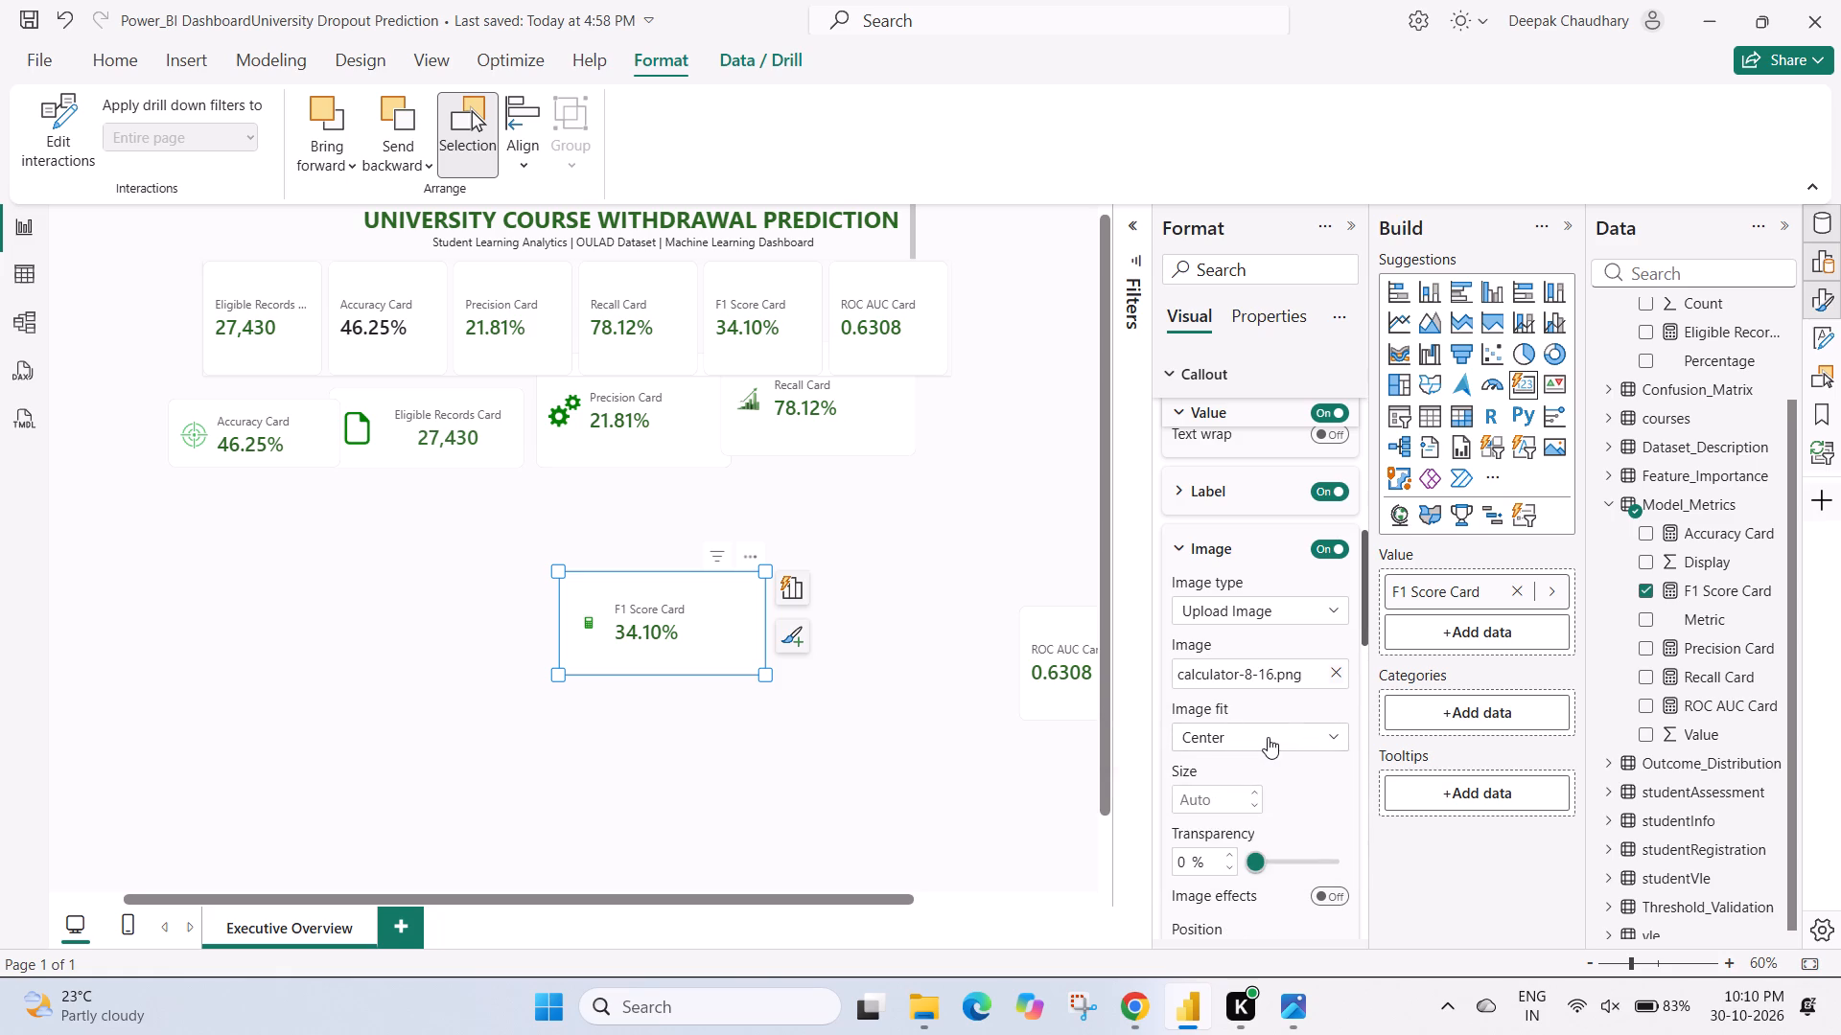
left_click(1211, 766)
left_click(796, 739)
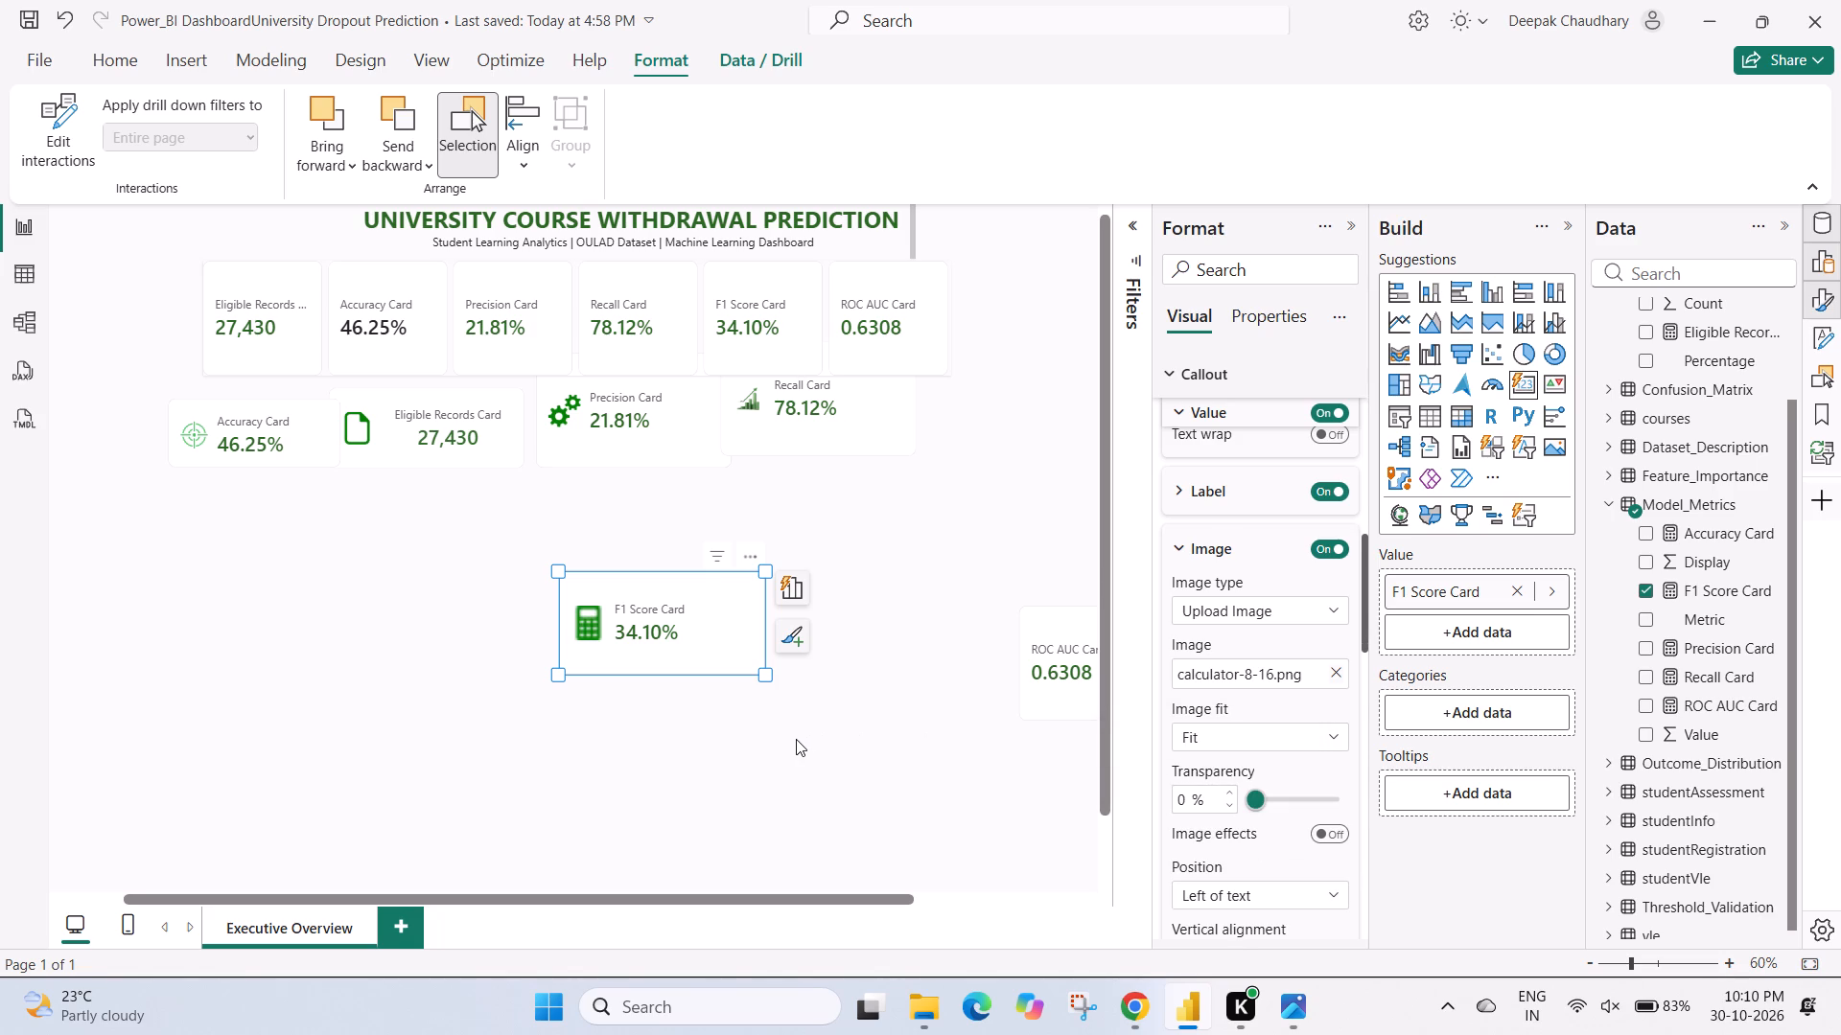
Move the F1 Score card up to just below the green-icon Recall card.
left_click_drag(648, 649, 934, 403)
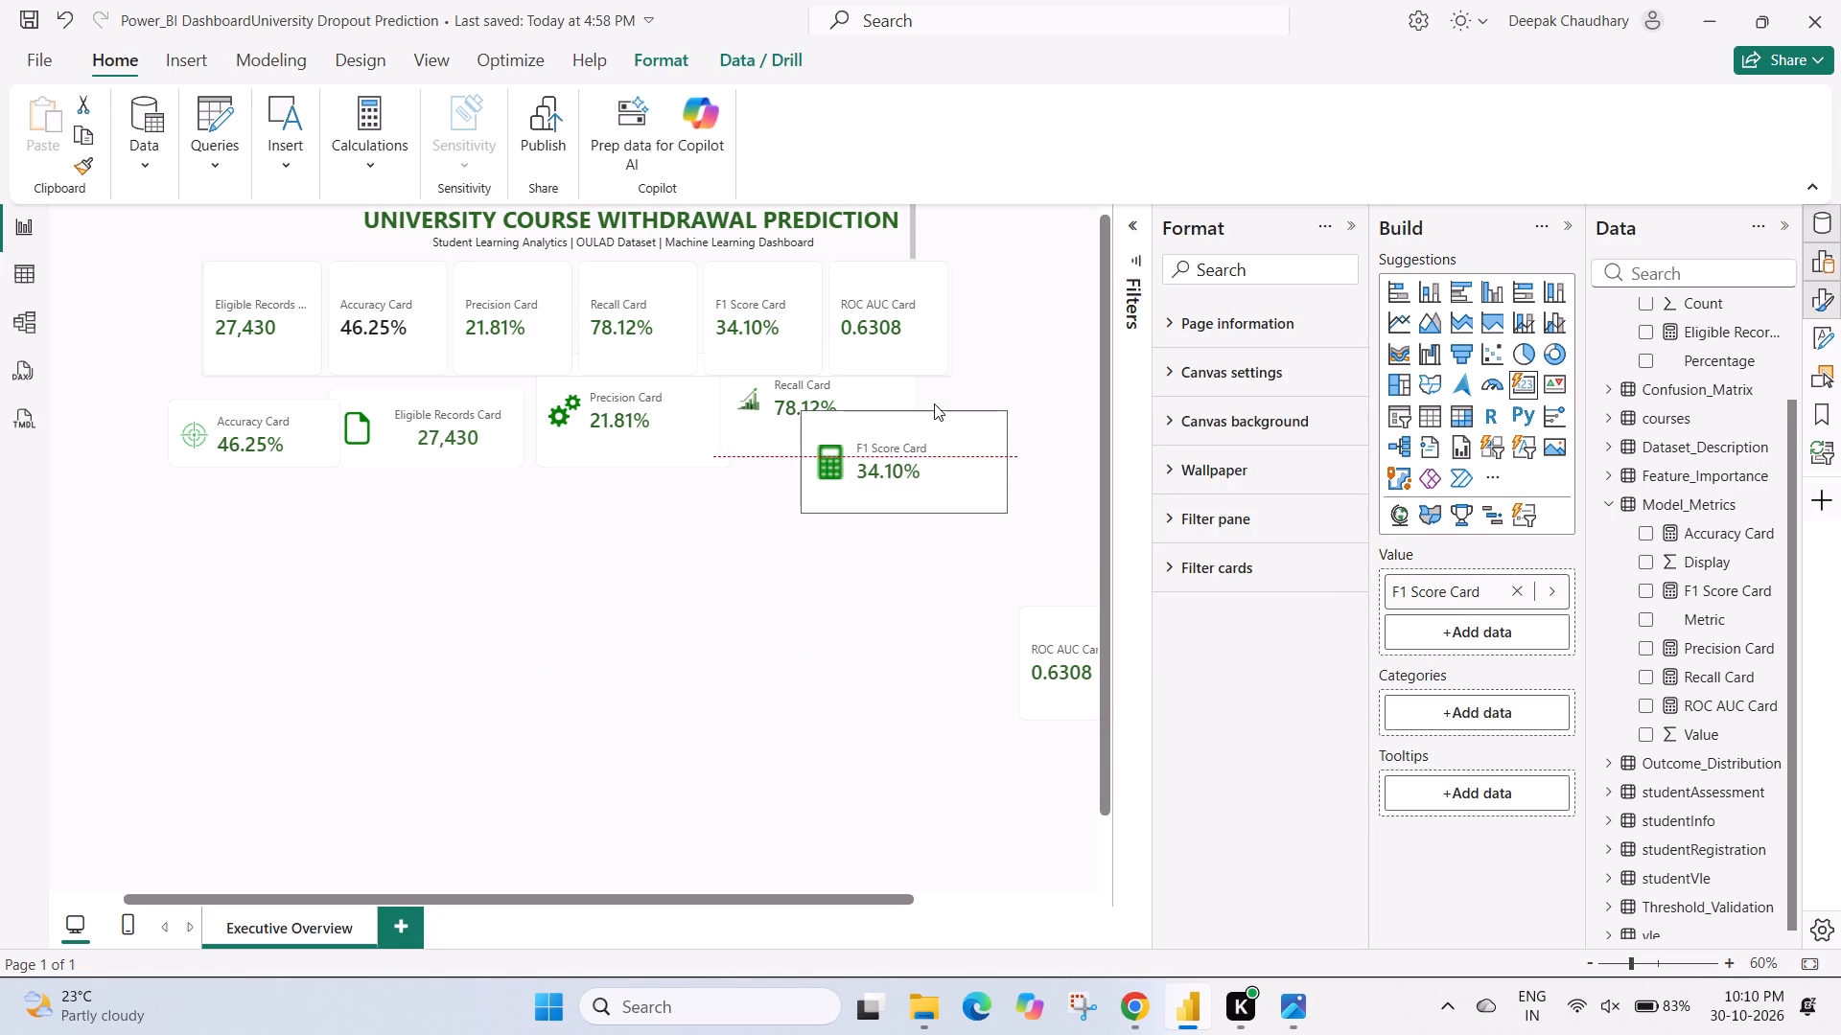
left_click_drag(934, 403, 792, 515)
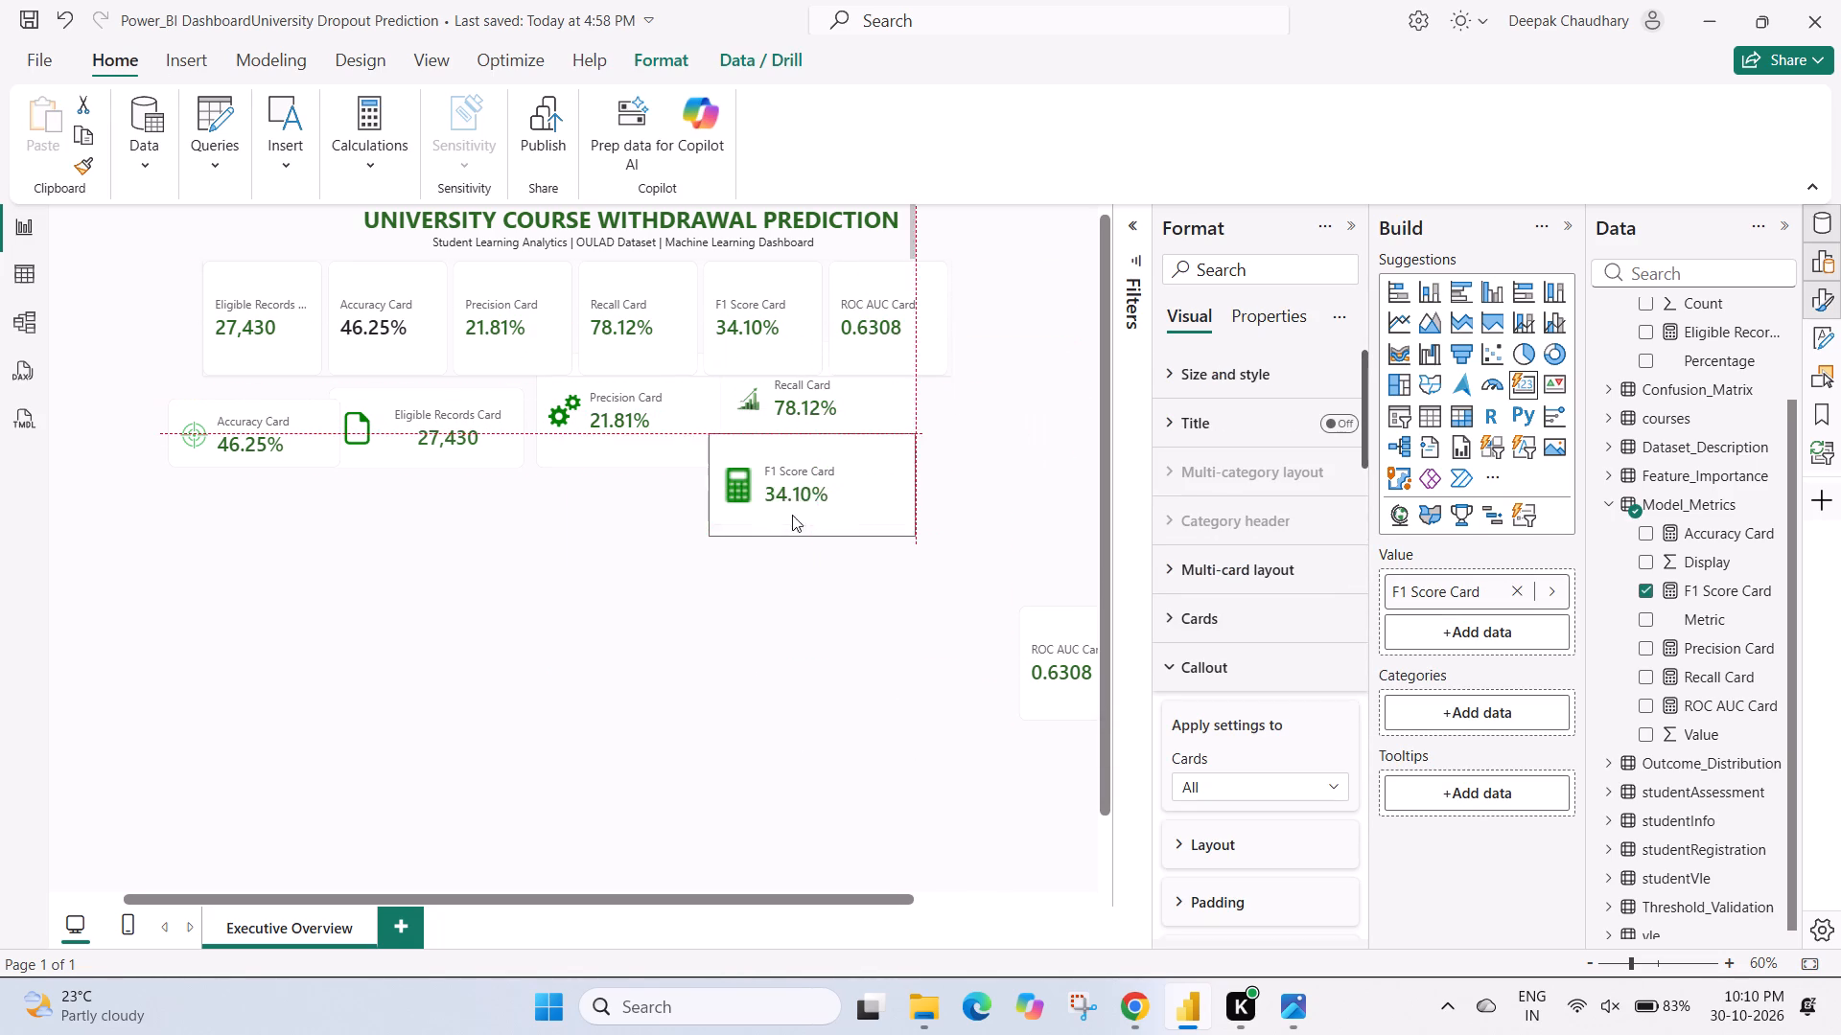
left_click_drag(792, 515, 776, 550)
Try Fit and Center for the Recall card's growth icon, ending with image fit set to Stretch.
left_click(786, 422)
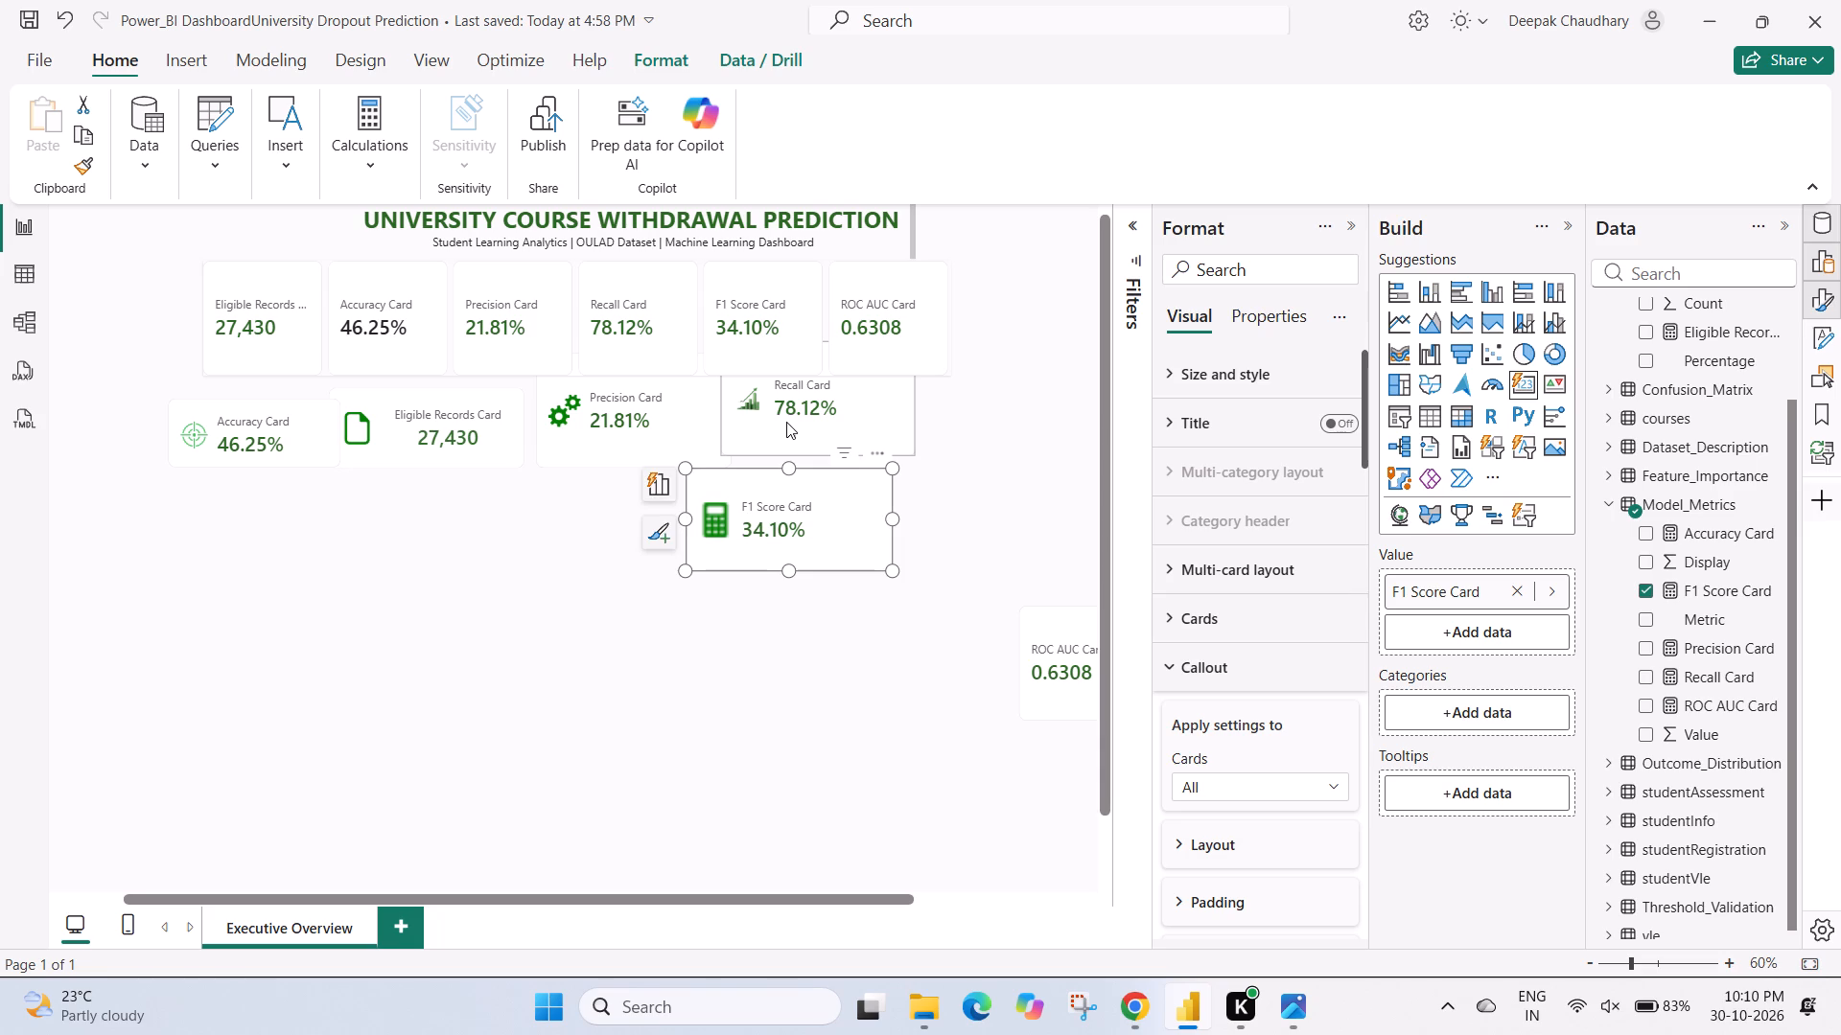
left_click(750, 408)
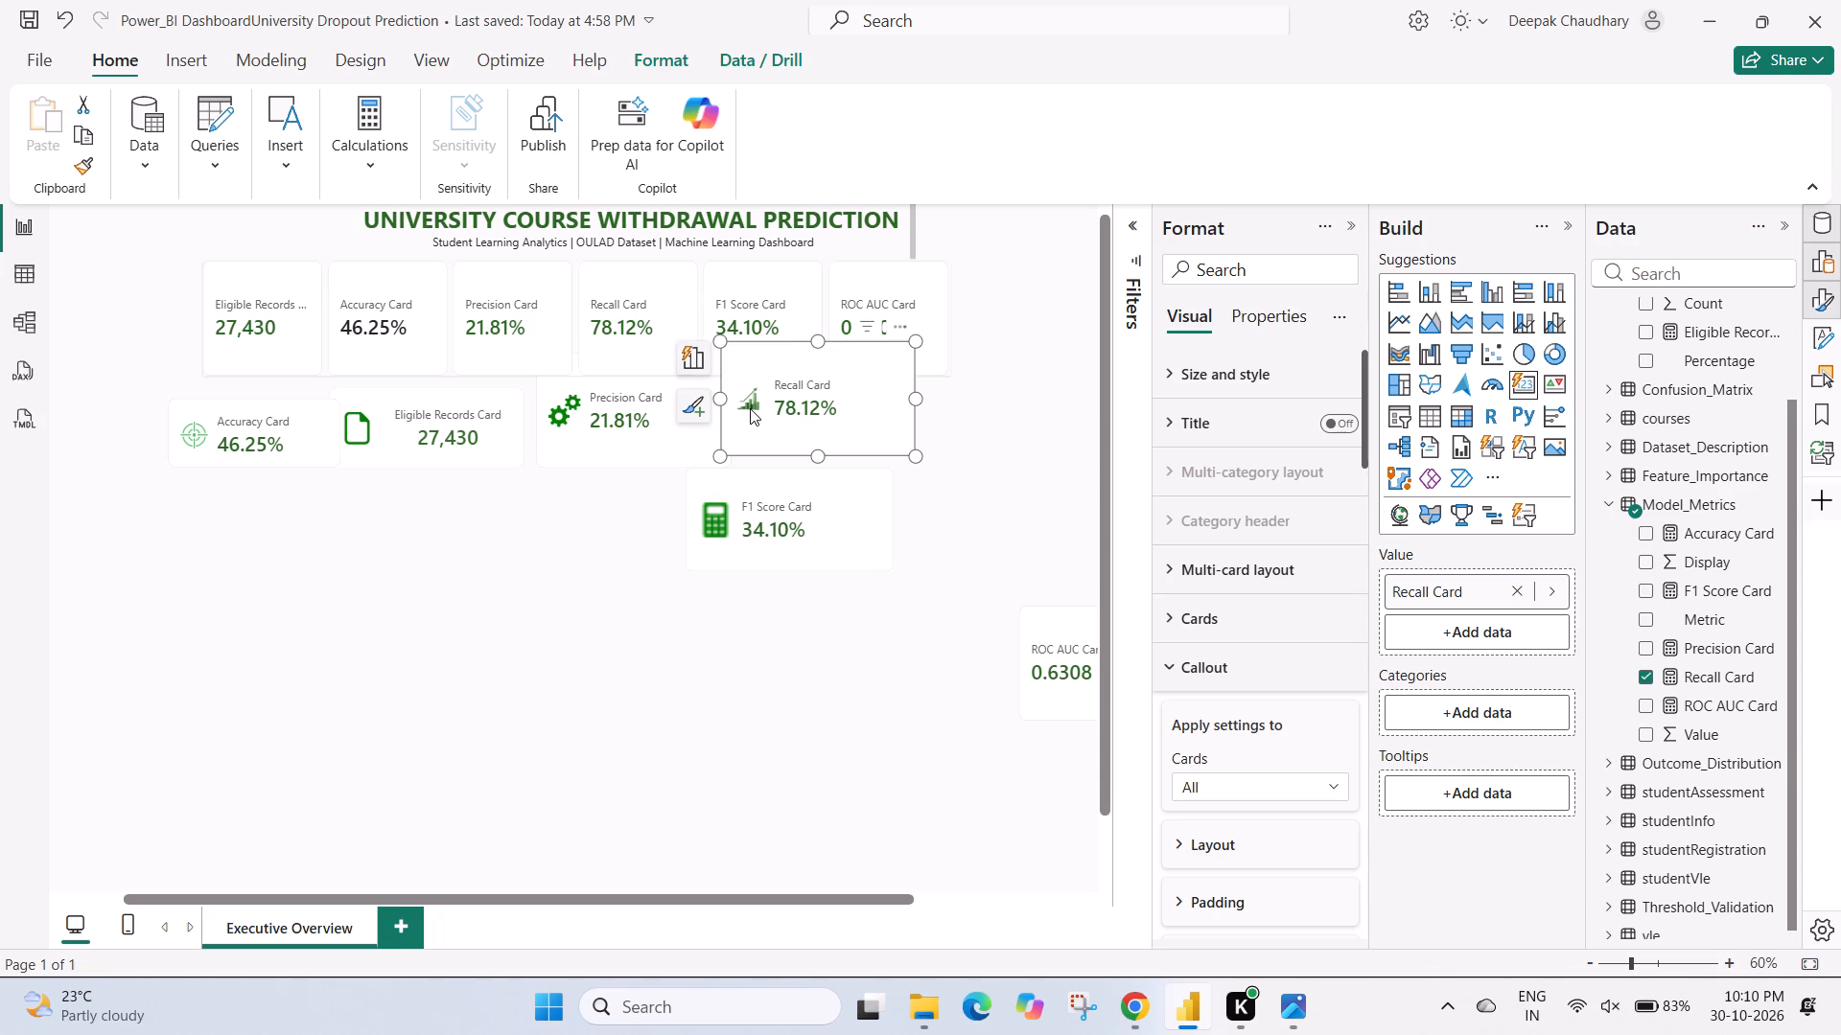
scroll(1317, 729, "down", 4)
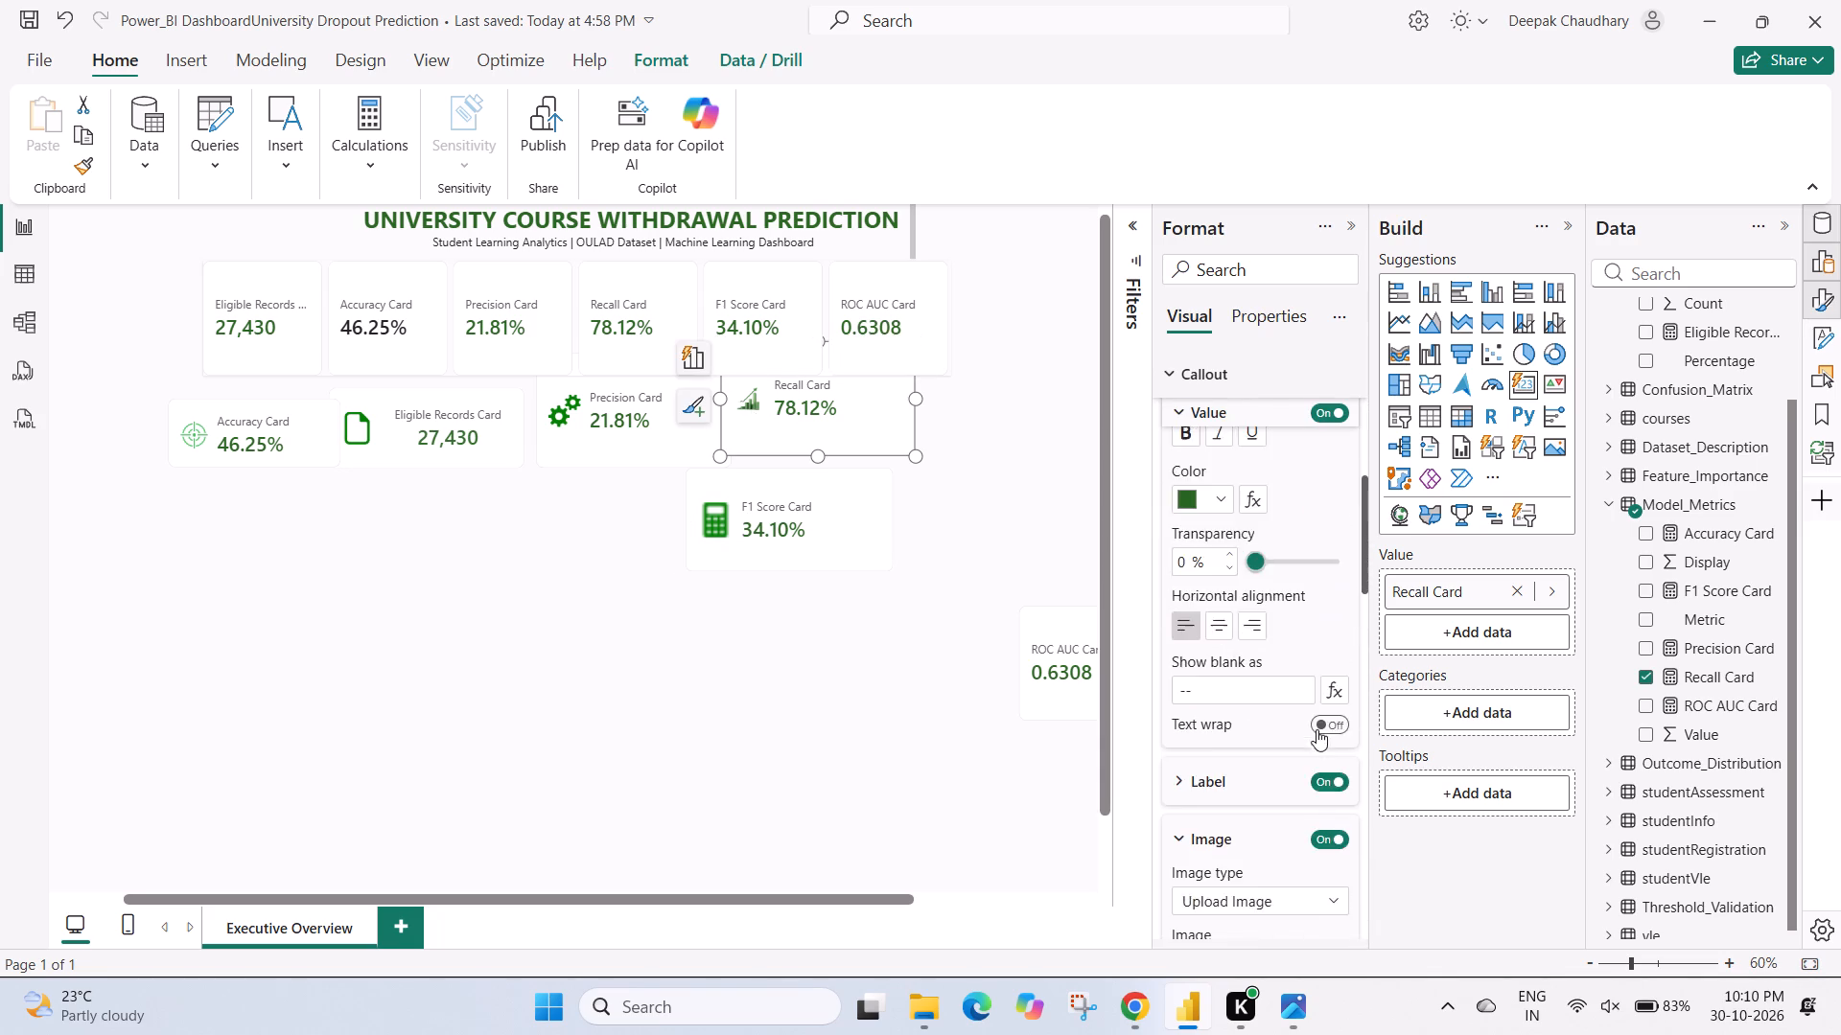
scroll(1317, 729, "down", 3)
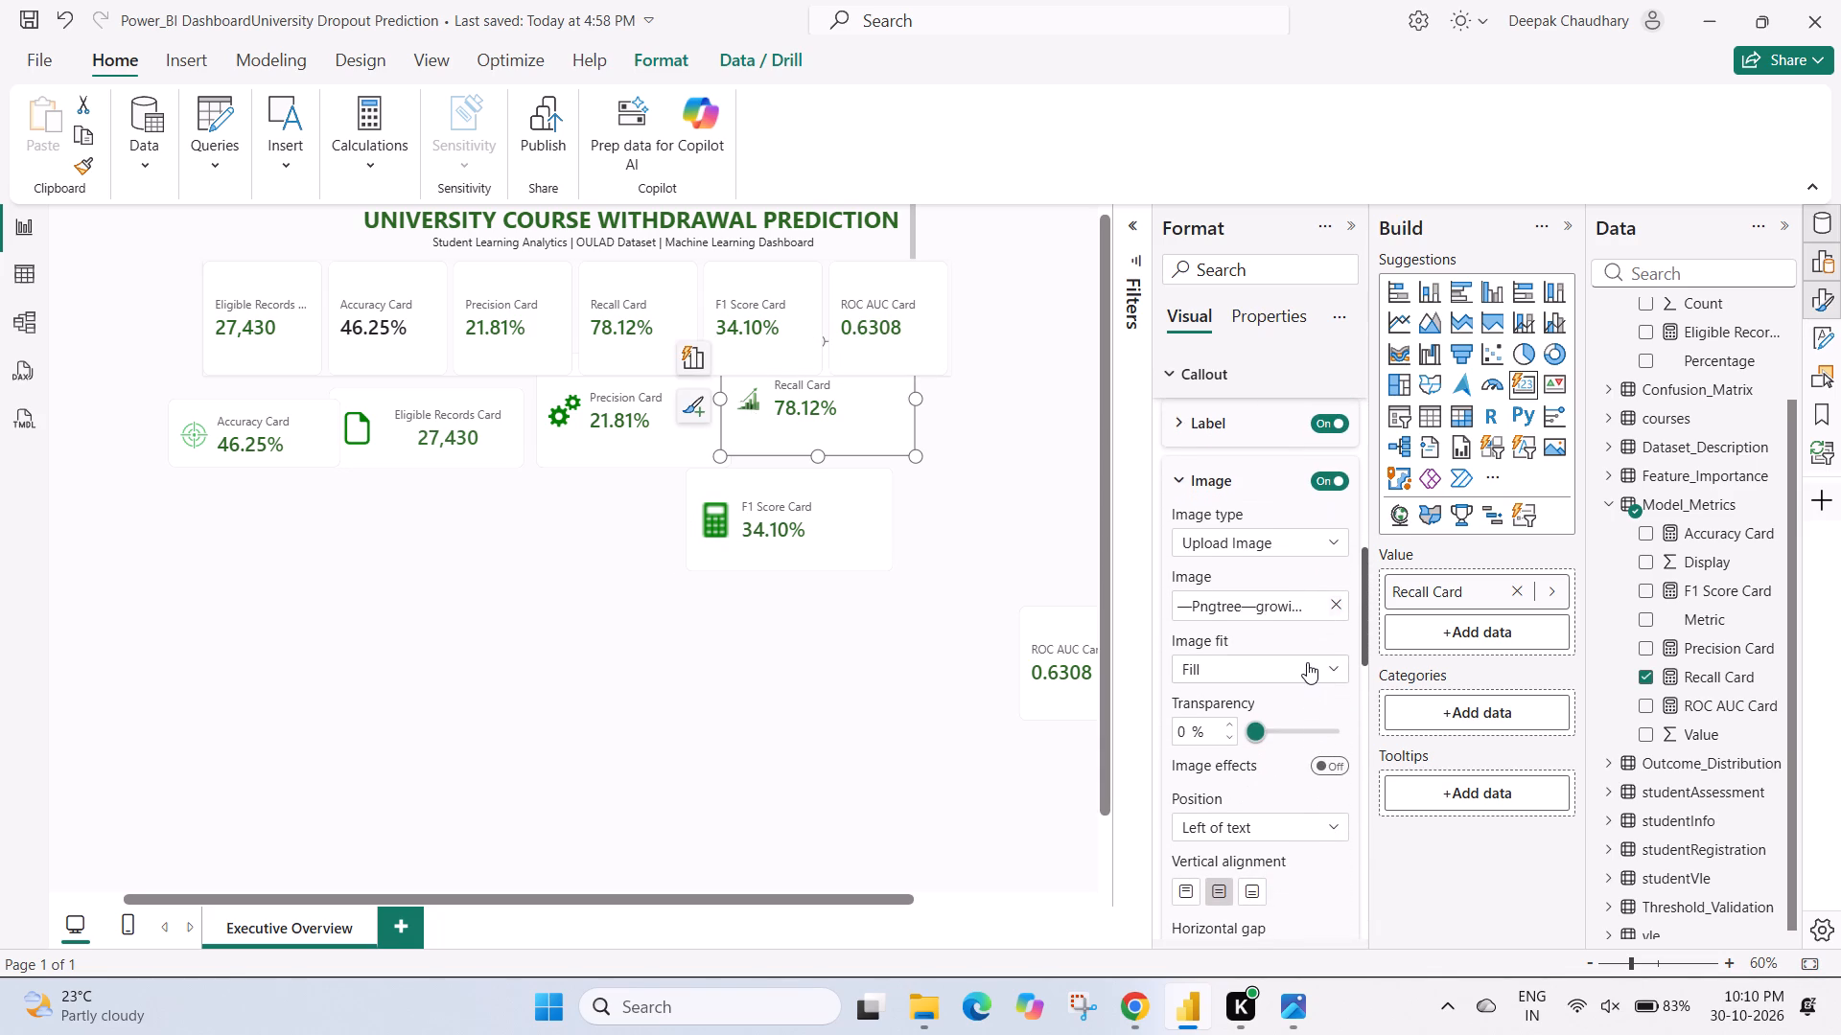
left_click(1307, 662)
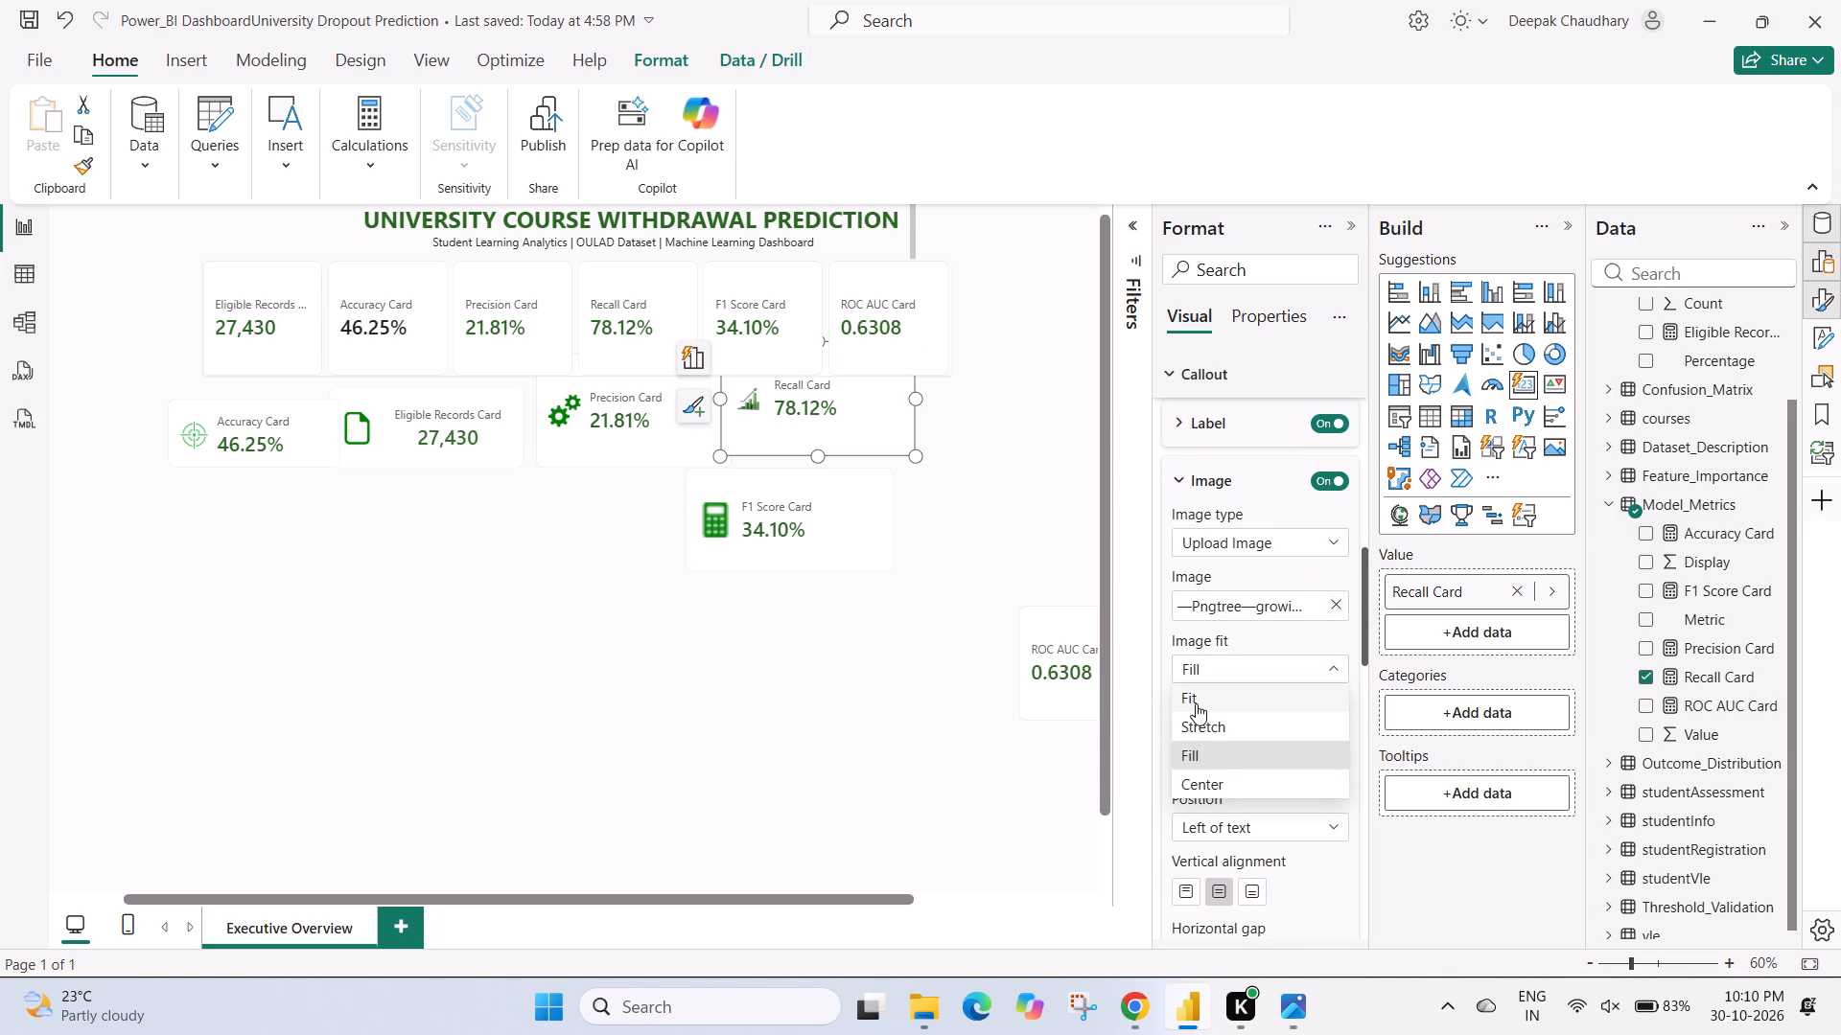
left_click(1196, 703)
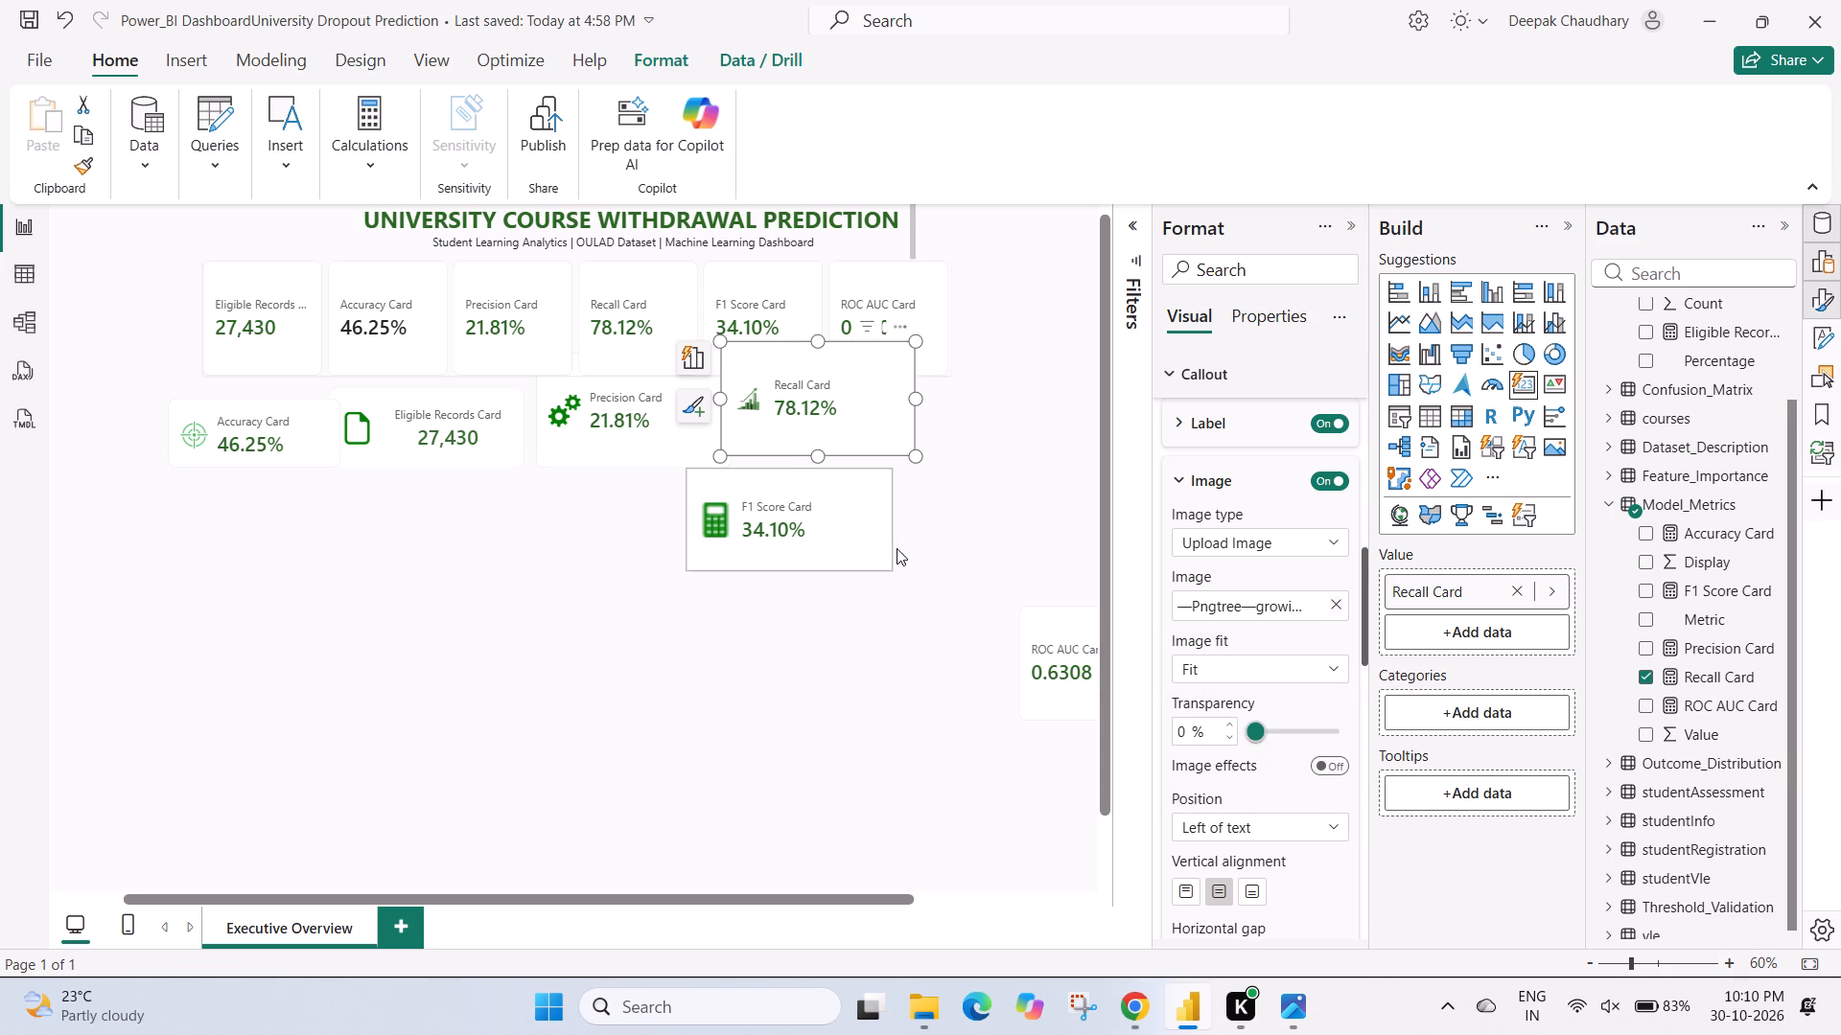
left_click(1231, 668)
left_click(1195, 782)
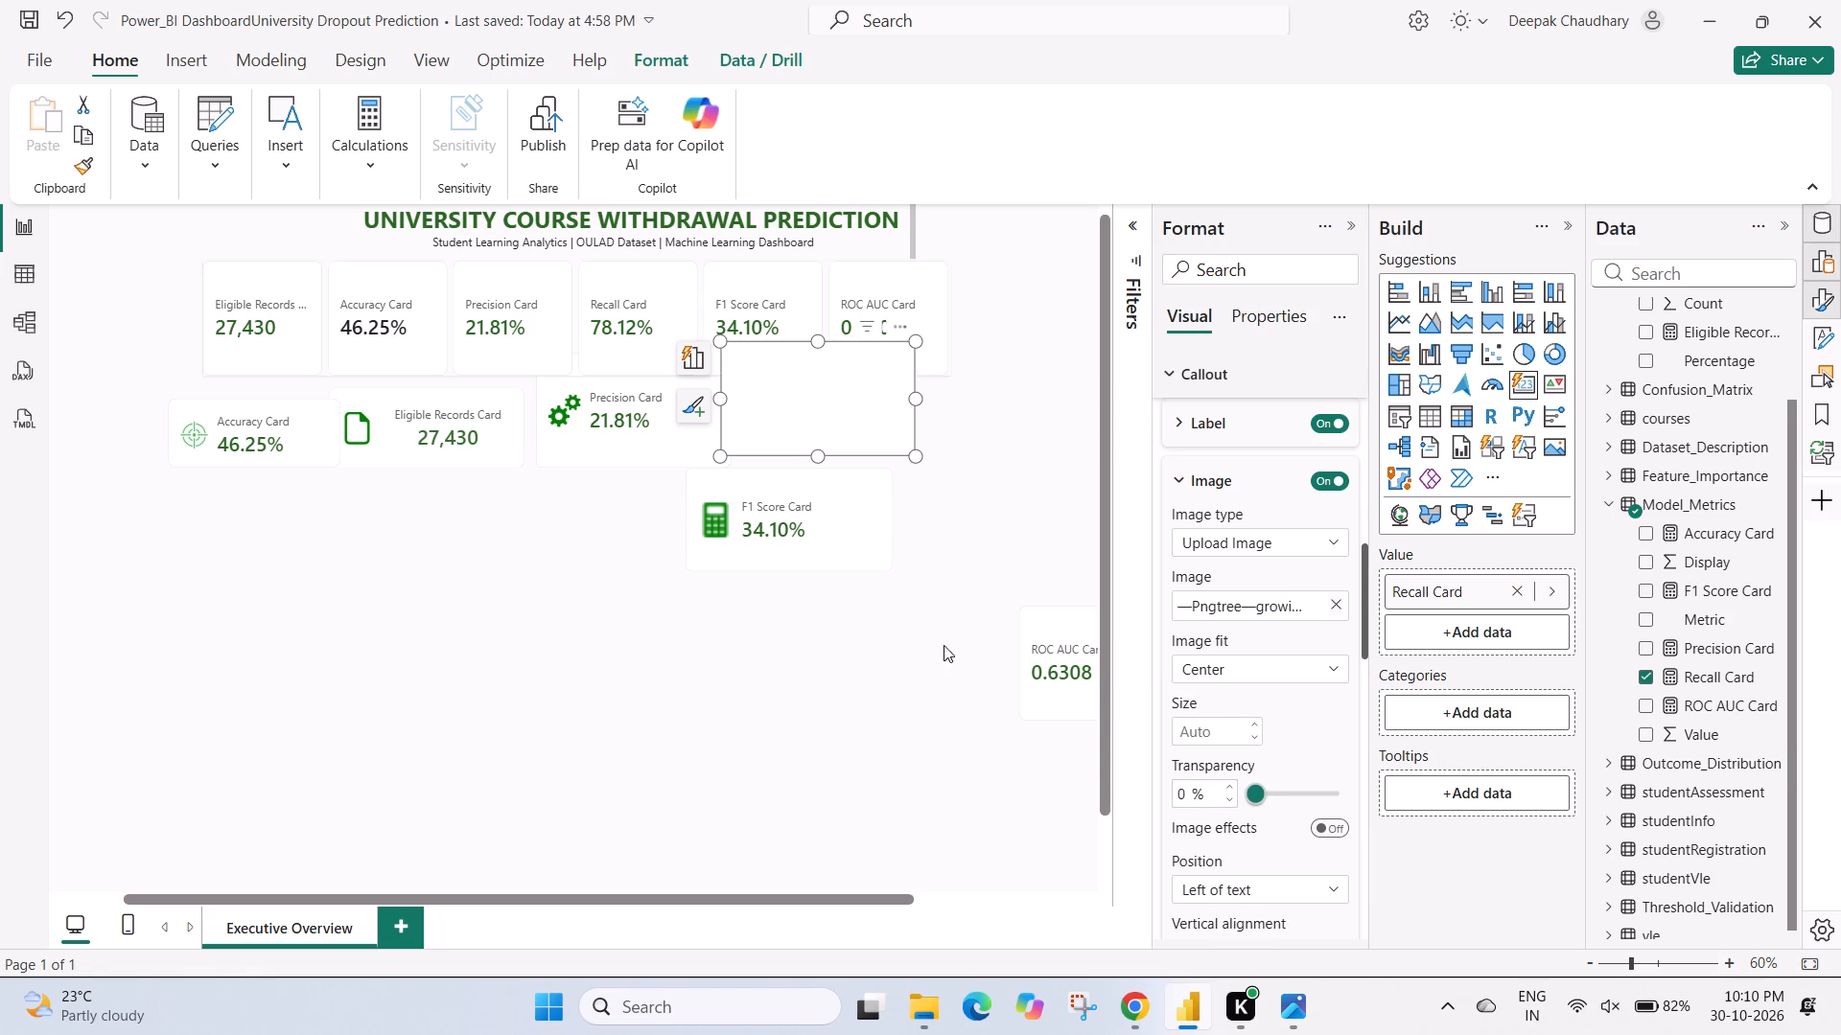
scroll(927, 645, "up", 2)
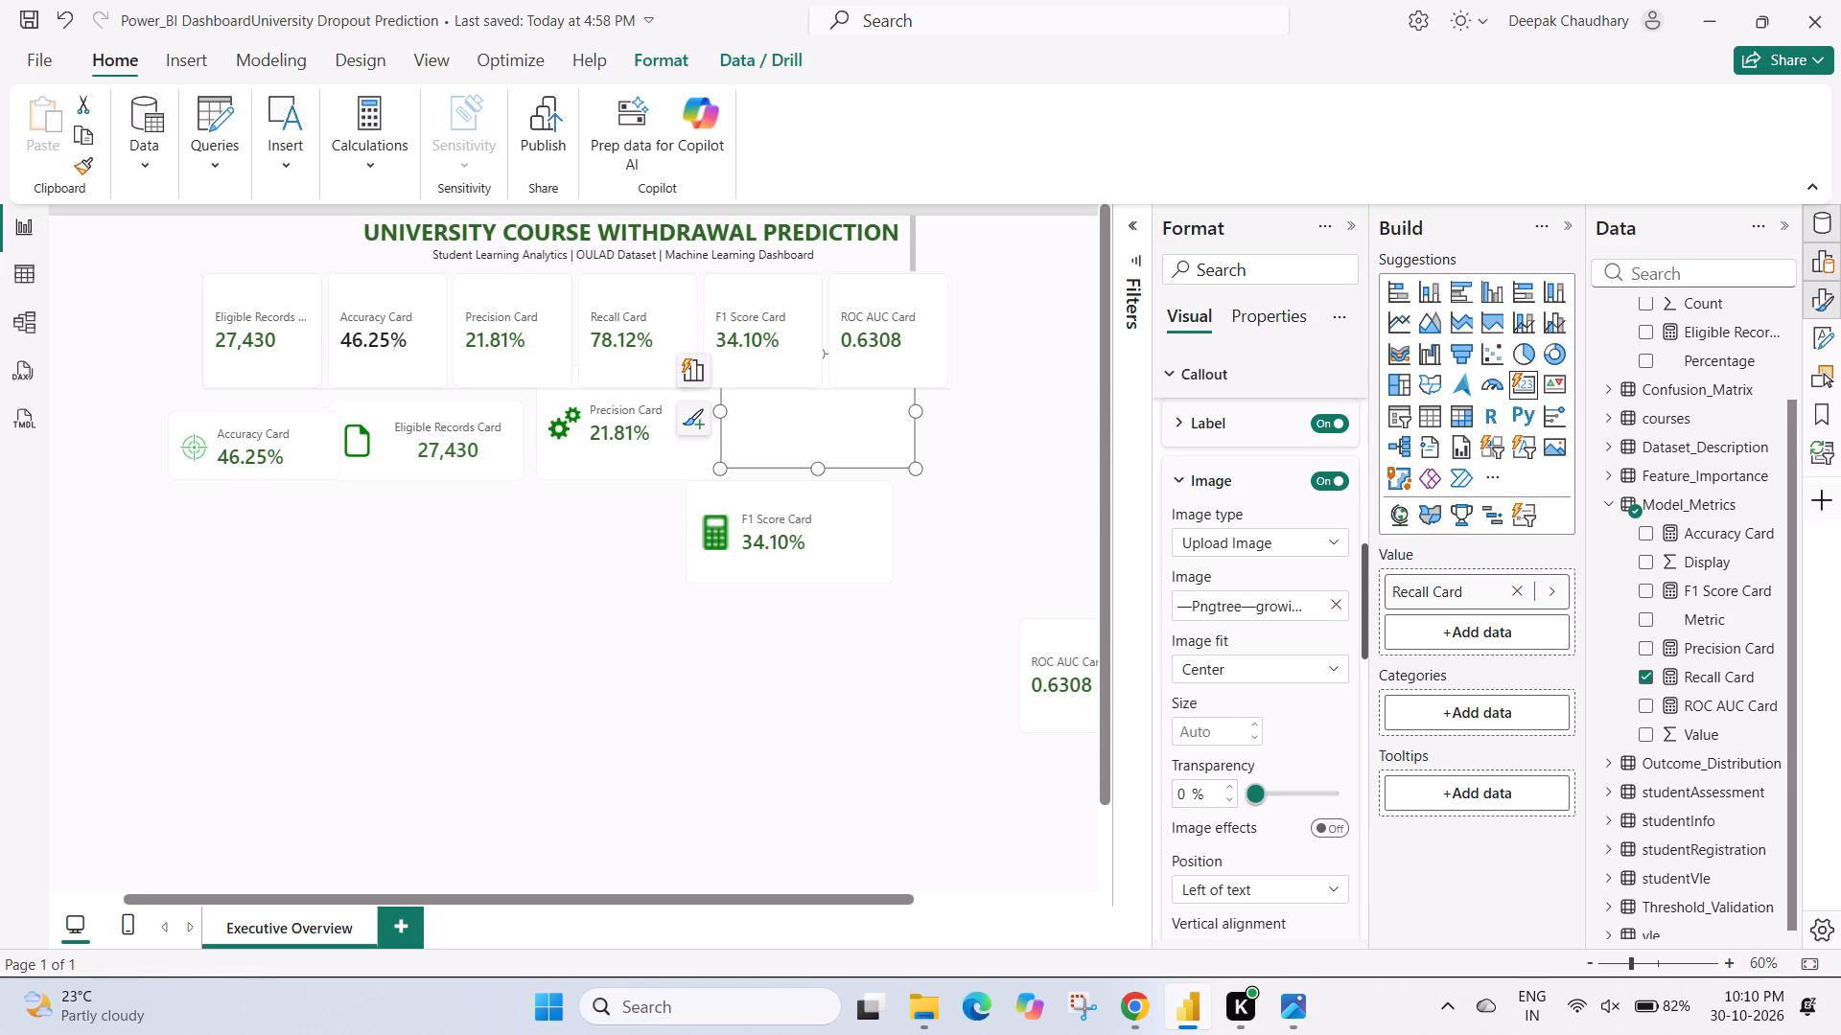
left_click(1233, 678)
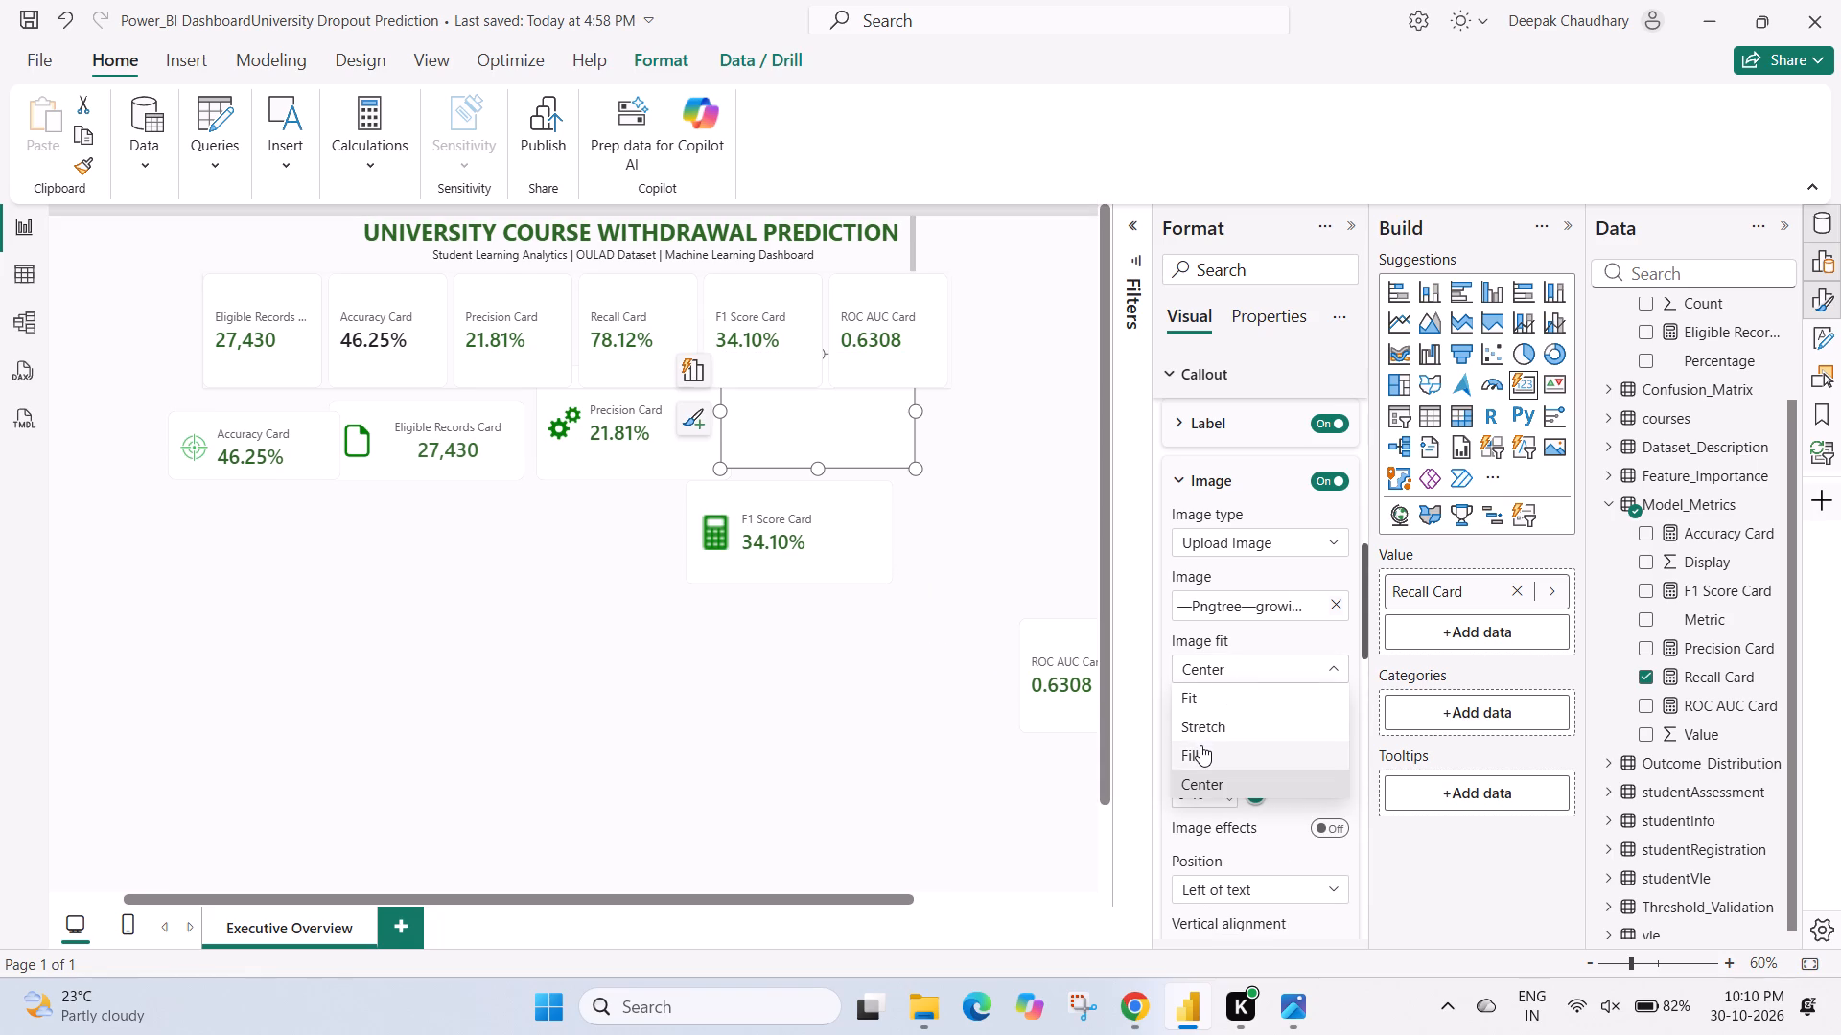
left_click(1216, 728)
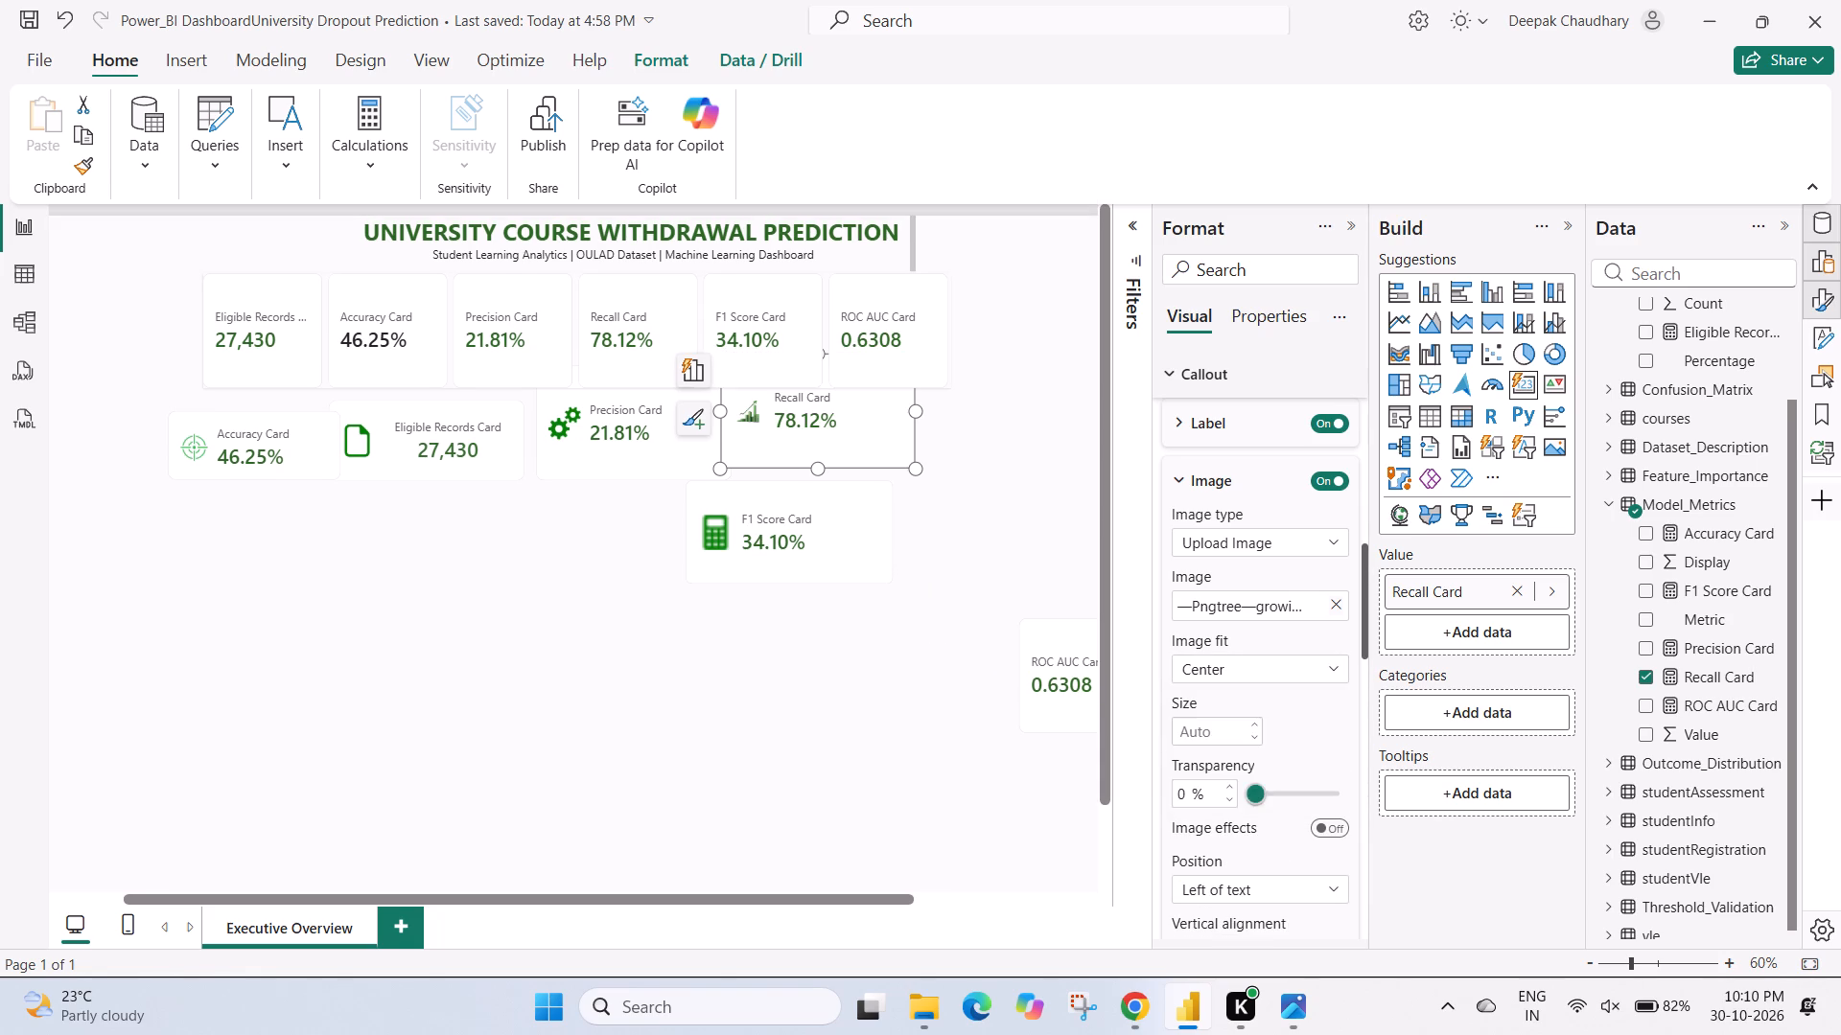
left_click(859, 755)
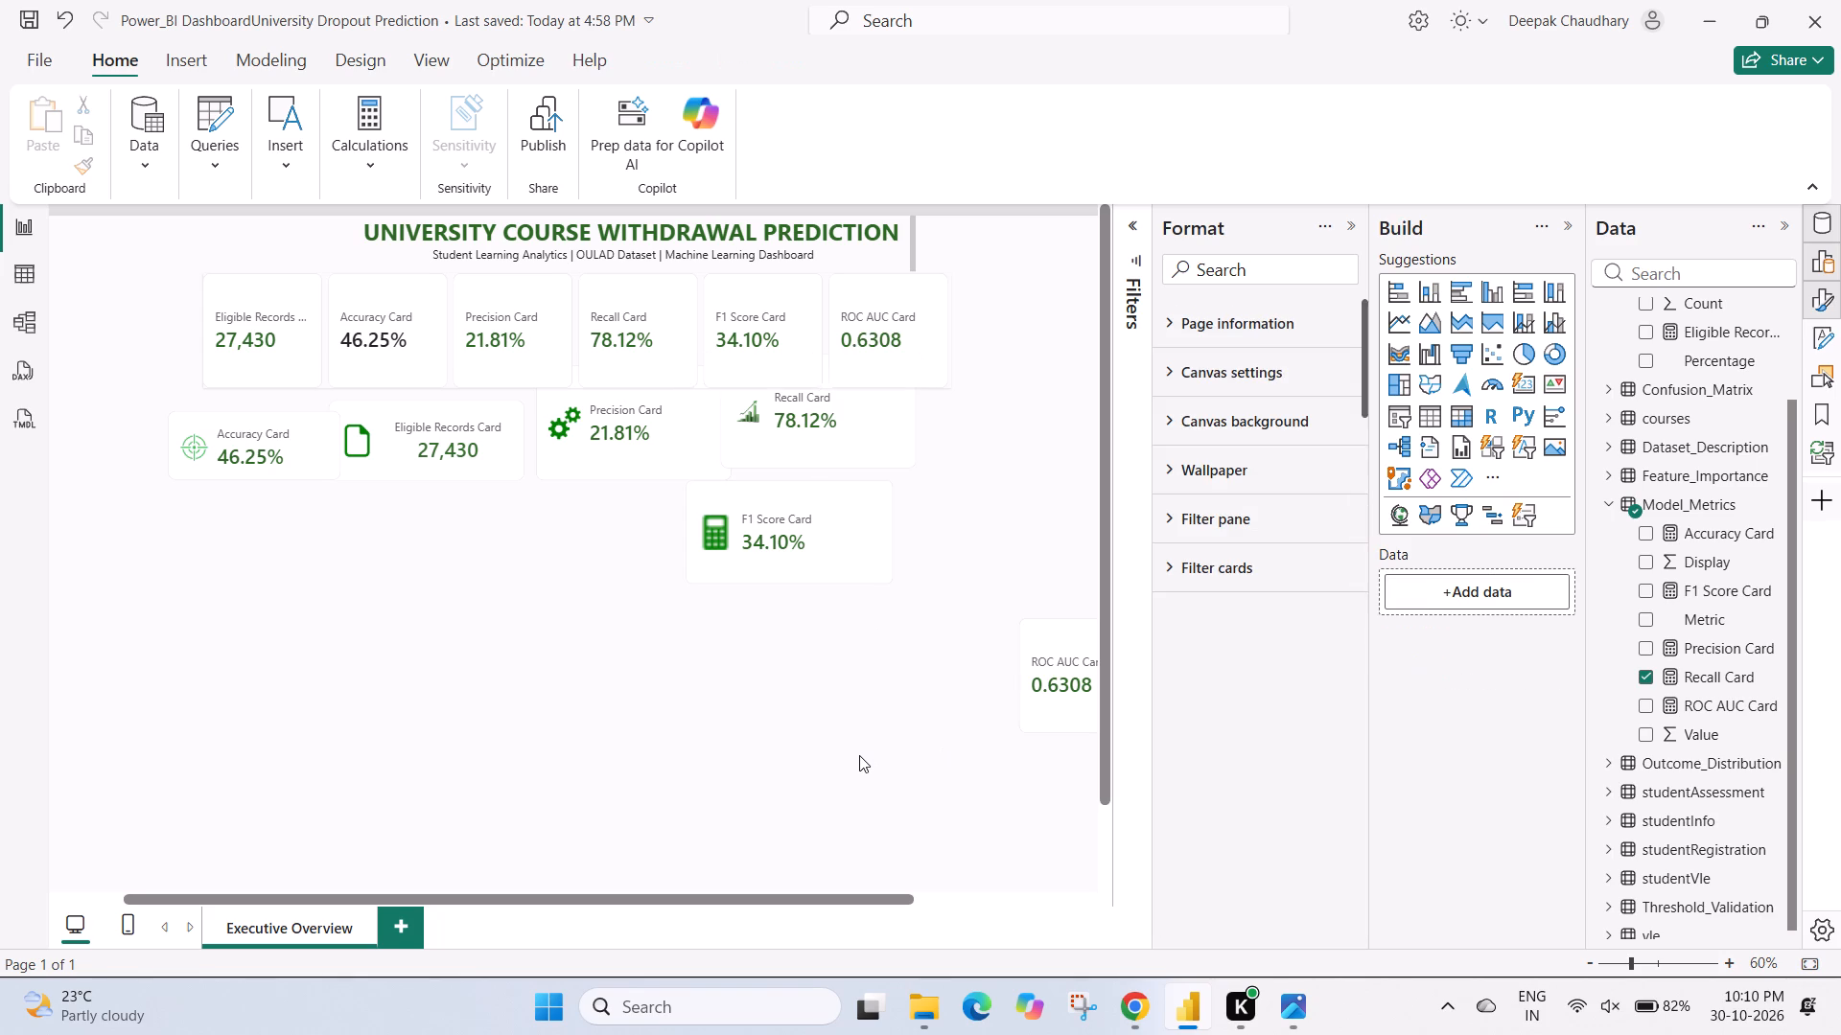
Move the green-icon Recall card down clear of the top card row, and the F1 Score card further down beneath it.
left_click_drag(850, 427, 855, 497)
left_click_drag(759, 560, 751, 636)
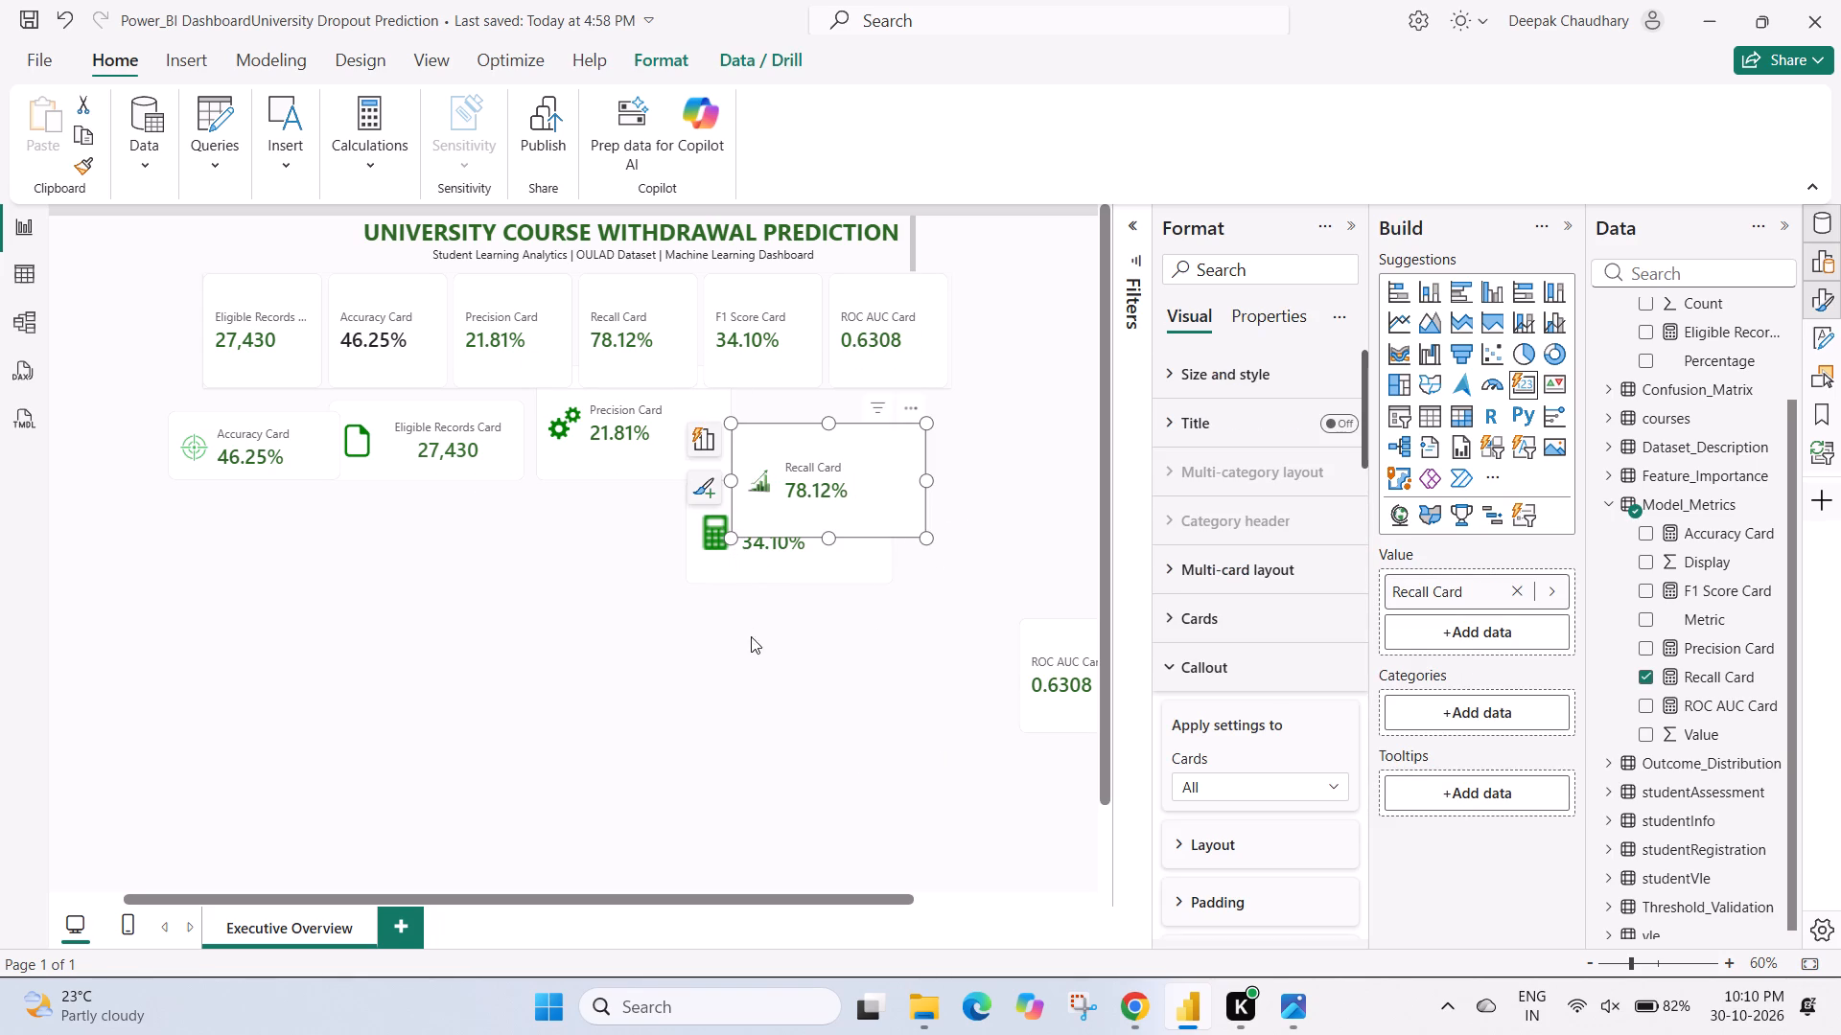
left_click_drag(751, 636, 753, 710)
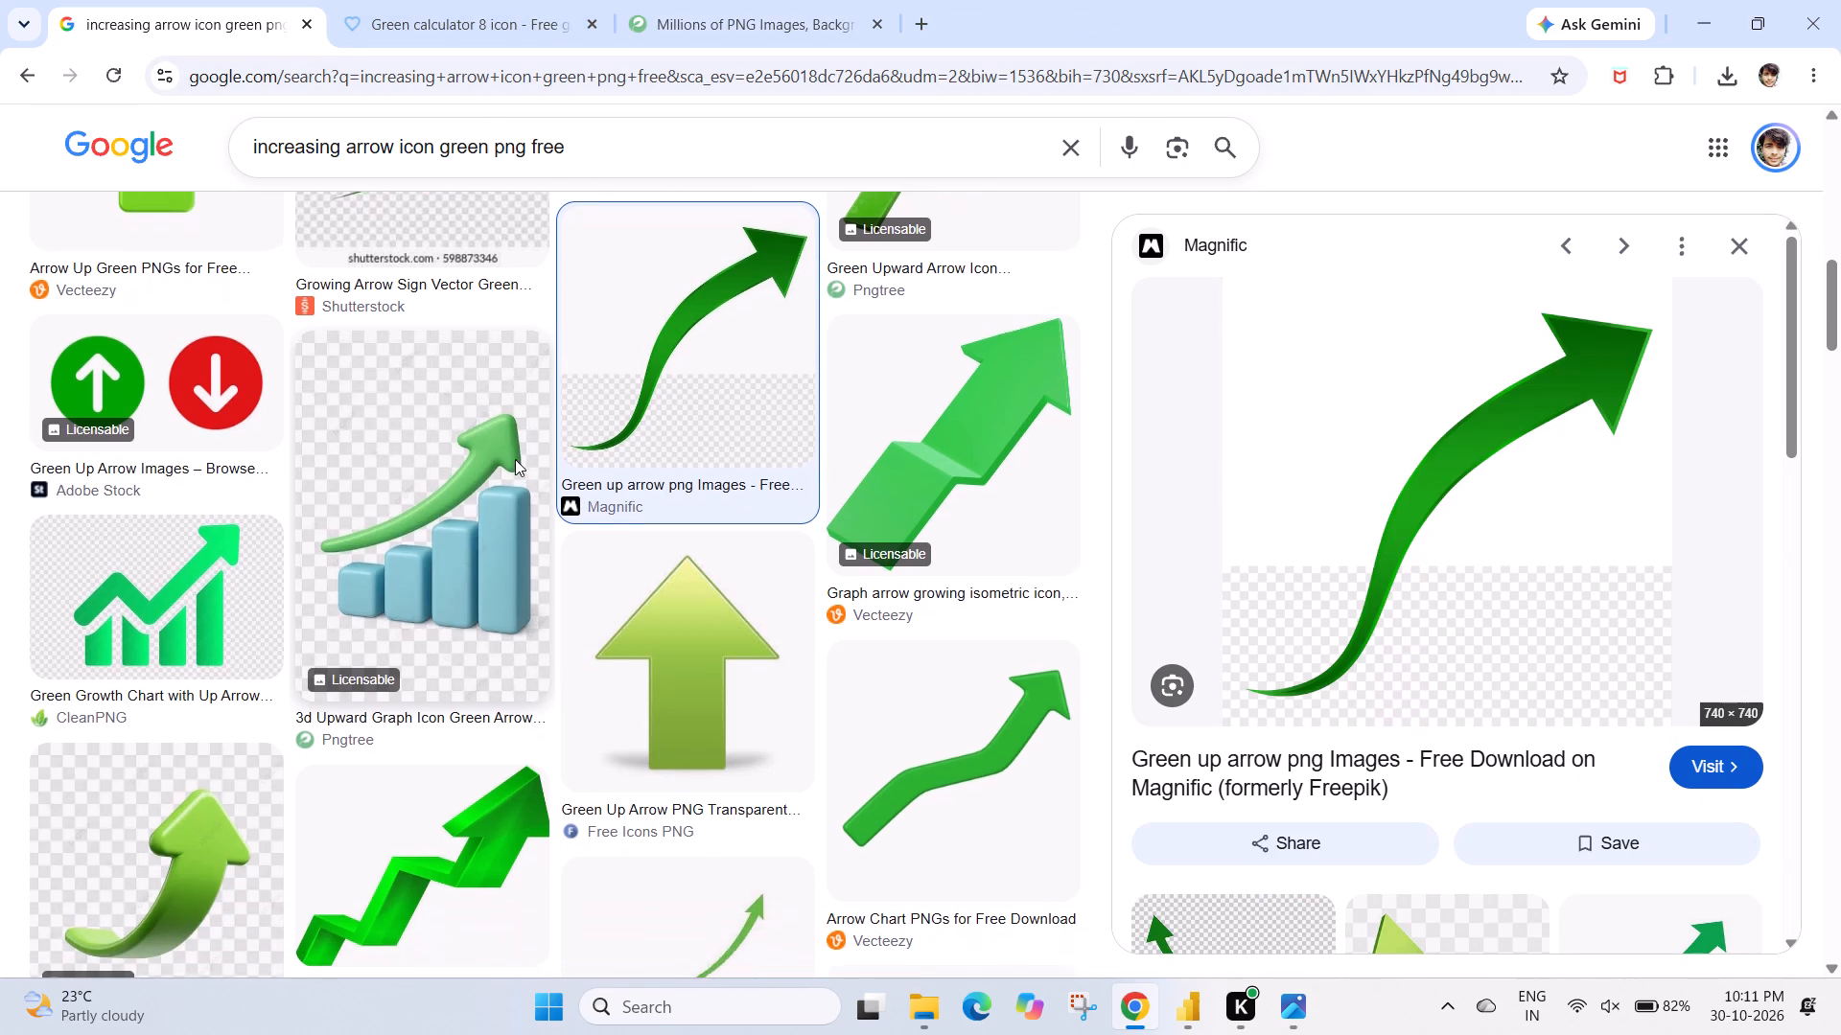
scroll(515, 459, "down", 3)
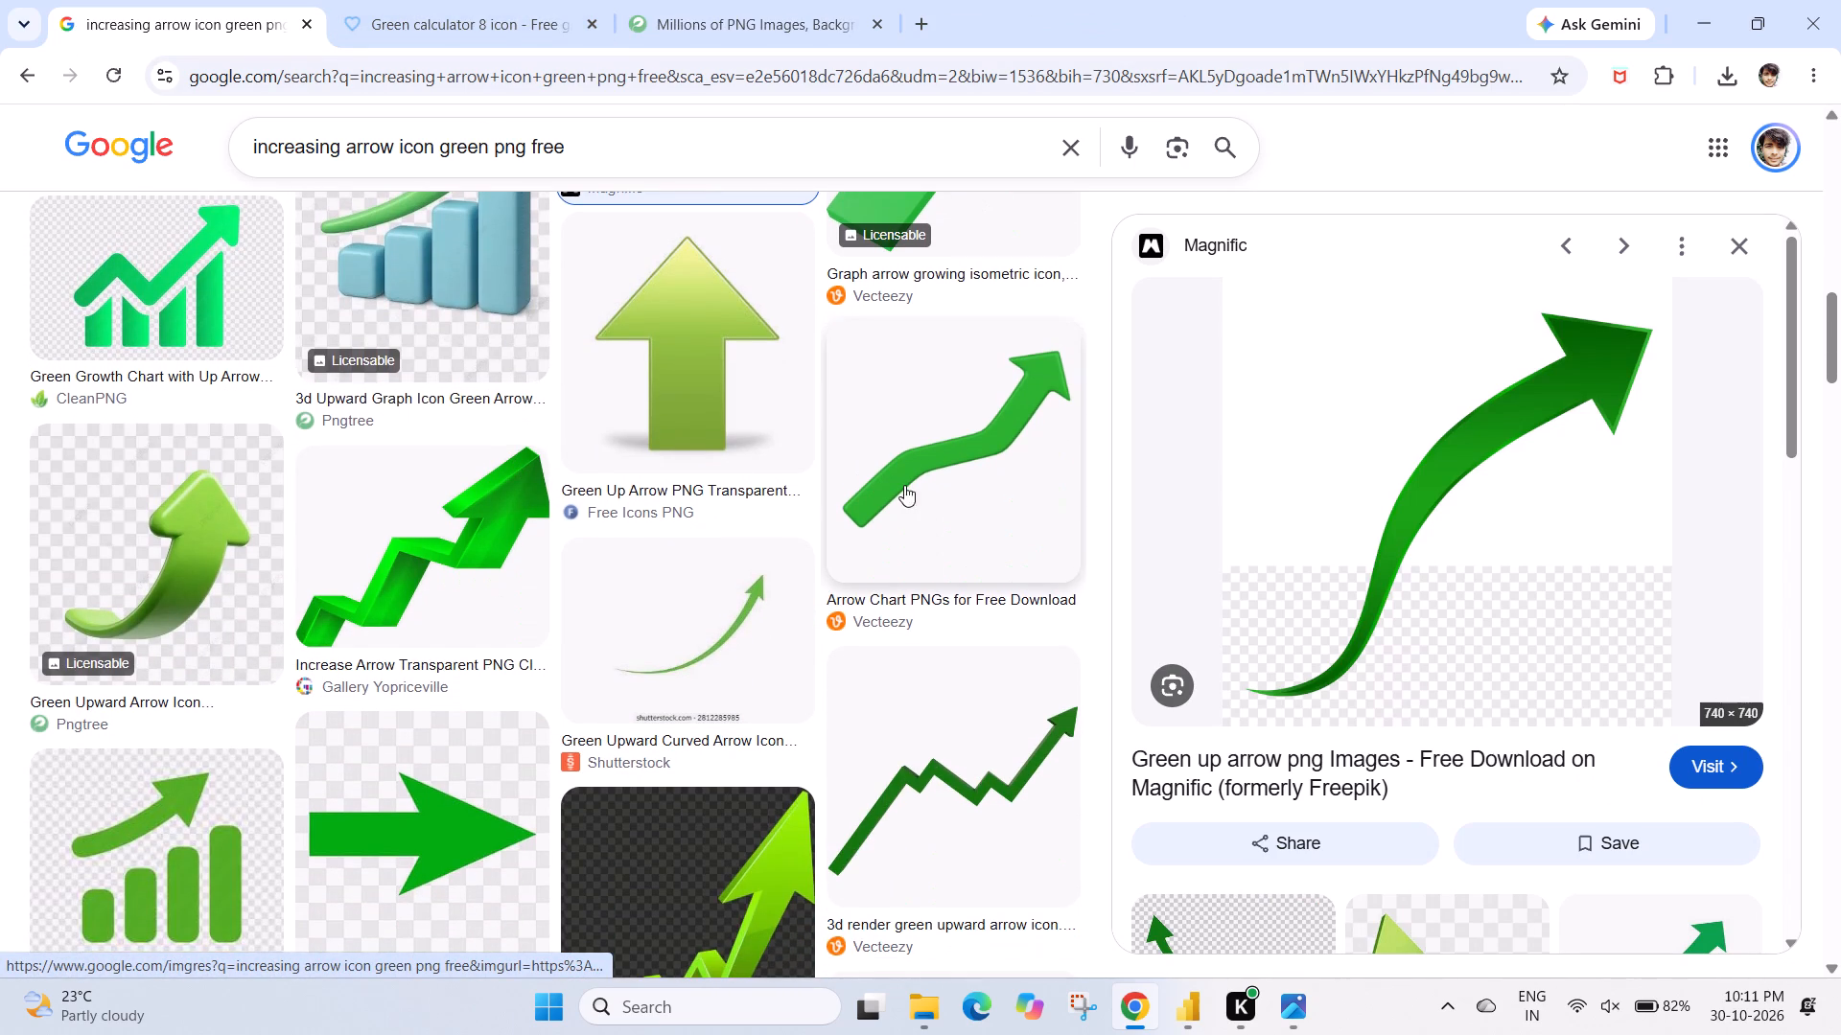
left_click(925, 483)
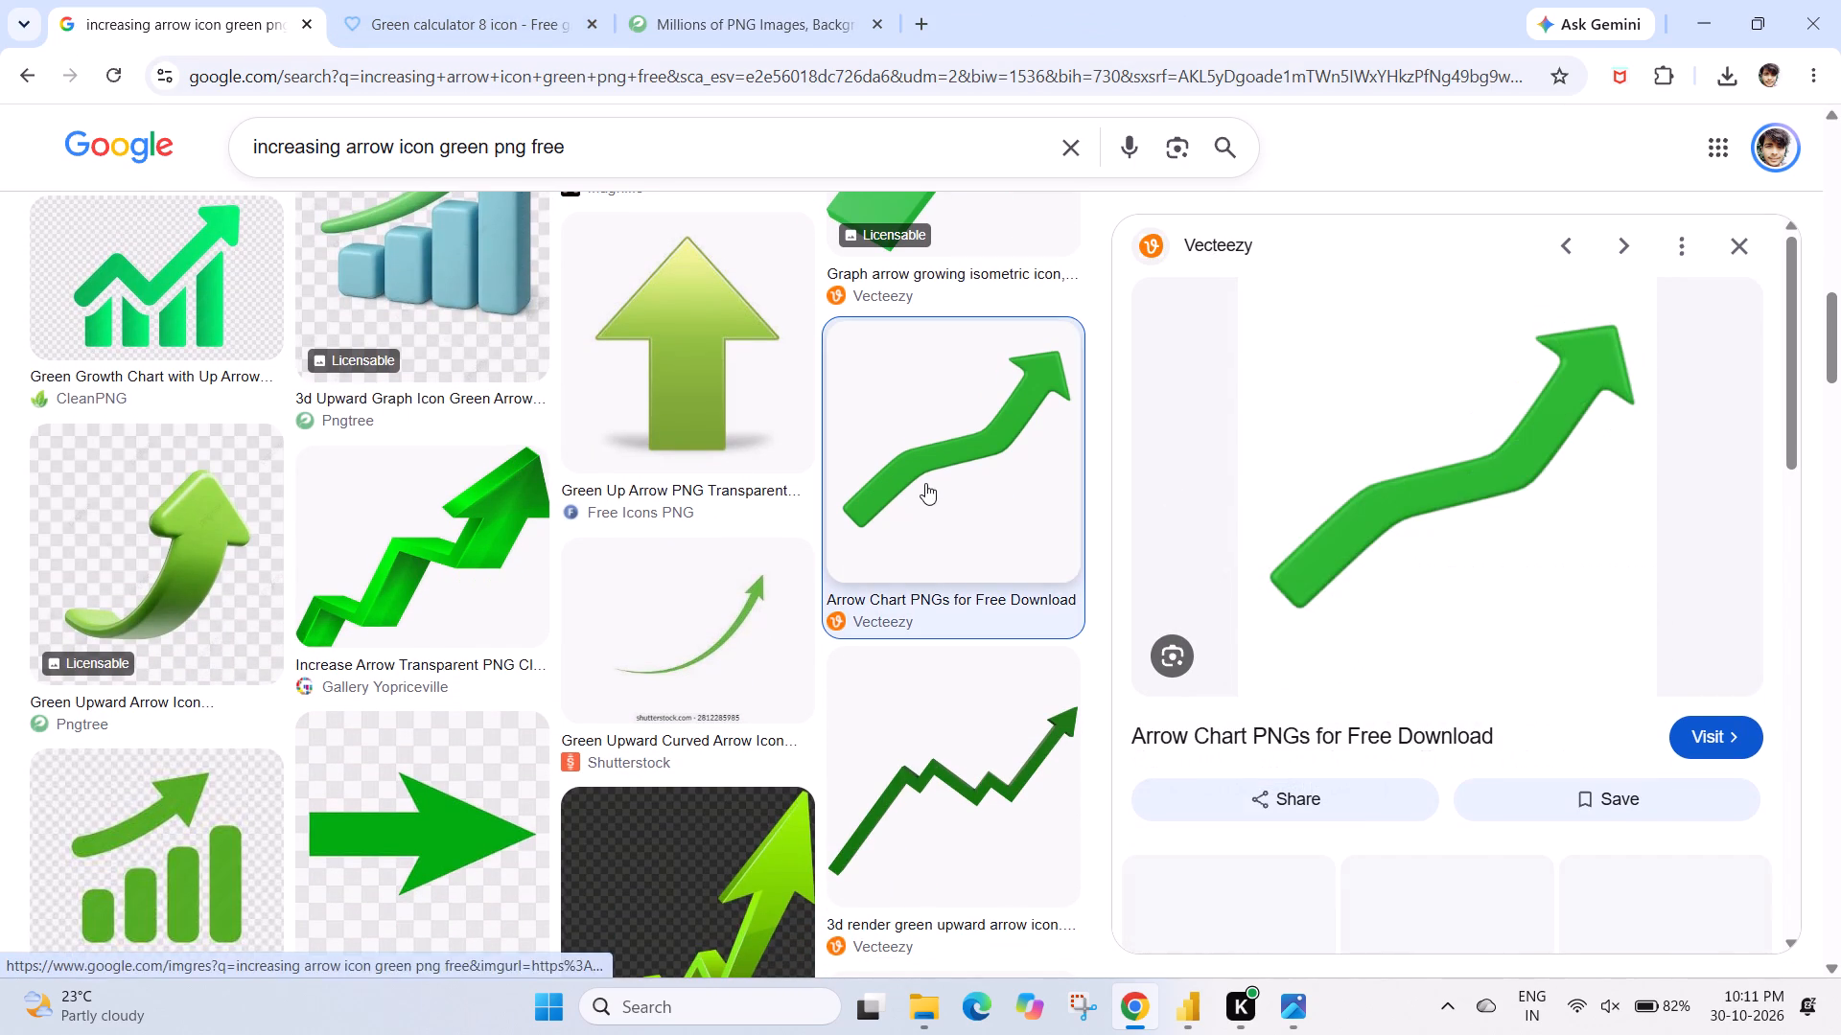
left_click(1359, 538)
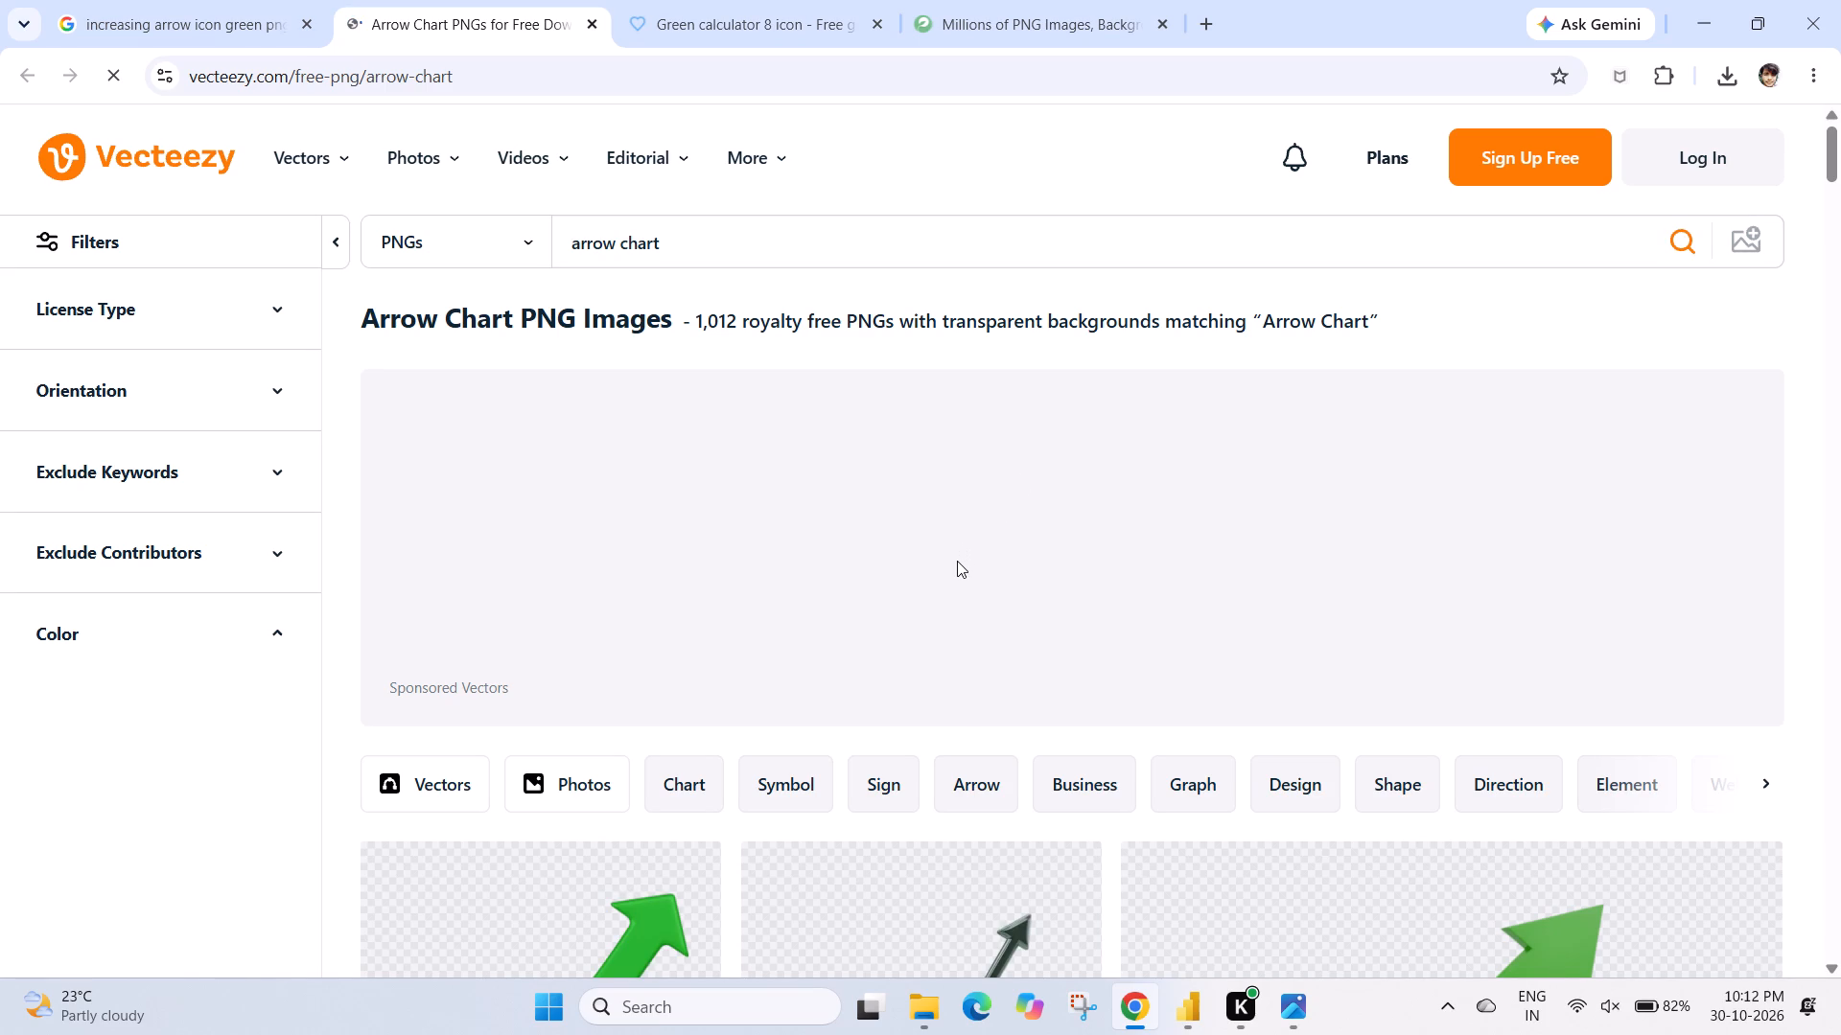
scroll(956, 565, "down", 1)
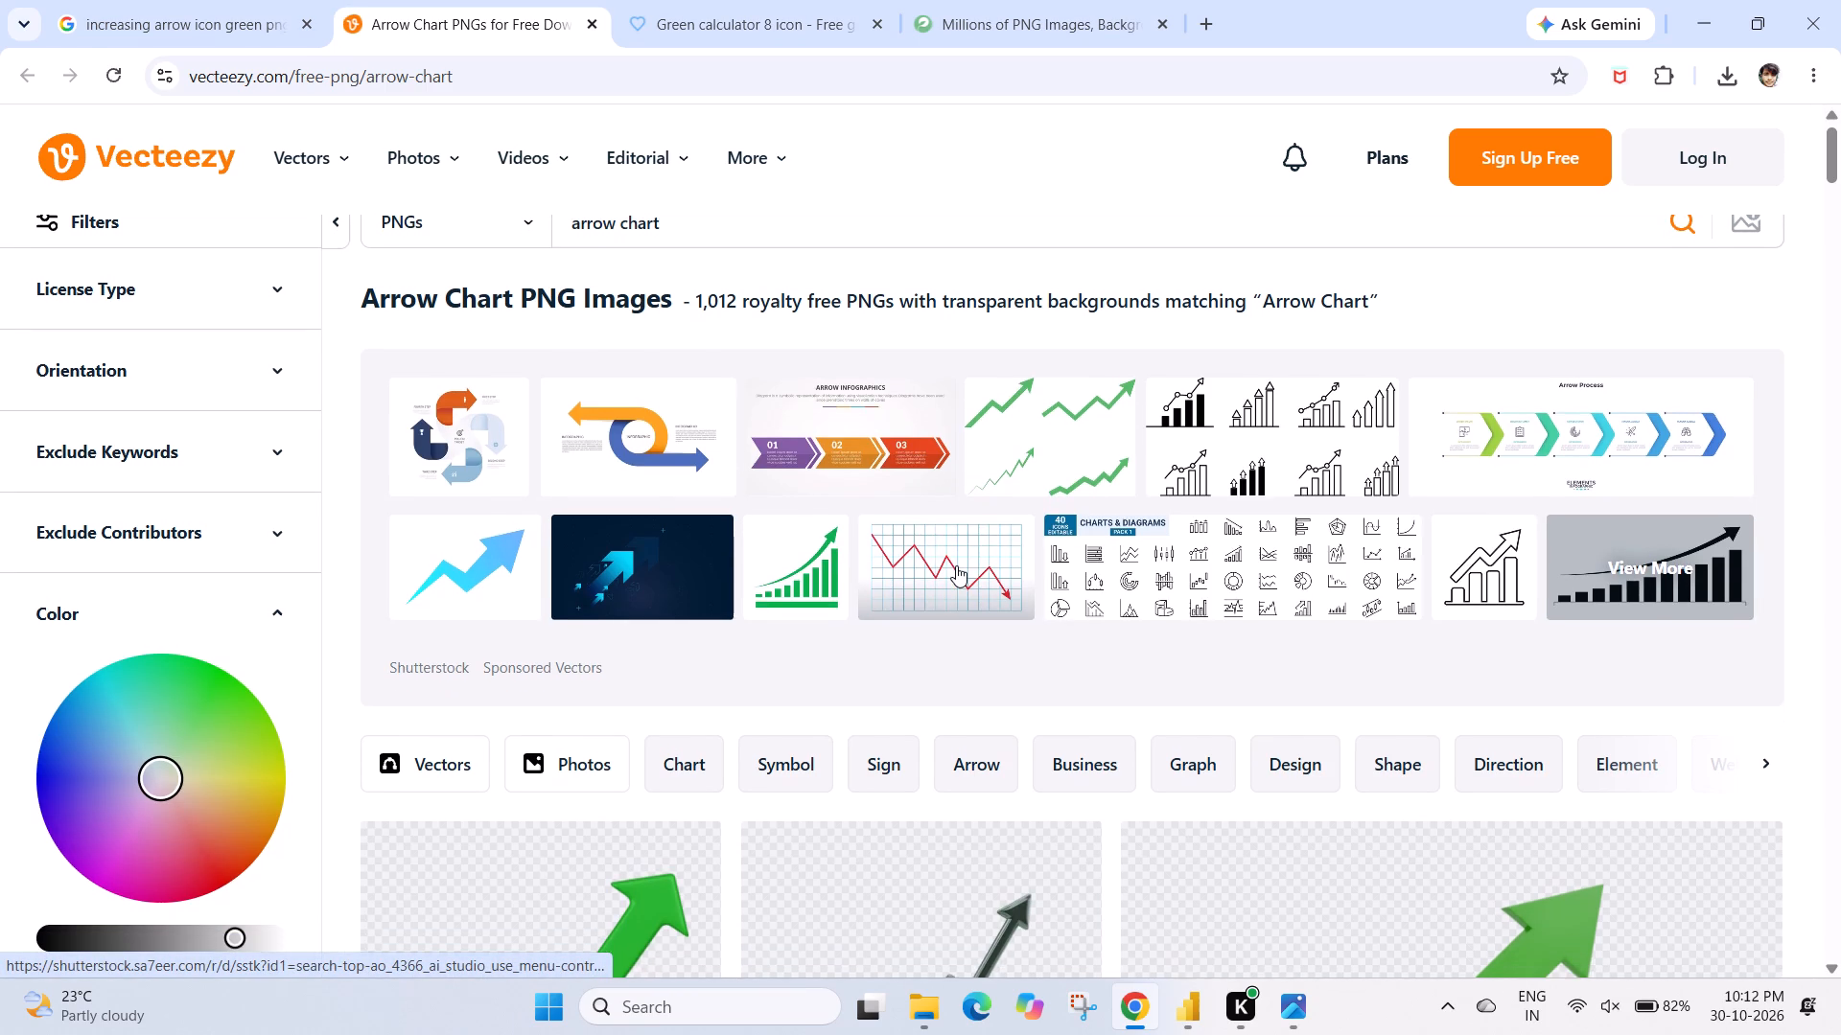
scroll(956, 565, "down", 1)
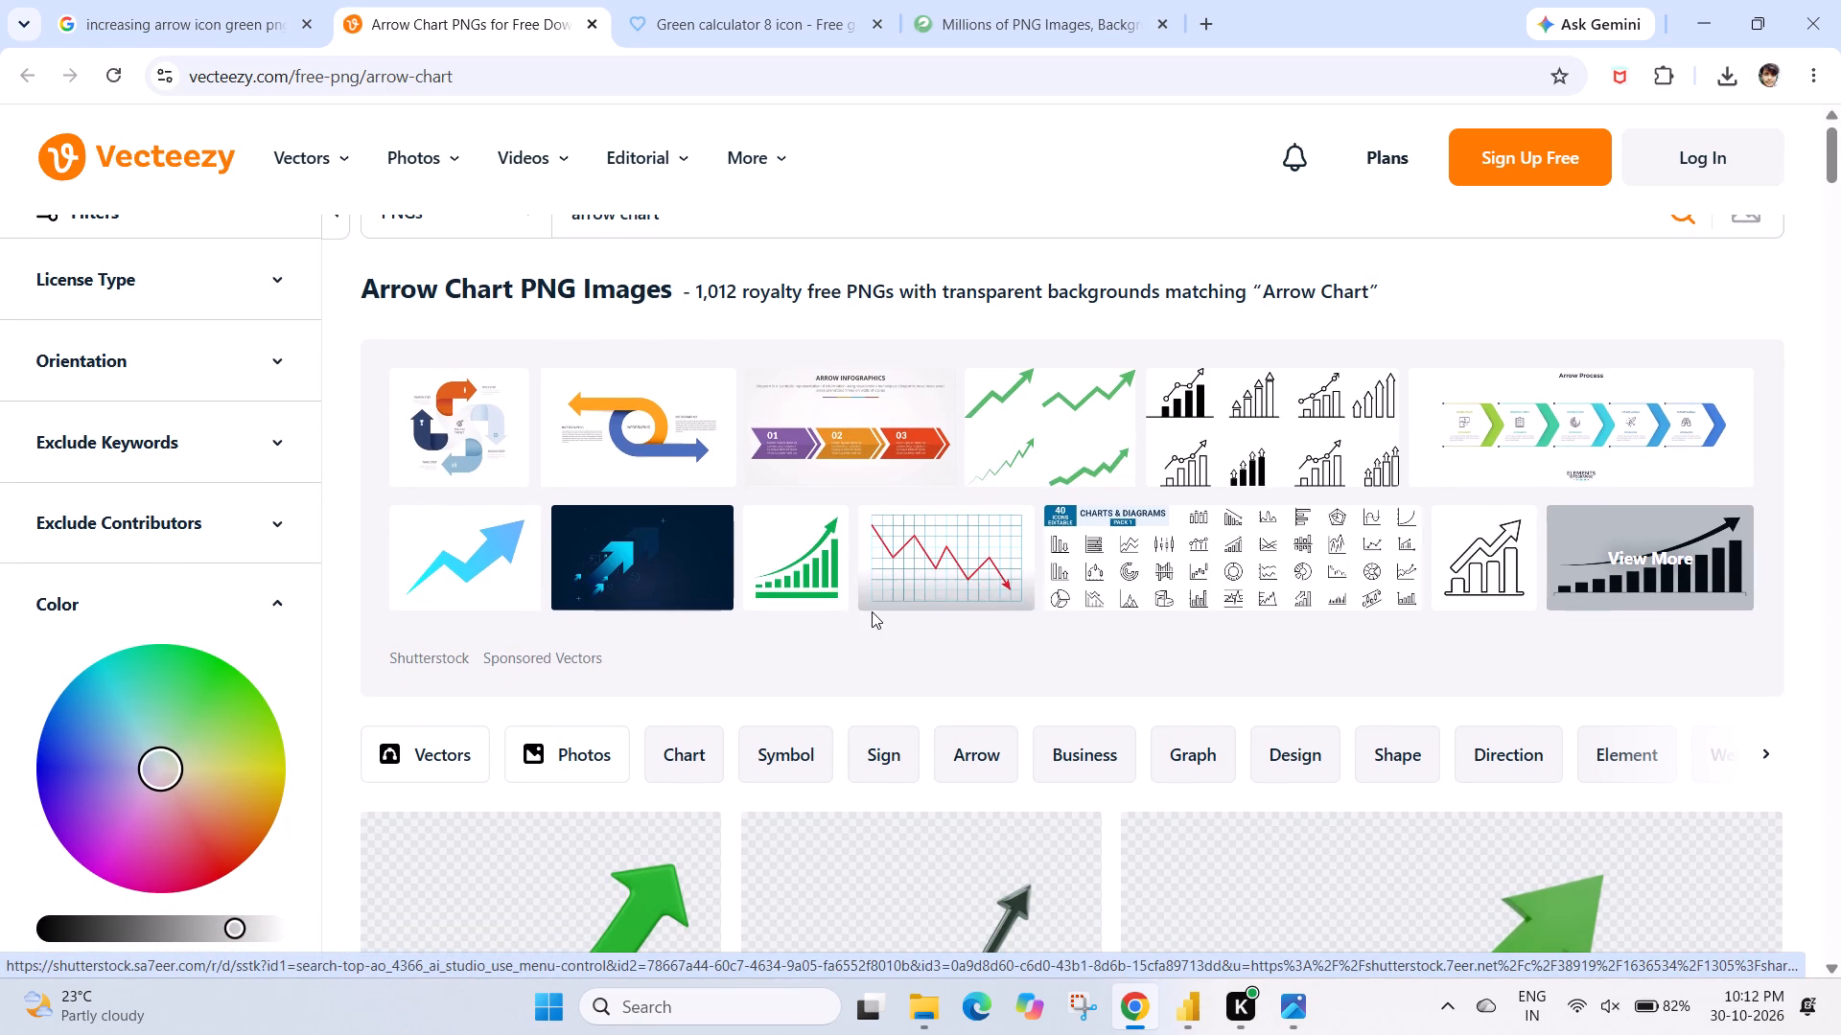
scroll(872, 611, "down", 3)
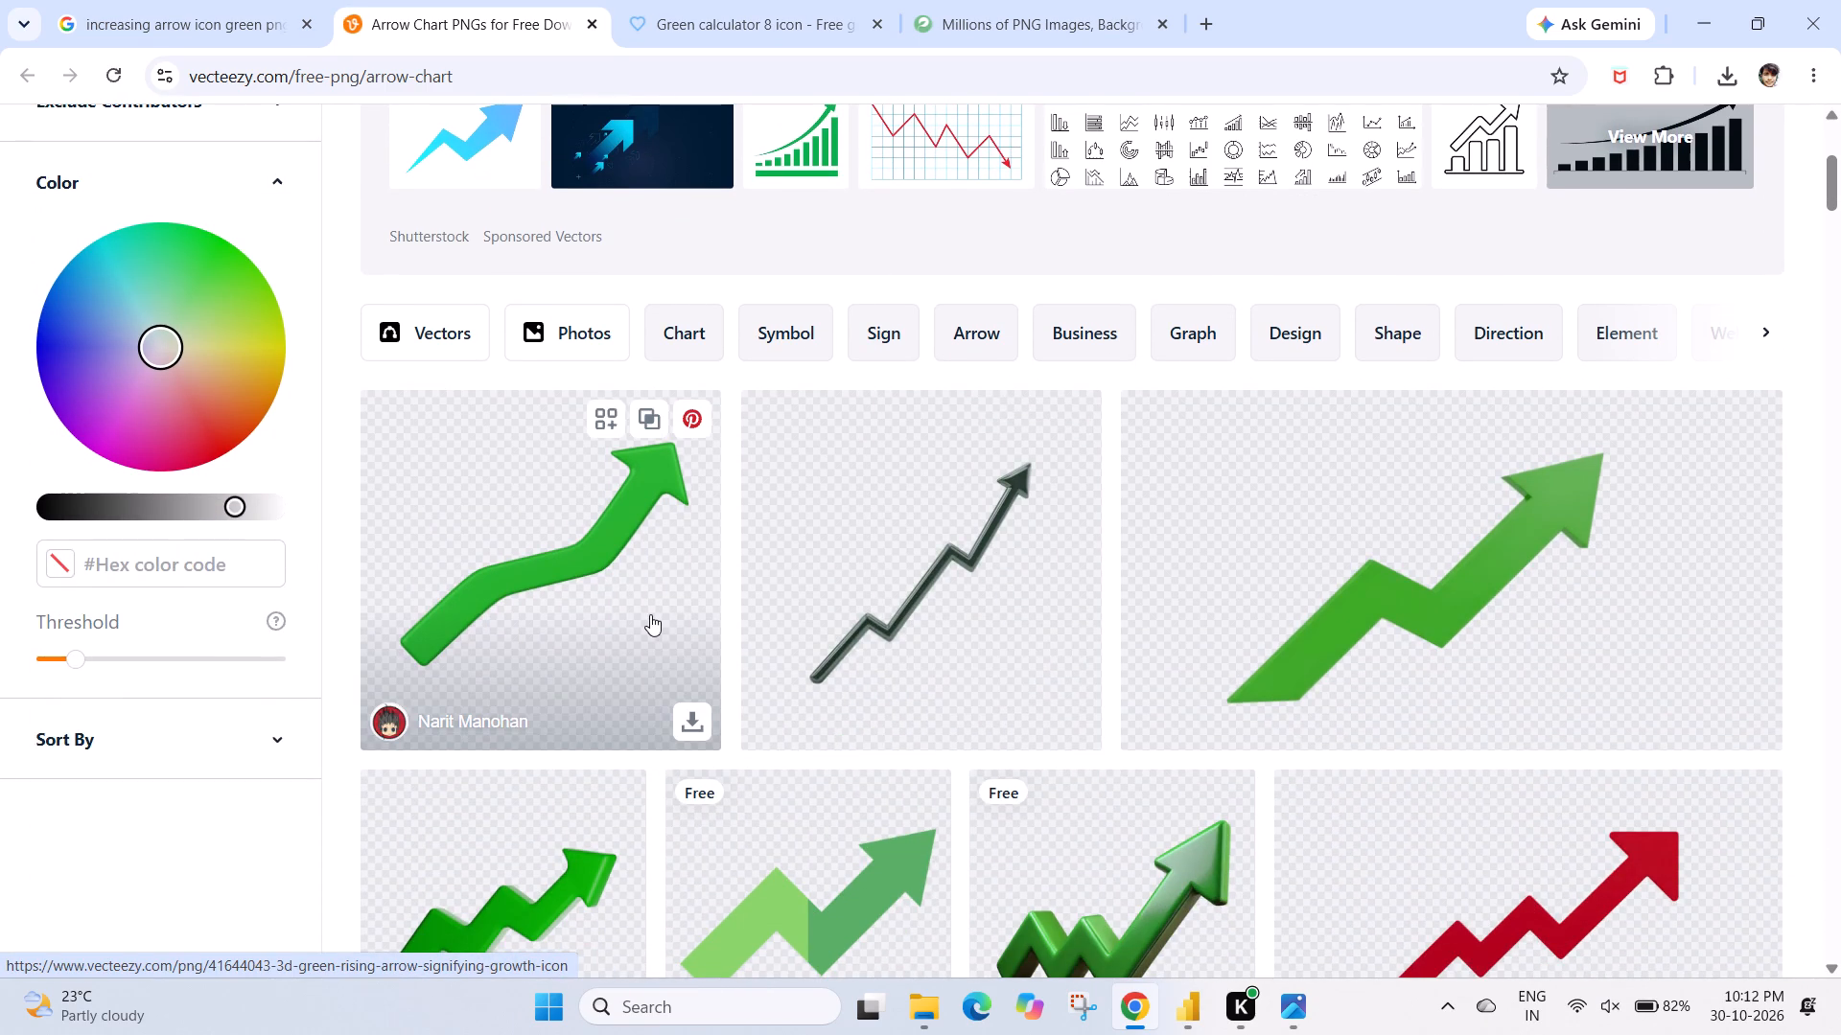
Examine the download page of the 3D green rising arrow growth icon, and return to the Arrow Chart results.
left_click(650, 614)
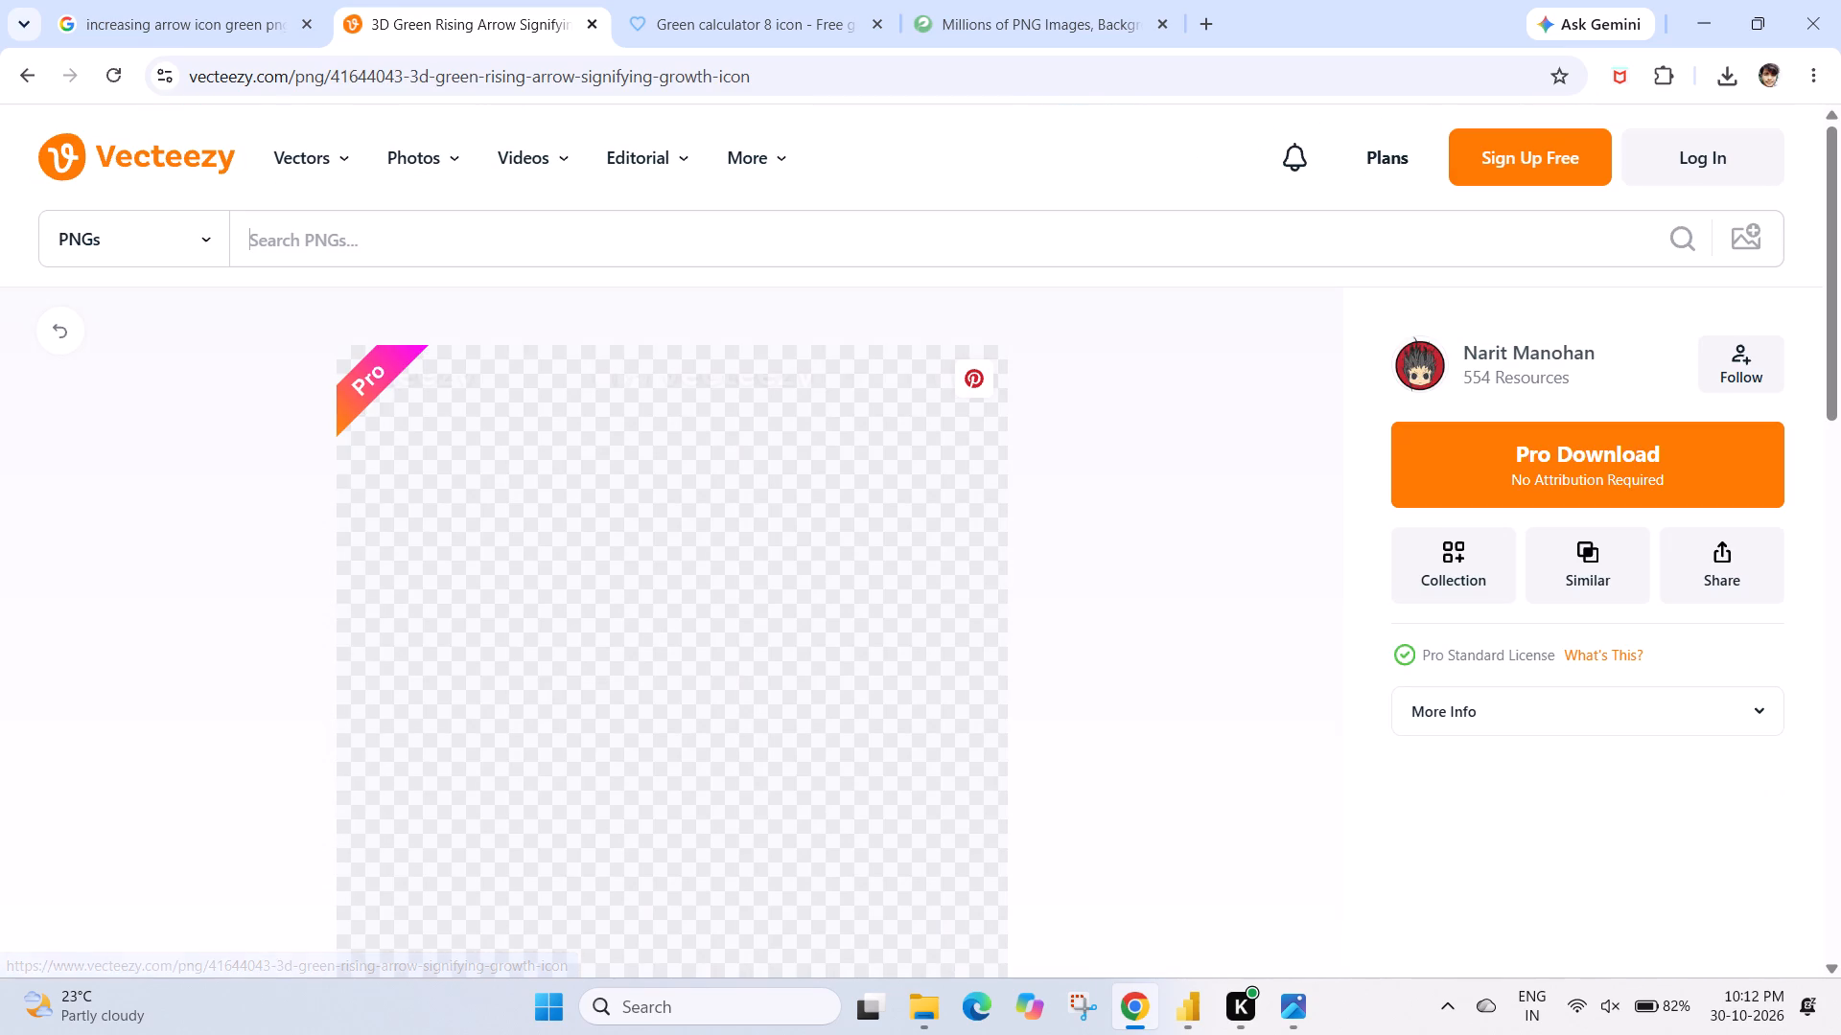
scroll(690, 650, "down", 1)
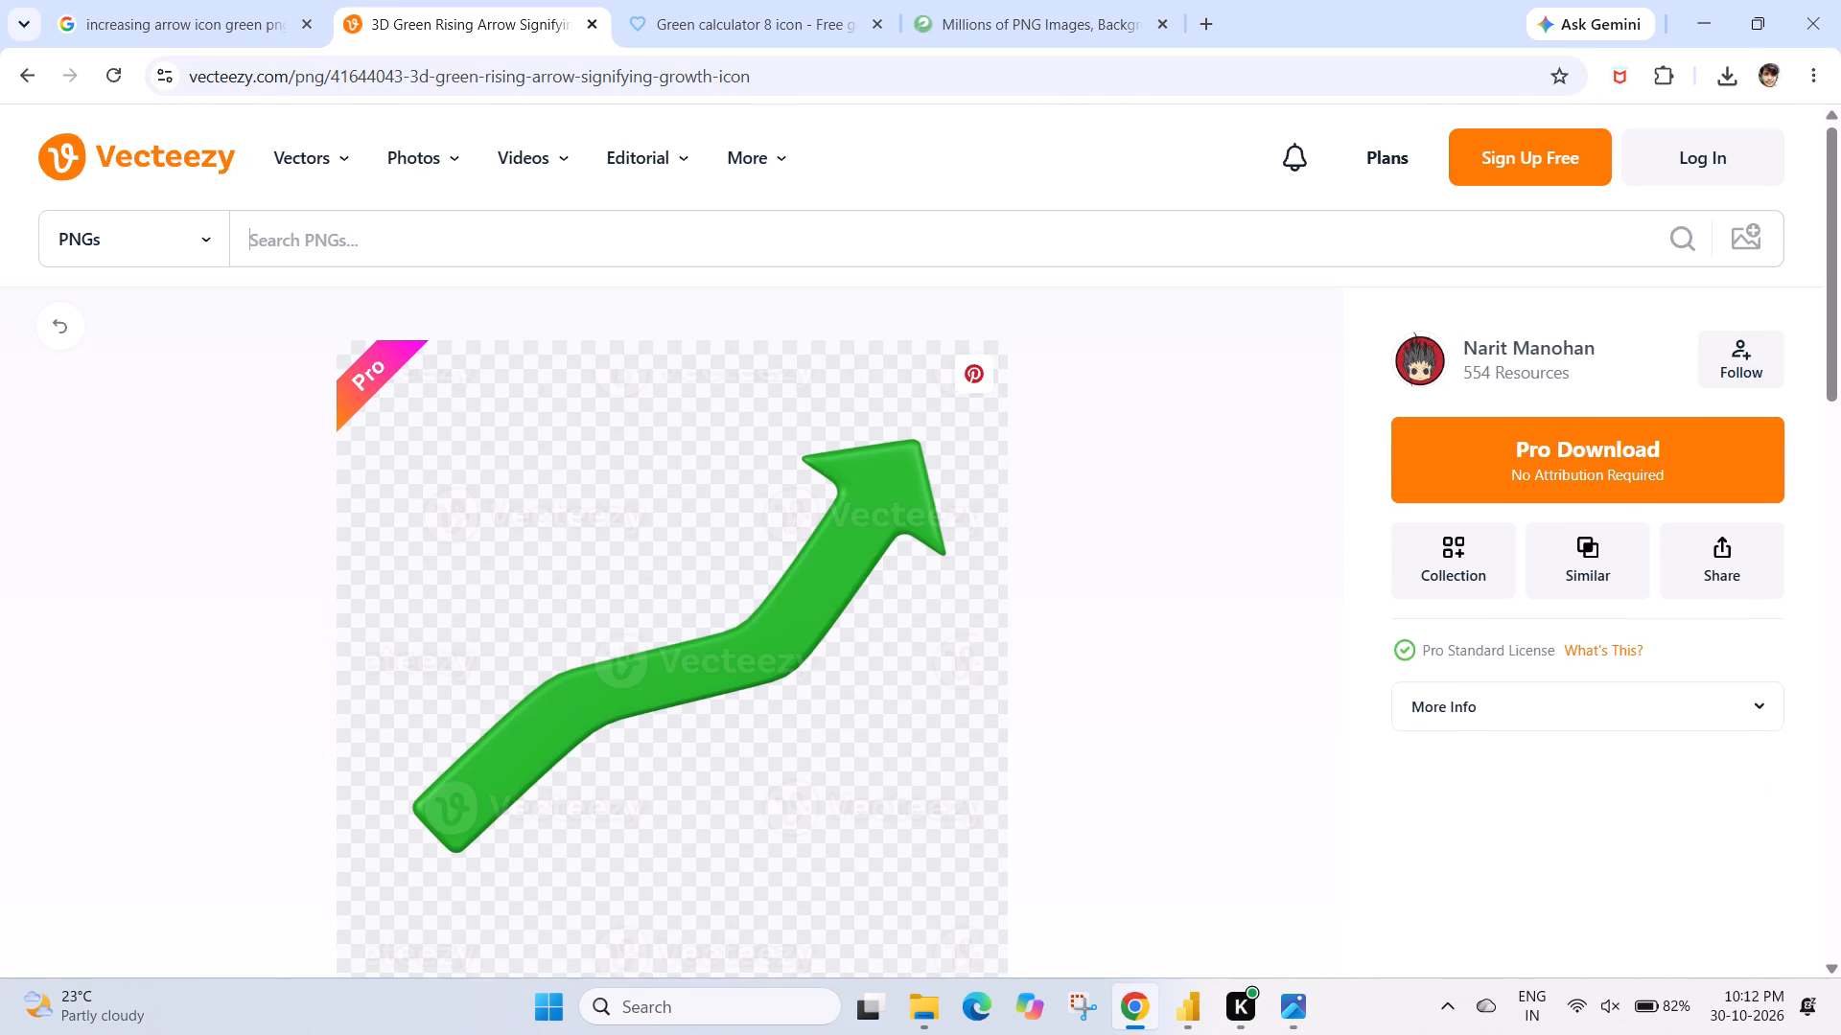
scroll(690, 650, "down", 1)
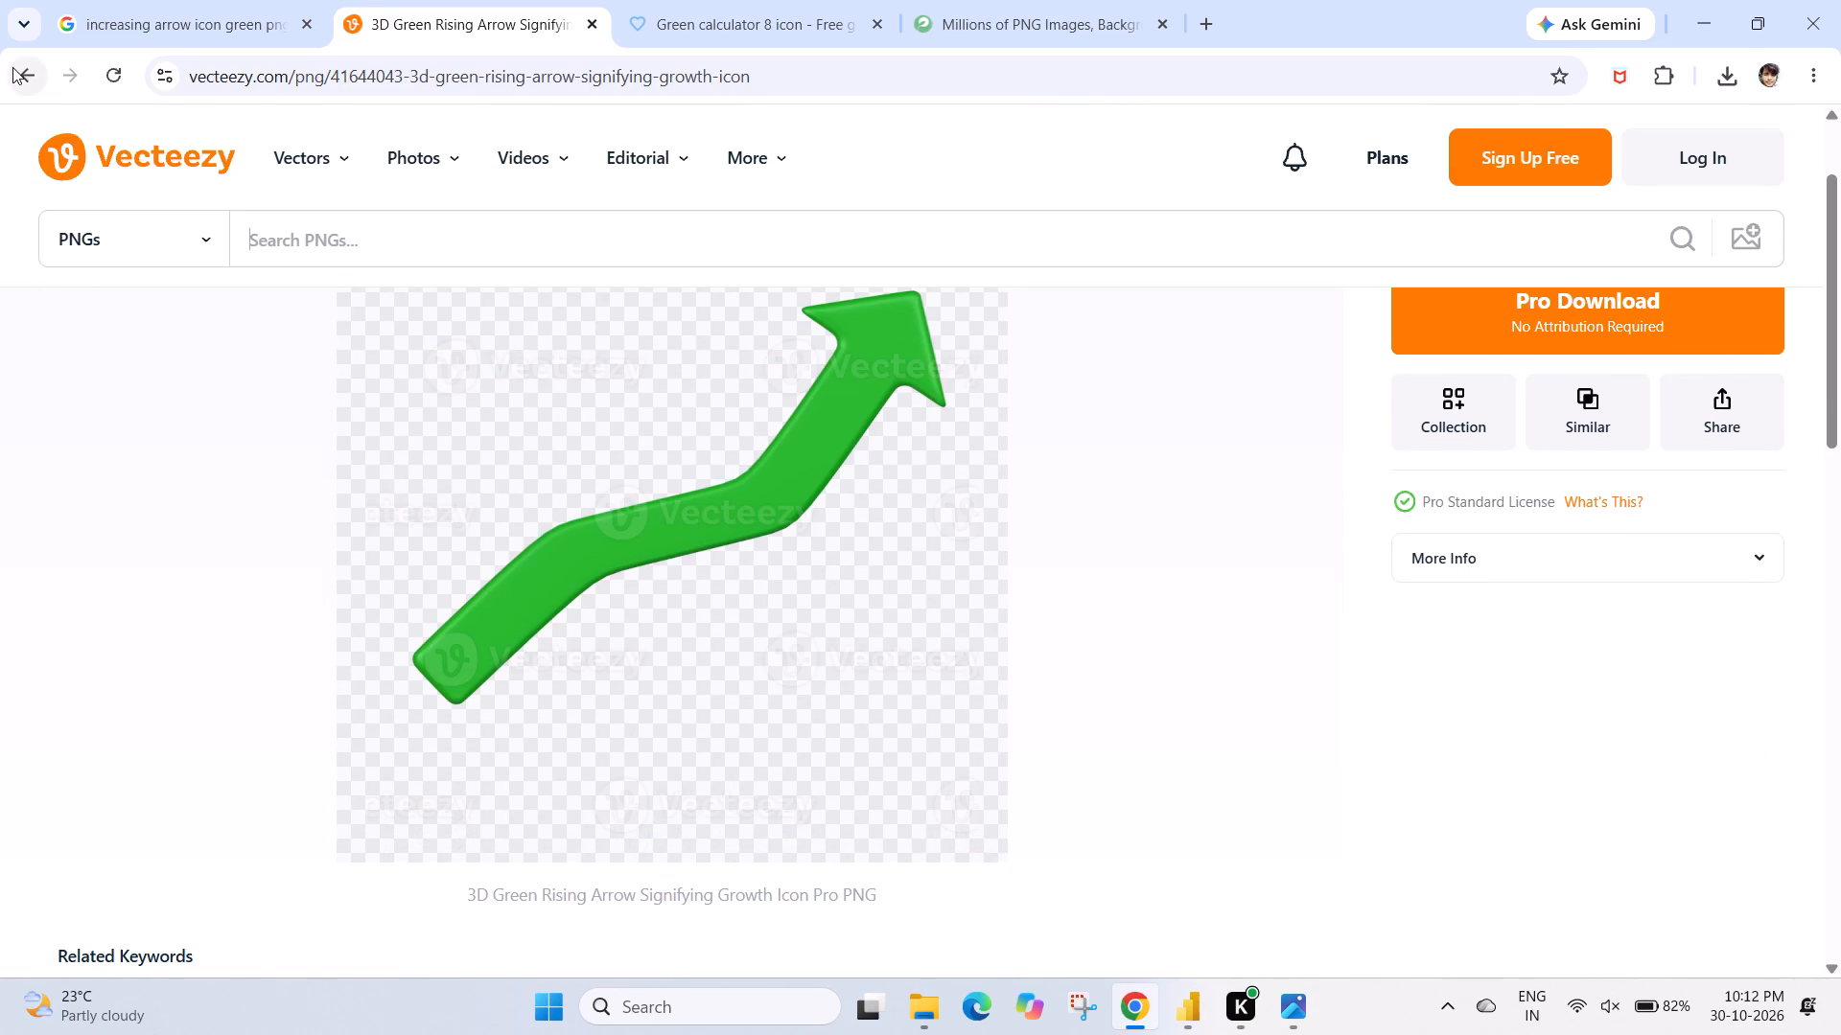
left_click(12, 67)
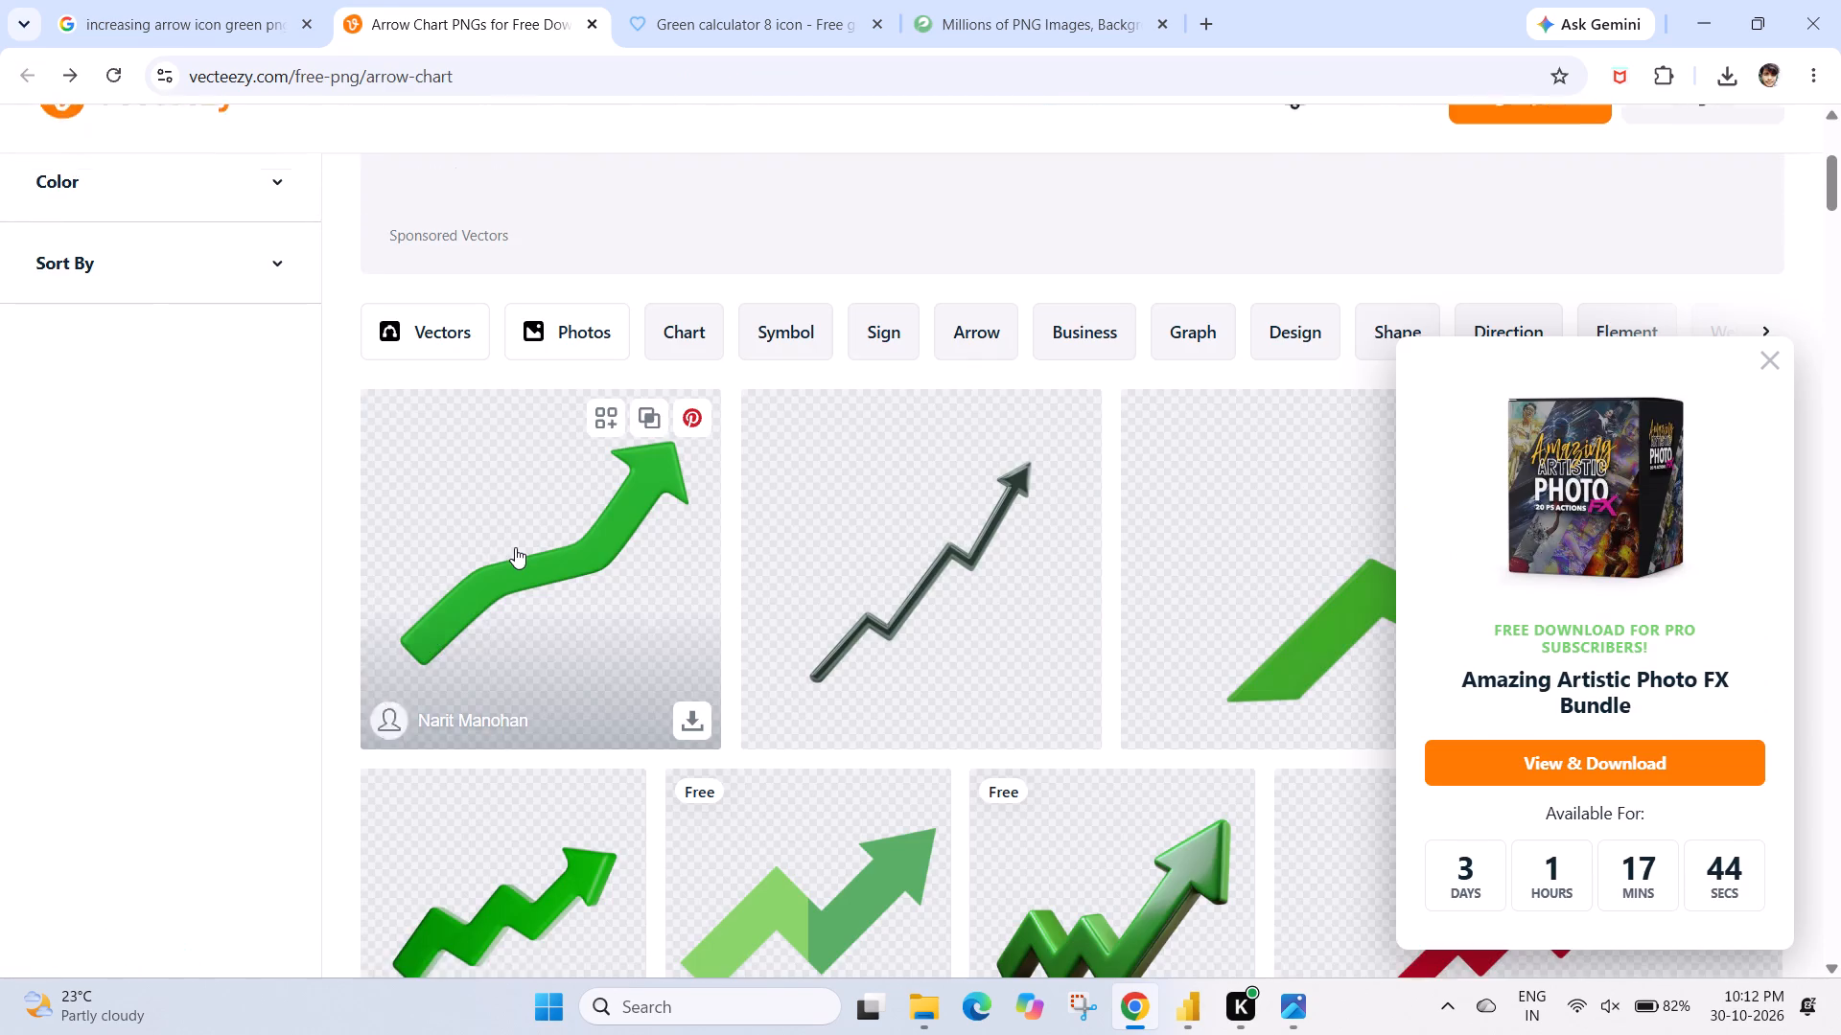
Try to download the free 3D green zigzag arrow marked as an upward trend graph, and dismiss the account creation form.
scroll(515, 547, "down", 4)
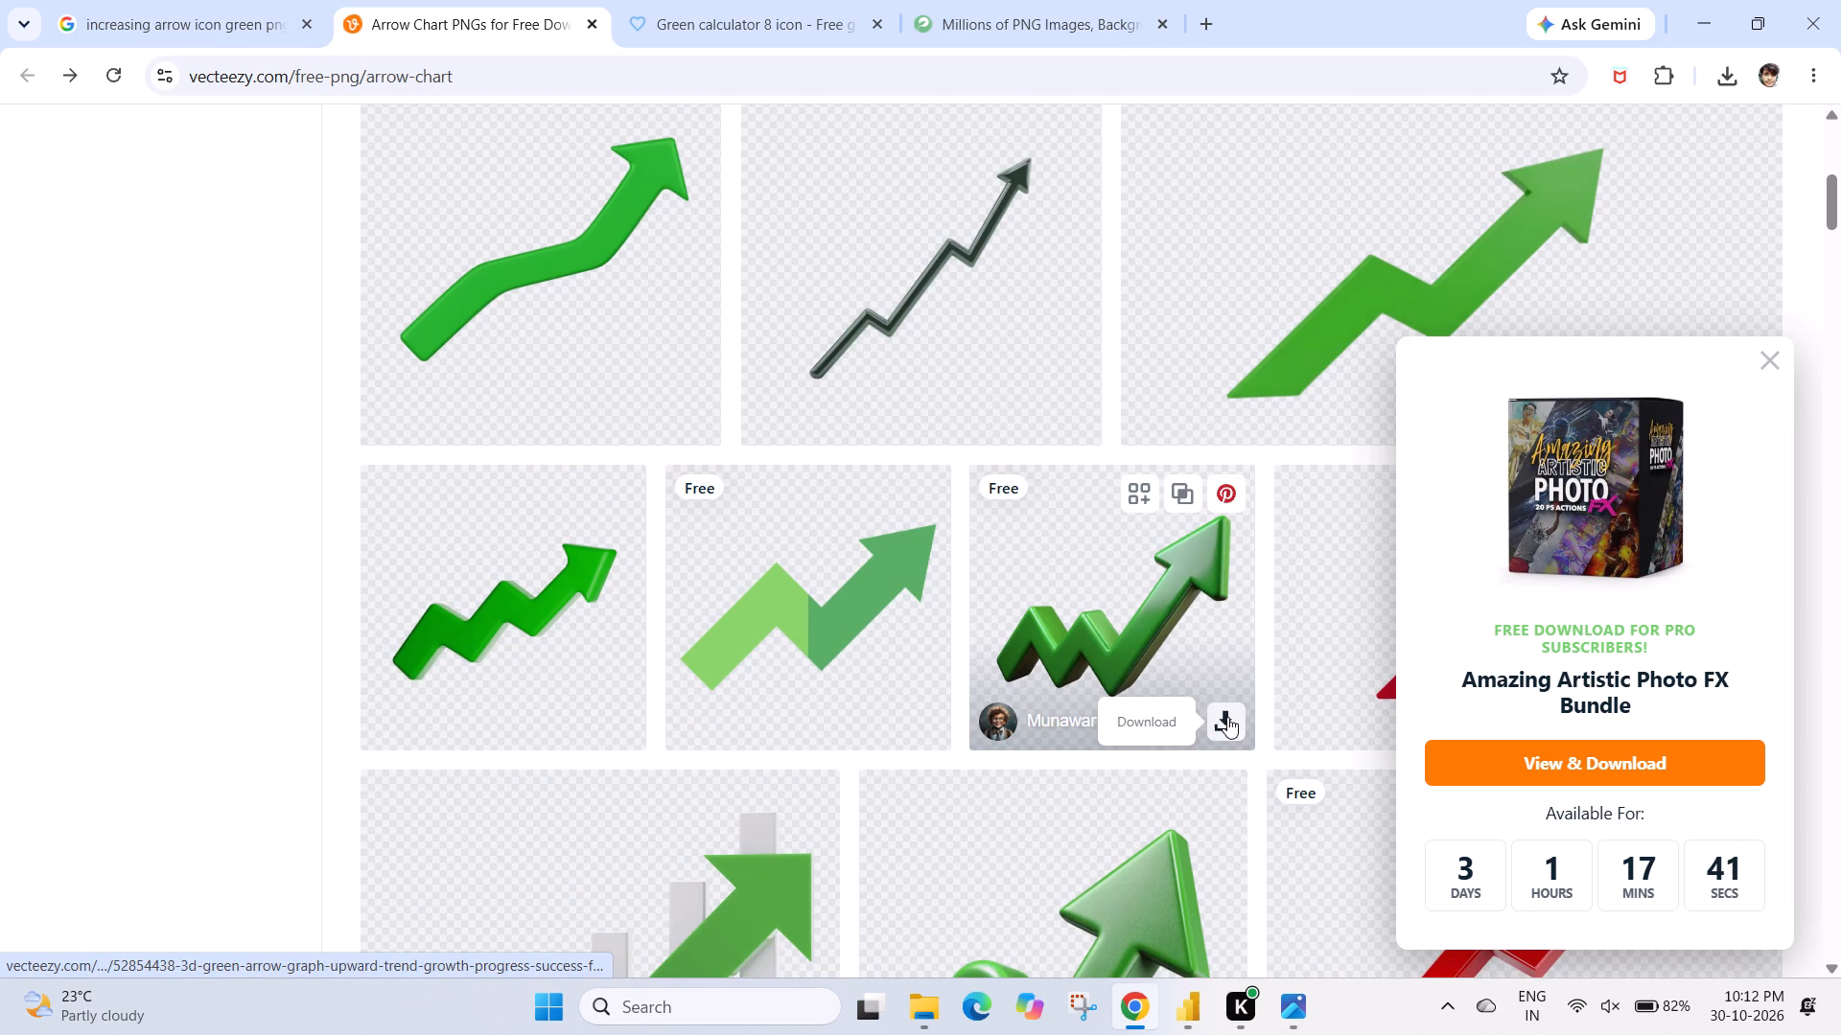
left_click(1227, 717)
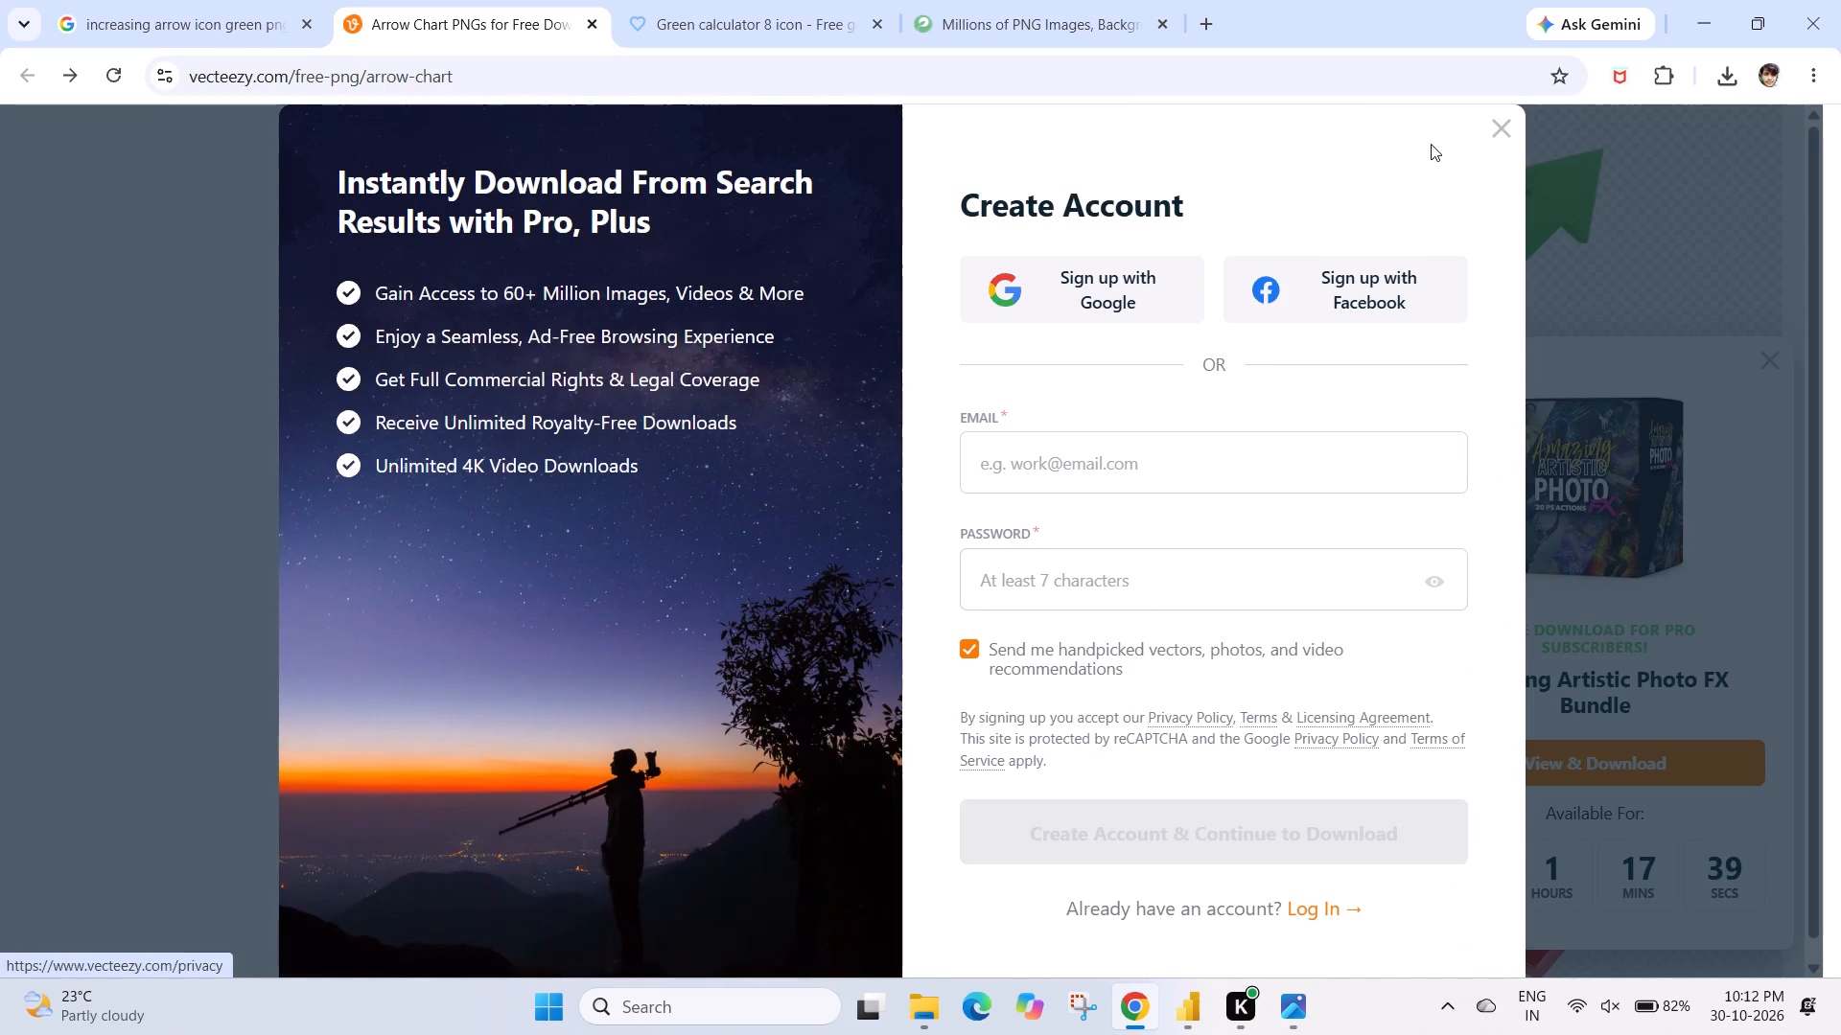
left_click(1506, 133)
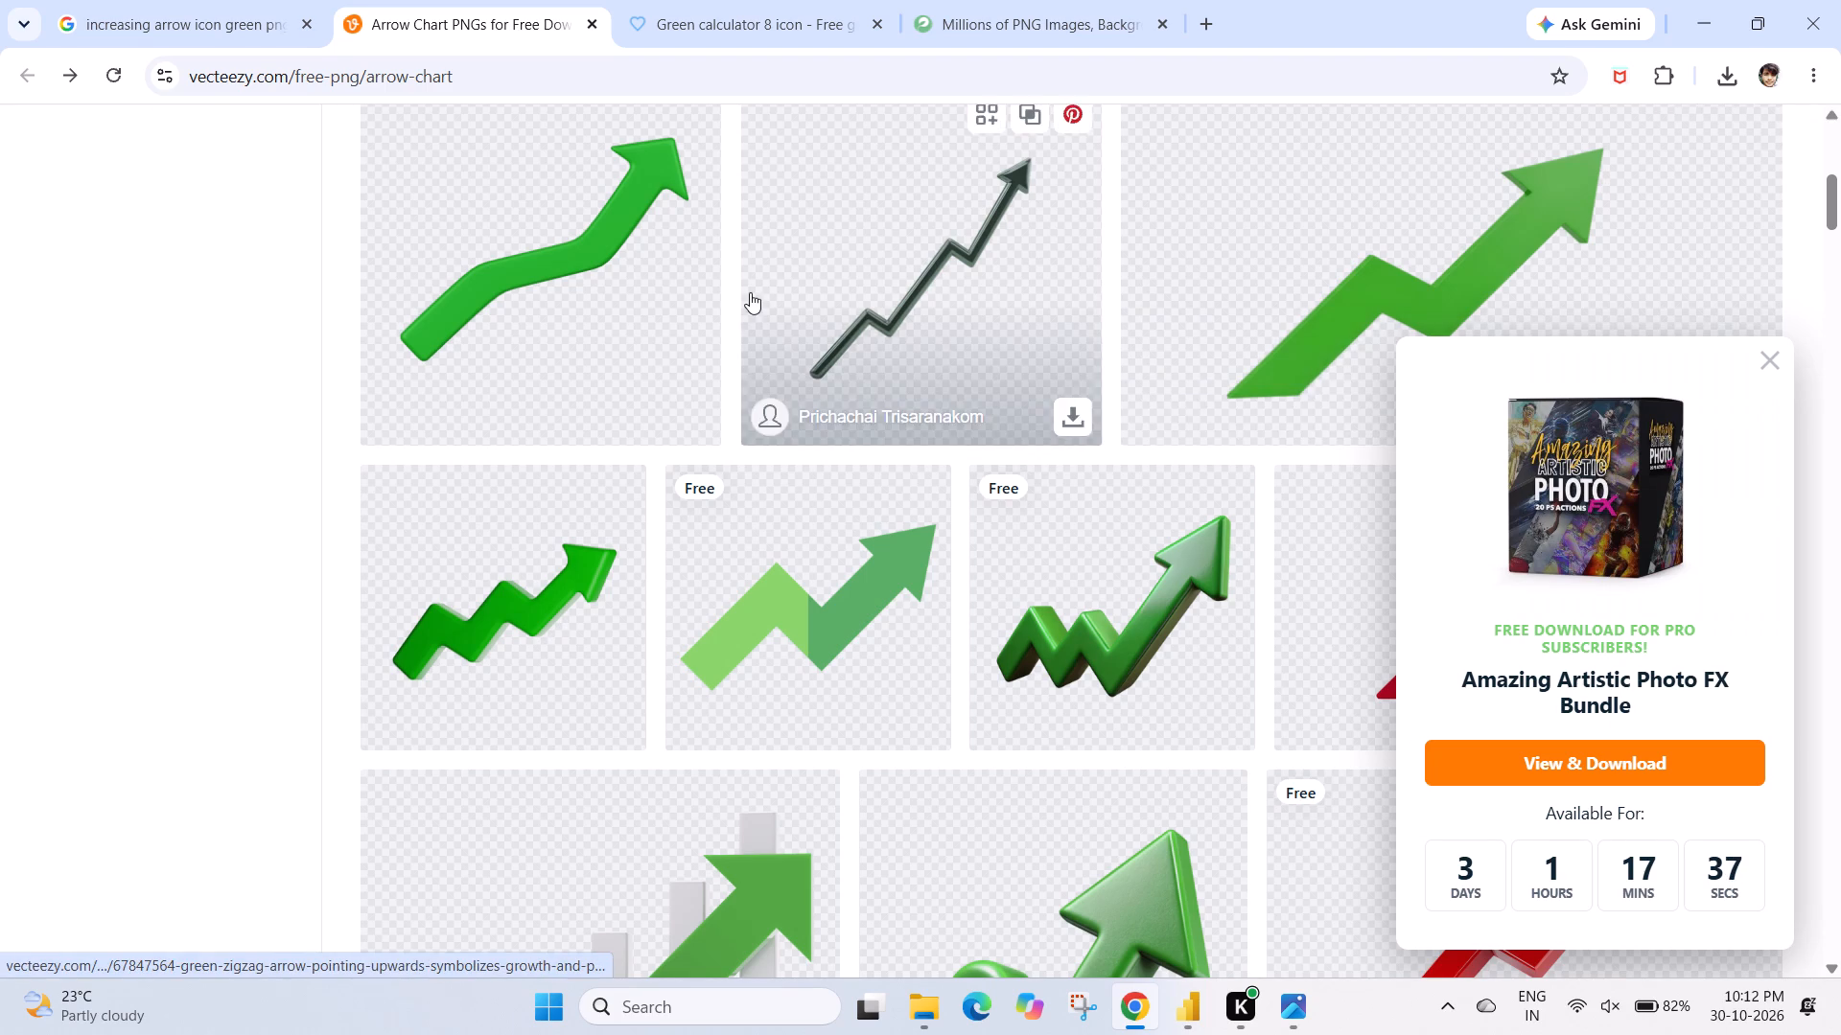
Return to the Google image results, look through the green arrow icons, and preview Shutterstock's Green Upward Curved Arrow Icon.
left_click(254, 2)
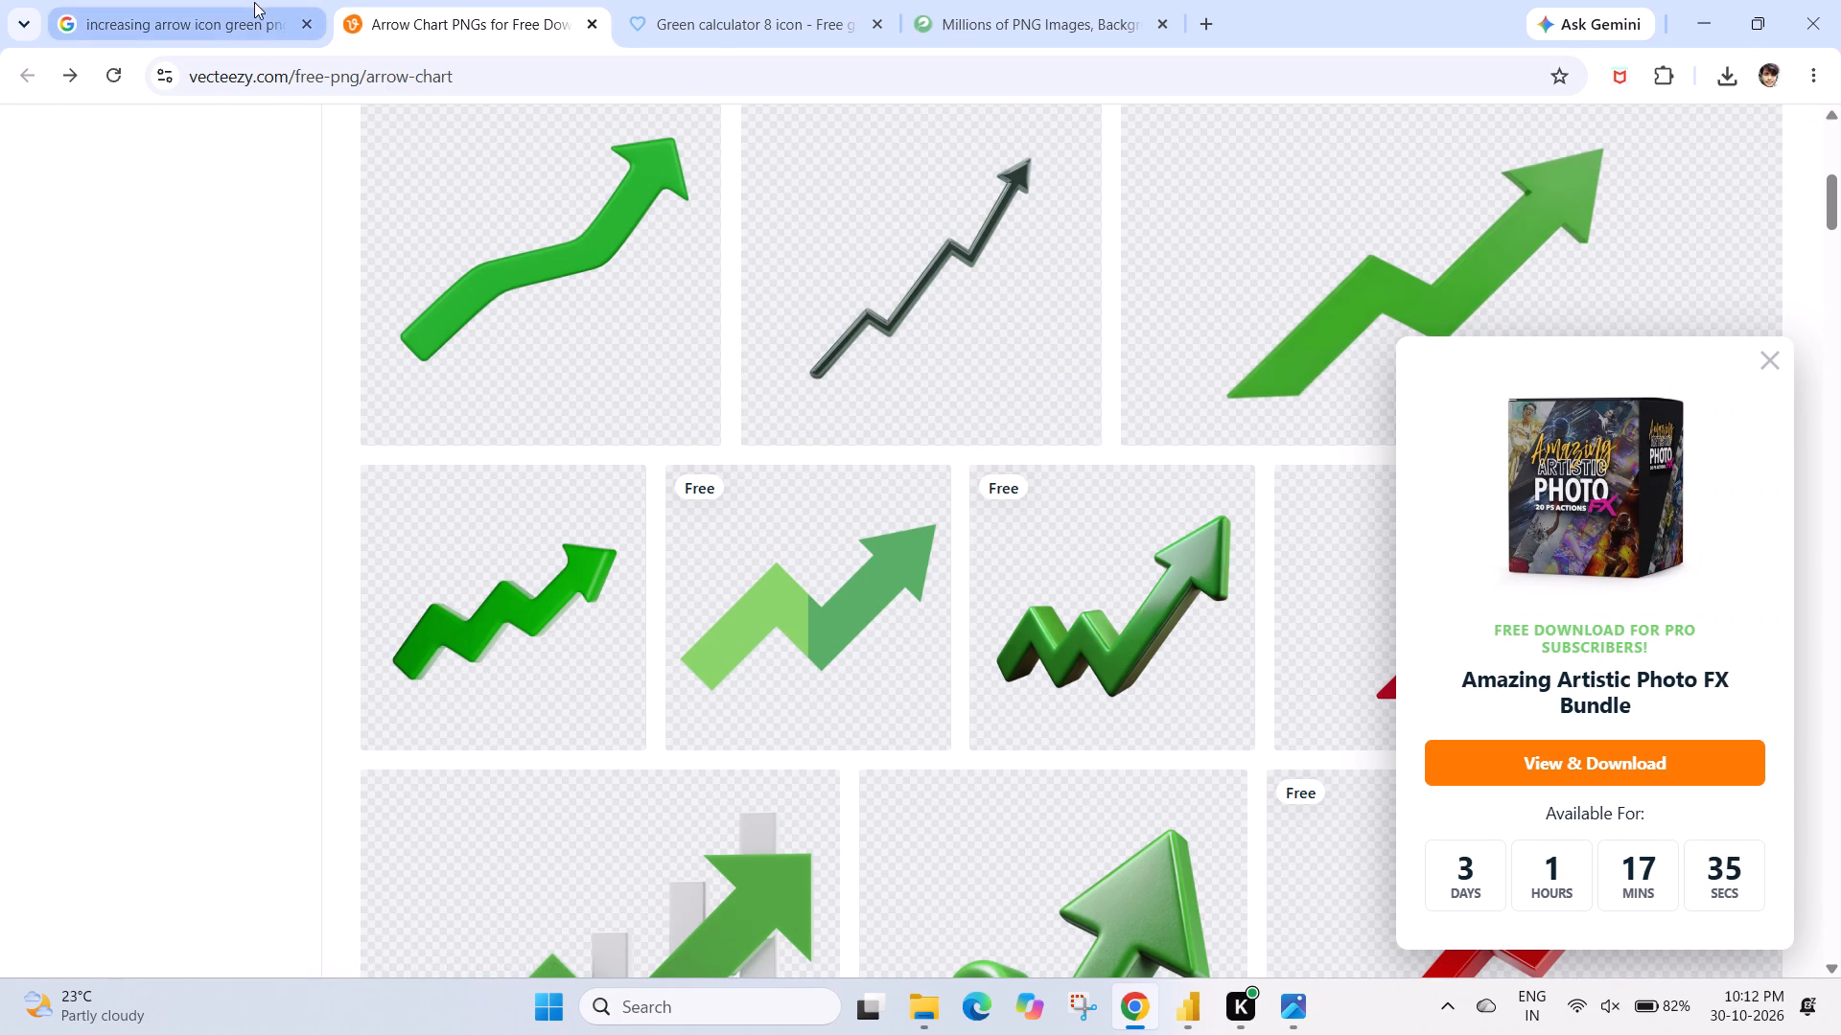
scroll(567, 507, "down", 3)
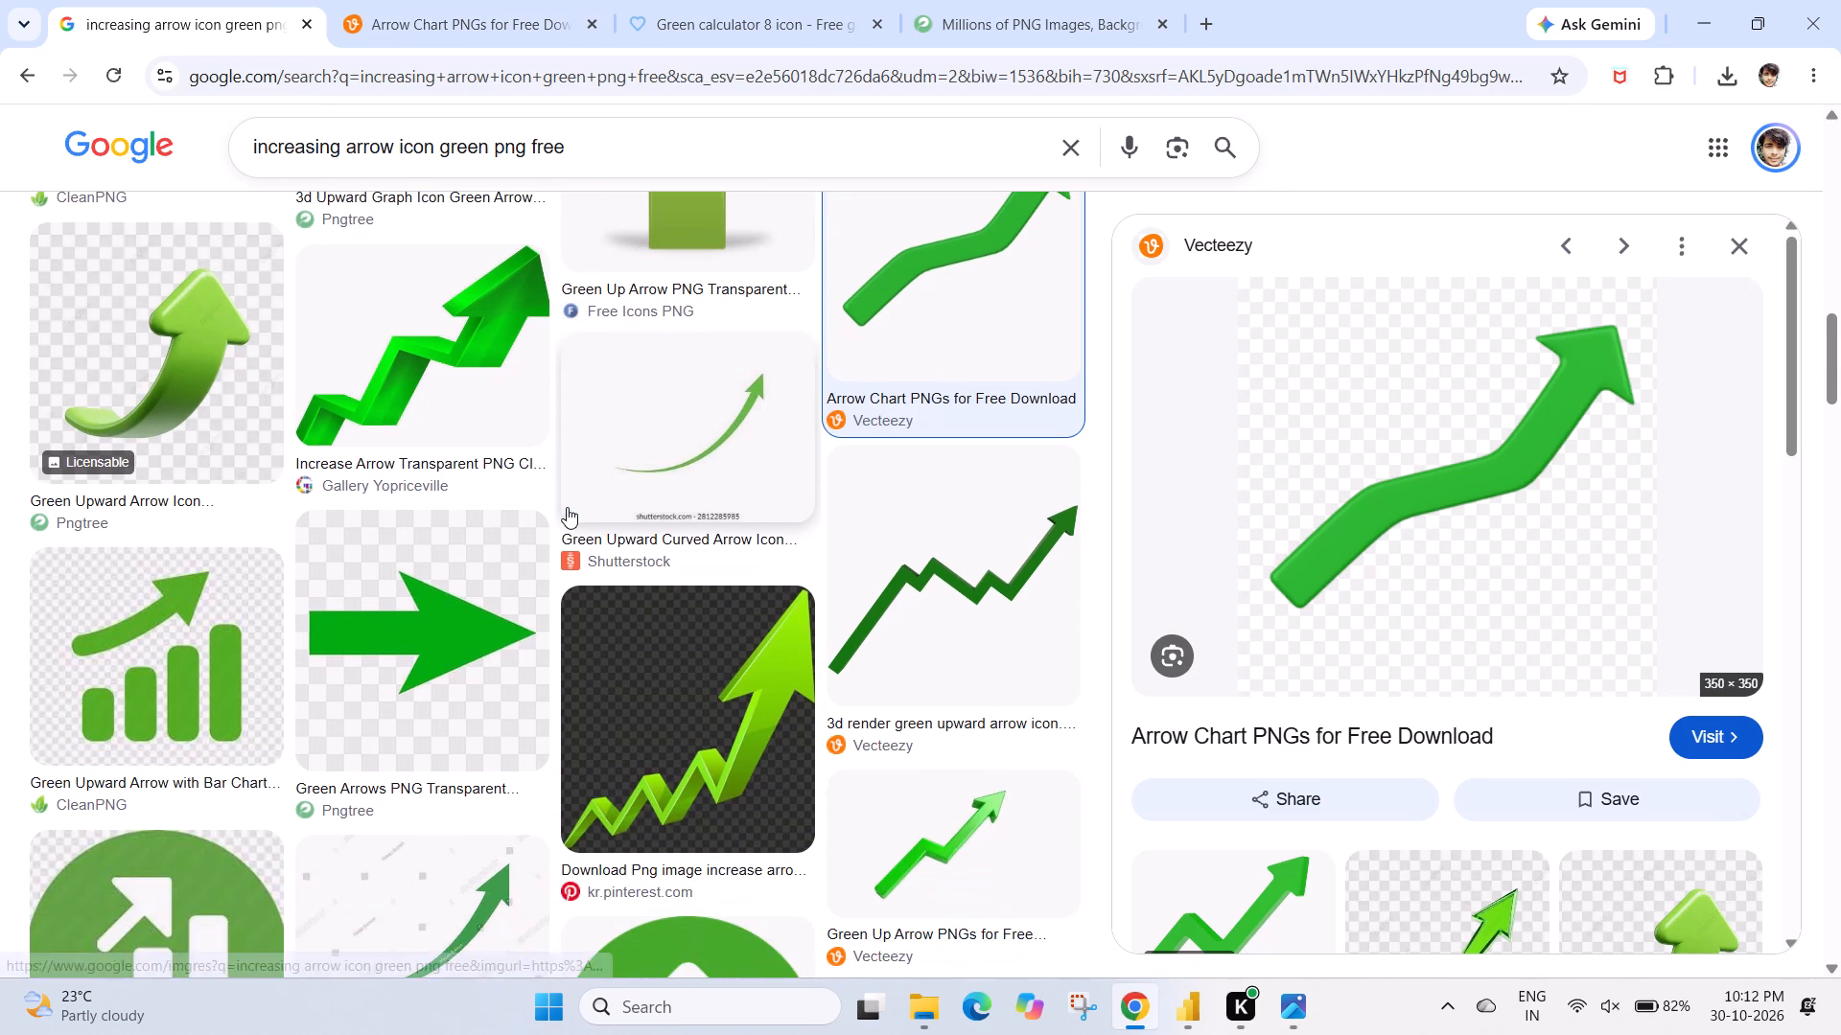
scroll(567, 507, "down", 1)
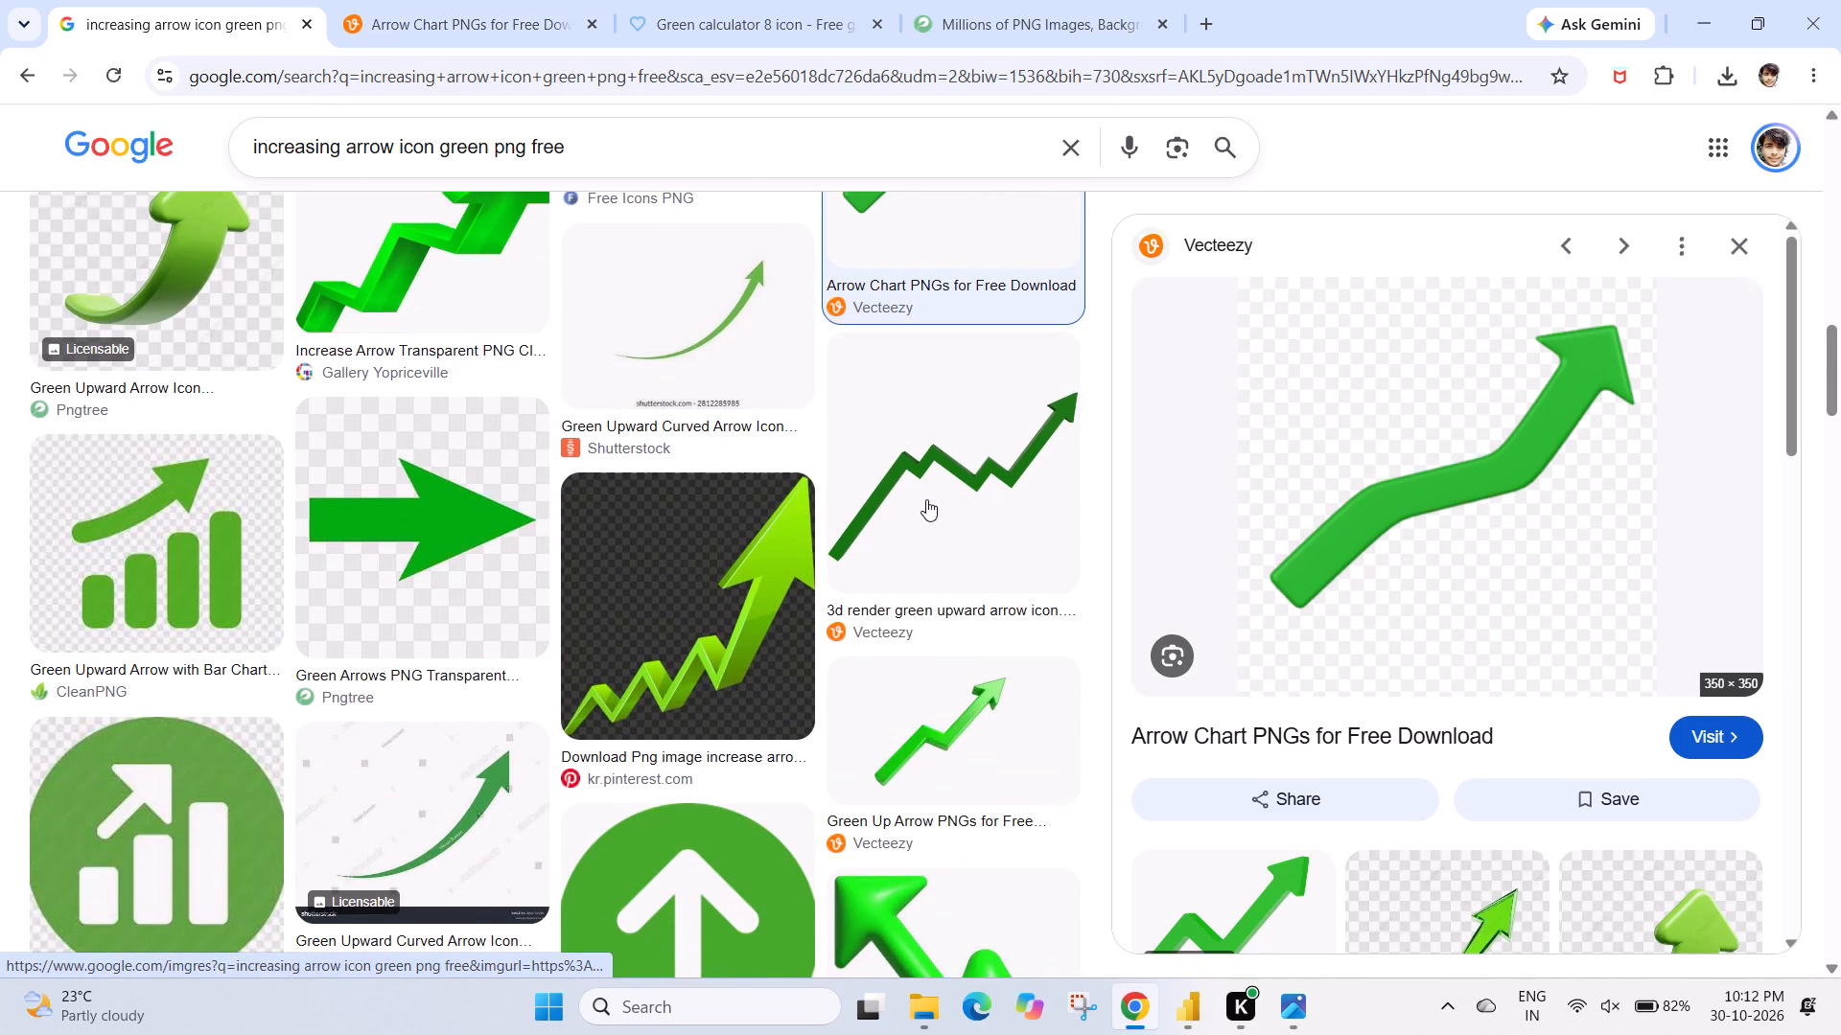
scroll(373, 703, "down", 2)
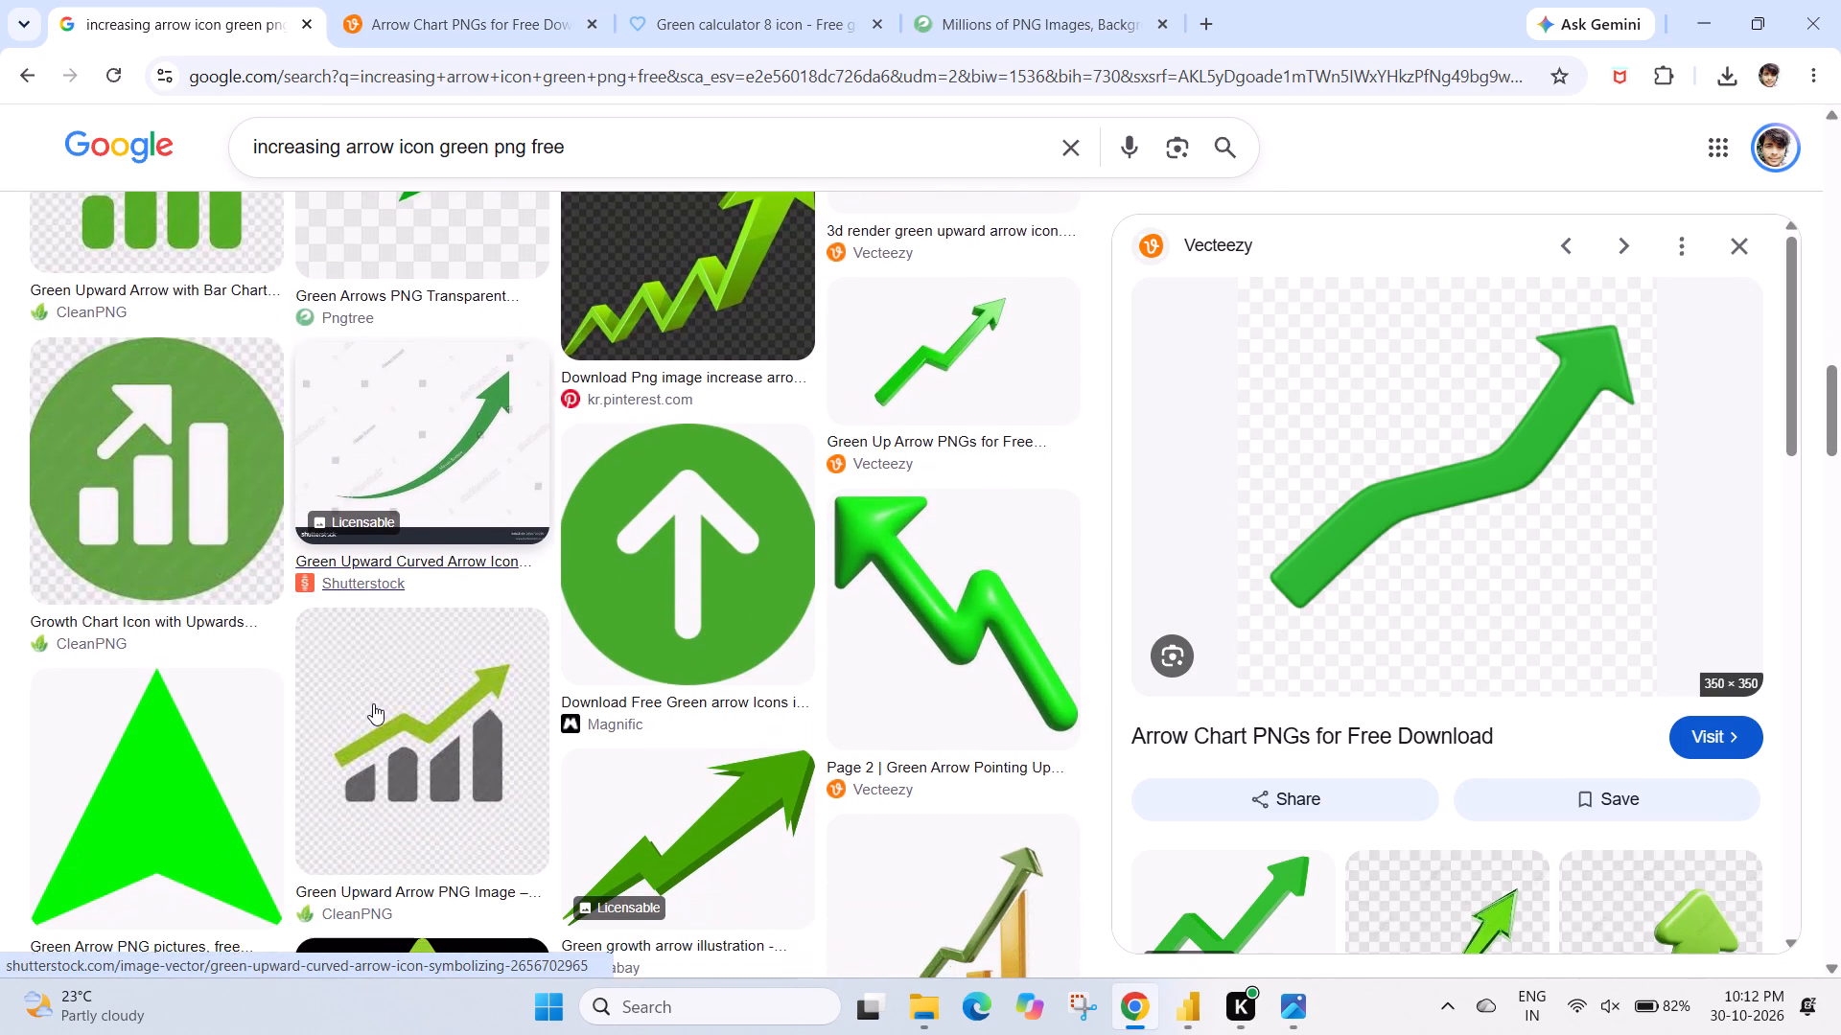
scroll(373, 703, "down", 2)
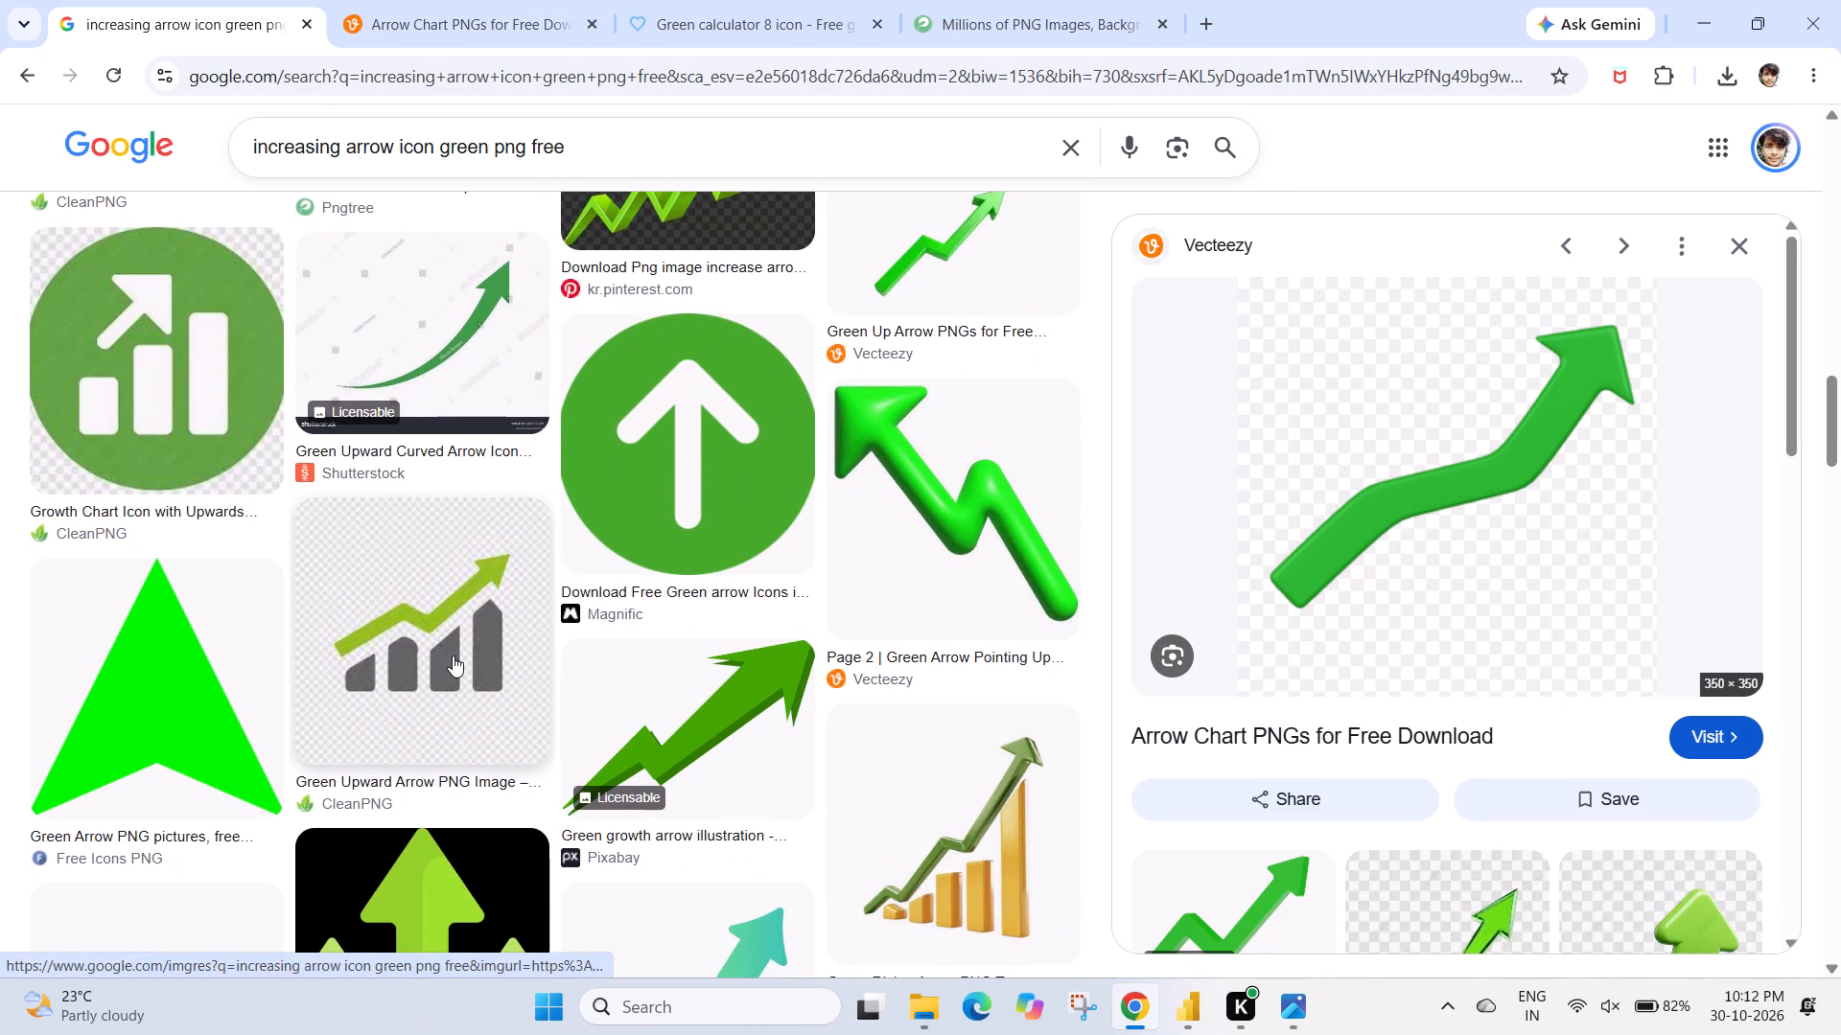
scroll(453, 655, "down", 5)
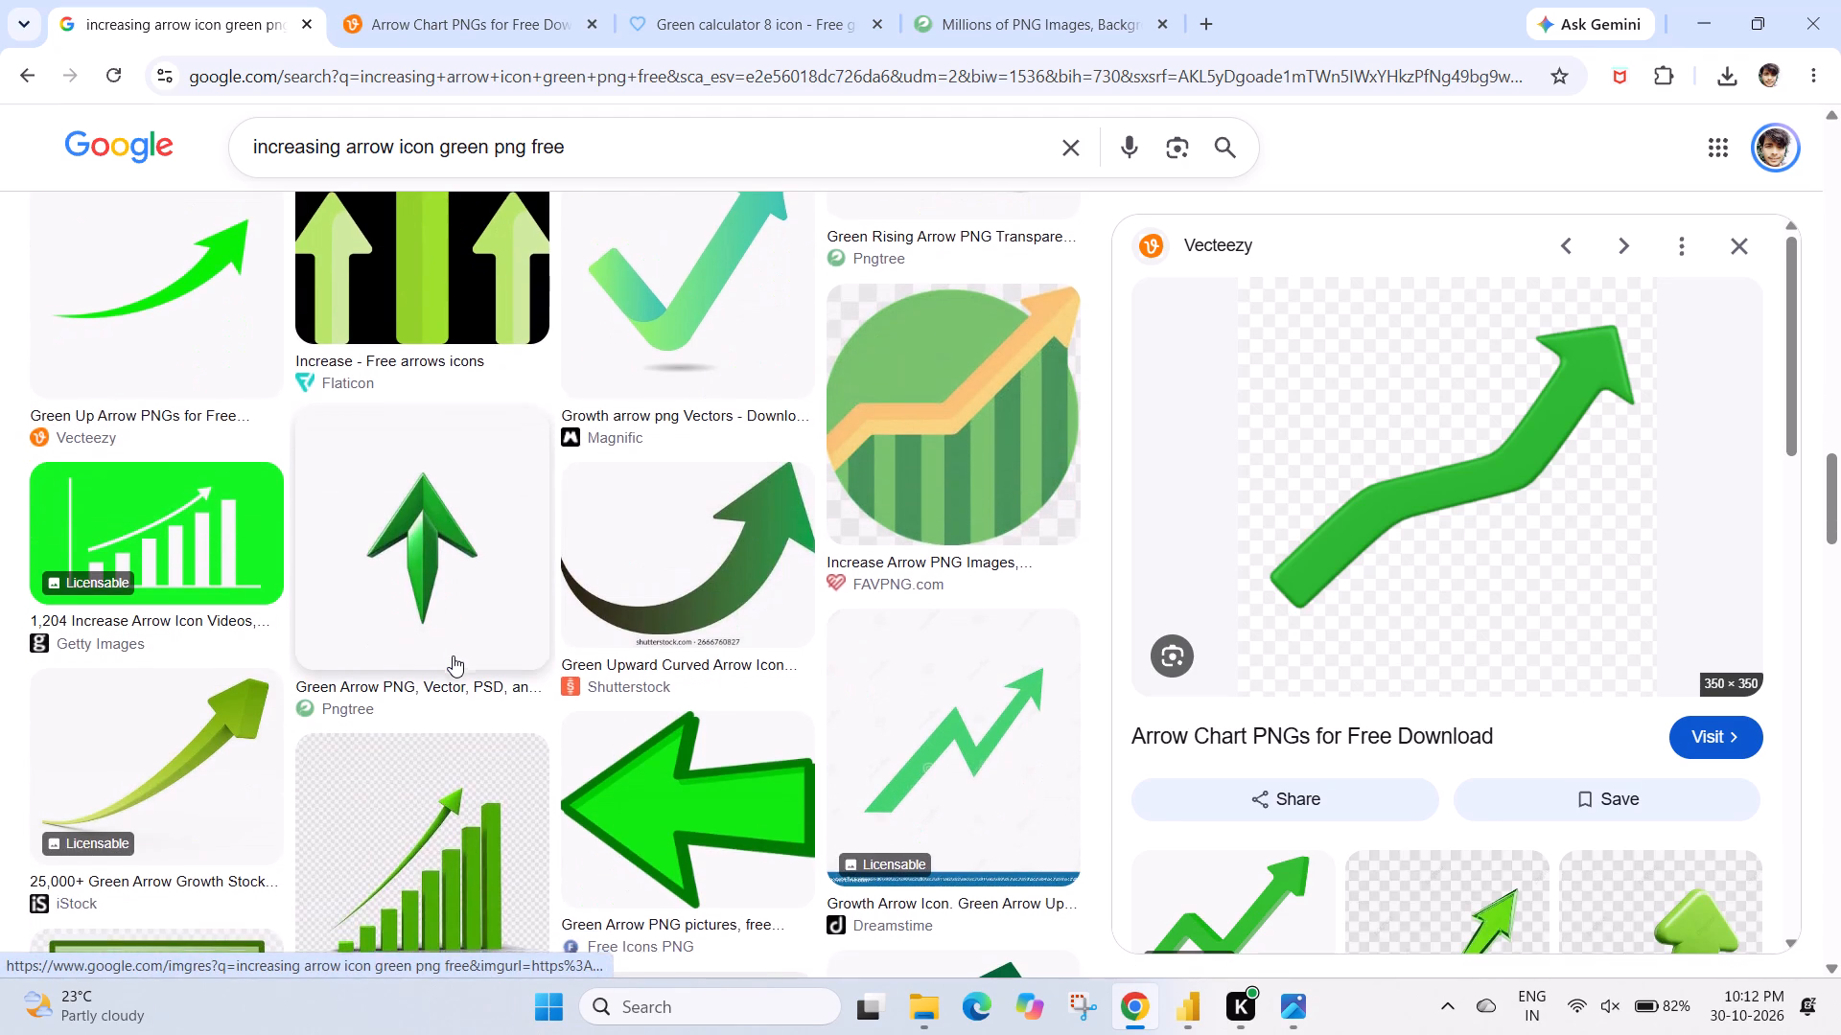
scroll(453, 655, "down", 1)
left_click(719, 533)
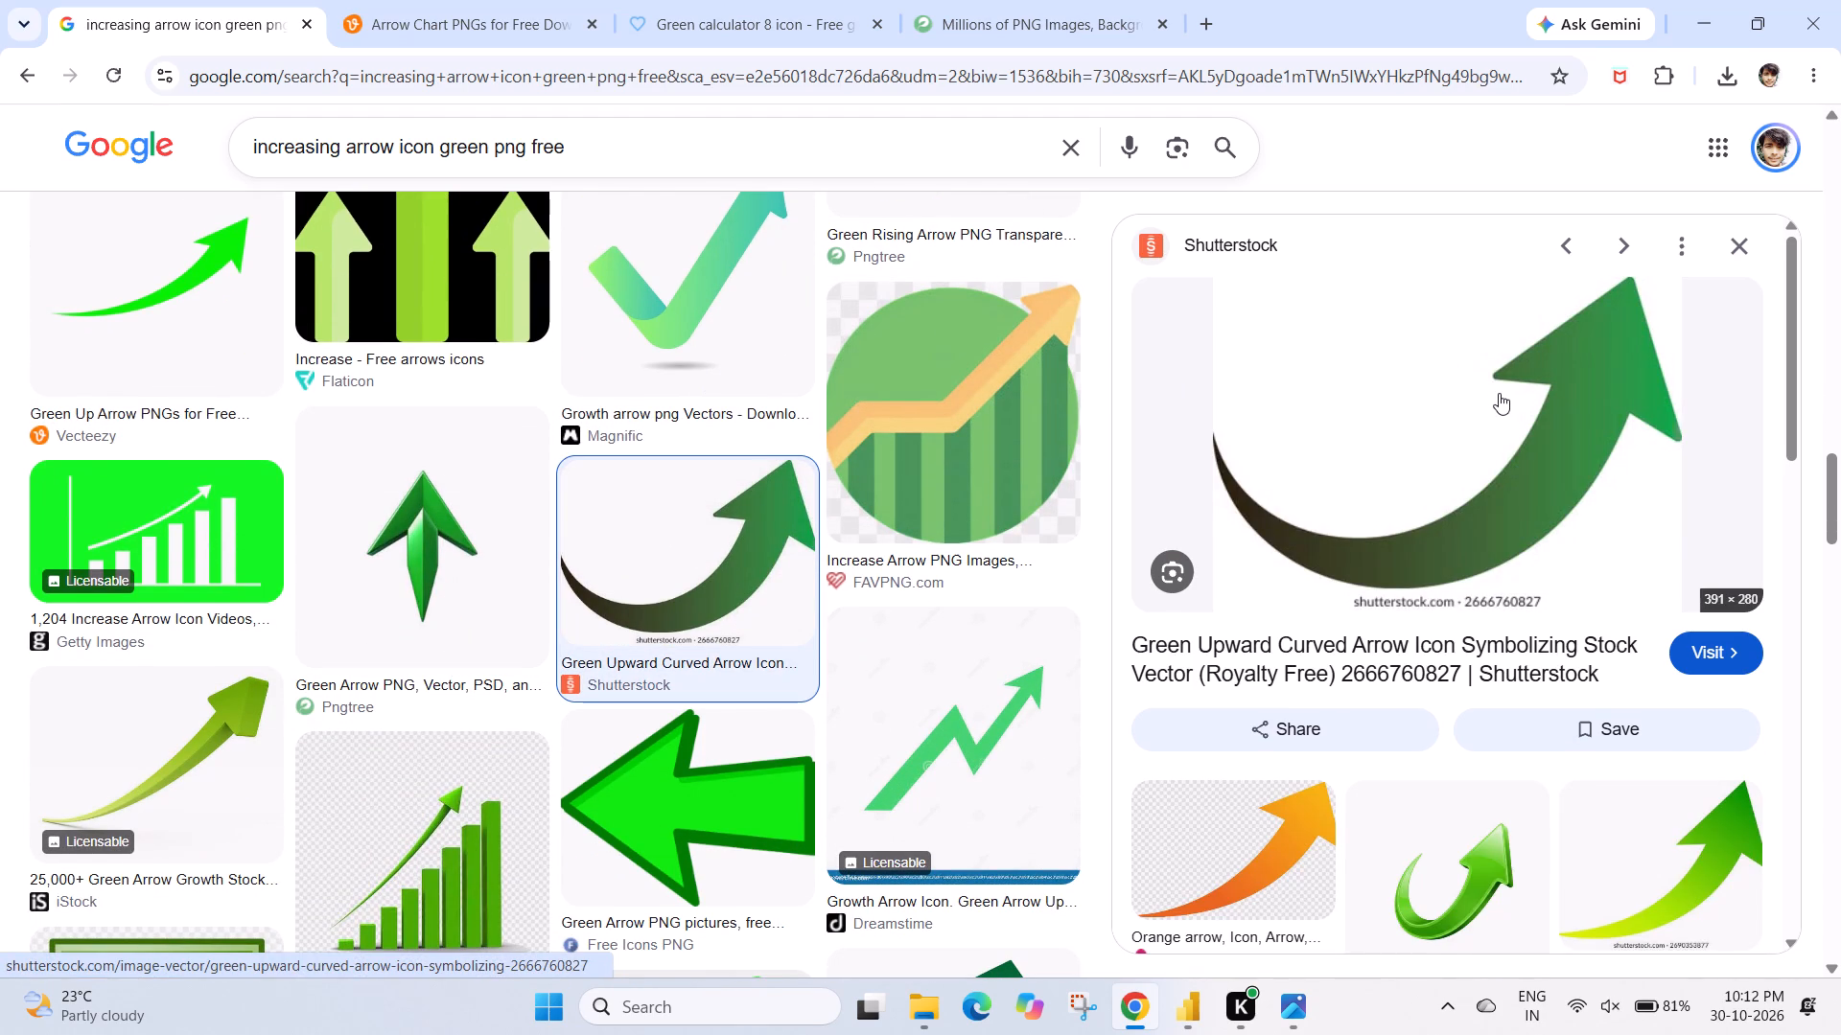
Look further through the image results, open illustAC's thick green arrow page, and close it.
scroll(480, 733, "down", 2)
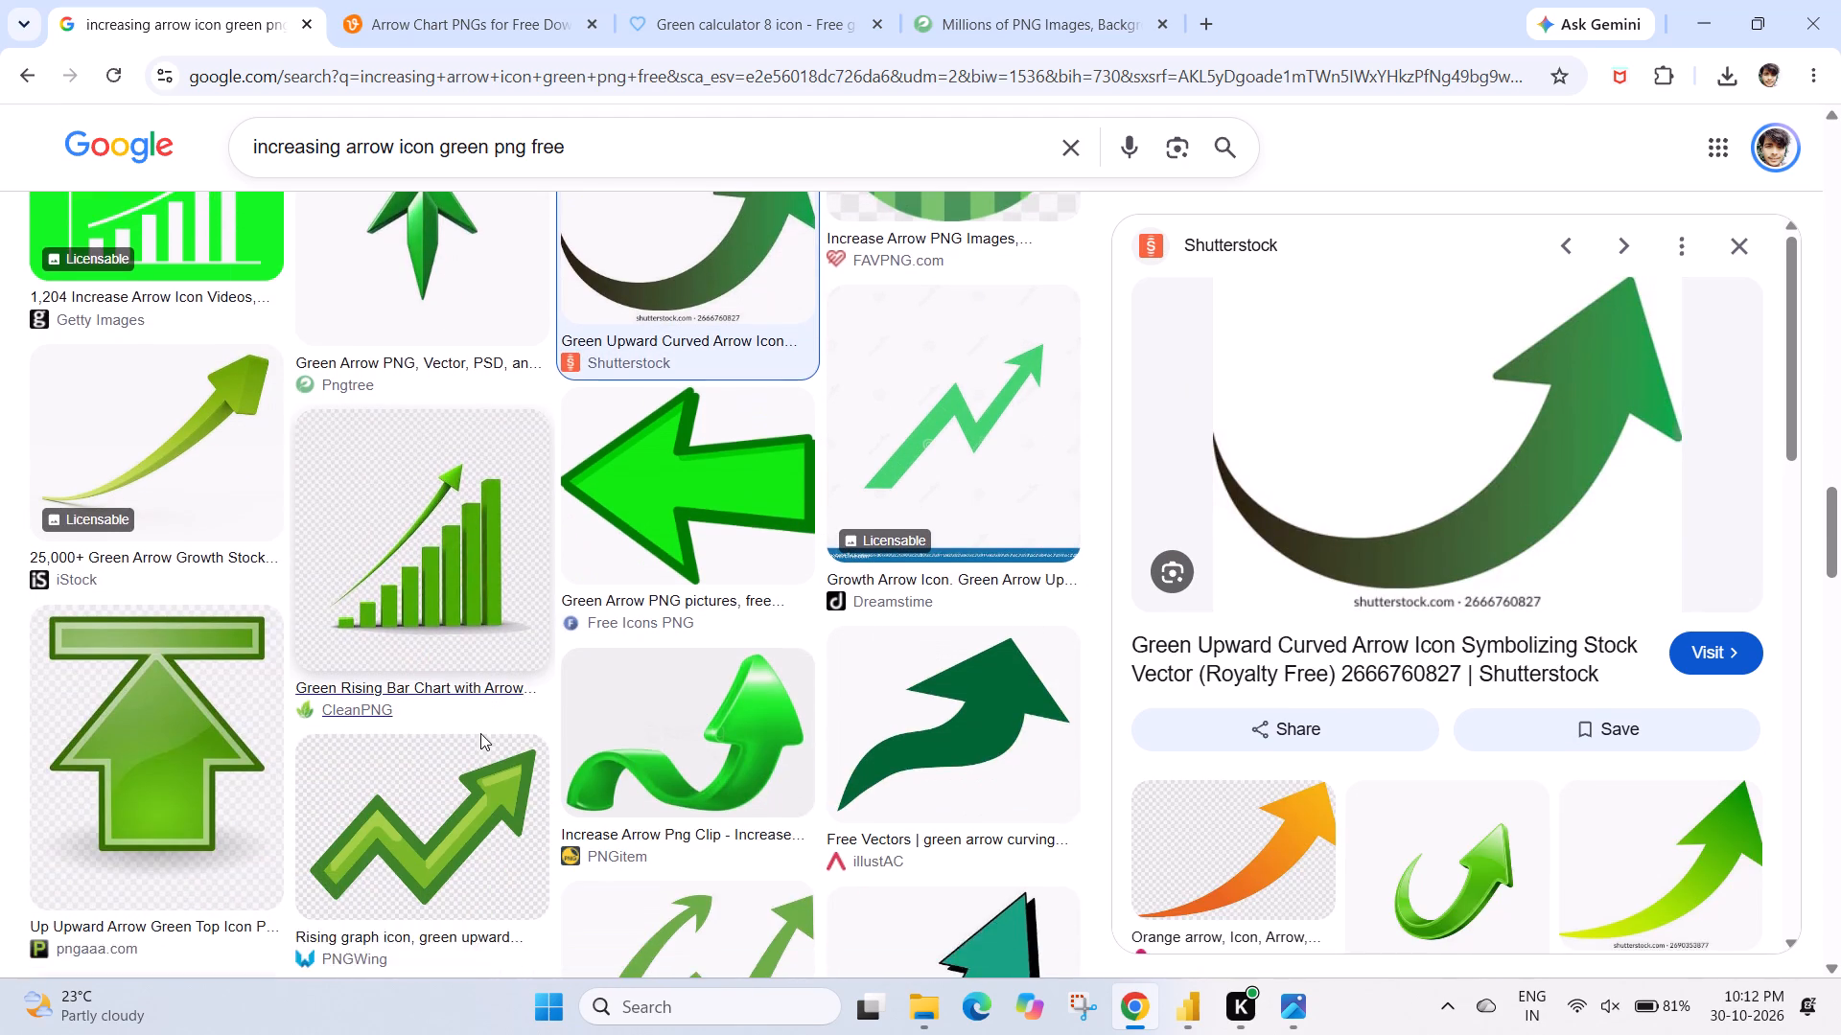
scroll(480, 733, "down", 6)
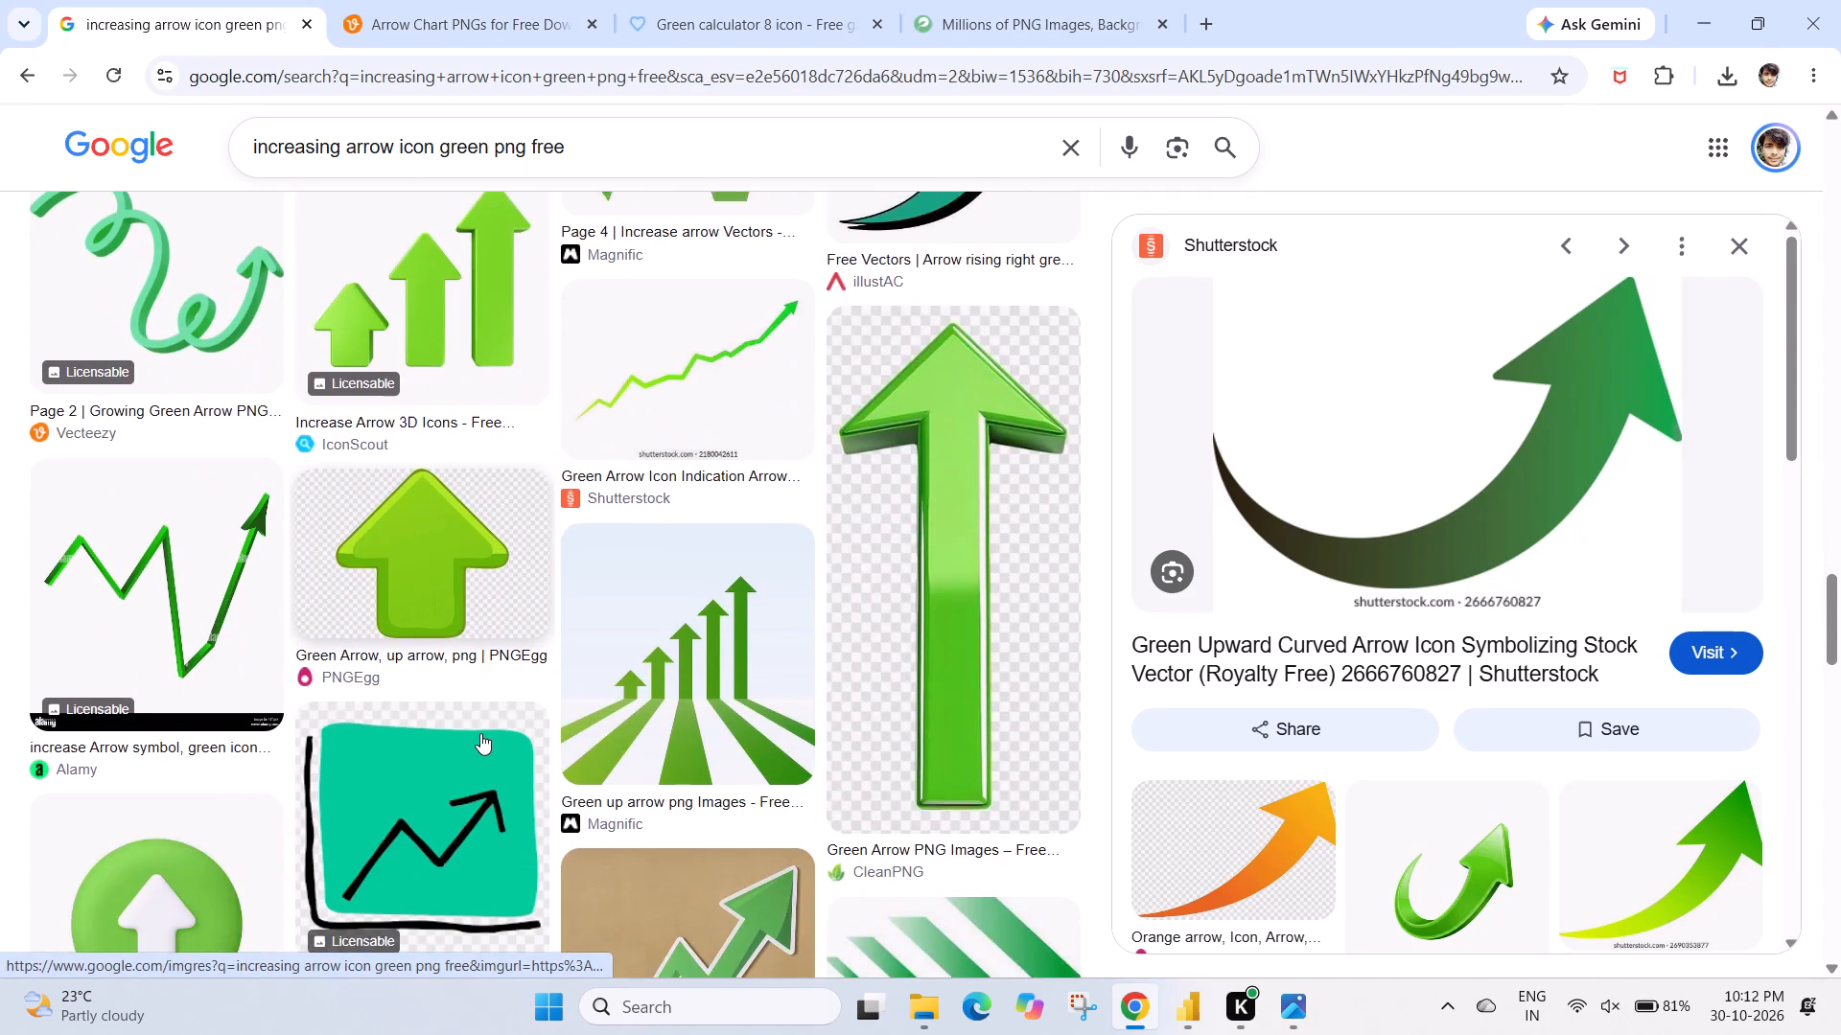
scroll(480, 733, "down", 4)
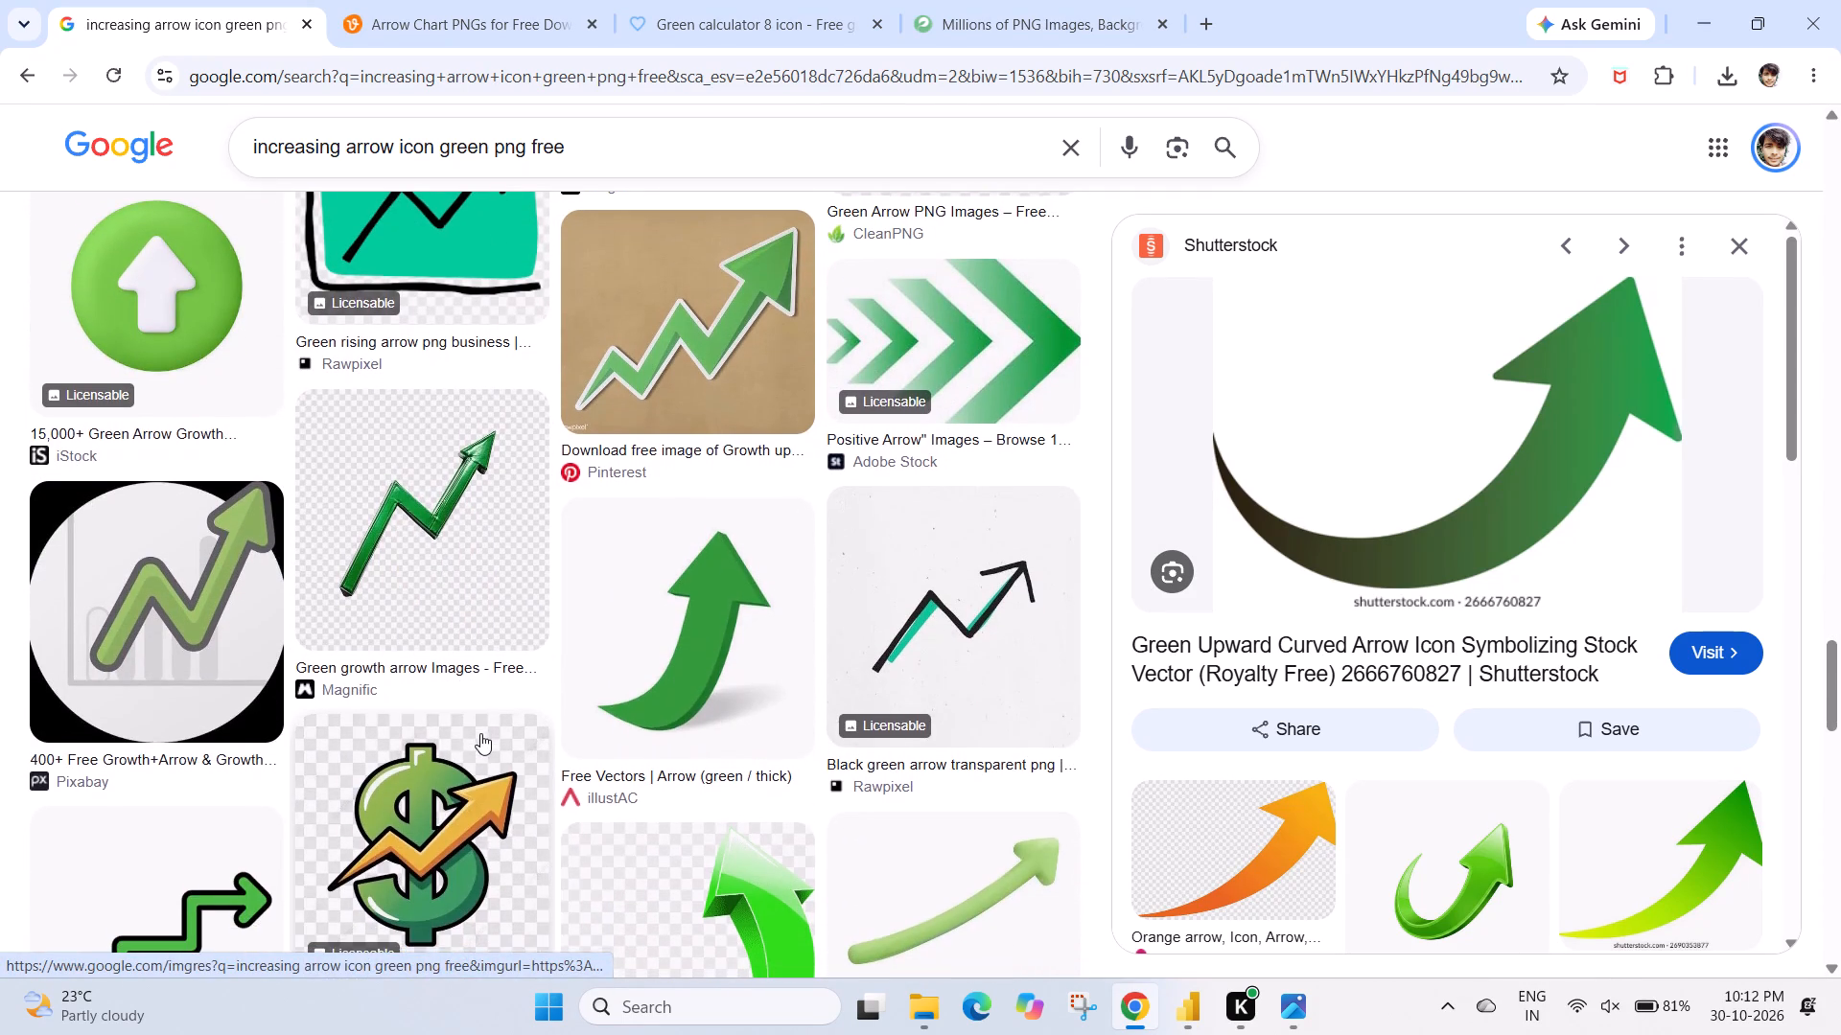
scroll(480, 733, "down", 1)
left_click(689, 641)
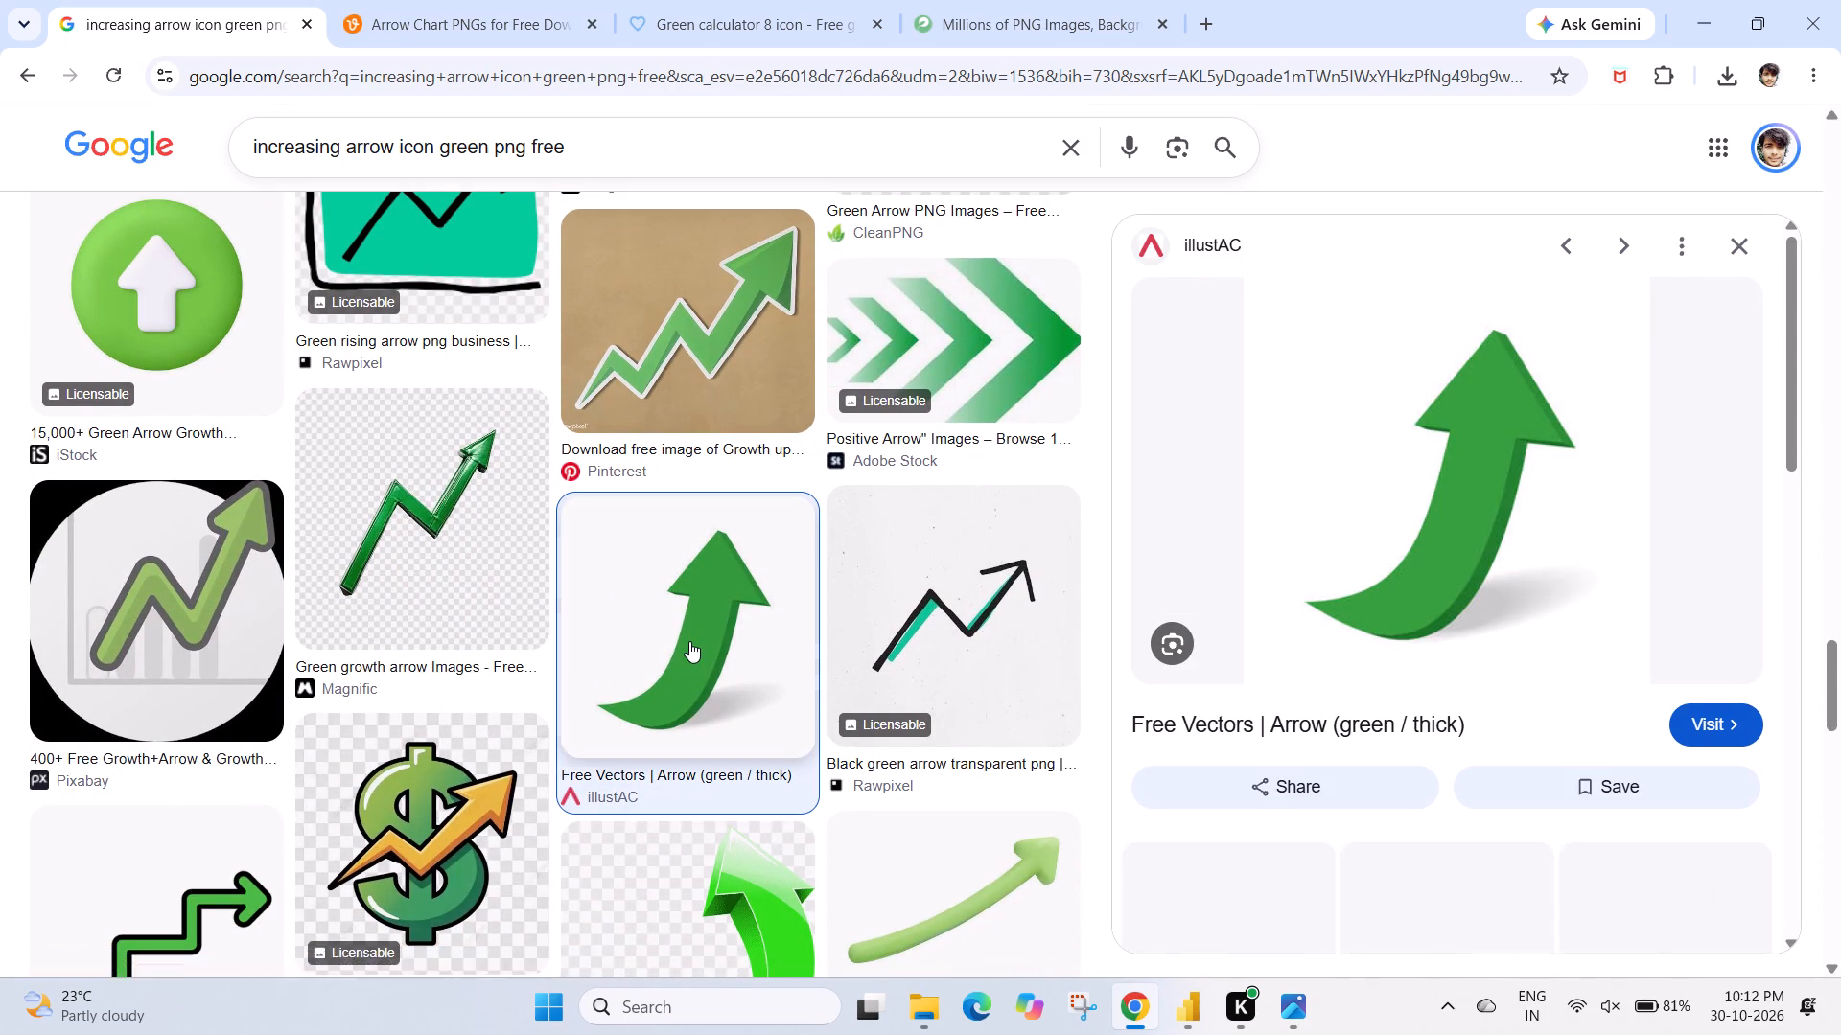
left_click(1388, 413)
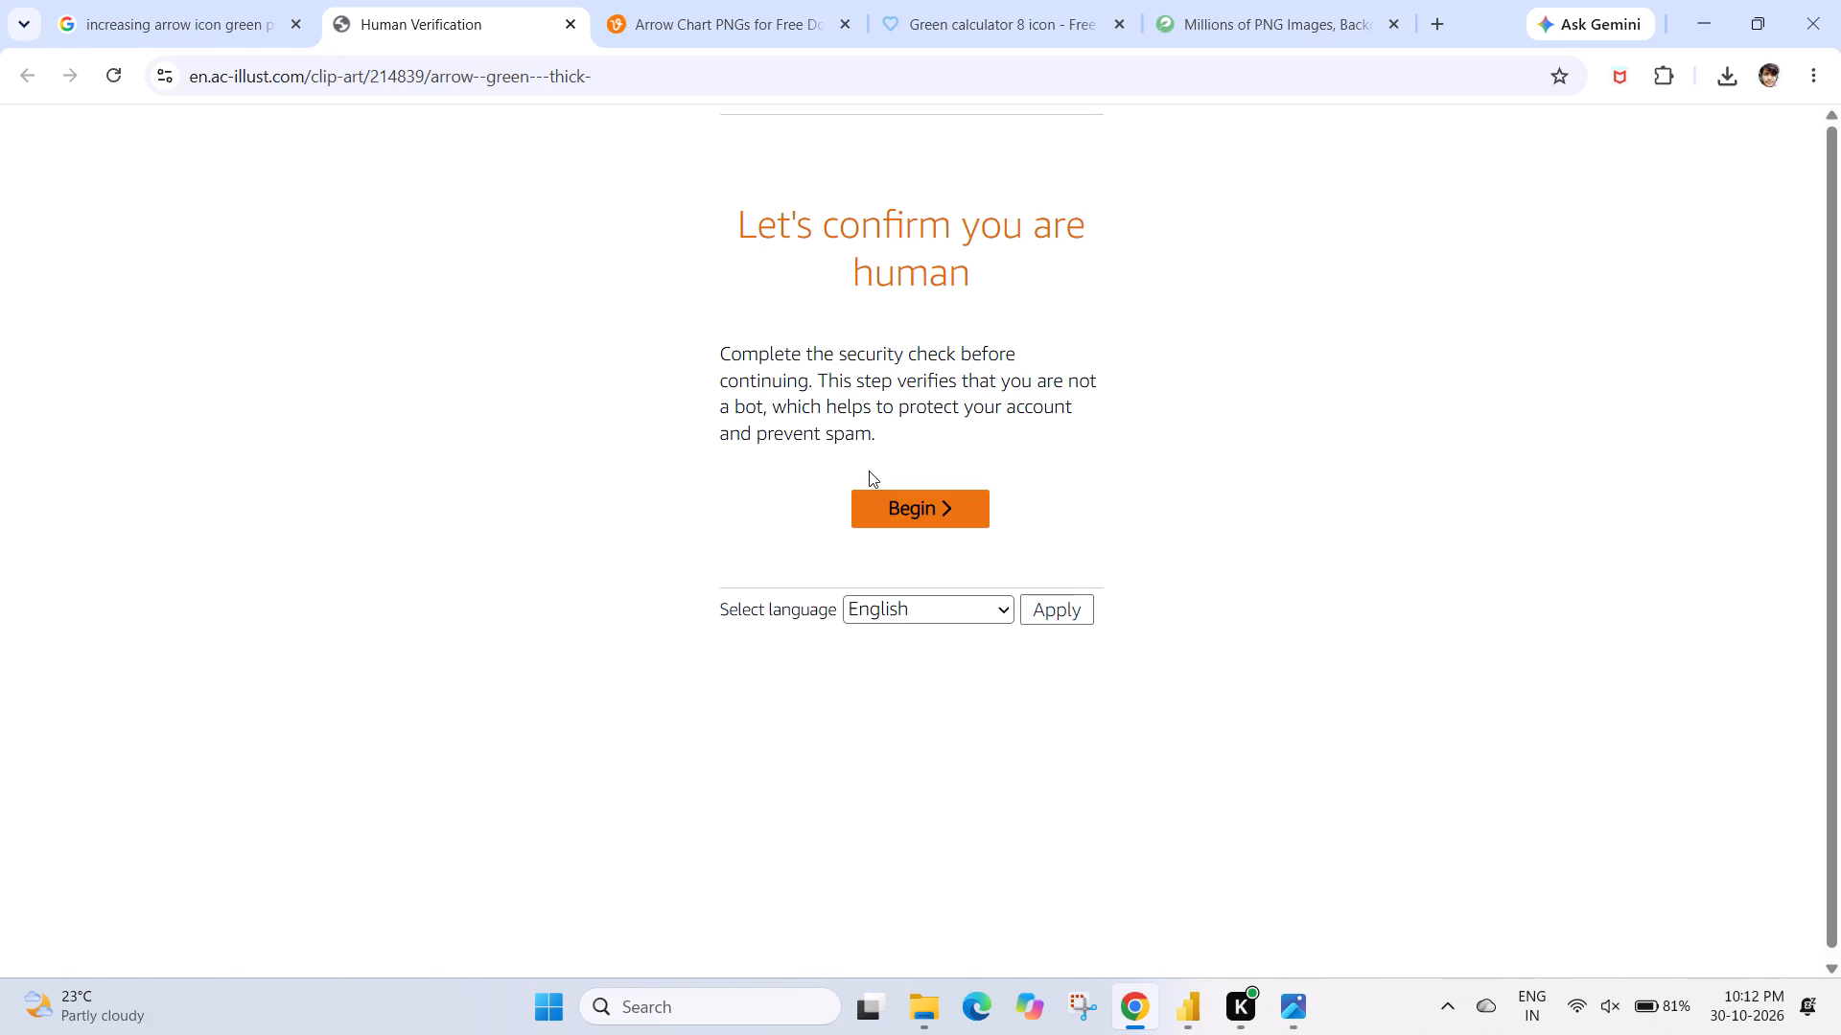
left_click(573, 27)
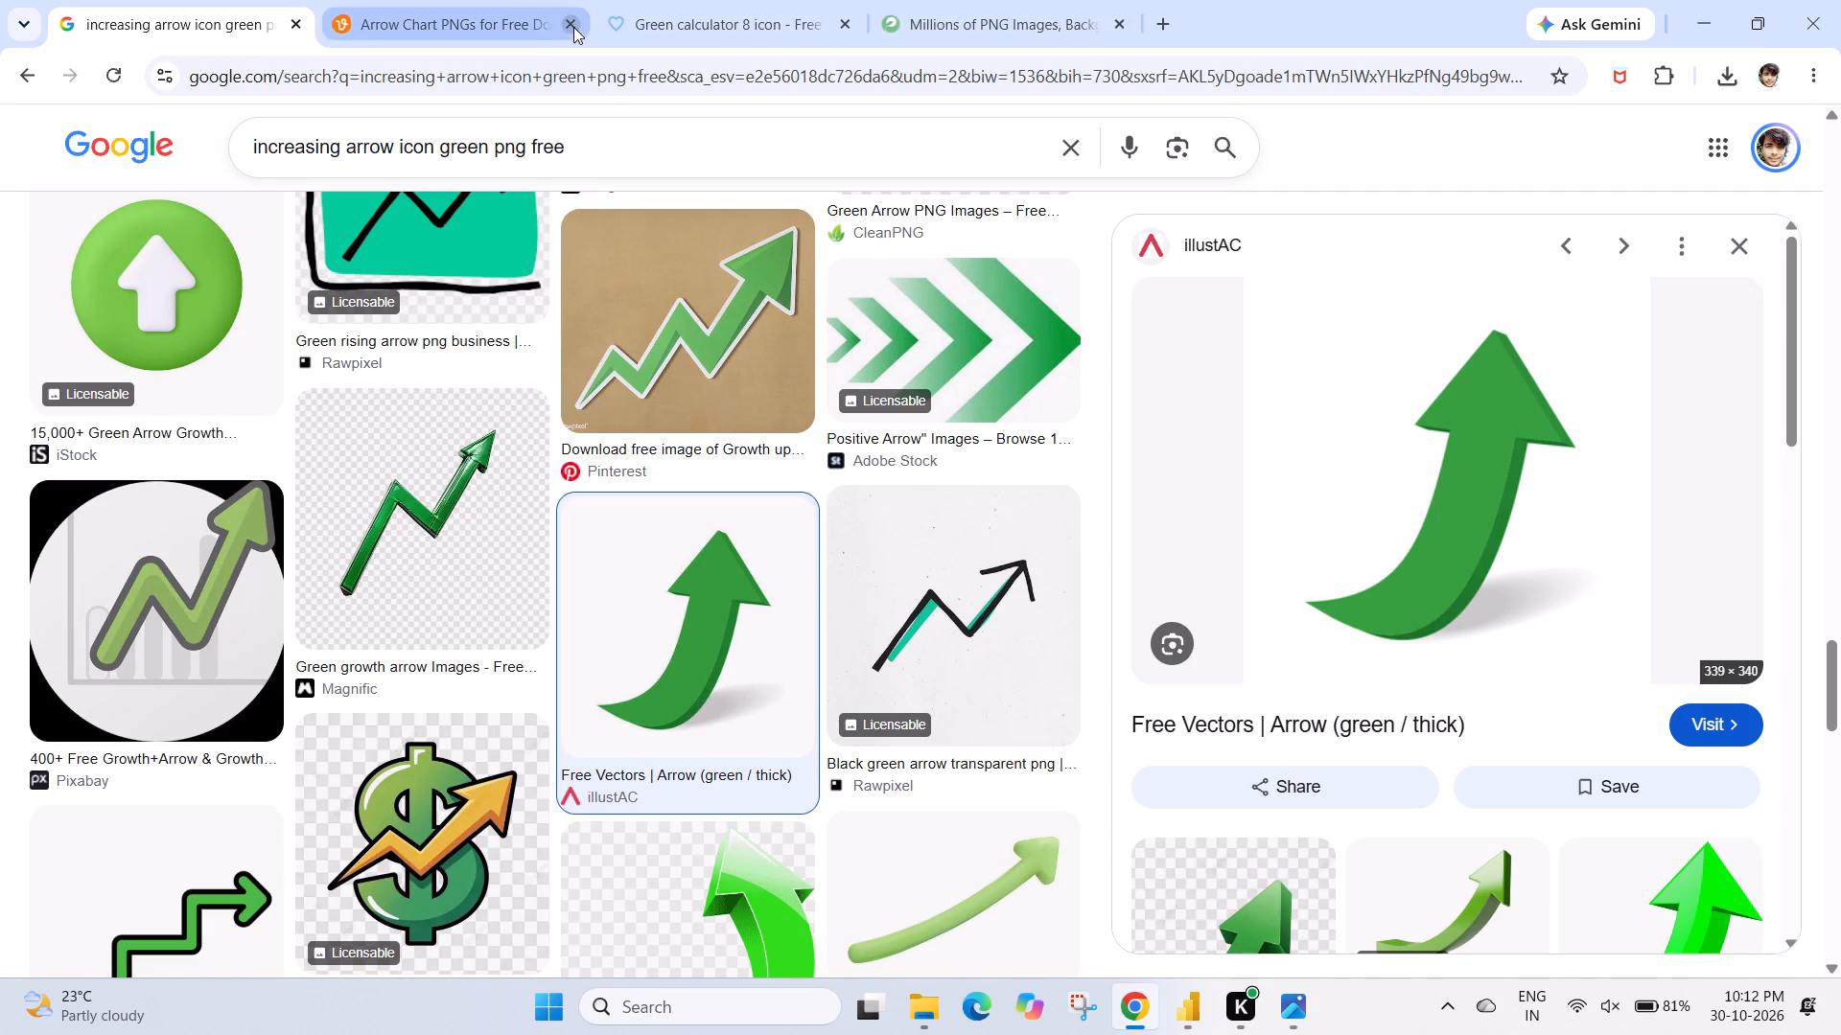
Open VectorStock's Arrow green increase page from the image results and examine its green rising arrows.
scroll(394, 426, "down", 4)
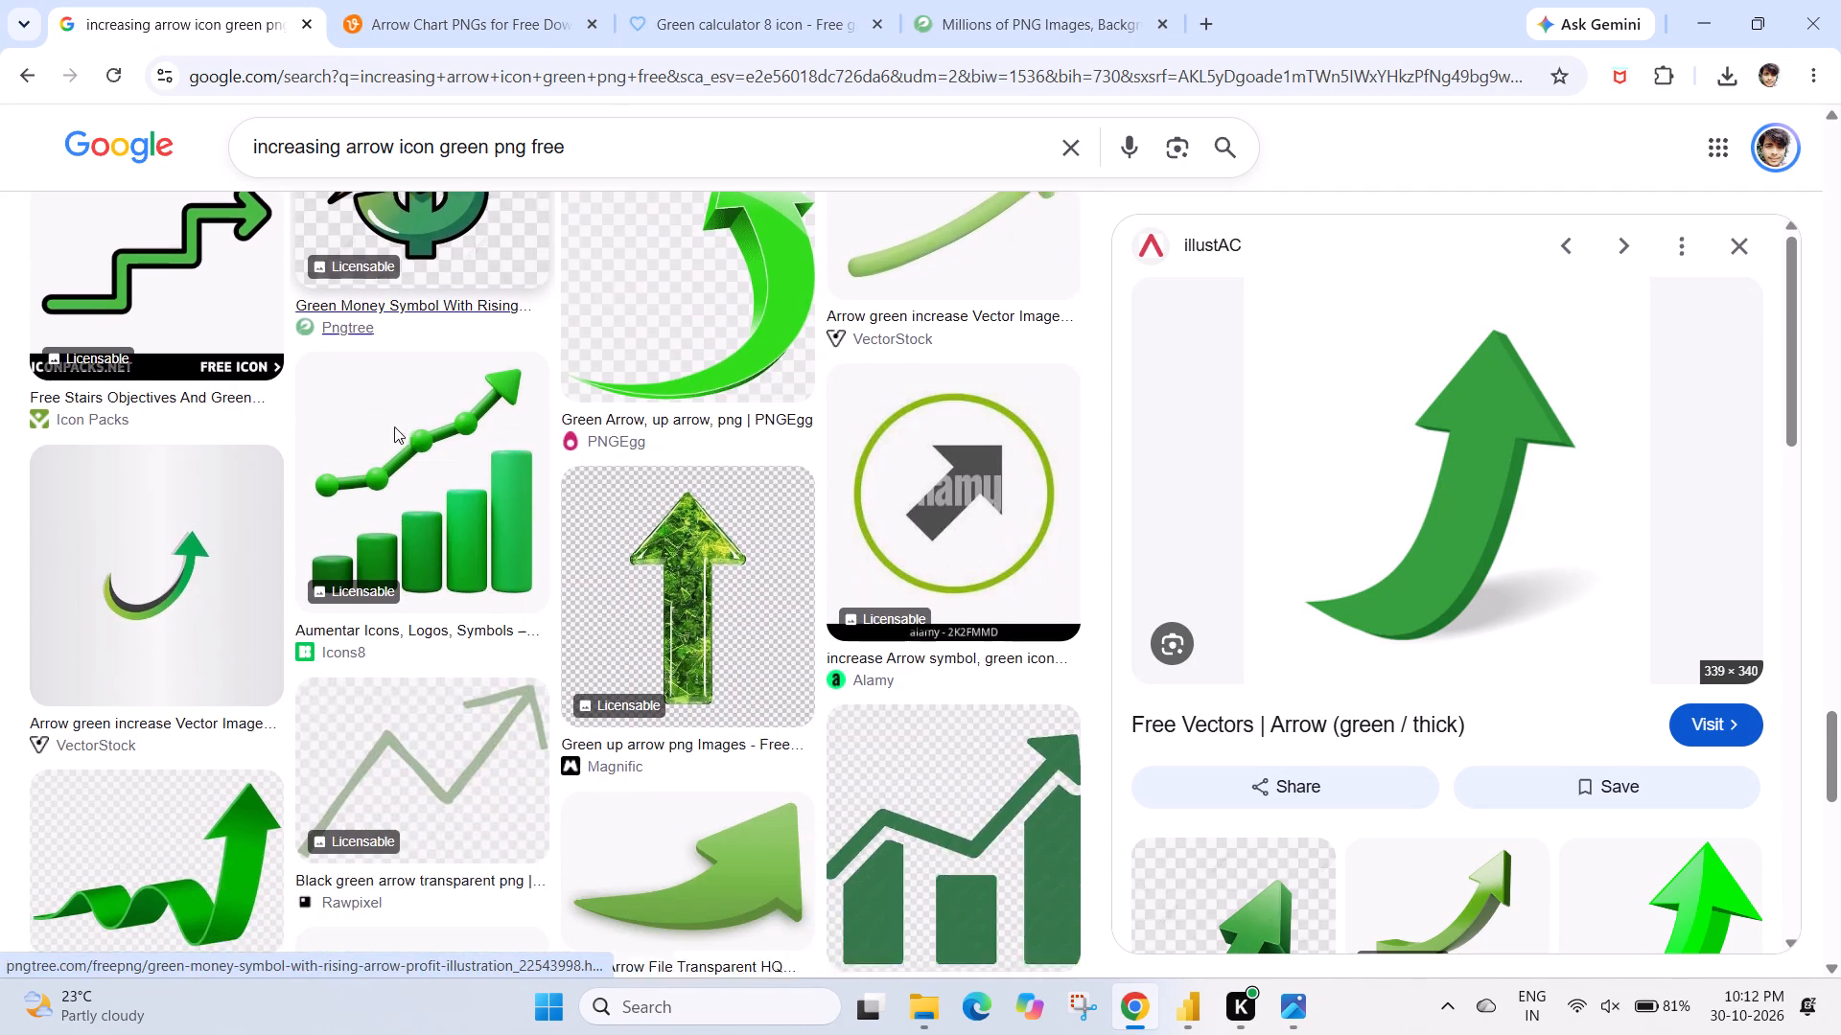
scroll(394, 426, "down", 2)
left_click(95, 530)
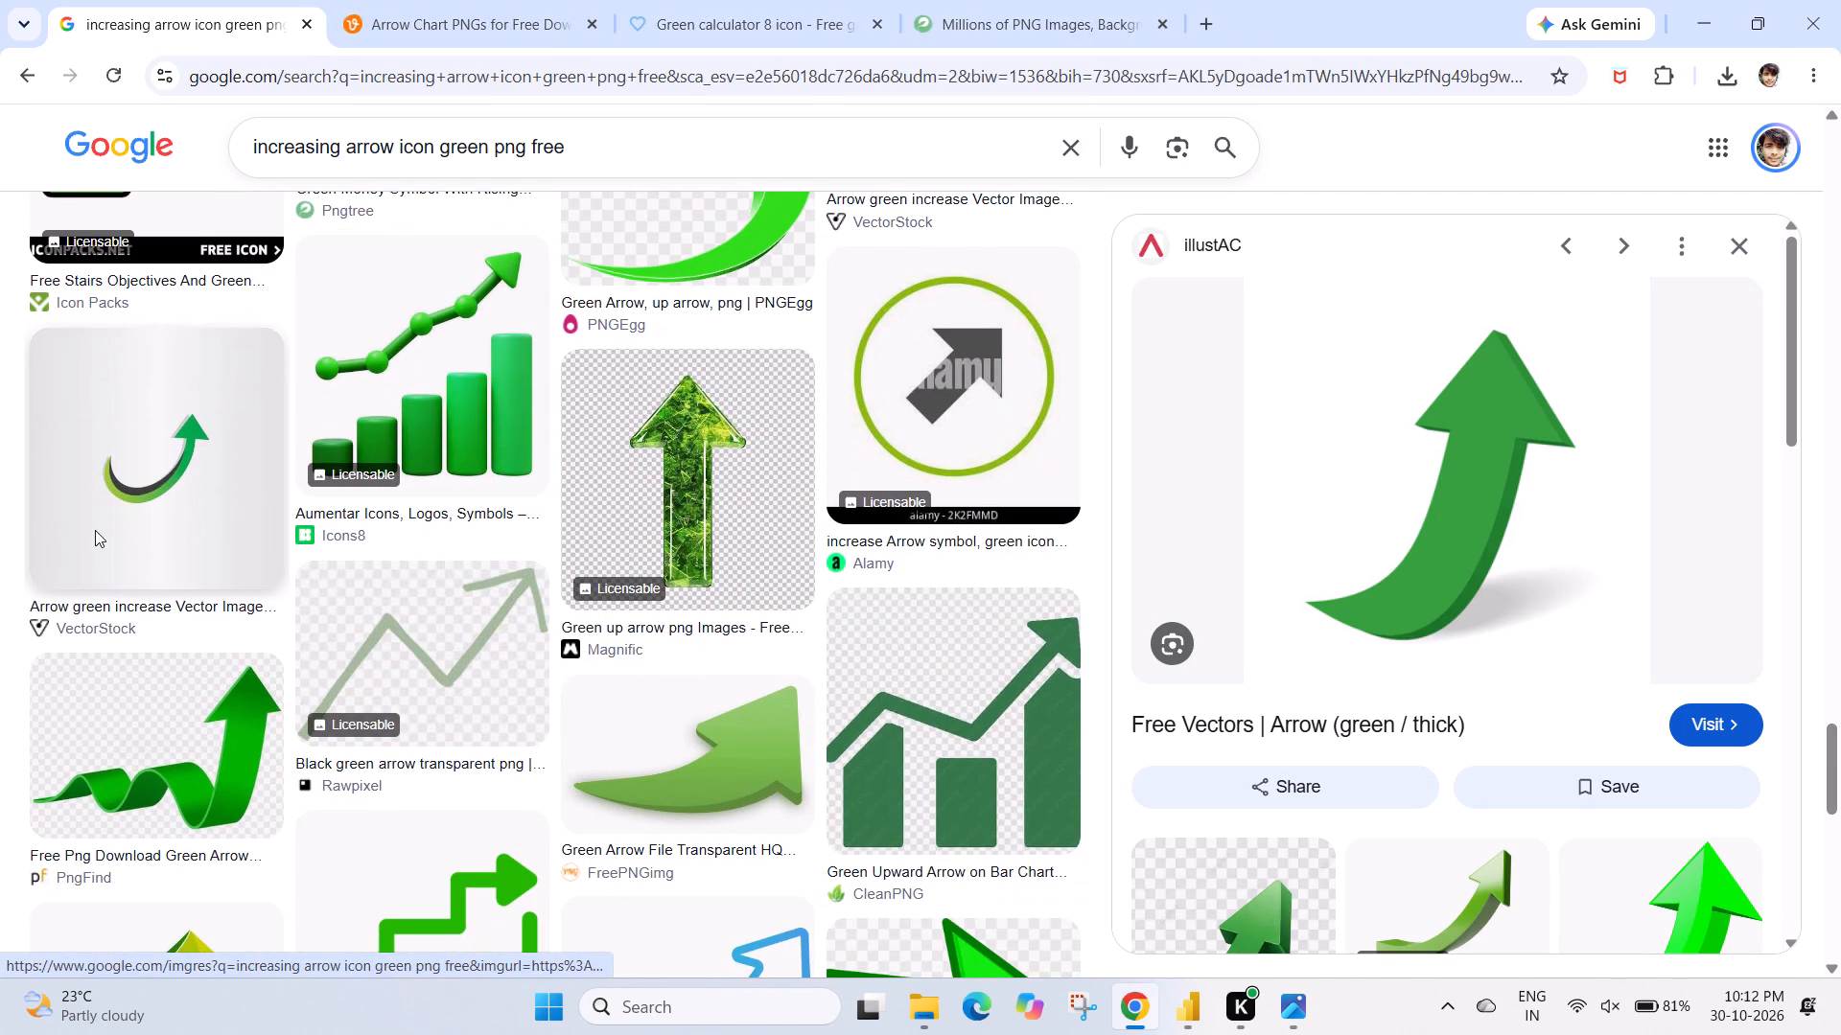
left_click(1309, 511)
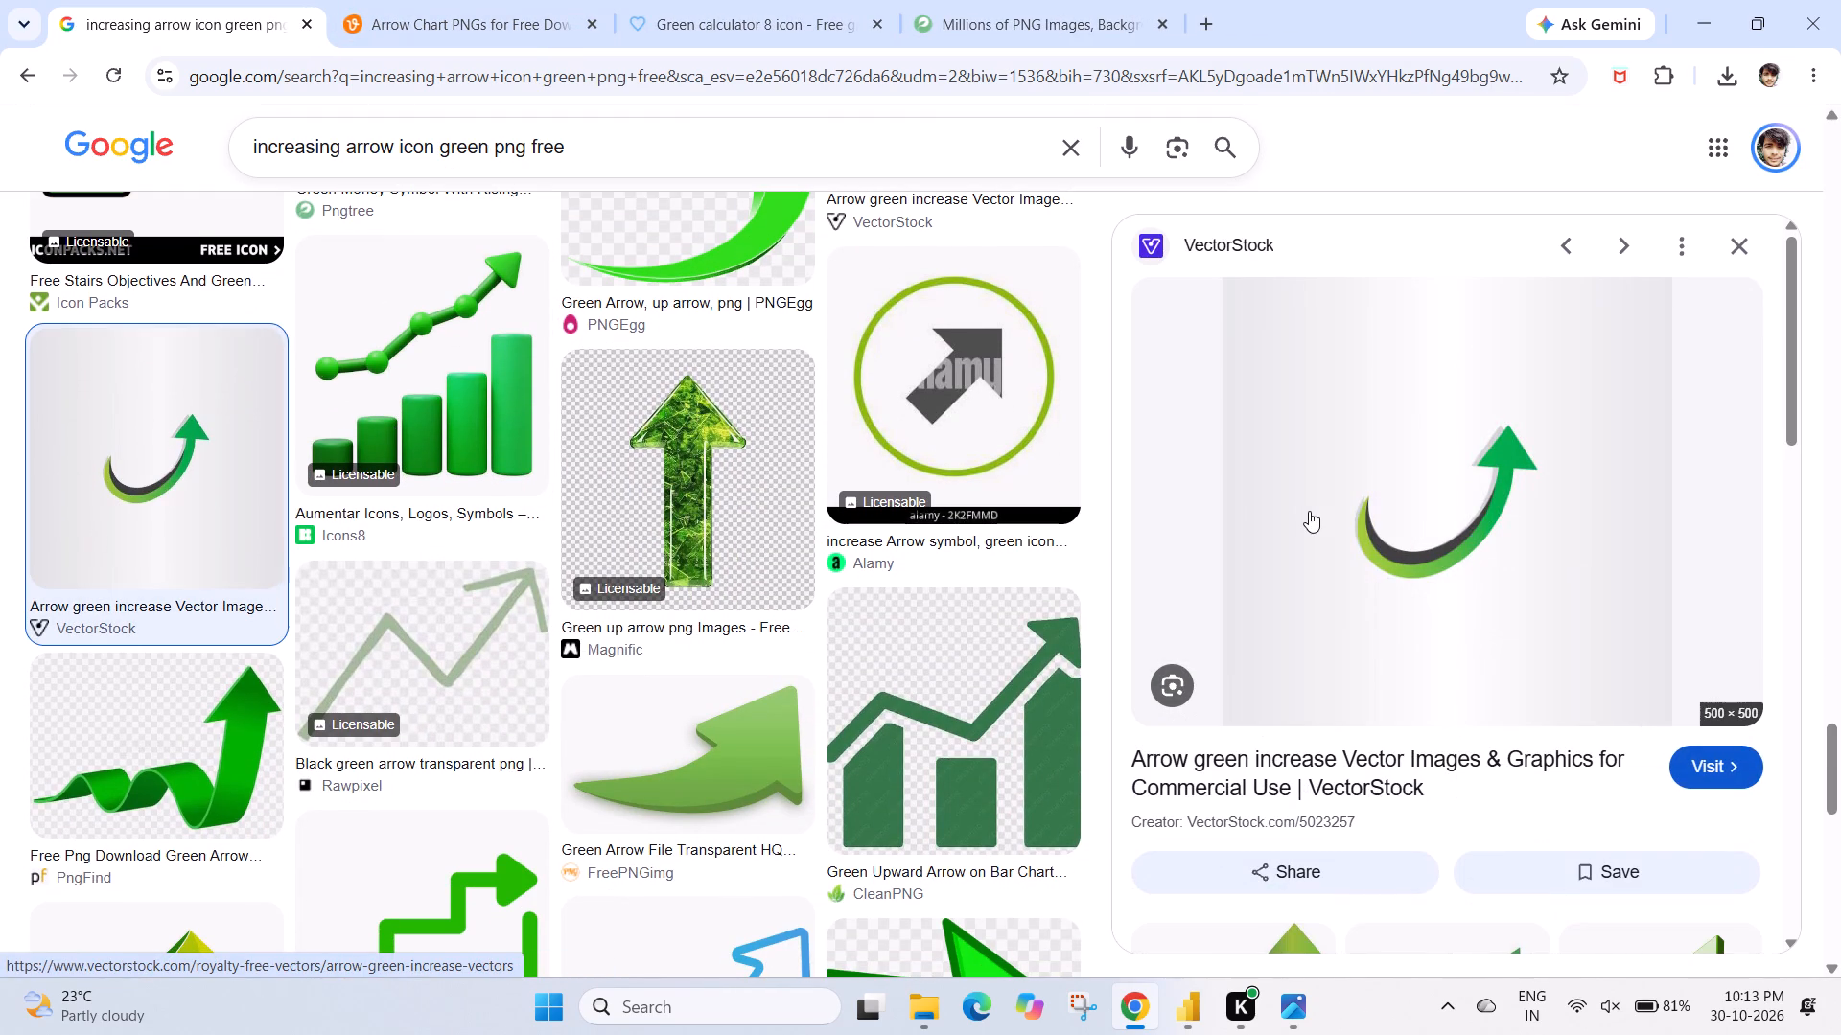
left_click(1309, 511)
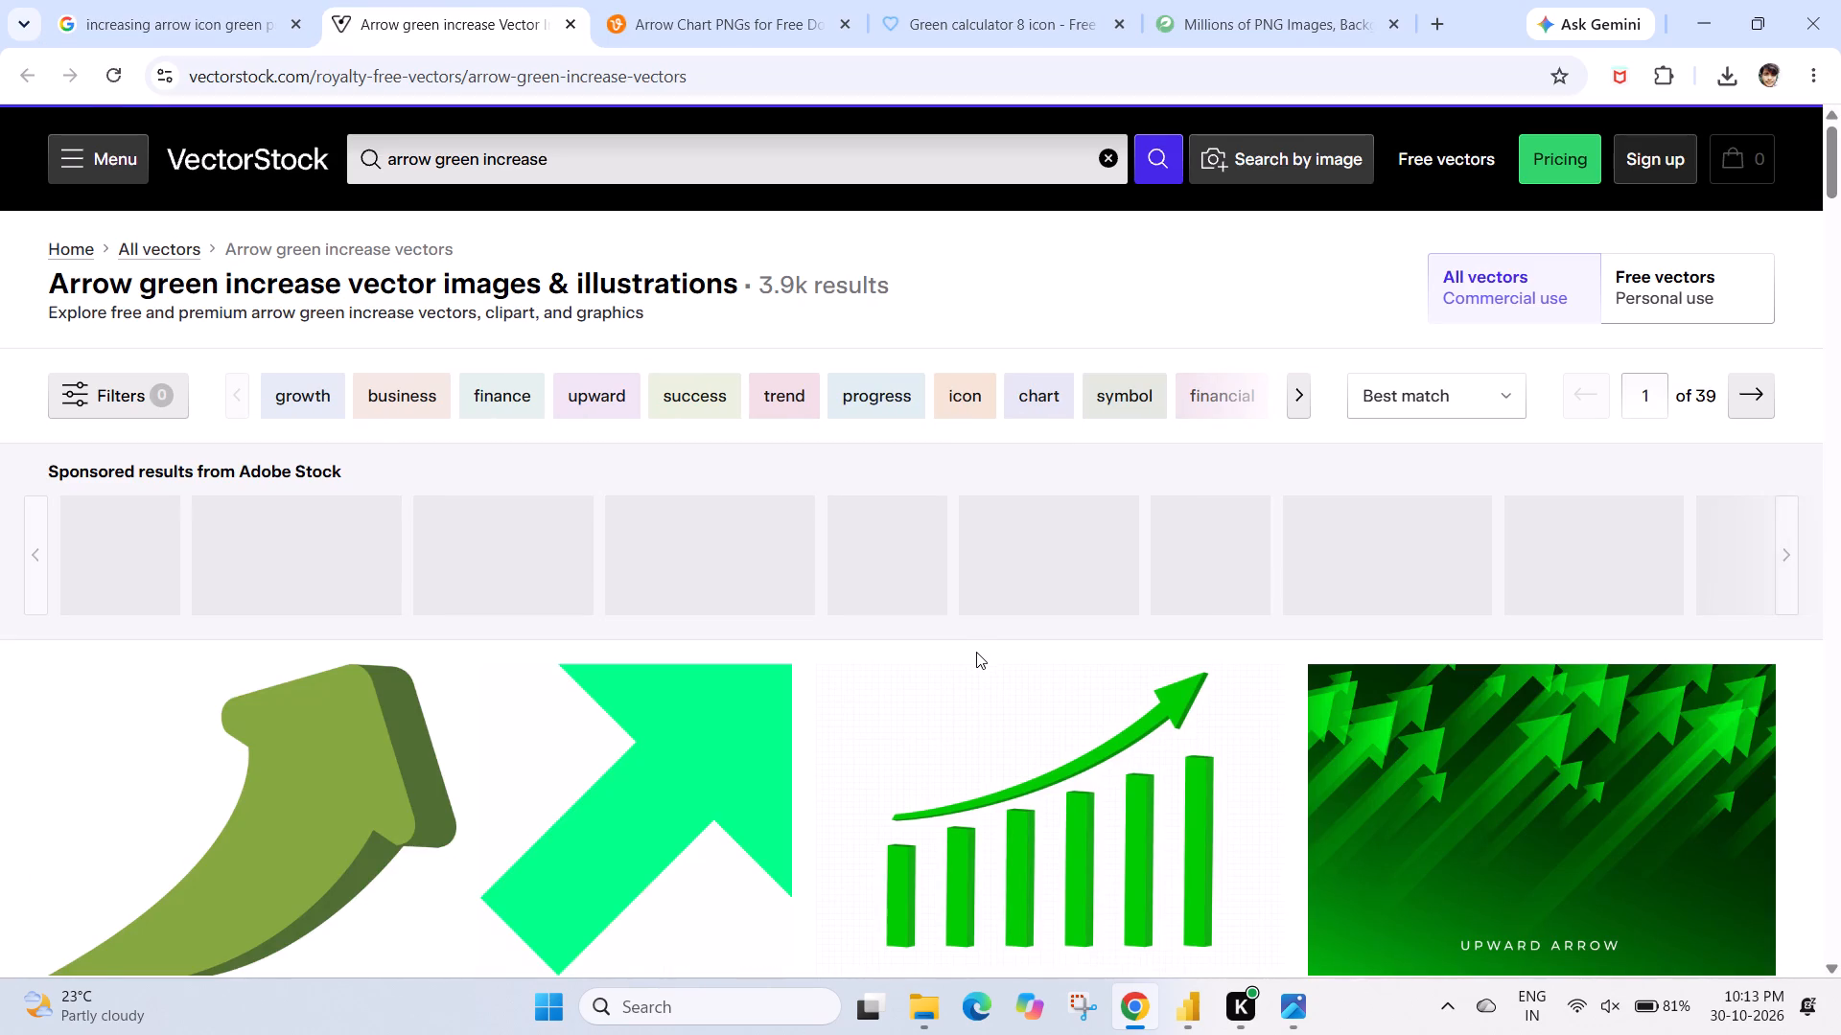
scroll(976, 652, "down", 3)
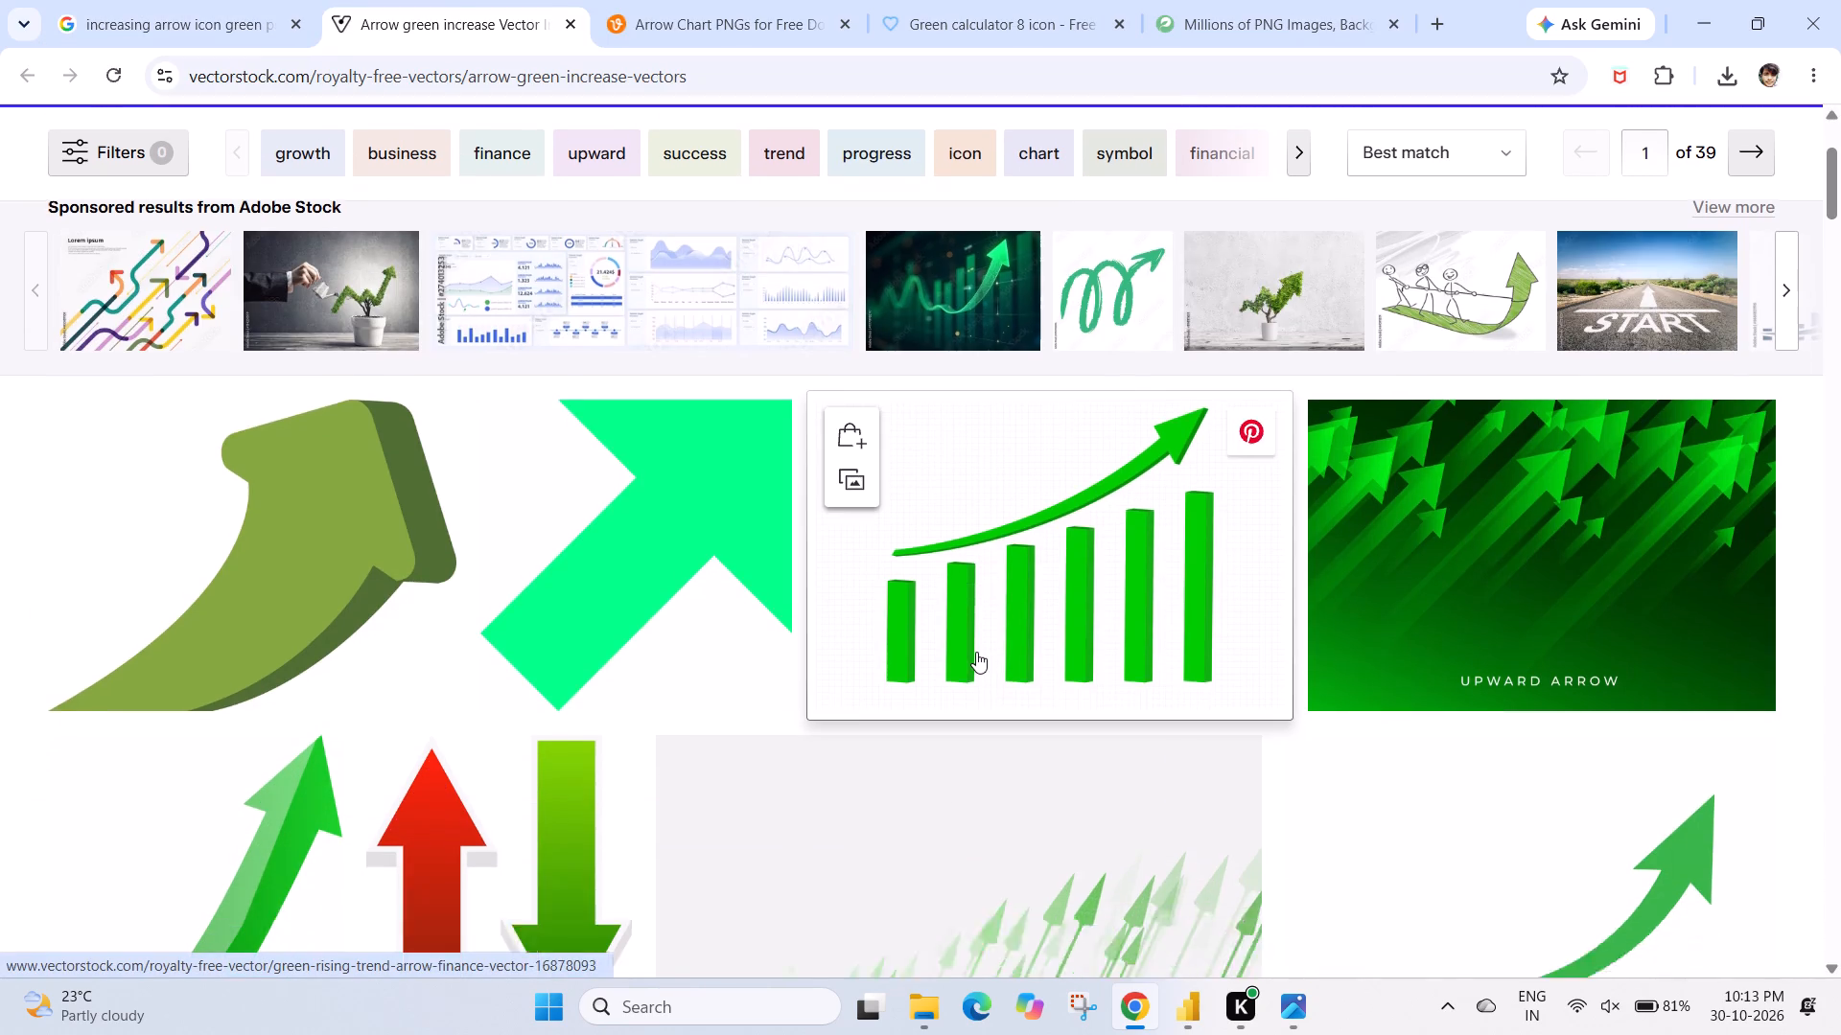
scroll(976, 652, "down", 7)
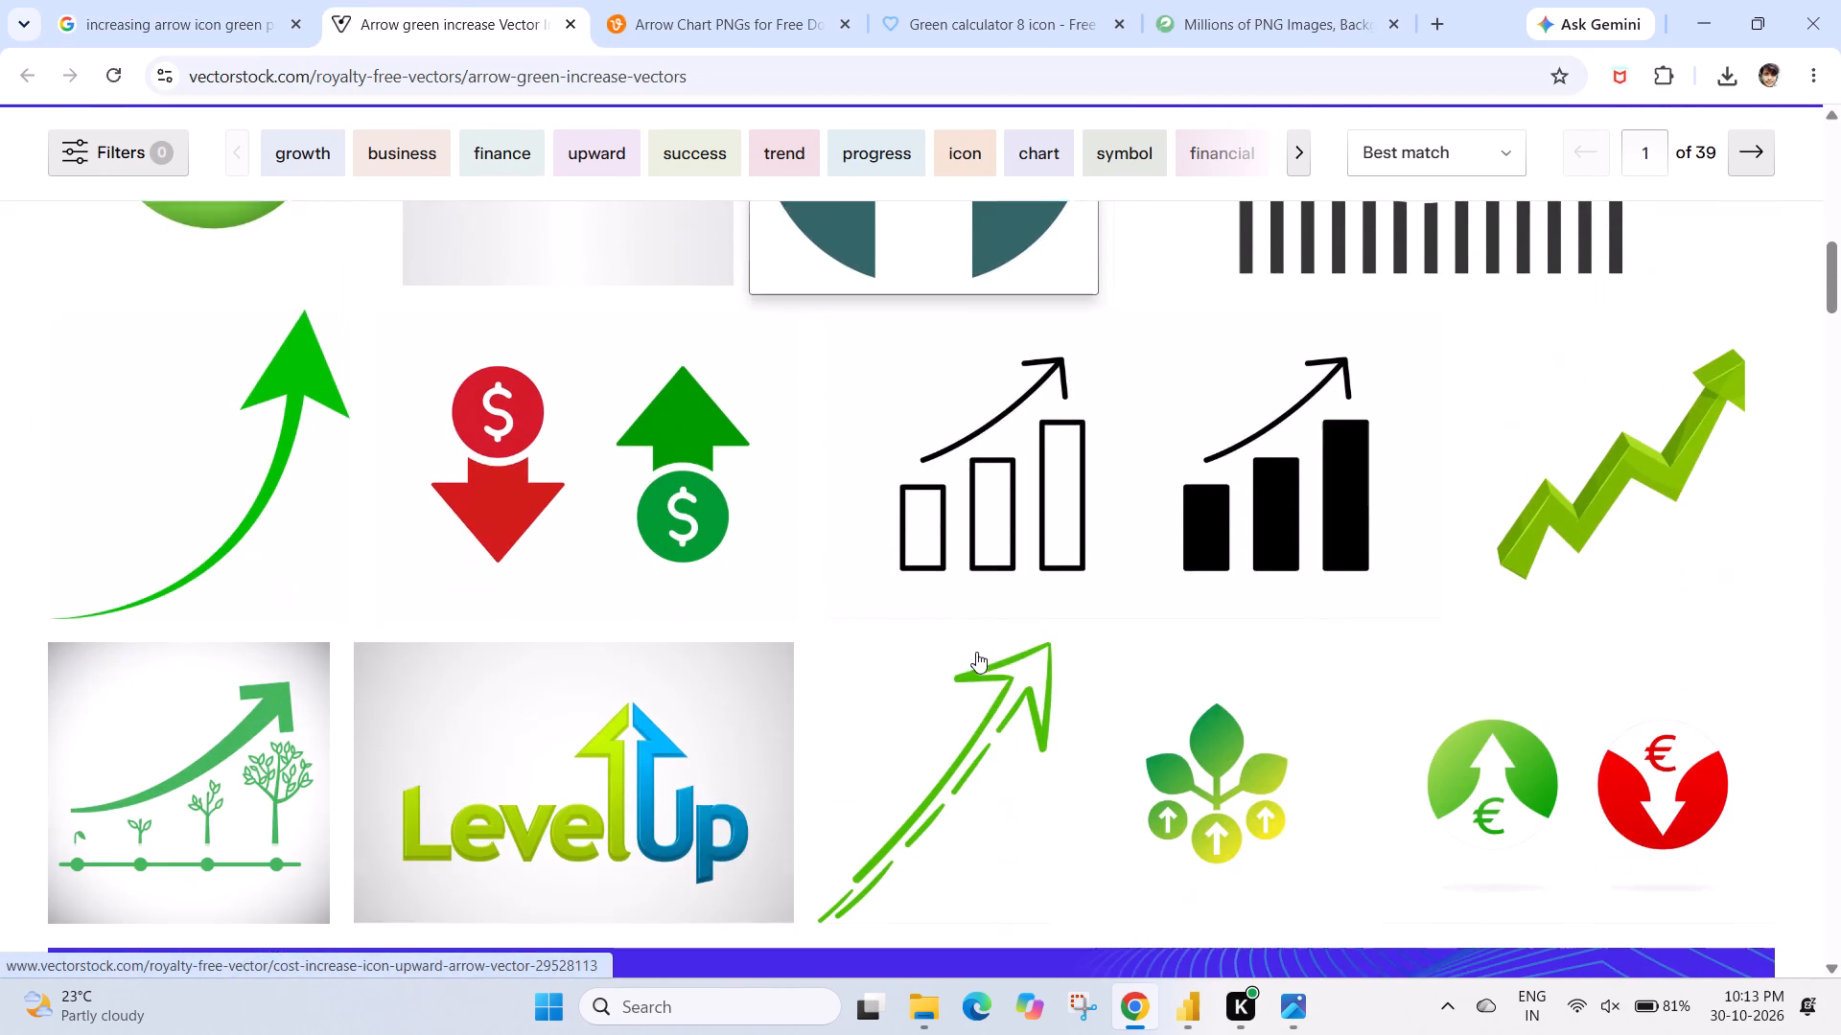
scroll(976, 652, "down", 1)
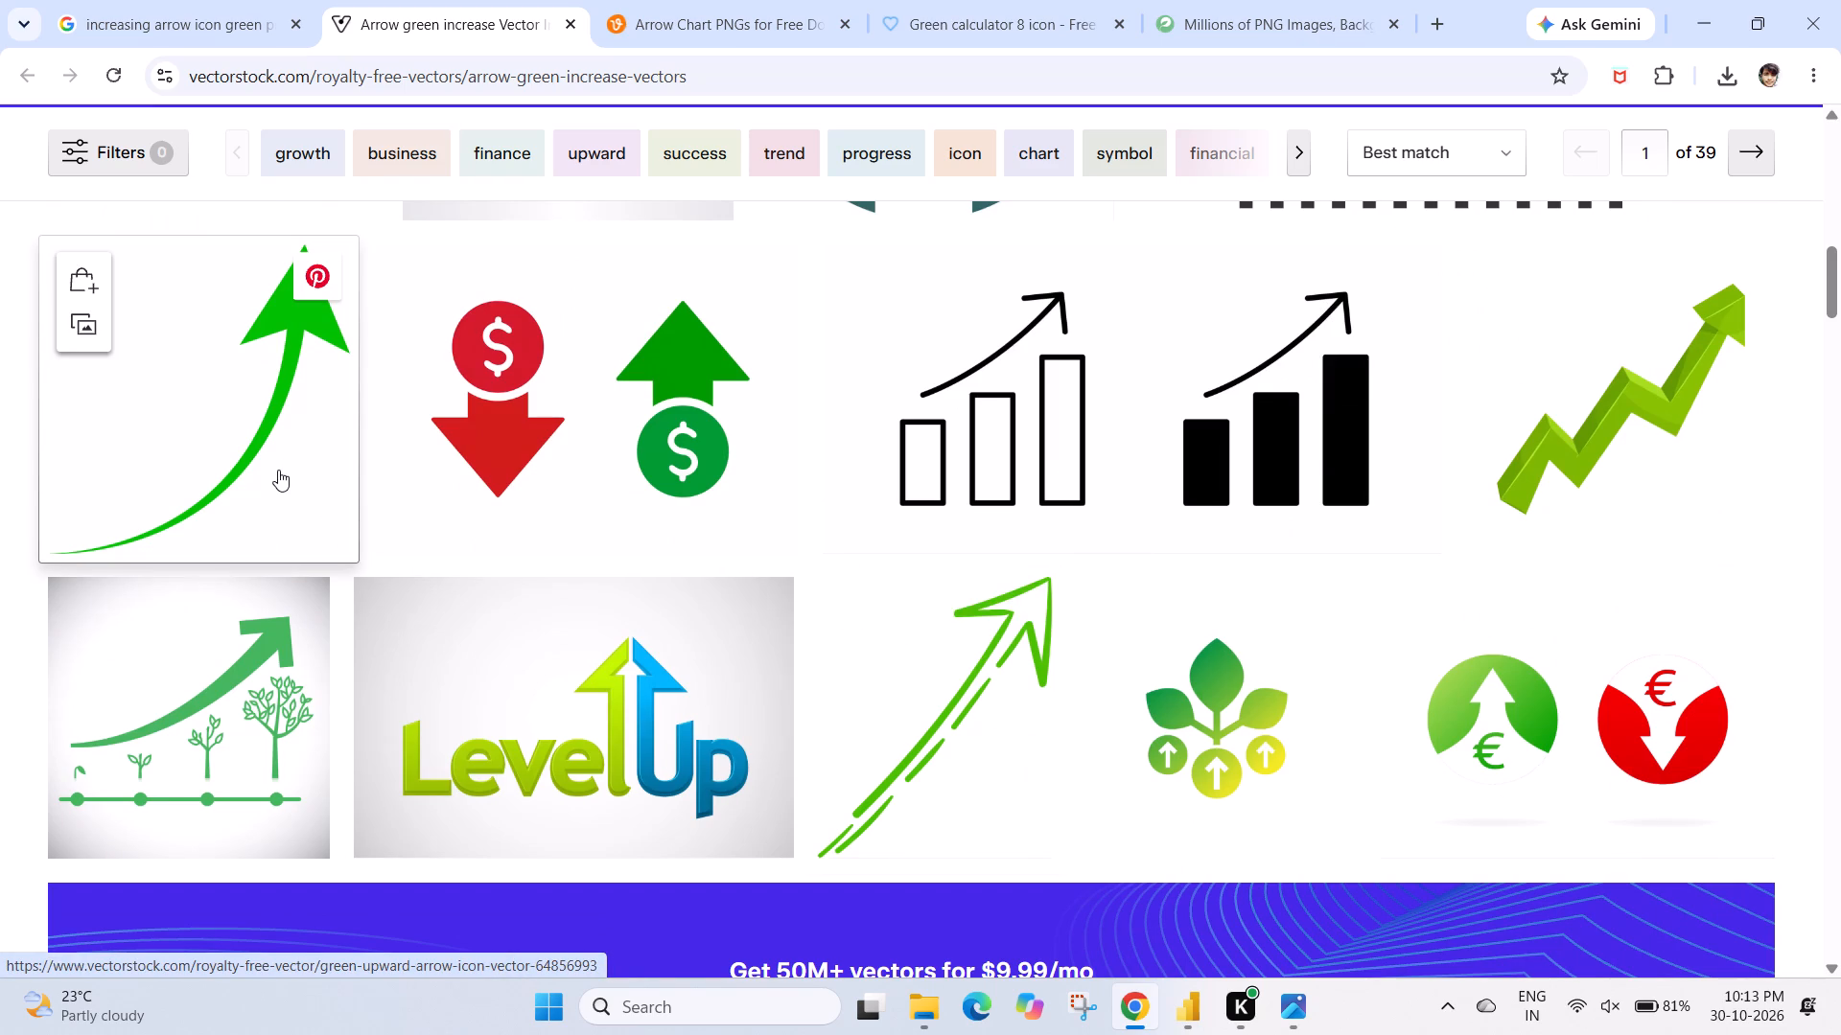
scroll(298, 518, "down", 1)
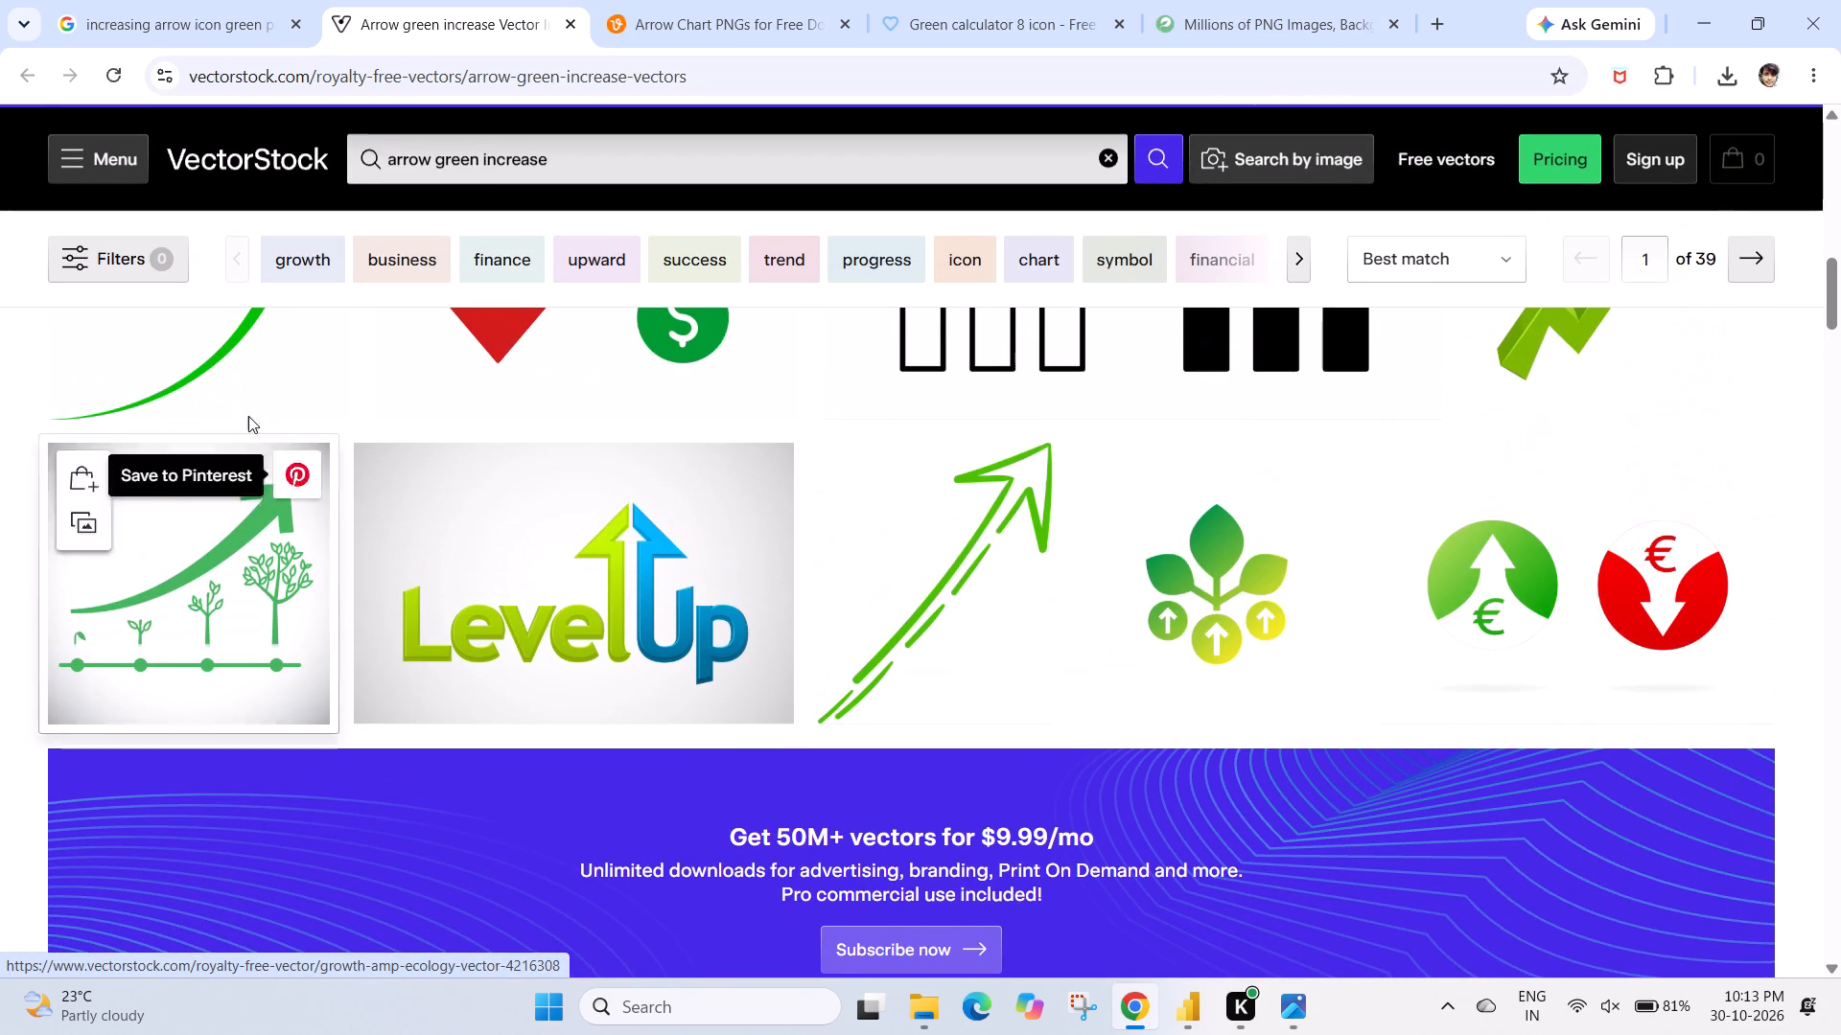
Examine VectorStock's download options for the curved Green Upward Arrow Icon, and close the page.
left_click(237, 360)
scroll(237, 360, "up", 2)
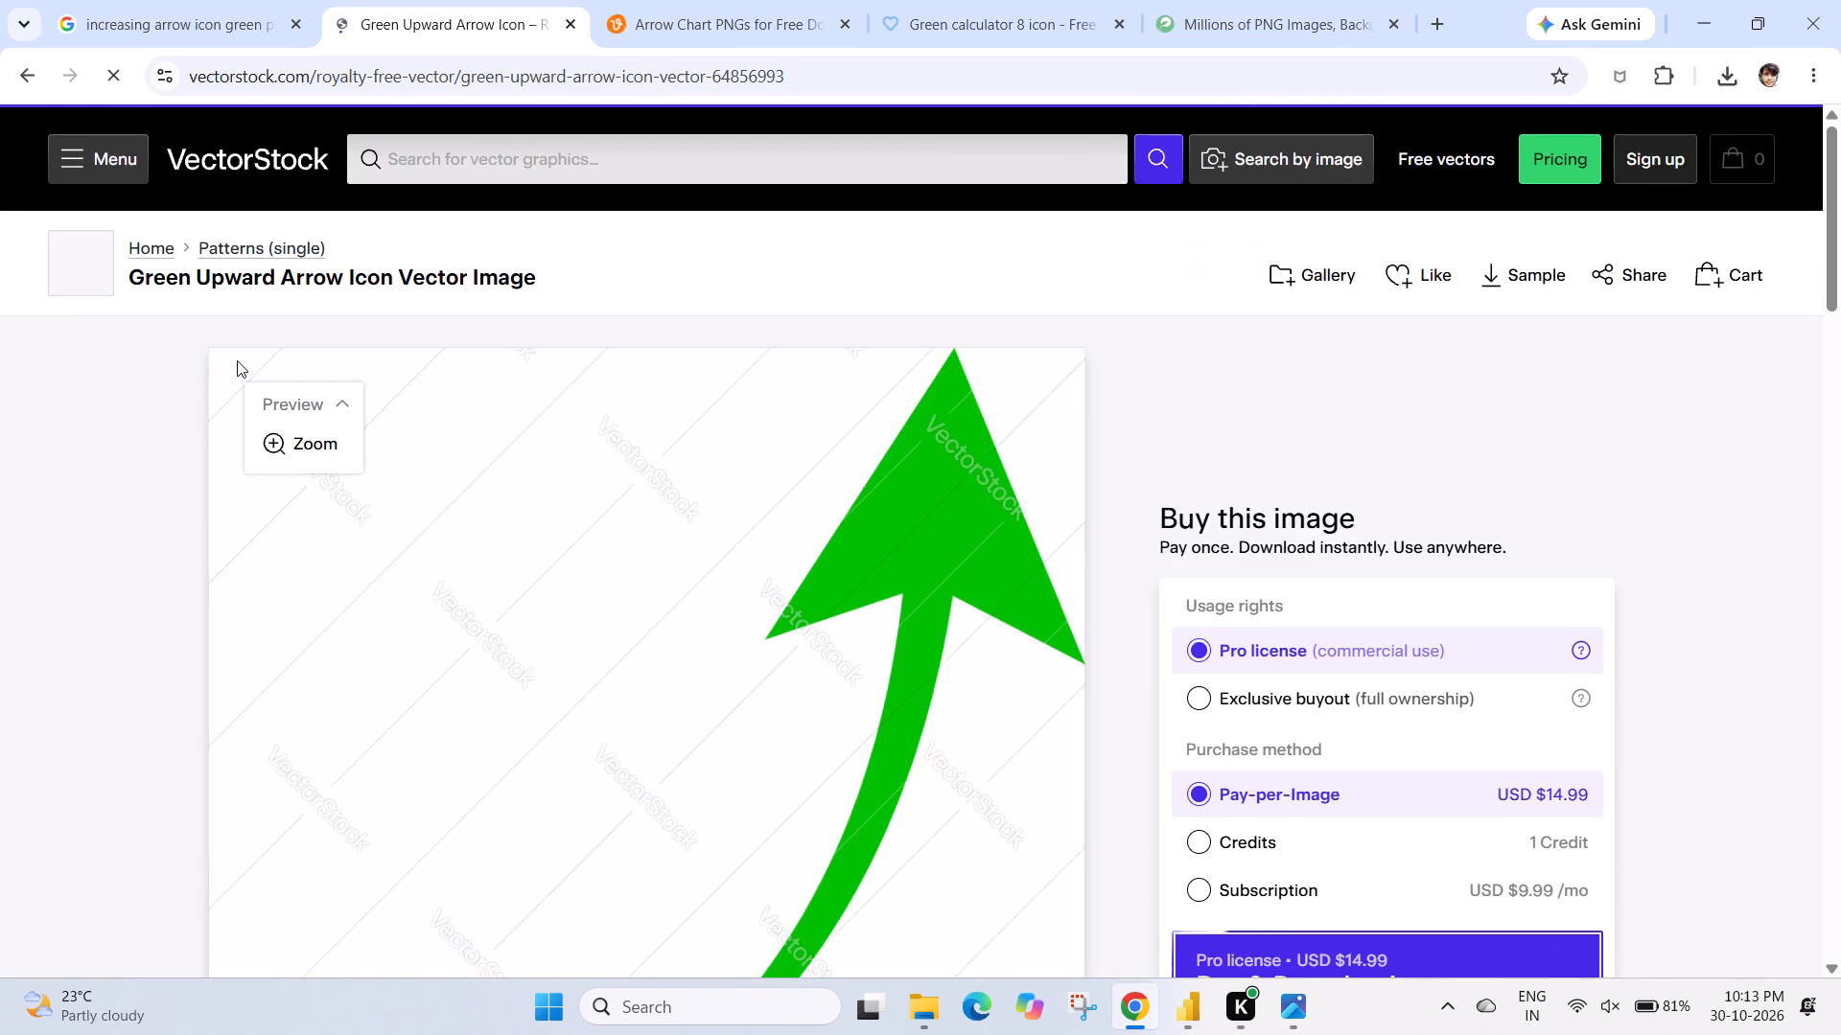
scroll(618, 521, "down", 2)
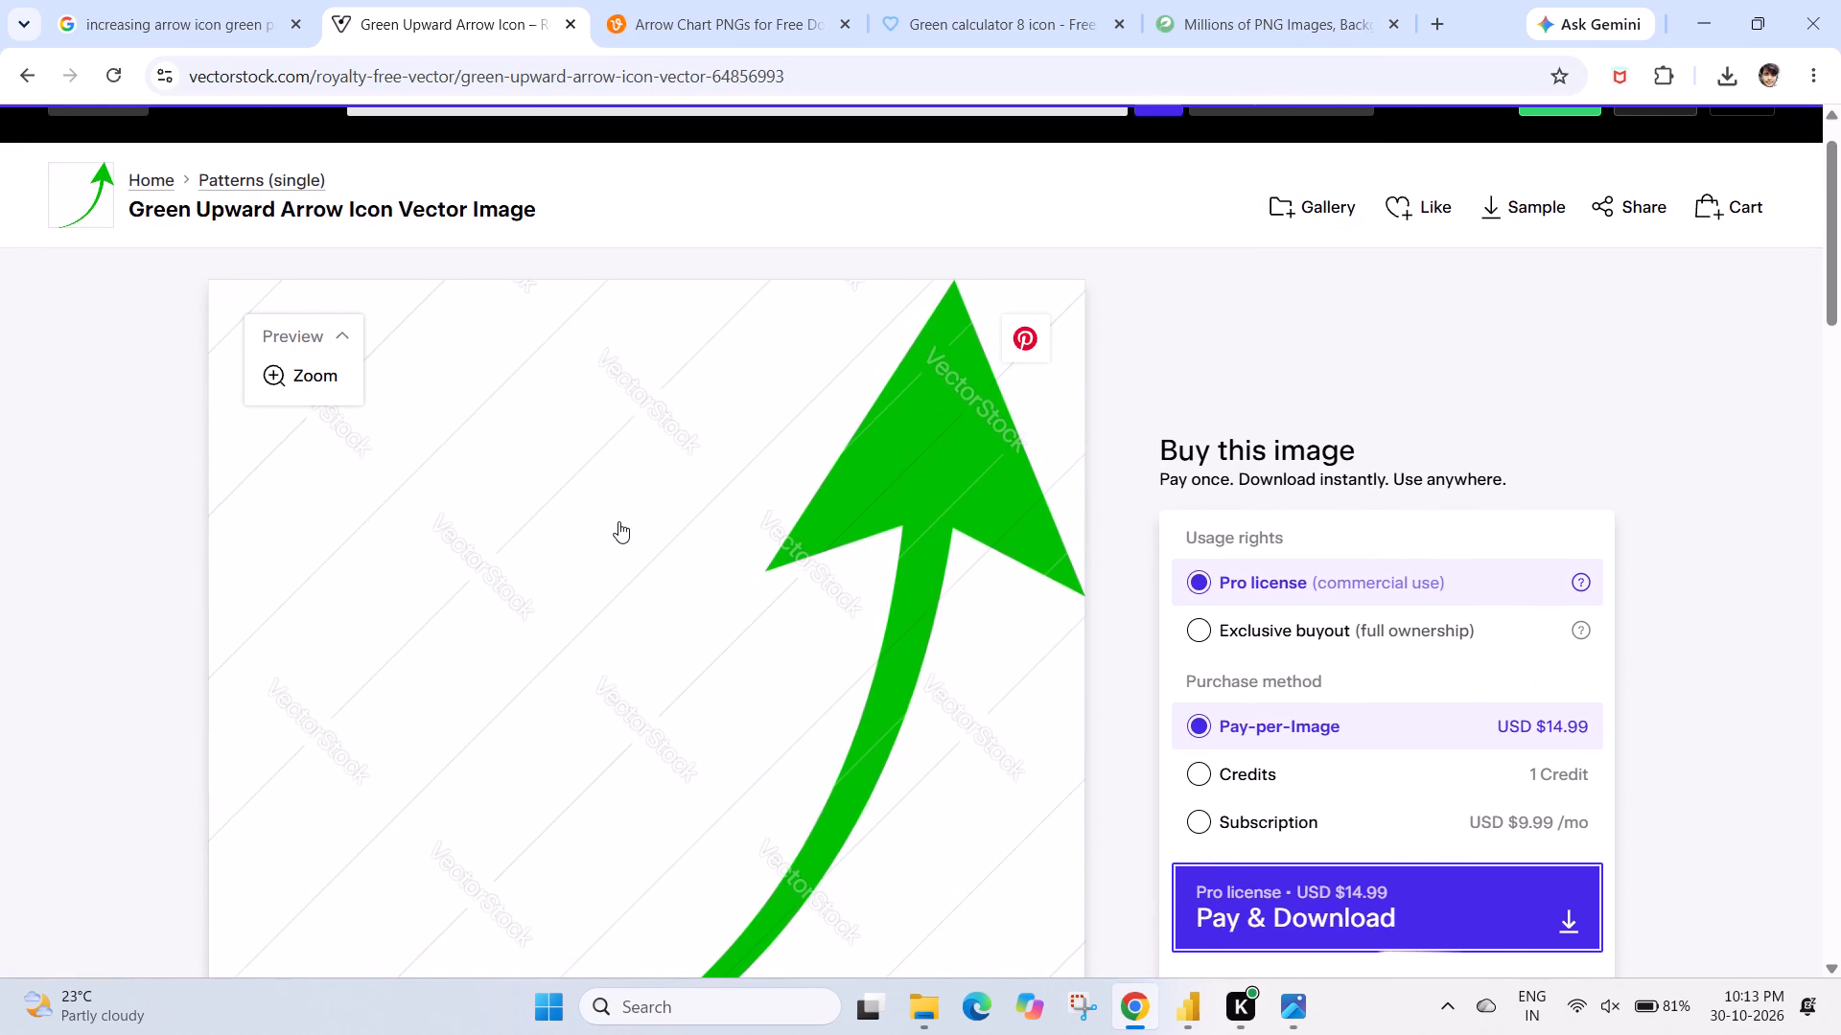
scroll(618, 521, "down", 1)
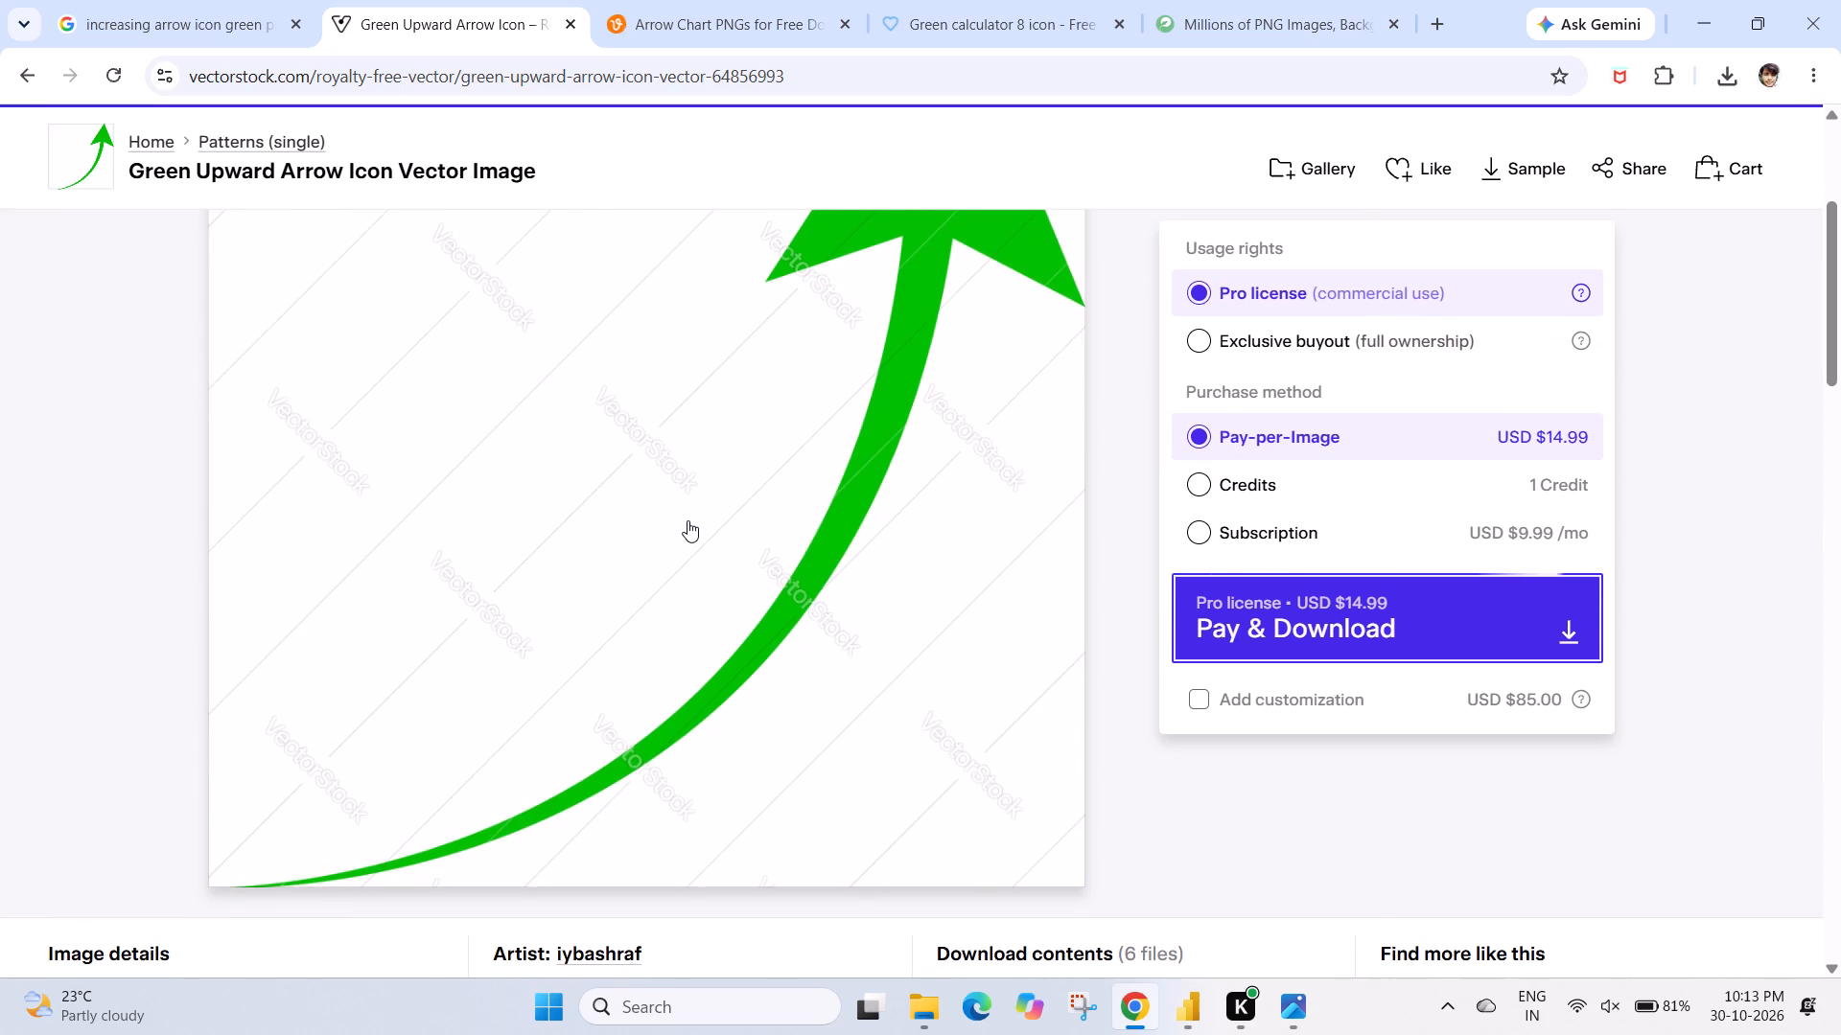
scroll(687, 520, "down", 2)
scroll(687, 520, "up", 2)
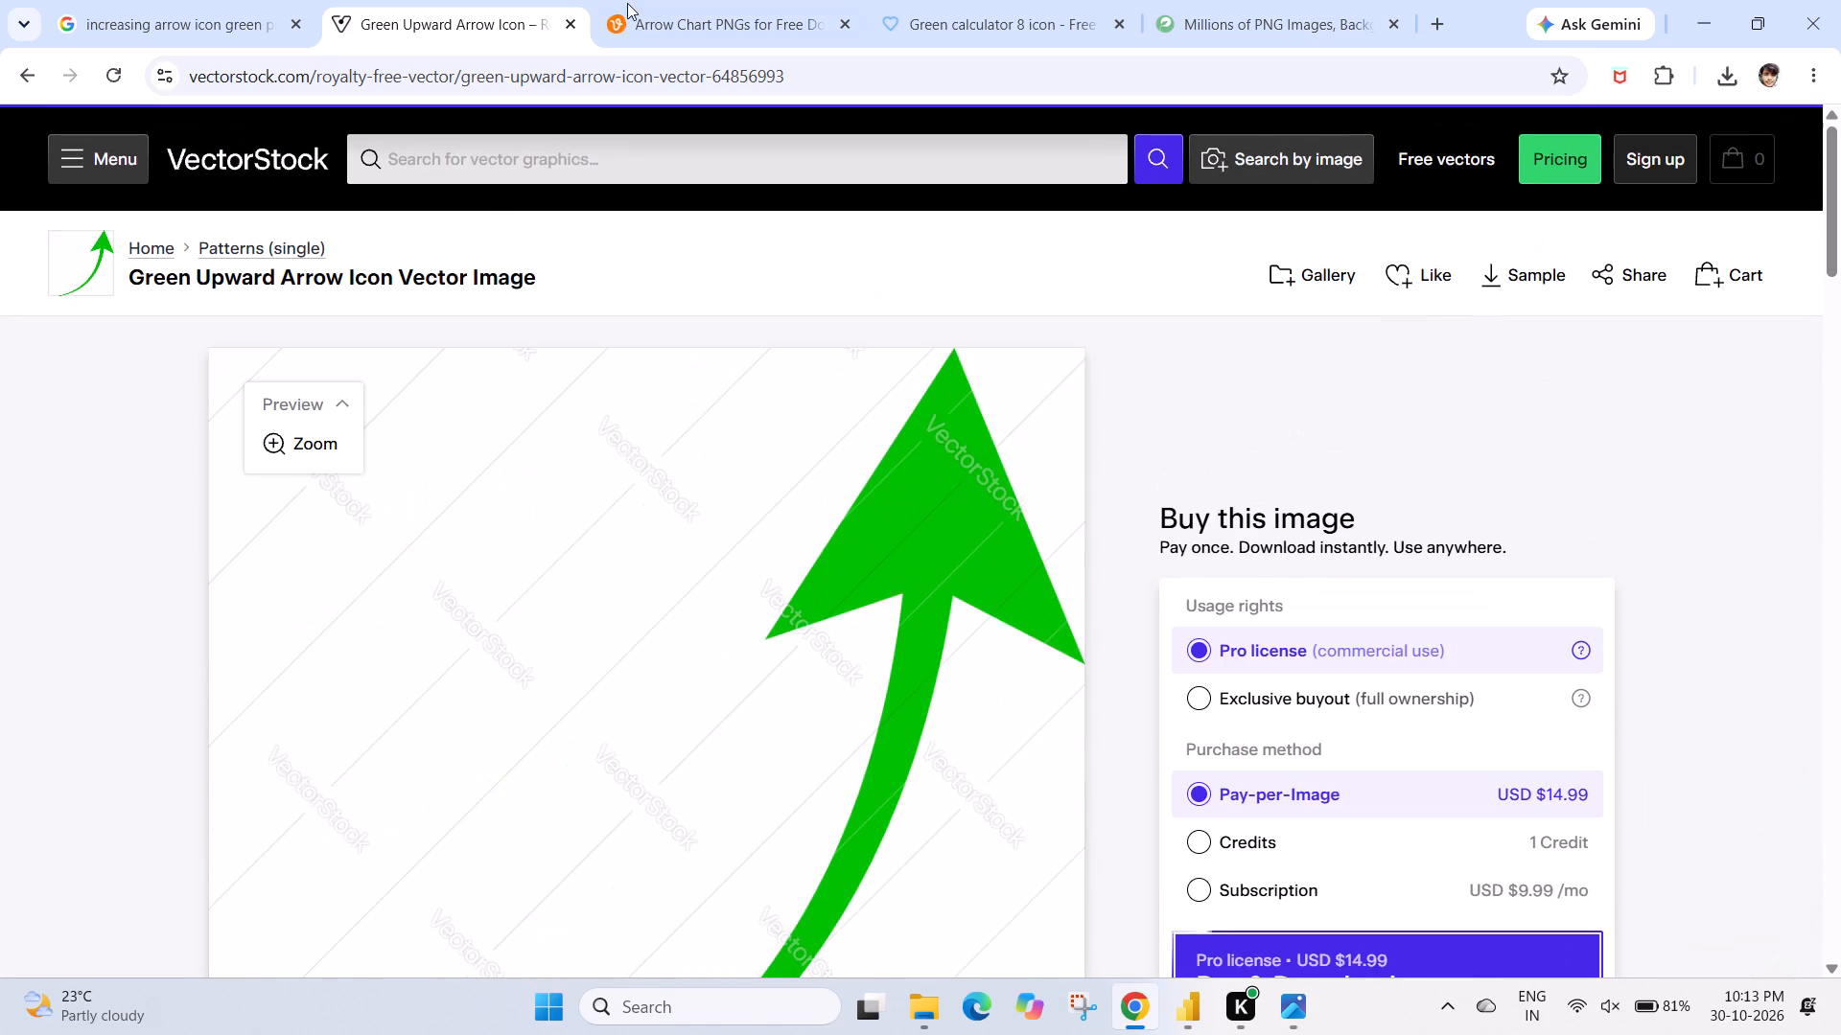
left_click(573, 21)
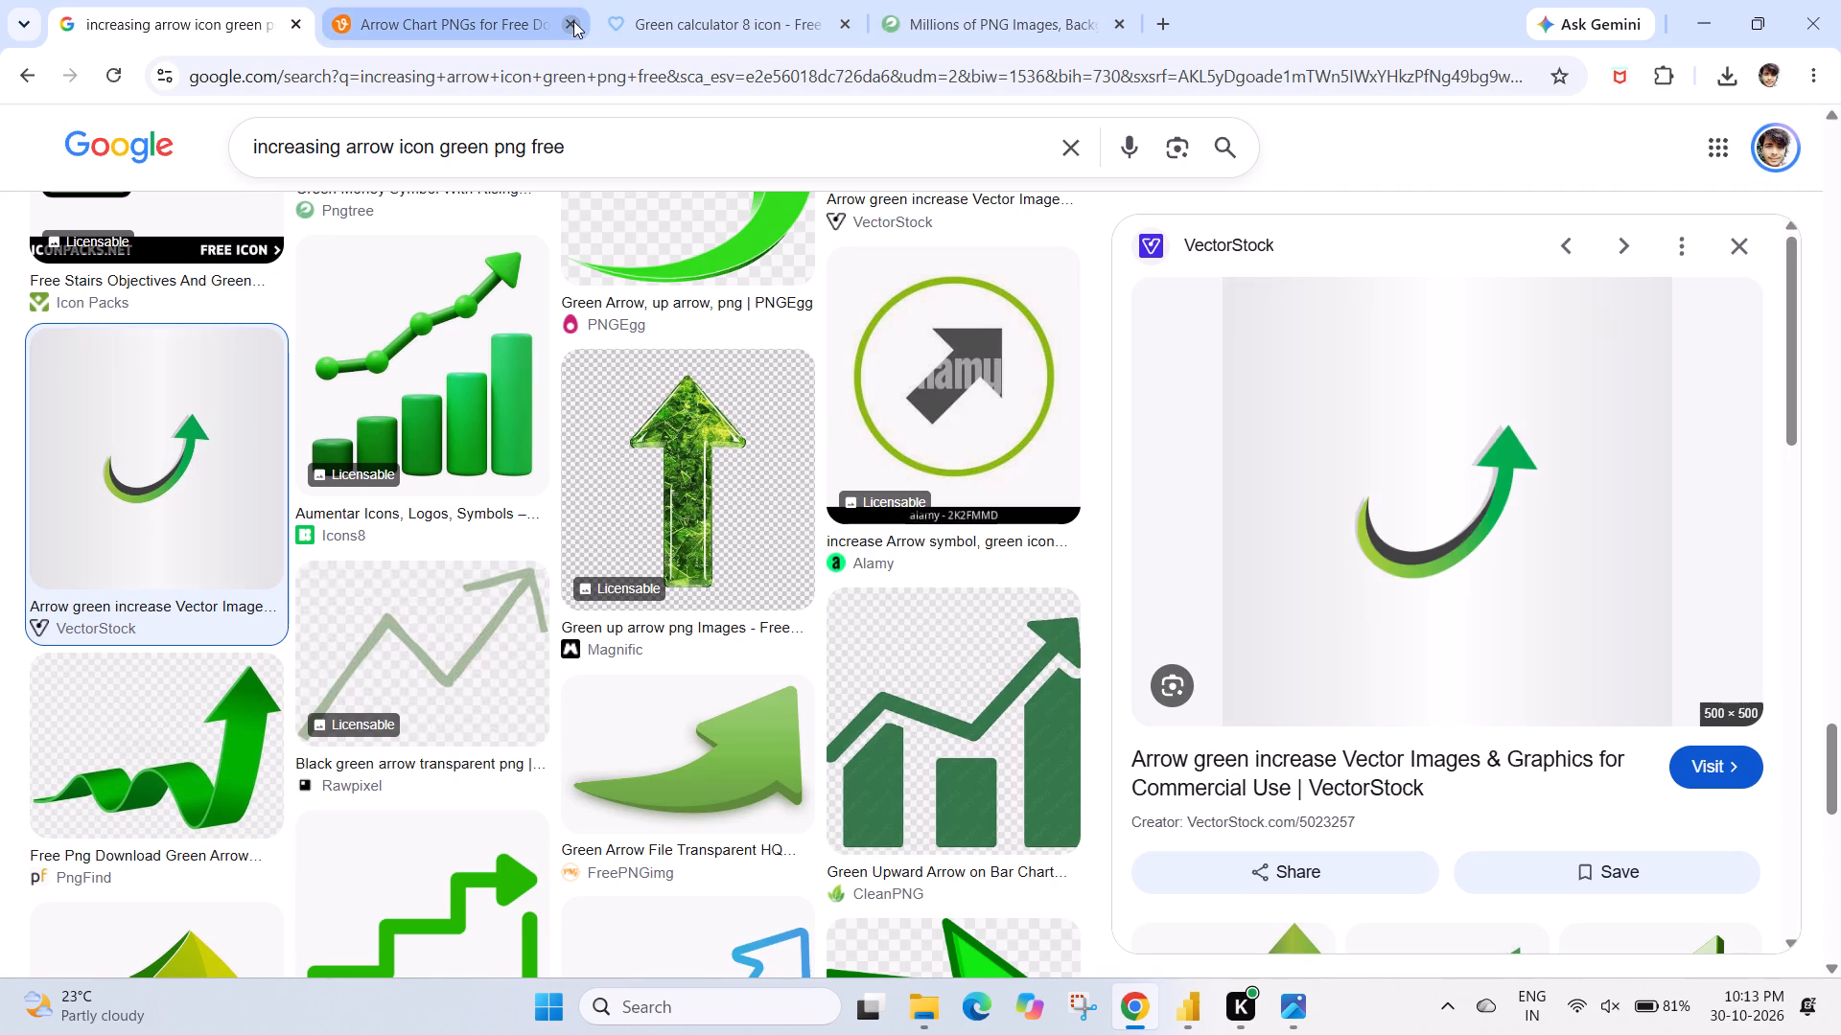
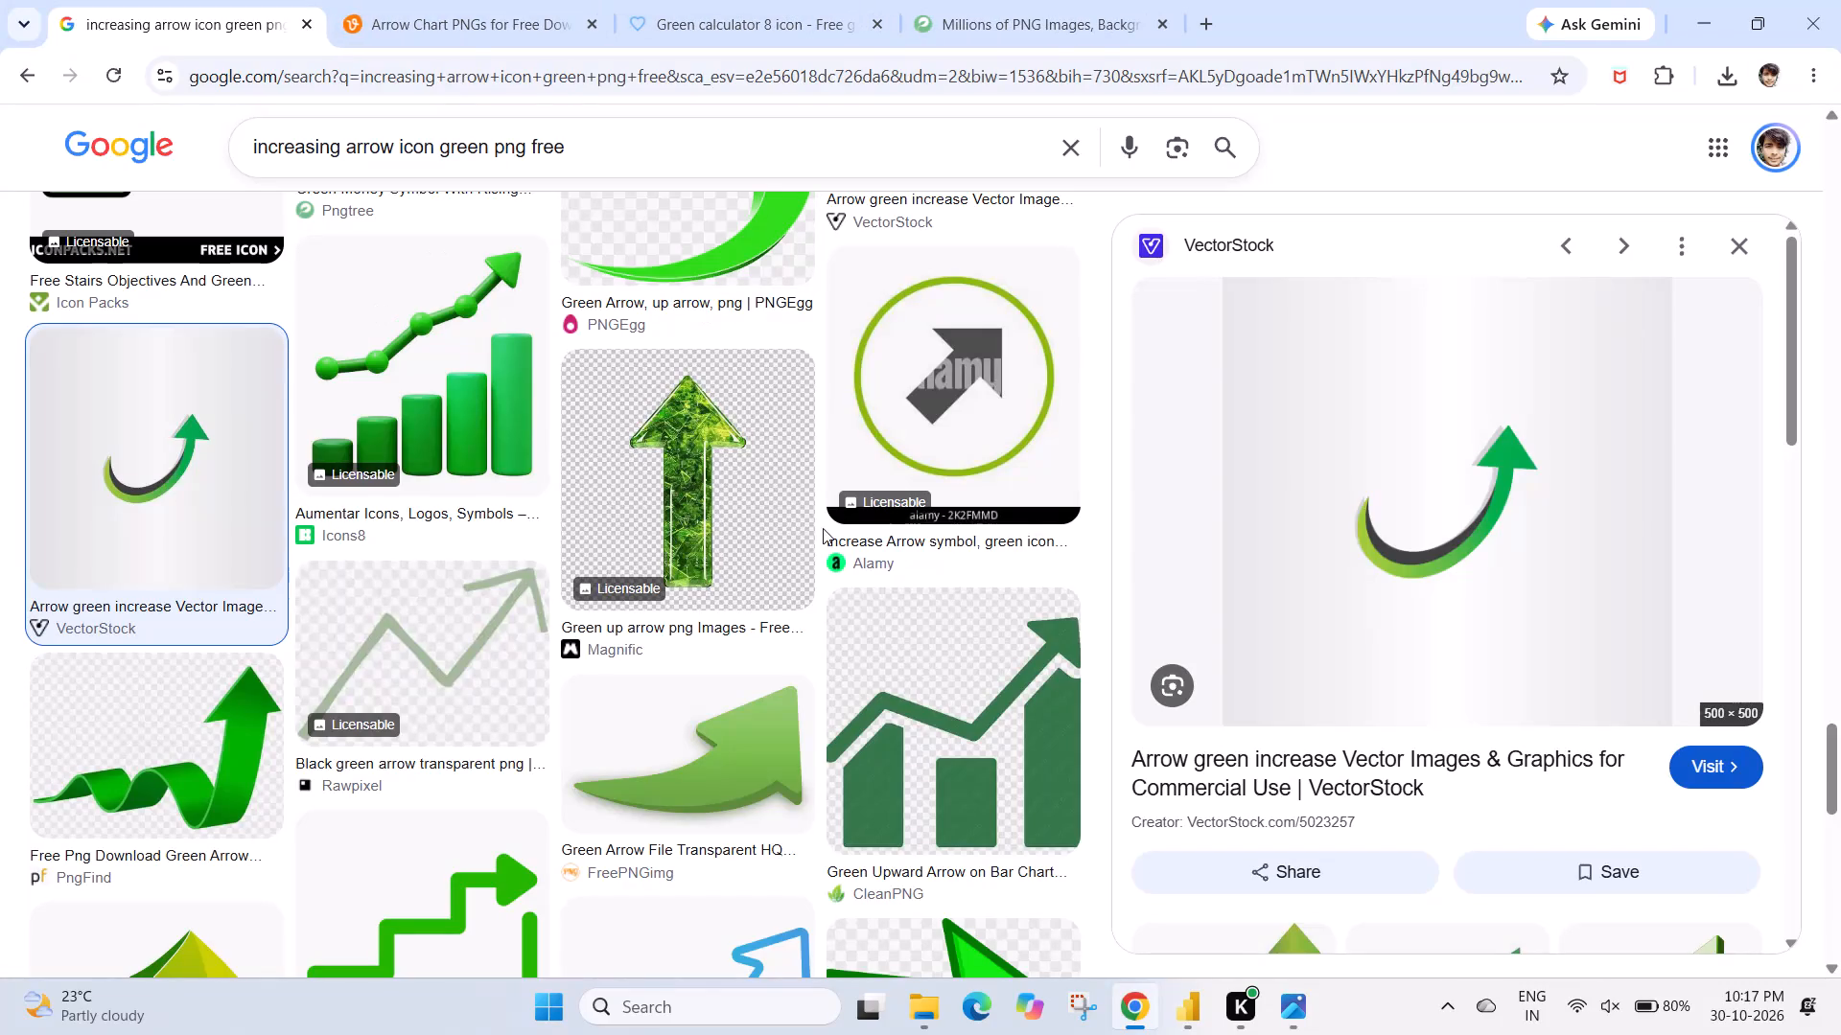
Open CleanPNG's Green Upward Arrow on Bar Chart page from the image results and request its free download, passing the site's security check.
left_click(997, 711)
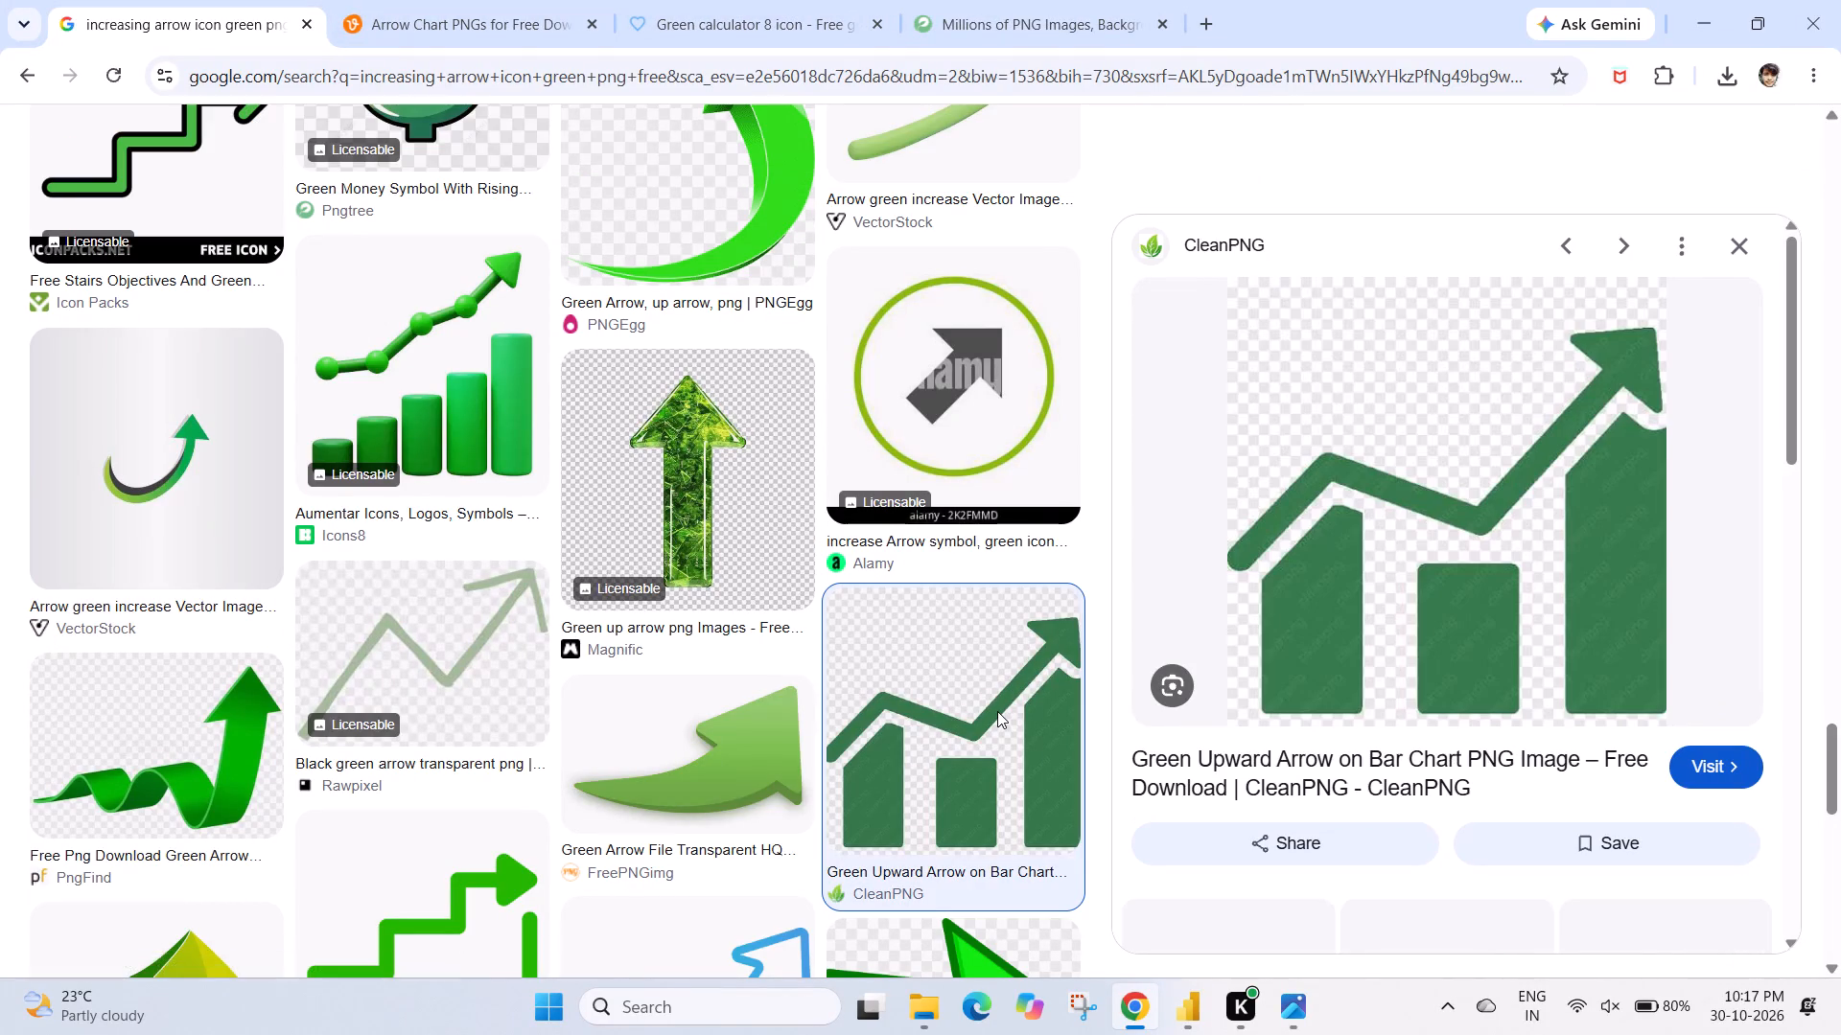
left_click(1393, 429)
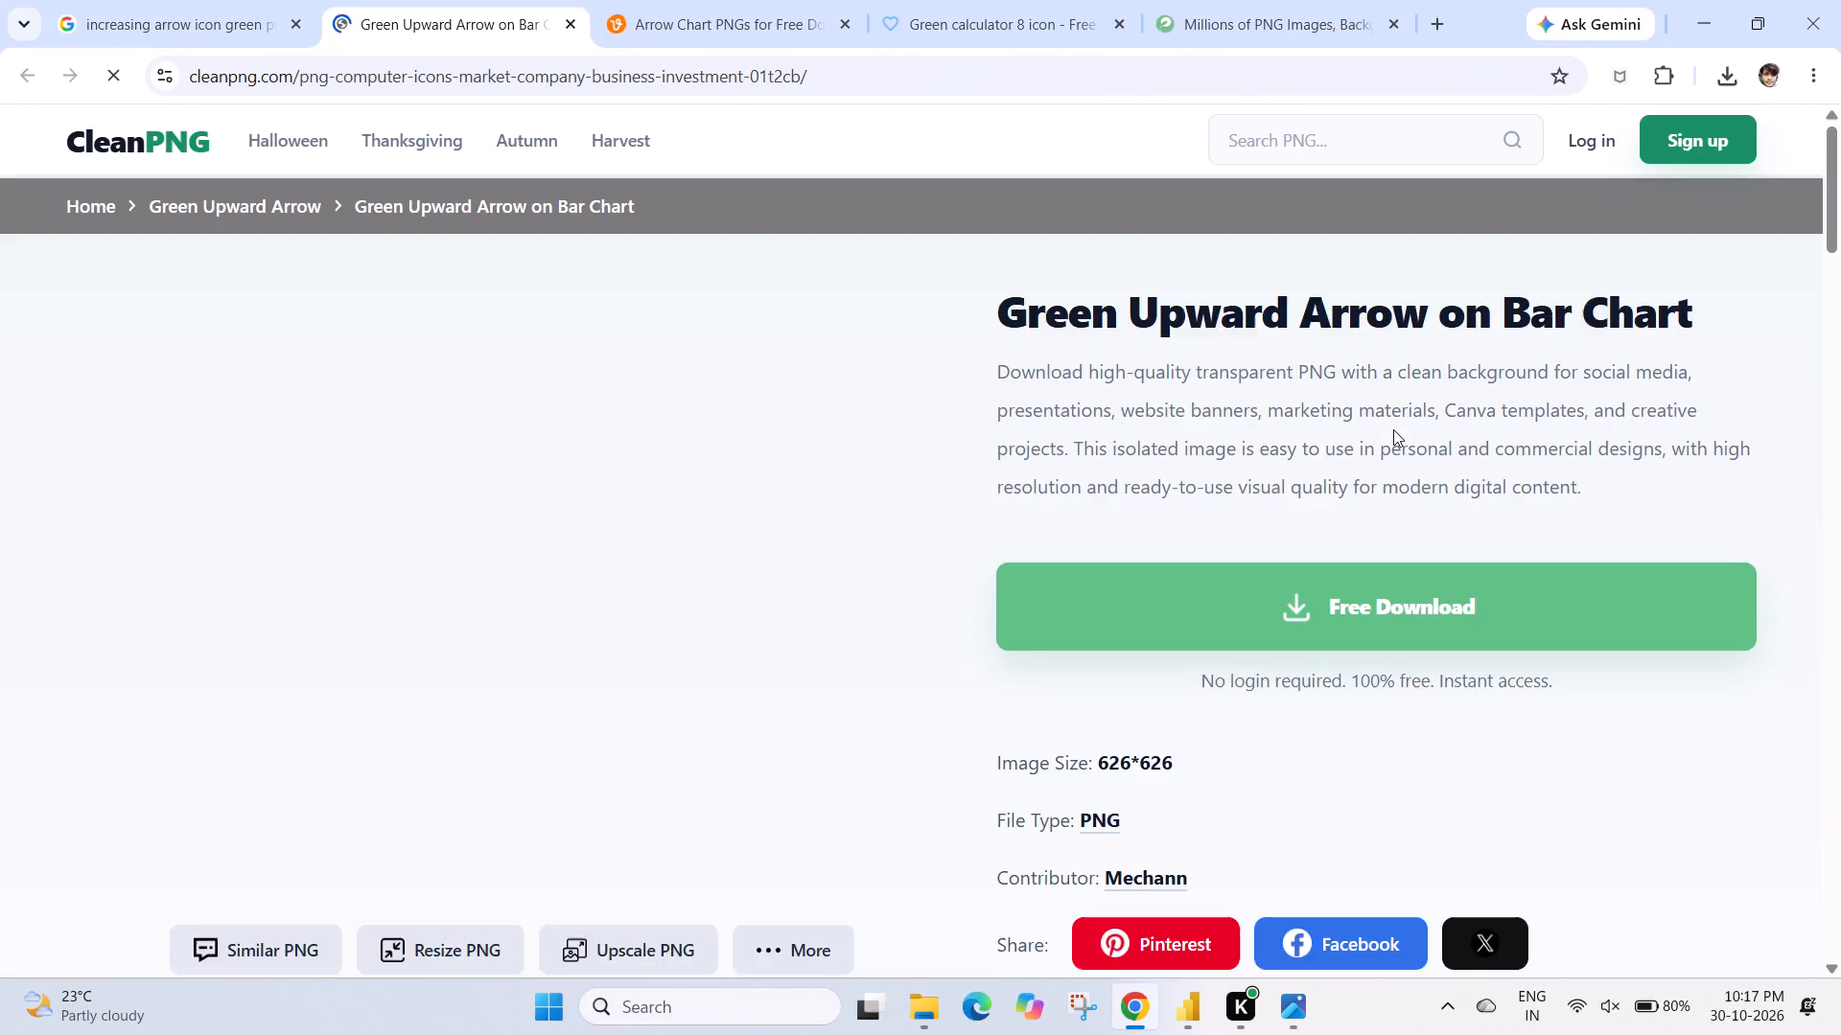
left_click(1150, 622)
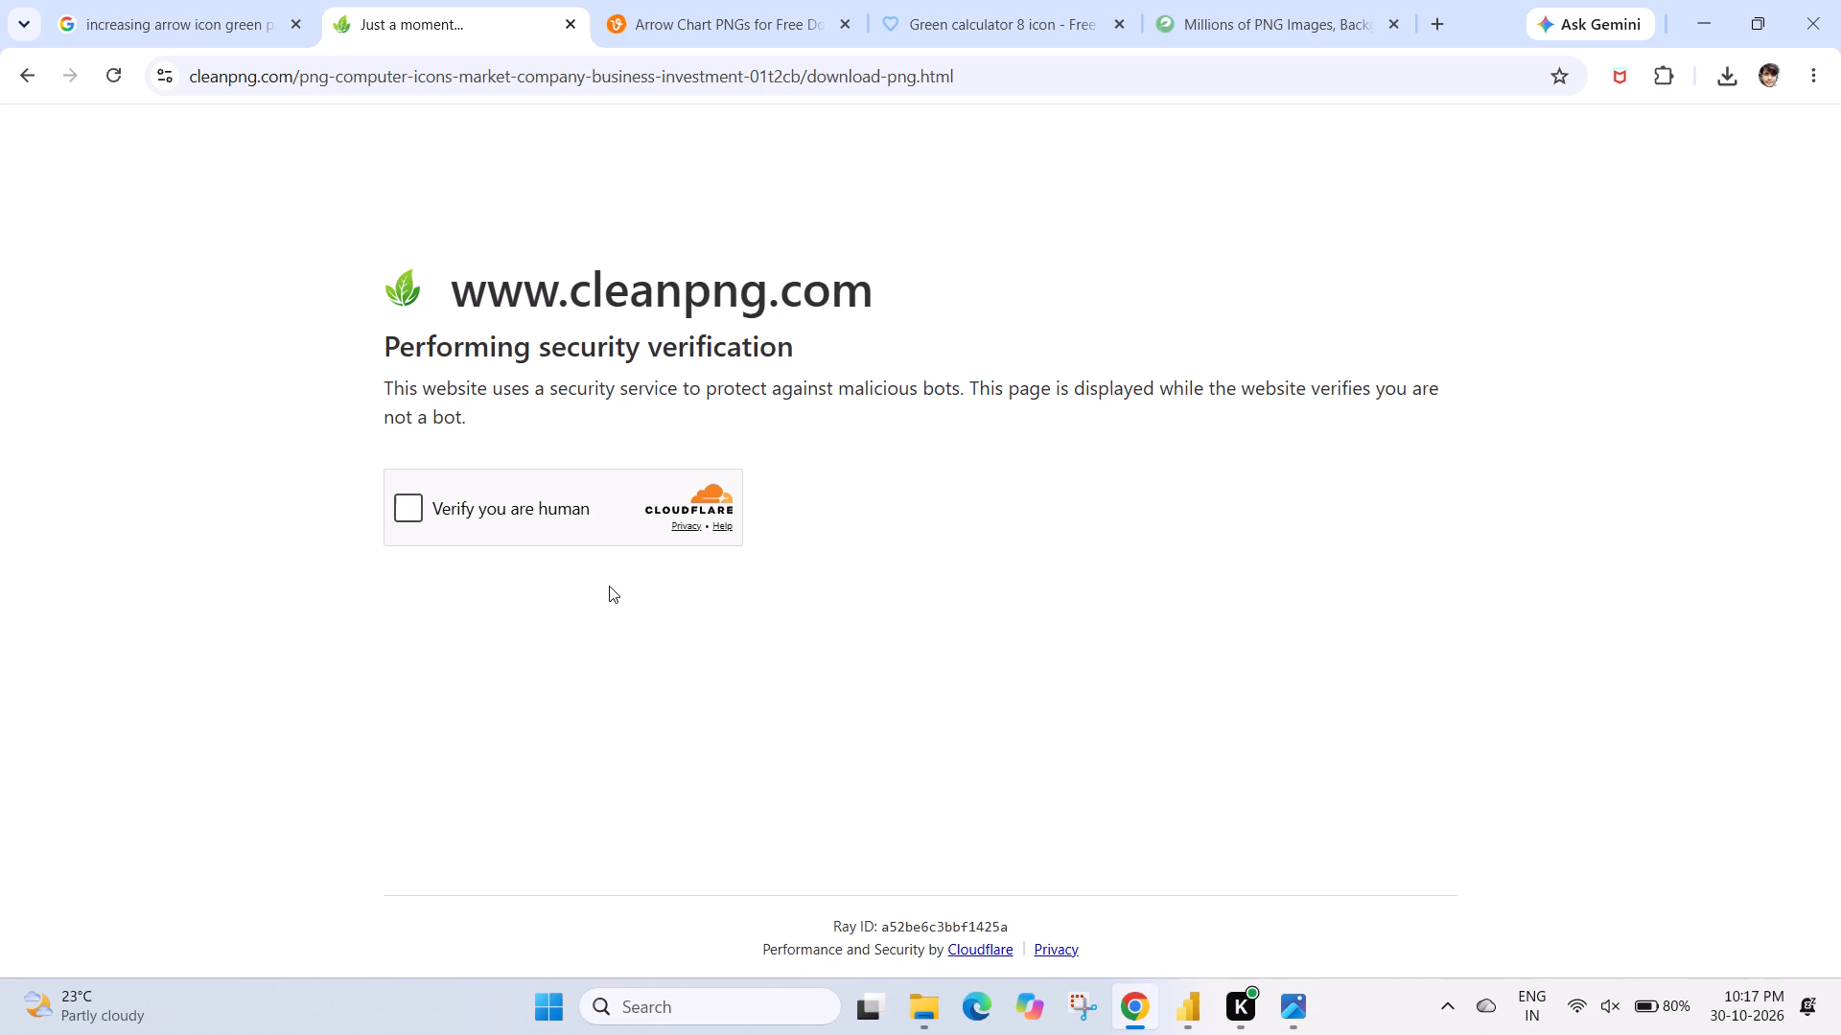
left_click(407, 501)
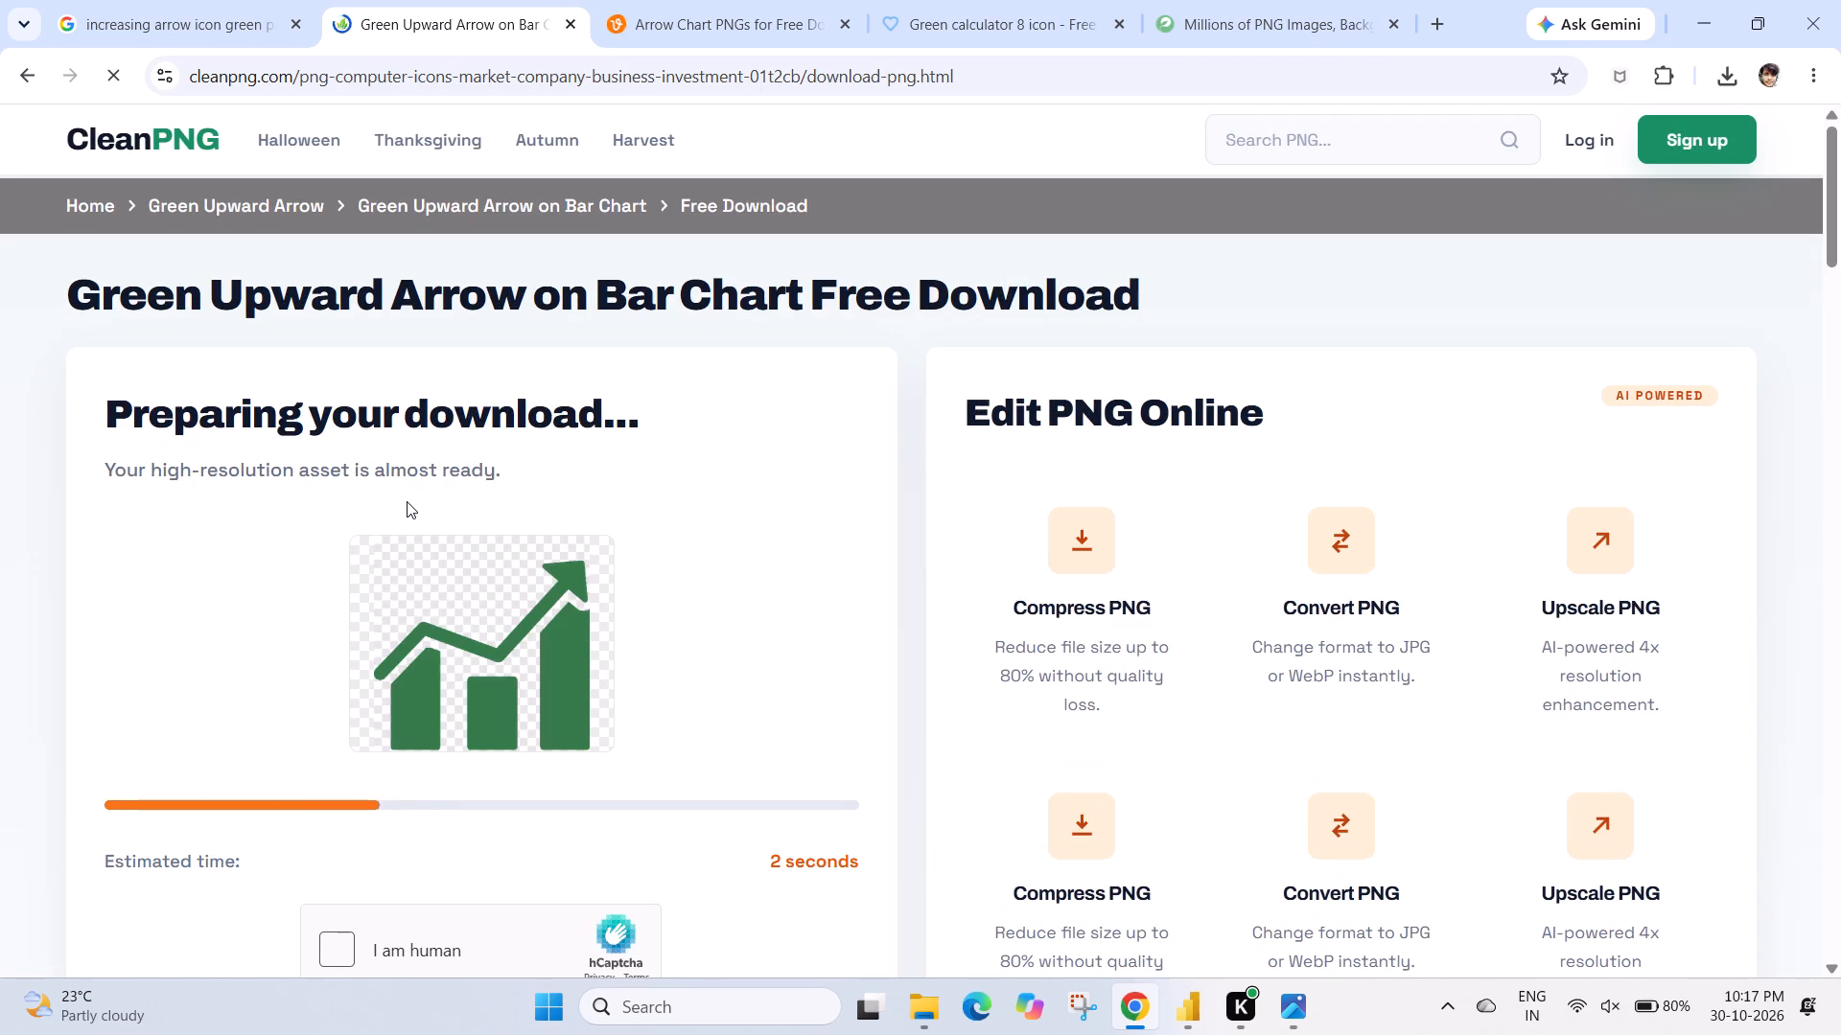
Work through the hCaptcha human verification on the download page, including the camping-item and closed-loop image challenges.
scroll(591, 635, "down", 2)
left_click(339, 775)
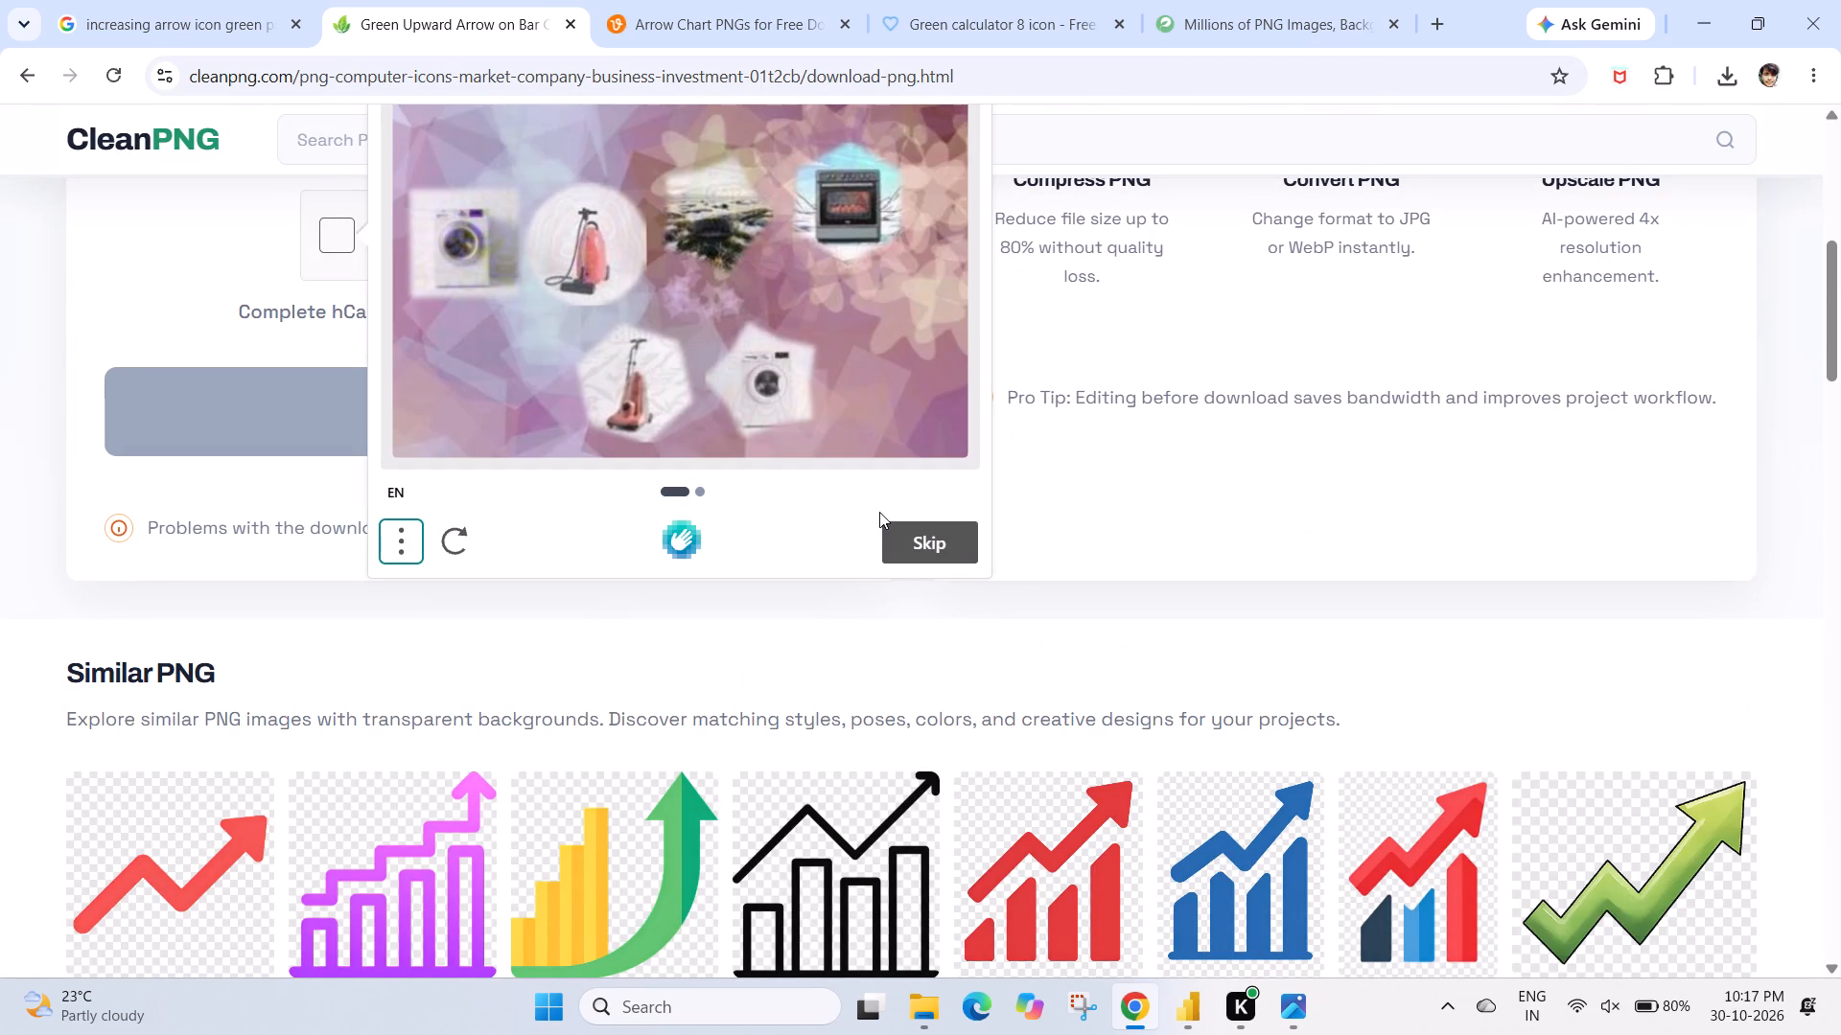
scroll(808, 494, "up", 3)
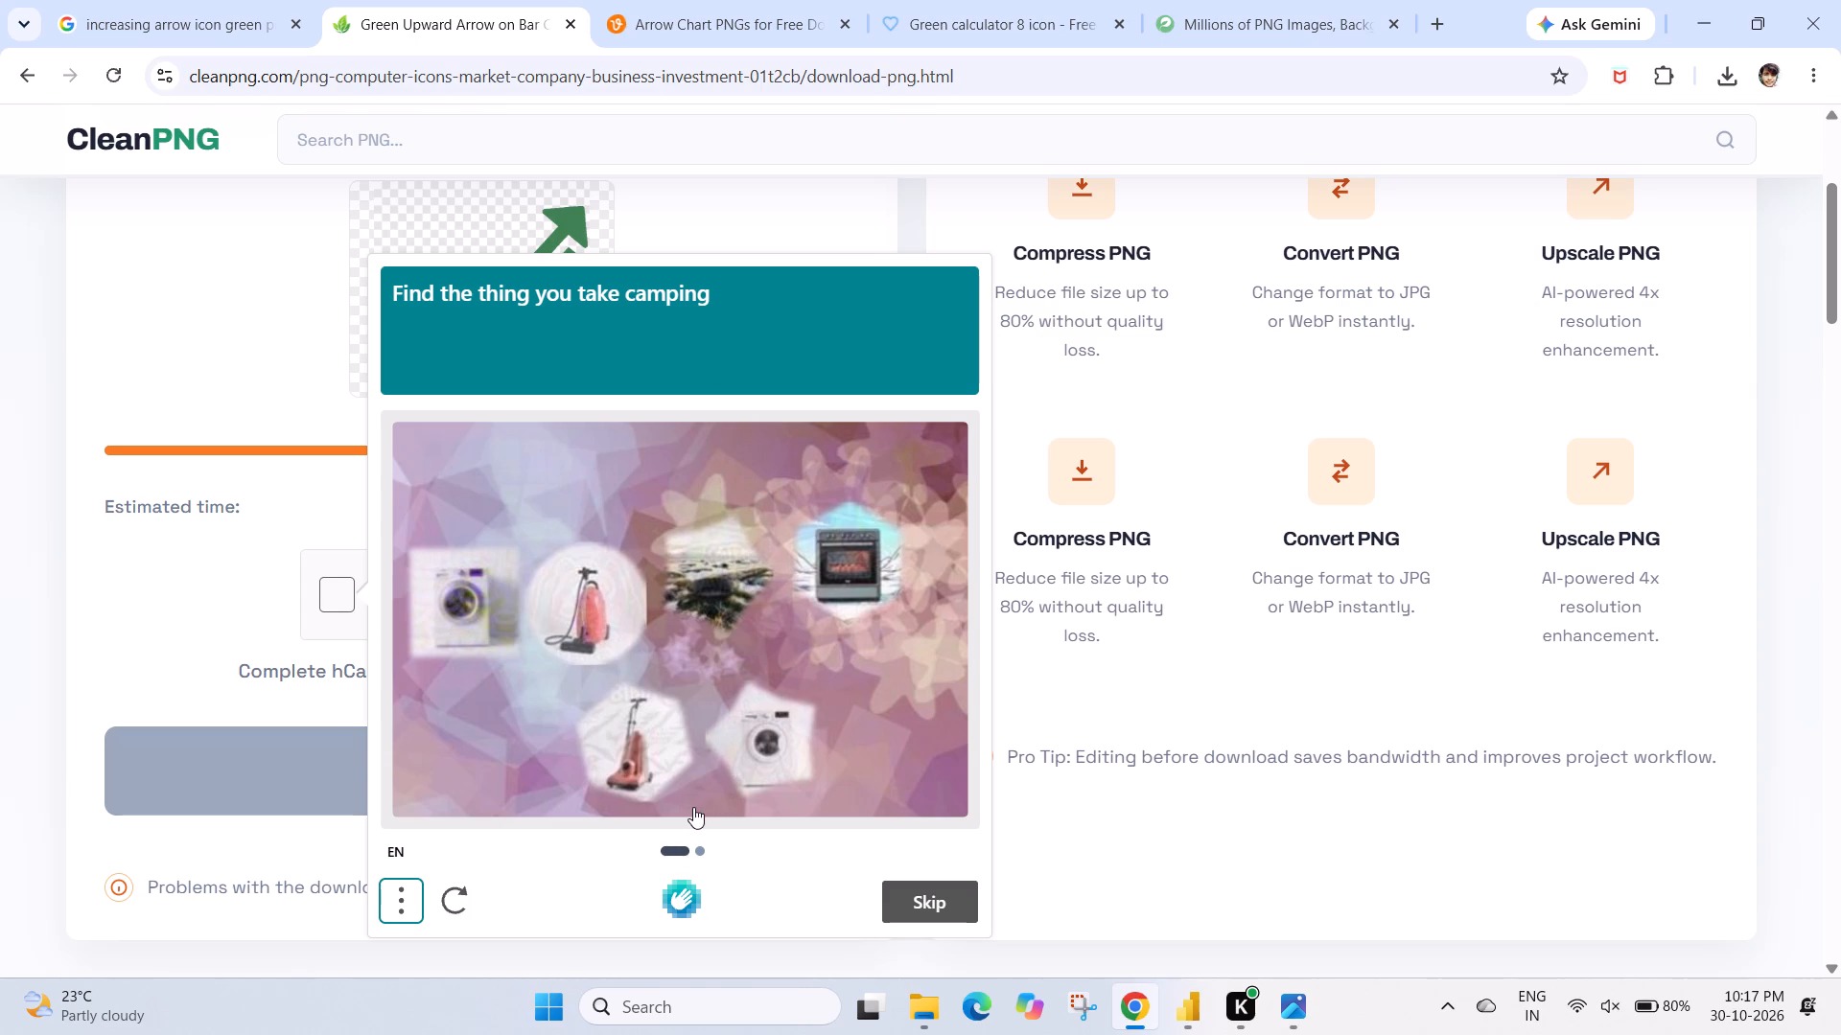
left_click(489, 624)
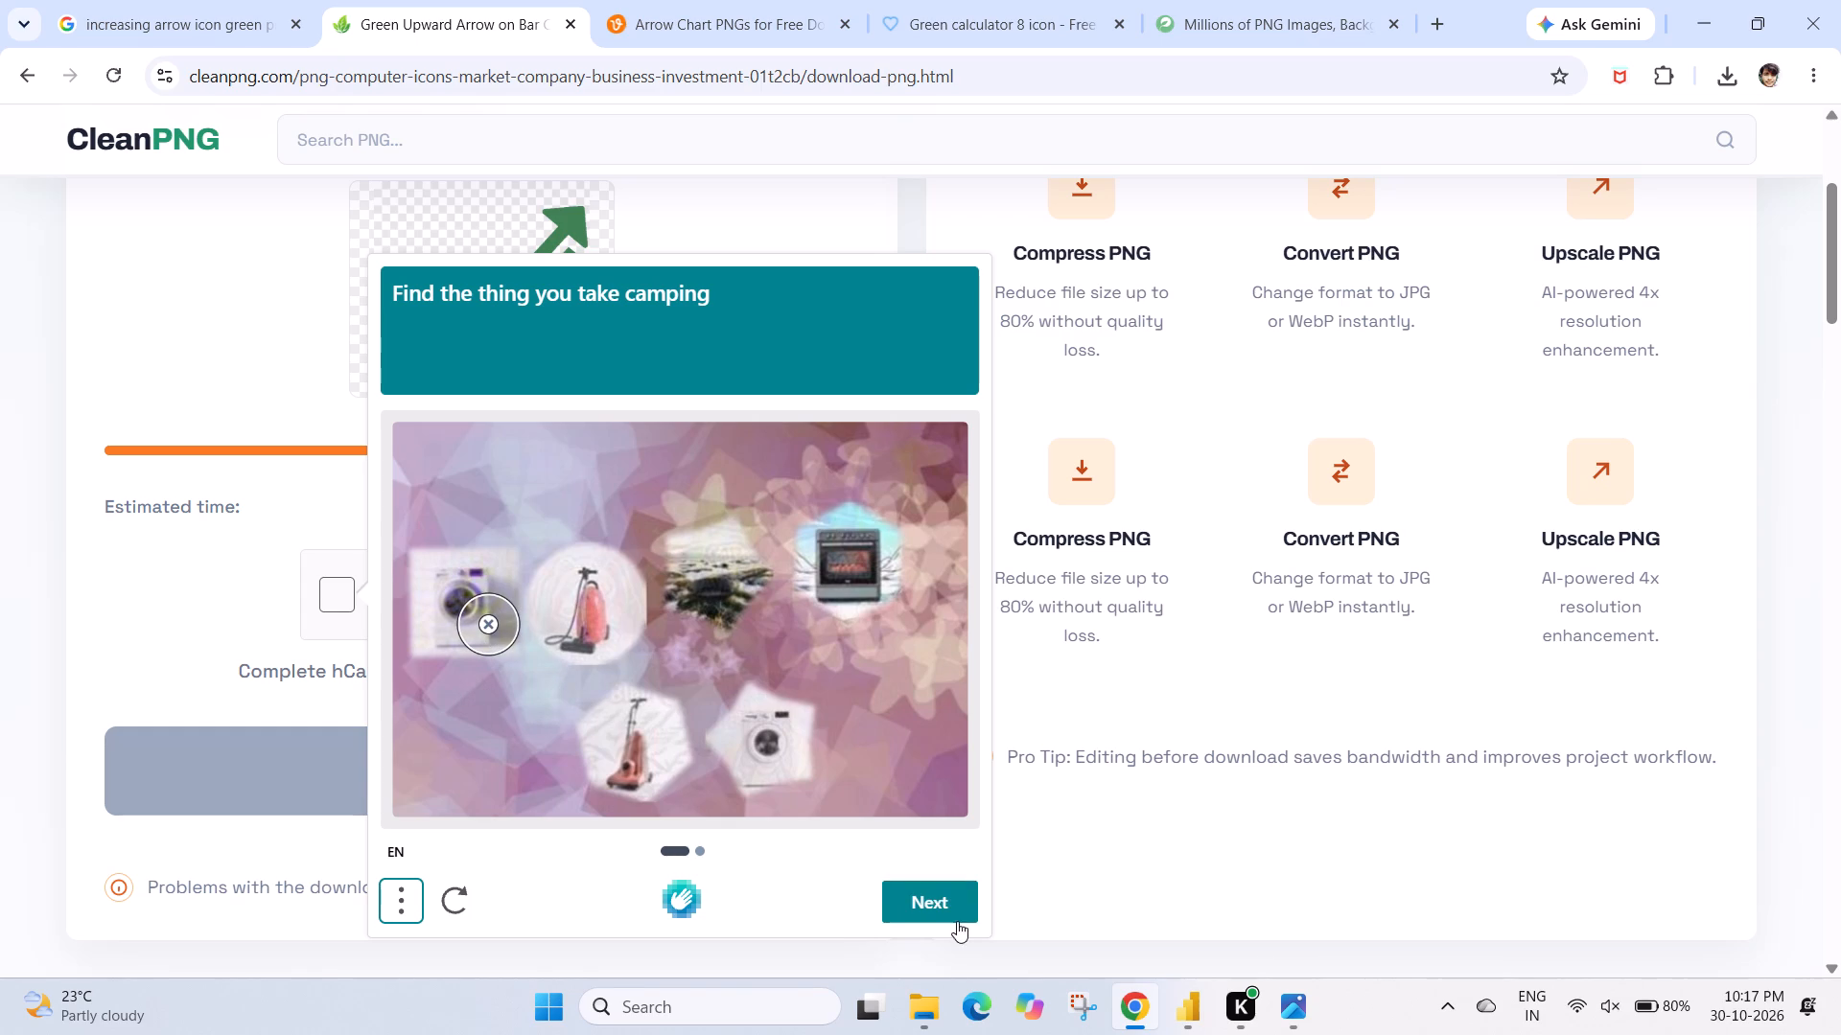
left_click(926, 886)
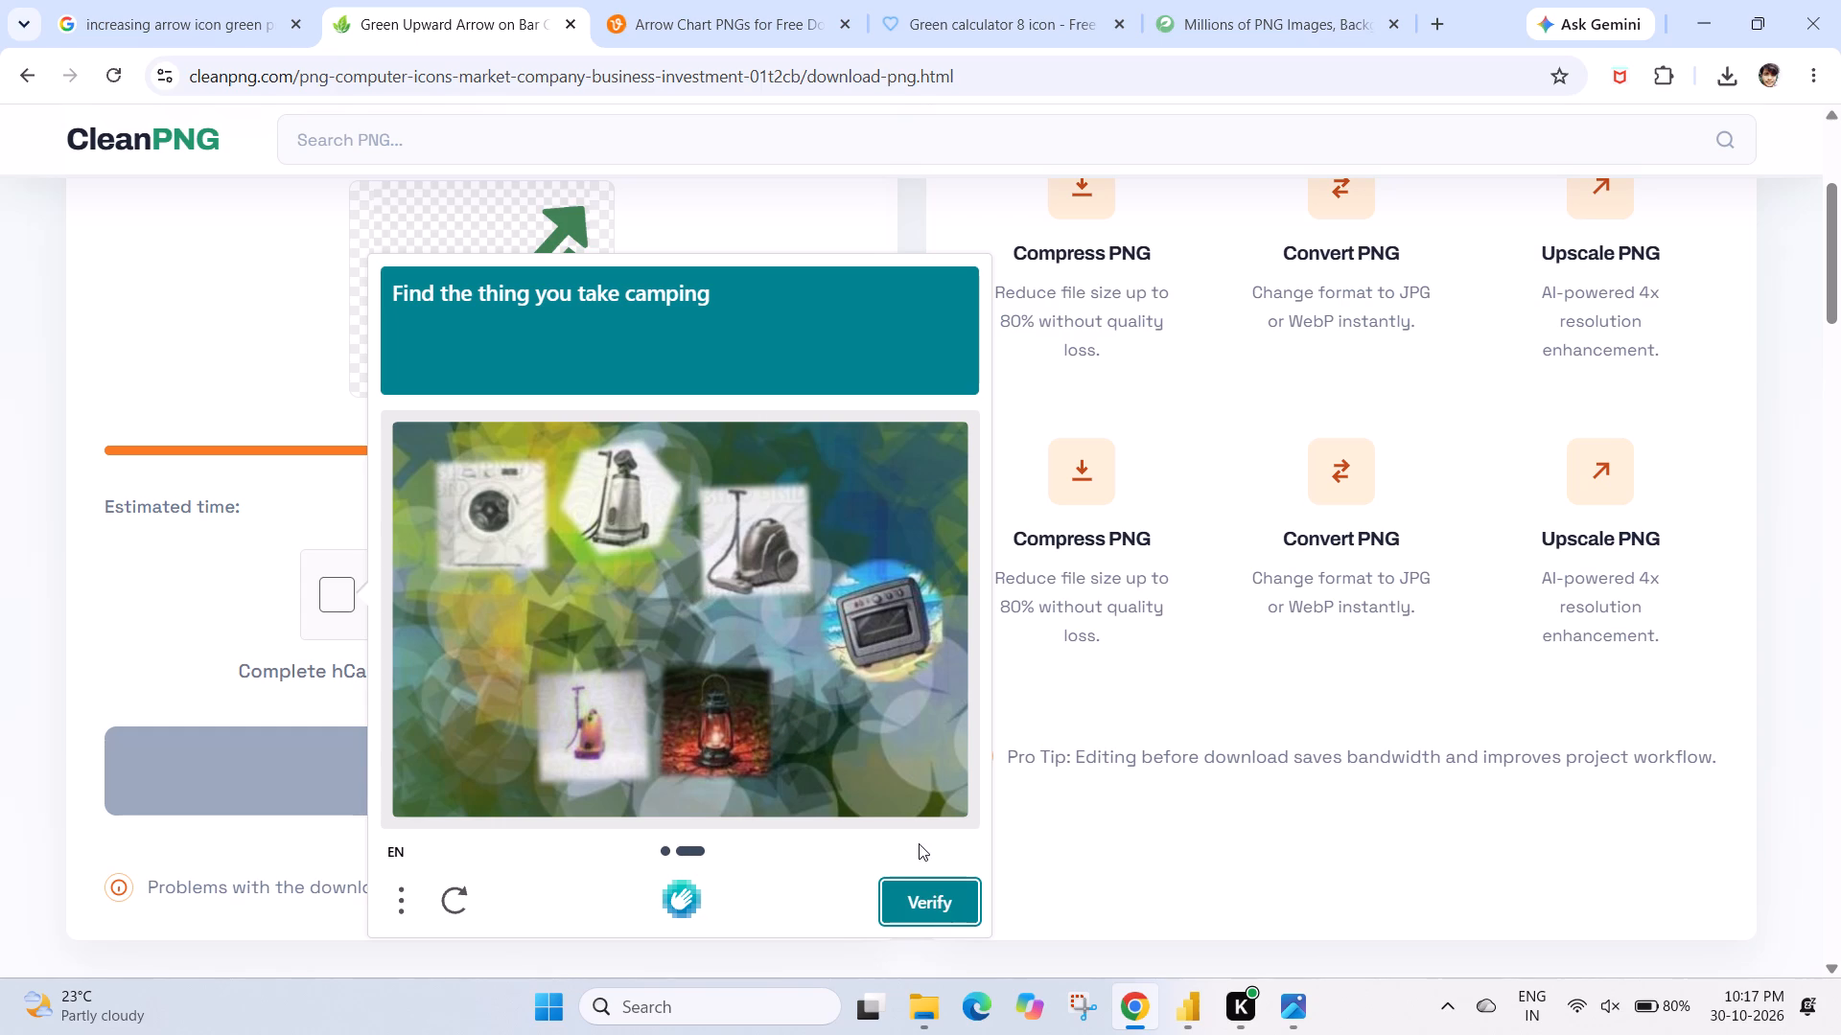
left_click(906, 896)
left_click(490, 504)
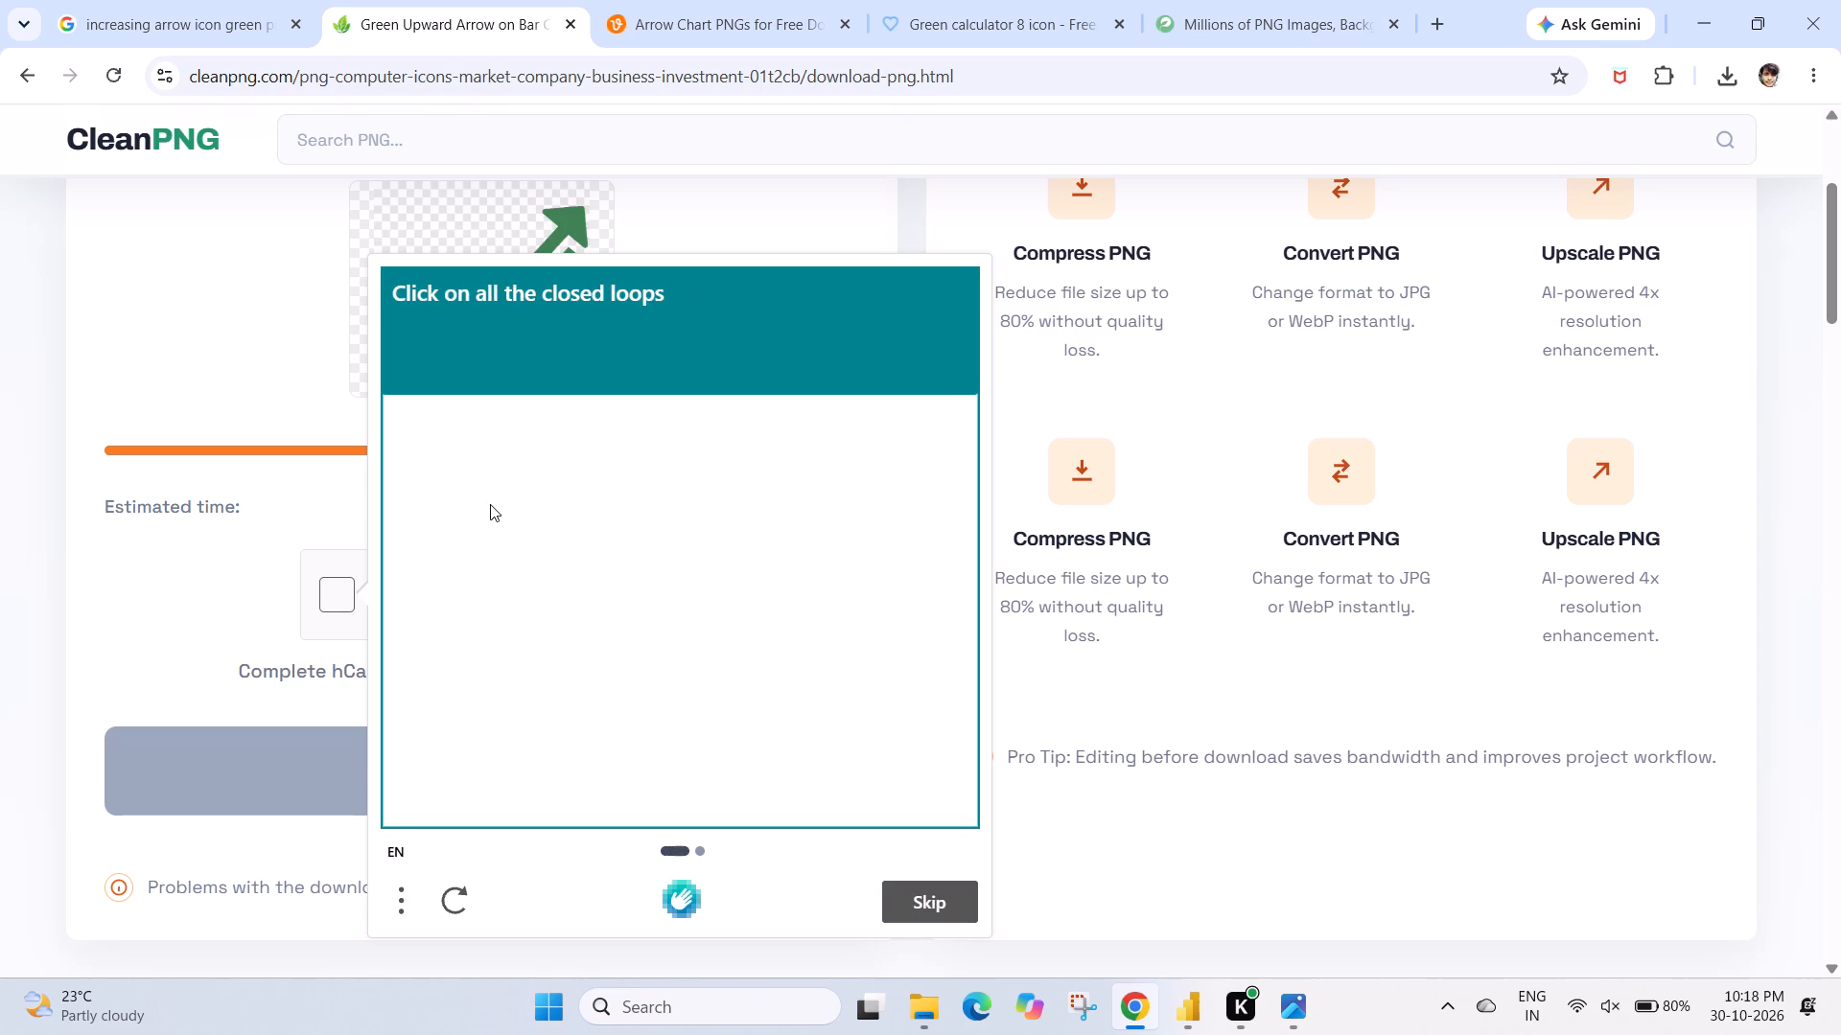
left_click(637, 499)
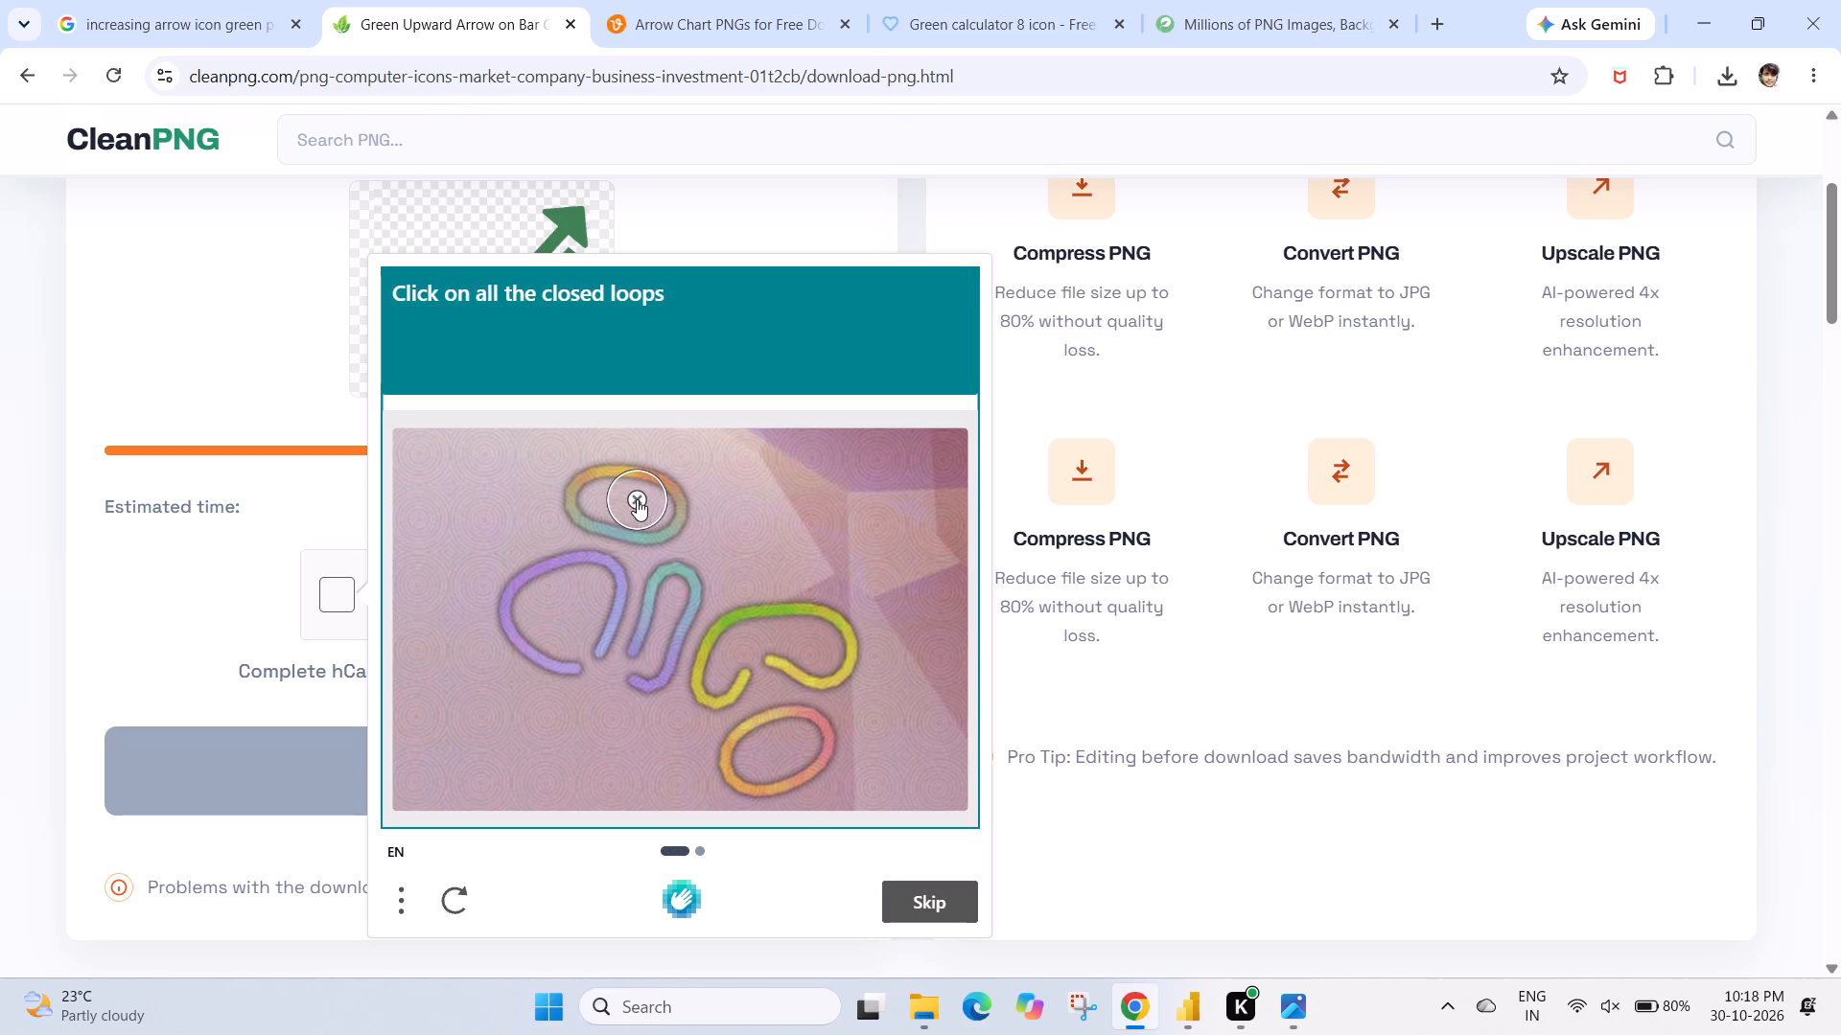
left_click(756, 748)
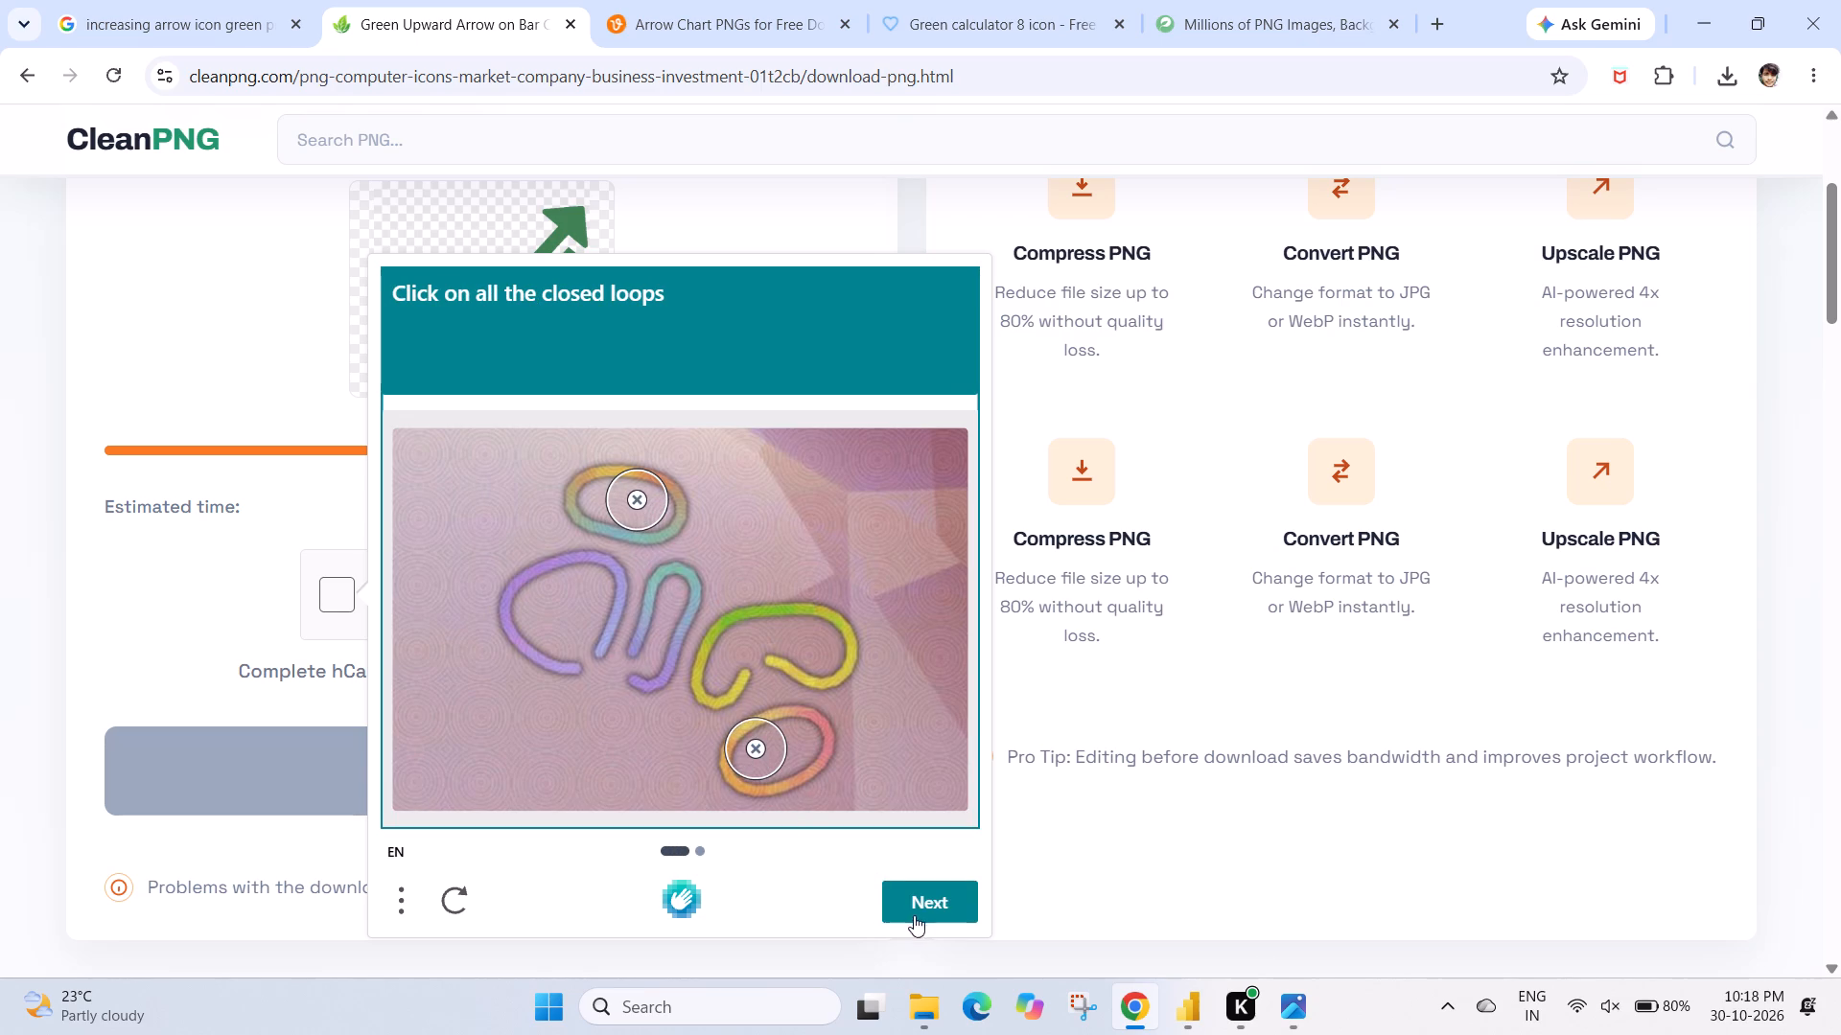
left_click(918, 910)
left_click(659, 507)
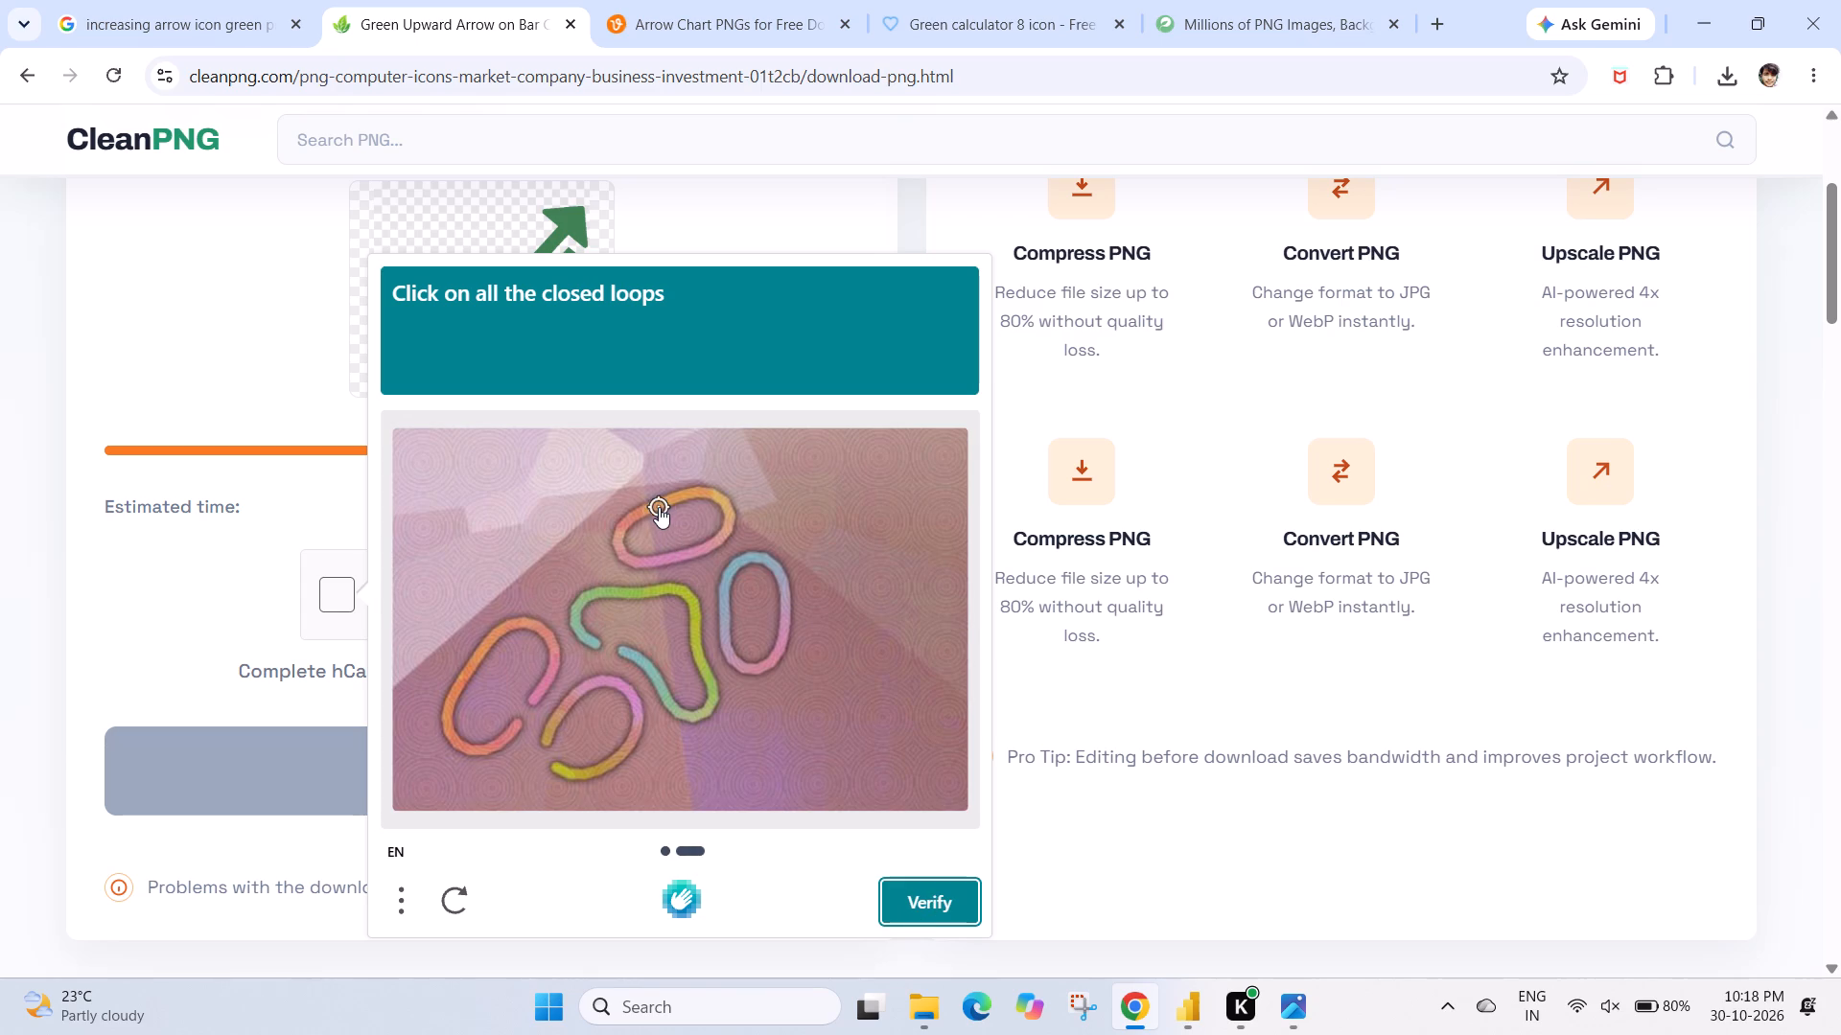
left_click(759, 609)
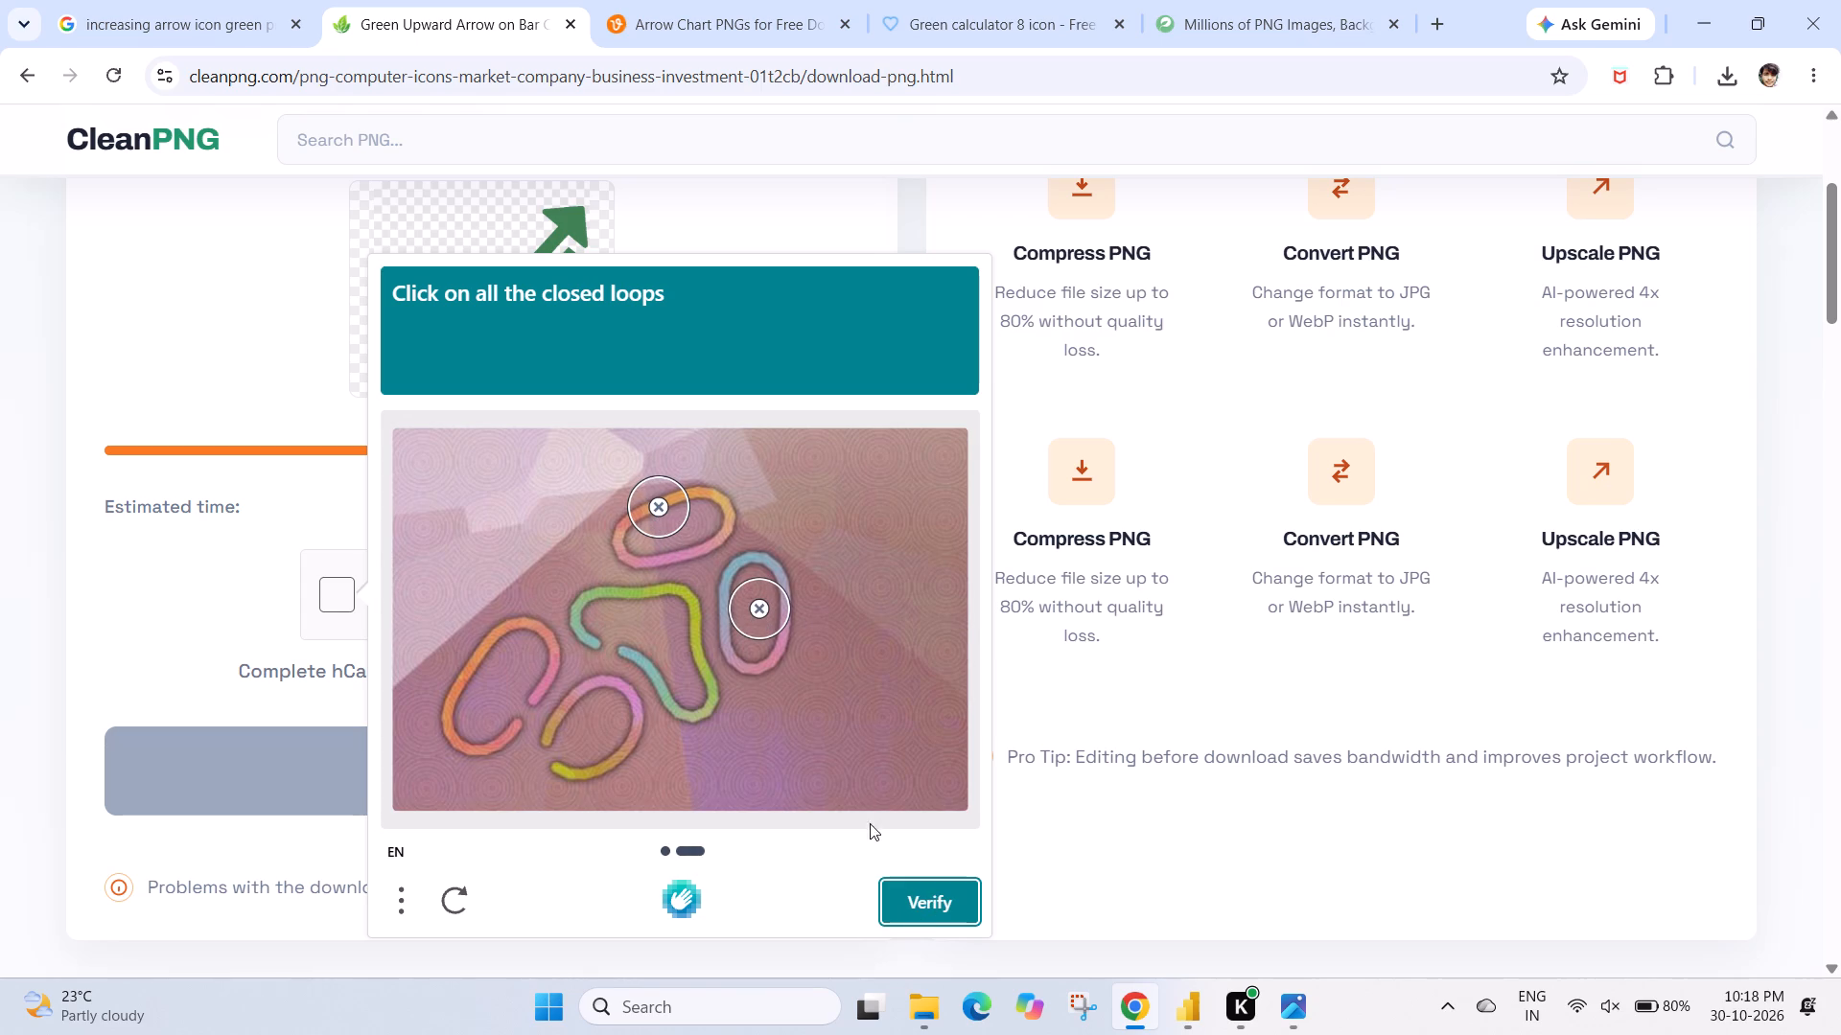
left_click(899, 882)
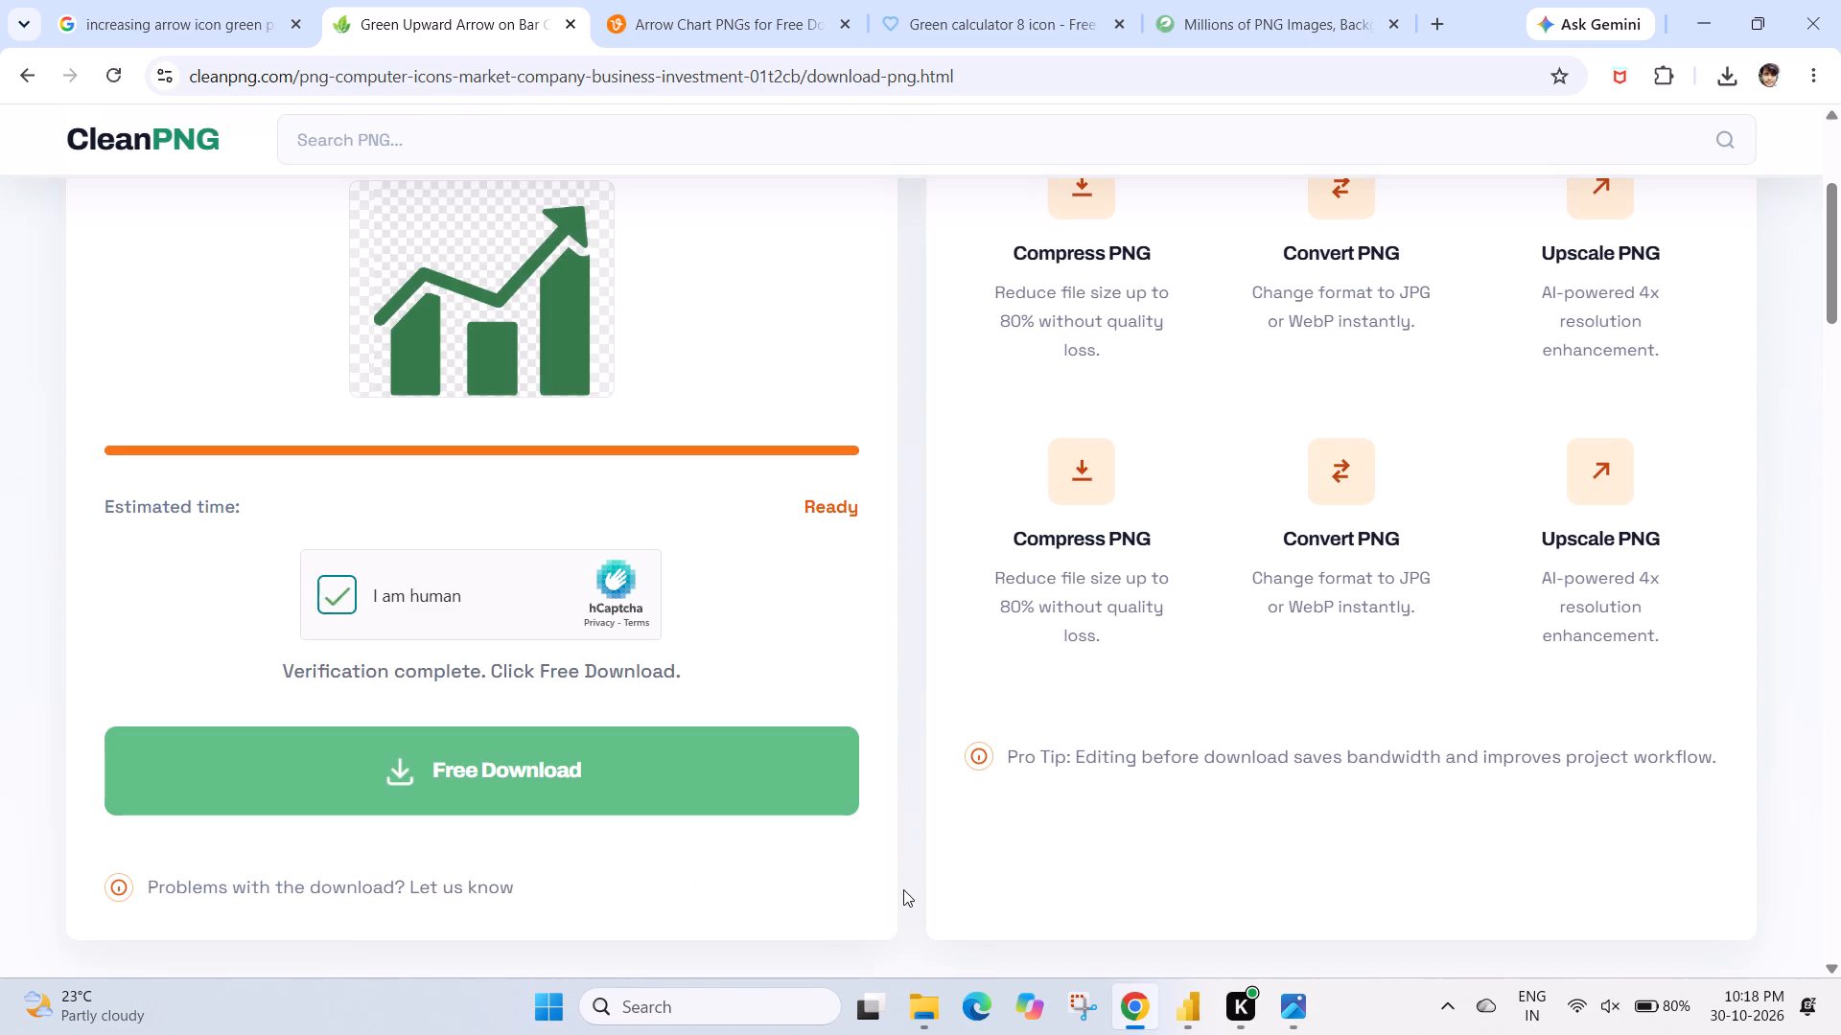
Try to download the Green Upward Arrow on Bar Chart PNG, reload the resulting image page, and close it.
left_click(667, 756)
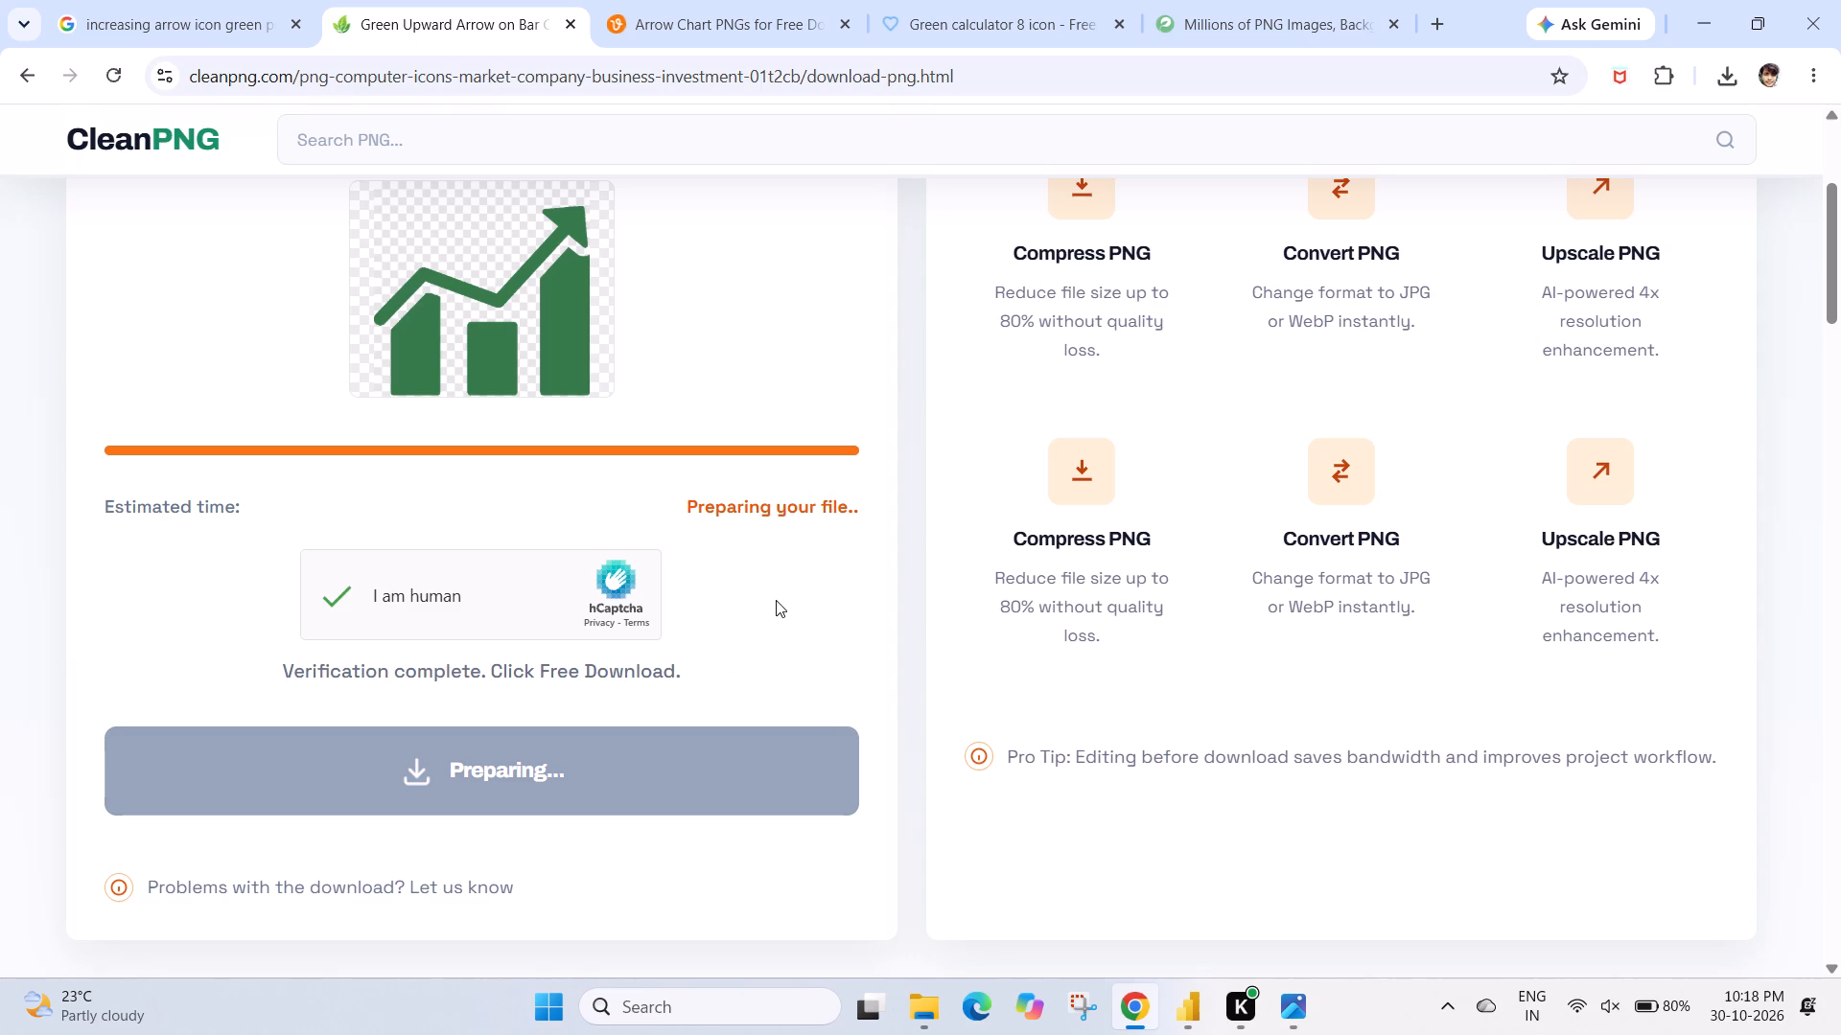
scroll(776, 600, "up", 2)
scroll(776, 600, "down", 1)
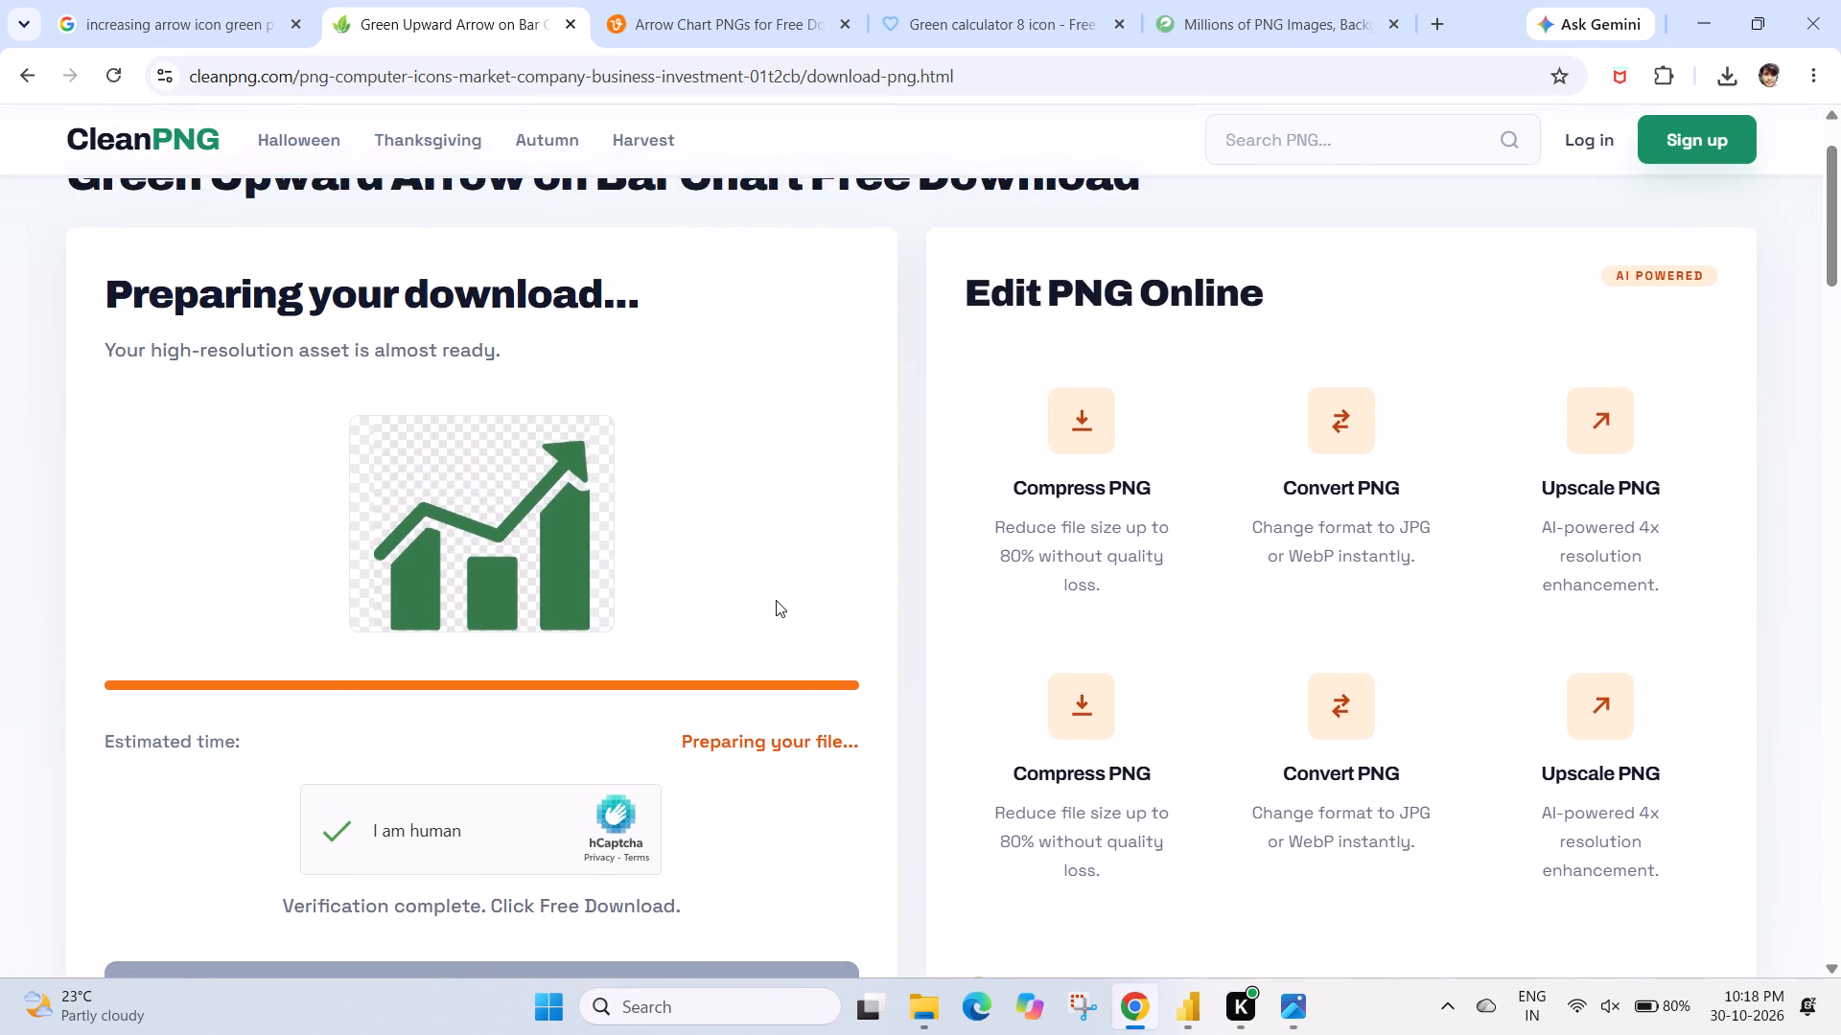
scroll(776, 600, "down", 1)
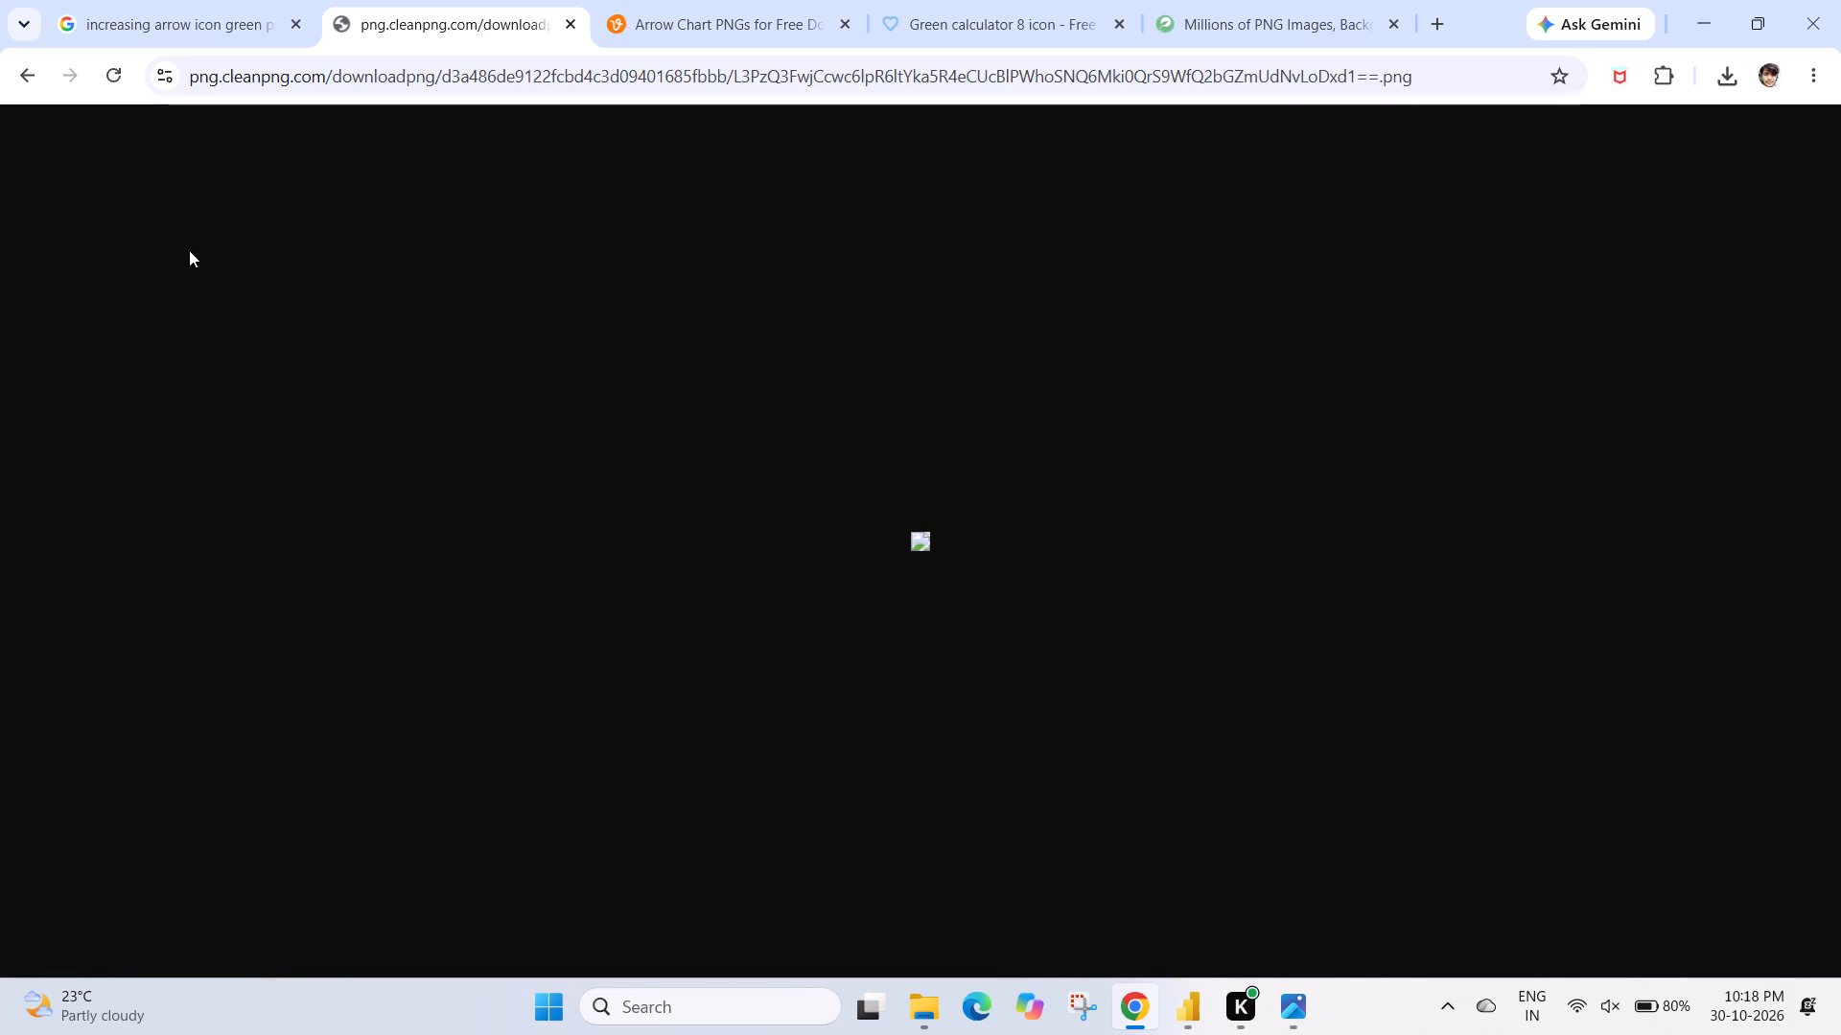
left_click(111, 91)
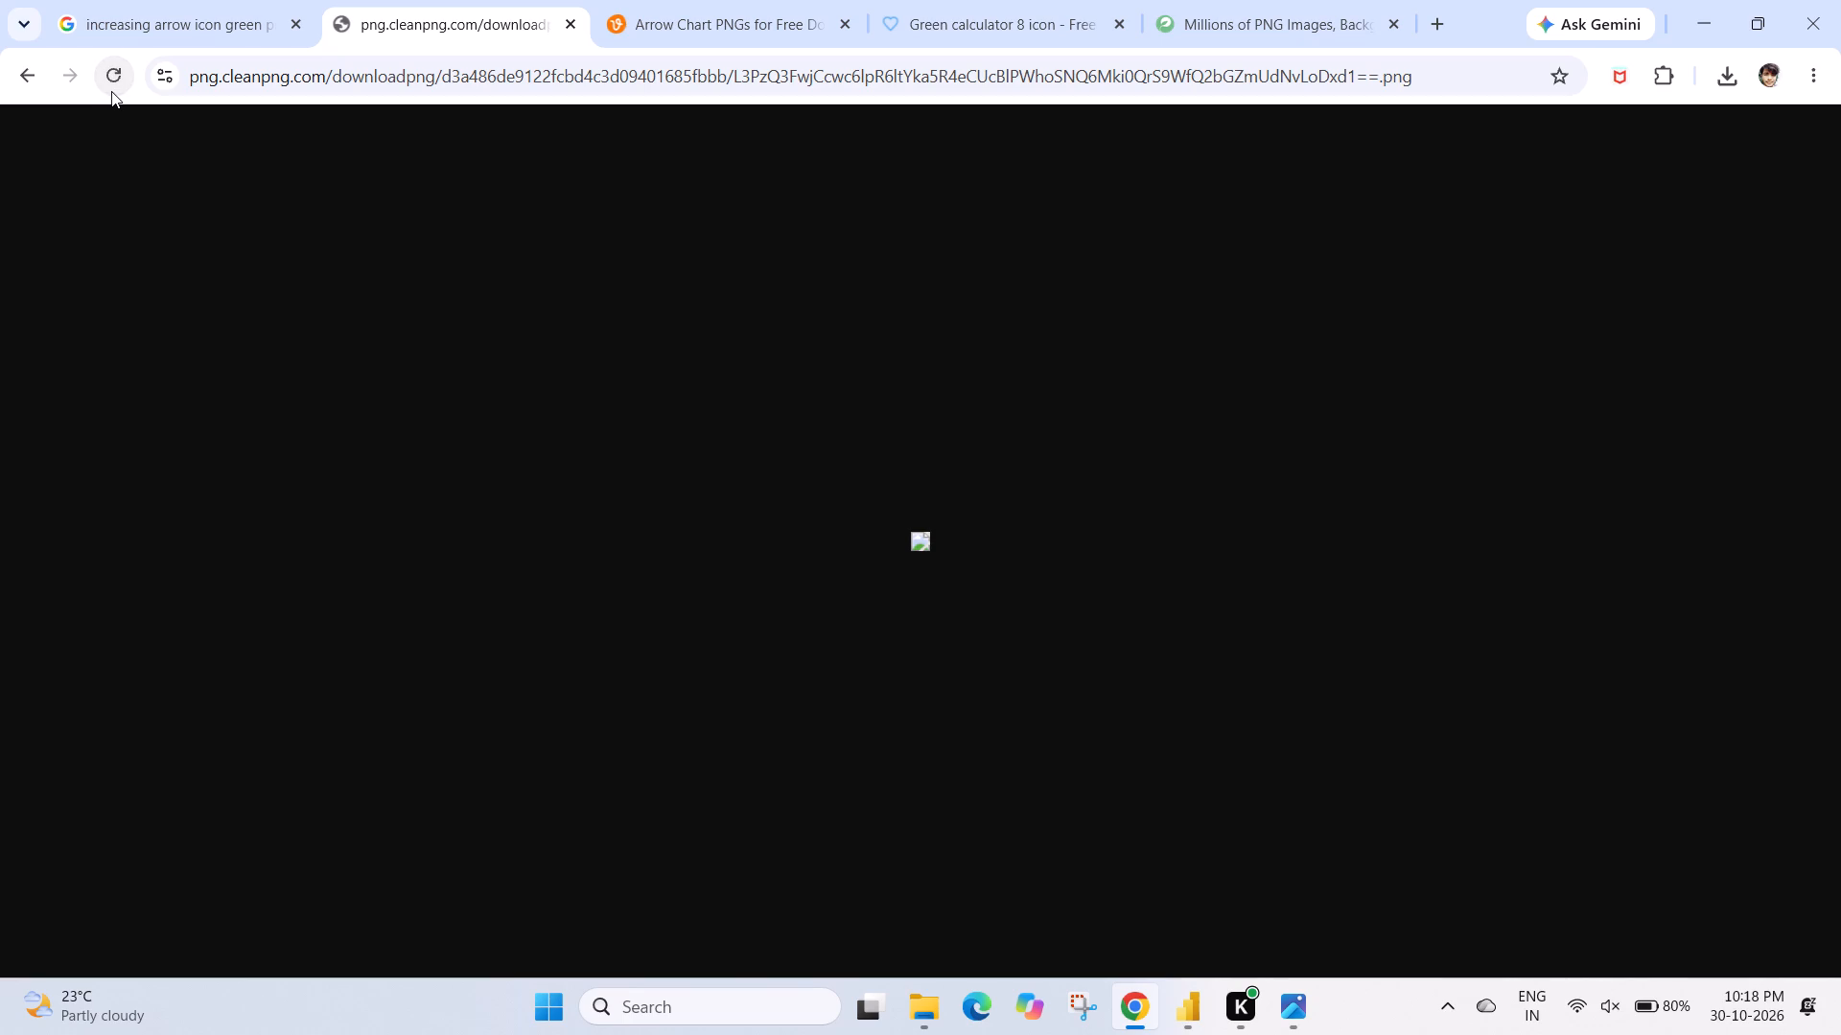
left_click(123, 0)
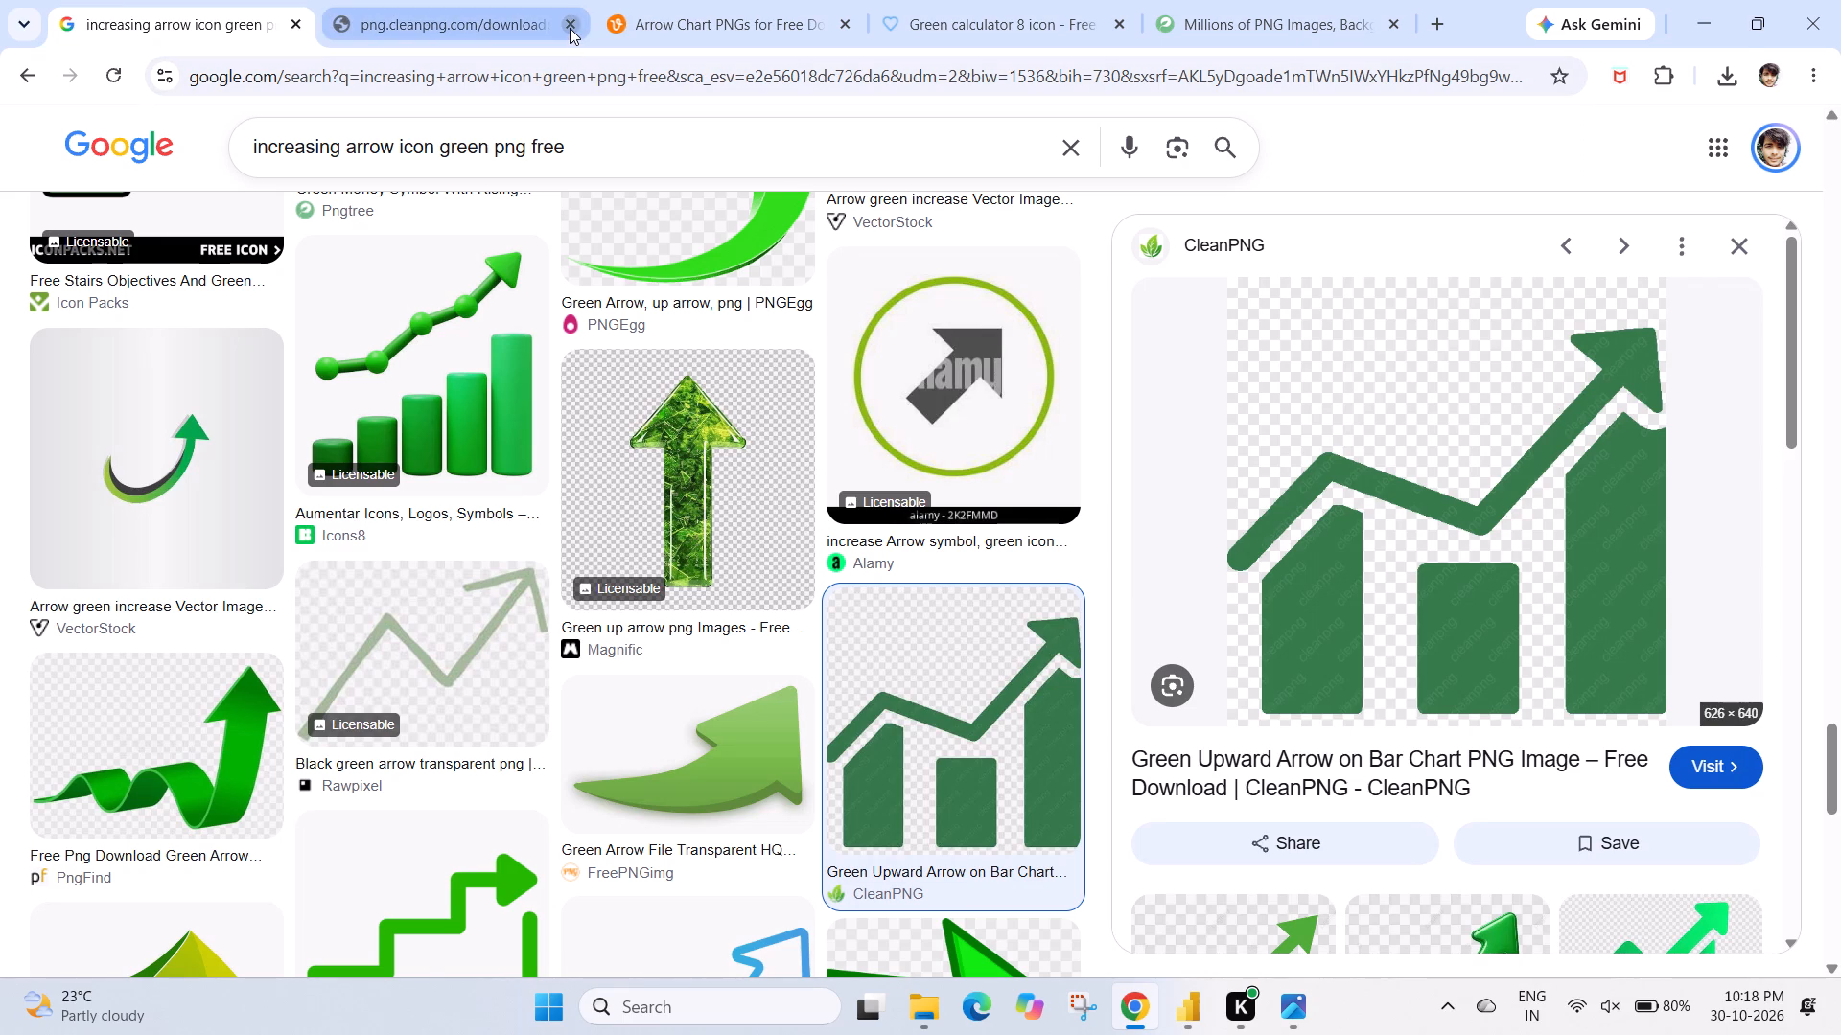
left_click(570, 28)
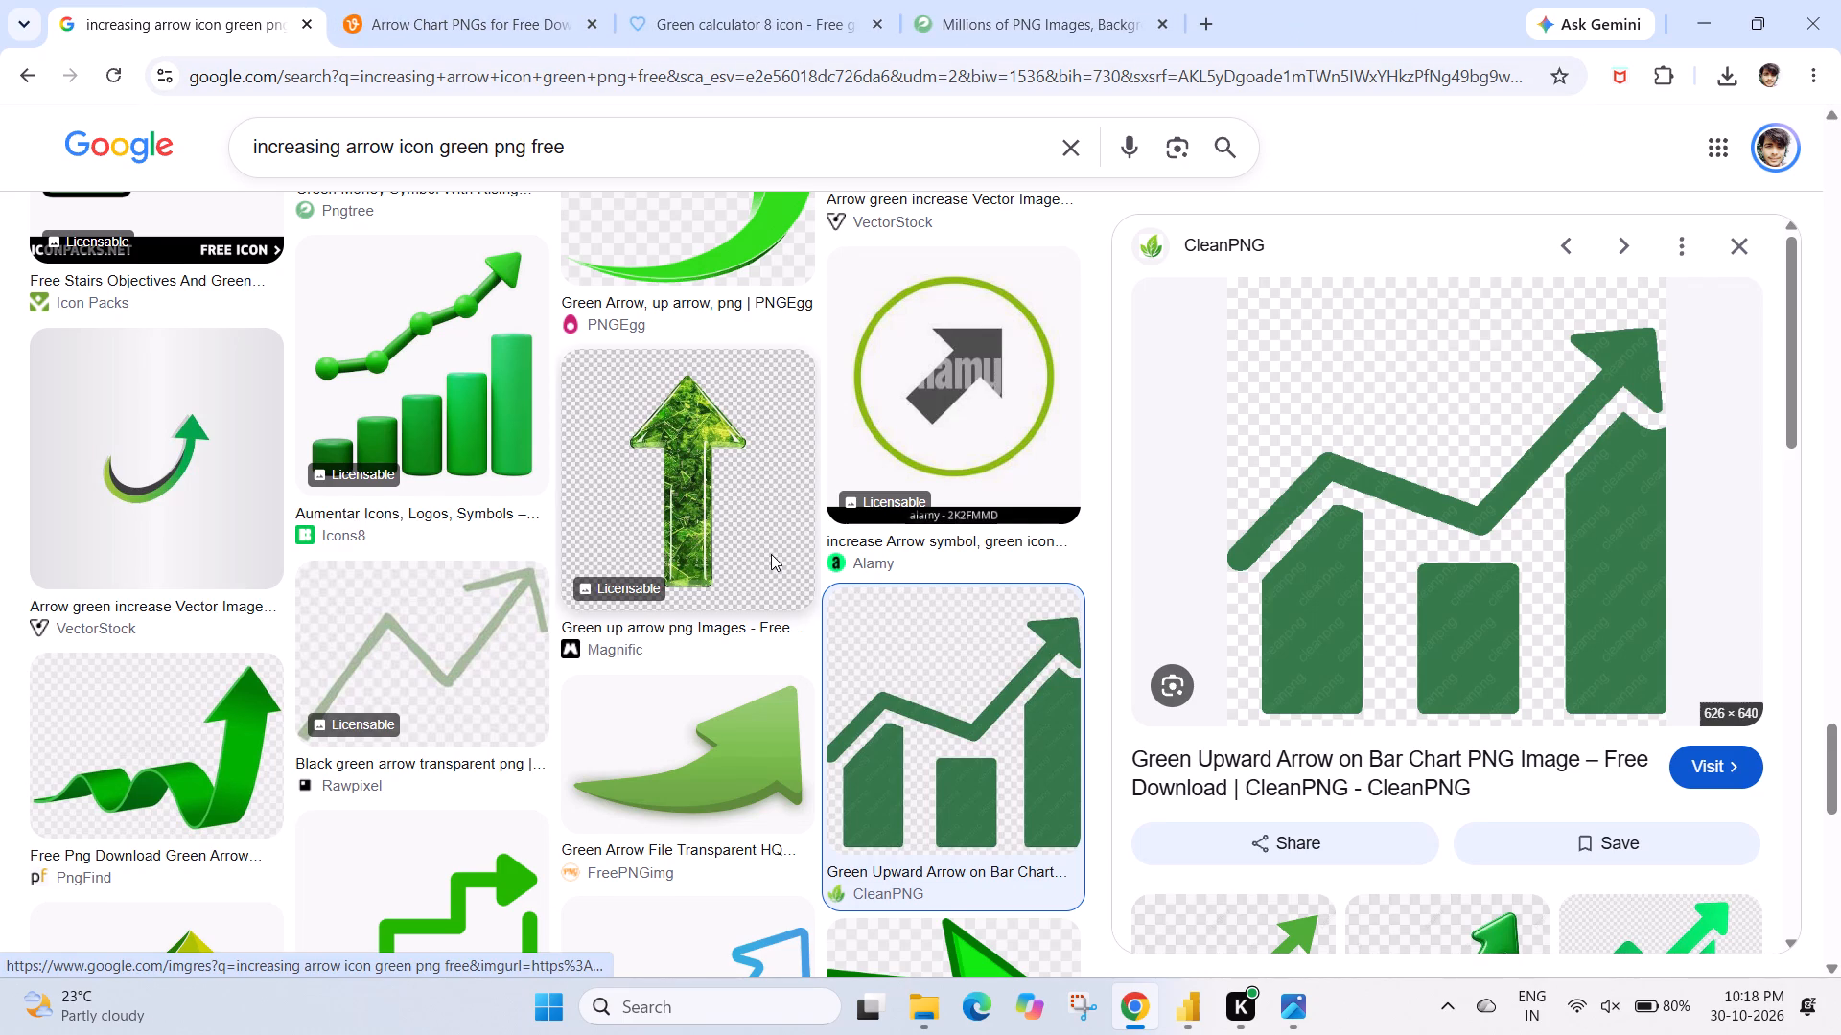
Look further through the green arrow image results and preview Pngtree's curved Green Up Arrow.
scroll(771, 554, "down", 8)
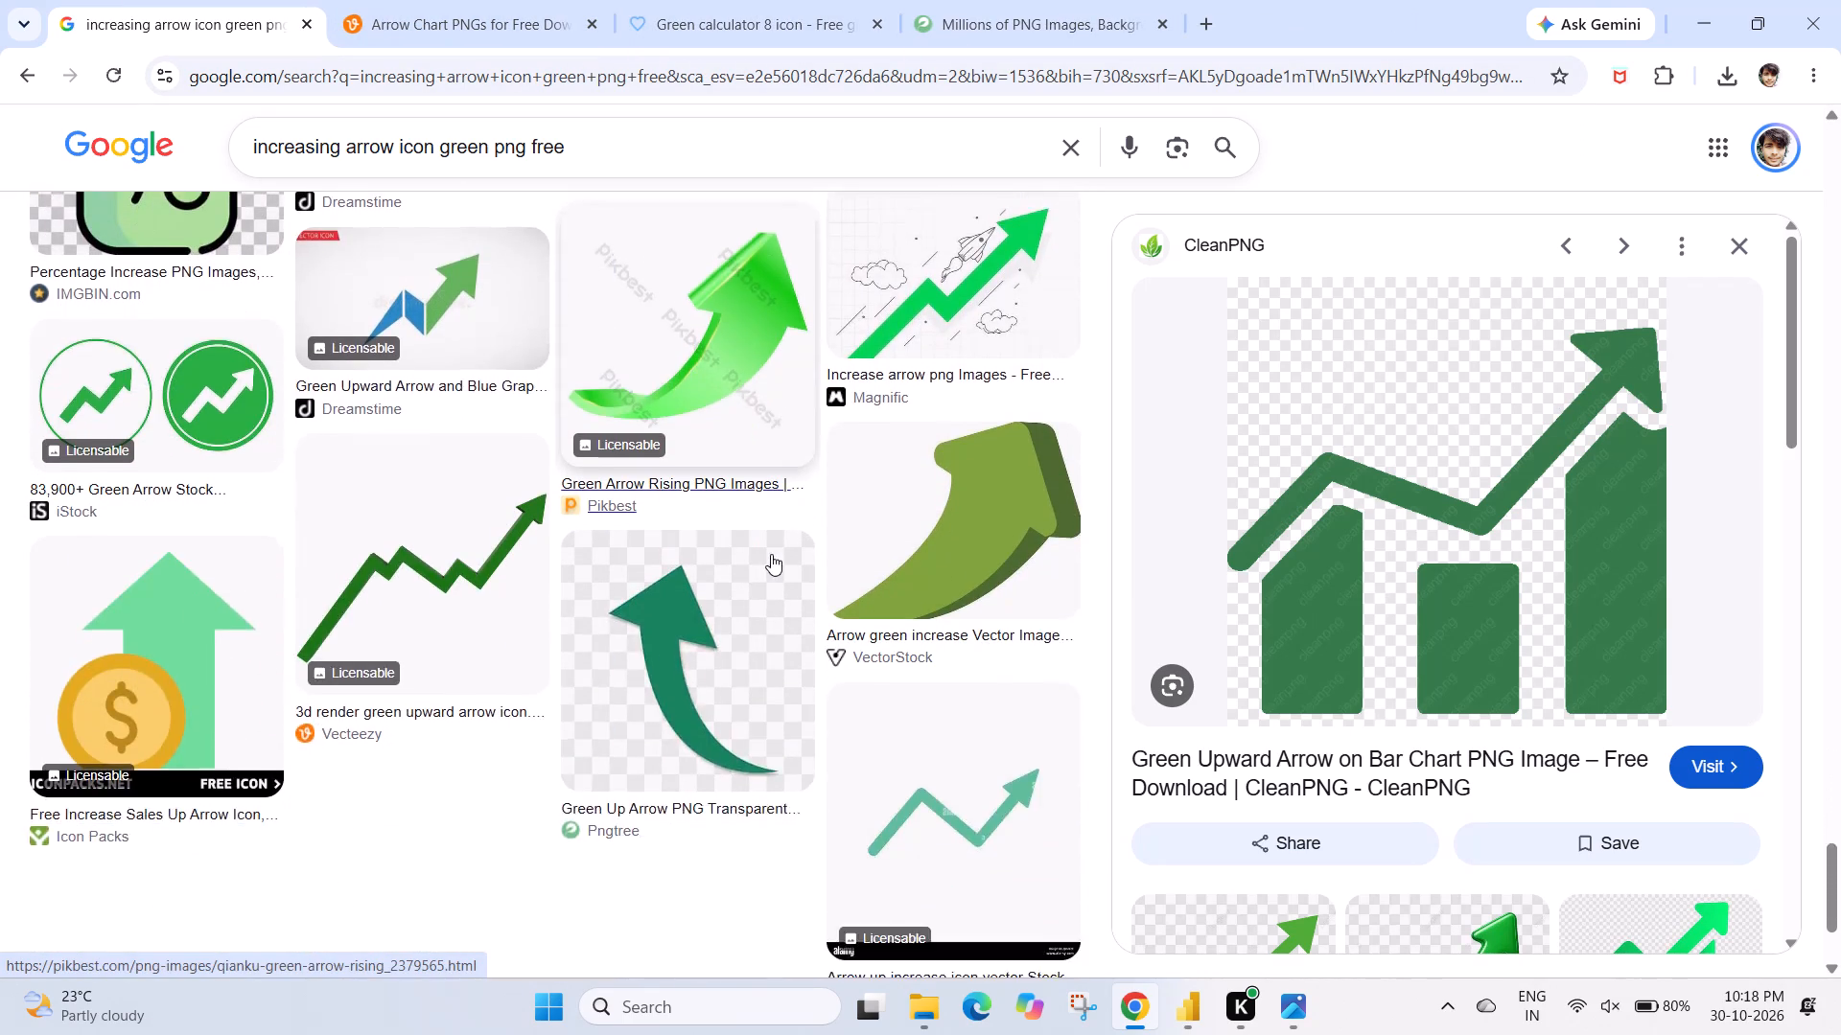
scroll(771, 554, "down", 4)
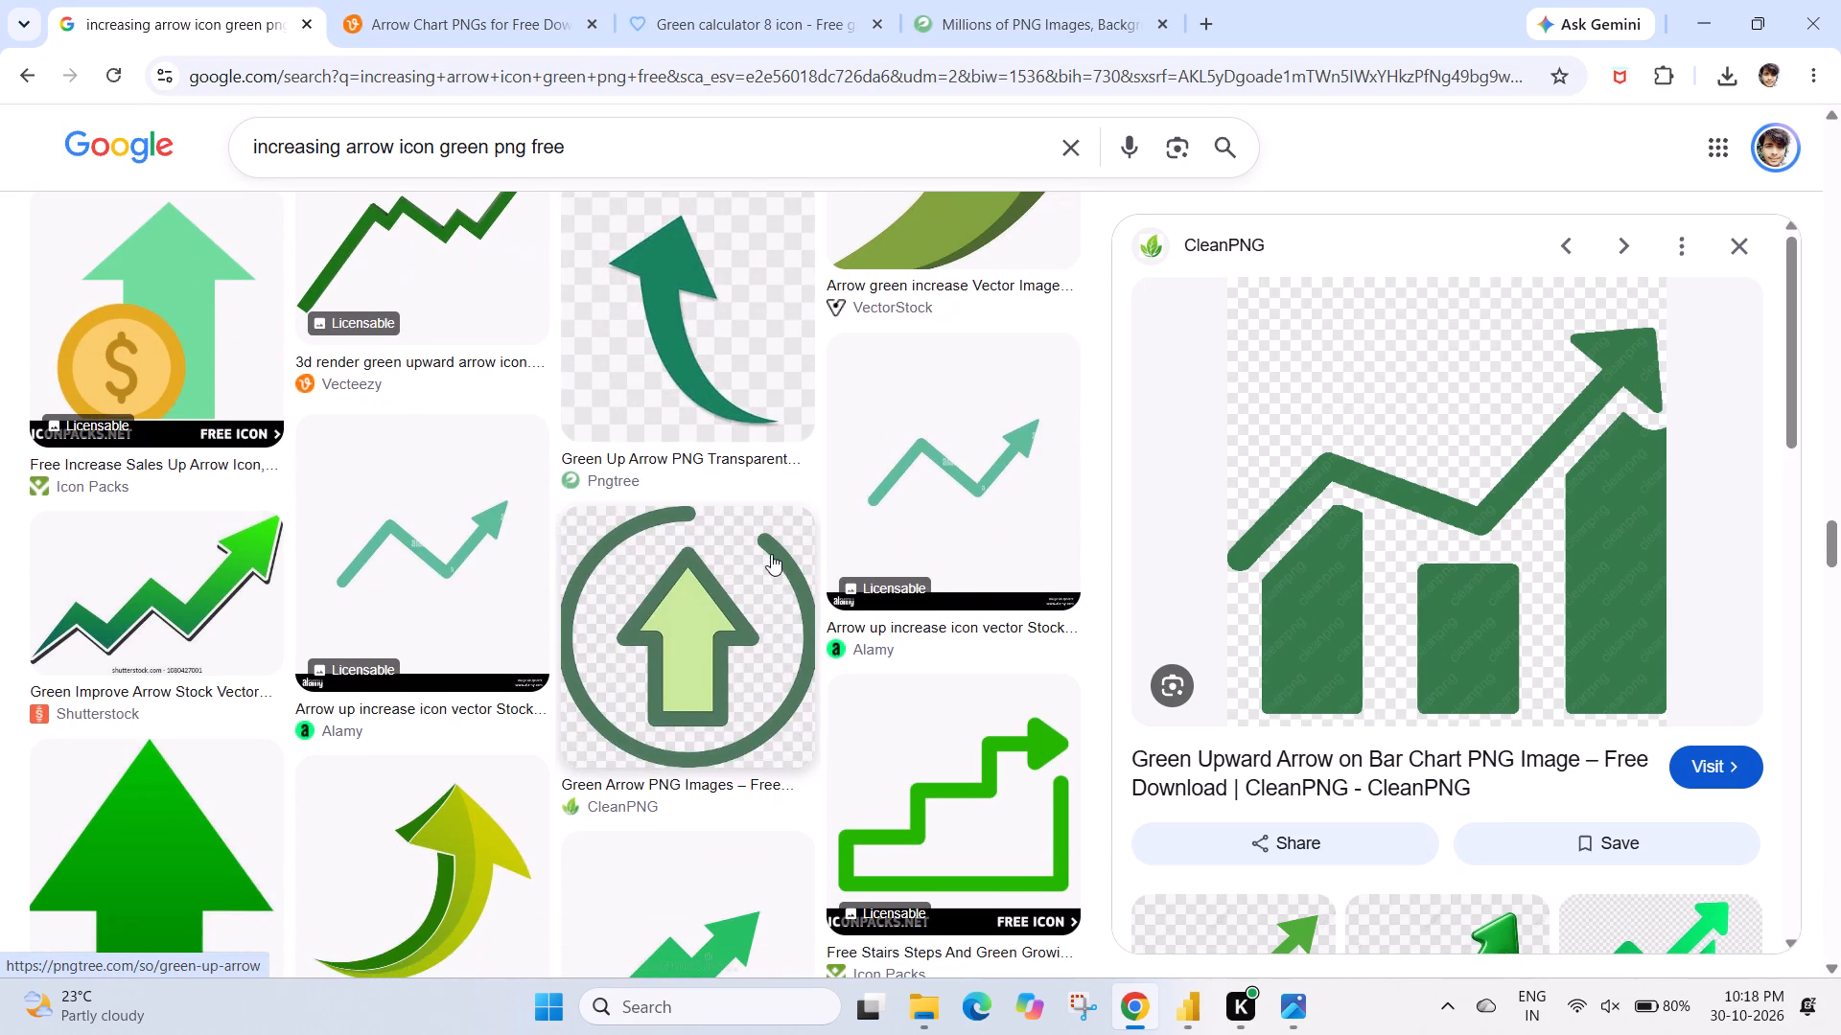
scroll(686, 395, "up", 1)
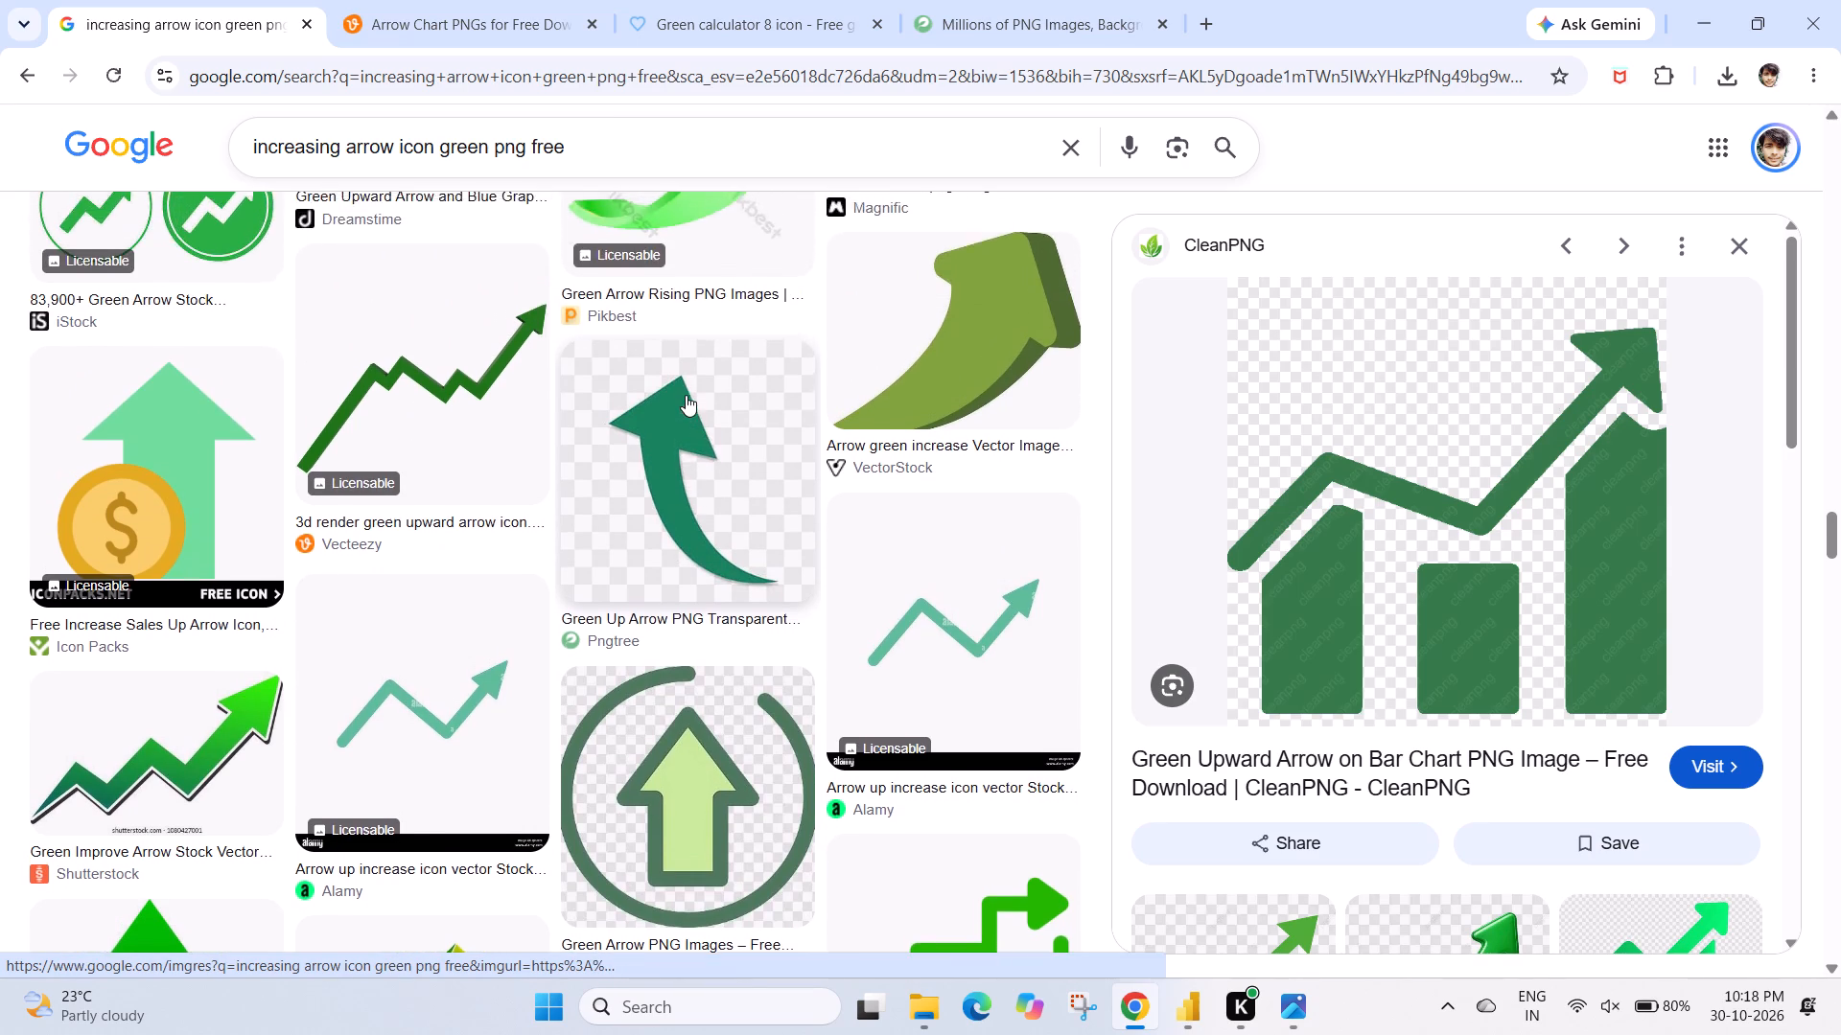
scroll(686, 395, "up", 1)
left_click(683, 423)
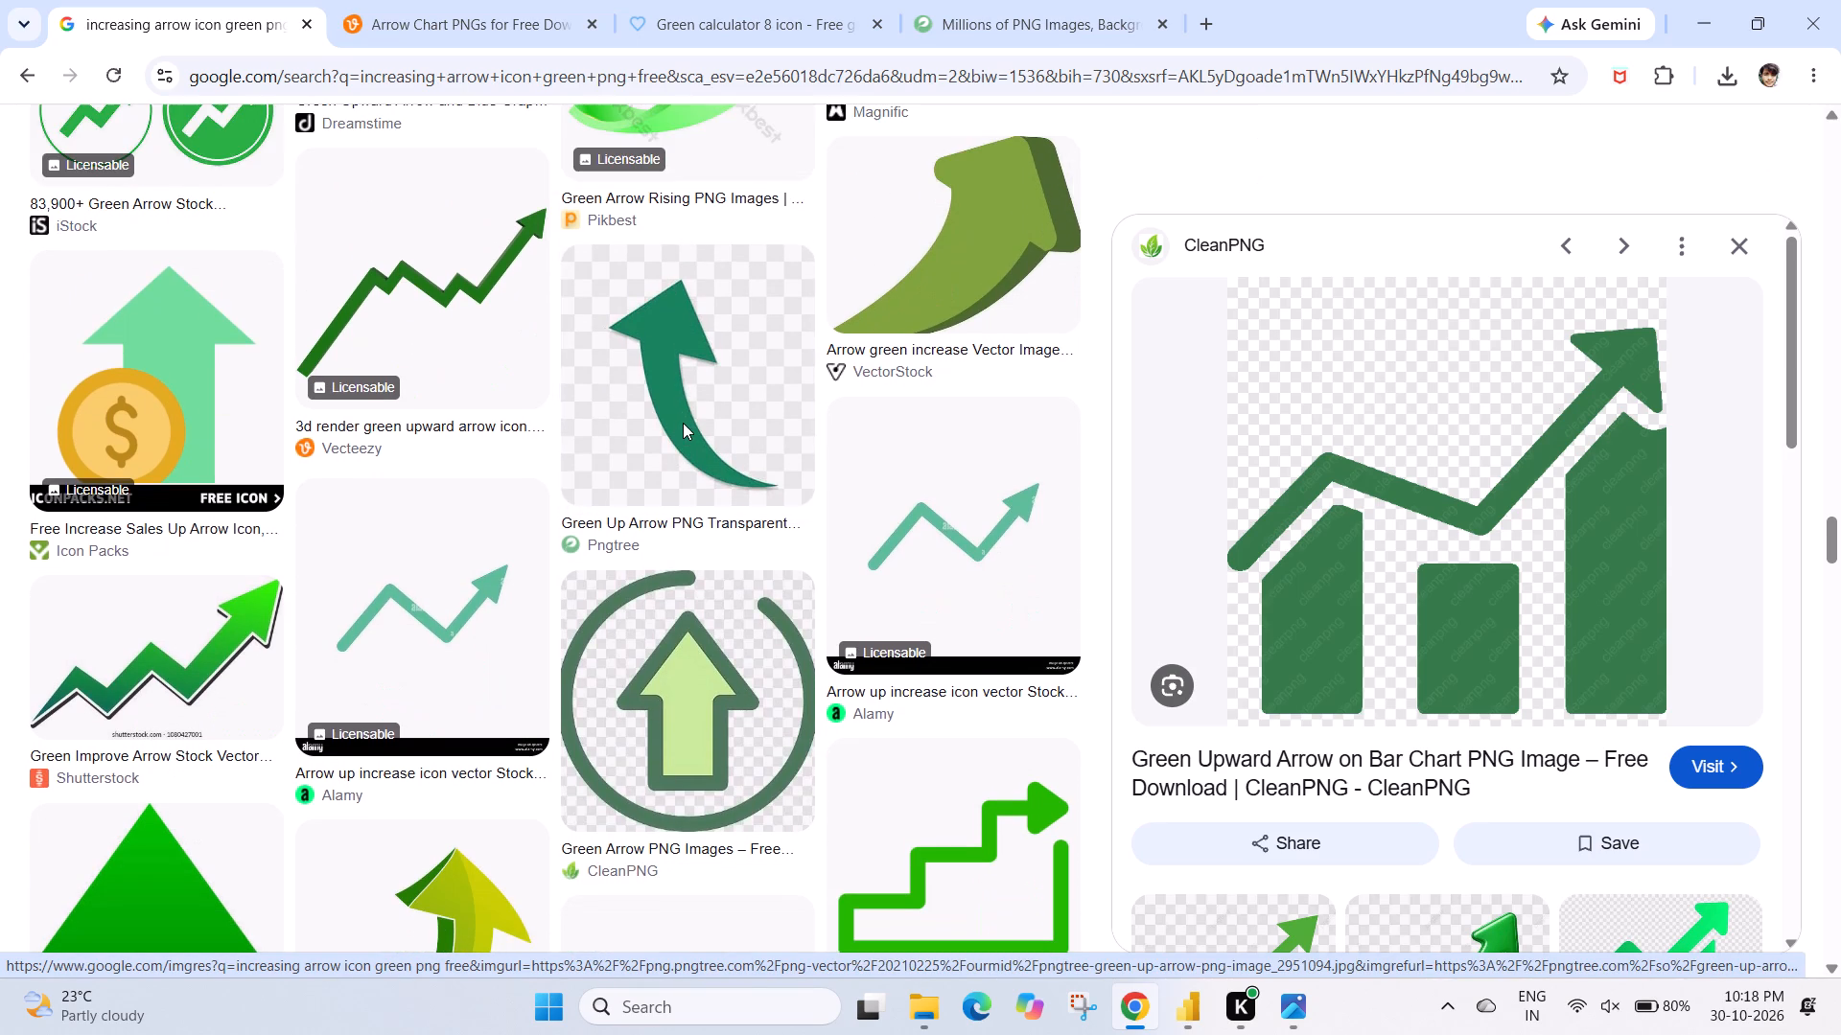
Open Pngtree's Green Up Arrow PNG Images page and dismiss its promotional offers.
left_click(1282, 494)
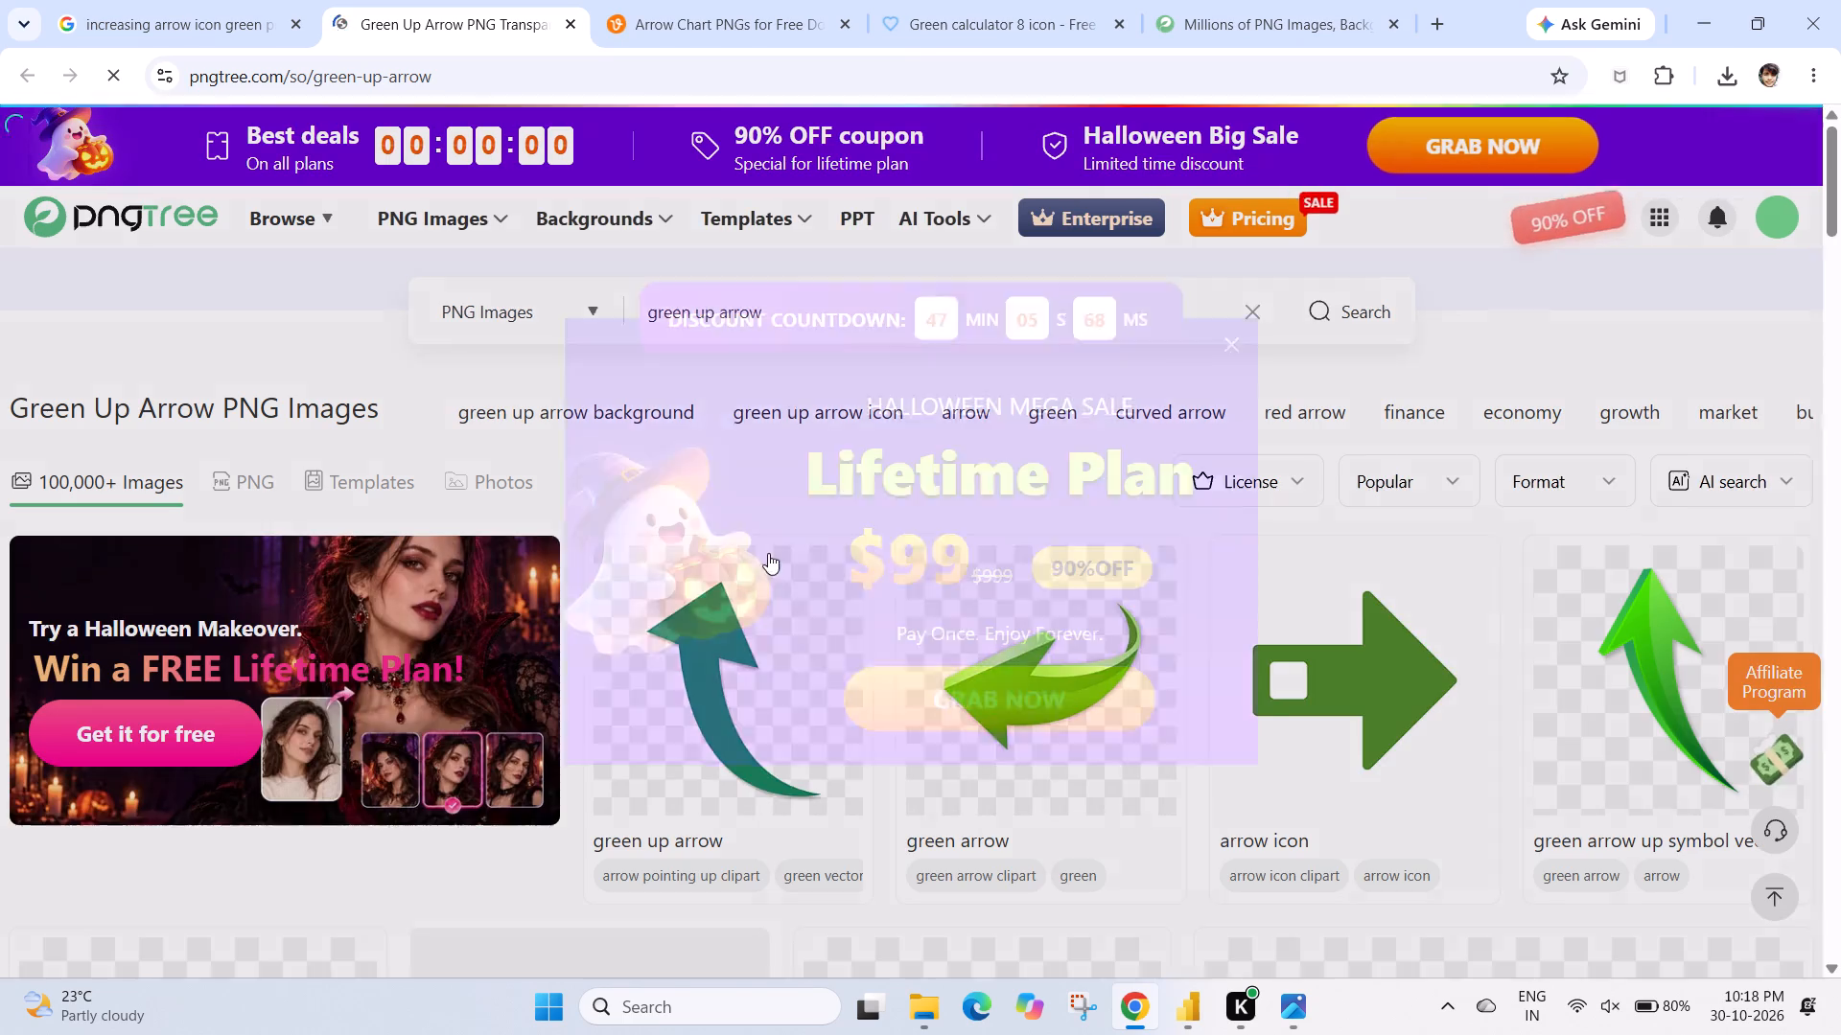
left_click(1231, 340)
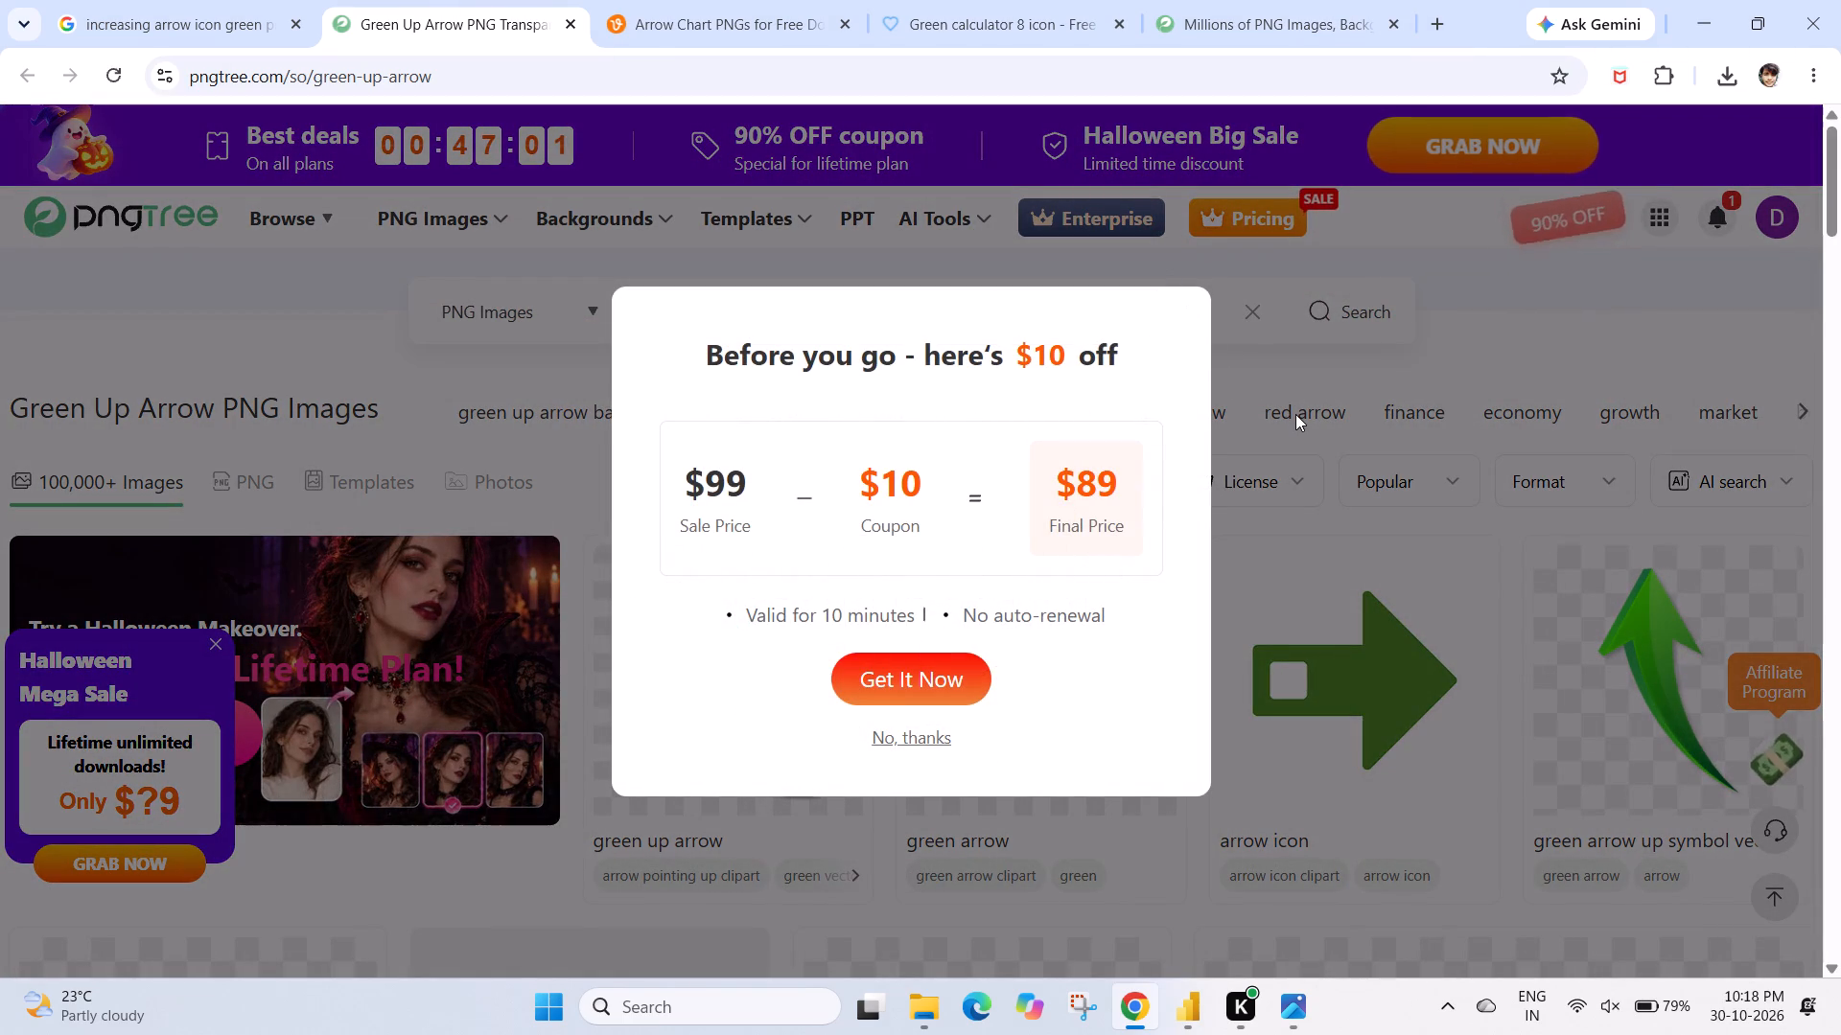
left_click(1295, 414)
left_click(902, 743)
scroll(902, 743, "down", 1)
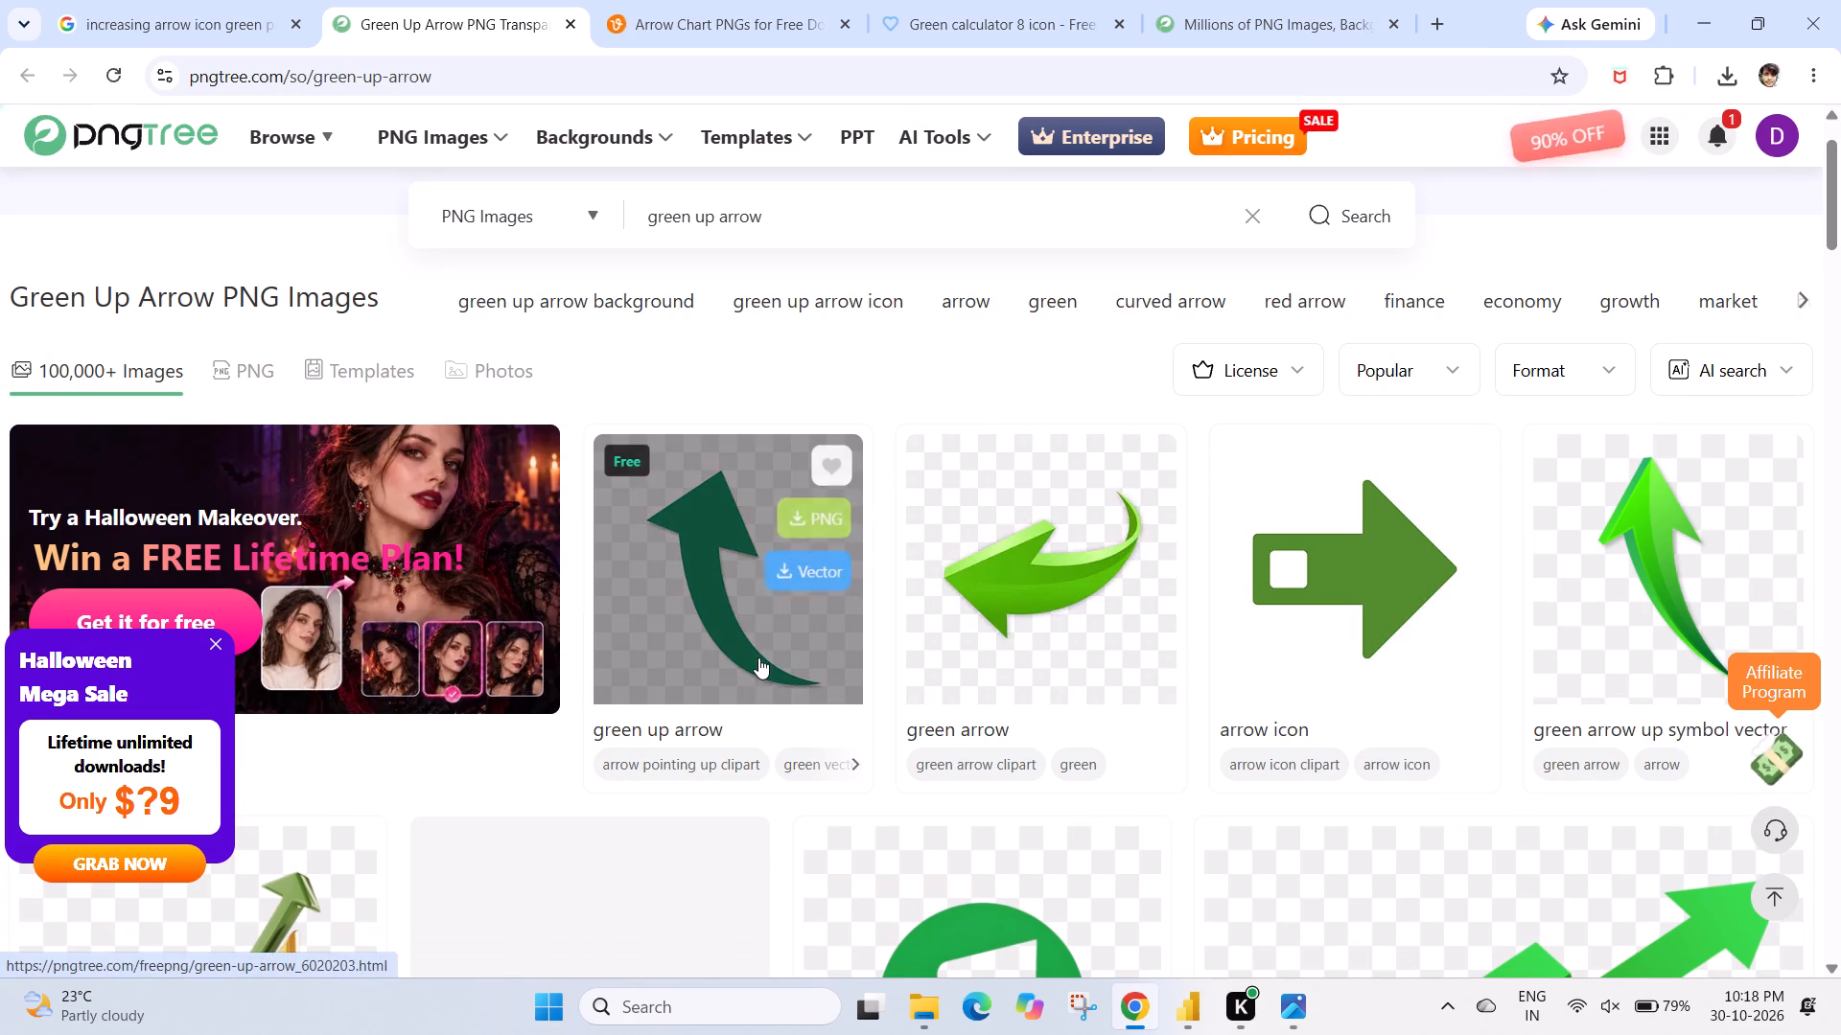
Download Pngtree's free curved green up arrow as a PNG through the Free Plan's Relax Download, dismissing the premium subscription offer.
left_click(806, 517)
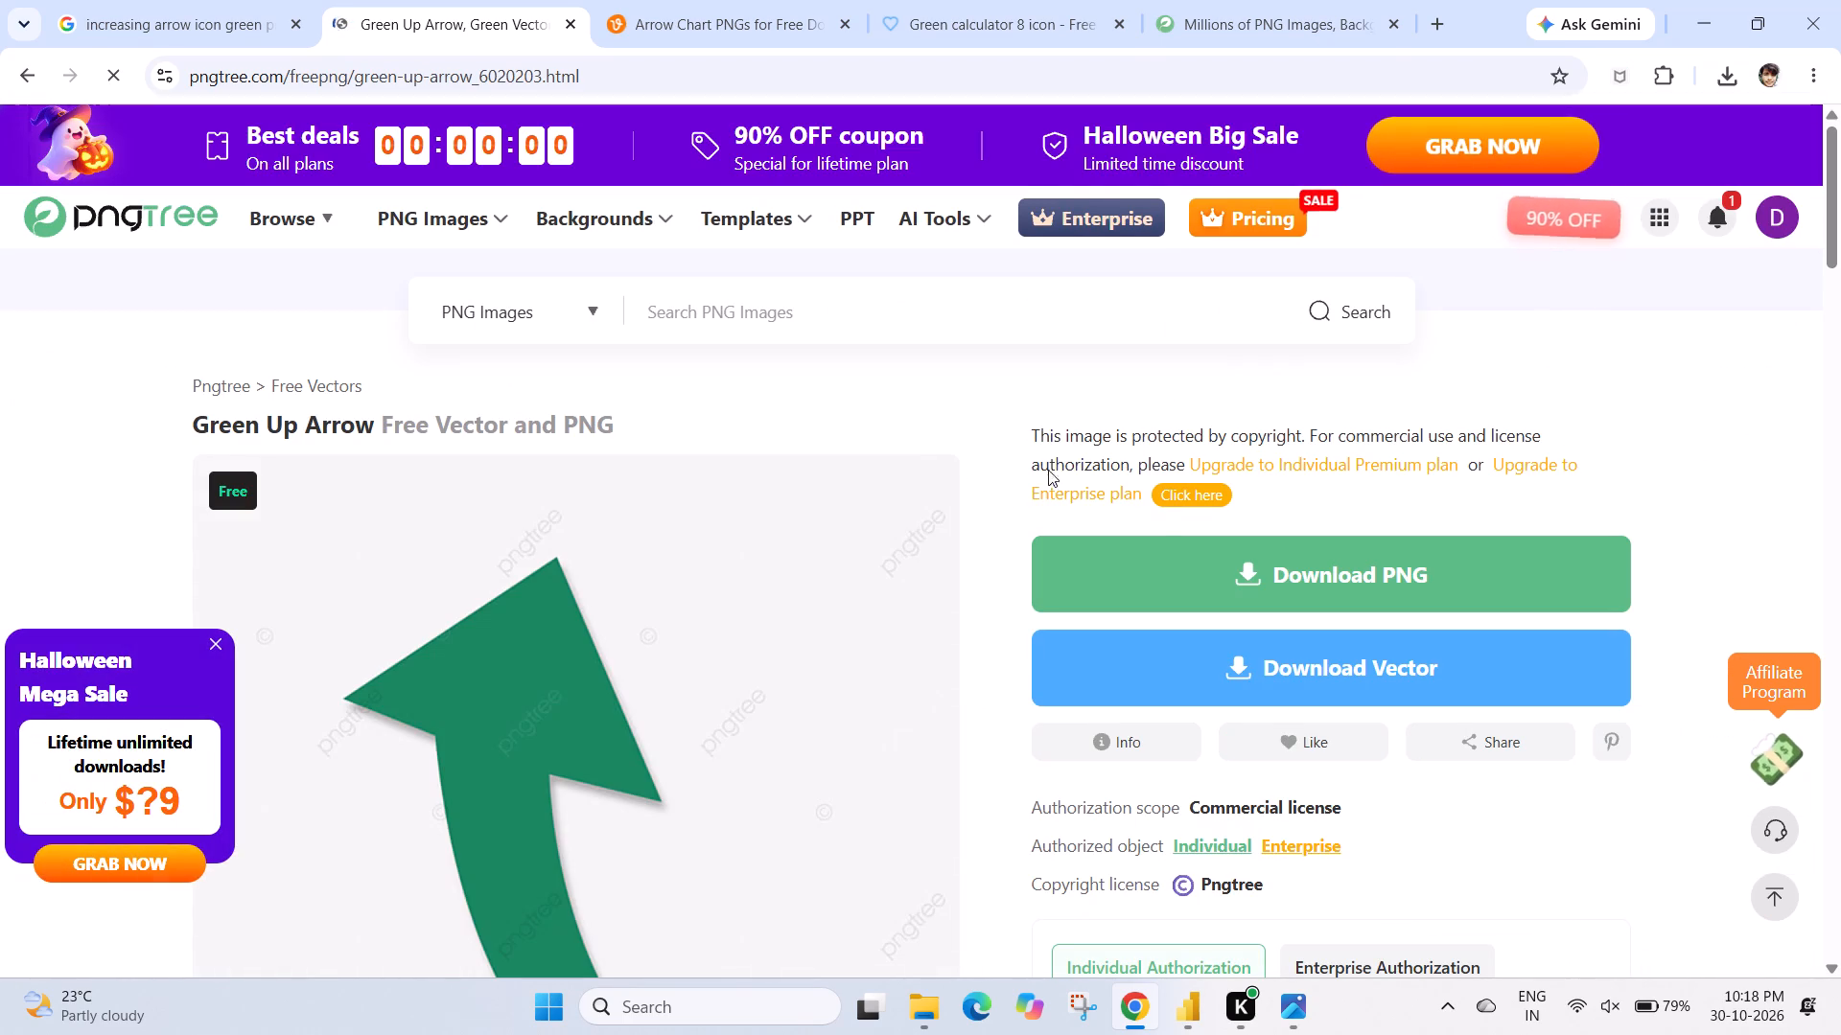
left_click(1168, 571)
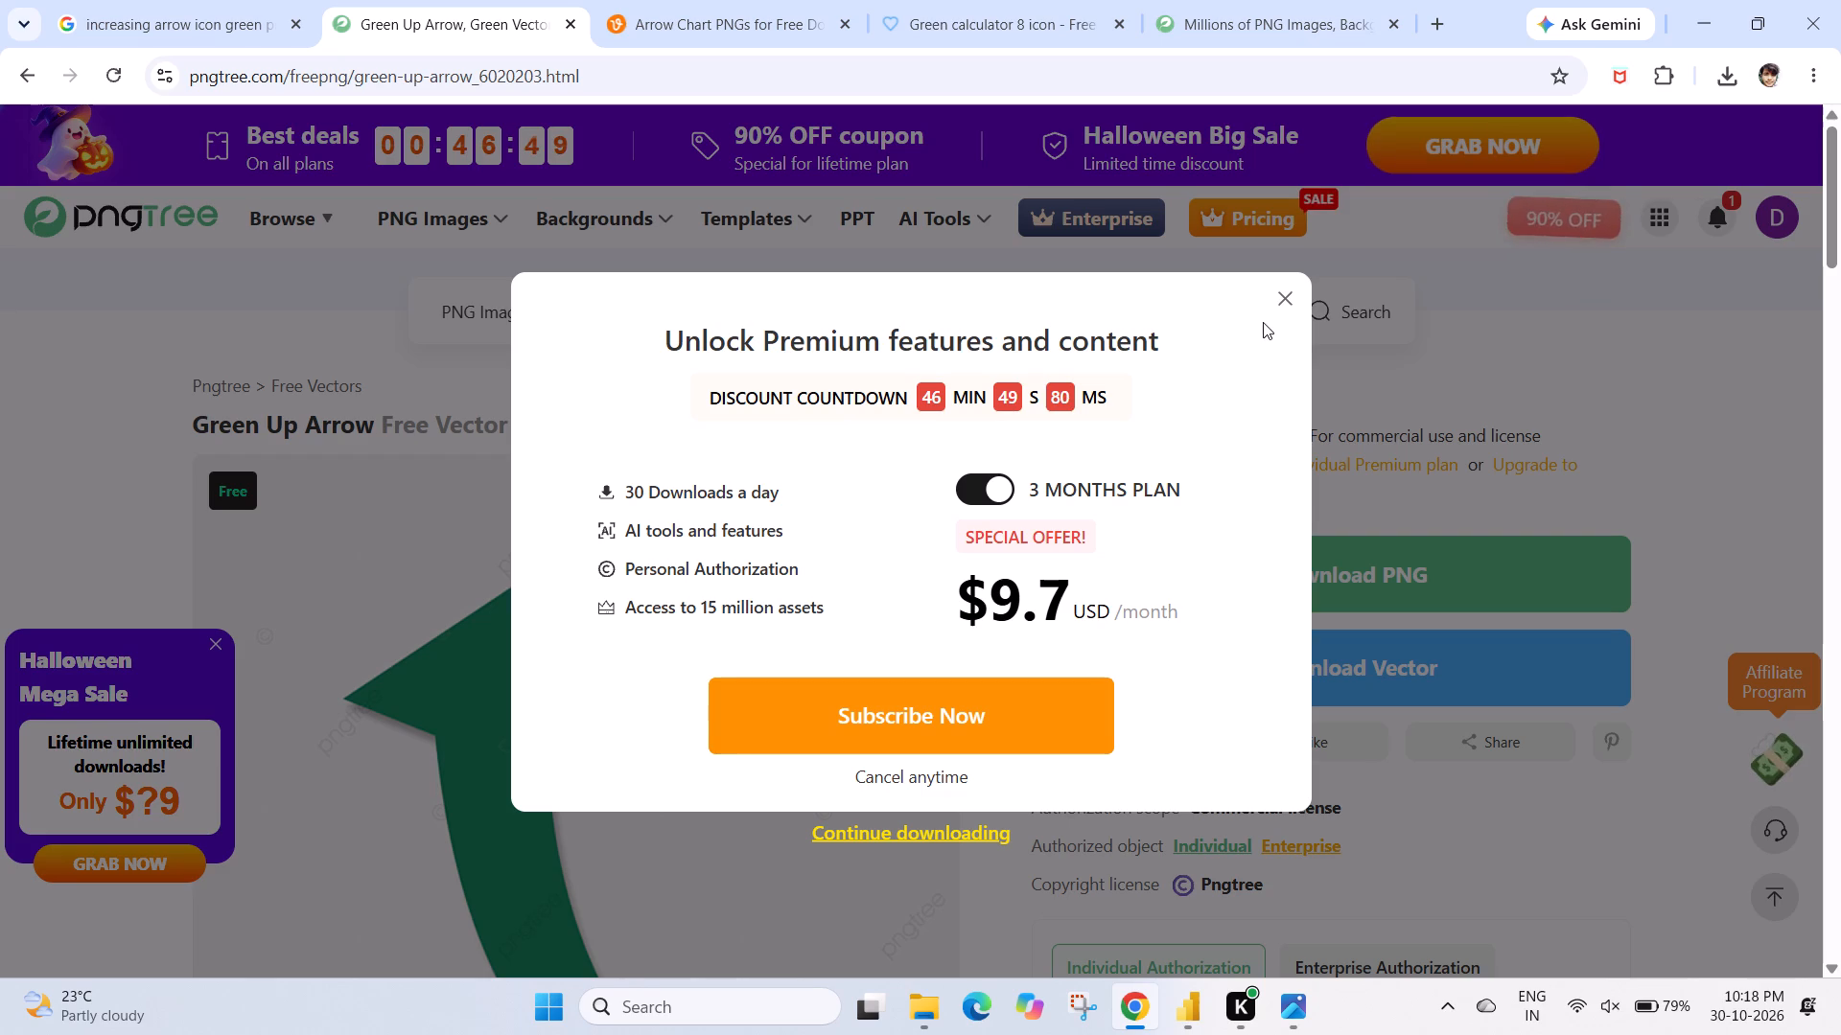
left_click(1285, 294)
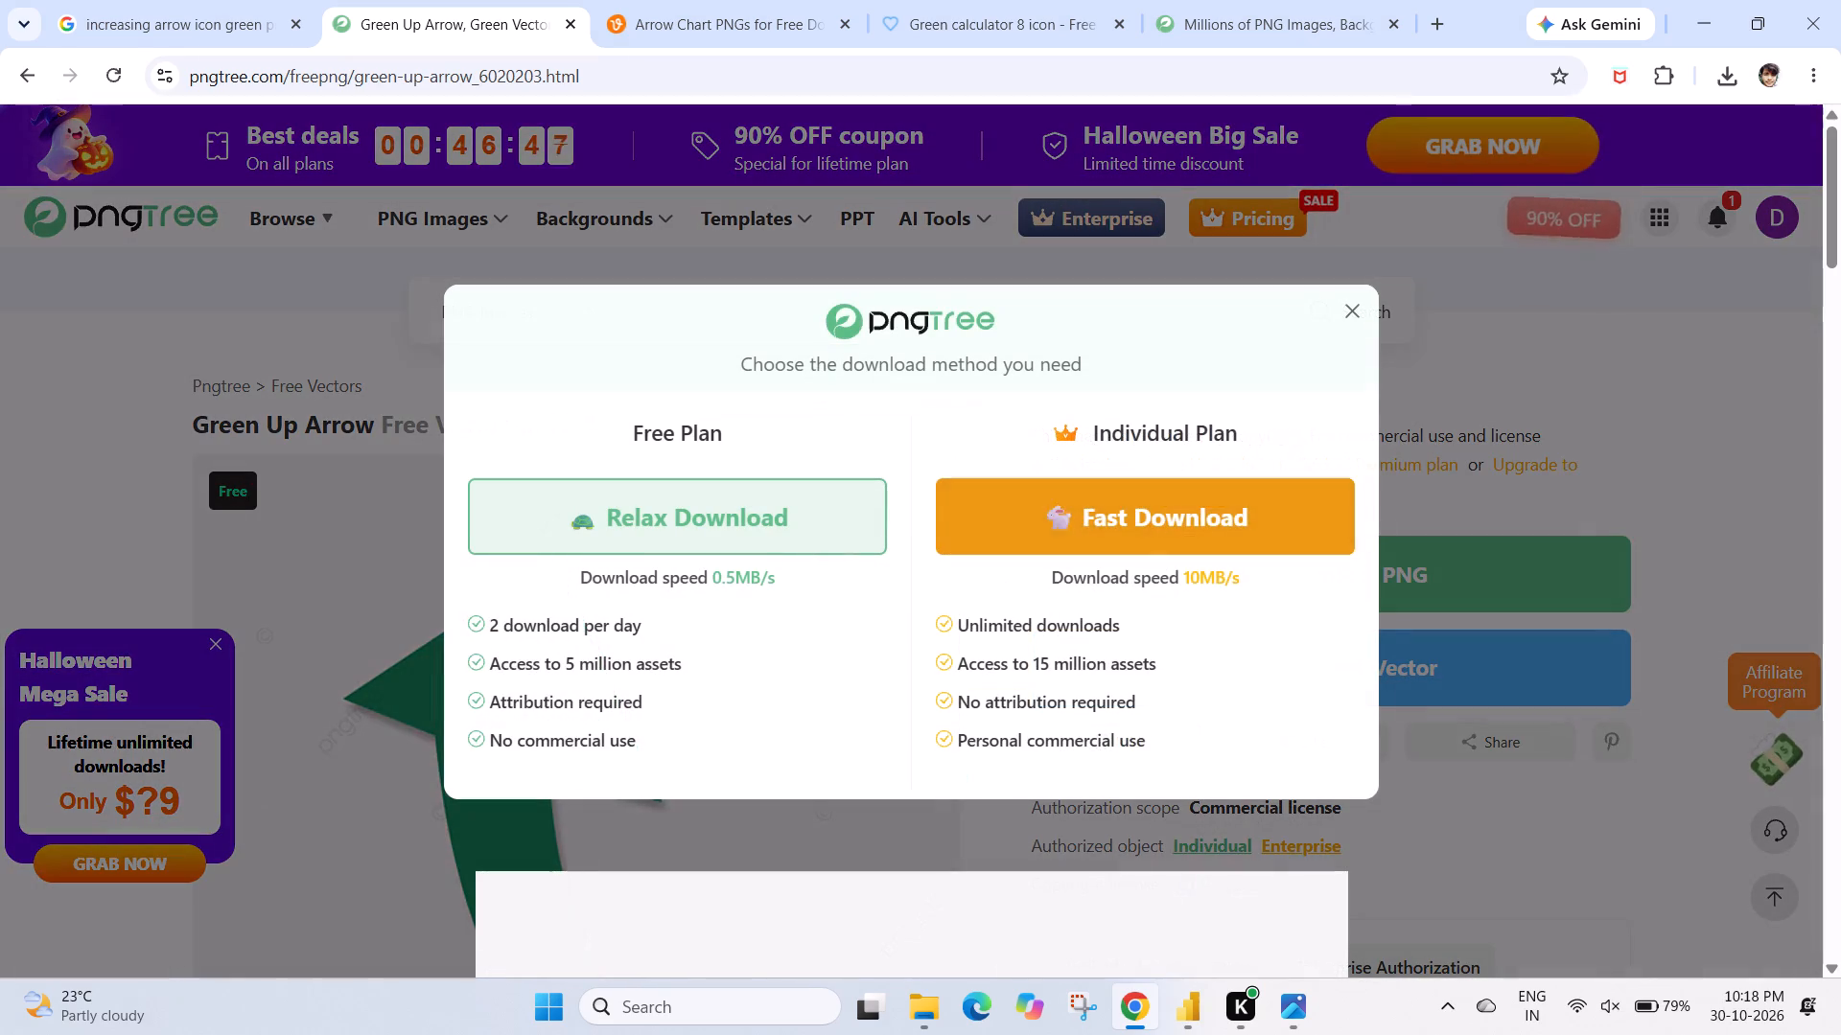
left_click(1342, 300)
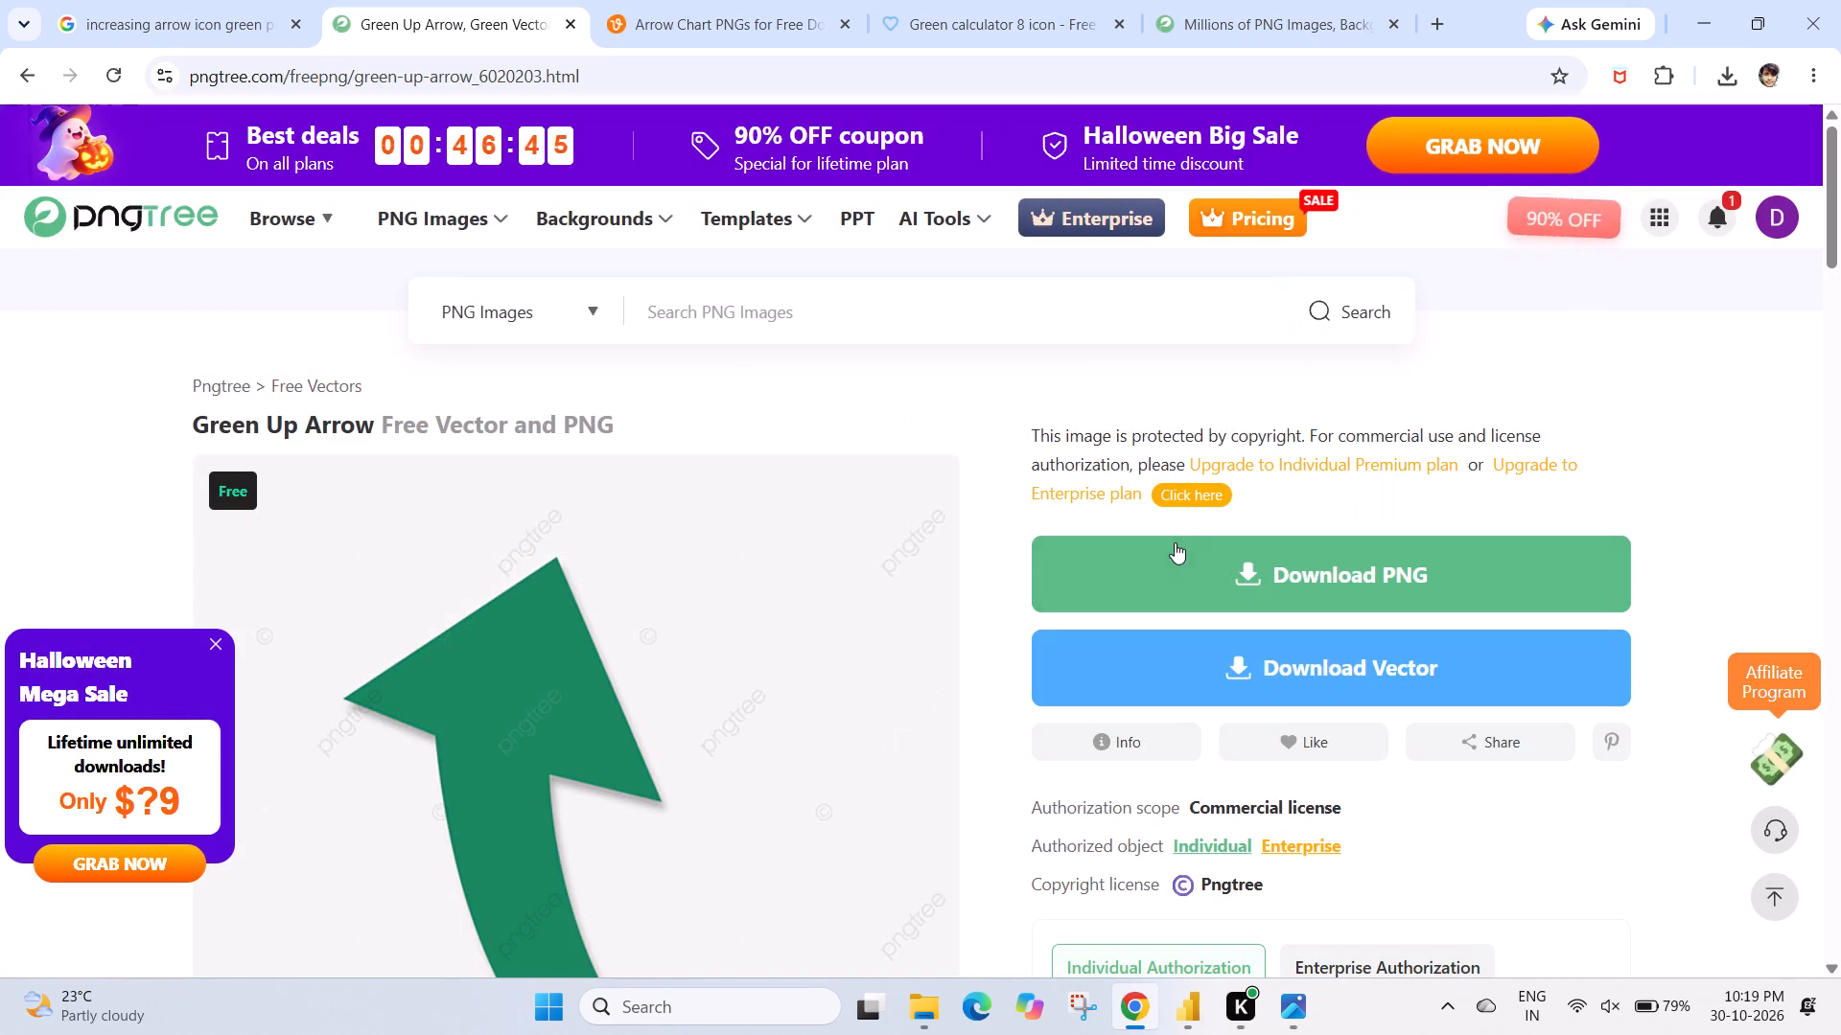
left_click(1243, 563)
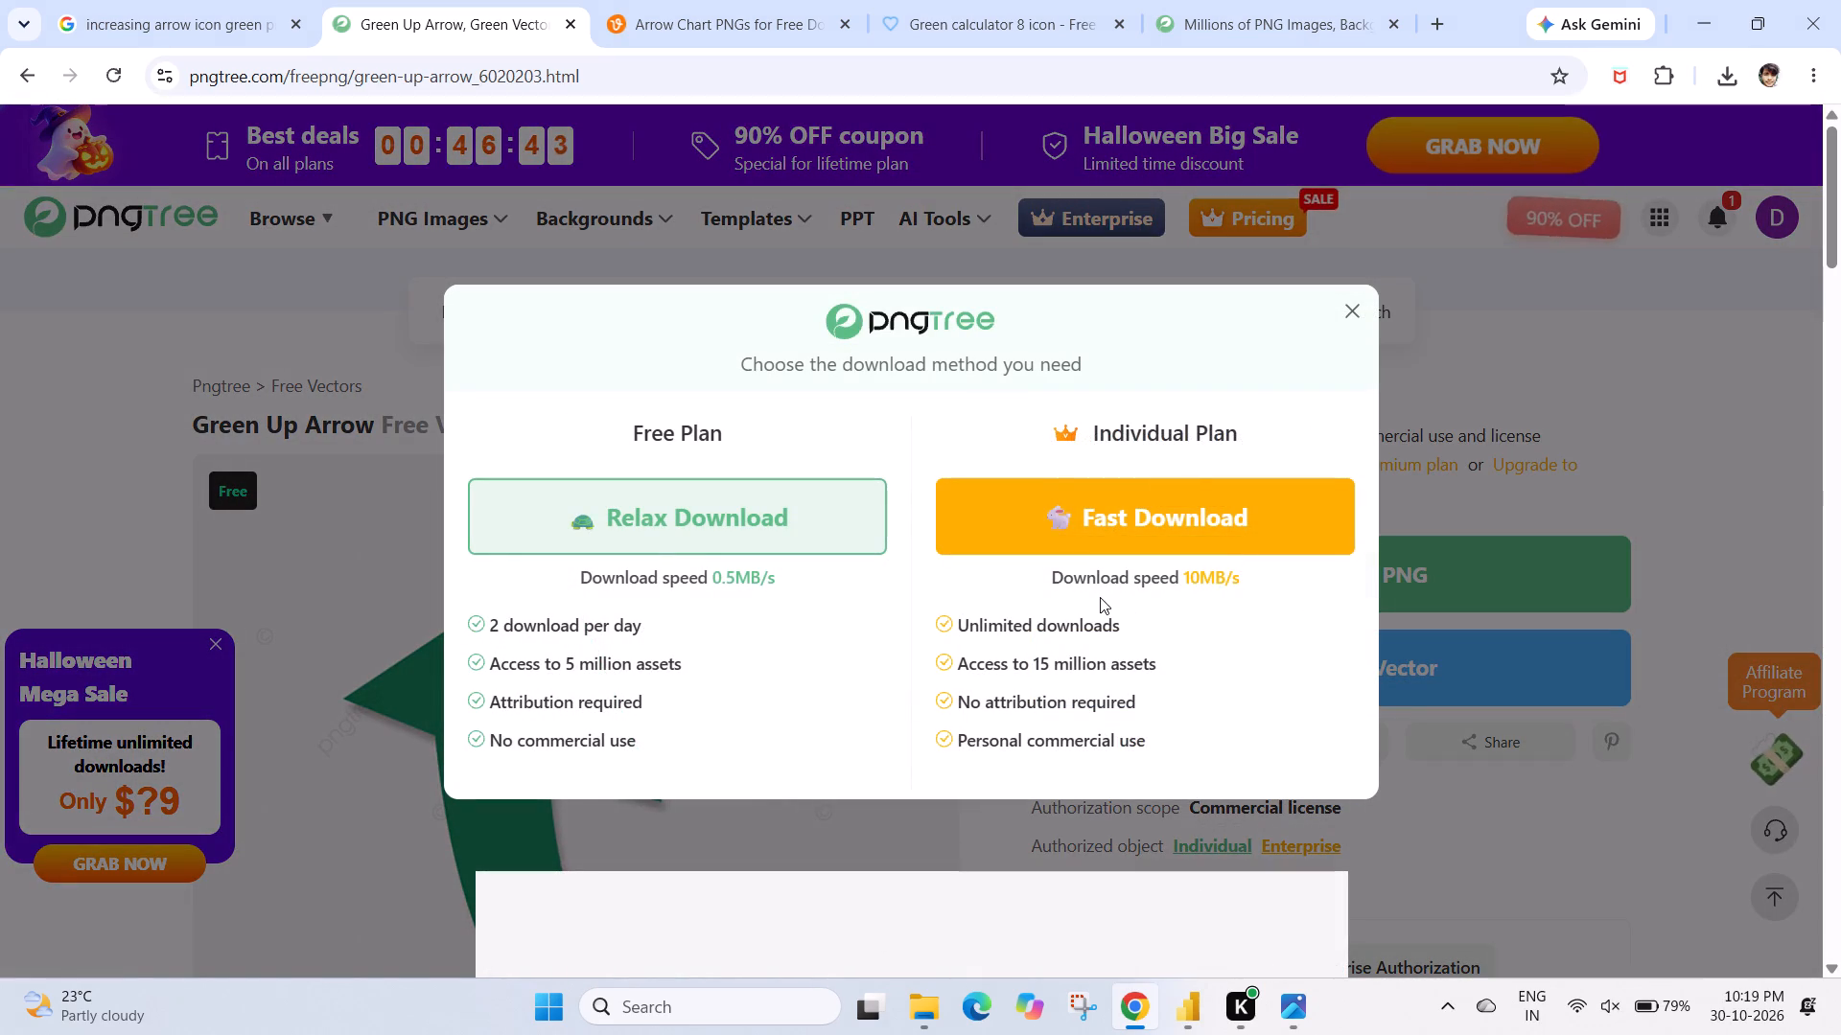
left_click(768, 511)
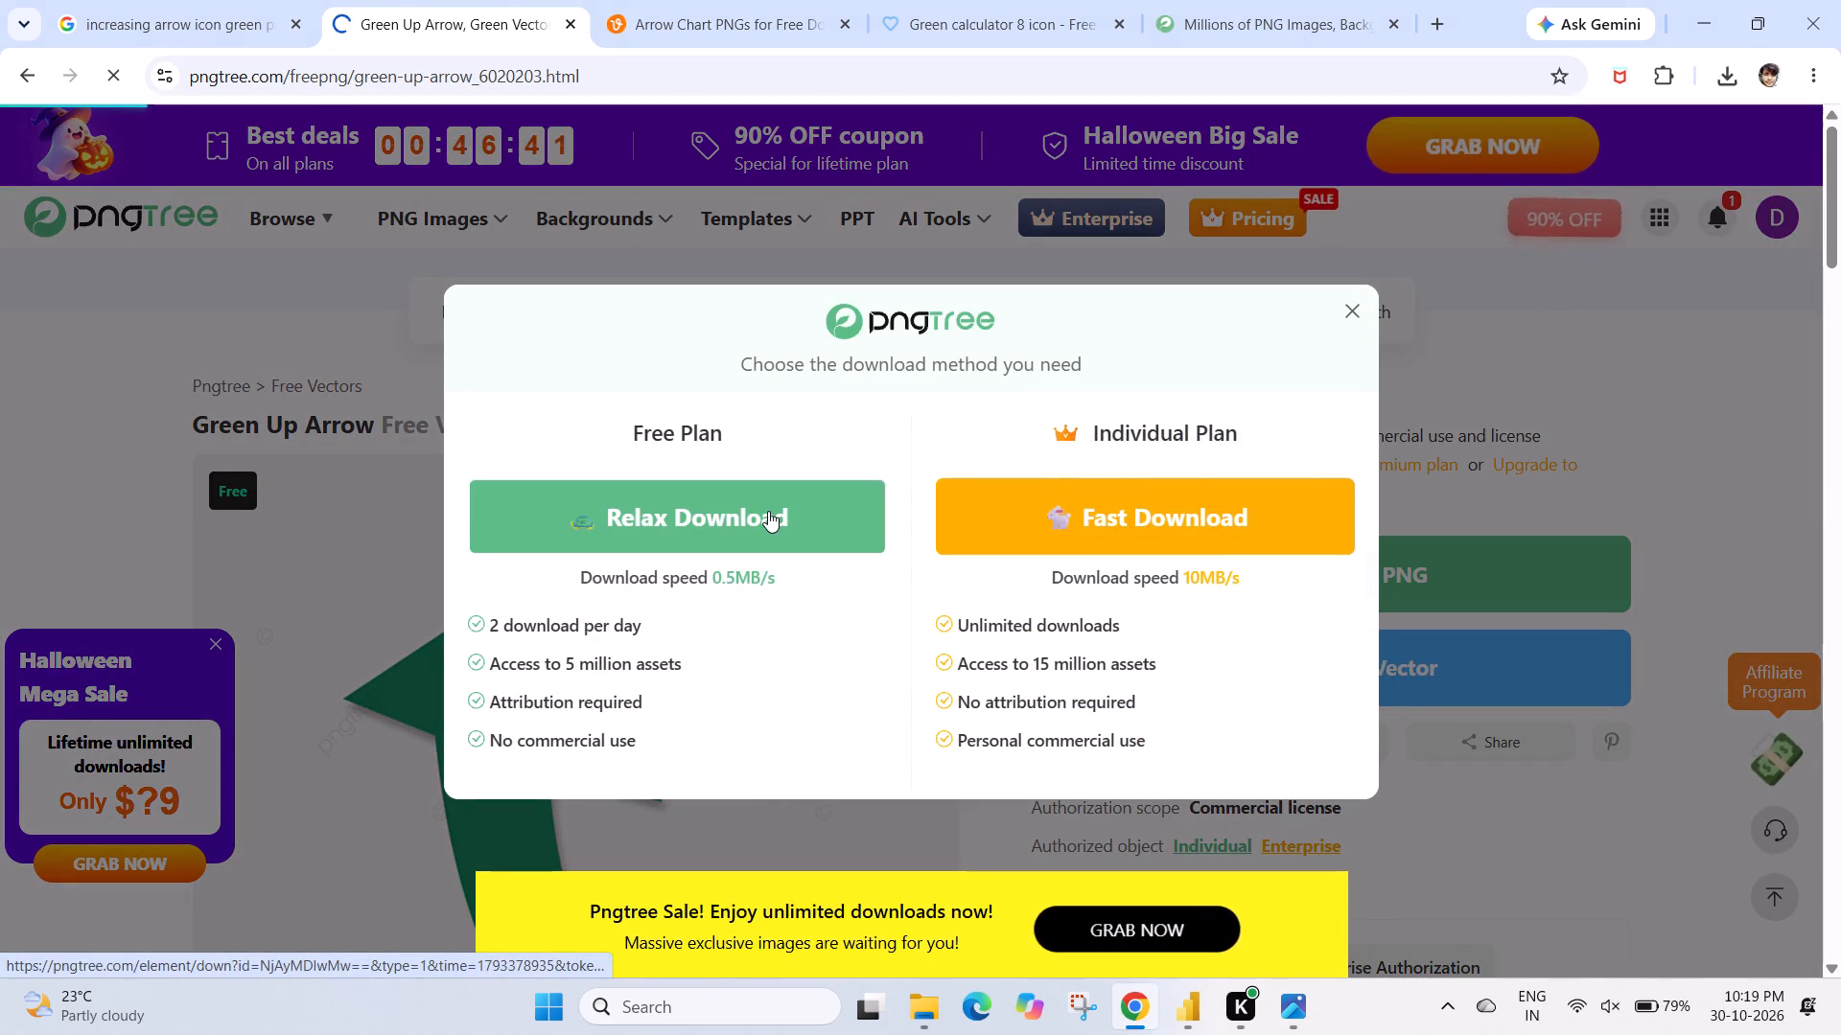
Switch to Power BI and move the standalone ROC AUC card directly beneath the standalone F1 Score card.
scroll(799, 627, "down", 2)
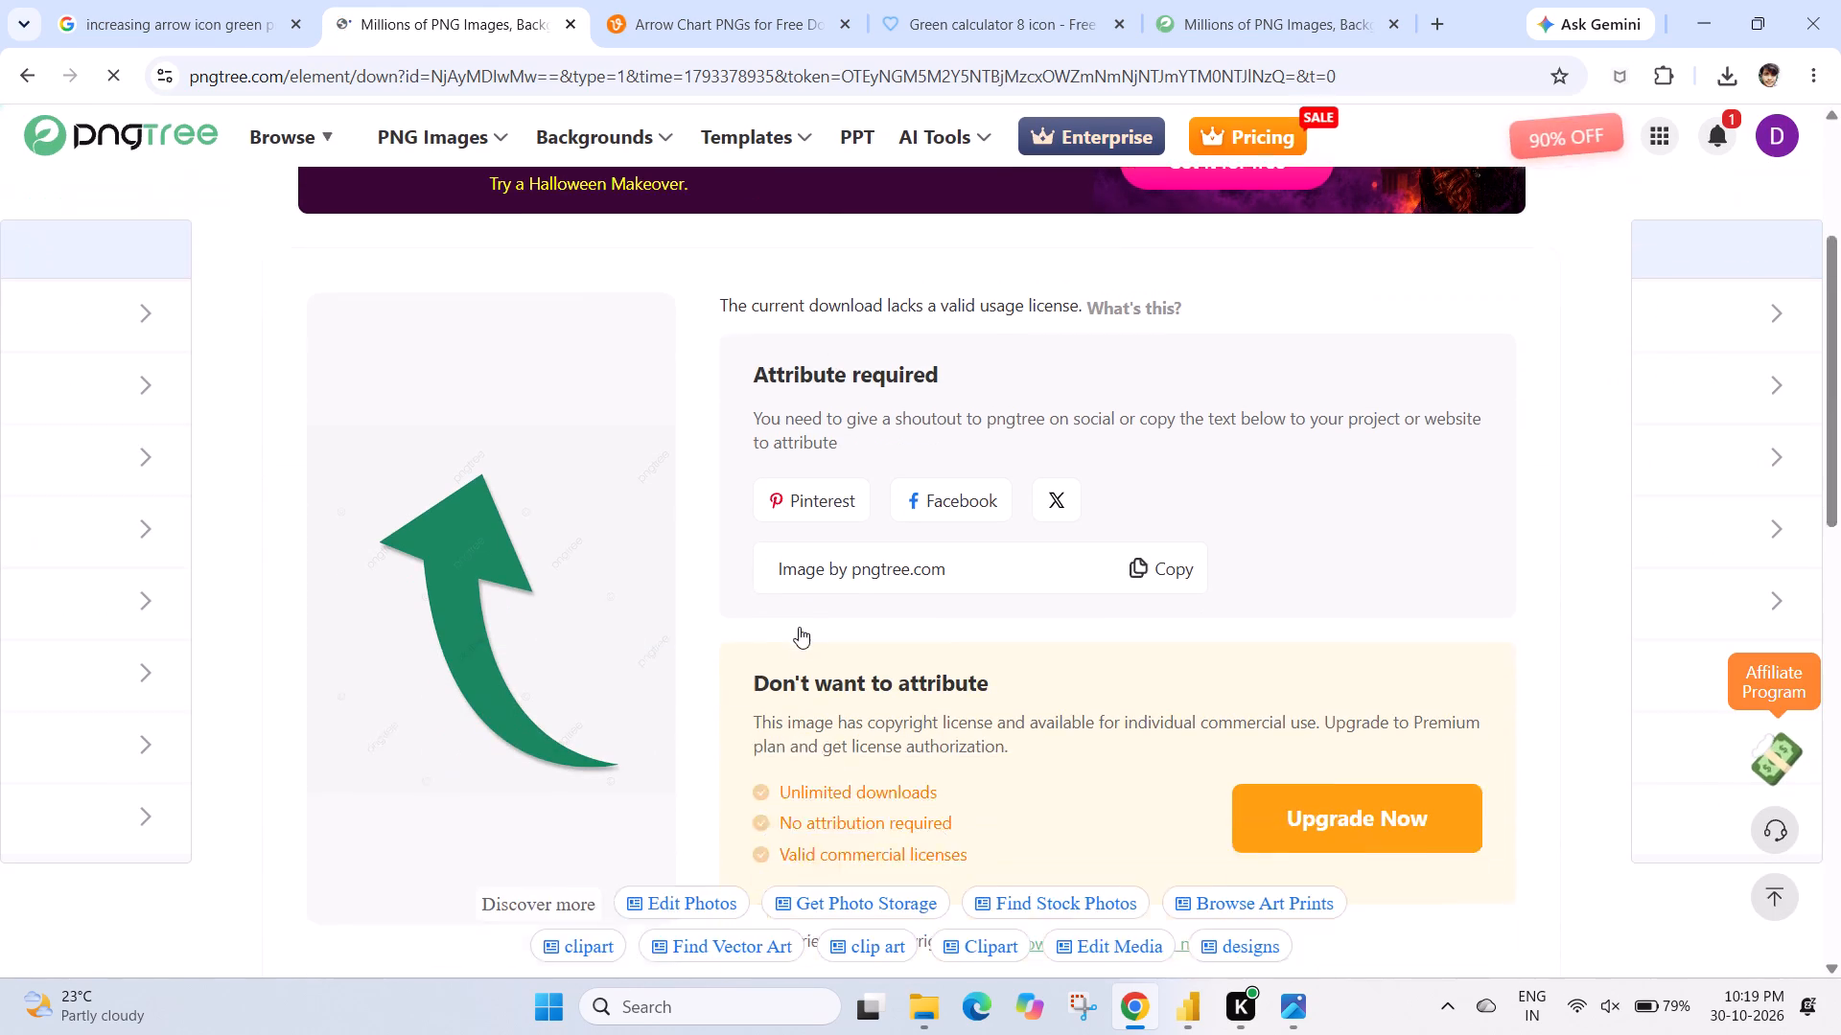
scroll(799, 627, "down", 1)
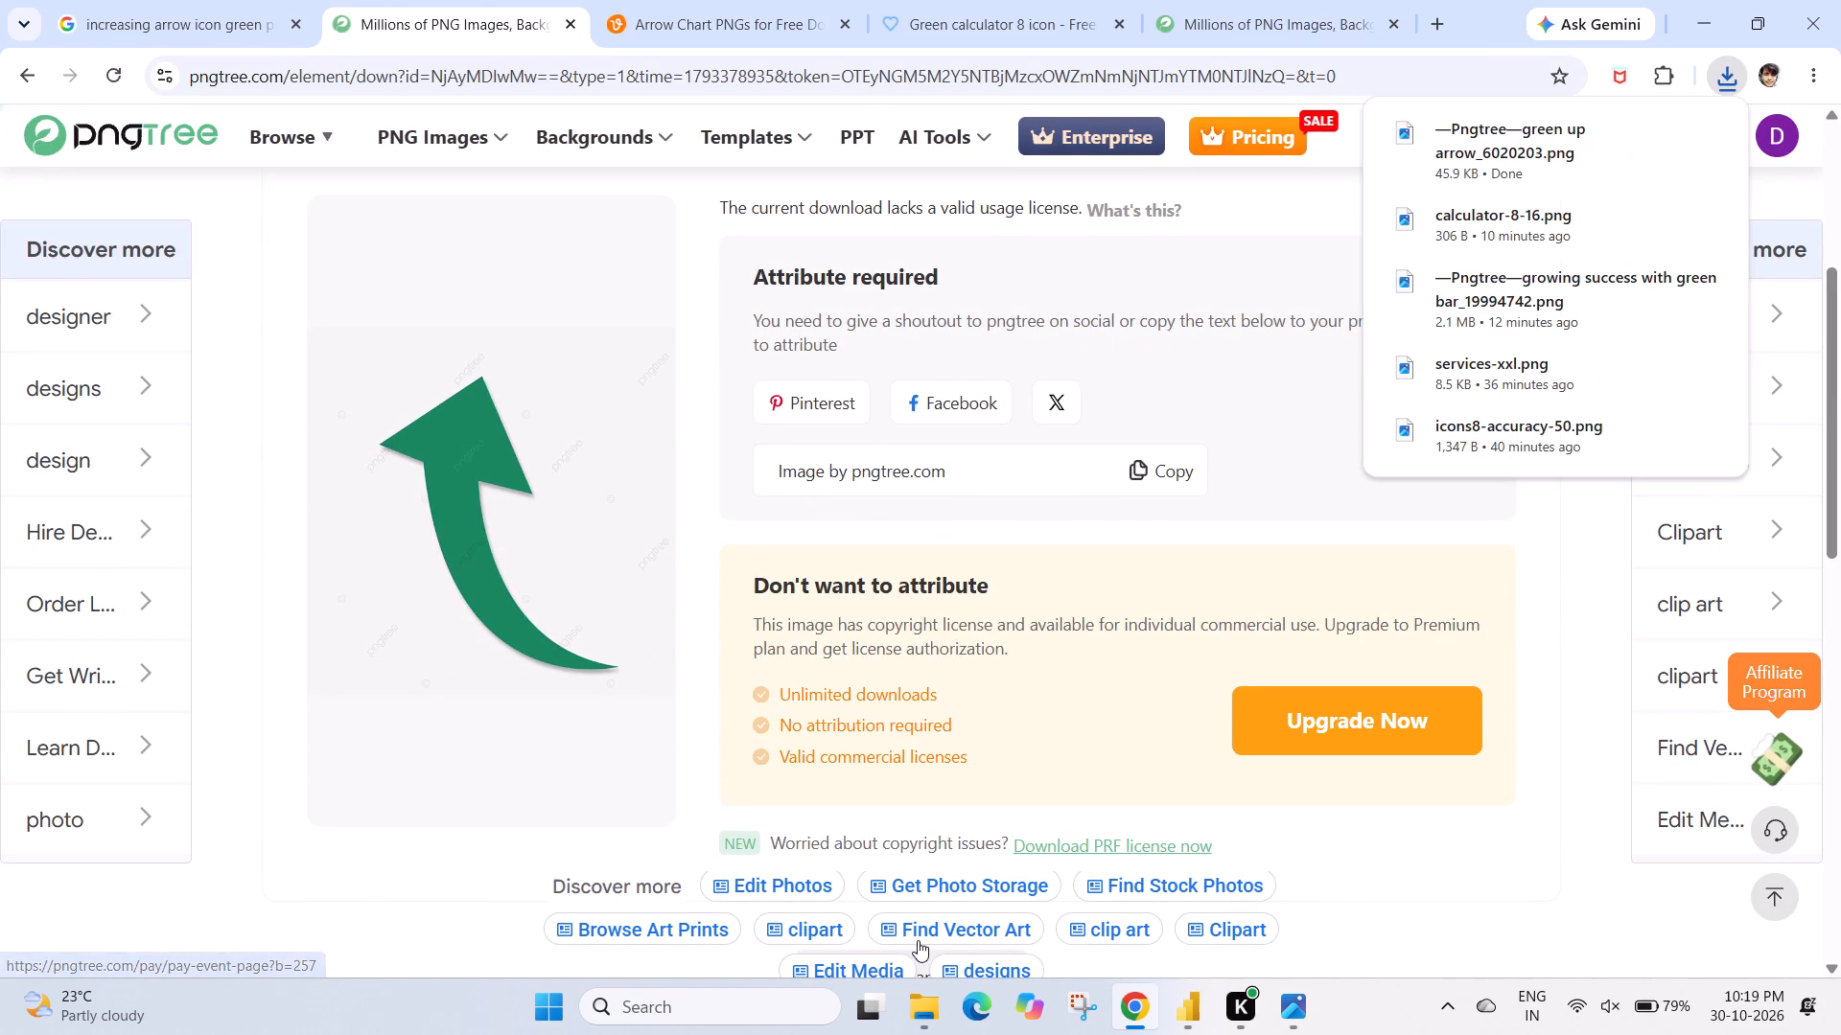
left_click(1195, 1010)
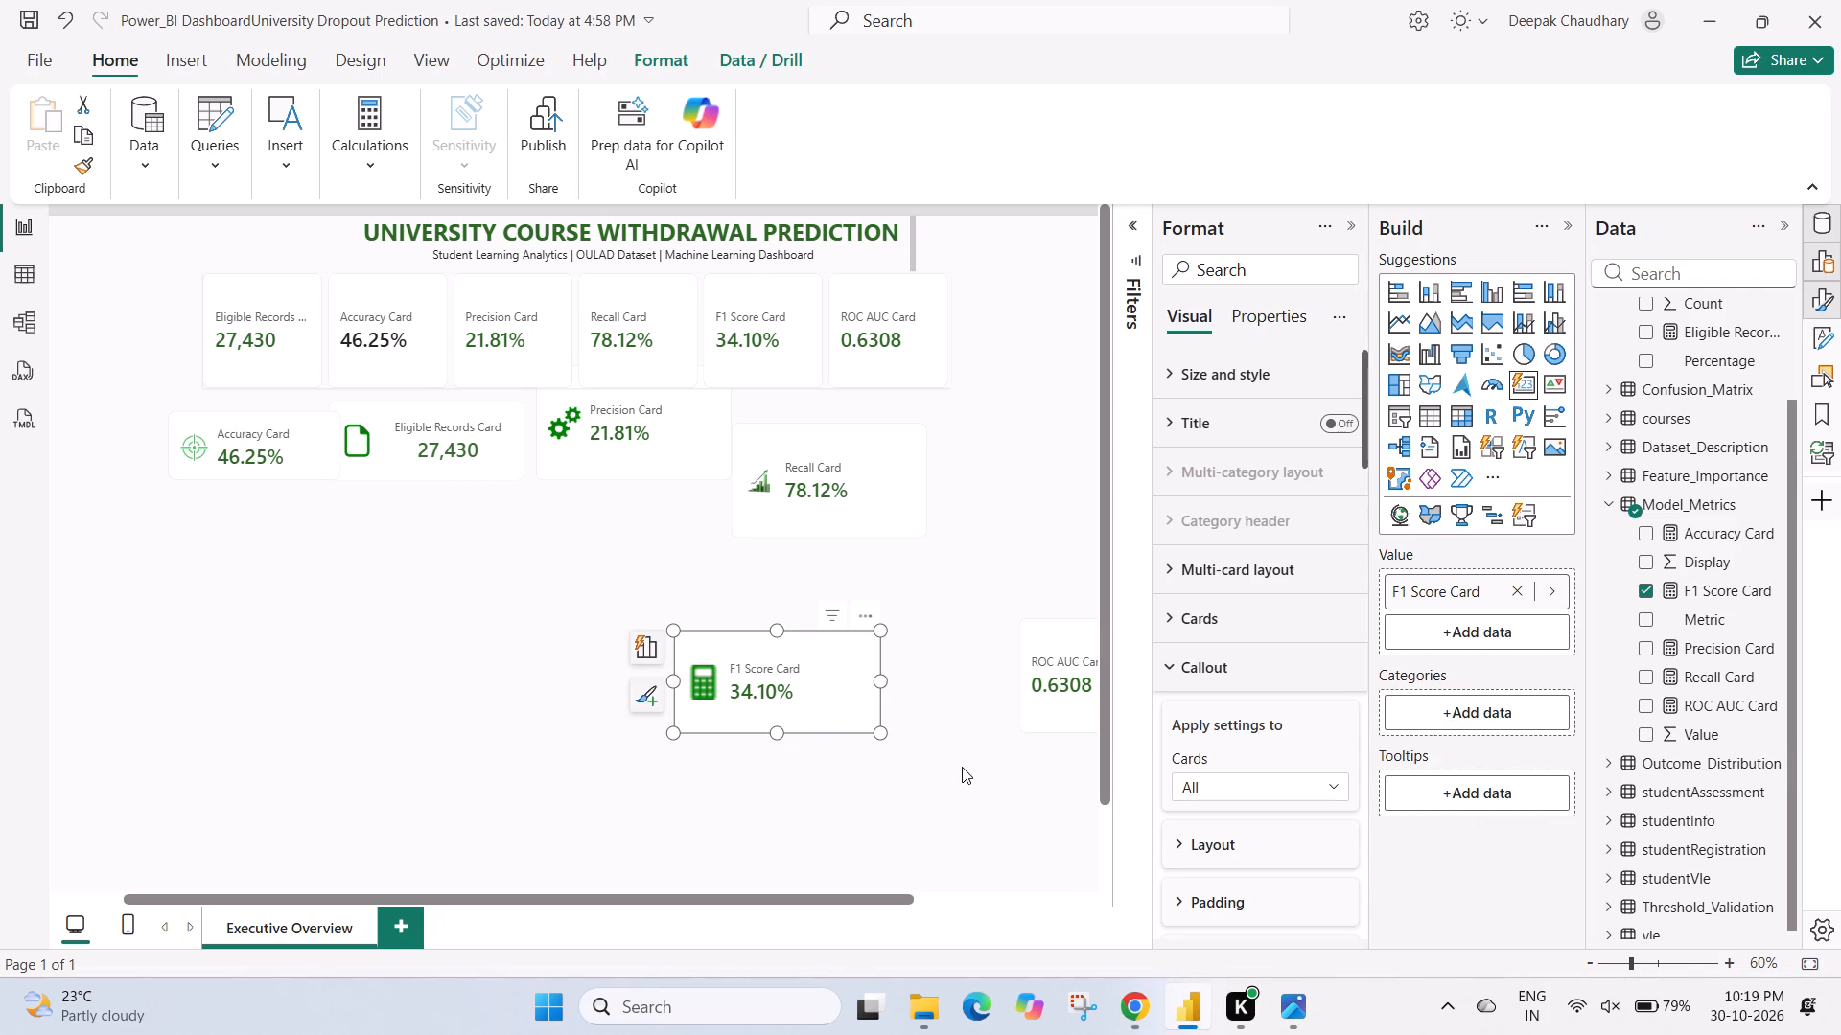
left_click_drag(1053, 639, 901, 765)
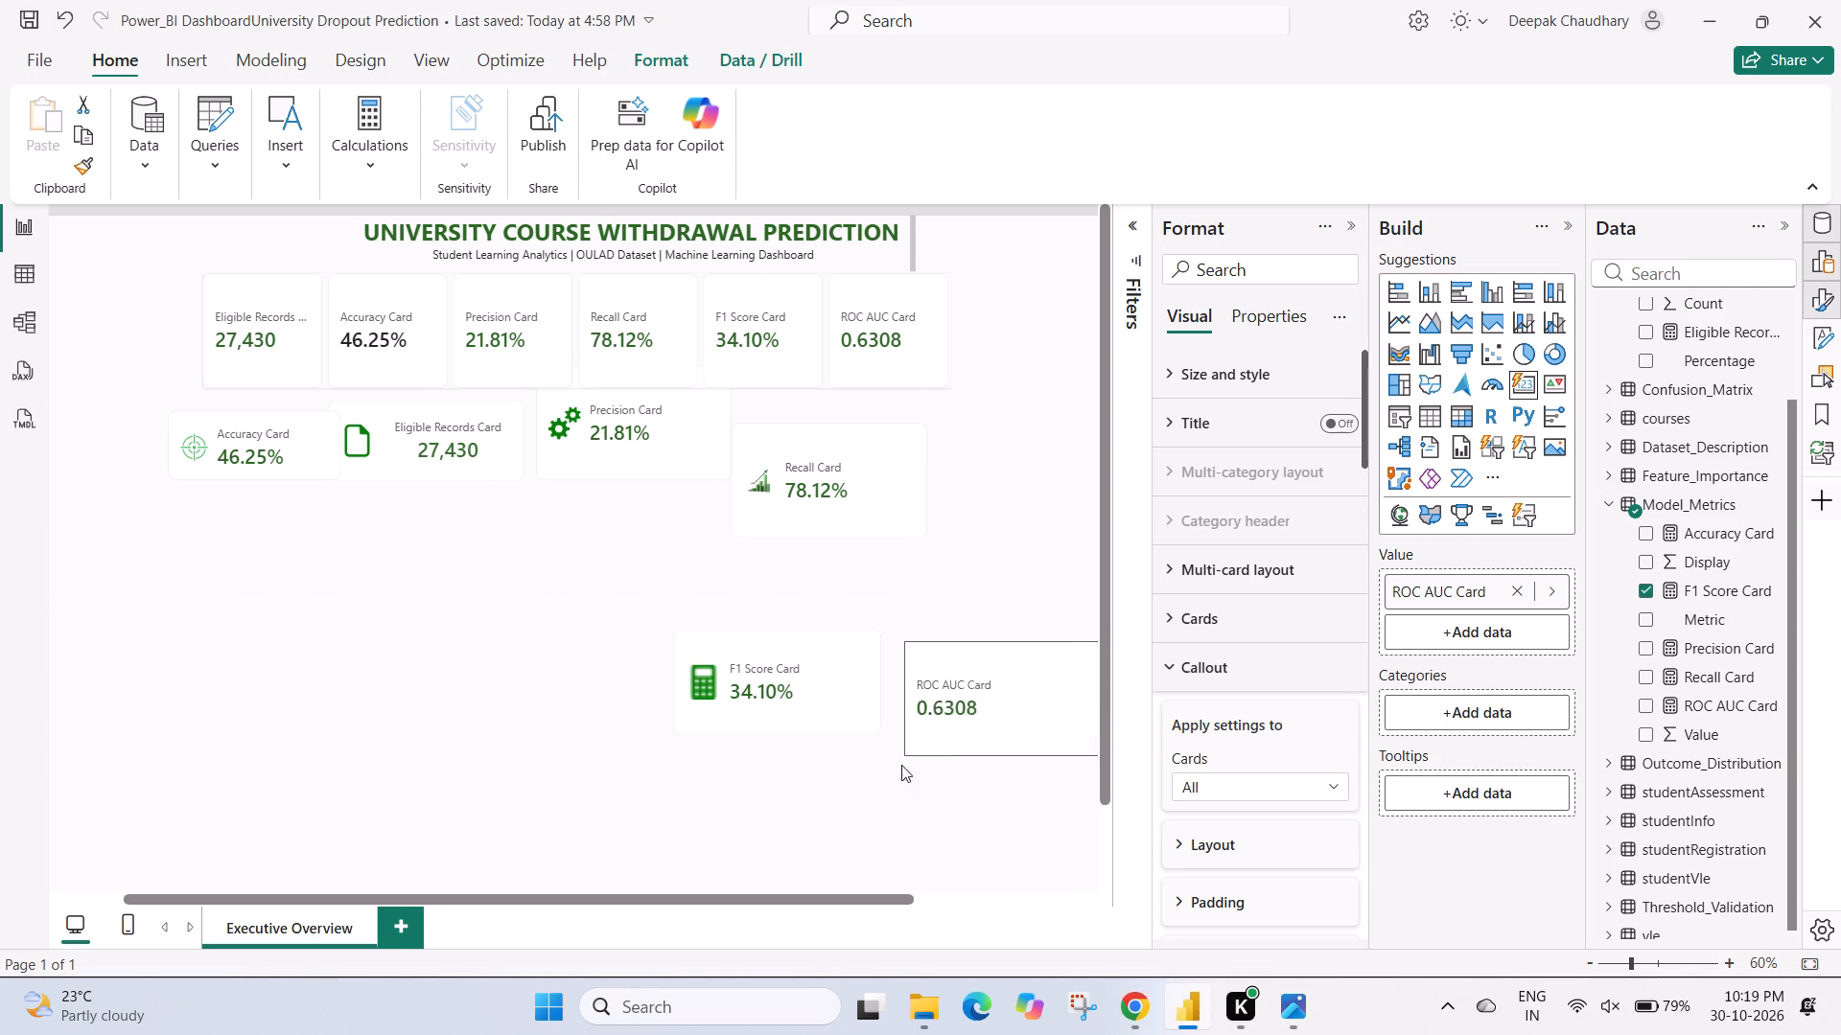
left_click_drag(901, 765, 697, 780)
left_click(779, 809)
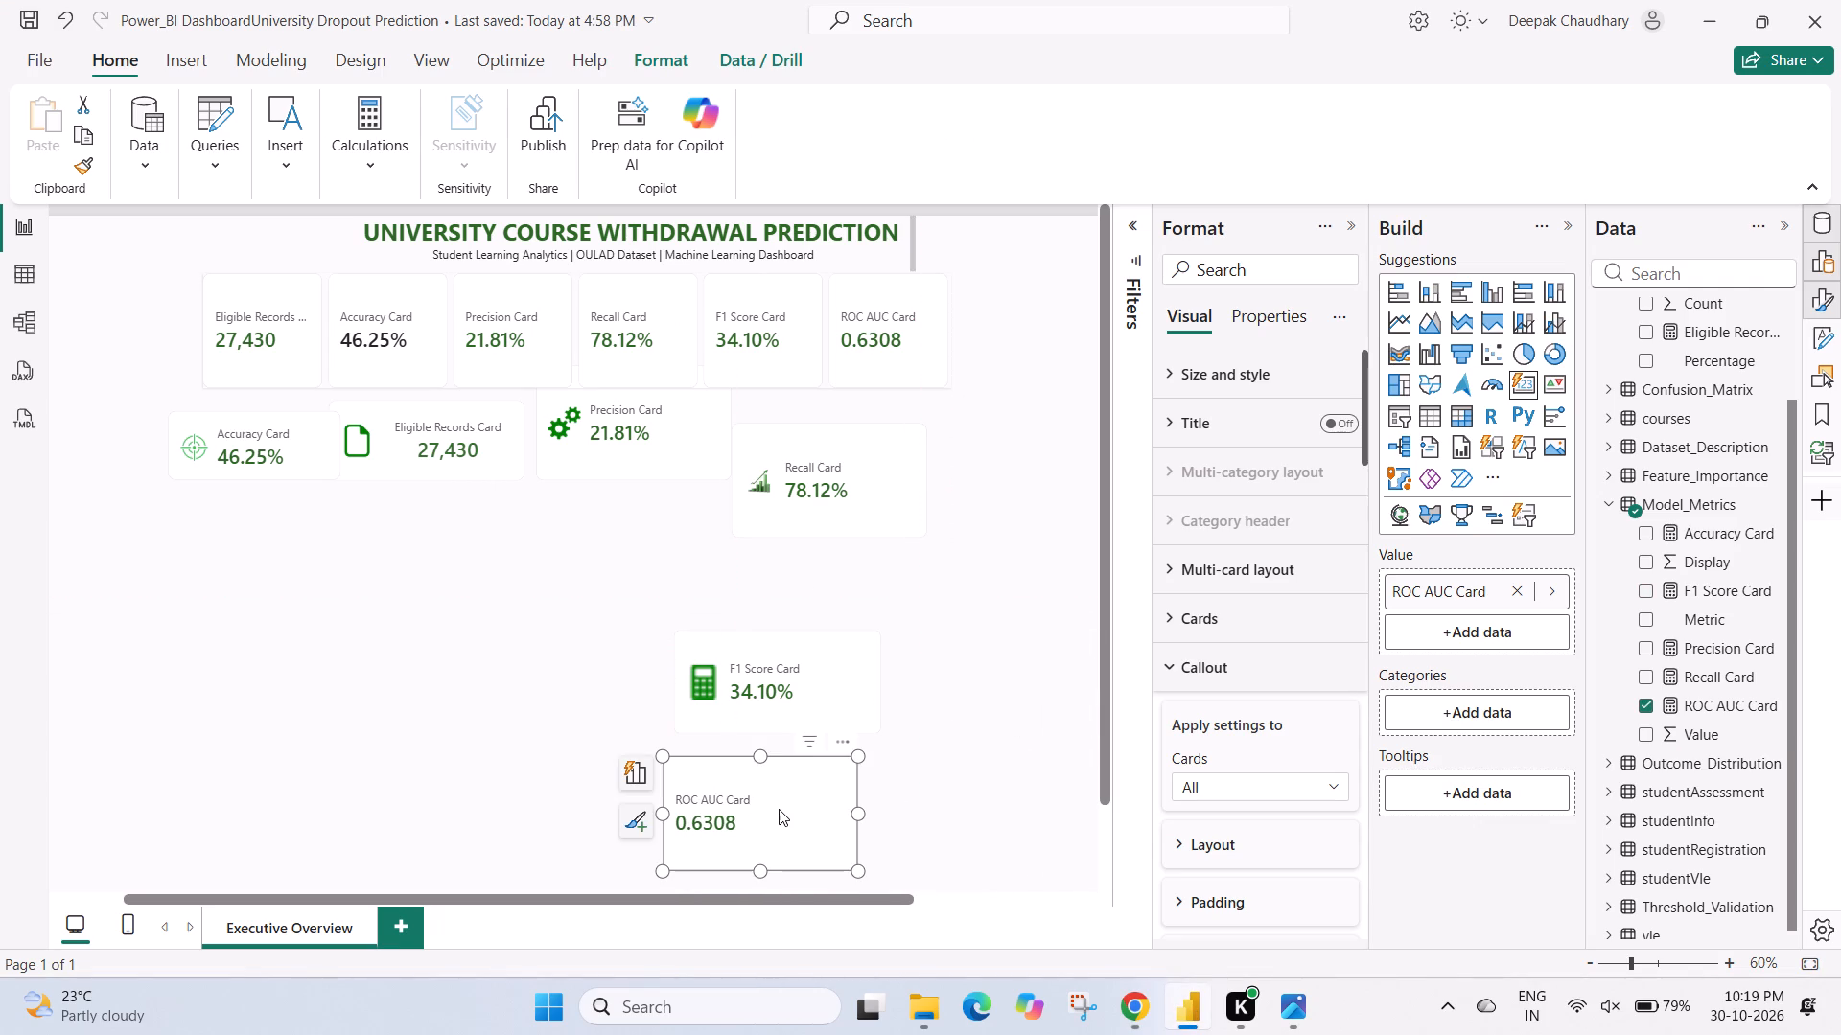
Turn on the ROC AUC card's callout image, upload the Pngtree green up arrow PNG, and set its image fit to Fit.
scroll(1202, 689, "down", 3)
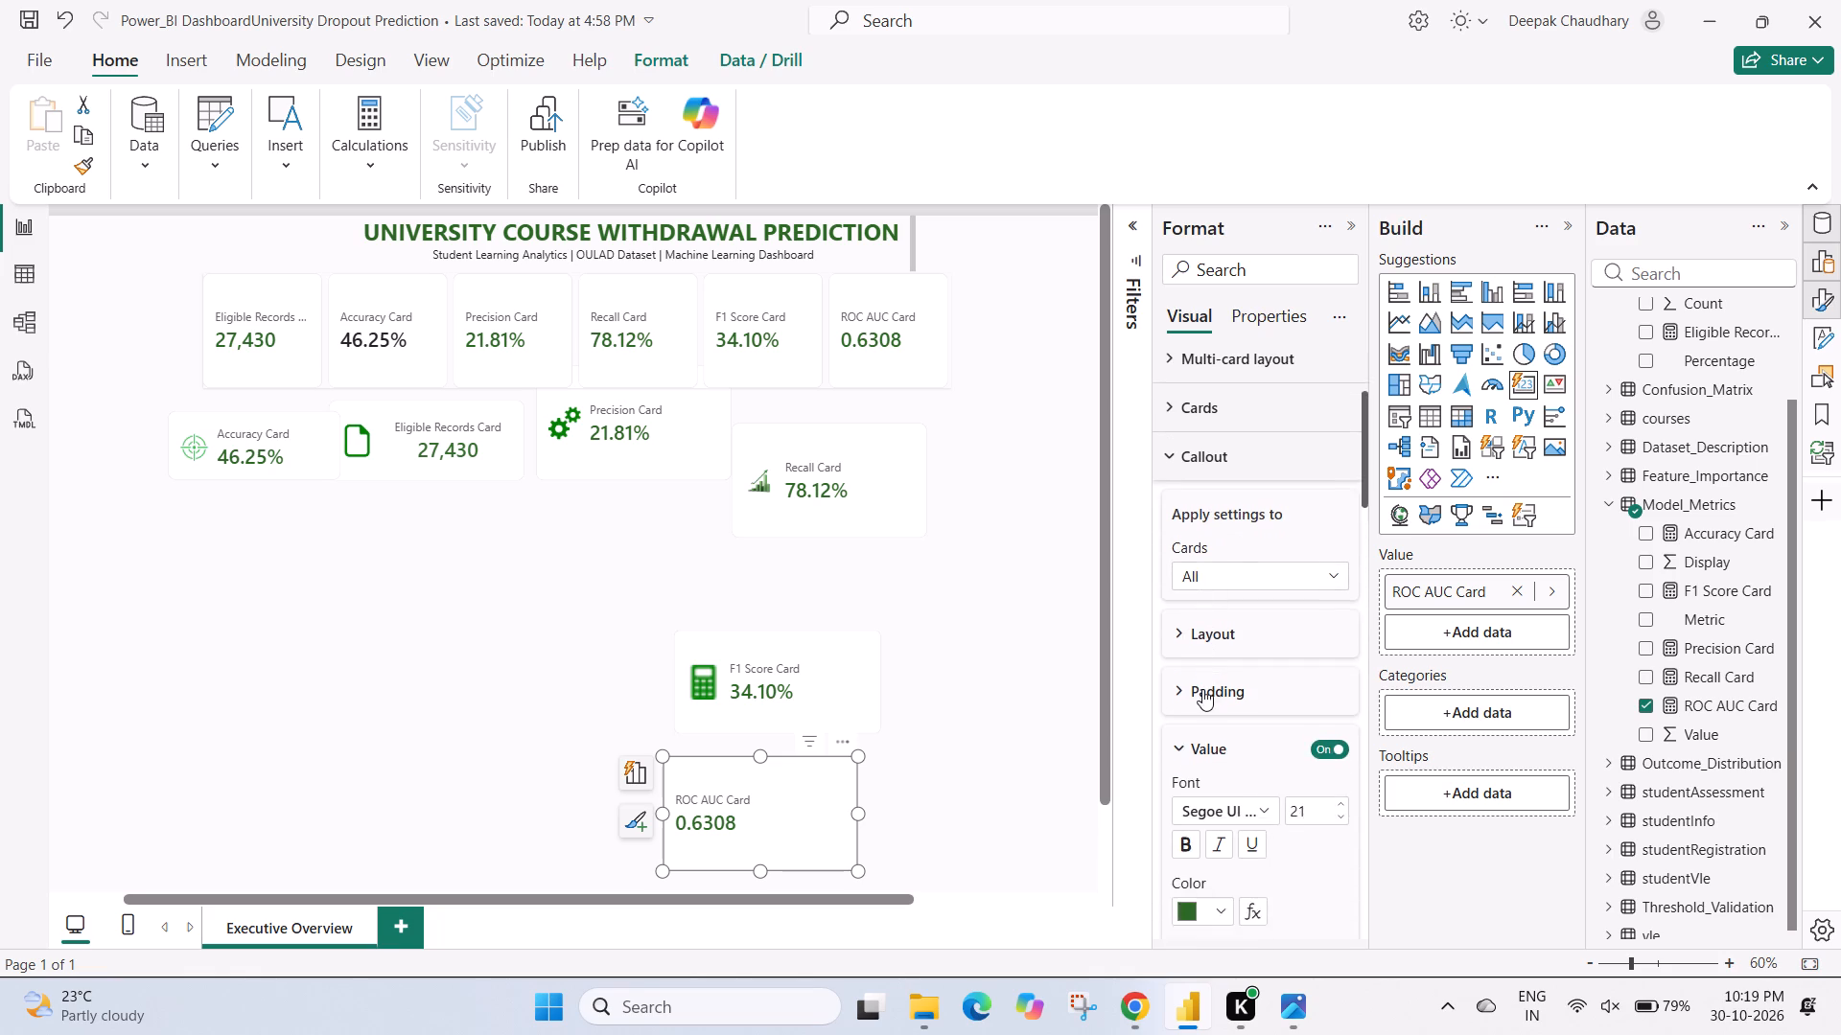
scroll(1202, 689, "down", 6)
scroll(1202, 689, "up", 1)
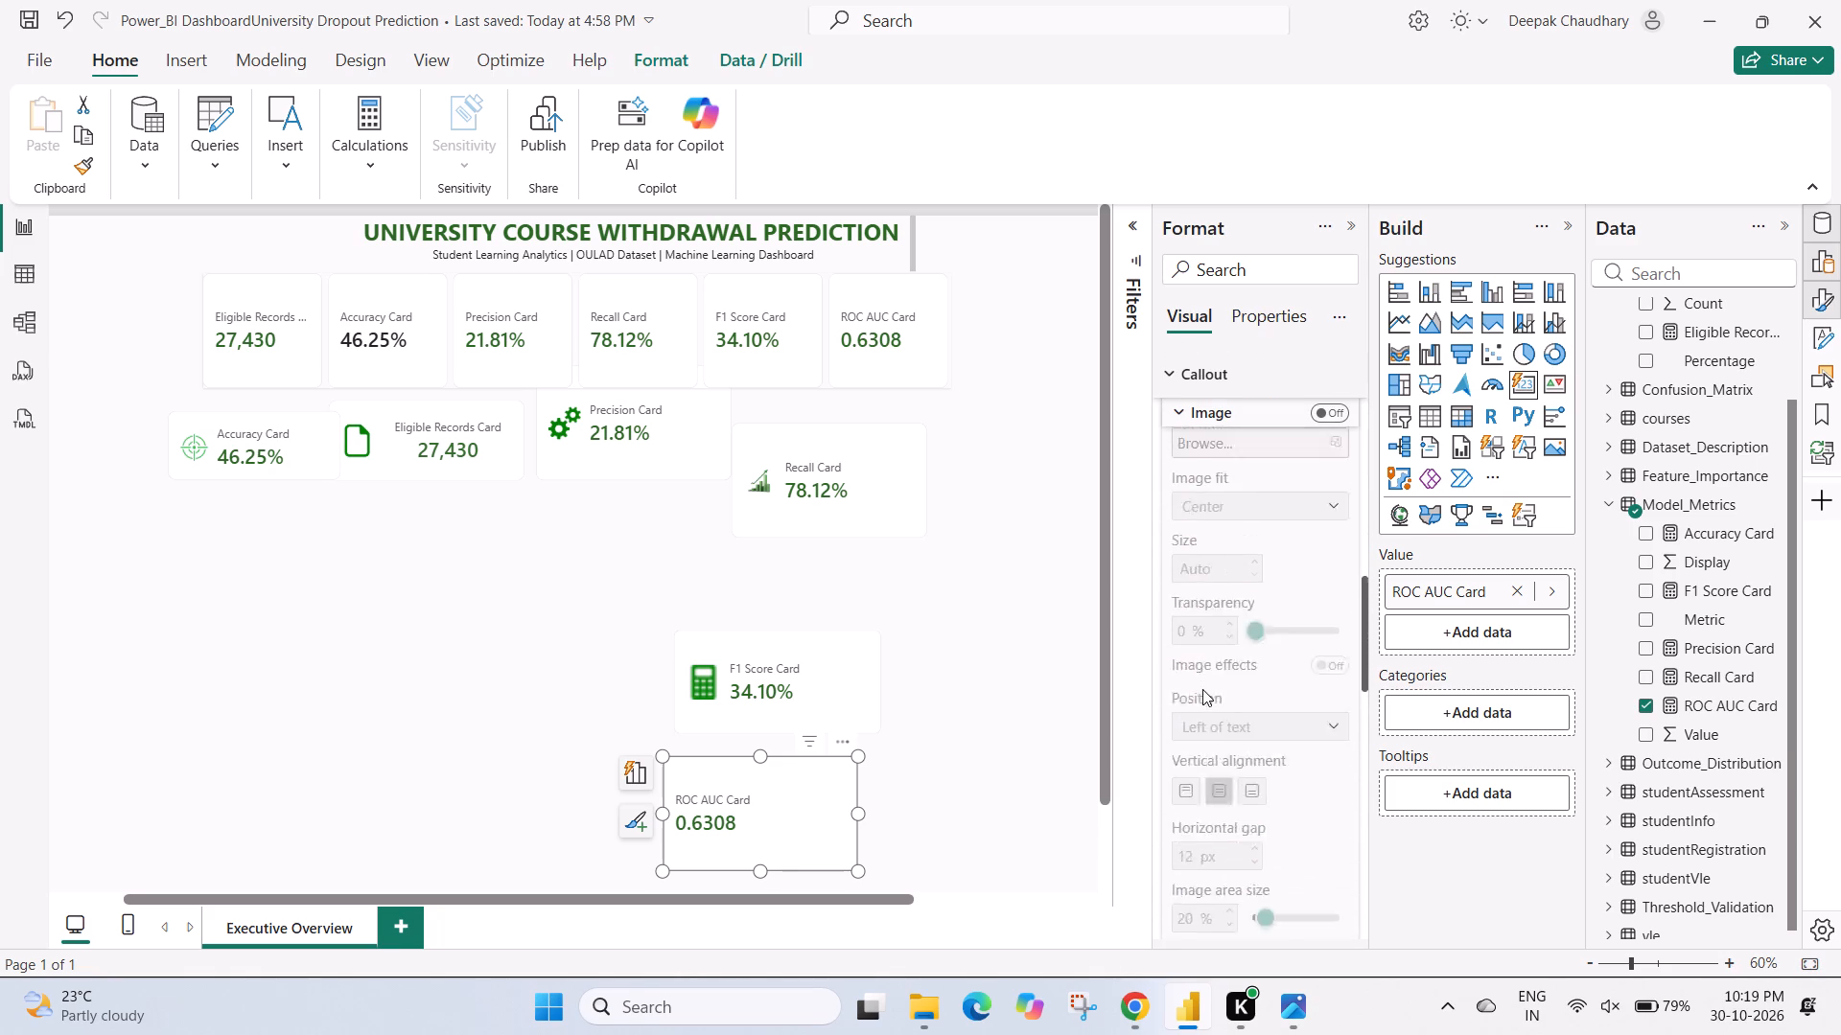
scroll(1202, 689, "up", 2)
left_click(1333, 580)
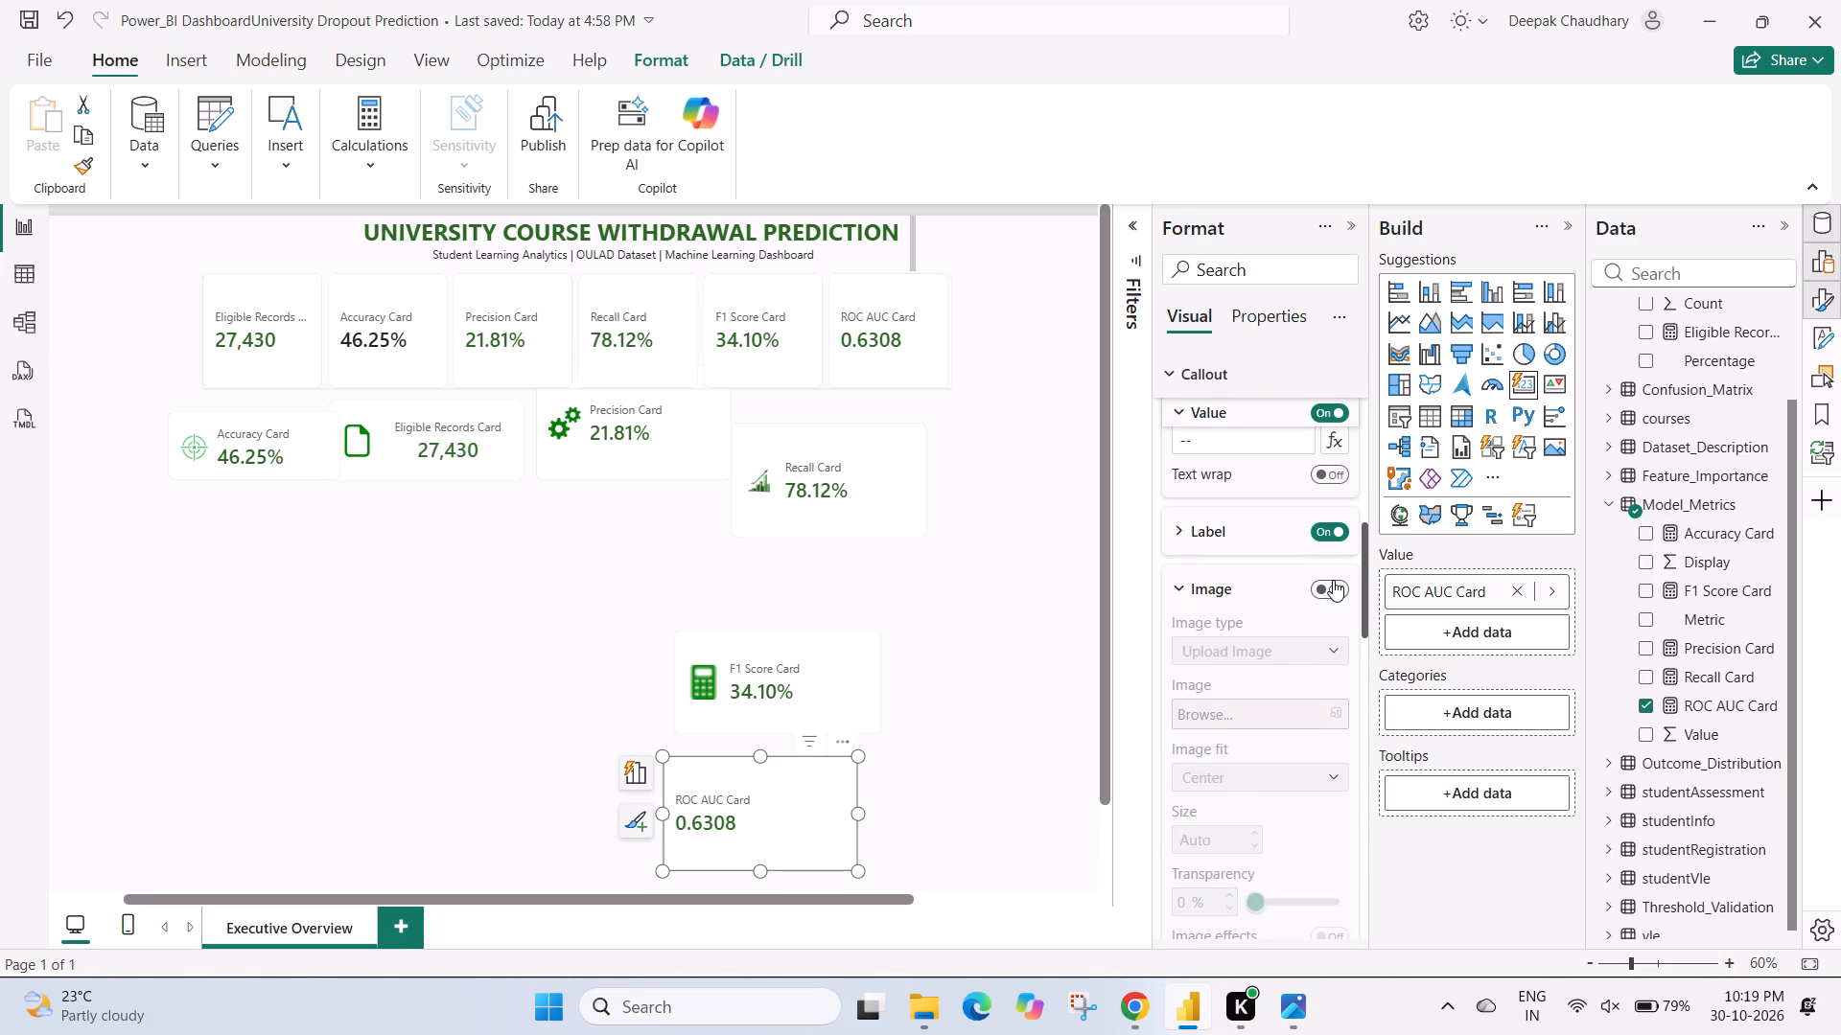
left_click(1341, 707)
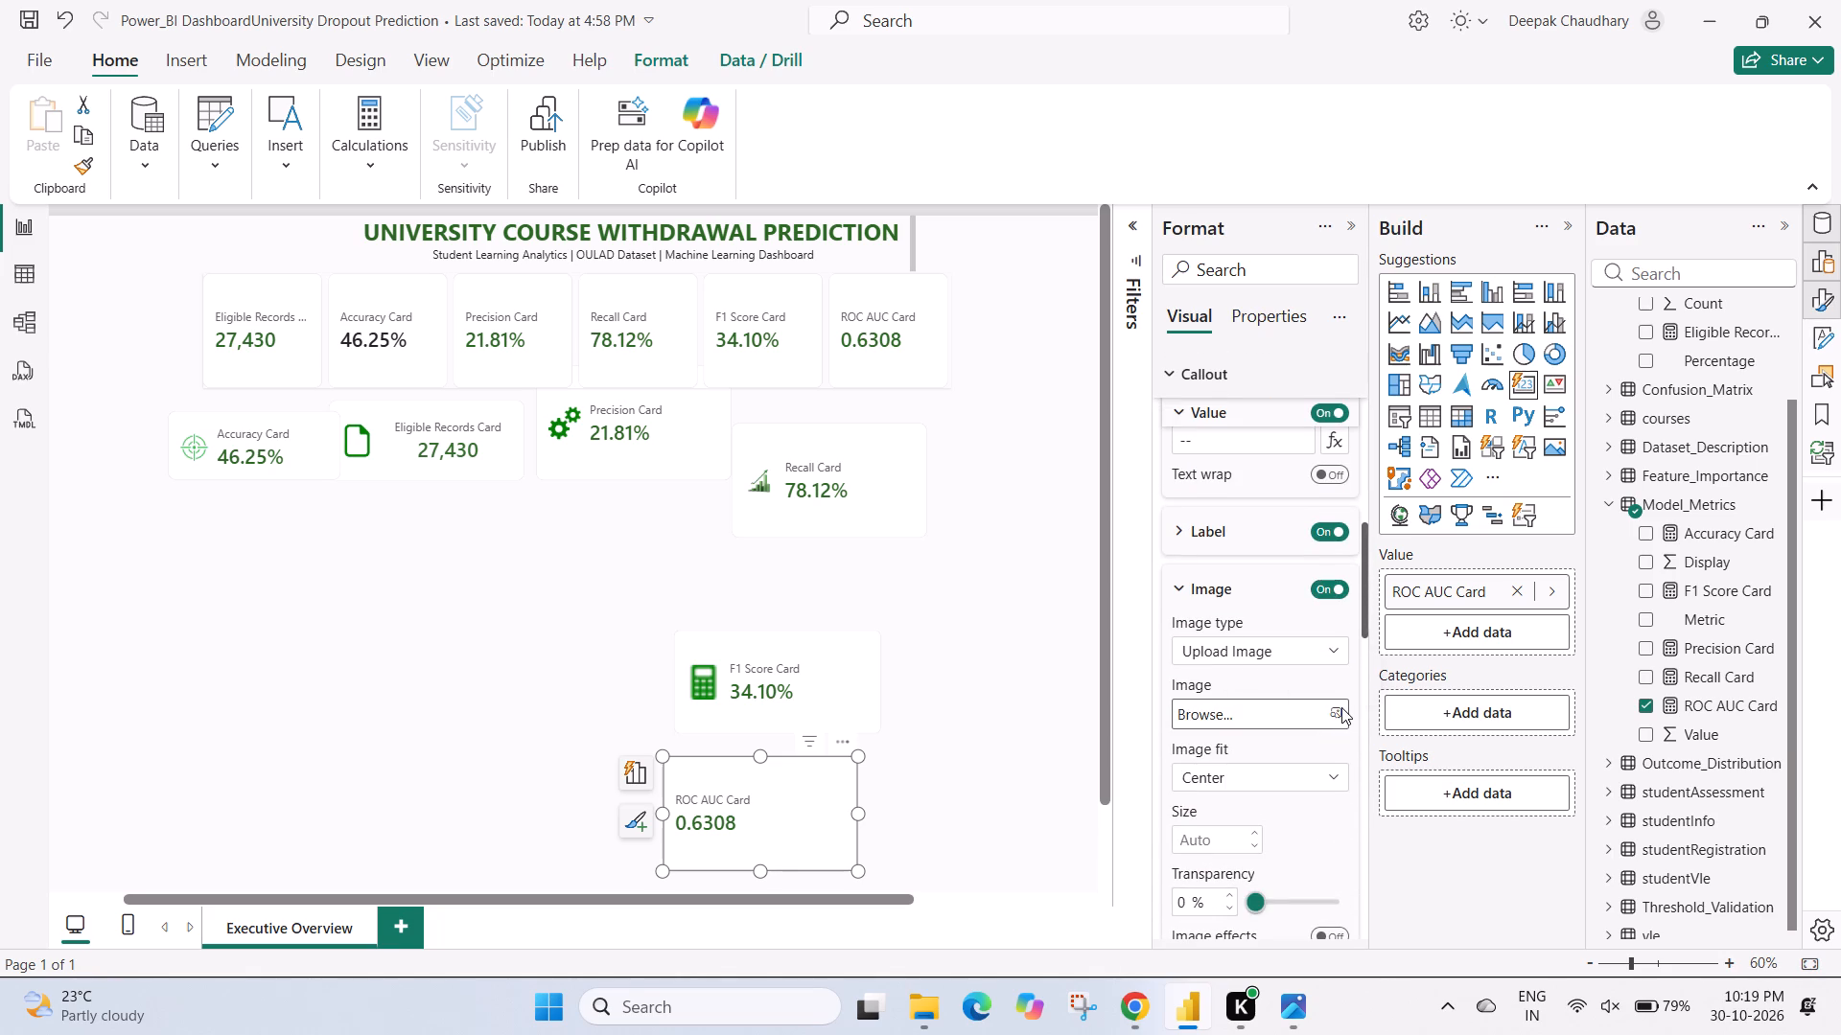
left_click(337, 221)
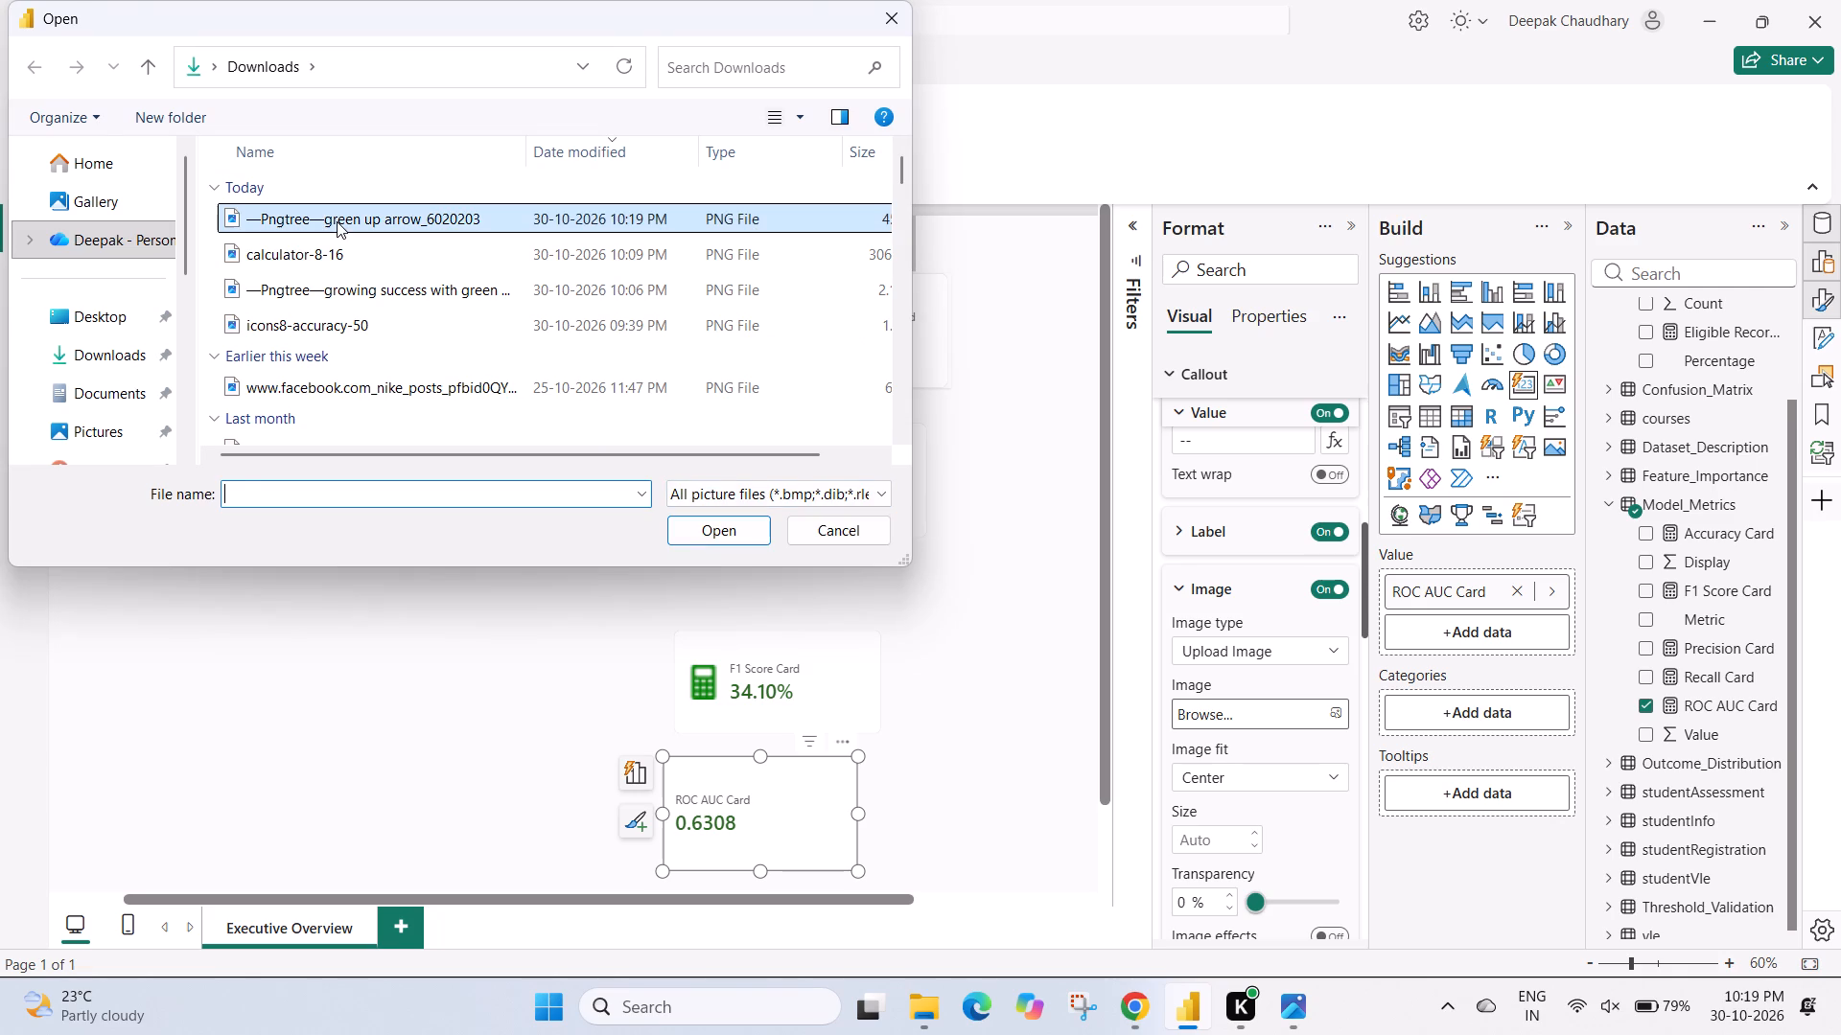
left_click(720, 532)
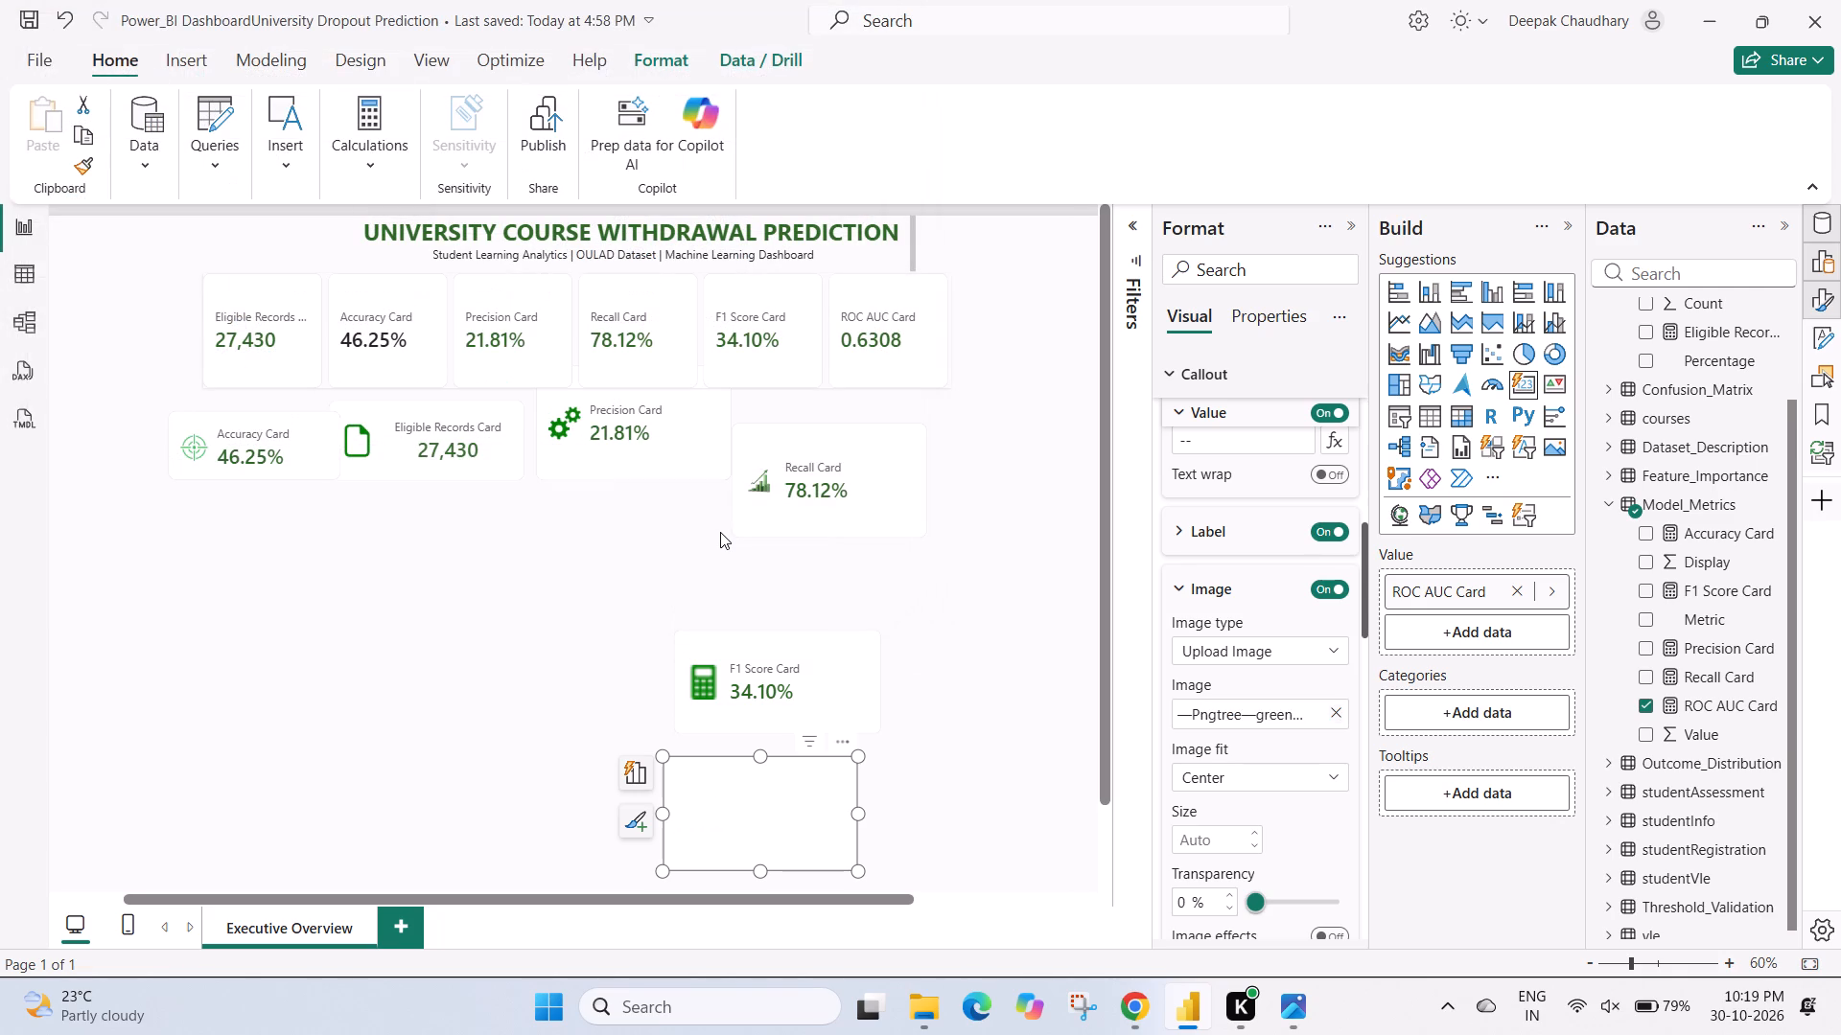
left_click(1239, 786)
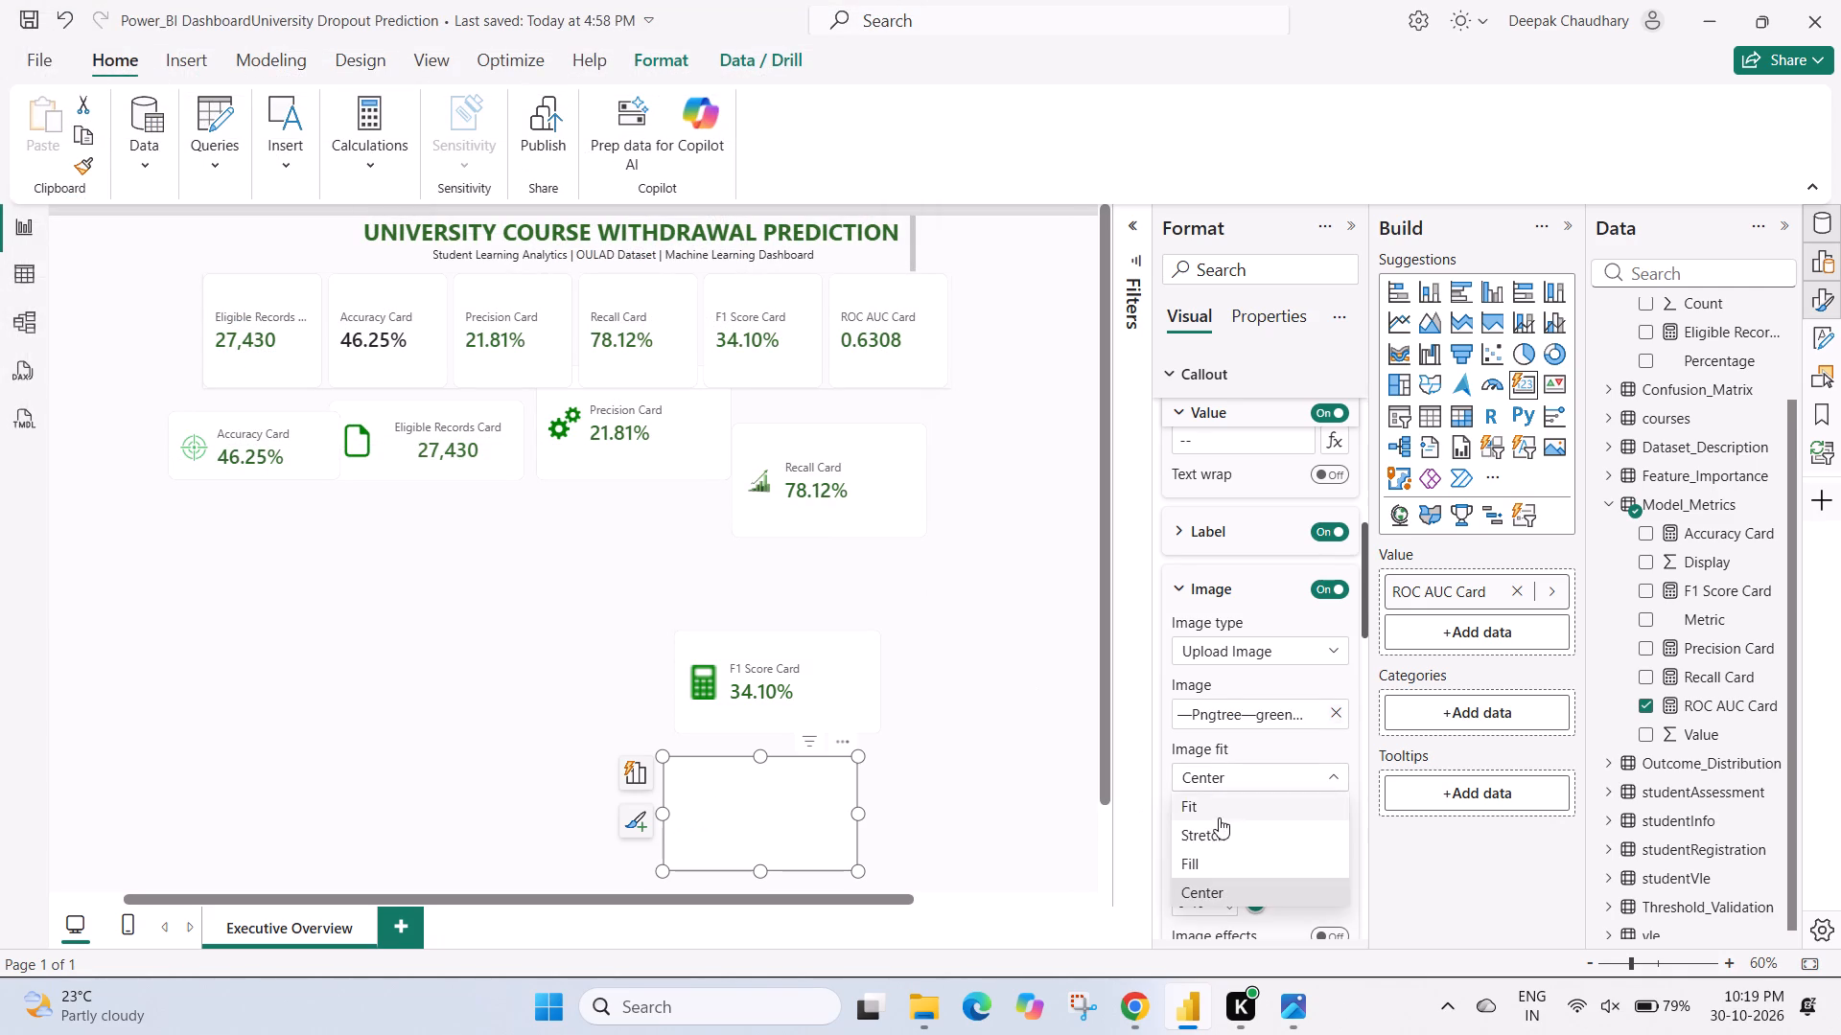
left_click(1210, 805)
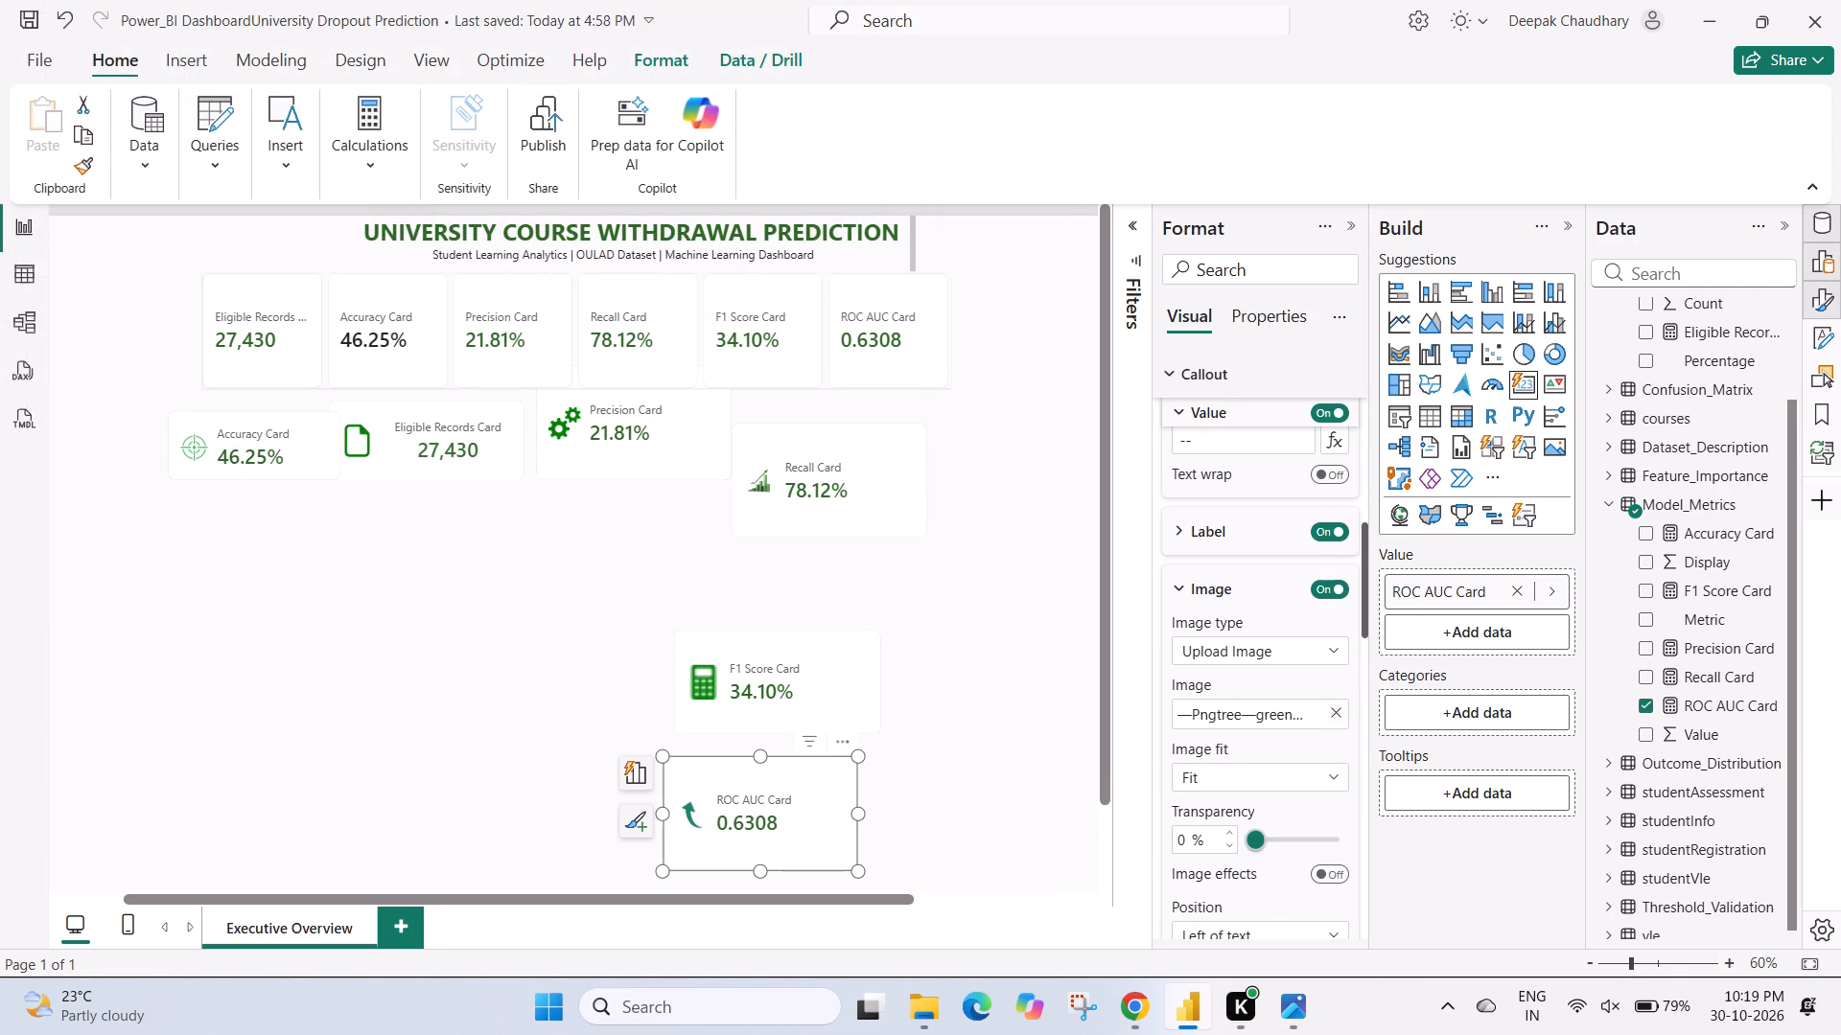
left_click(1031, 751)
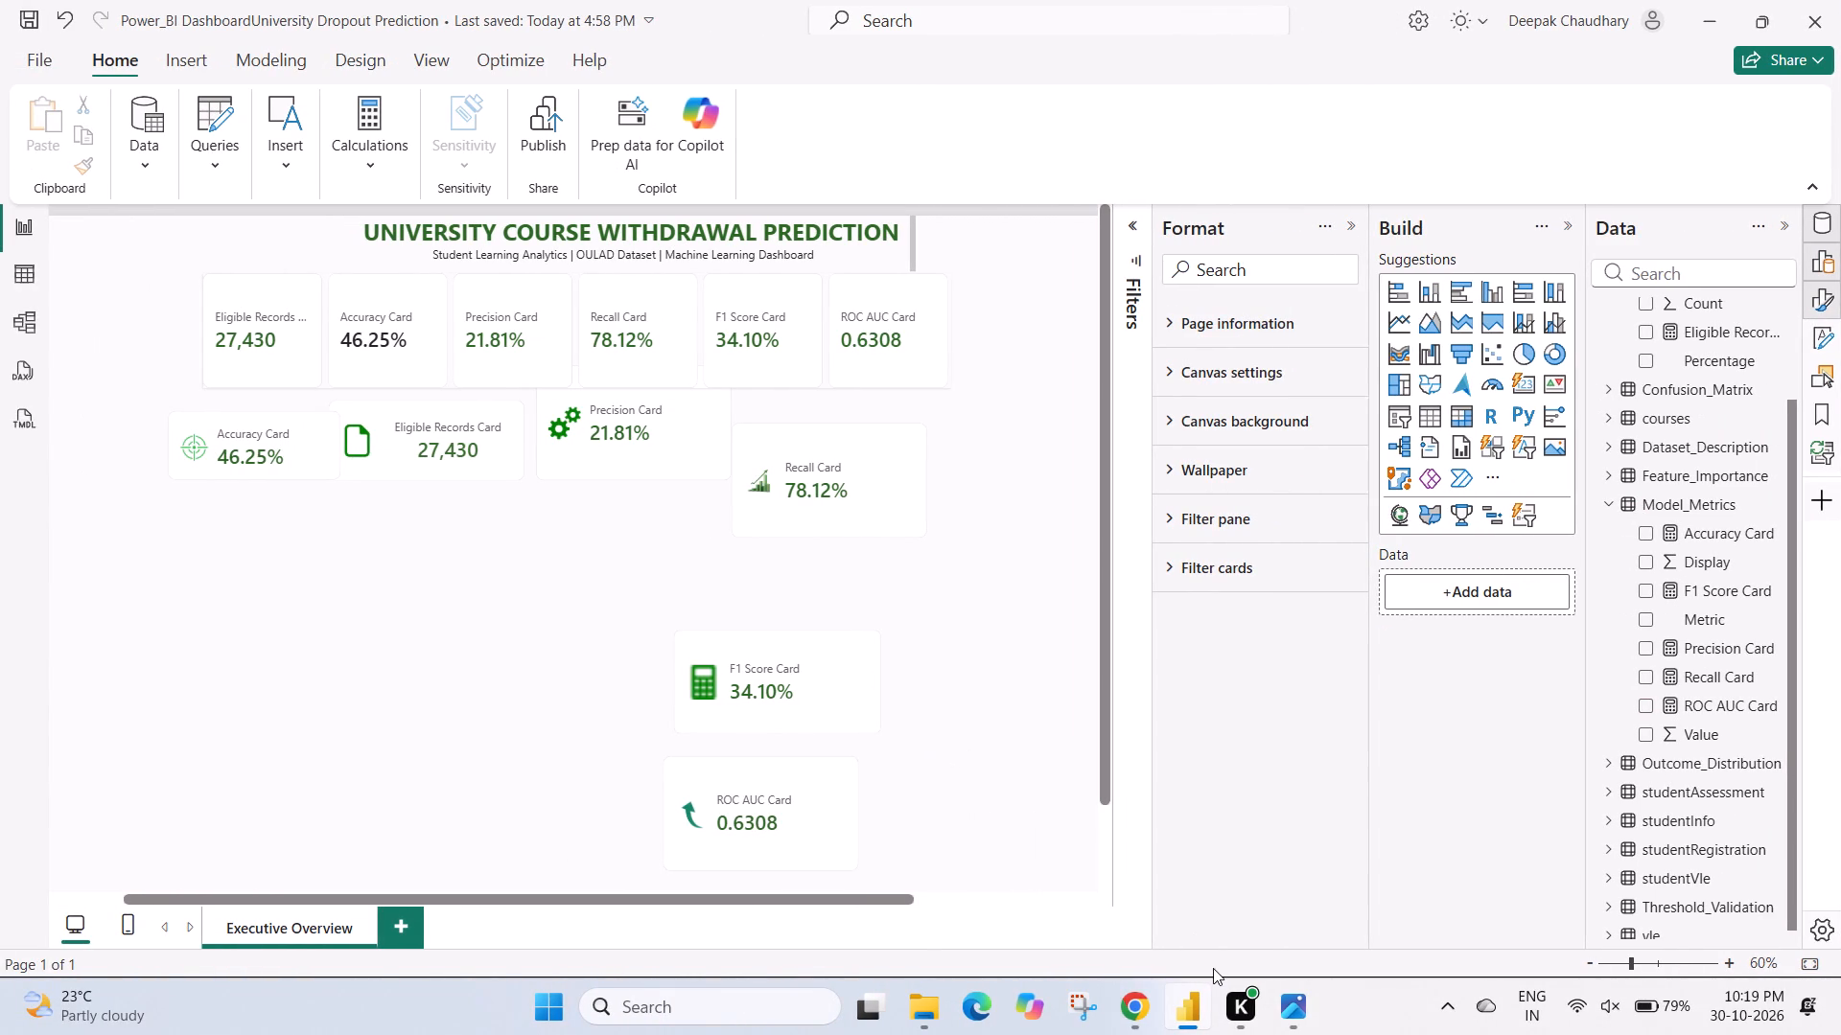
Switch to Chrome, go back to Pngtree's Green Up Arrow PNG Images page, and dismiss its promotional offers.
left_click(1140, 1007)
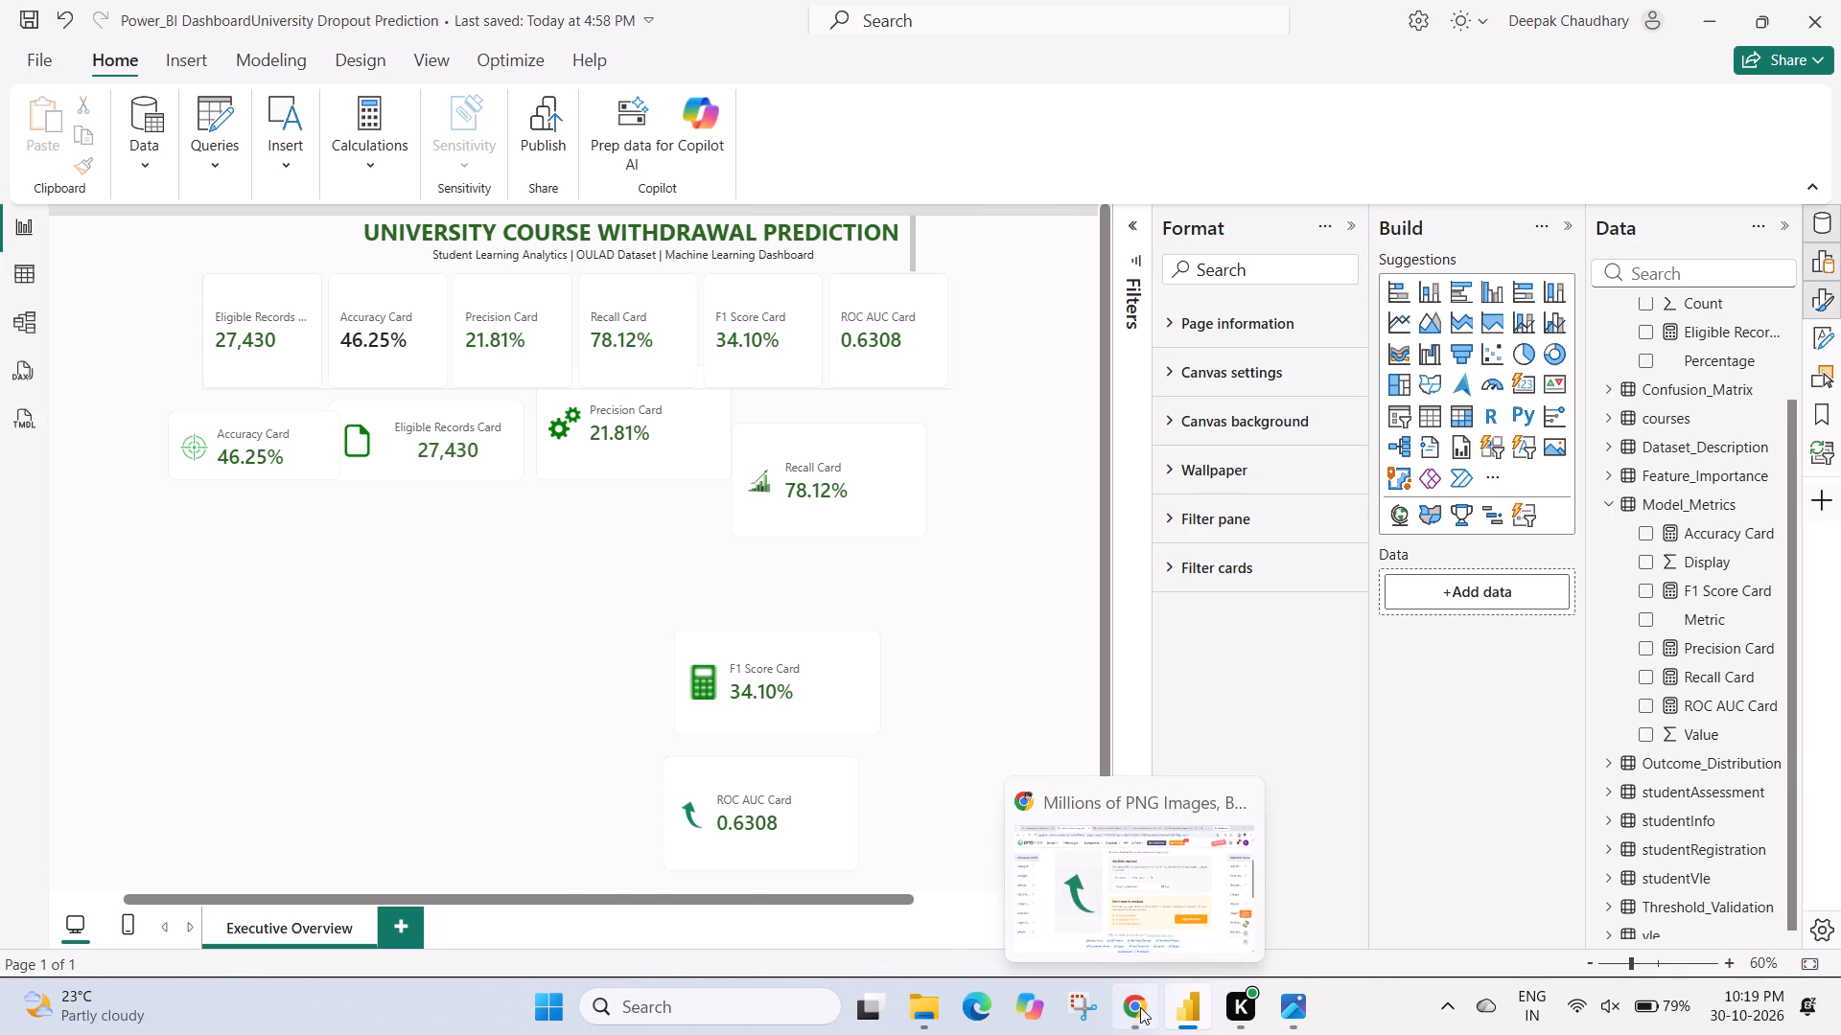
left_click(72, 0)
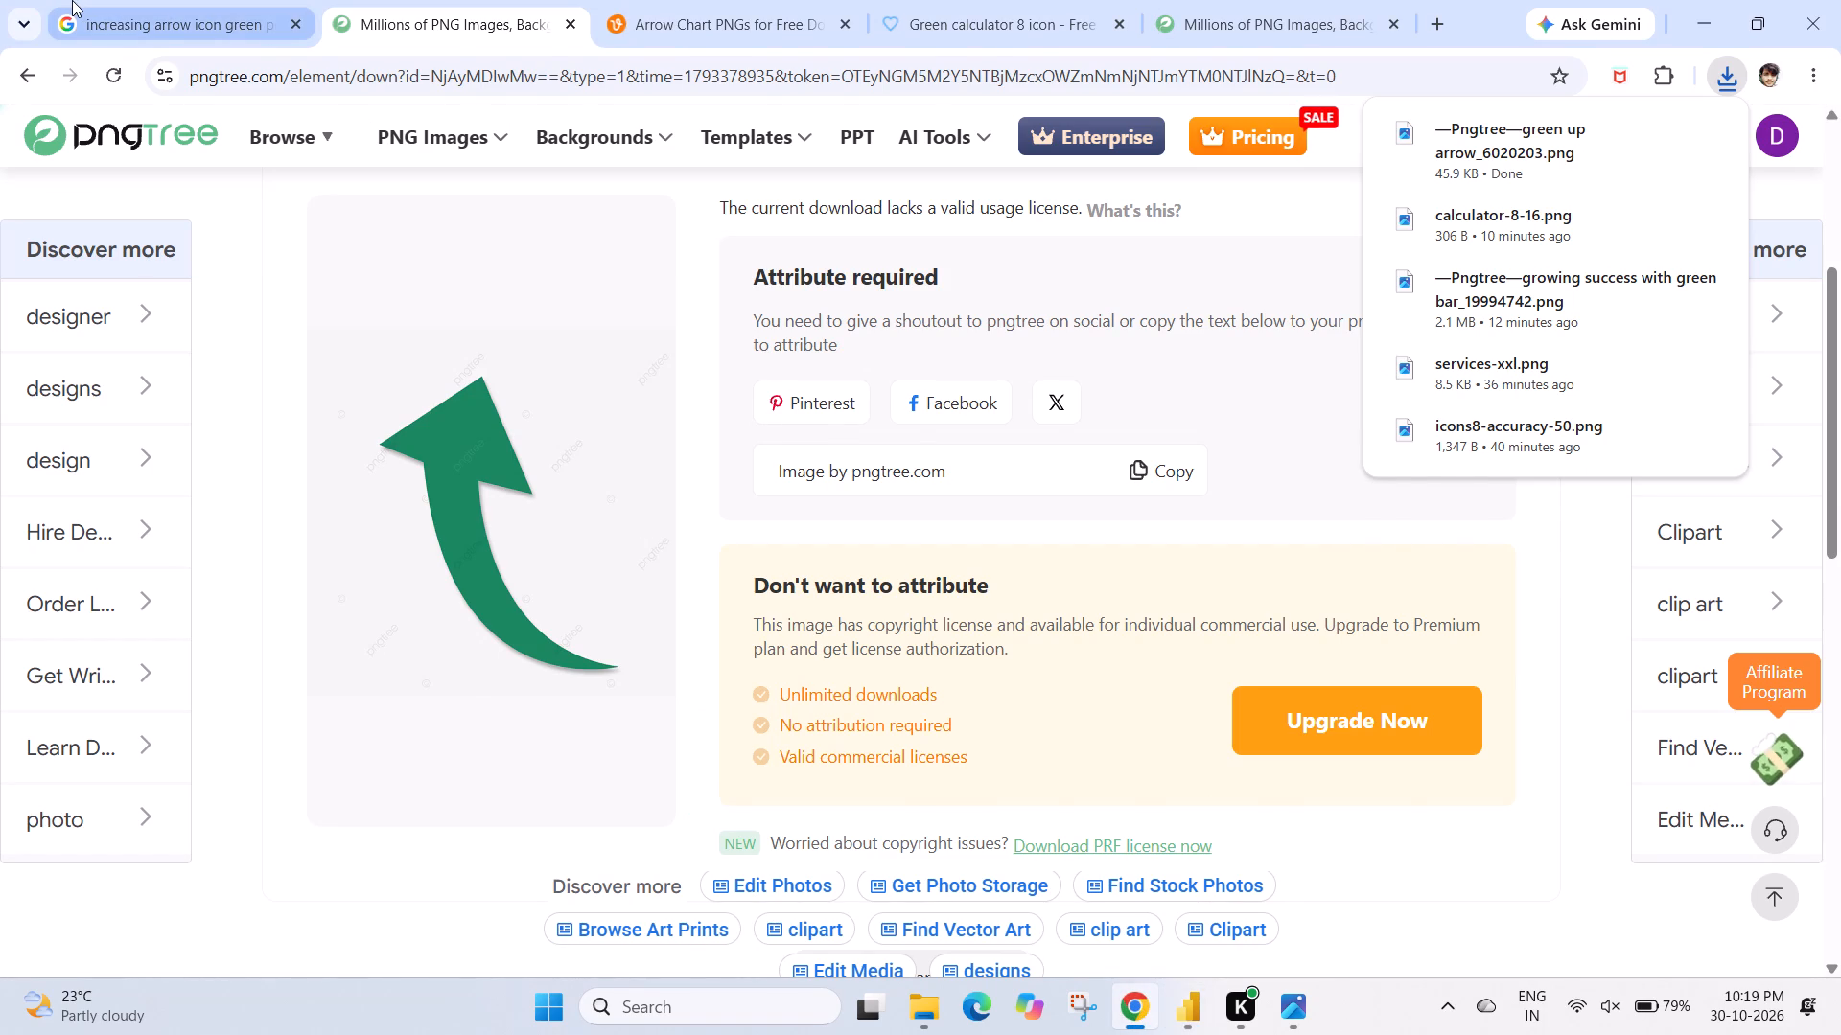
left_click(450, 8)
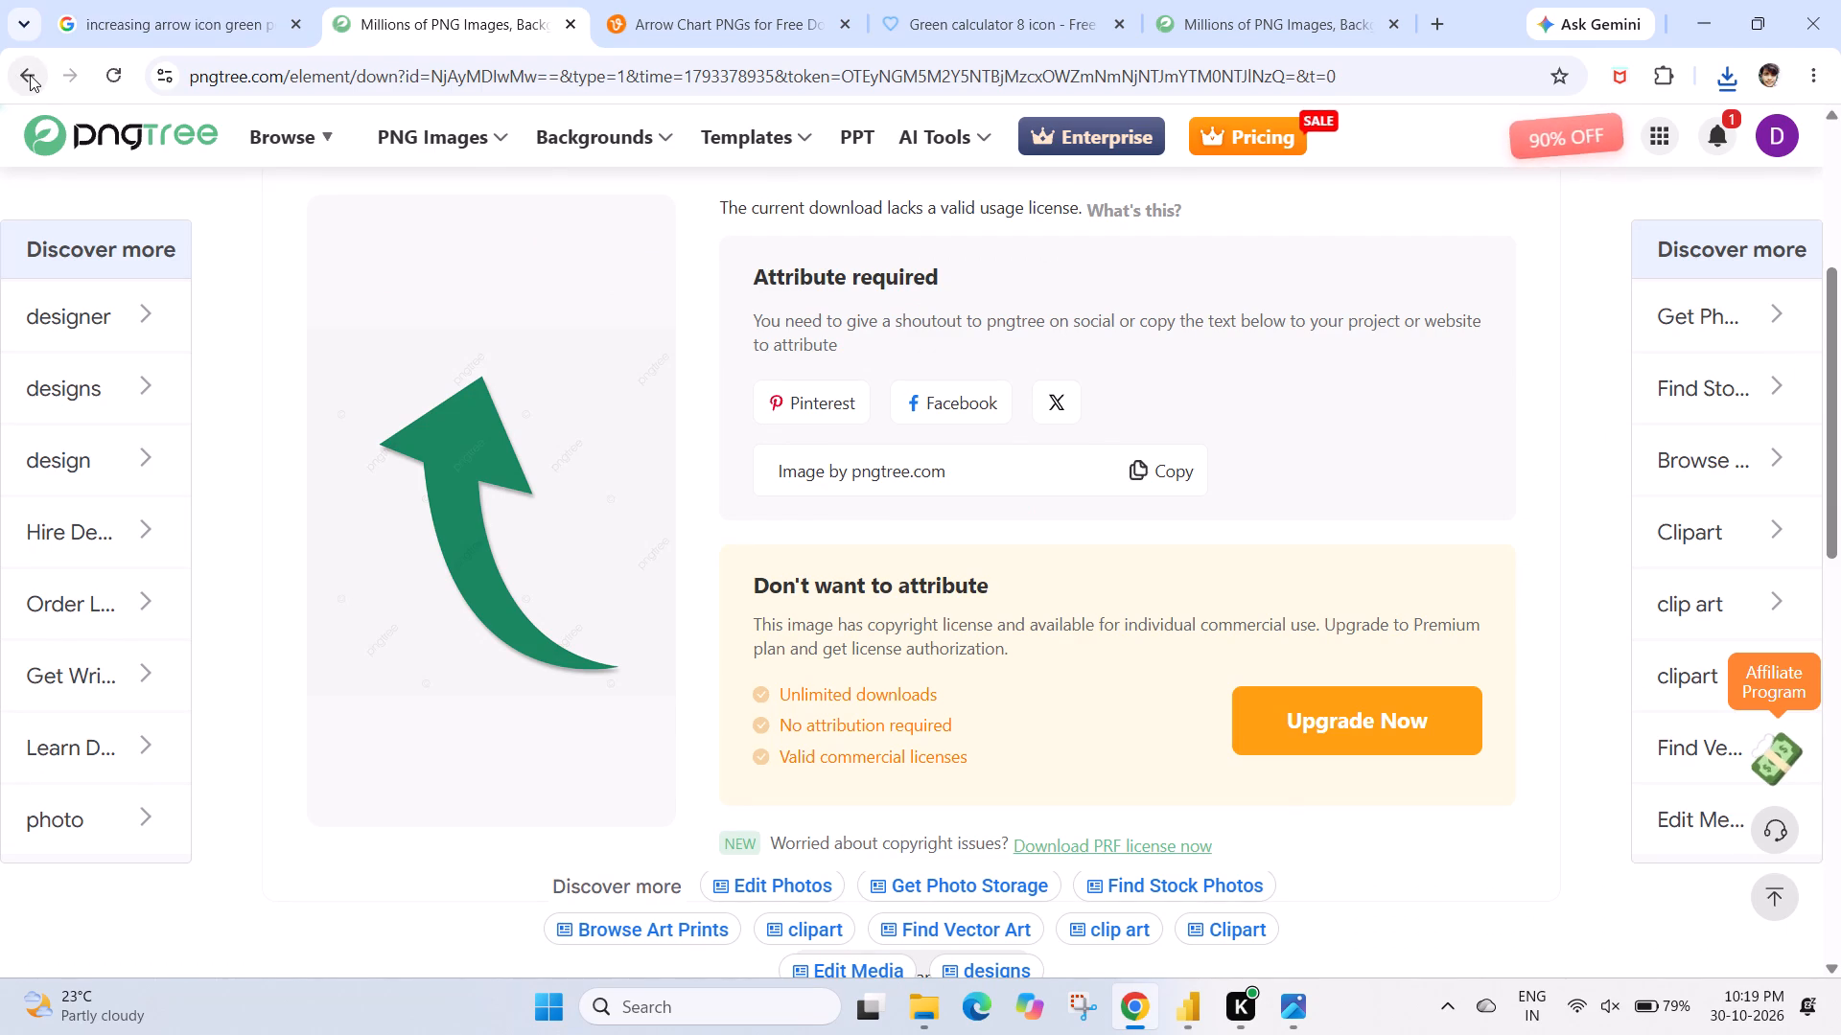
left_click(30, 75)
left_click(30, 75)
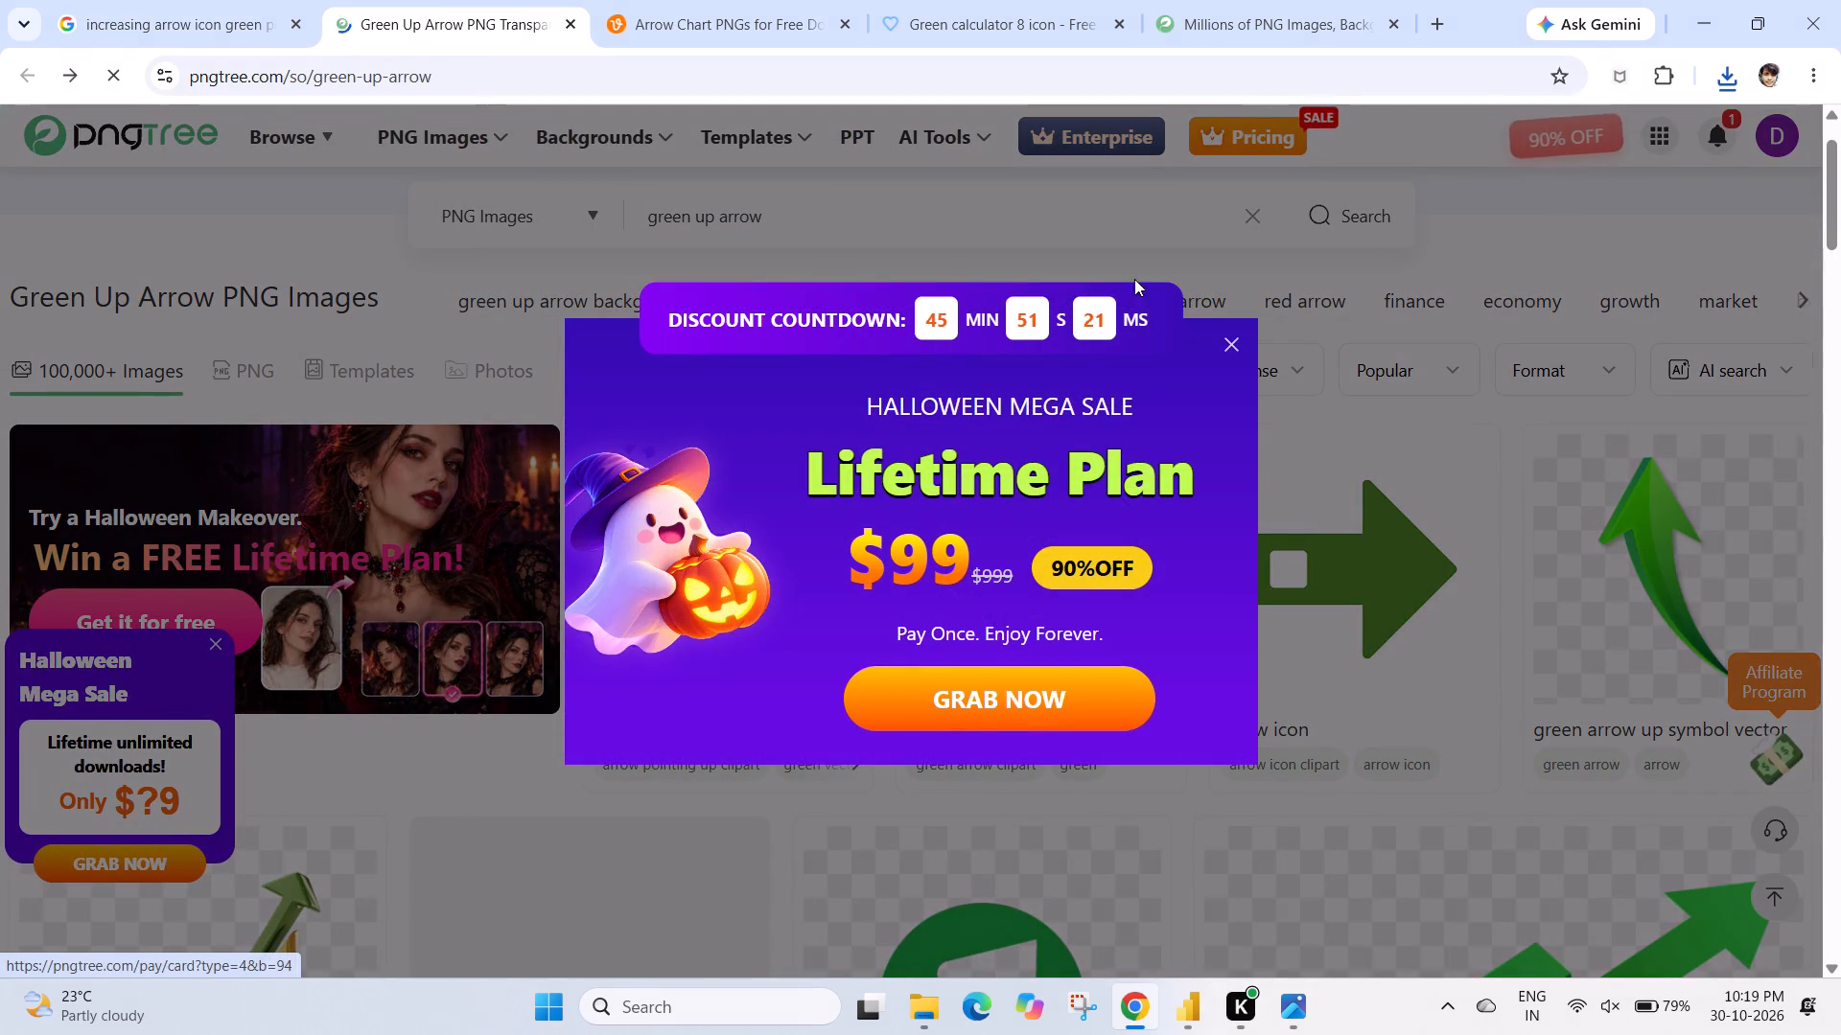
left_click(1241, 333)
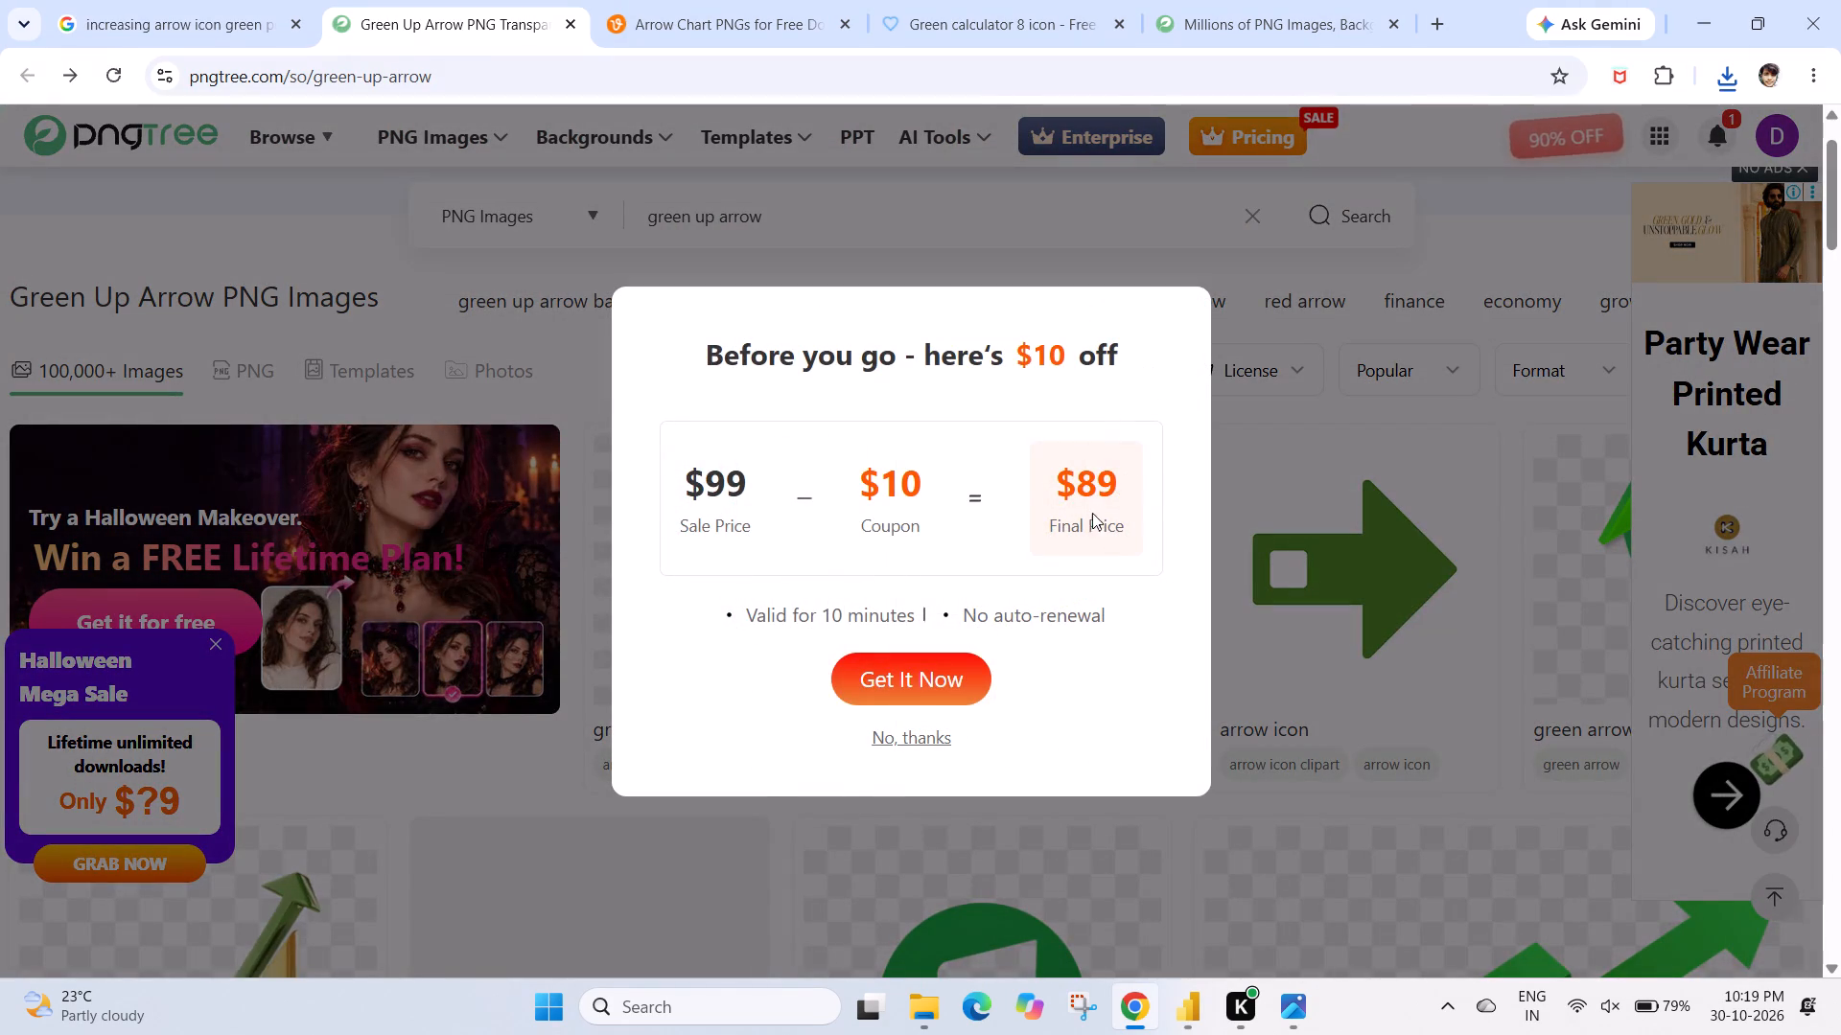
left_click(909, 737)
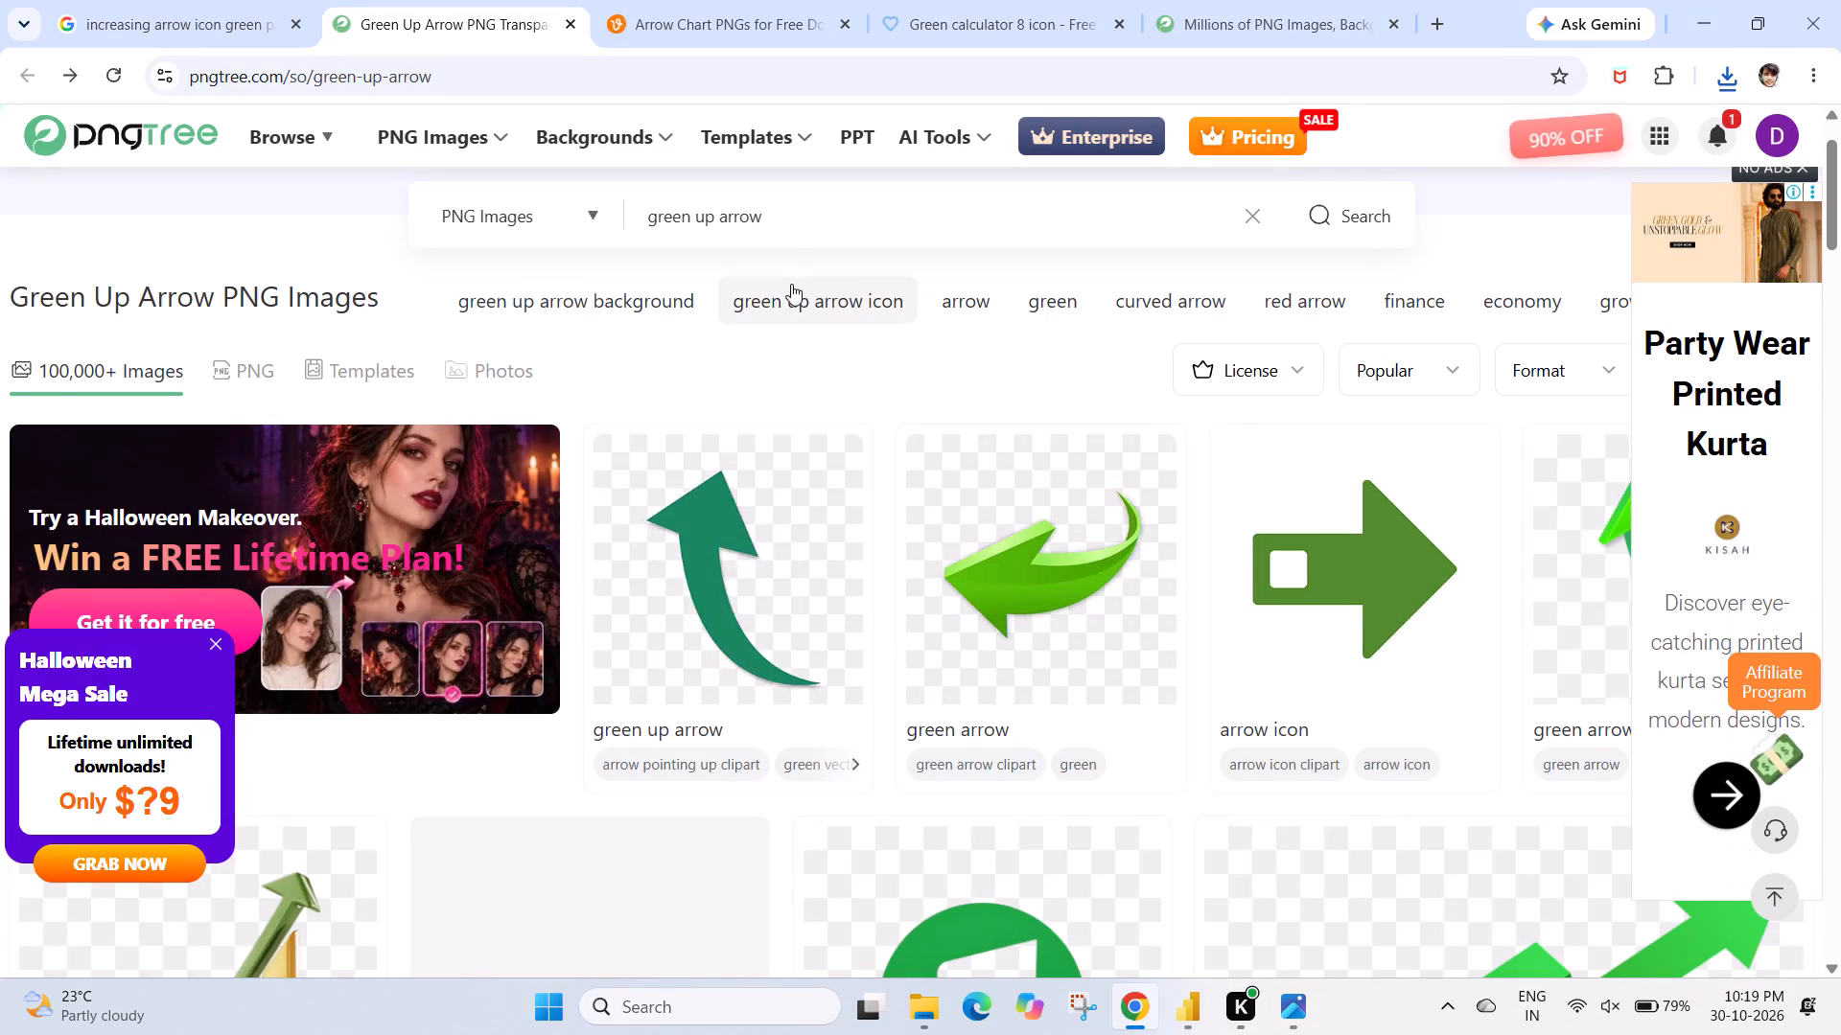
Replace the Pngtree search term and search the PNG images for "Accuracy png".
left_click(1089, 230)
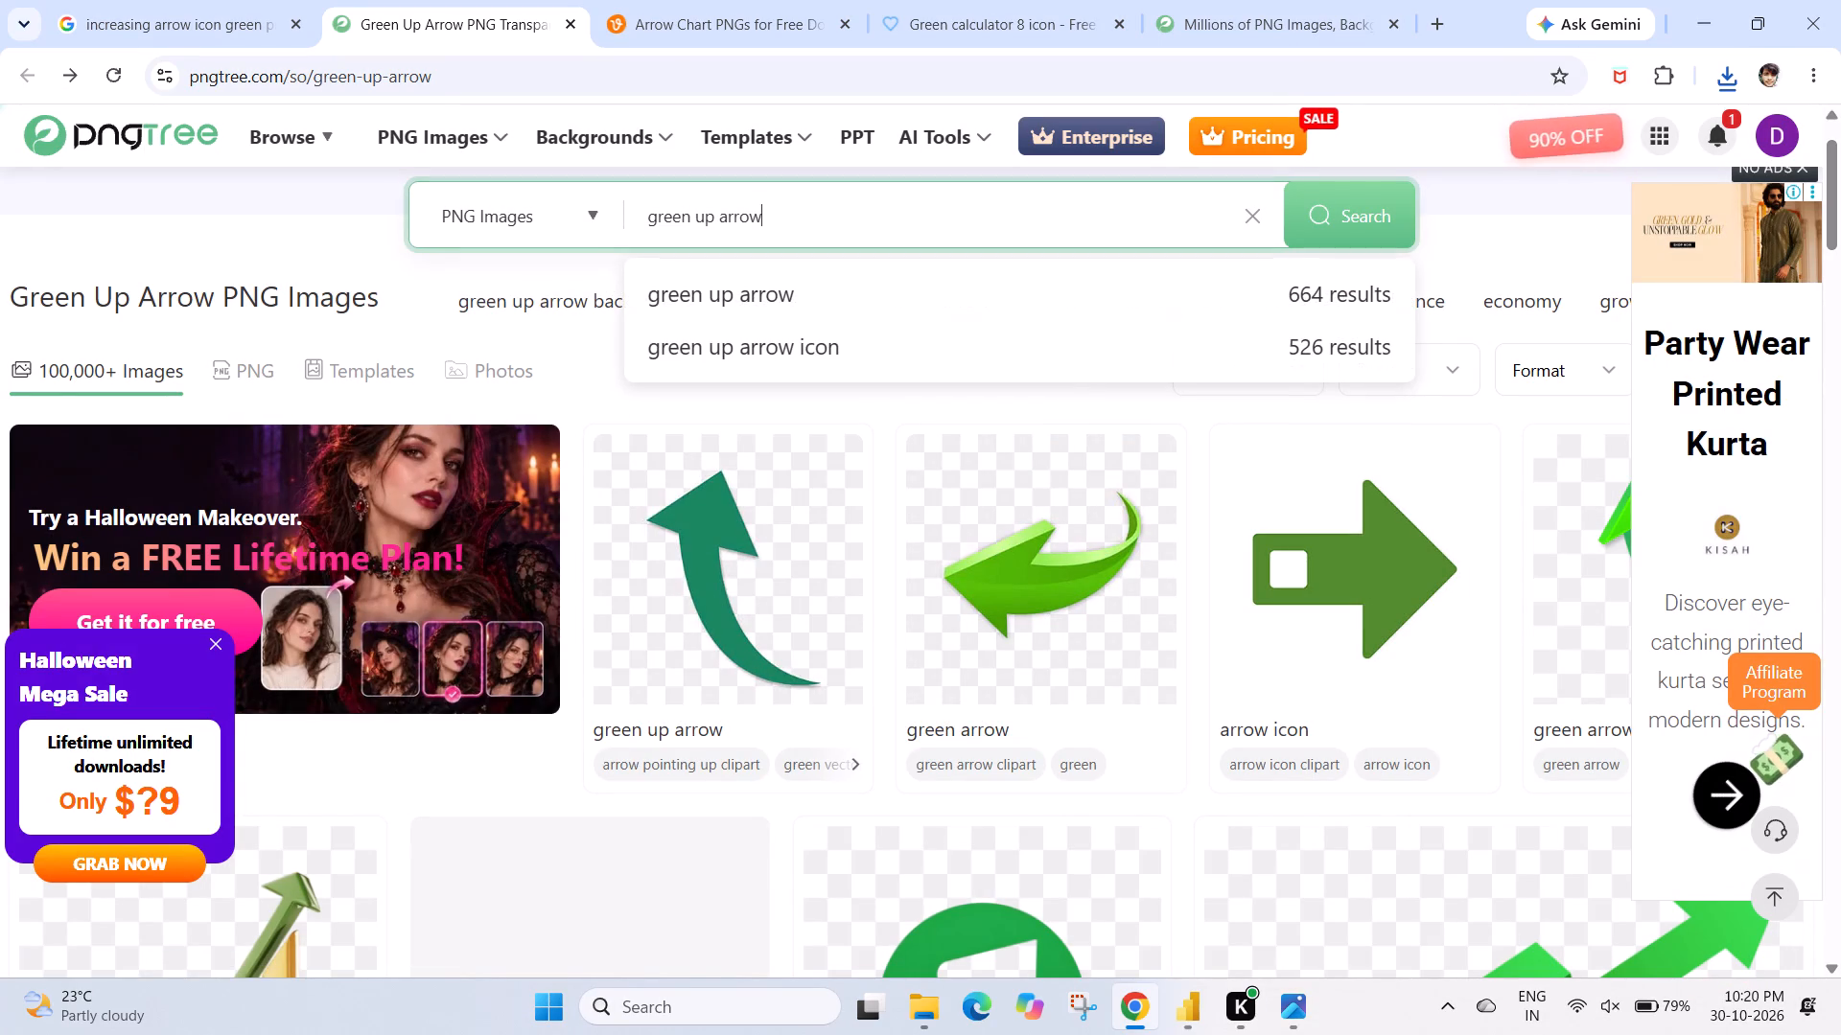
key("BackSpace")
key("BackSpace")
key("BackSpace")
key("BackSpace")
key("BackSpace")
key("BackSpace")
key("BackSpace")
key("BackSpace")
key("BackSpace")
key("BackSpace")
key("BackSpace")
key("BackSpace")
key("BackSpace")
key("BackSpace")
key("BackSpace")
key("BackSpace")
key("BackSpace")
key("BackSpace")
key("BackSpace")
key("BackSpace")
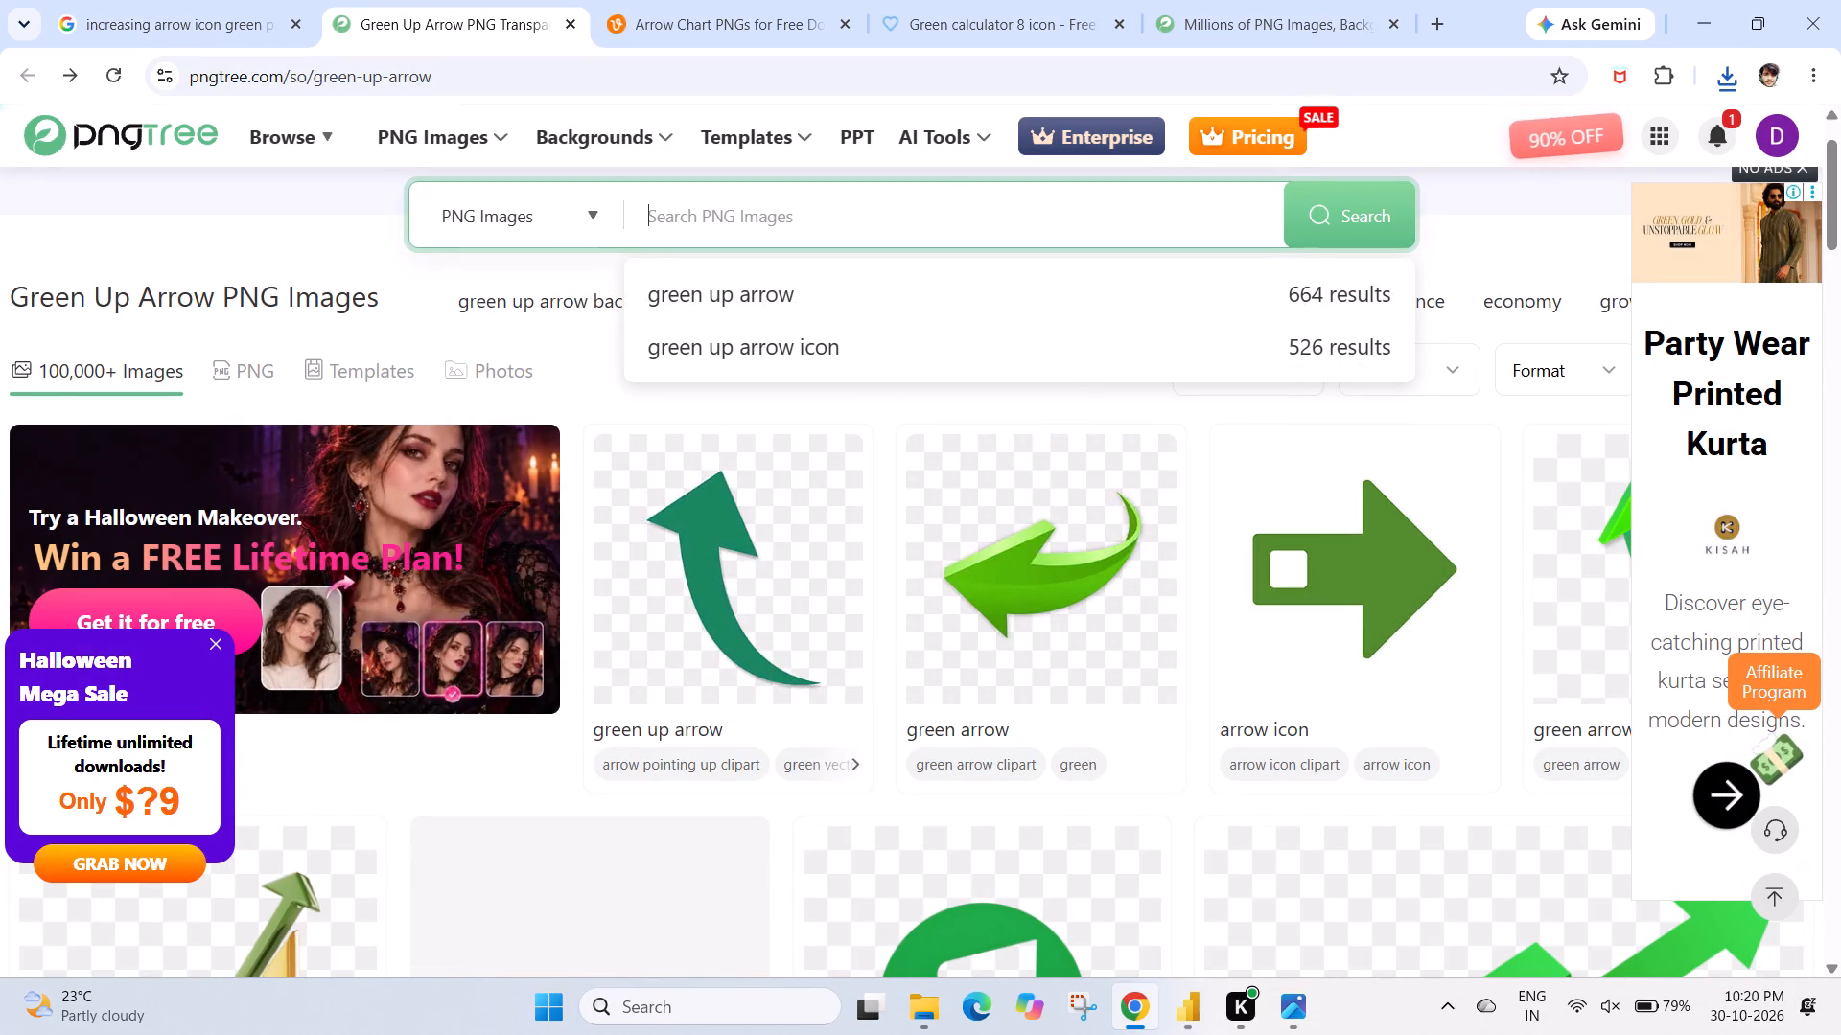
type("Accuracy")
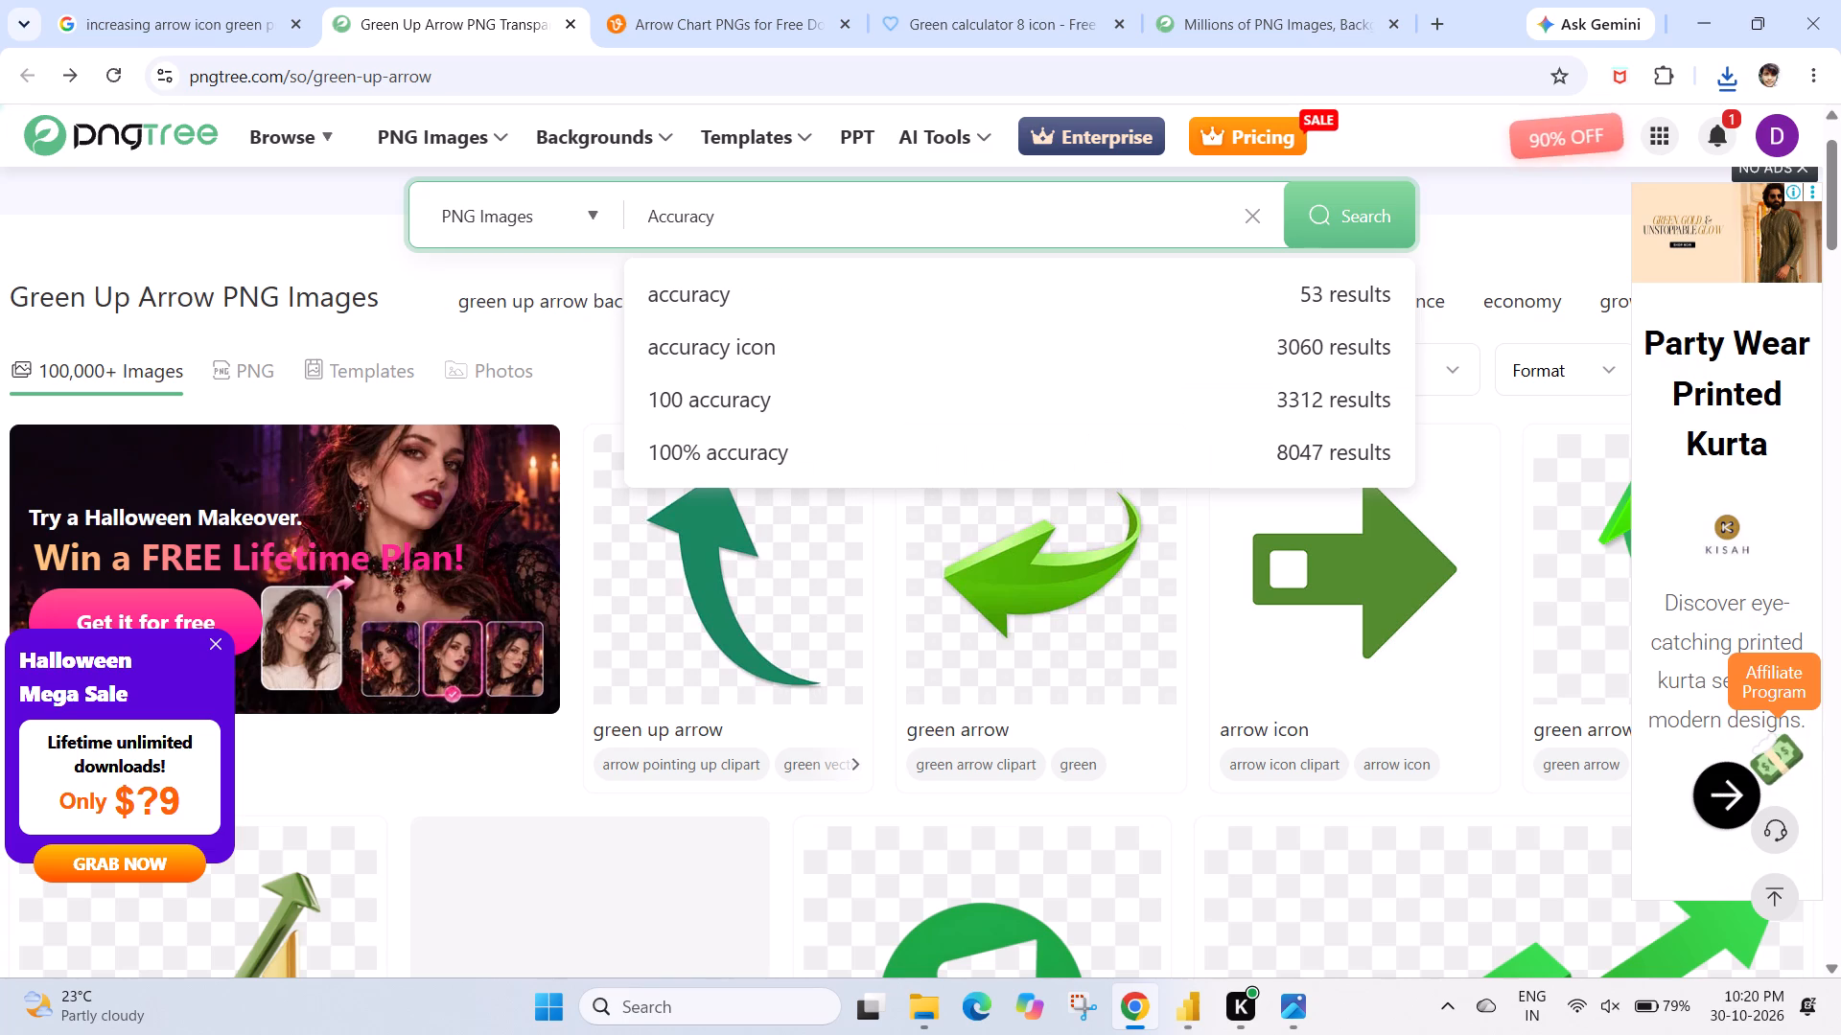
key("space")
type("png")
key("Return")
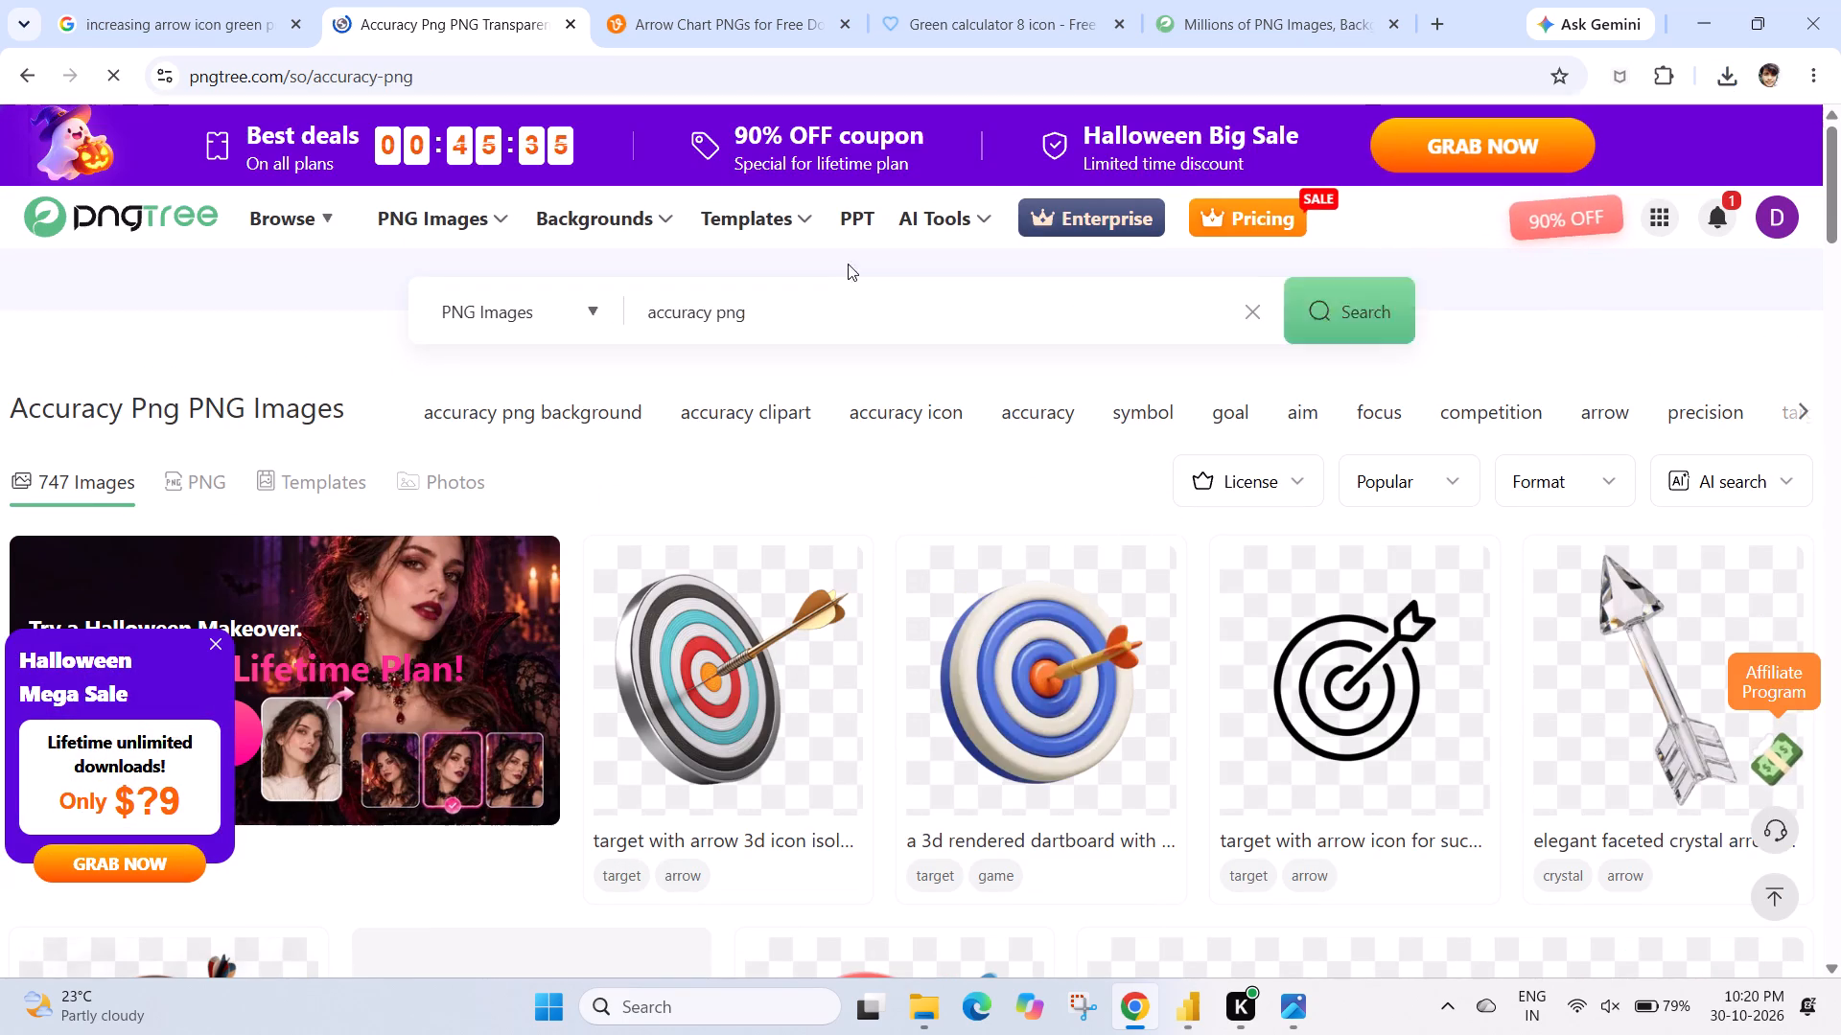
Refine the Pngtree search to "accuracy png green" and look through the resulting images for a suitable accuracy icon.
left_click(809, 294)
key("space")
type("green")
key("Return")
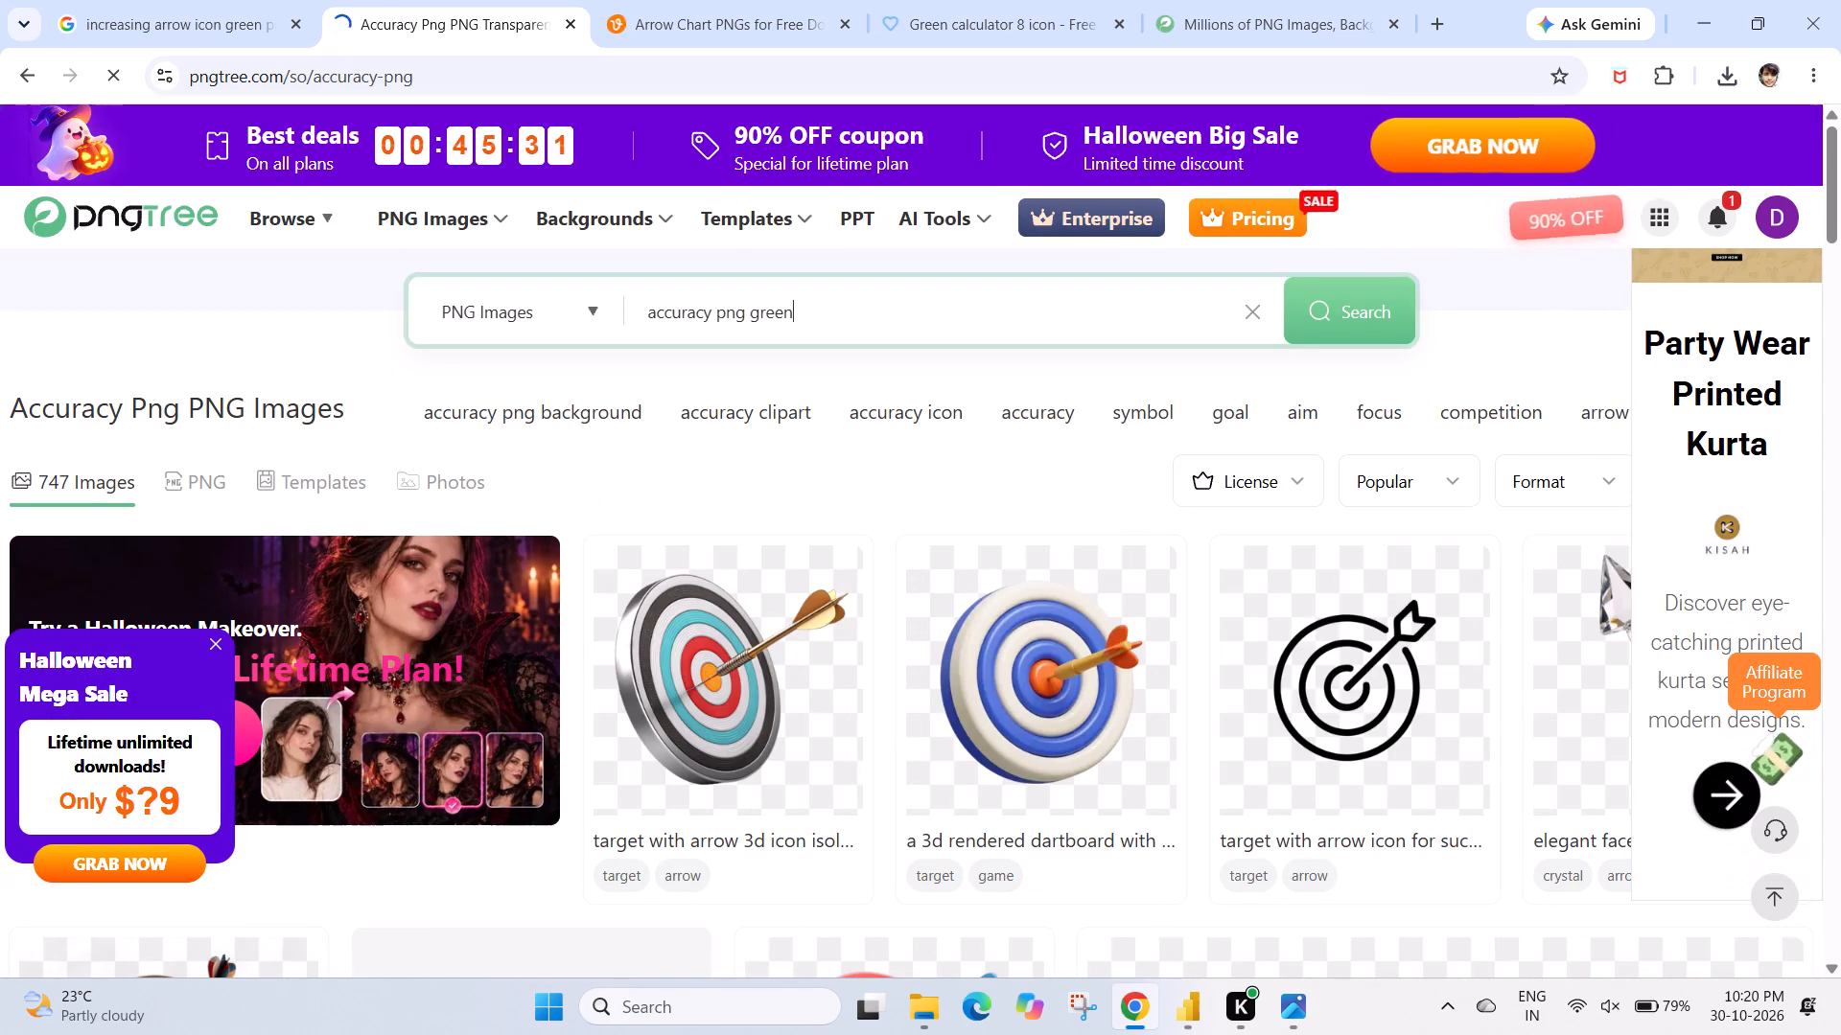
scroll(790, 494, "down", 2)
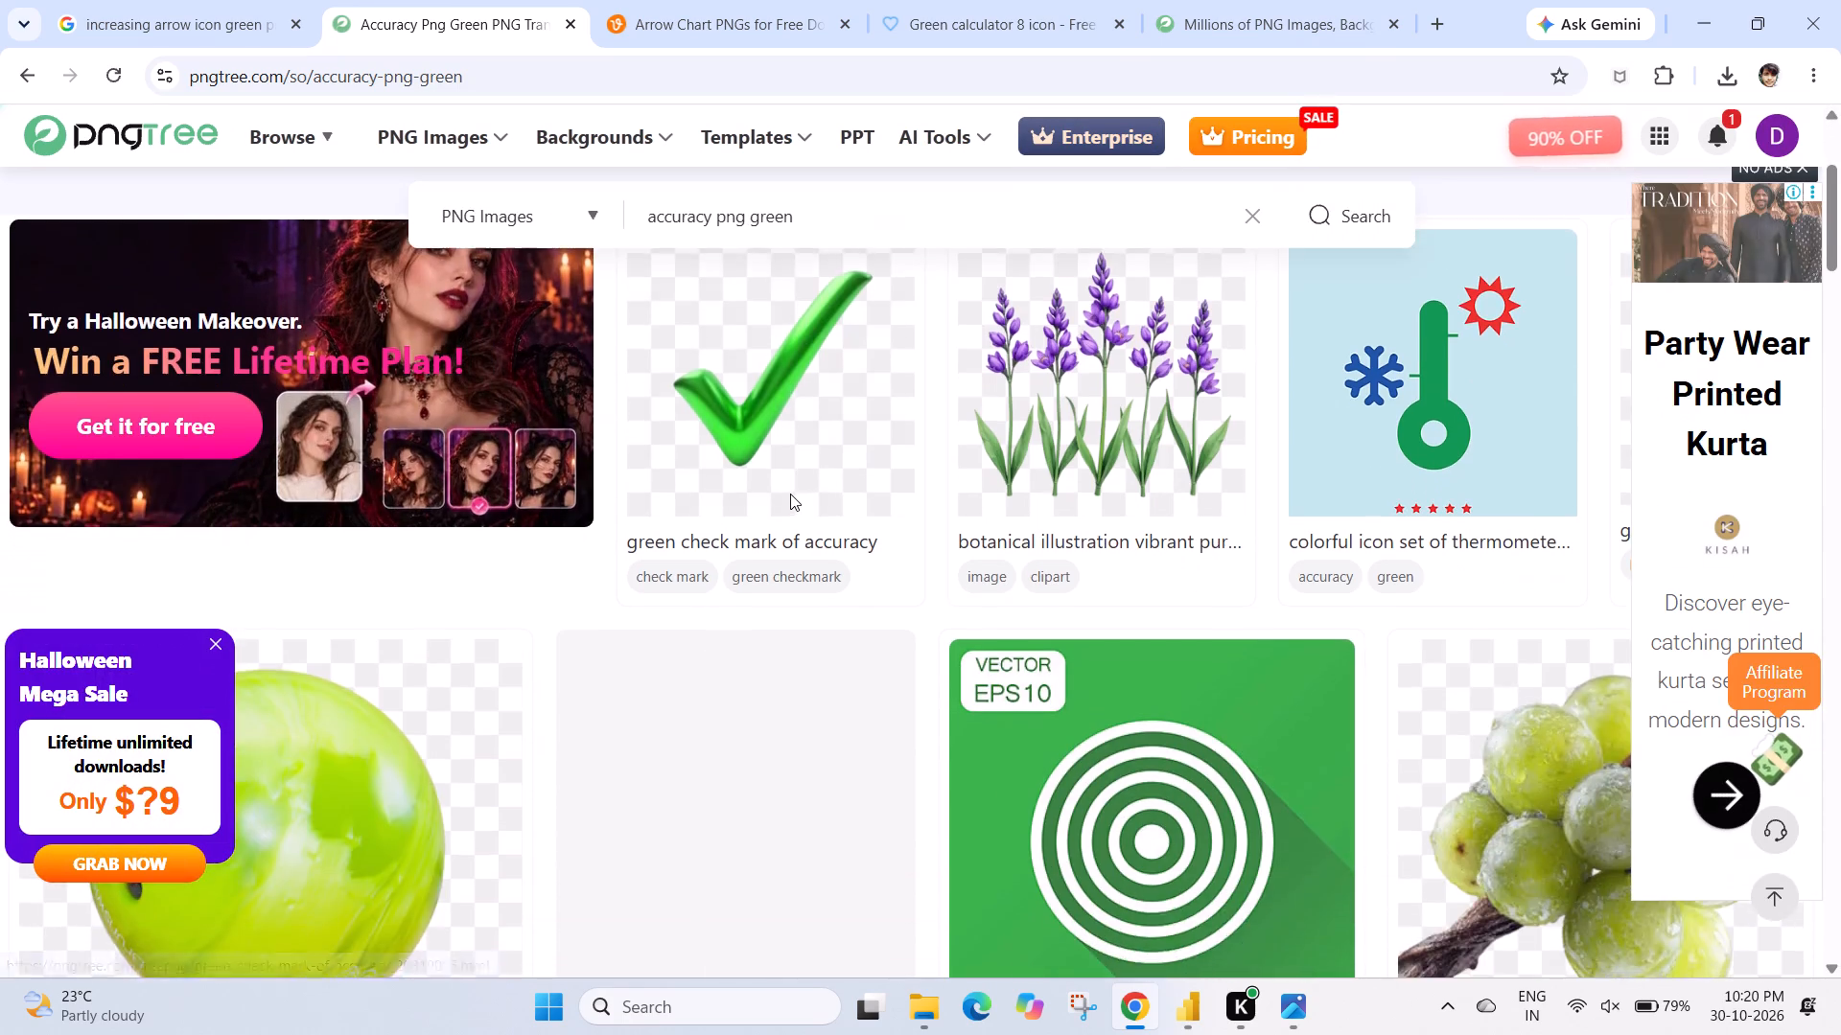
scroll(790, 494, "down", 5)
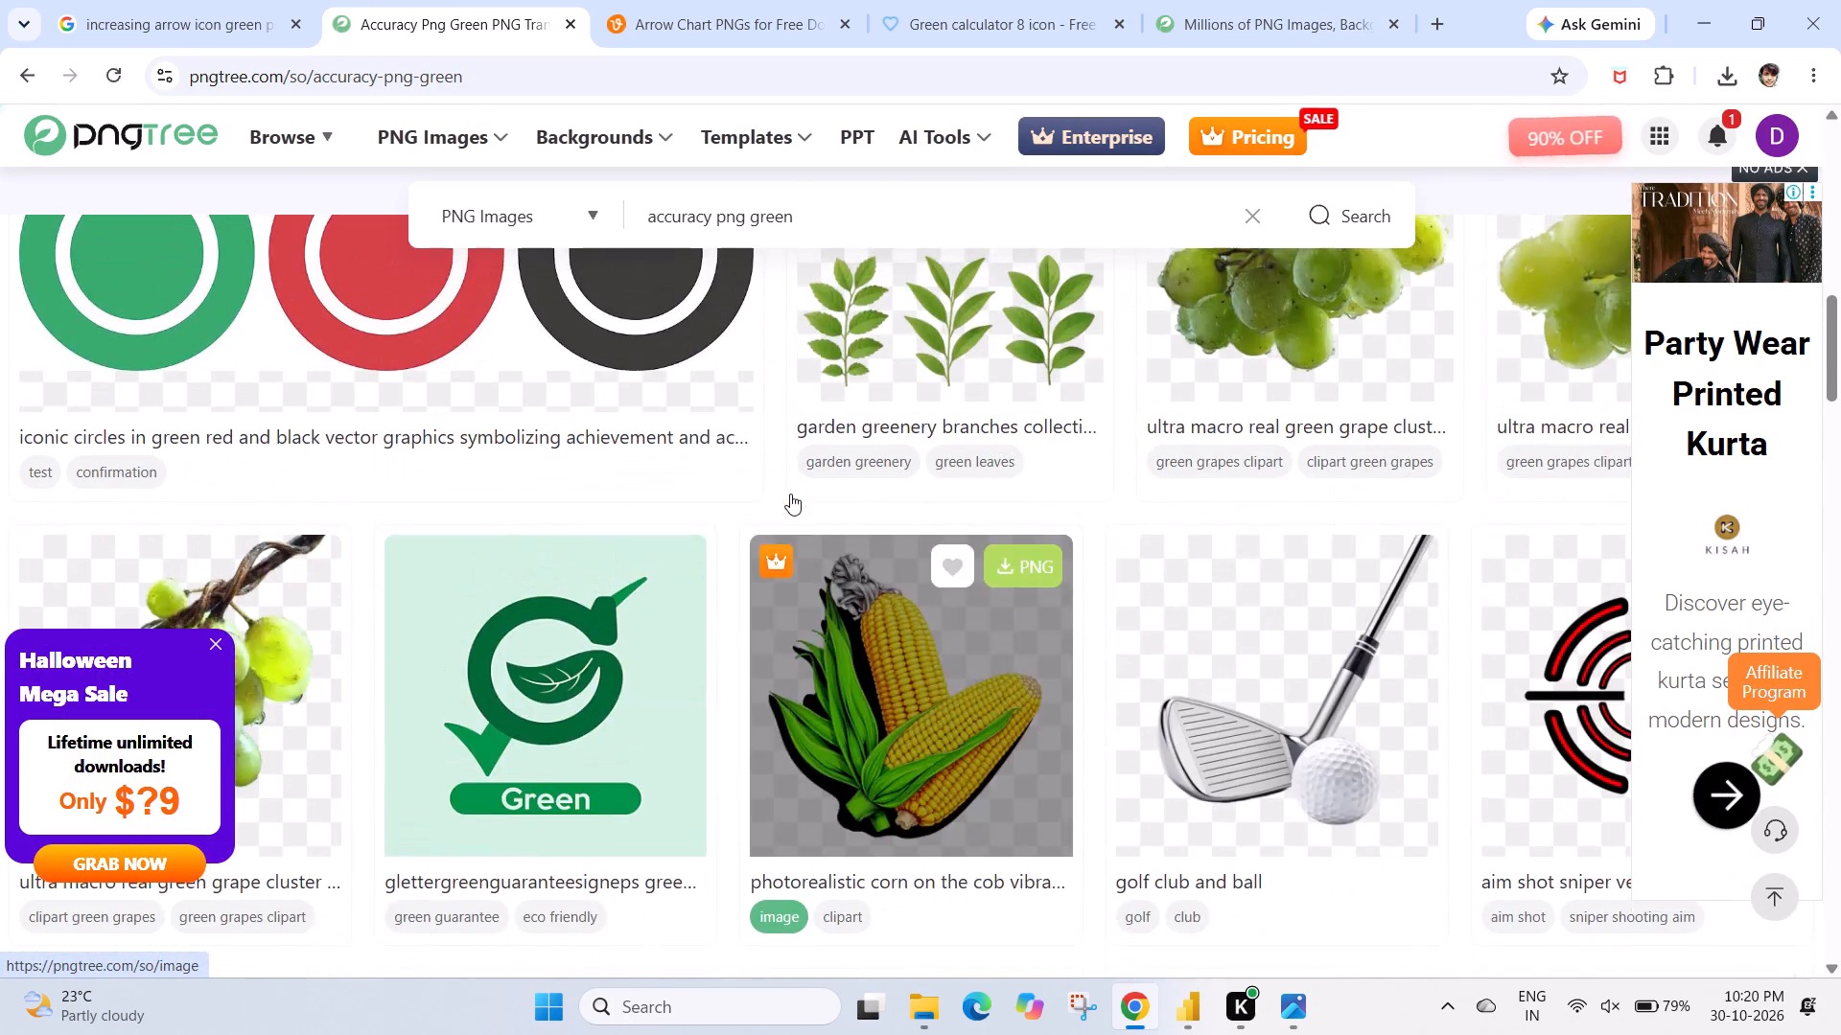
scroll(790, 494, "down", 3)
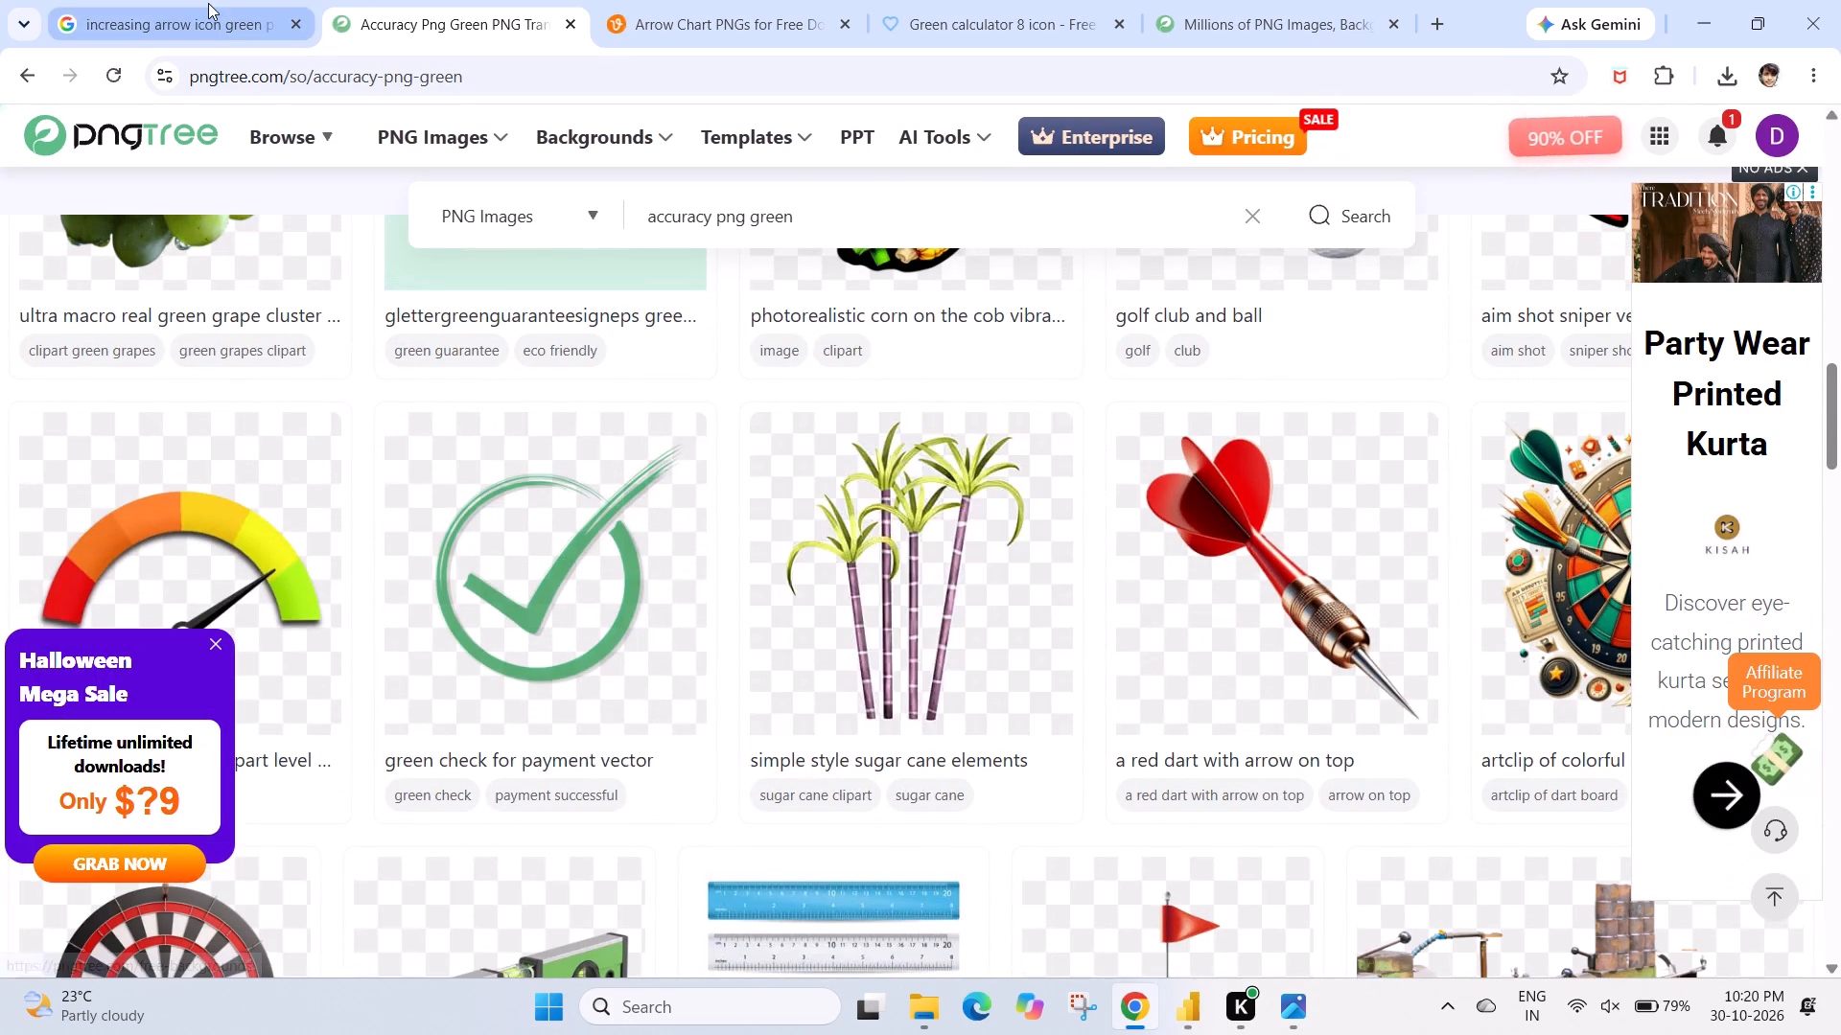
Return to the Google Images results and replace the search with "model accuracy icon green png free".
left_click(208, 3)
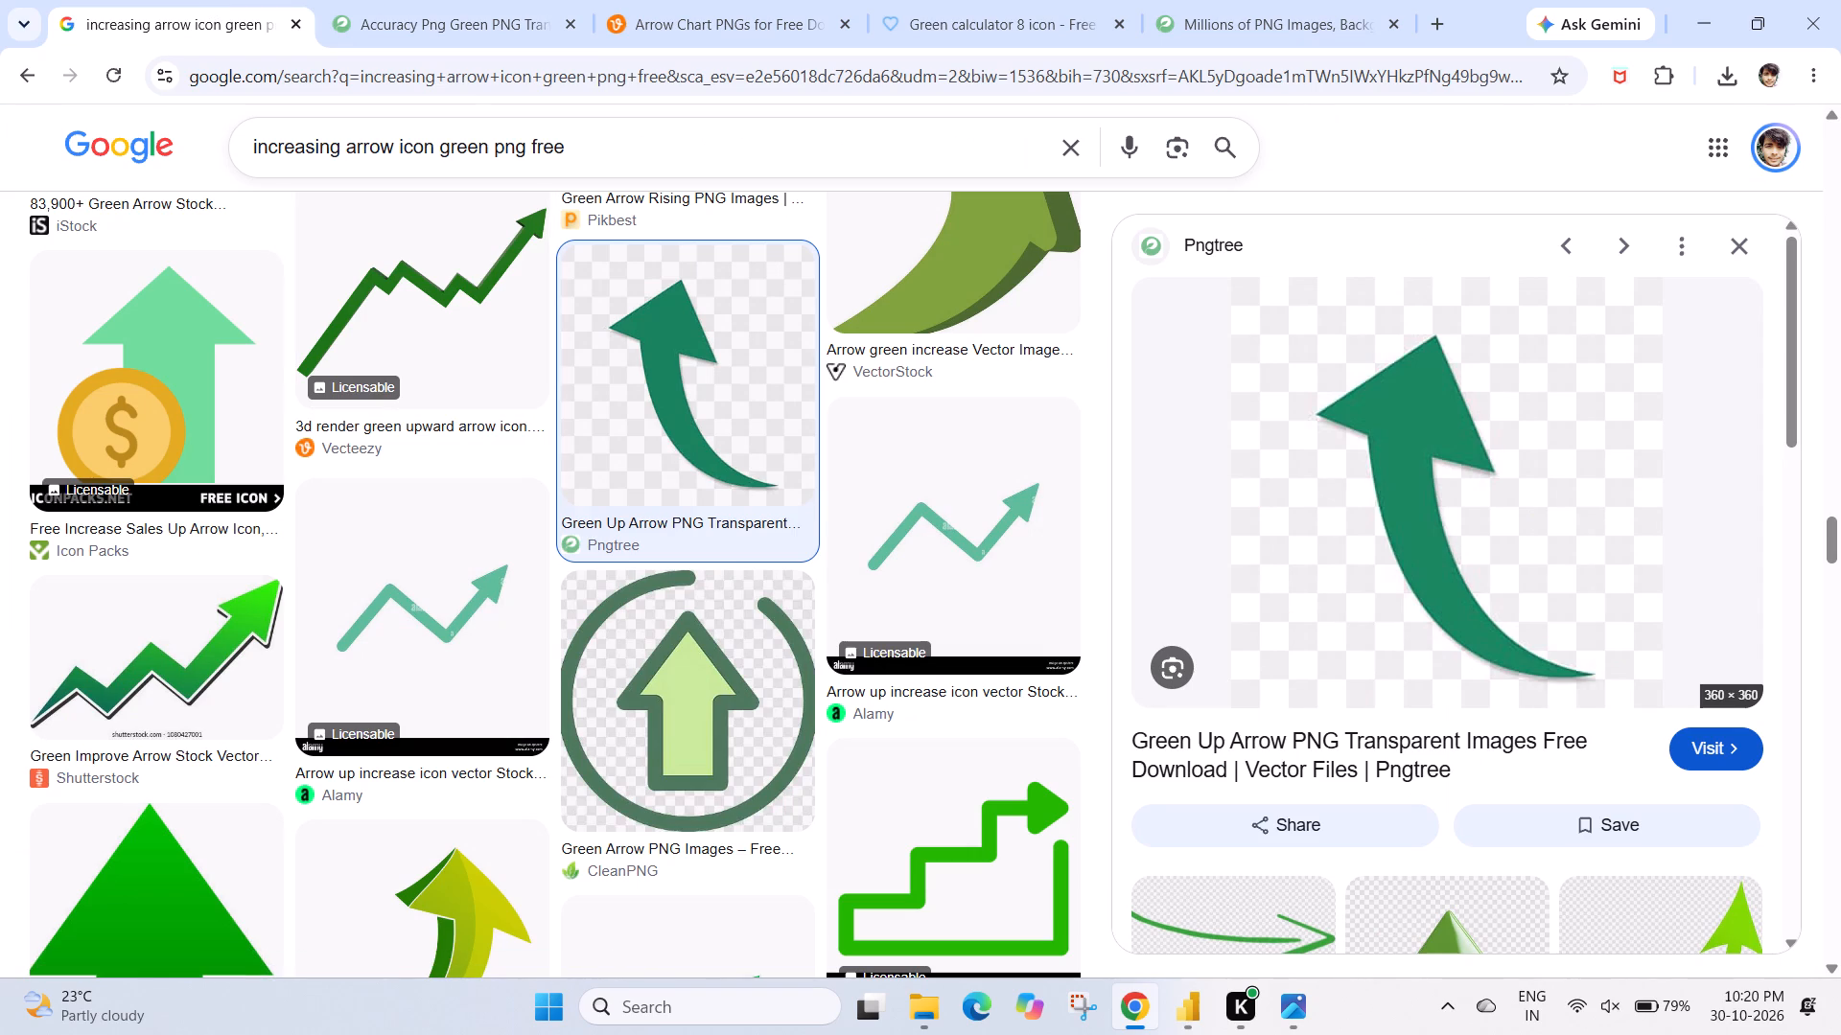
left_click(398, 147)
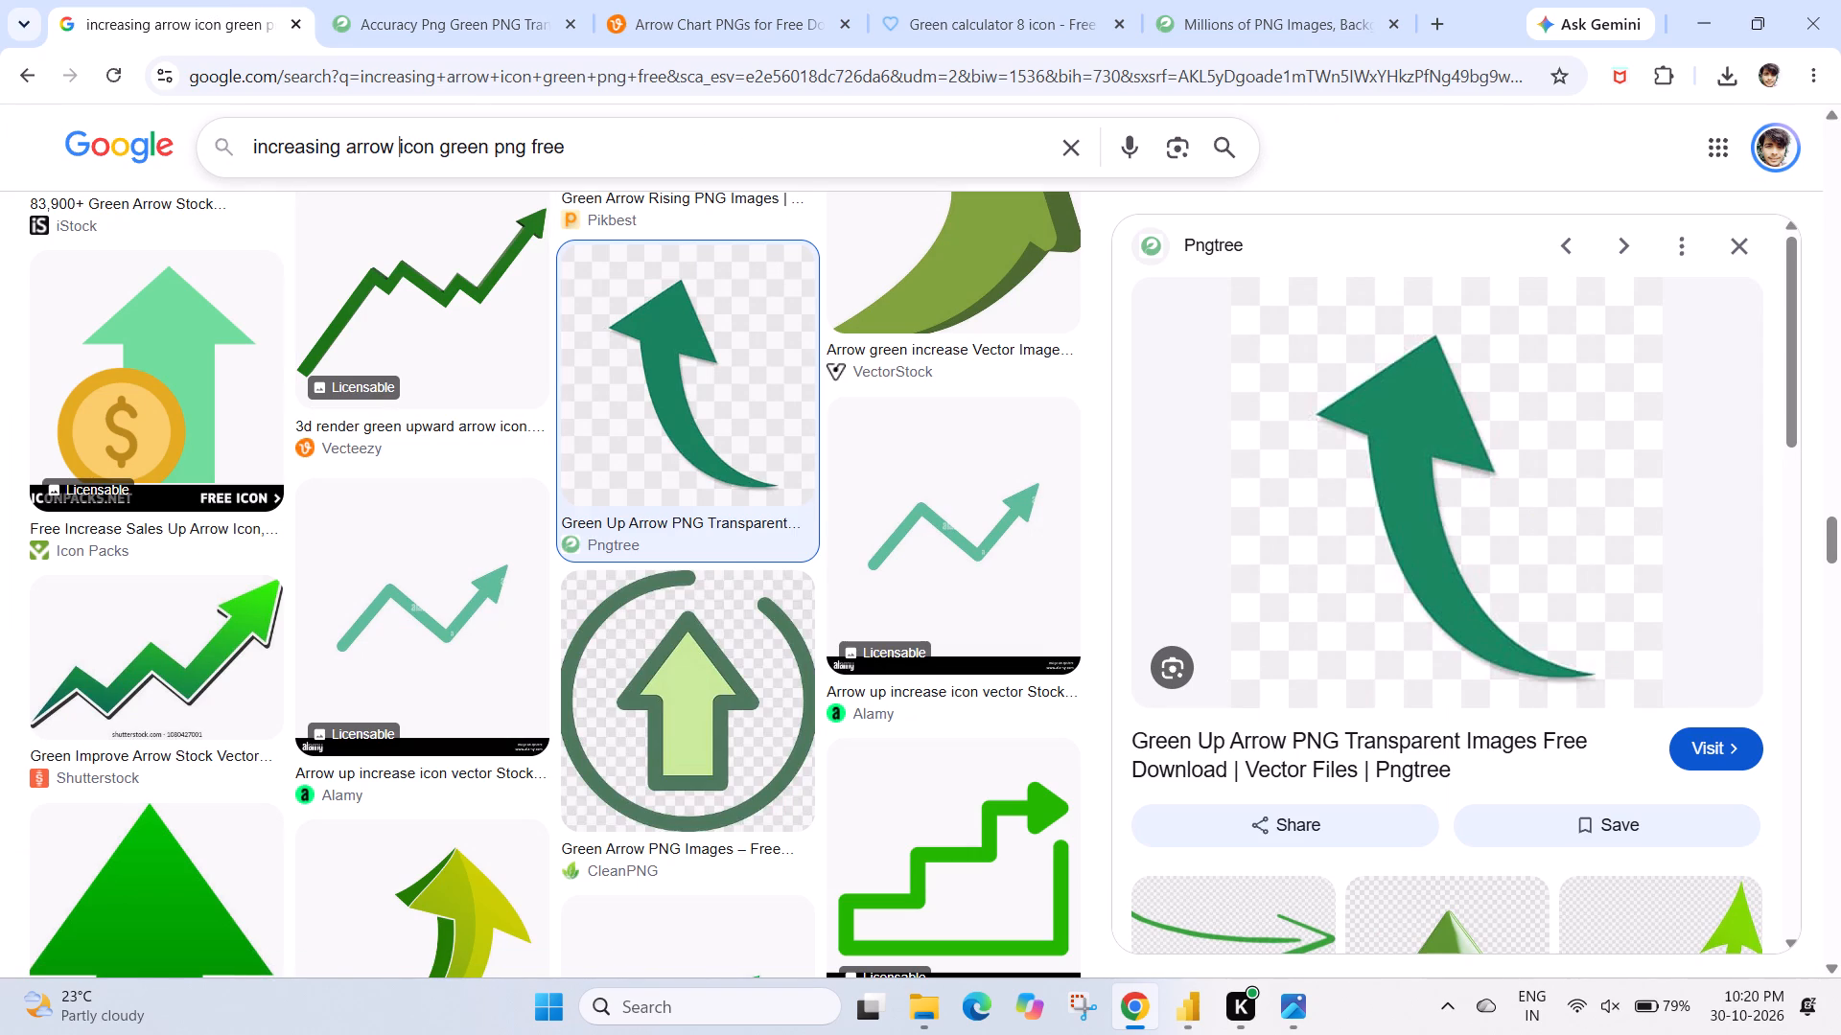
key("BackSpace")
key("BackSpace")
key("BackSpace")
key("BackSpace")
key("BackSpace")
key("BackSpace")
key("BackSpace")
key("BackSpace")
key("BackSpace")
key("BackSpace")
key("BackSpace")
key("BackSpace")
key("BackSpace")
key("BackSpace")
key("BackSpace")
key("BackSpace")
key("BackSpace")
key("BackSpace")
key("BackSpace")
key("BackSpace")
key("BackSpace")
key("BackSpace")
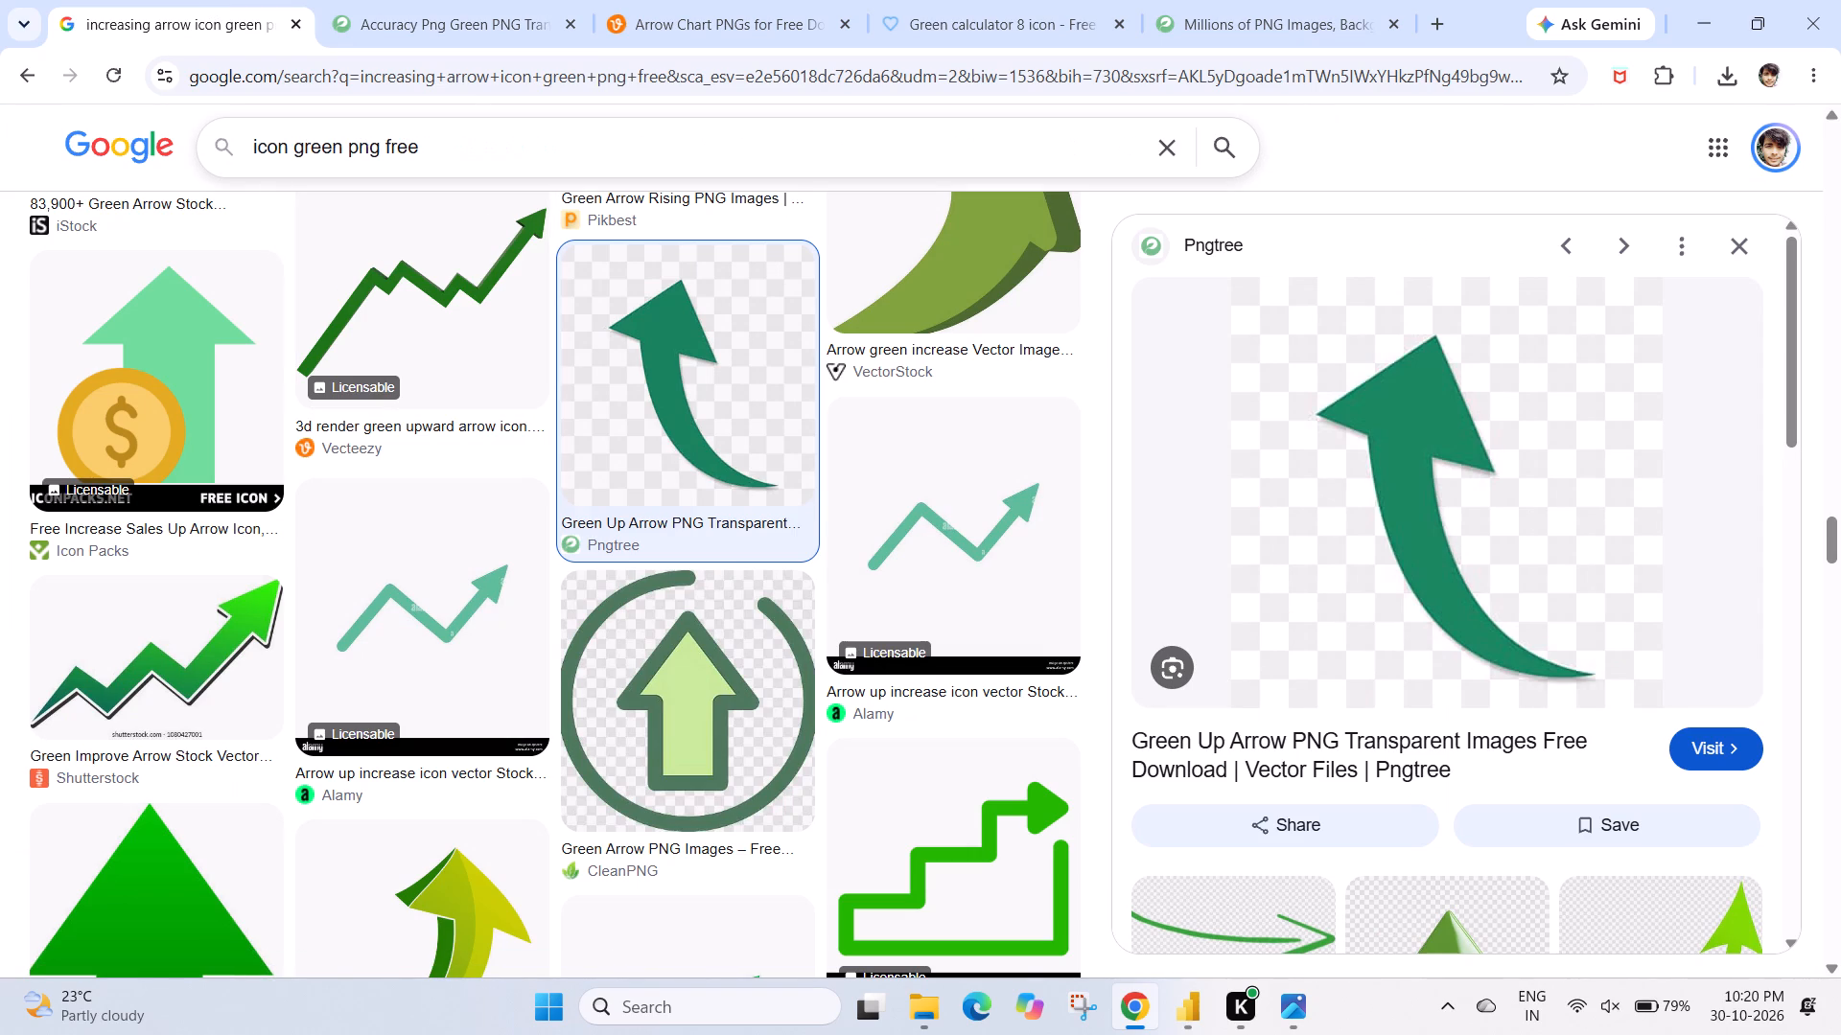
type("accuracy")
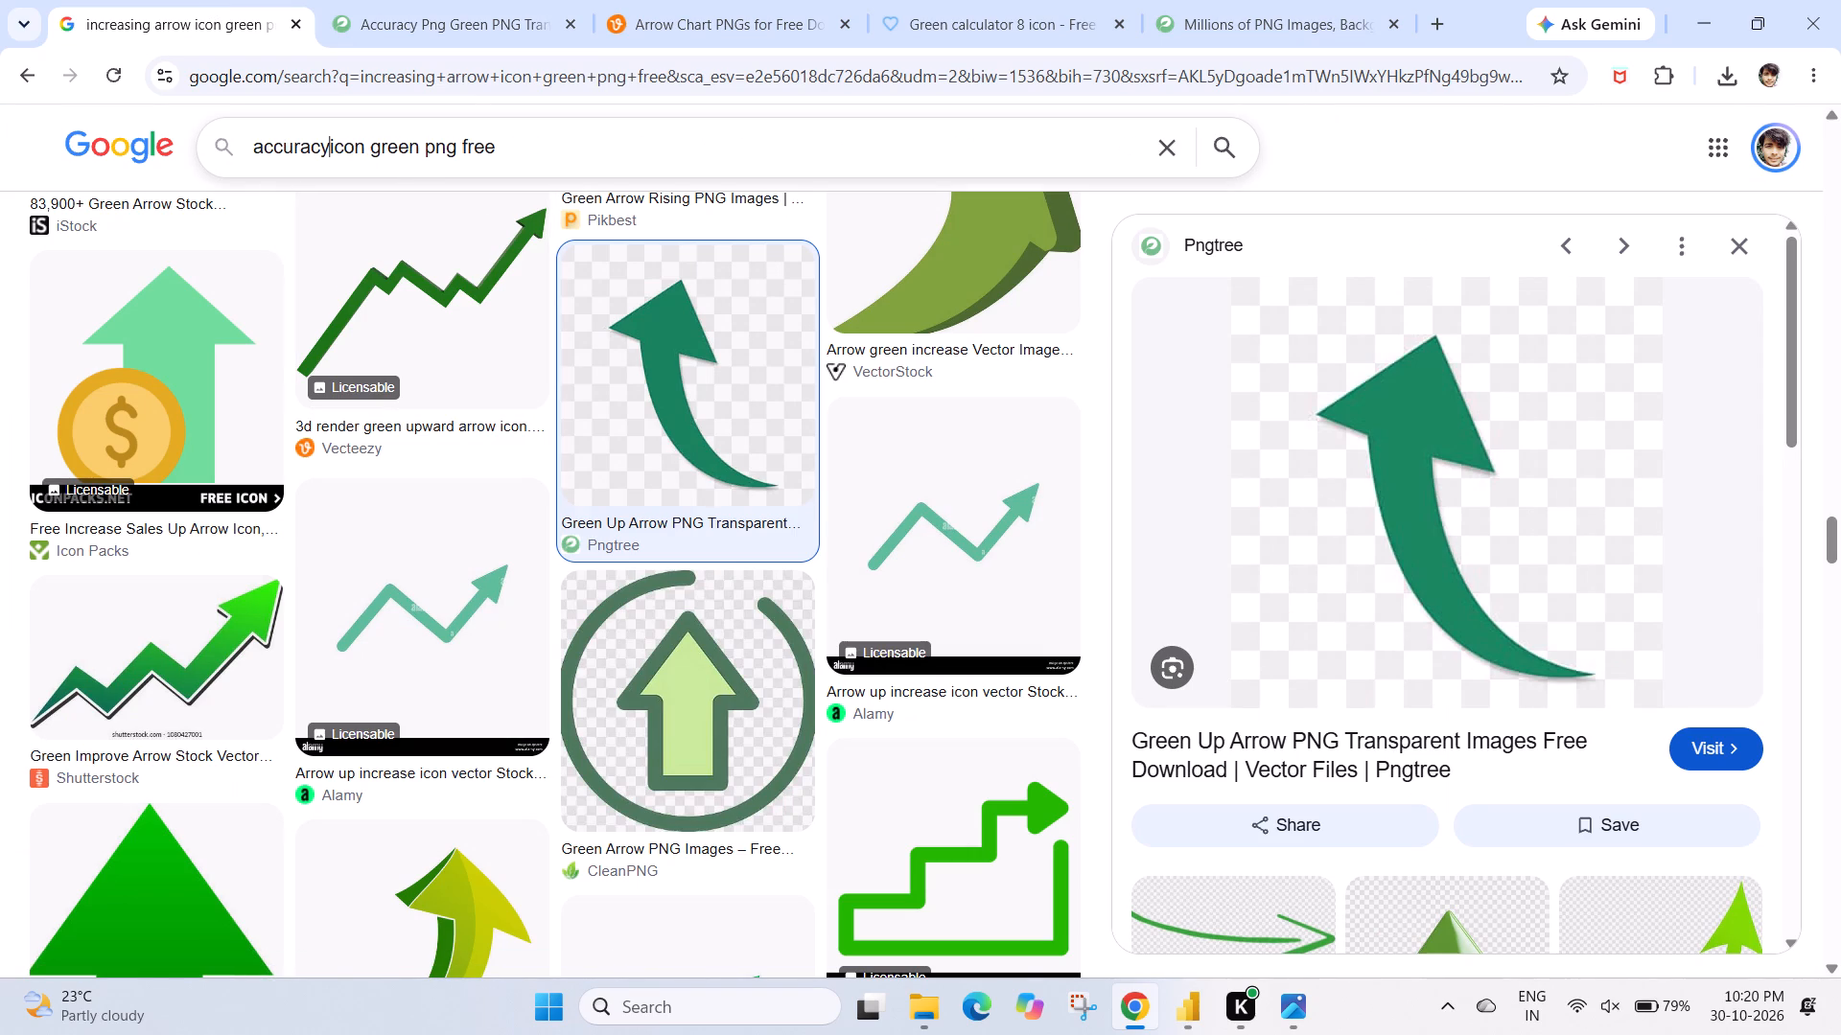
key("space")
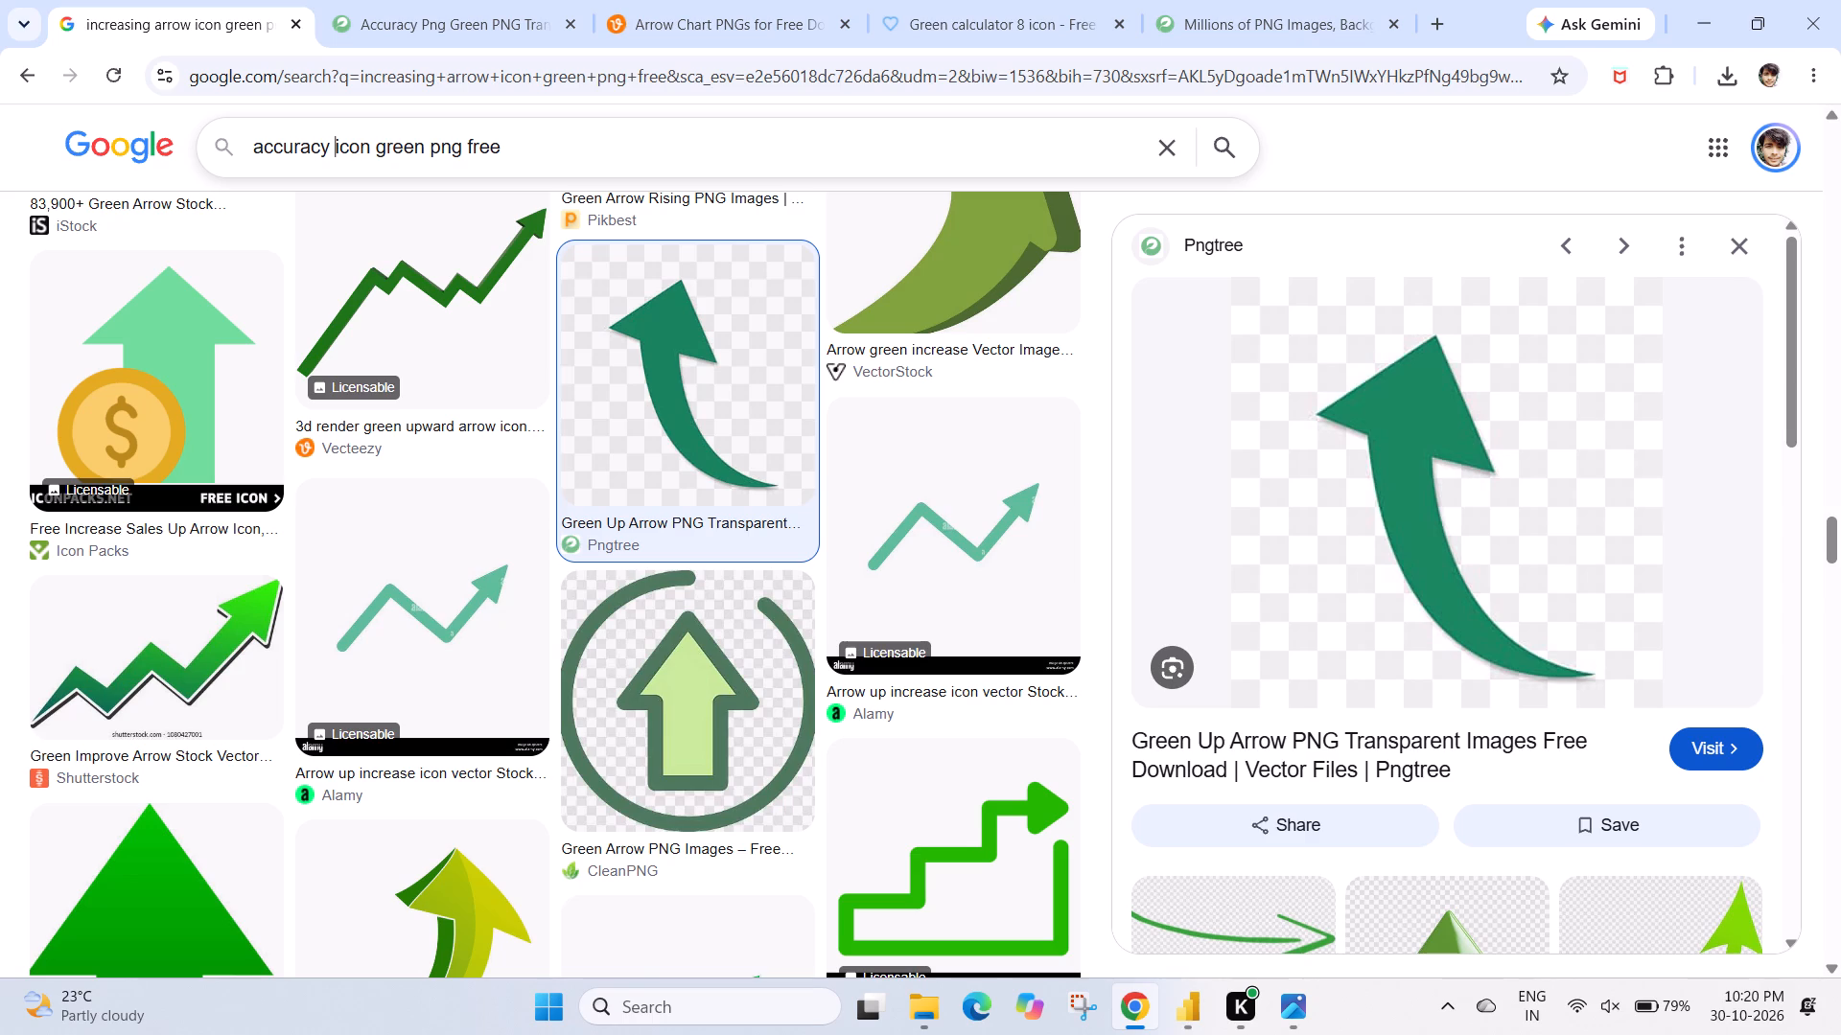
key("Left")
key("Left")
key("Left")
key("Left")
key("Left")
key("Left")
key("Left")
key("Left")
key("Left")
key("Left")
key("Left")
key("Left")
key("Left")
key("Left")
key("Left")
type("model")
key("space")
key("Down")
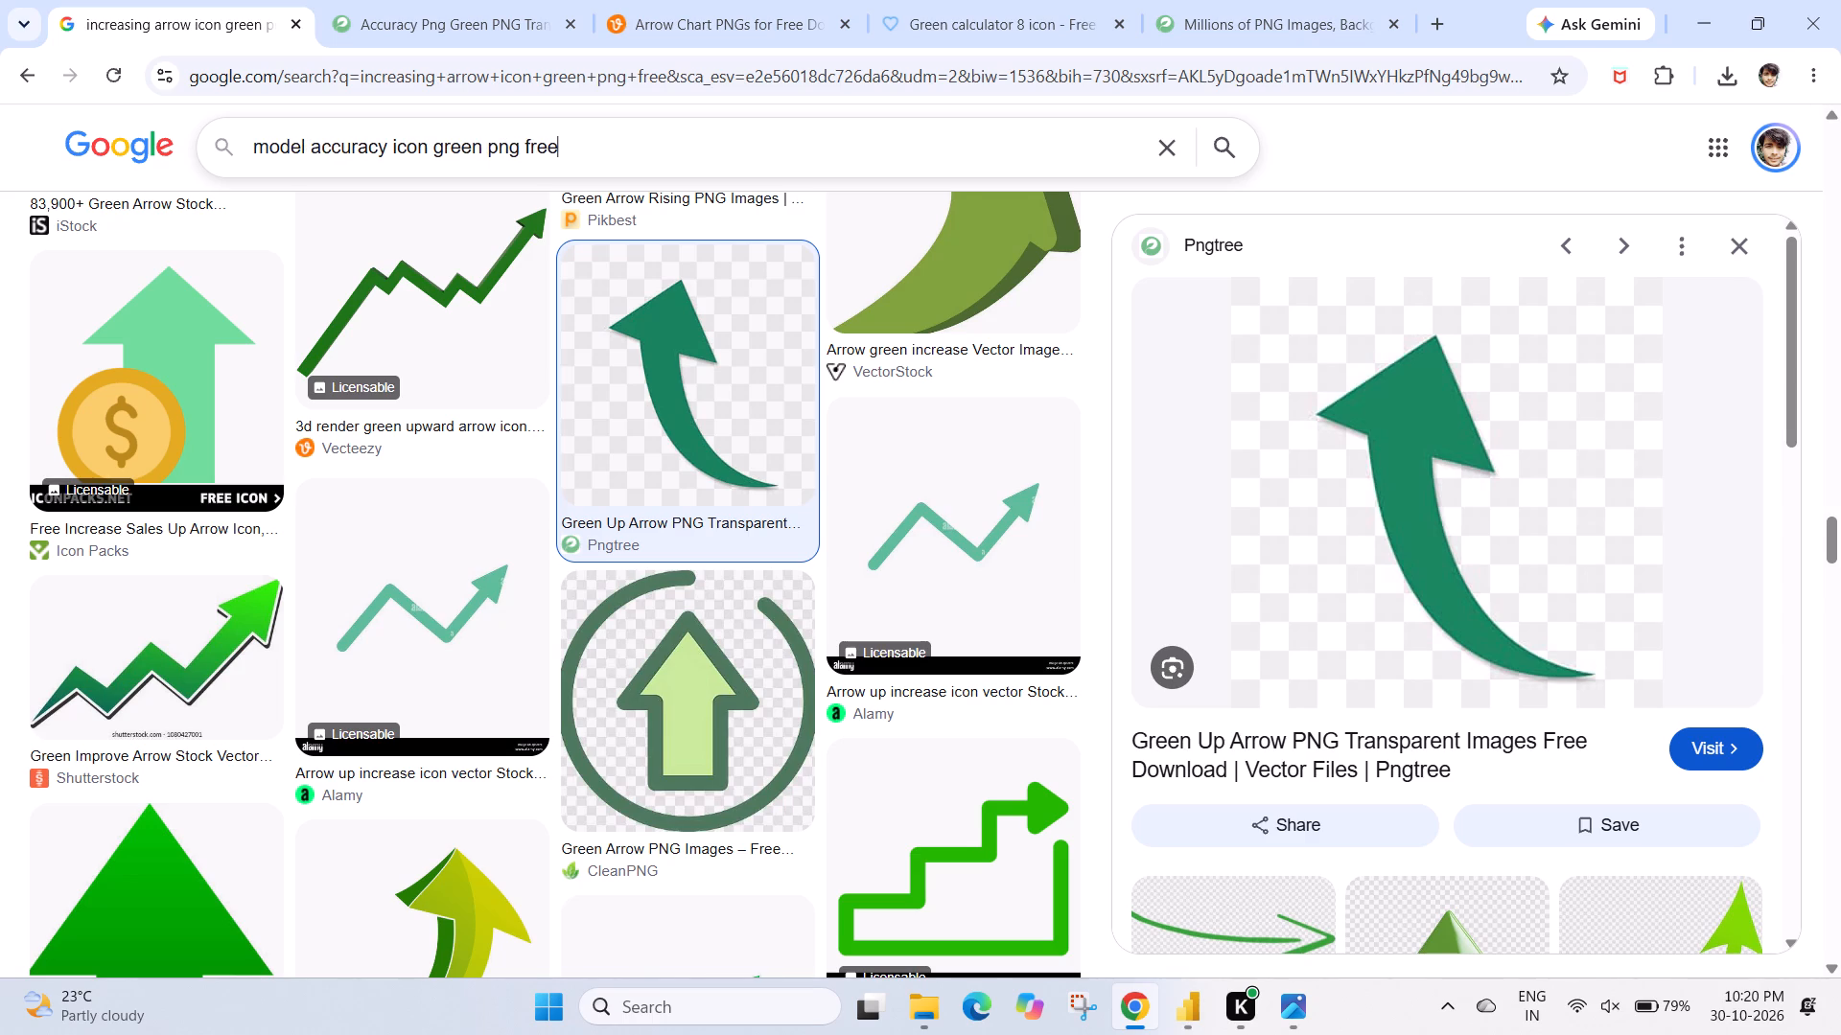
key("Return")
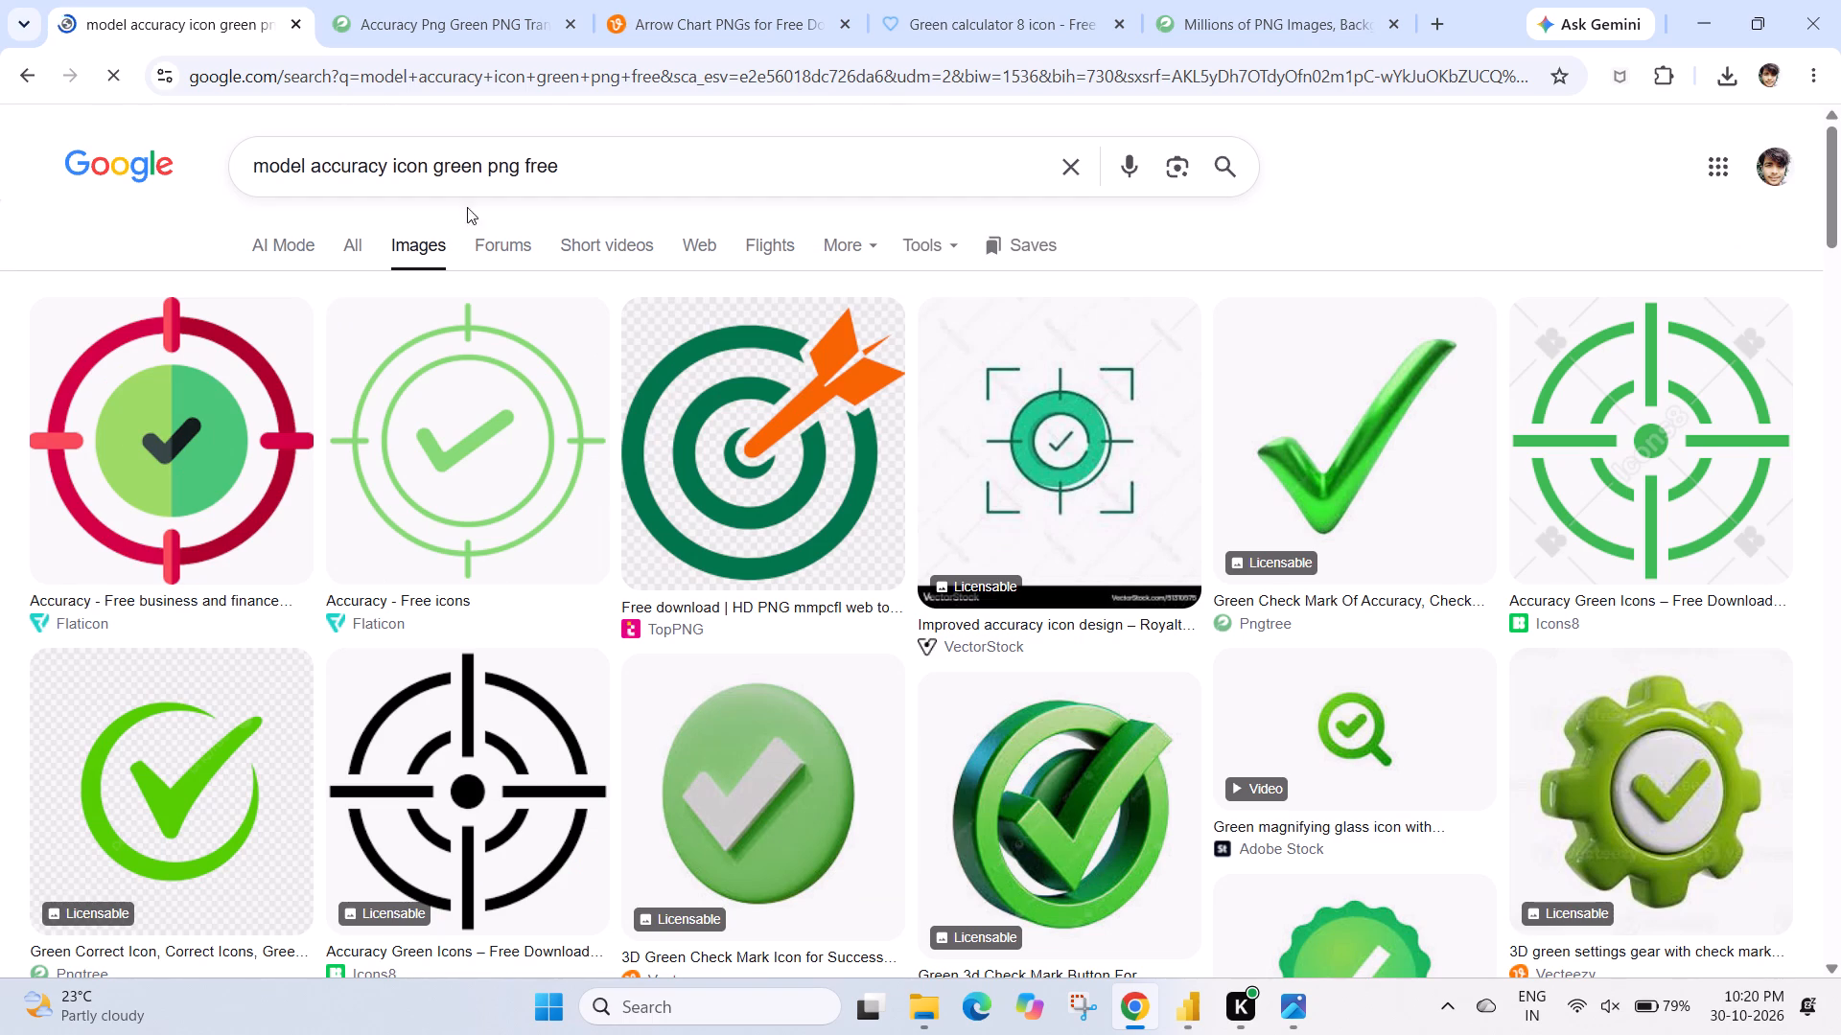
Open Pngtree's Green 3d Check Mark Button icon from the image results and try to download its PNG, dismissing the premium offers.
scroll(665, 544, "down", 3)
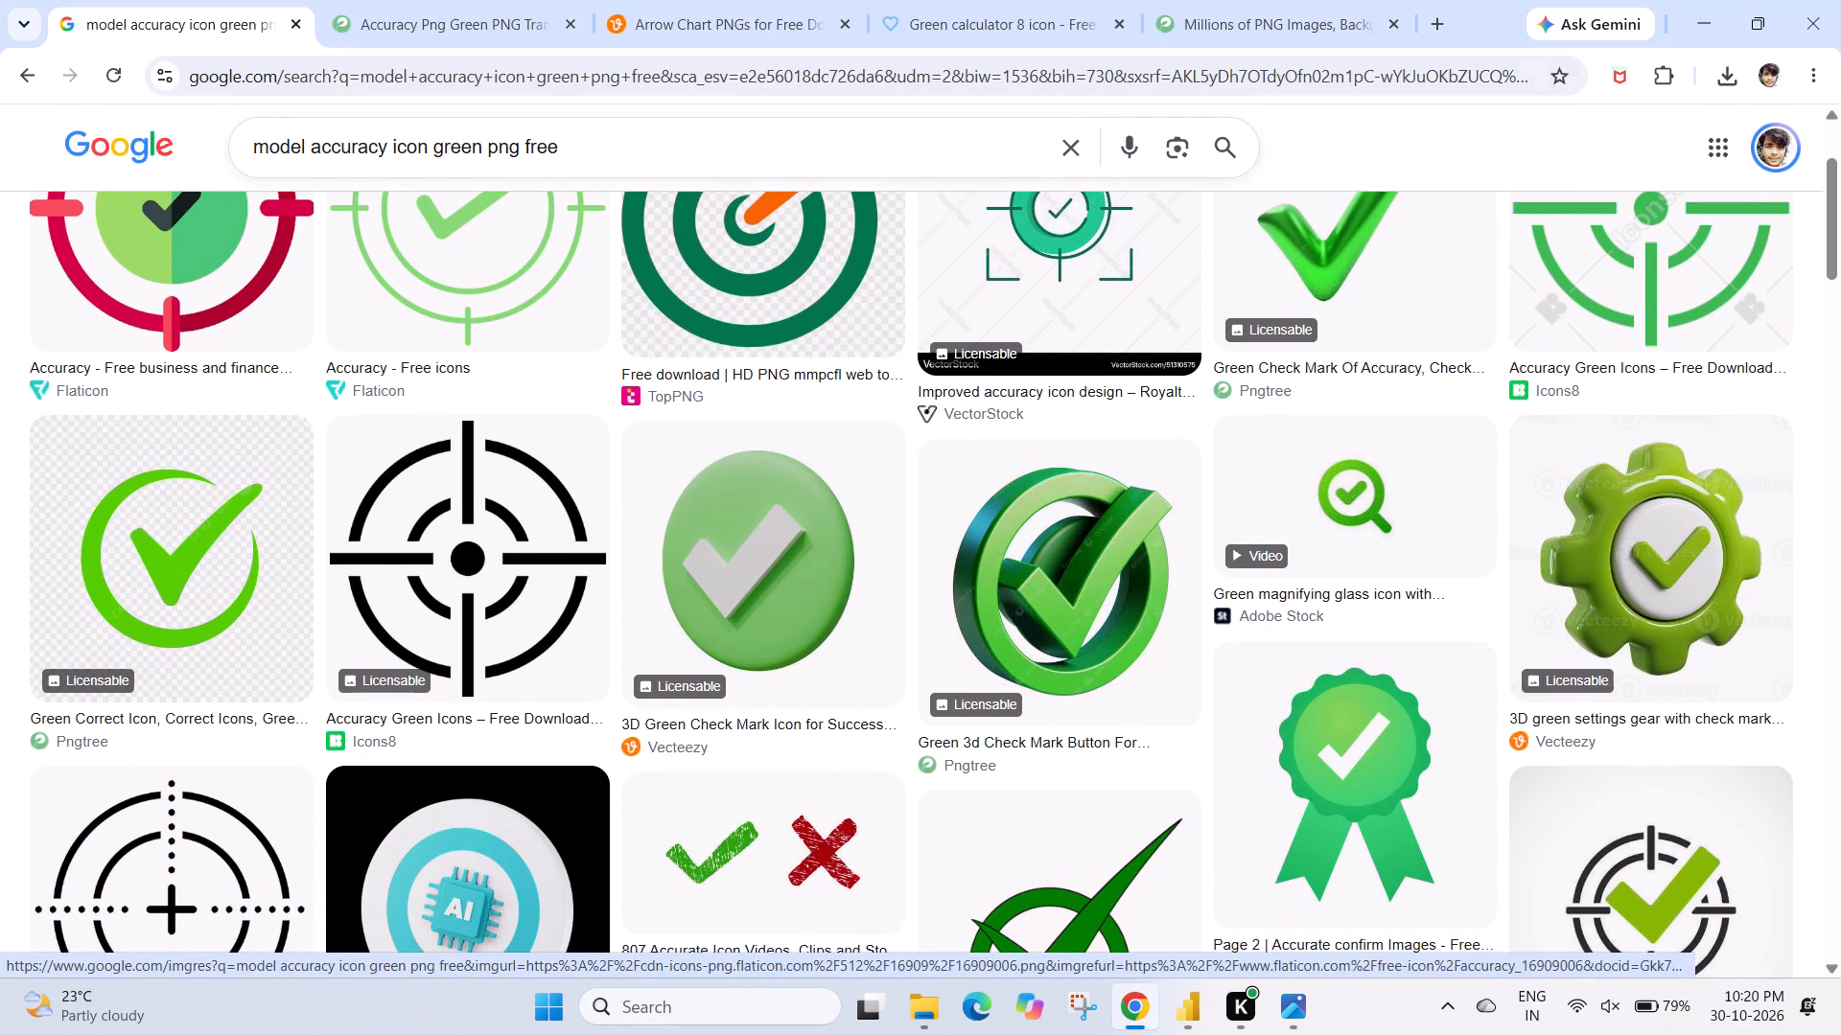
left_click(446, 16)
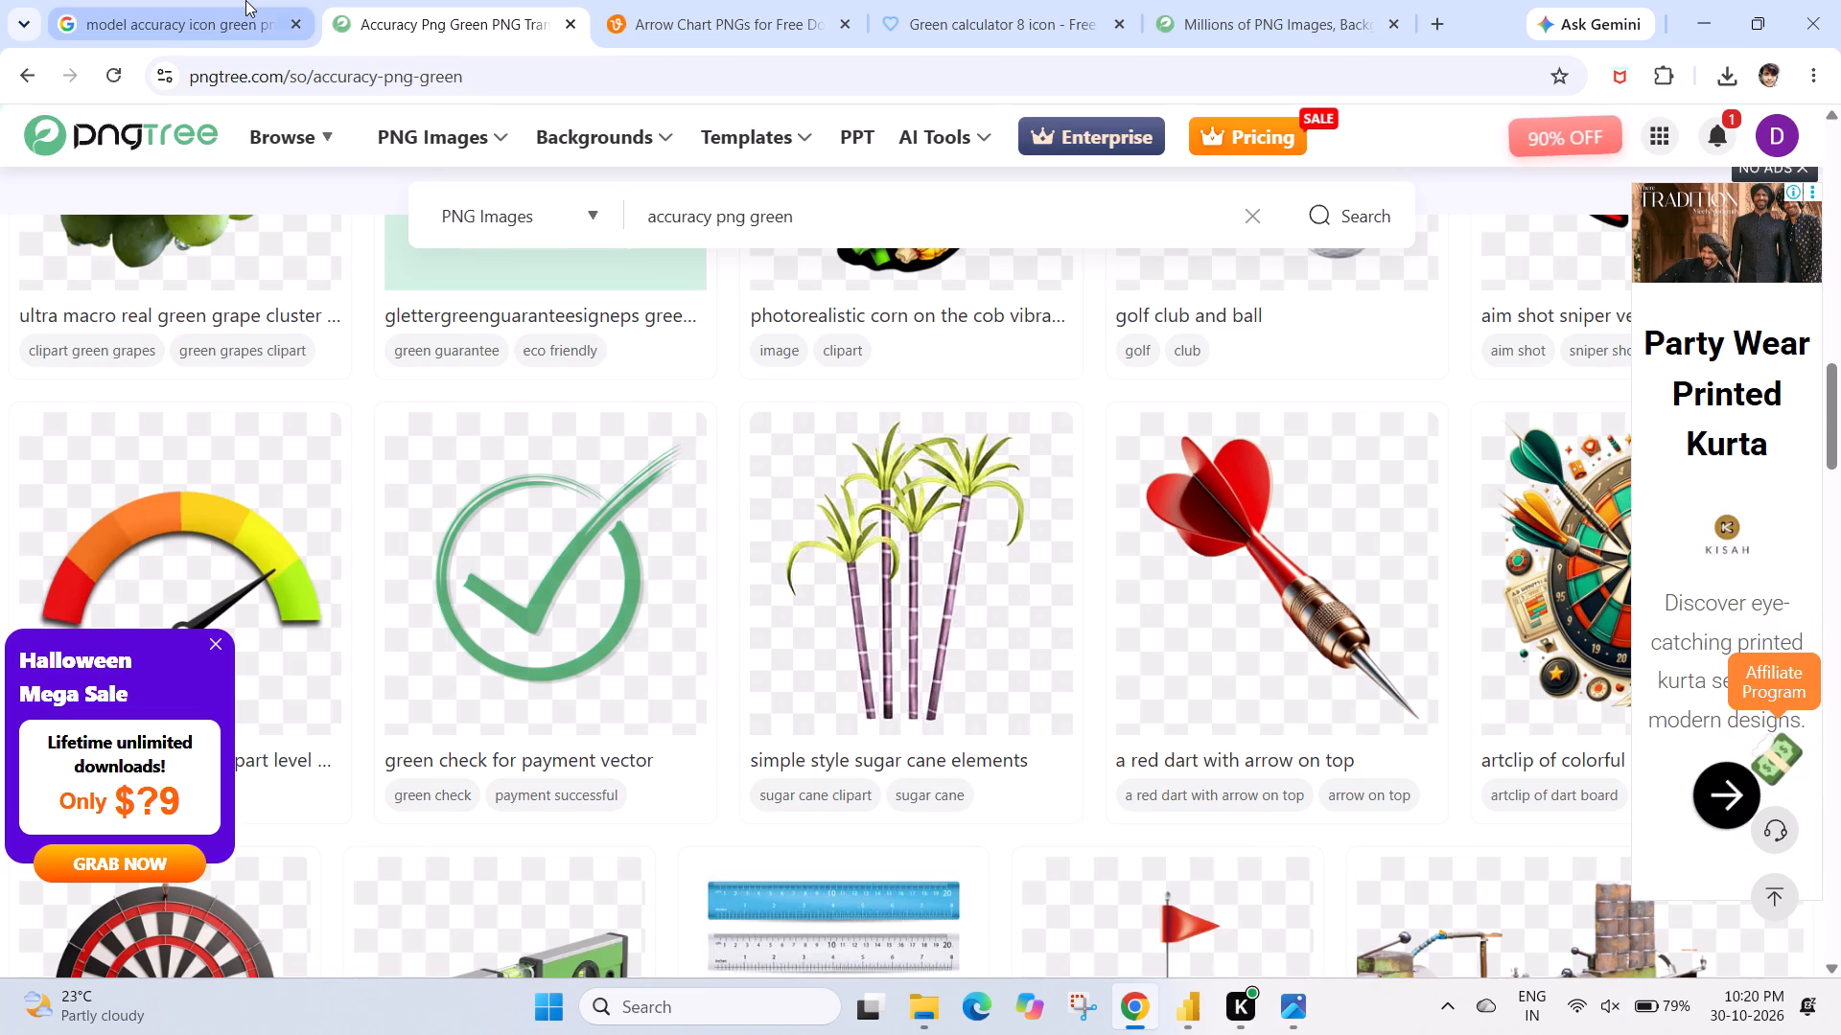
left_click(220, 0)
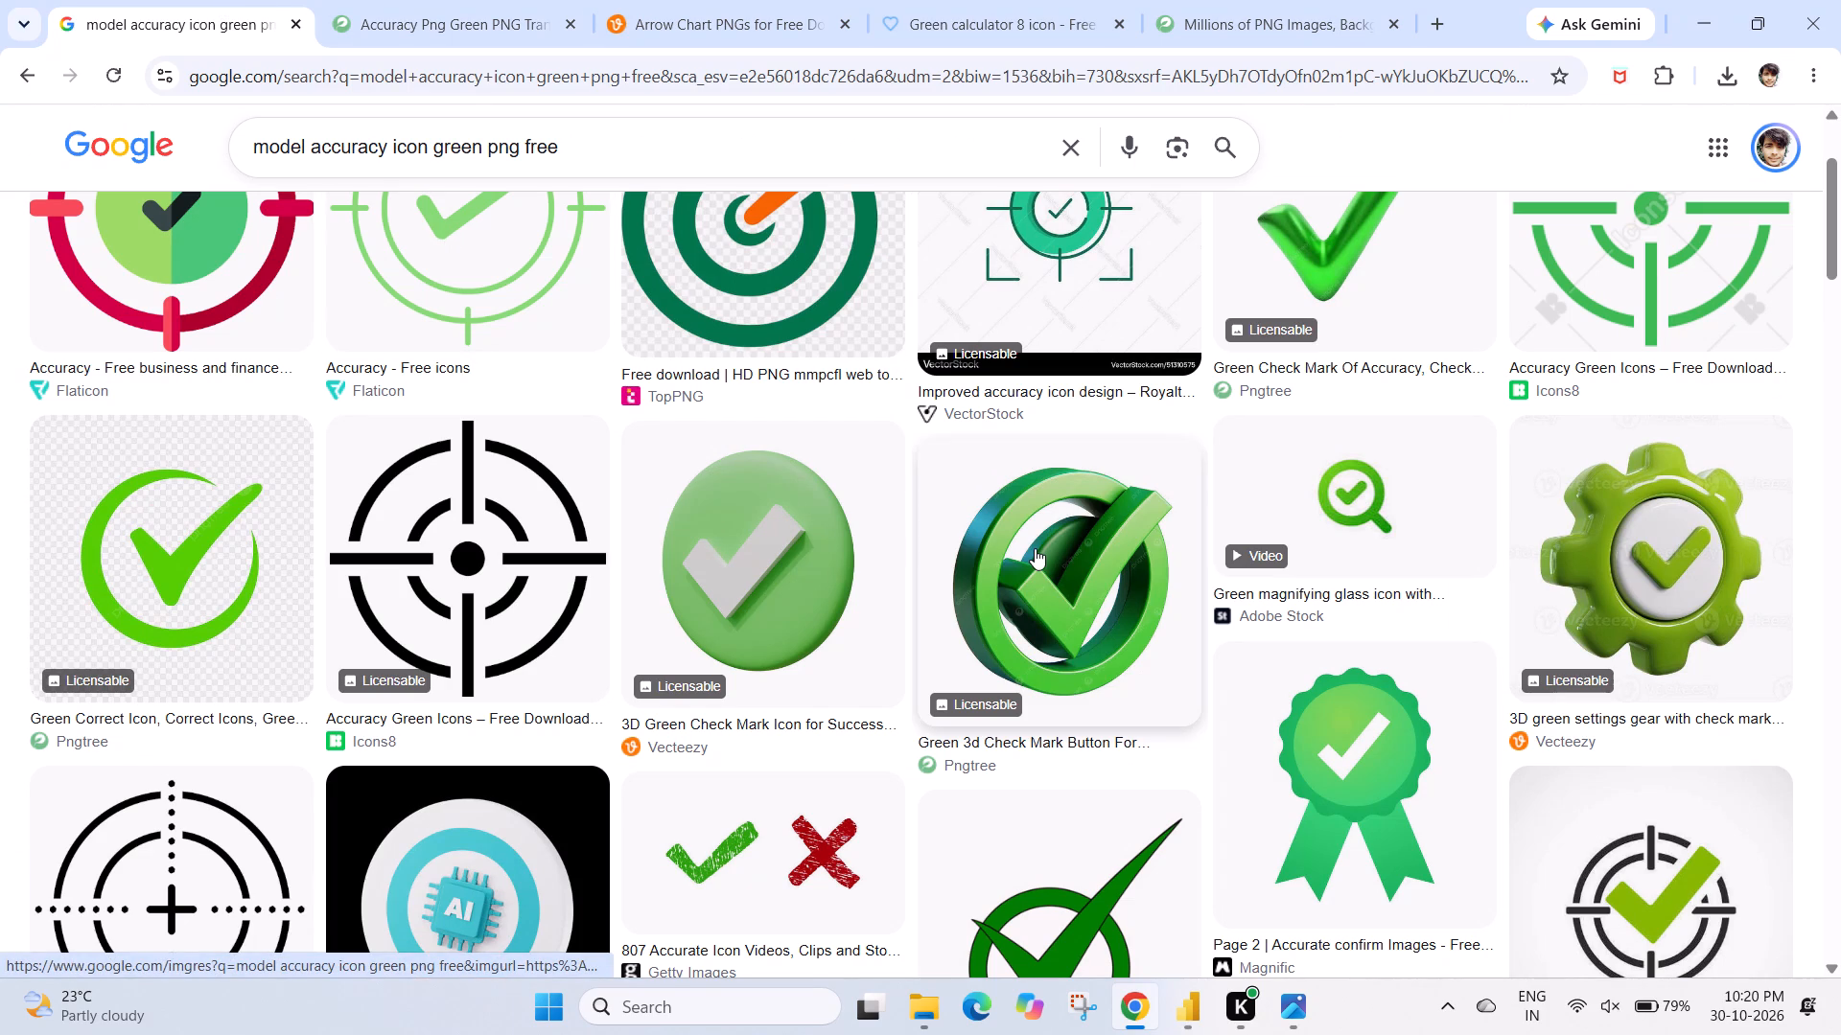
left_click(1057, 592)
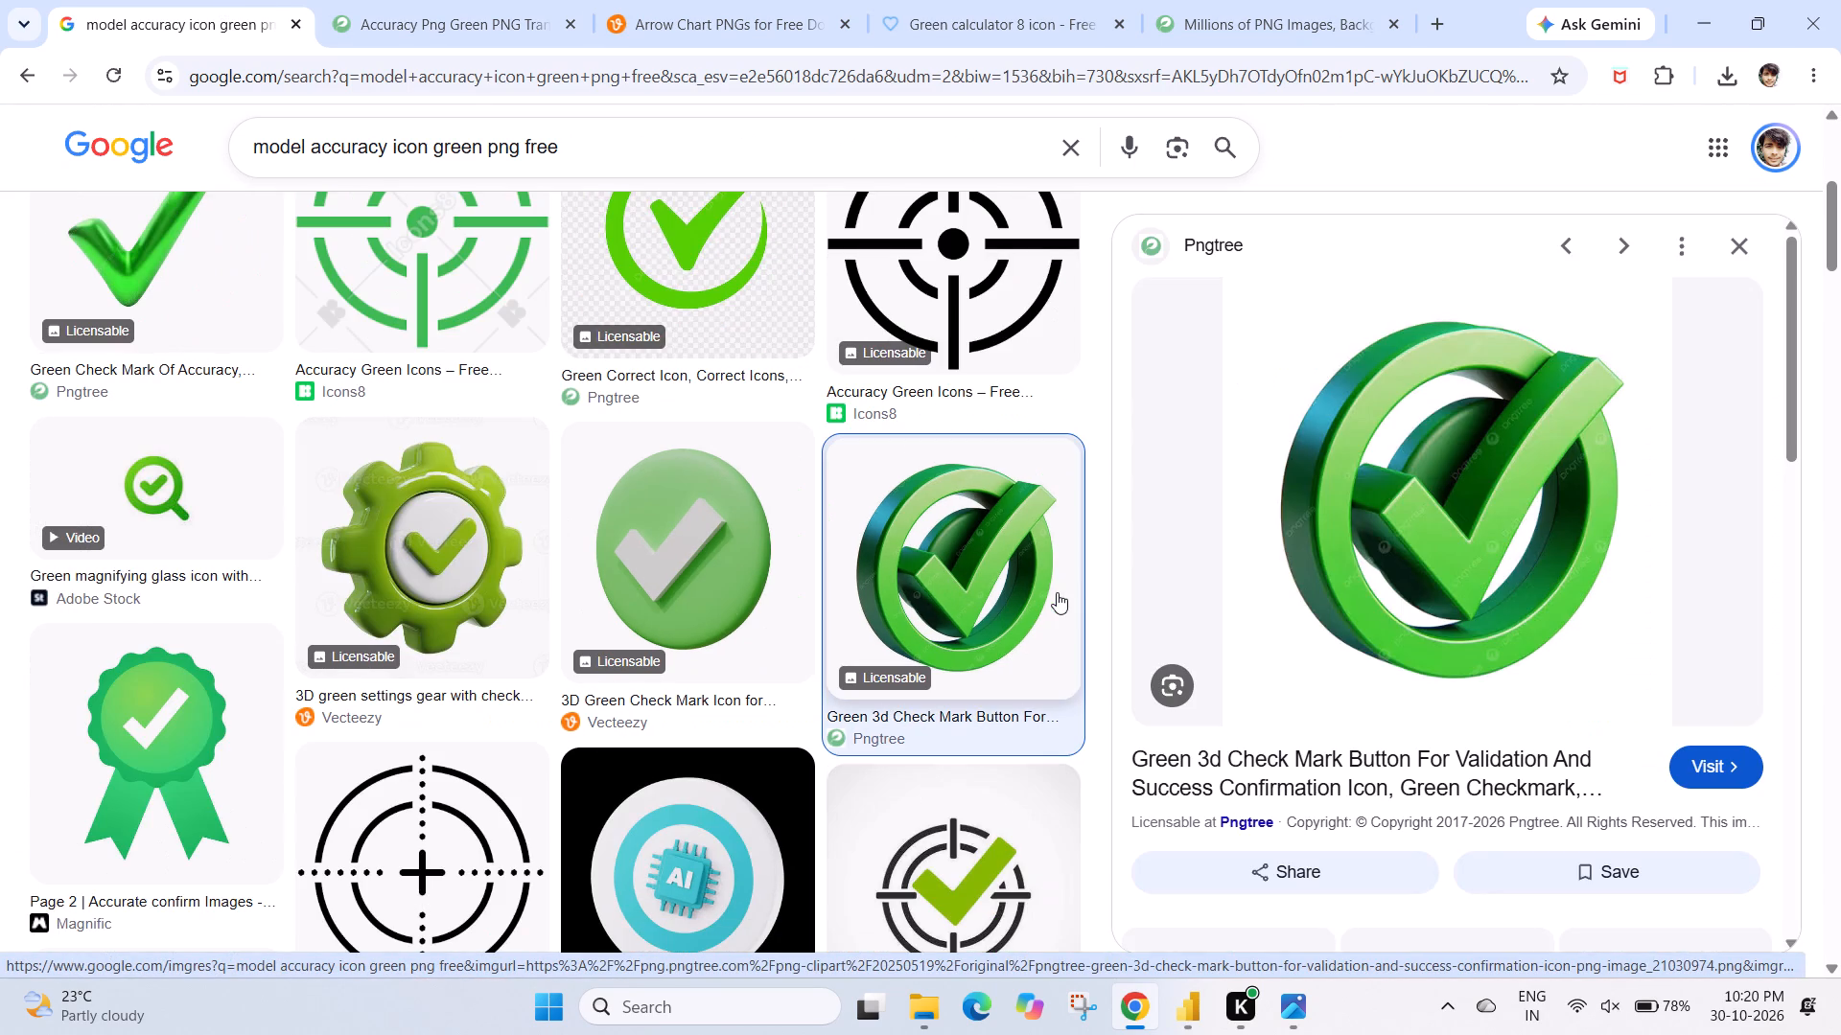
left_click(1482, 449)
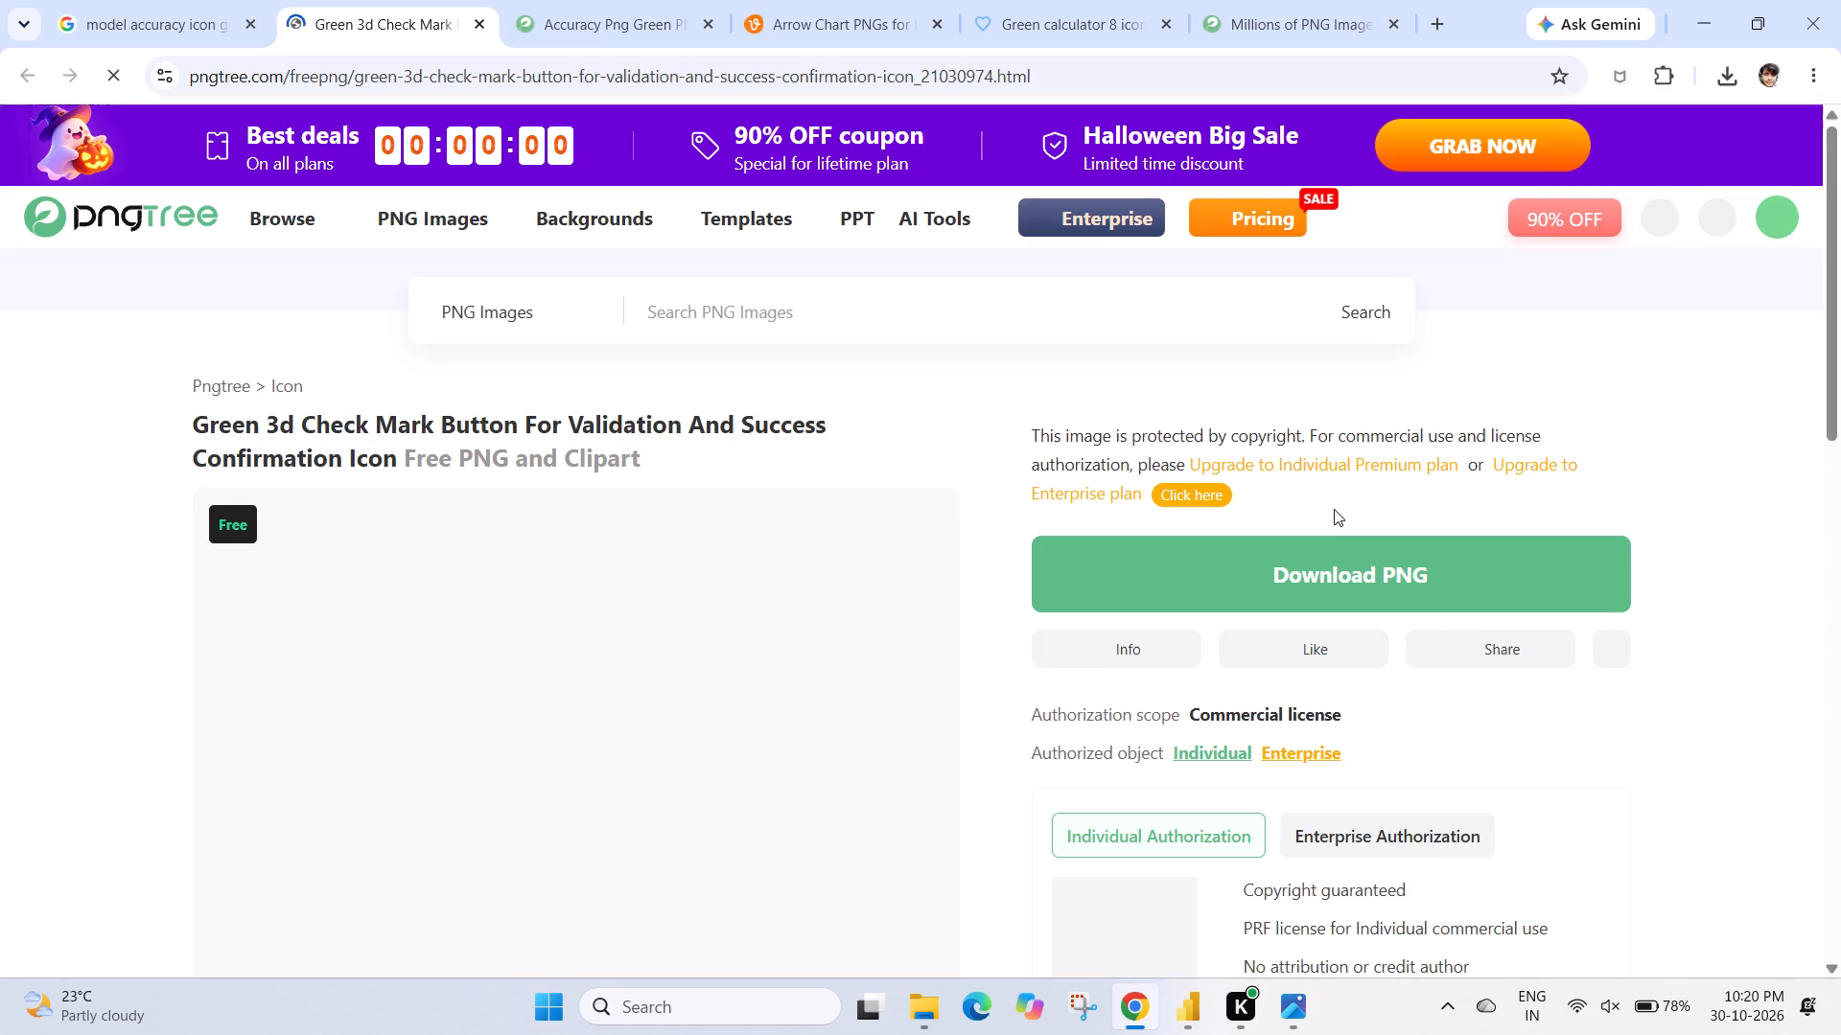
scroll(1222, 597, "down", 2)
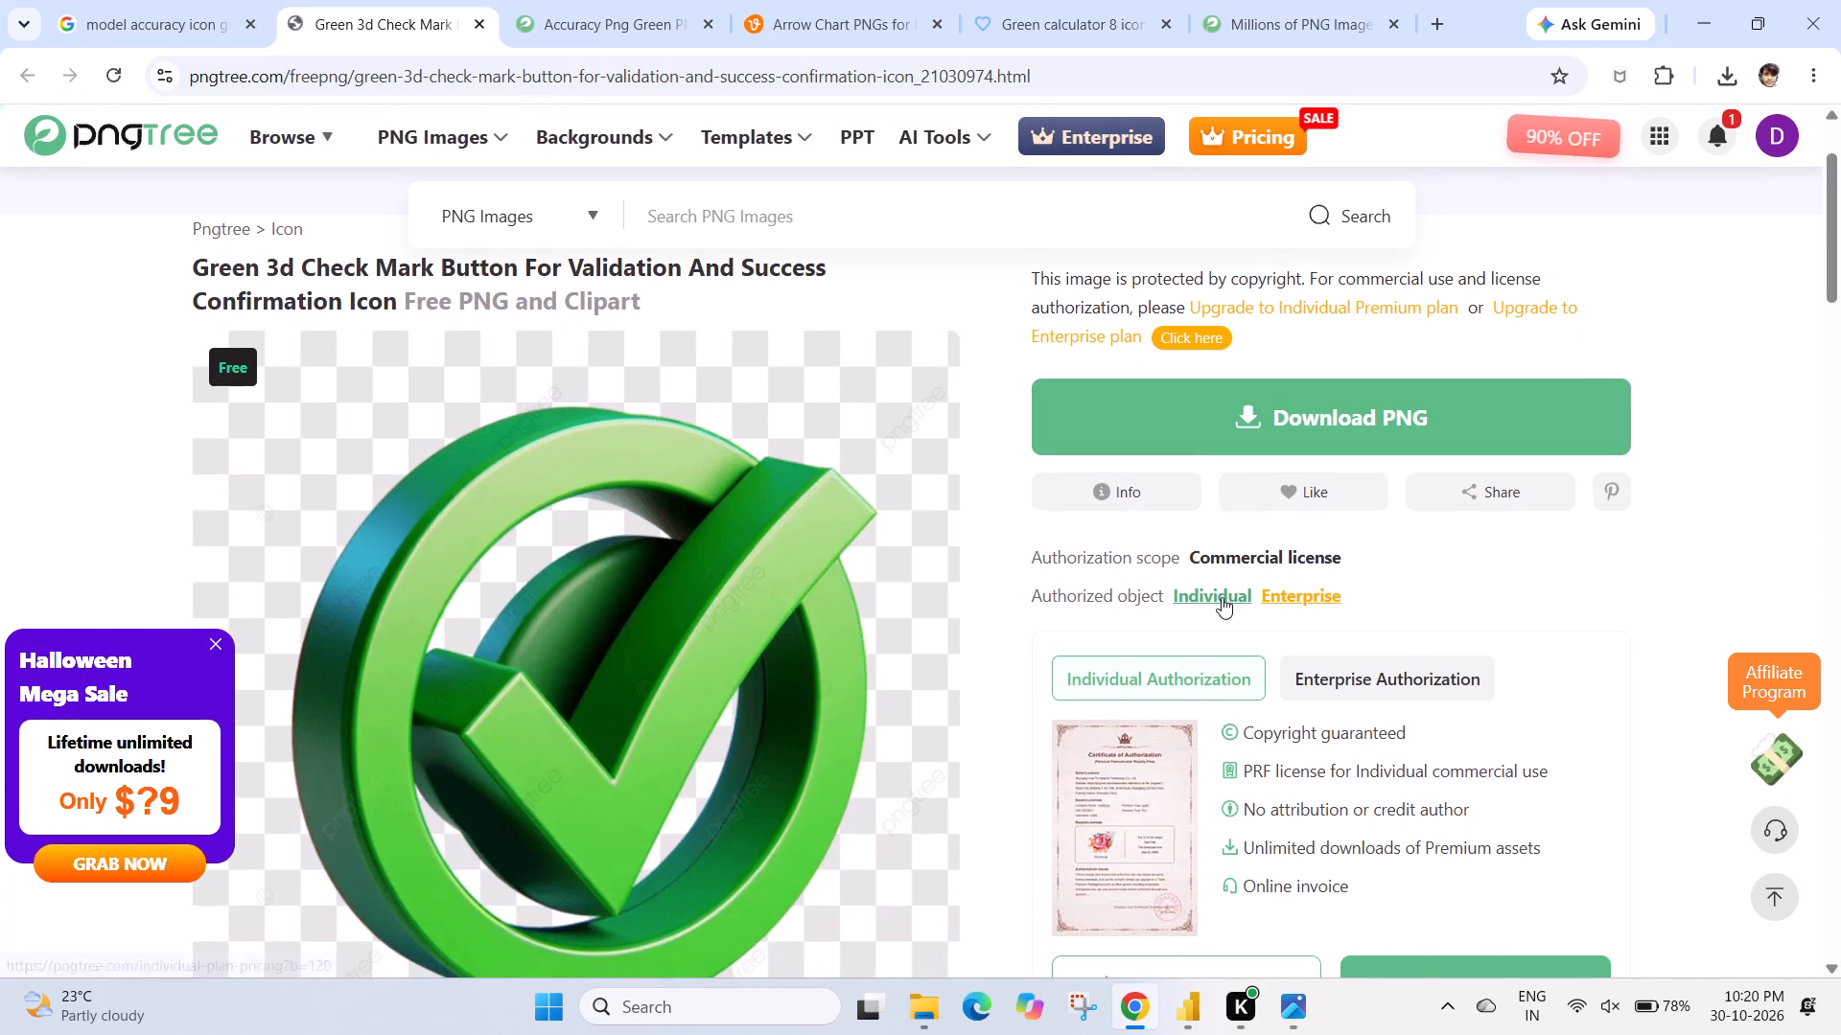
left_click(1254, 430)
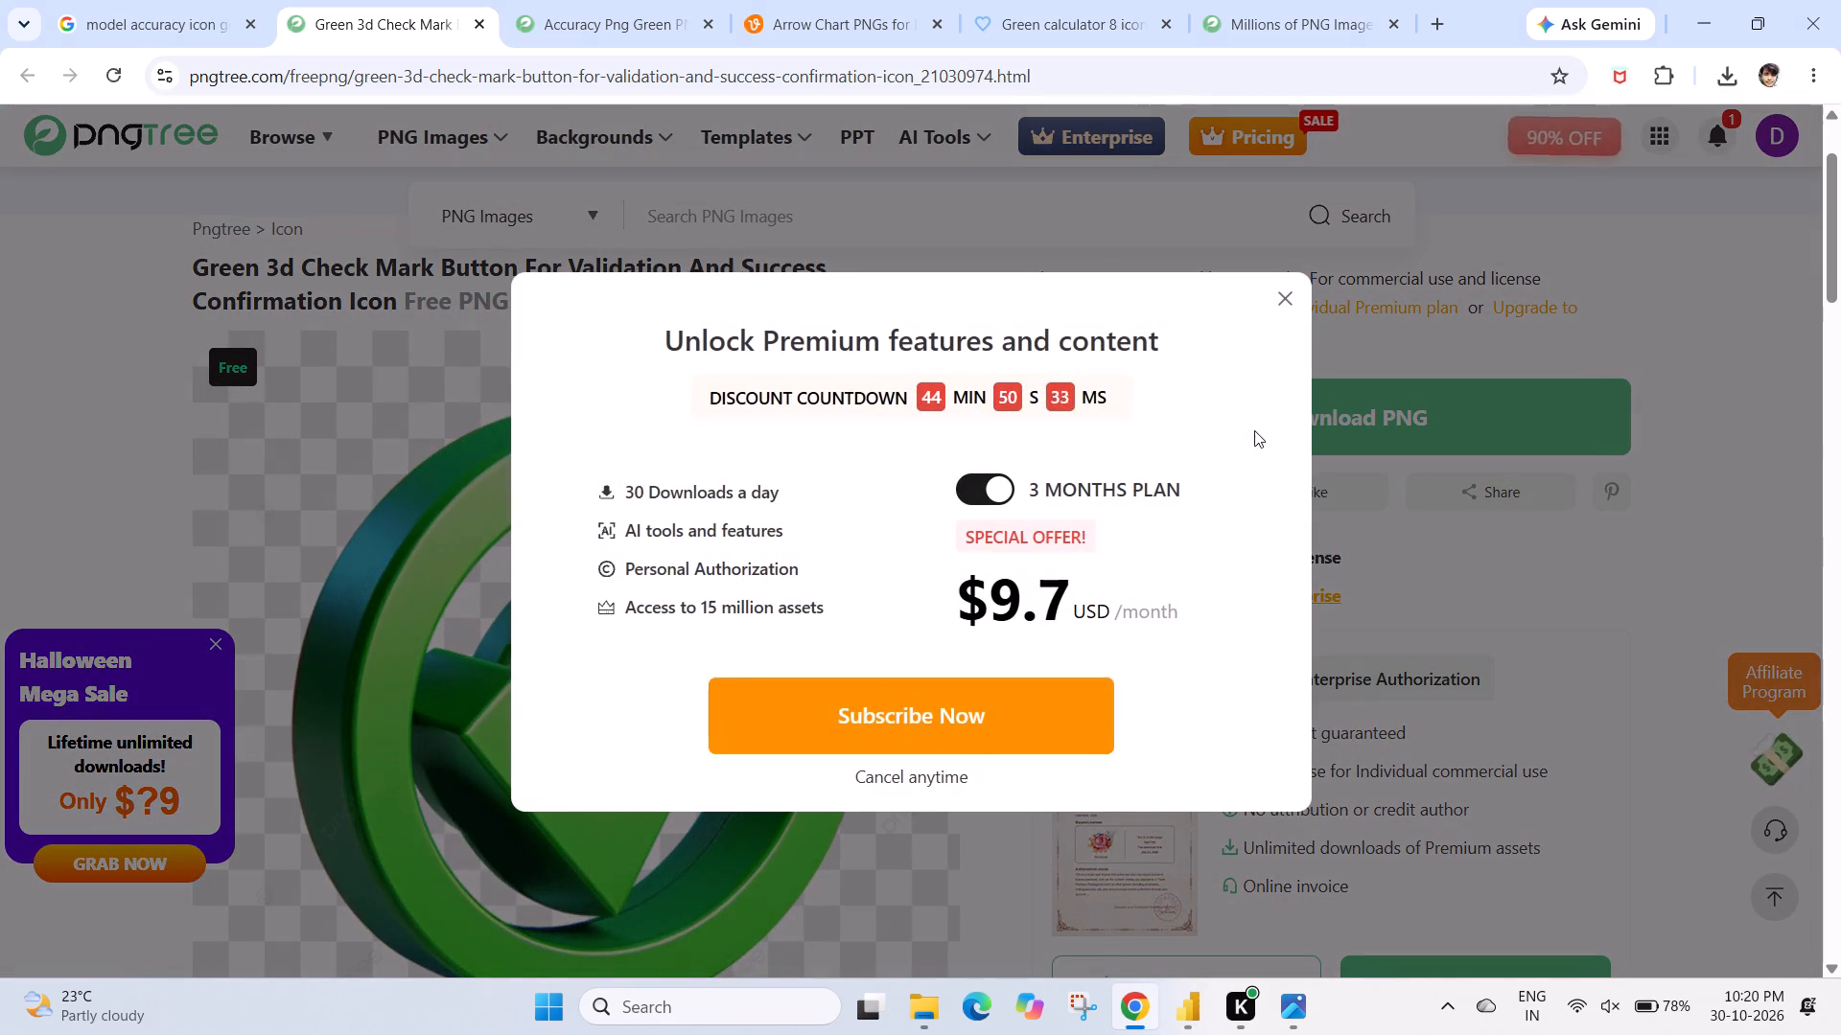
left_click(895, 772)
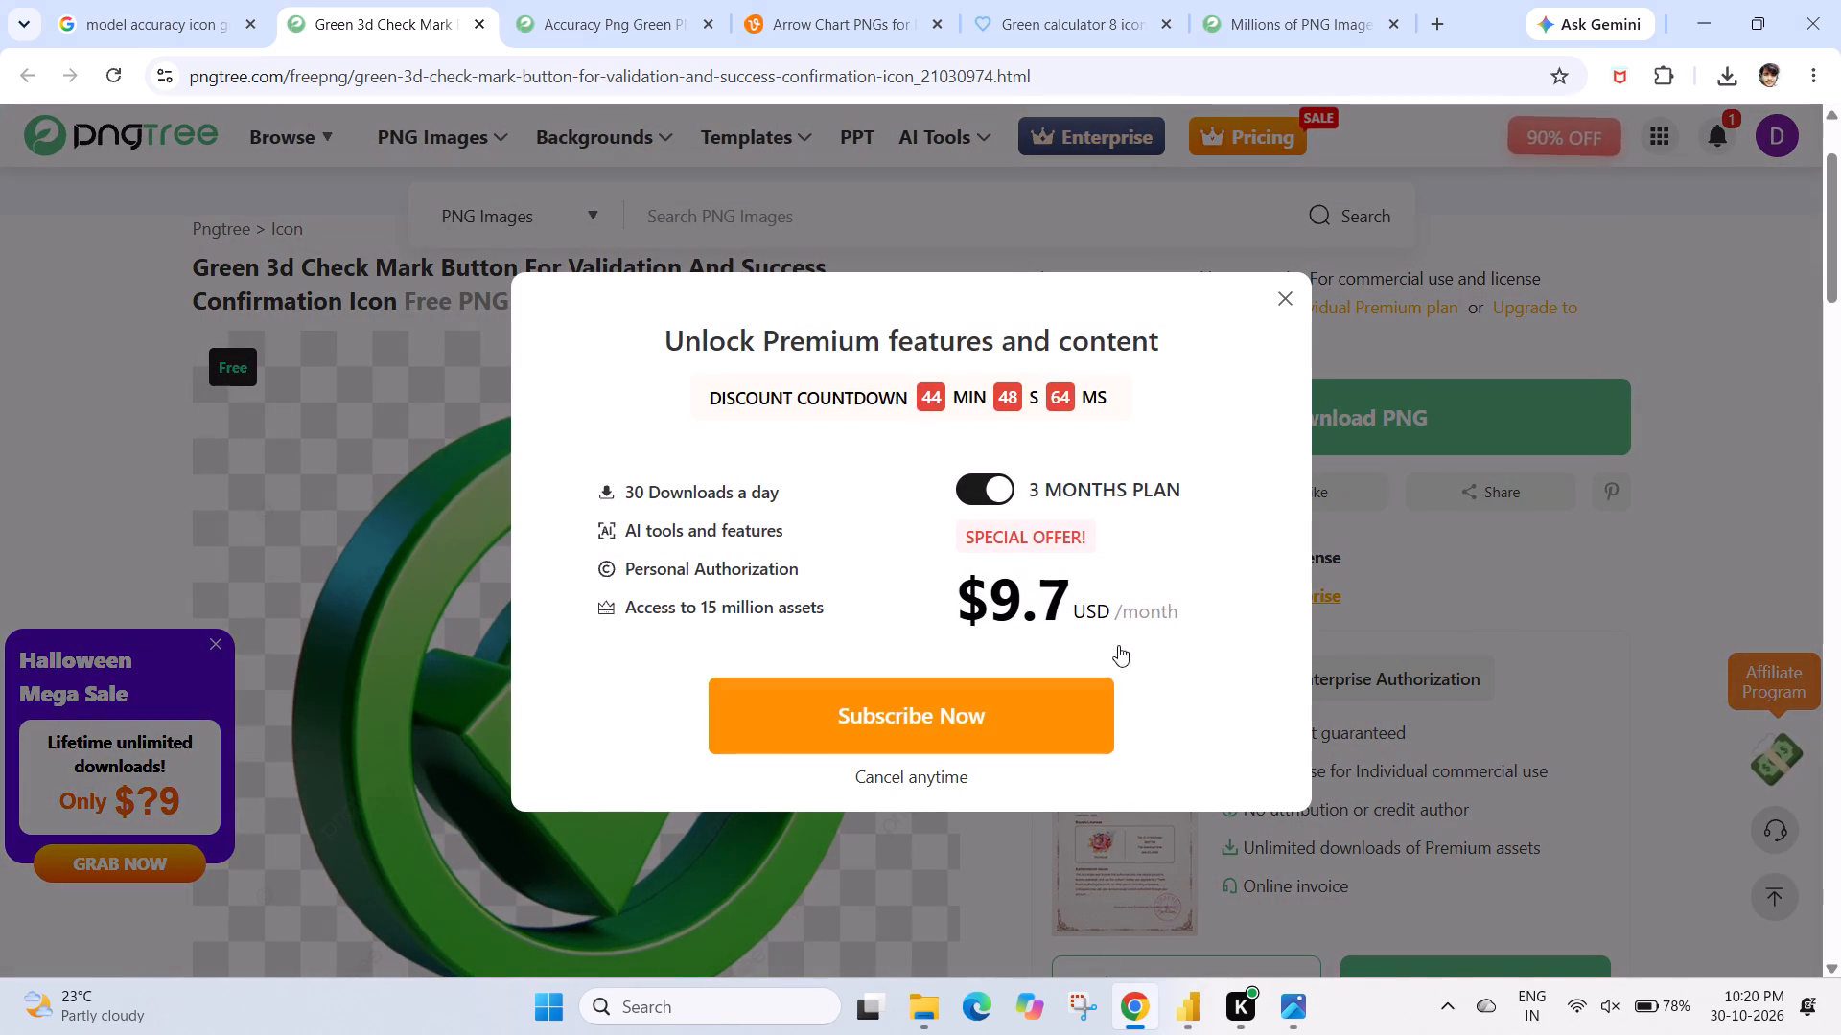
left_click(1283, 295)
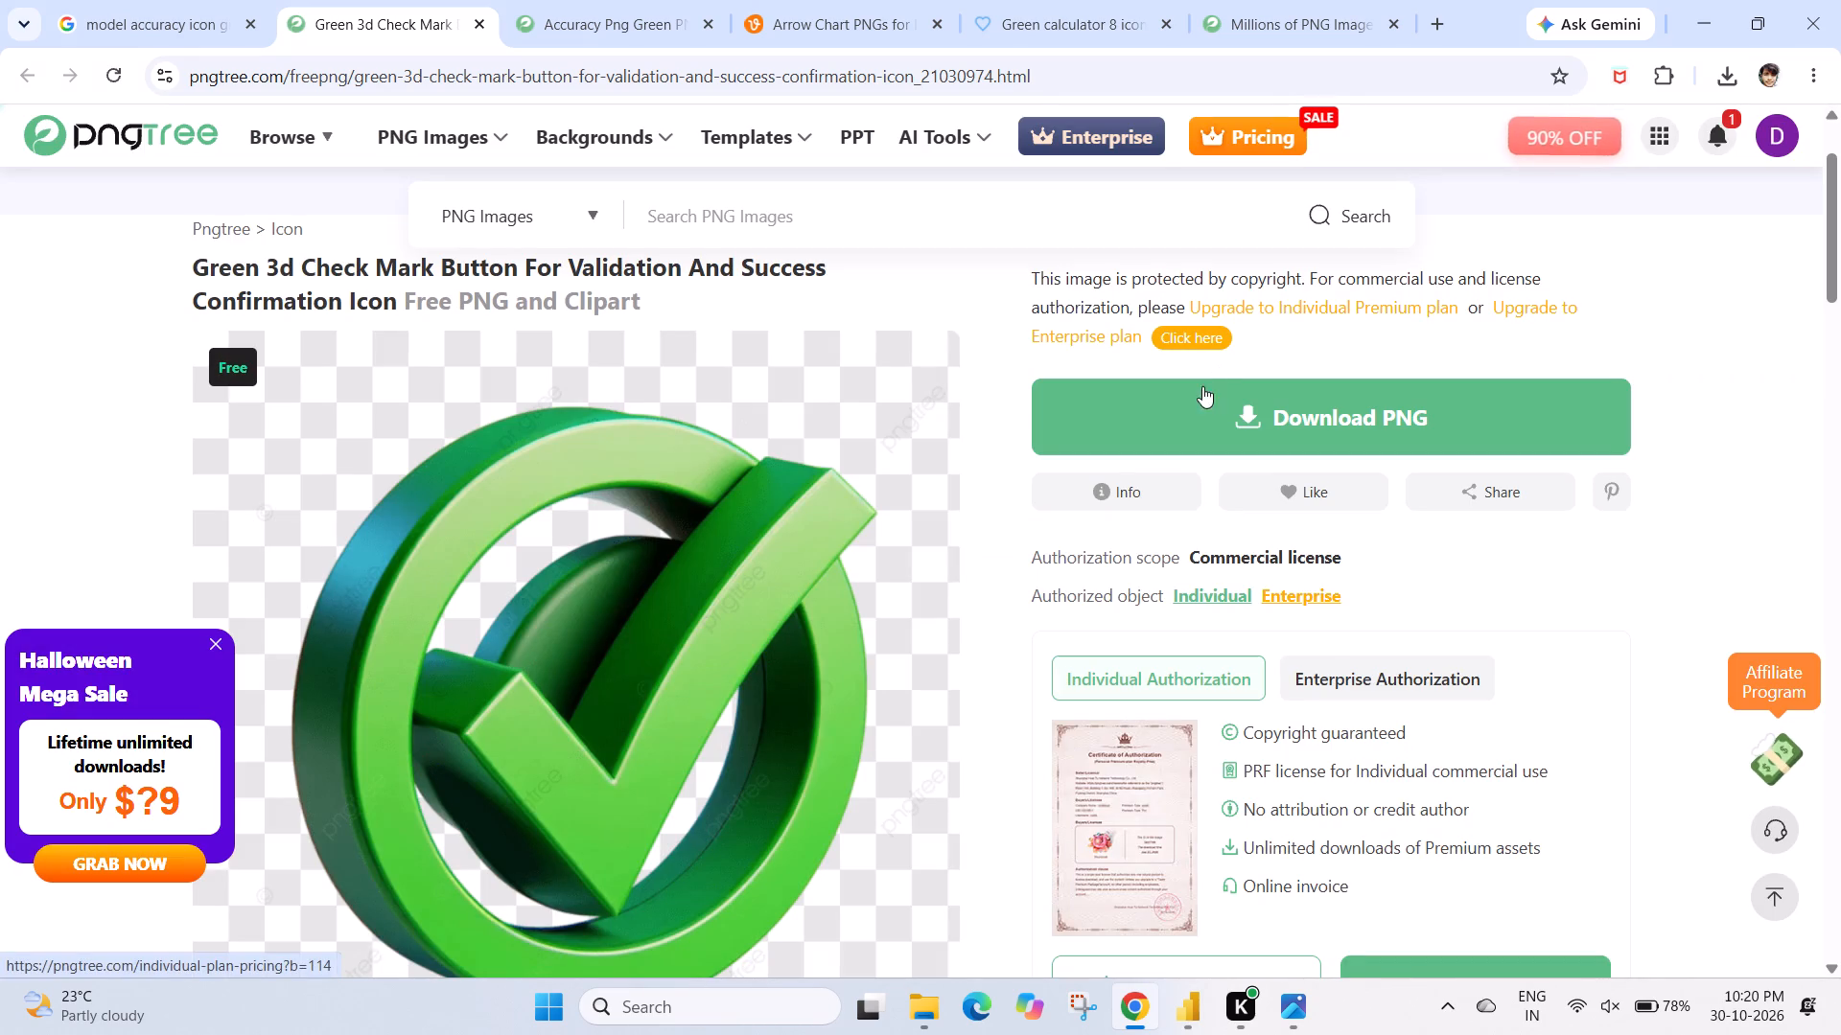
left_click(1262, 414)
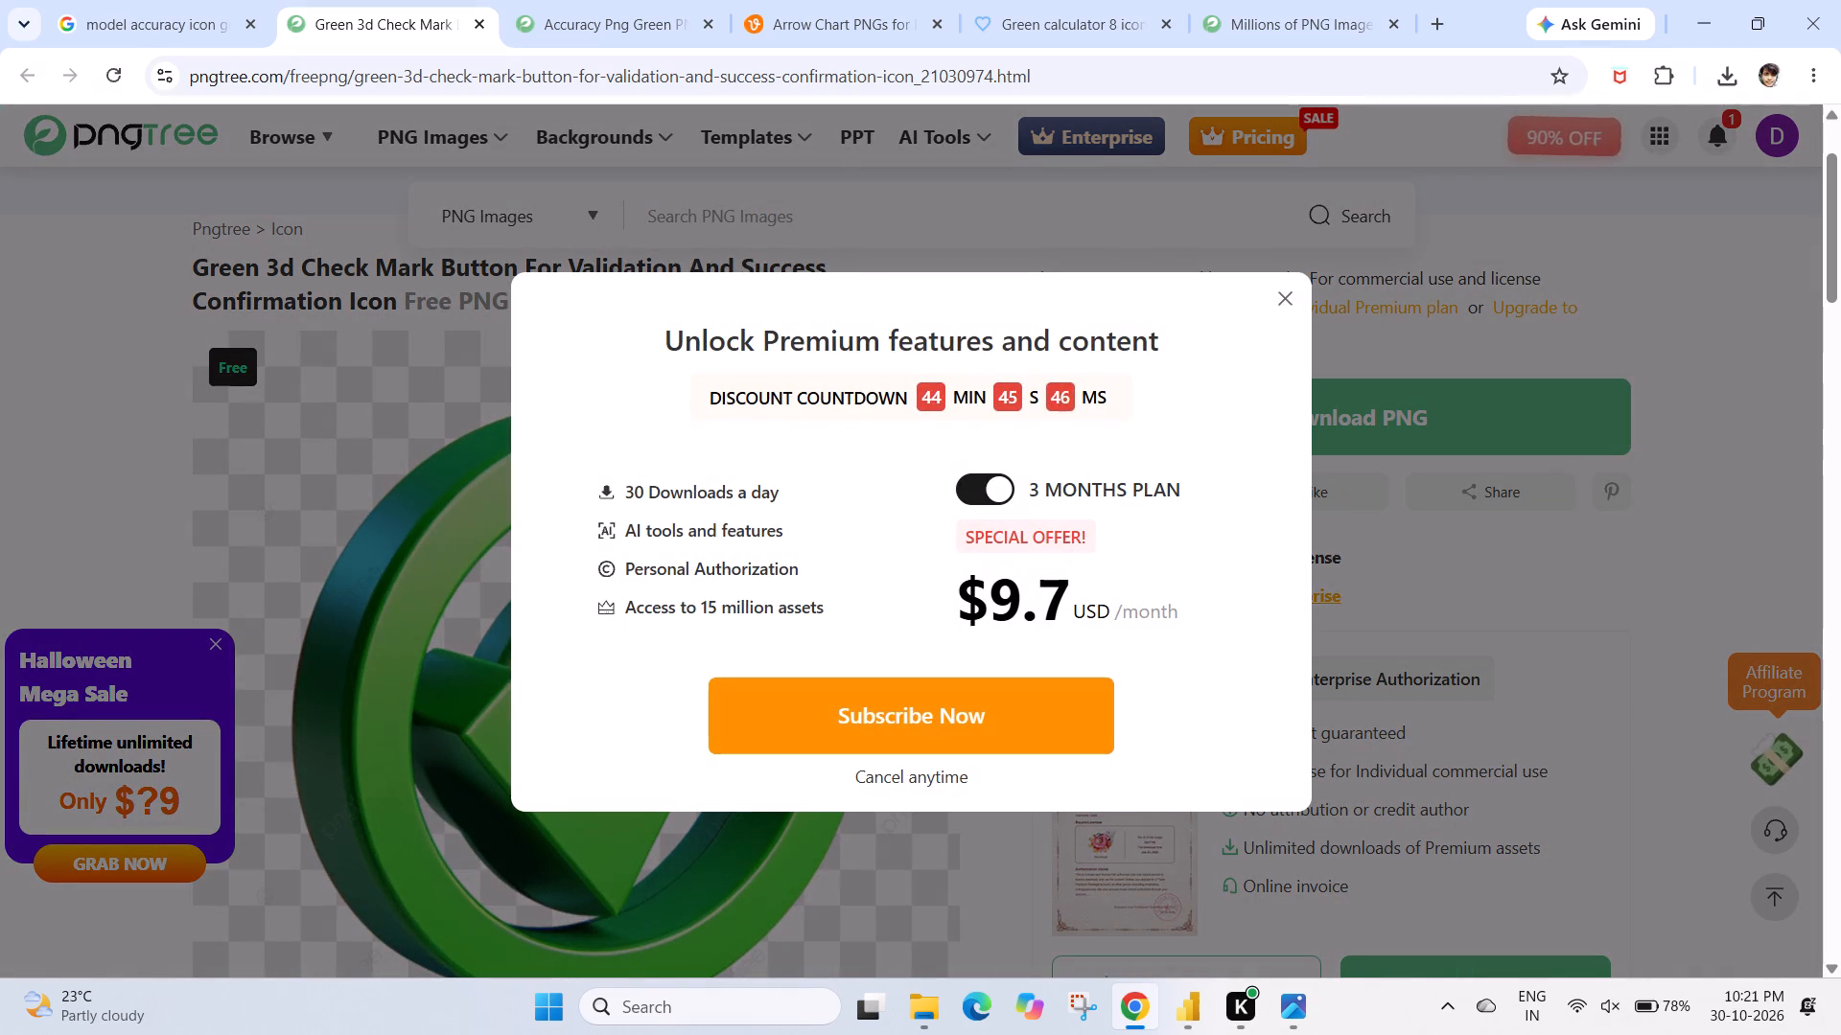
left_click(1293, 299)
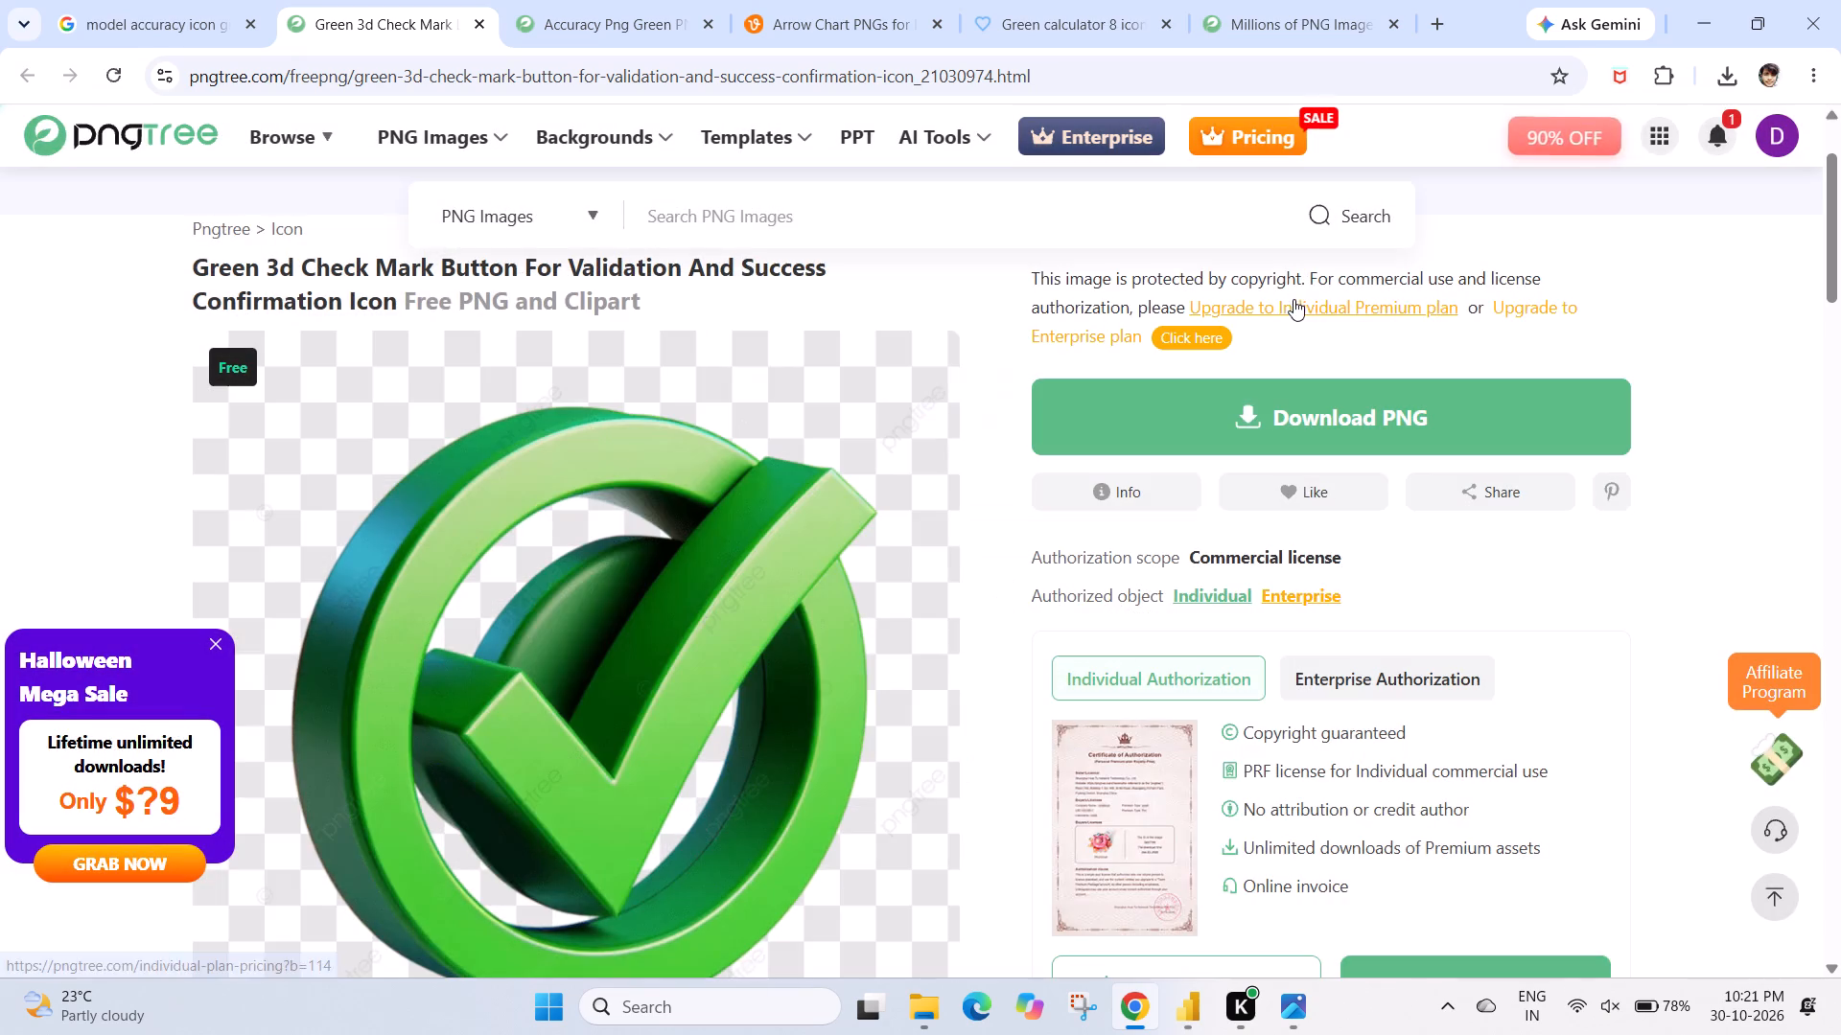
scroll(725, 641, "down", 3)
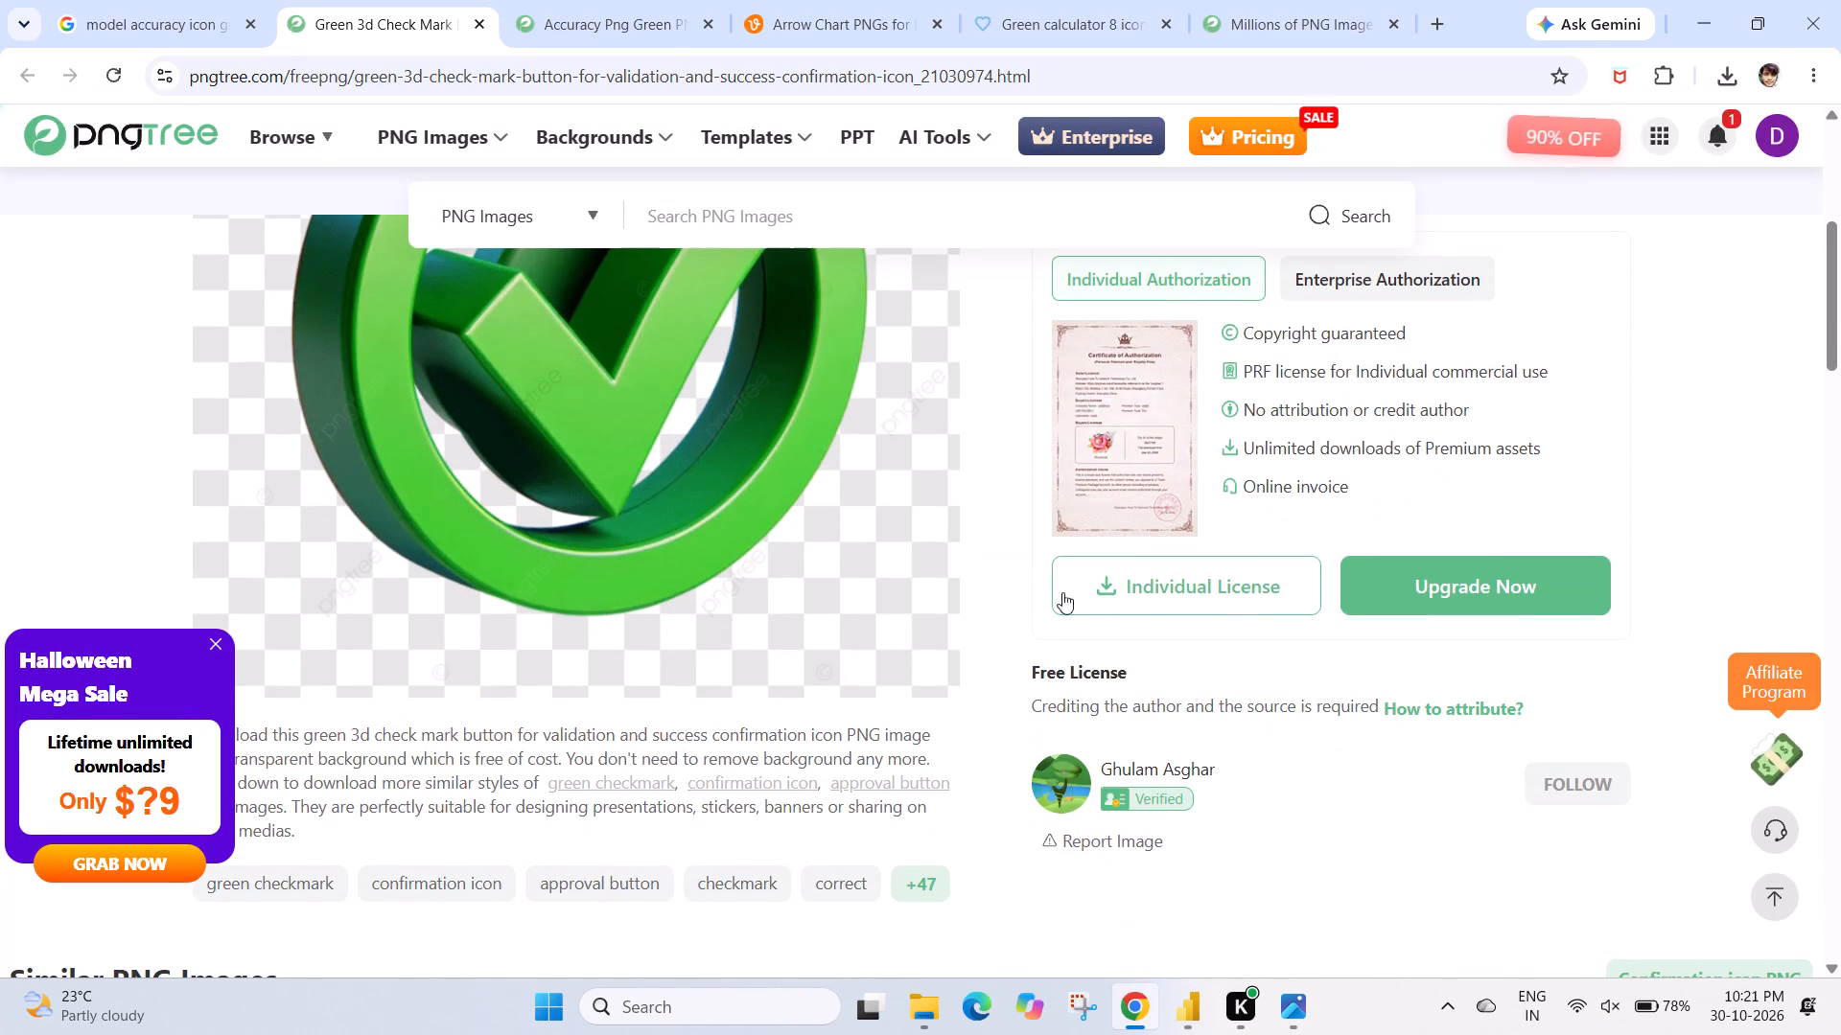
Go back to the Google image results, browse further, and open Pngtree's Verified Symbol Icon Green page through the Verify Green Icon result.
left_click(77, 0)
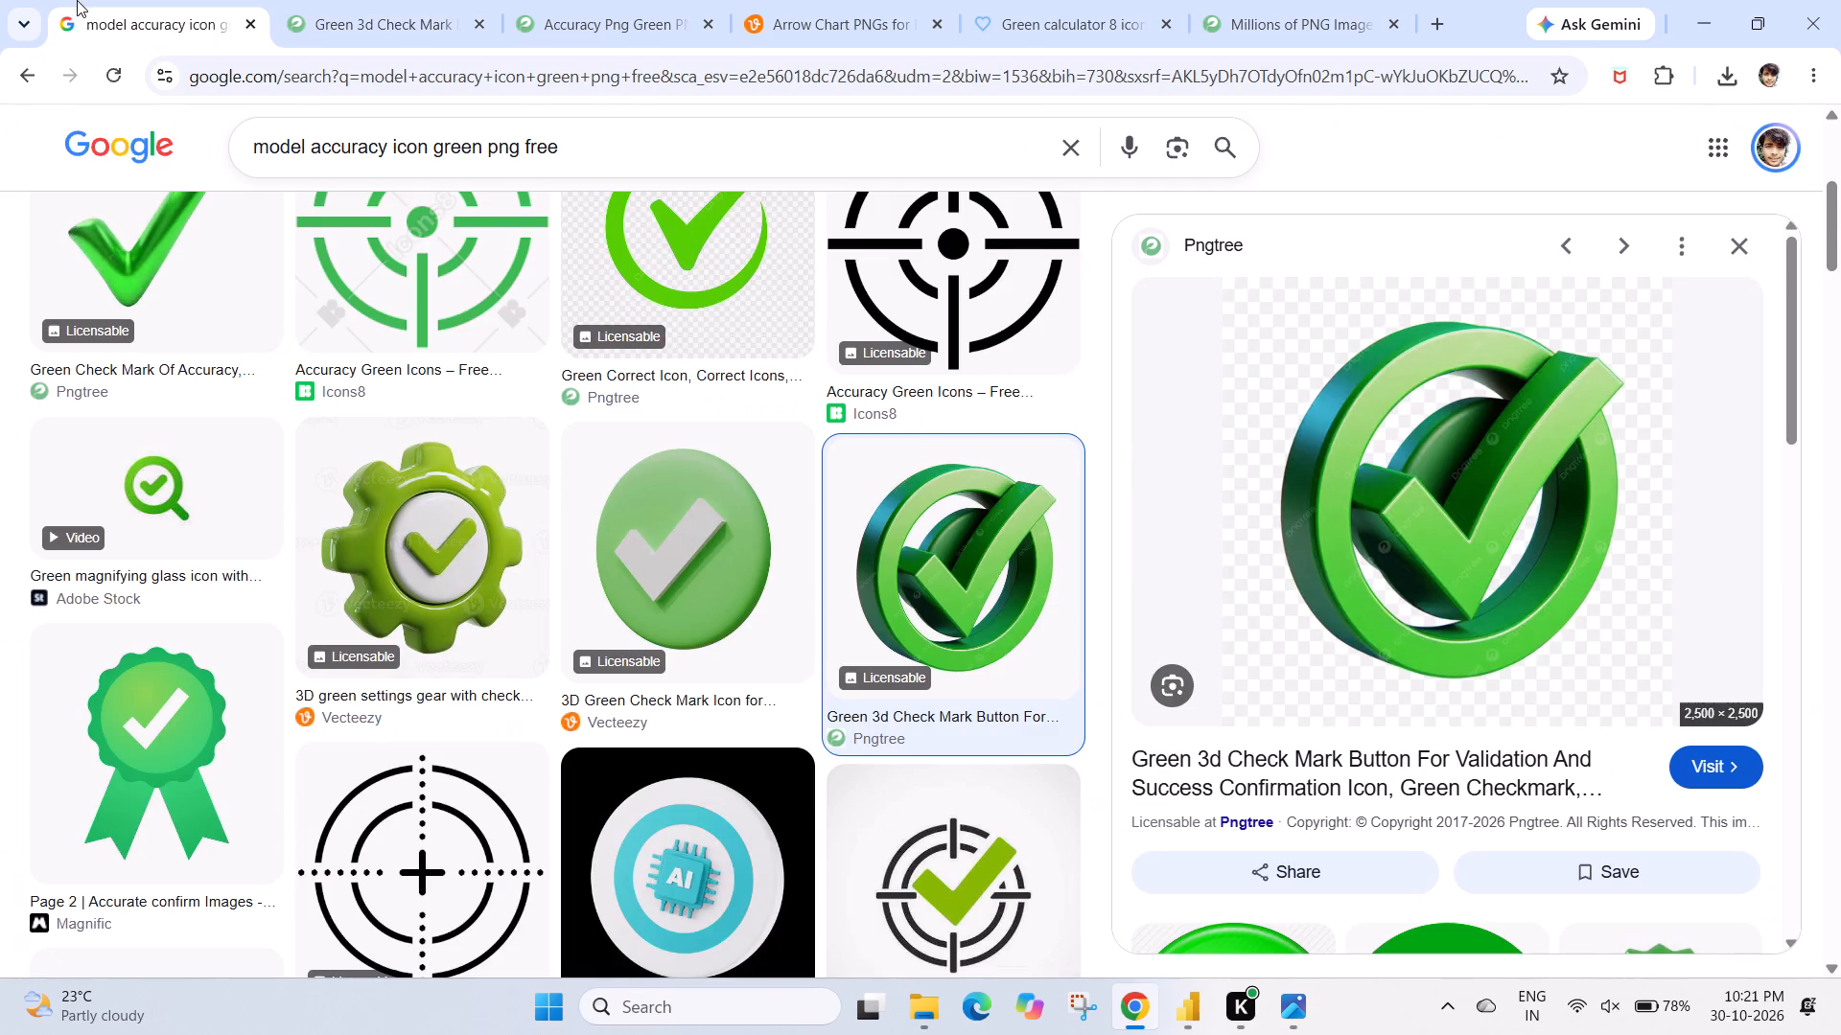
scroll(684, 597, "down", 1)
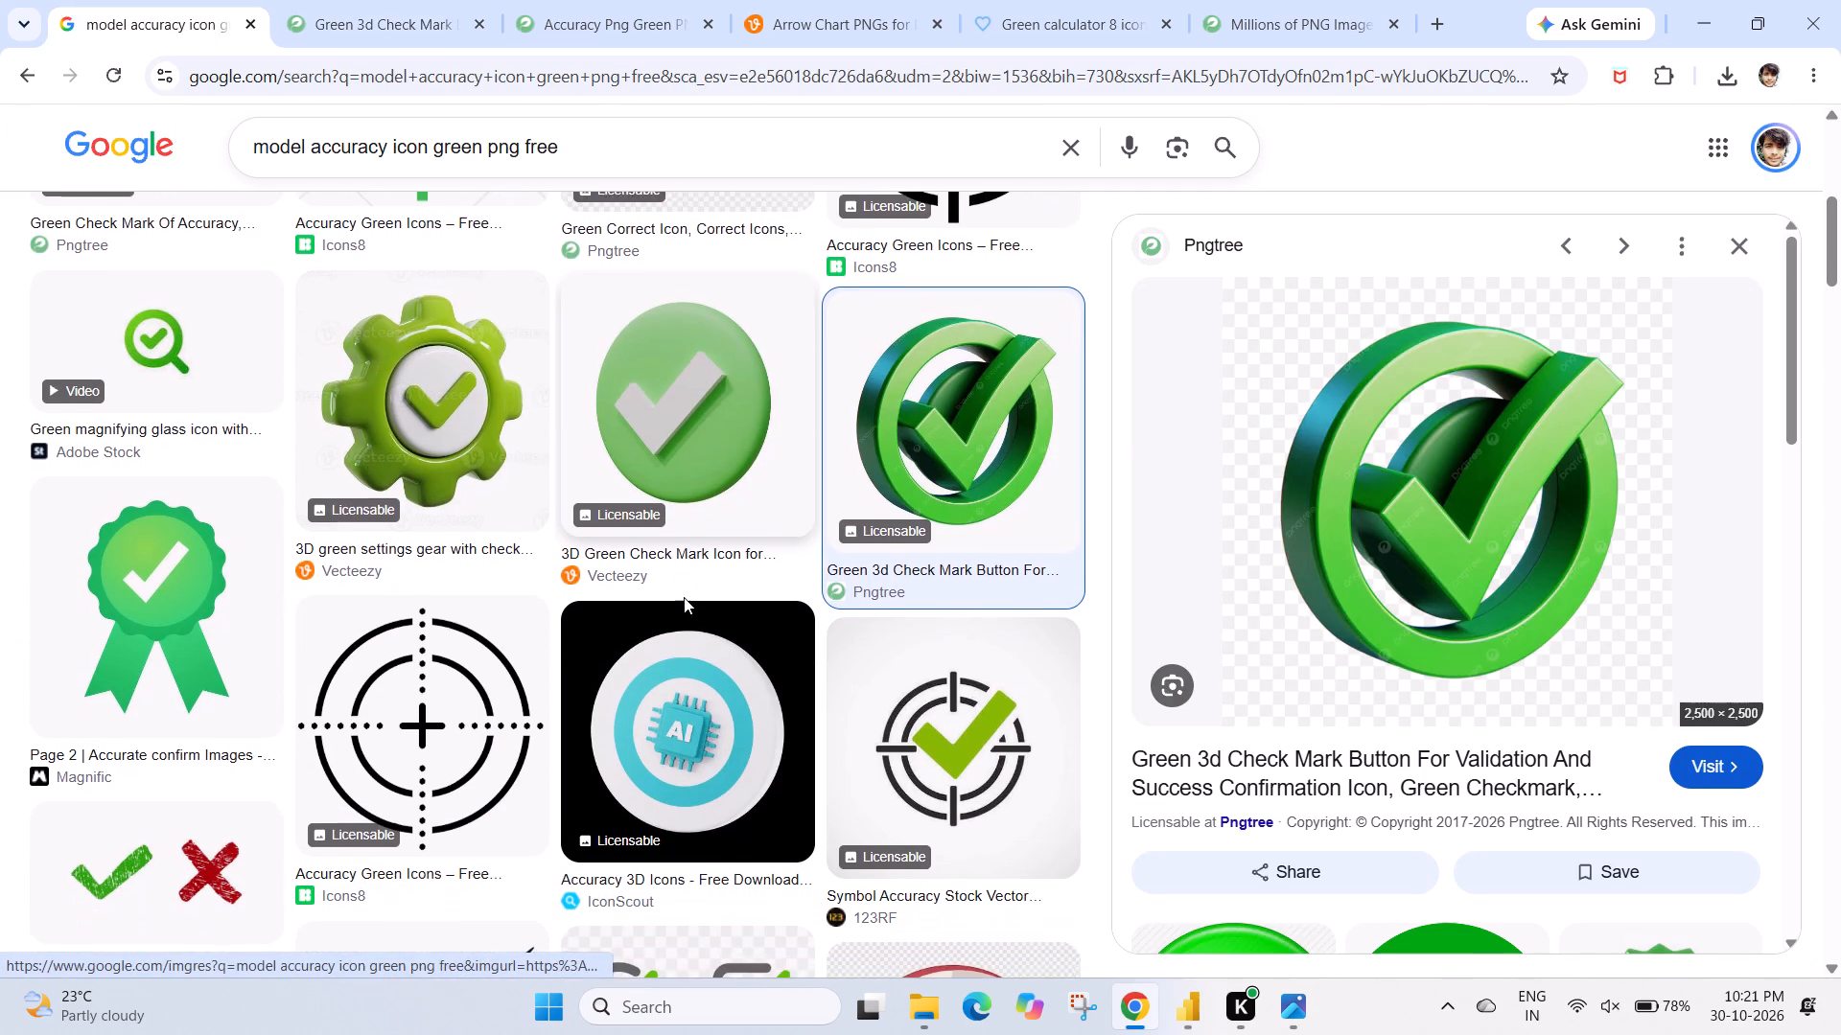
scroll(684, 597, "down", 2)
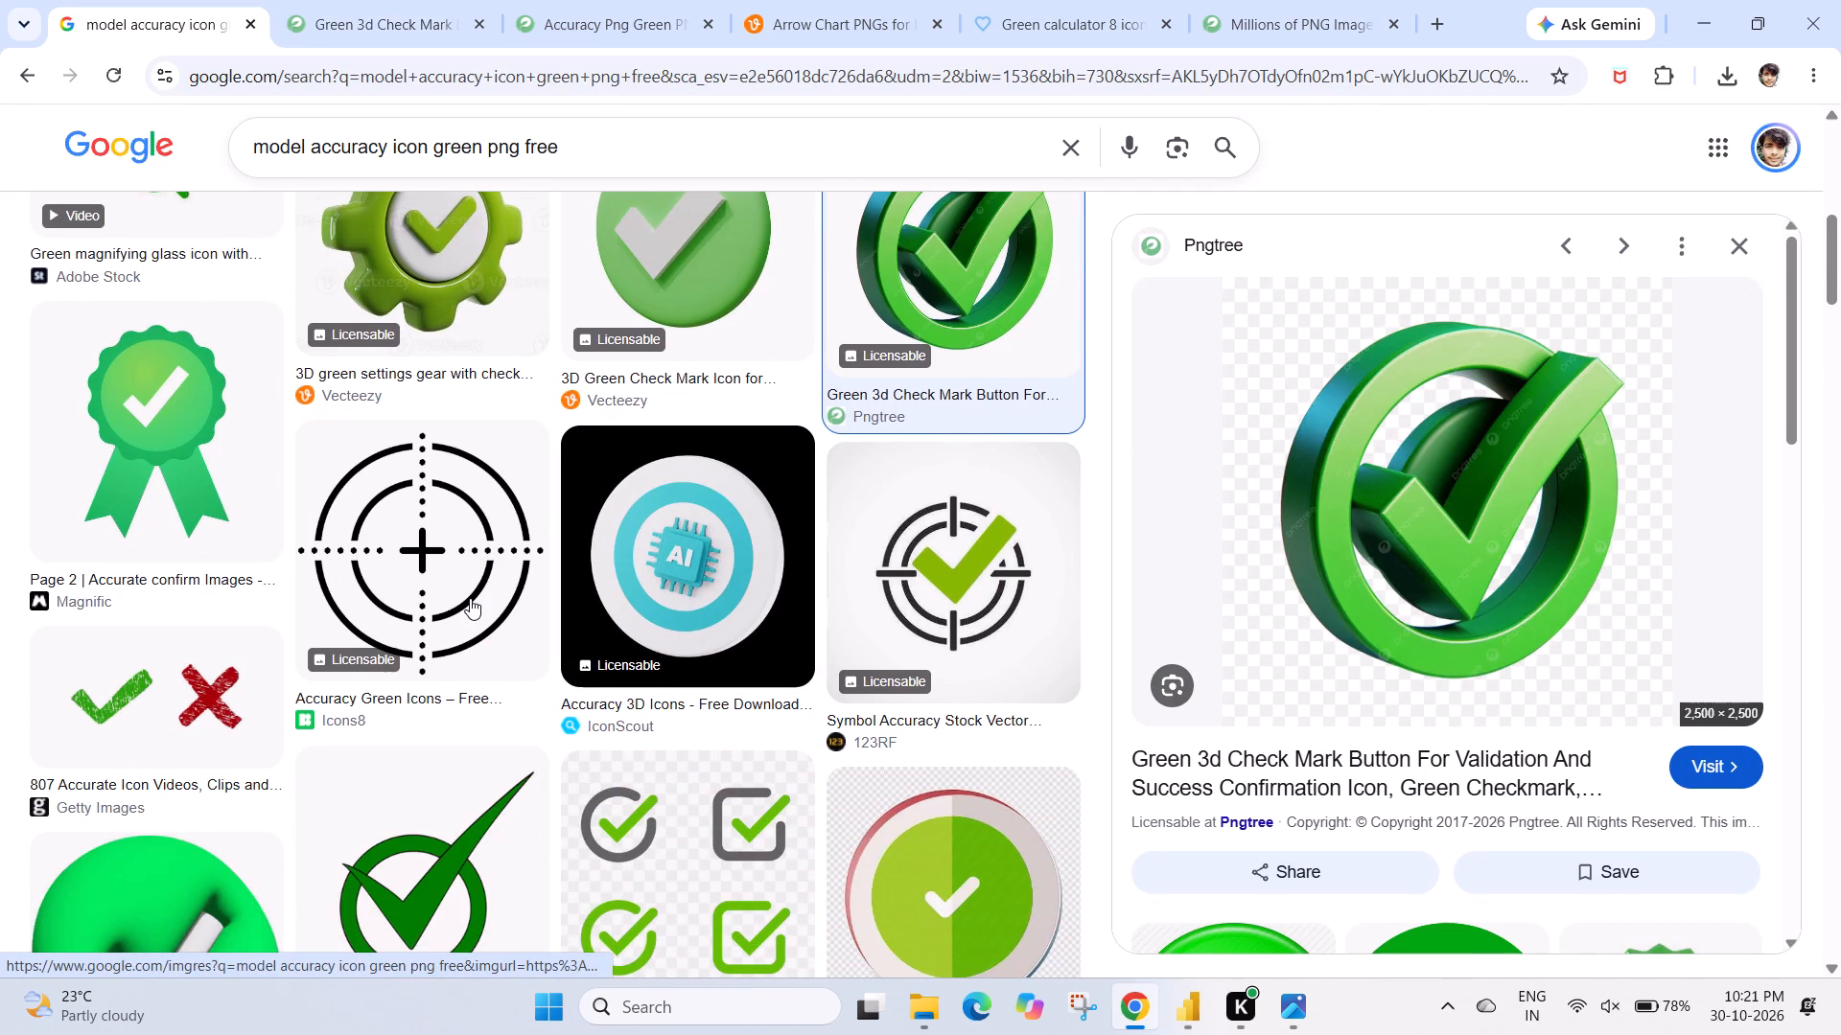
scroll(470, 598, "down", 2)
left_click(447, 614)
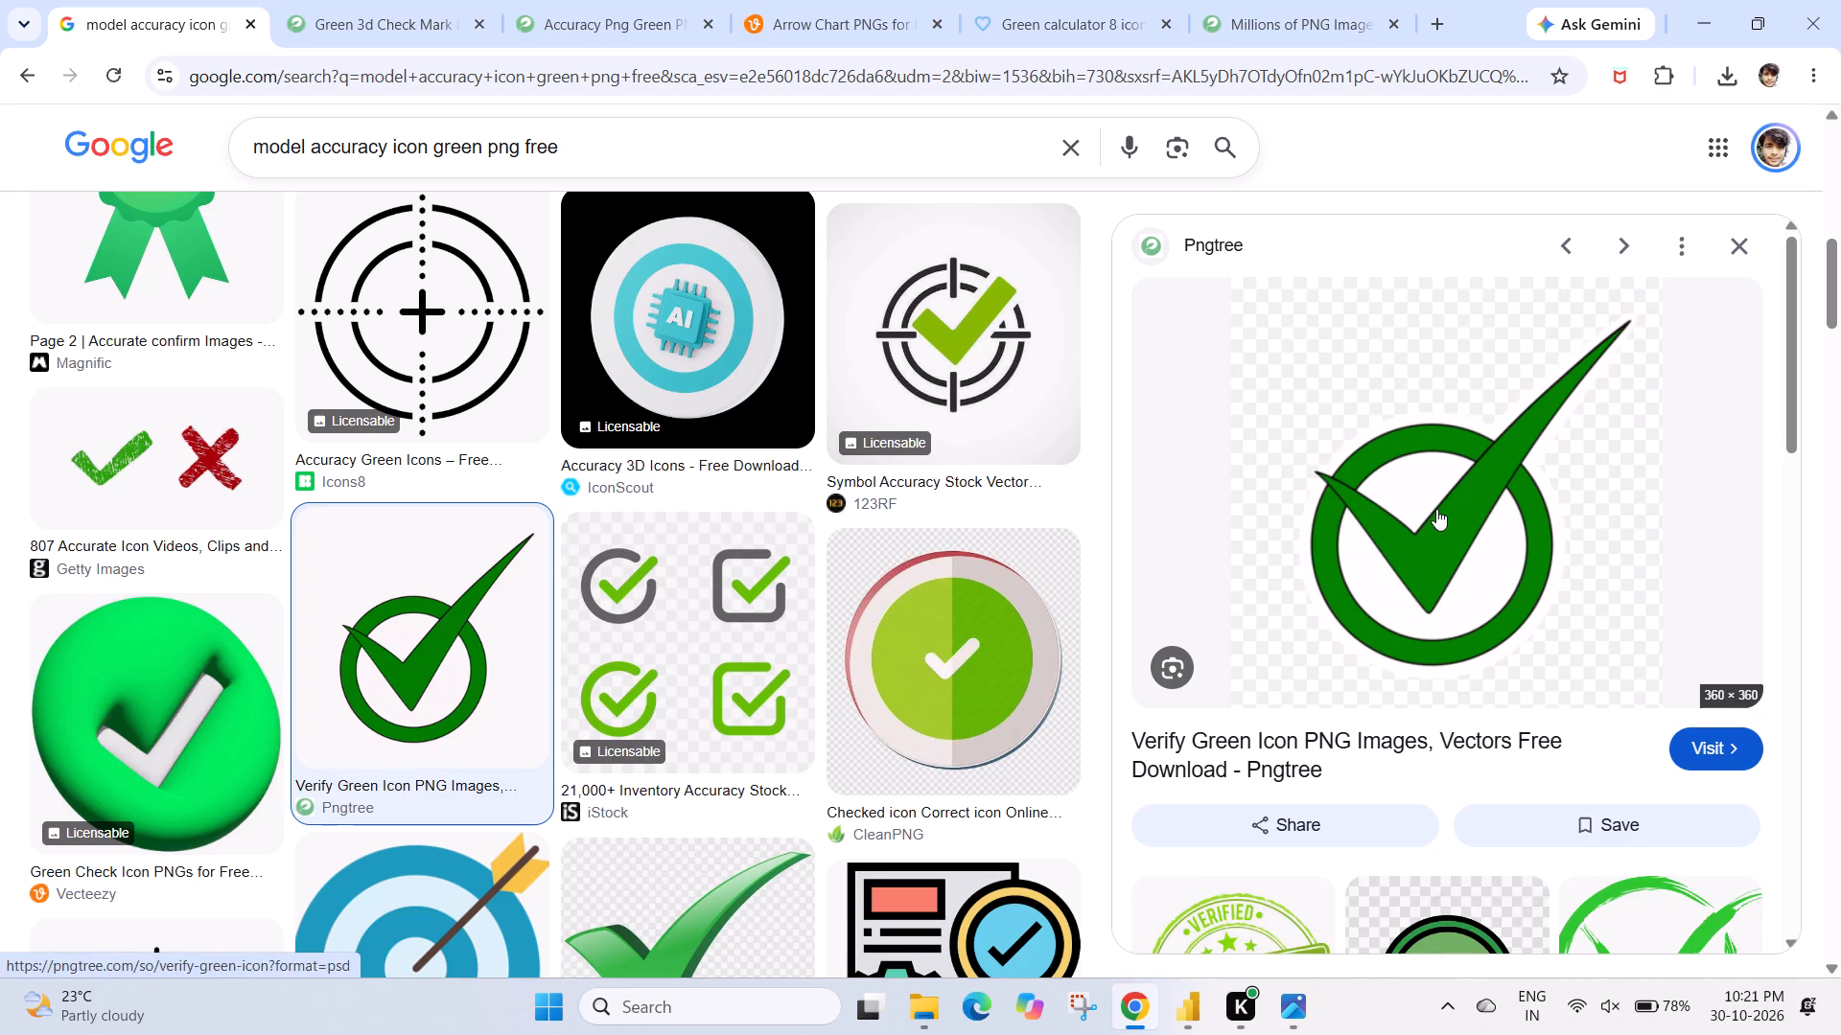
left_click(1436, 509)
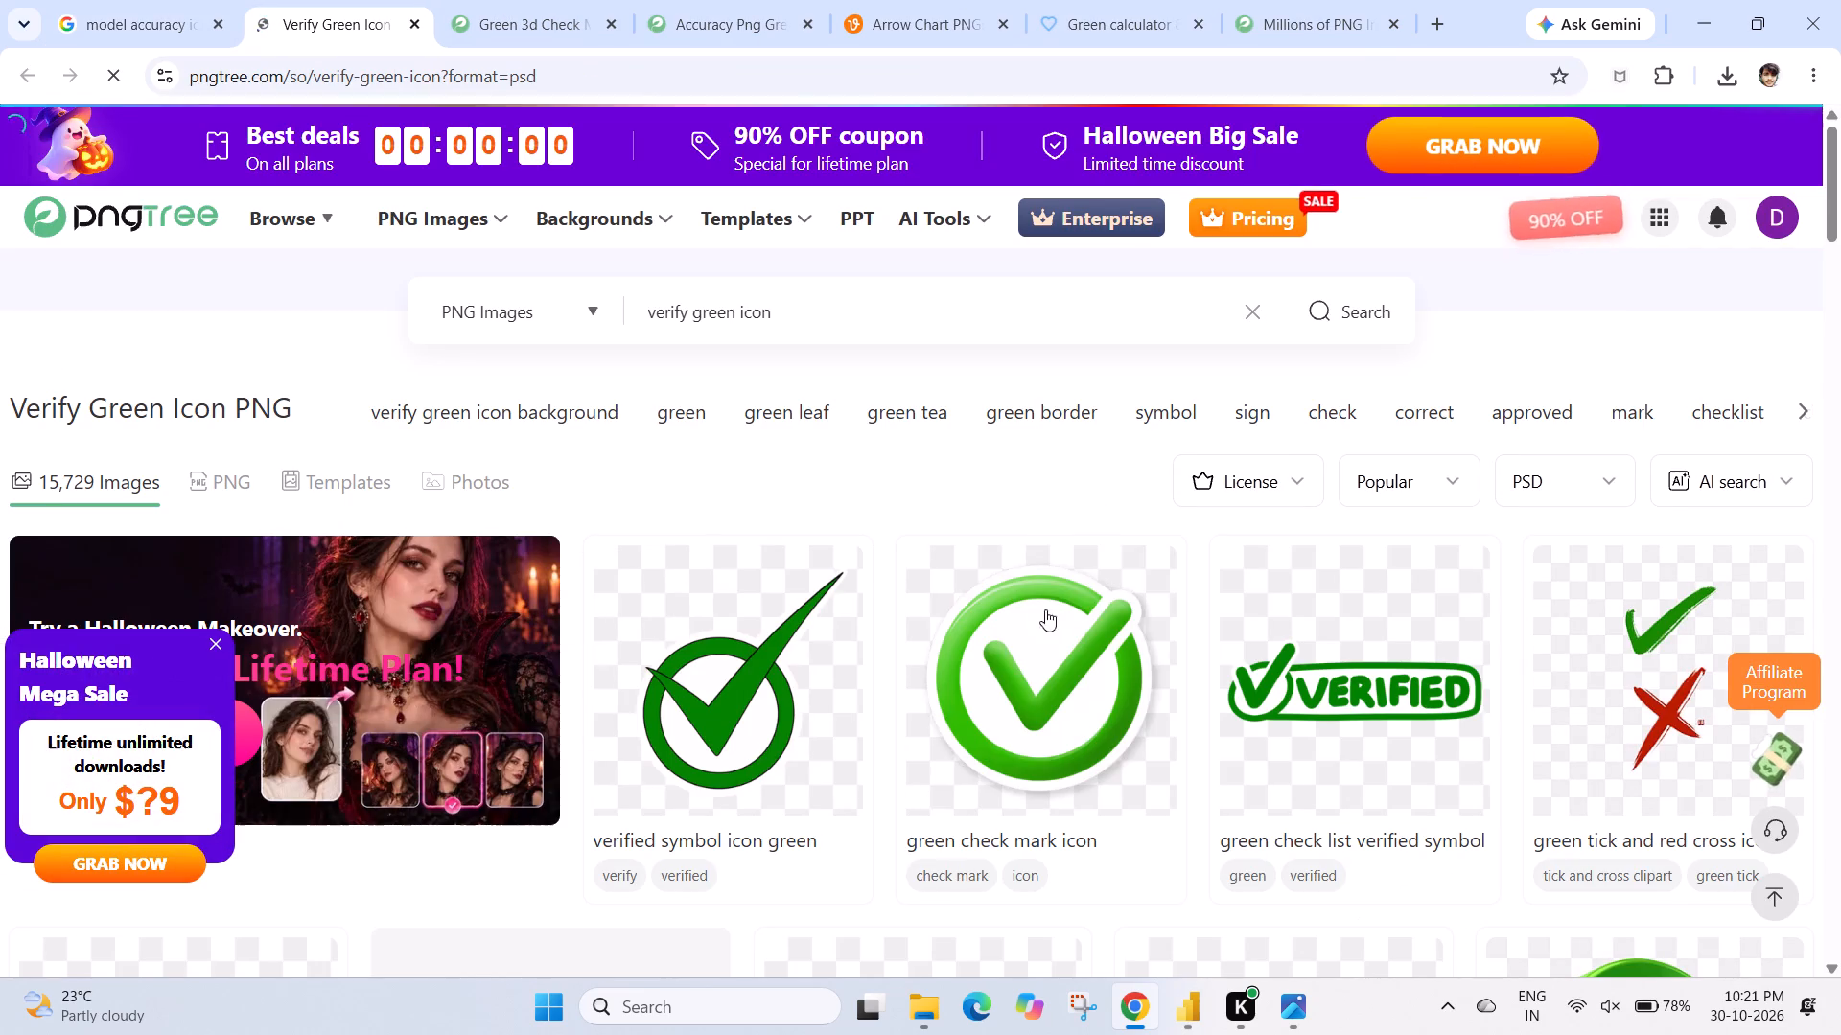
left_click(816, 631)
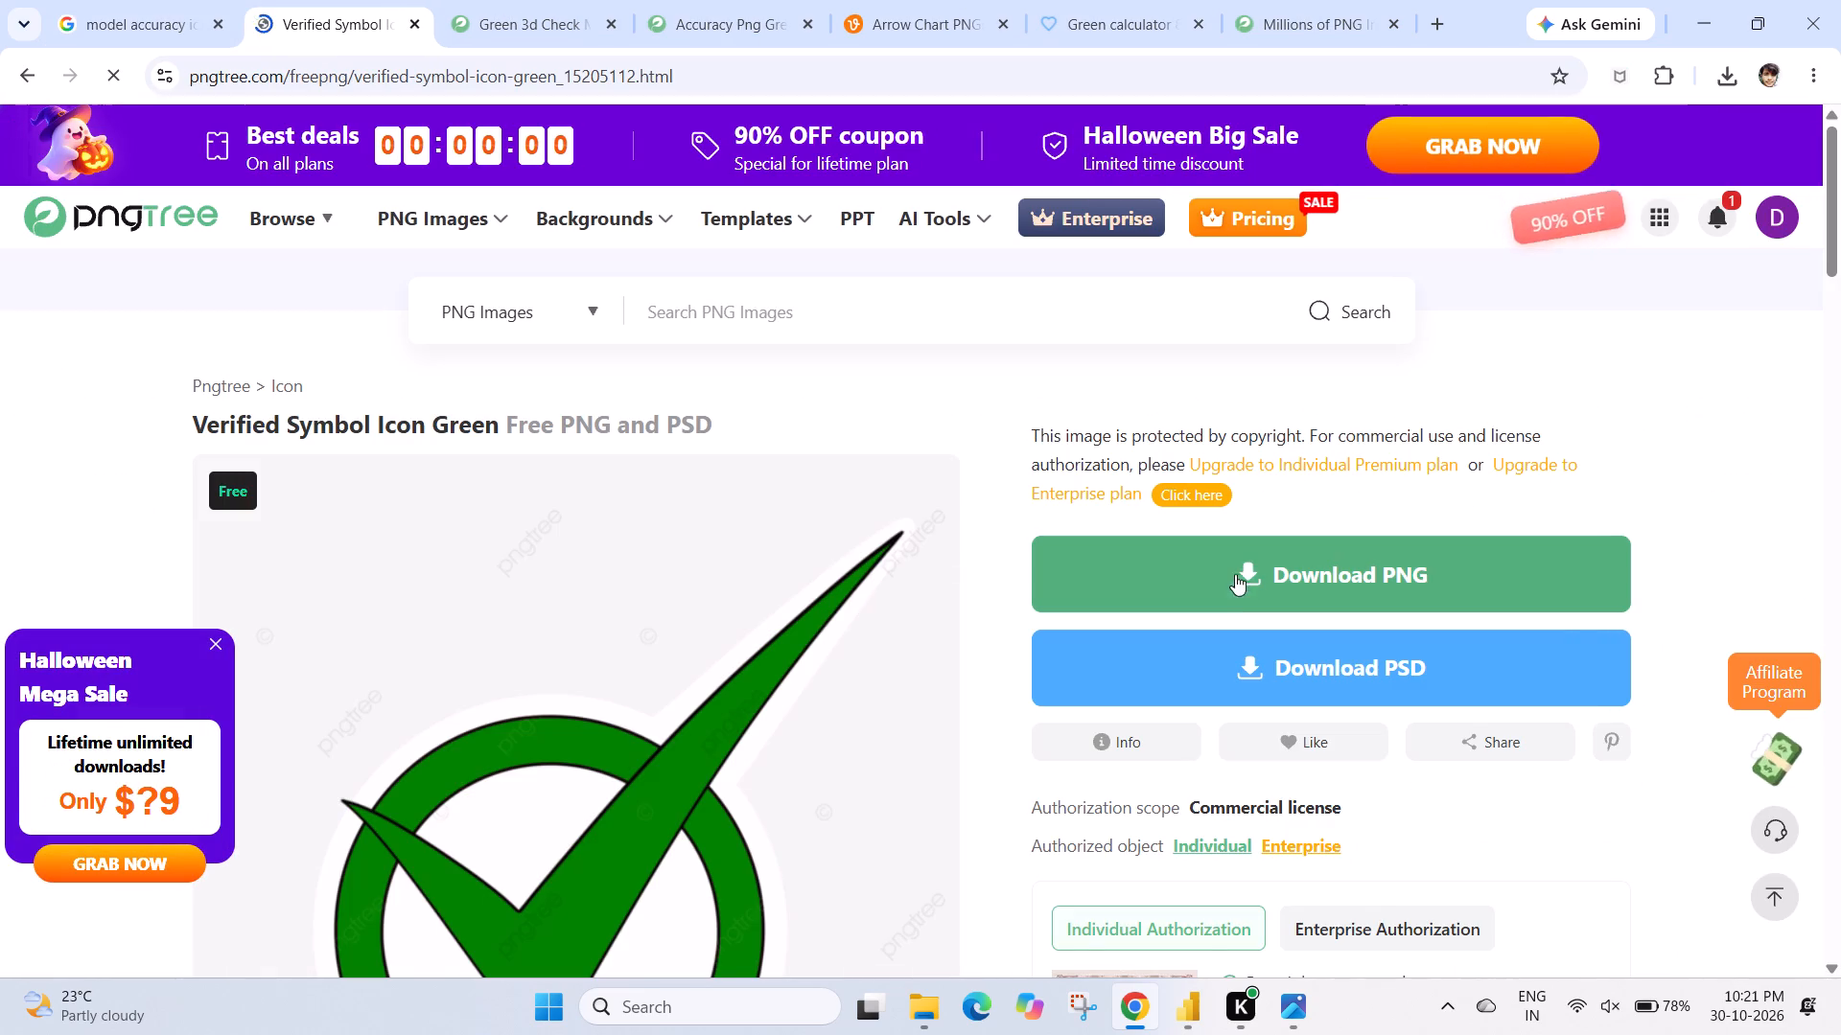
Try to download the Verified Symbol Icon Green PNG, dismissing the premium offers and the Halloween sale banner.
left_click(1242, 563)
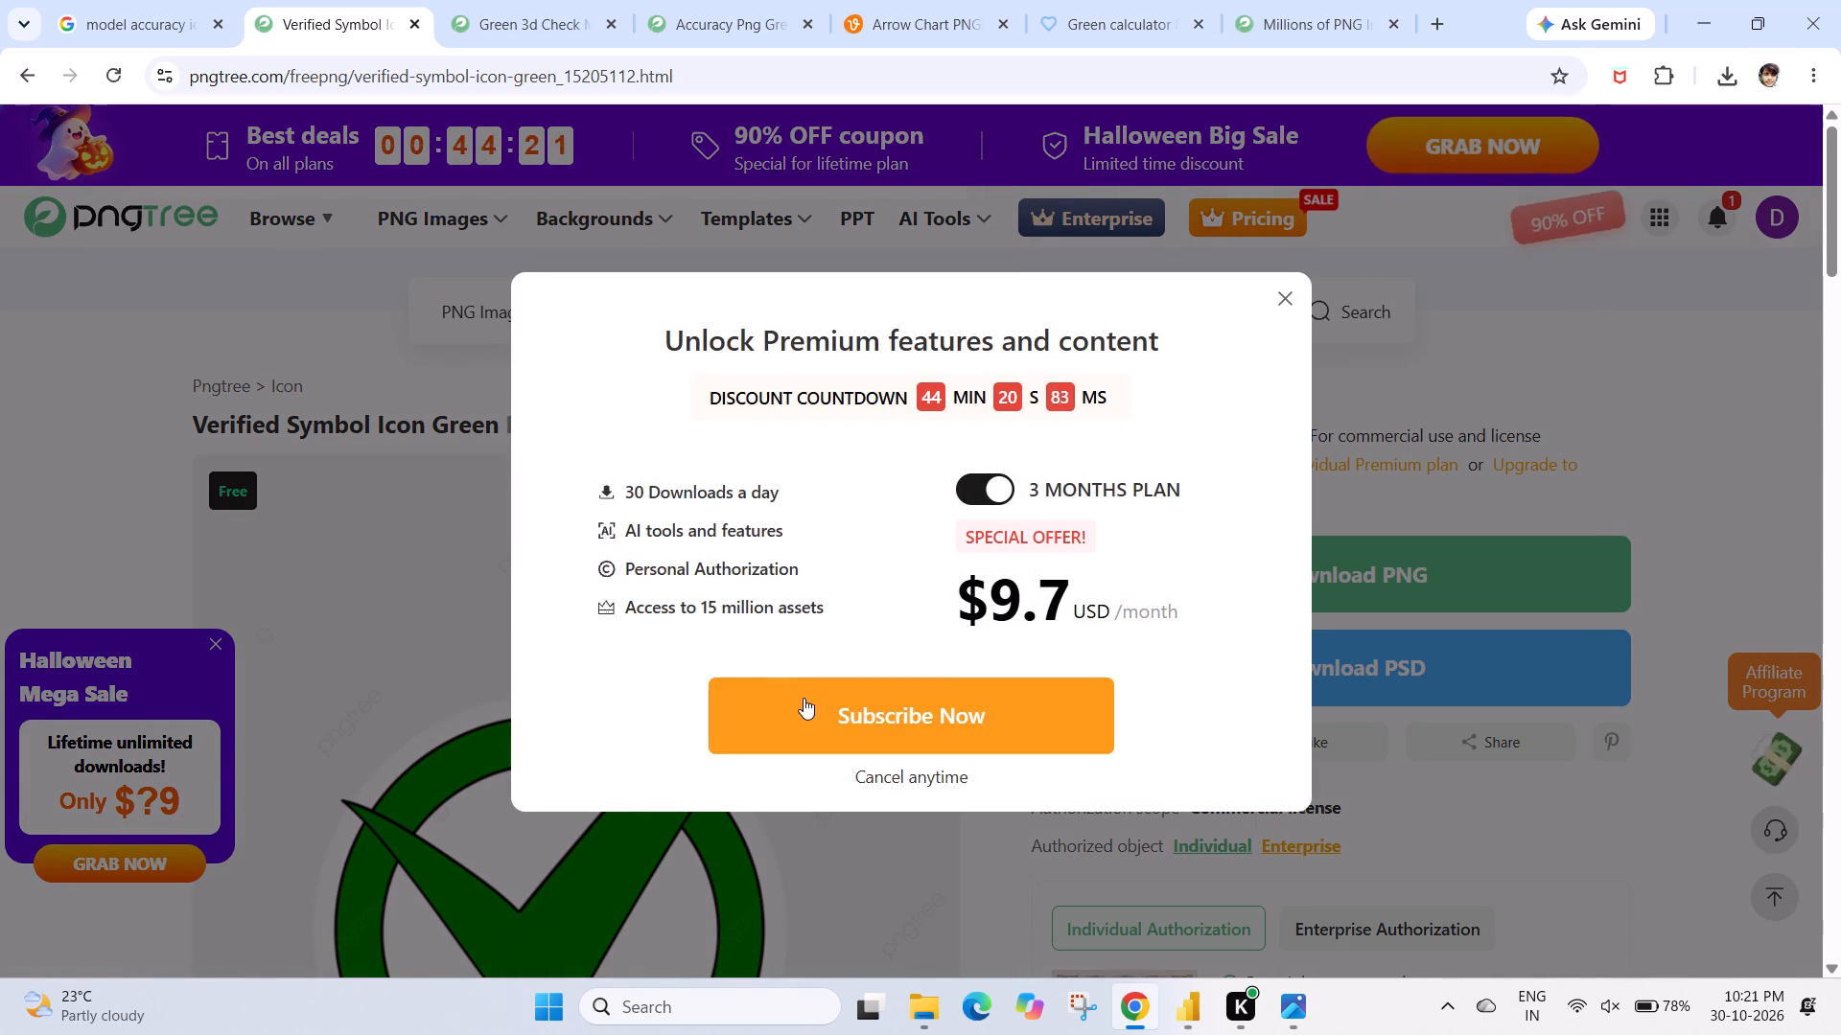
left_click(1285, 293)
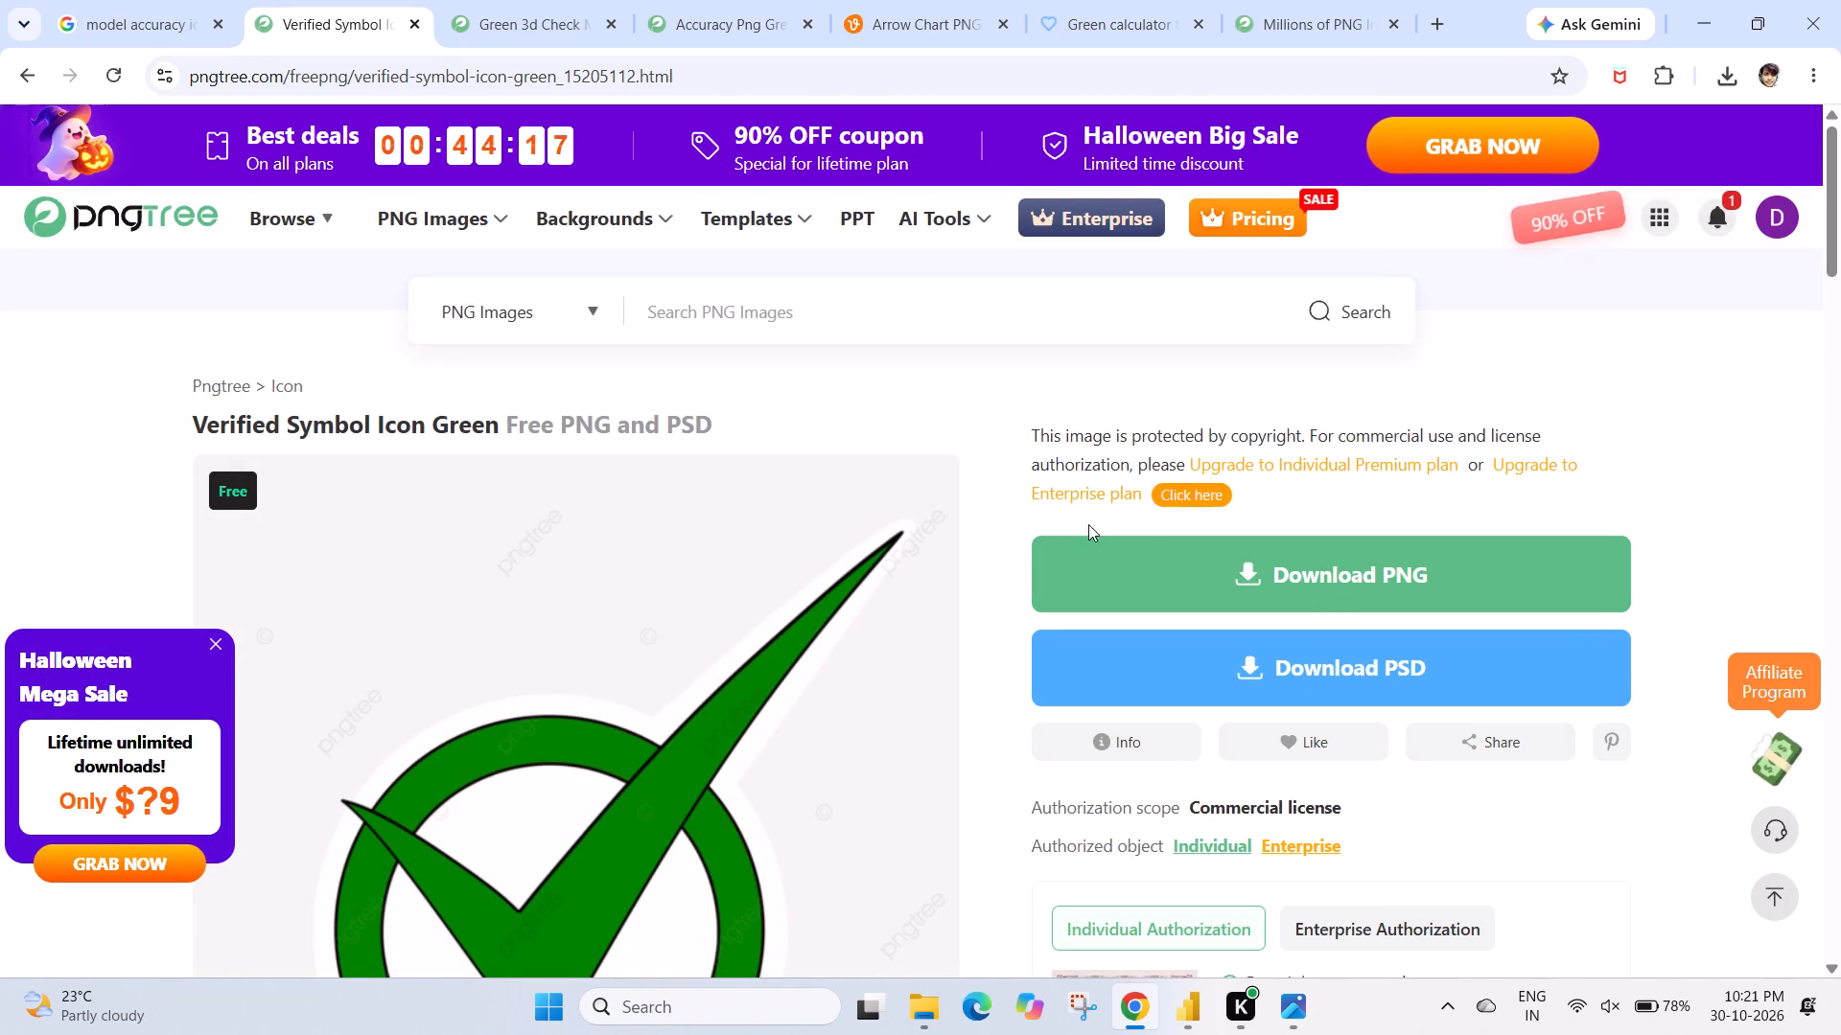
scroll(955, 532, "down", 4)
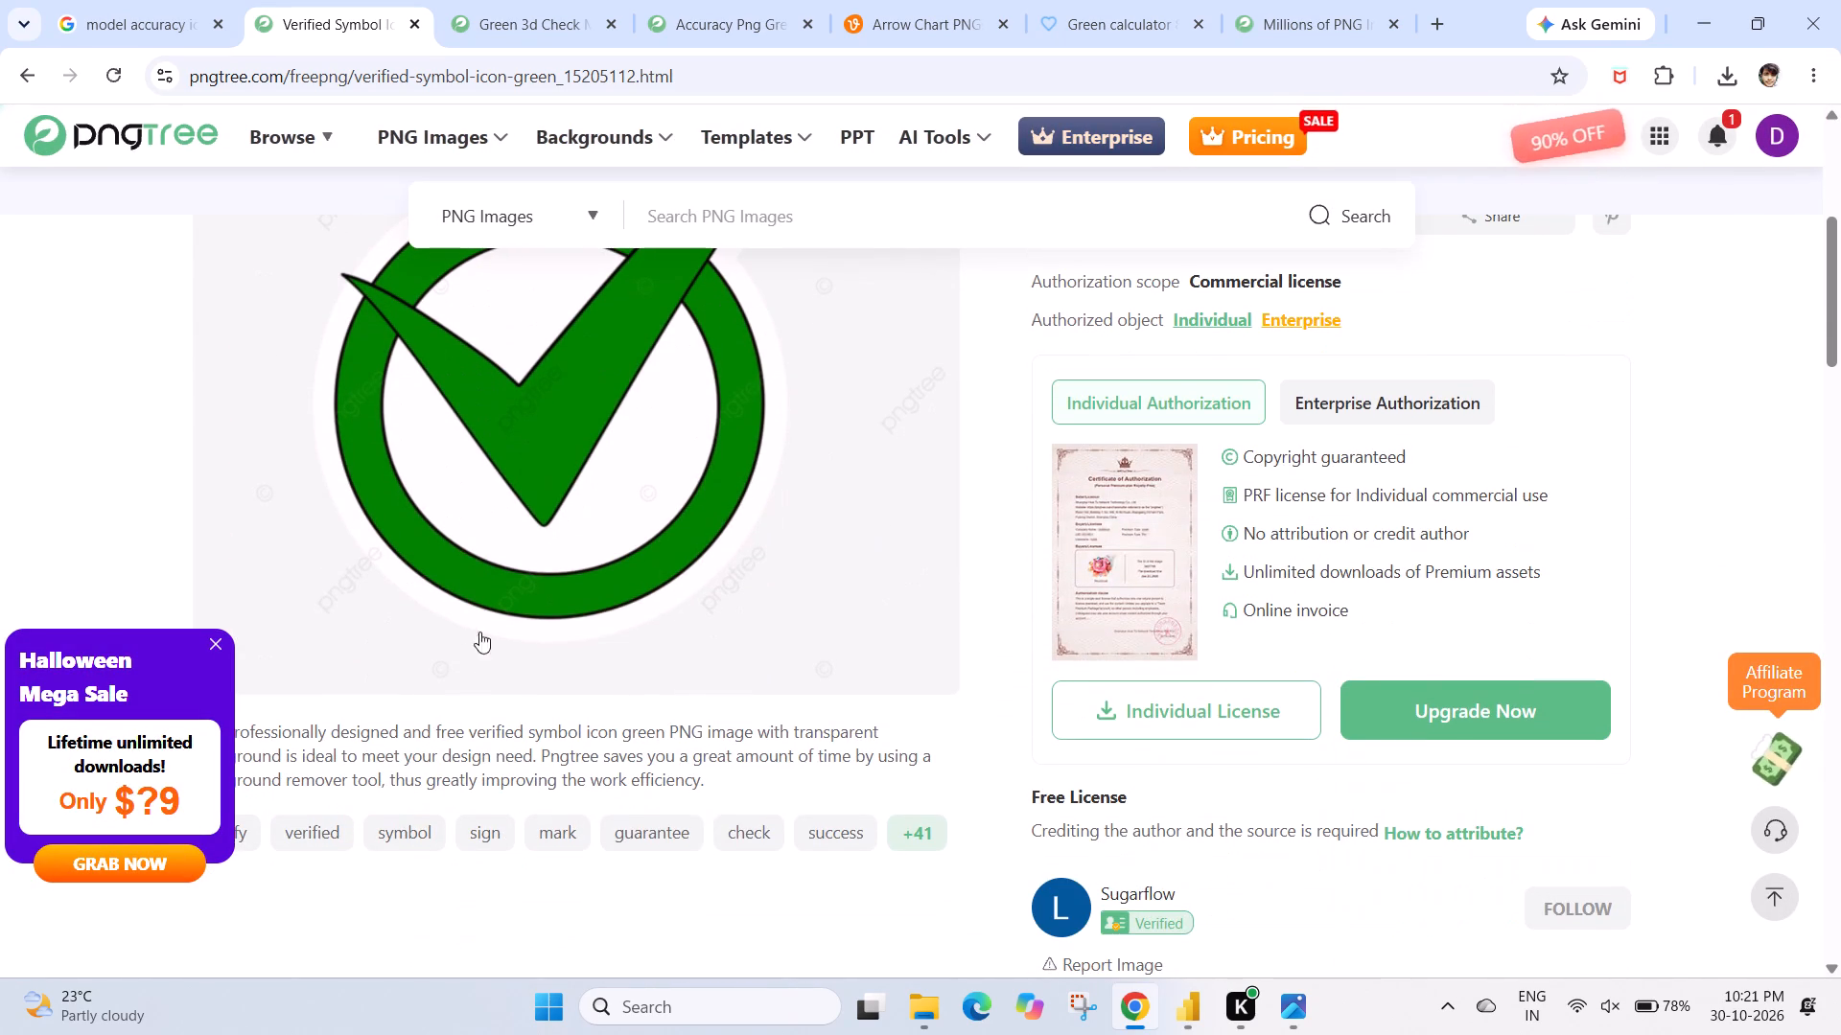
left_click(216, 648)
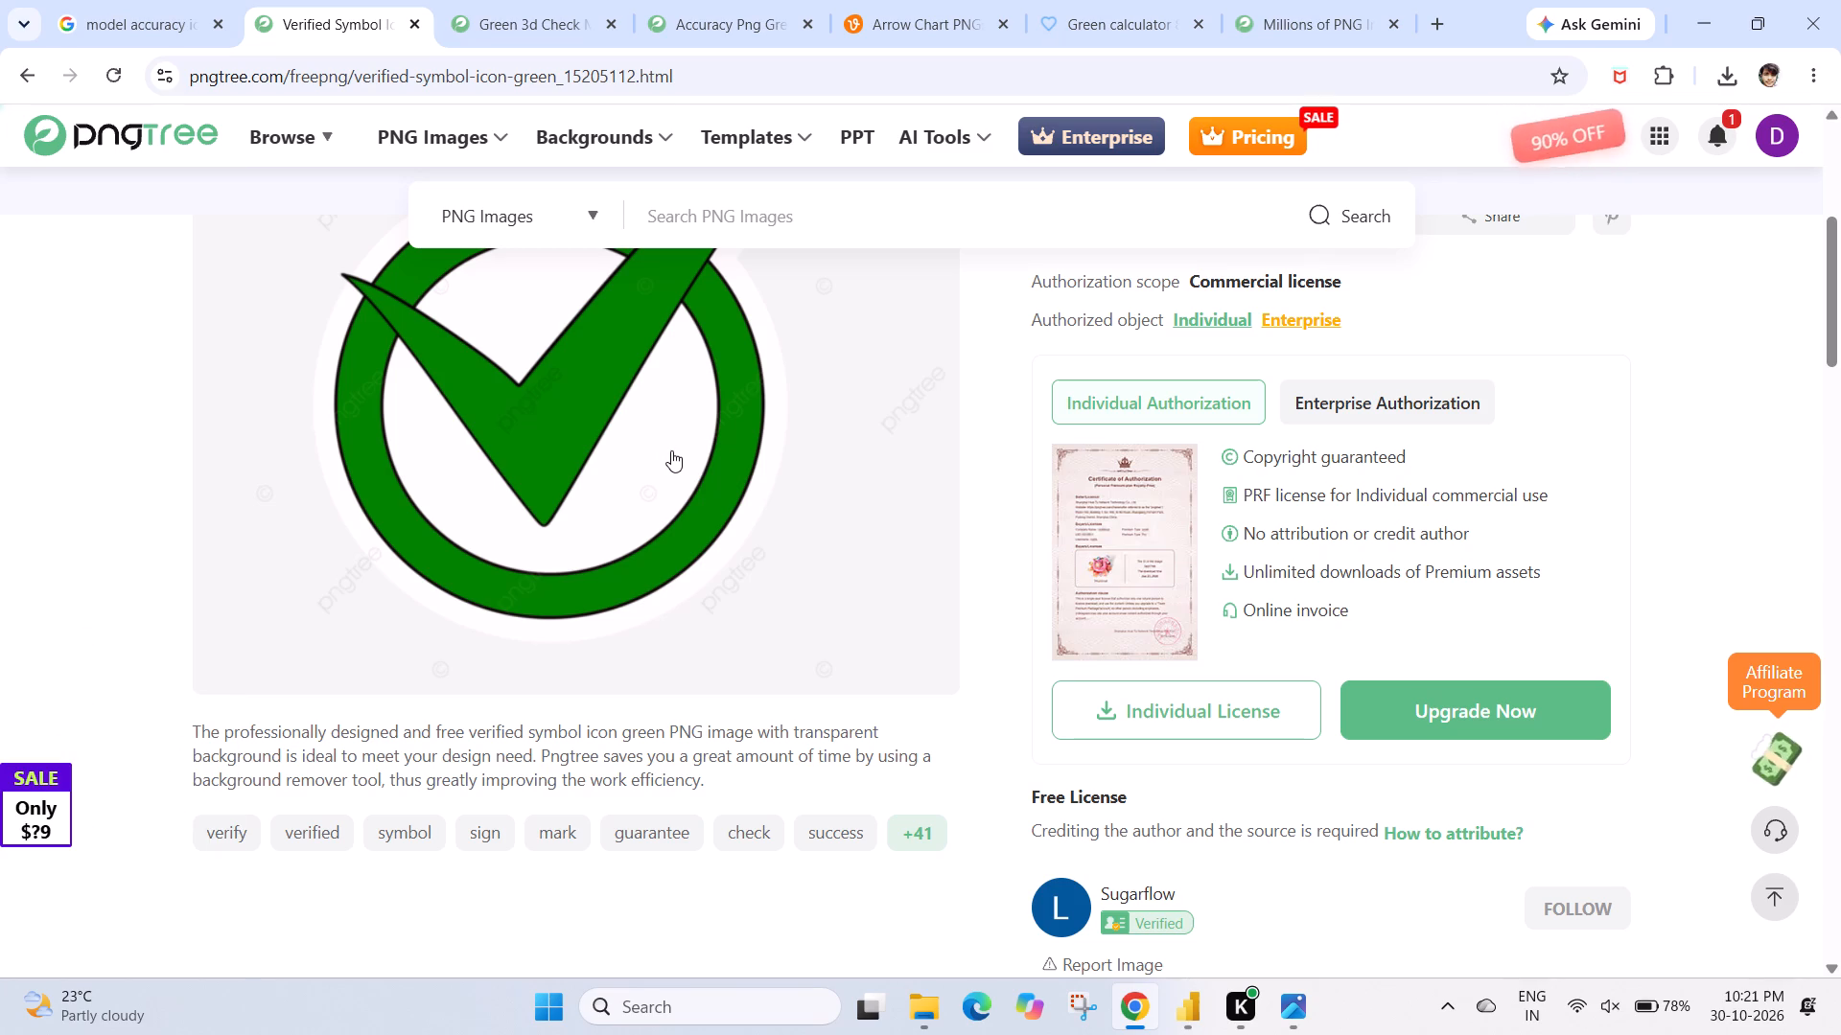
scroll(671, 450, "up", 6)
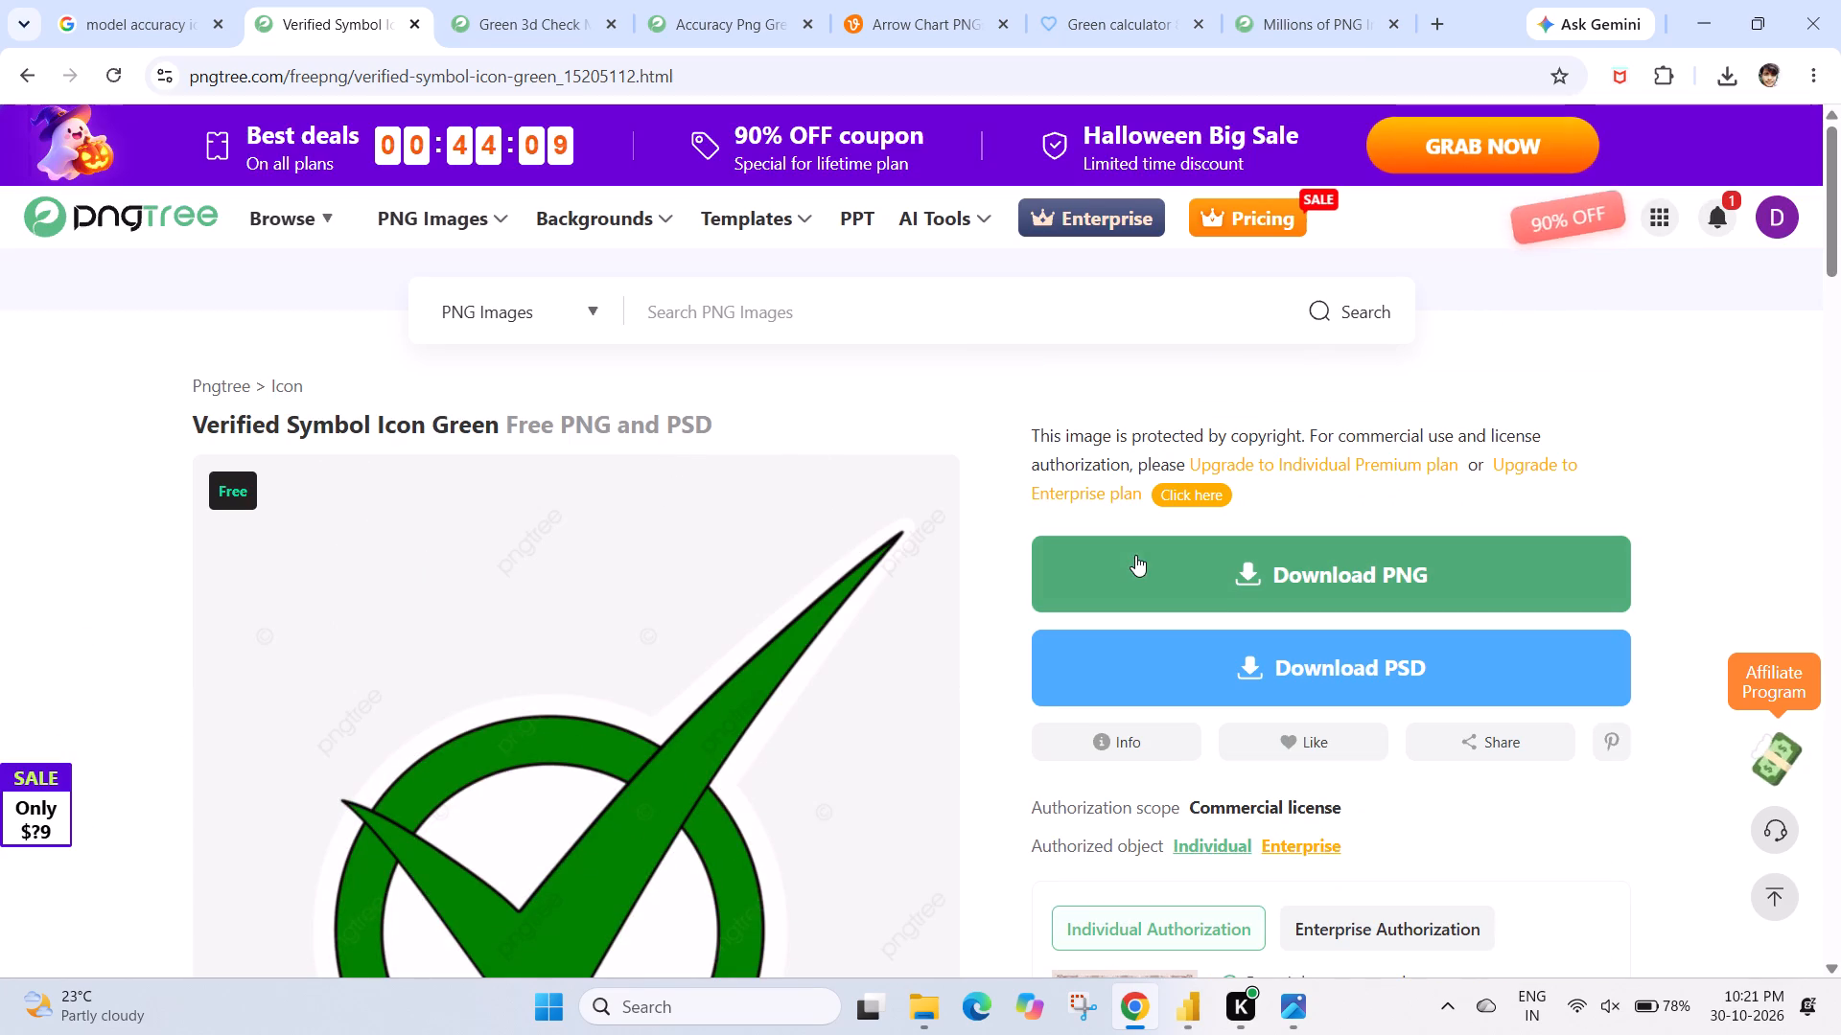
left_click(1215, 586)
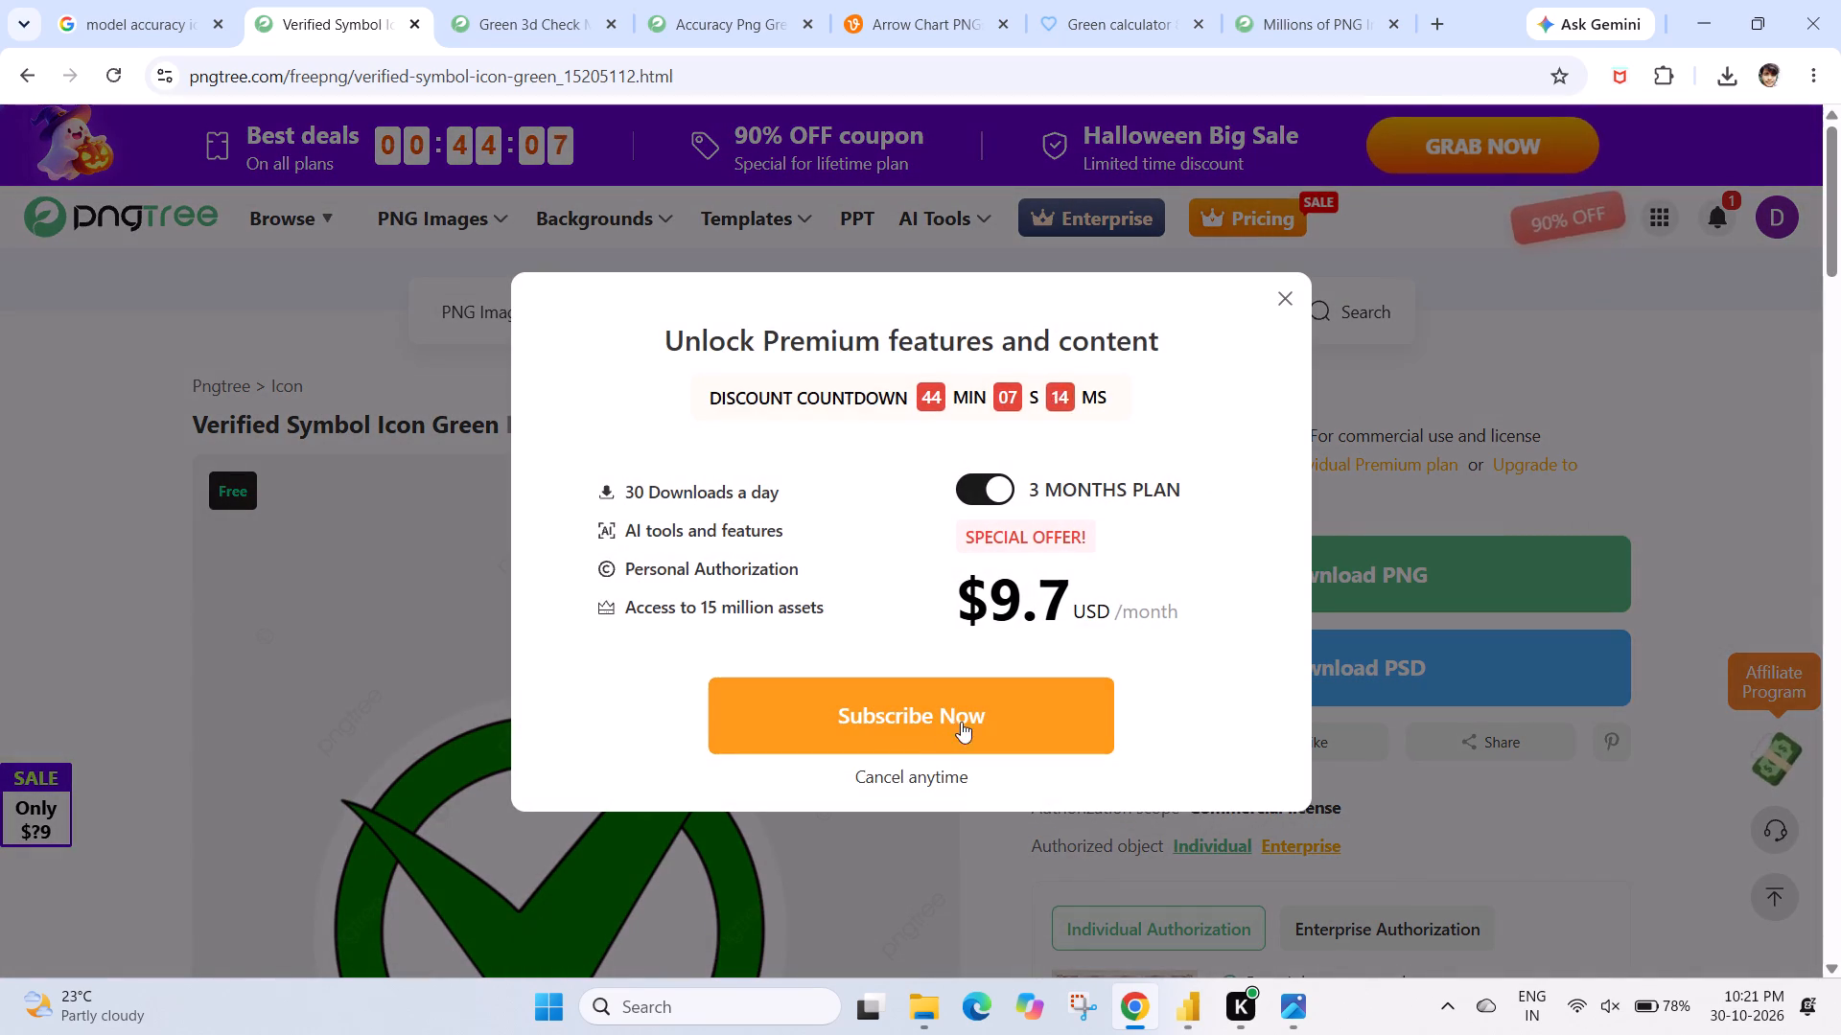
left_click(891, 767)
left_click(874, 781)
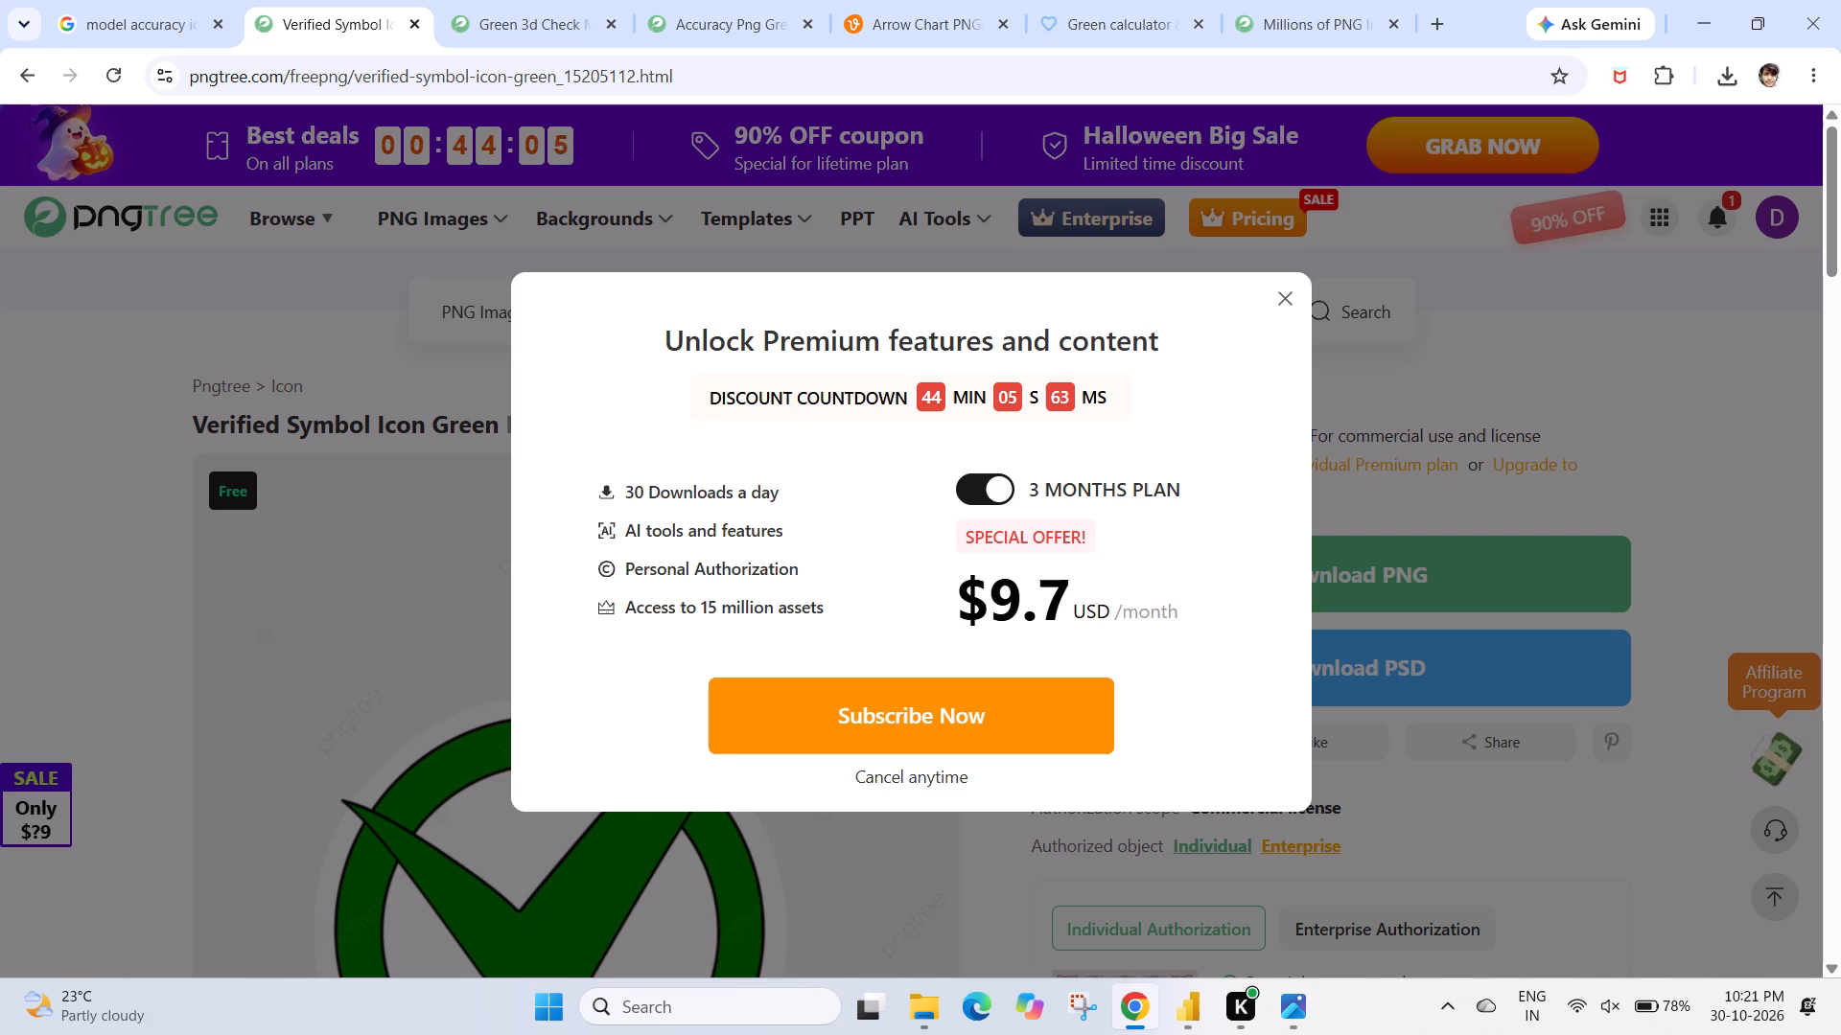
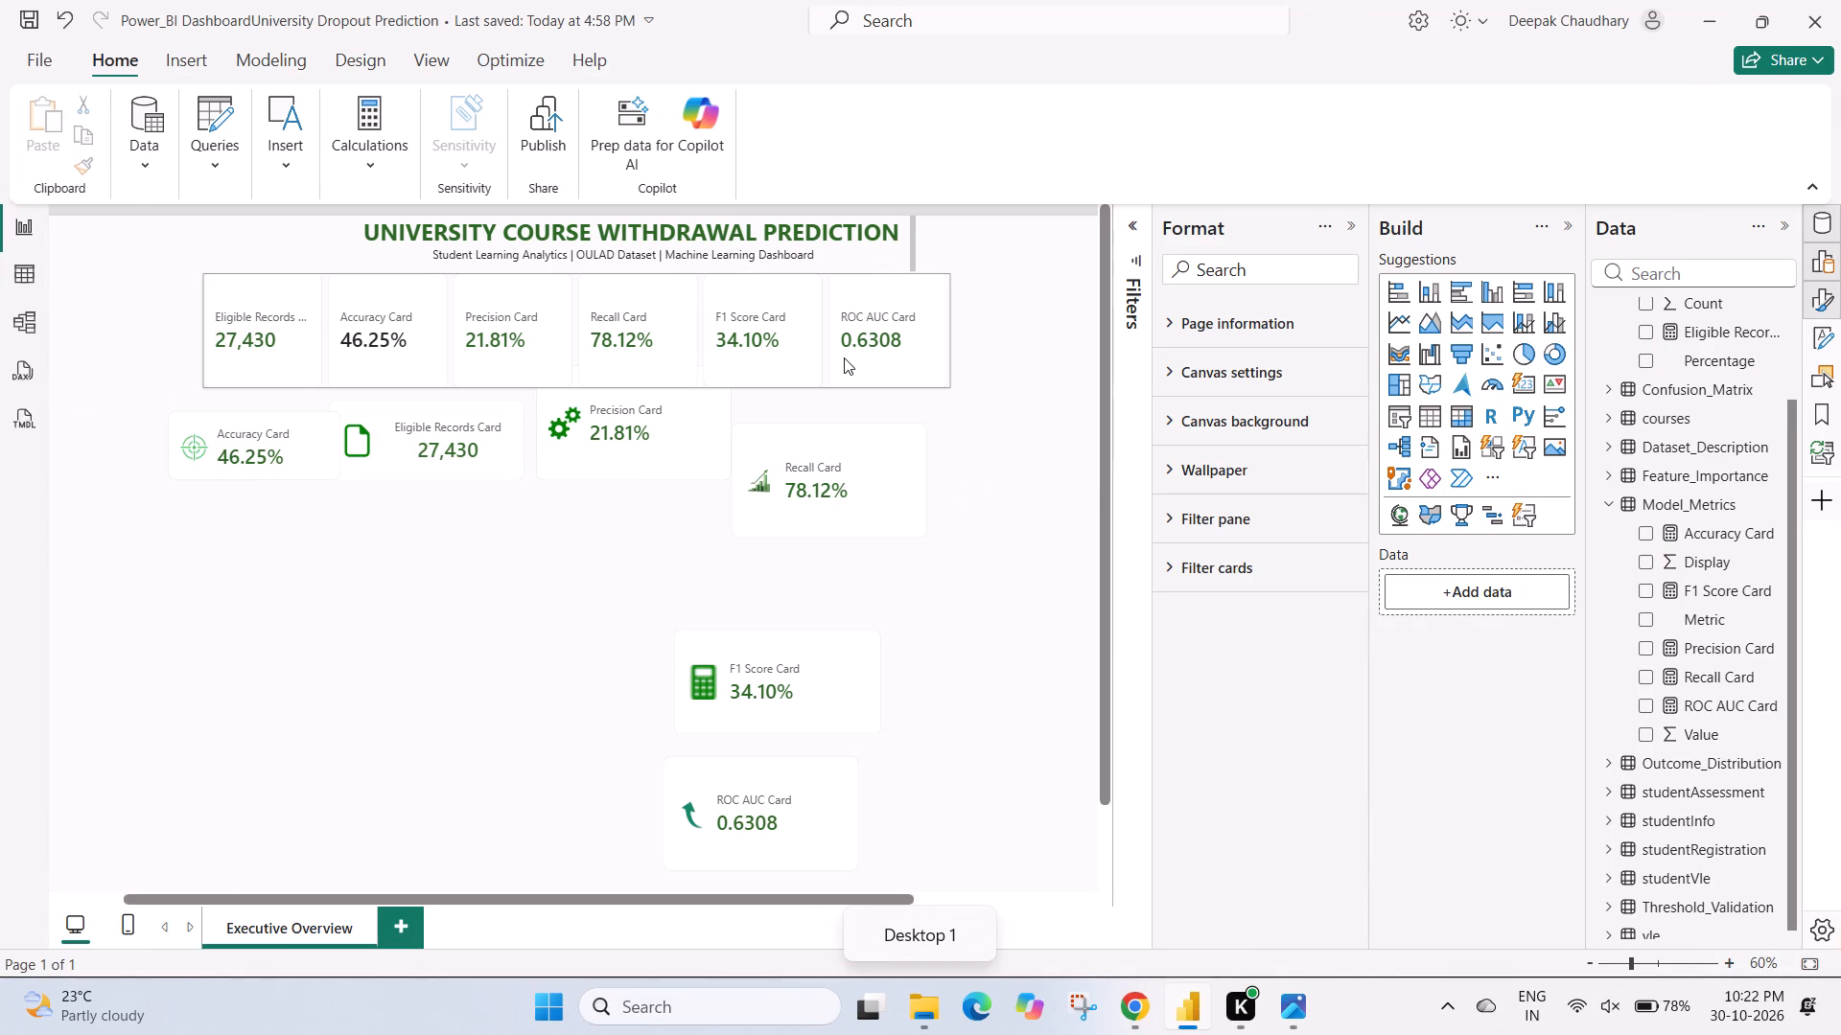
Clear the Accuracy card away, then place the separate Eligible Records card below the combined KPI row, aligned to its left edge, and narrow it.
left_click(842, 356)
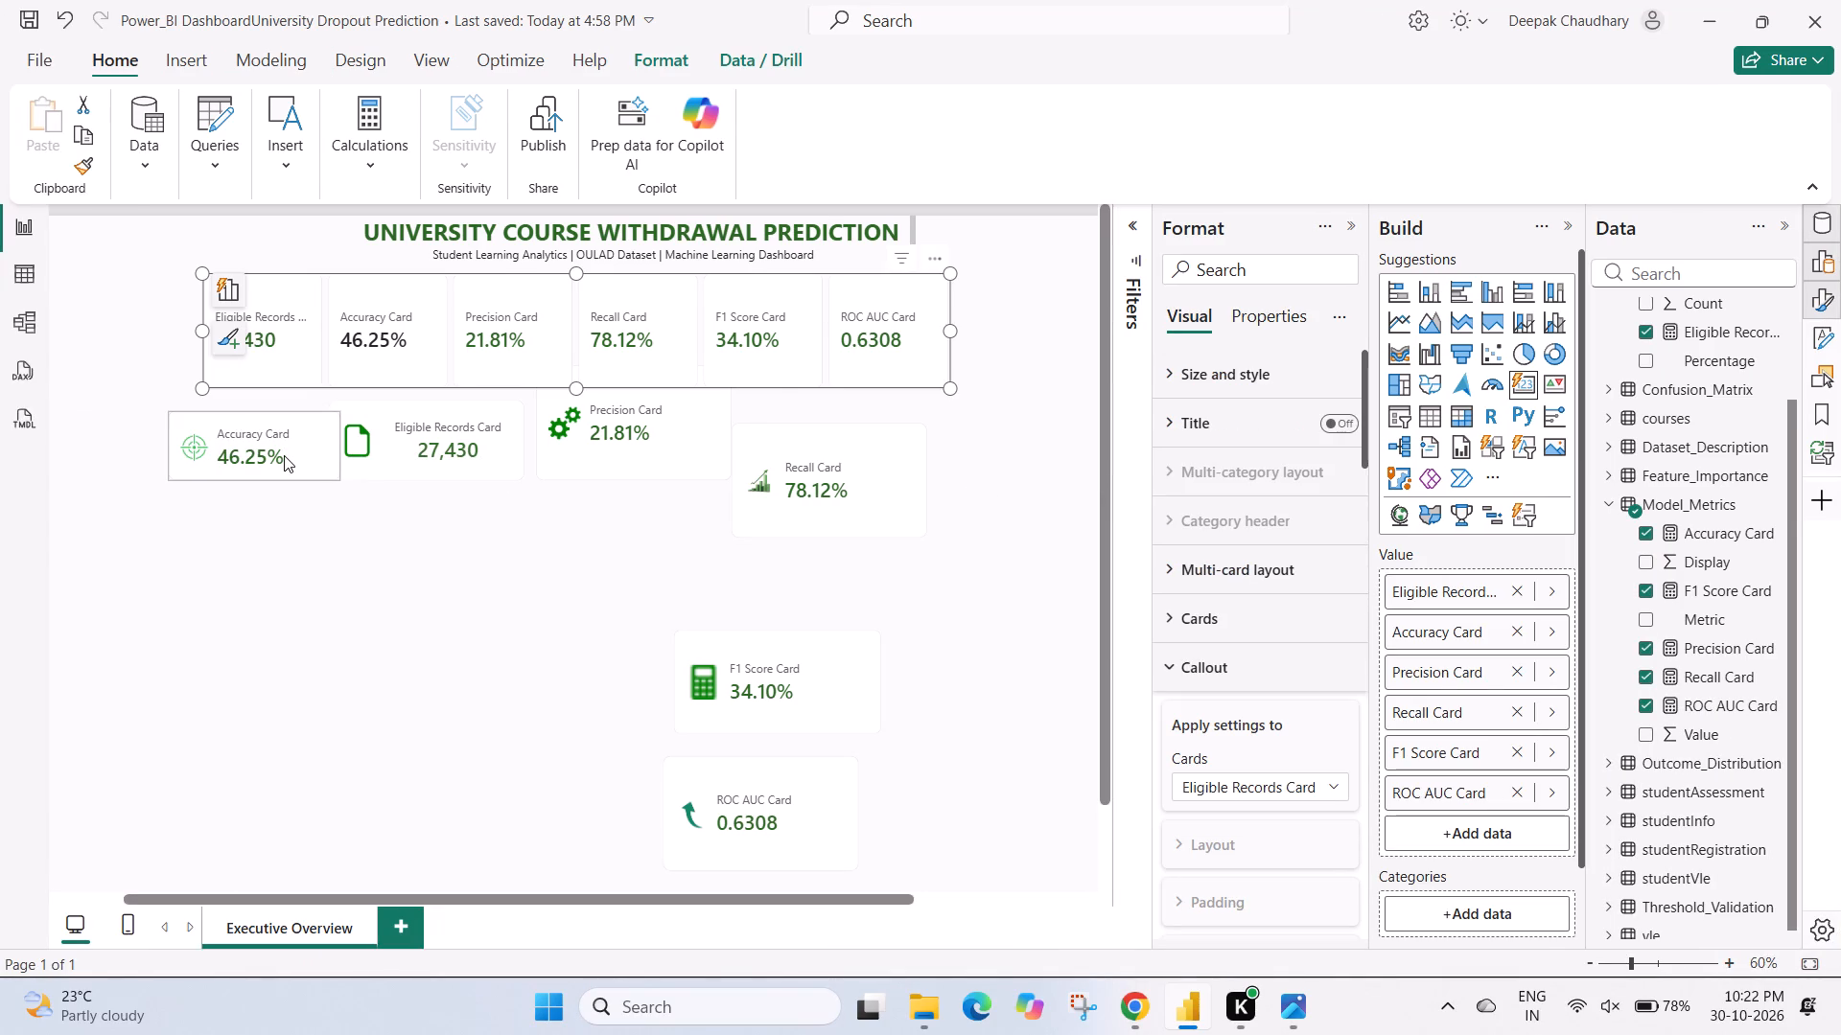
left_click_drag(284, 455, 519, 569)
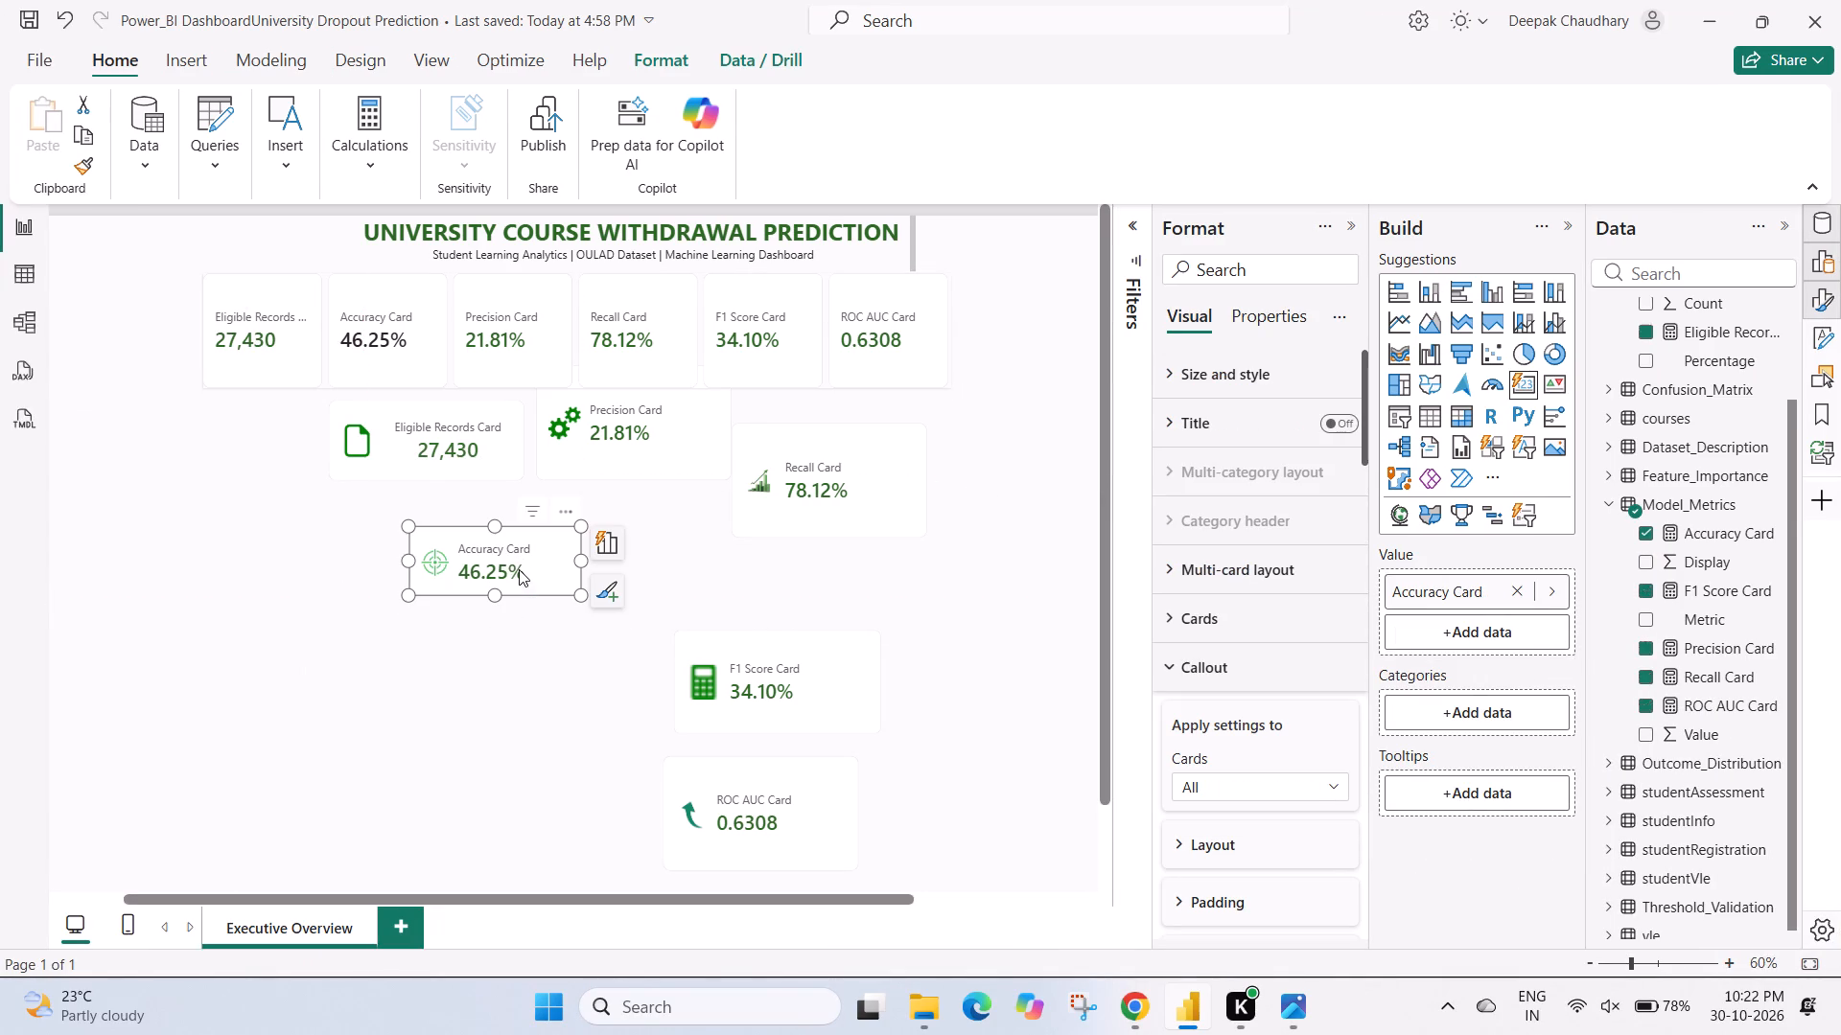
left_click_drag(425, 442, 293, 432)
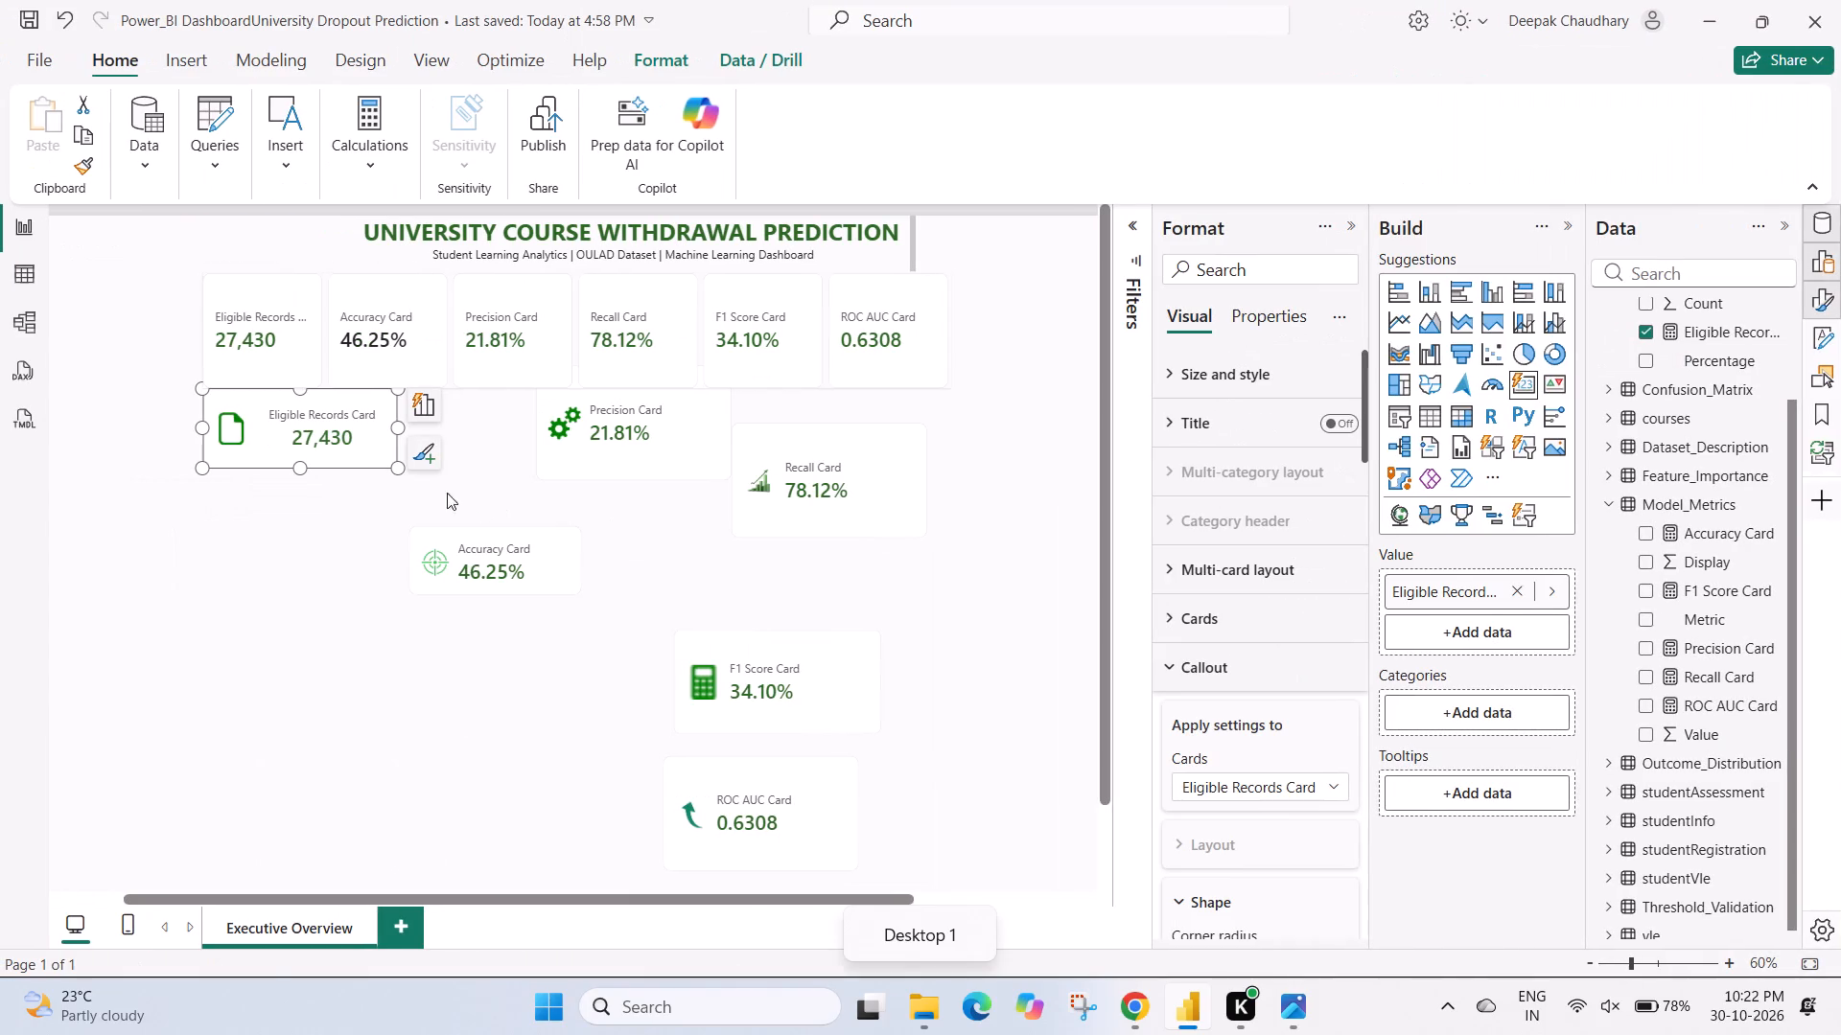
left_click_drag(366, 441, 366, 476)
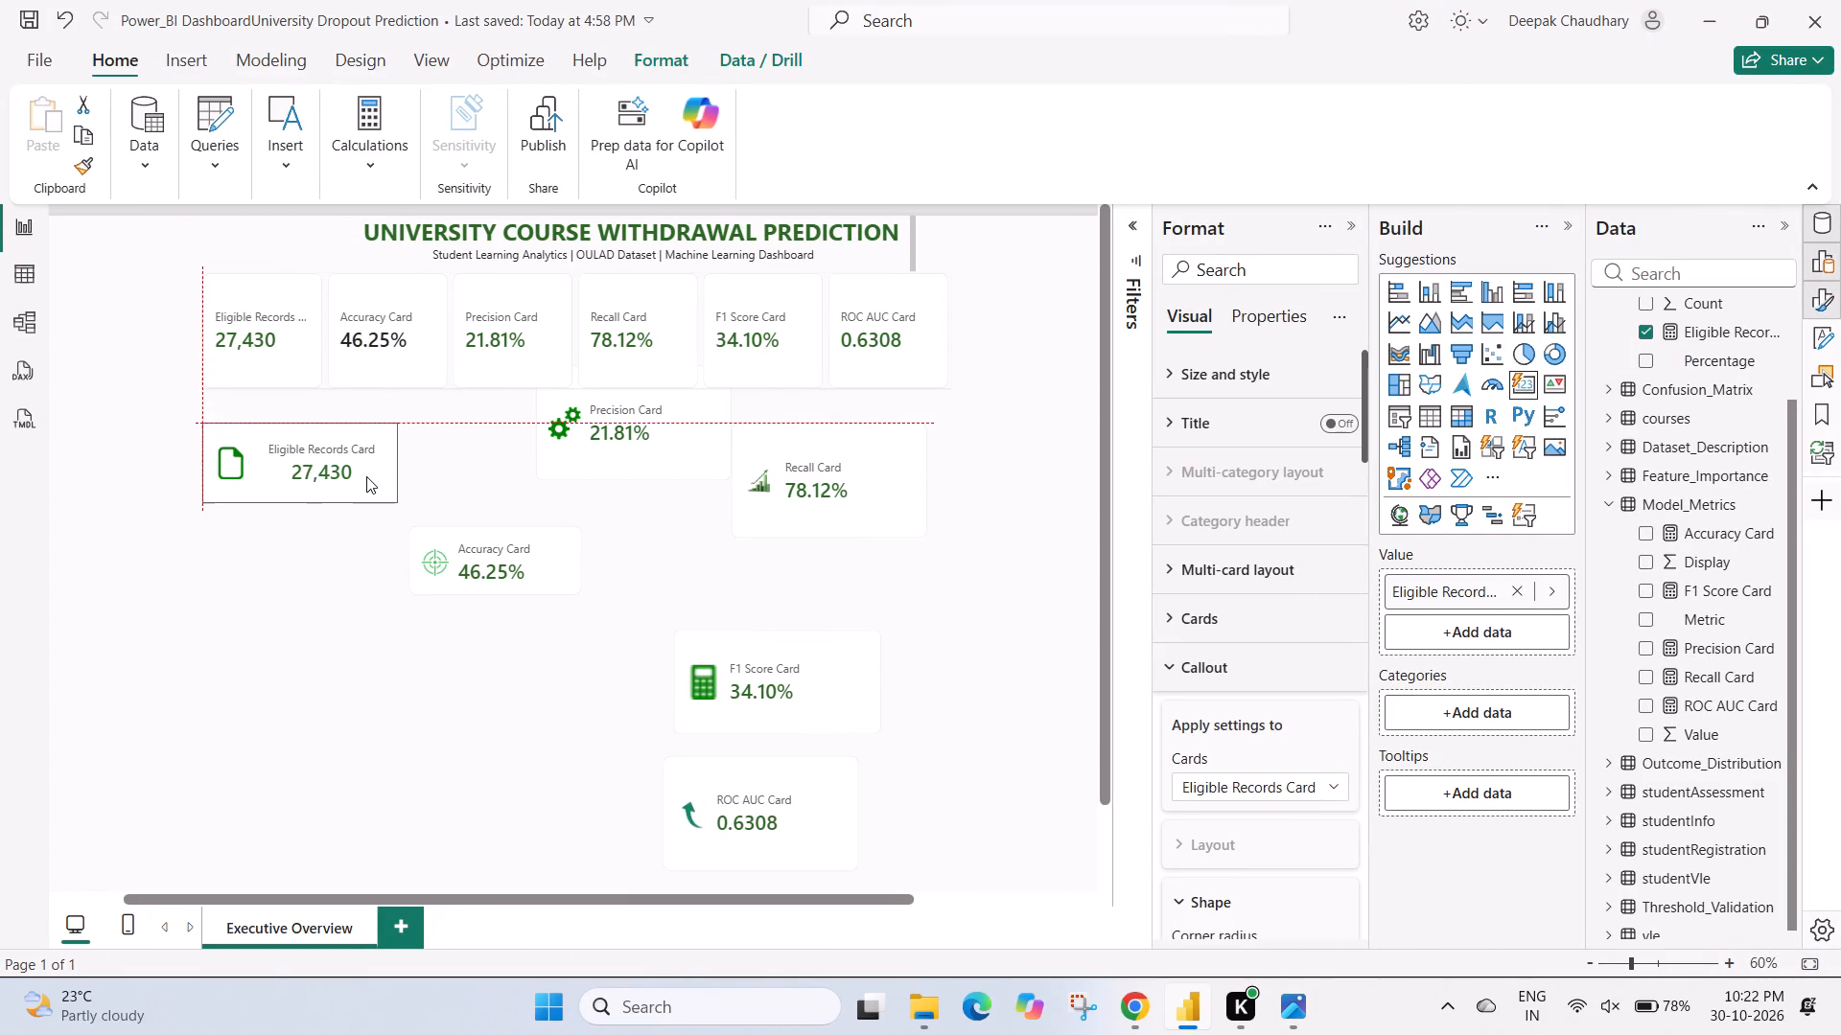
left_click_drag(366, 476, 366, 477)
left_click_drag(399, 458, 359, 445)
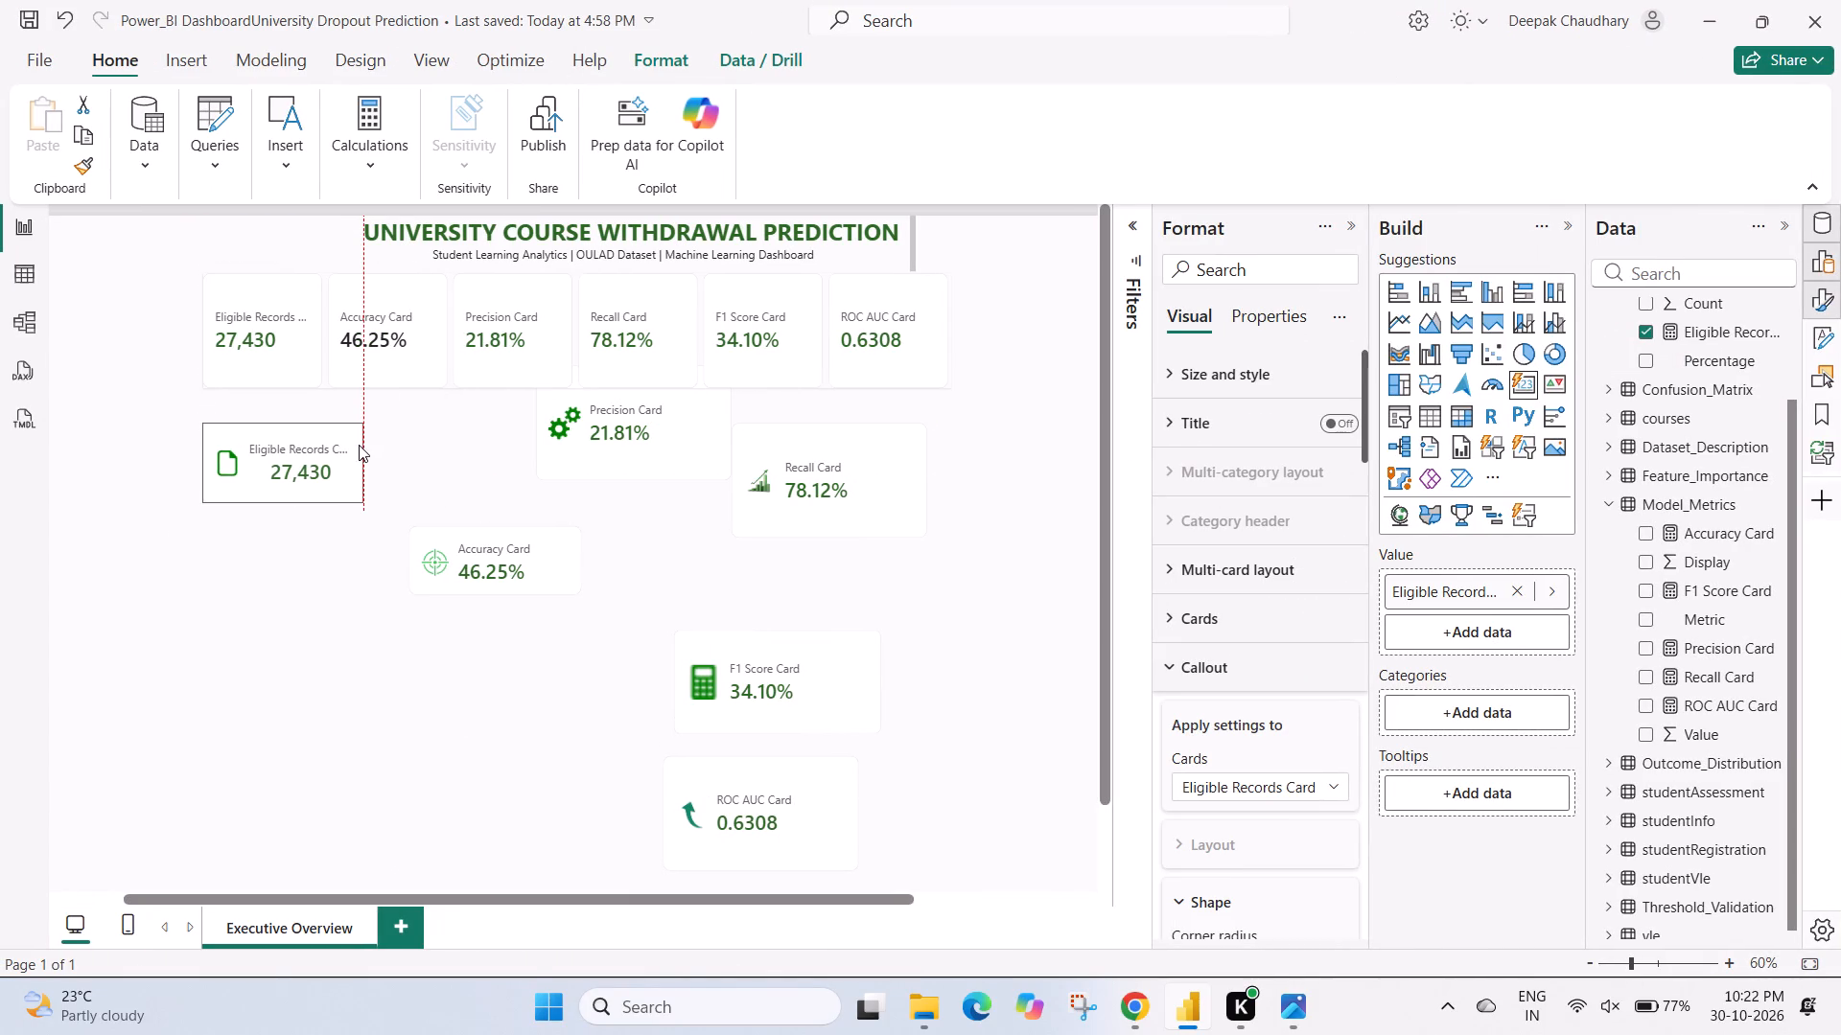
left_click_drag(359, 445, 377, 445)
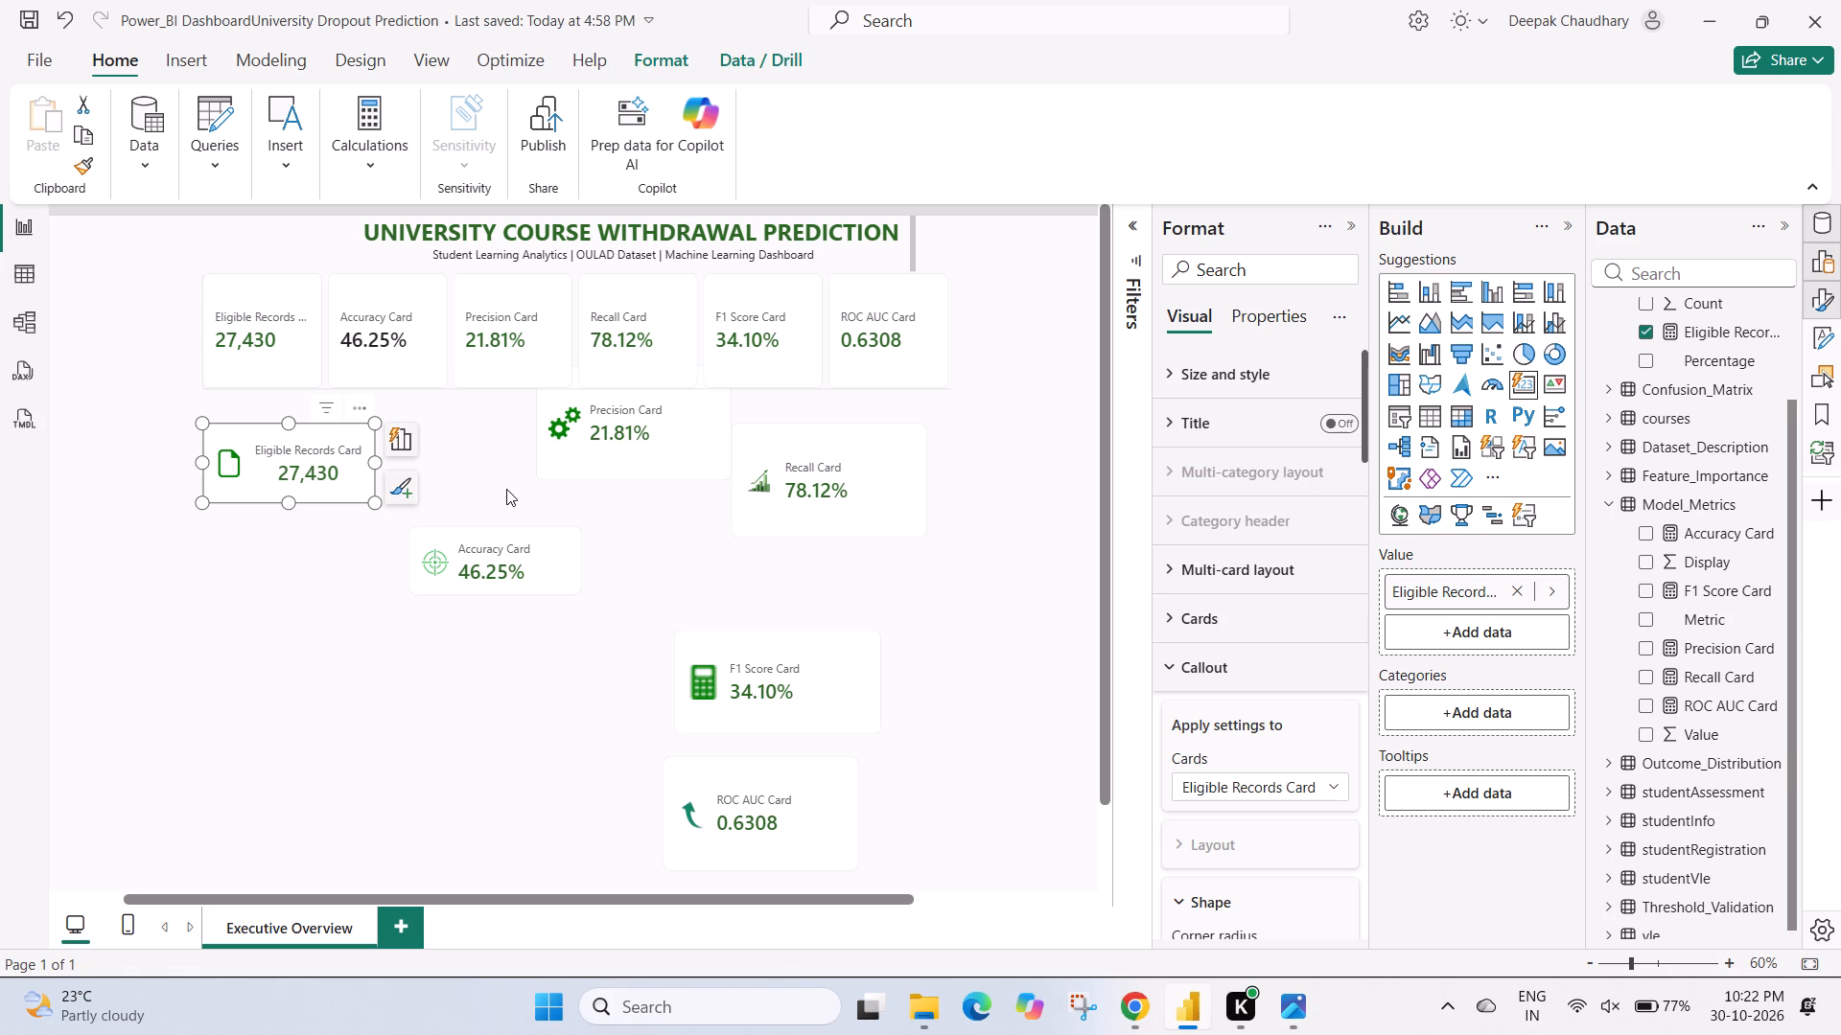
left_click(506, 489)
Place the separate Accuracy card beside the Eligible Records card and move the Precision and Recall cards clear of the new row.
left_click_drag(505, 563, 477, 478)
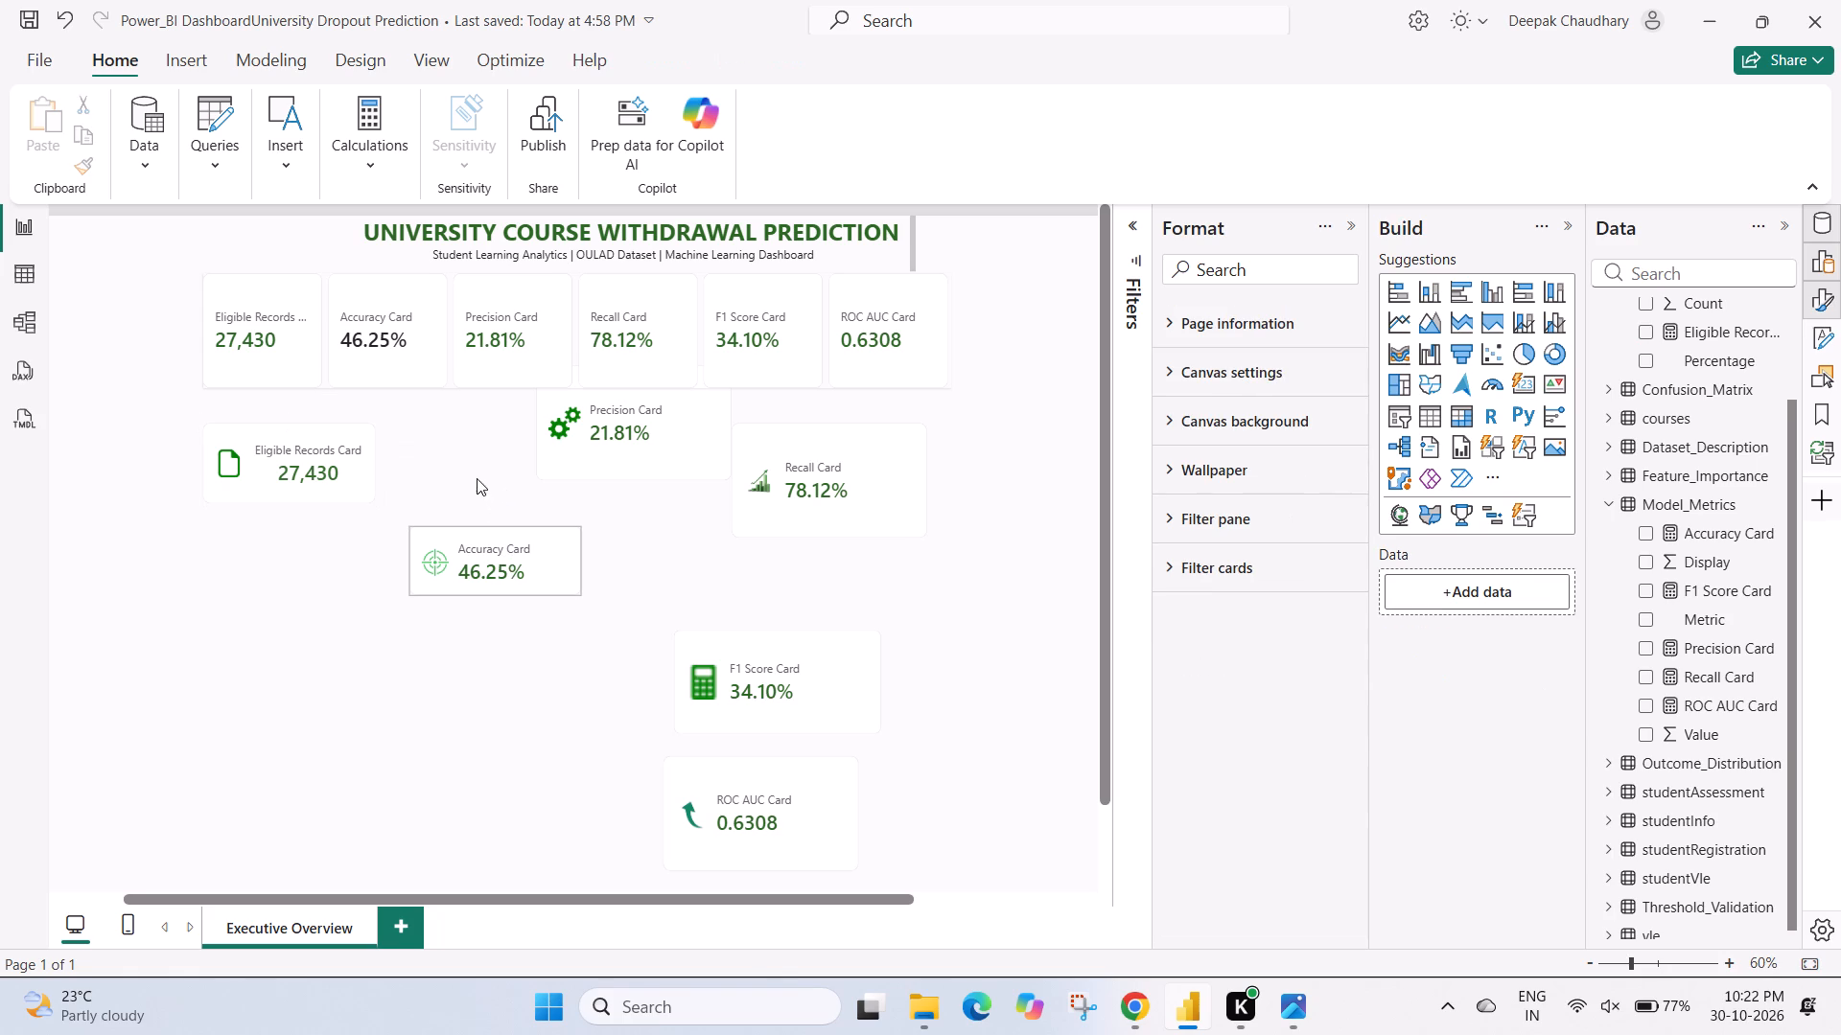
left_click_drag(477, 478, 464, 456)
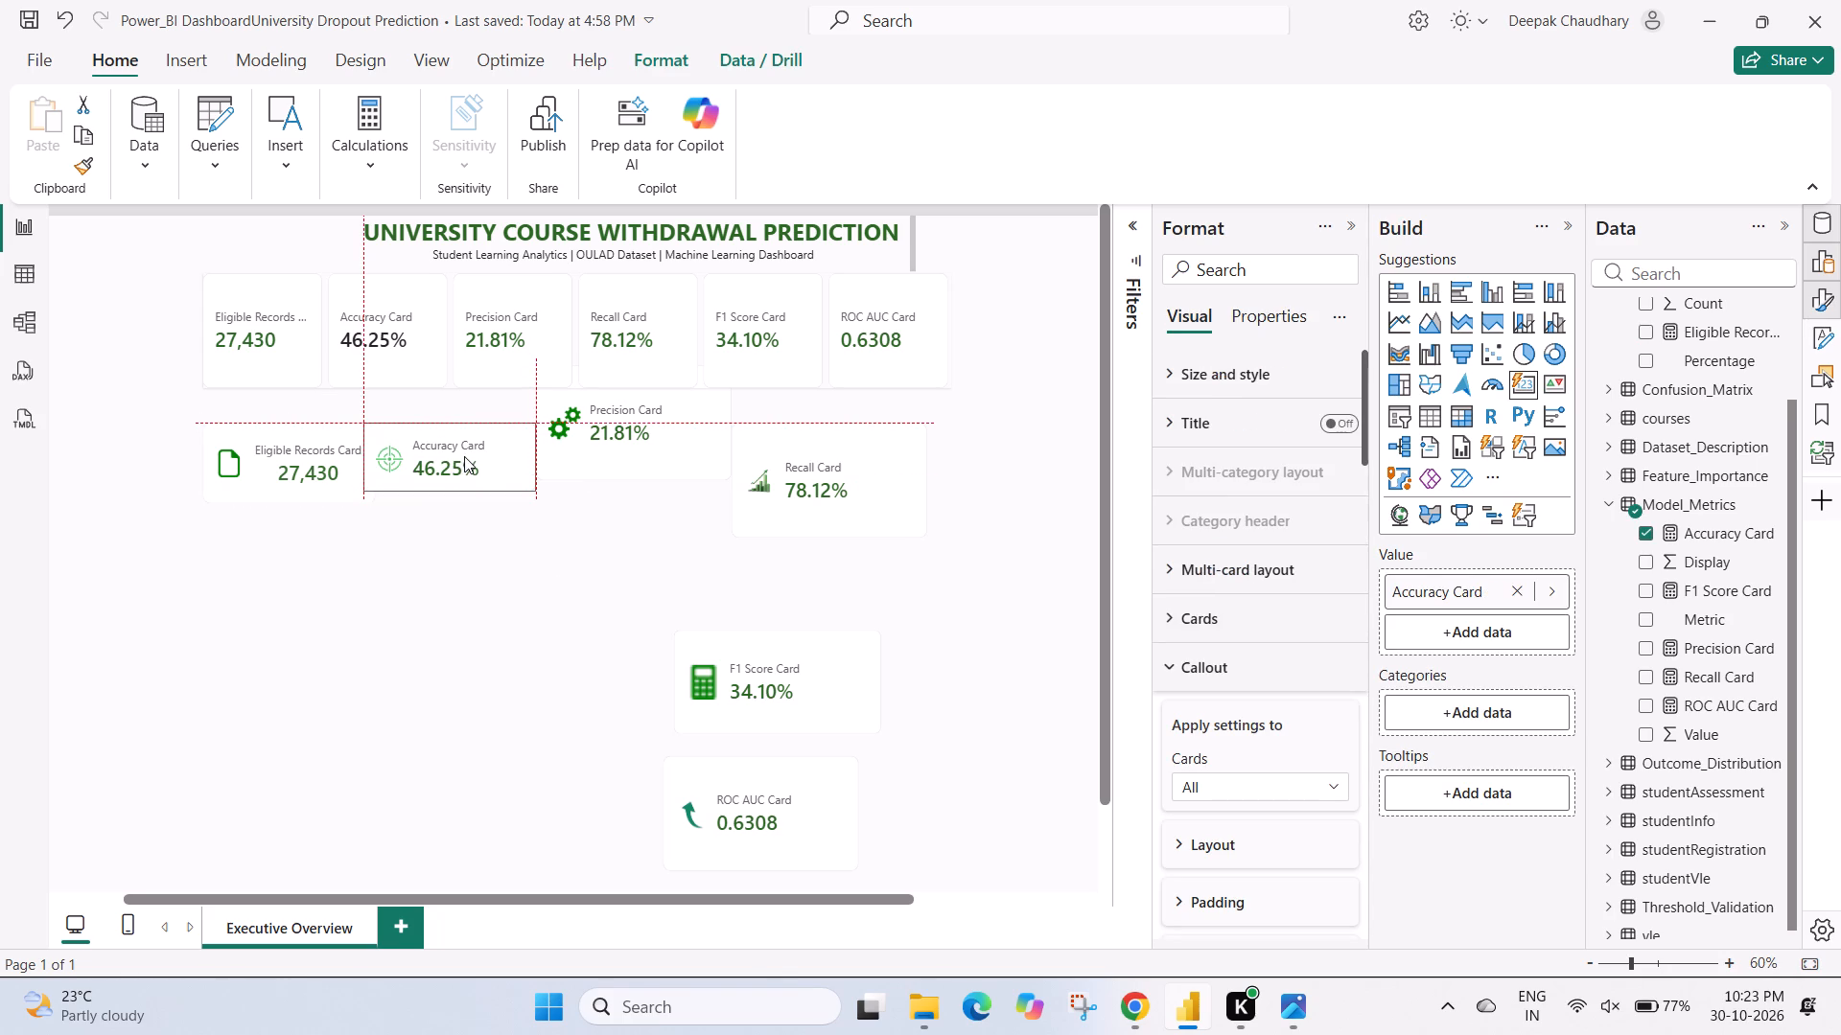
left_click_drag(464, 456, 465, 457)
left_click_drag(690, 446, 617, 693)
left_click_drag(834, 510, 958, 560)
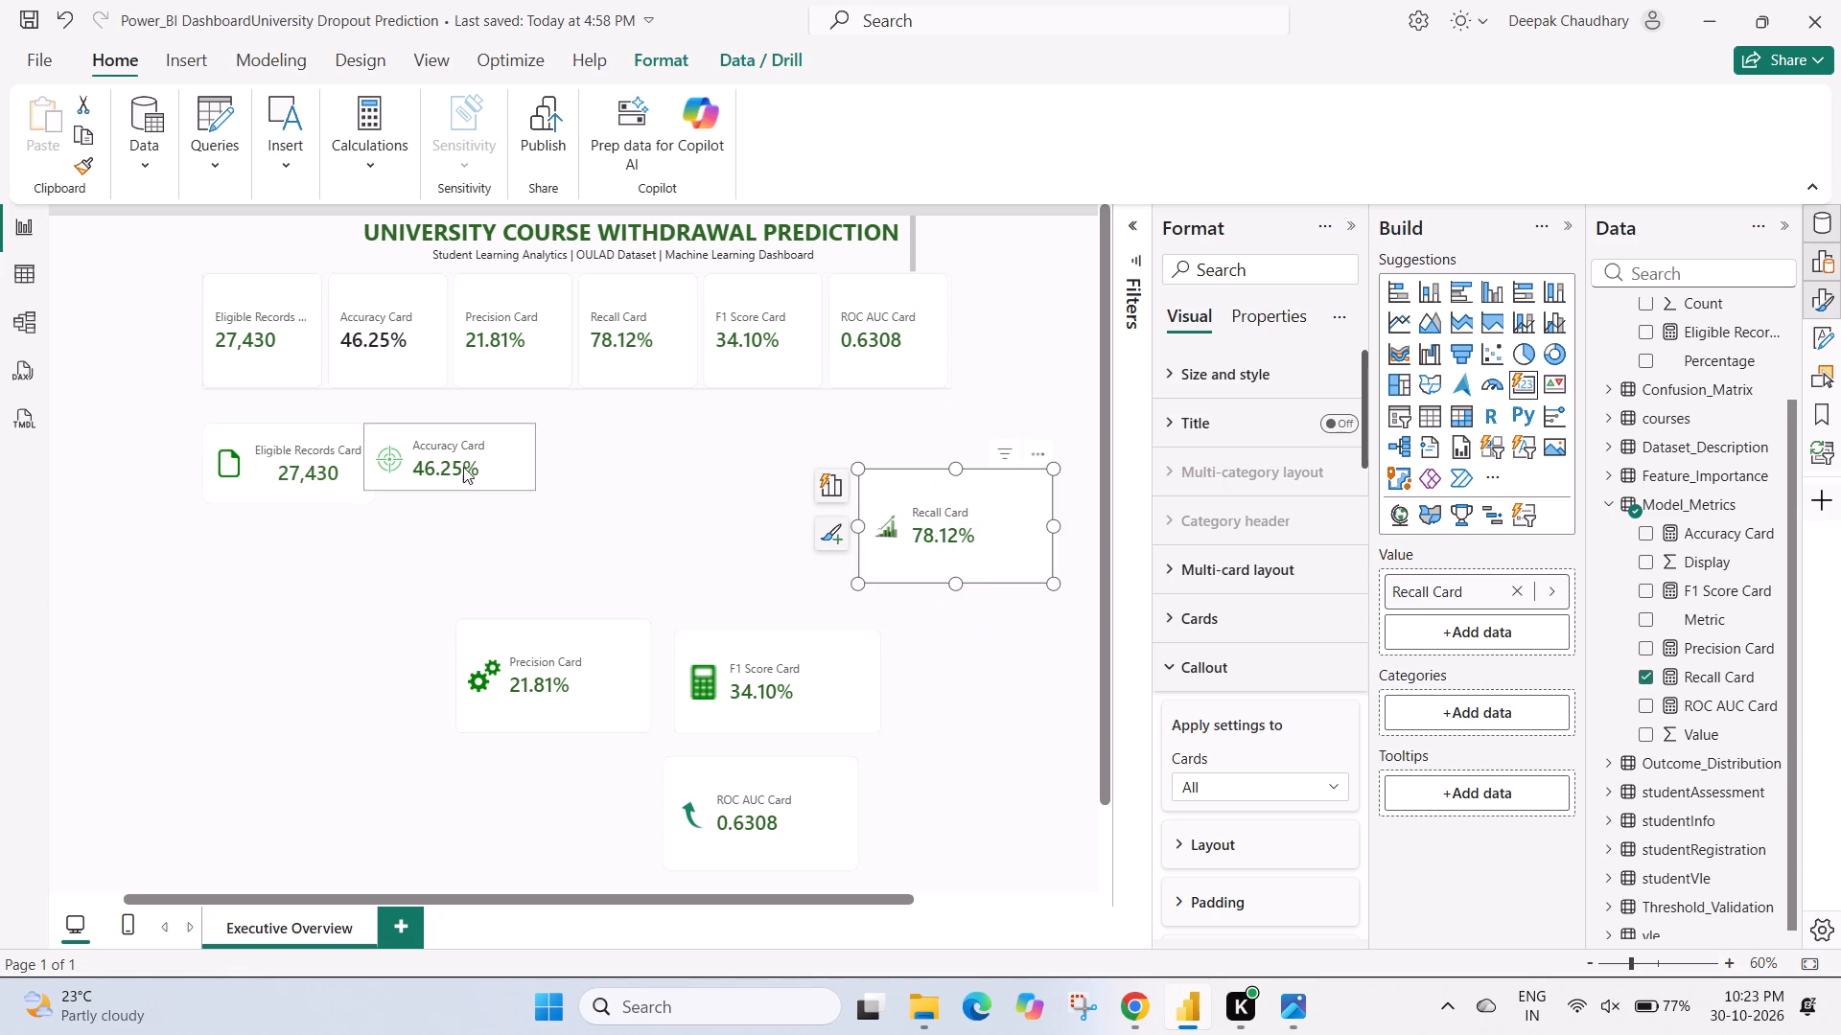
Shift the Accuracy card clear of the Eligible Records card and stretch its top edge so both cards have the same height.
left_click_drag(446, 461, 484, 471)
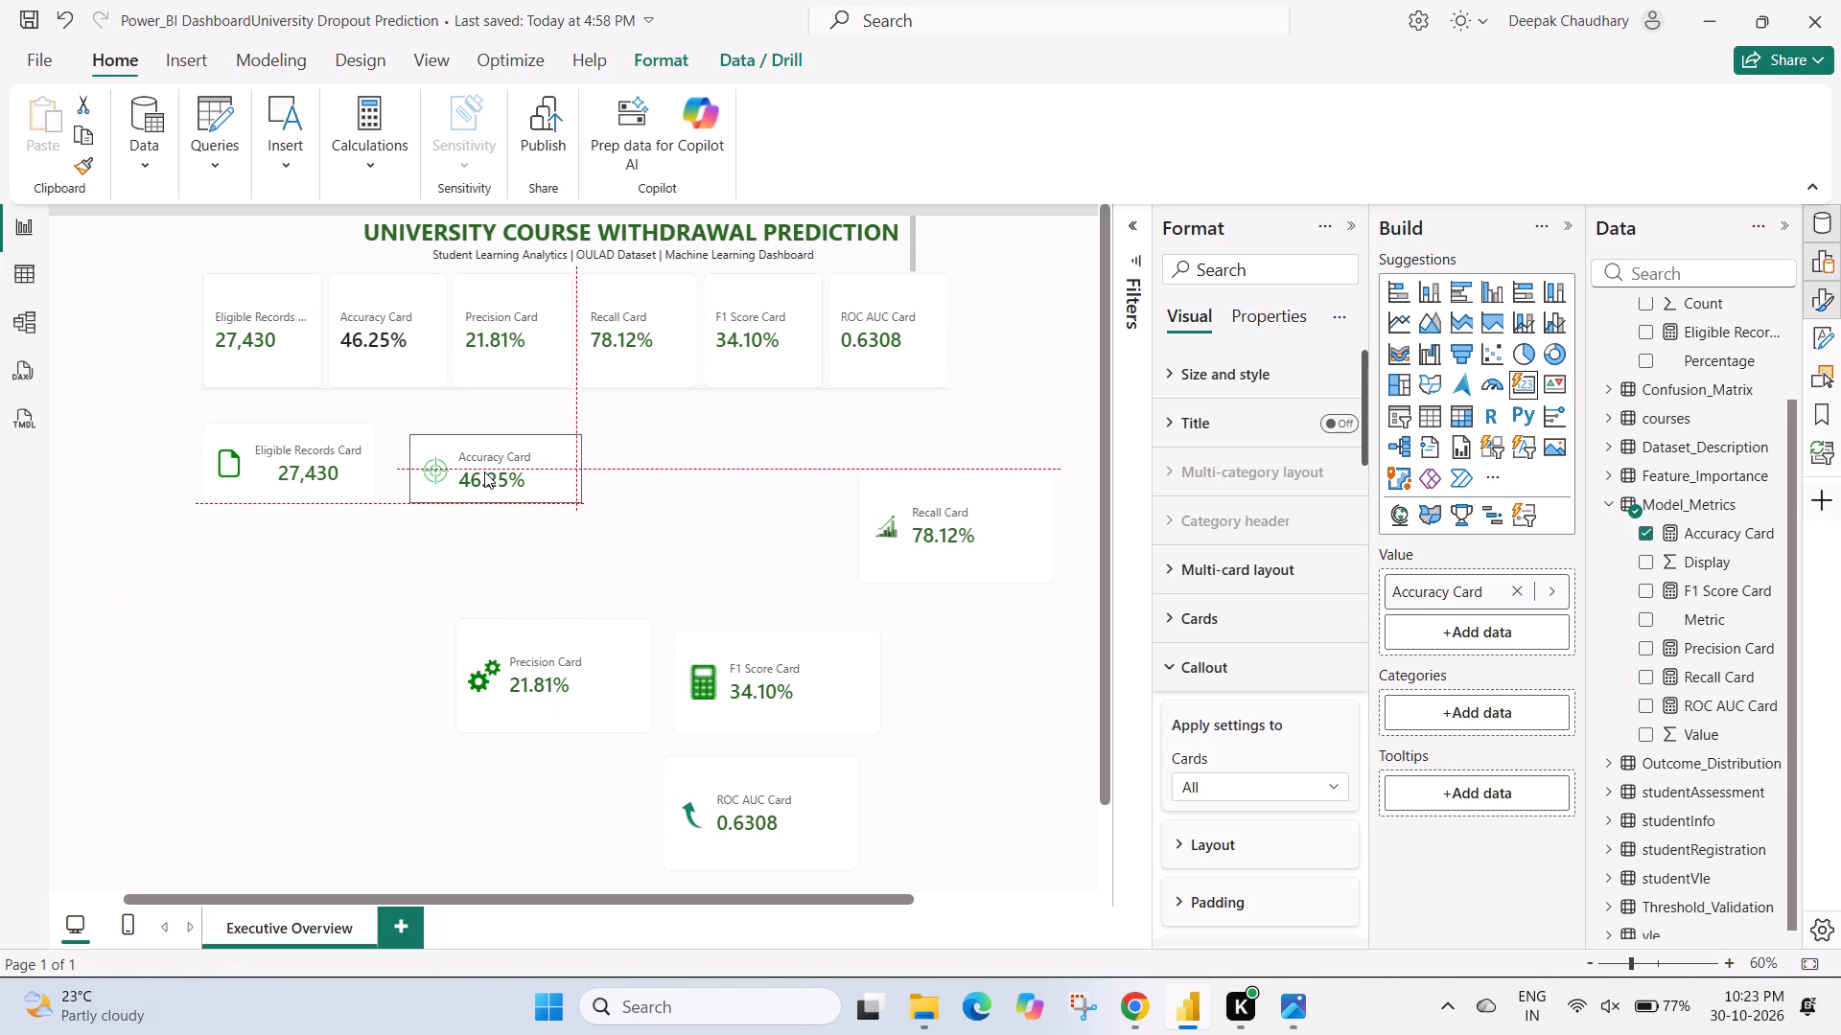
left_click_drag(484, 471, 475, 471)
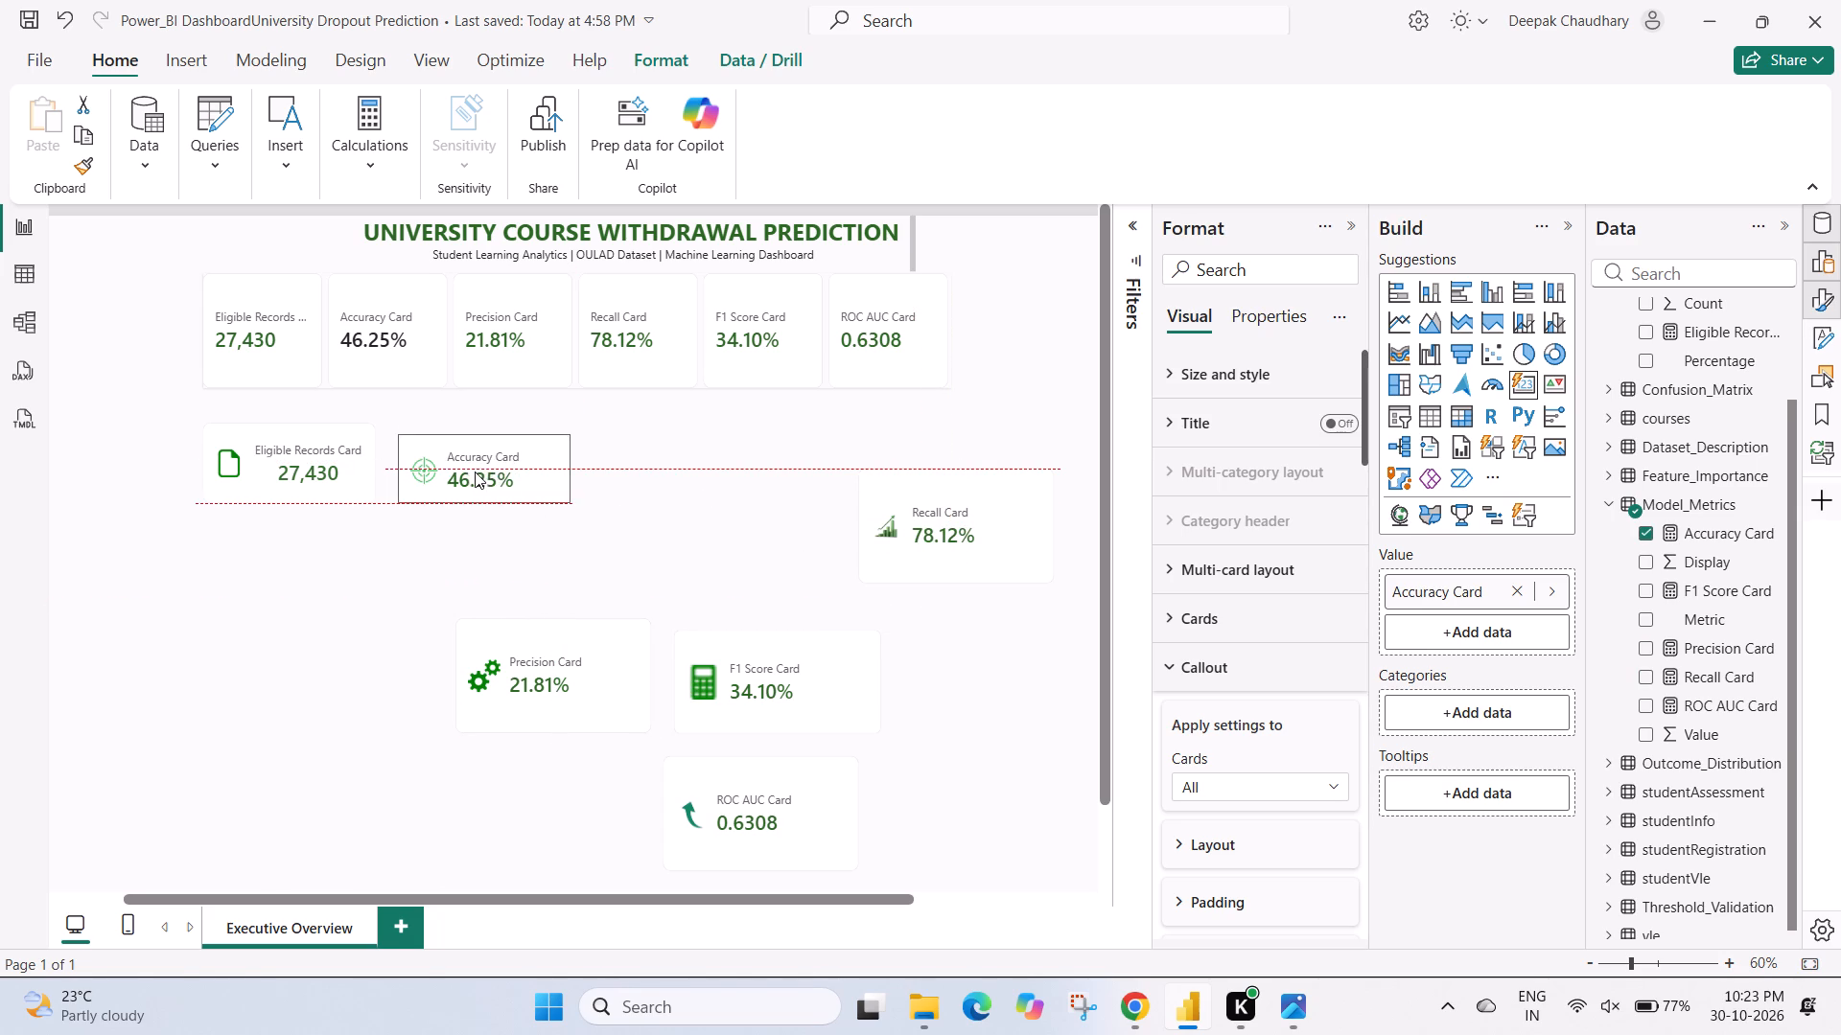
left_click_drag(475, 471, 472, 470)
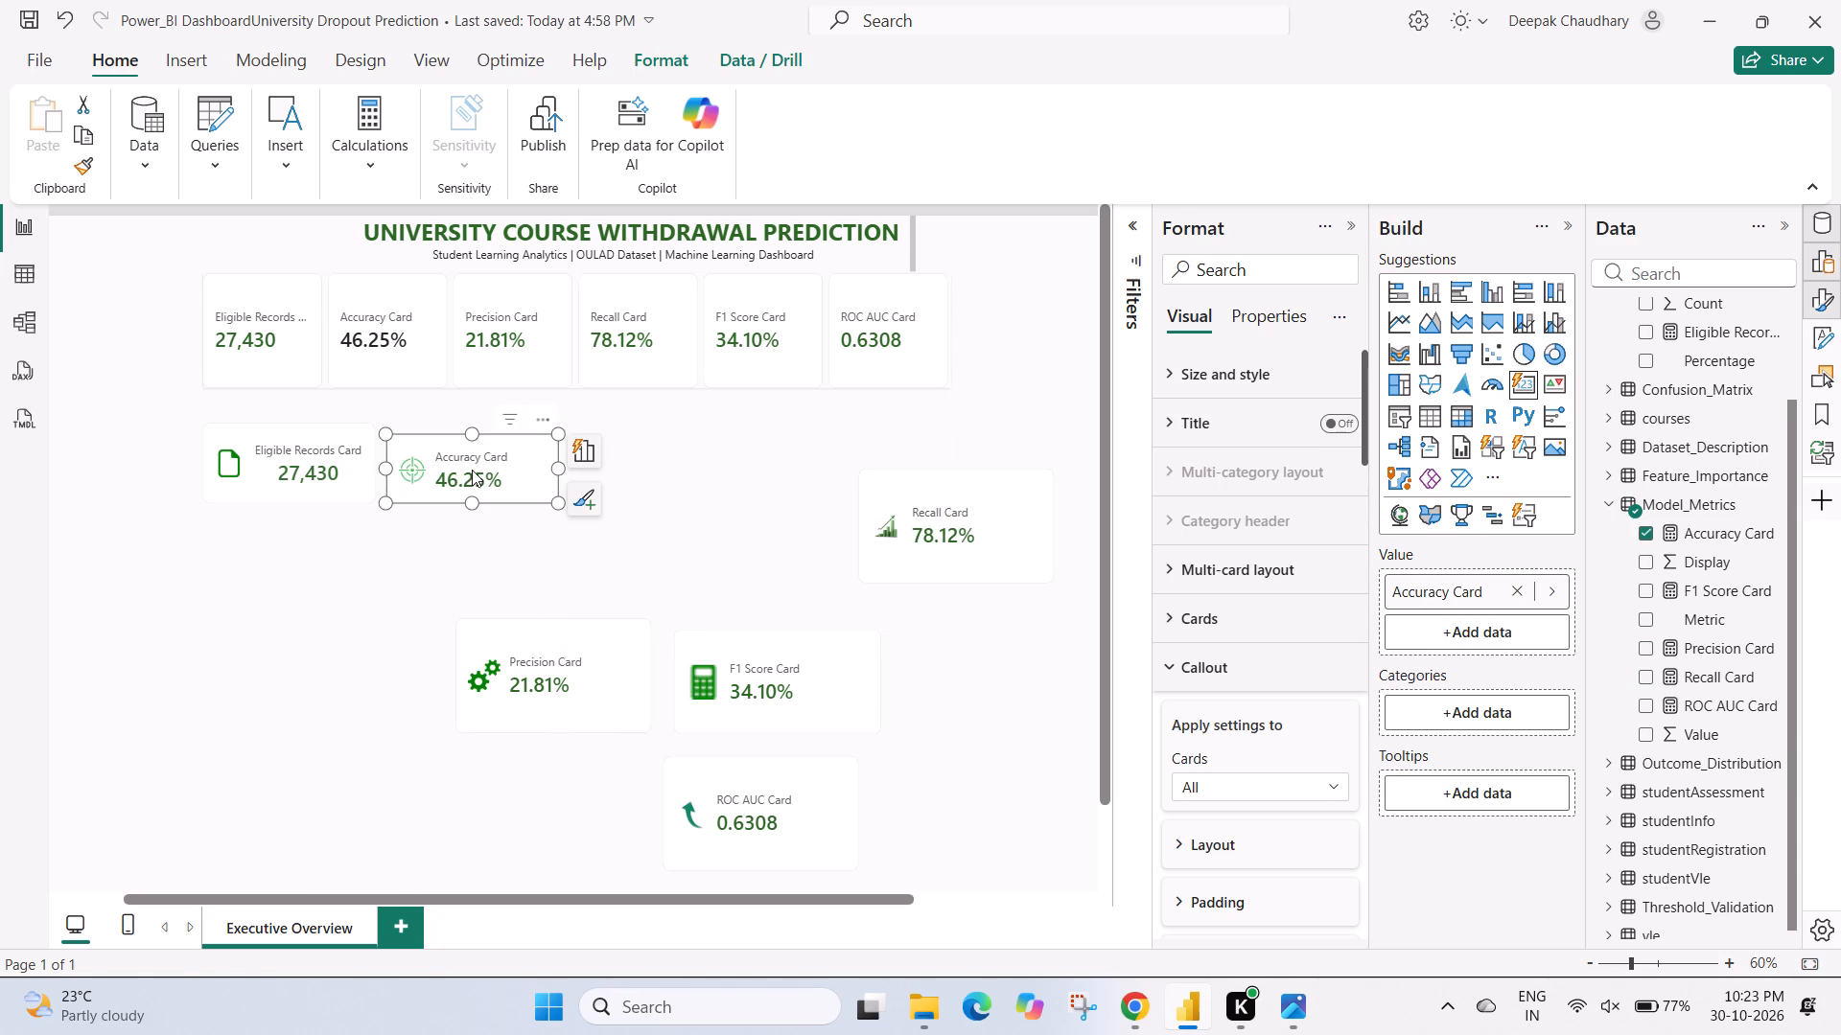
left_click(537, 538)
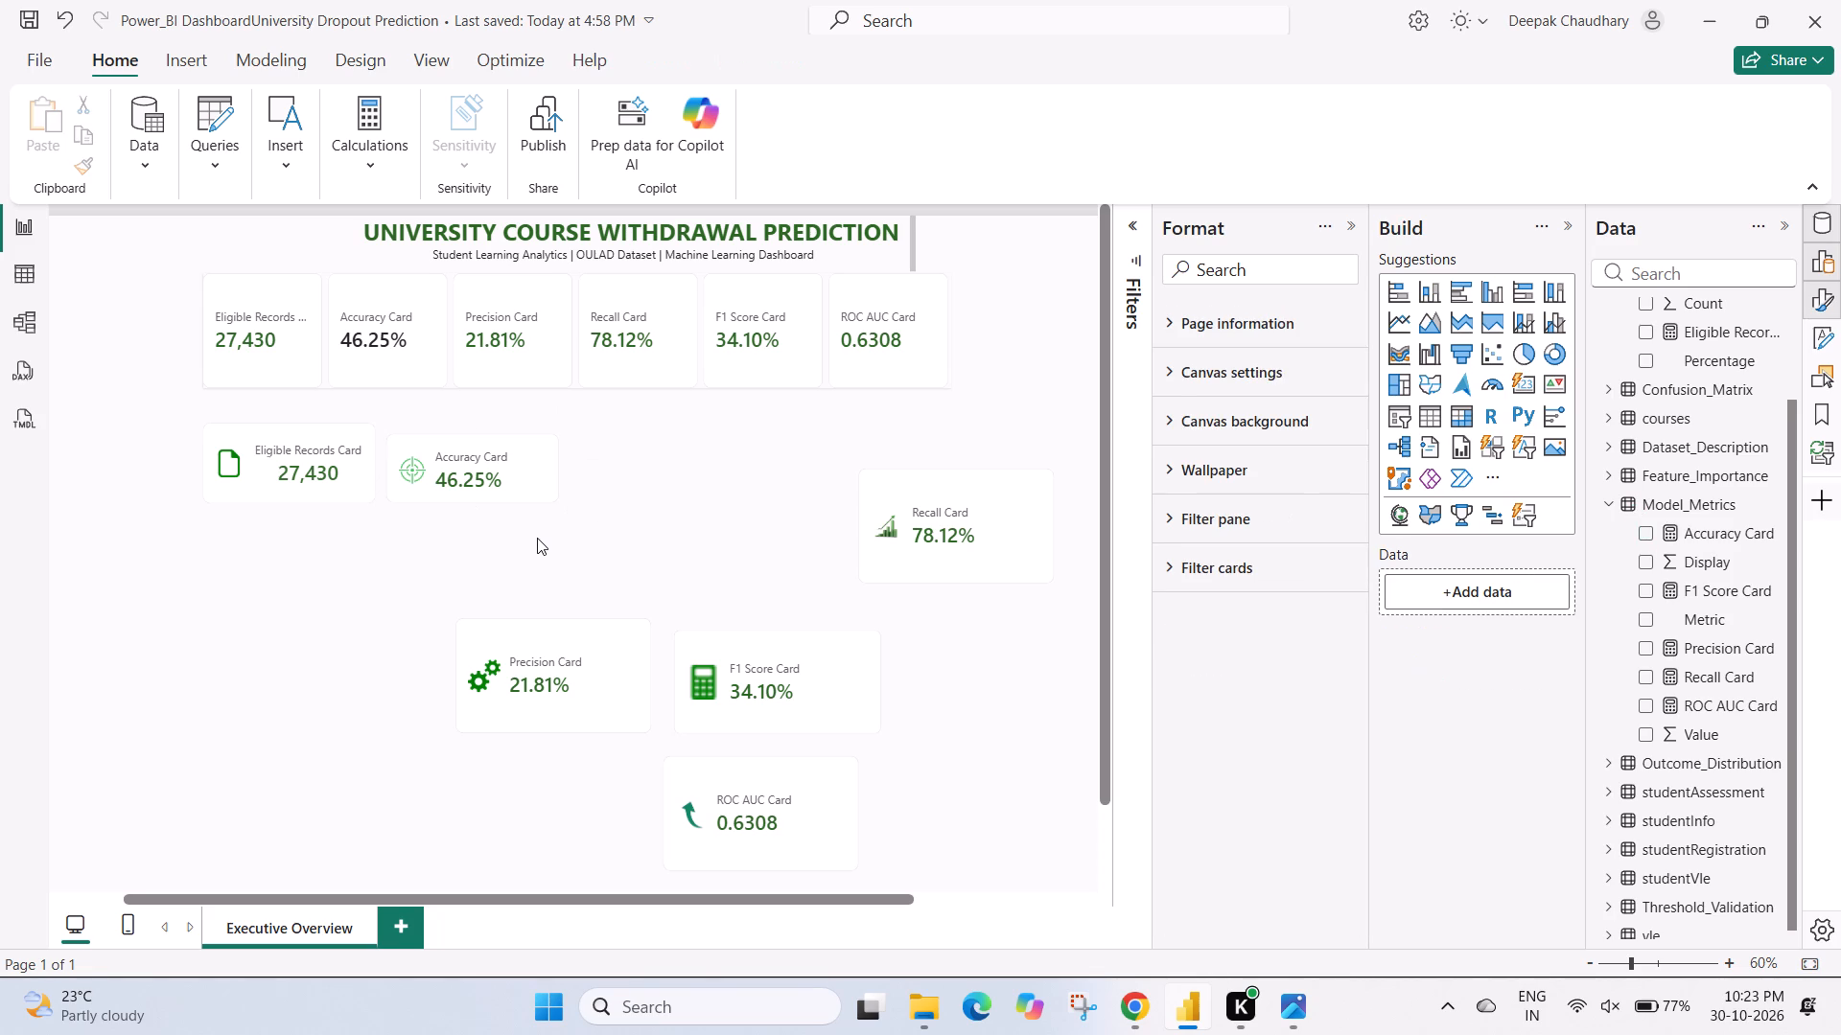
left_click(461, 448)
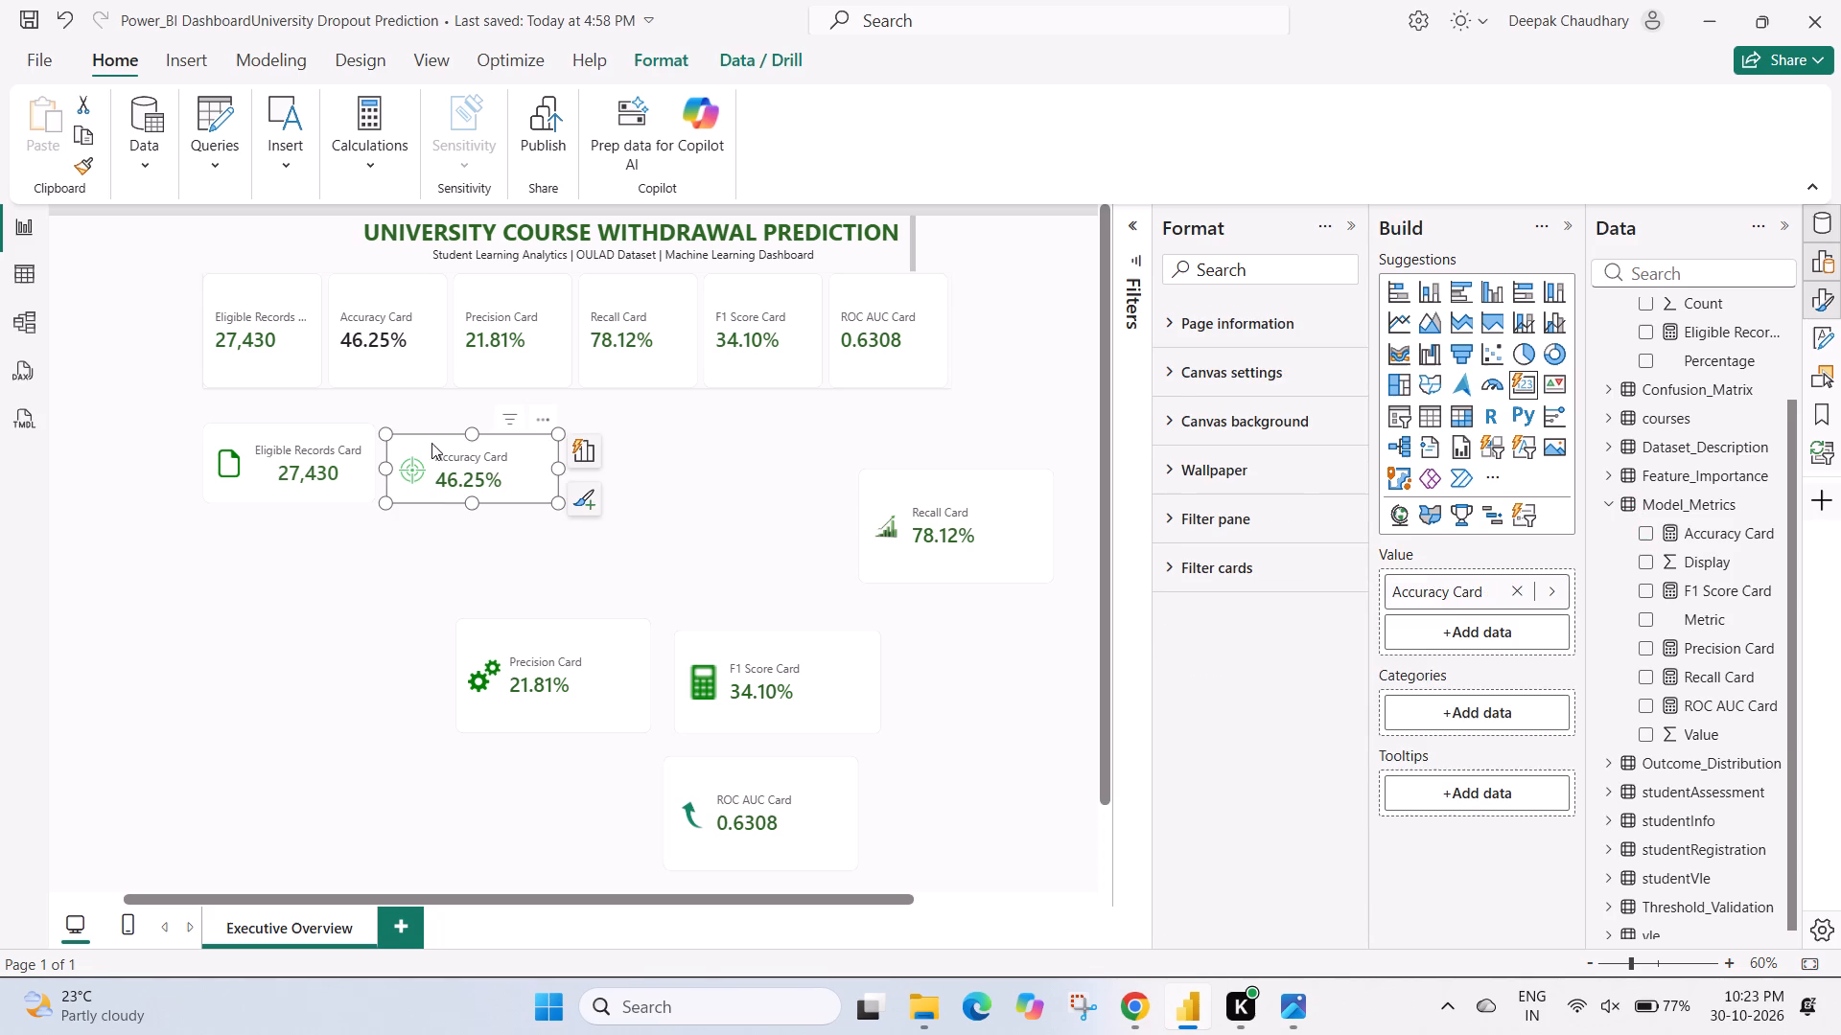
left_click(471, 502)
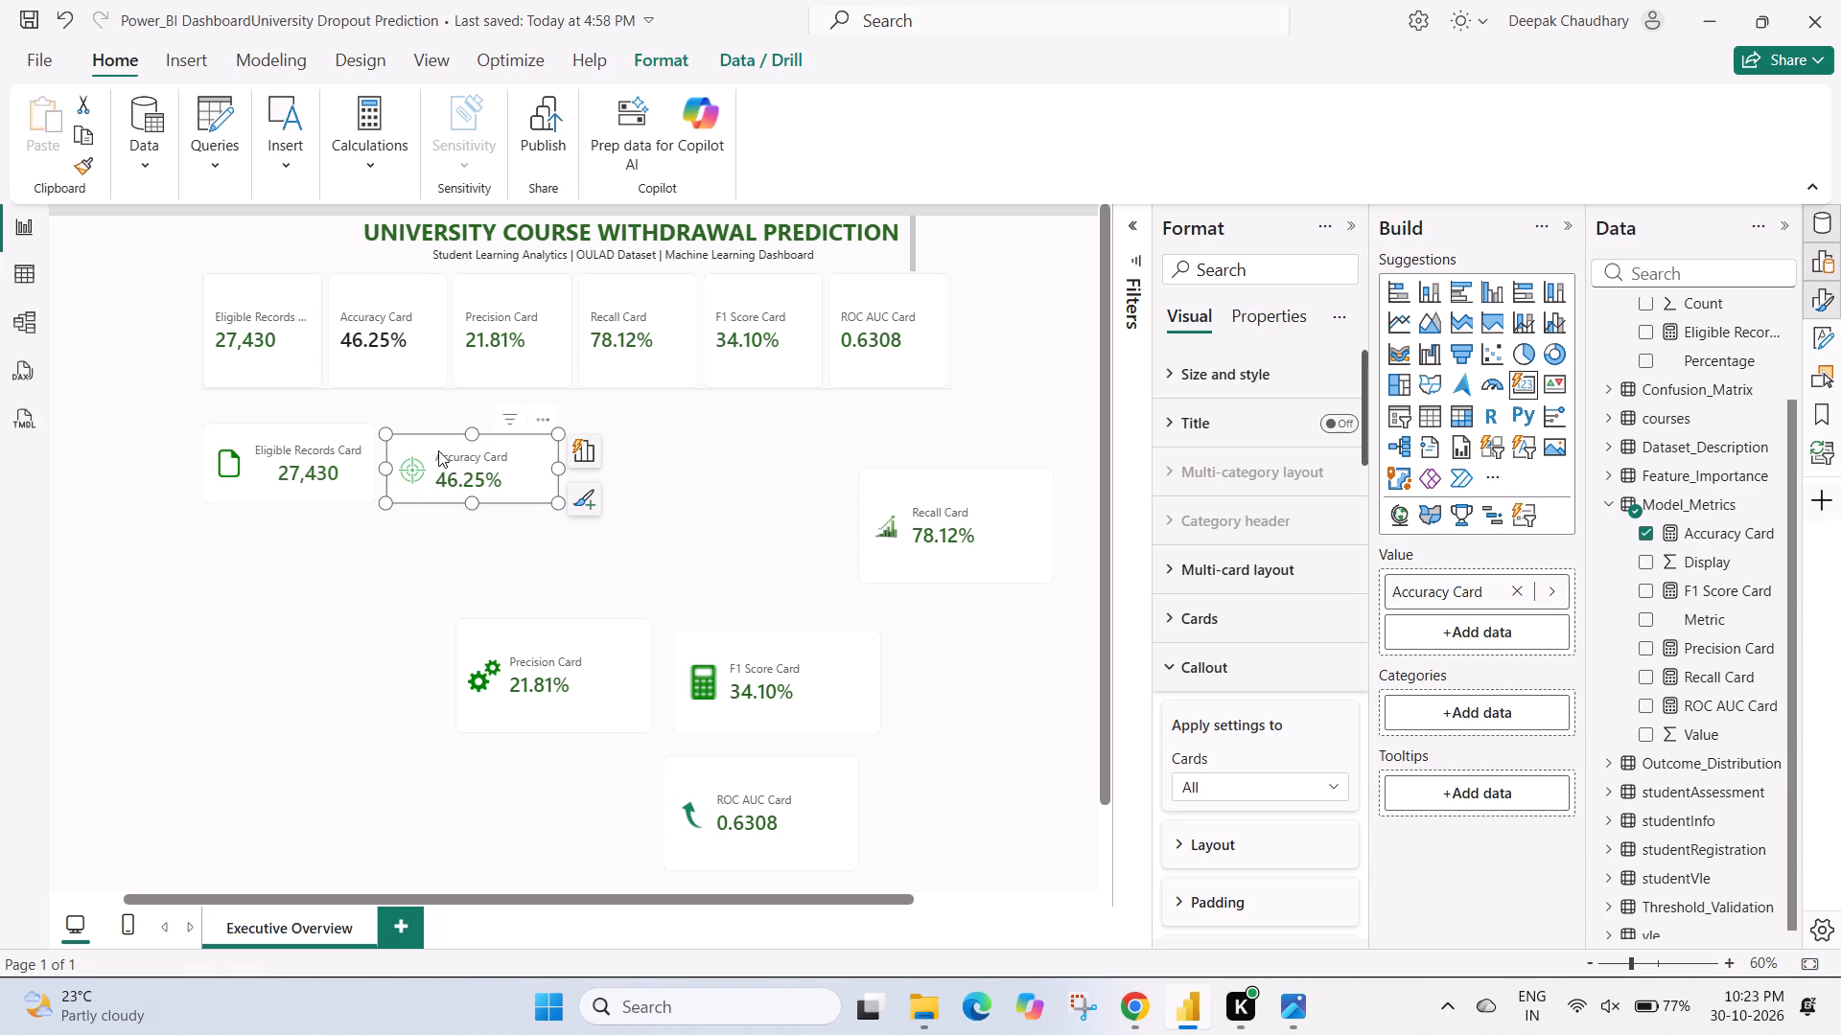
left_click(470, 435)
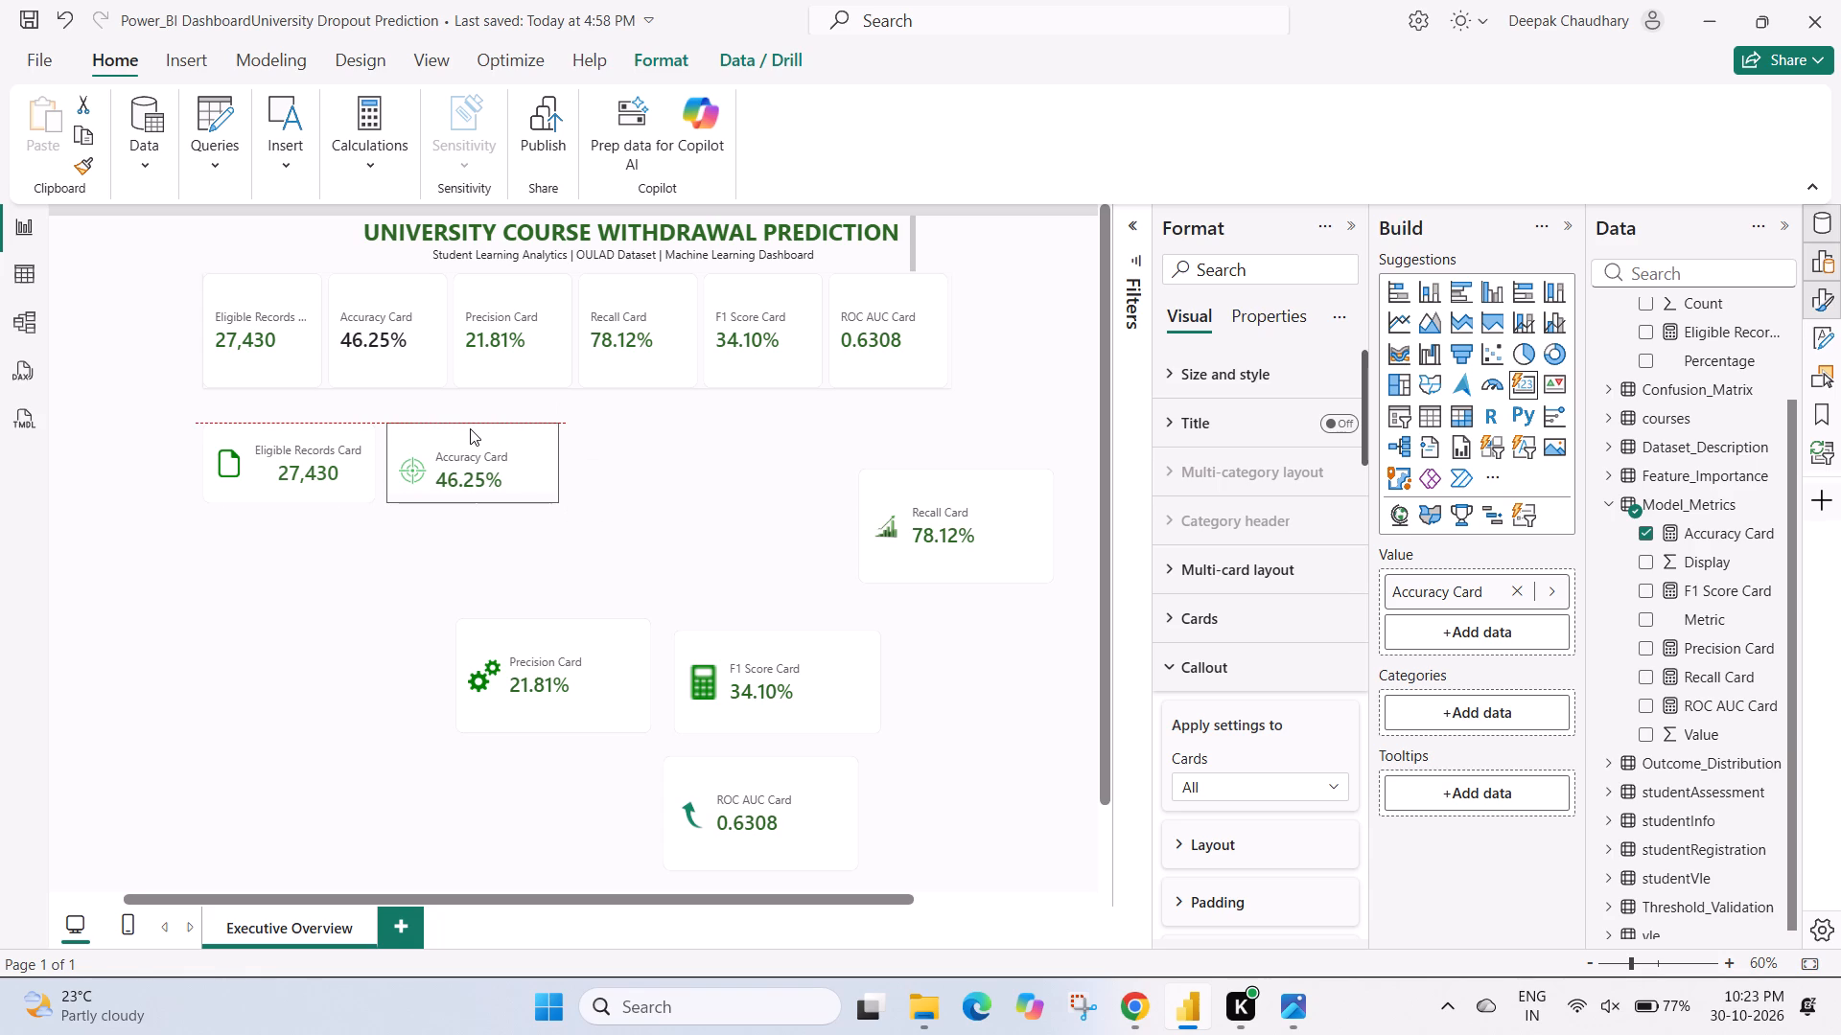
left_click(475, 551)
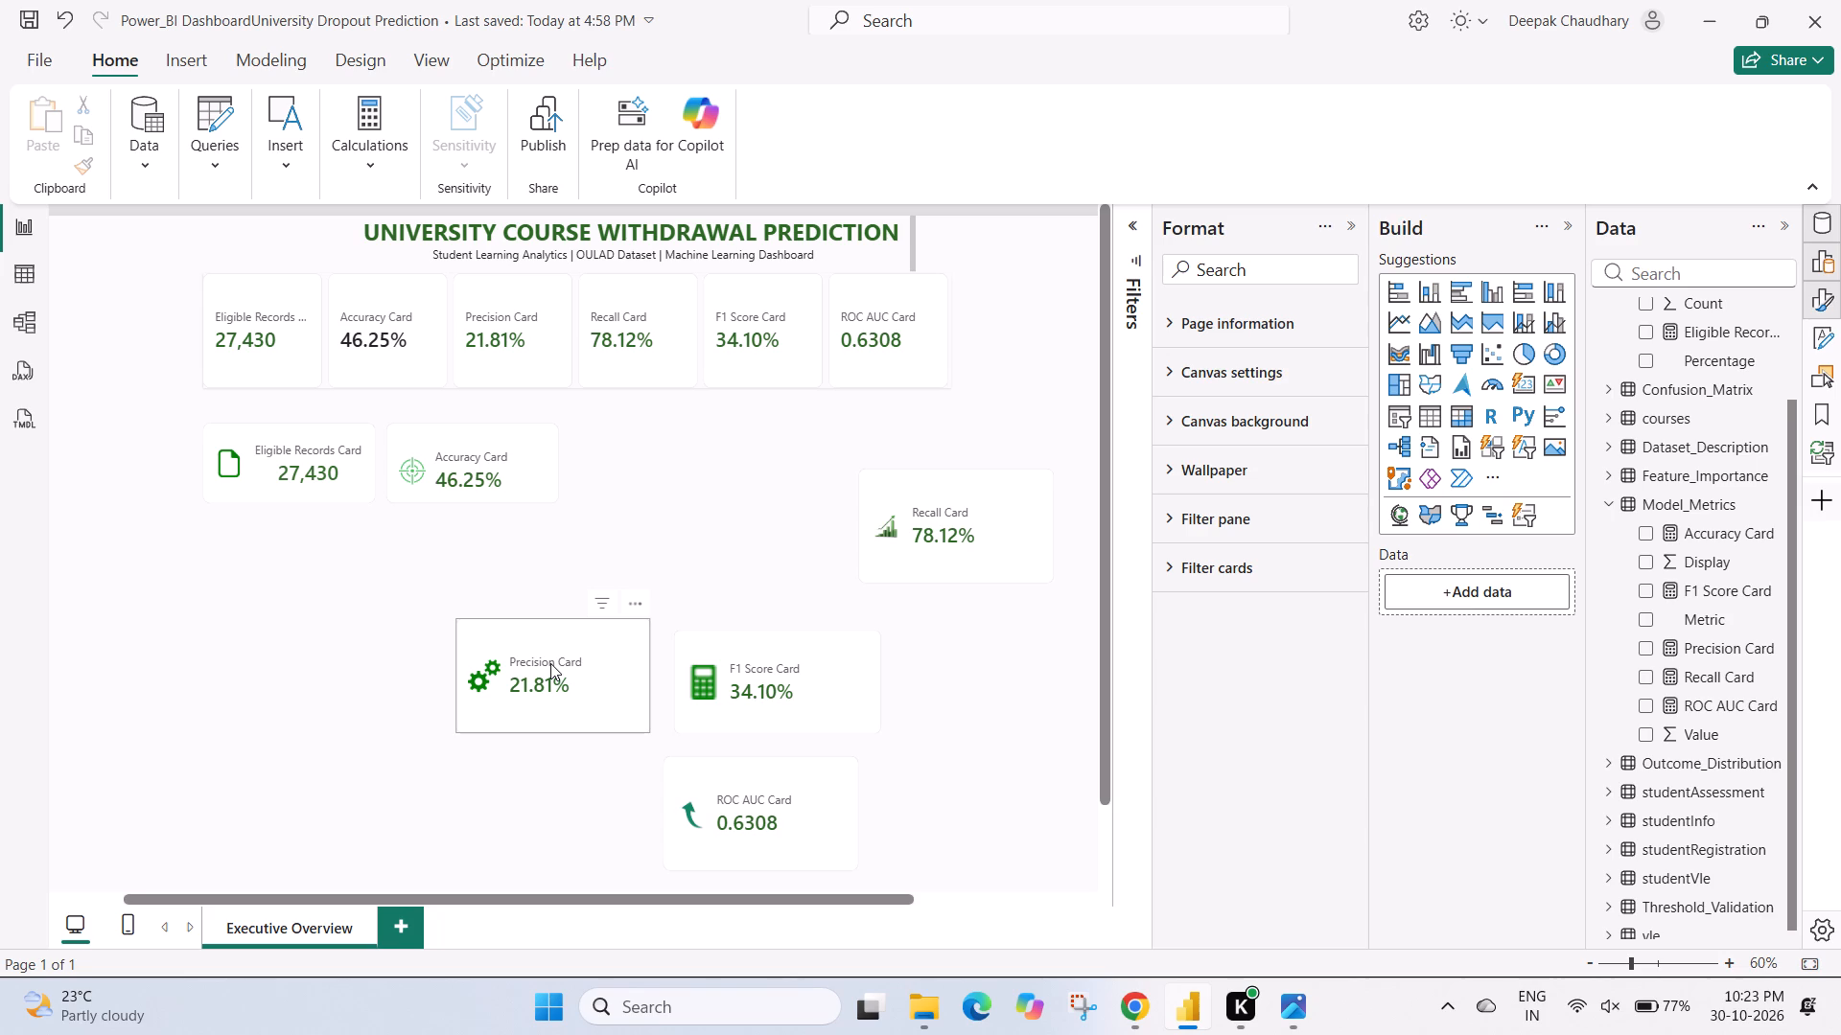
Move the Accuracy card flush against the right edge of the Eligible Records card, keeping both level.
left_click_drag(485, 472, 448, 471)
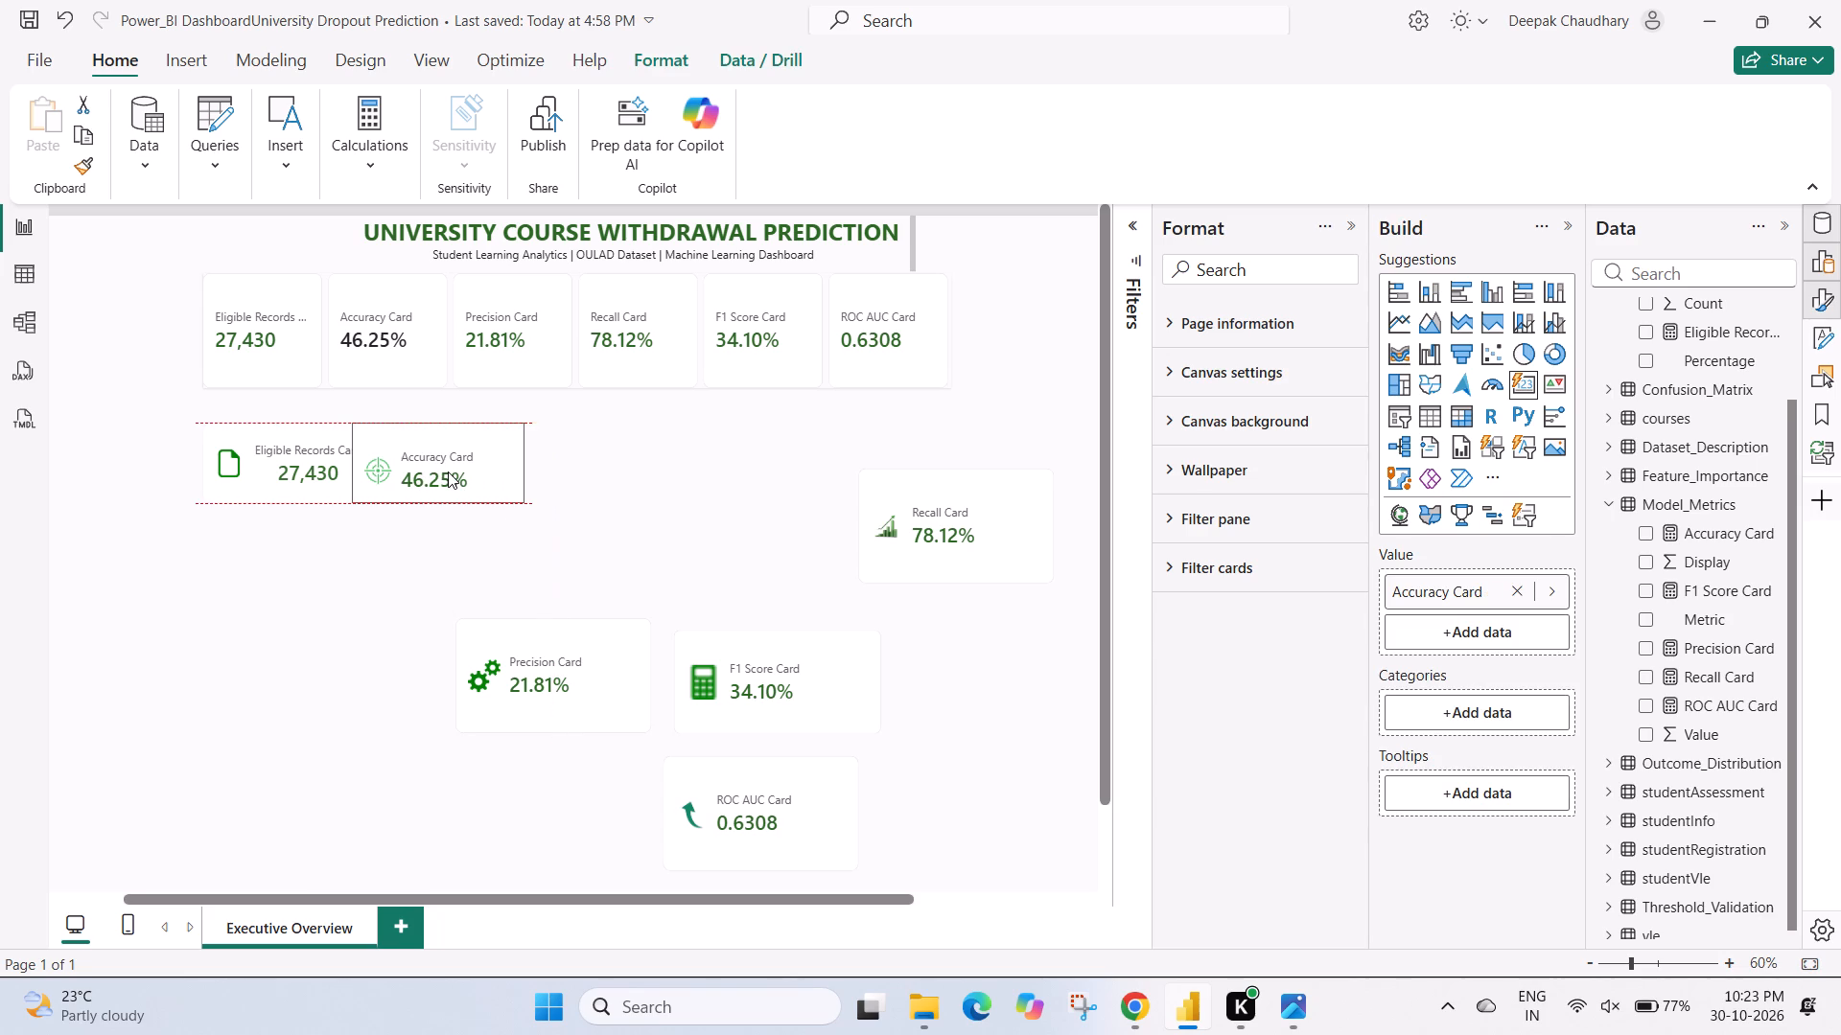
left_click_drag(448, 471, 467, 471)
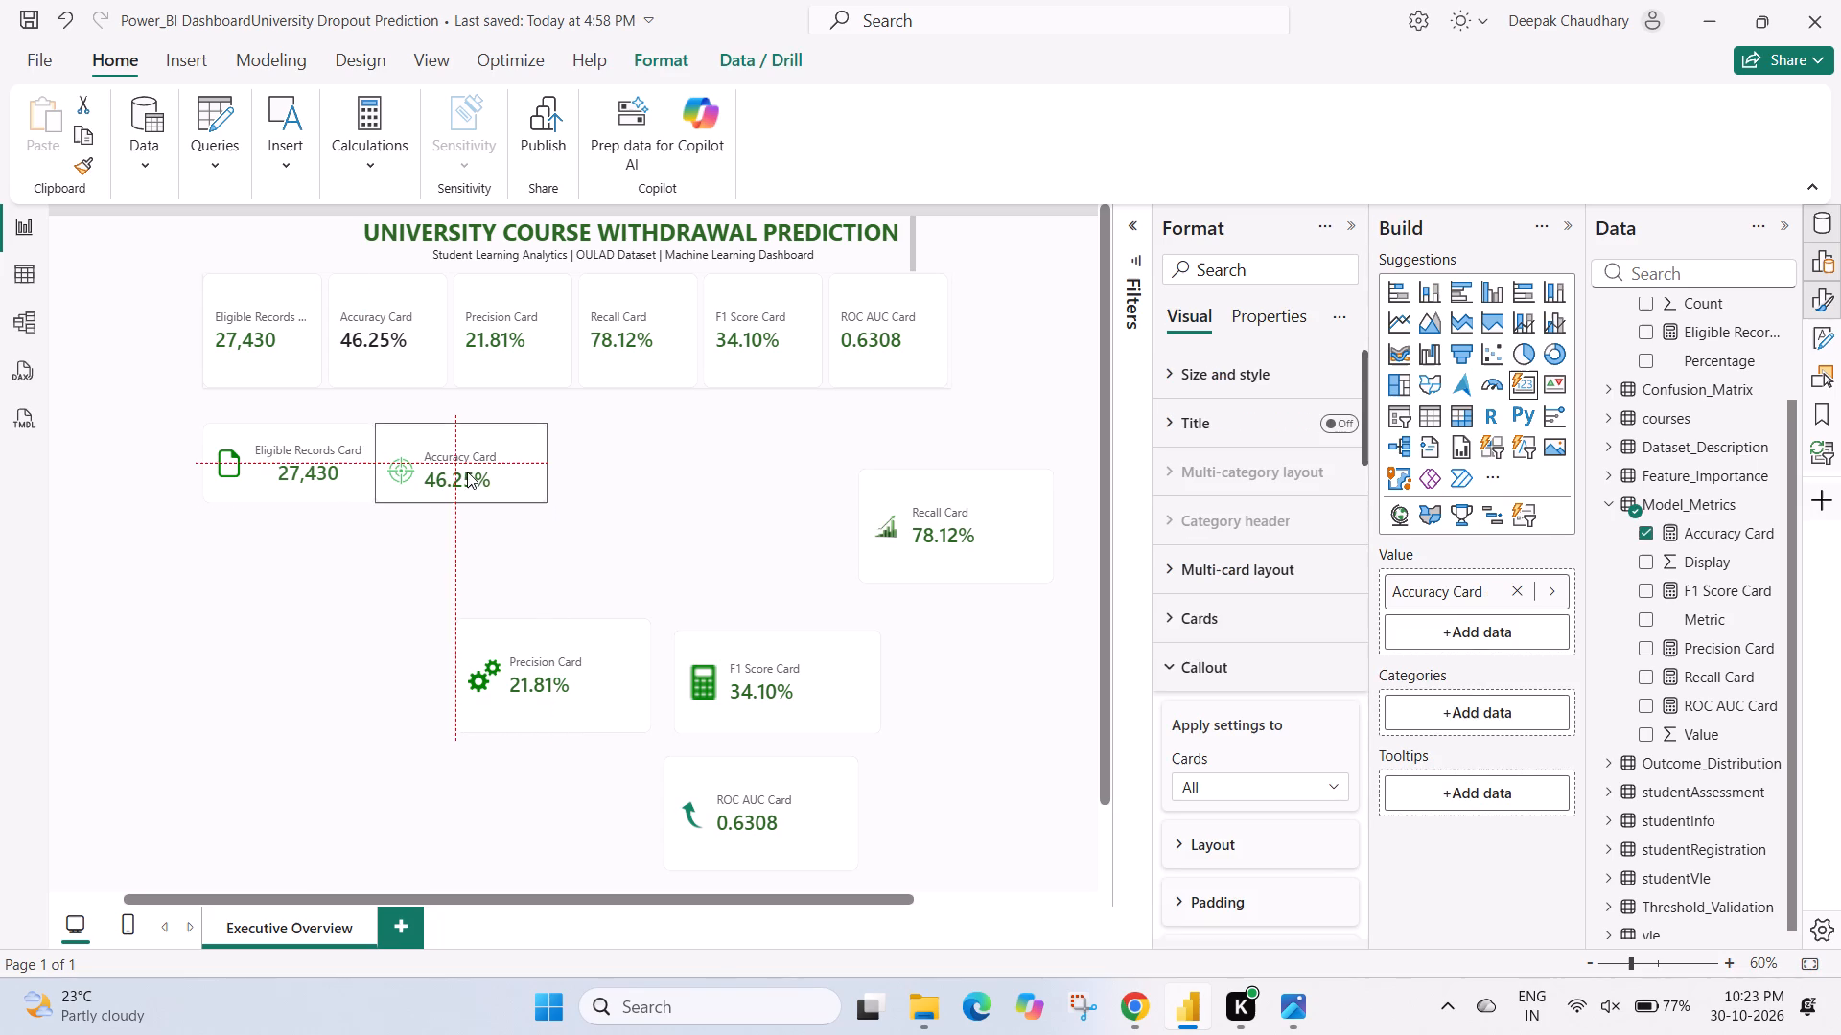
left_click_drag(467, 471, 470, 471)
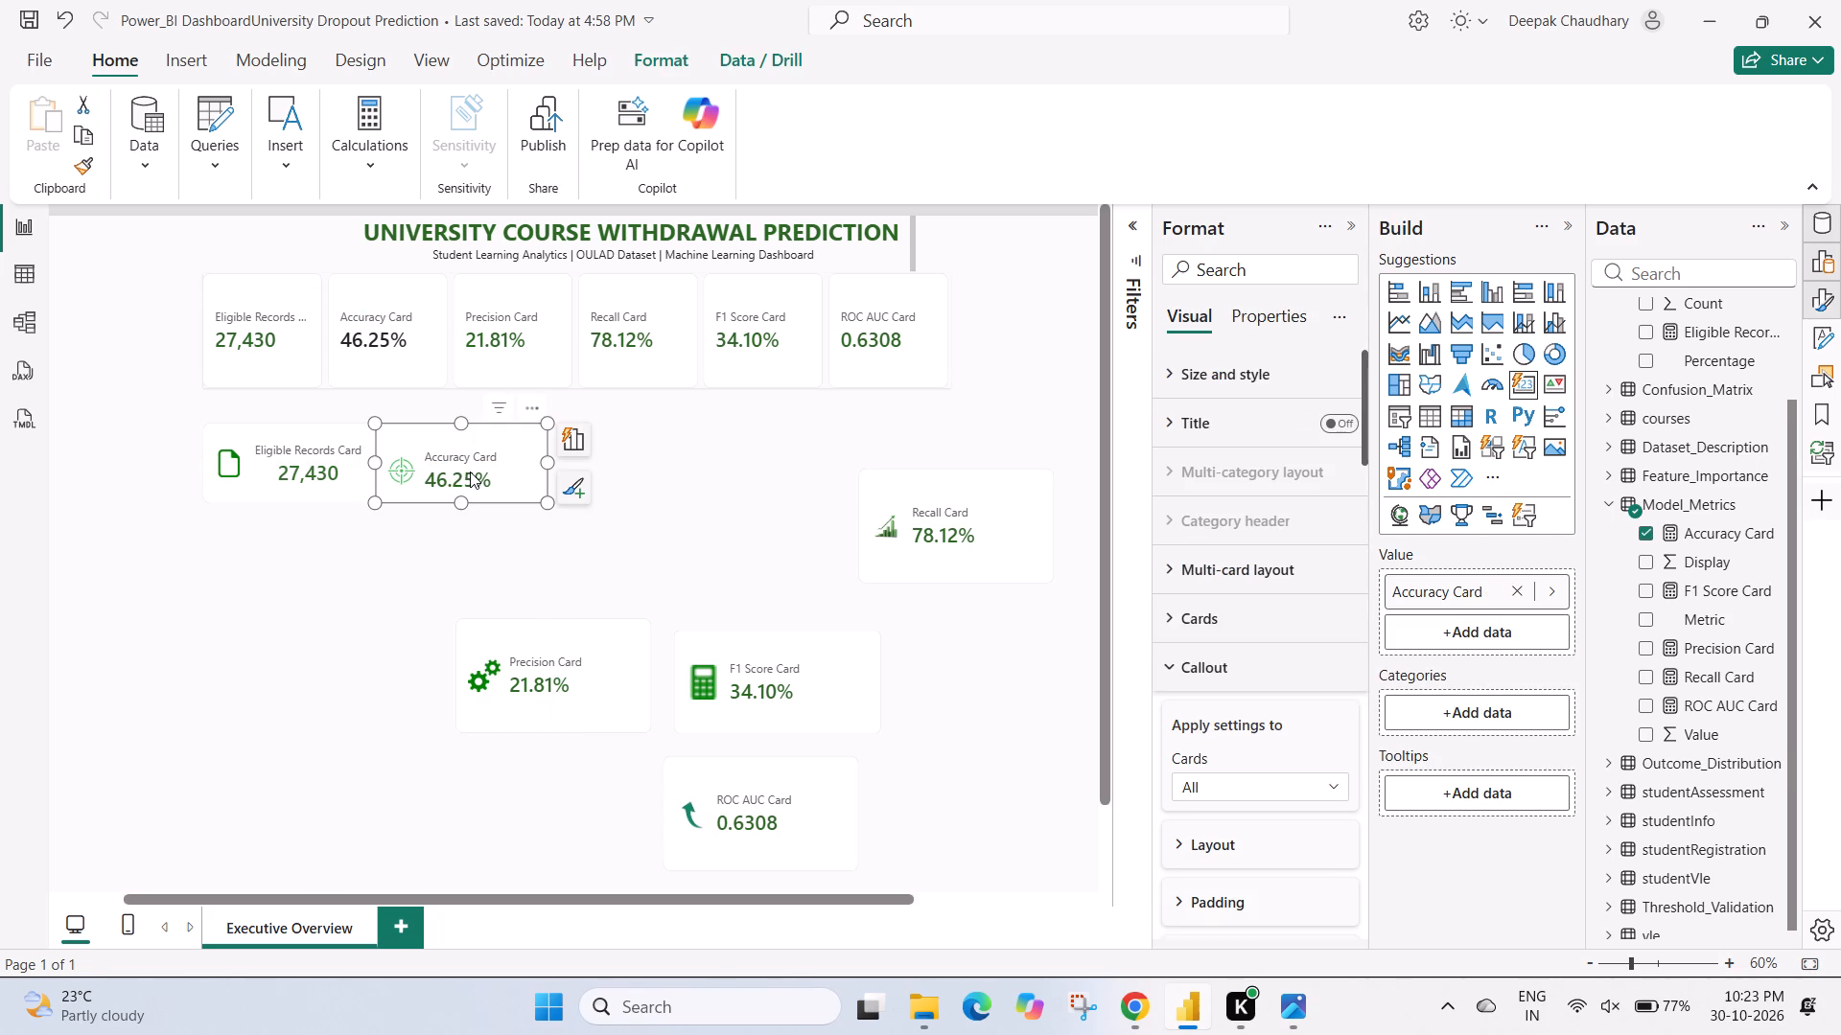
left_click(643, 532)
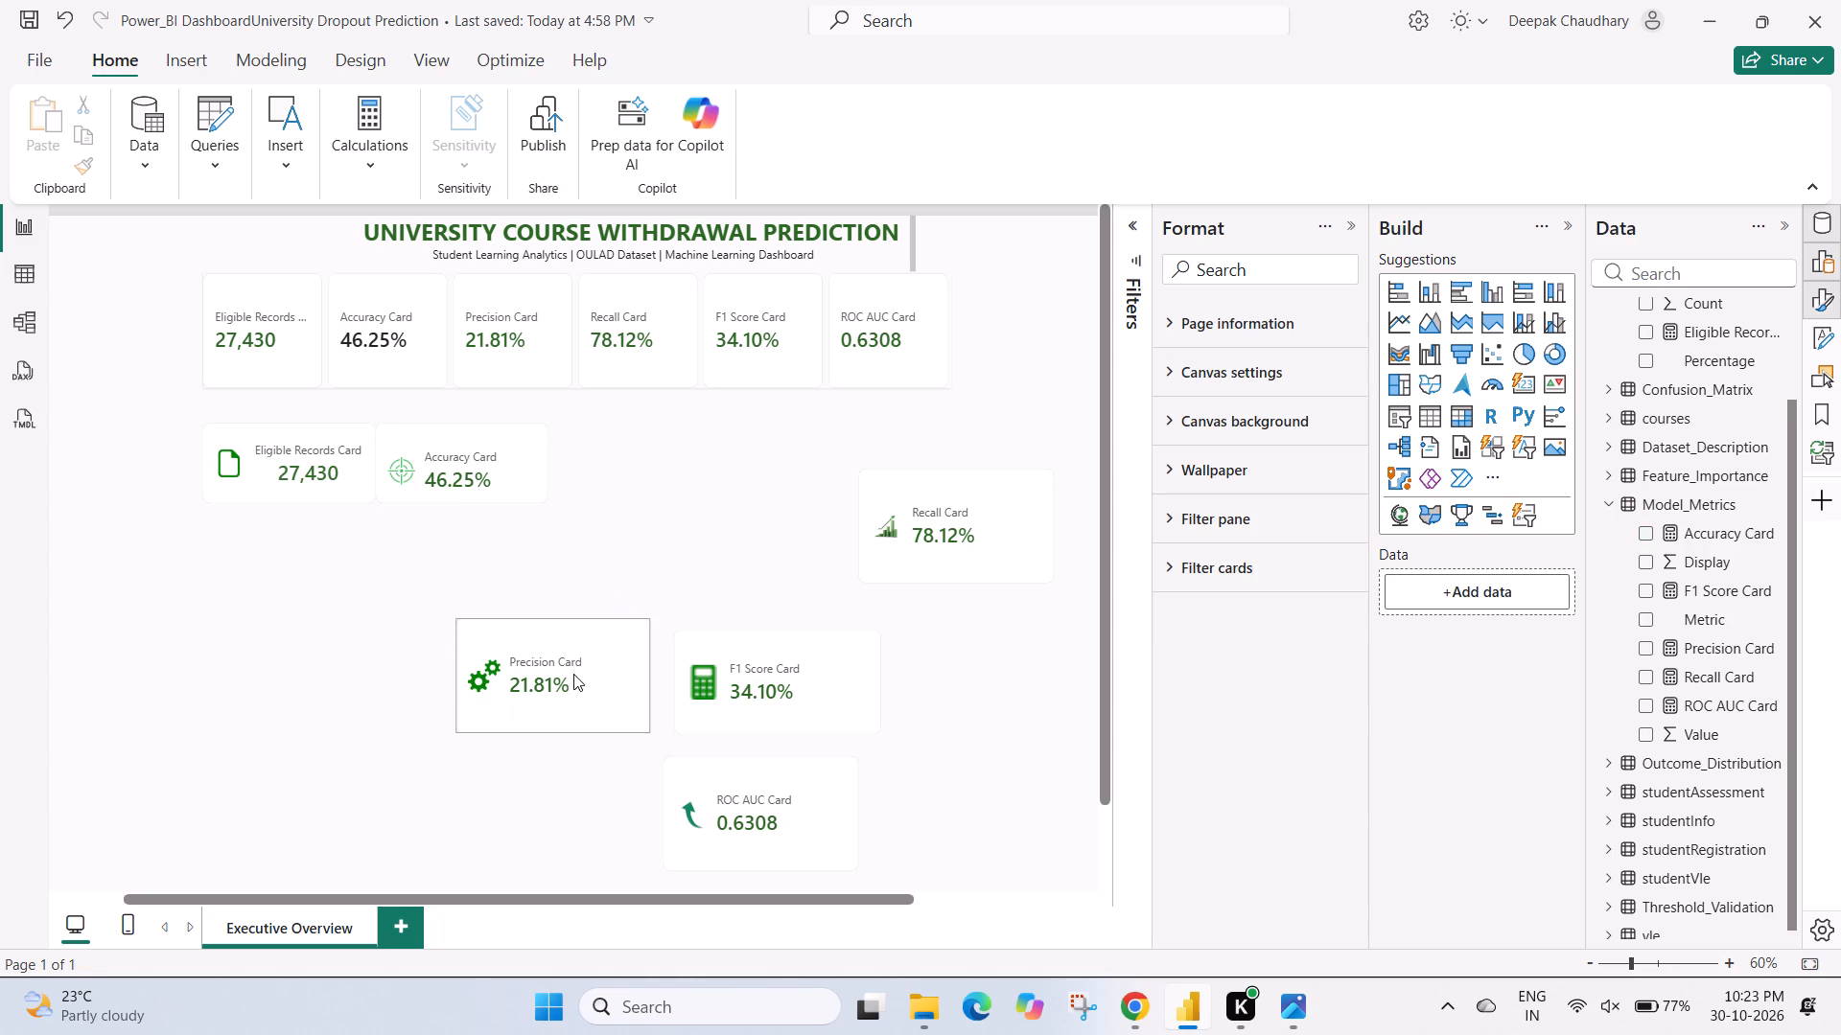
Select the separate Precision card, followed by the Eligible Records card.
left_click(573, 677)
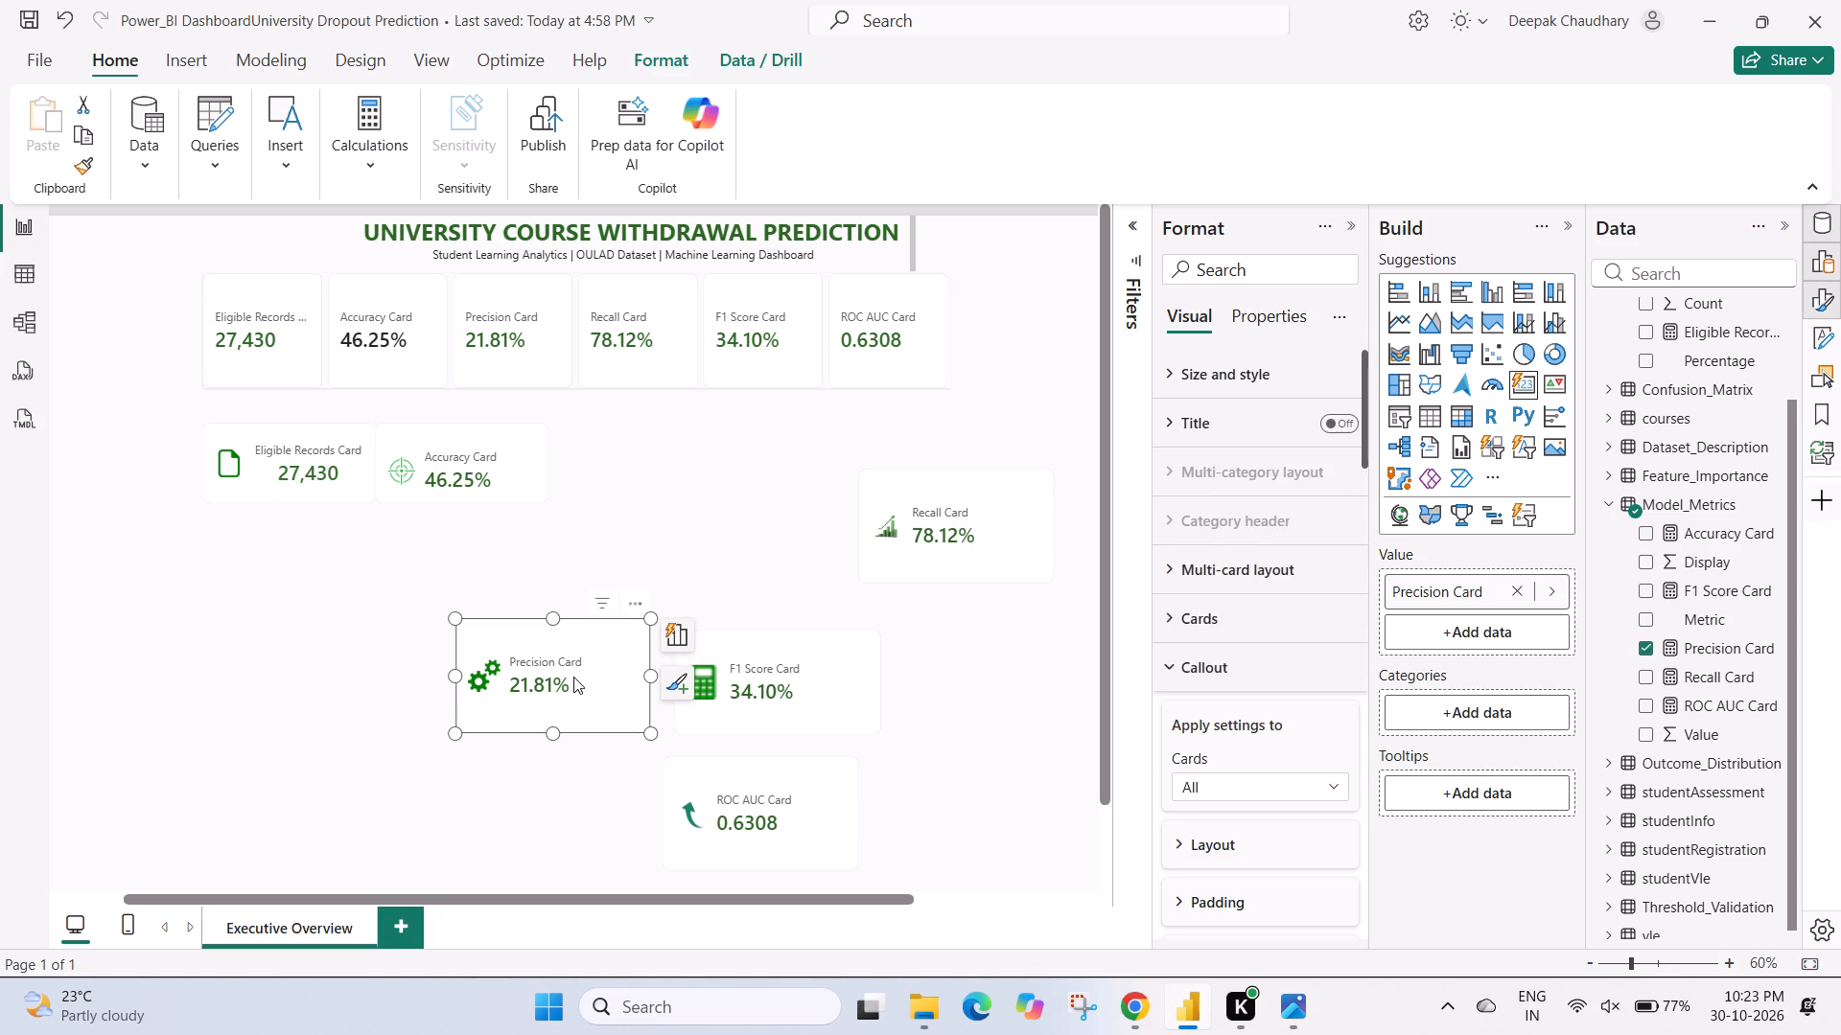
left_click(352, 468)
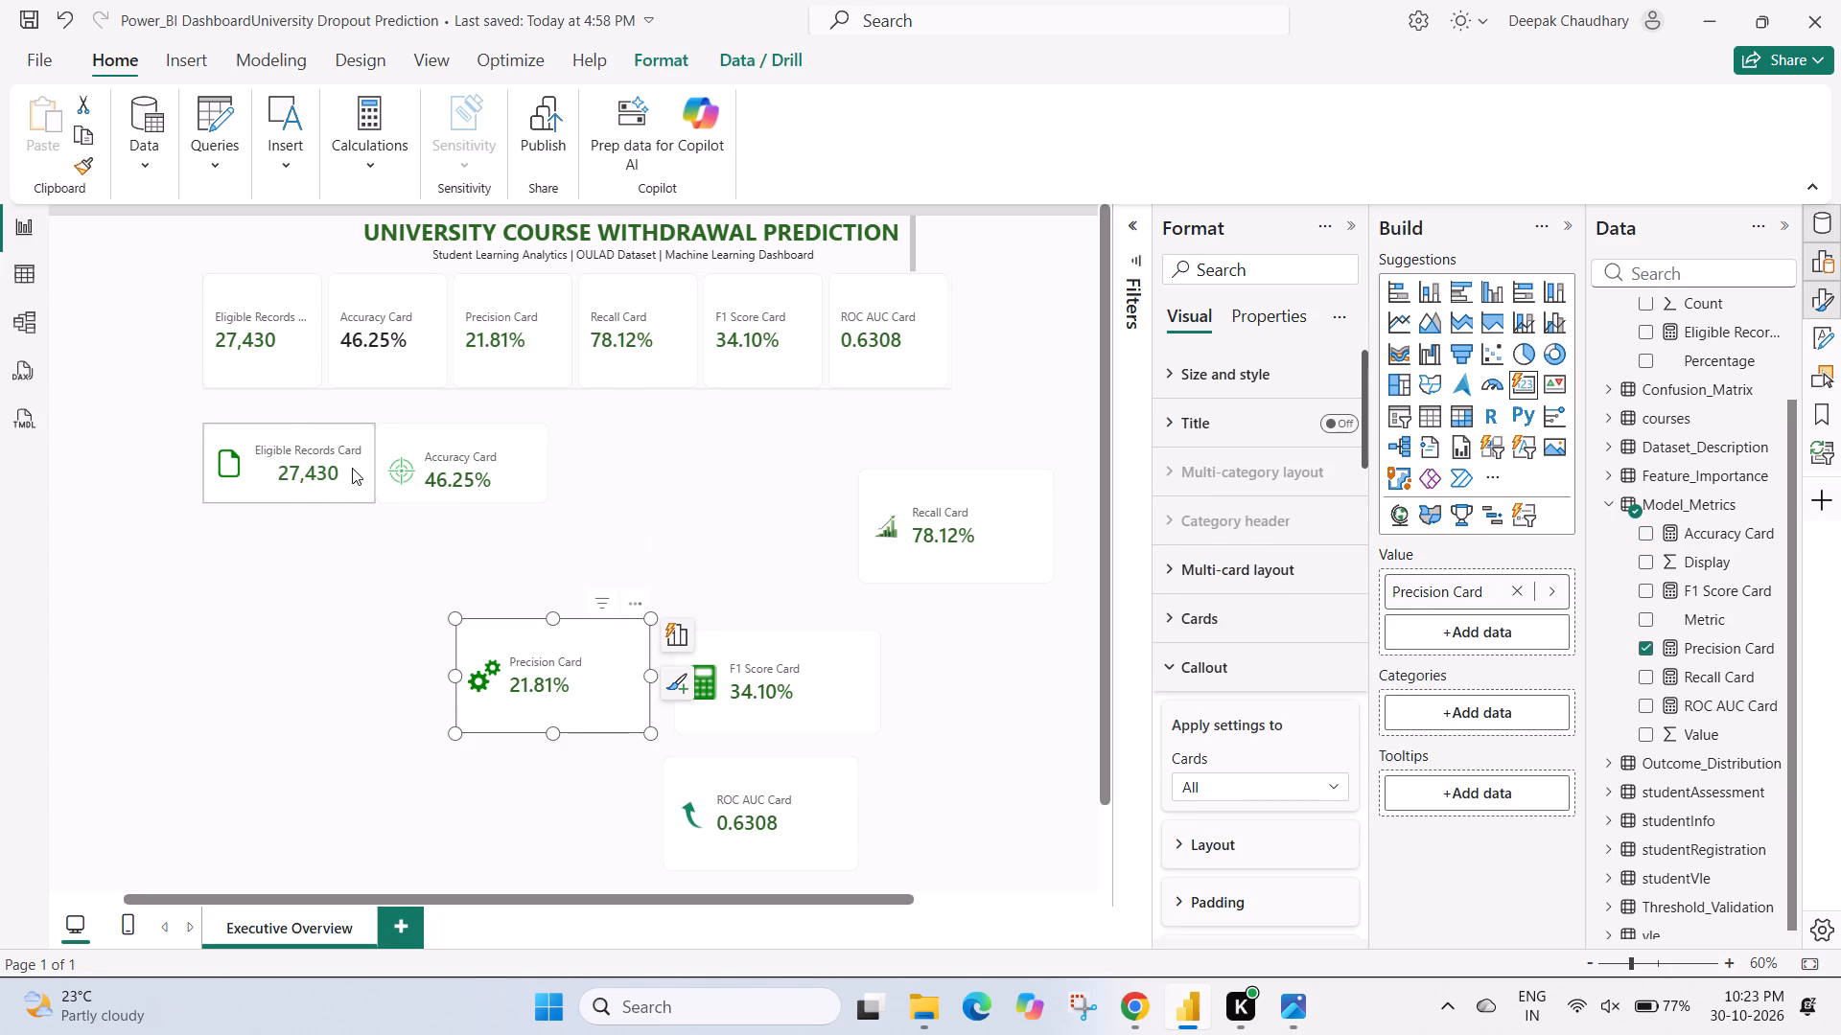
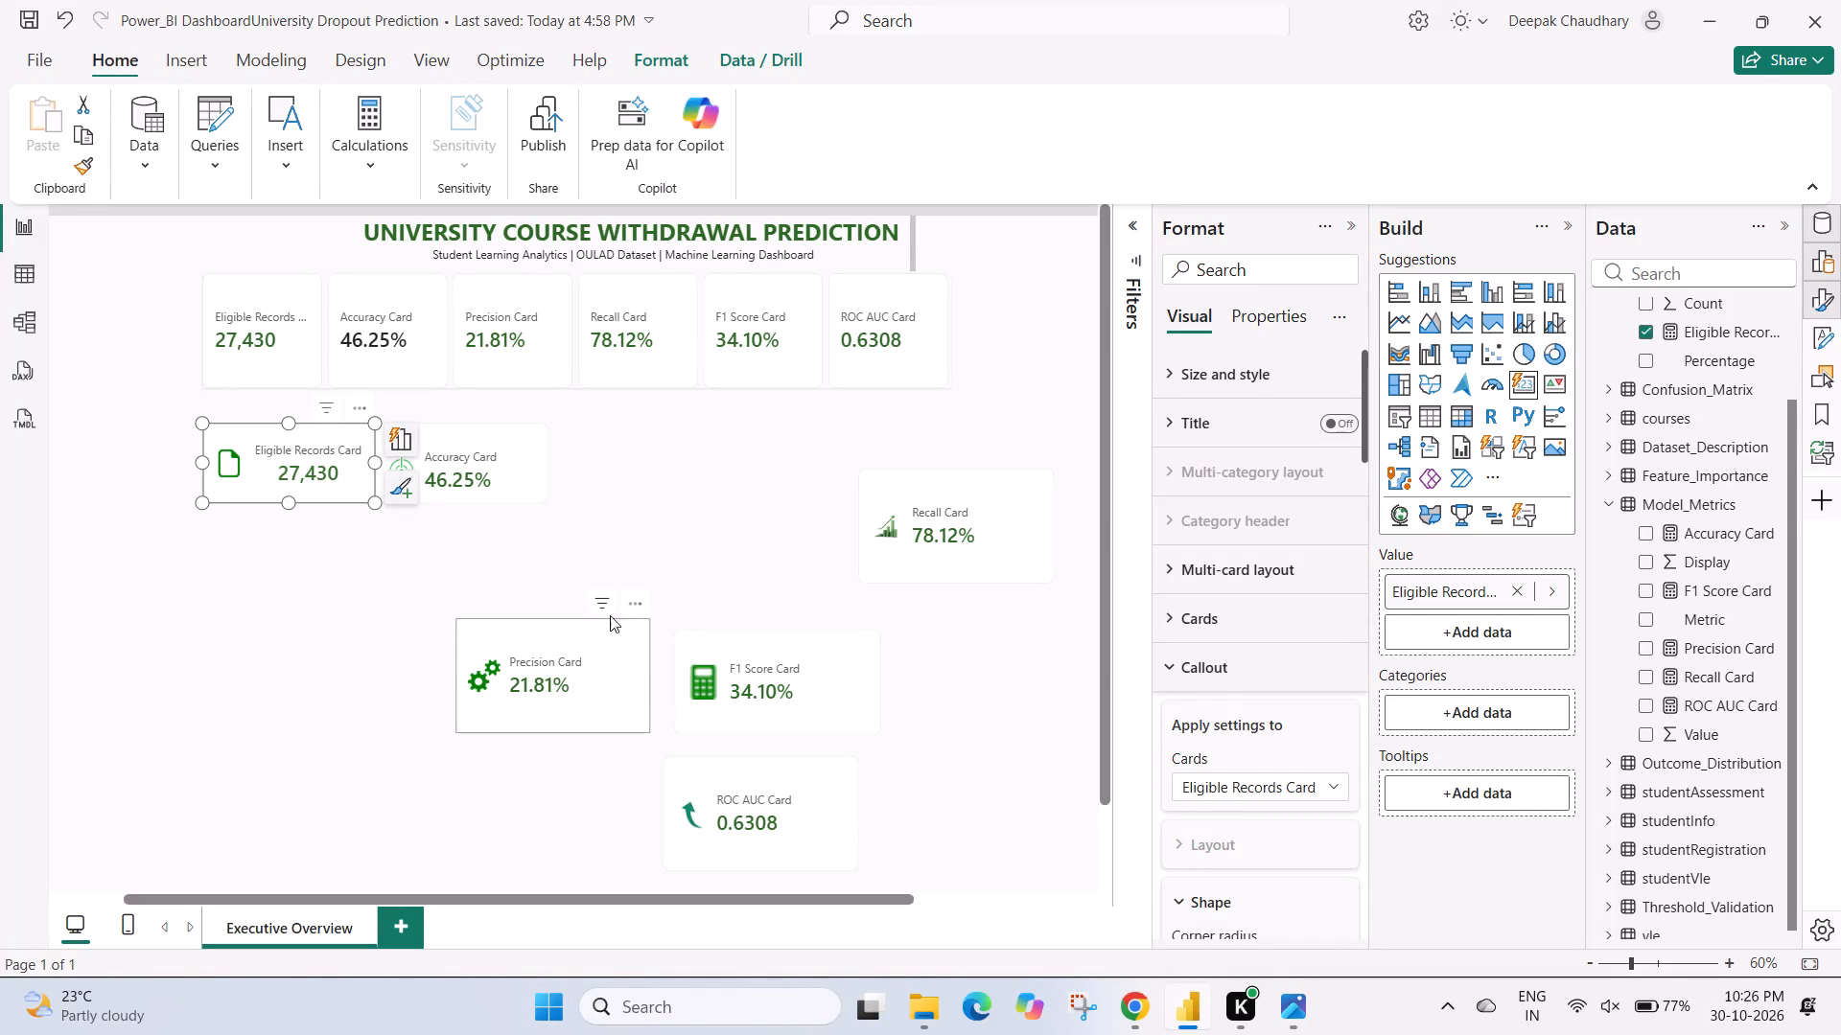
Move the separate Recall card down and inward so it sits just above the F1 Score card.
left_click(483, 806)
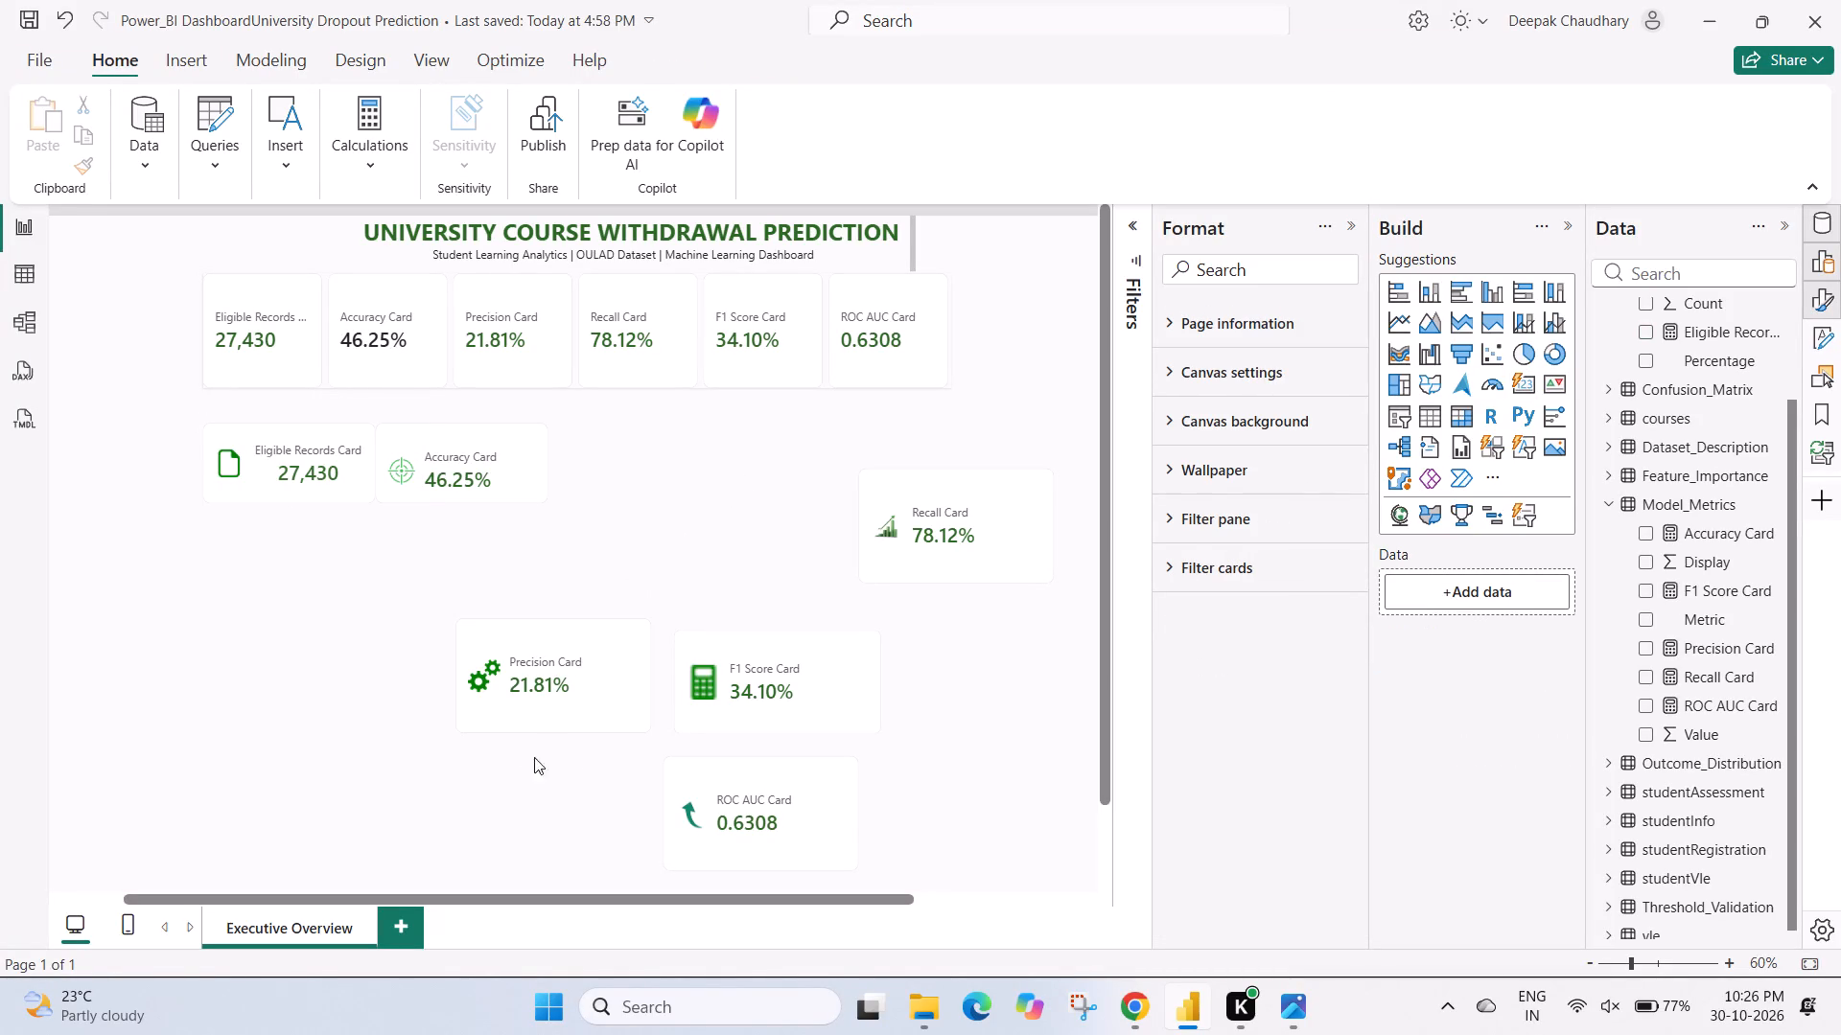
left_click(687, 547)
left_click_drag(922, 552, 681, 492)
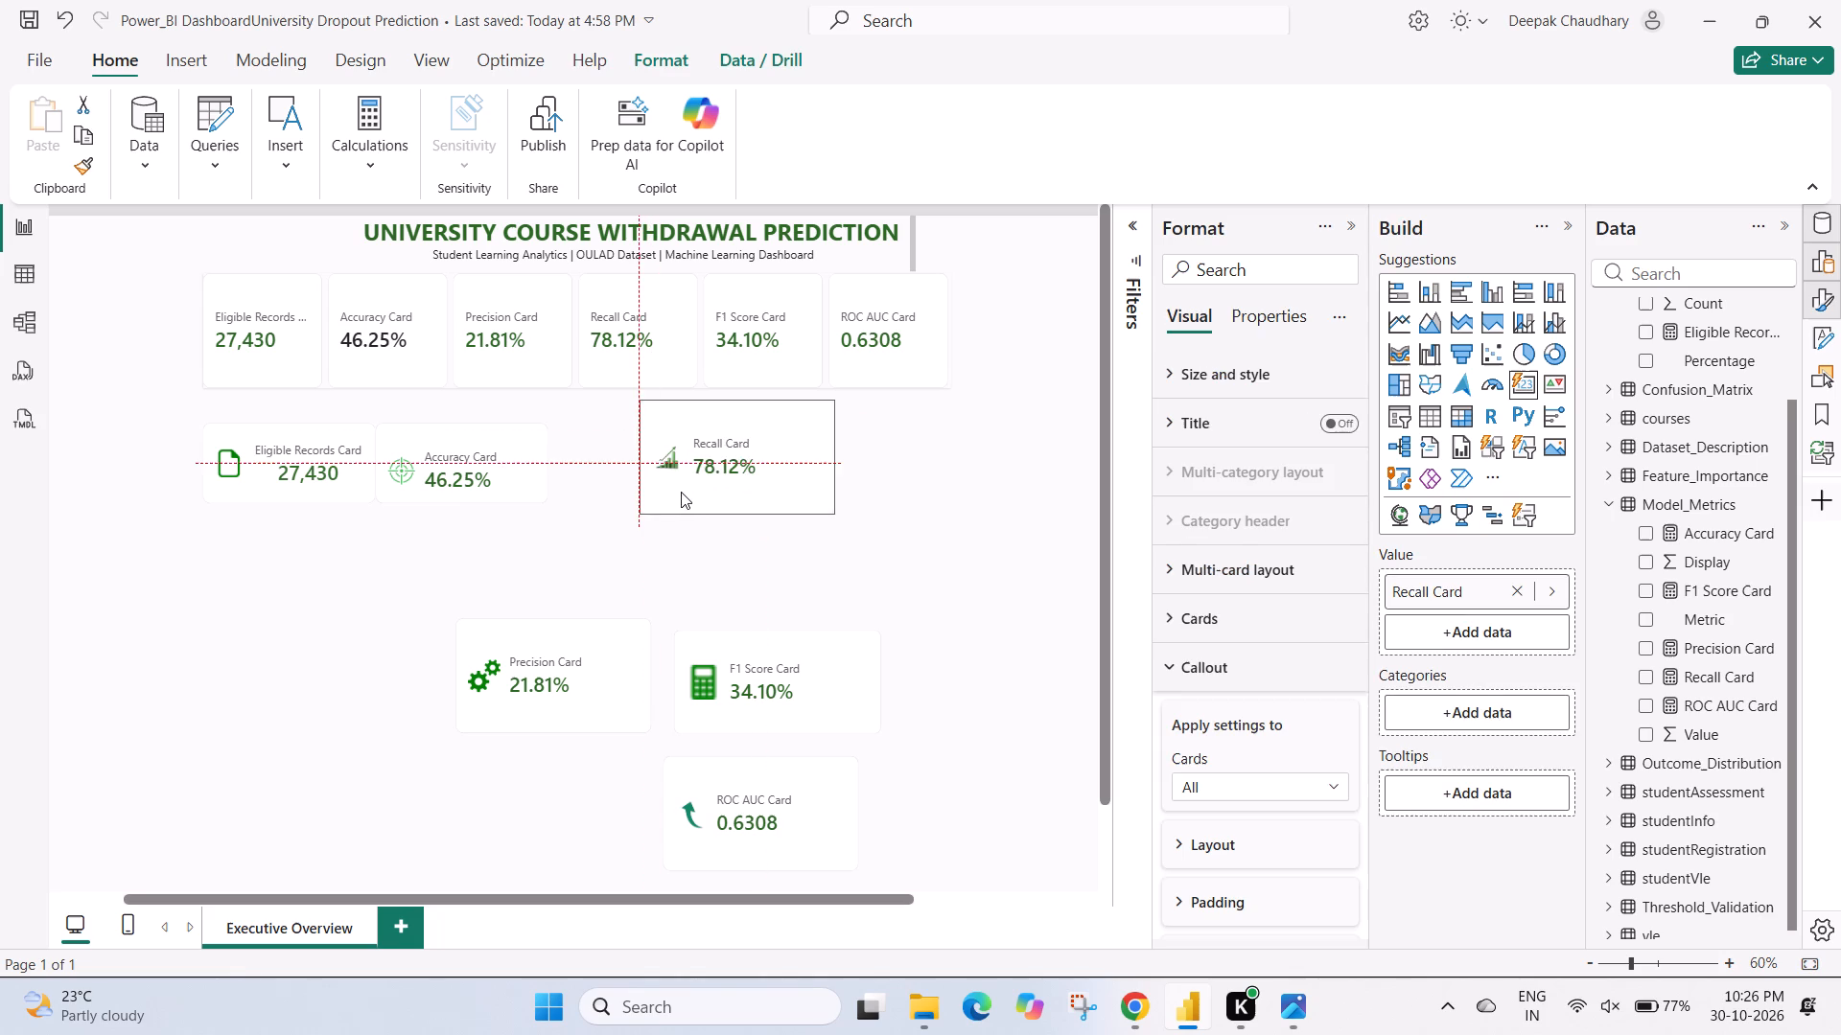
left_click_drag(681, 492, 801, 583)
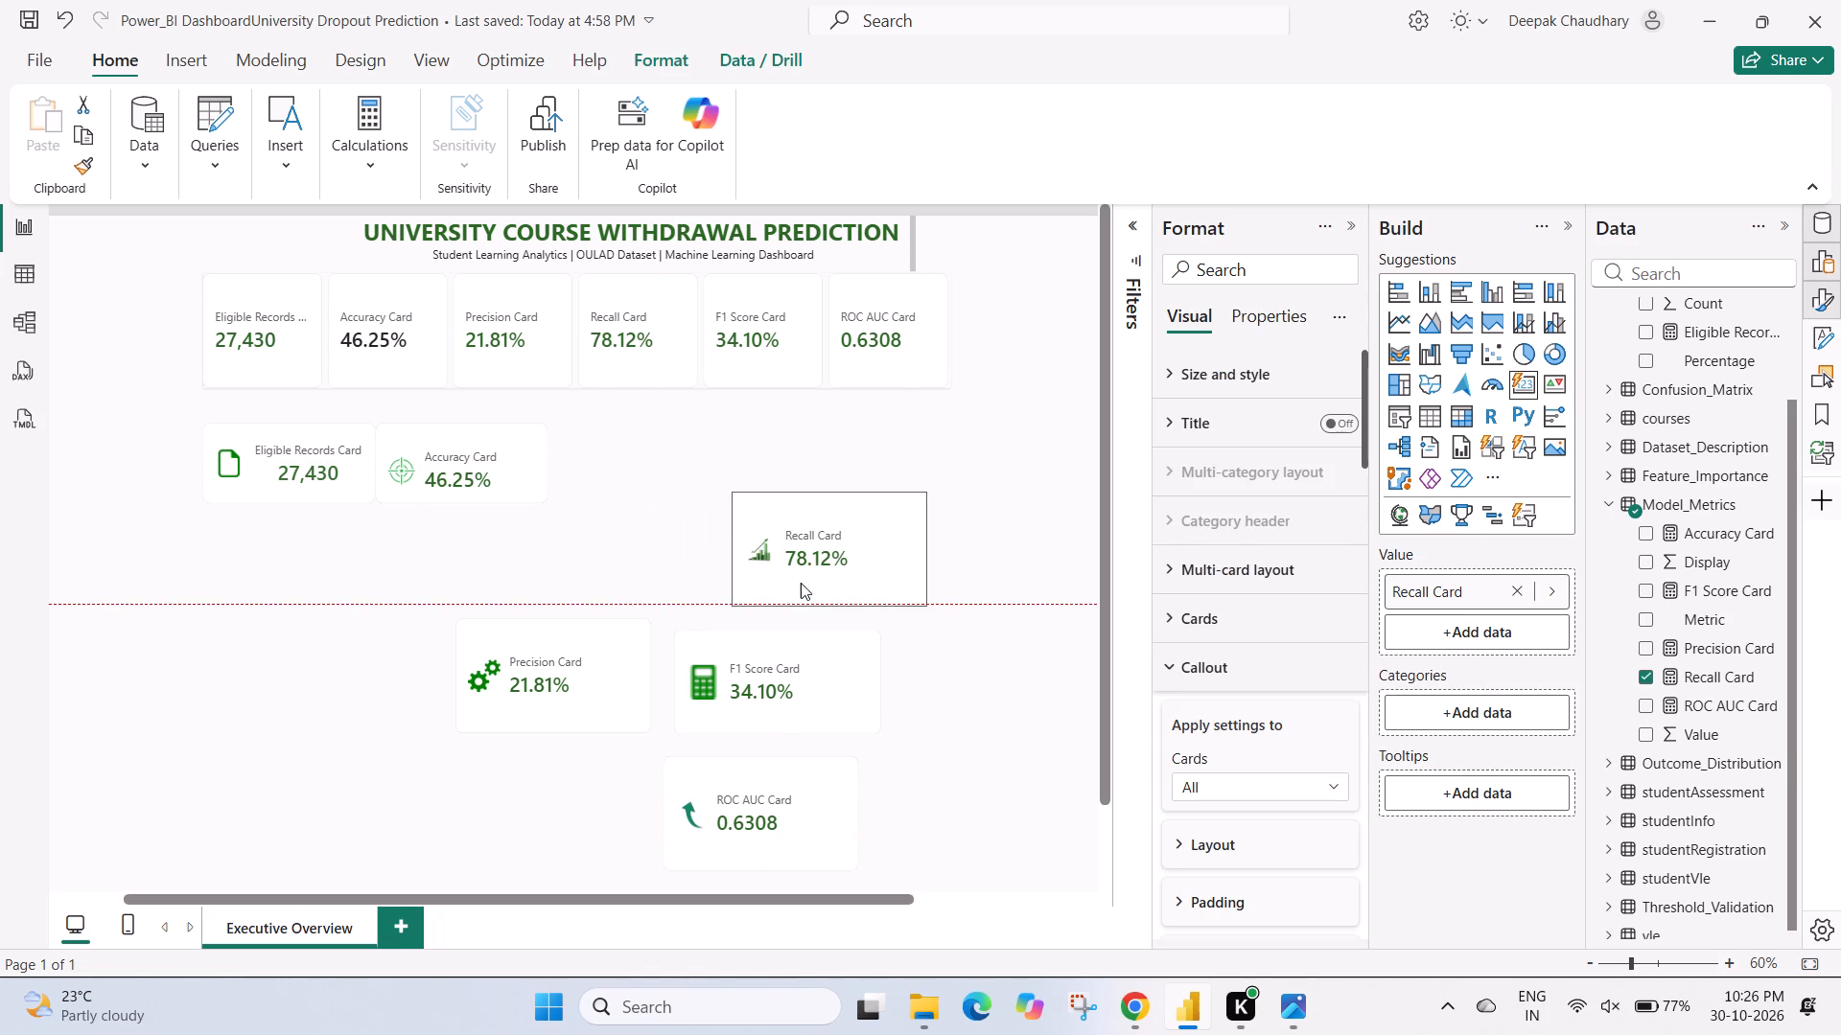
left_click_drag(801, 583, 801, 588)
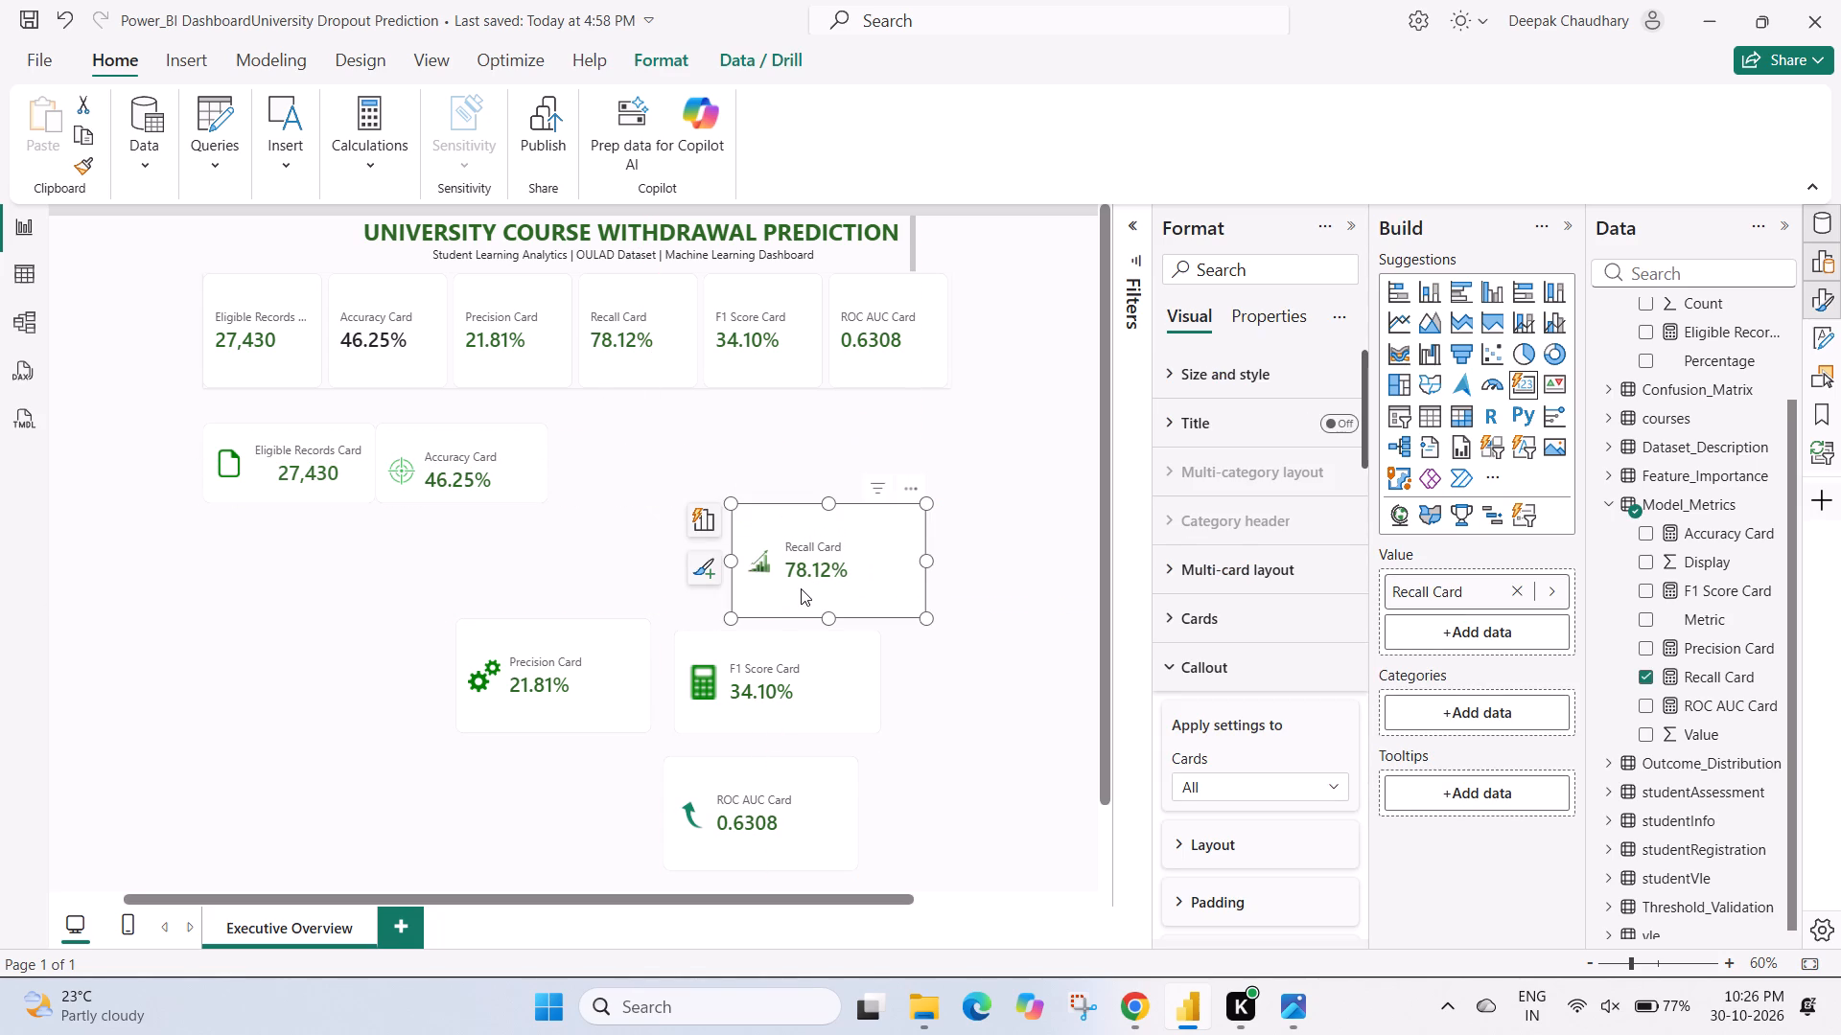
left_click(838, 678)
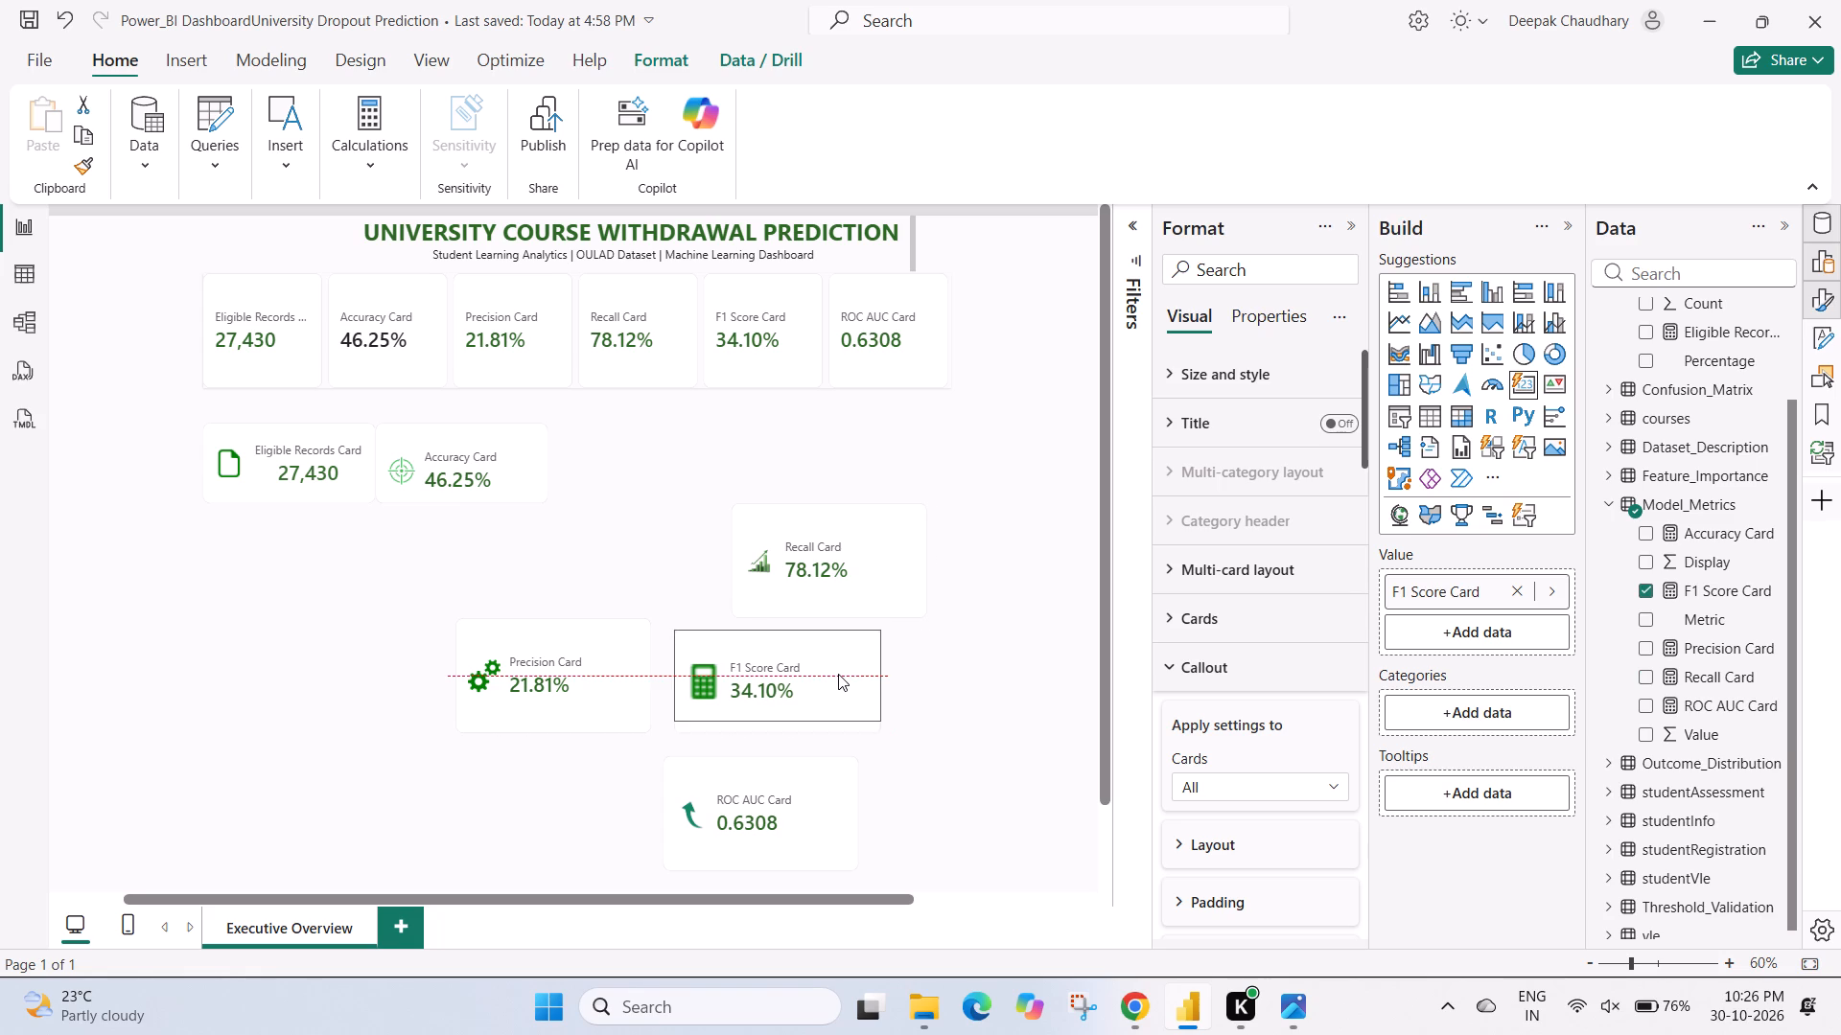
left_click(616, 525)
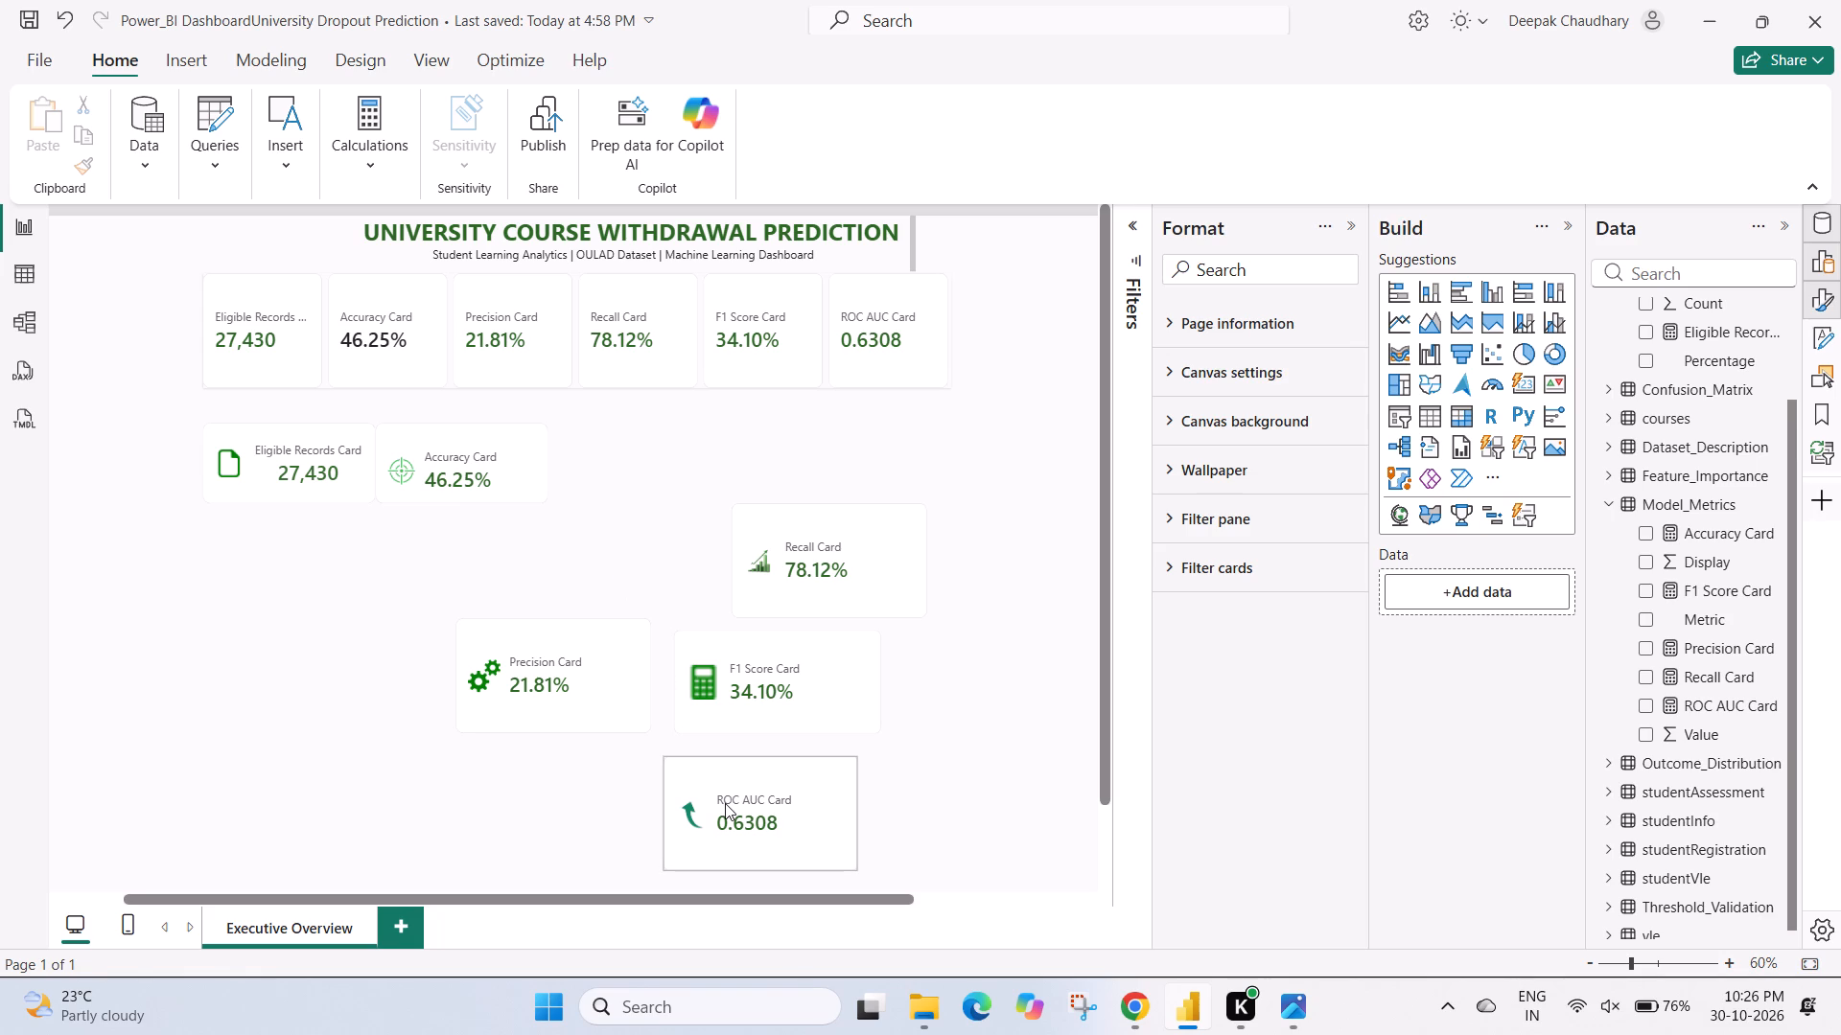
Bring the separate ROC AUC card up beside the Accuracy card and shrink its height from both the bottom and top edges.
left_click_drag(718, 847, 412, 773)
left_click_drag(412, 773, 636, 444)
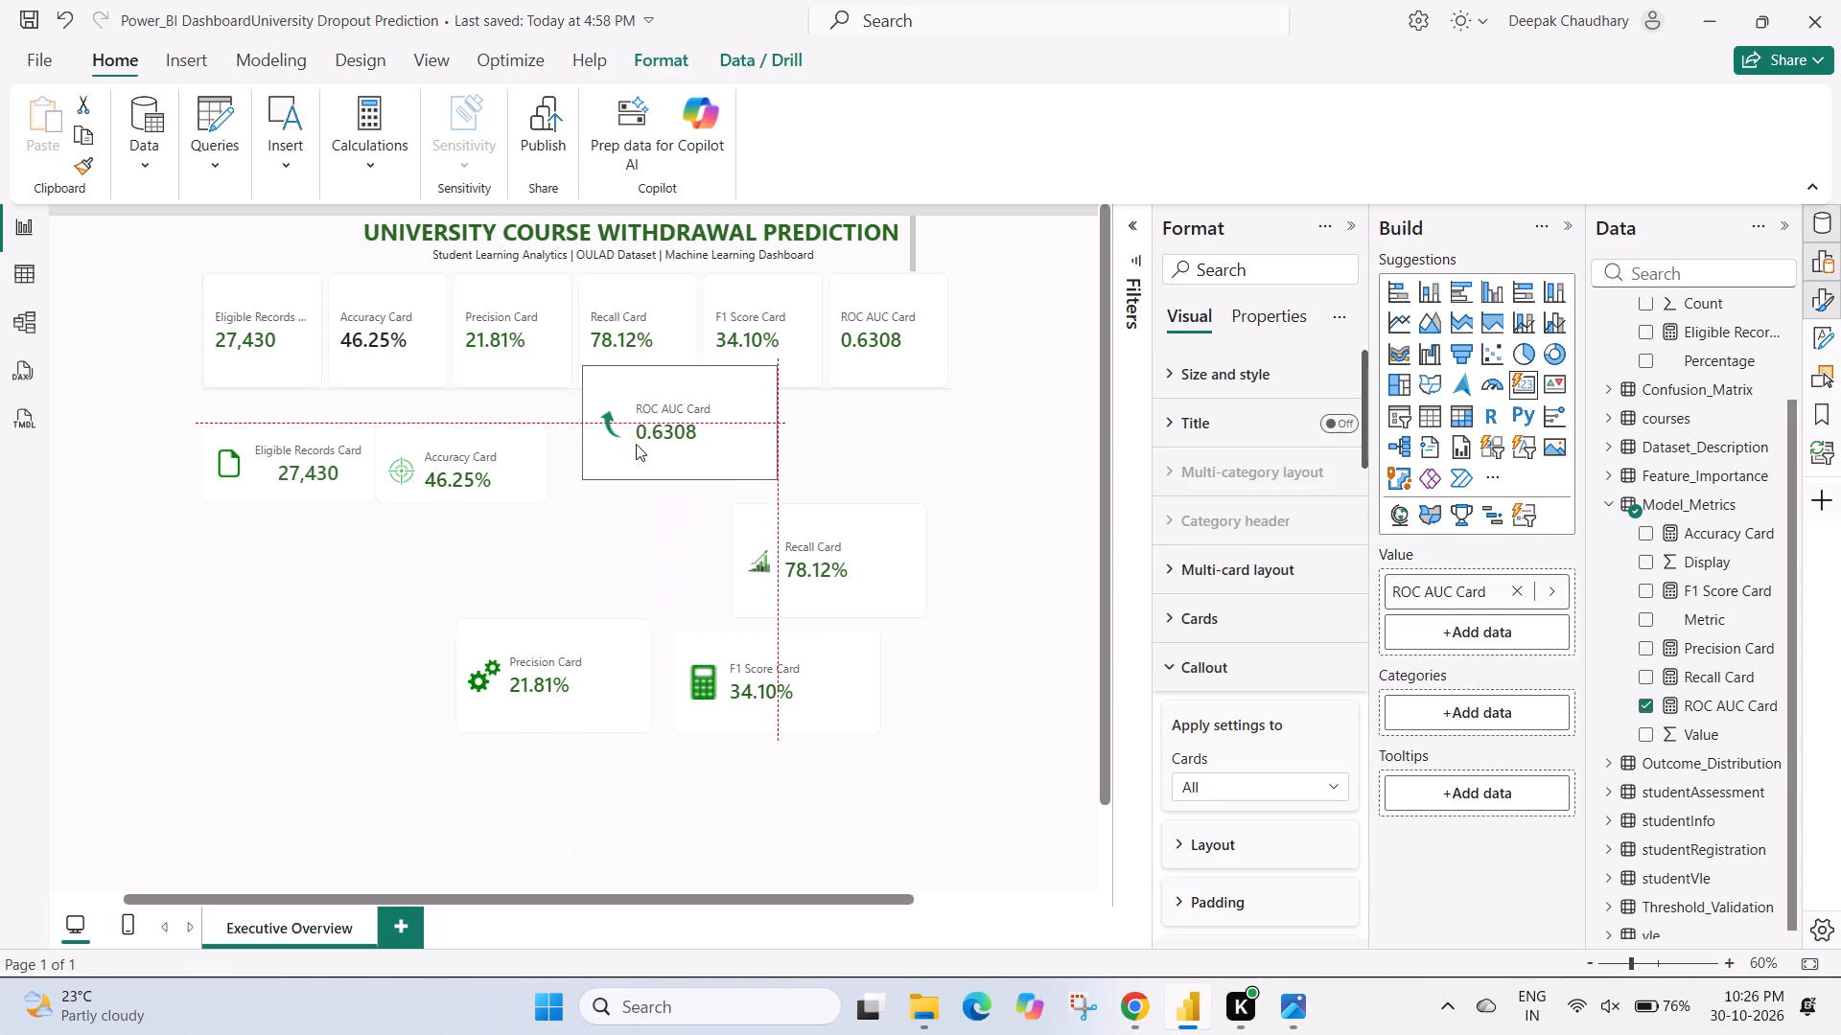
left_click_drag(636, 444, 608, 475)
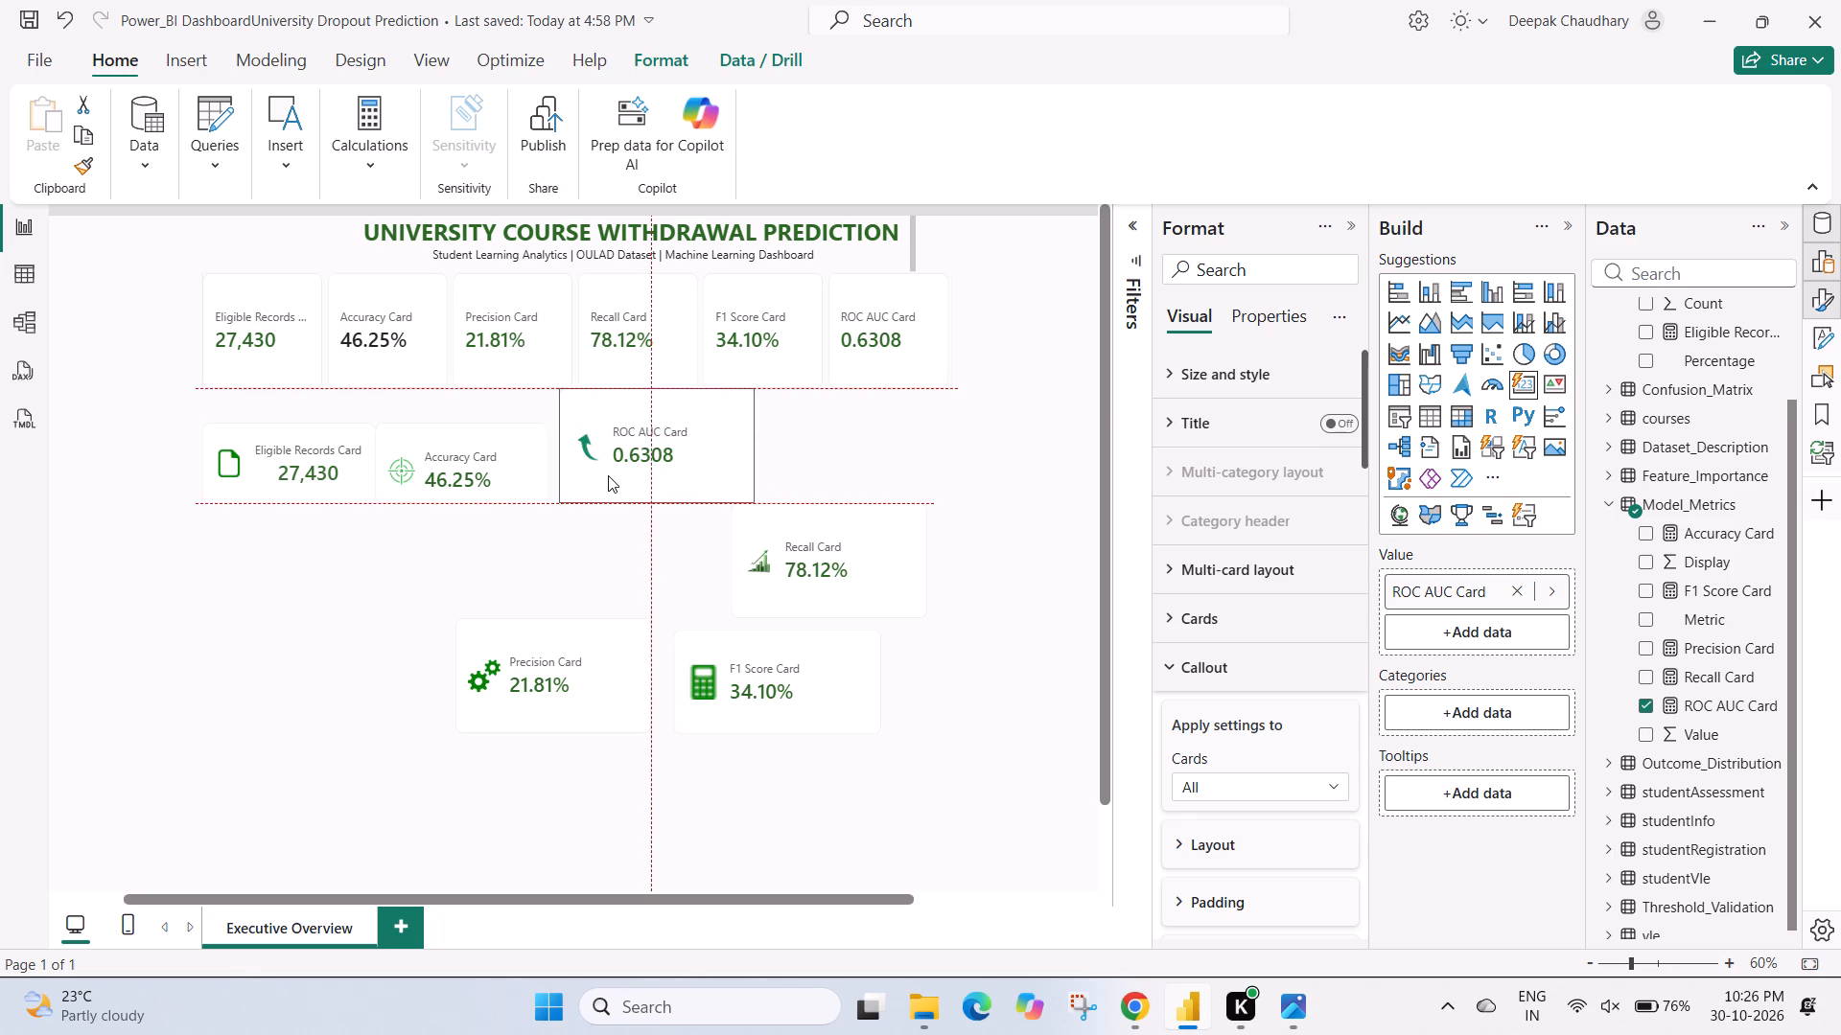
left_click_drag(608, 475, 631, 488)
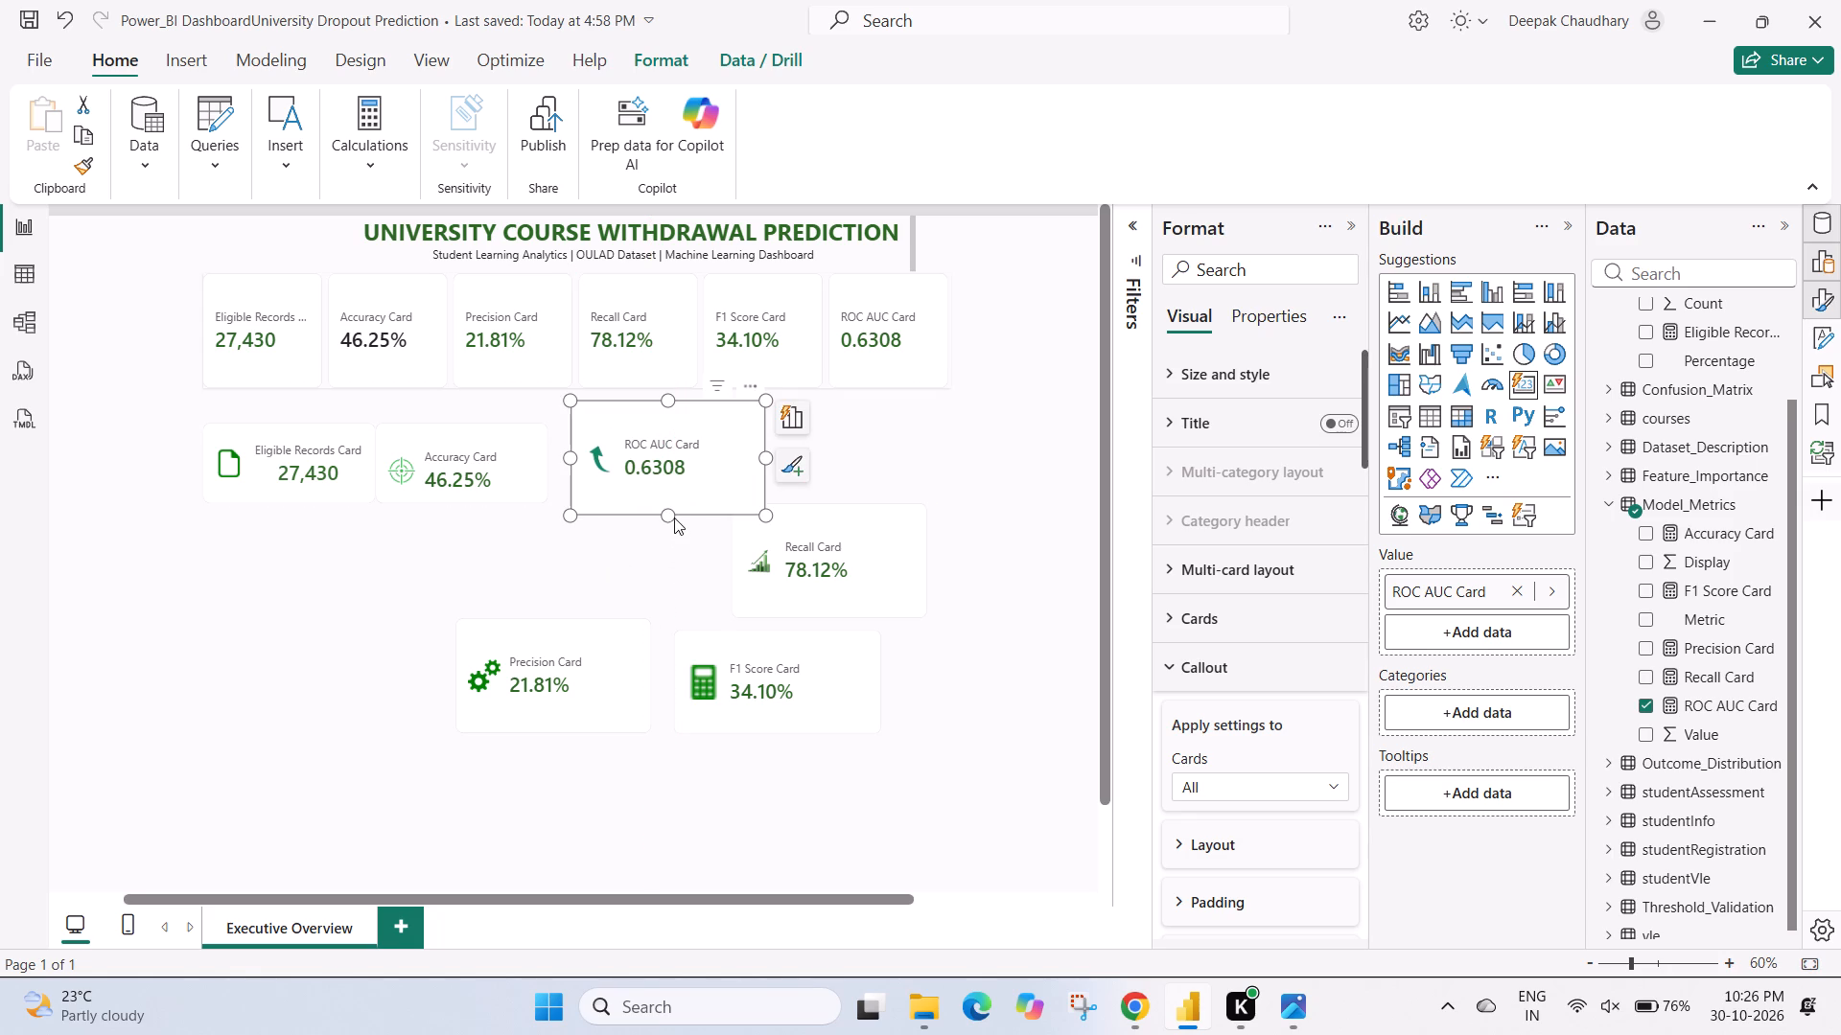
left_click_drag(665, 516, 670, 492)
left_click_drag(664, 396, 664, 412)
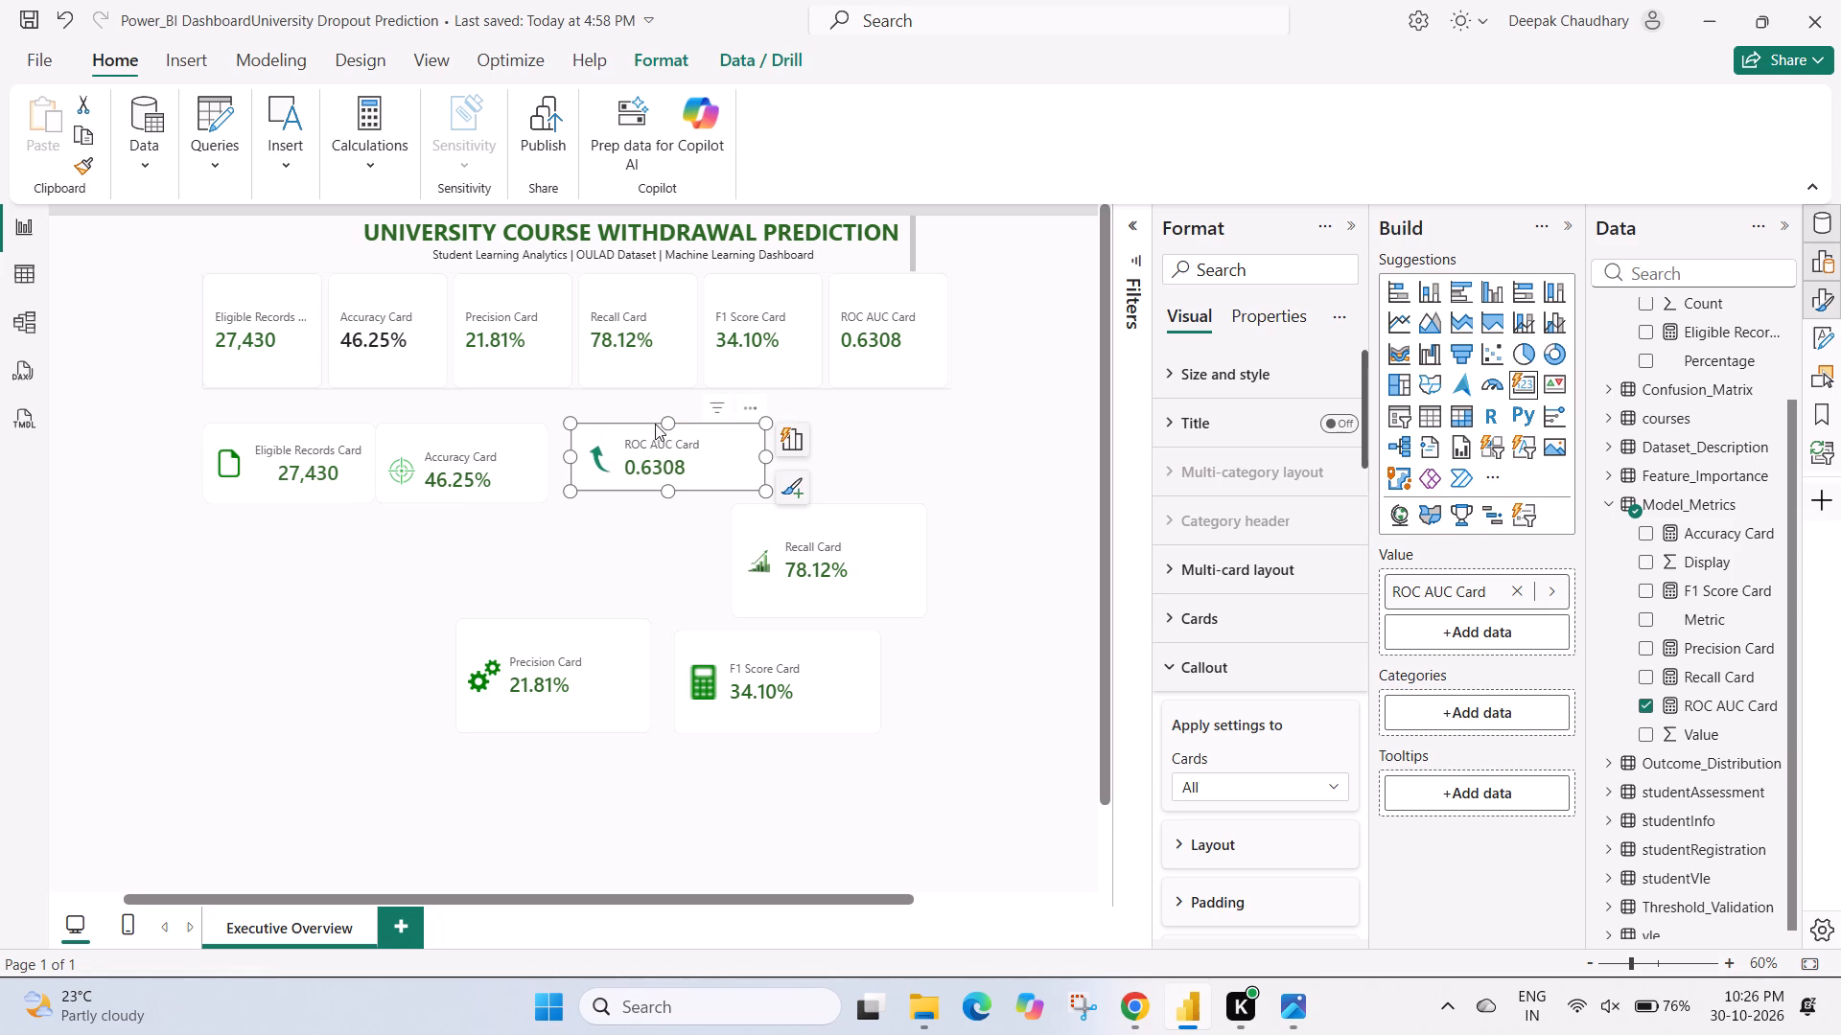
Move the shortened ROC AUC card down to the left side of the separate Precision card.
left_click_drag(708, 470, 385, 660)
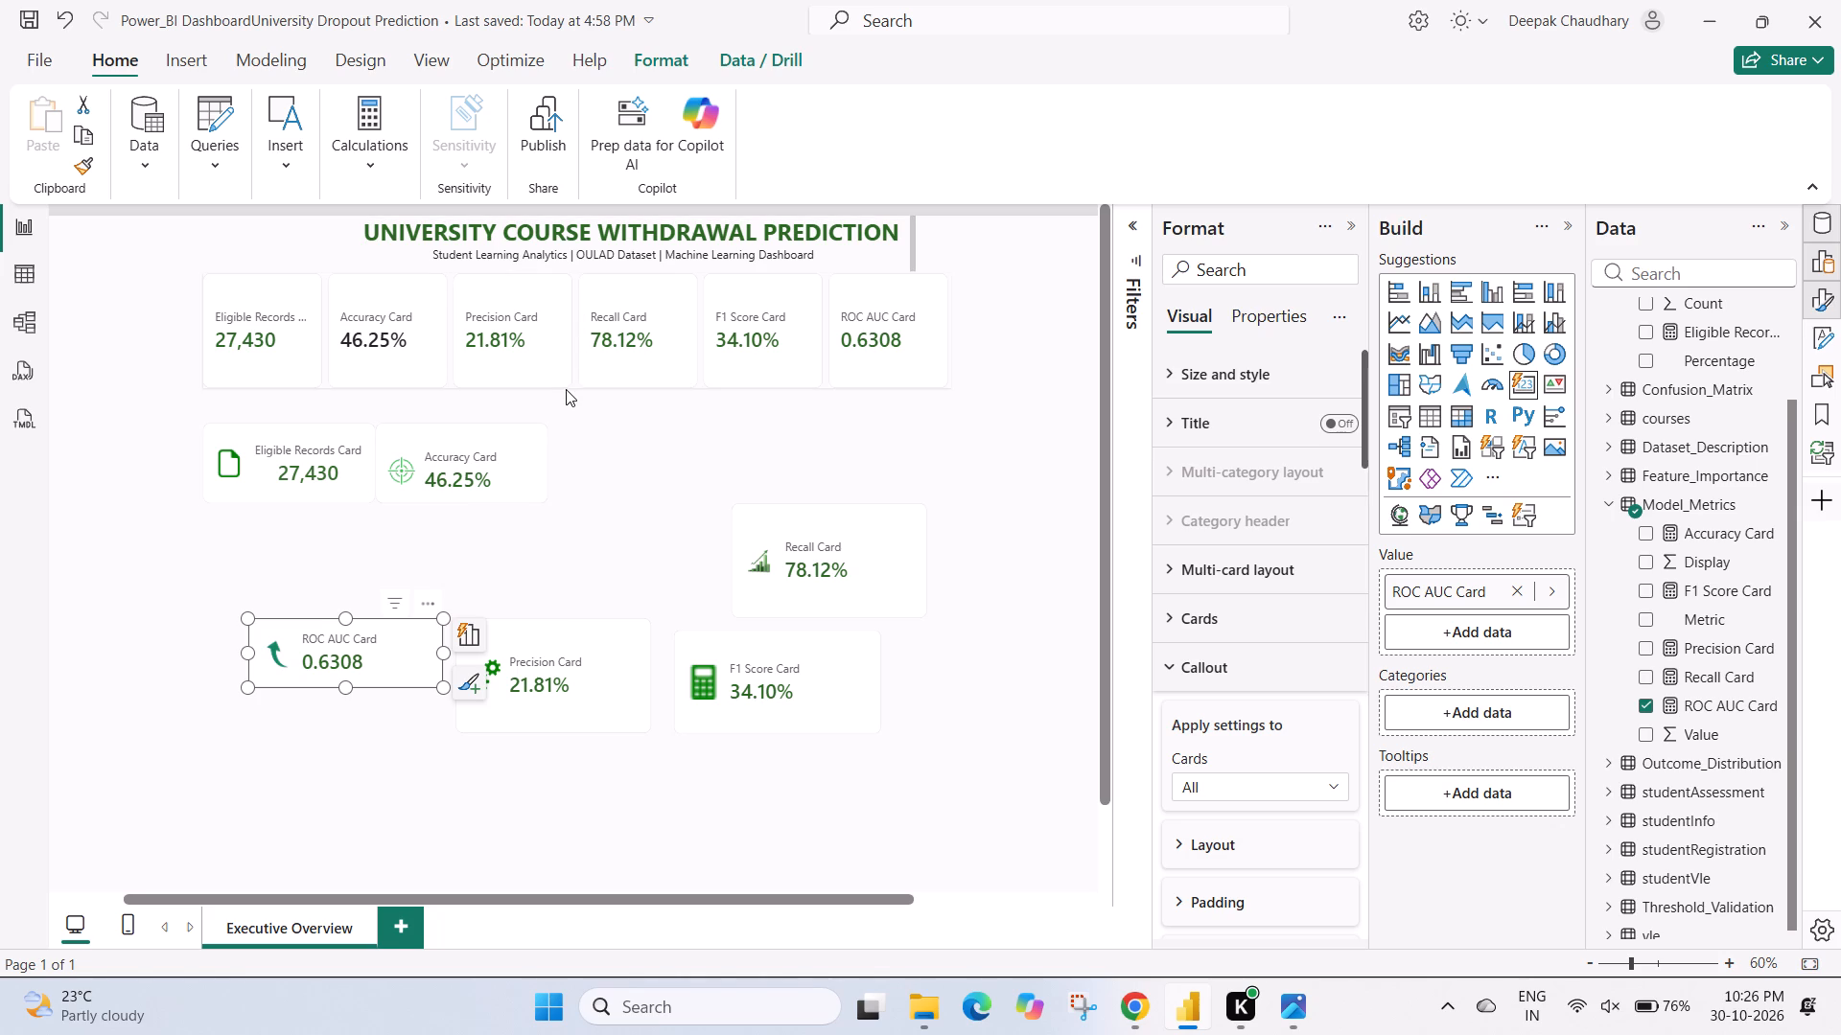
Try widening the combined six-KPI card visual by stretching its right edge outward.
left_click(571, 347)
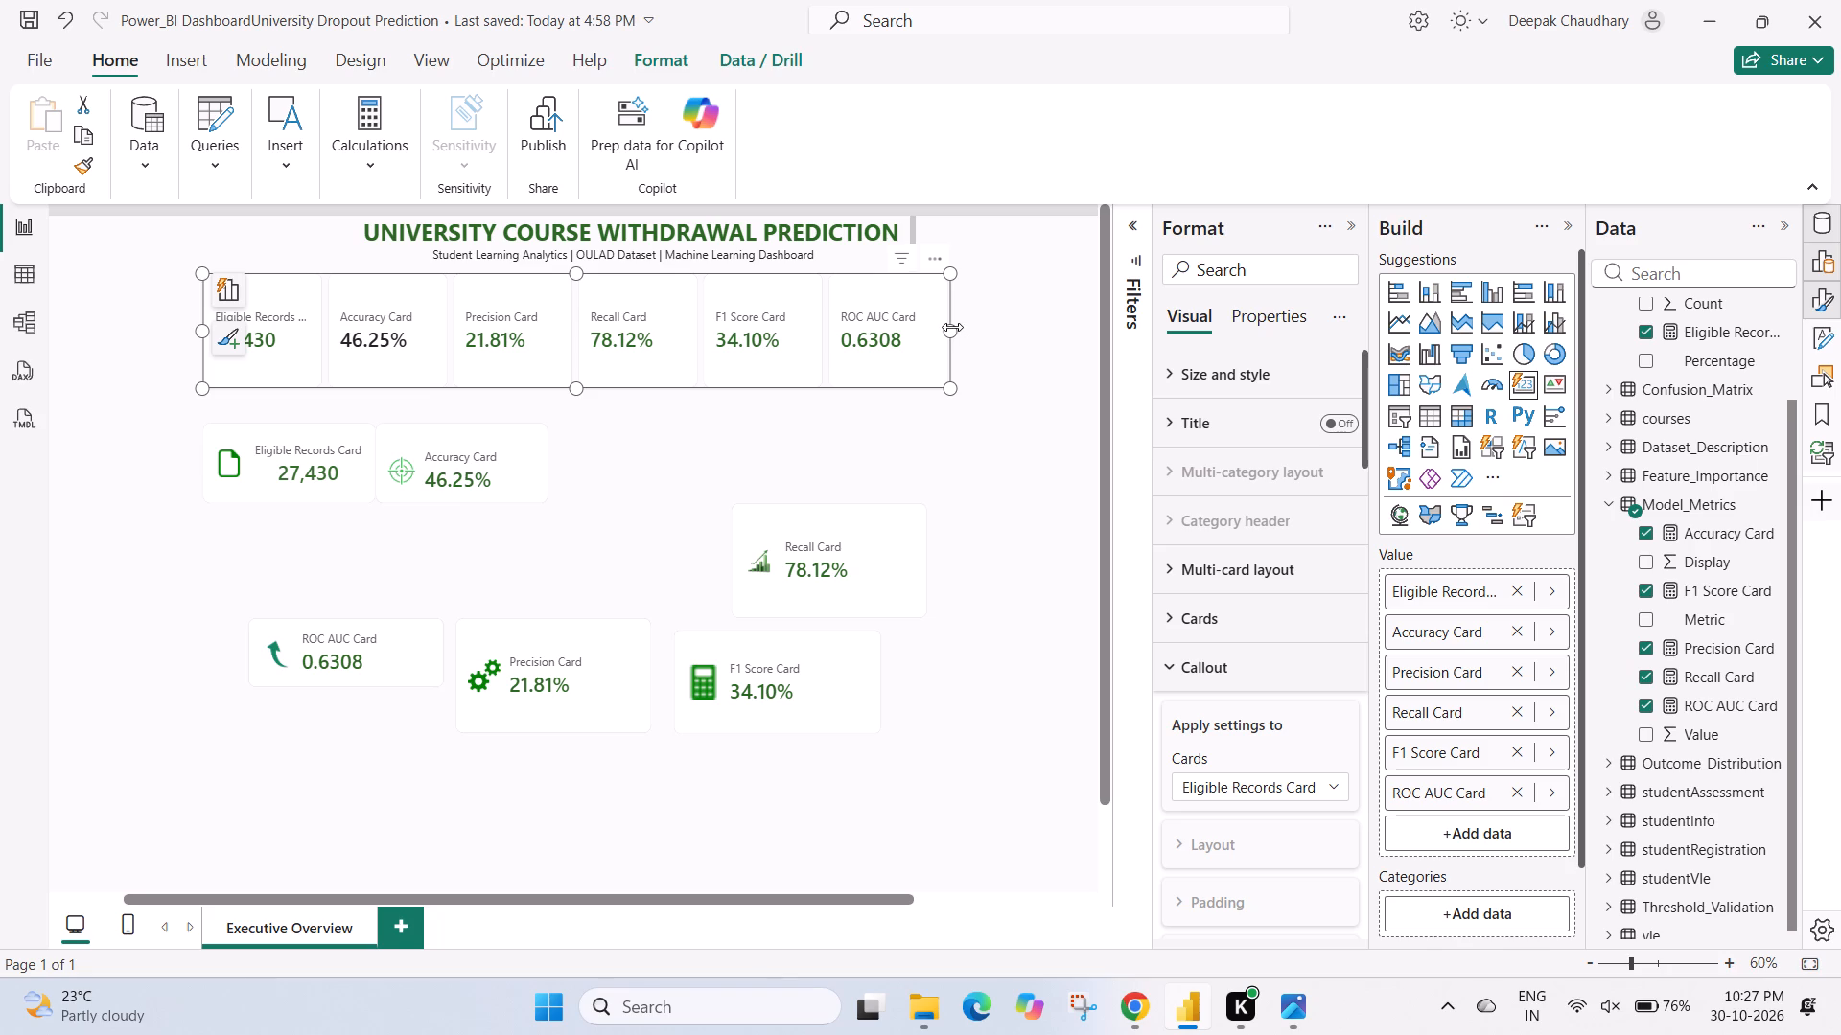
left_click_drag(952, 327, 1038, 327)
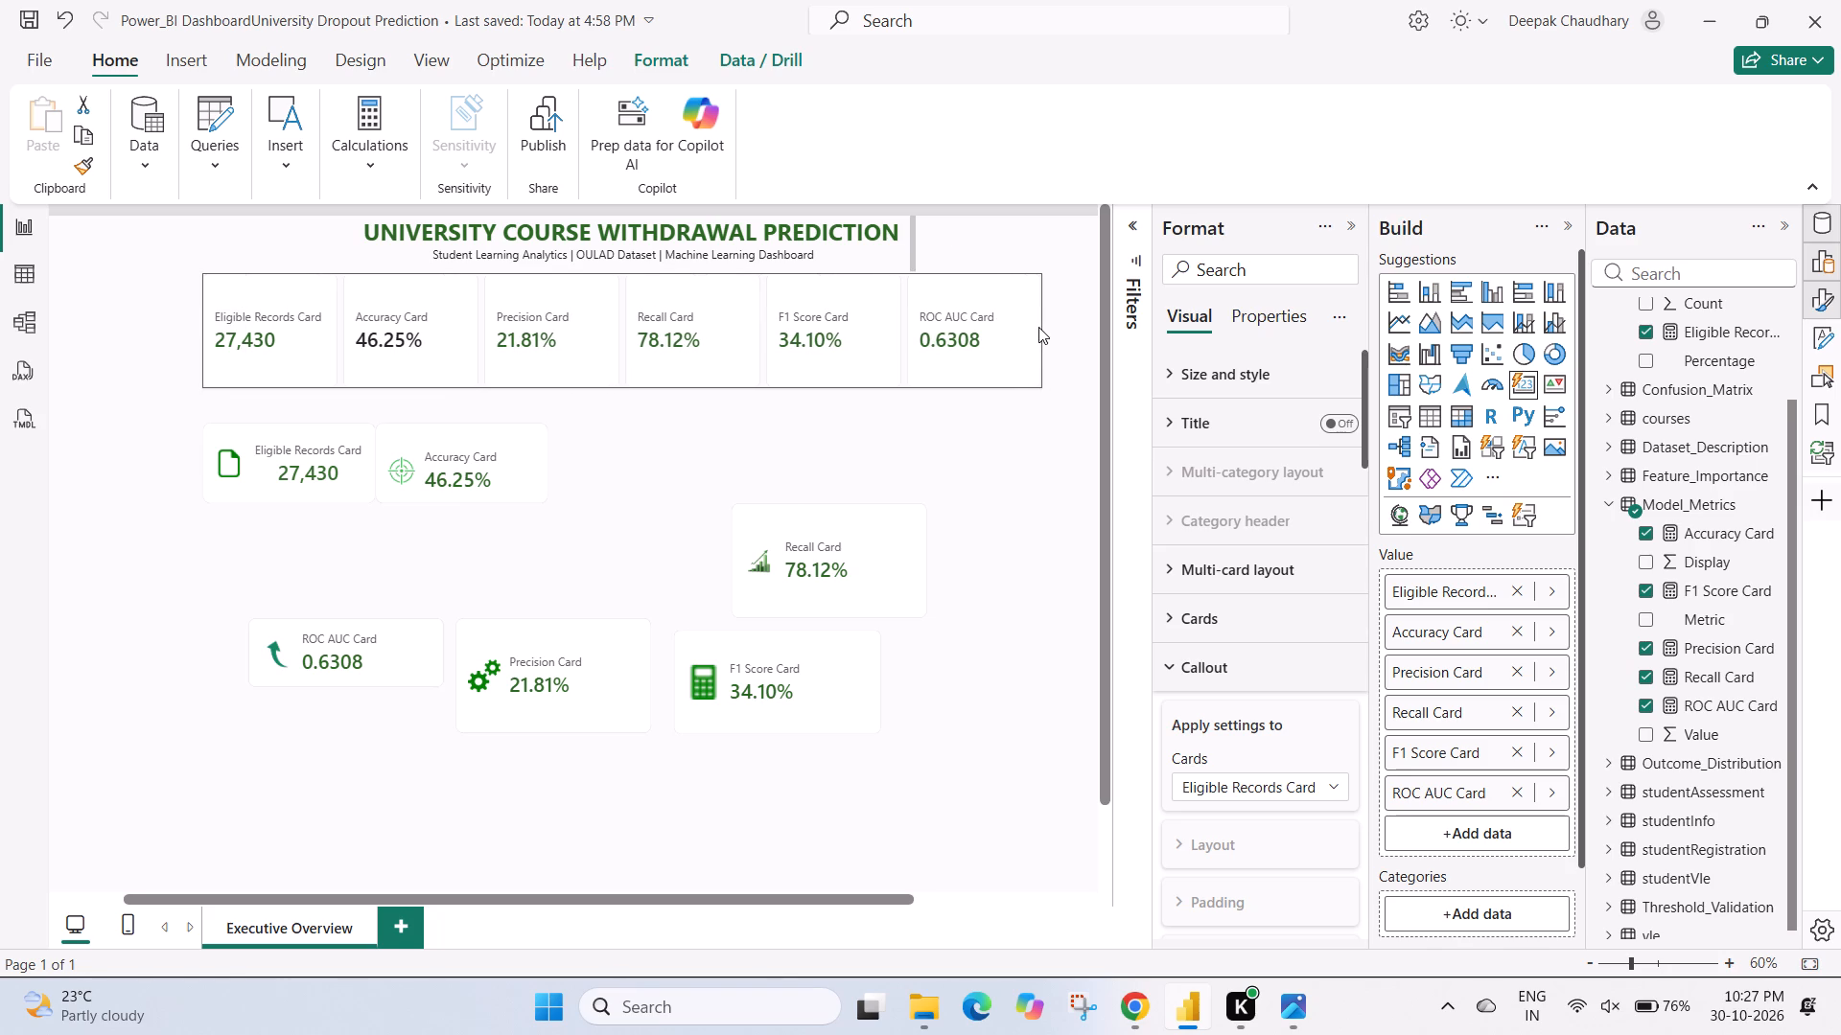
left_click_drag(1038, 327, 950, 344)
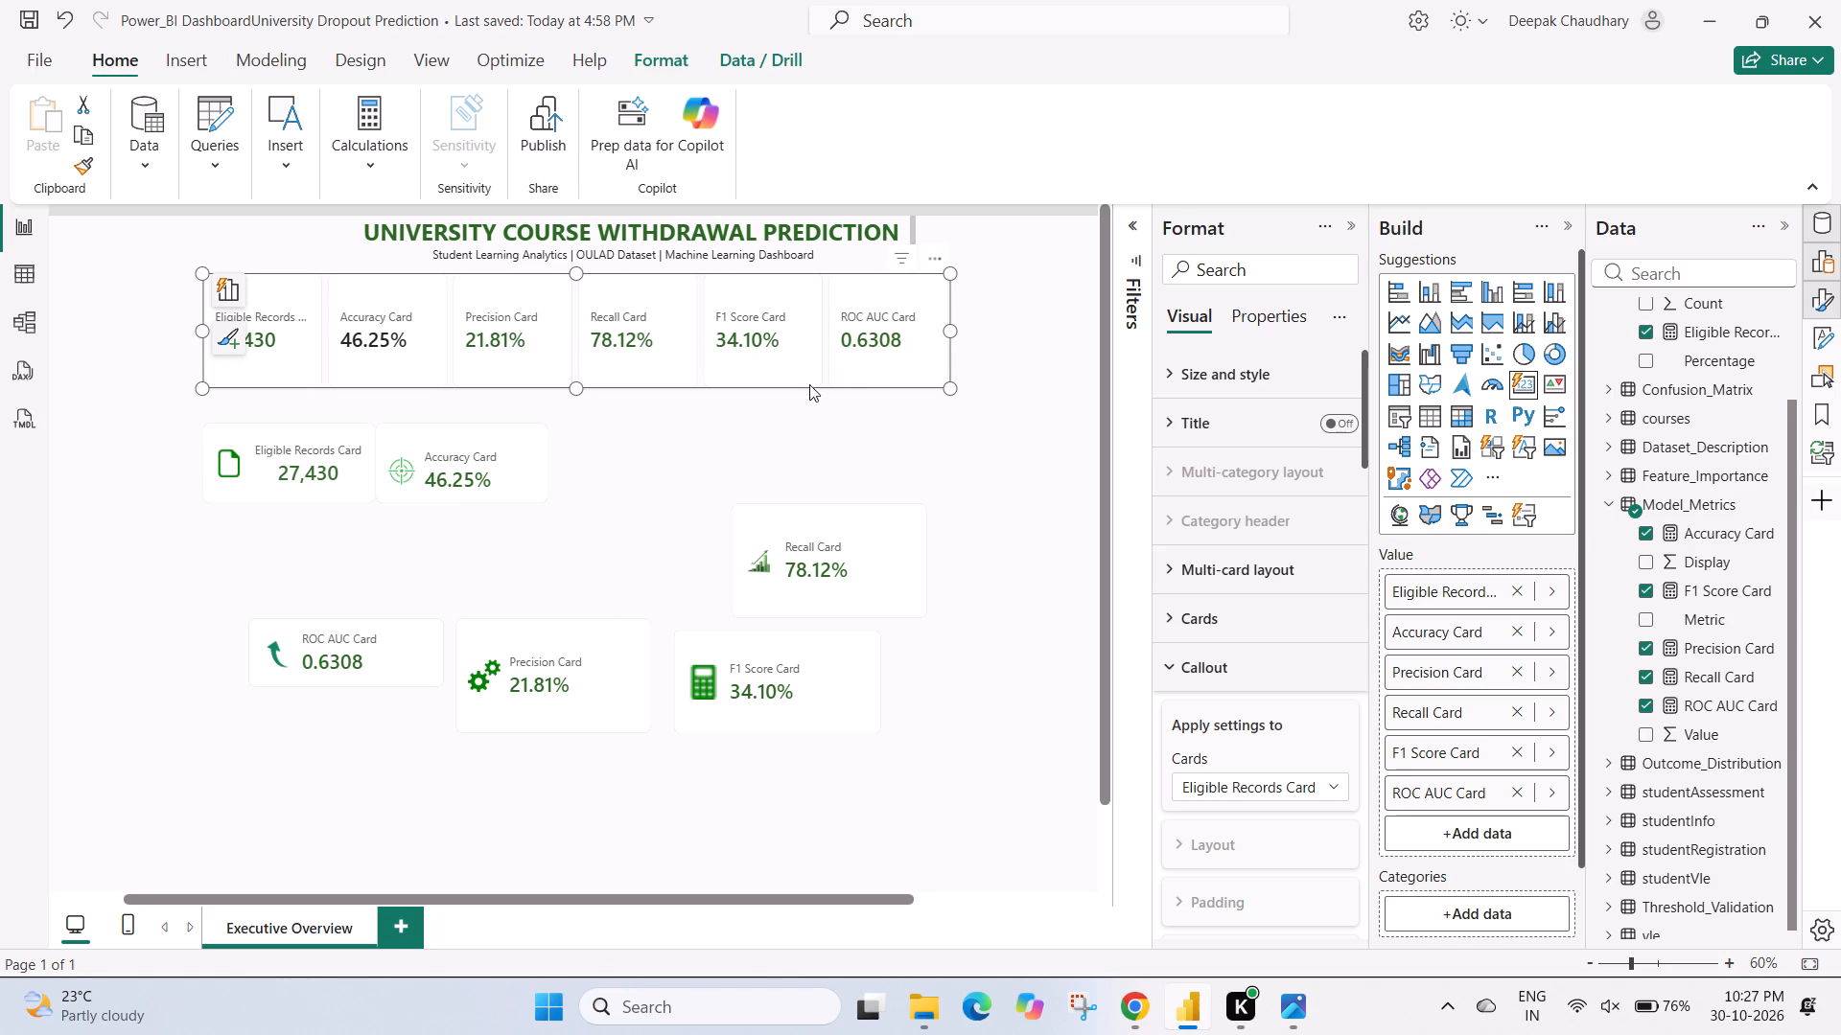
Shift the combined six-KPI card visual to the right beneath the report title, keeping its vertical position.
left_click_drag(691, 357, 727, 364)
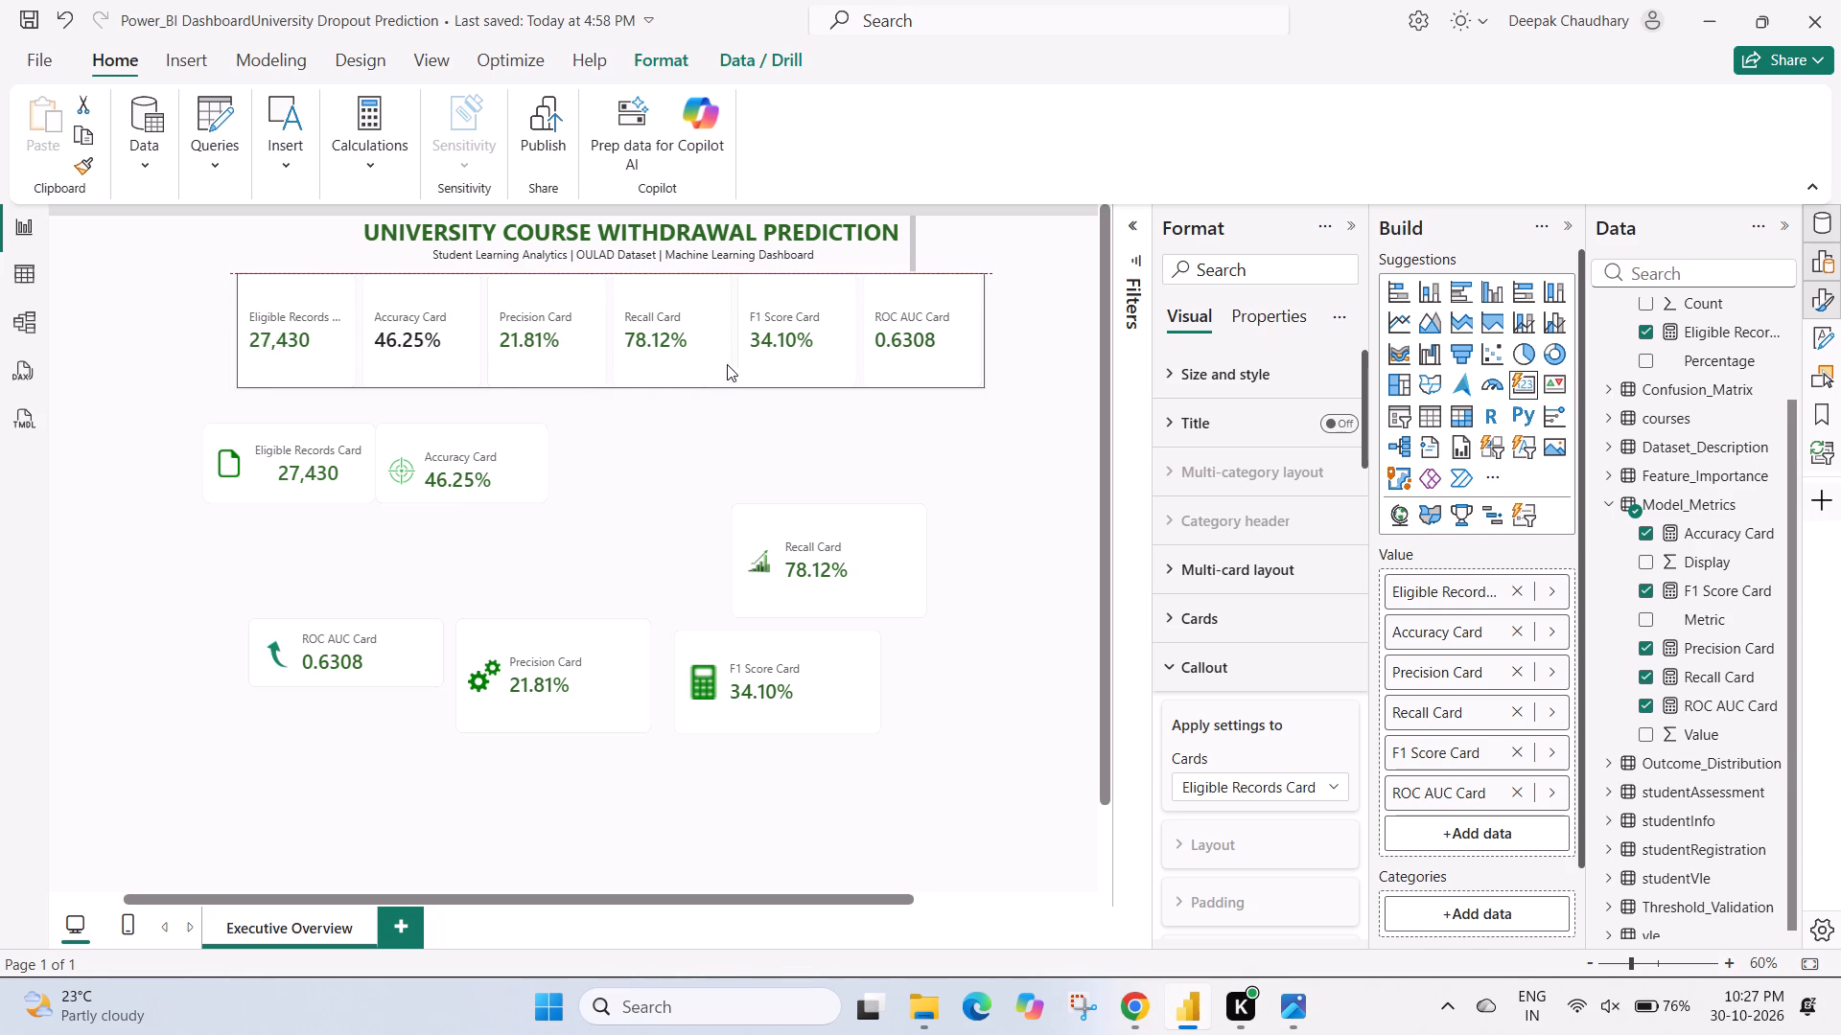
left_click_drag(727, 364, 763, 376)
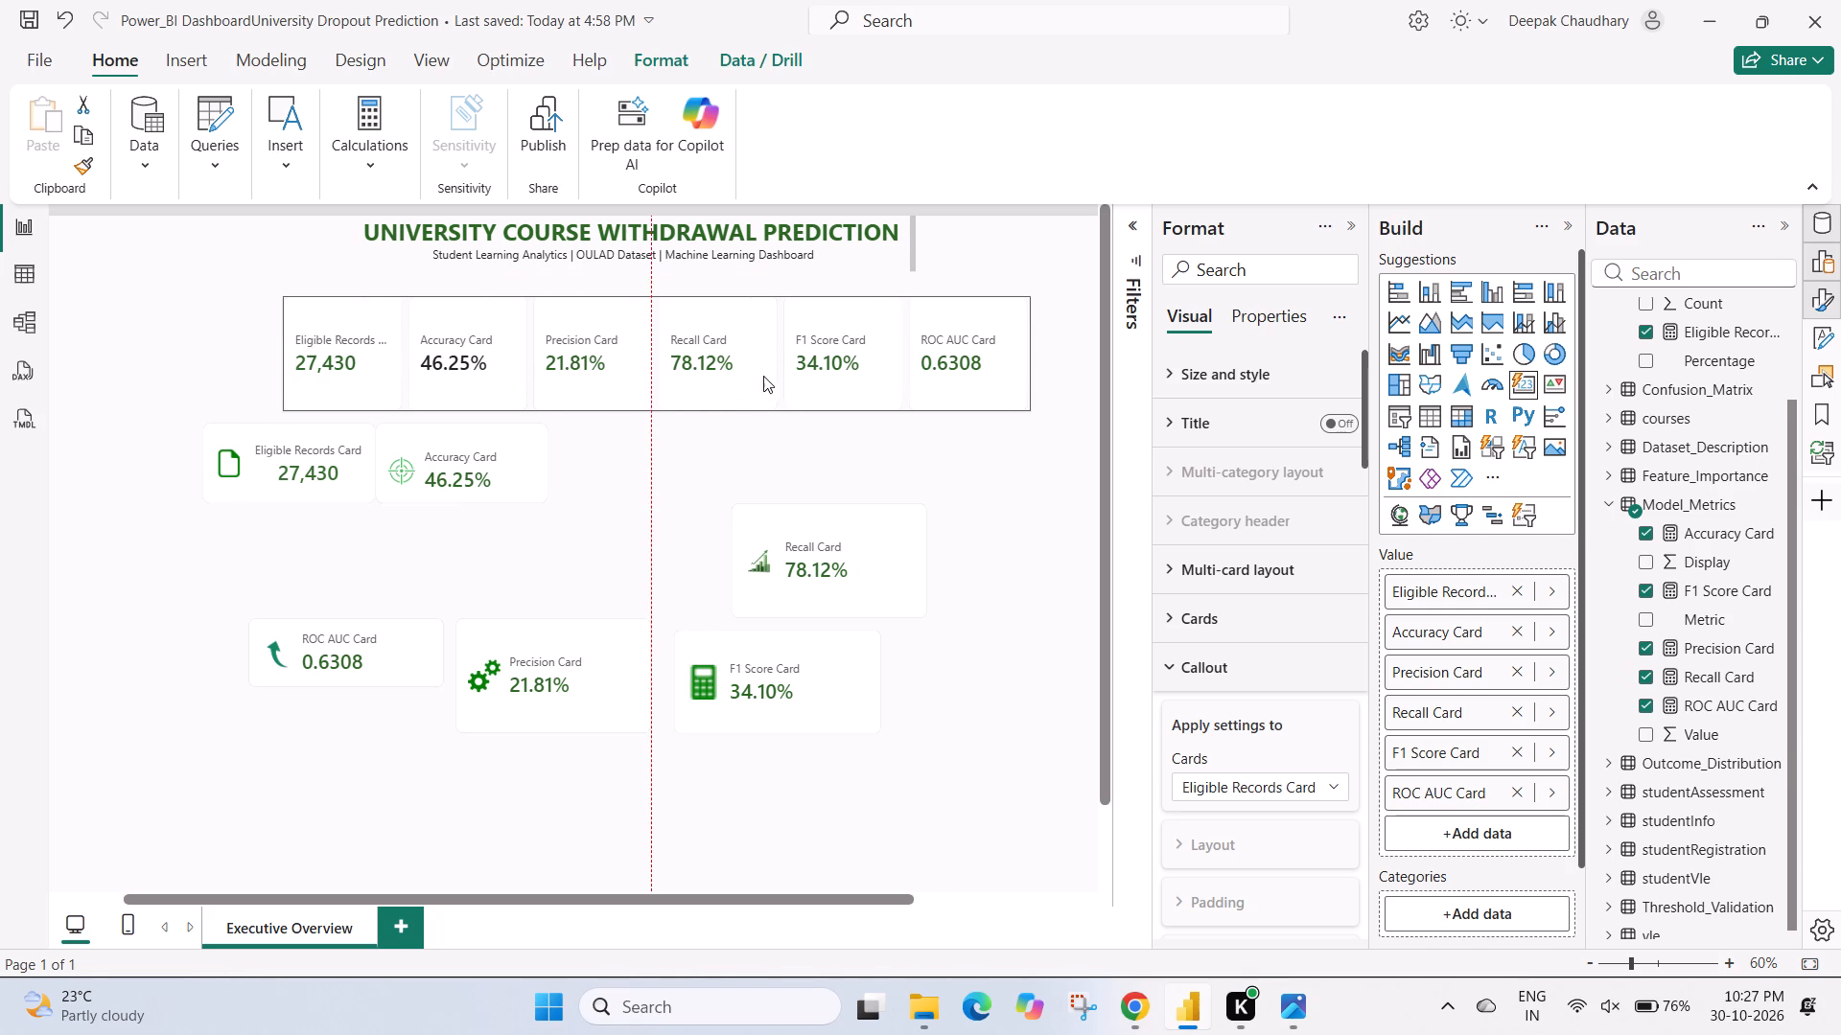
left_click_drag(763, 376, 768, 358)
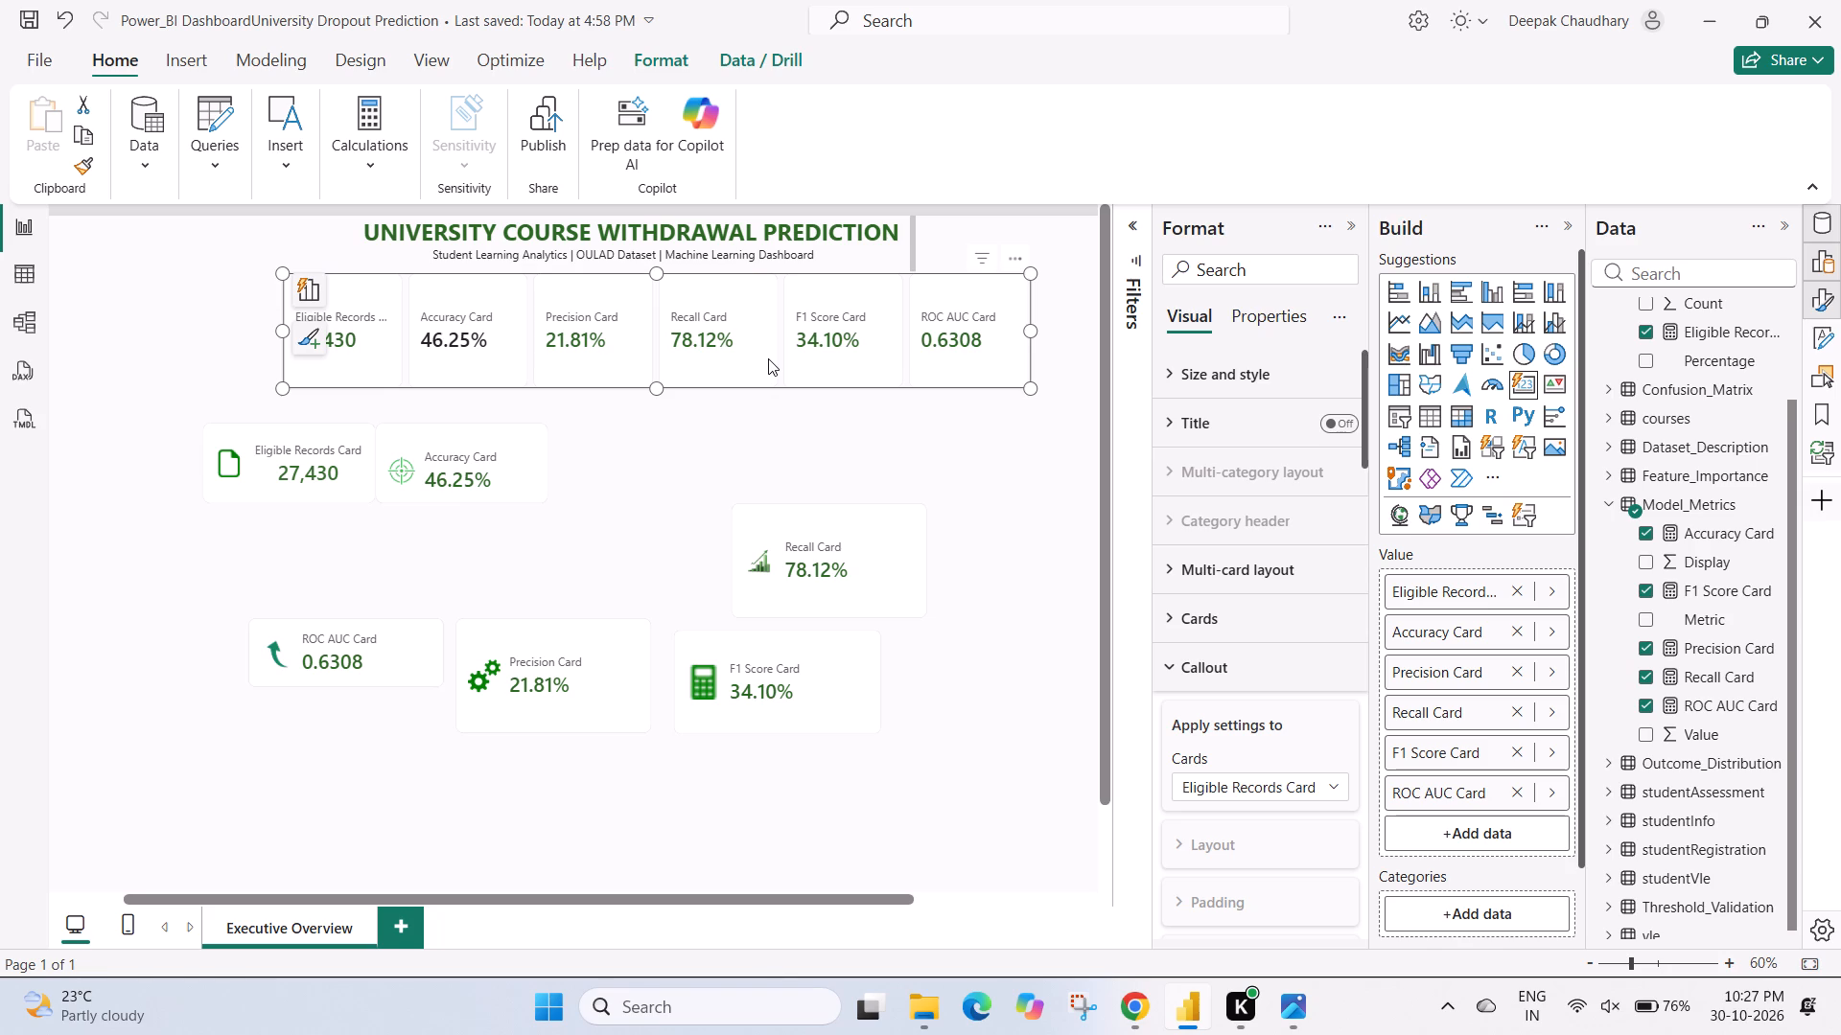
left_click(752, 369)
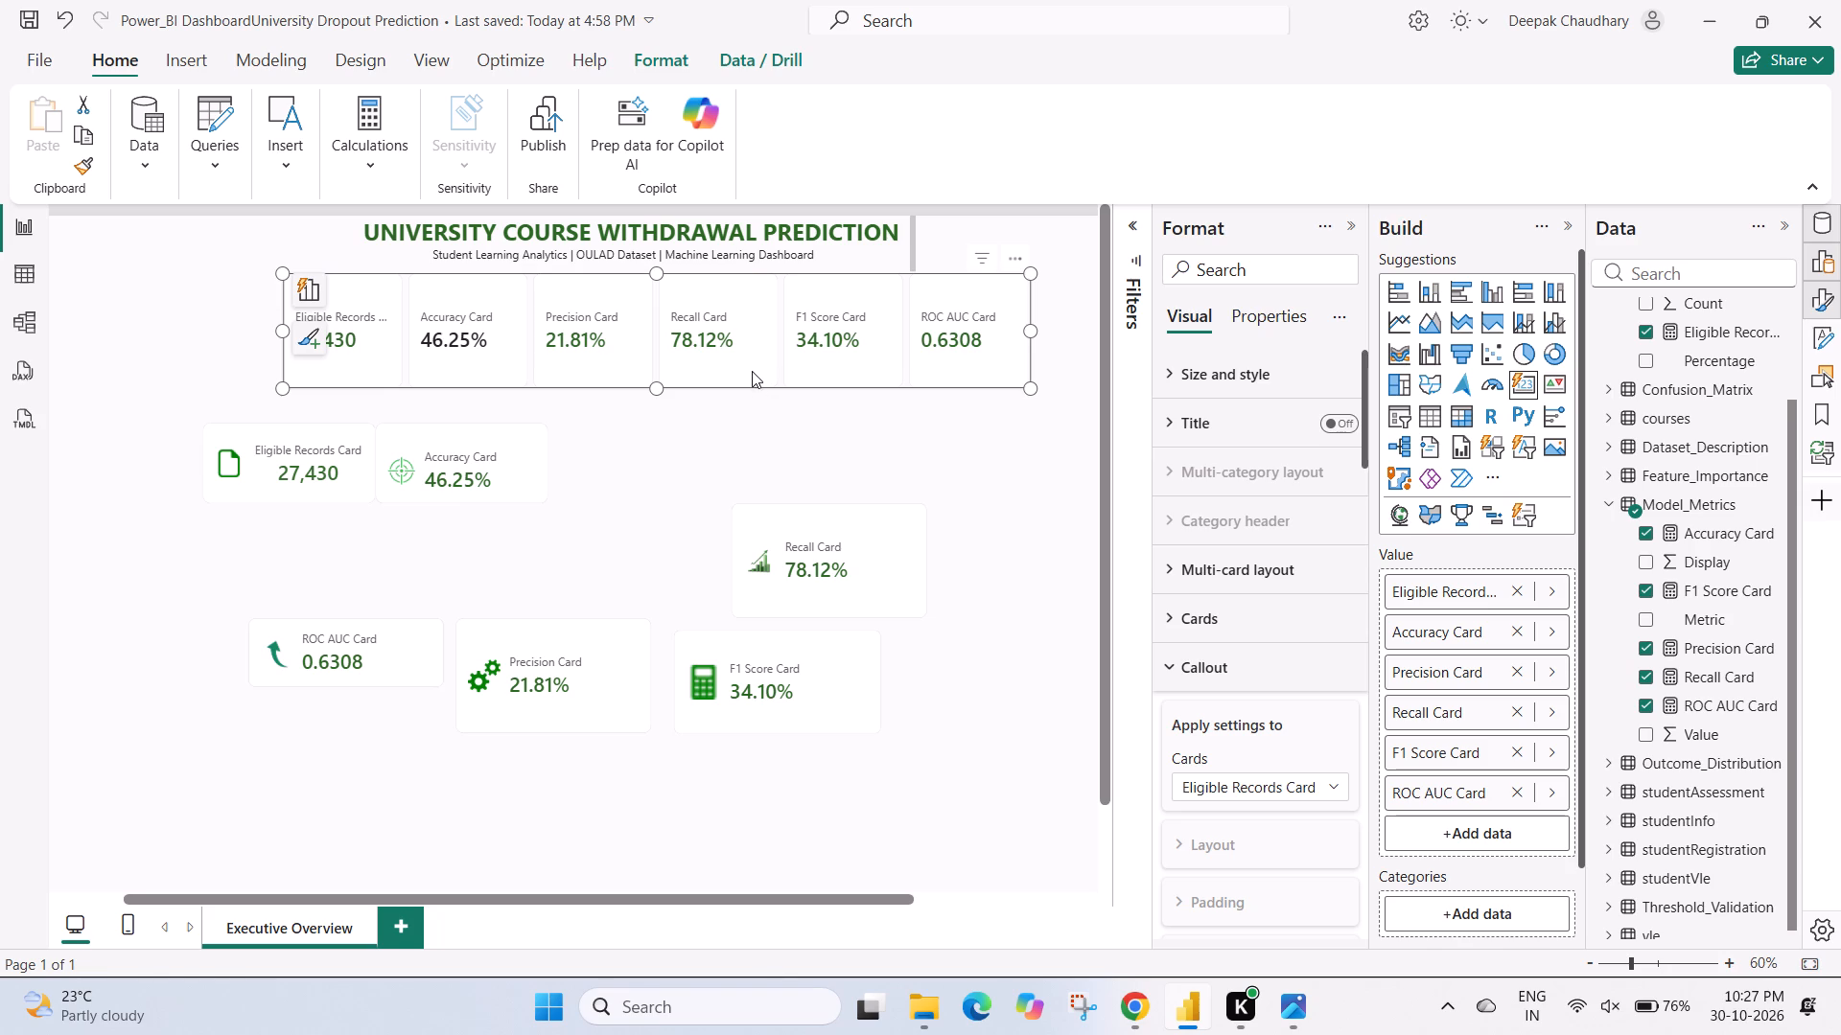
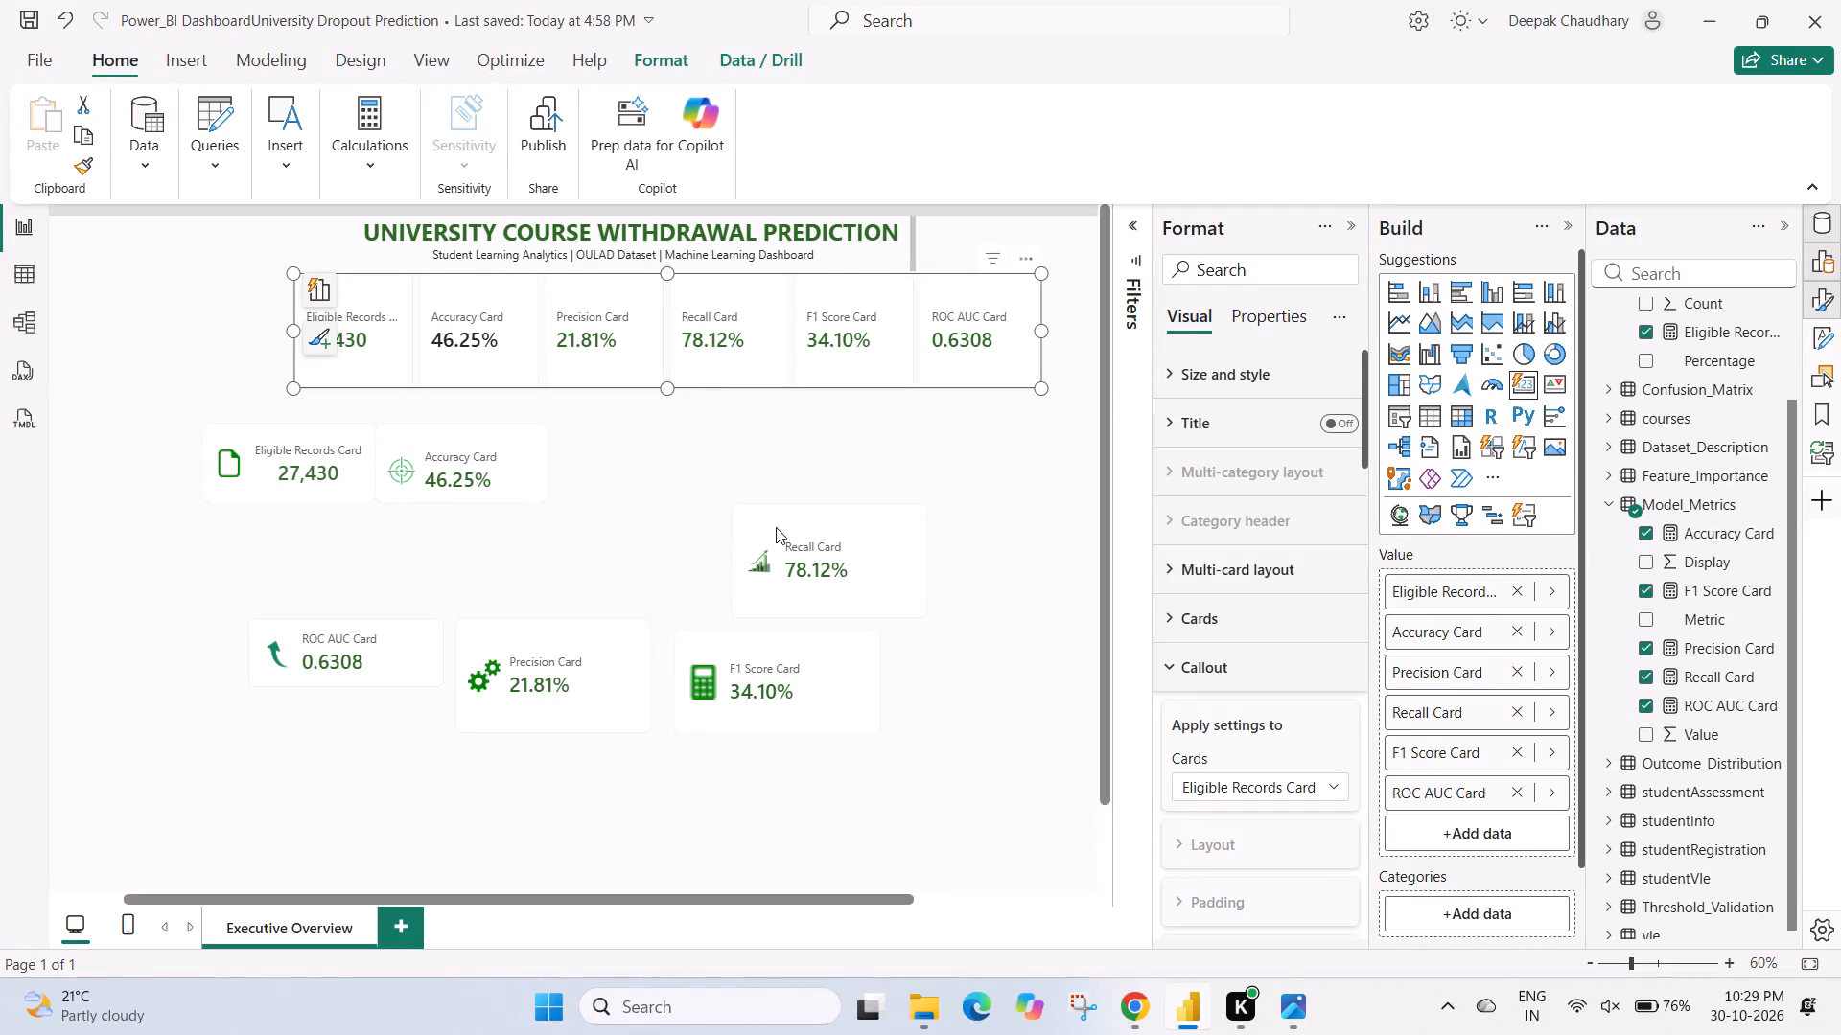
Shift the separate Recall card slightly up and to the right, clearing space beside the Accuracy card.
left_click_drag(892, 570, 948, 544)
Move the separate Precision card up into the row beside the Accuracy card, top-aligned with it, and leave it deselected.
left_click_drag(608, 661, 647, 484)
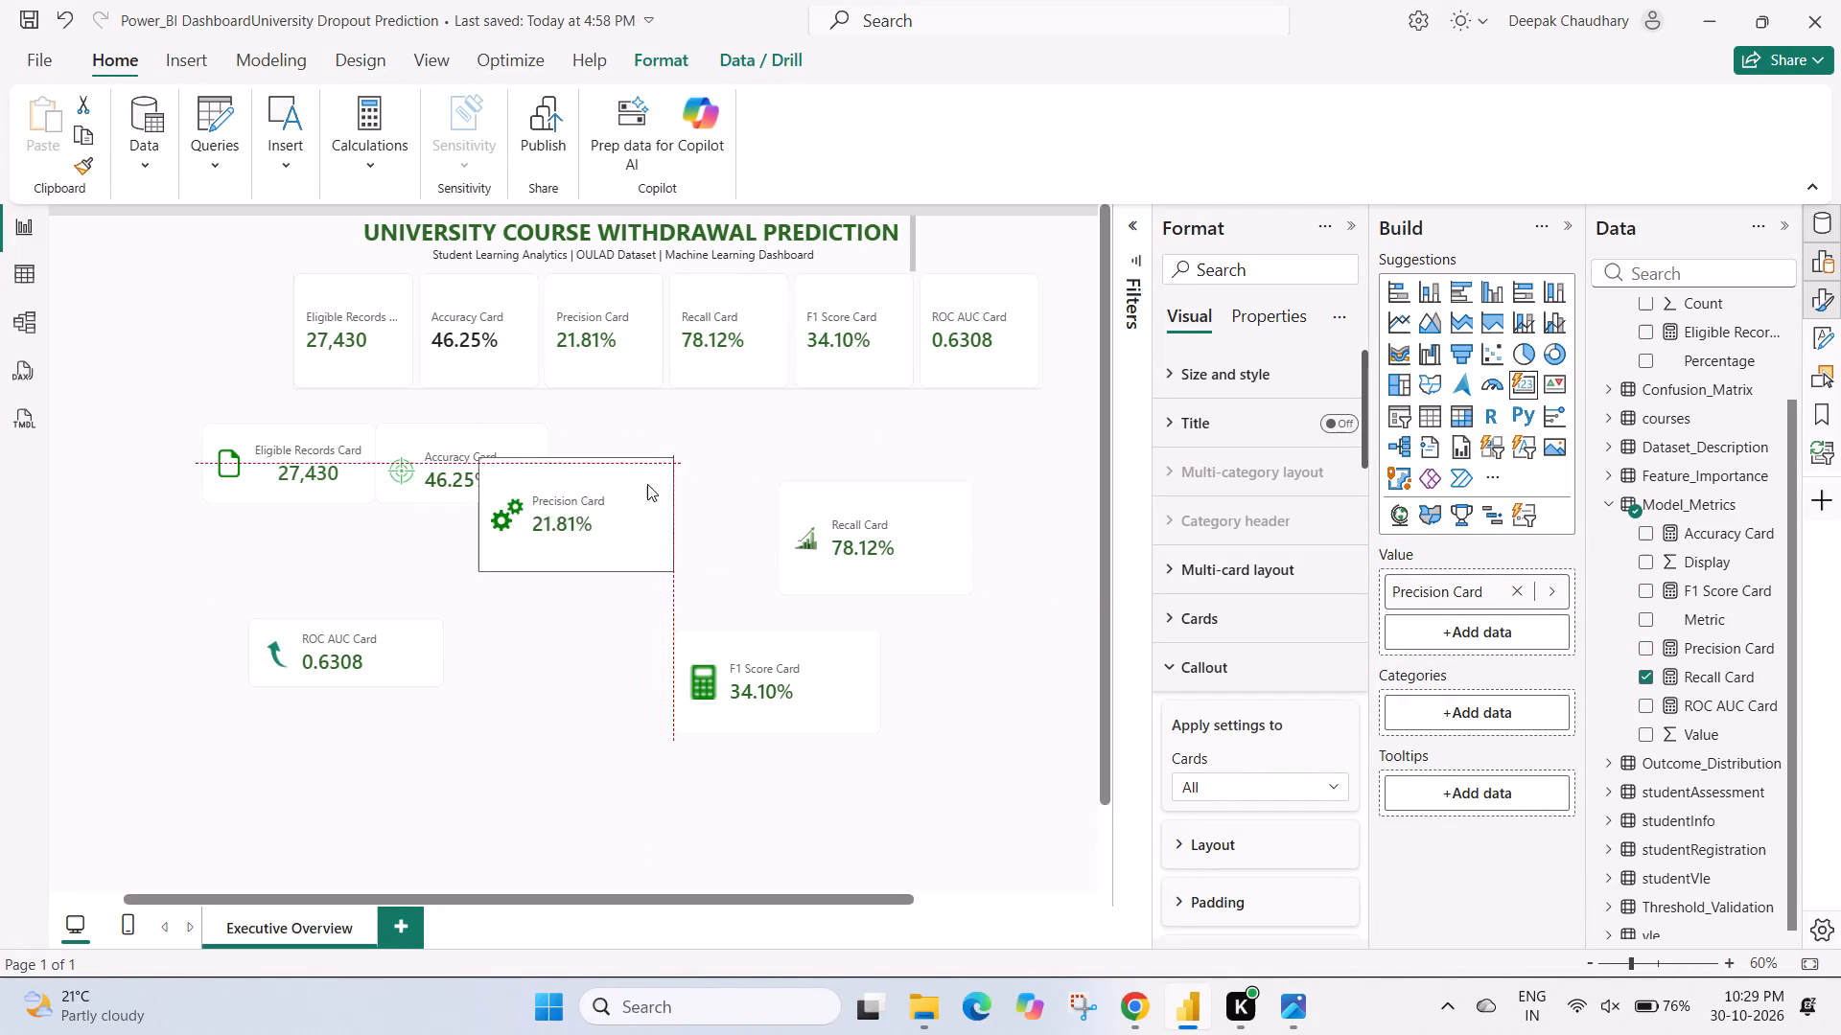
left_click_drag(647, 484, 696, 469)
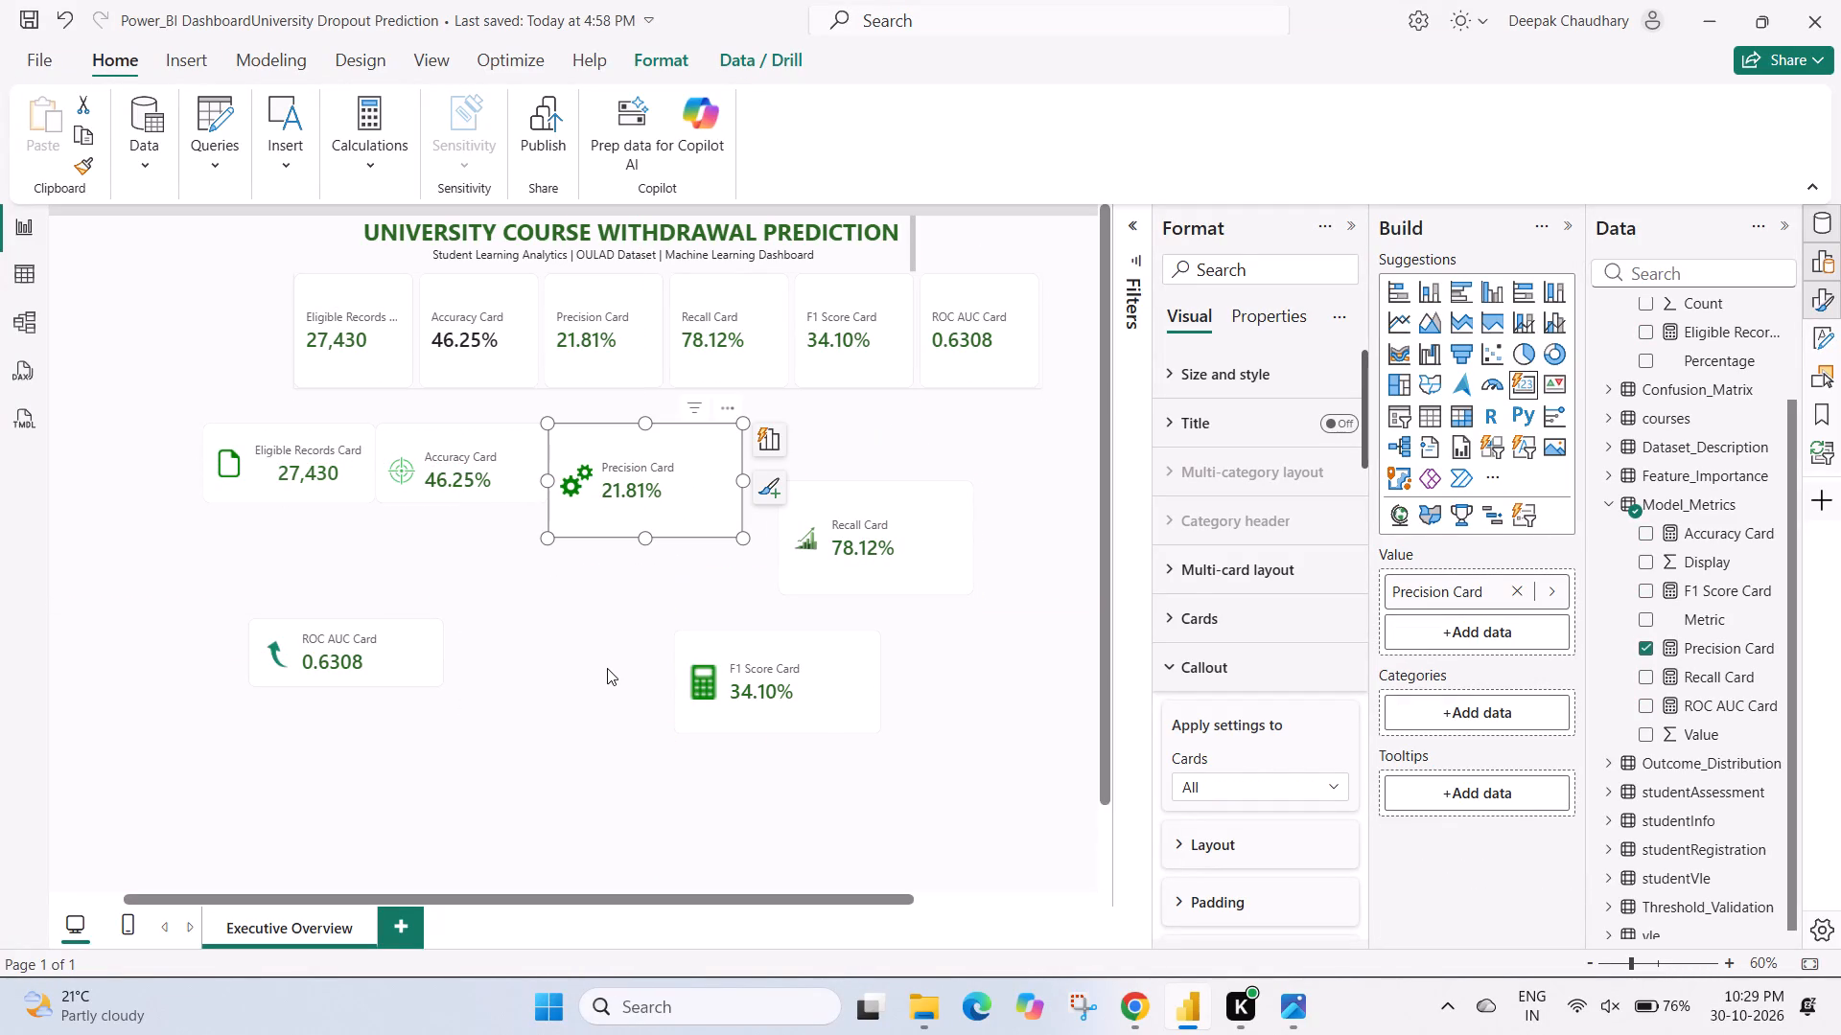
left_click(607, 668)
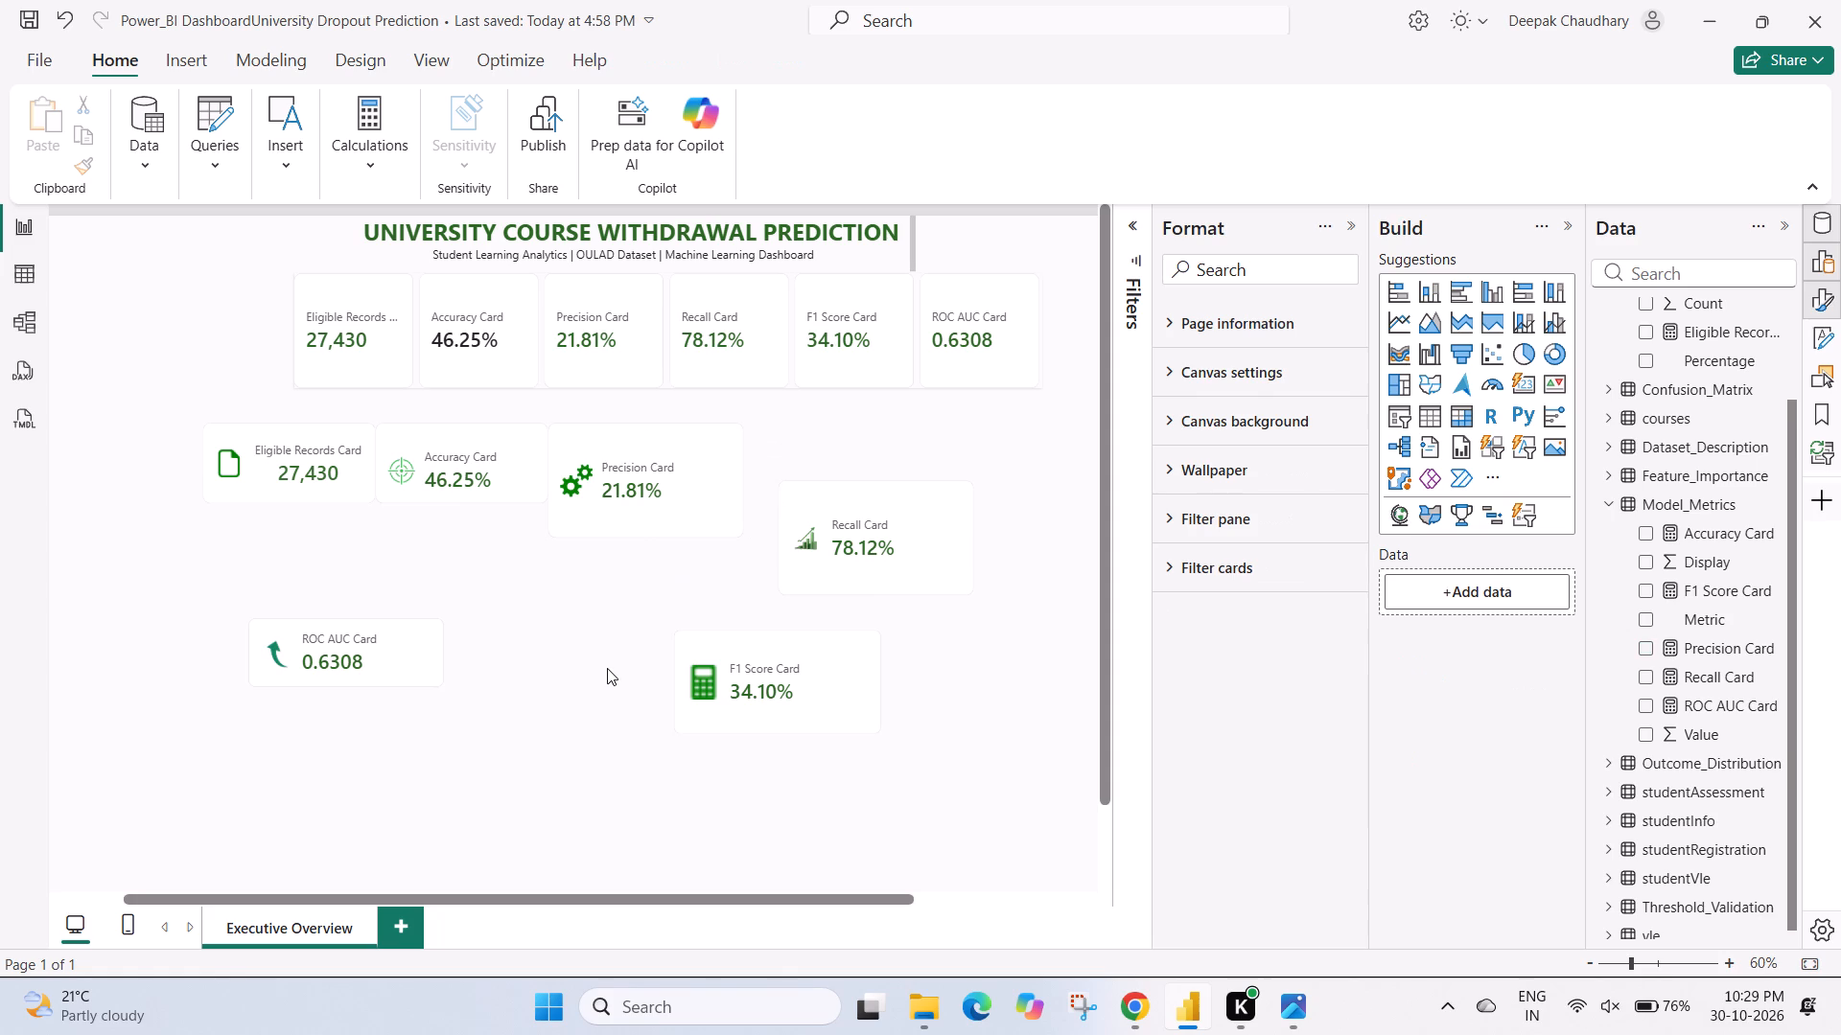
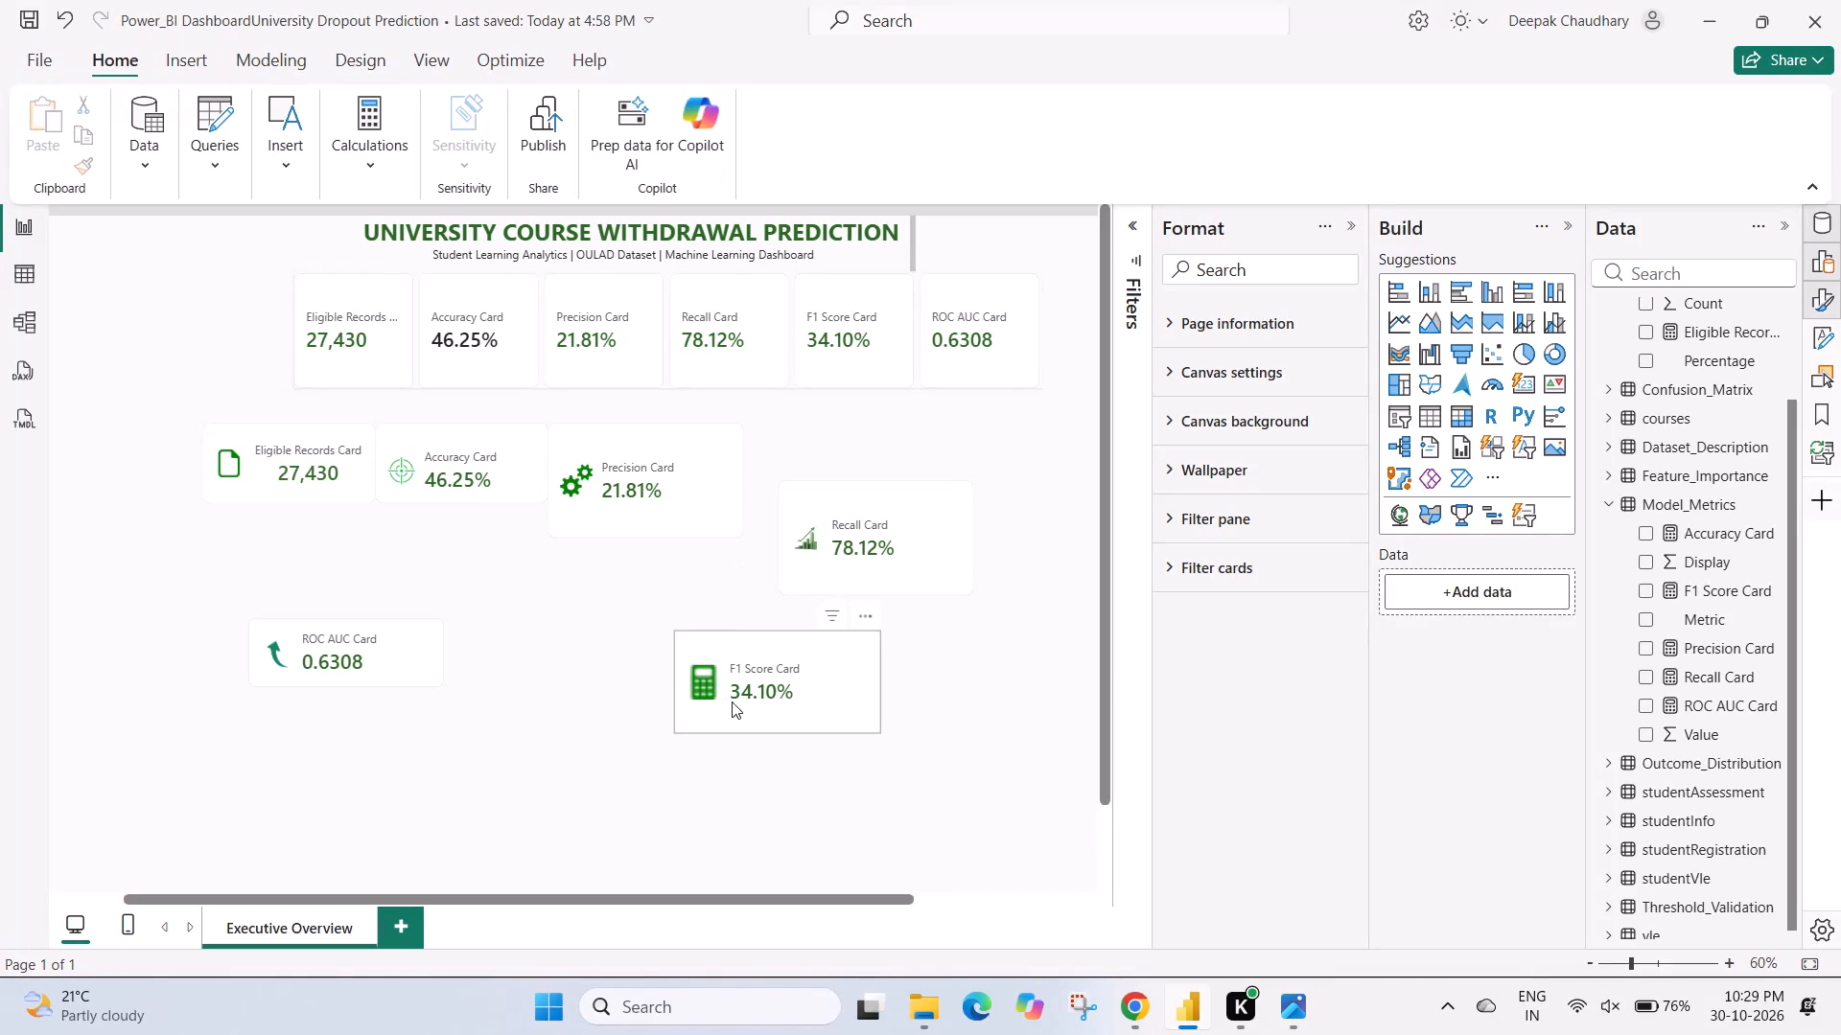
Move the separate F1 Score card down and to the left, into the empty lower canvas area, and leave it deselected.
left_click_drag(815, 687, 797, 749)
left_click_drag(797, 749, 697, 755)
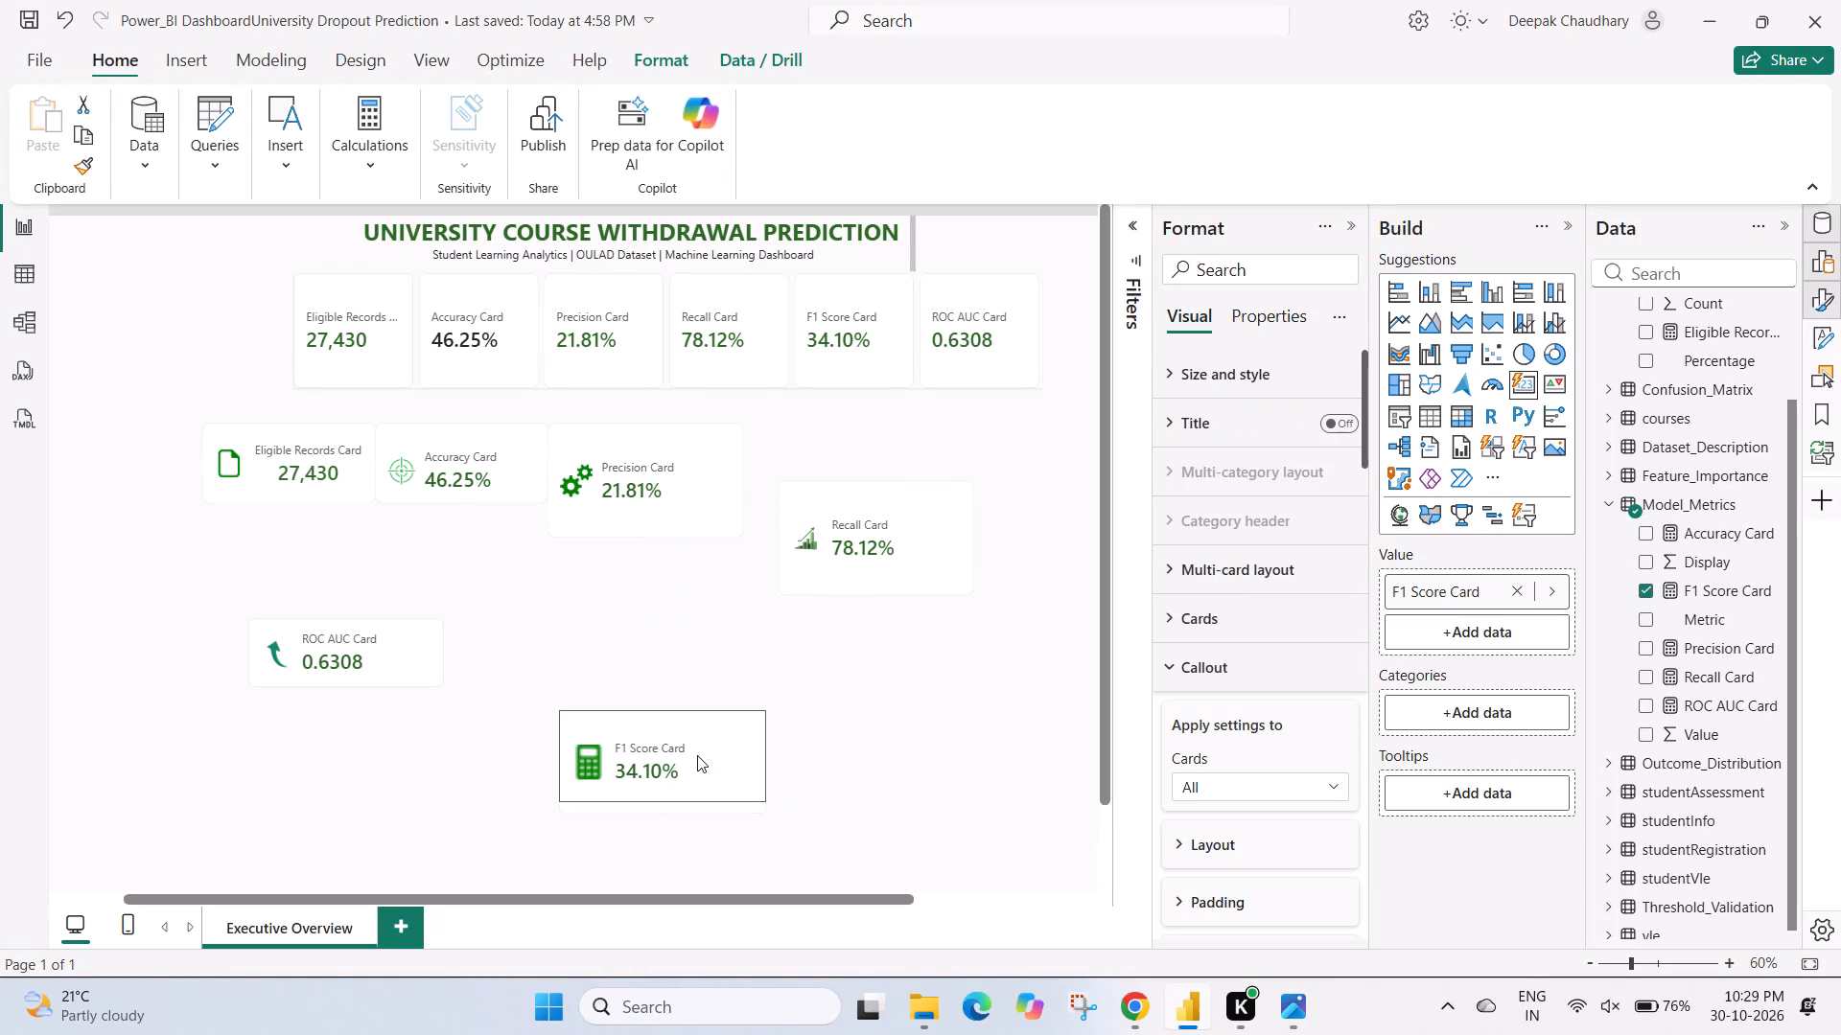
left_click(934, 778)
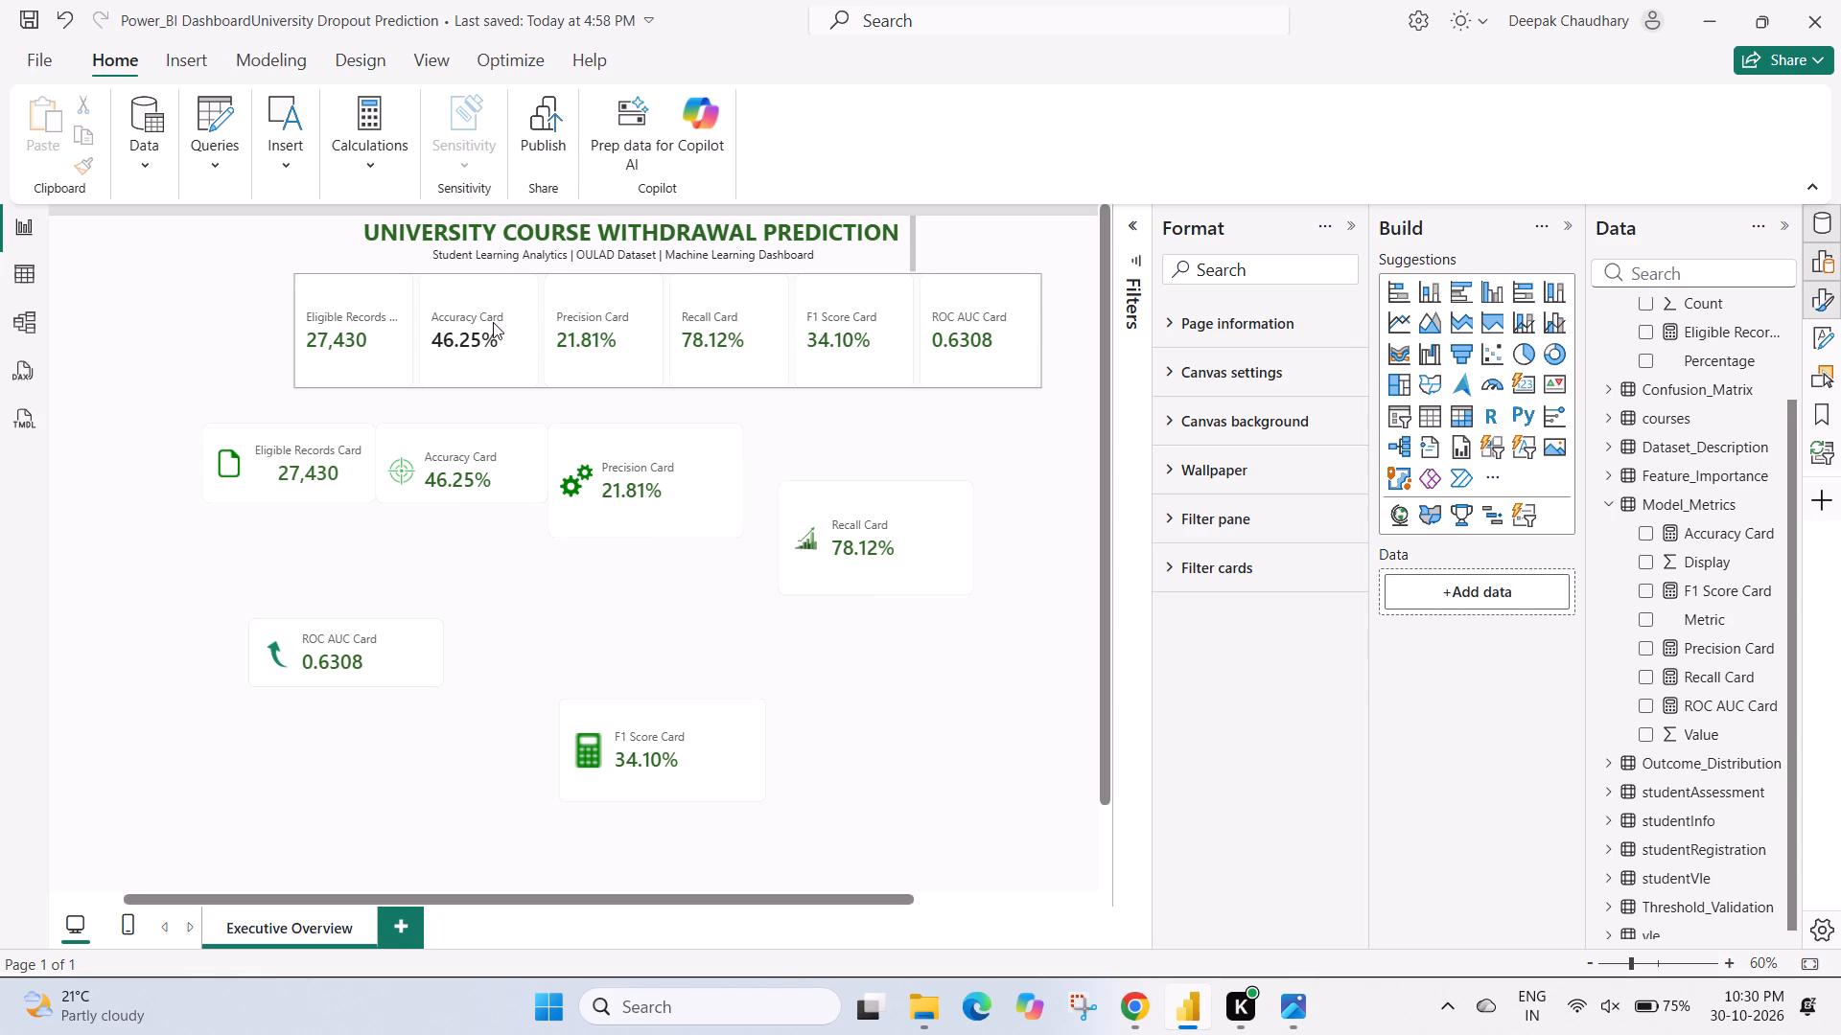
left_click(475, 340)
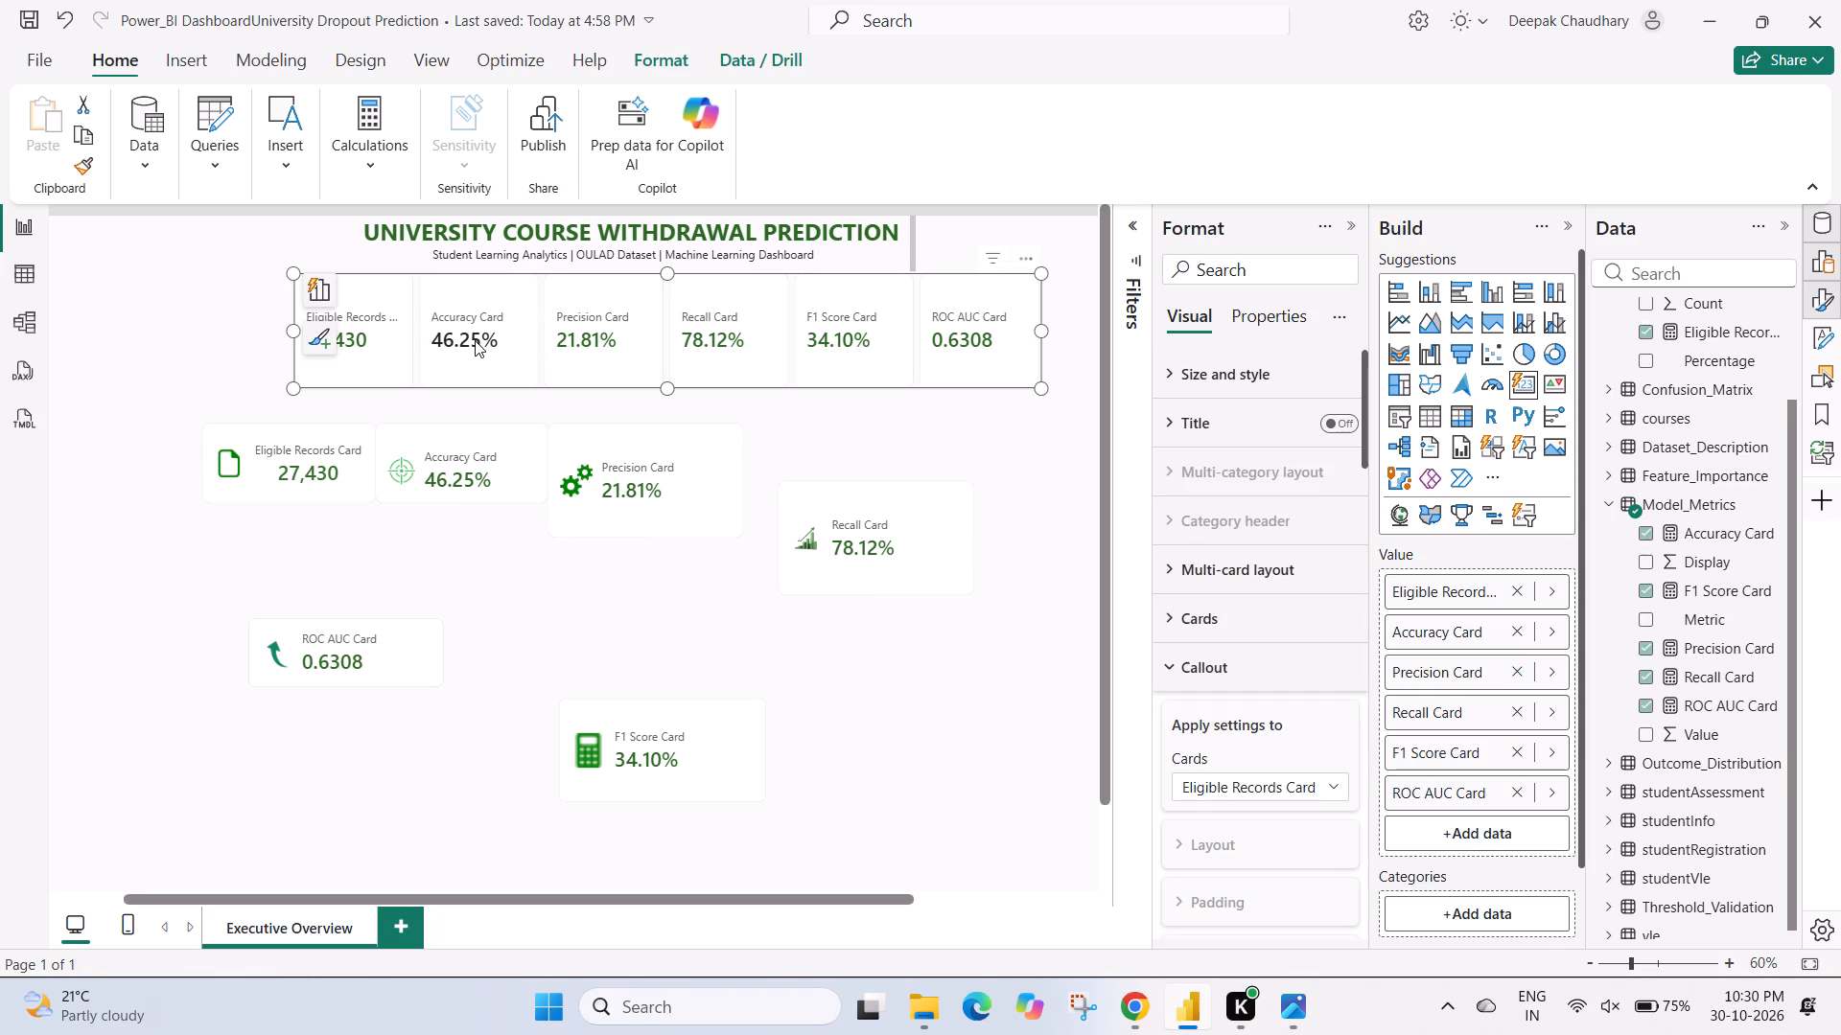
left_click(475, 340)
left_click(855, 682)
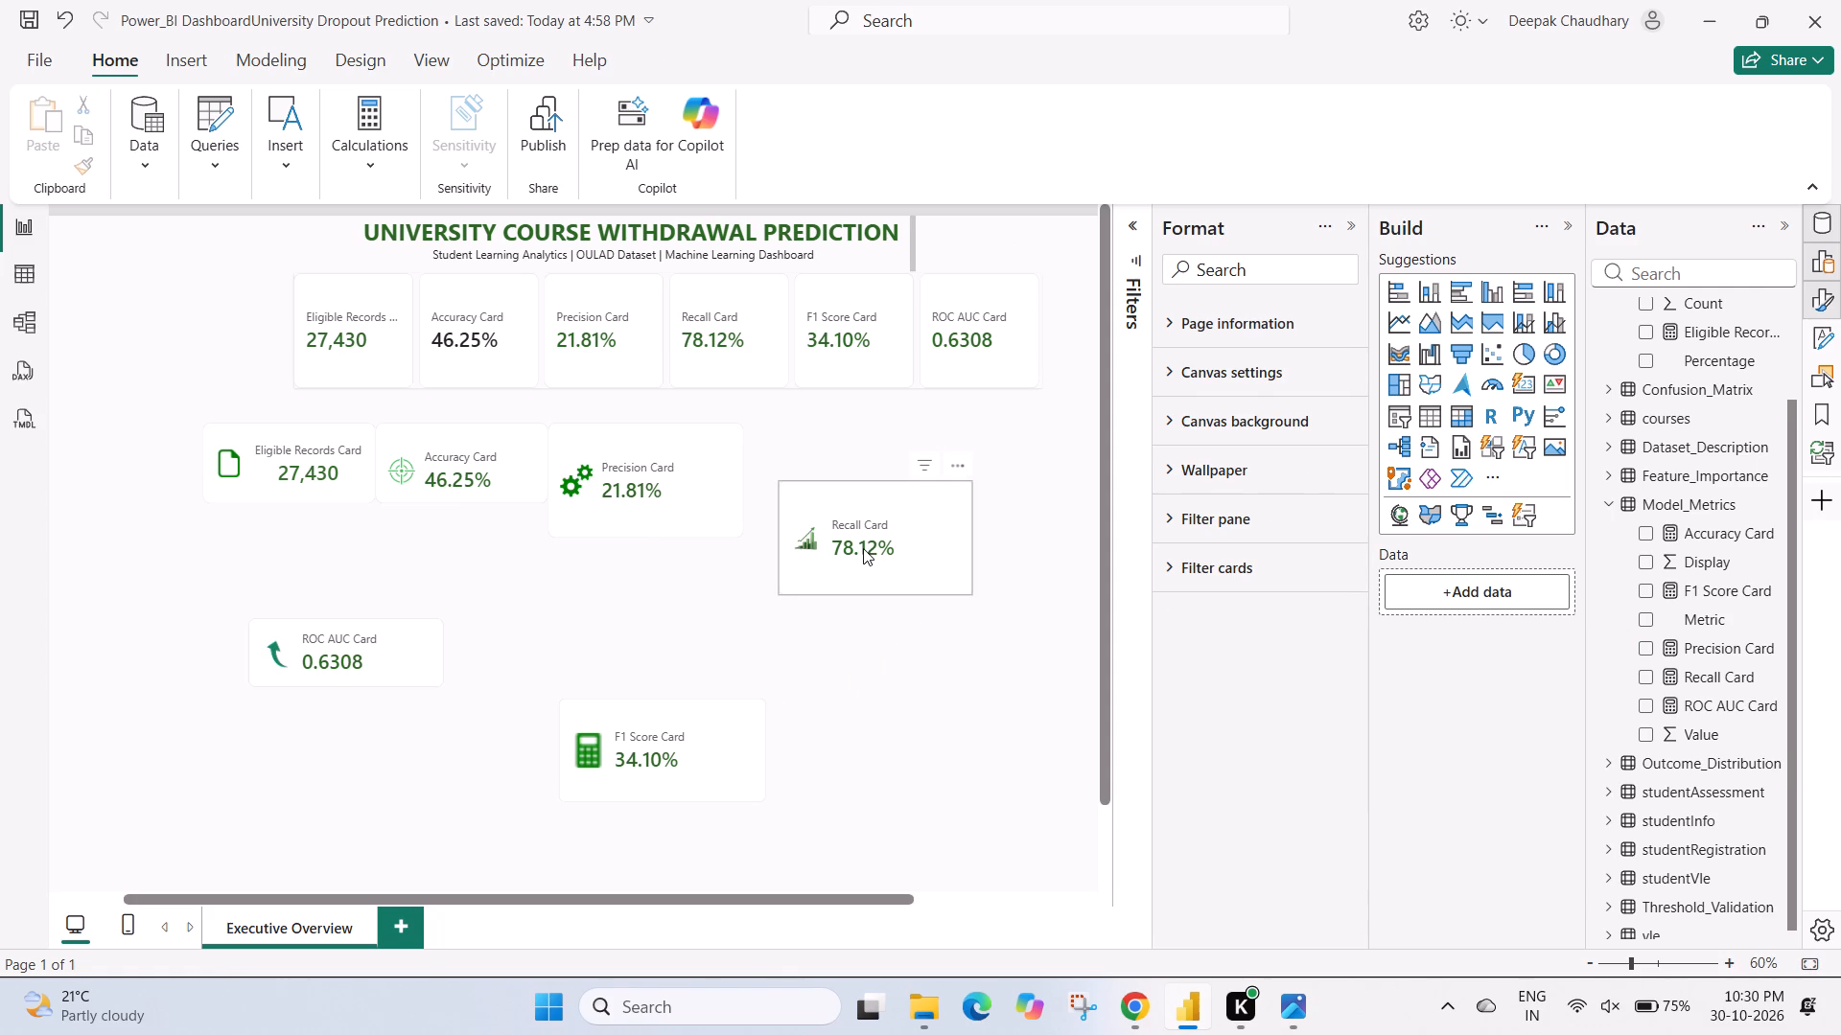
Move the separate Precision card out of the upper row to the empty area below the ROC AUC card.
left_click_drag(691, 464, 545, 681)
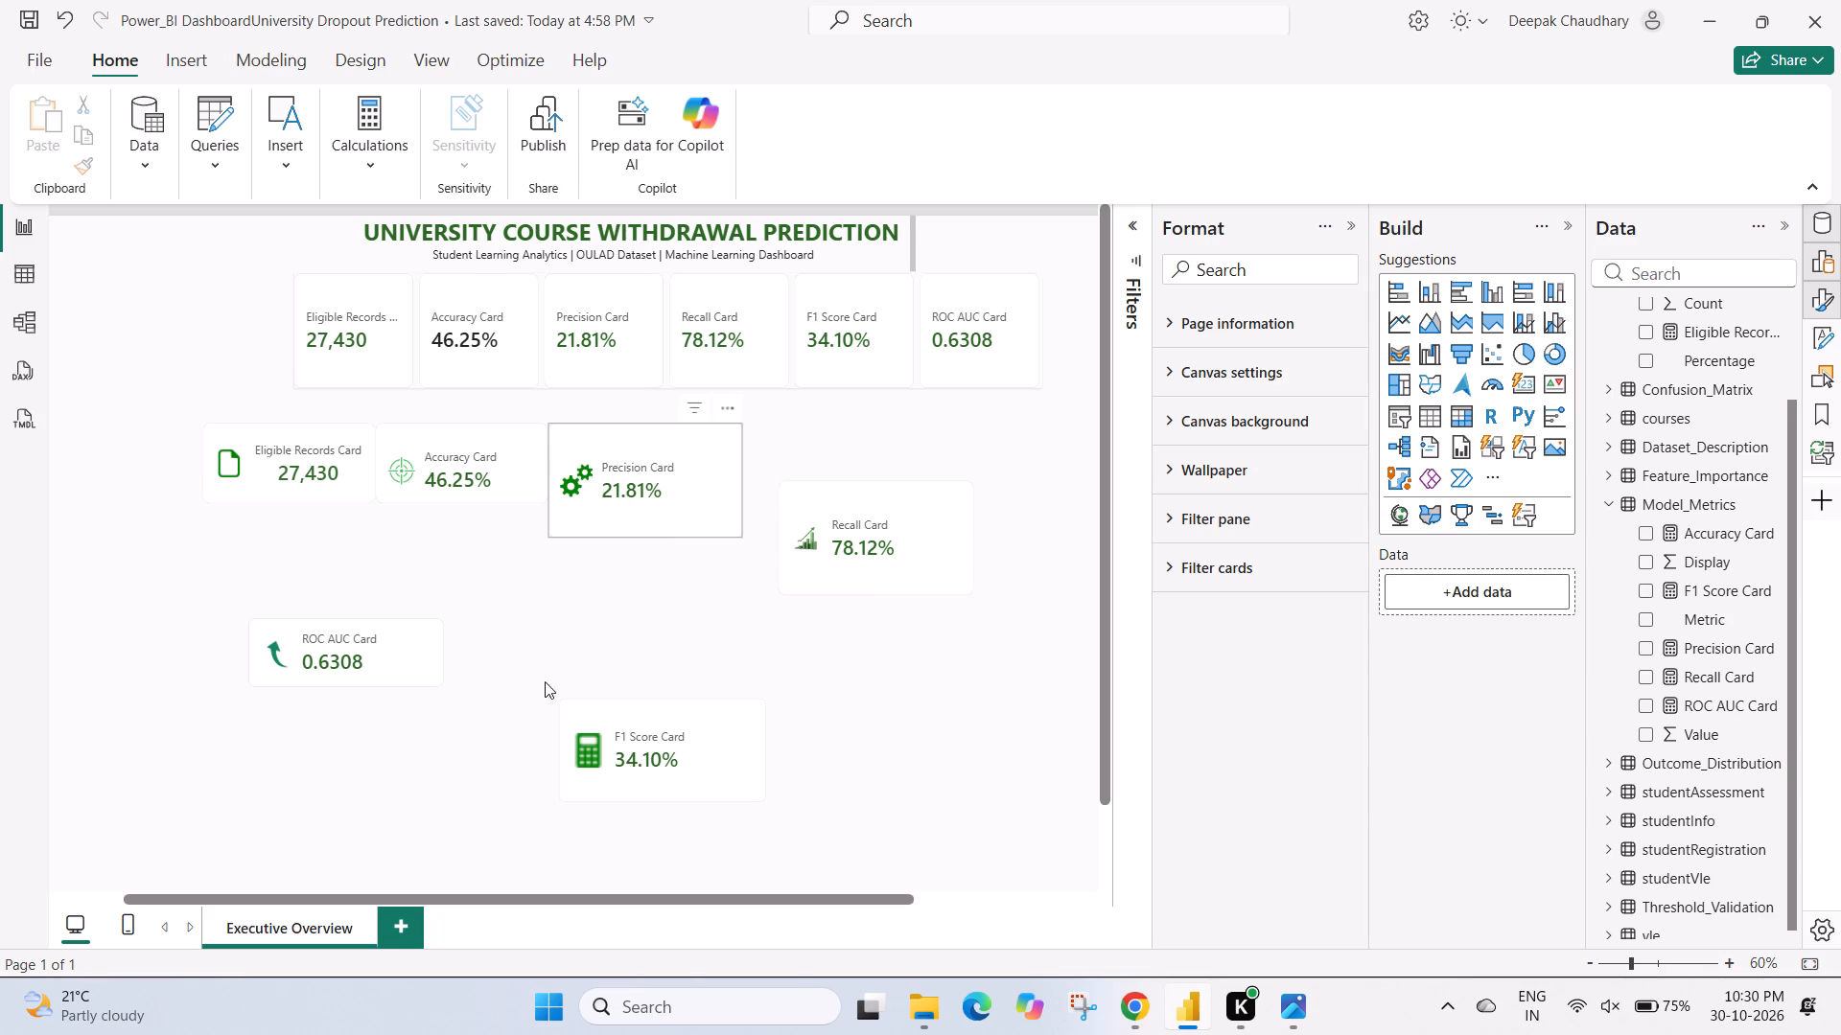
left_click_drag(545, 681, 464, 812)
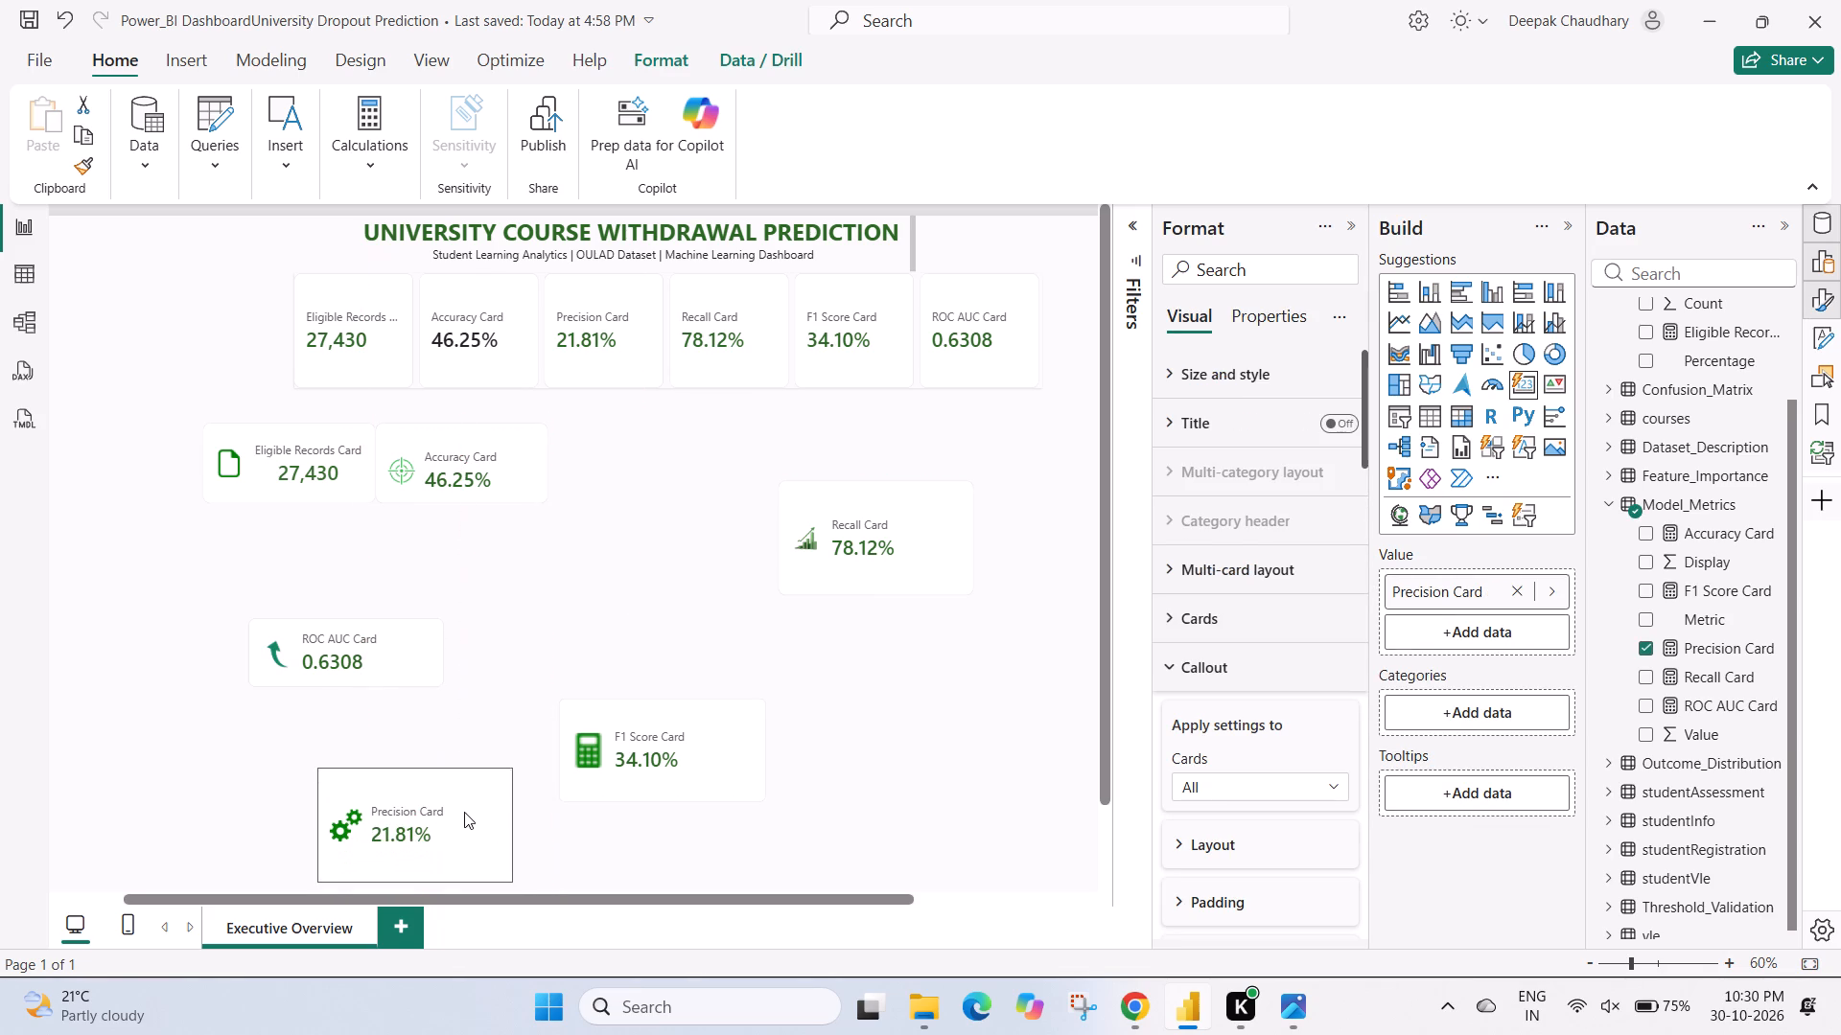
left_click_drag(464, 812, 456, 799)
Move the separate Recall card down beside the F1 Score card and shorten it by raising its bottom edge.
left_click_drag(897, 521, 926, 862)
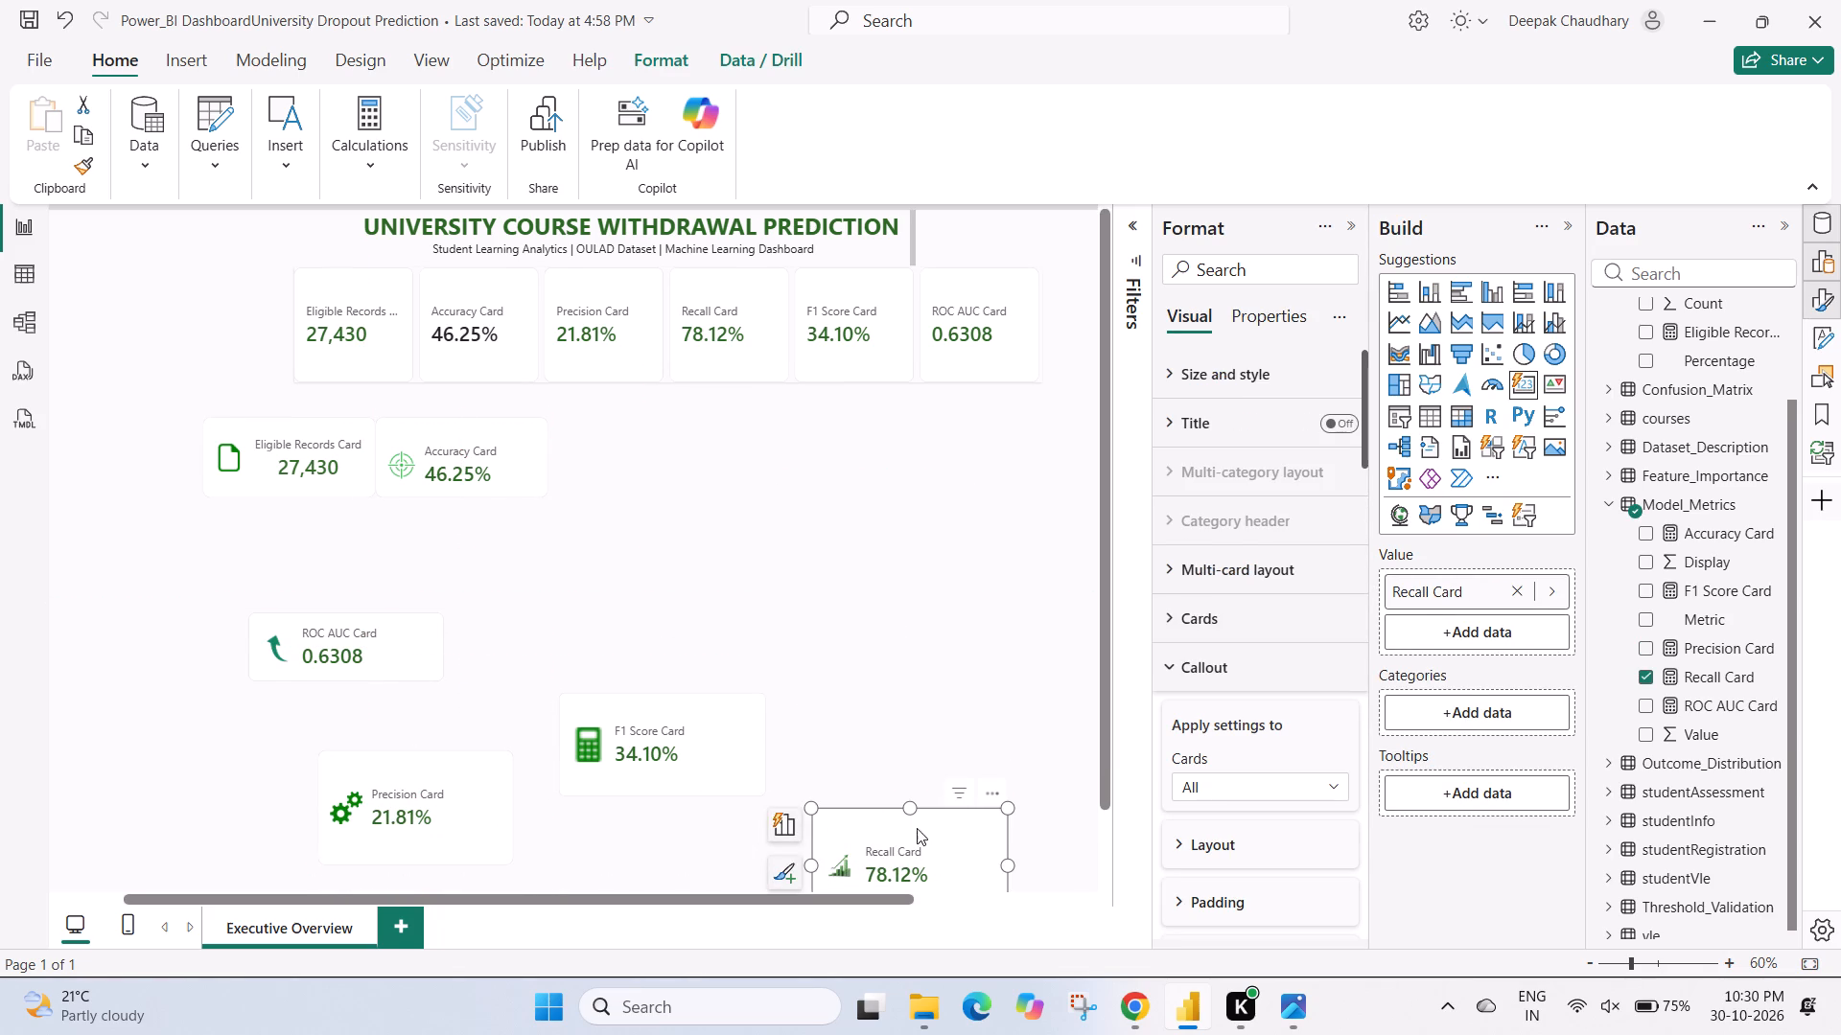
left_click_drag(941, 820, 923, 718)
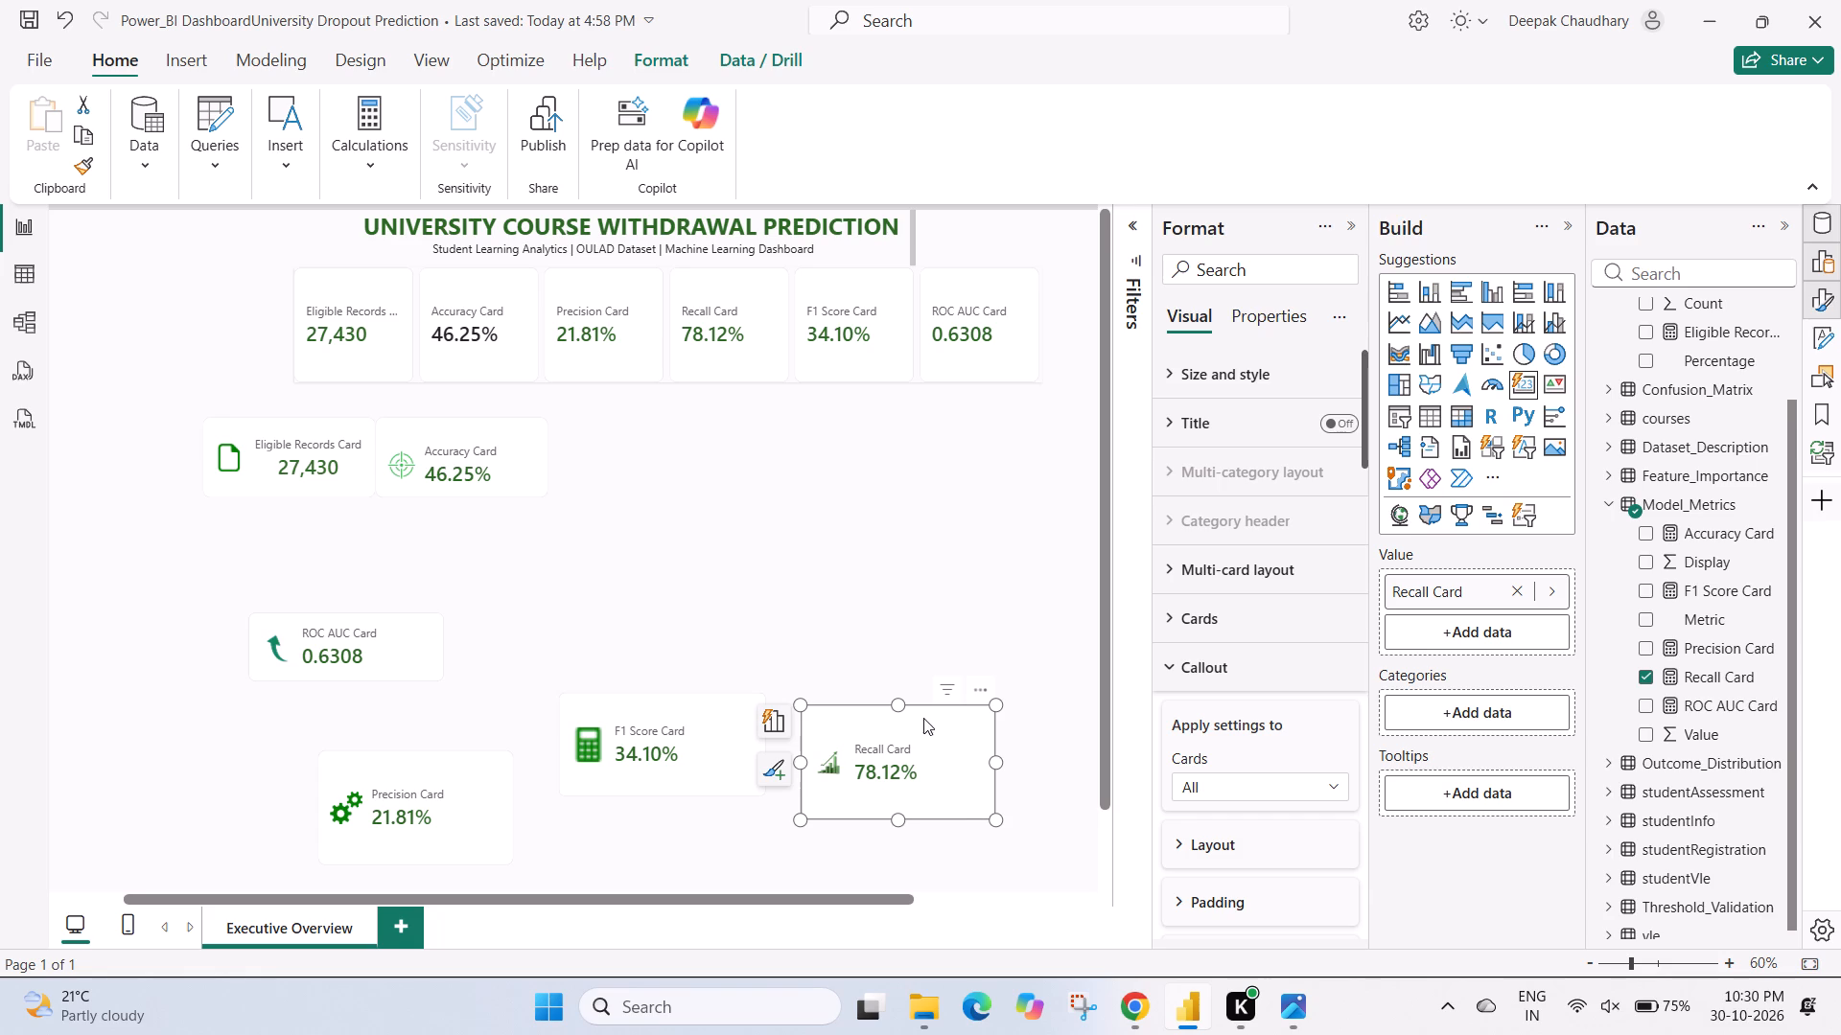
left_click_drag(894, 815, 894, 799)
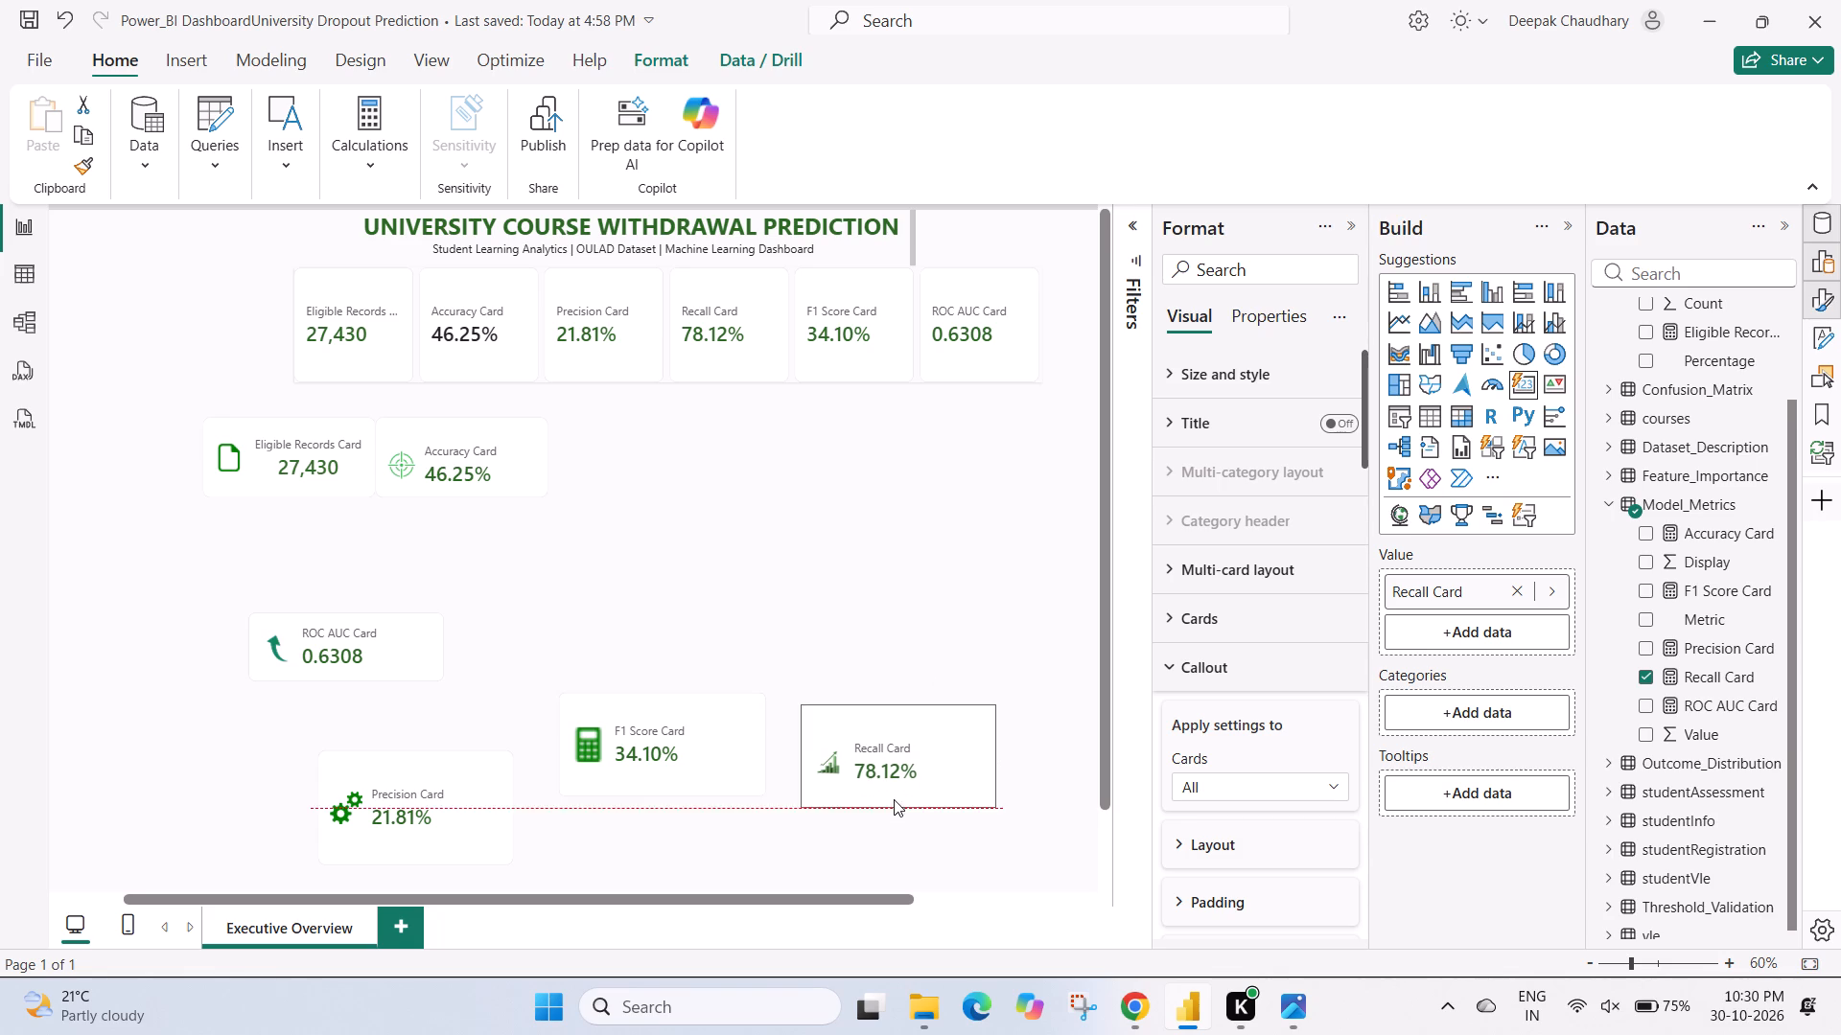
left_click_drag(894, 799, 895, 785)
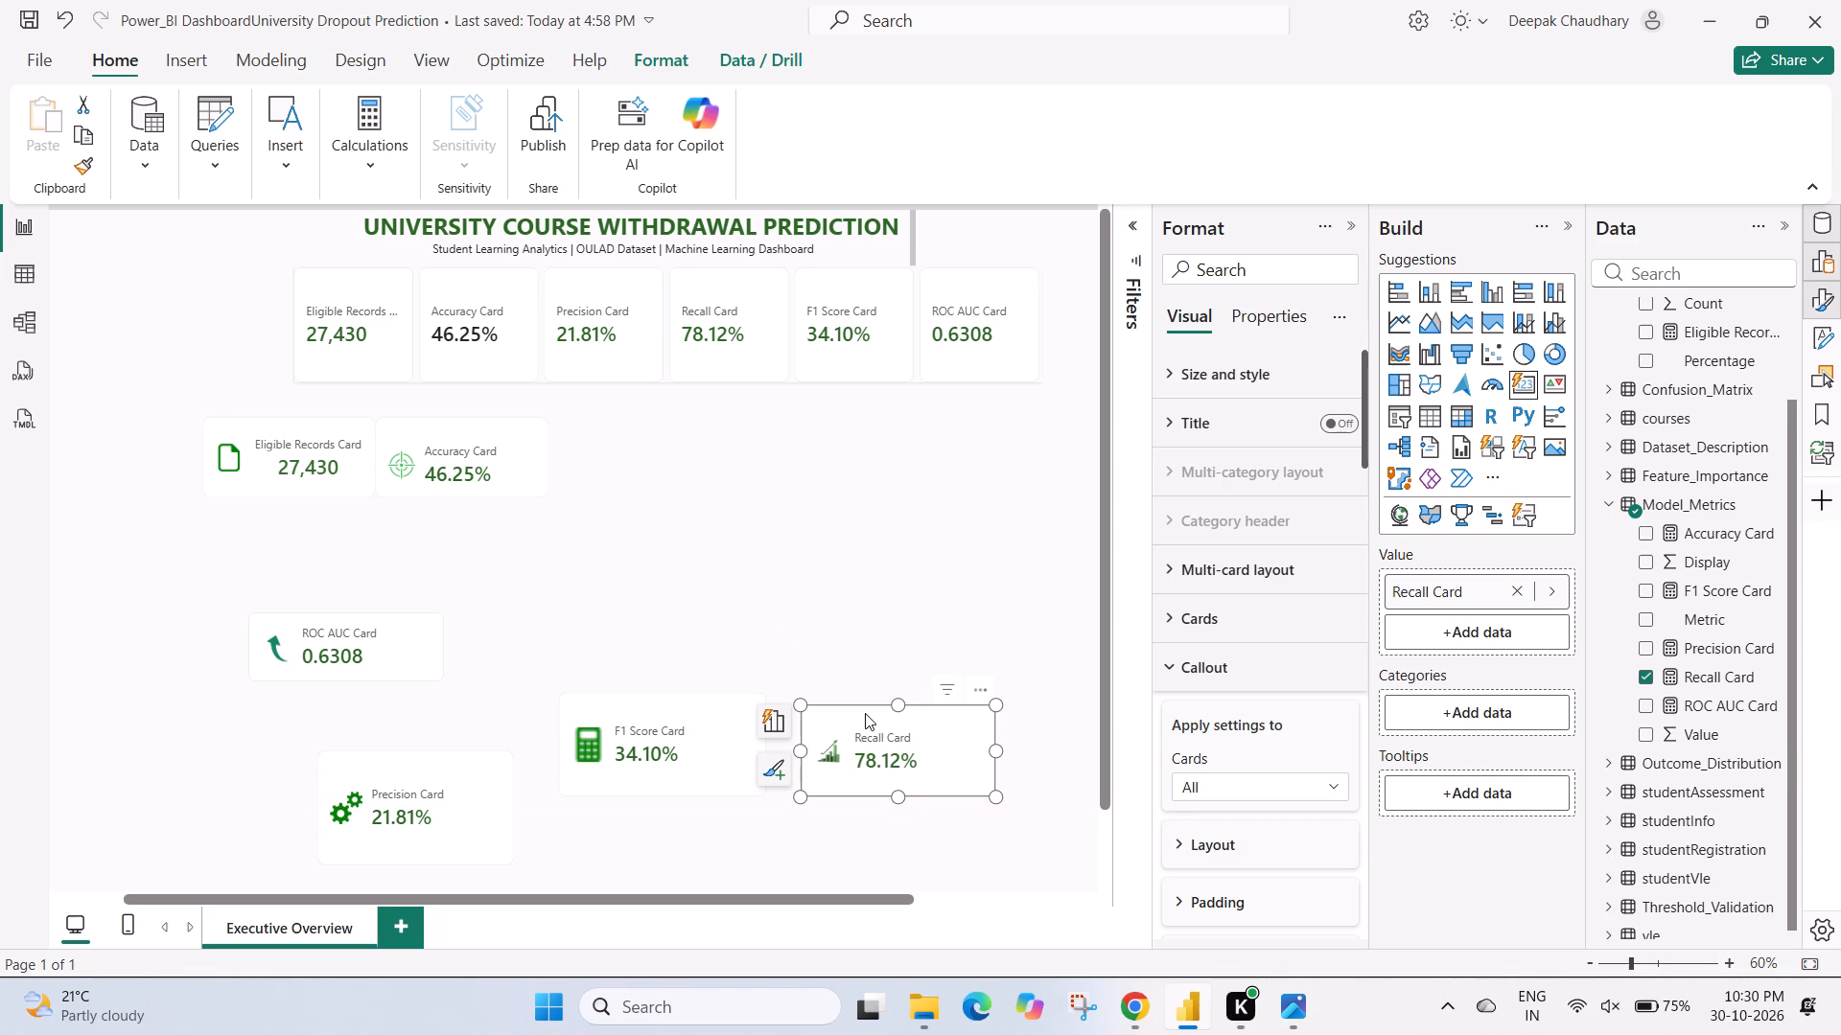
Move the separate Accuracy card down beside the ROC AUC card, leaving only the Eligible Records card in the upper row.
left_click(326, 459)
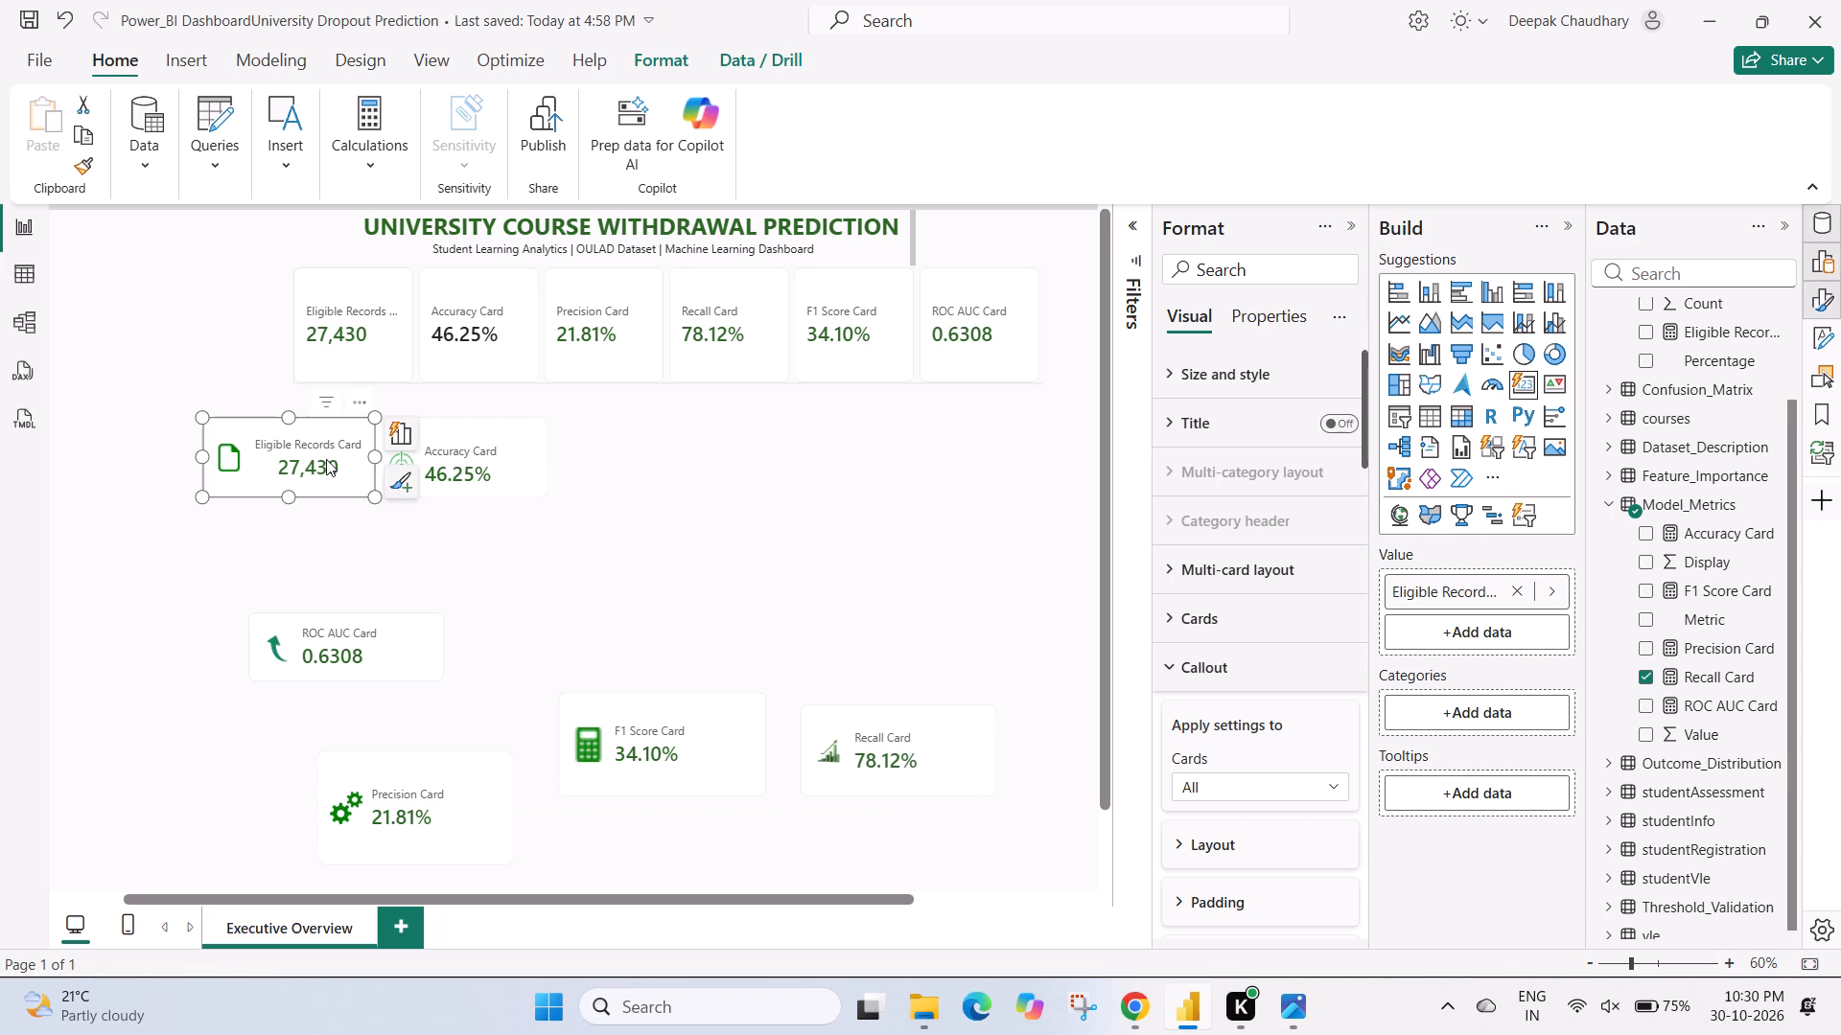
left_click_drag(493, 456, 572, 589)
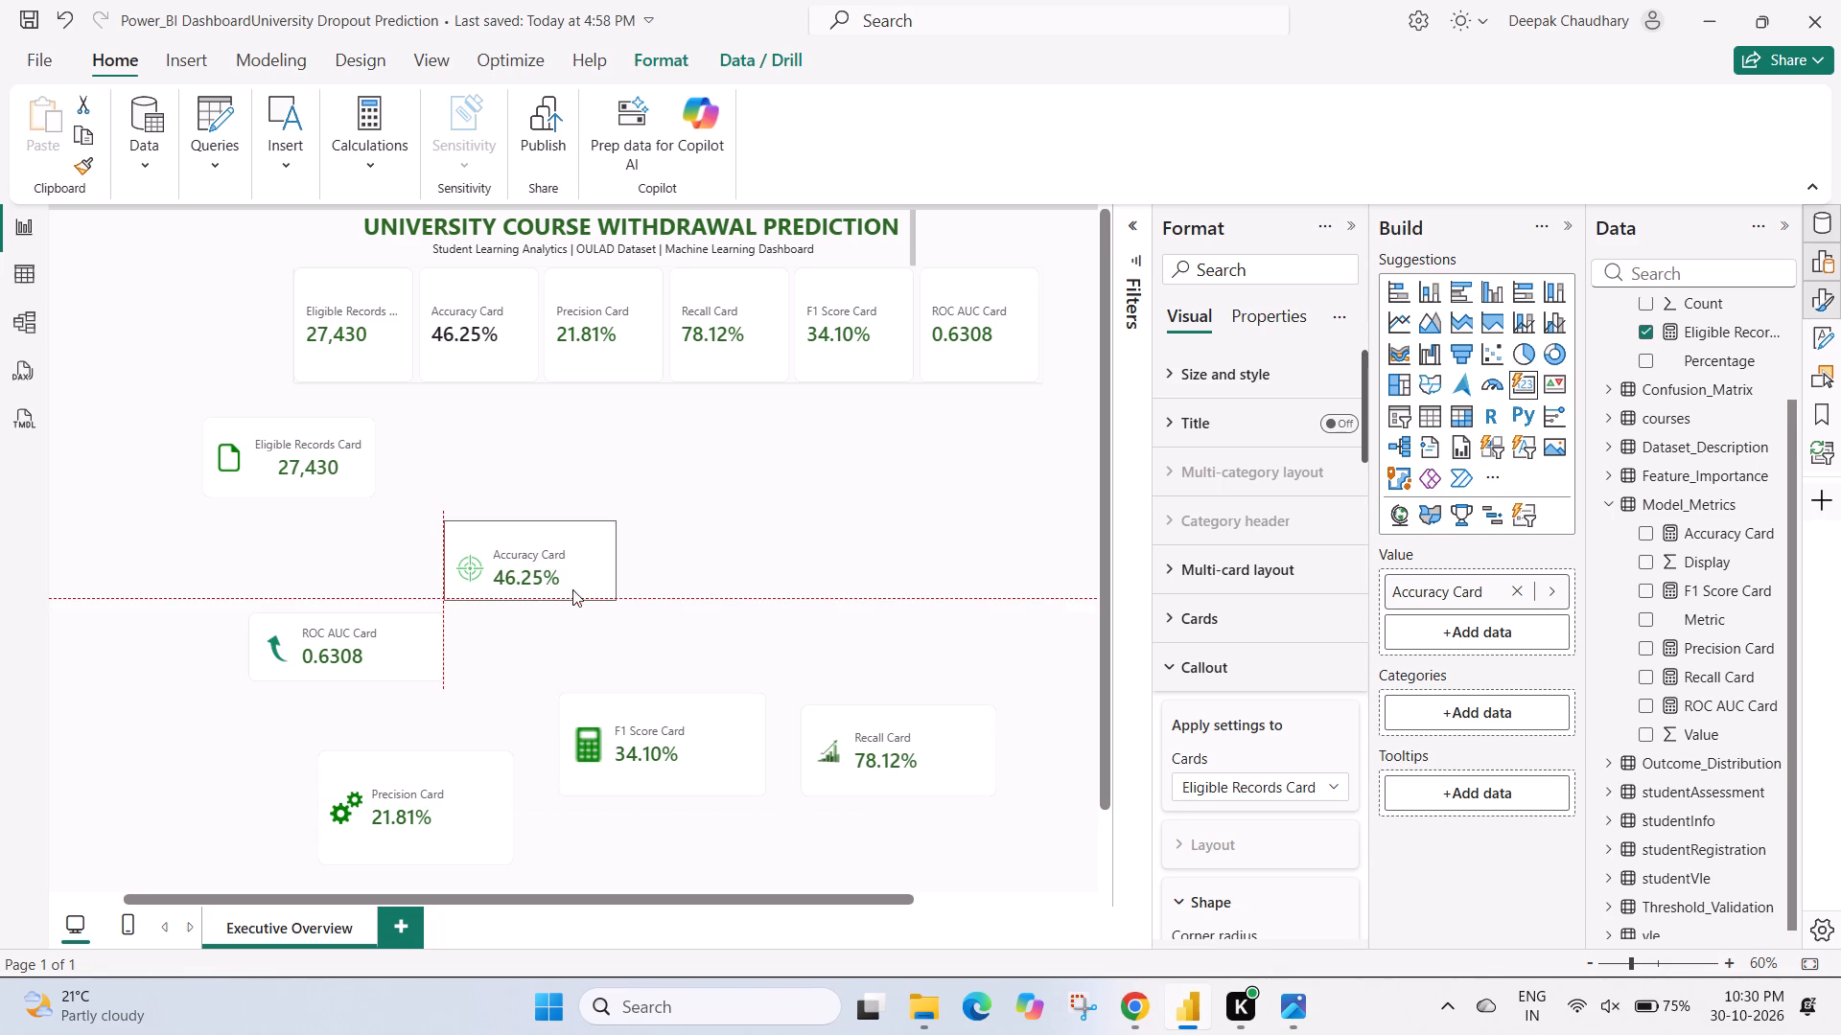
left_click_drag(572, 589, 597, 628)
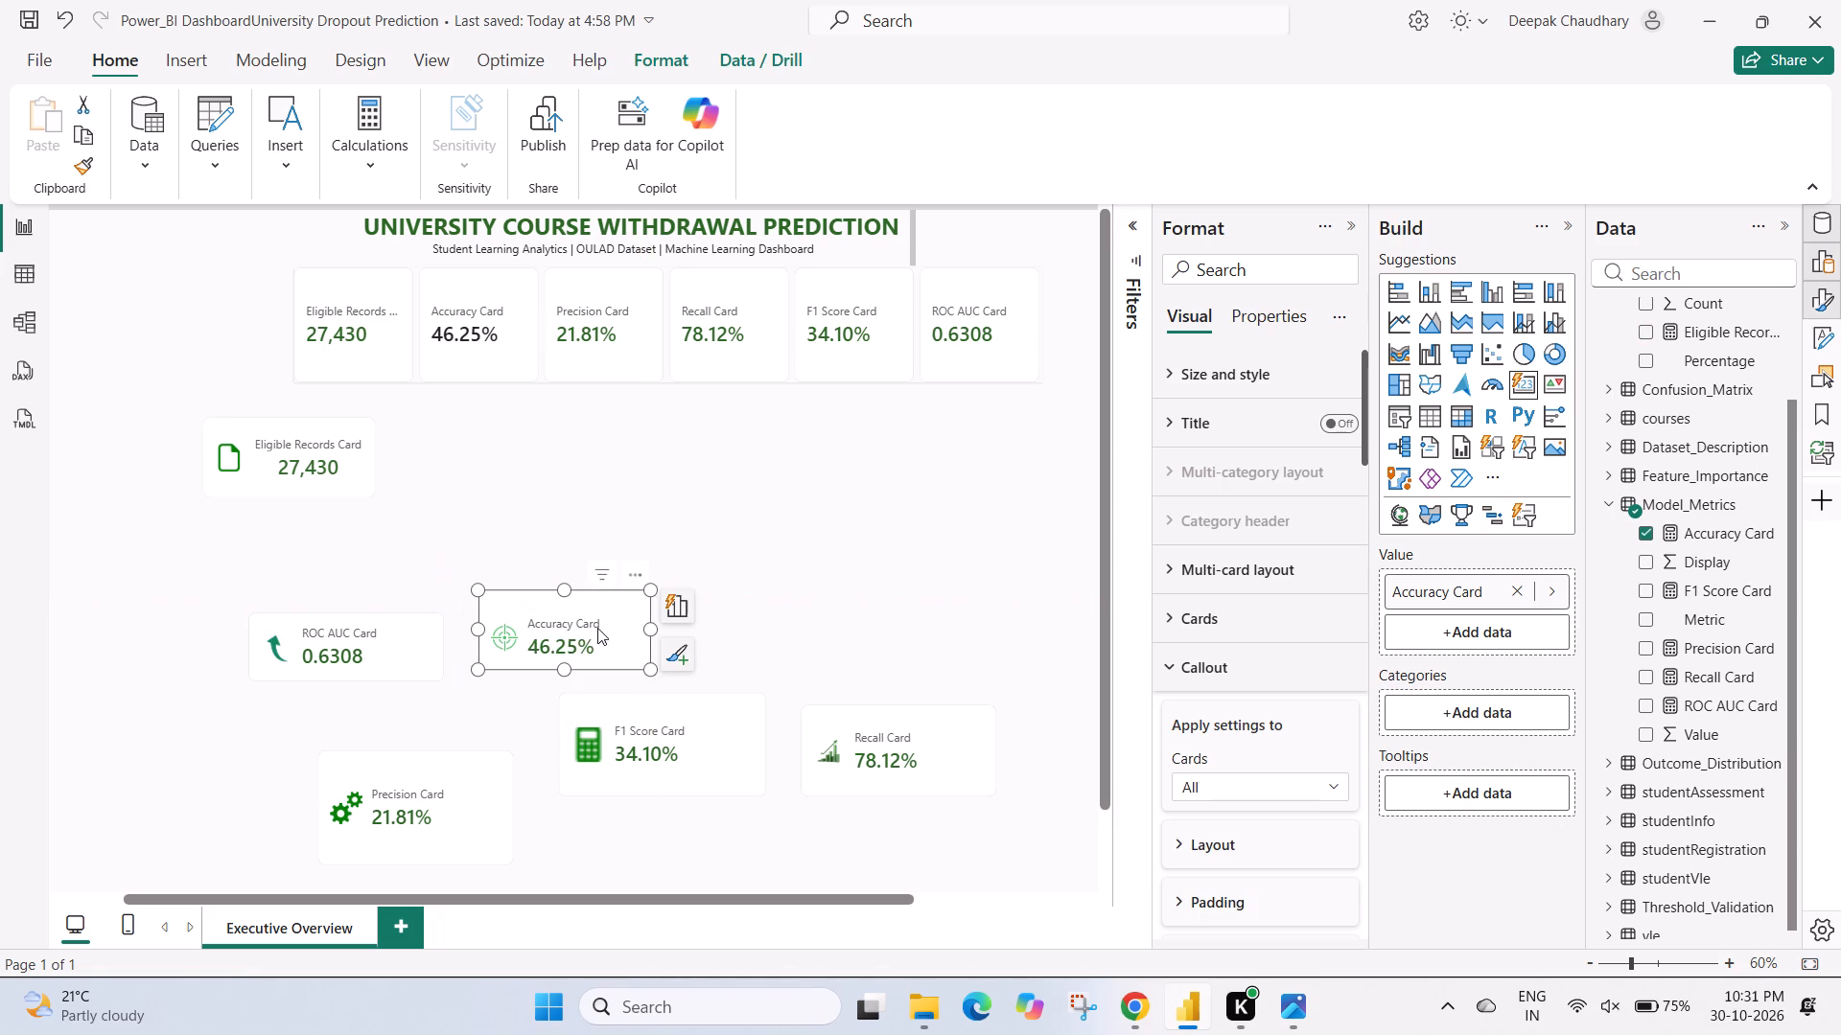
Remove the combined six-value KPI card below the report title.
left_click(317, 448)
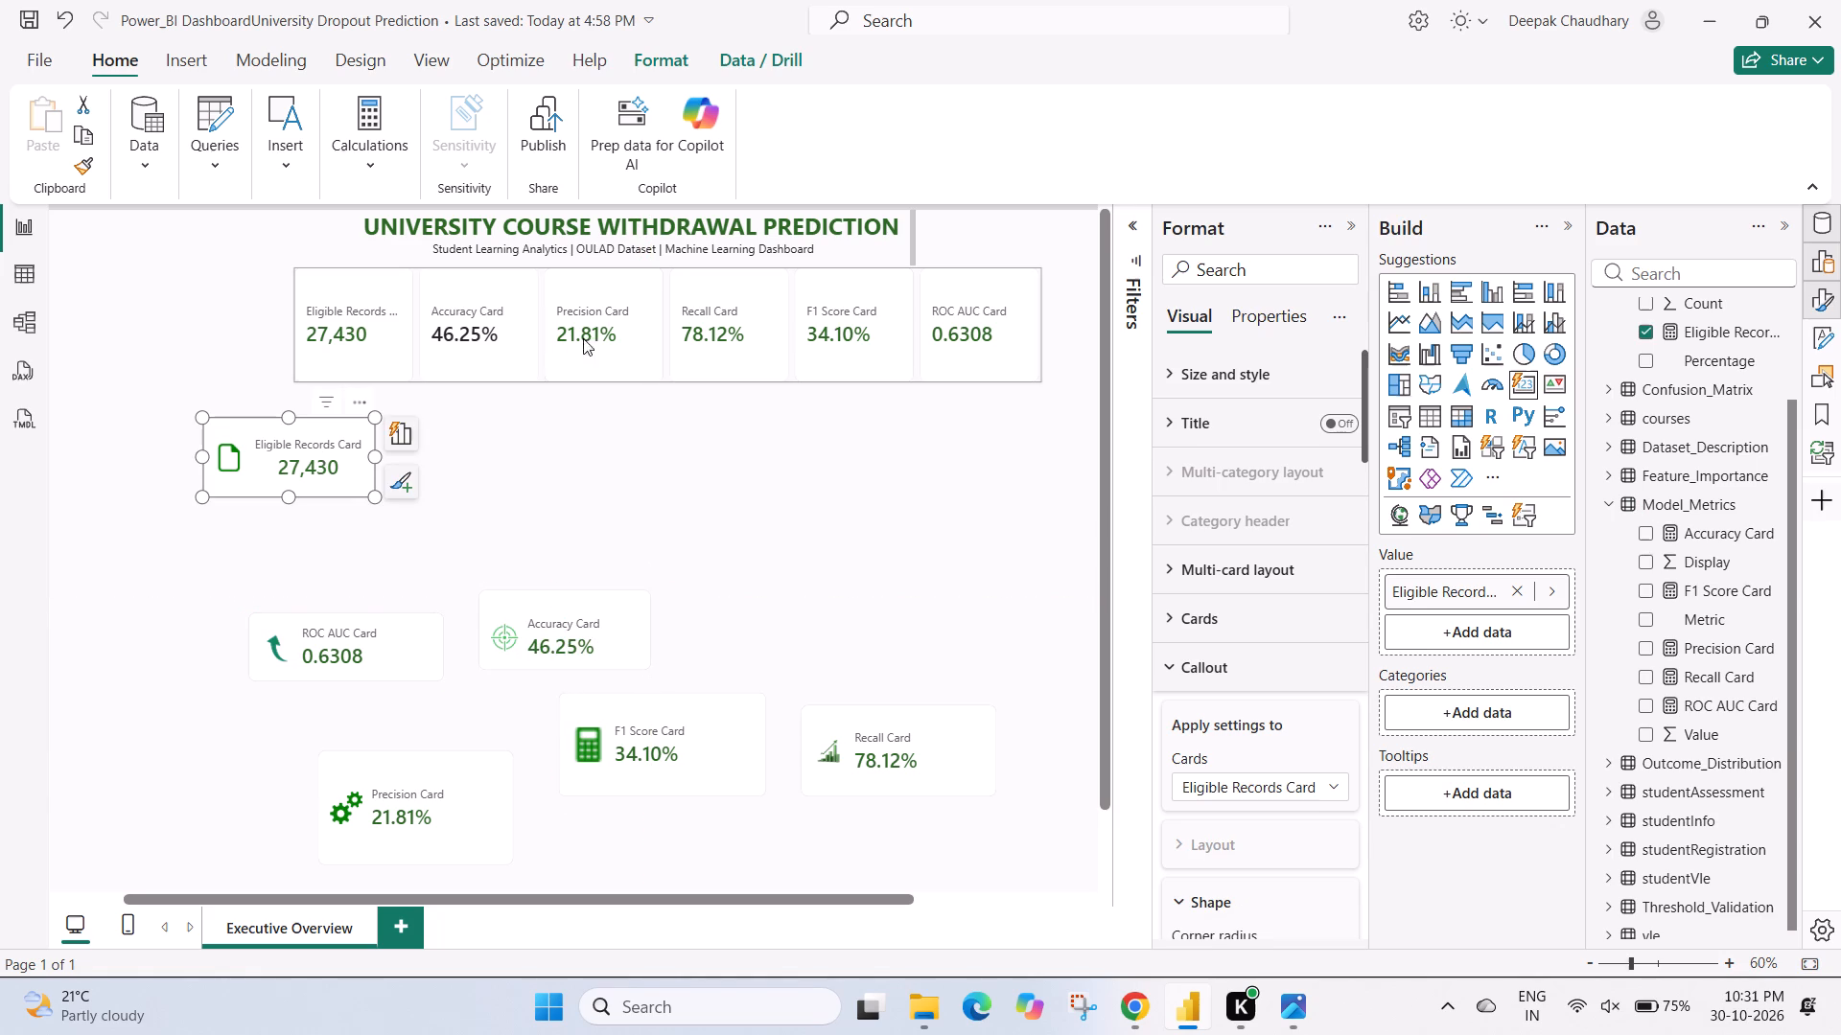
left_click(635, 341)
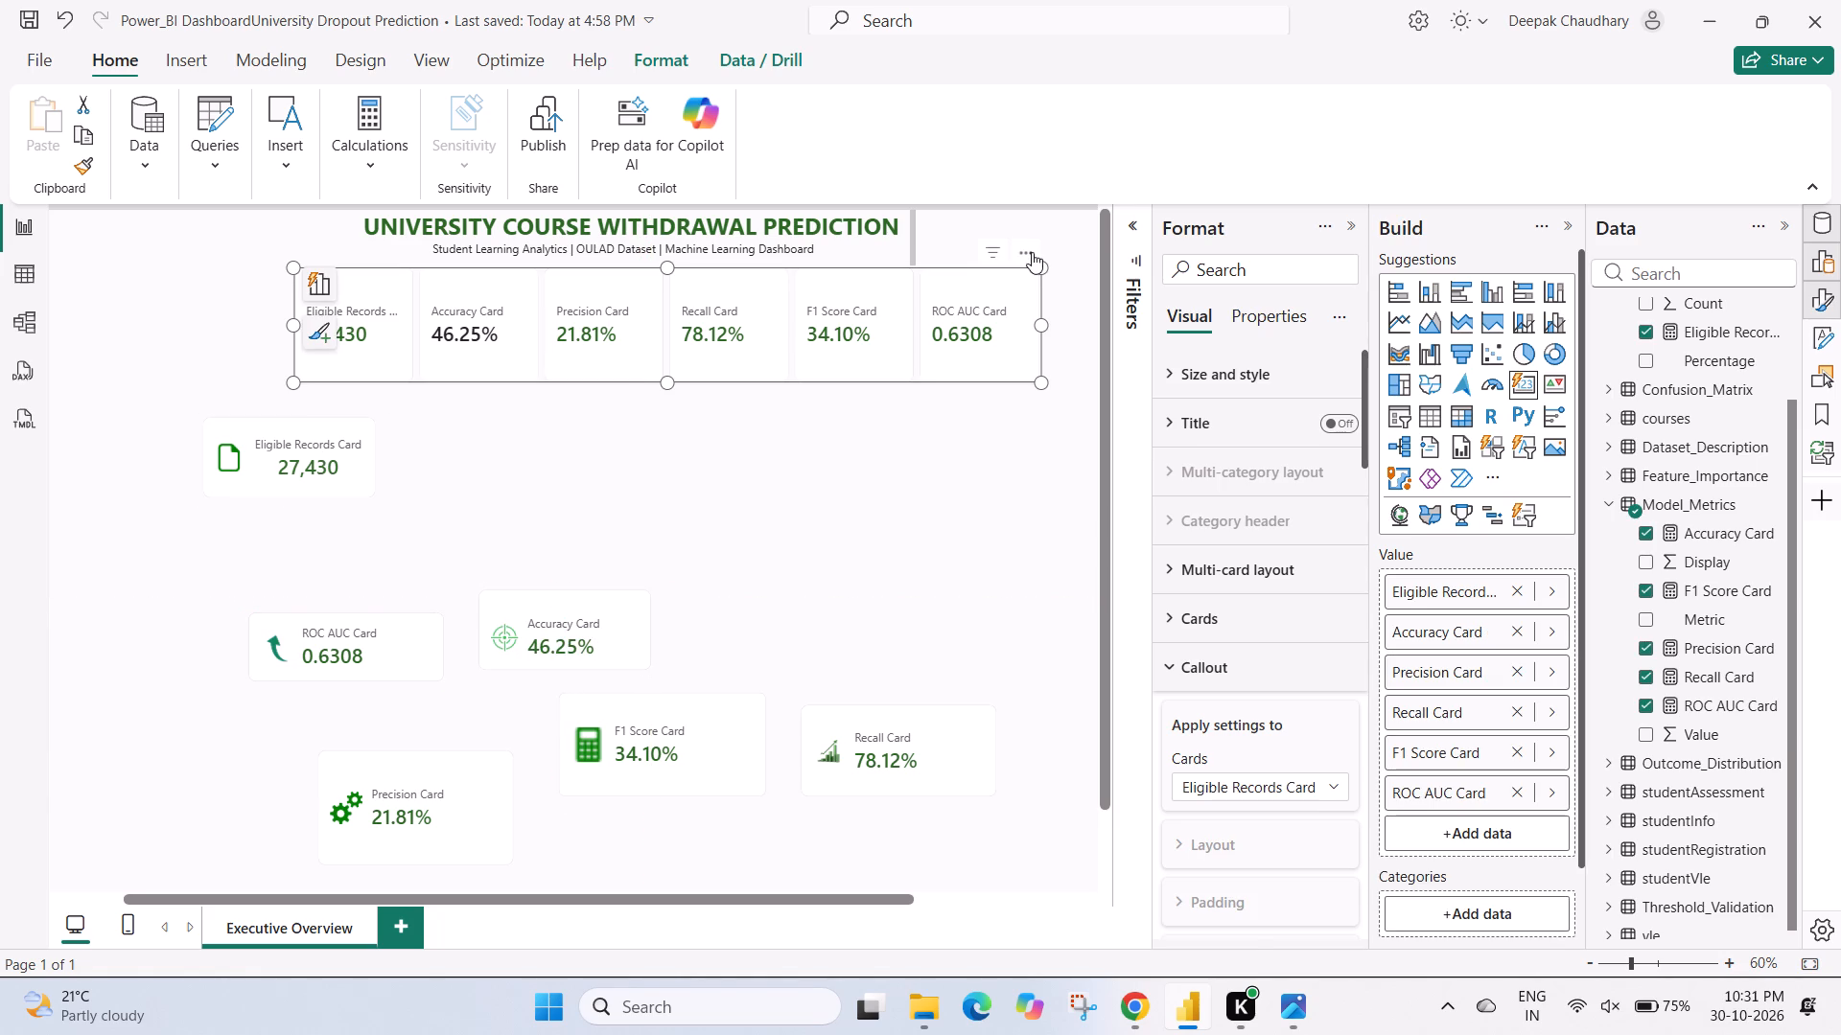
left_click(1032, 252)
left_click(1060, 339)
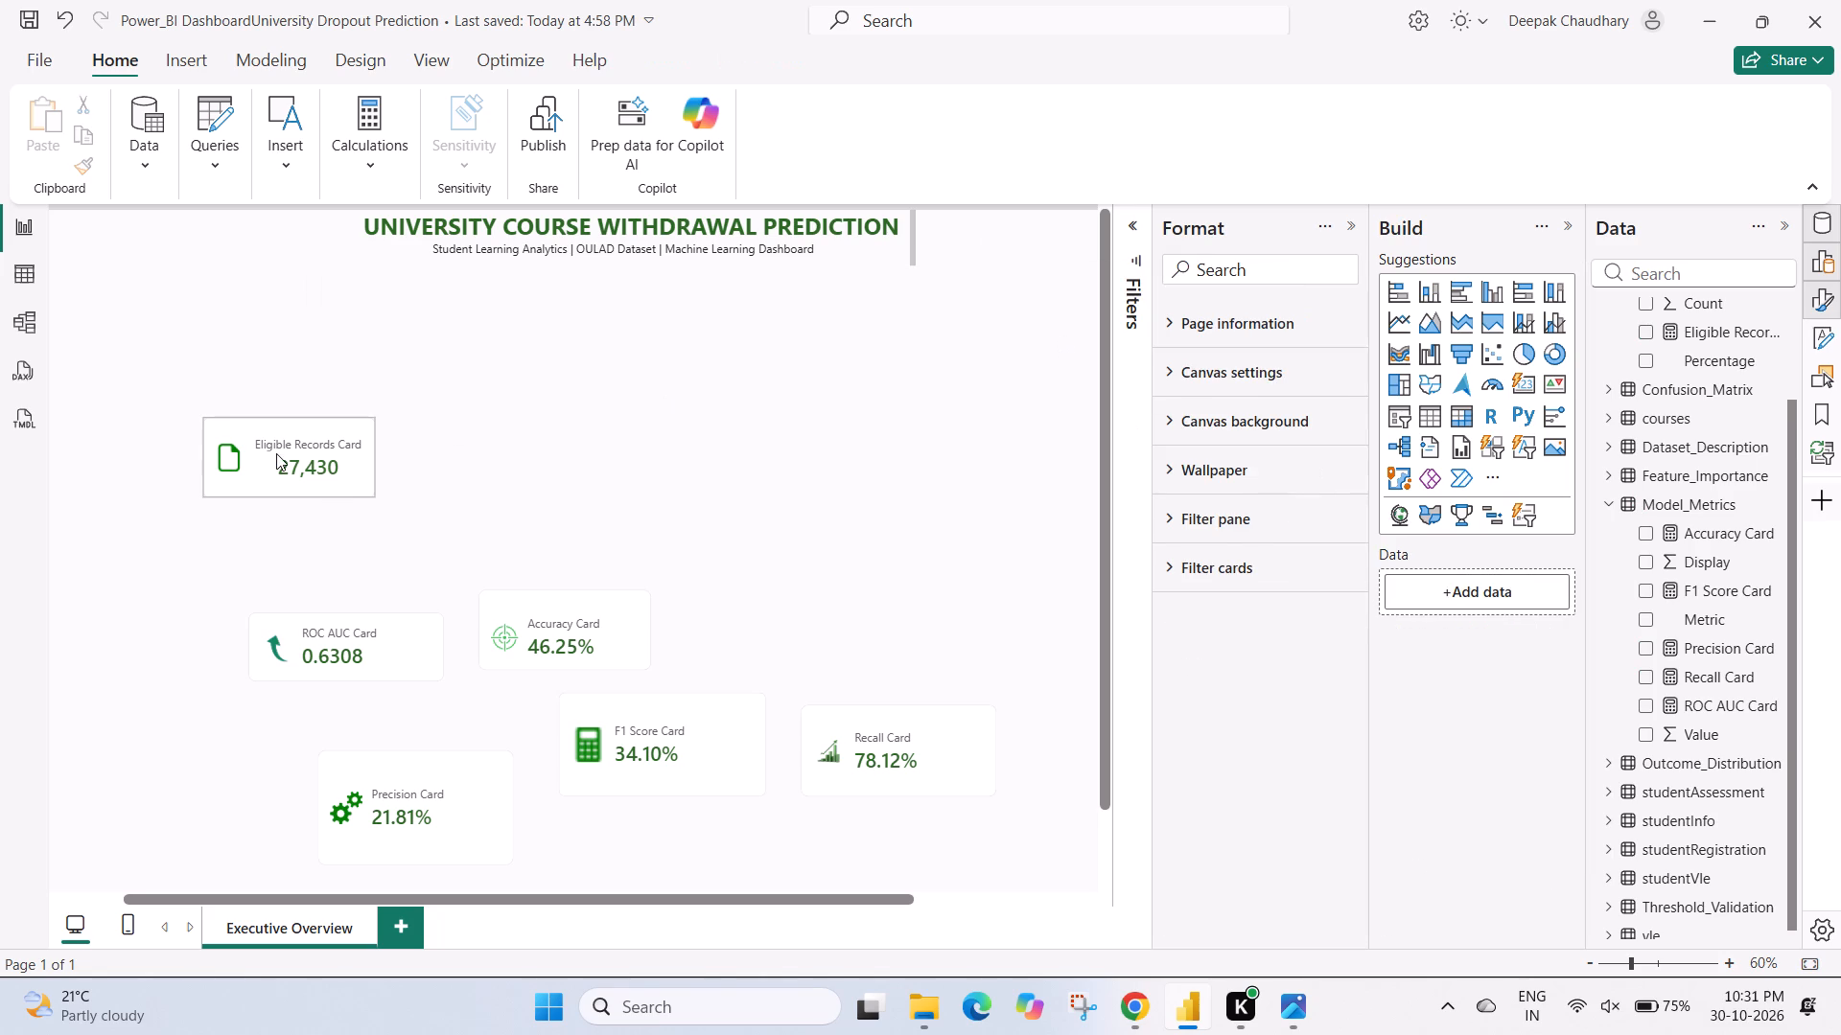
Move the Eligible Records card up into the freed space below the report title.
left_click_drag(276, 453, 355, 368)
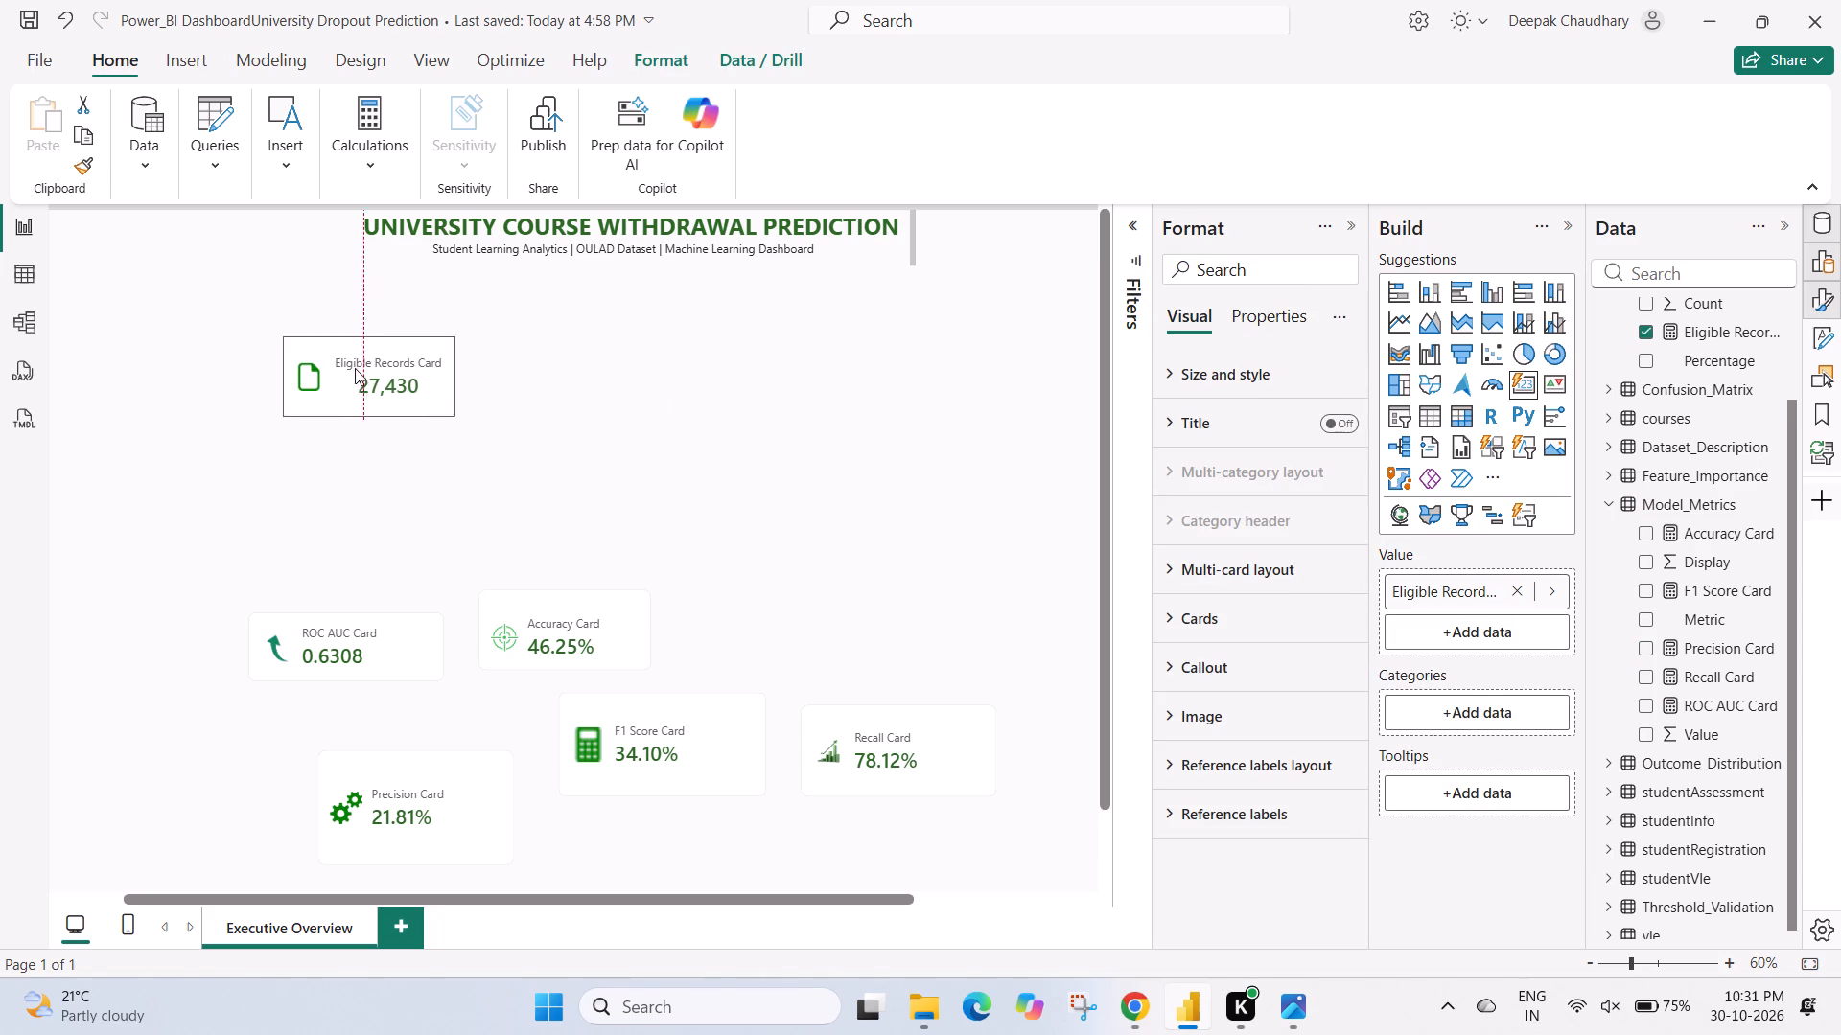
left_click_drag(355, 368, 325, 359)
left_click(325, 359)
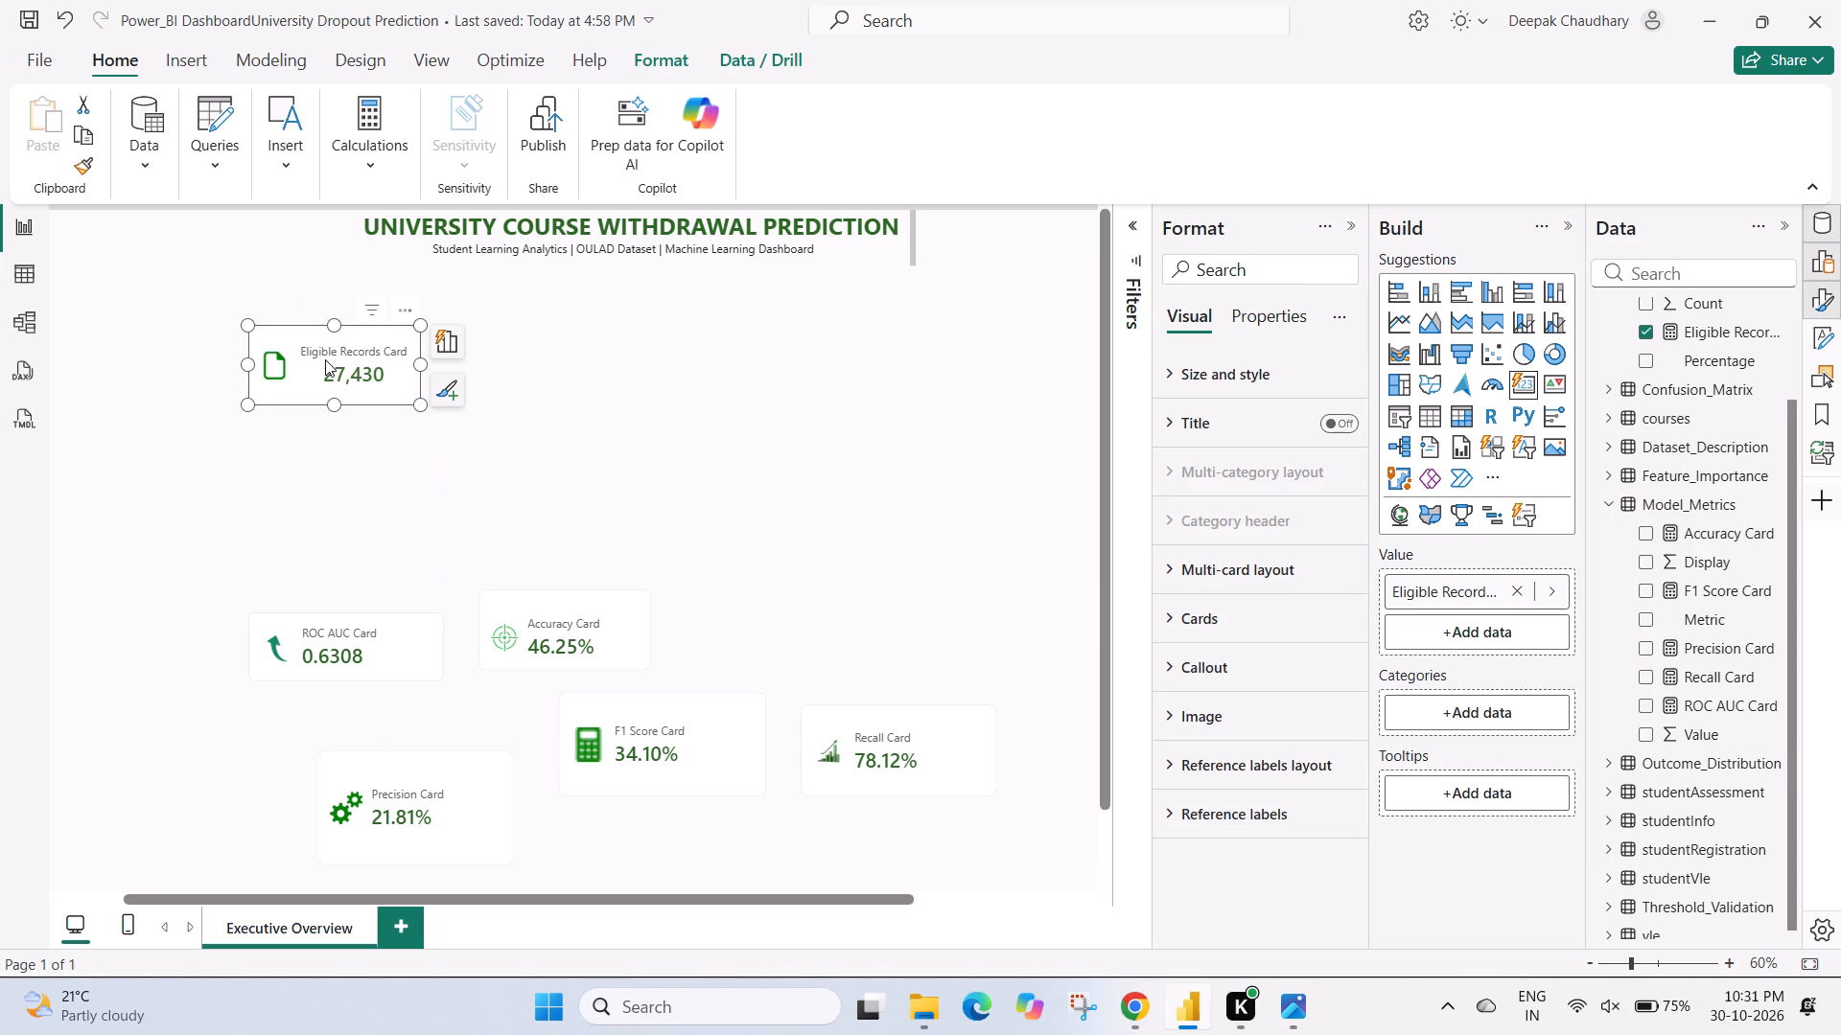
Nudge the Eligible Records card slightly up and to the left, and copy it to the clipboard.
key("ctrl+c")
left_click(406, 382)
left_click_drag(406, 382, 393, 372)
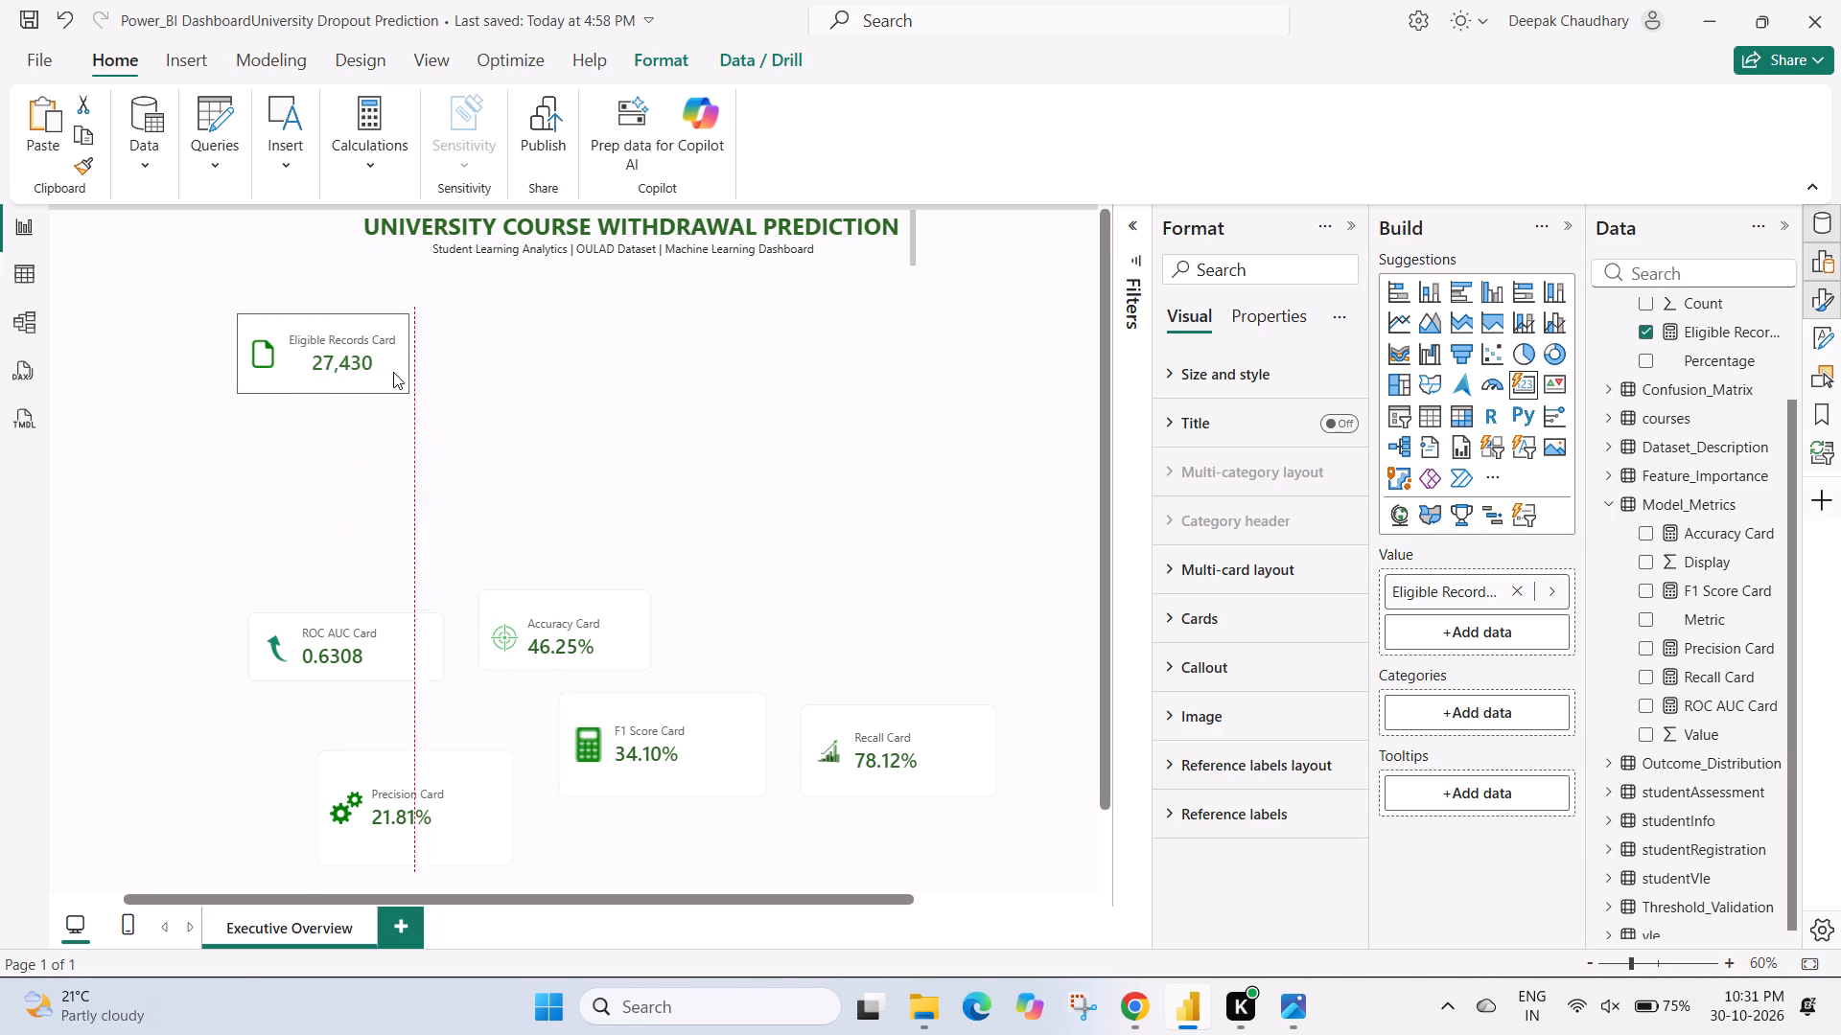
left_click_drag(393, 372, 389, 372)
left_click(379, 372)
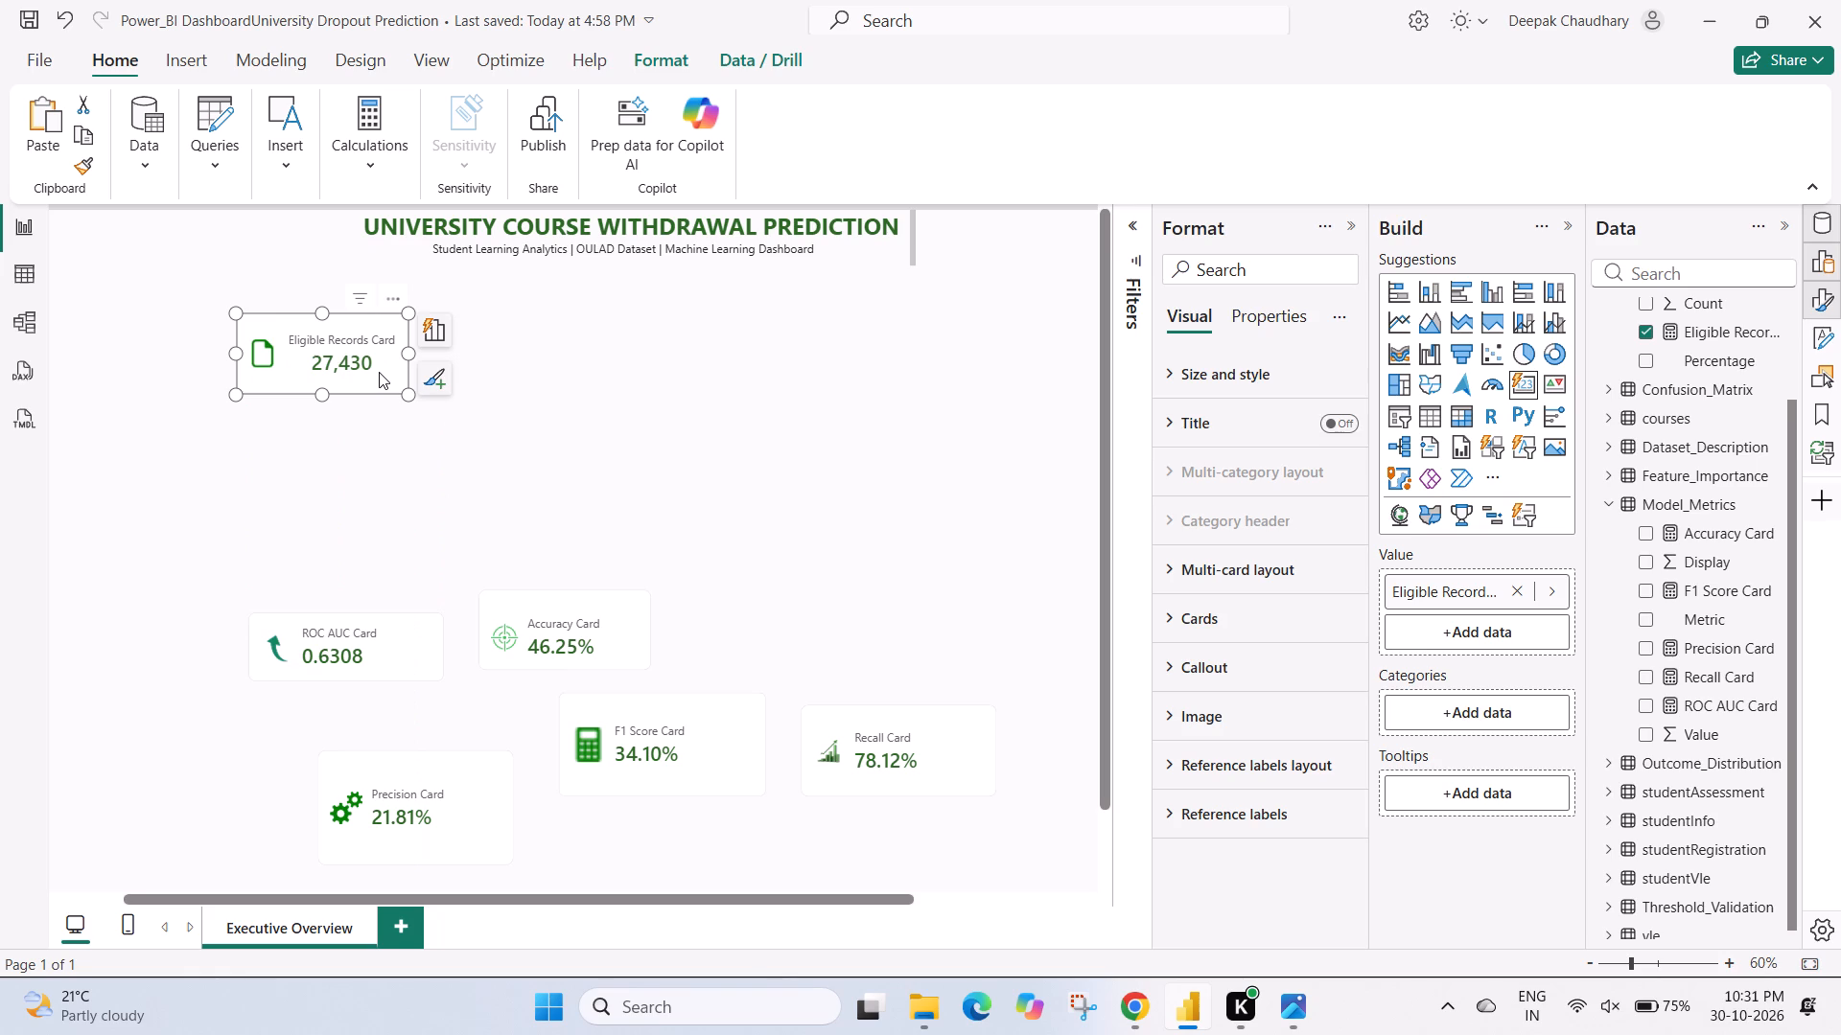
key("ctrl+c")
left_click(379, 359)
left_click(405, 318)
left_click(396, 300)
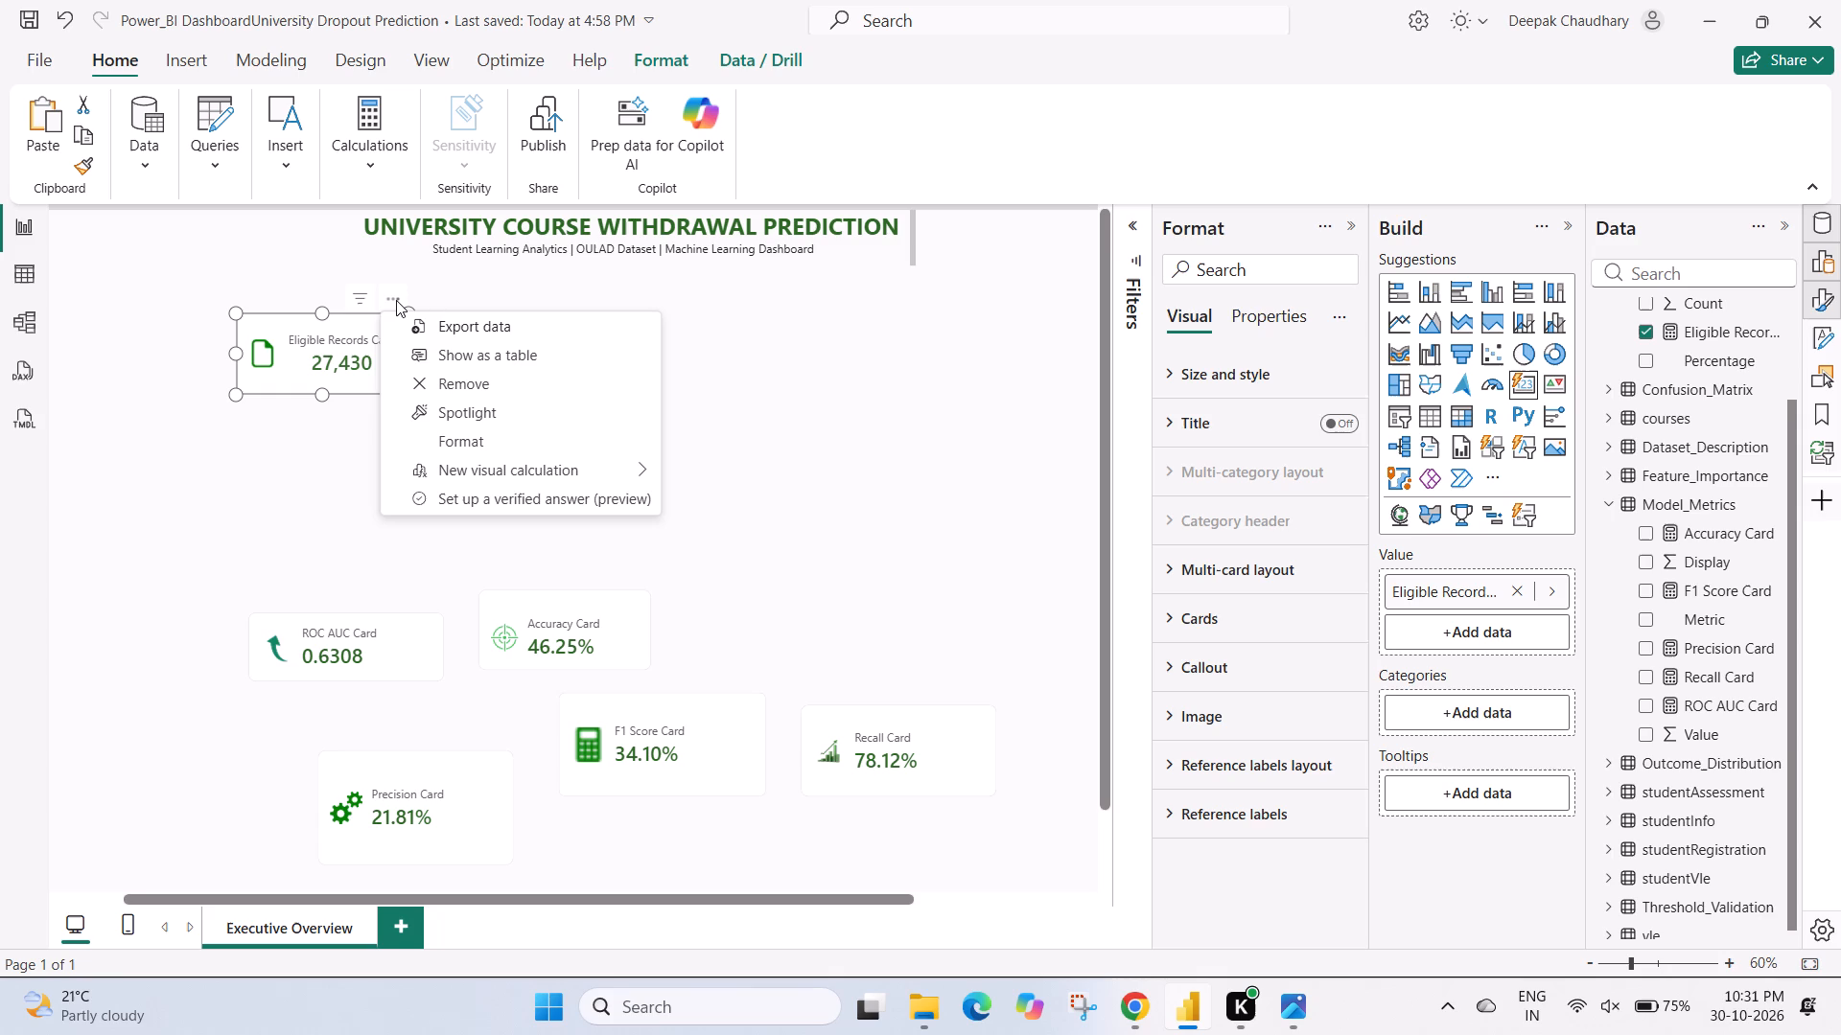
left_click(318, 473)
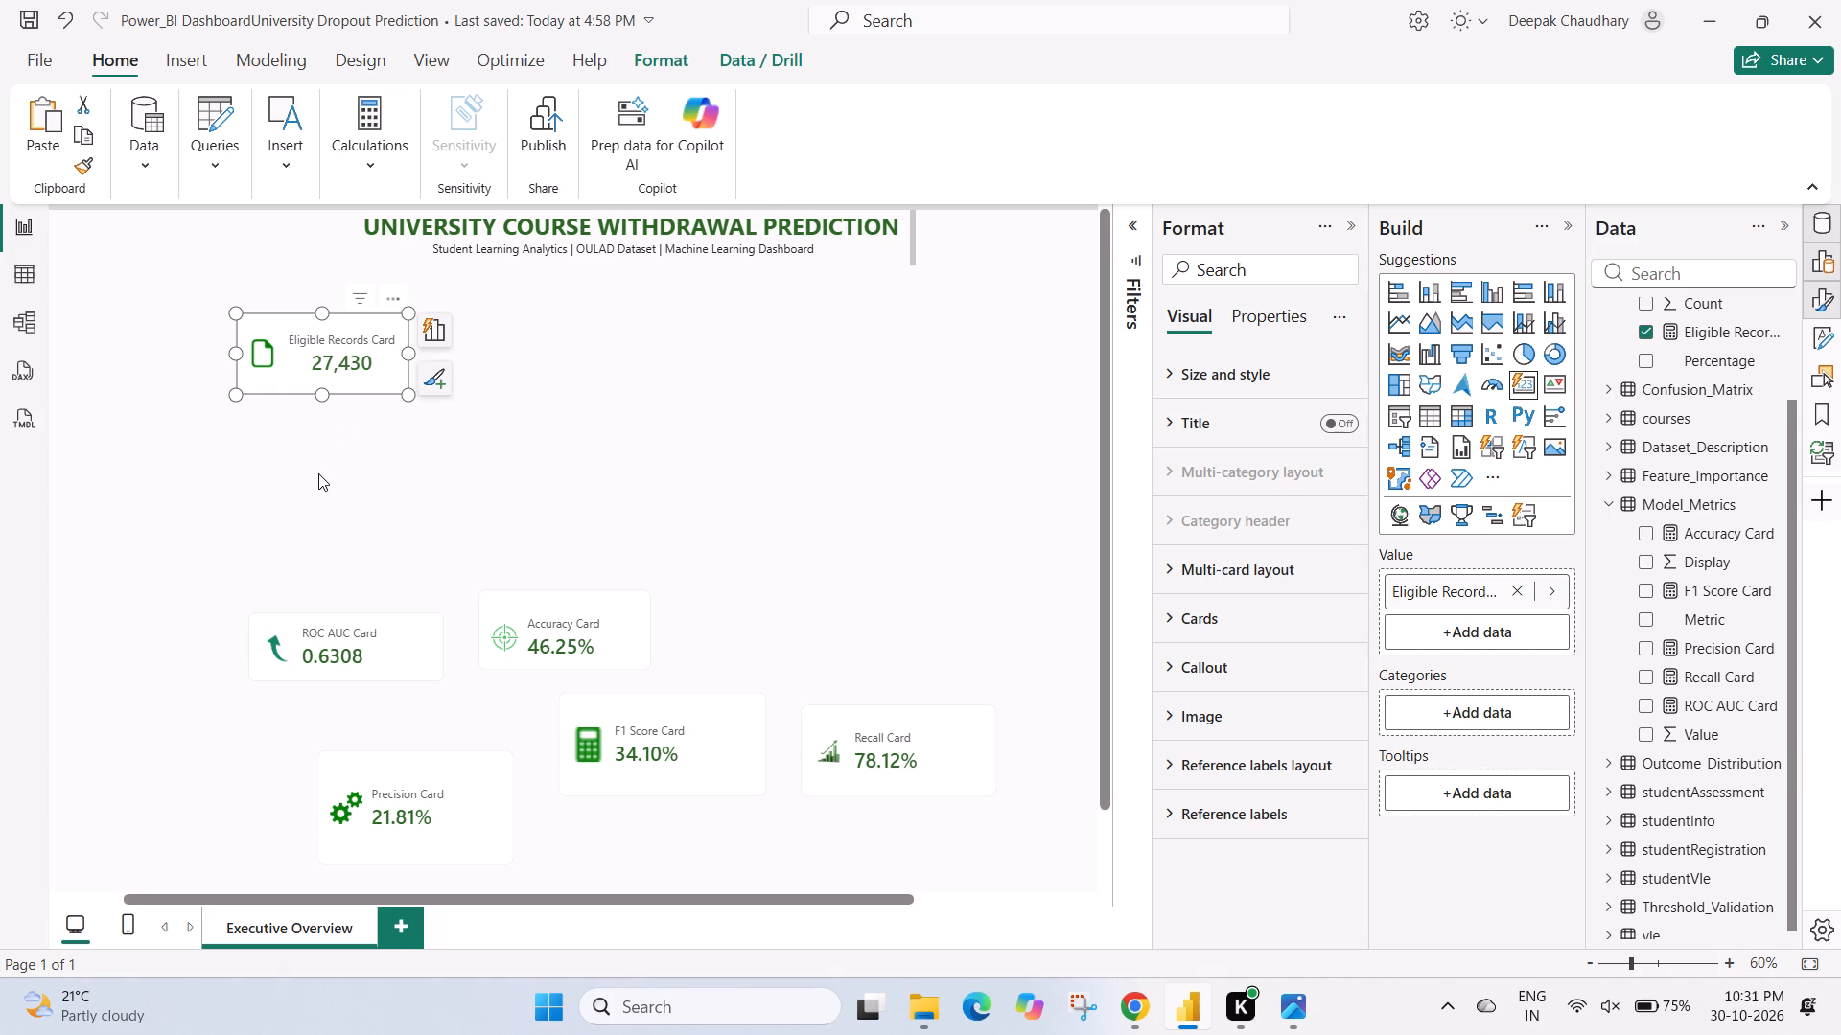
left_click(367, 365)
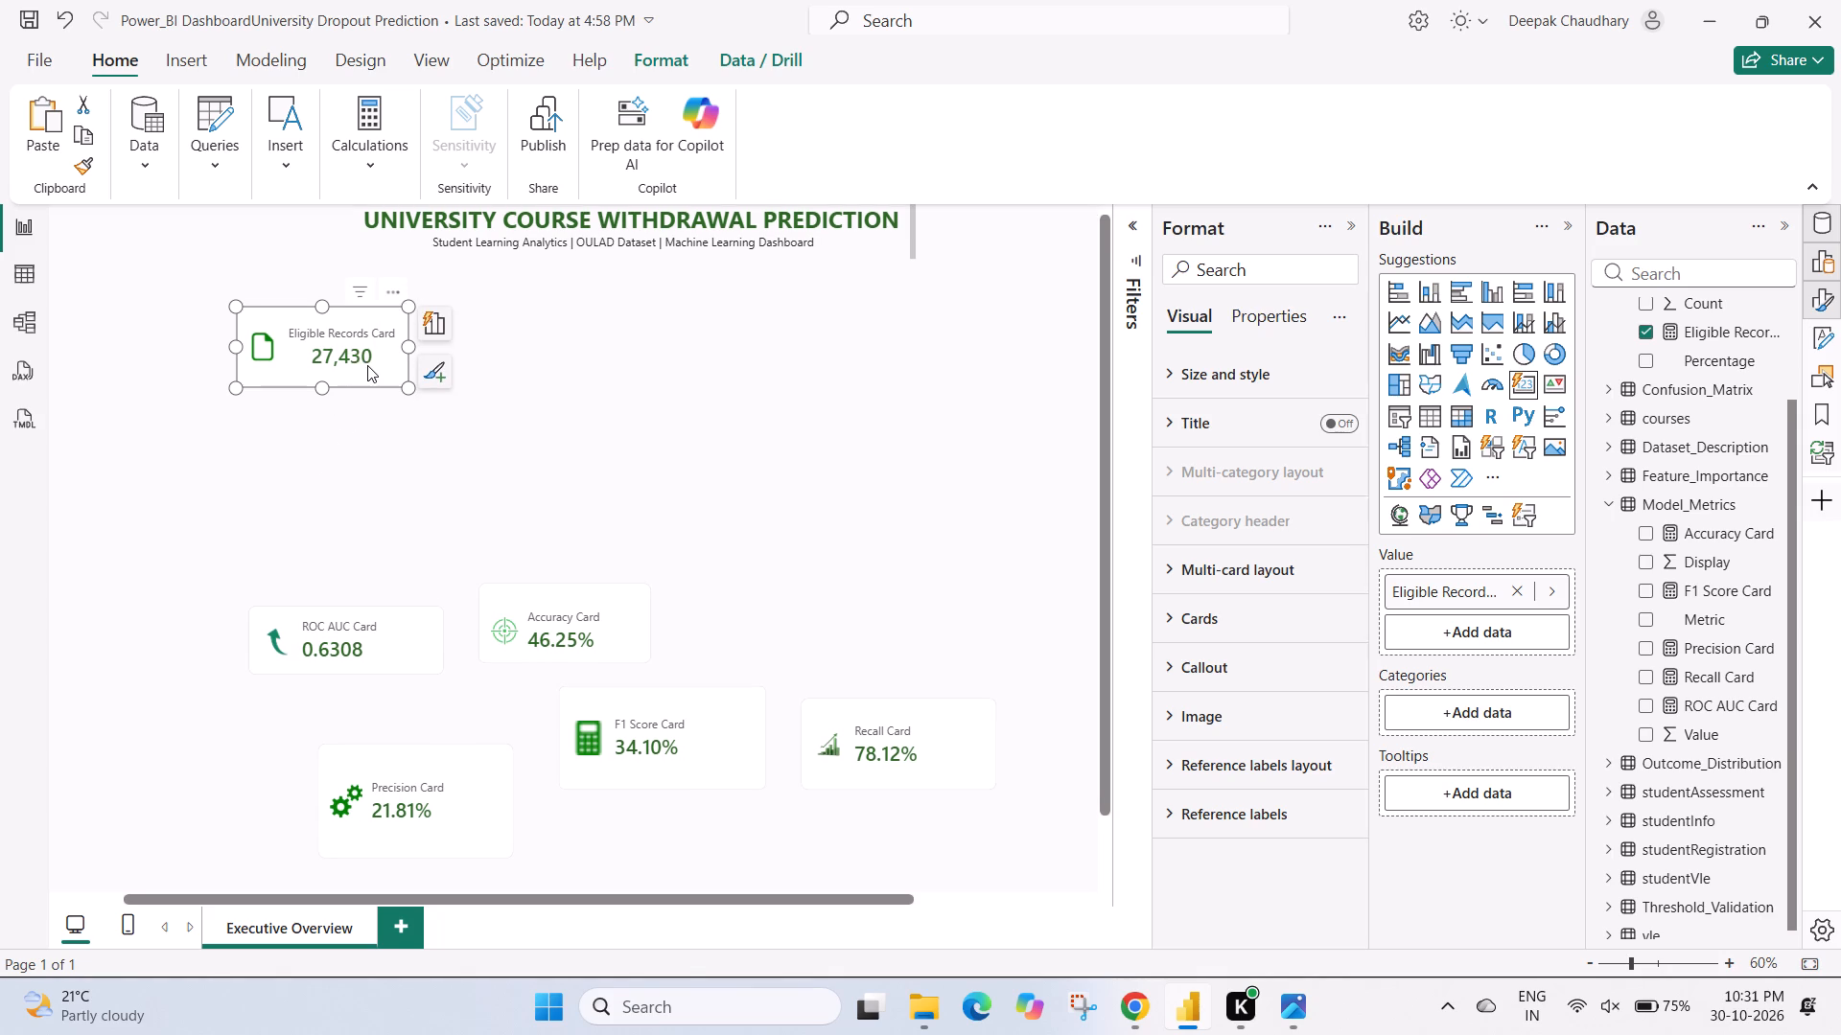
left_click(265, 370)
key("ctrl+c")
Shift the Eligible Records card slightly to the right and up below the title, and leave it deselected.
left_click_drag(283, 360, 335, 358)
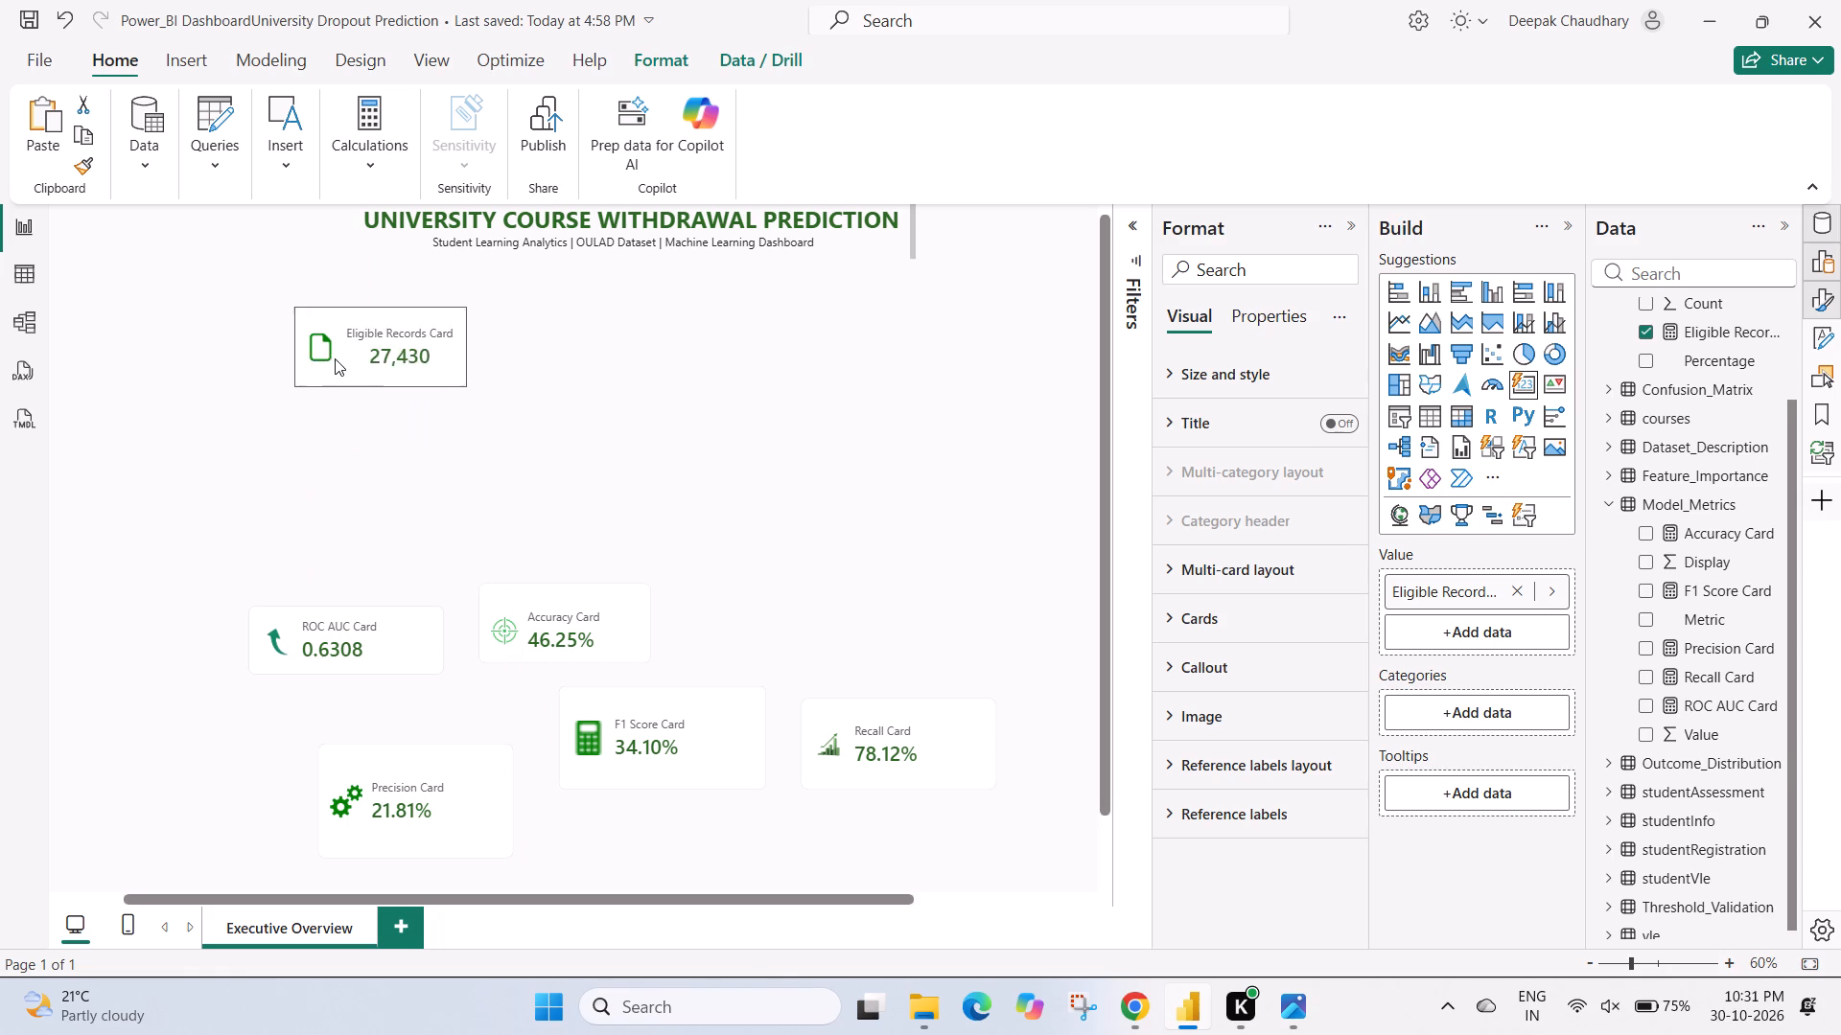
left_click_drag(335, 358, 315, 353)
left_click(361, 453)
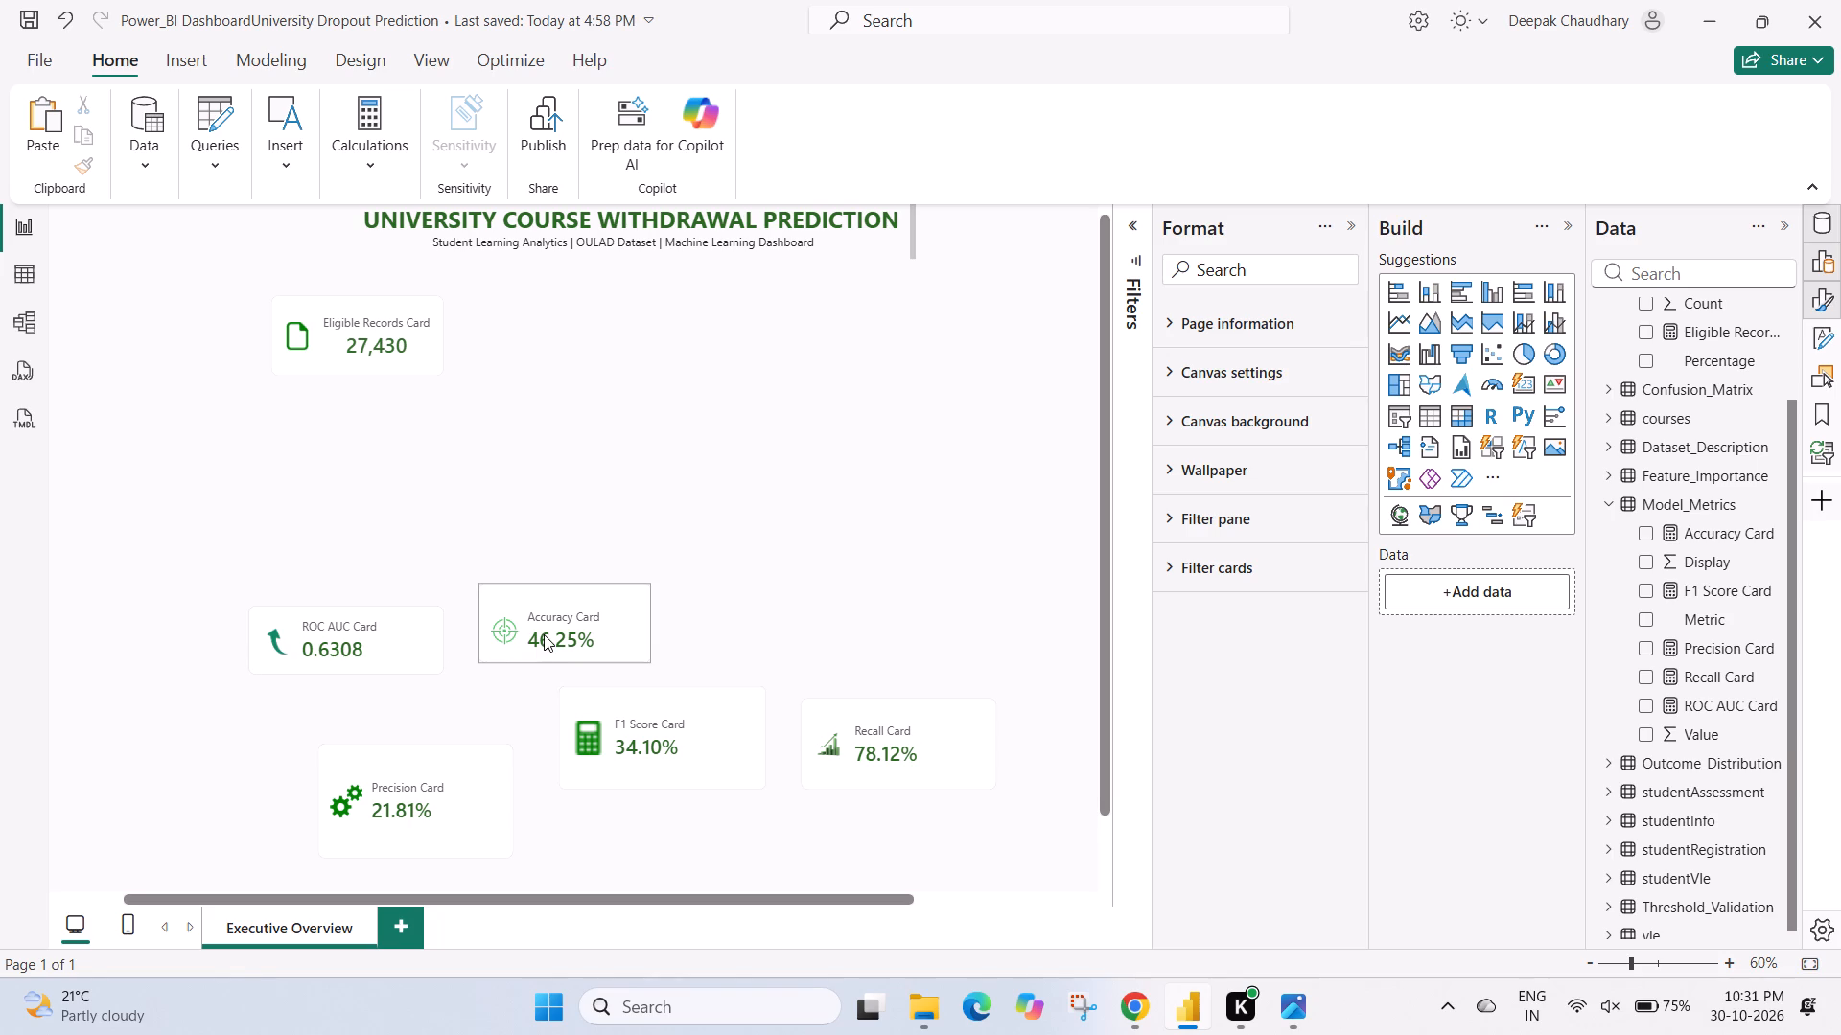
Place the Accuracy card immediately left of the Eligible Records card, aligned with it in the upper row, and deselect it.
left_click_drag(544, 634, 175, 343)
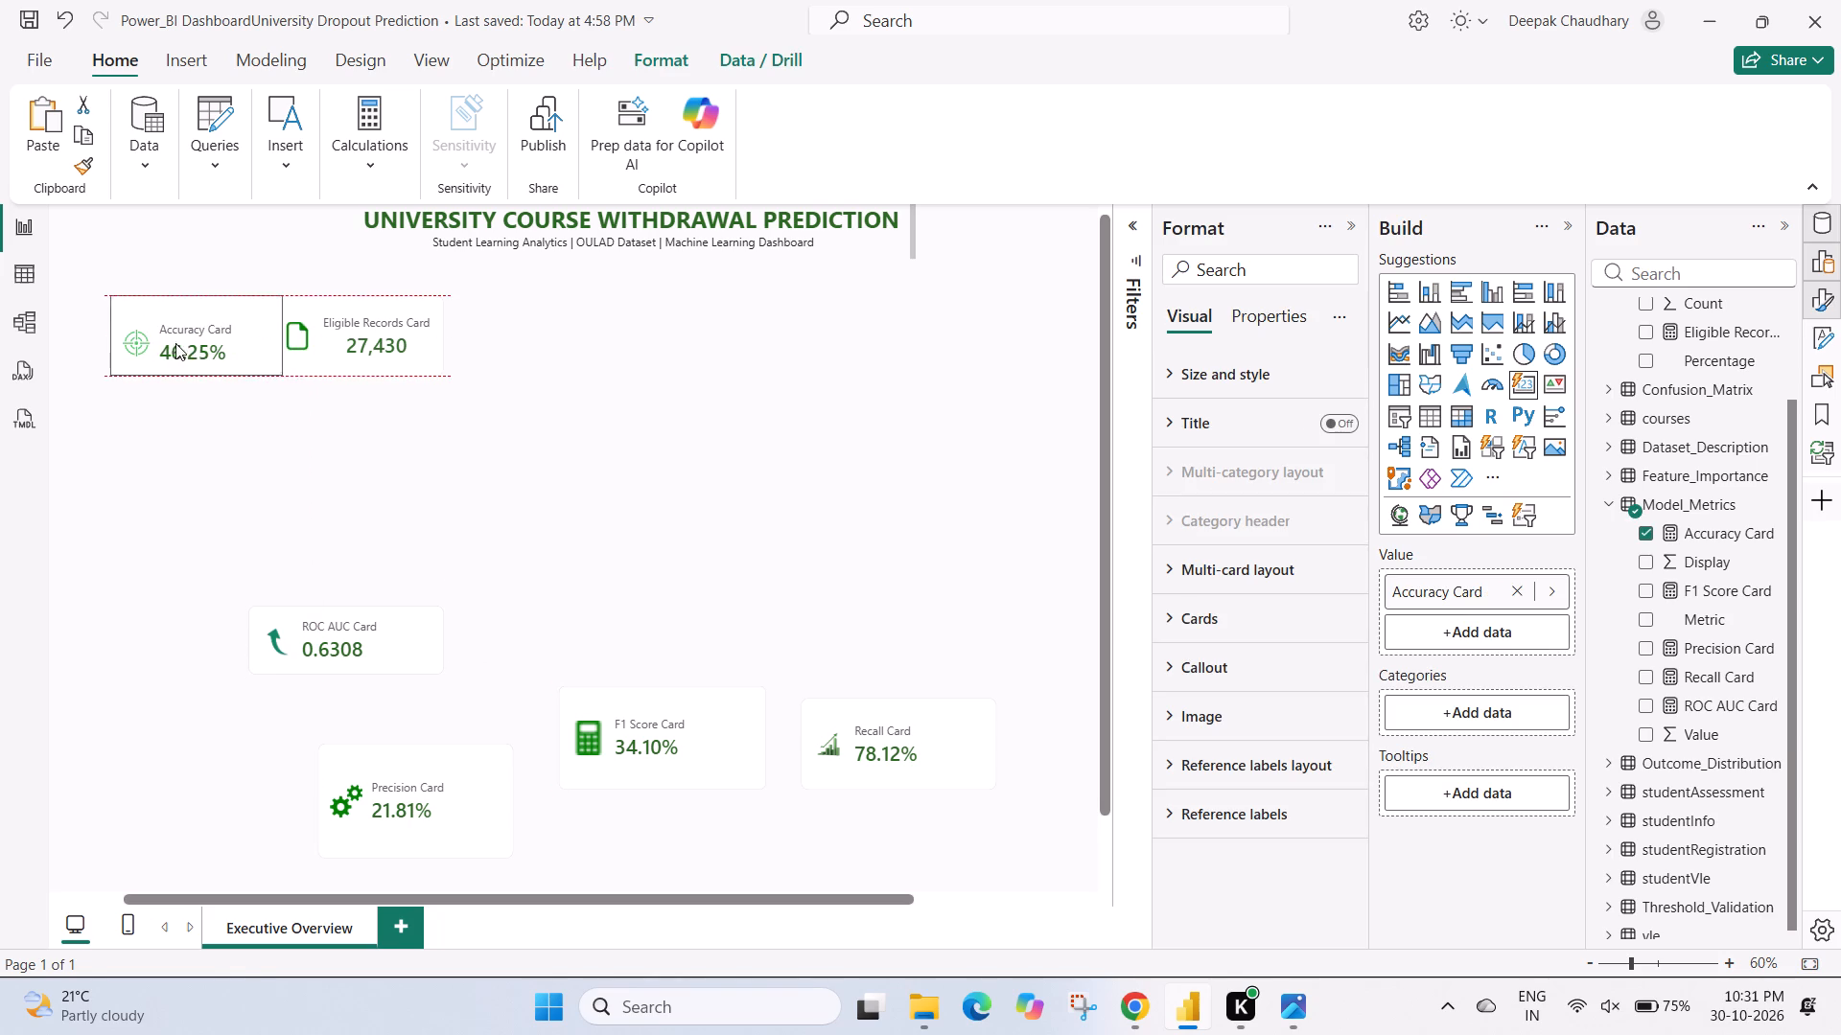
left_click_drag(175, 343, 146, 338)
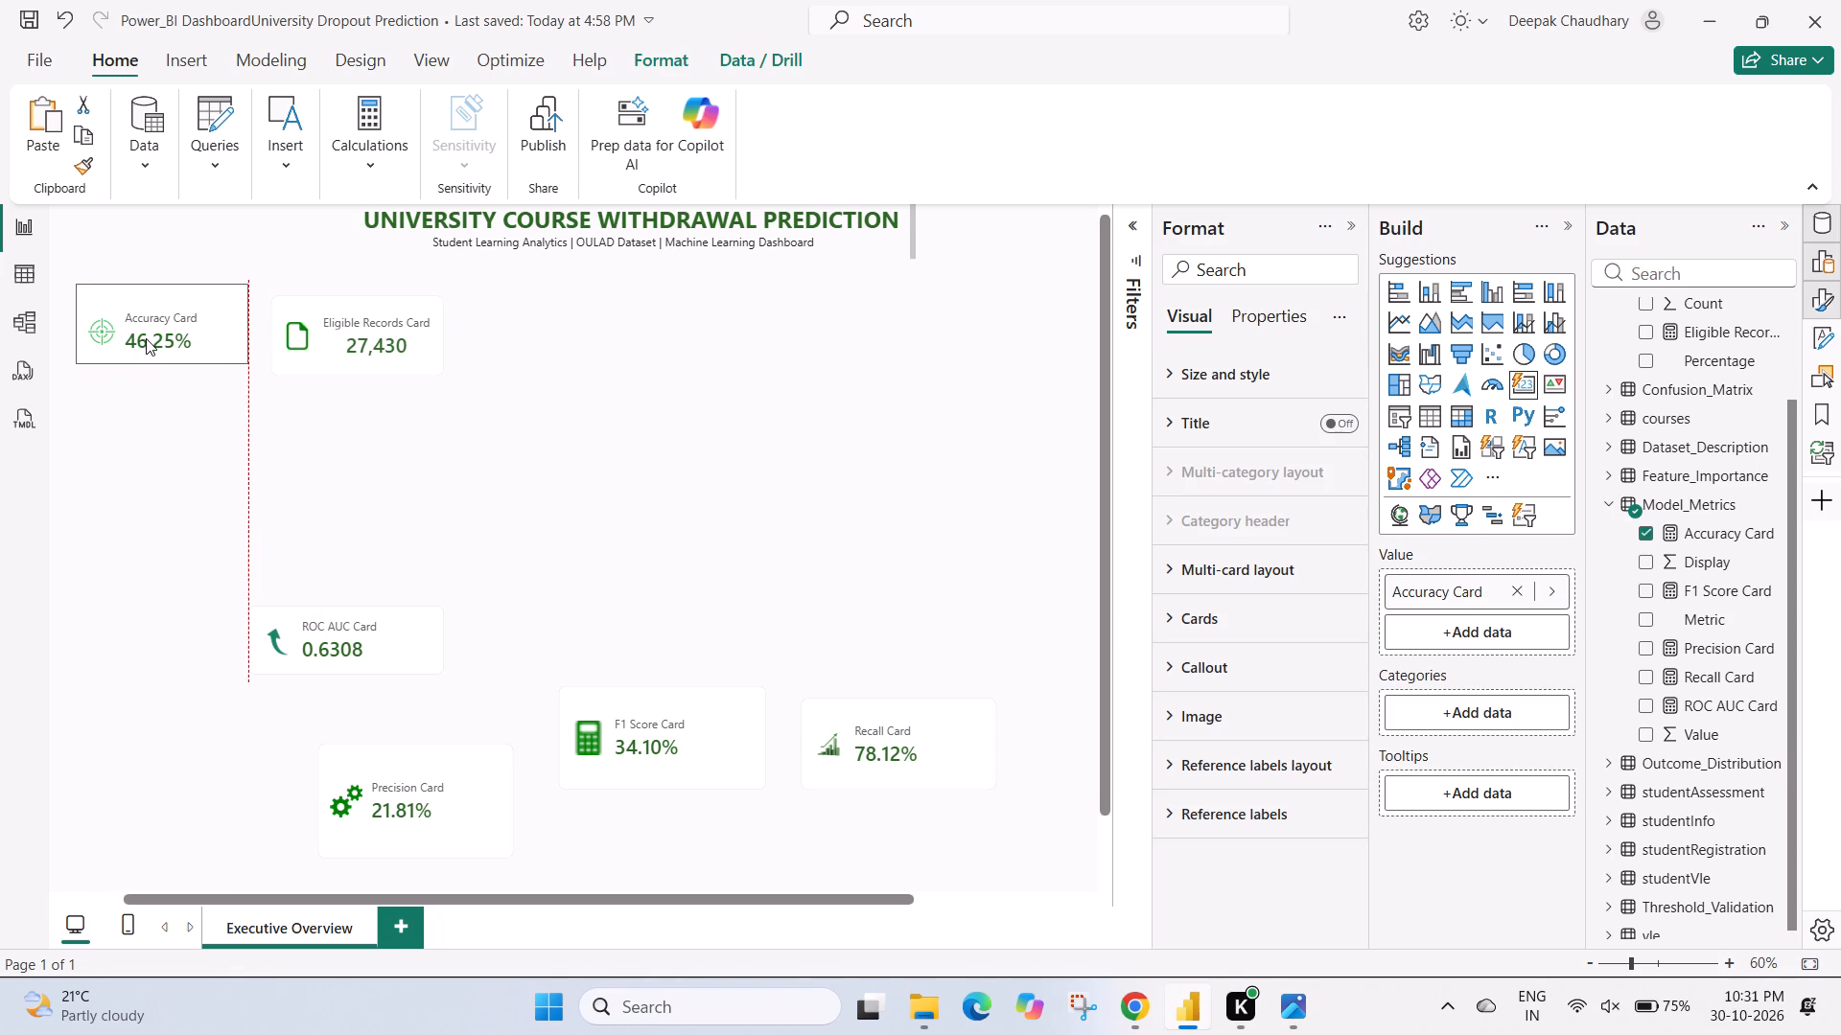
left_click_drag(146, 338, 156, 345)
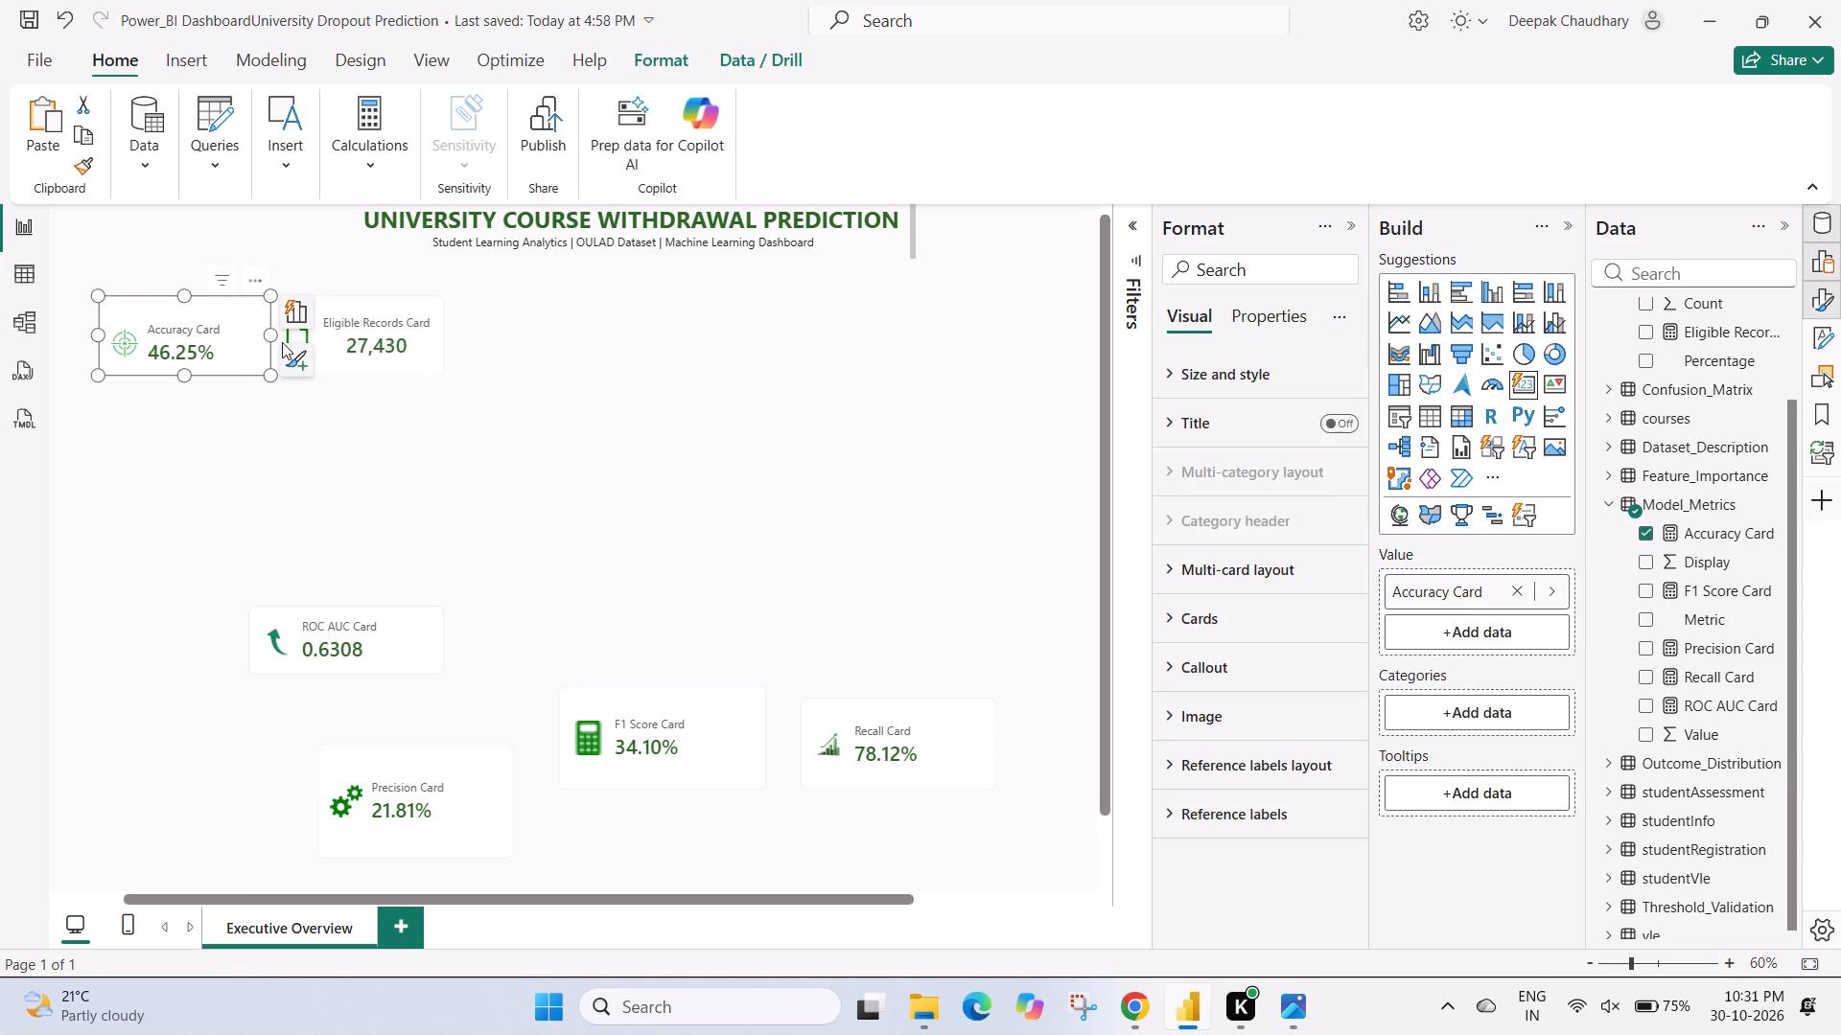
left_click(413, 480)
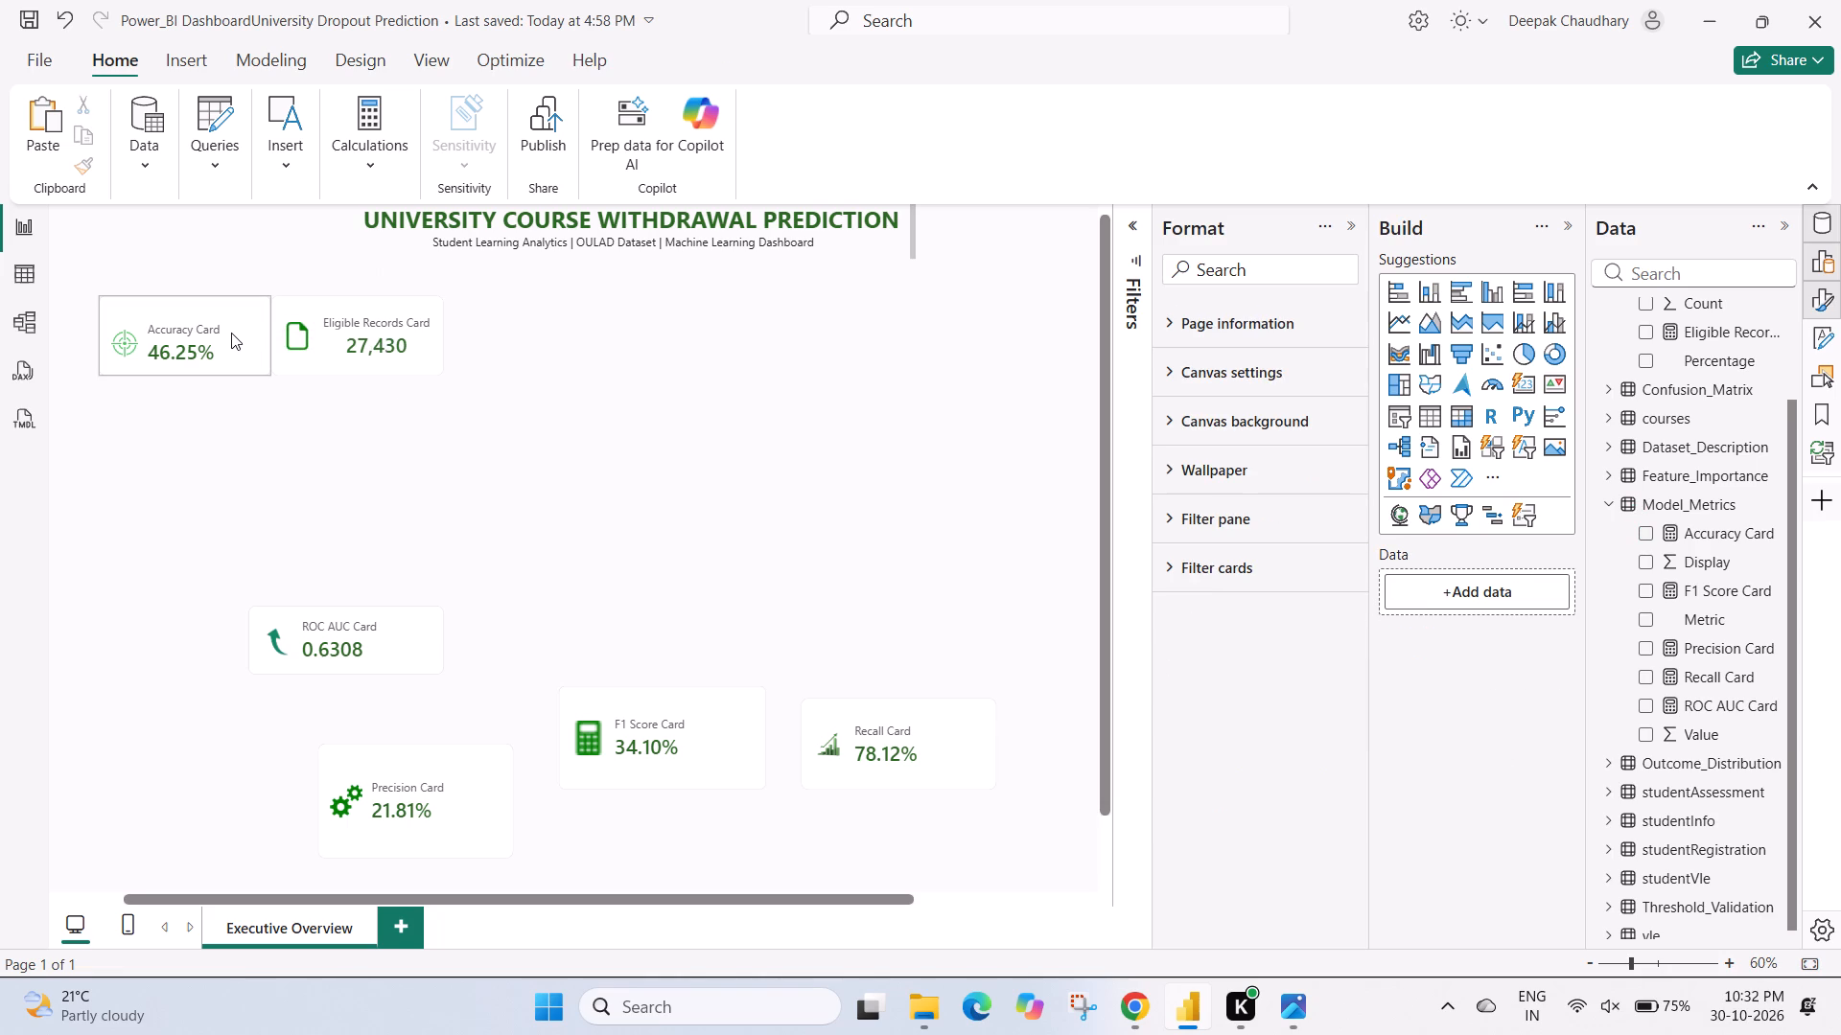
Move the Accuracy card to the other side of the Eligible Records card, directly right of it and aligned in the upper row.
left_click_drag(231, 333, 593, 361)
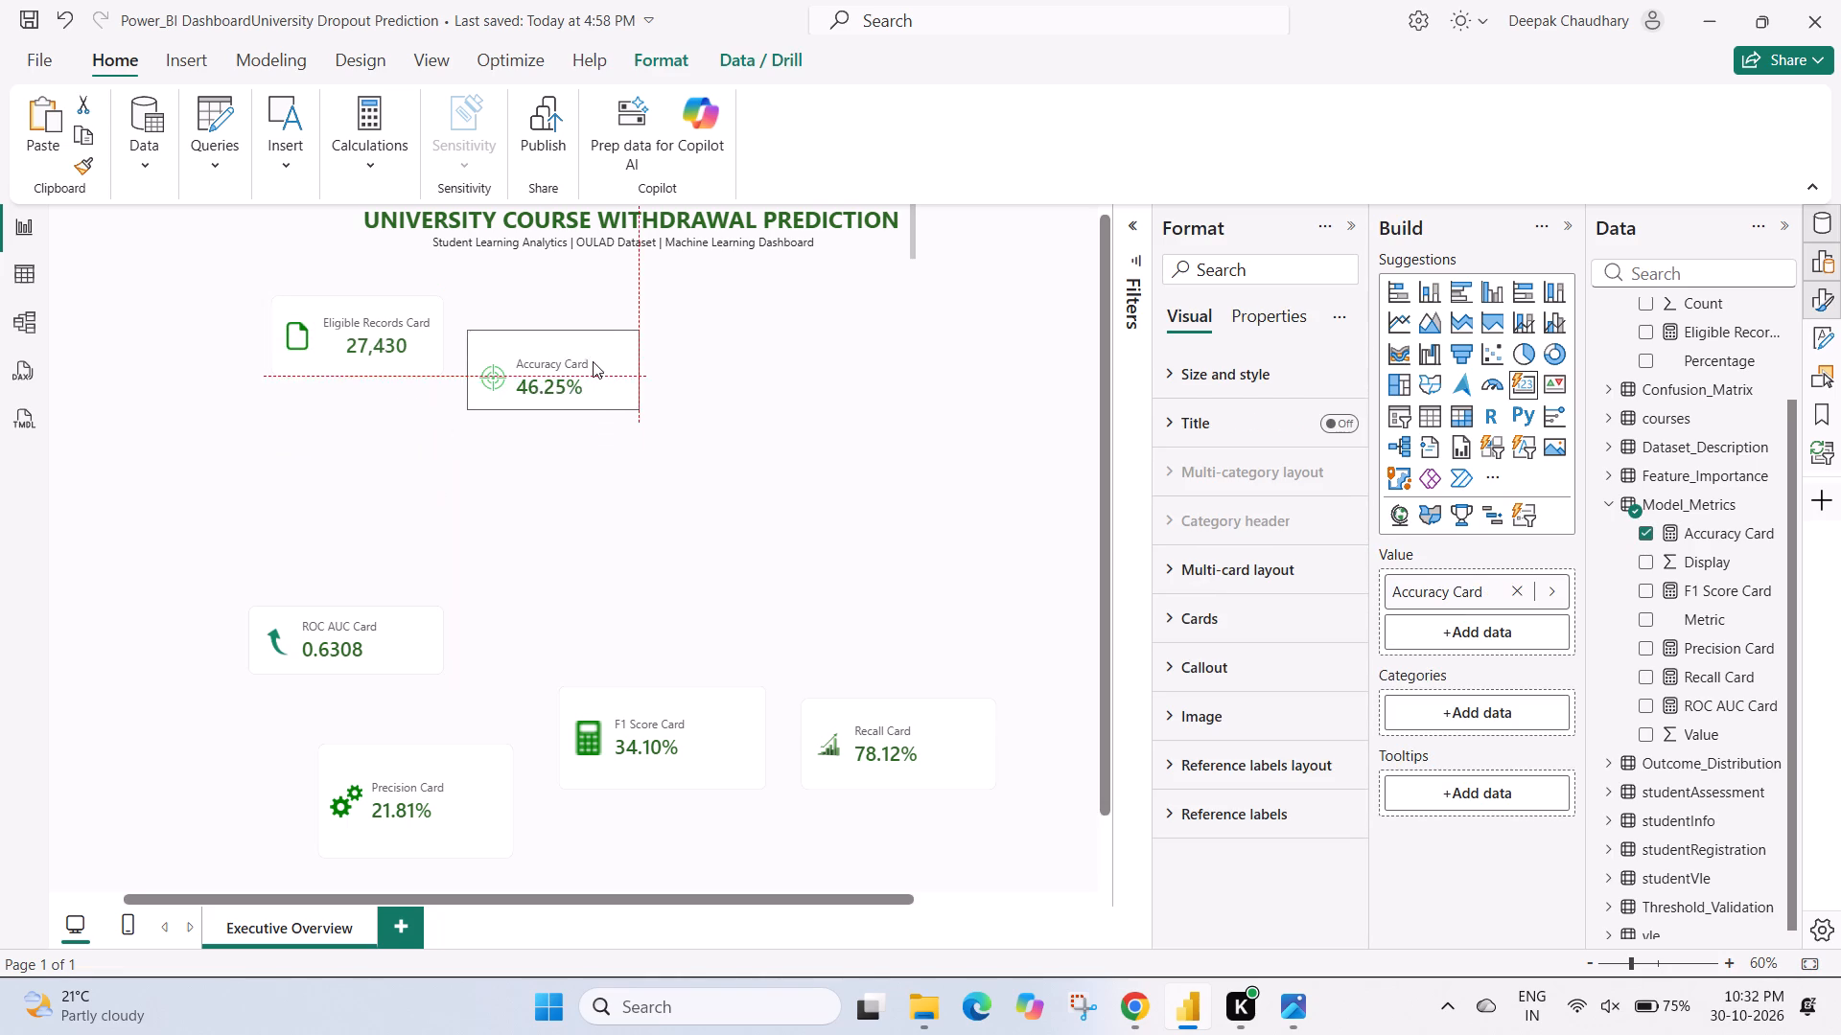
left_click_drag(593, 361, 591, 339)
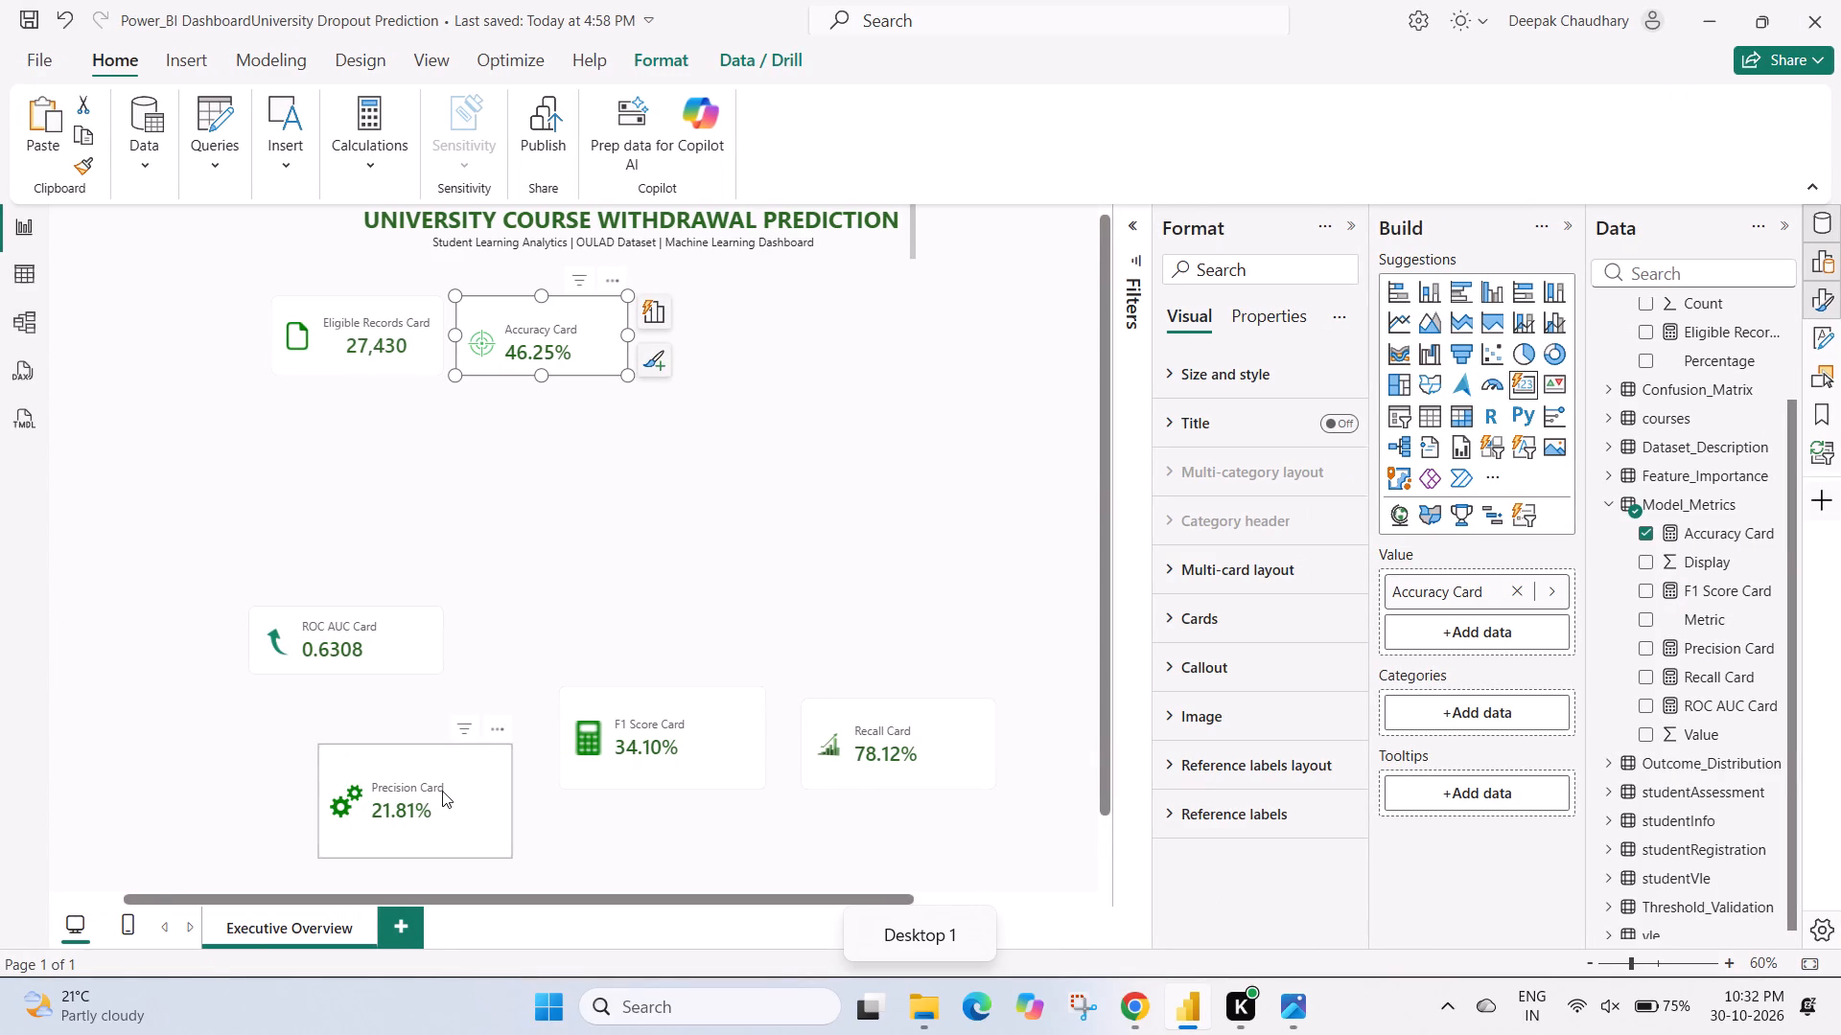
Place the Precision card right of the Accuracy card, reduce its height to match the row, and close up the gap between them.
left_click_drag(454, 785, 795, 335)
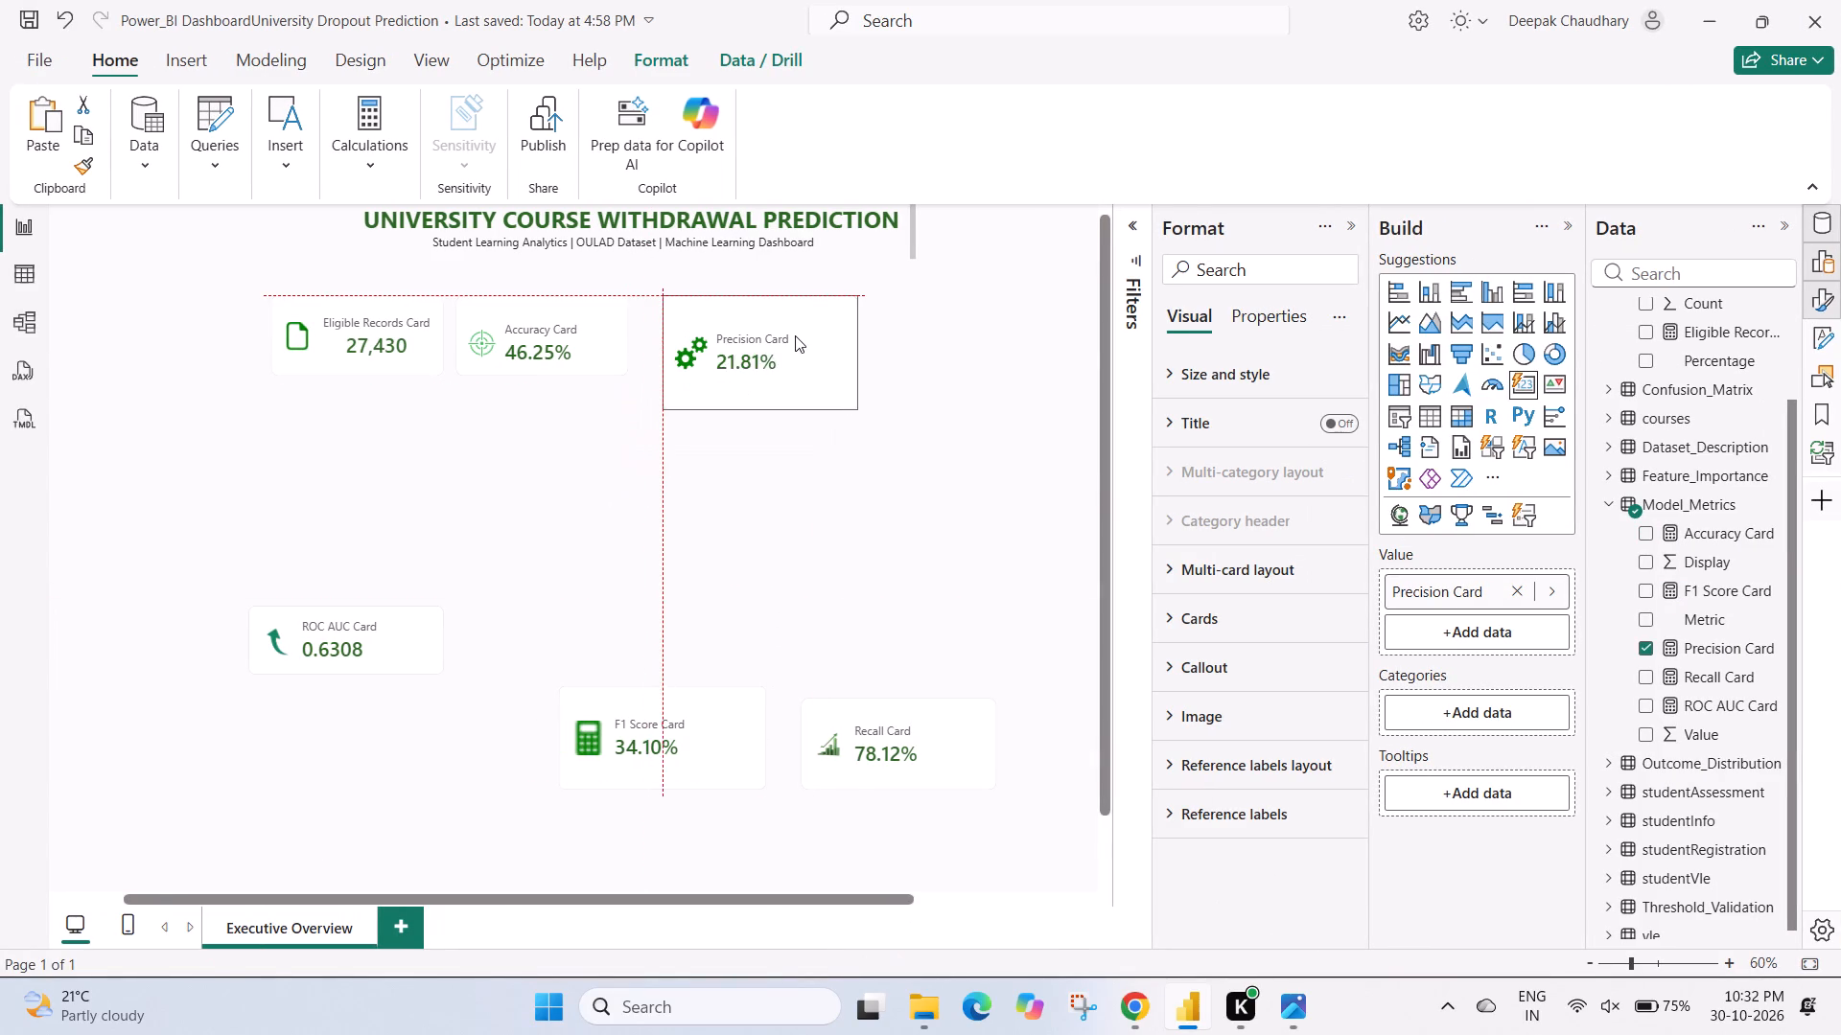
left_click_drag(795, 335, 785, 340)
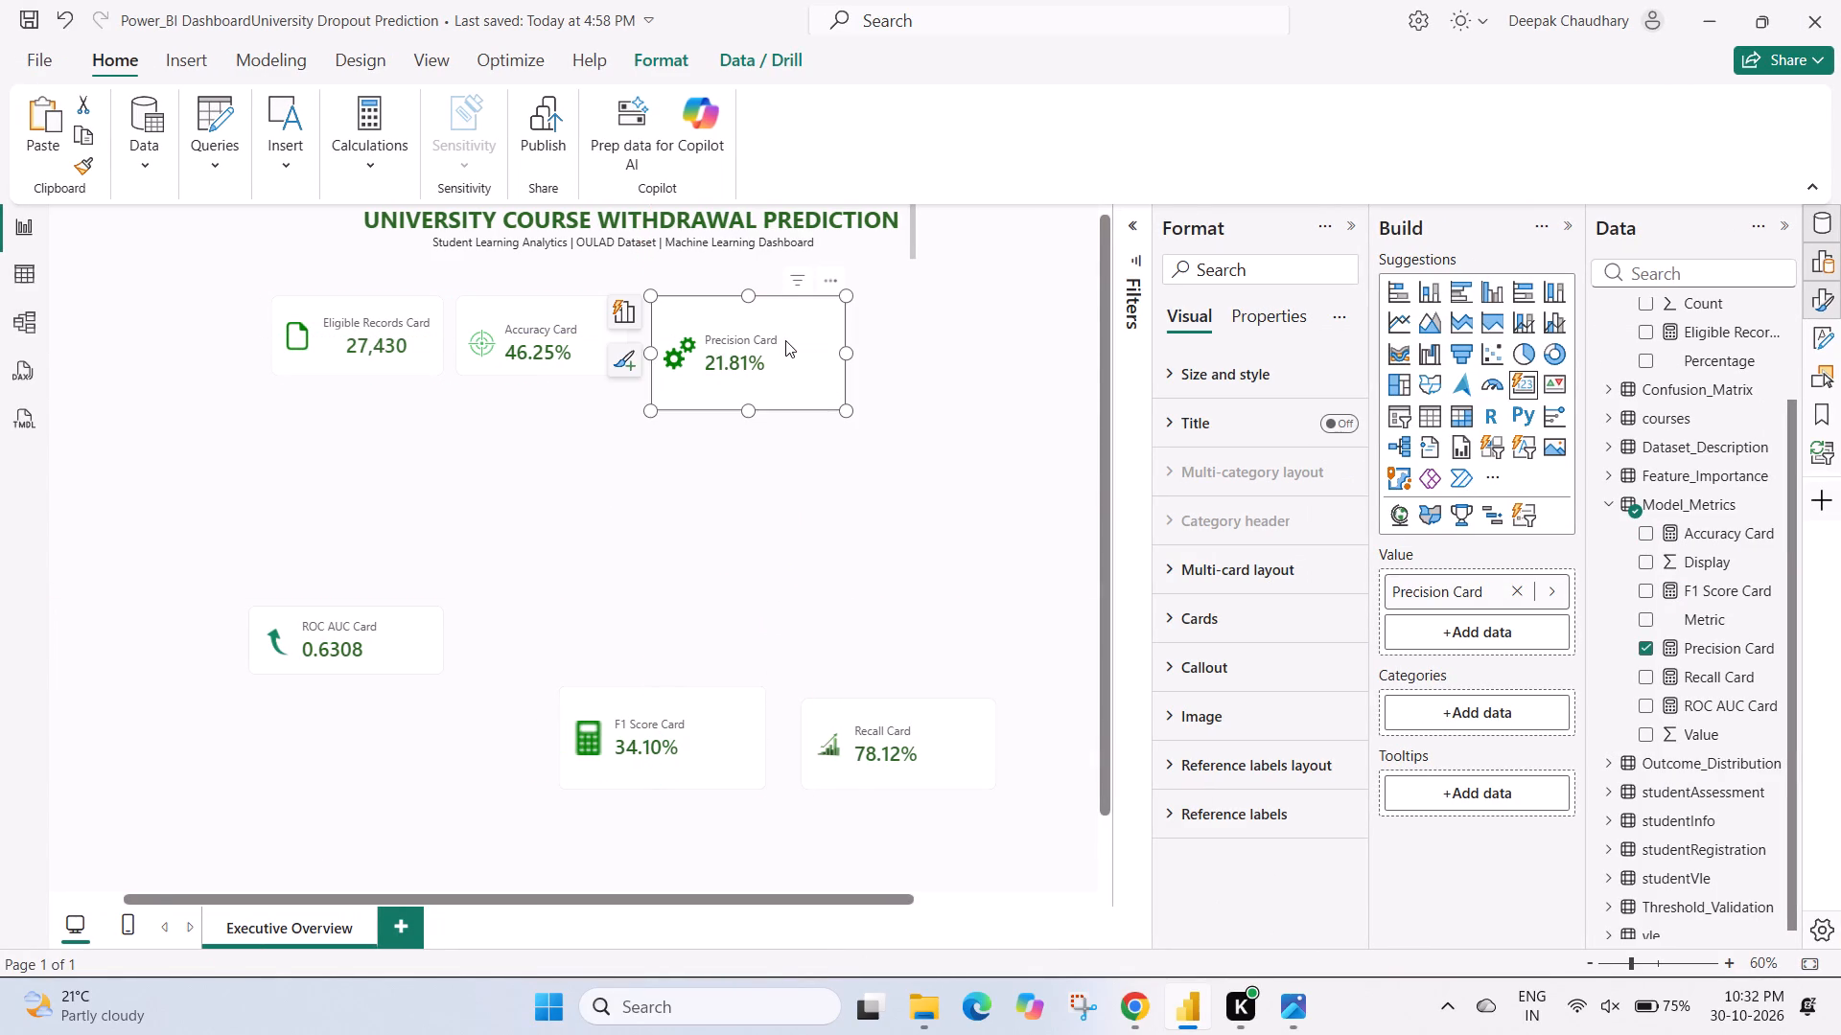
left_click_drag(842, 405, 843, 373)
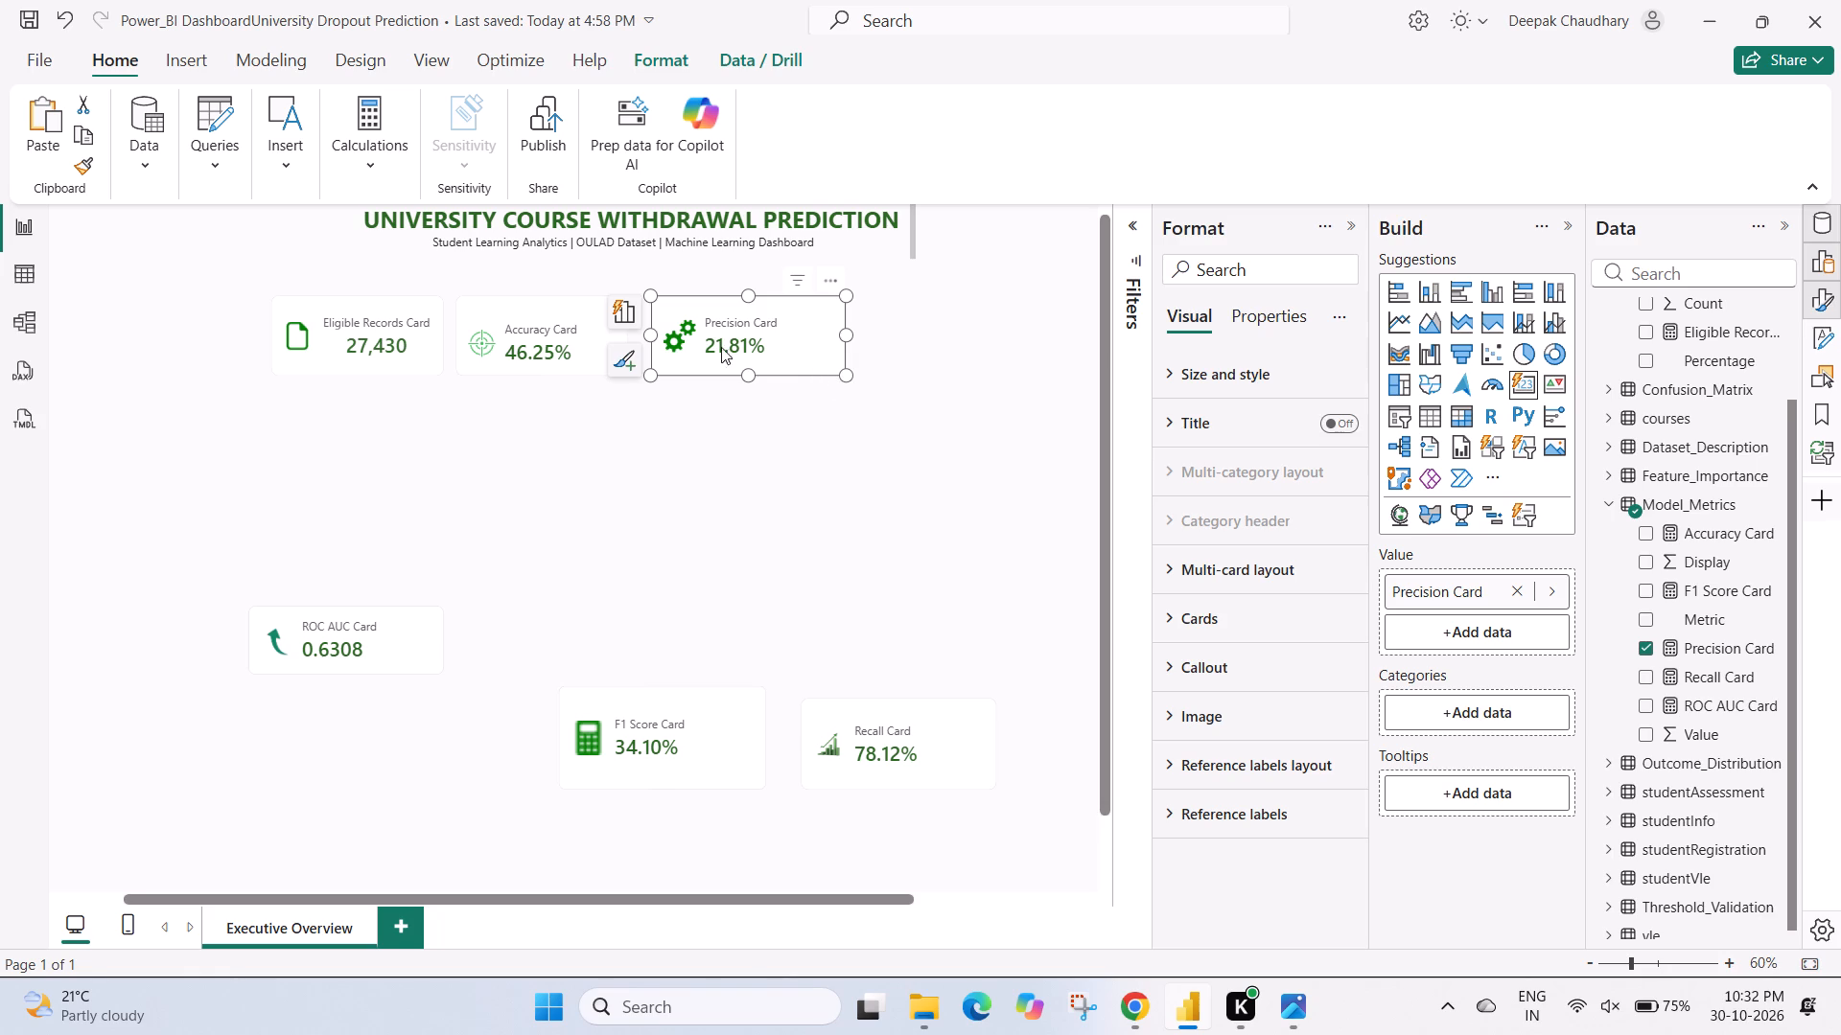
left_click(587, 587)
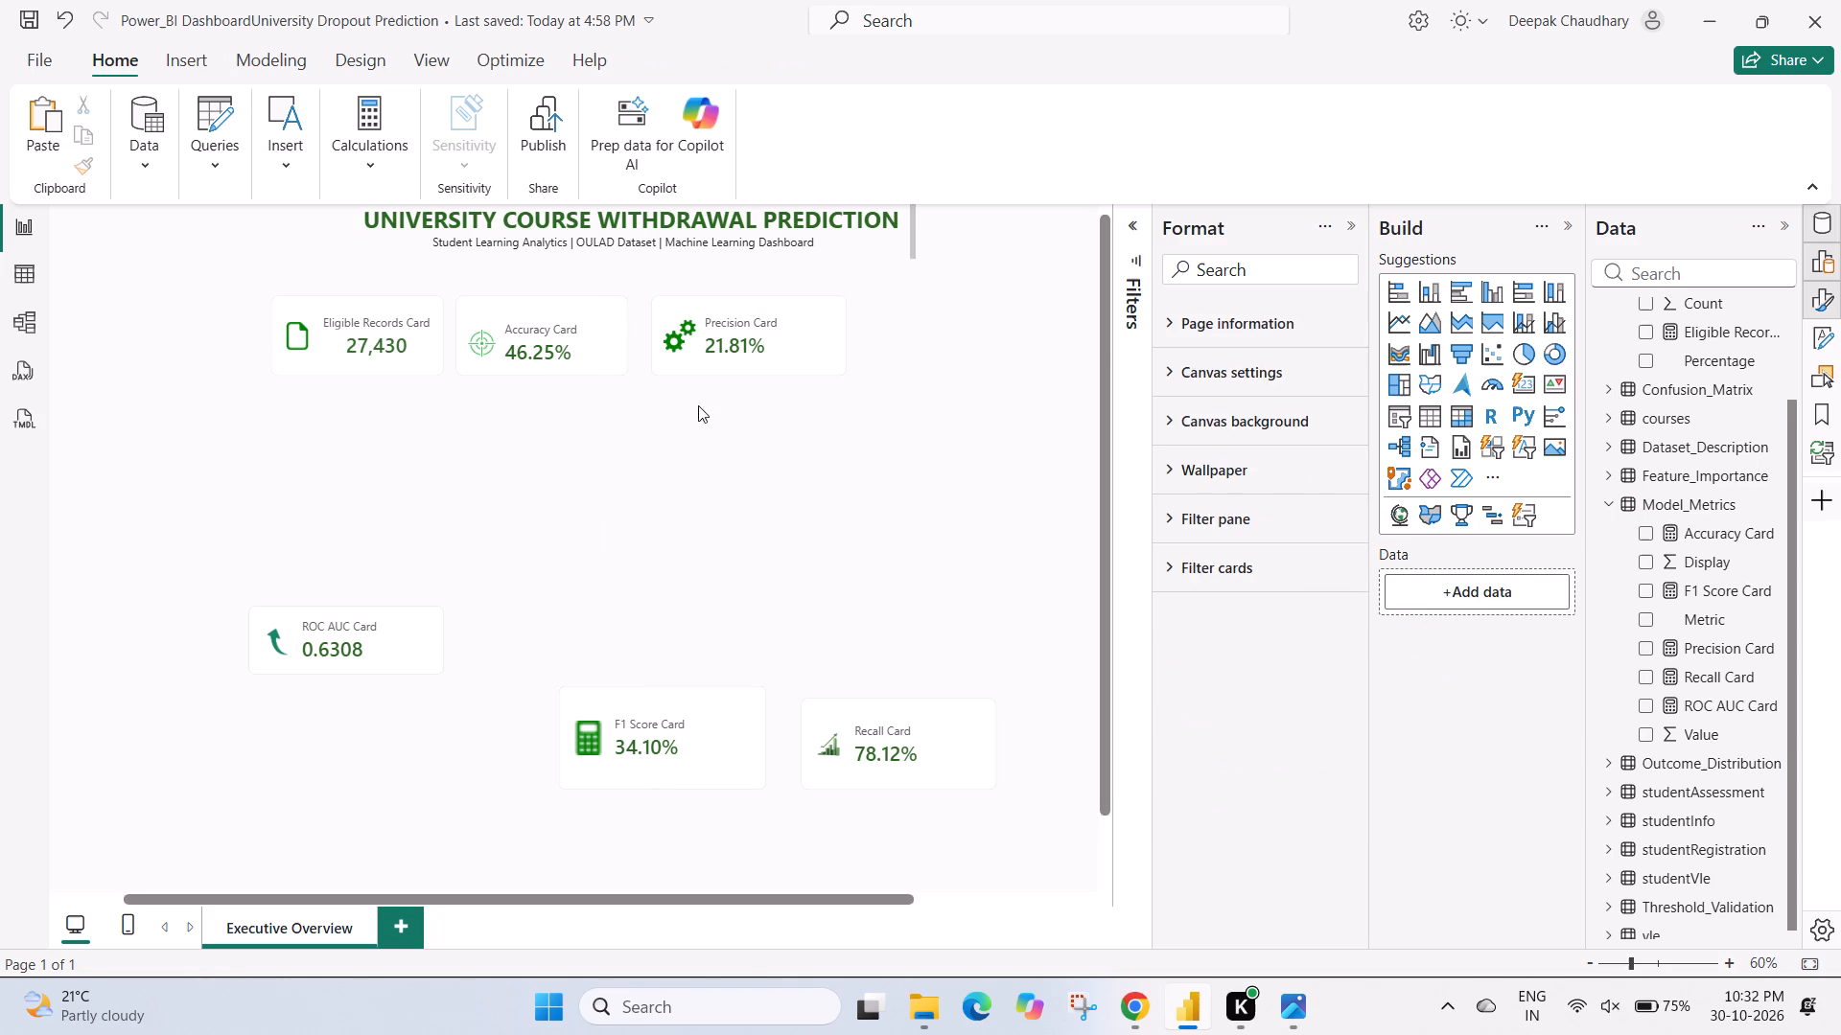
left_click_drag(811, 332, 800, 333)
left_click_drag(800, 333, 803, 333)
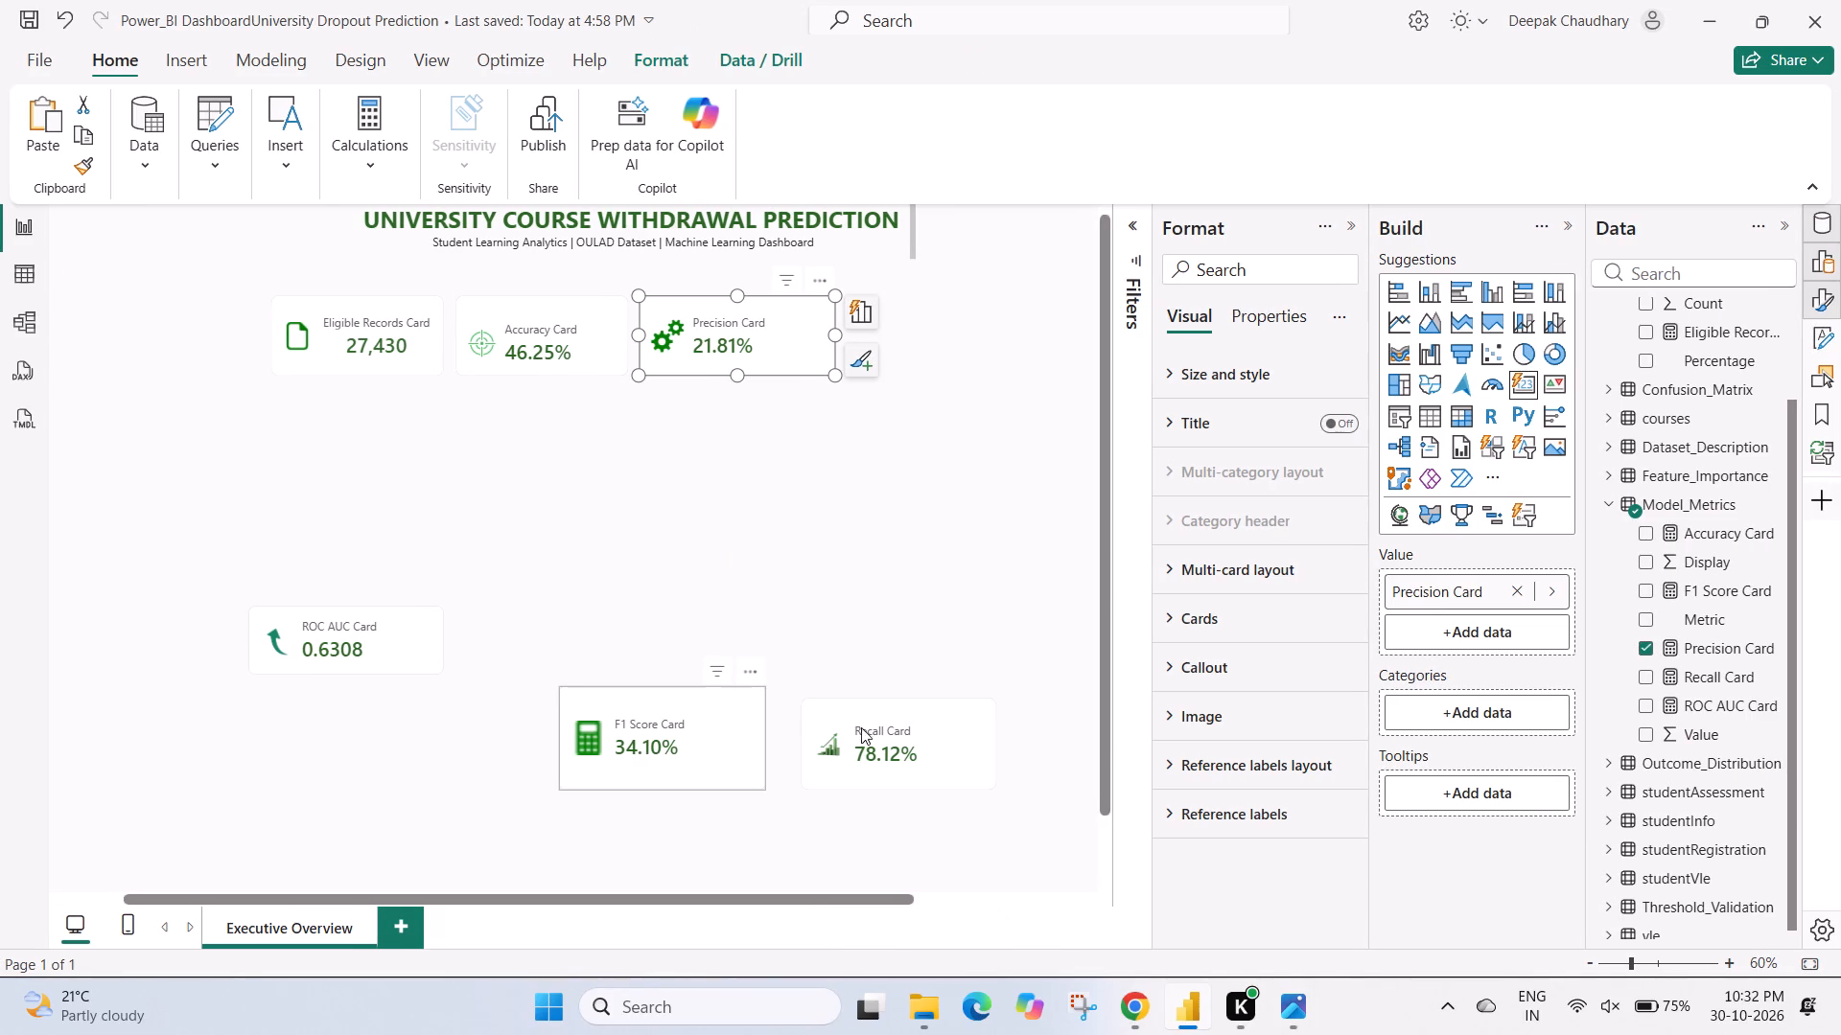
Place the Recall card right of the Precision card and adjust its top and bottom edges to match the row, collapsing the formatting pane.
left_click_drag(890, 724, 941, 348)
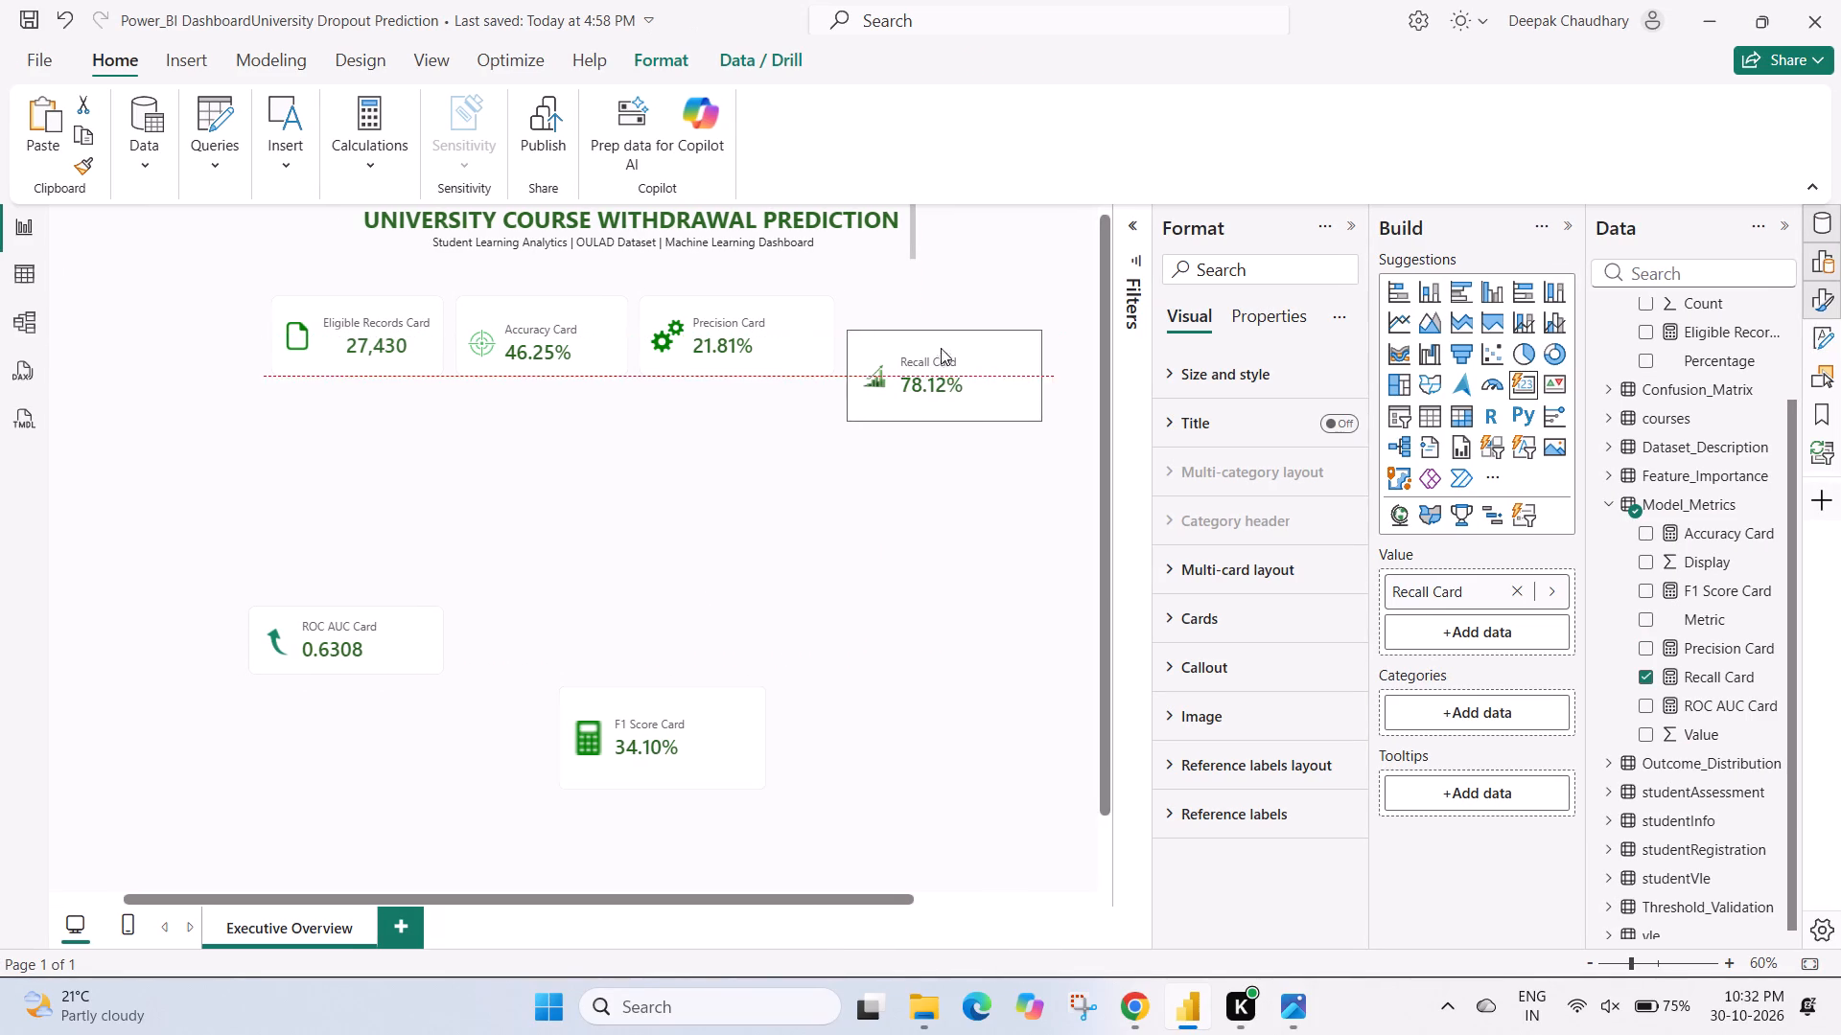
left_click_drag(941, 348, 939, 335)
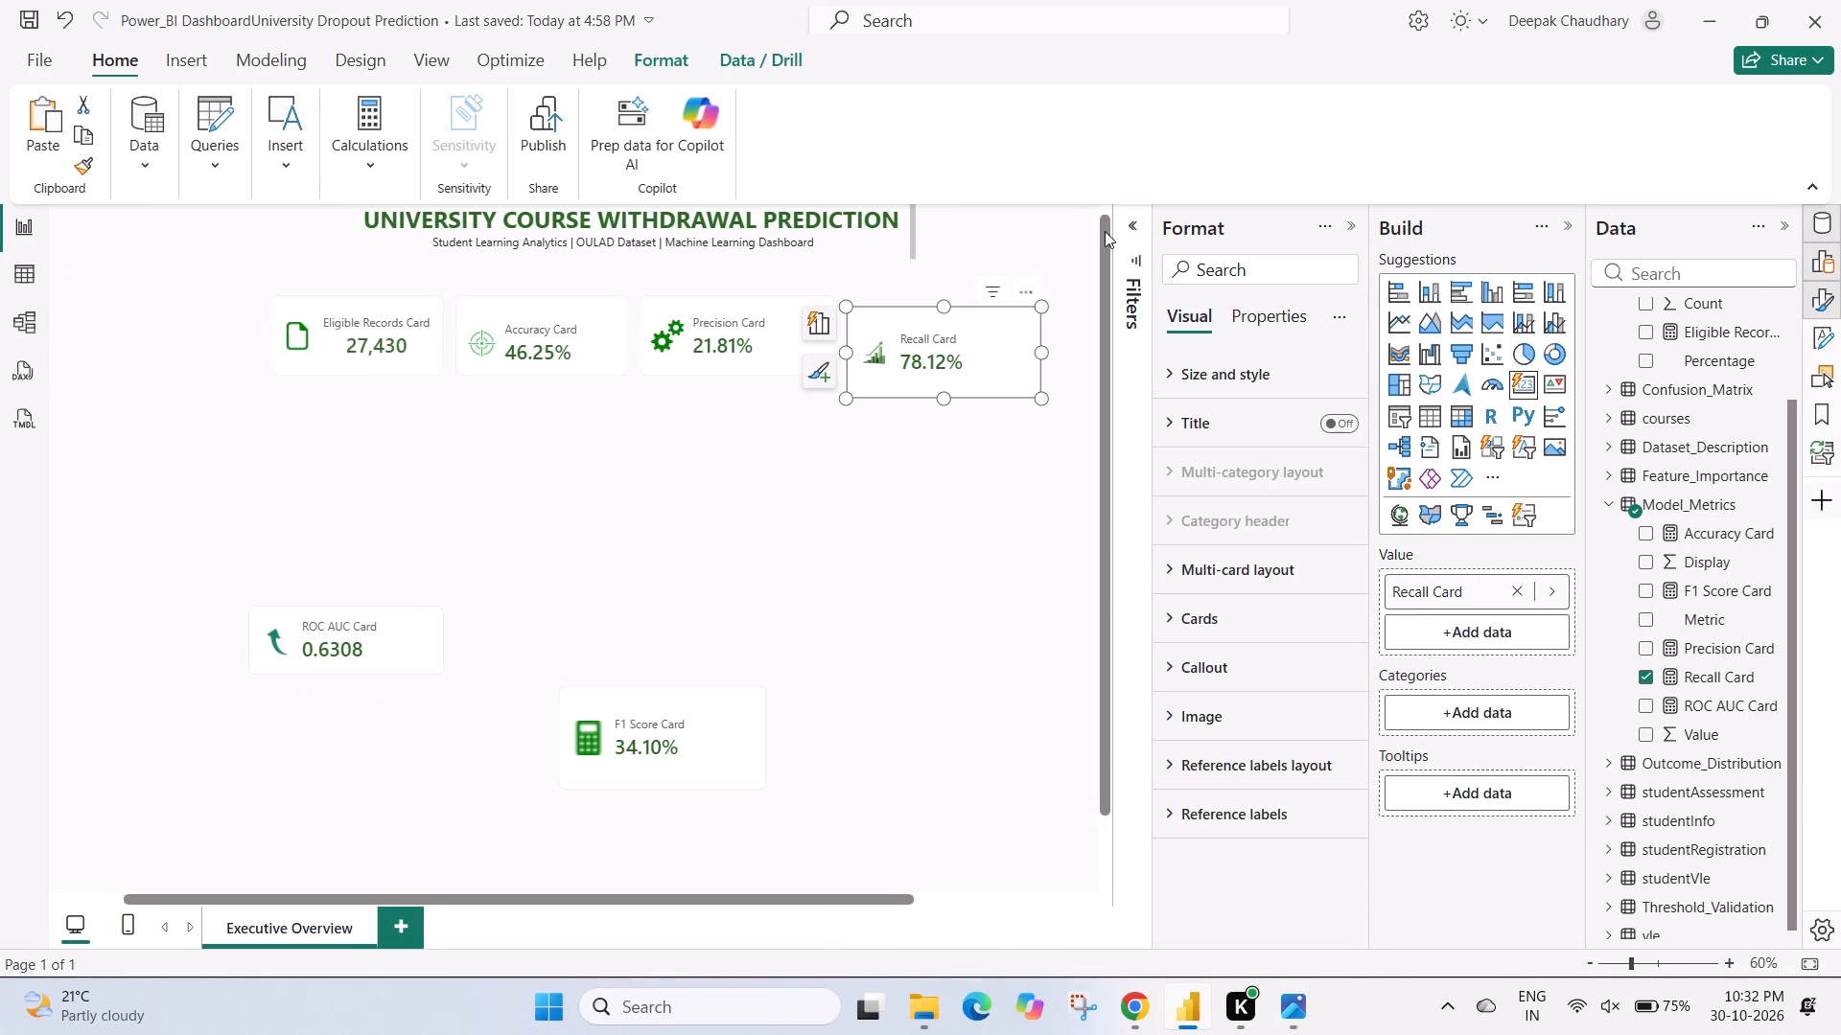
left_click(1361, 225)
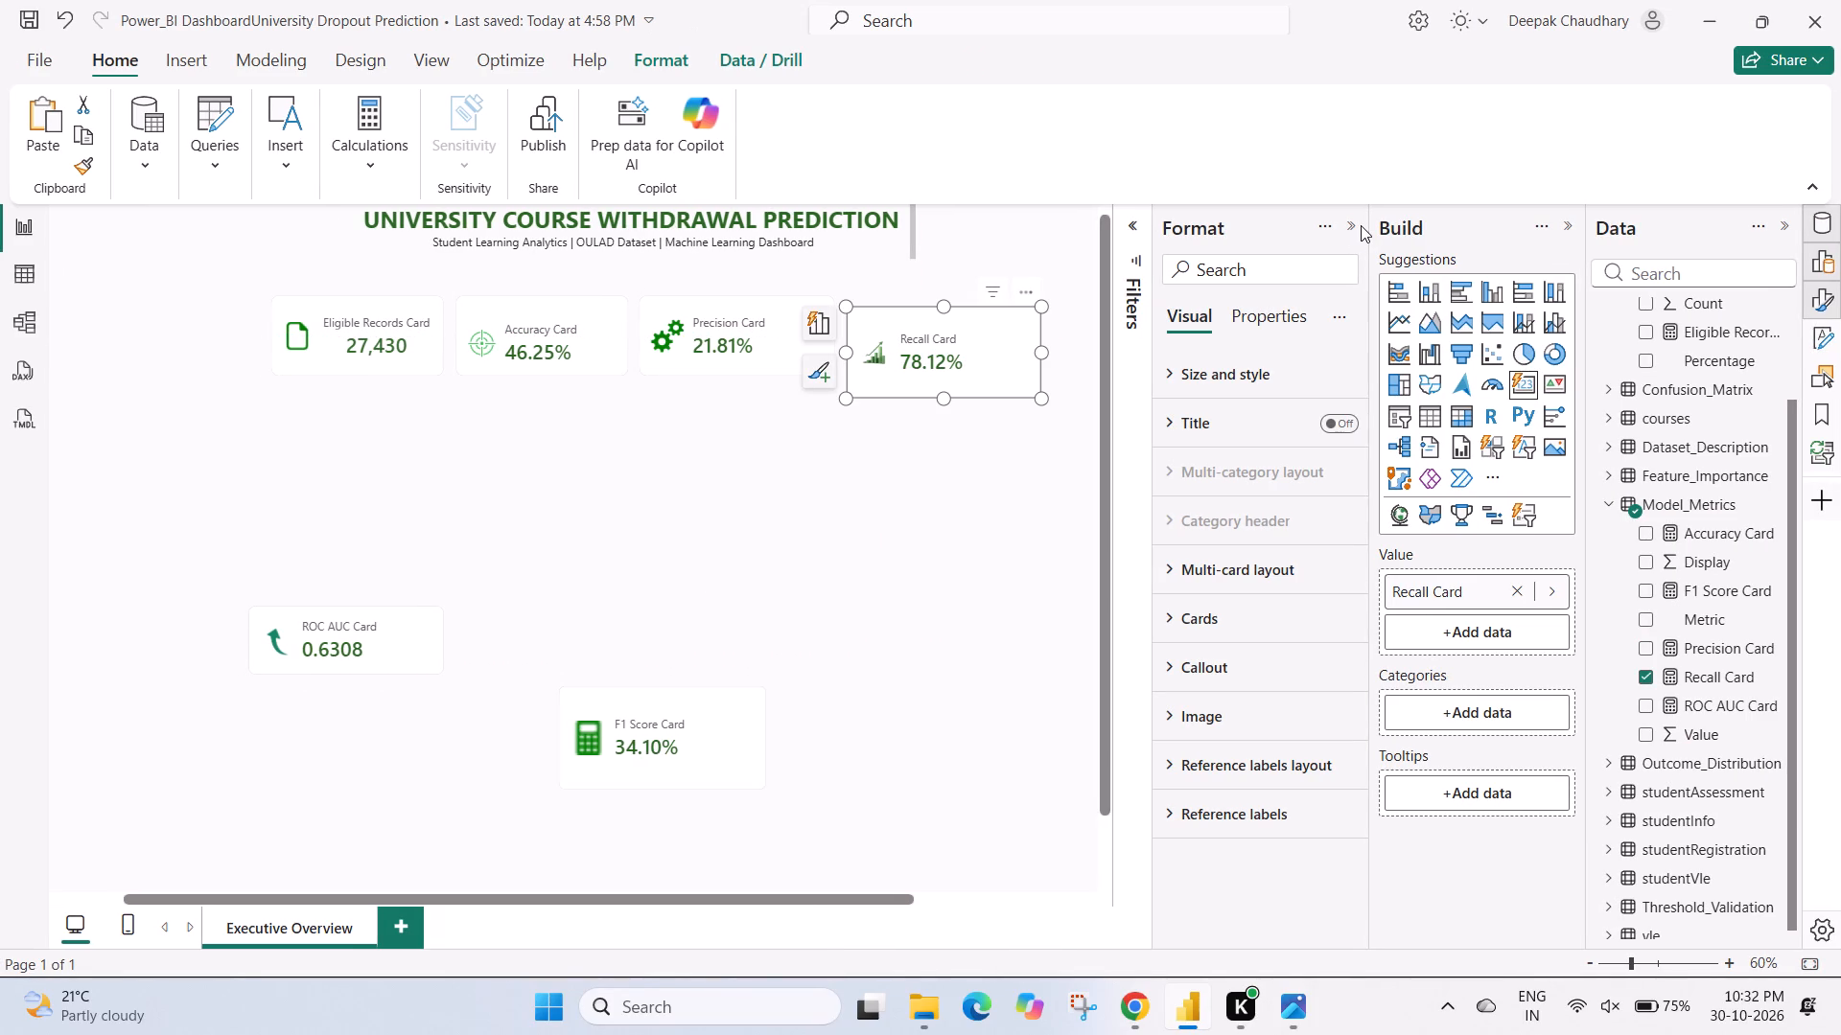
left_click(1354, 221)
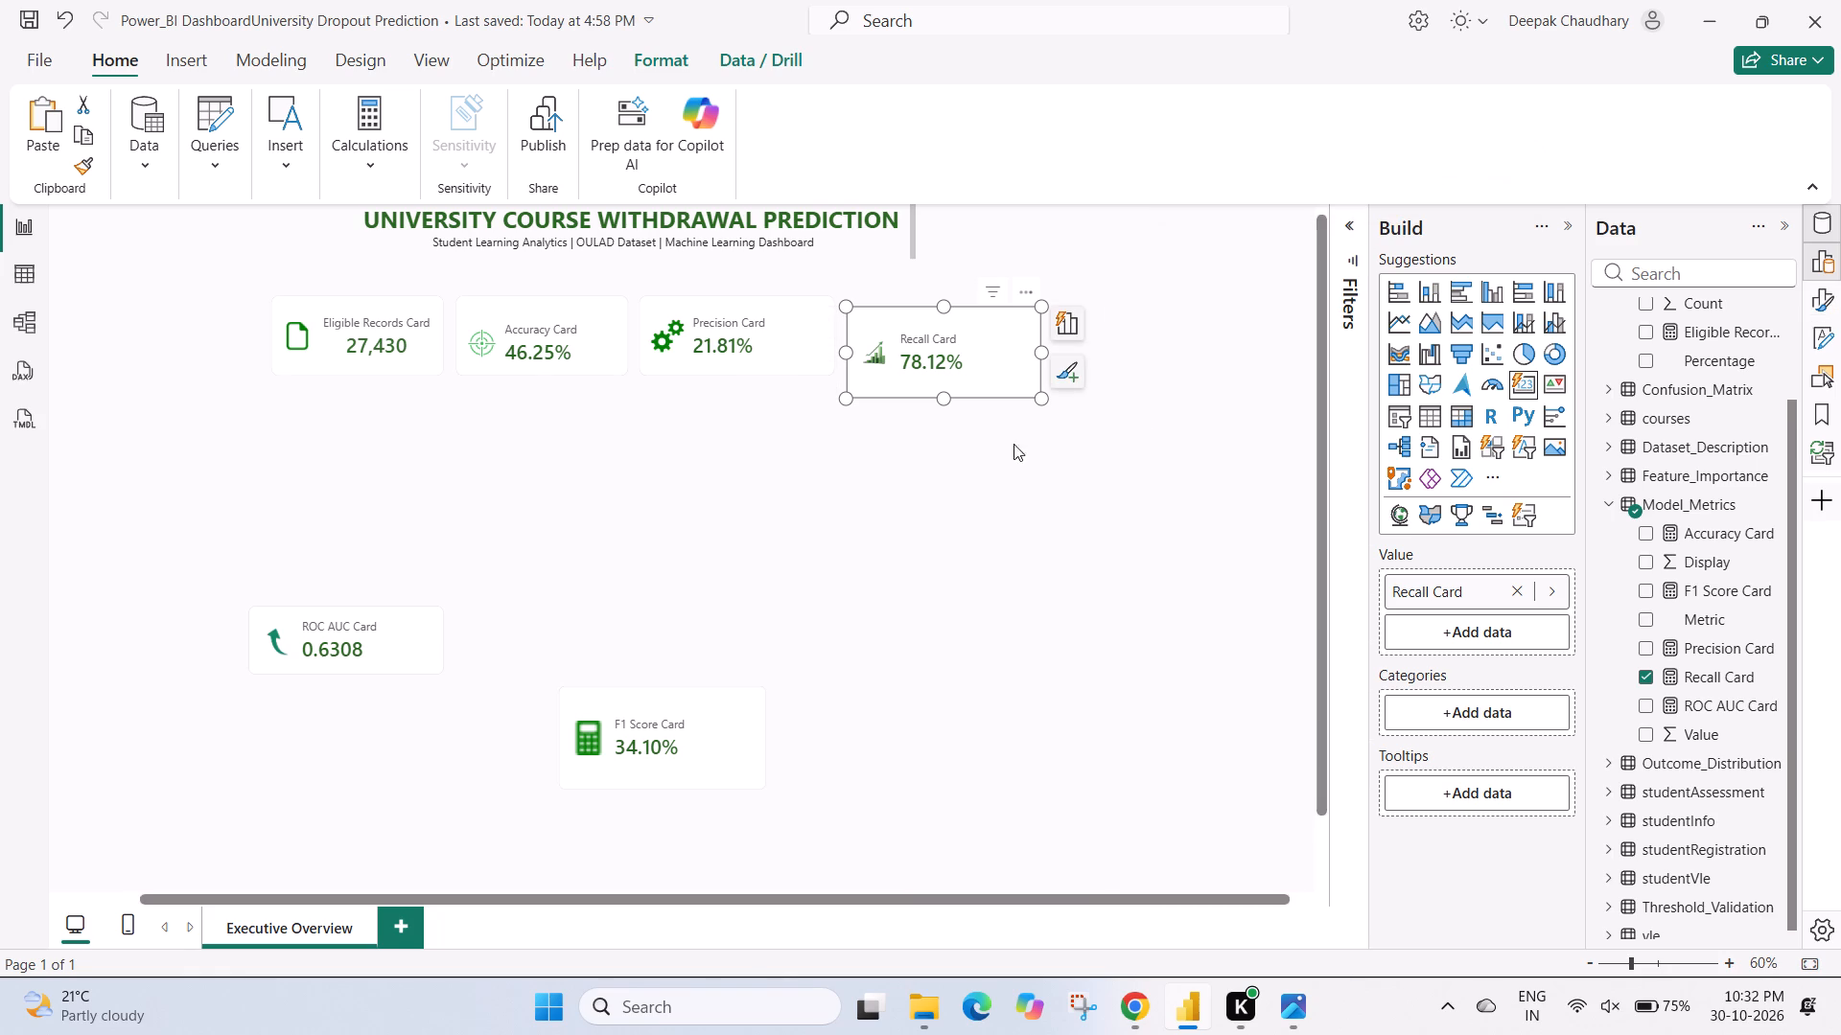
left_click_drag(1040, 399, 1041, 383)
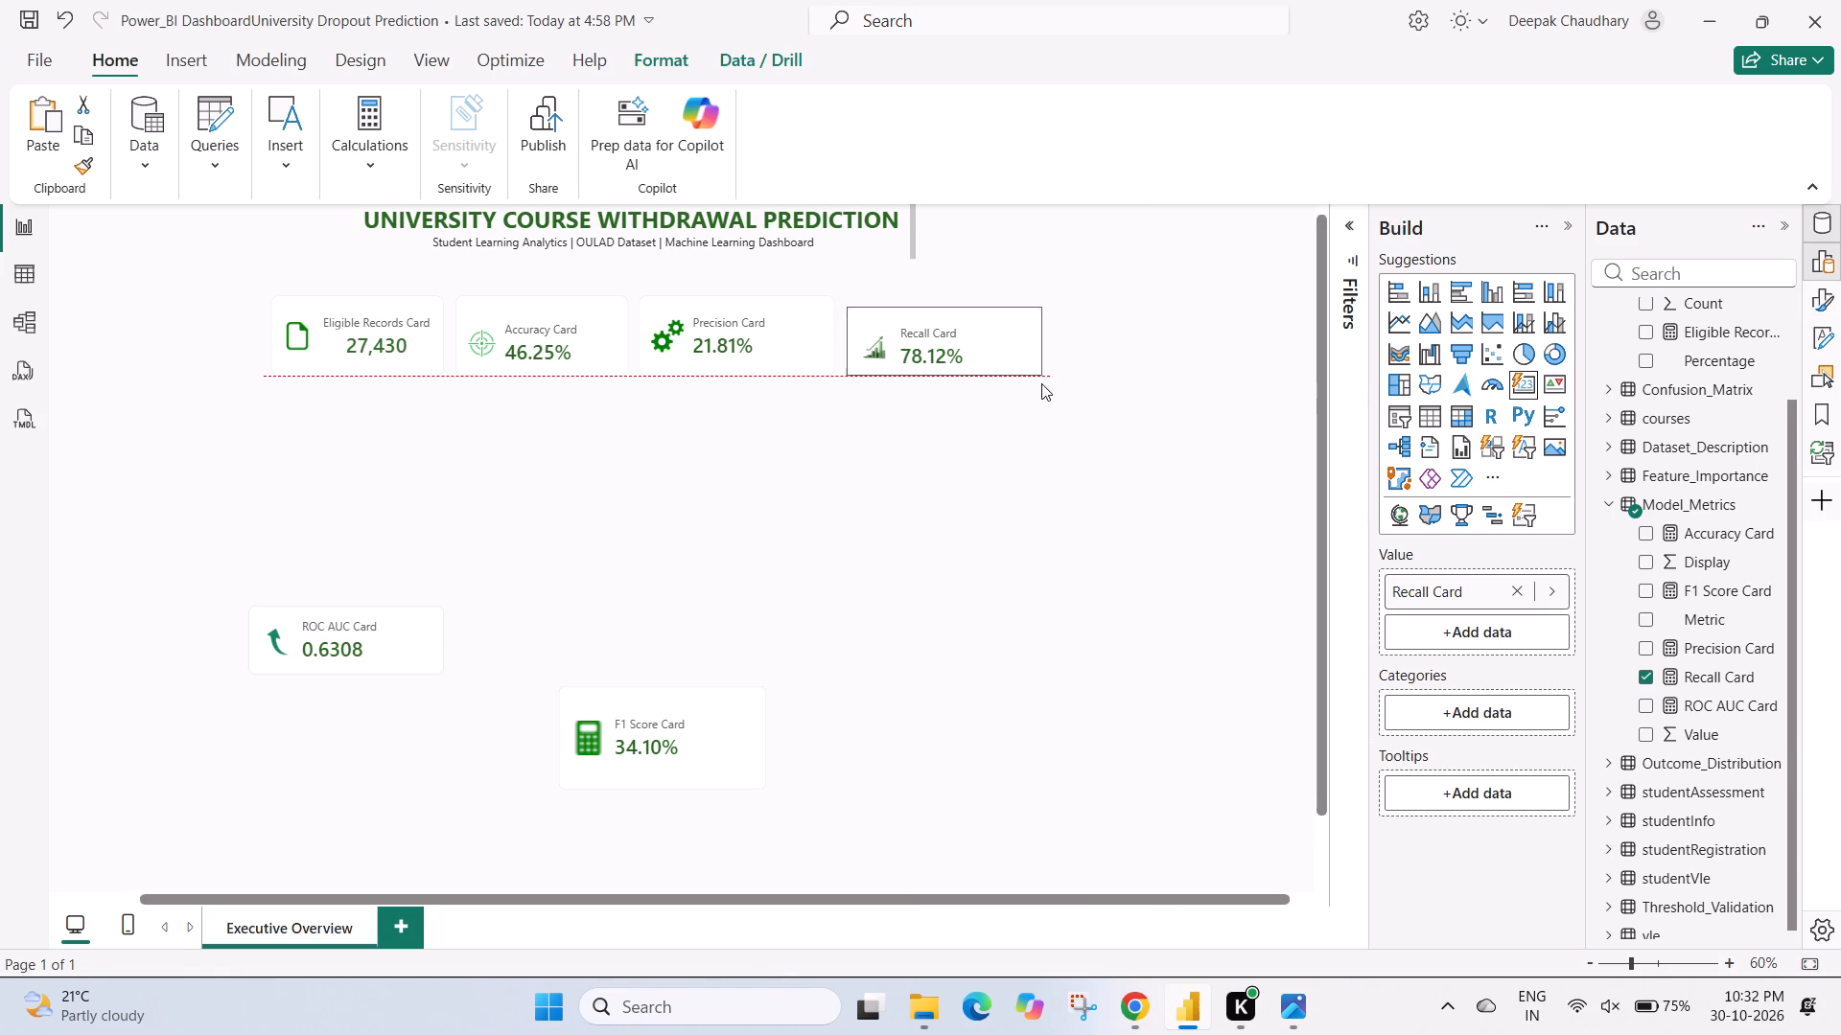
left_click_drag(1041, 383, 1040, 380)
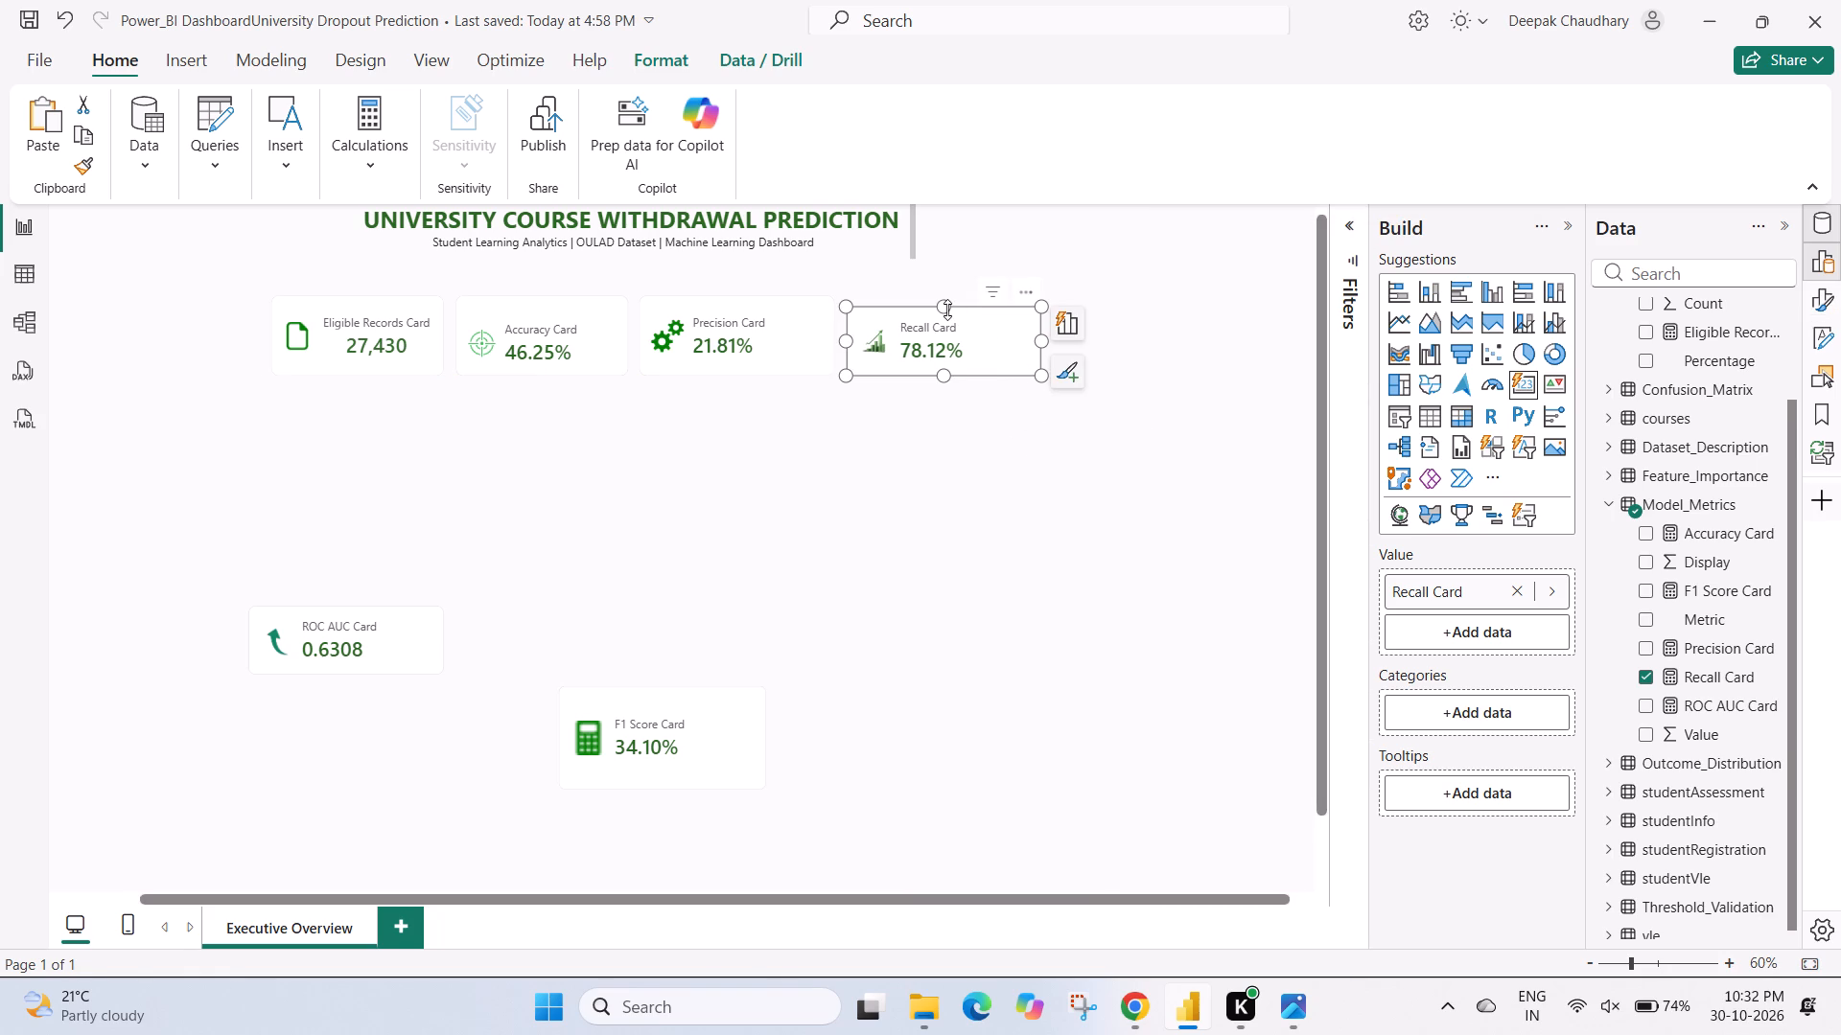
left_click_drag(945, 307, 945, 303)
left_click_drag(945, 303, 945, 298)
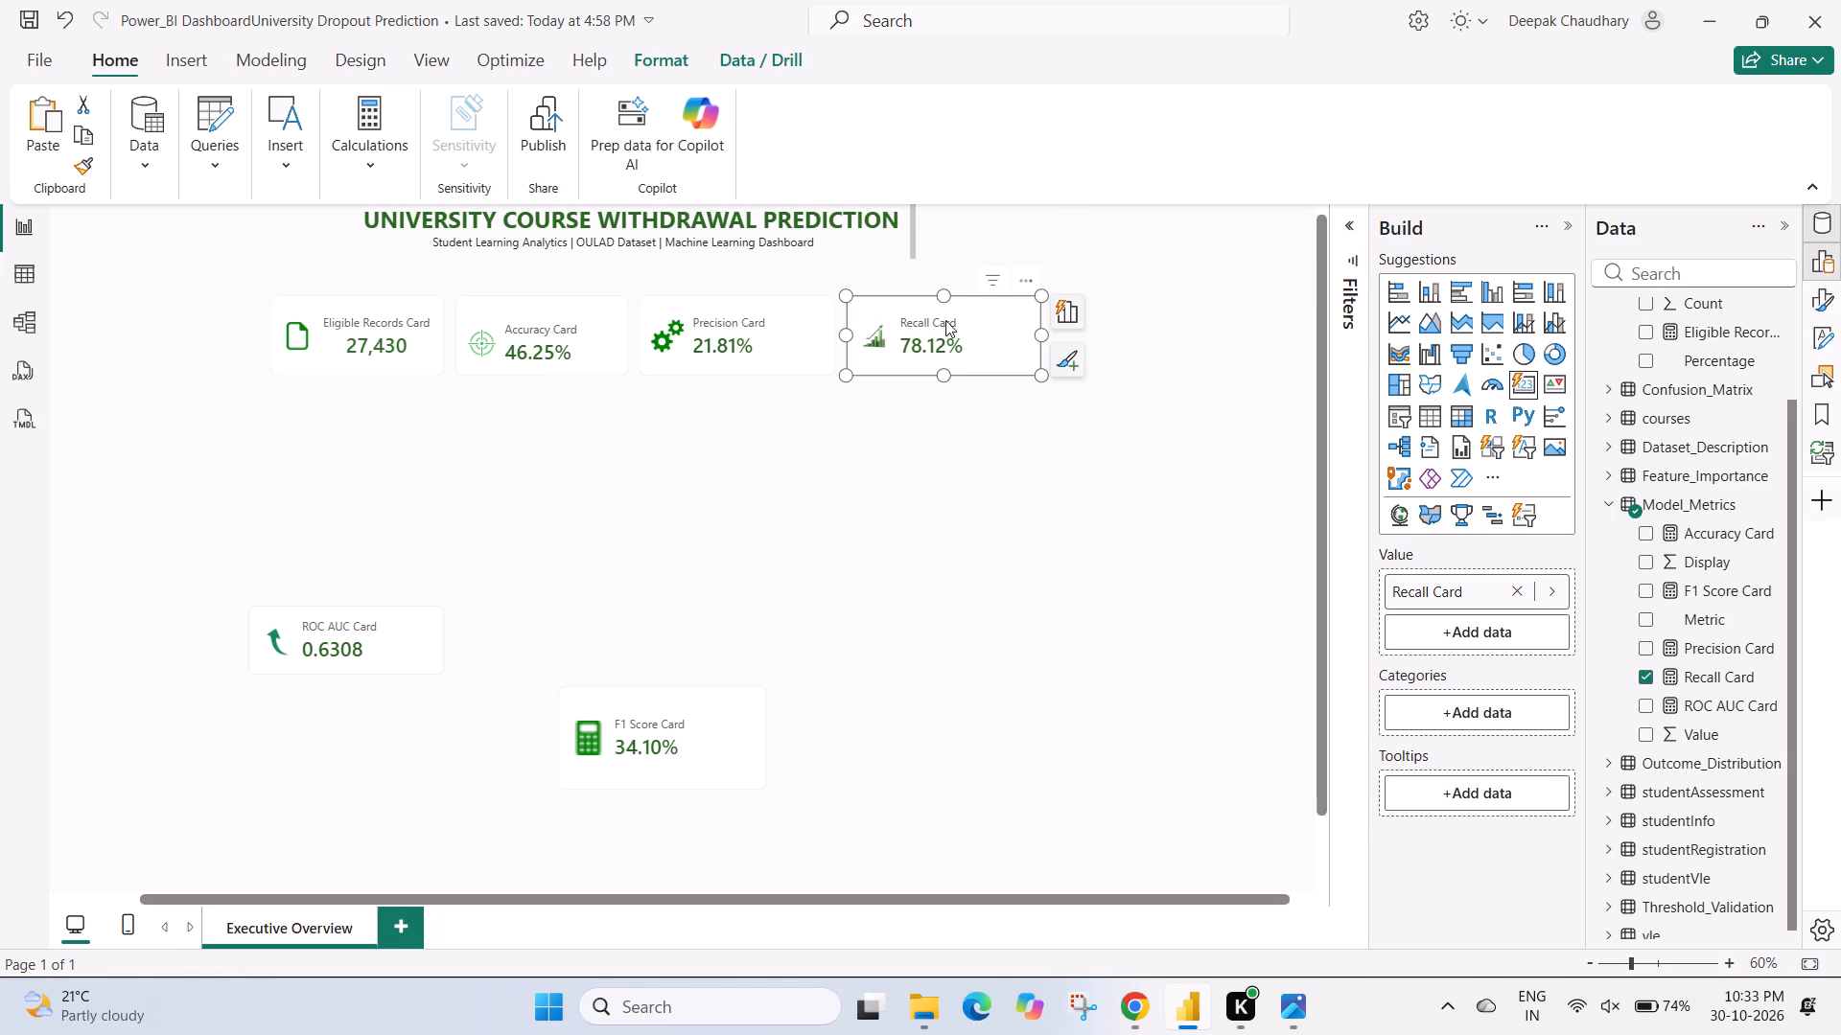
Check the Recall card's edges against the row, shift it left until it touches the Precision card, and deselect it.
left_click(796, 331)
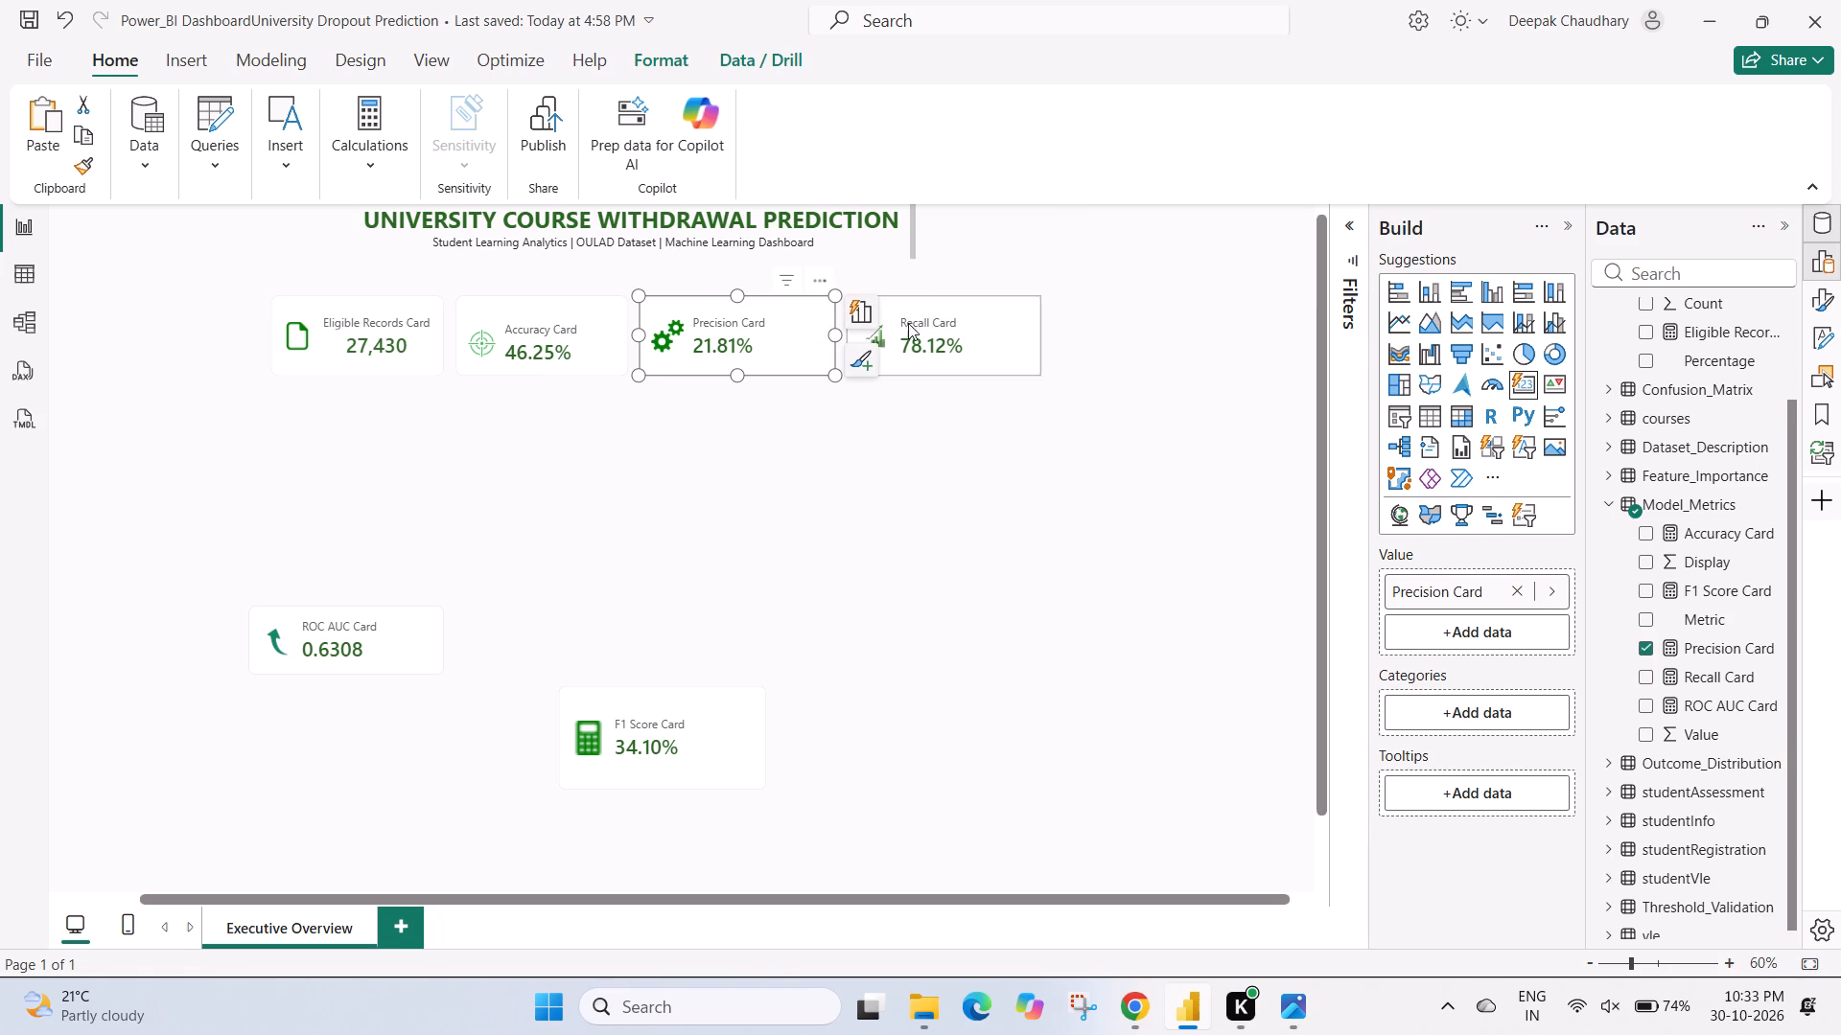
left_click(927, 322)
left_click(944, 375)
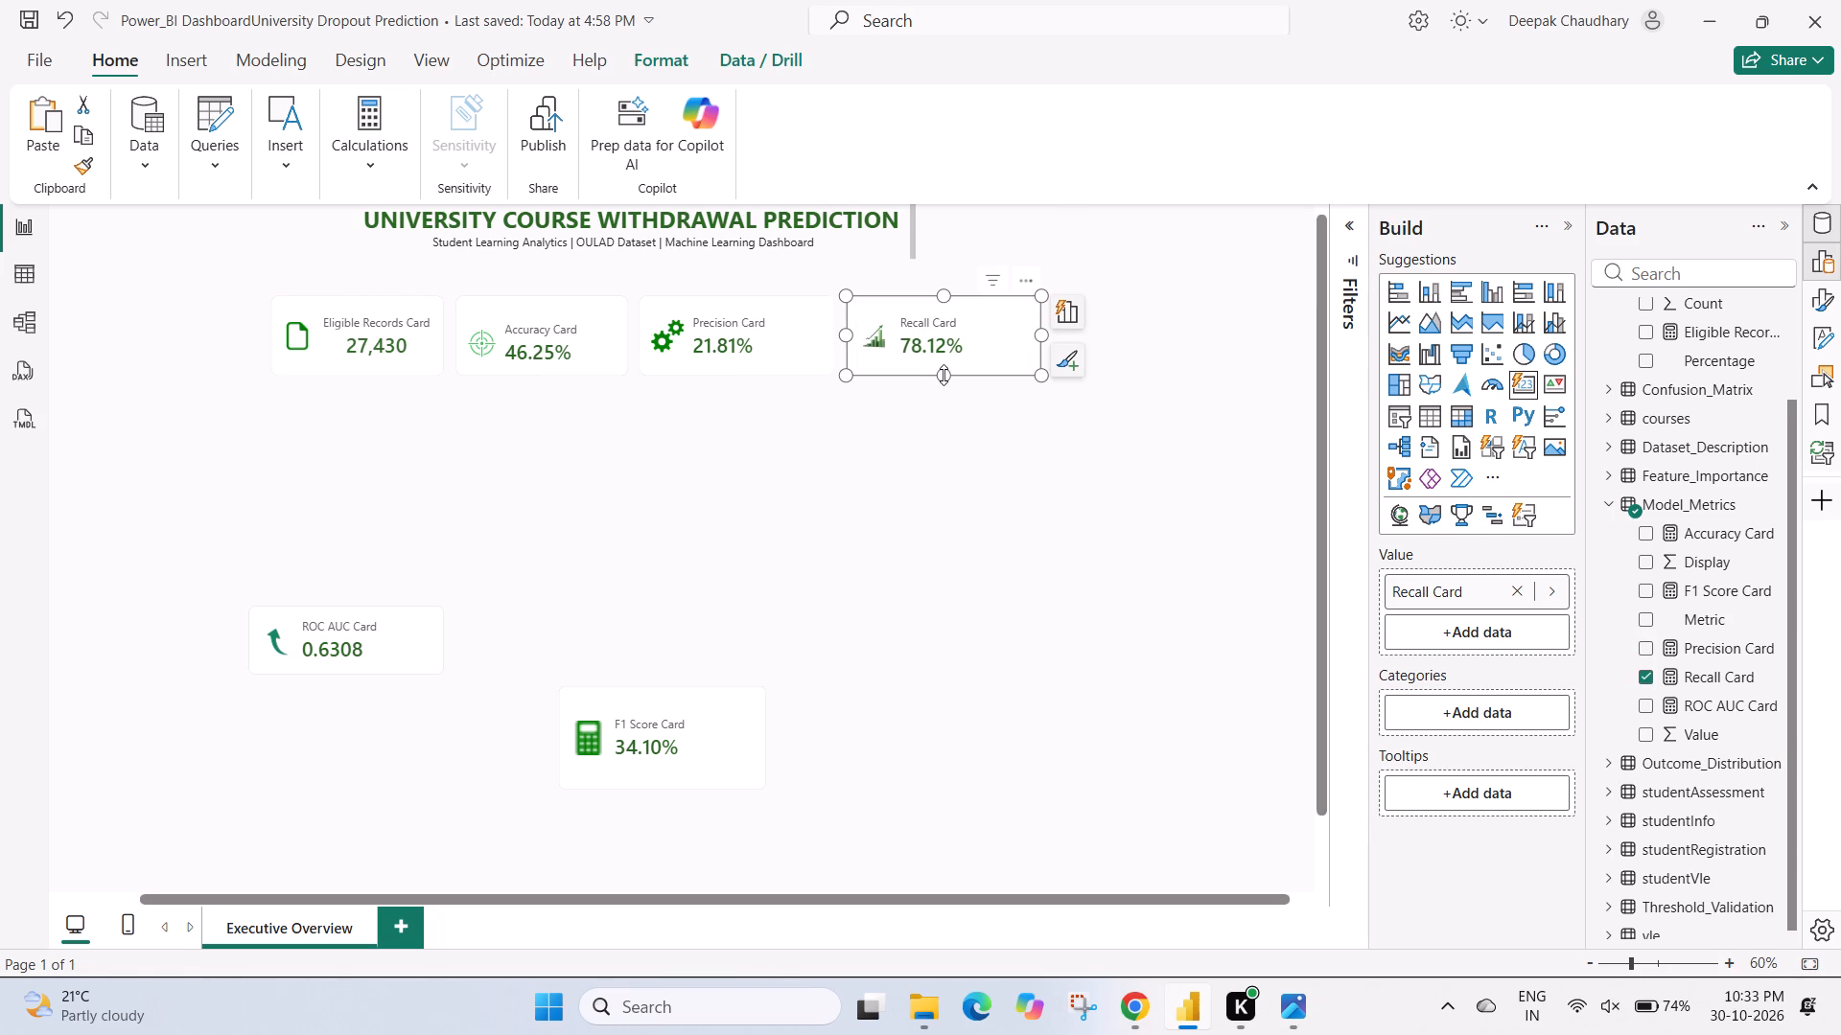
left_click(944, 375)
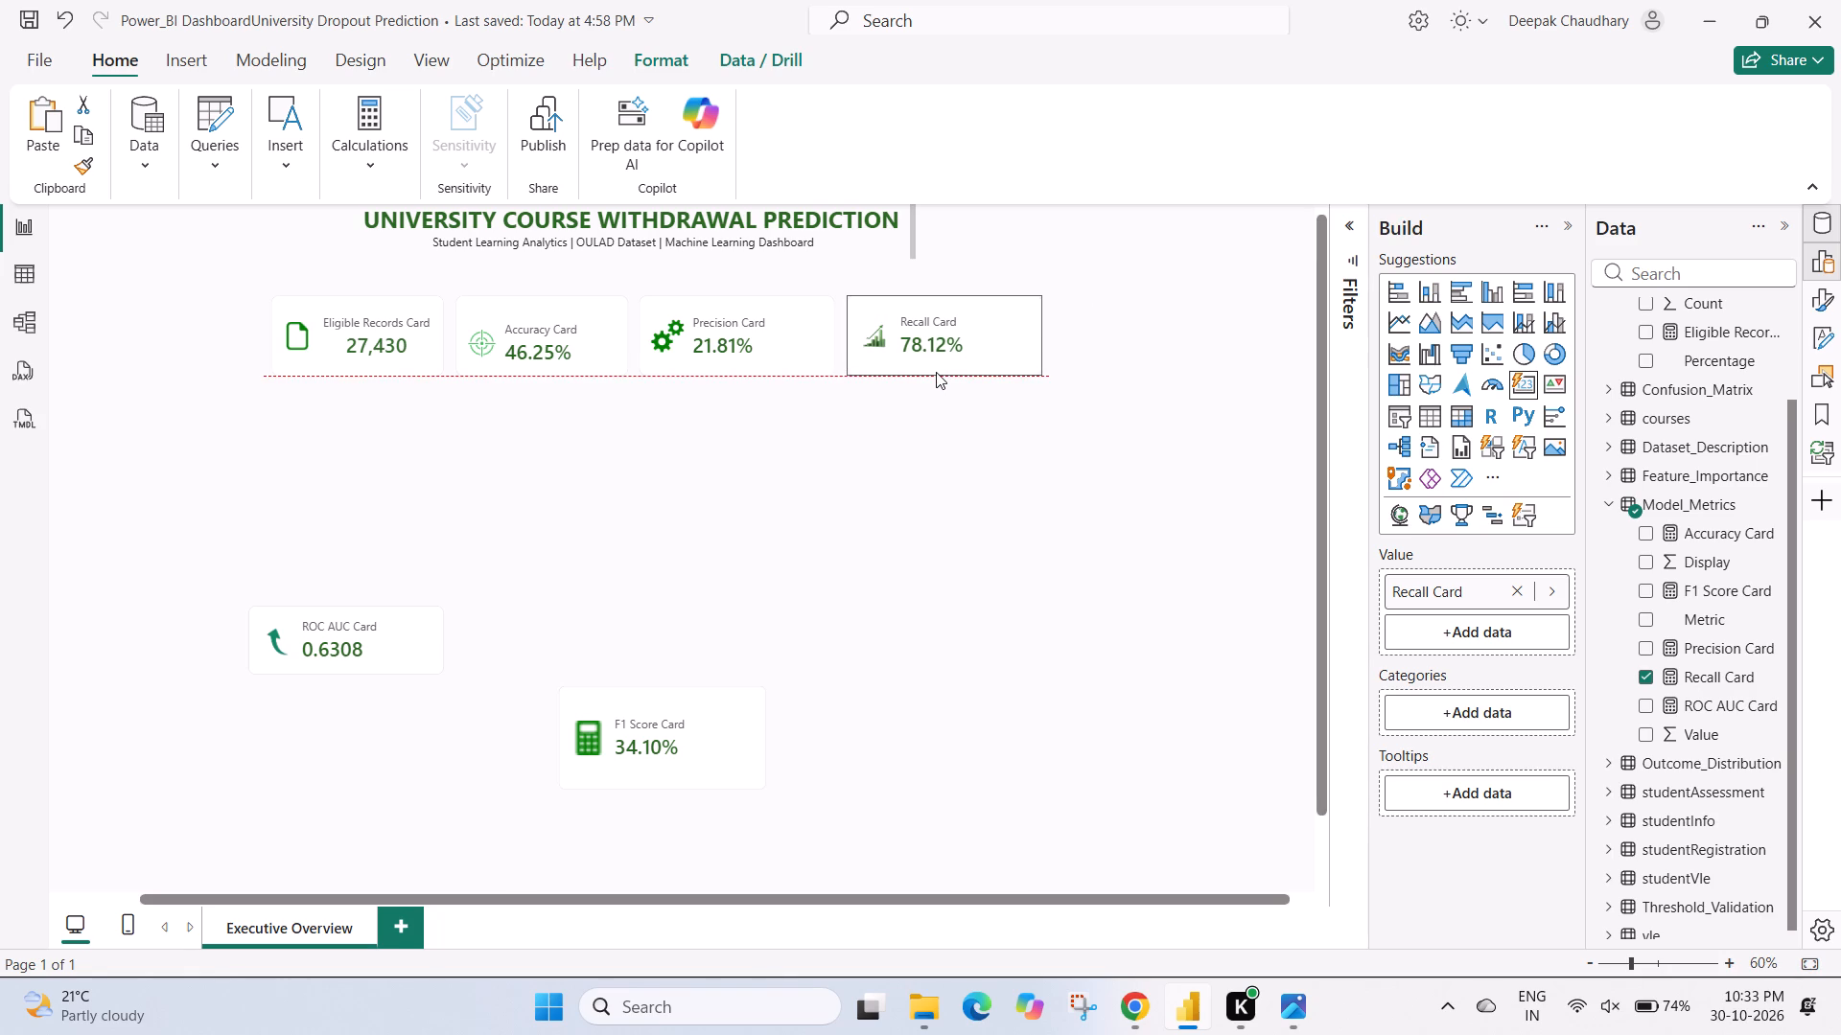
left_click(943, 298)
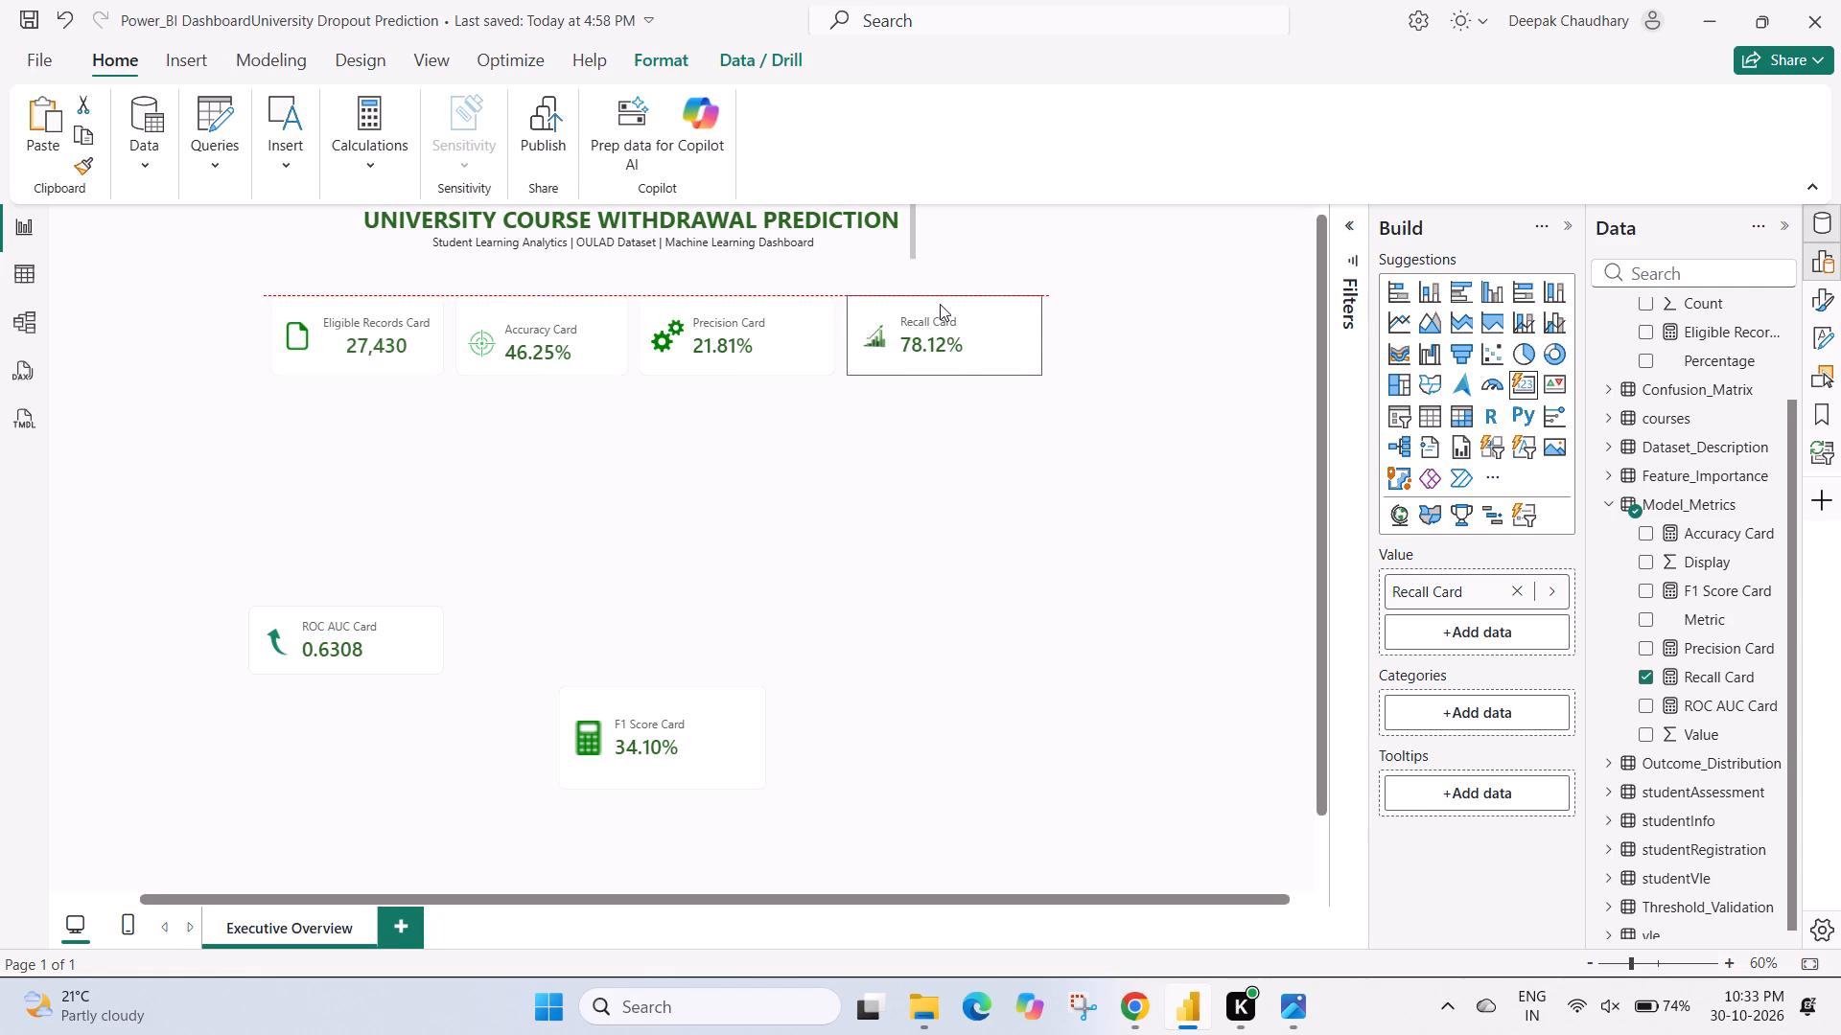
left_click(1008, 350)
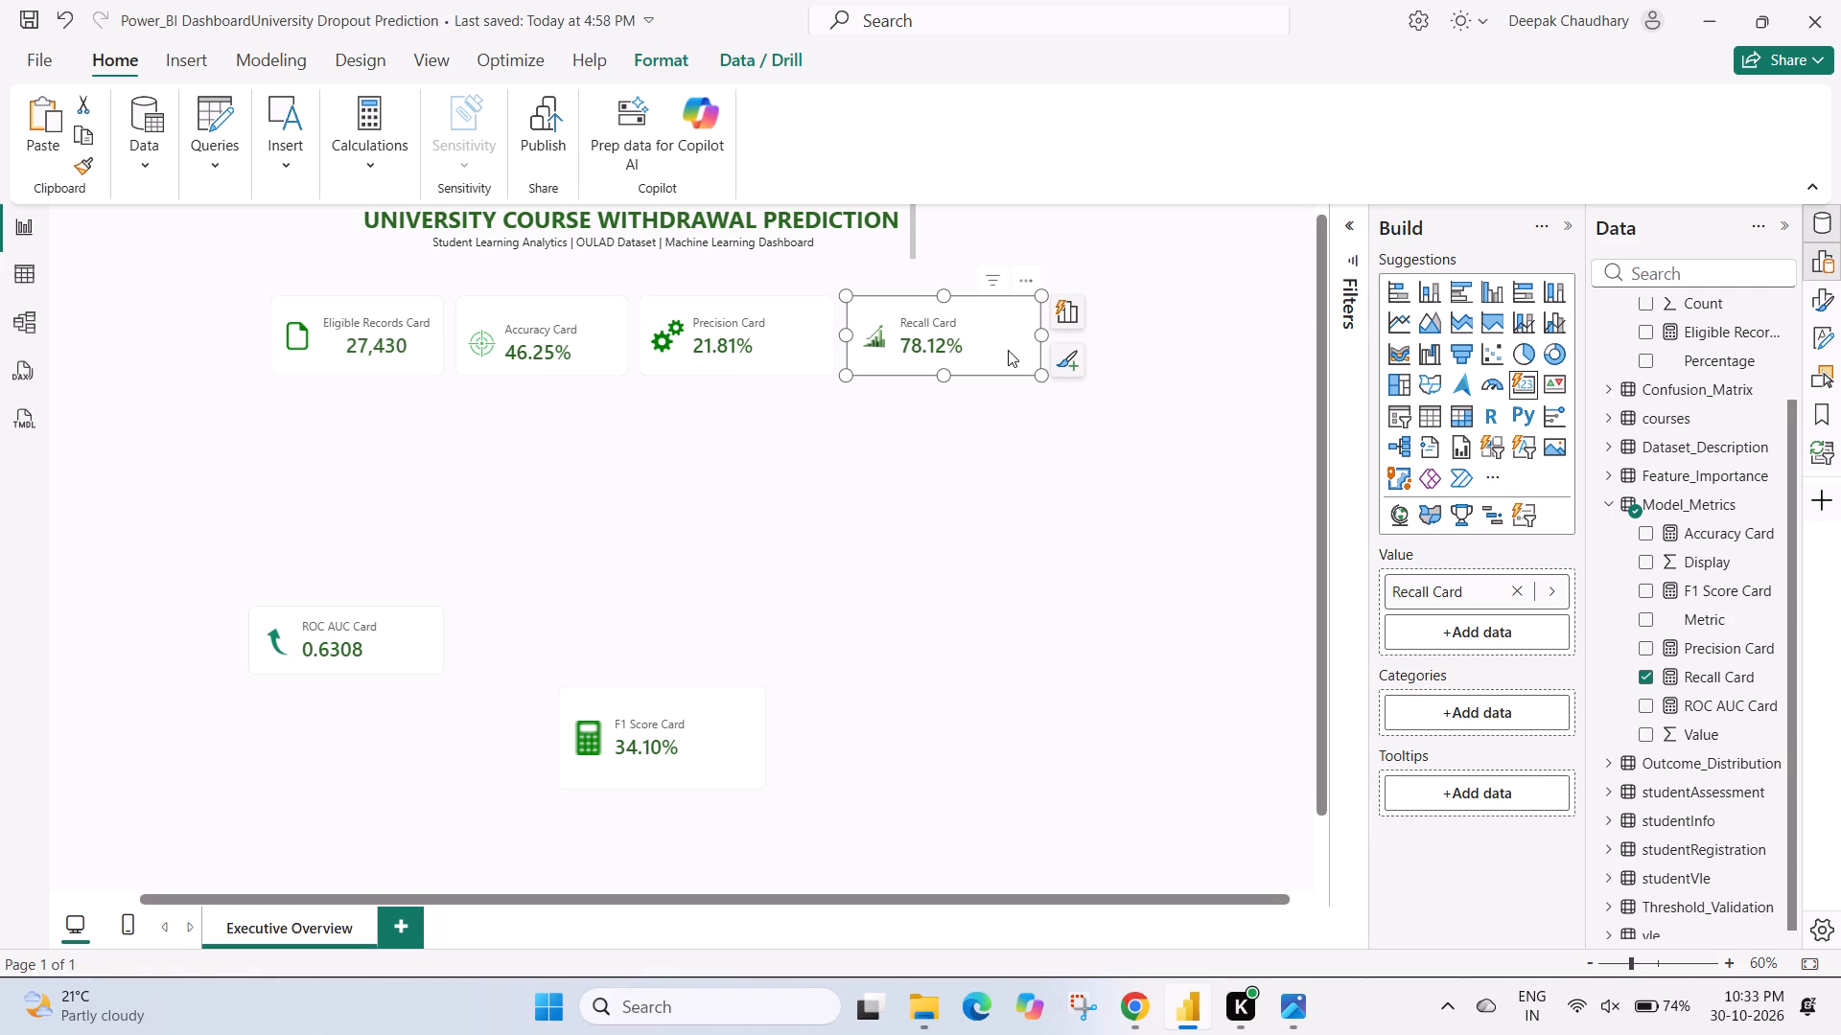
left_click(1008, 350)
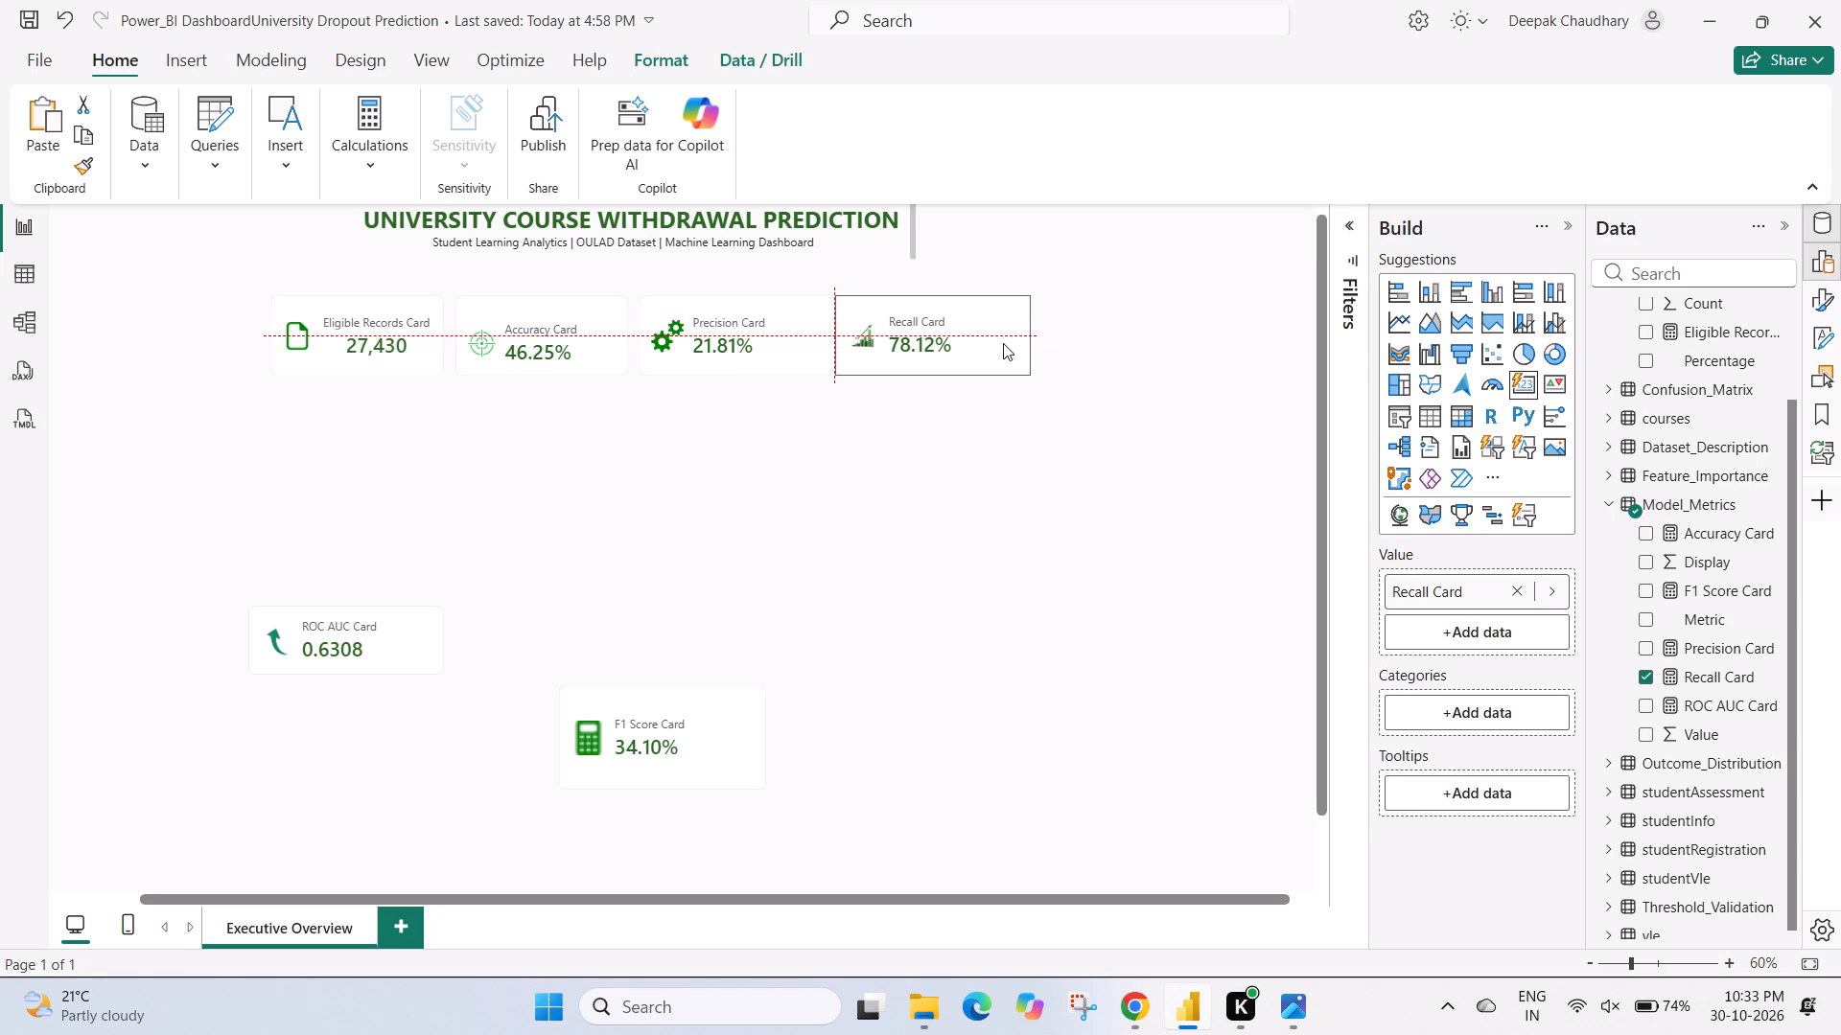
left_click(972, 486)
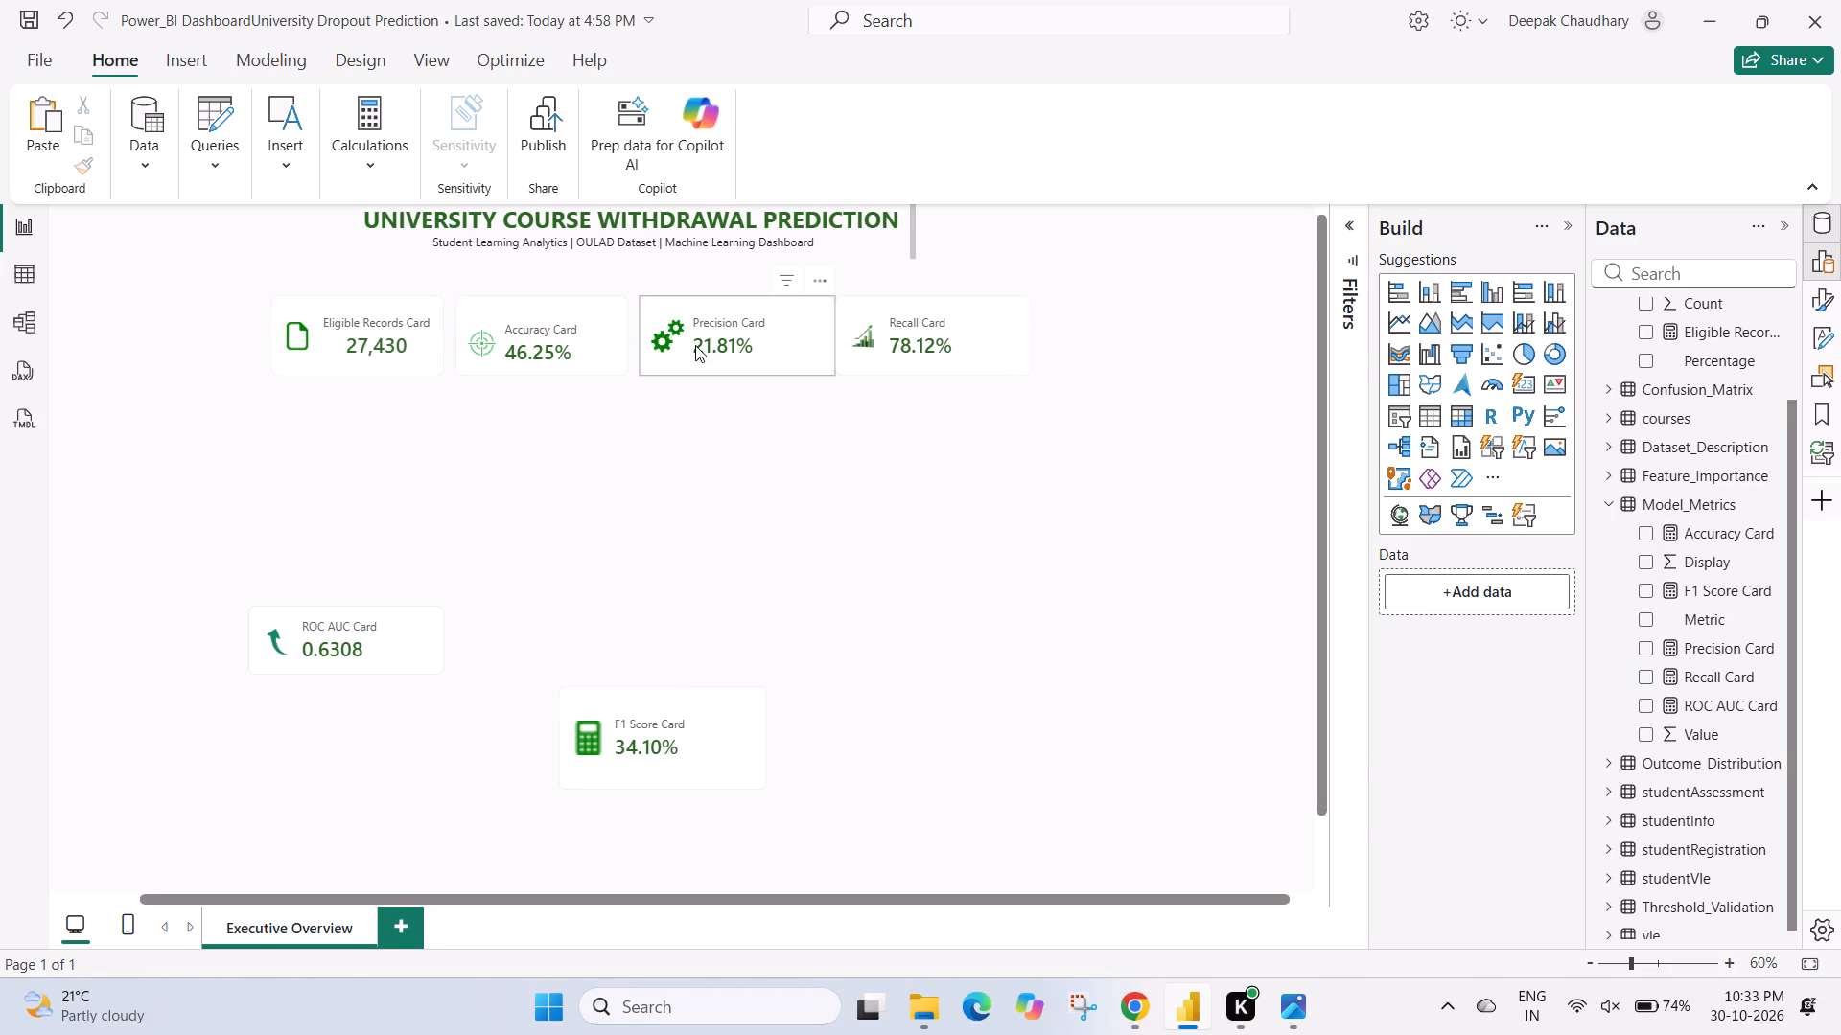
Shift the Recall card slightly right to leave a small gap after the Precision card, and deselect it.
left_click(740, 336)
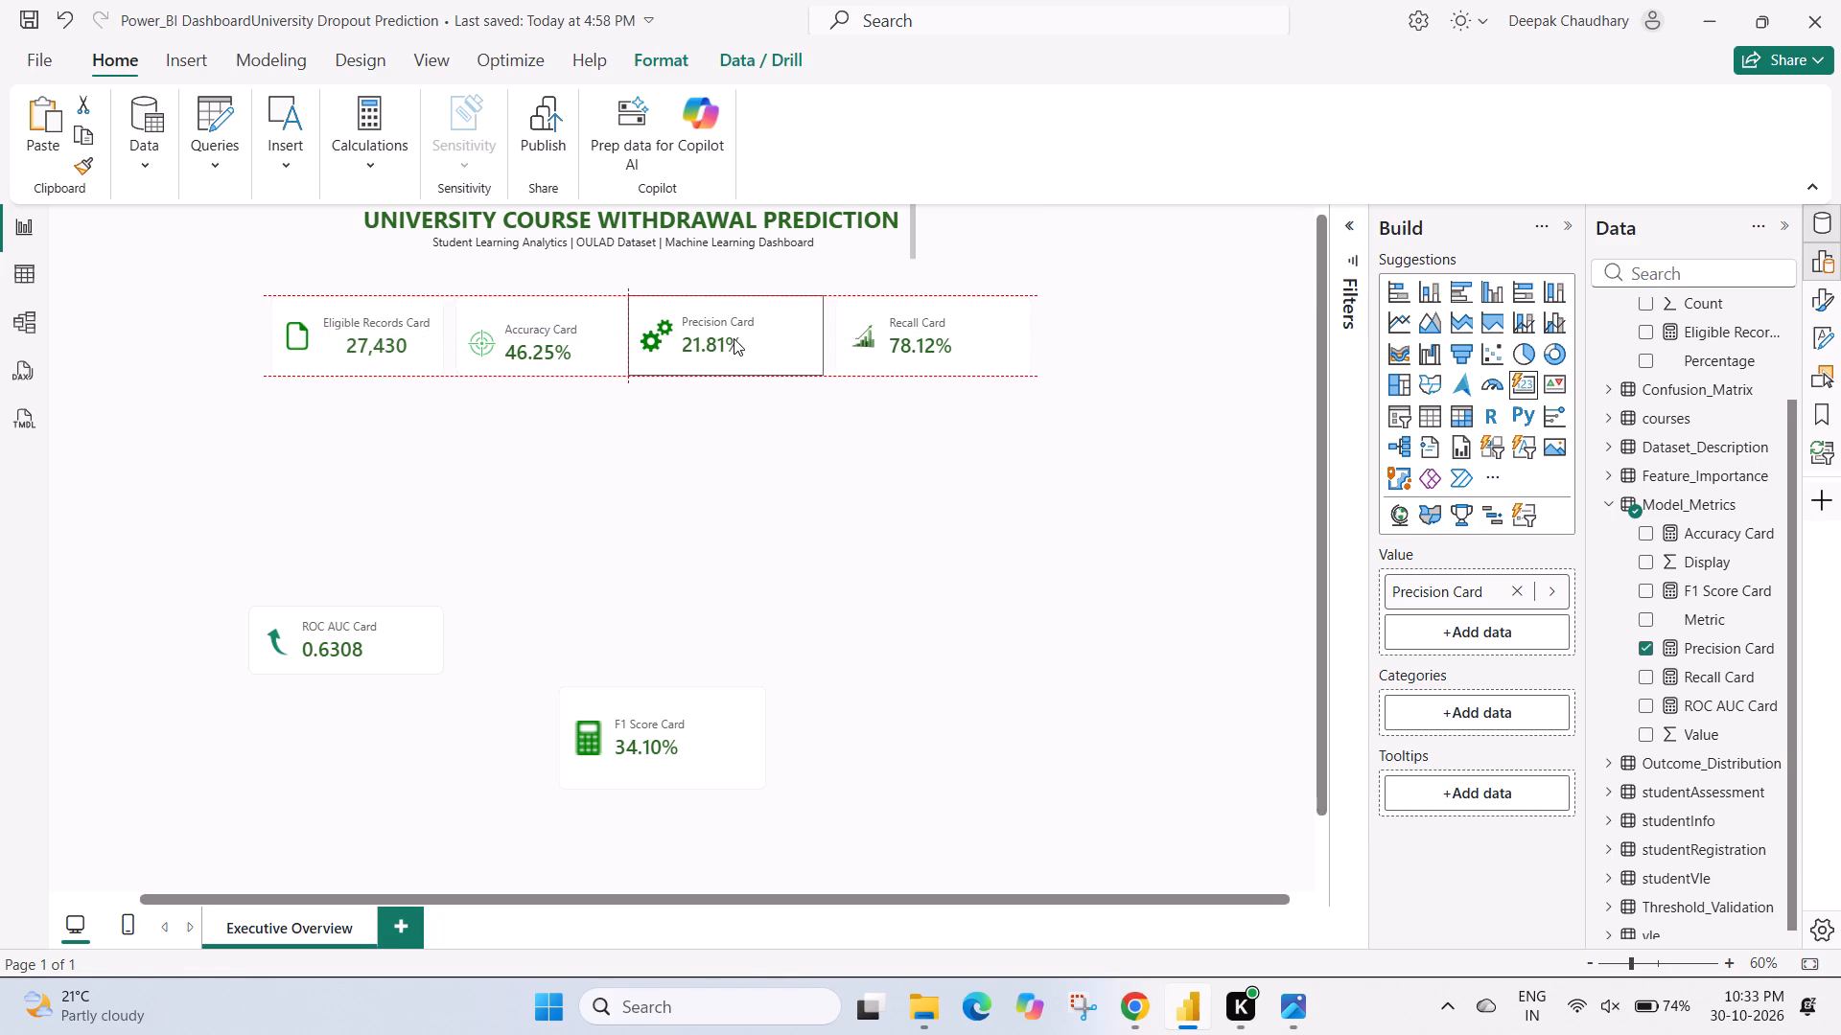
left_click(726, 449)
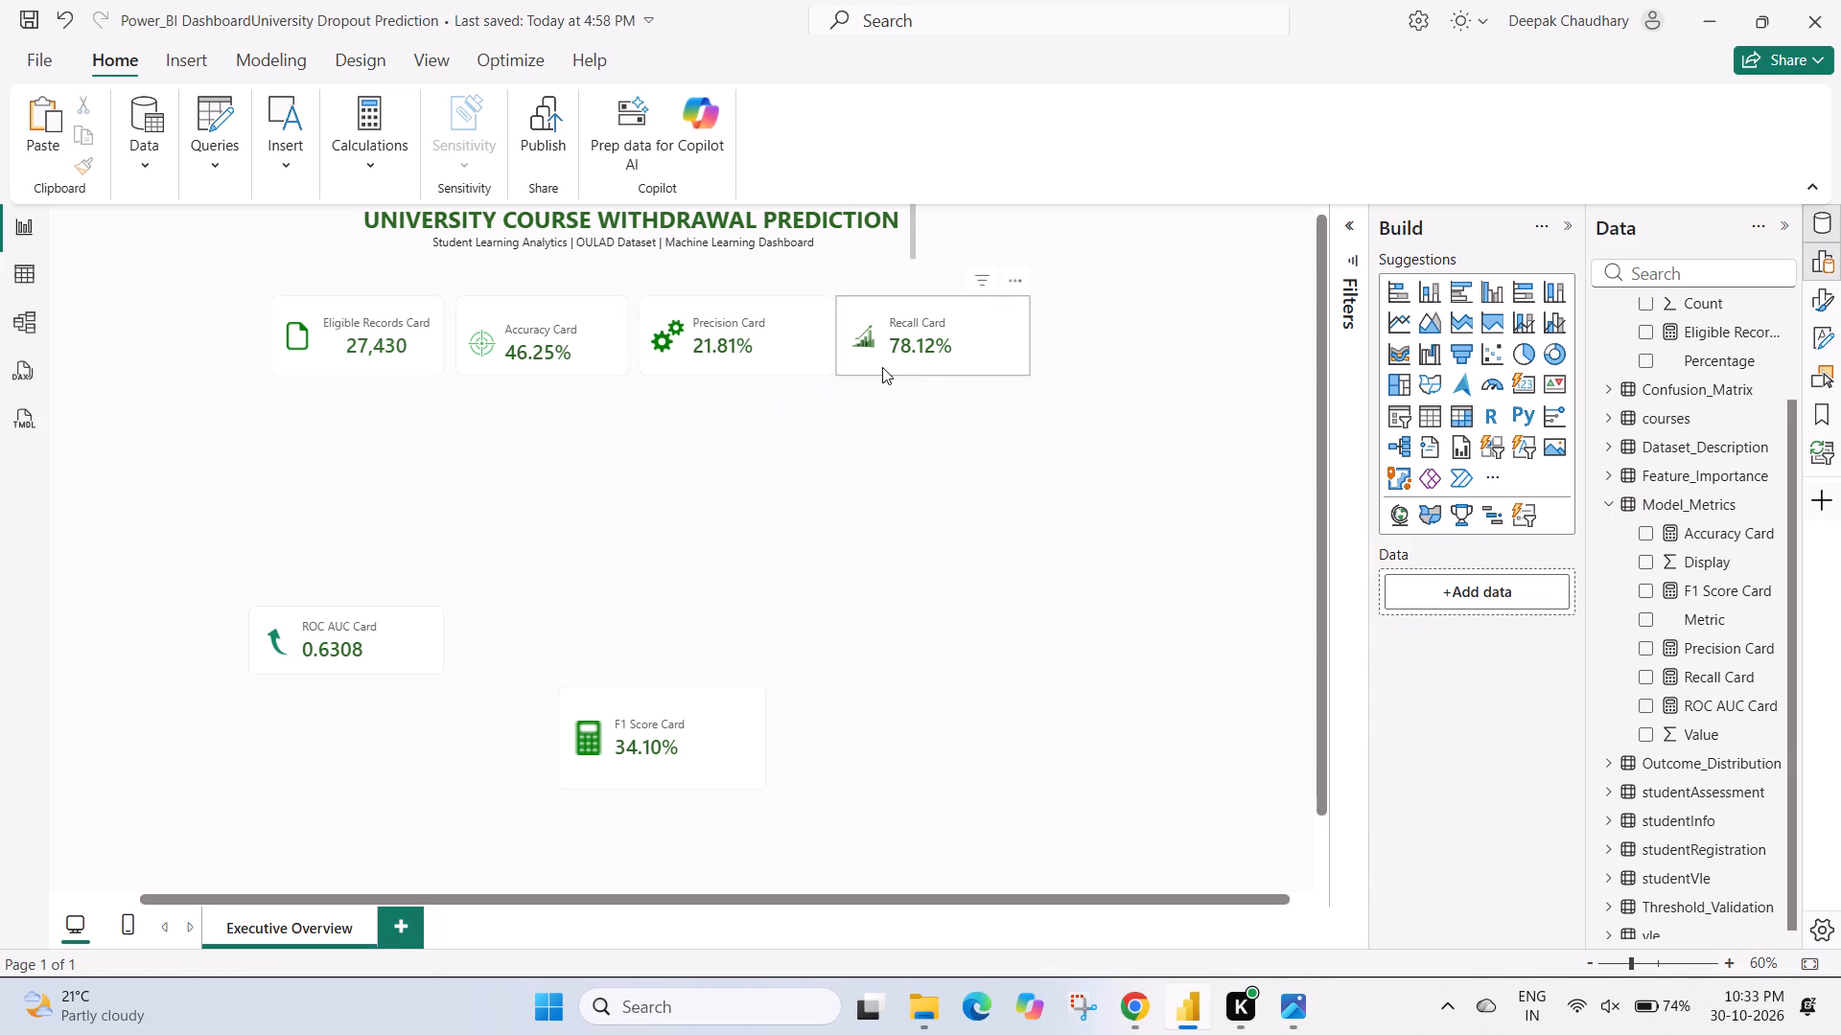
left_click_drag(994, 333, 1004, 333)
left_click_drag(1004, 333, 1009, 334)
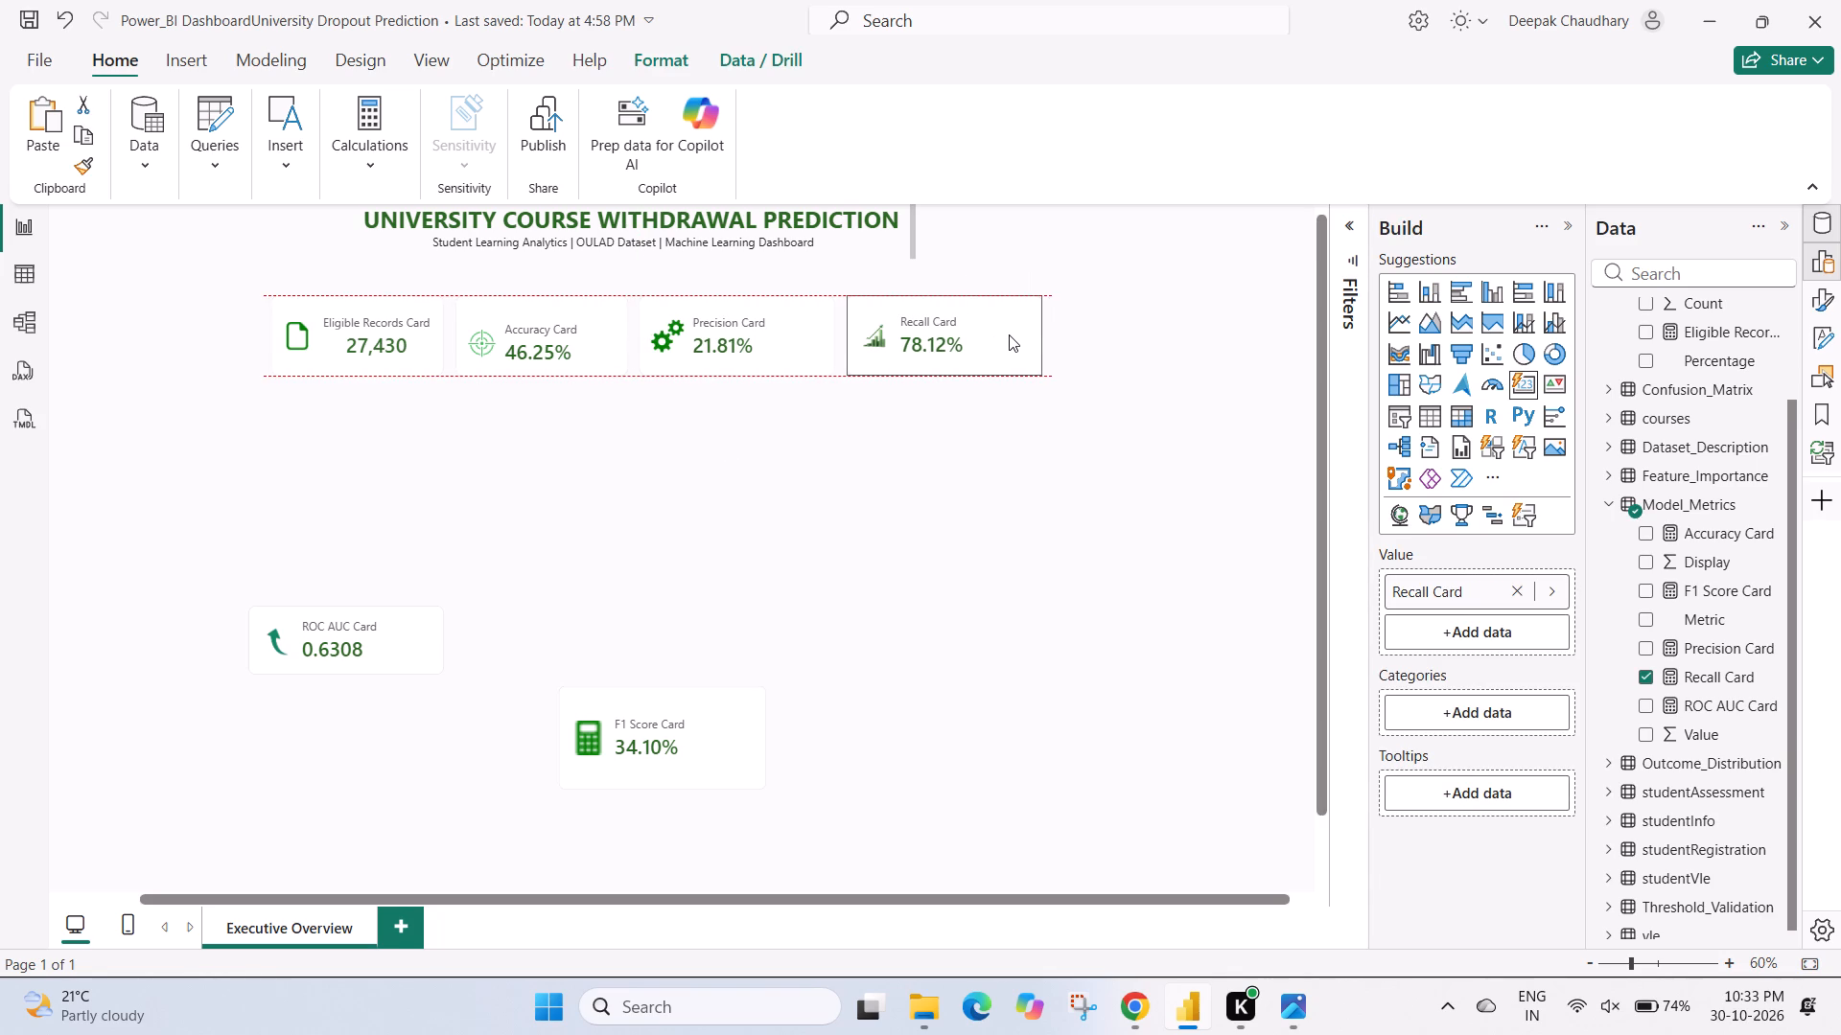
left_click_drag(1009, 334, 1006, 334)
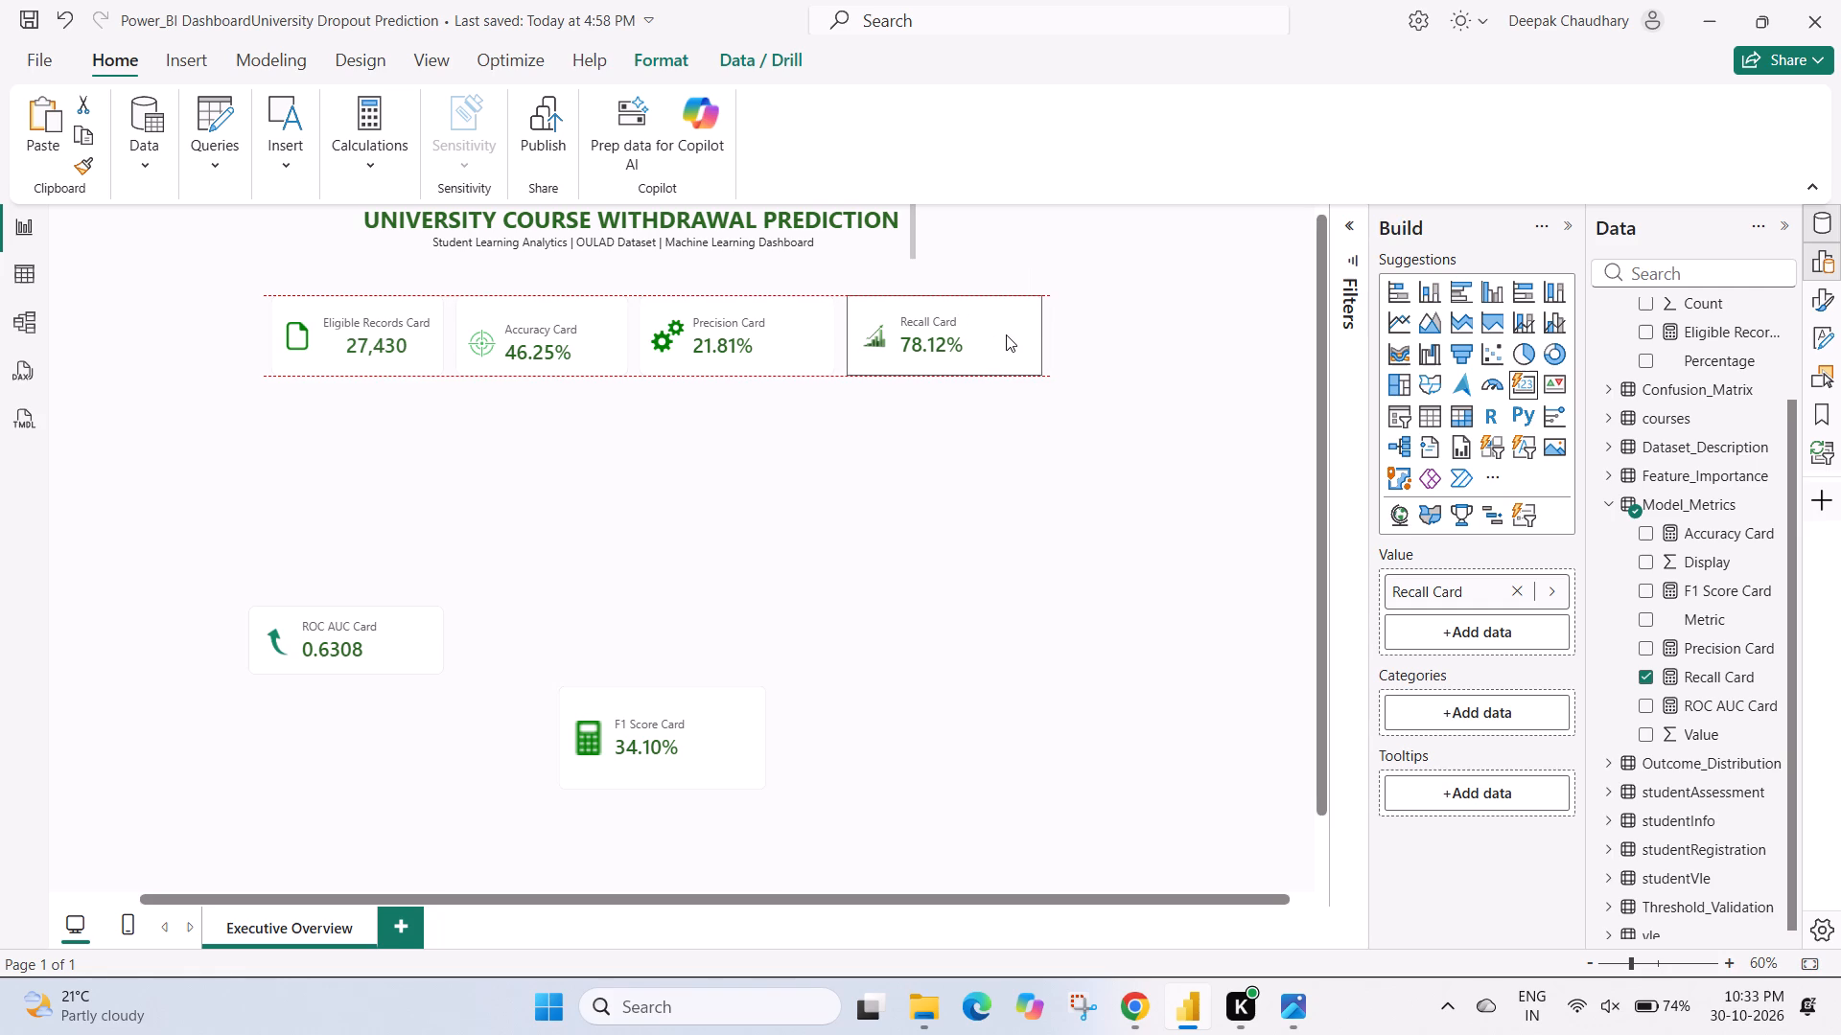
left_click(789, 612)
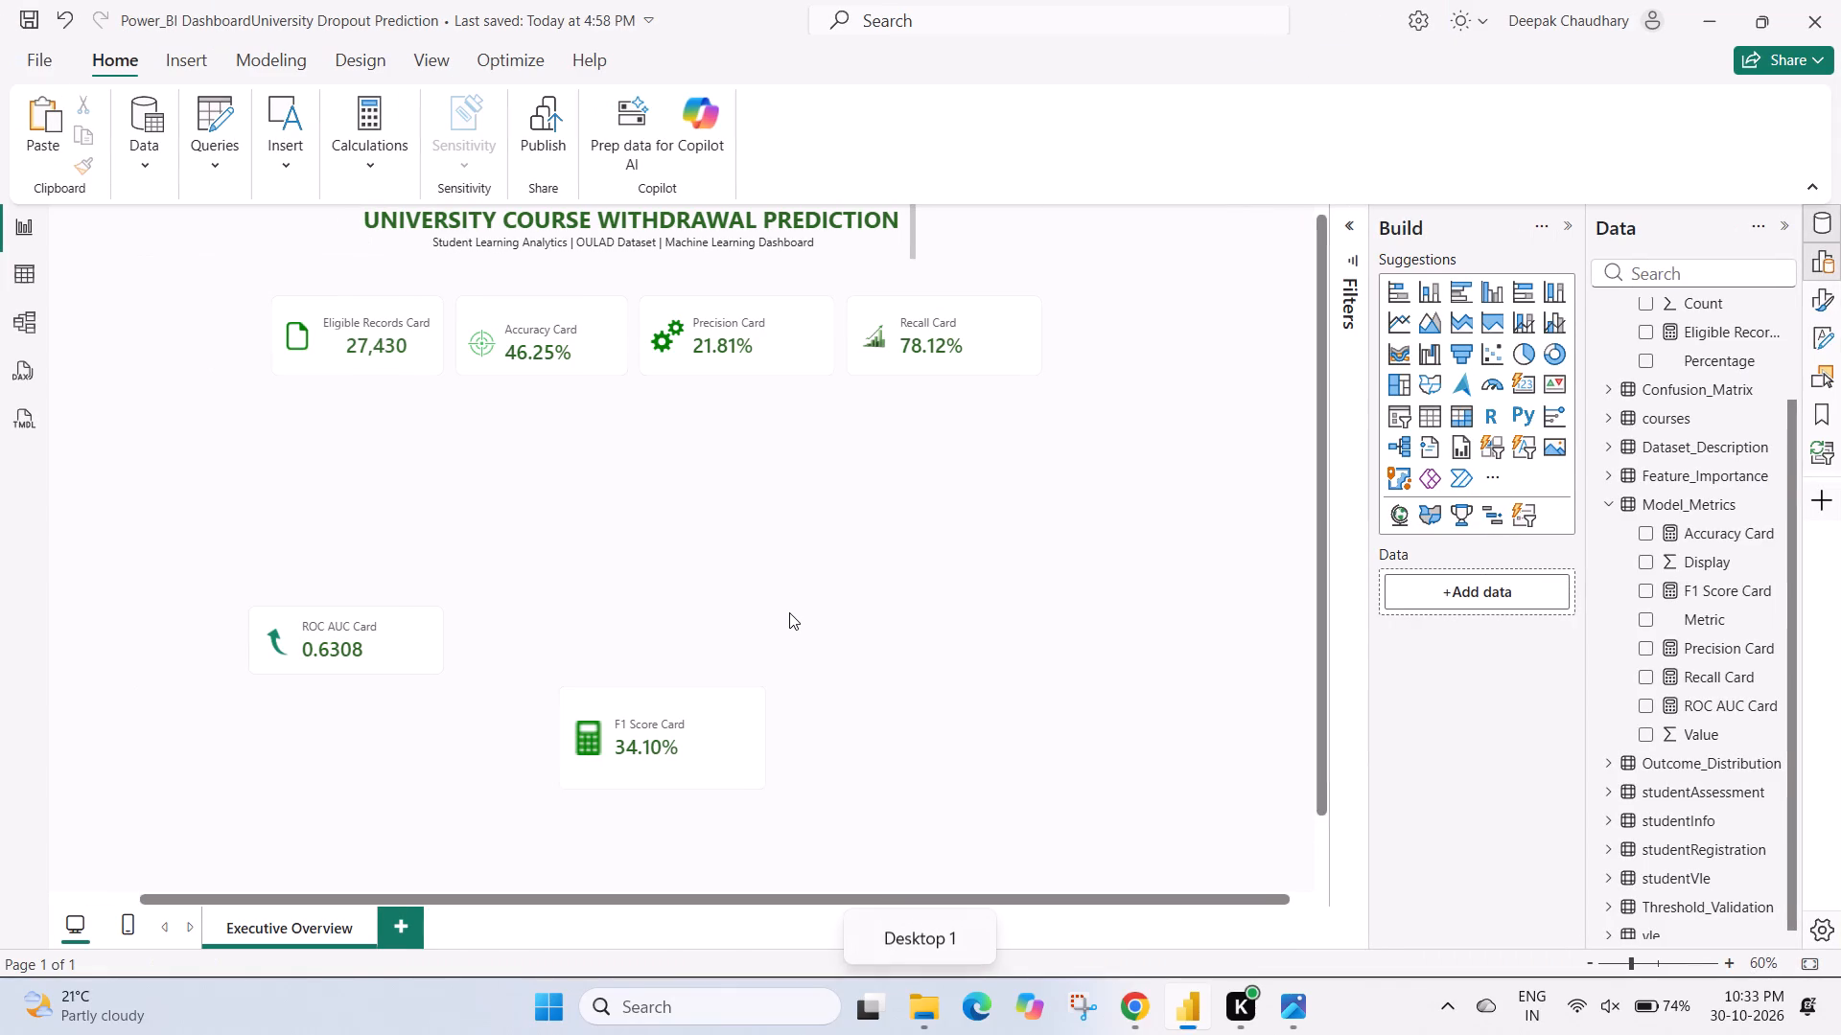
Move the F1 Score card up and to the right in the empty area and shrink its height and width.
left_click(664, 741)
left_click_drag(664, 741, 1095, 433)
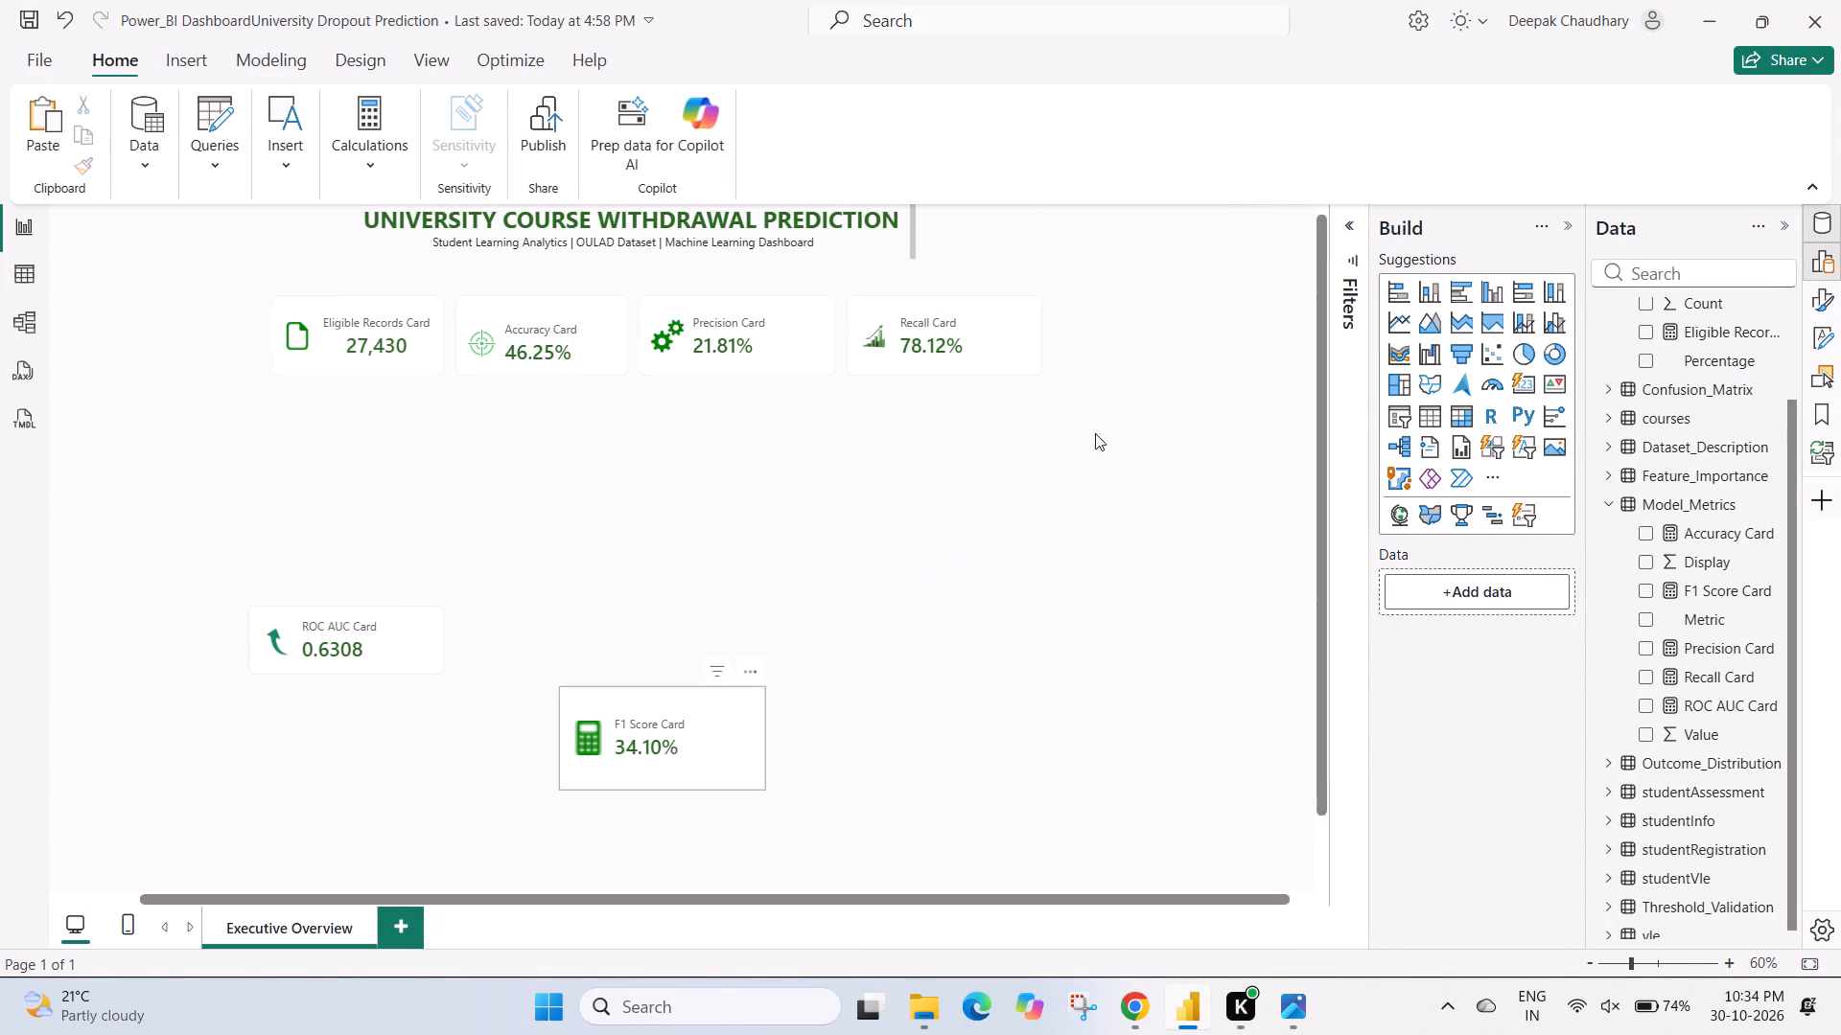
left_click_drag(1095, 433, 795, 638)
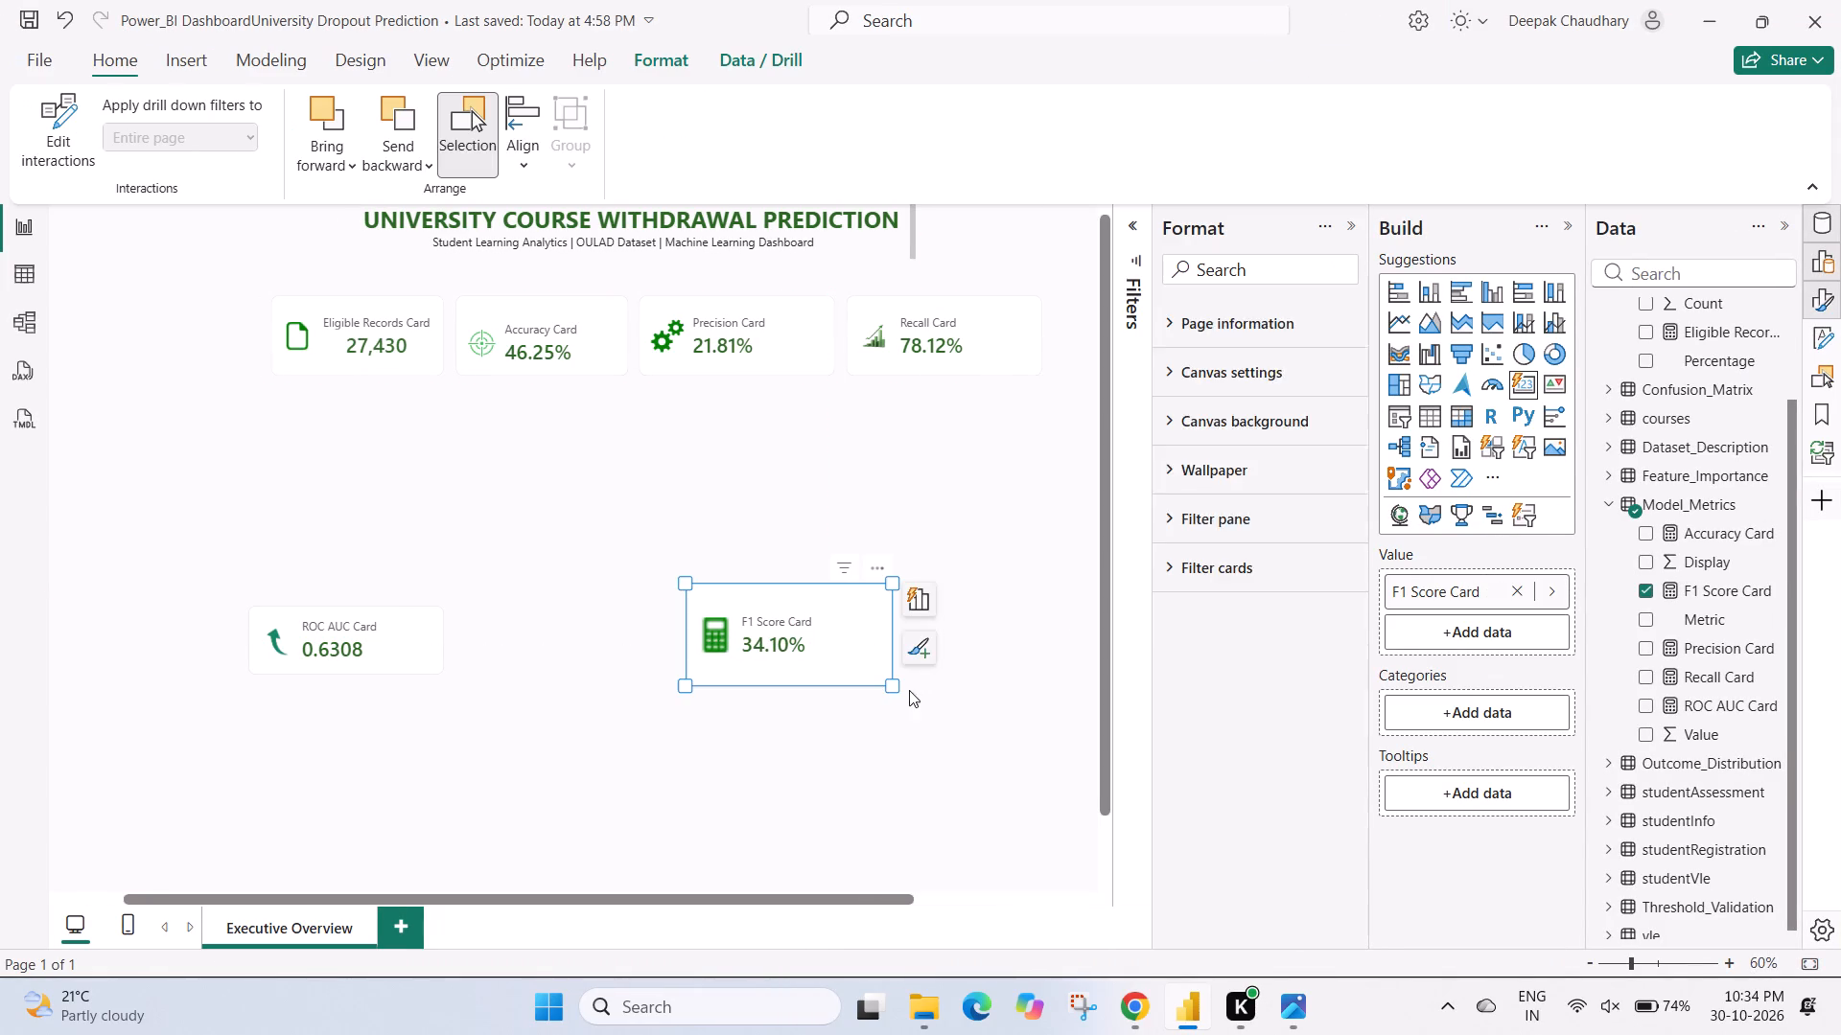
left_click_drag(890, 684, 899, 642)
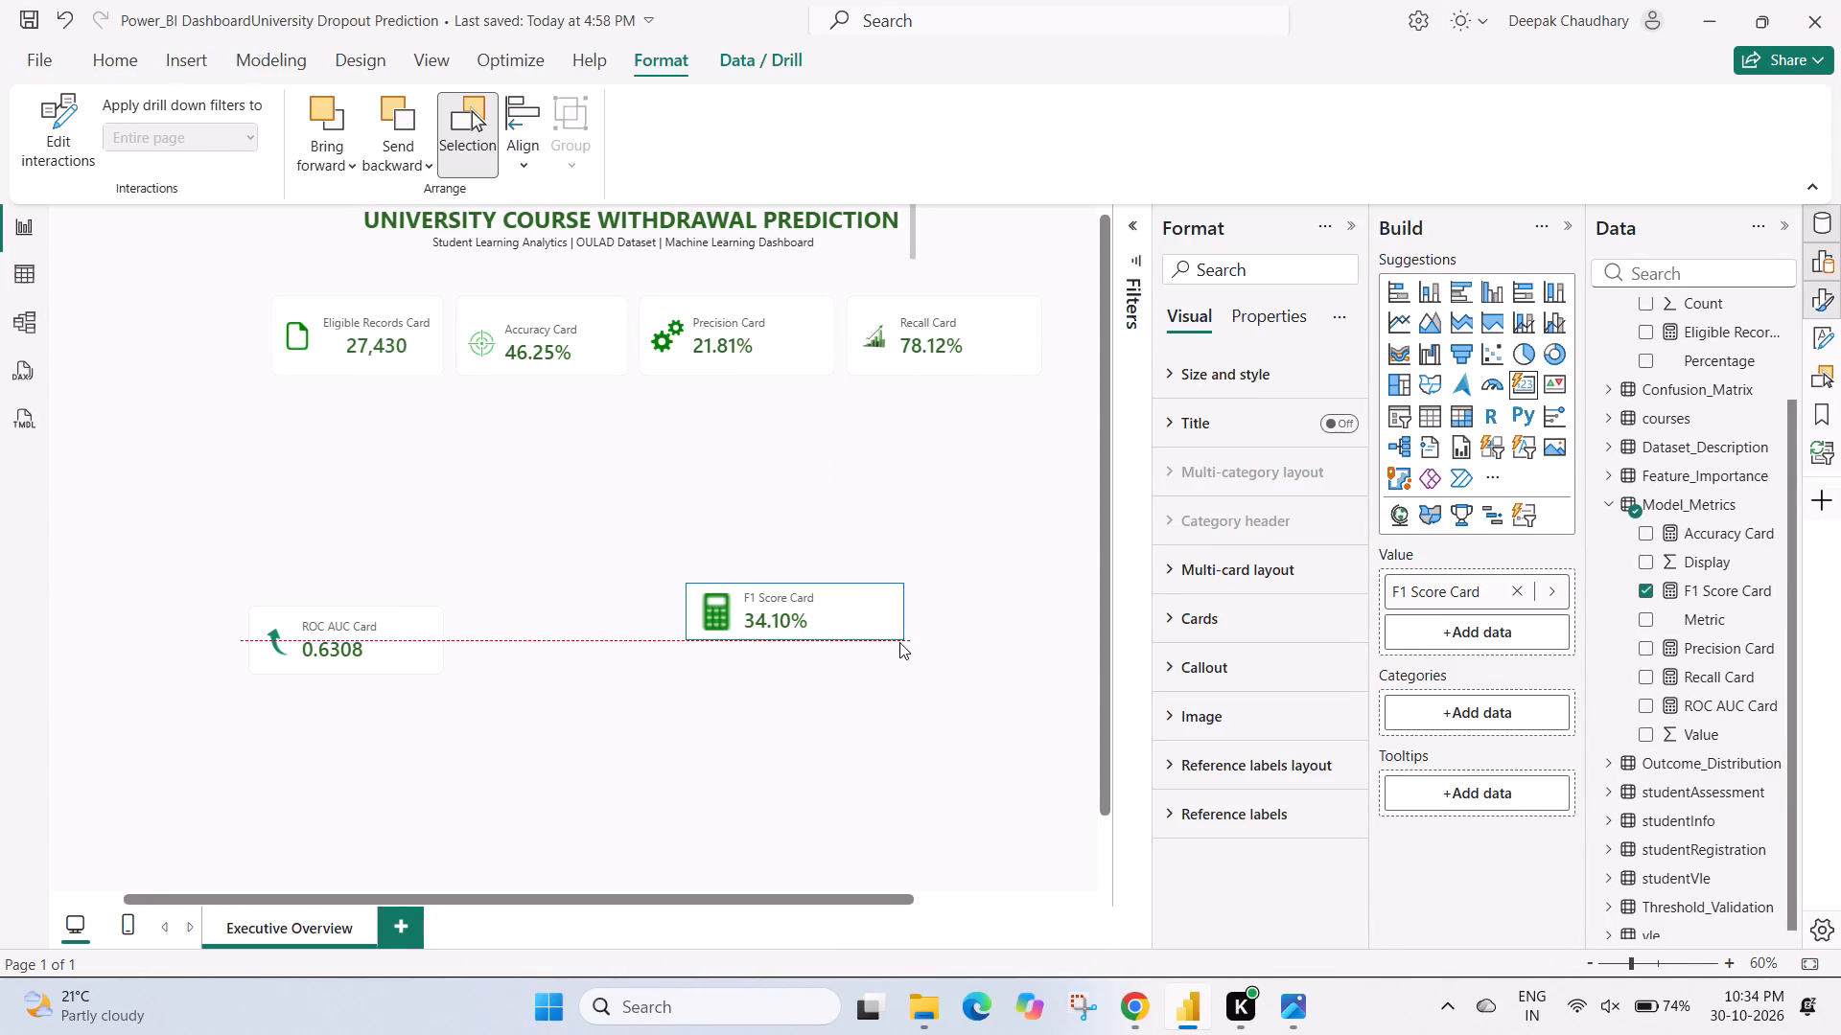
left_click_drag(899, 642, 862, 642)
Try the F1 Score card at the end of the KPI row, and set it down in the empty area below the Recall card.
left_click_drag(834, 609, 1015, 371)
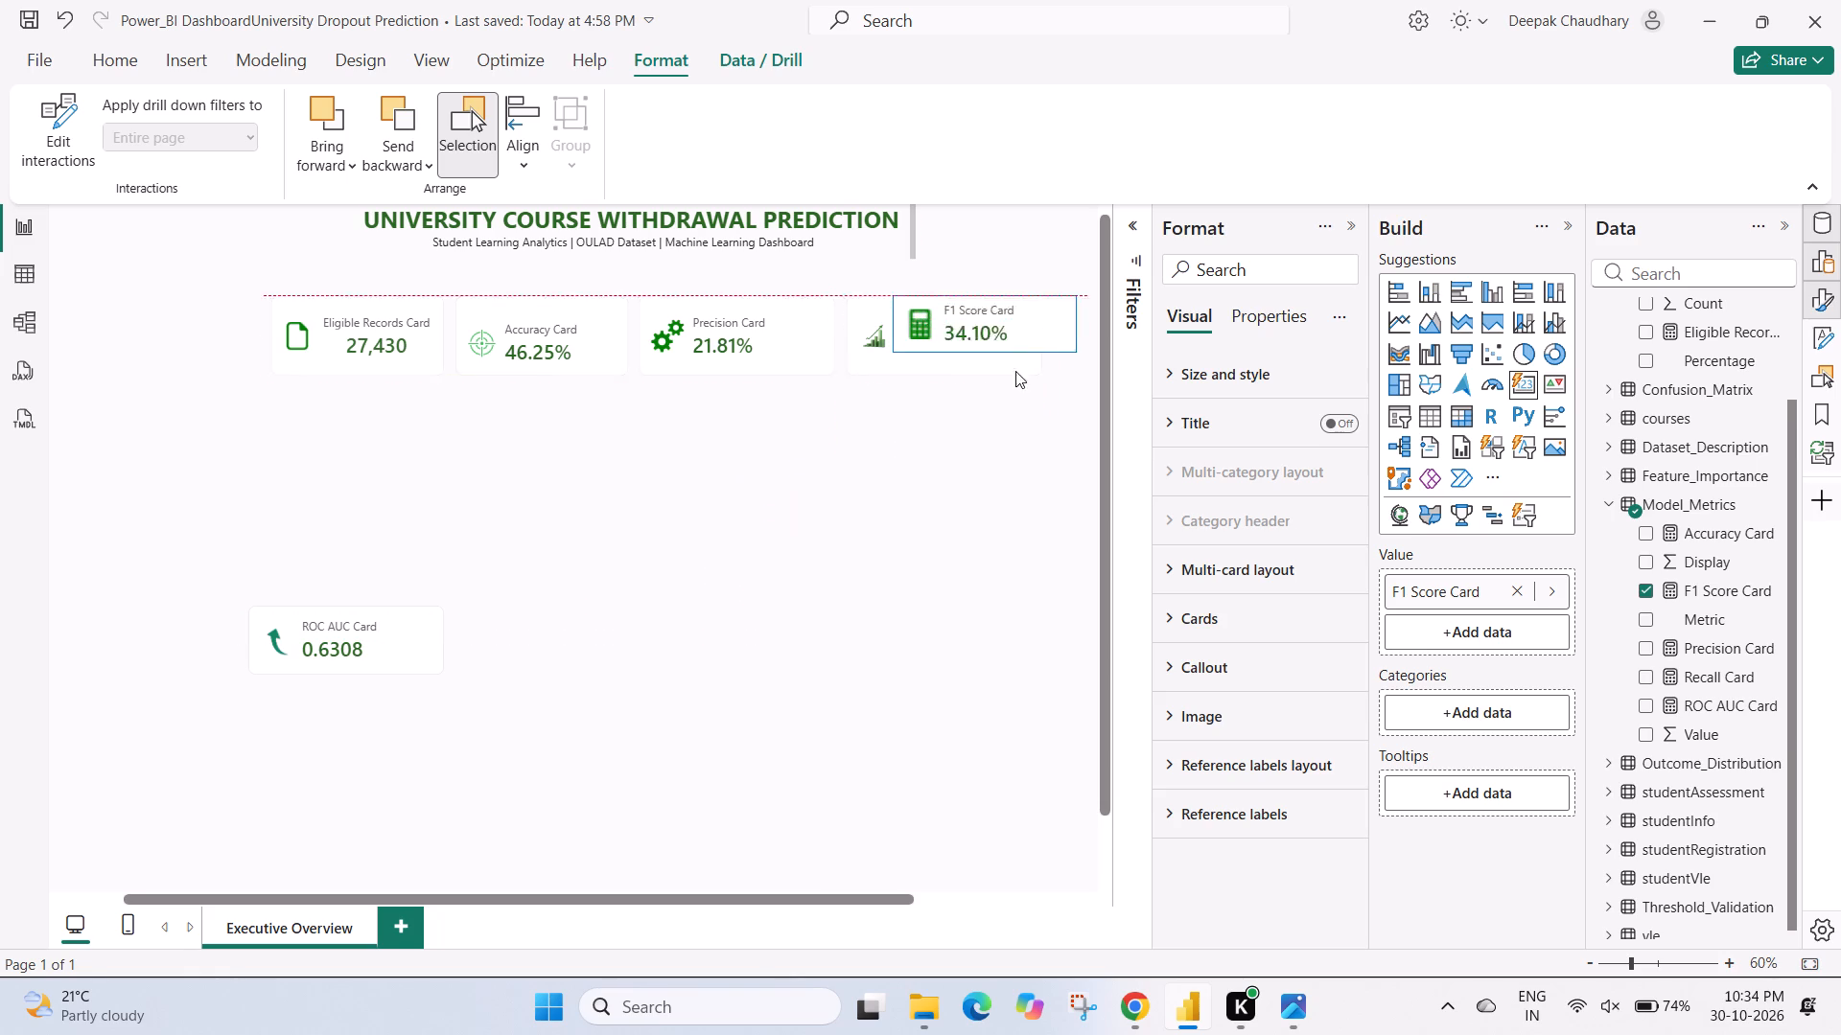
left_click_drag(1015, 371, 944, 521)
scroll(677, 563, "left", 2)
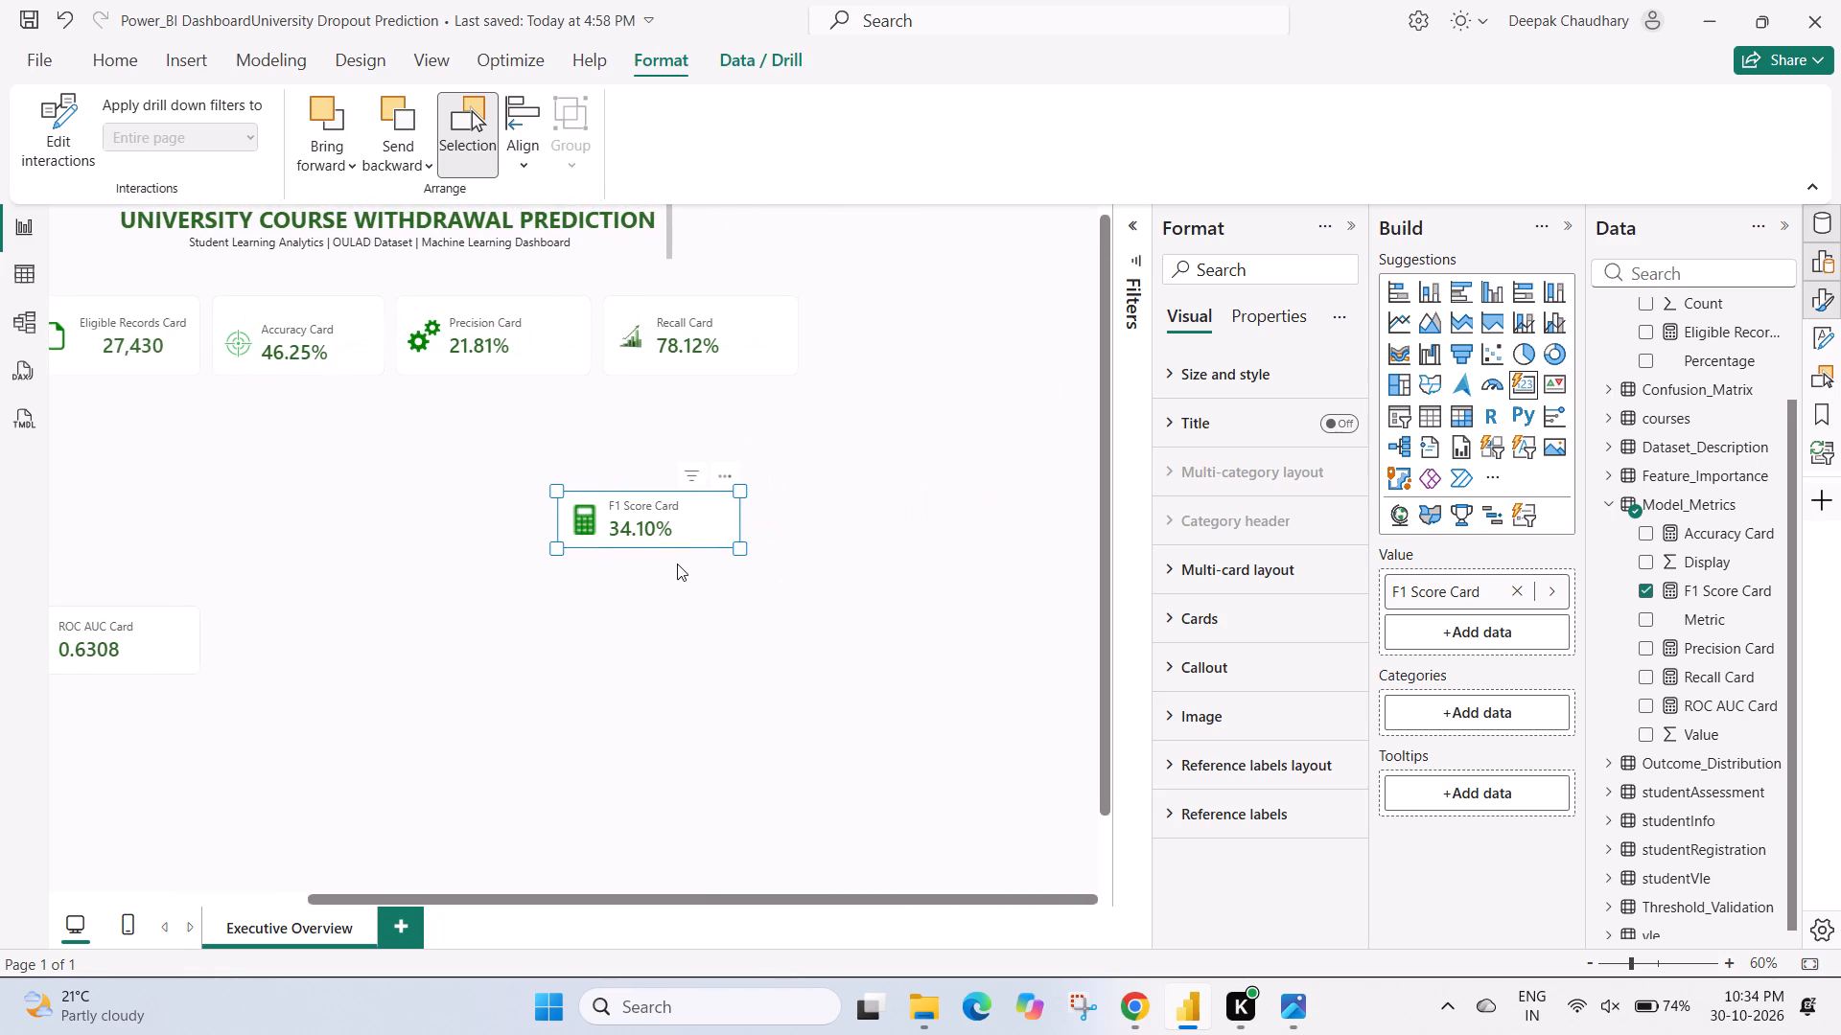
scroll(677, 563, "left", 2)
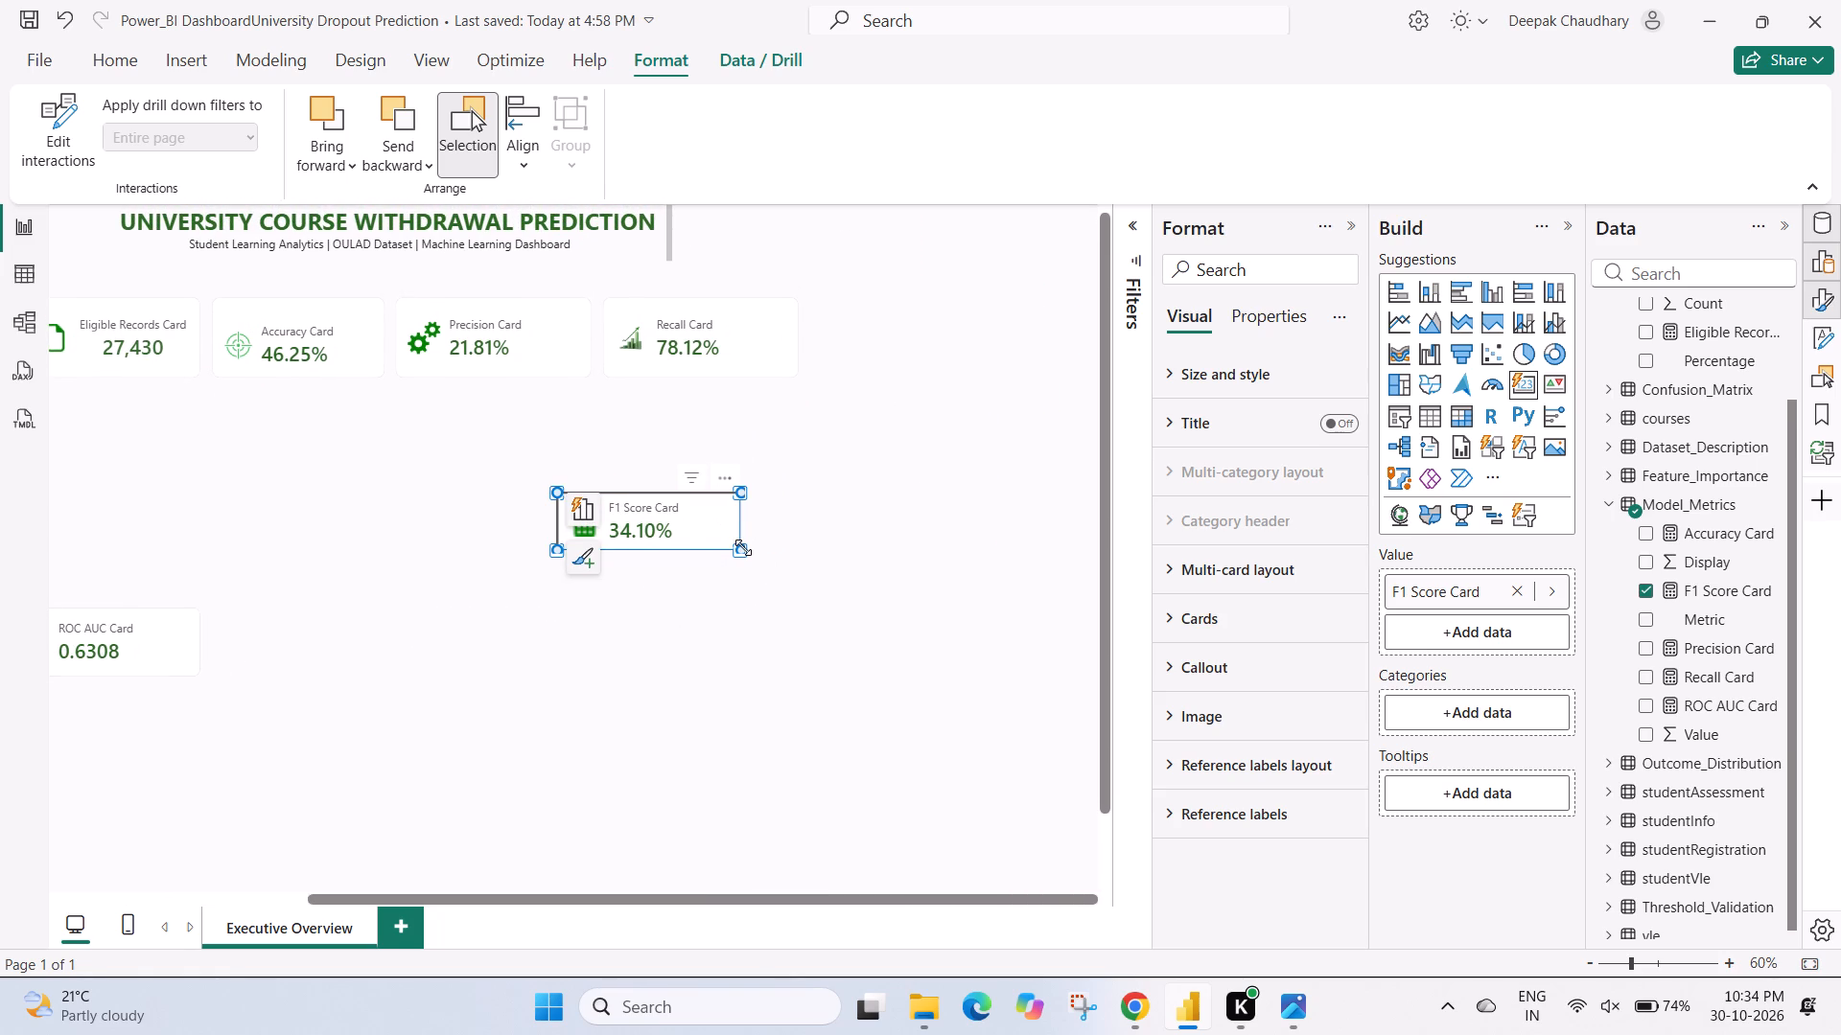
Shrink the F1 Score card's width and height until it fits closely around its icon, label and value, and deselect it.
left_click_drag(743, 547, 697, 544)
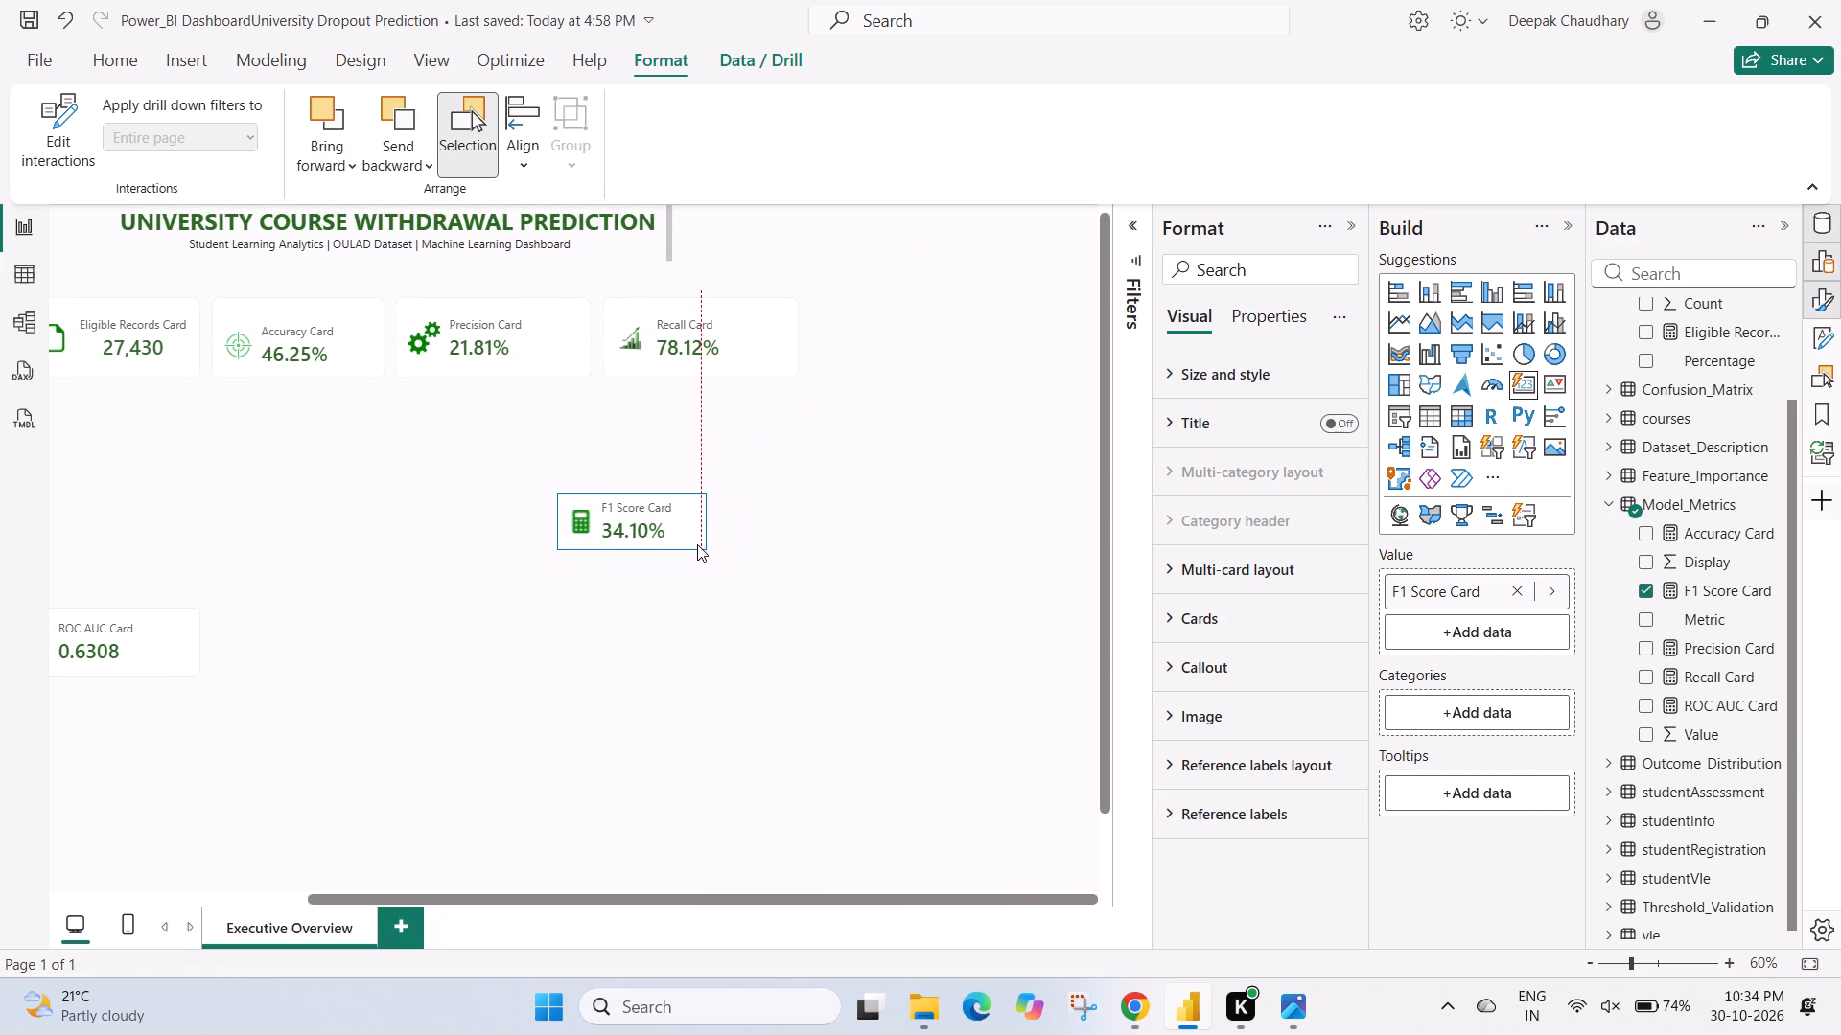
left_click_drag(697, 544, 671, 530)
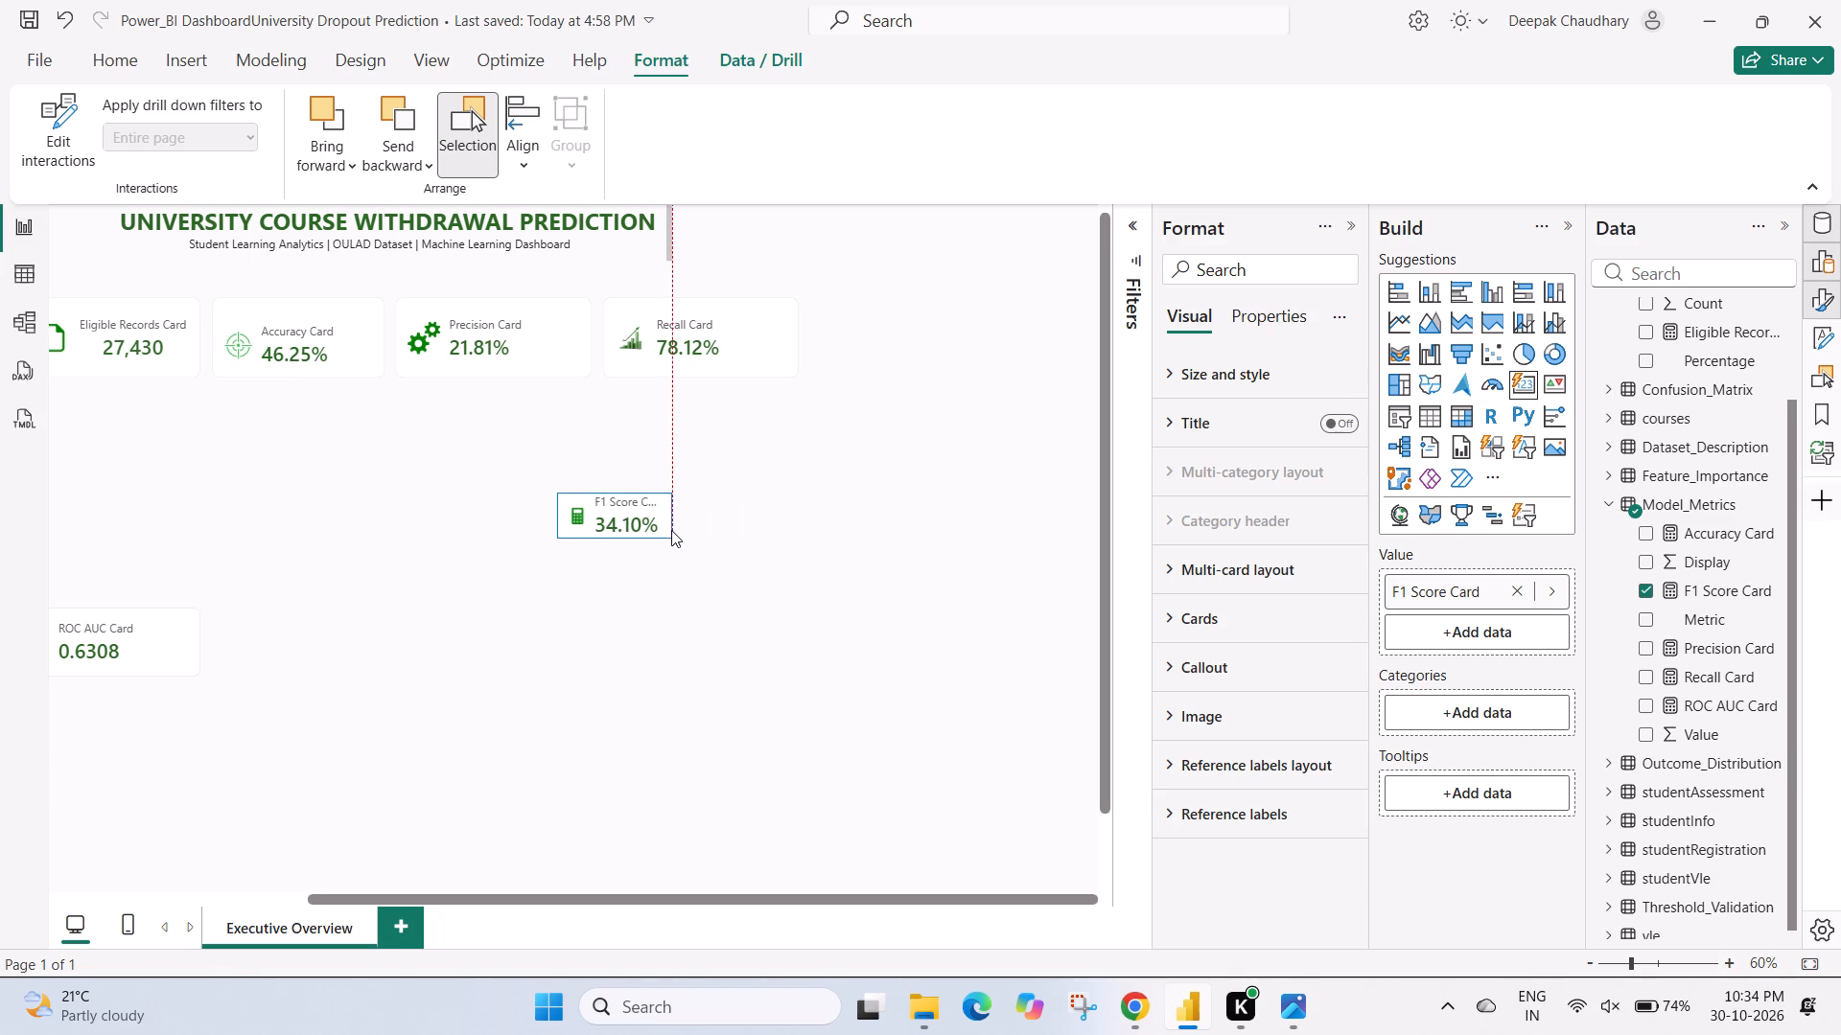
left_click_drag(671, 530, 708, 538)
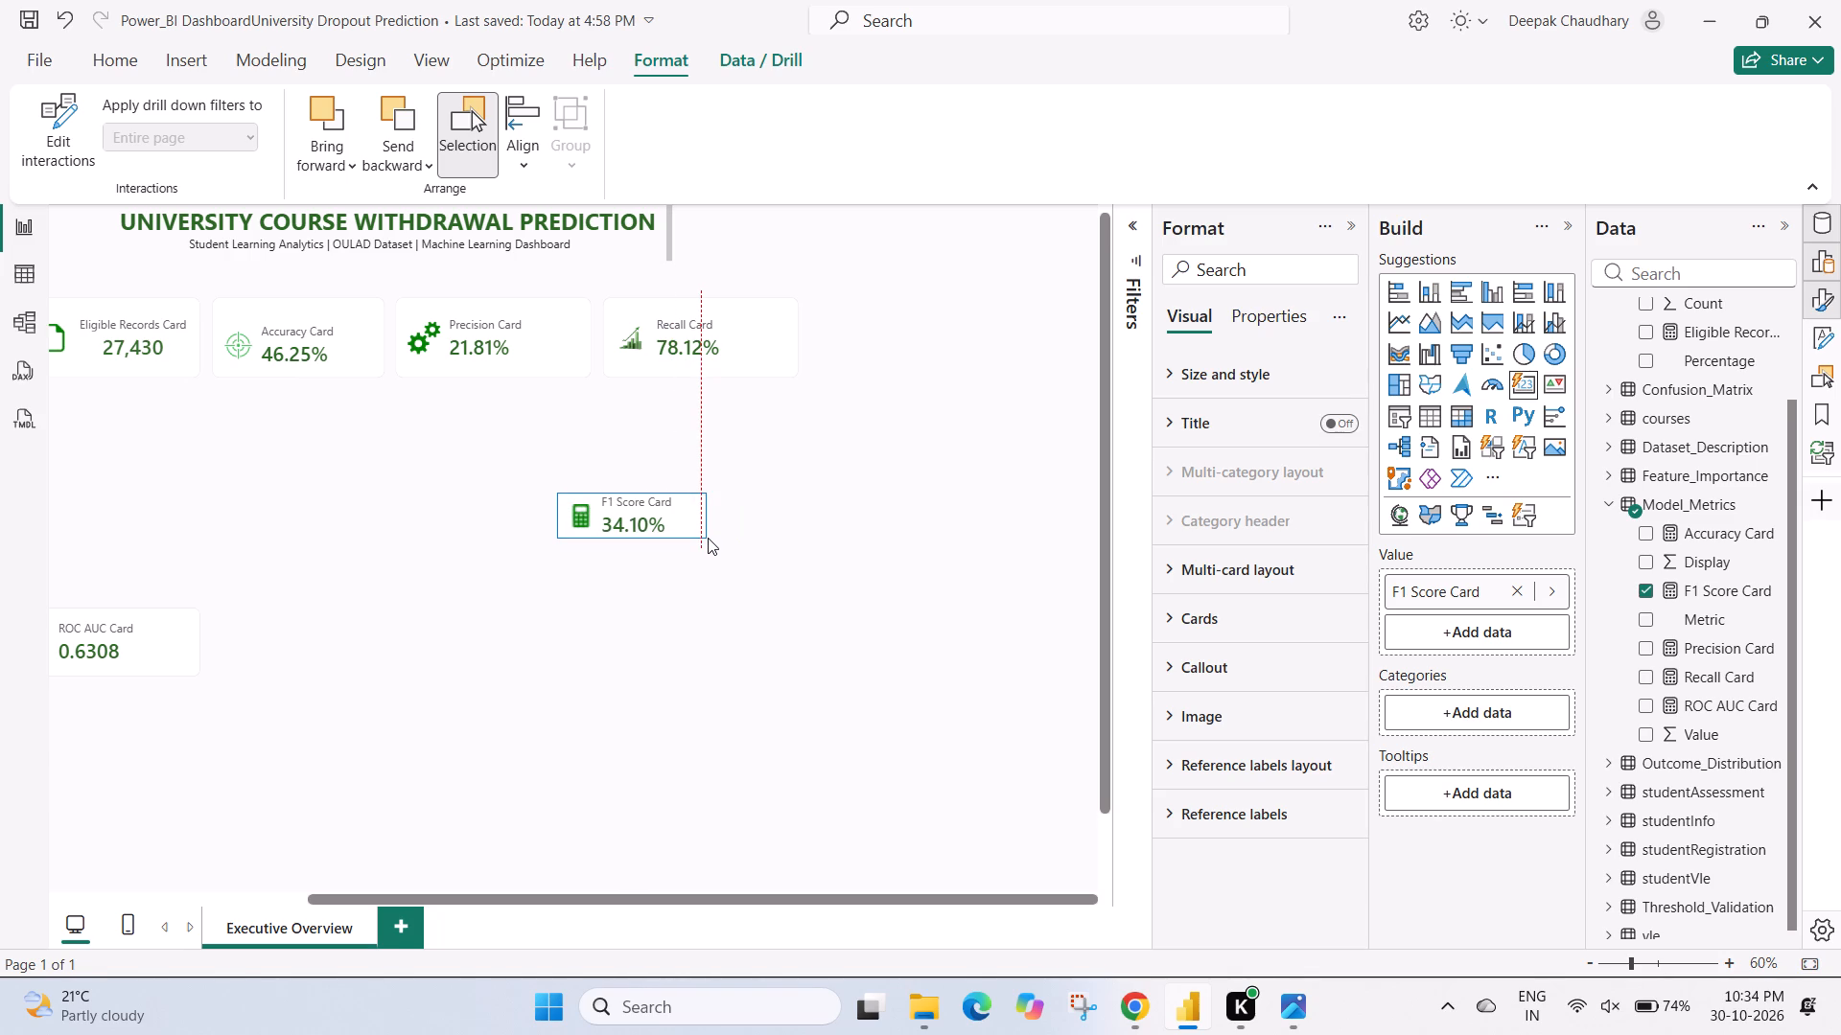
left_click_drag(708, 538, 691, 537)
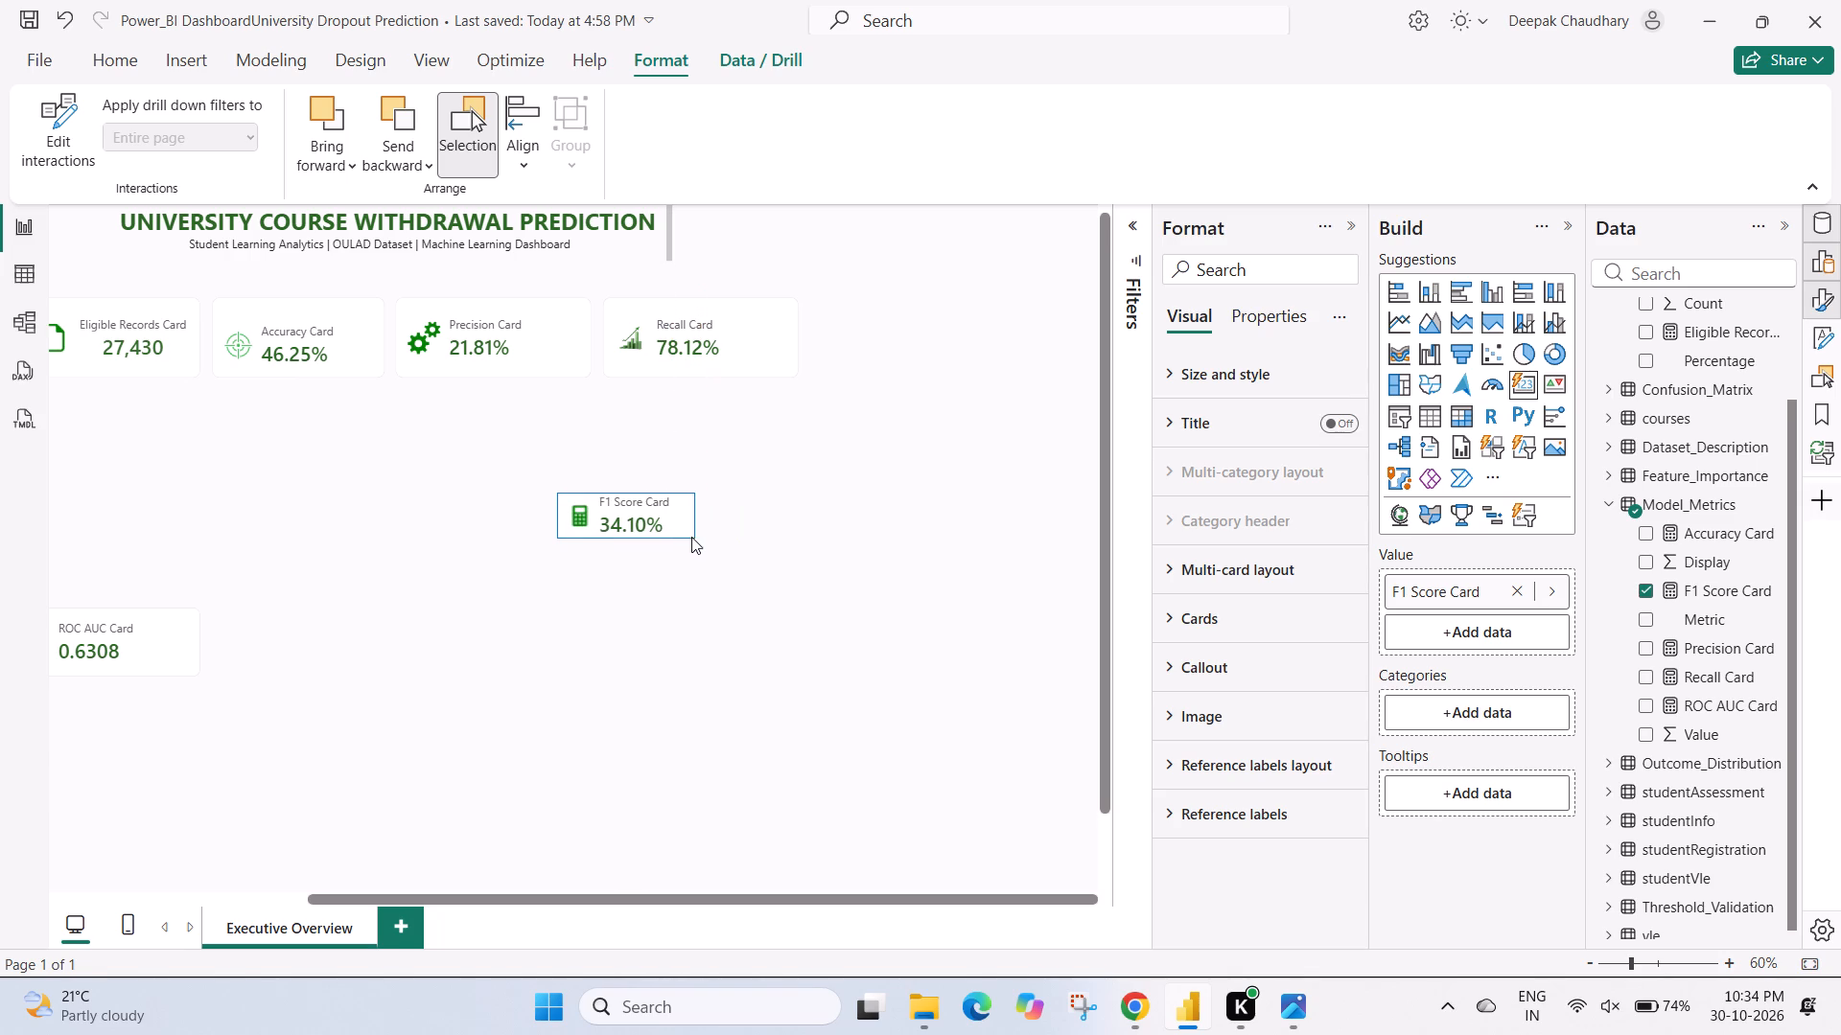
left_click_drag(691, 537, 697, 532)
left_click_drag(697, 532, 695, 529)
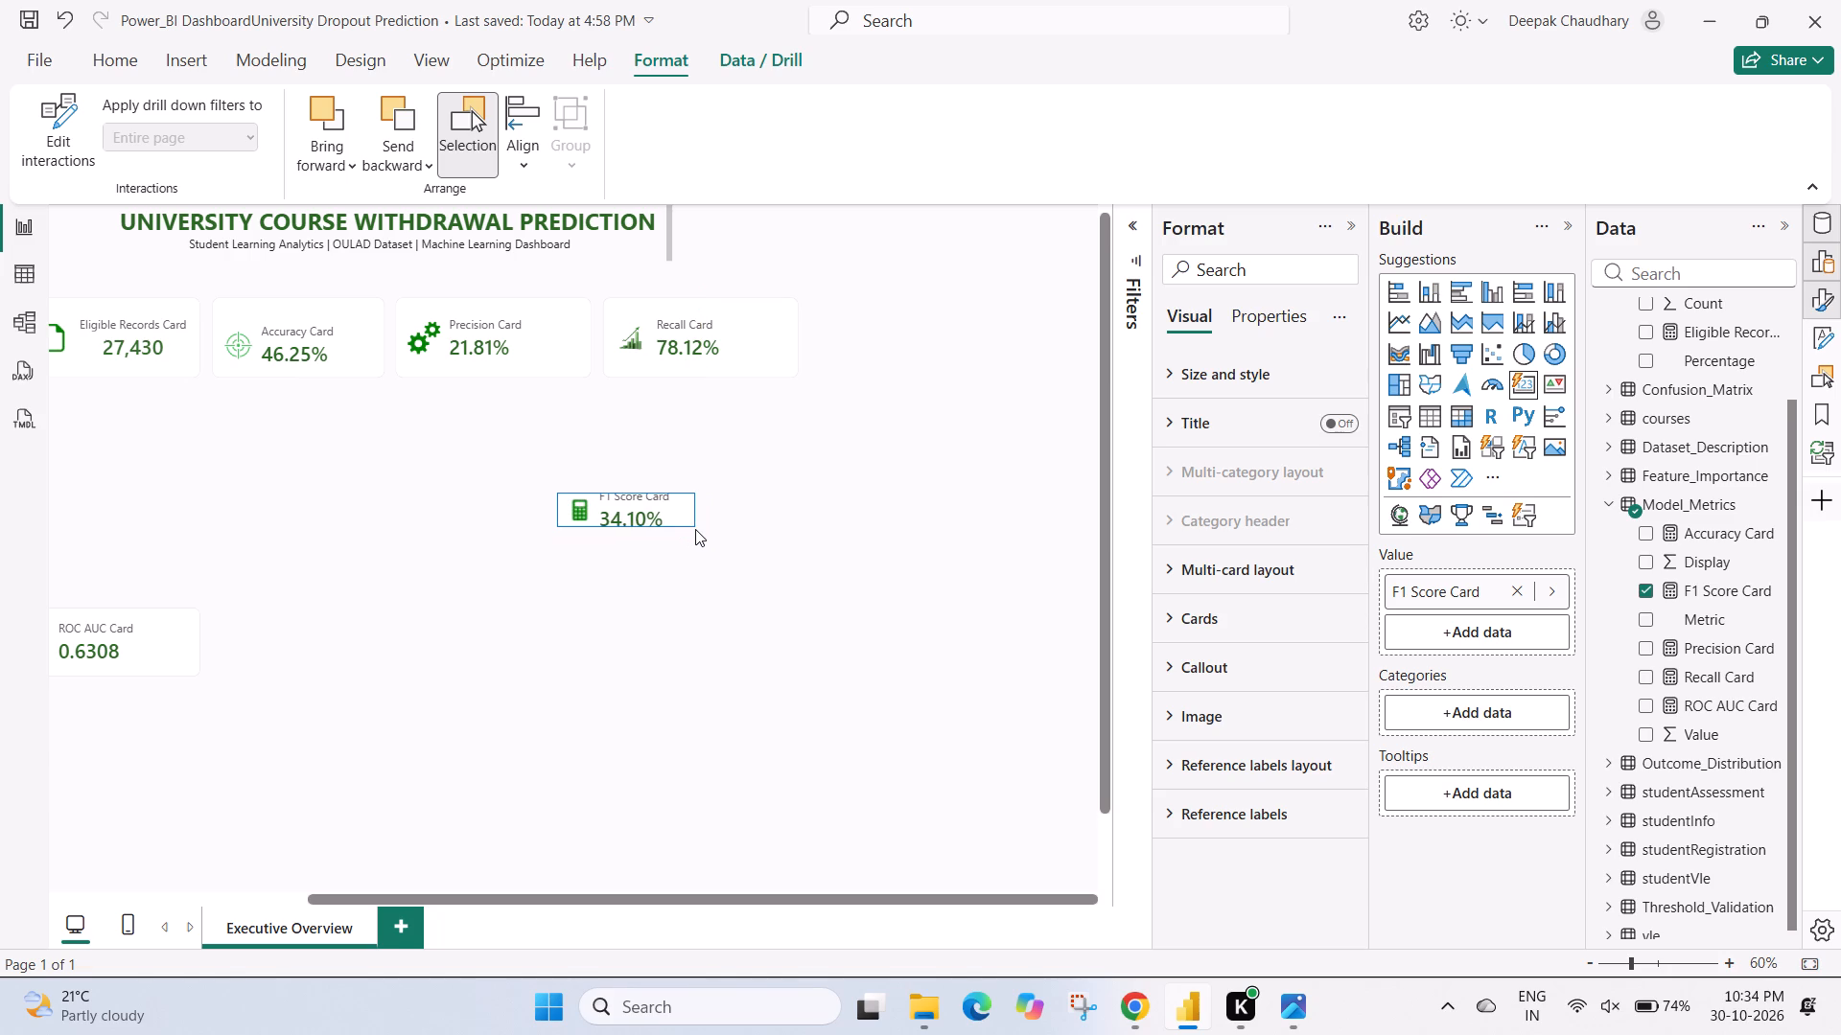
left_click_drag(695, 529, 698, 536)
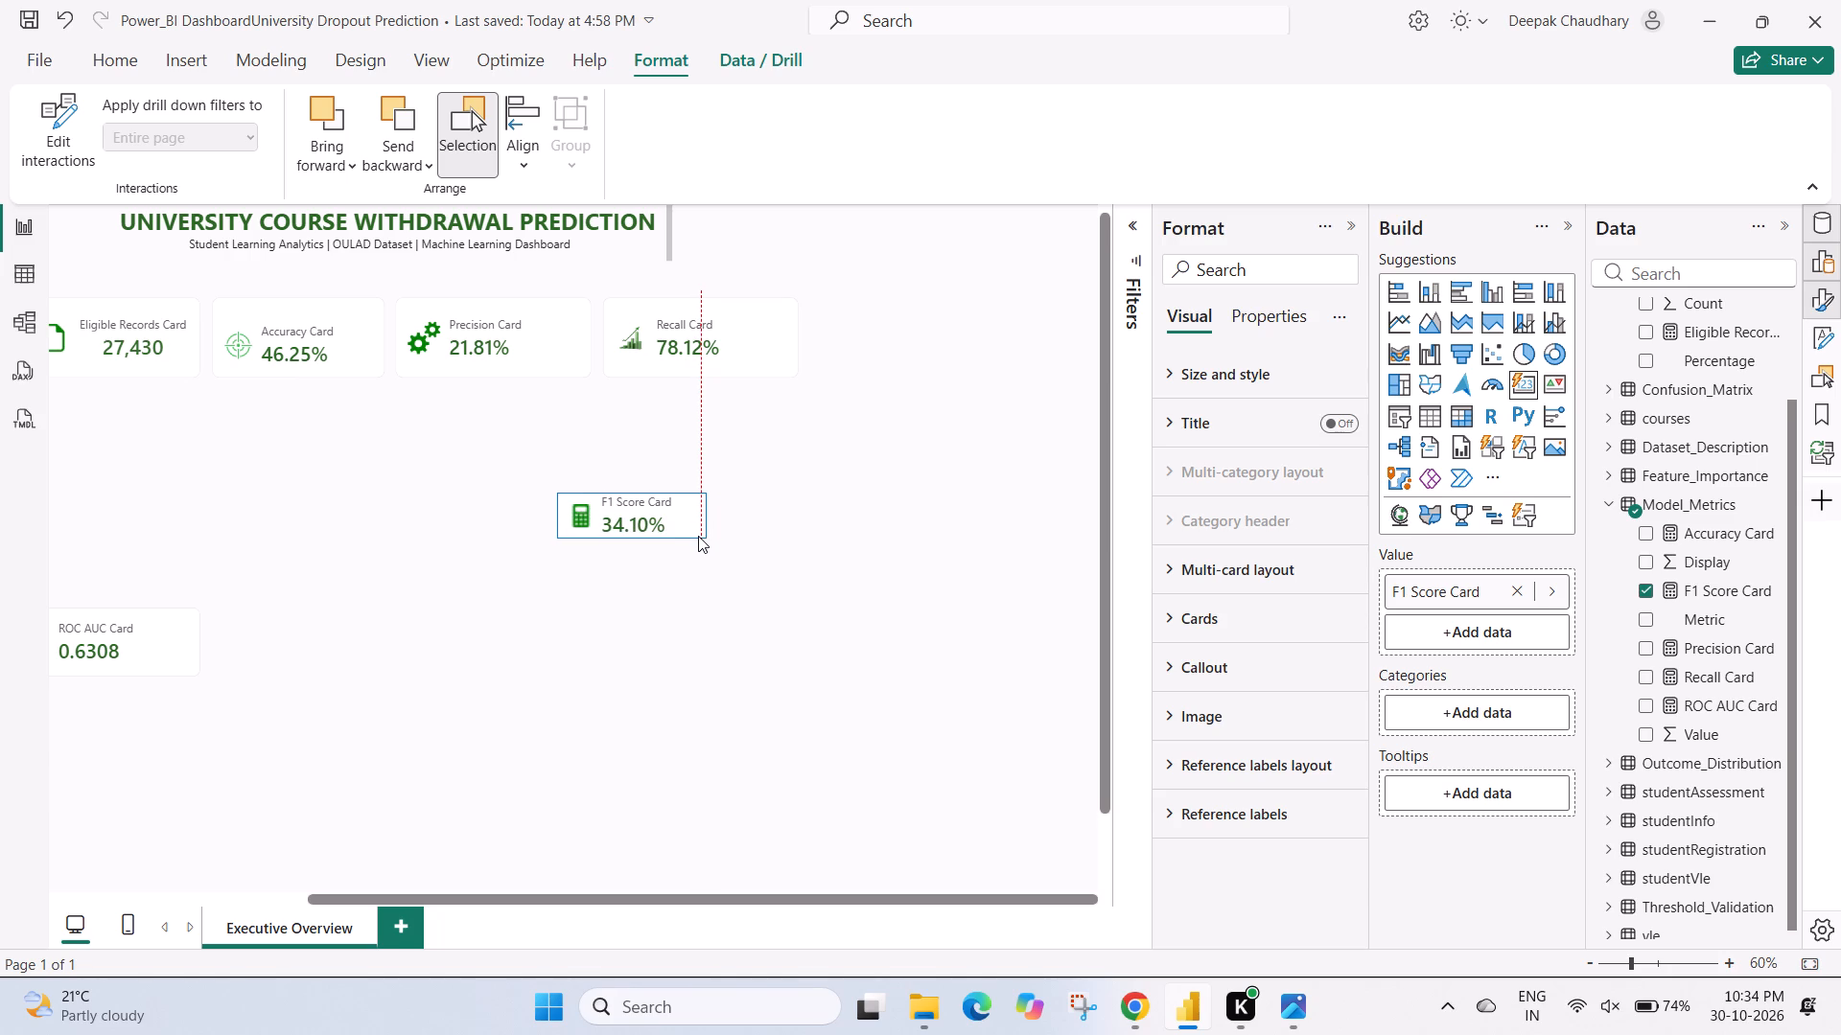
left_click_drag(698, 536, 695, 536)
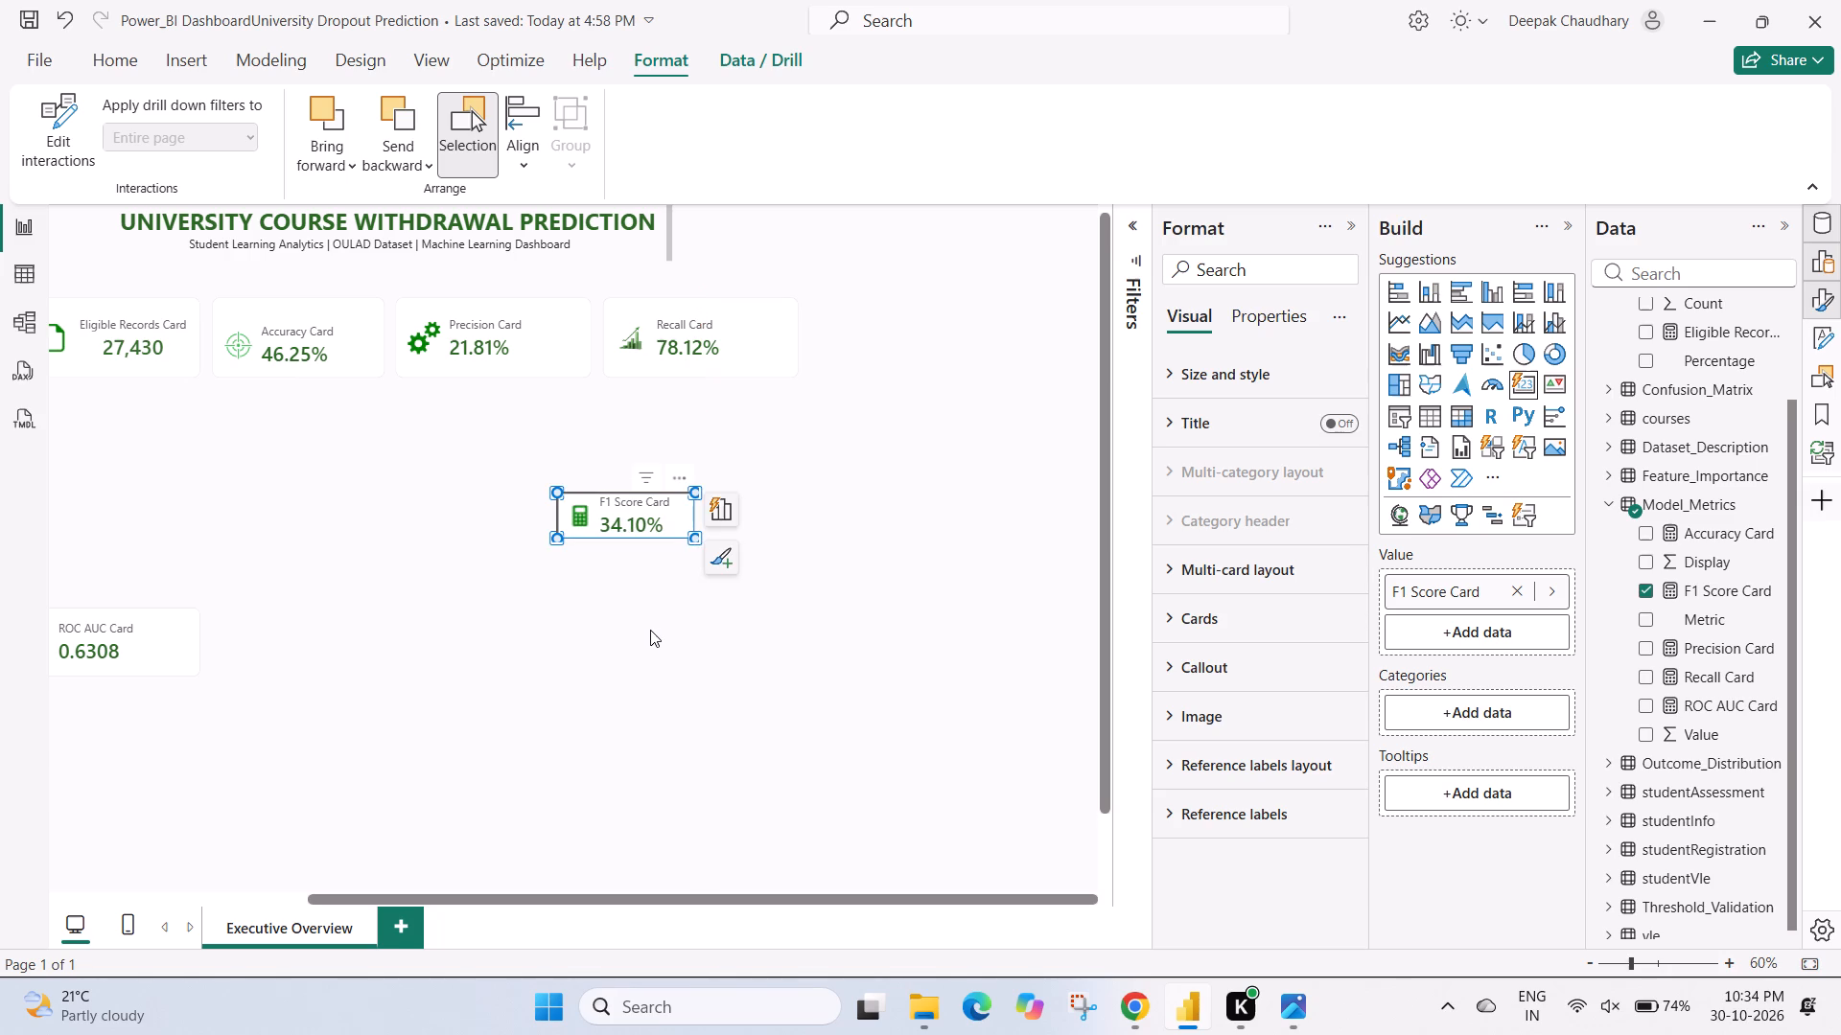
left_click(648, 634)
Narrow the Recall and Precision cards from their right edges to about the same width.
left_click(763, 332)
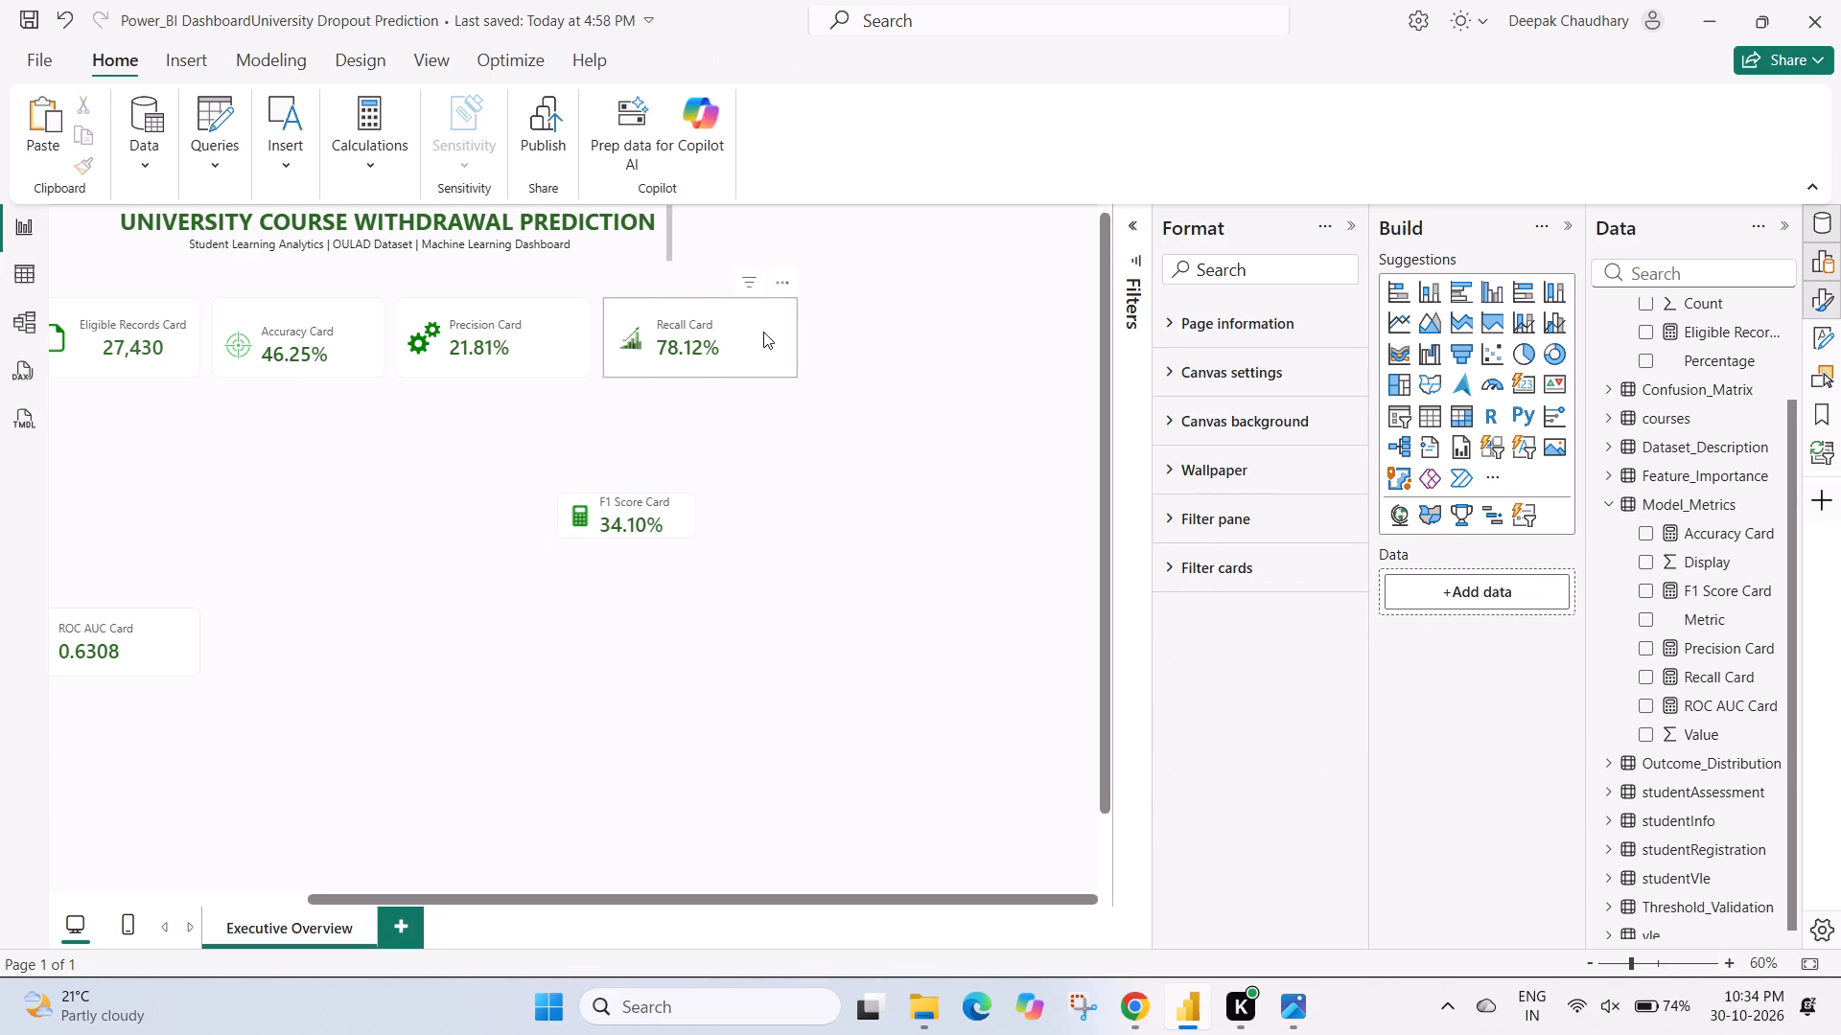
left_click_drag(798, 334, 777, 333)
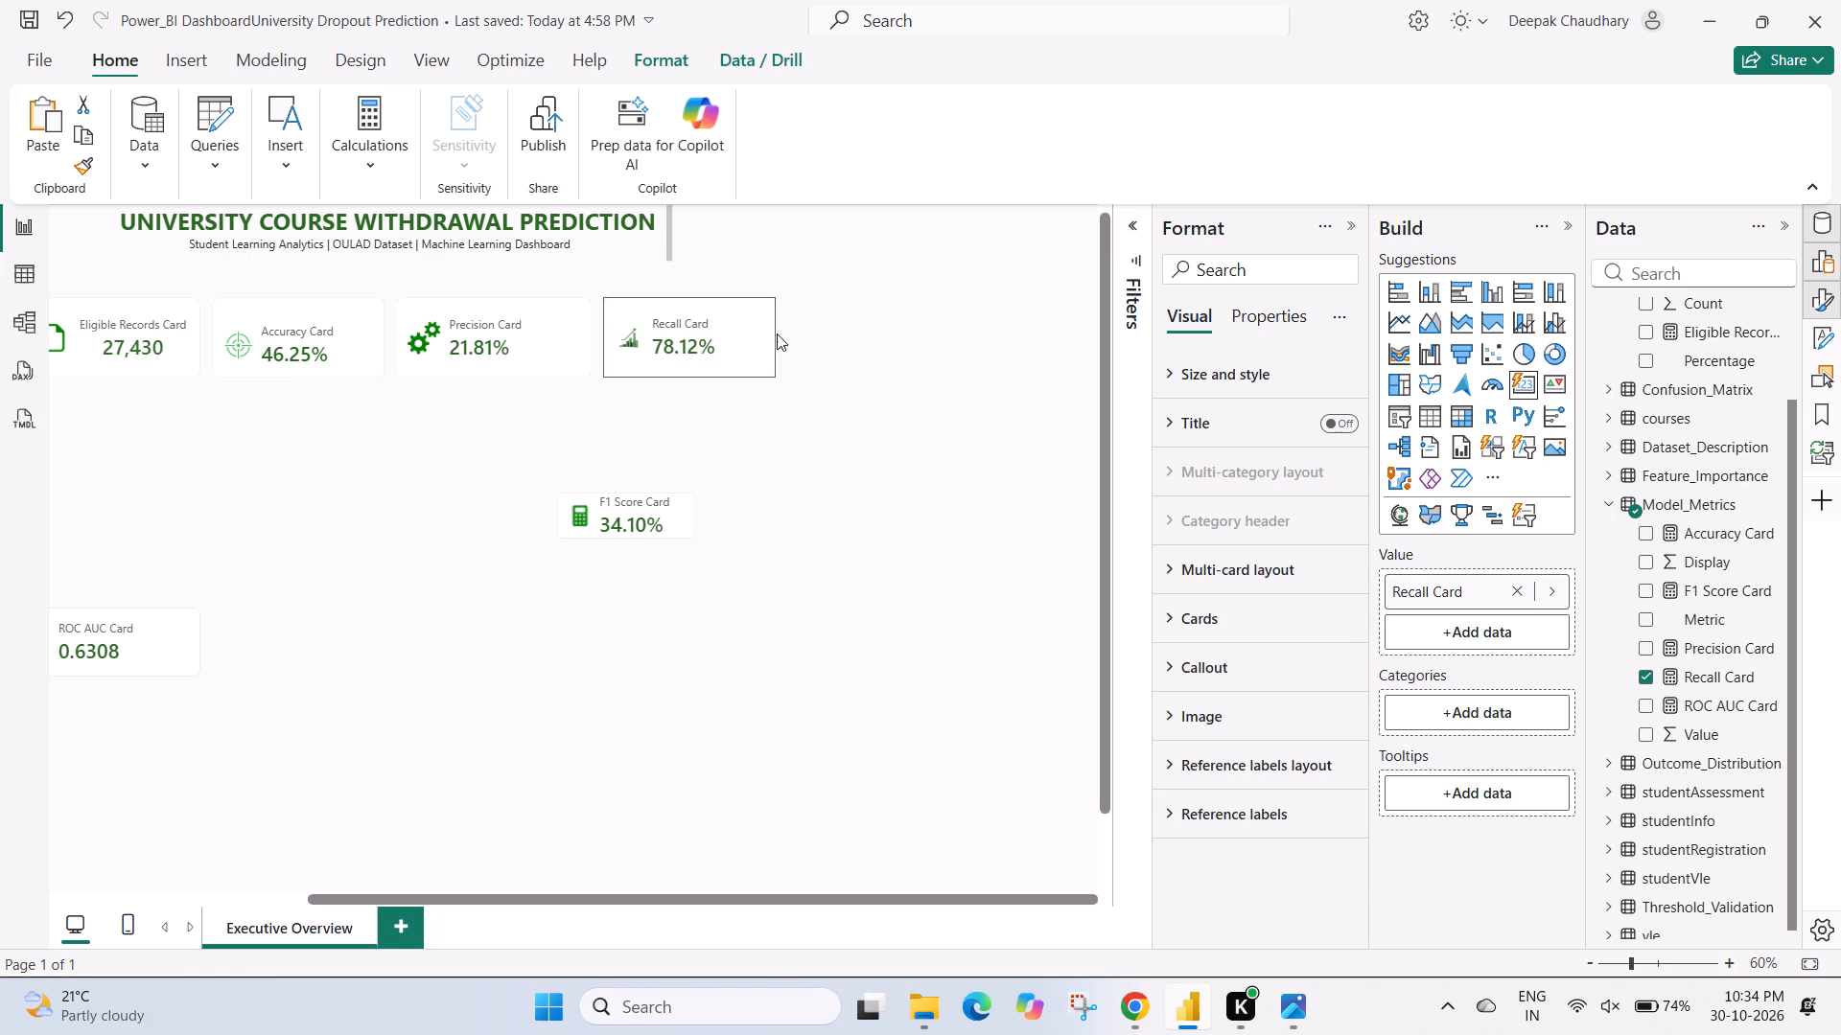
left_click_drag(777, 333, 767, 327)
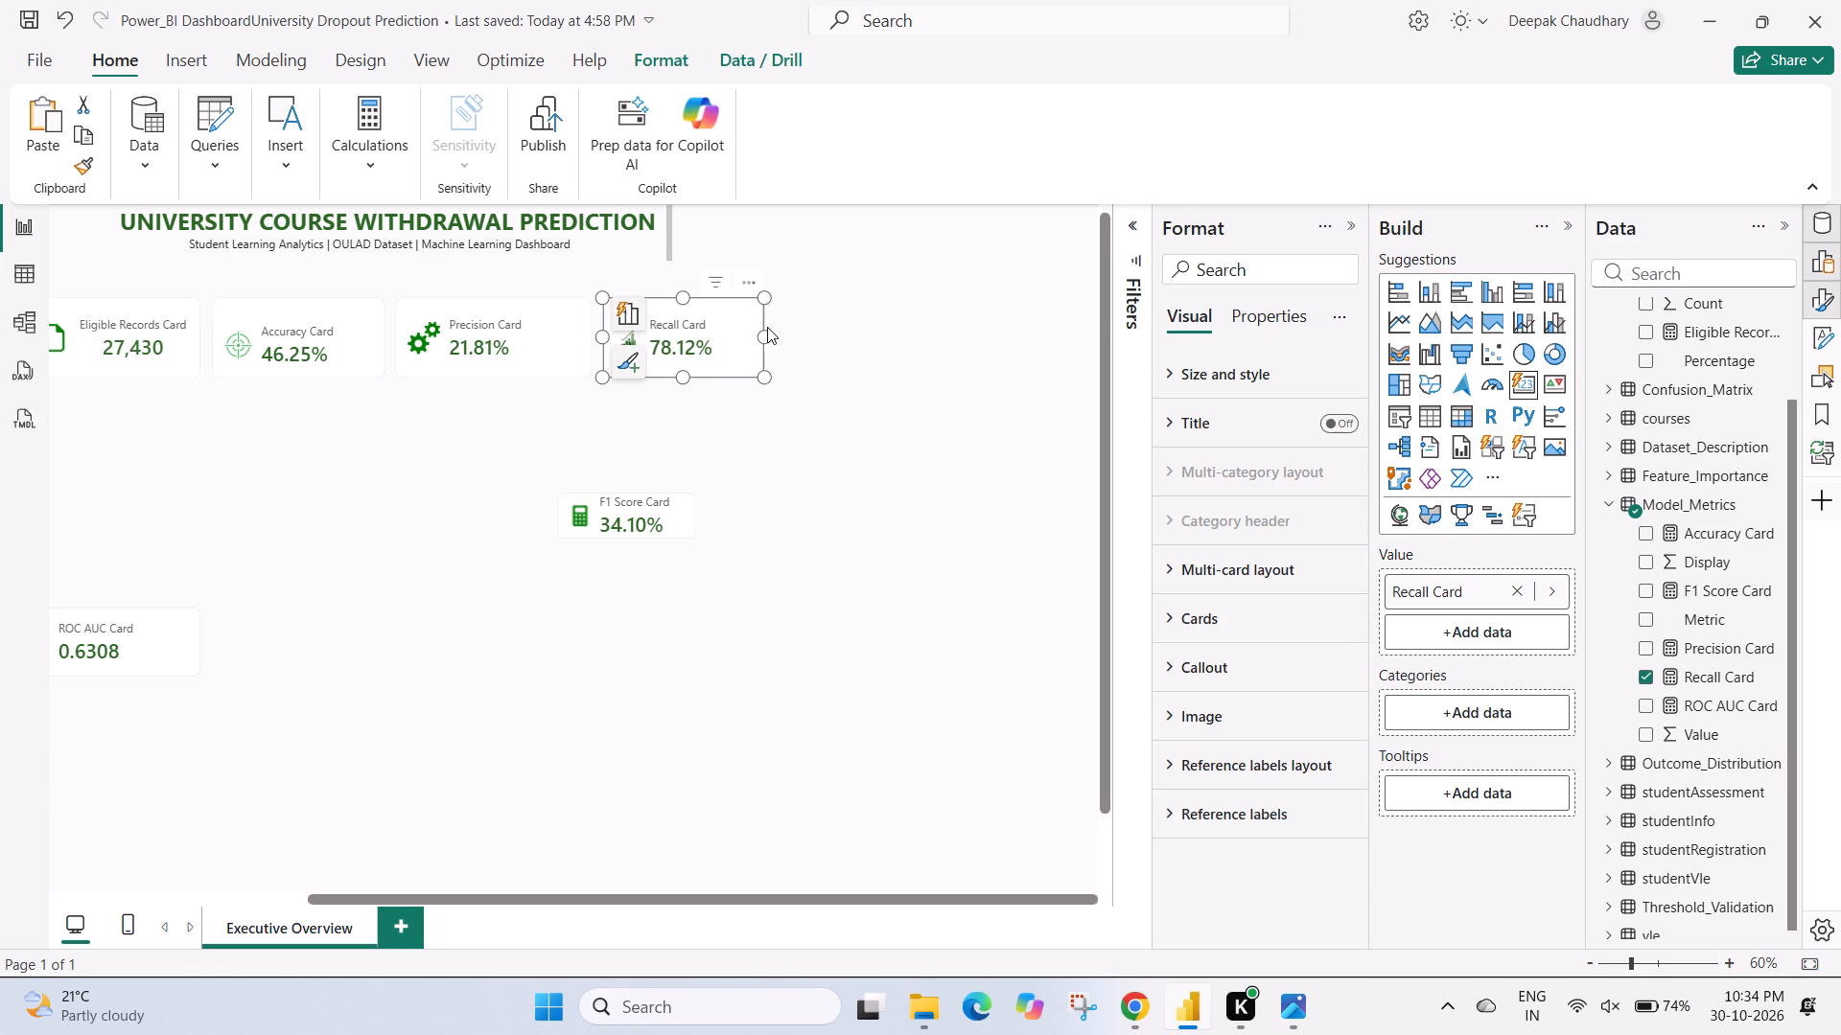
left_click(574, 327)
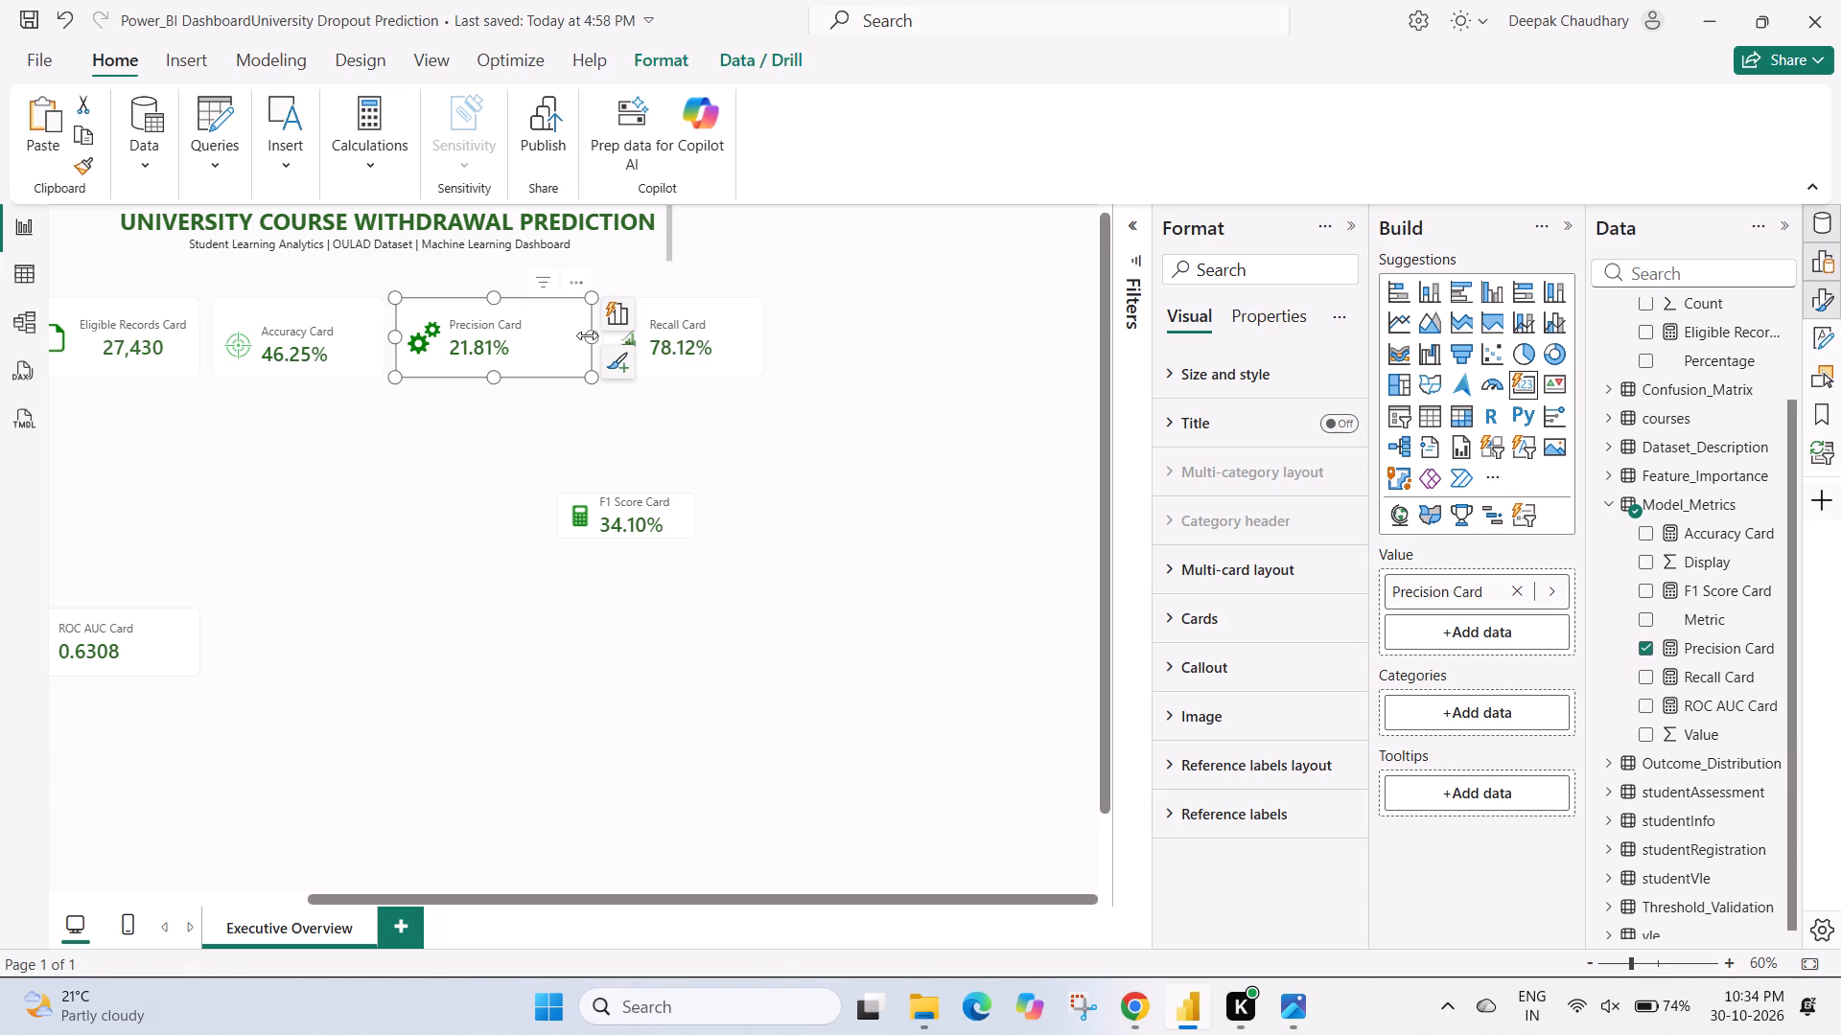
left_click_drag(589, 335, 561, 333)
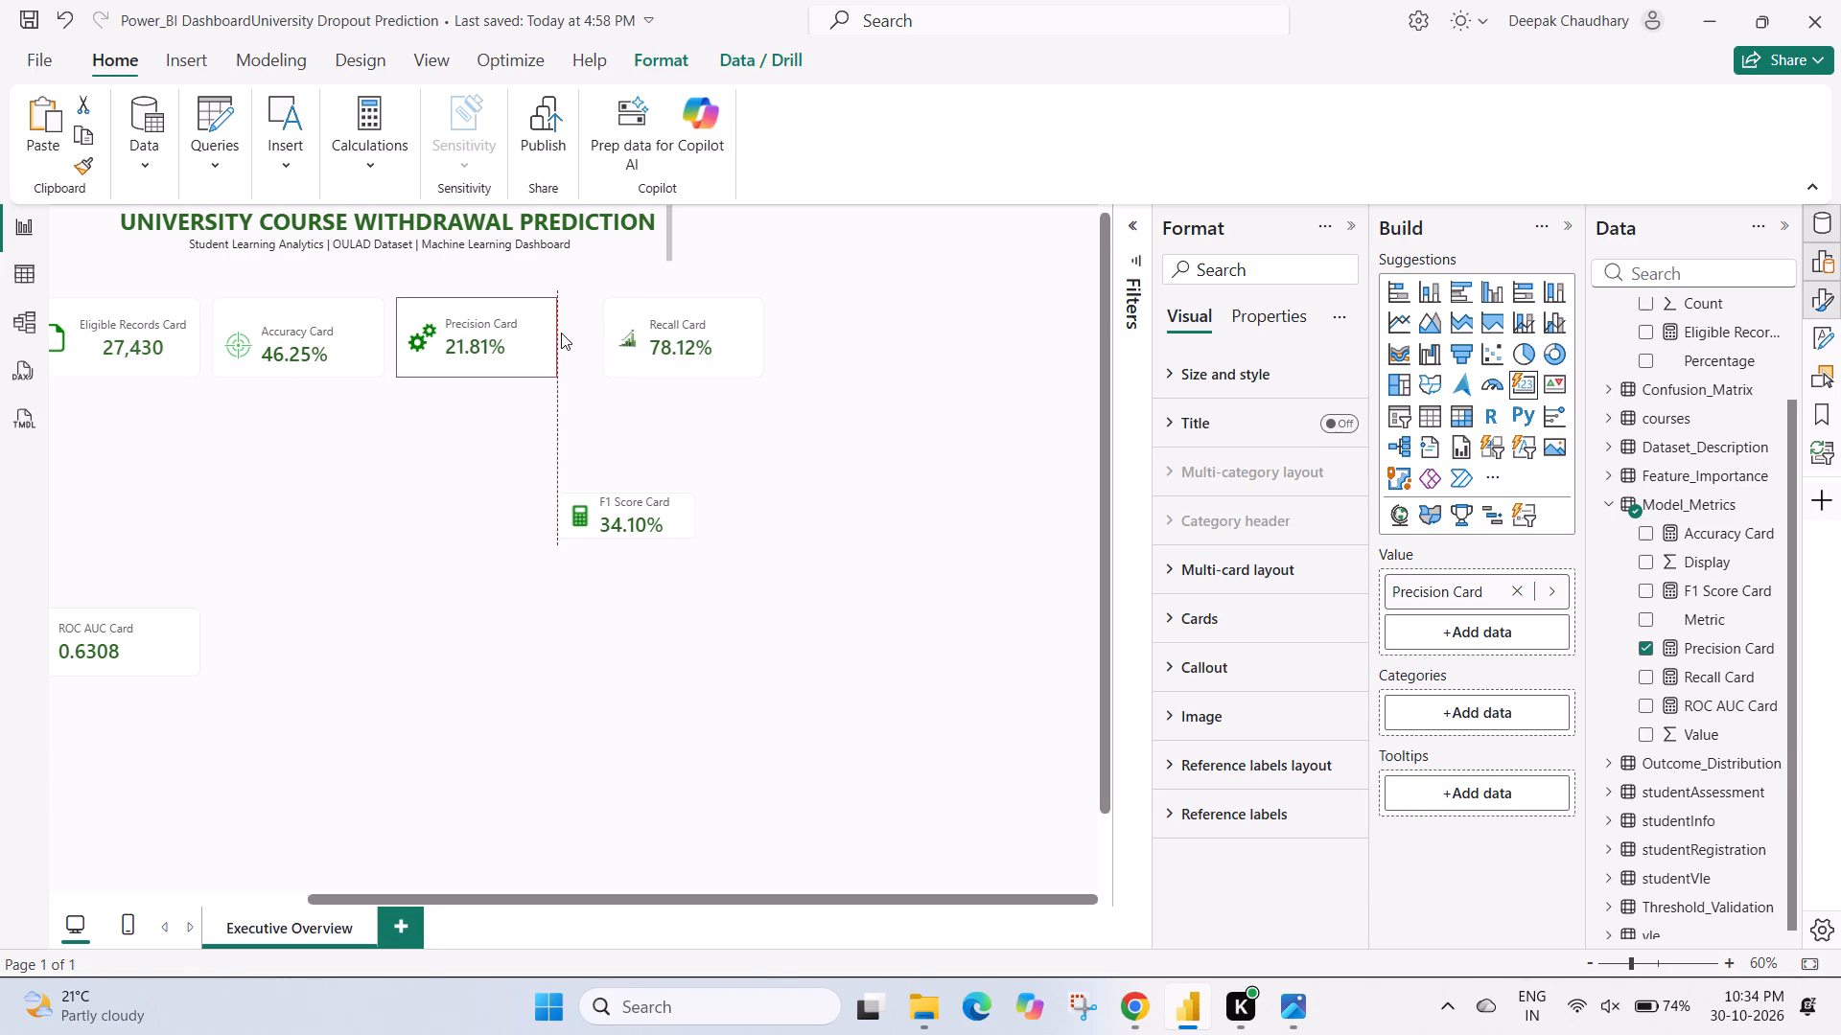
left_click_drag(561, 333, 557, 333)
left_click(384, 434)
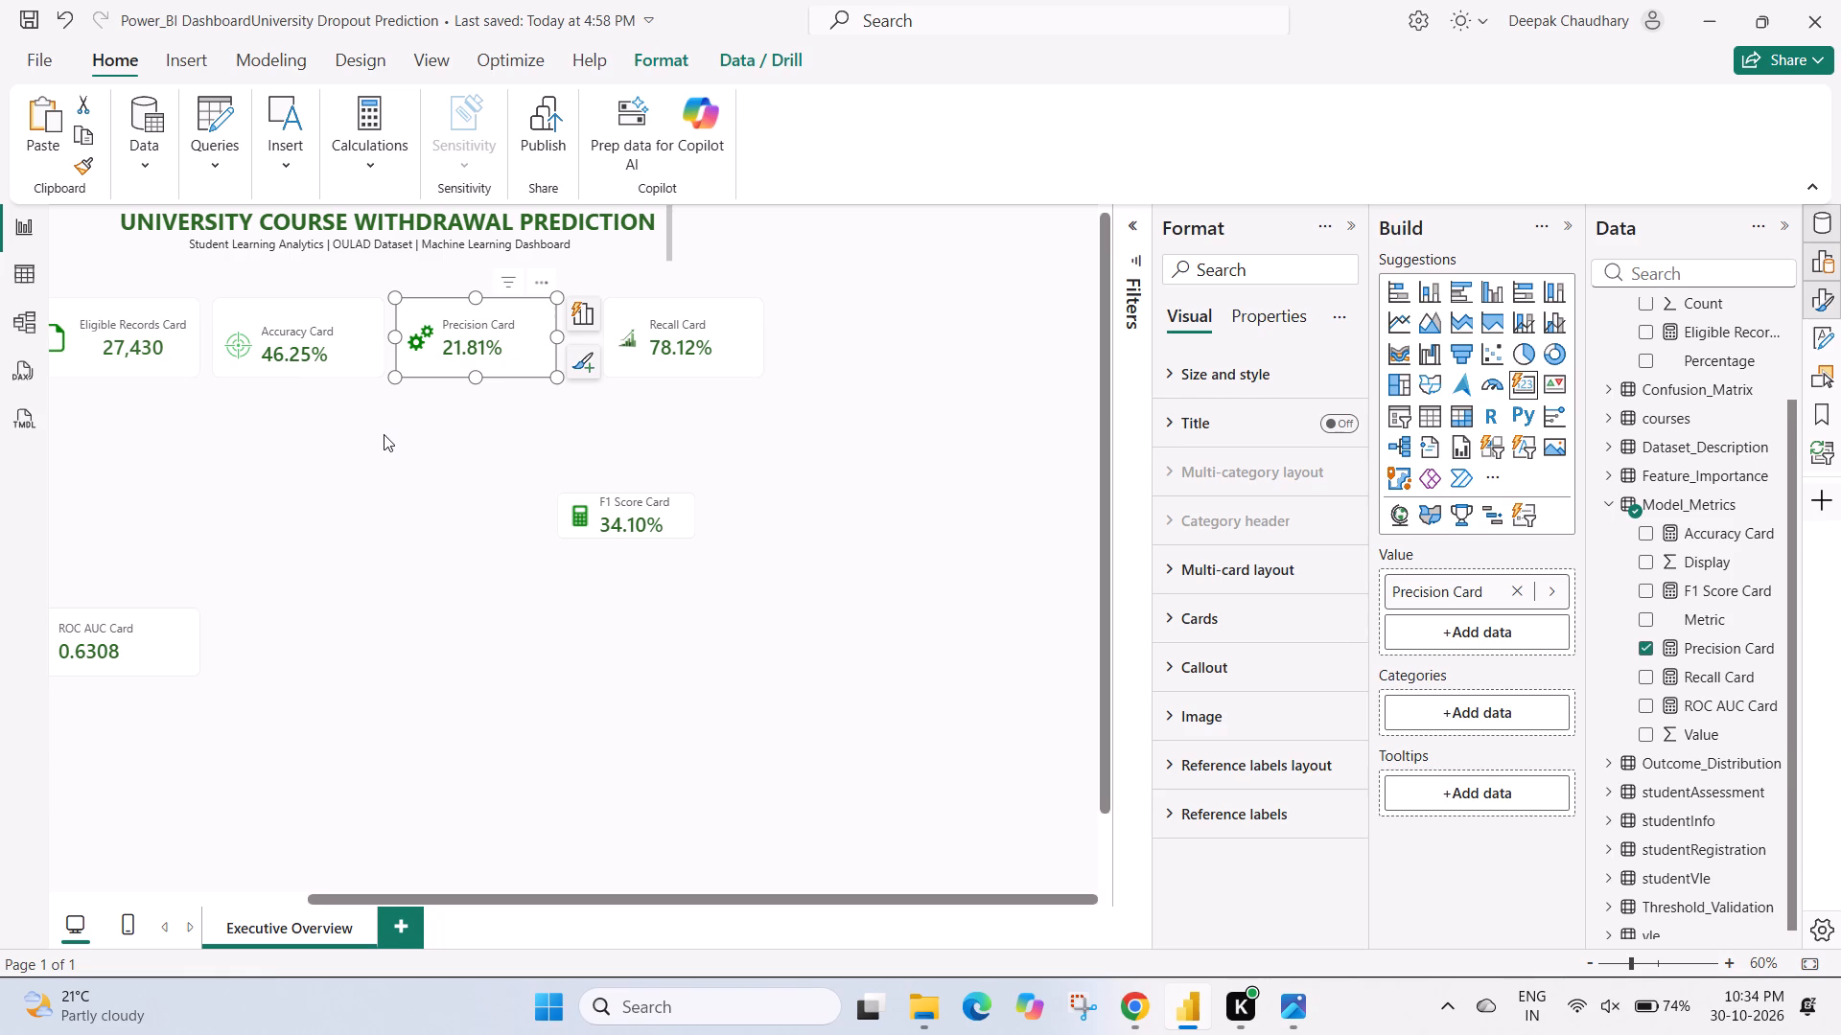
Narrow the Accuracy card from its right edge until it fits closely around its icon, label and value.
left_click(350, 333)
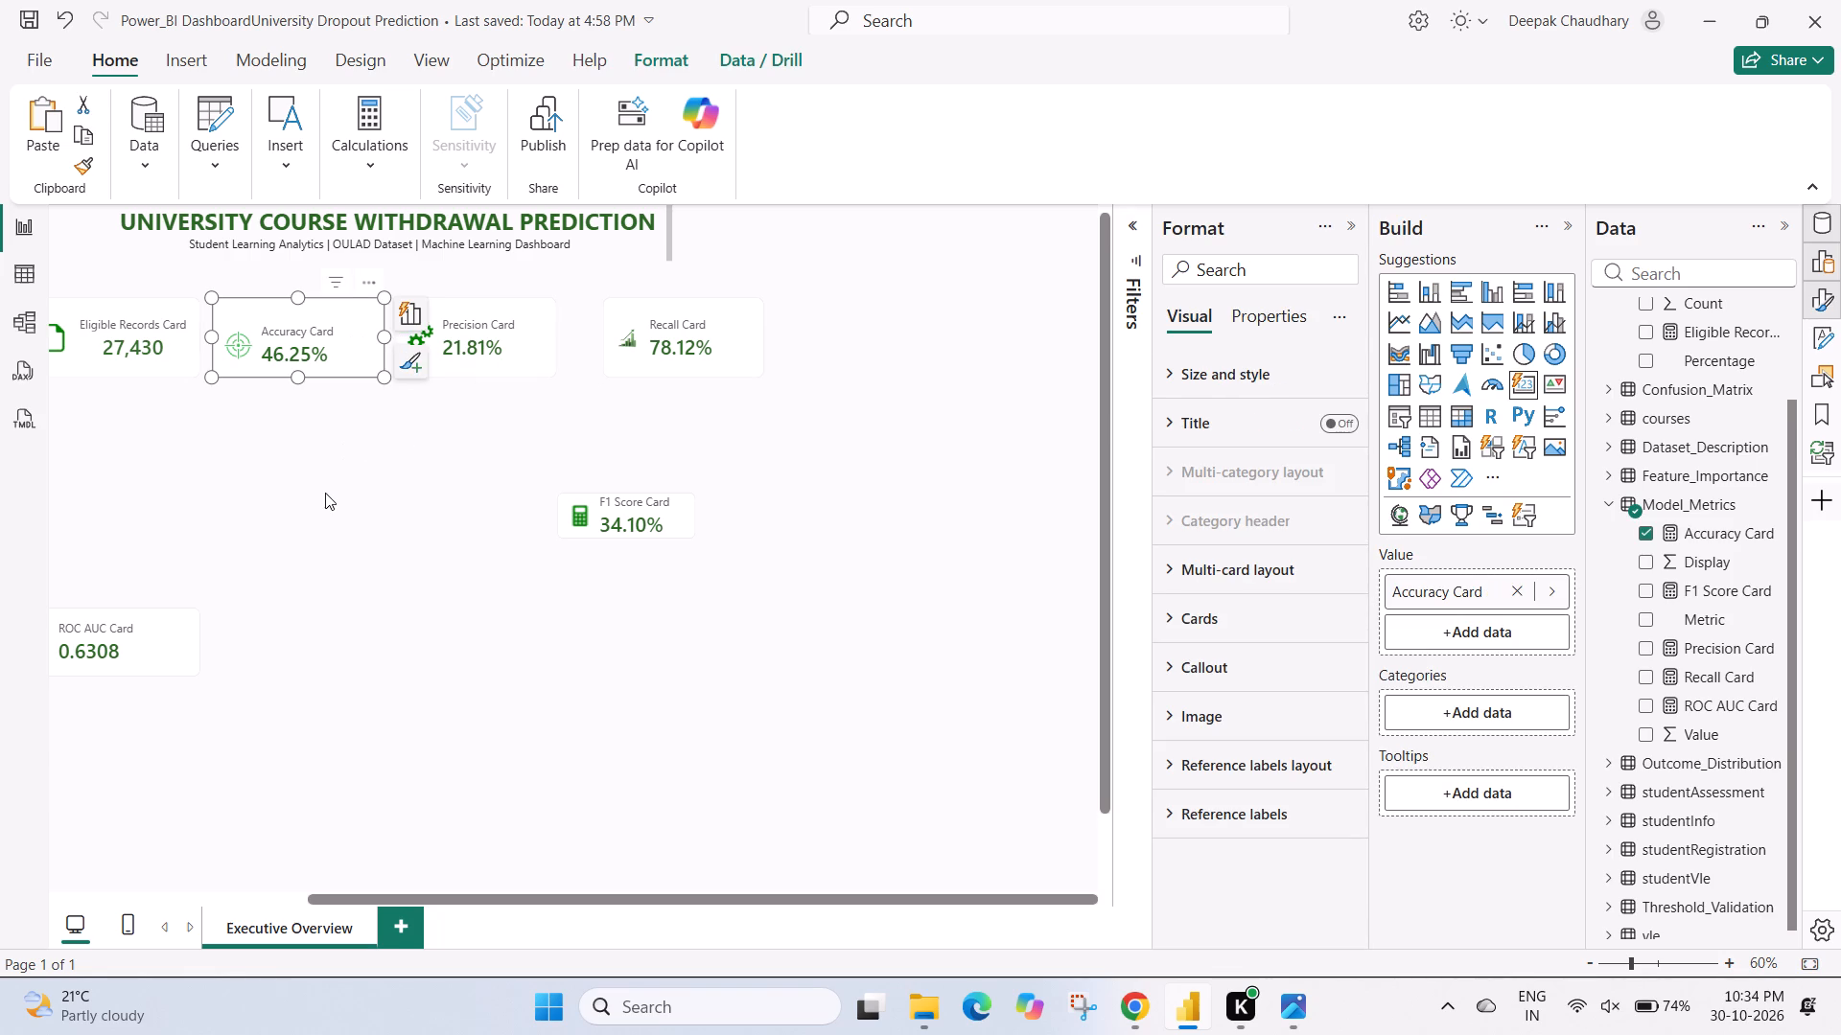
scroll(325, 493, "right", 3)
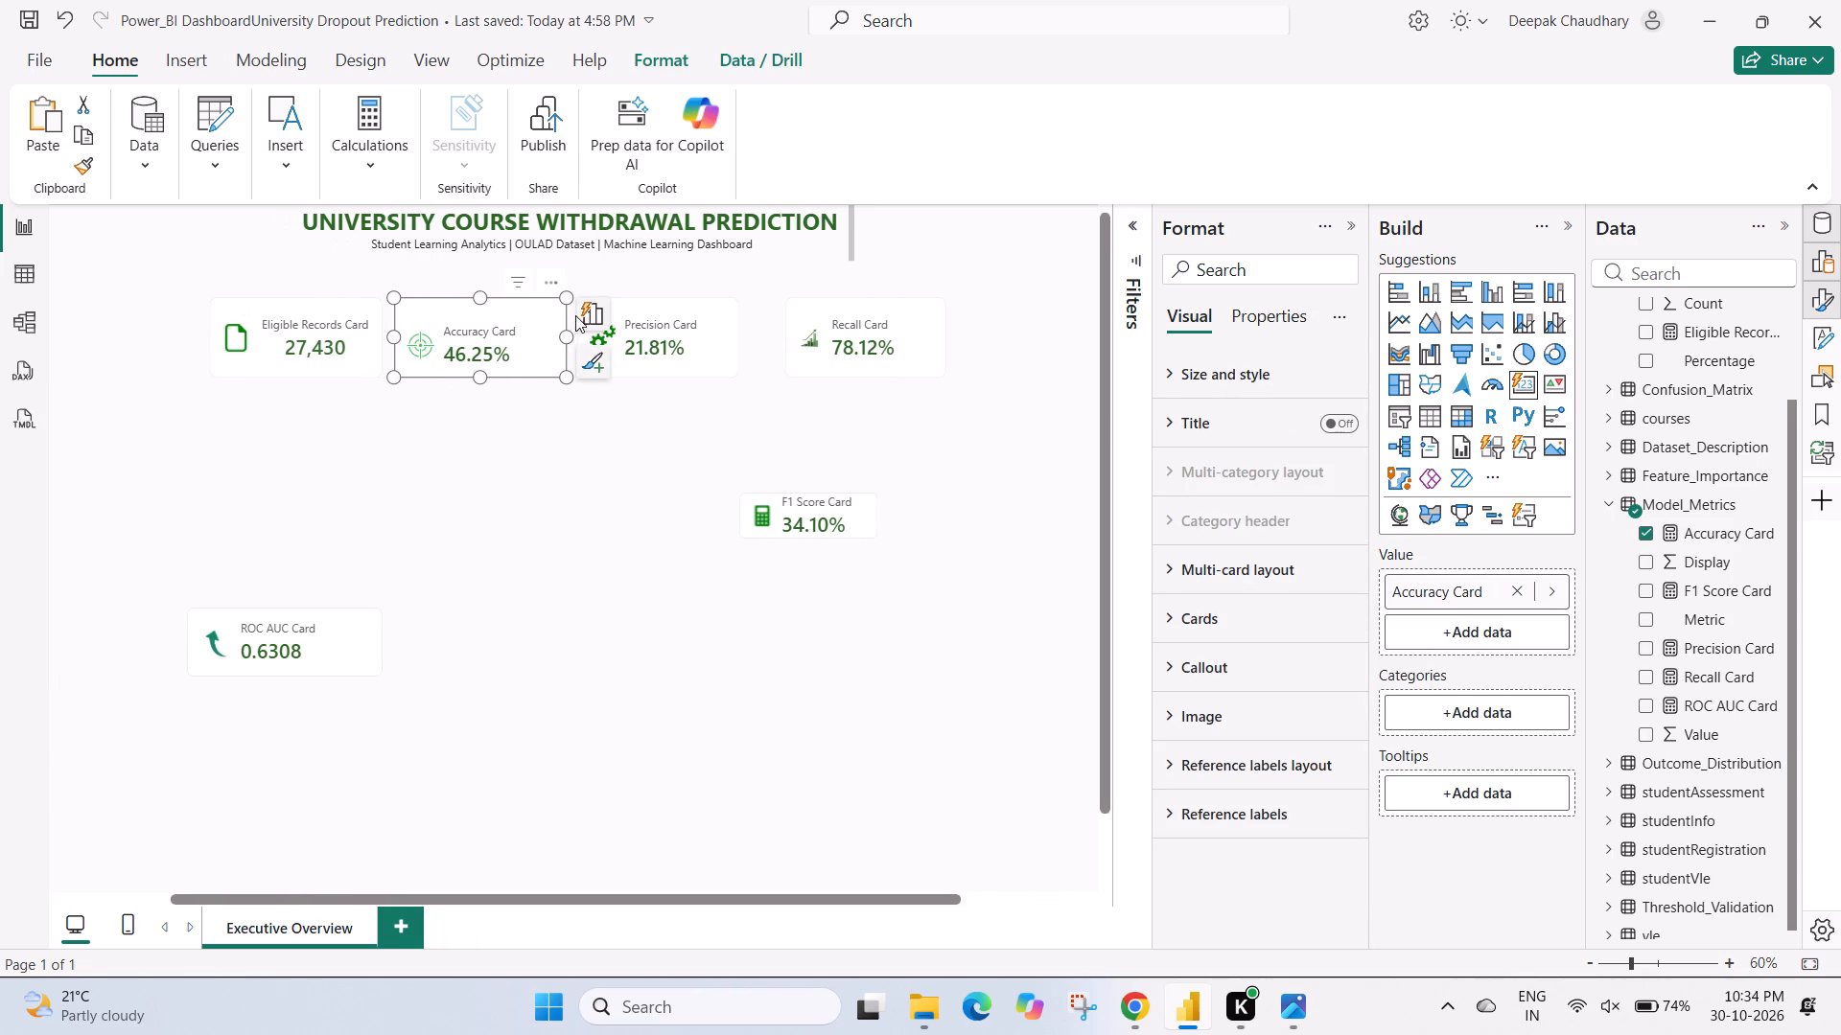
left_click_drag(566, 334, 550, 335)
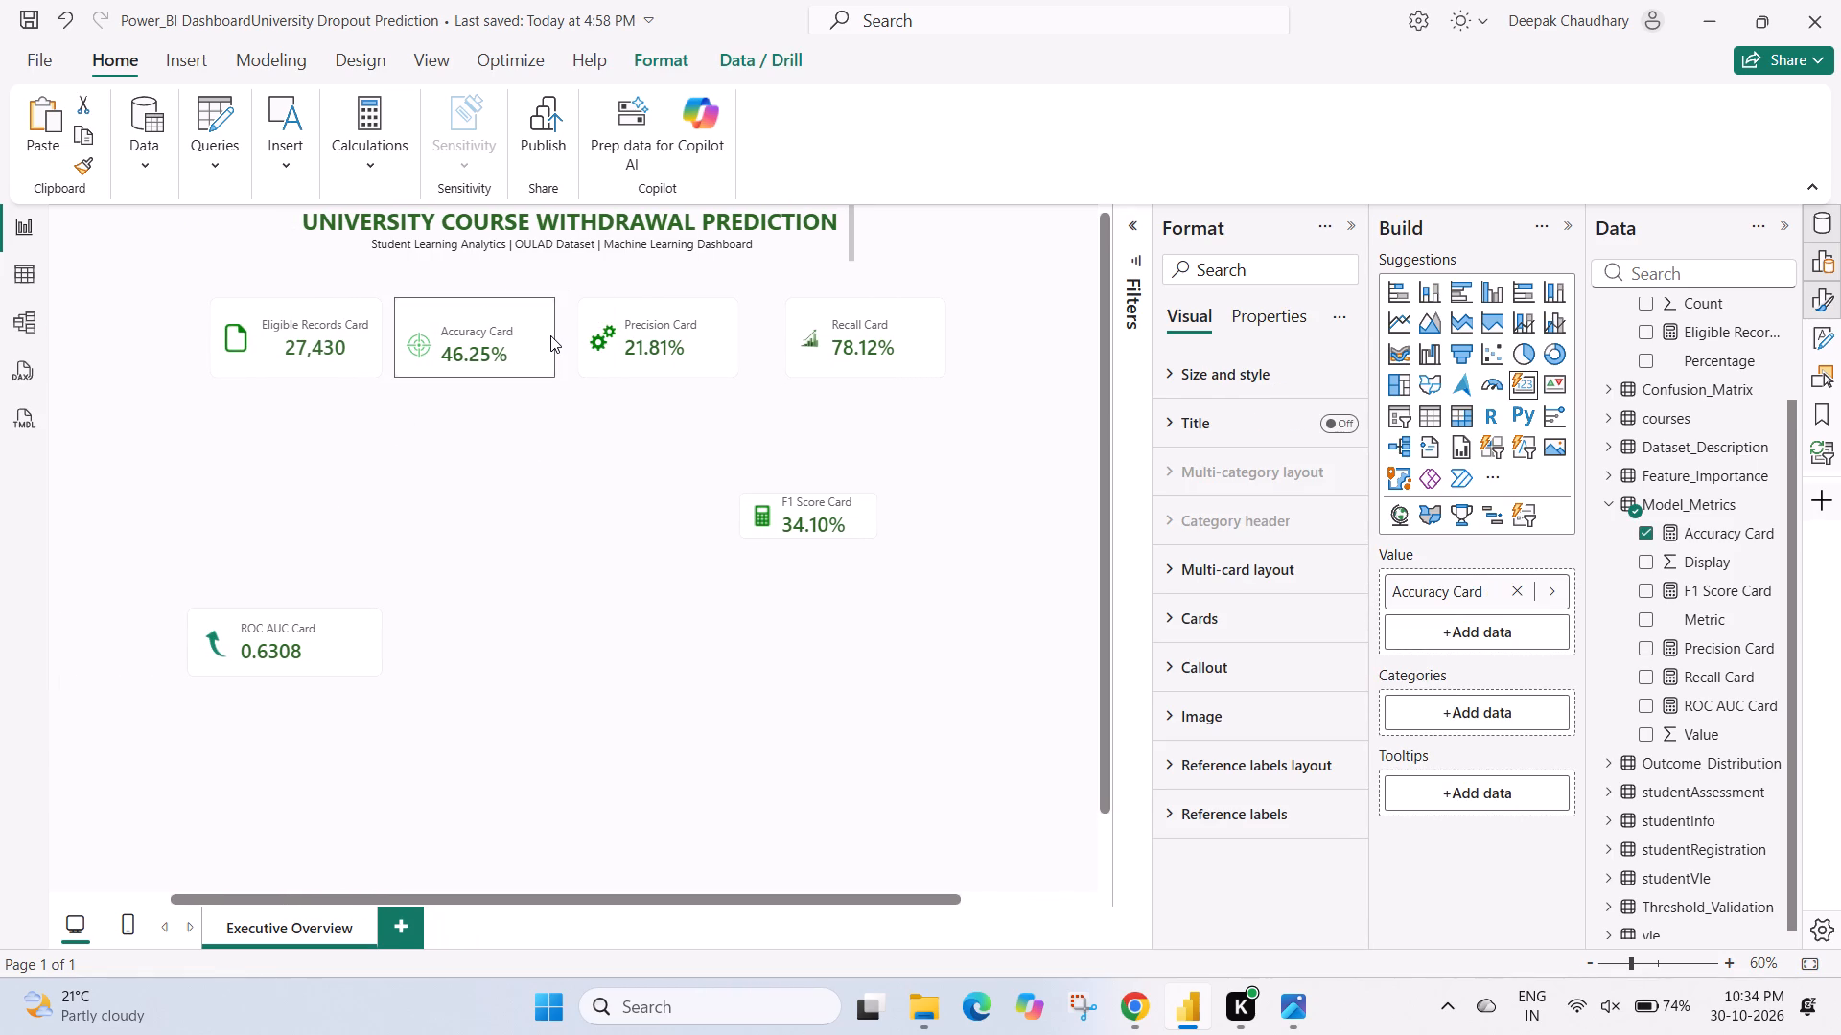
left_click_drag(550, 335, 545, 335)
left_click(369, 337)
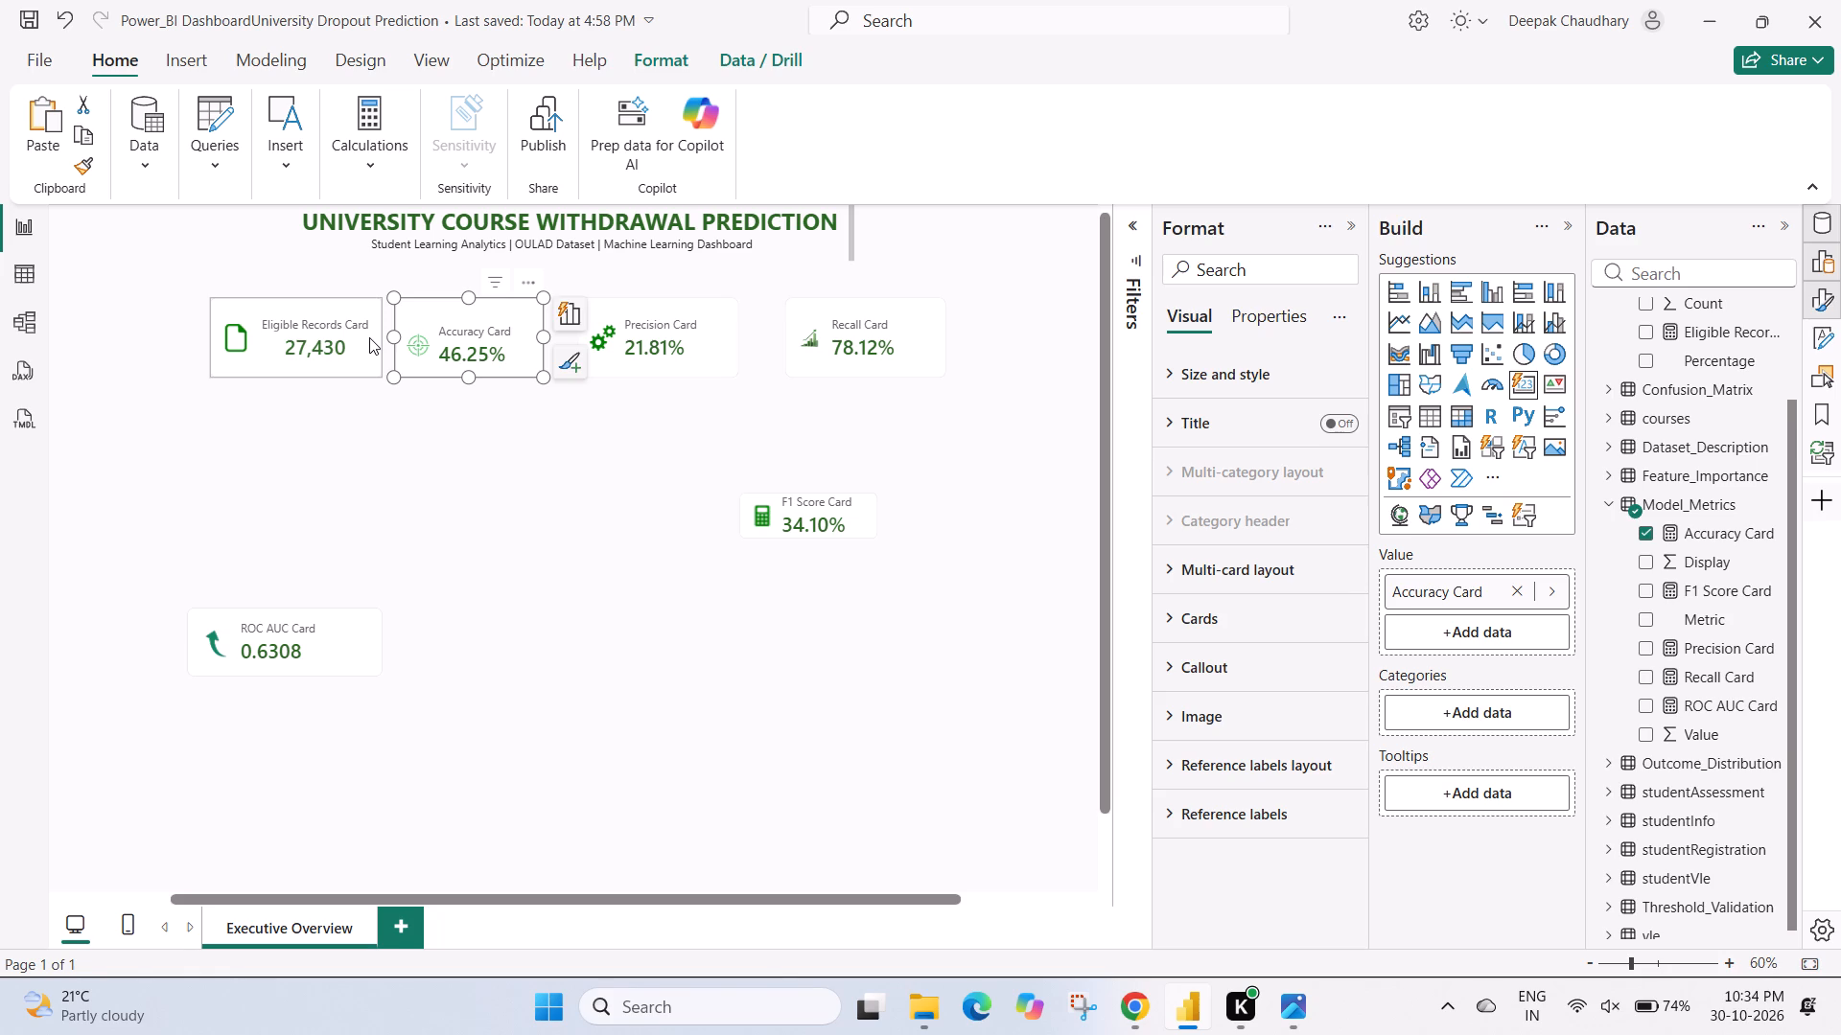
left_click(383, 337)
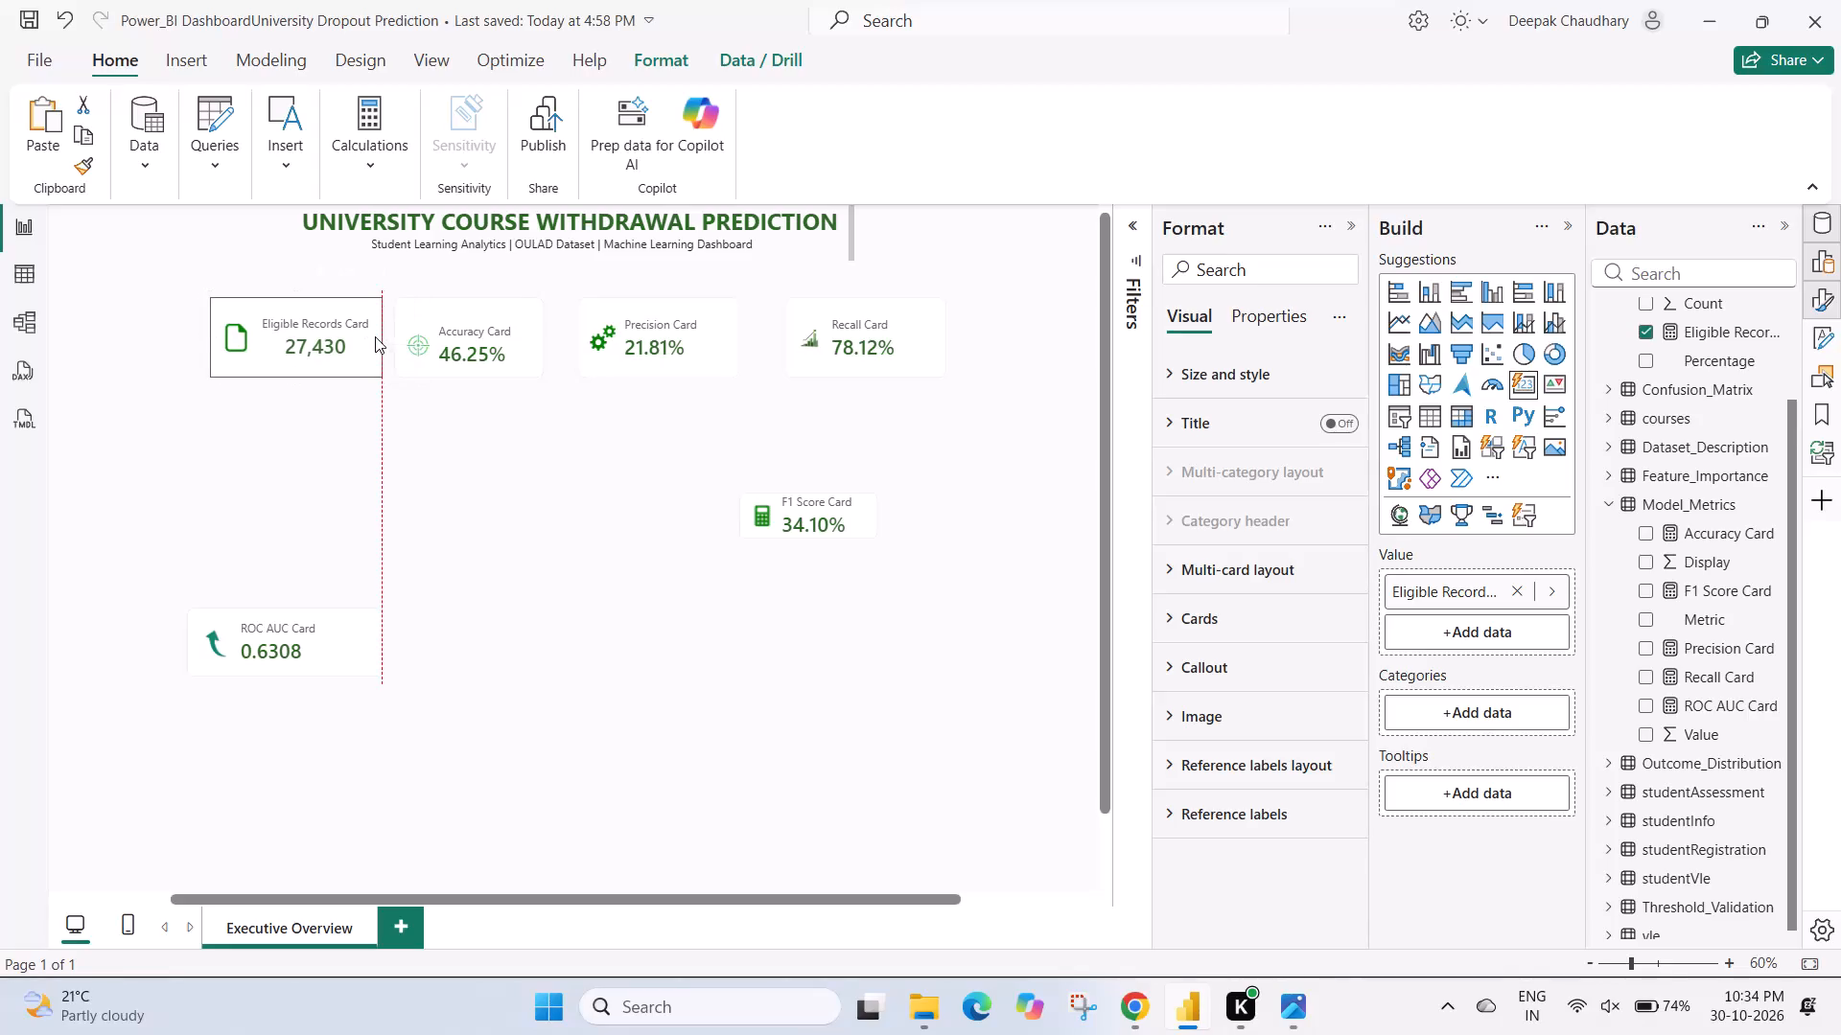
left_click(537, 522)
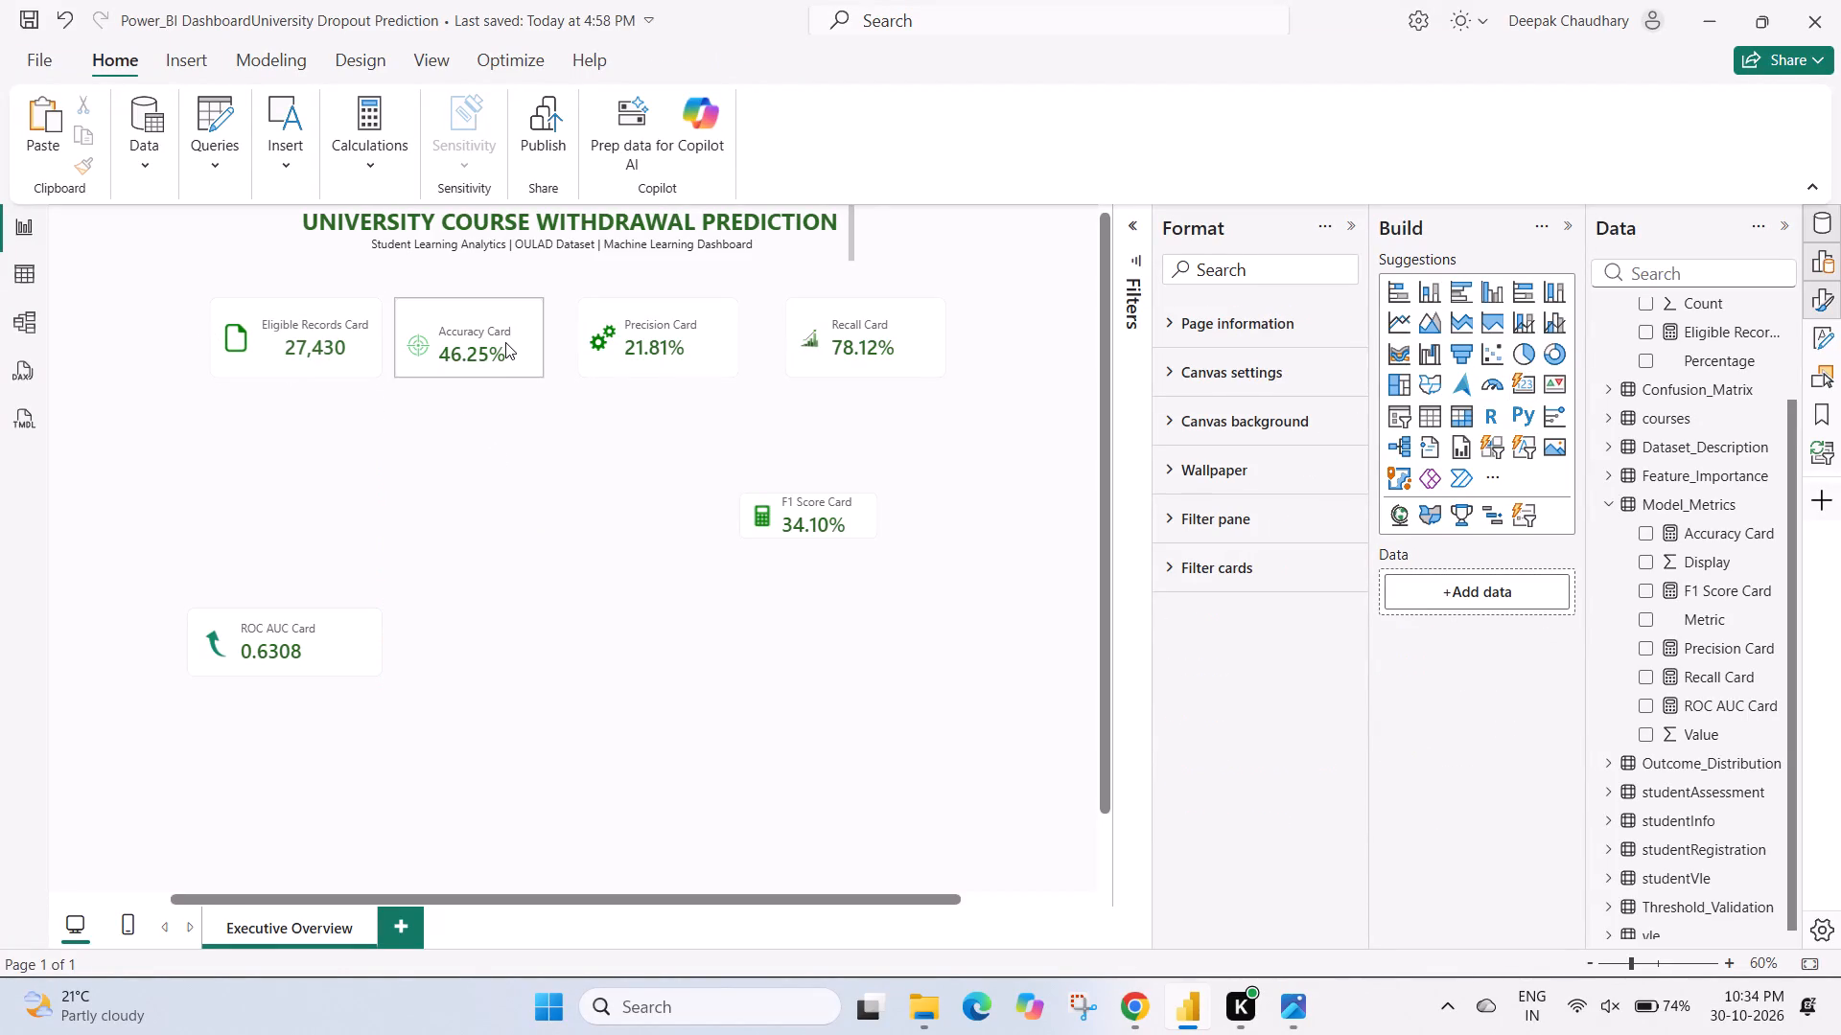
left_click(505, 342)
left_click_drag(543, 336, 519, 336)
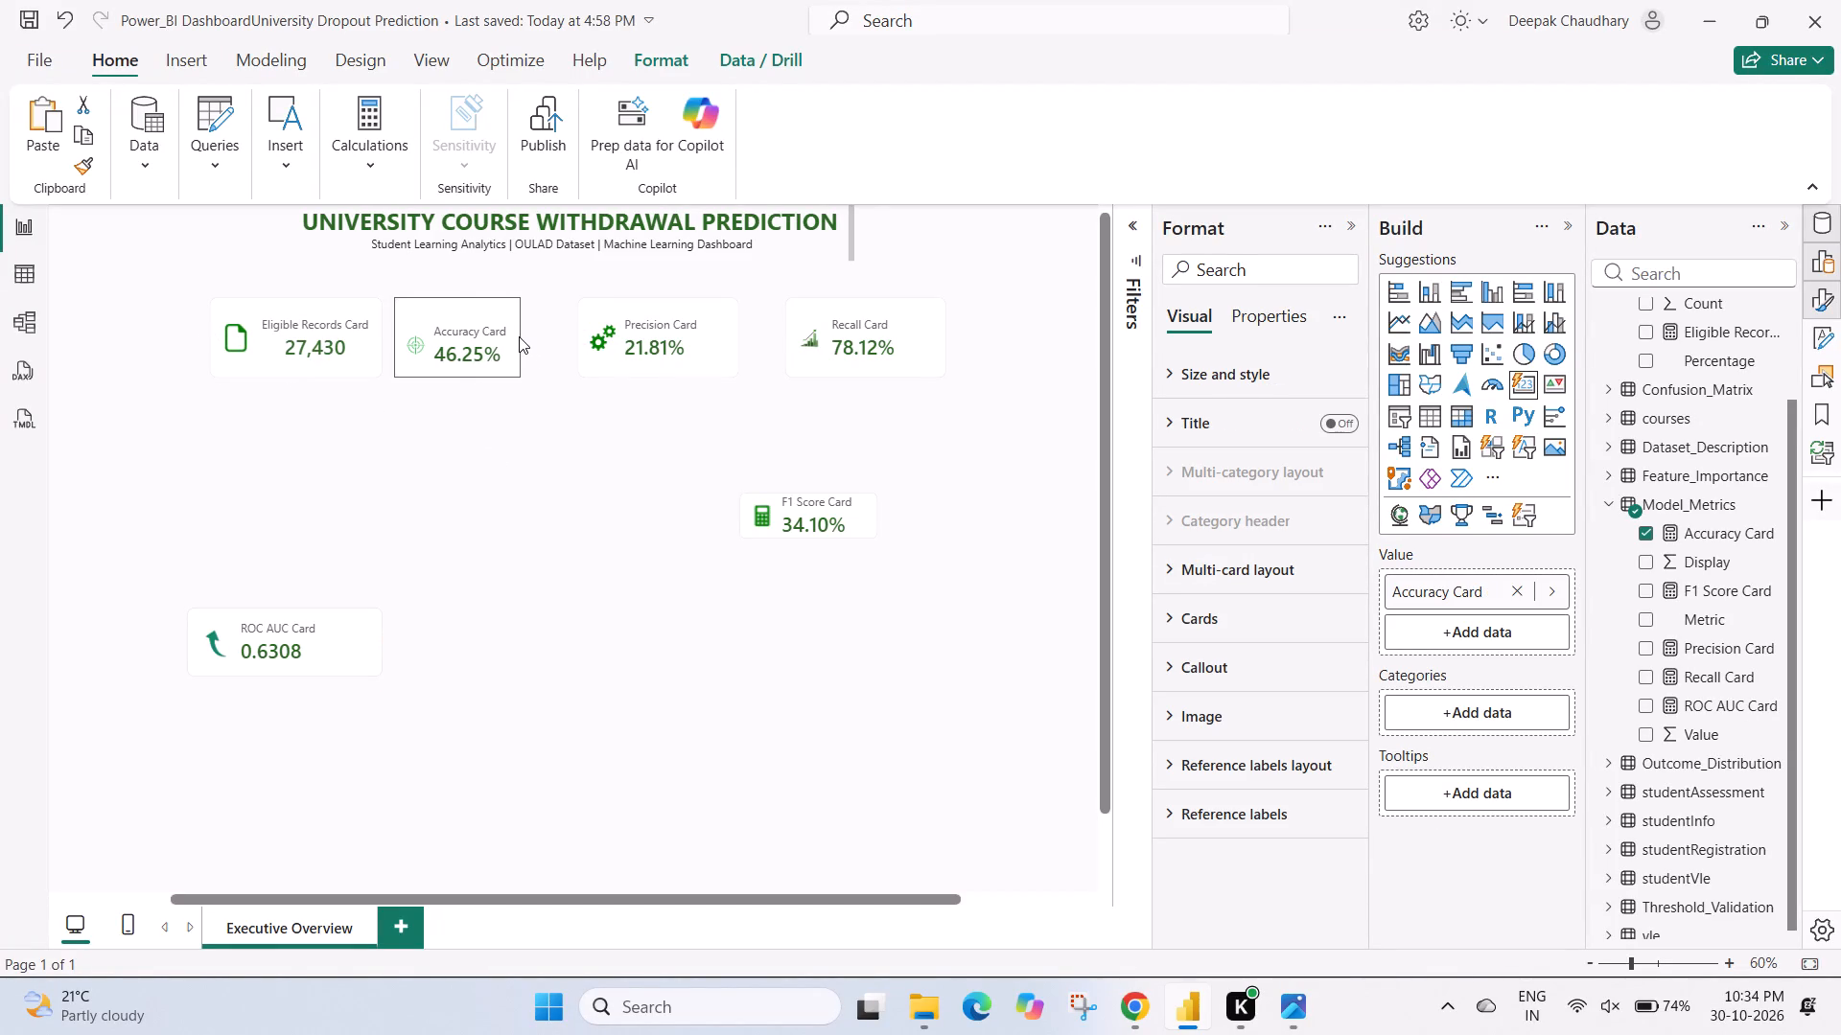
left_click_drag(519, 336, 519, 335)
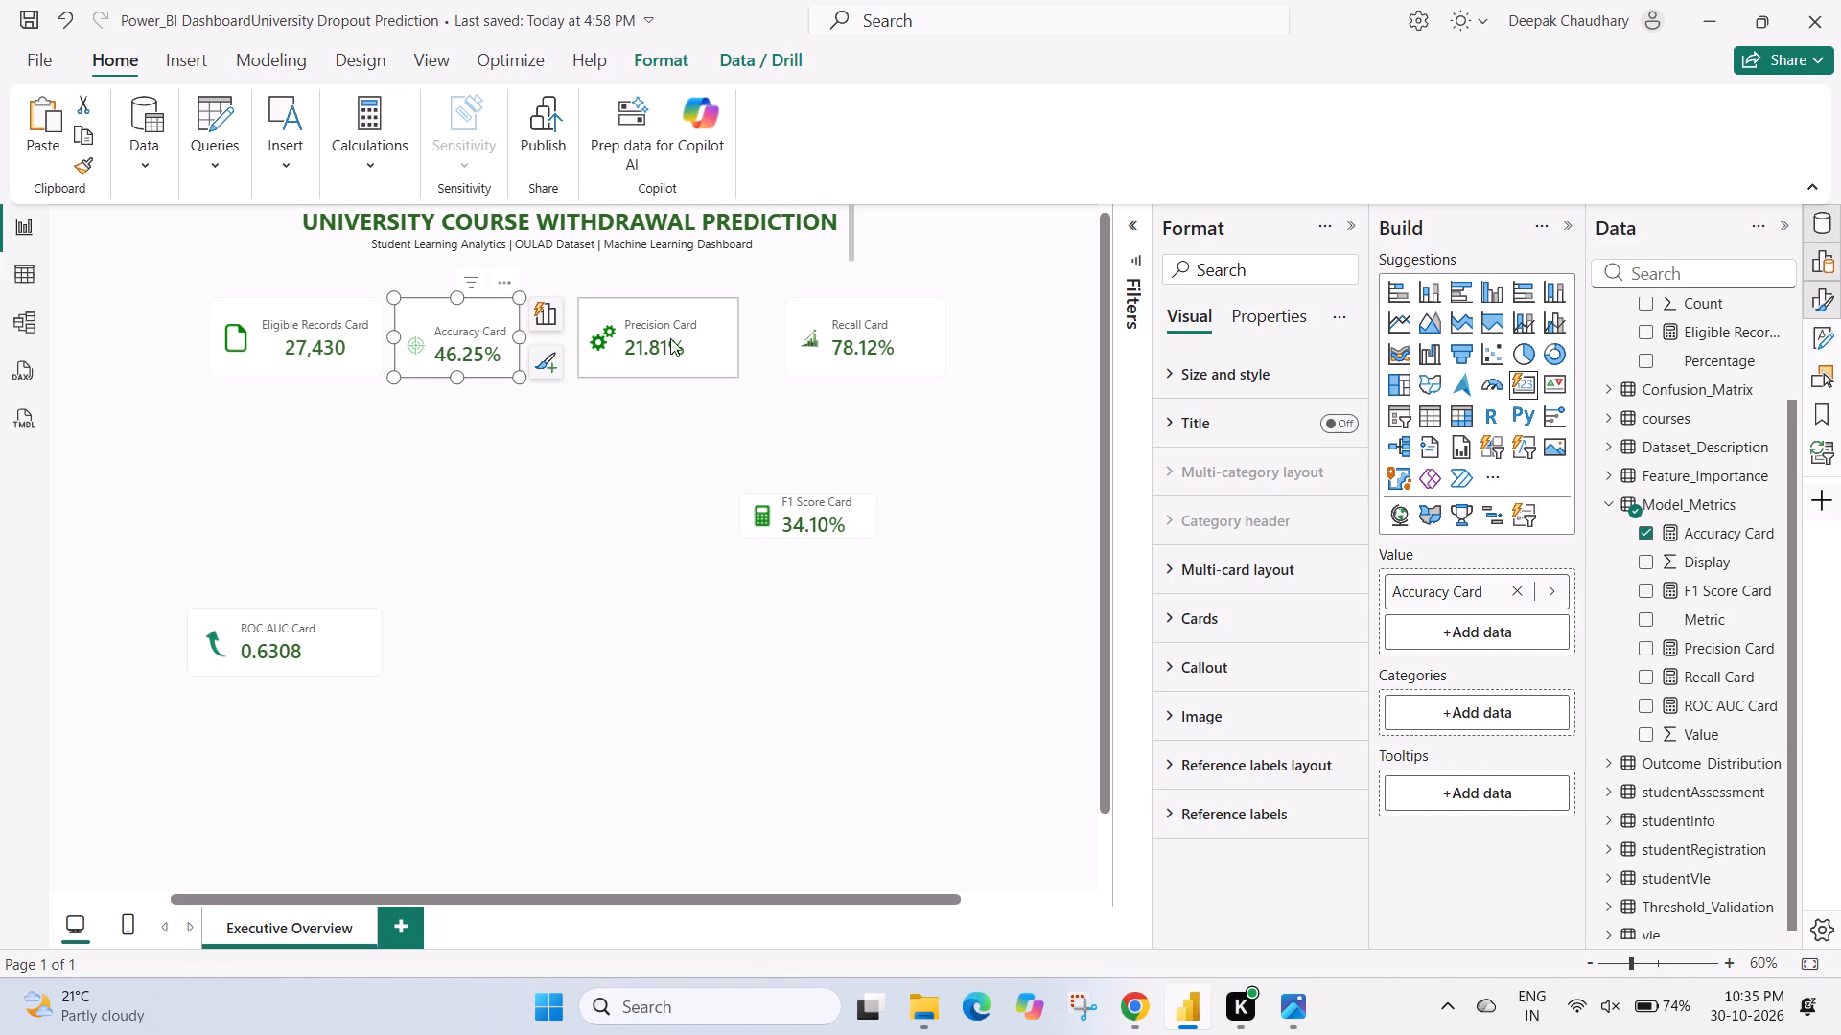
Shift the Precision card left to leave a small gap after the Accuracy card, trim its right edge slightly, and deselect it.
left_click(723, 356)
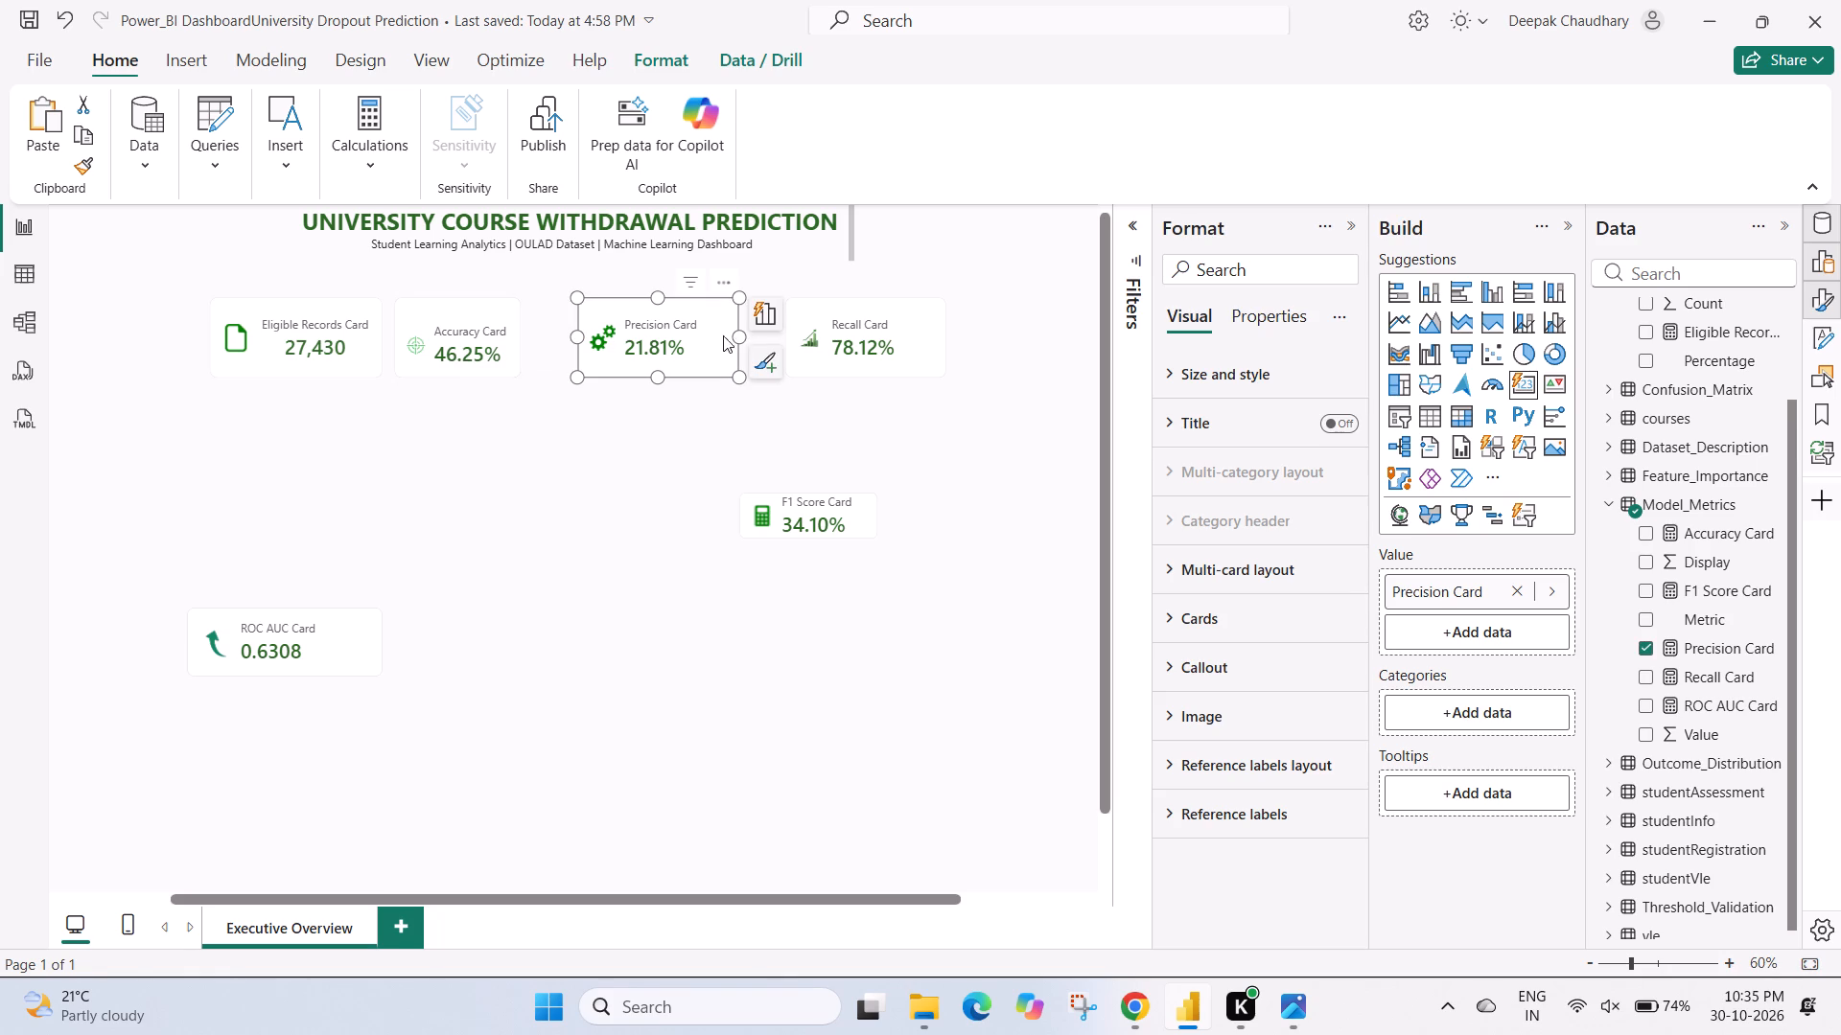
left_click_drag(707, 338, 679, 336)
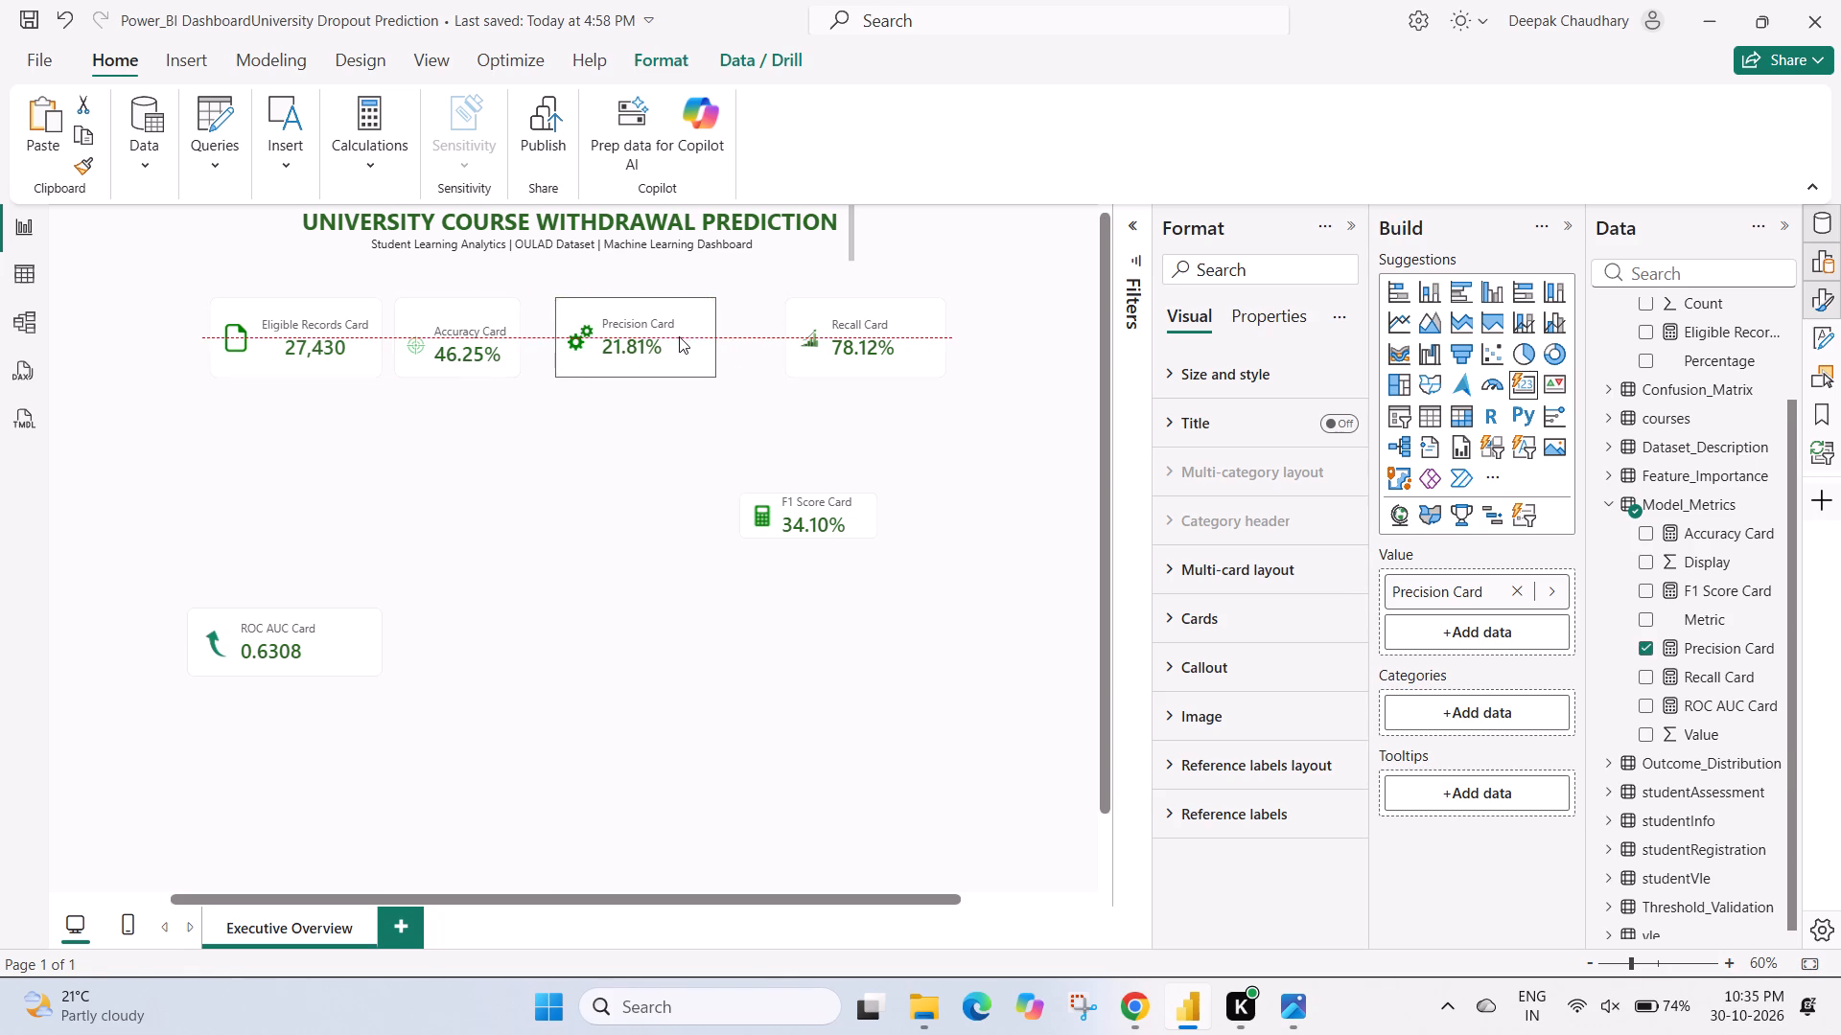
left_click_drag(679, 336, 661, 334)
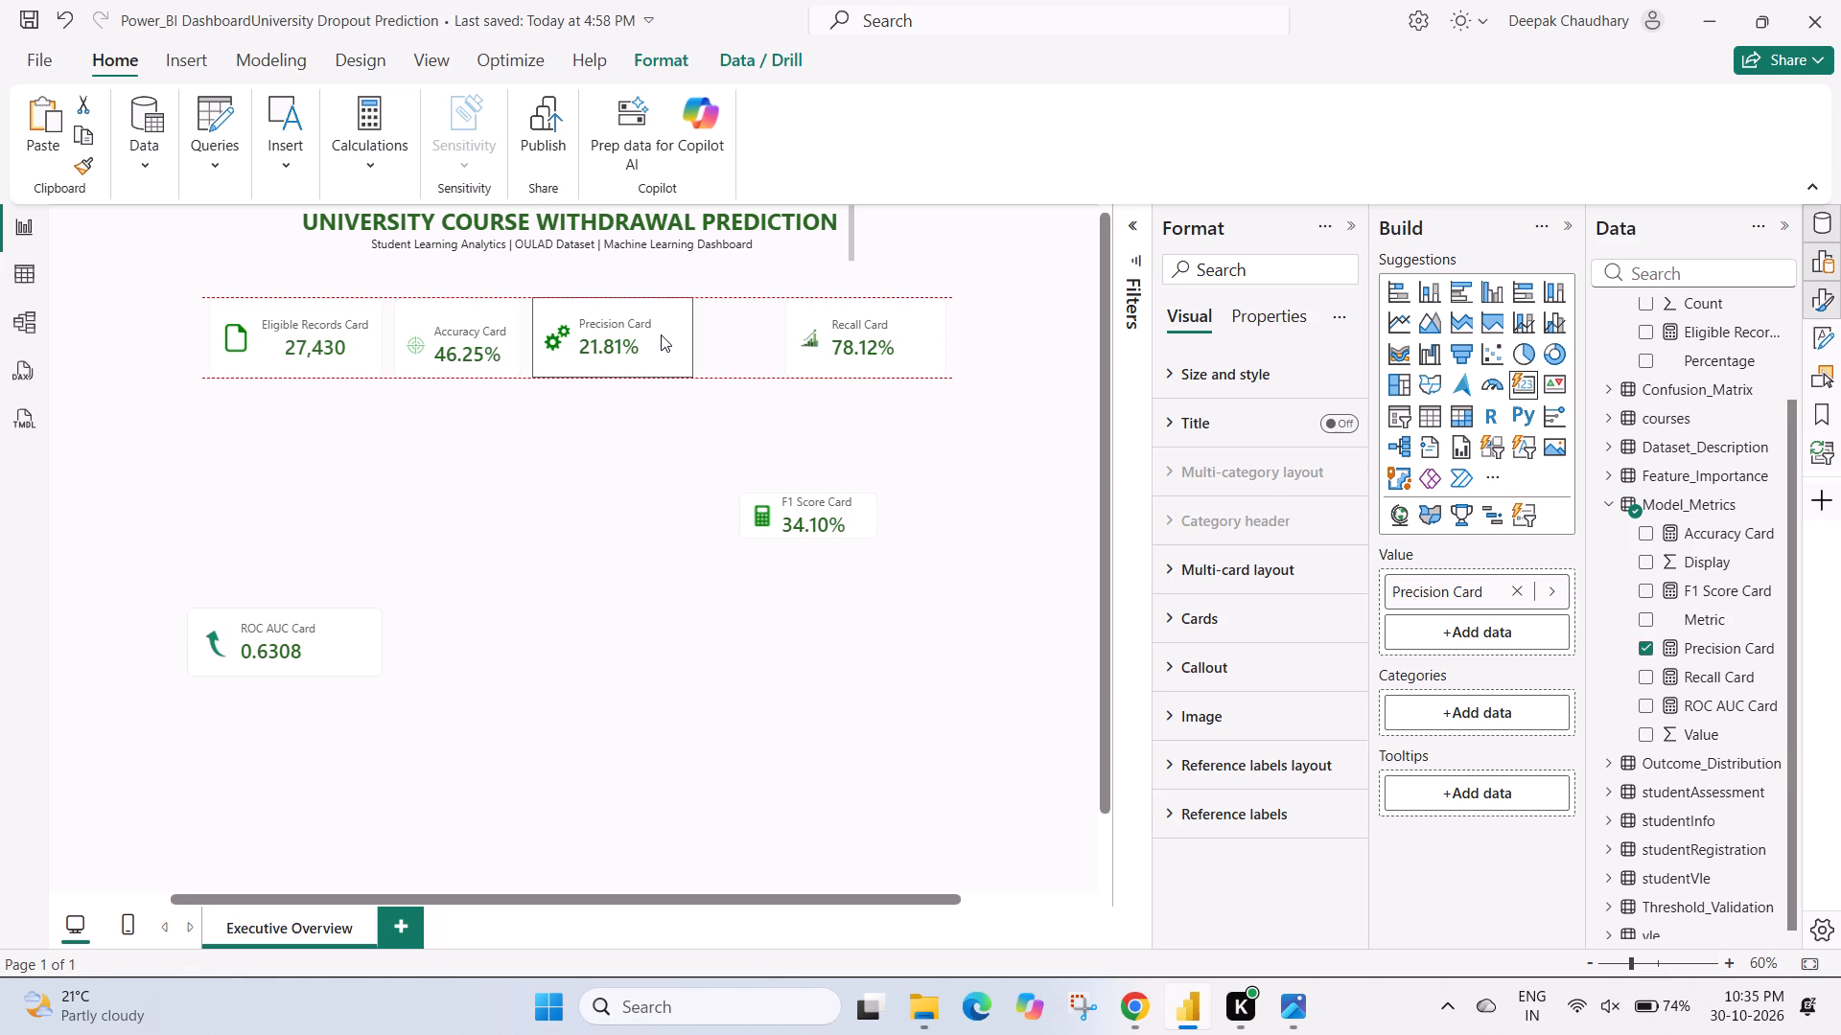
left_click_drag(661, 334, 664, 334)
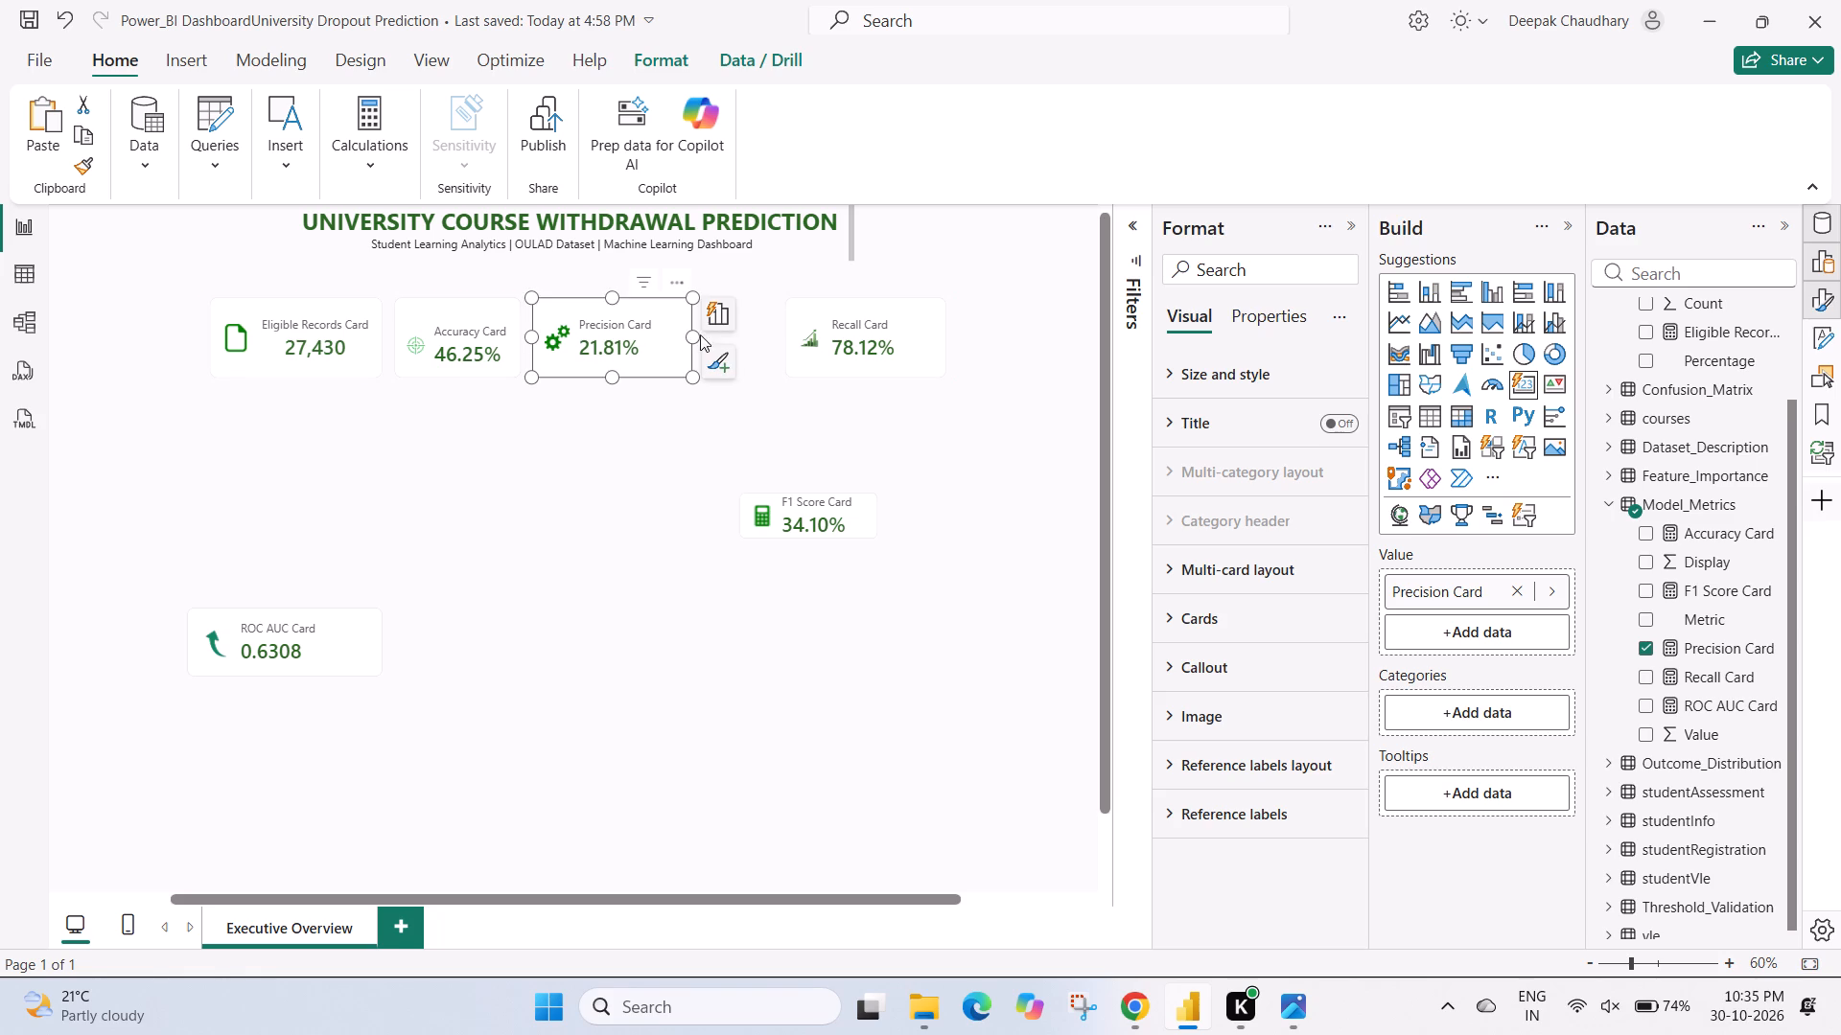
left_click(692, 339)
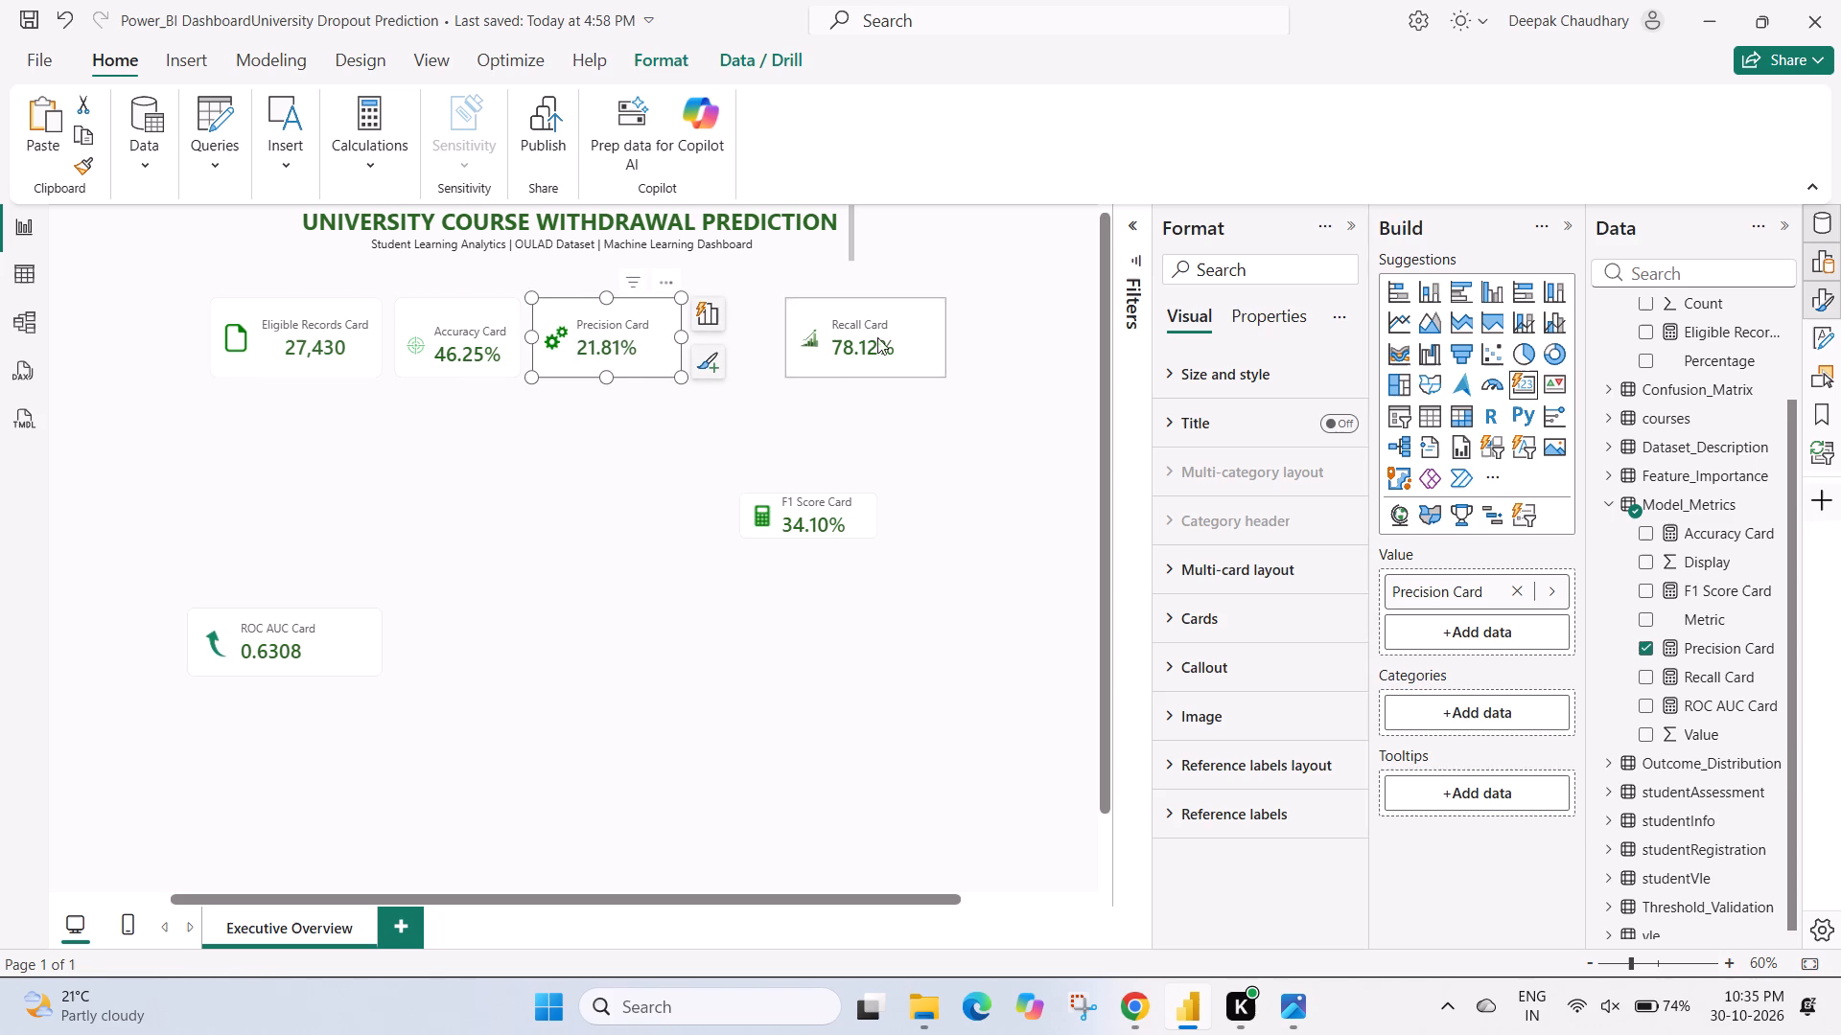
left_click(874, 433)
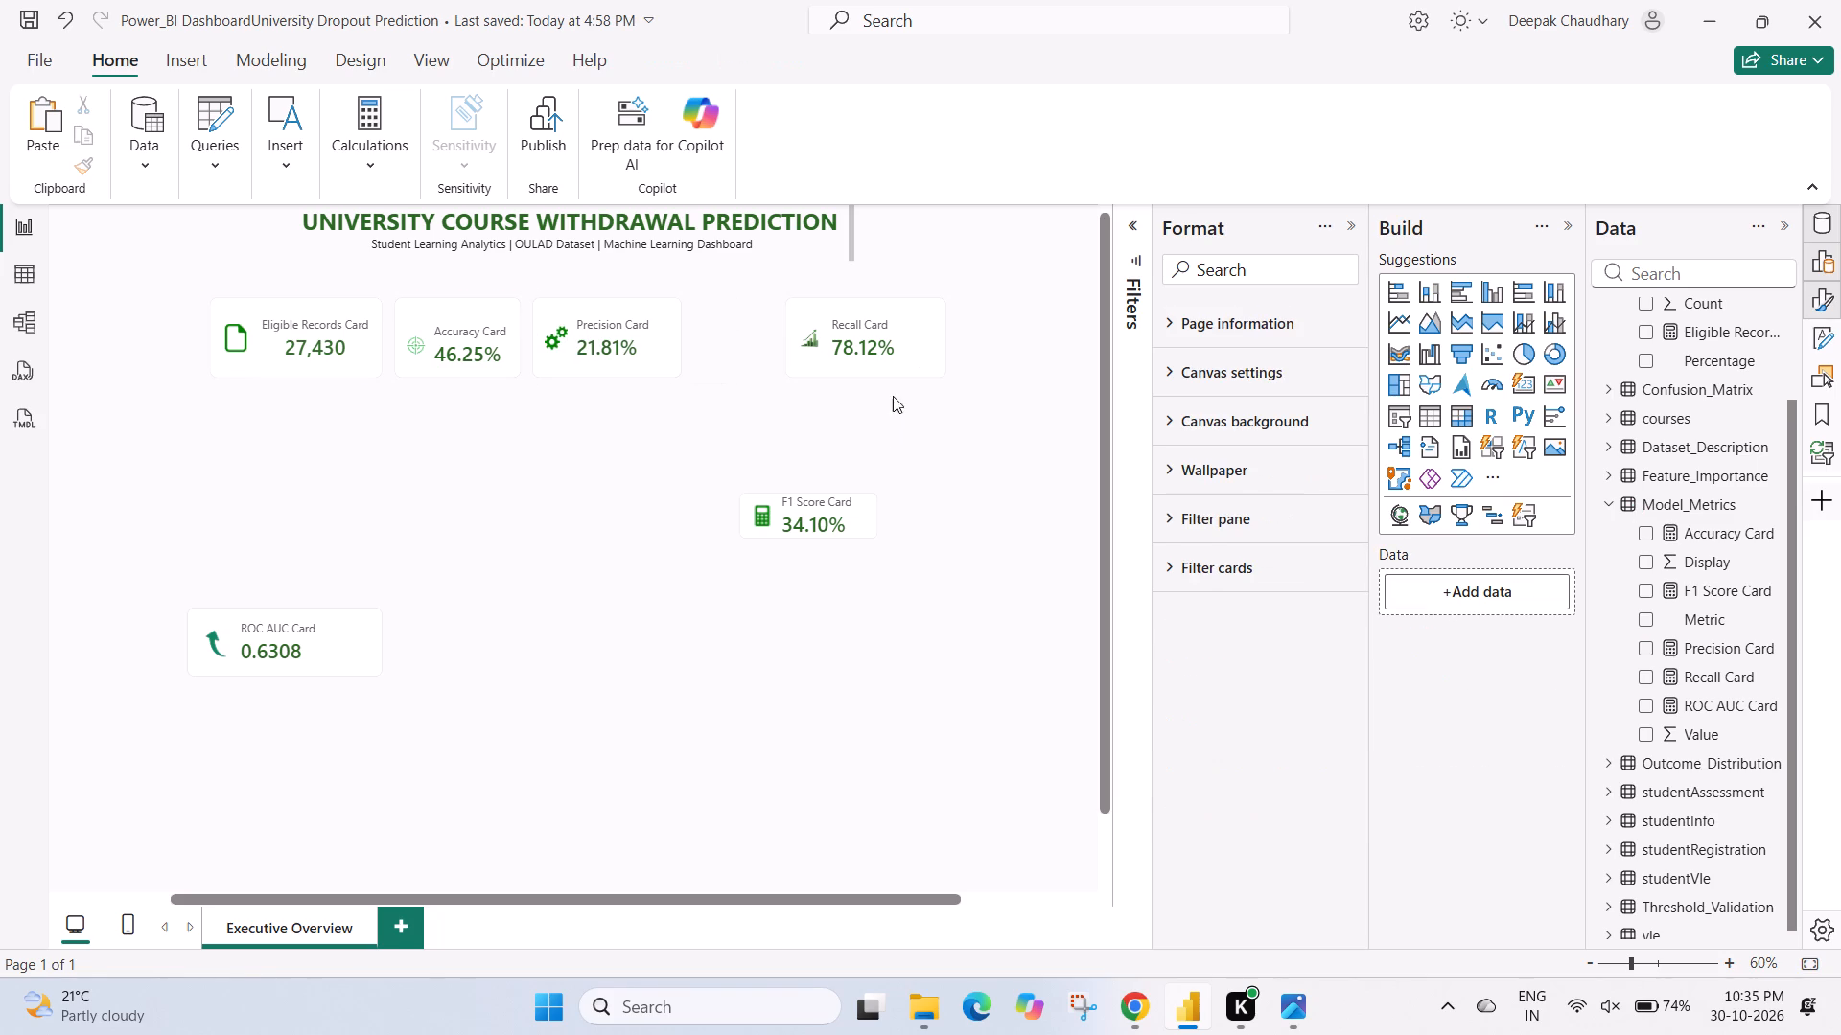
Shift the Recall card left along the row to leave a small gap after the Precision card.
left_click_drag(912, 352, 862, 352)
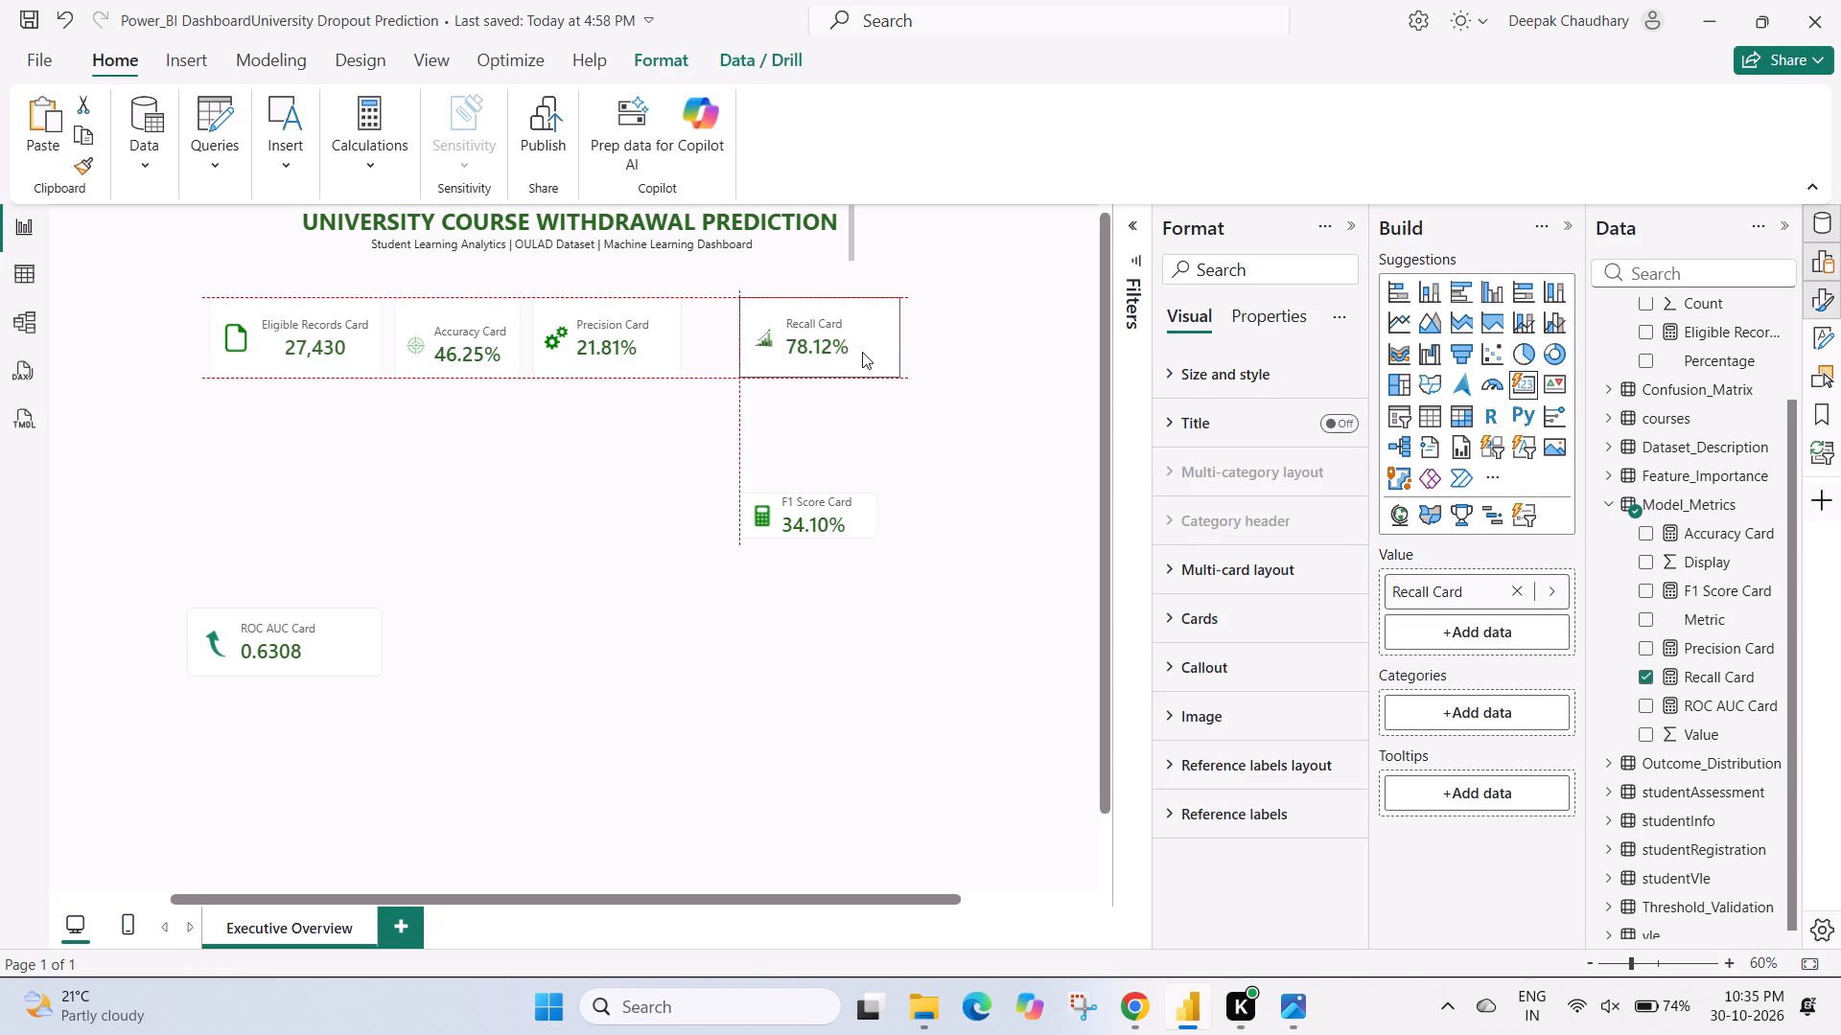
left_click_drag(862, 352, 828, 351)
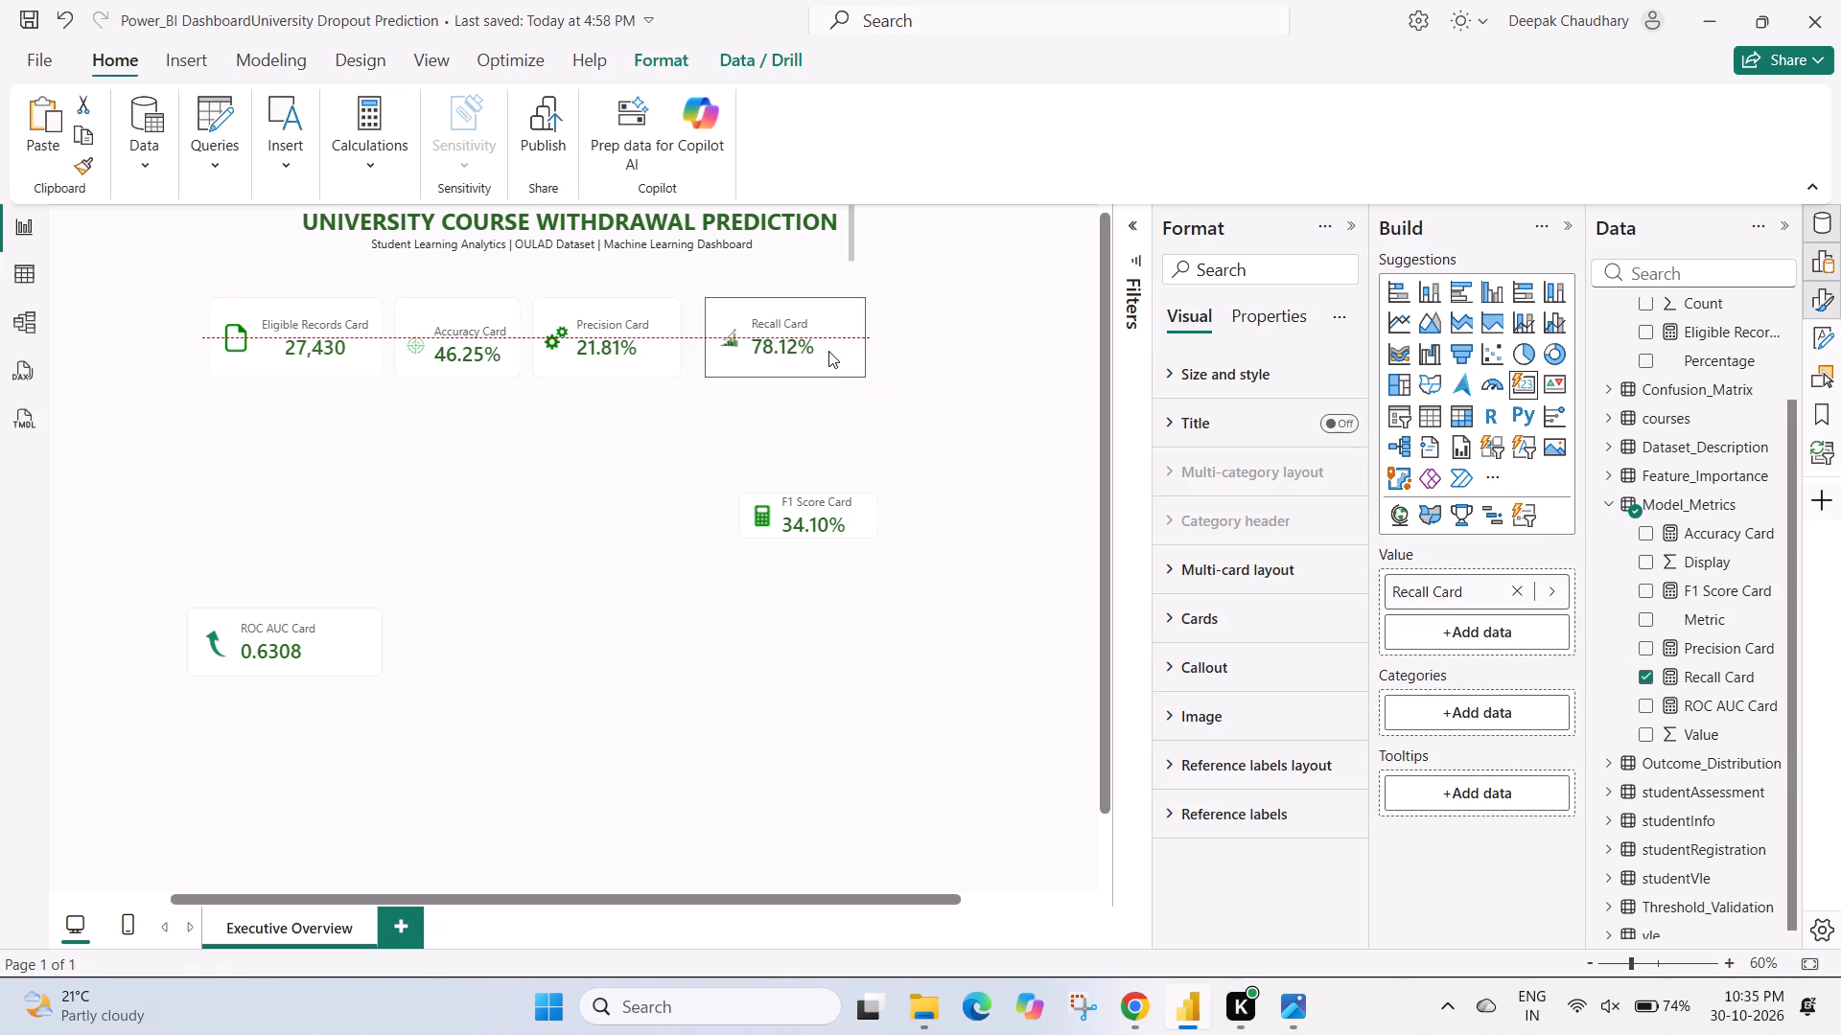
left_click_drag(828, 351, 813, 349)
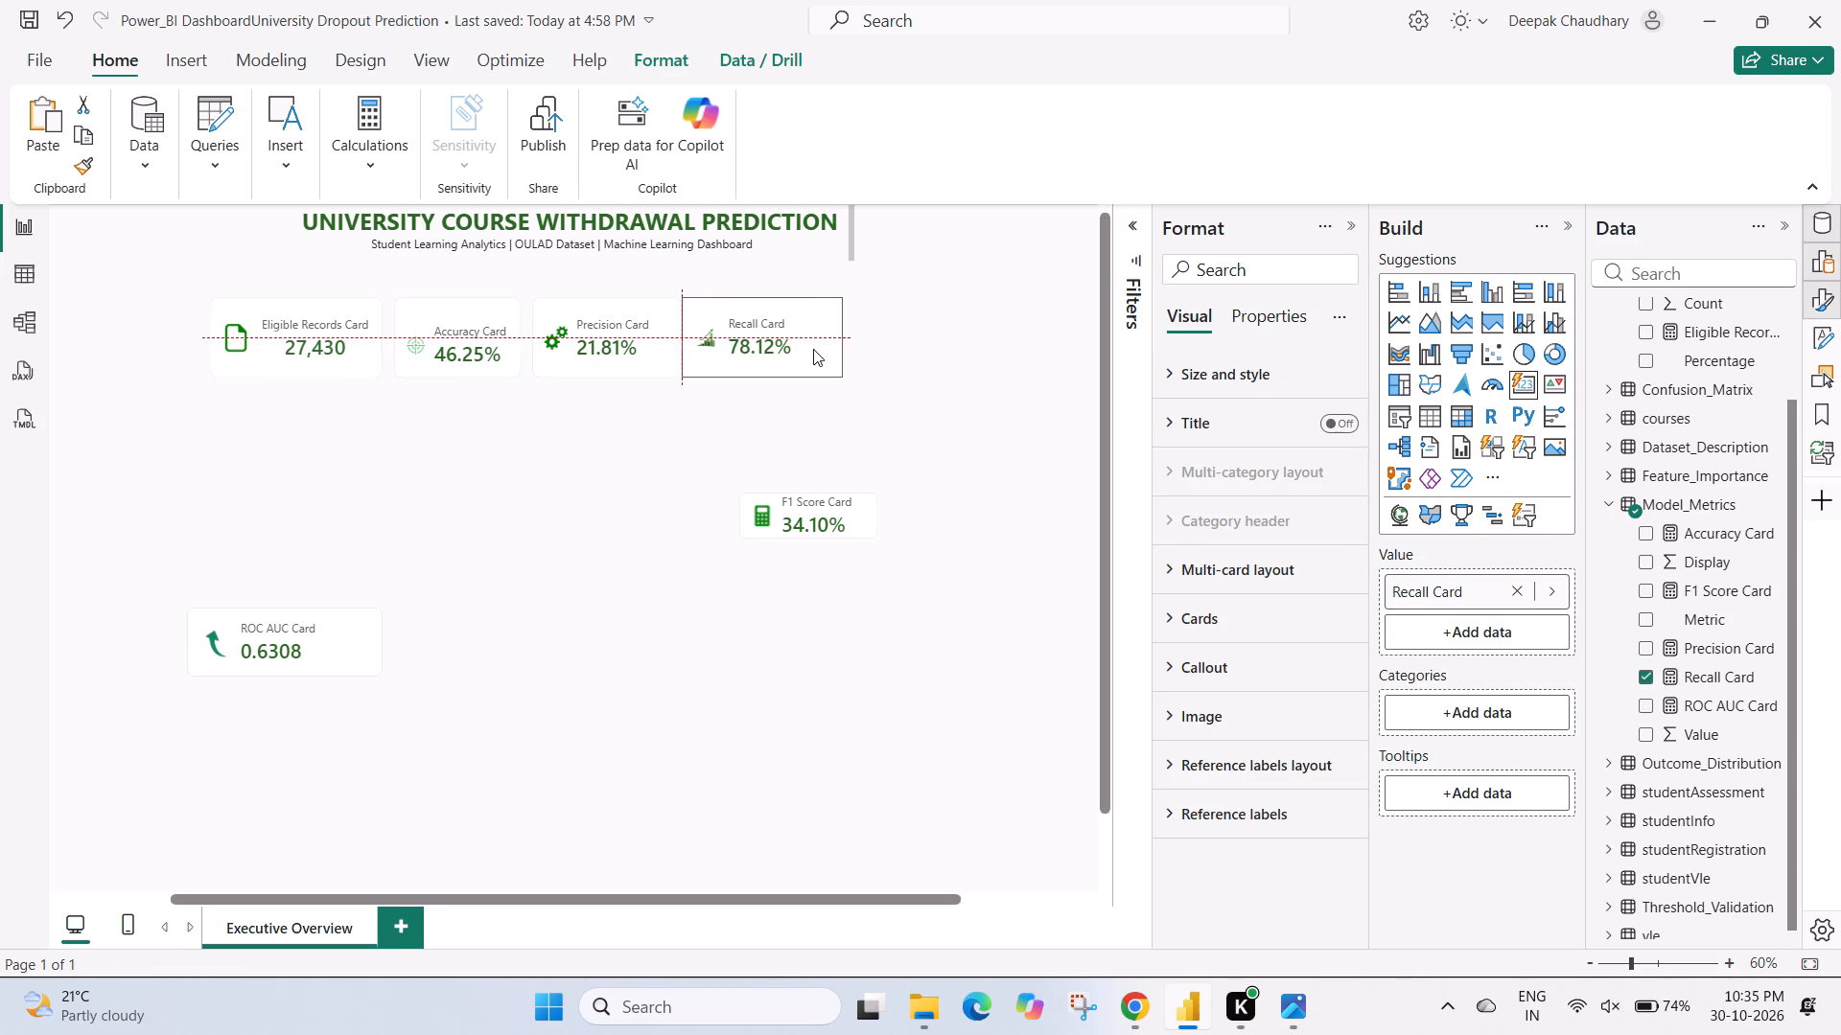
left_click_drag(813, 349, 816, 348)
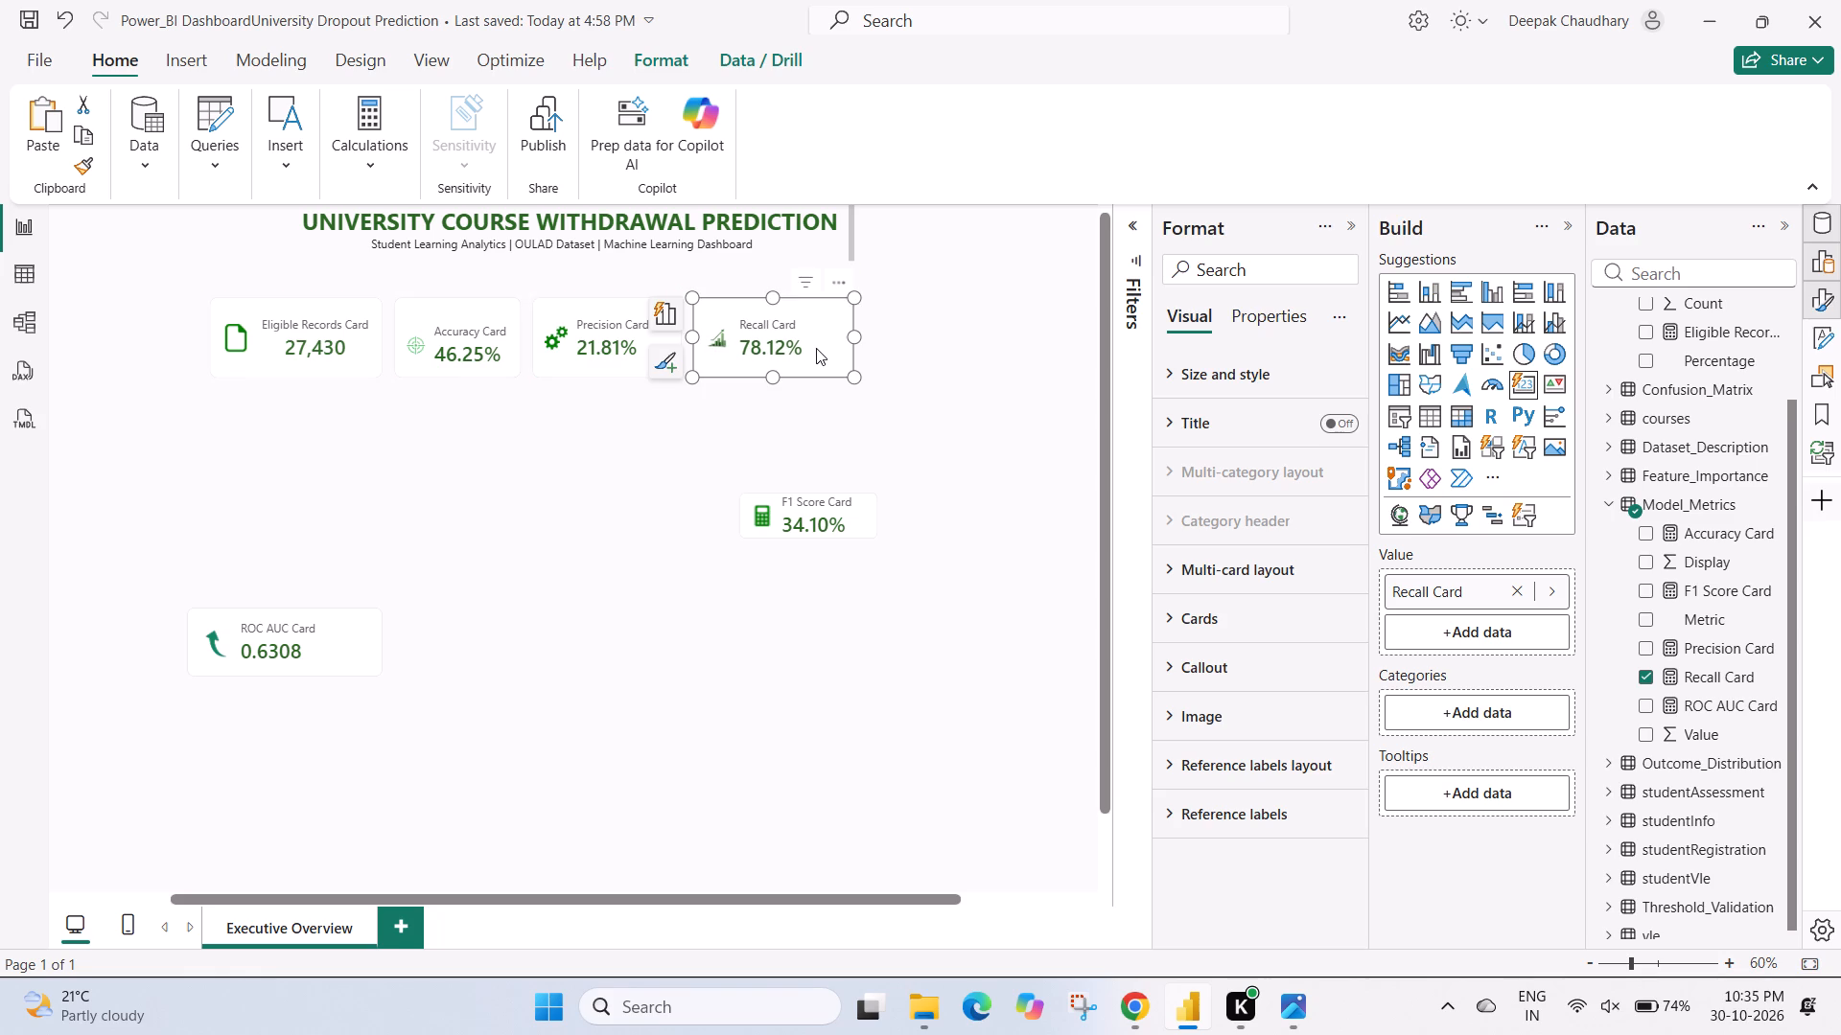
Move the F1 Score card into the KPI row just after the Recall card and resize it to the row's height.
left_click(627, 462)
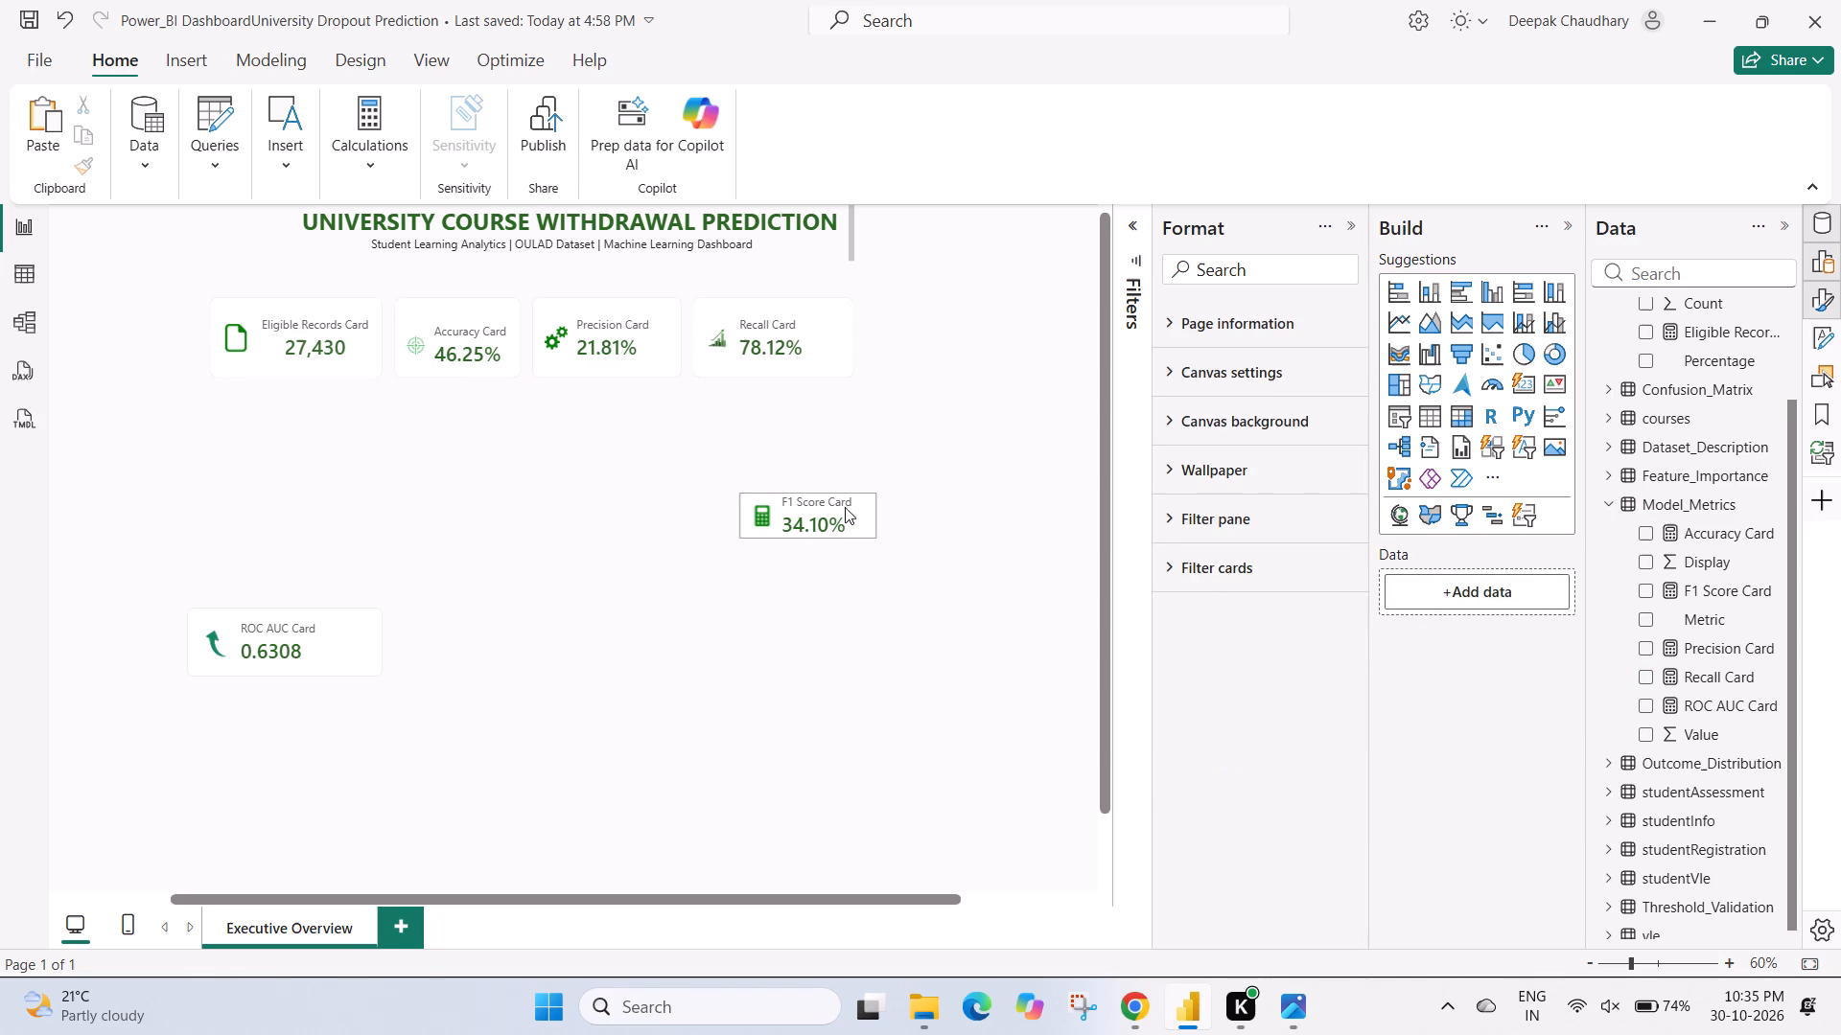
left_click_drag(869, 522, 954, 373)
left_click_drag(954, 373, 990, 333)
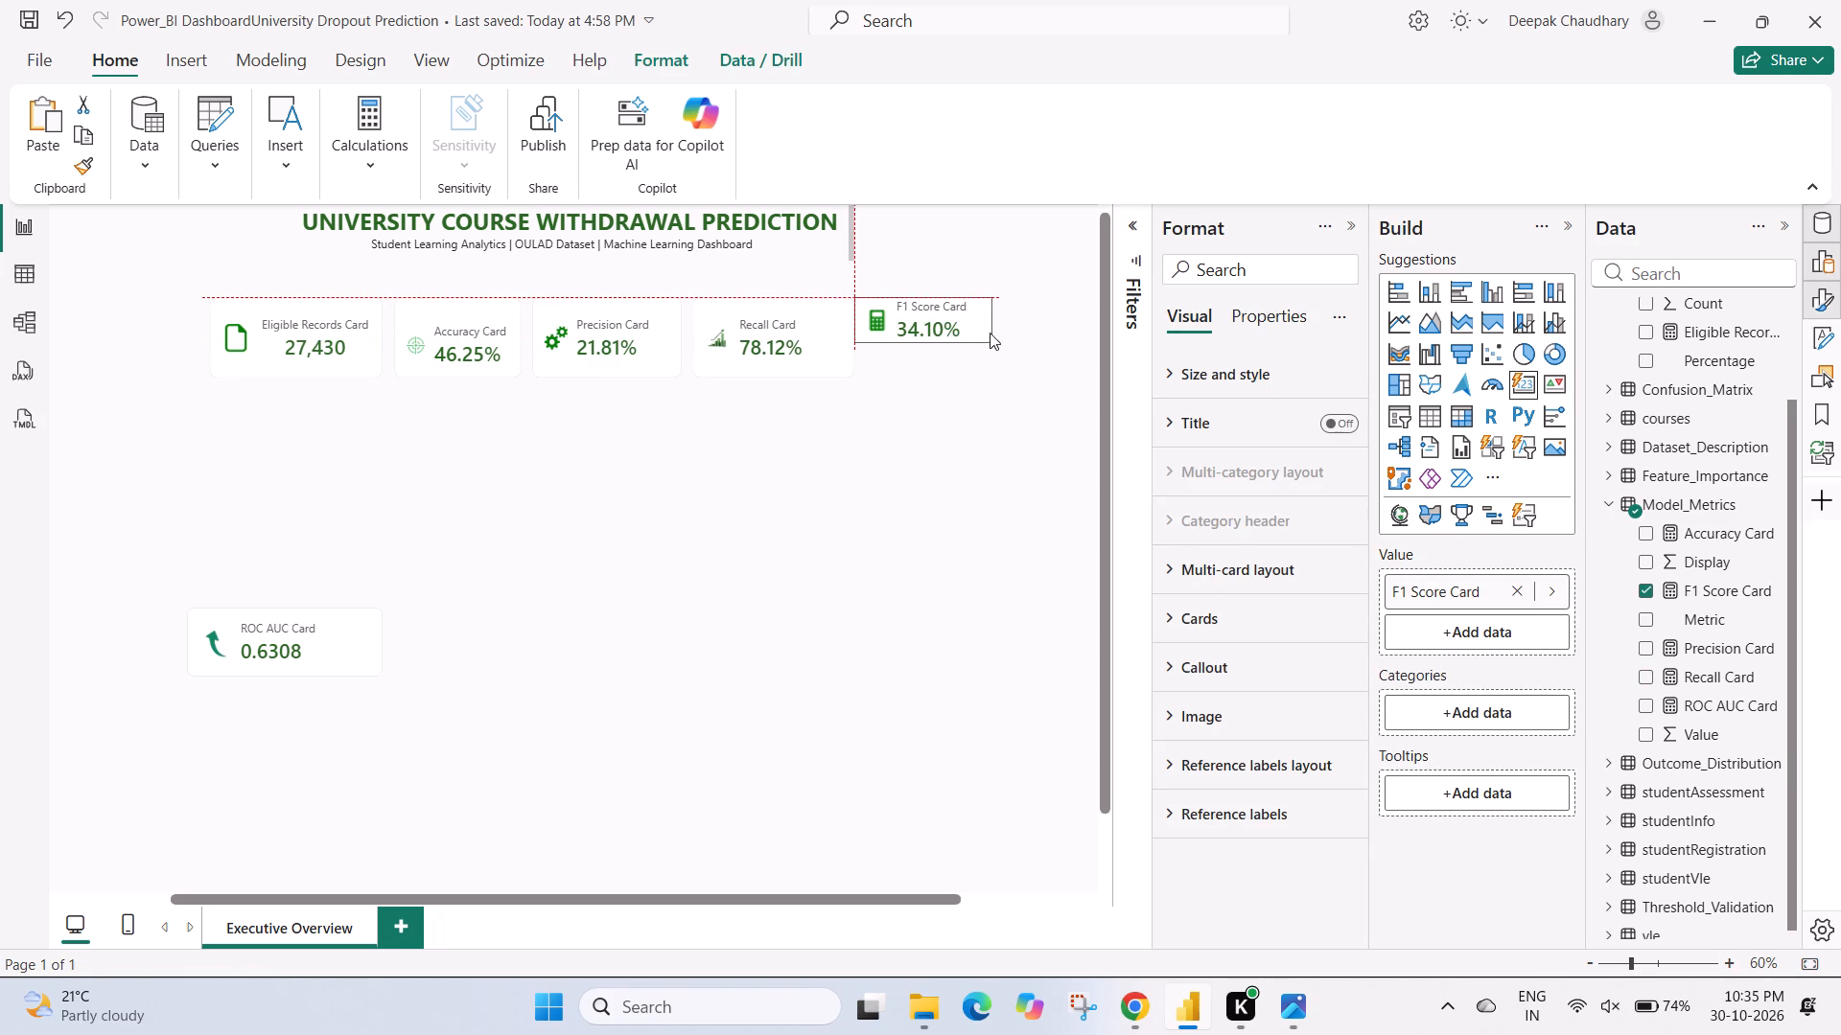
left_click_drag(990, 333, 992, 333)
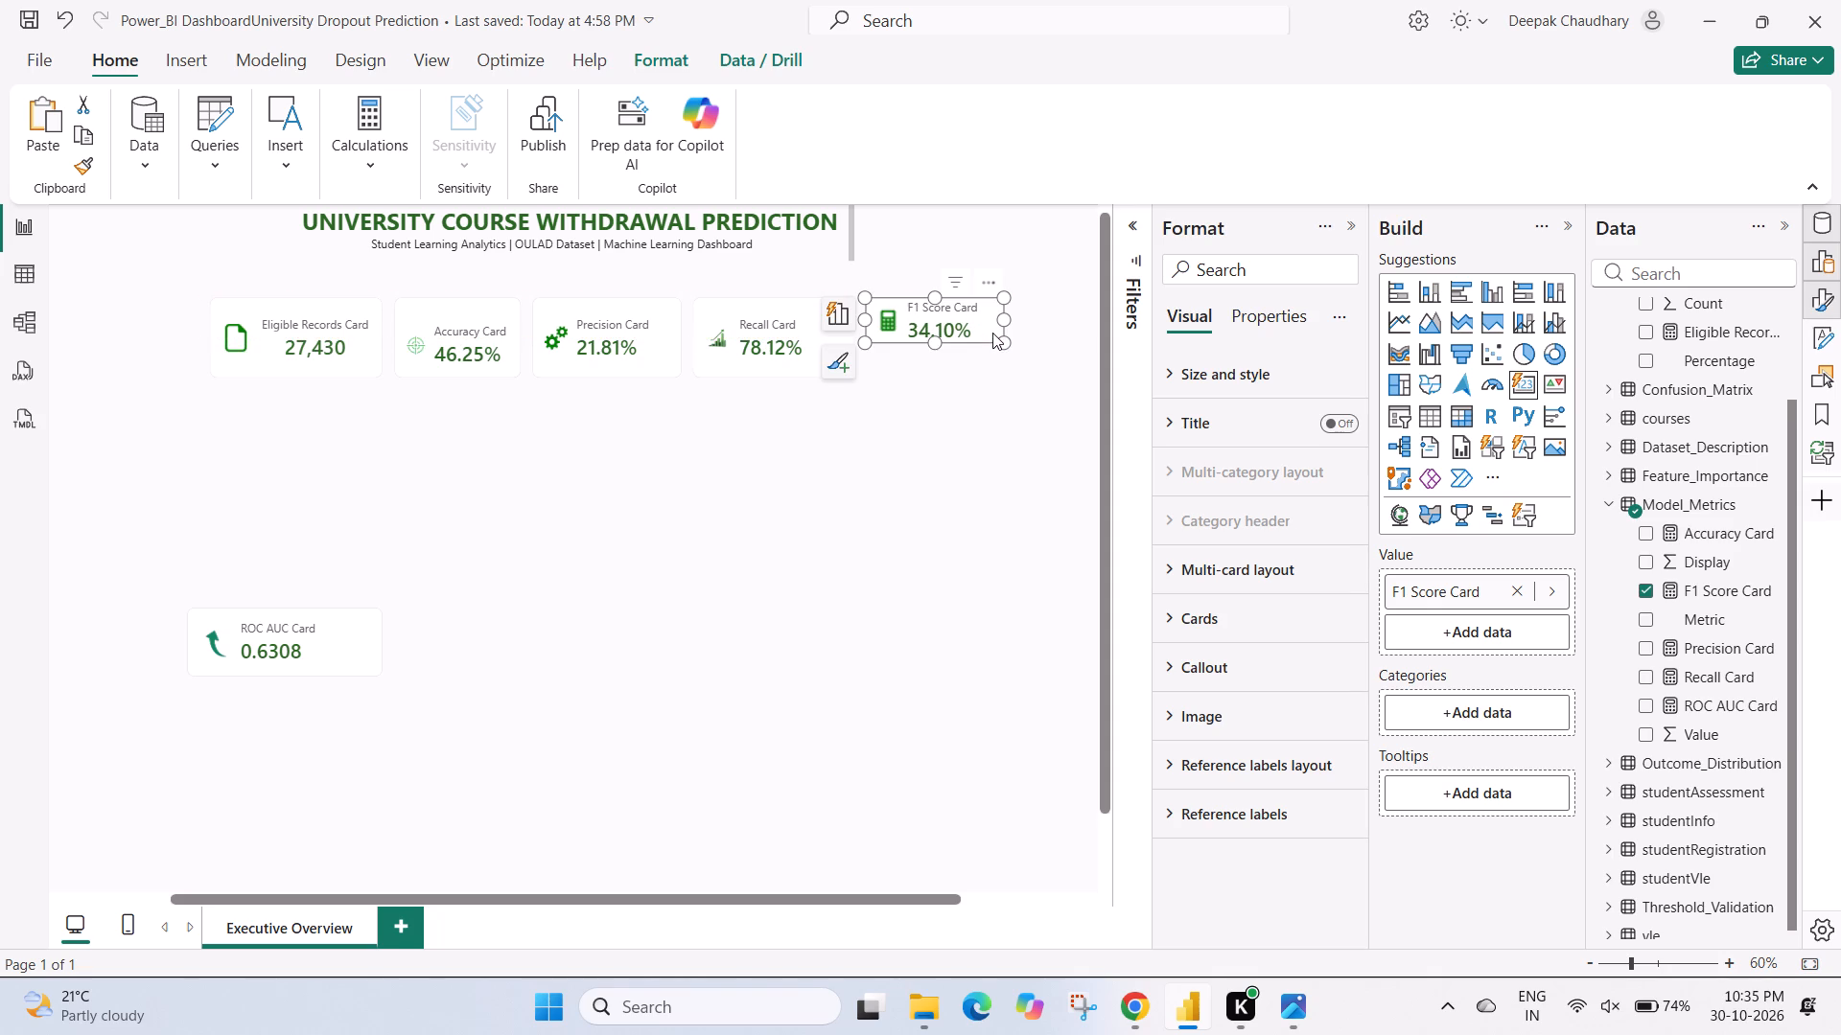
left_click_drag(1004, 340, 999, 351)
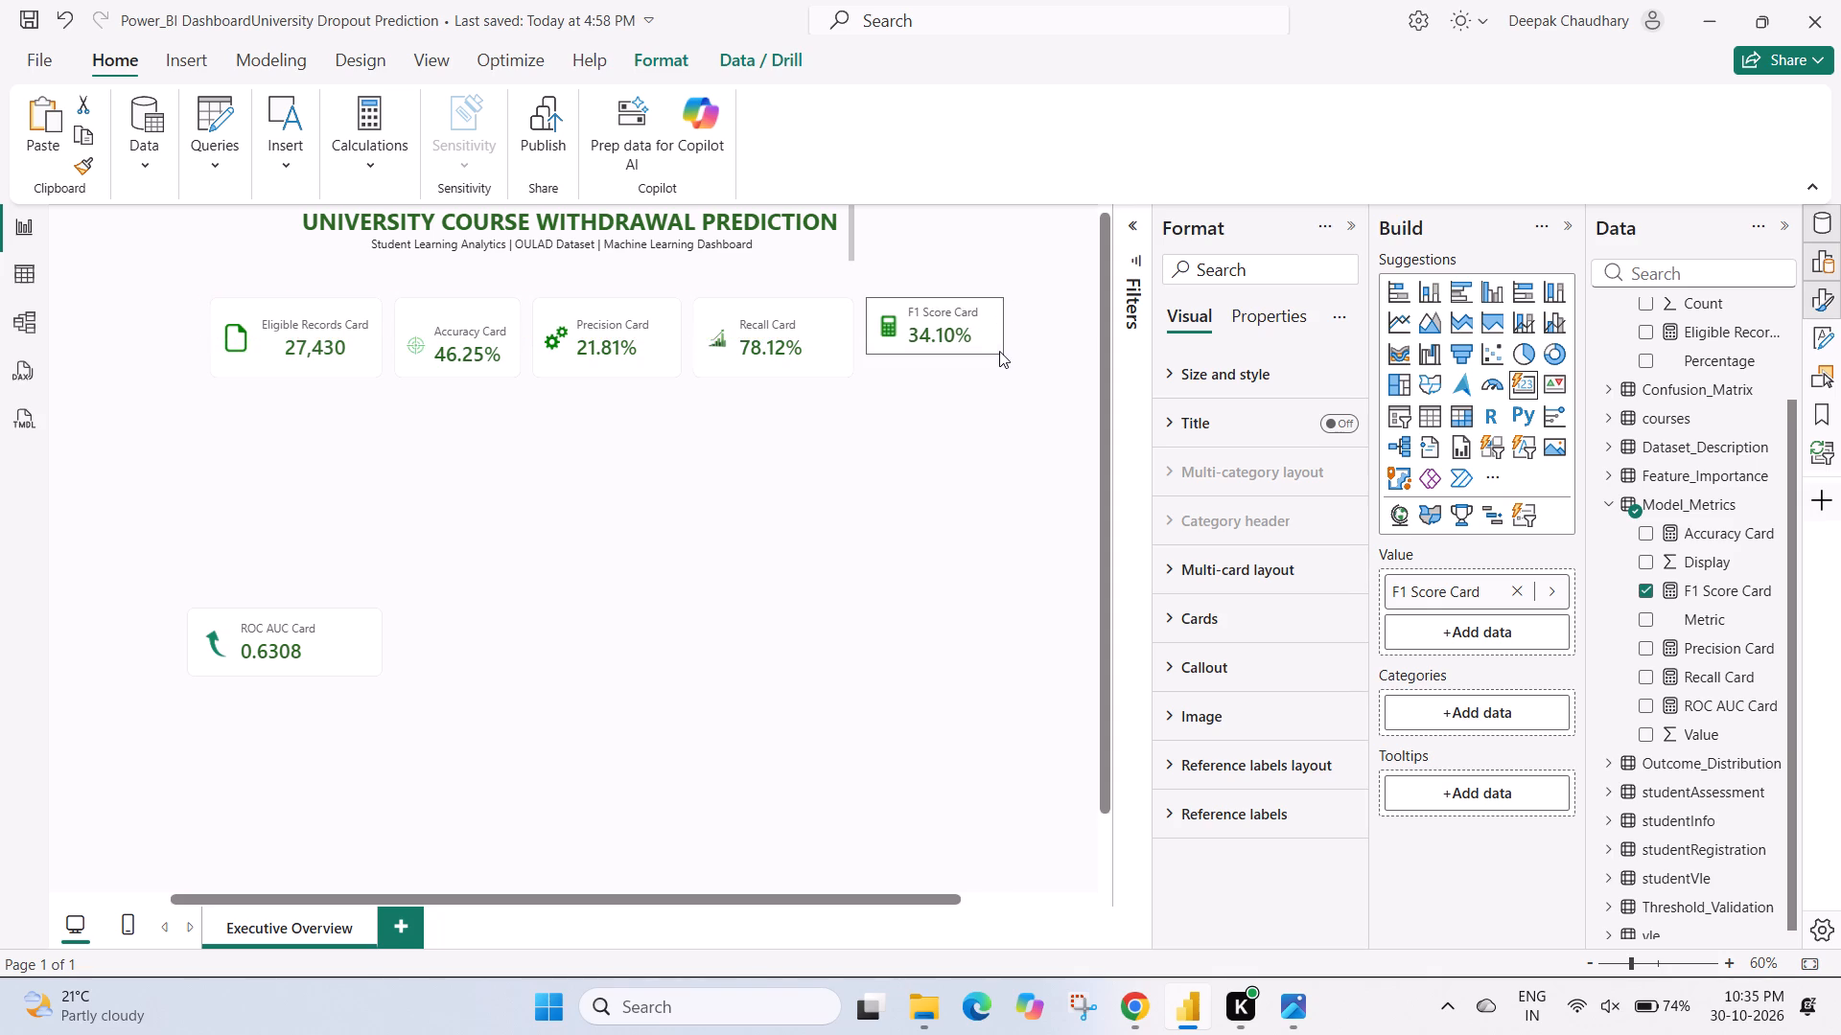
left_click_drag(999, 351, 990, 371)
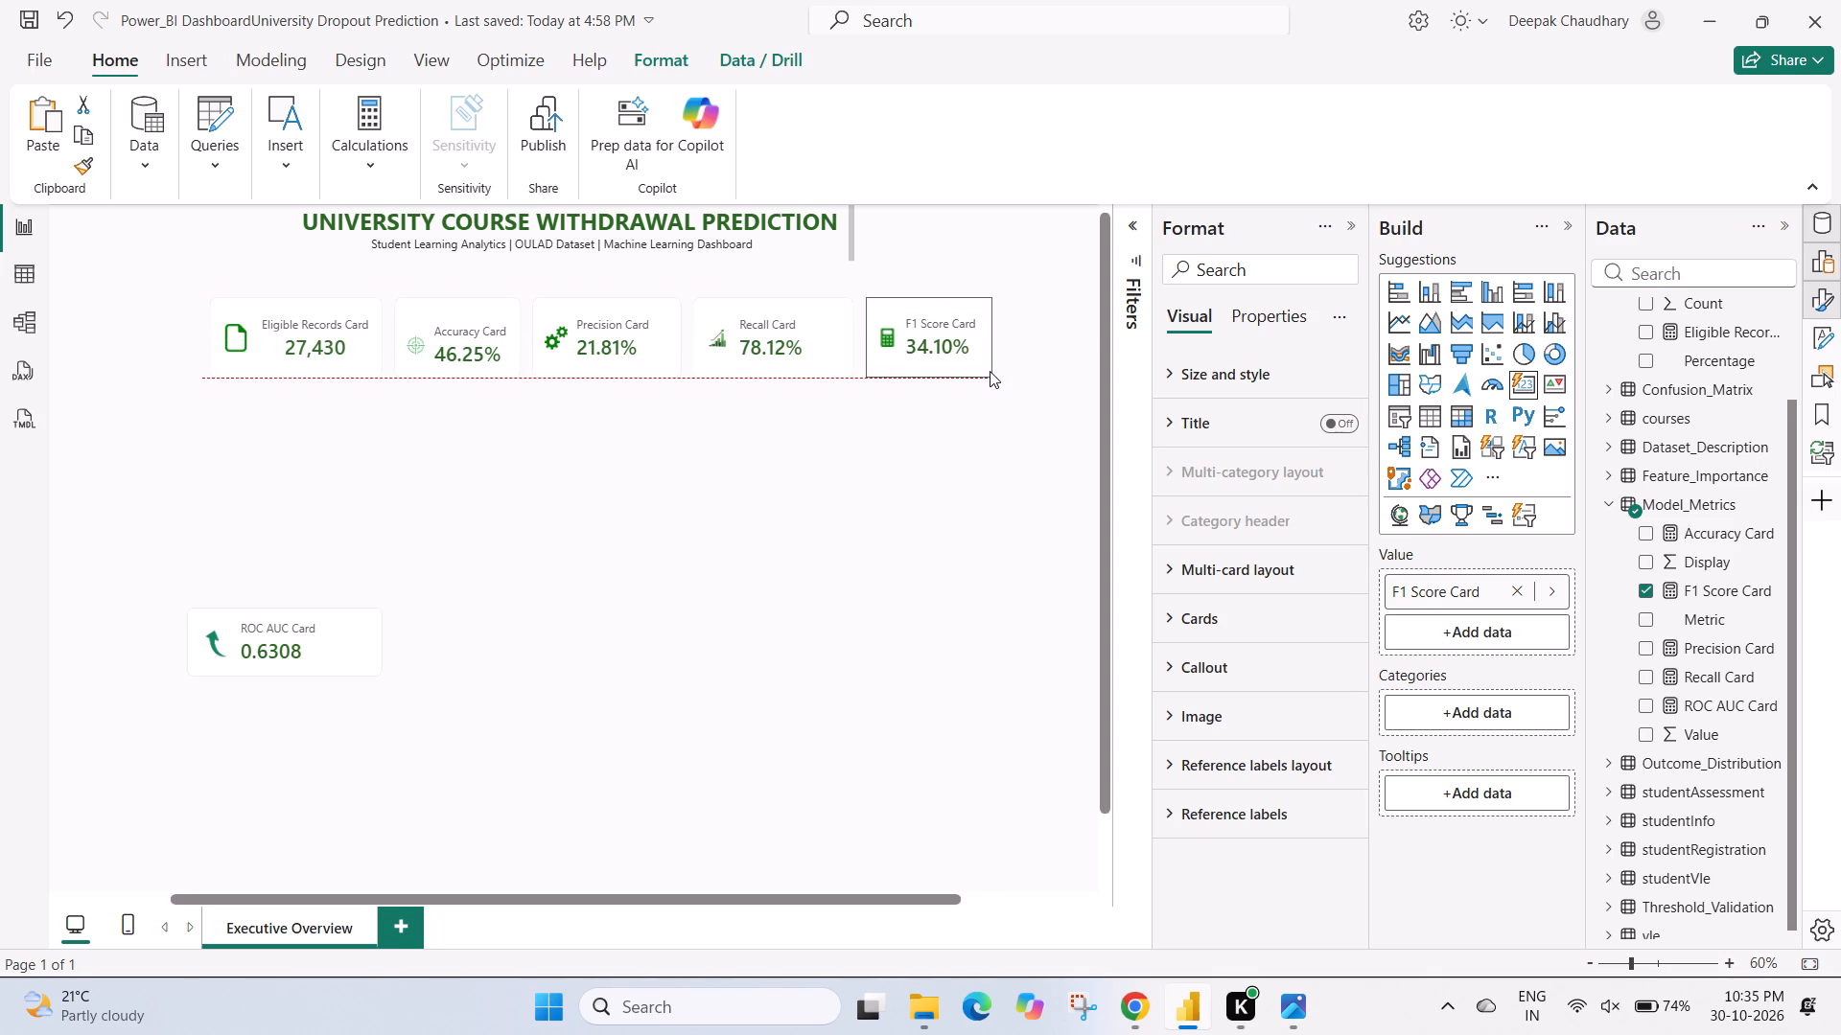
left_click_drag(990, 371, 987, 371)
left_click(877, 517)
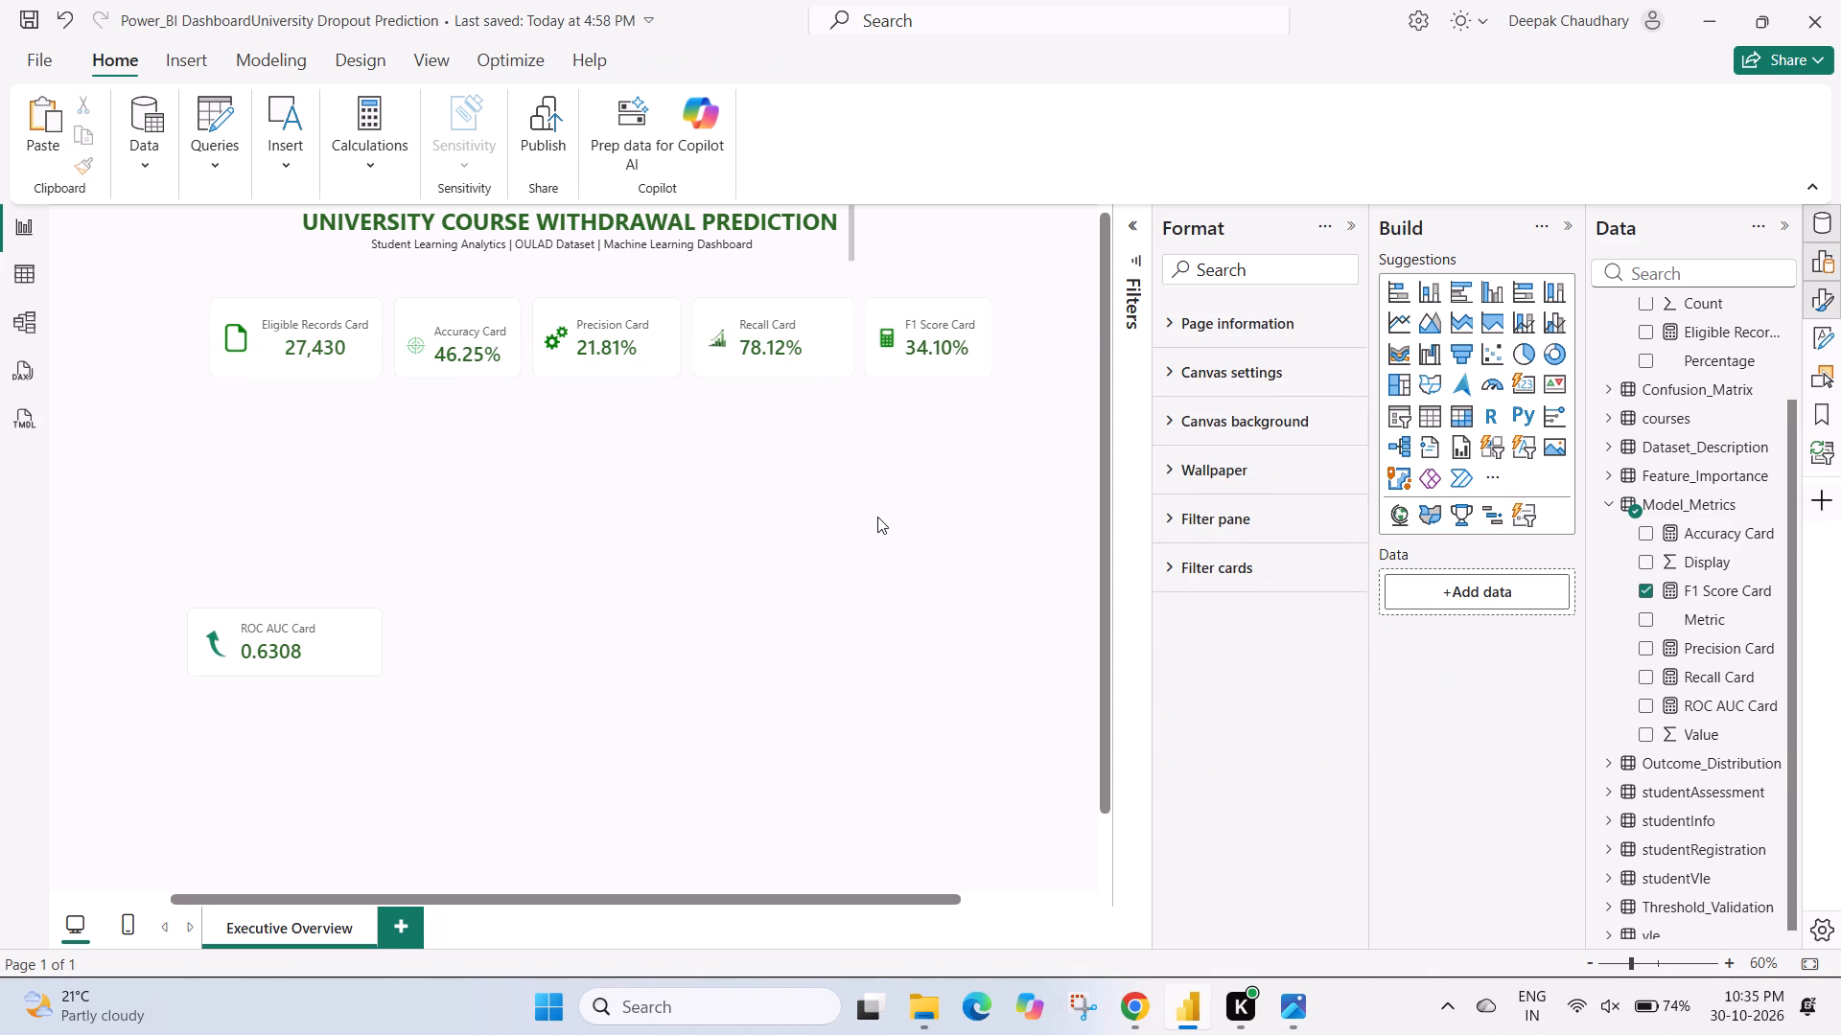
Move the ROC AUC card to the end of the KPI row, narrow it to the F1 Score card's width, and match the row's height.
scroll(877, 517, "left", 2)
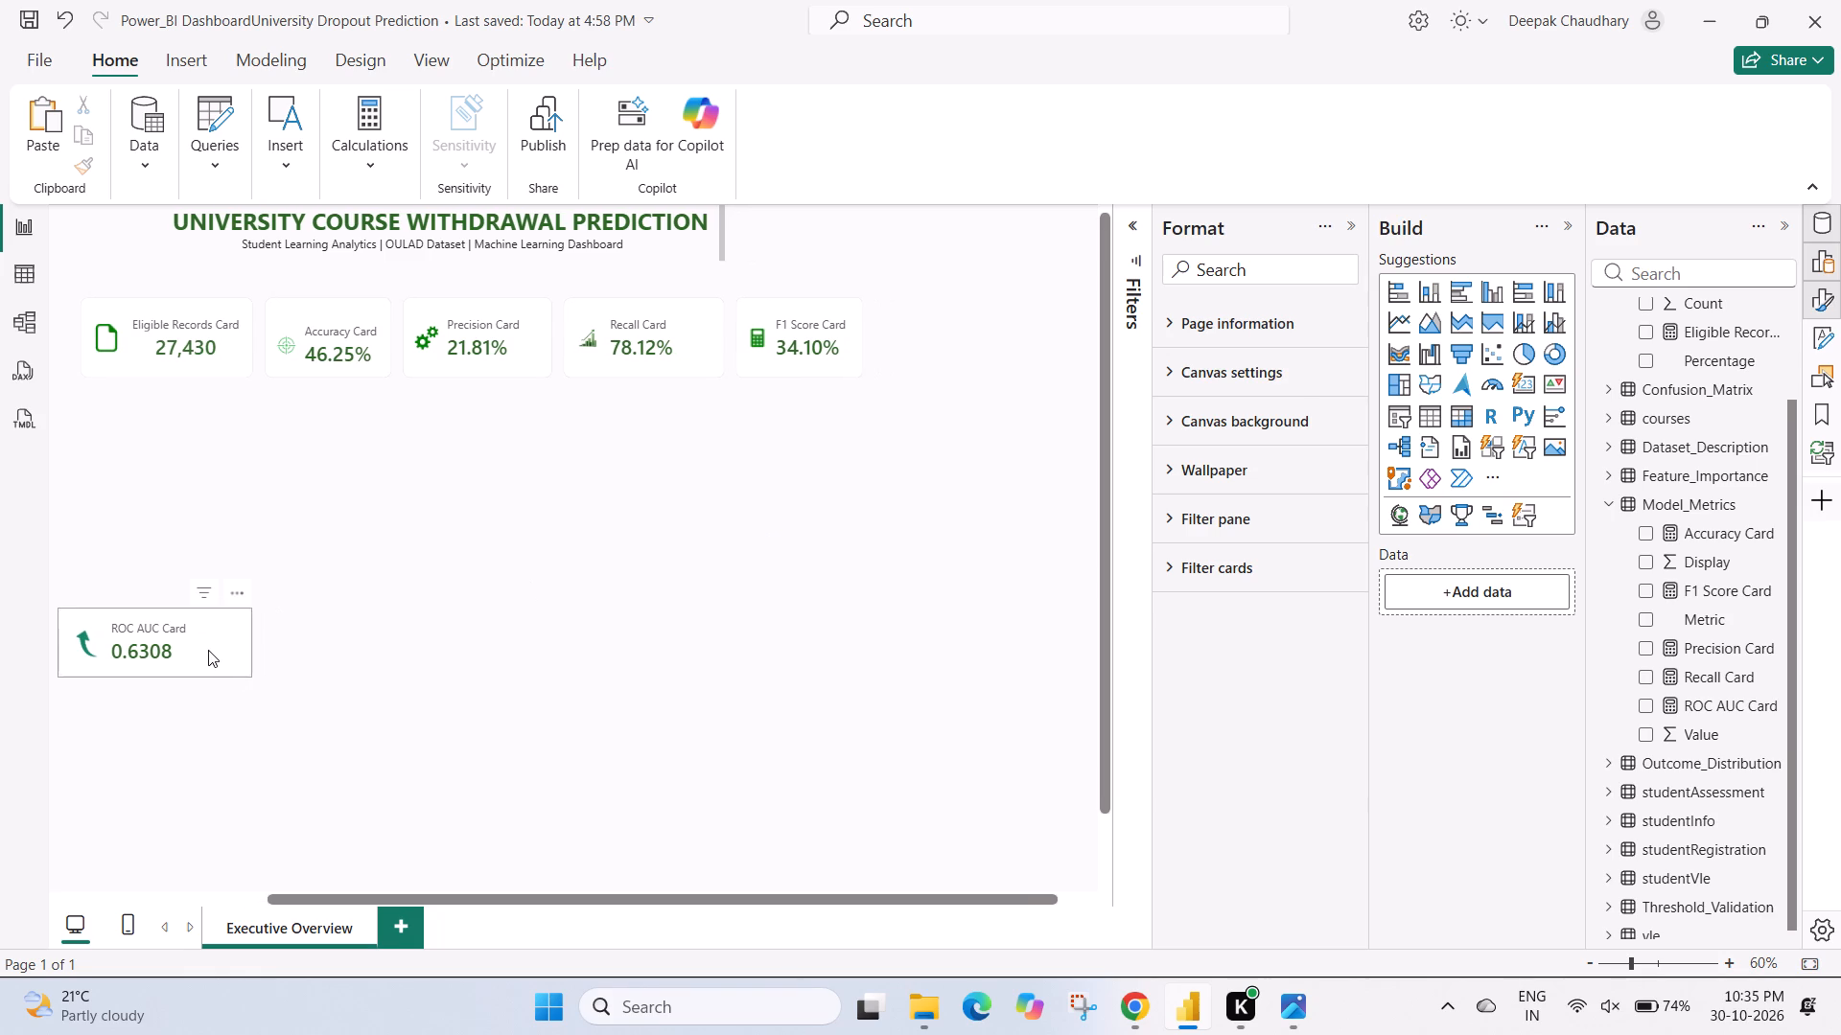
left_click_drag(208, 650, 976, 392)
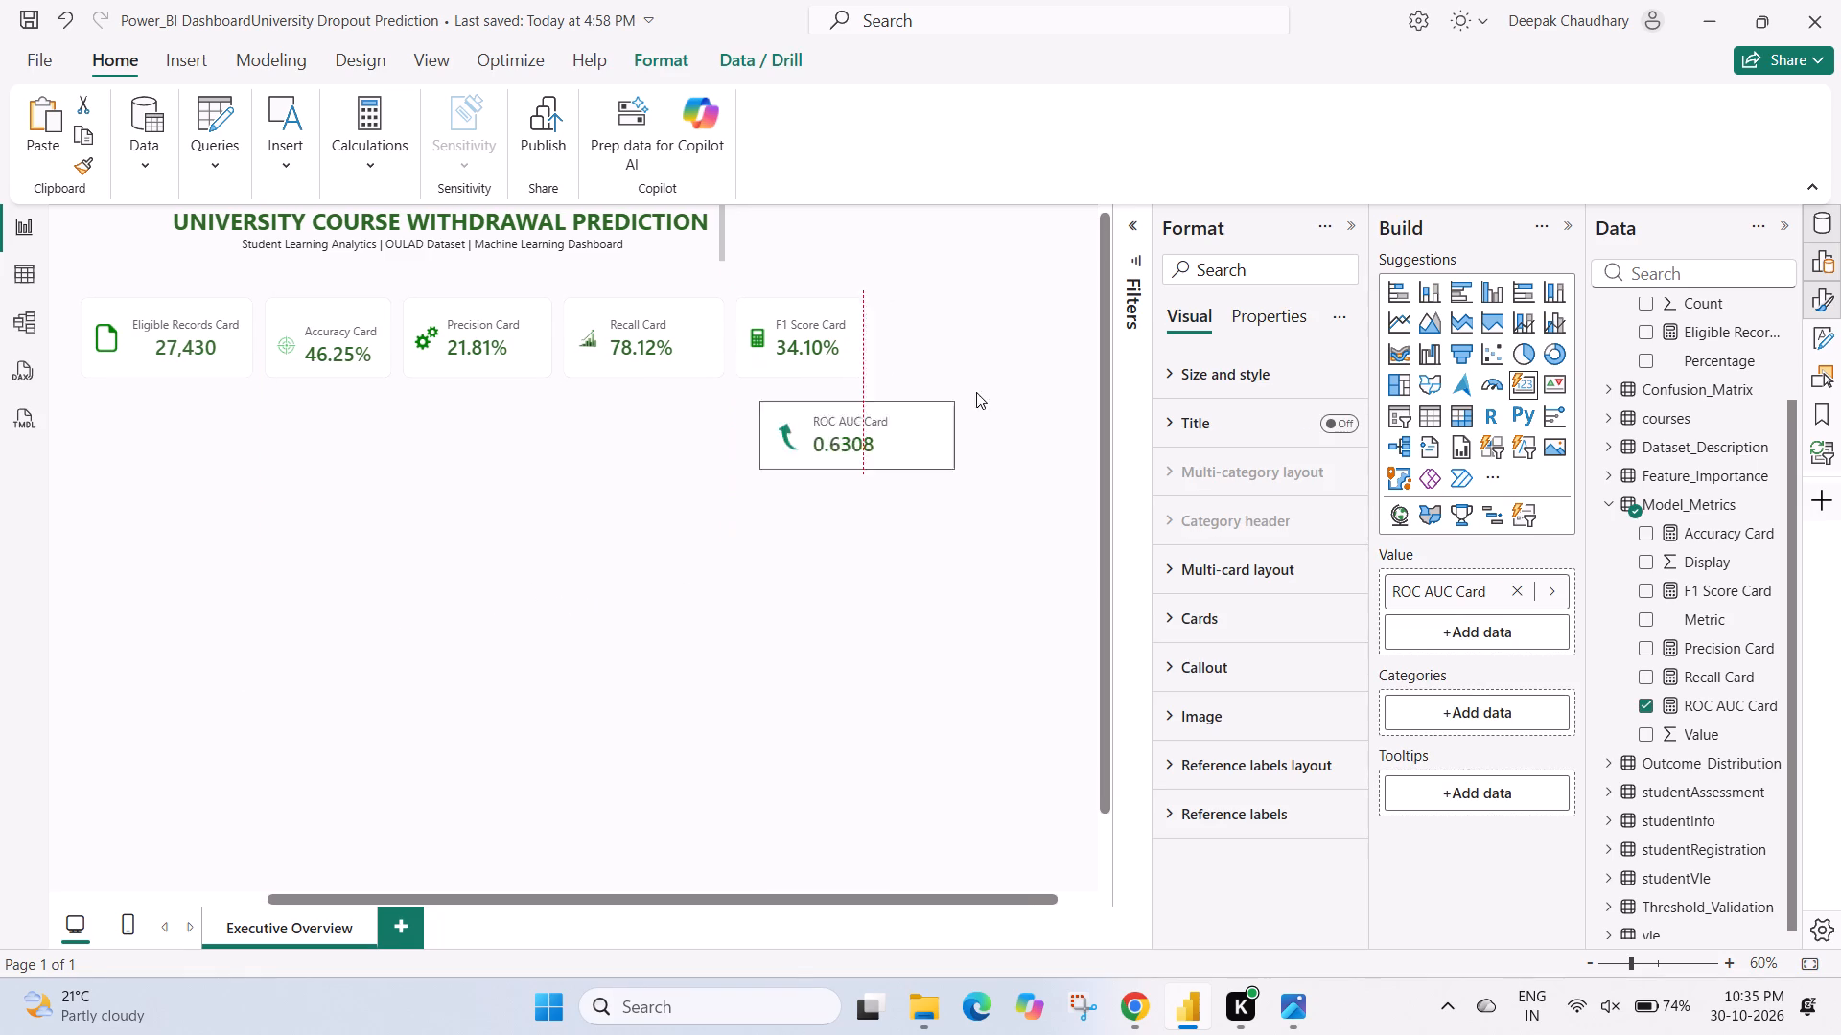
left_click_drag(976, 392, 1026, 344)
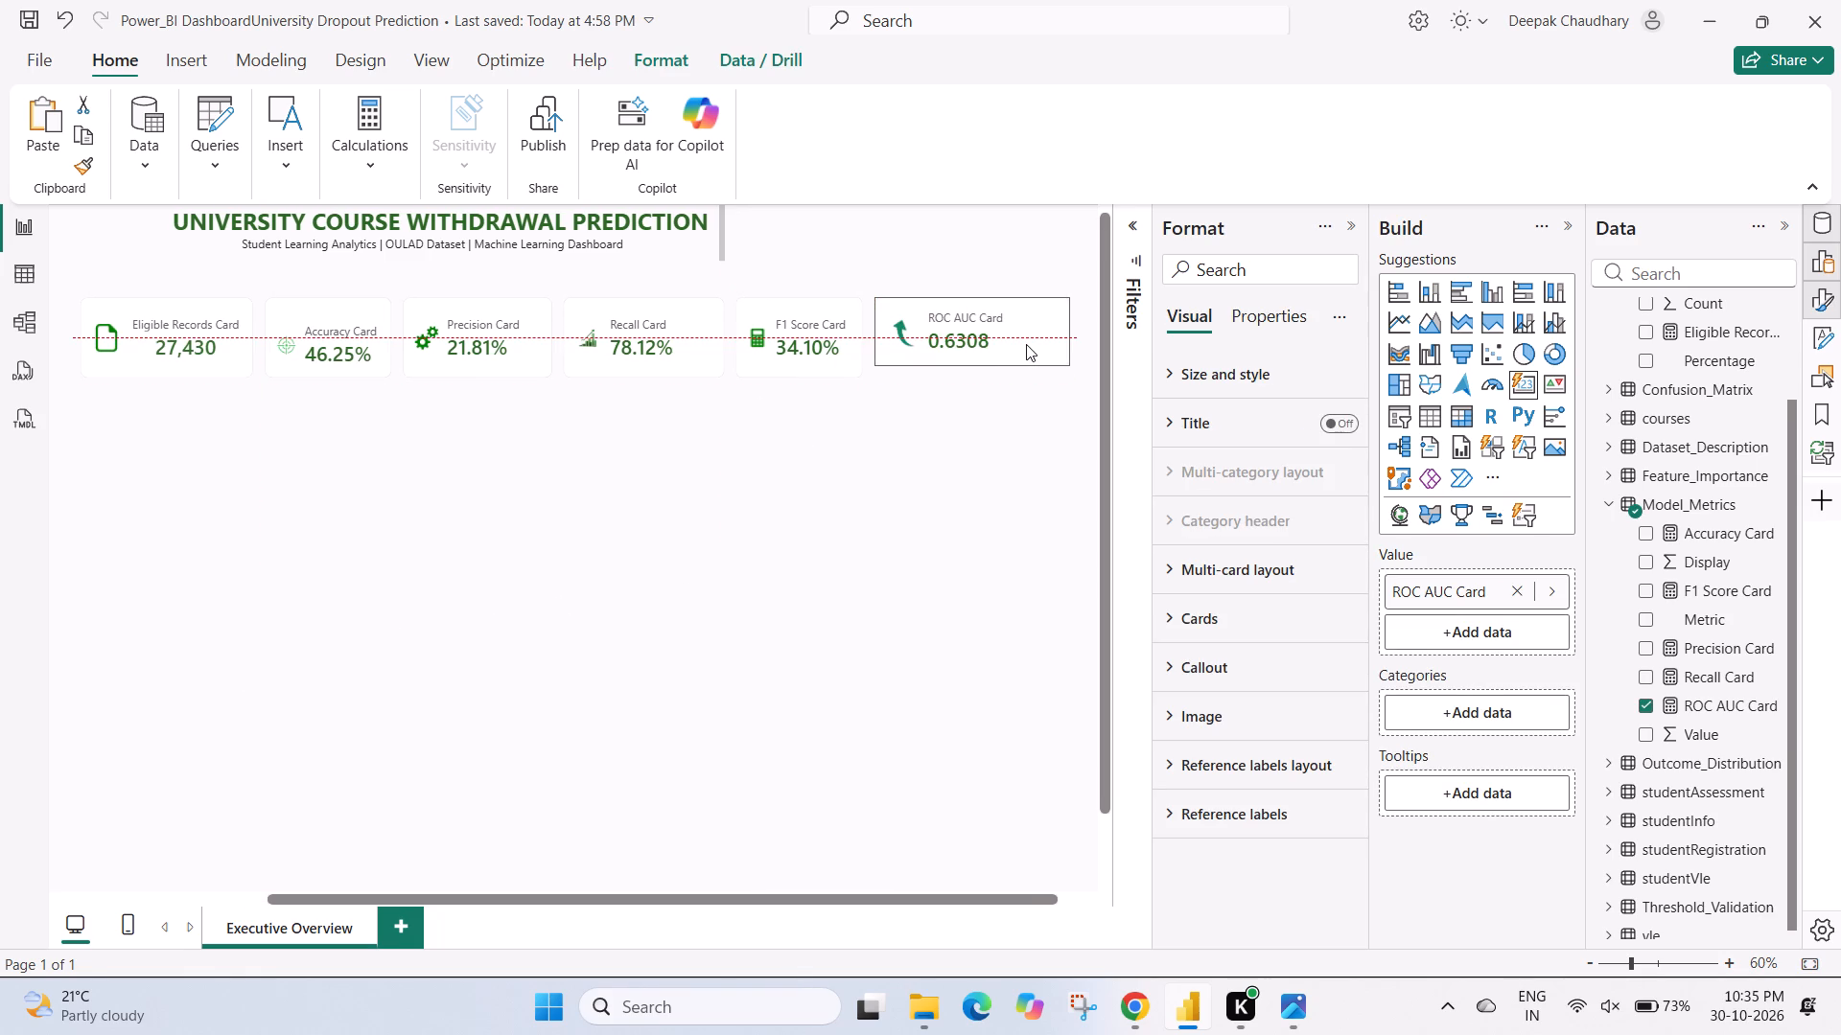
left_click_drag(1026, 344, 1023, 342)
left_click_drag(1066, 363, 1022, 363)
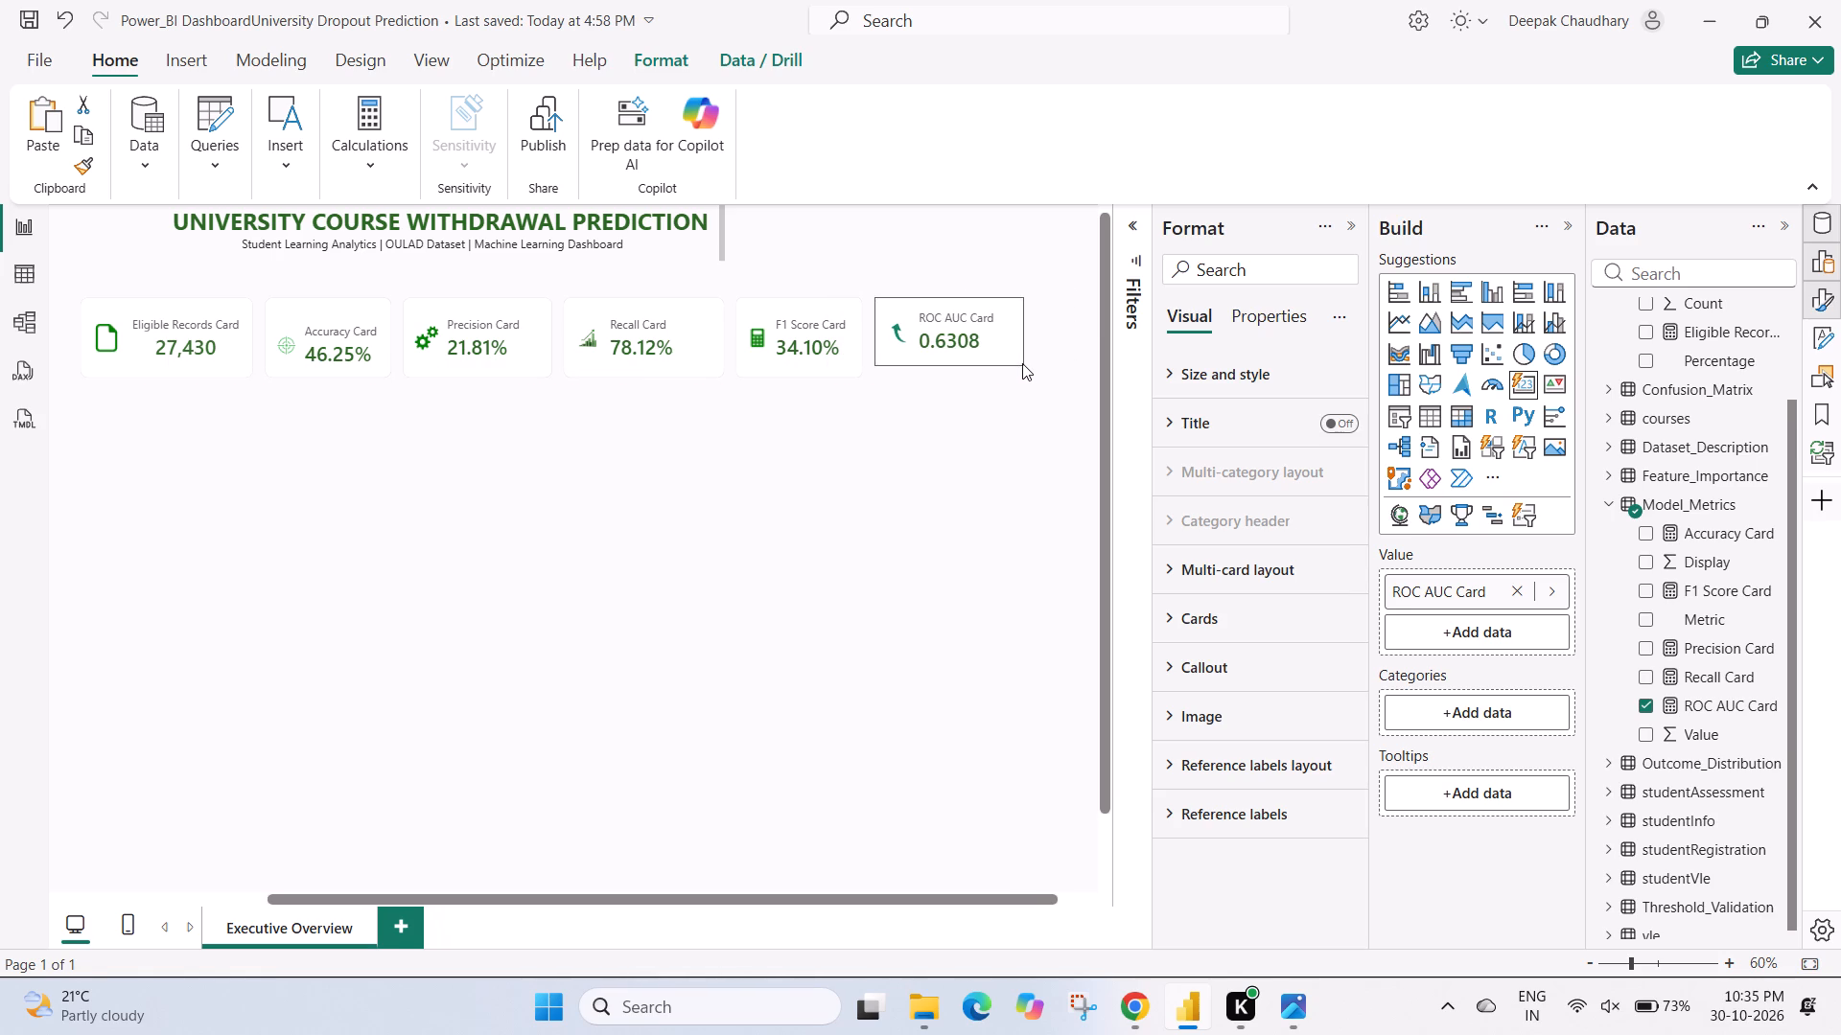
left_click_drag(1022, 363, 1022, 372)
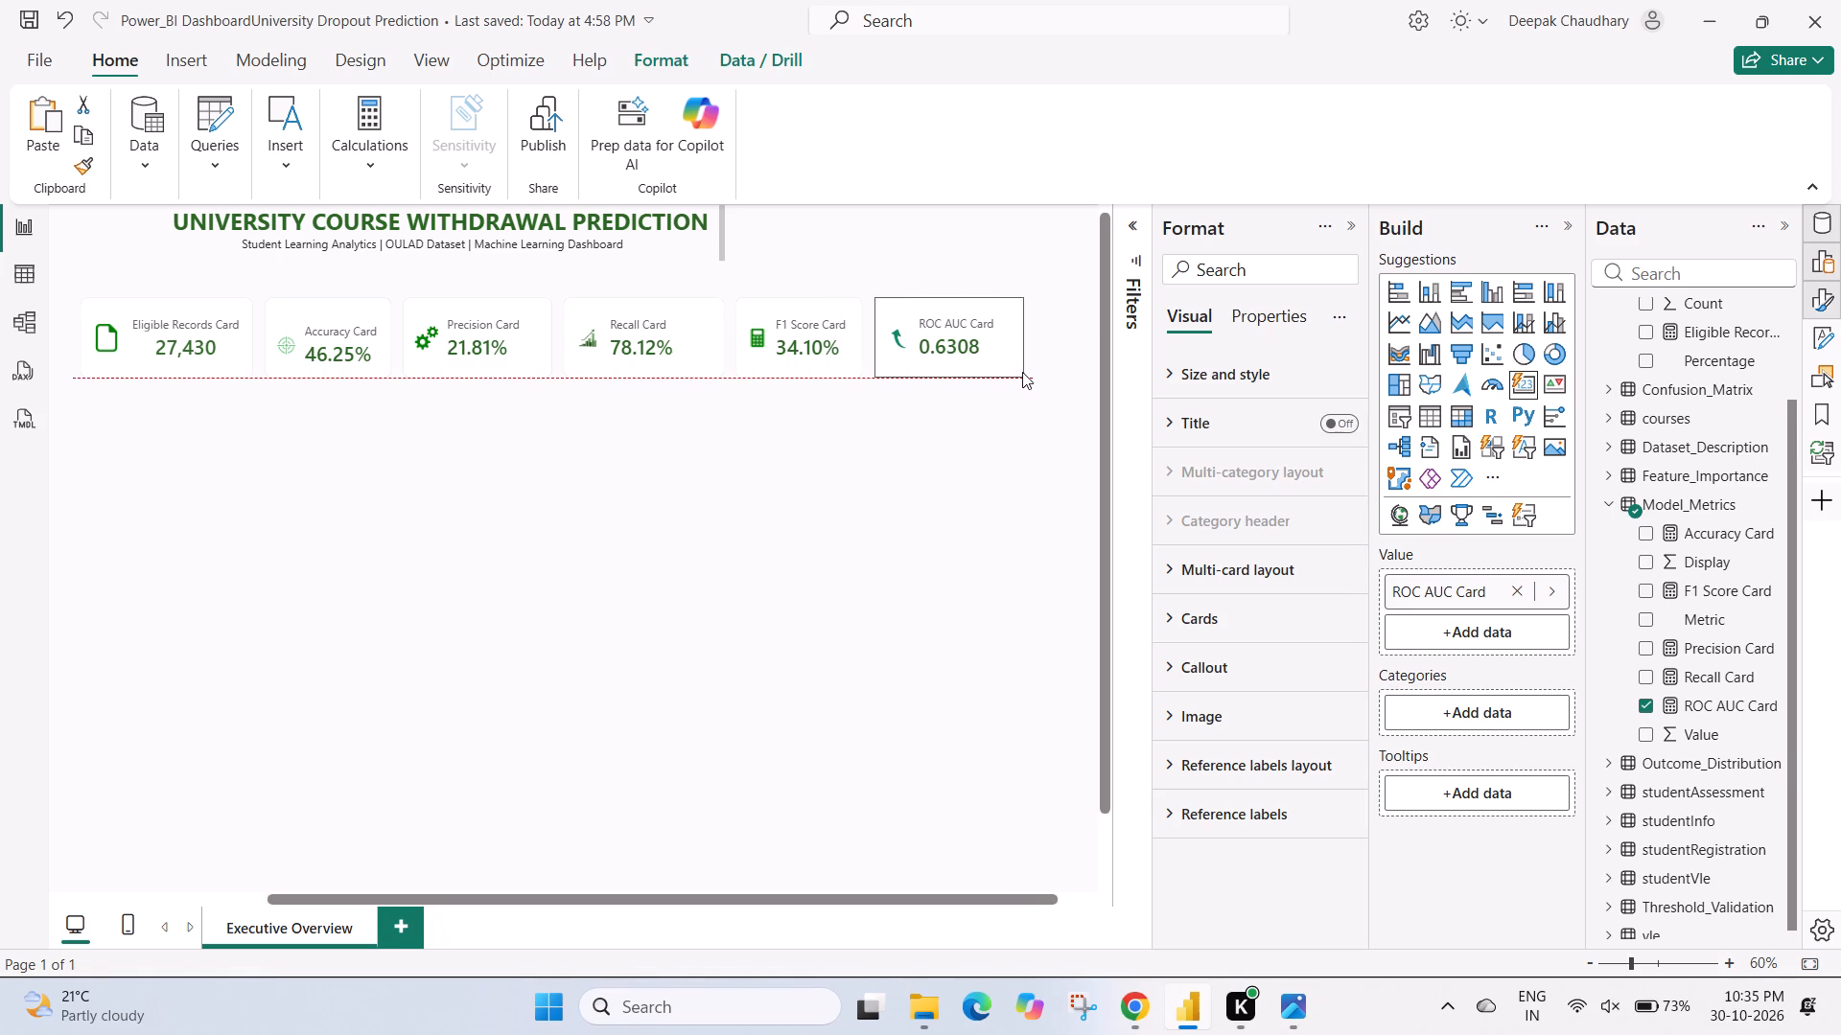
left_click_drag(1022, 372, 1001, 368)
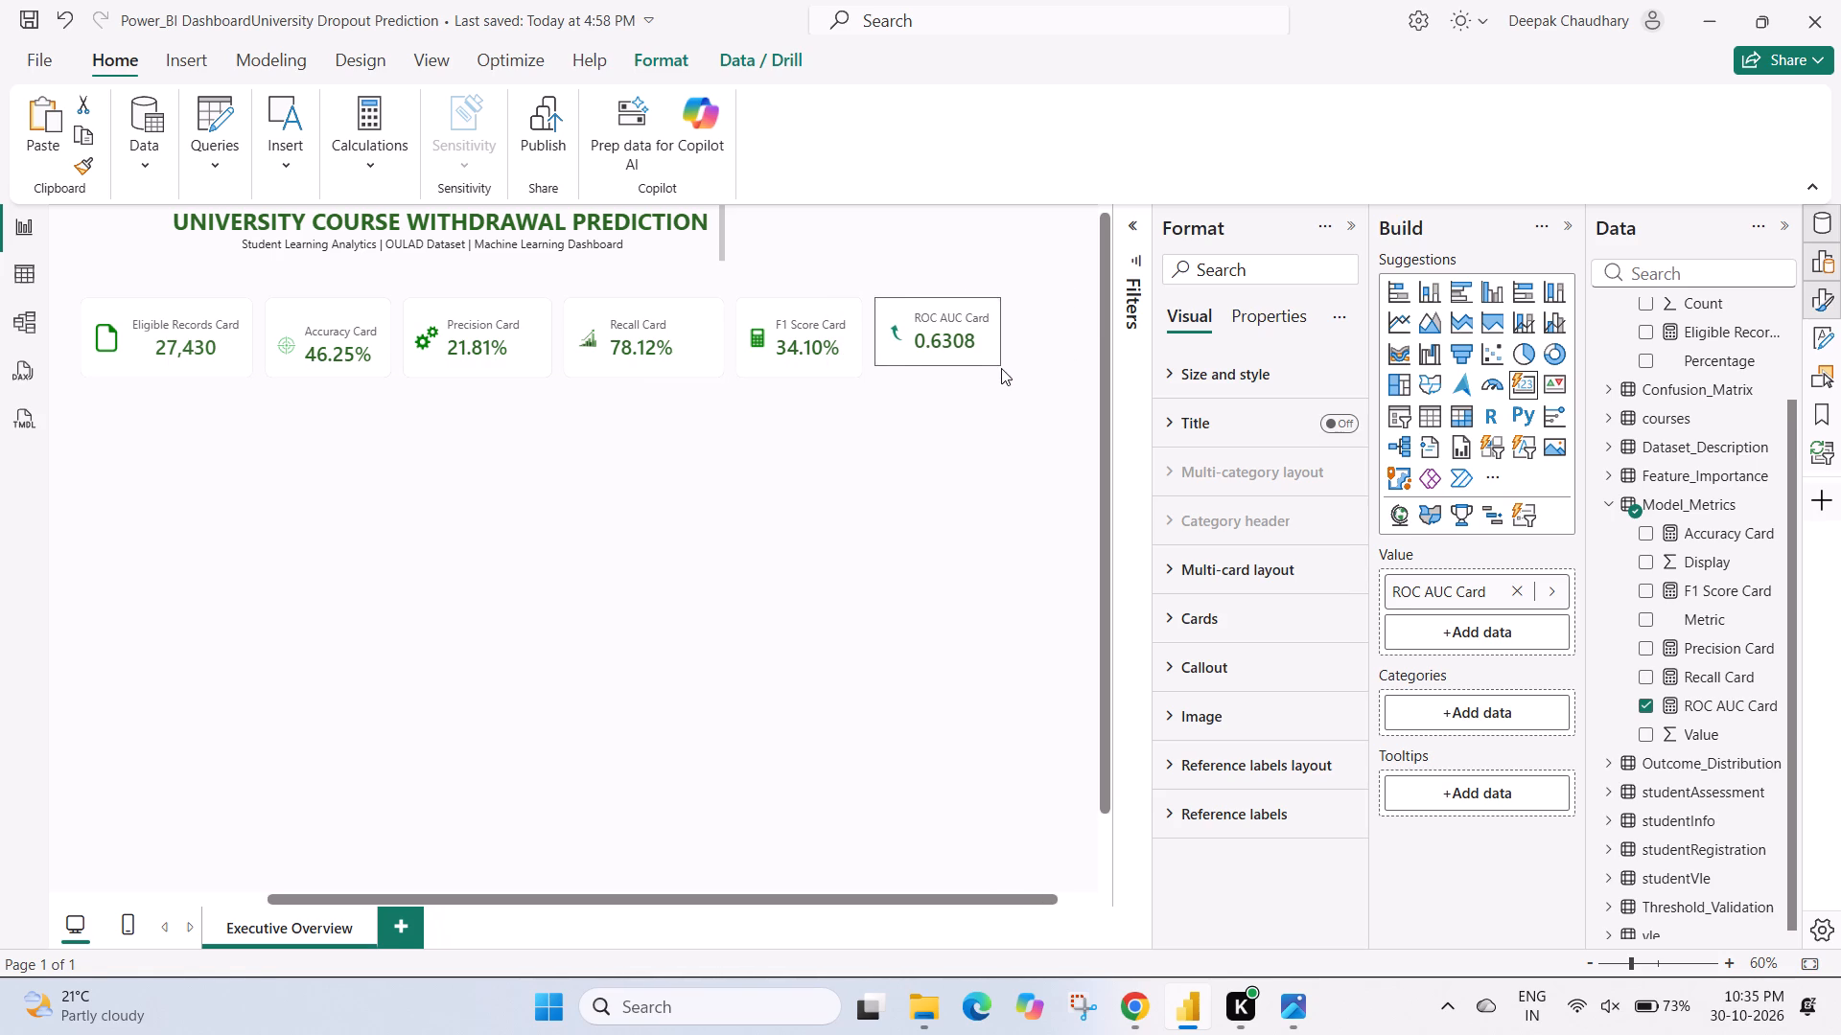
left_click_drag(1001, 368, 1003, 370)
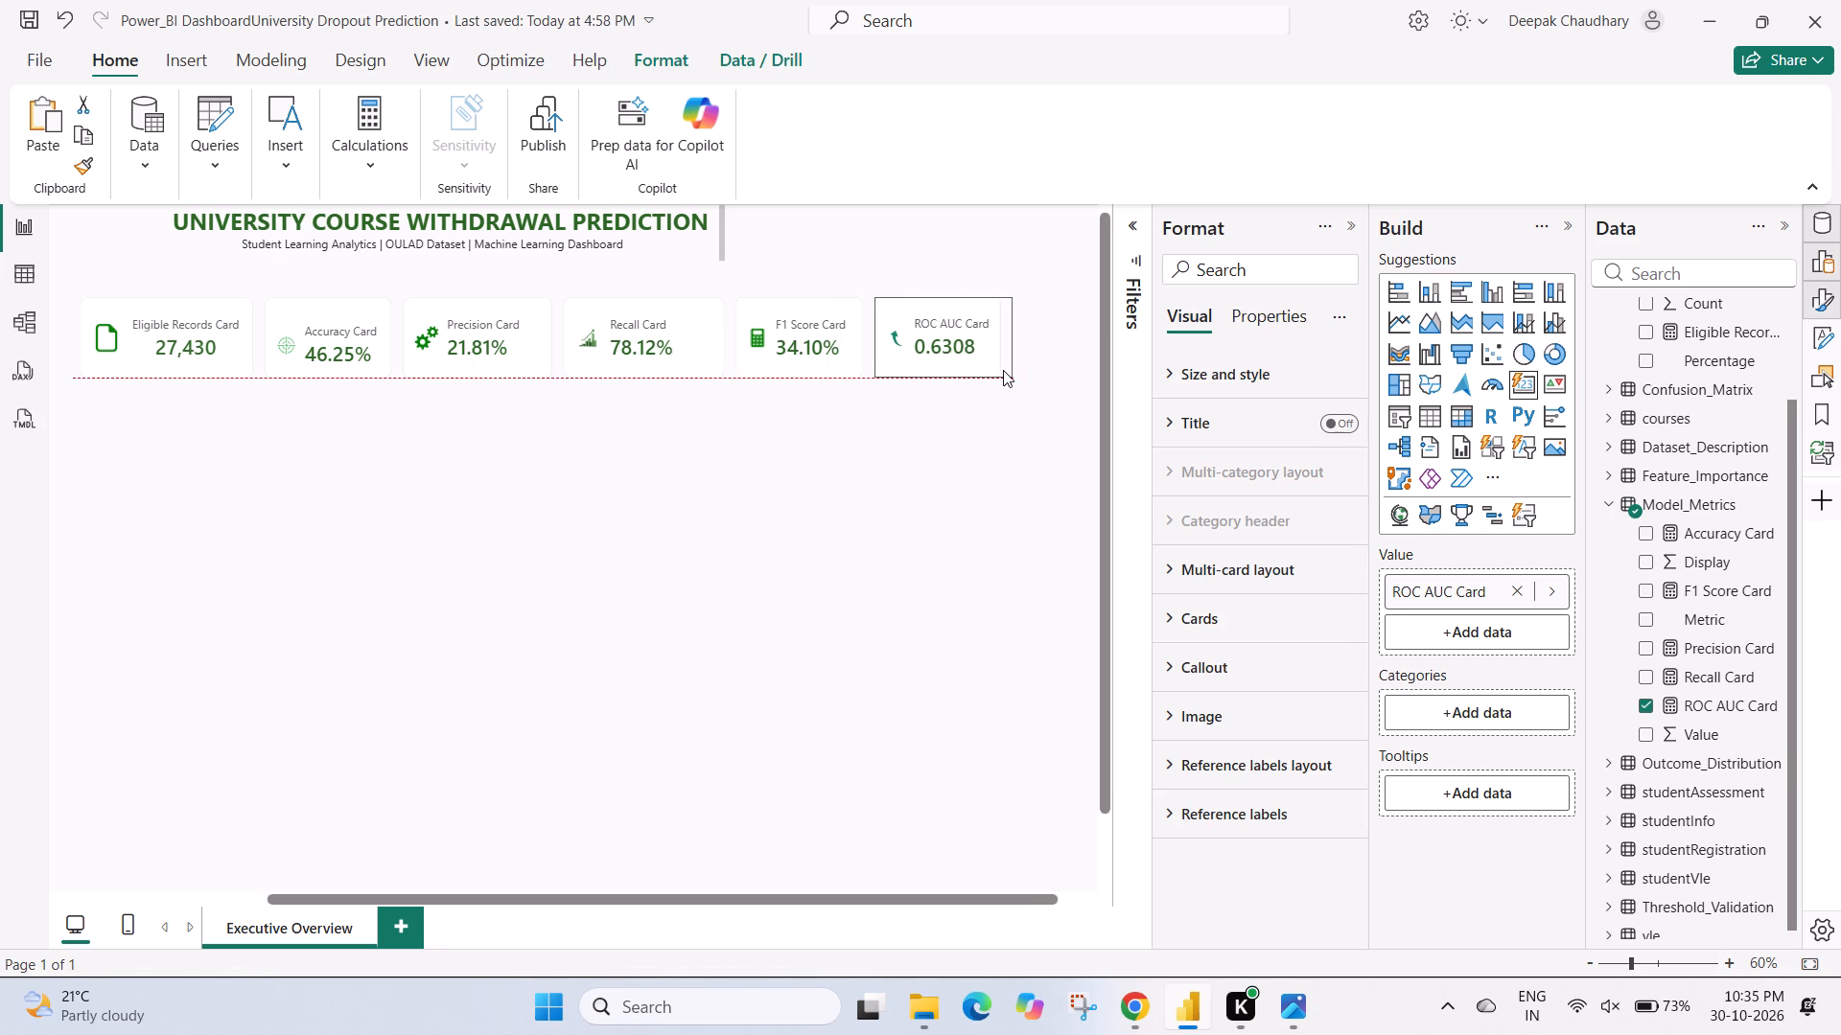
left_click_drag(1003, 370, 994, 370)
left_click(812, 554)
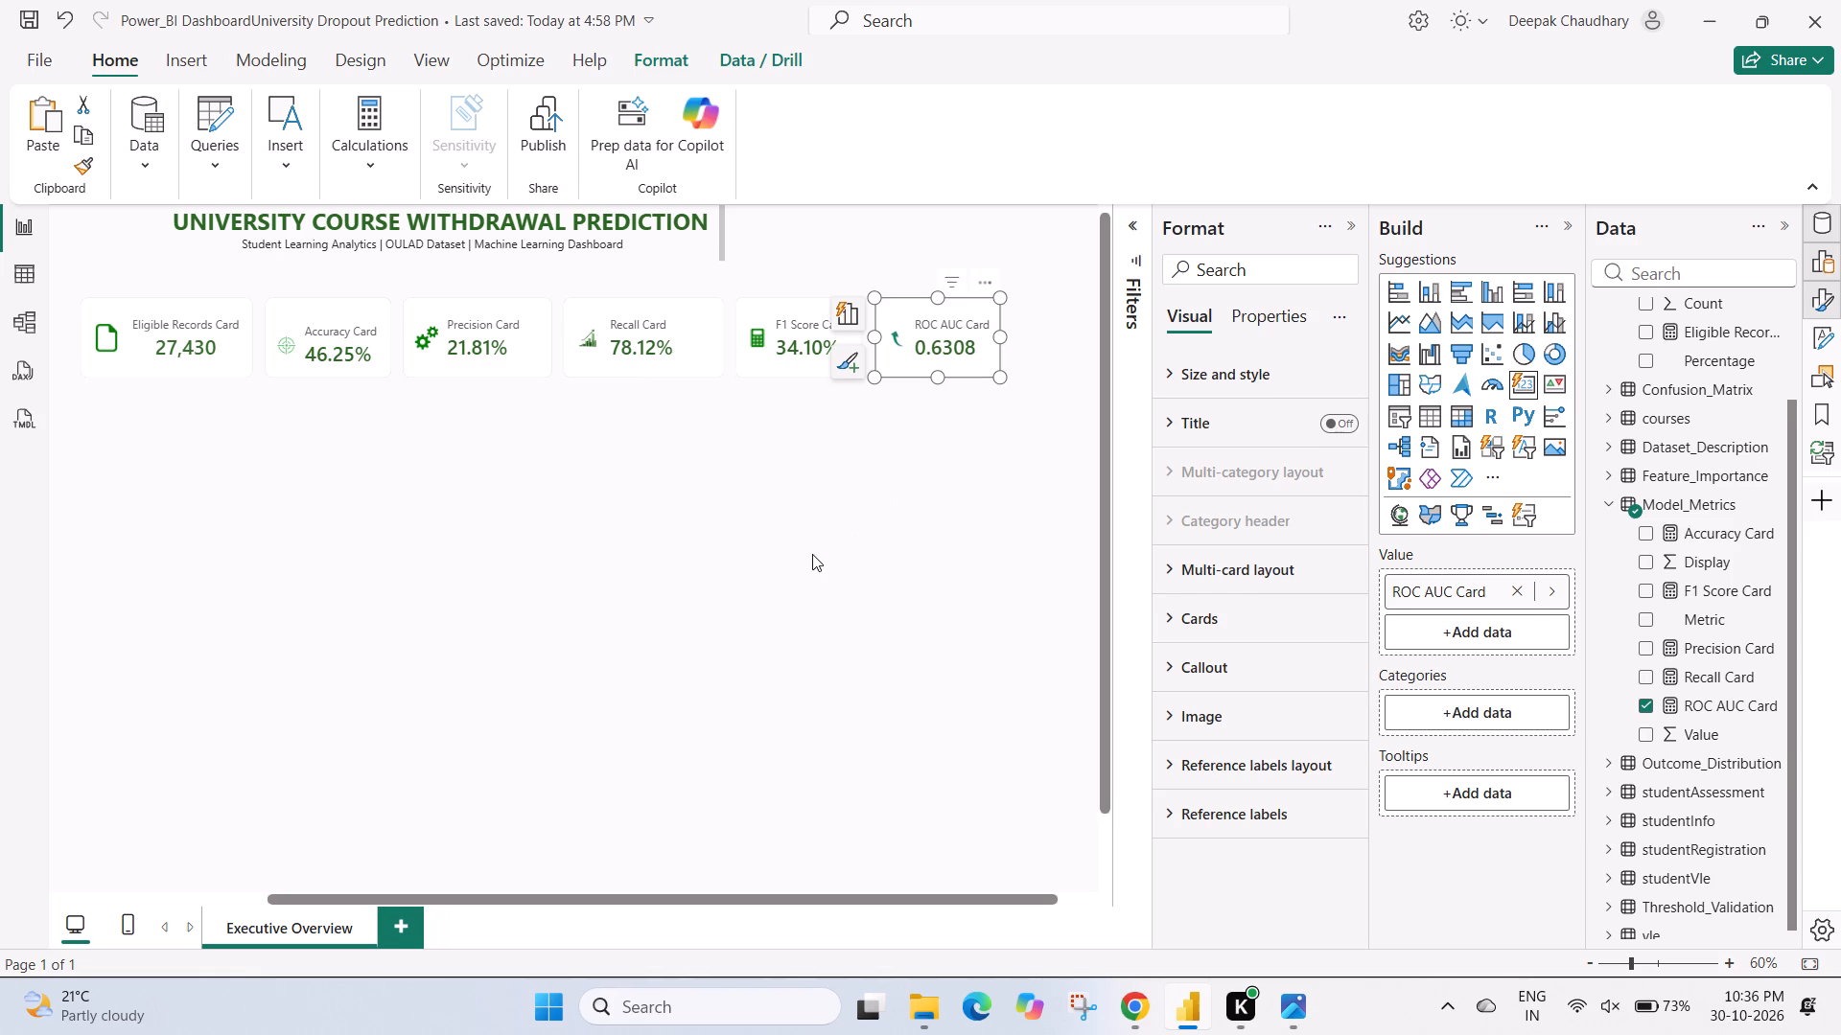
Examine the alignment and spacing of the six KPI cards relative to the title and the page edges.
scroll(812, 554, "right", 3)
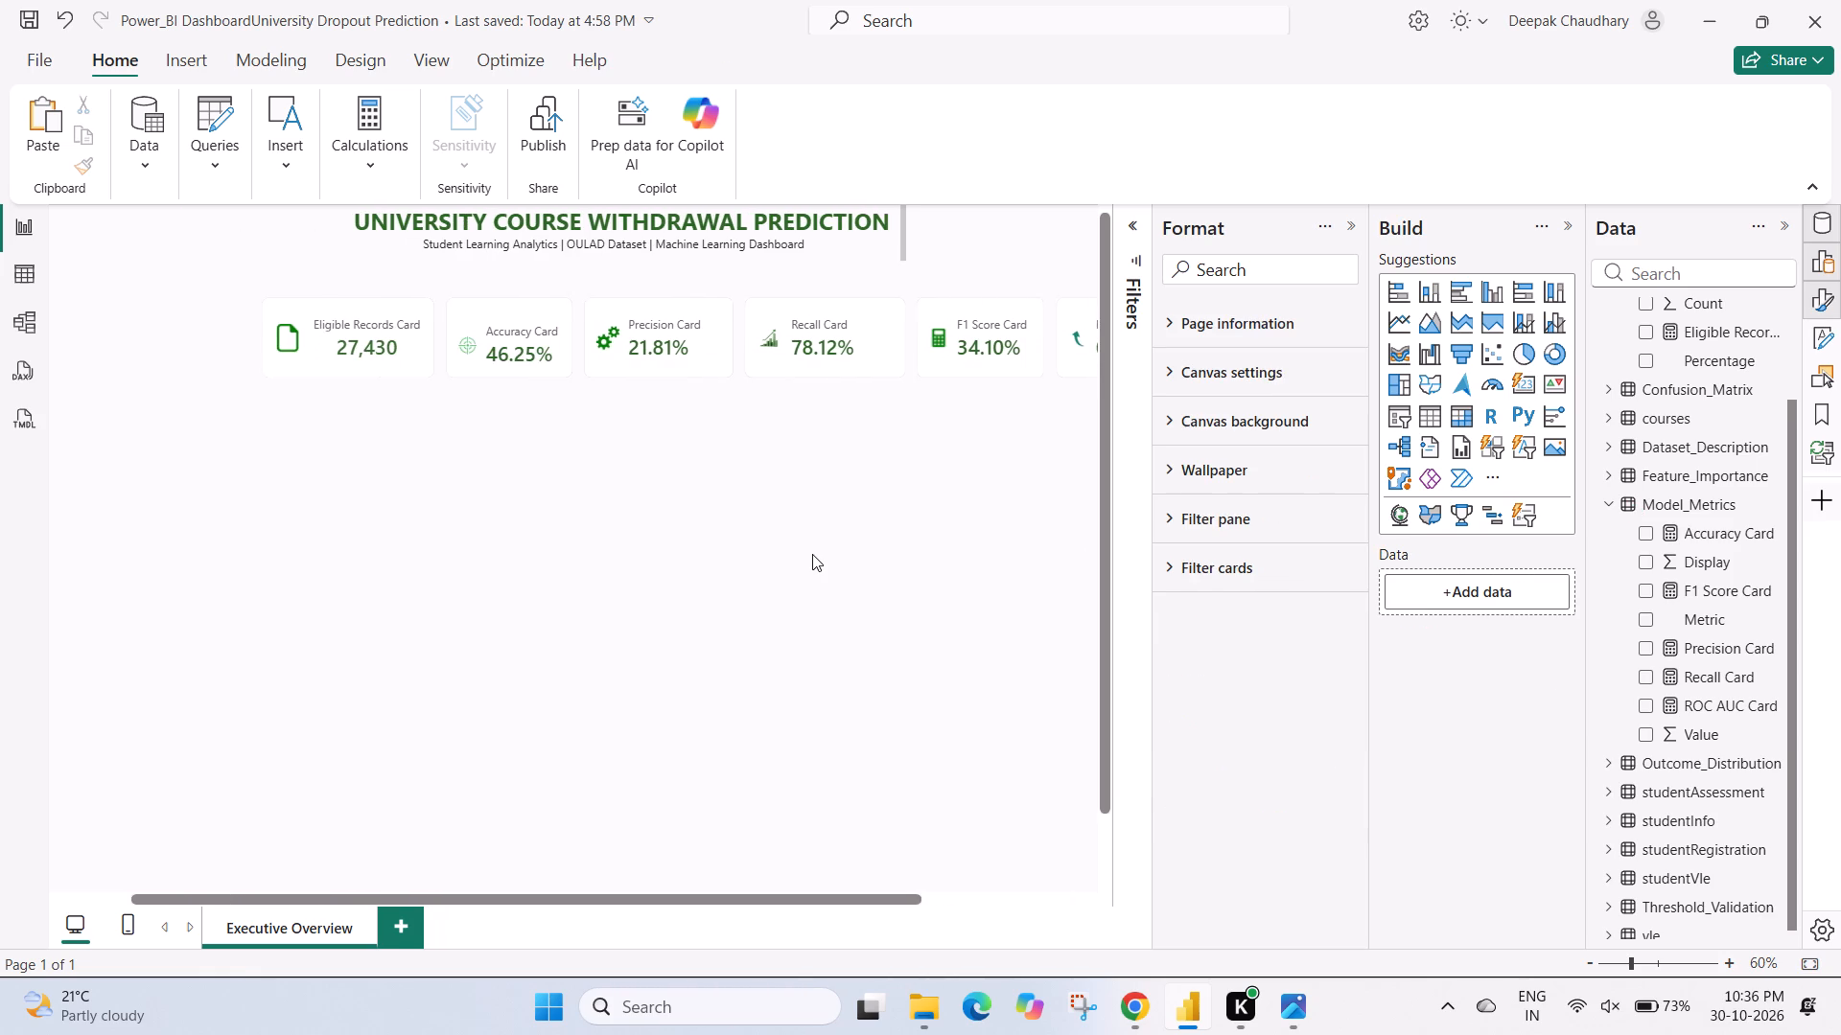
scroll(812, 554, "right", 1)
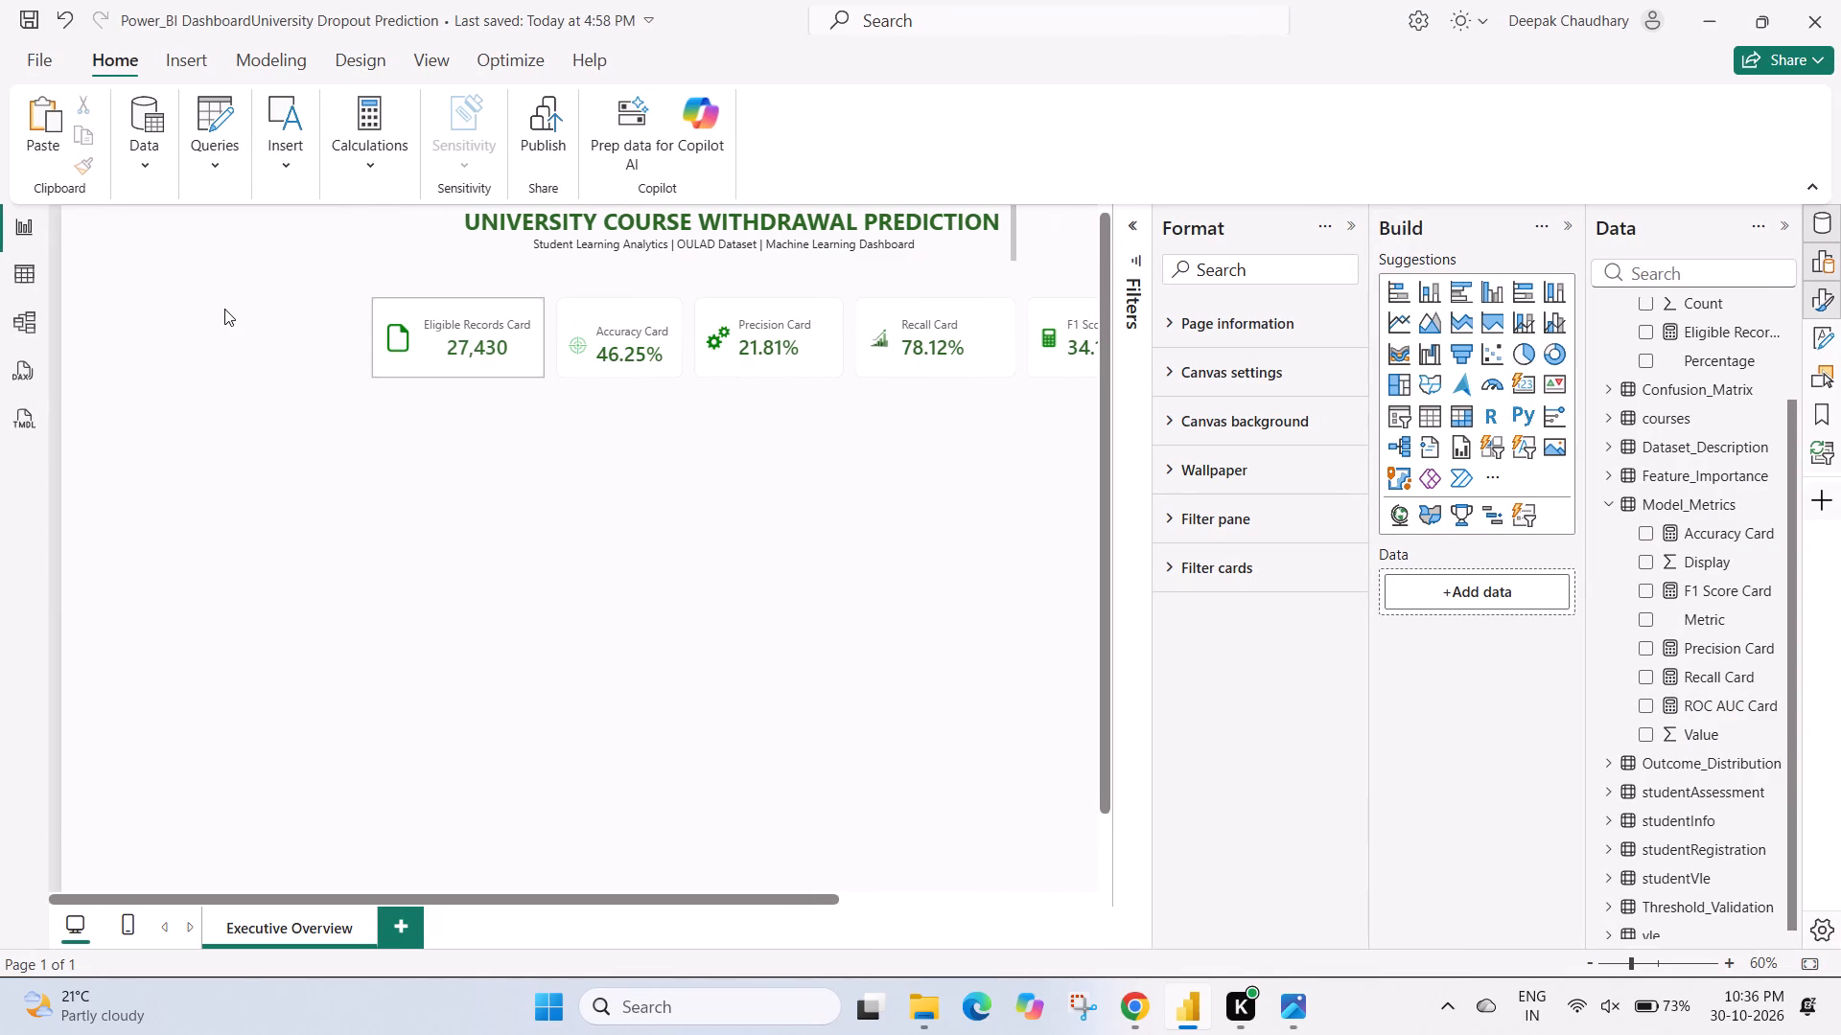
scroll(224, 309, "left", 6)
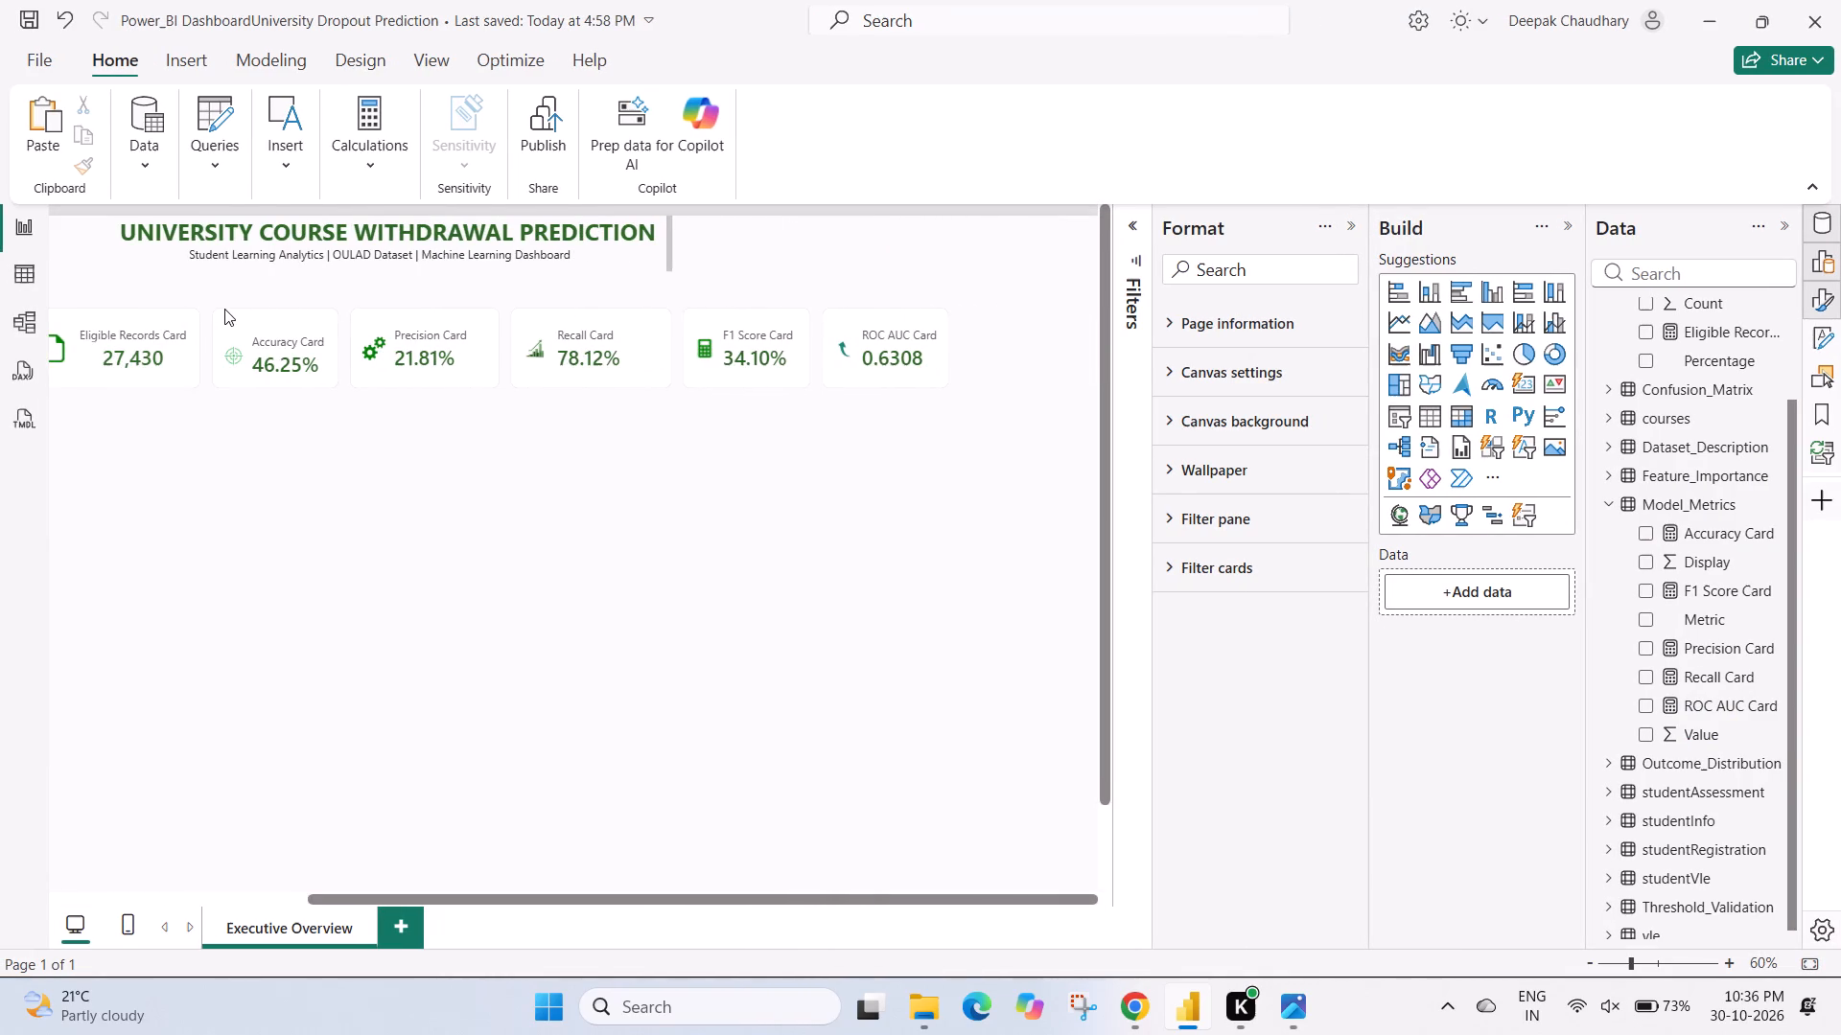
scroll(224, 309, "right", 4)
scroll(224, 309, "up", 3)
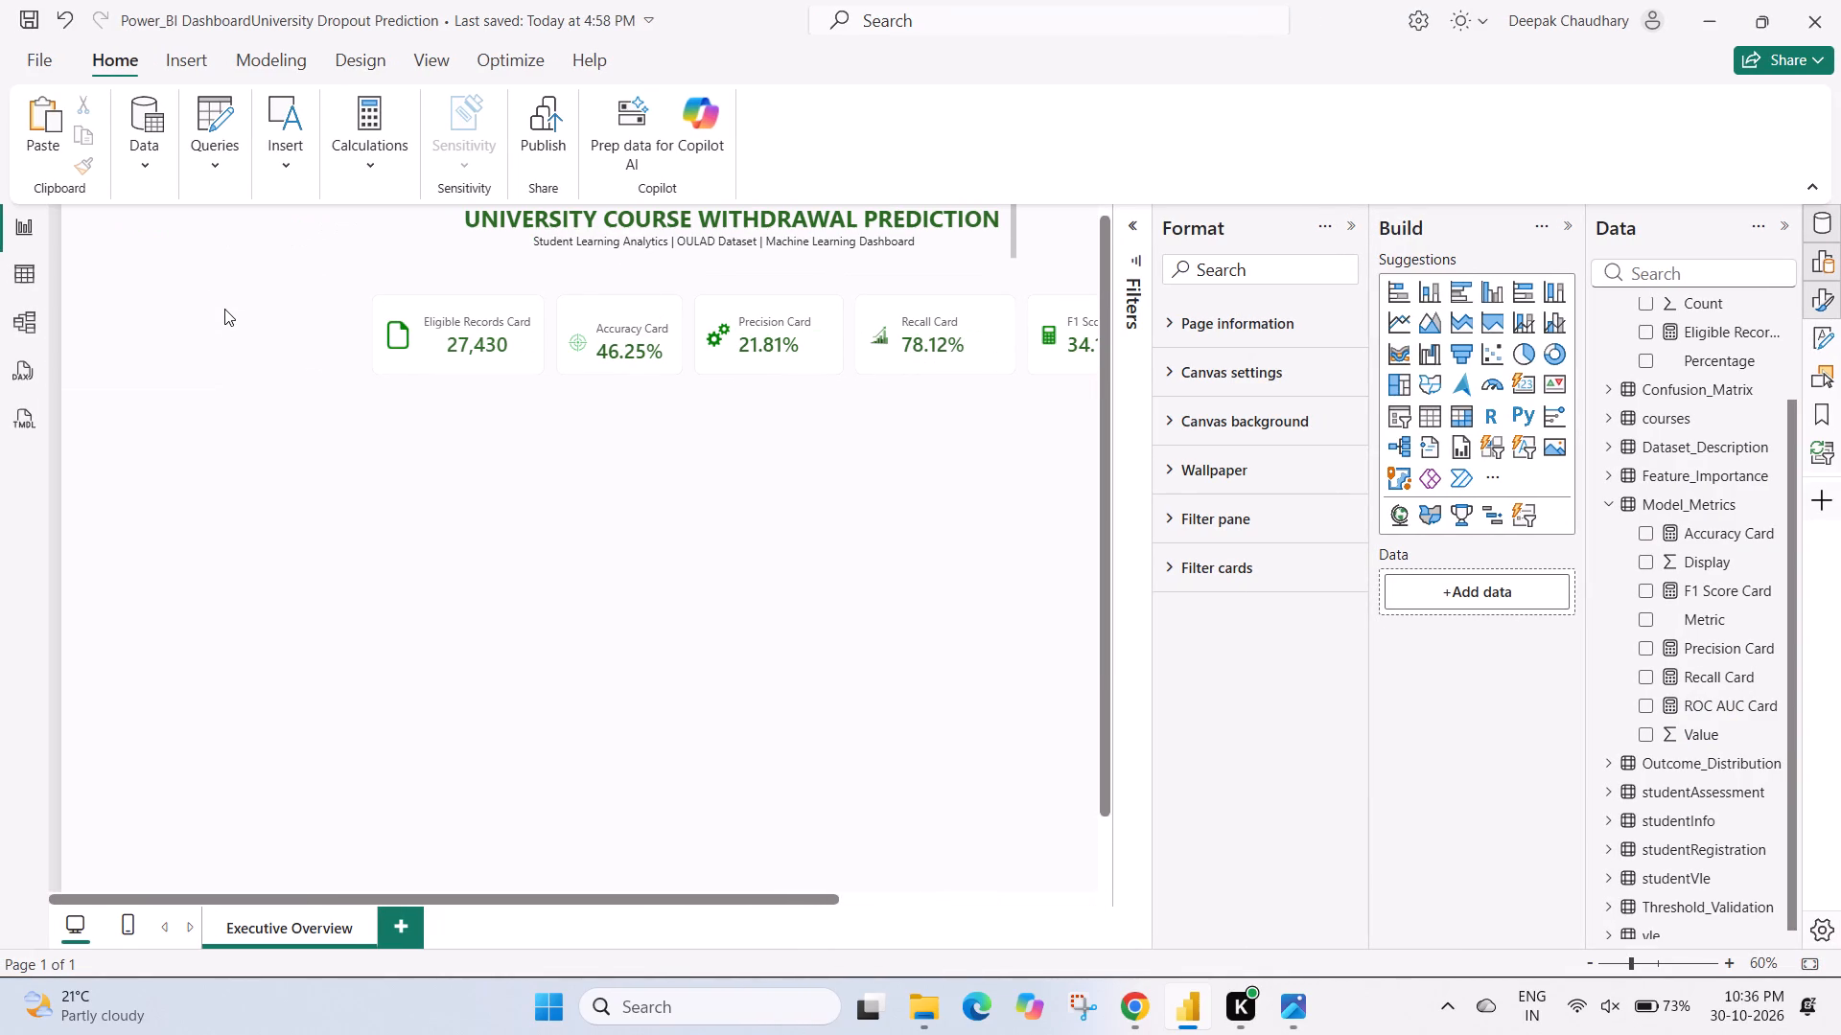
scroll(224, 309, "up", 1)
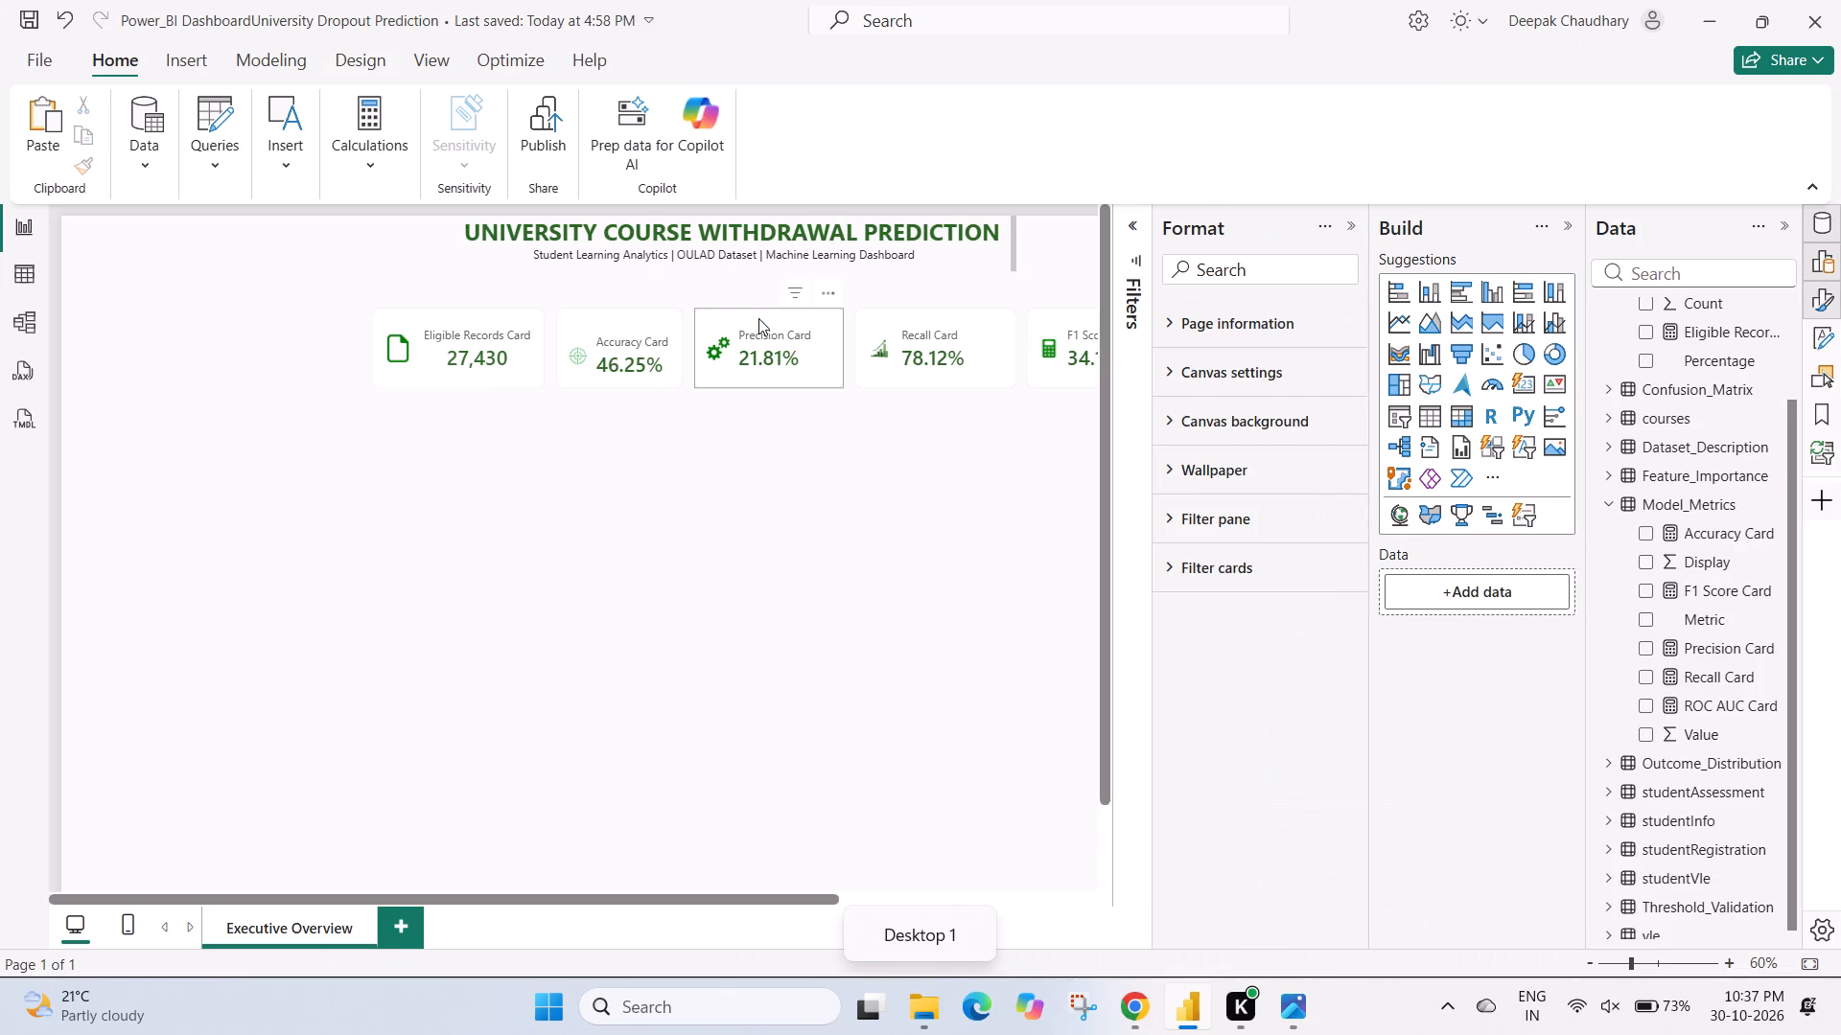
left_click(707, 505)
scroll(707, 505, "left", 4)
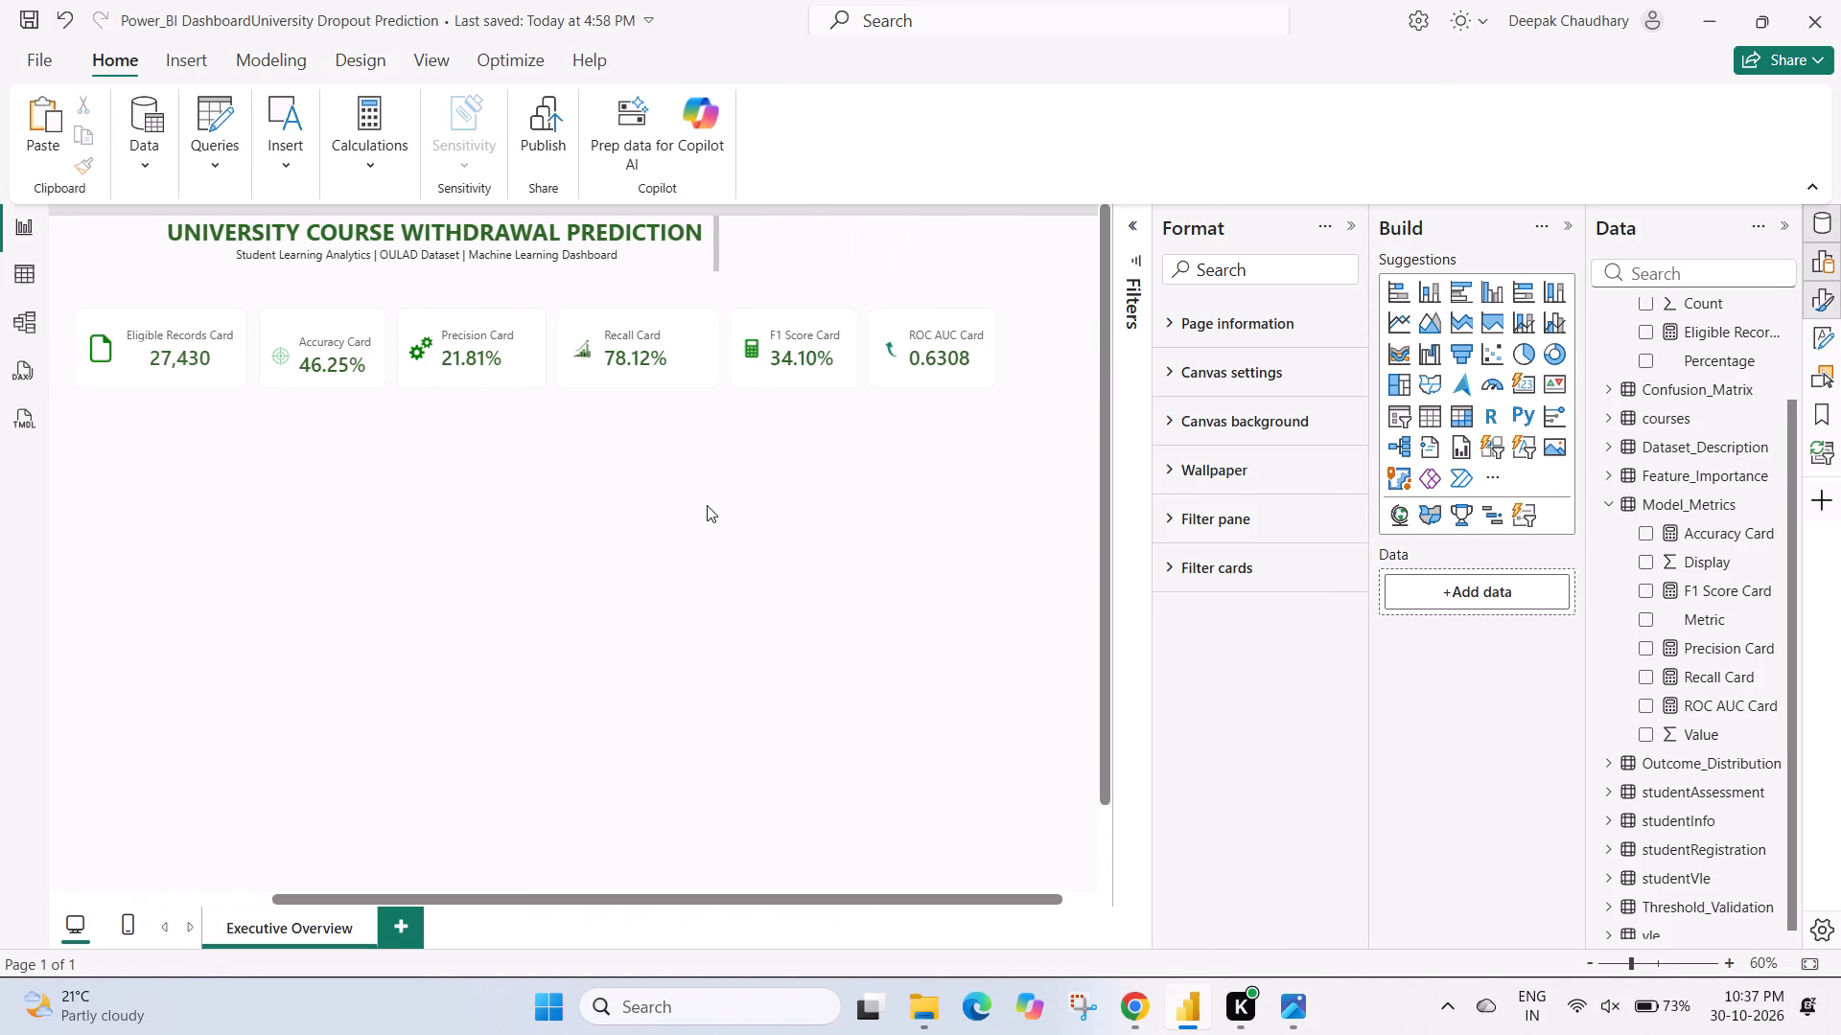
scroll(707, 505, "left", 2)
scroll(707, 505, "right", 2)
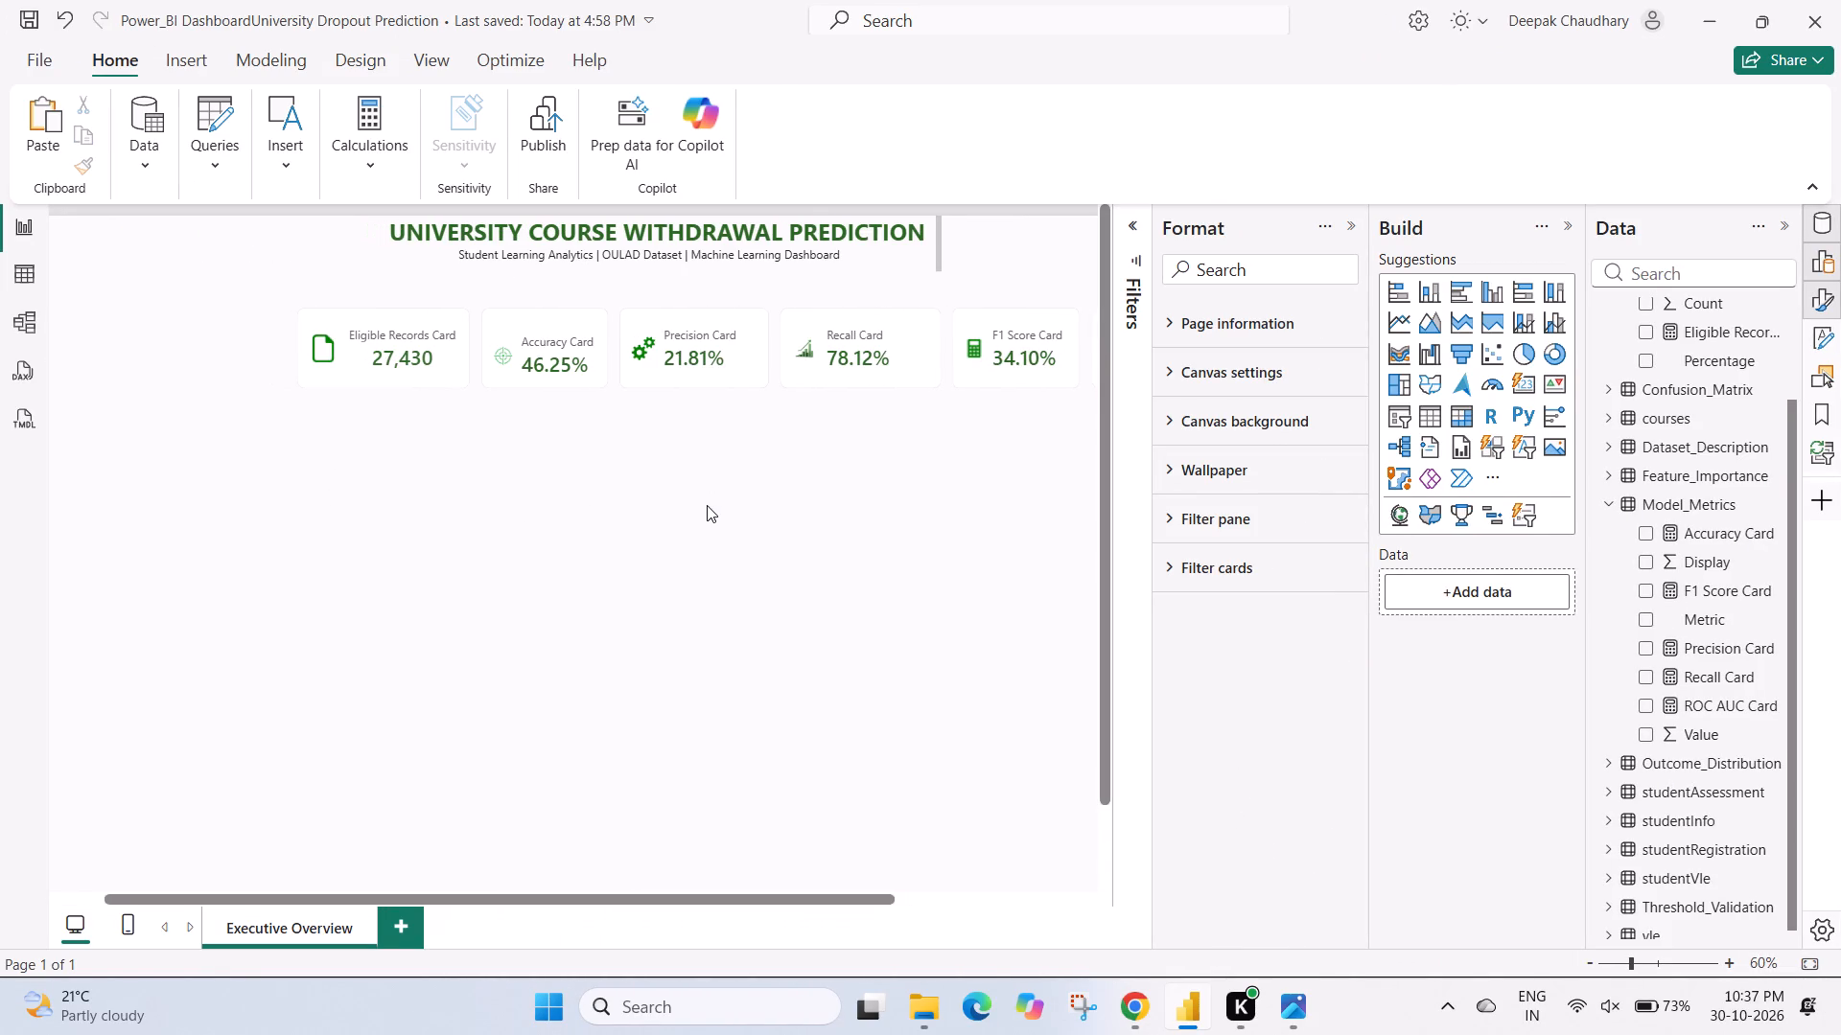
double_click(447, 379)
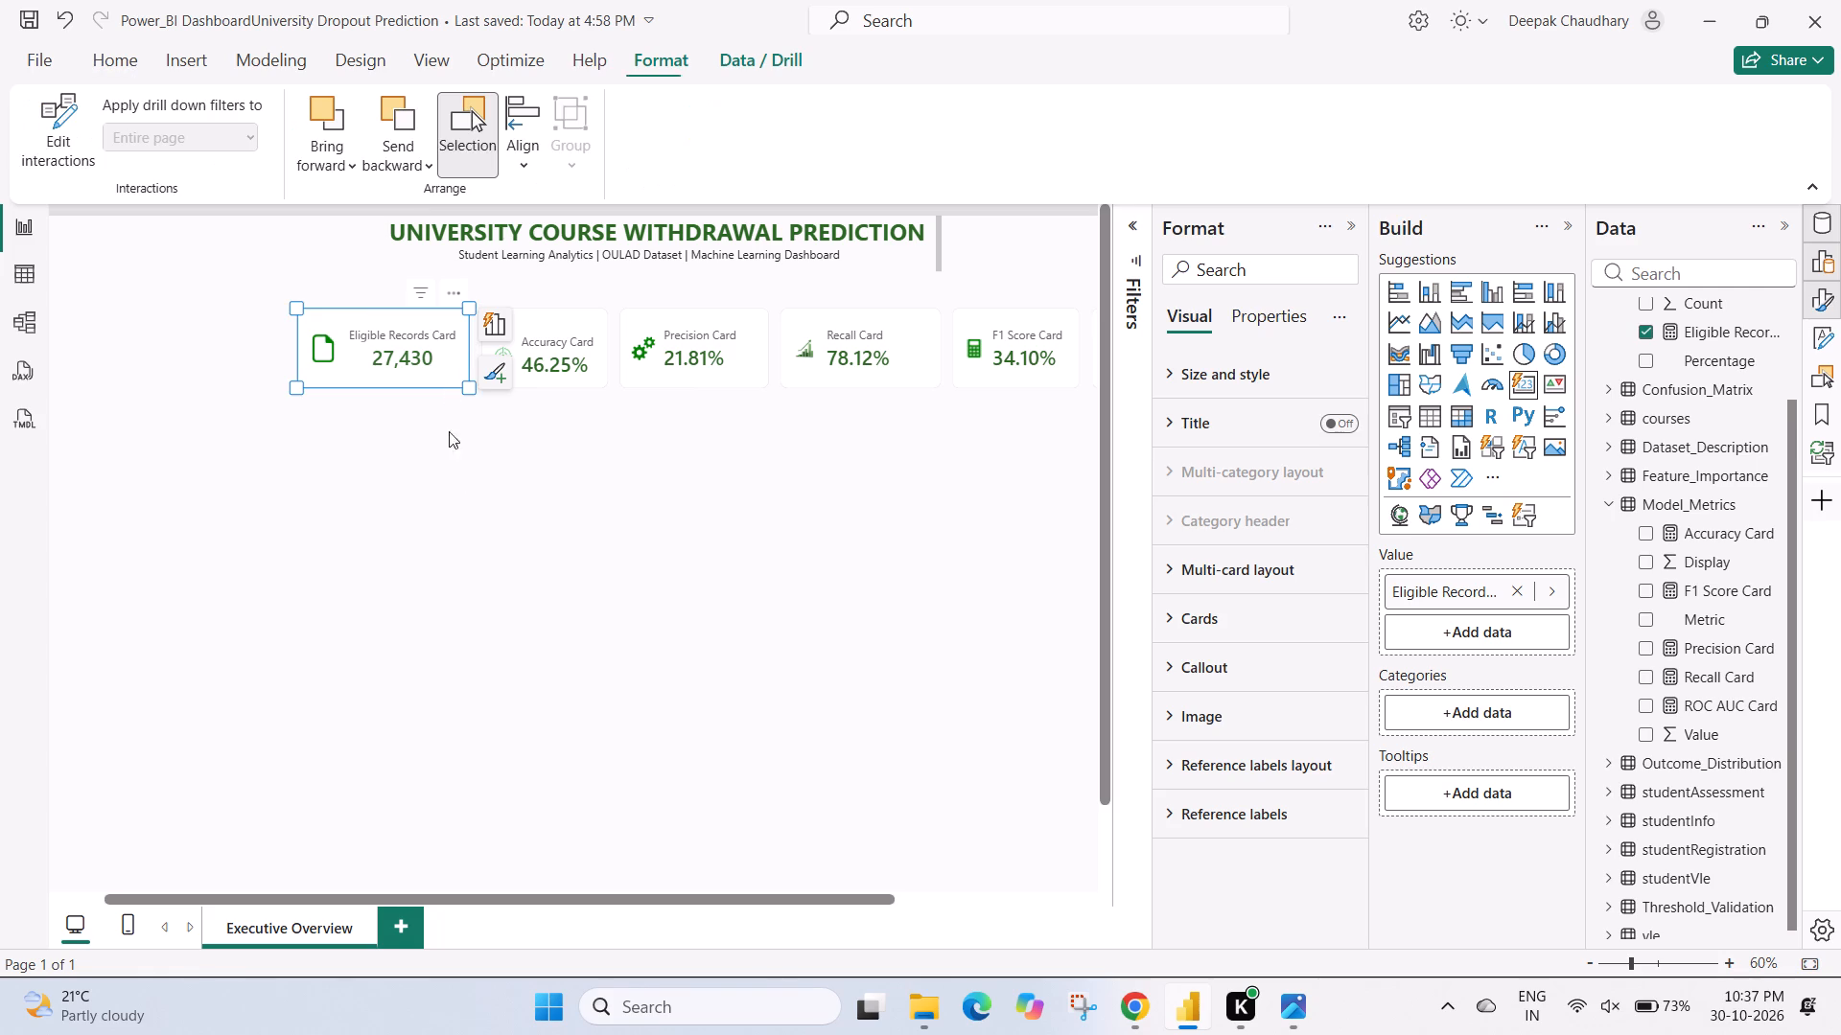
left_click(460, 479)
scroll(460, 479, "left", 1)
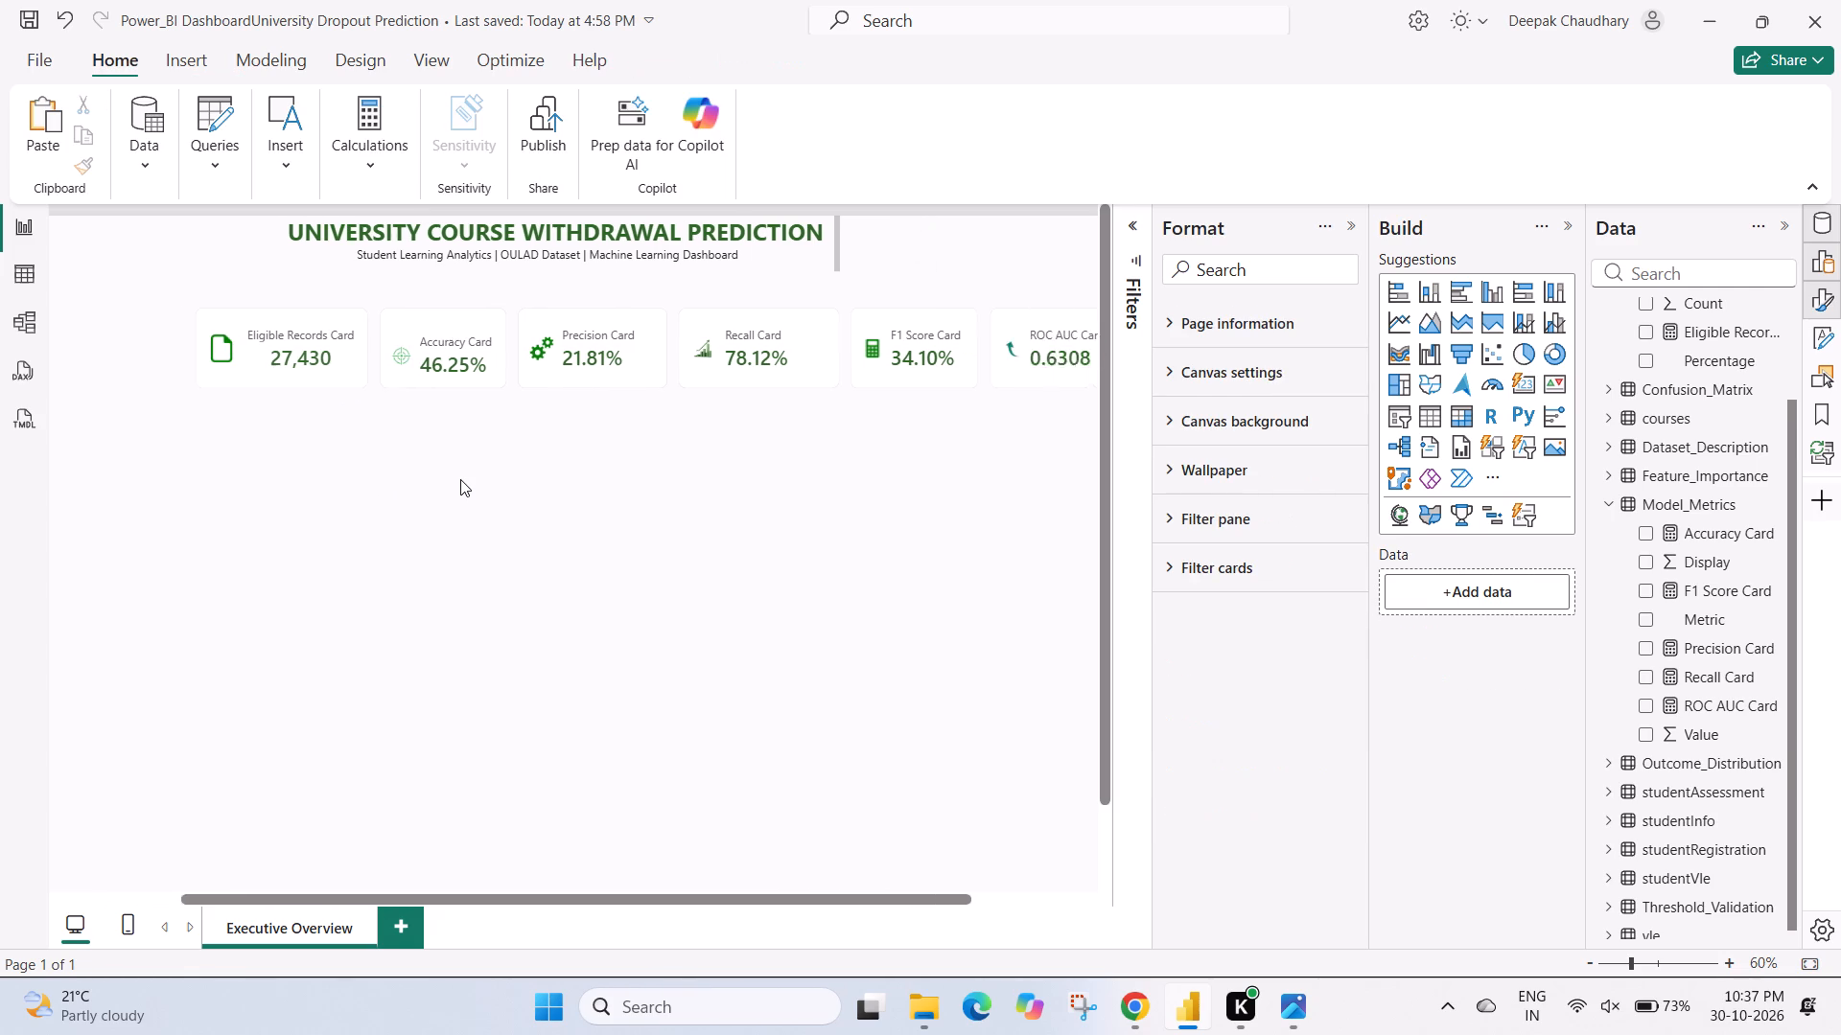
scroll(460, 479, "left", 2)
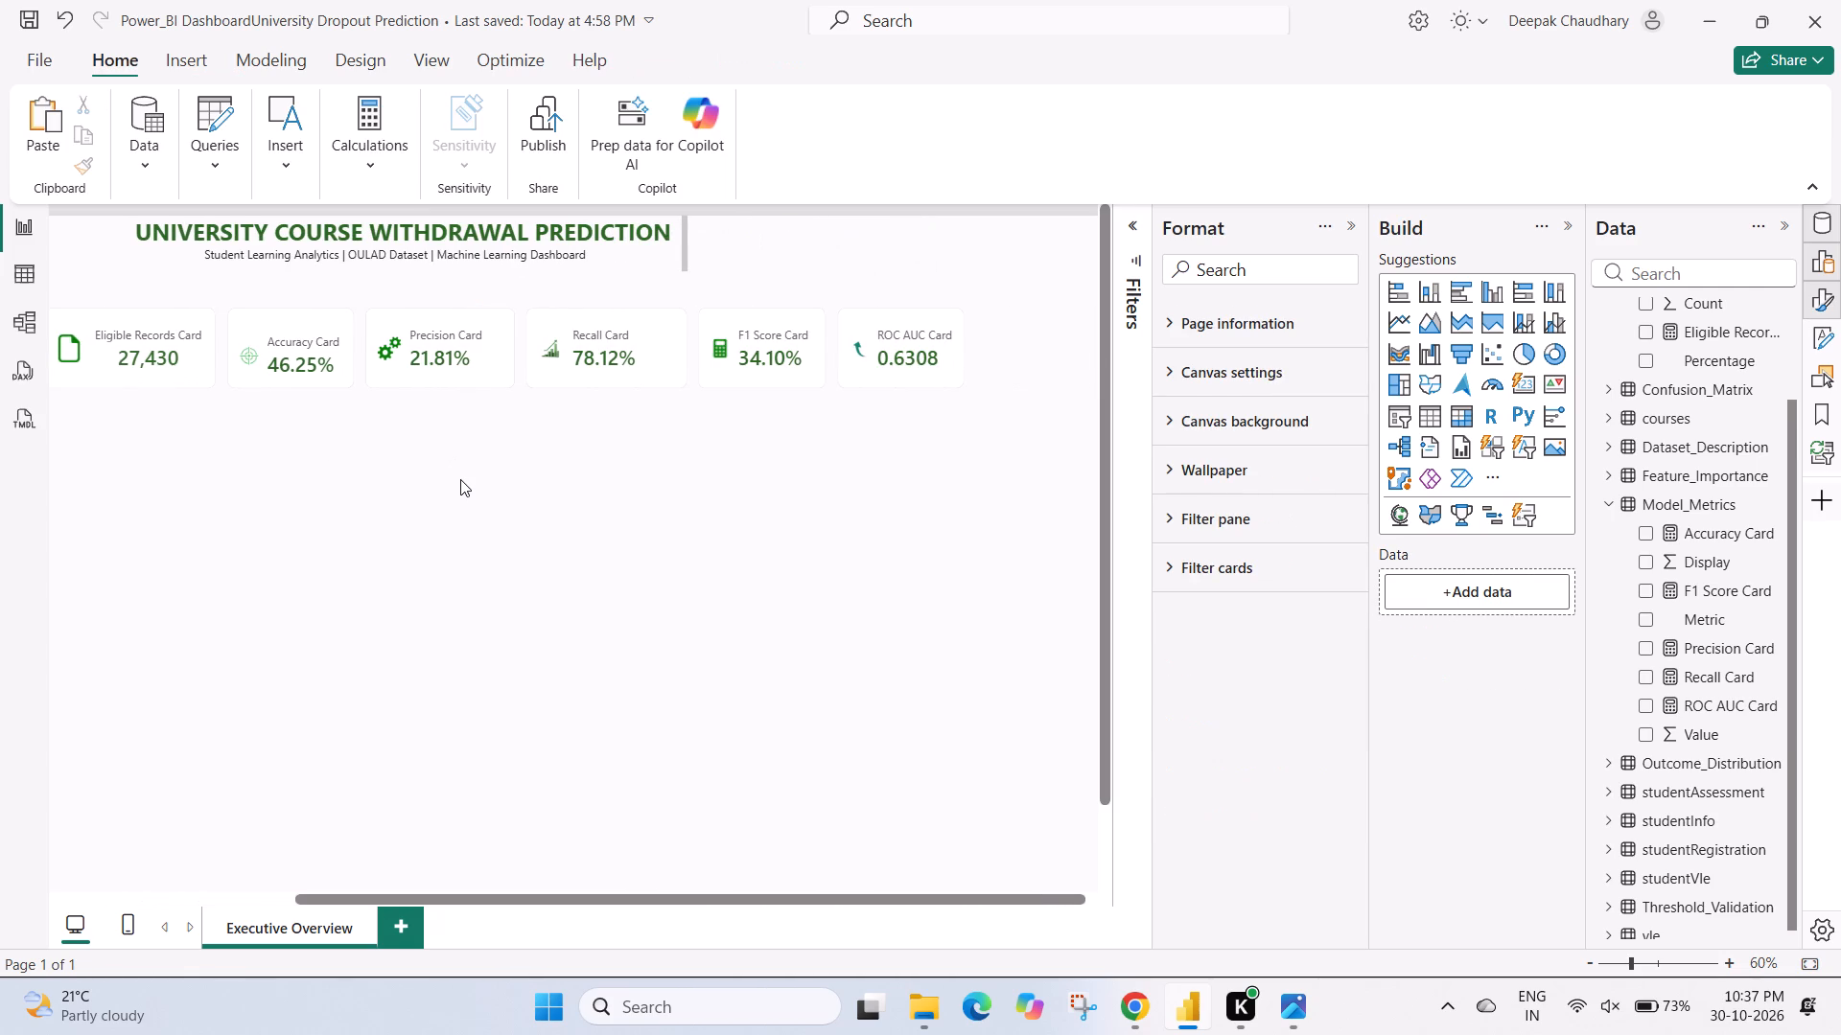
scroll(460, 479, "right", 1)
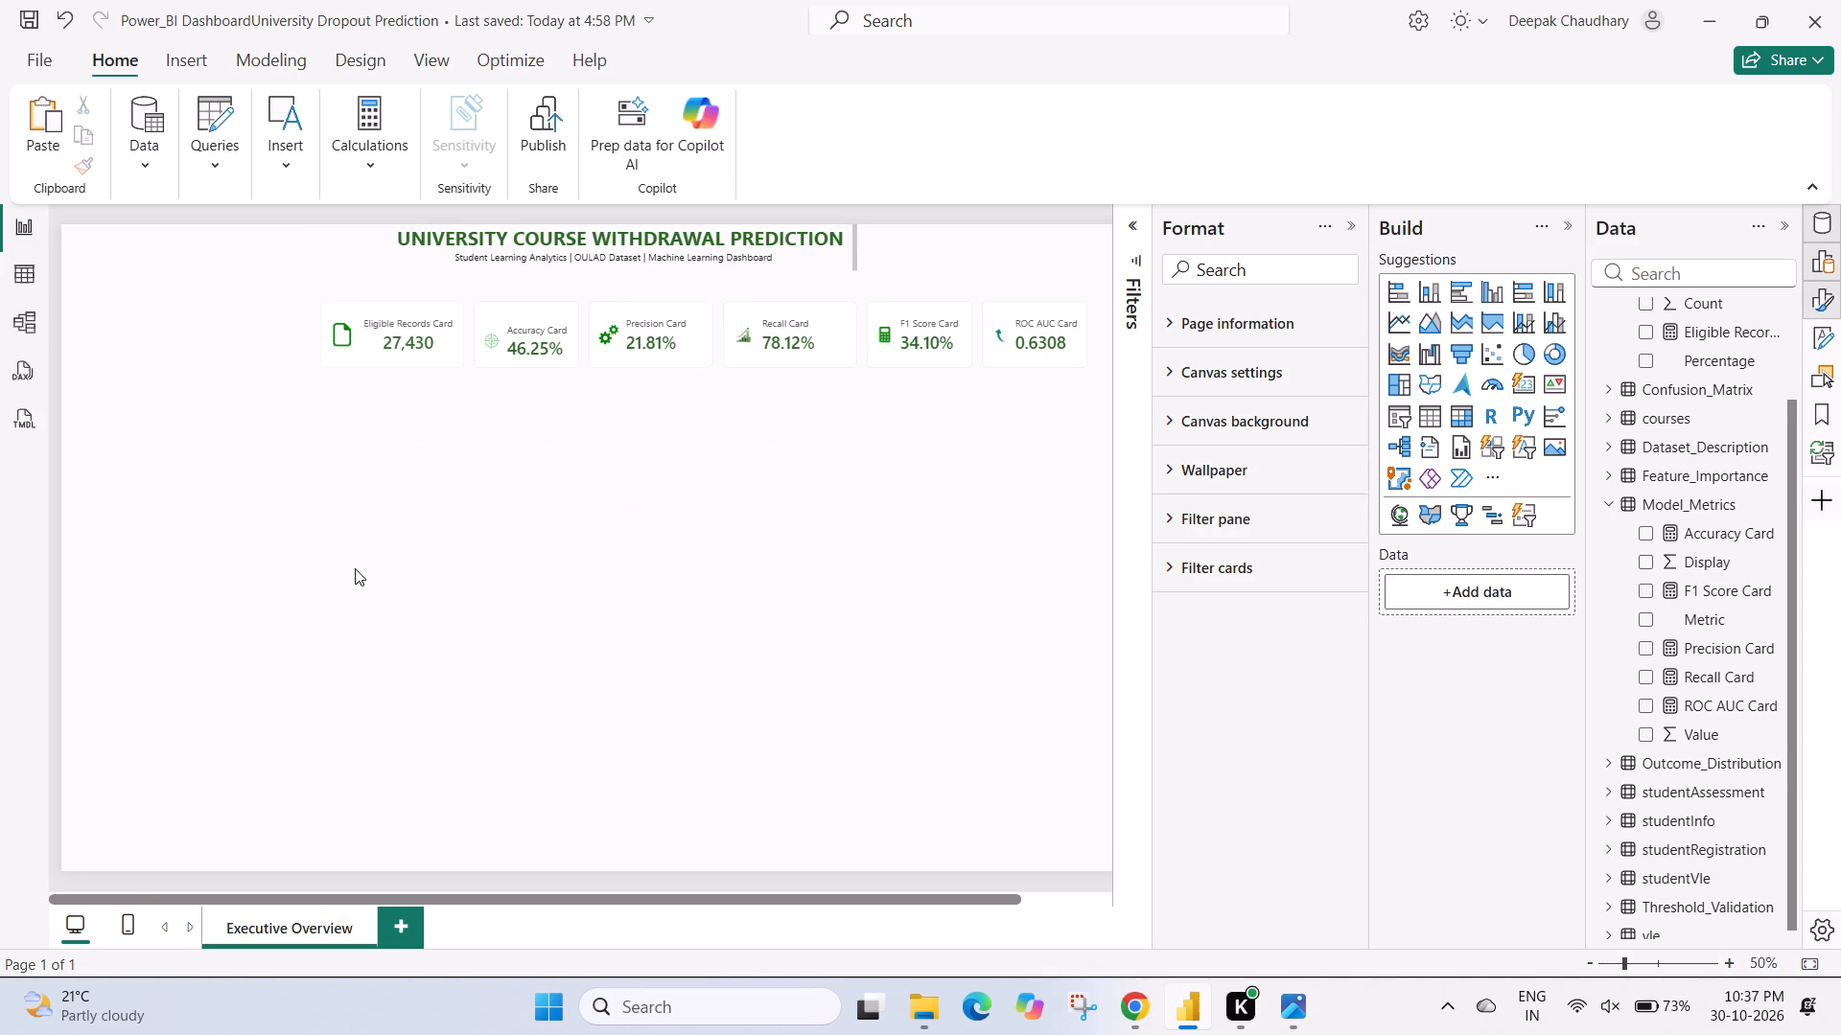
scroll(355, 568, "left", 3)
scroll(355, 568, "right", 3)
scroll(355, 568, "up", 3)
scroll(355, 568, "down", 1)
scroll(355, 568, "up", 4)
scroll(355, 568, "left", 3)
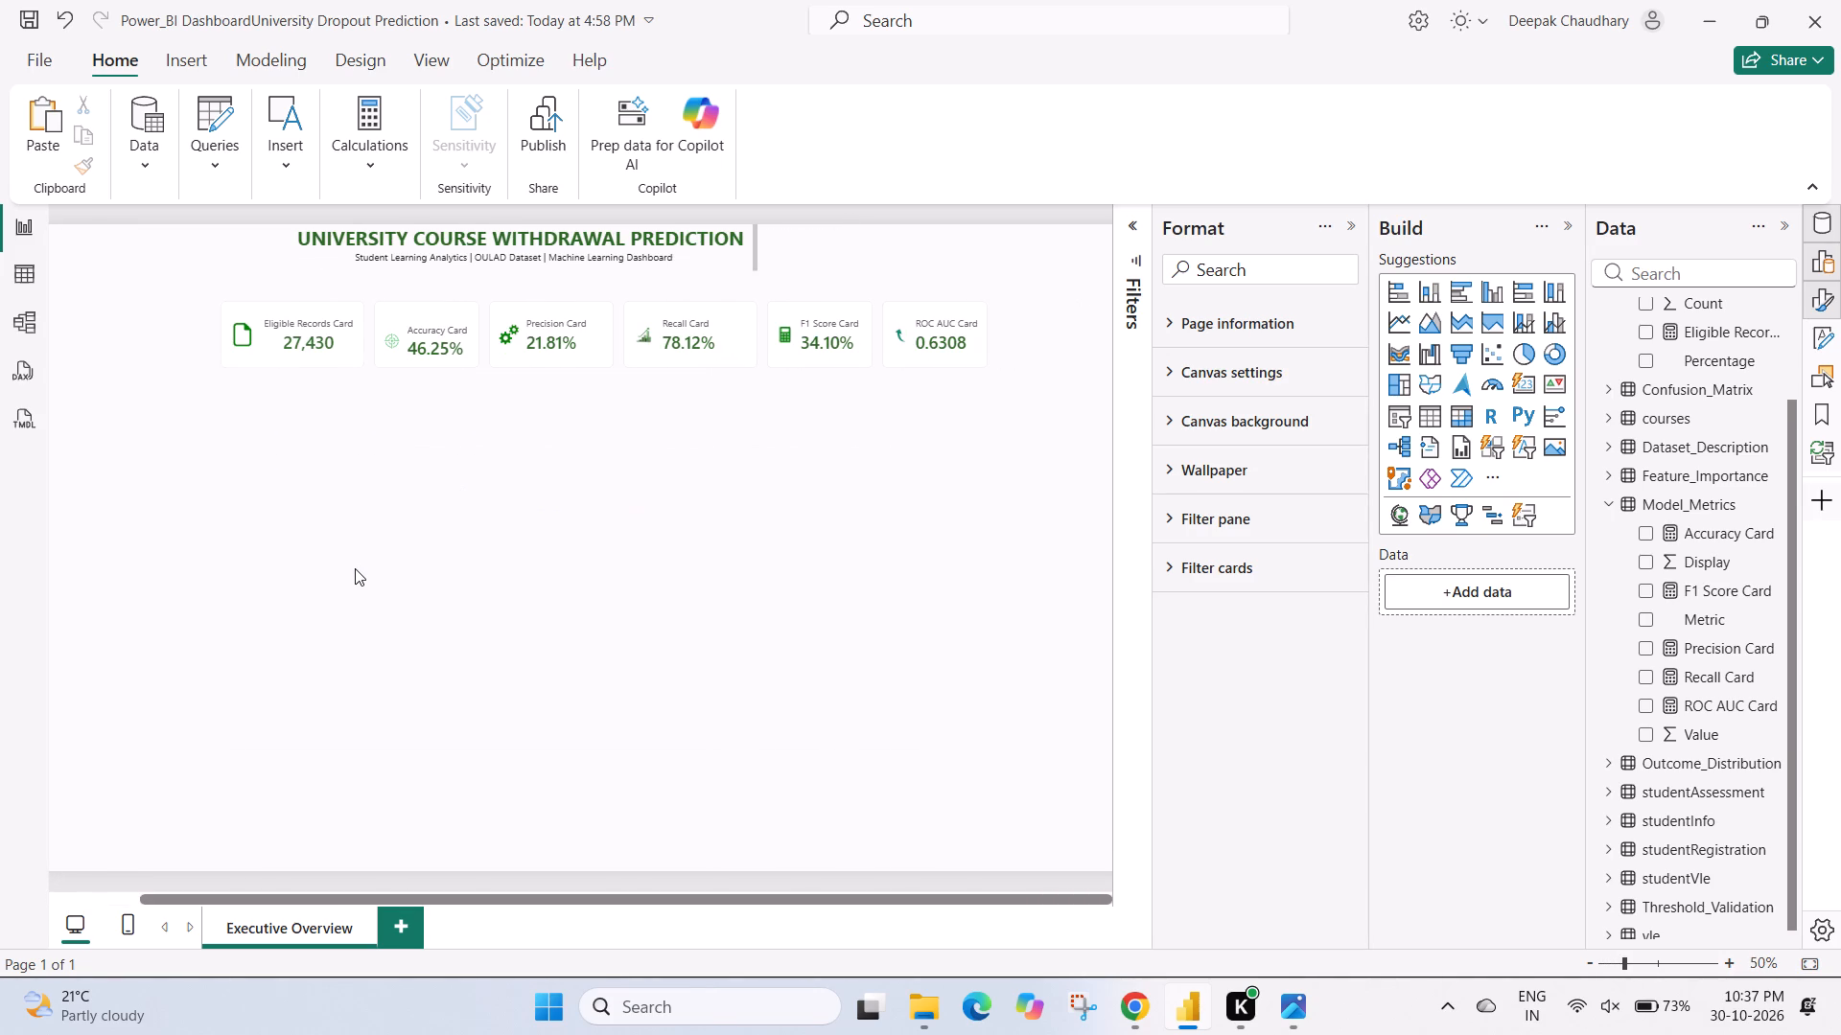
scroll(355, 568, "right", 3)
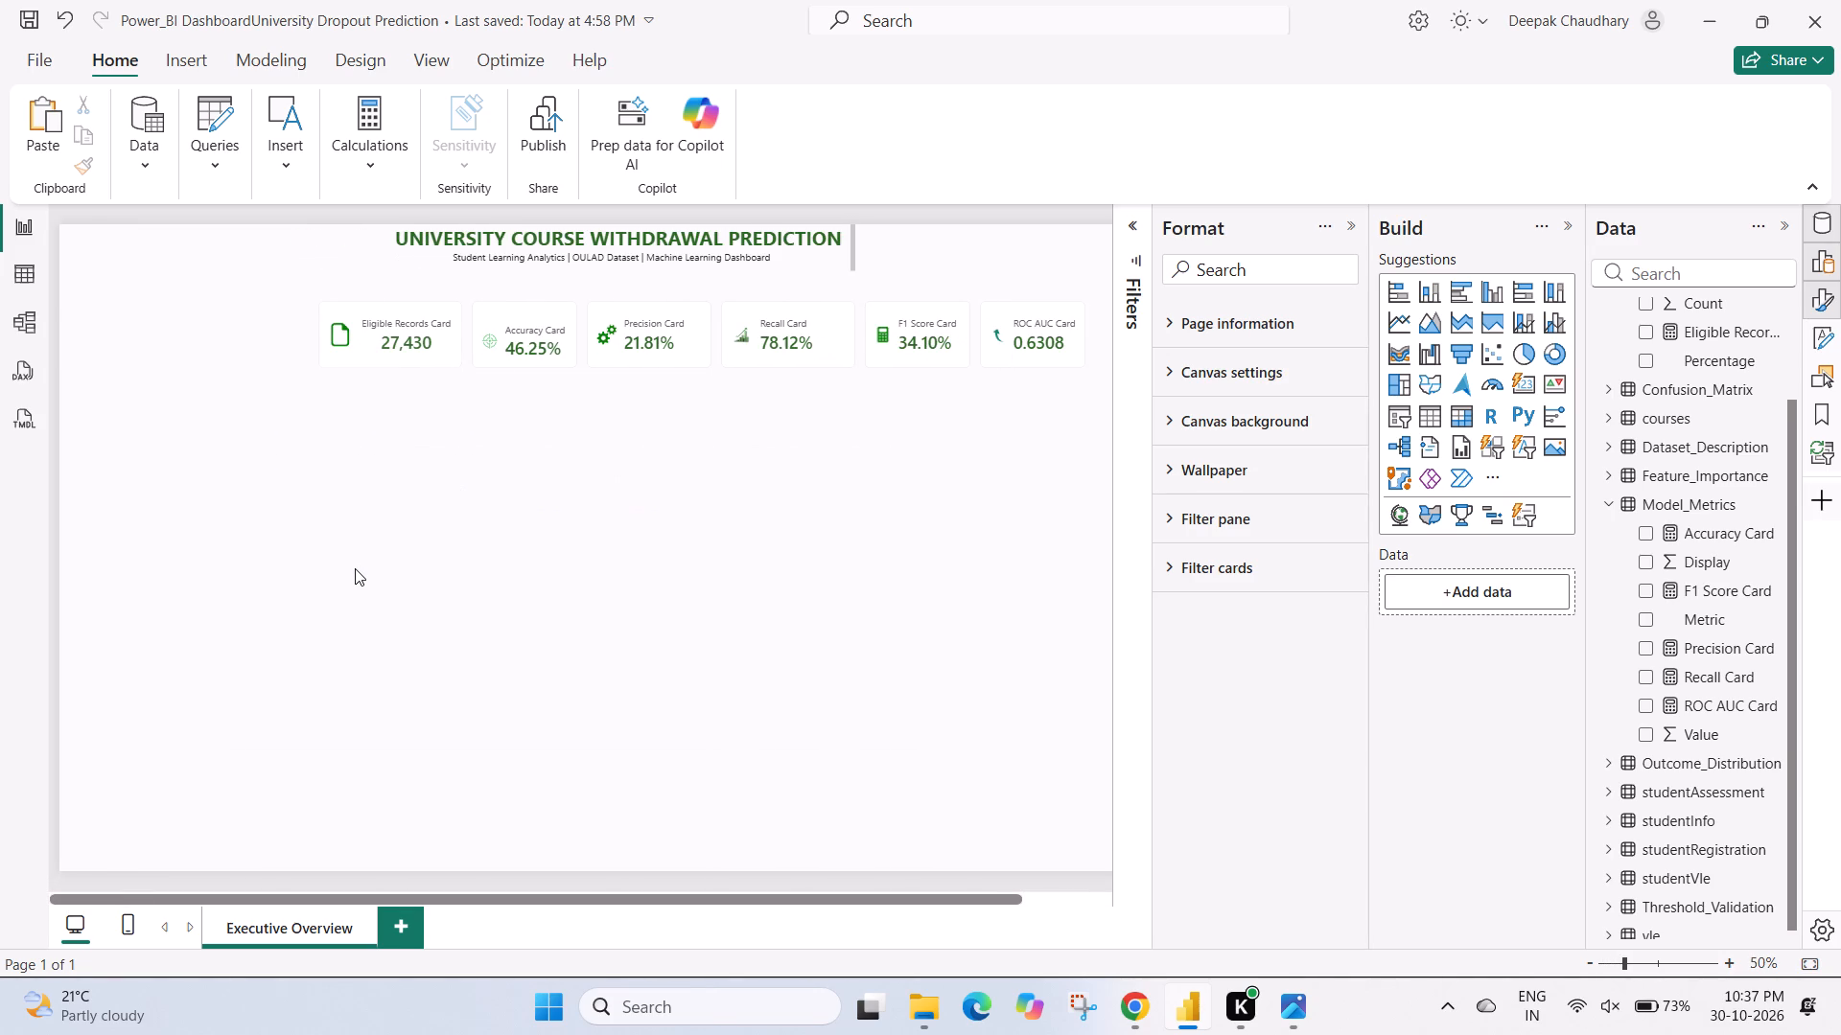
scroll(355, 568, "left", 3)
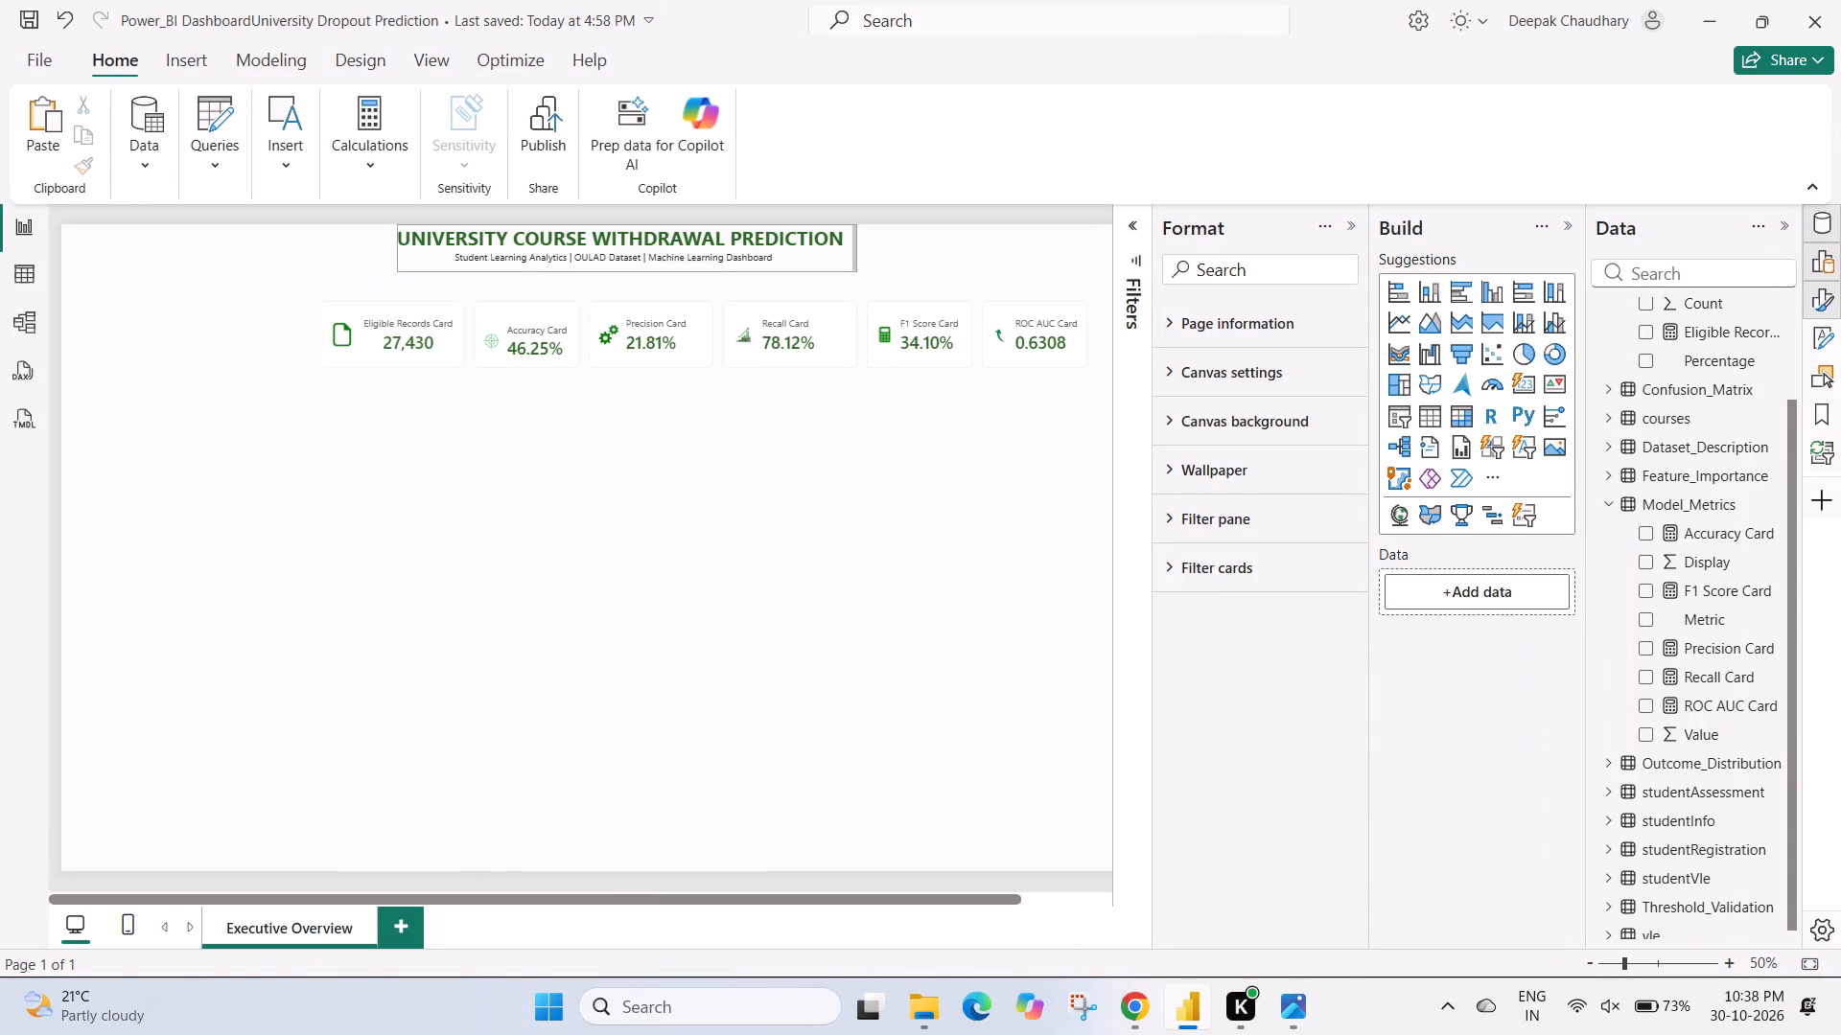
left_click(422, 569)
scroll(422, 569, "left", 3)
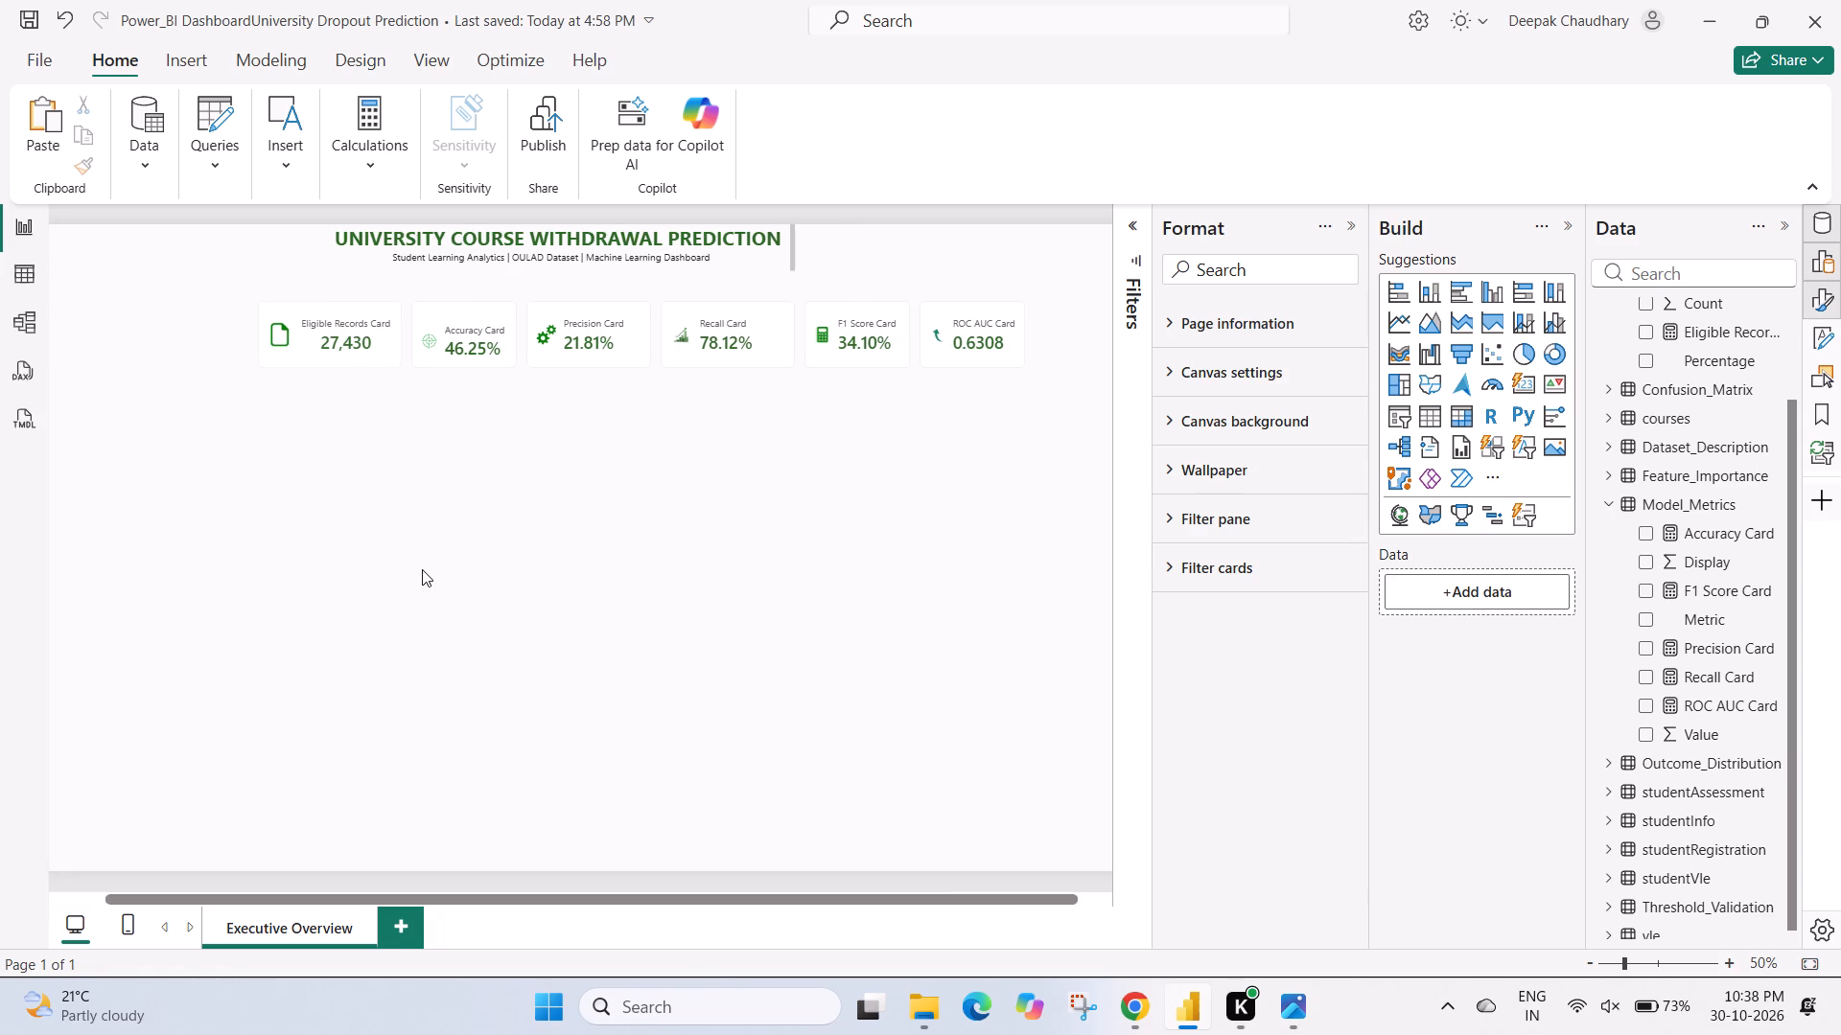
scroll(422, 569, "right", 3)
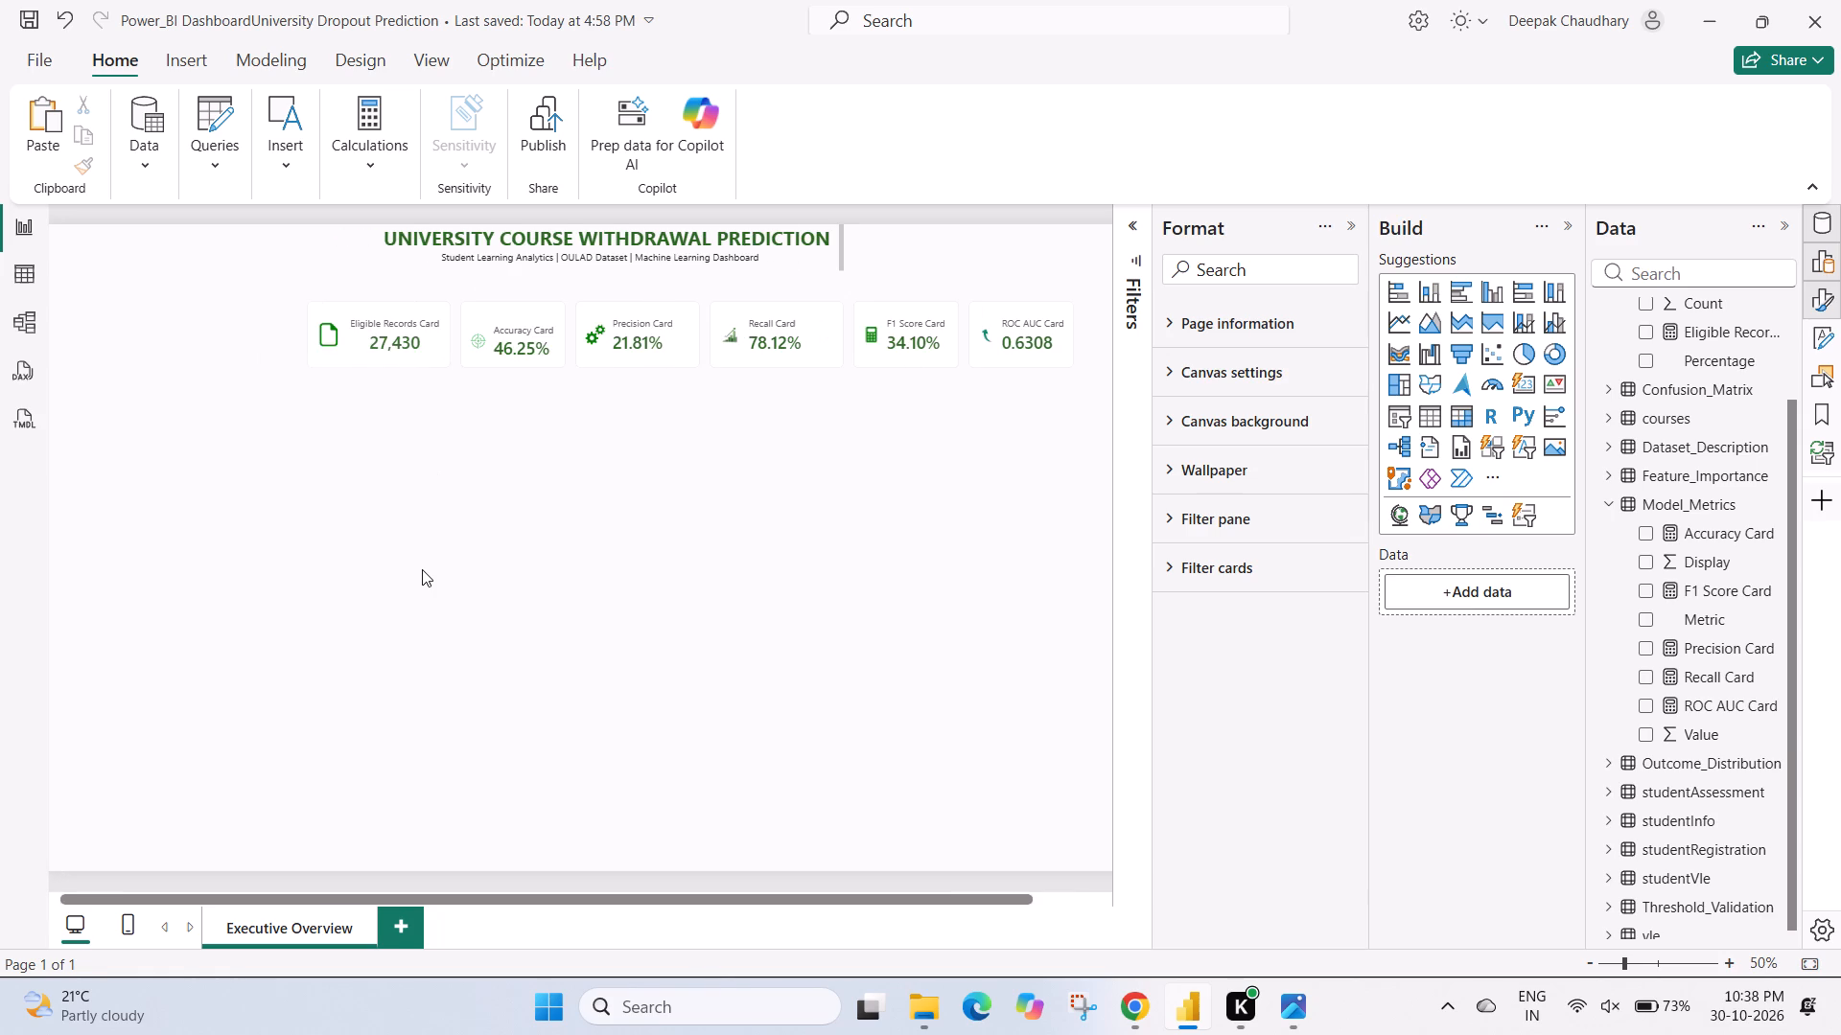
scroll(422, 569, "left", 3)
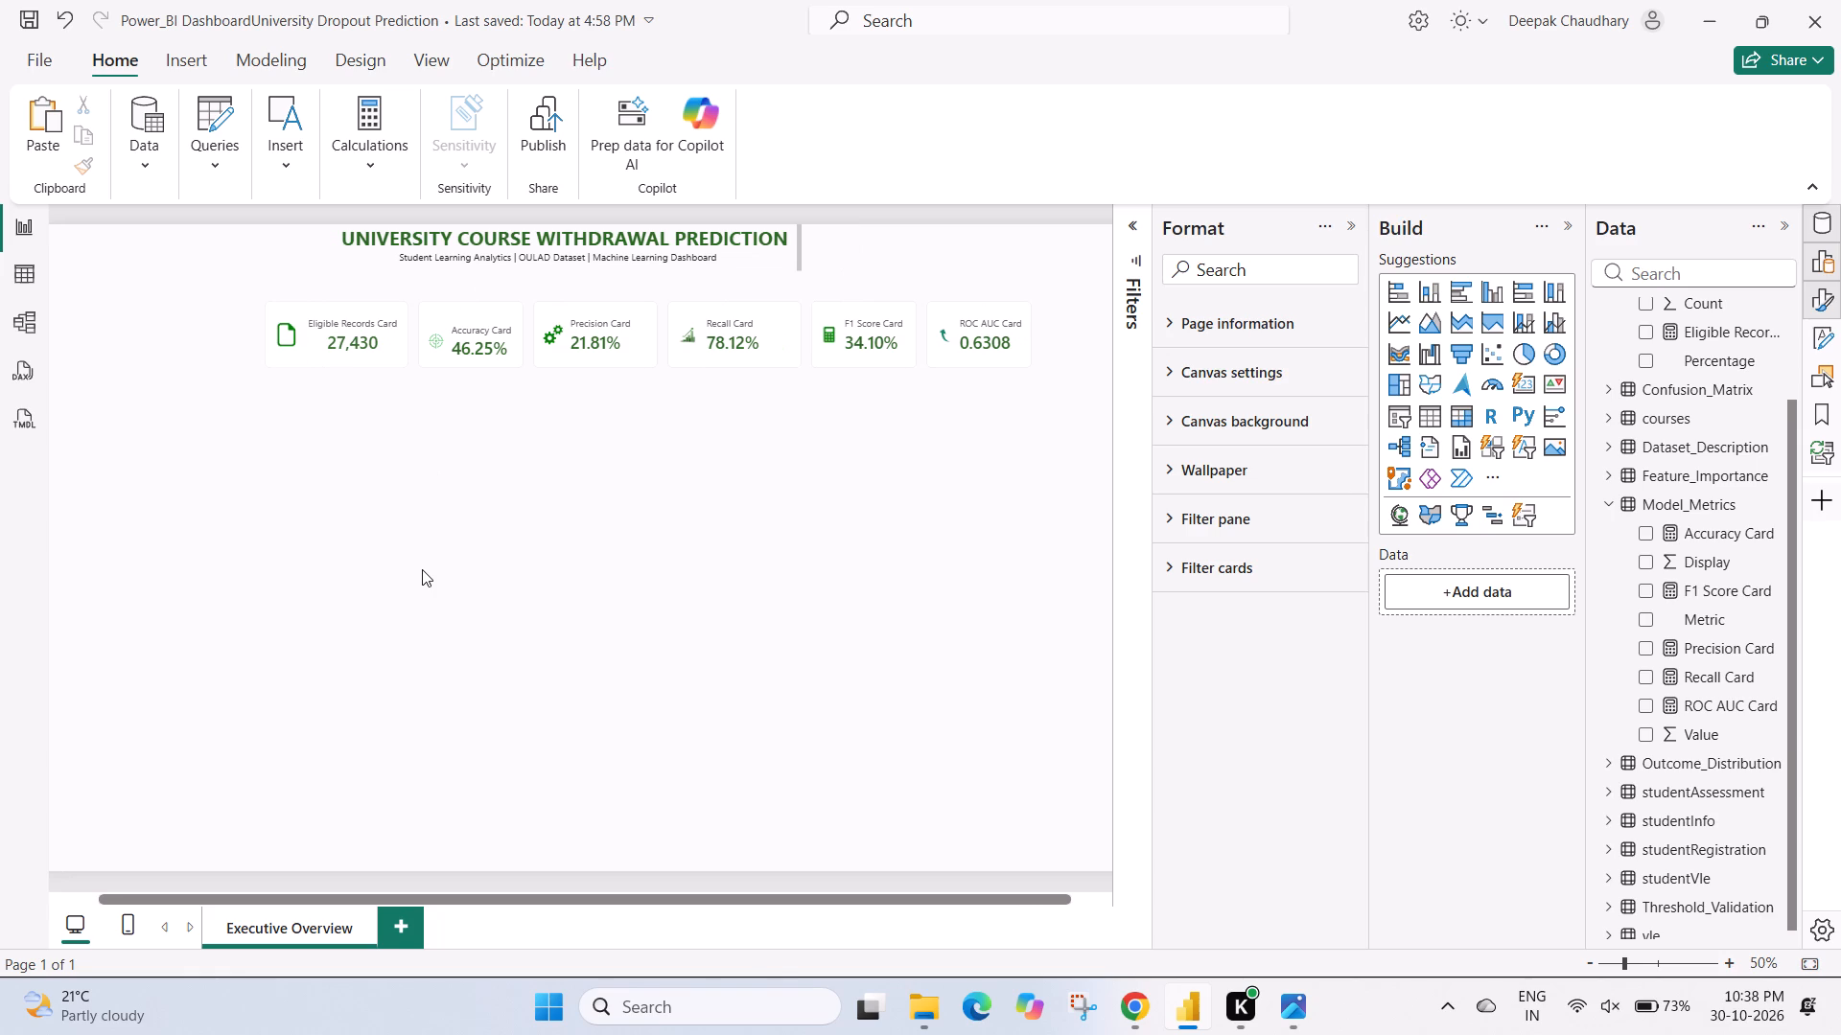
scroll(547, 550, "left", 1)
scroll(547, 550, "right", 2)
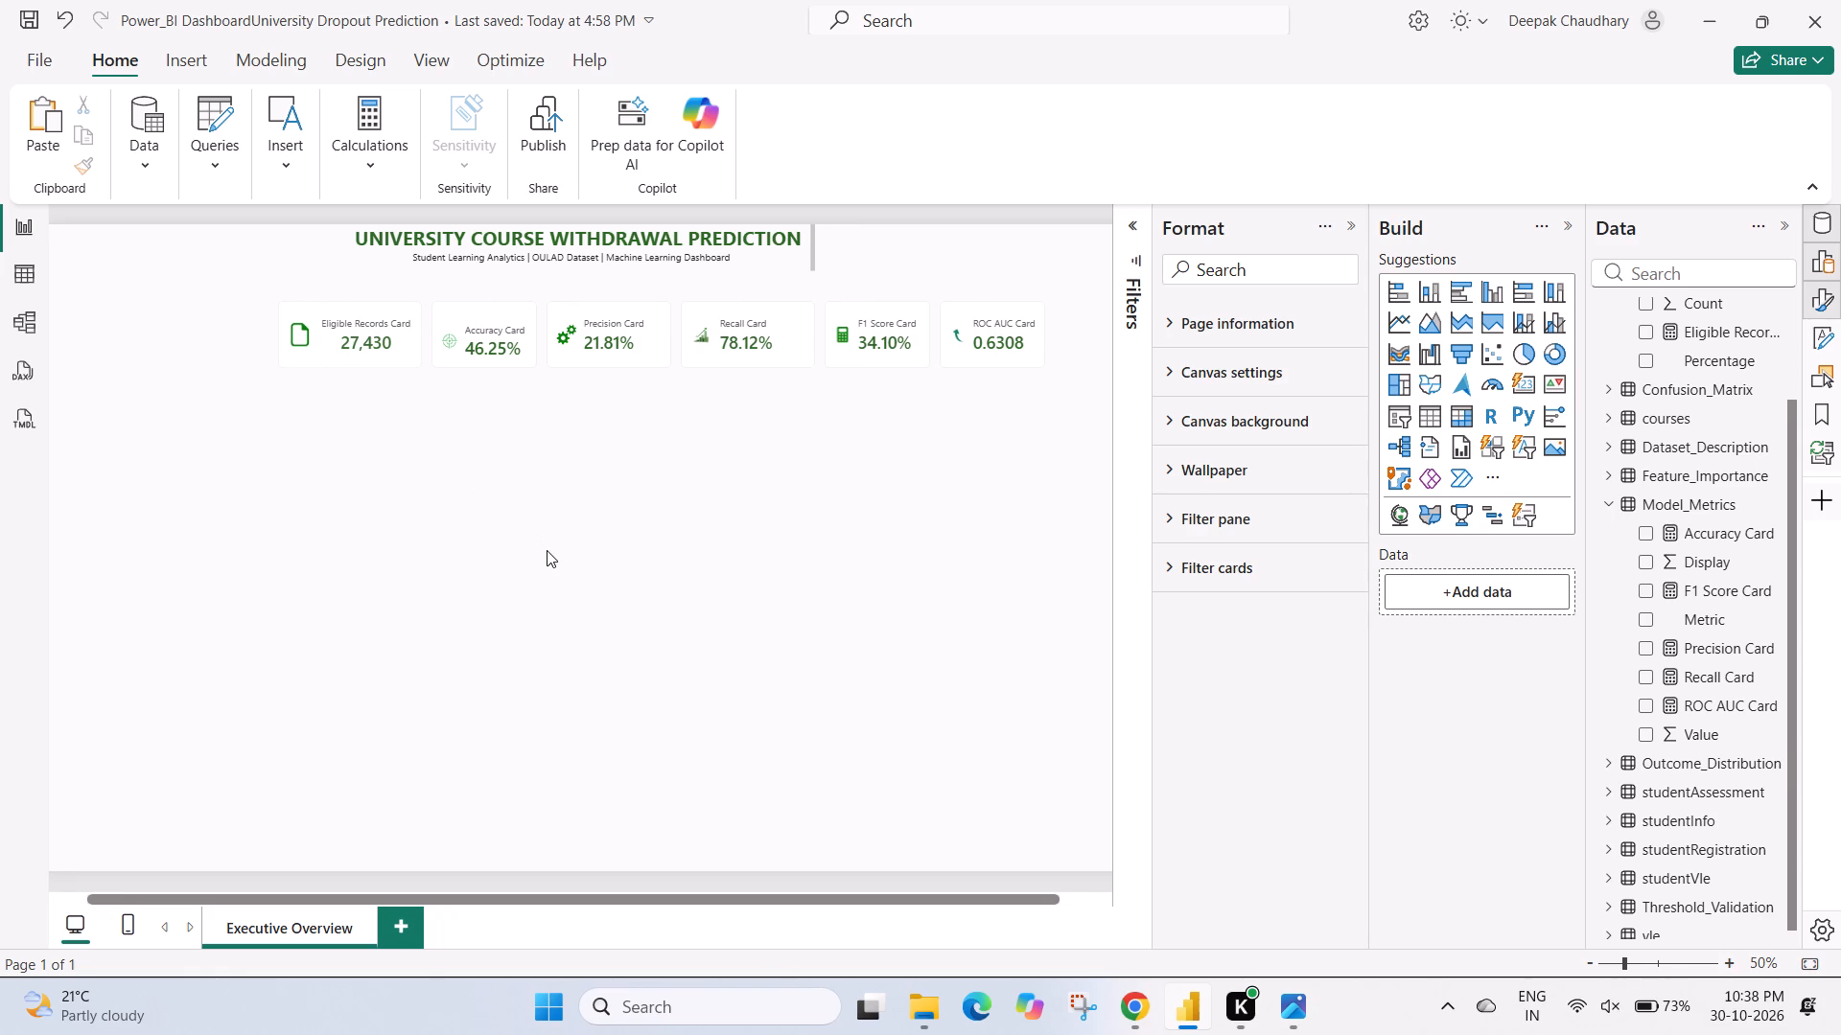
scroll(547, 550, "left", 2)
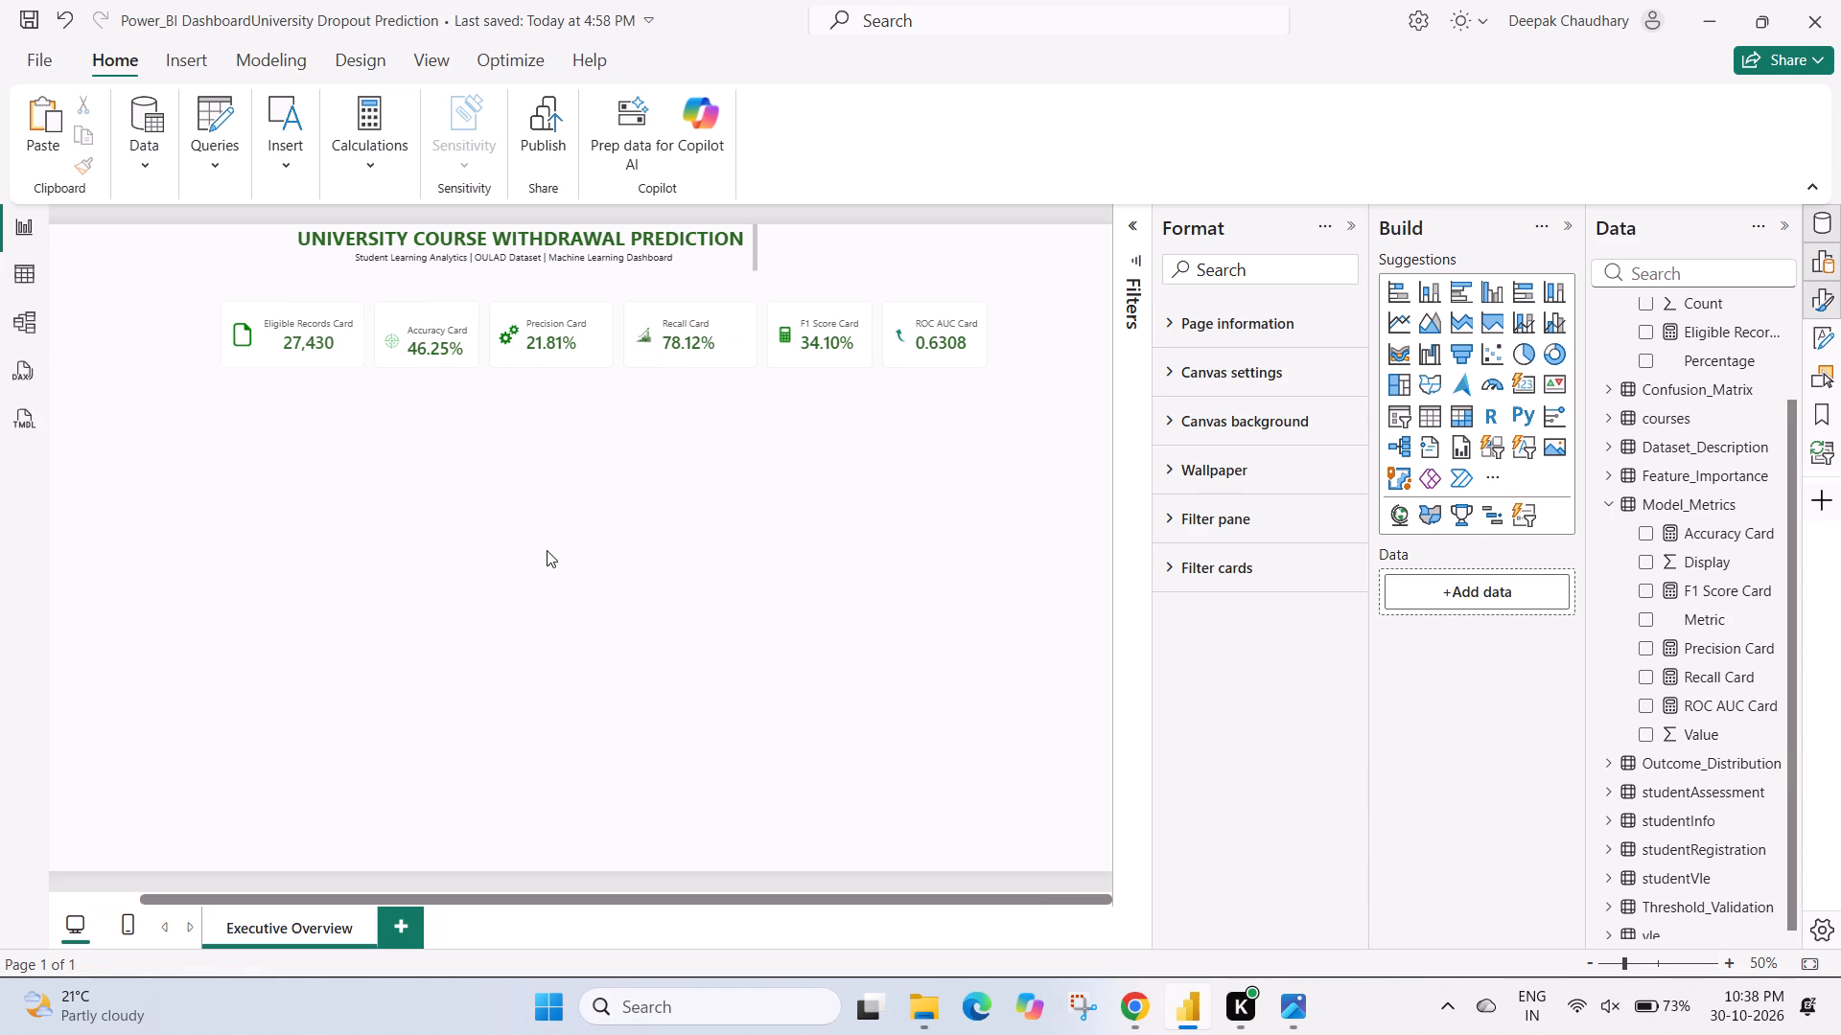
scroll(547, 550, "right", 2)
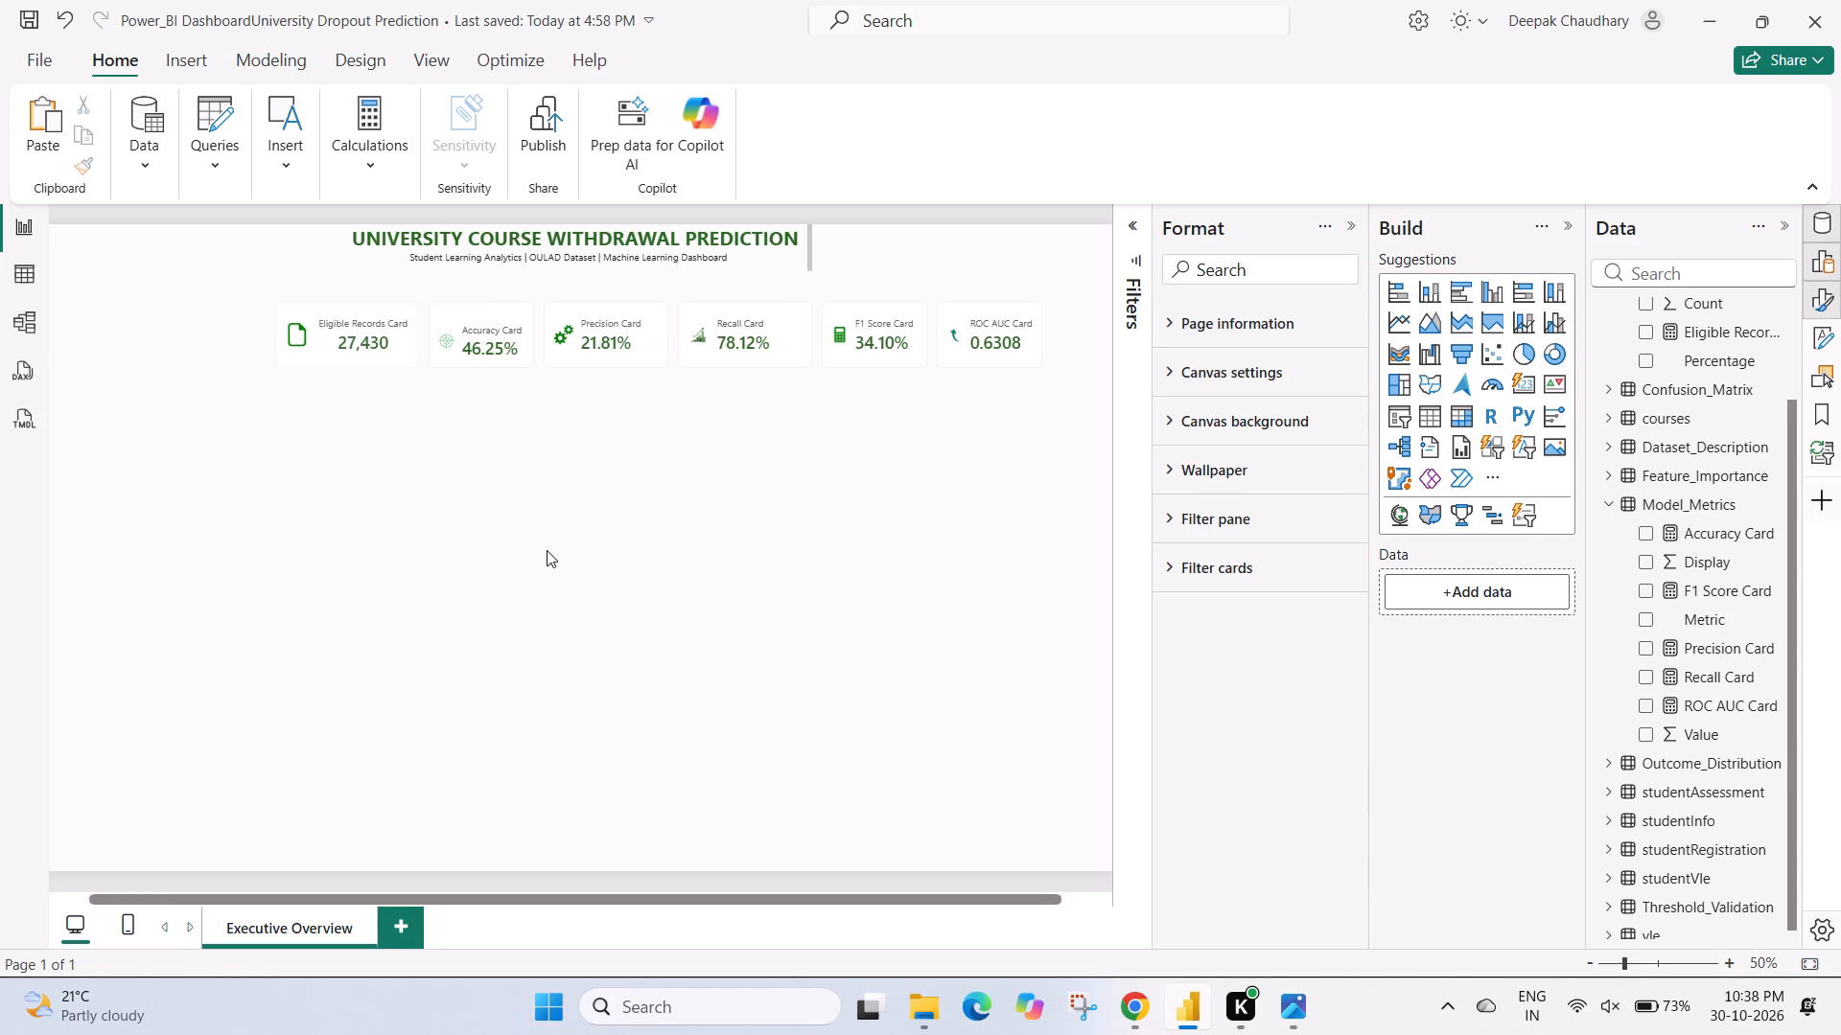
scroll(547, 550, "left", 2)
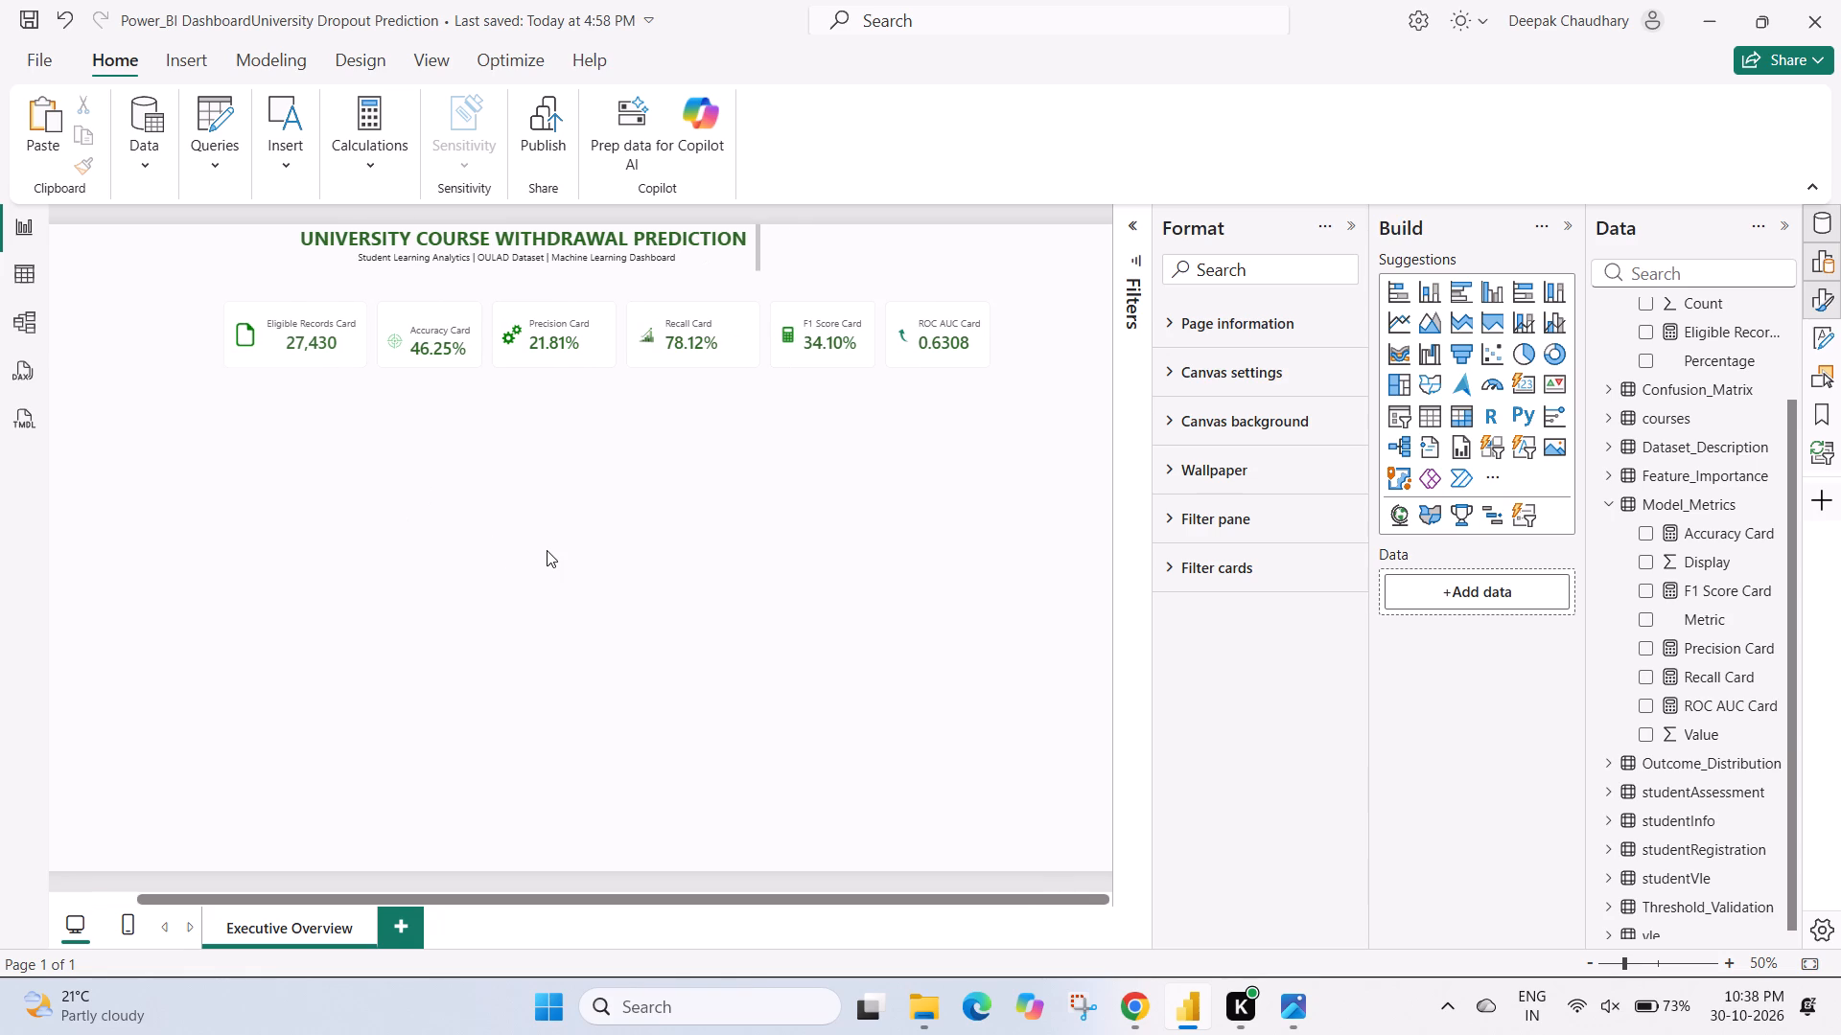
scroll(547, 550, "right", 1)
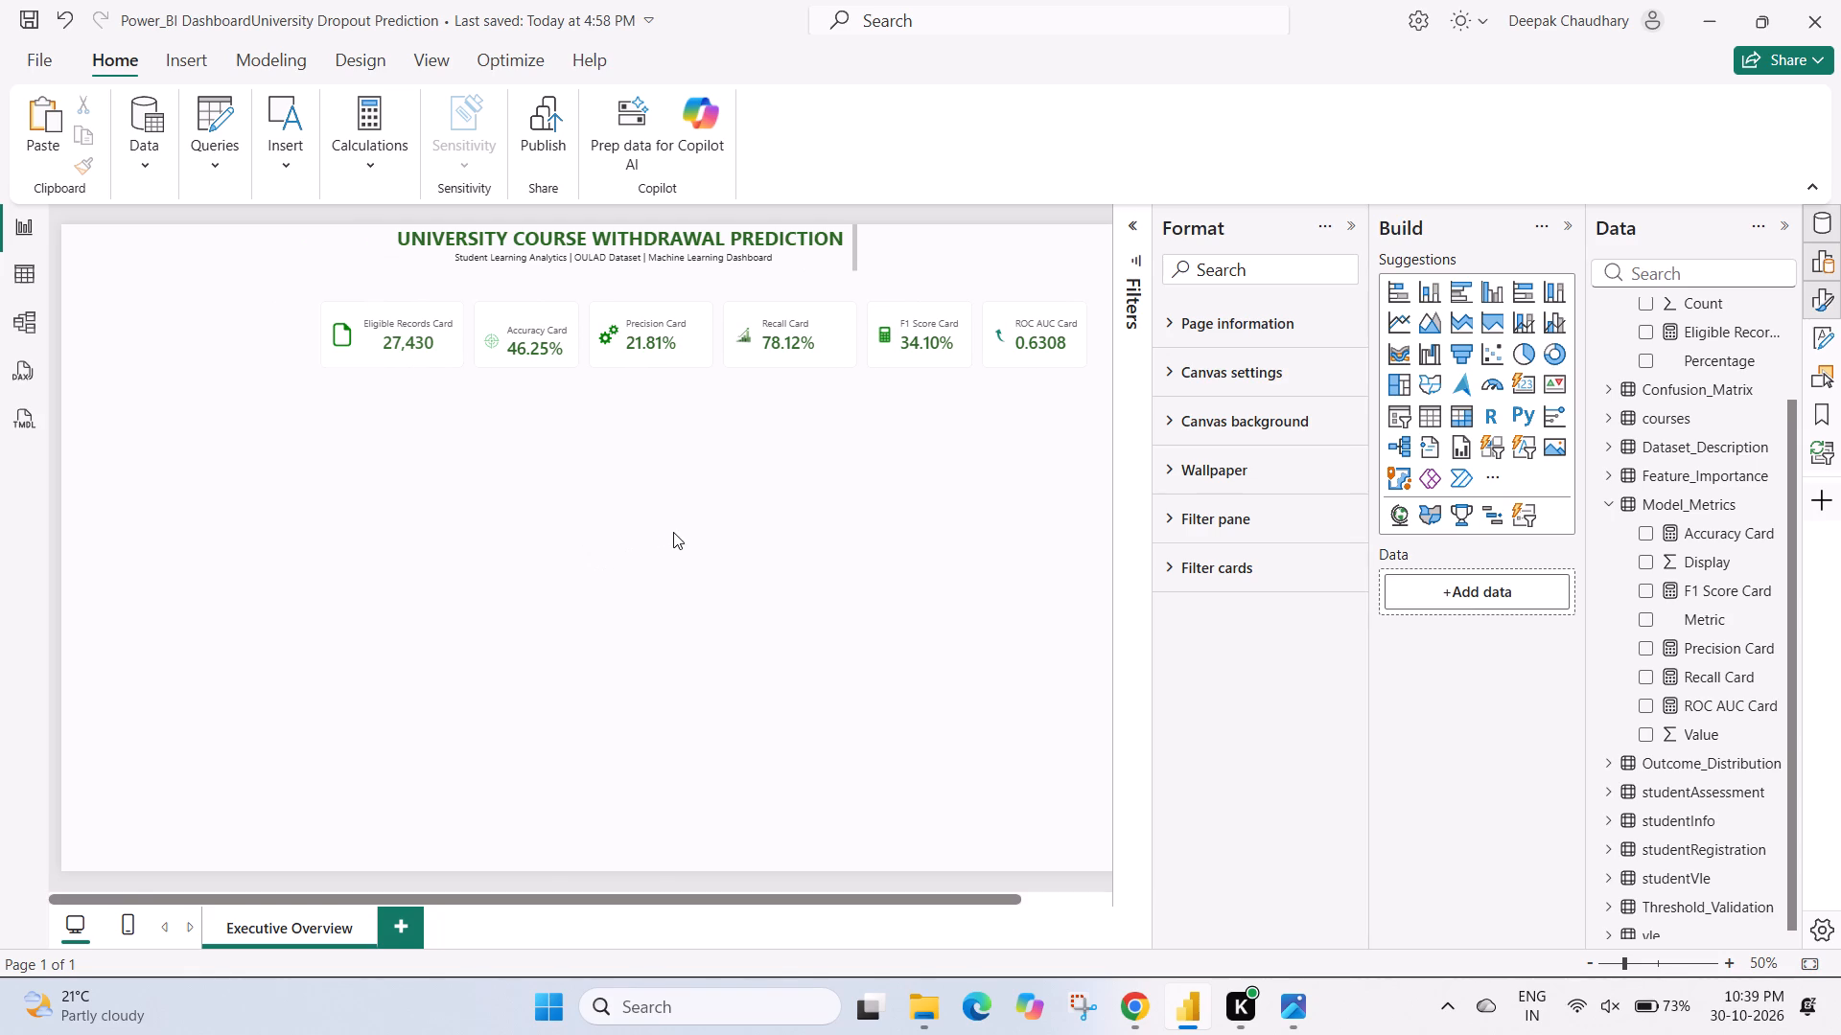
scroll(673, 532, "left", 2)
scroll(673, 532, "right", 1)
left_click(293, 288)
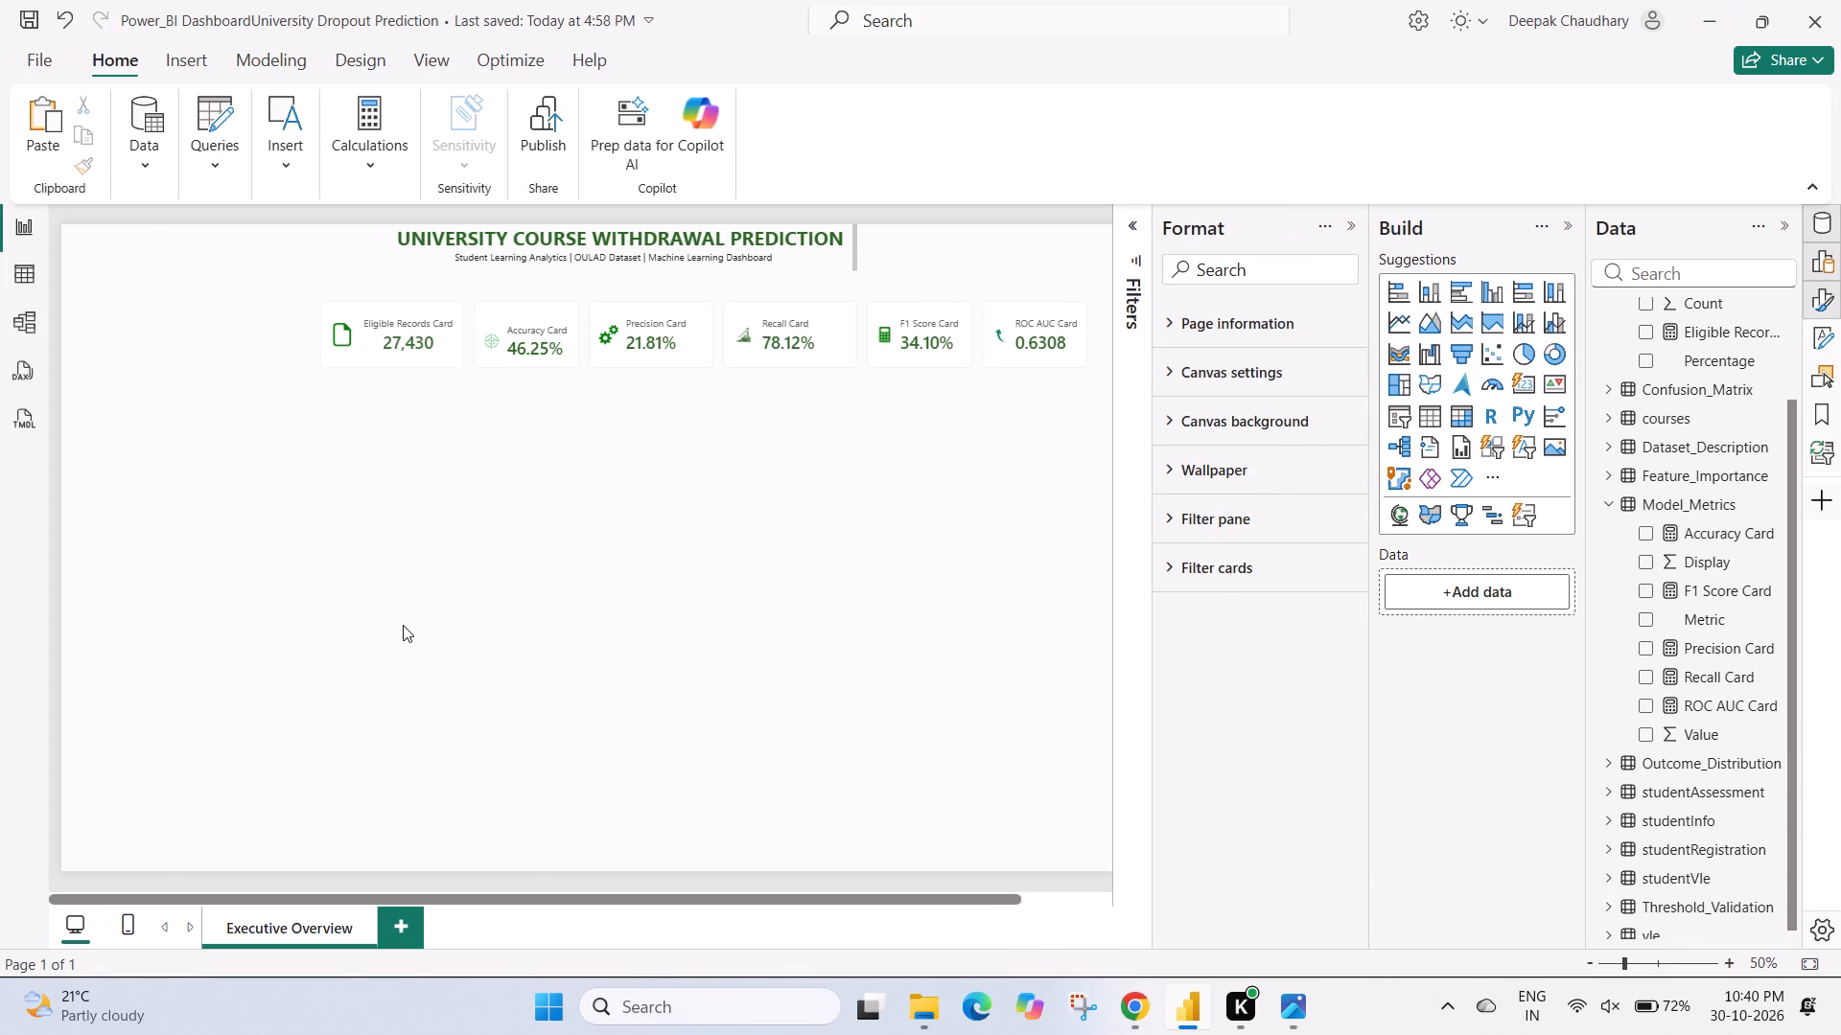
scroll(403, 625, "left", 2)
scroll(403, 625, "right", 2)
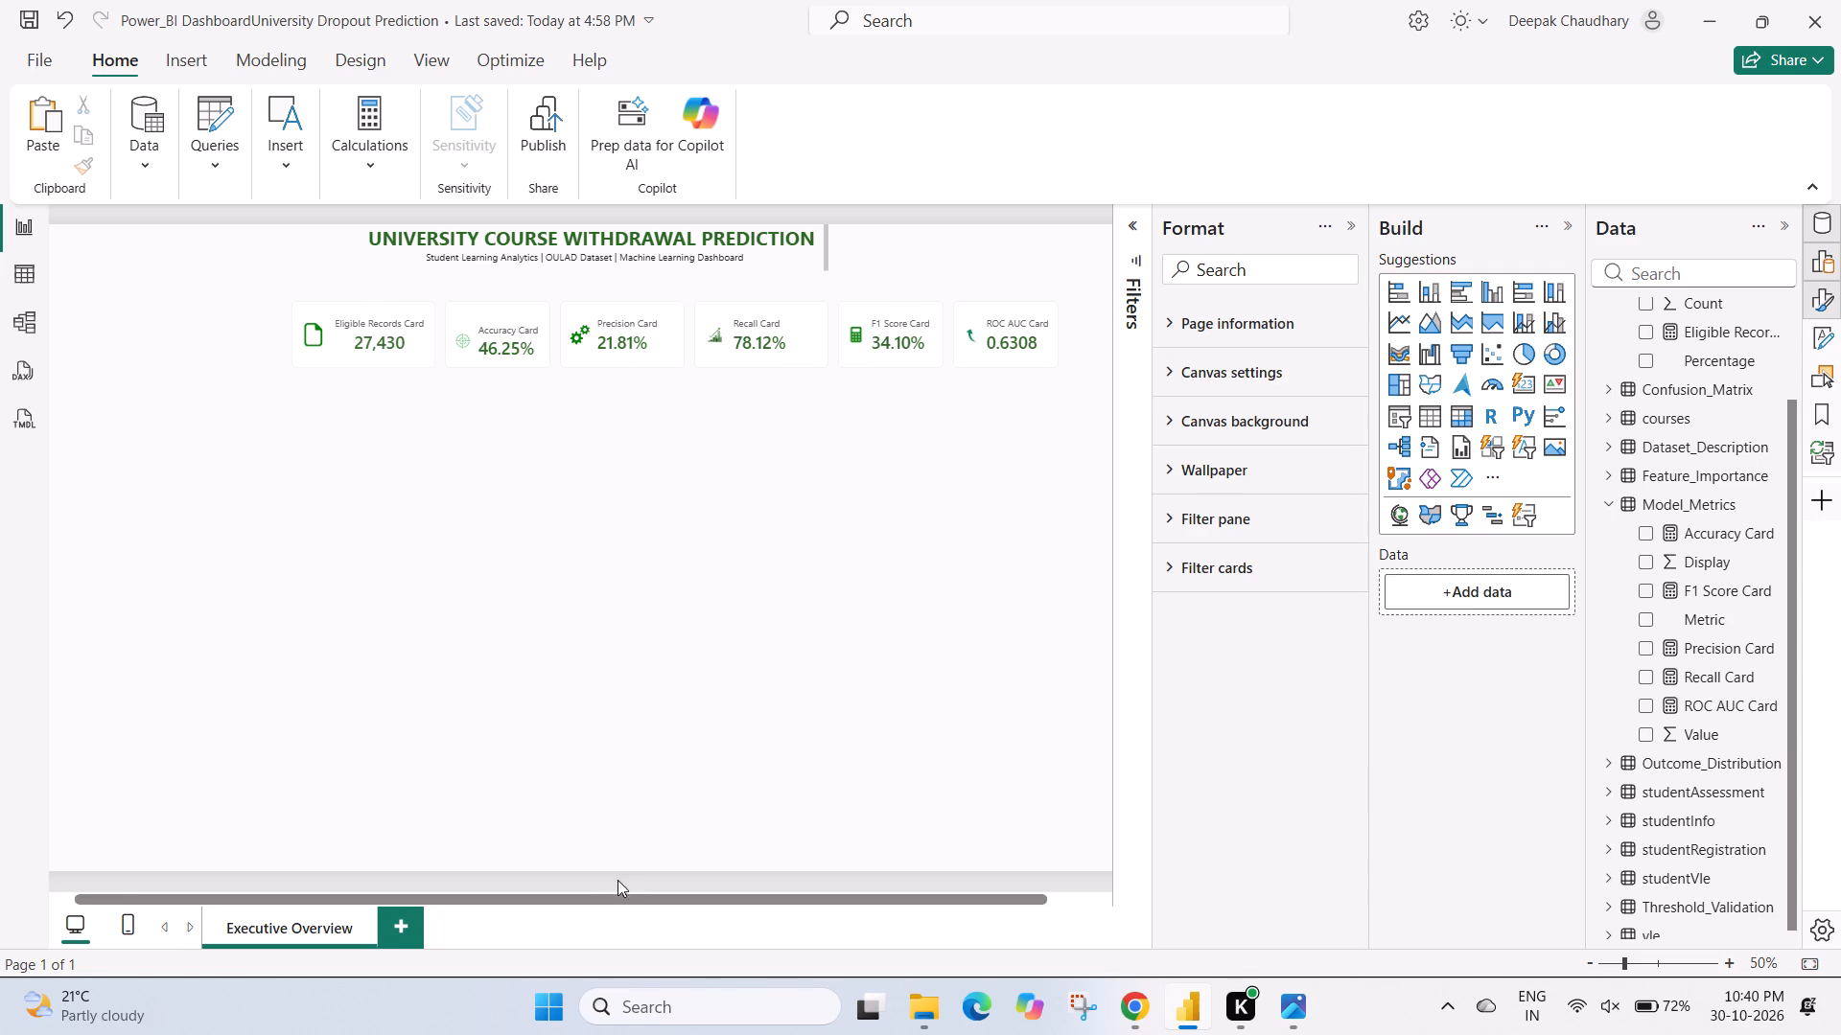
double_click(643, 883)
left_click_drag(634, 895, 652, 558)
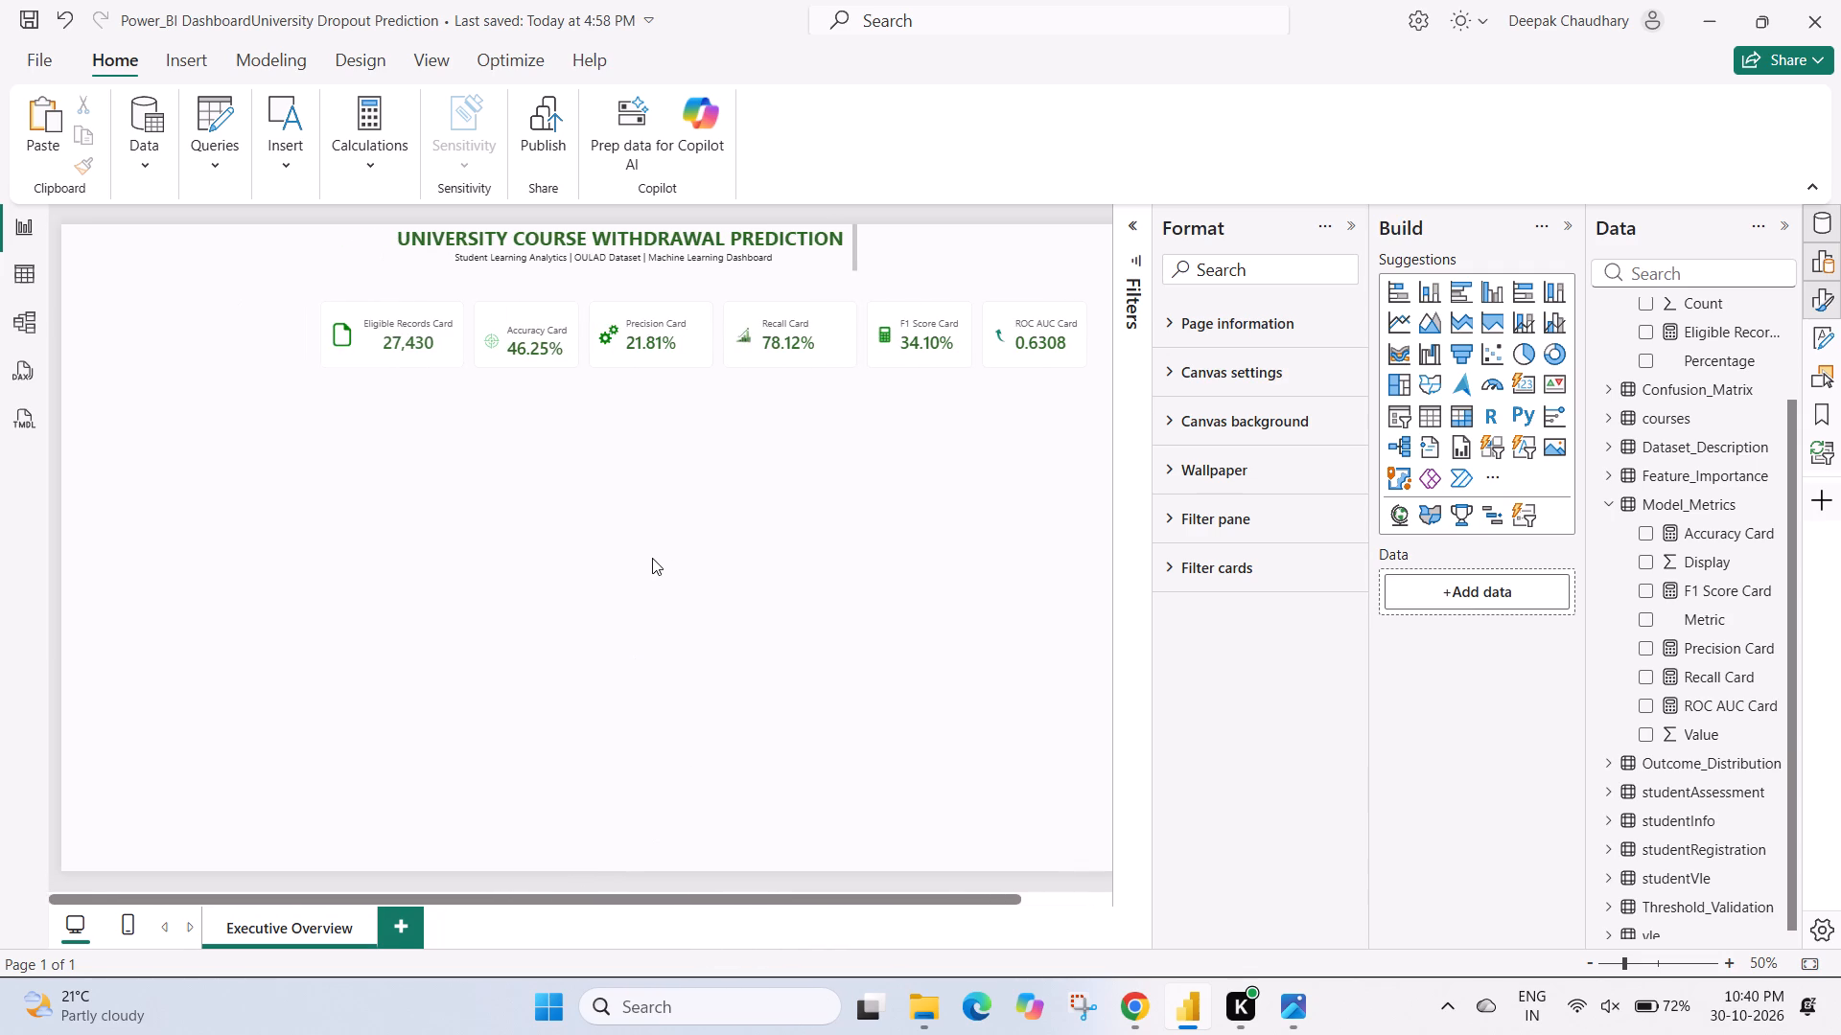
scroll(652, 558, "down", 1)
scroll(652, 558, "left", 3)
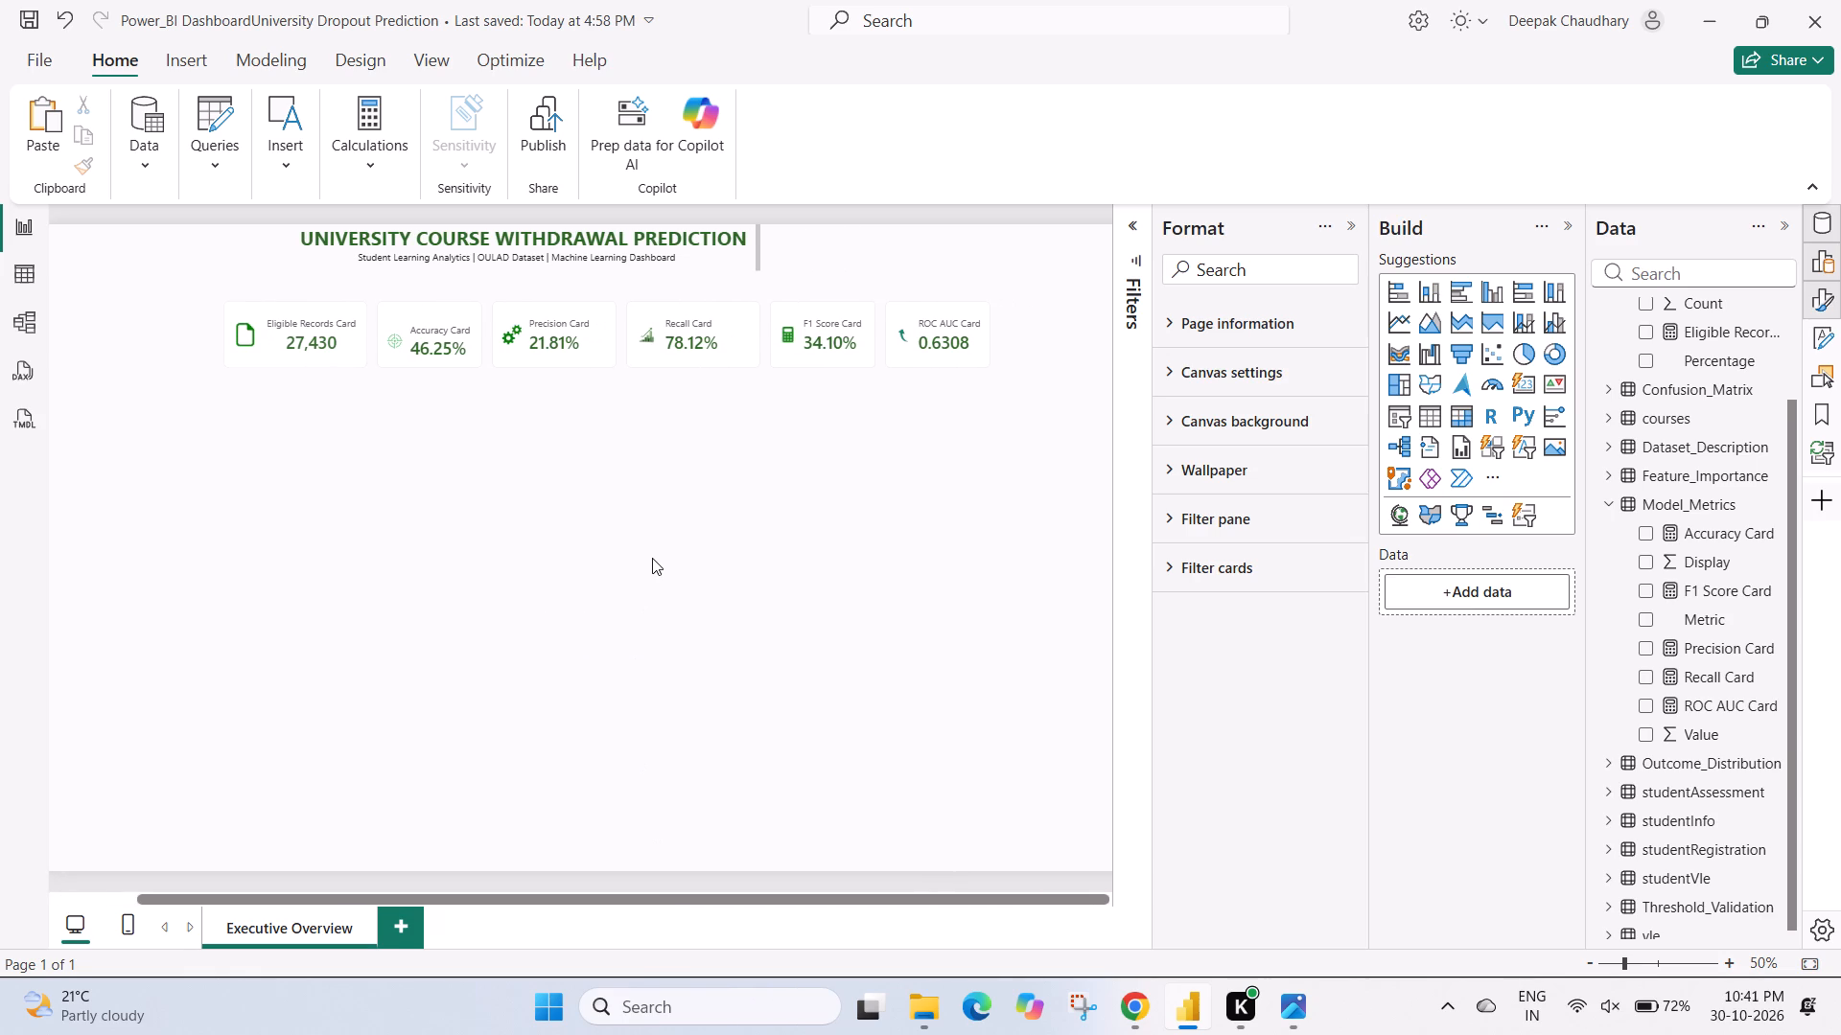
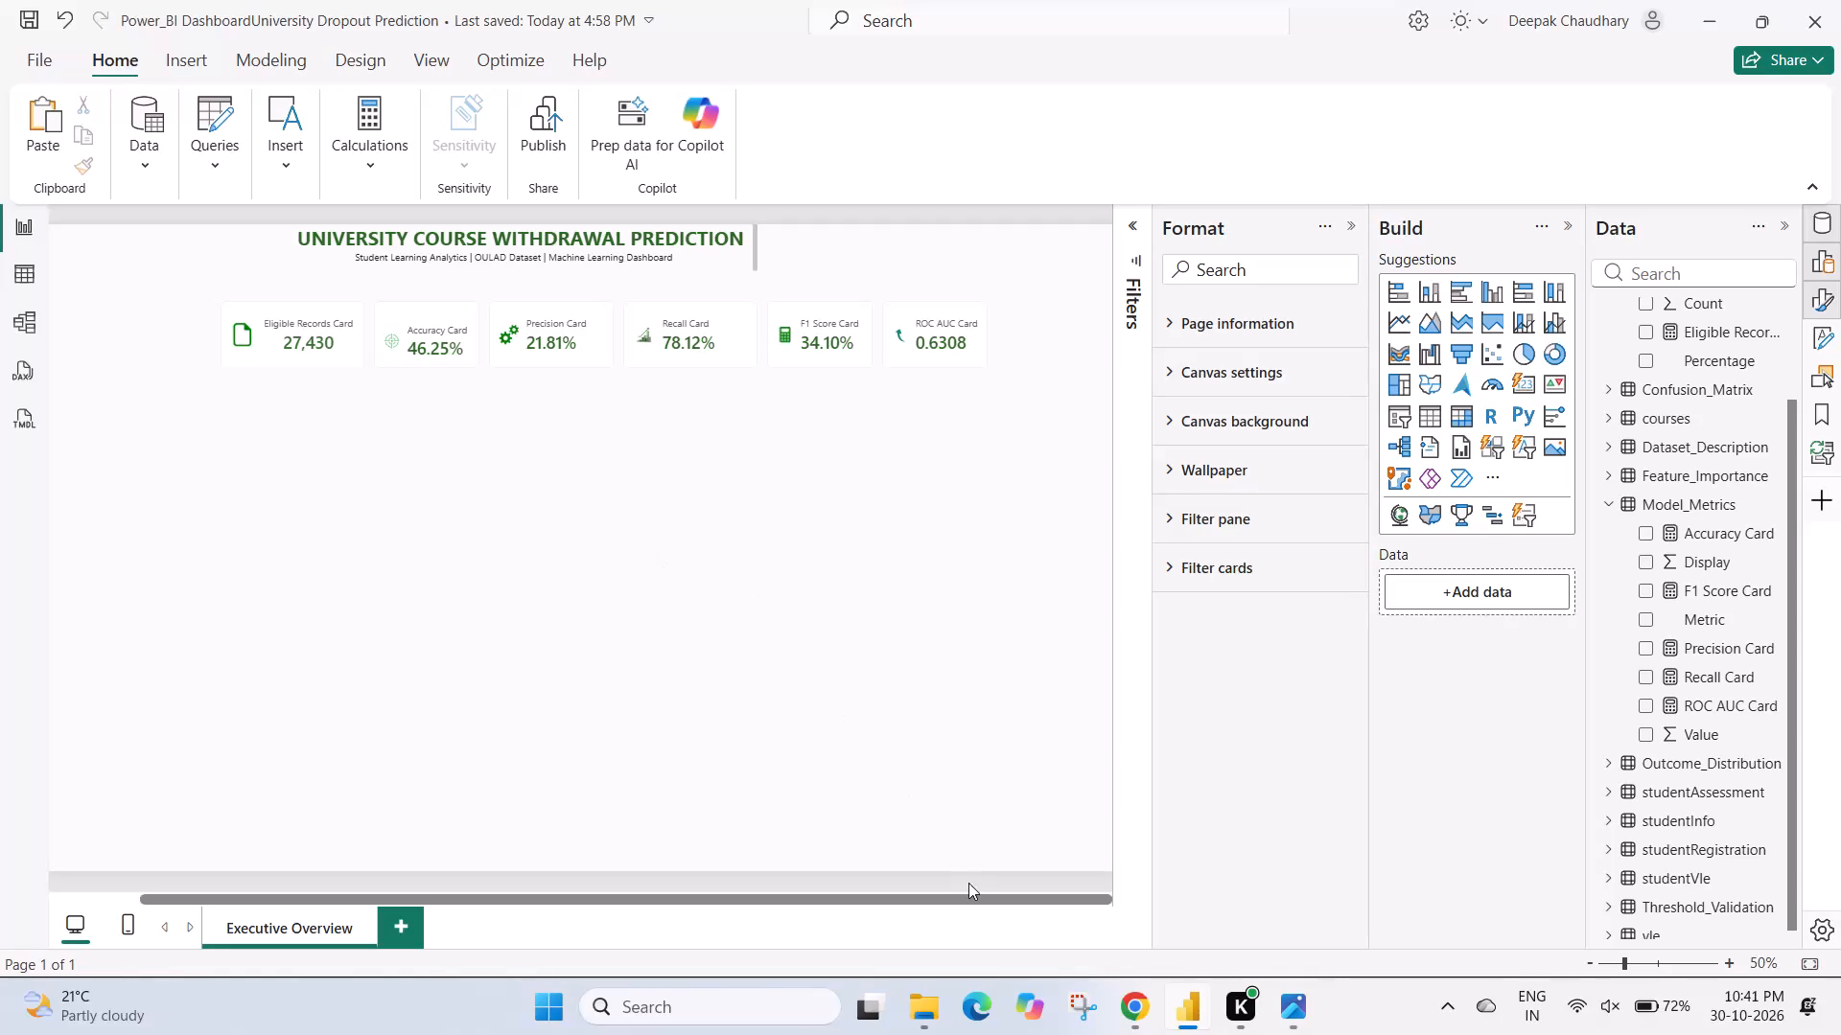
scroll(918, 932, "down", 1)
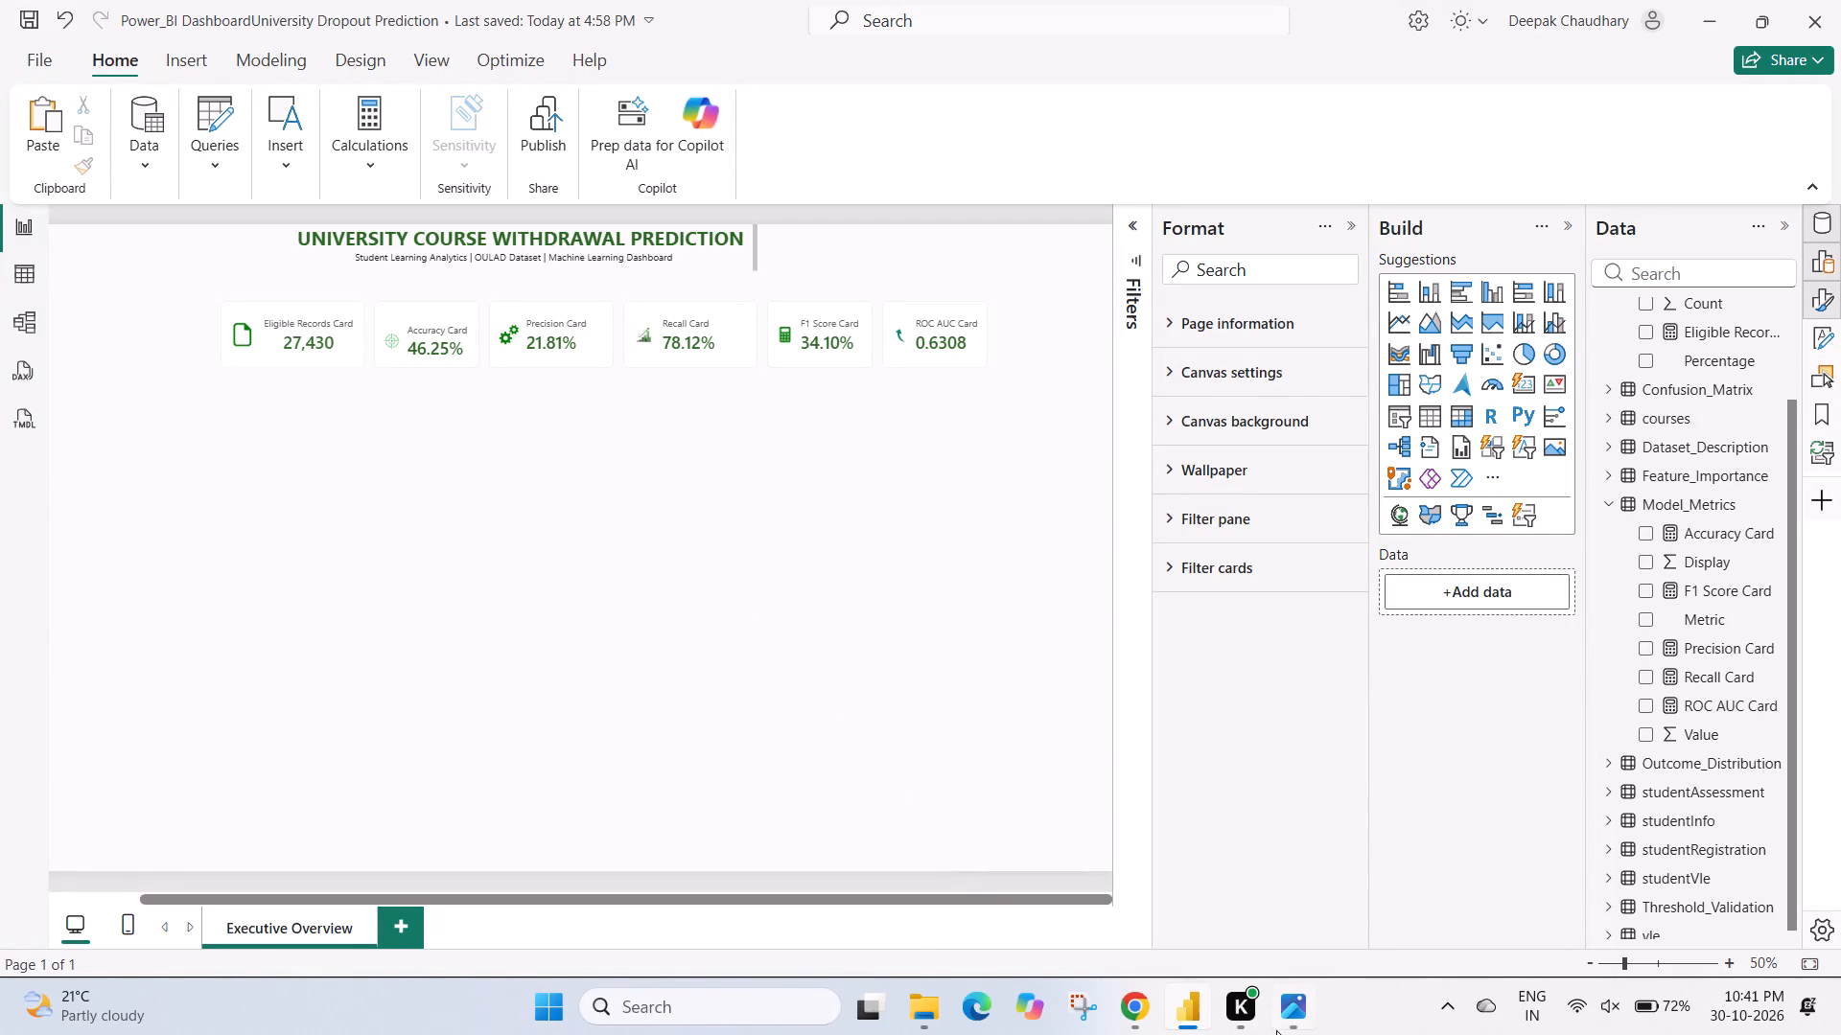
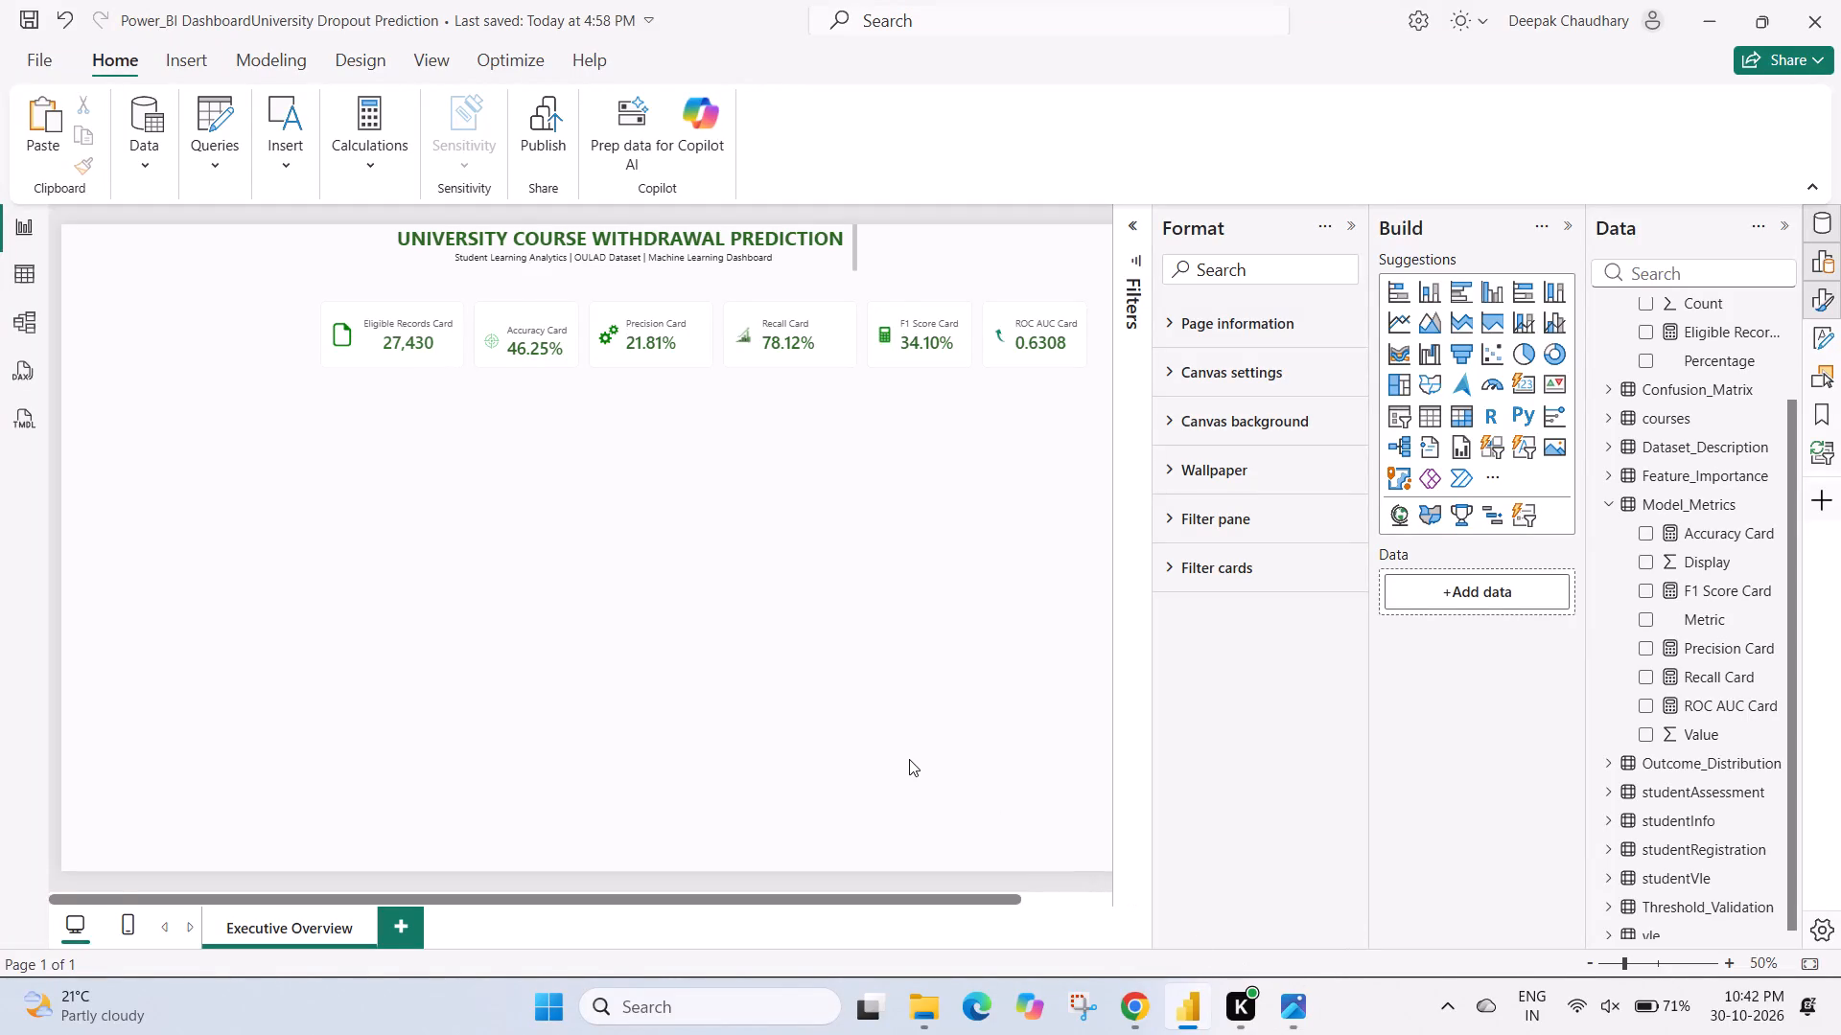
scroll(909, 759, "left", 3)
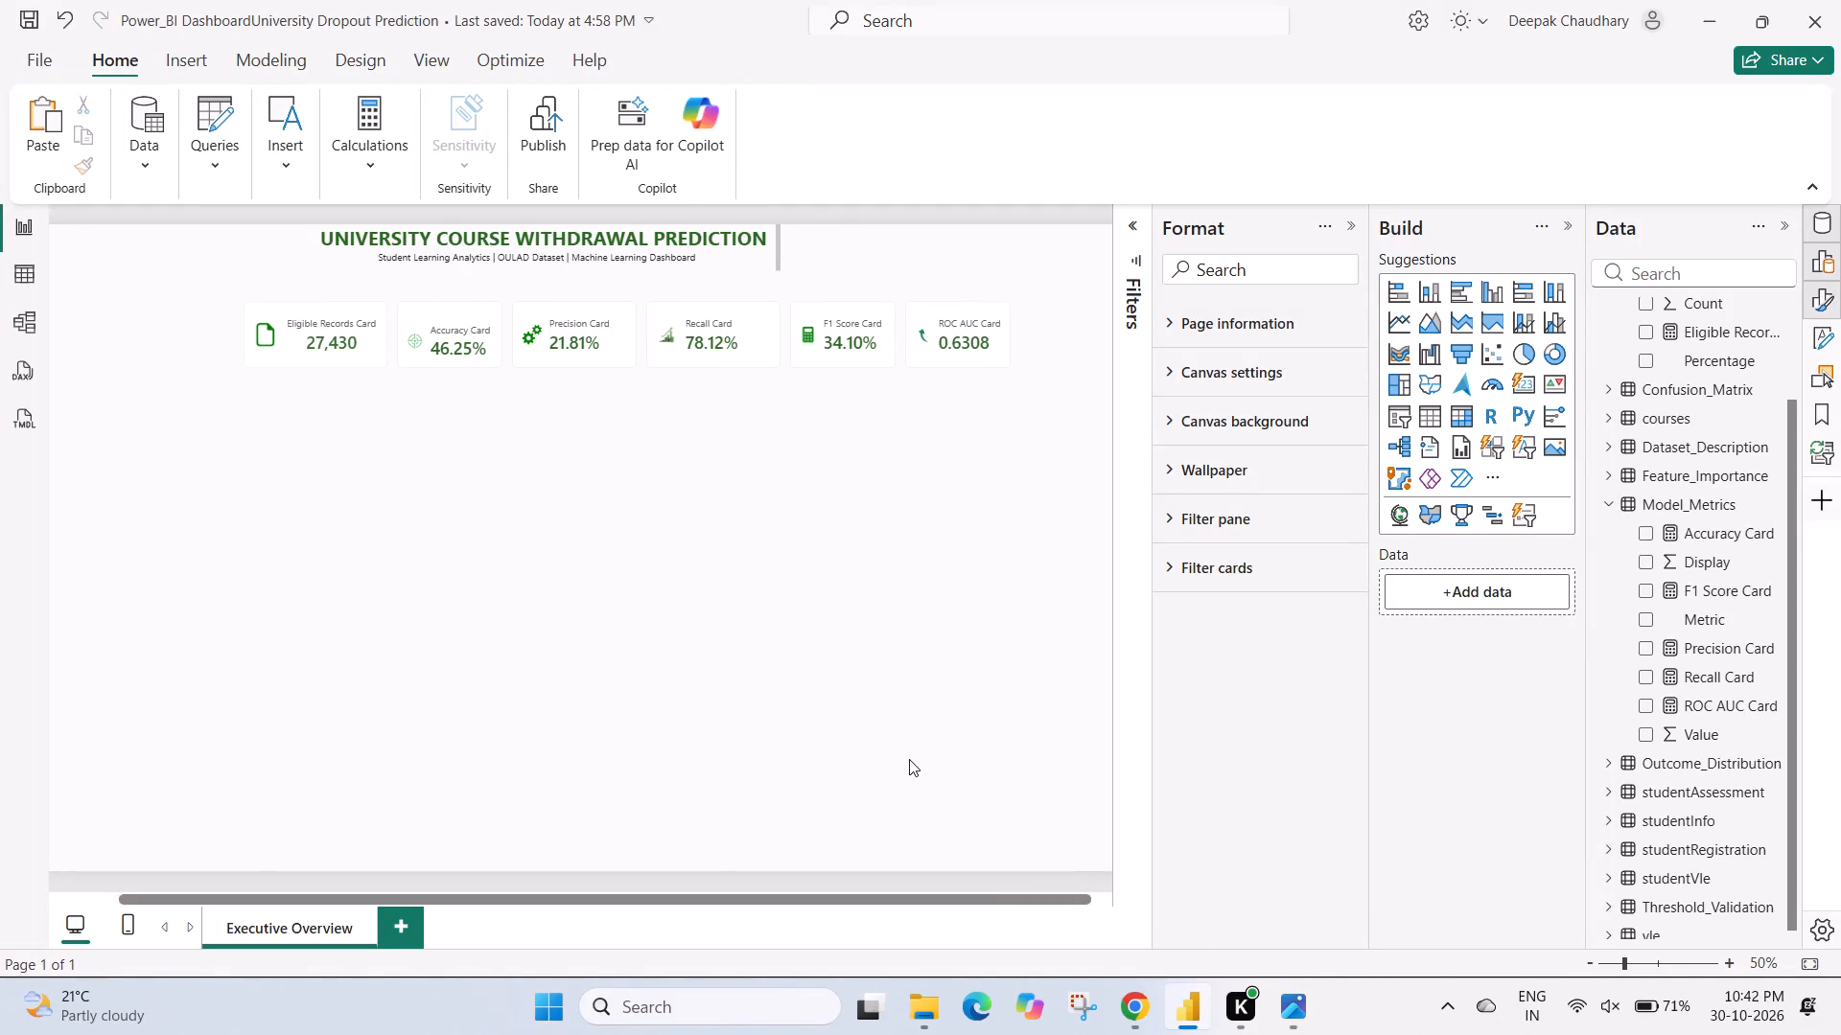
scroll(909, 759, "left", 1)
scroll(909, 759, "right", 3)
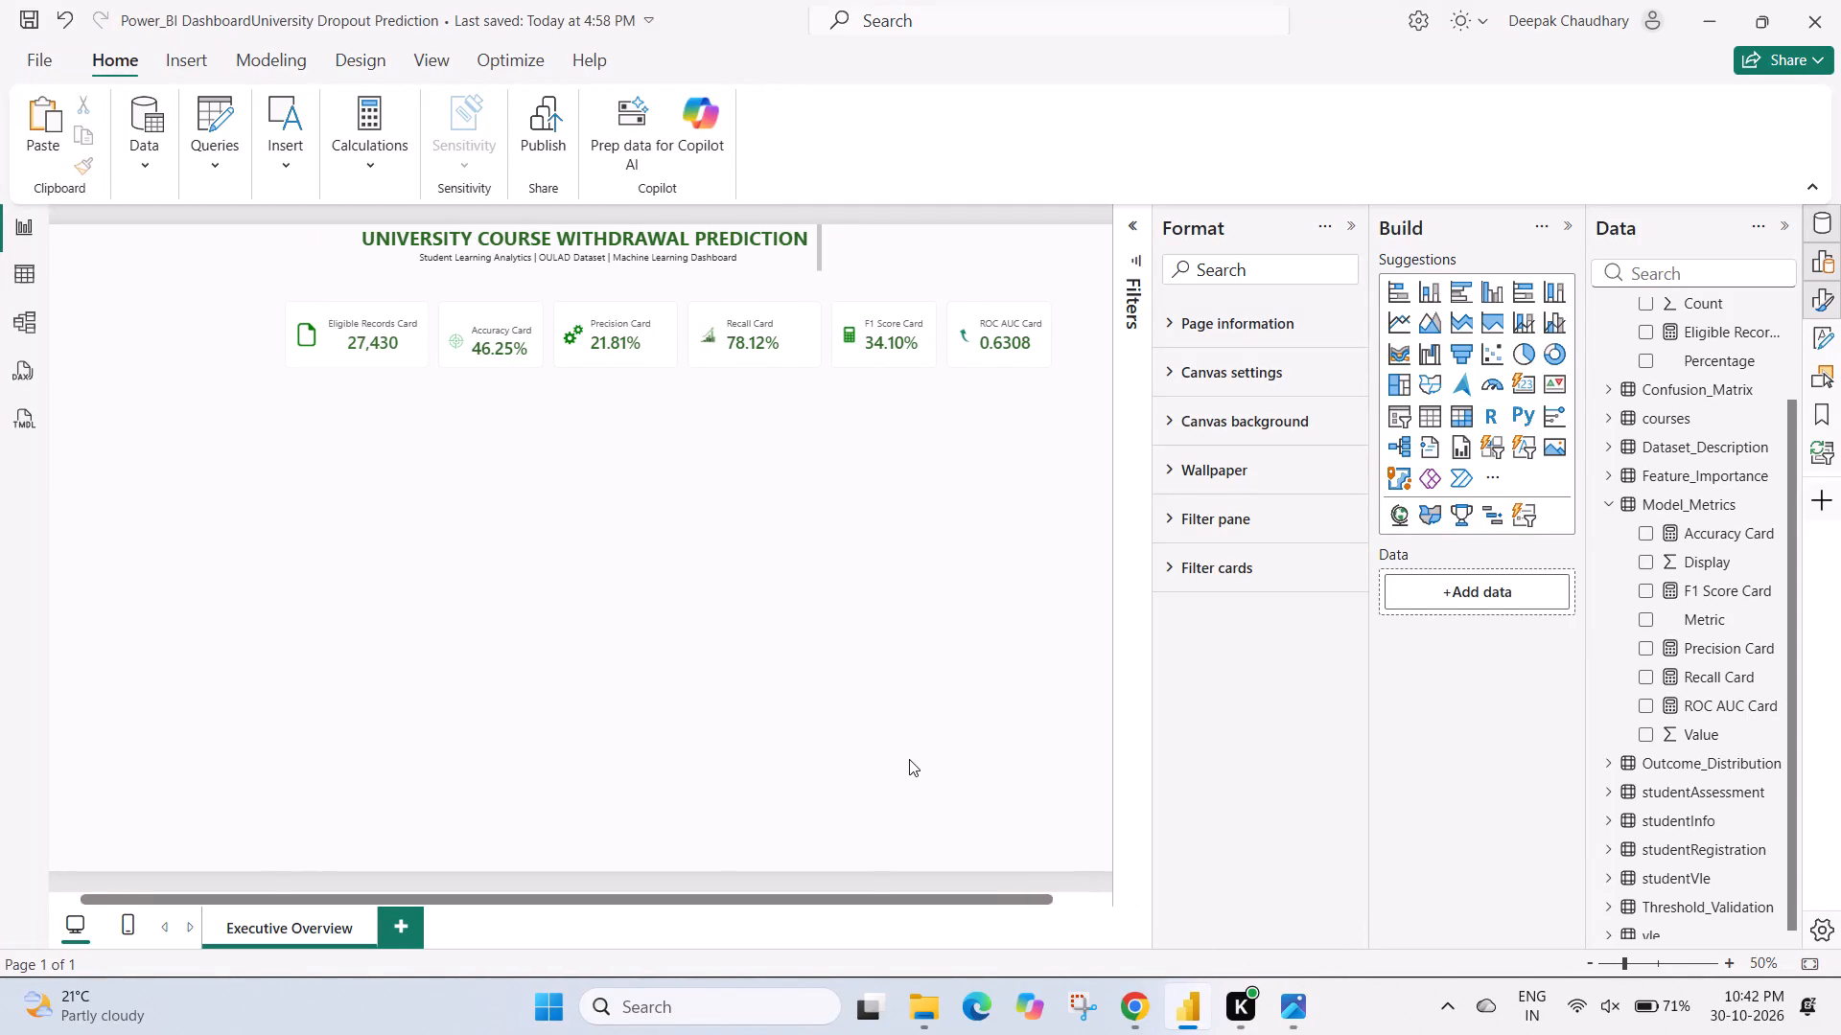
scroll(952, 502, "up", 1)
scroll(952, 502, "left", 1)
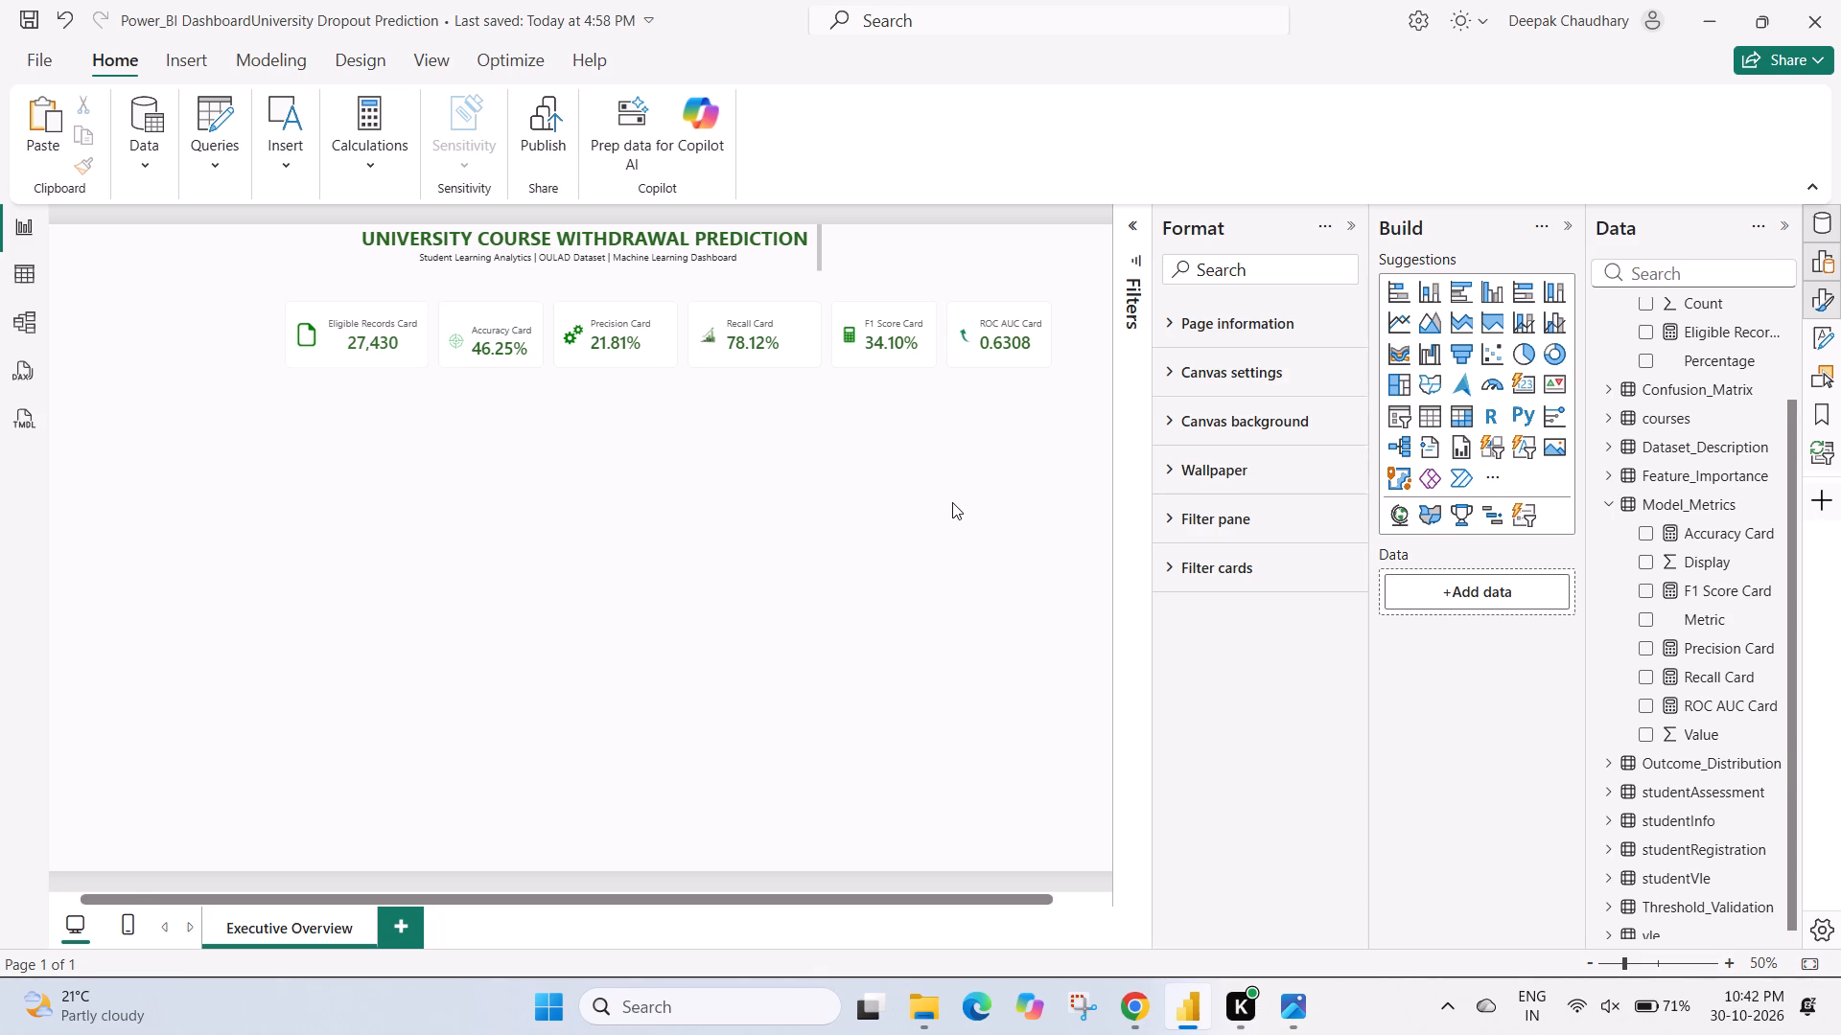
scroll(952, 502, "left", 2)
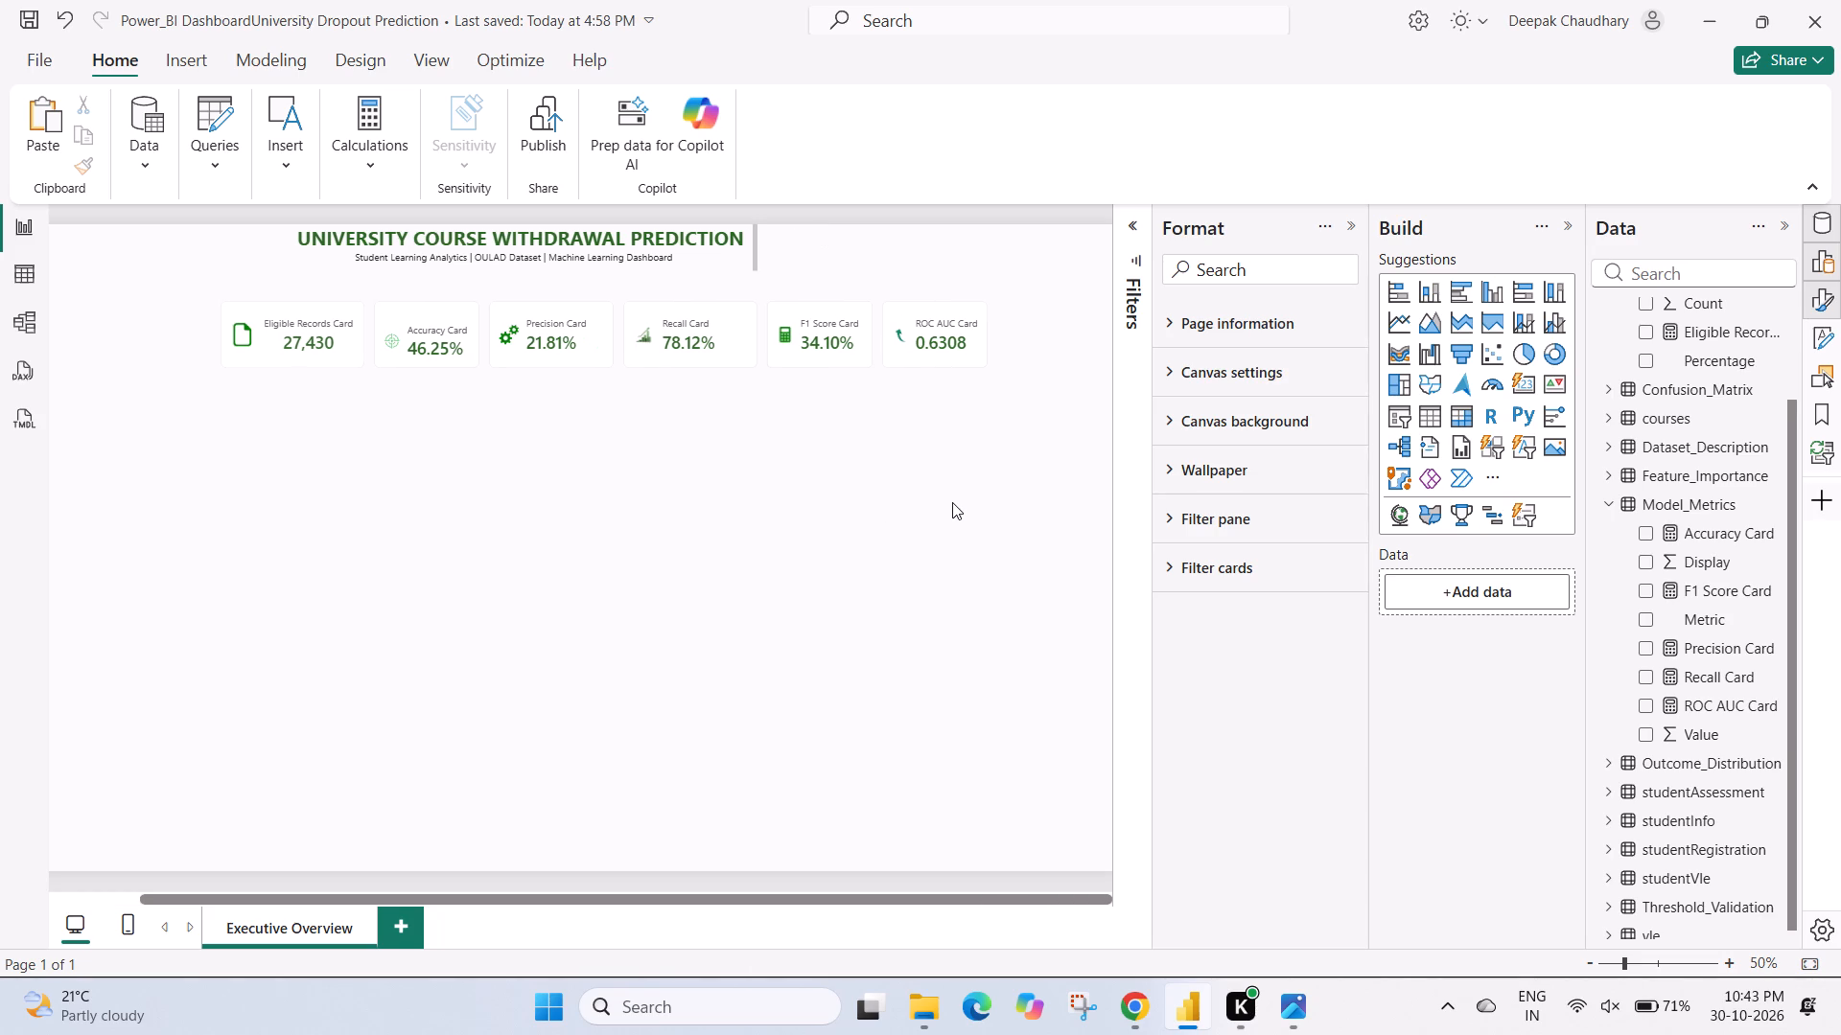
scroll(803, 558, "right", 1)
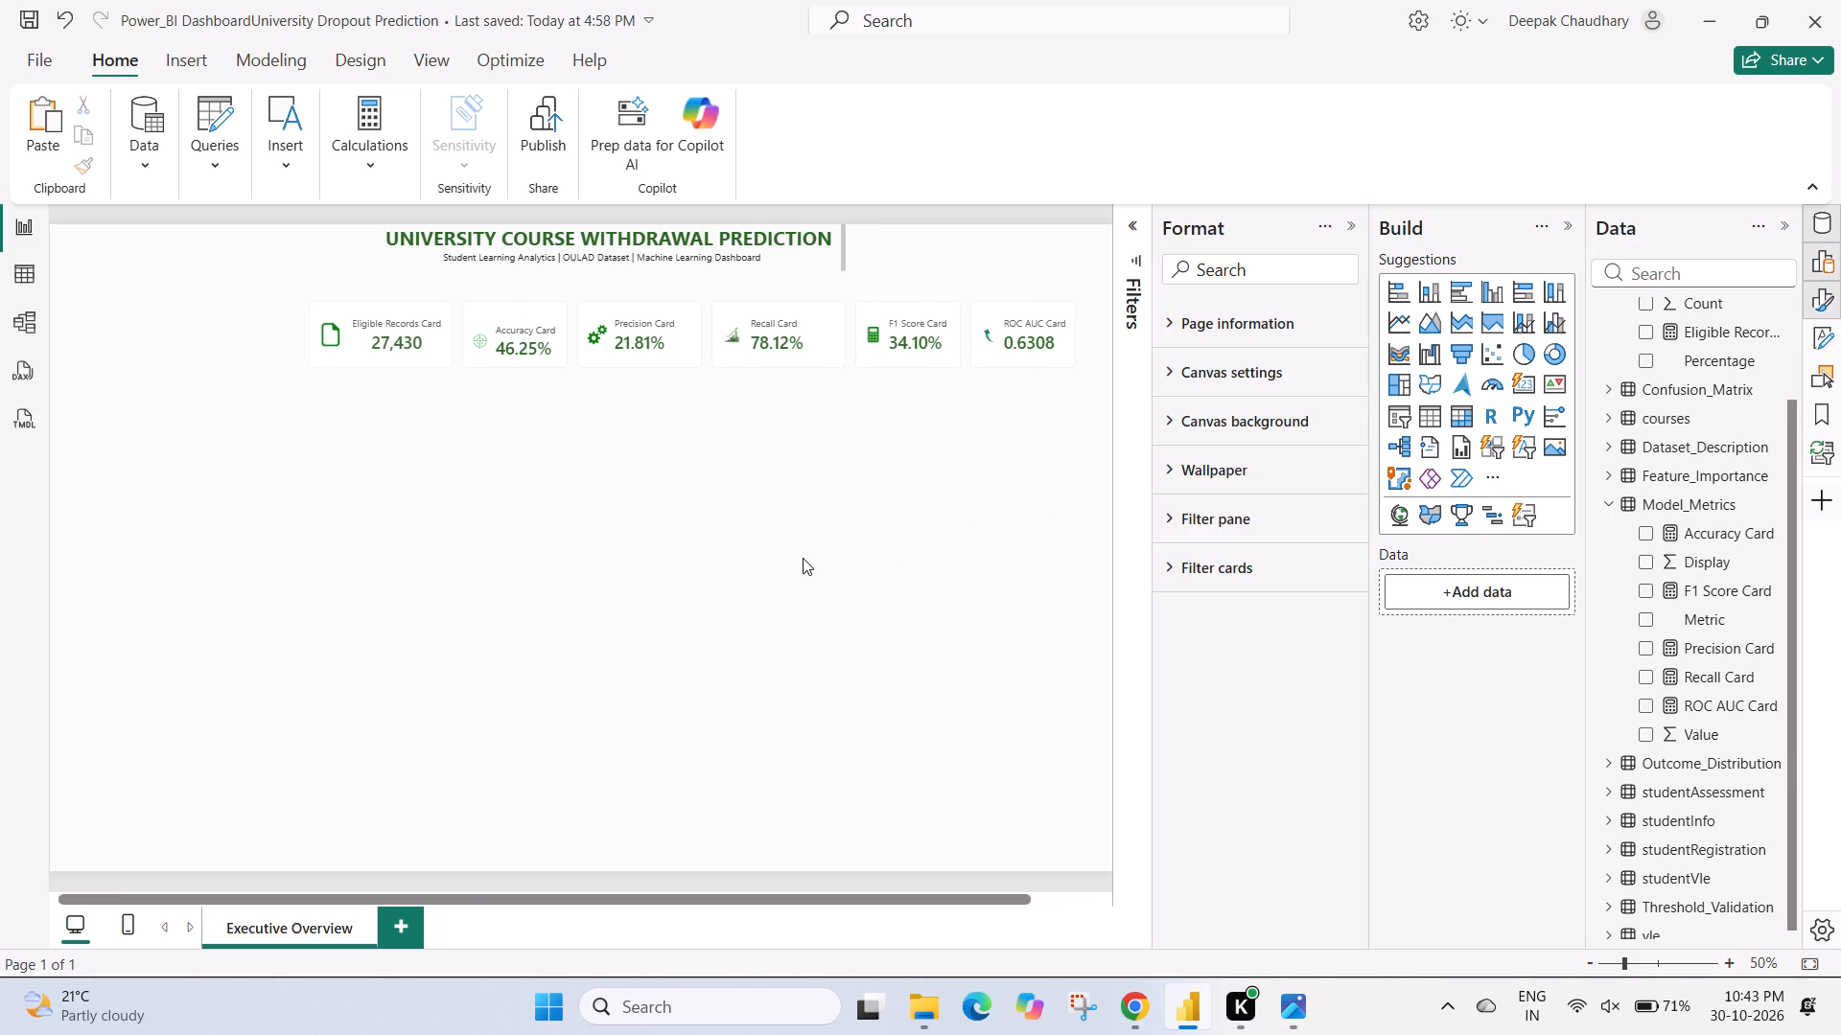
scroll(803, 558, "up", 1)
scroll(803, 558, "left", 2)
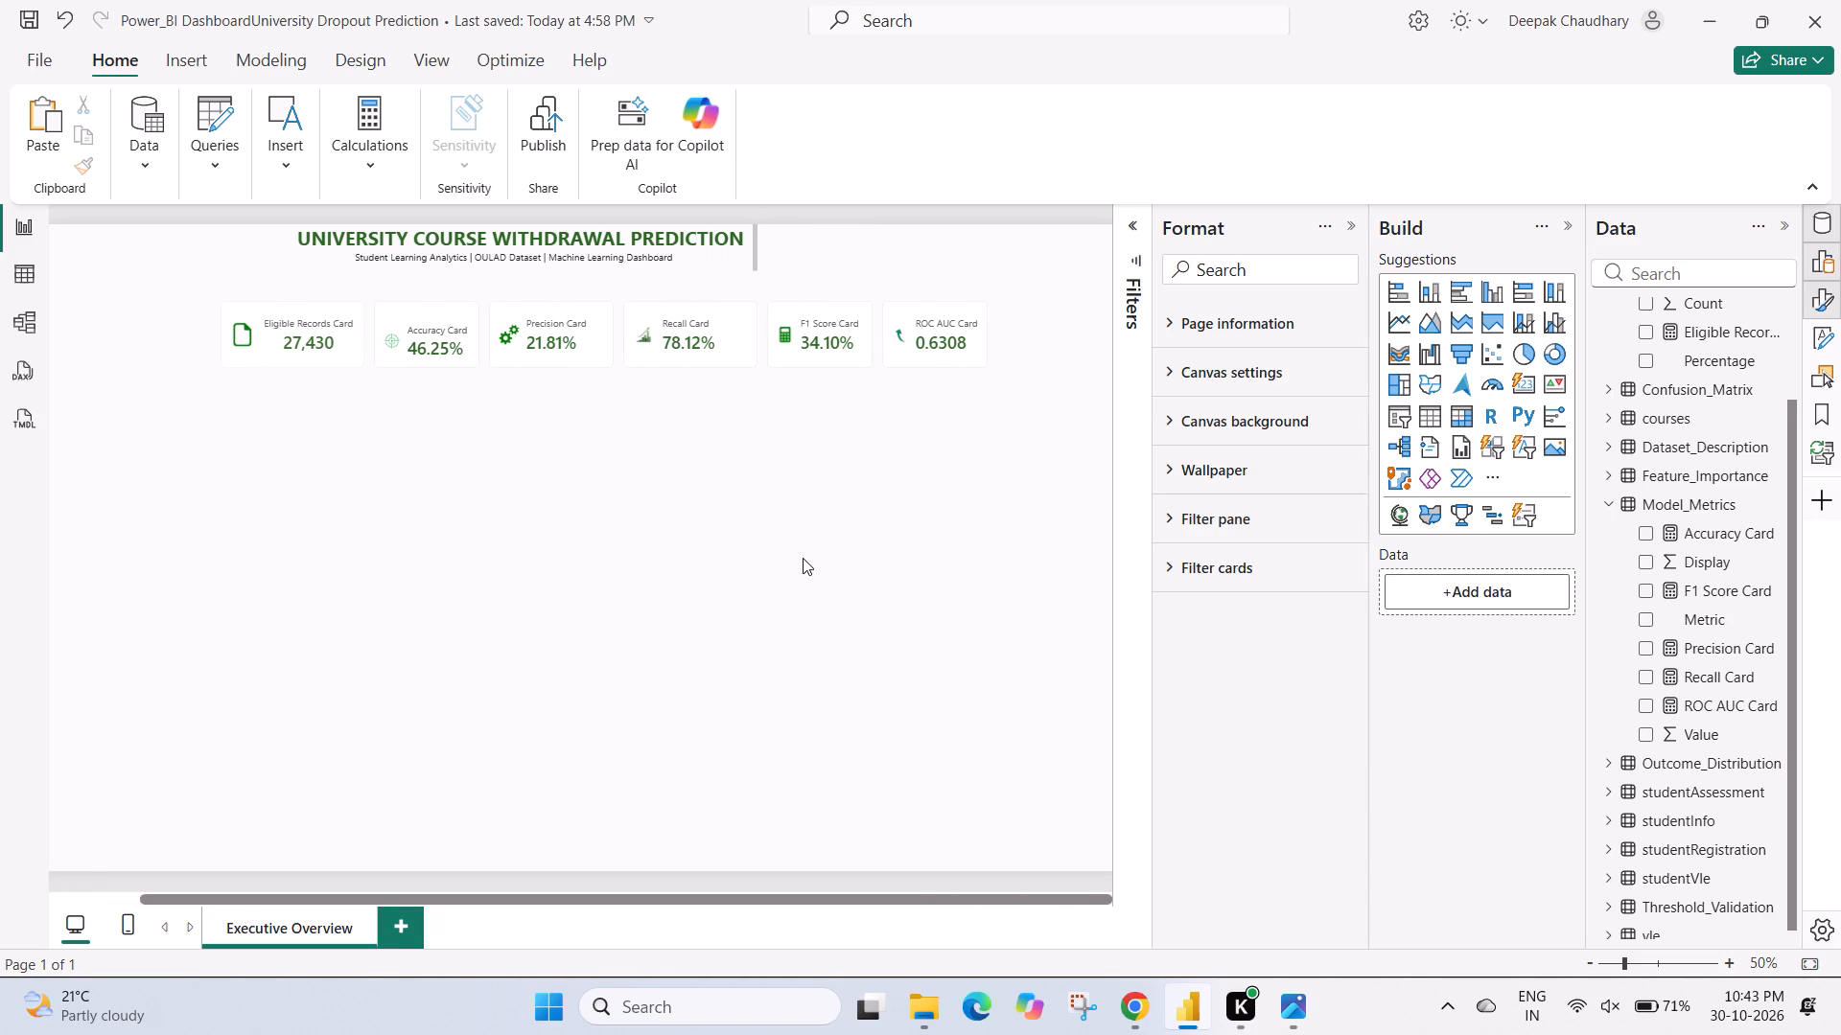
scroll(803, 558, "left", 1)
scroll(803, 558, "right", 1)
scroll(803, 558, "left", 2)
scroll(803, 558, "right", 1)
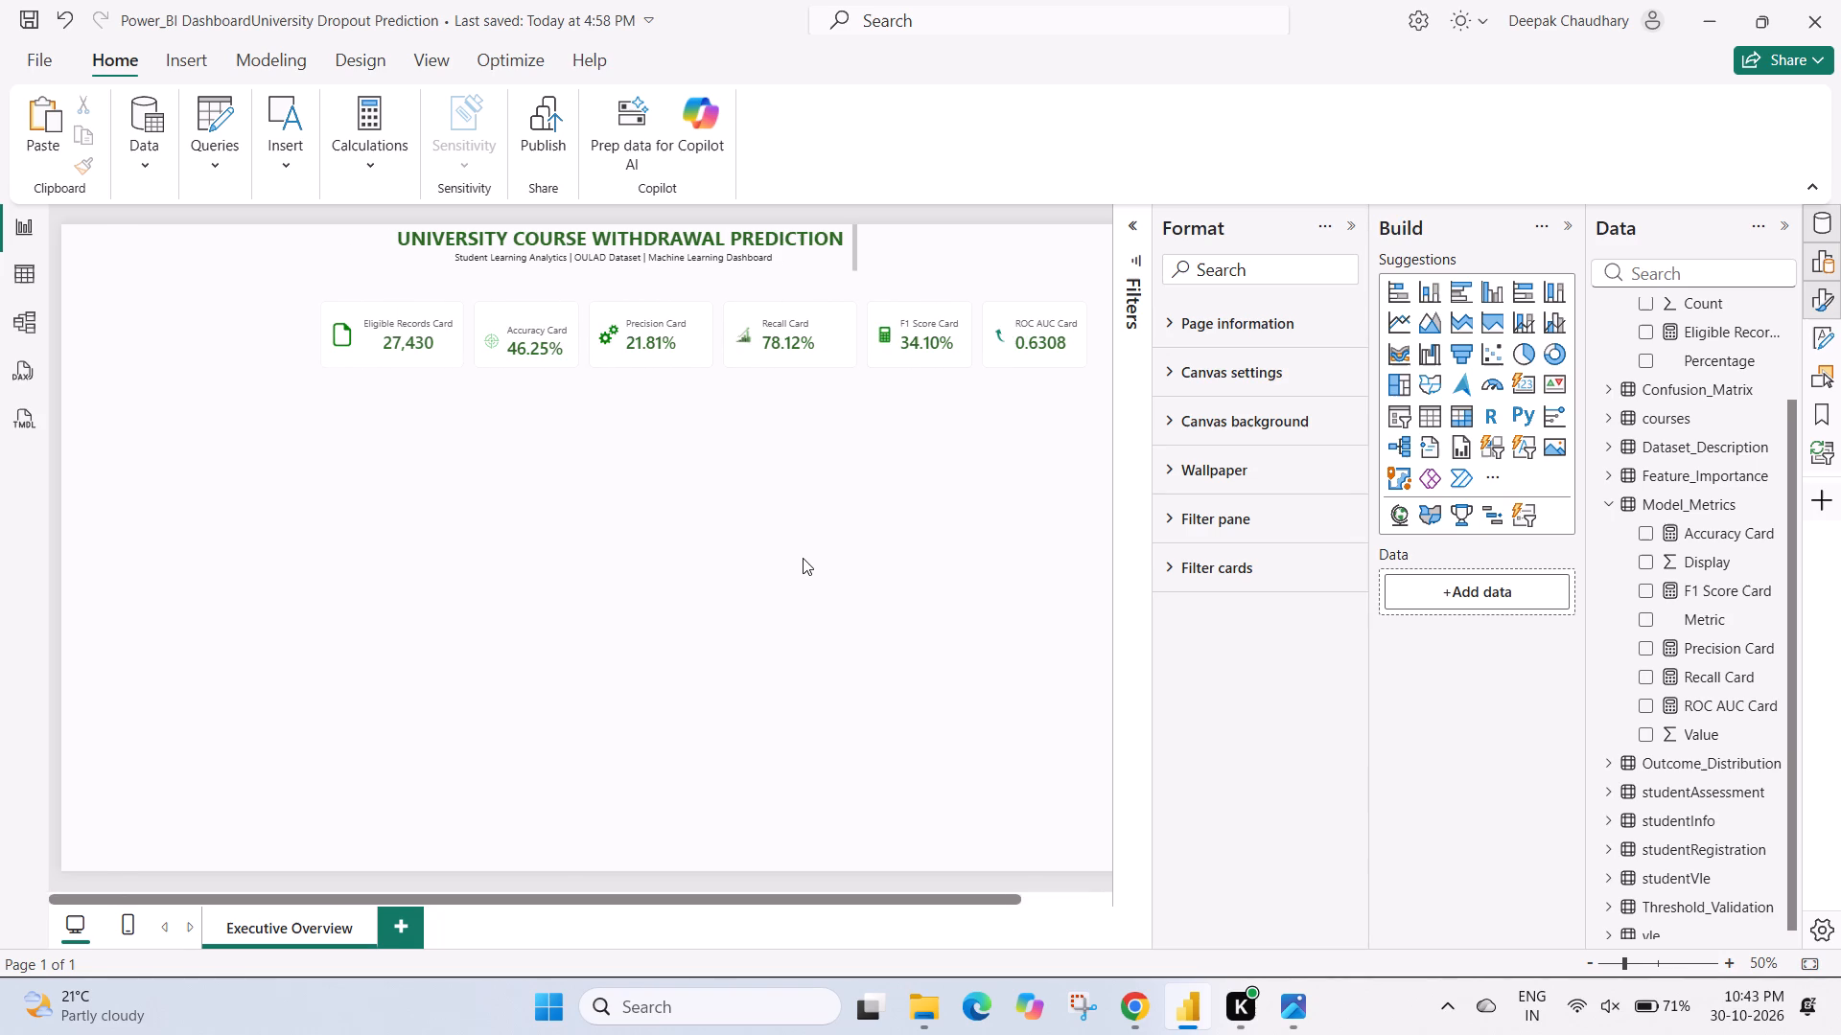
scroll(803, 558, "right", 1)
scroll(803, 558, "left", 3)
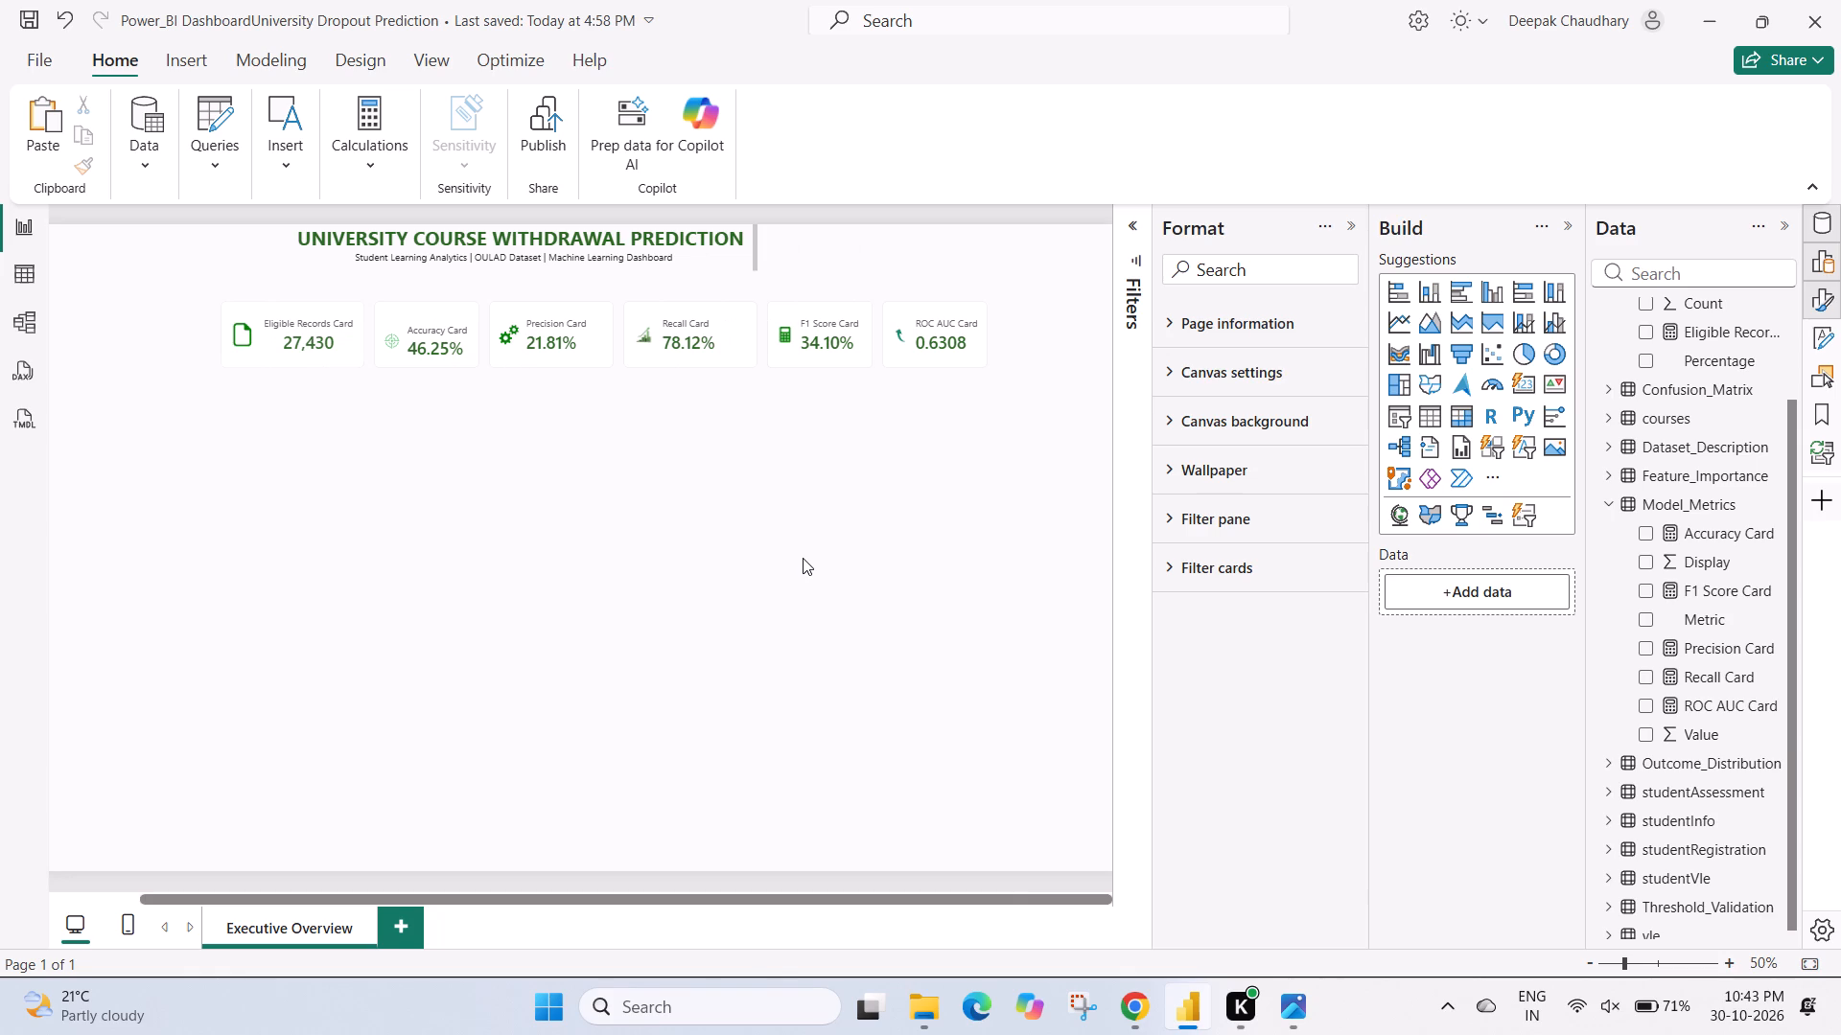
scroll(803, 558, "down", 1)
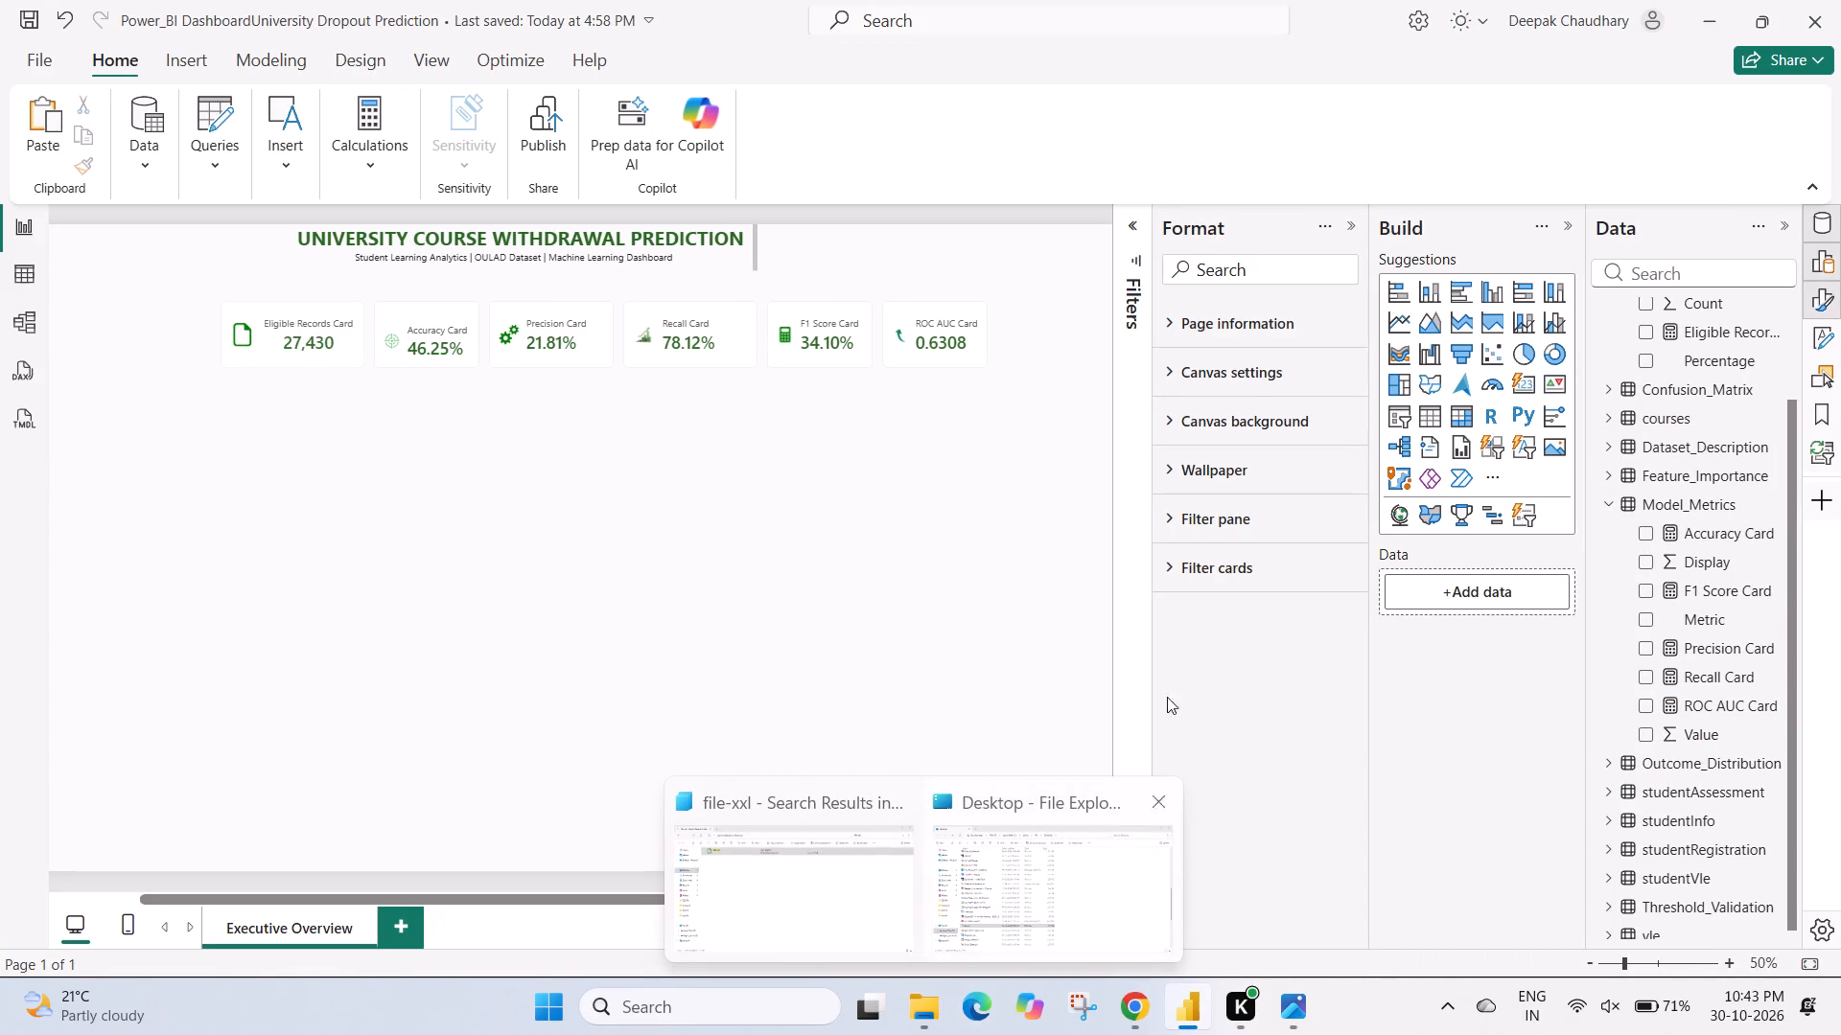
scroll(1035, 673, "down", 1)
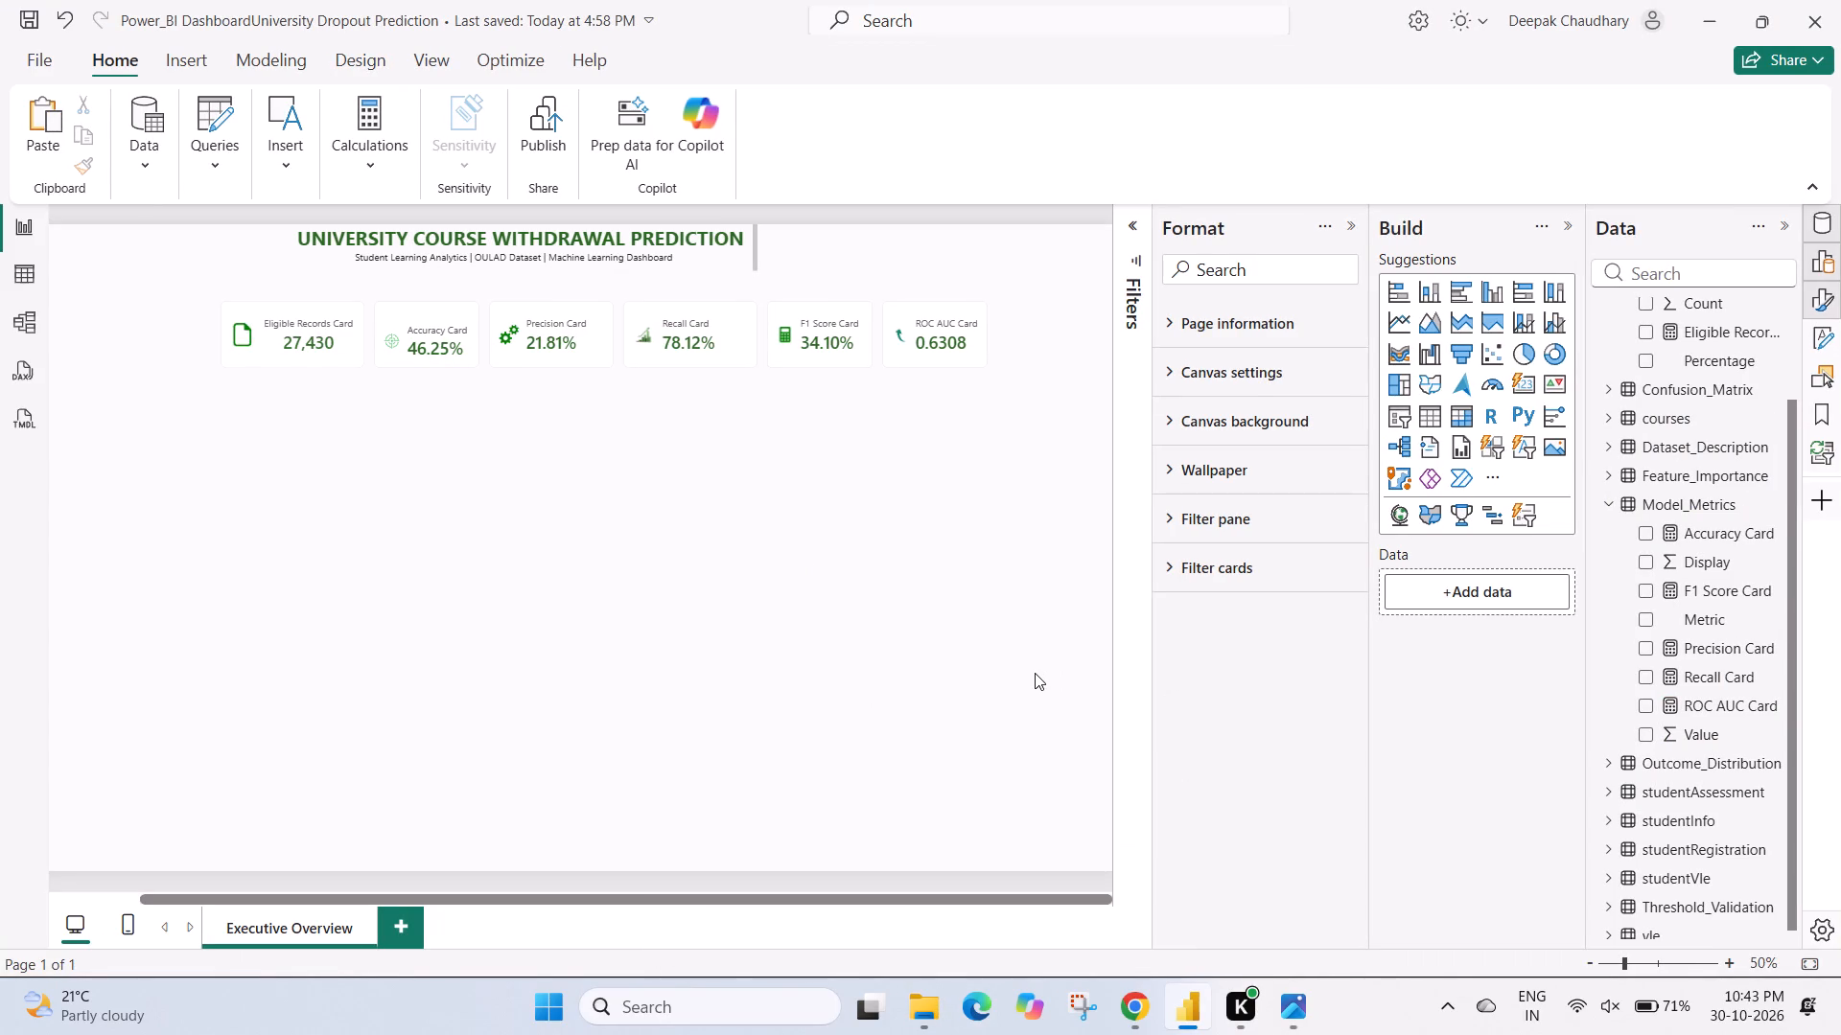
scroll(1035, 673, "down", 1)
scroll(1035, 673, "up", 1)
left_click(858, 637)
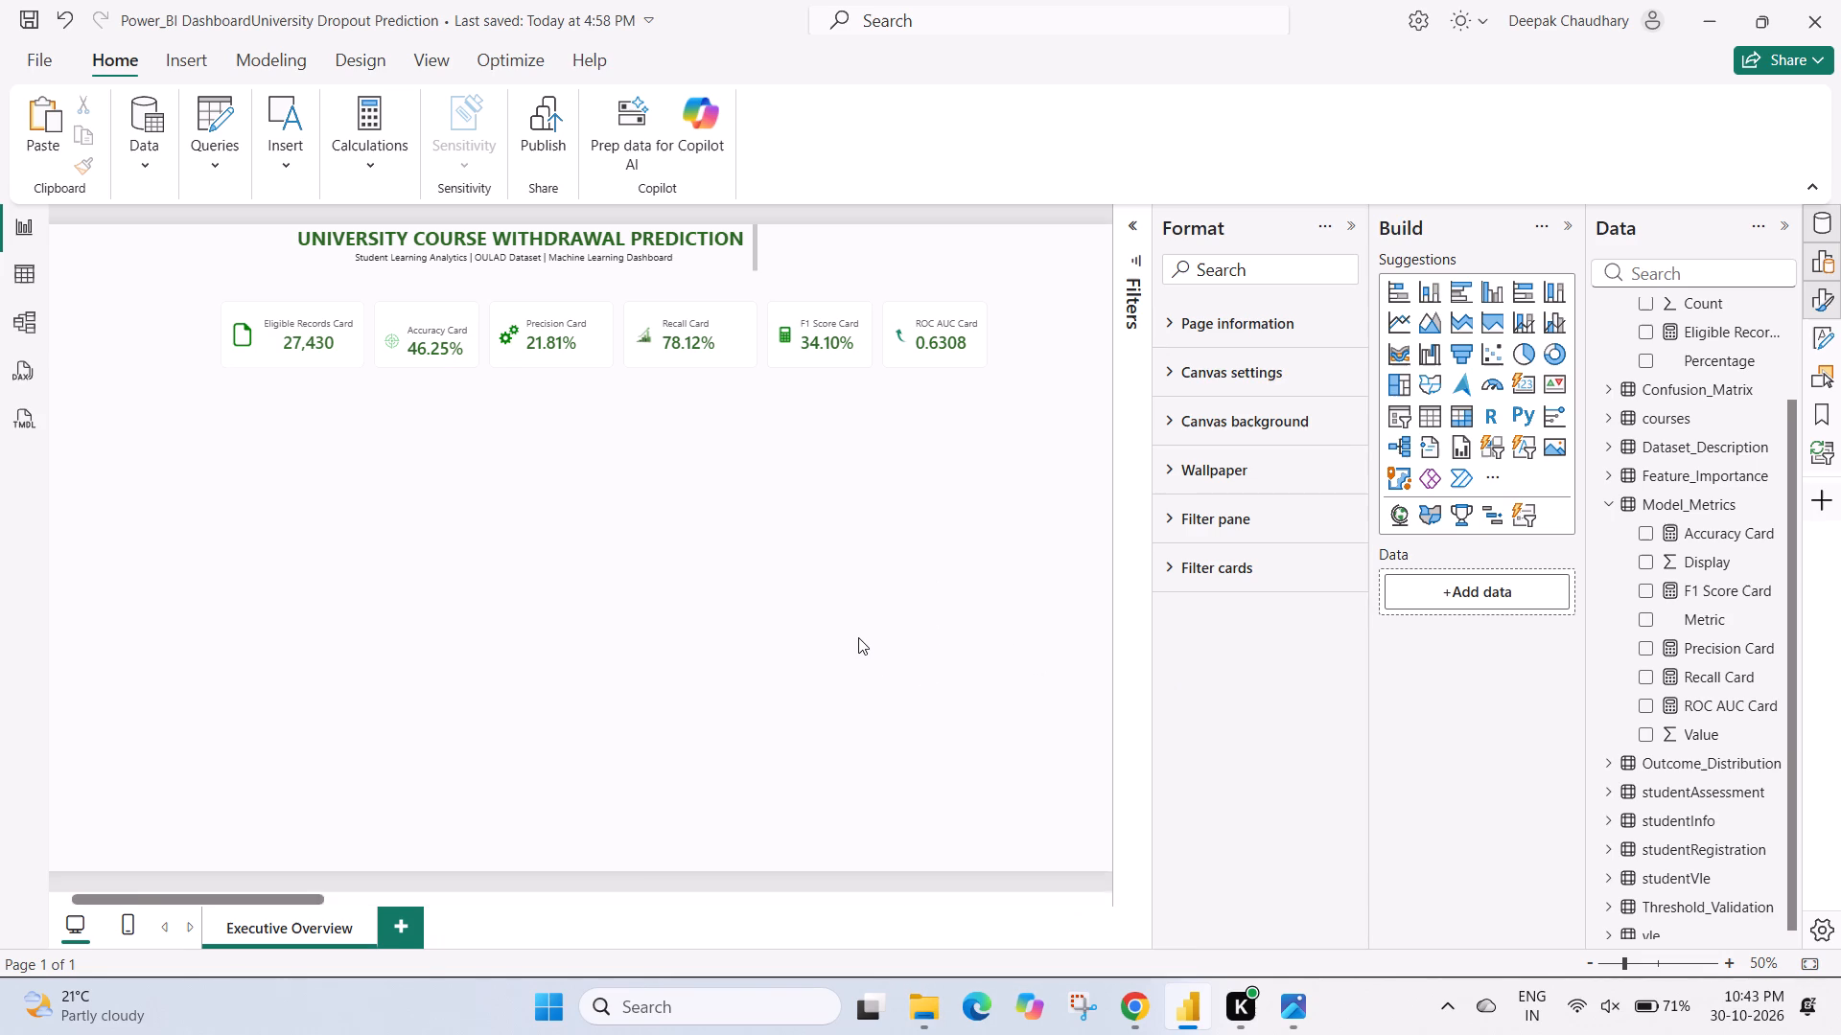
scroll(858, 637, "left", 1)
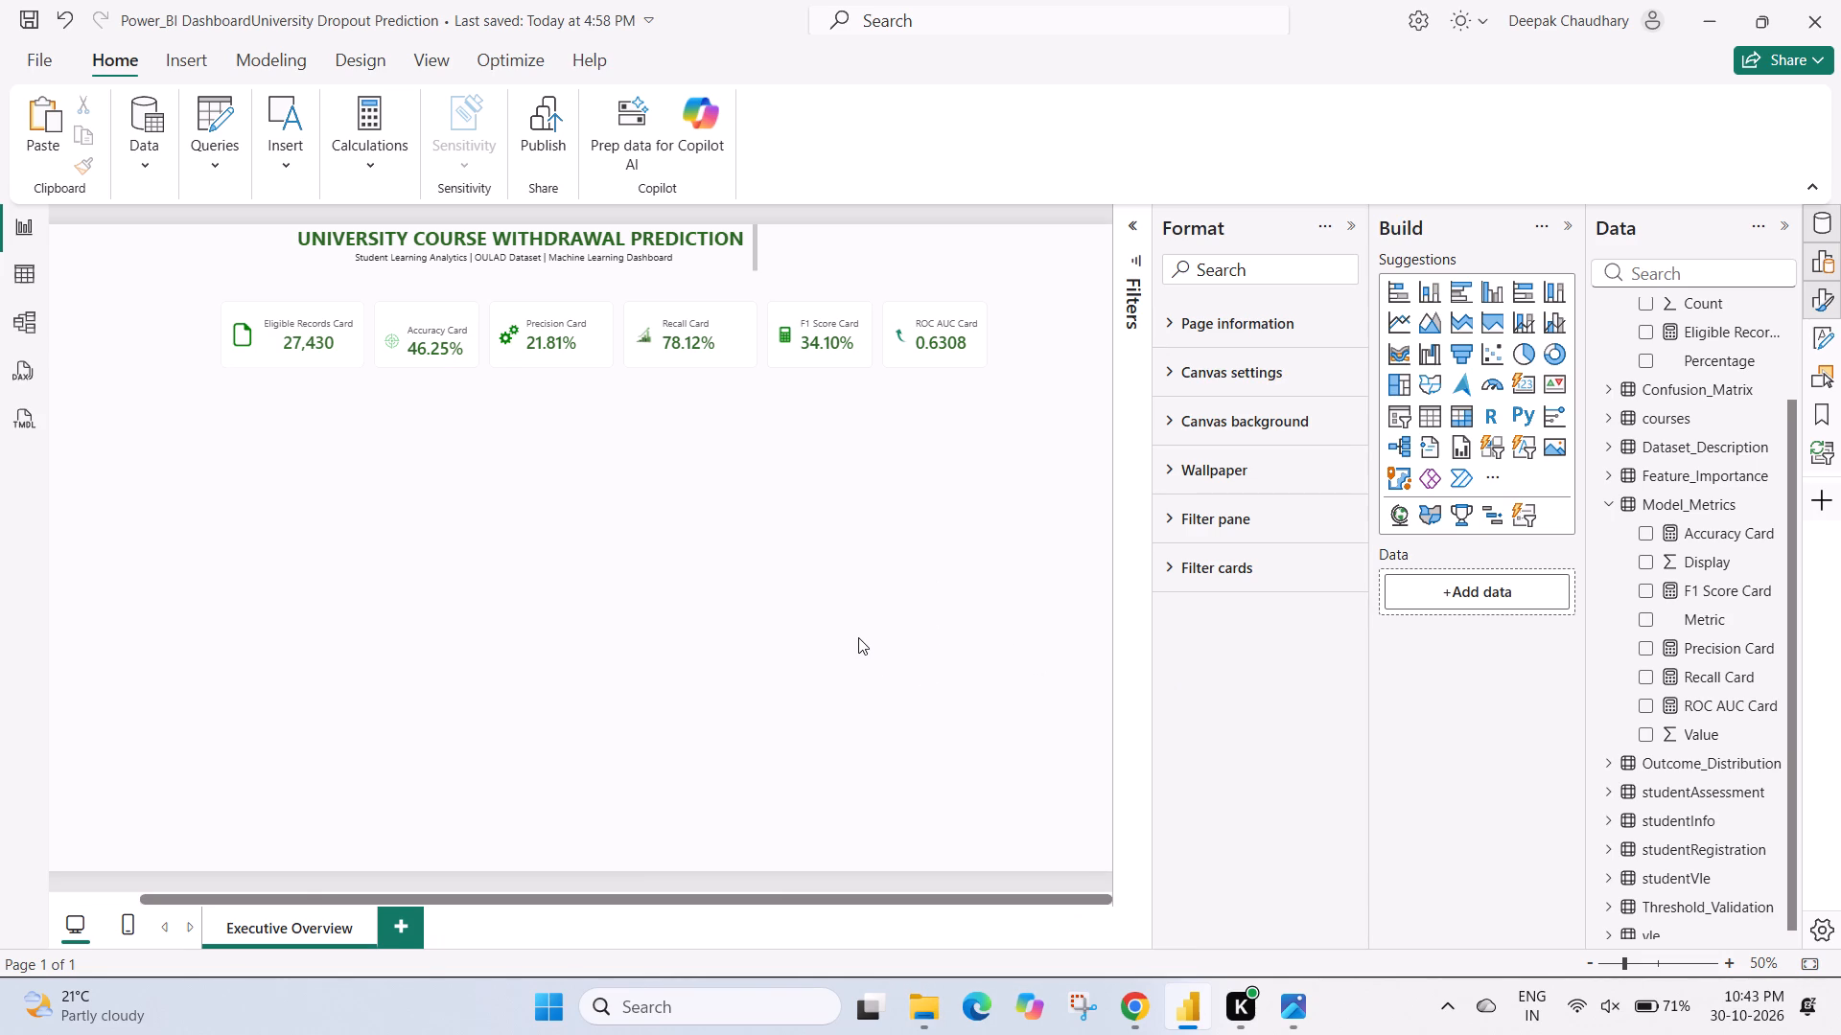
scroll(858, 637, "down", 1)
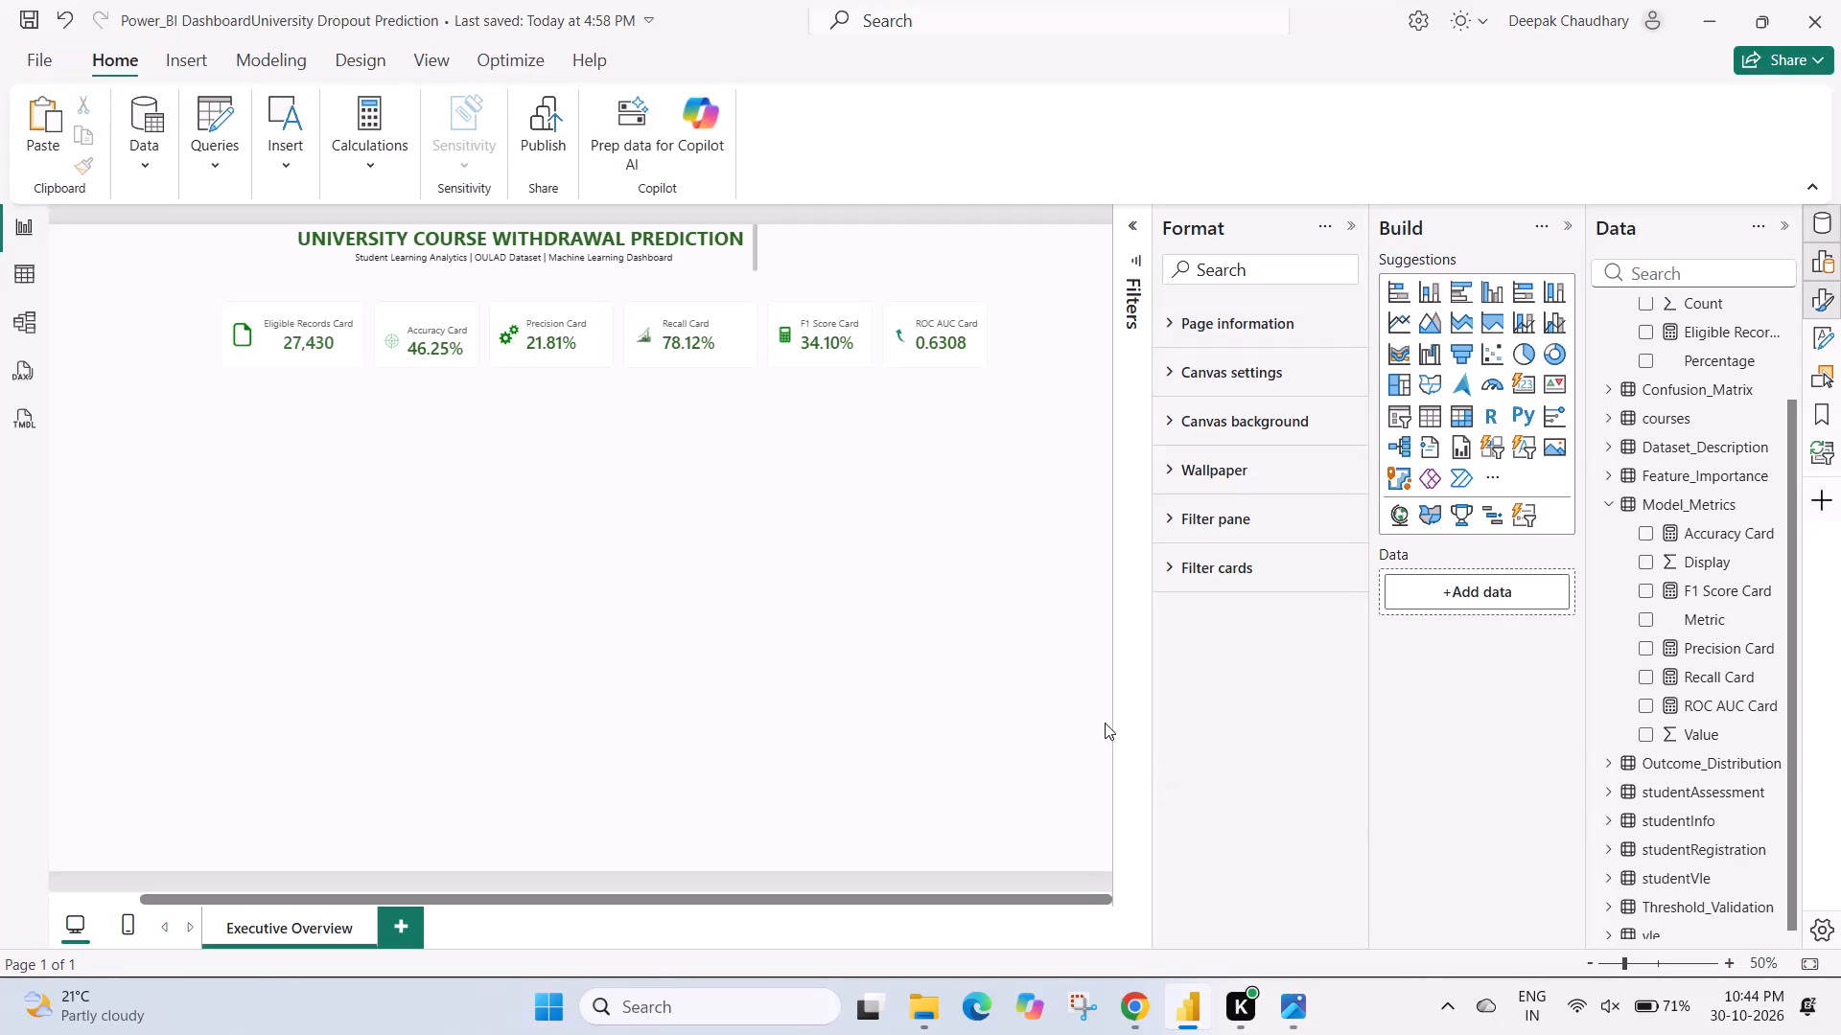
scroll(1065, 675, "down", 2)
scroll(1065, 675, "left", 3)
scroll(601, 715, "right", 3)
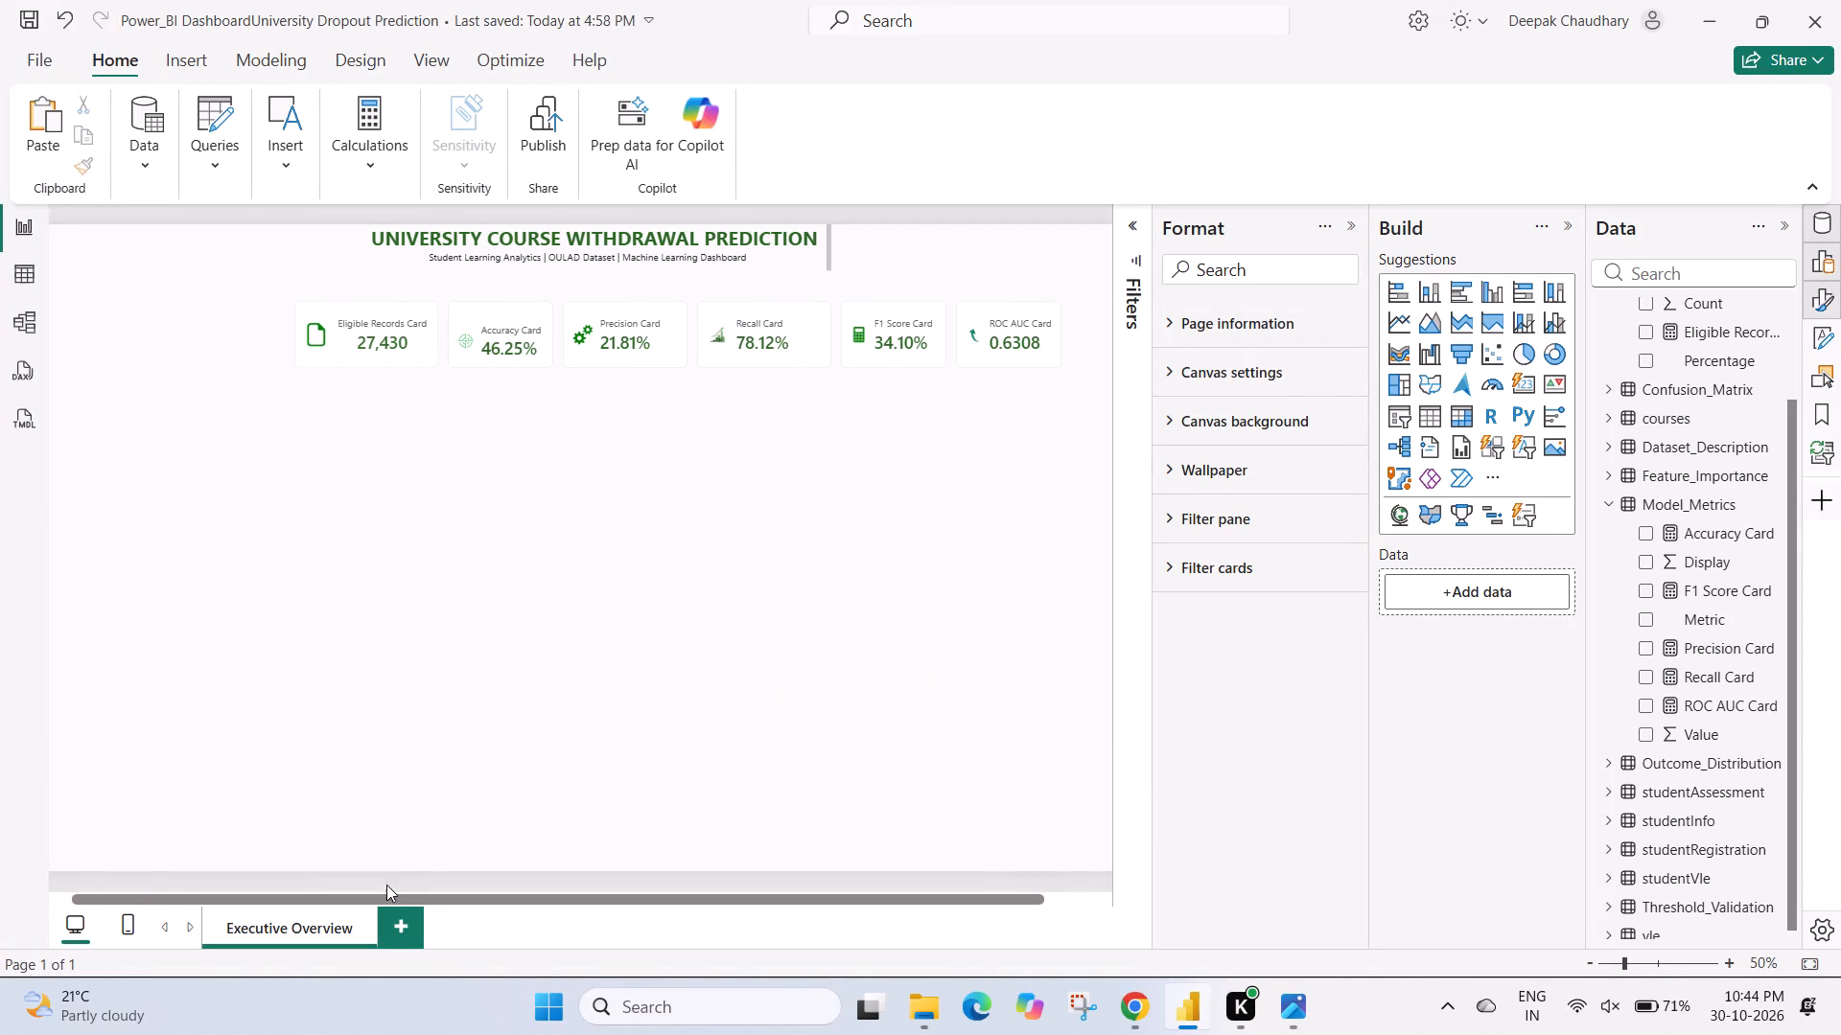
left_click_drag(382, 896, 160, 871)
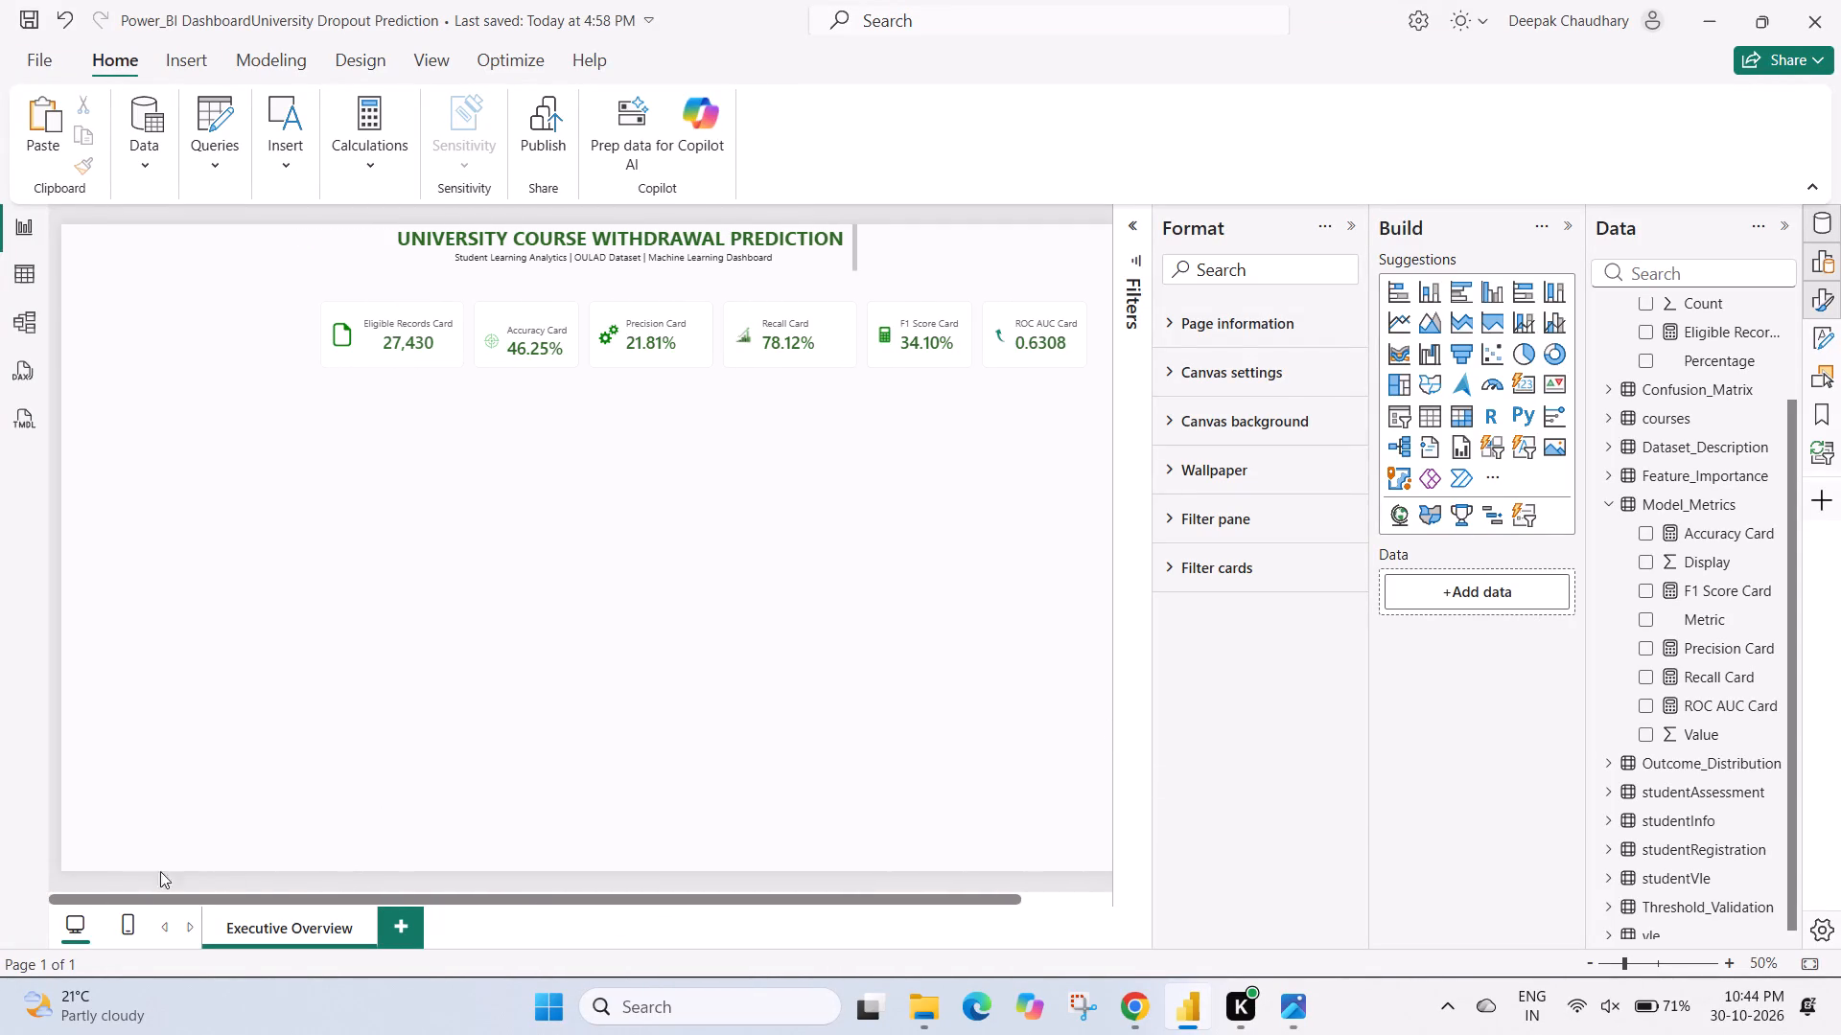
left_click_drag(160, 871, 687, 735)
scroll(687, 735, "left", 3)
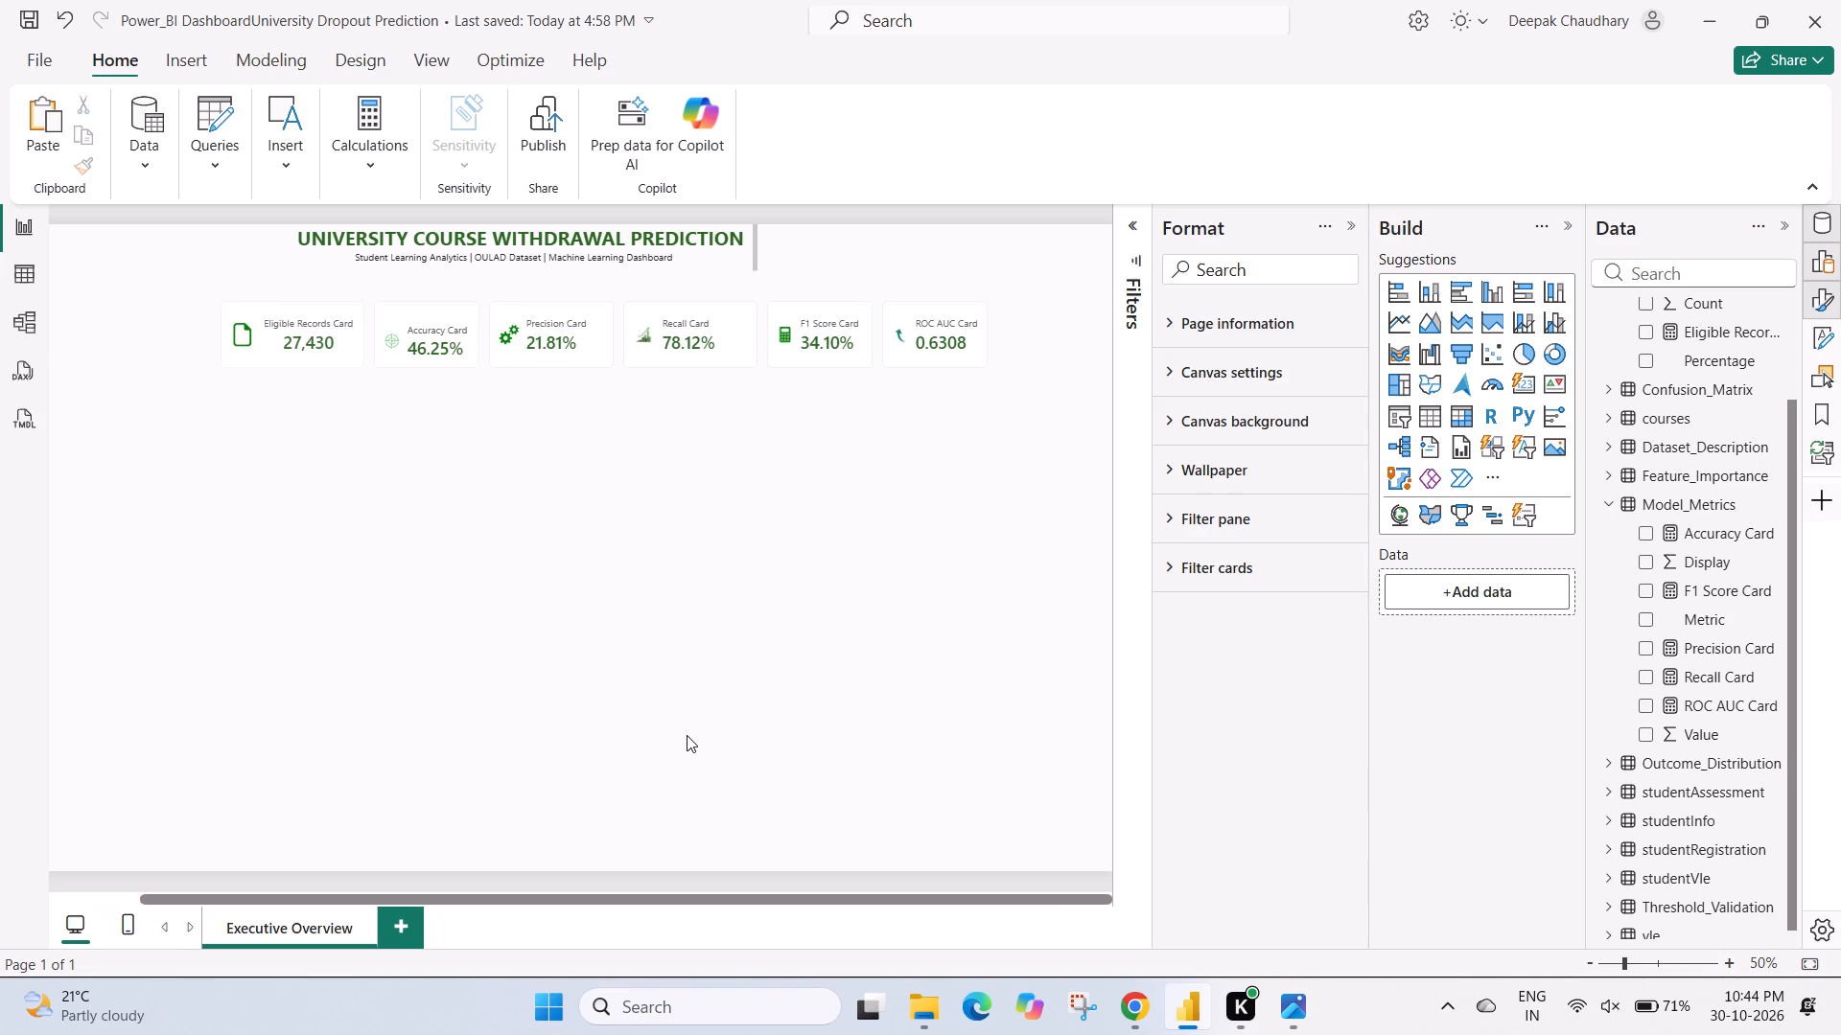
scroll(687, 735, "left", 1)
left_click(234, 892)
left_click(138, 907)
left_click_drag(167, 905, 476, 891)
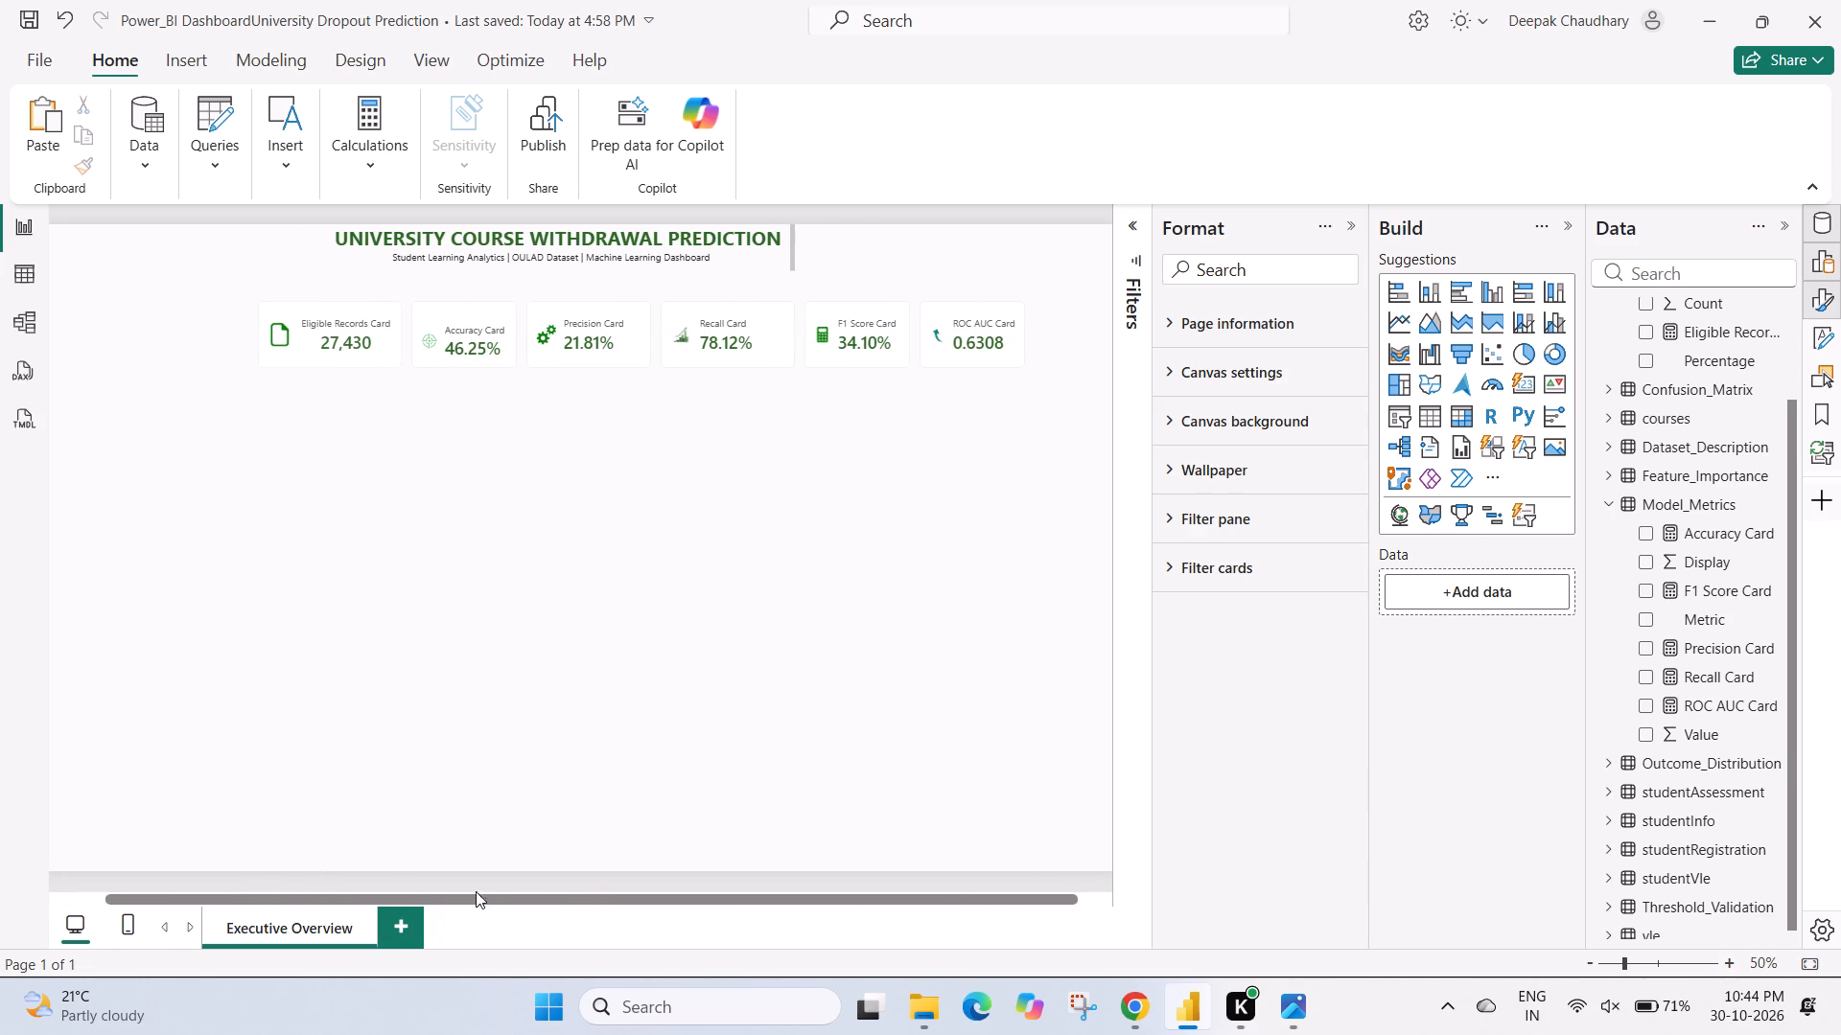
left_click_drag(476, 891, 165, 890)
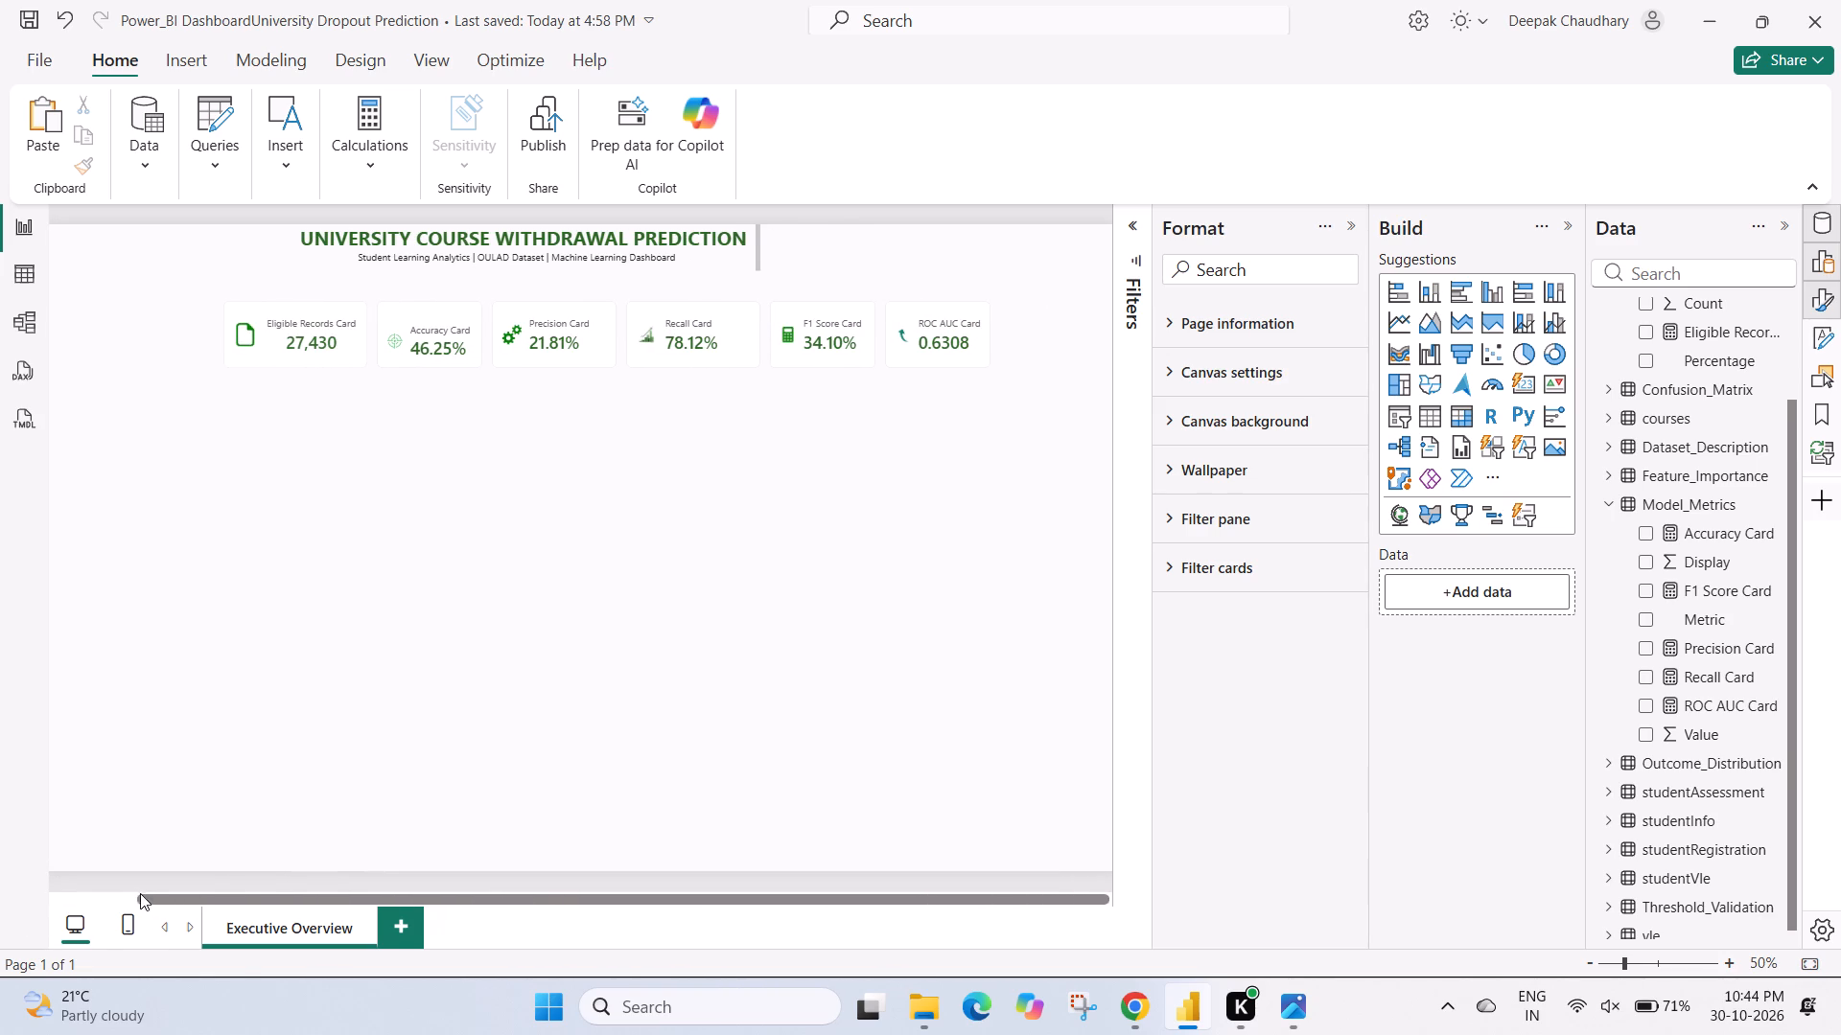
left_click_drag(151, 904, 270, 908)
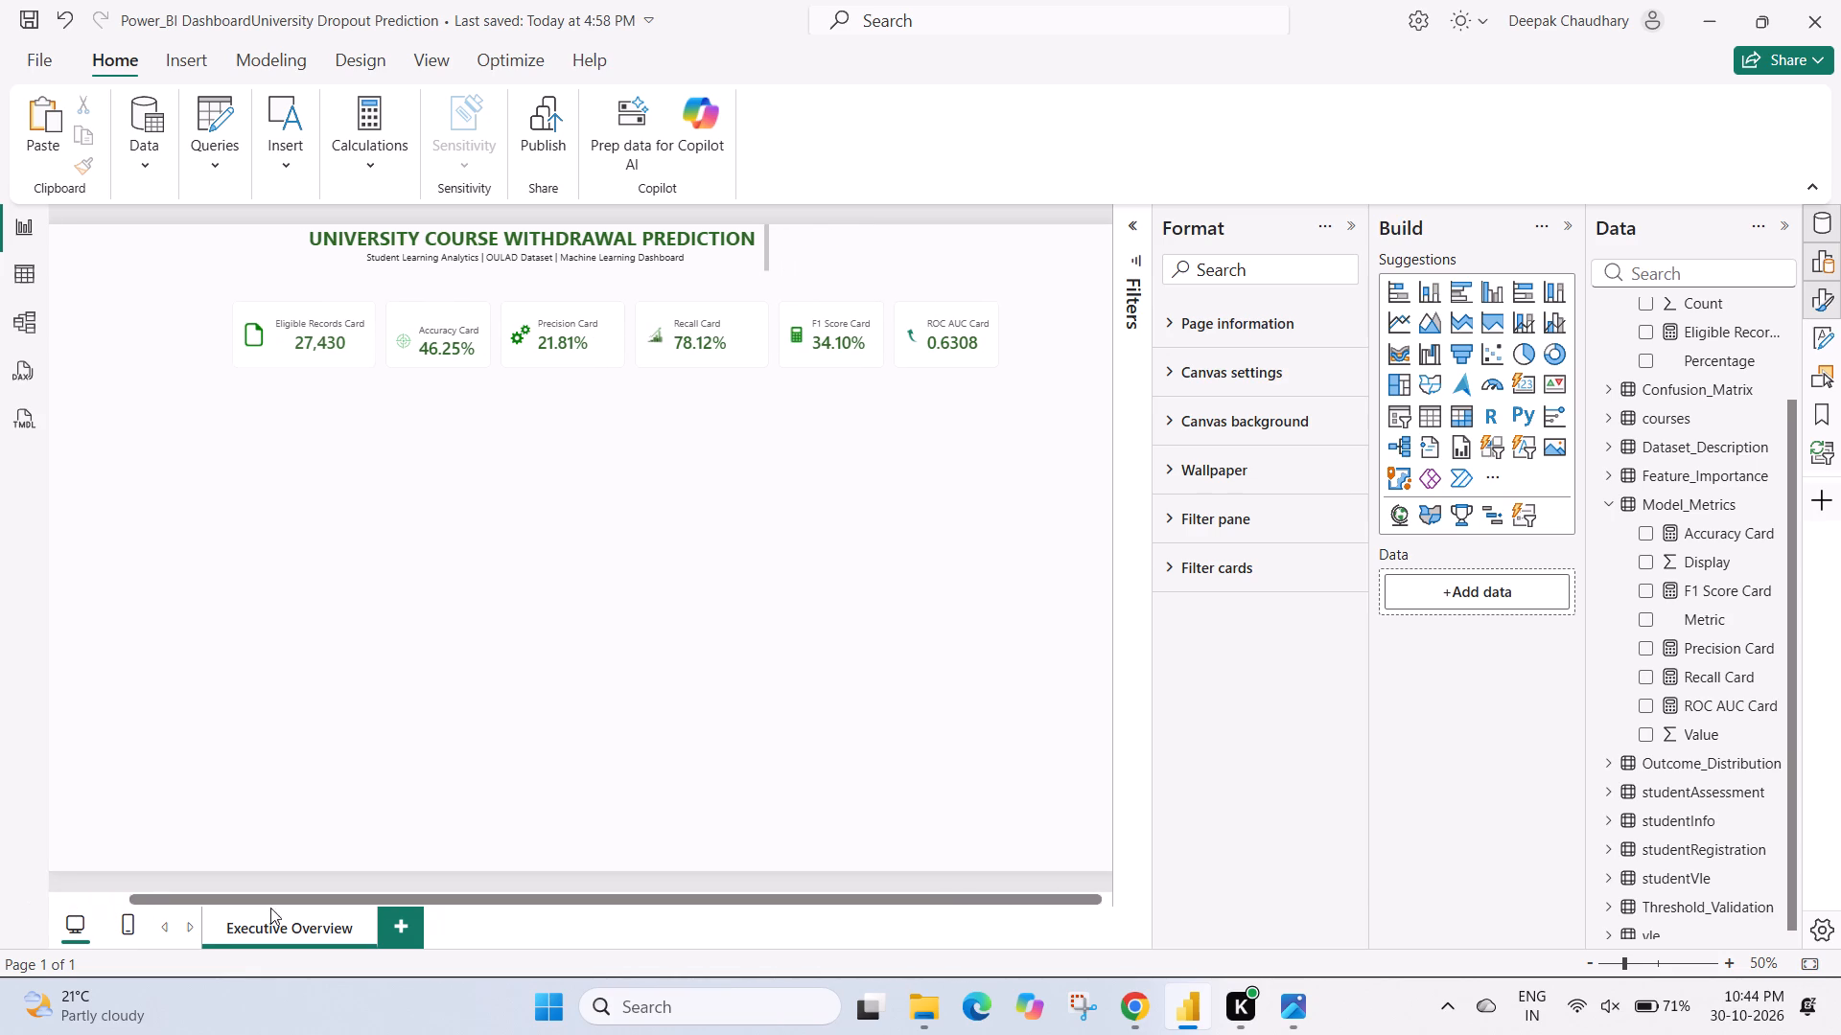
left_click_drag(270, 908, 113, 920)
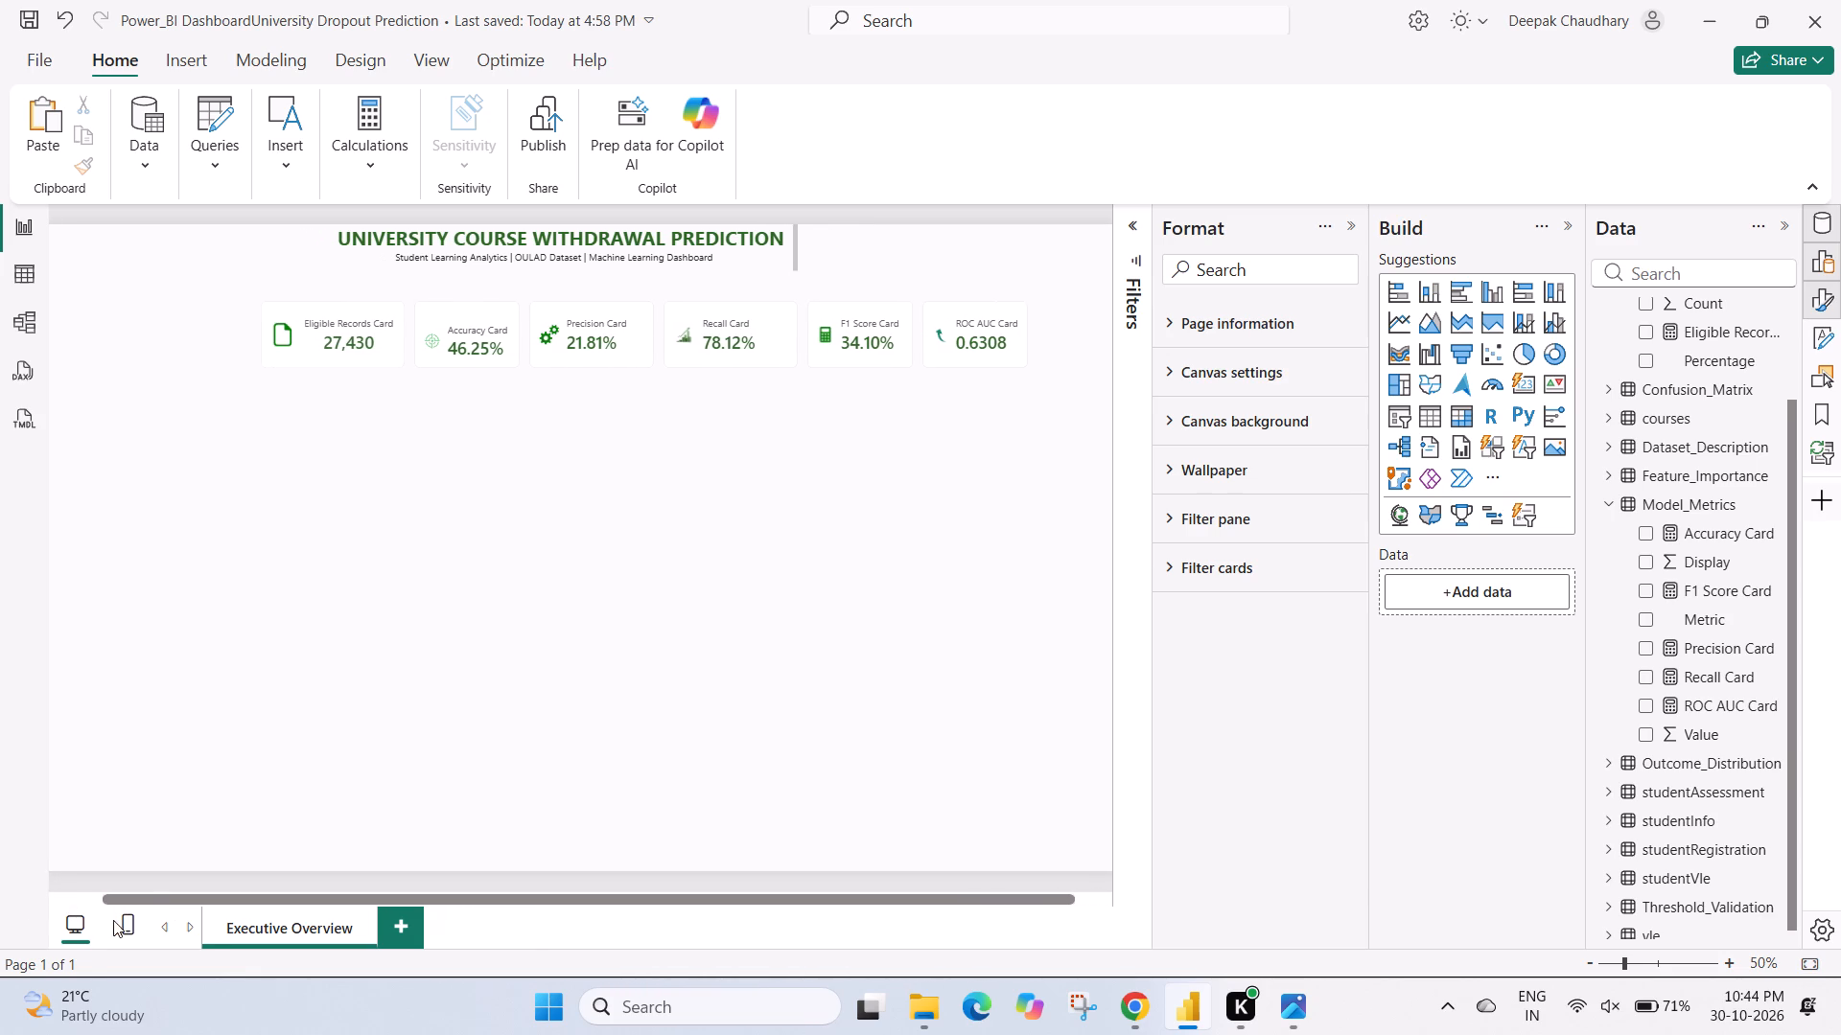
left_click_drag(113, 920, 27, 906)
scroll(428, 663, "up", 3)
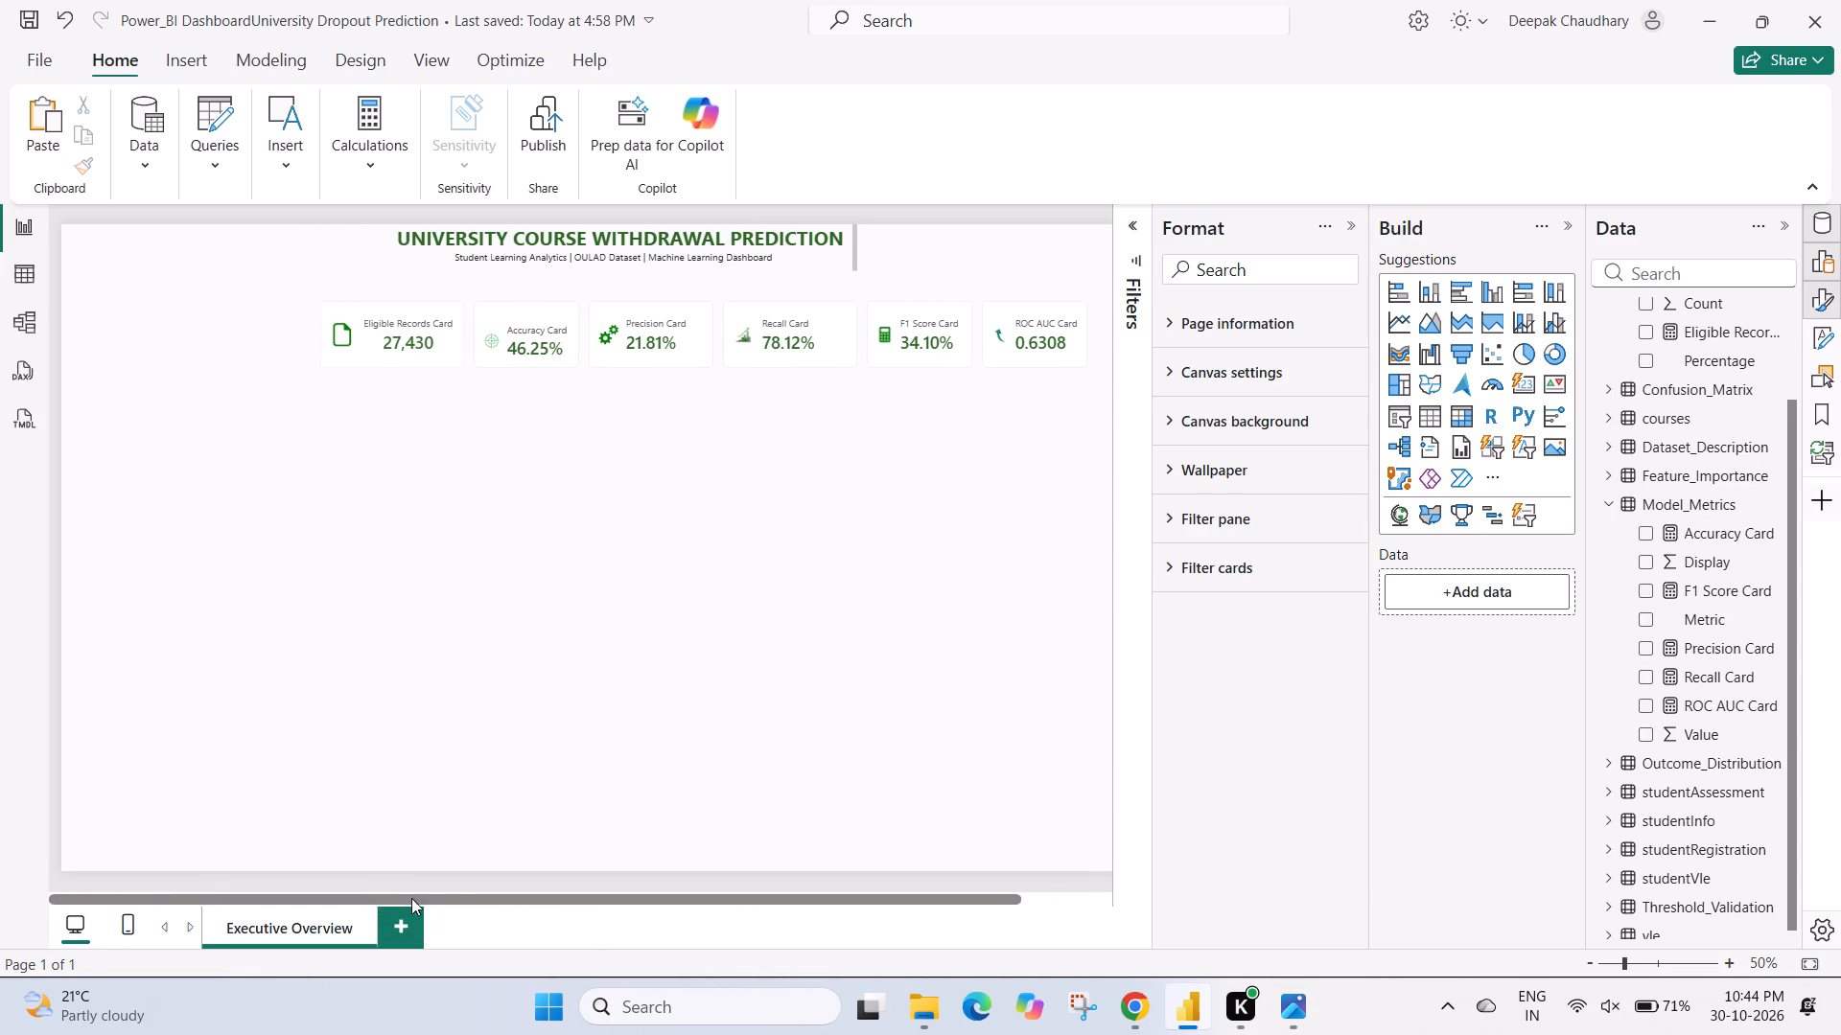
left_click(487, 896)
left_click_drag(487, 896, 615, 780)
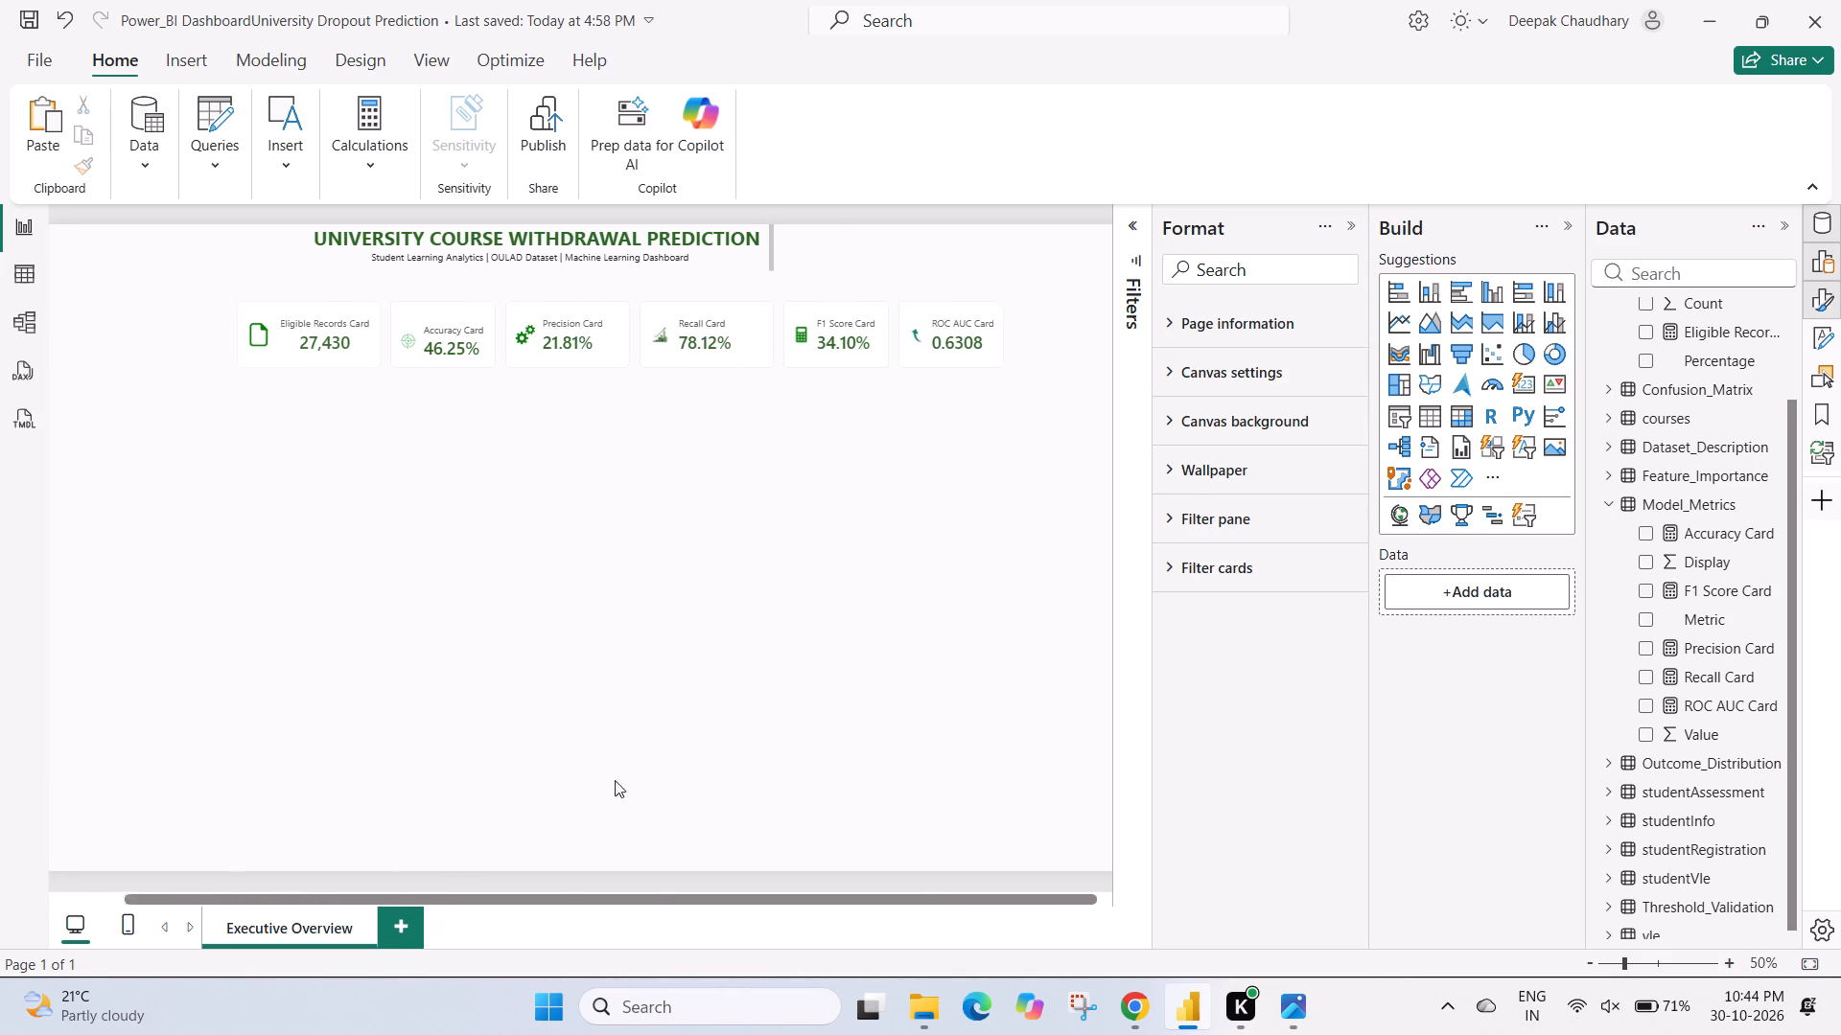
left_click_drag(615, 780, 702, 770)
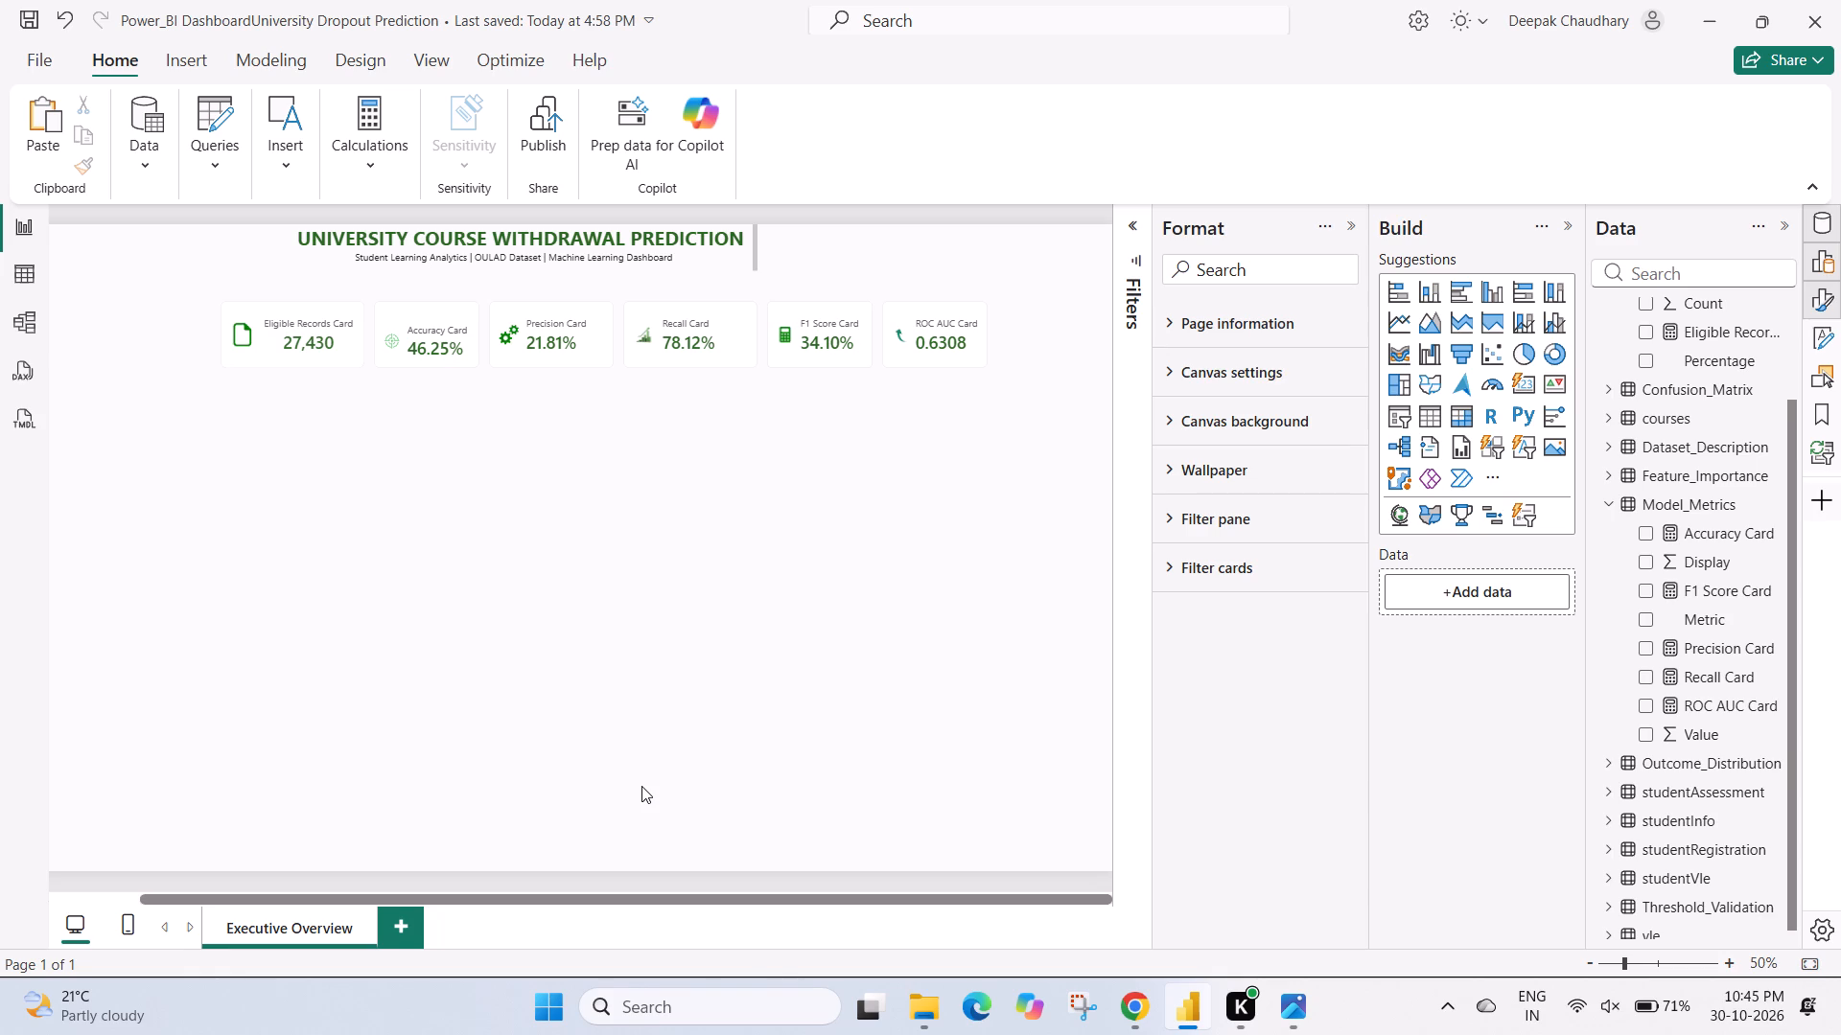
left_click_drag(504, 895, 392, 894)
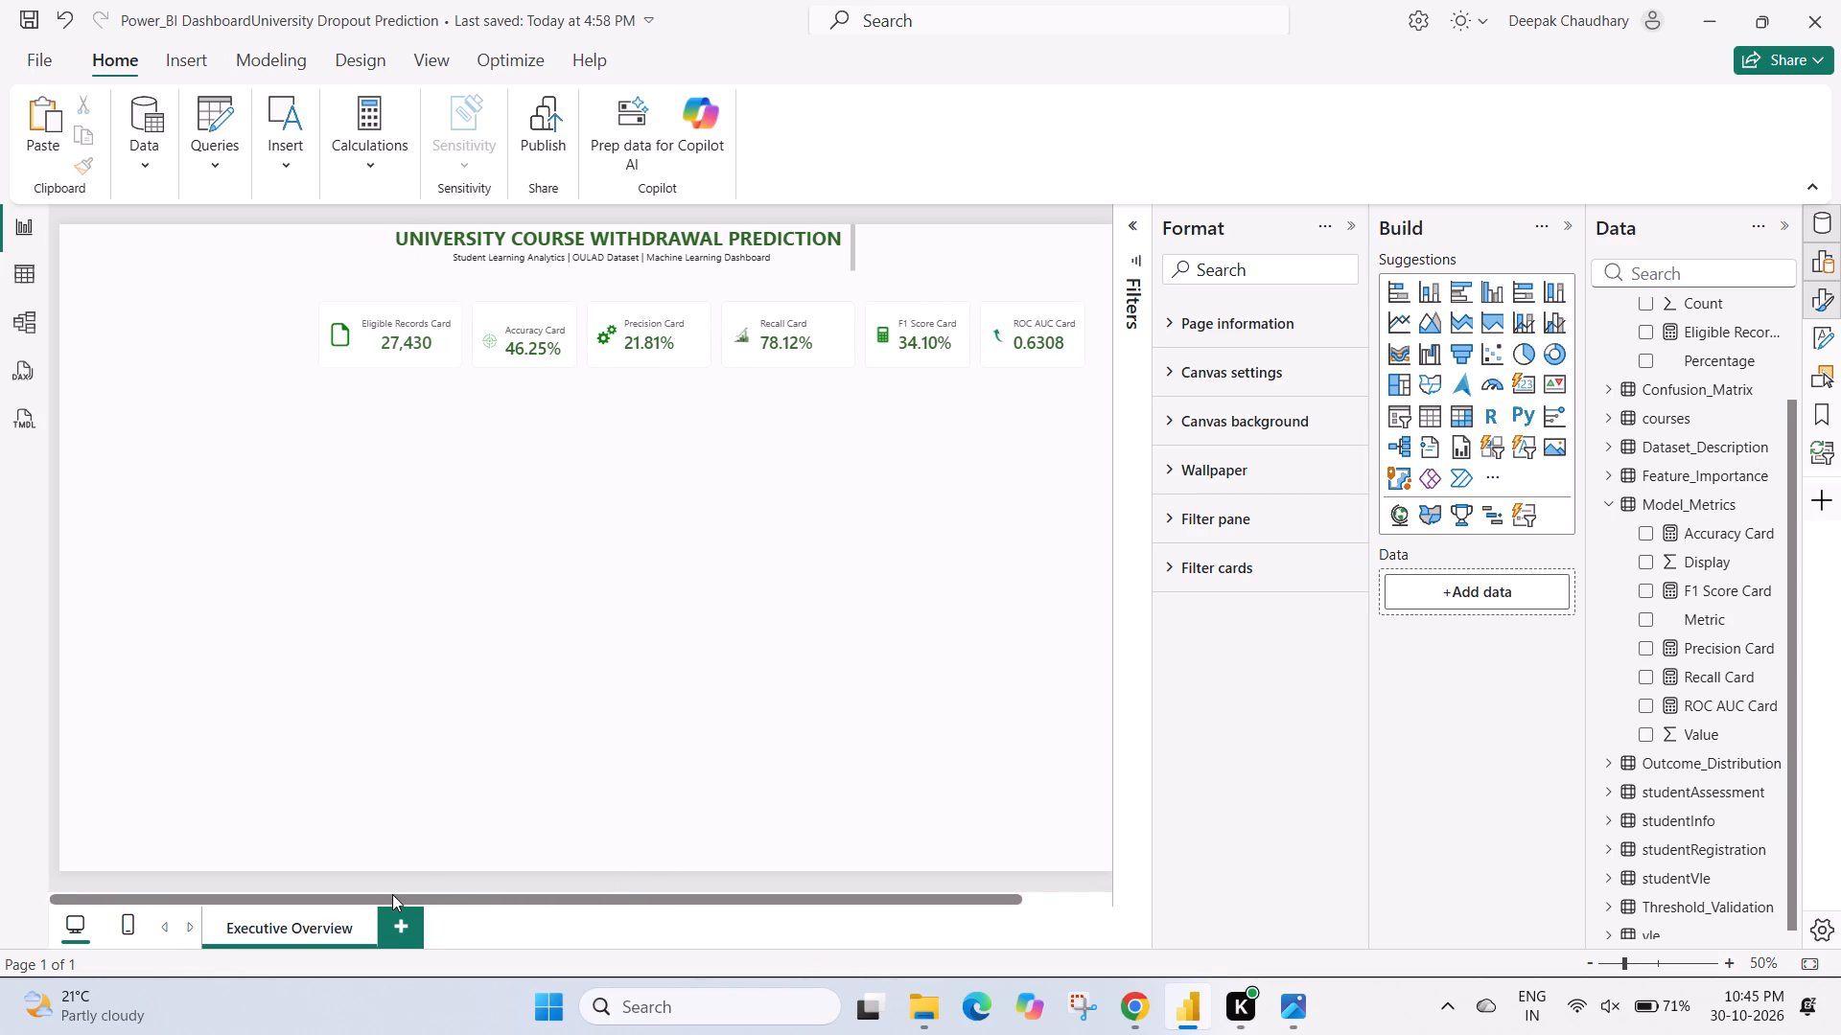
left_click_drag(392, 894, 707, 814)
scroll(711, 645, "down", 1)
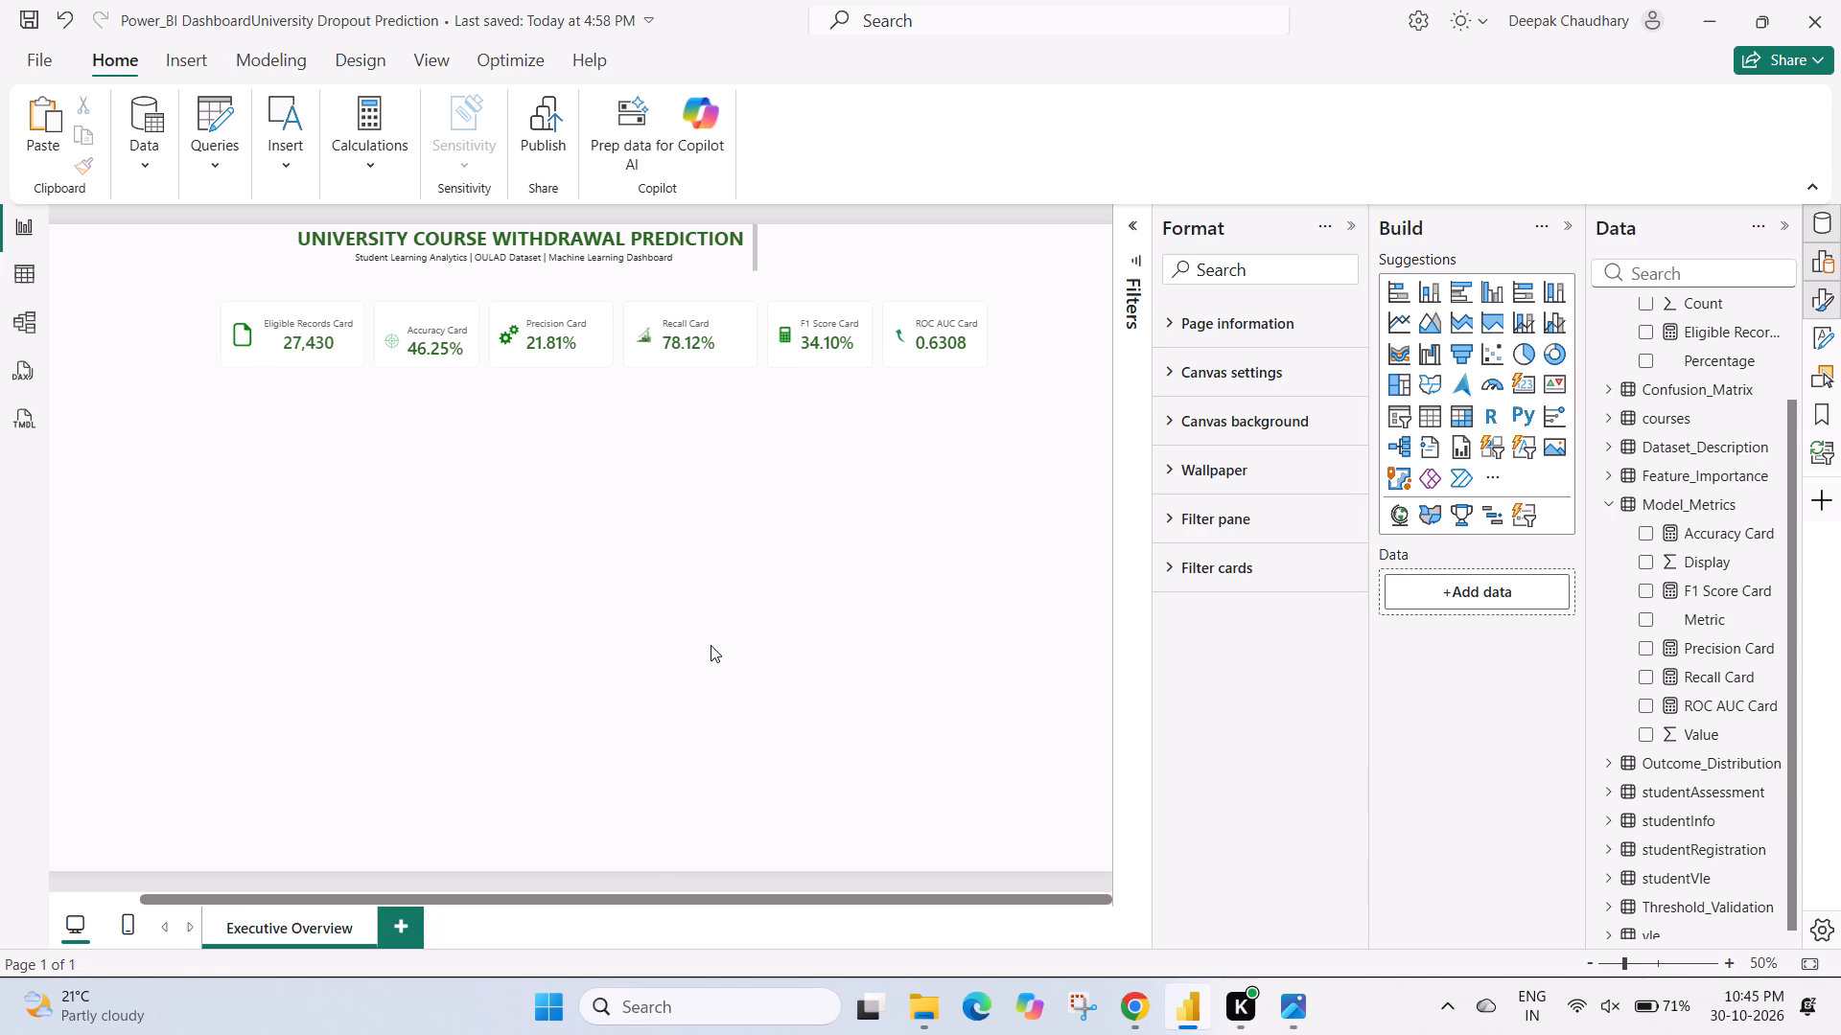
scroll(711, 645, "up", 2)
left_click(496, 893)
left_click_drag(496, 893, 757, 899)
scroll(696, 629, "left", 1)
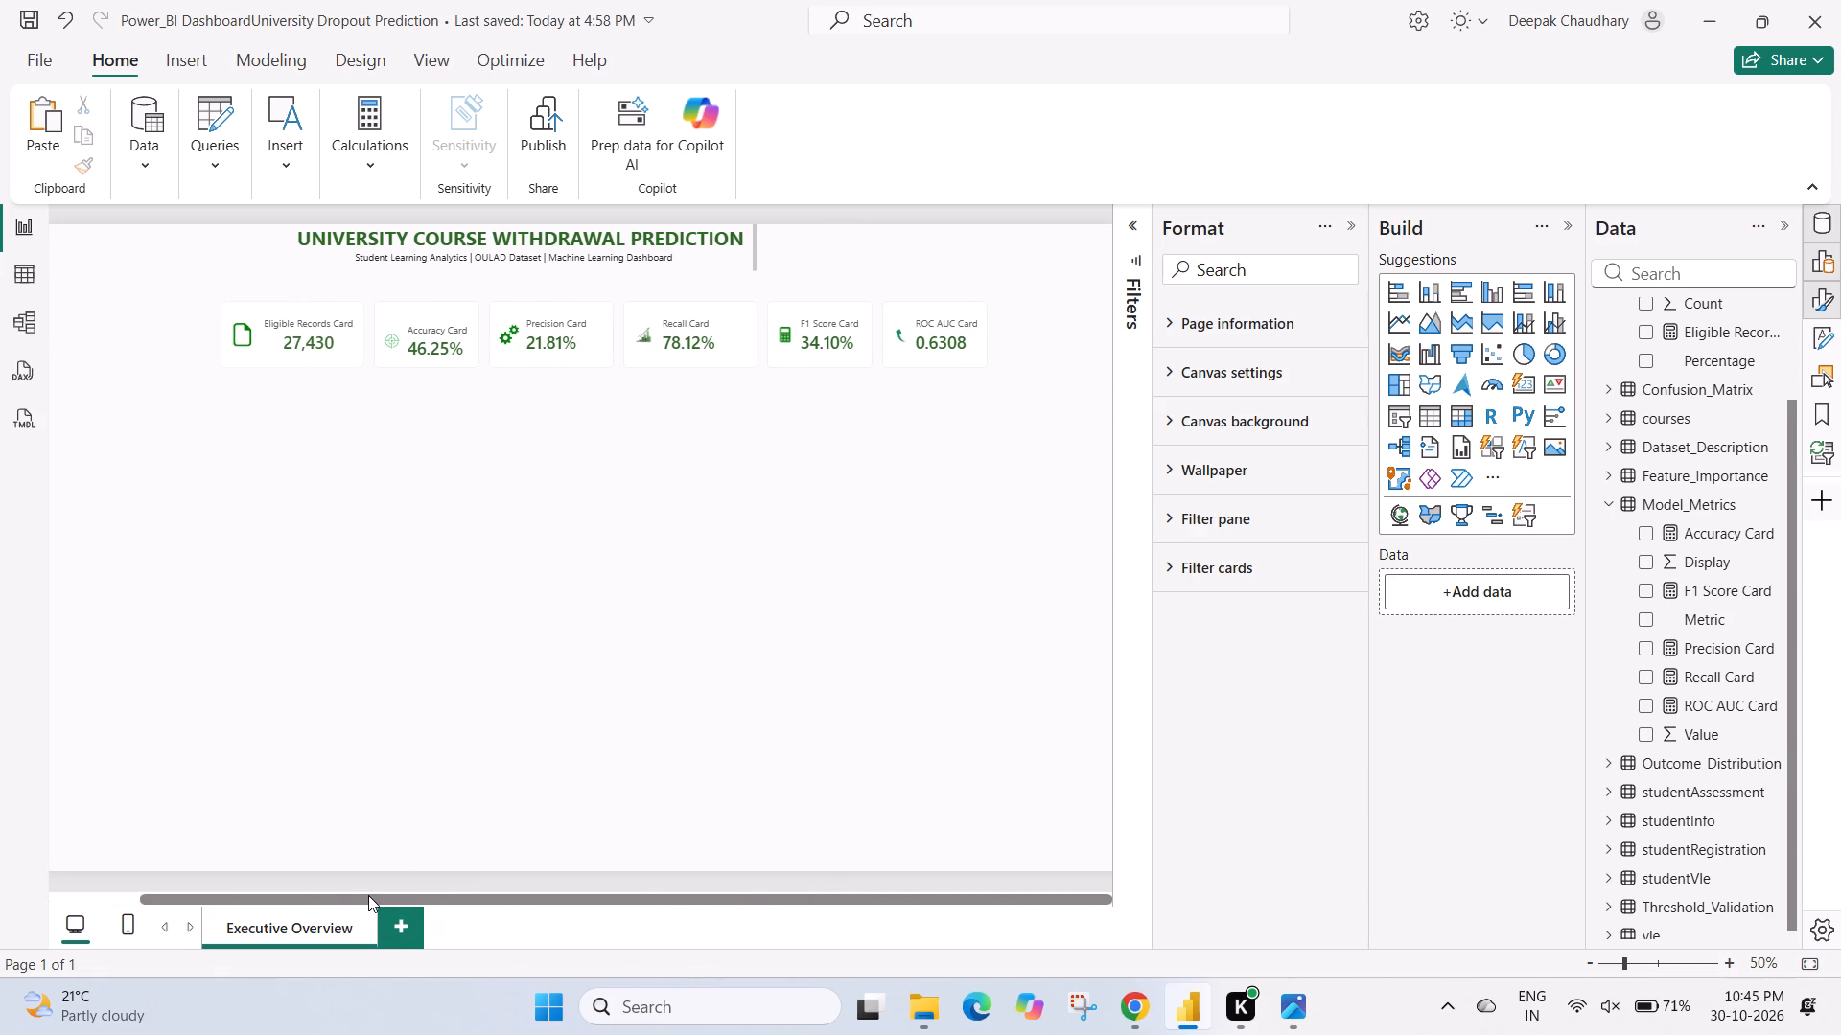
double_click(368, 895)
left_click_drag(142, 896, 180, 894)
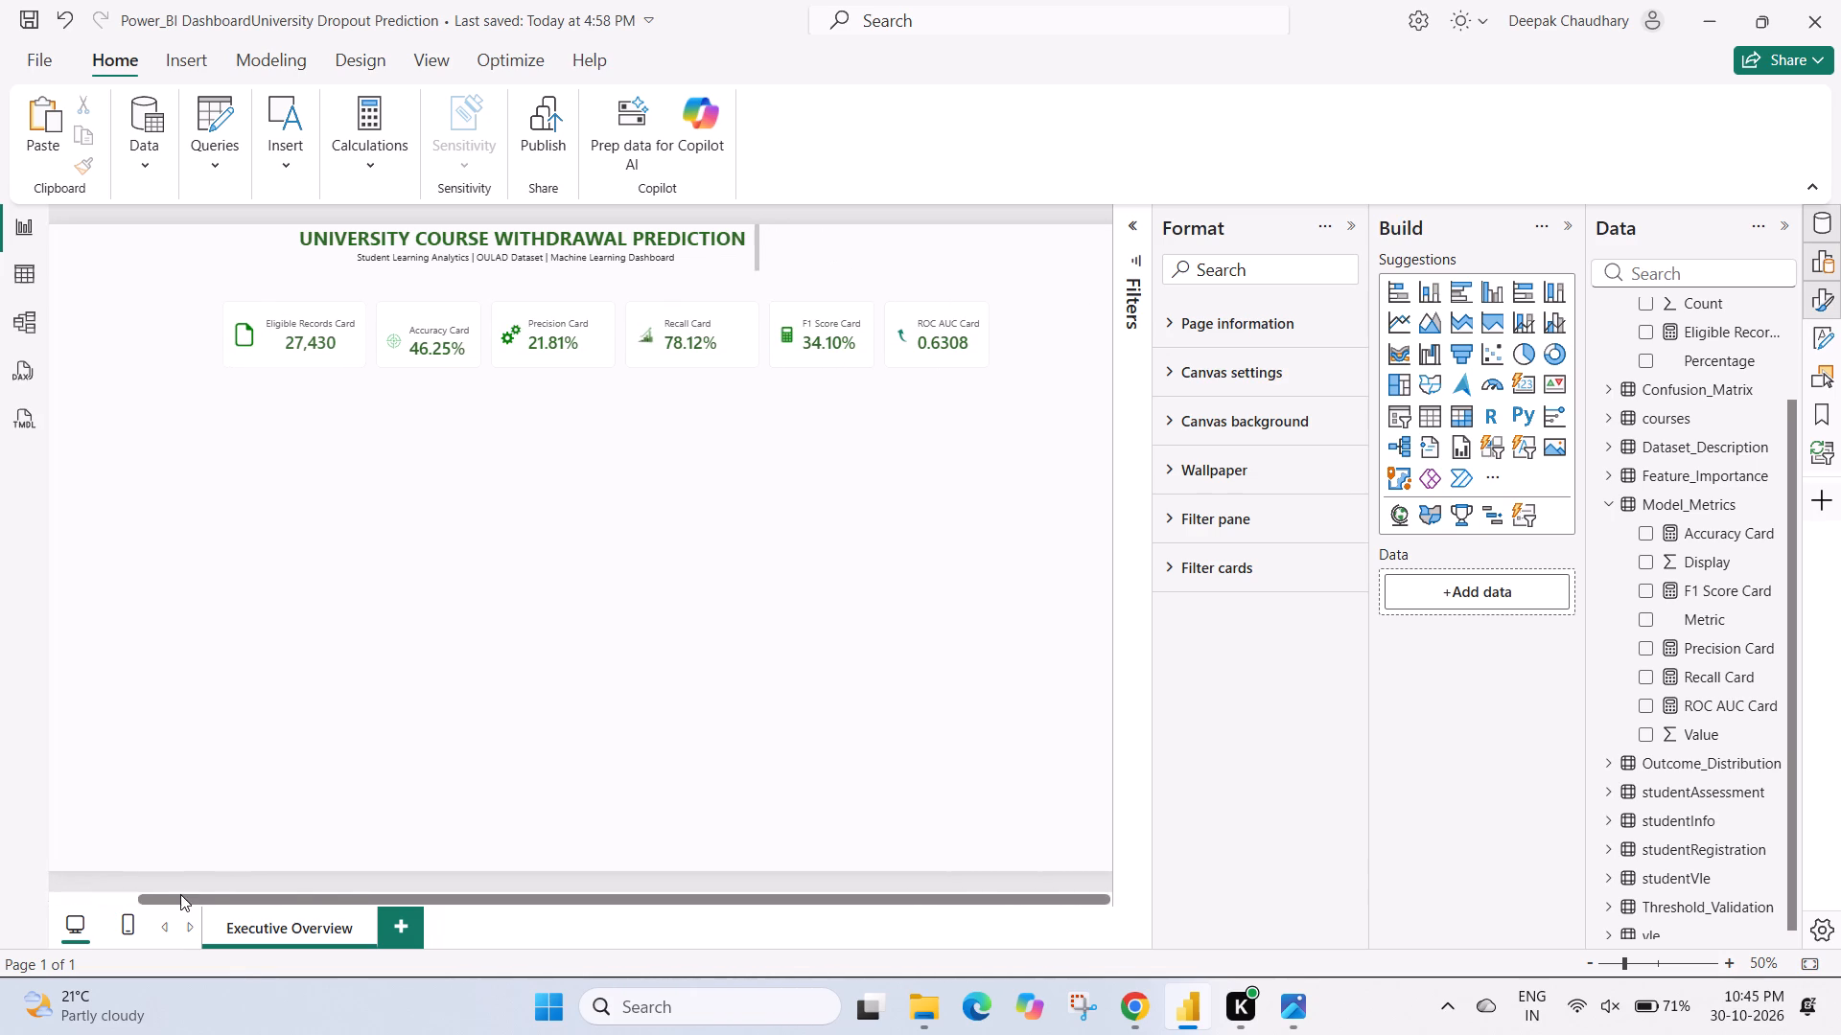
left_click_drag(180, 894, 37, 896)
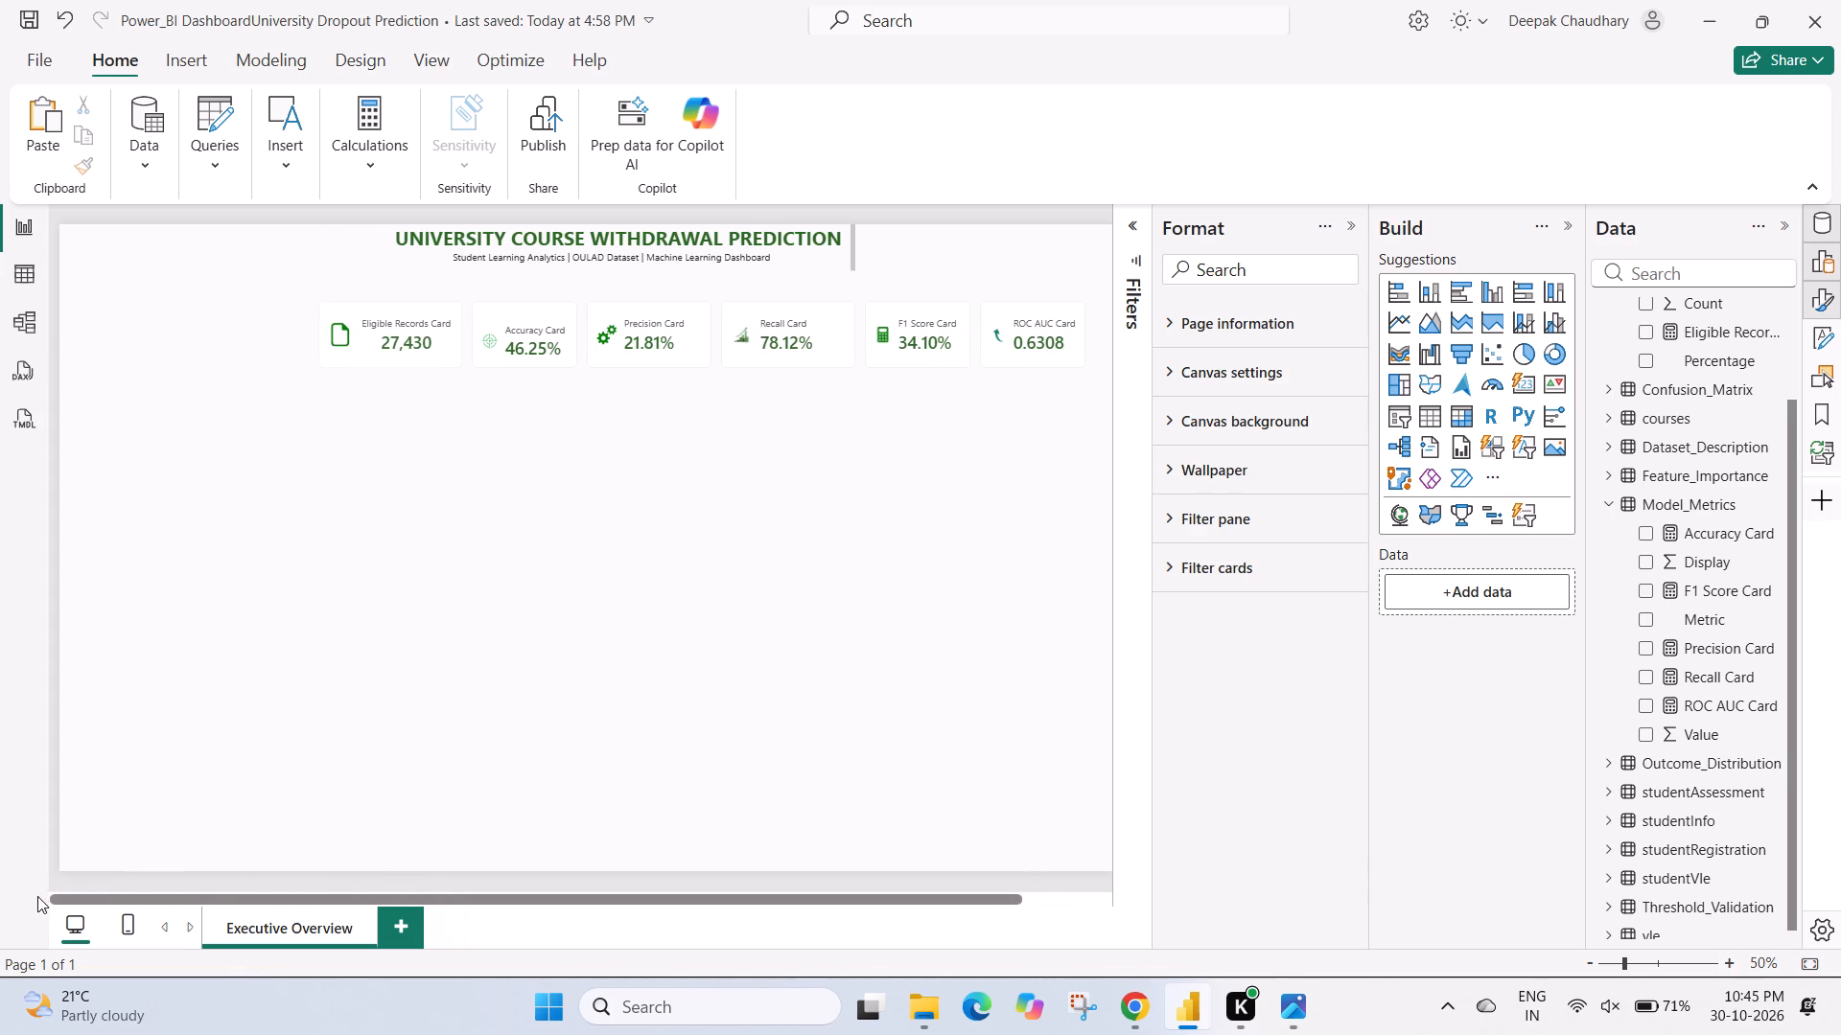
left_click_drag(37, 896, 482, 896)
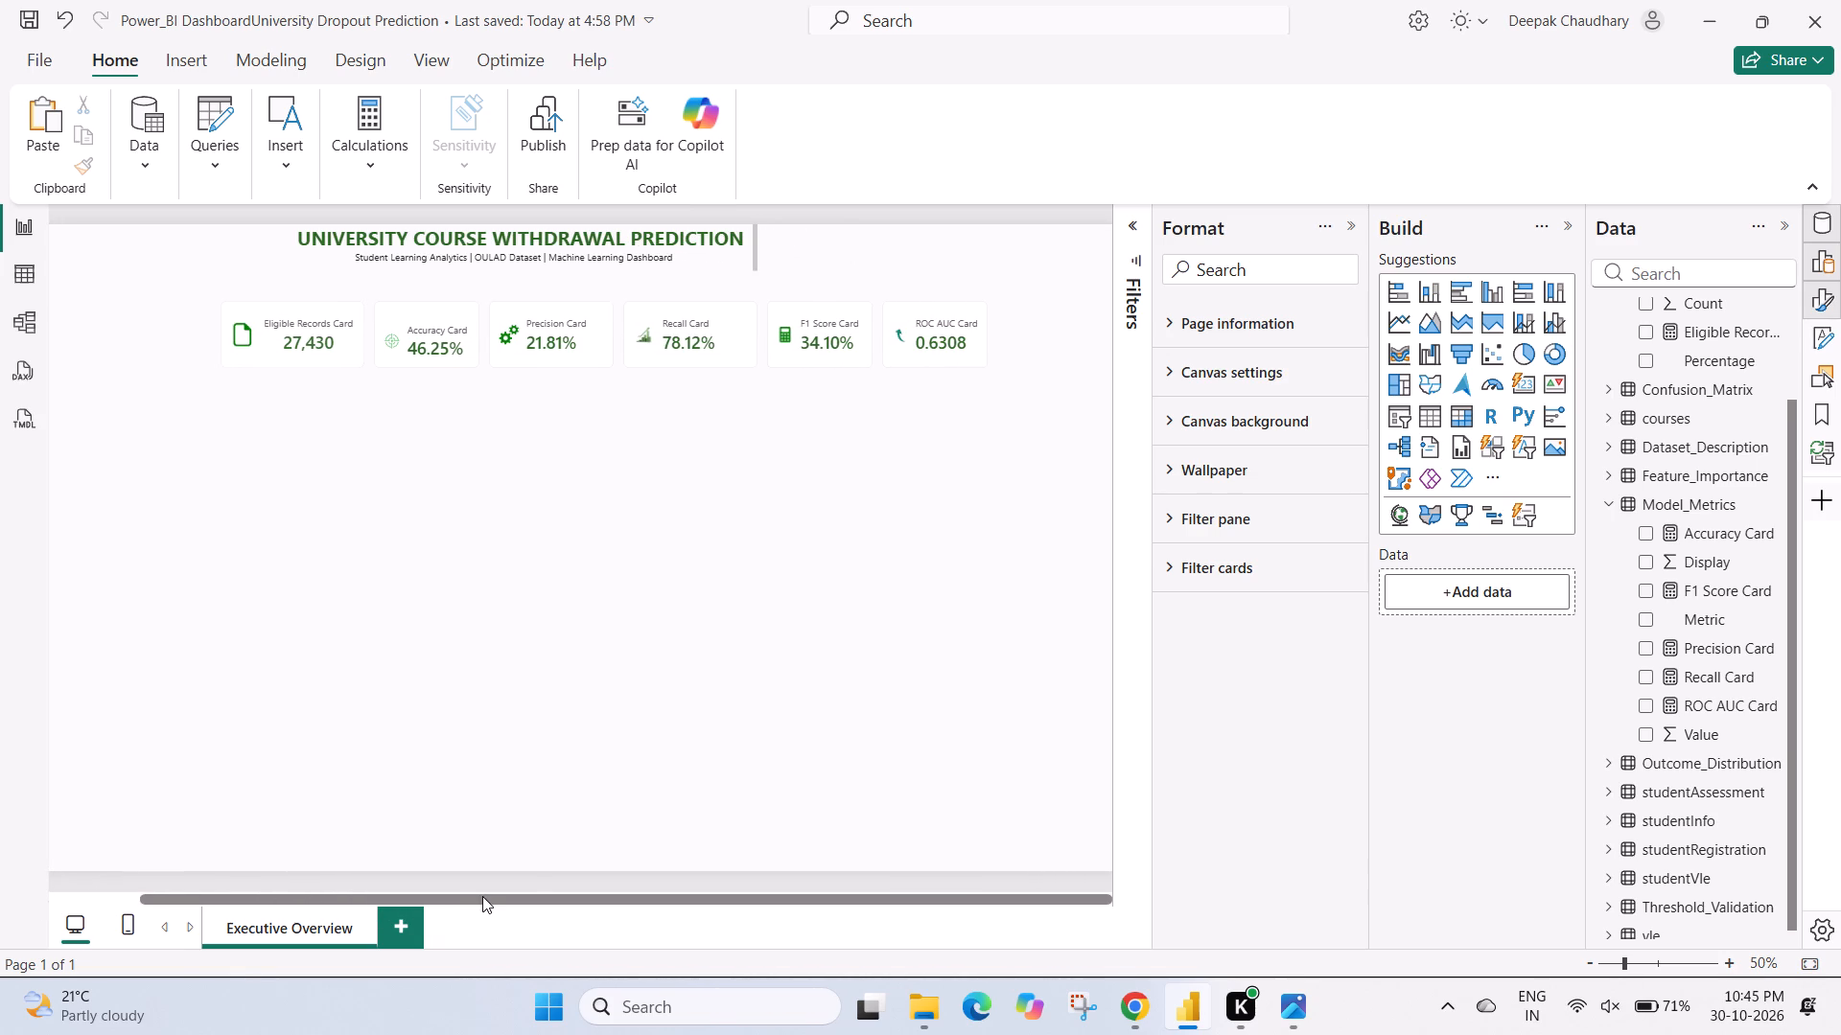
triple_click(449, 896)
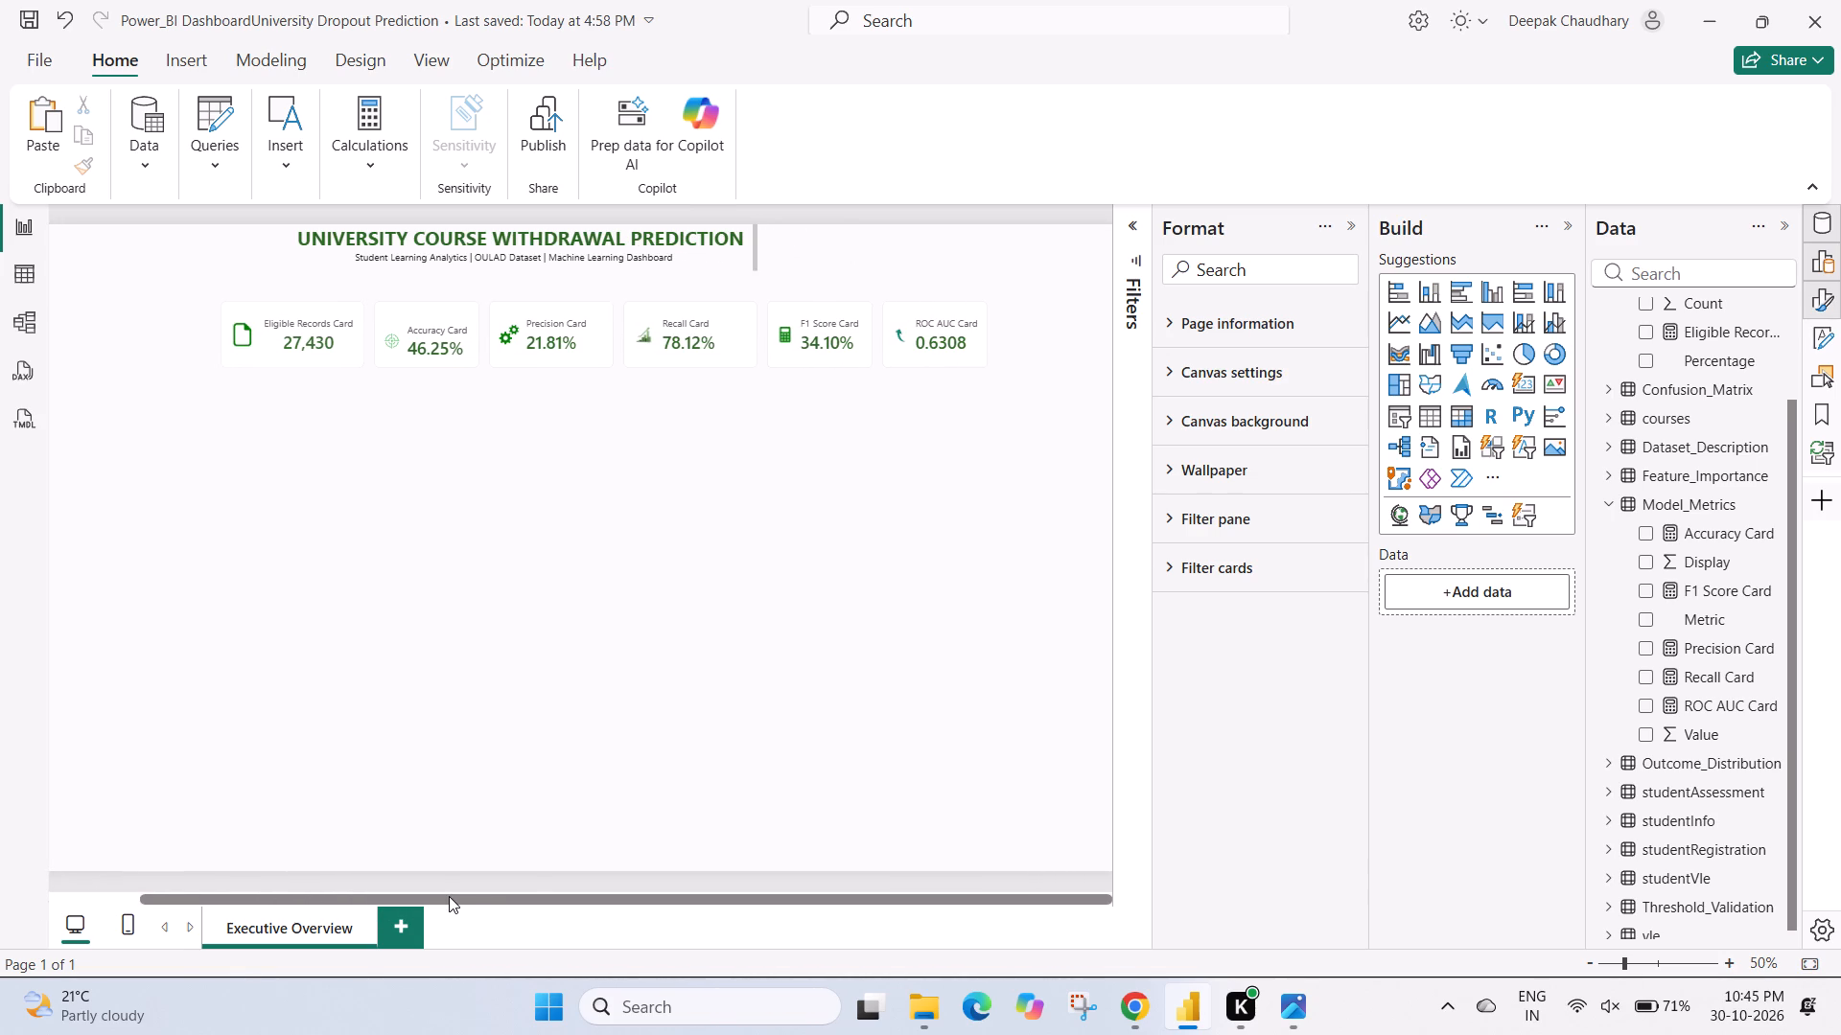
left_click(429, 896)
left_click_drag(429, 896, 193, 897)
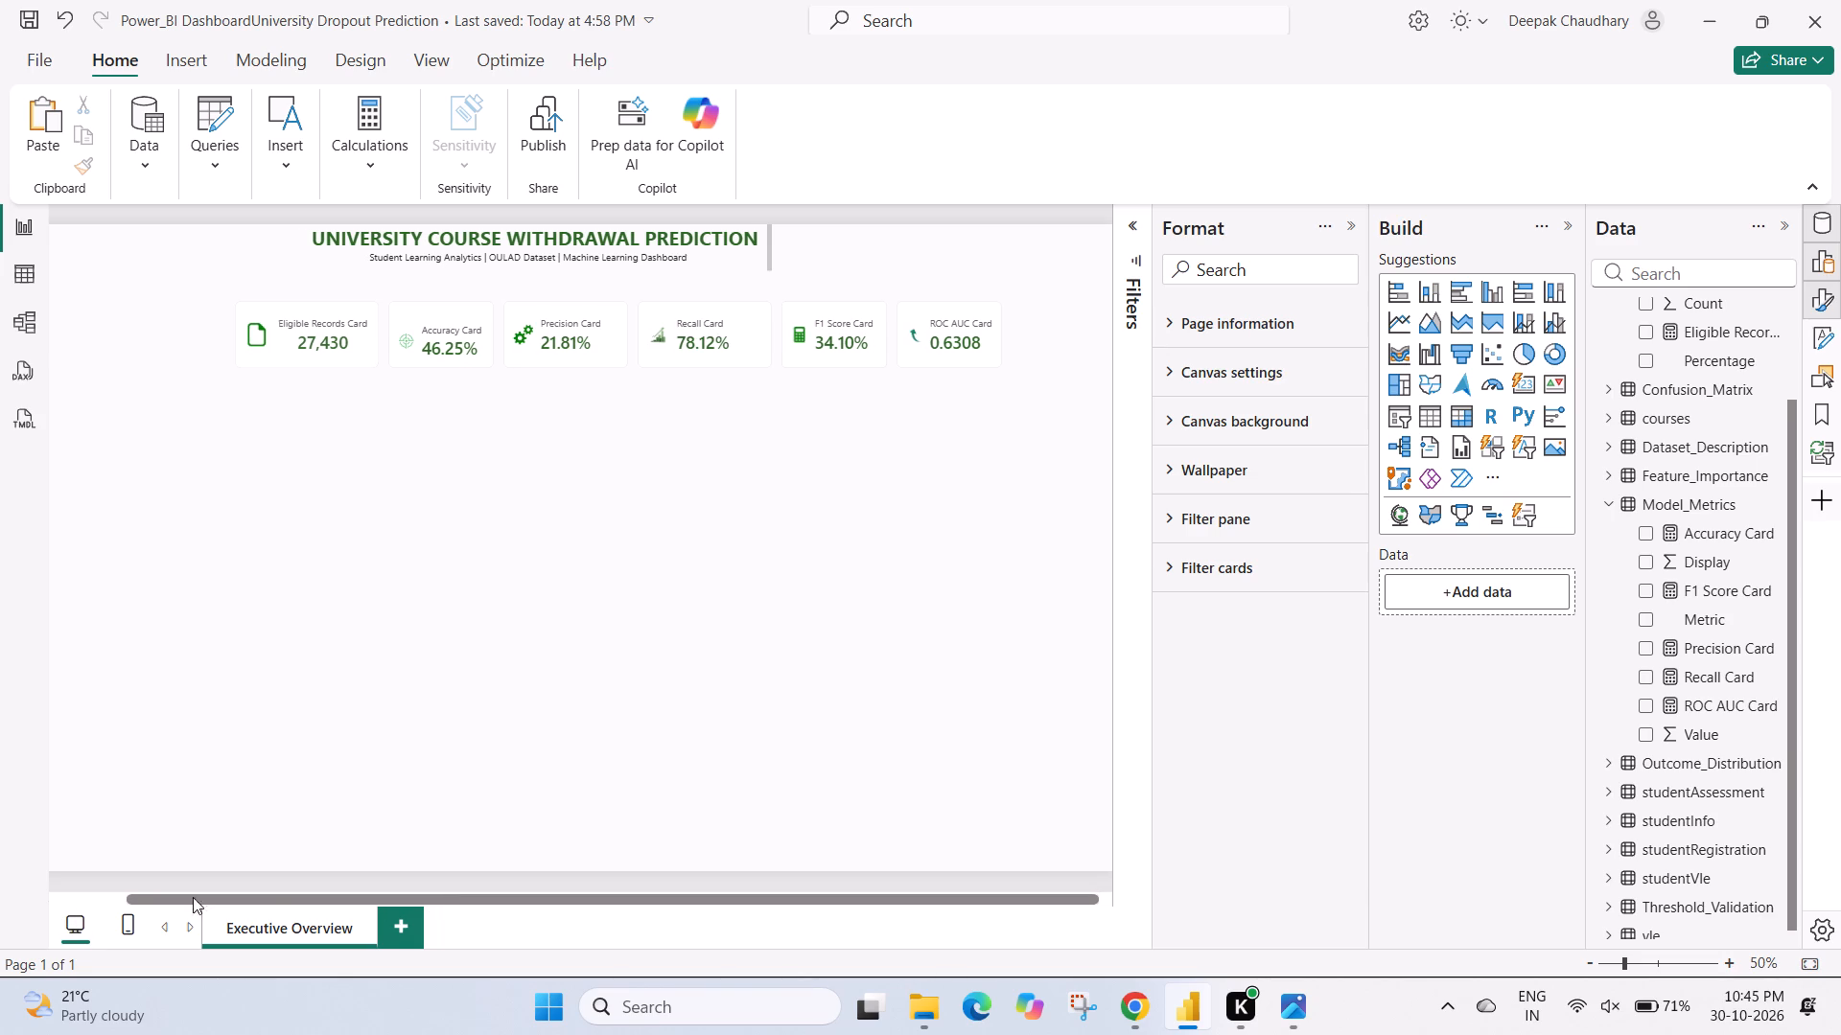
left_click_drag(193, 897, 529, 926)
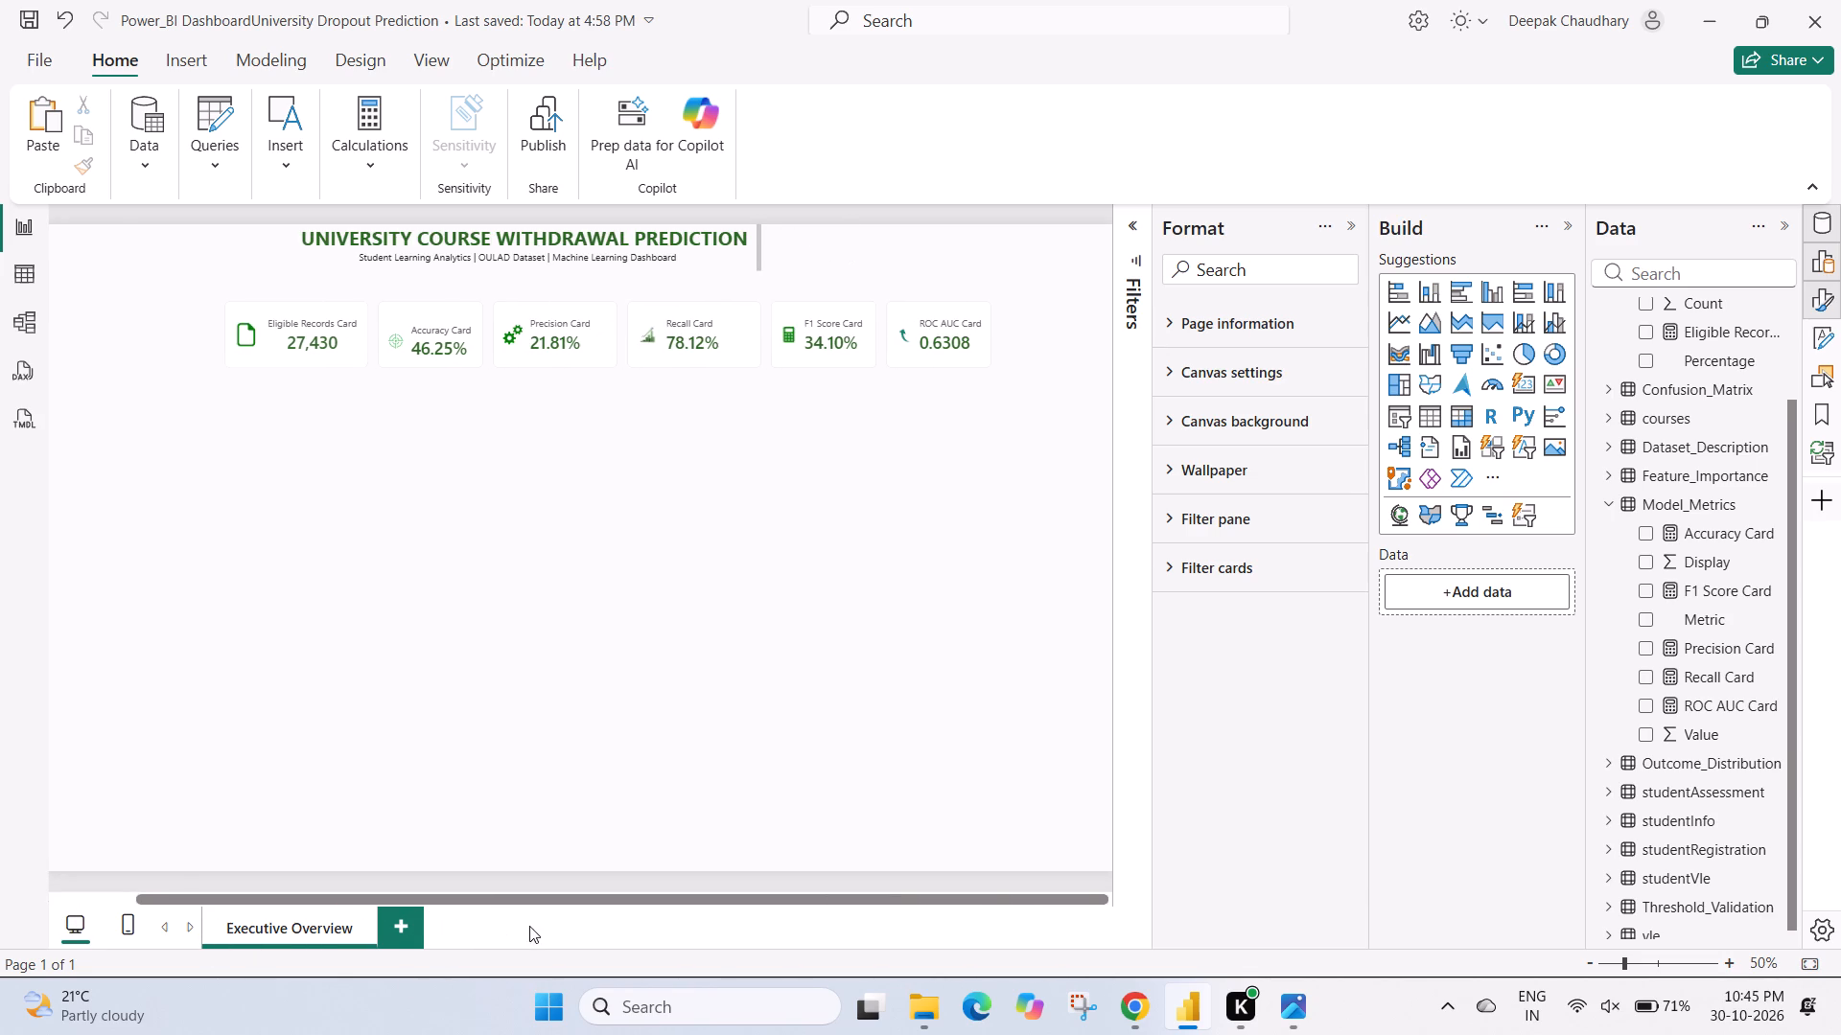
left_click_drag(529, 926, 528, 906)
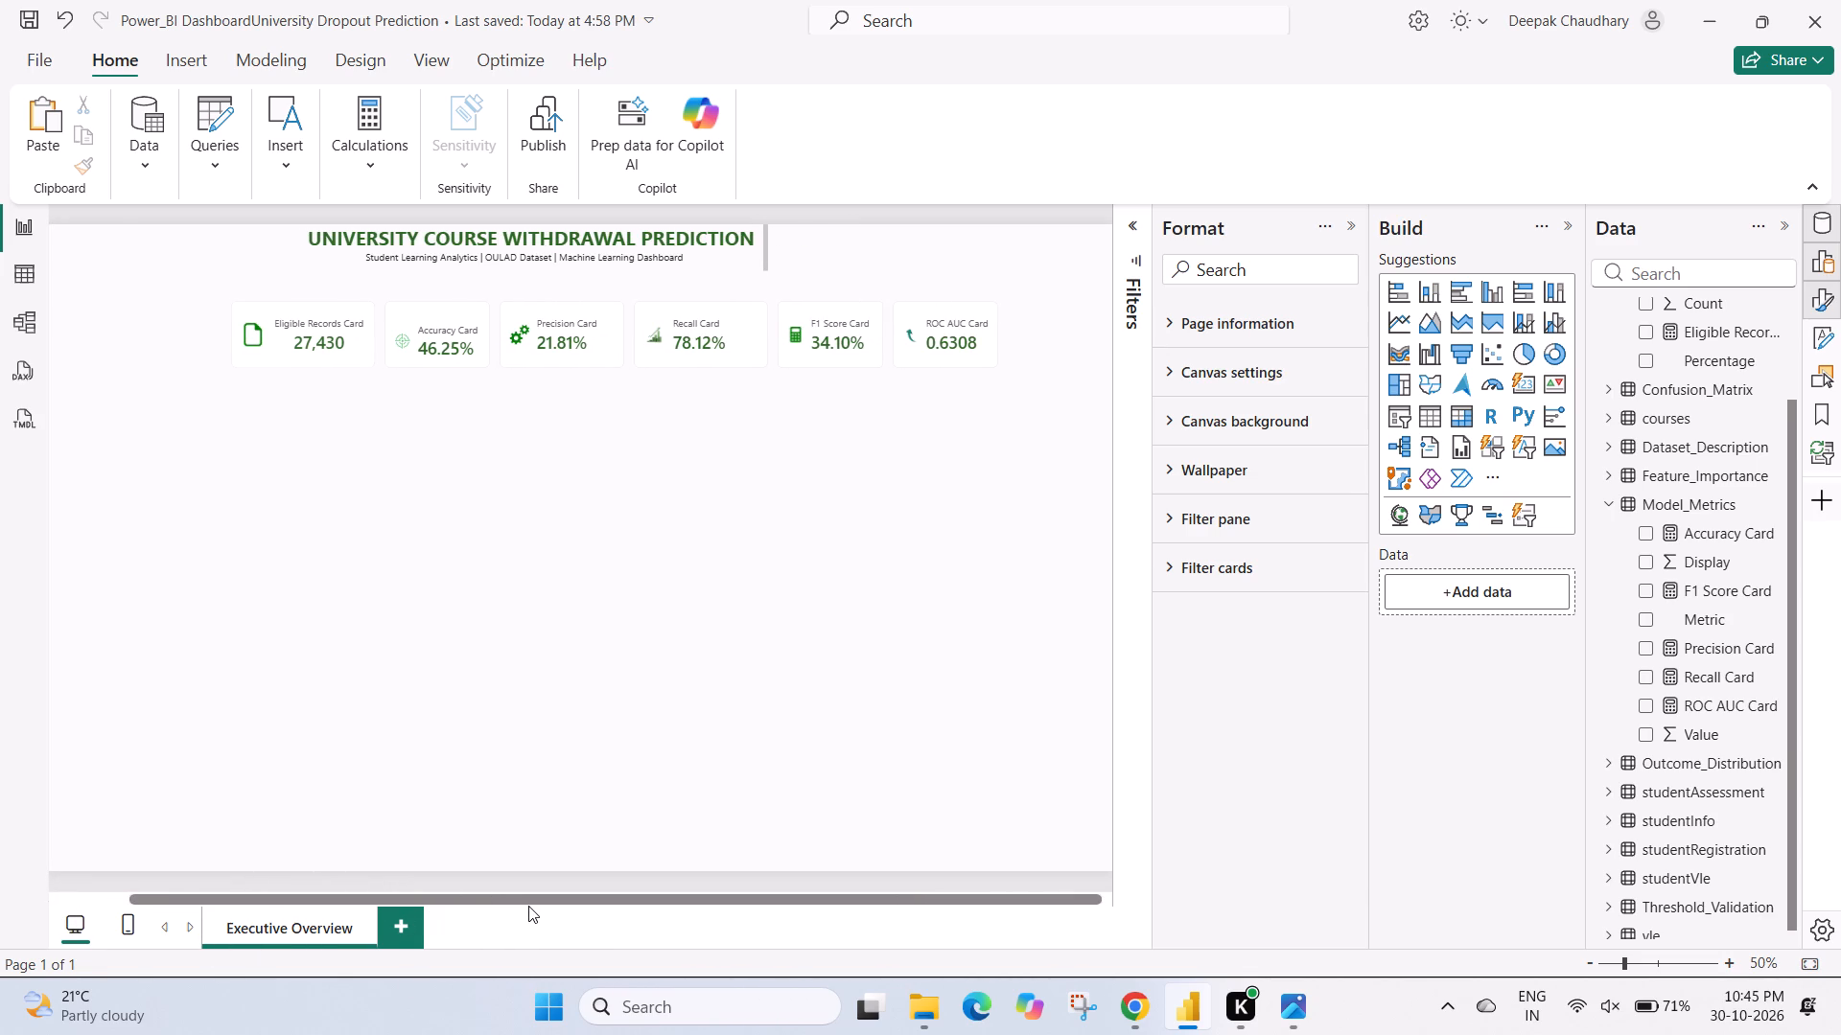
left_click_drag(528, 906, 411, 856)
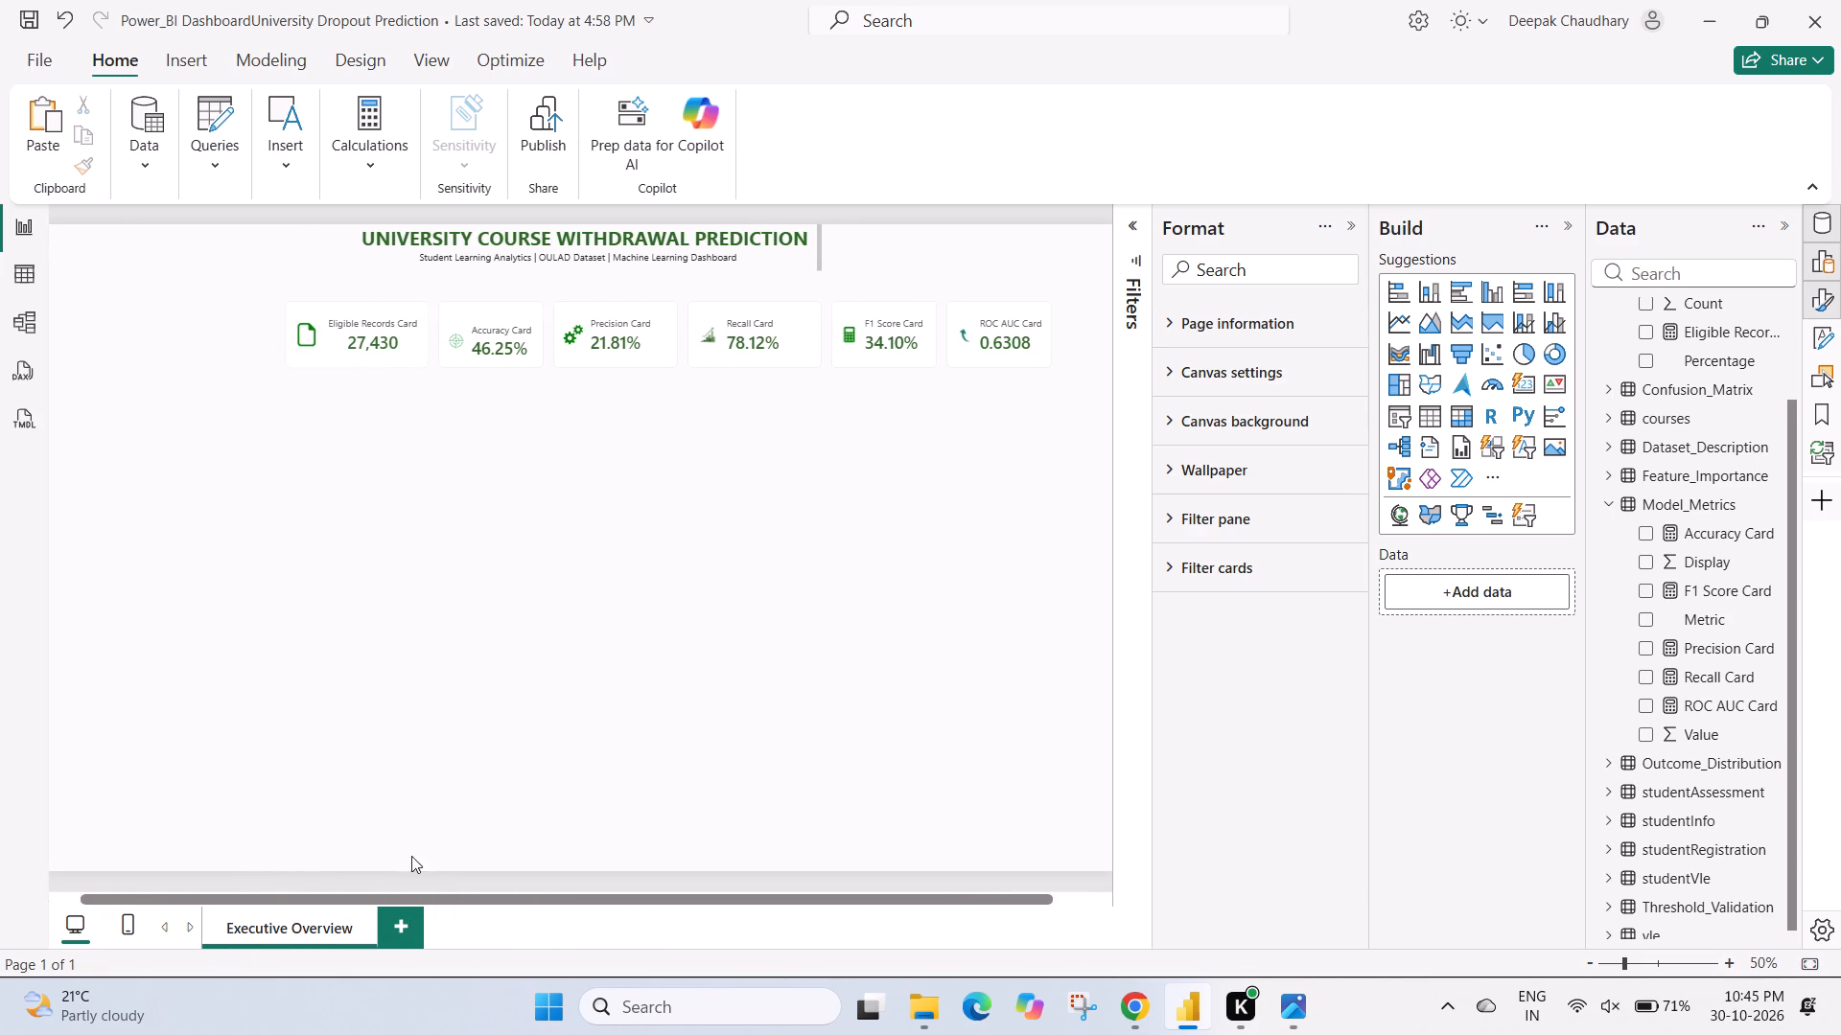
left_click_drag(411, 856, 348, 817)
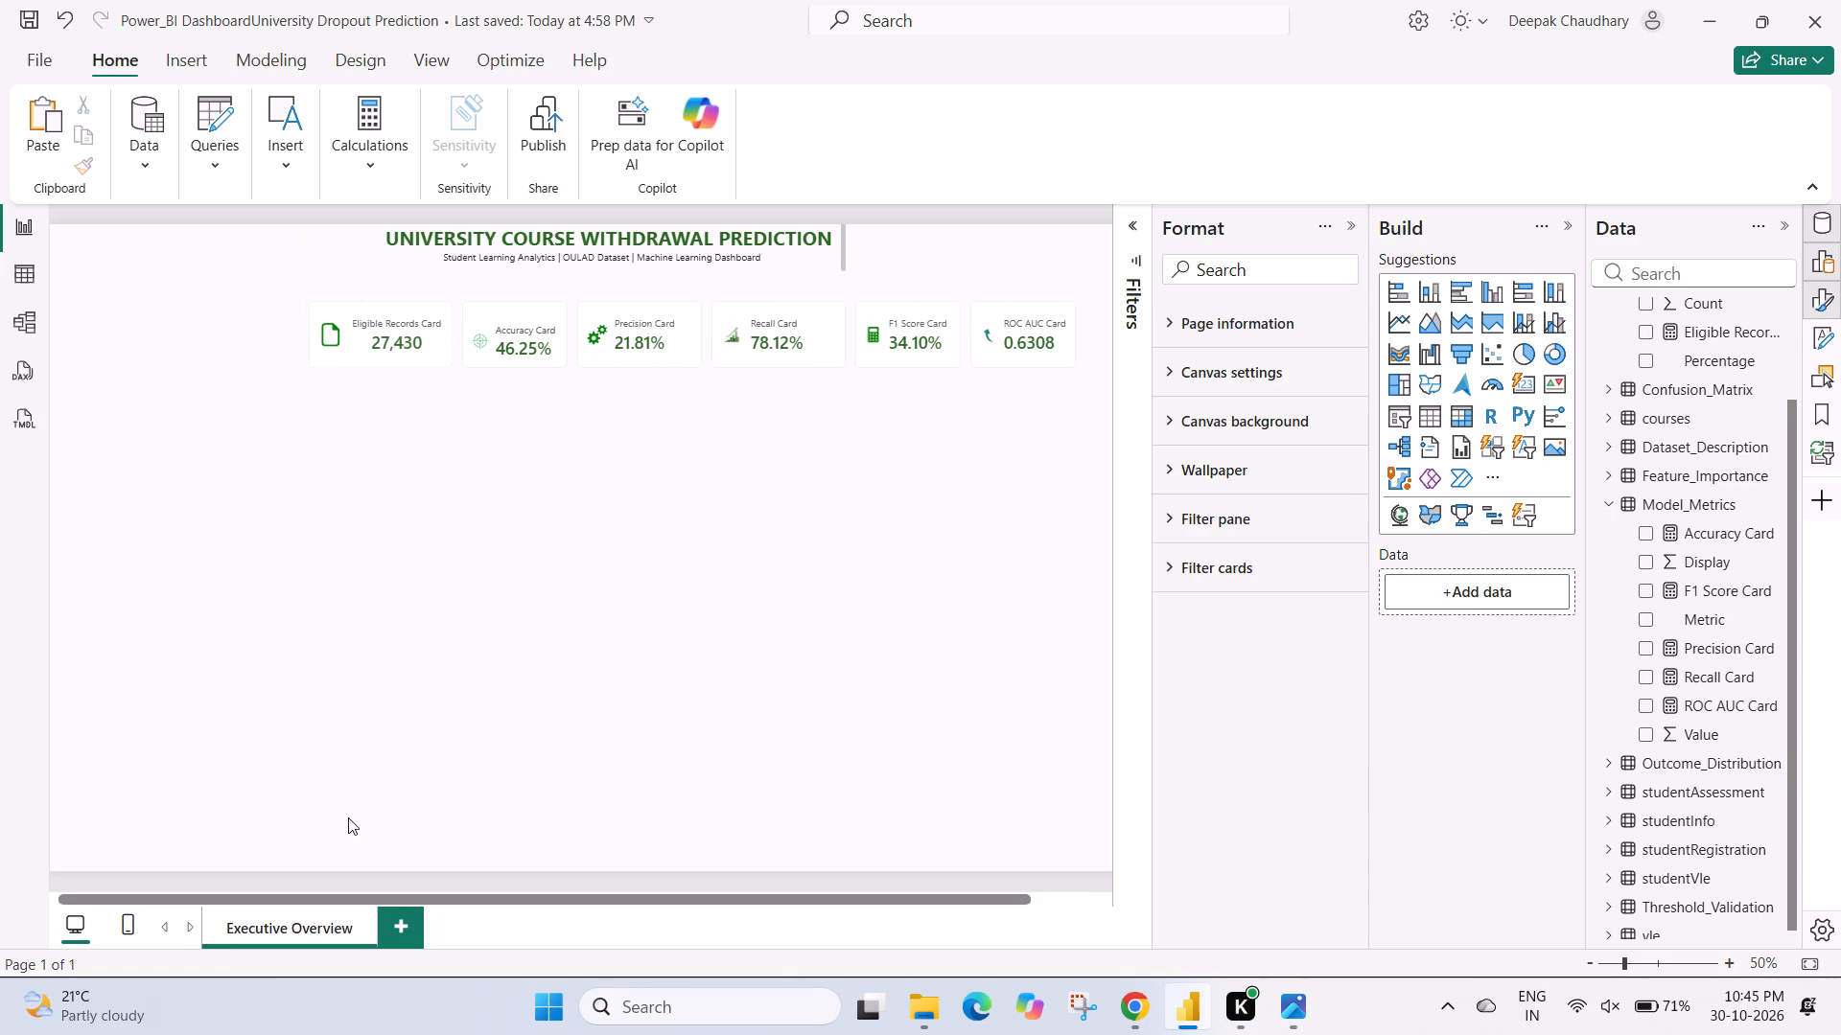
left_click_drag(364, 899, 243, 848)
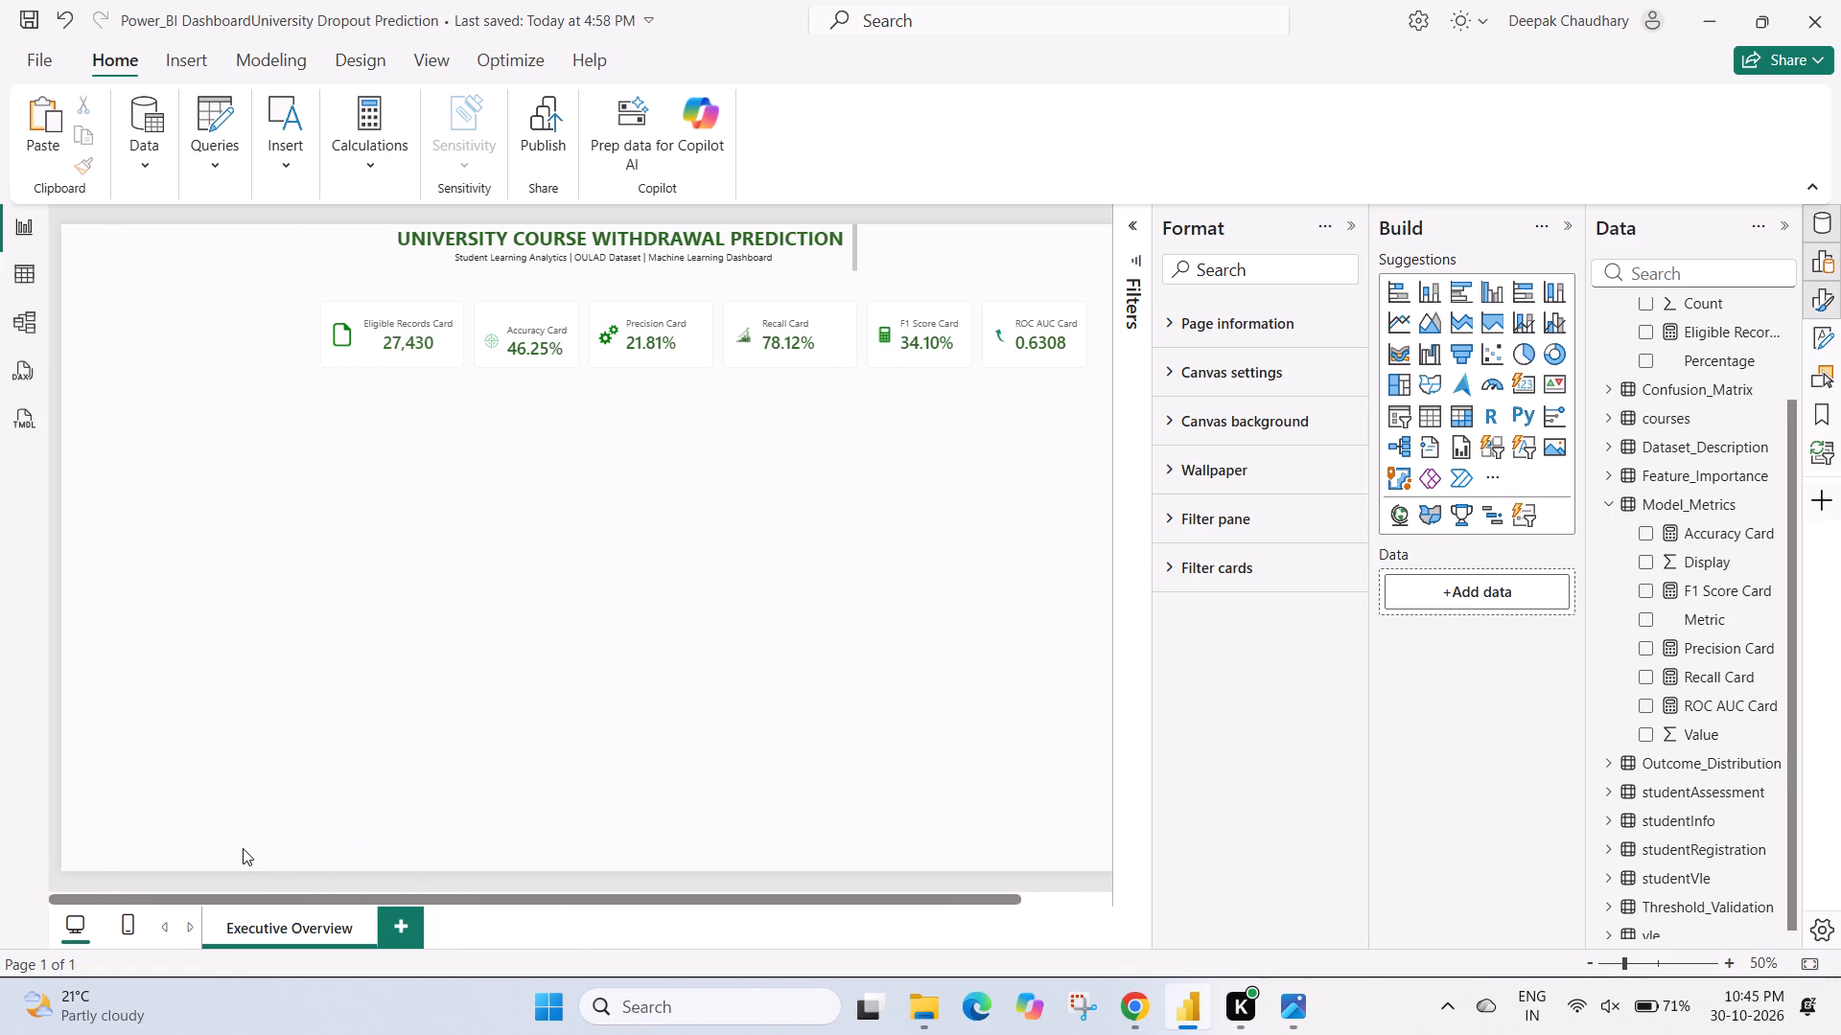
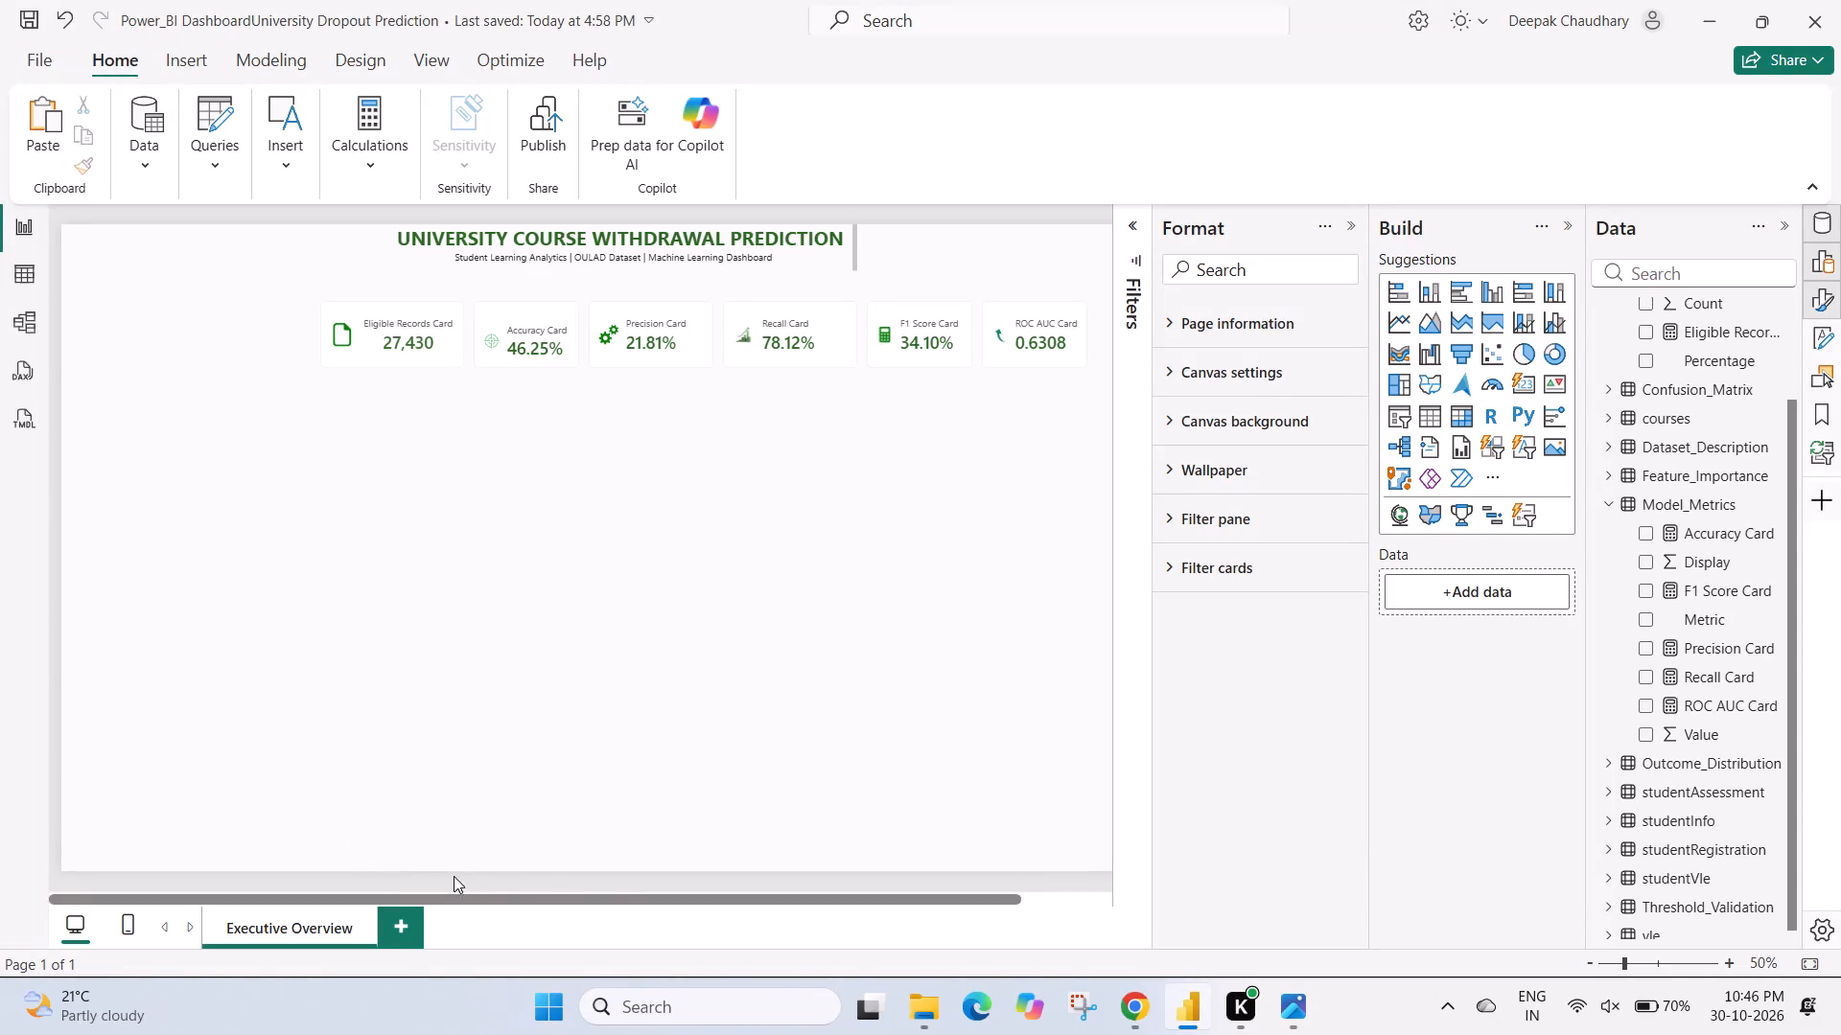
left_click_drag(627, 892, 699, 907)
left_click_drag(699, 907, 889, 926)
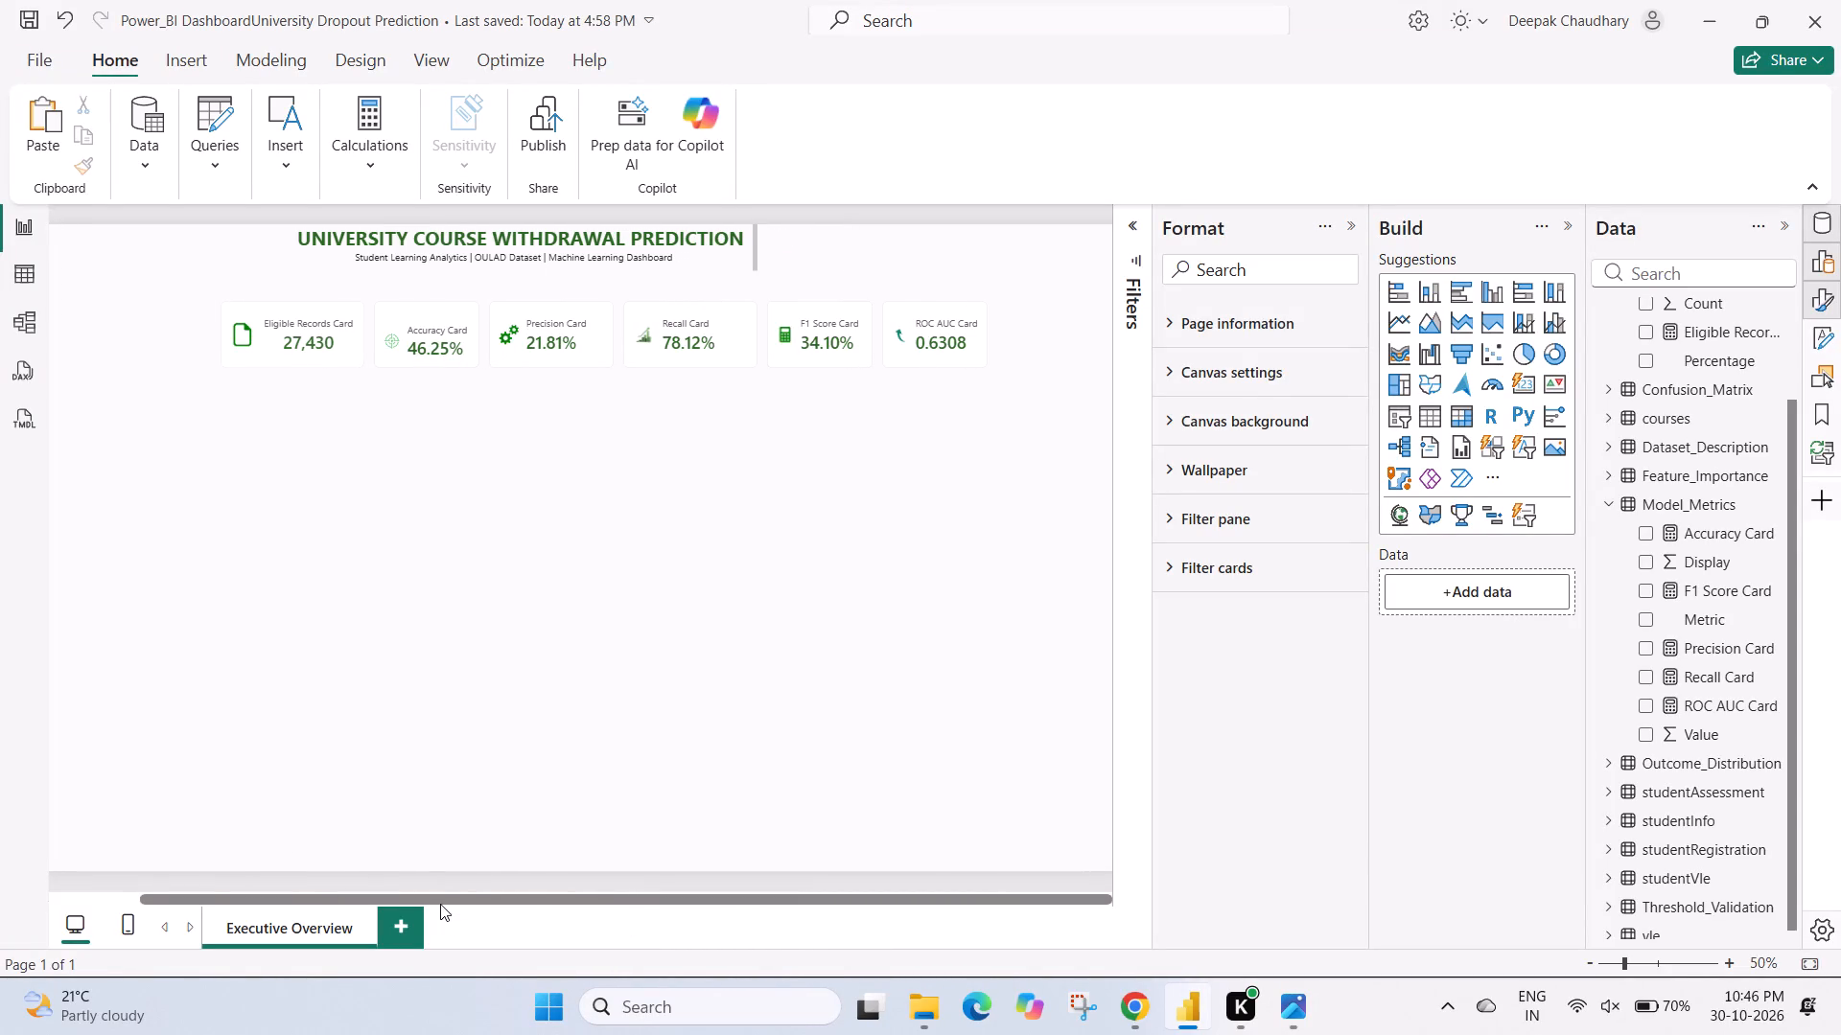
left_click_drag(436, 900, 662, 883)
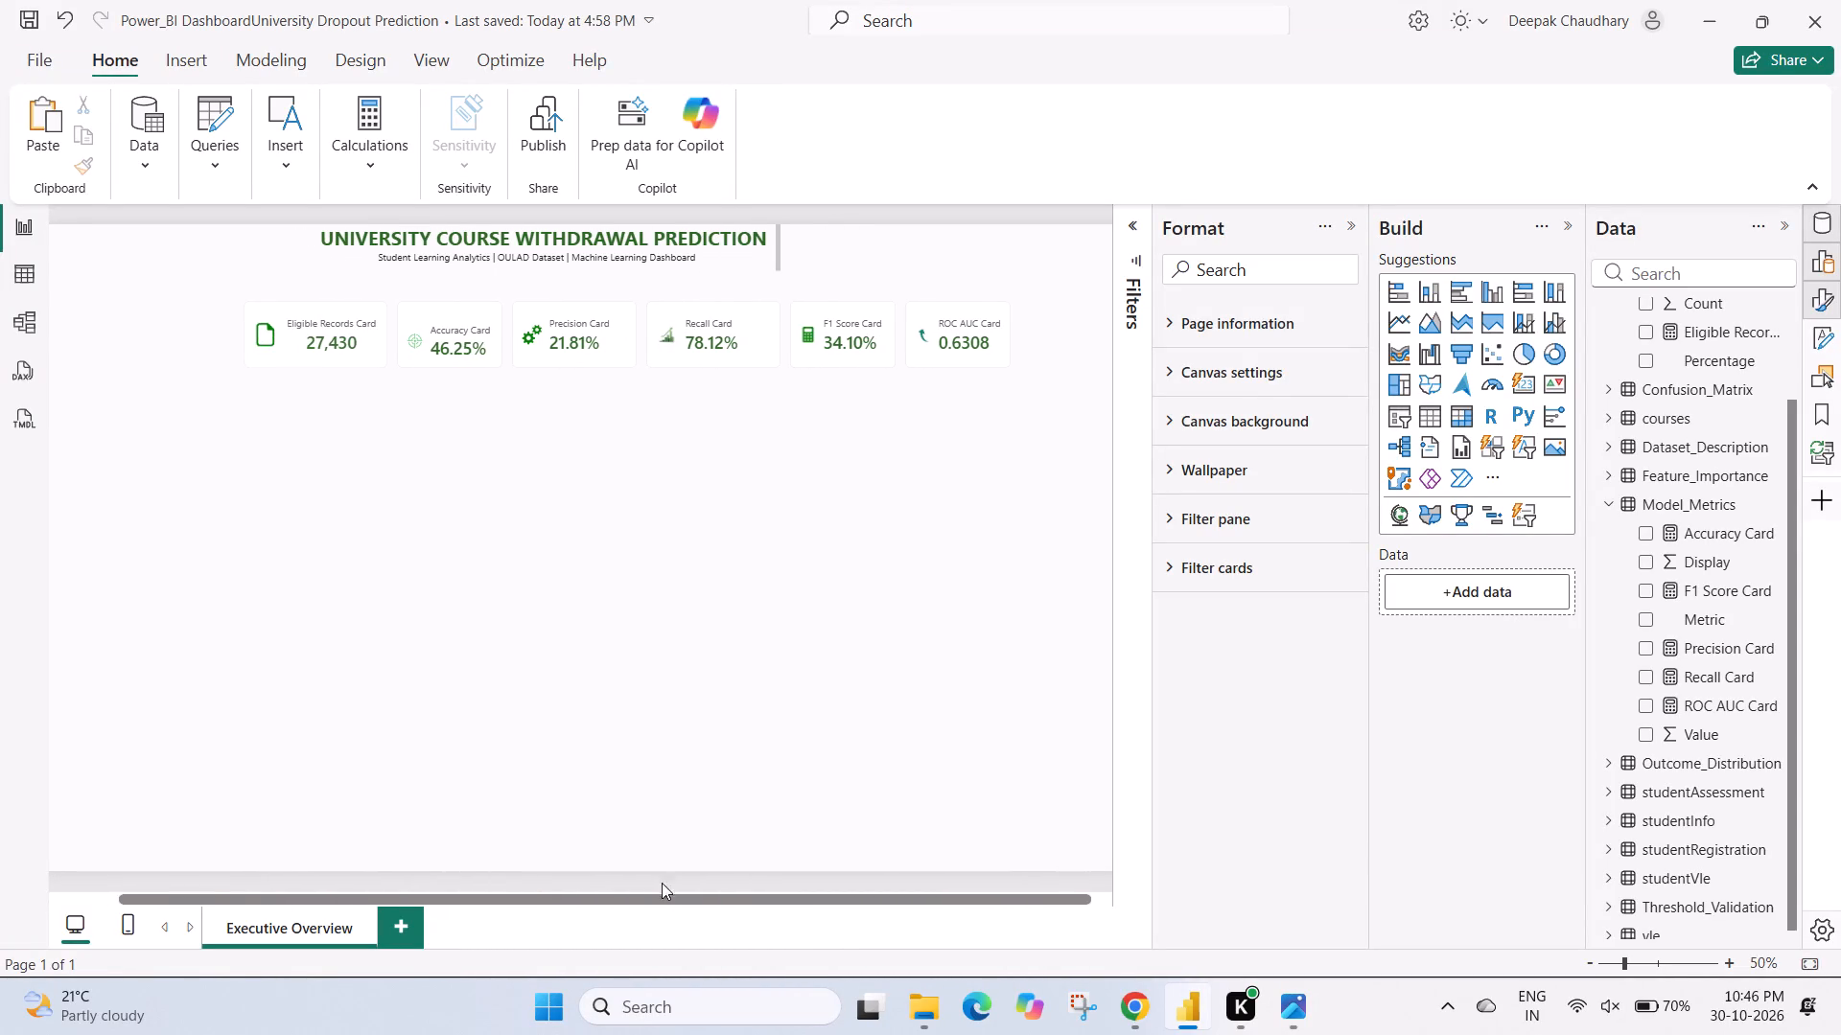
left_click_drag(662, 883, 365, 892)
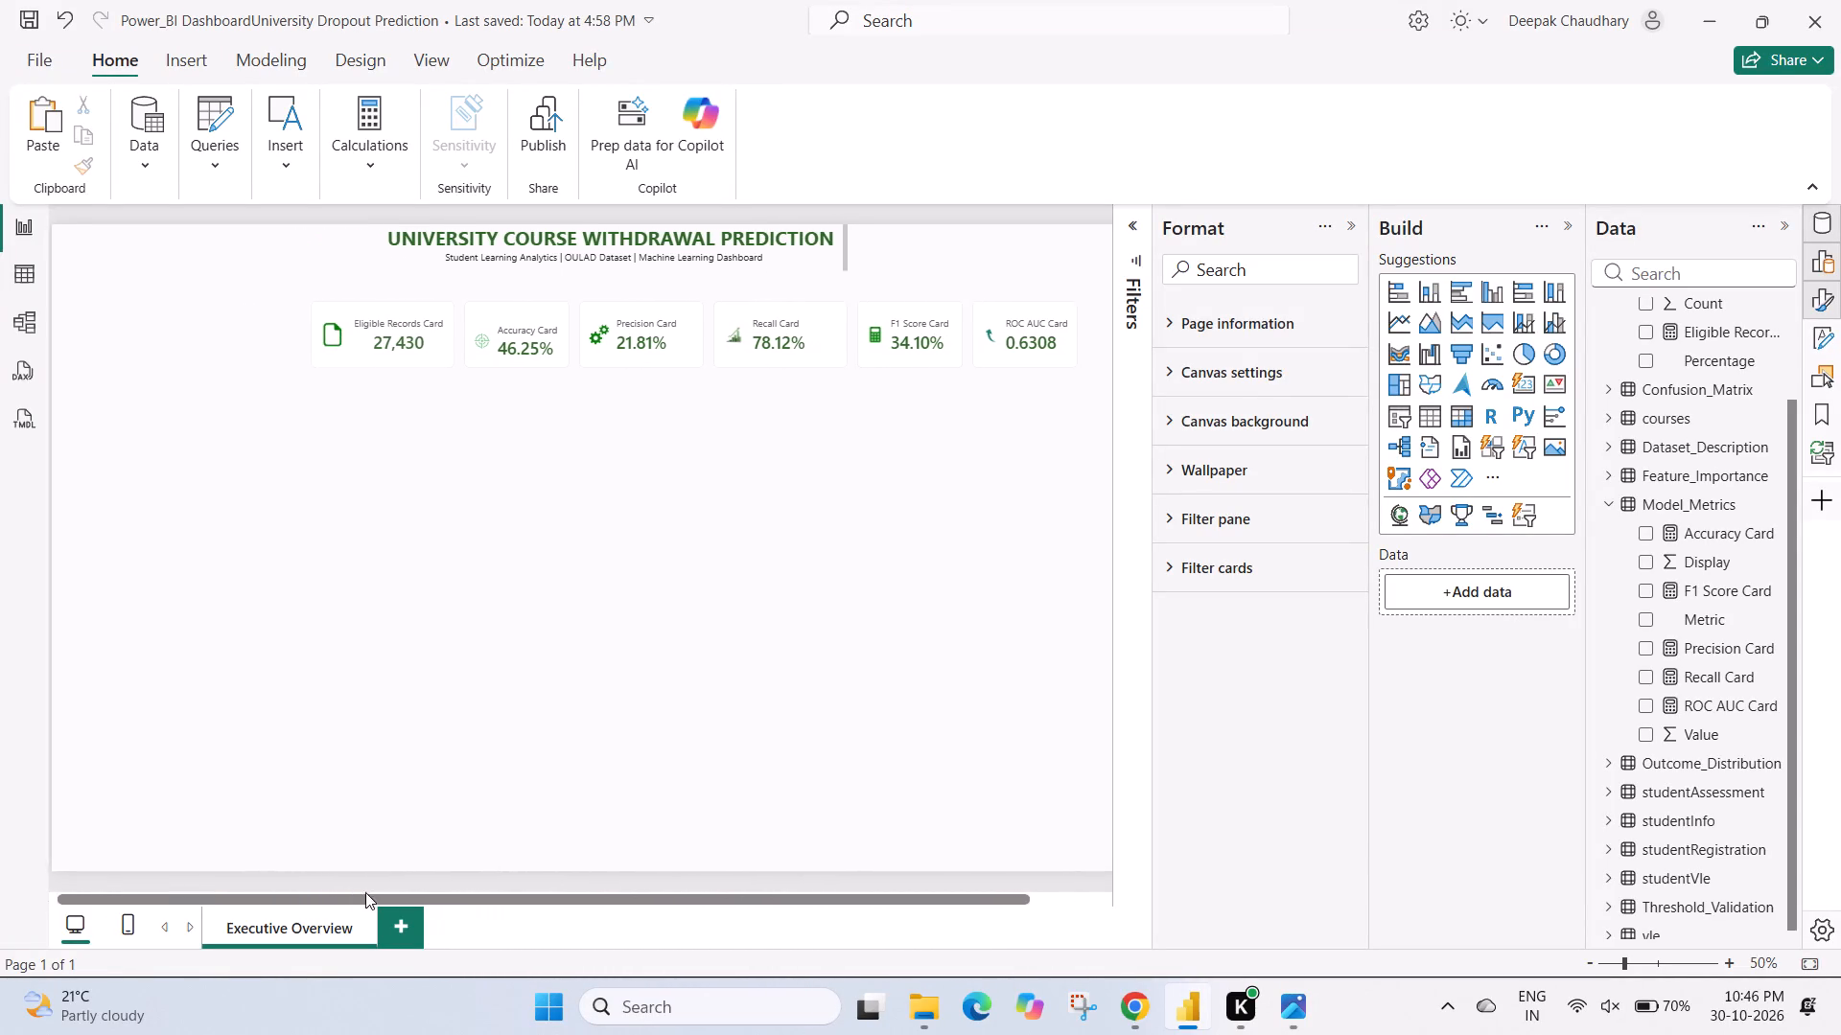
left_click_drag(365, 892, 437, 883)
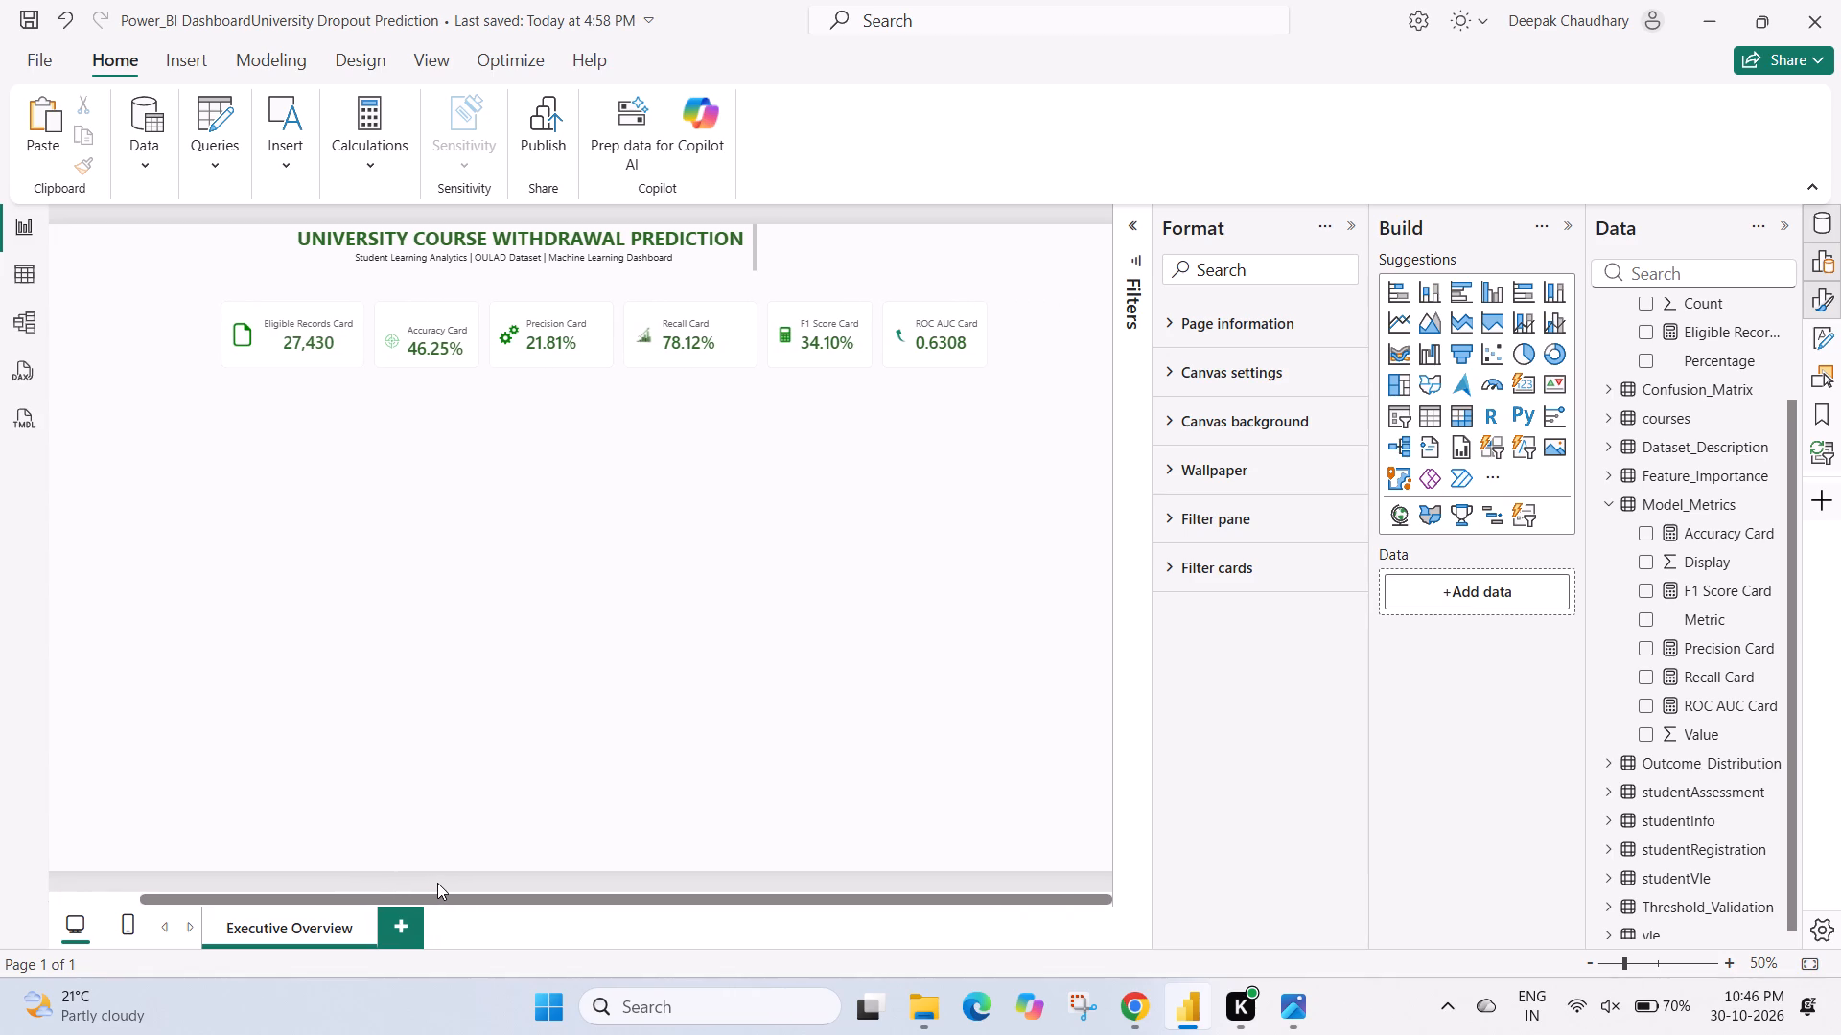
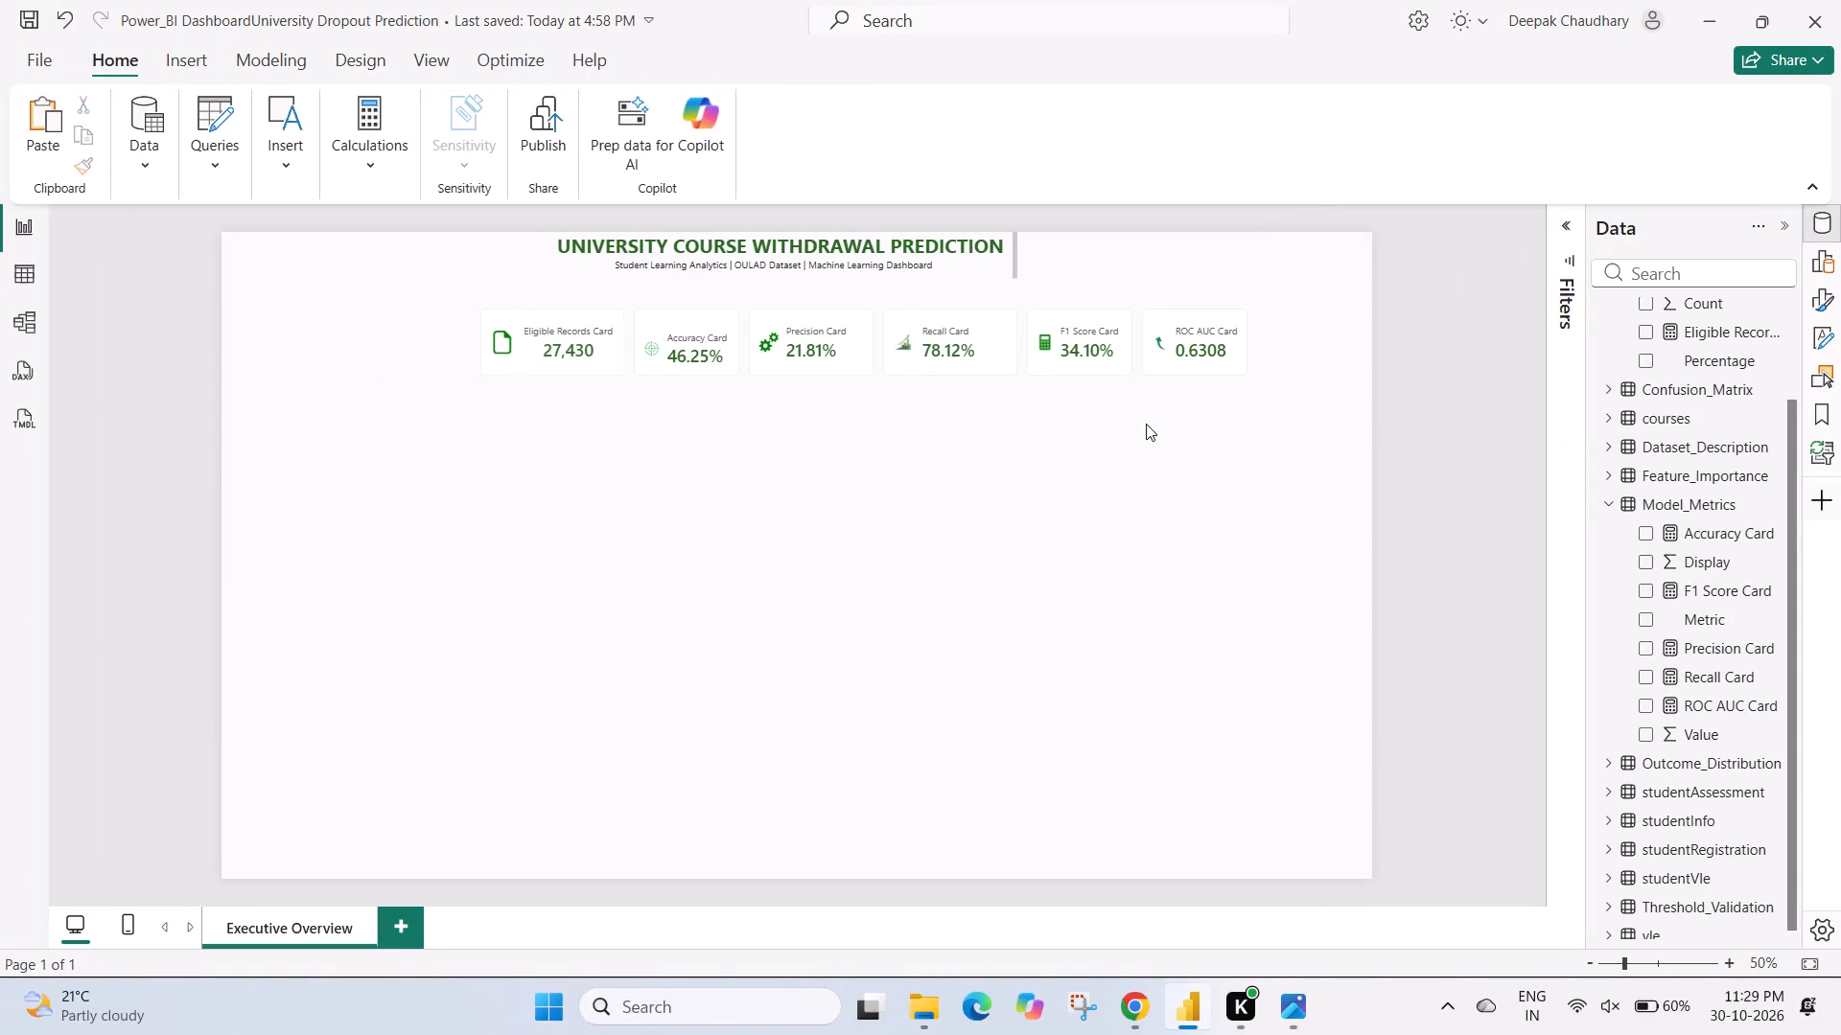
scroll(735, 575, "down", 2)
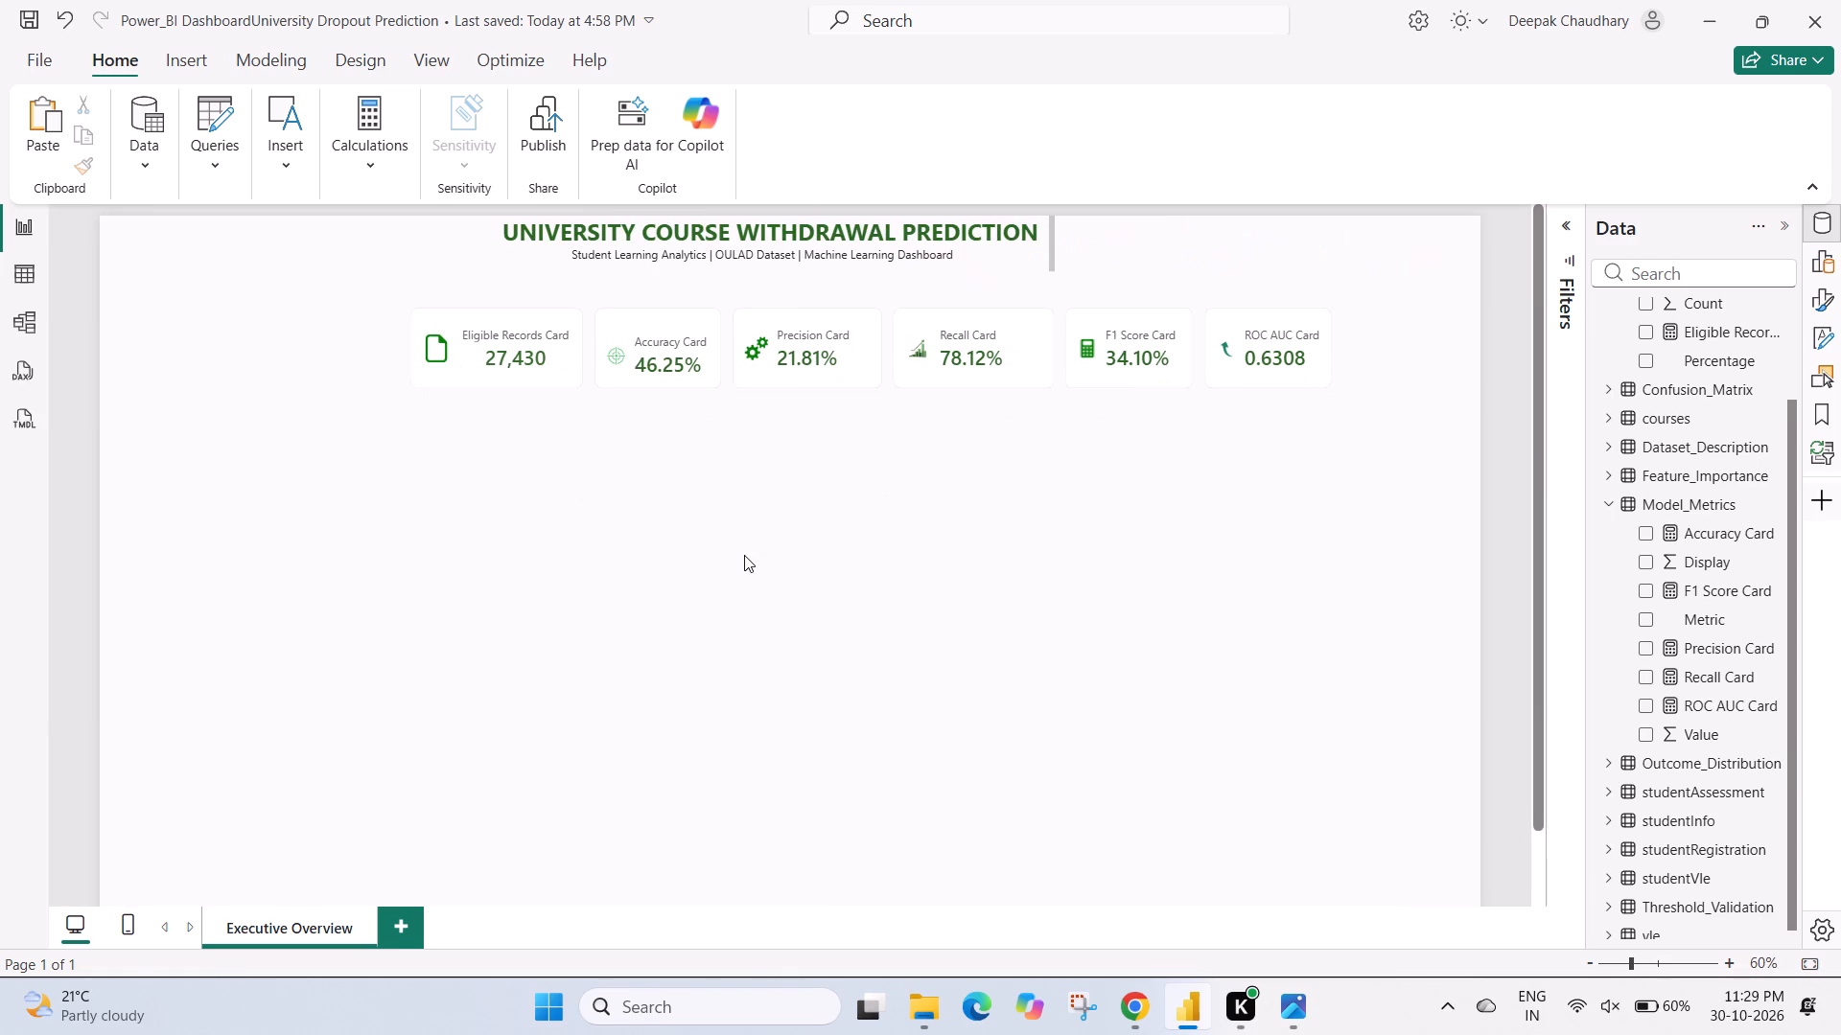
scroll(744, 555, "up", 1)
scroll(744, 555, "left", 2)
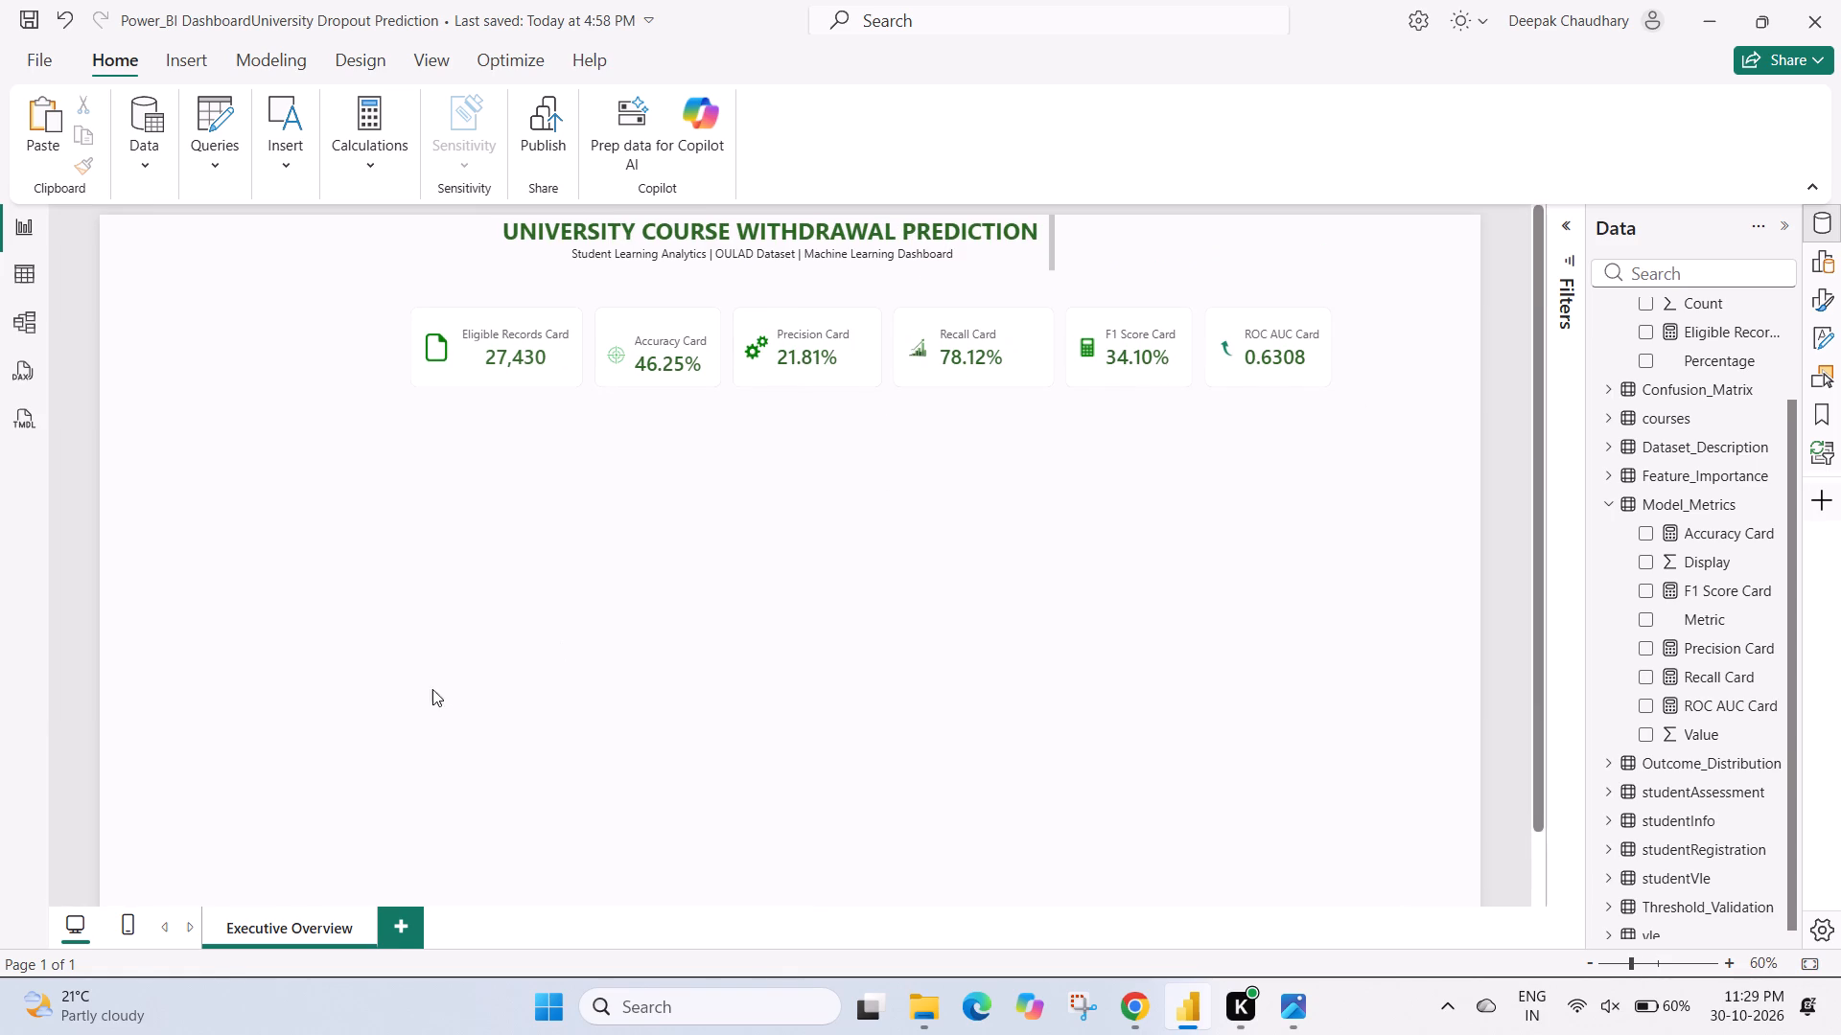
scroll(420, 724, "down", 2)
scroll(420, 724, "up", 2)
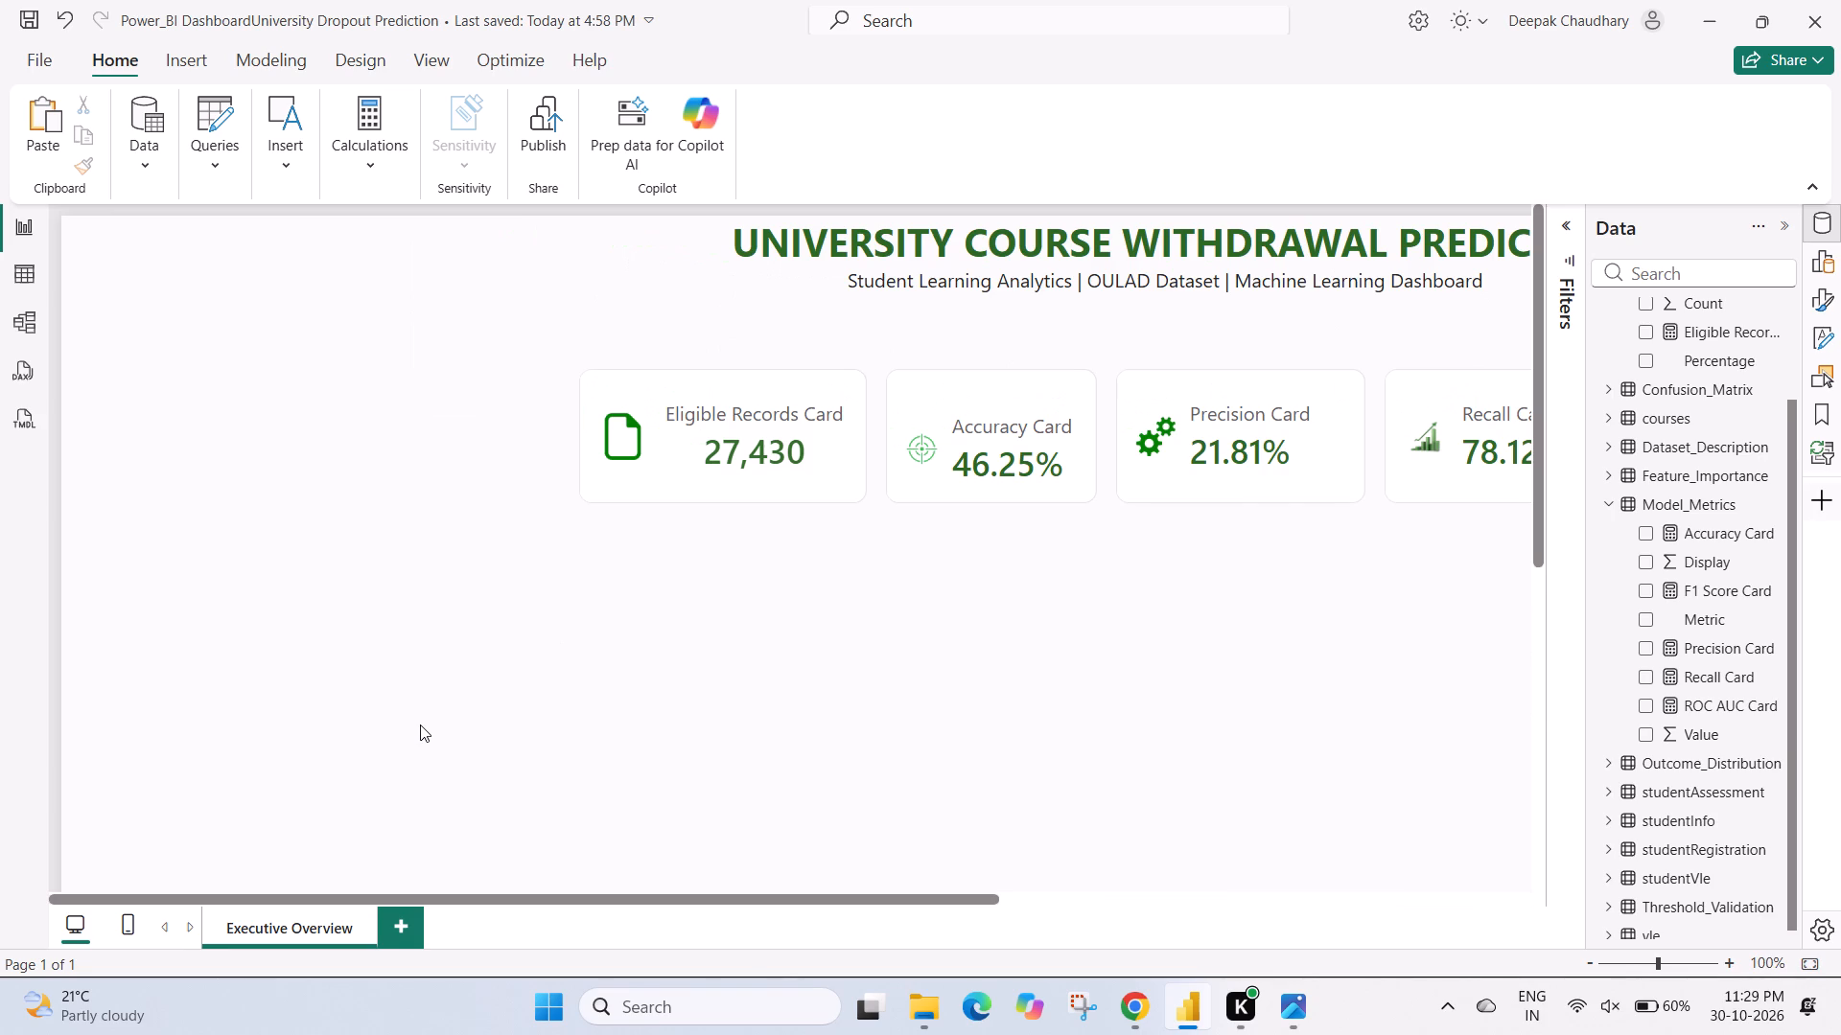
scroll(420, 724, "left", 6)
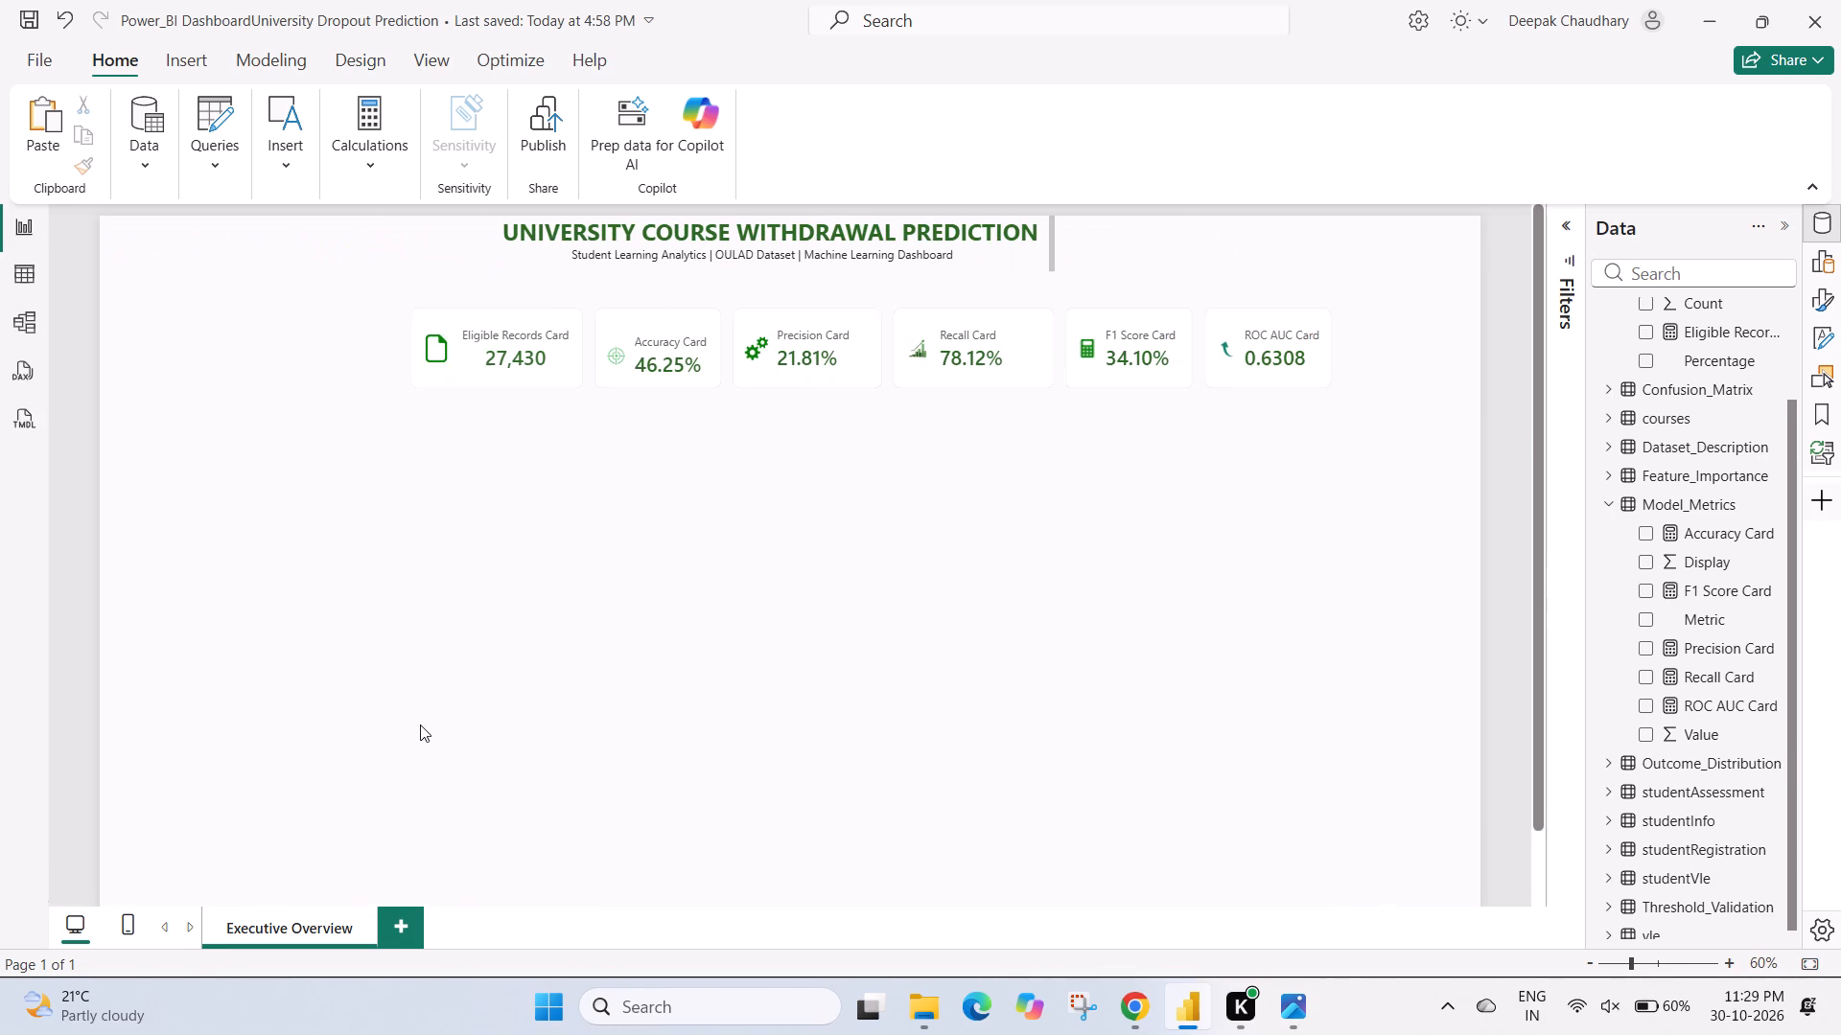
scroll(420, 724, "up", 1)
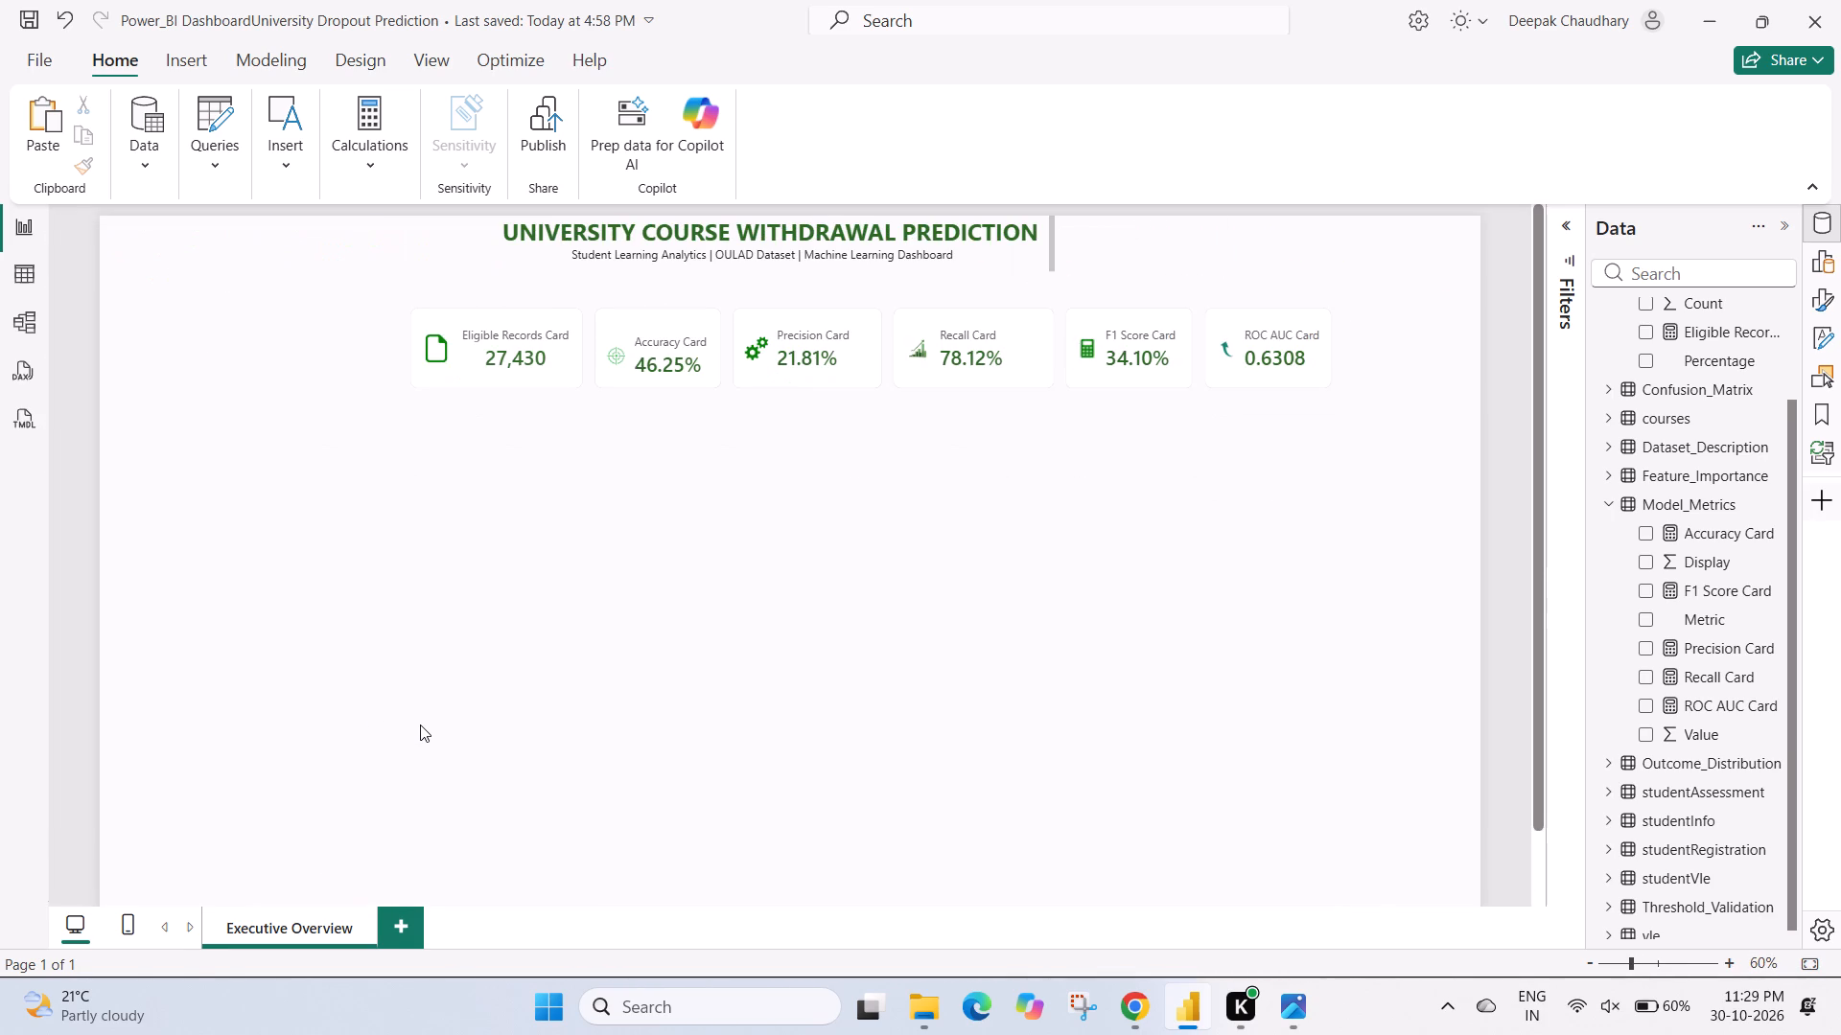
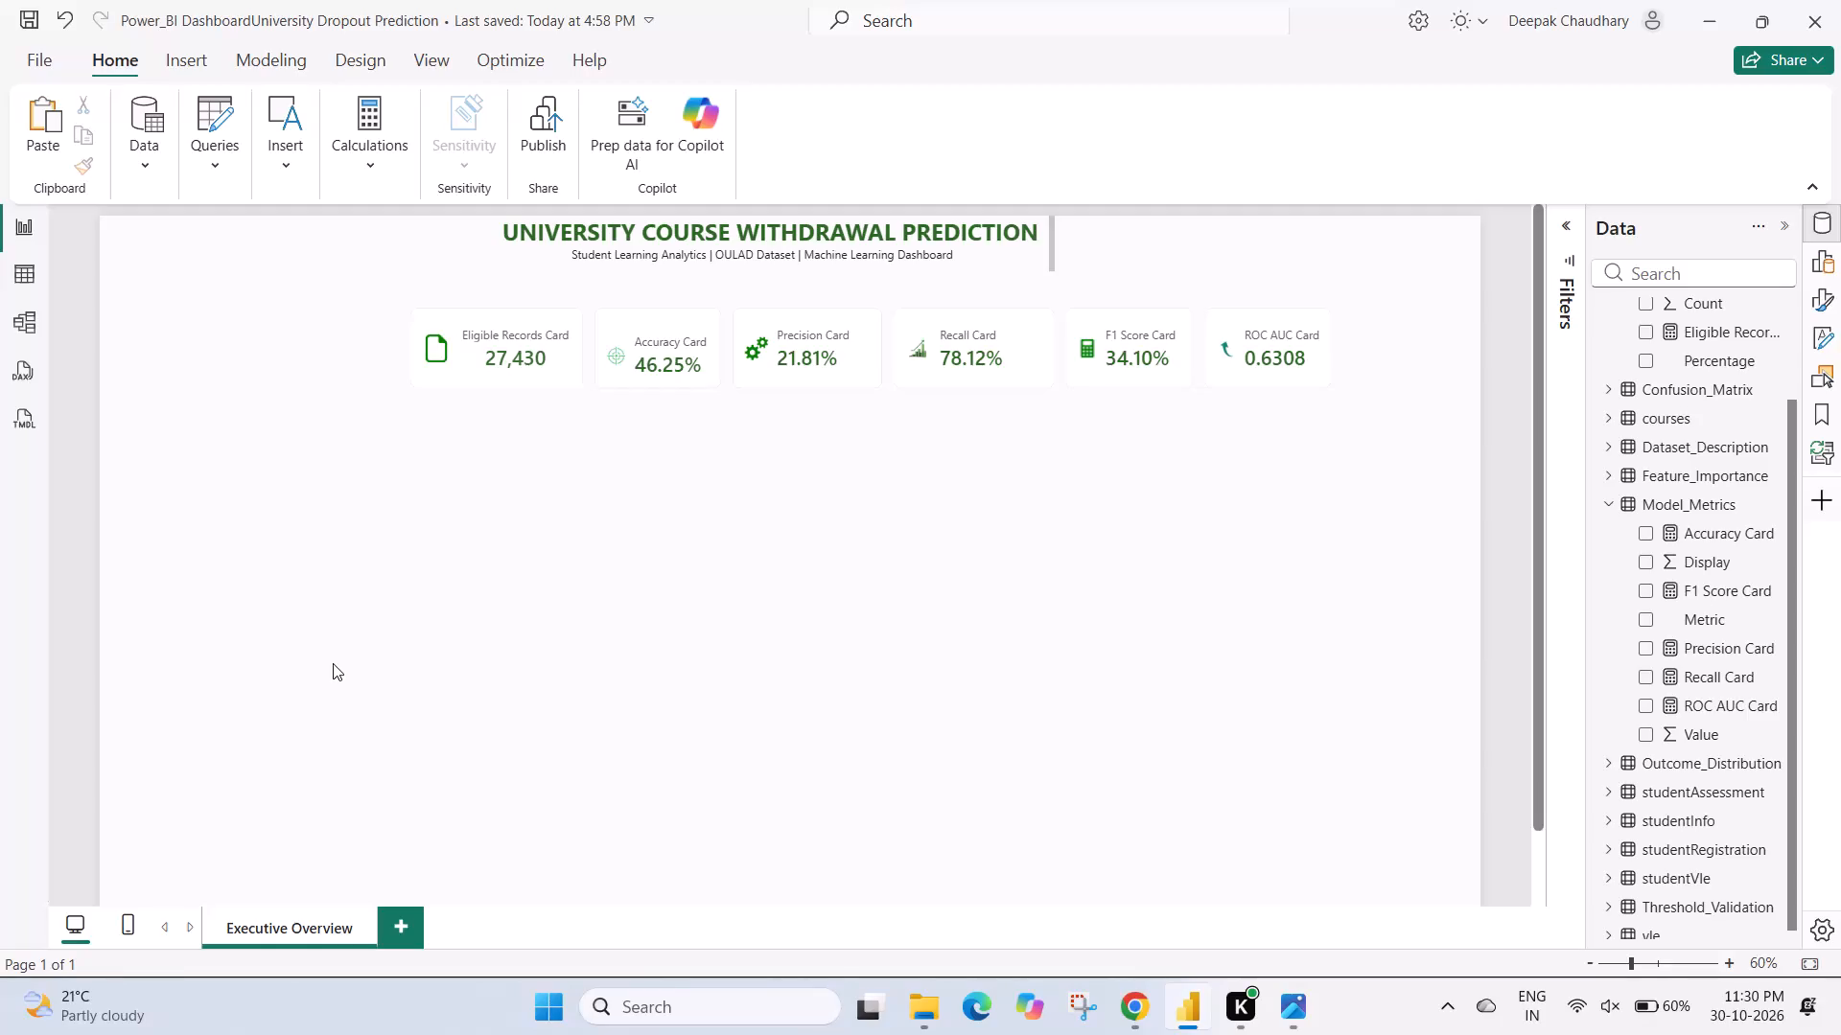
Insert a rounded tab shape with both top corners rounded and place it at the page's left edge, at vertical position about 96.
left_click(184, 55)
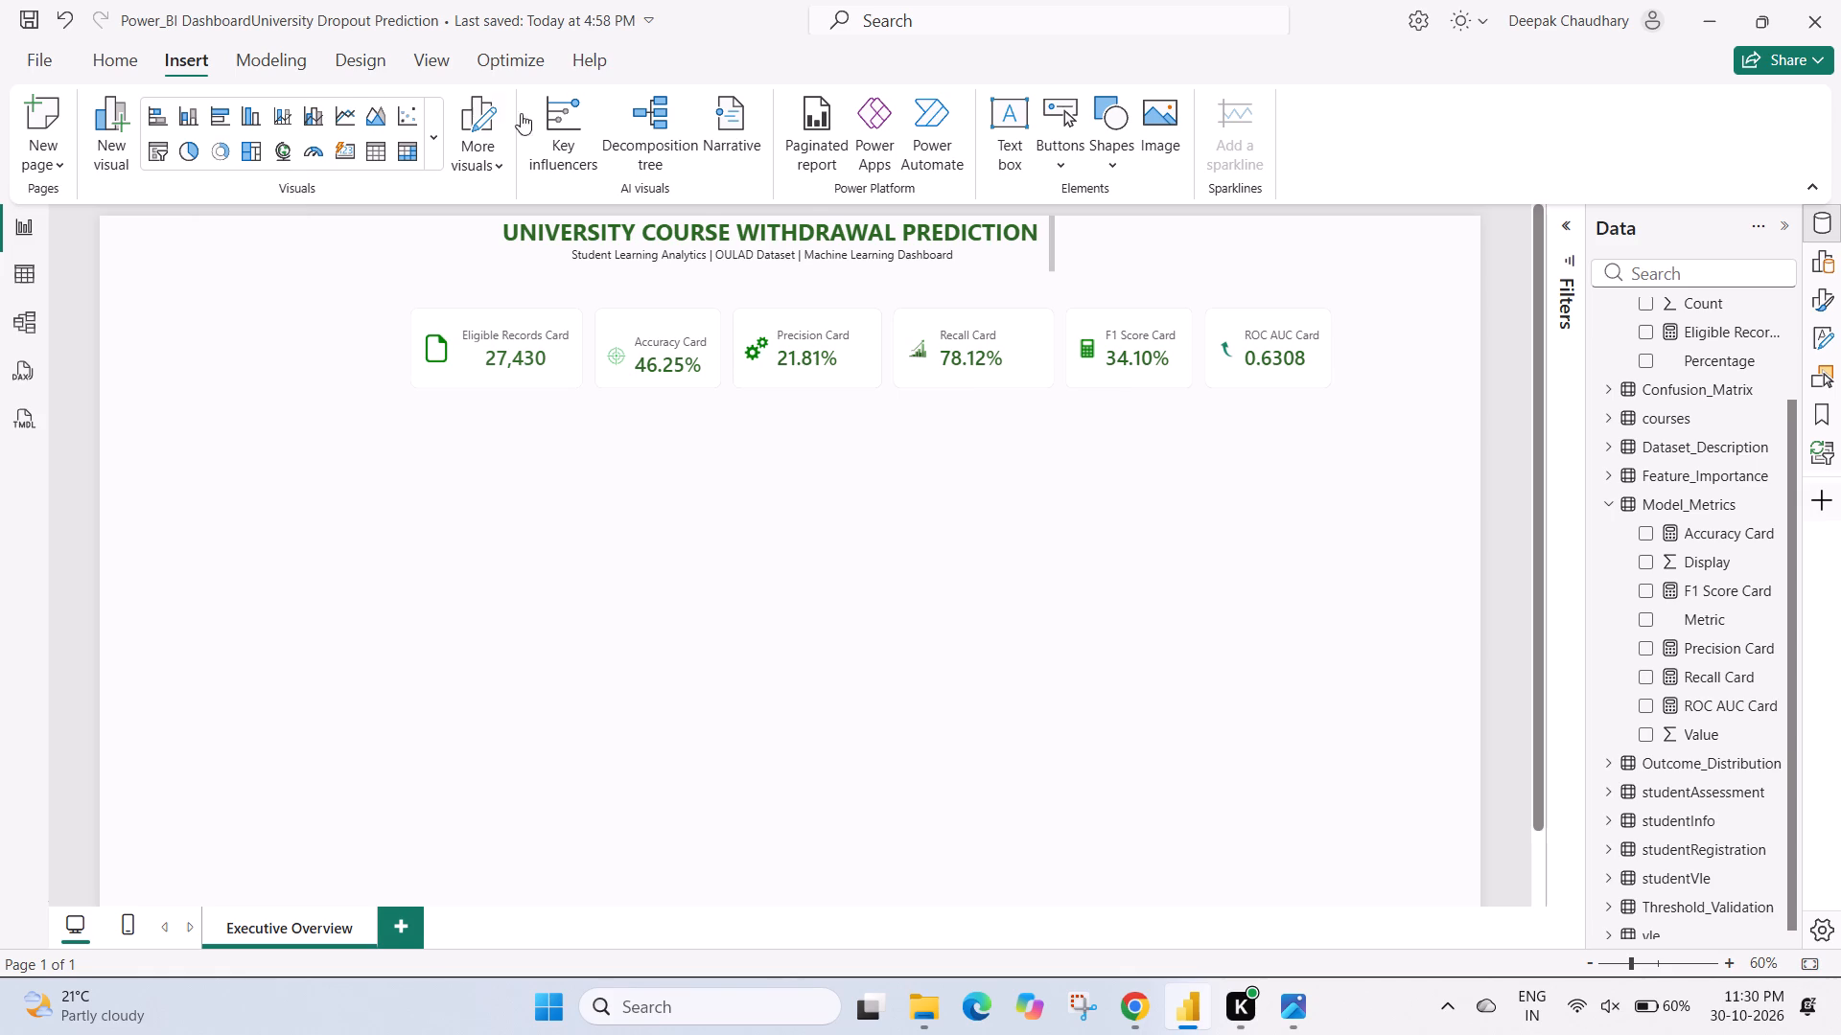
left_click(1119, 160)
left_click(1173, 292)
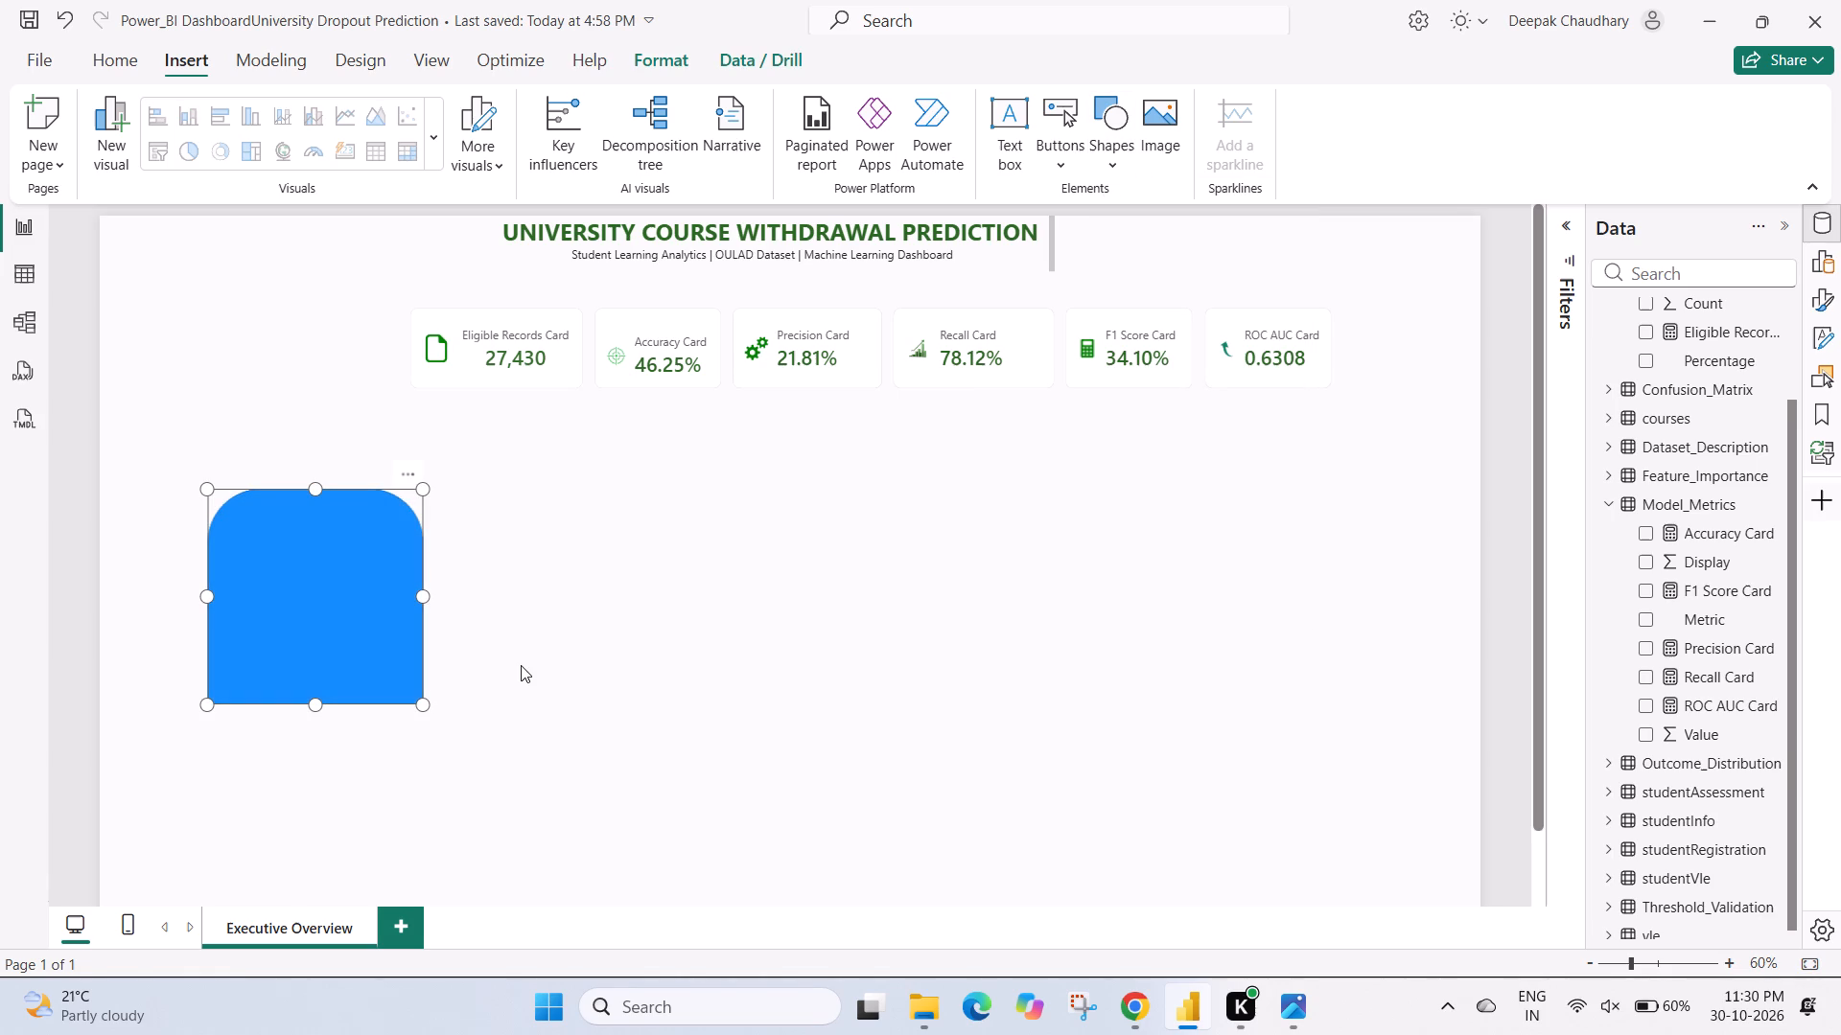
left_click_drag(354, 595, 237, 430)
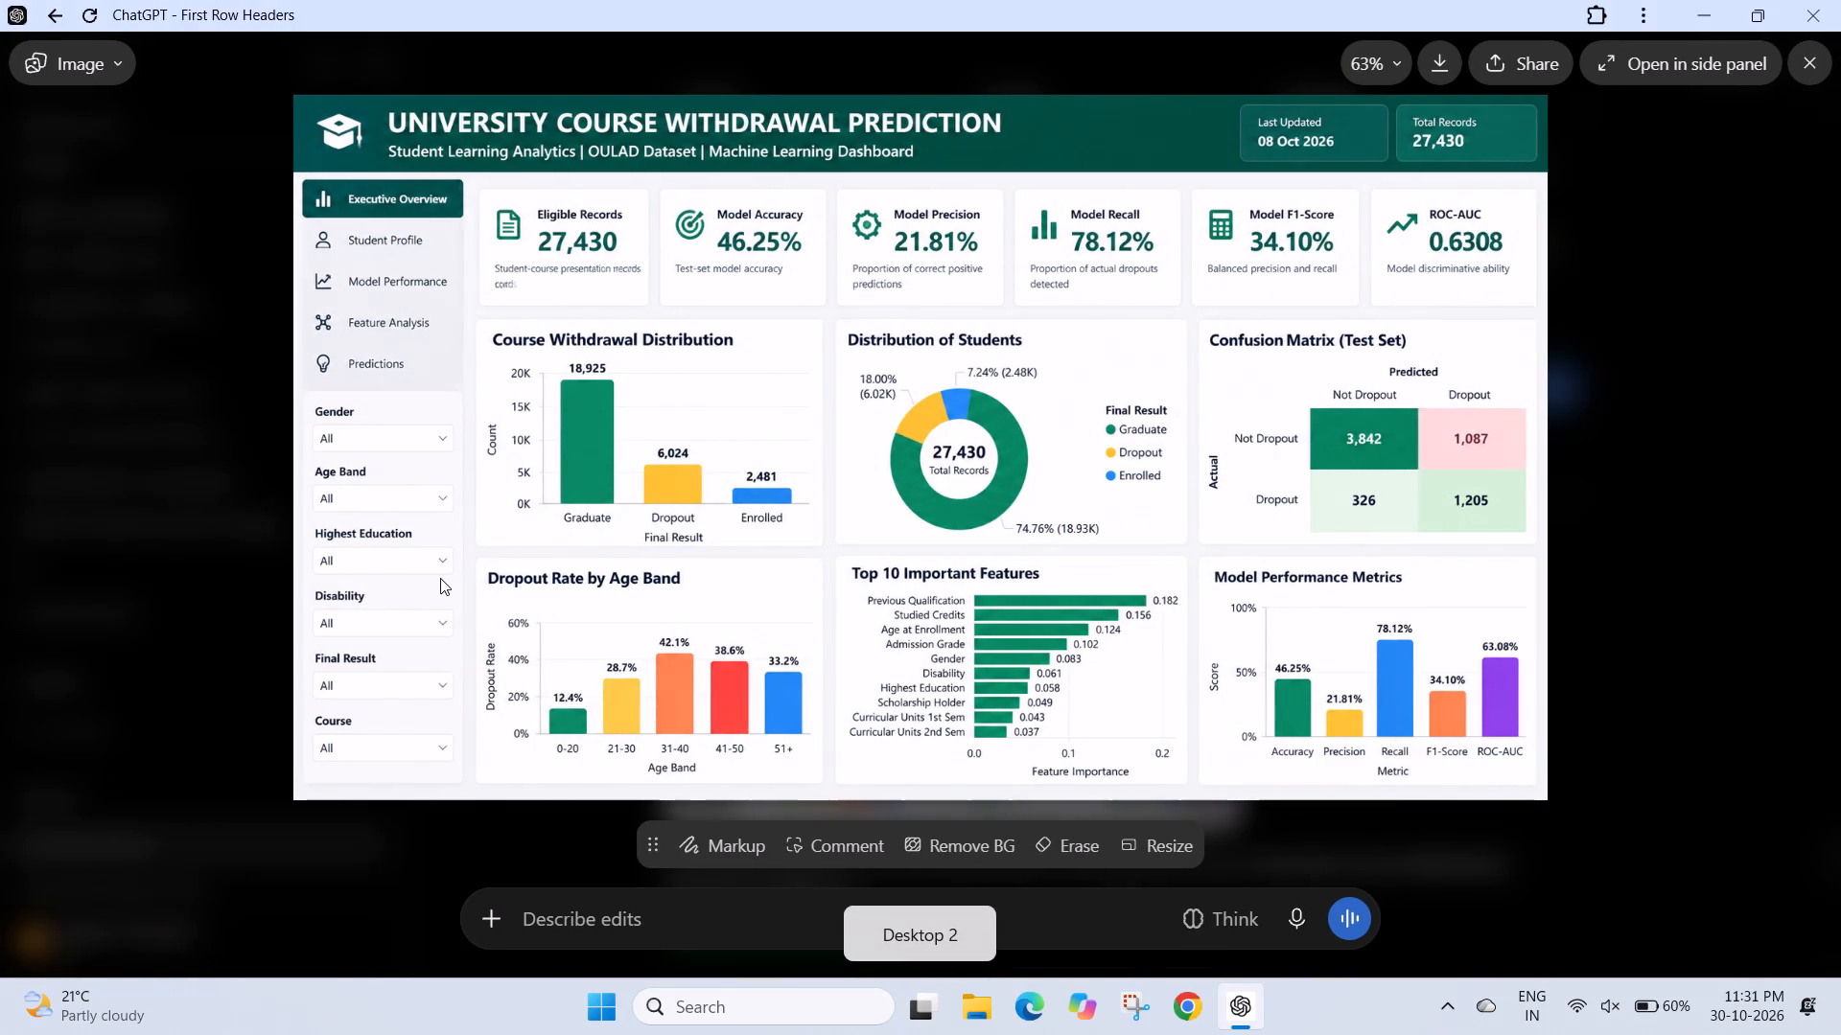
left_click_drag(210, 414, 210, 397)
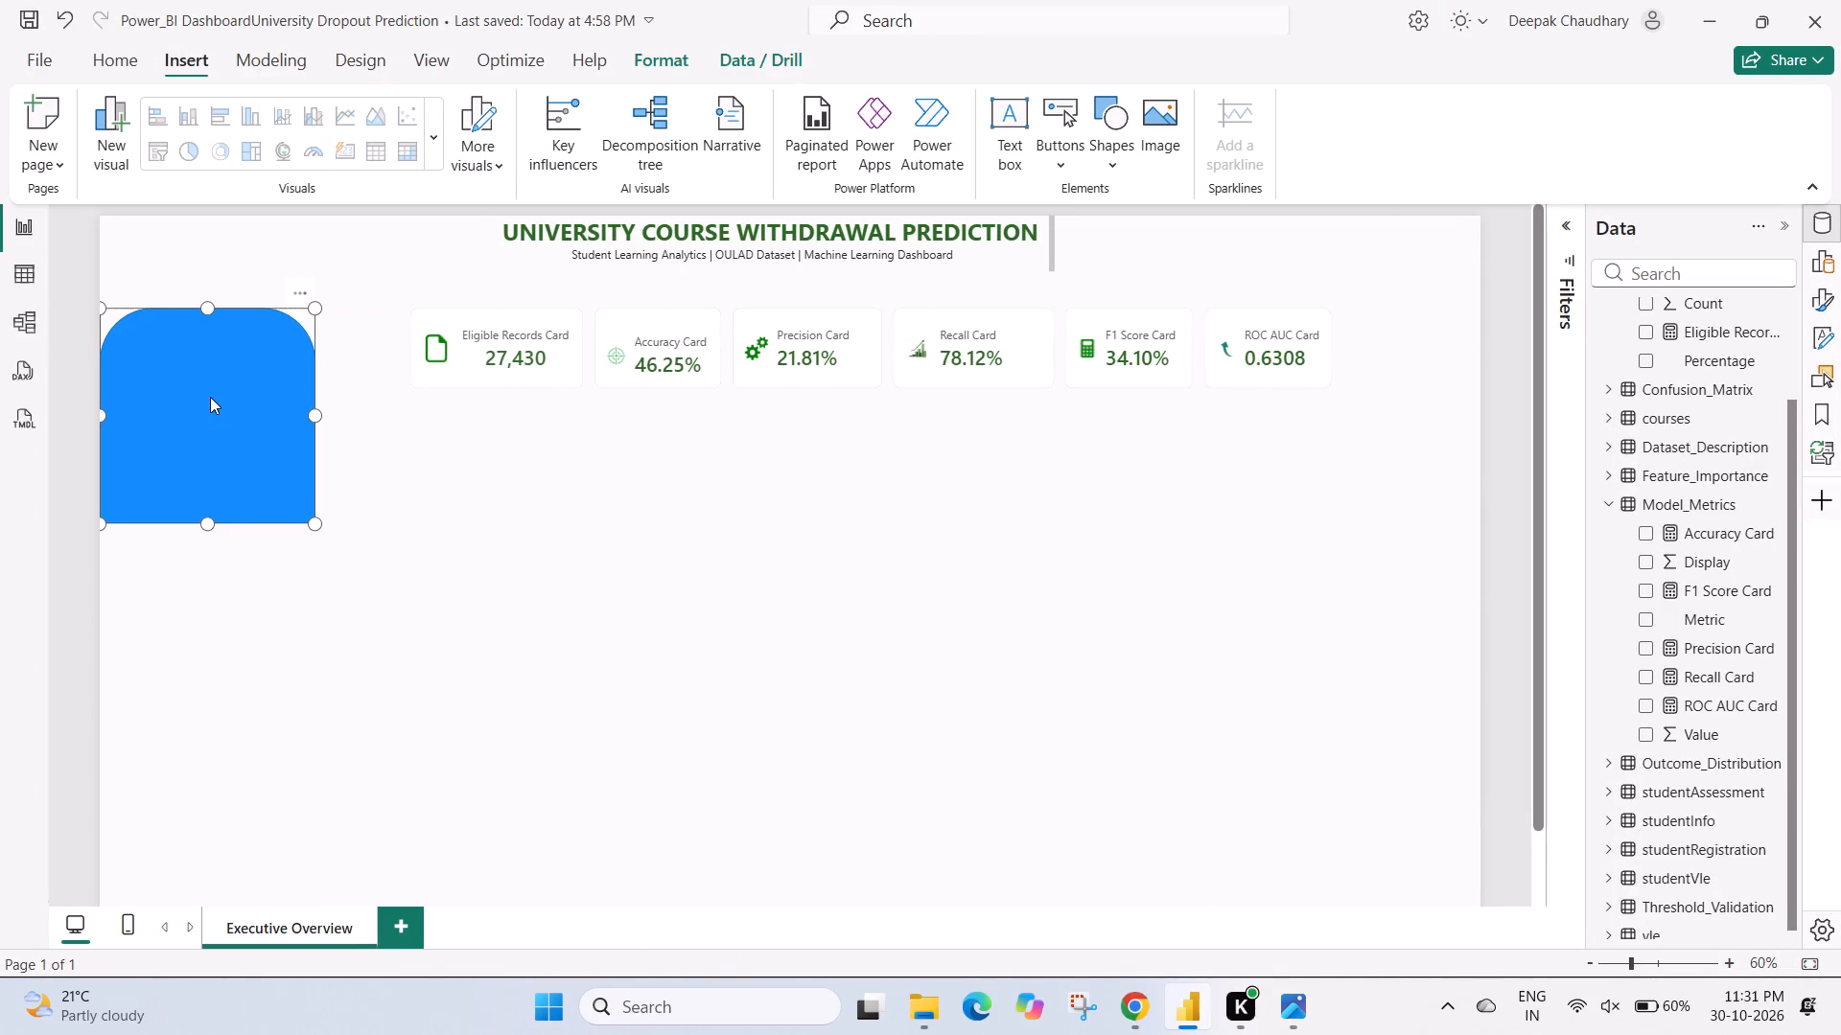
left_click_drag(208, 395, 207, 380)
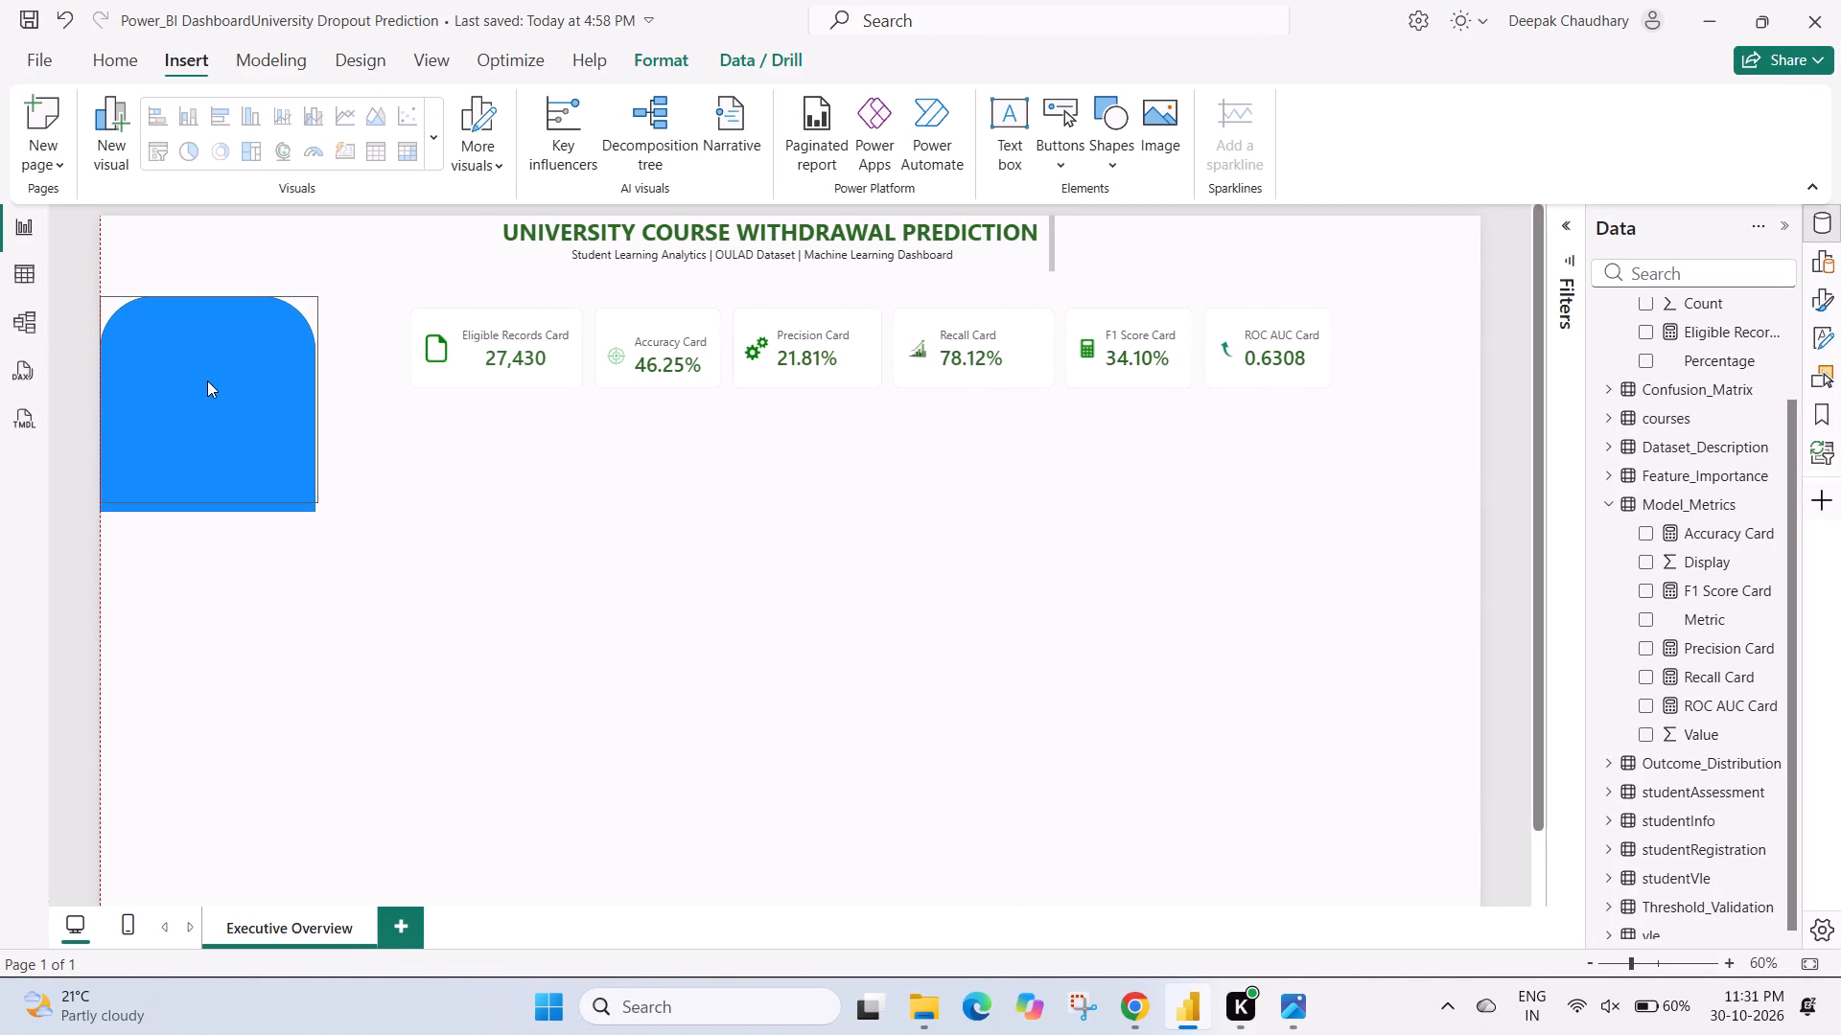
left_click_drag(207, 380, 201, 364)
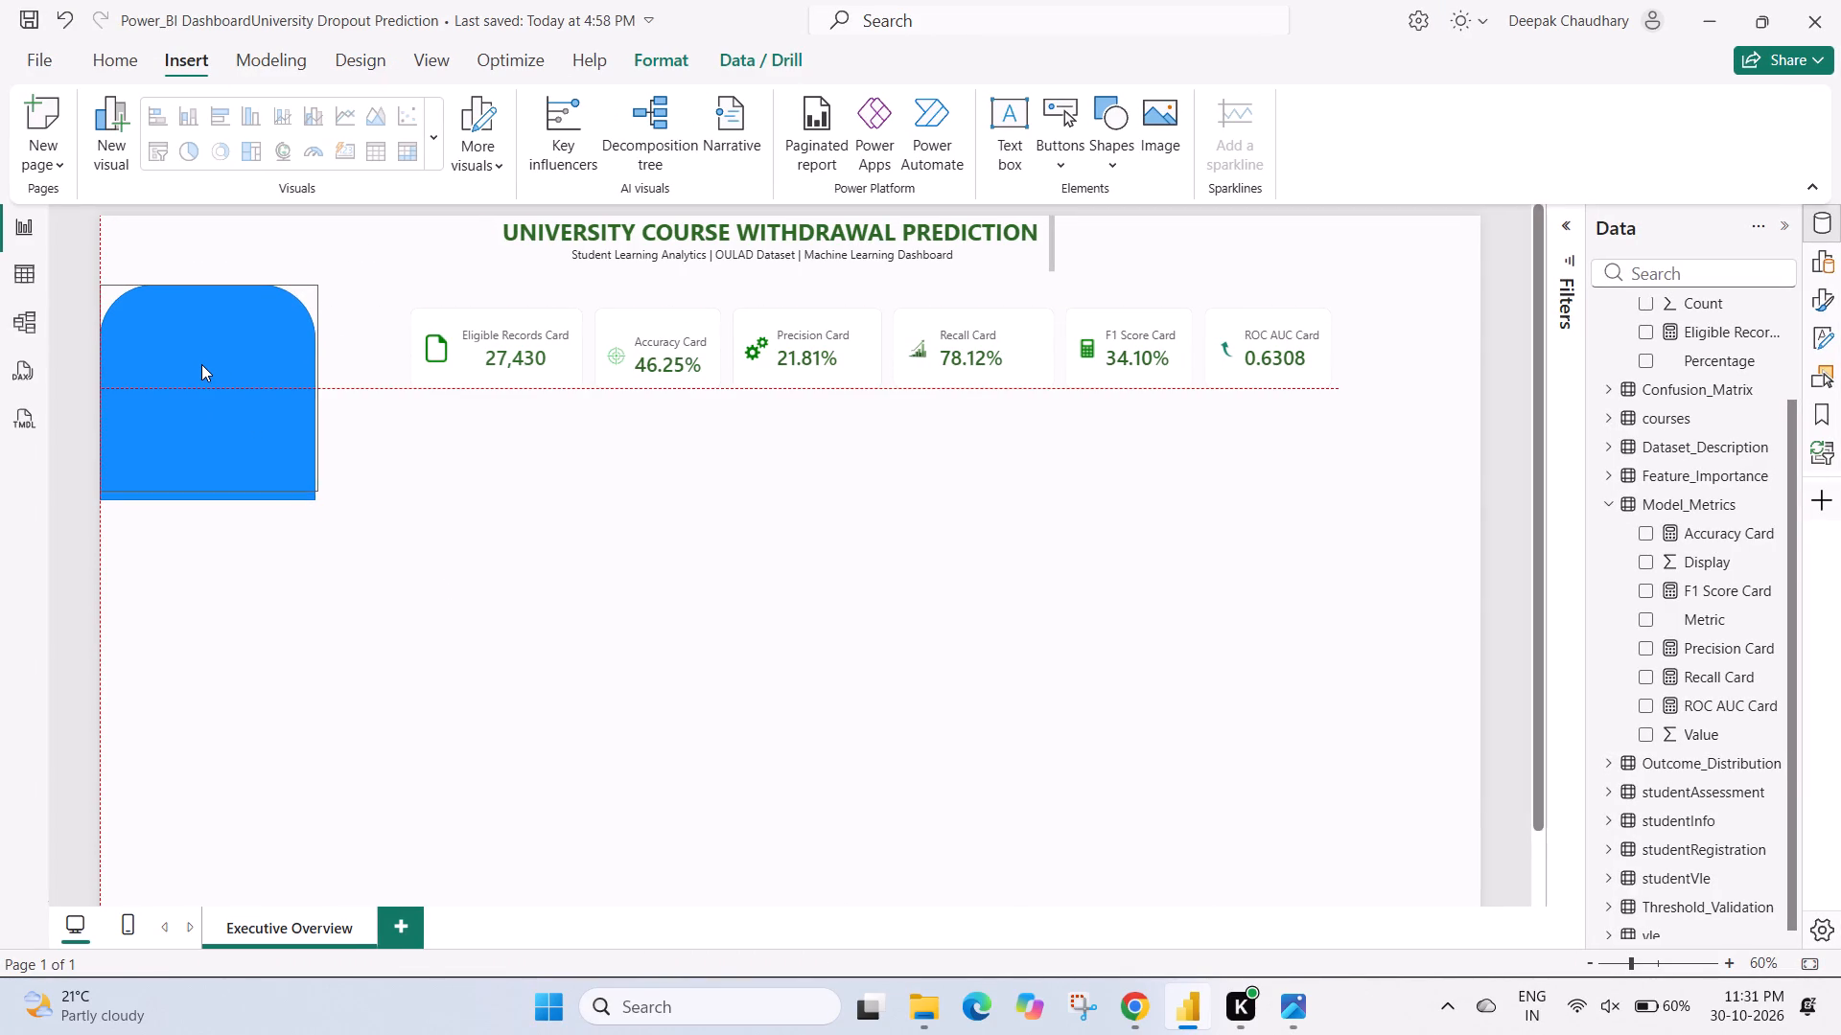
left_click_drag(201, 364, 201, 369)
left_click_drag(201, 369, 198, 373)
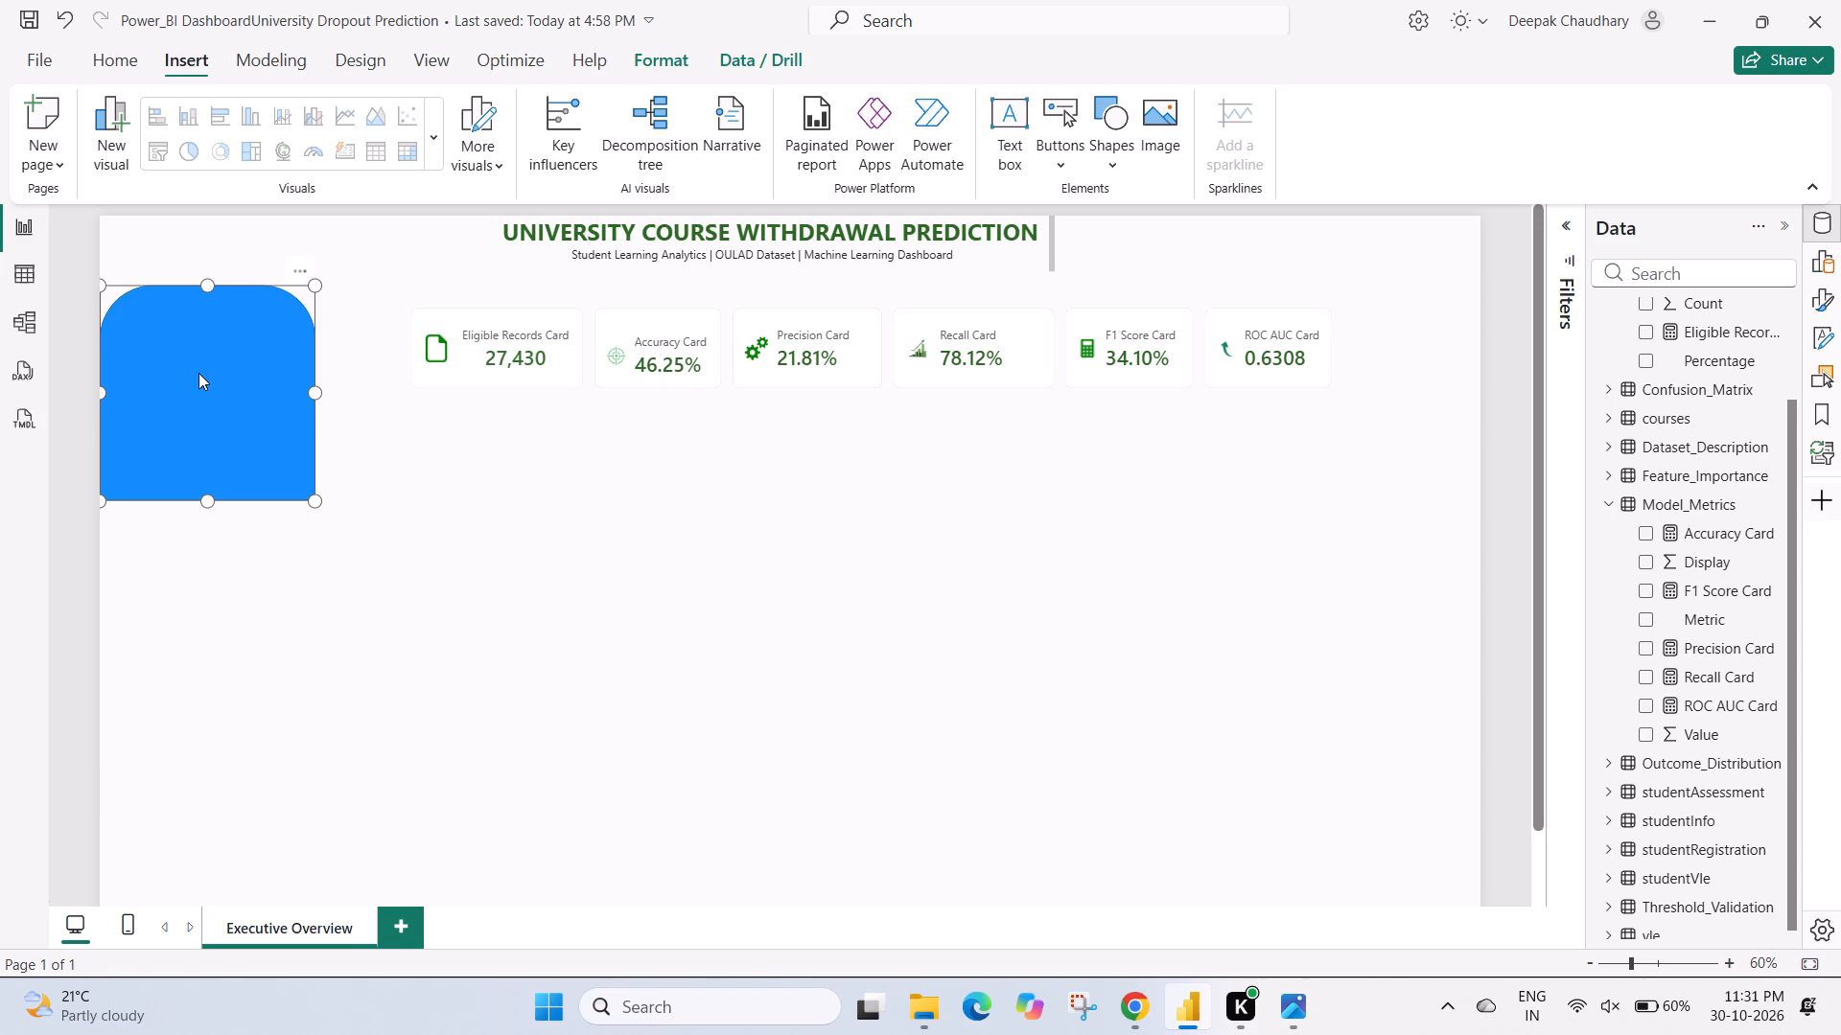
Set the overall rotation of the blue shape to 90° so its rounded corners face the page's interior.
left_click(238, 406)
left_click(1815, 294)
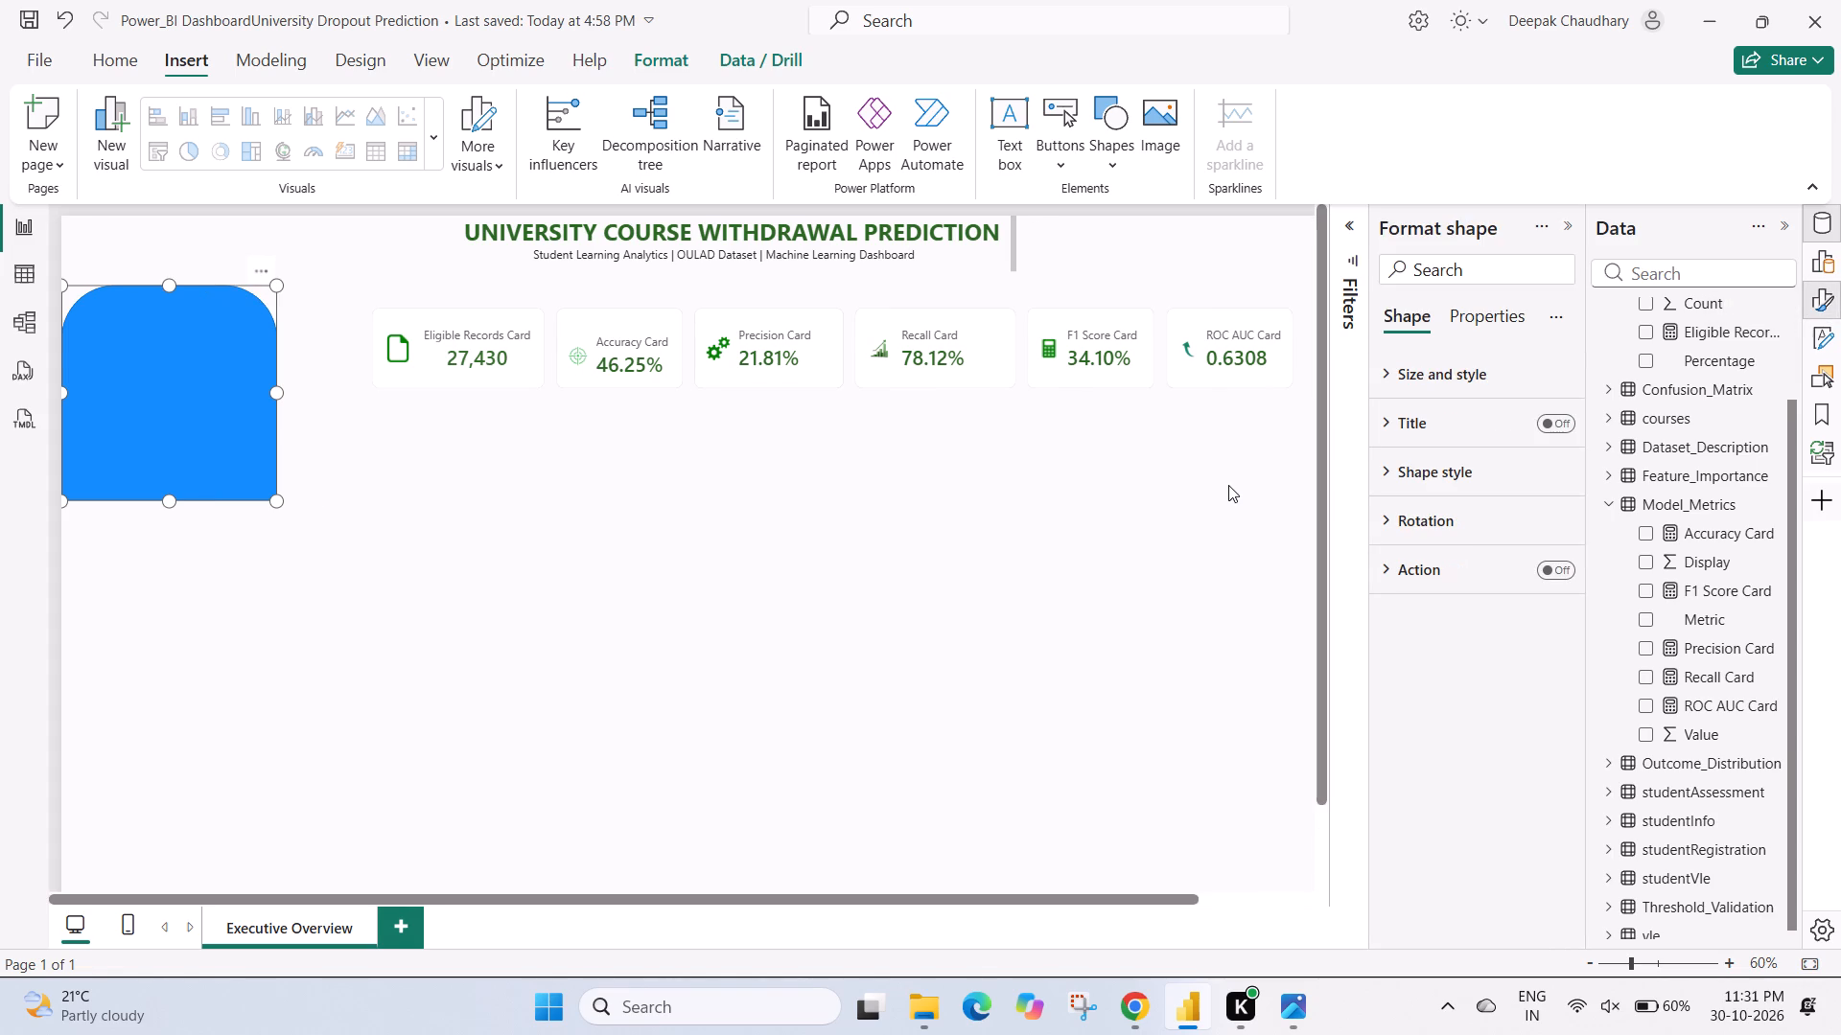
left_click(208, 411)
left_click(1463, 321)
left_click(1392, 373)
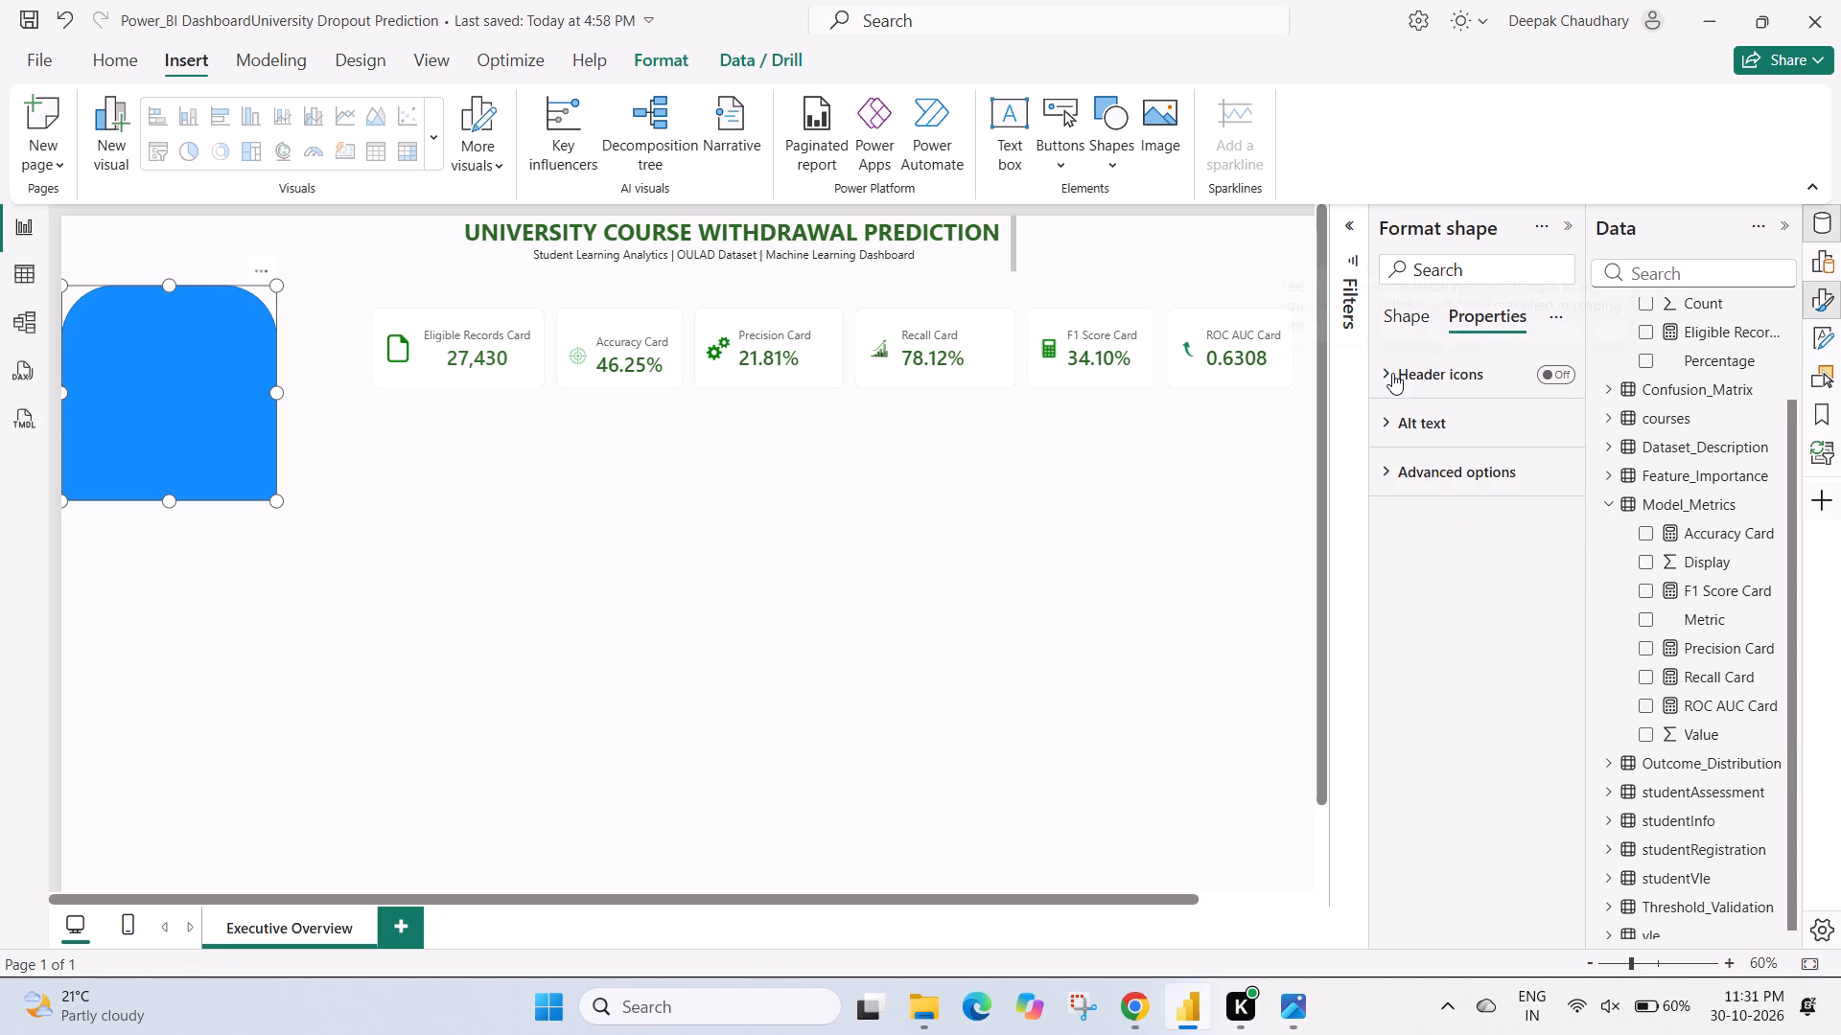
left_click(1392, 373)
left_click(1393, 303)
left_click(1387, 377)
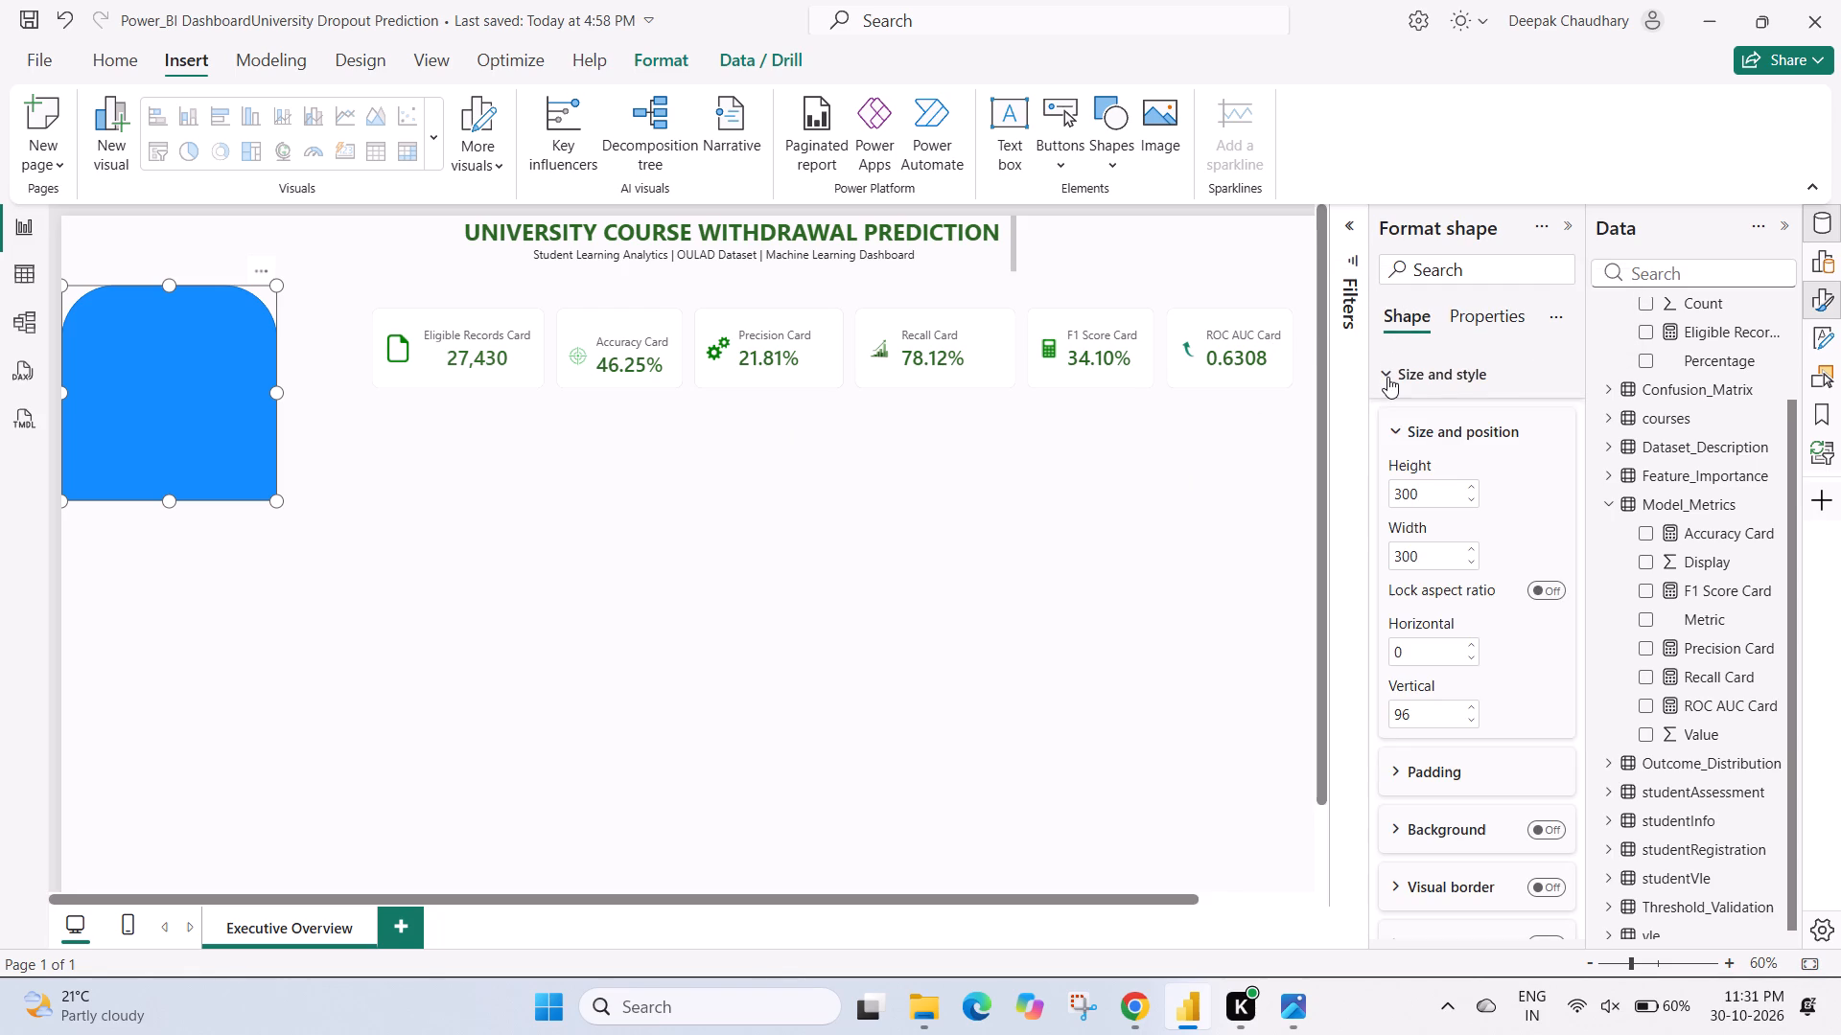
scroll(1456, 547, "down", 1)
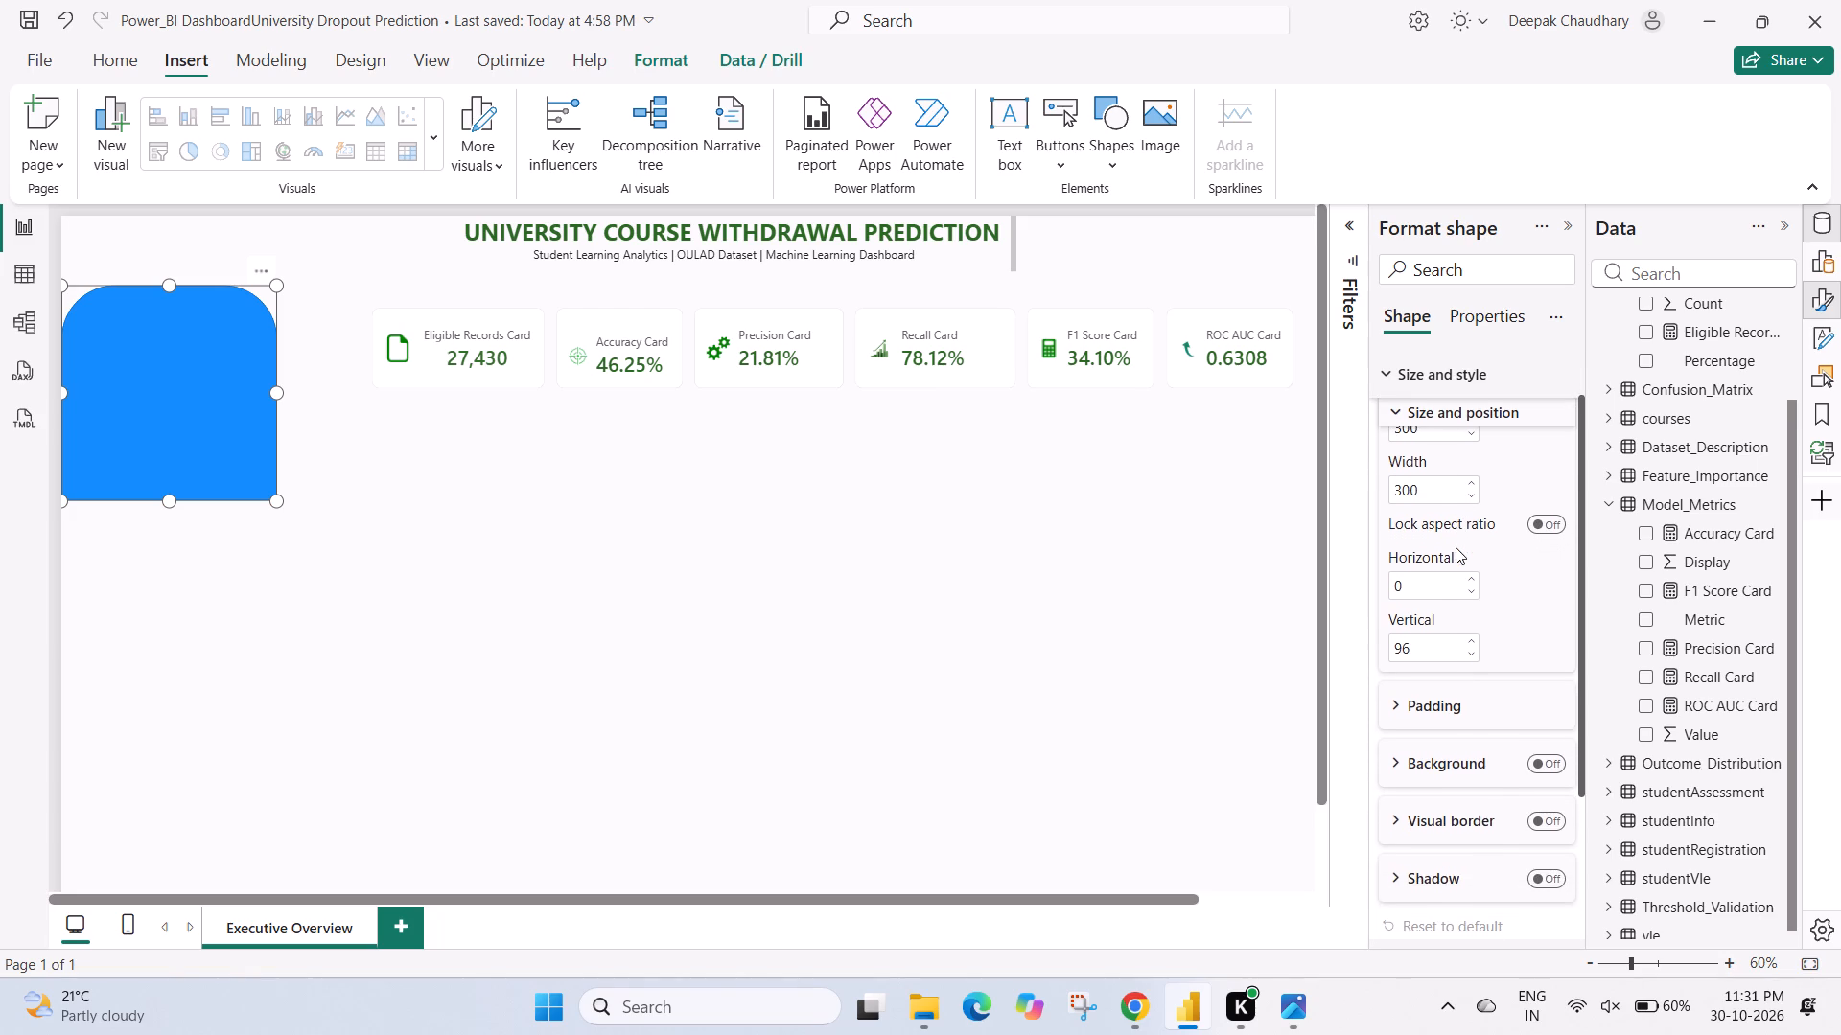
scroll(1456, 547, "down", 2)
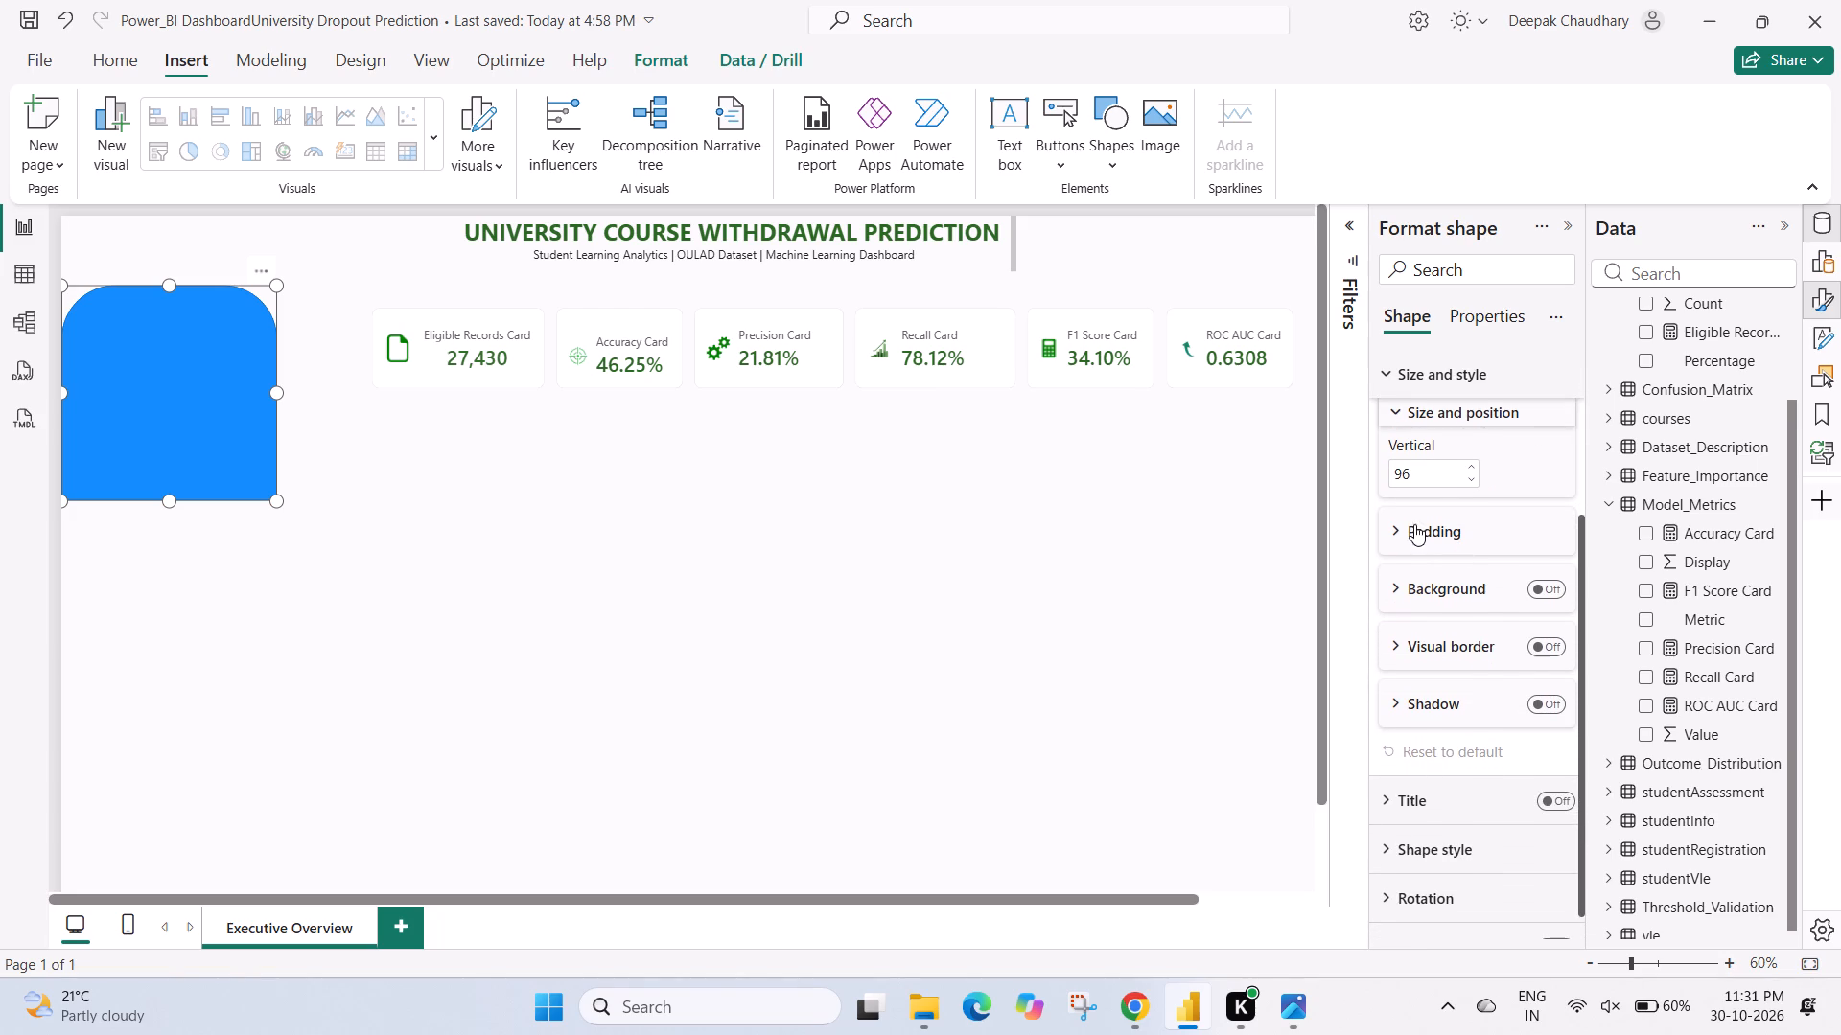
scroll(1423, 653, "down", 1)
left_click(1403, 769)
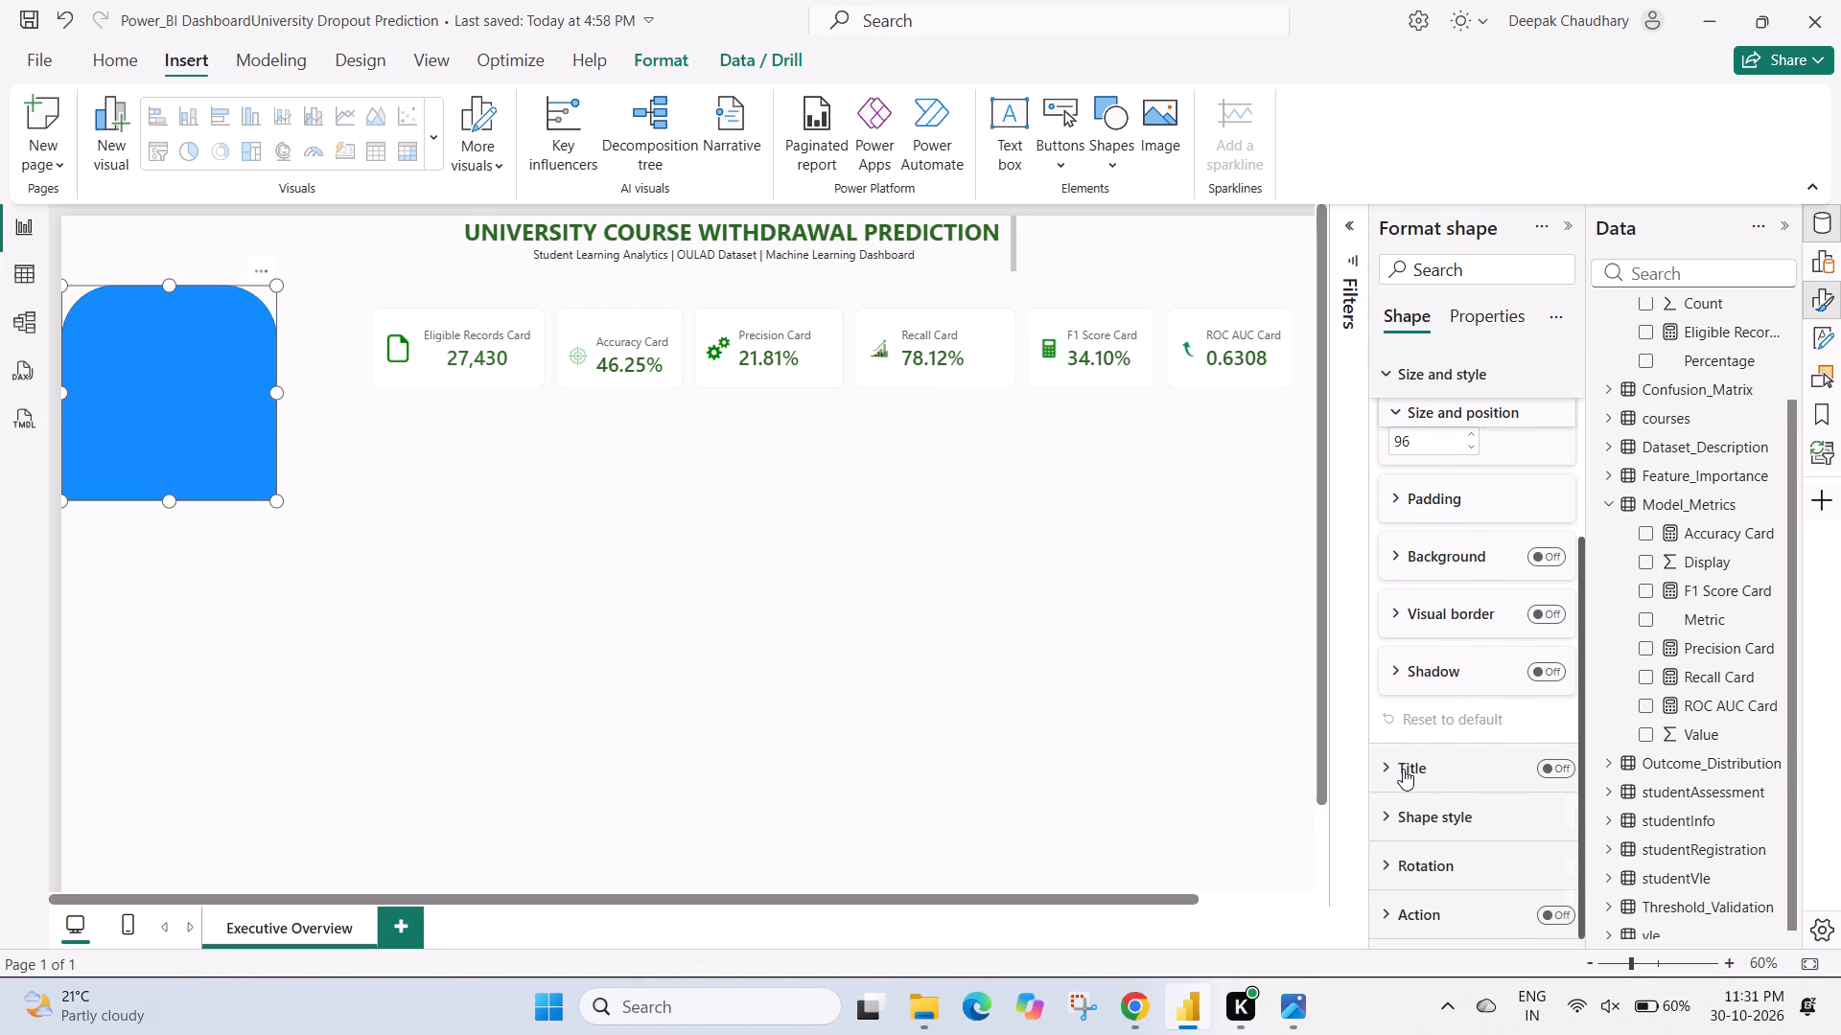
scroll(1403, 769, "down", 4)
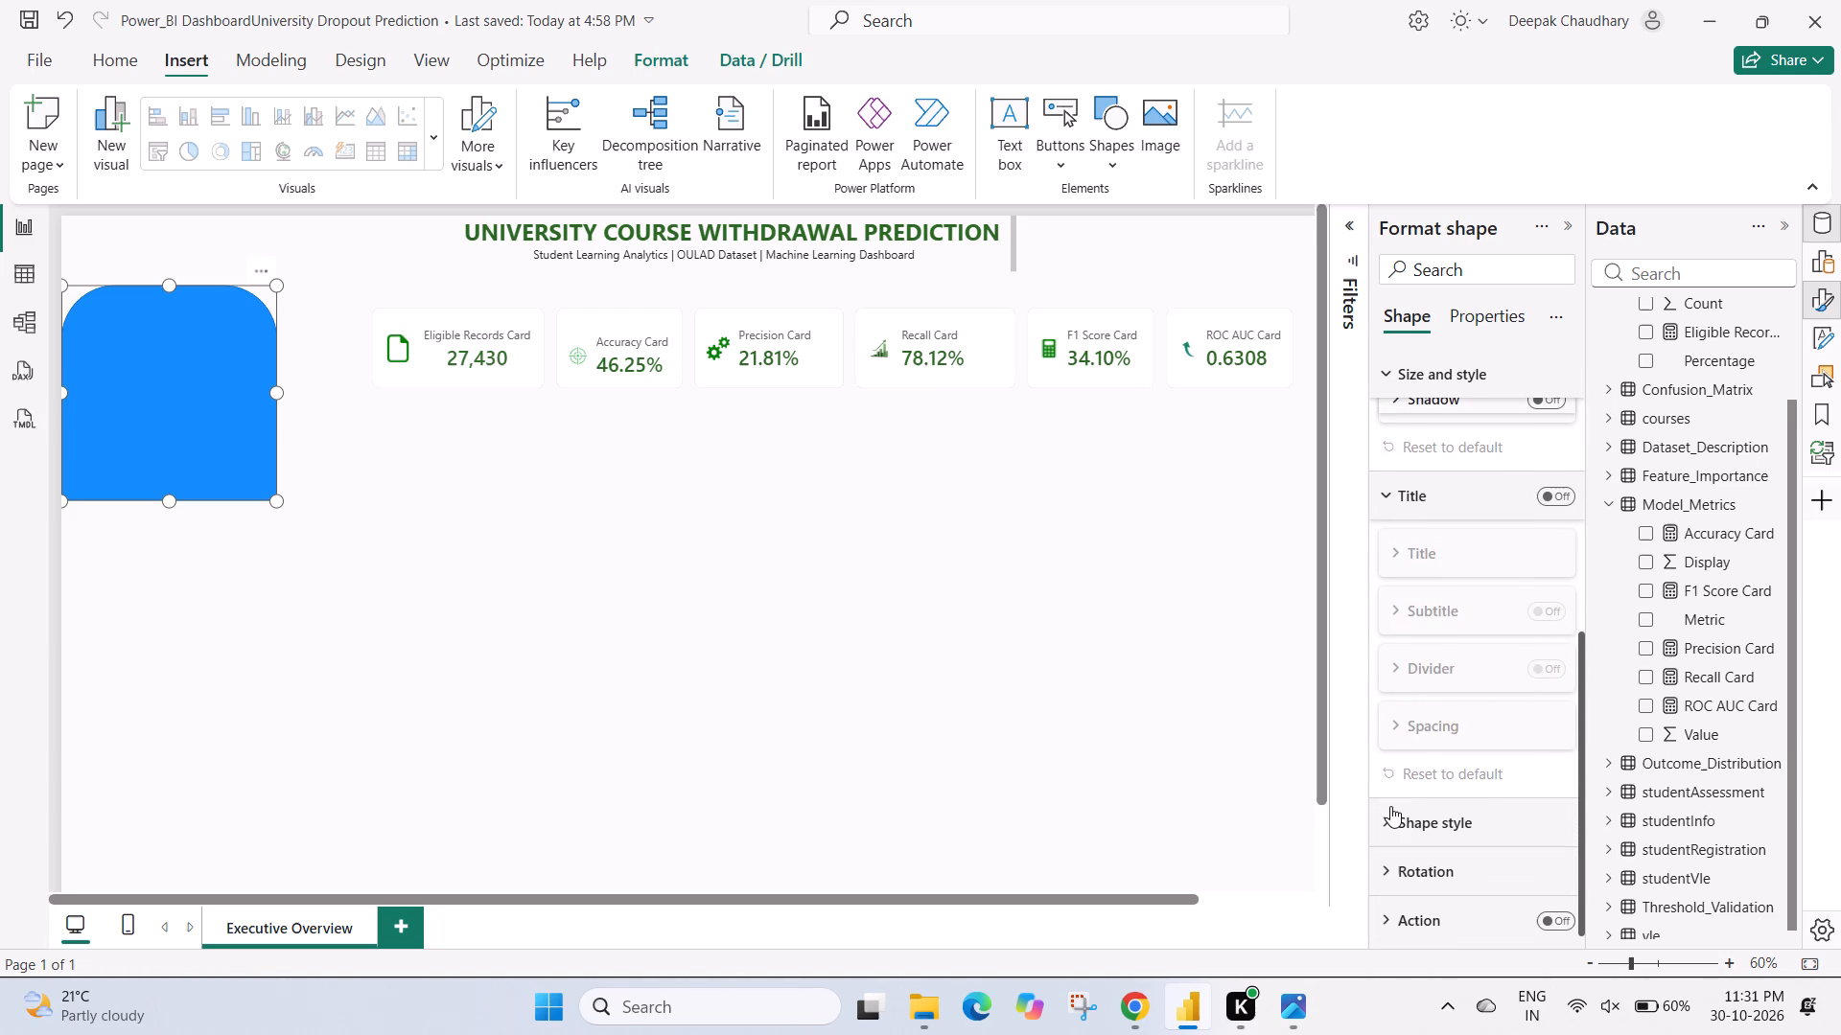
left_click(1390, 806)
scroll(1390, 806, "down", 3)
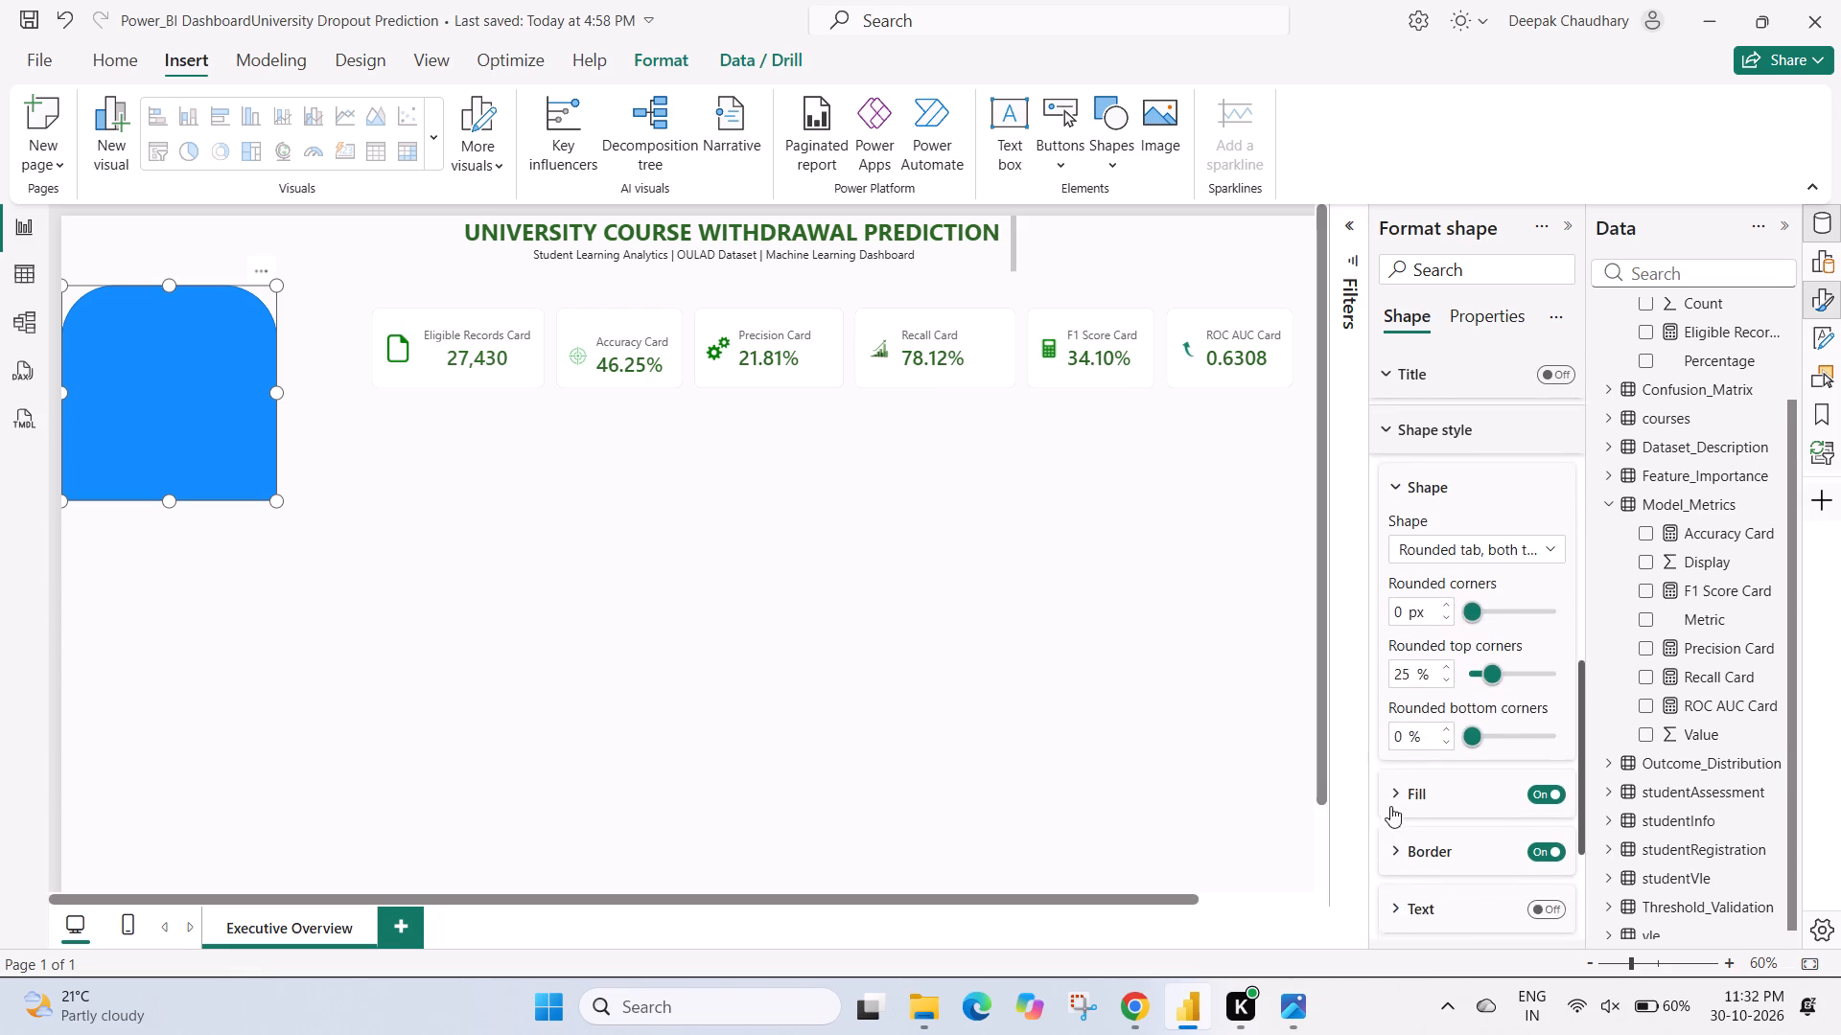
scroll(1390, 806, "down", 5)
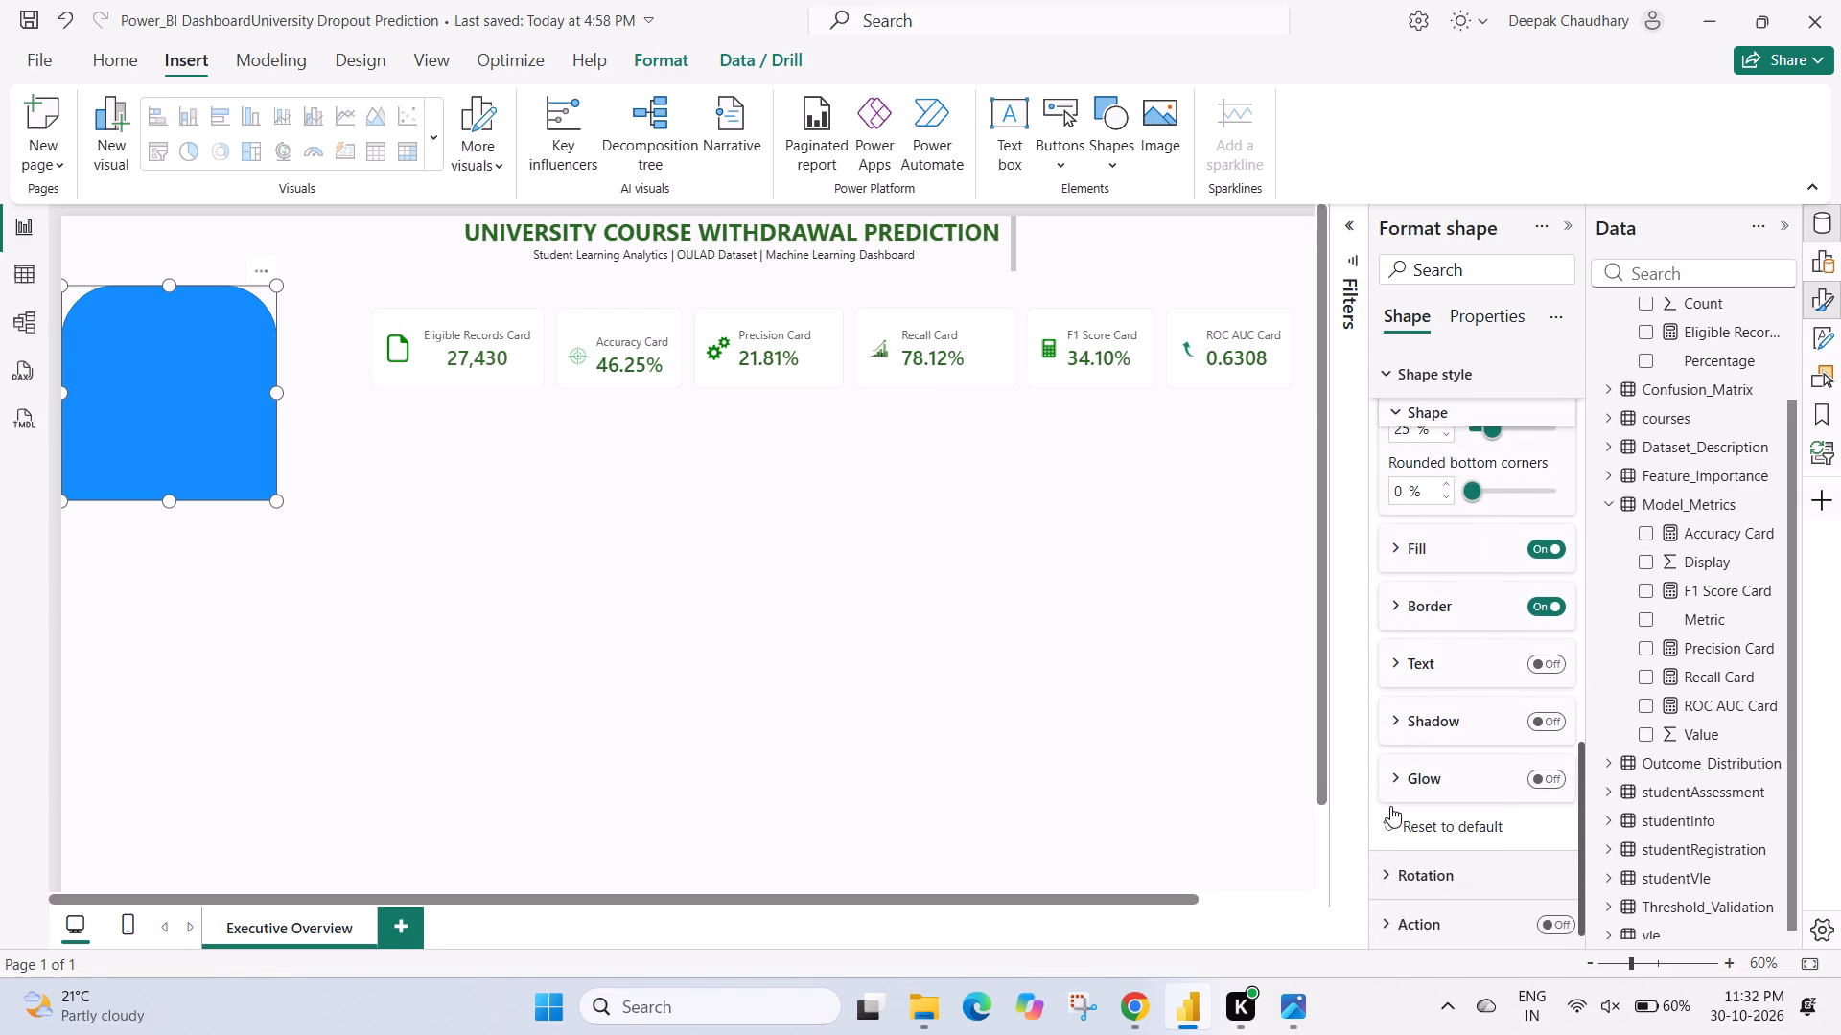
left_click(1395, 860)
scroll(1395, 860, "down", 4)
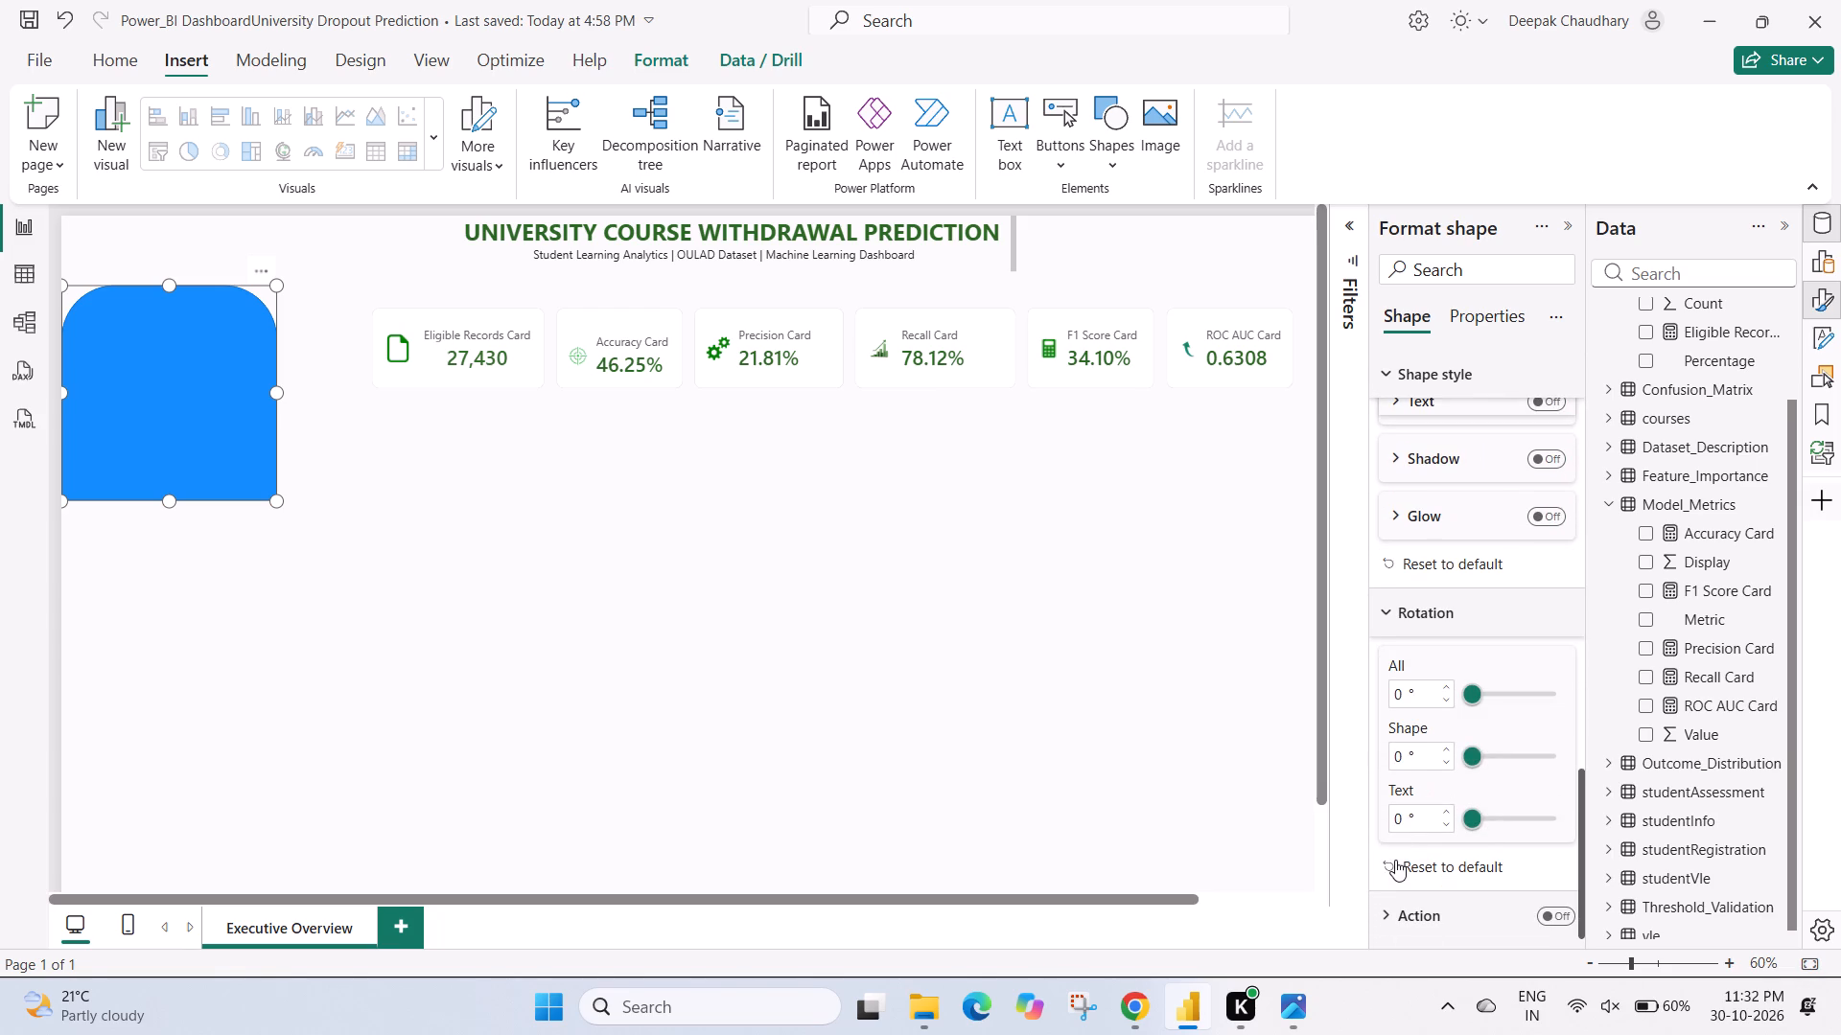
scroll(1395, 860, "down", 1)
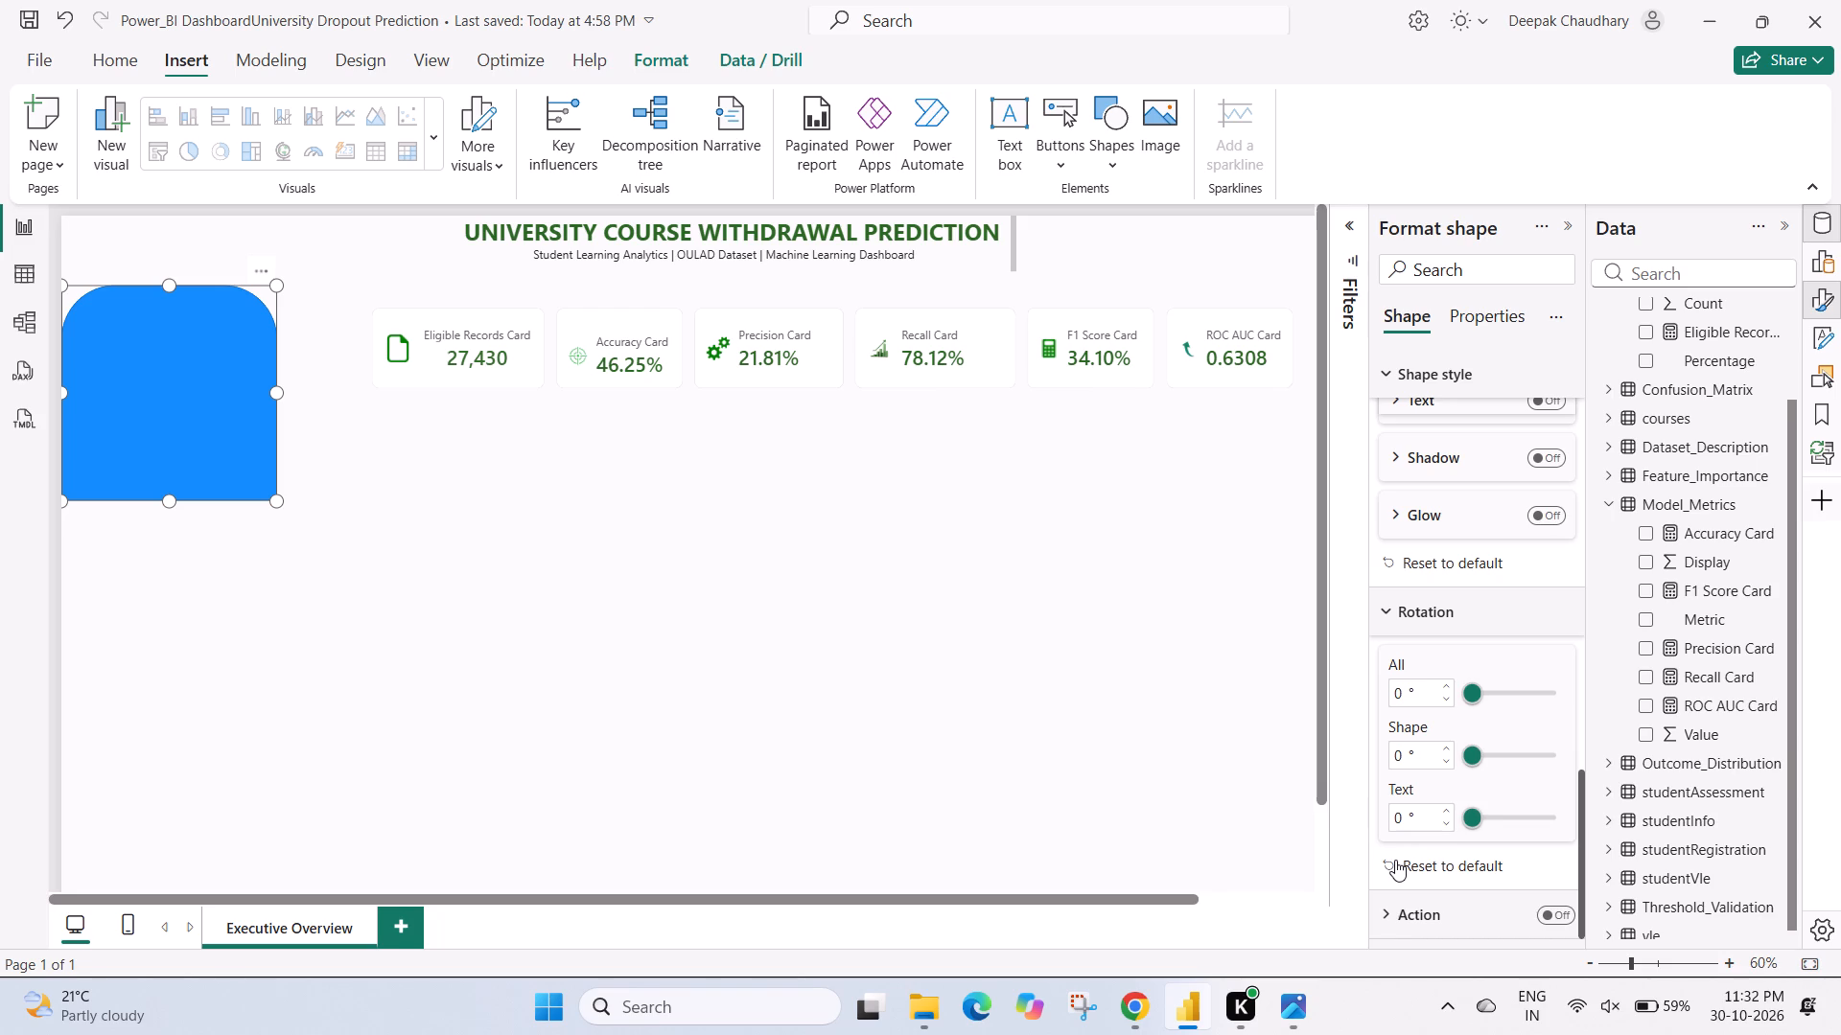
left_click(1399, 693)
key("BackSpace")
type("90")
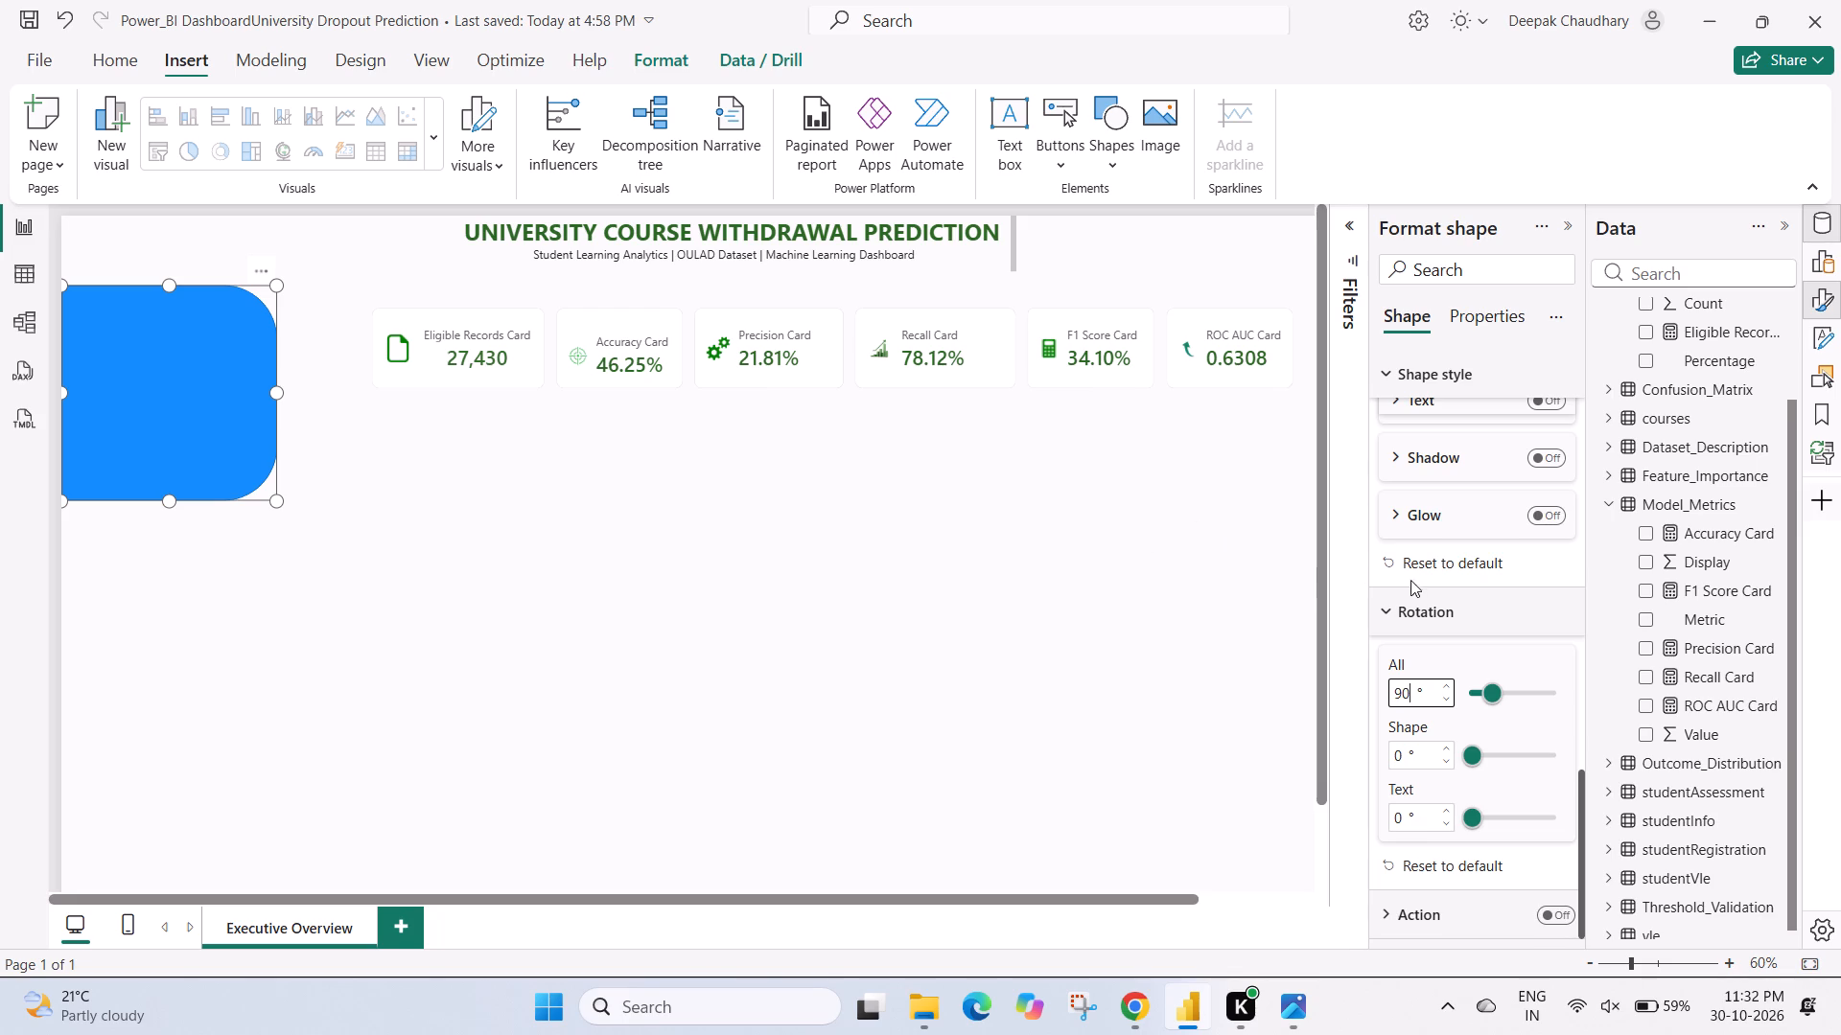
Set the blue shape's rounded top corners to 15%.
scroll(1412, 590, "up", 1)
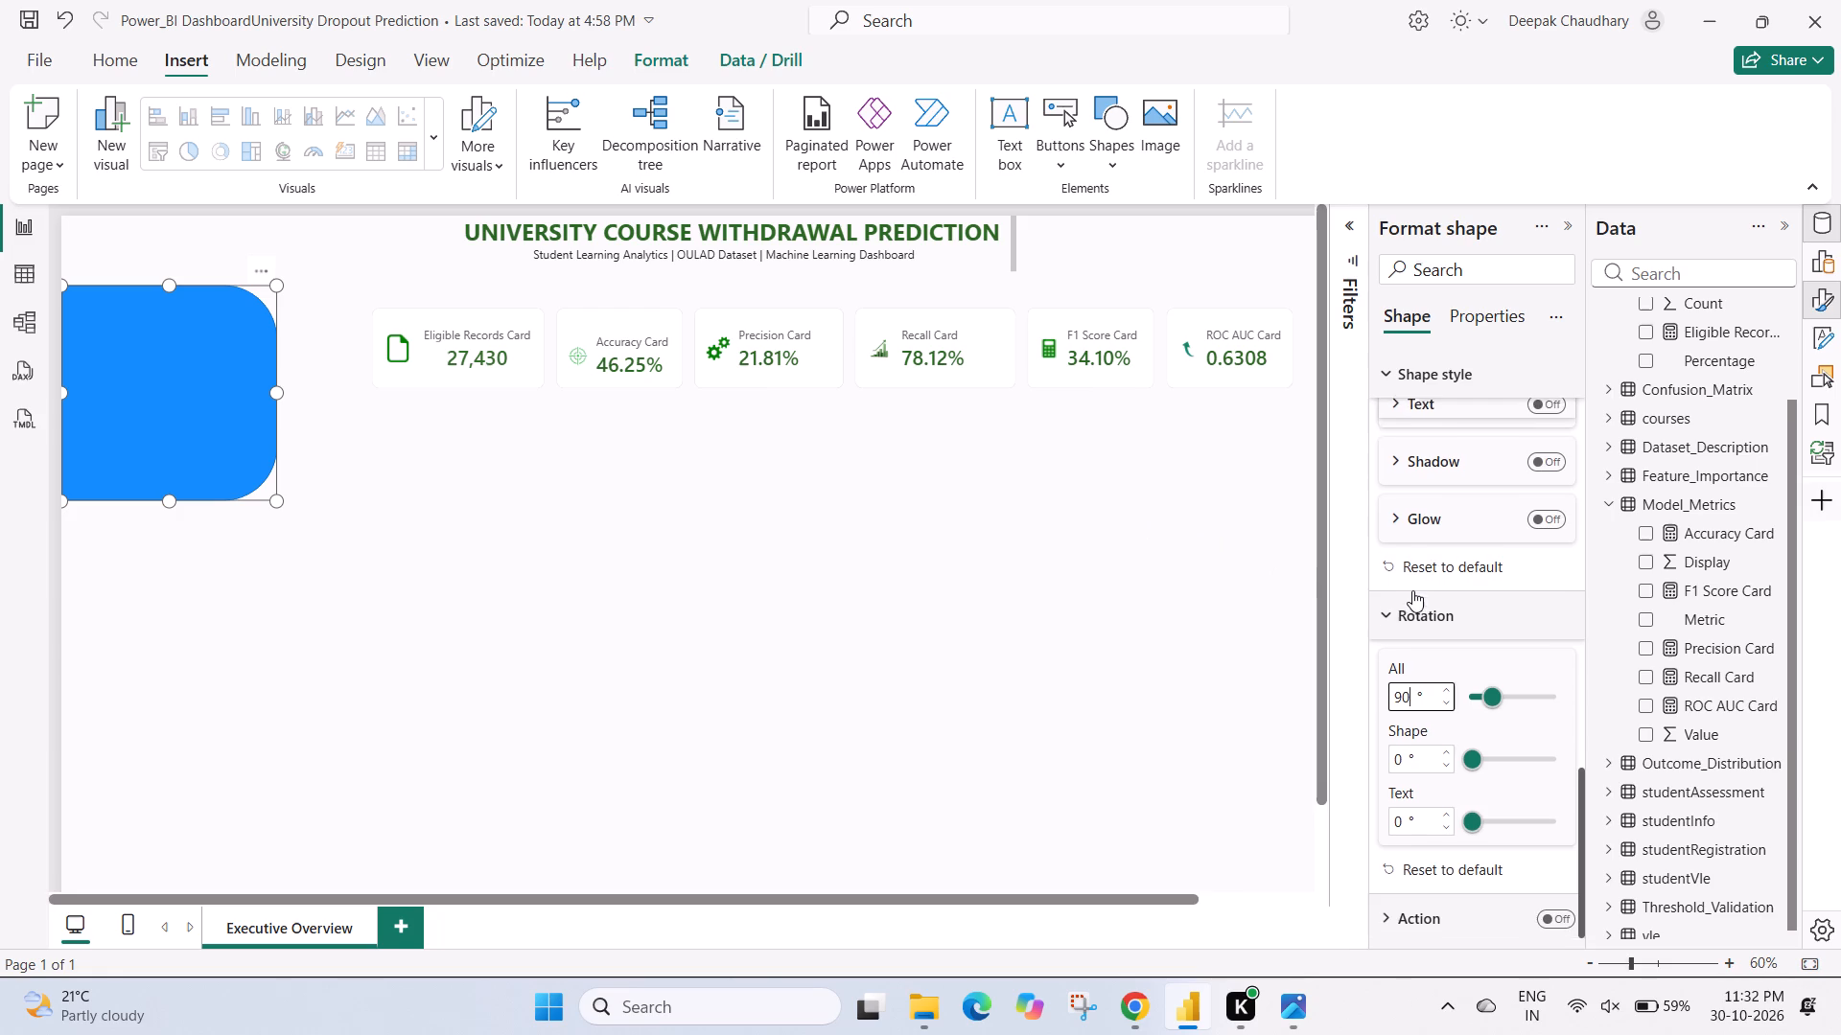
scroll(1412, 590, "up", 2)
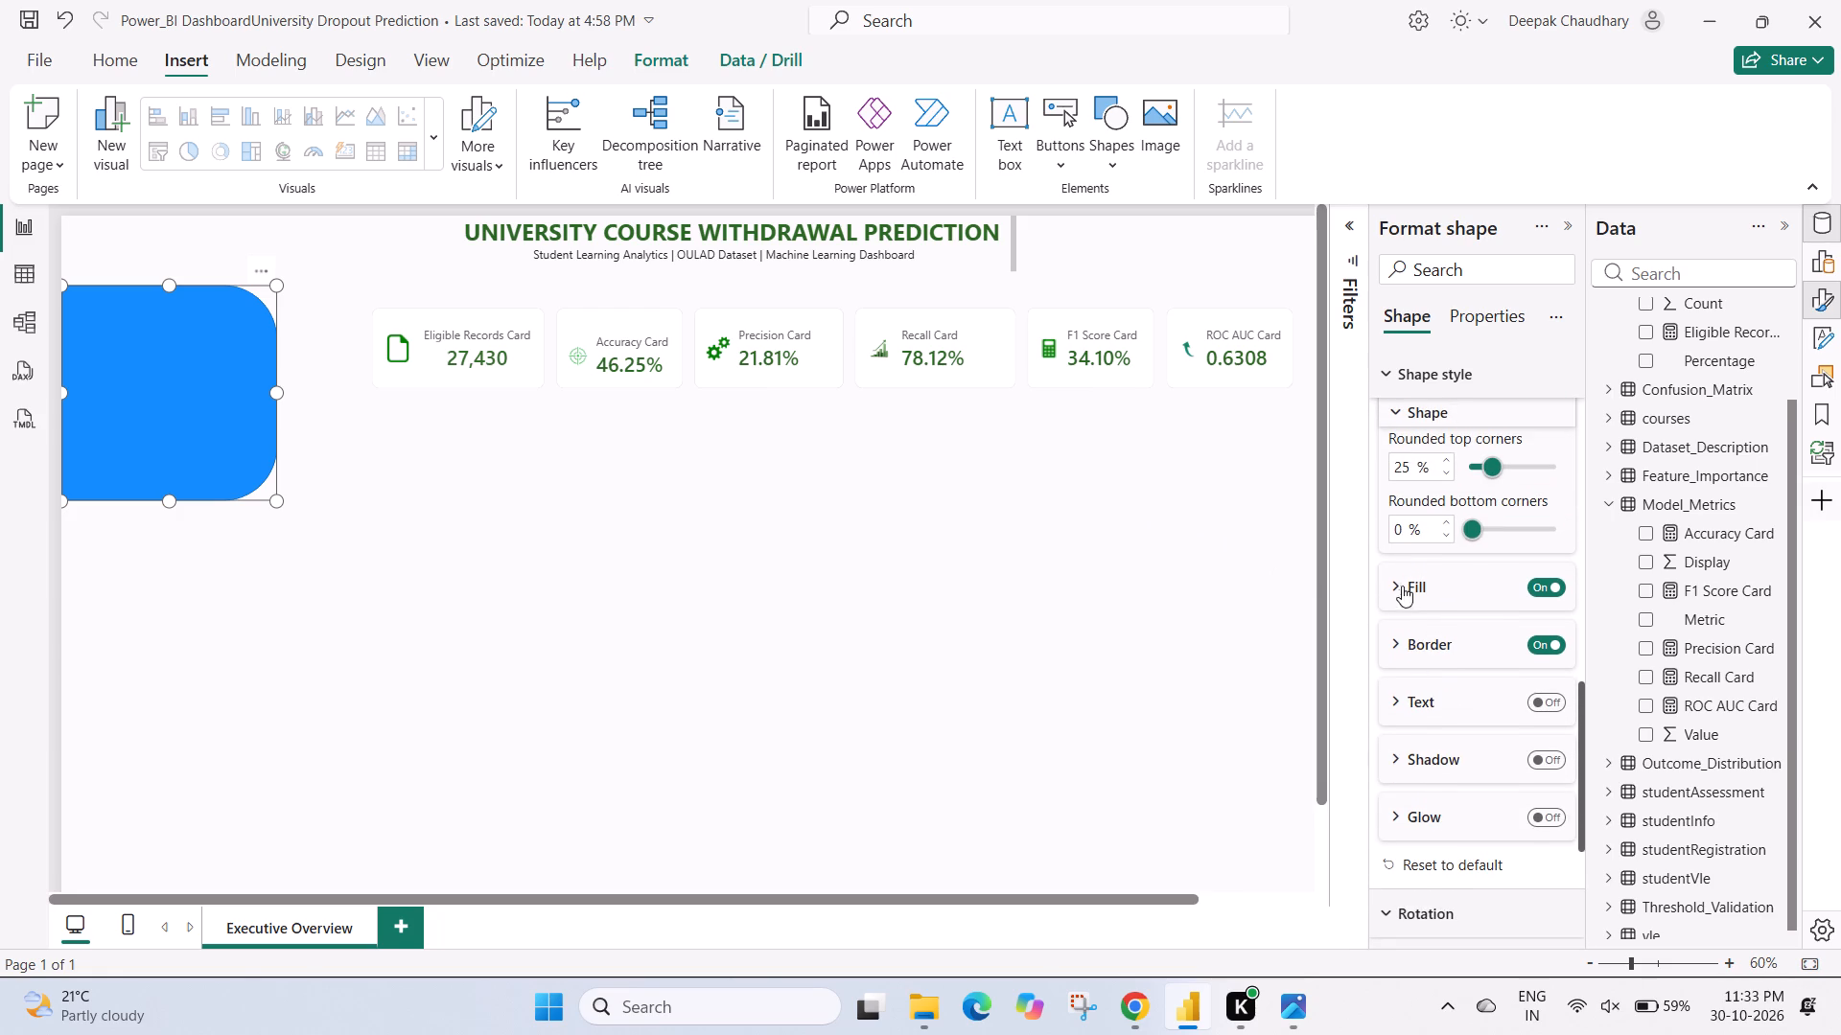
scroll(1412, 530, "up", 2)
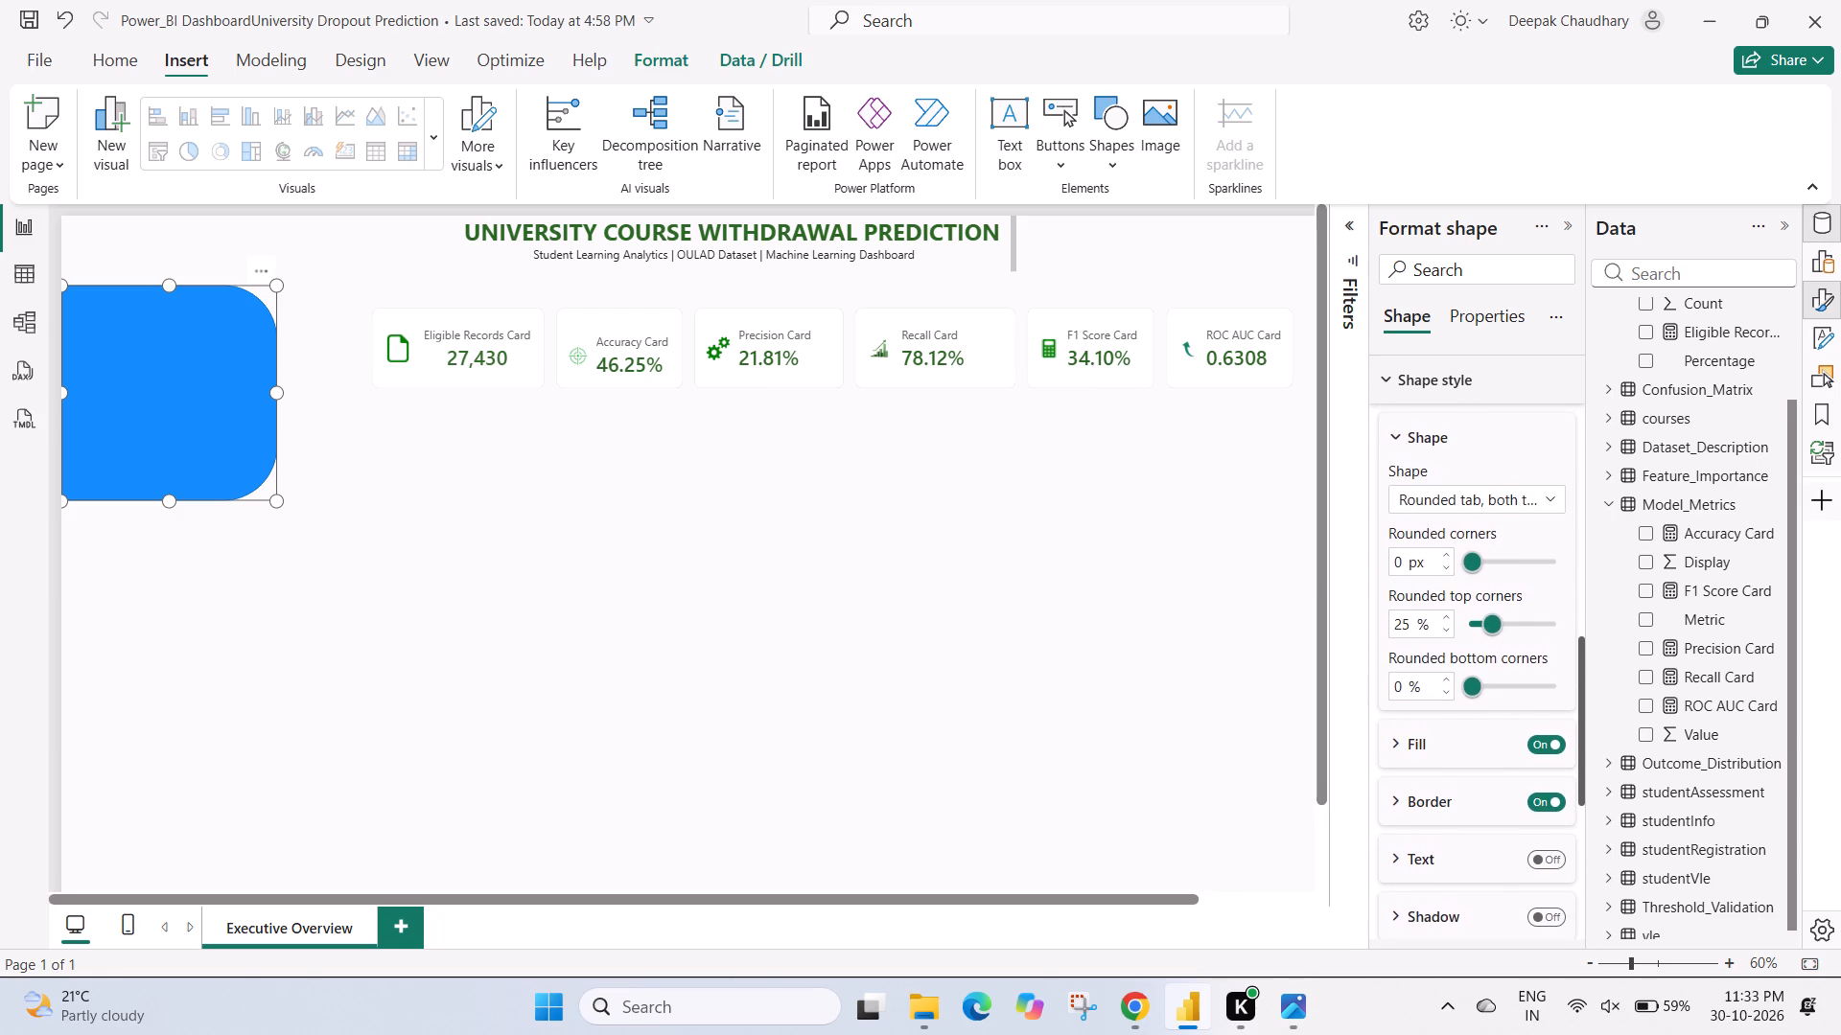
scroll(1412, 530, "up", 1)
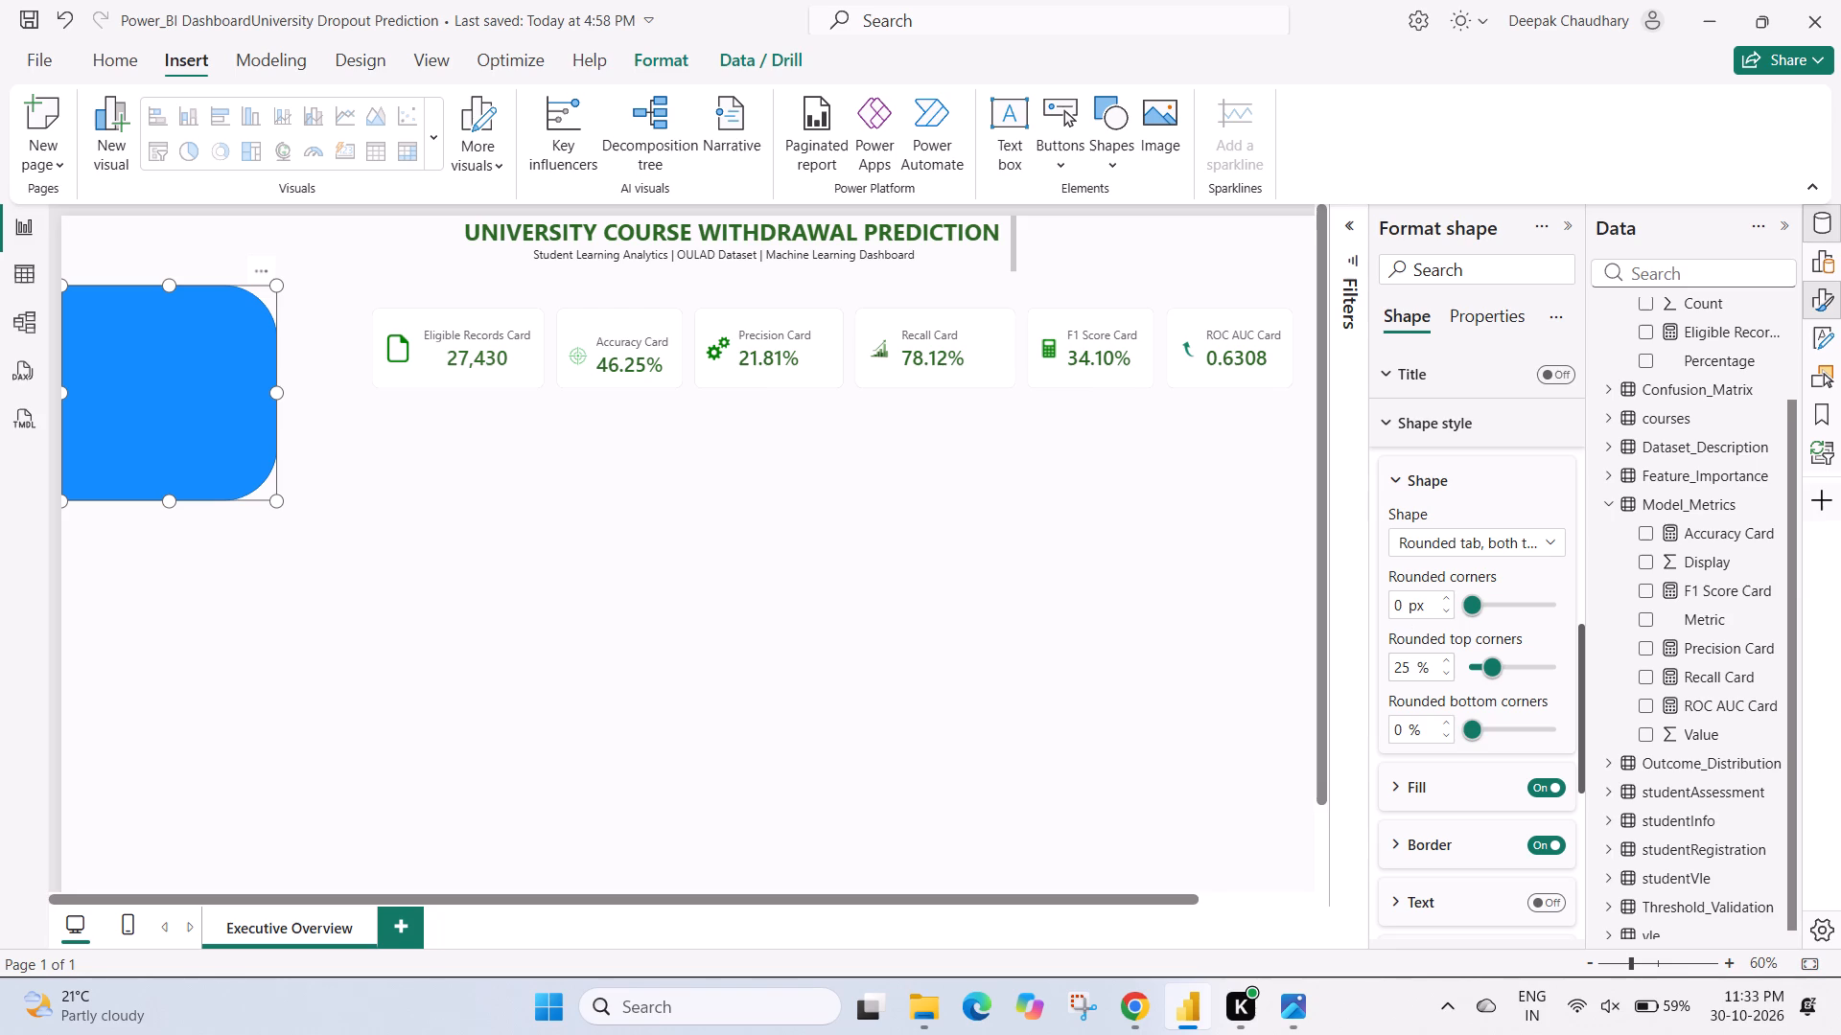
left_click(1407, 669)
key("BackSpace")
type("10")
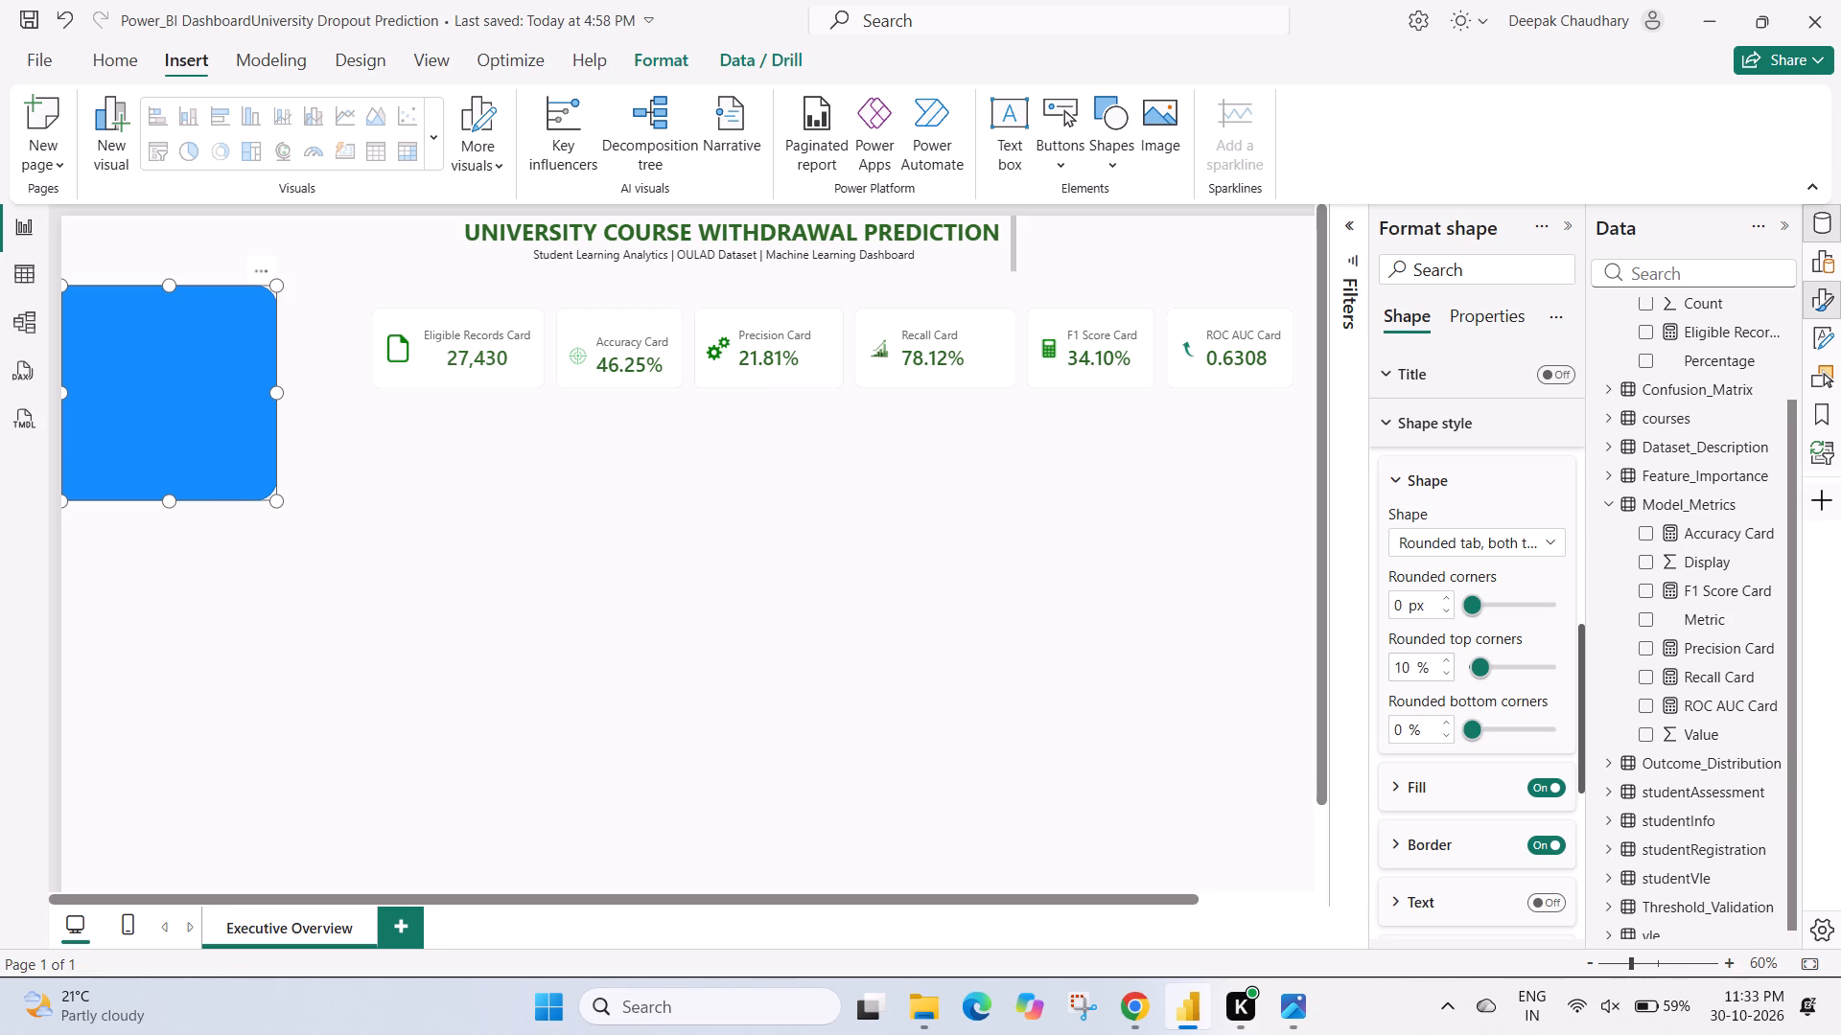
key("BackSpace")
key("5")
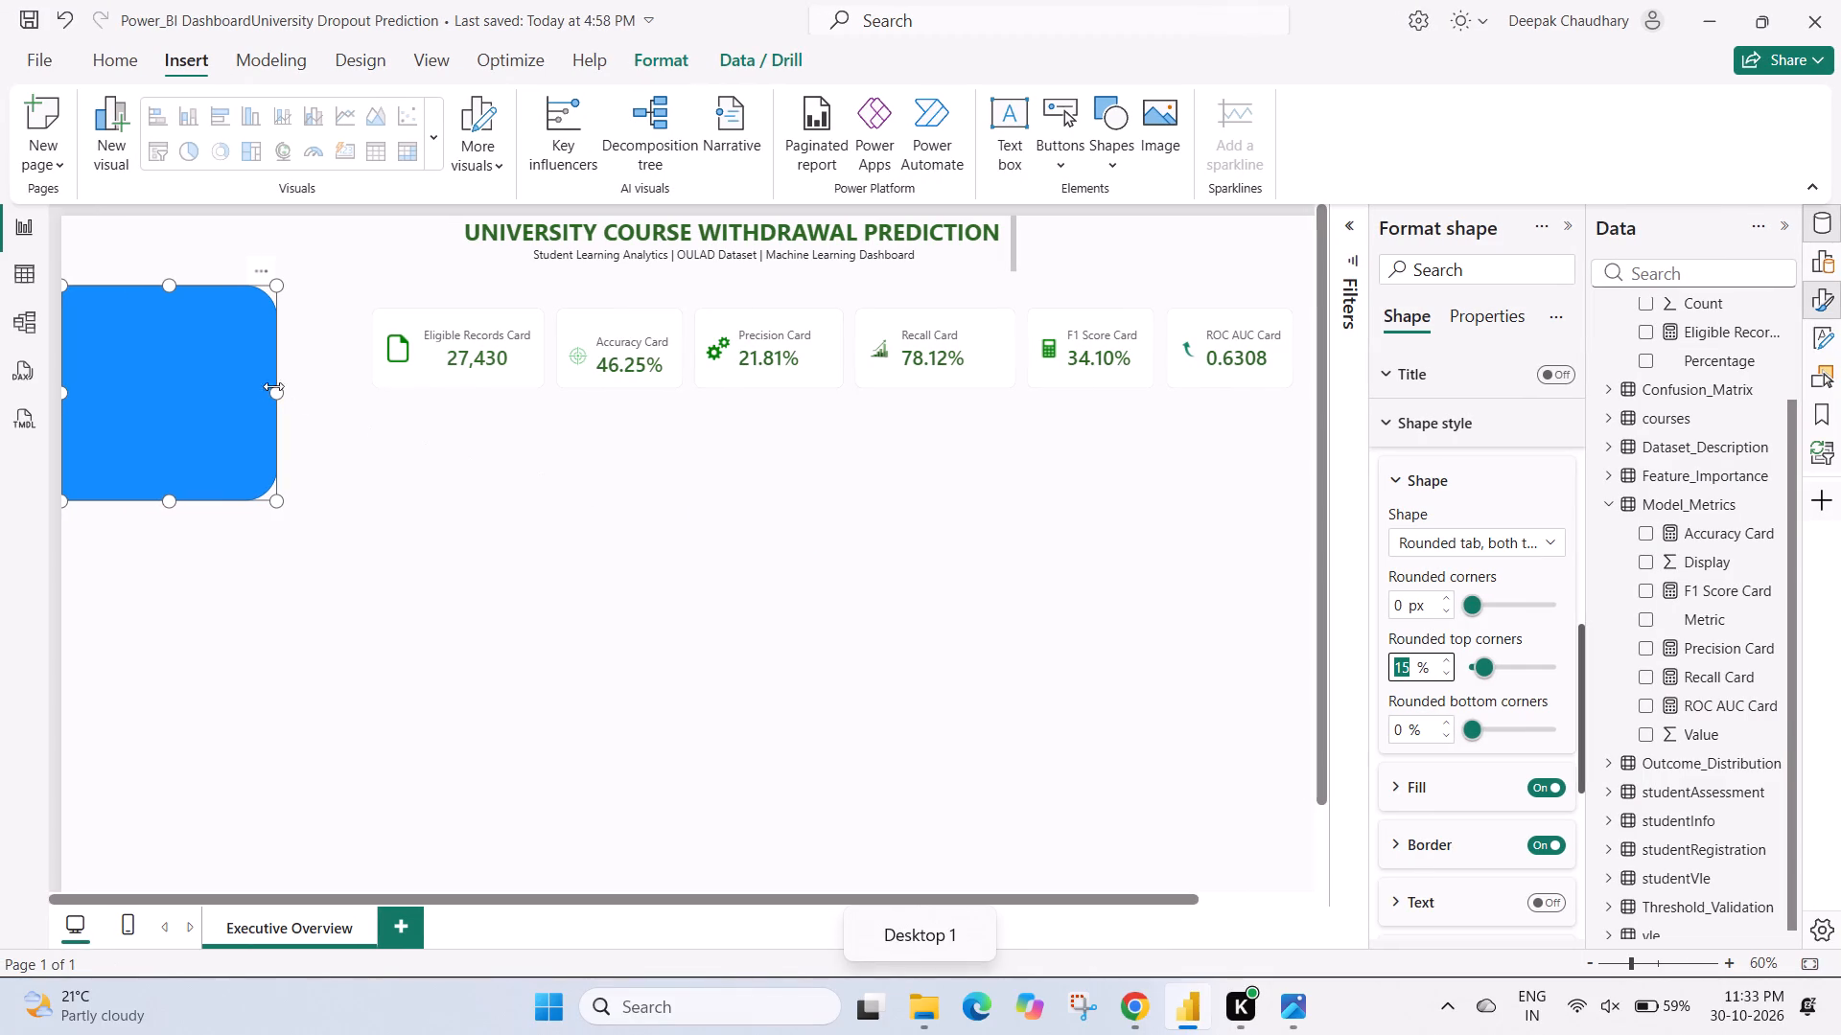
Stretch the blue shape downward into a tall sidebar panel along the page's left edge, keeping roughly the same width.
left_click_drag(273, 501, 267, 650)
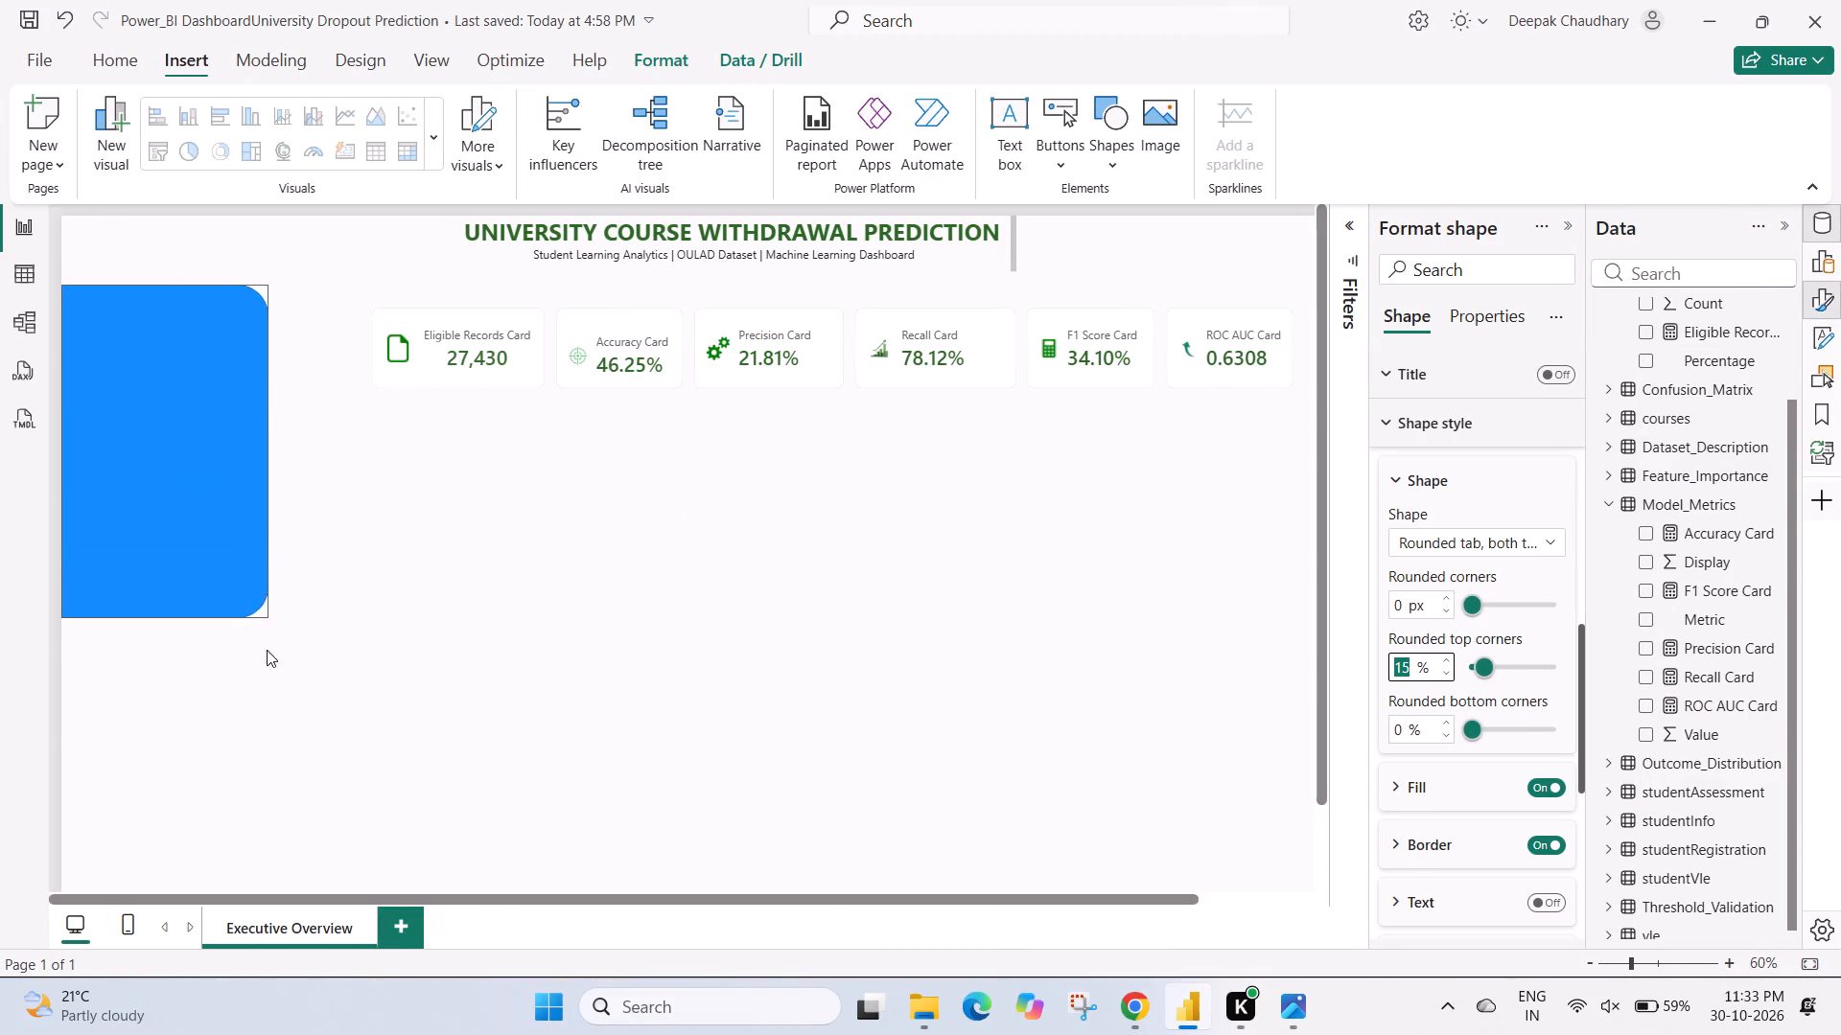
left_click_drag(267, 650, 282, 845)
left_click_drag(278, 843, 279, 908)
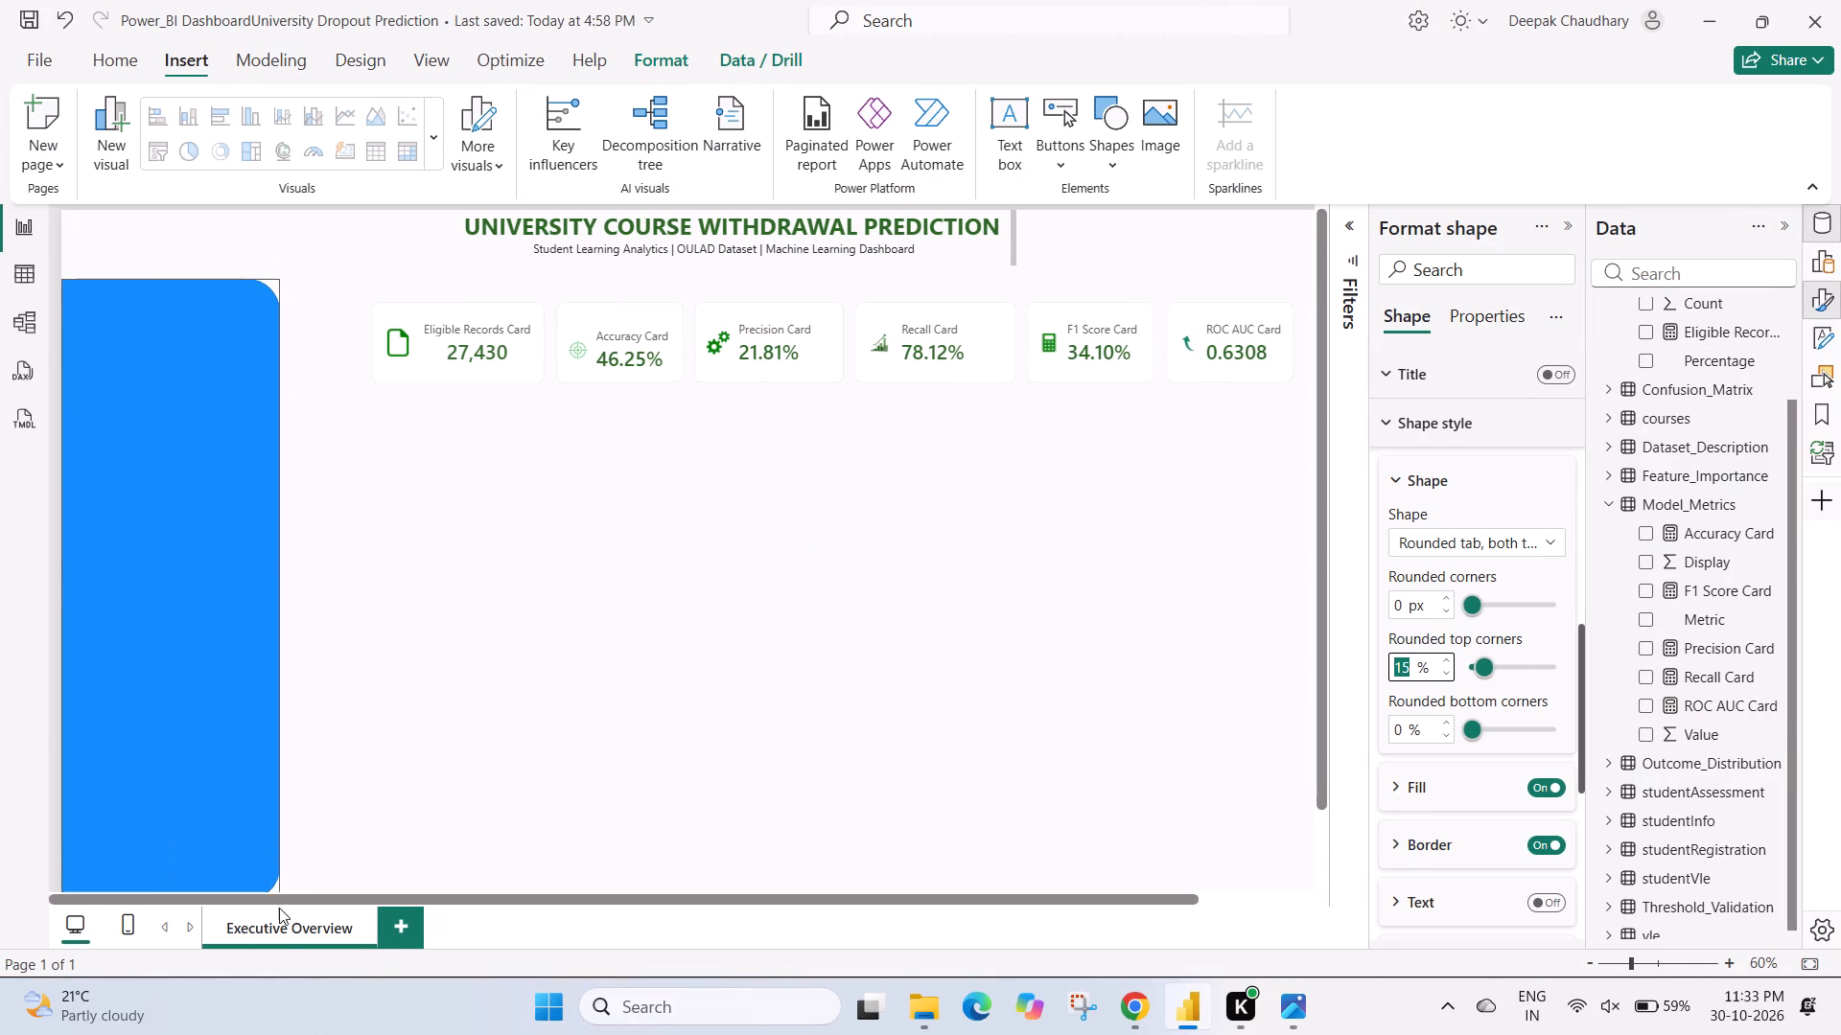
left_click_drag(279, 908, 280, 805)
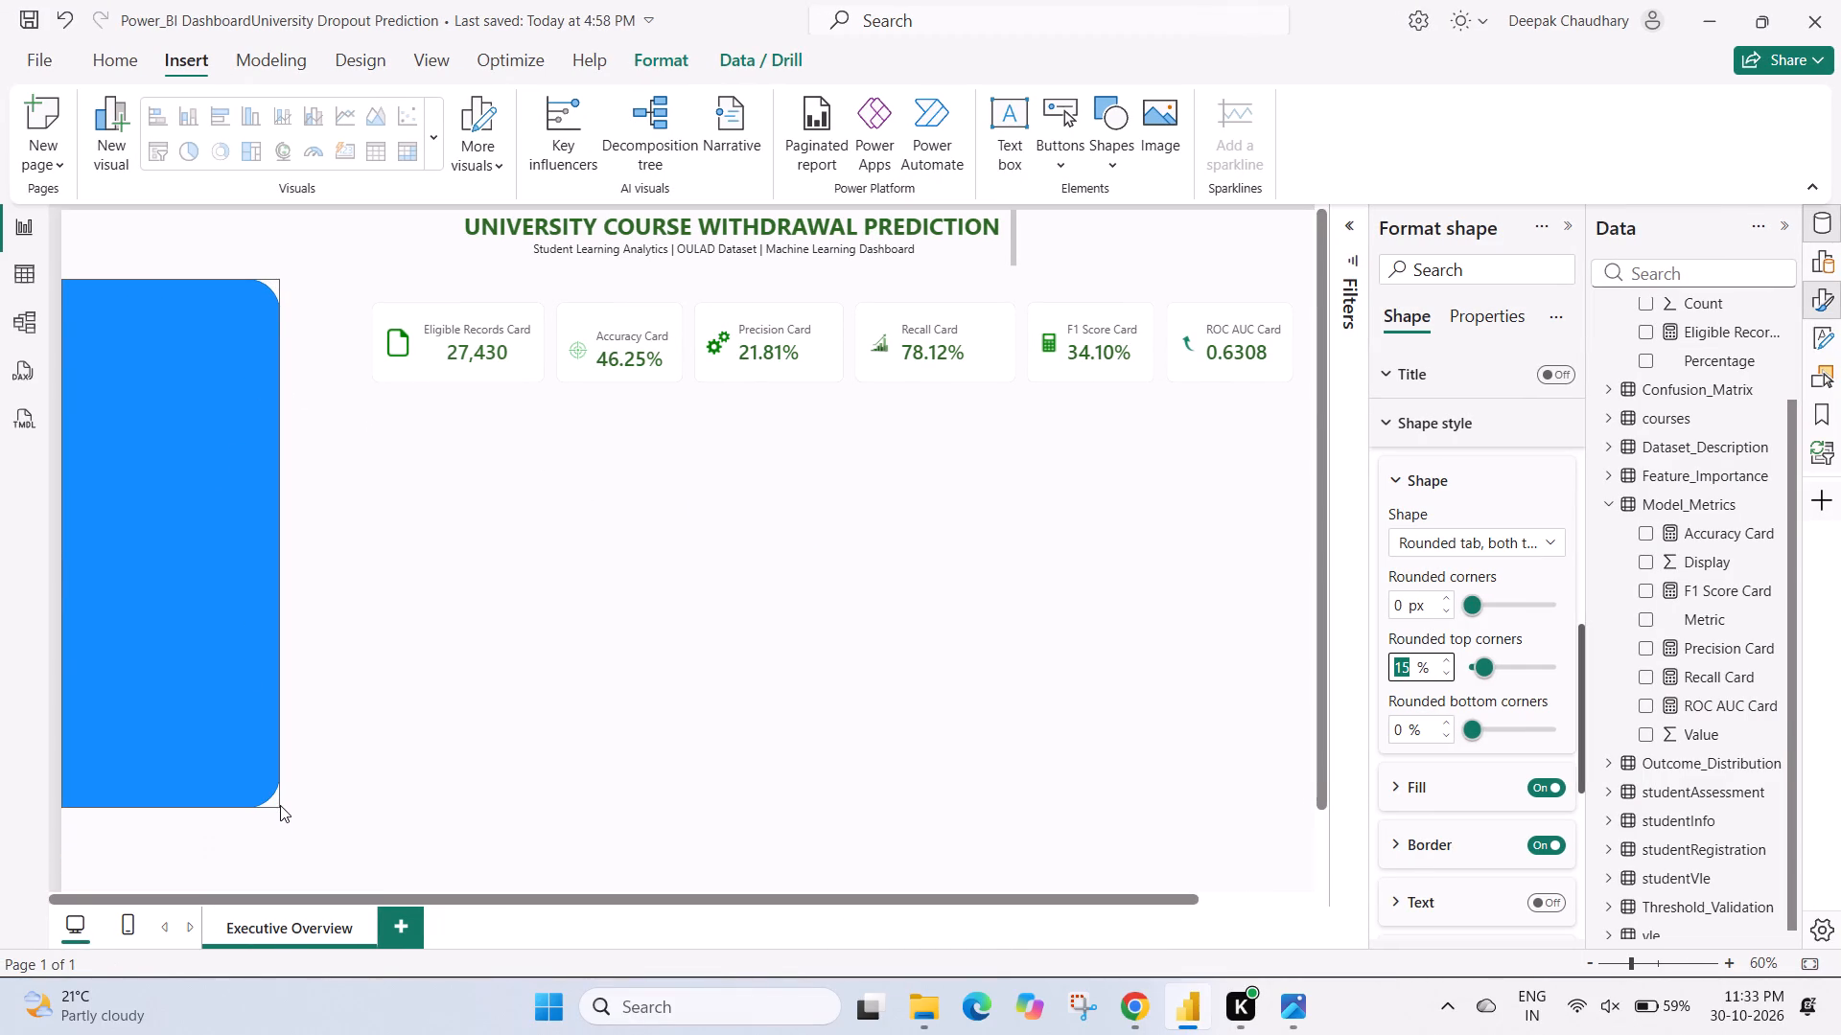
left_click_drag(280, 805, 283, 870)
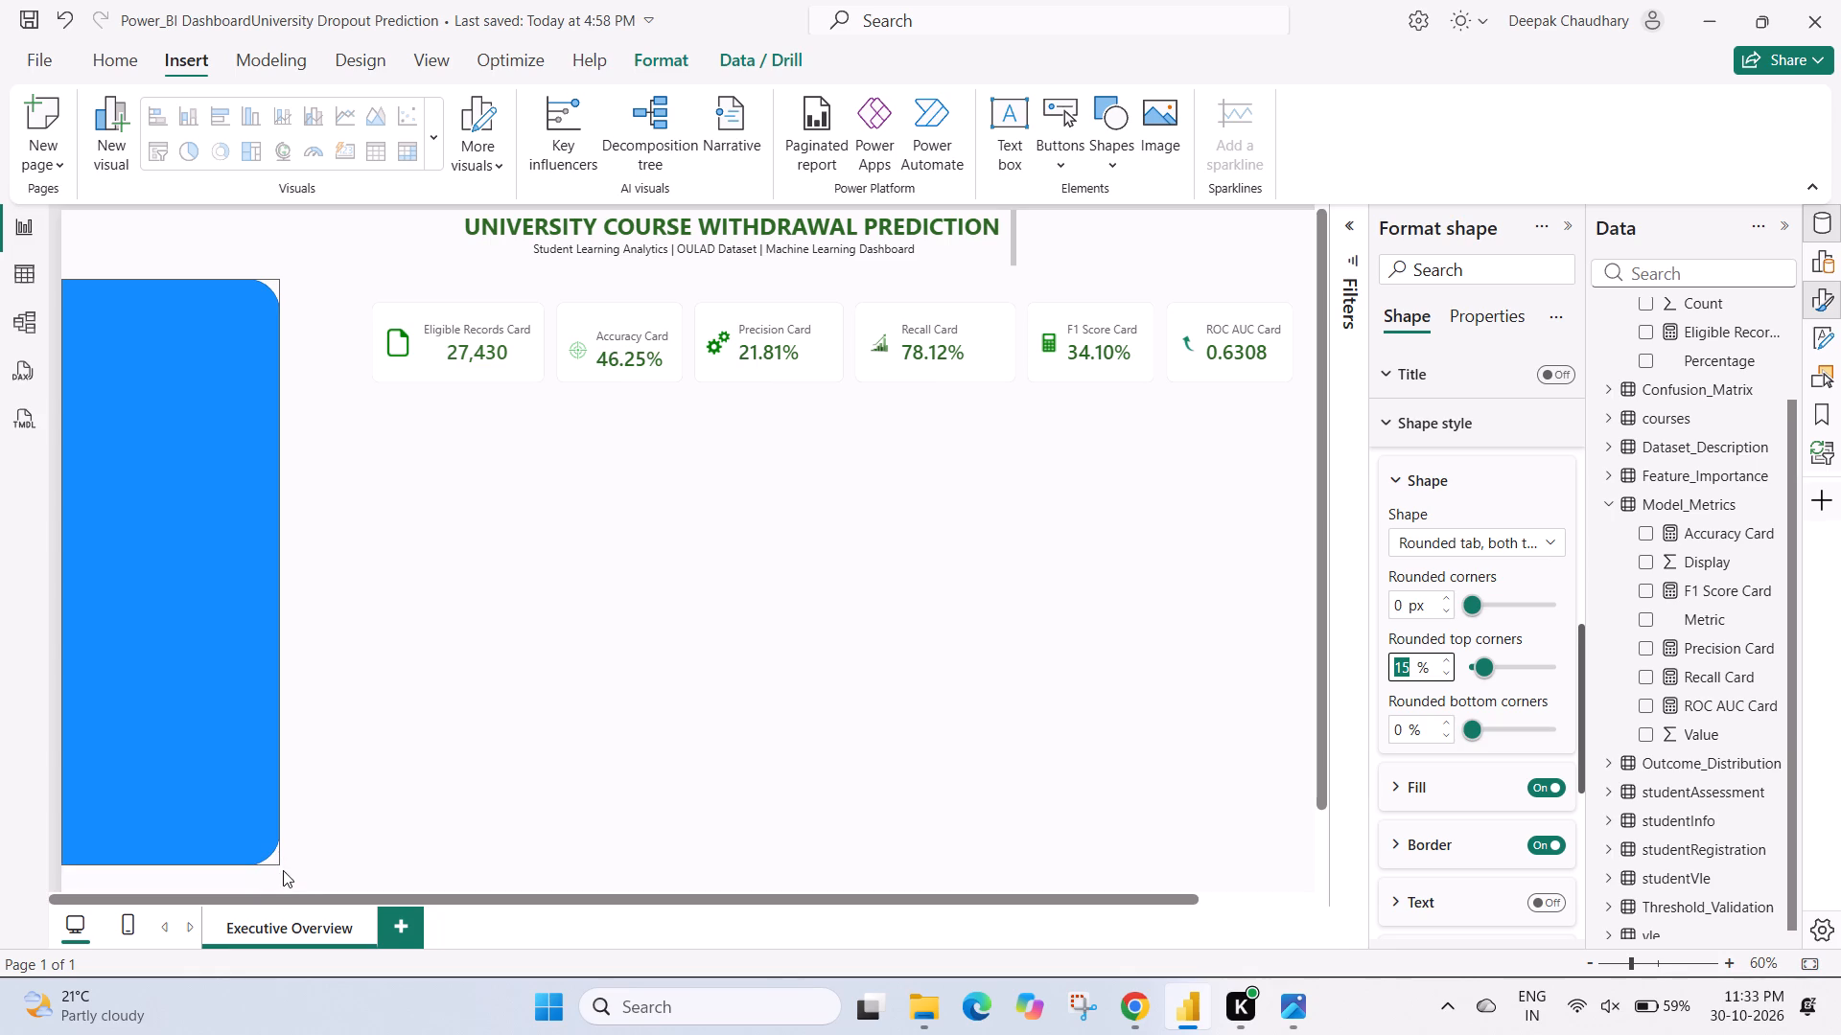
left_click_drag(283, 870, 283, 885)
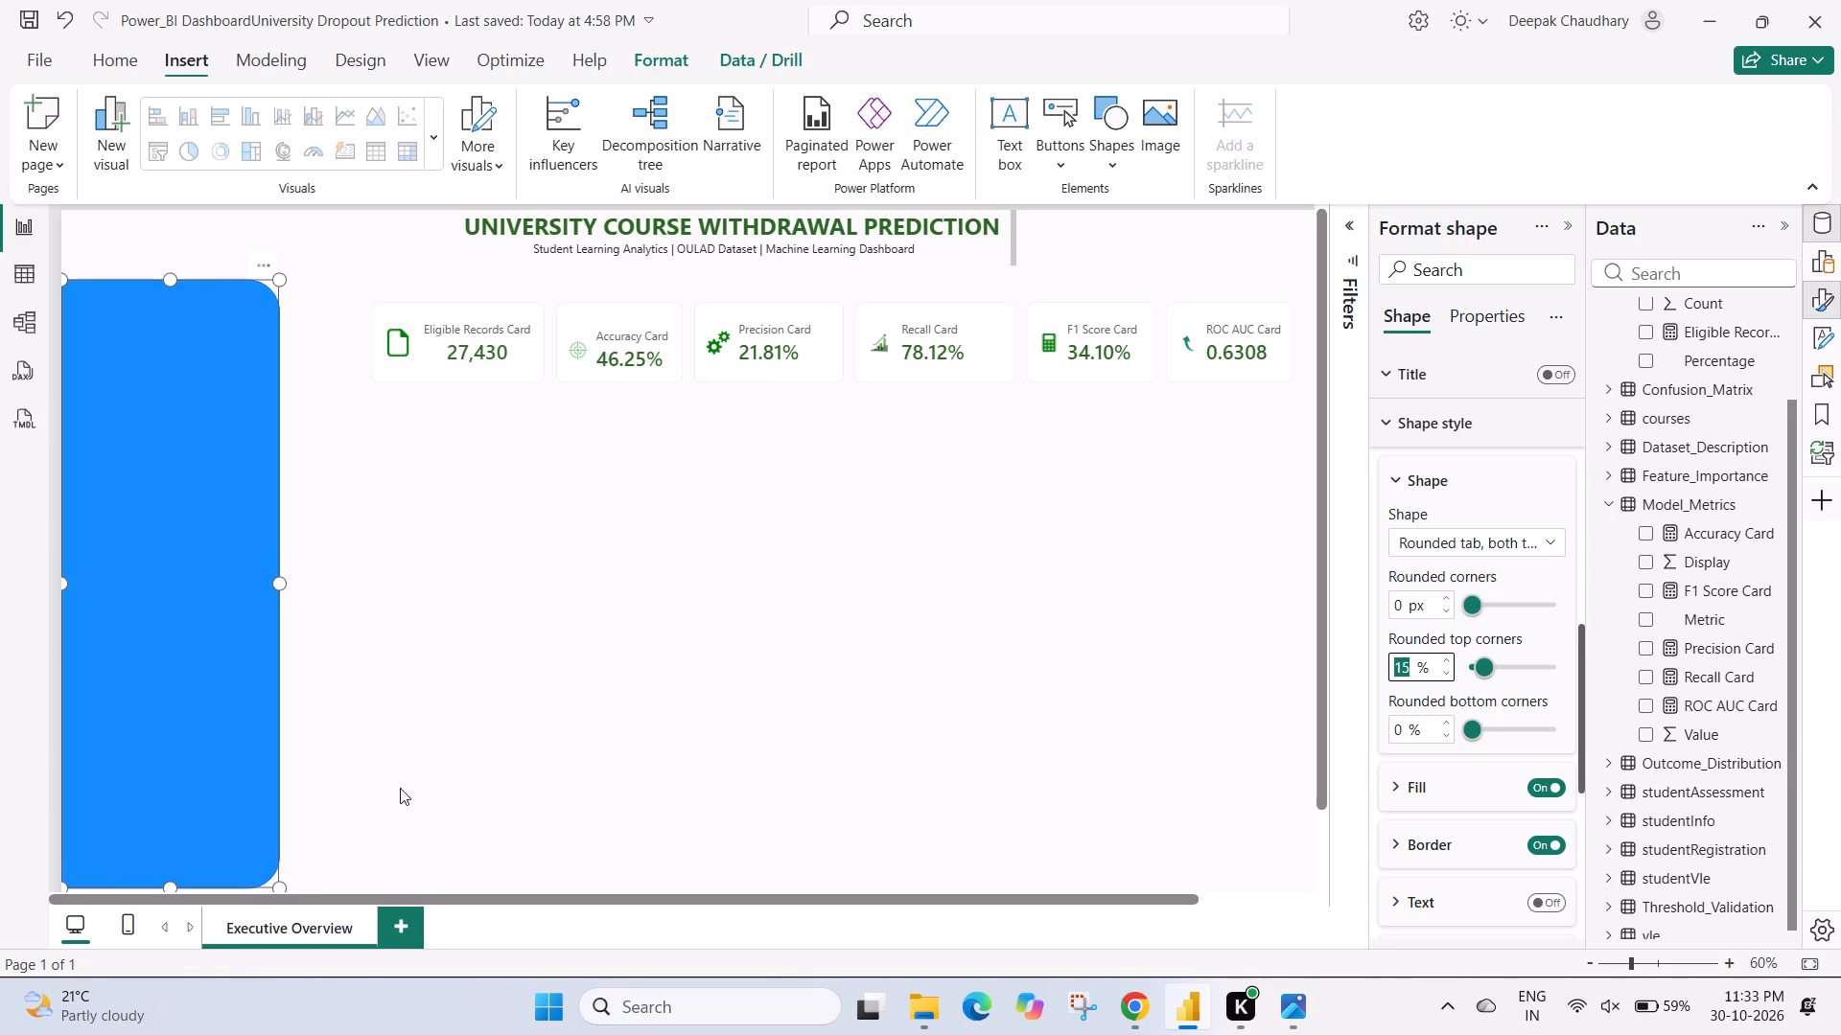
Resize the blue sidebar panel, raising its bottom edge slightly above the page bottom and narrowing it by about a tenth from its inner edge.
scroll(428, 764, "up", 3)
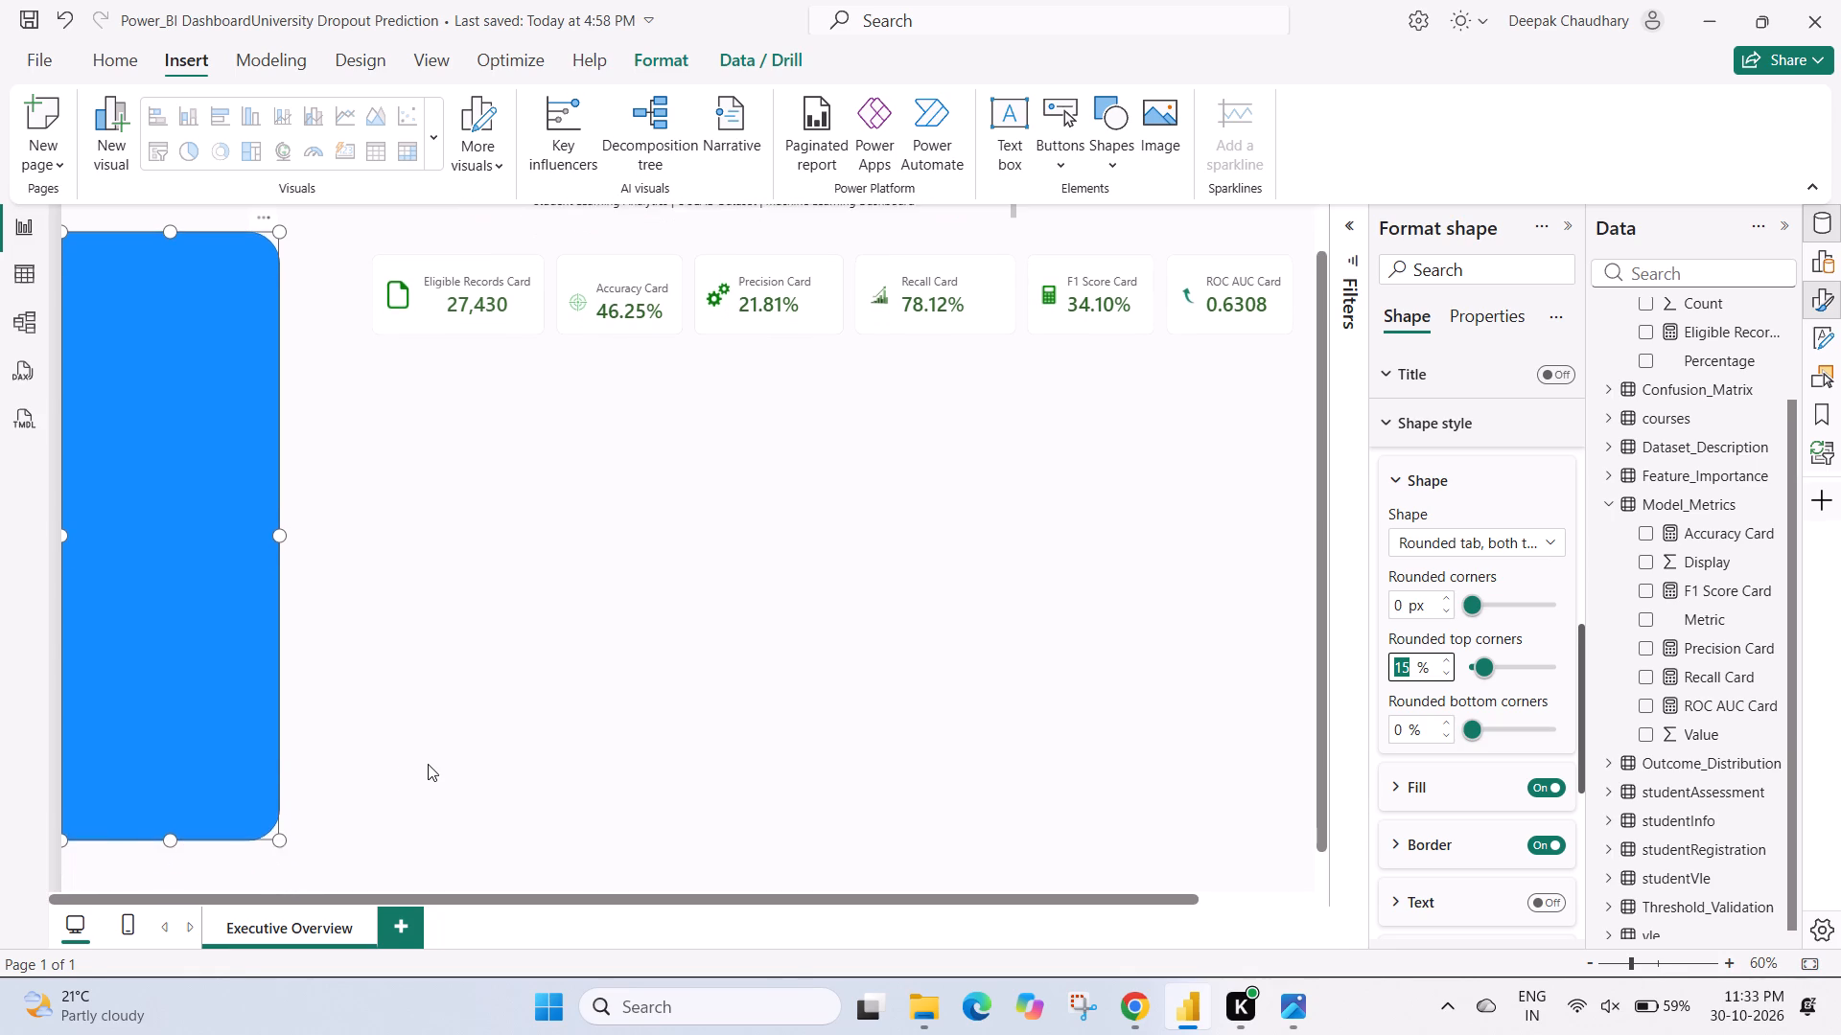
scroll(428, 764, "up", 1)
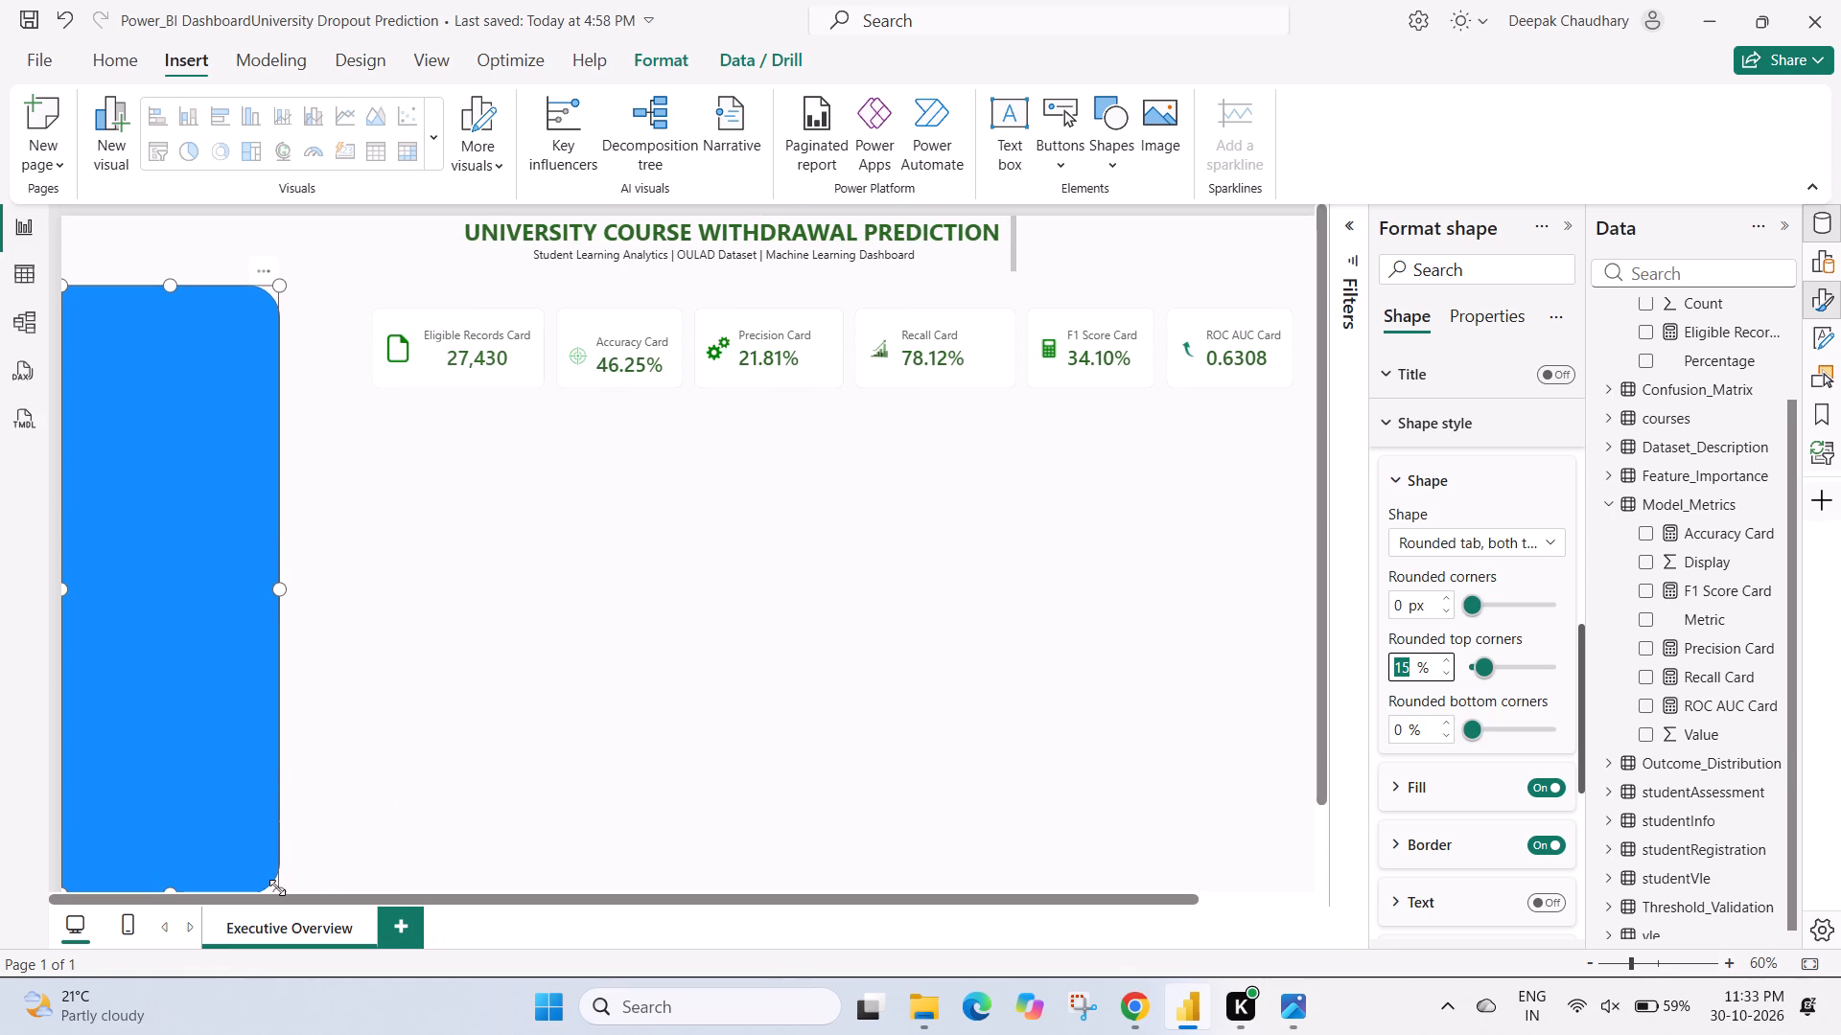
left_click_drag(277, 887, 278, 885)
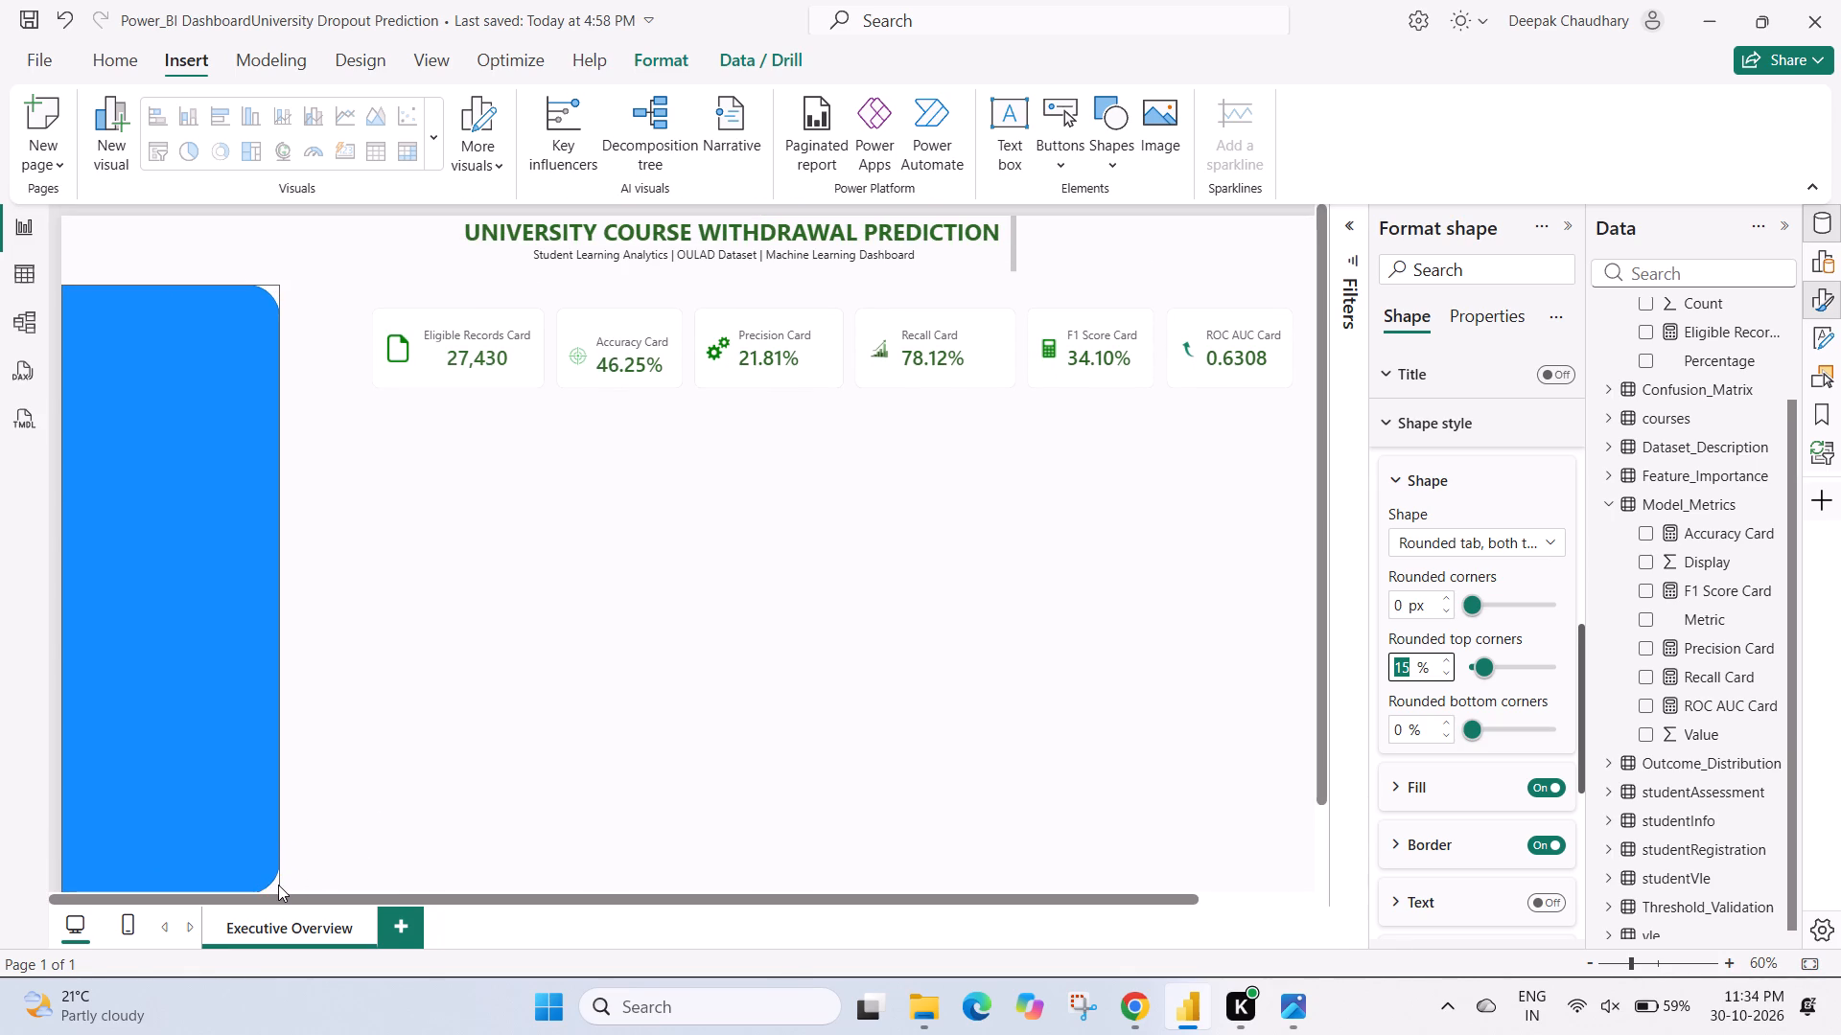
left_click_drag(278, 885, 278, 874)
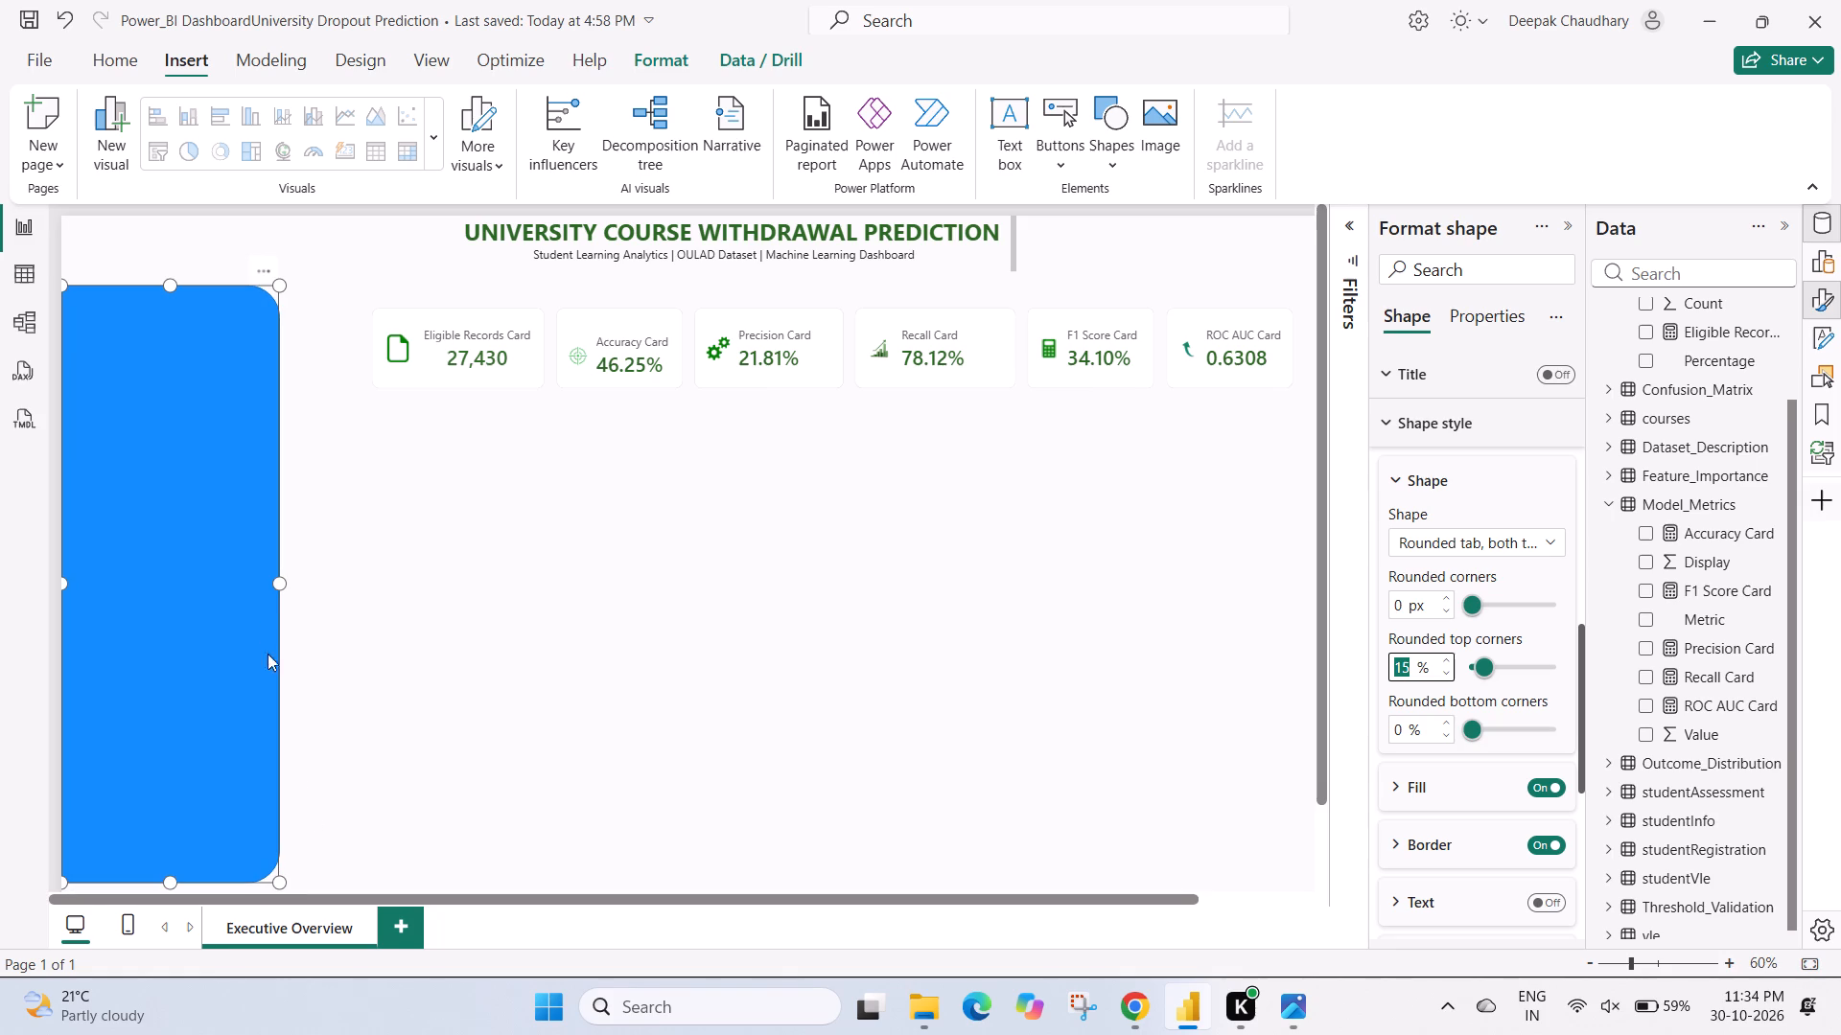
left_click_drag(284, 577, 268, 576)
left_click_drag(268, 580, 251, 580)
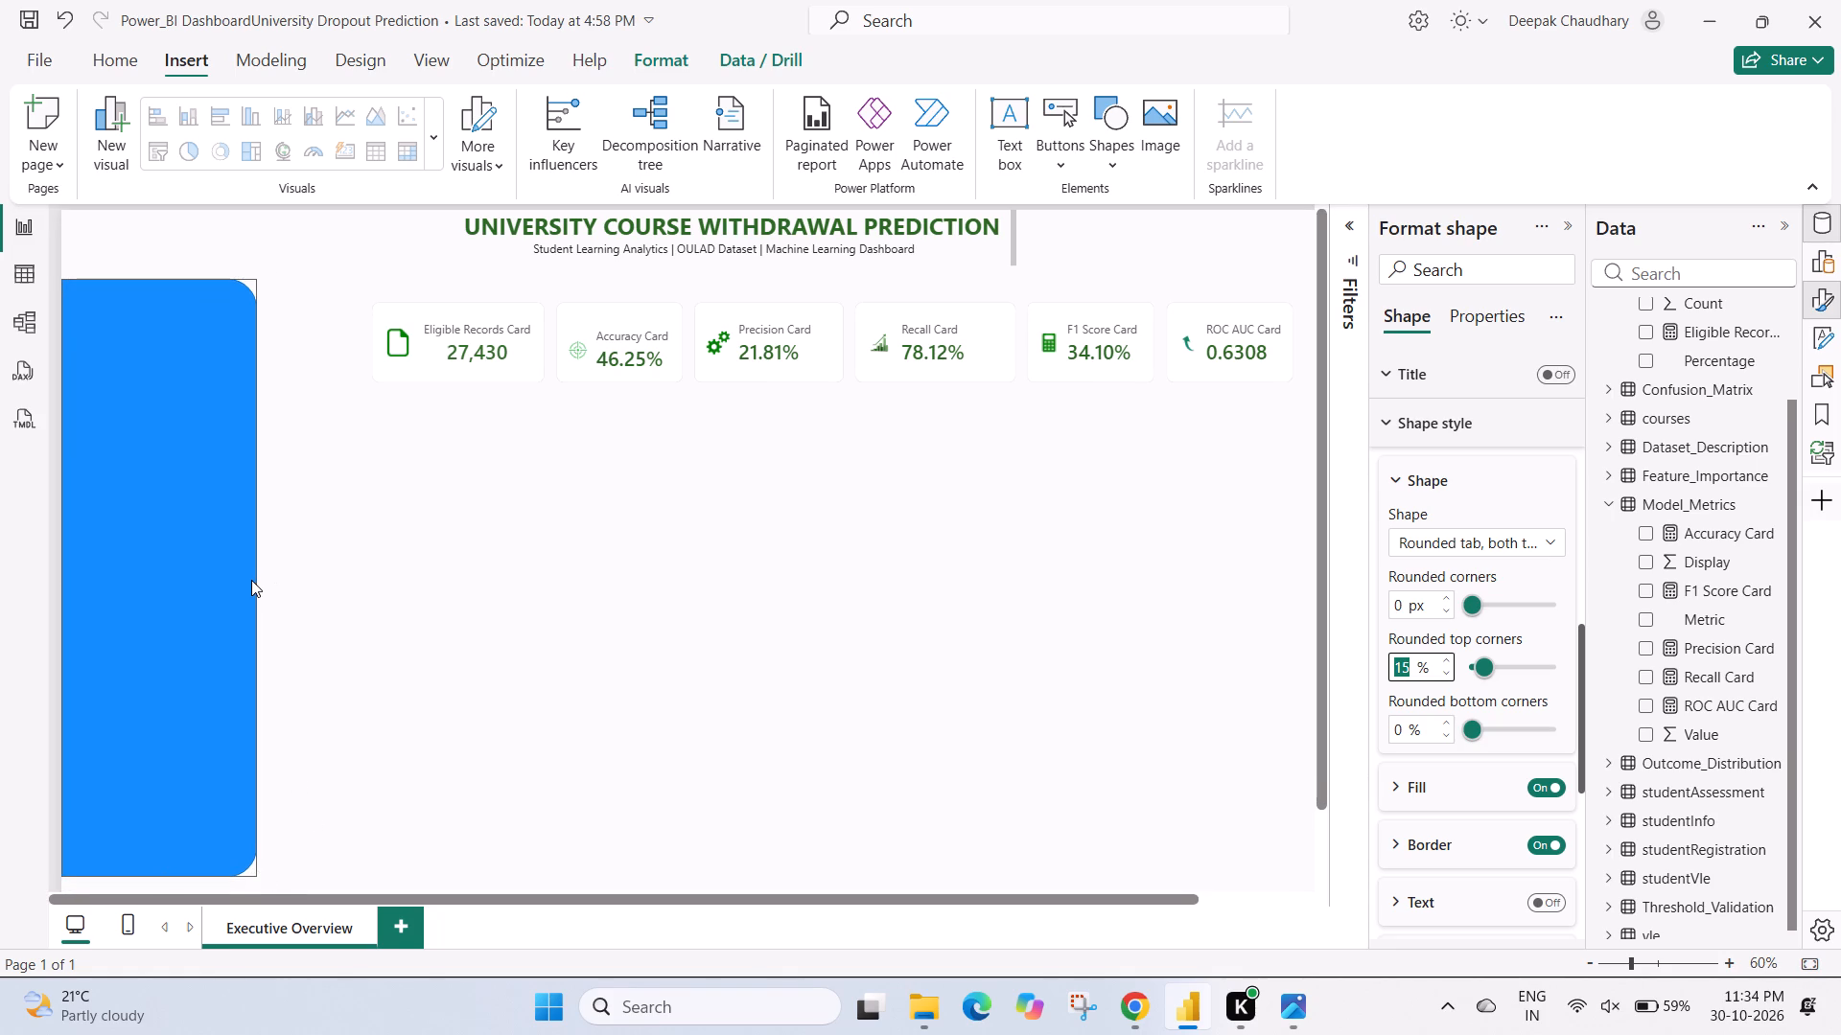
left_click_drag(251, 580, 252, 580)
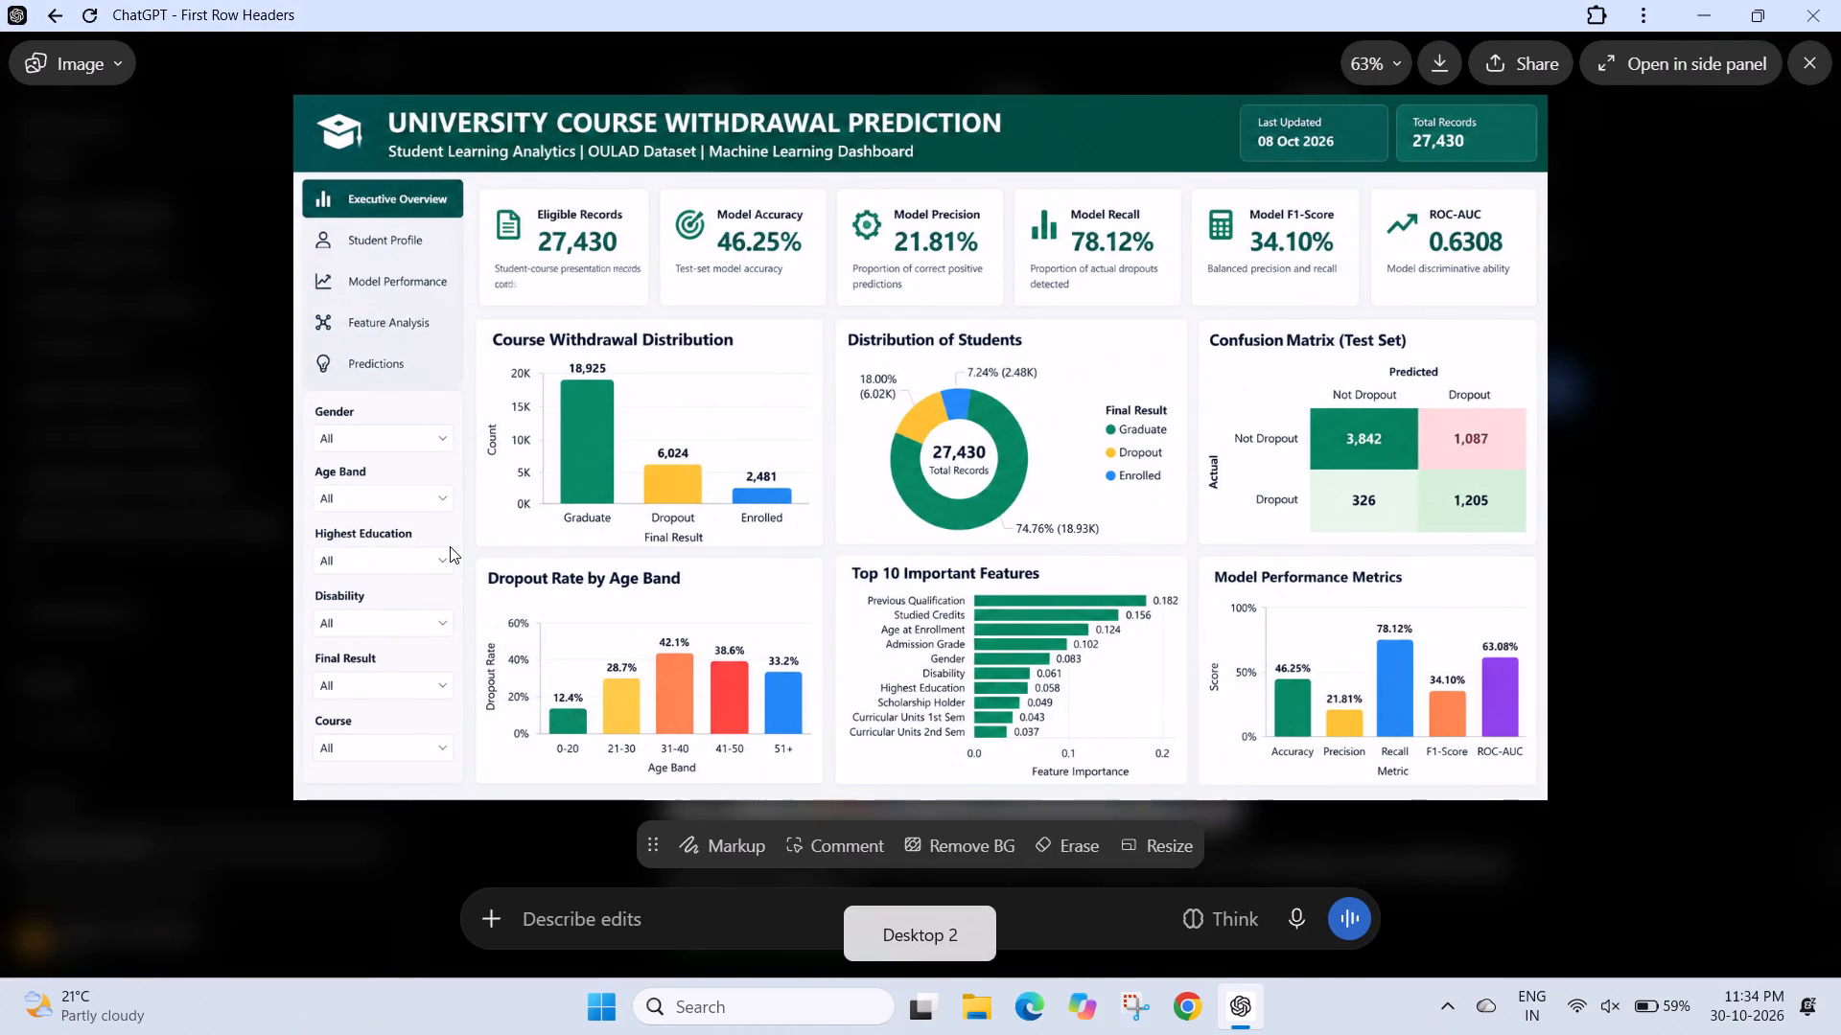
Set the sidebar panel's fill colour to white, in keeping with the reference mockup's light sidebar.
left_click(84, 573)
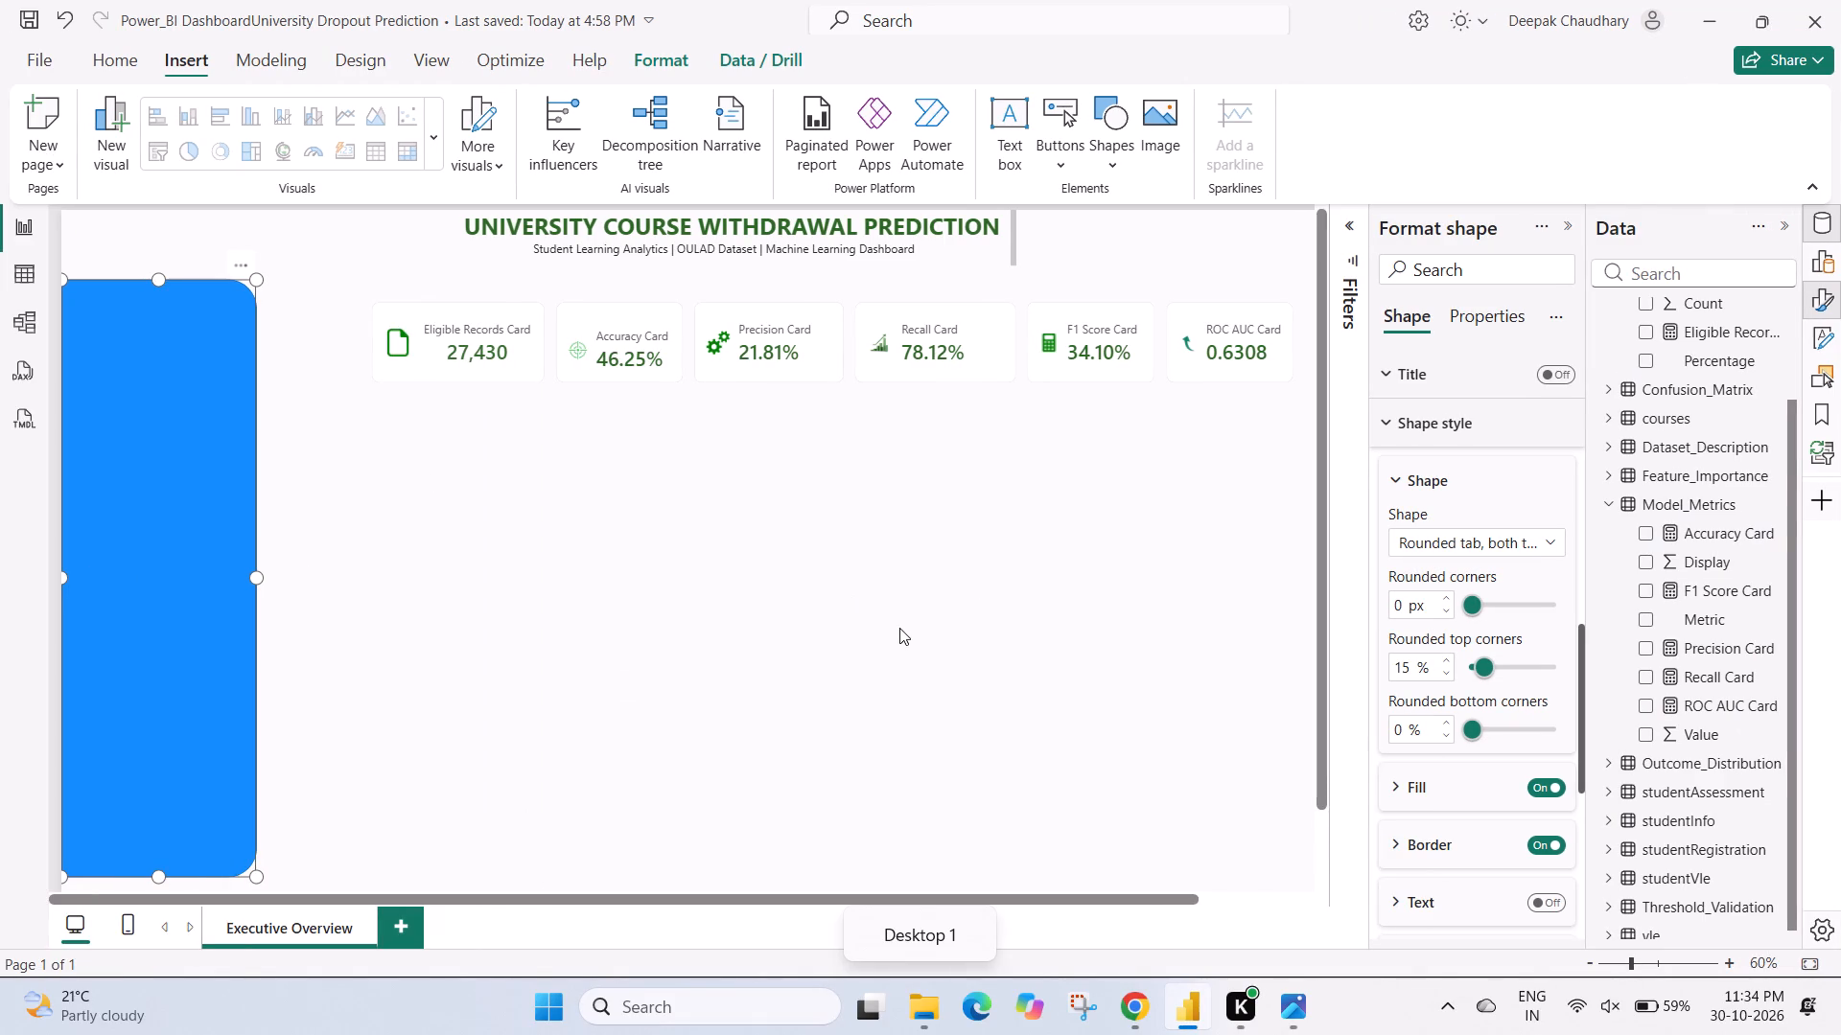
scroll(1431, 524, "down", 2)
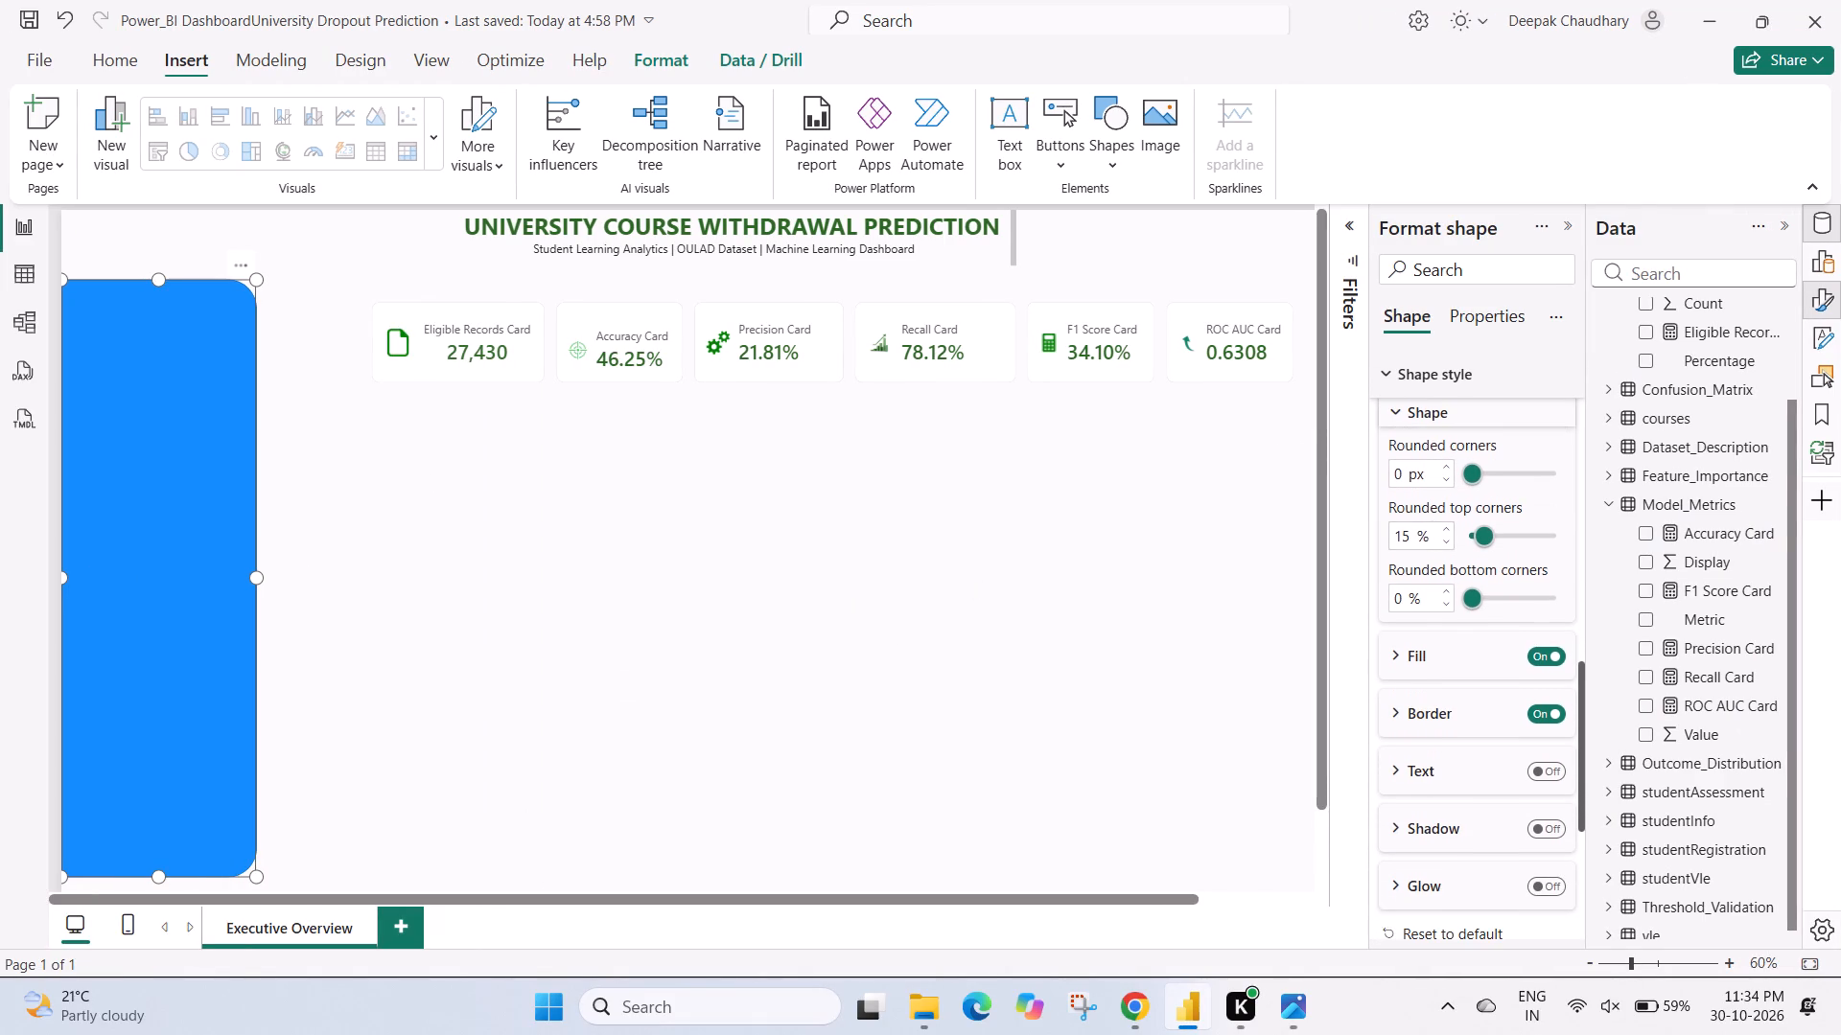
left_click(1400, 654)
scroll(1400, 654, "down", 1)
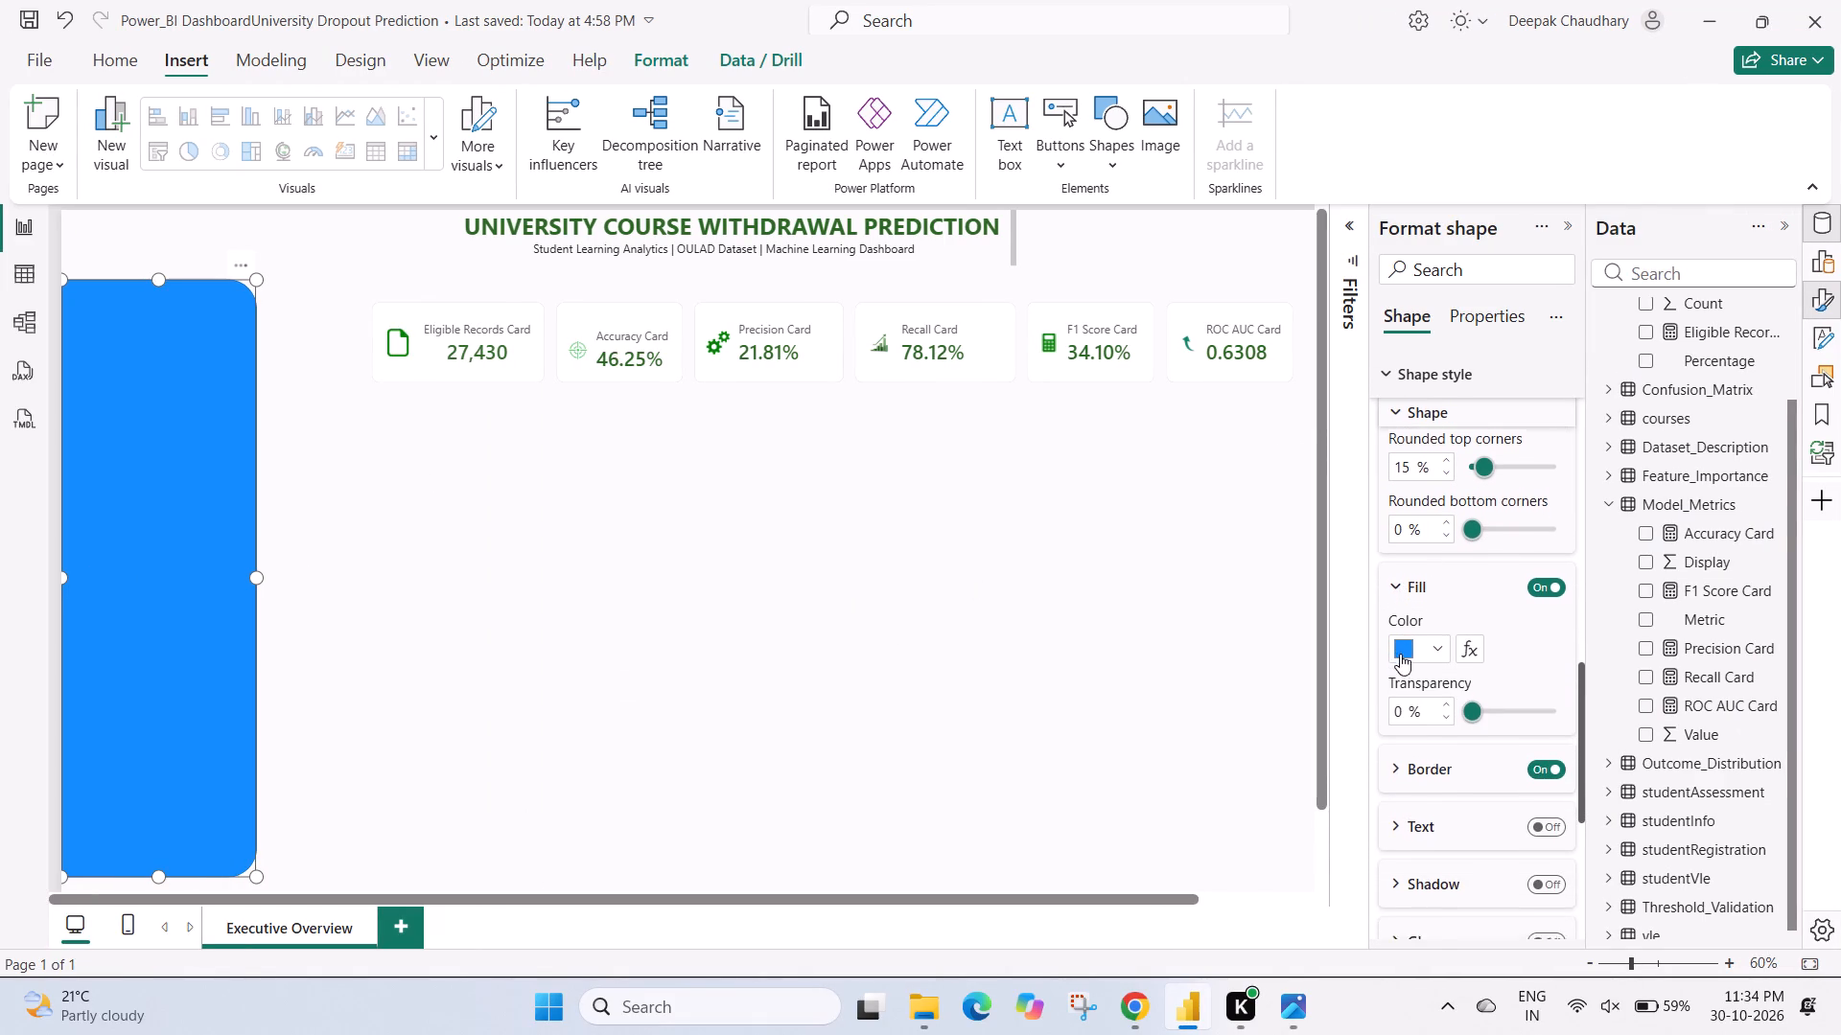
left_click(1439, 641)
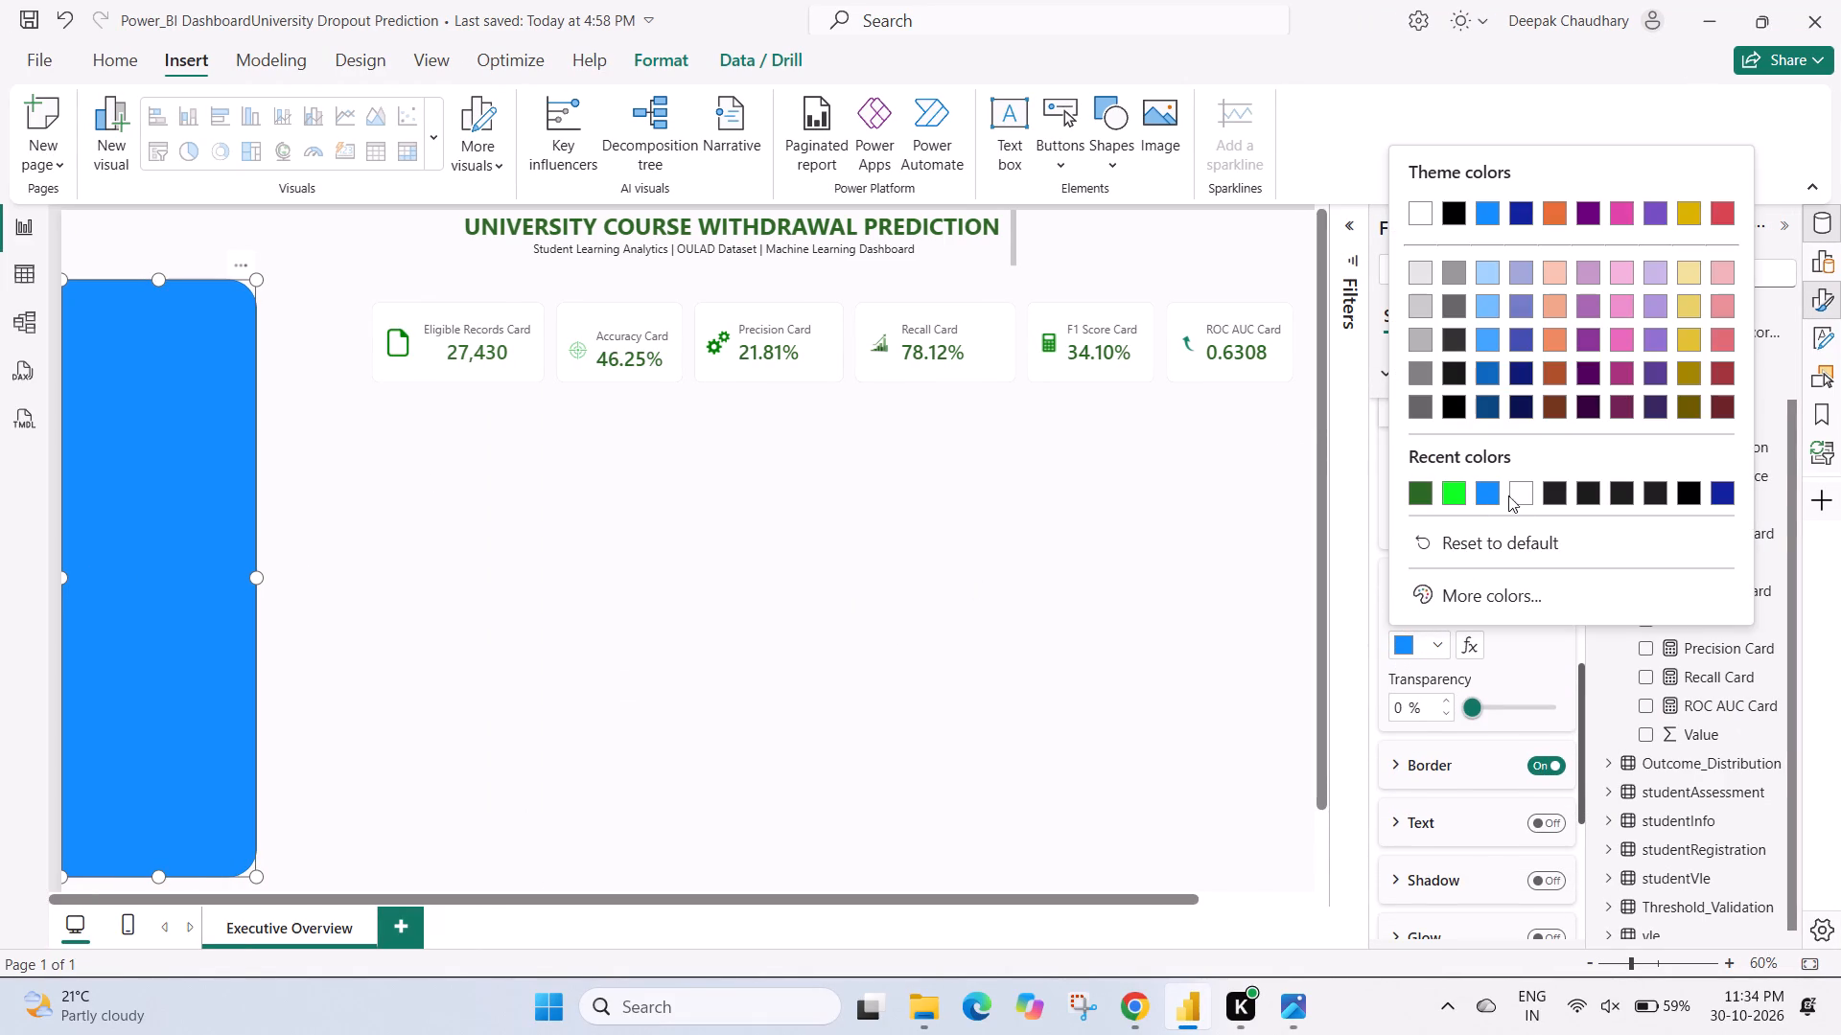
left_click(1450, 552)
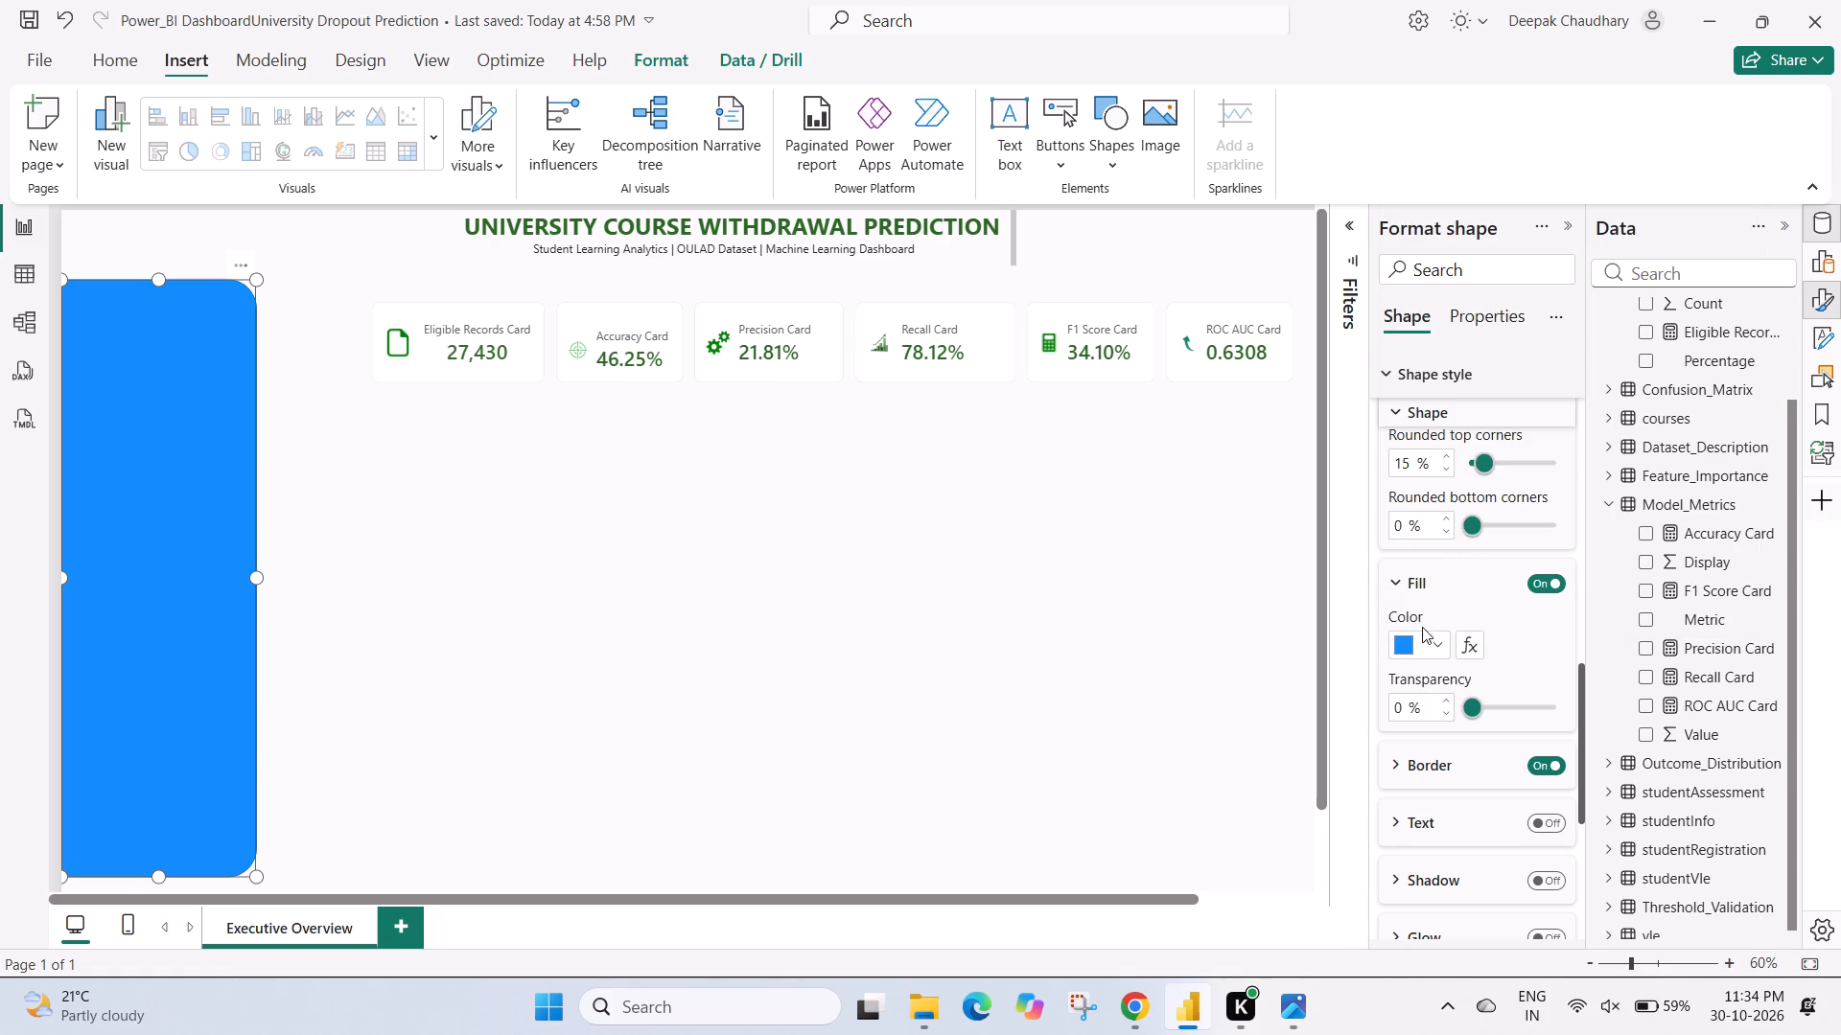
left_click(1428, 646)
left_click(1520, 487)
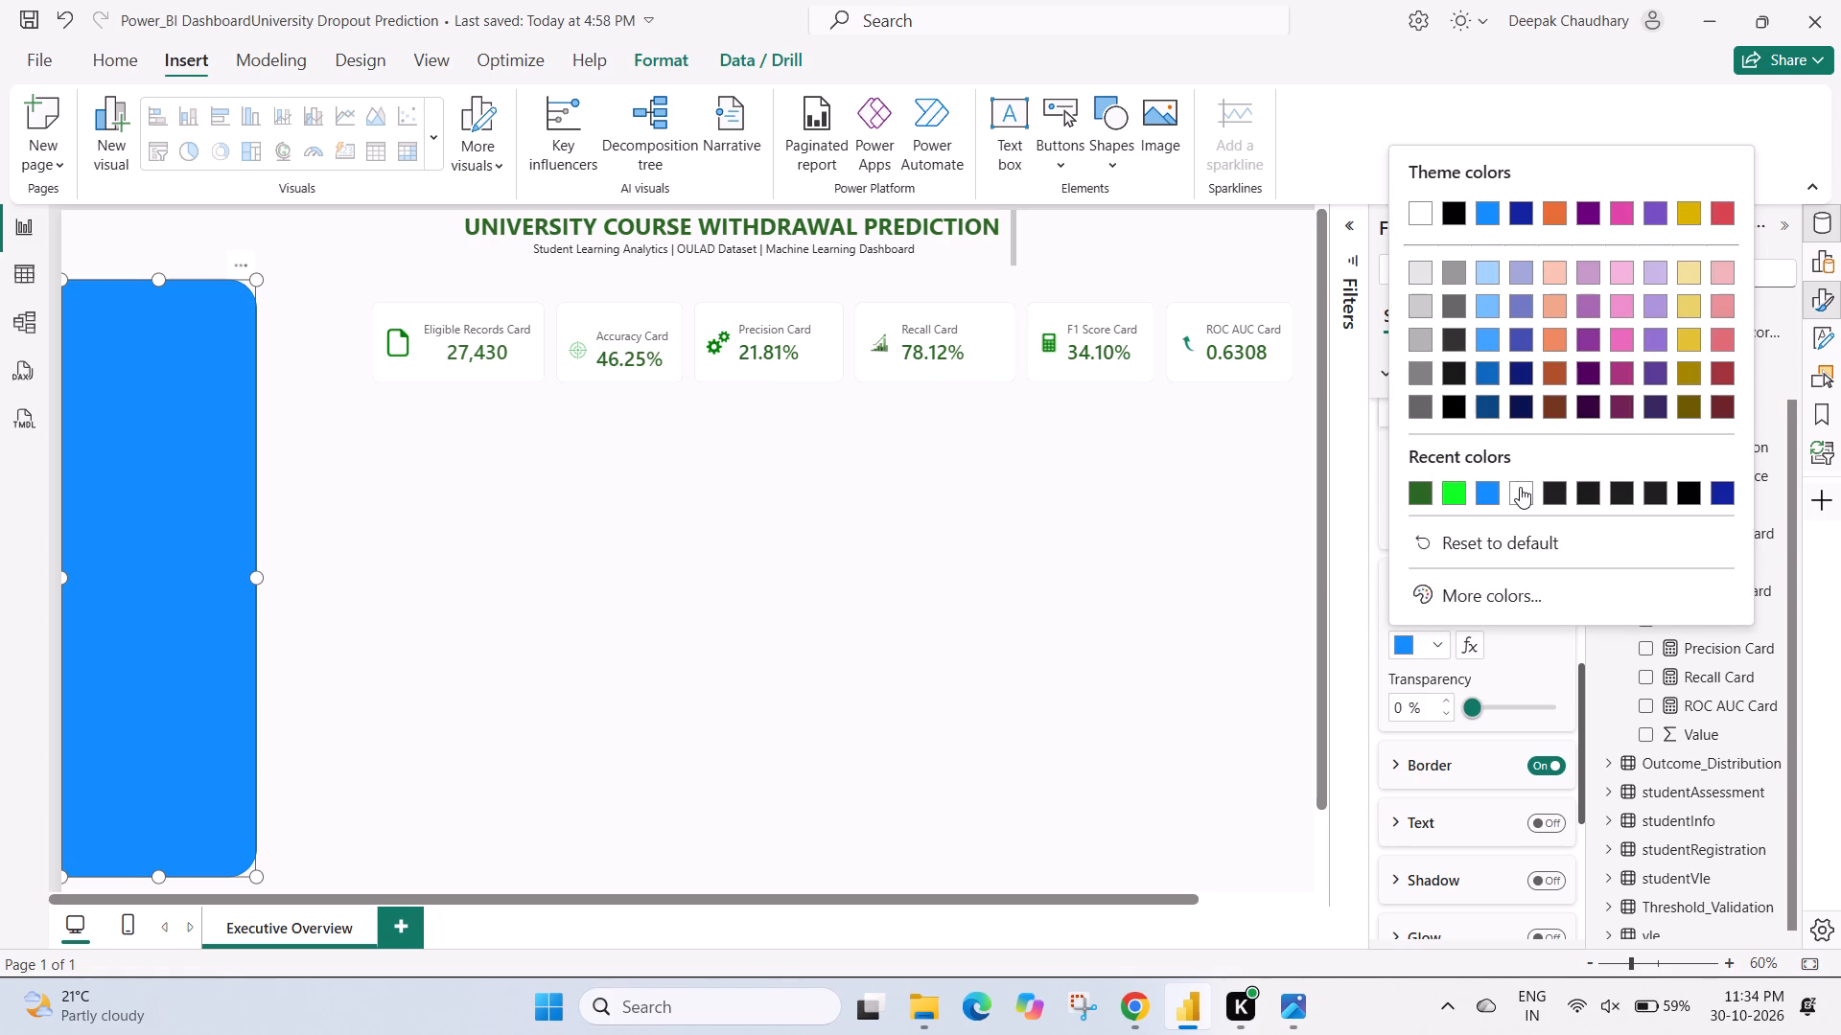
left_click(1099, 644)
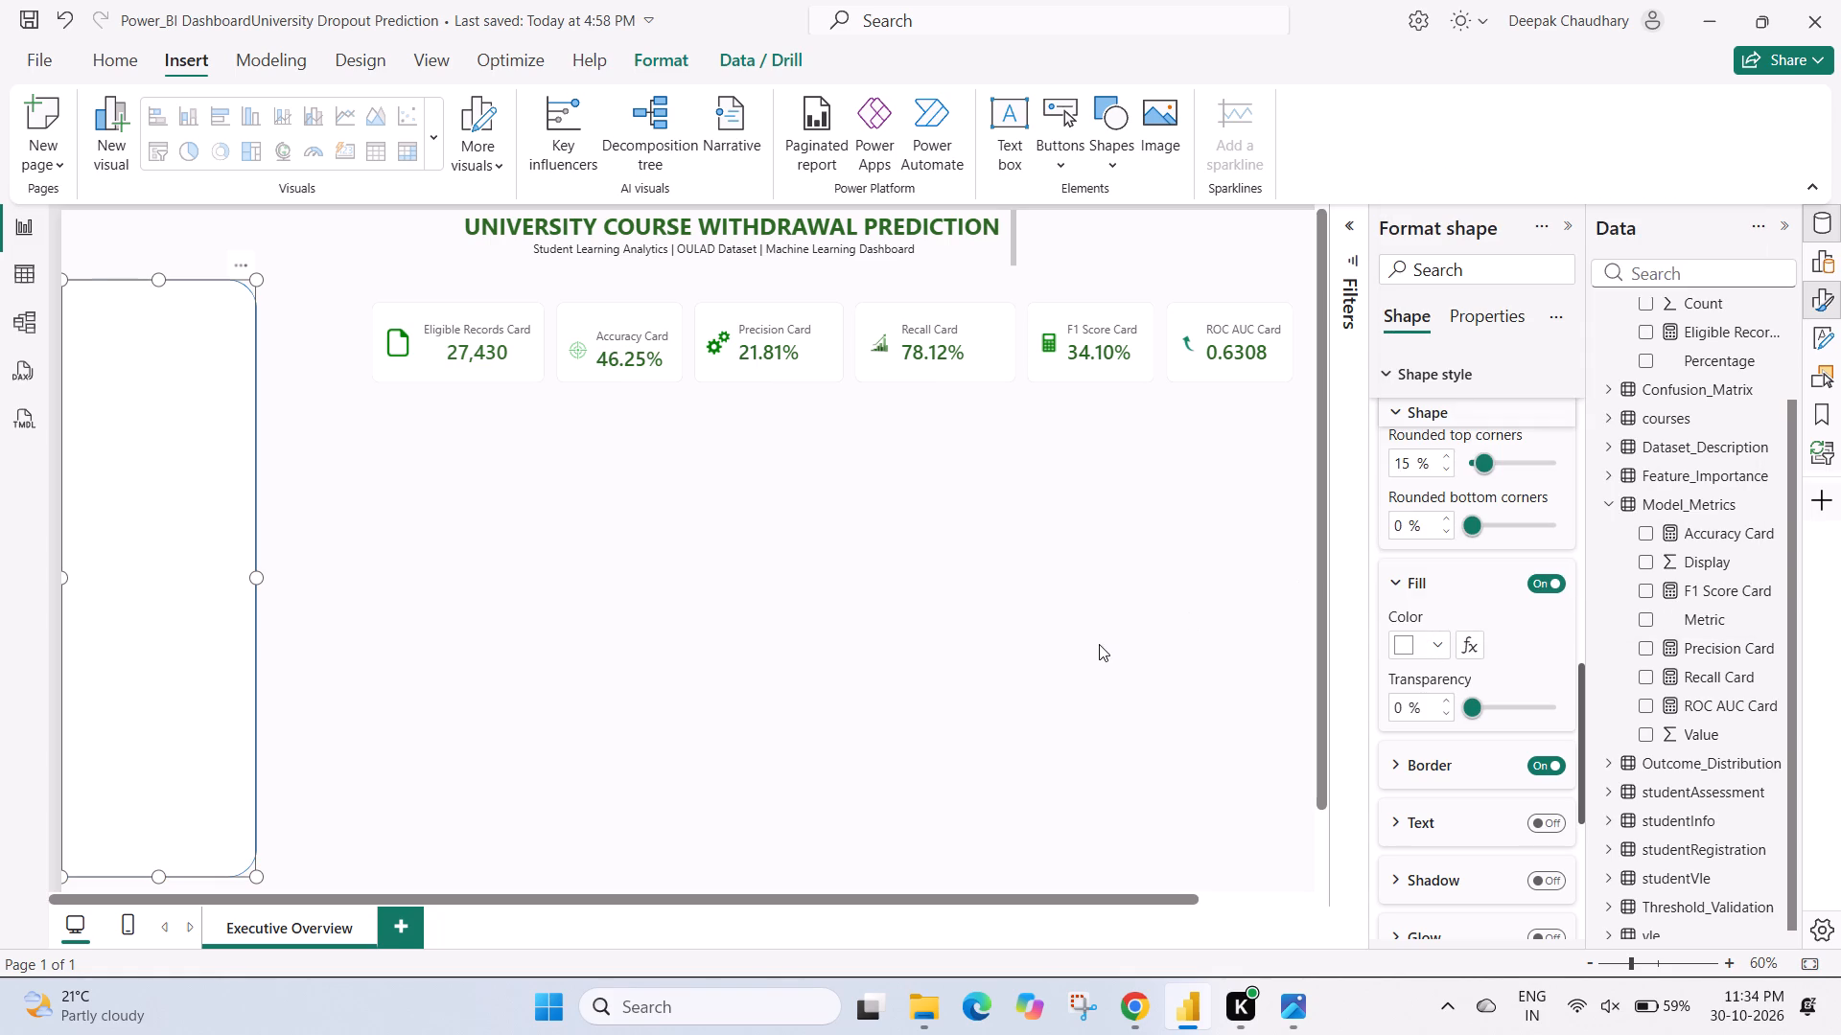
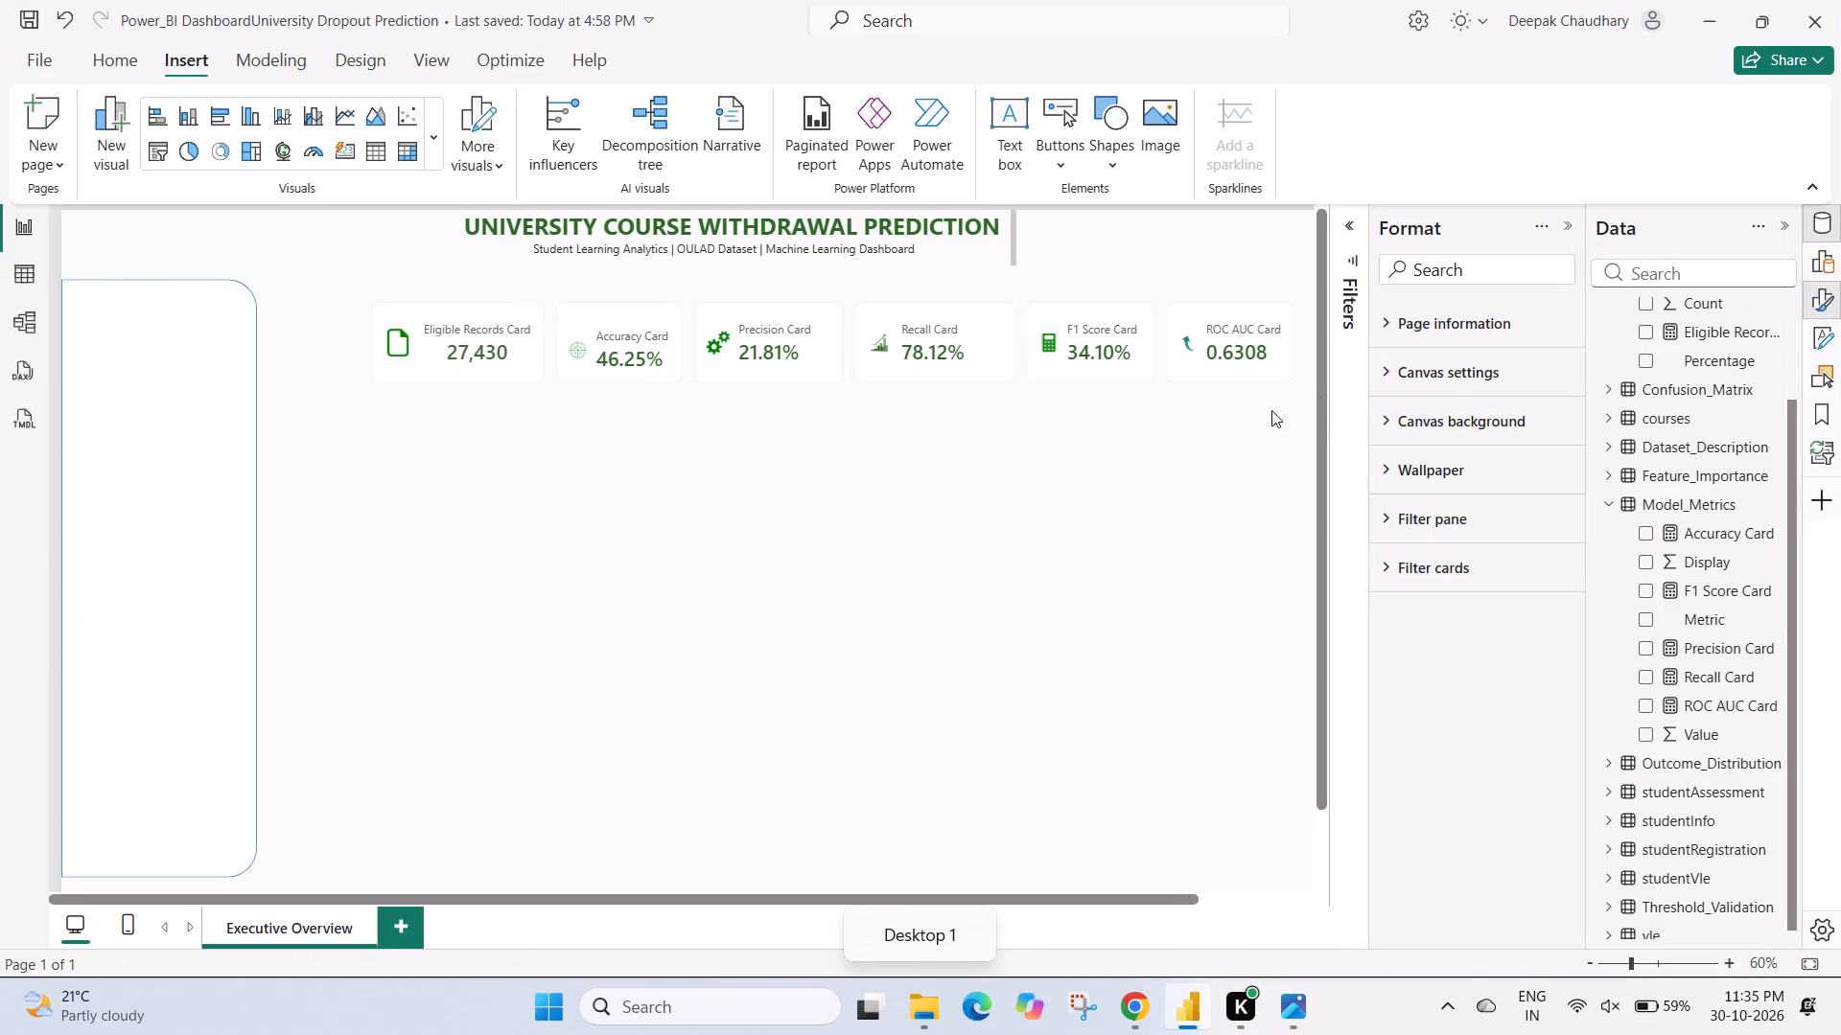
Move all six metric cards down toward the middle of the page, clearing the band beneath the title.
left_click_drag(781, 339, 782, 530)
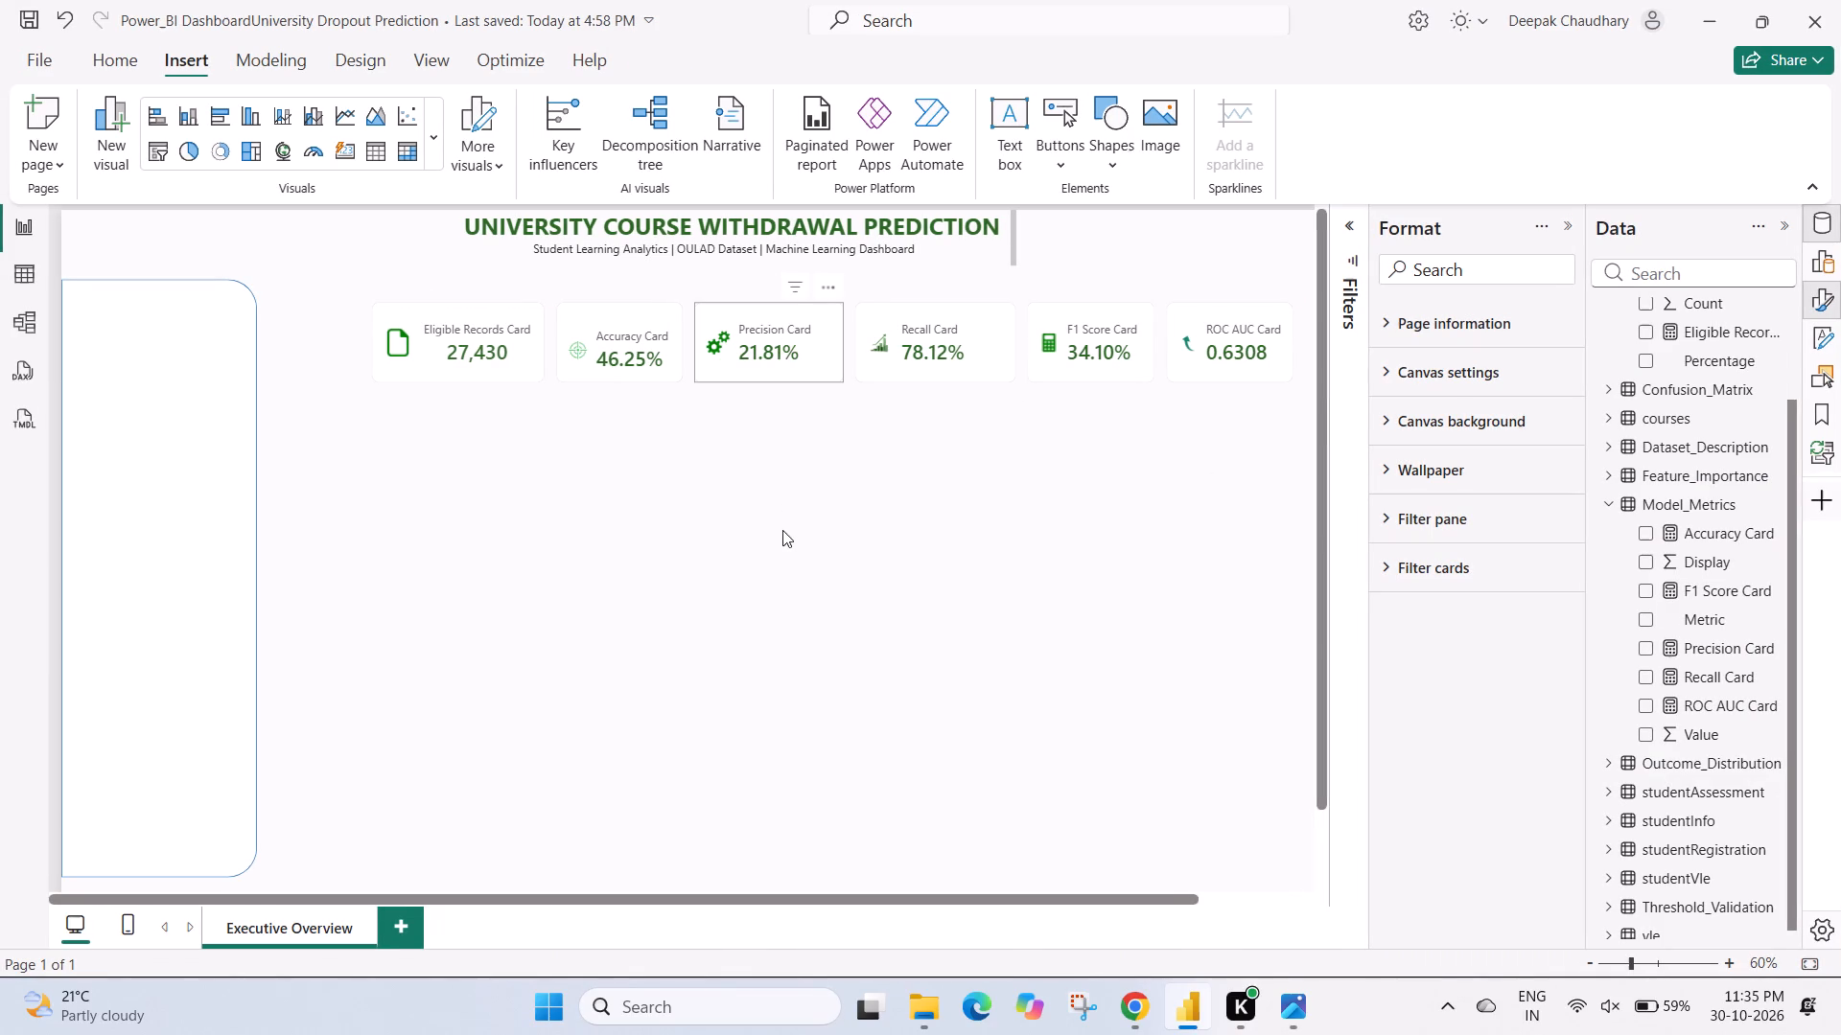
left_click_drag(782, 530, 784, 568)
left_click_drag(632, 343, 600, 614)
left_click_drag(458, 344, 433, 627)
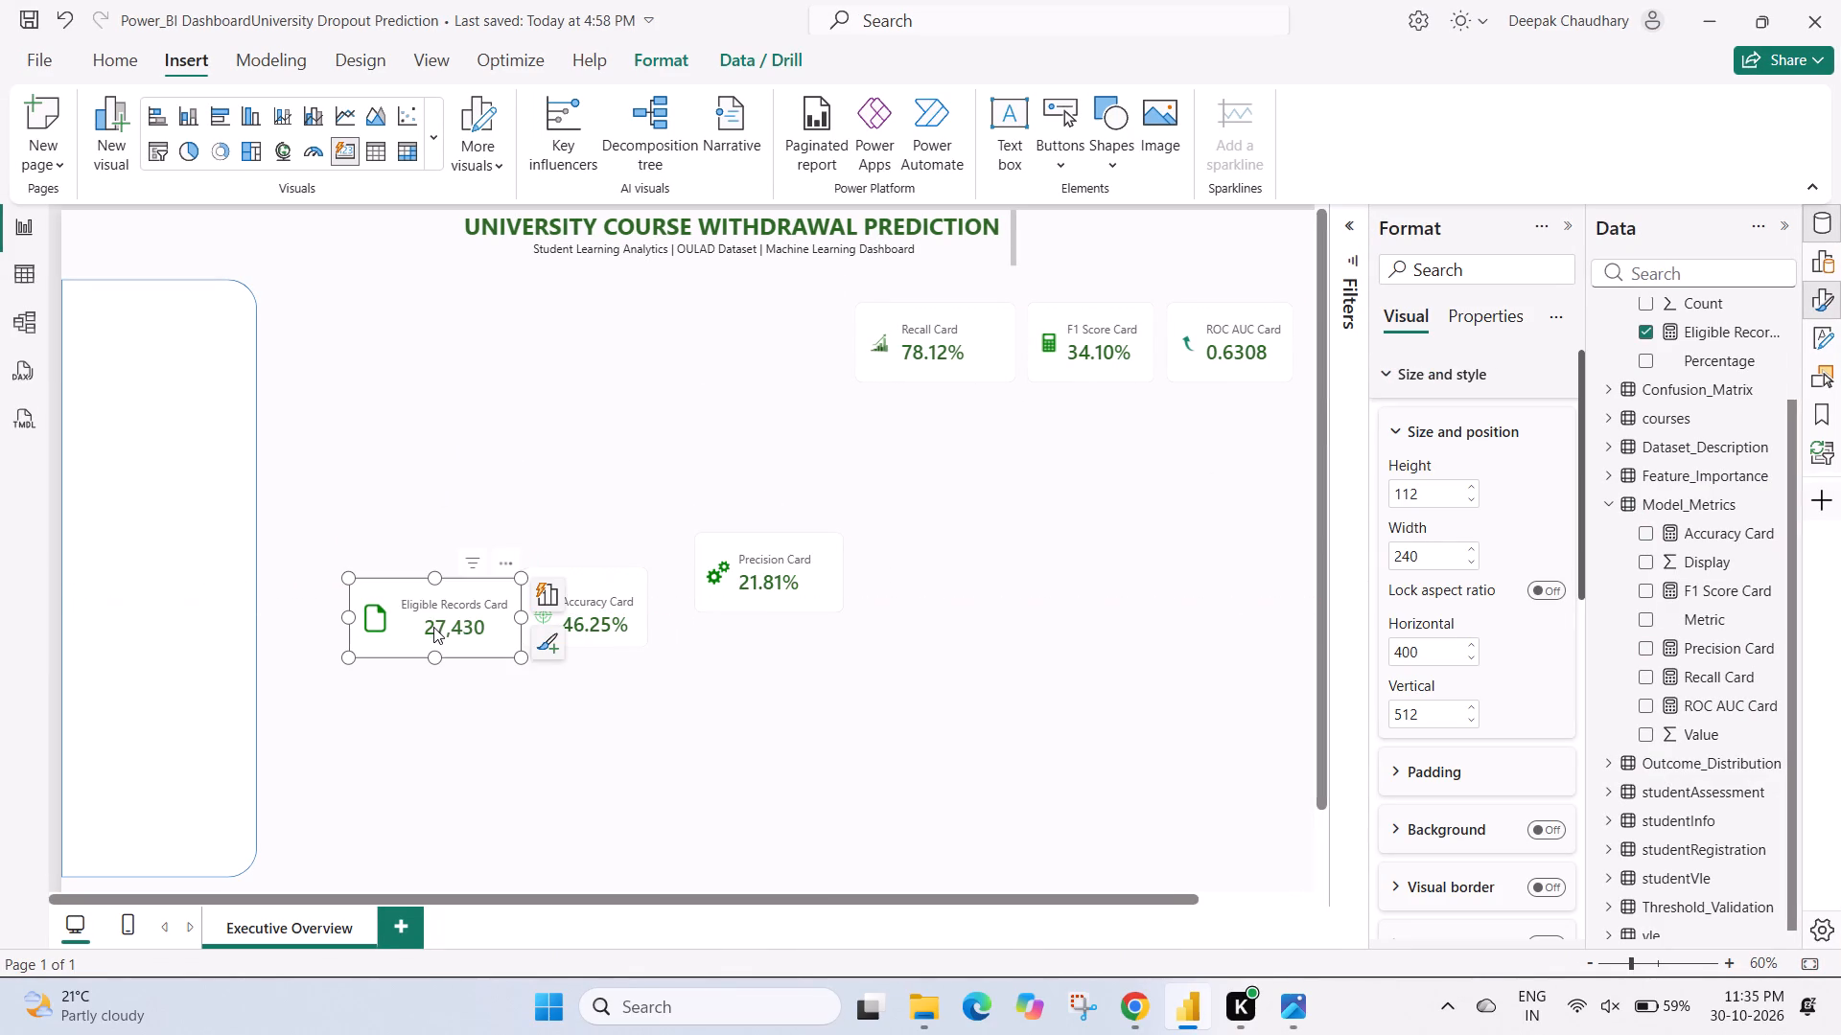
left_click_drag(966, 363, 981, 615)
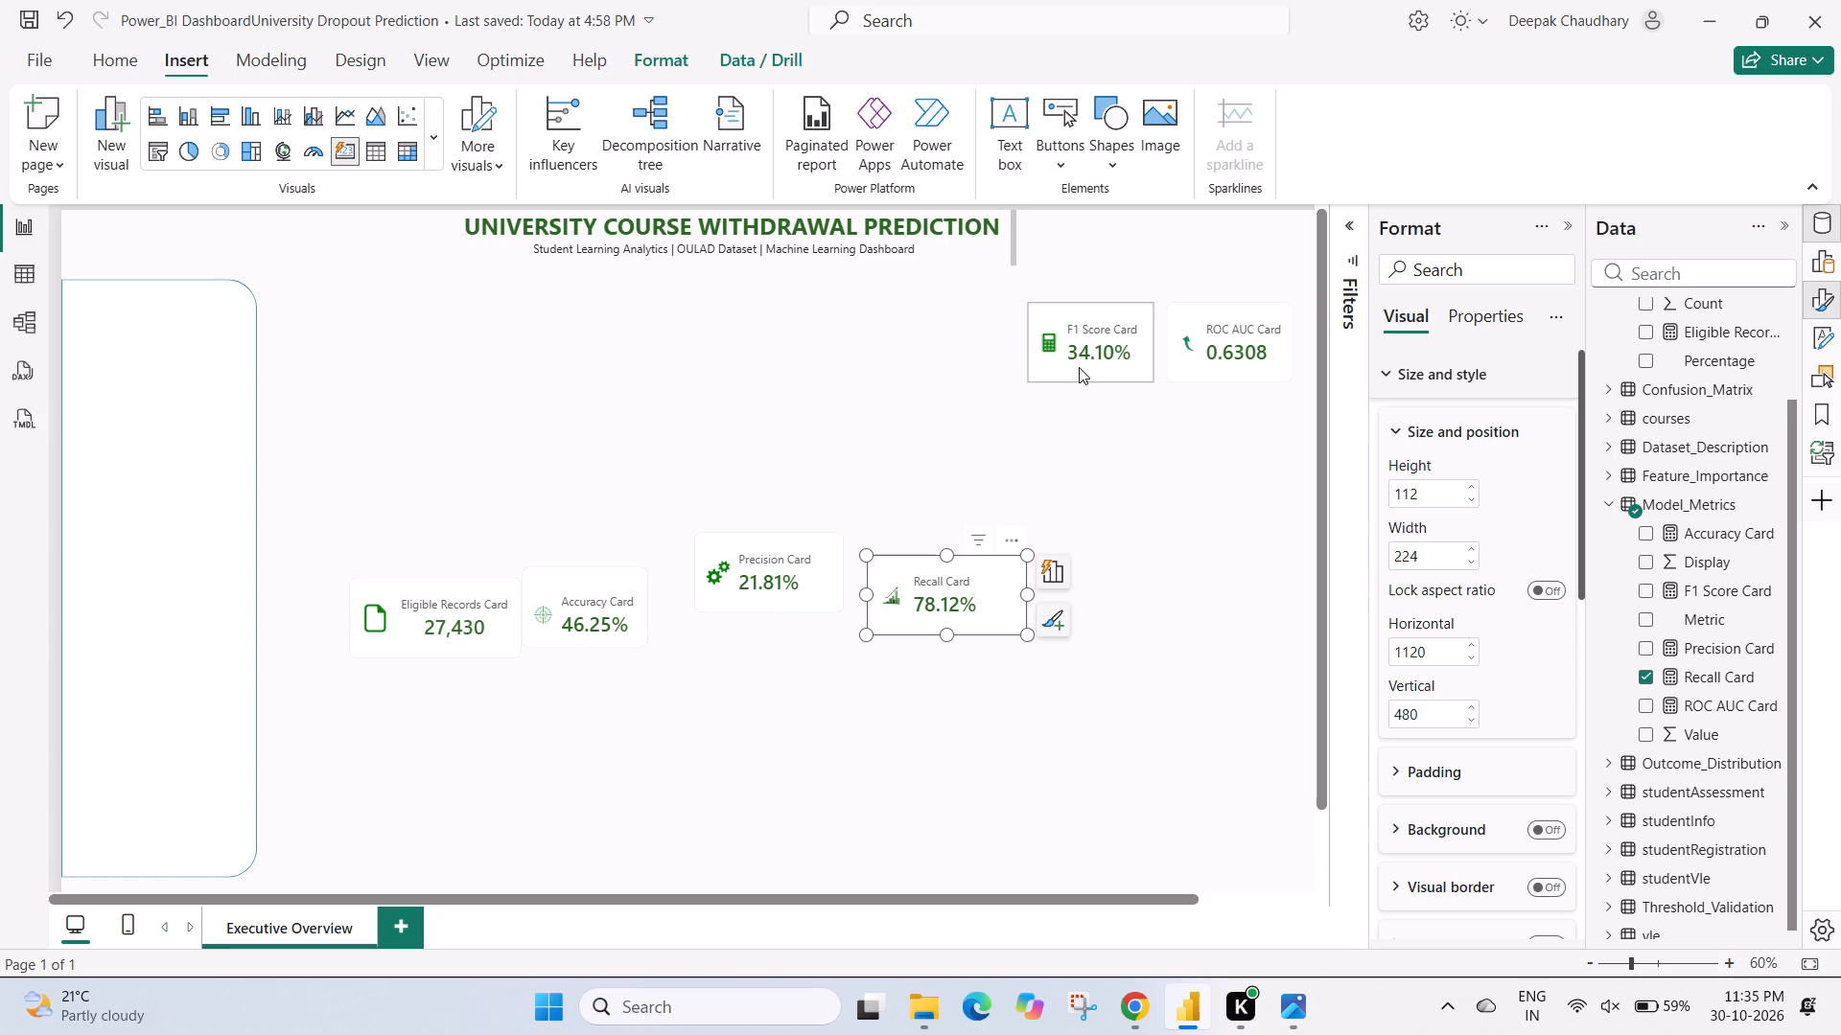
left_click_drag(1098, 343, 1158, 579)
left_click_drag(1223, 361, 1228, 398)
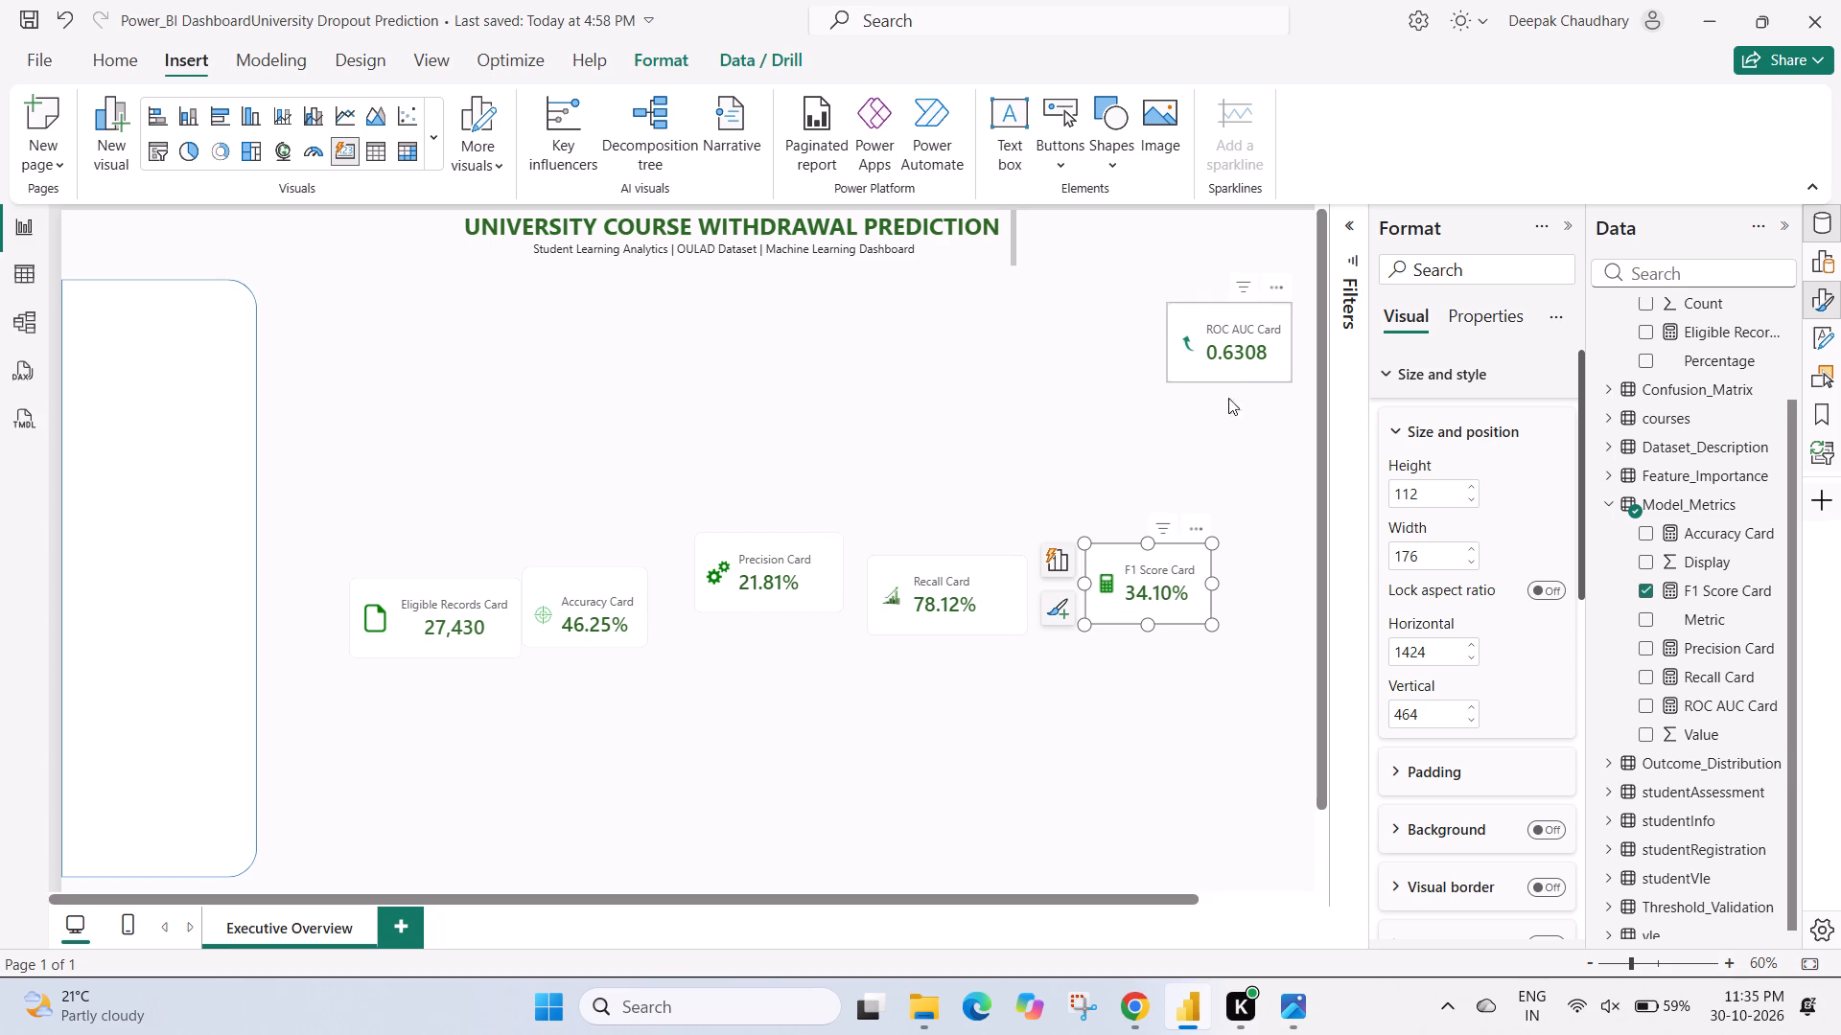
left_click_drag(1228, 398, 1071, 495)
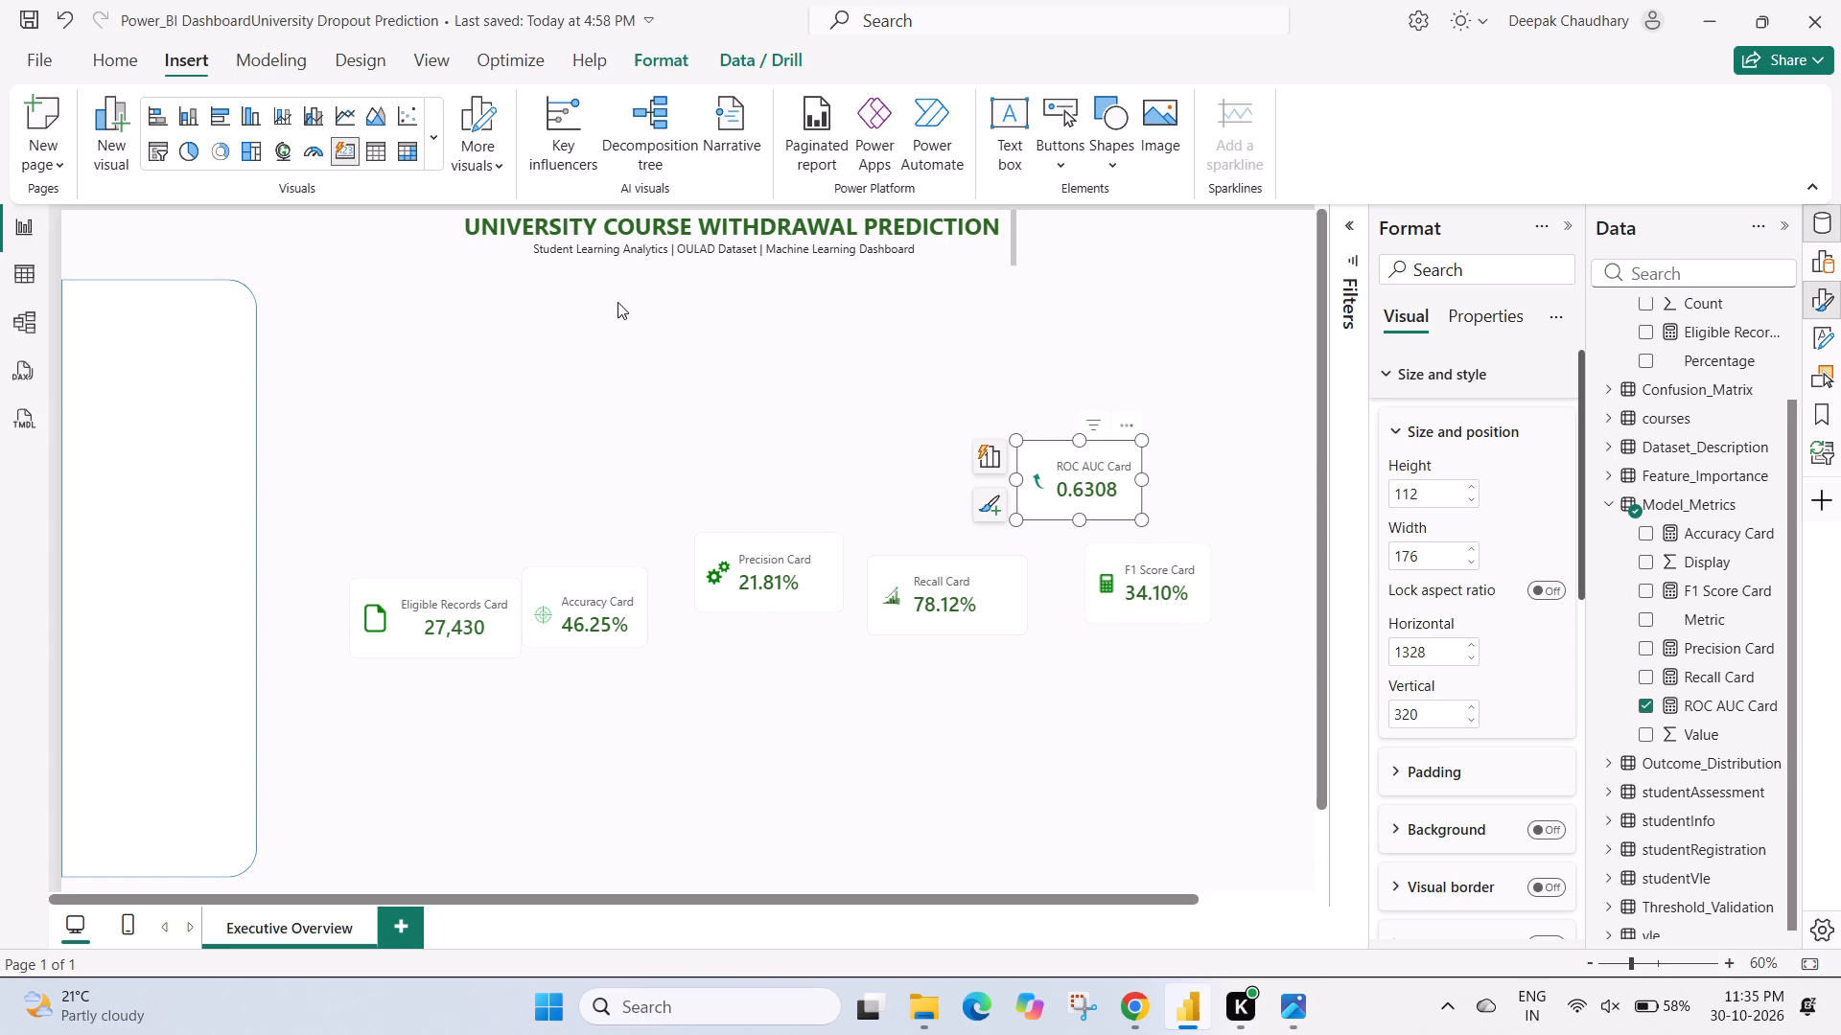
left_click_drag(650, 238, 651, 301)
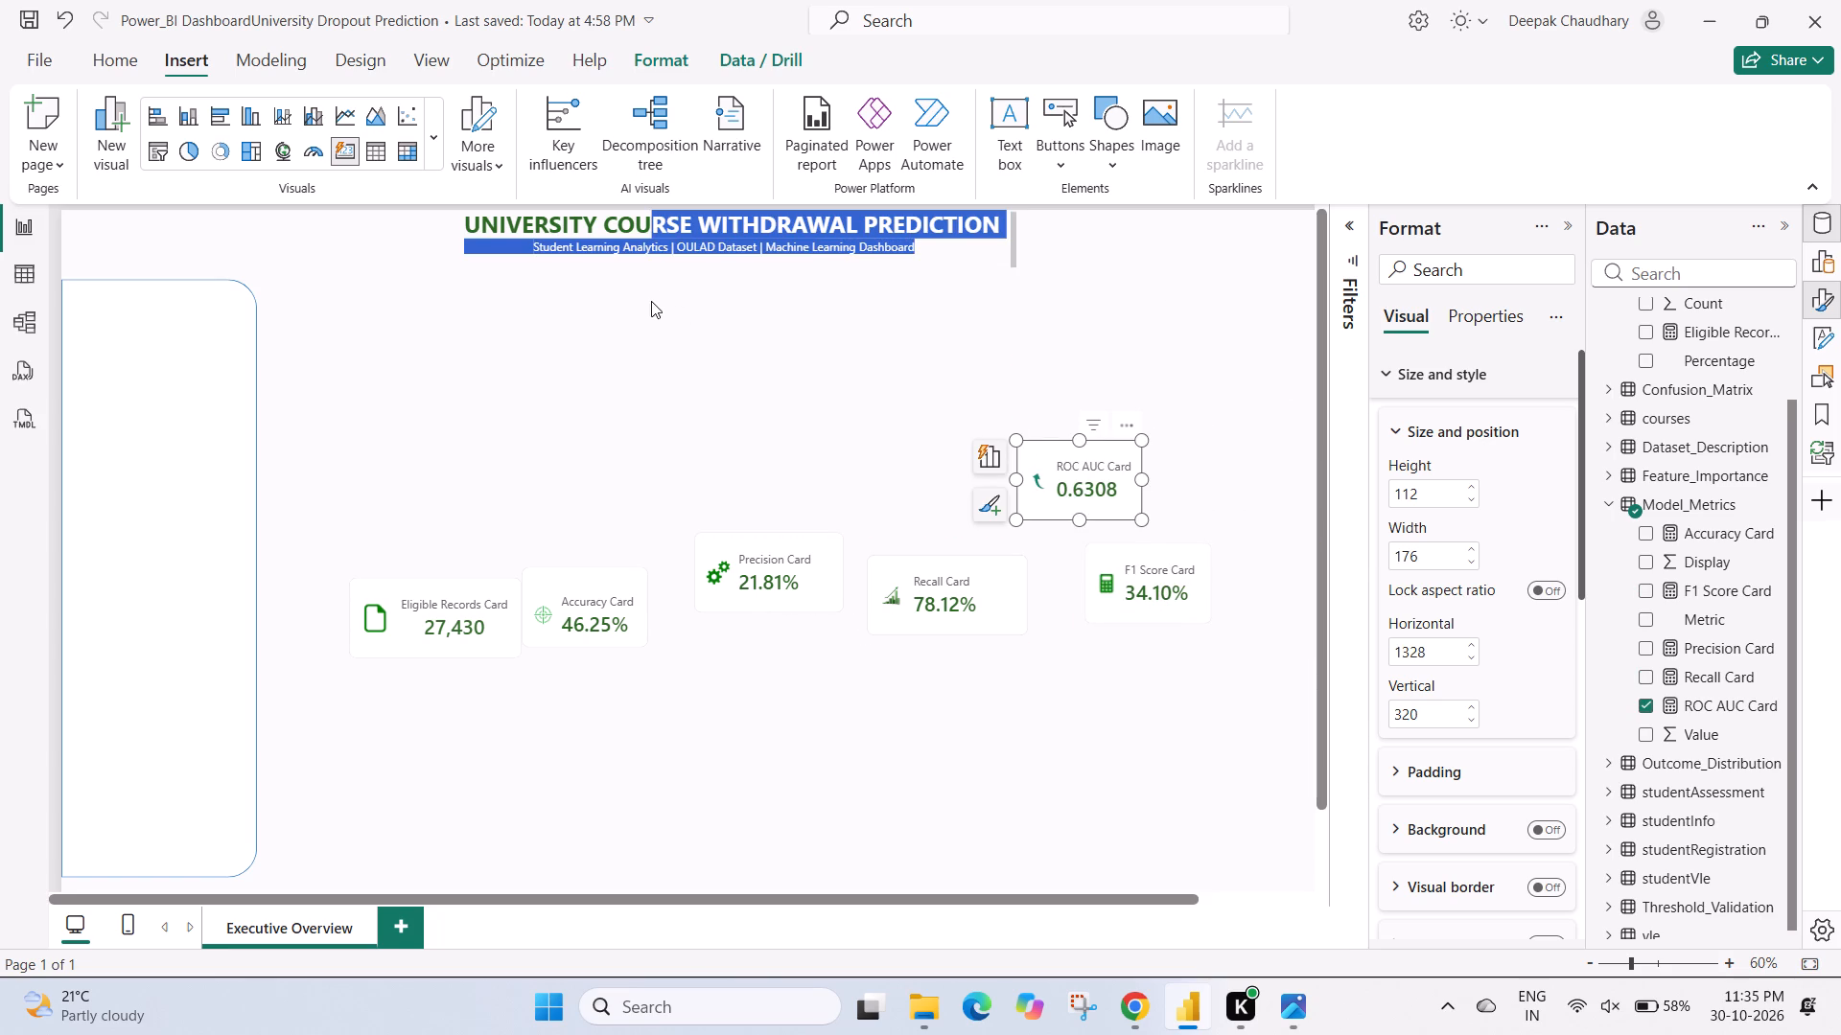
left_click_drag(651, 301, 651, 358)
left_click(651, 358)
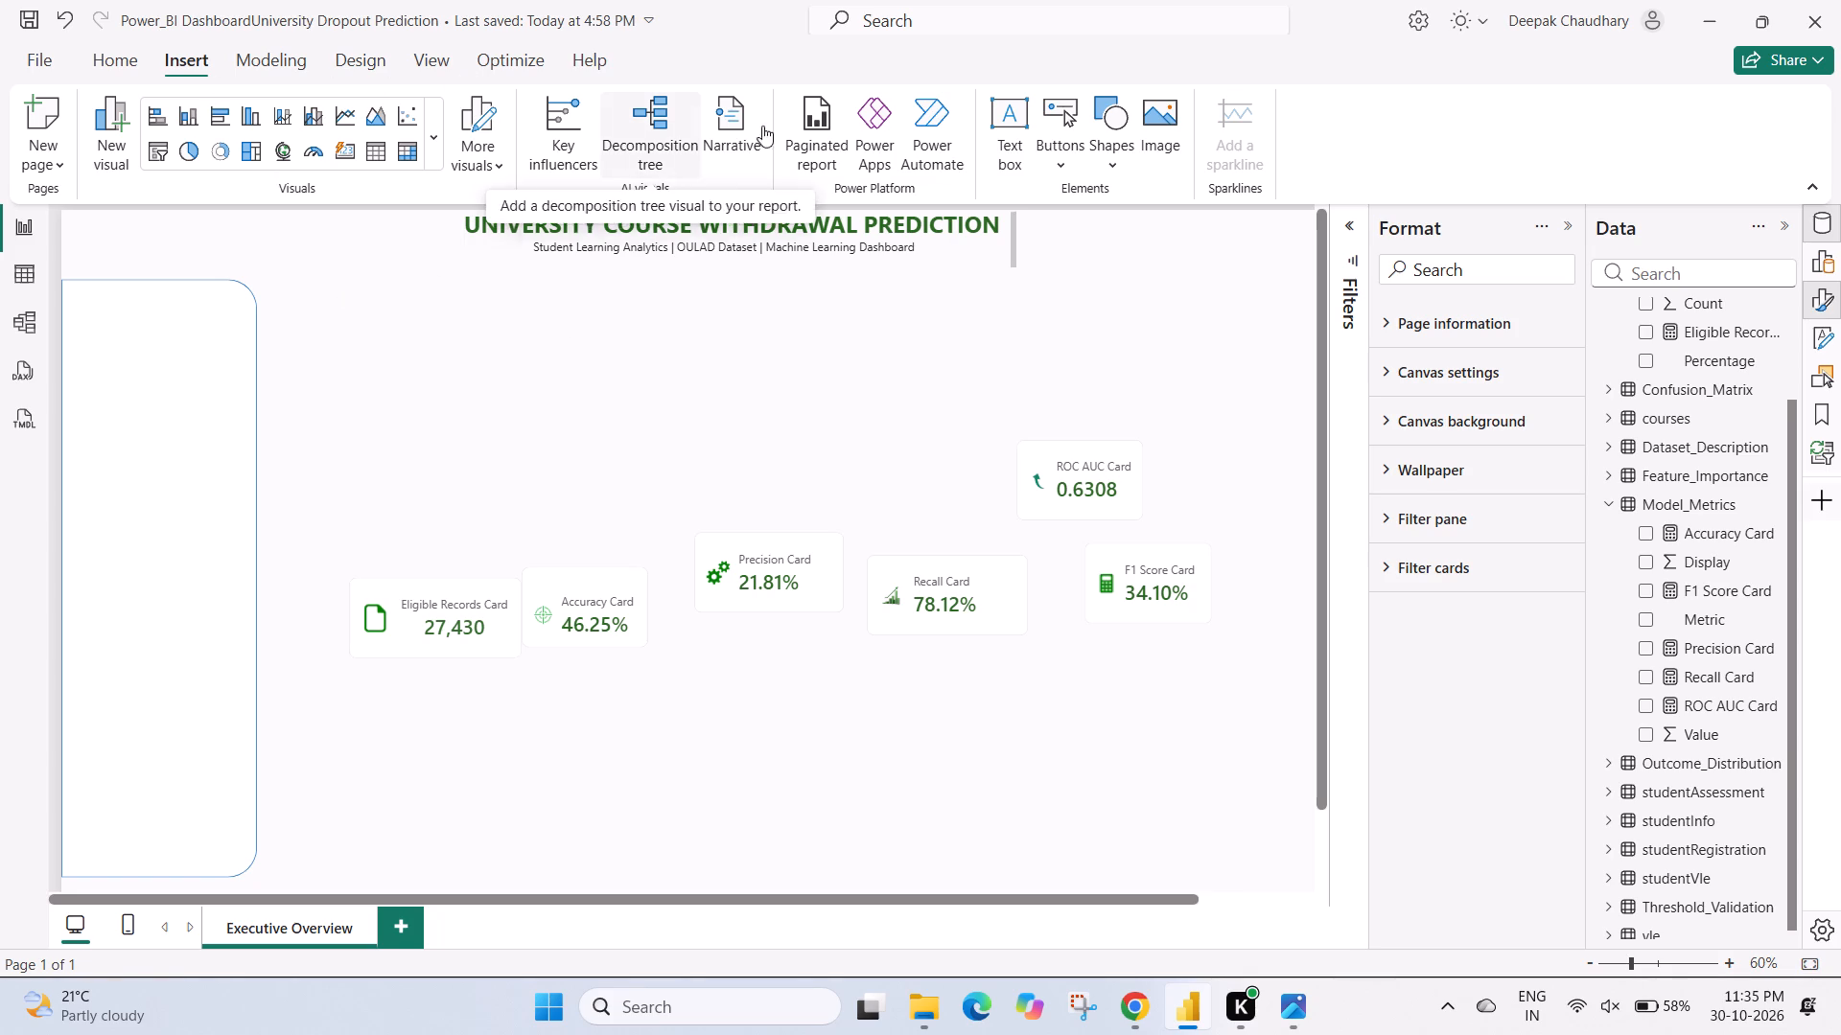
Insert a plain rectangle, resize it to about 848 wide by 144 high, and place it at the page's top-left corner.
left_click(1113, 167)
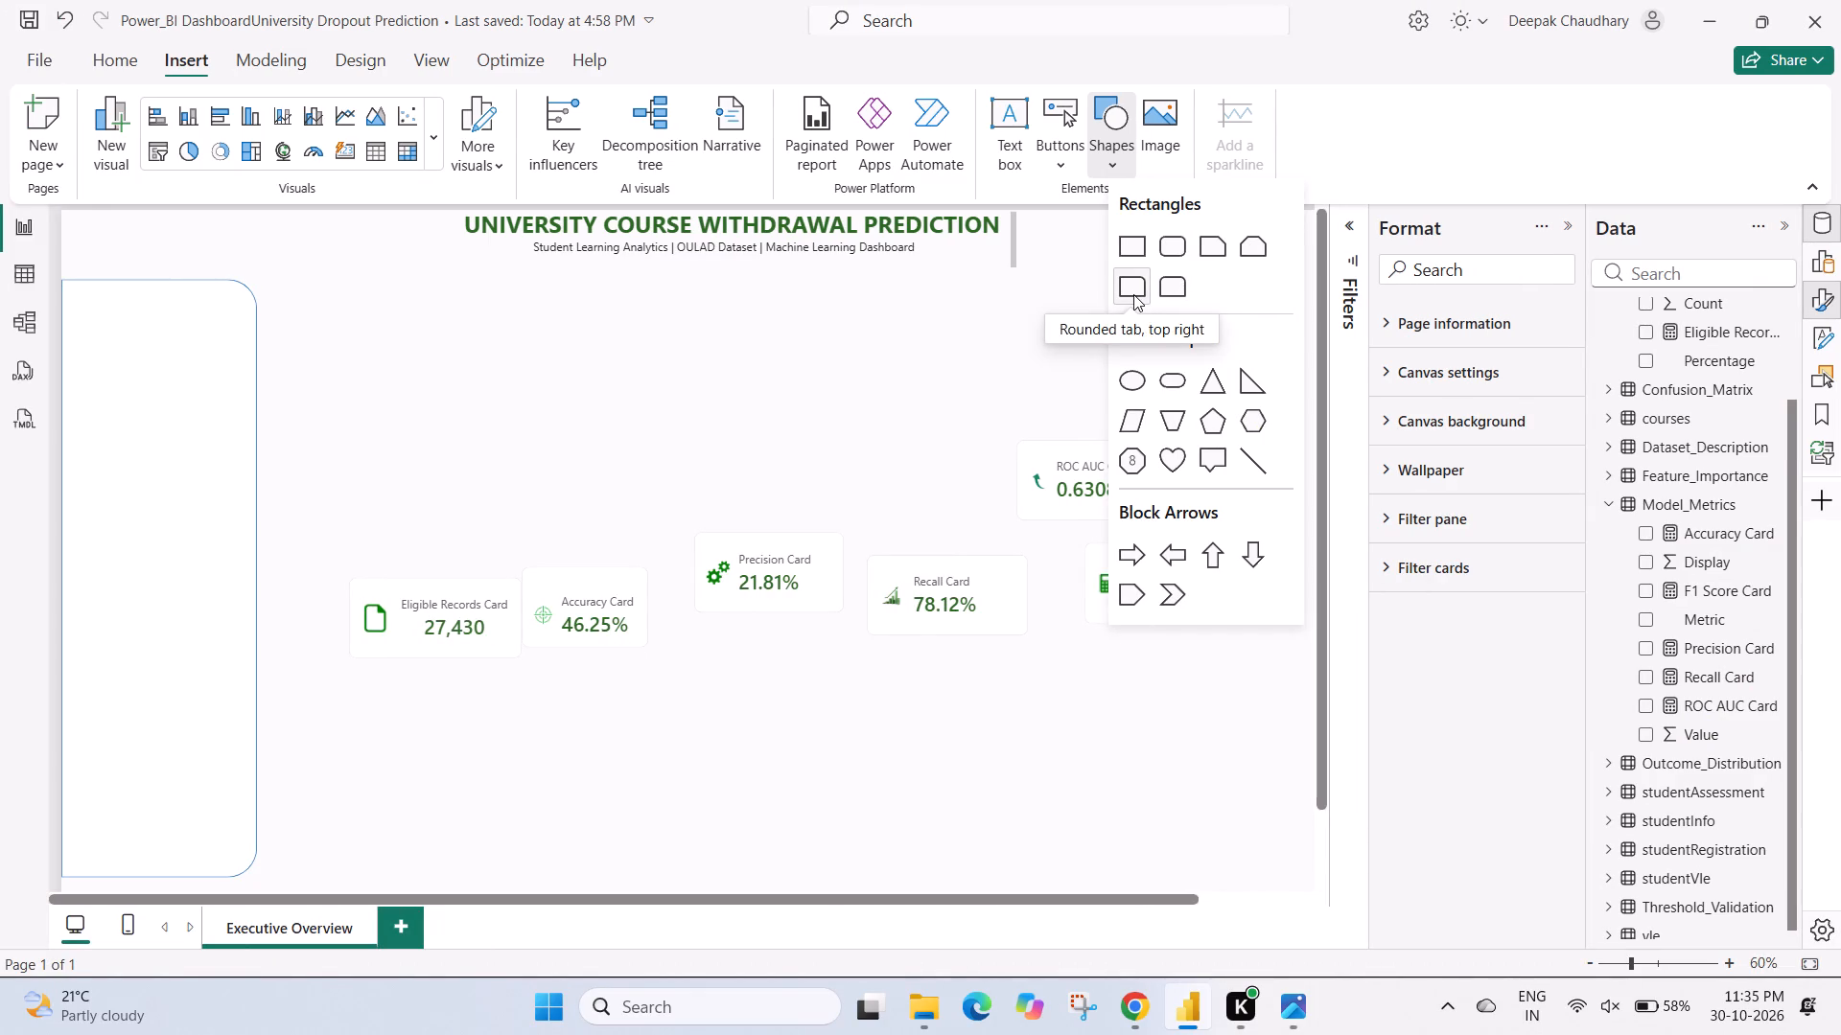
left_click(1134, 256)
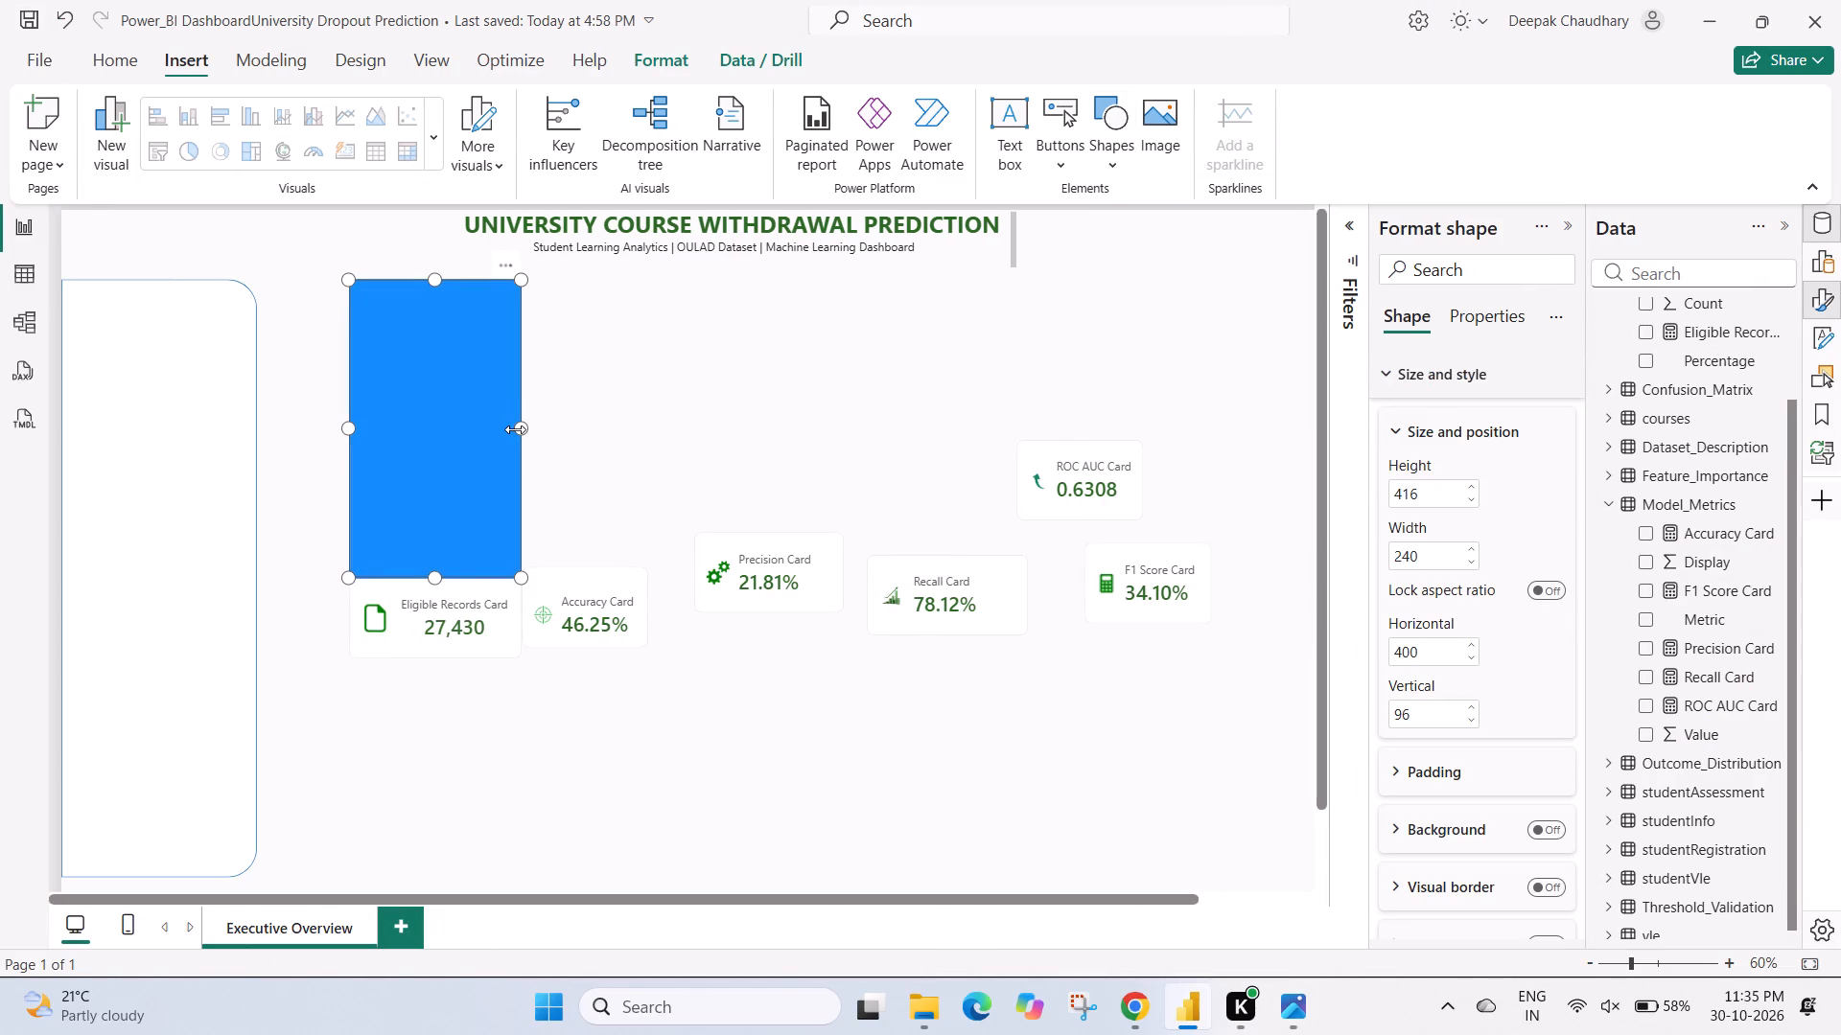
left_click(515, 429)
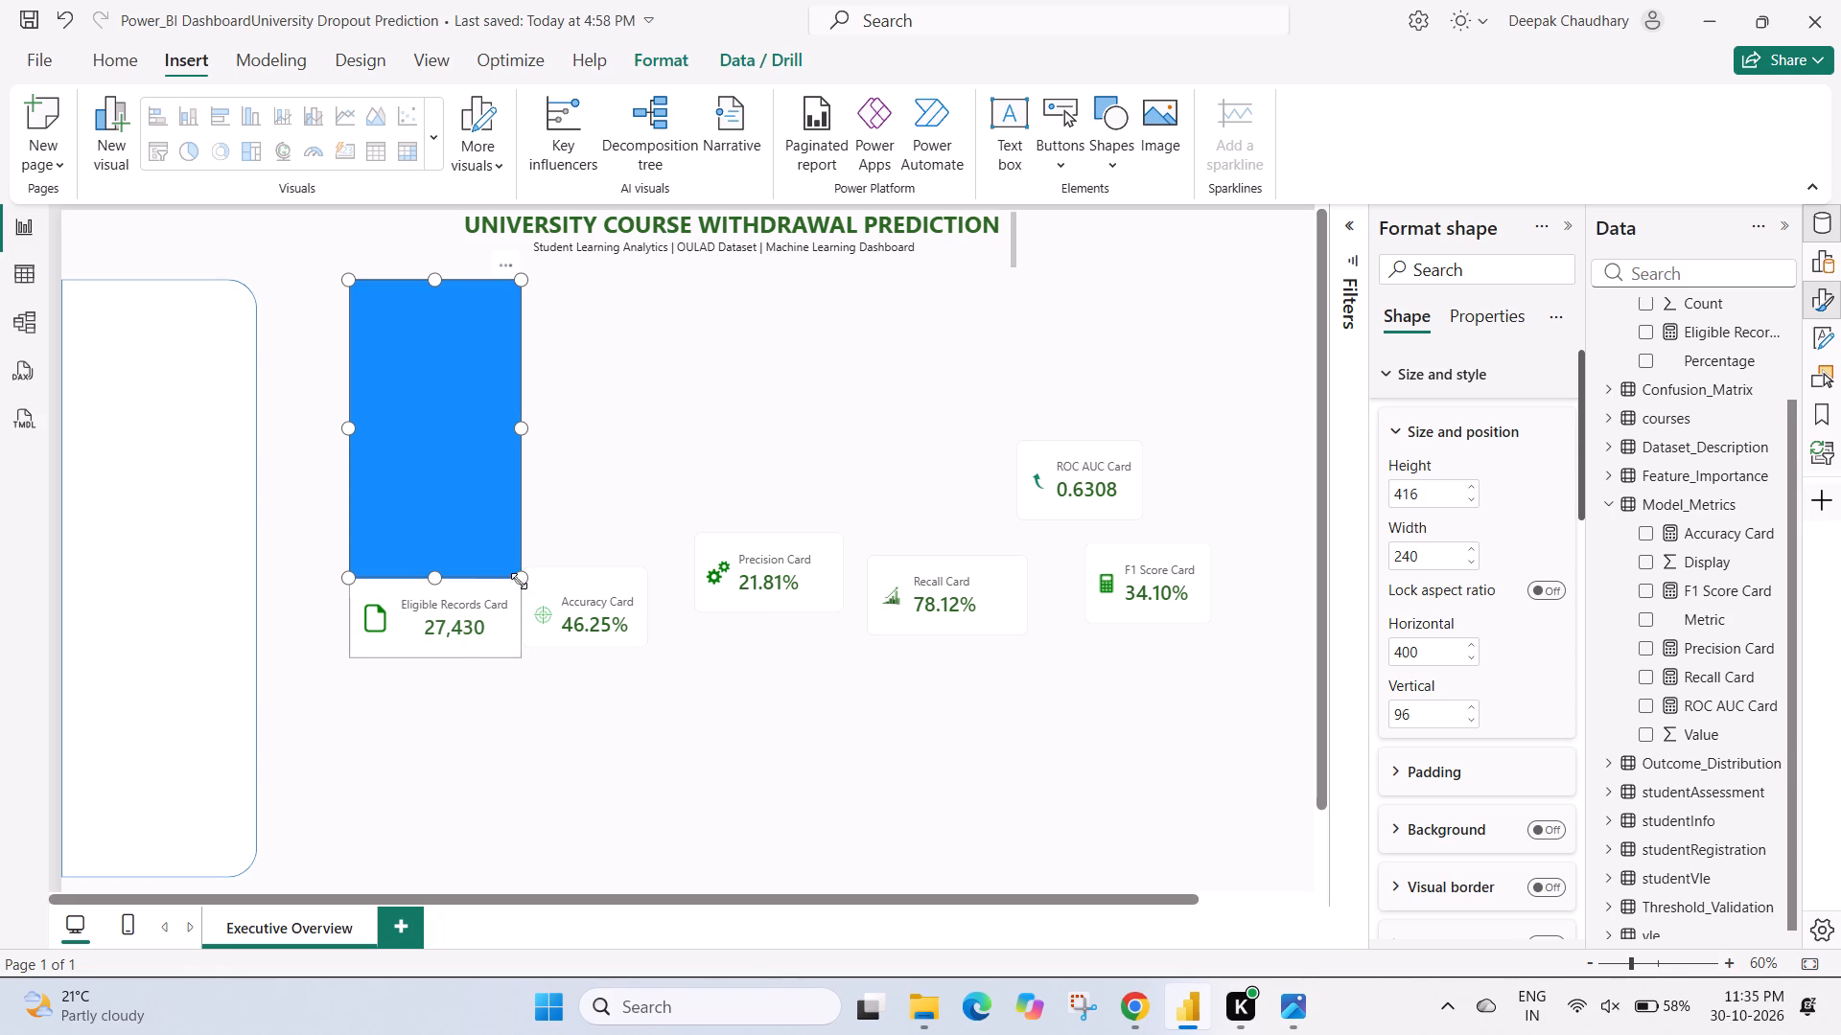
left_click(520, 586)
left_click_drag(520, 581, 877, 313)
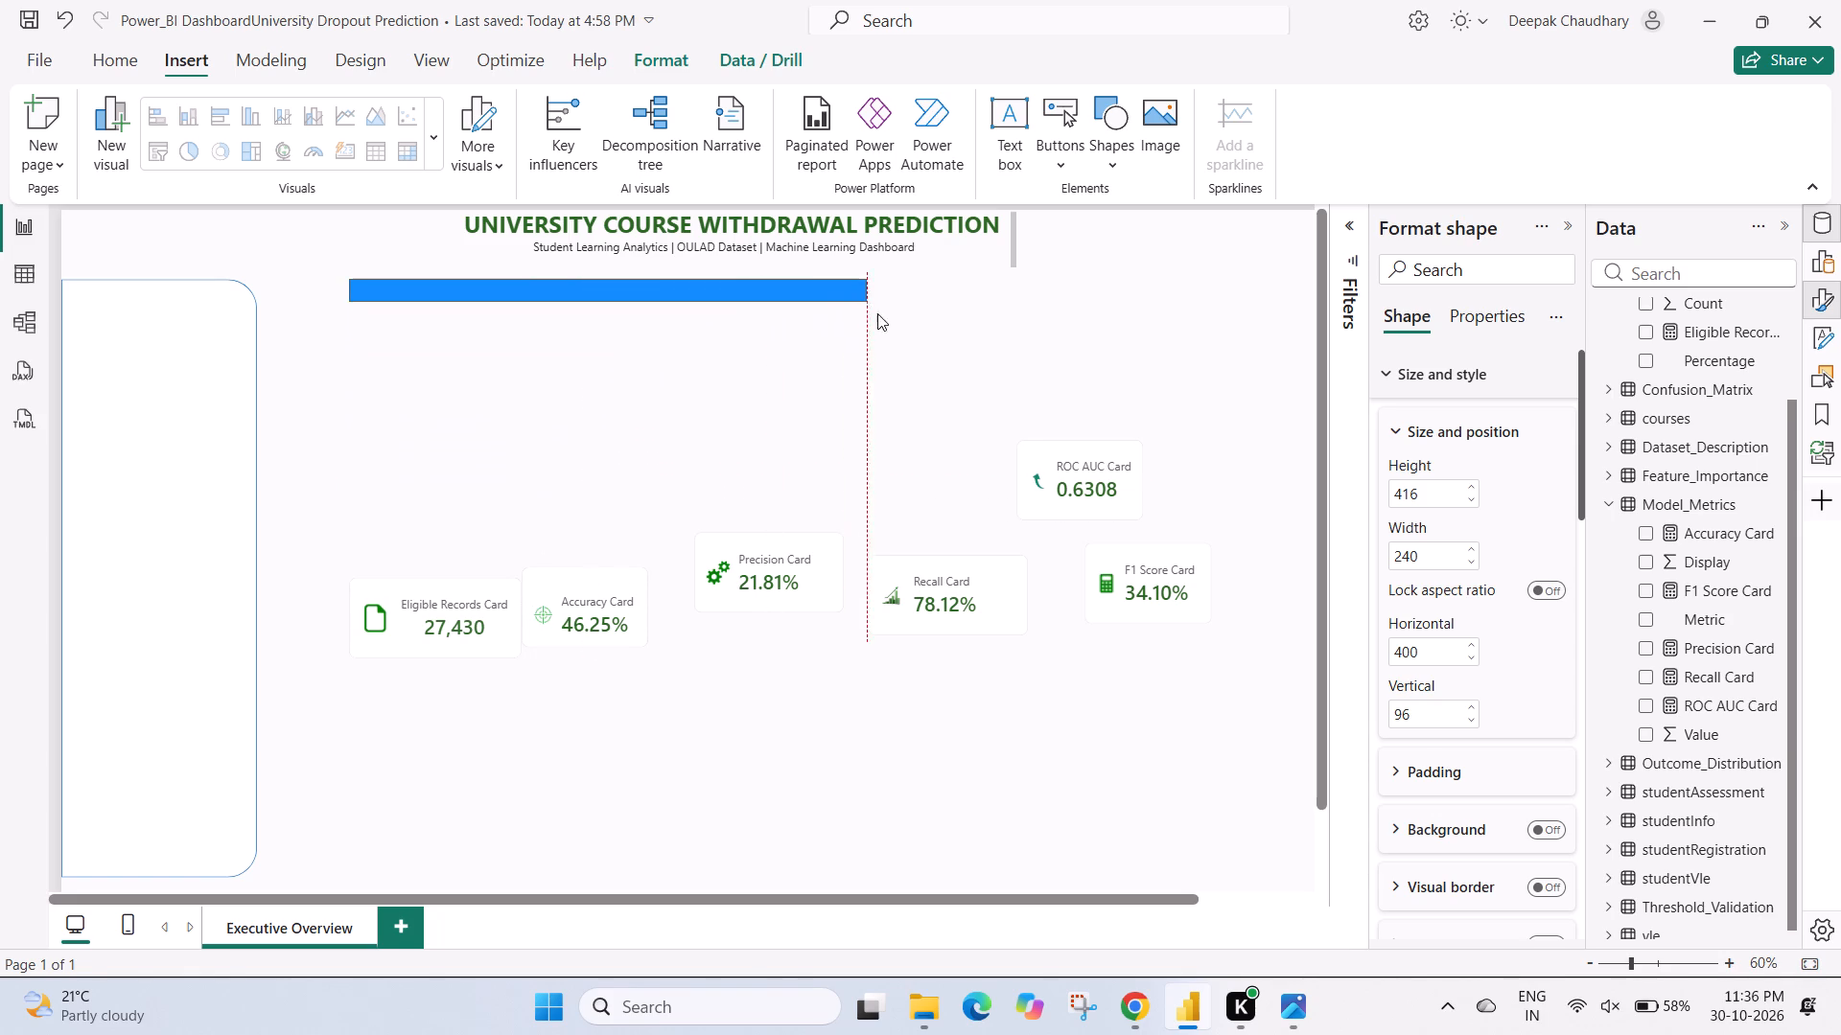
left_click_drag(877, 313, 954, 384)
left_click_drag(749, 344, 564, 300)
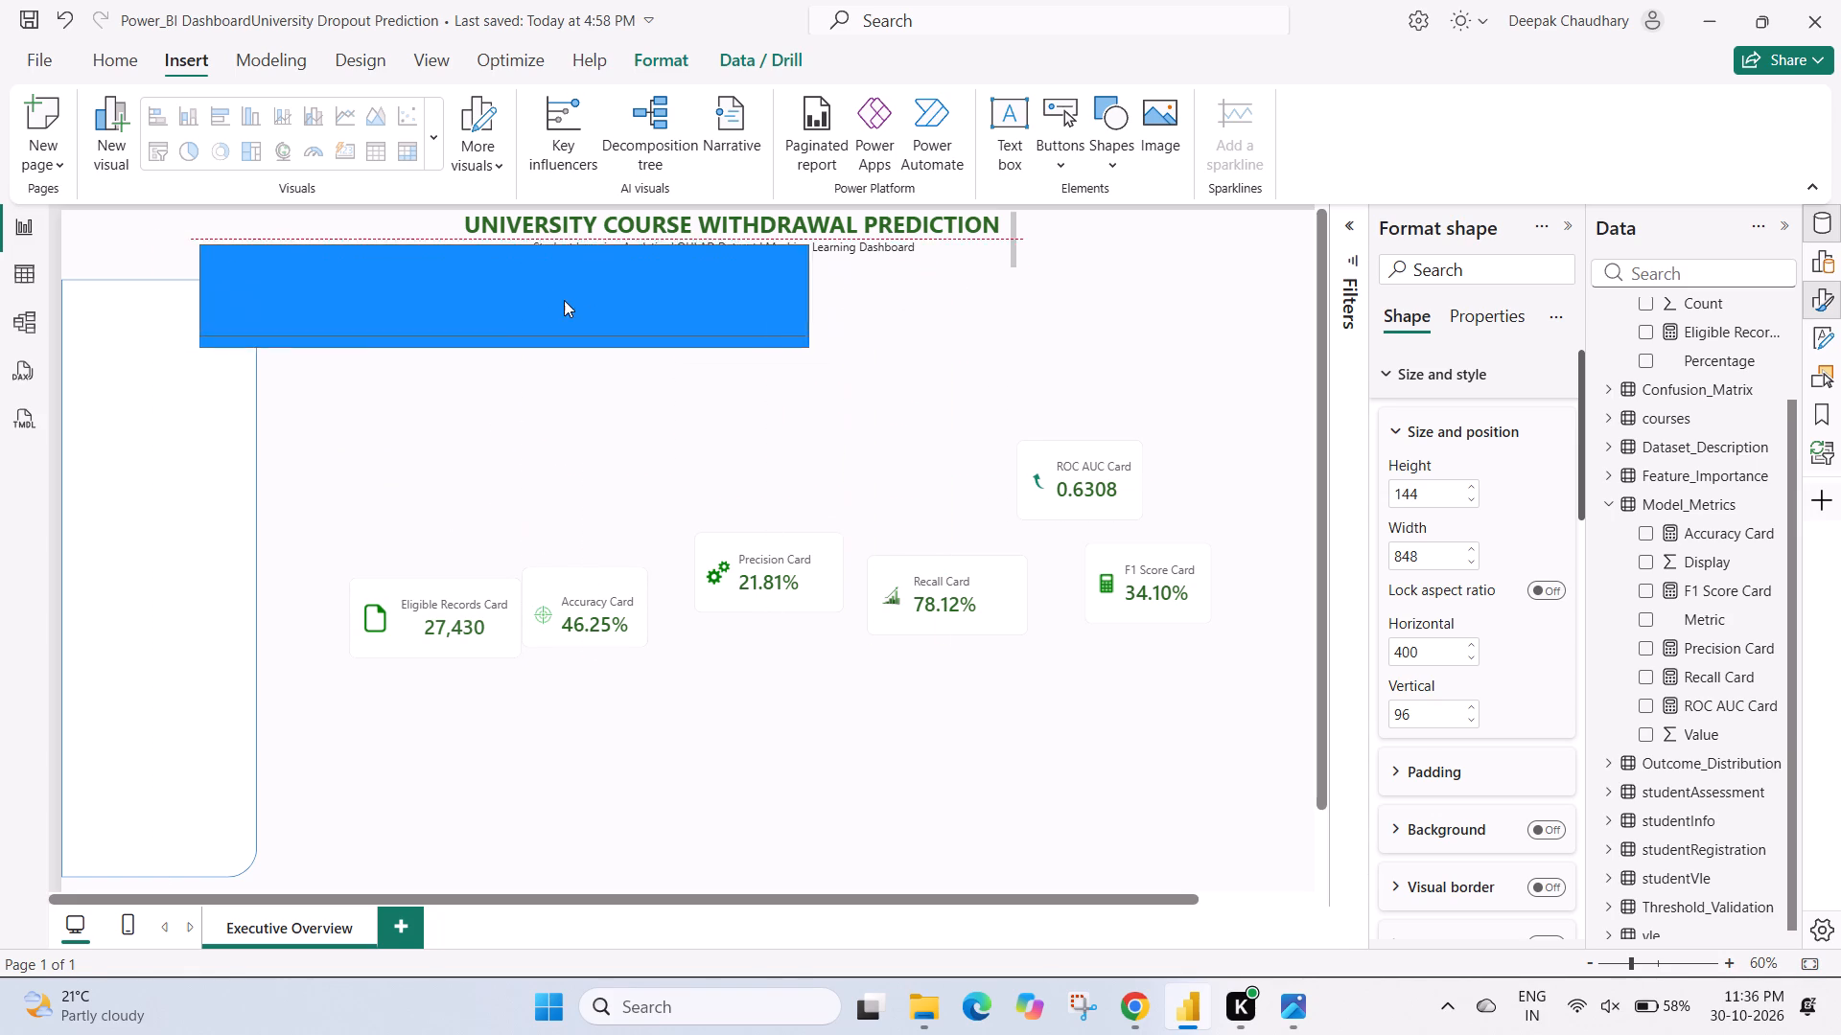
left_click_drag(564, 300, 453, 240)
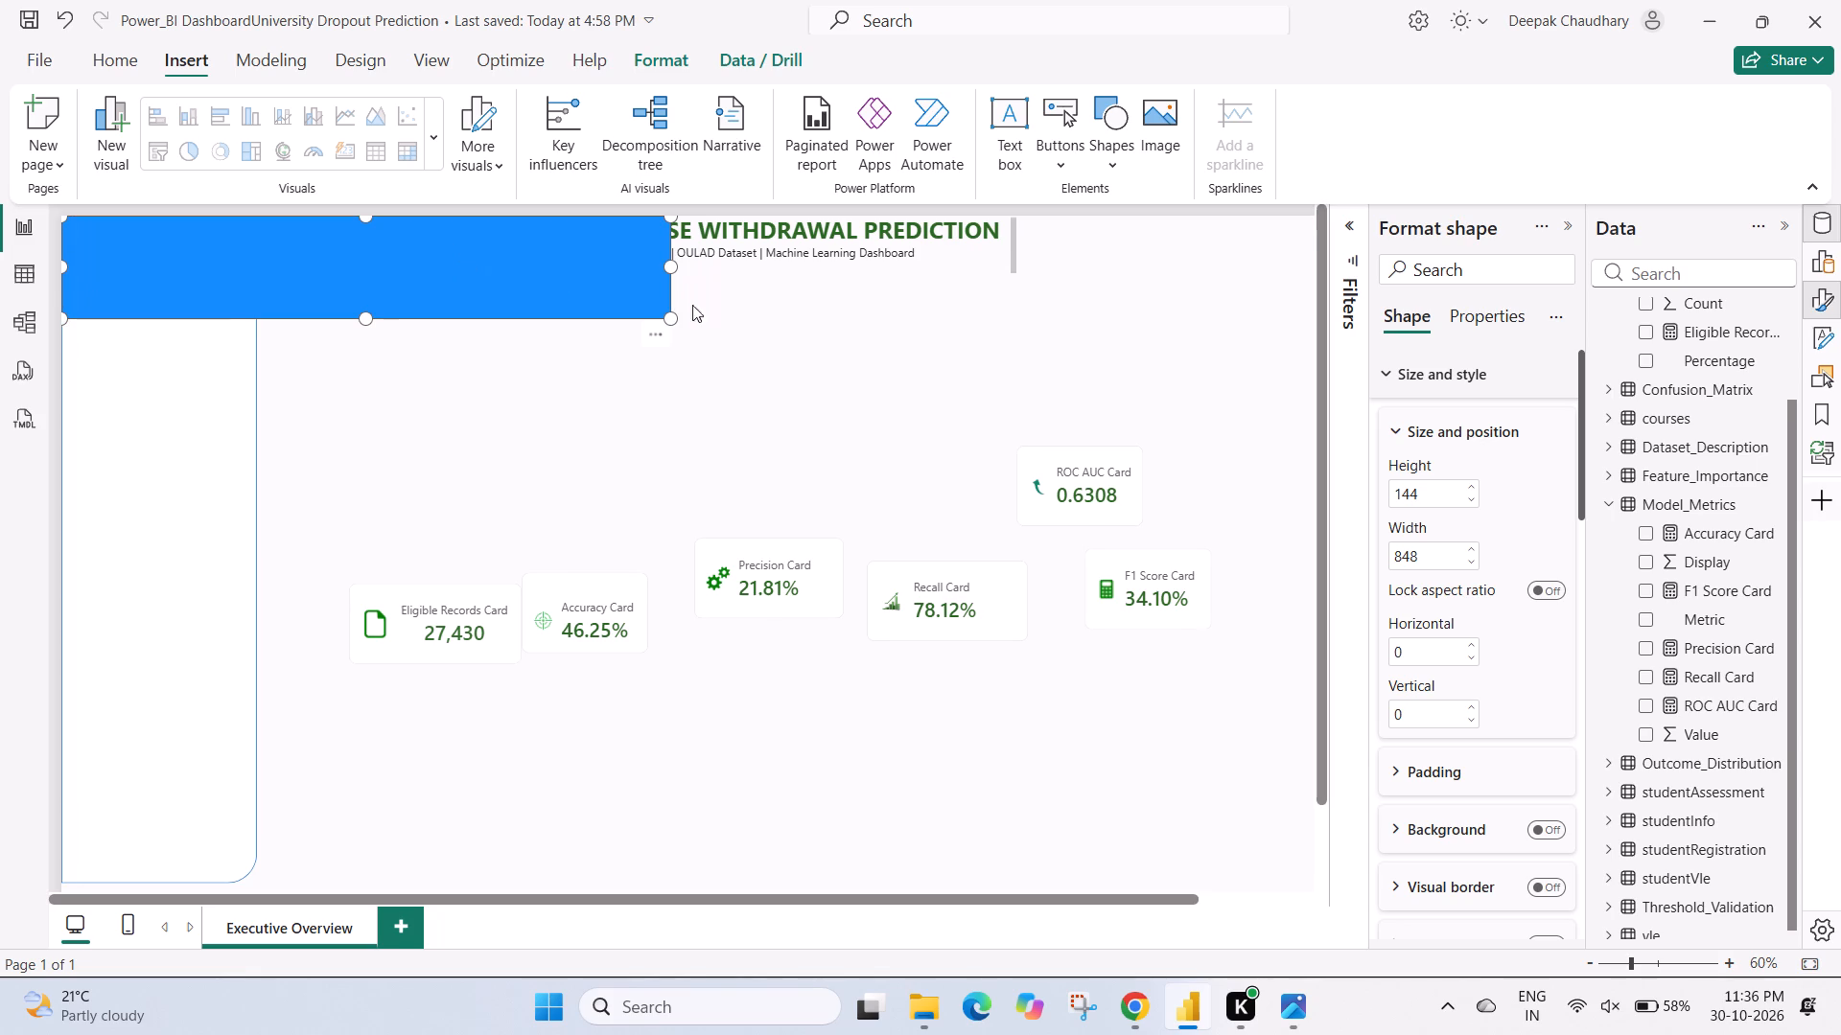
Reshape the blue rectangle into a full-width header banner about 1856 wide and 80 high.
left_click_drag(668, 315, 674, 284)
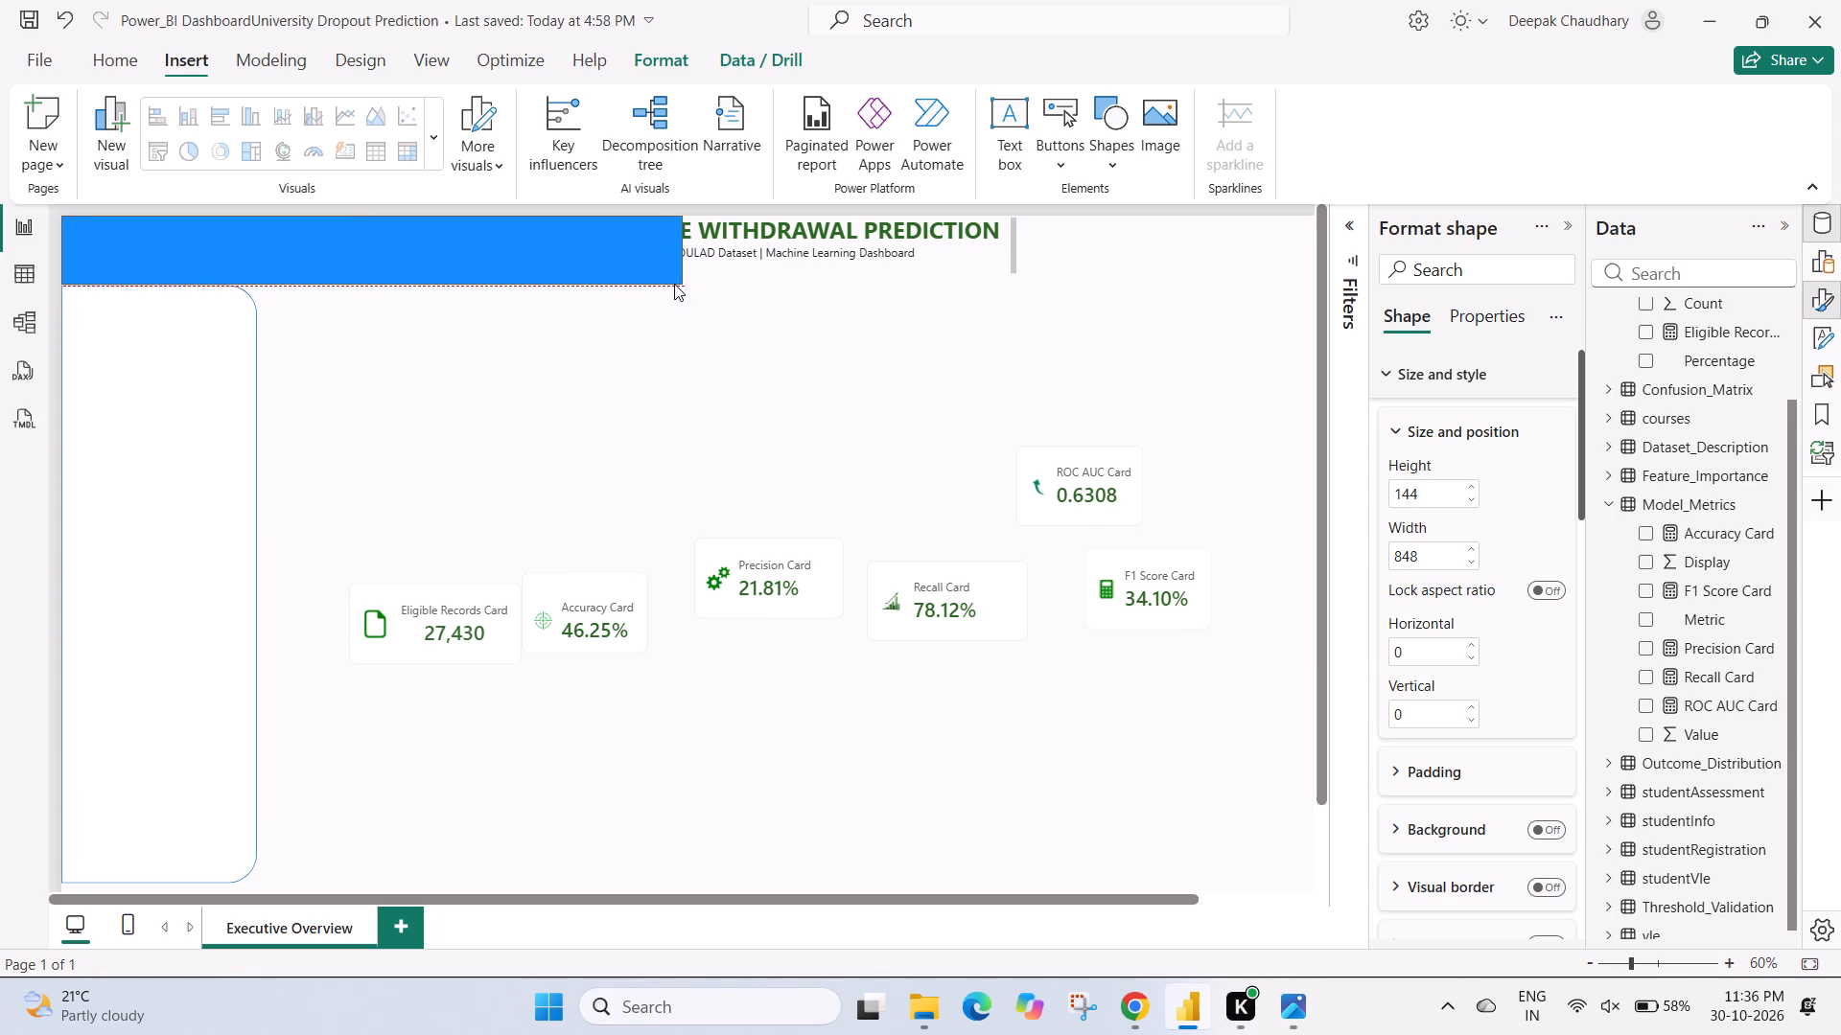
left_click_drag(674, 284, 670, 268)
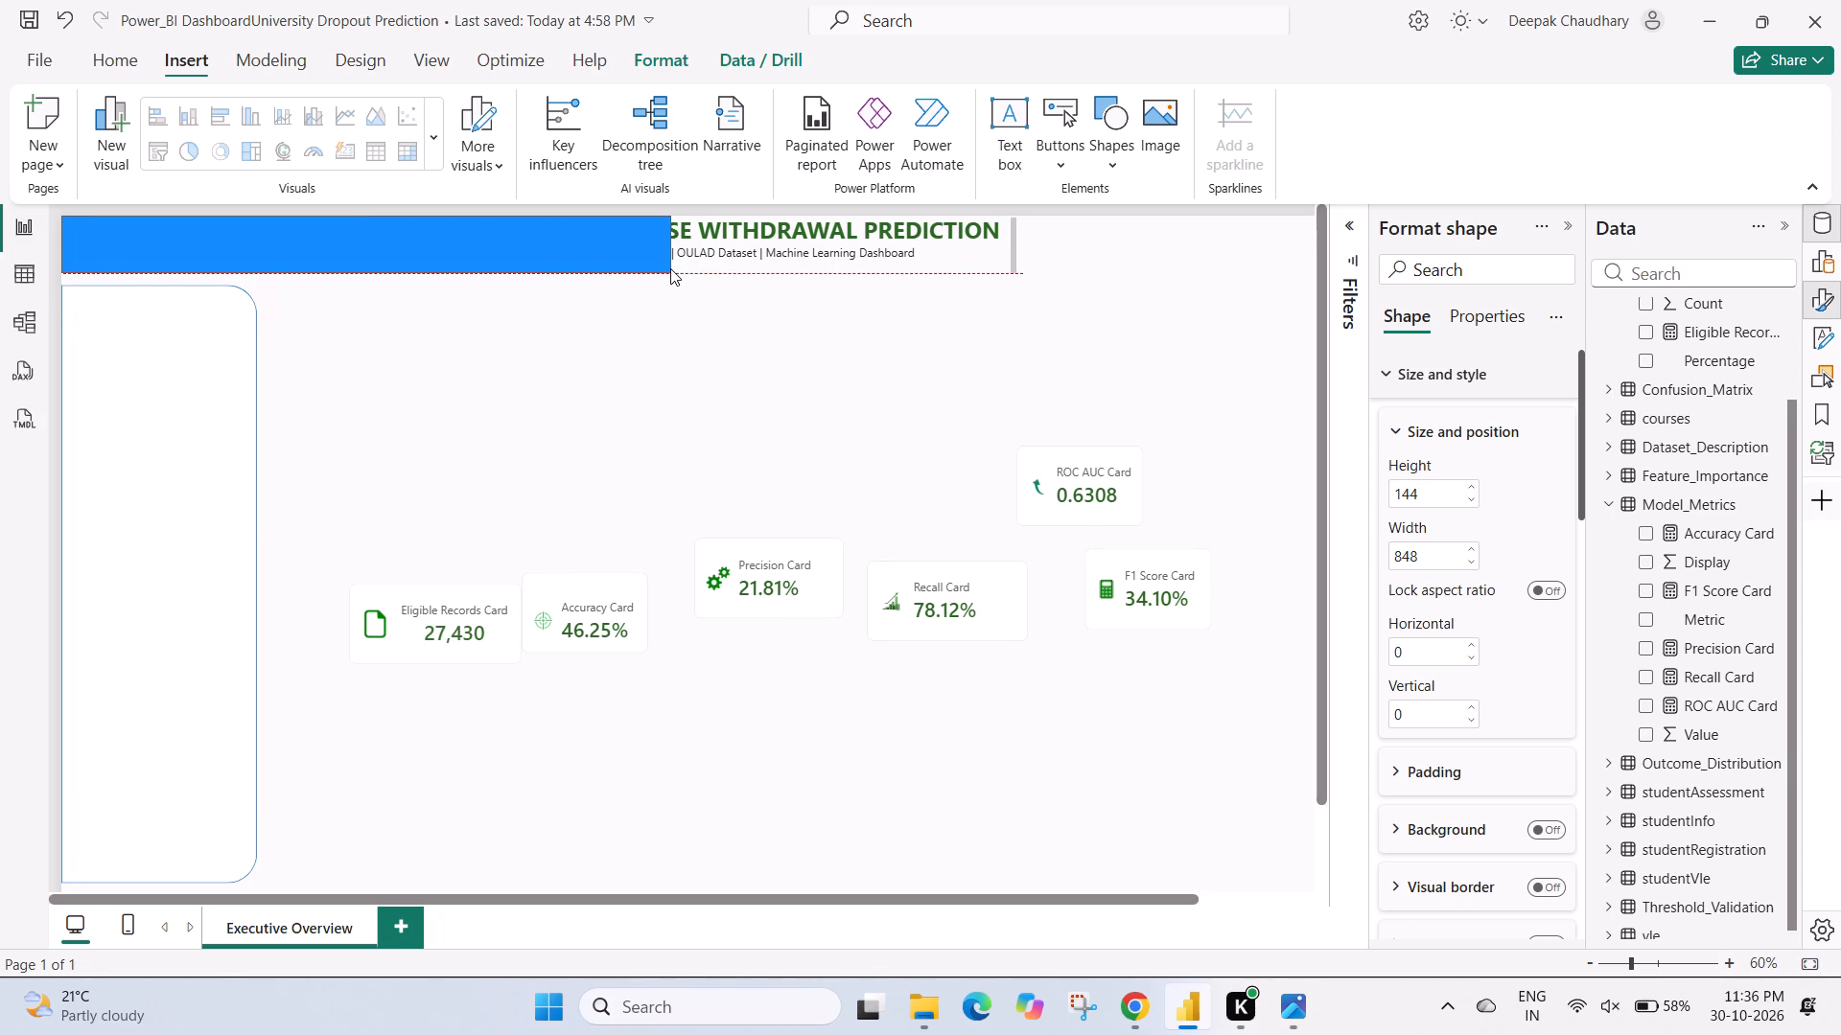
left_click_drag(670, 268, 672, 274)
left_click_drag(672, 274, 672, 277)
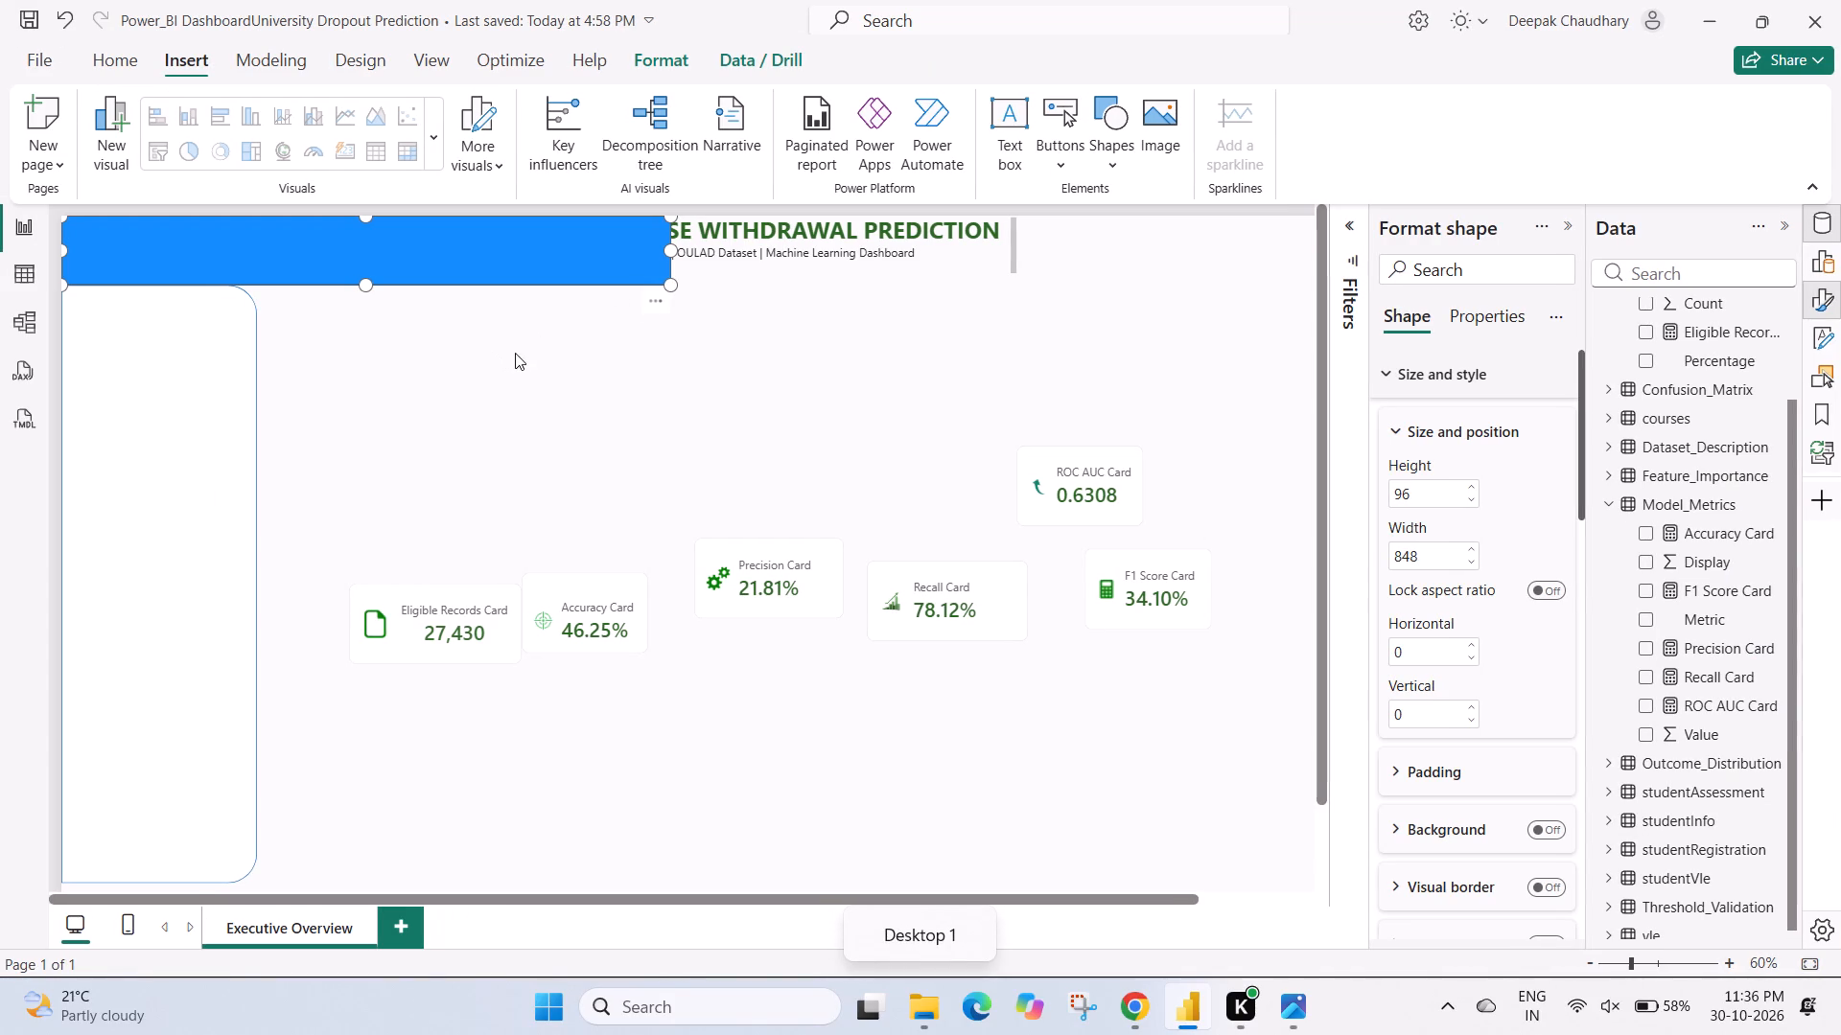
left_click_drag(673, 279, 804, 274)
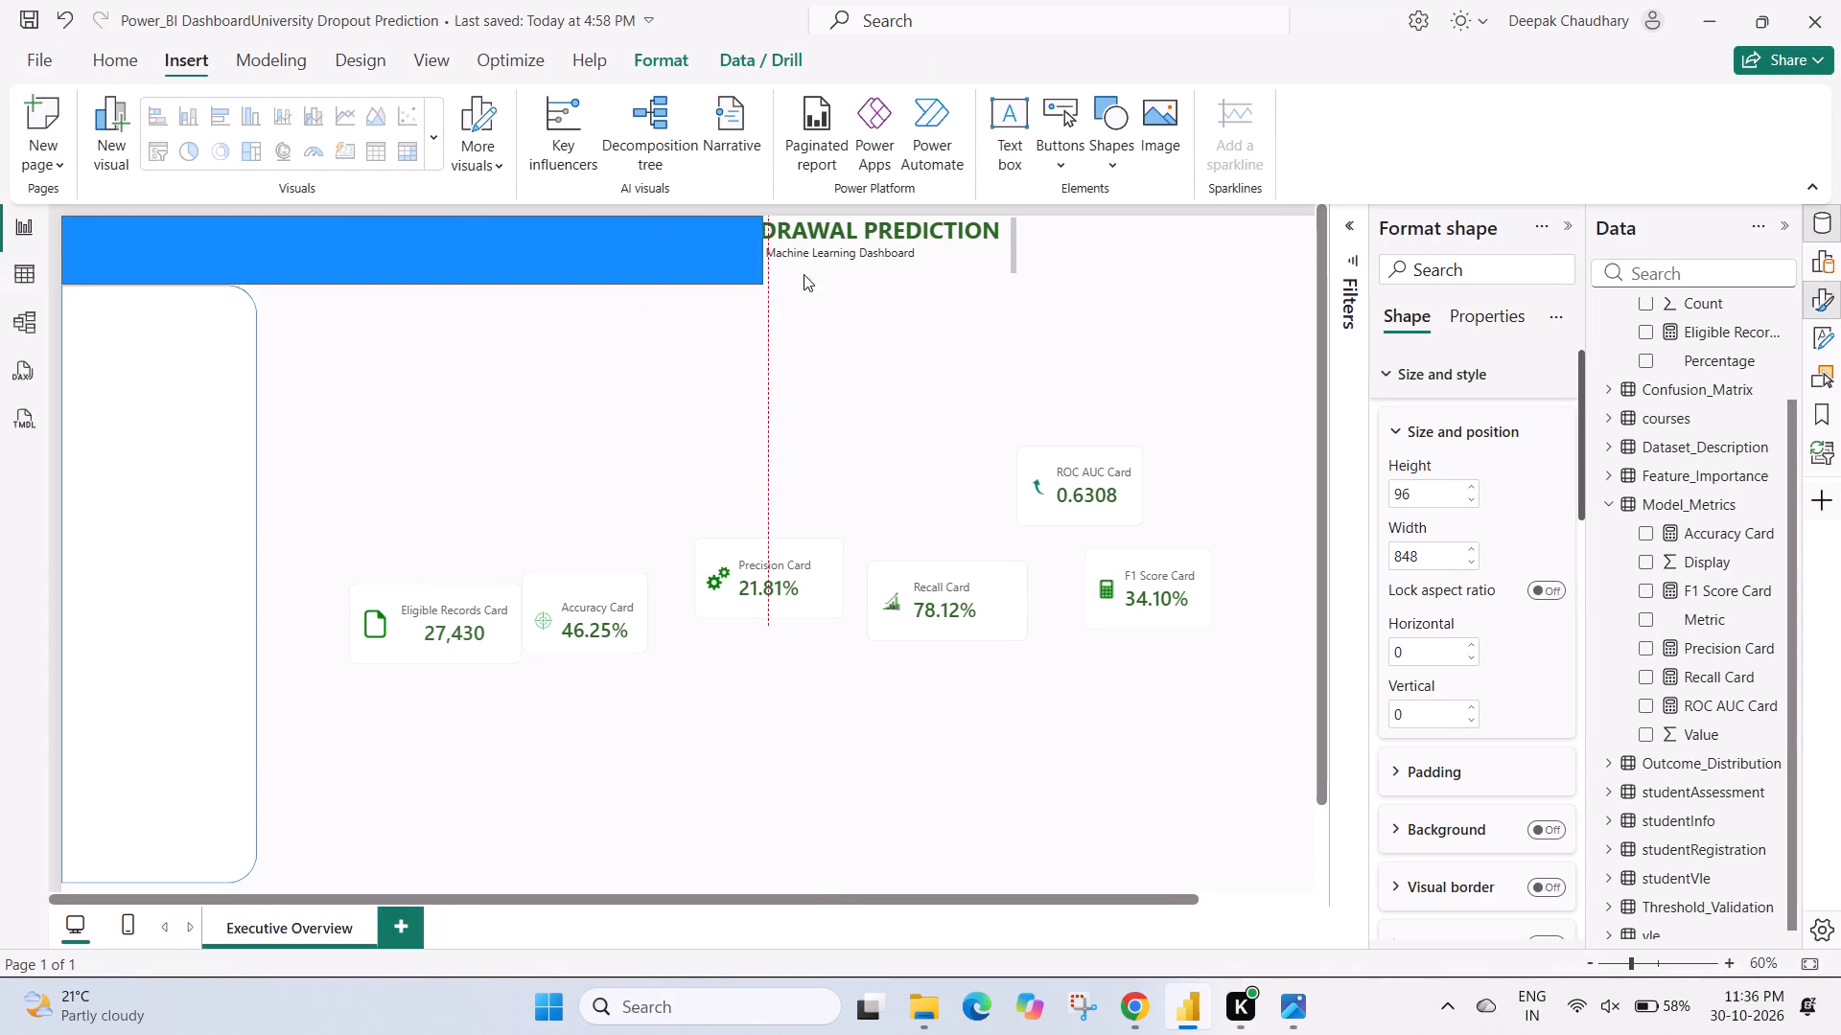
left_click_drag(804, 274, 881, 265)
left_click_drag(876, 273, 1063, 275)
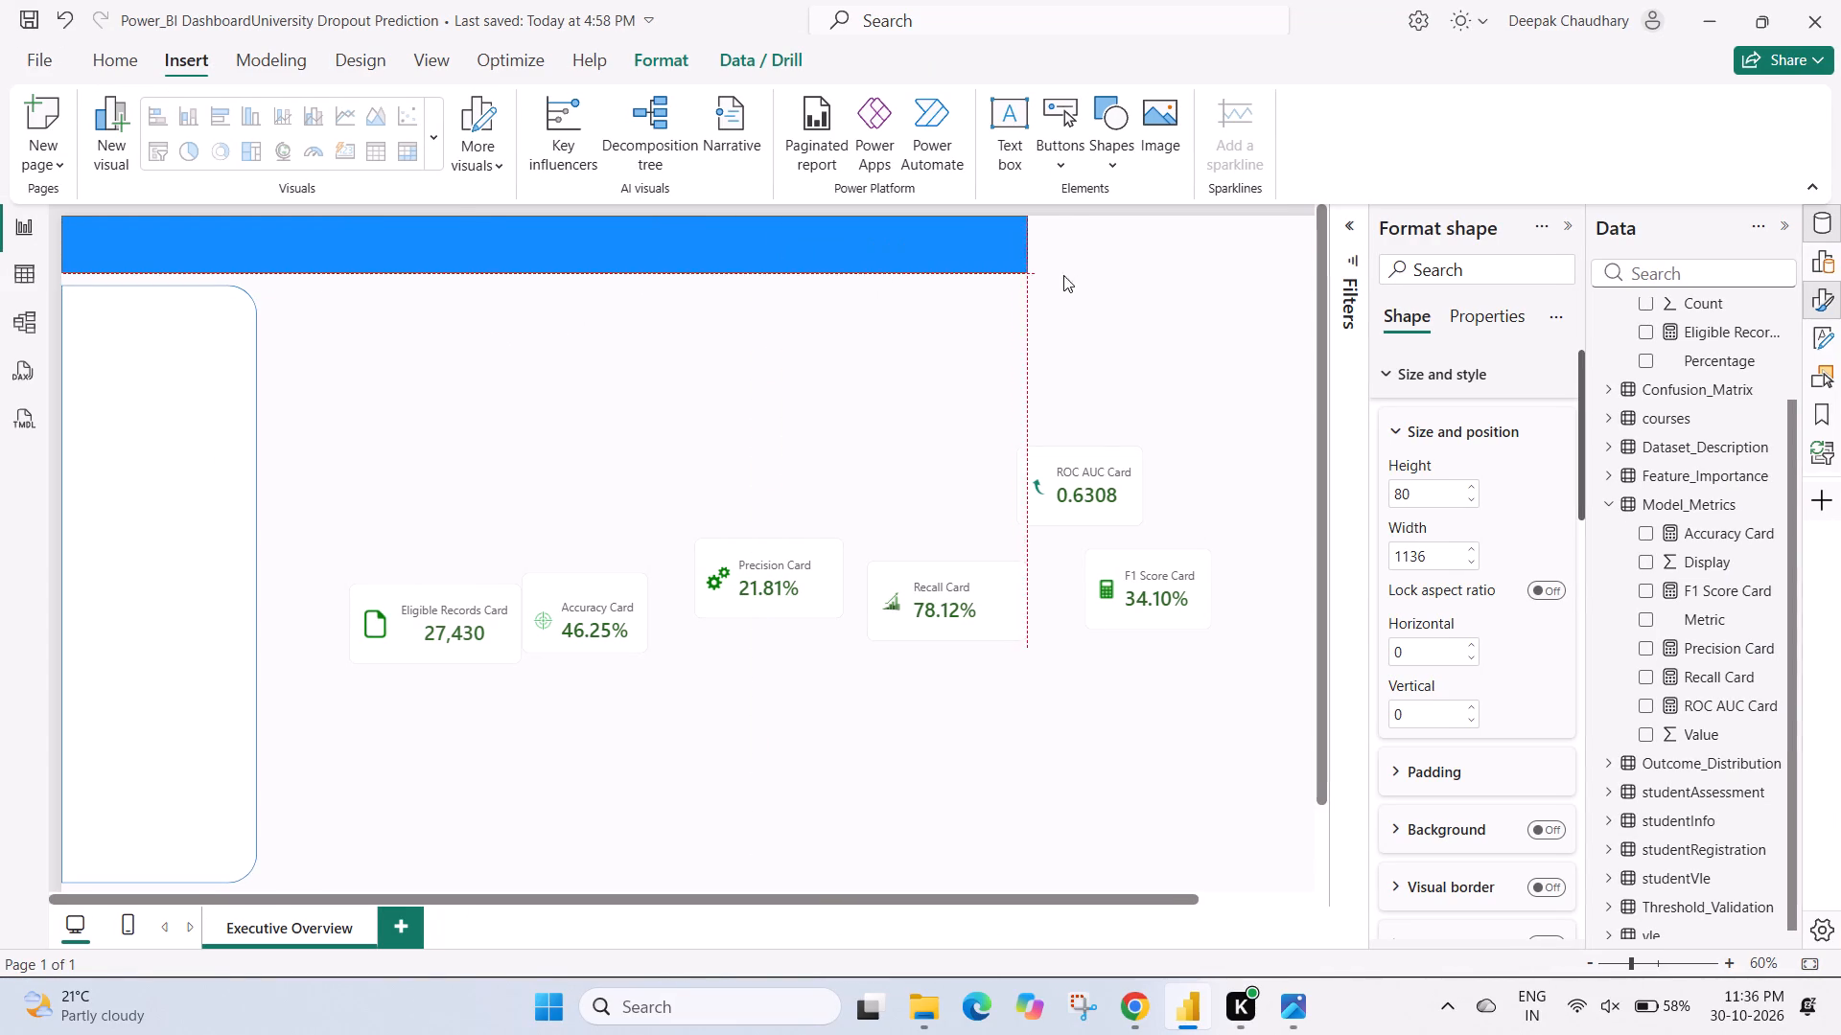
left_click_drag(1063, 275, 1363, 270)
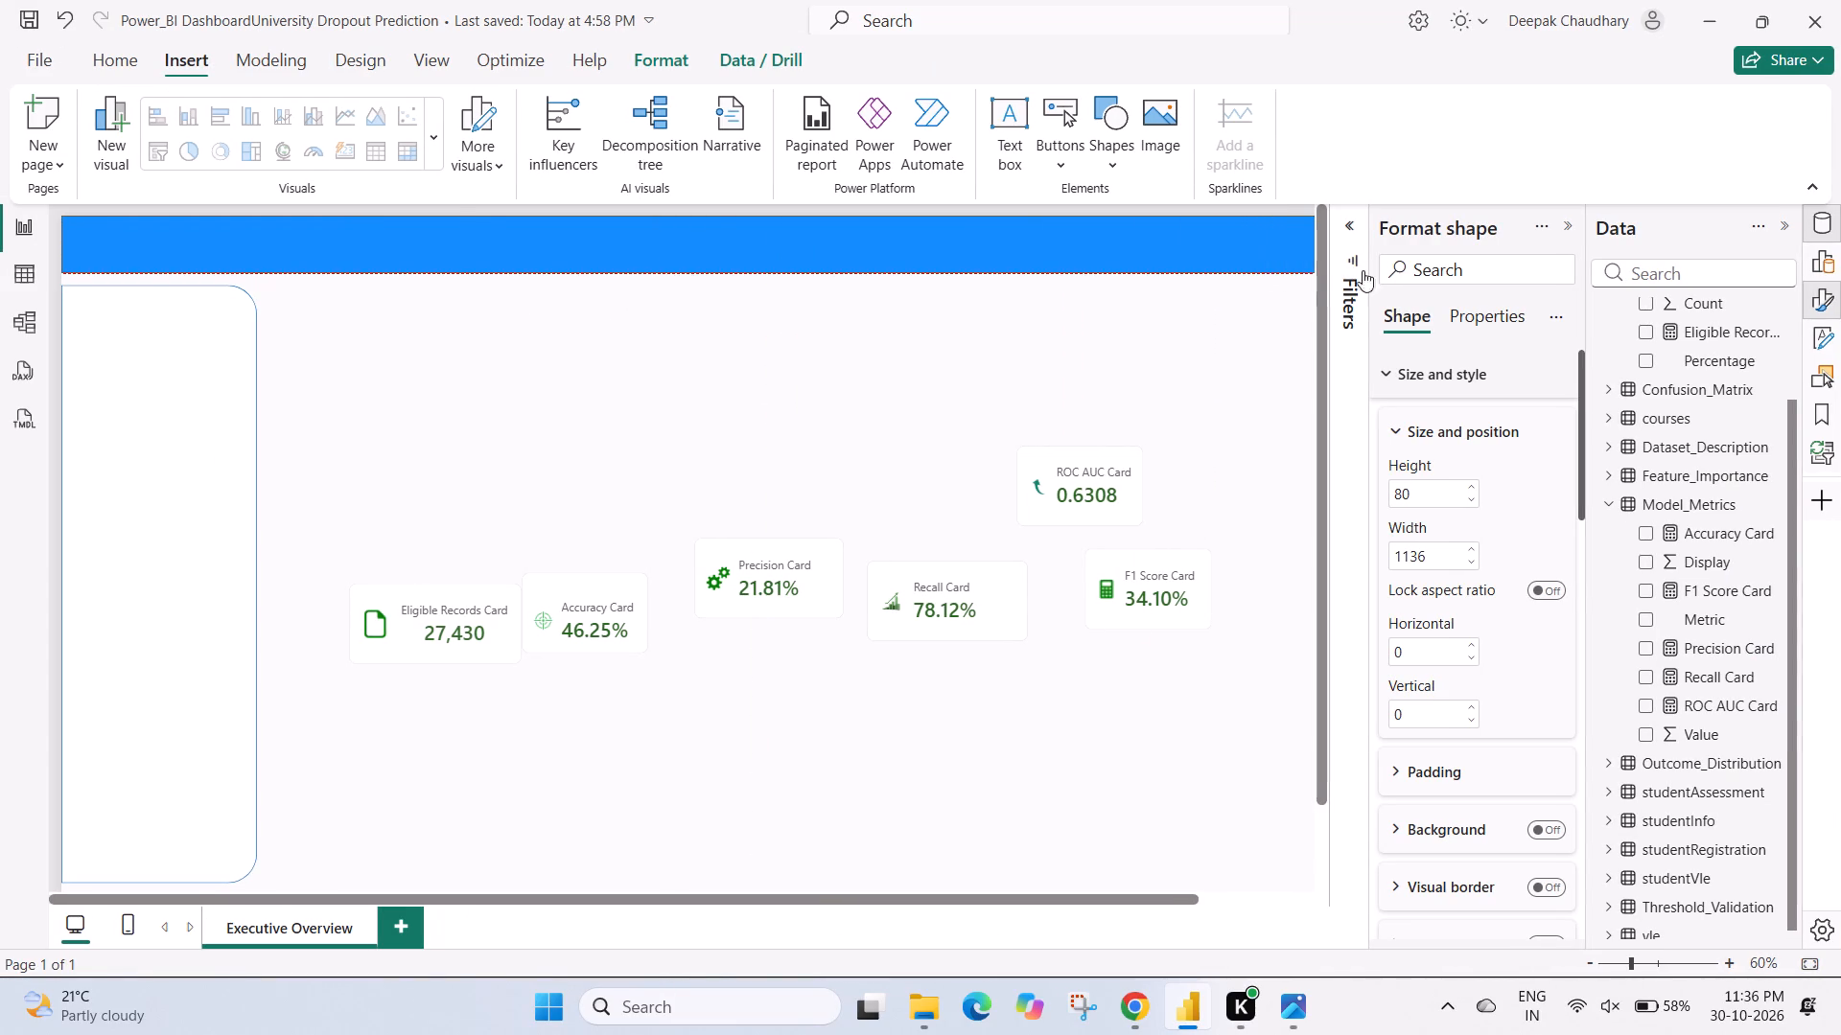
left_click_drag(1363, 270, 1396, 270)
Move the title text box out from behind the blue banner to about vertical 176, keeping the banner at the page's top edge.
left_click_drag(823, 254, 849, 415)
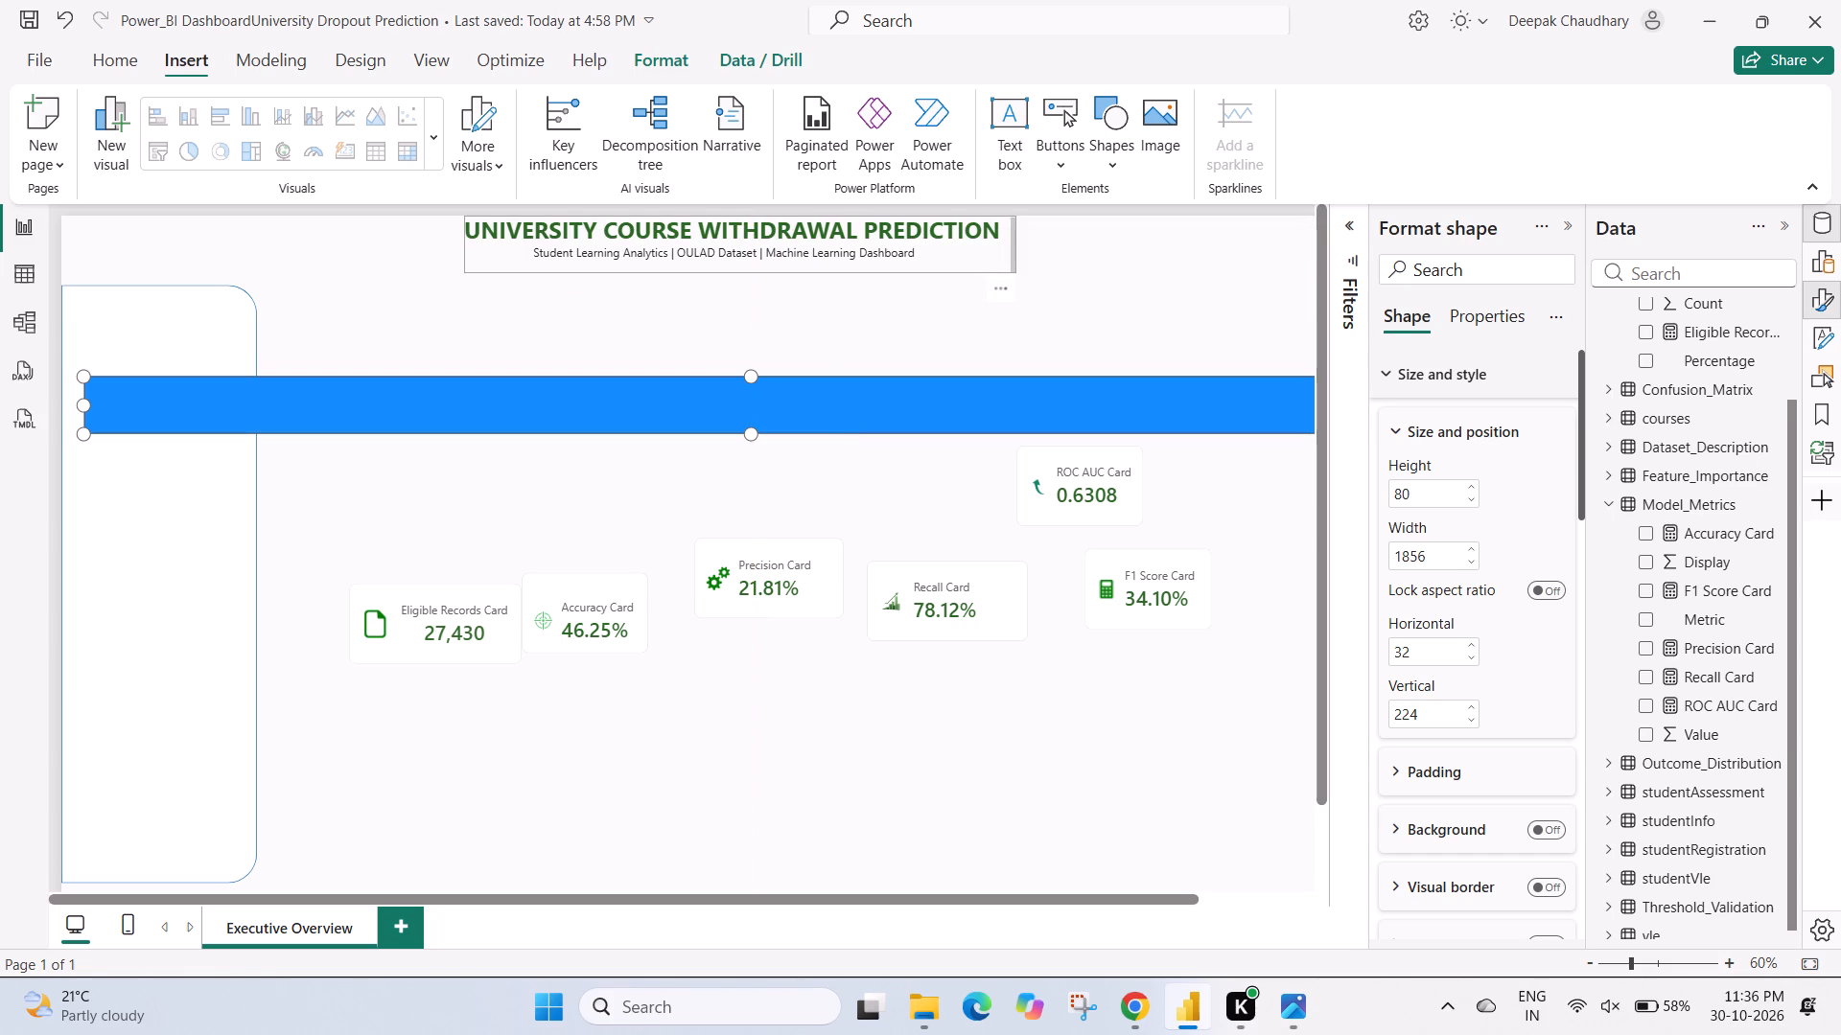
left_click_drag(973, 270, 998, 280)
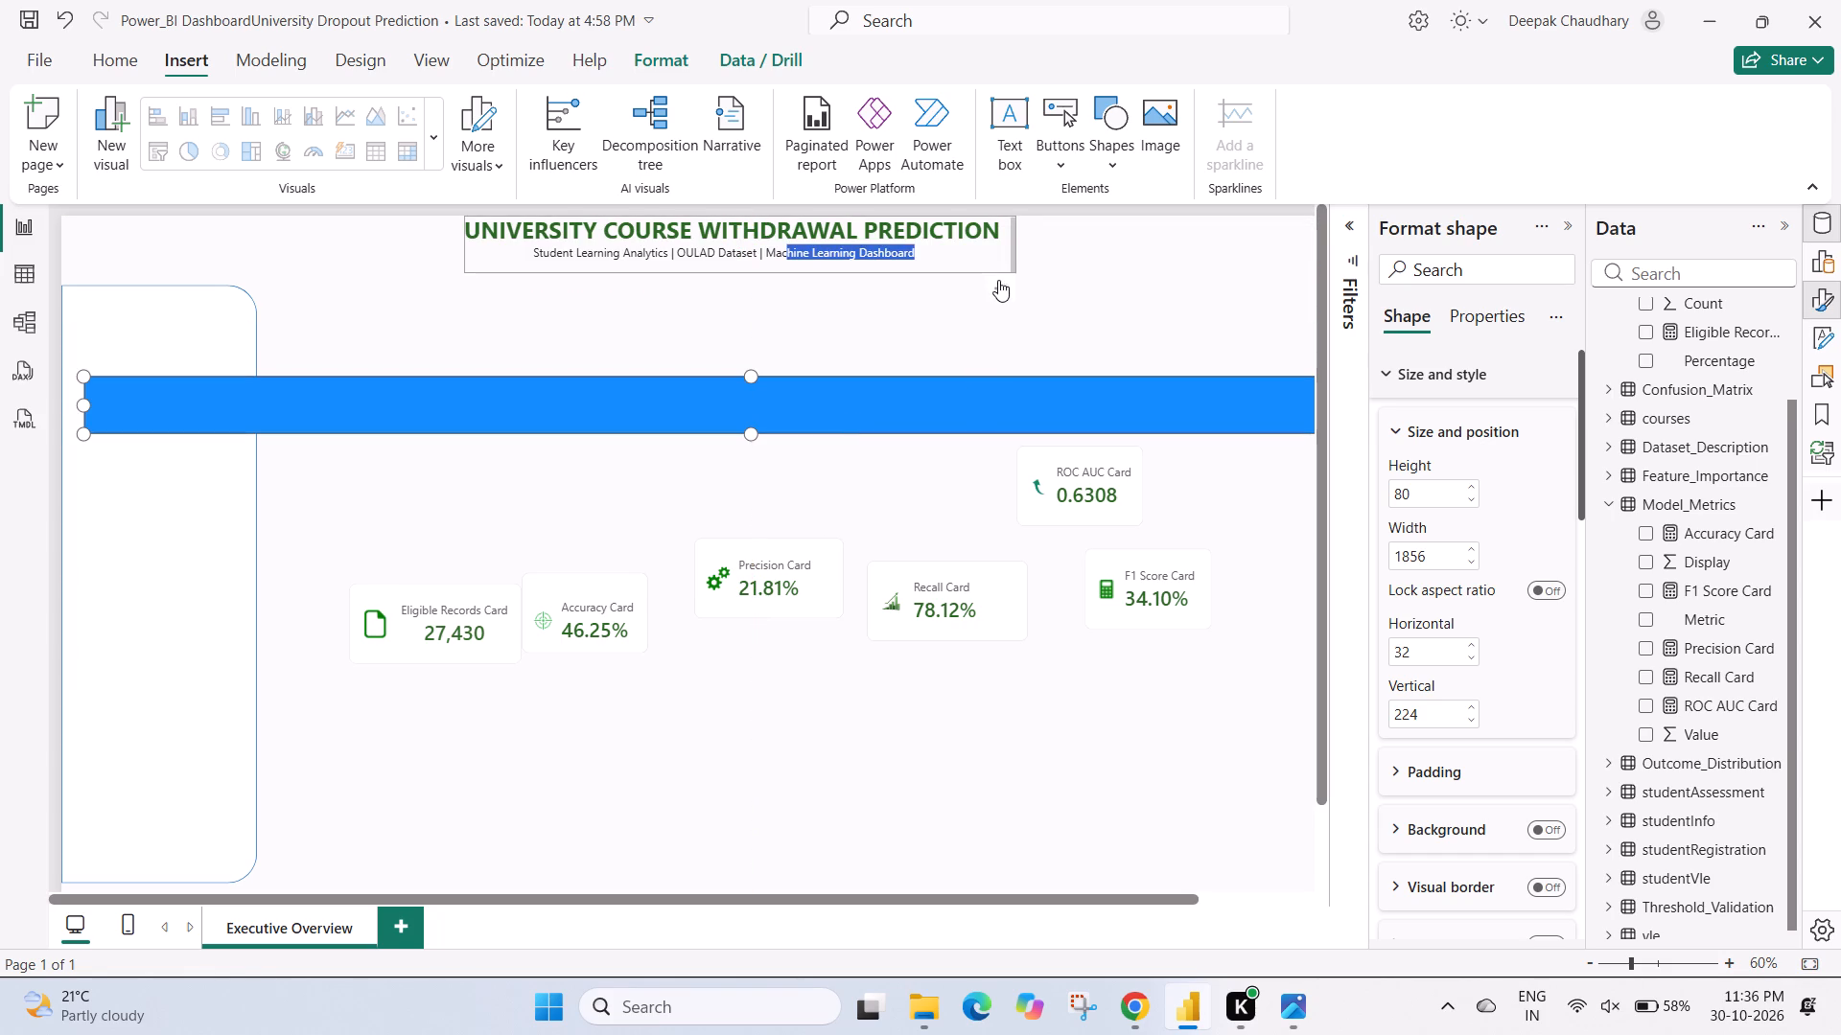
left_click_drag(998, 280, 999, 287)
left_click_drag(999, 287, 1000, 420)
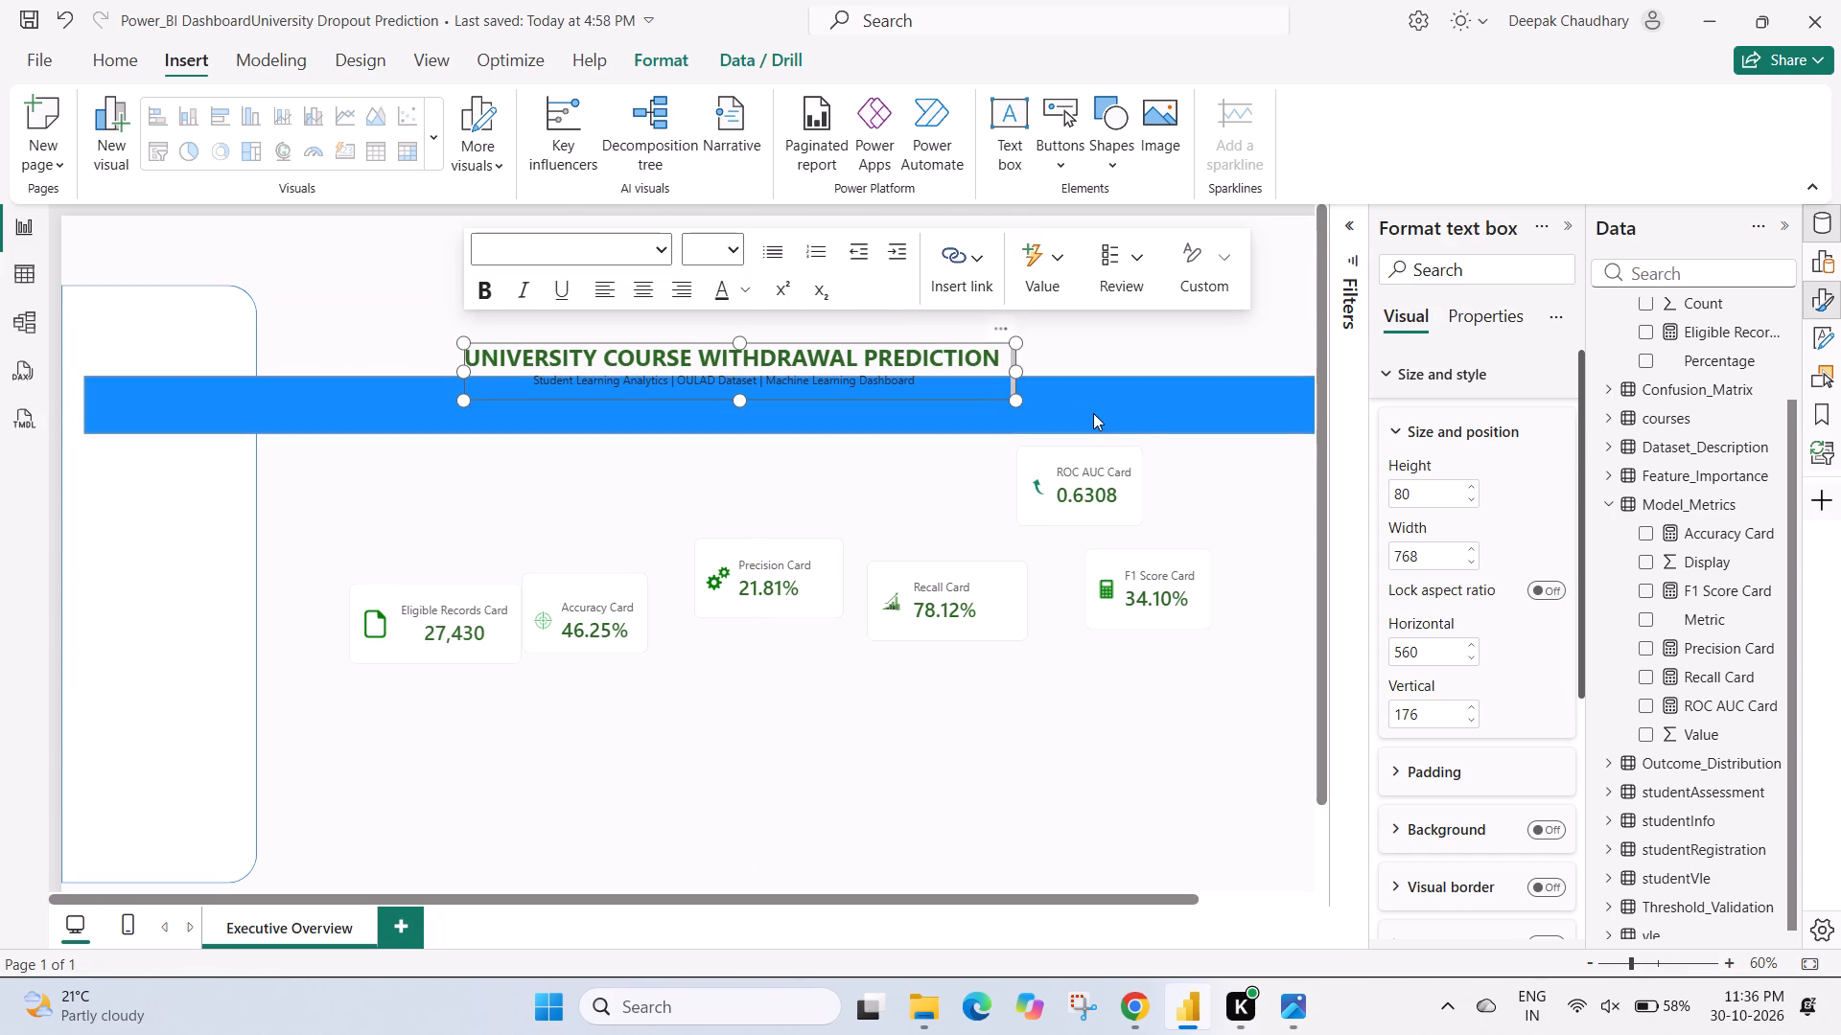
left_click_drag(1093, 413, 1056, 241)
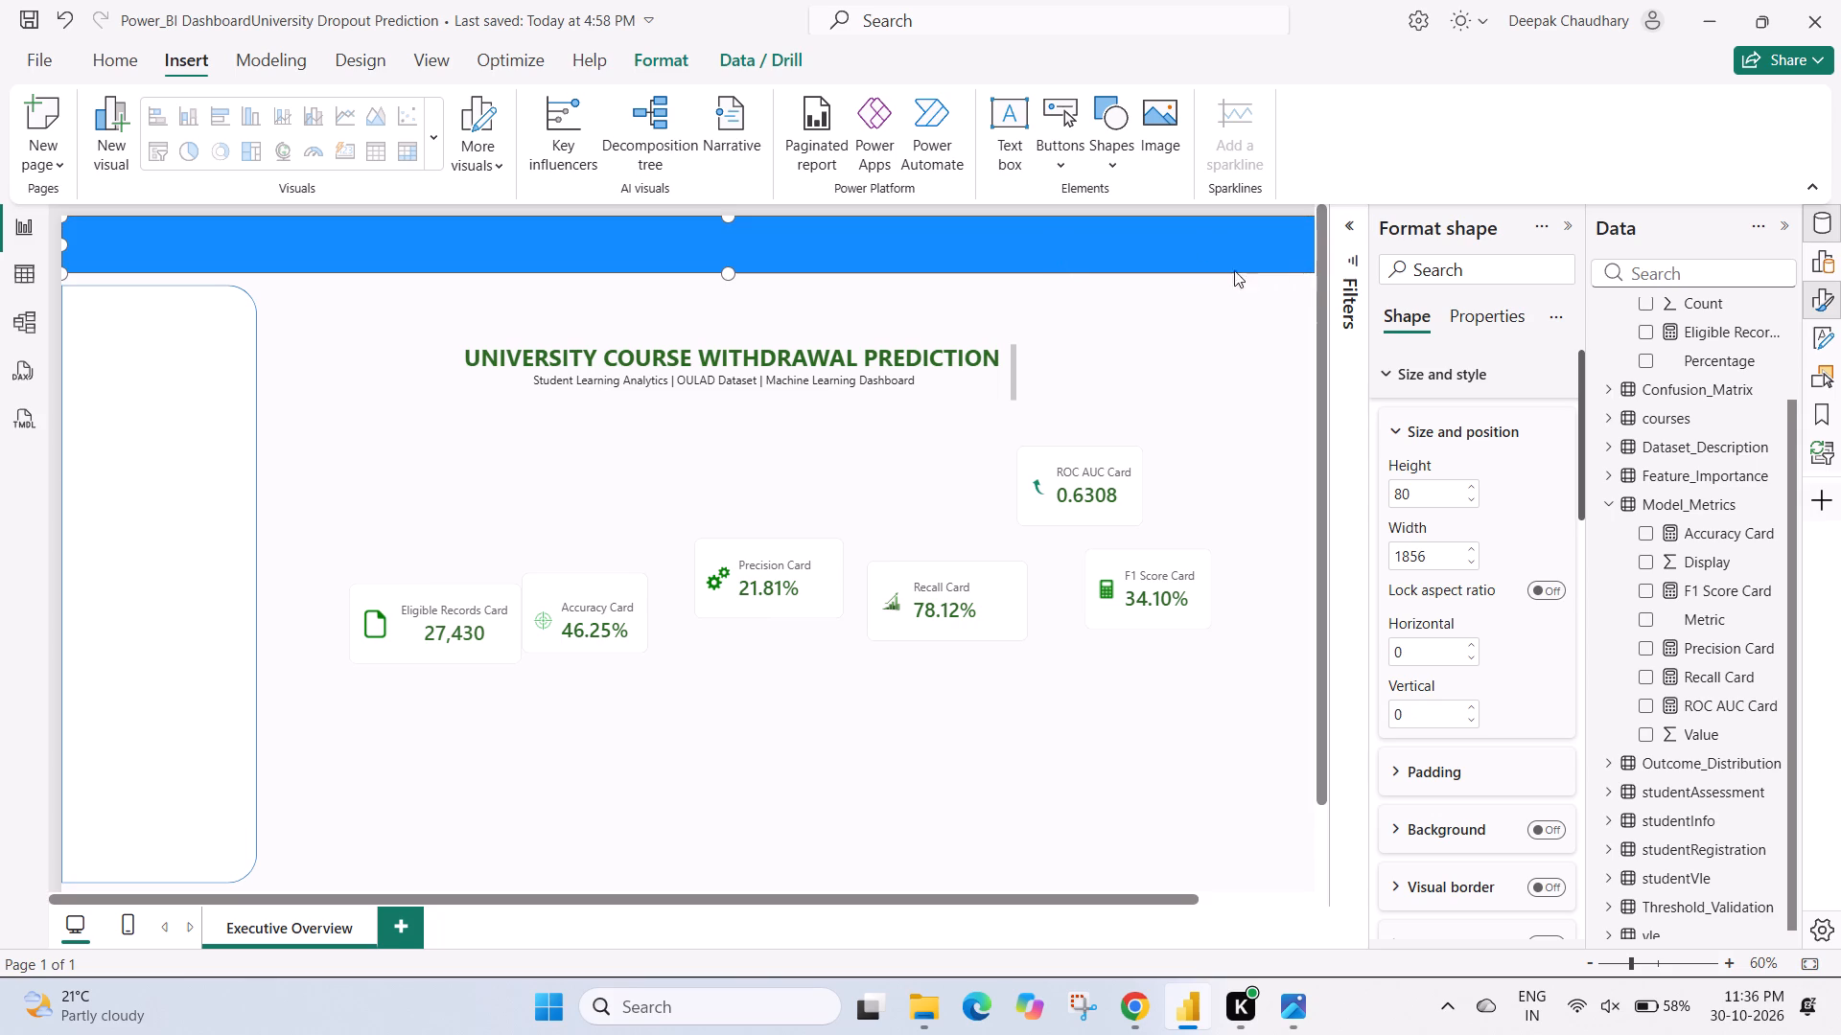
Extend the blue header banner's bottom edge to the sidebar panel's top, making it about 96 high.
left_click(727, 275)
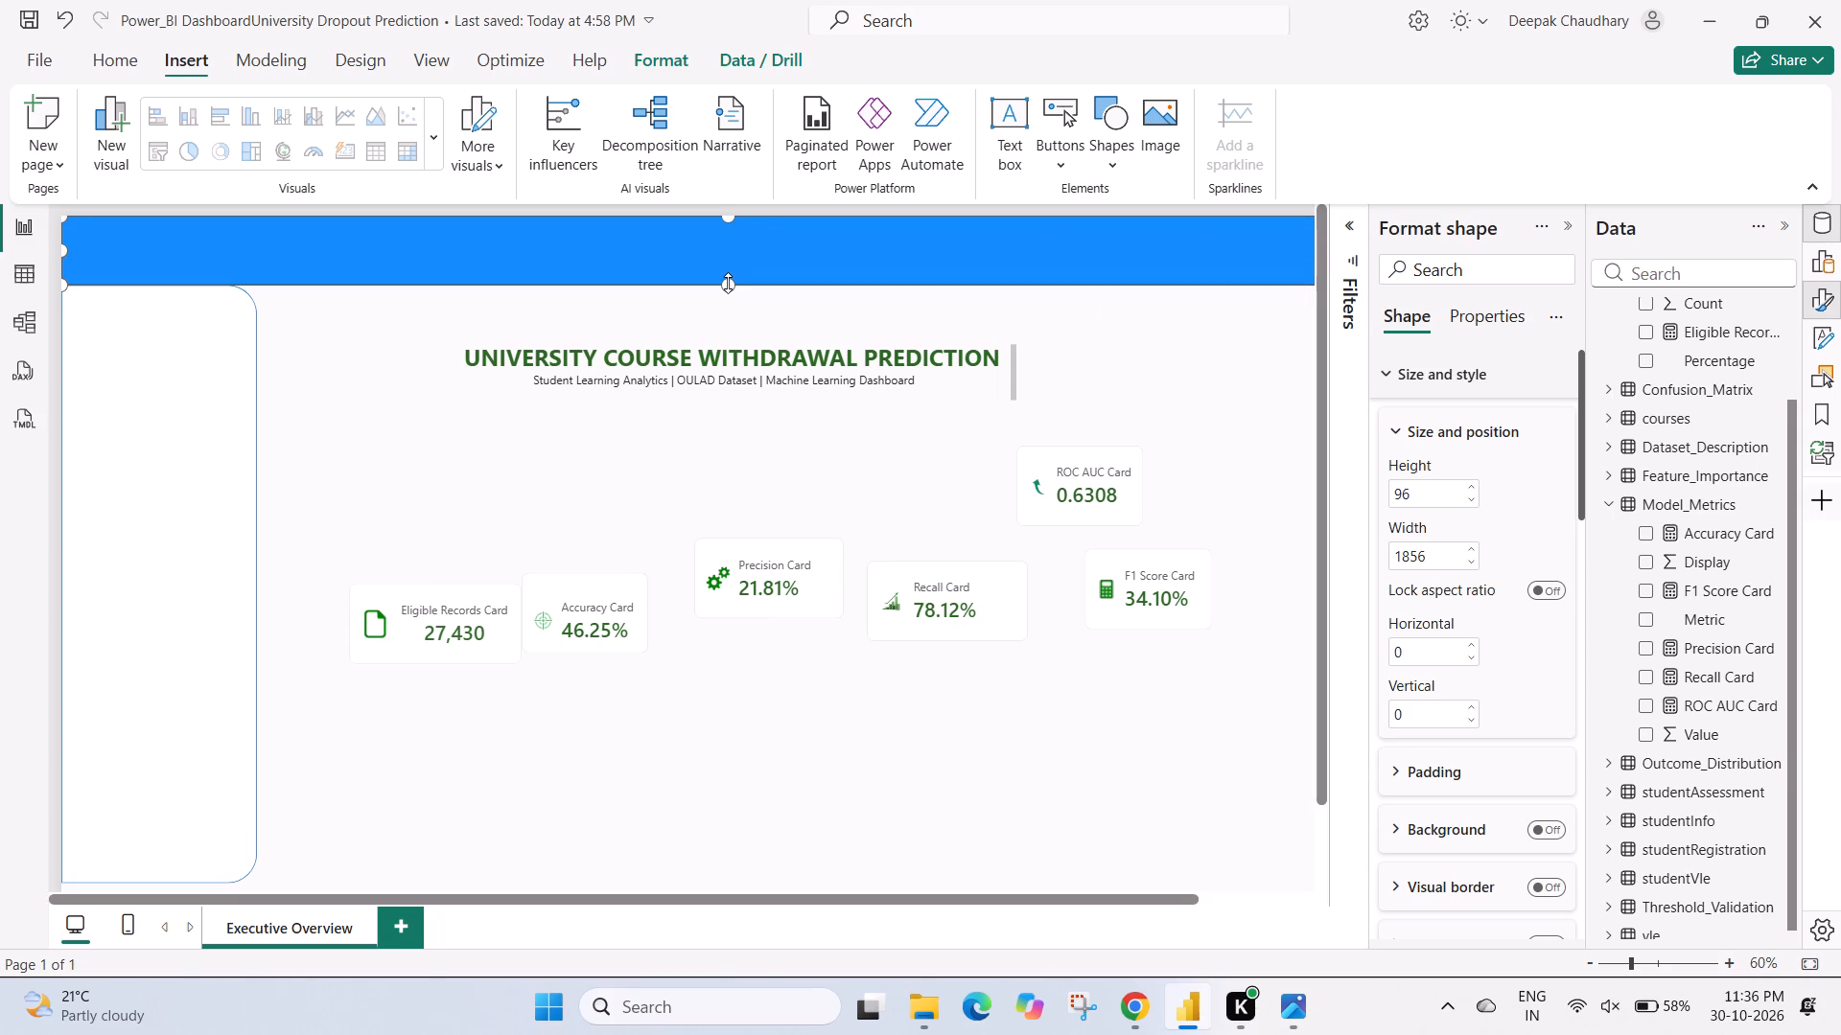
left_click(627, 316)
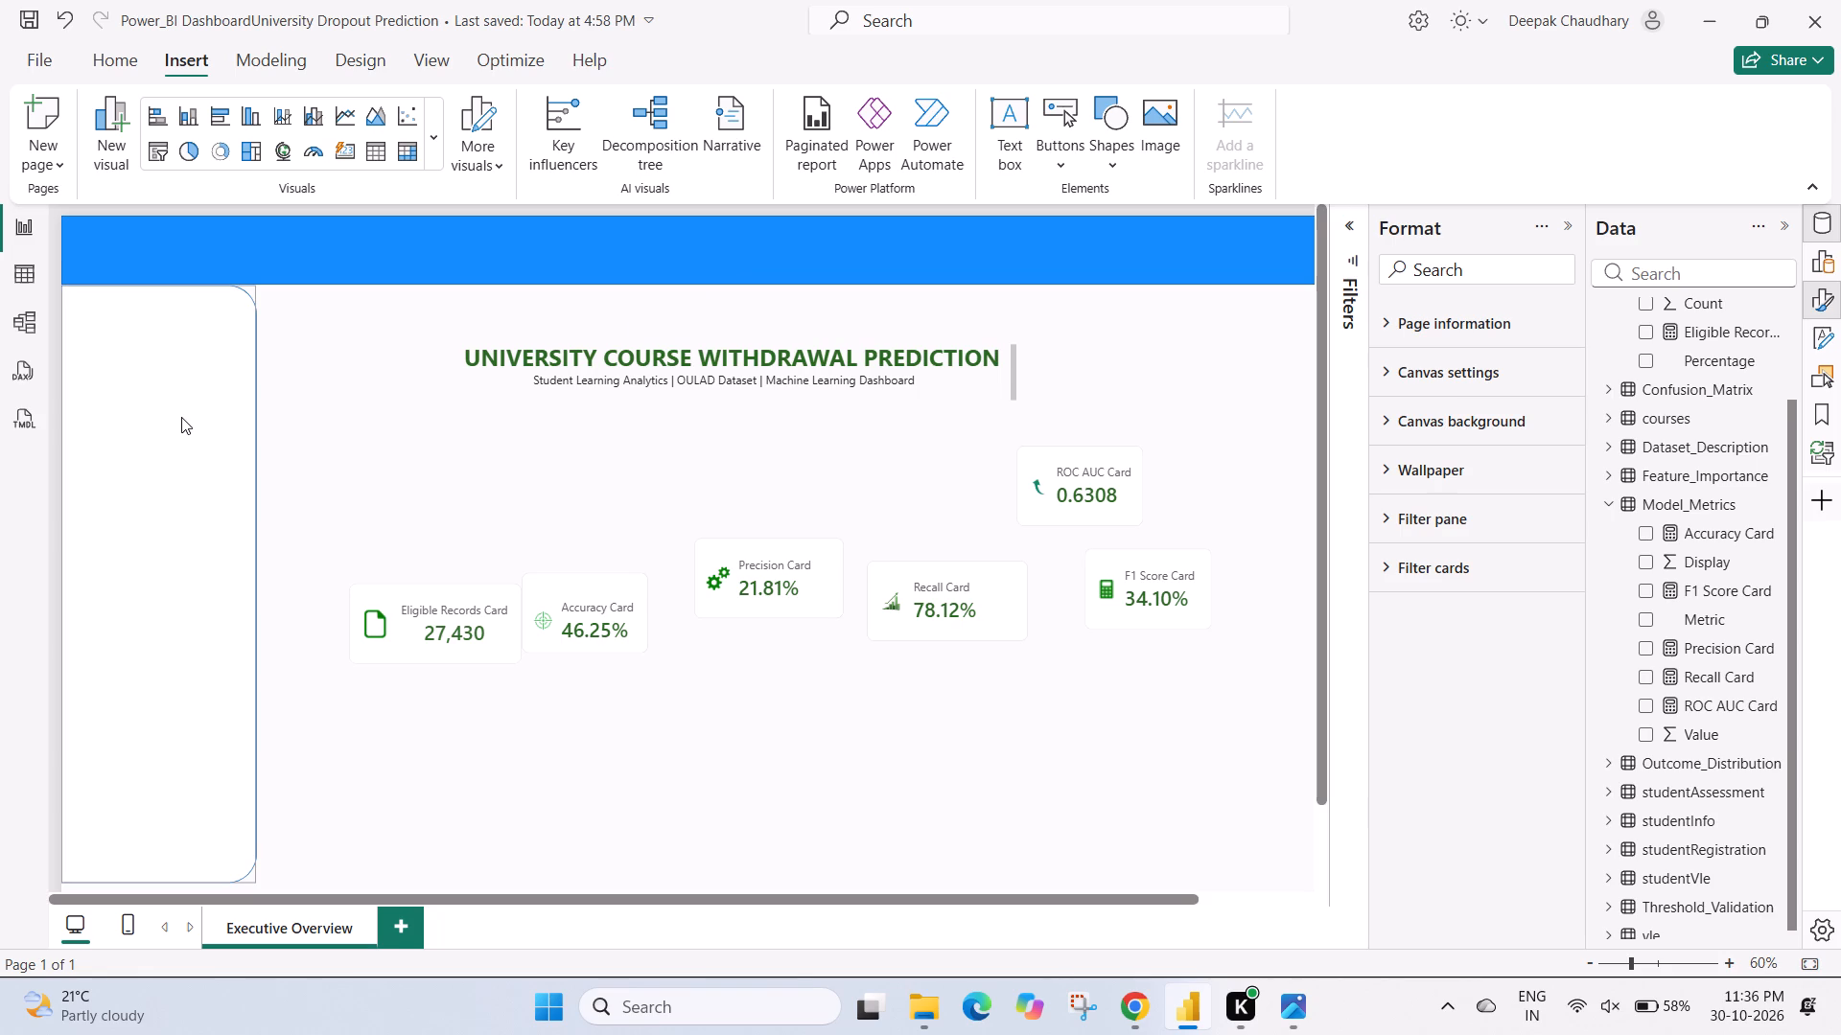
scroll(181, 417, "up", 1)
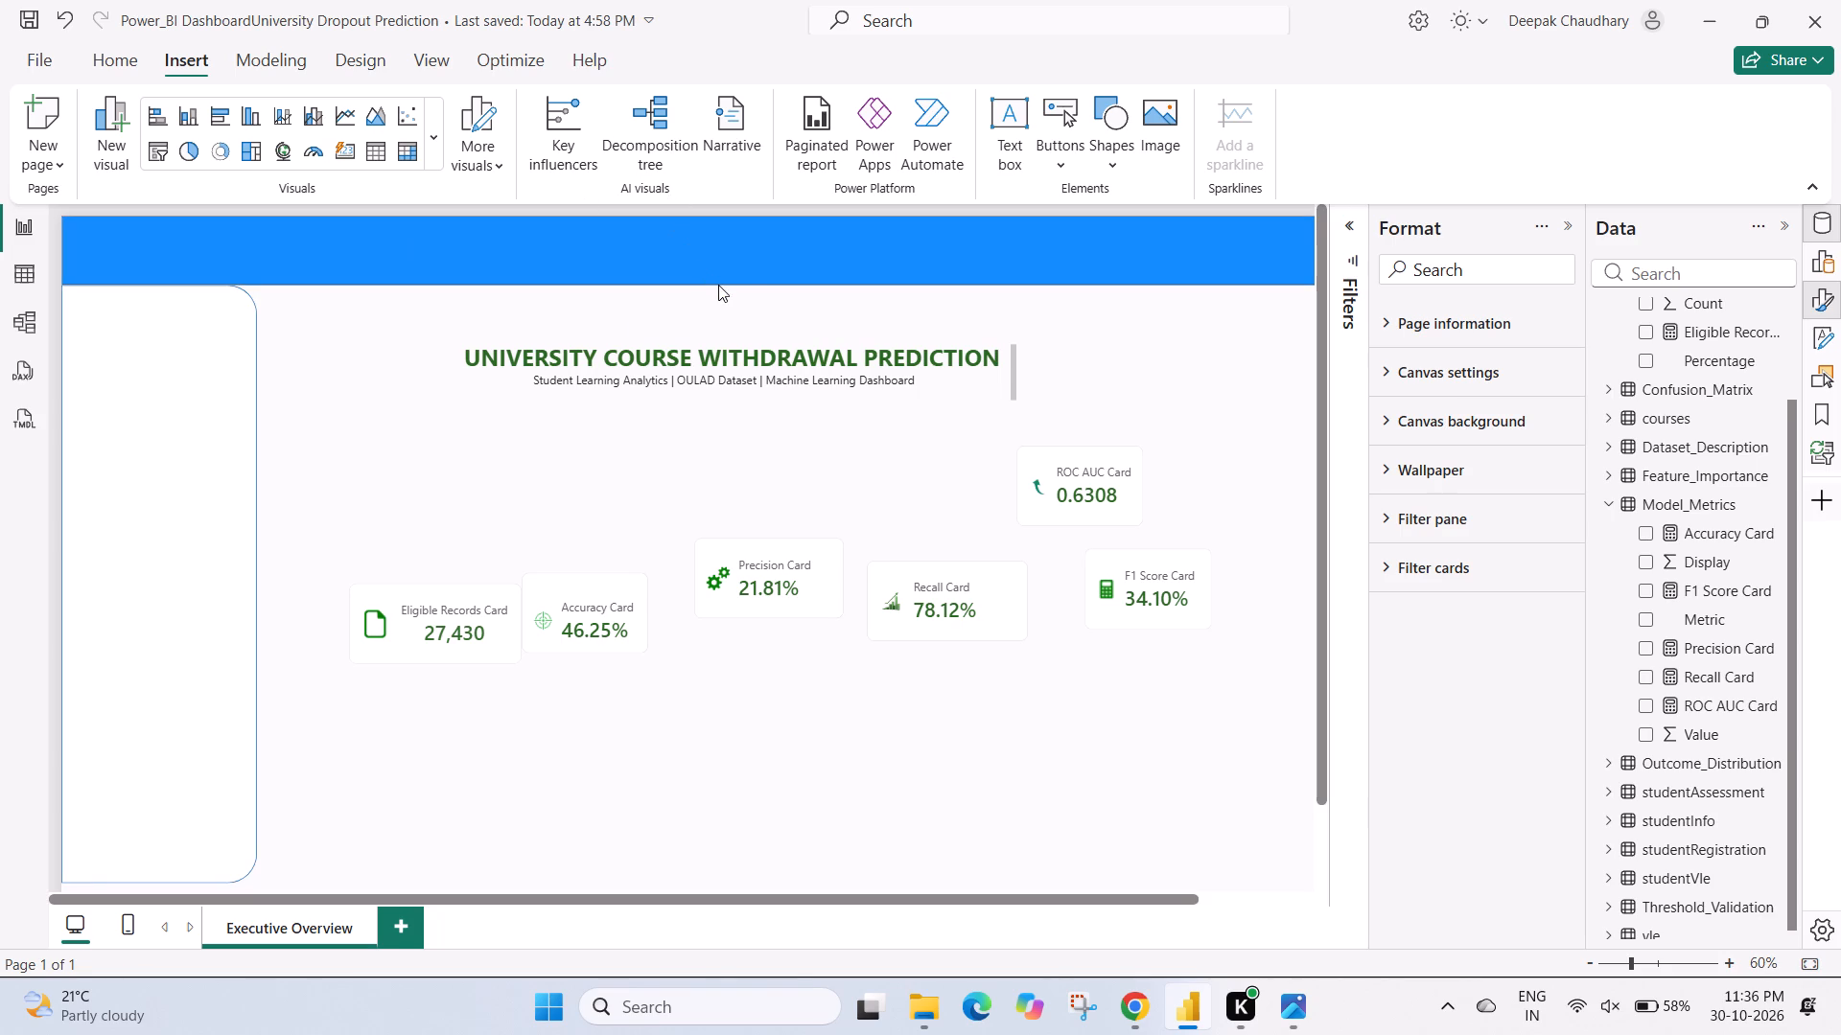
left_click(745, 272)
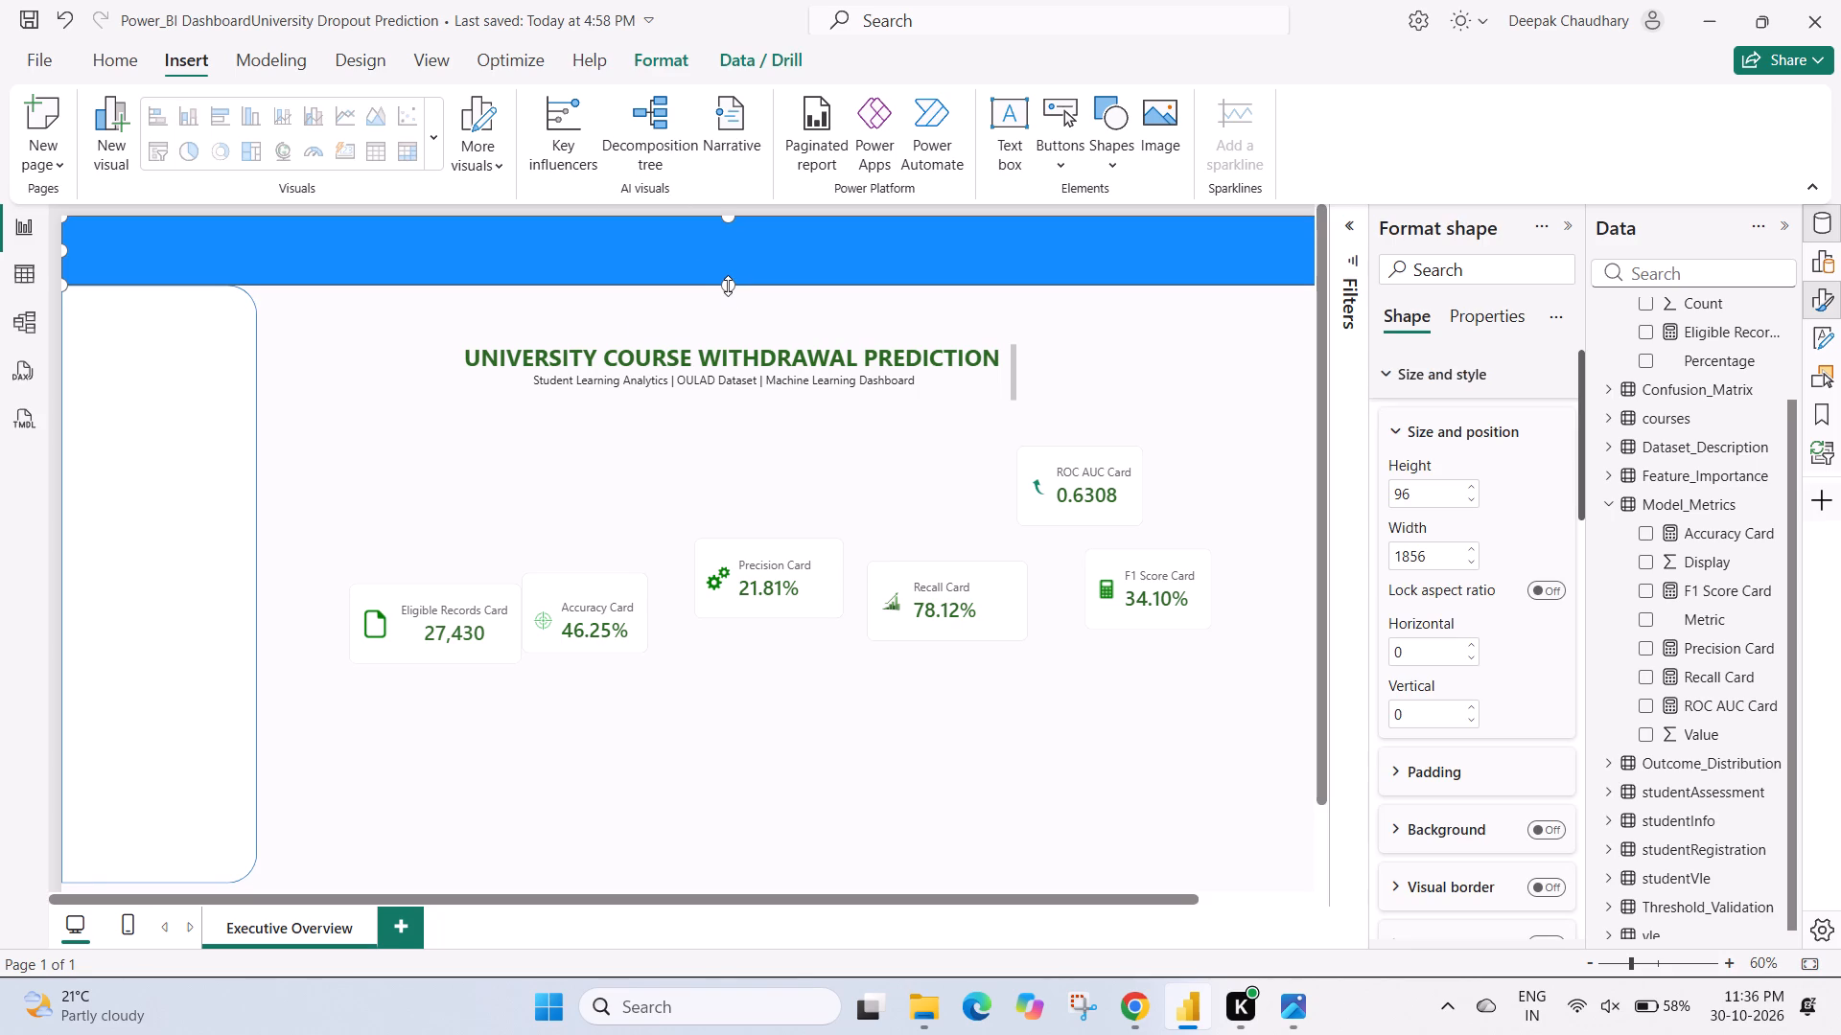
left_click(728, 286)
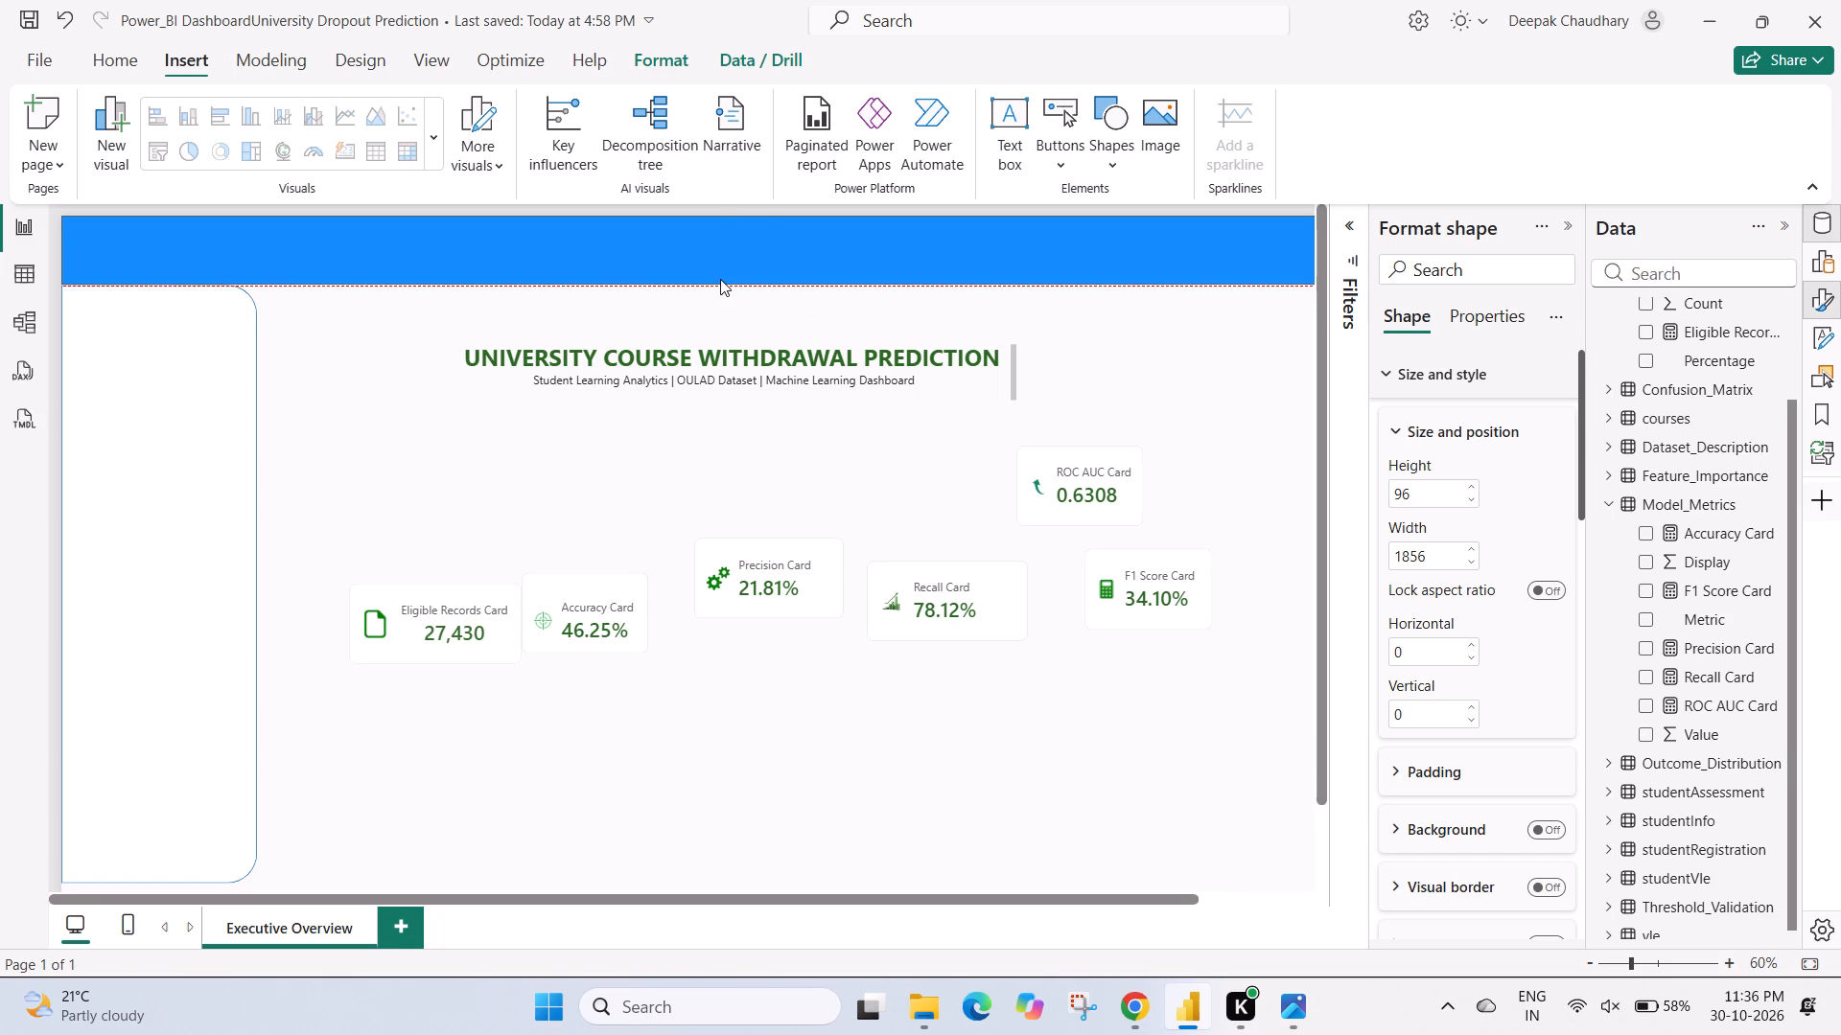
left_click(751, 310)
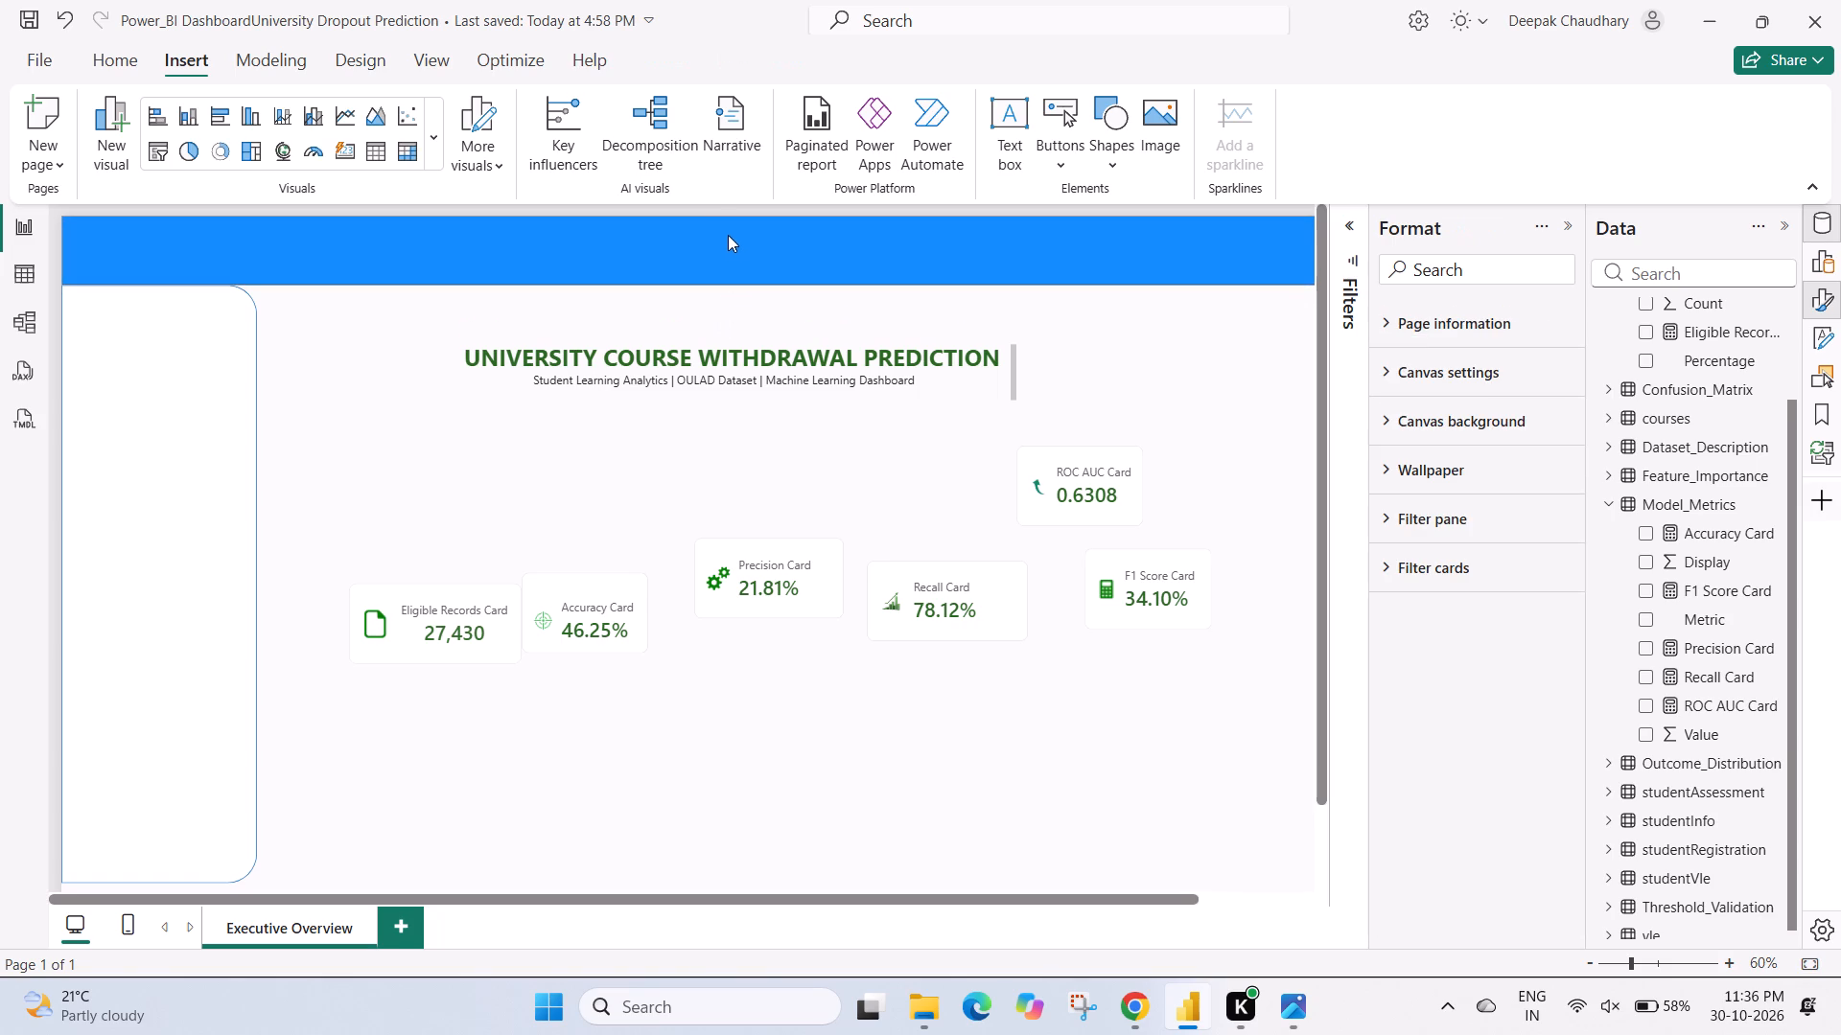
Change the blue header banner's fill to the recently used dark green.
left_click(721, 225)
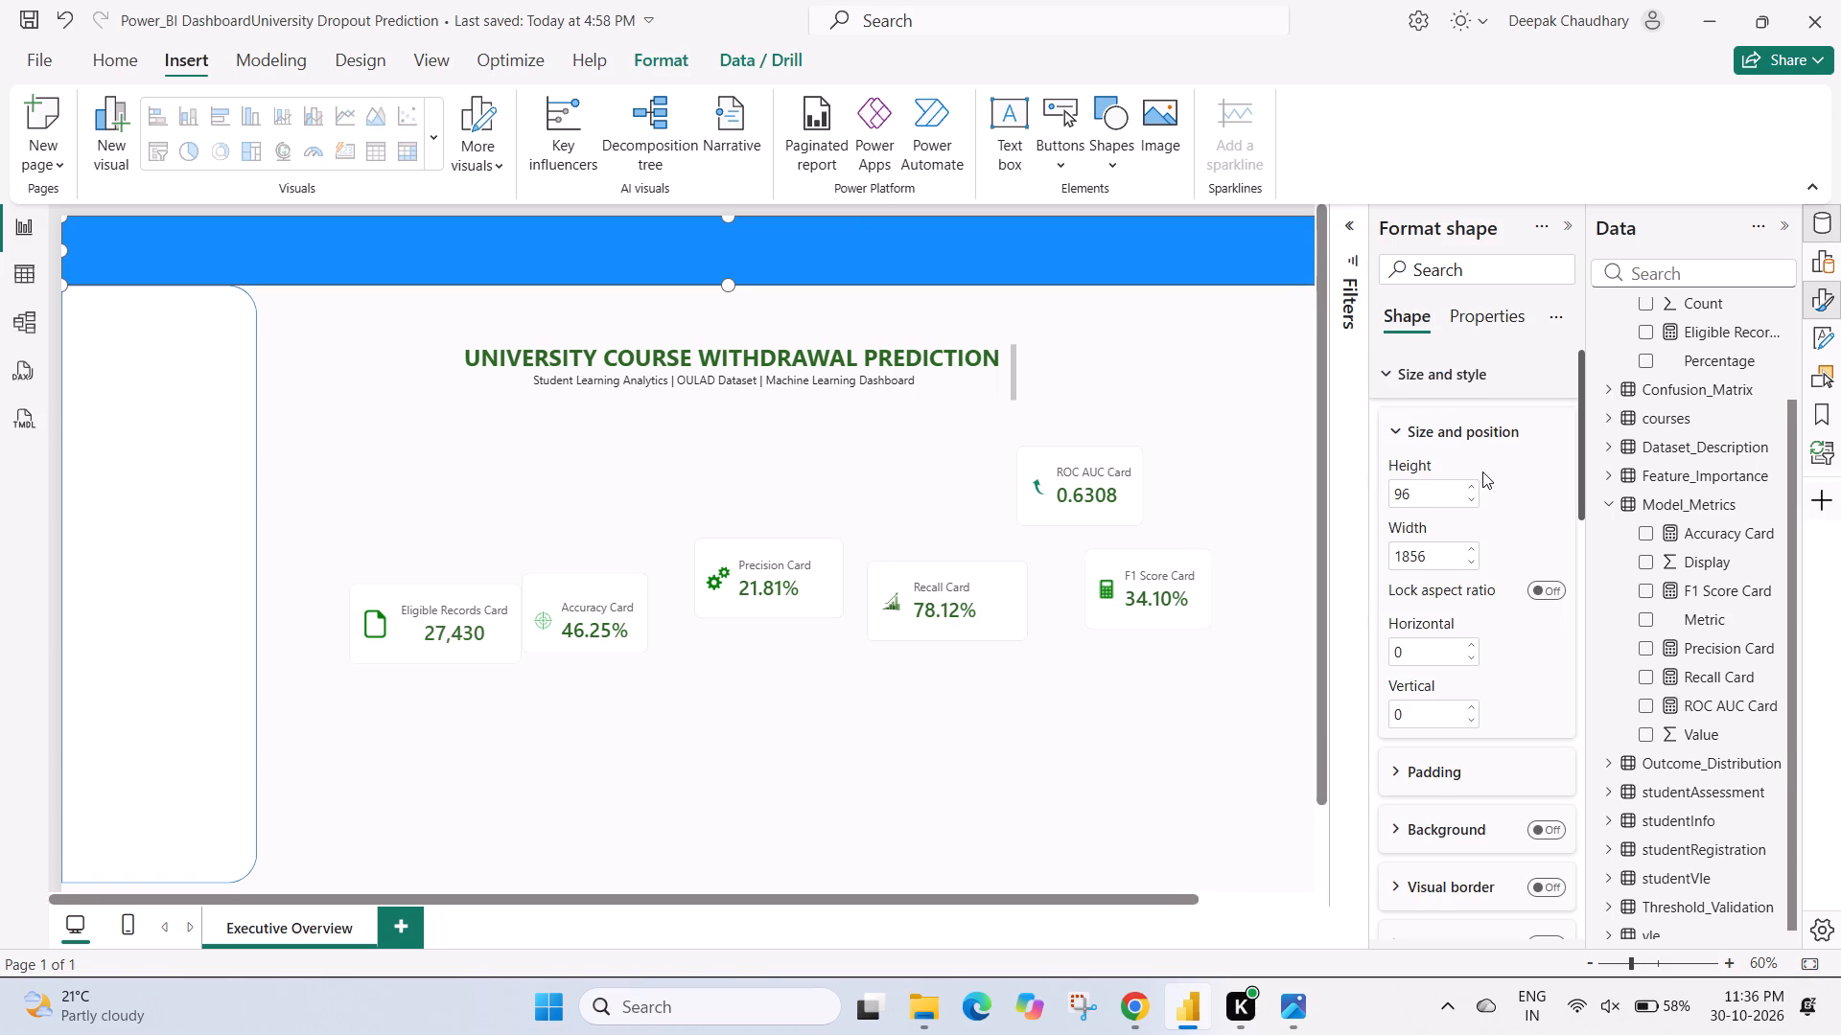
scroll(1482, 471, "down", 2)
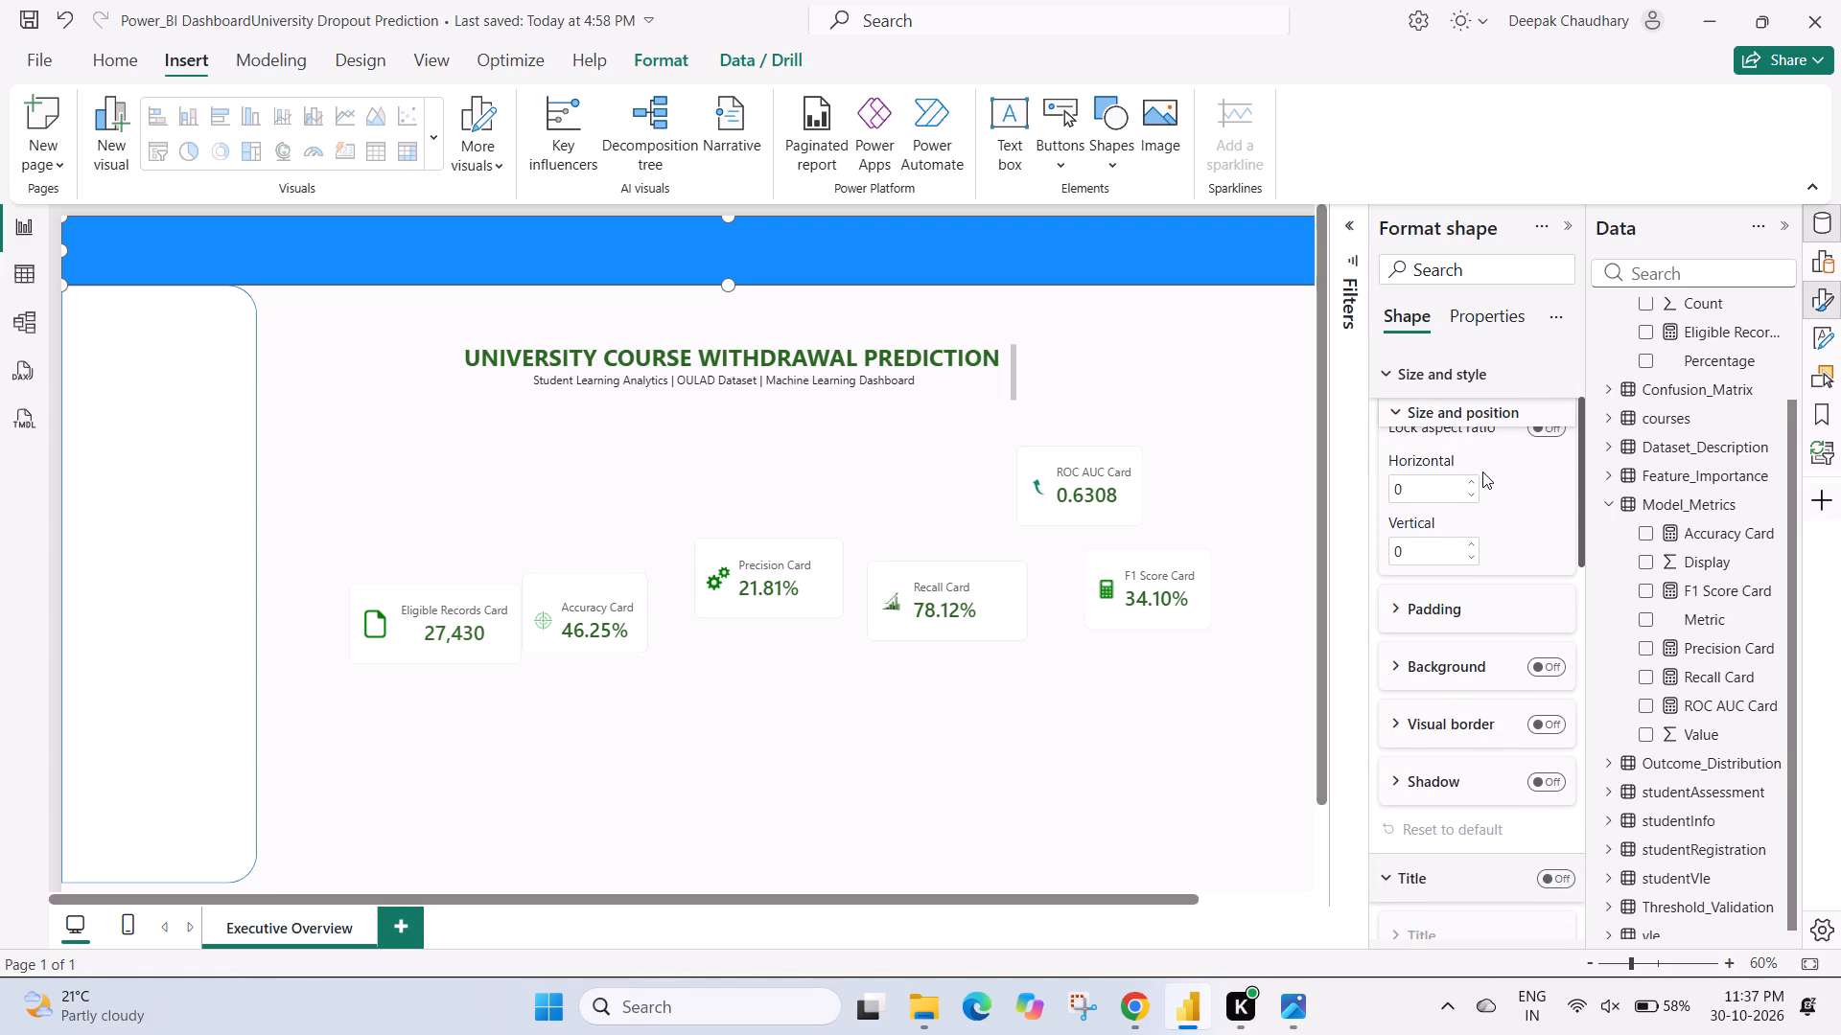
scroll(1482, 471, "down", 3)
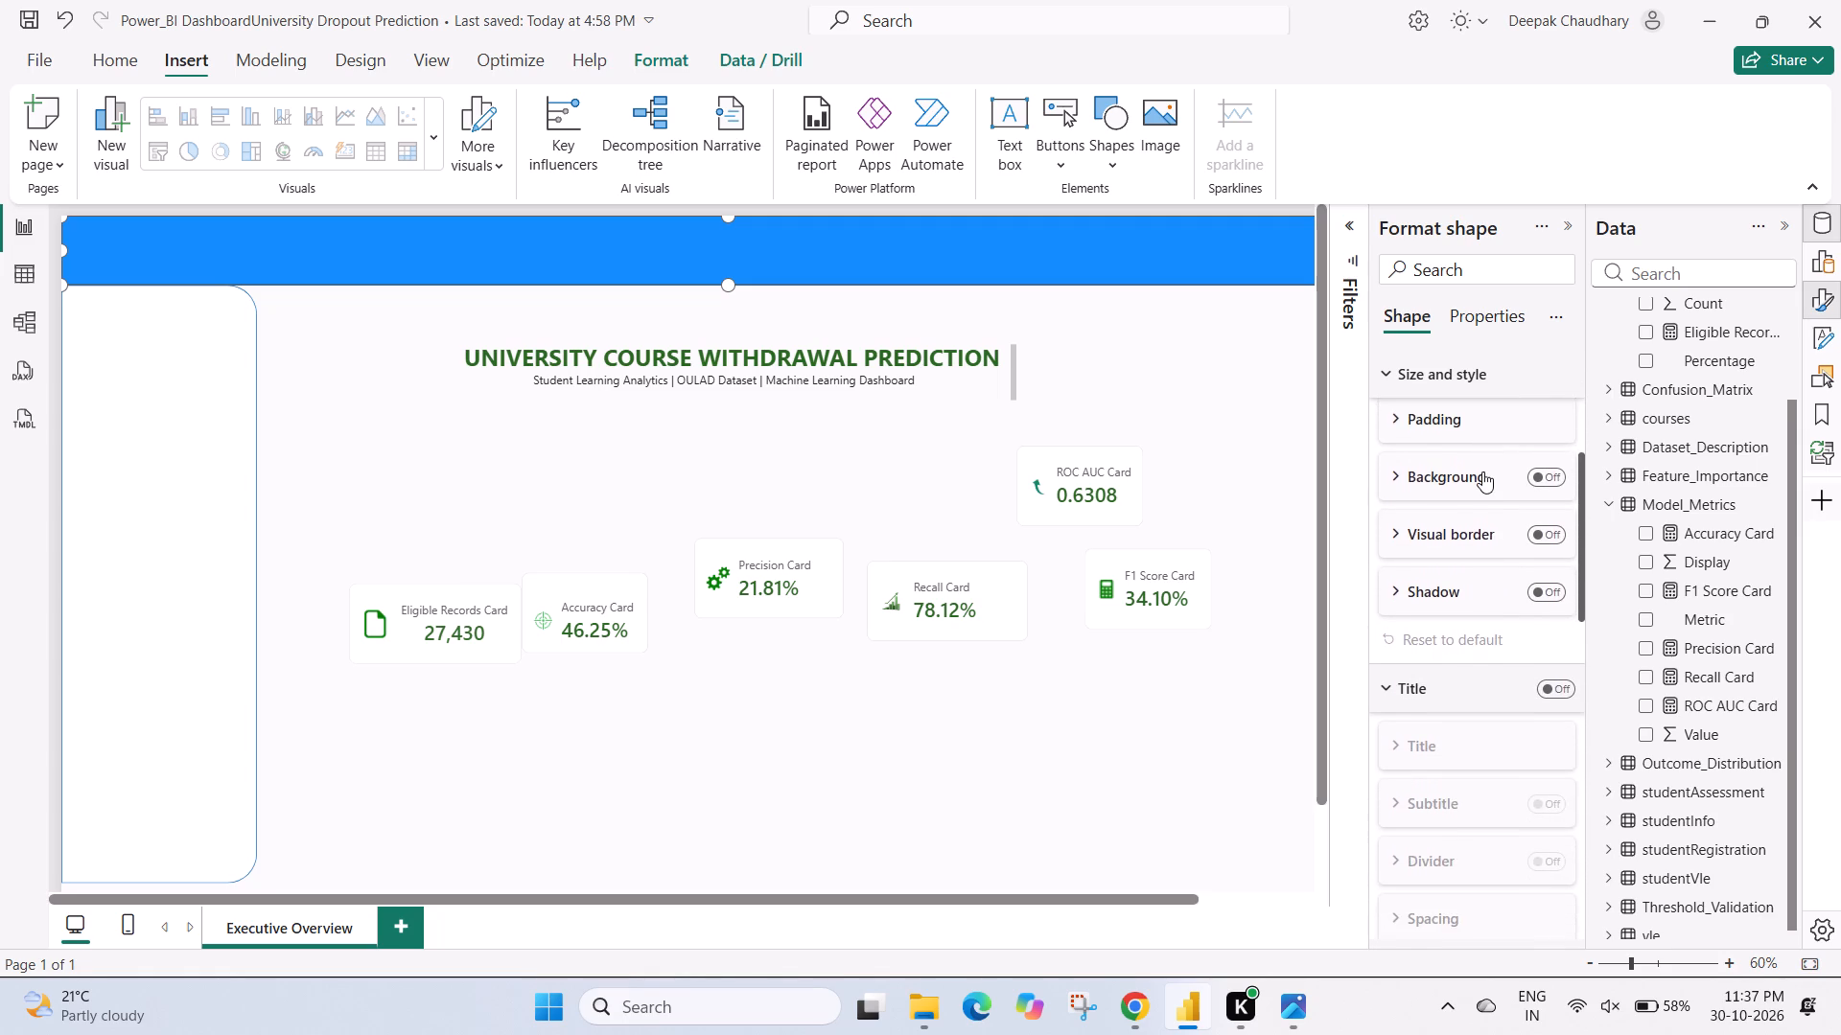
scroll(1482, 471, "down", 3)
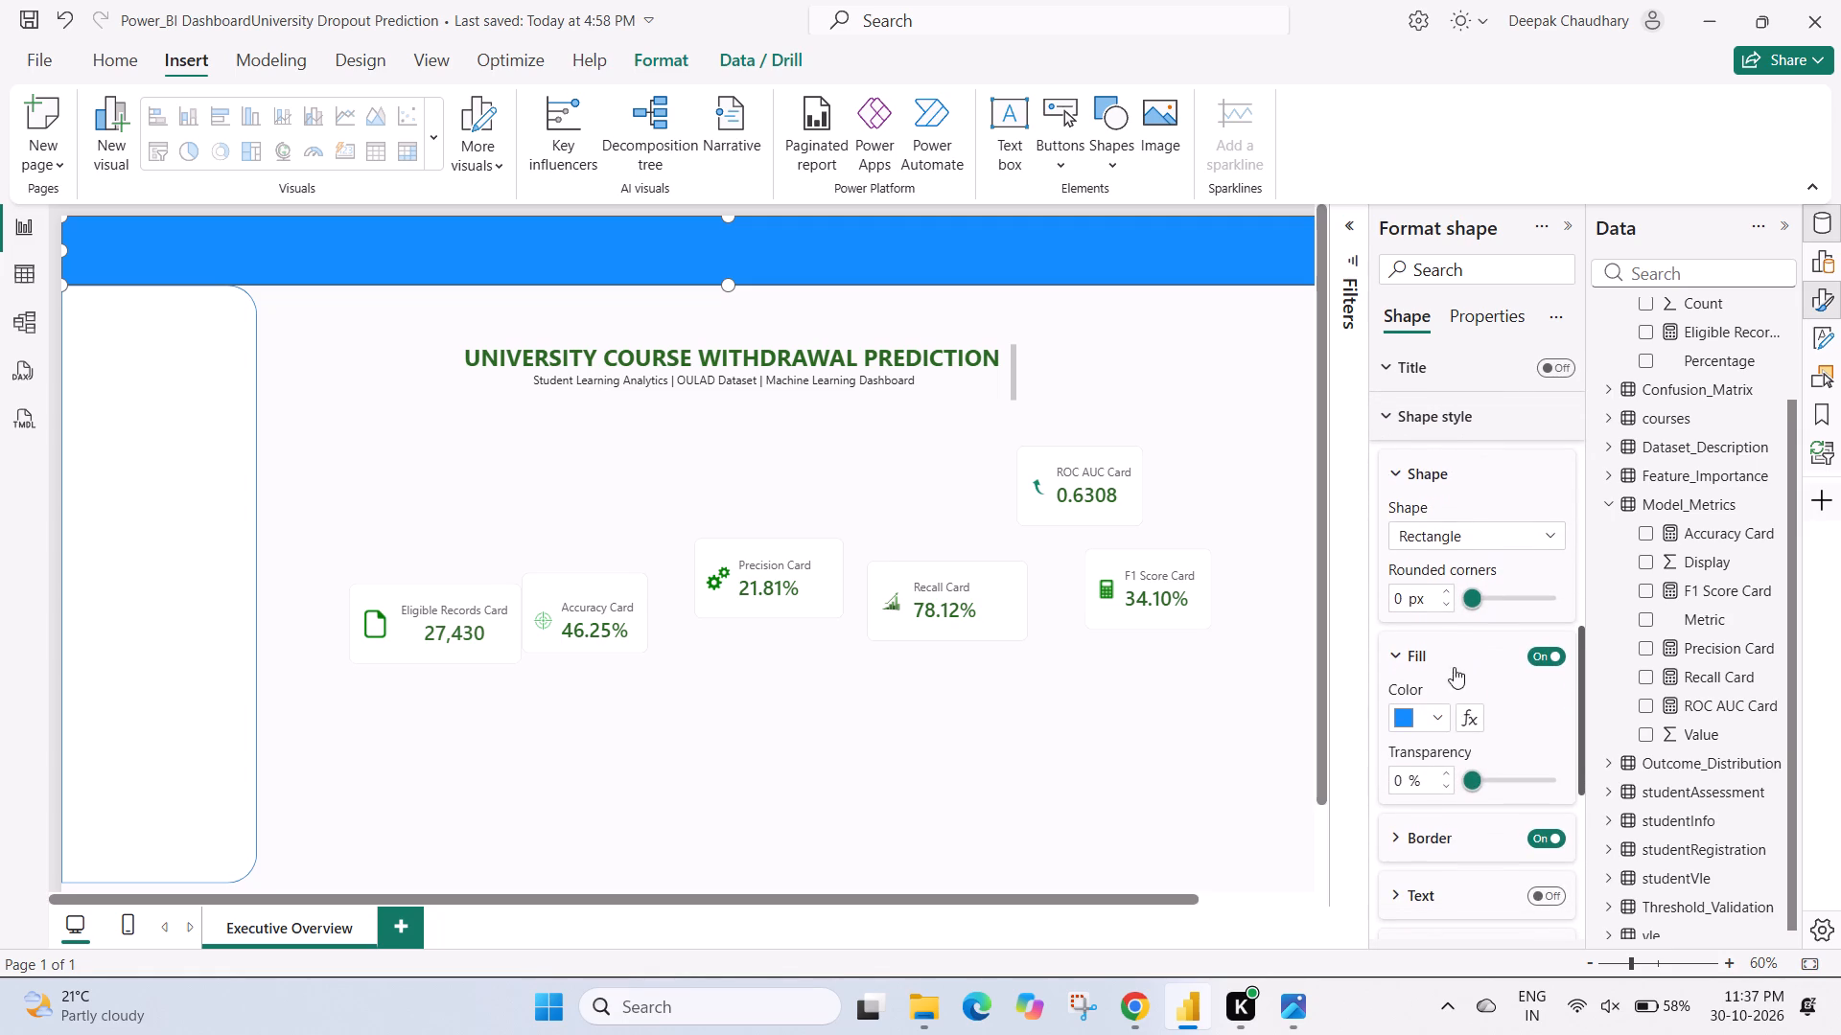
left_click(1443, 708)
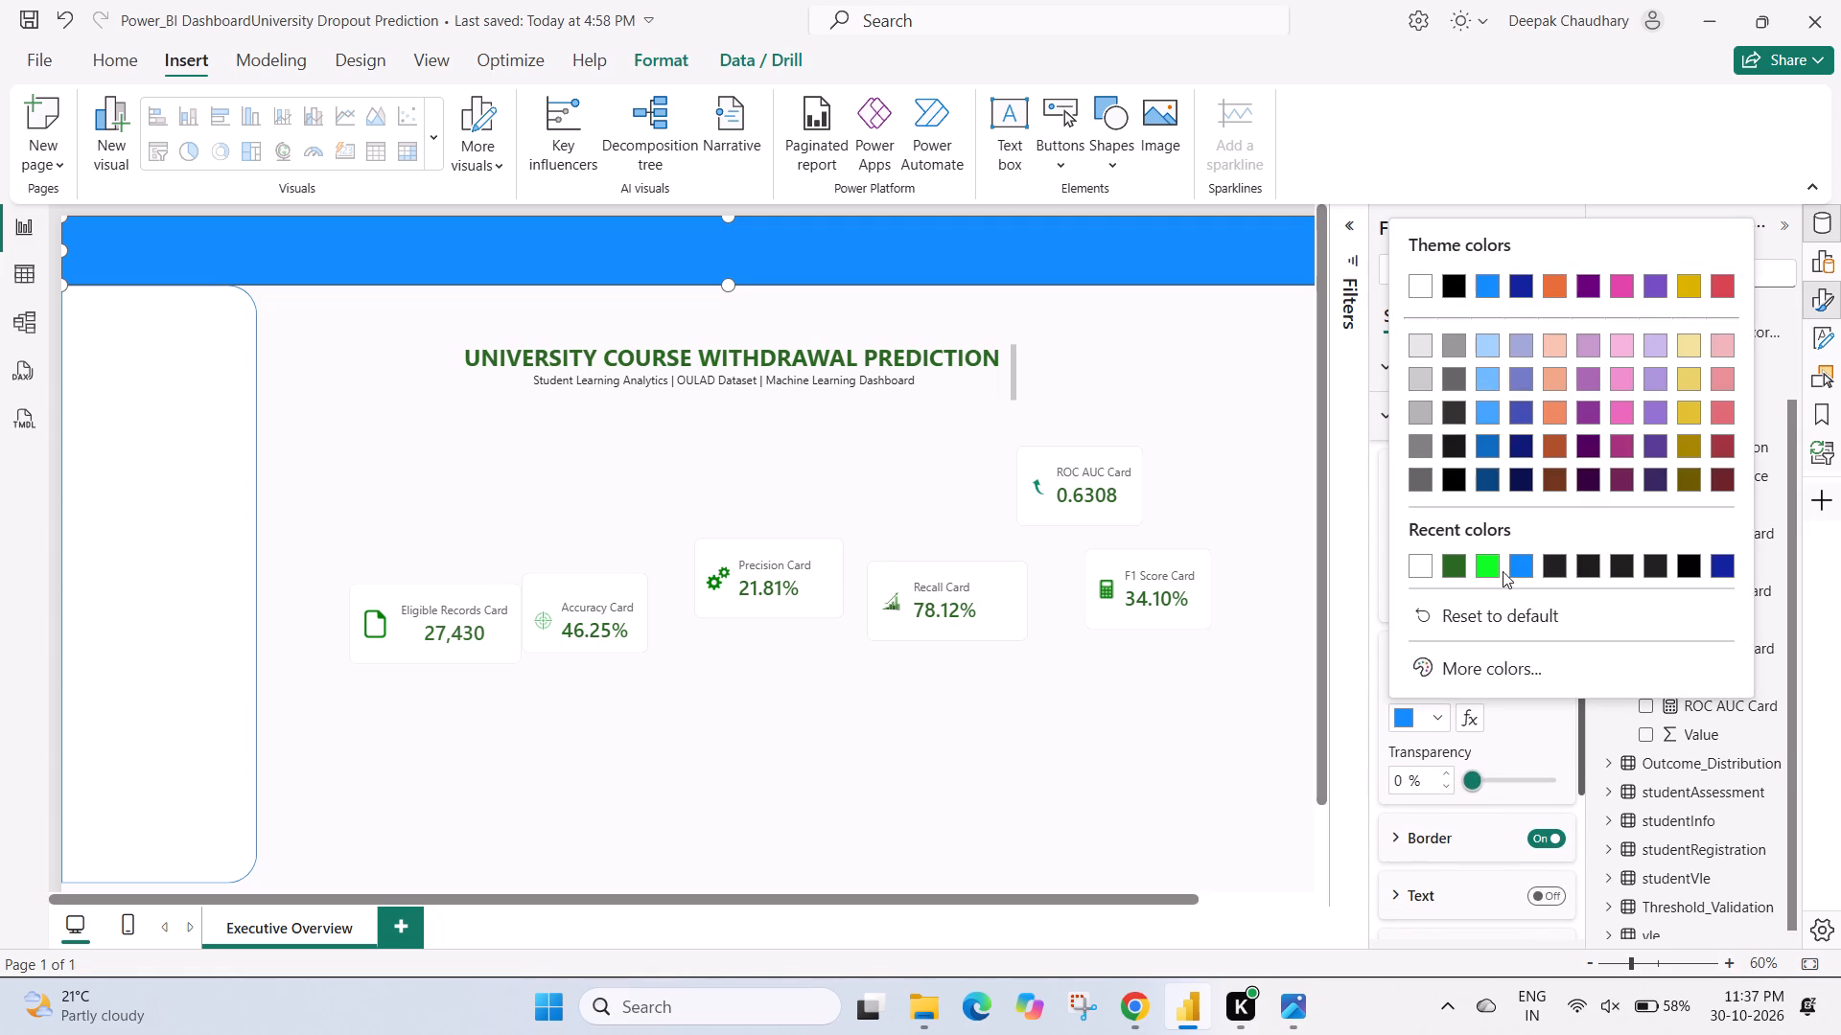
left_click(1451, 568)
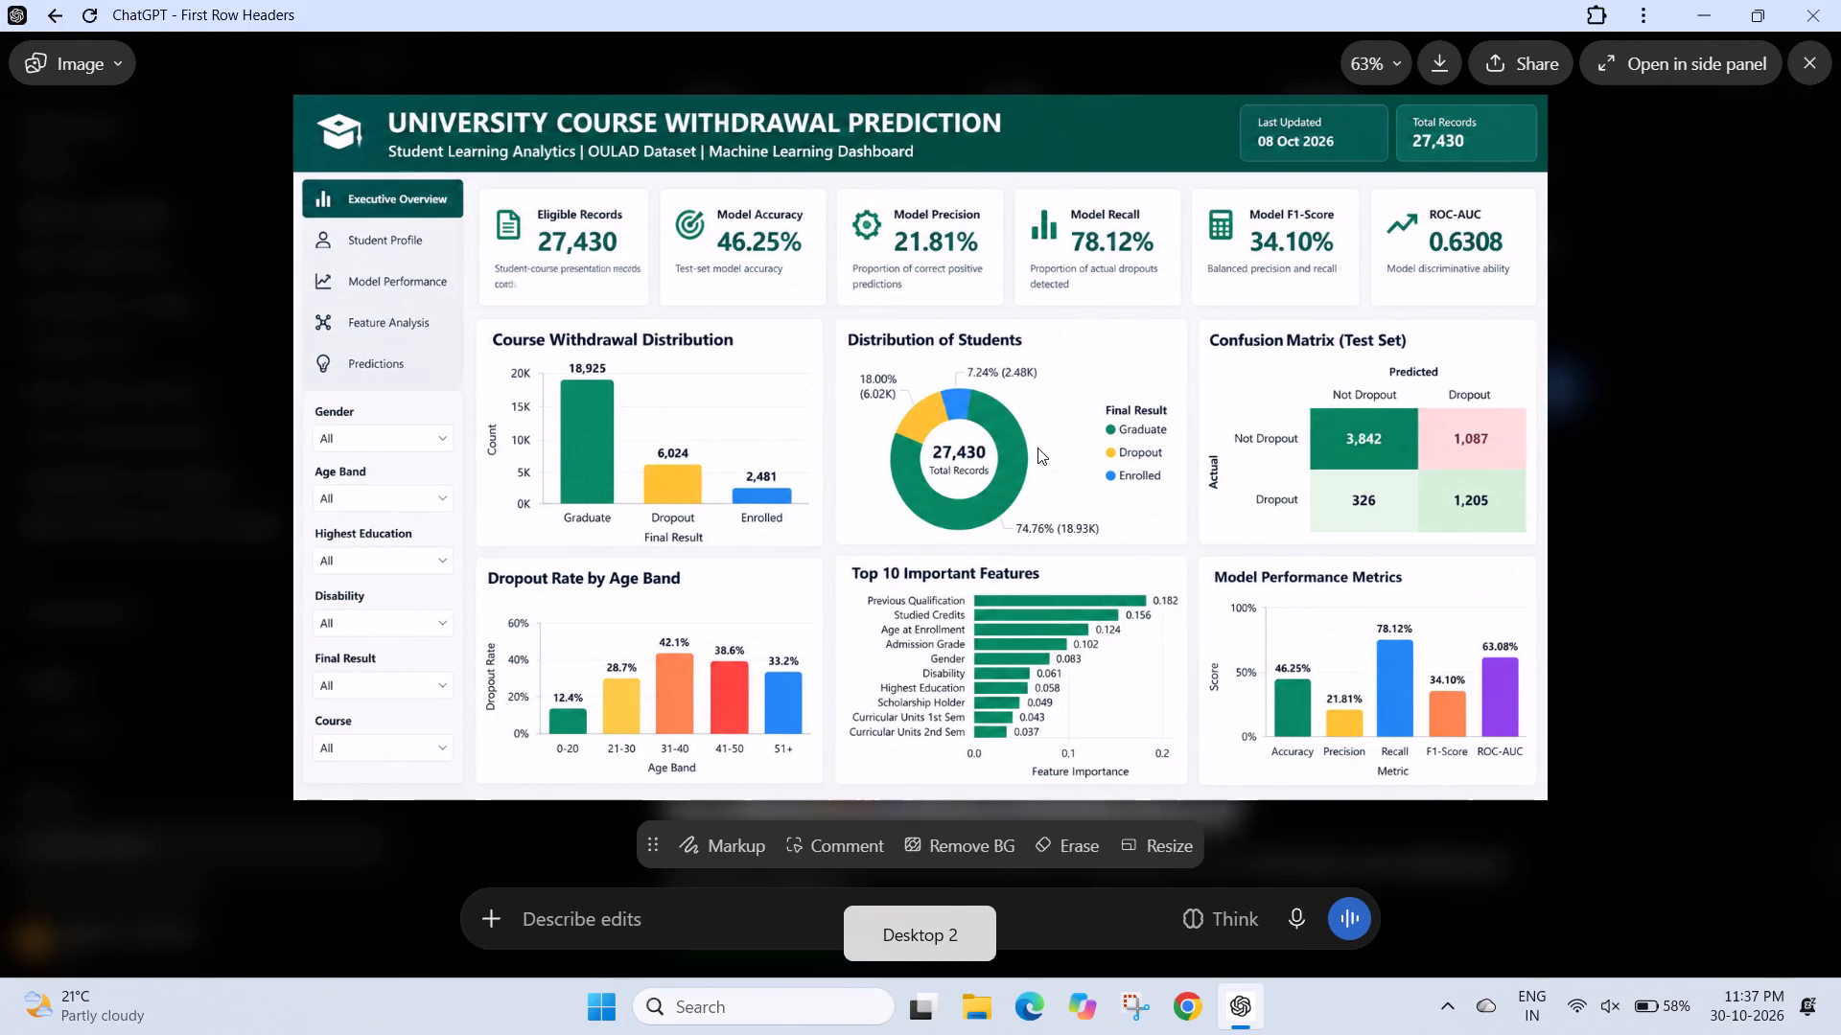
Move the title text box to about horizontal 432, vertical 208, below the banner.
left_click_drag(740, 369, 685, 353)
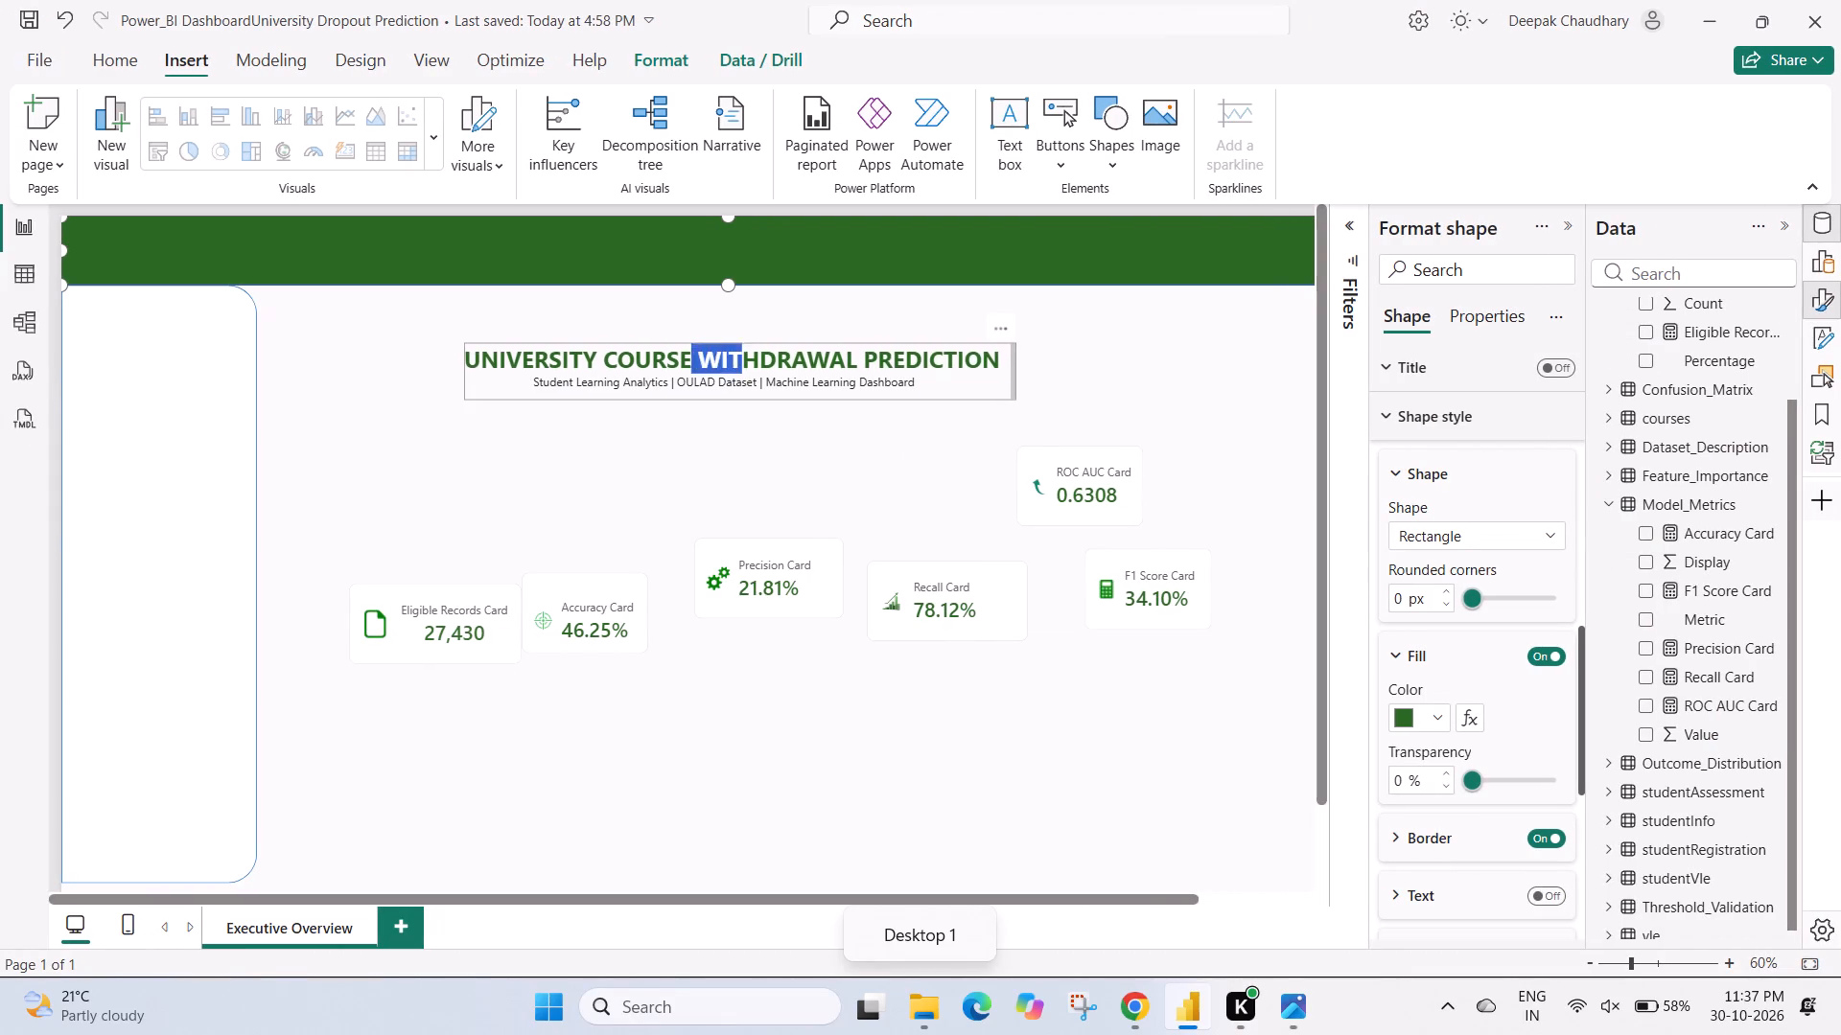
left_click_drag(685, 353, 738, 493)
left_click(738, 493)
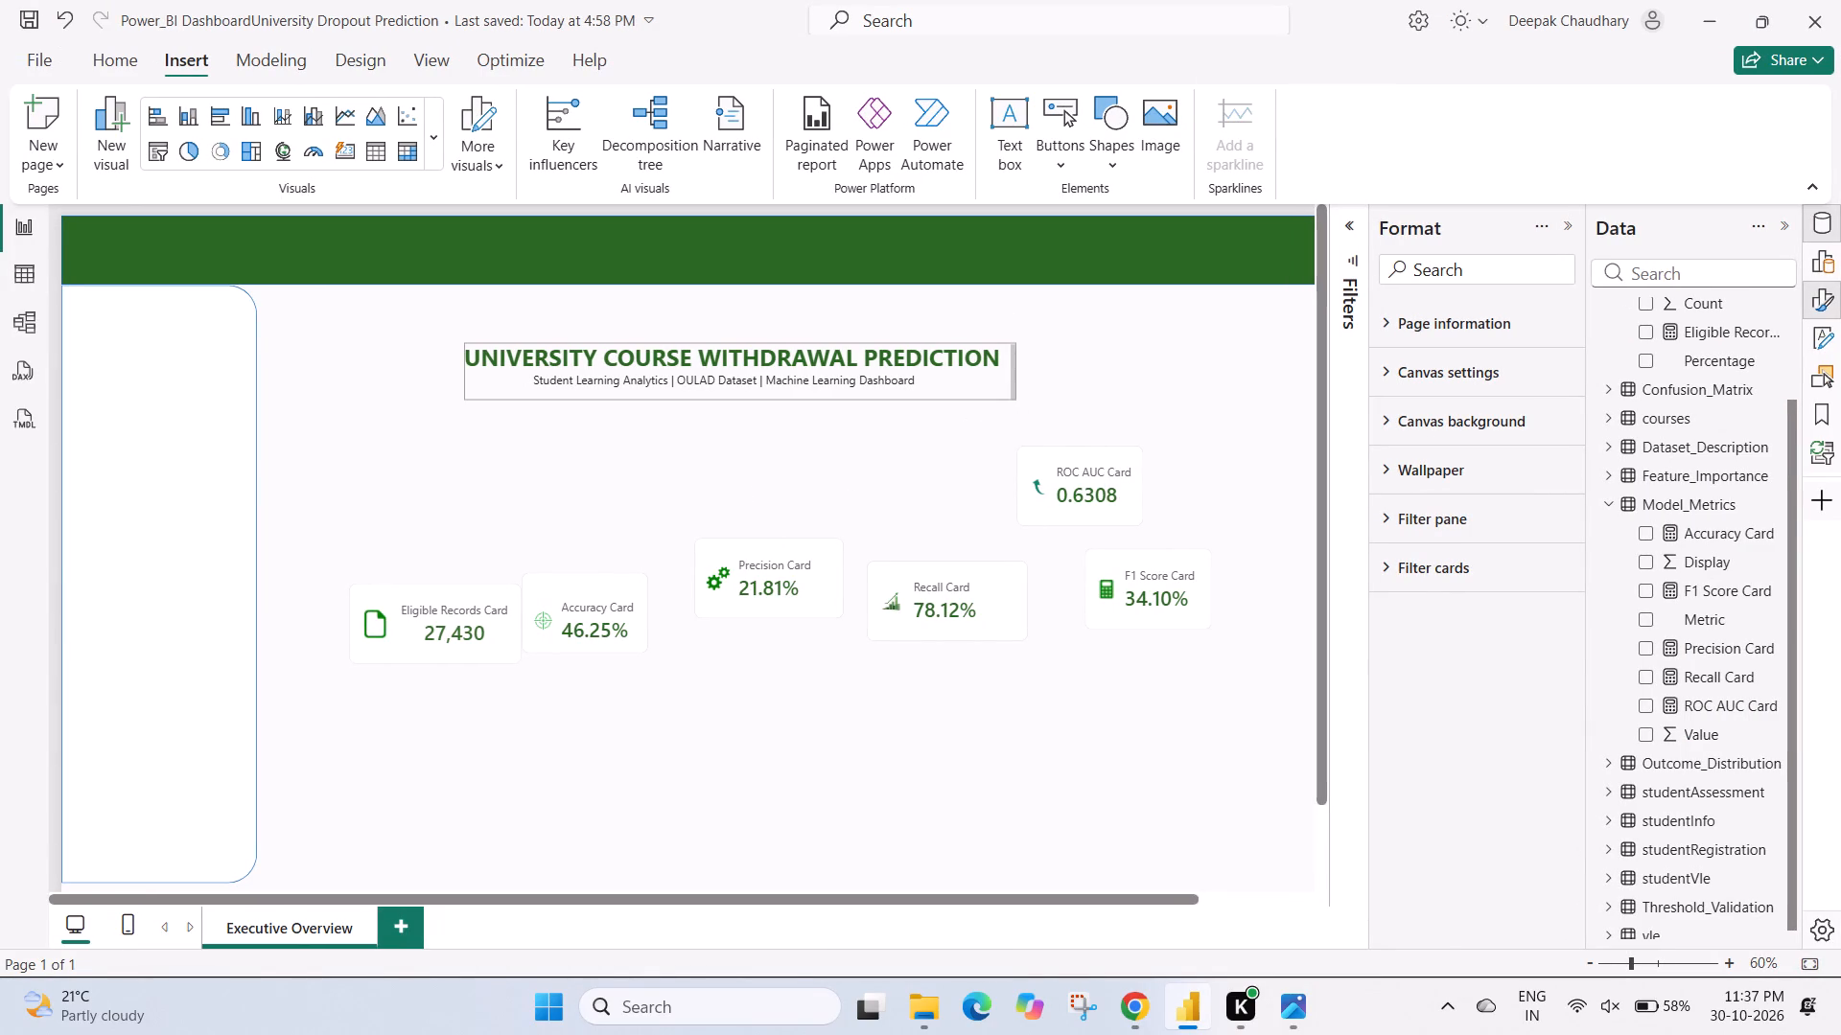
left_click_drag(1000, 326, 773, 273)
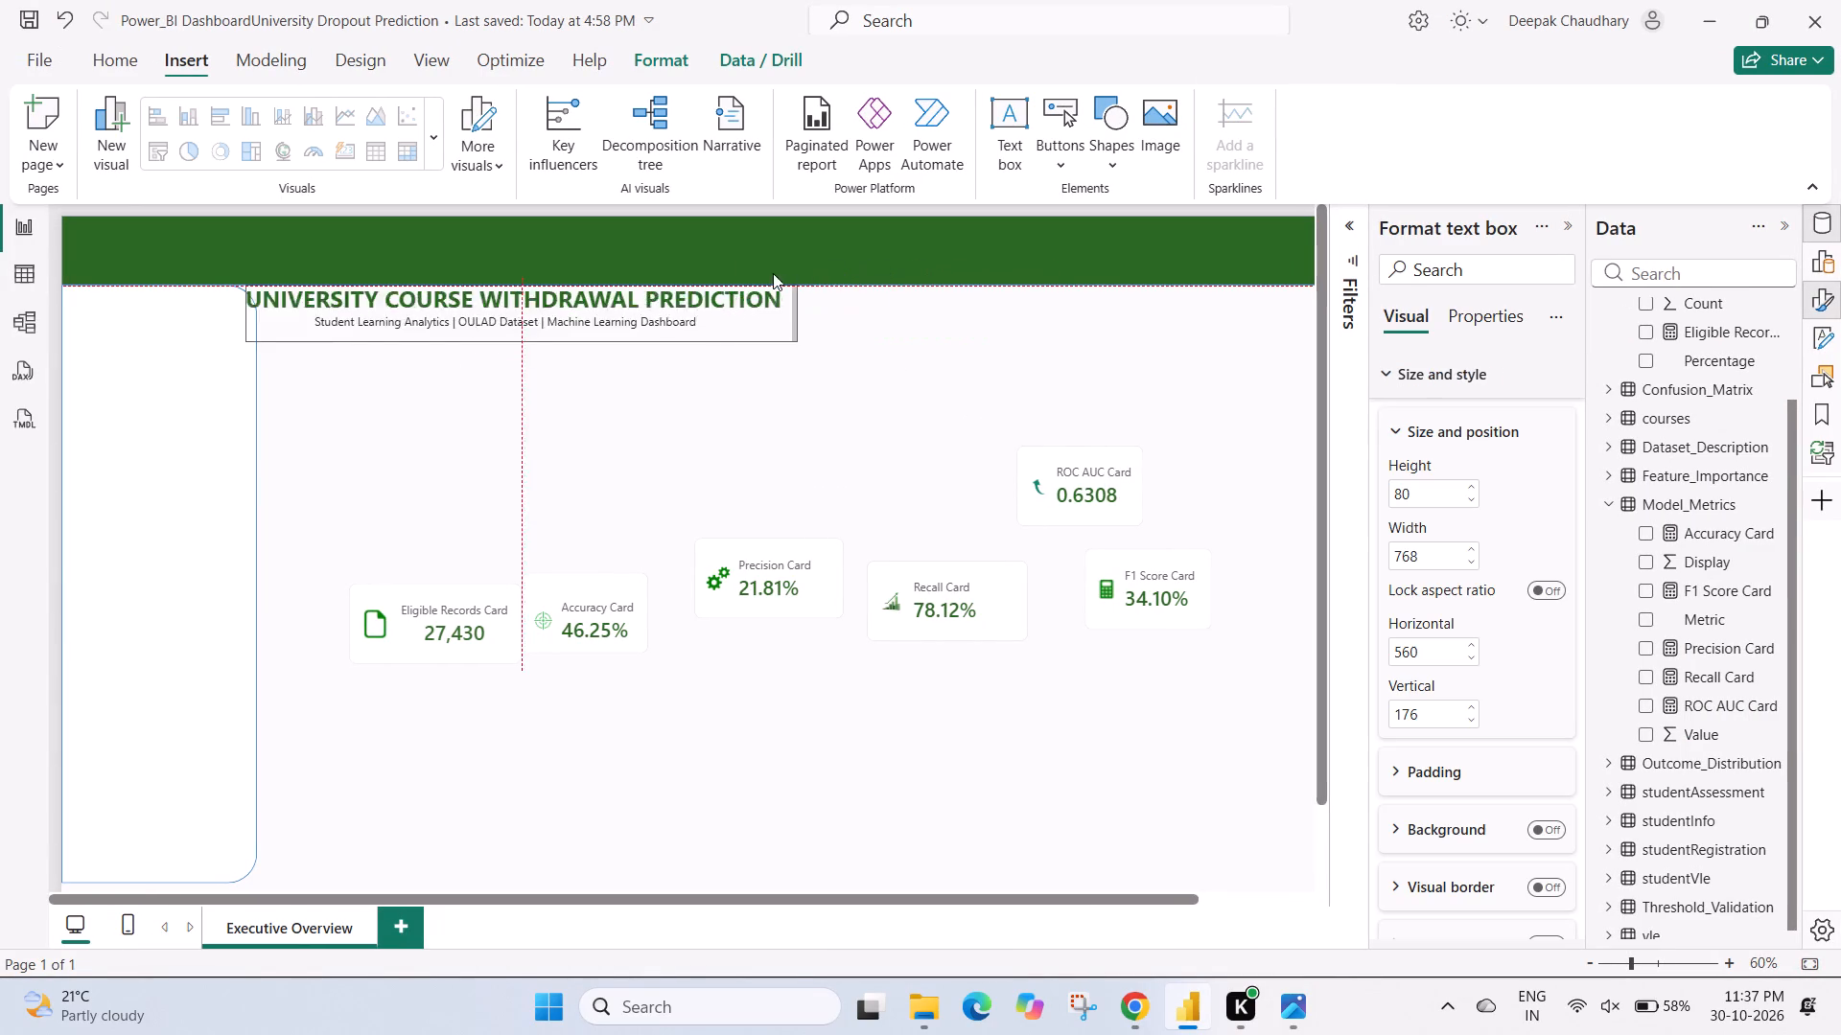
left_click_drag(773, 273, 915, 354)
triple_click(831, 382)
left_click(831, 382)
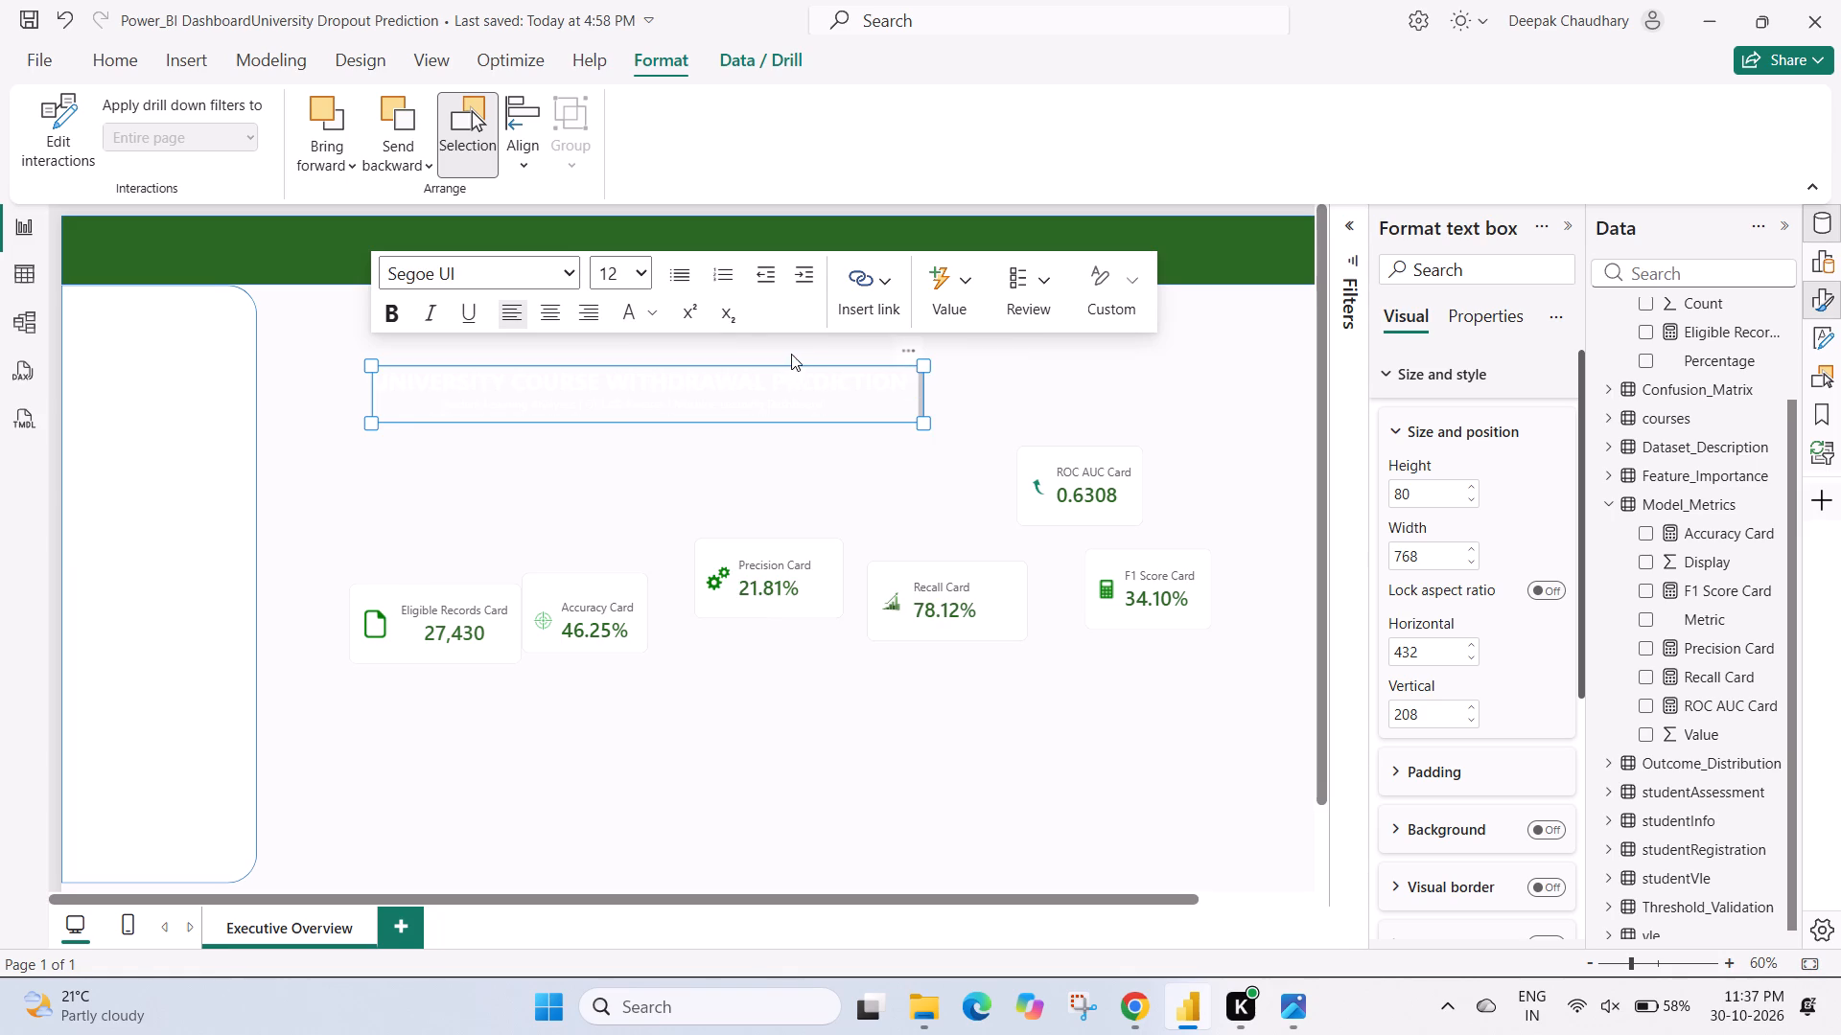
left_click_drag(791, 354, 904, 482)
left_click(904, 482)
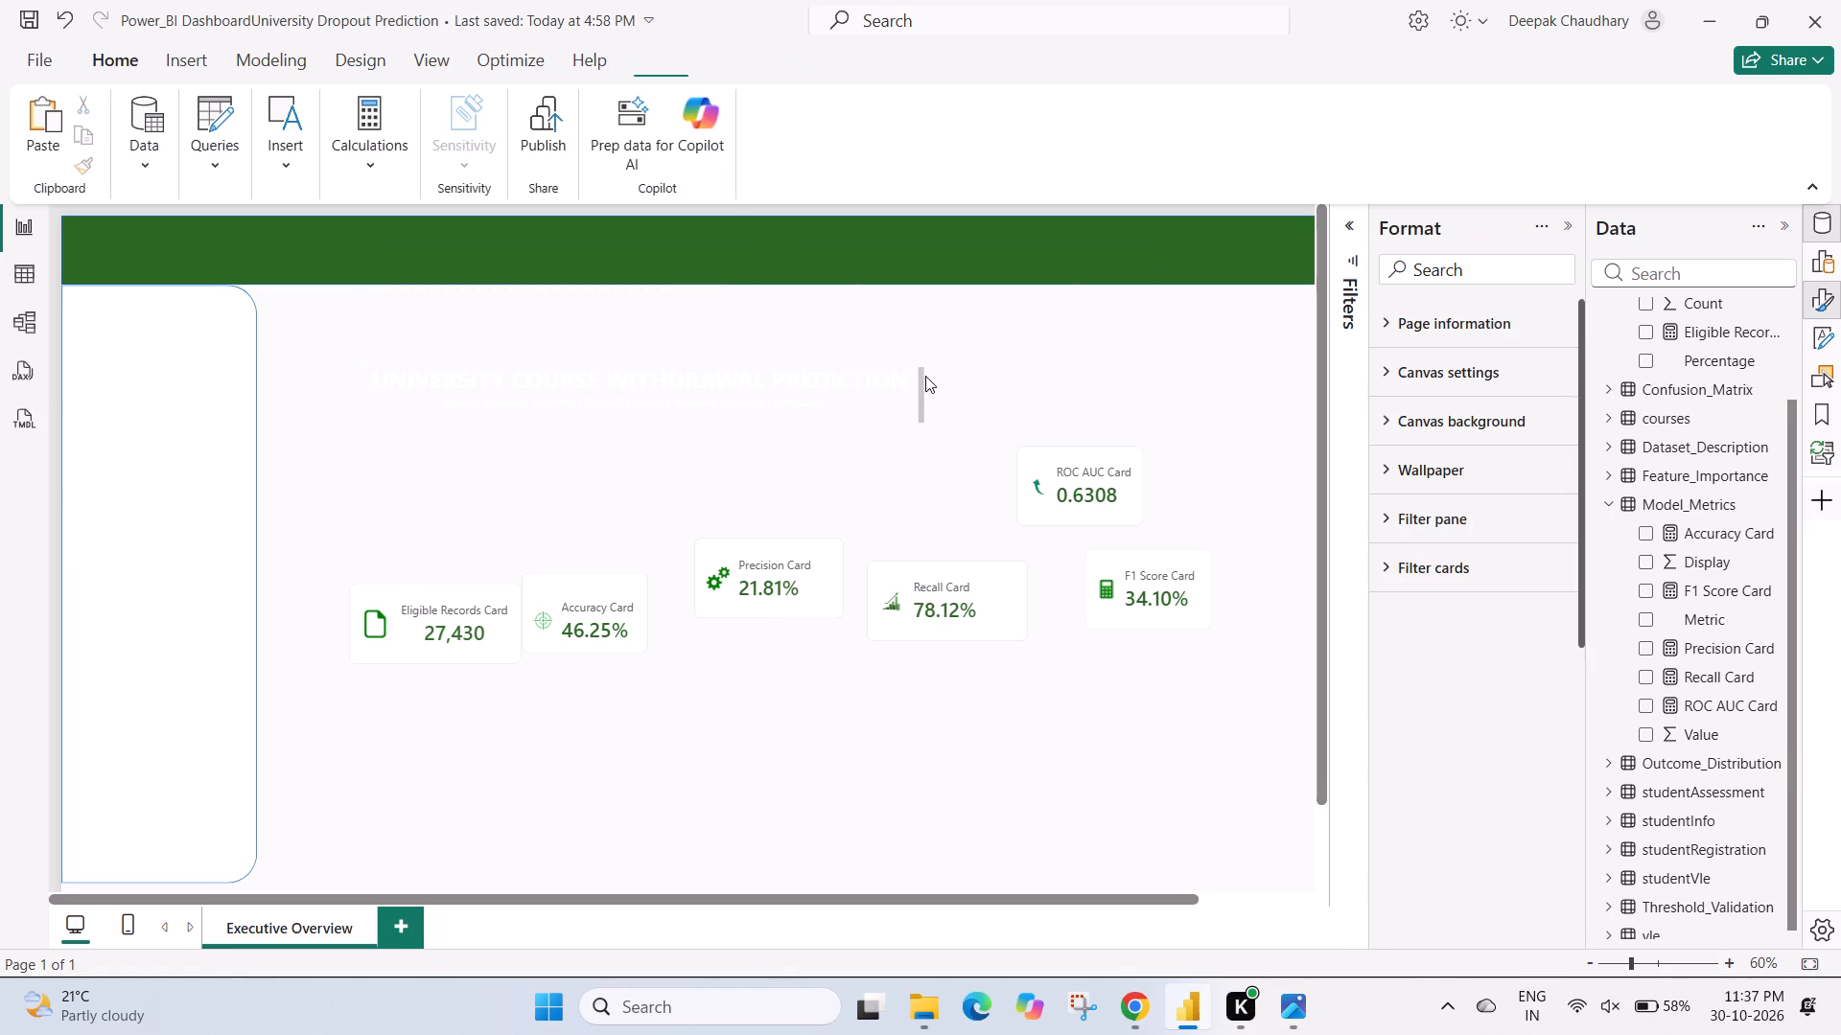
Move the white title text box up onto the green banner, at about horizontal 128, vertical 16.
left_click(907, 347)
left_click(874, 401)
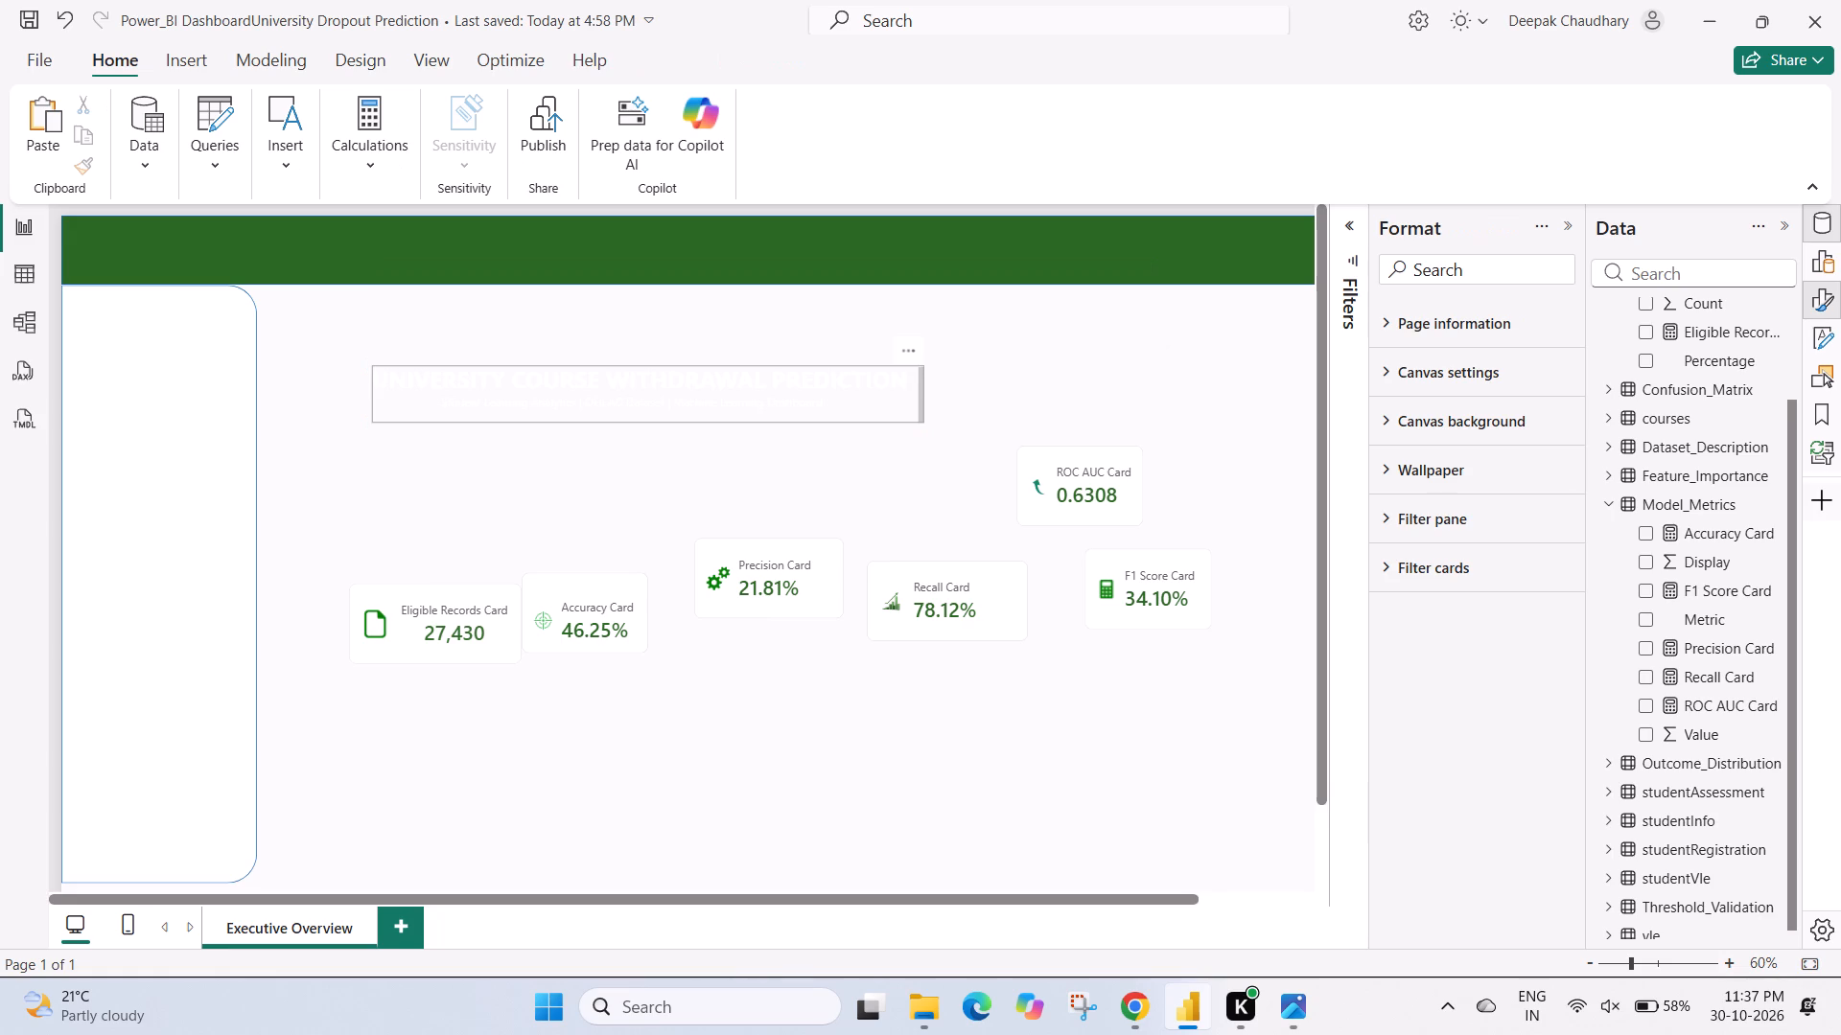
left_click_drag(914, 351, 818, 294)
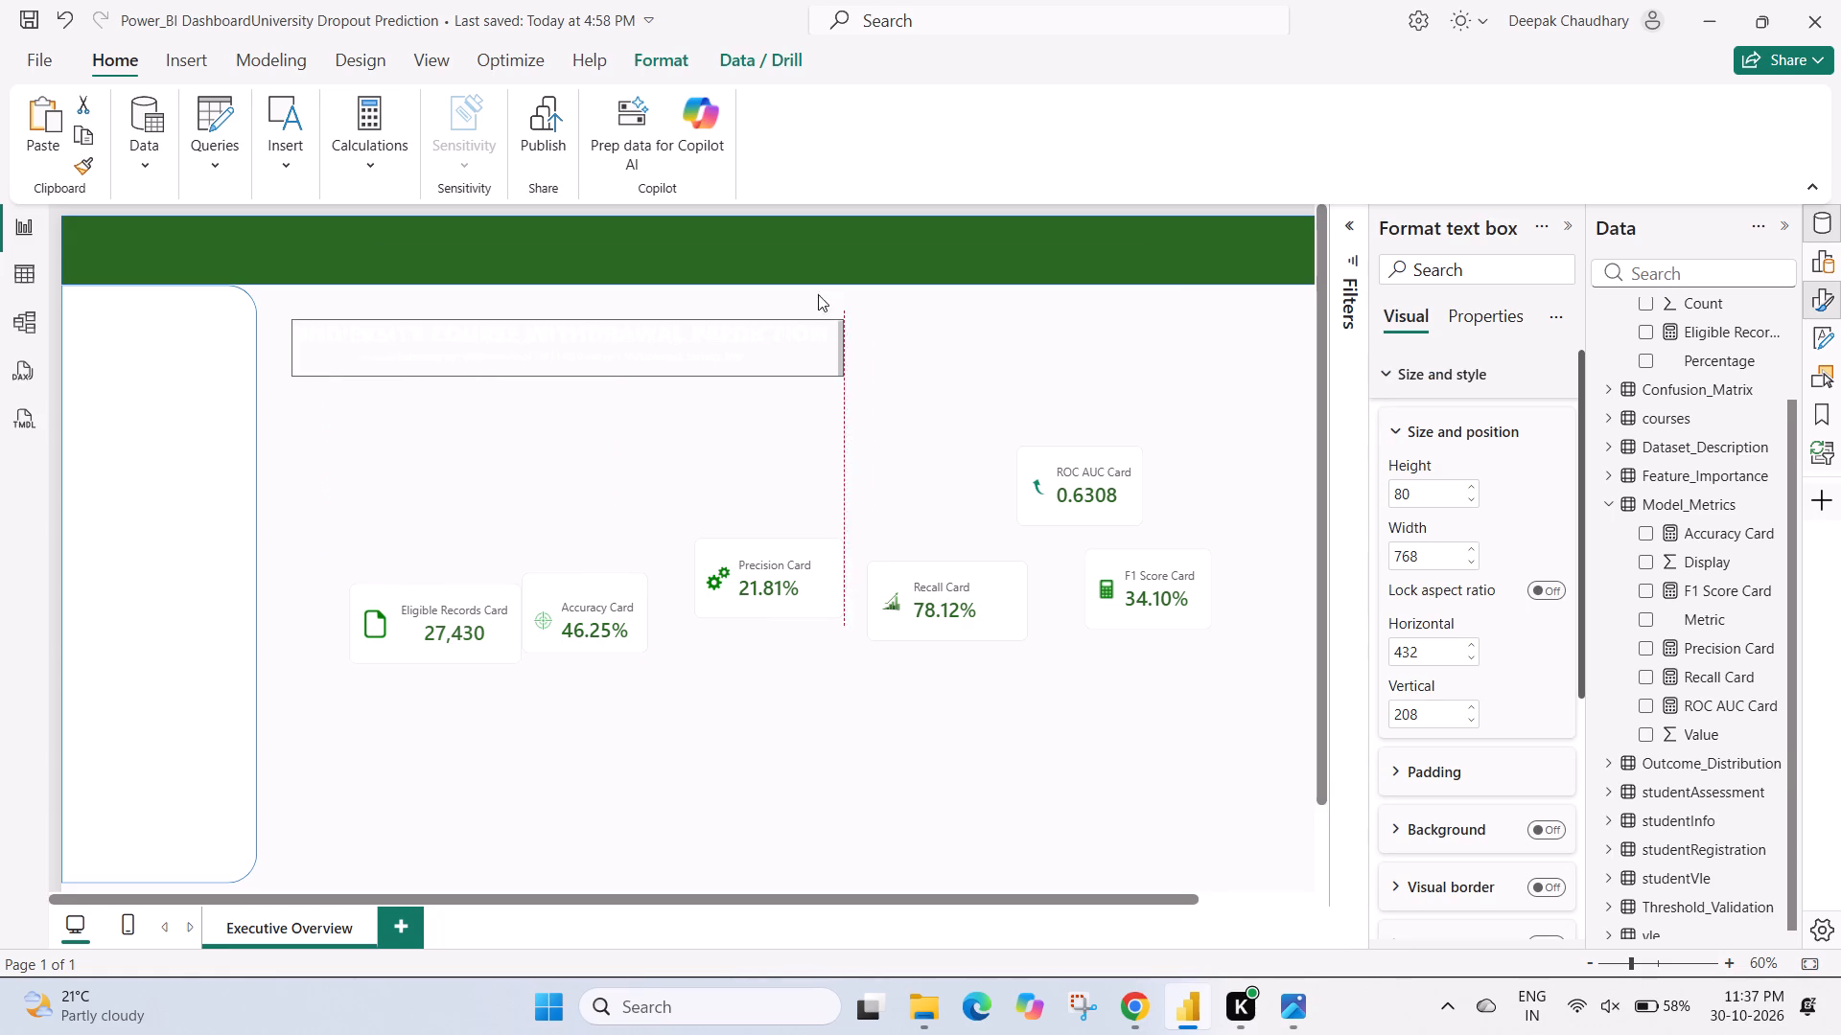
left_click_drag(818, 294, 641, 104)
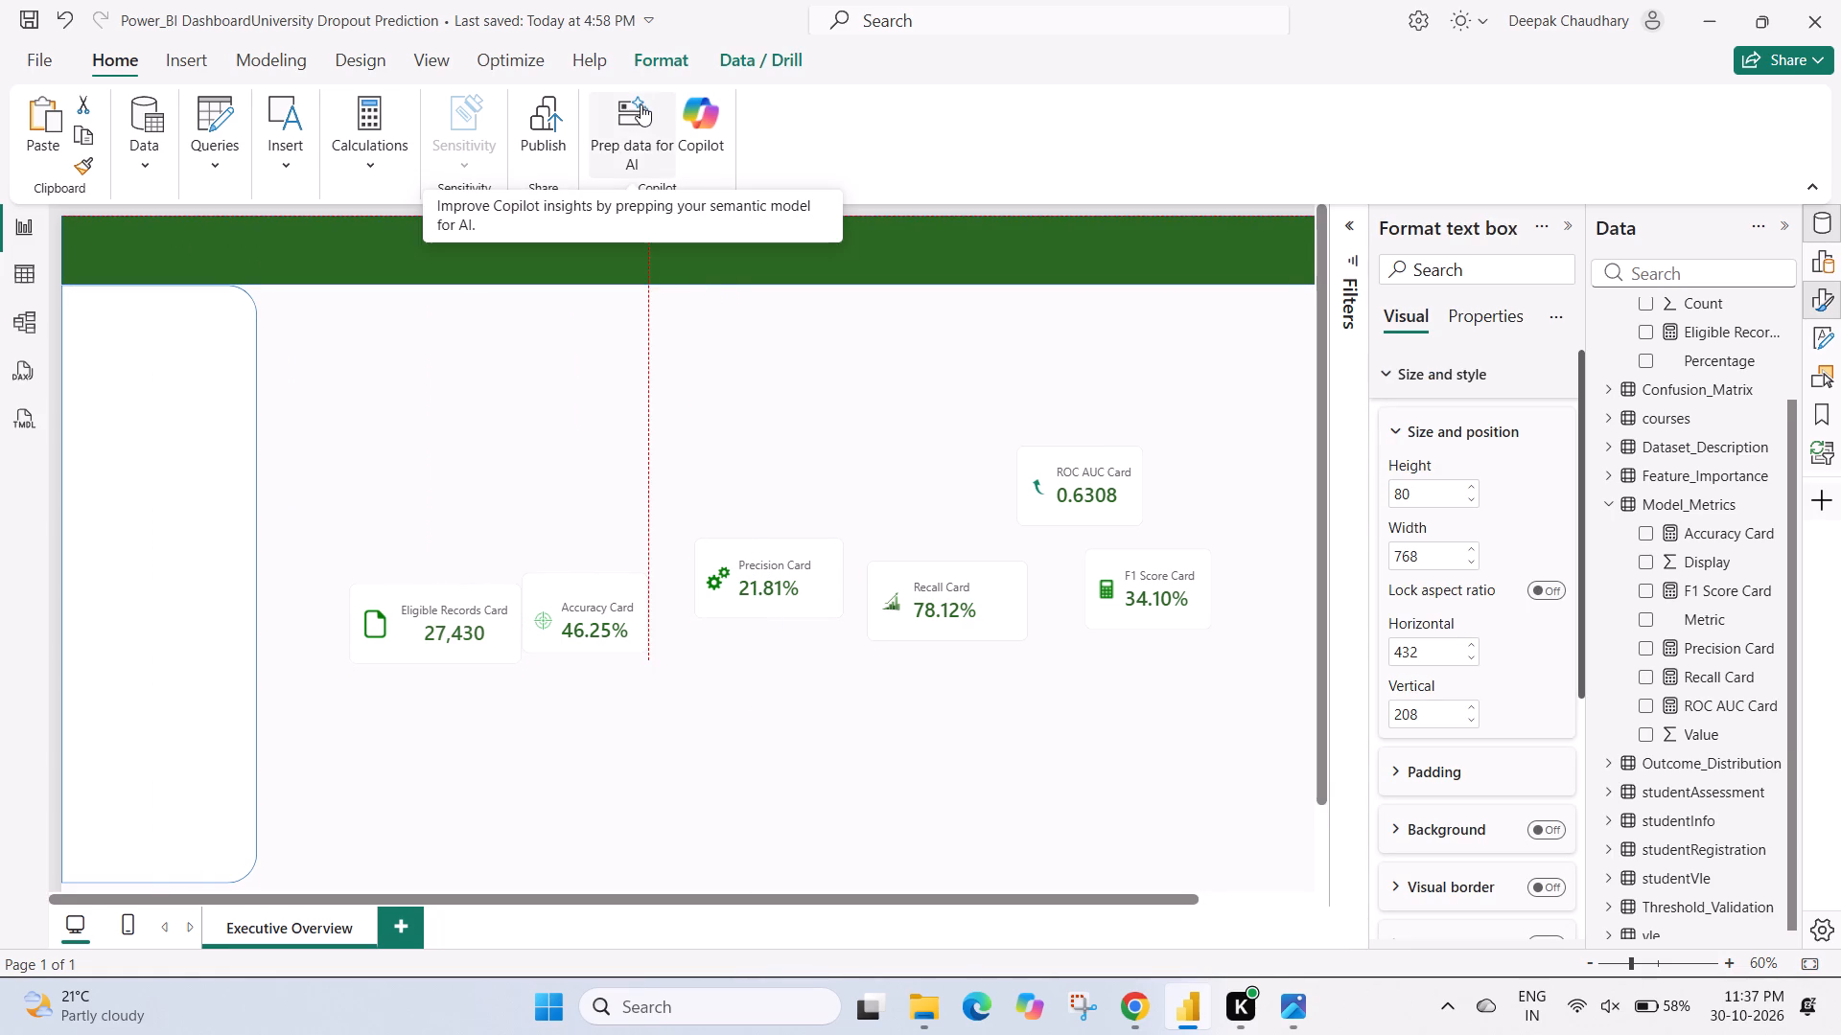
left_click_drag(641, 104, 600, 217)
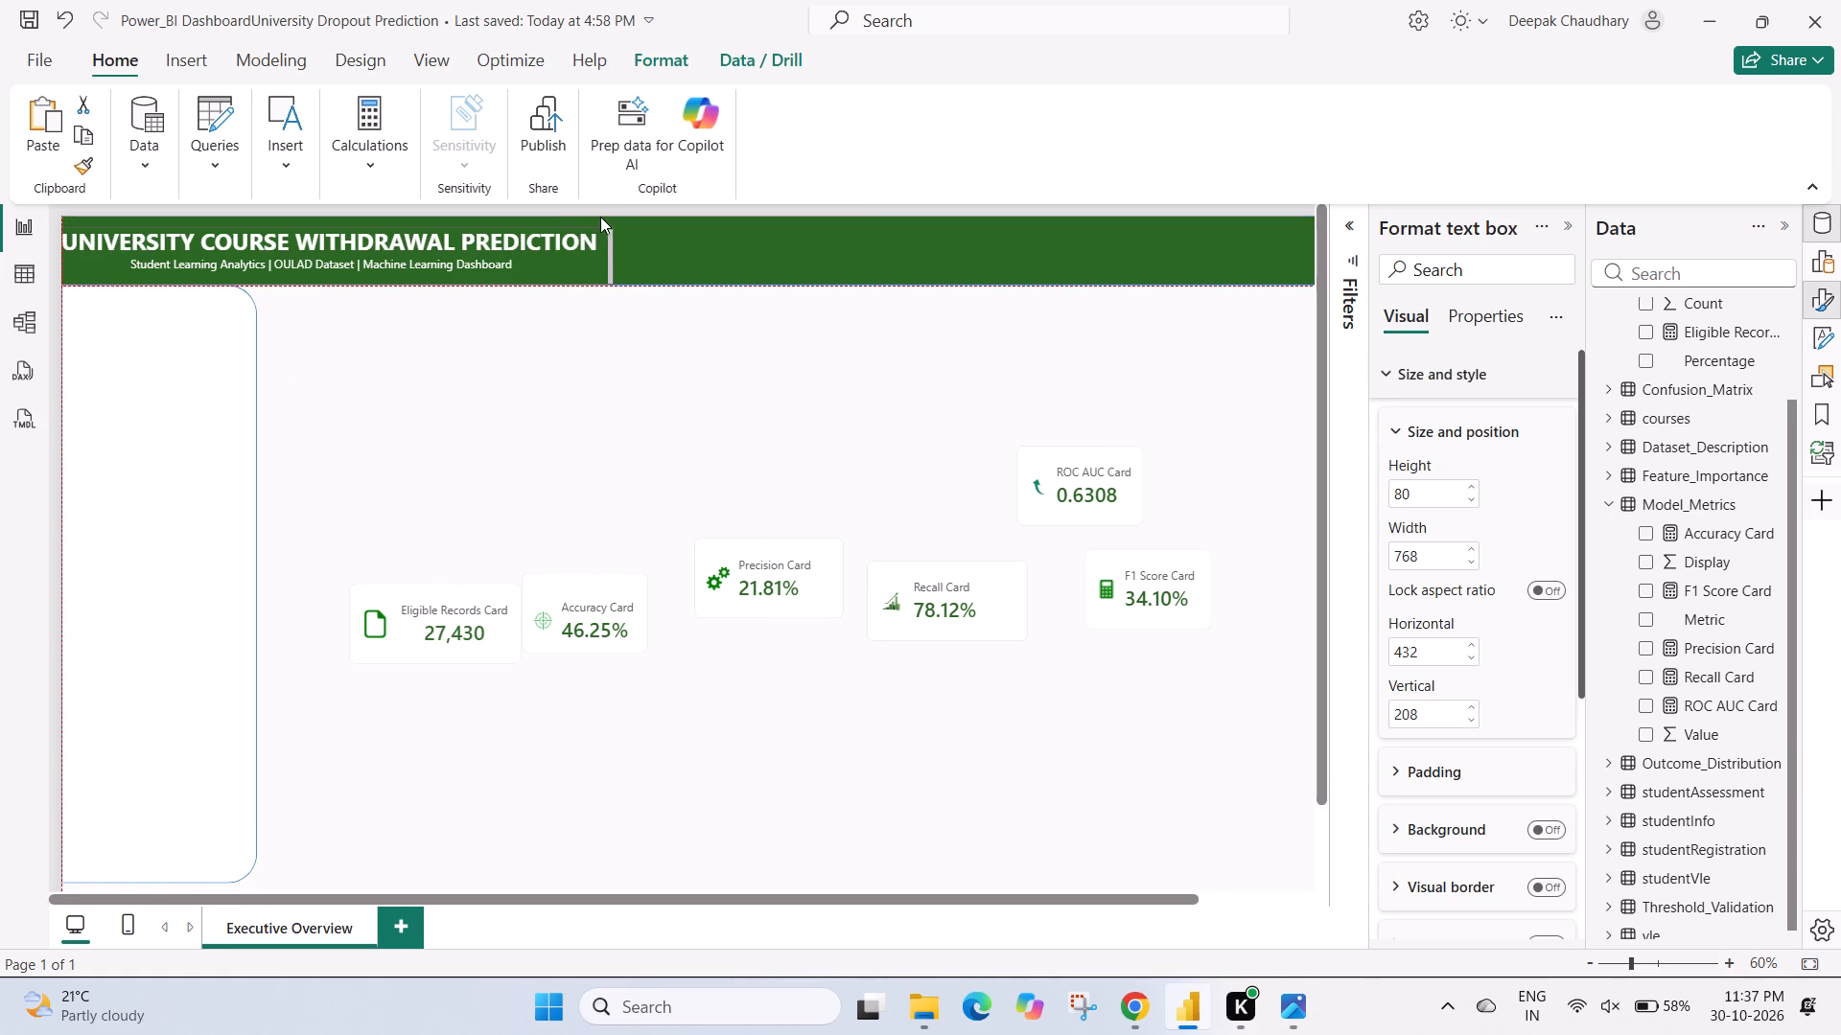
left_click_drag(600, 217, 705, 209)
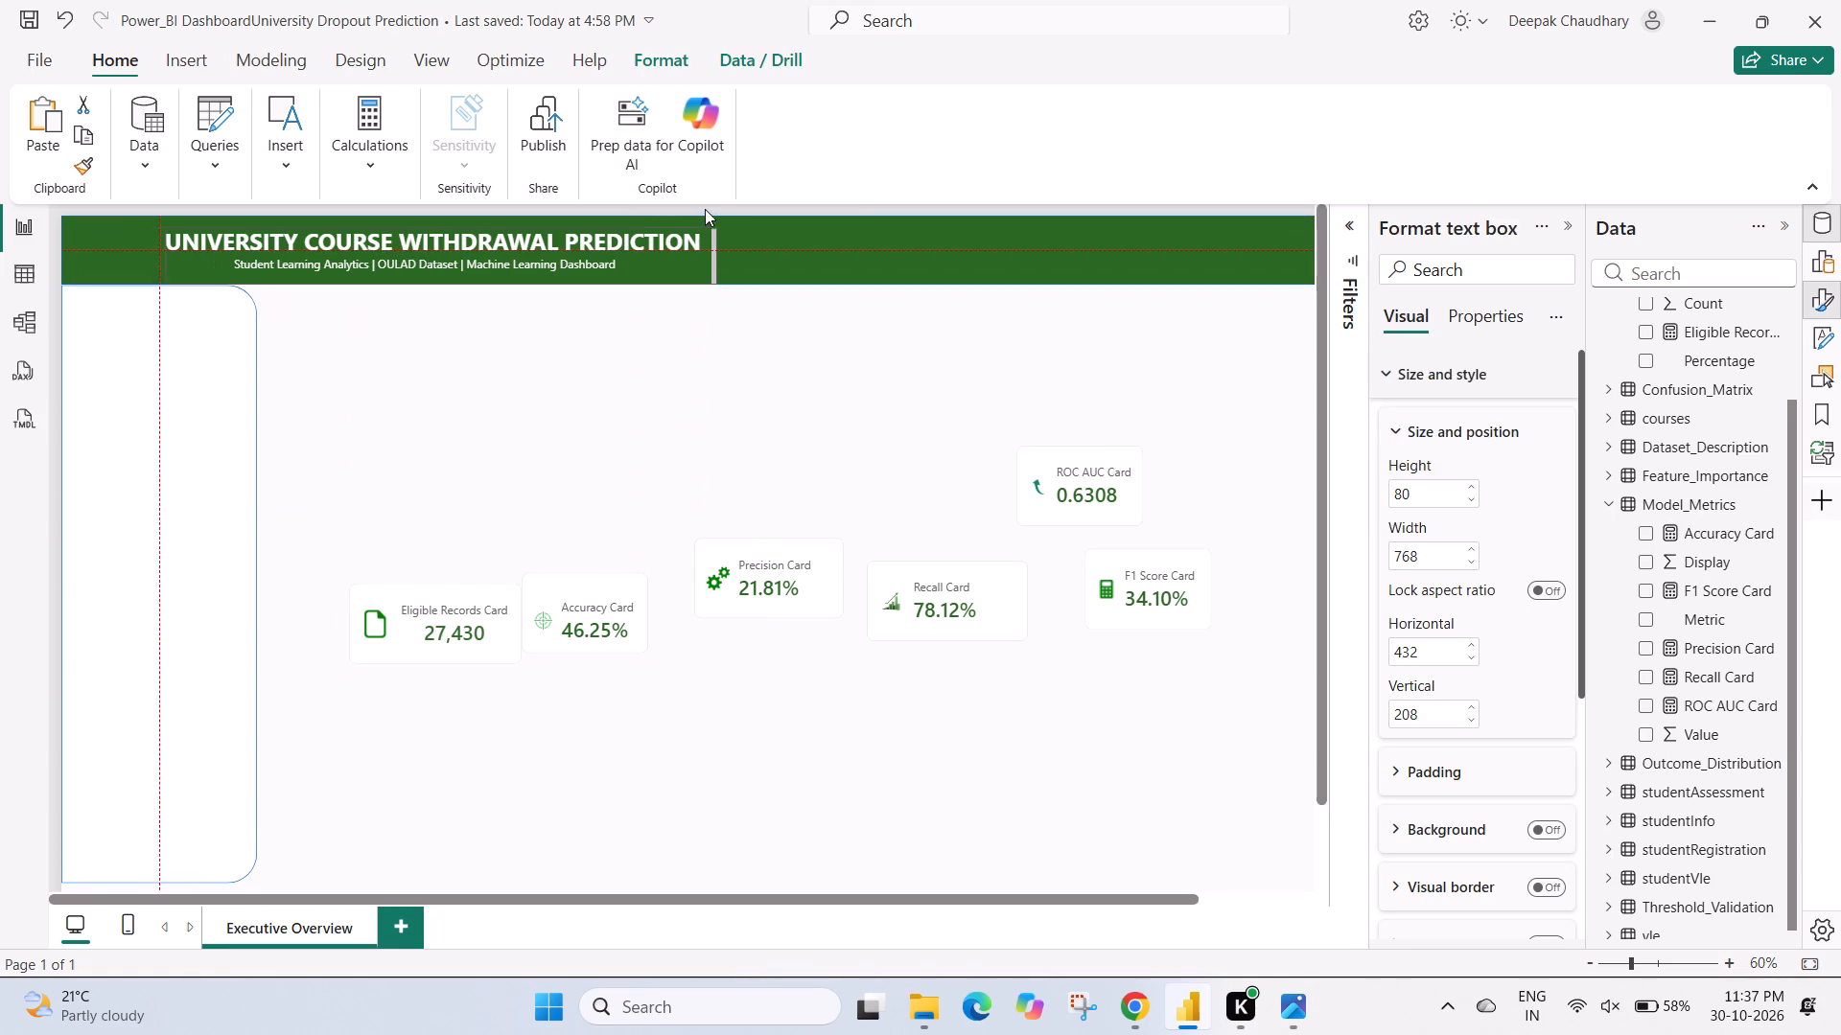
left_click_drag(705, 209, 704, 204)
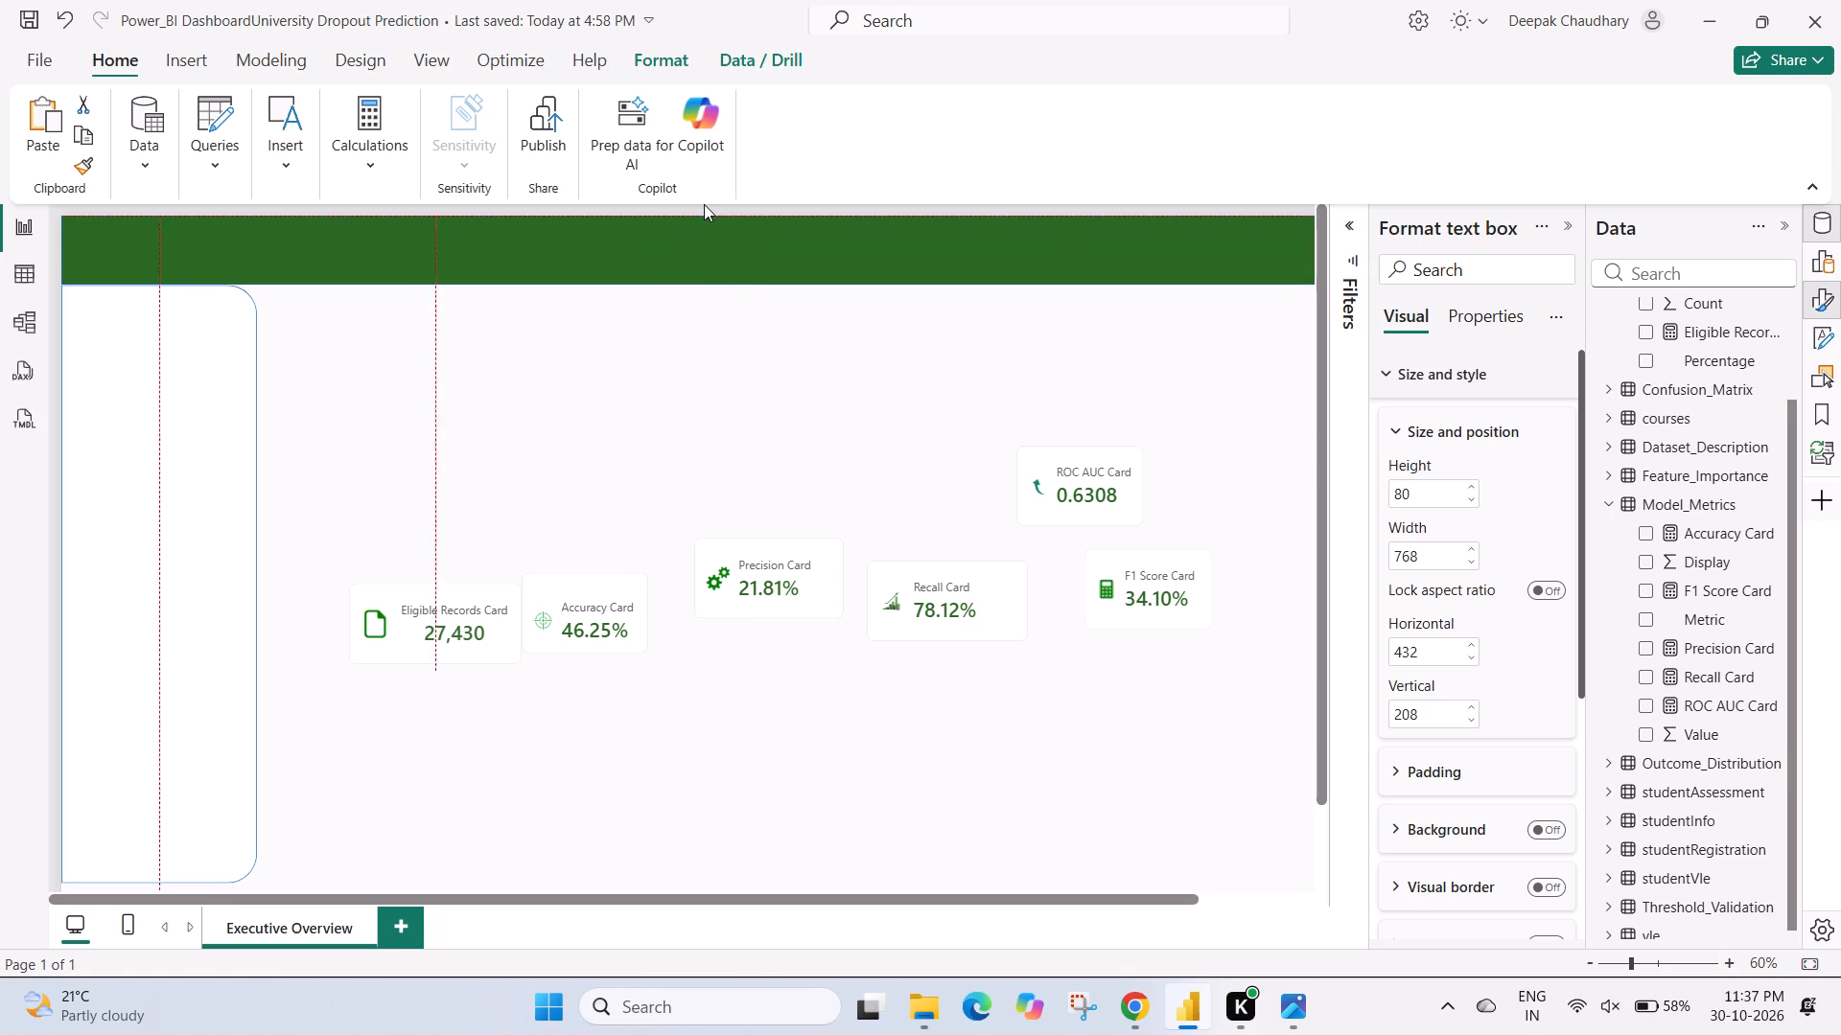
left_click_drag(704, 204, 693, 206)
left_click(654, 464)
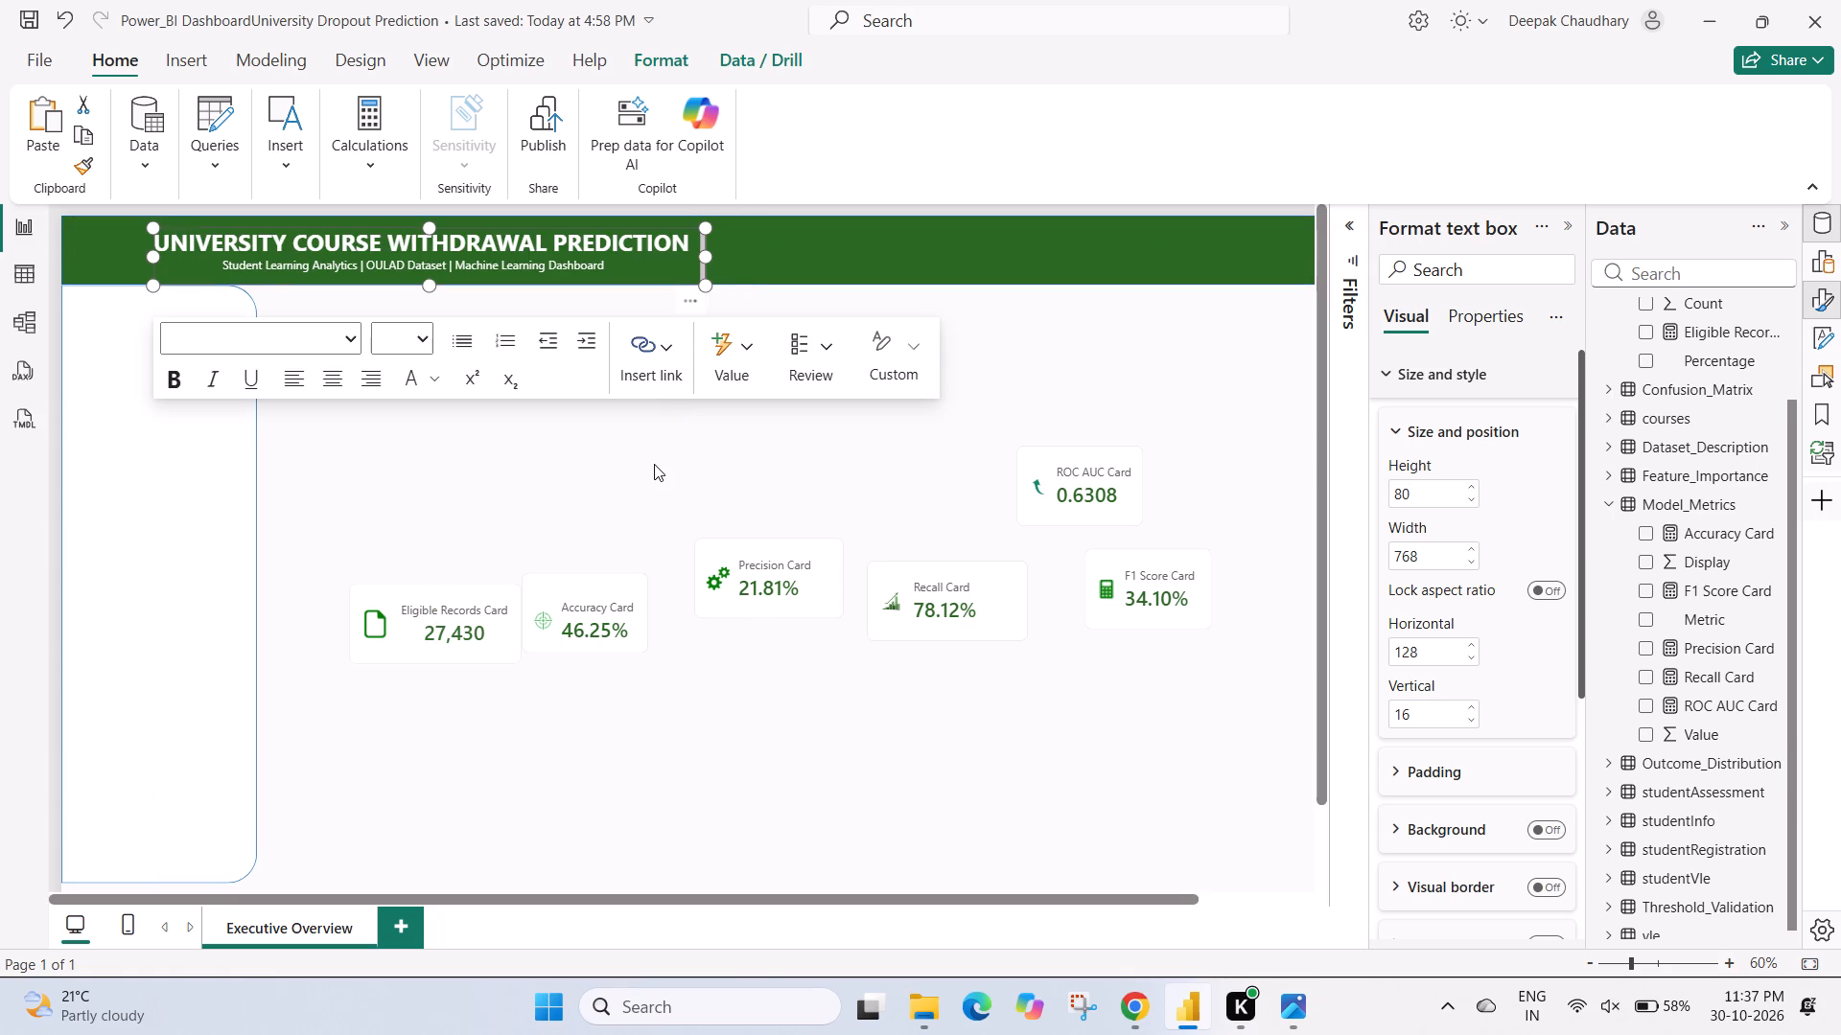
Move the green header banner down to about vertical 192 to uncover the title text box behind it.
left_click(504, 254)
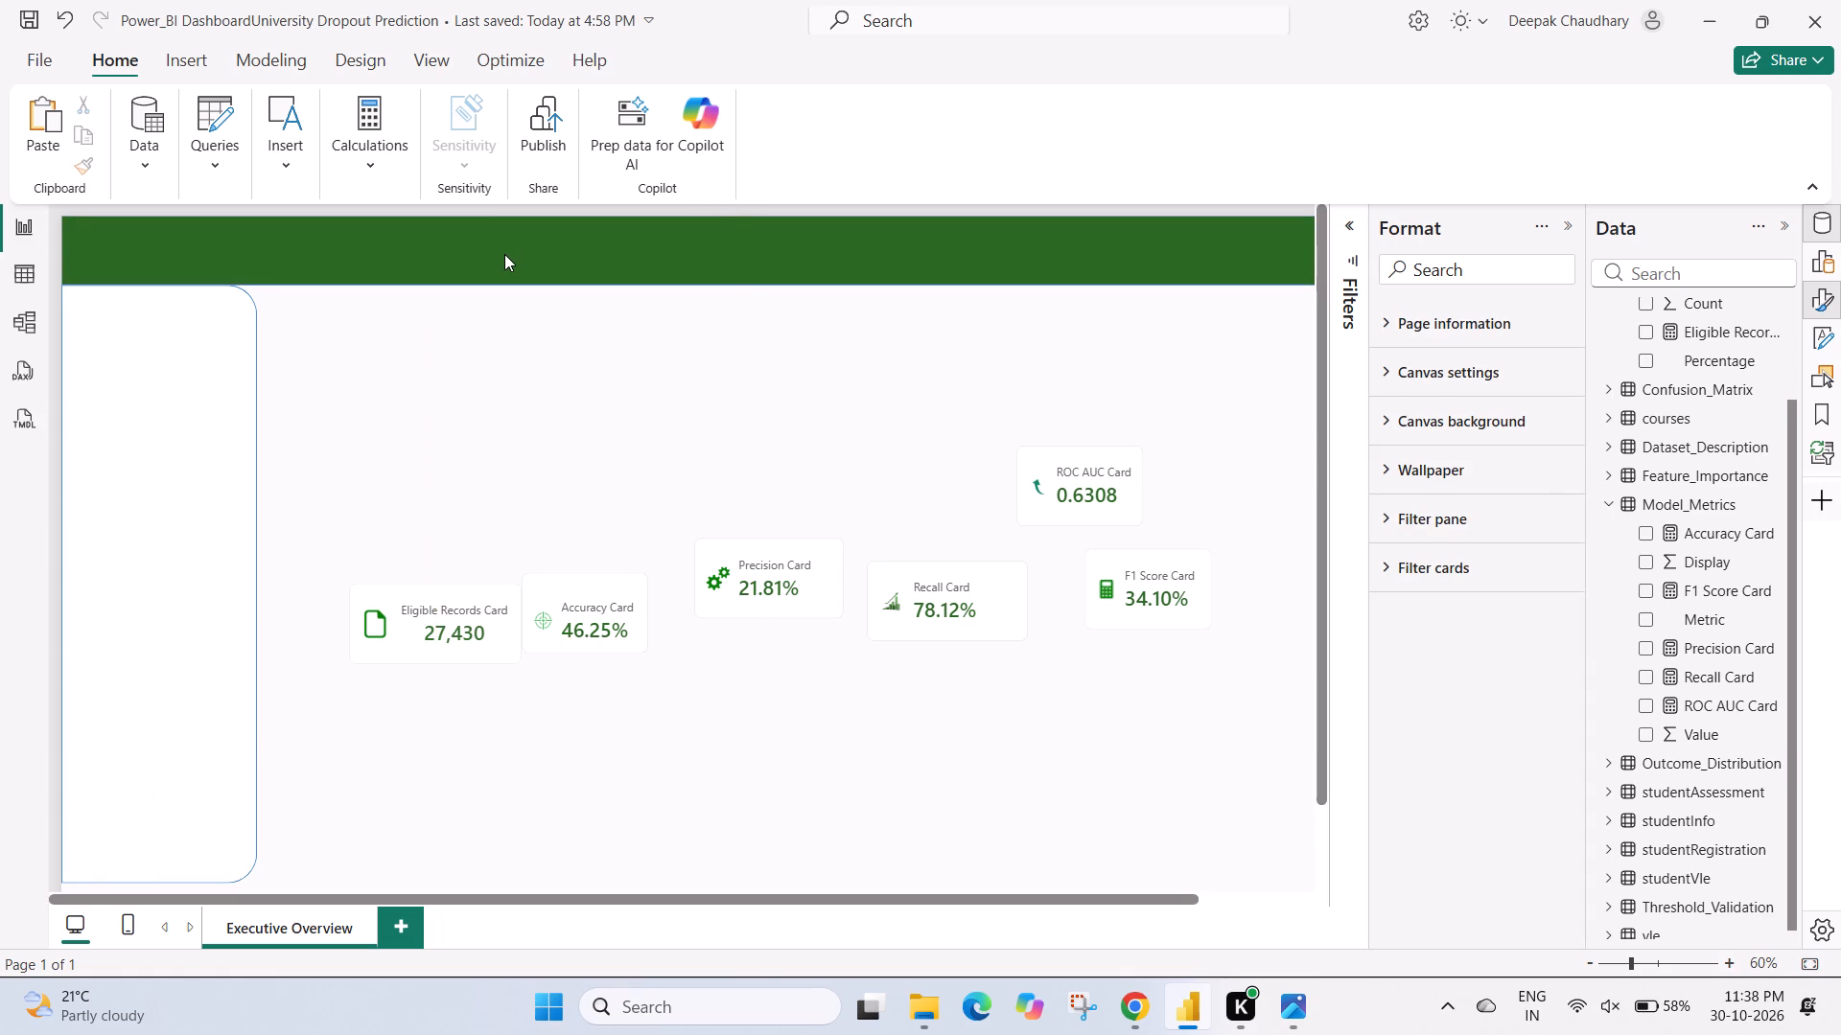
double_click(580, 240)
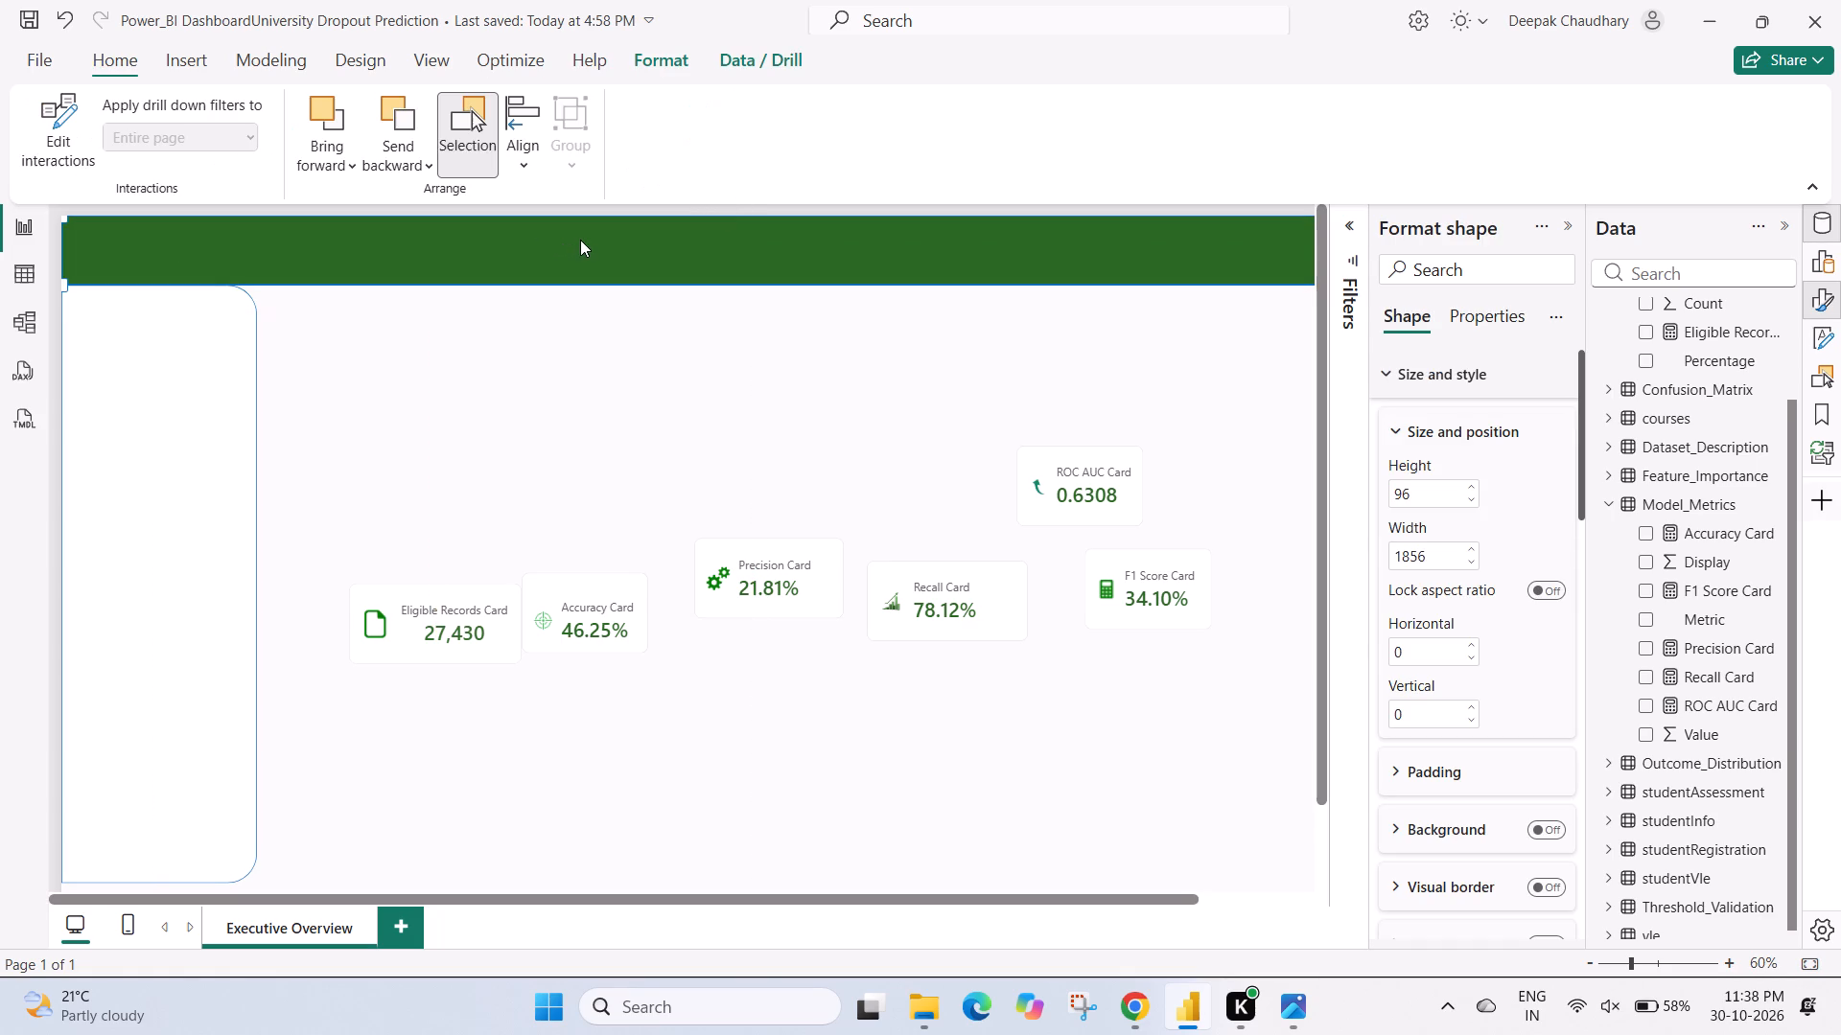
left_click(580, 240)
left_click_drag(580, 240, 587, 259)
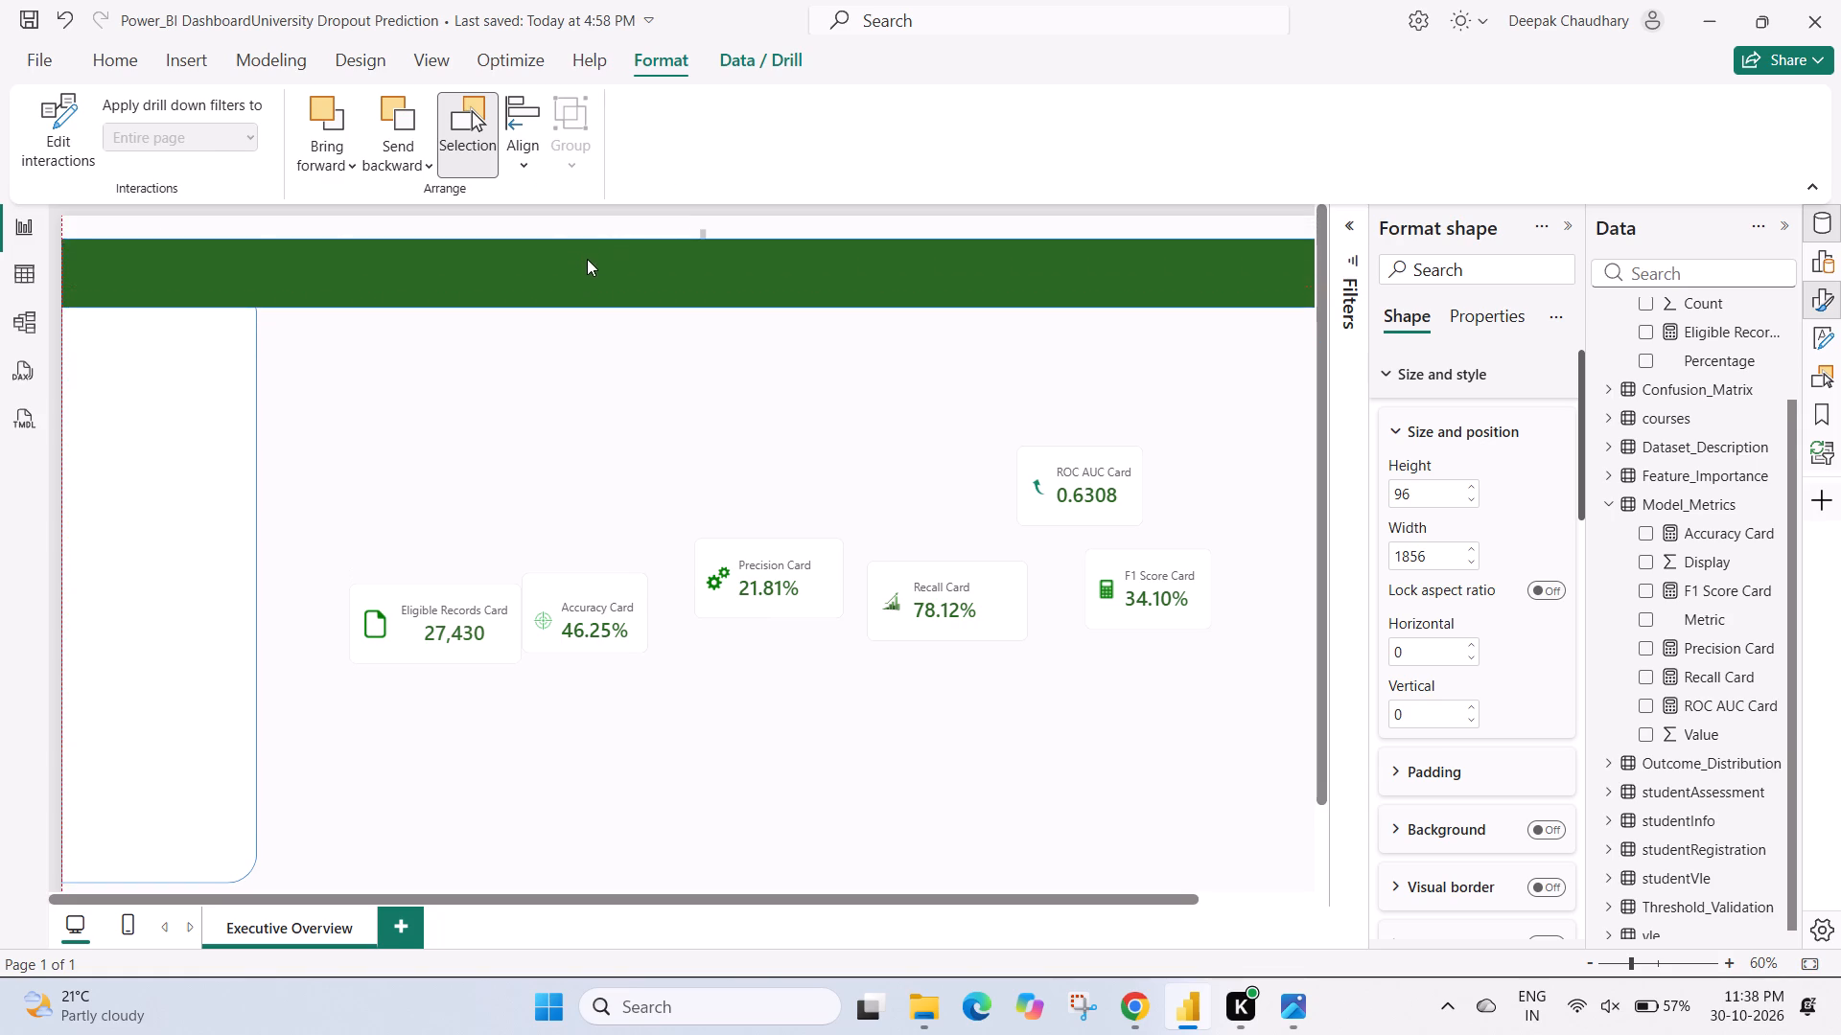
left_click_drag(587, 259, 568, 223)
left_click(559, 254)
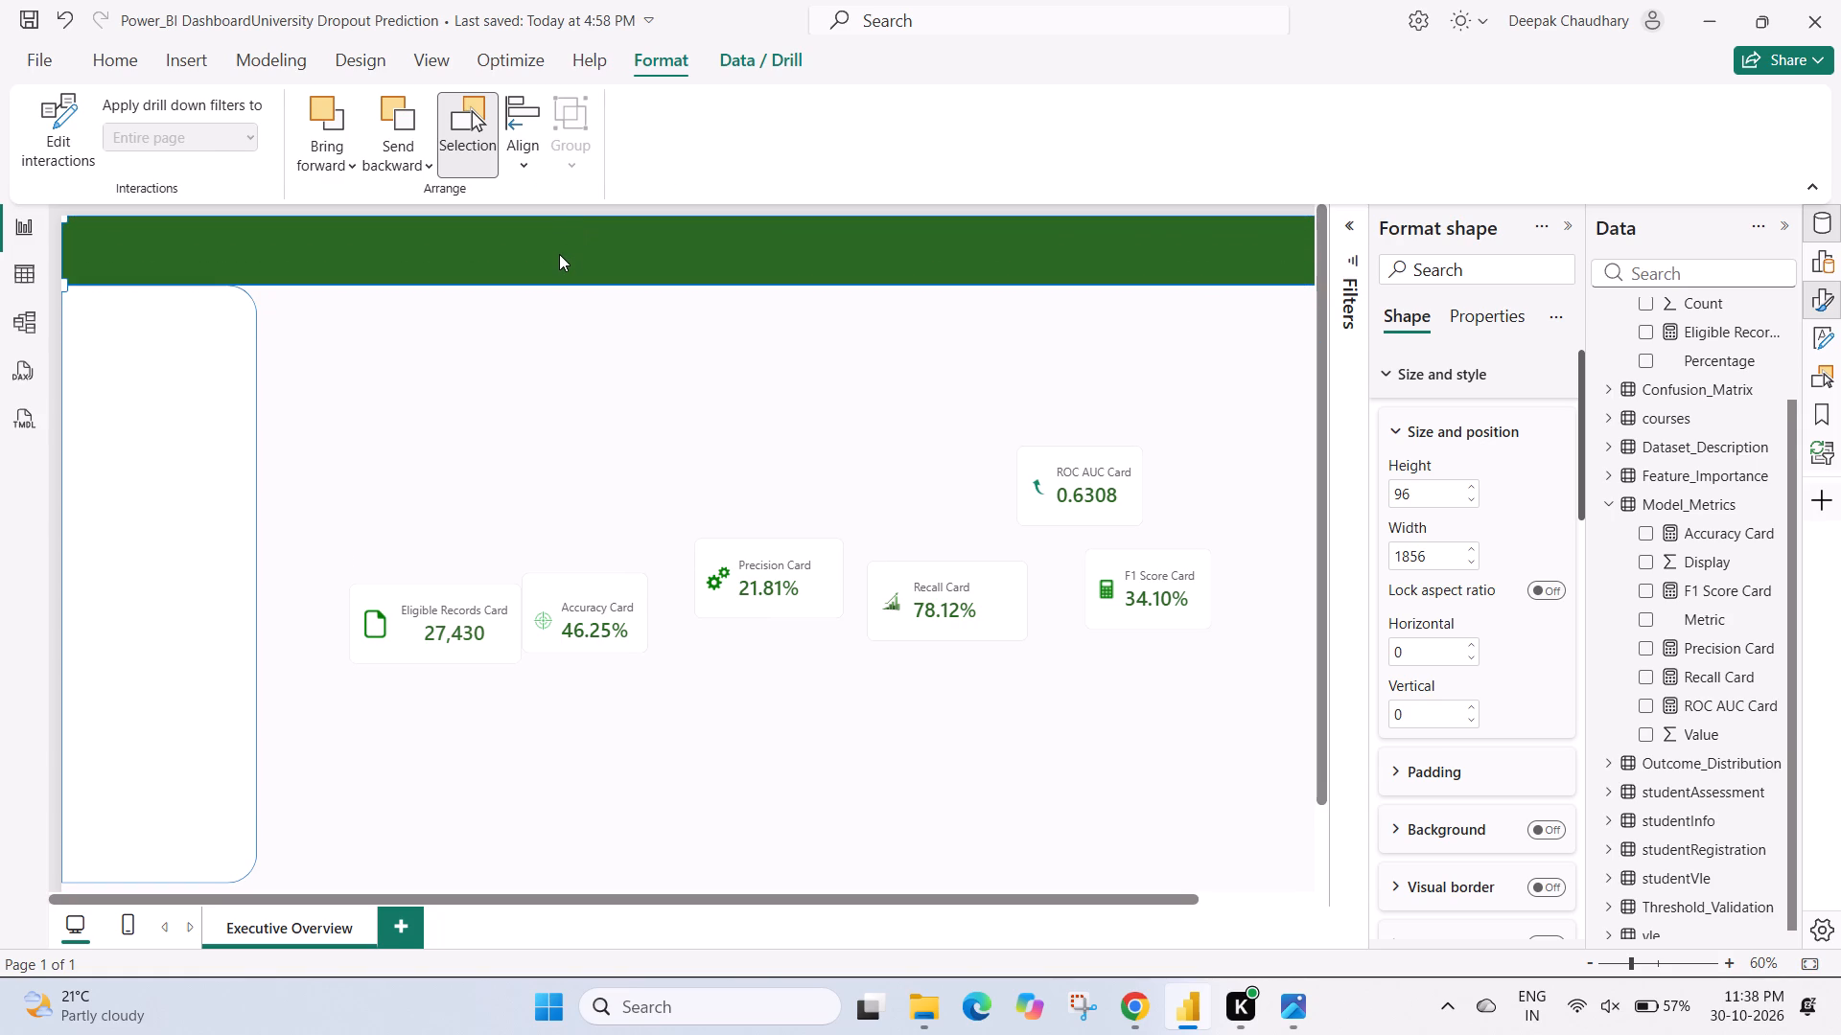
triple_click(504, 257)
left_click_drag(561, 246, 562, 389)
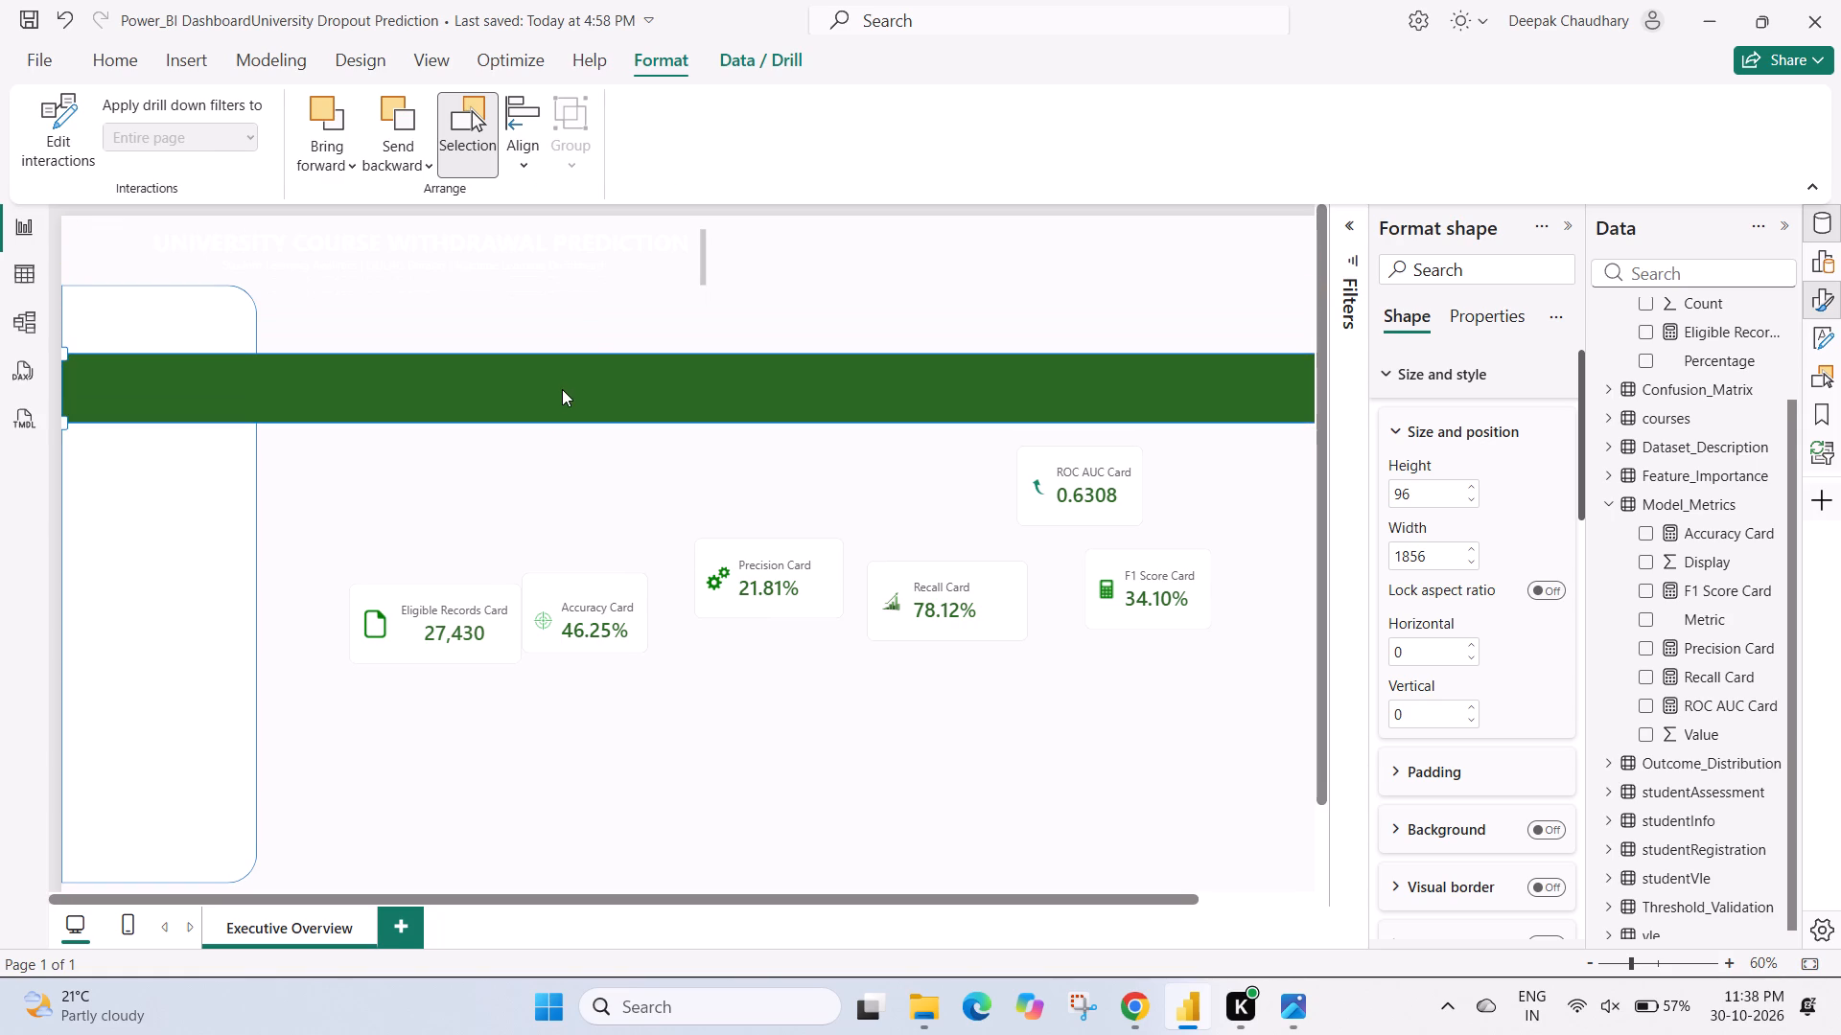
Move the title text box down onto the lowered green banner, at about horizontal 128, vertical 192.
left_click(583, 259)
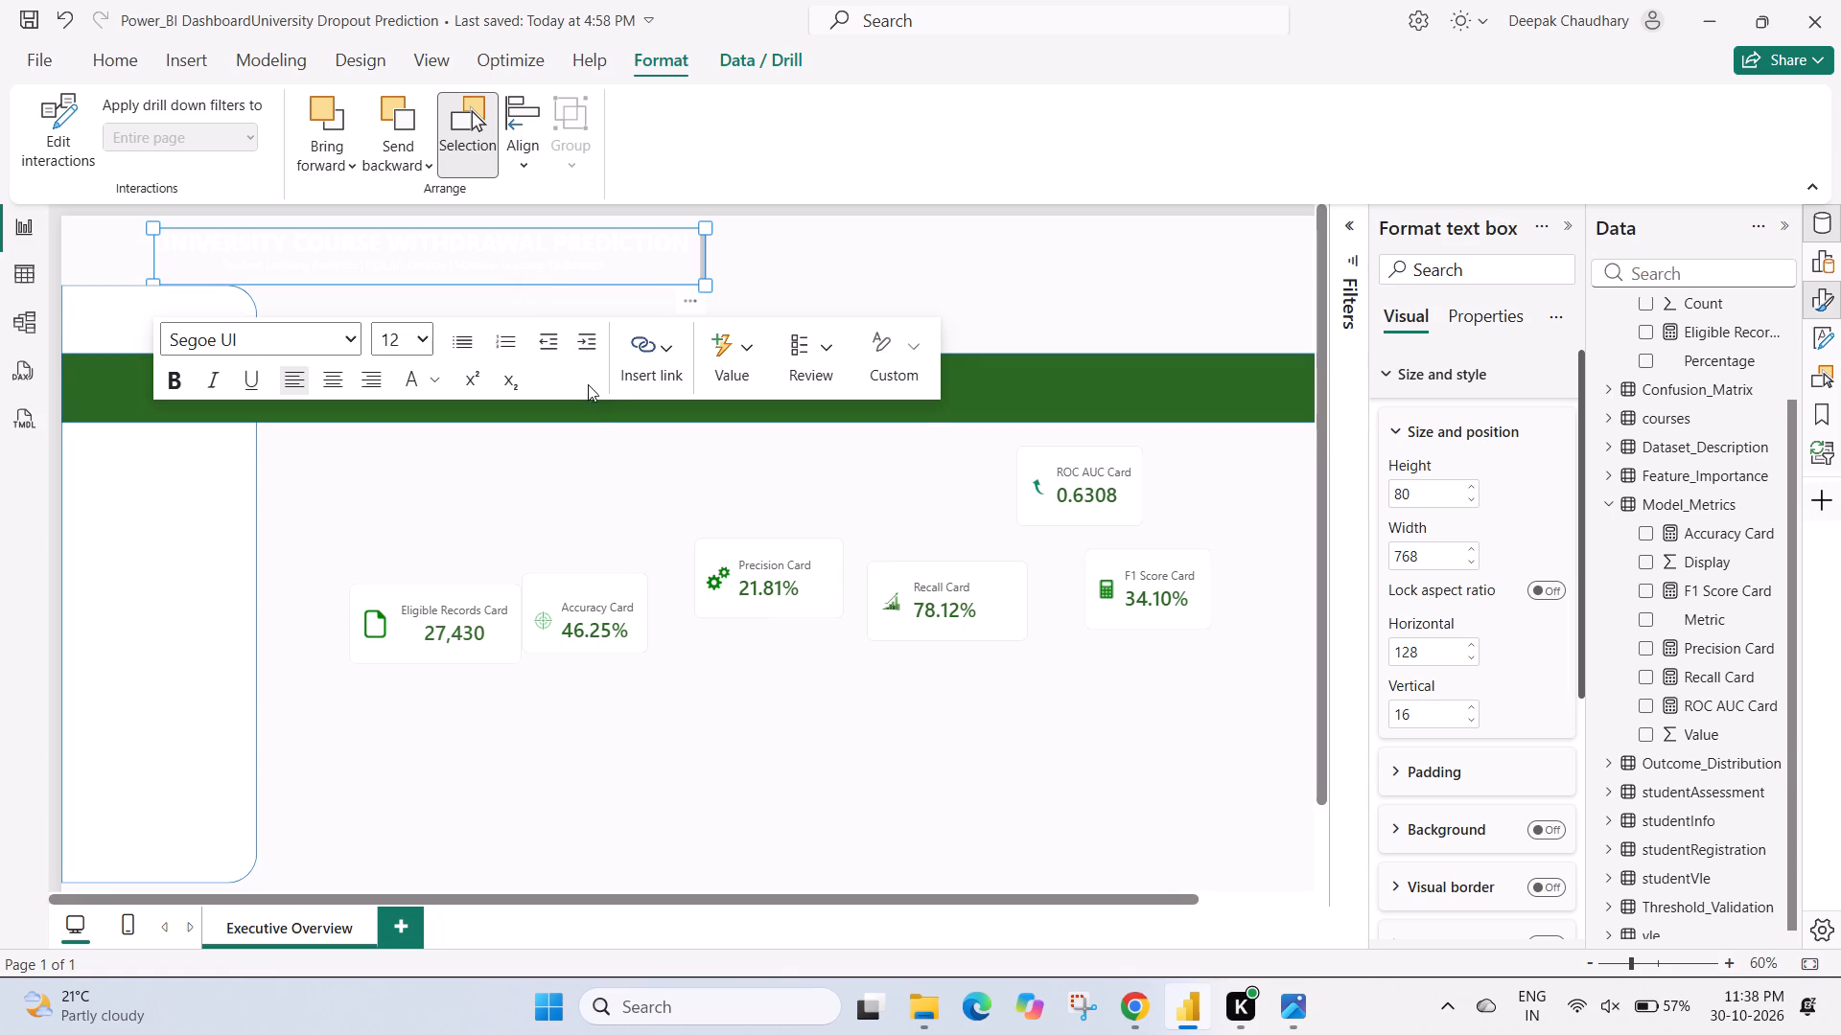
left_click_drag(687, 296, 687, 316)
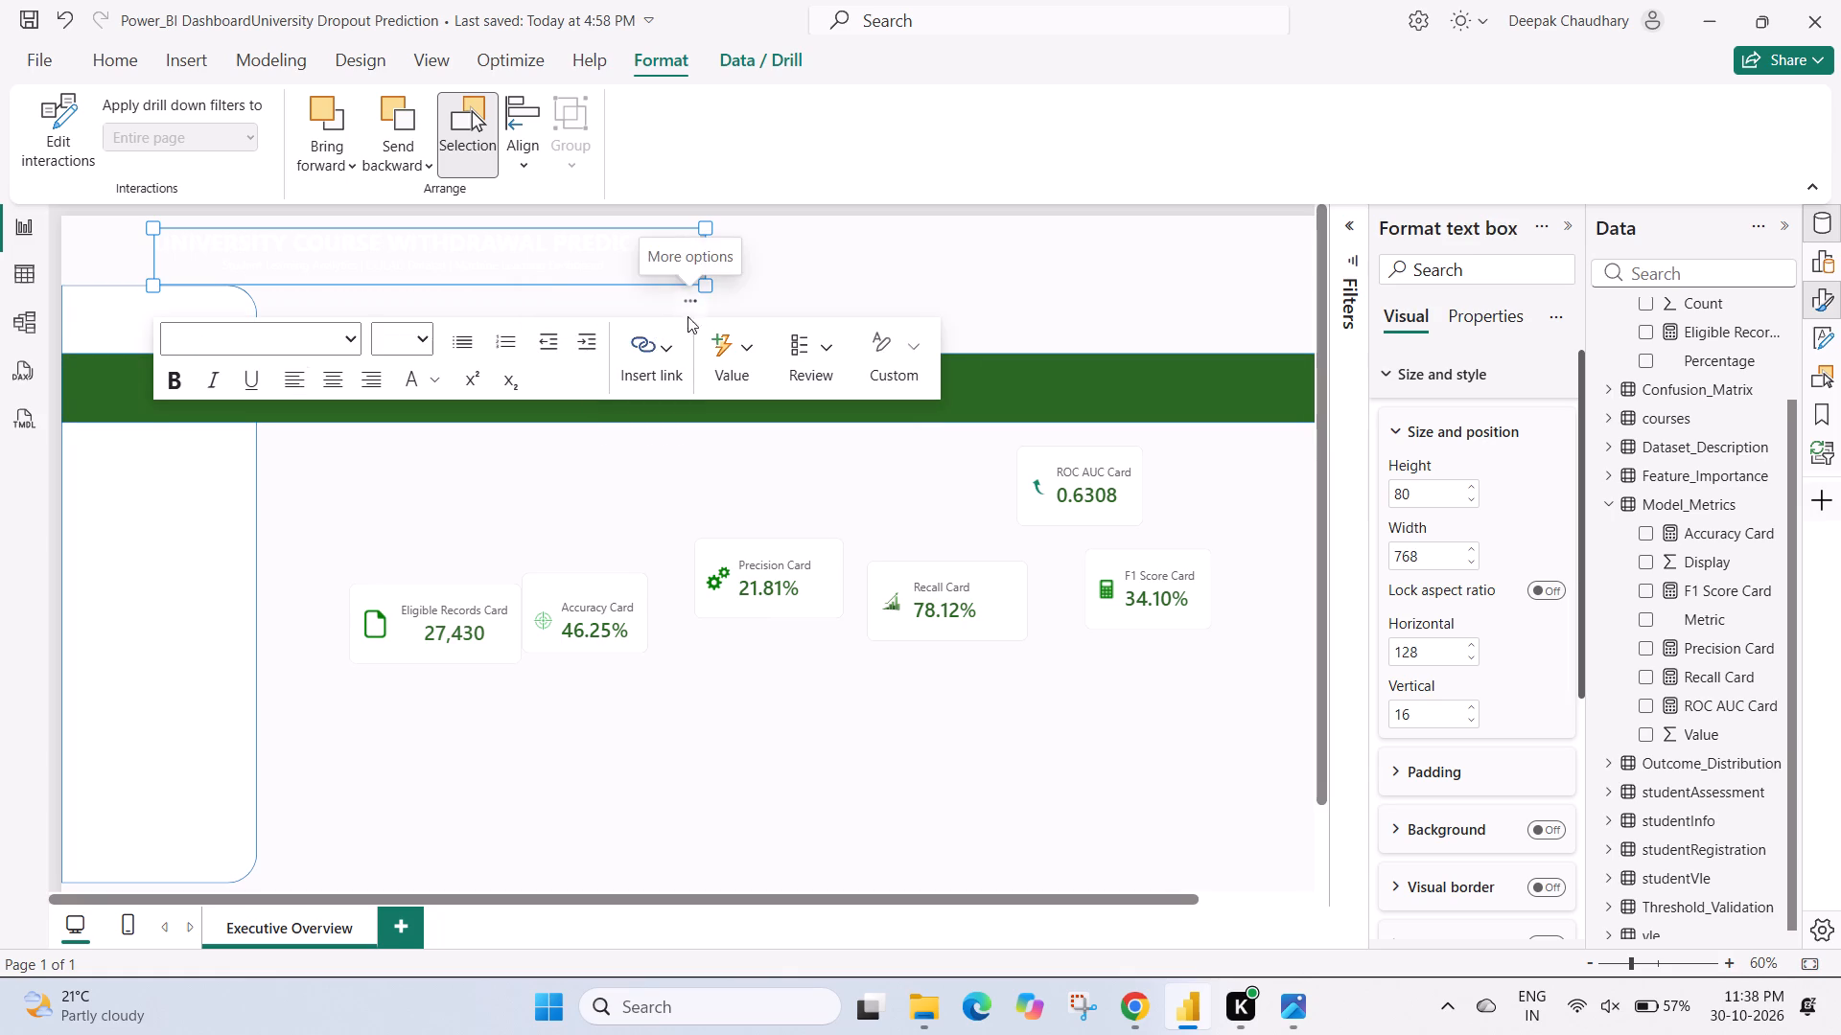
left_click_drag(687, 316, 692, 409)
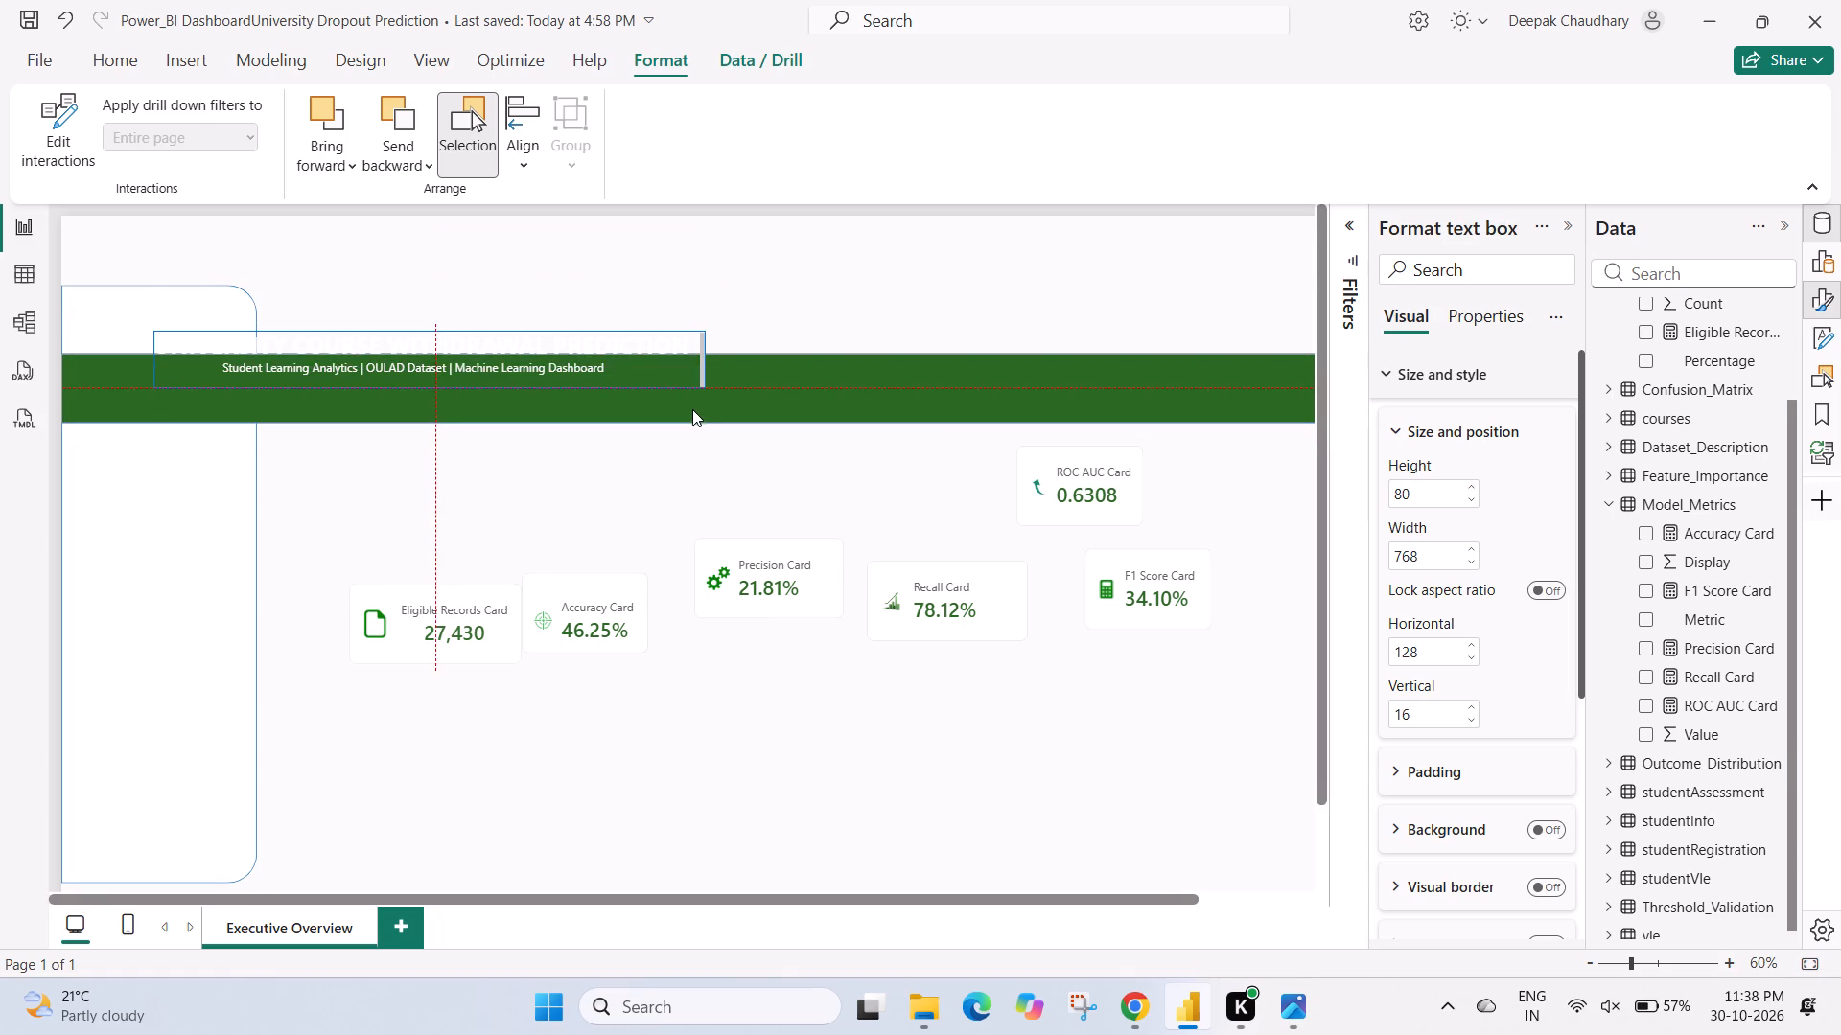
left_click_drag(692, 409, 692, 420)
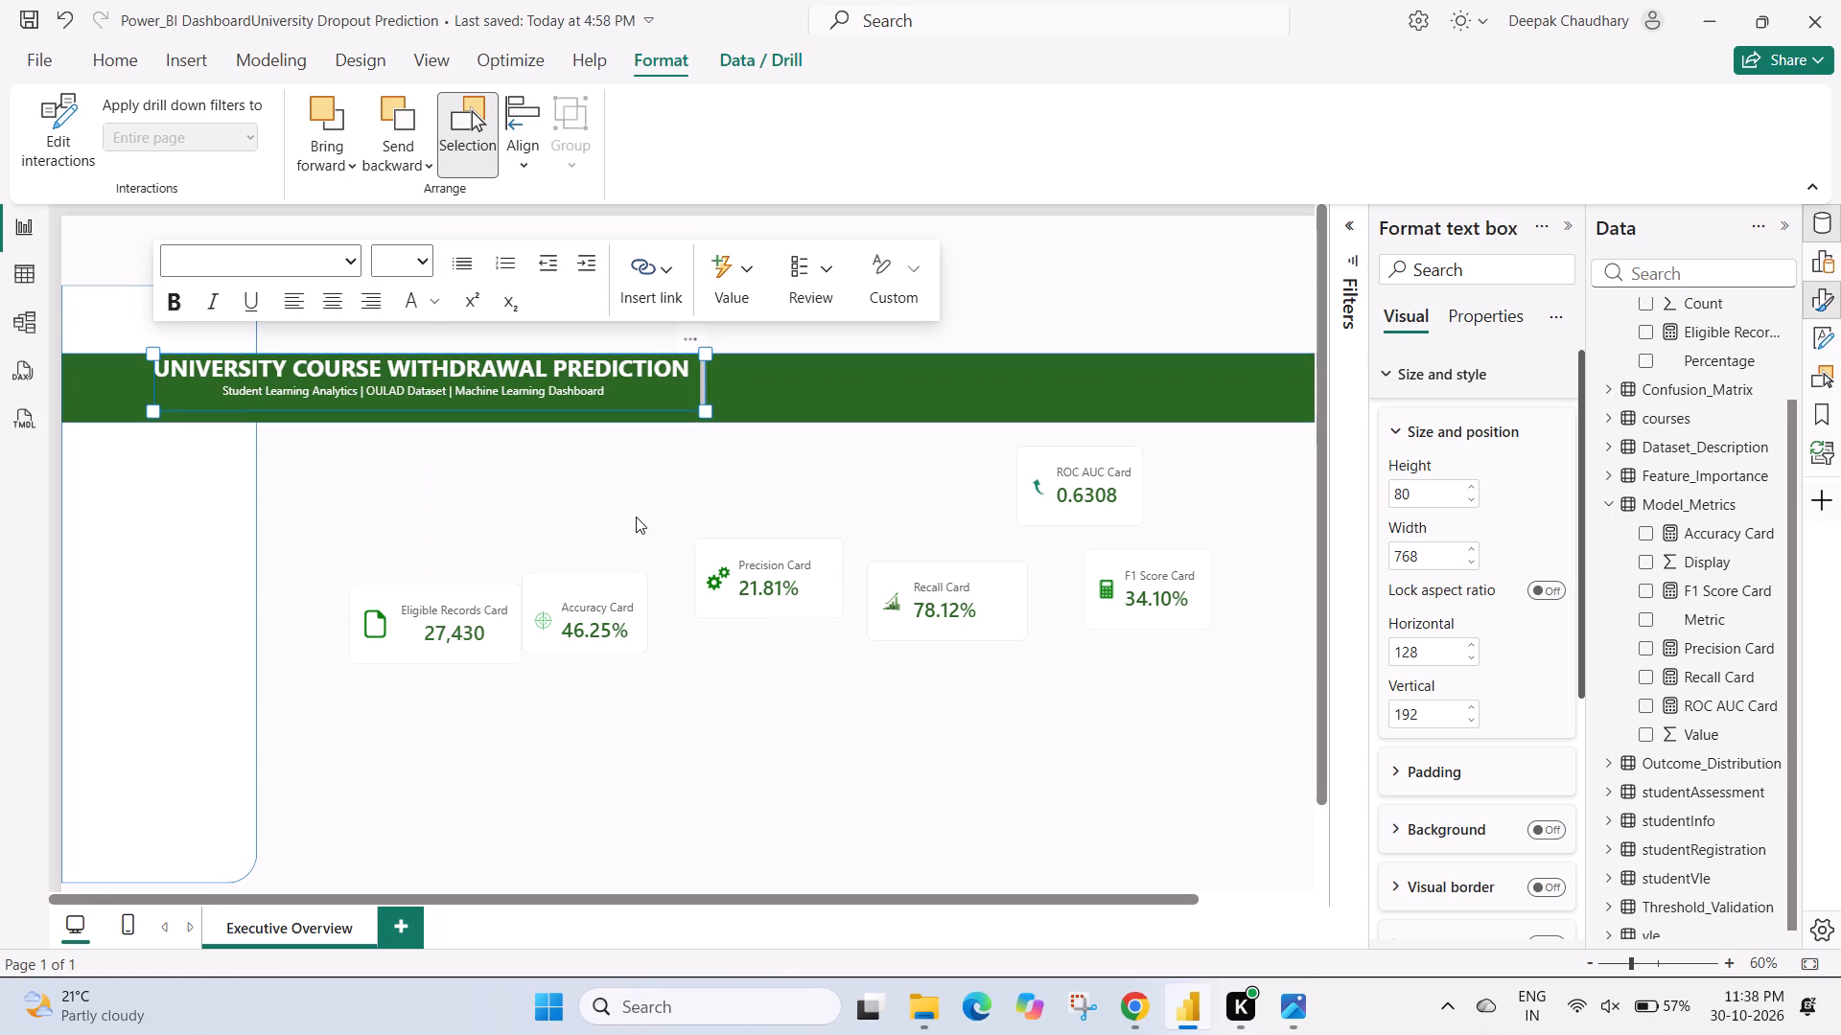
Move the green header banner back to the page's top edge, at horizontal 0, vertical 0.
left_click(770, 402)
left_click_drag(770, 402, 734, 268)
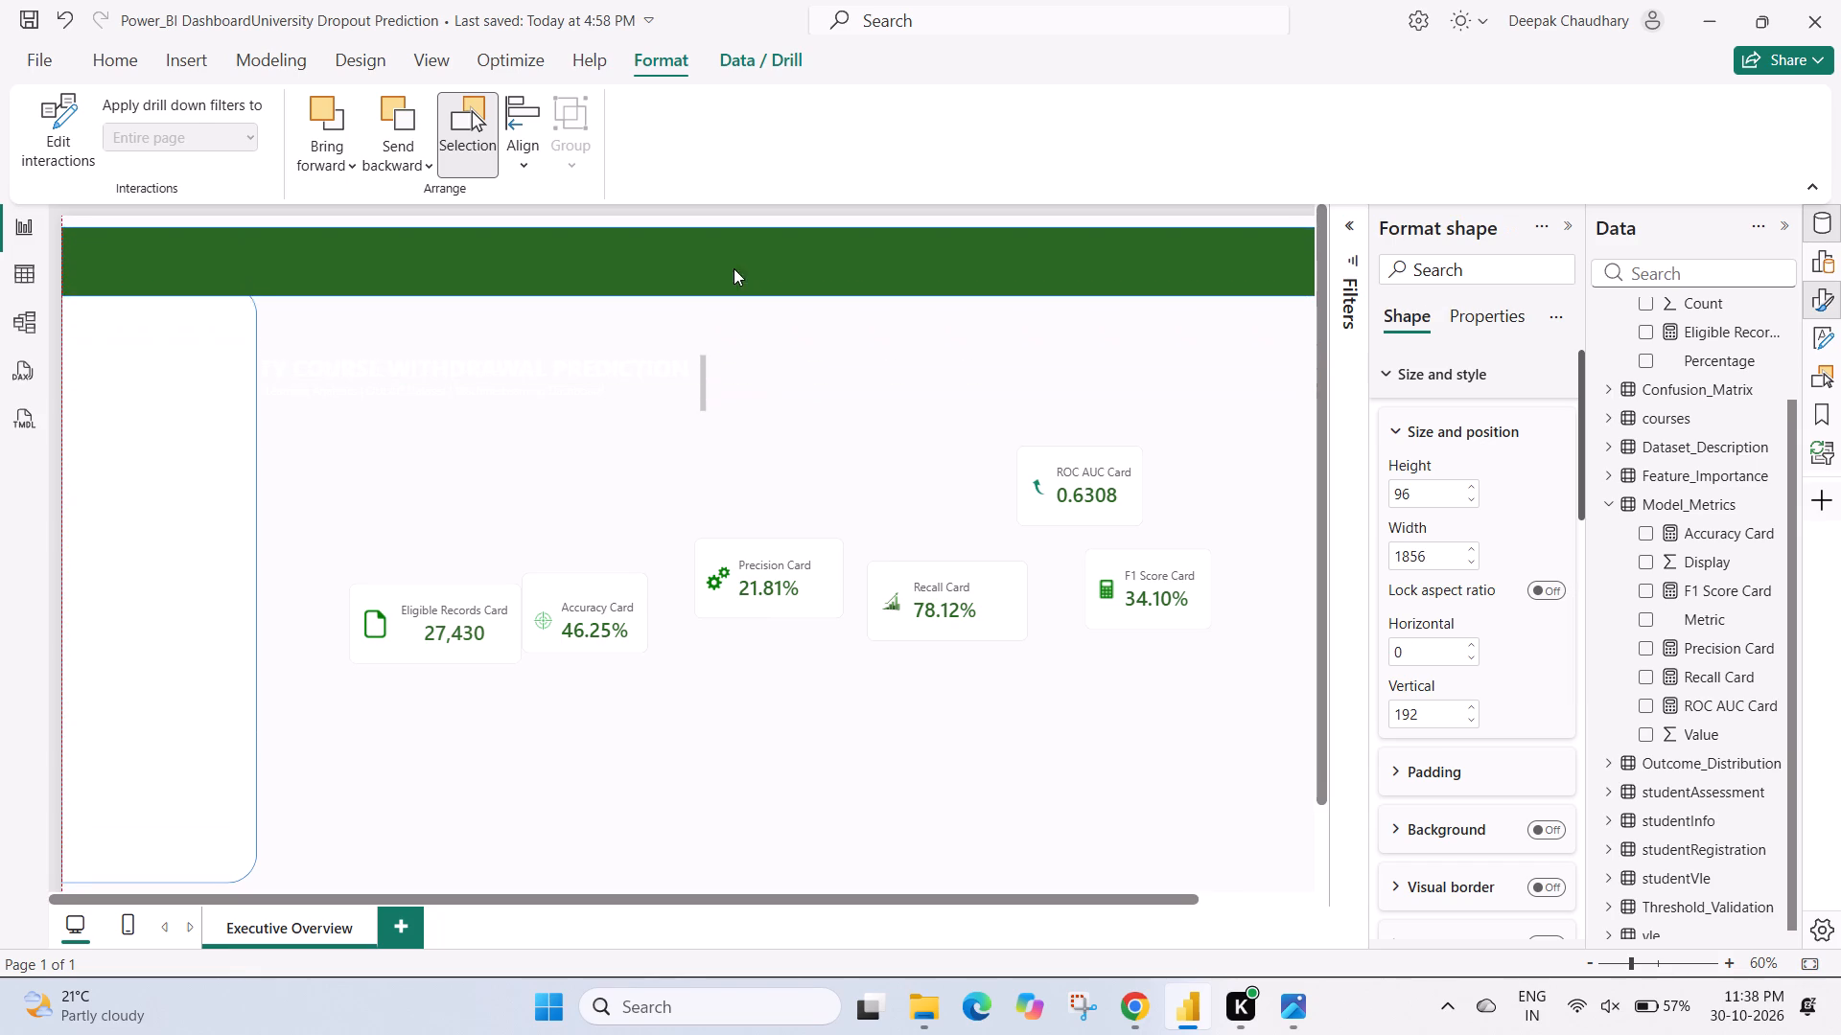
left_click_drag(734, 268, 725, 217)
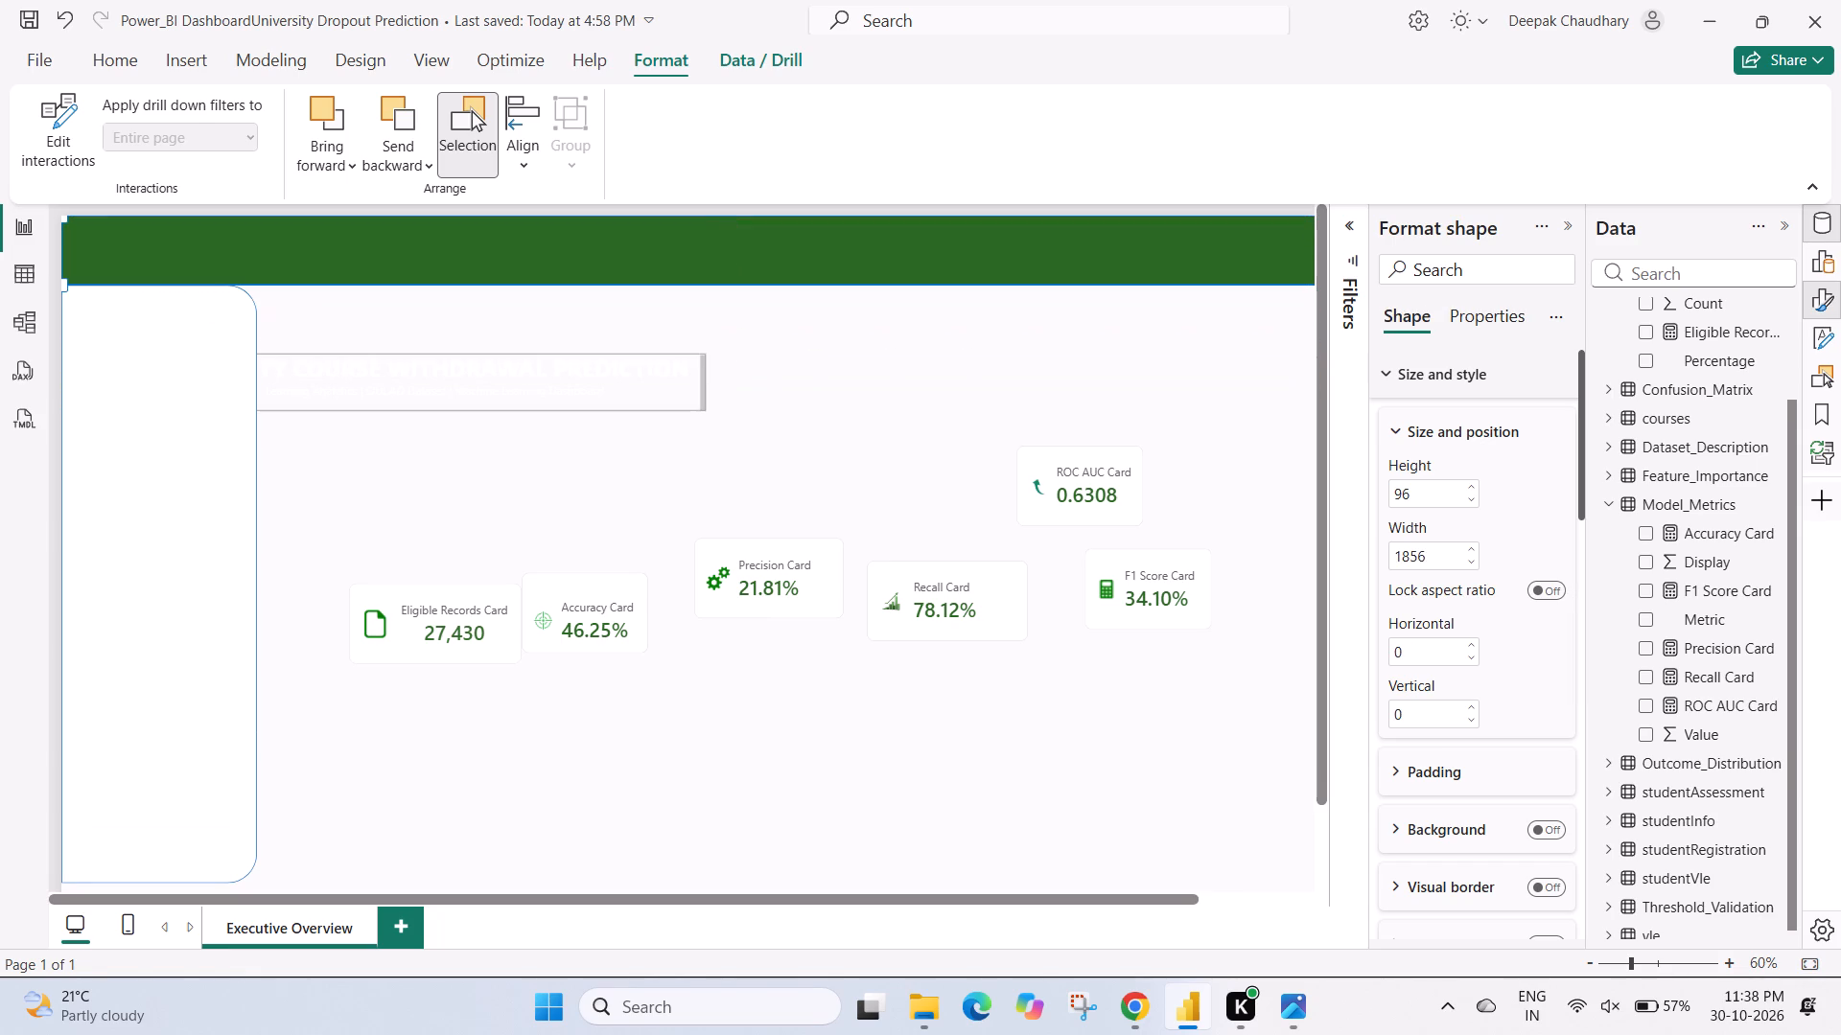
Move the title text box onto the green header banner, at about horizontal 144, vertical 16.
left_click_drag(692, 336, 695, 259)
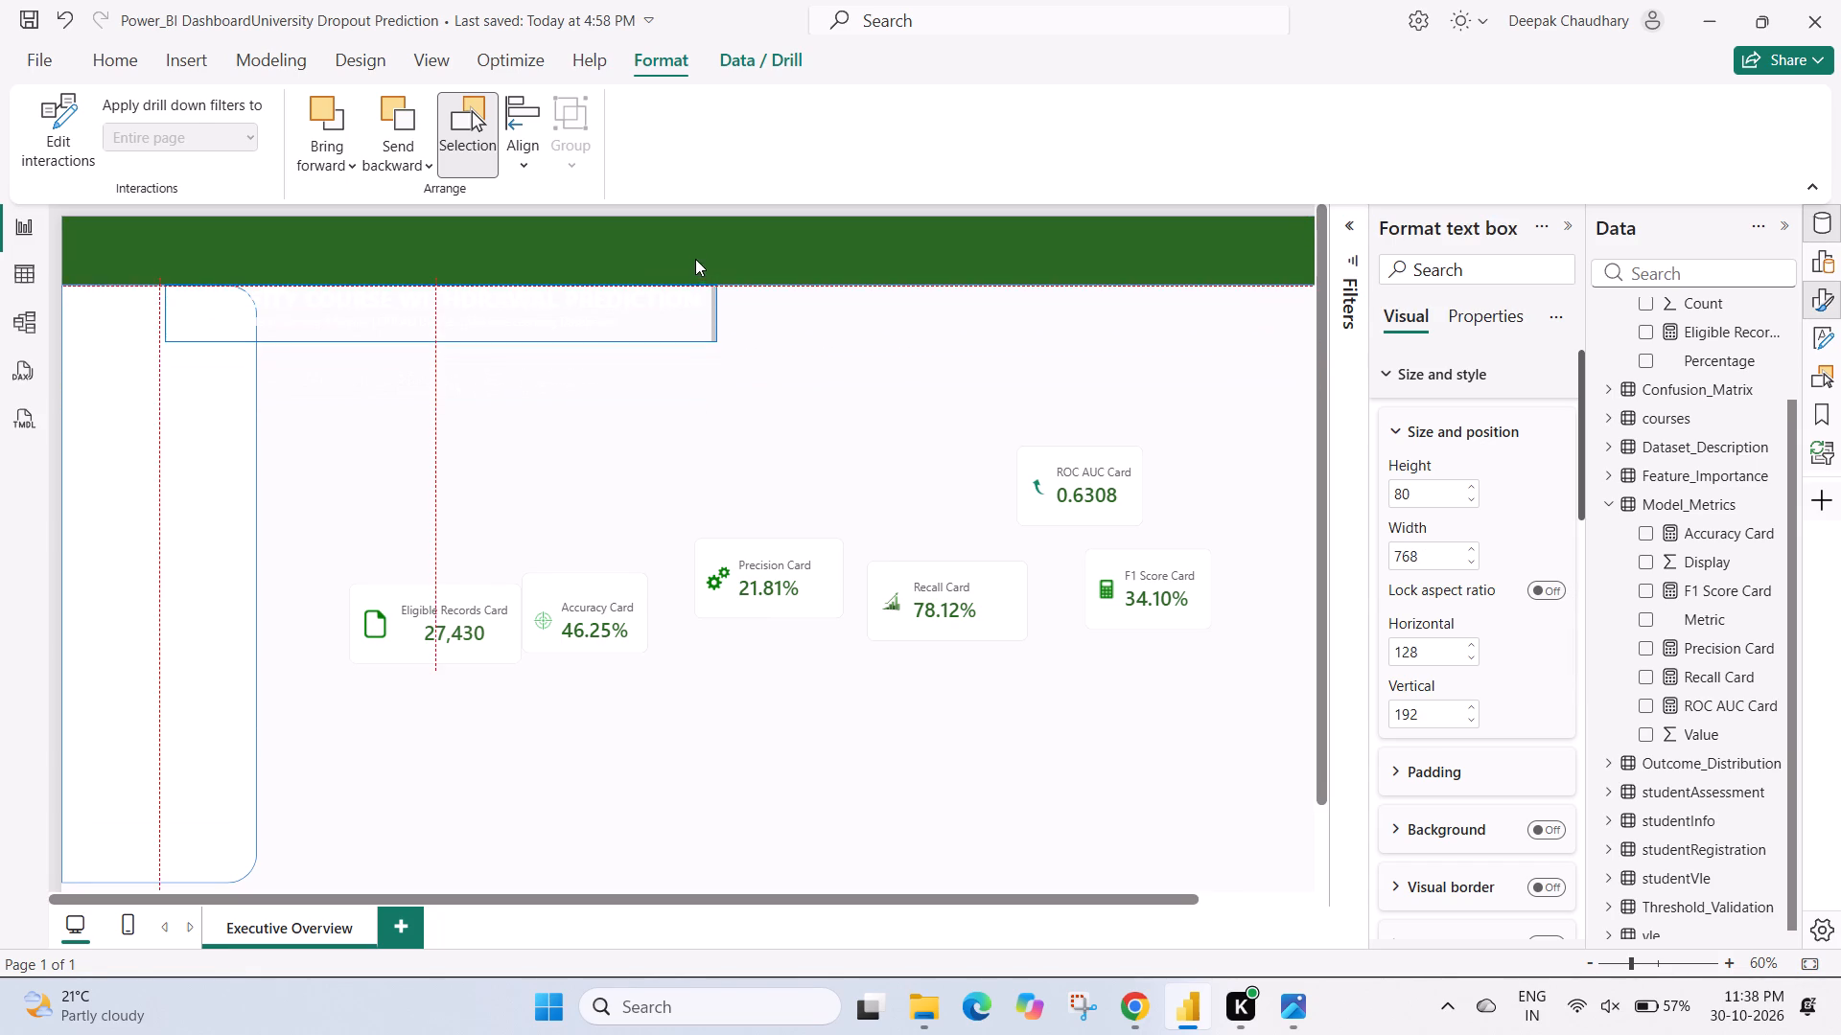
left_click_drag(695, 259, 703, 223)
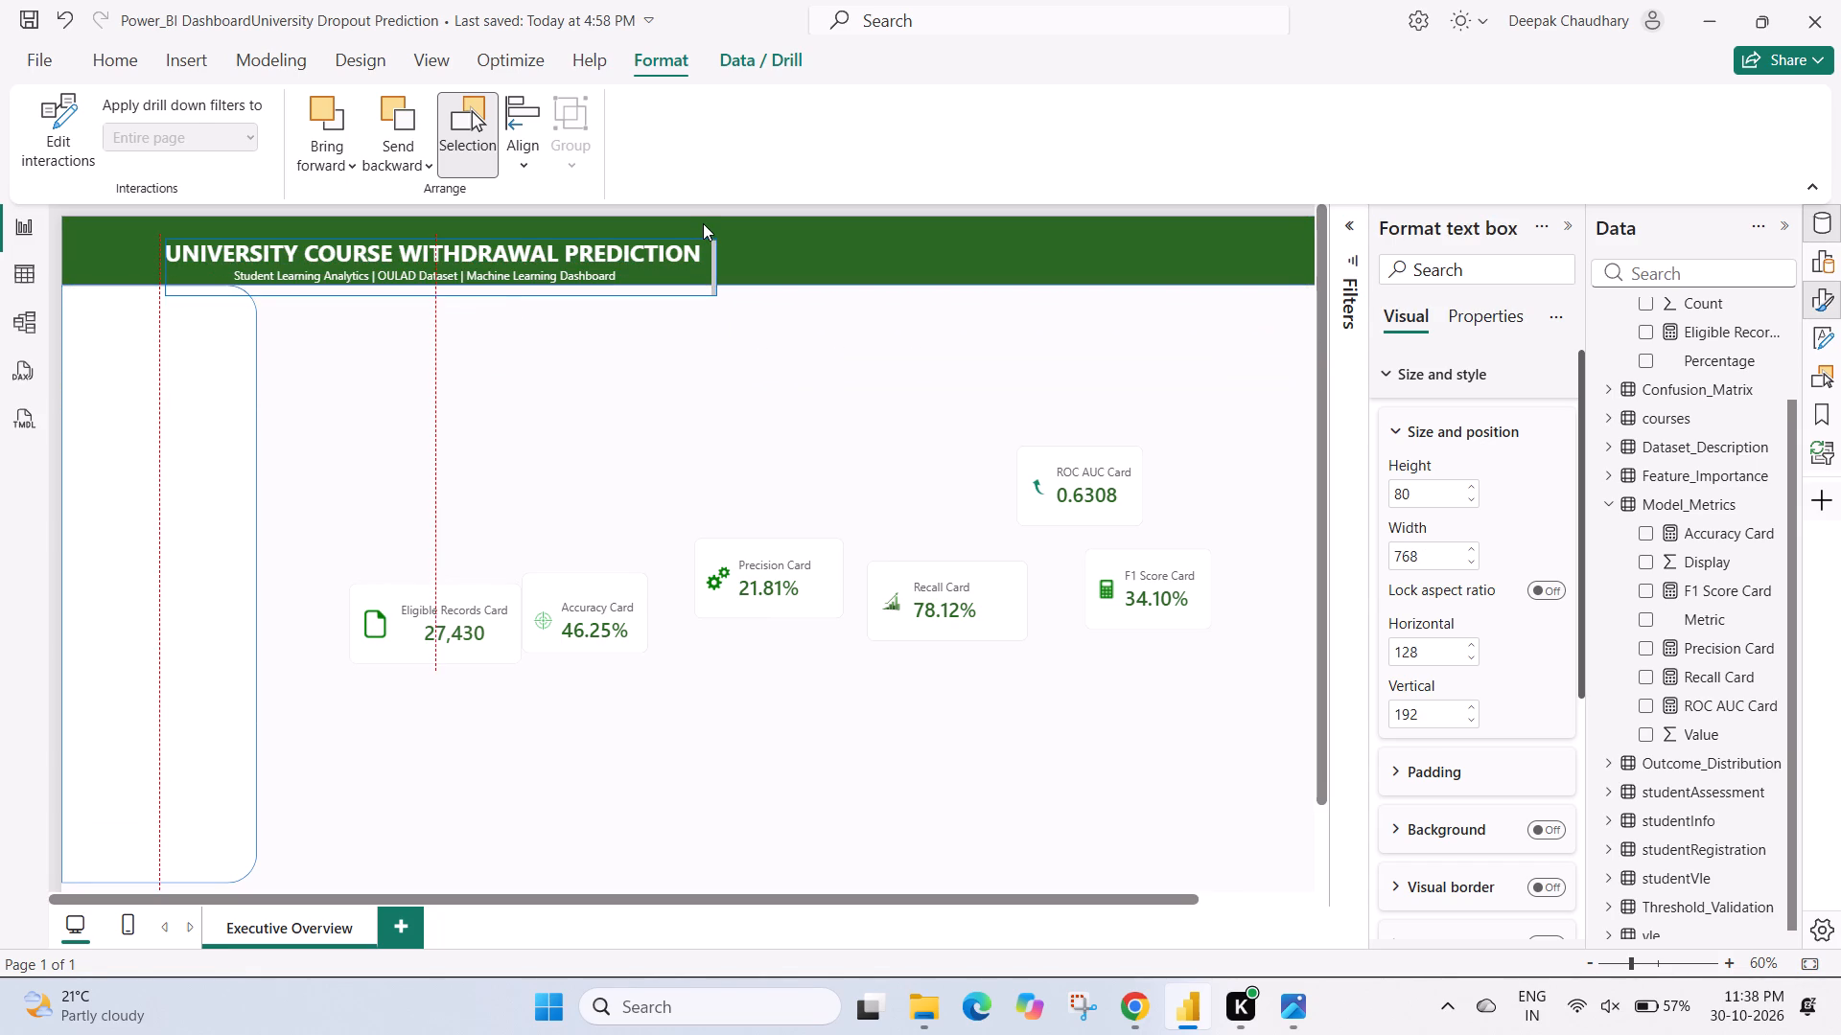
left_click_drag(703, 223, 703, 217)
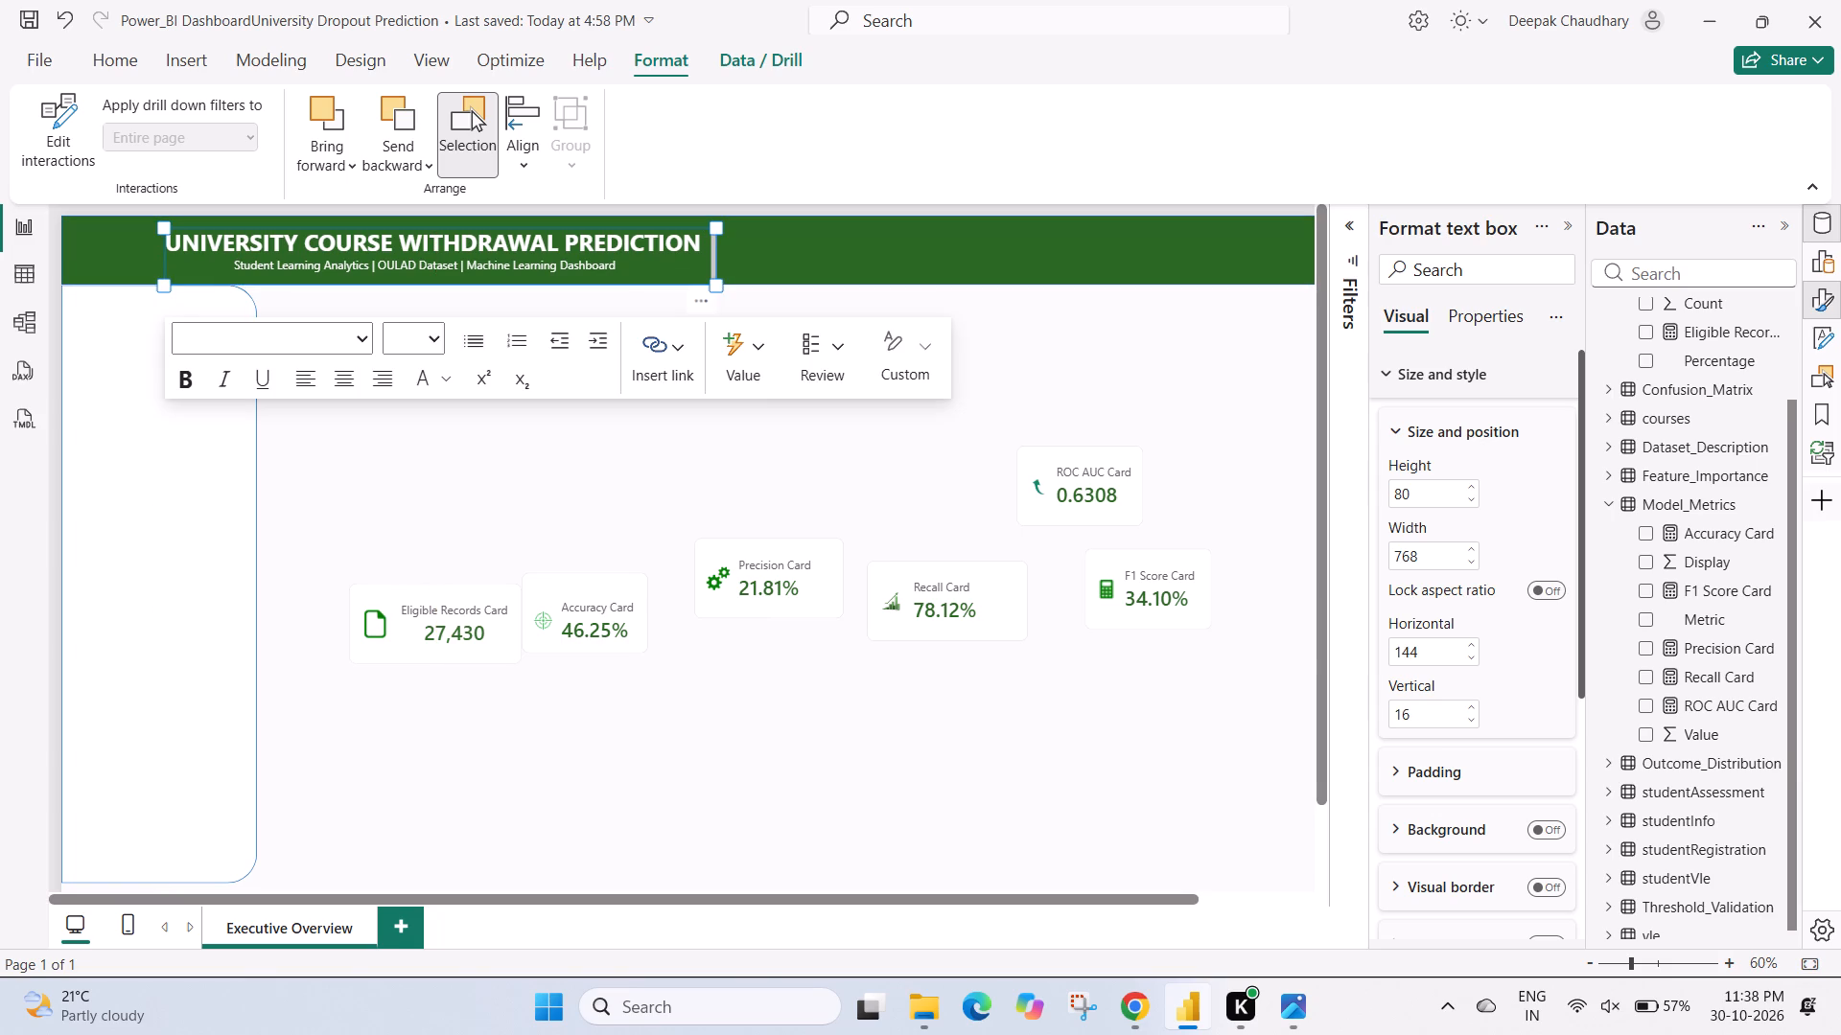
left_click(726, 513)
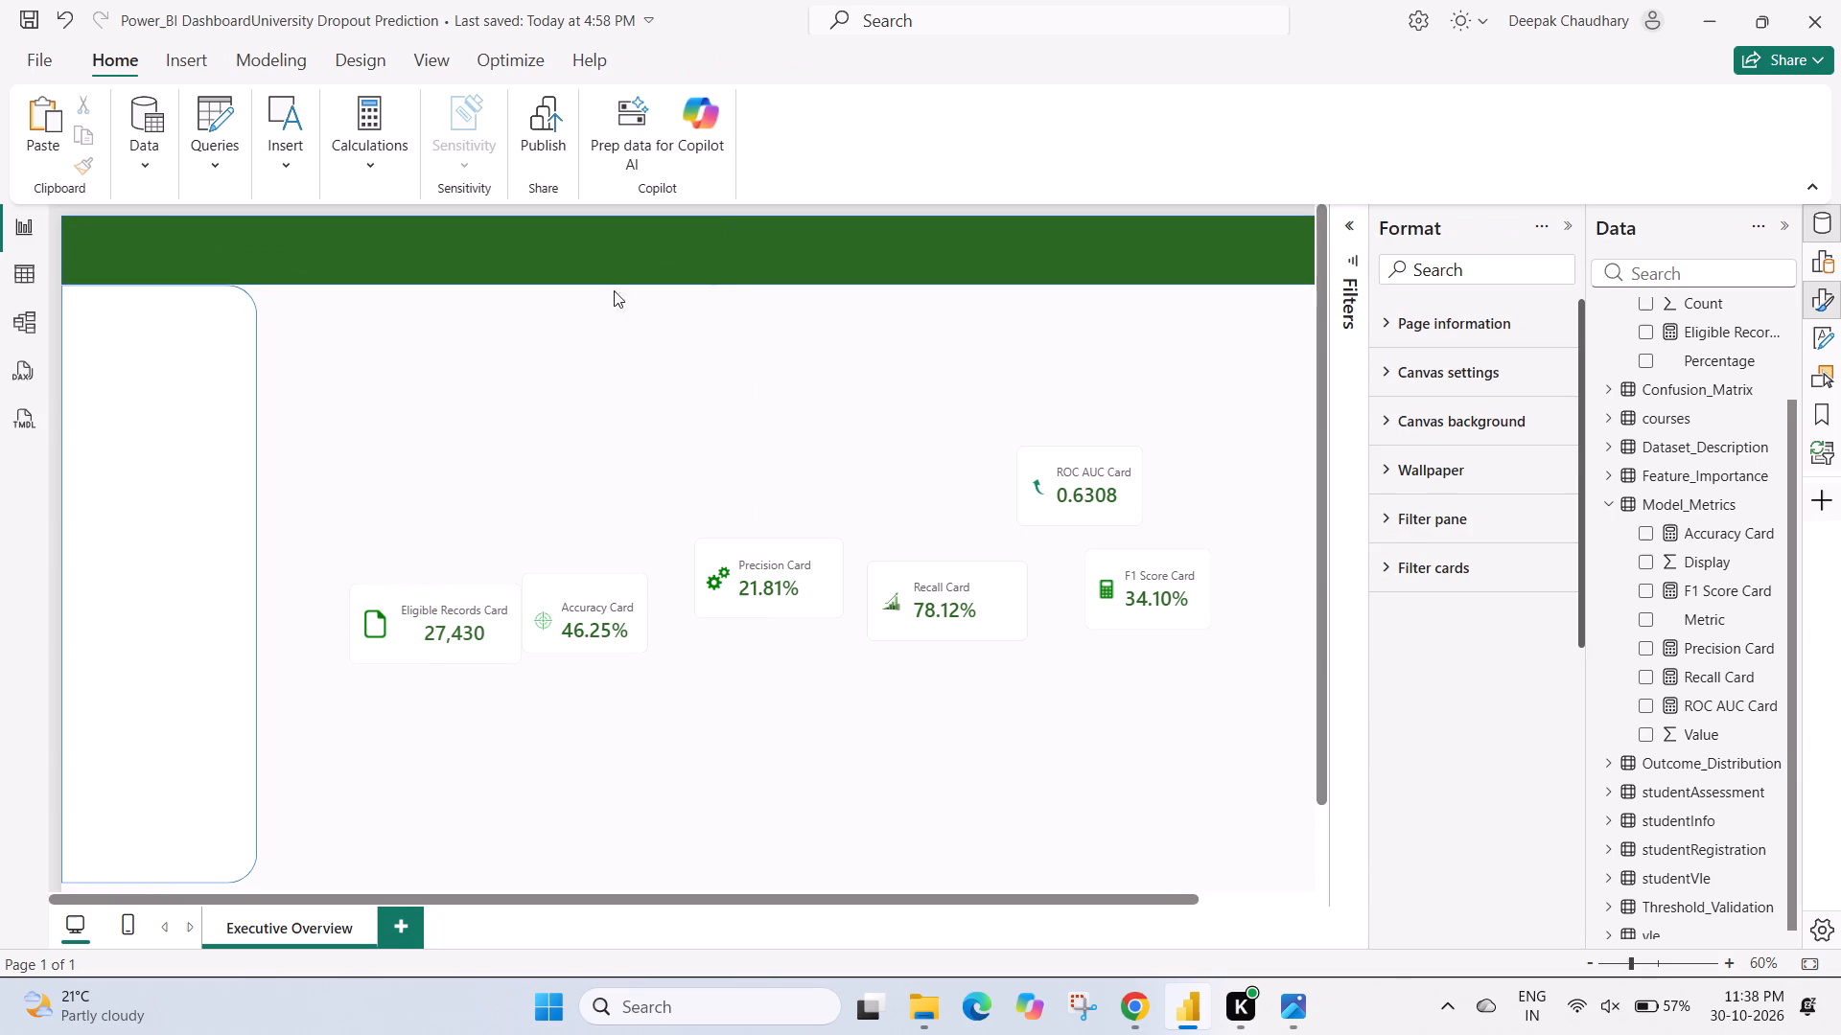
Select the green header banner that overlaps the title text box.
left_click(555, 252)
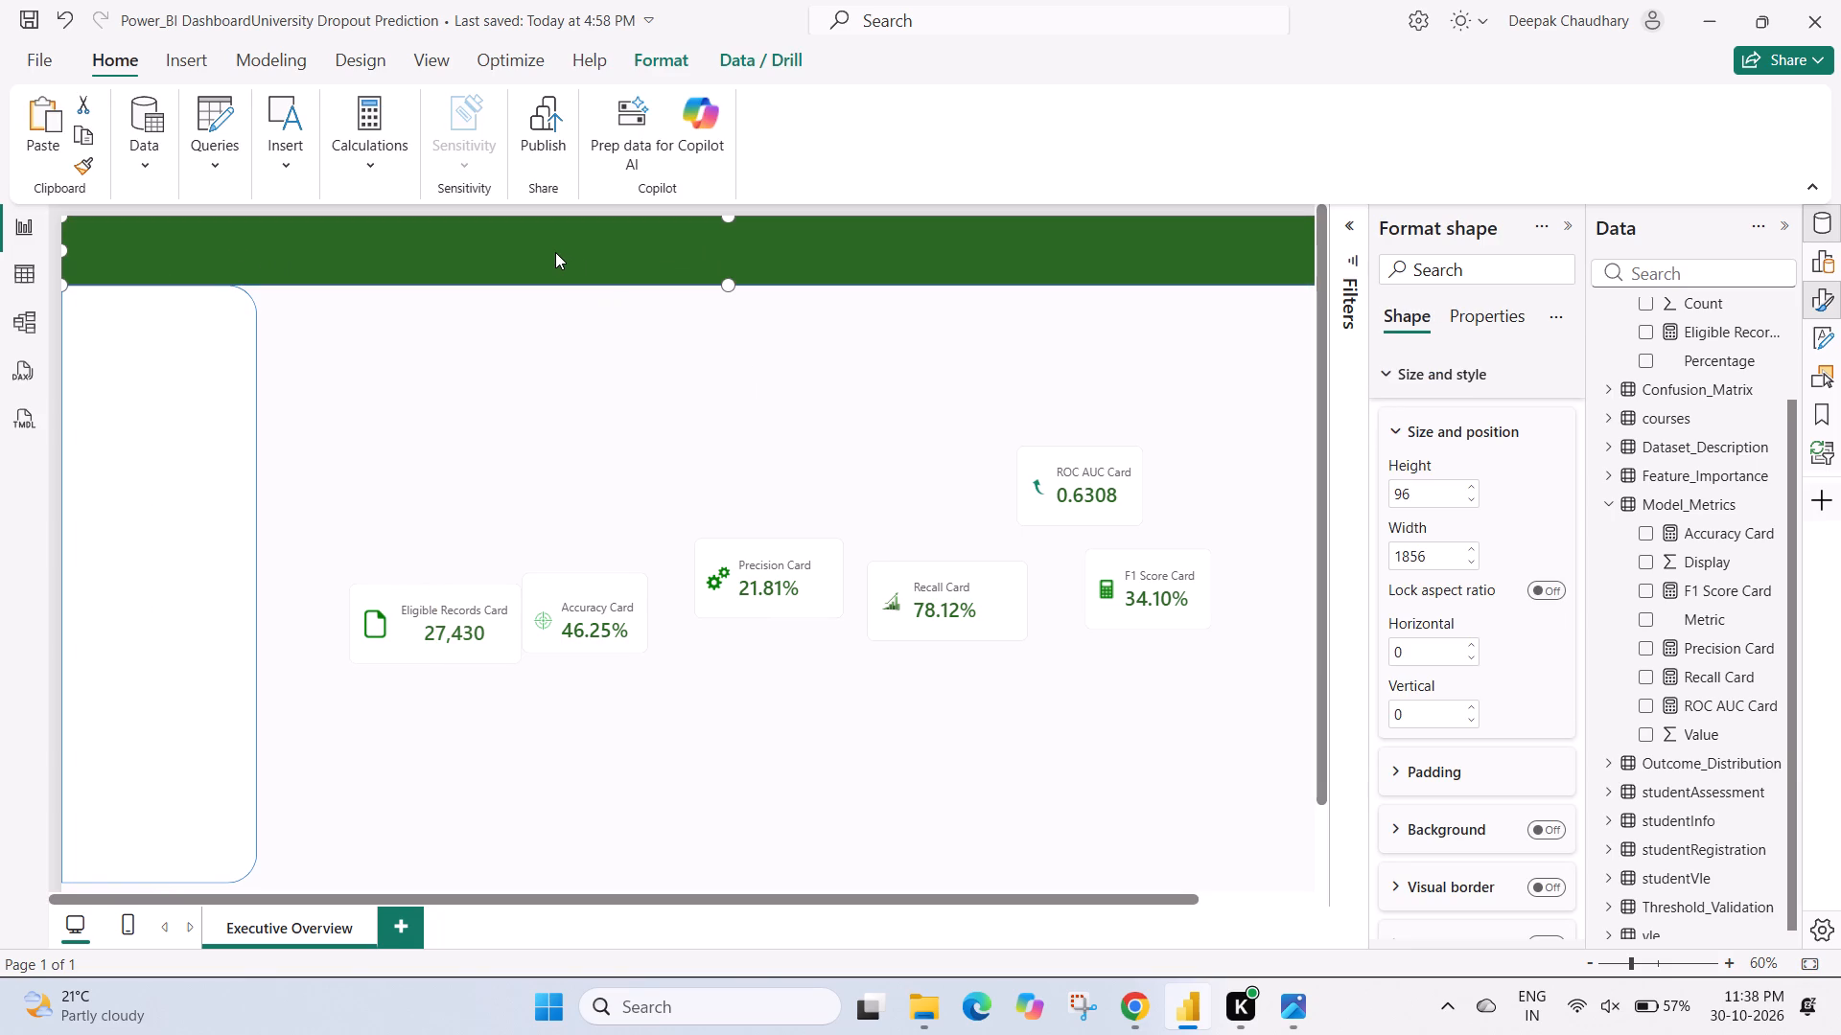
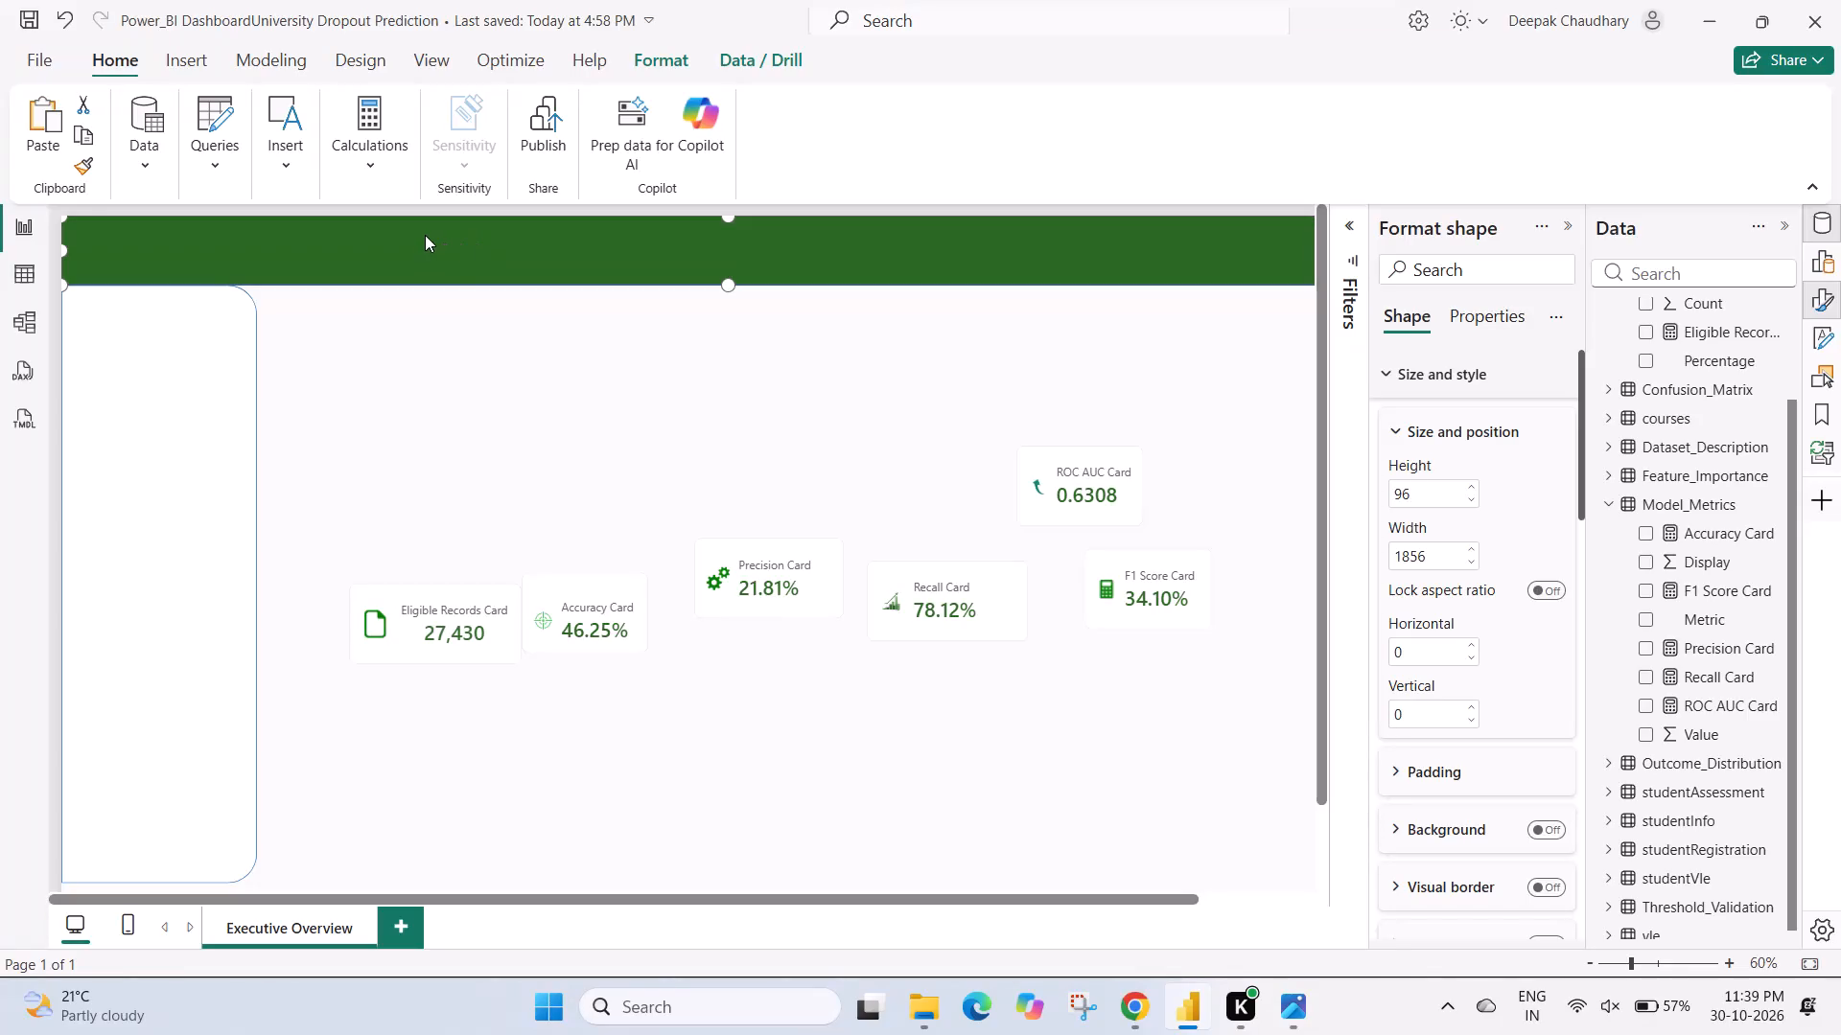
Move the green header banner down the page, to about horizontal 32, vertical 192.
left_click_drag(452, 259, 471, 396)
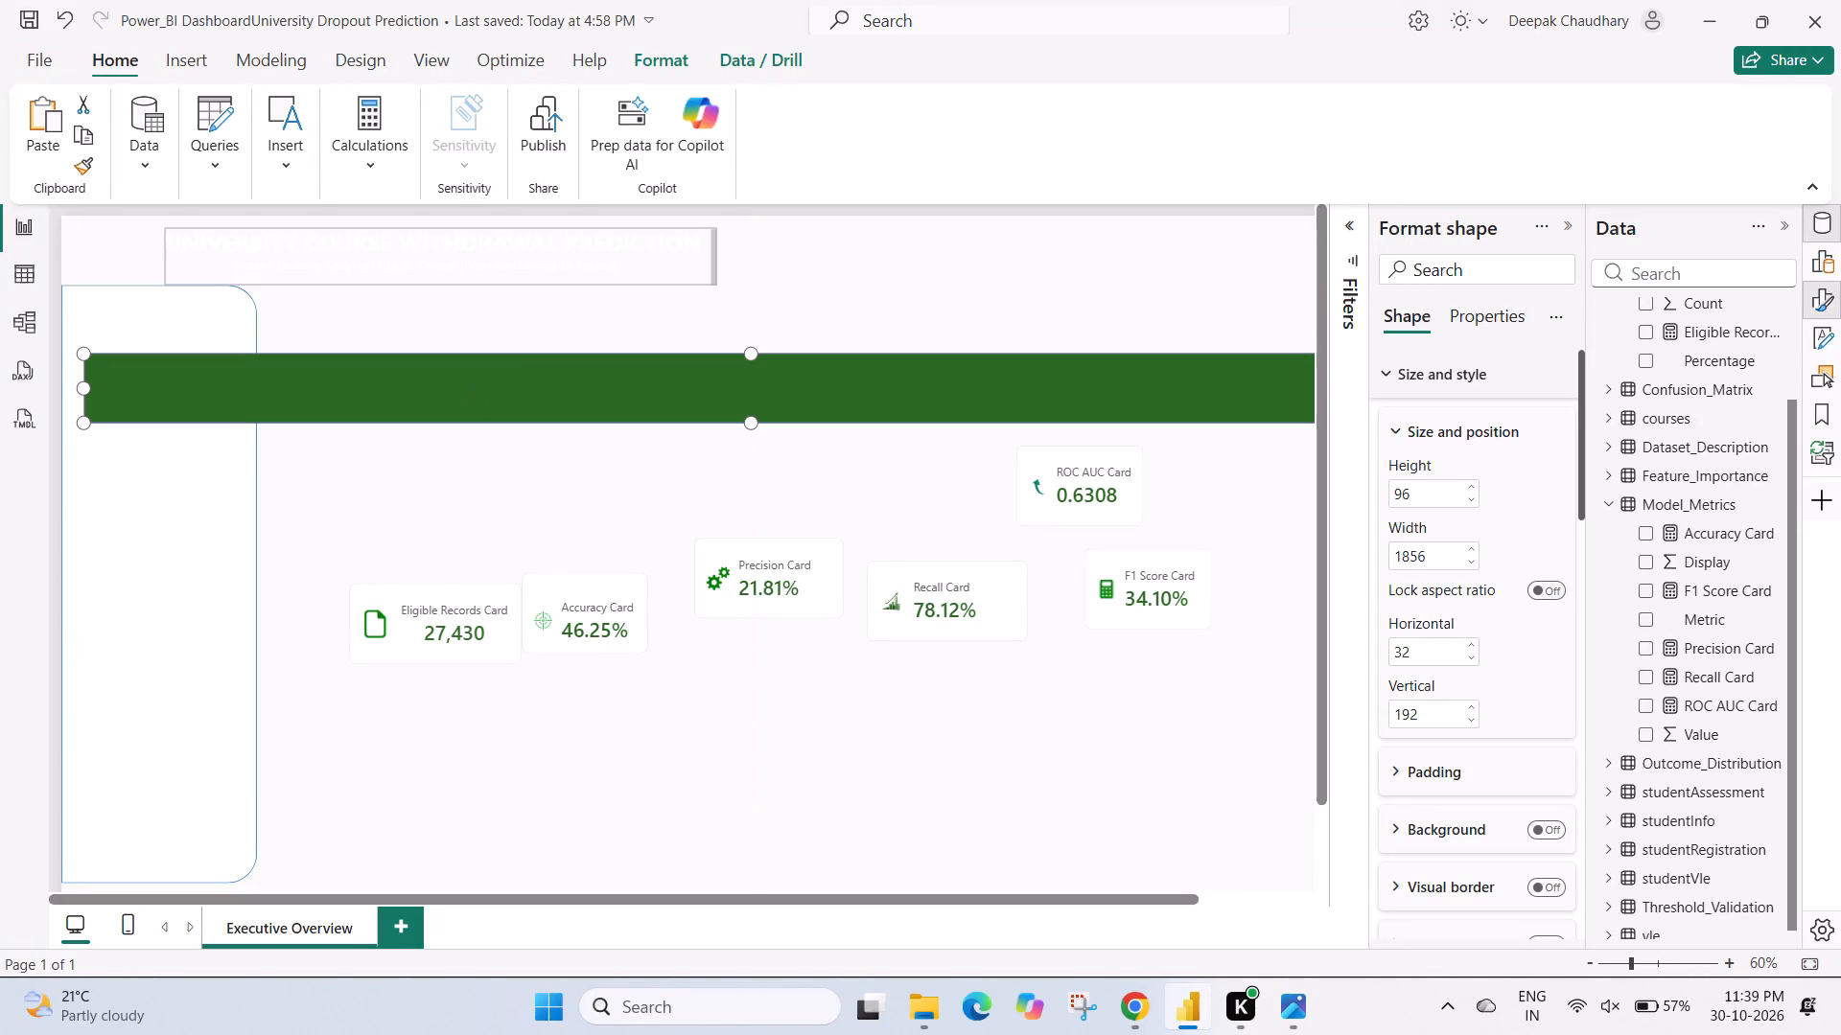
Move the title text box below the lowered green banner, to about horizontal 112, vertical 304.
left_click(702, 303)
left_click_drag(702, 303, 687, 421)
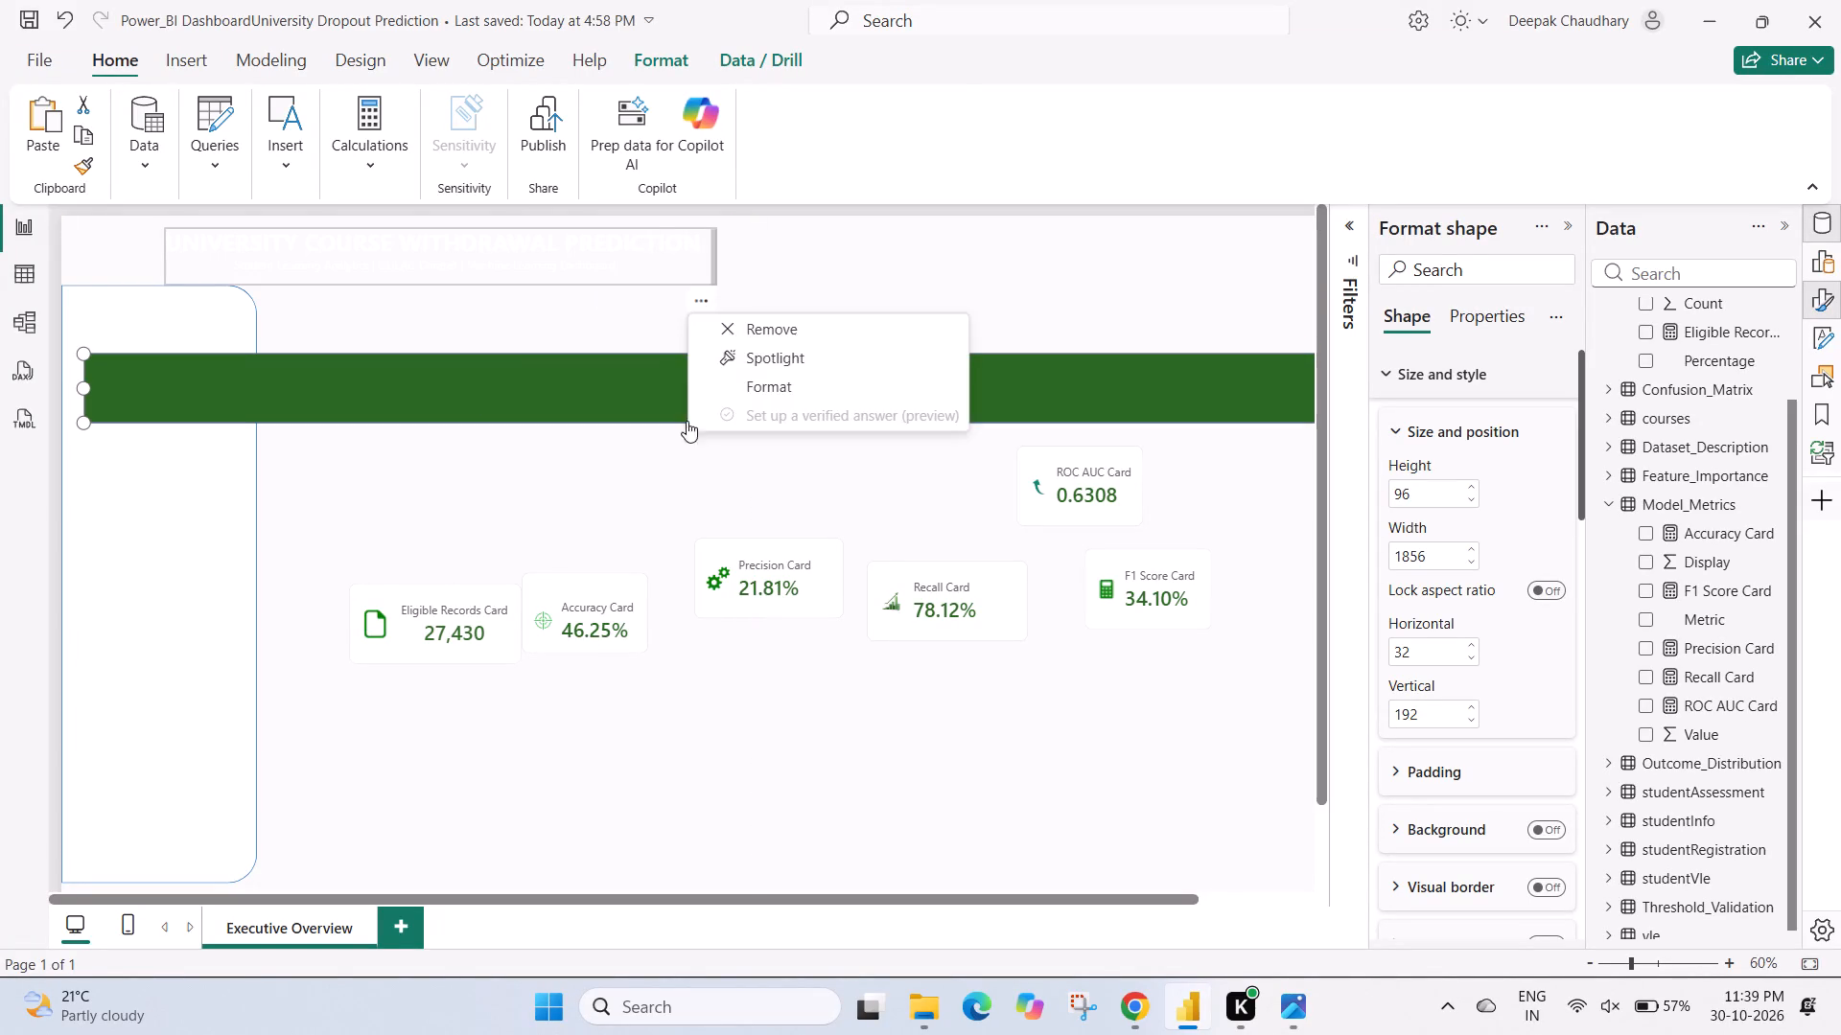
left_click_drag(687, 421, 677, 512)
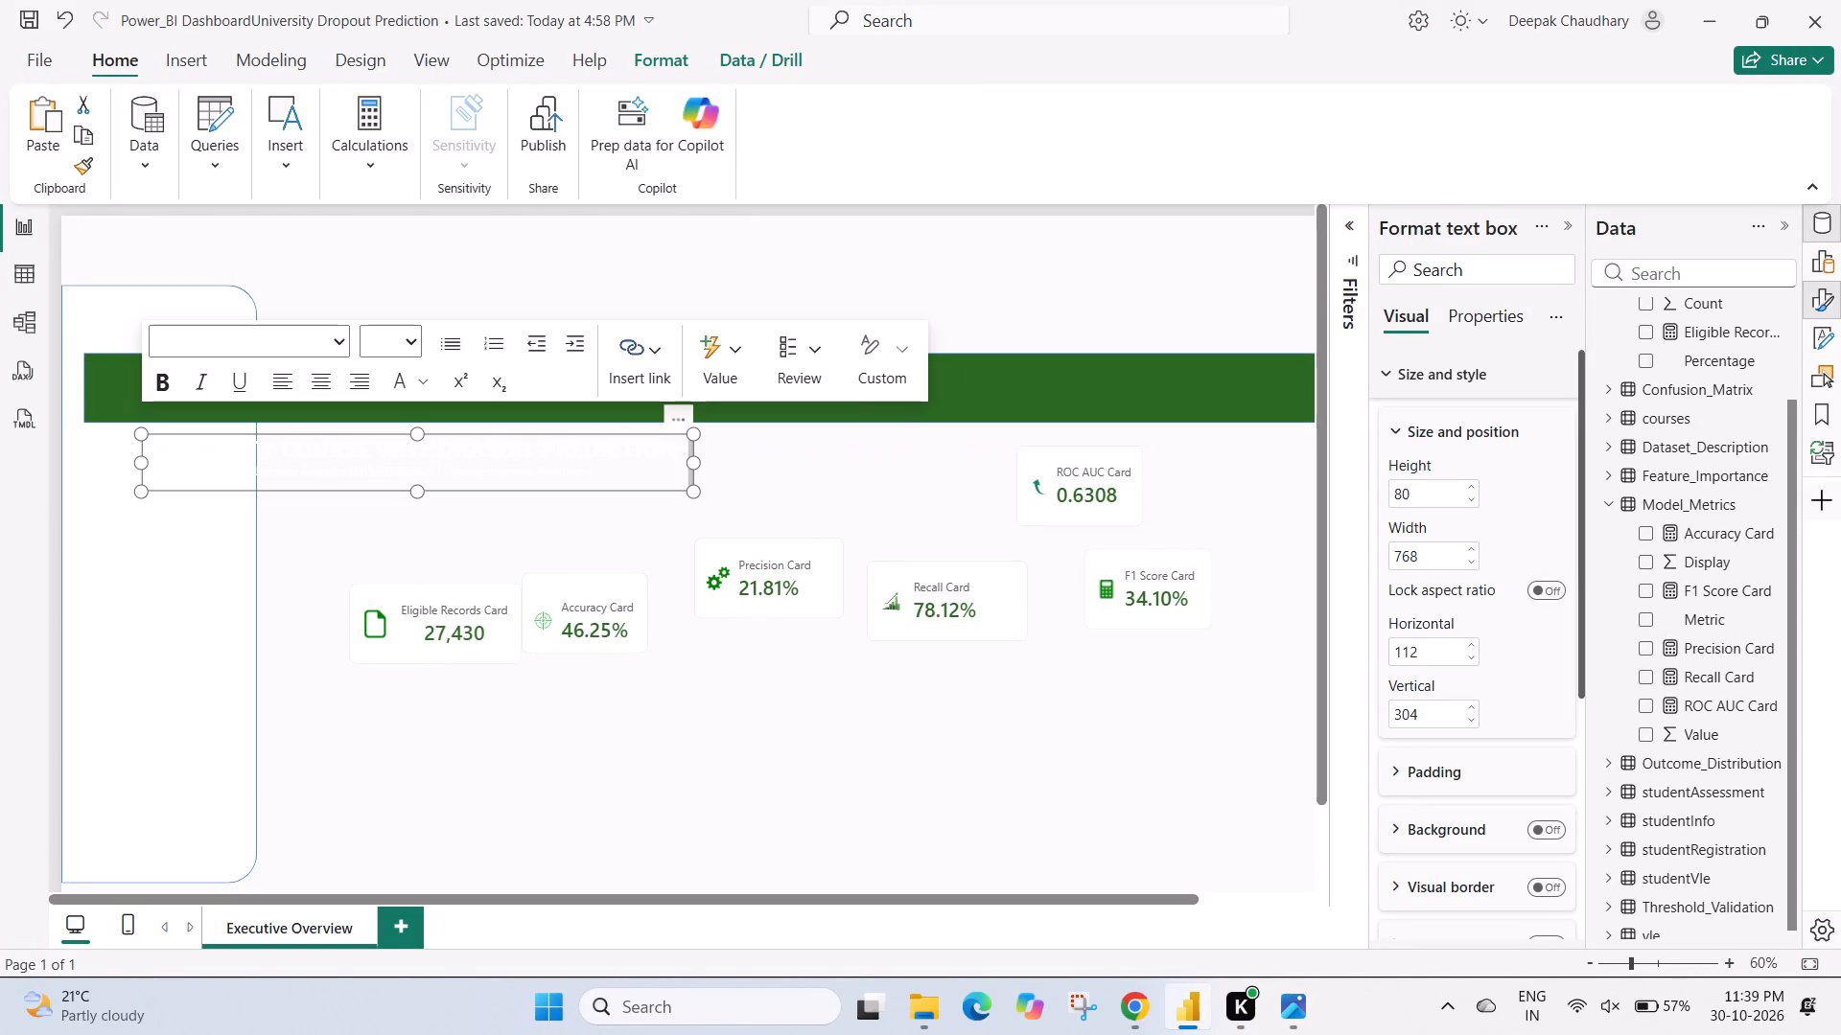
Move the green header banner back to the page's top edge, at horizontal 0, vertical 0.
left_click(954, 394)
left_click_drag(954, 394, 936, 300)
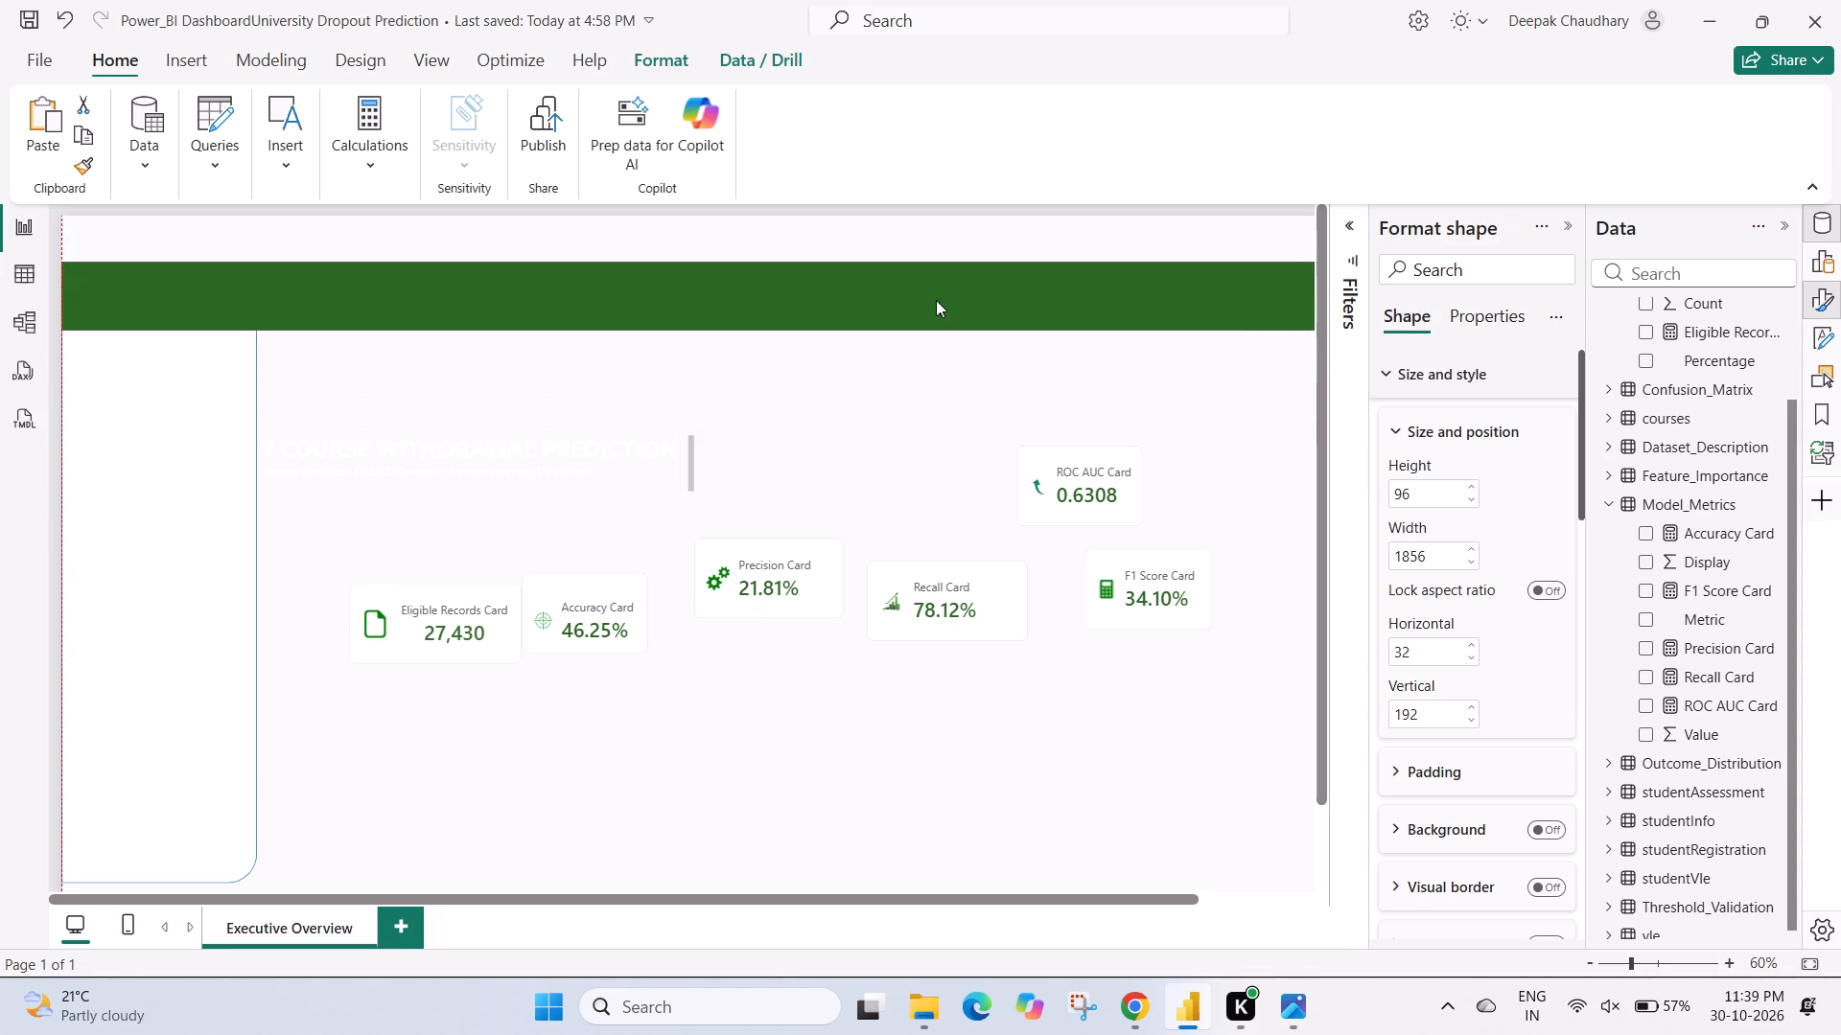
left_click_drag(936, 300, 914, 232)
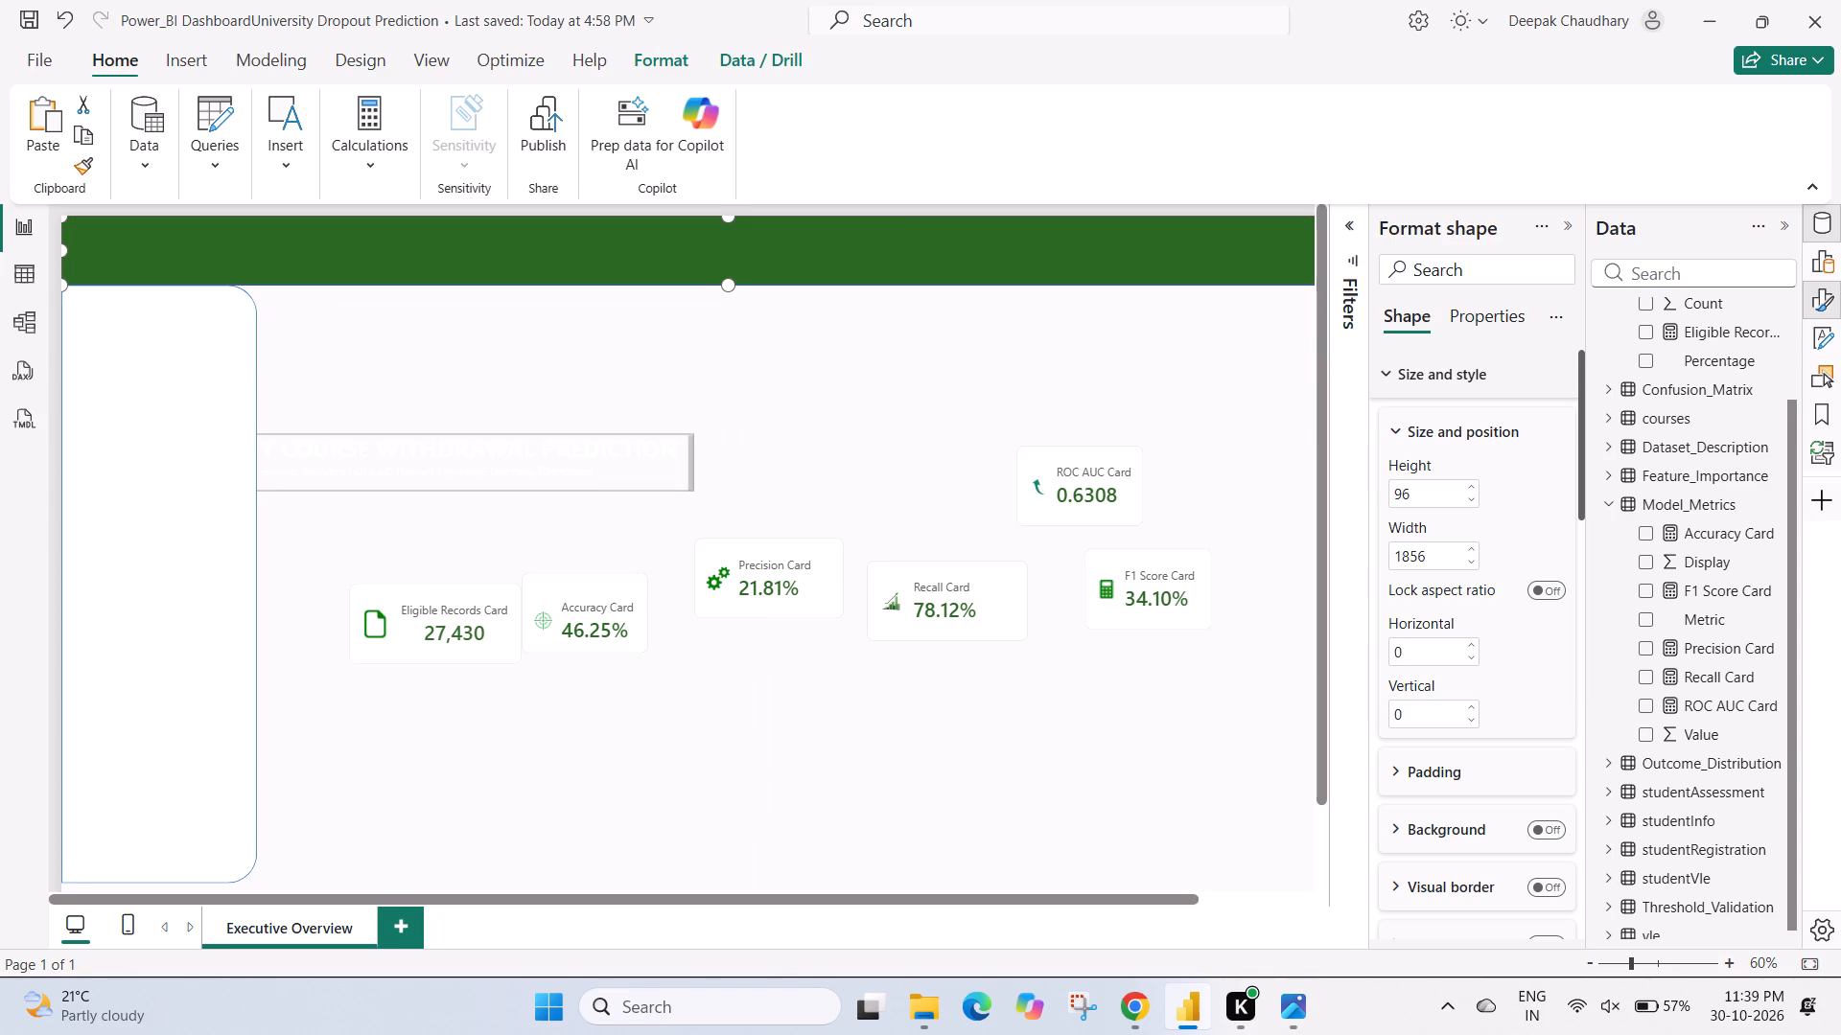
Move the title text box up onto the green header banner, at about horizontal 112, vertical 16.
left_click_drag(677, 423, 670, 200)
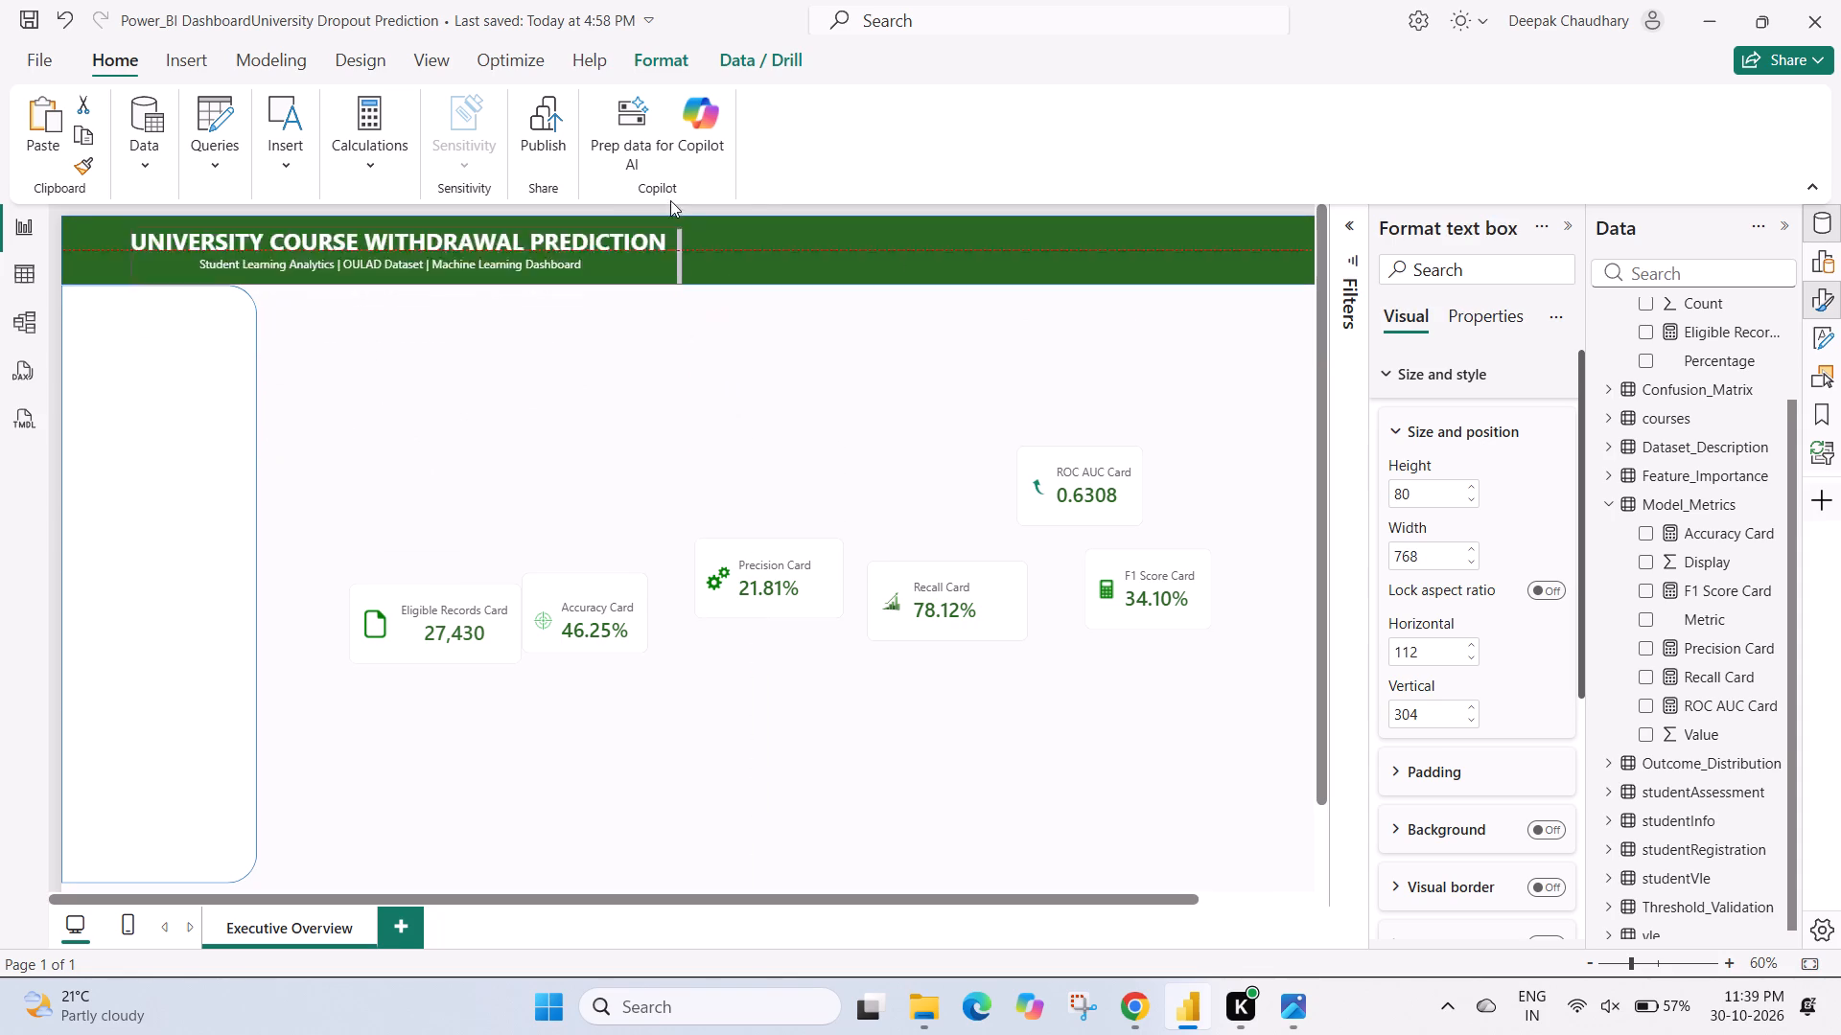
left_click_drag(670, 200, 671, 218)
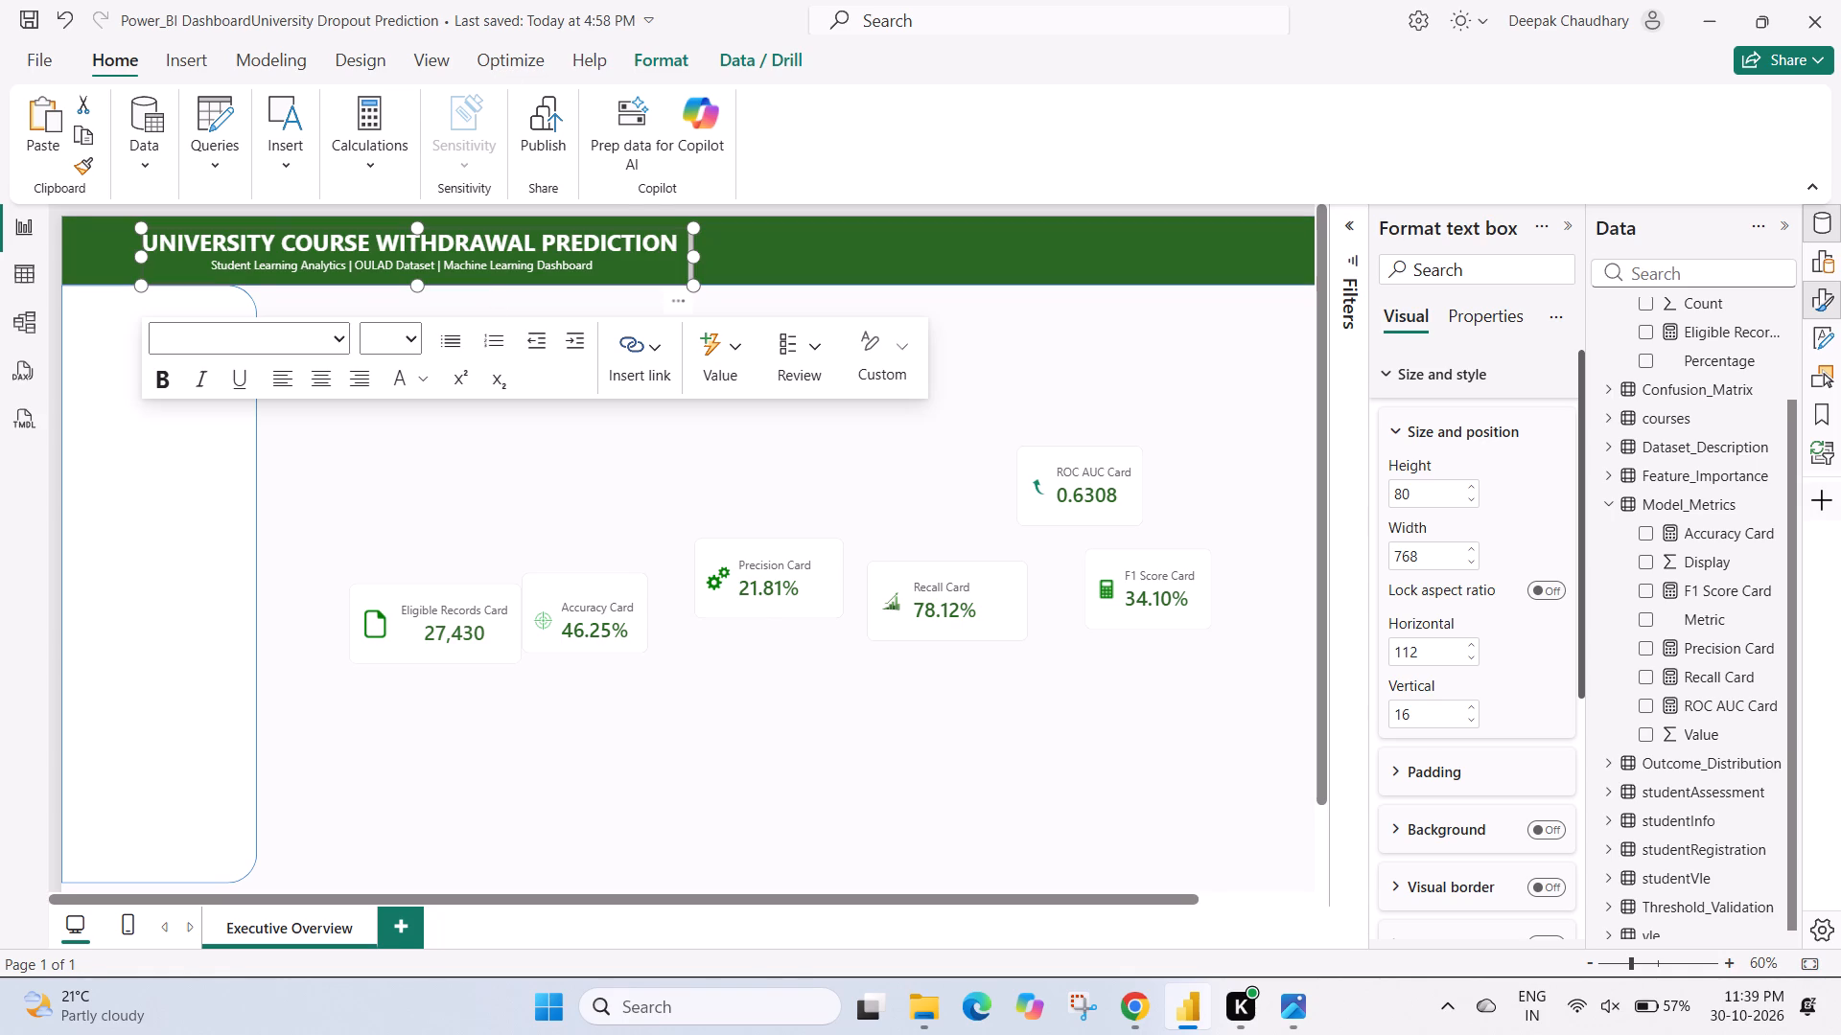
Send the title text box to the back of the page's layering order.
left_click(622, 262)
left_click(631, 250)
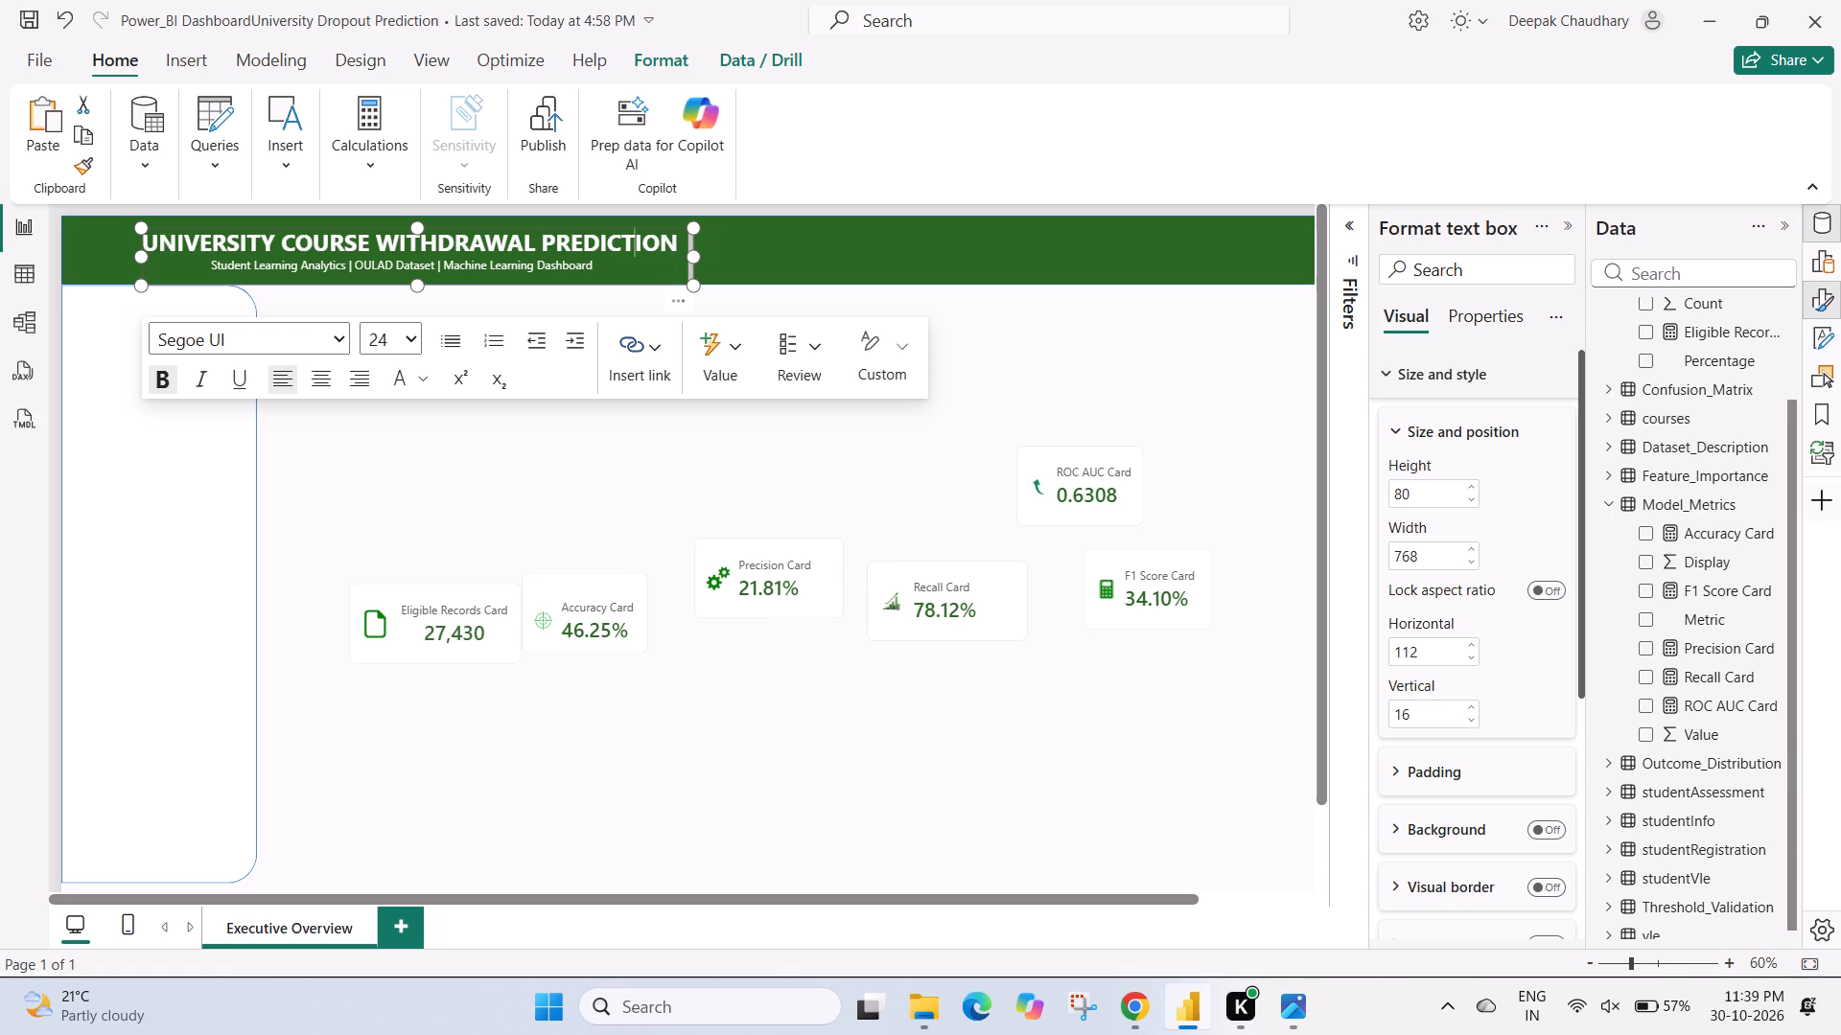
left_click(648, 62)
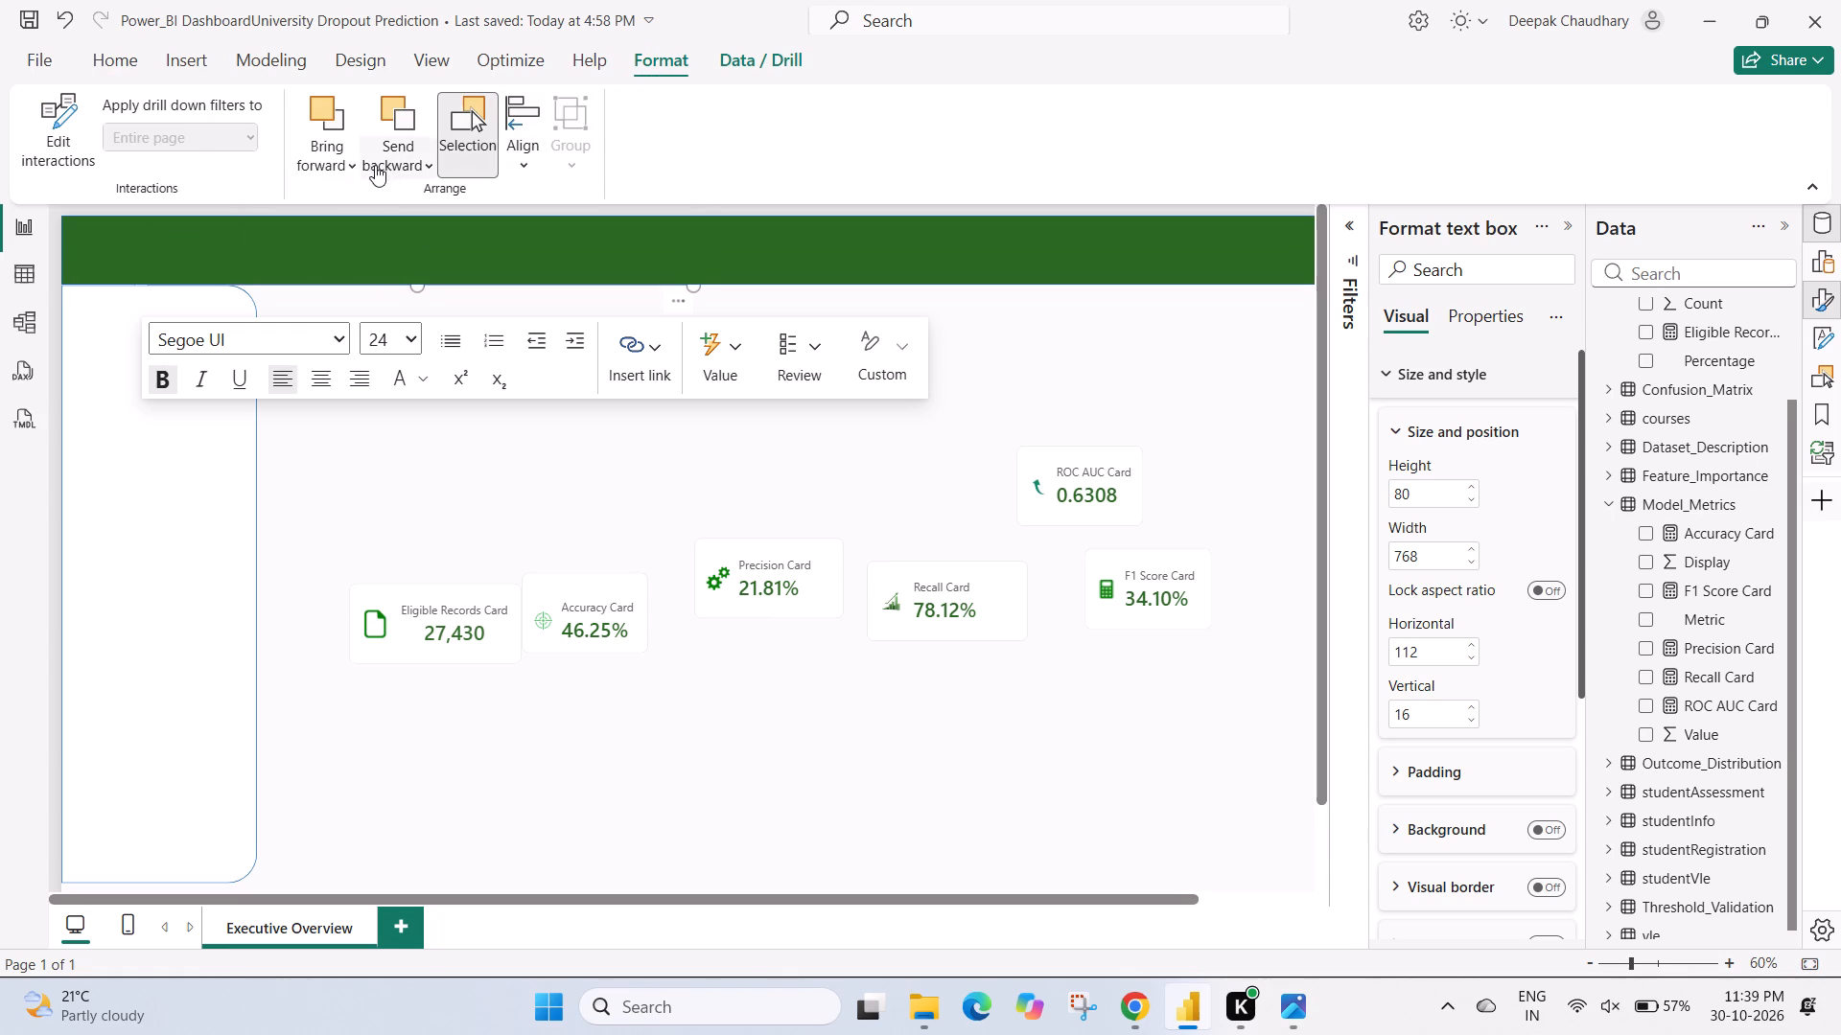
left_click(339, 163)
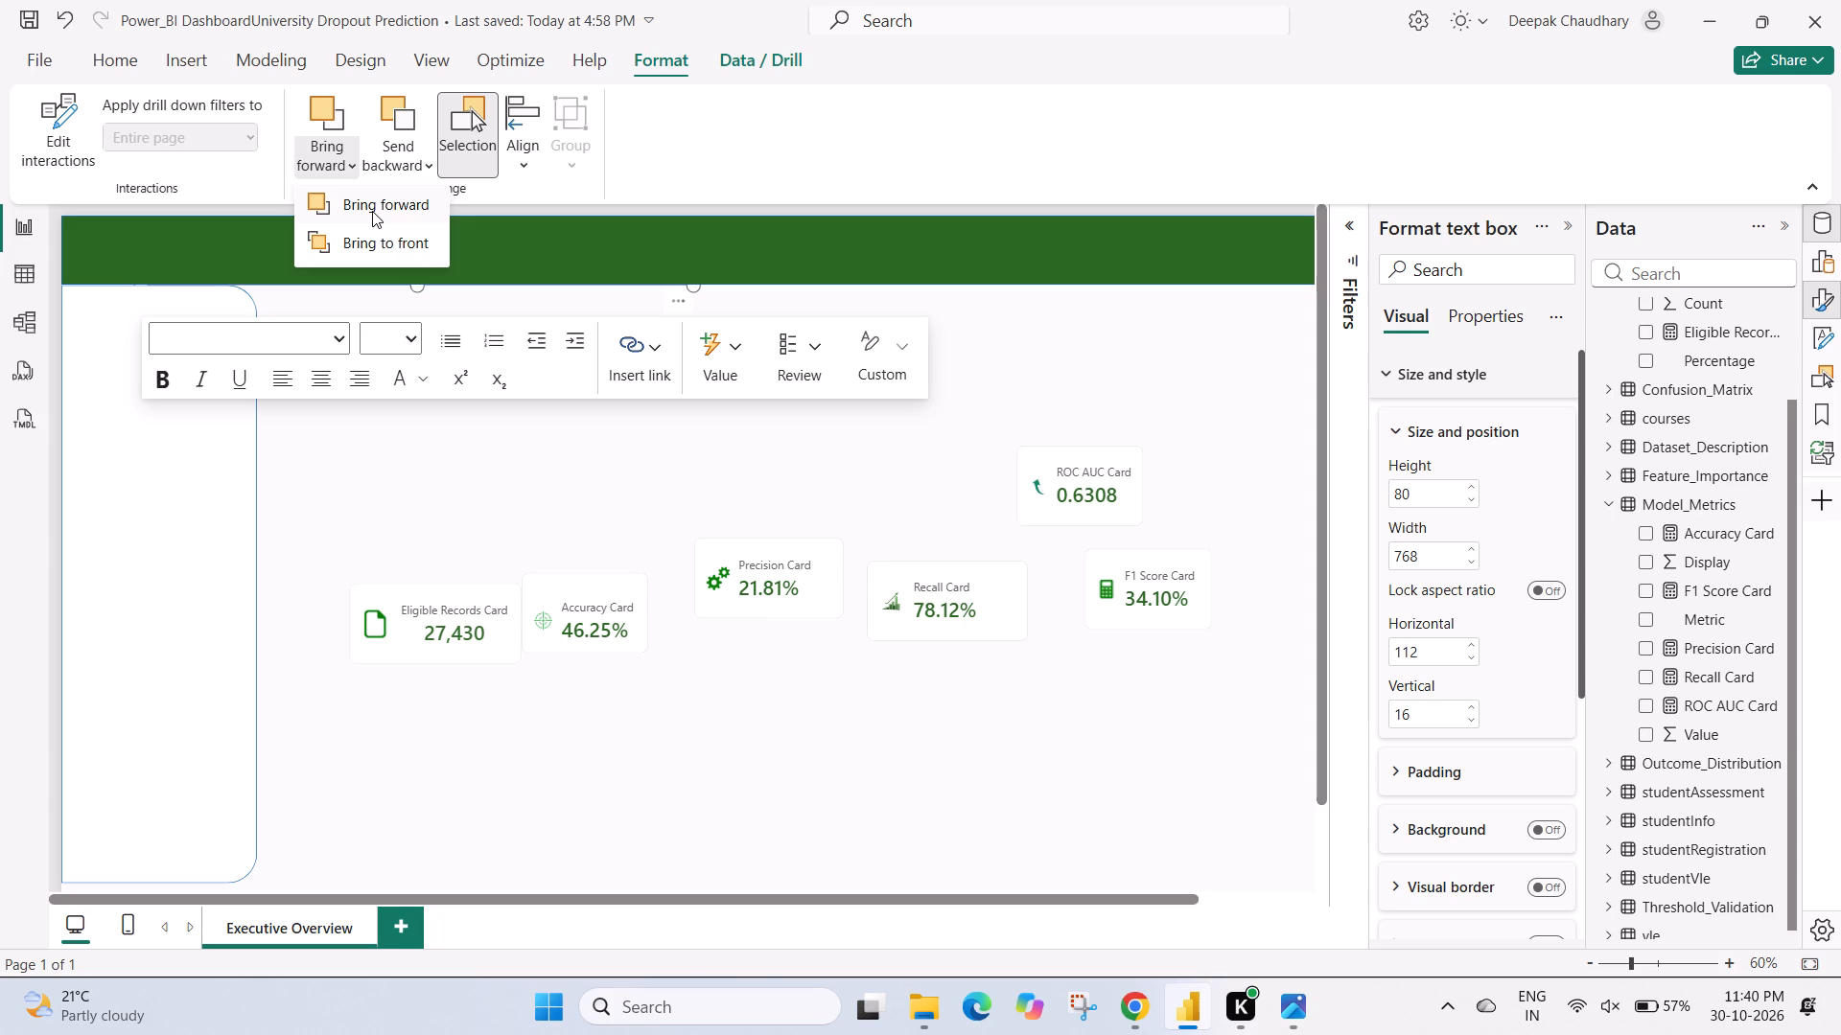
left_click(411, 158)
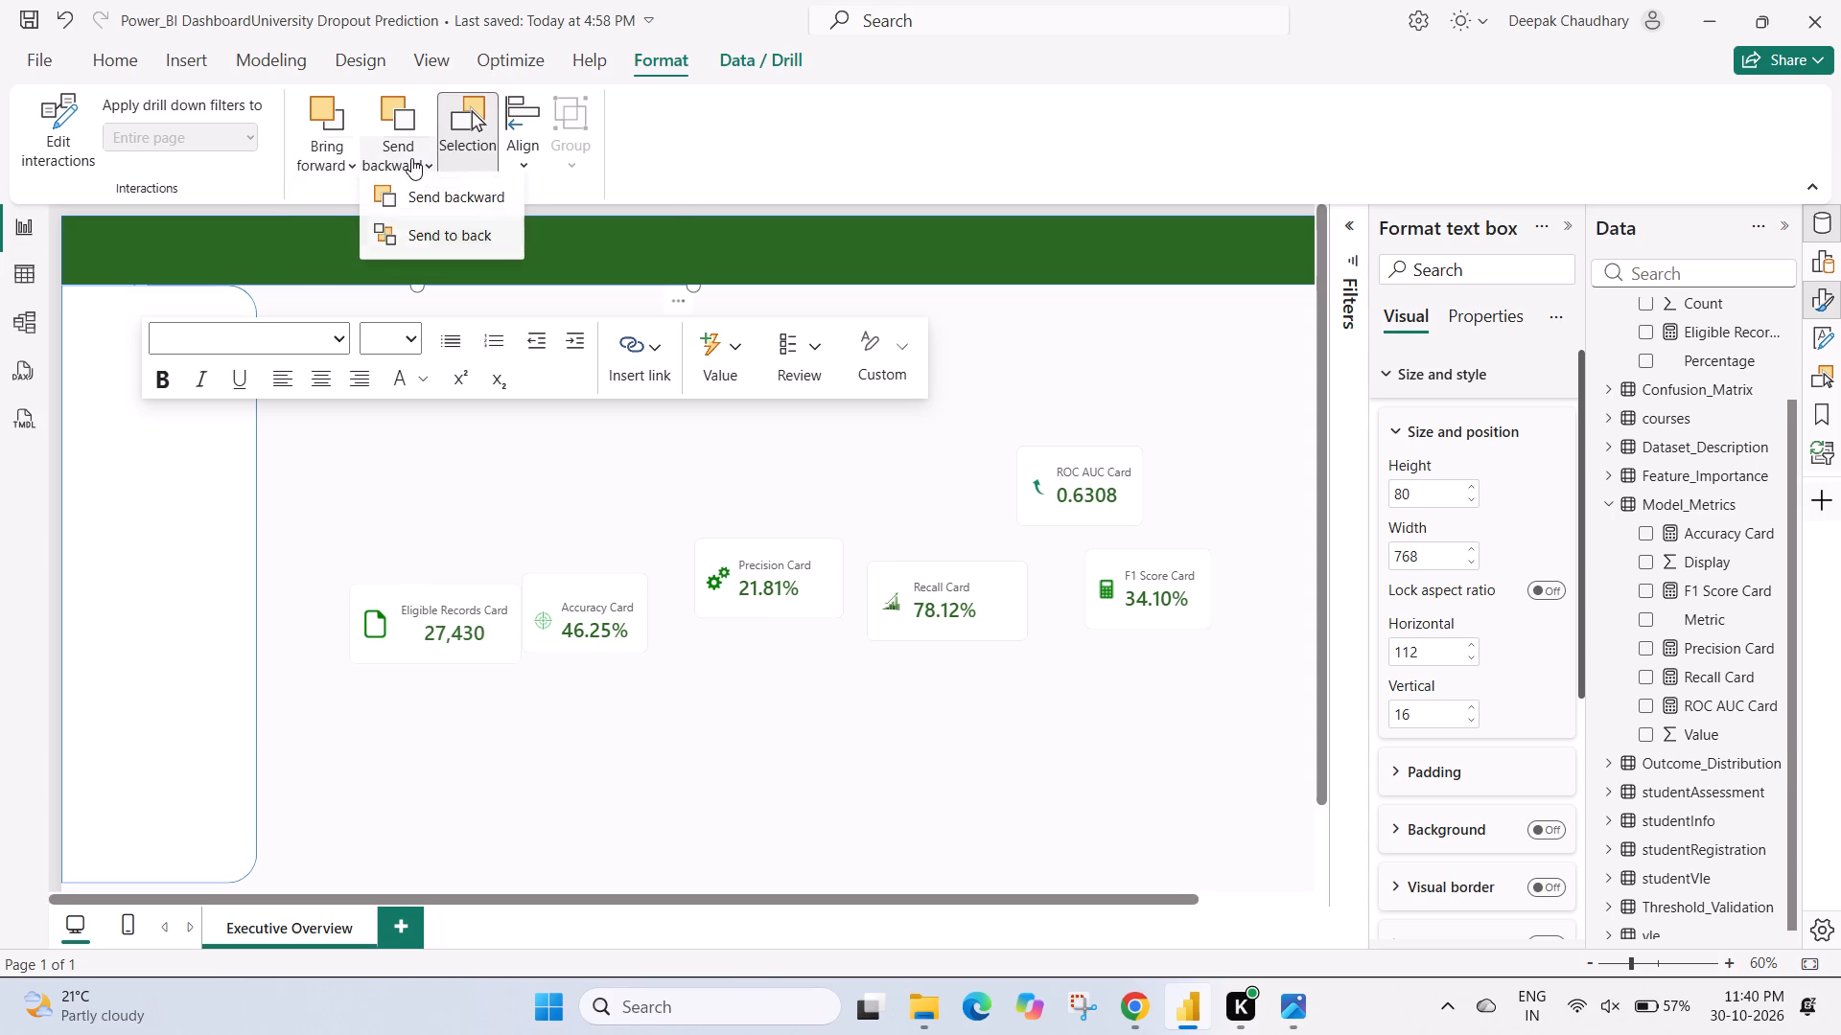
left_click(434, 242)
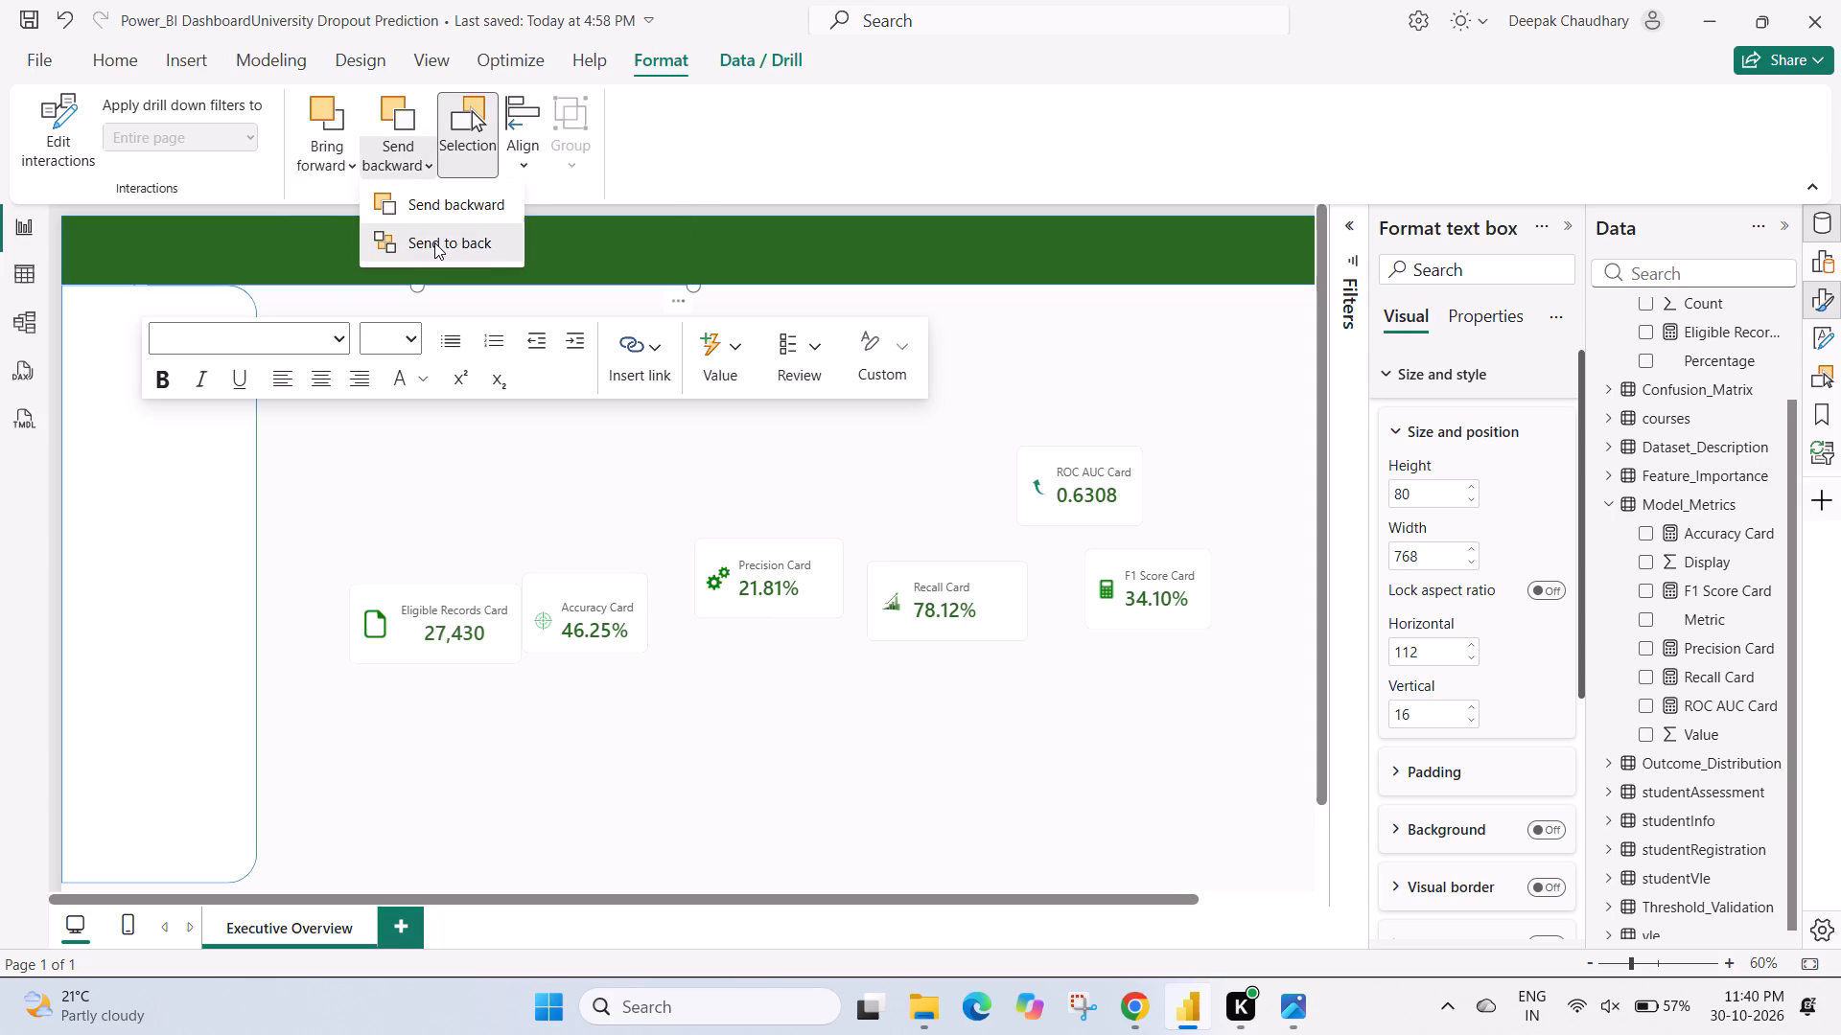
left_click(503, 478)
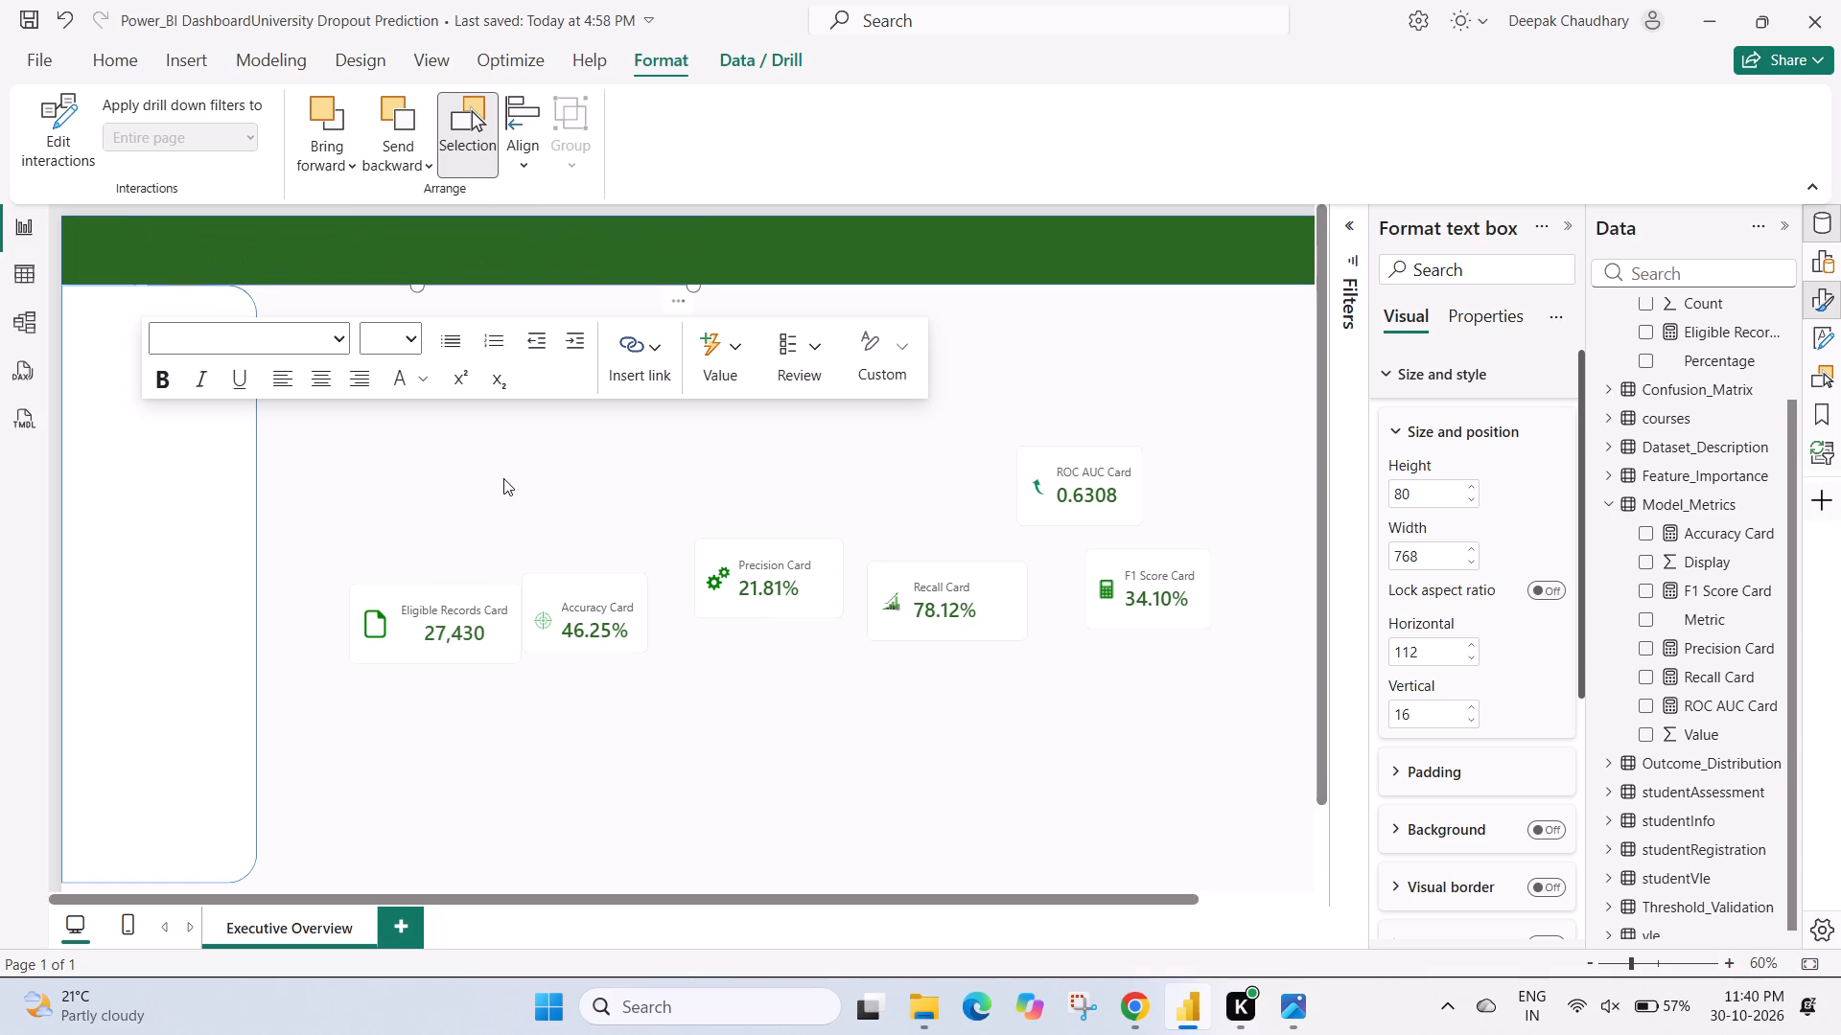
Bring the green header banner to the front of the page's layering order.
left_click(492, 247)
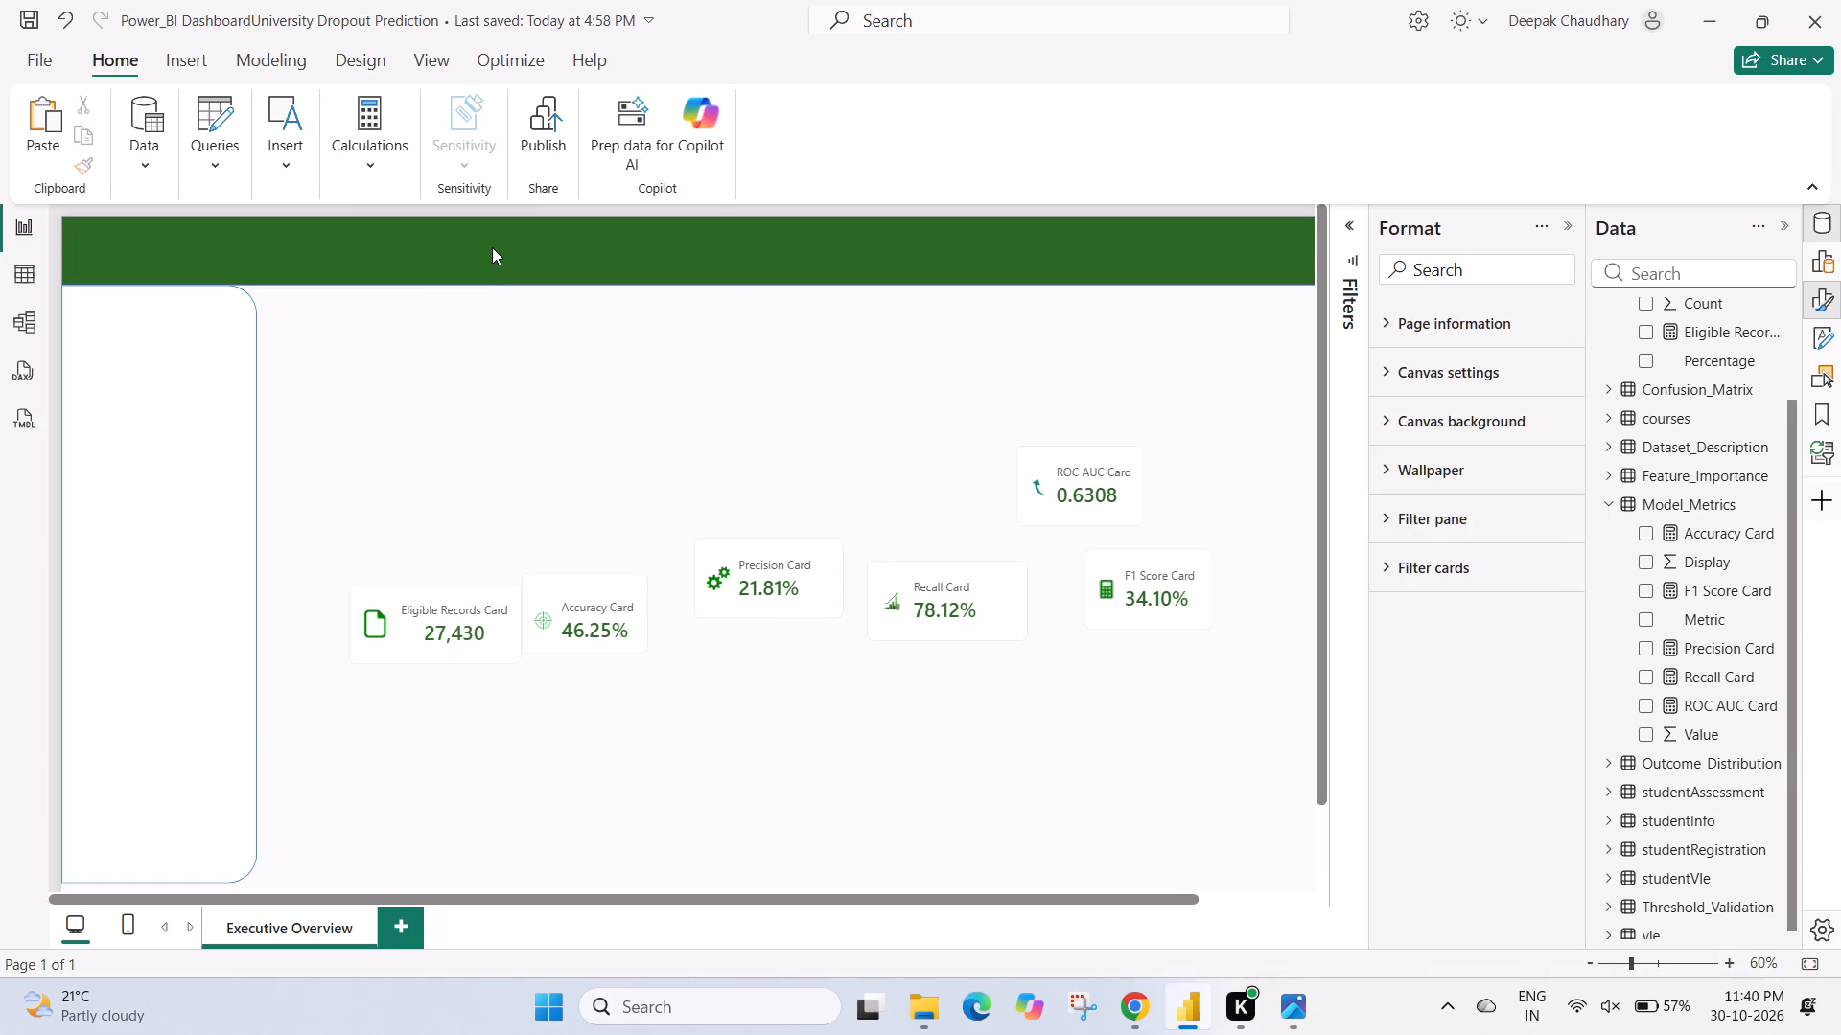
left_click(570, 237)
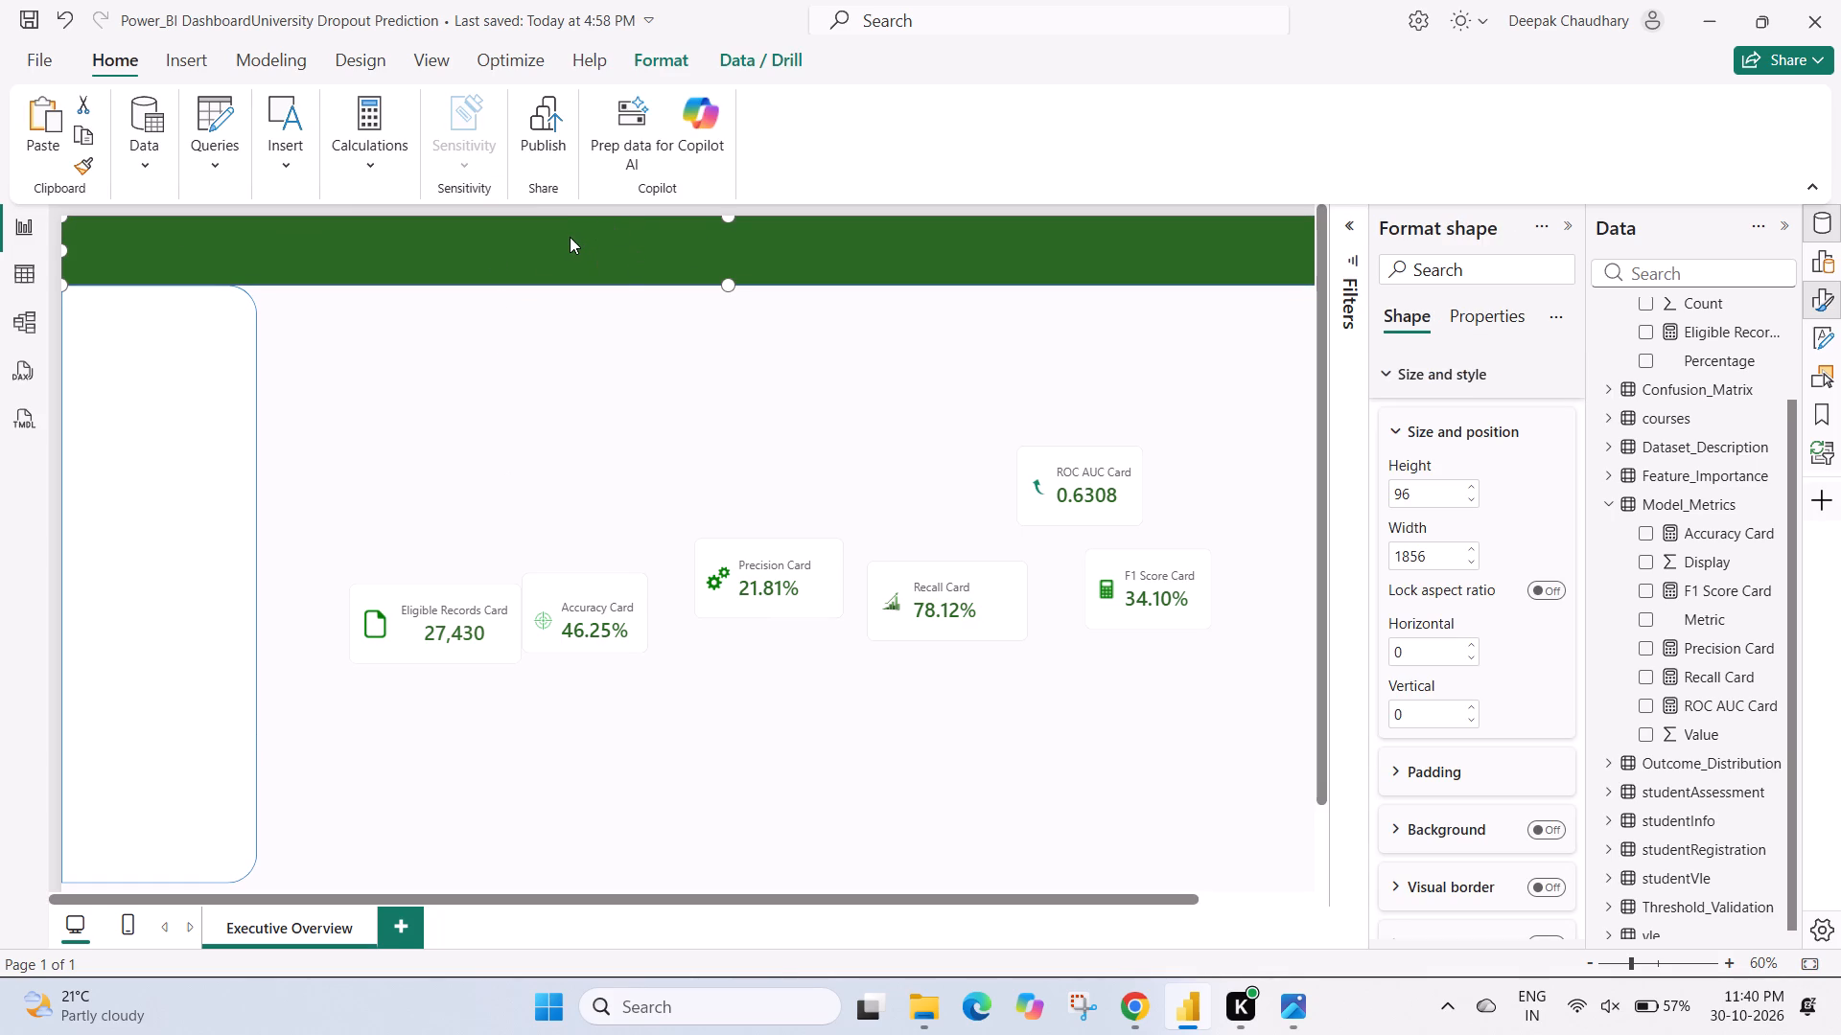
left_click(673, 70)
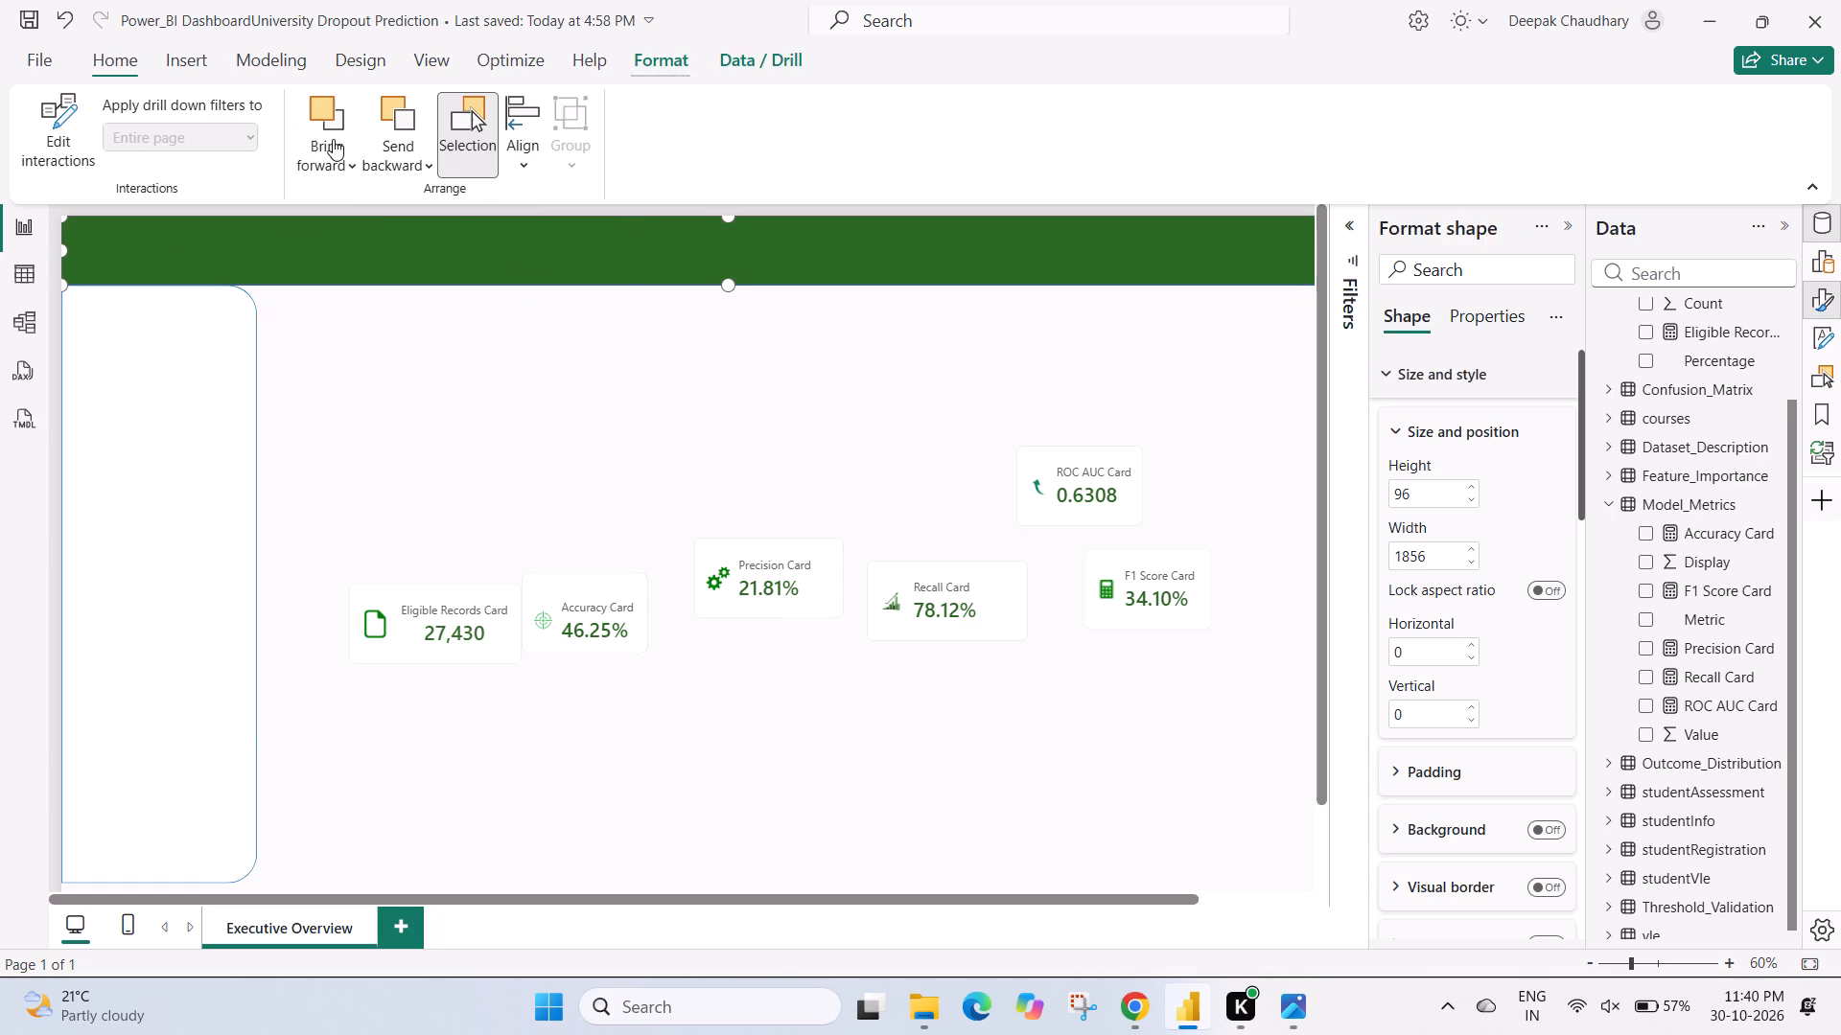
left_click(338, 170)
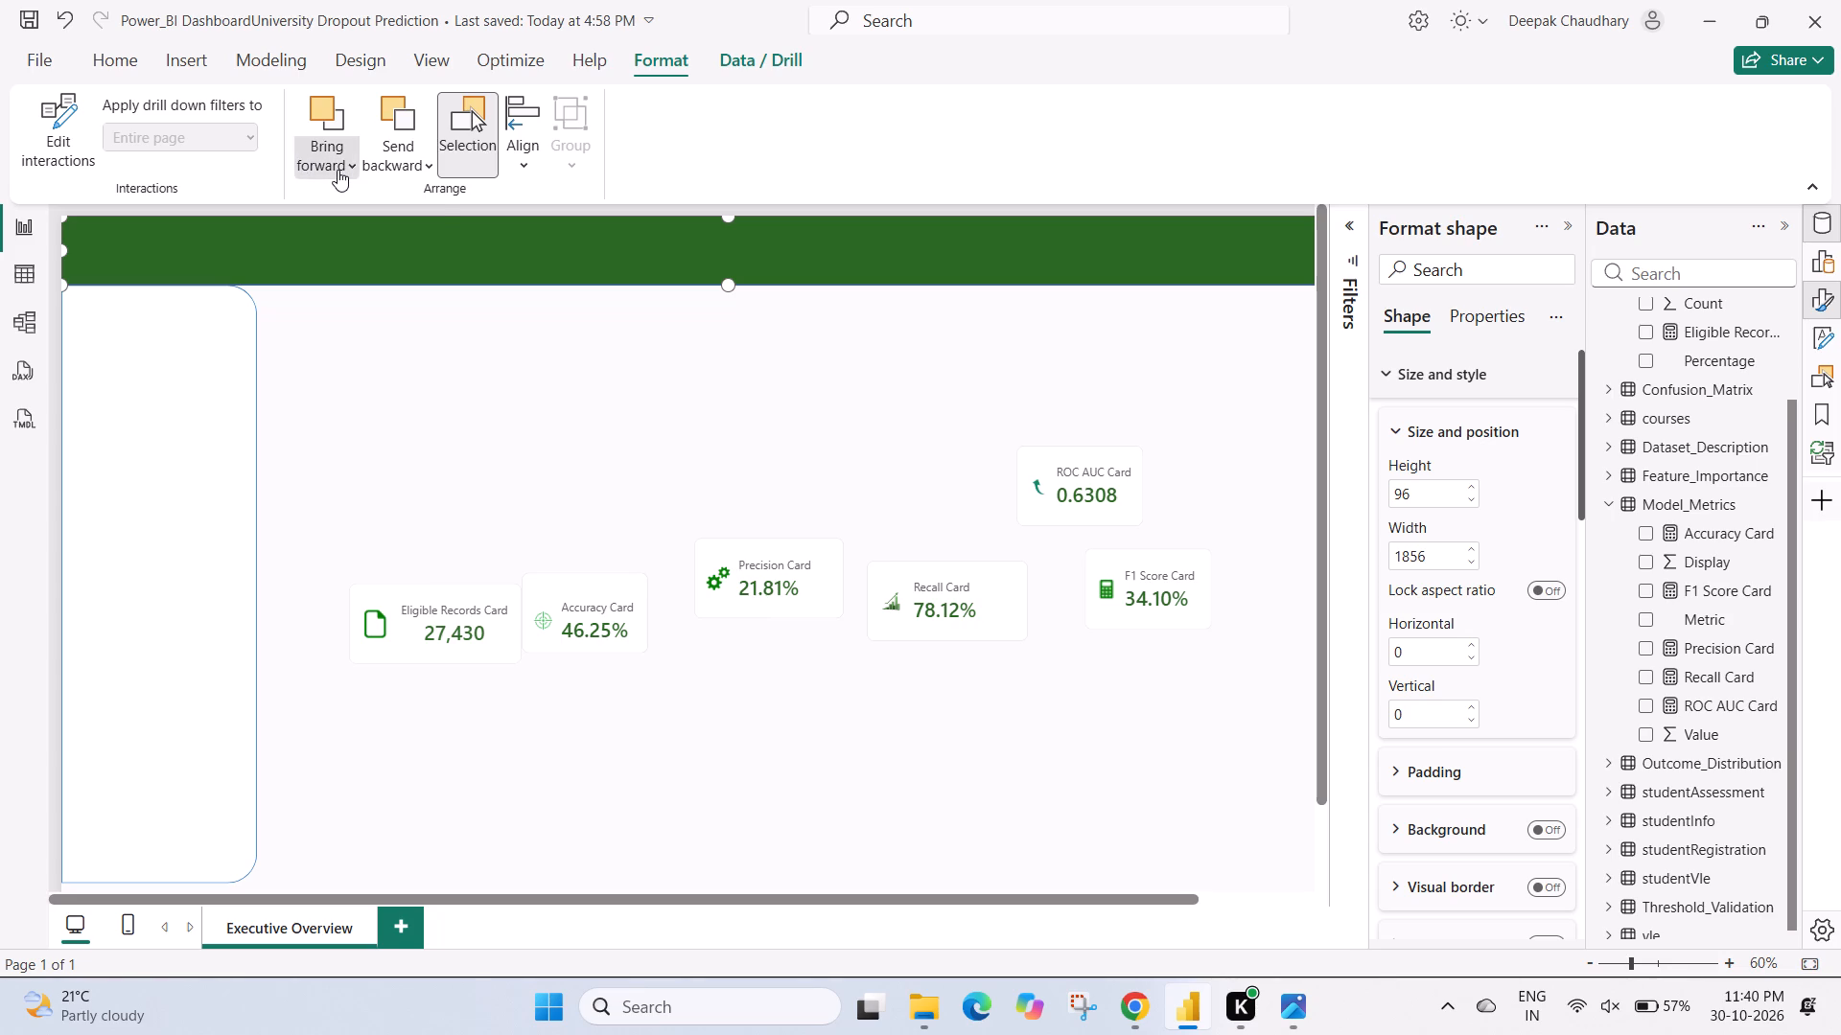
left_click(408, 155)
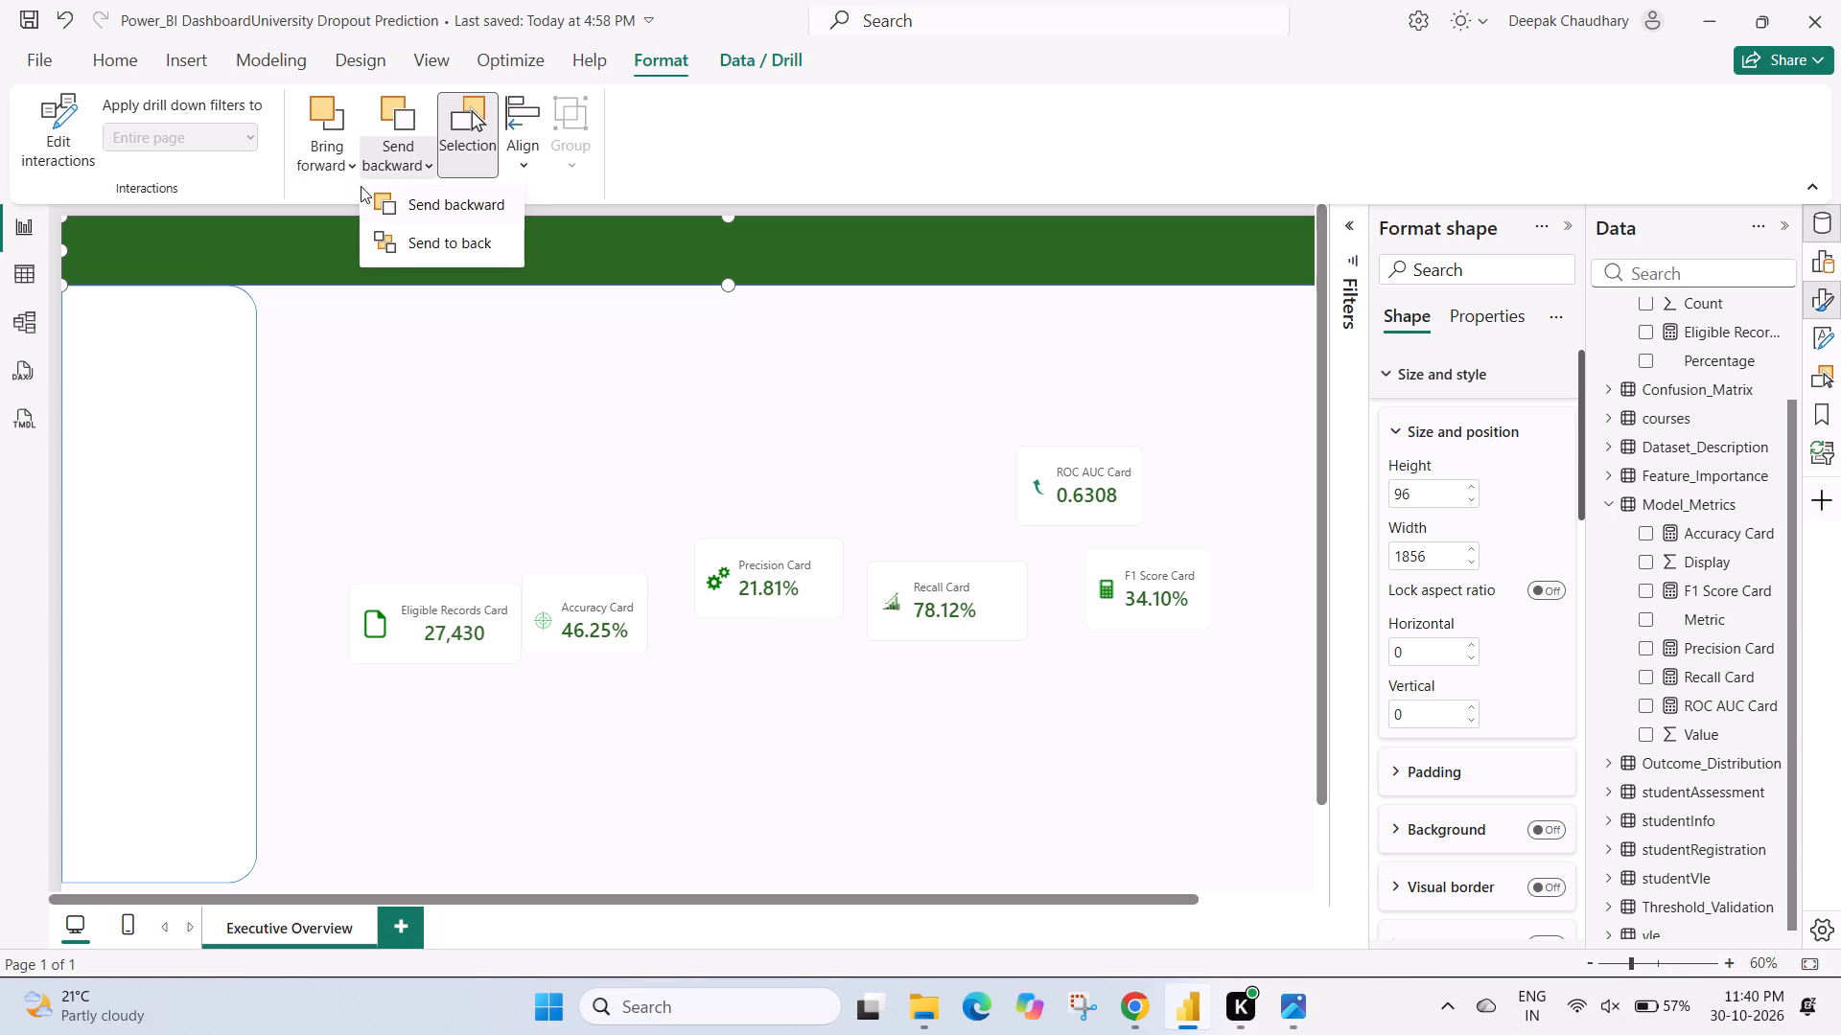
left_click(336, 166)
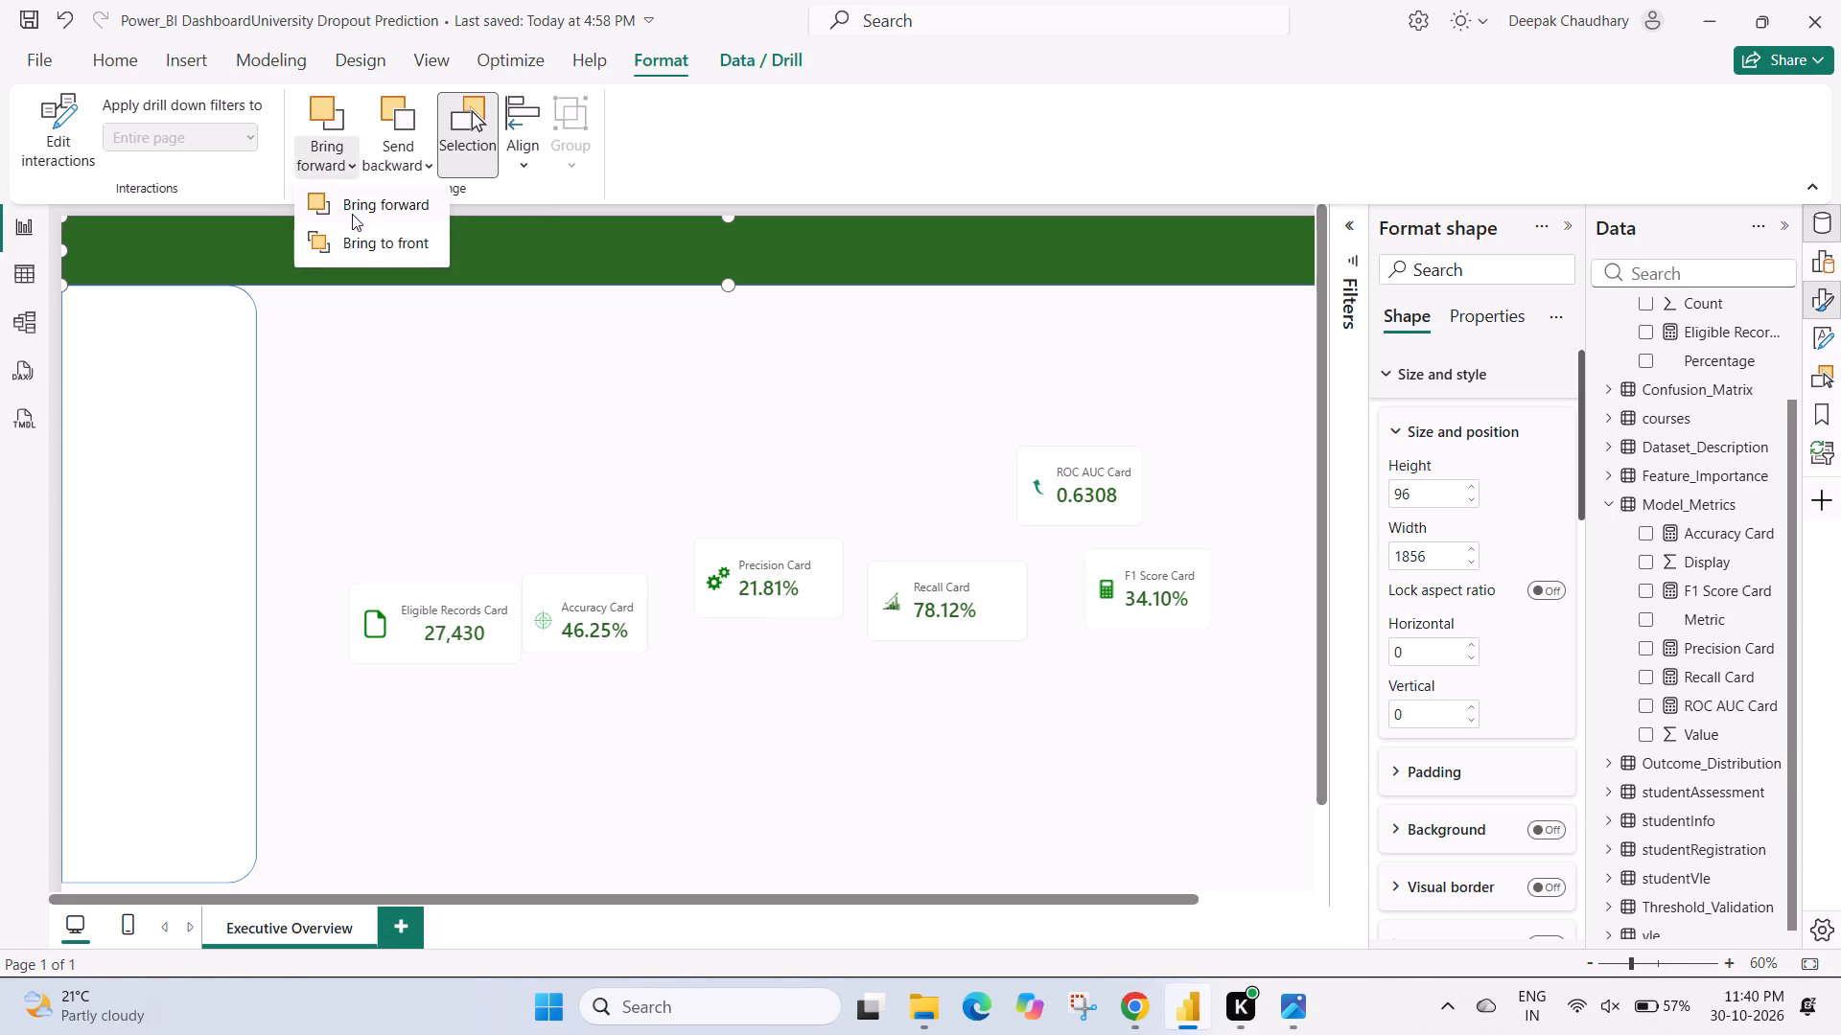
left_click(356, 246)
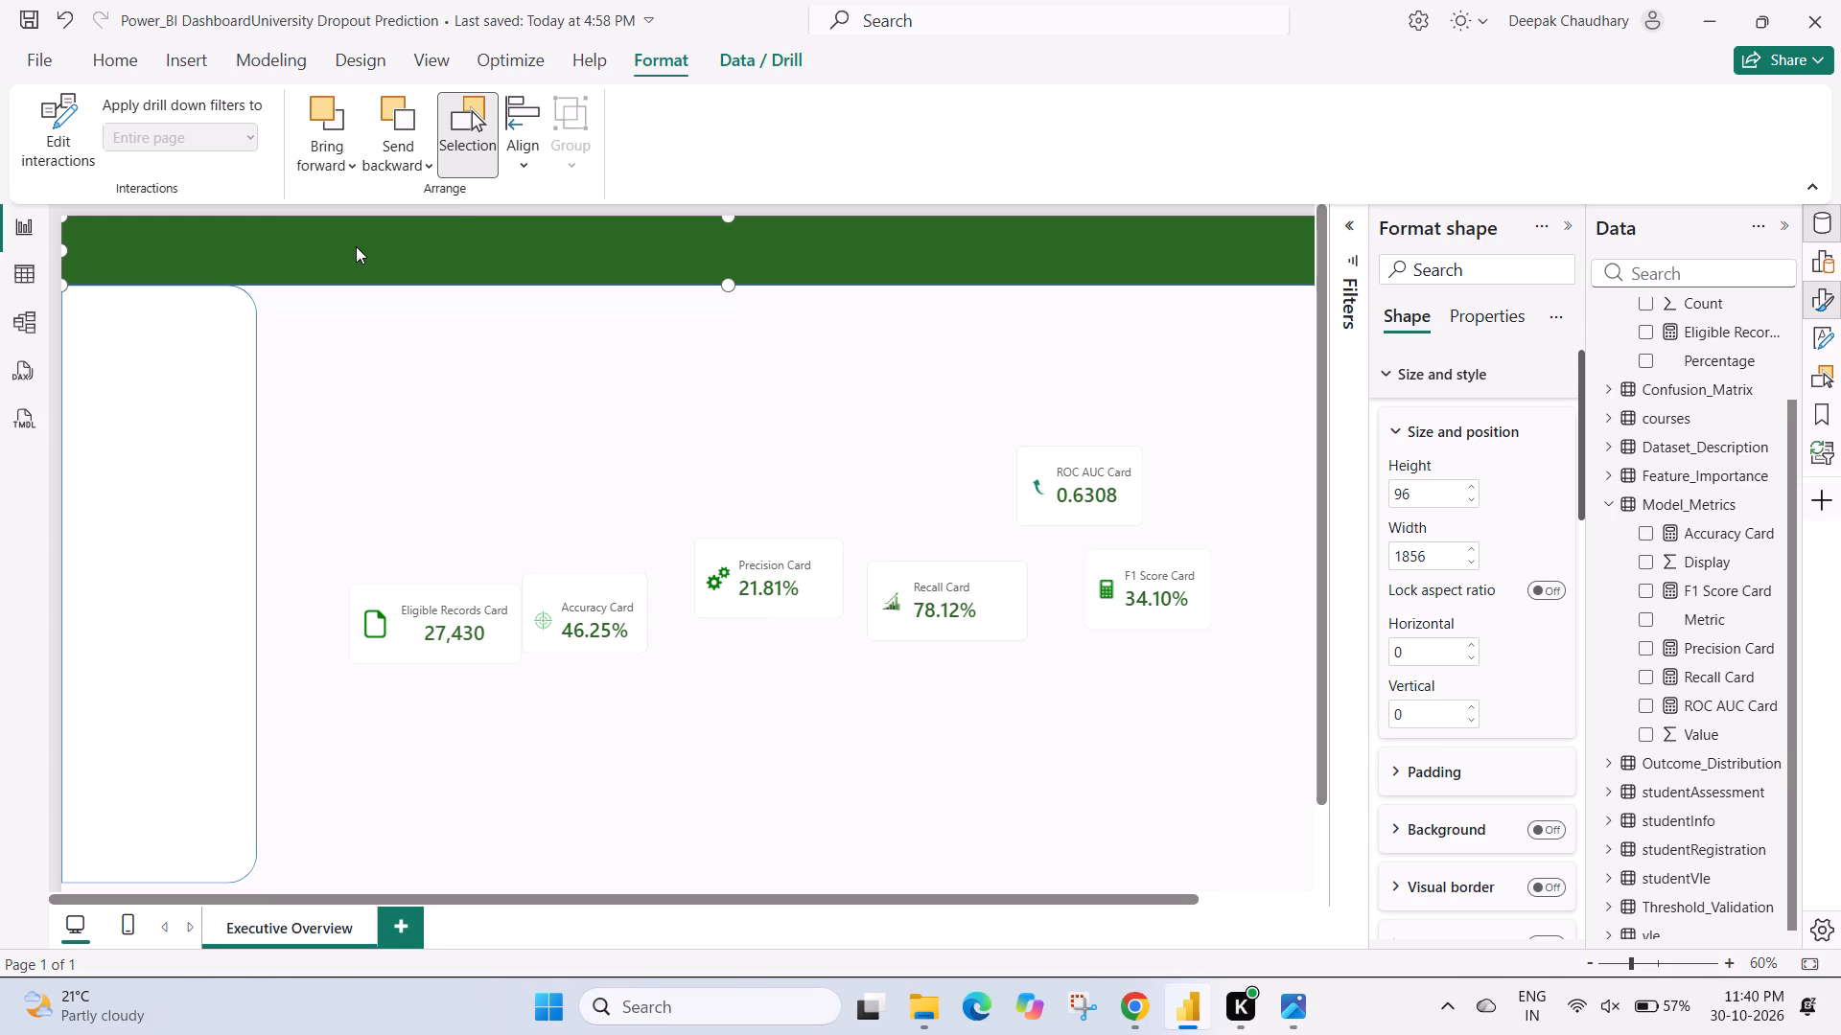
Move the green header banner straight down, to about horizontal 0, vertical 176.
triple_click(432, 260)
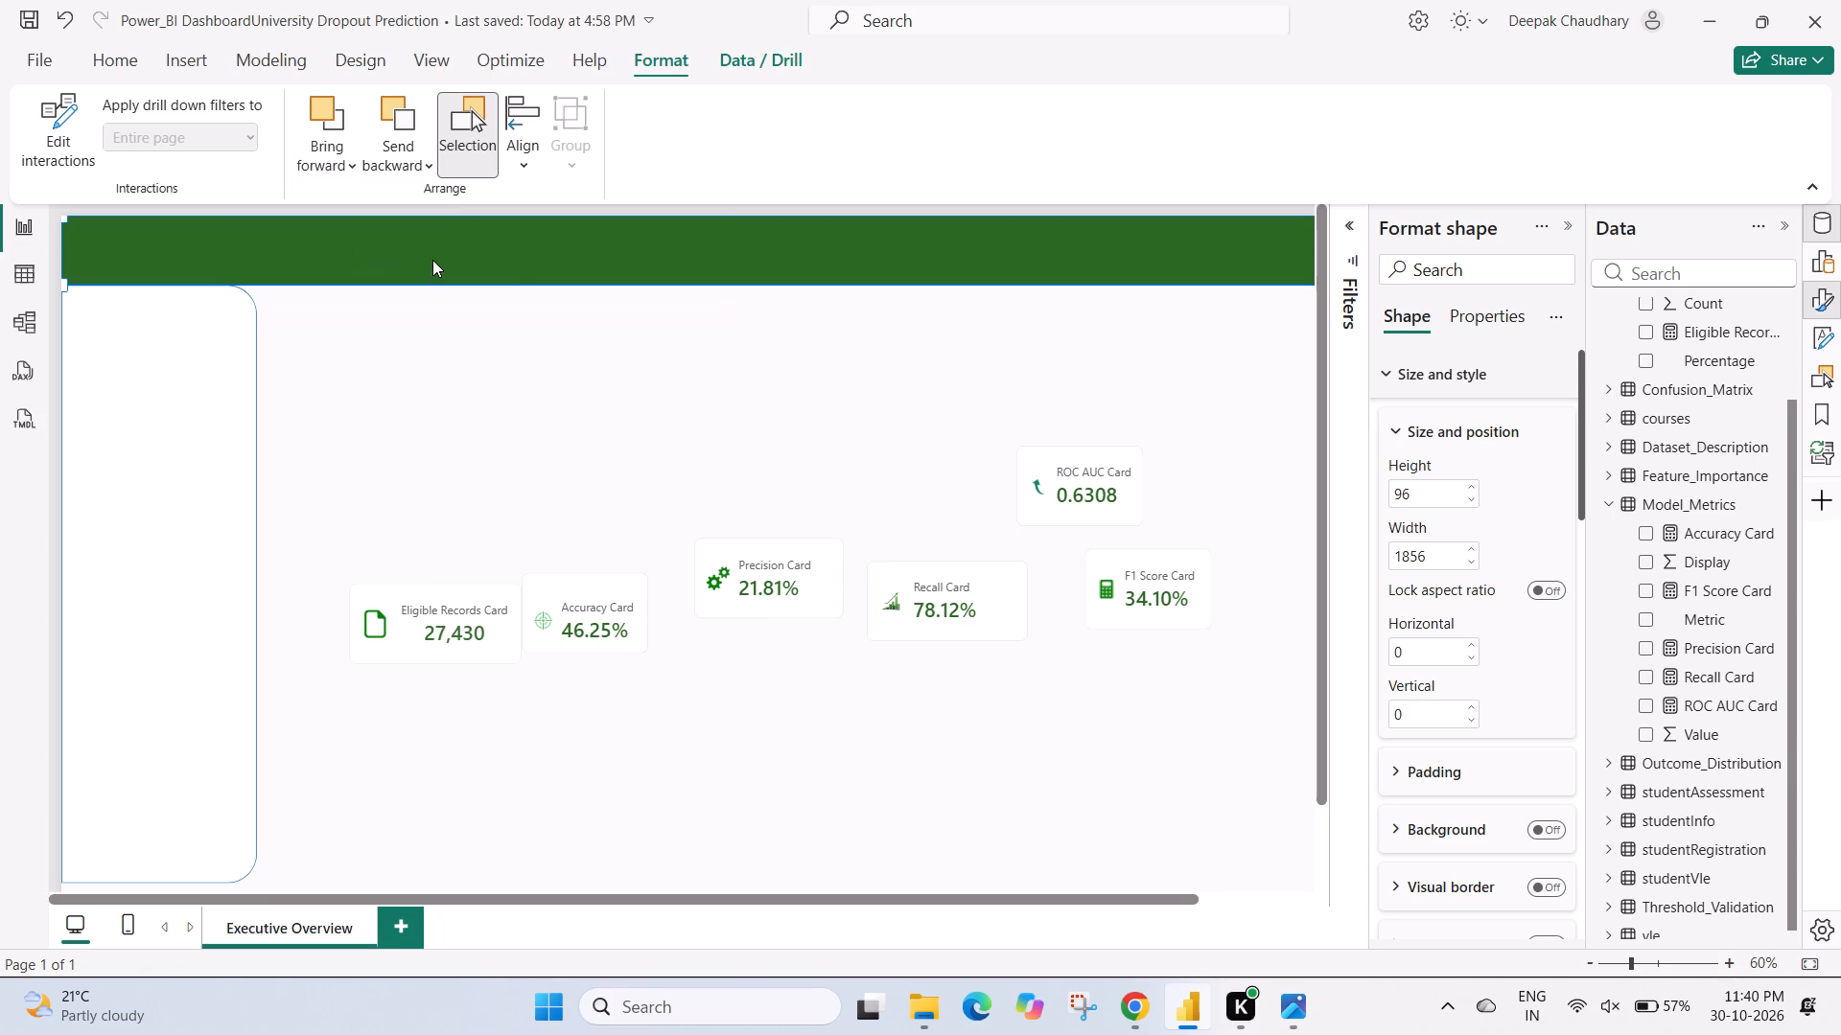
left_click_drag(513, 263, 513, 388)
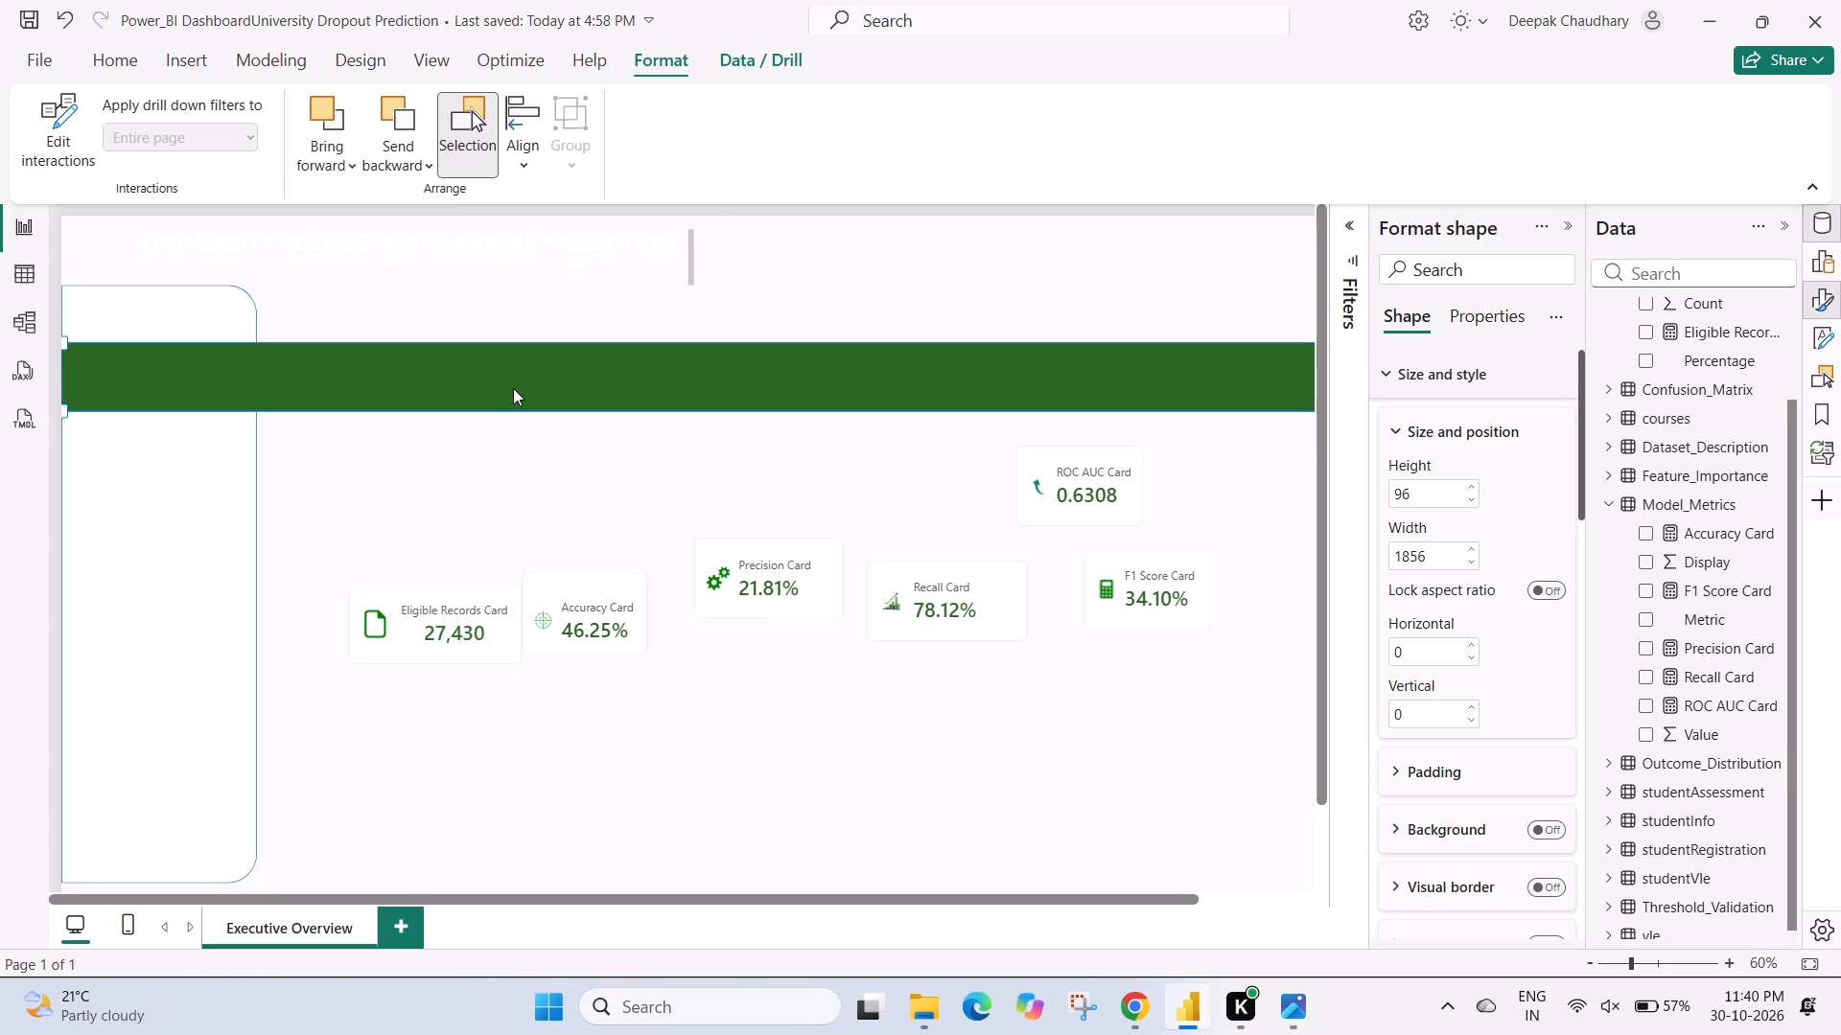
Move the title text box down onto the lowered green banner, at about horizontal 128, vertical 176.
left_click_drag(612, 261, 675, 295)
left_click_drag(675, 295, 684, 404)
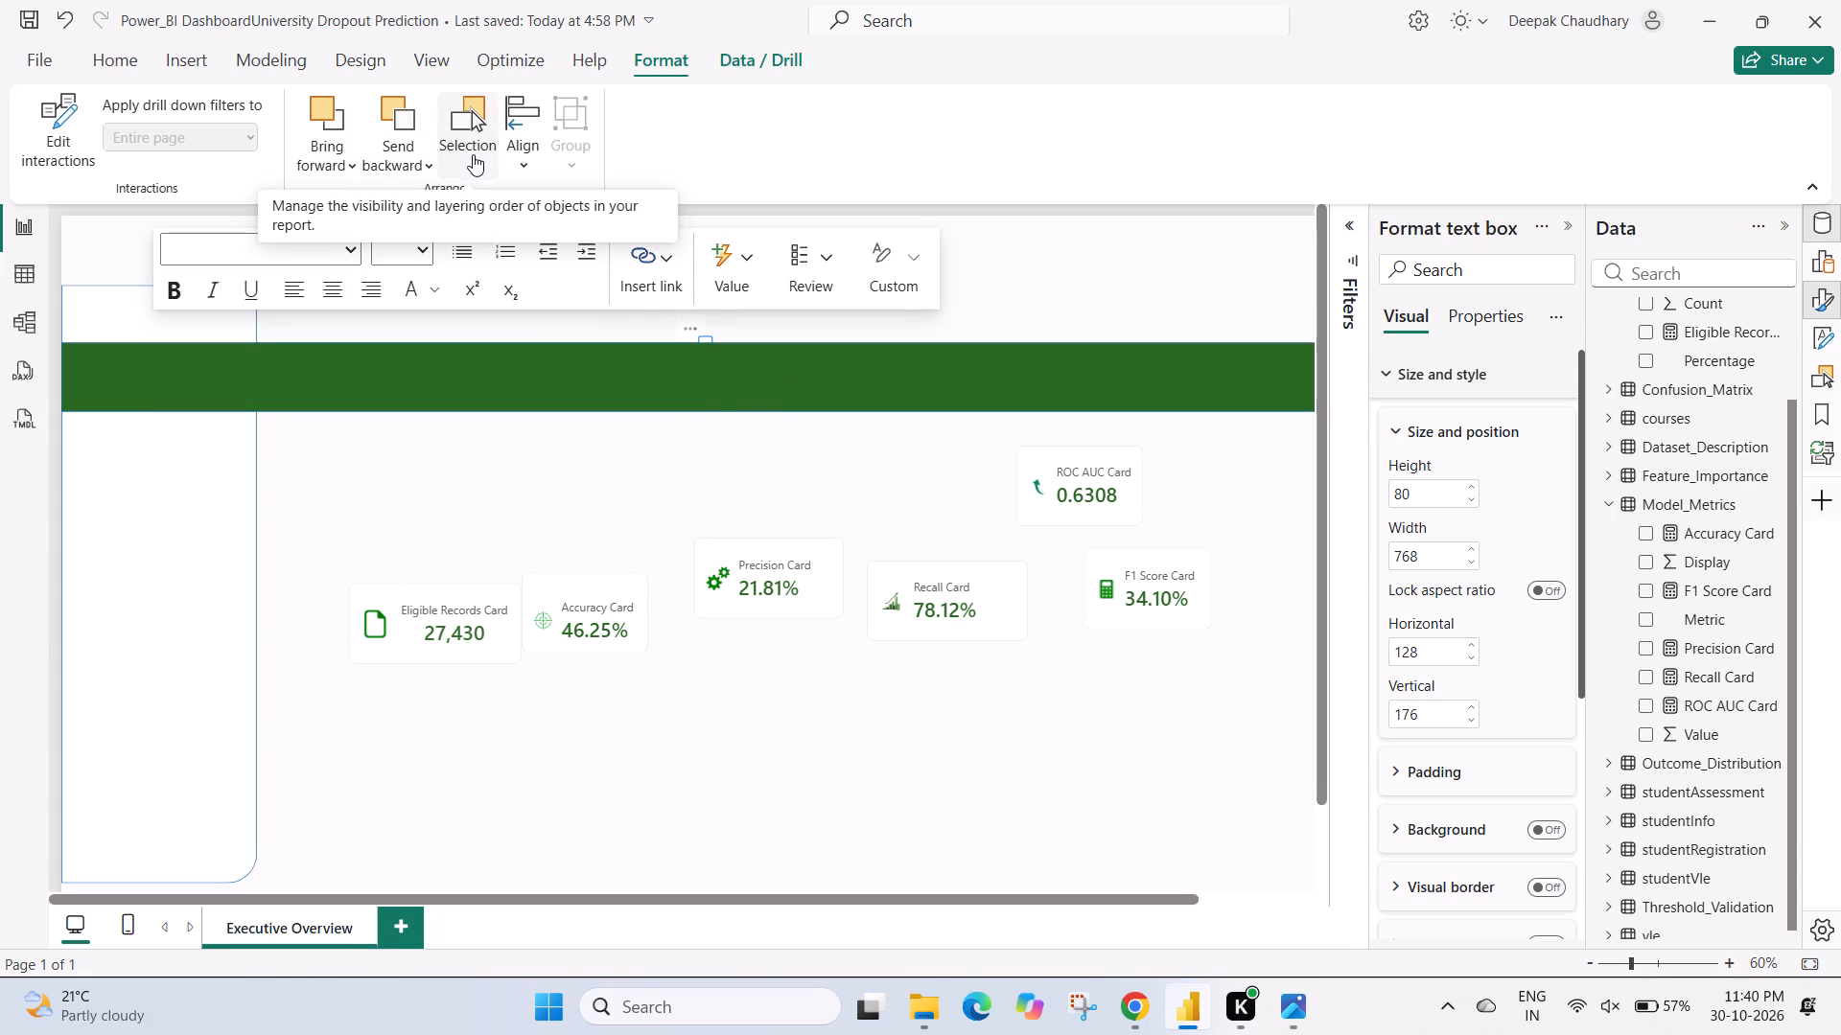
Send the green header banner to the back so that it is layered behind the title text box.
left_click(404, 168)
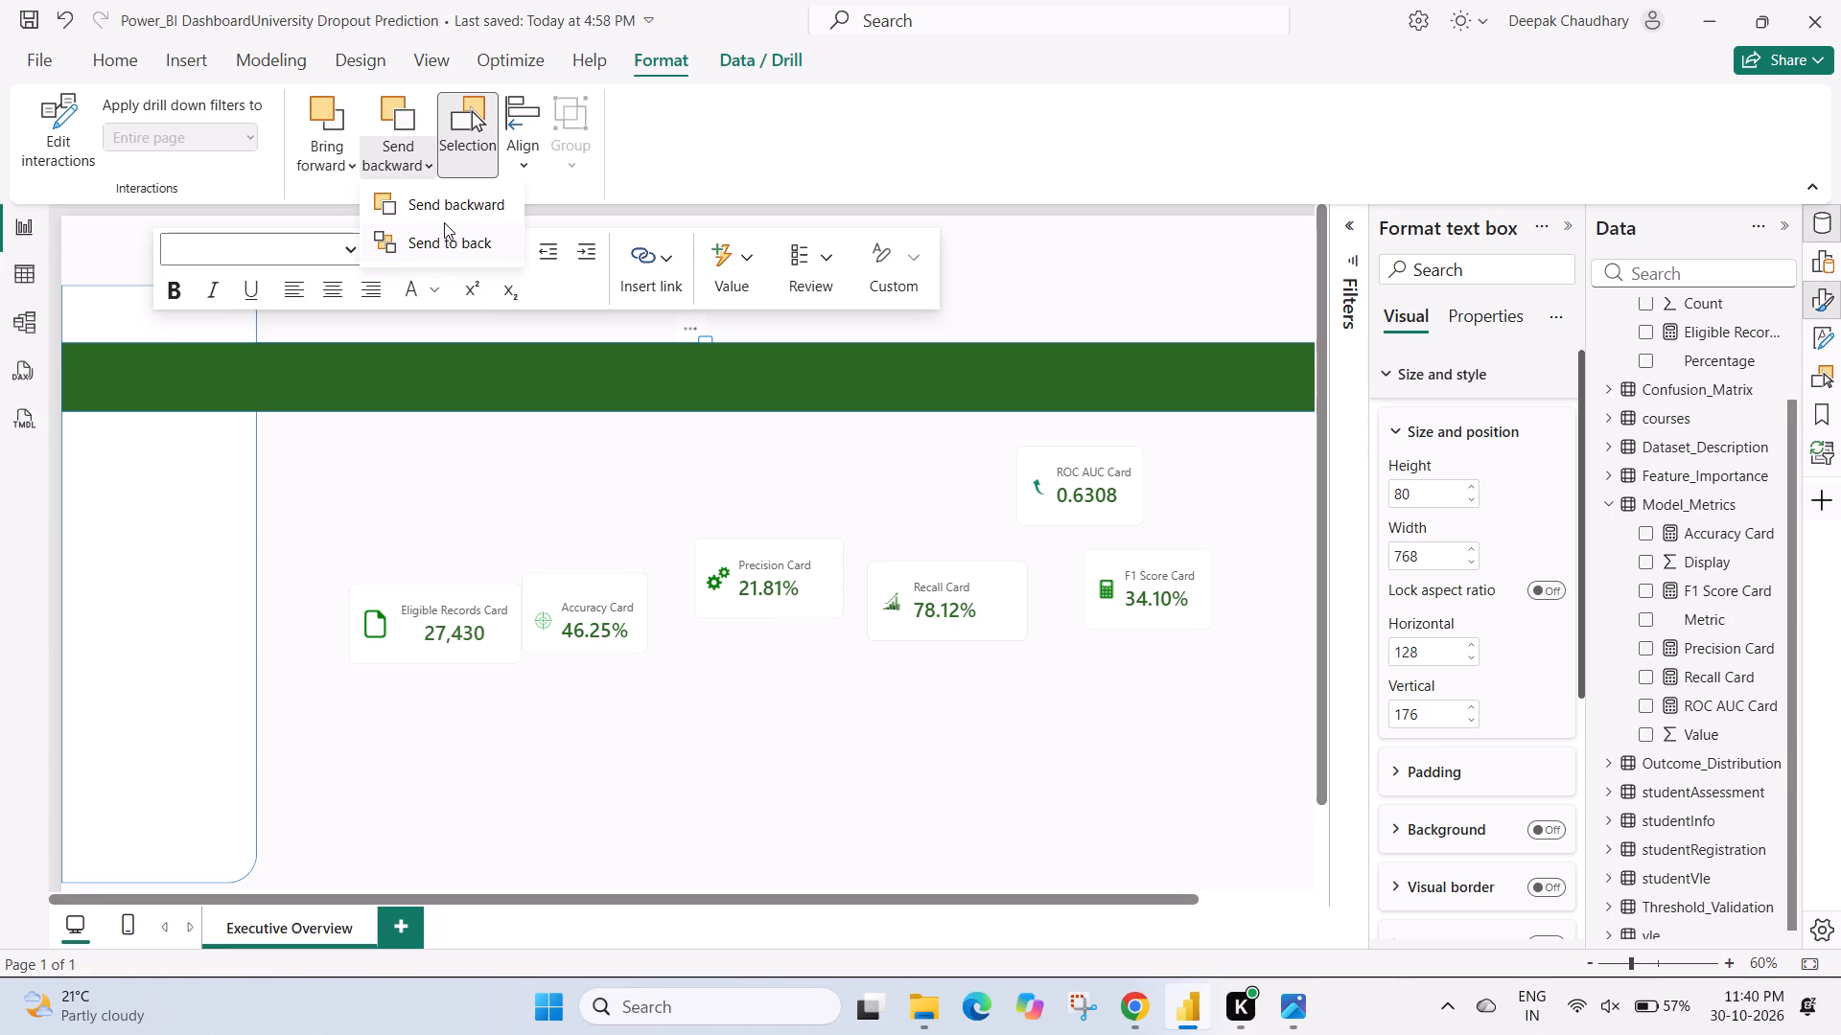
left_click(865, 374)
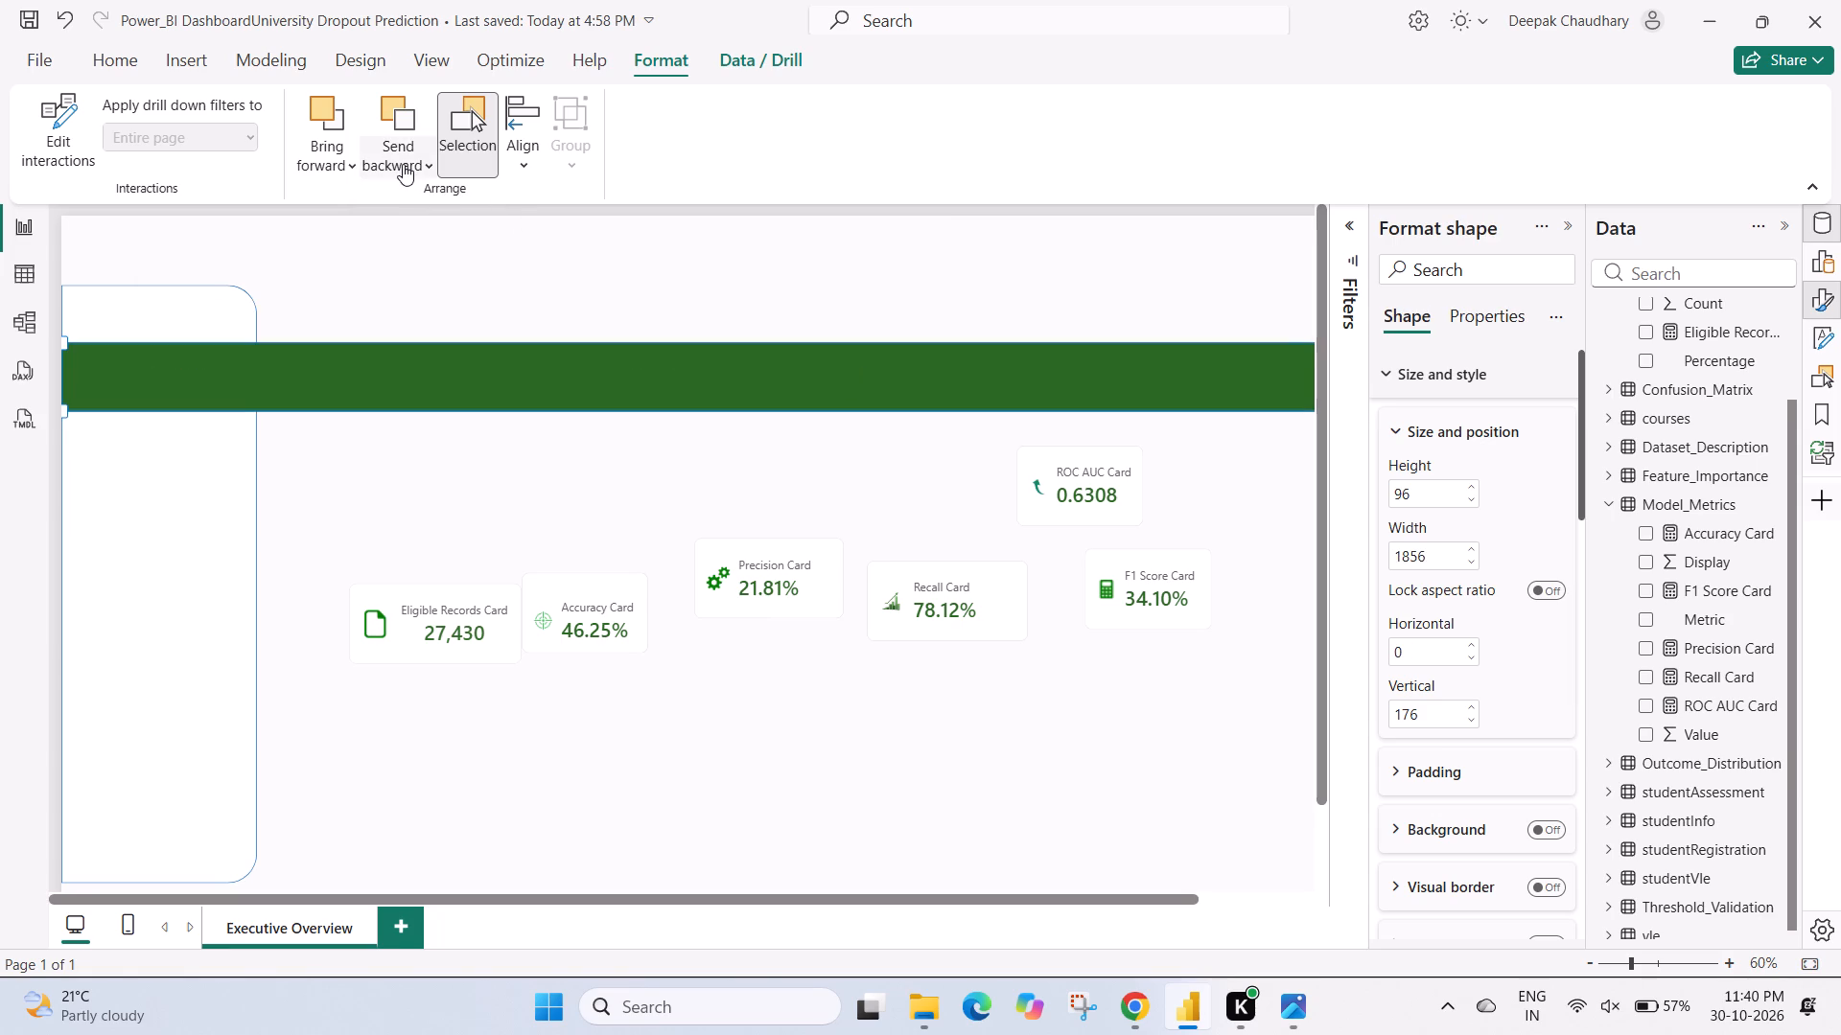
left_click(403, 164)
left_click(436, 246)
double_click(967, 394)
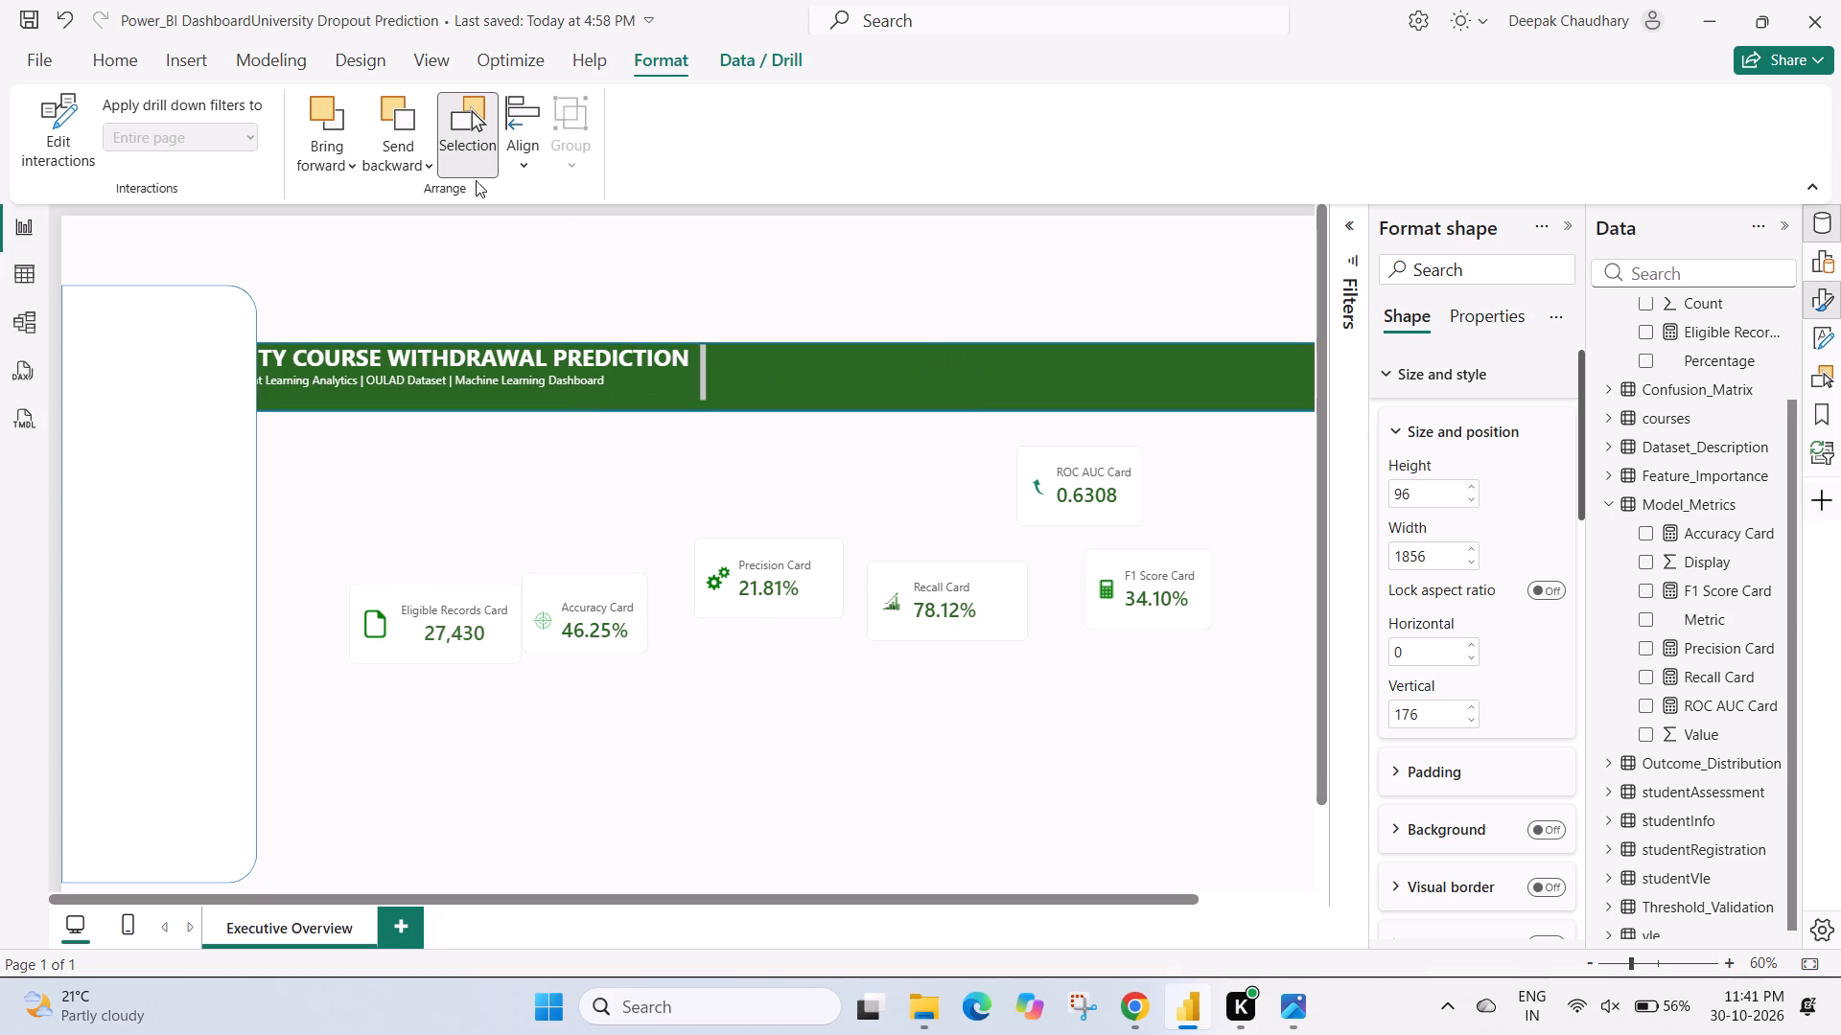
left_click(406, 163)
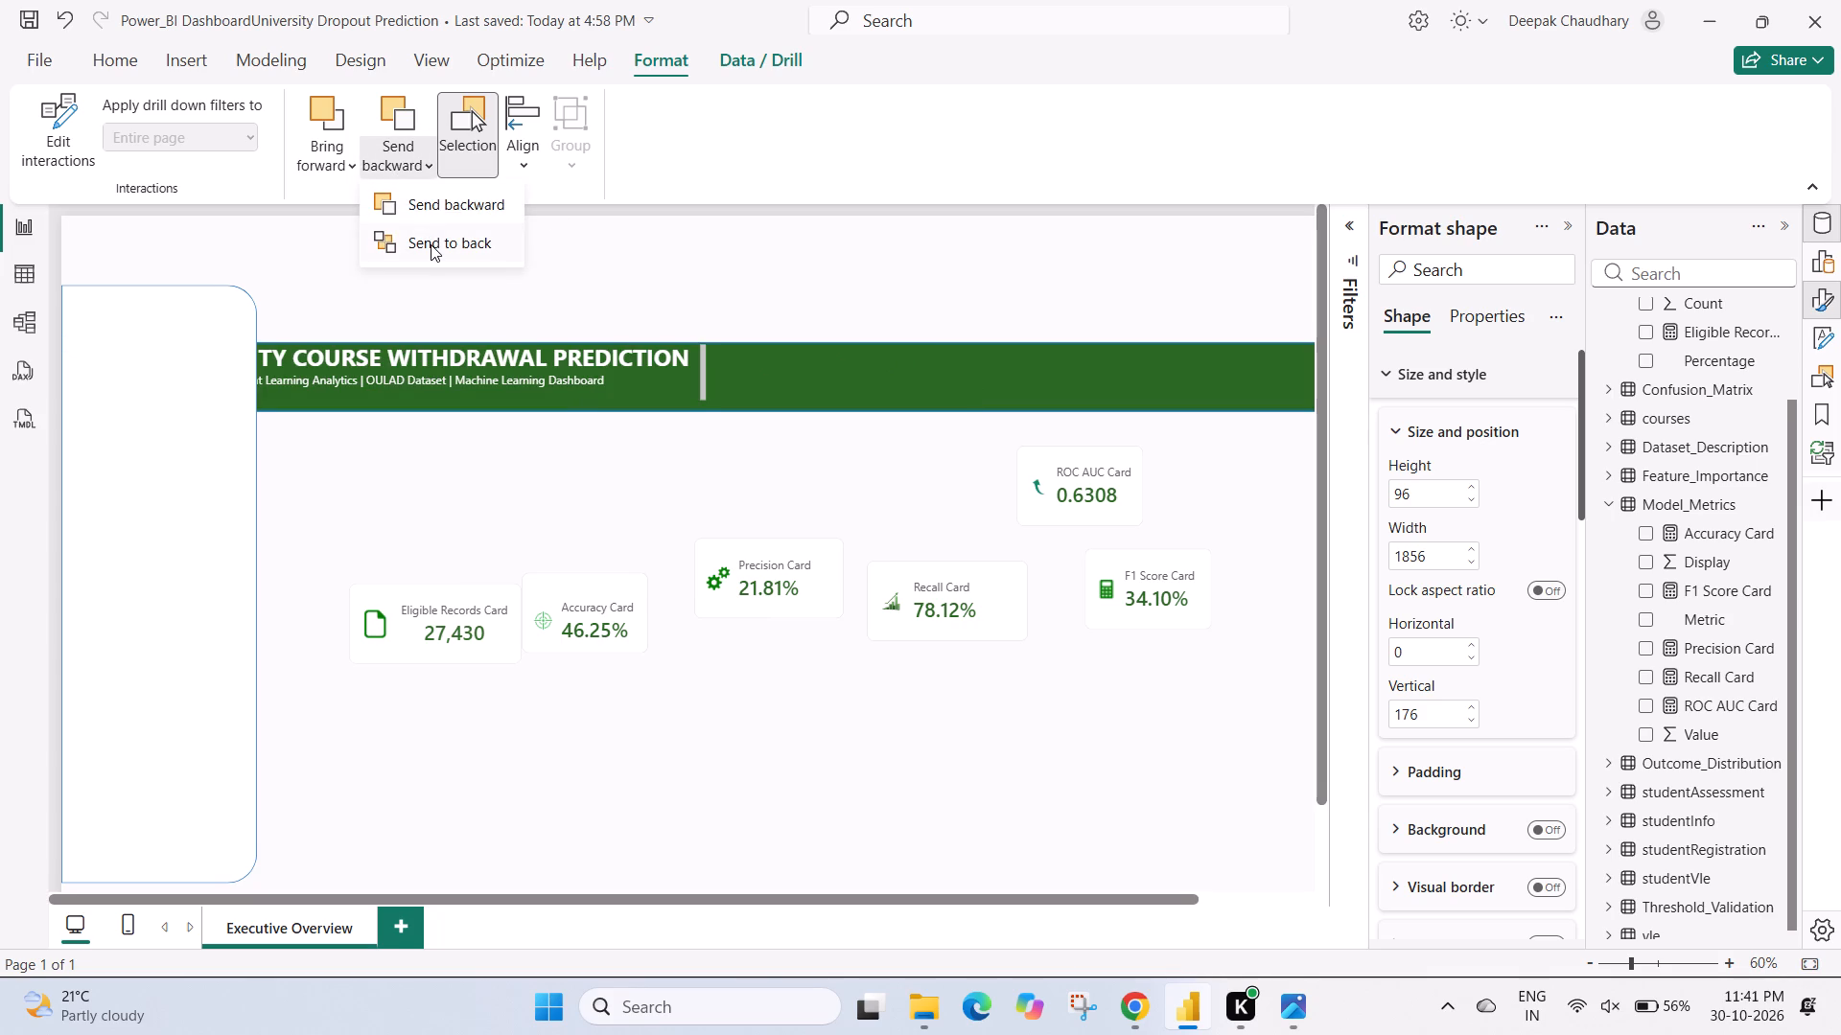
left_click(431, 244)
left_click(899, 390)
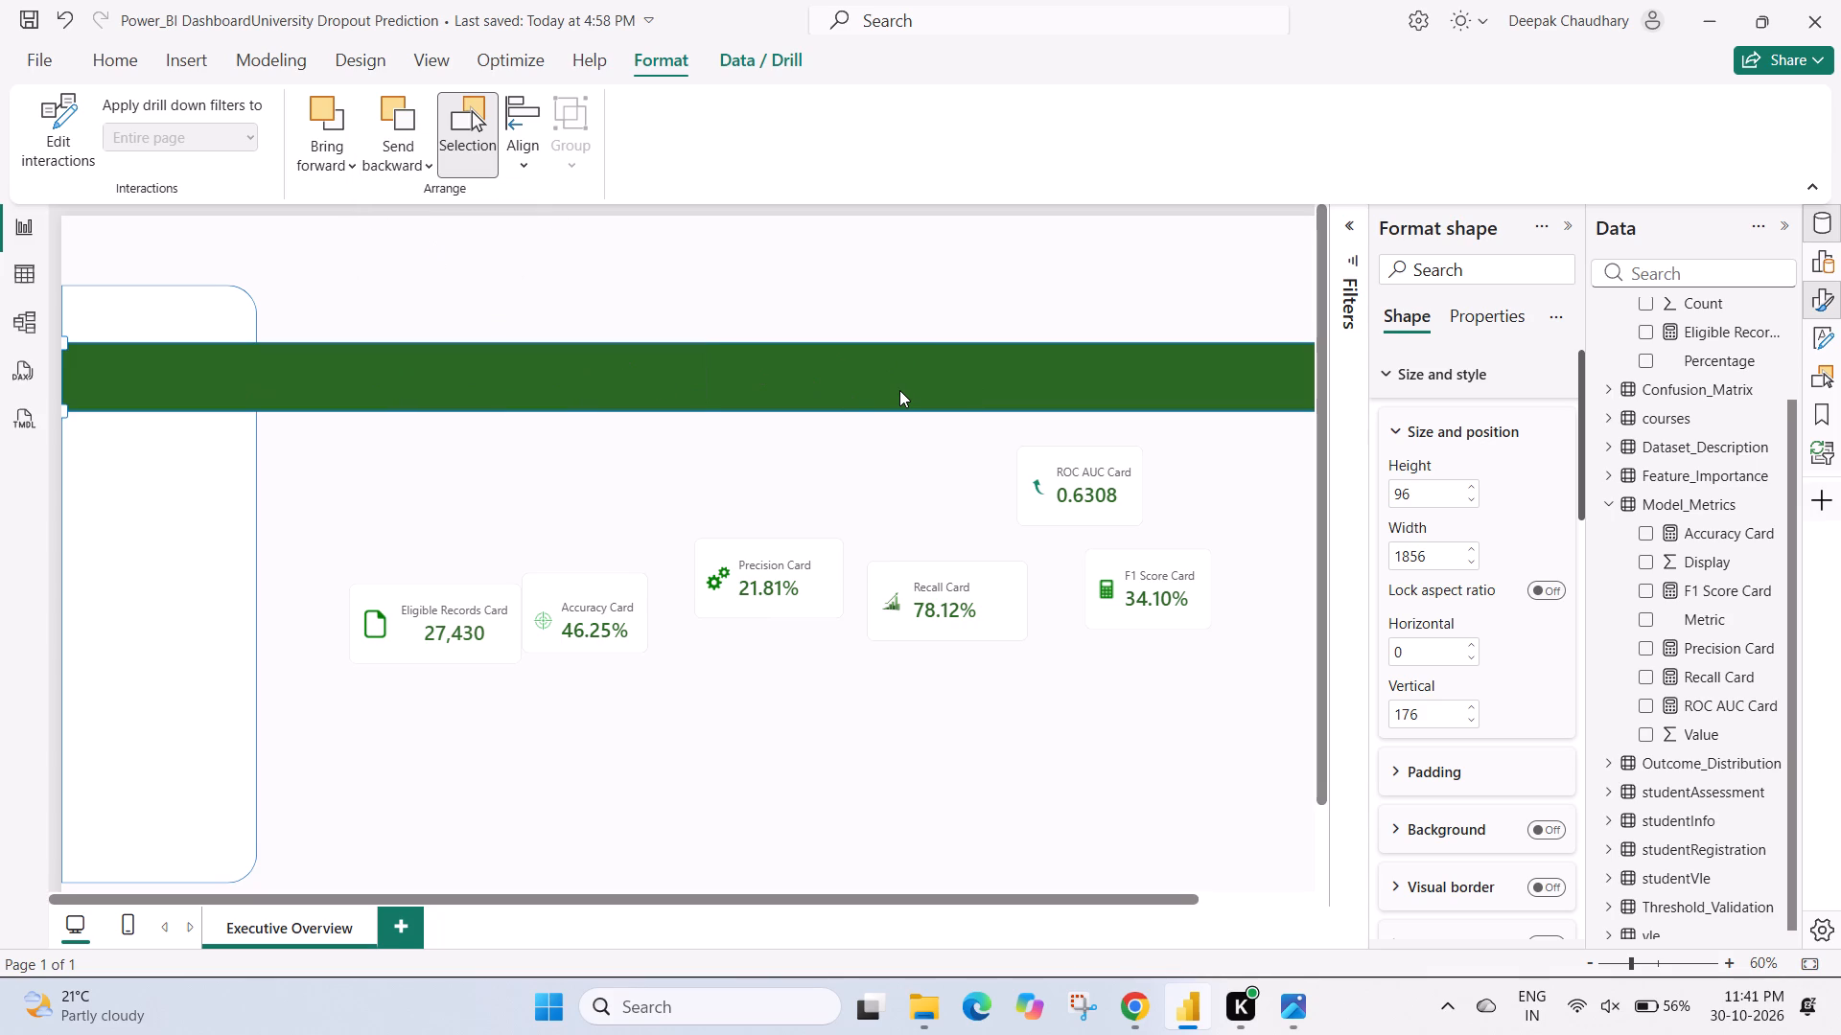
triple_click(1080, 392)
Move the green header banner back to the page's top edge, at horizontal 0, vertical 0.
left_click_drag(728, 374, 700, 234)
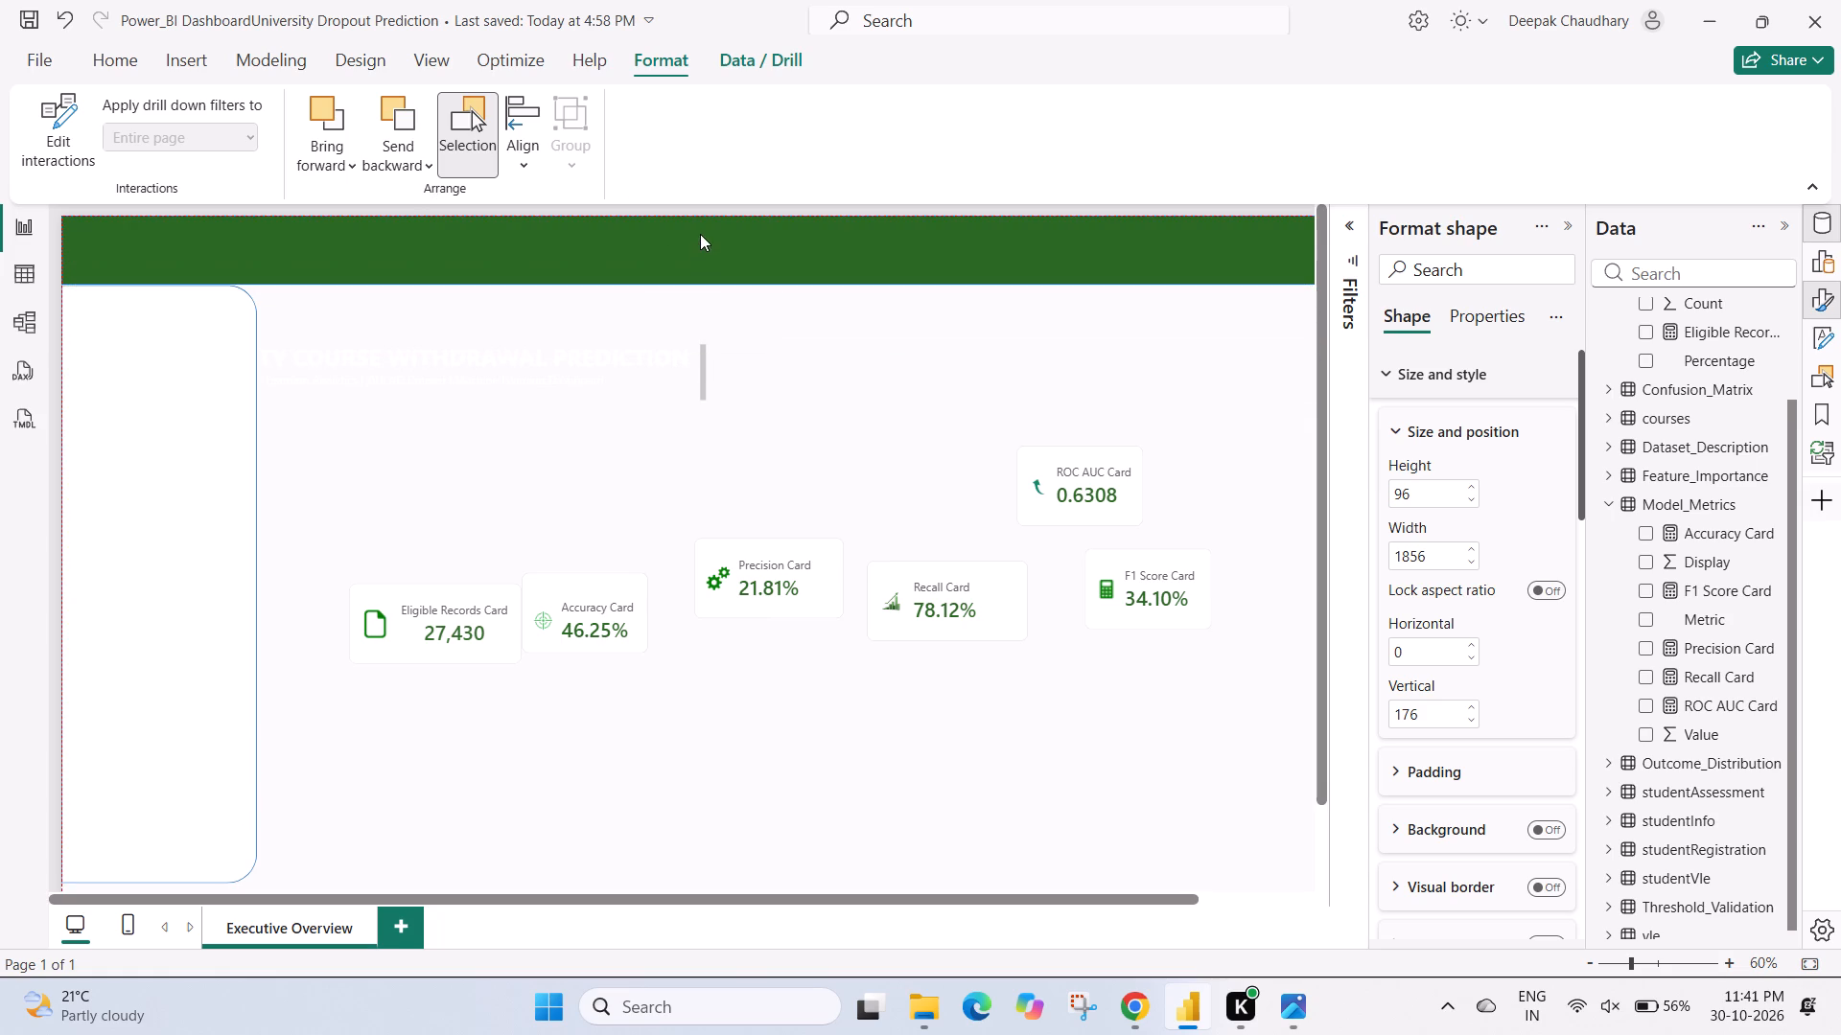
left_click_drag(700, 234, 700, 228)
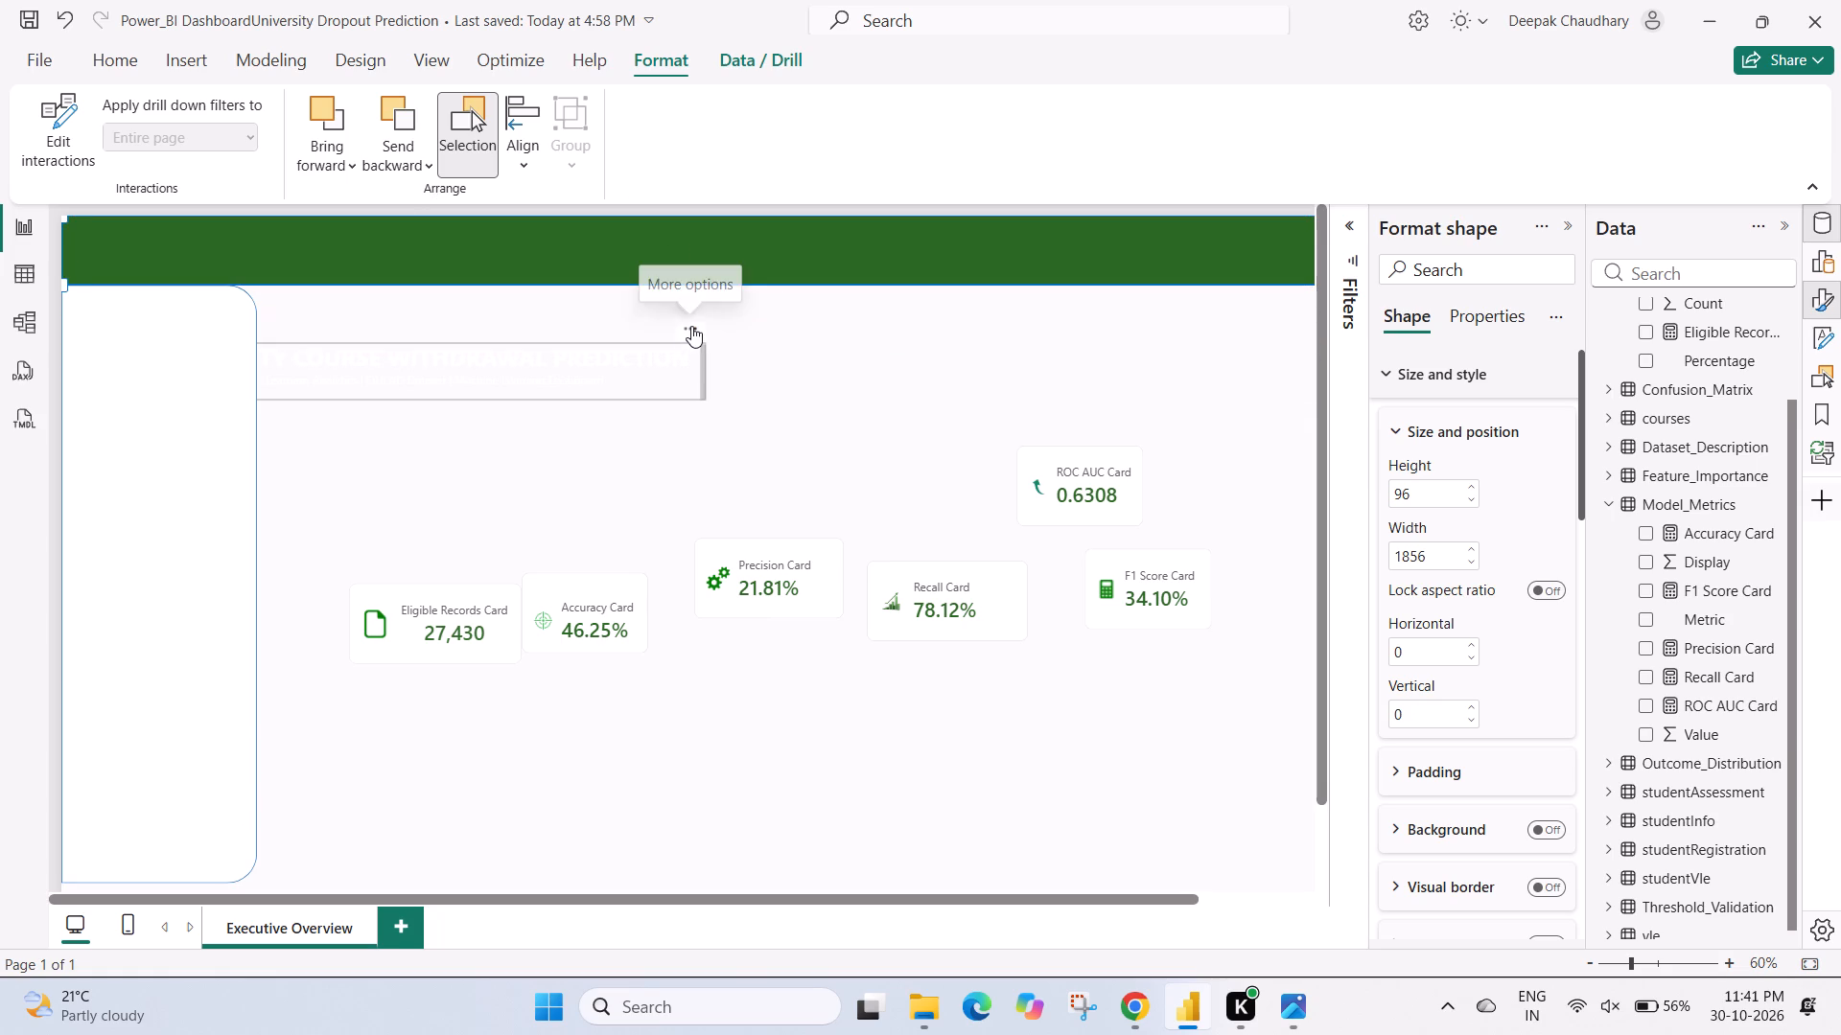
Move the title text box onto the green header banner, at about horizontal 160, vertical 16.
left_click_drag(691, 326, 711, 224)
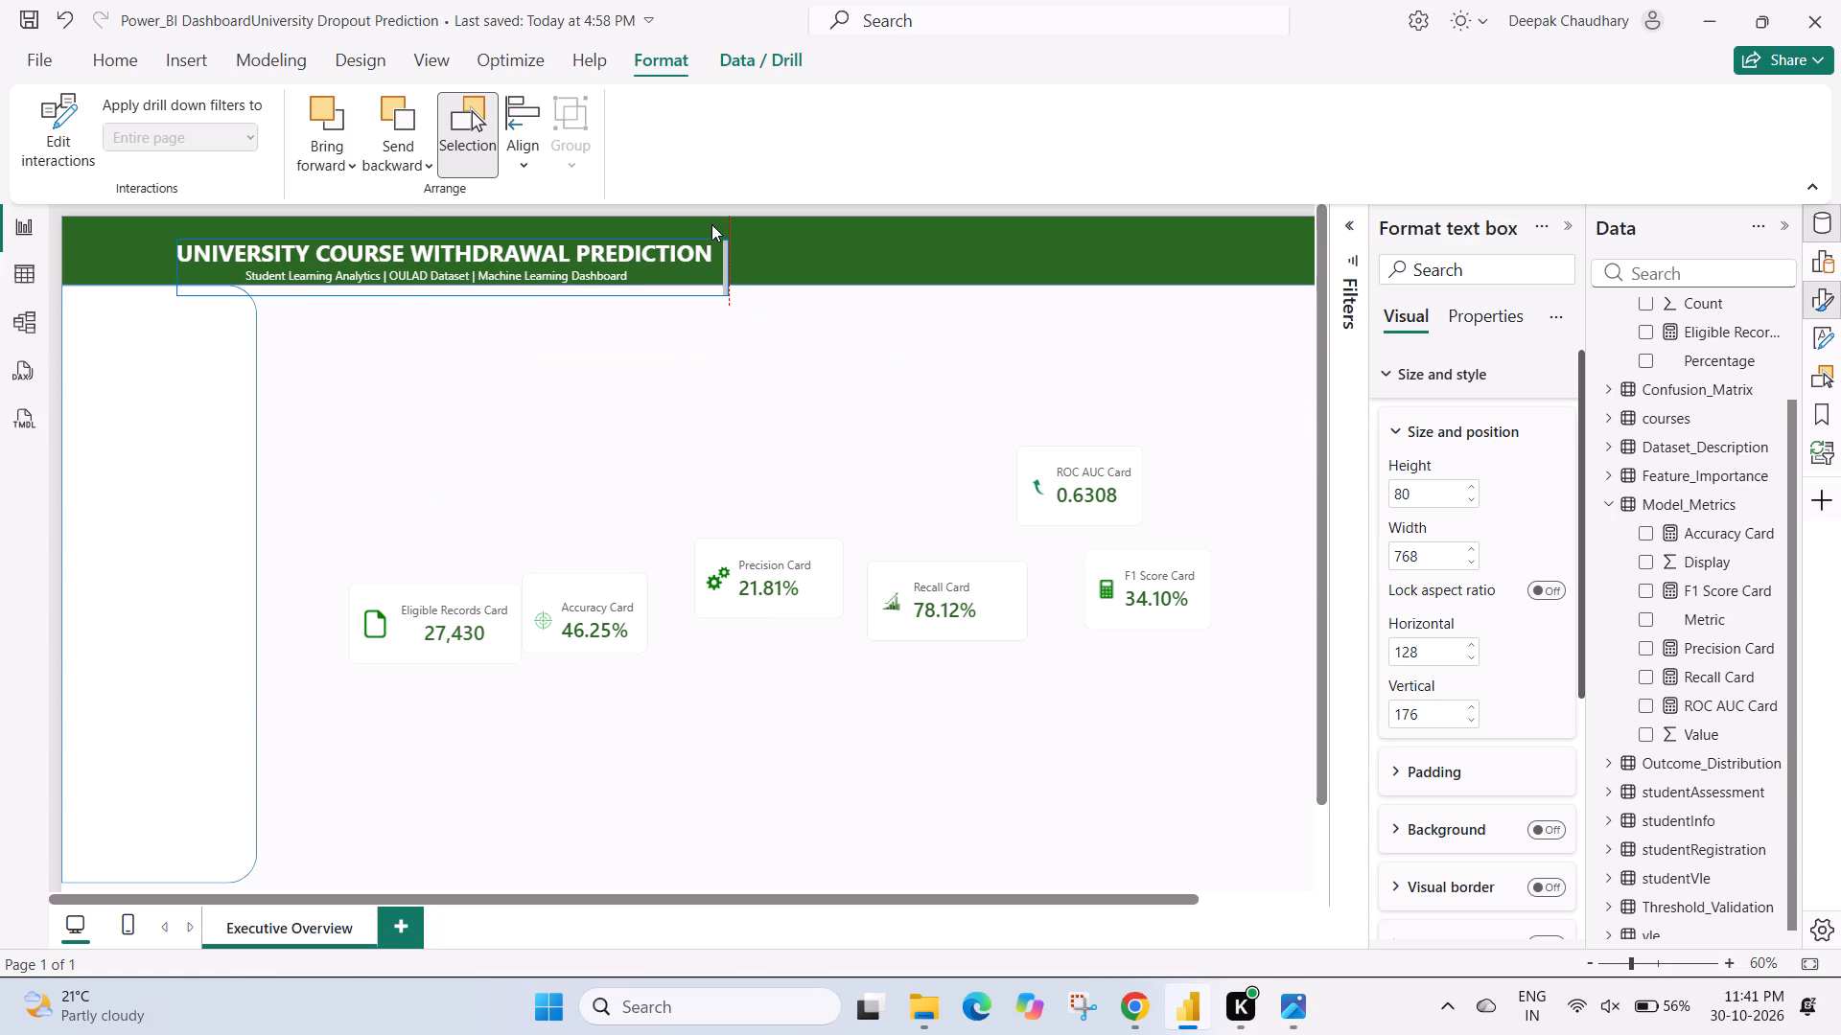
left_click_drag(711, 224, 710, 217)
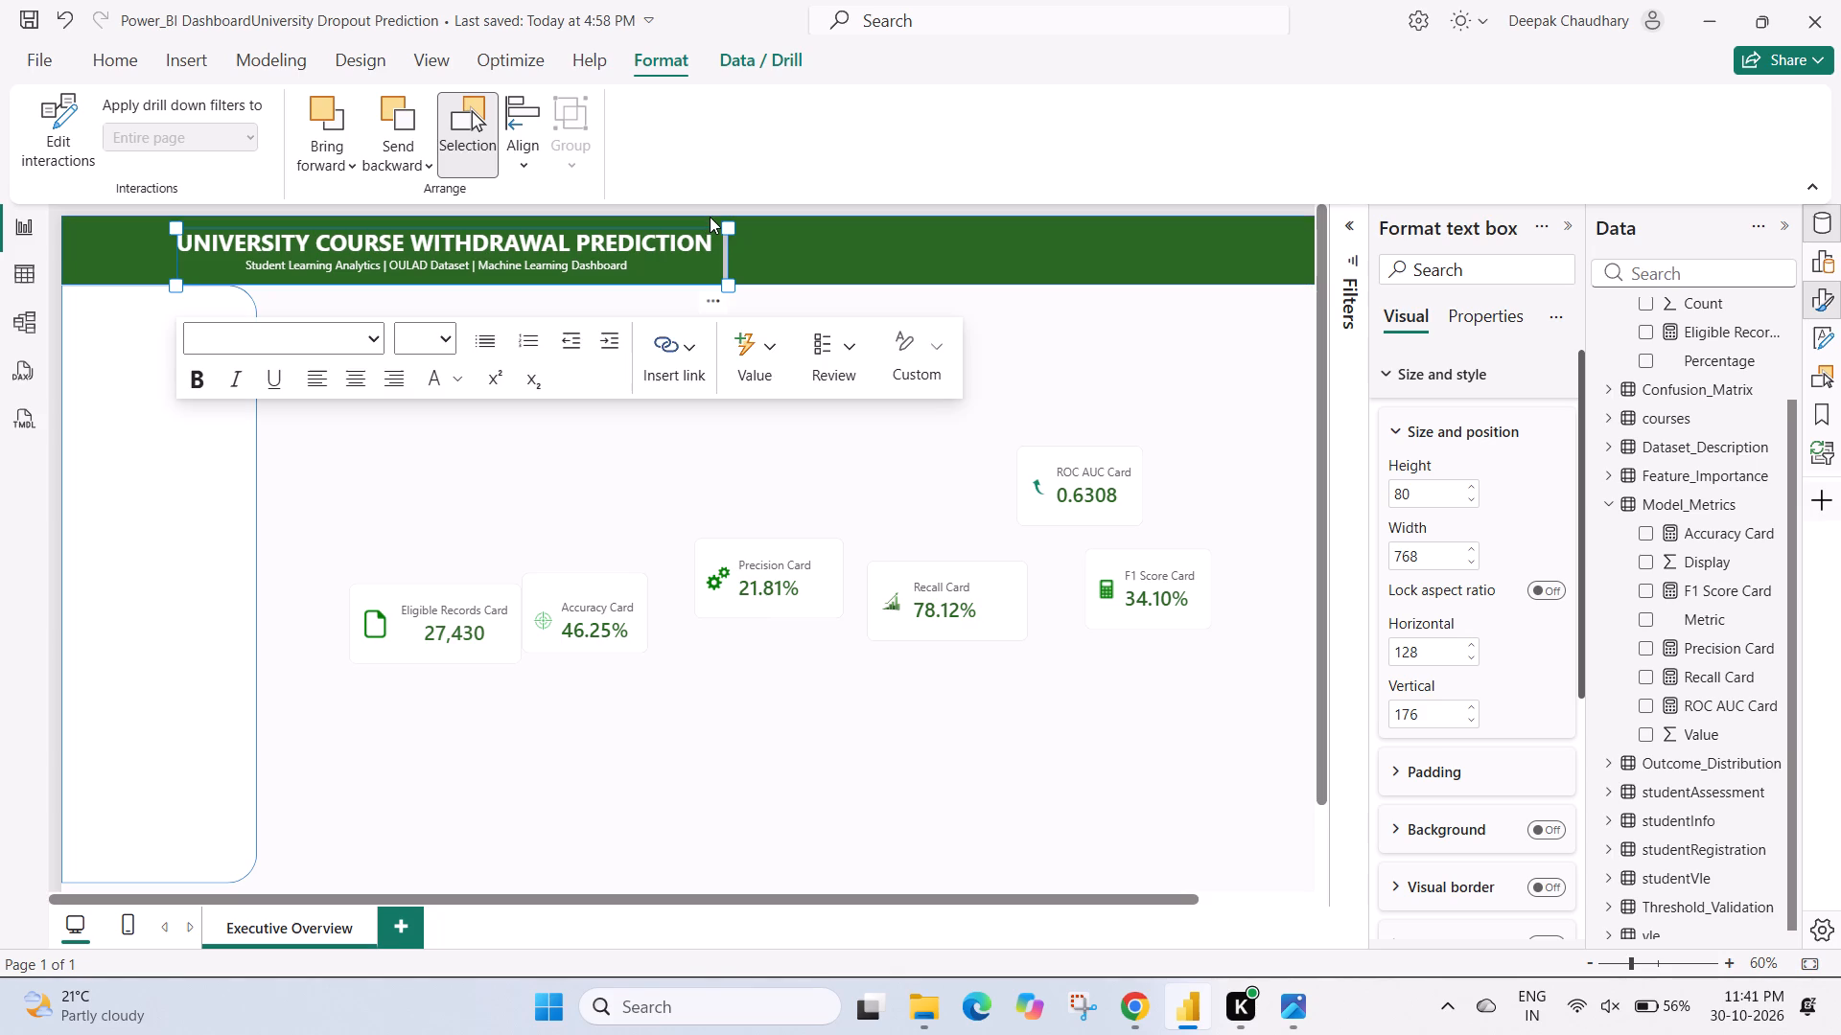
Send the green header banner to the back so the title text box is layered above it, and clear the selection.
left_click(939, 250)
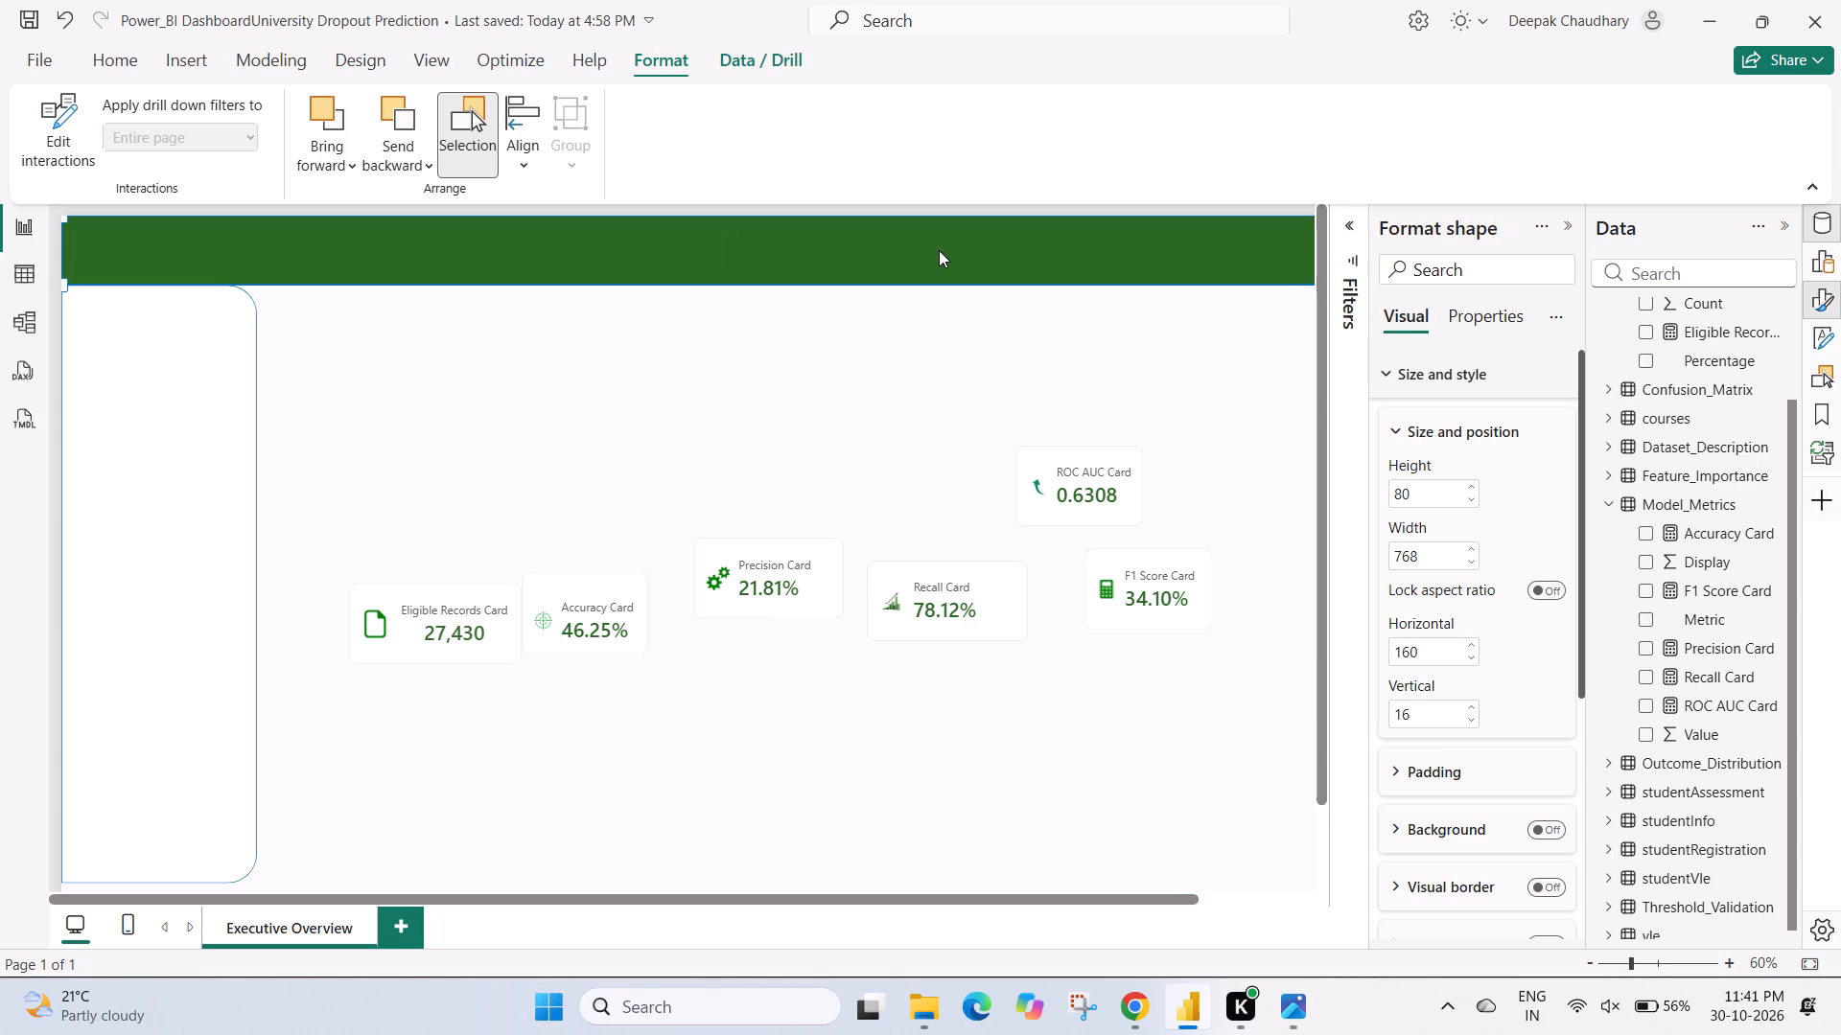
left_click(939, 250)
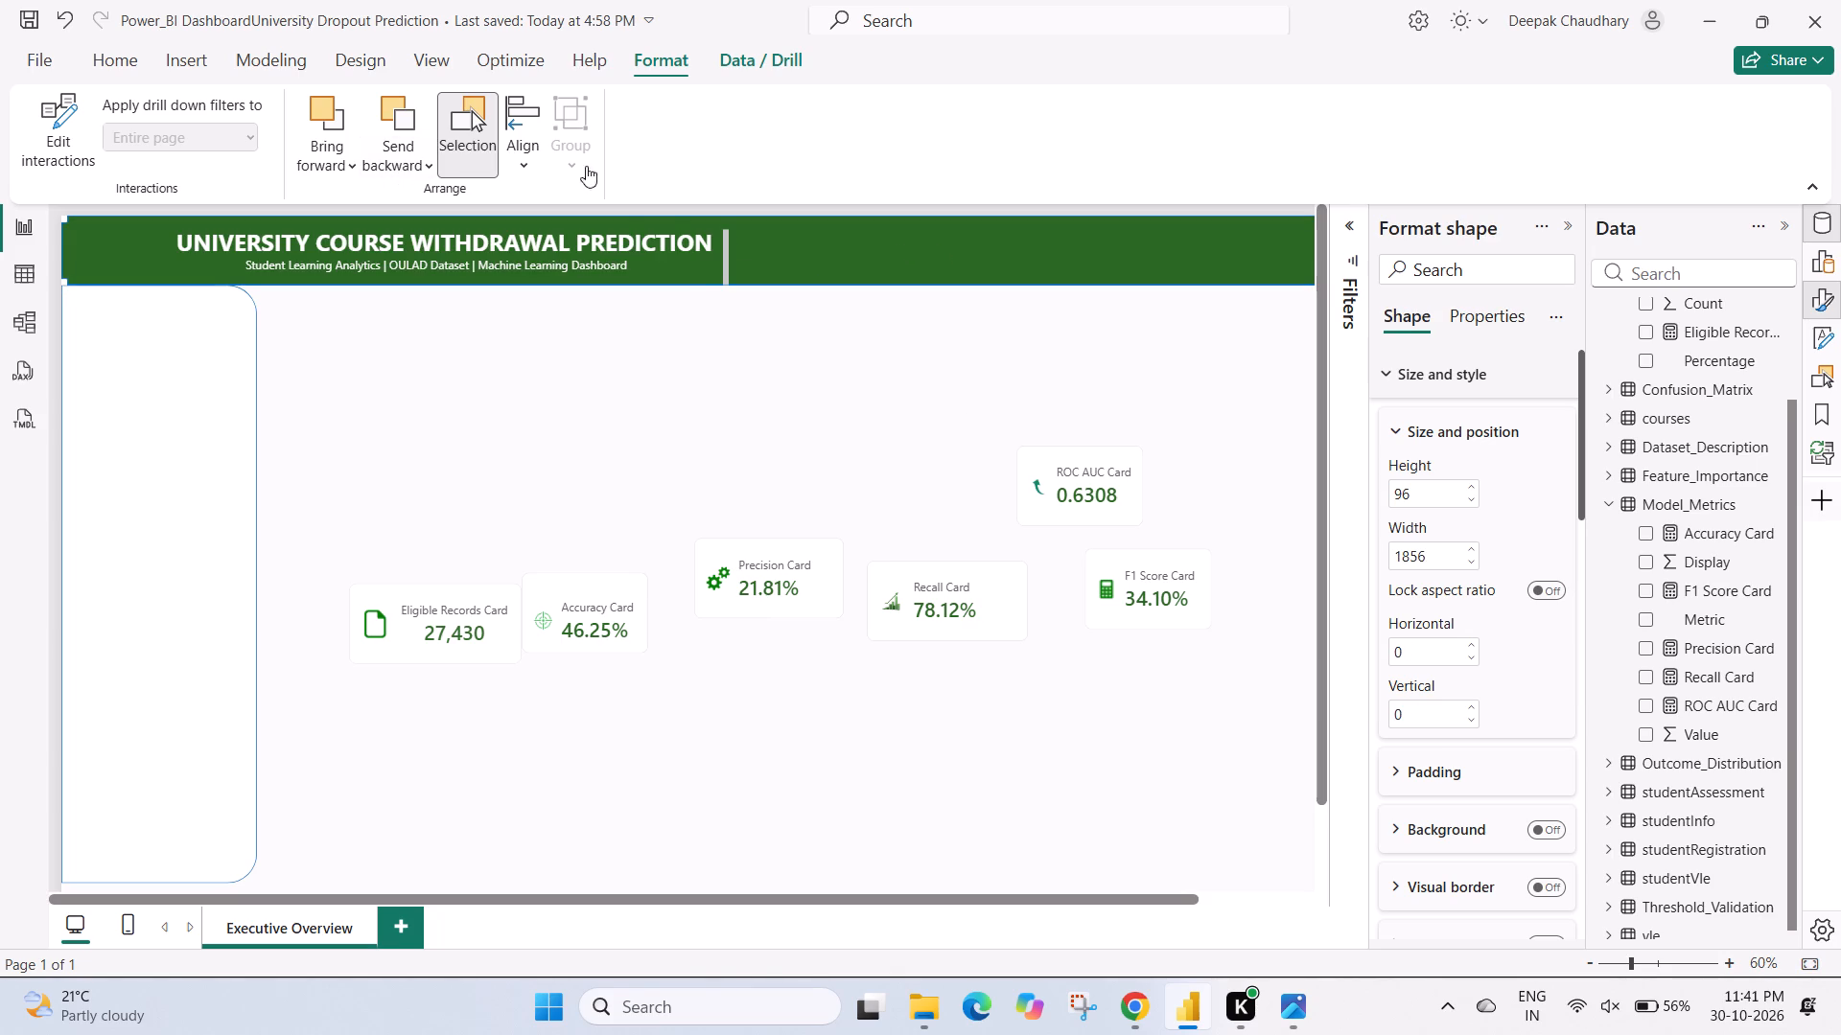
left_click(409, 163)
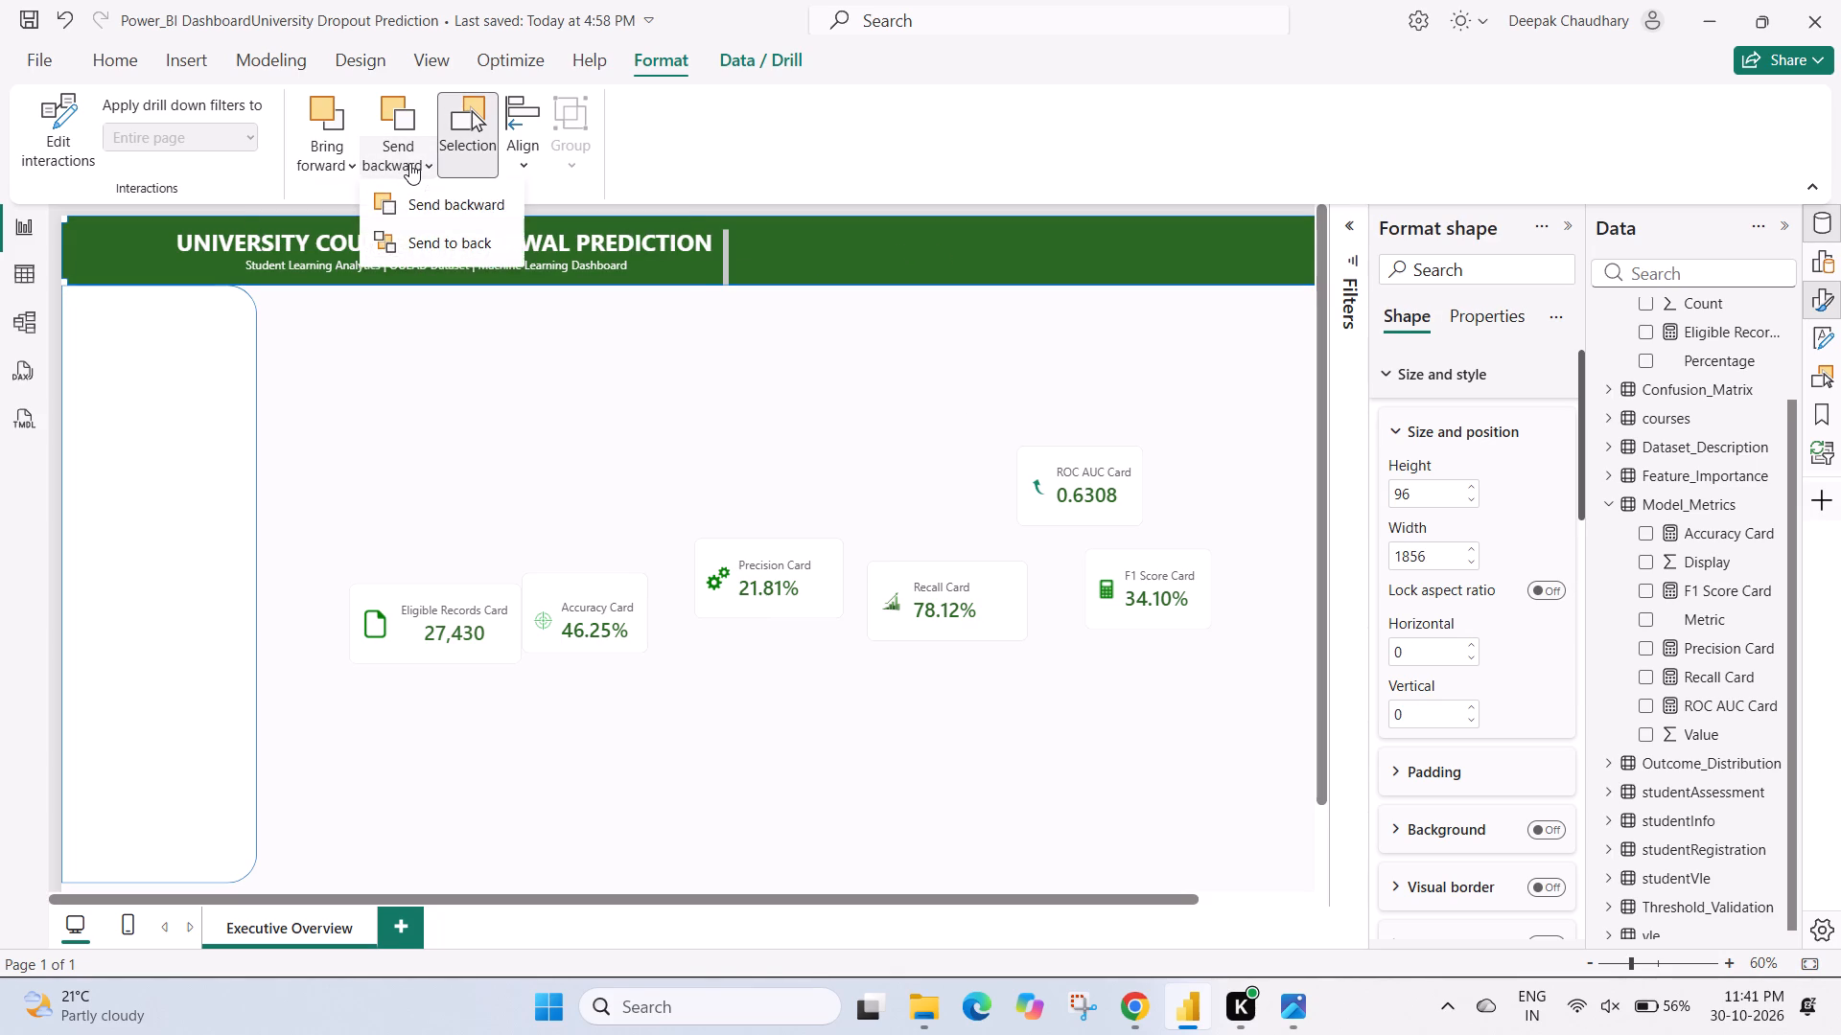
left_click(438, 247)
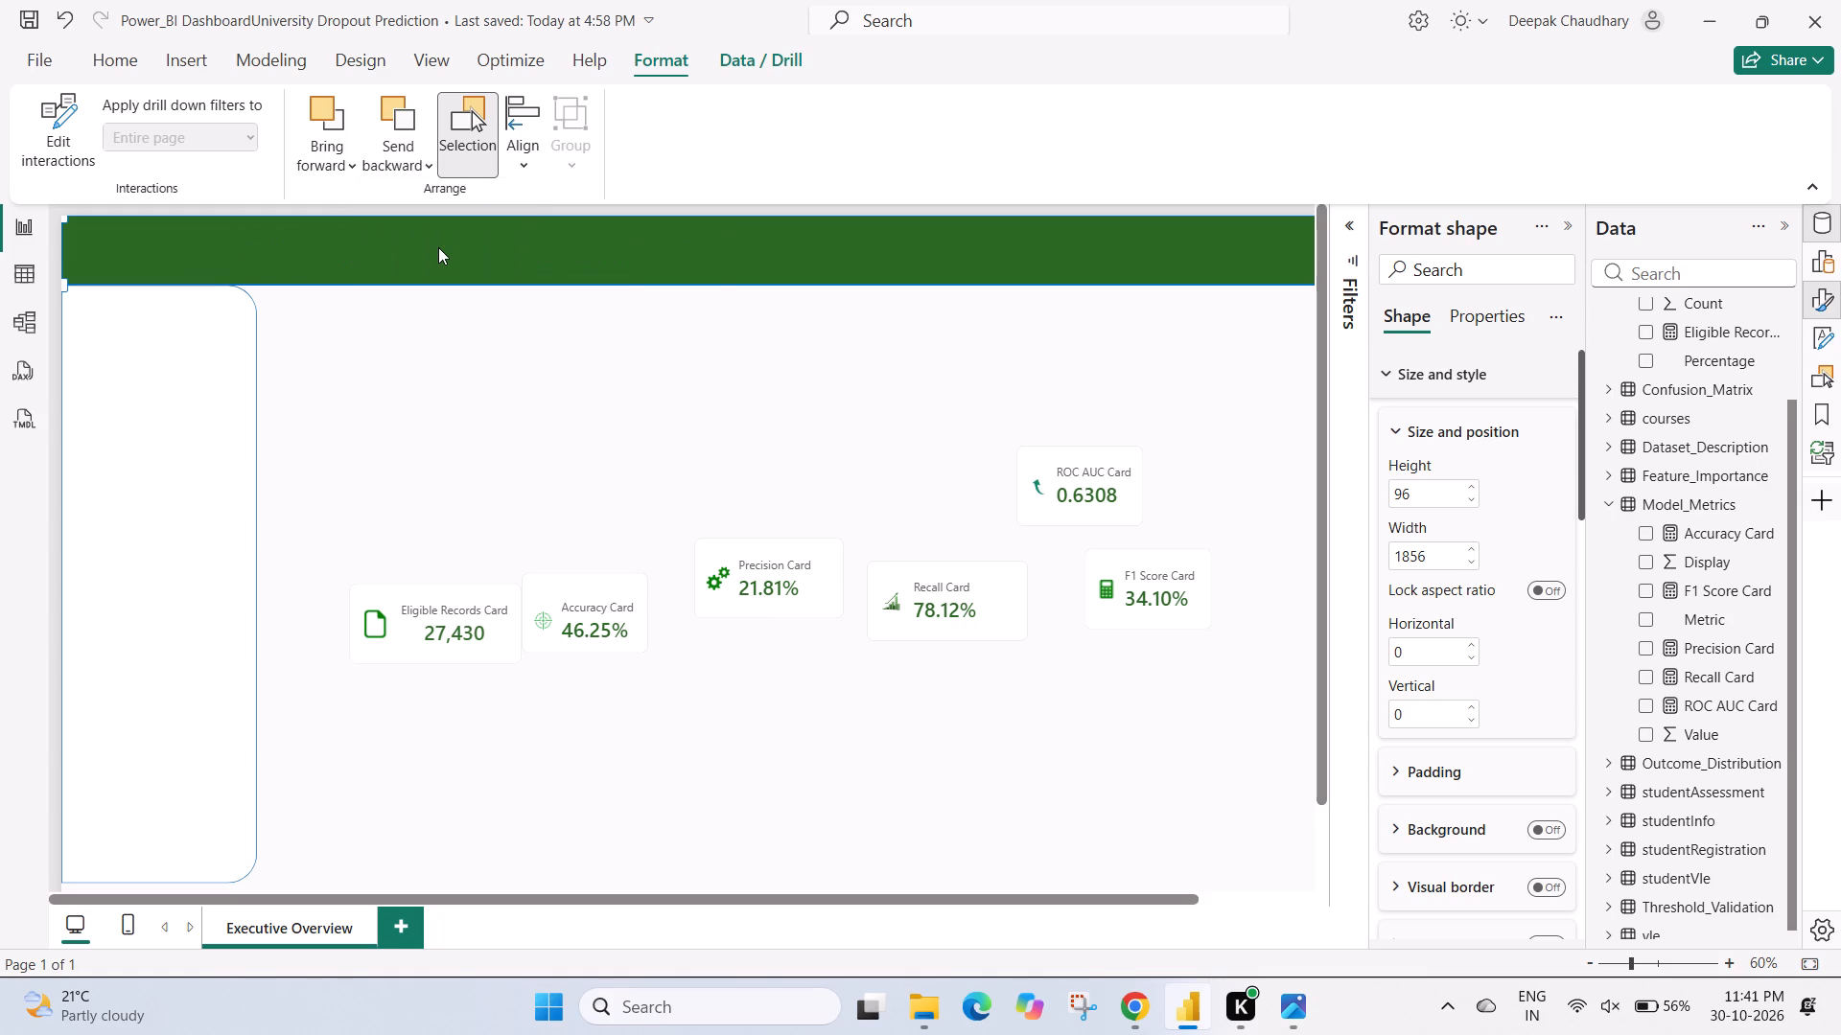
left_click(664, 360)
left_click(674, 436)
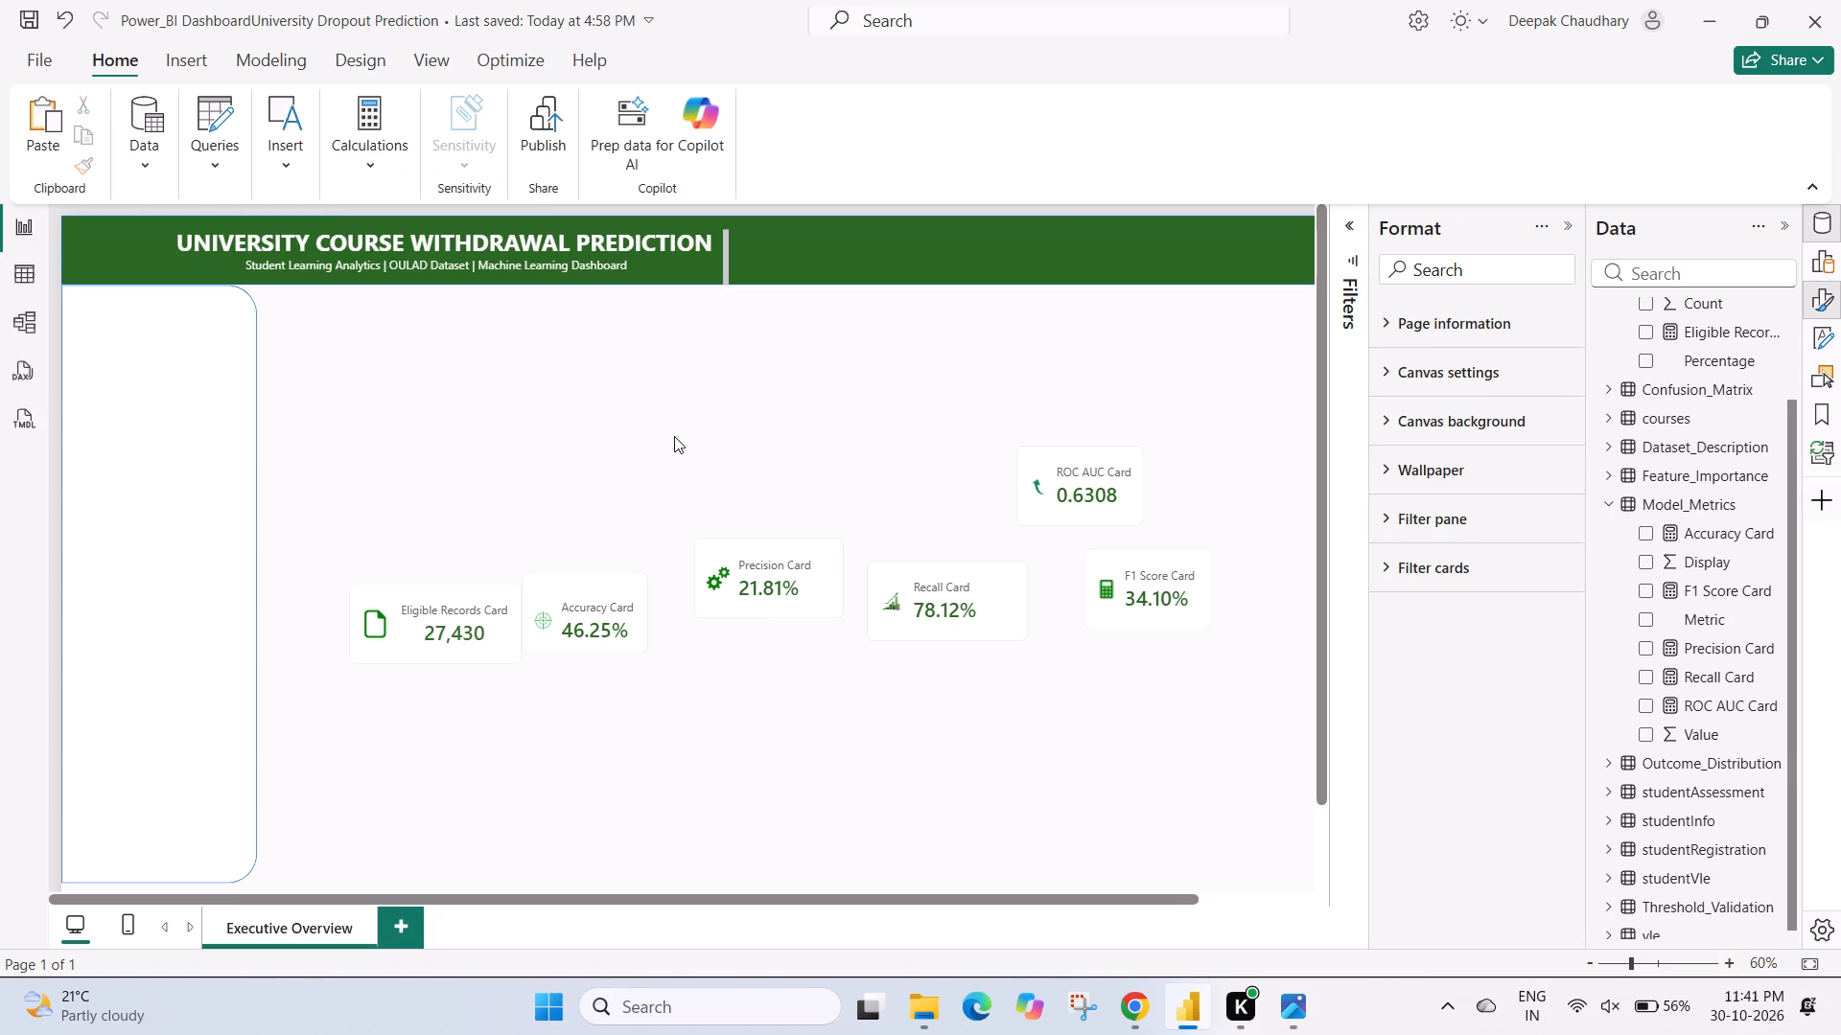
left_click(604, 464)
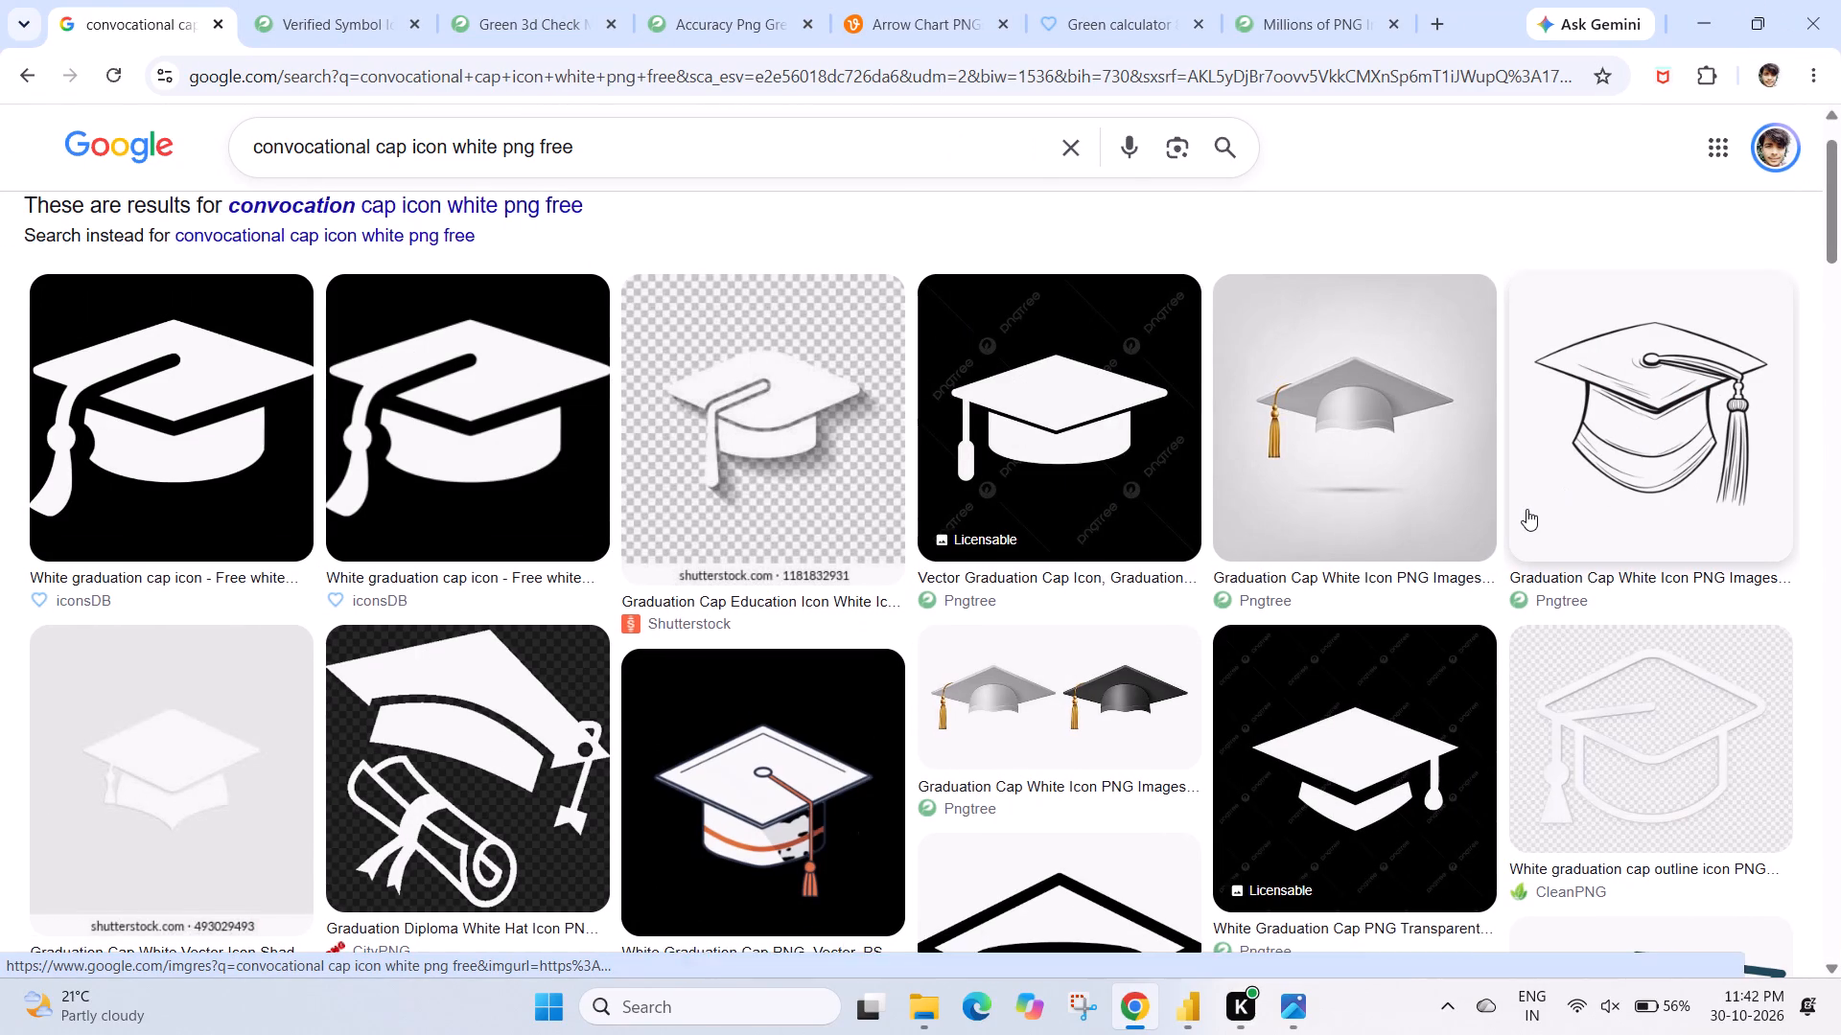
scroll(1526, 509, "down", 5)
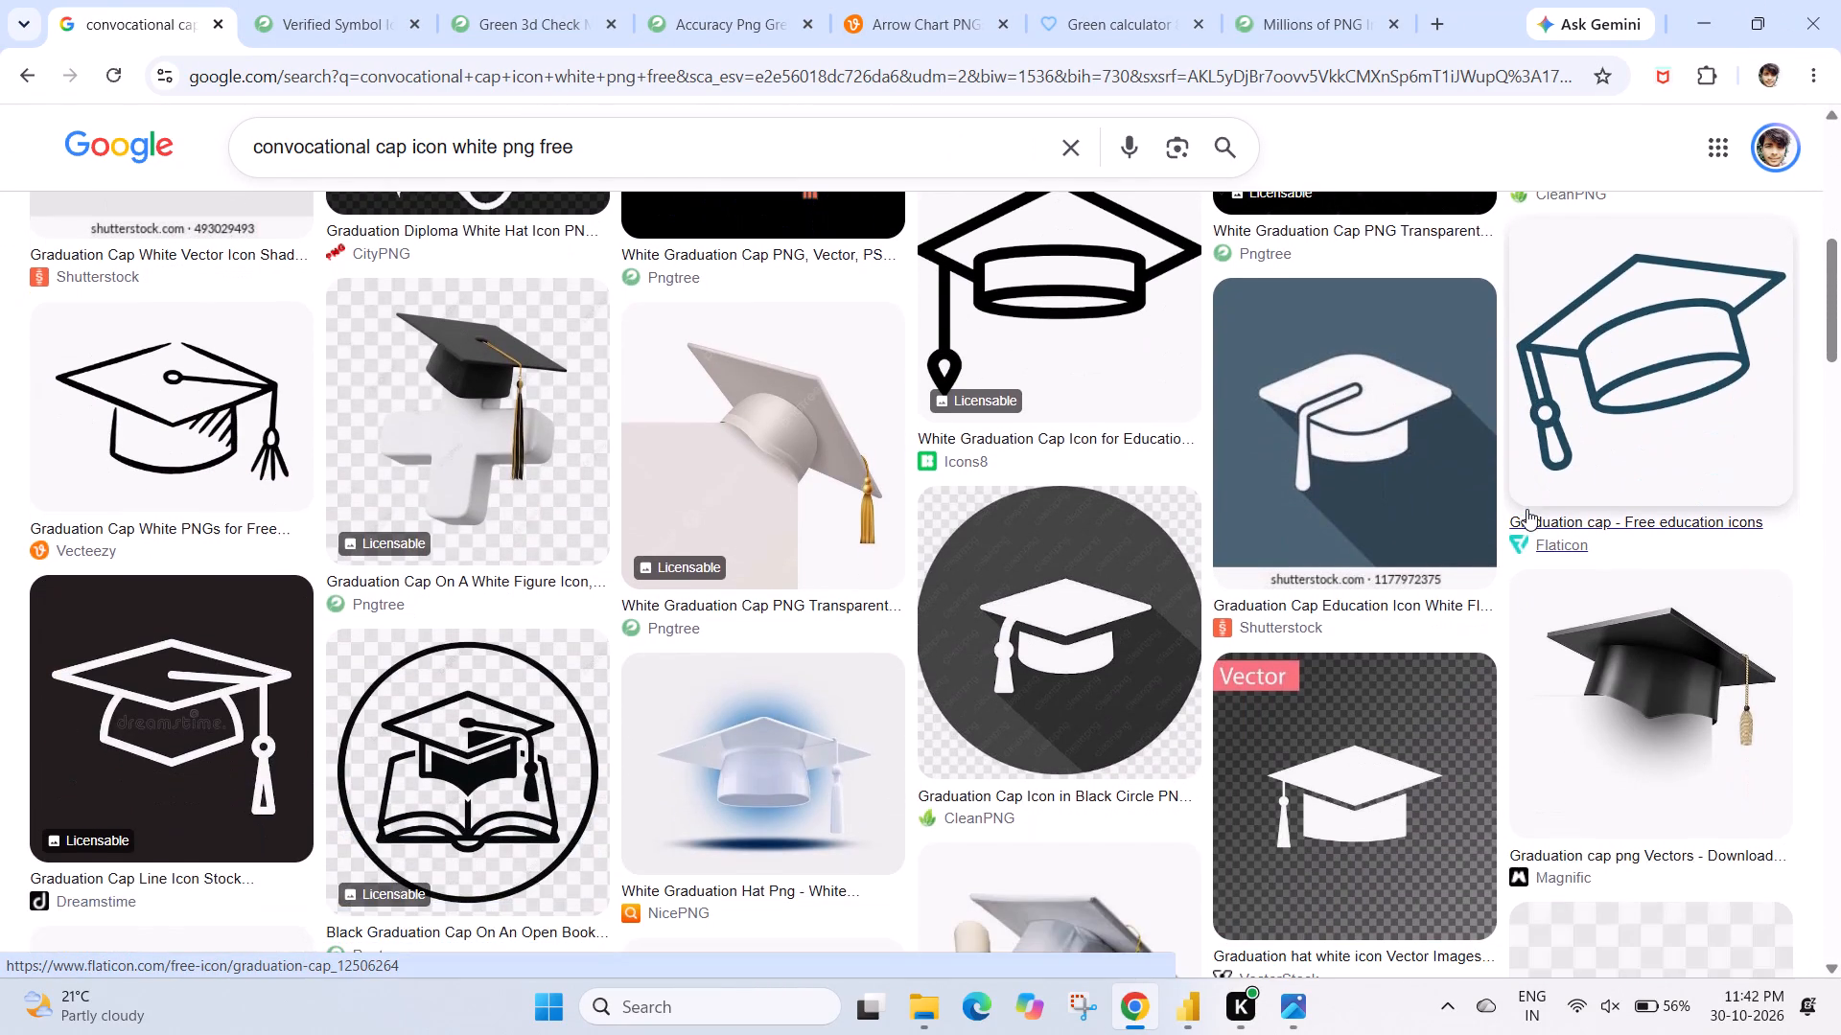
scroll(1526, 509, "down", 1)
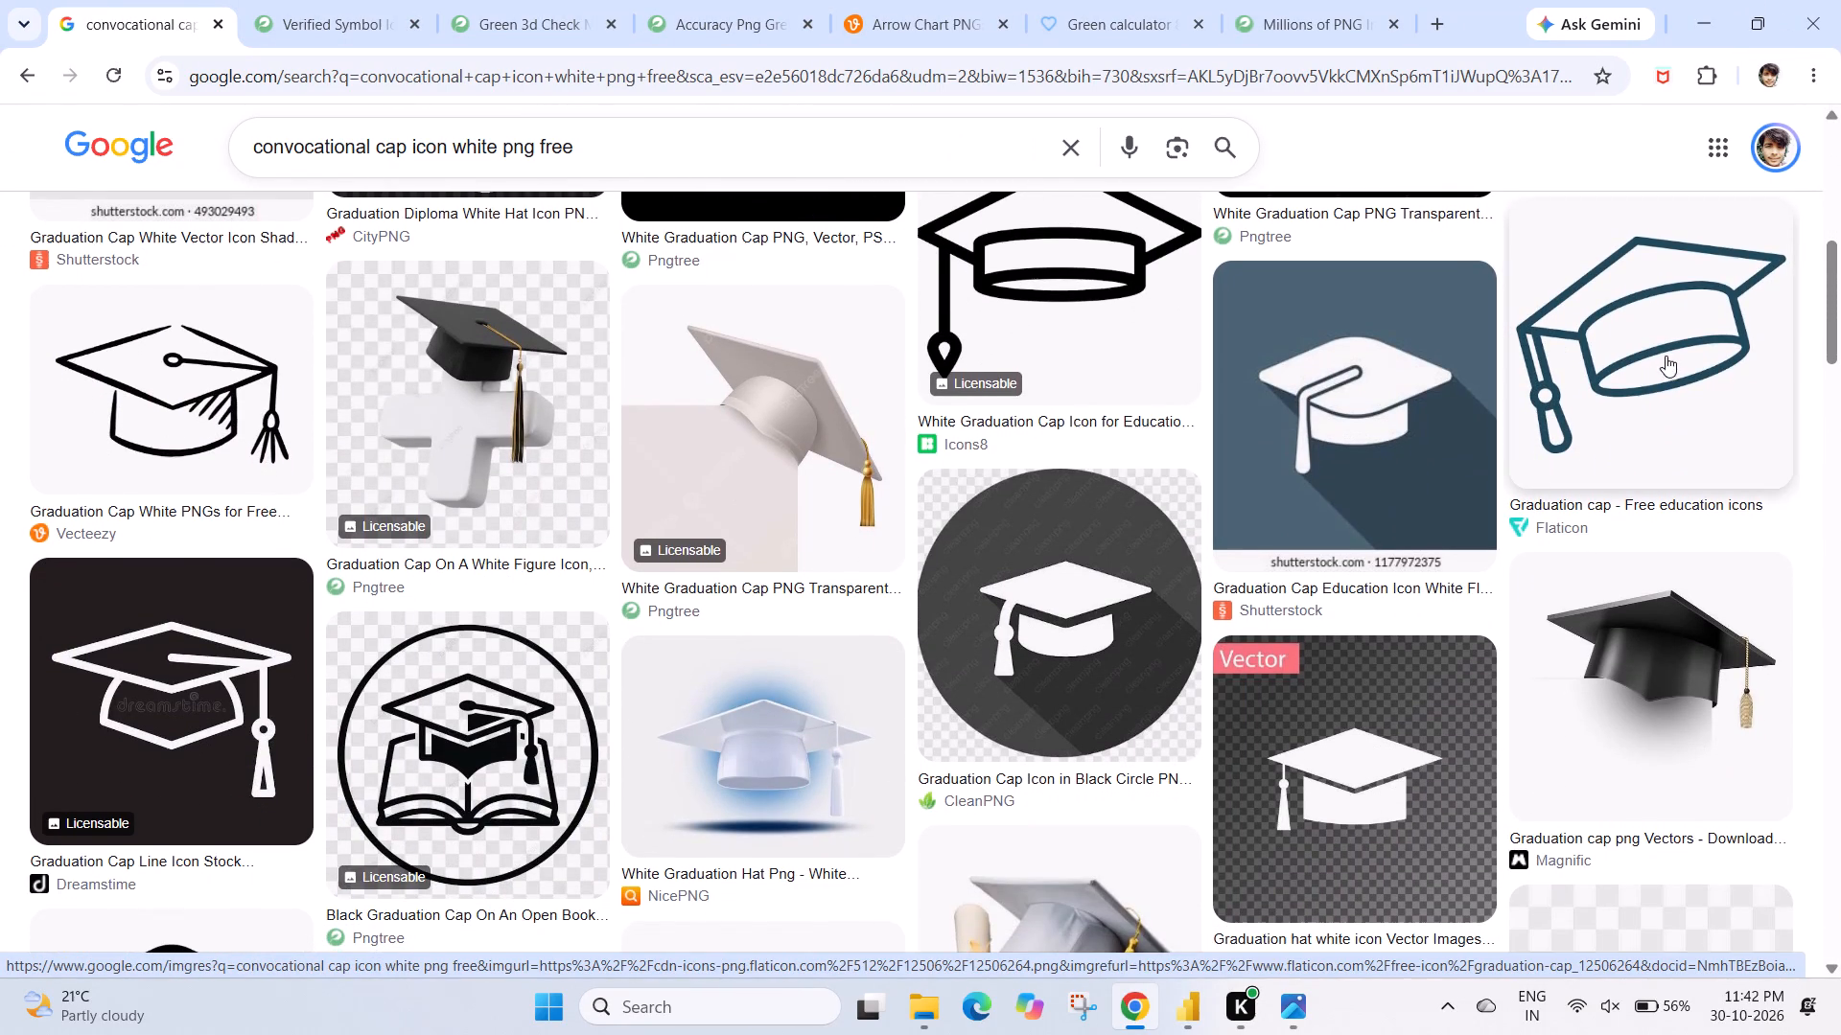
scroll(1650, 364, "down", 4)
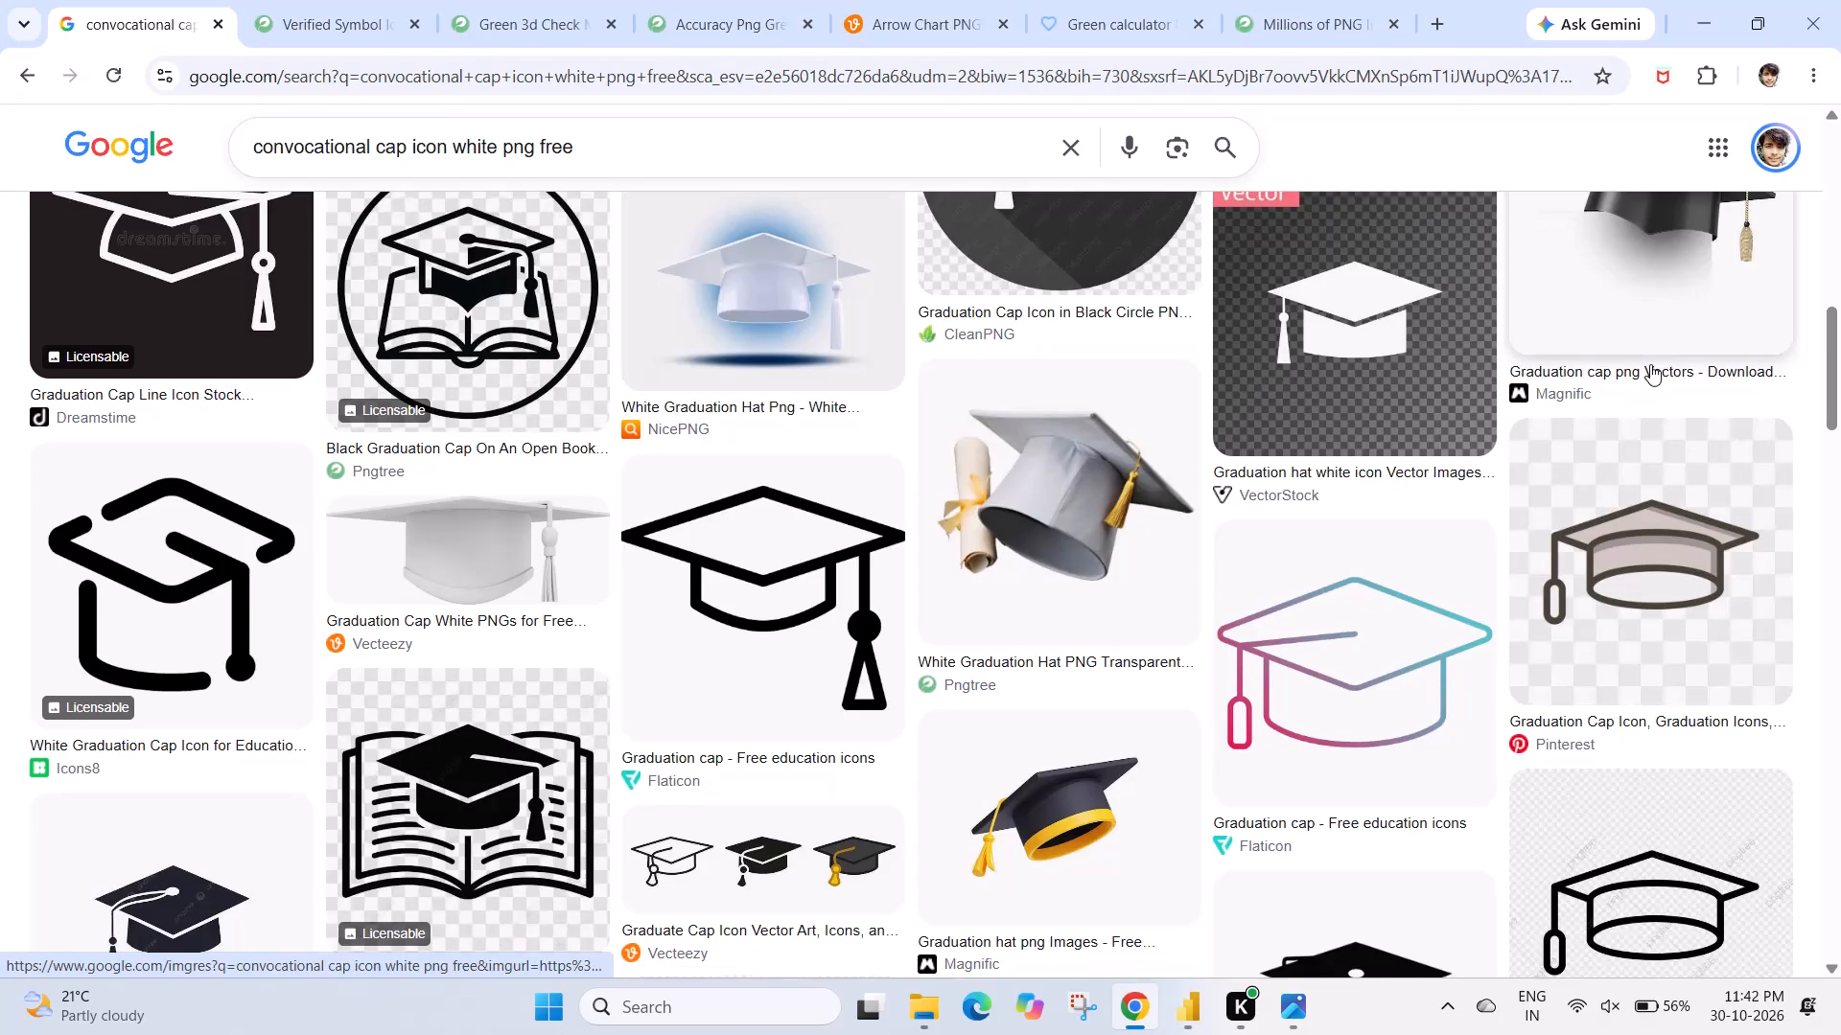
scroll(1650, 364, "down", 3)
scroll(1650, 364, "up", 1)
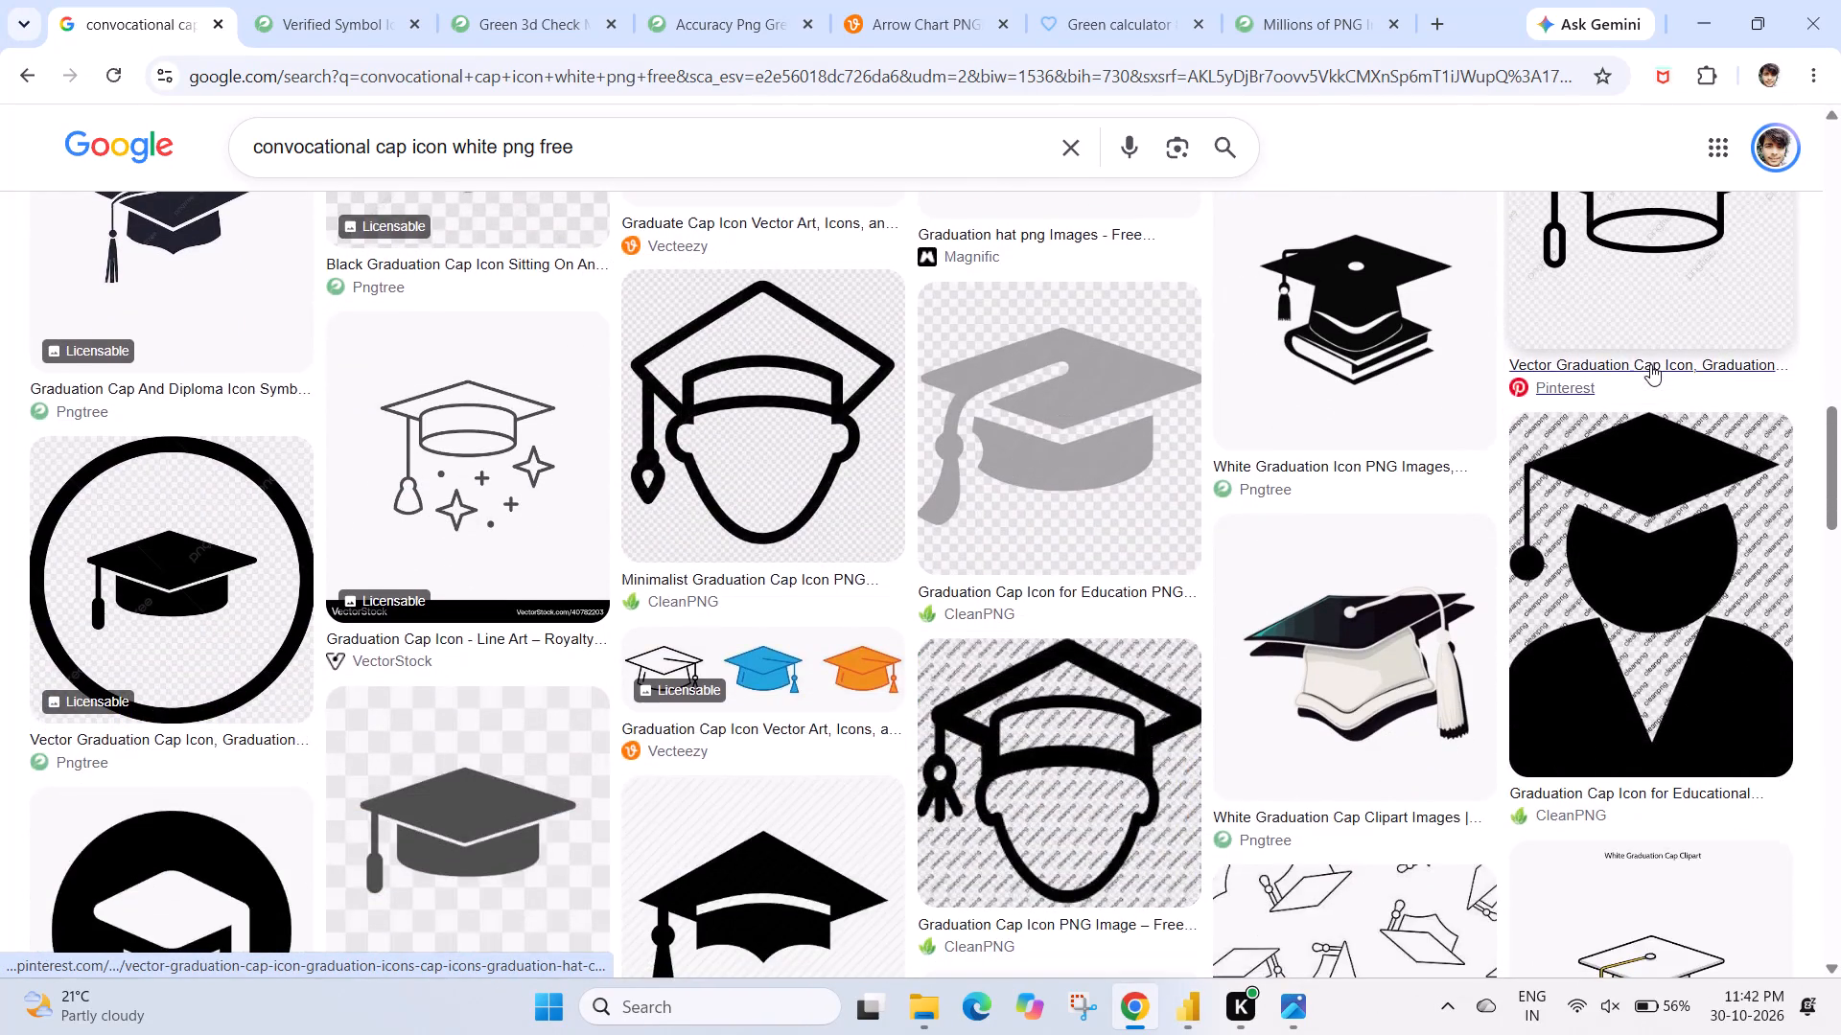
scroll(1650, 364, "up", 5)
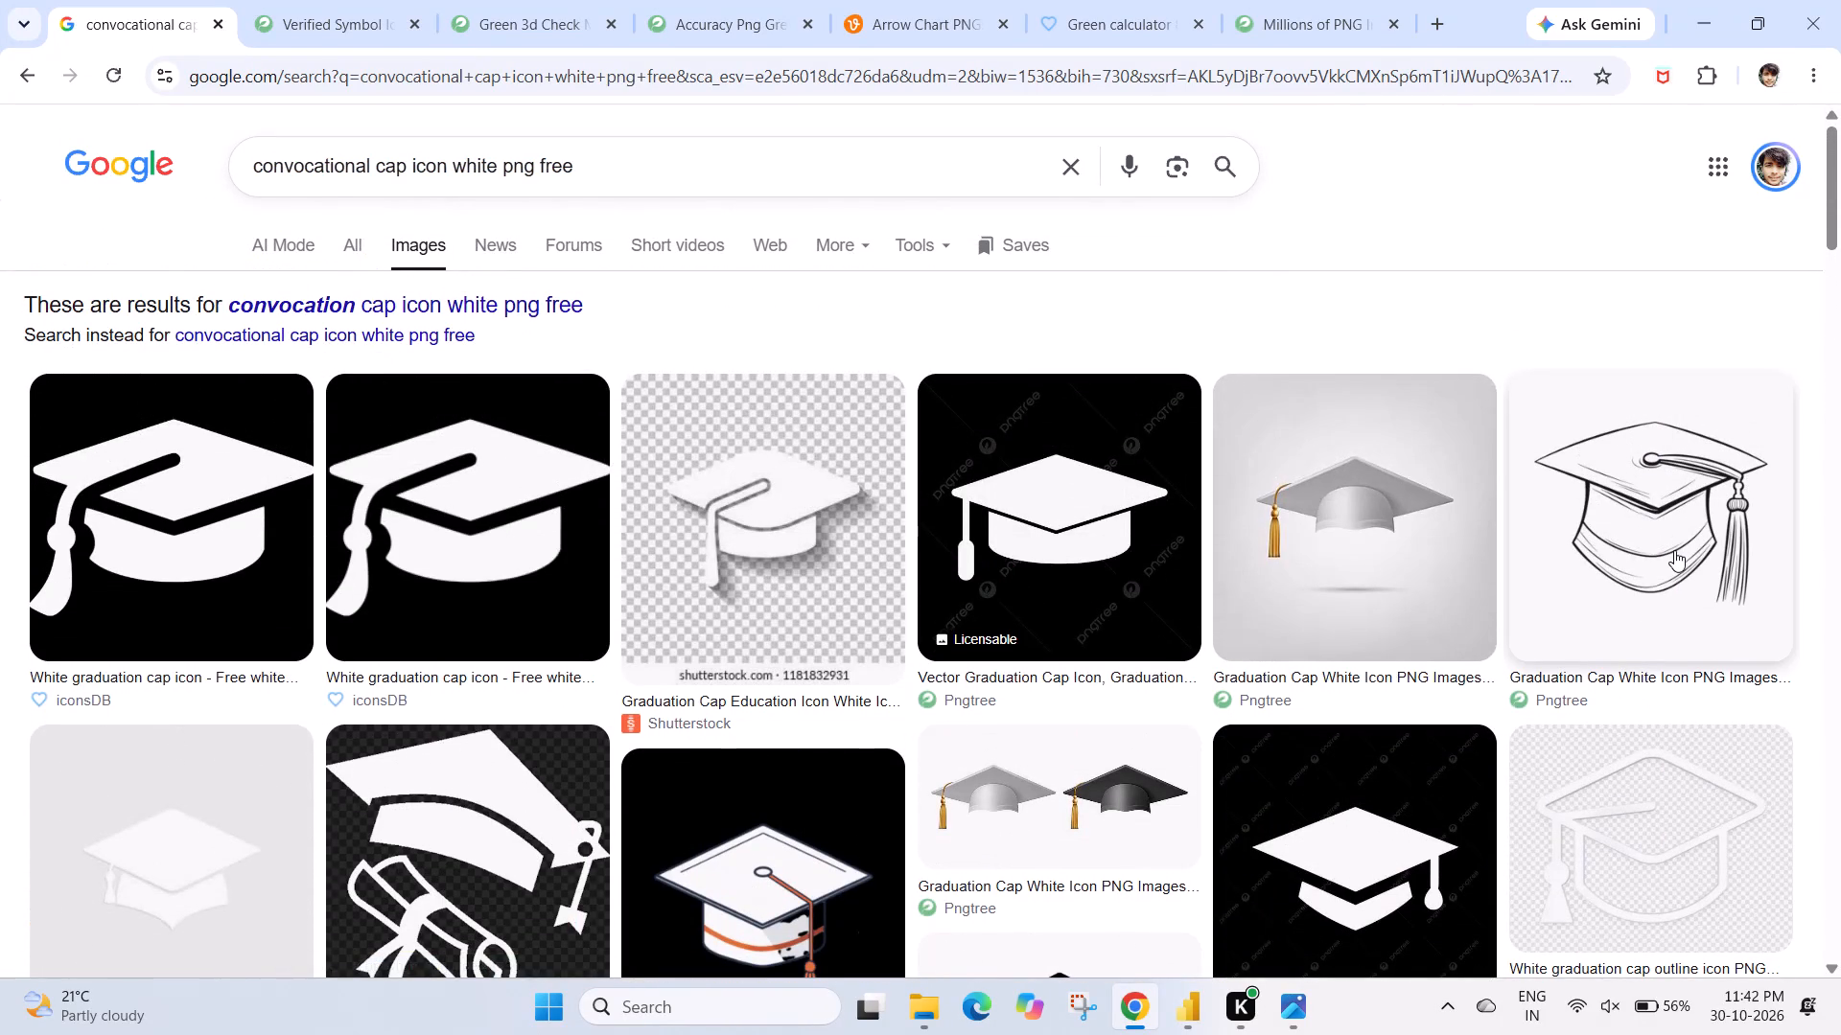
Open Pngtree's white graduation cap icon collection from the outlined cap with tassel in the image results.
left_click(1674, 550)
left_click(1406, 570)
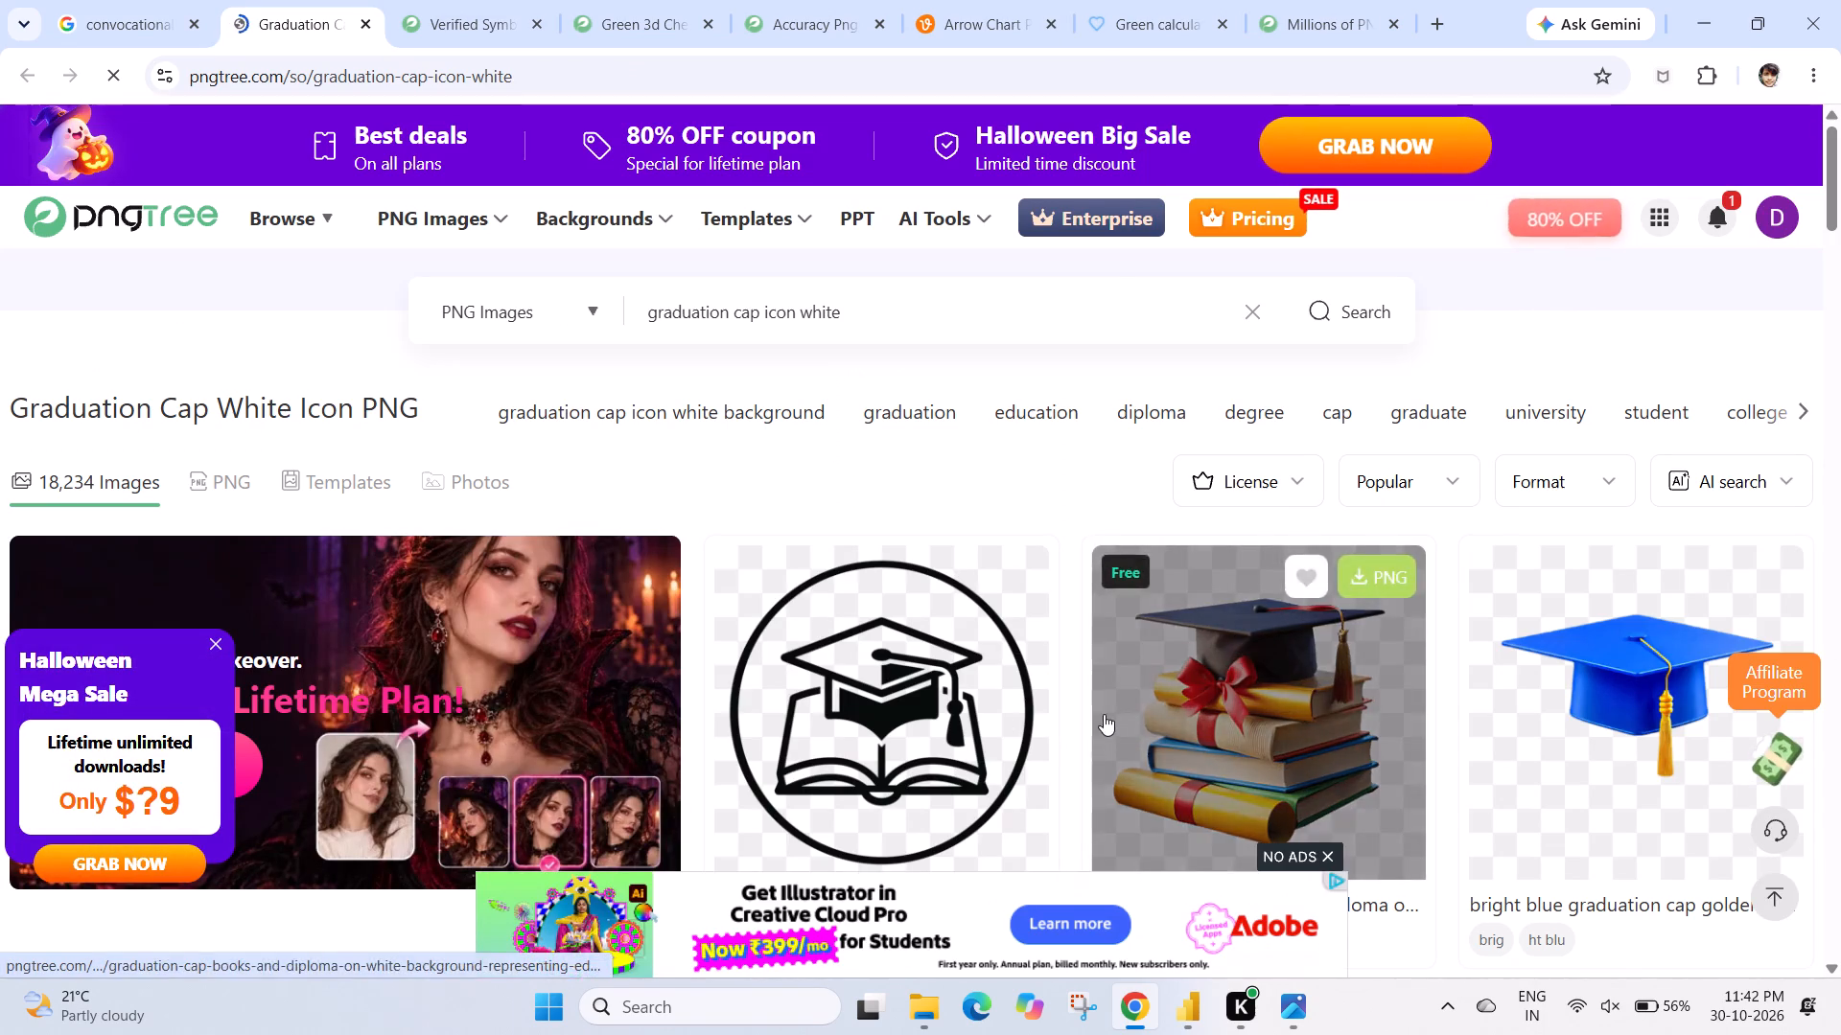
Examine the Pngtree graduation cap icons against the ChatGPT dashboard mockup to find a suitable header icon.
scroll(960, 799, "down", 1)
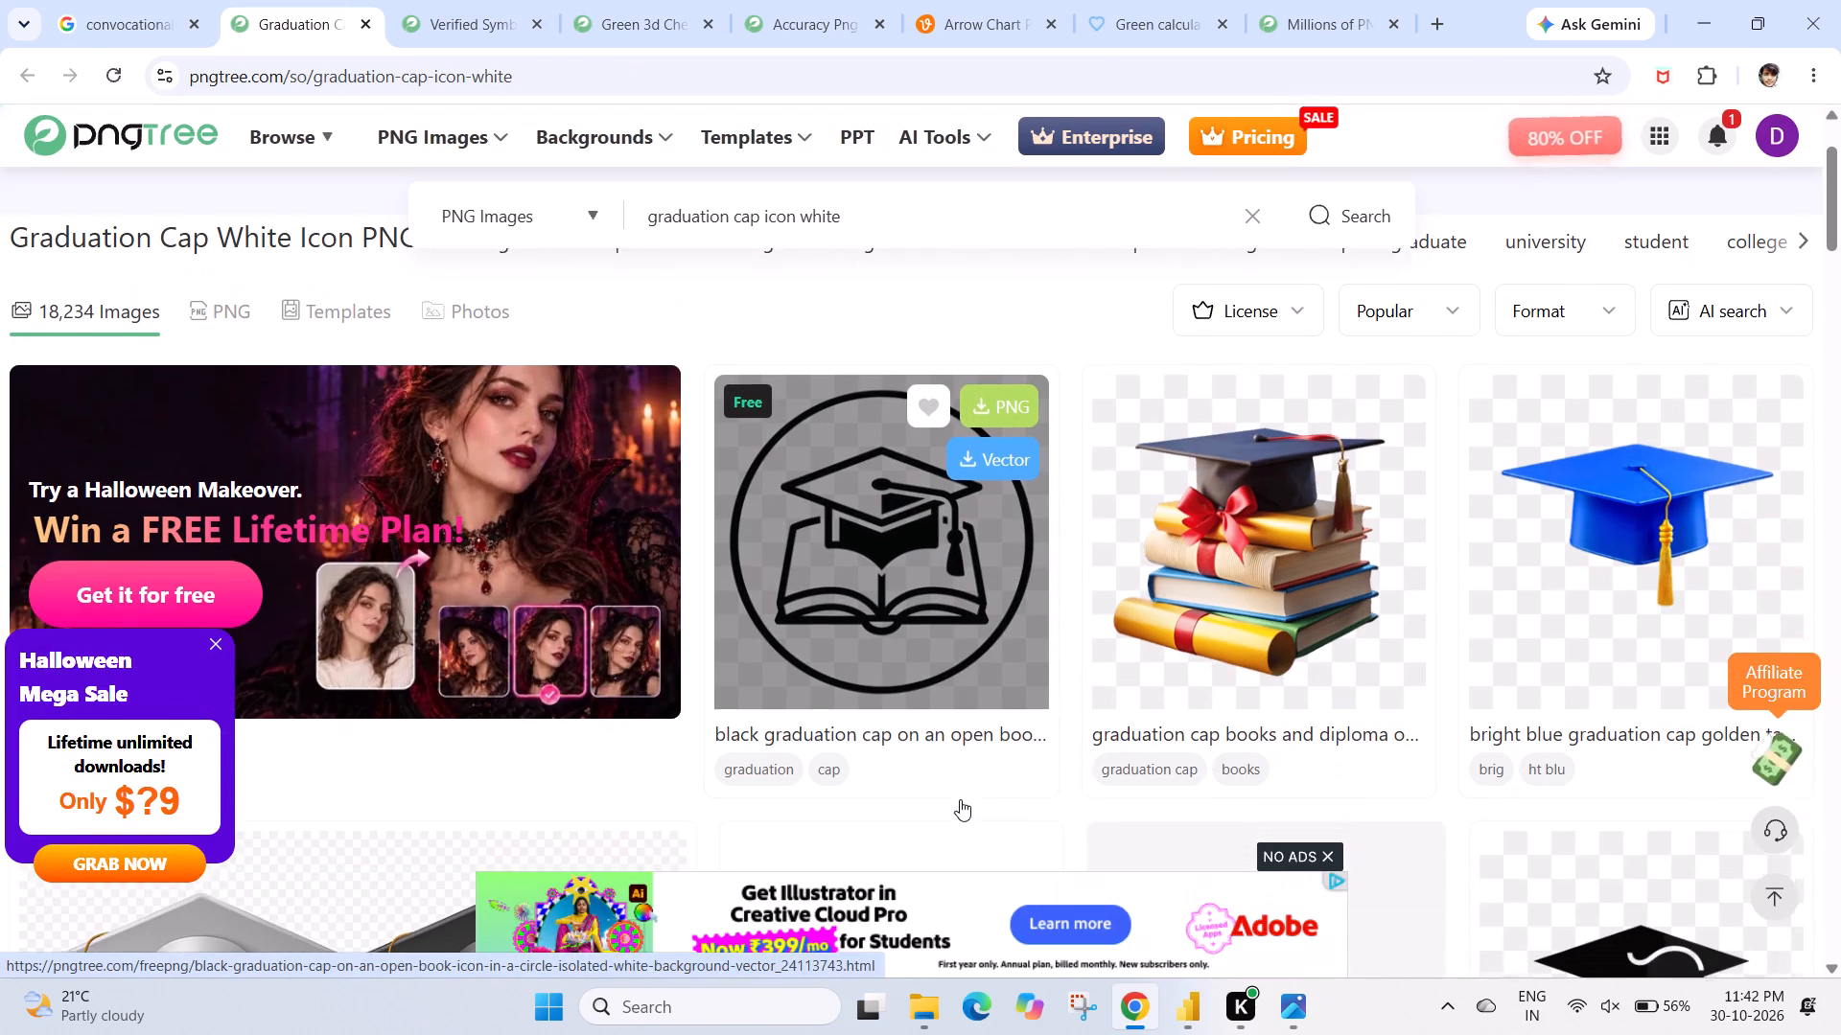
scroll(960, 799, "down", 1)
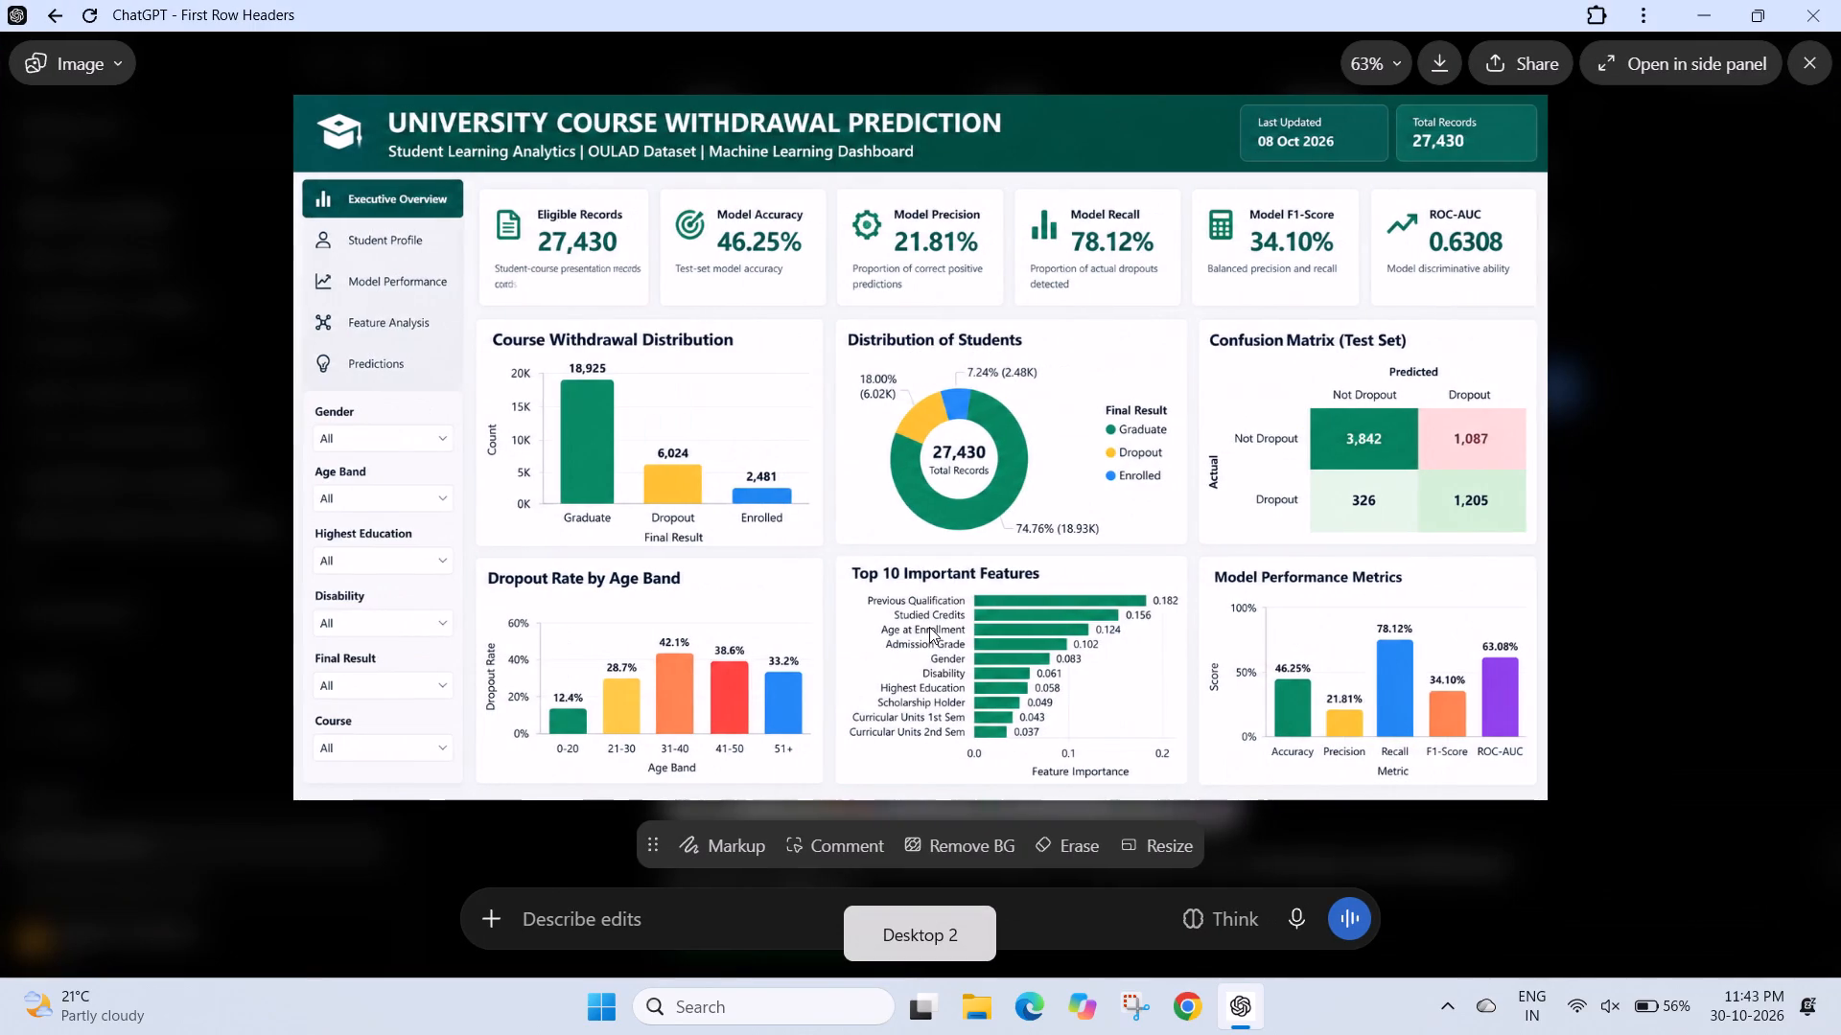
scroll(918, 661, "down", 2)
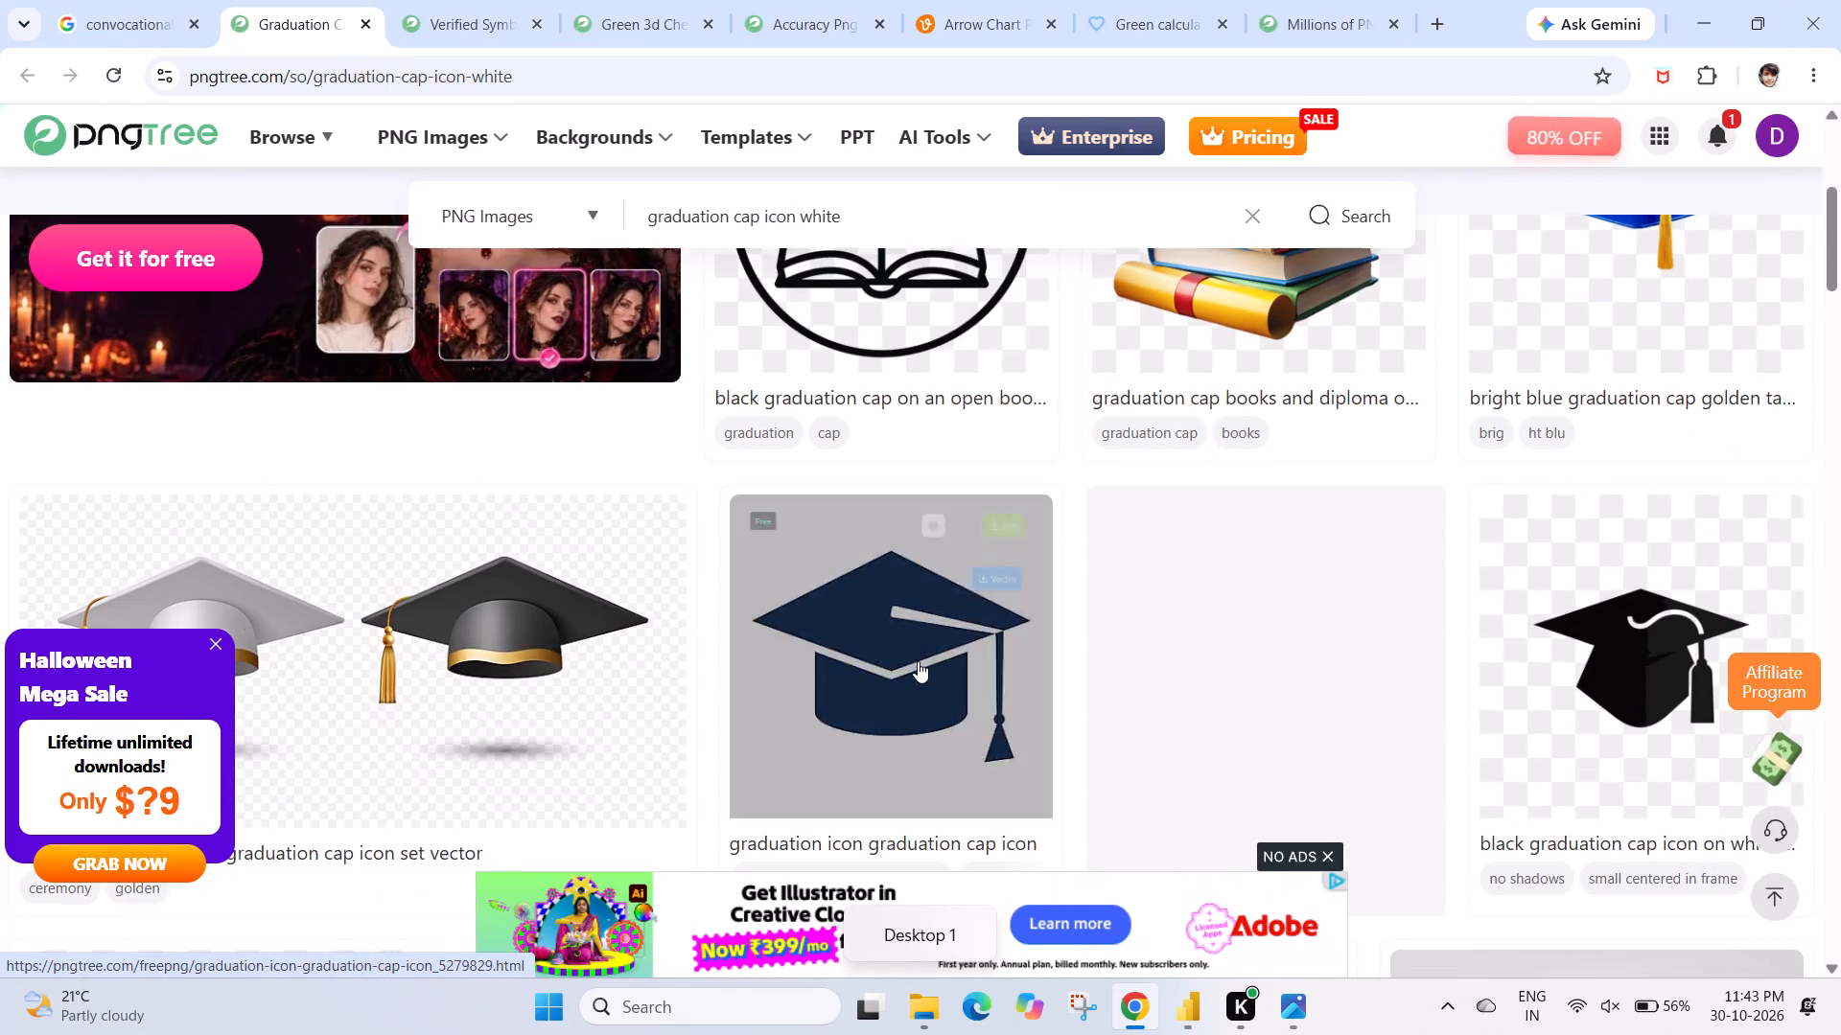
scroll(918, 661, "down", 6)
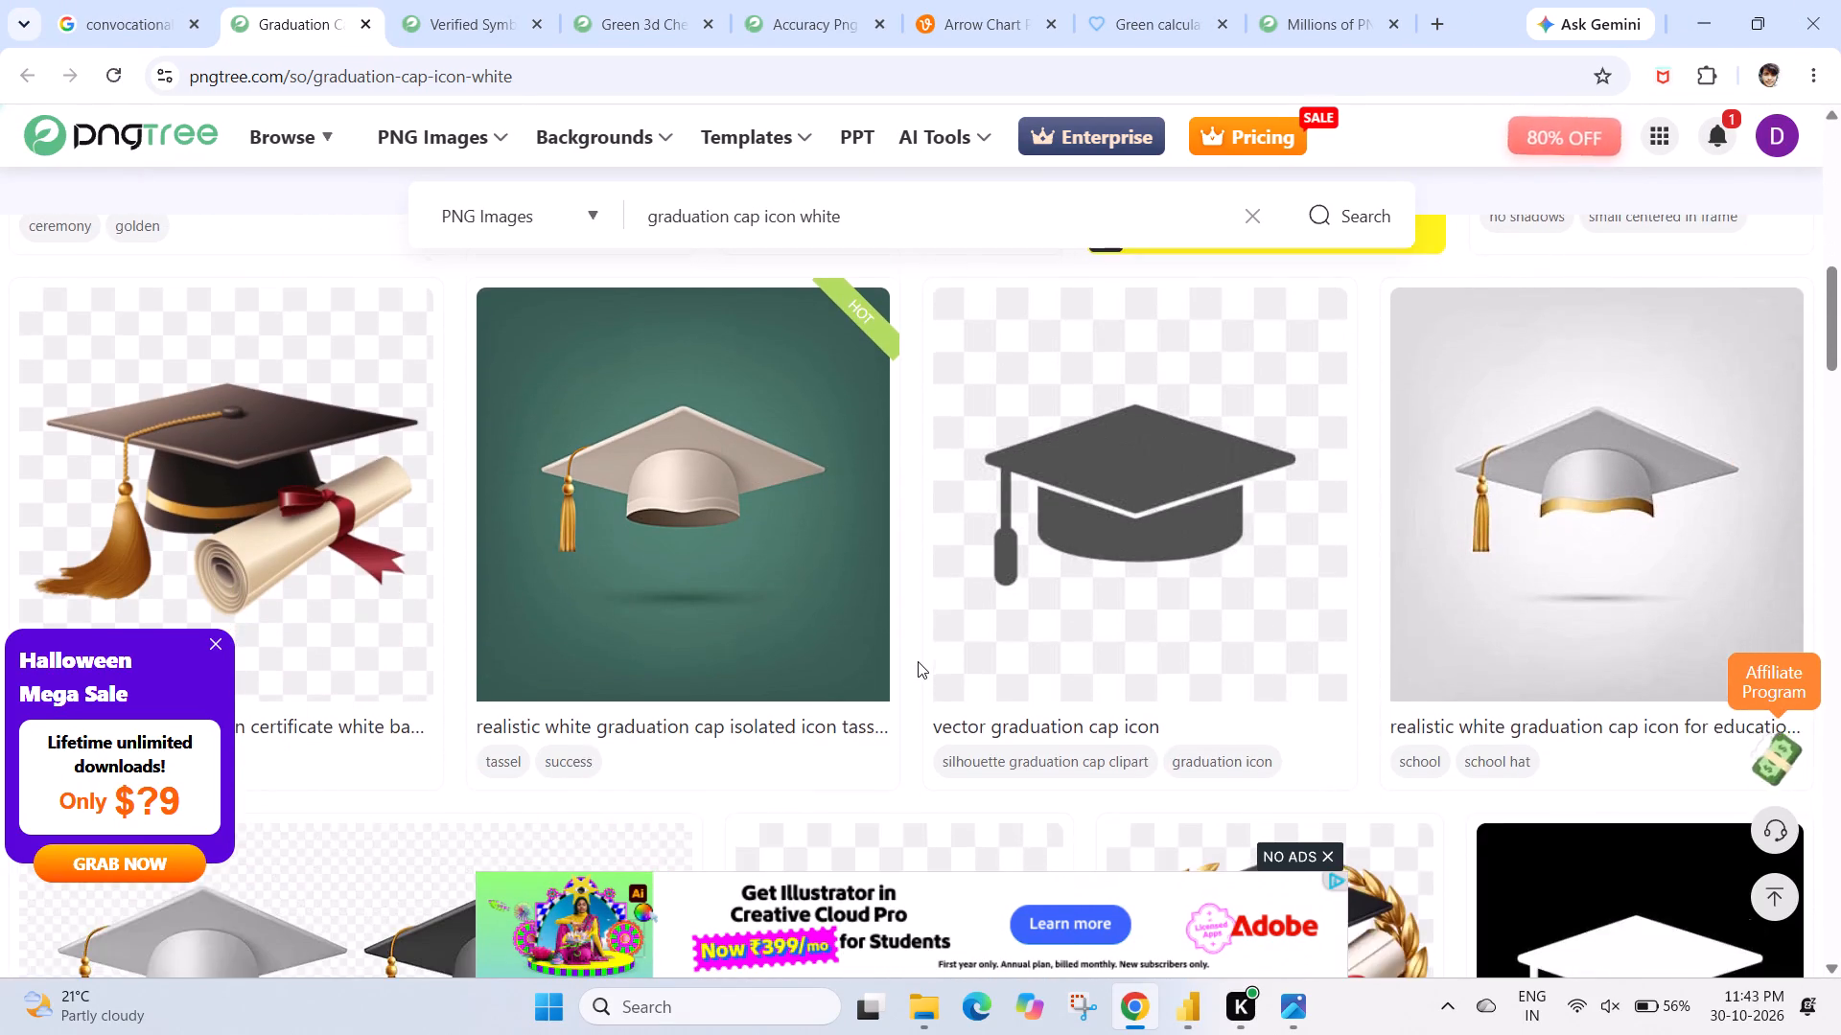
scroll(918, 661, "down", 3)
scroll(918, 661, "up", 1)
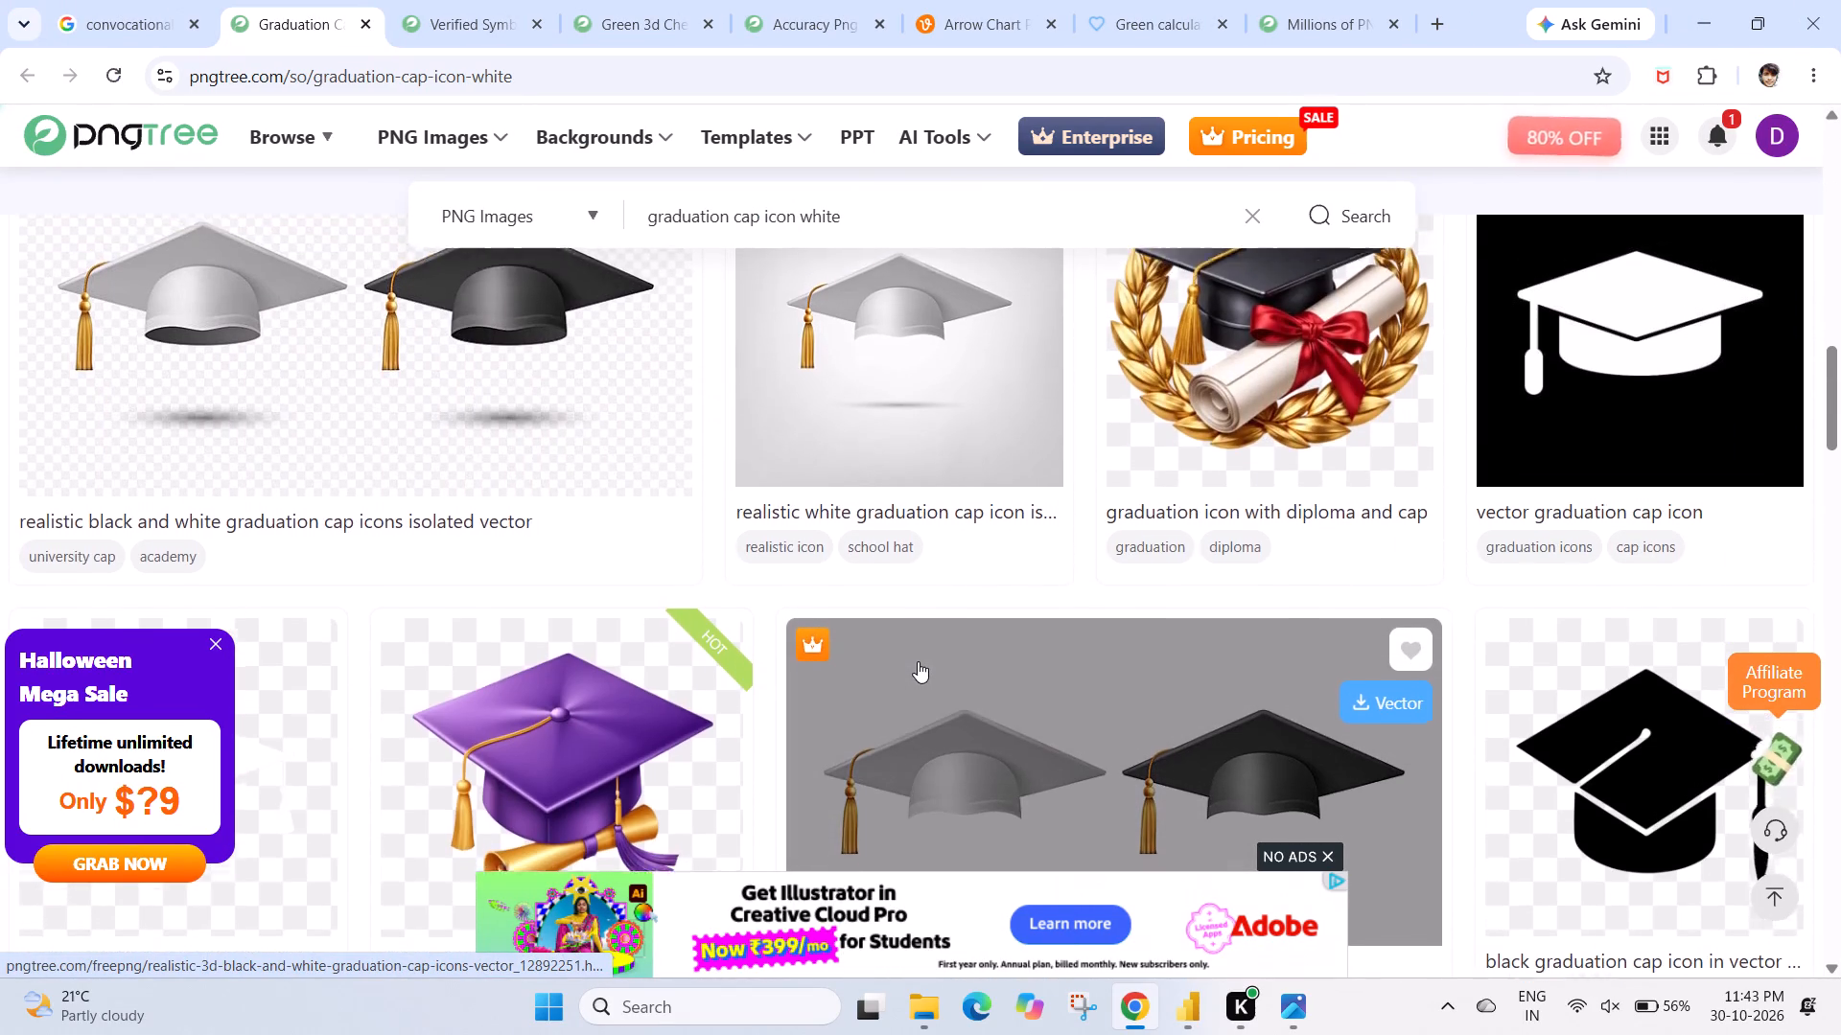
scroll(918, 661, "up", 5)
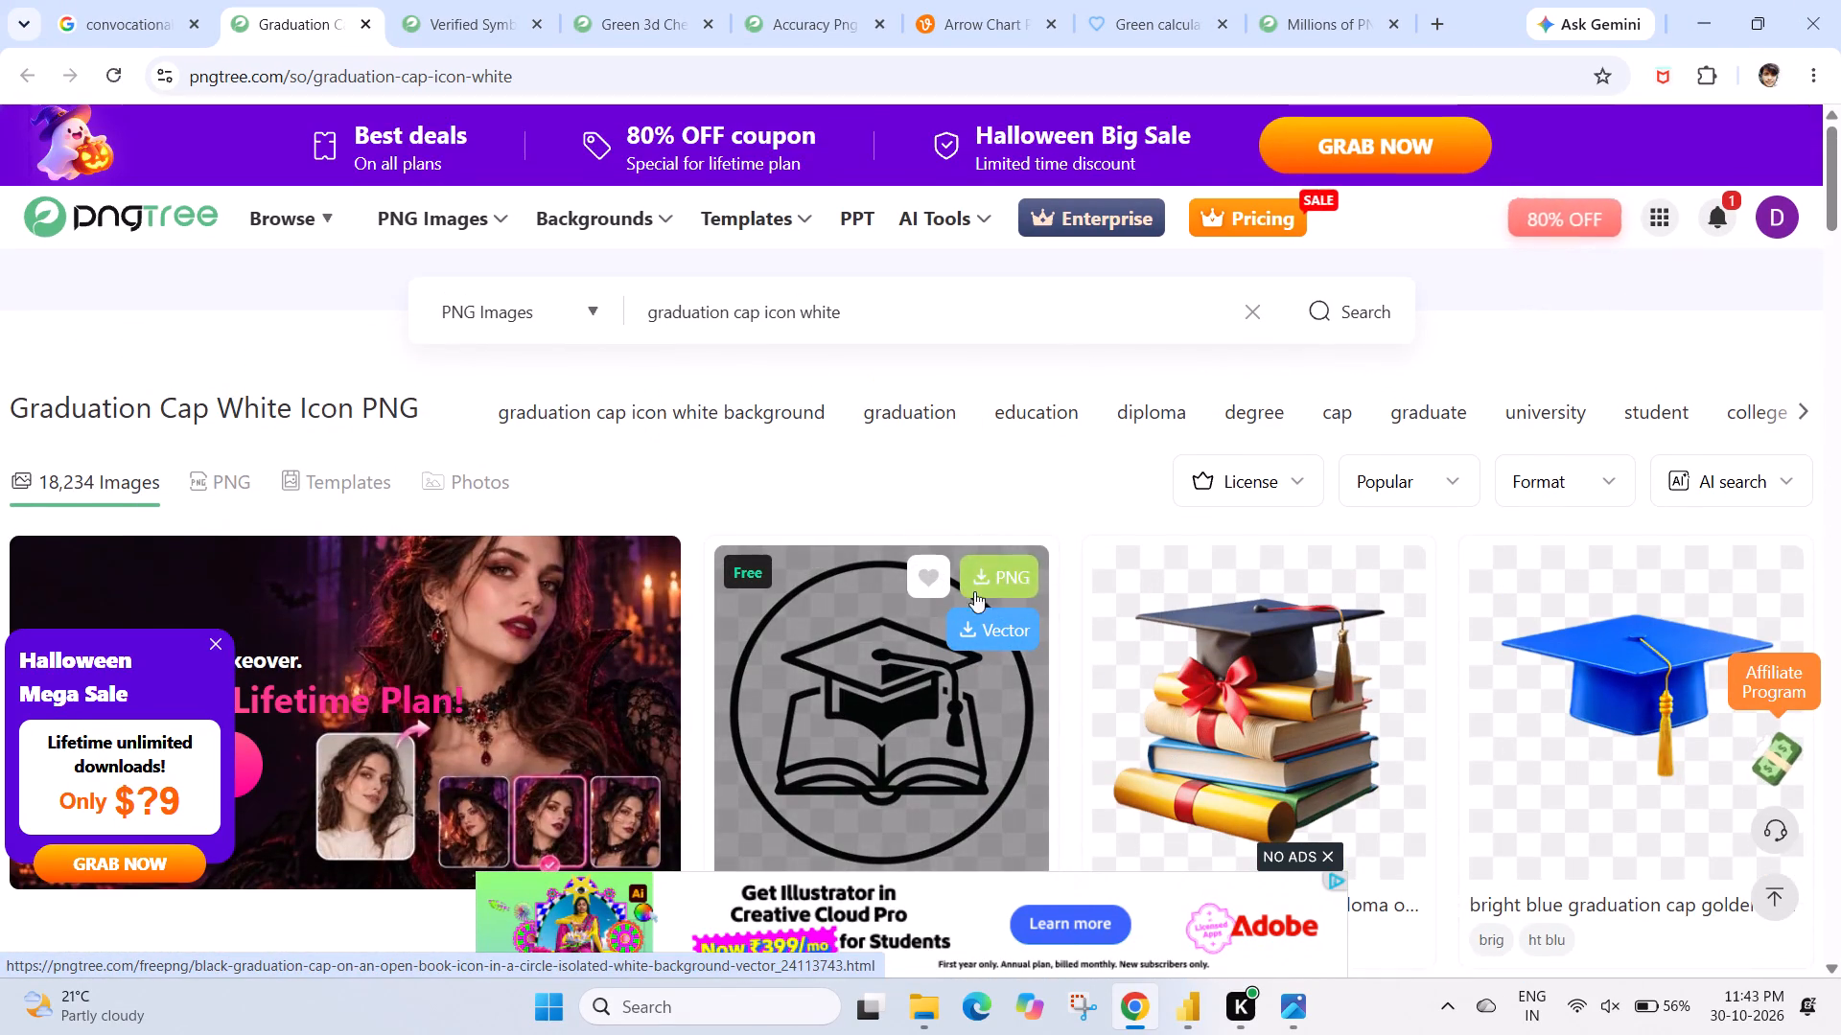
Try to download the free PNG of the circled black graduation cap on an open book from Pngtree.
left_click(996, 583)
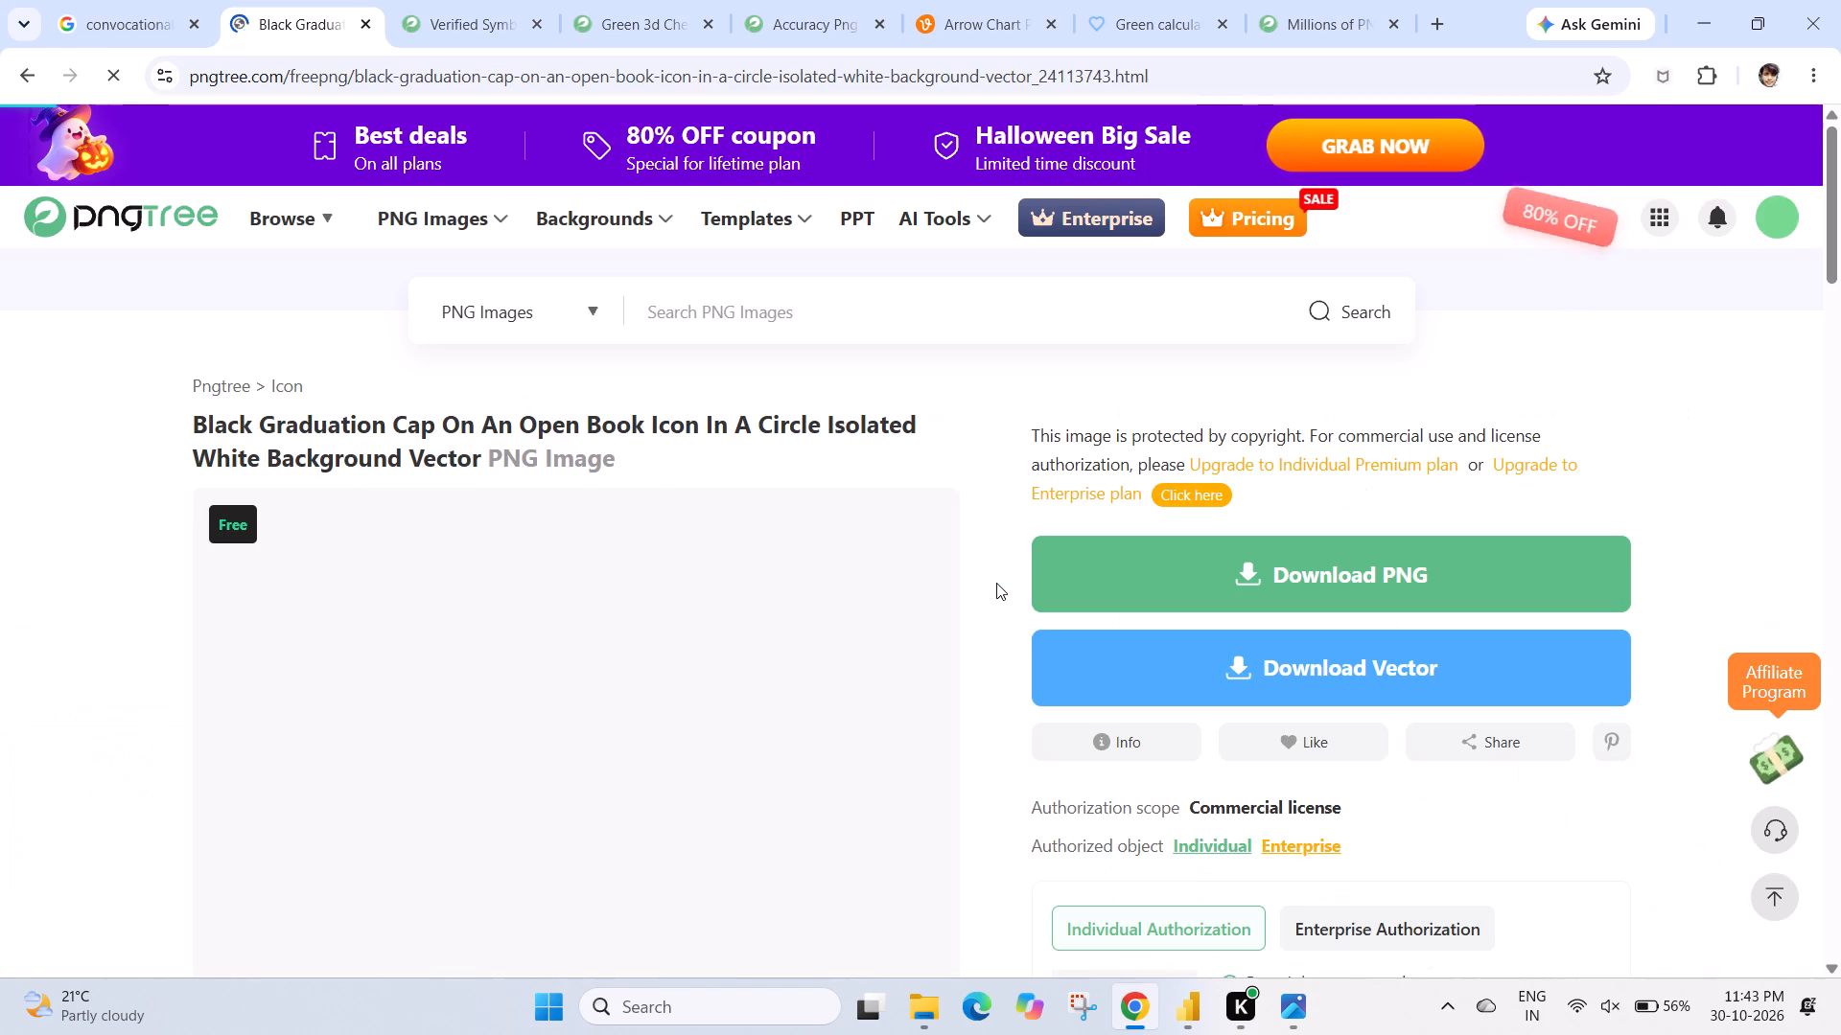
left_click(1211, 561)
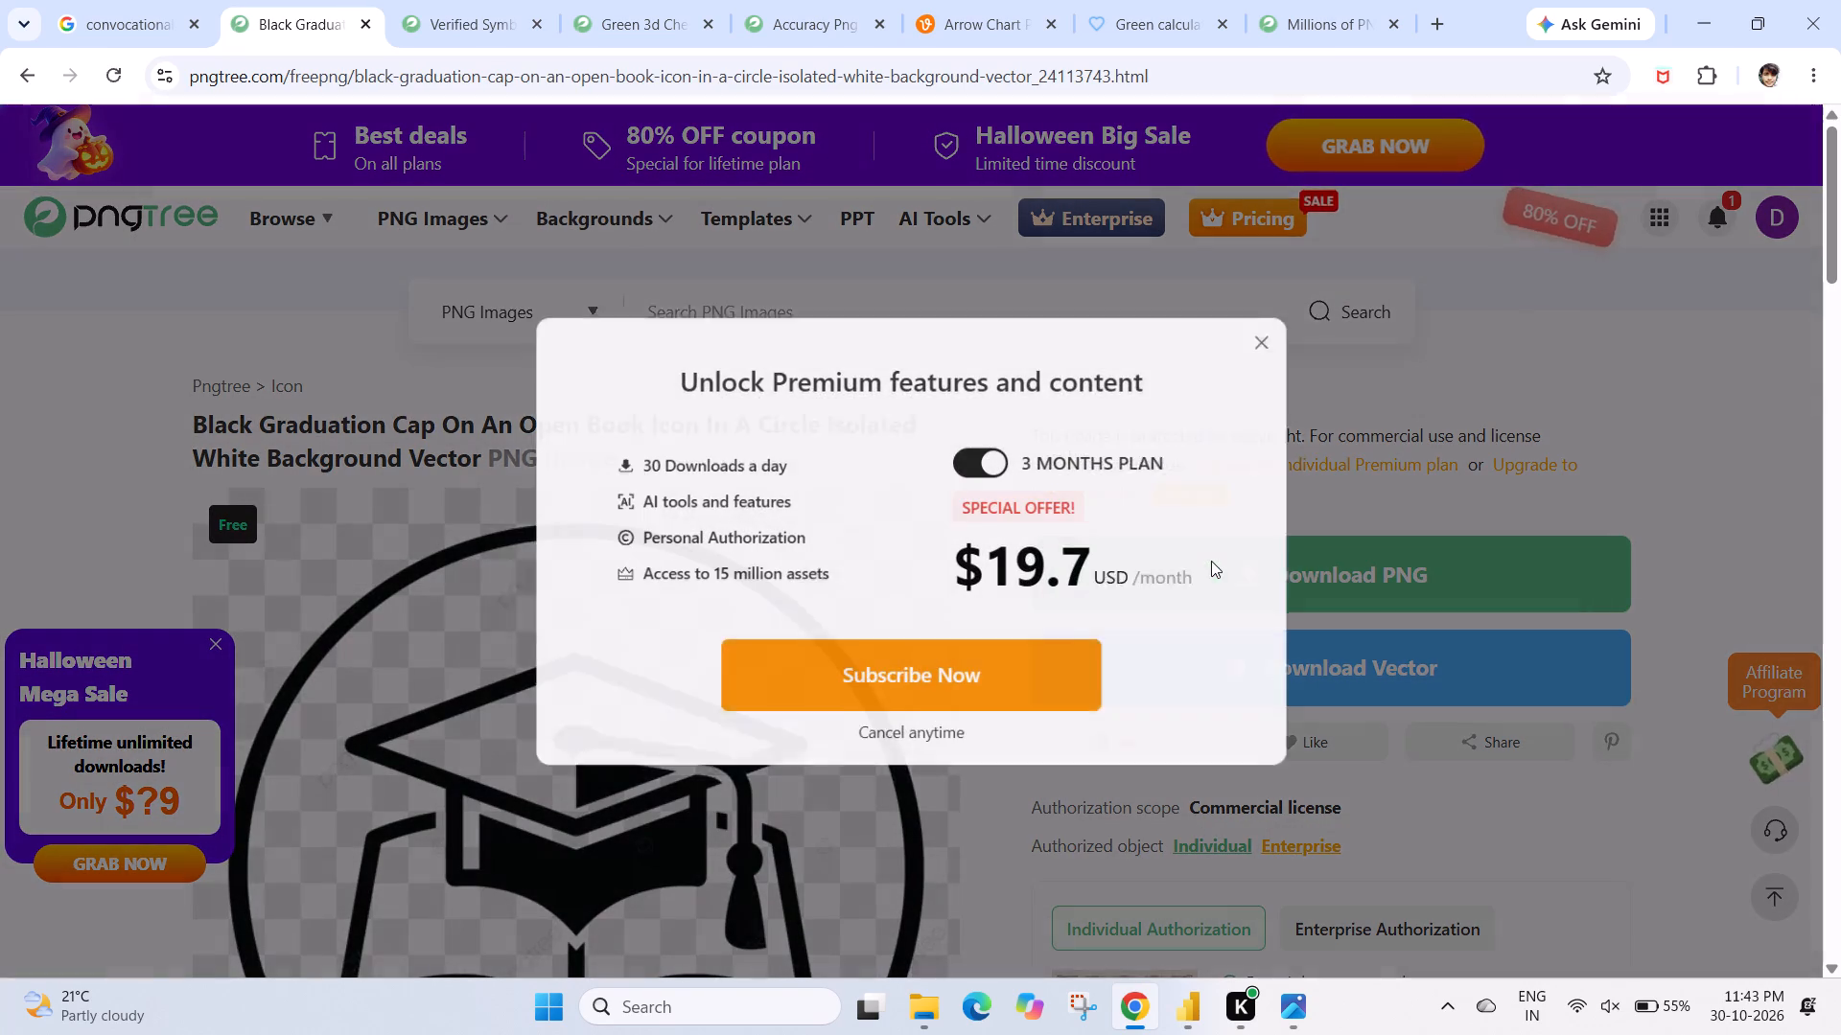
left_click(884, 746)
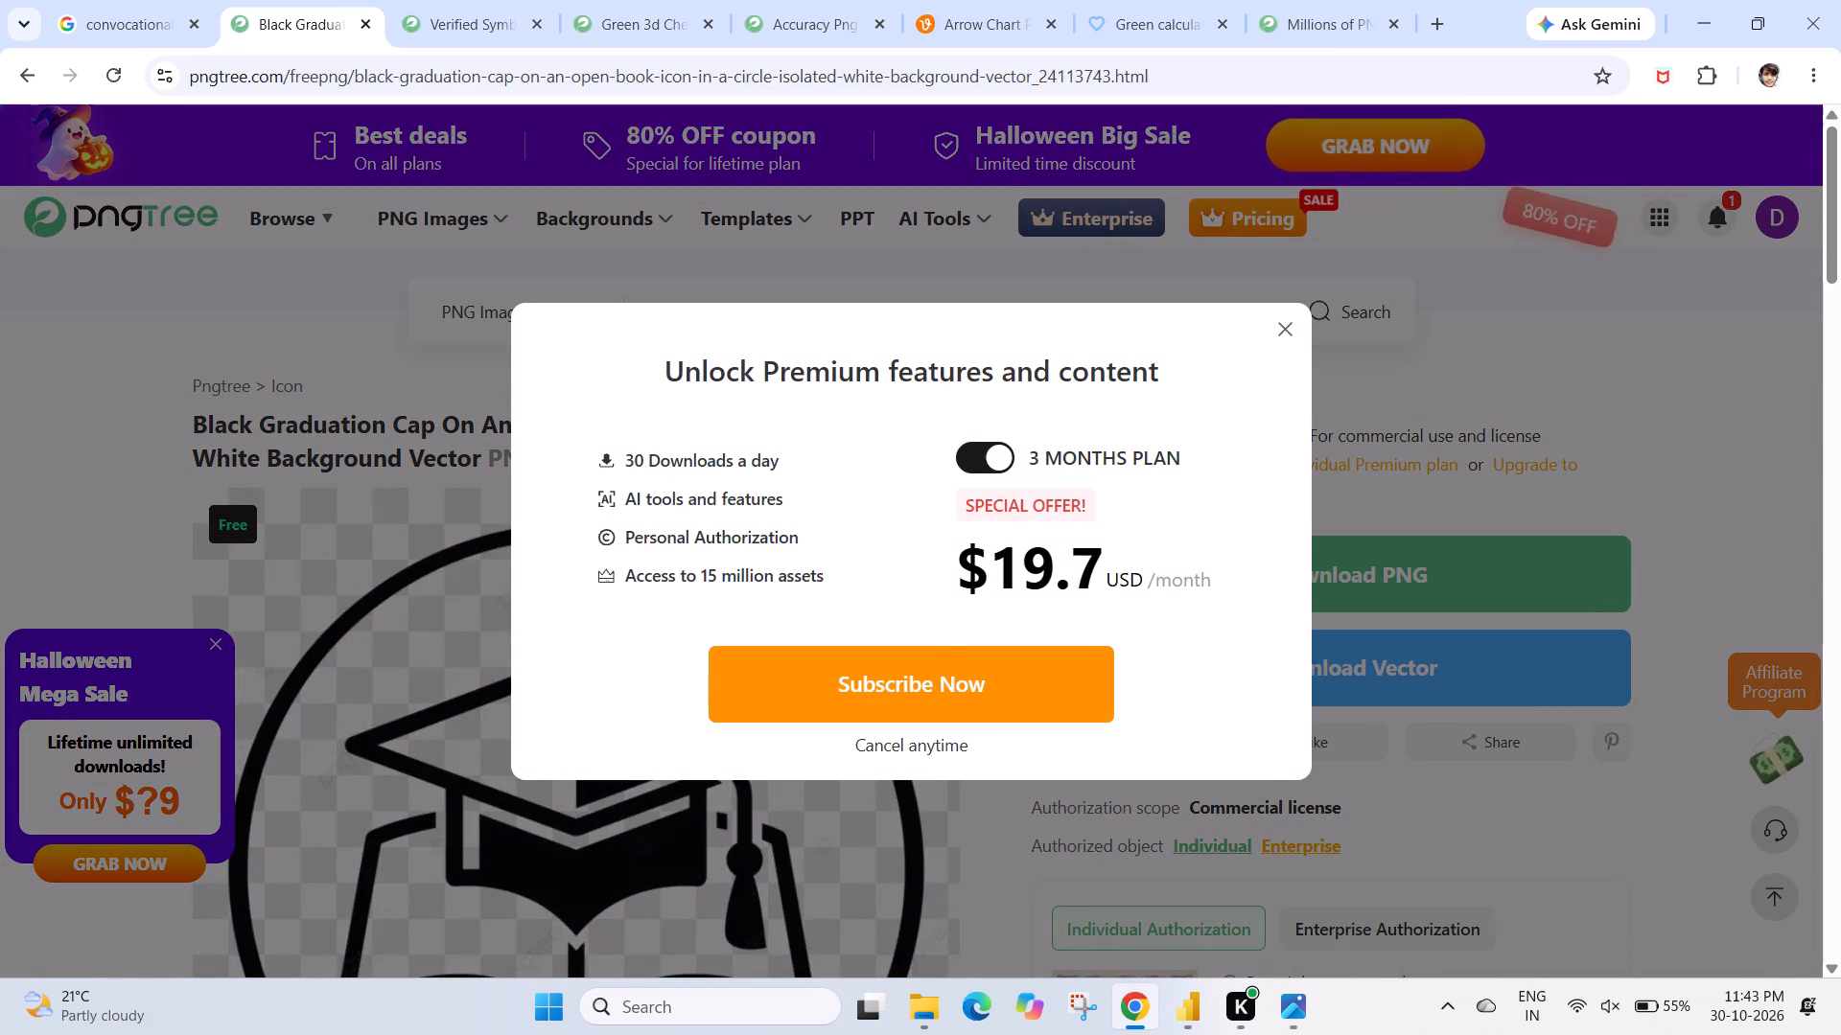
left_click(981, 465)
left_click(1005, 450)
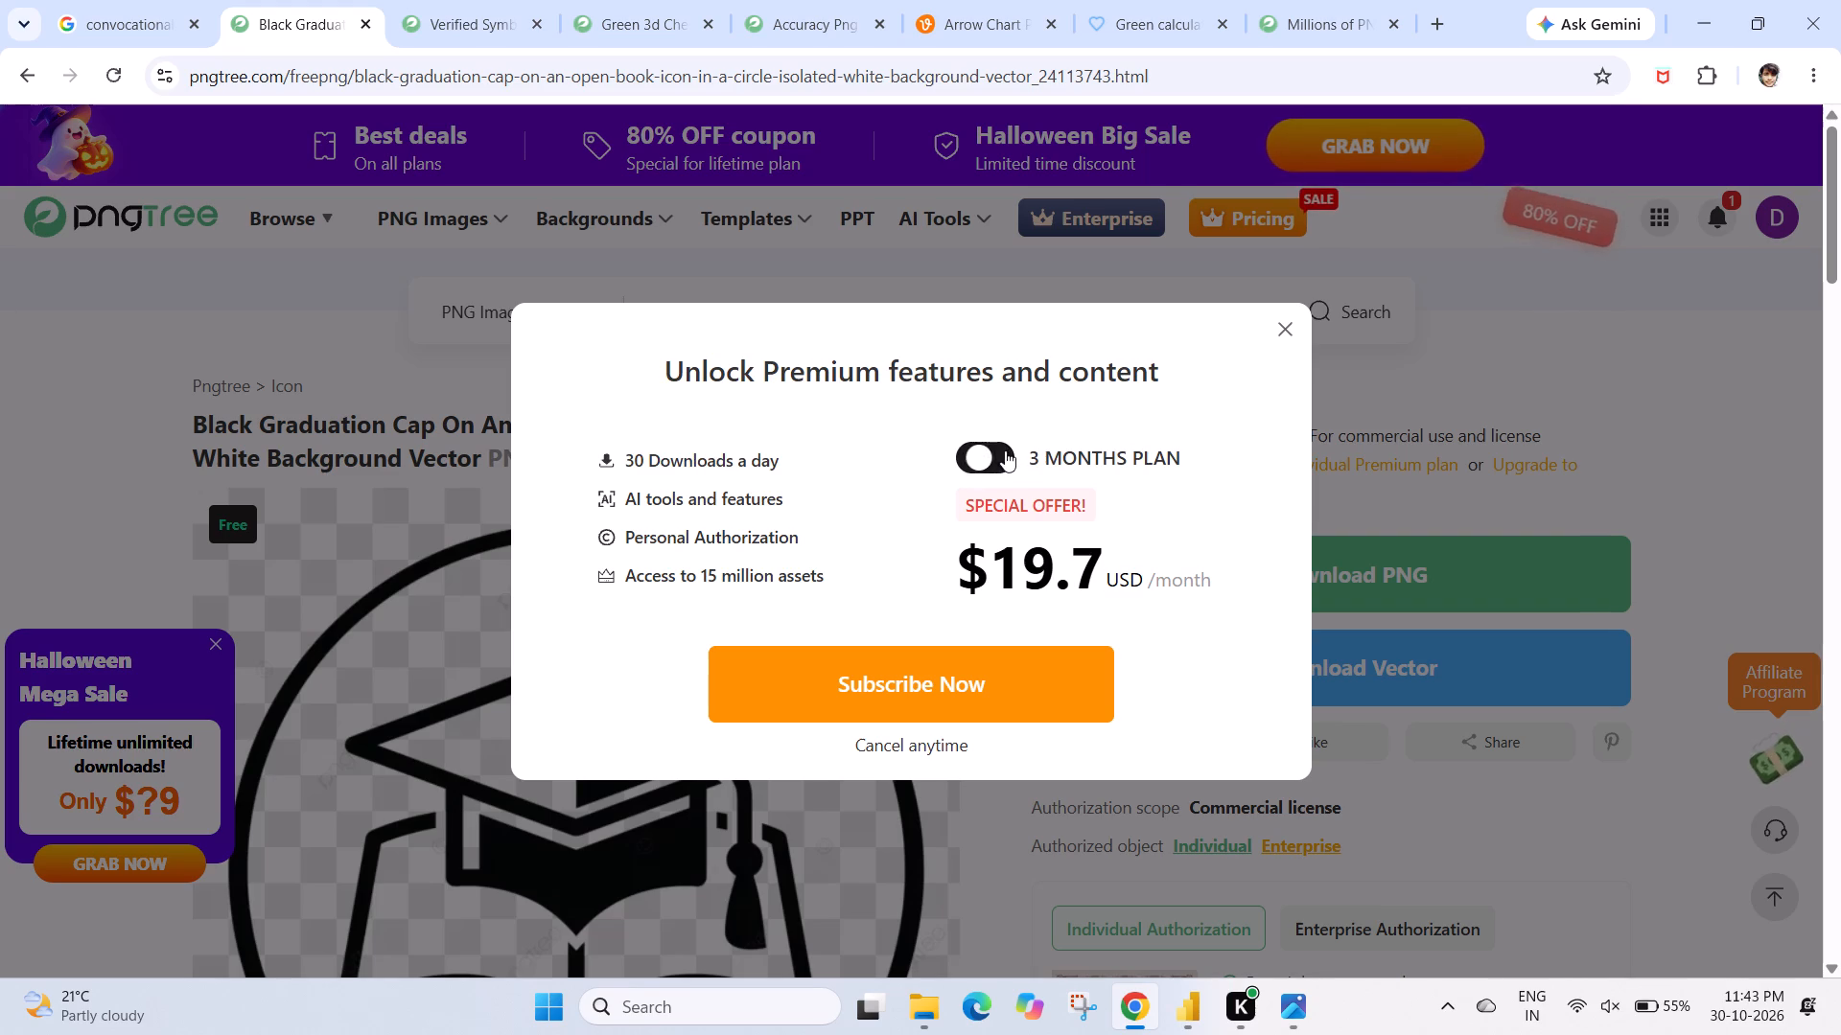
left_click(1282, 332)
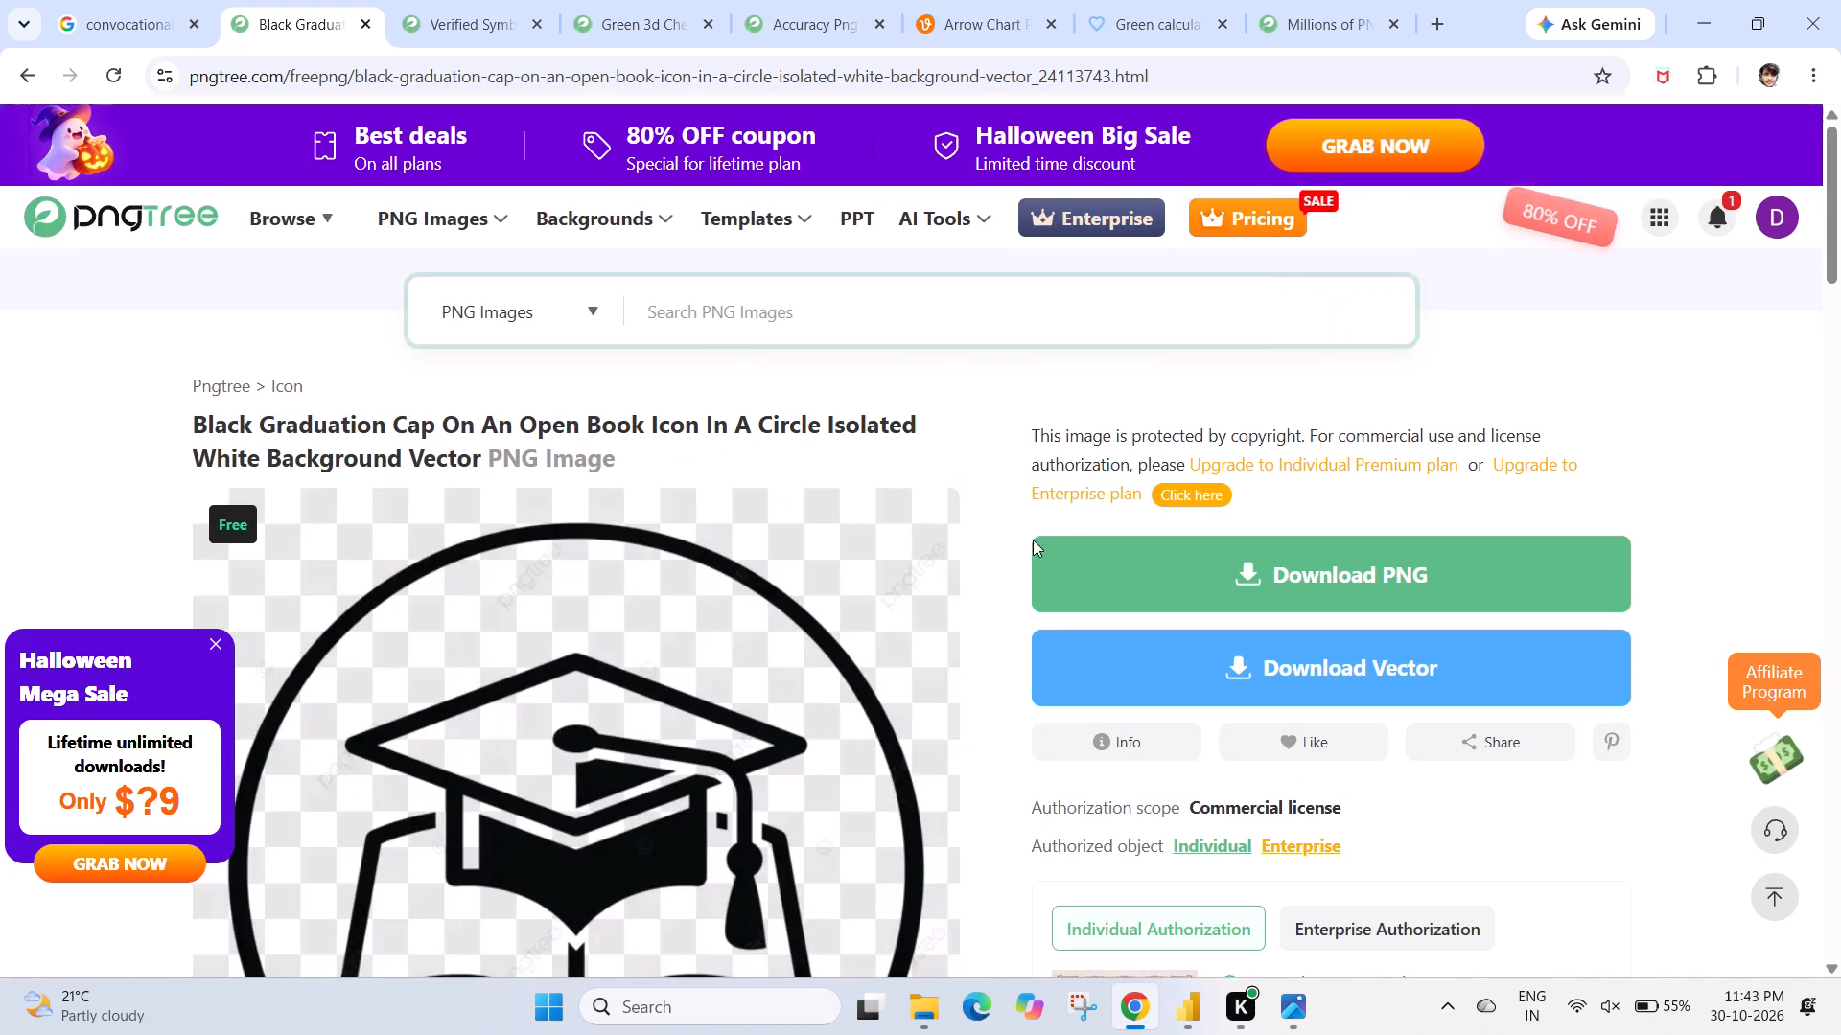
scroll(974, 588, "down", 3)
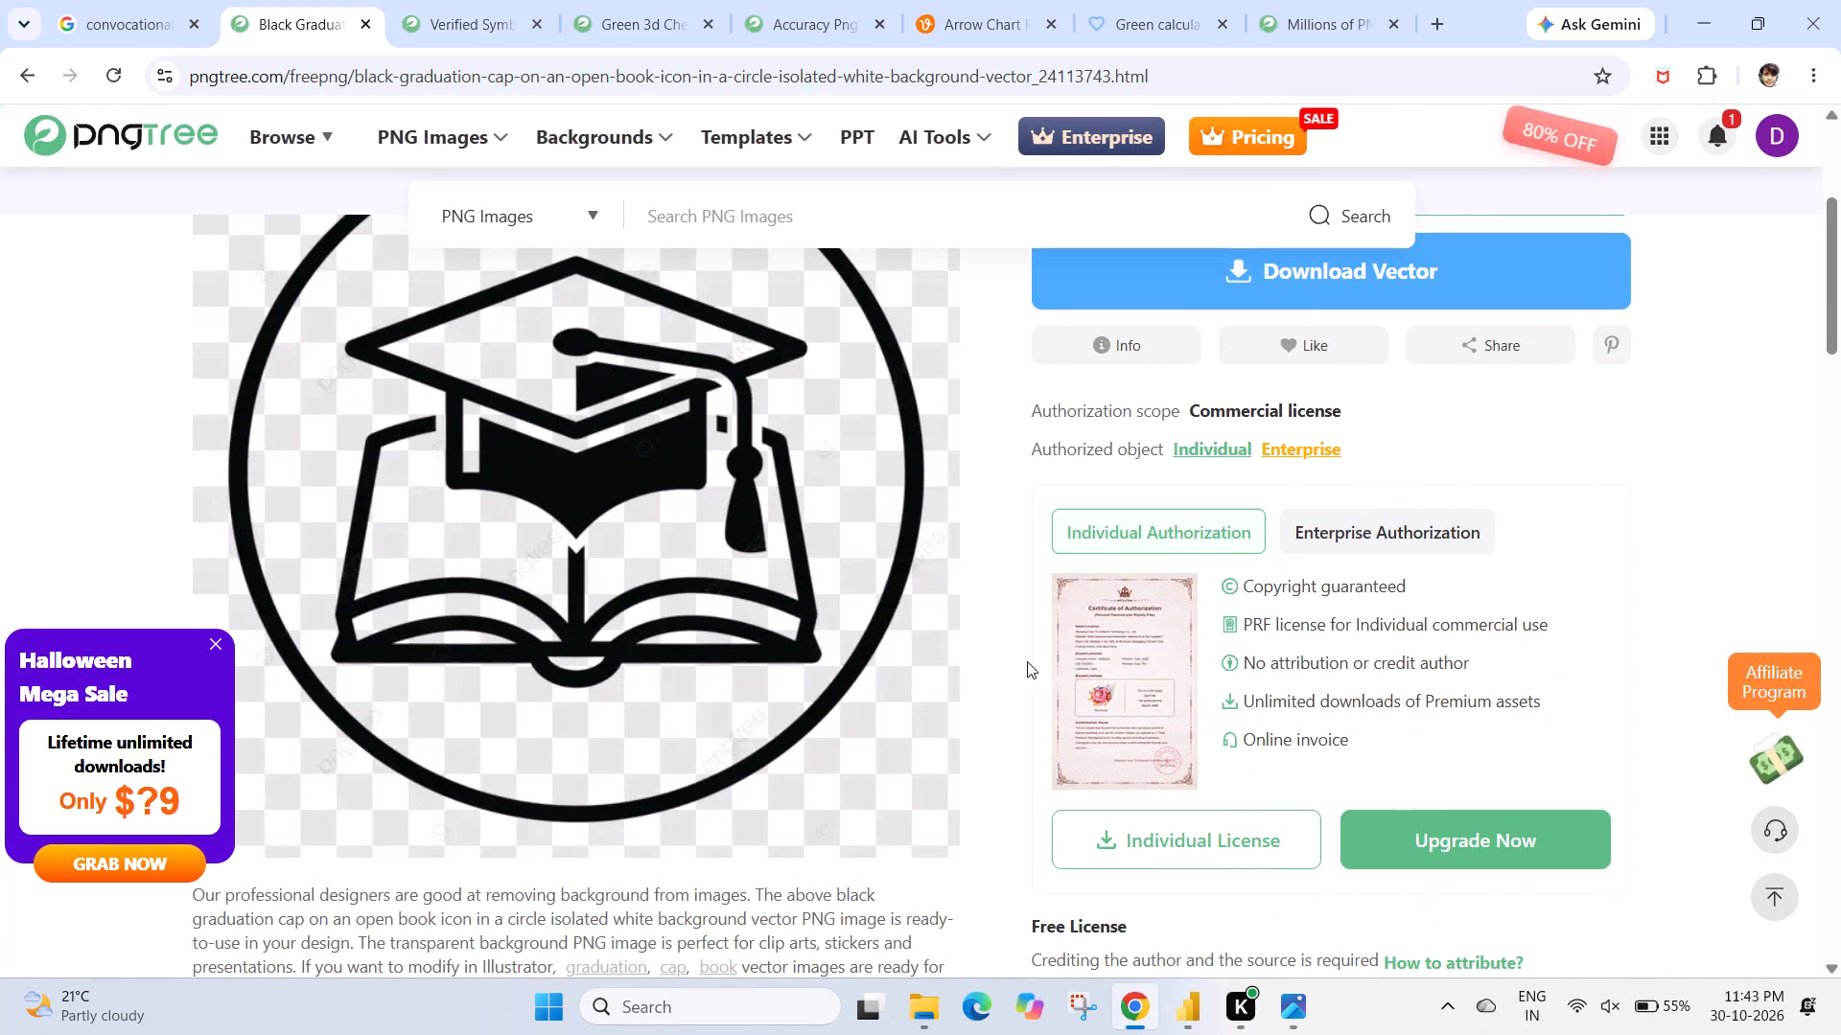
Return to the Google Images results and download CityPNG's "Graduation Diploma White Hat Icon" as a PNG.
left_click(108, 0)
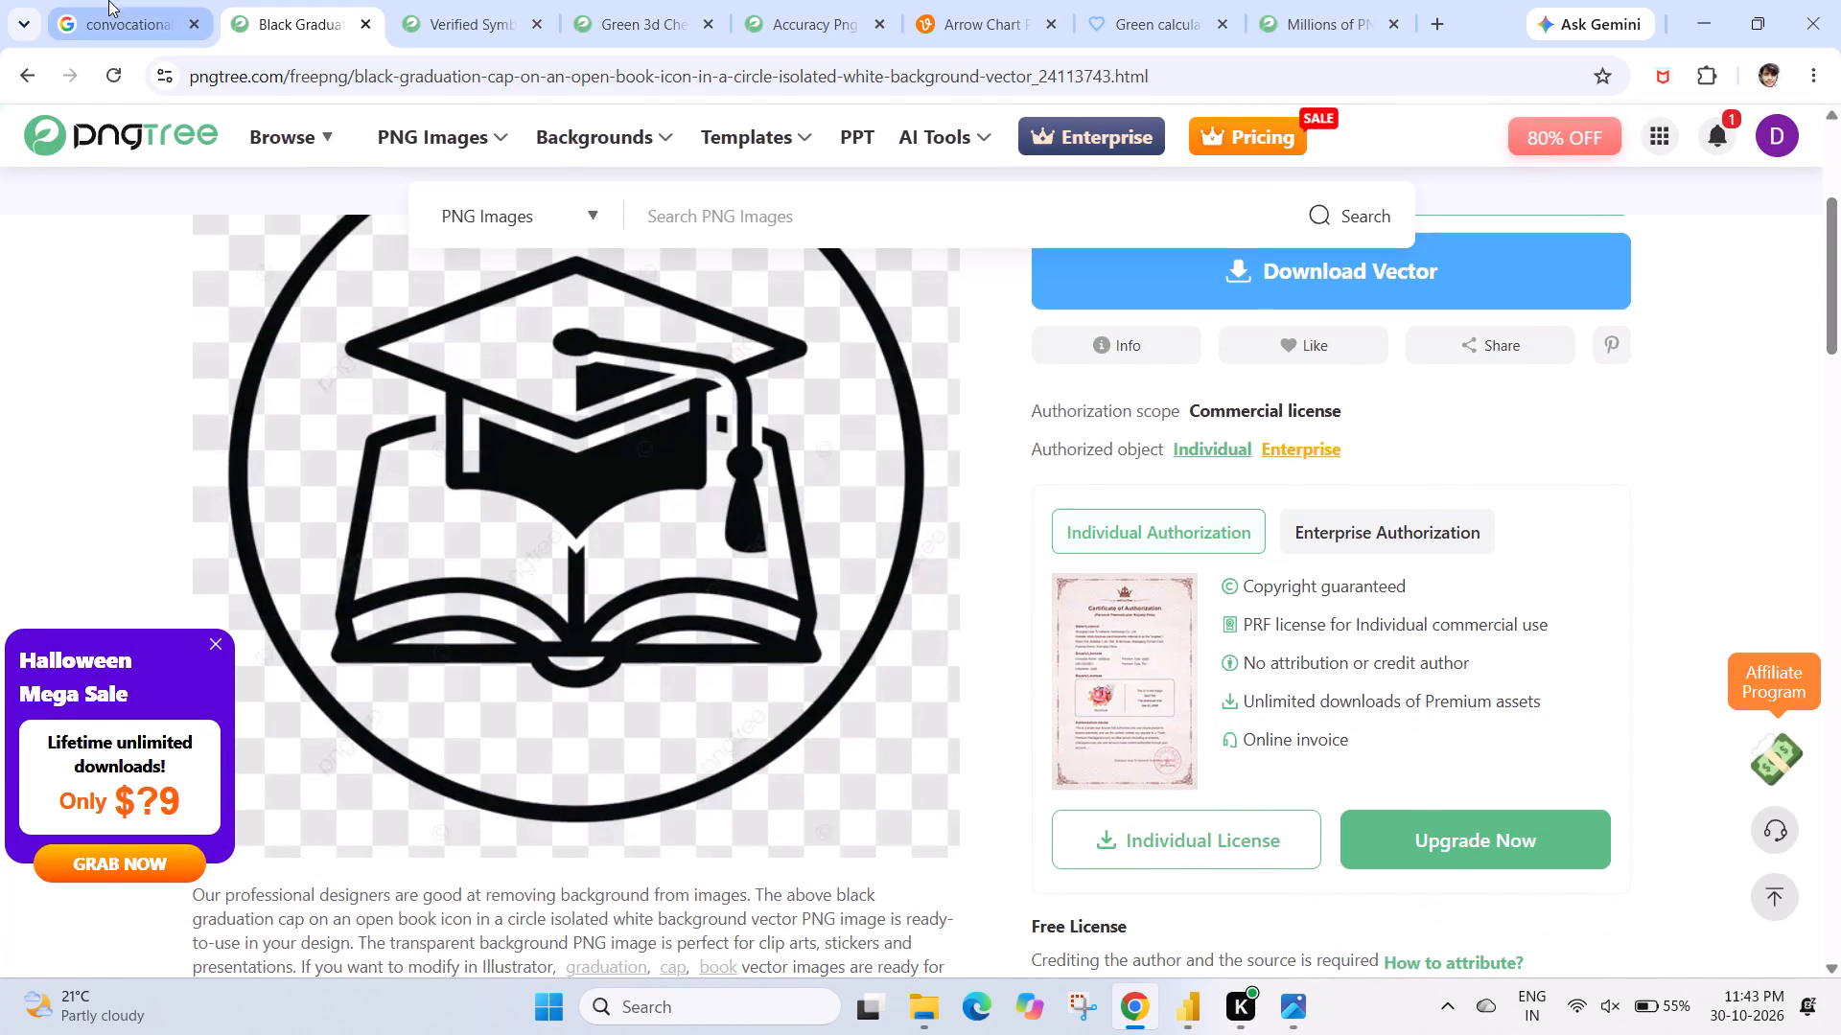
scroll(364, 482, "down", 1)
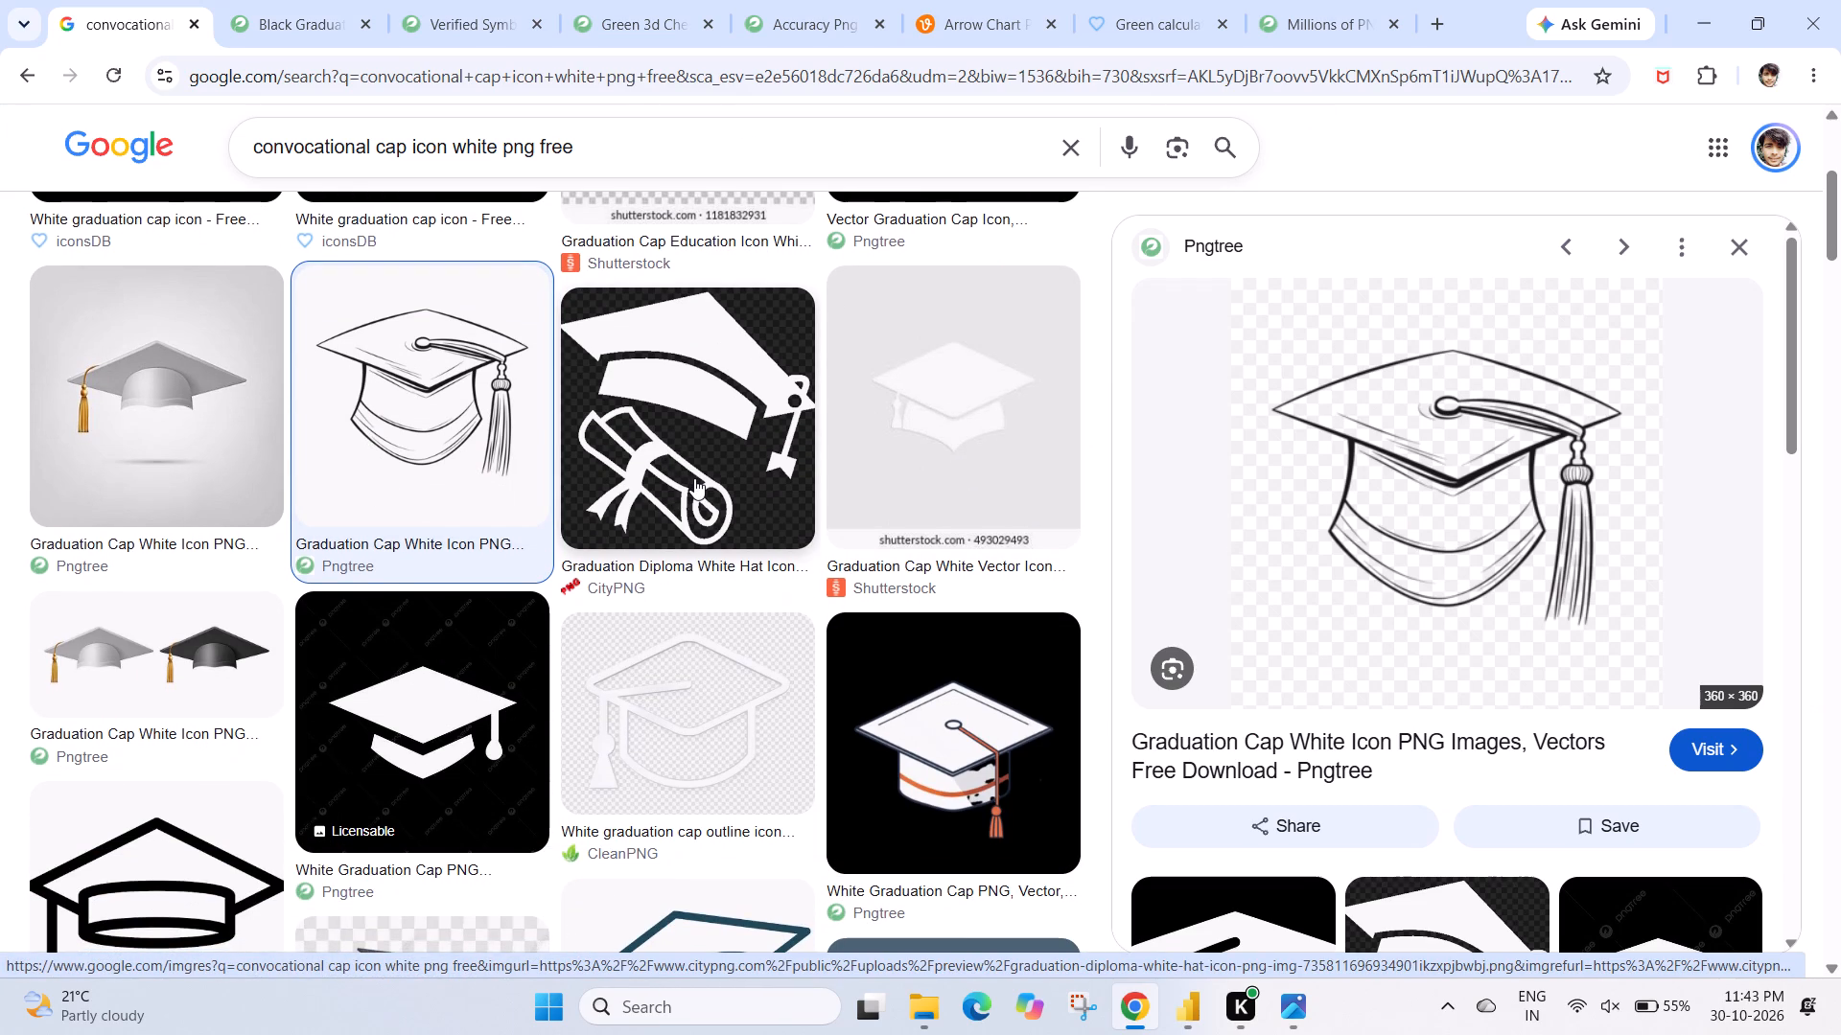
left_click(694, 478)
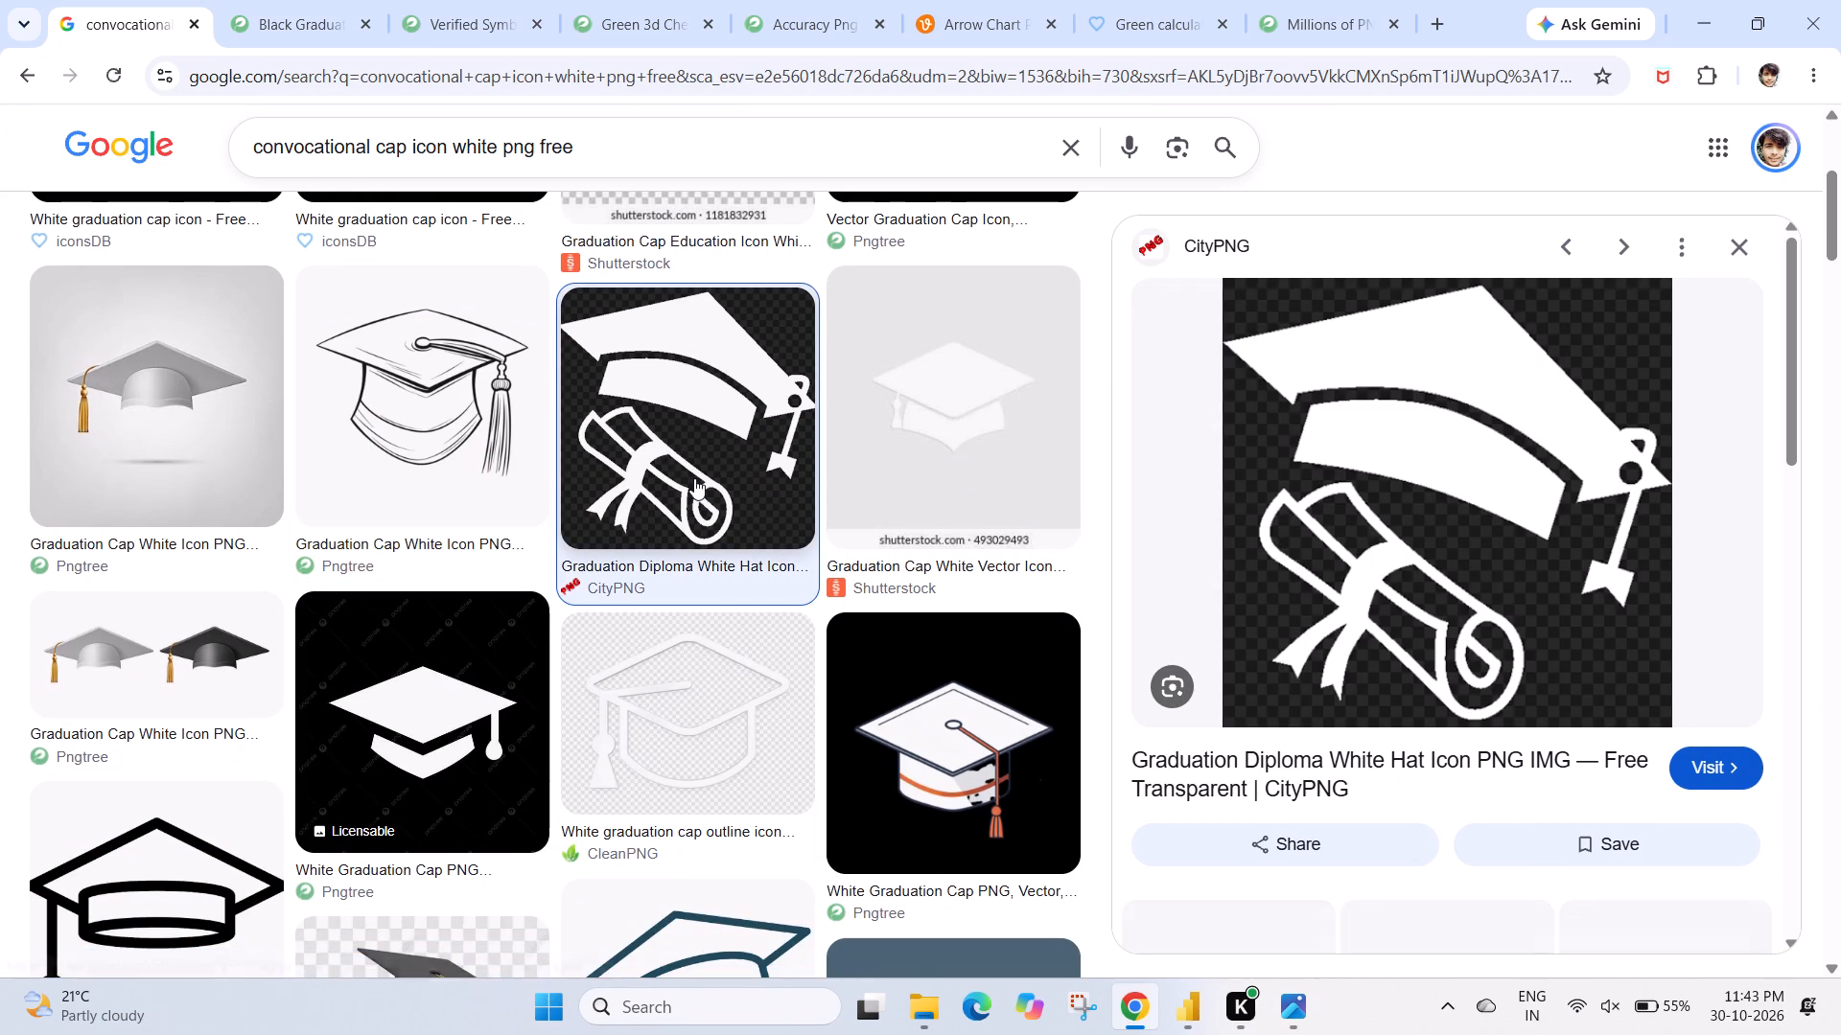
left_click(1424, 528)
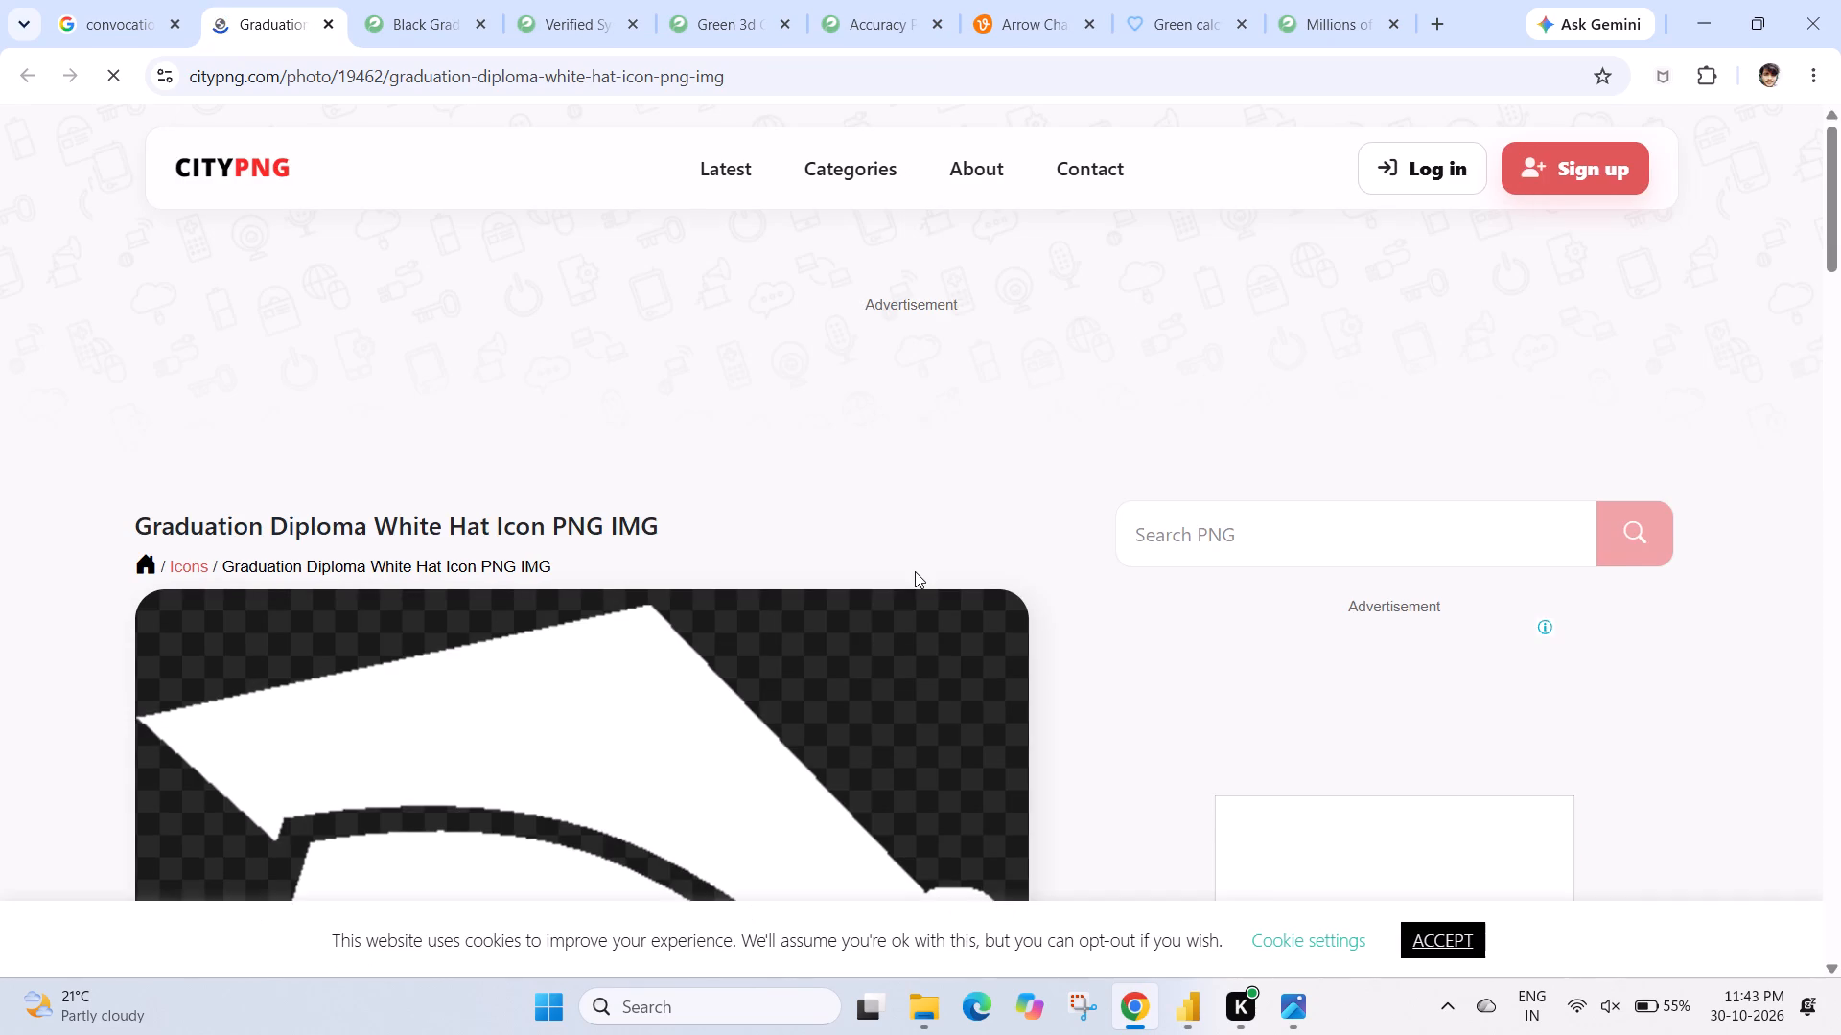
scroll(915, 571, "down", 7)
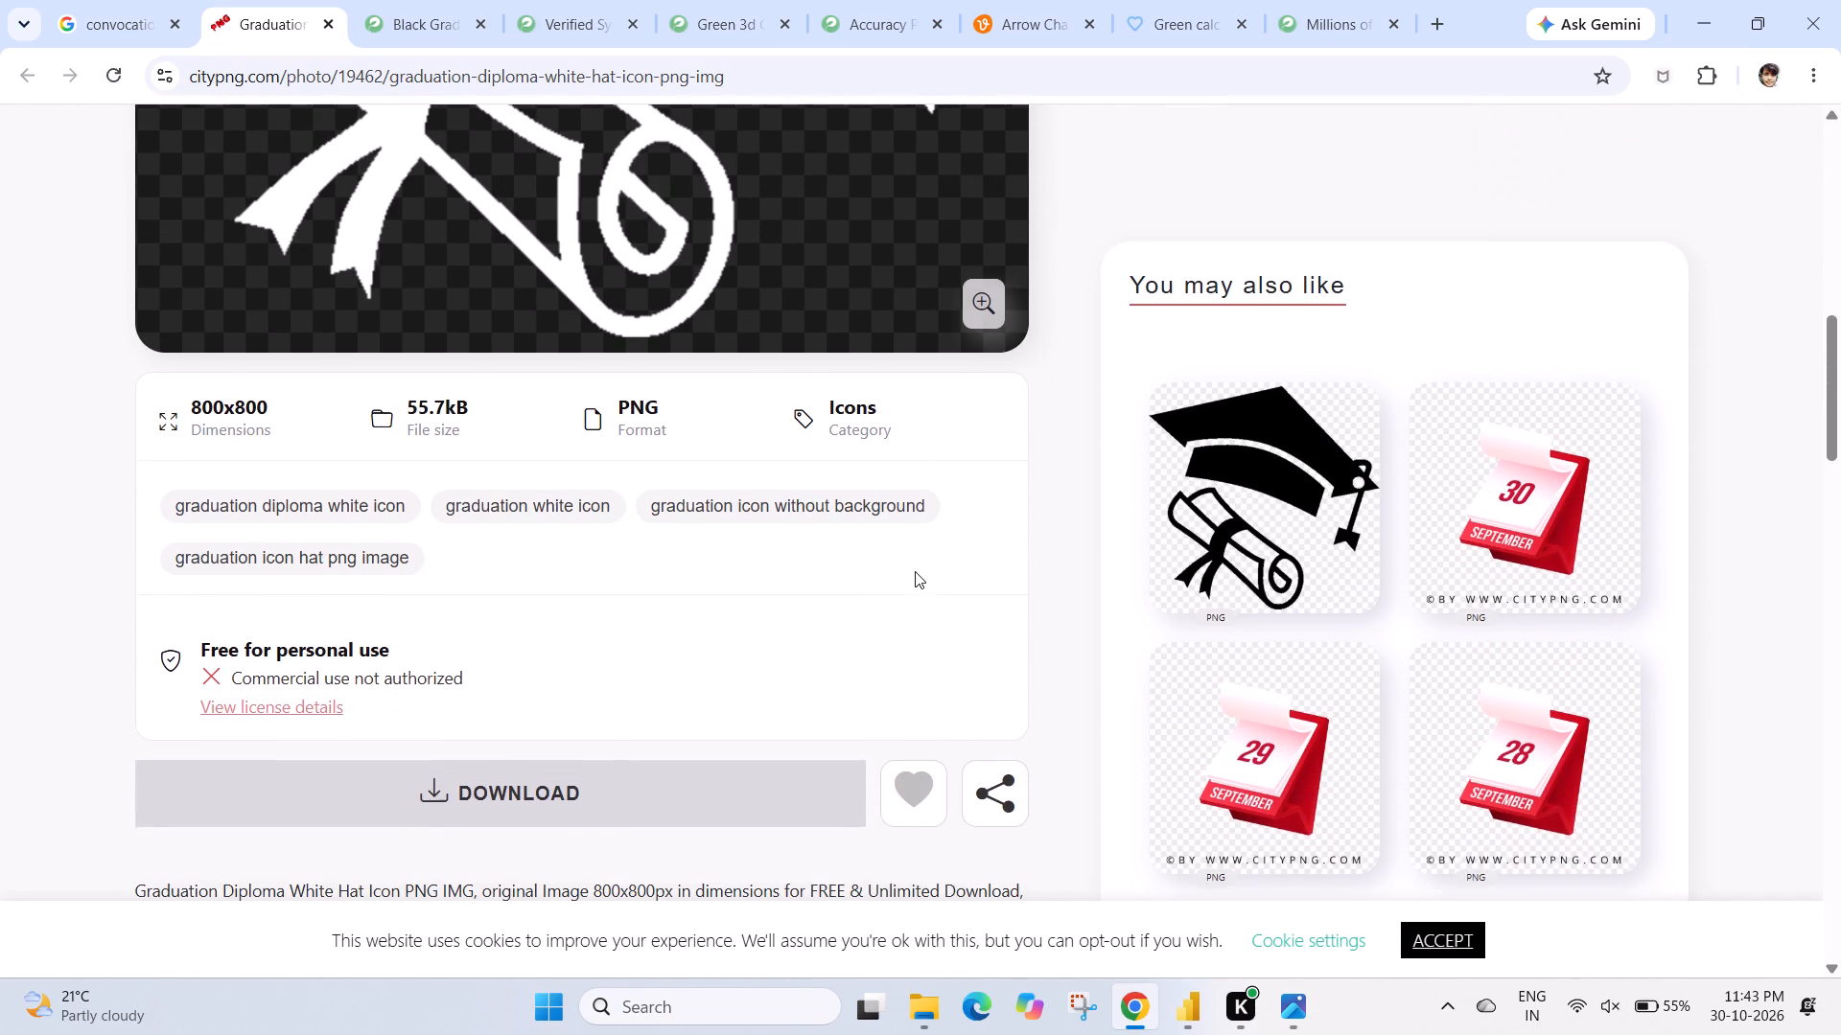
scroll(915, 571, "down", 1)
left_click(440, 788)
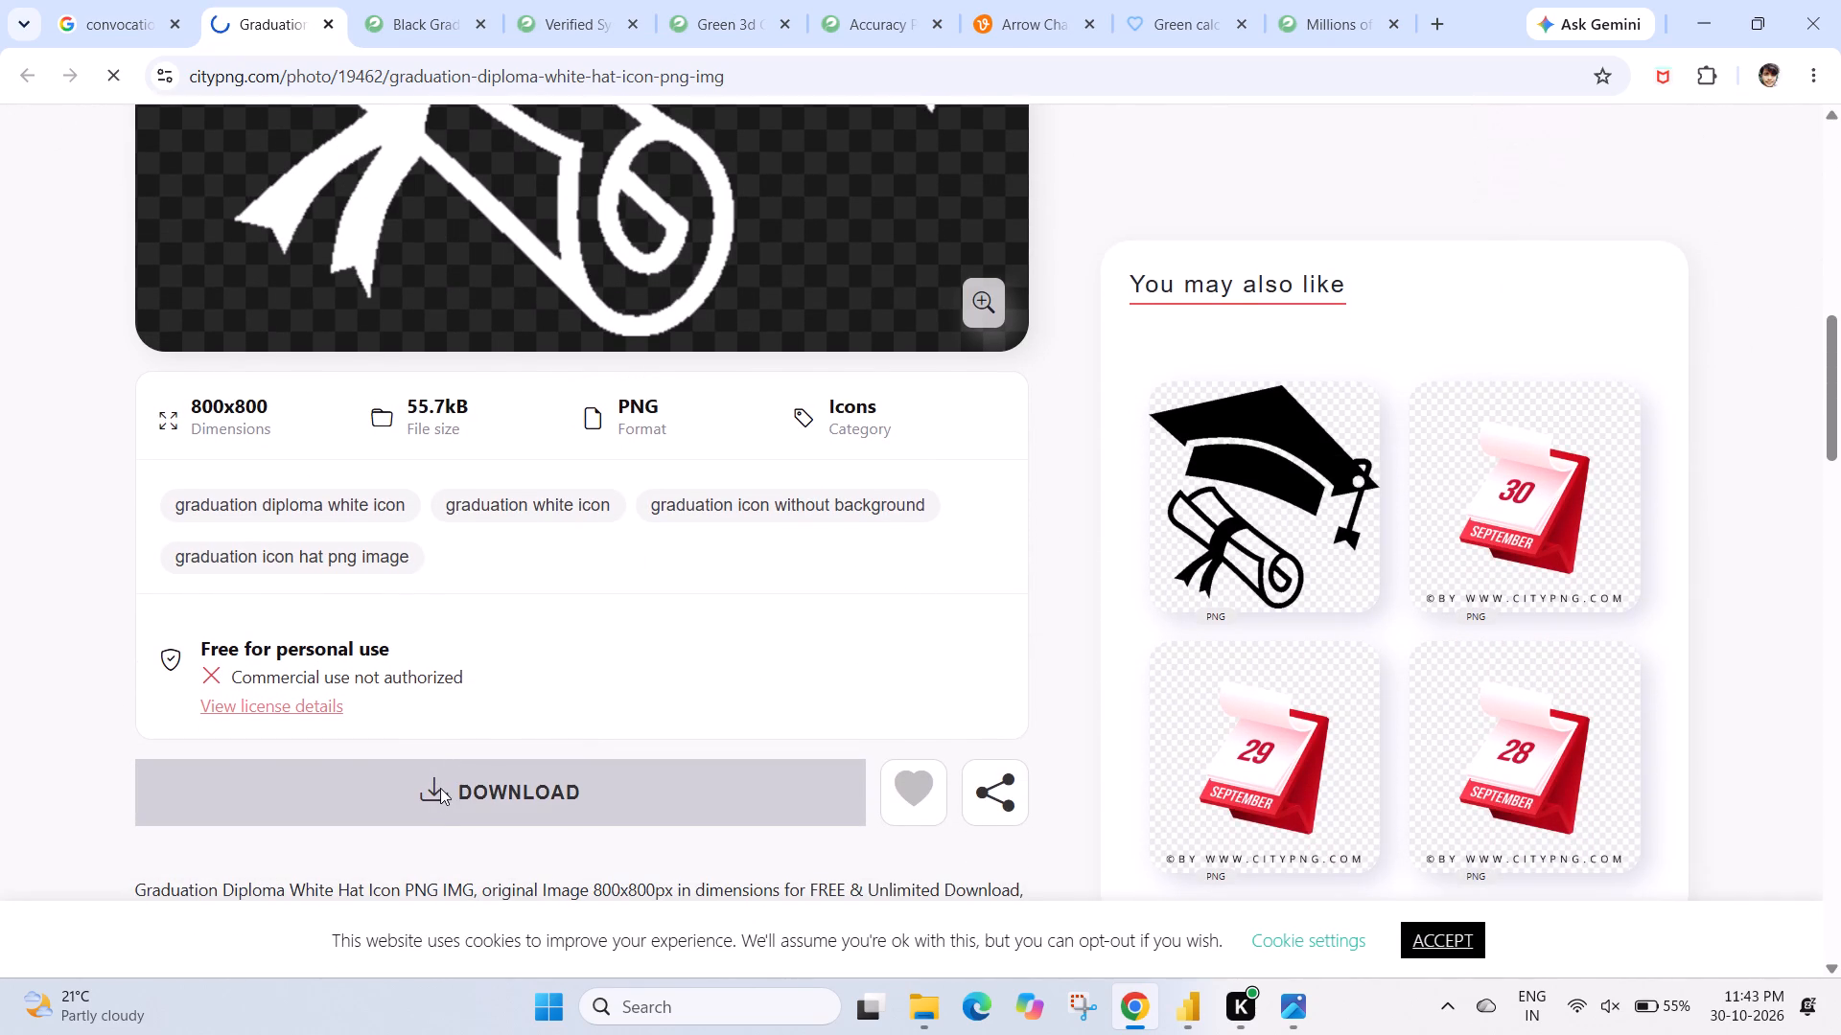
scroll(716, 689, "down", 3)
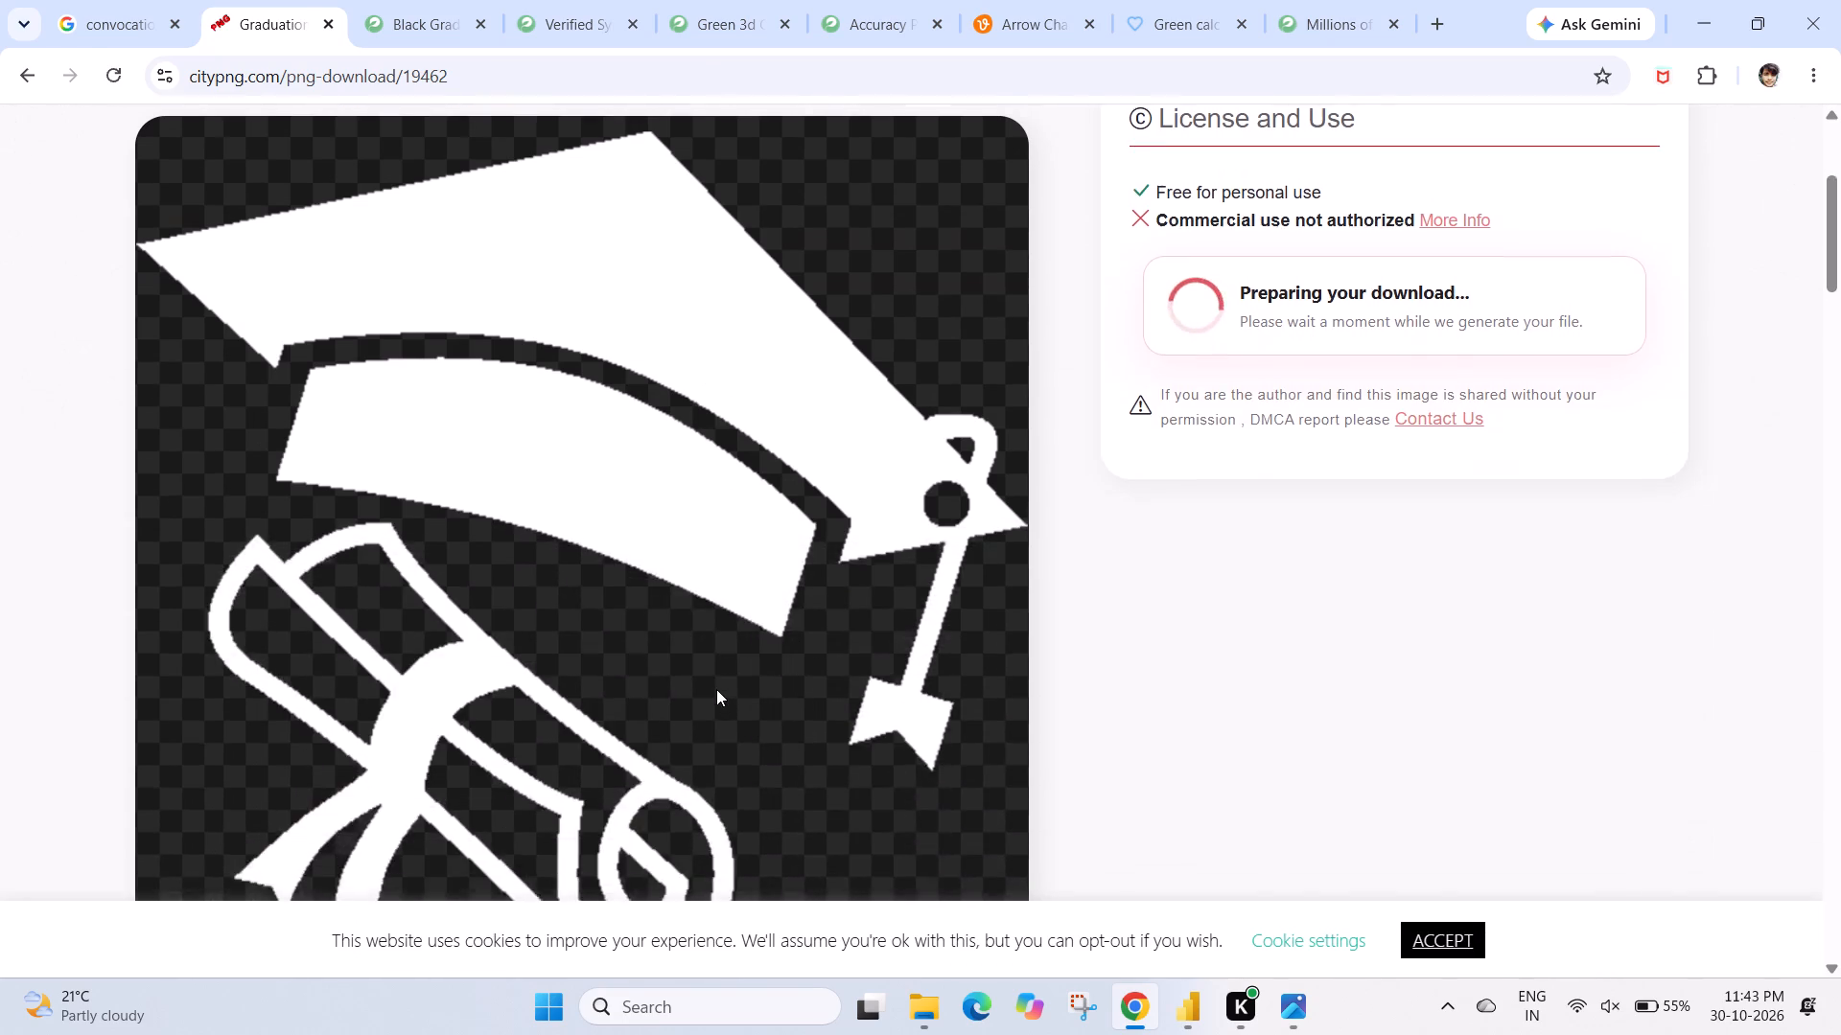
scroll(716, 689, "down", 3)
scroll(766, 410, "down", 1)
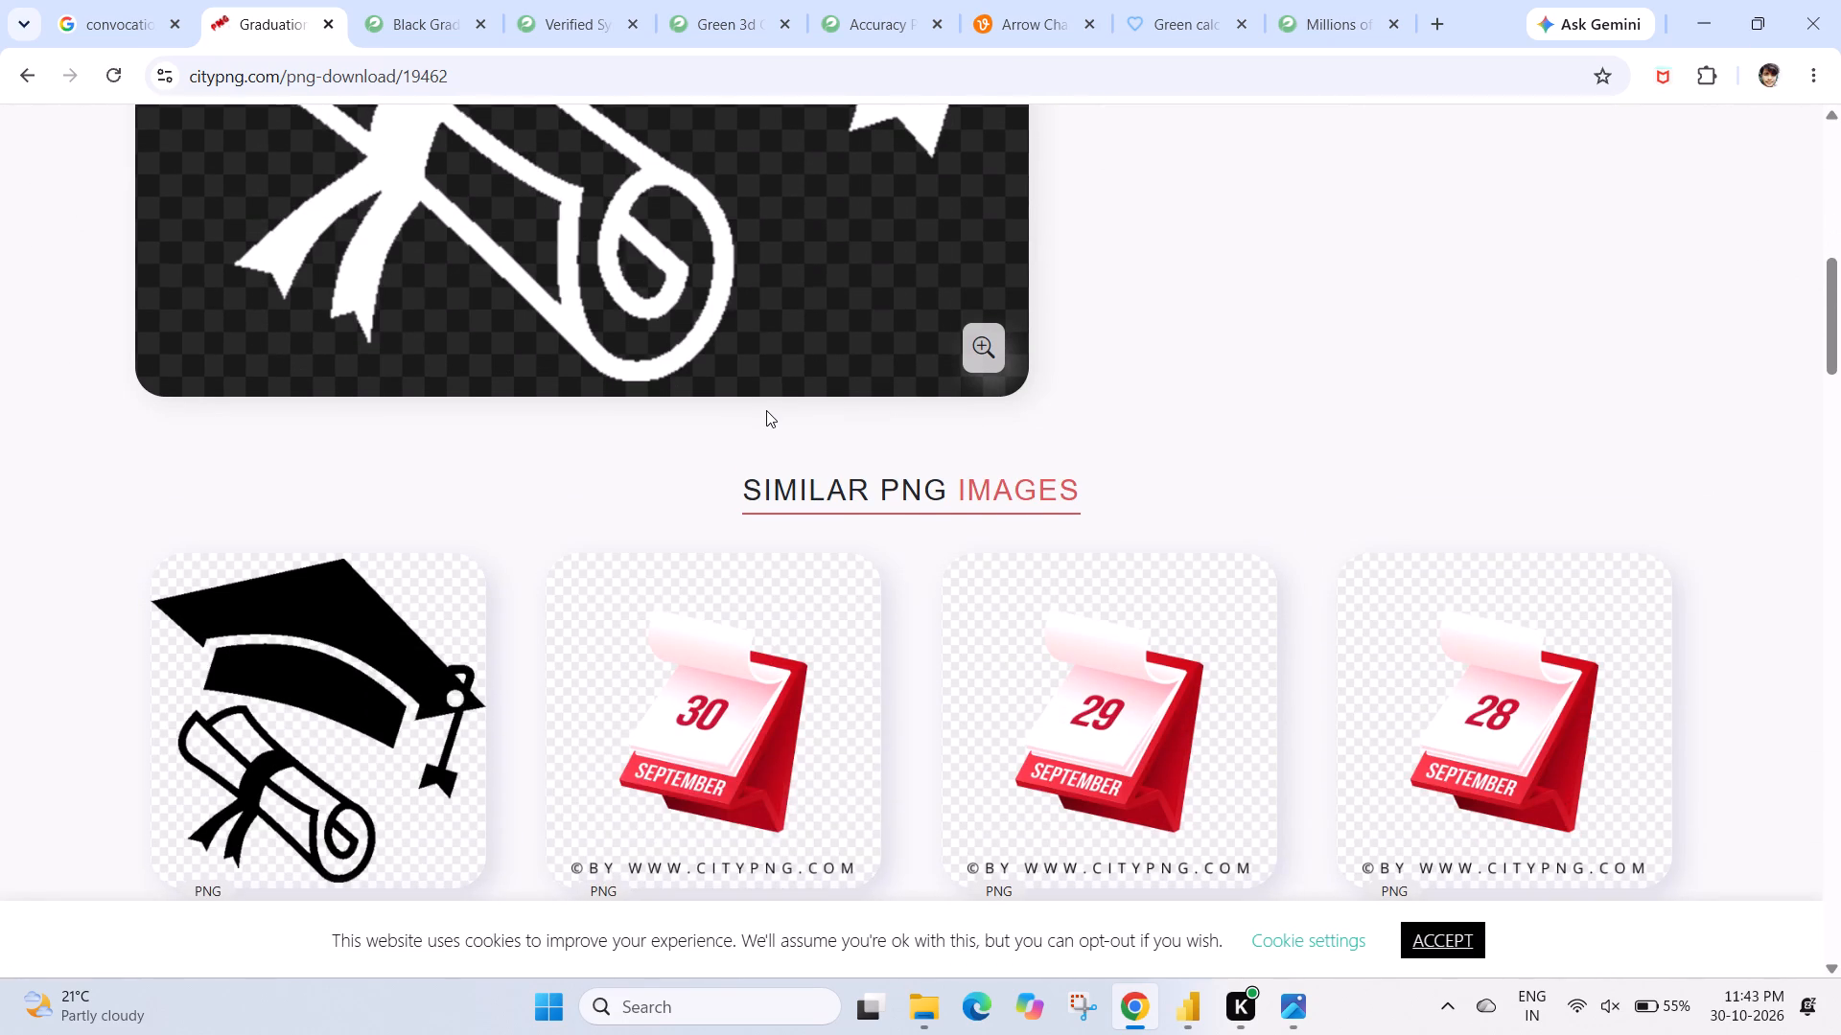
scroll(766, 410, "down", 4)
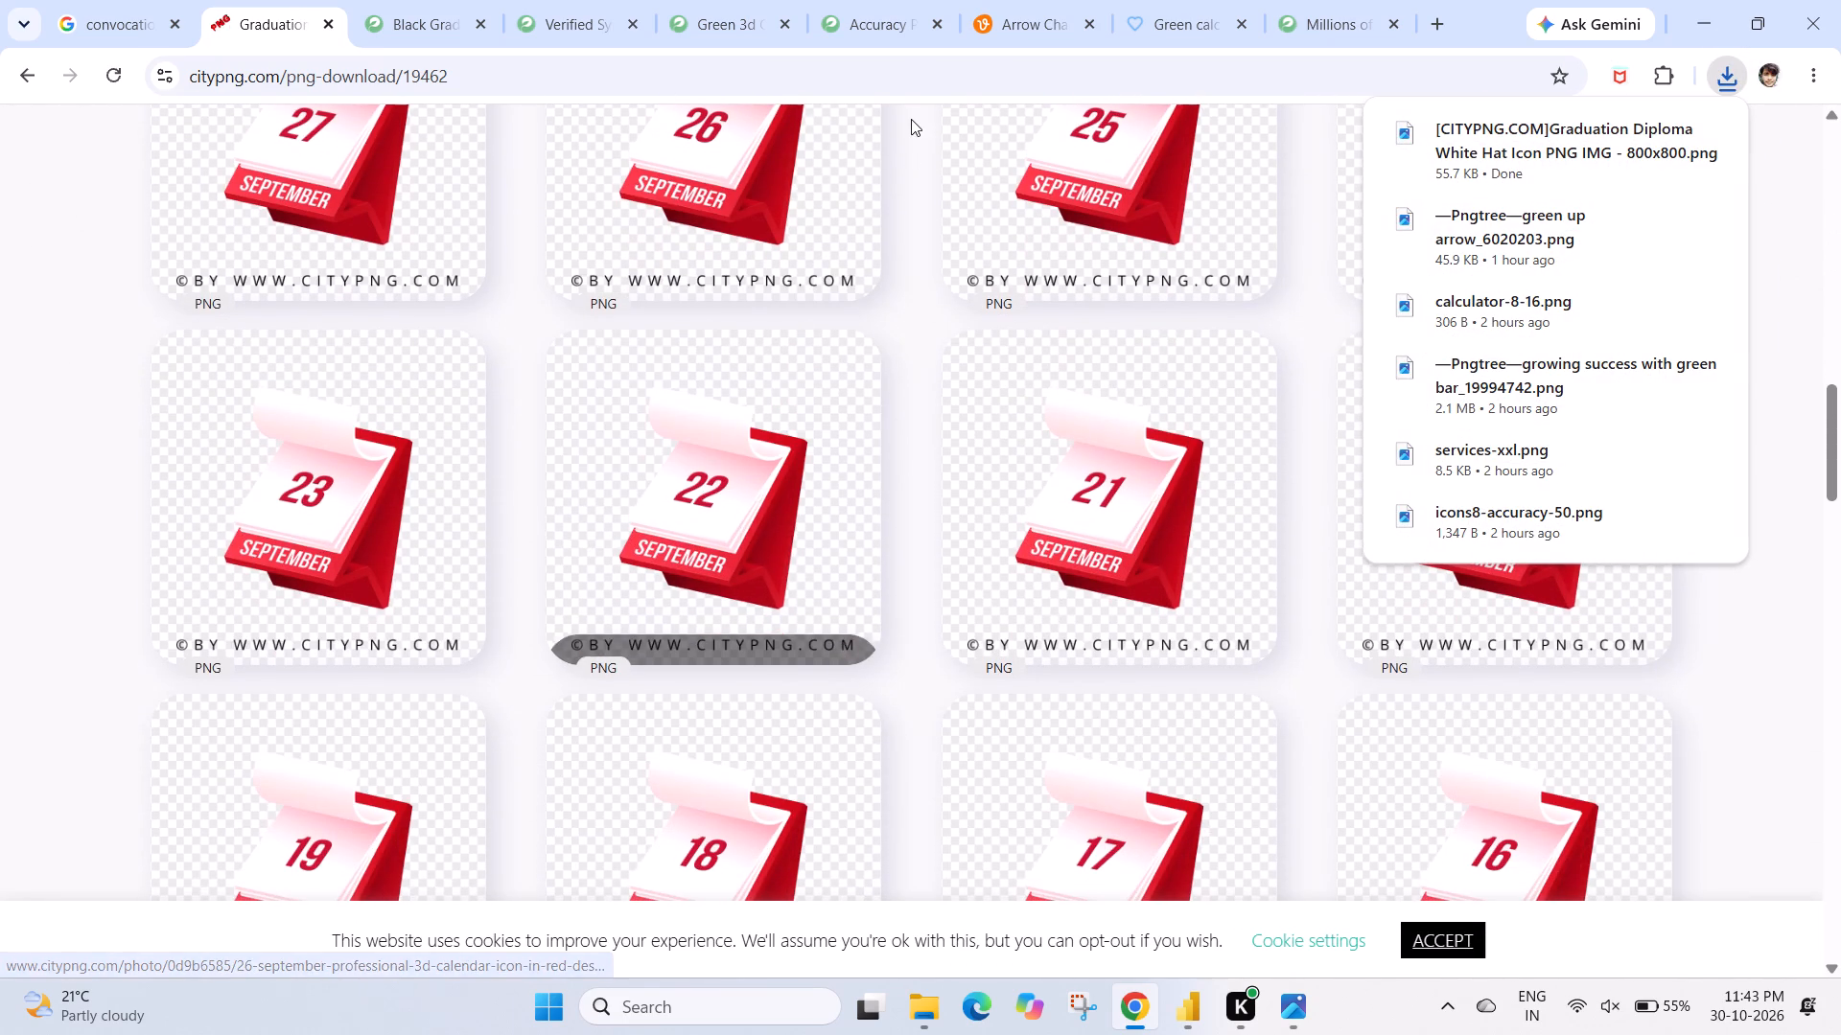
Switch to Power BI and begin inserting the downloaded white graduation cap image on the Executive Overview page.
left_click(1178, 1012)
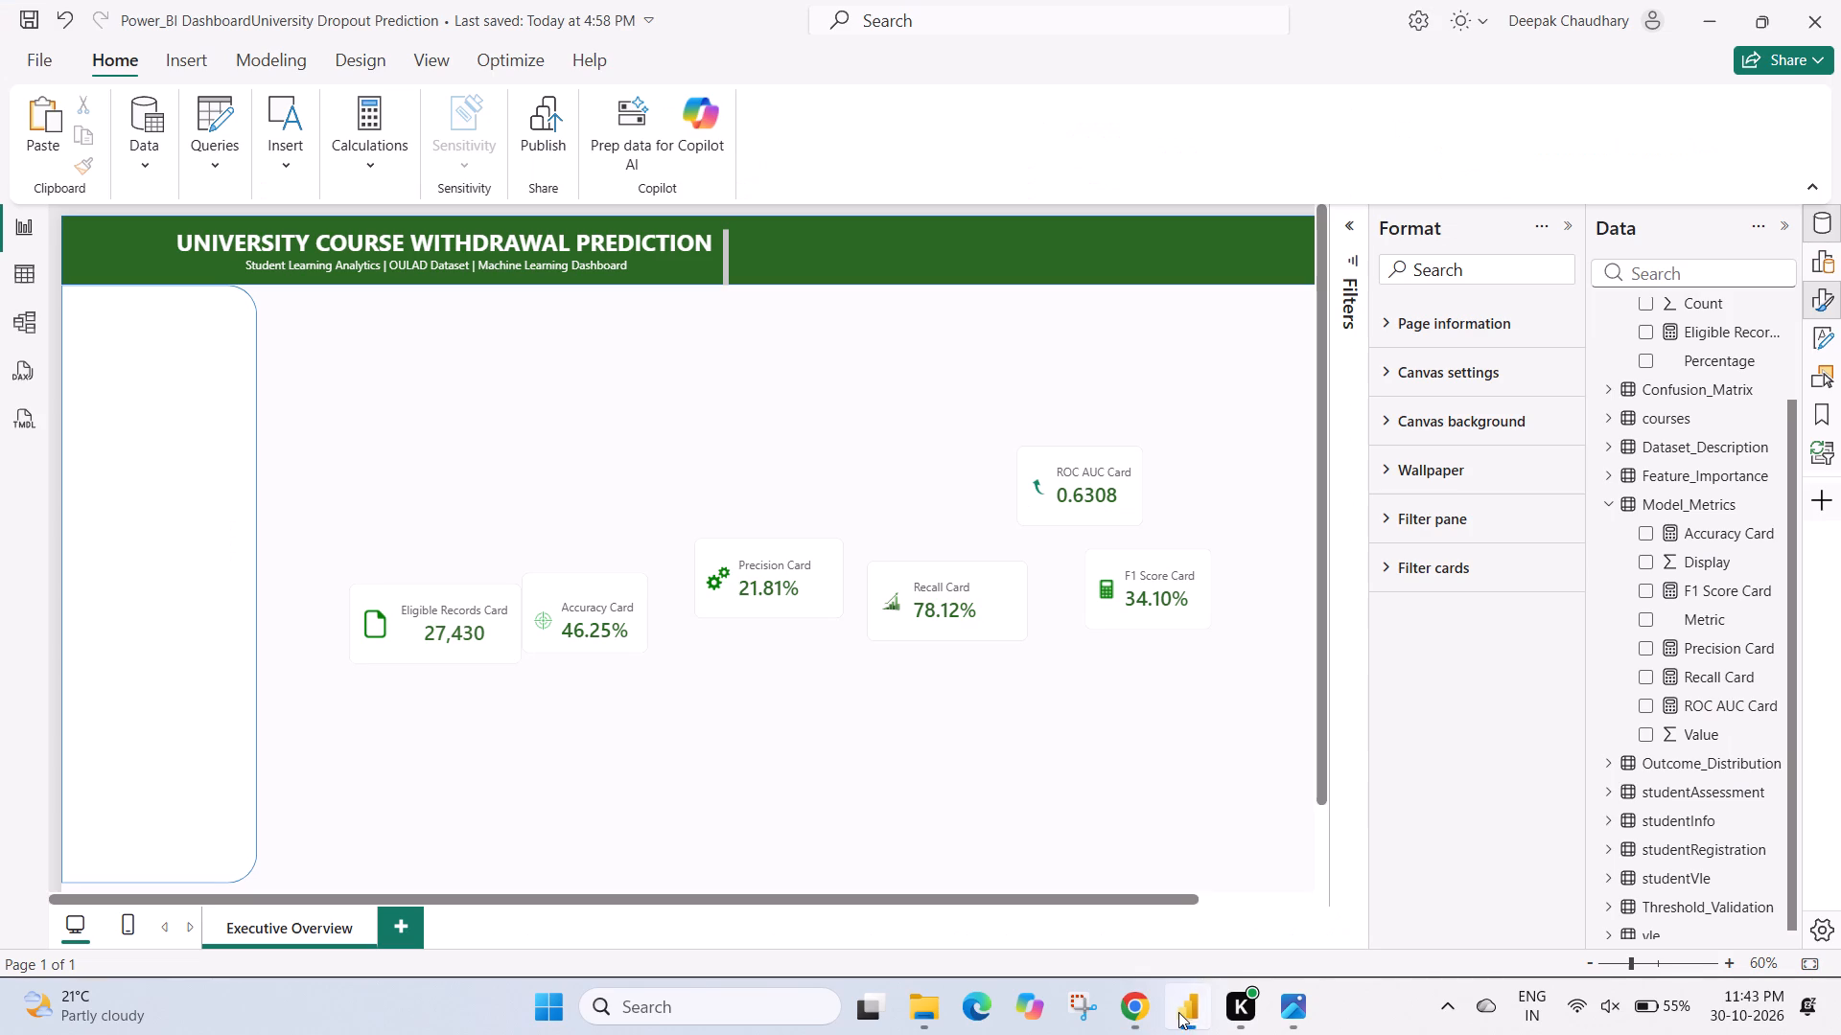
left_click(399, 389)
left_click(118, 241)
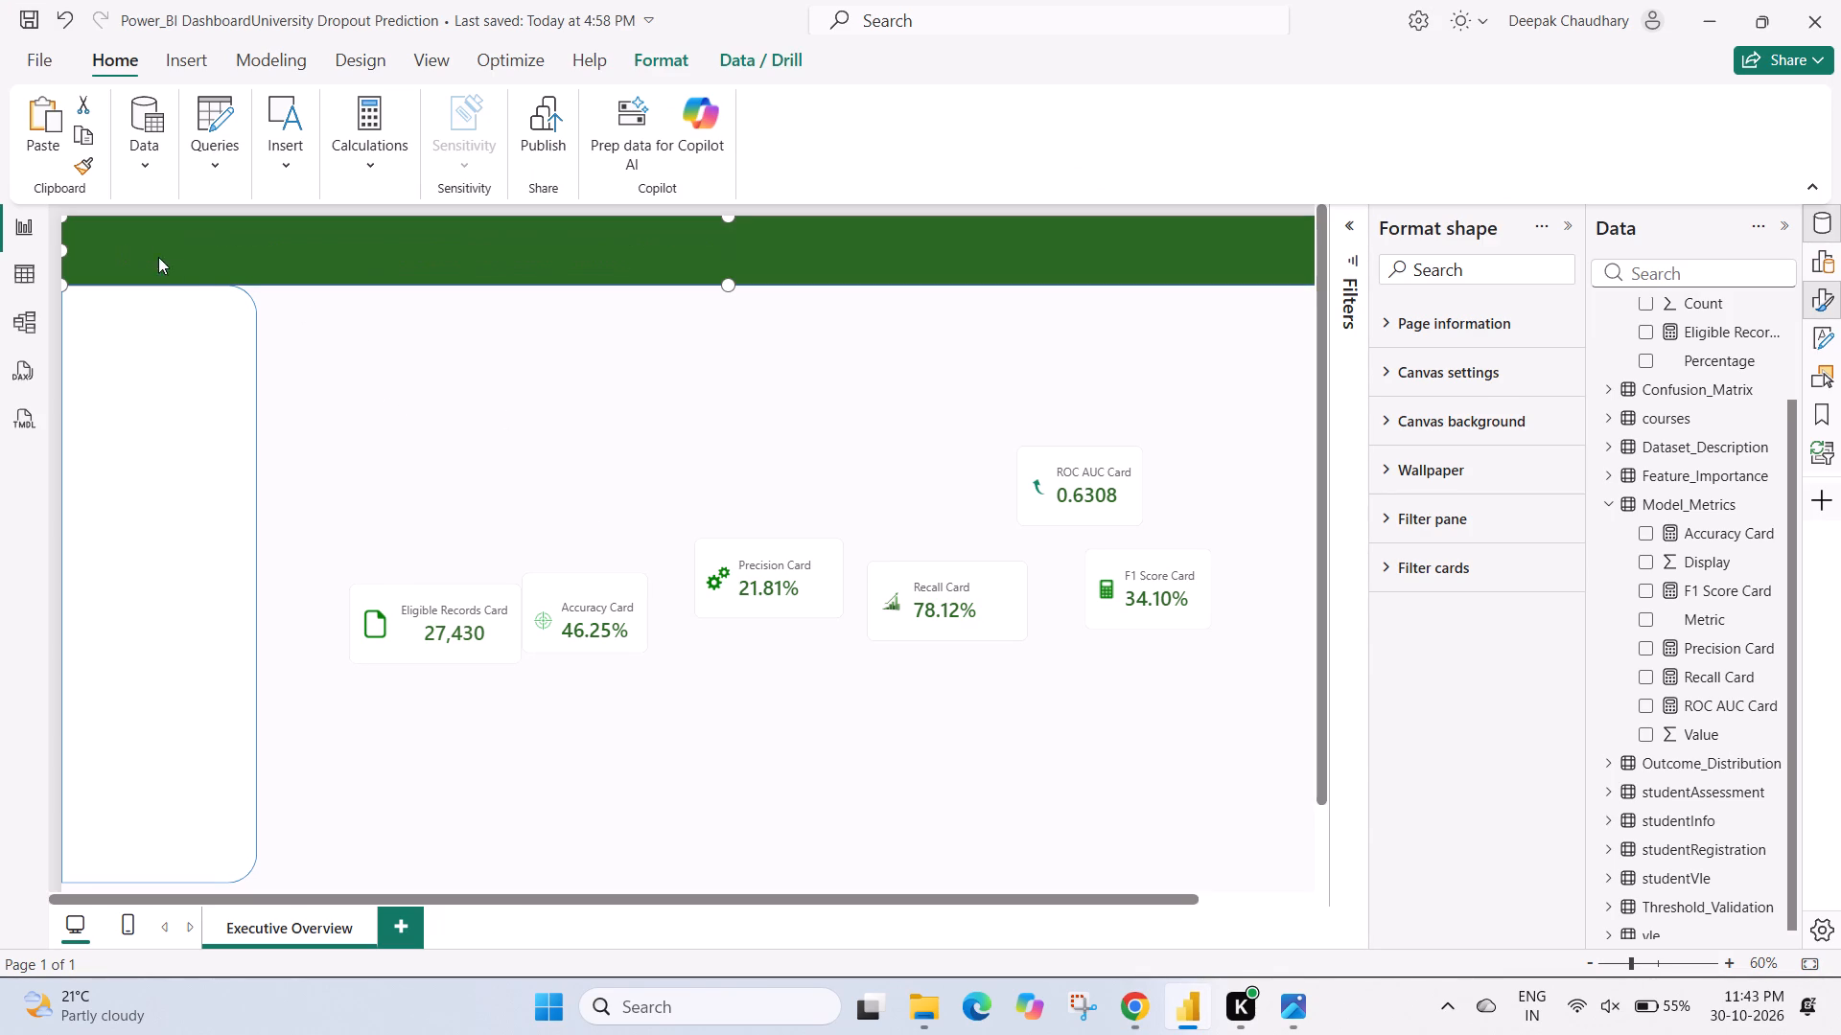
left_click(391, 409)
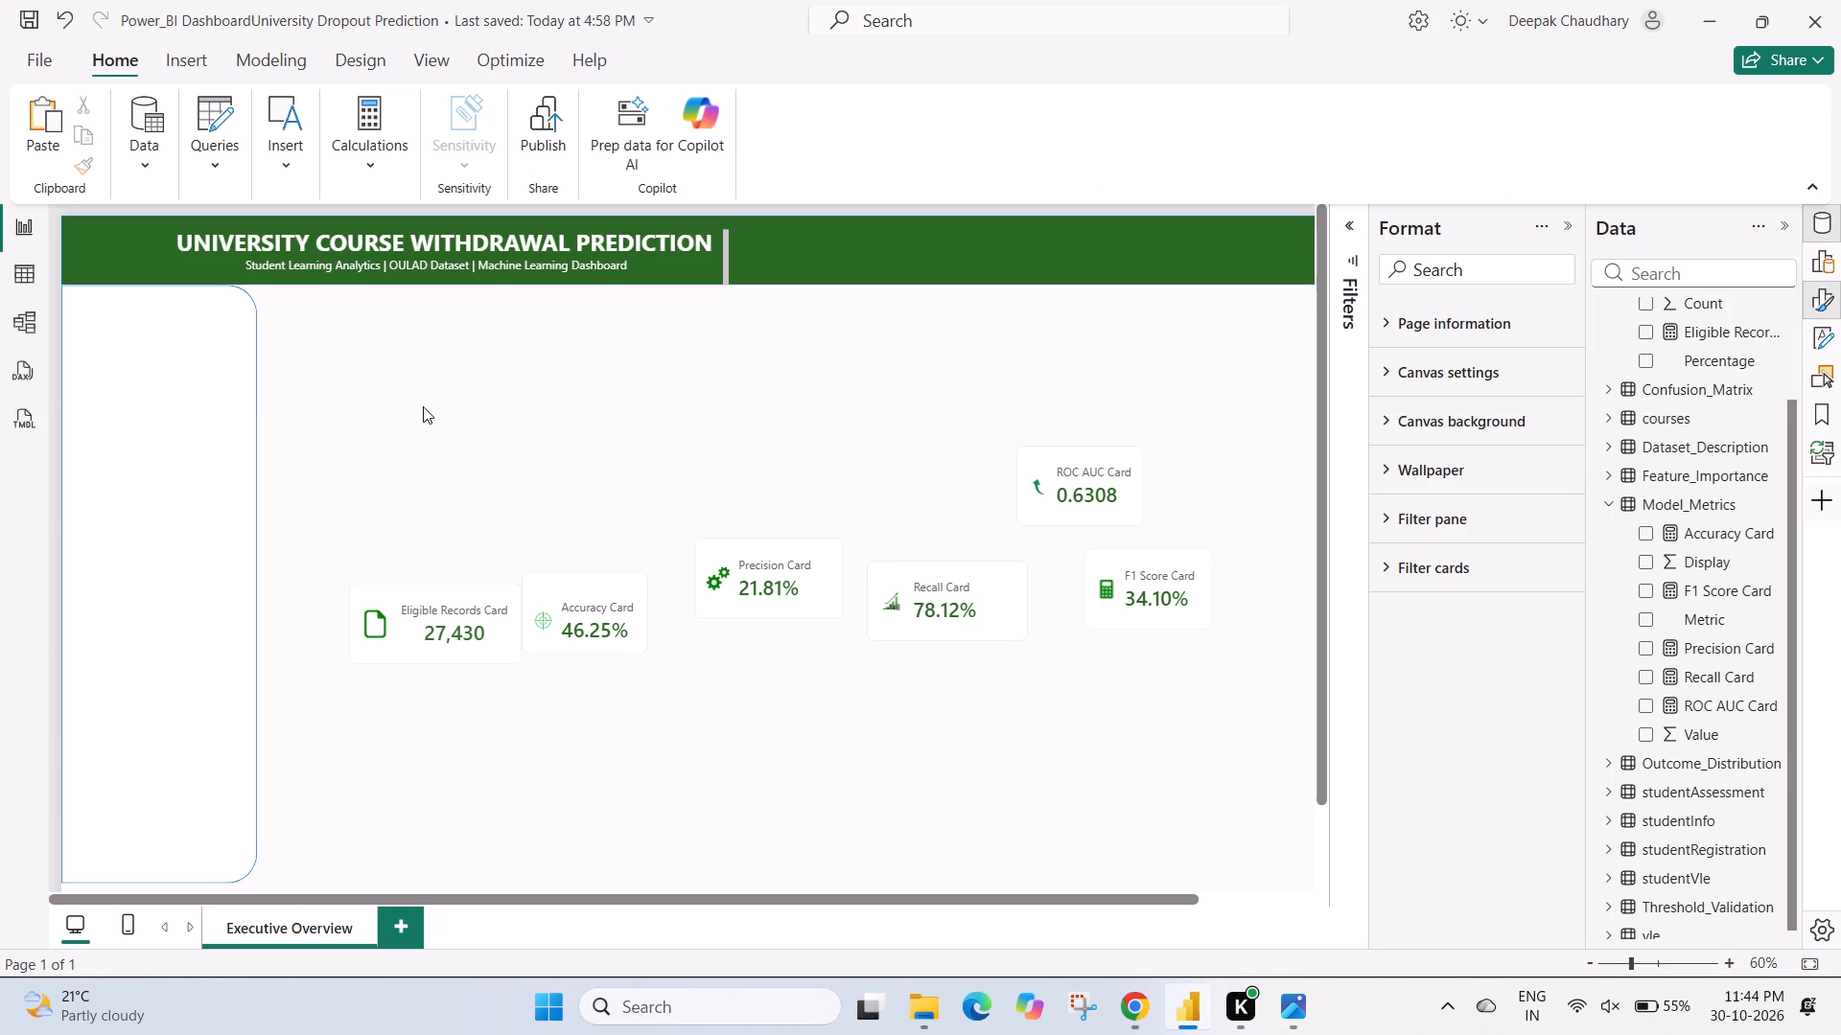
left_click(471, 437)
left_click(163, 58)
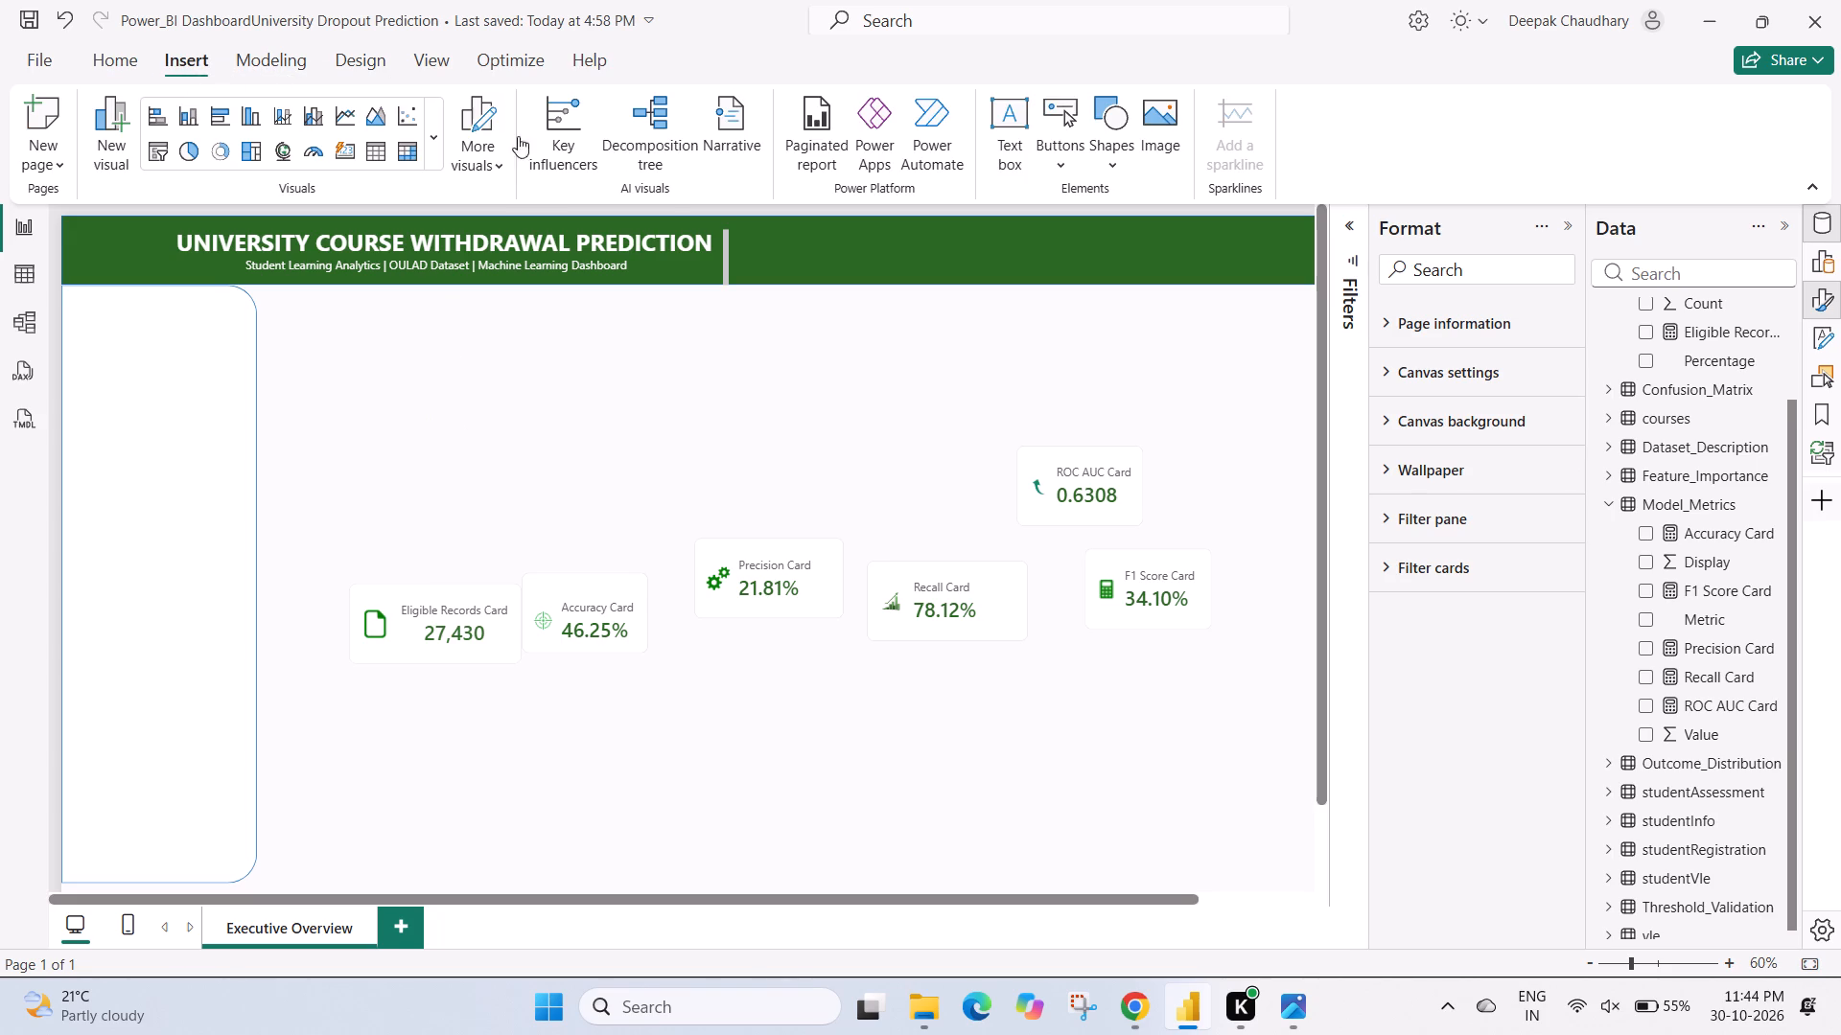
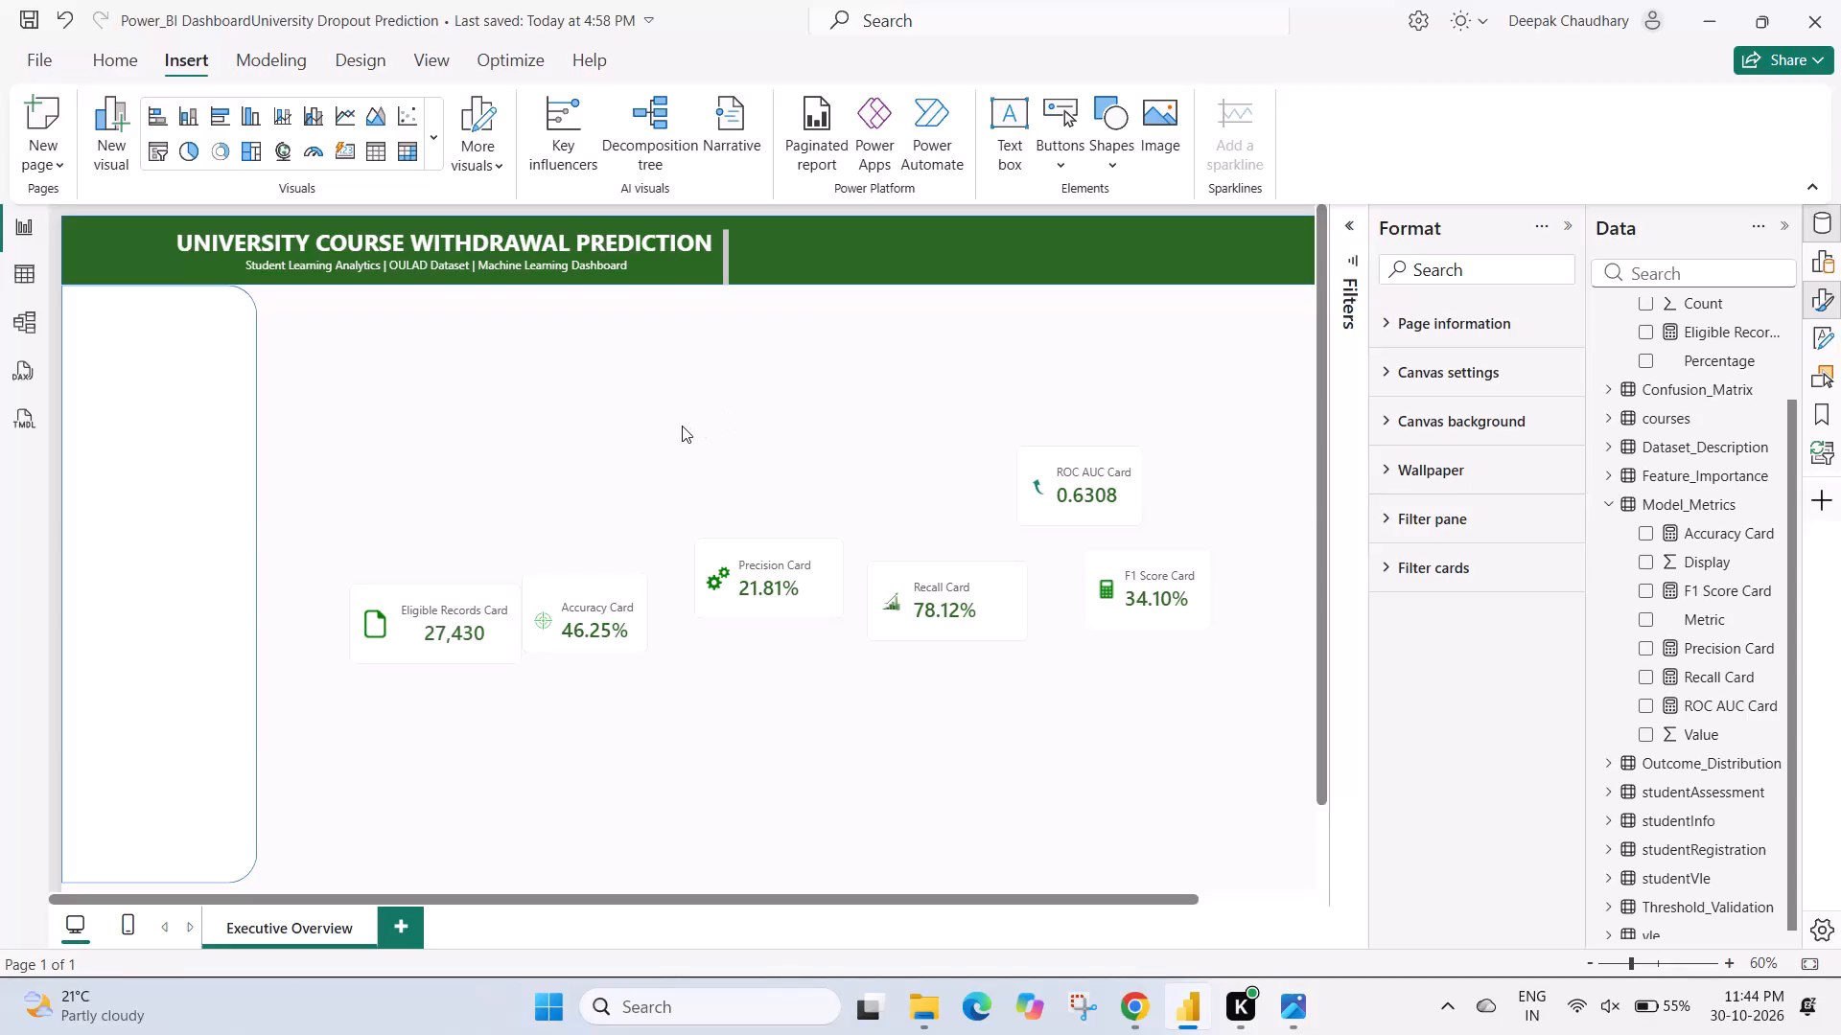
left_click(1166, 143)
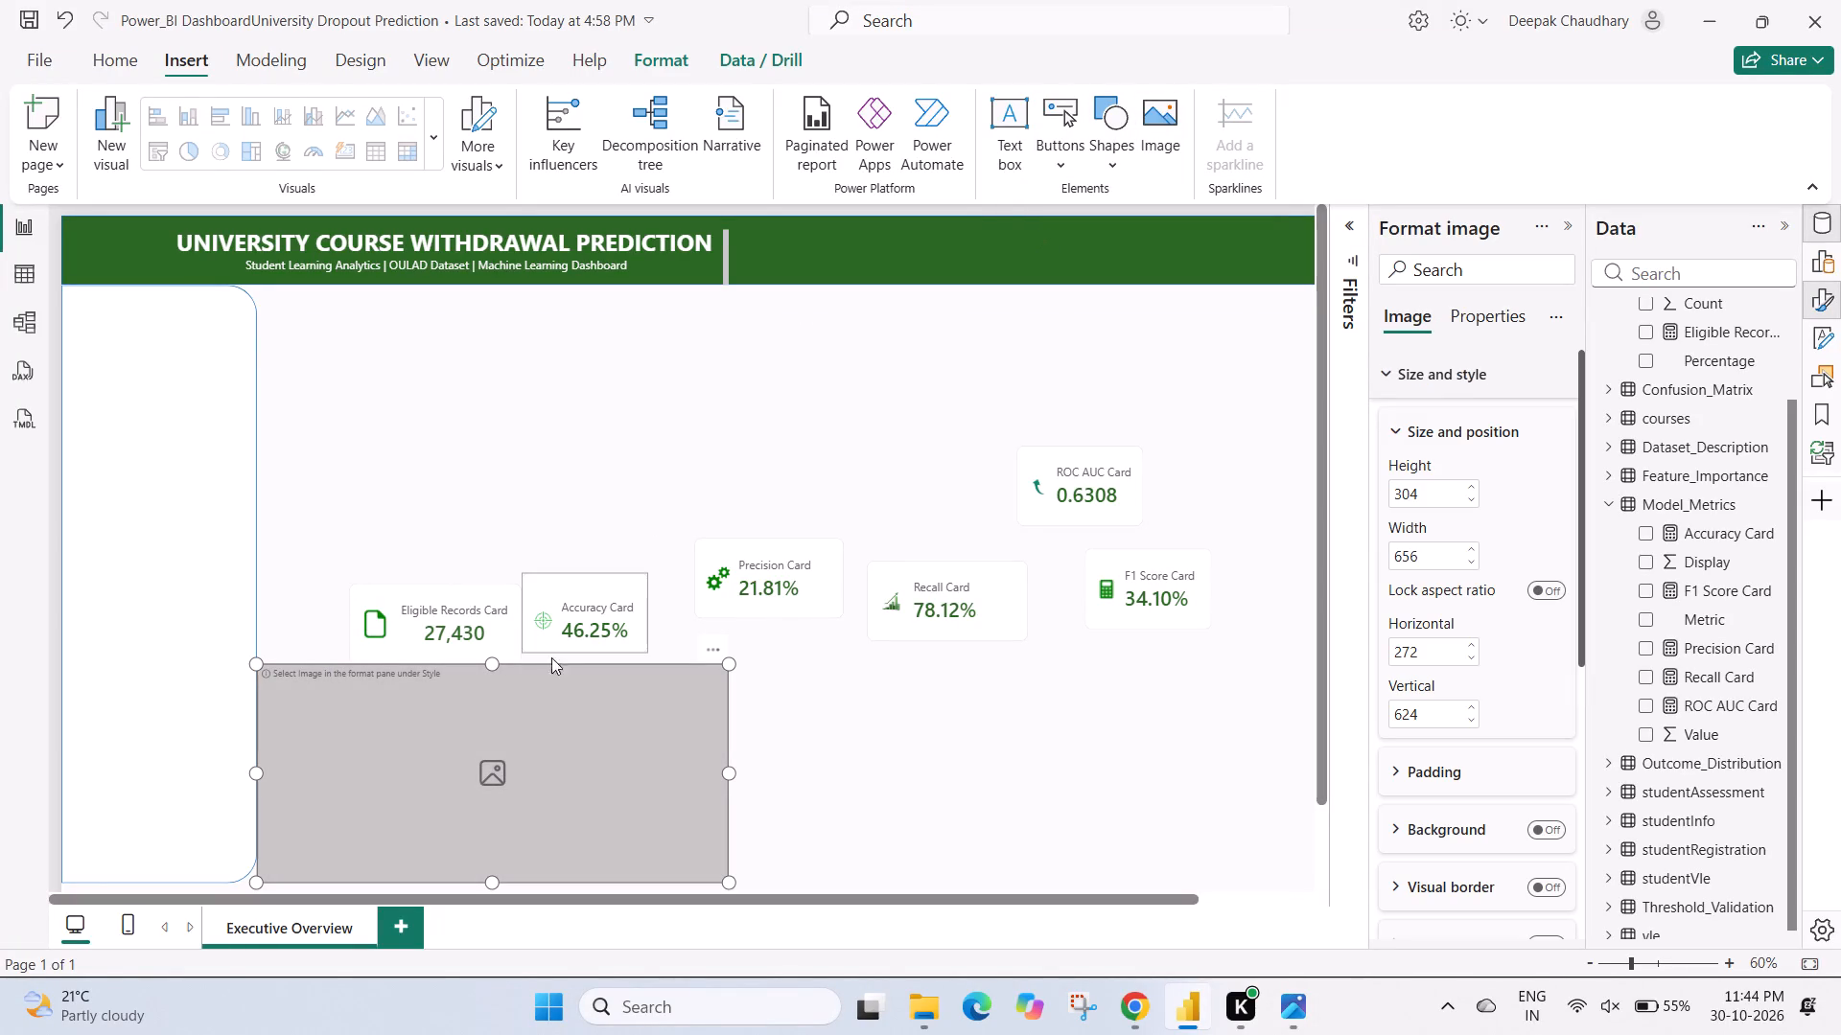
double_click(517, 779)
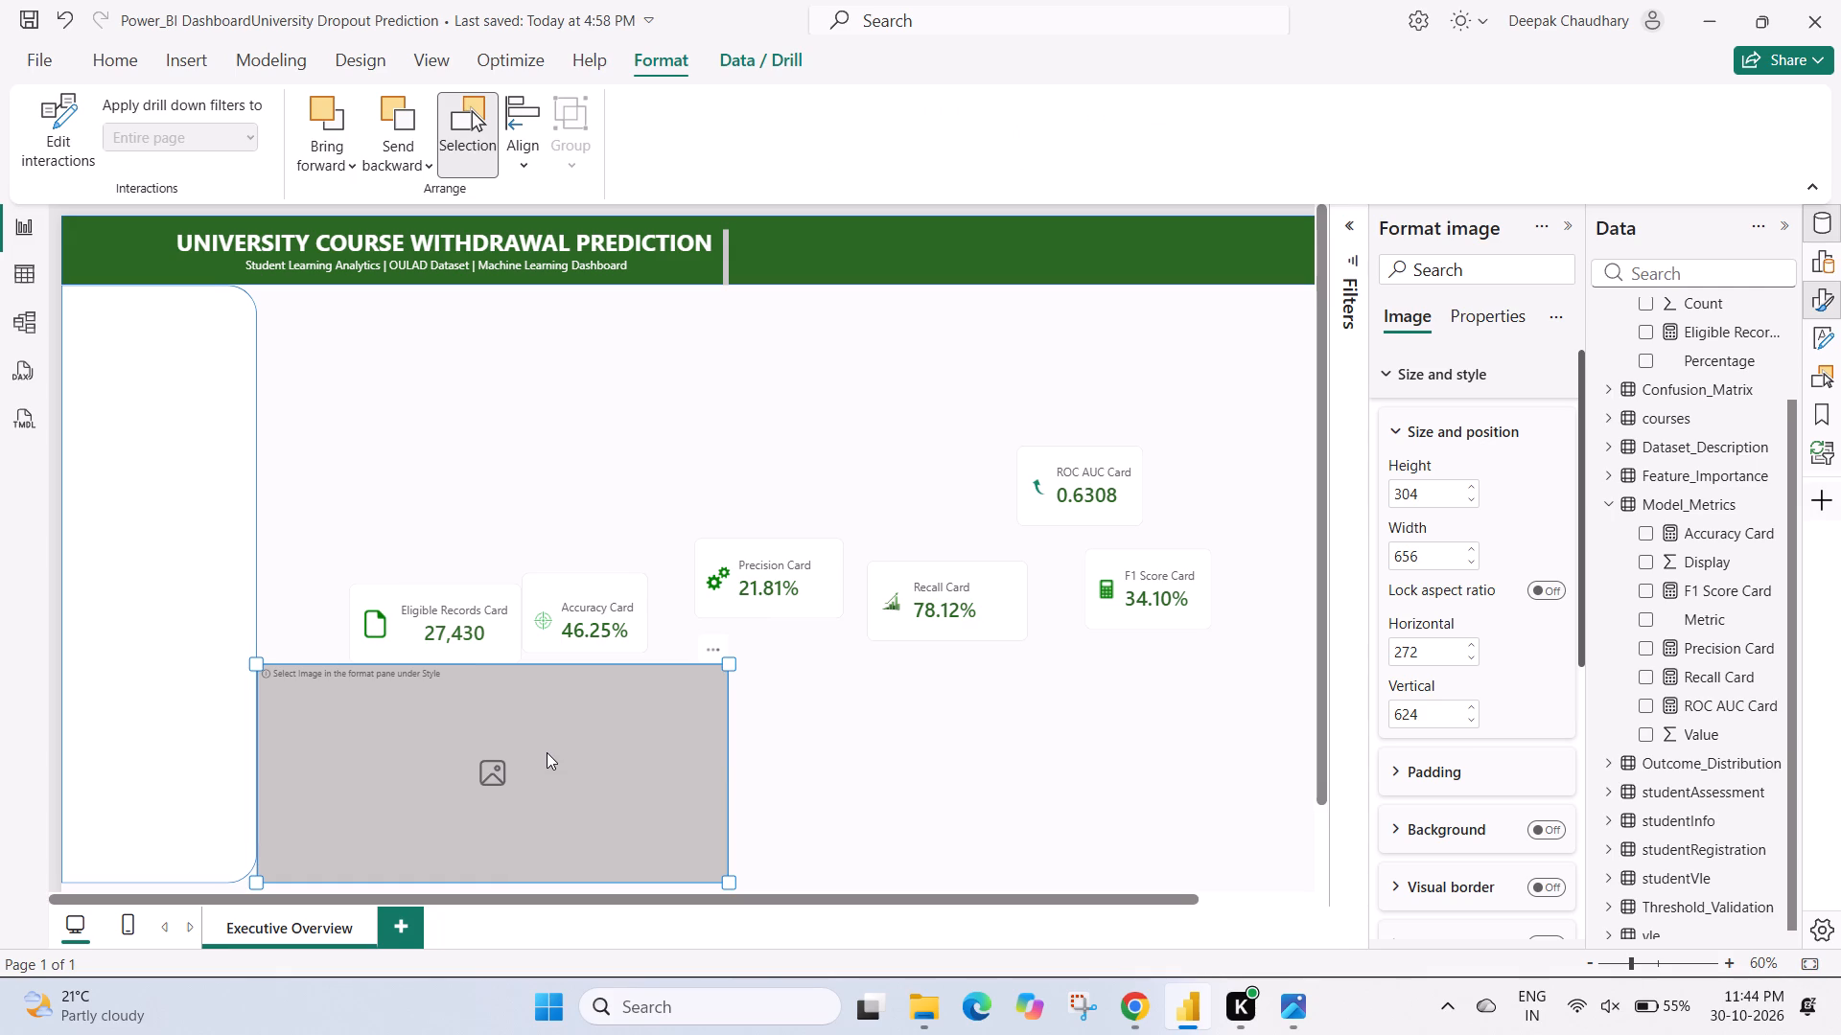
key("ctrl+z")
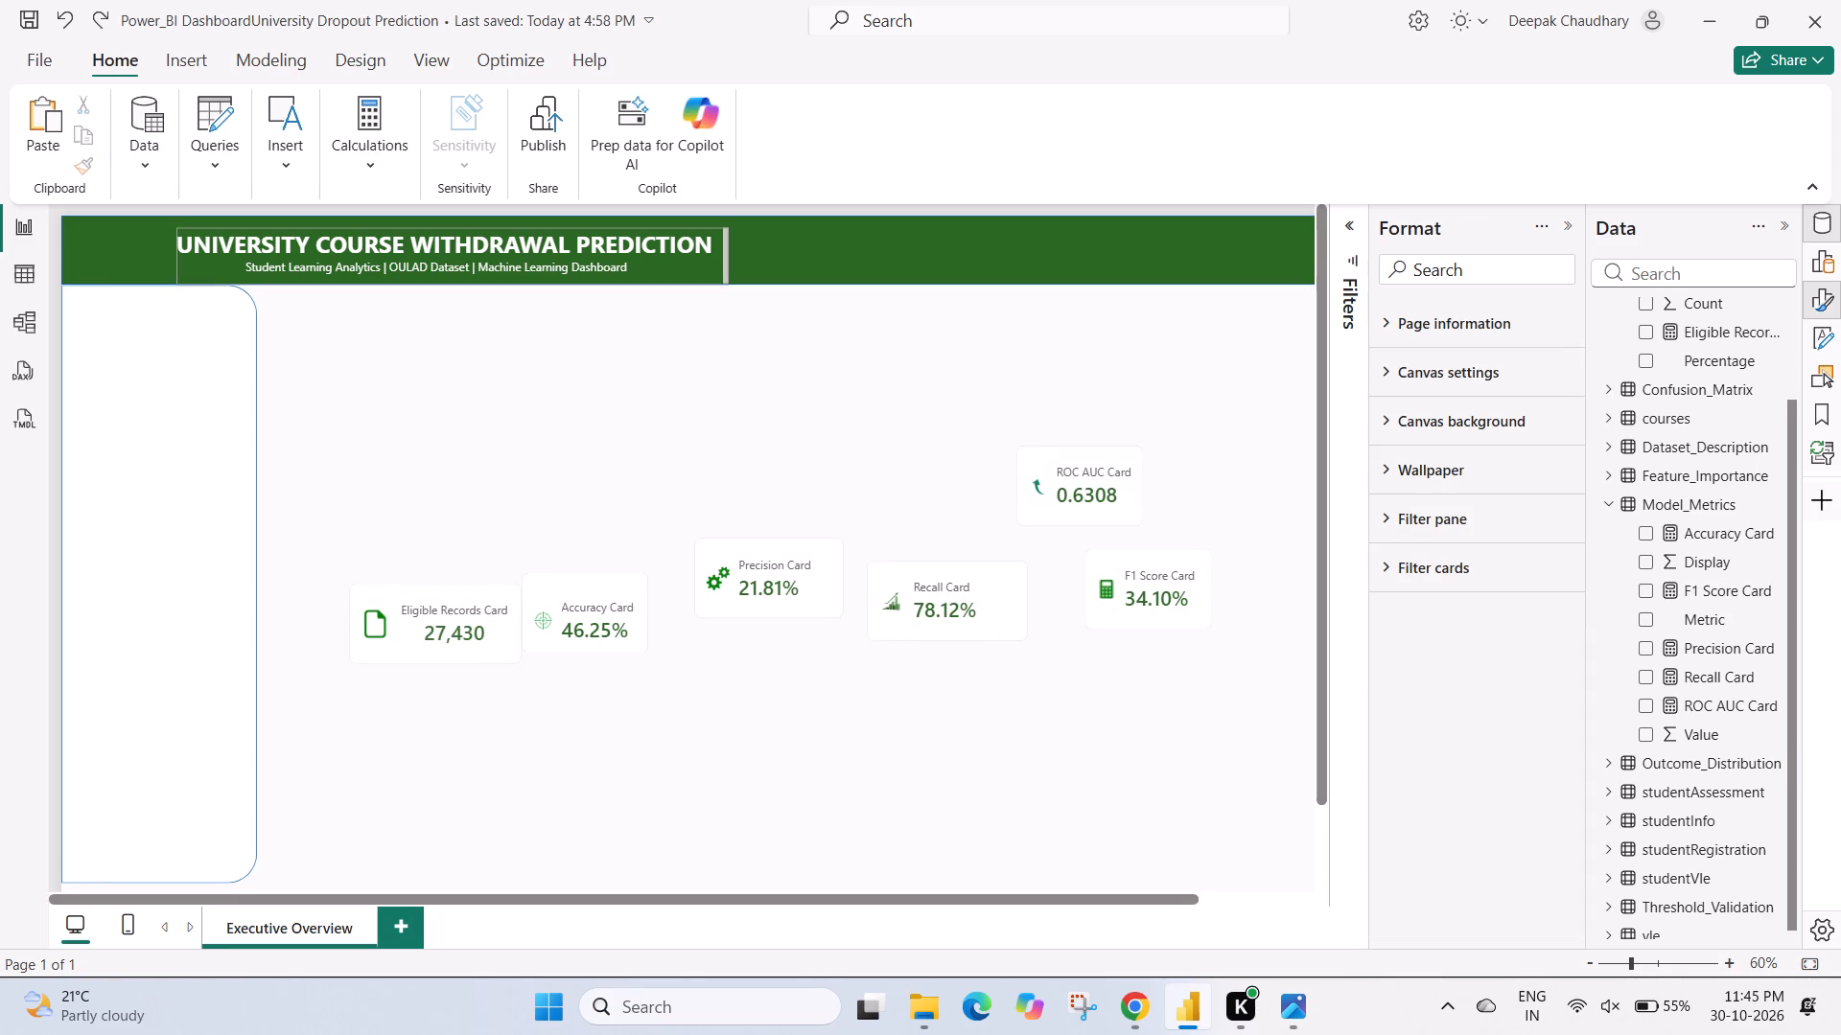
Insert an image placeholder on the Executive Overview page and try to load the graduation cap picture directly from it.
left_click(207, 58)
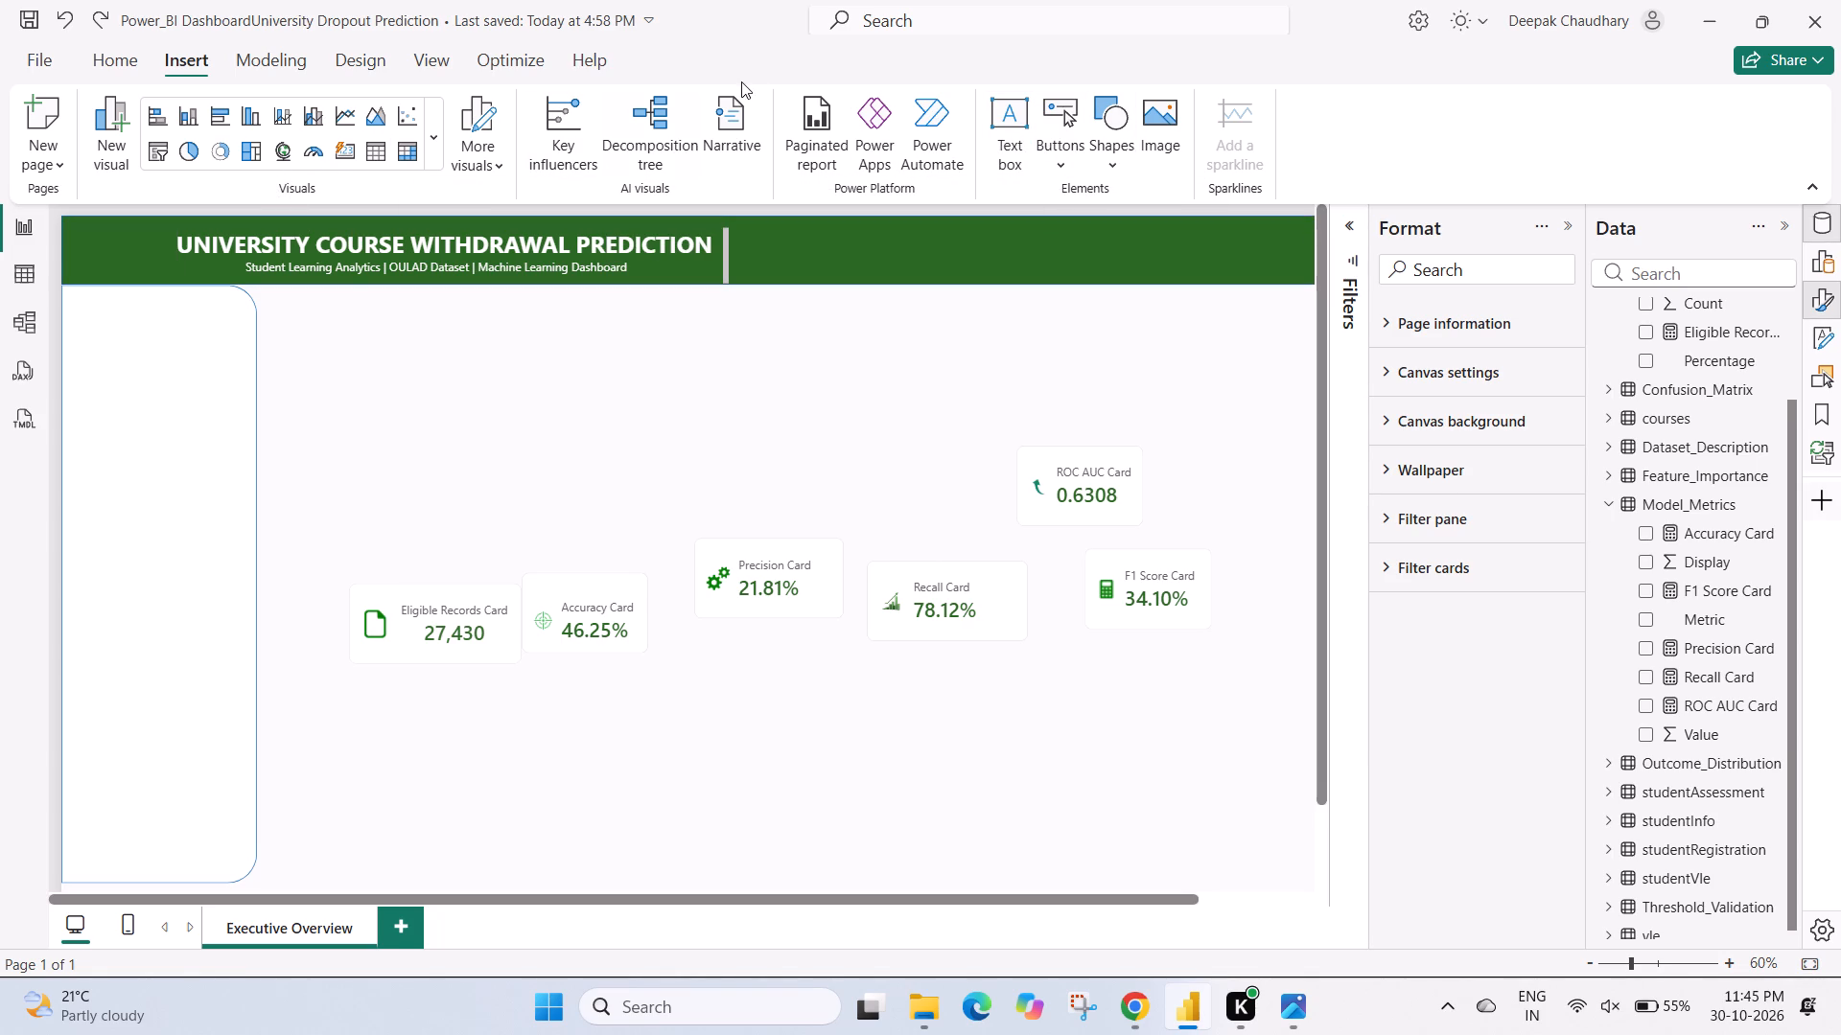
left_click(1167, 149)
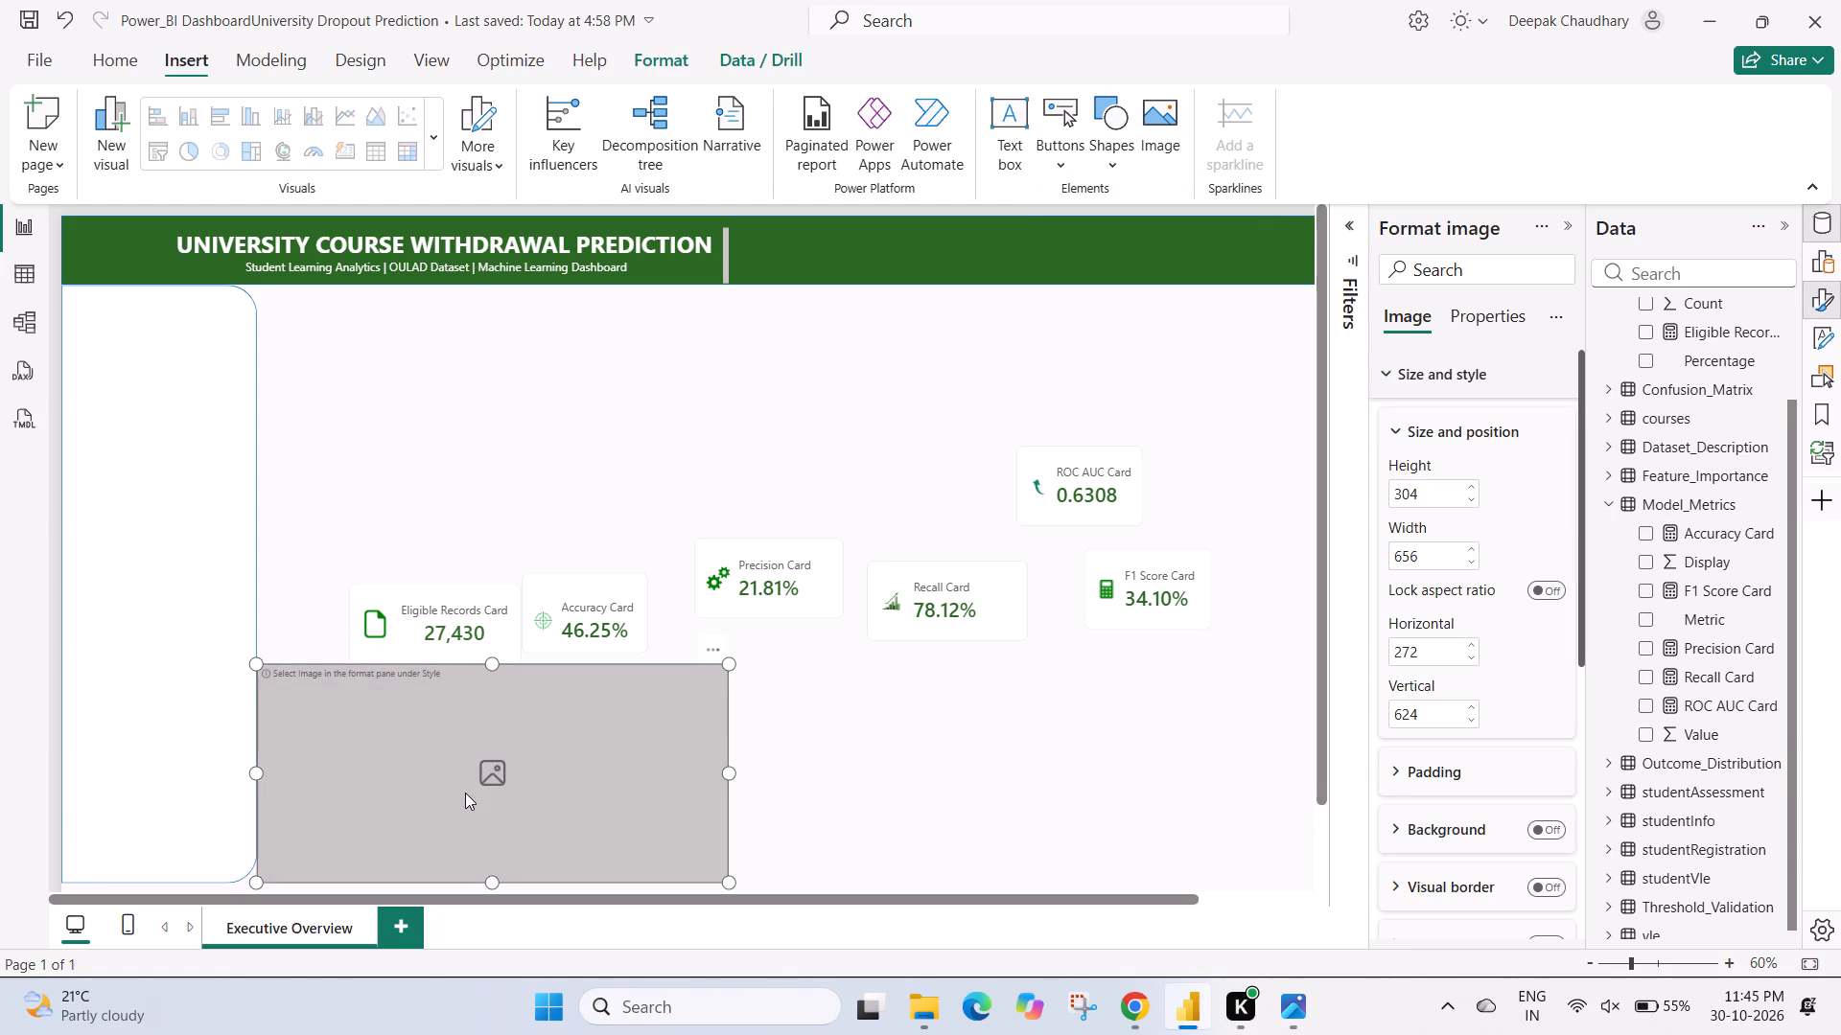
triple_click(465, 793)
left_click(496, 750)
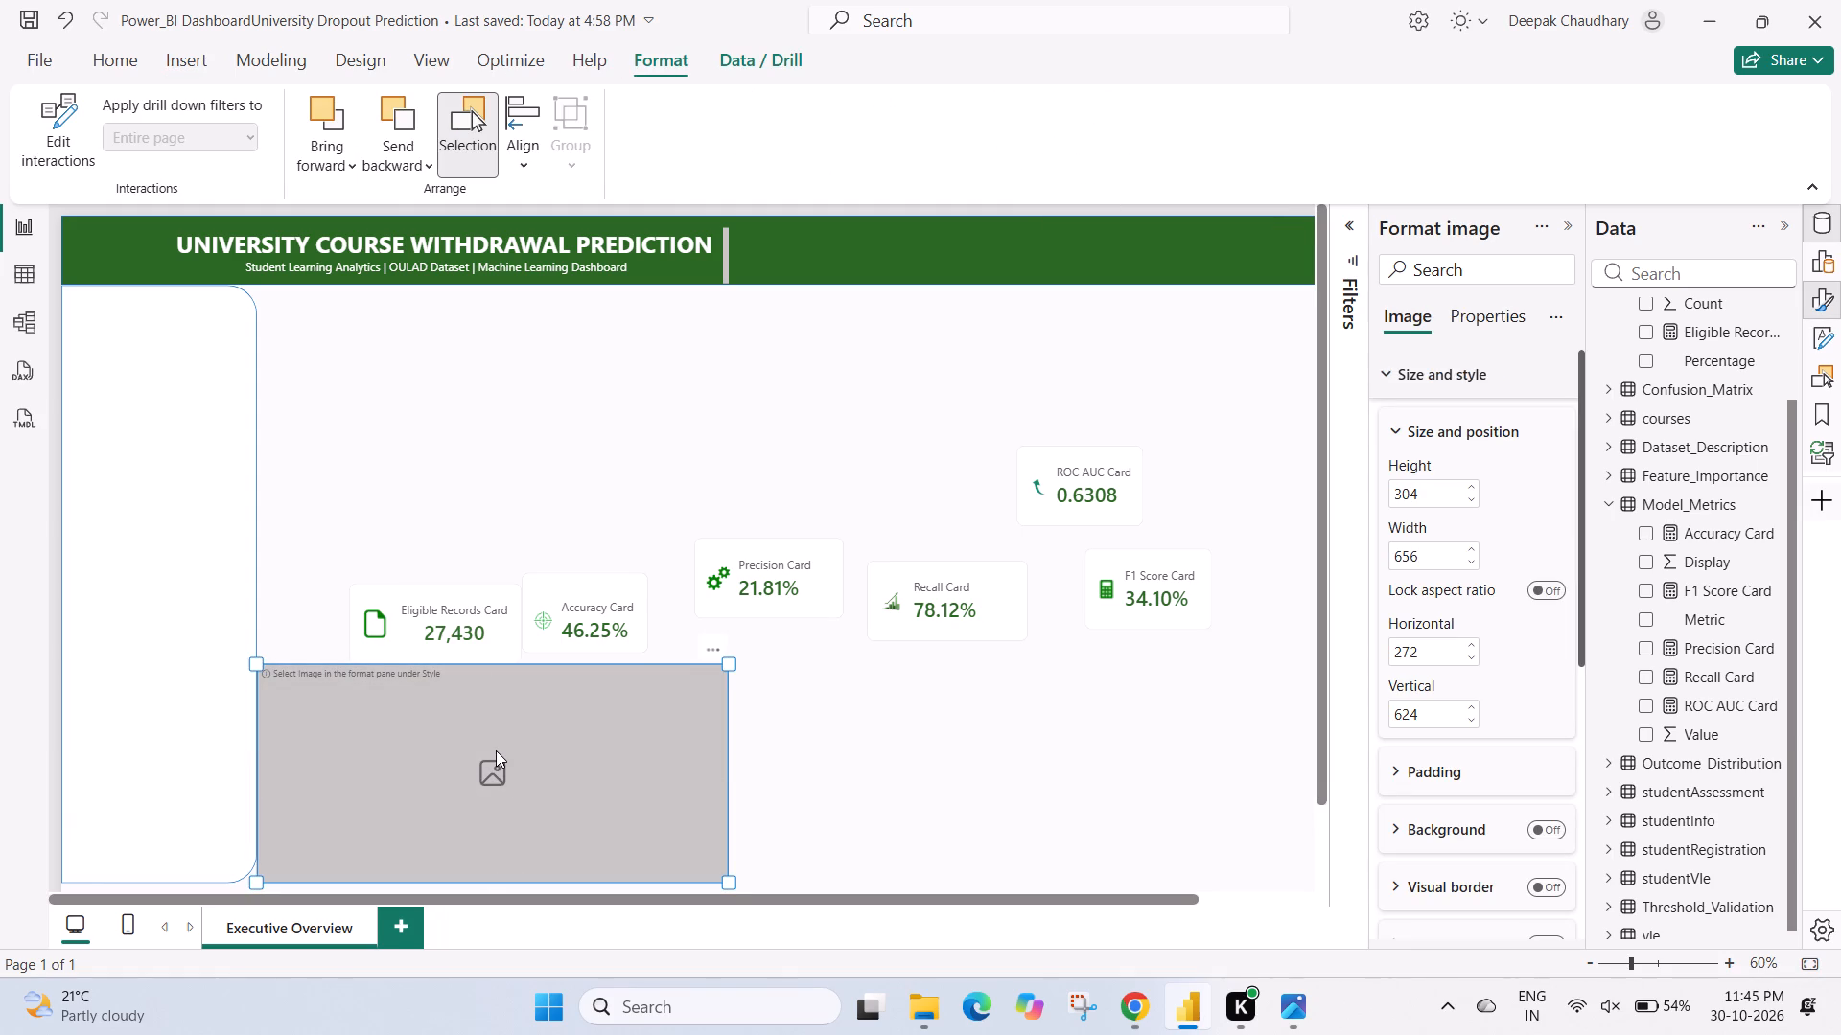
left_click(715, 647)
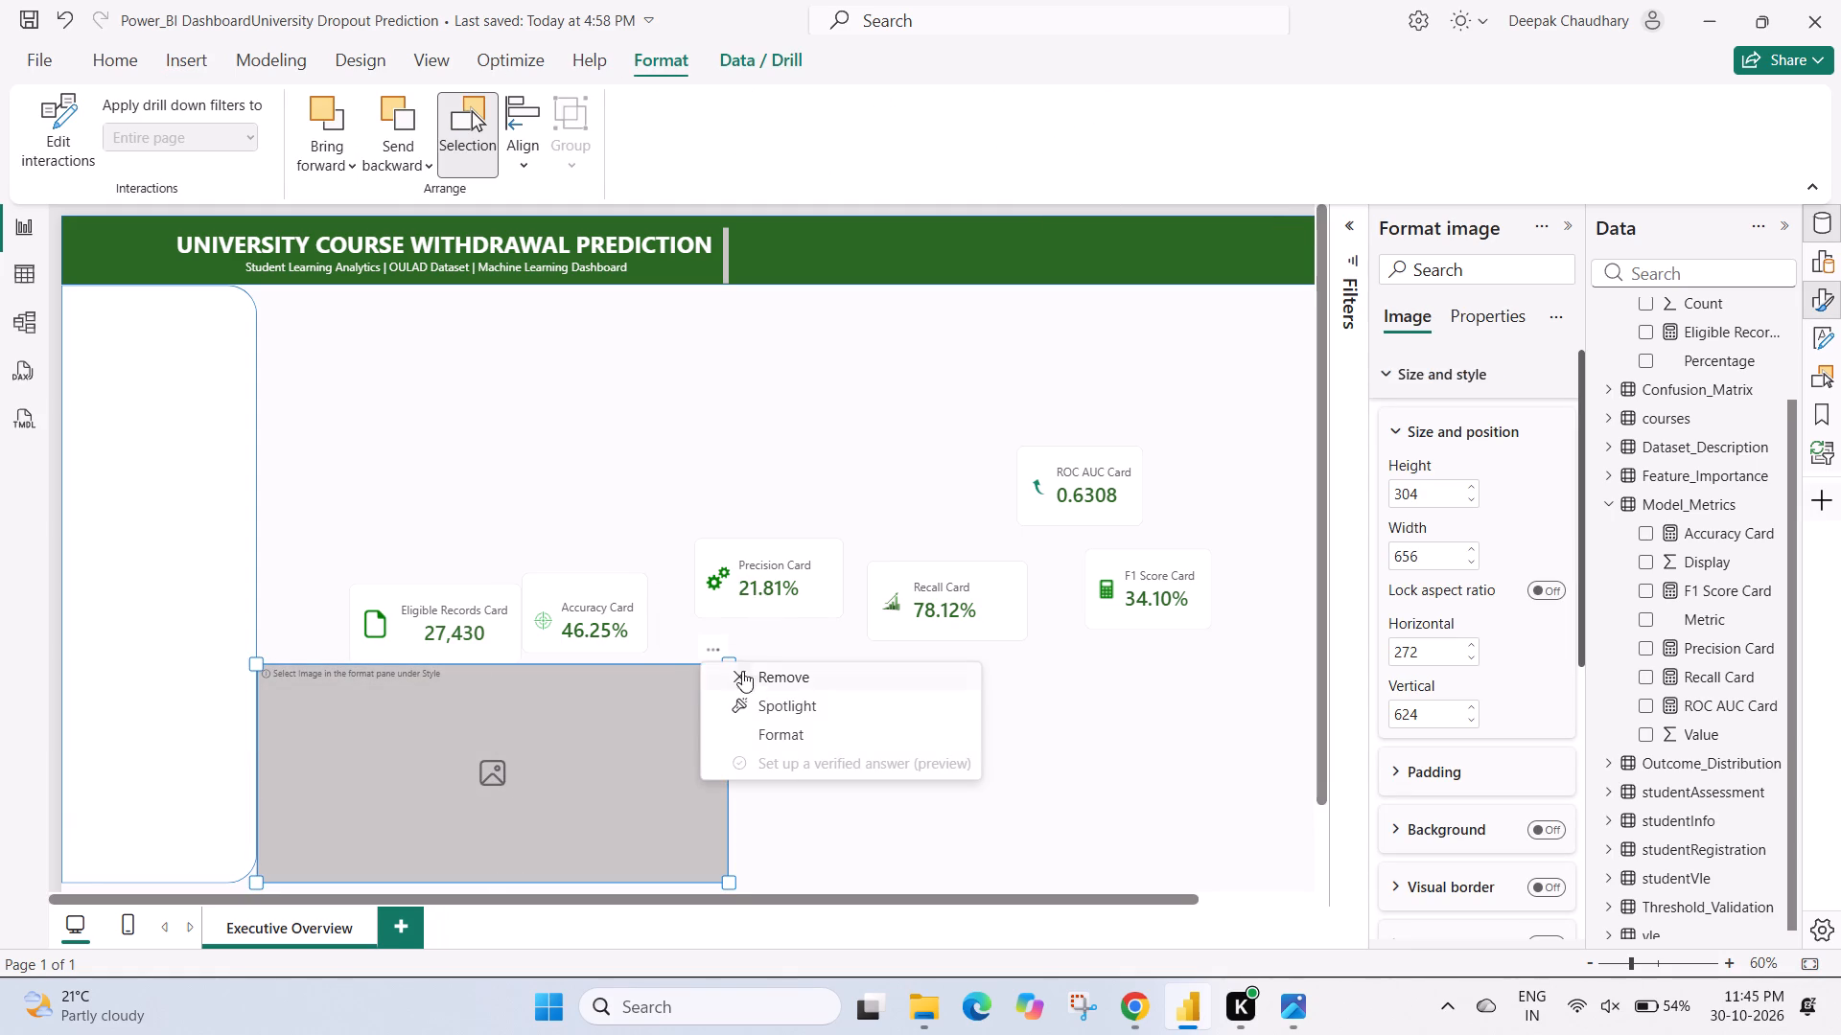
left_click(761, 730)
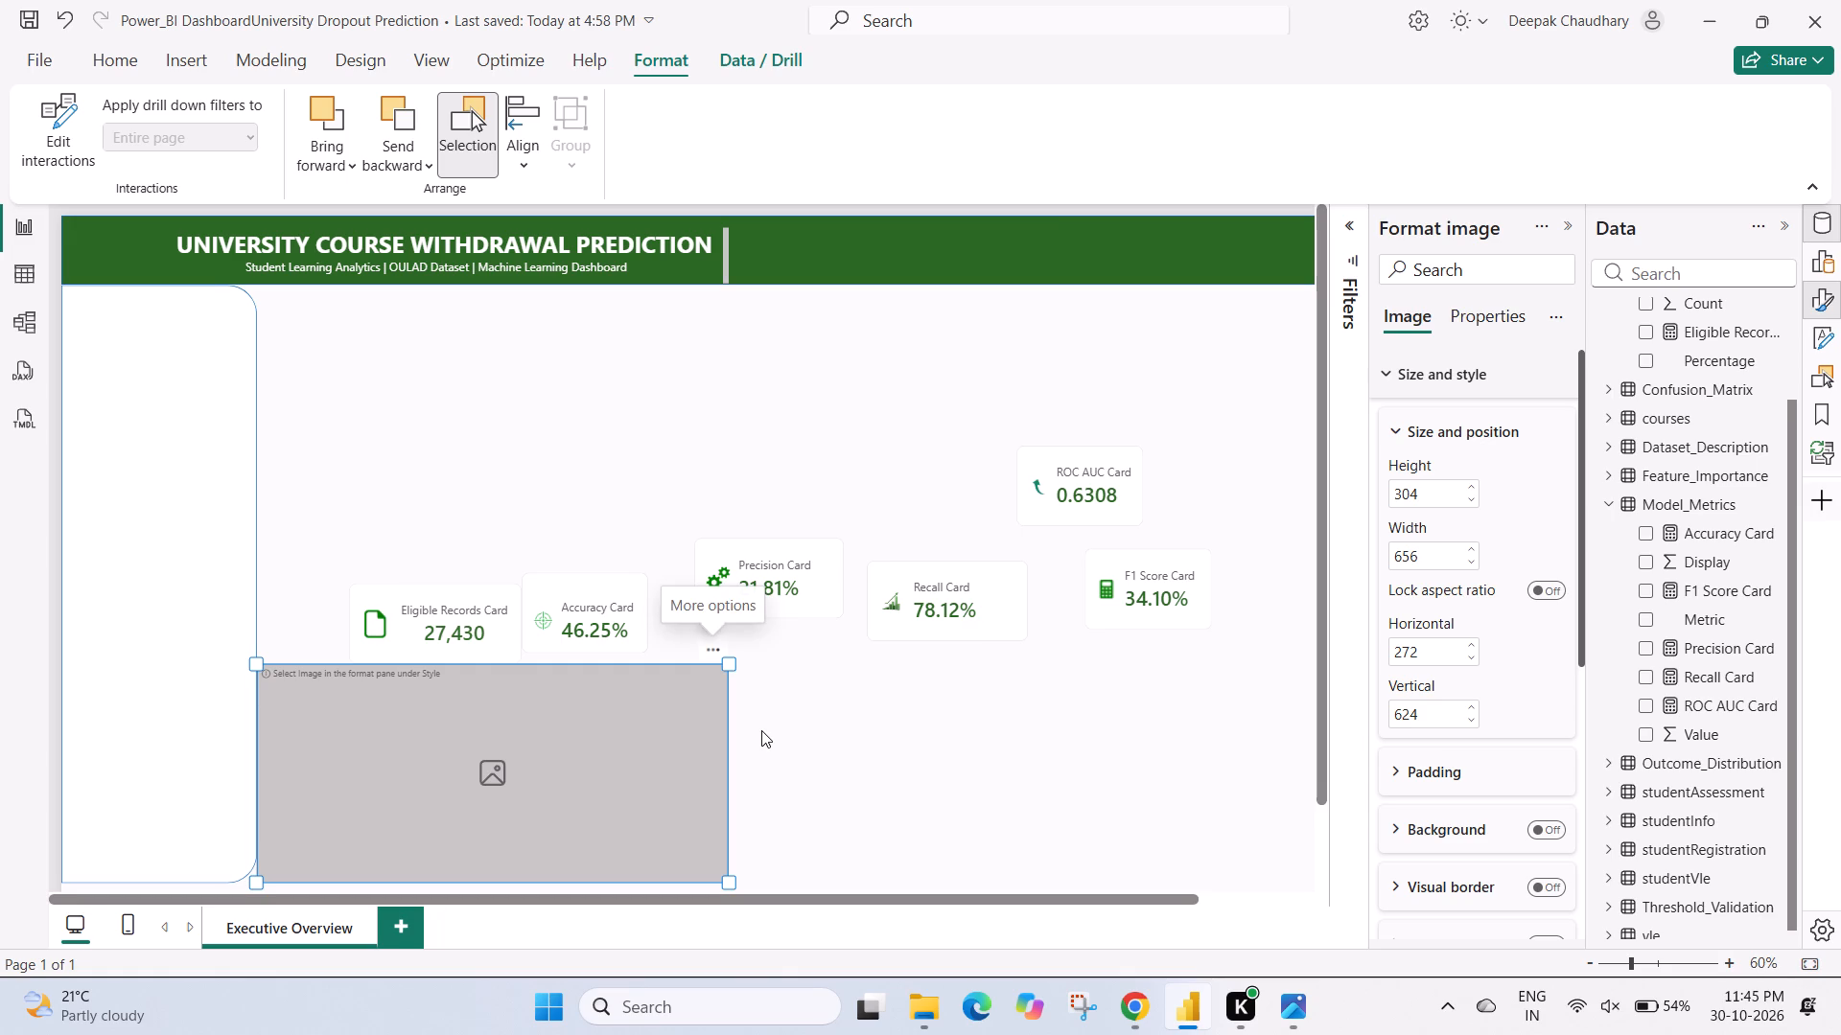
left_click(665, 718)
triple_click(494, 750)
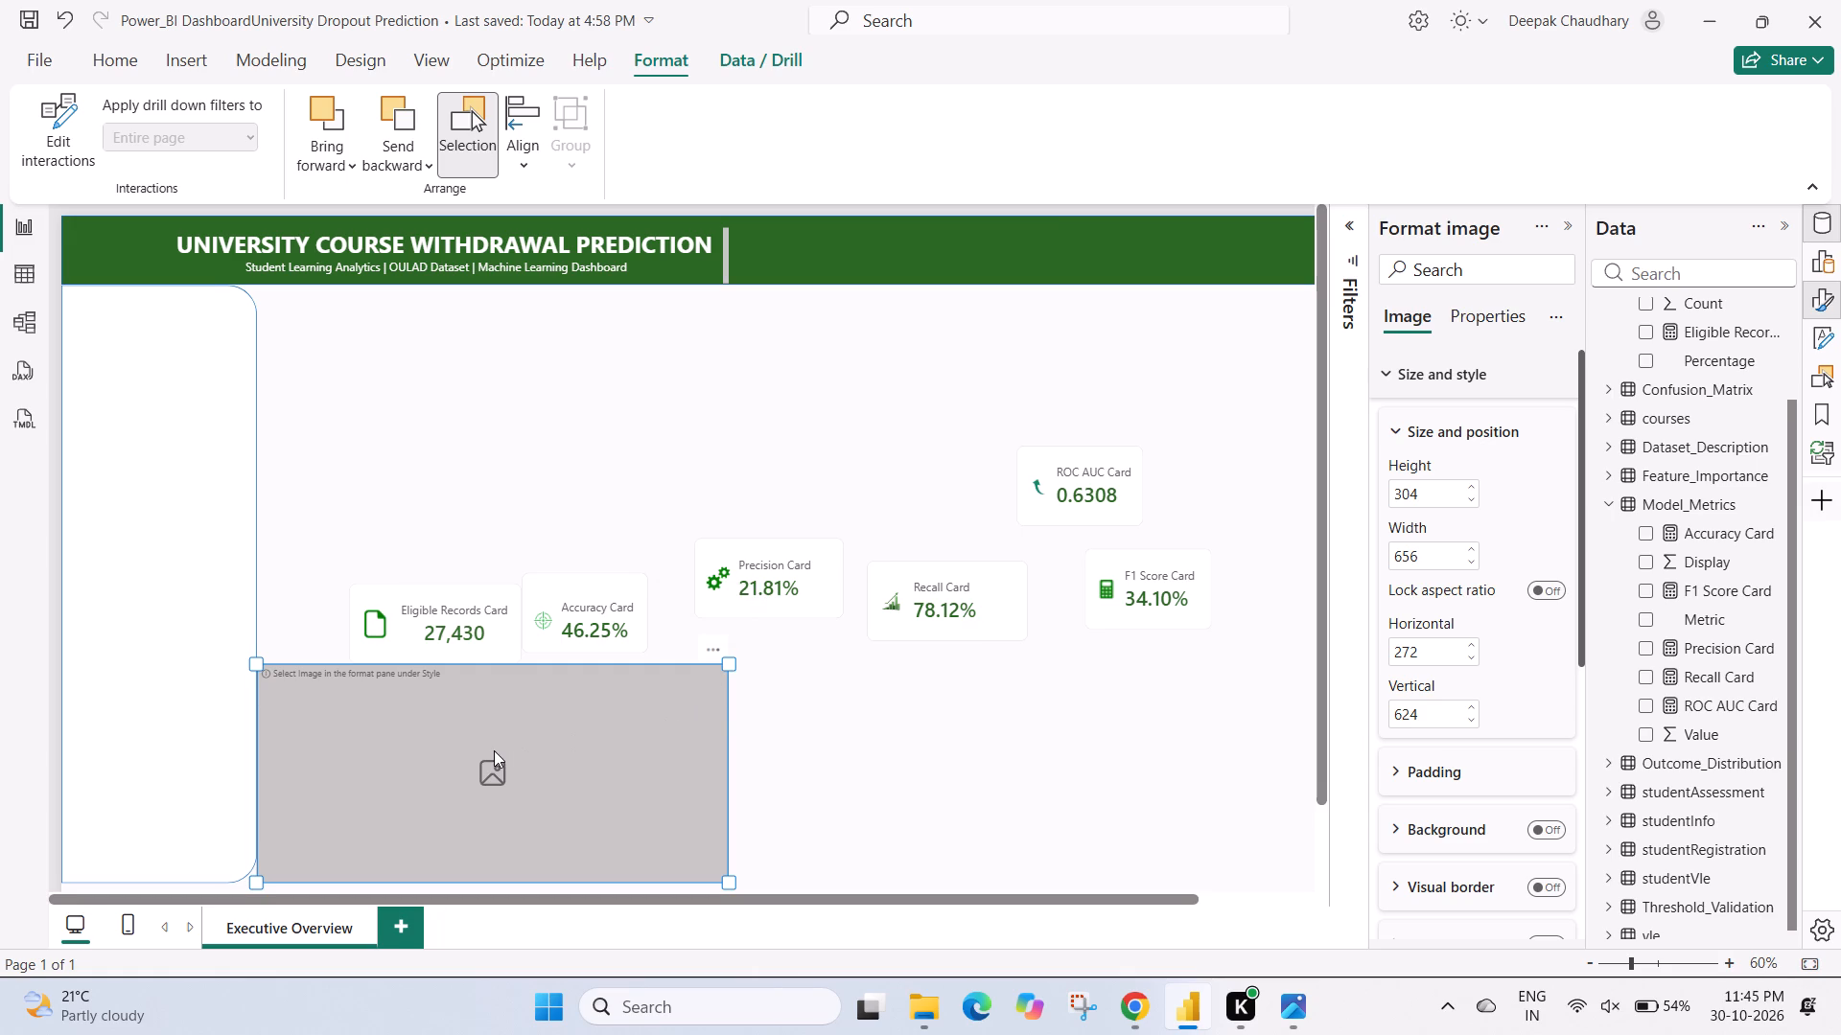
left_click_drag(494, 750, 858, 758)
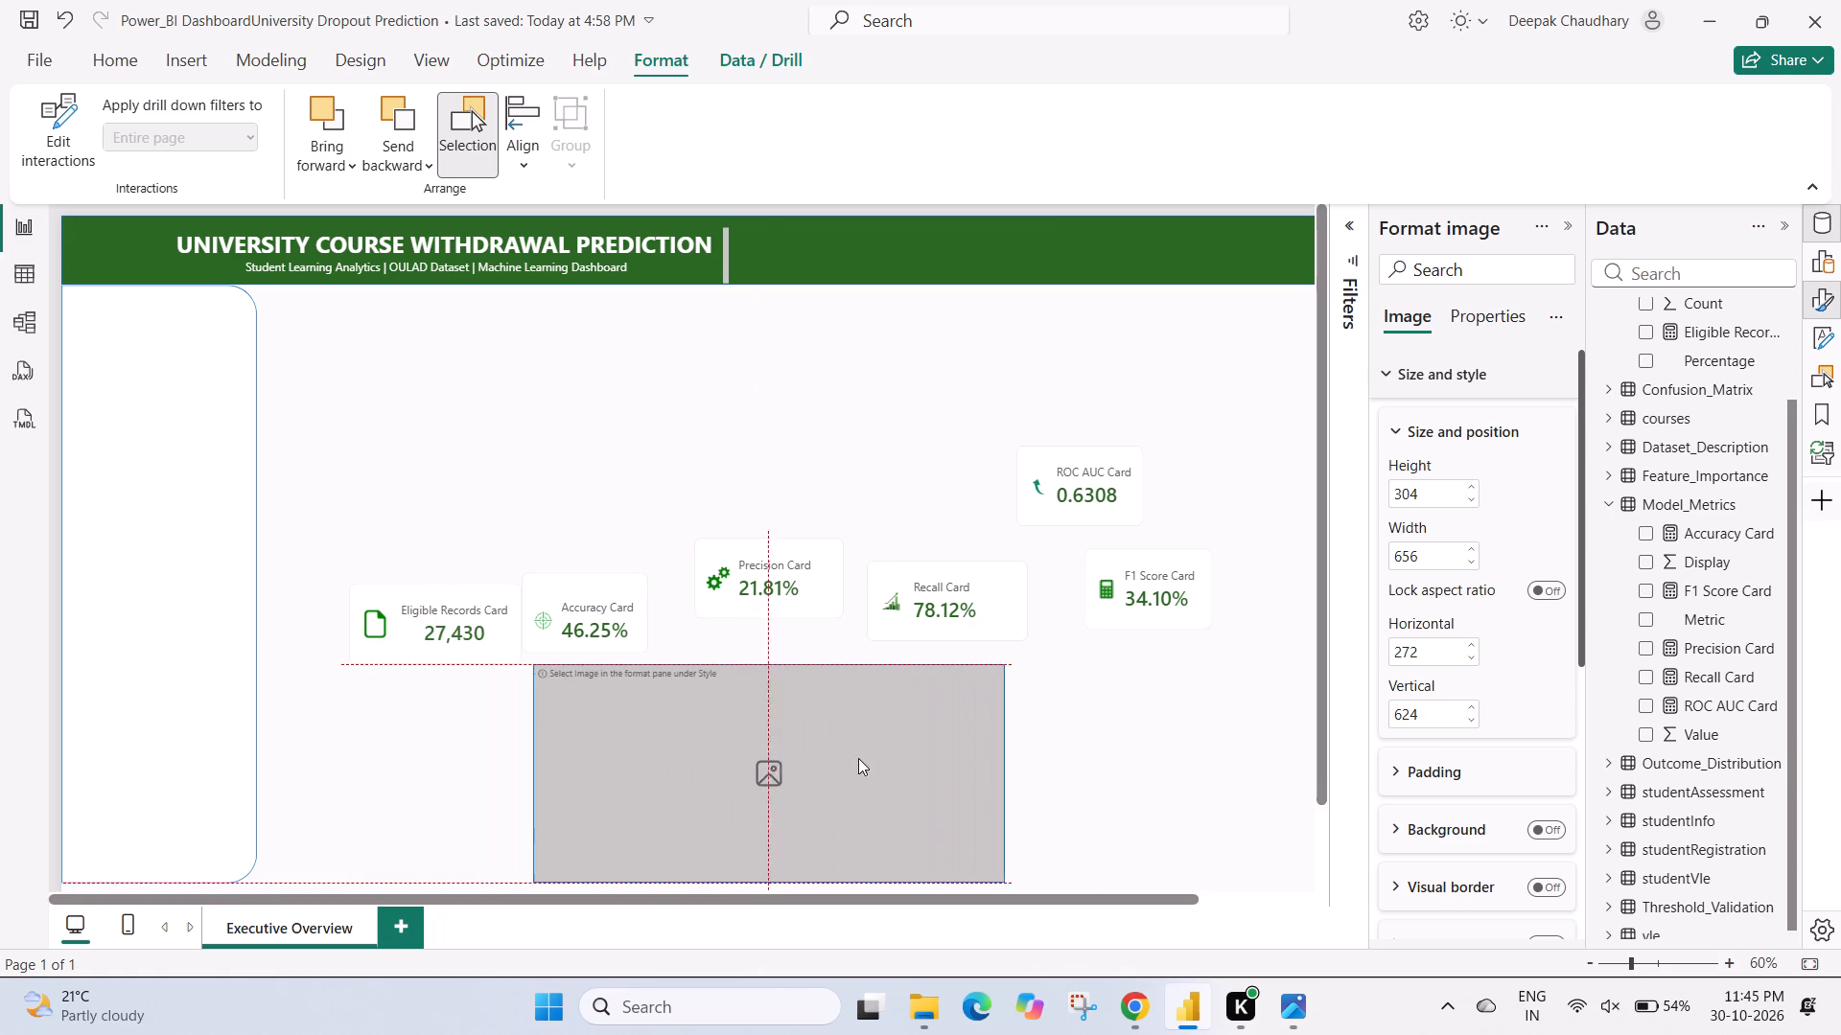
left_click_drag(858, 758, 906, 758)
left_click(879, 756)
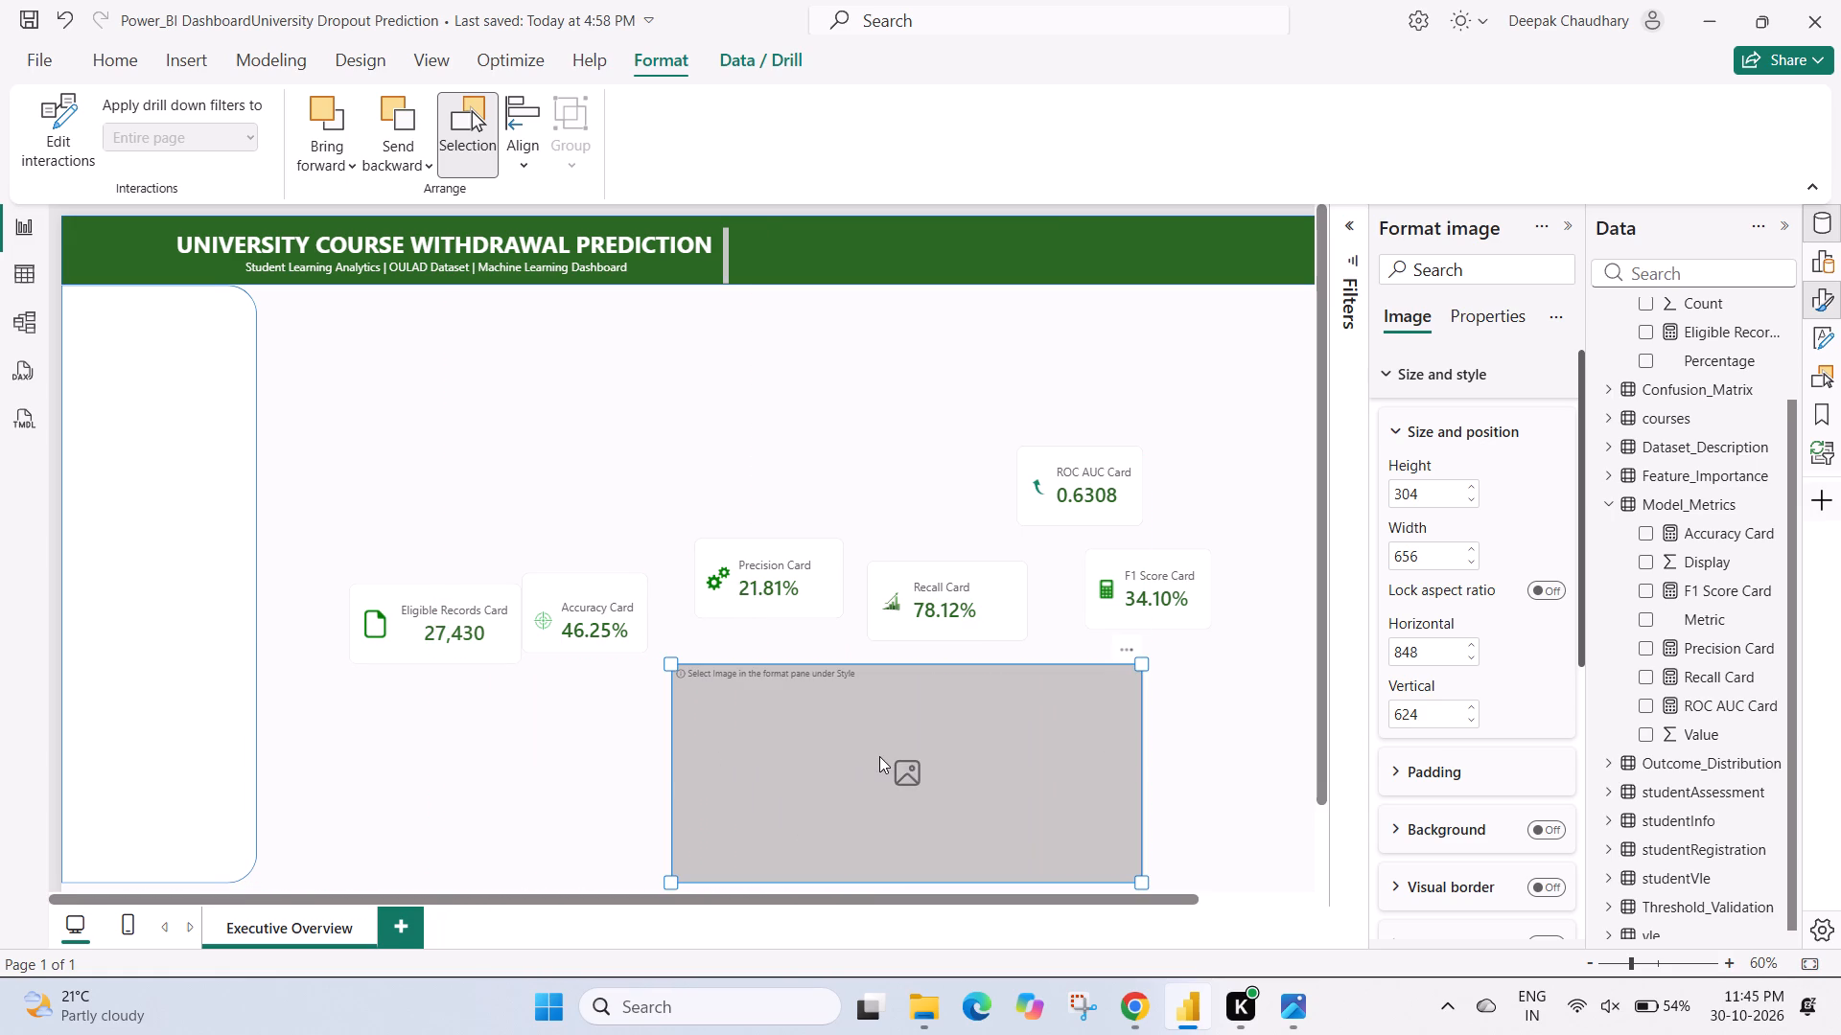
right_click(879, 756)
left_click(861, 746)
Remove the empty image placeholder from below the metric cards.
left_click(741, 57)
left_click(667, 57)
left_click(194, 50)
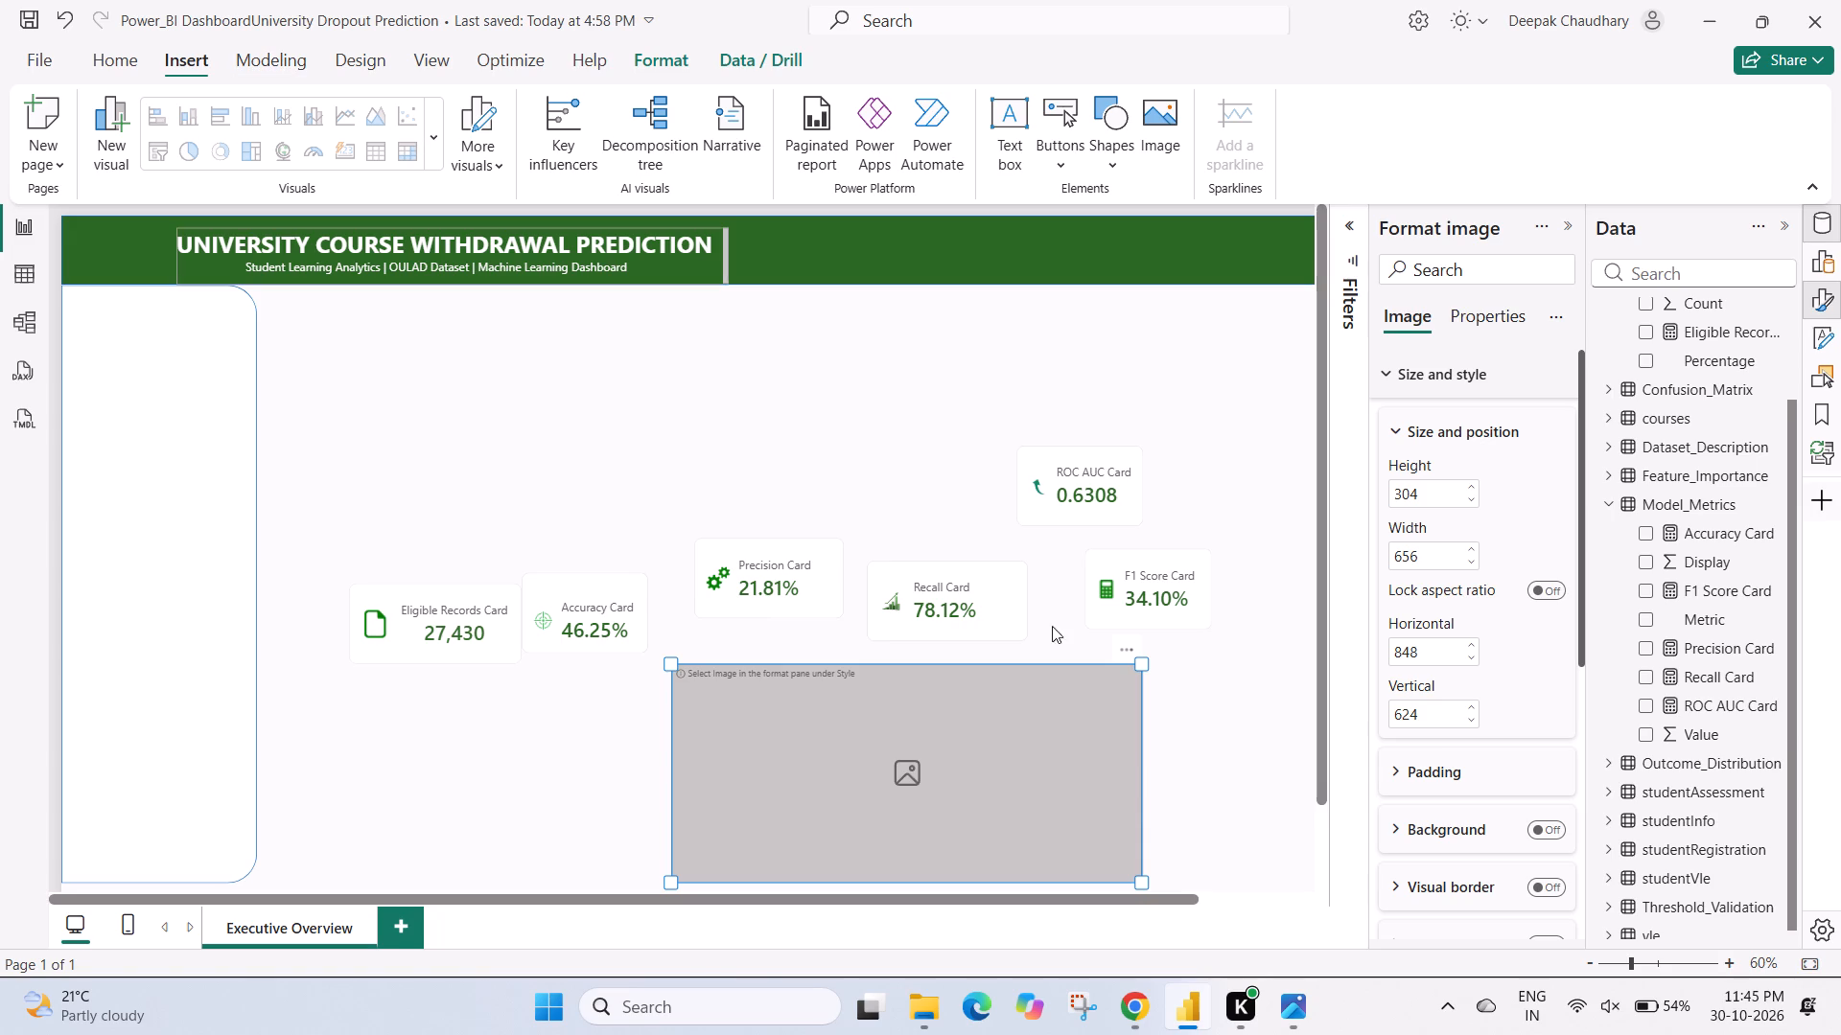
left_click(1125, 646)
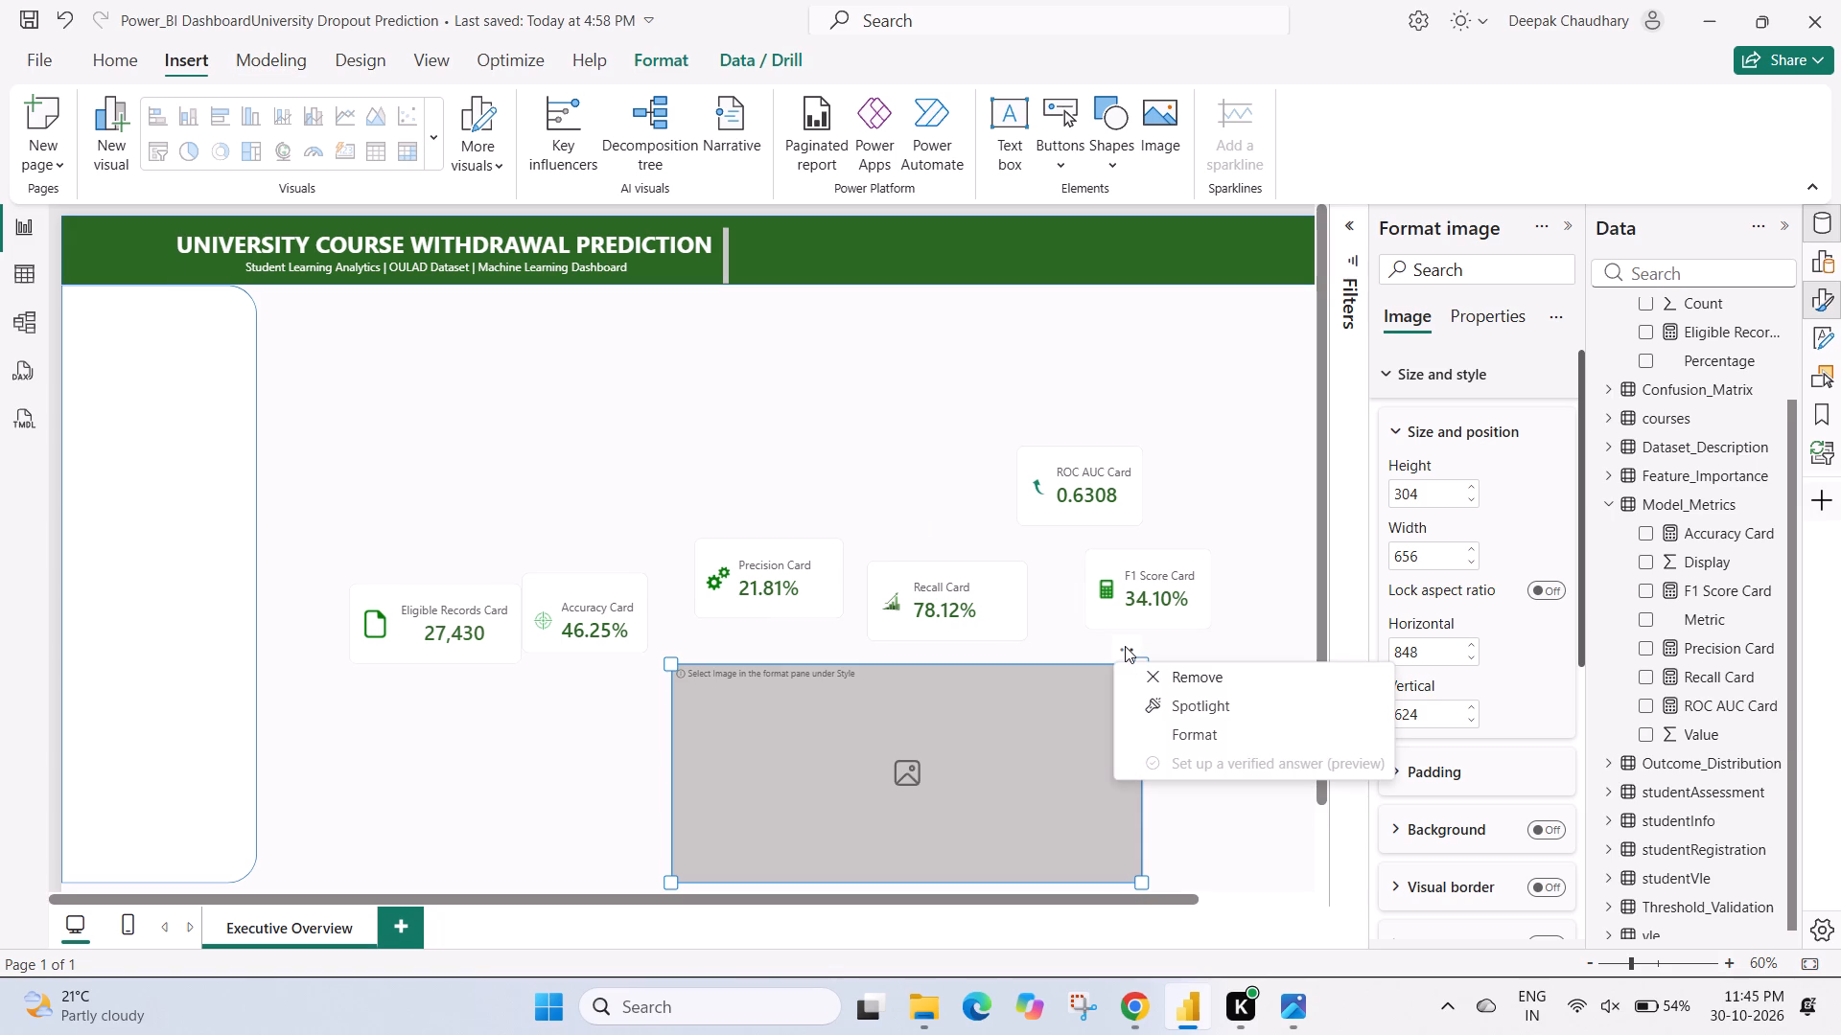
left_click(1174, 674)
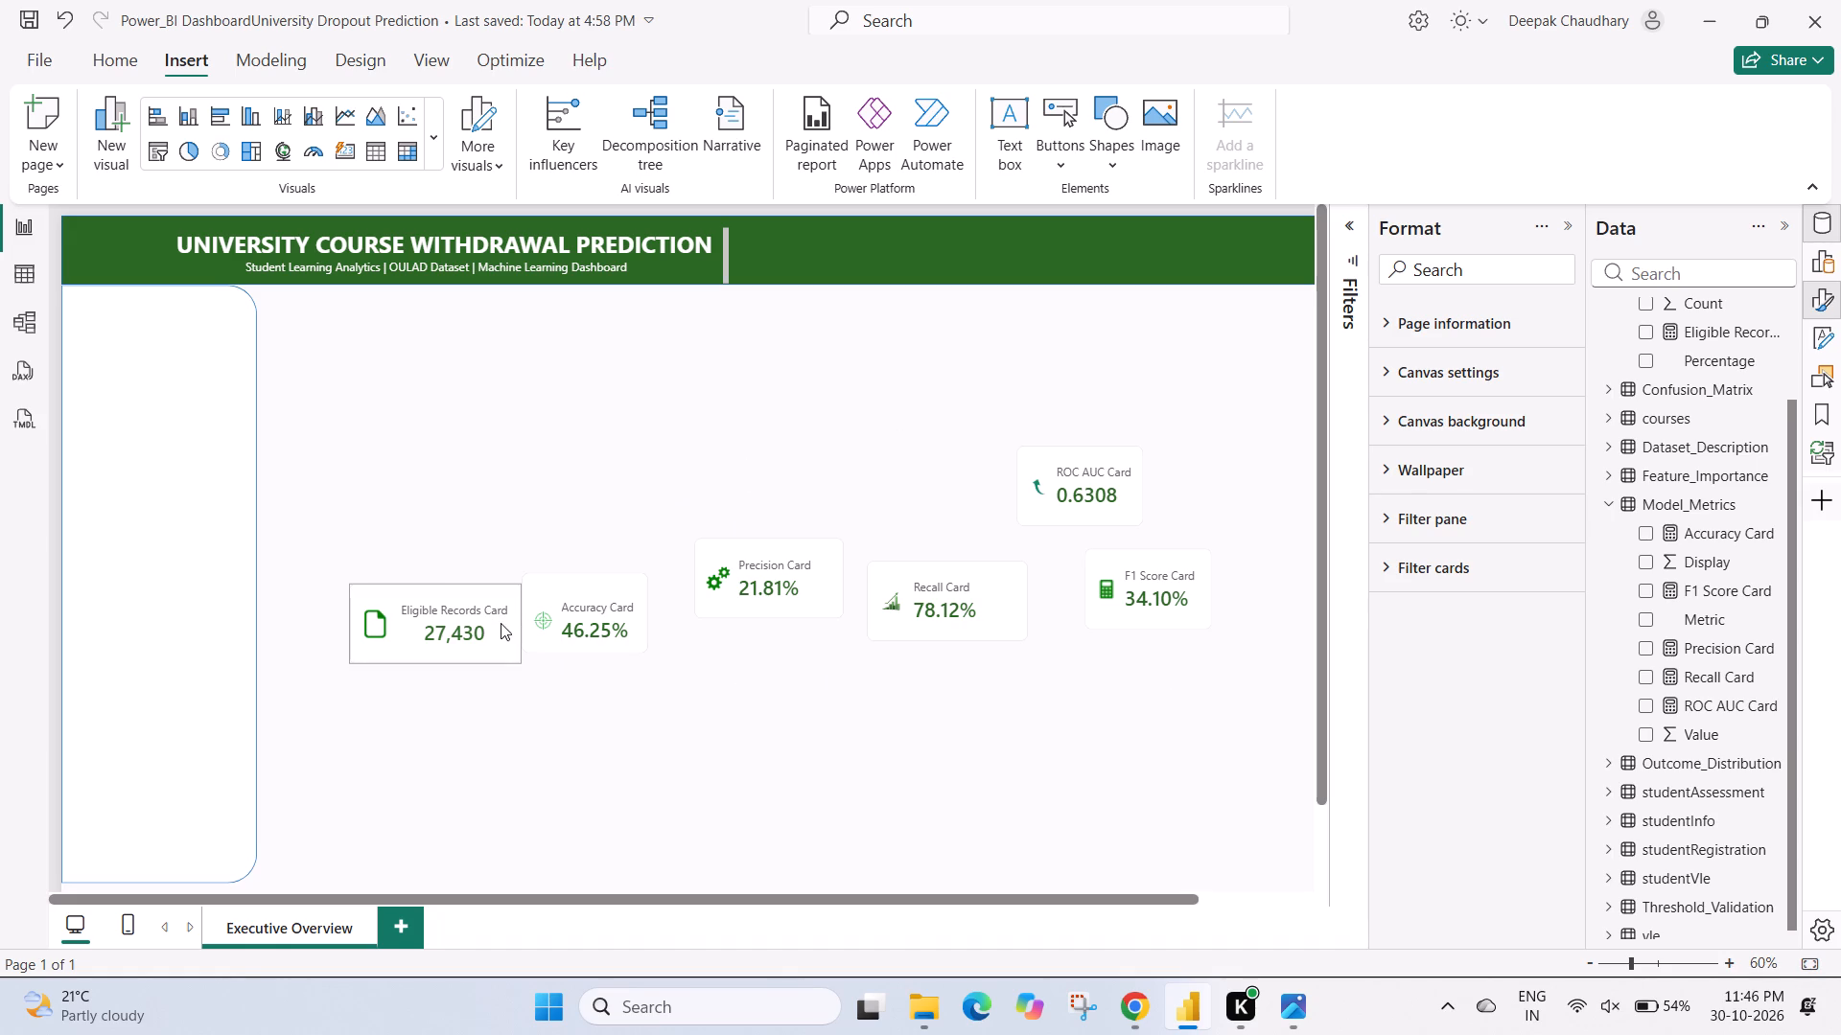
Move the Eligible Records card above the Precision and Recall cards, and the Accuracy card above the ROC AUC card.
left_click_drag(499, 623, 894, 441)
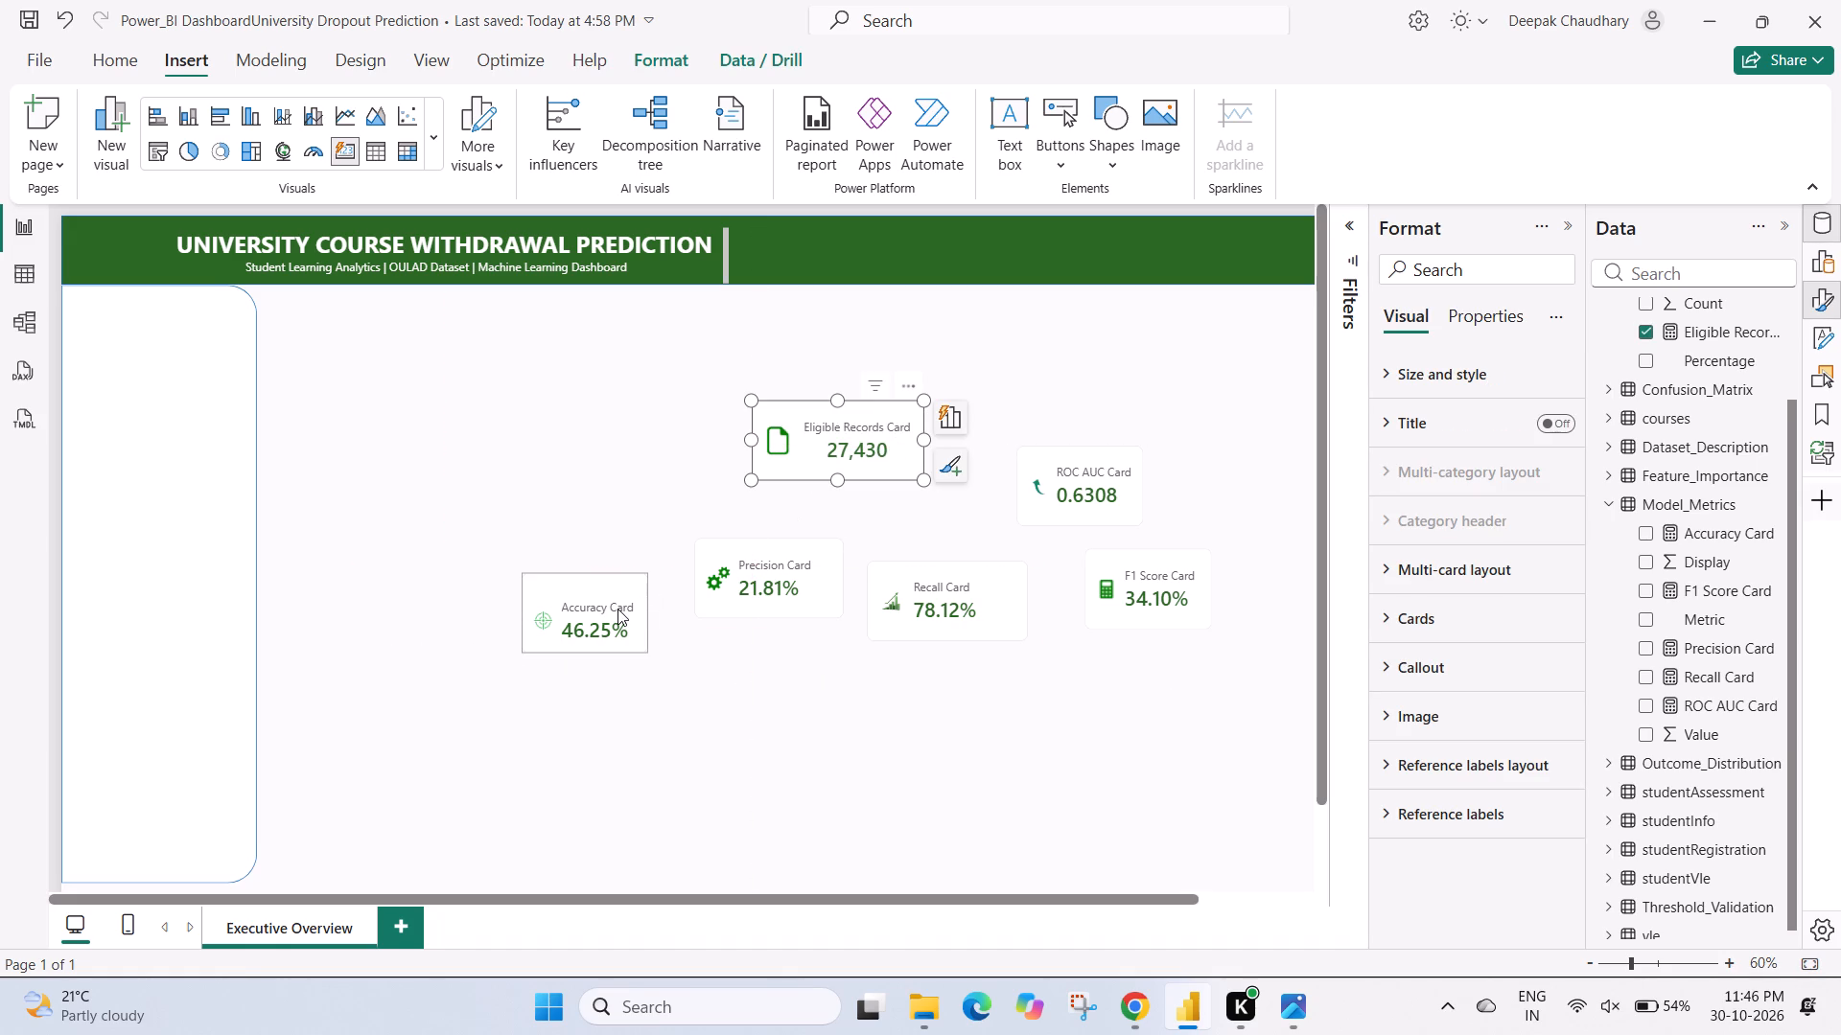
left_click_drag(618, 609, 1150, 385)
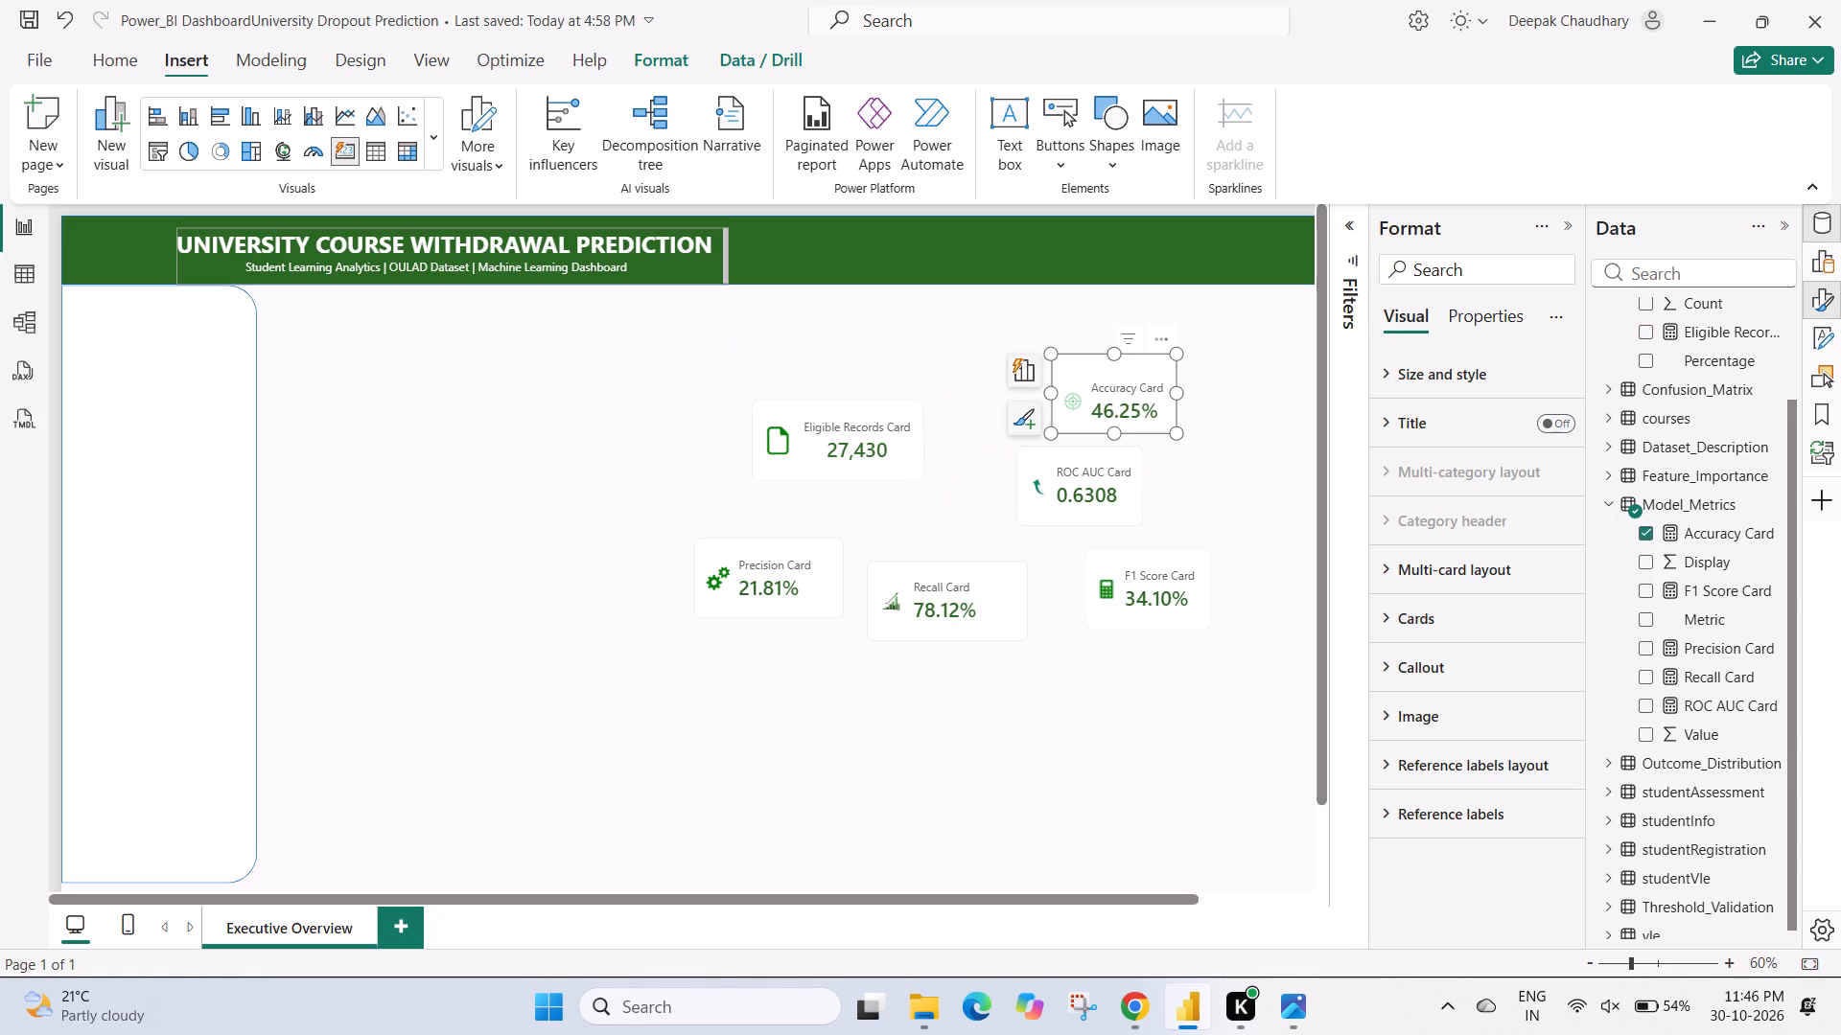
Insert an image placeholder and place it below the Precision card, at about 576 horizontal and 592 vertical.
left_click(1170, 115)
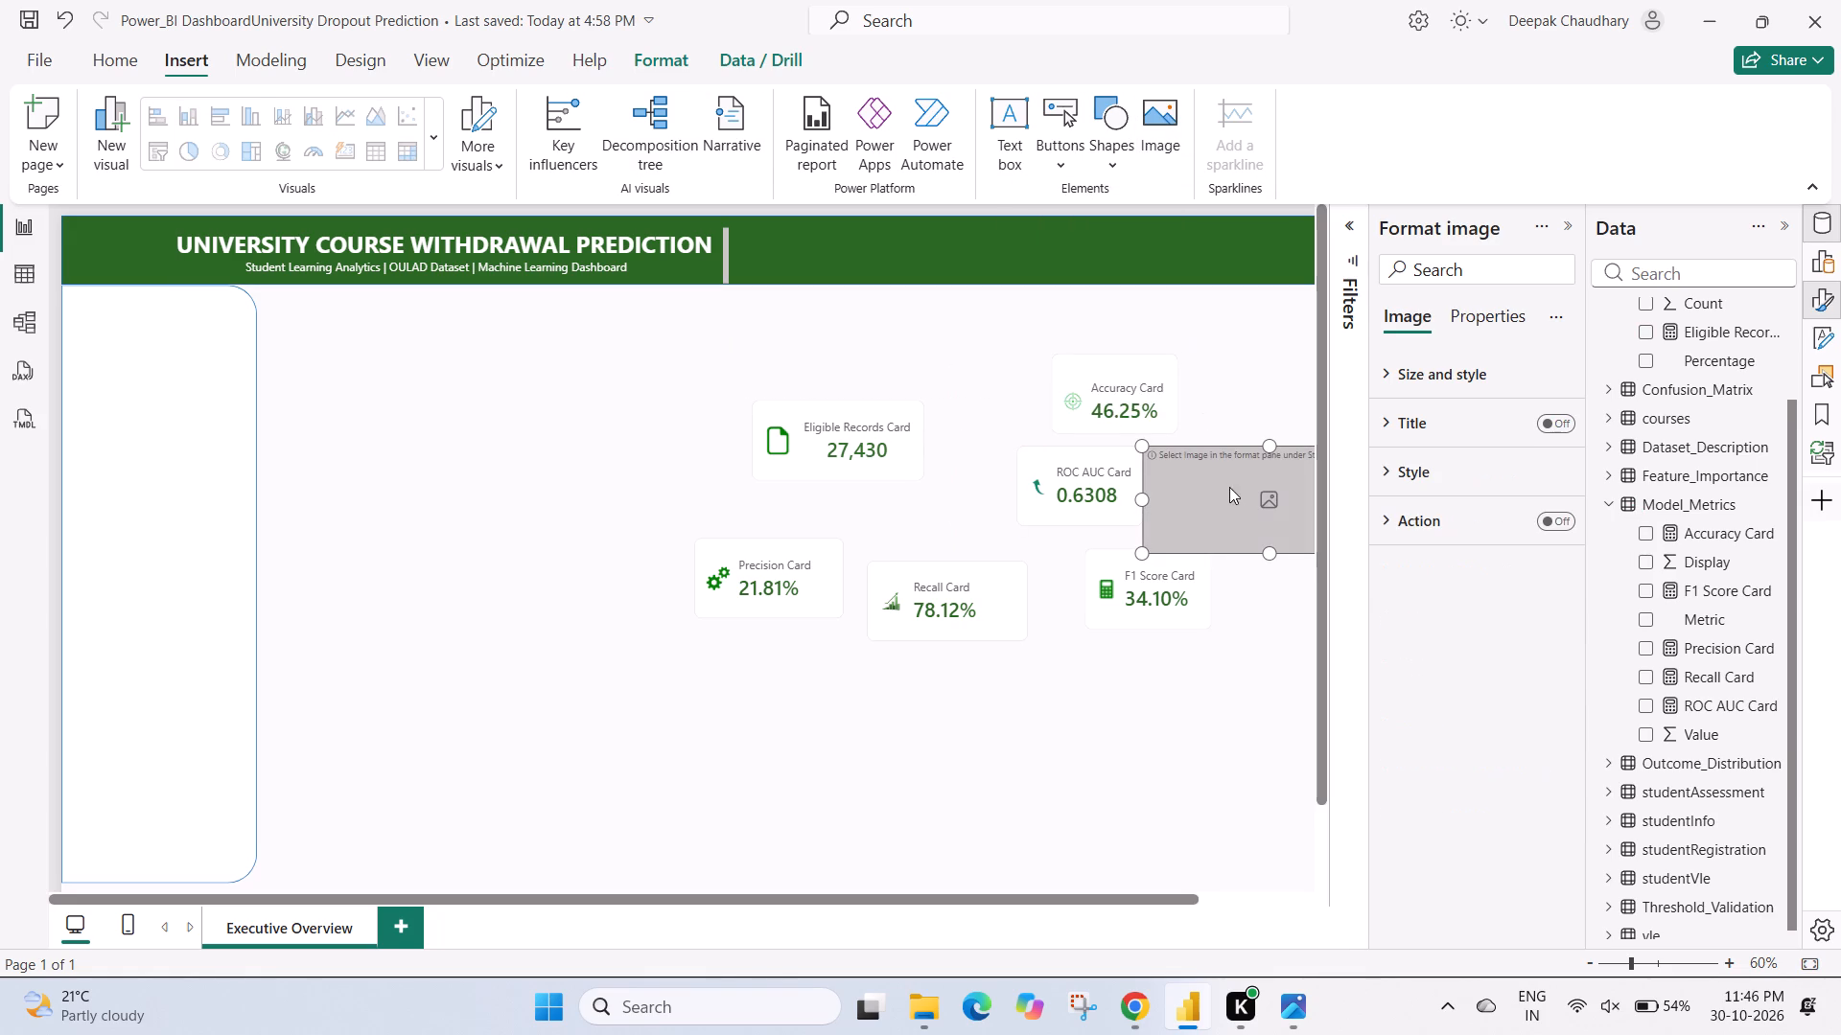
left_click_drag(1234, 498, 559, 697)
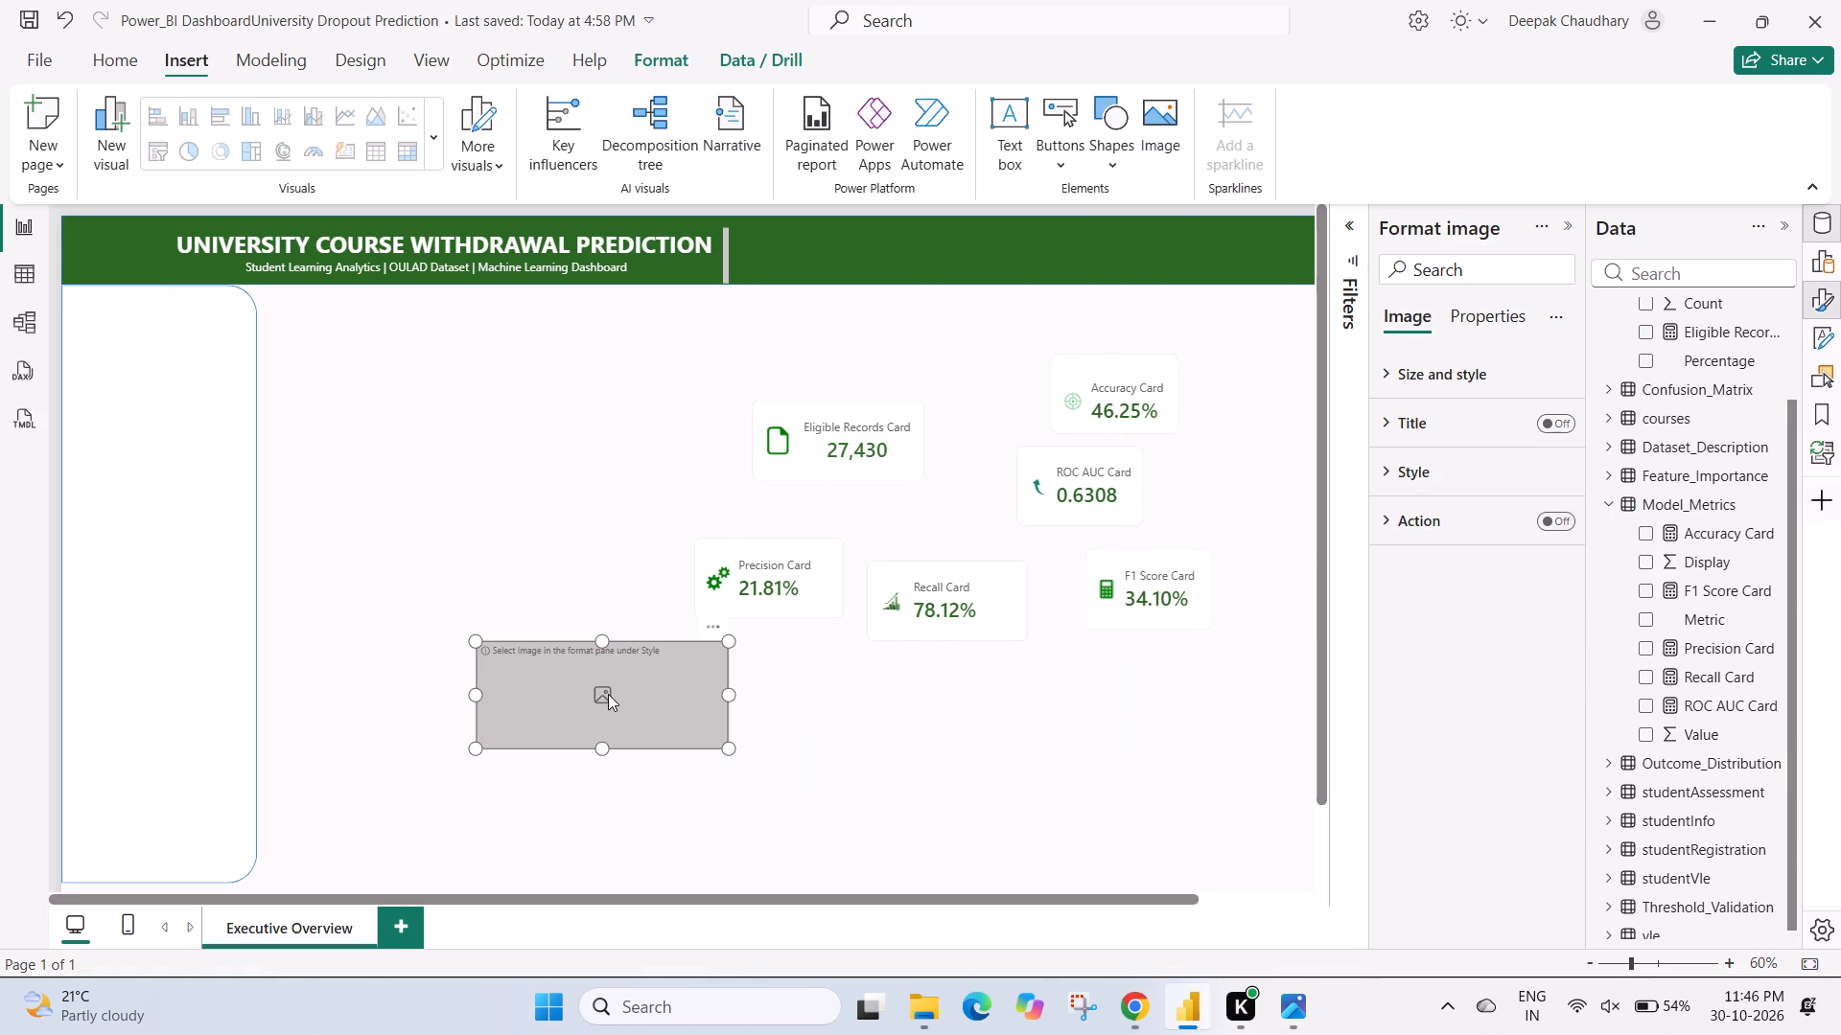
left_click(608, 694)
Examine the placeholder's size, title, action and general properties for an option to choose the picture file.
left_click(1448, 375)
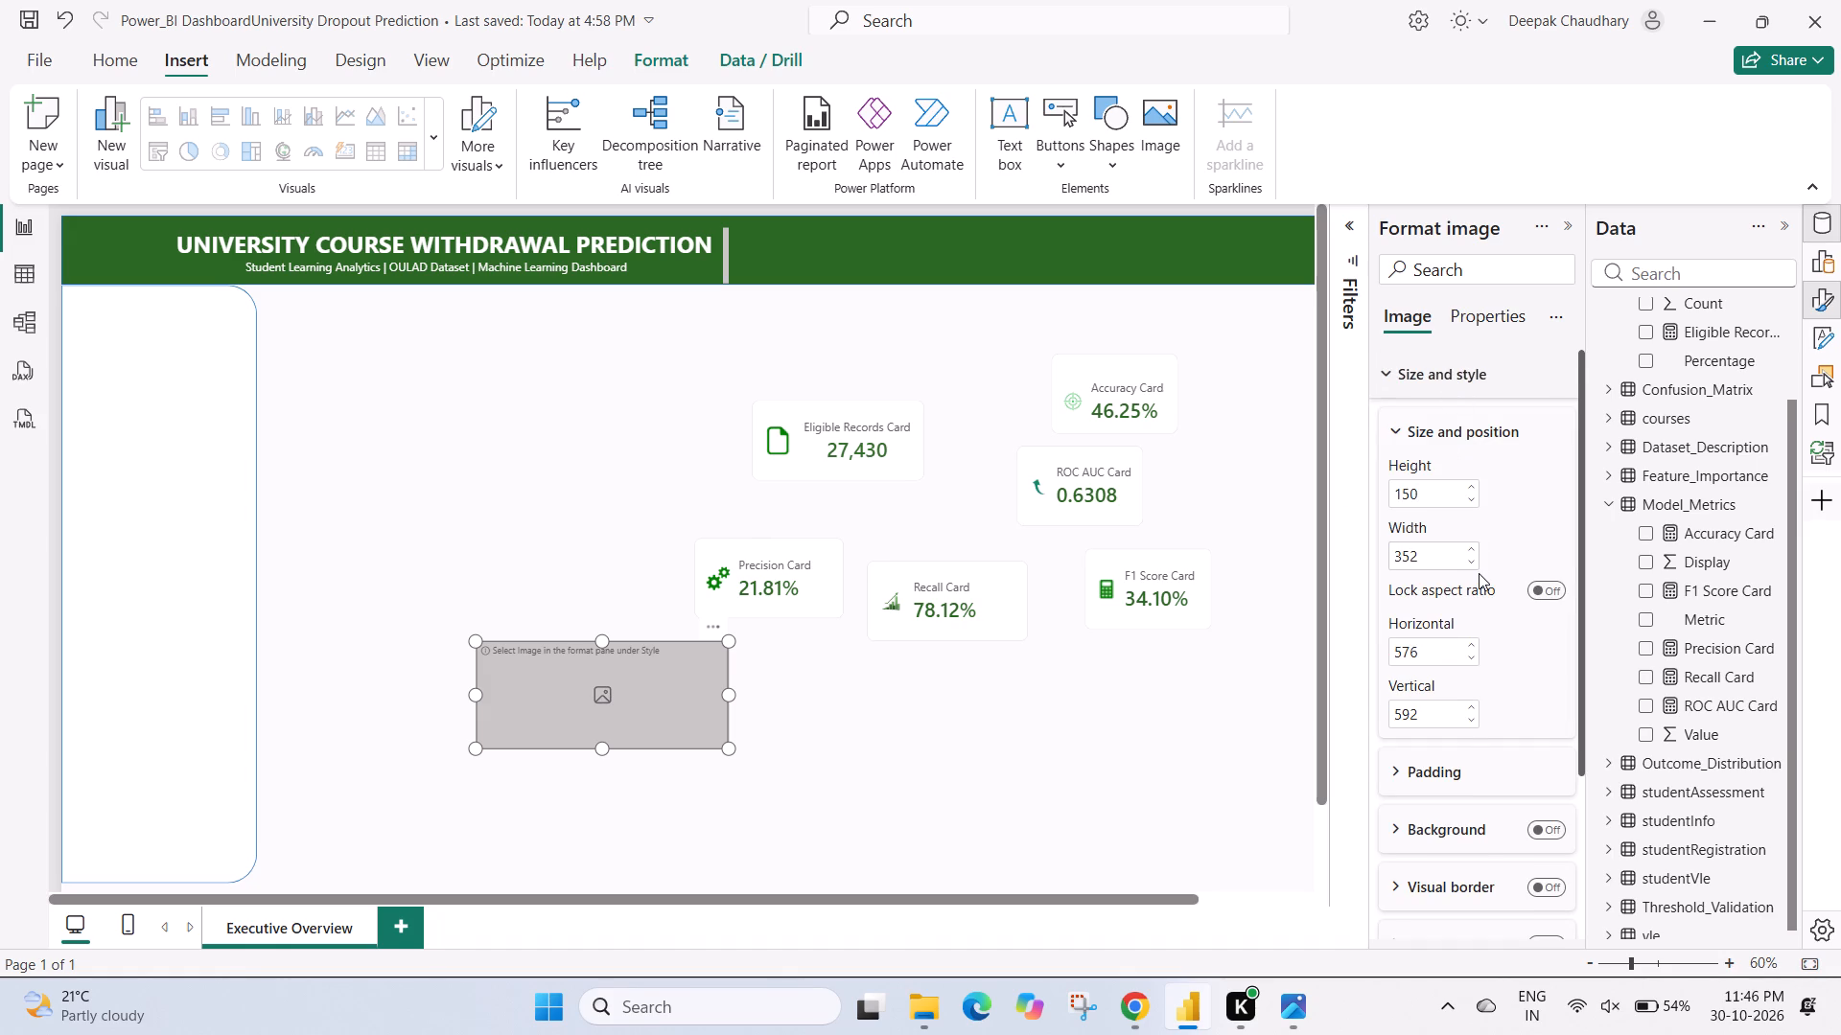
scroll(1479, 573, "down", 4)
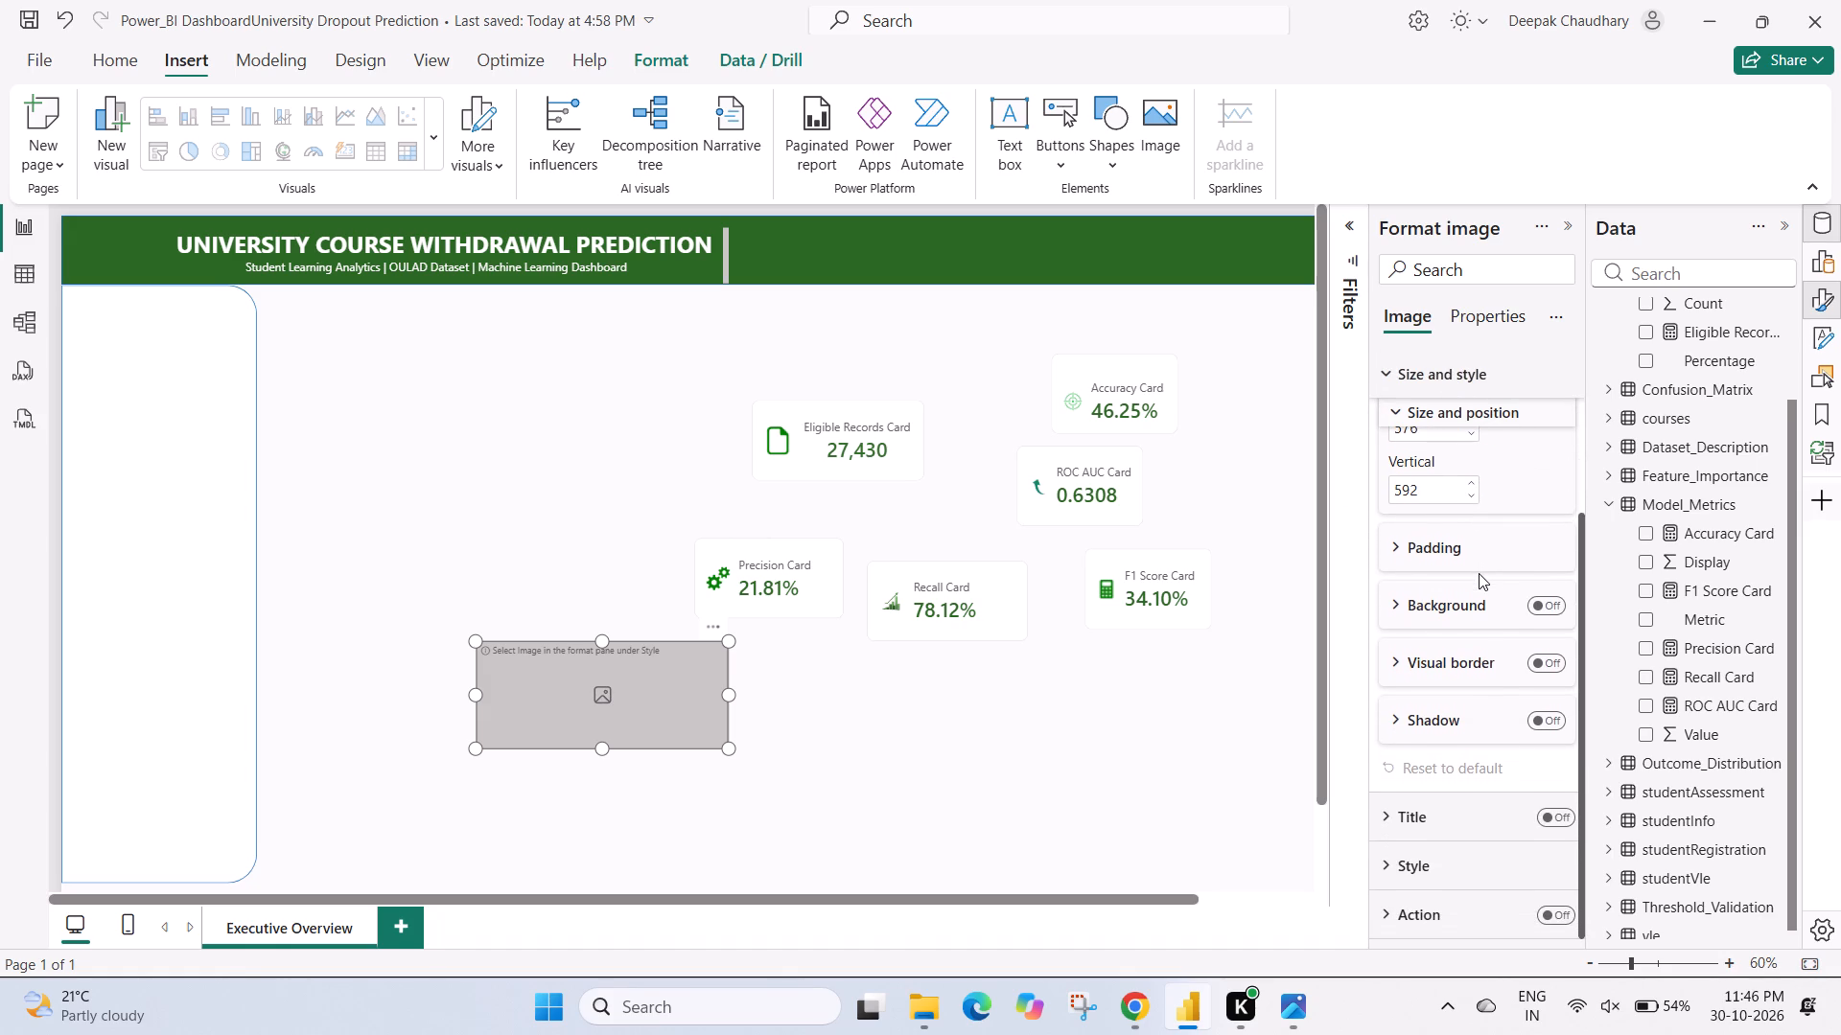
scroll(1479, 573, "down", 1)
left_click(1402, 813)
scroll(1402, 813, "down", 1)
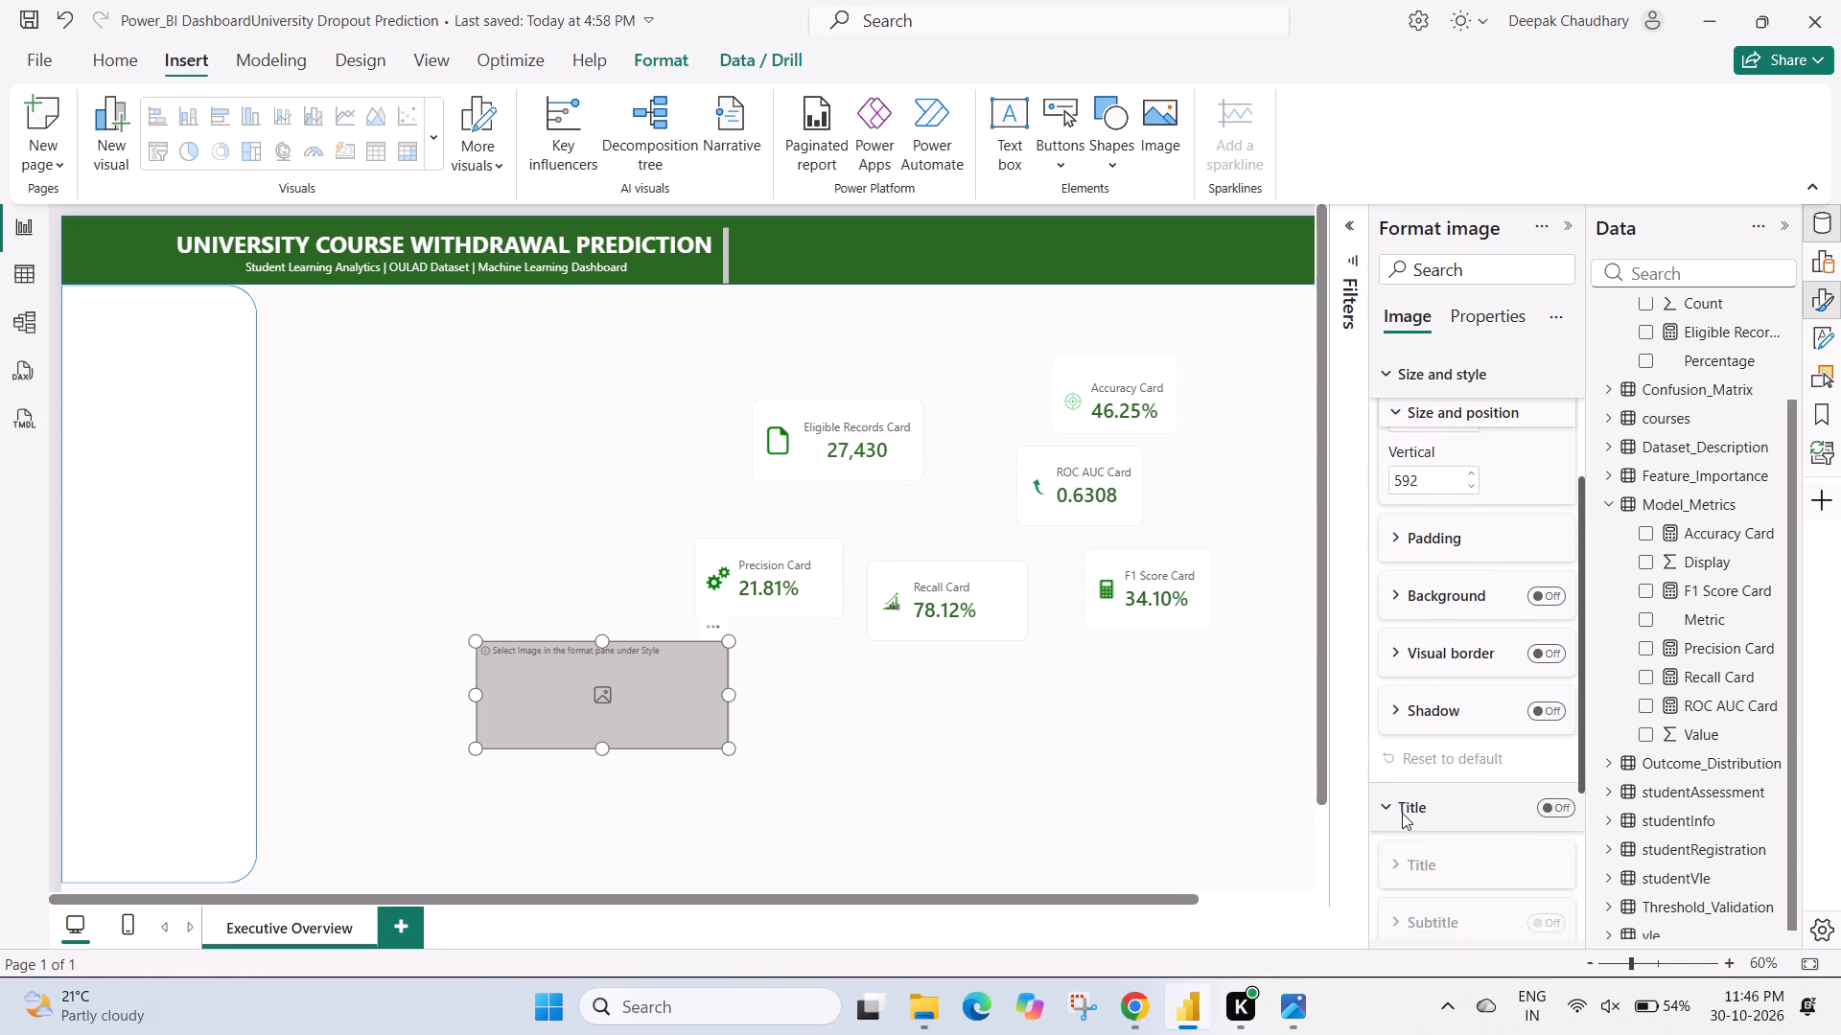
scroll(1402, 813, "down", 2)
left_click(1423, 542)
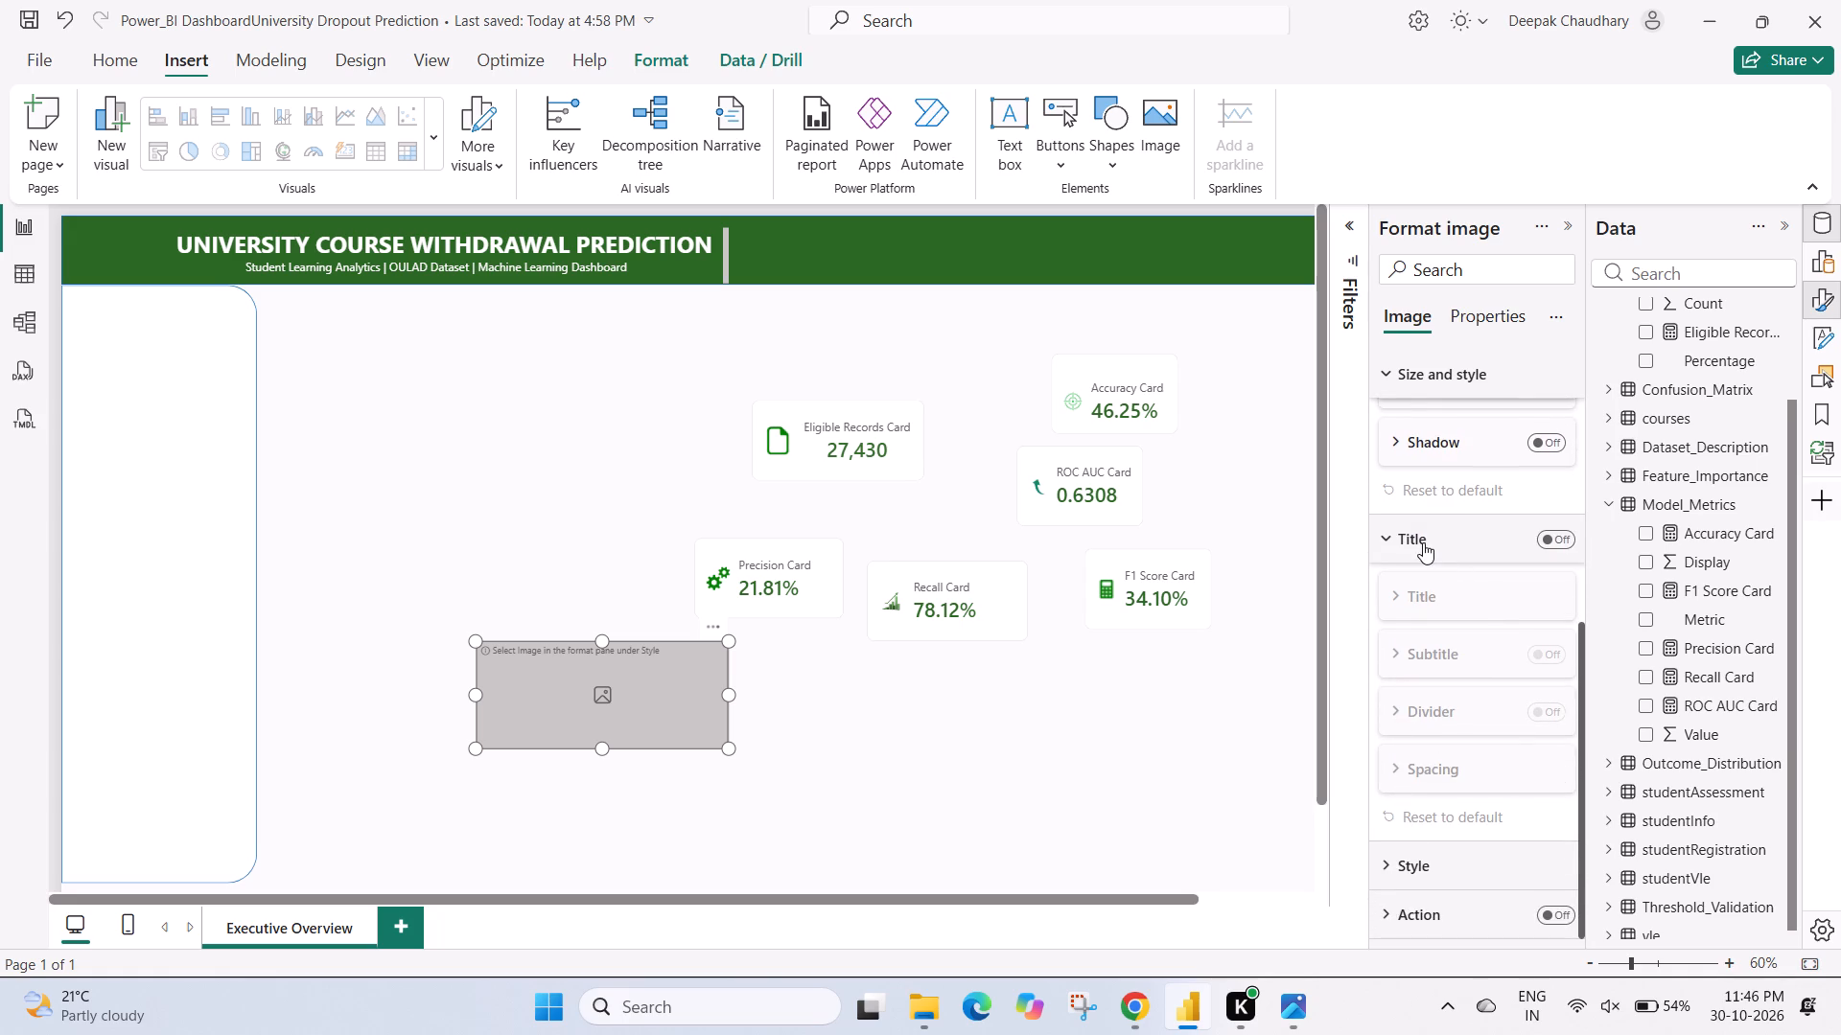
scroll(1423, 542, "down", 2)
scroll(1443, 839, "down", 2)
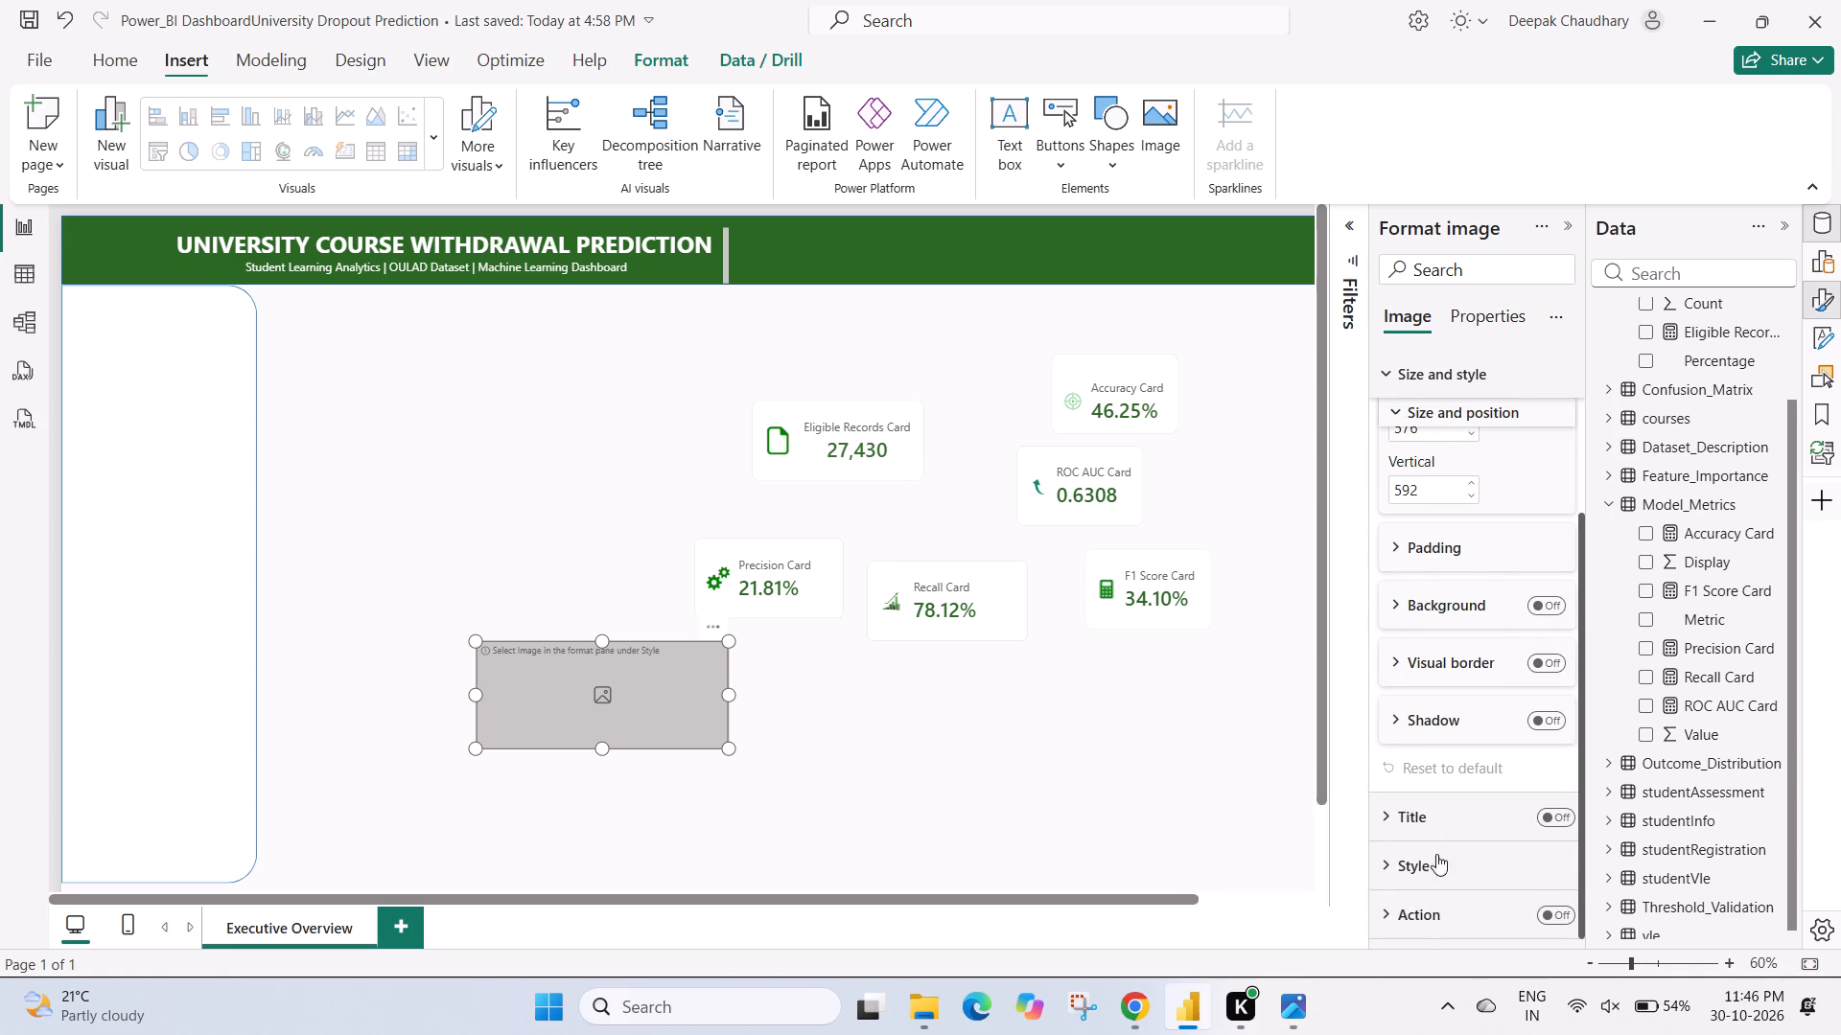
left_click(1417, 915)
scroll(1417, 915, "down", 2)
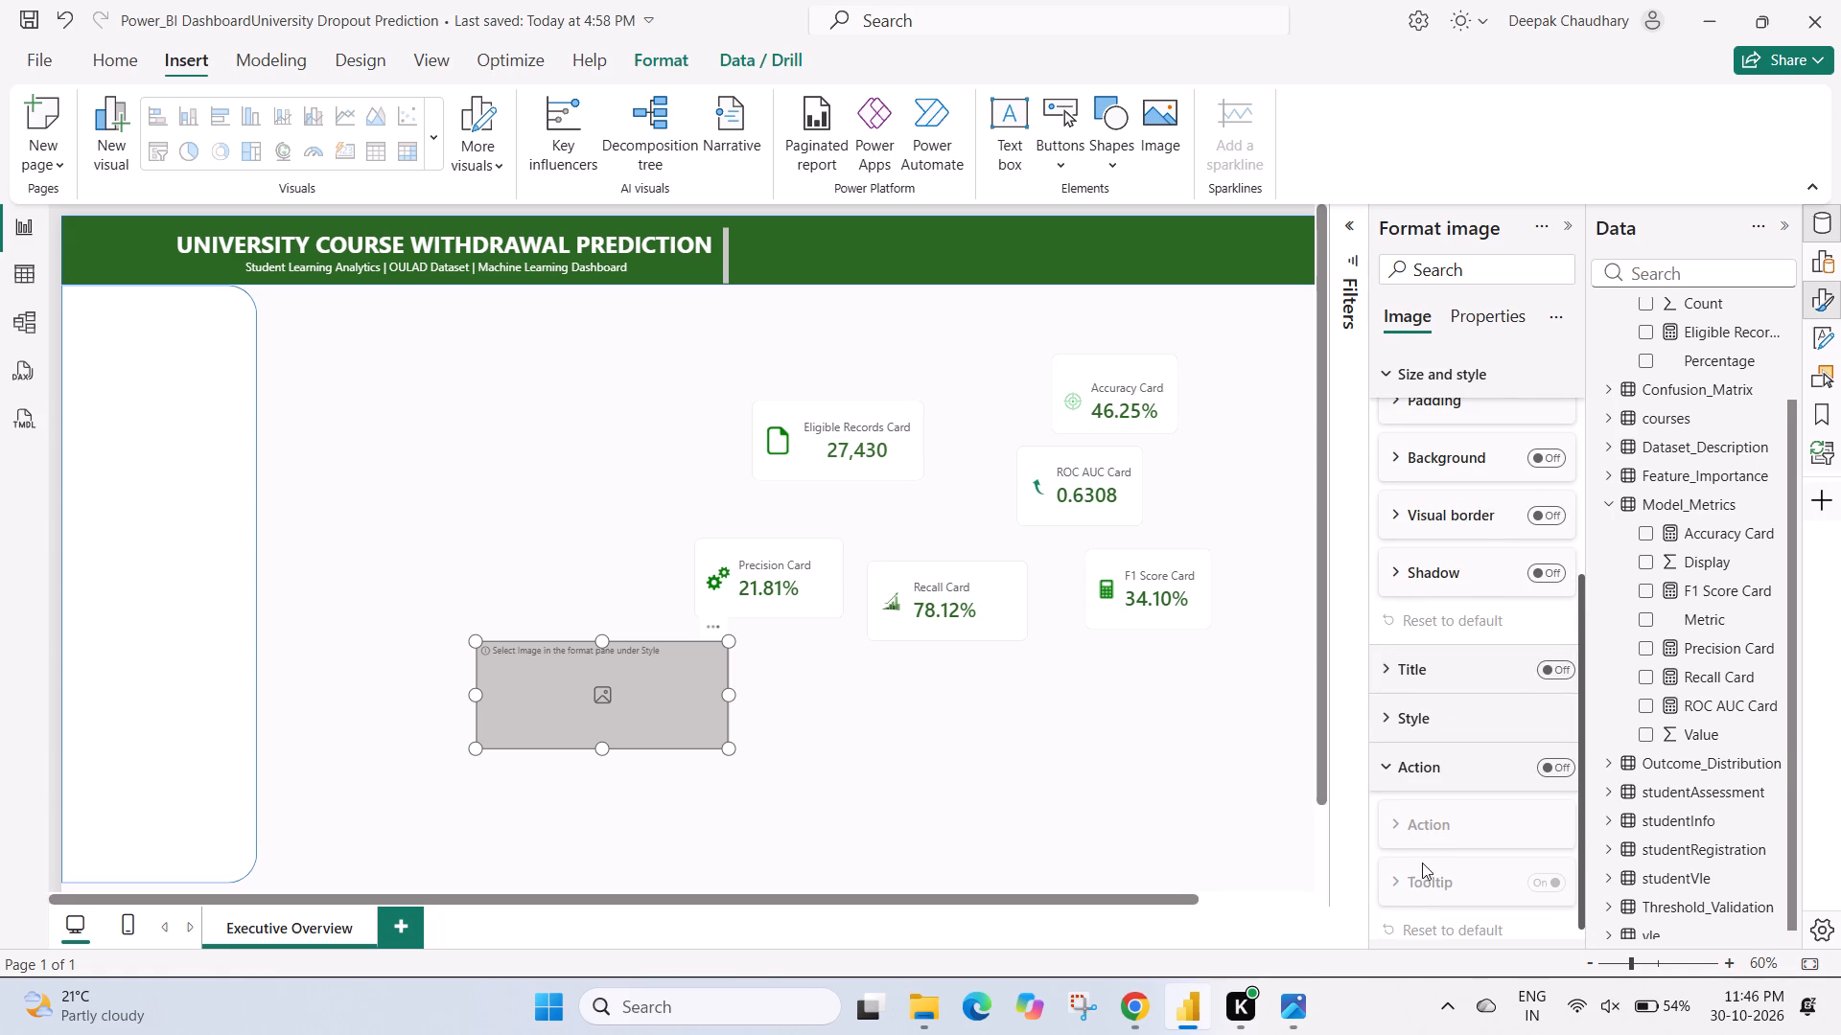
left_click(1439, 741)
scroll(1439, 741, "up", 1)
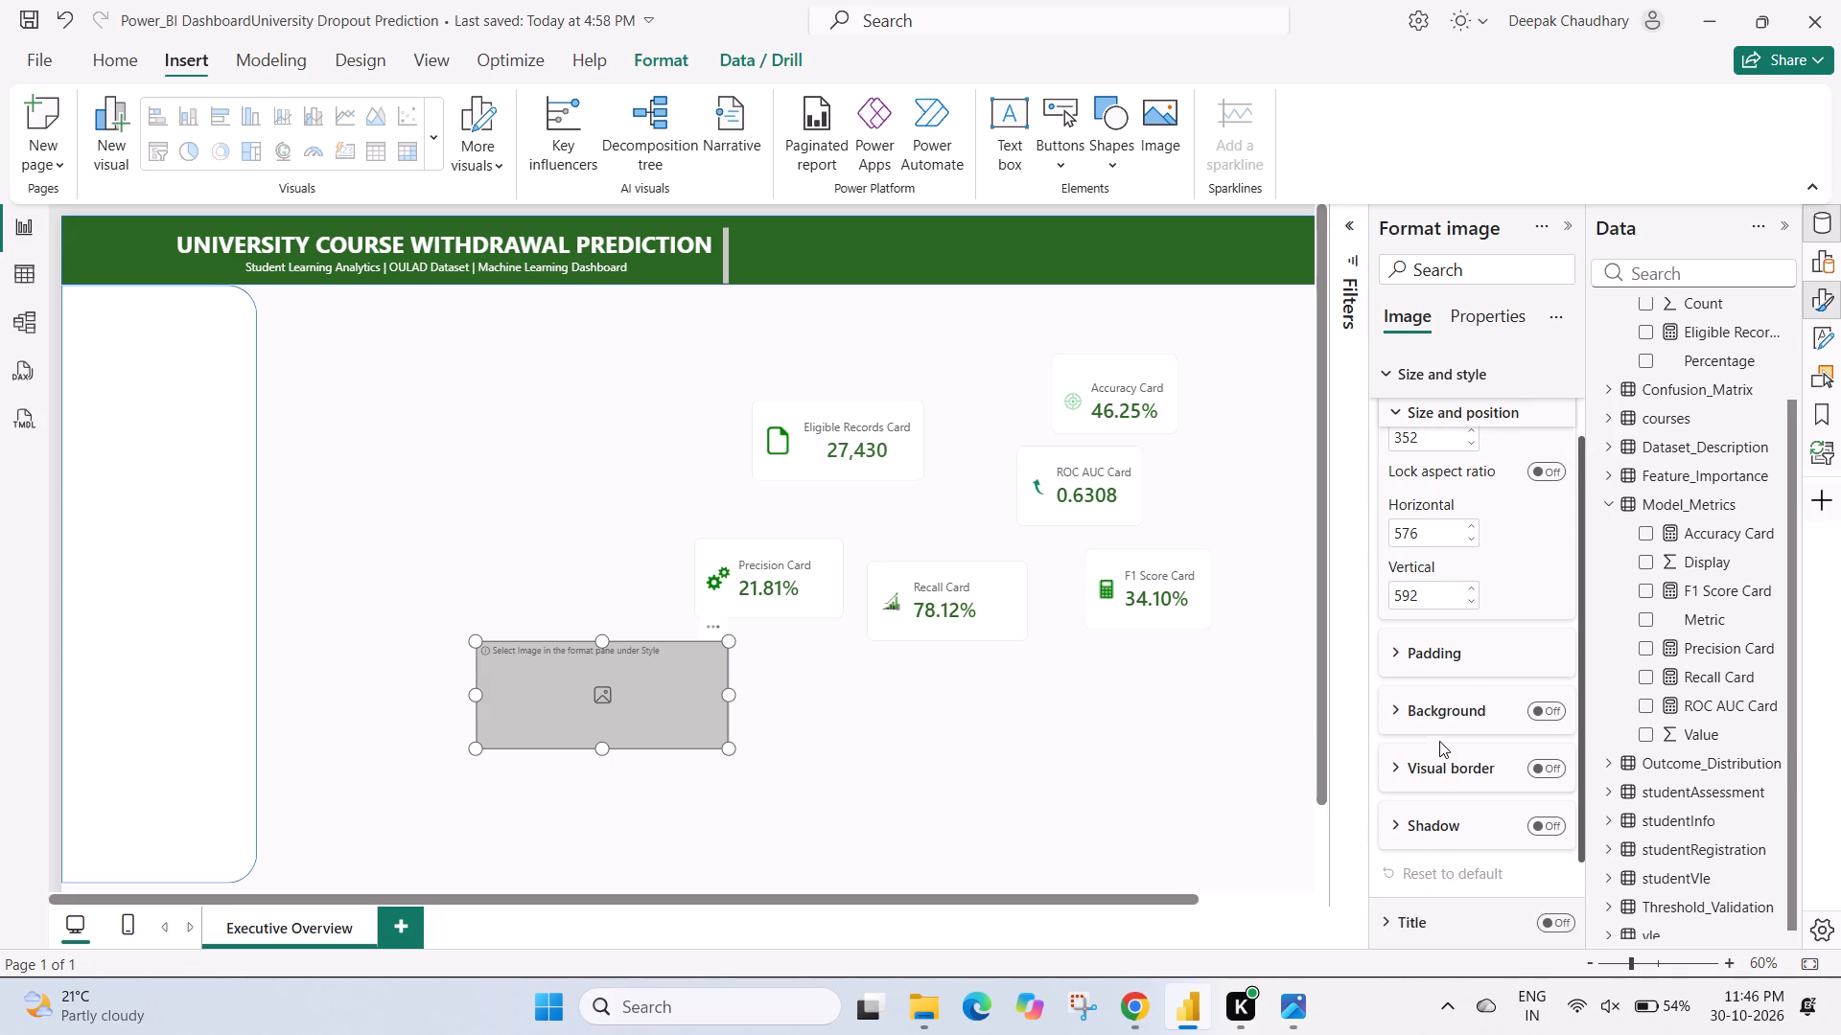
scroll(1417, 651, "up", 4)
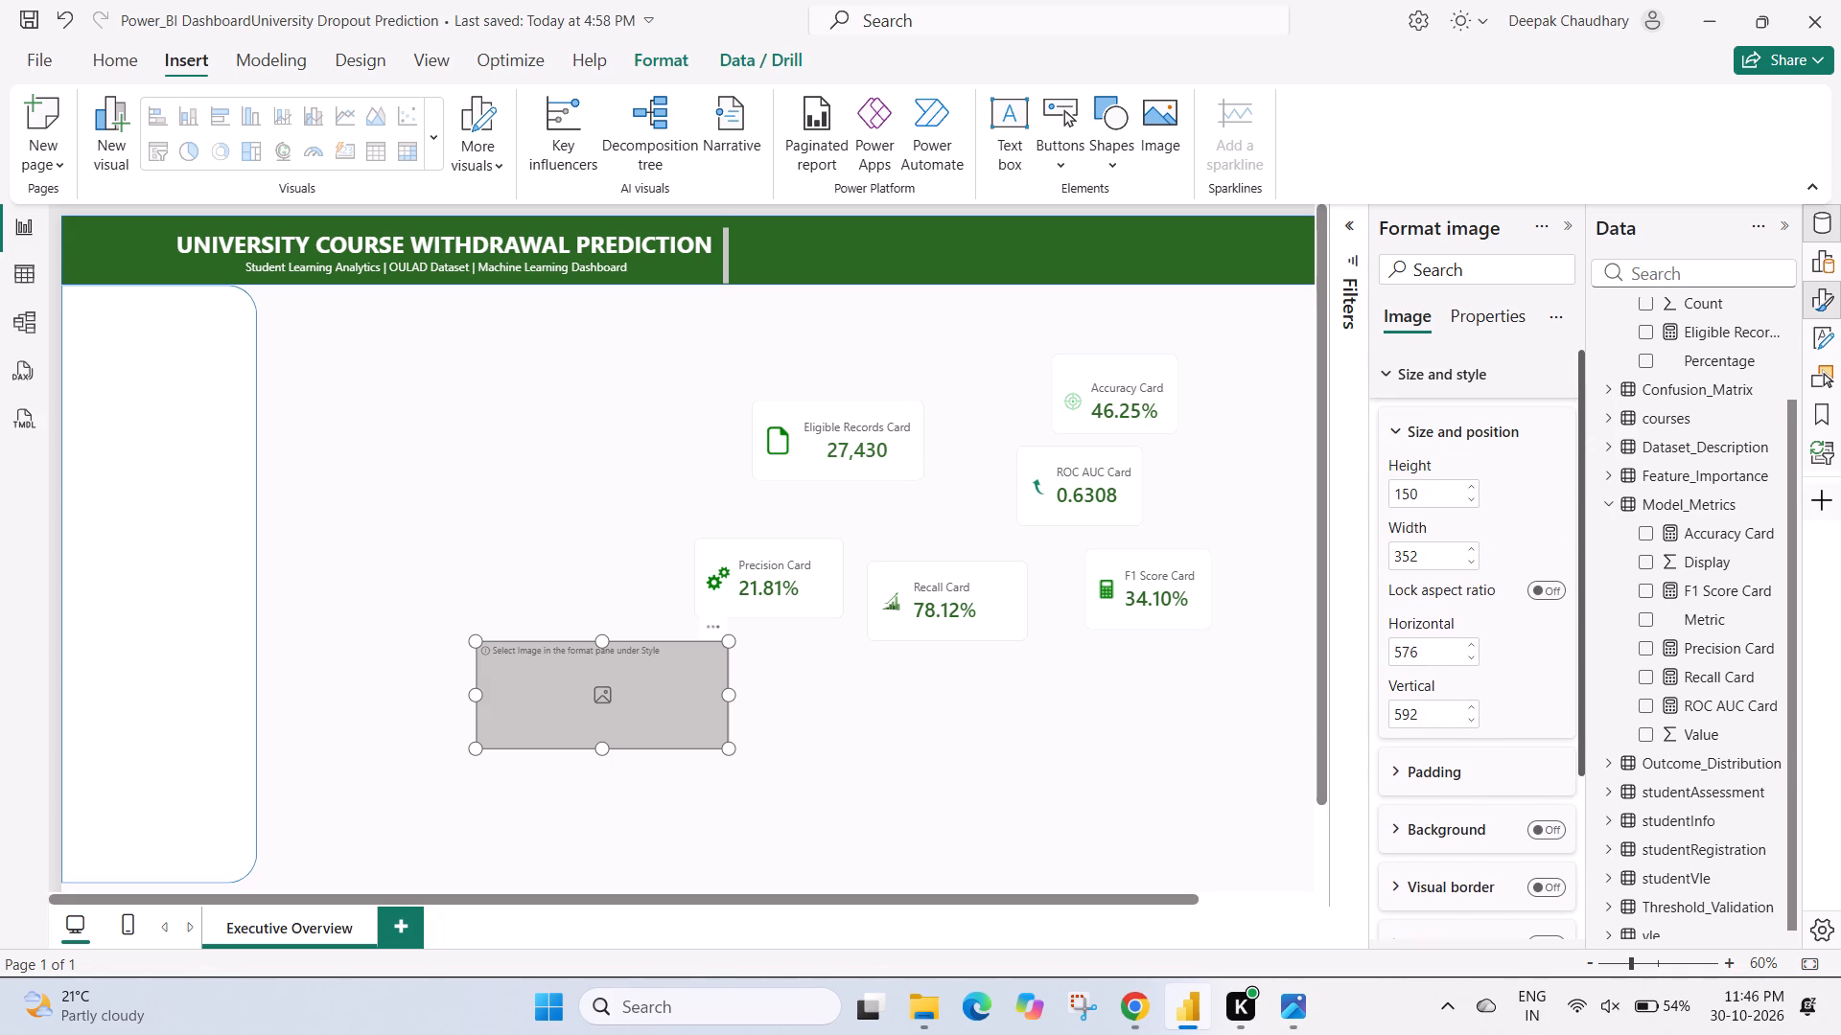
left_click(1407, 430)
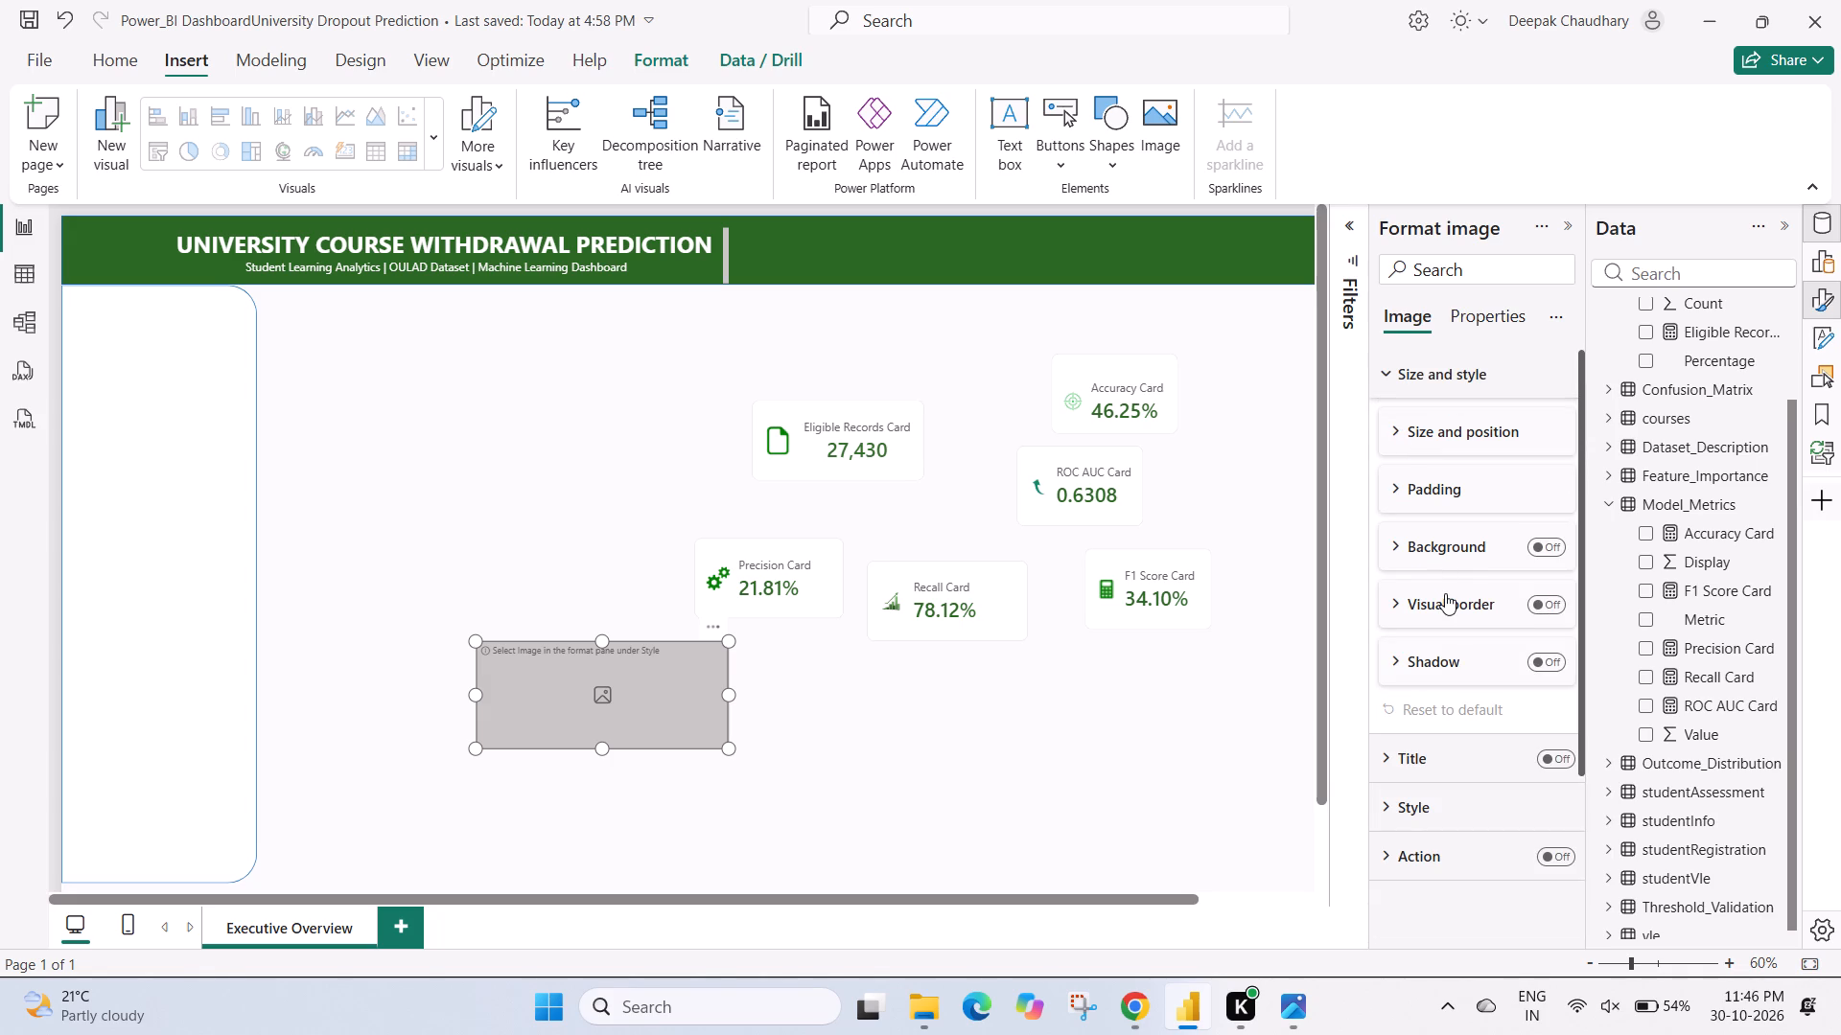
scroll(1445, 593, "down", 1)
left_click(1494, 309)
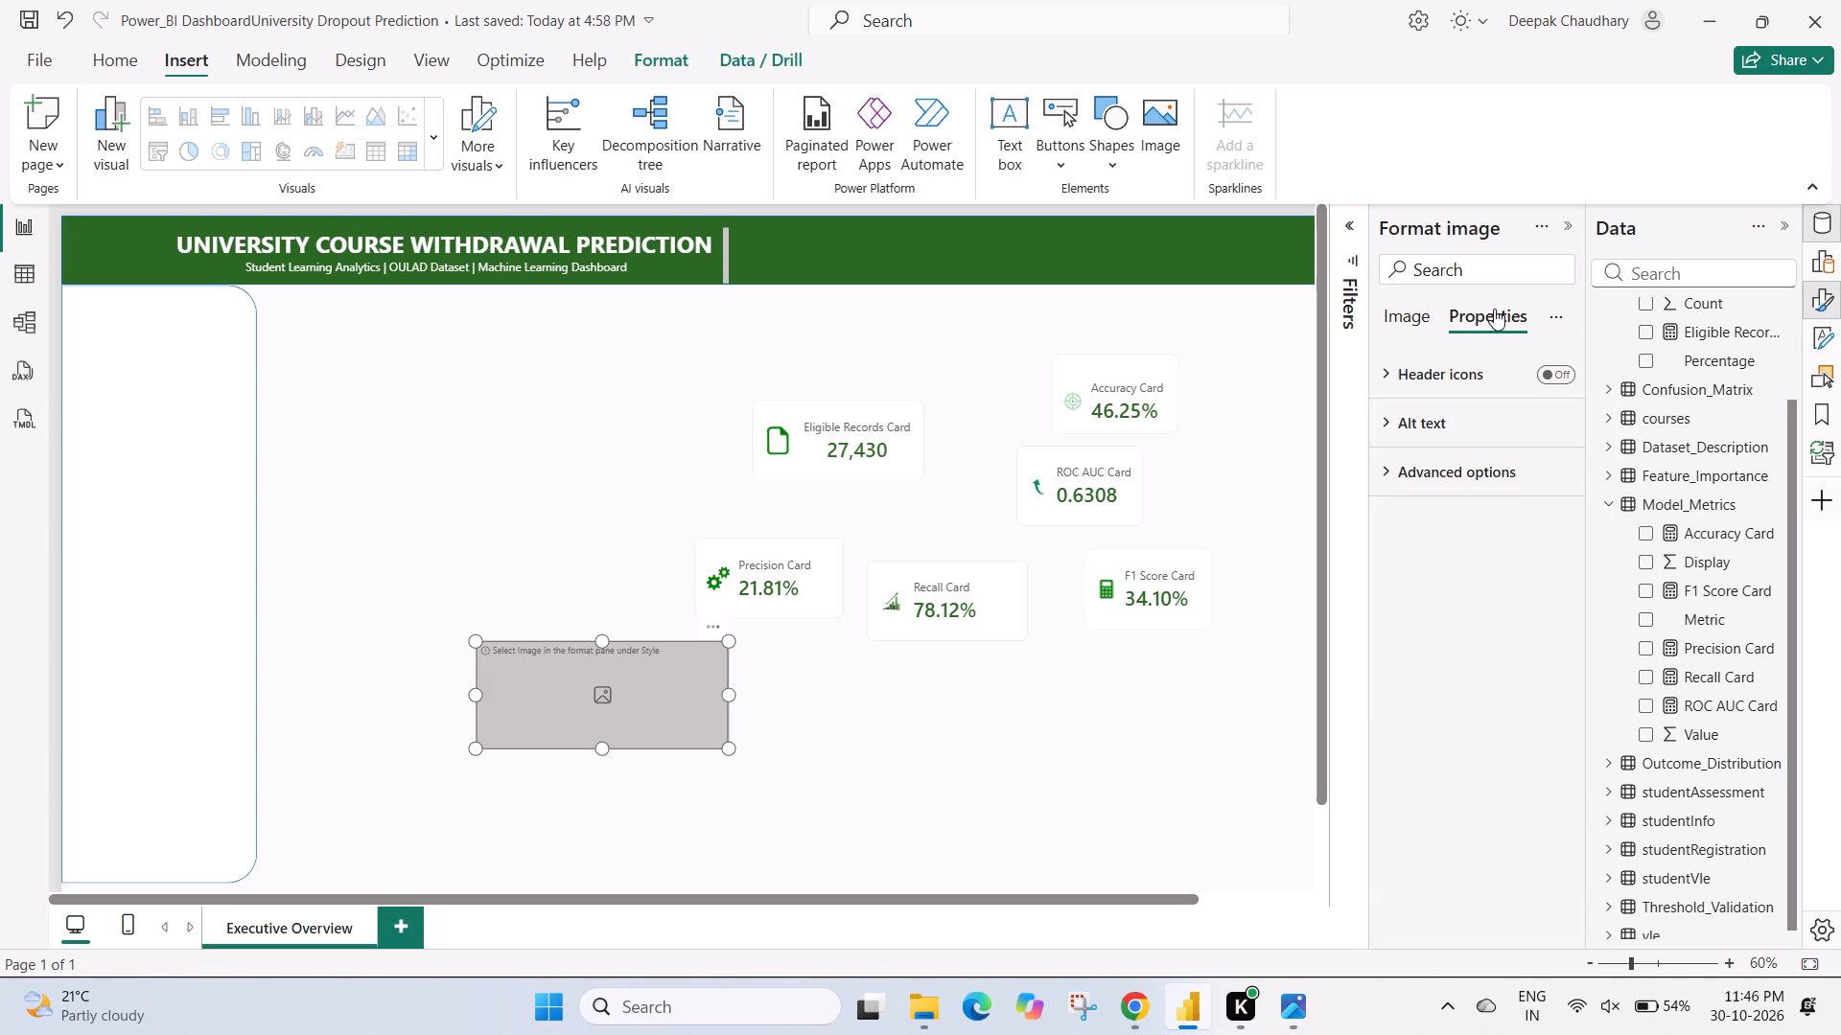
left_click(1408, 313)
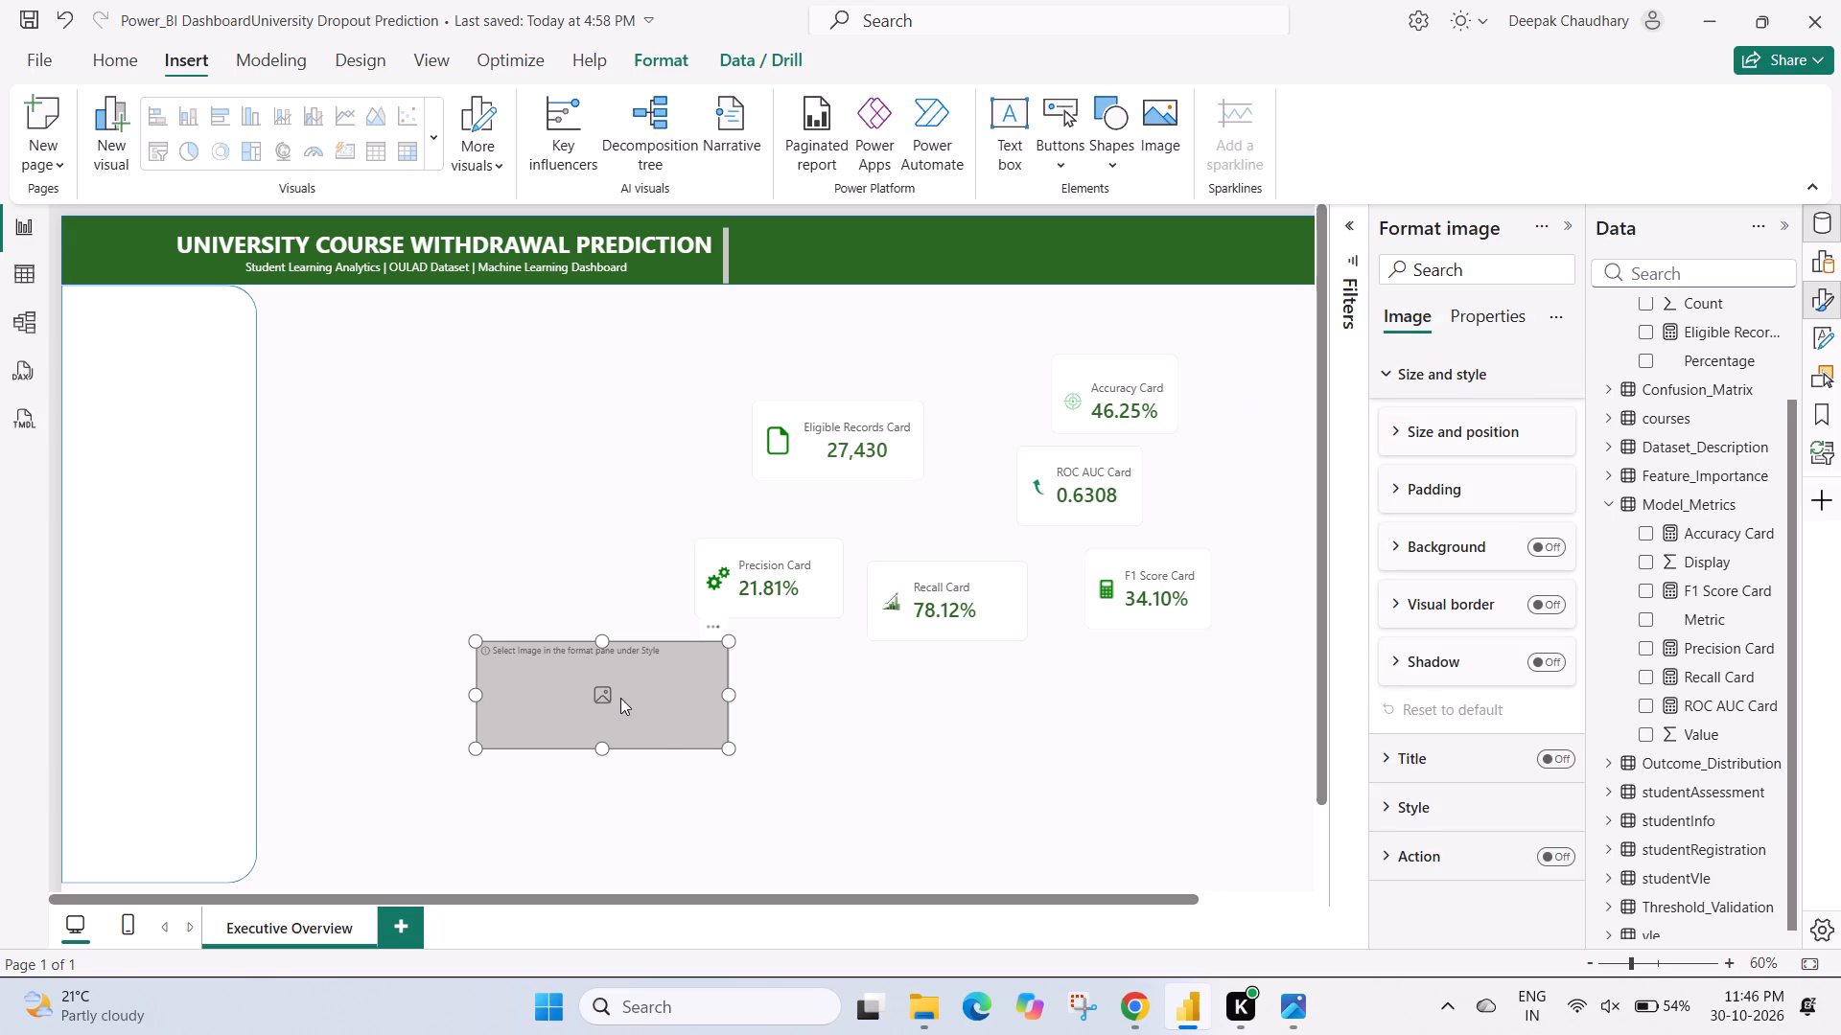
Move the image placeholder to the empty area beneath the header title, beside the Eligible Records card.
triple_click(620, 698)
left_click(600, 693)
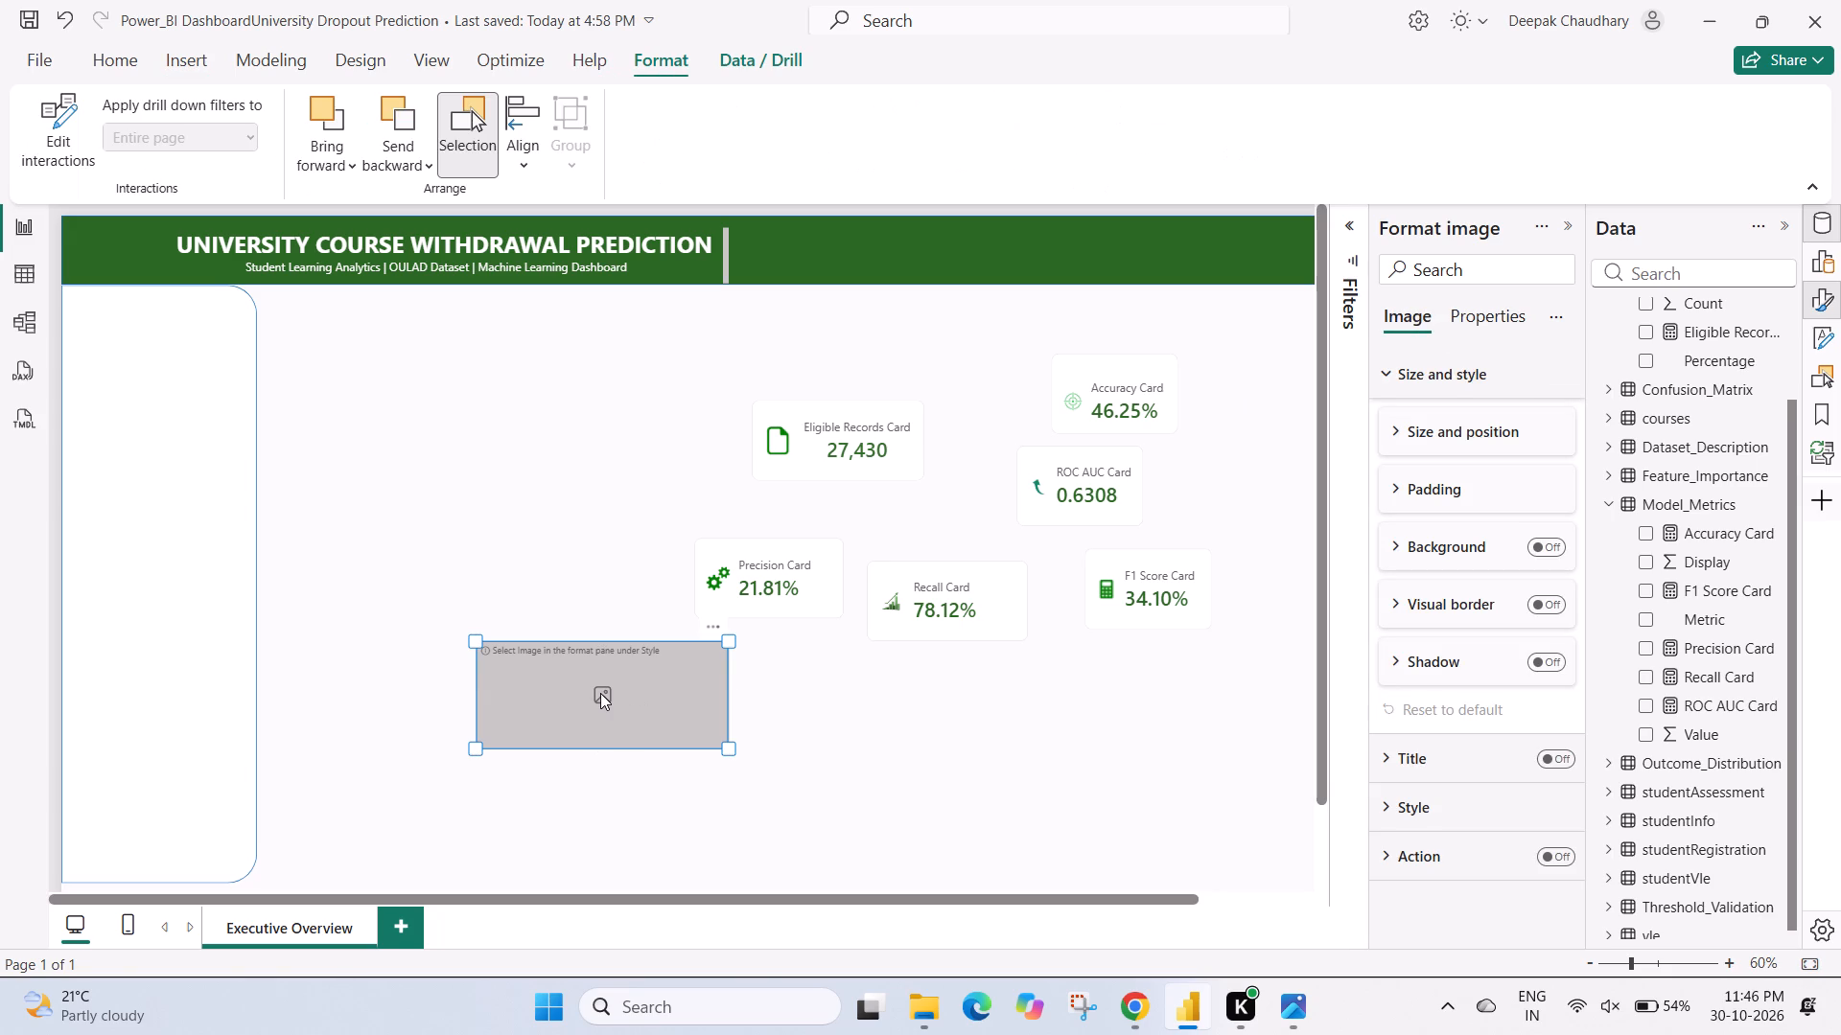
left_click_drag(589, 693, 467, 440)
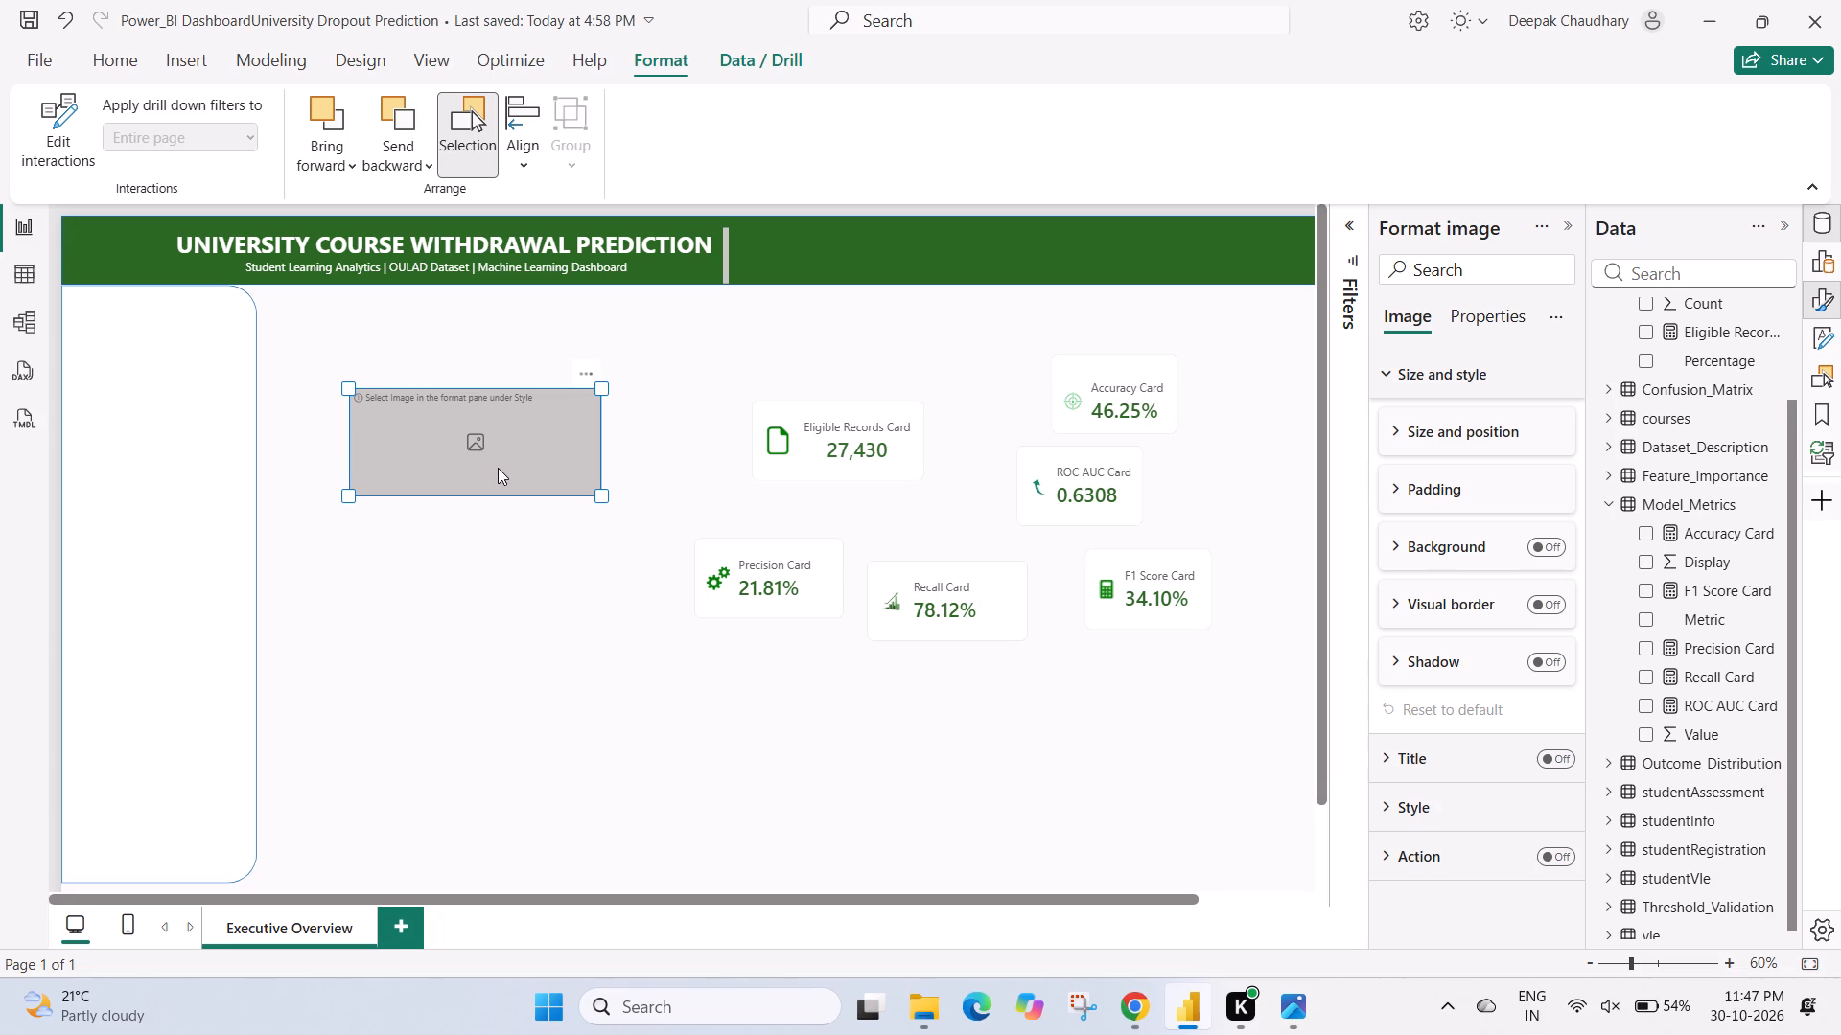
key("Print")
left_click_drag(0, 0, 693, 567)
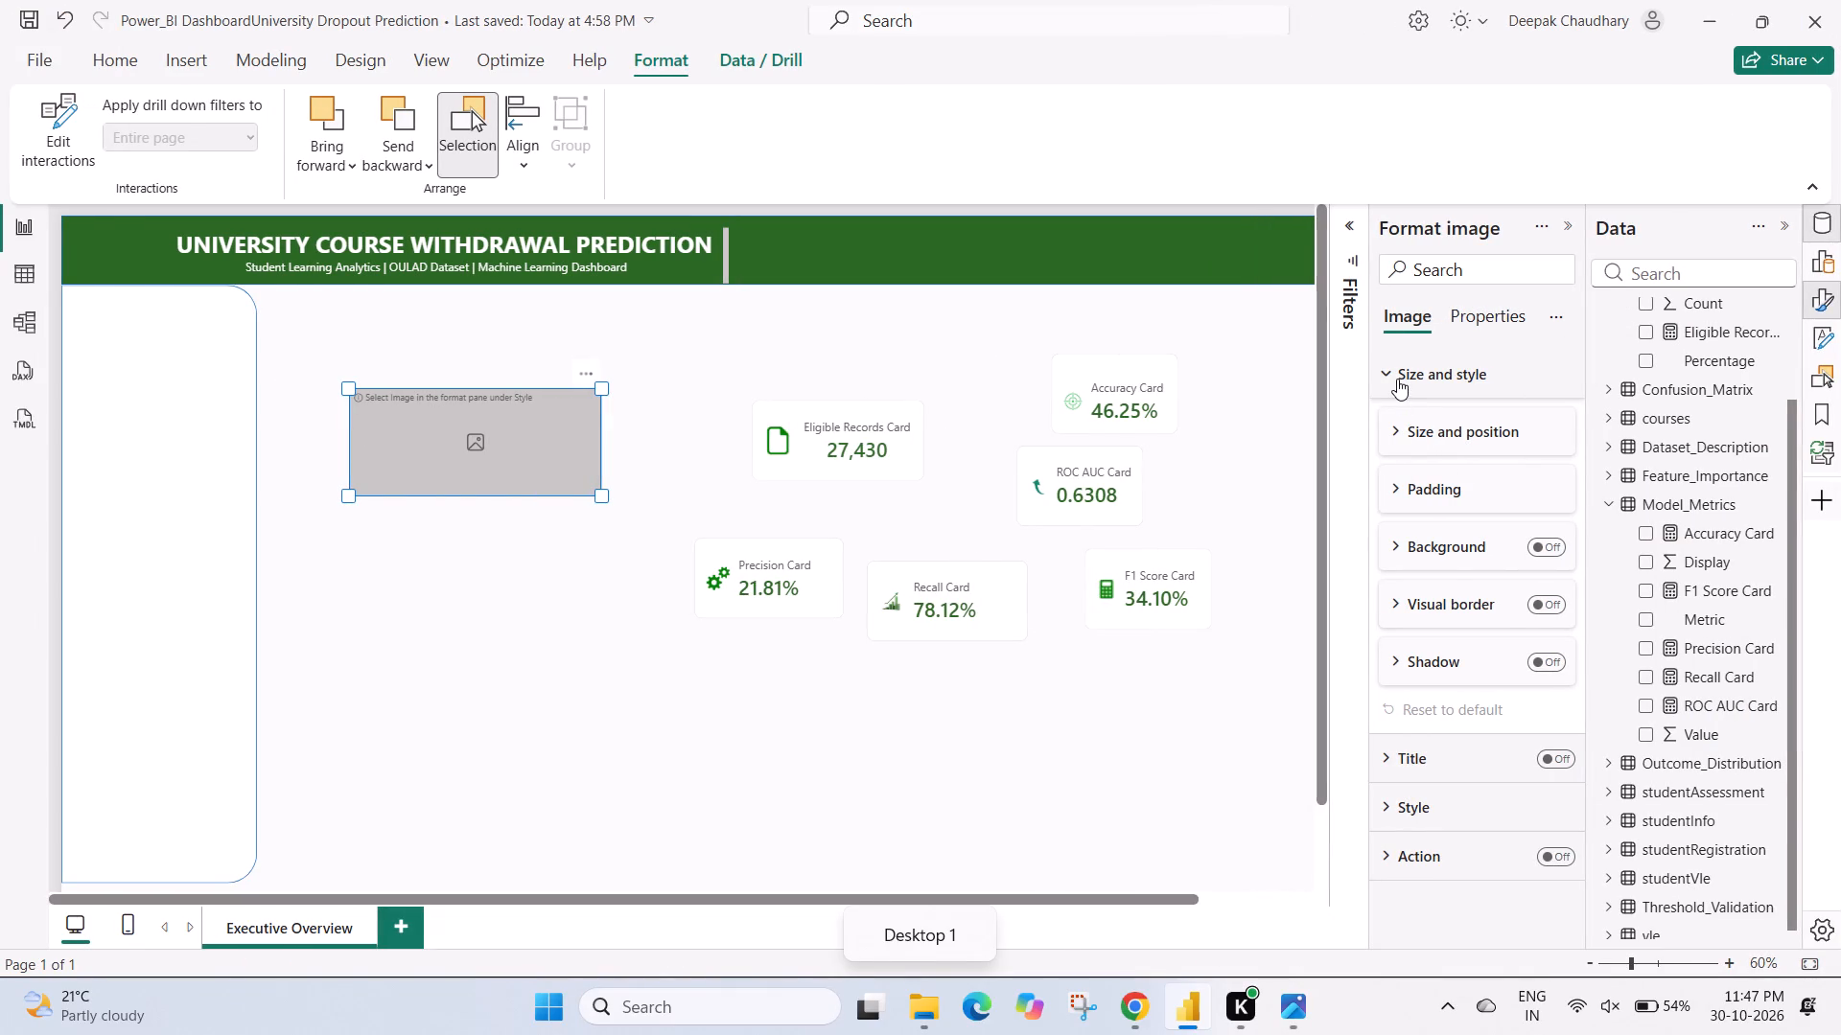
left_click(1397, 379)
left_click(1397, 379)
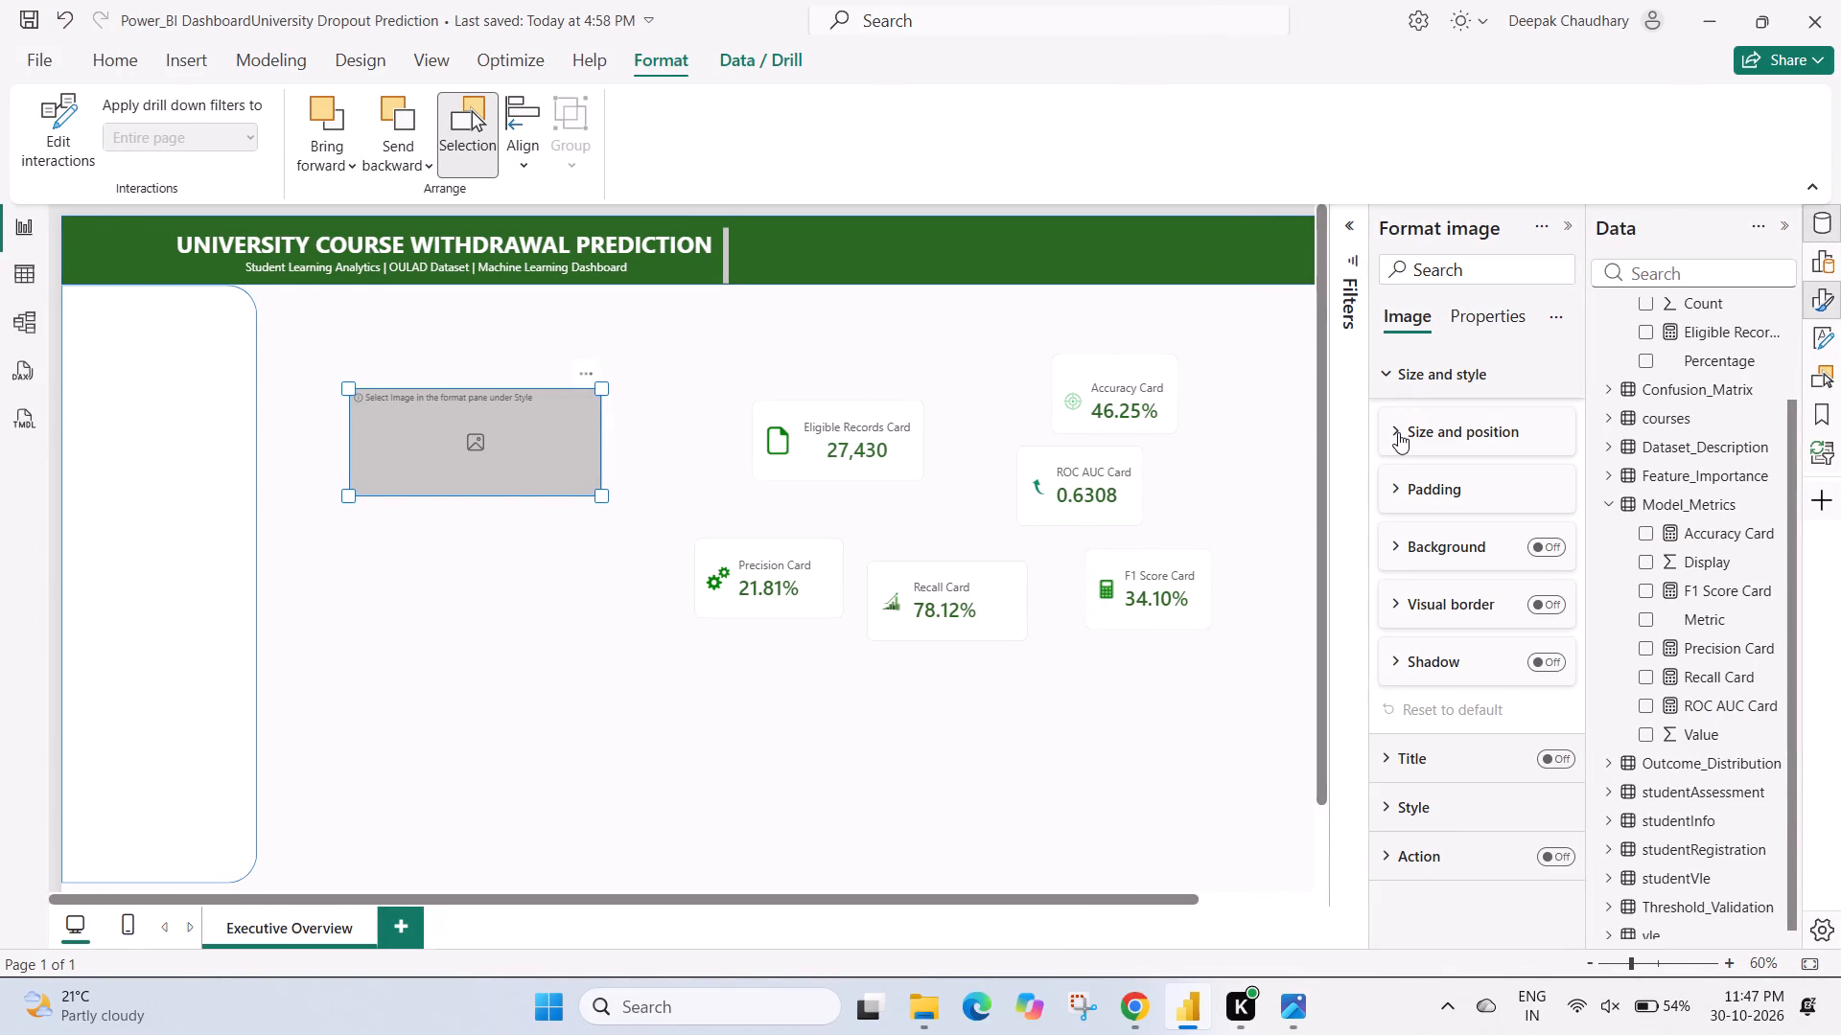
left_click(1398, 432)
scroll(1425, 592, "down", 2)
left_click(1400, 628)
scroll(1400, 628, "down", 2)
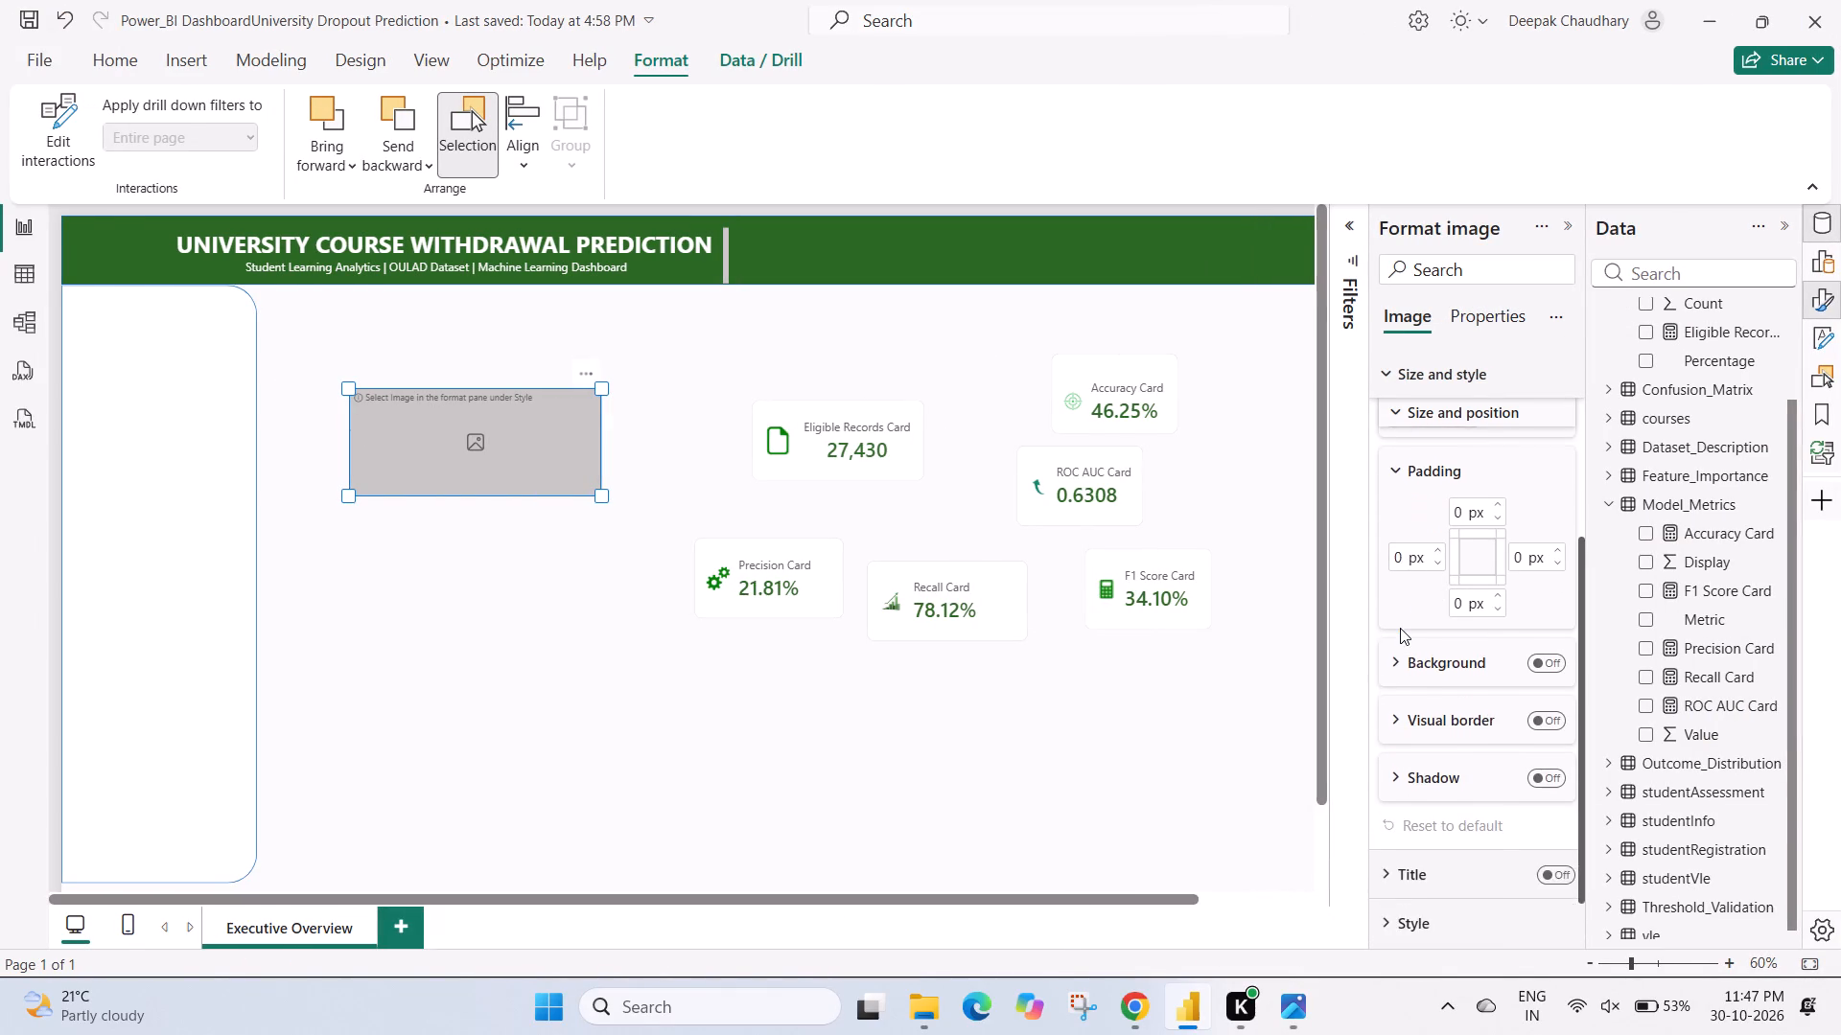
scroll(1400, 628, "down", 1)
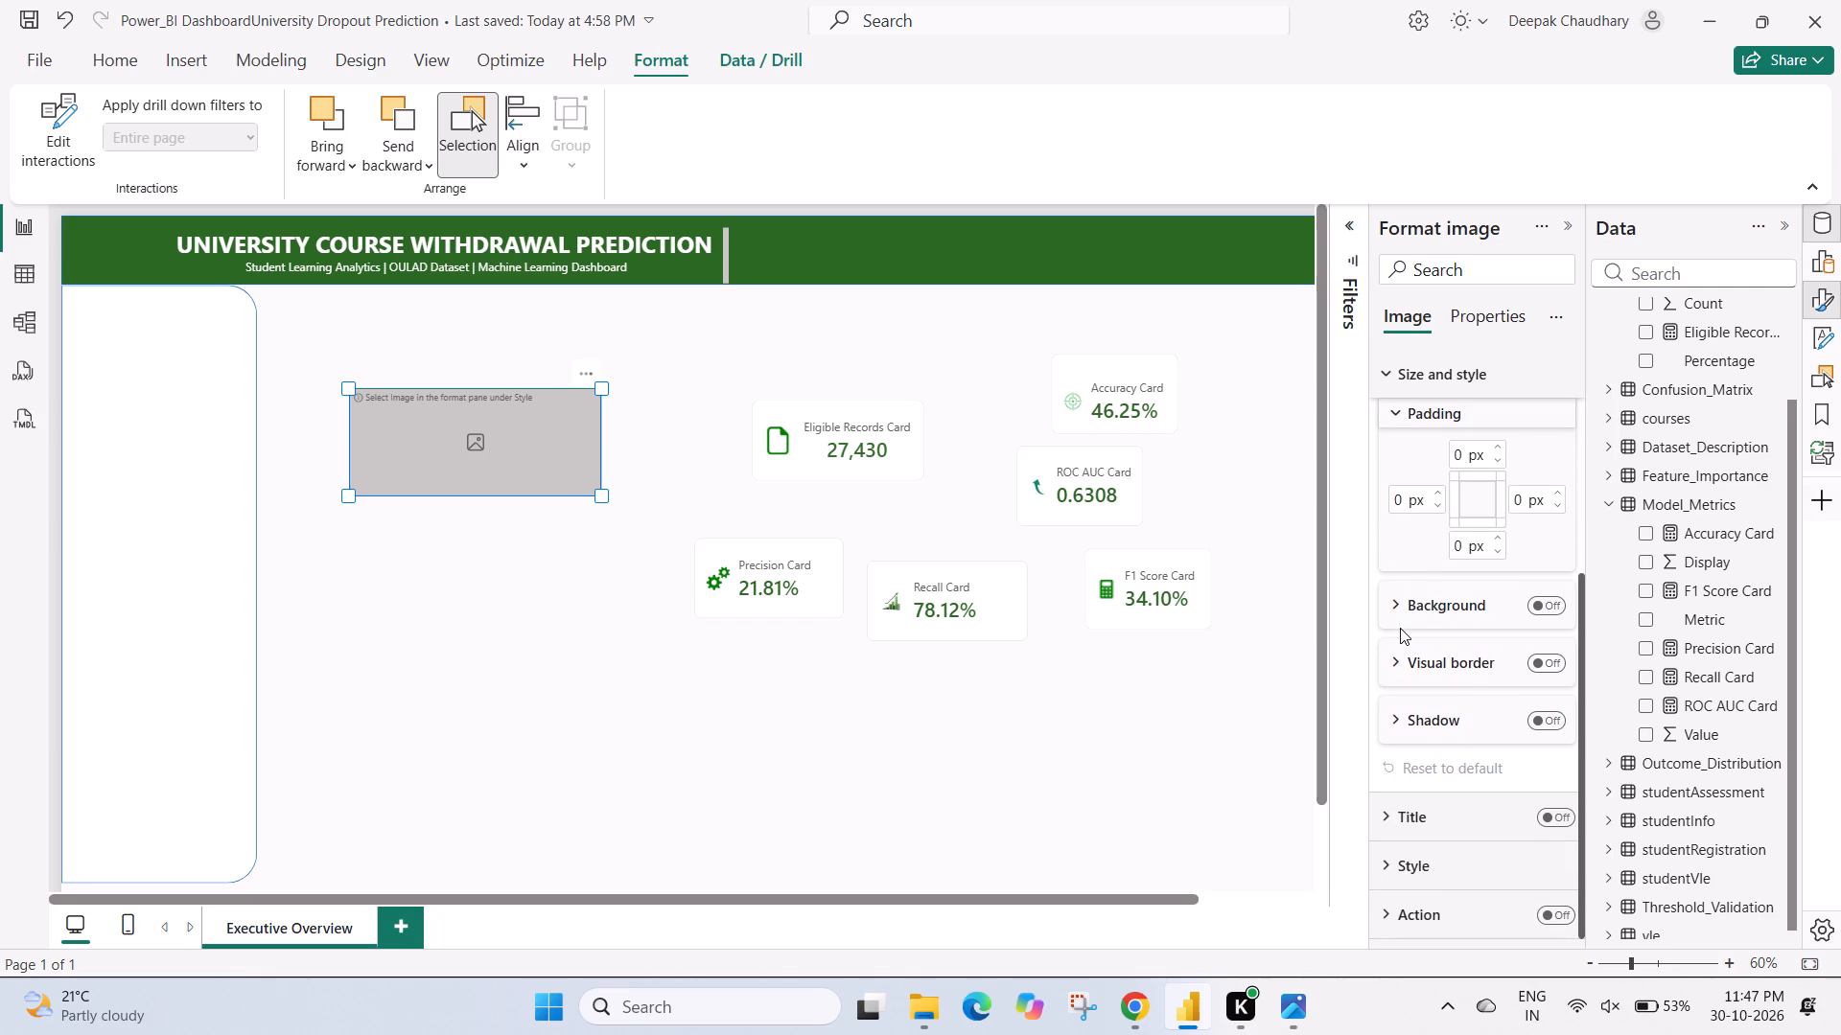
scroll(1400, 628, "down", 2)
left_click(1394, 610)
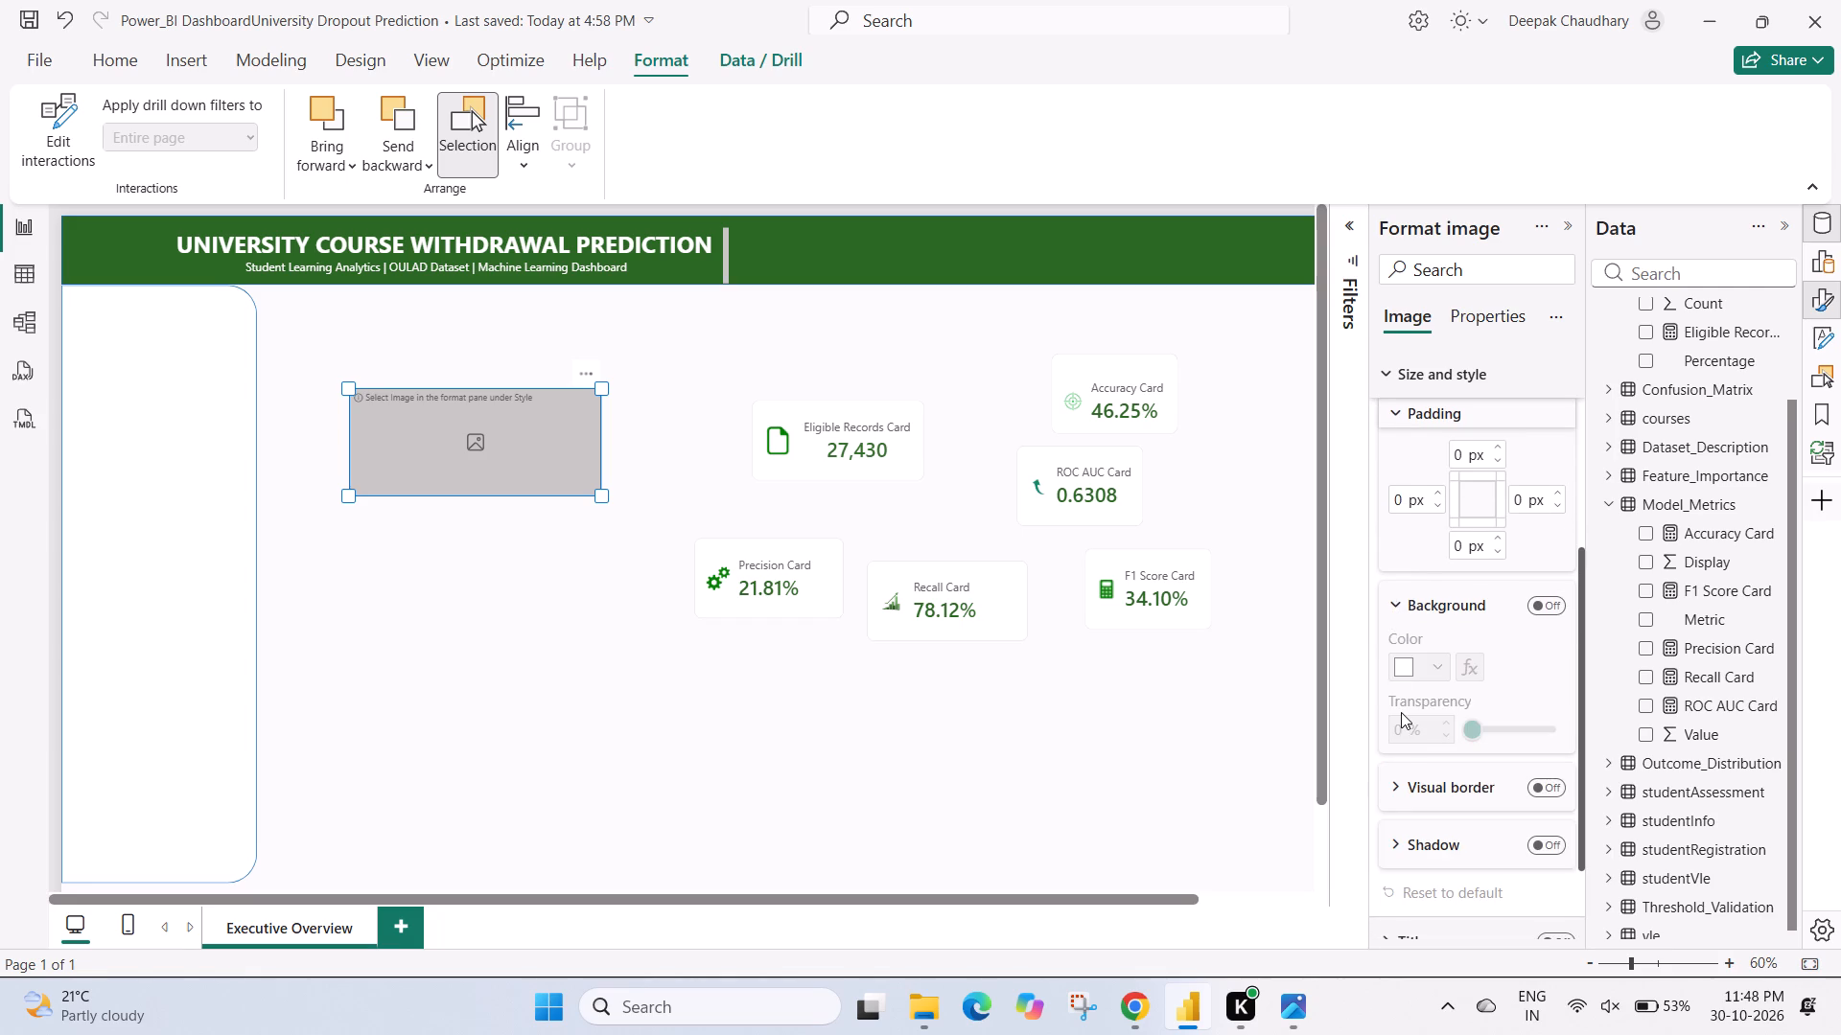
scroll(1401, 712, "down", 2)
left_click(1402, 670)
scroll(1402, 670, "down", 2)
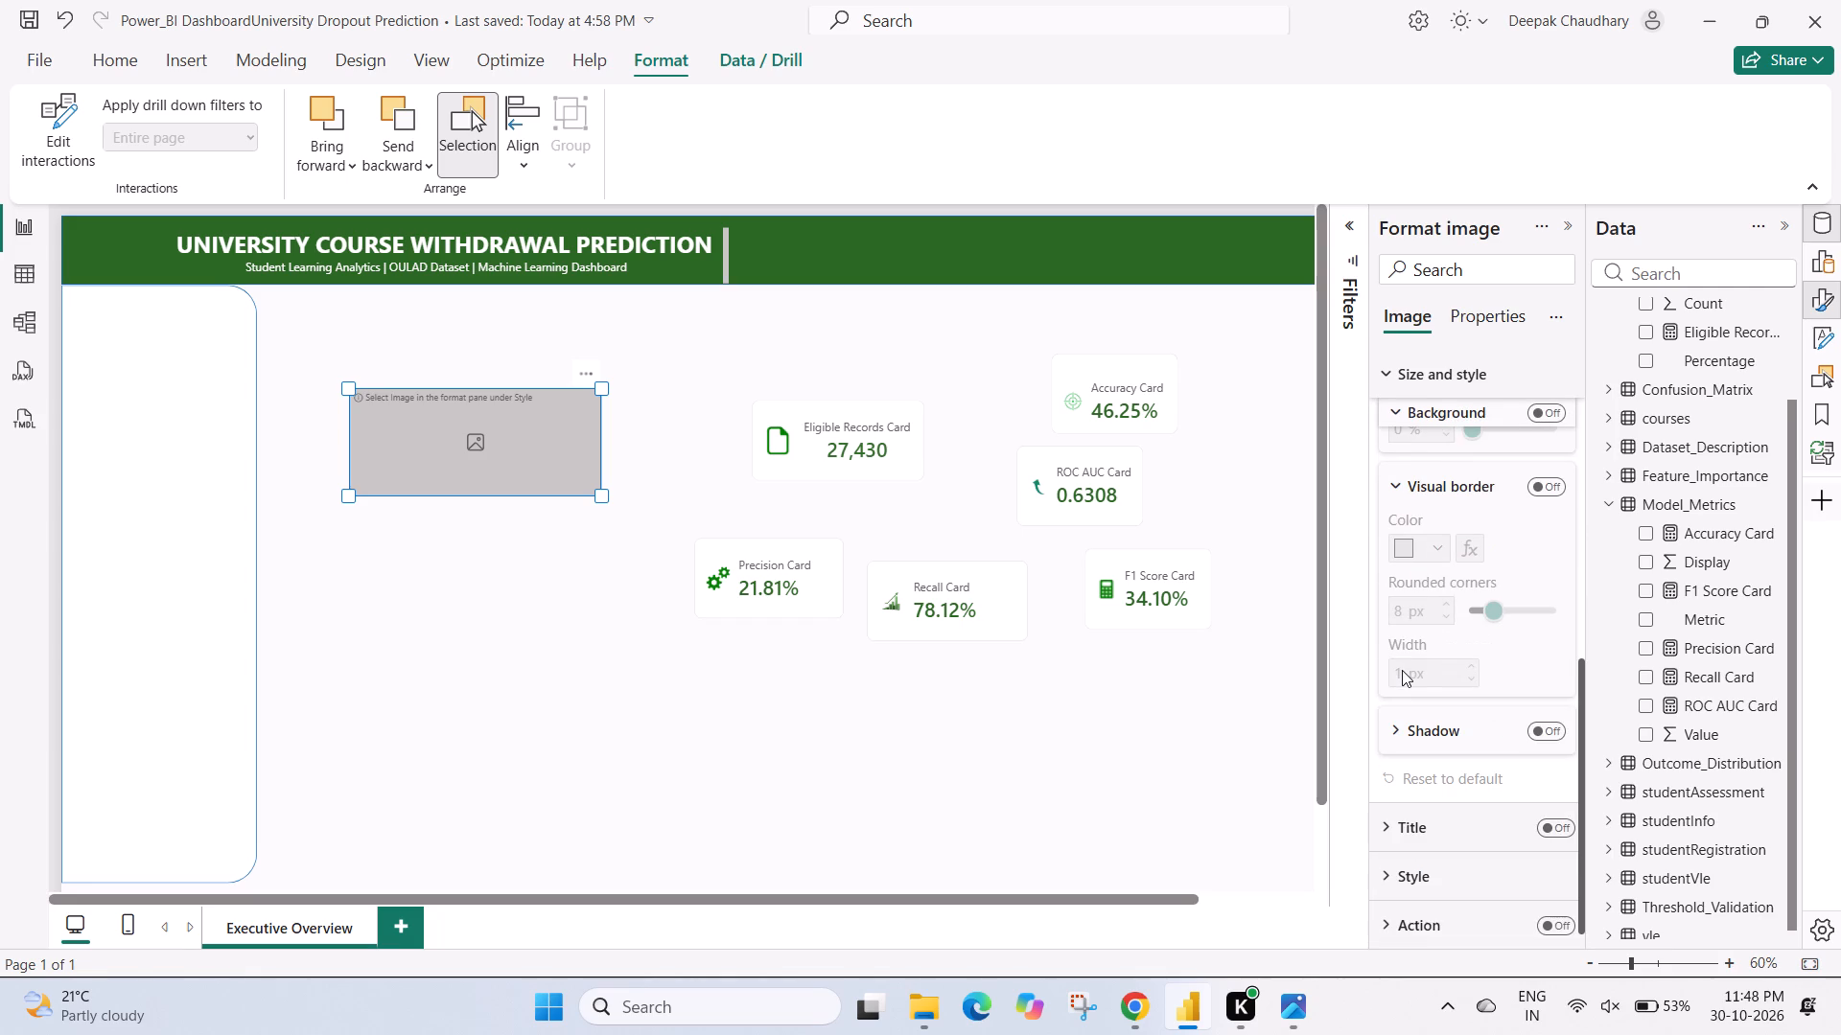
scroll(1402, 670, "down", 1)
left_click(1398, 725)
scroll(1398, 725, "down", 2)
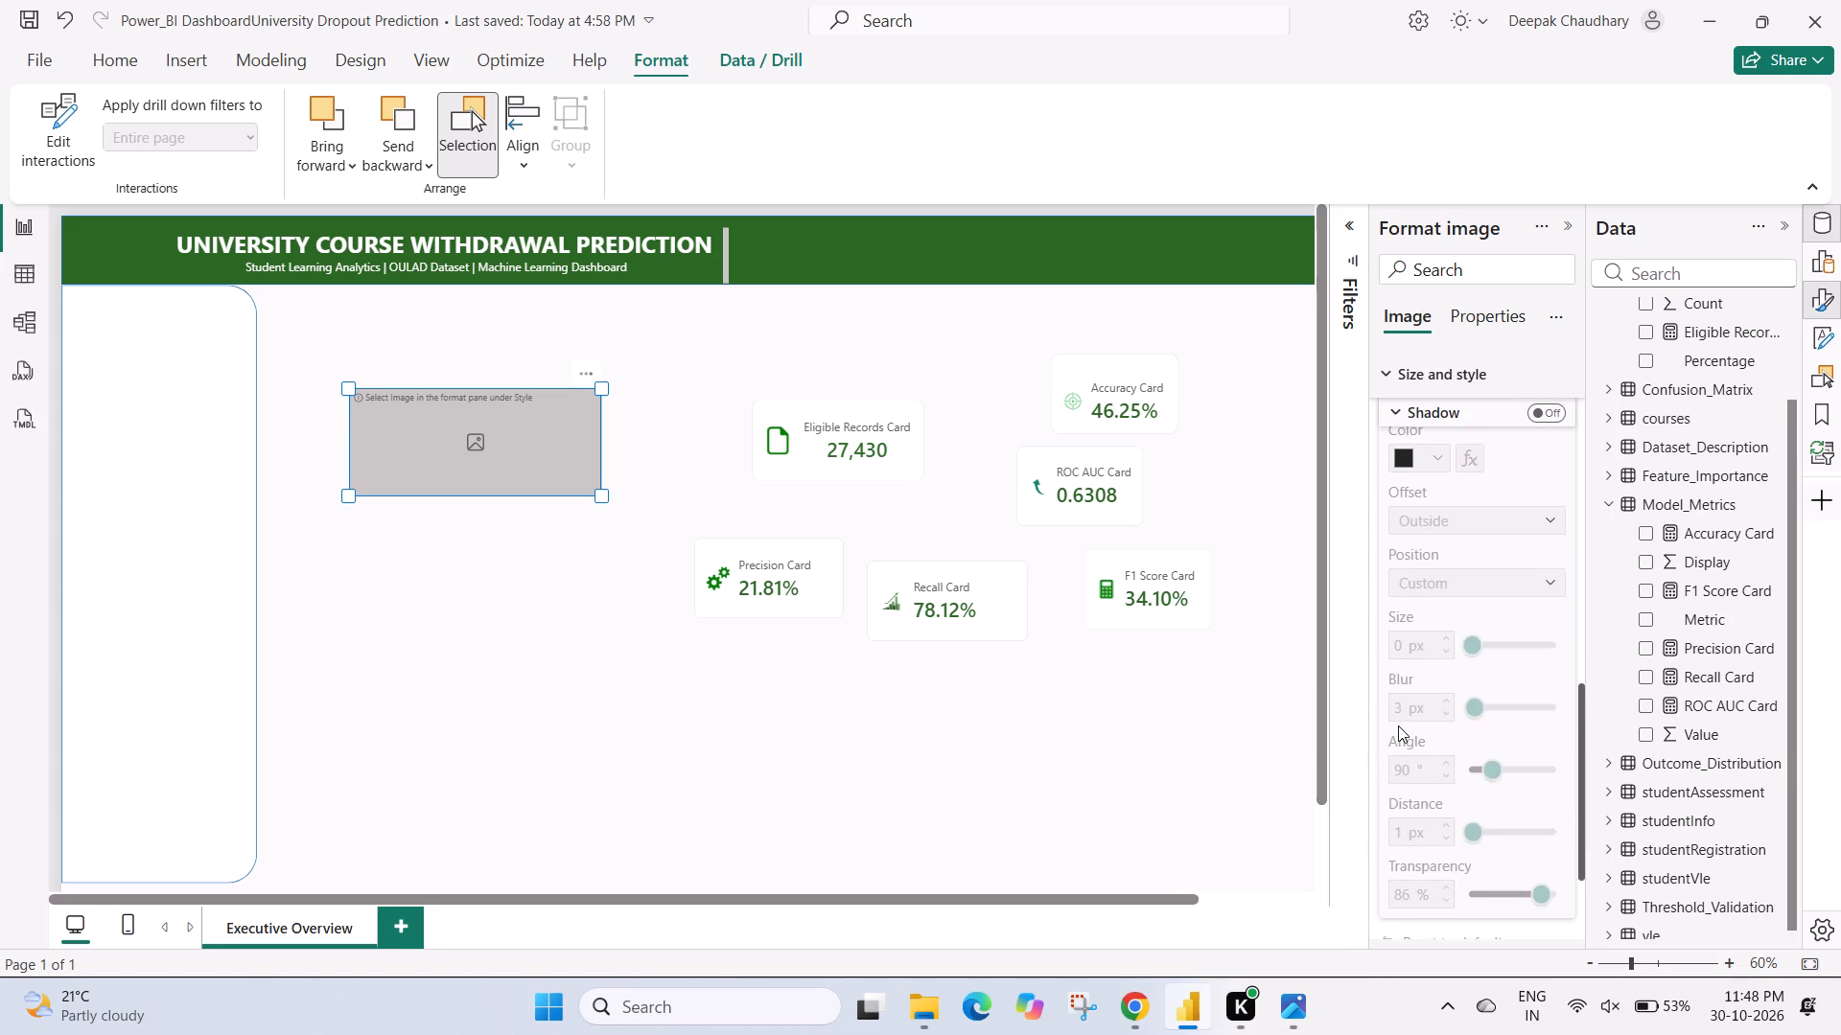
scroll(1398, 725, "down", 2)
left_click(1399, 815)
scroll(1399, 815, "down", 2)
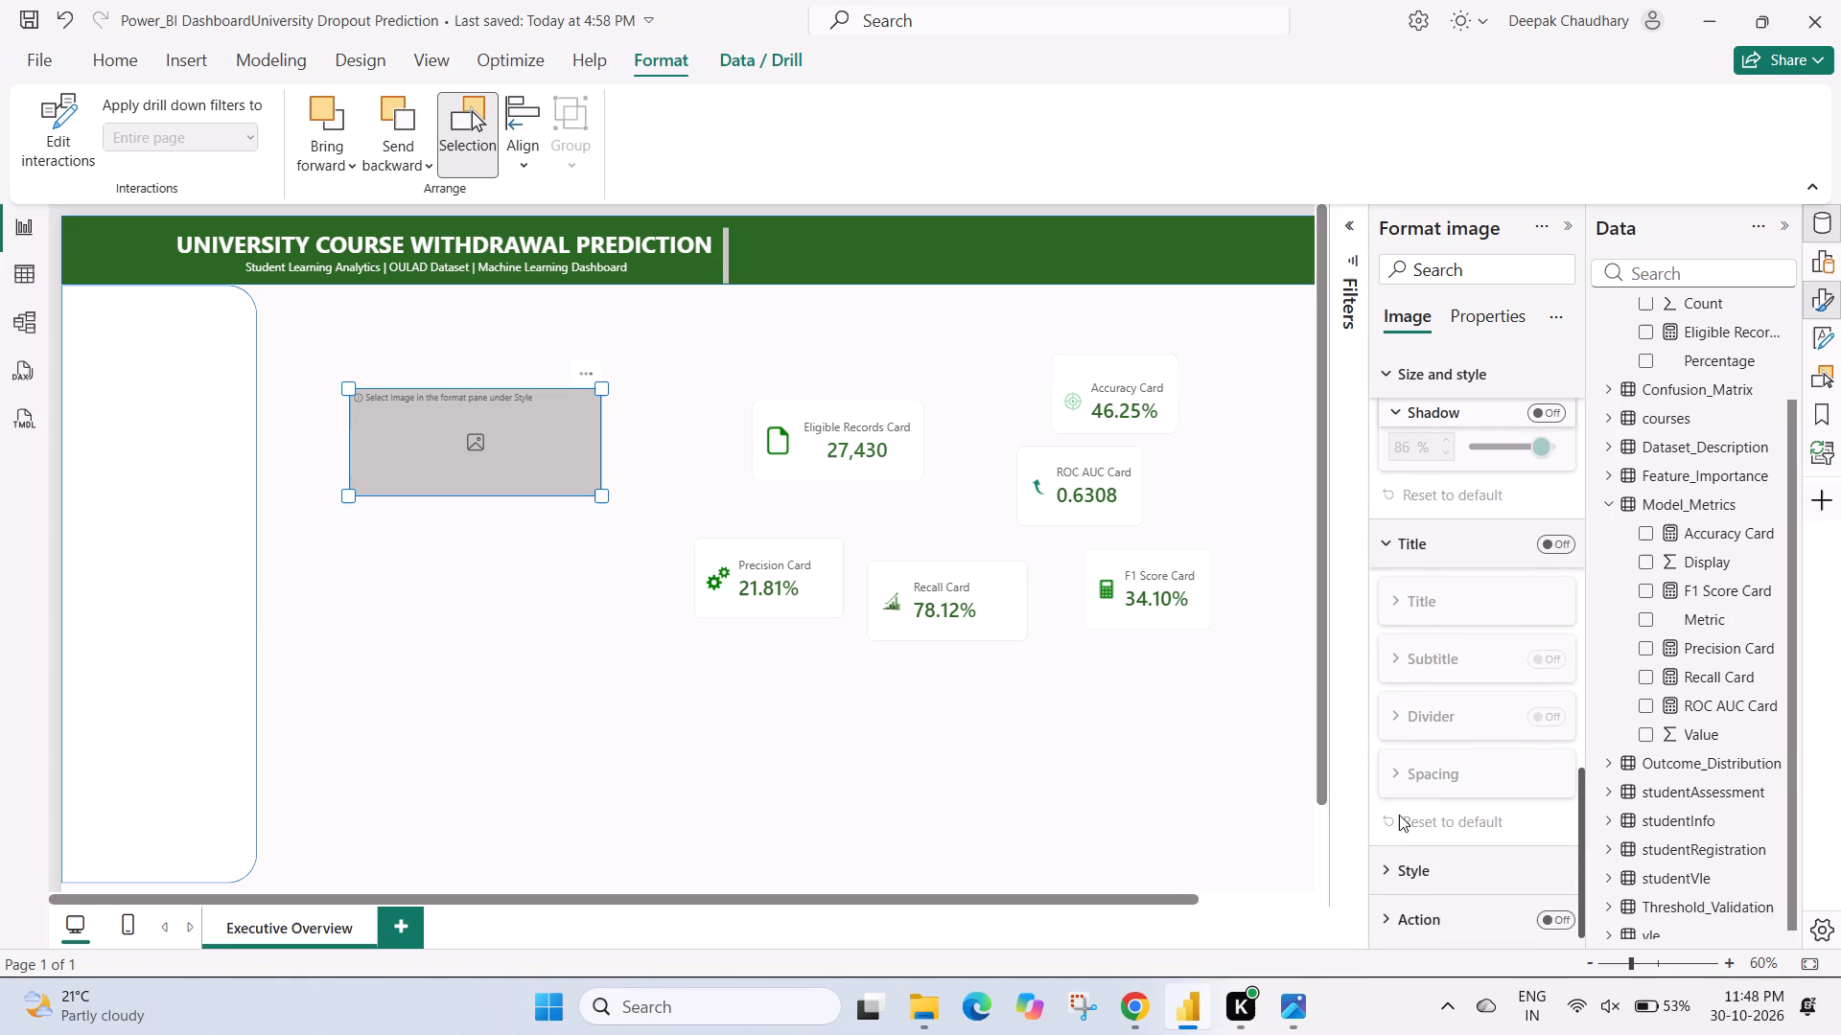
scroll(1399, 815, "down", 1)
Upload the "[CITYPNG.COM]Graduation Diploma White Hat Icon PNG" file from Downloads as the placeholder's image.
left_click(1394, 856)
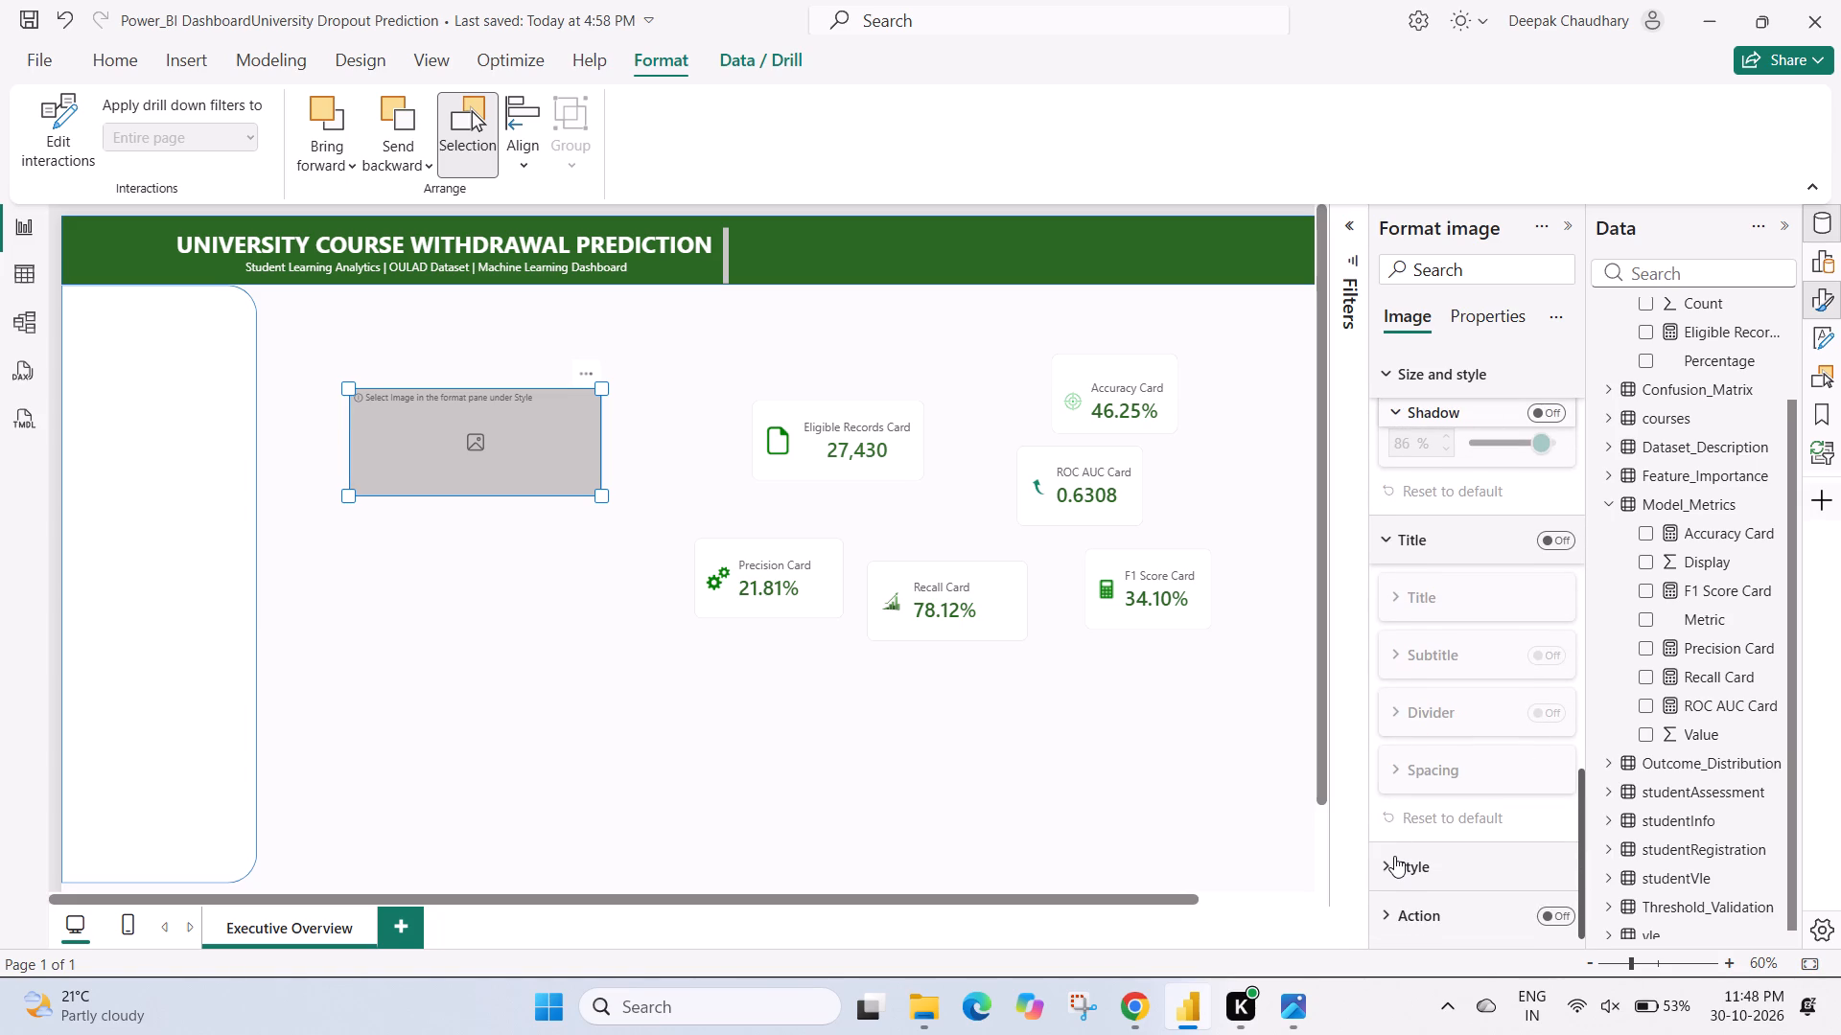
scroll(1394, 856, "down", 3)
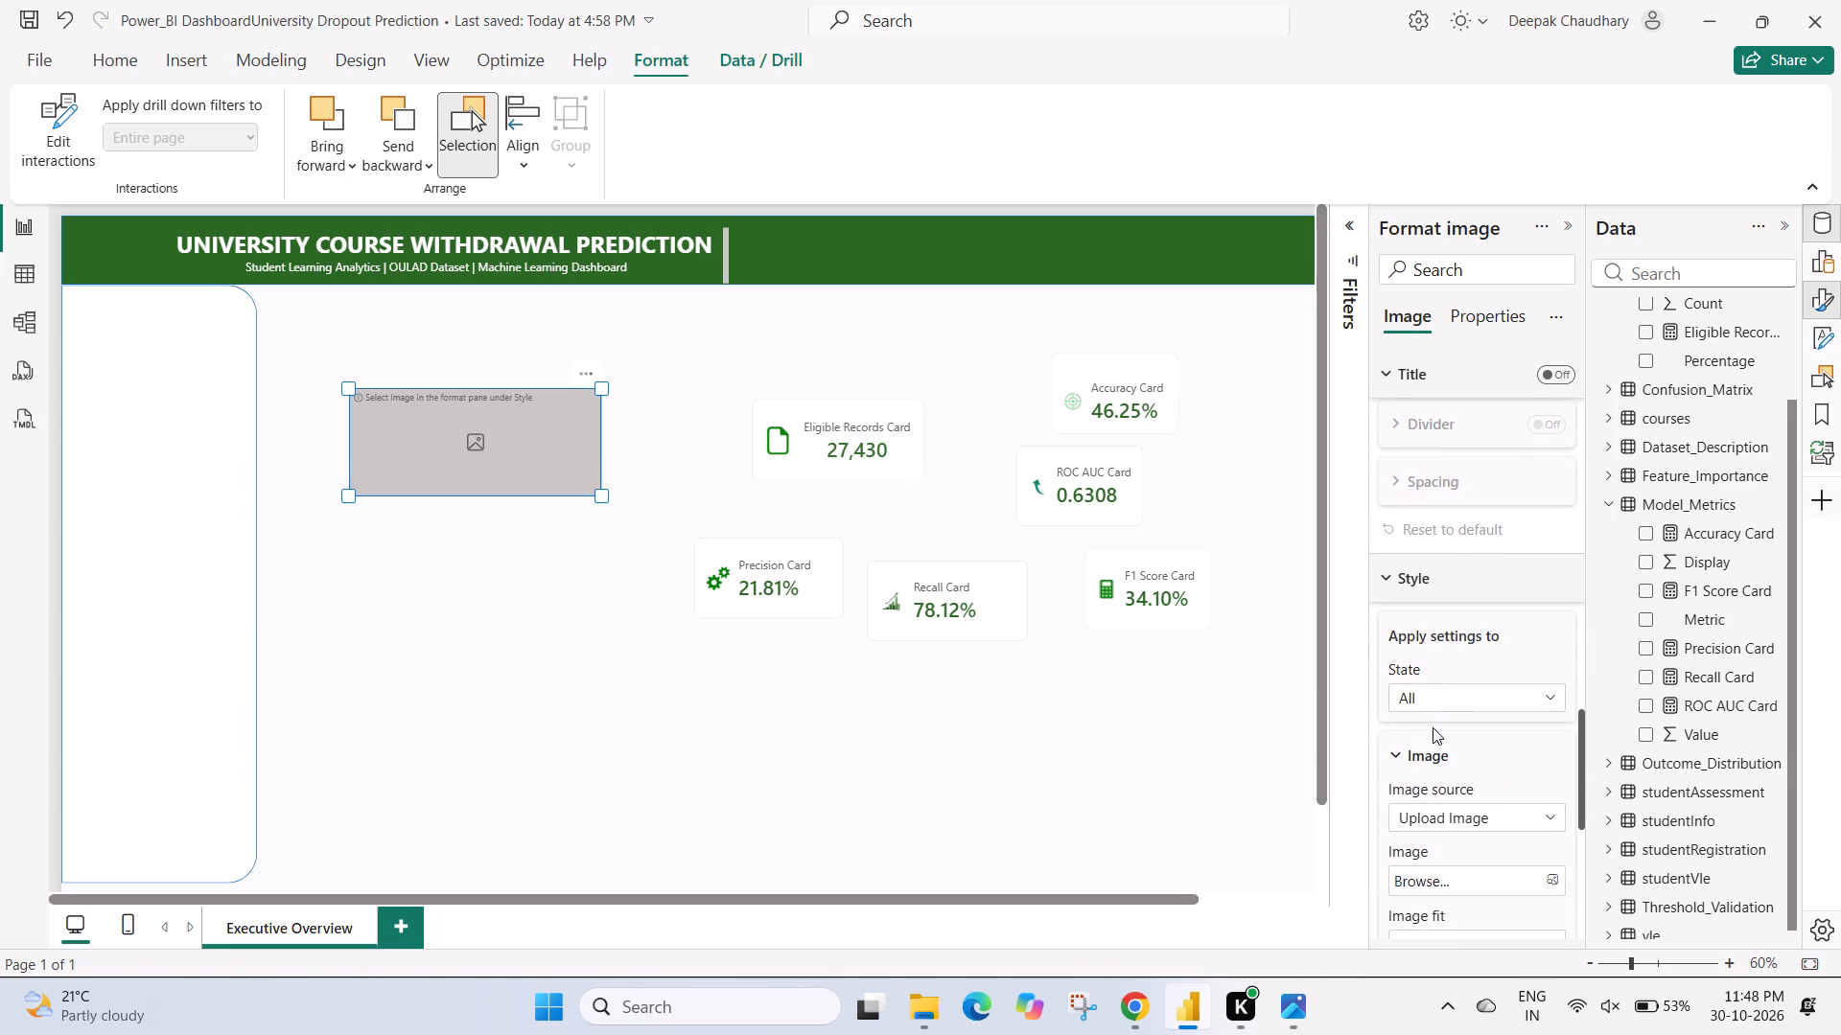
left_click(1552, 873)
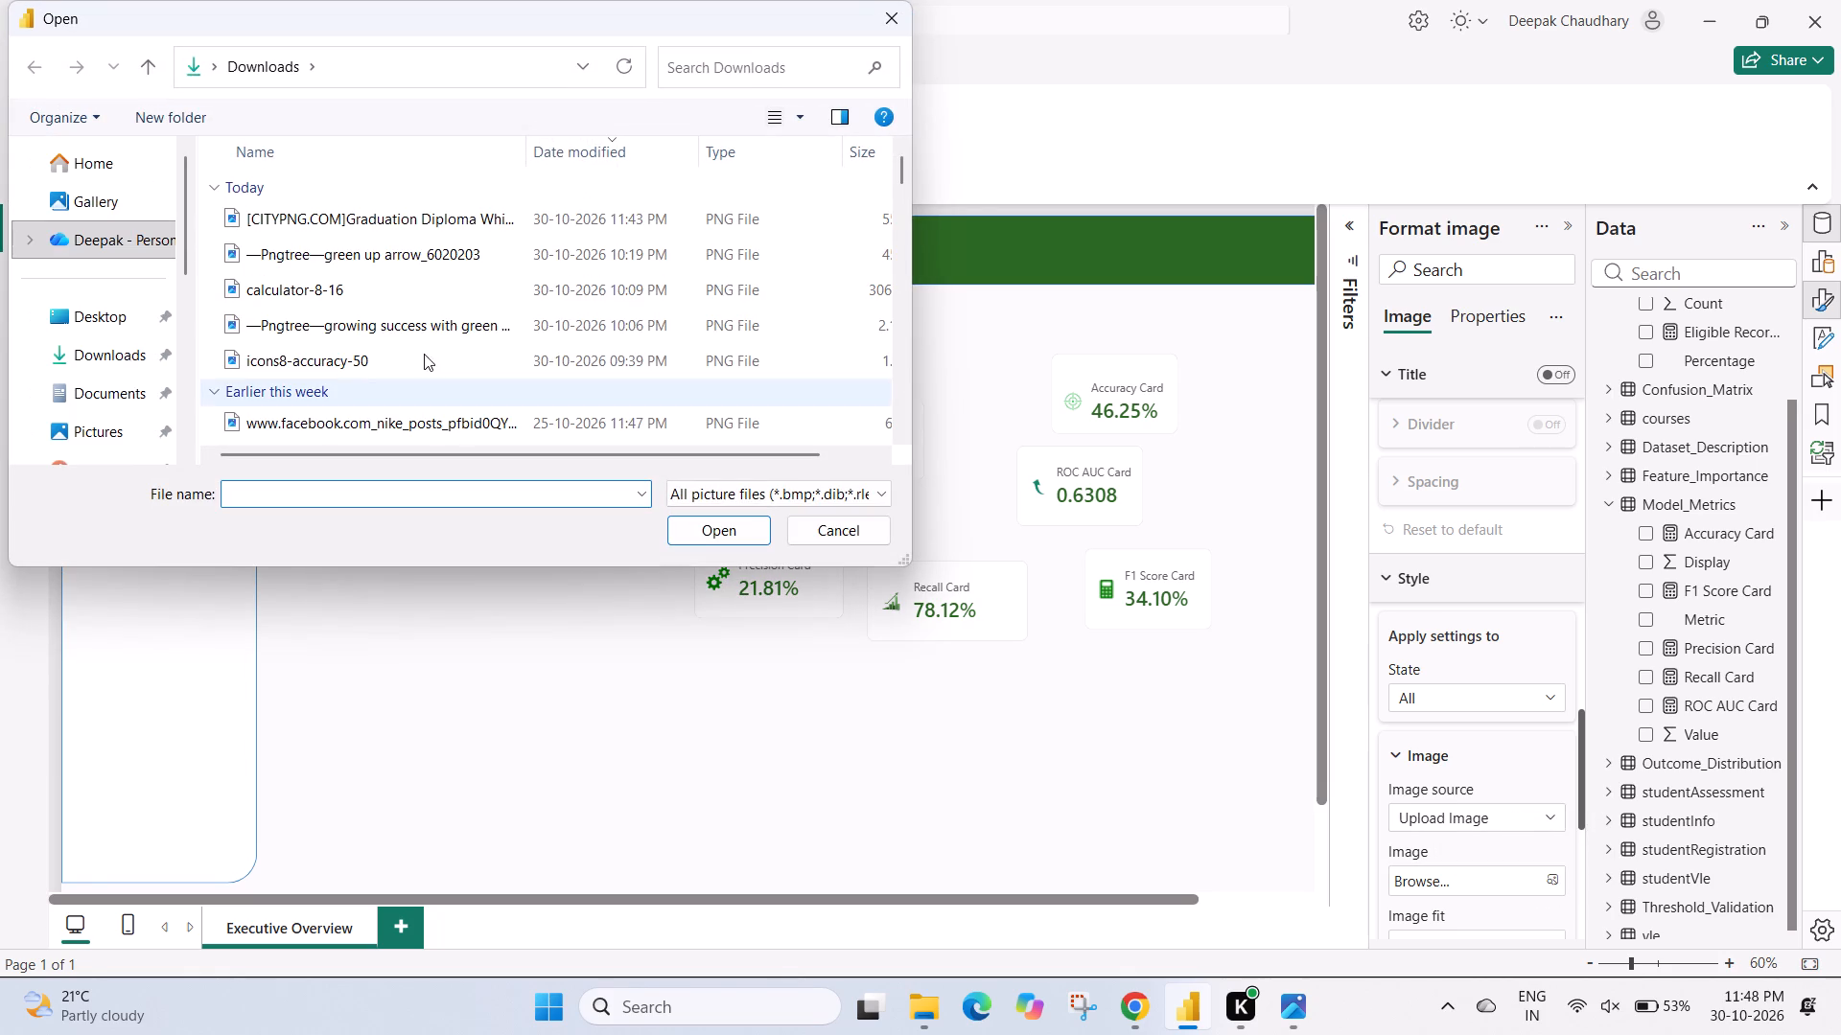
left_click(380, 216)
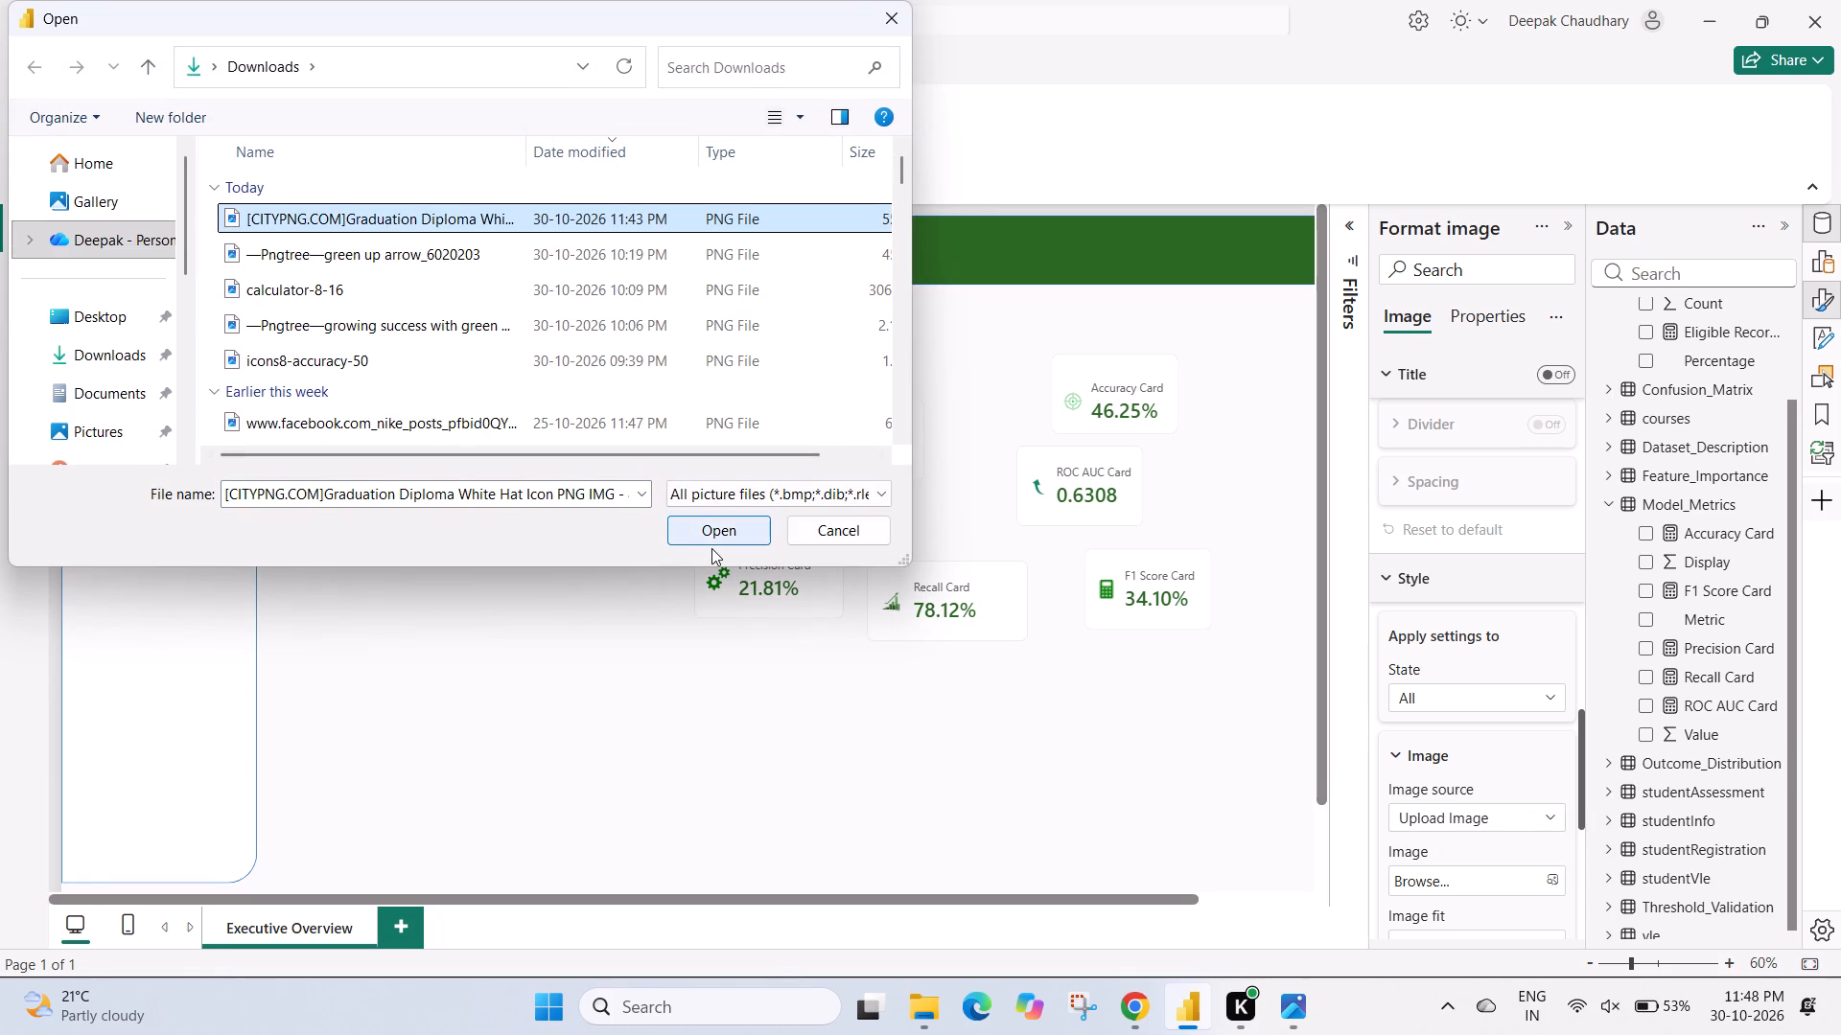
left_click(711, 548)
left_click(712, 538)
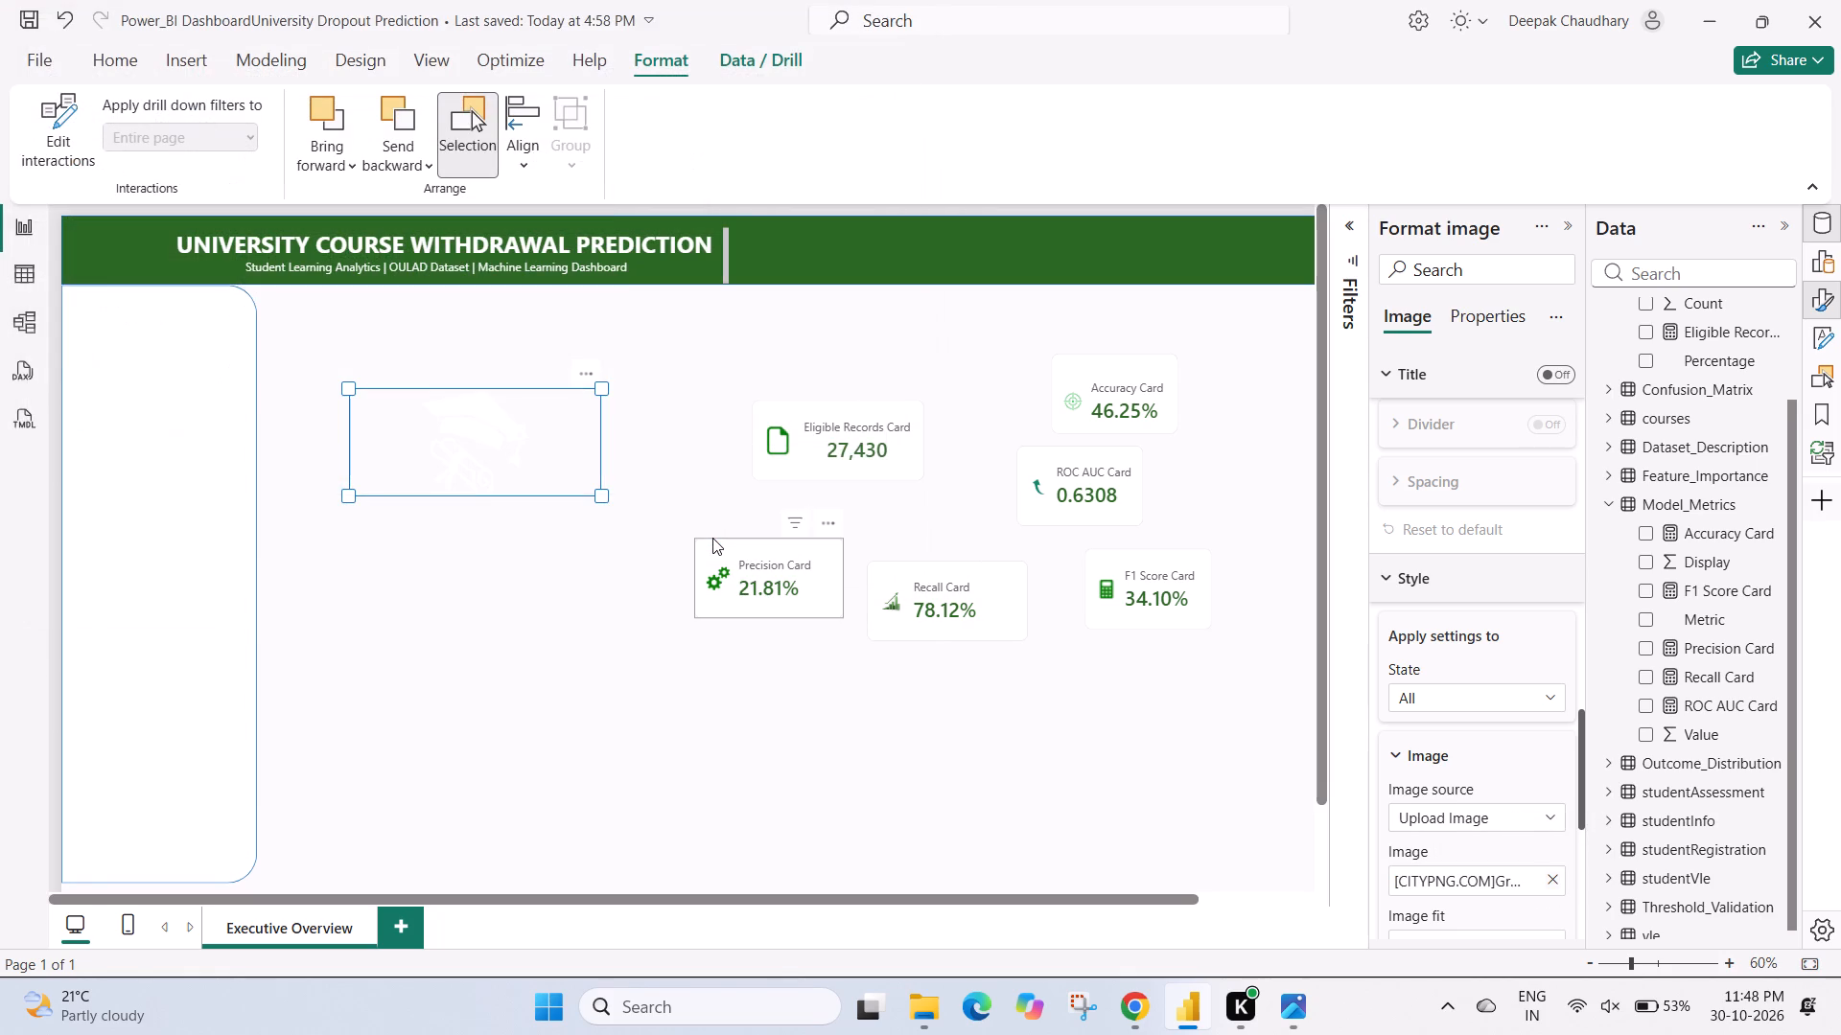
Shrink the graduation cap image to about half its width and height.
triple_click(480, 465)
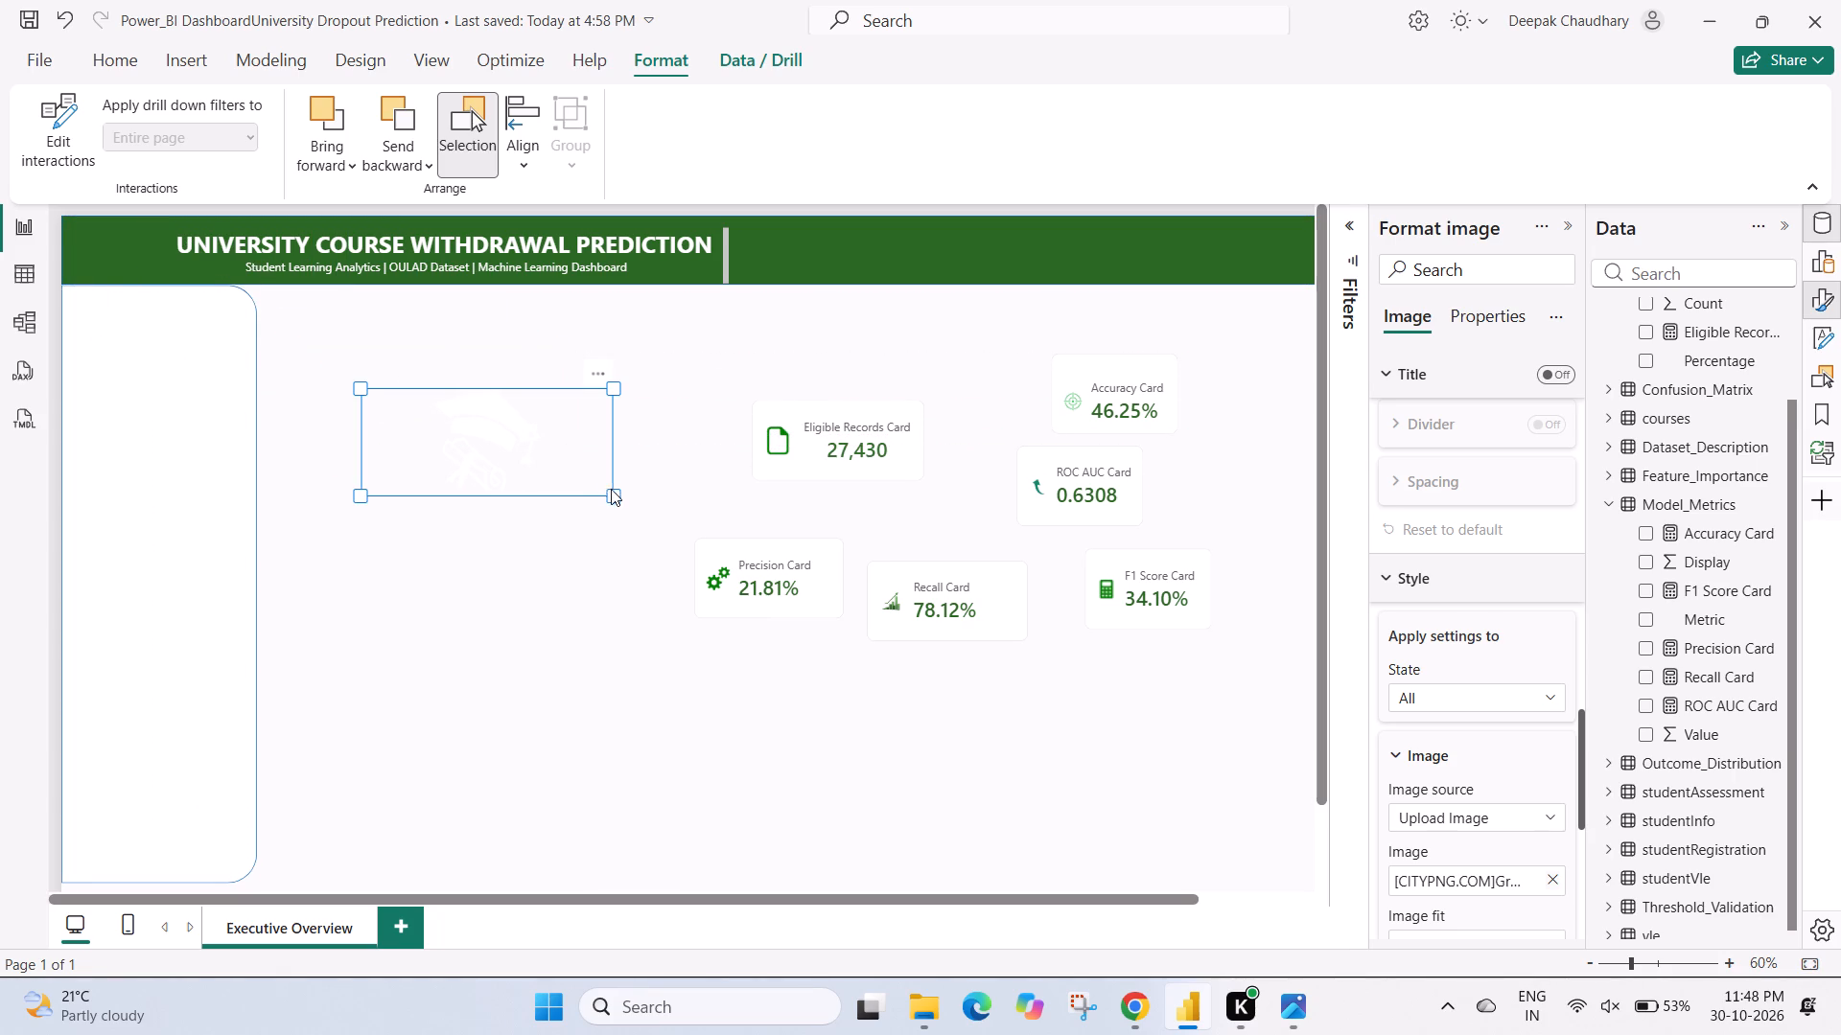
left_click_drag(611, 496, 479, 452)
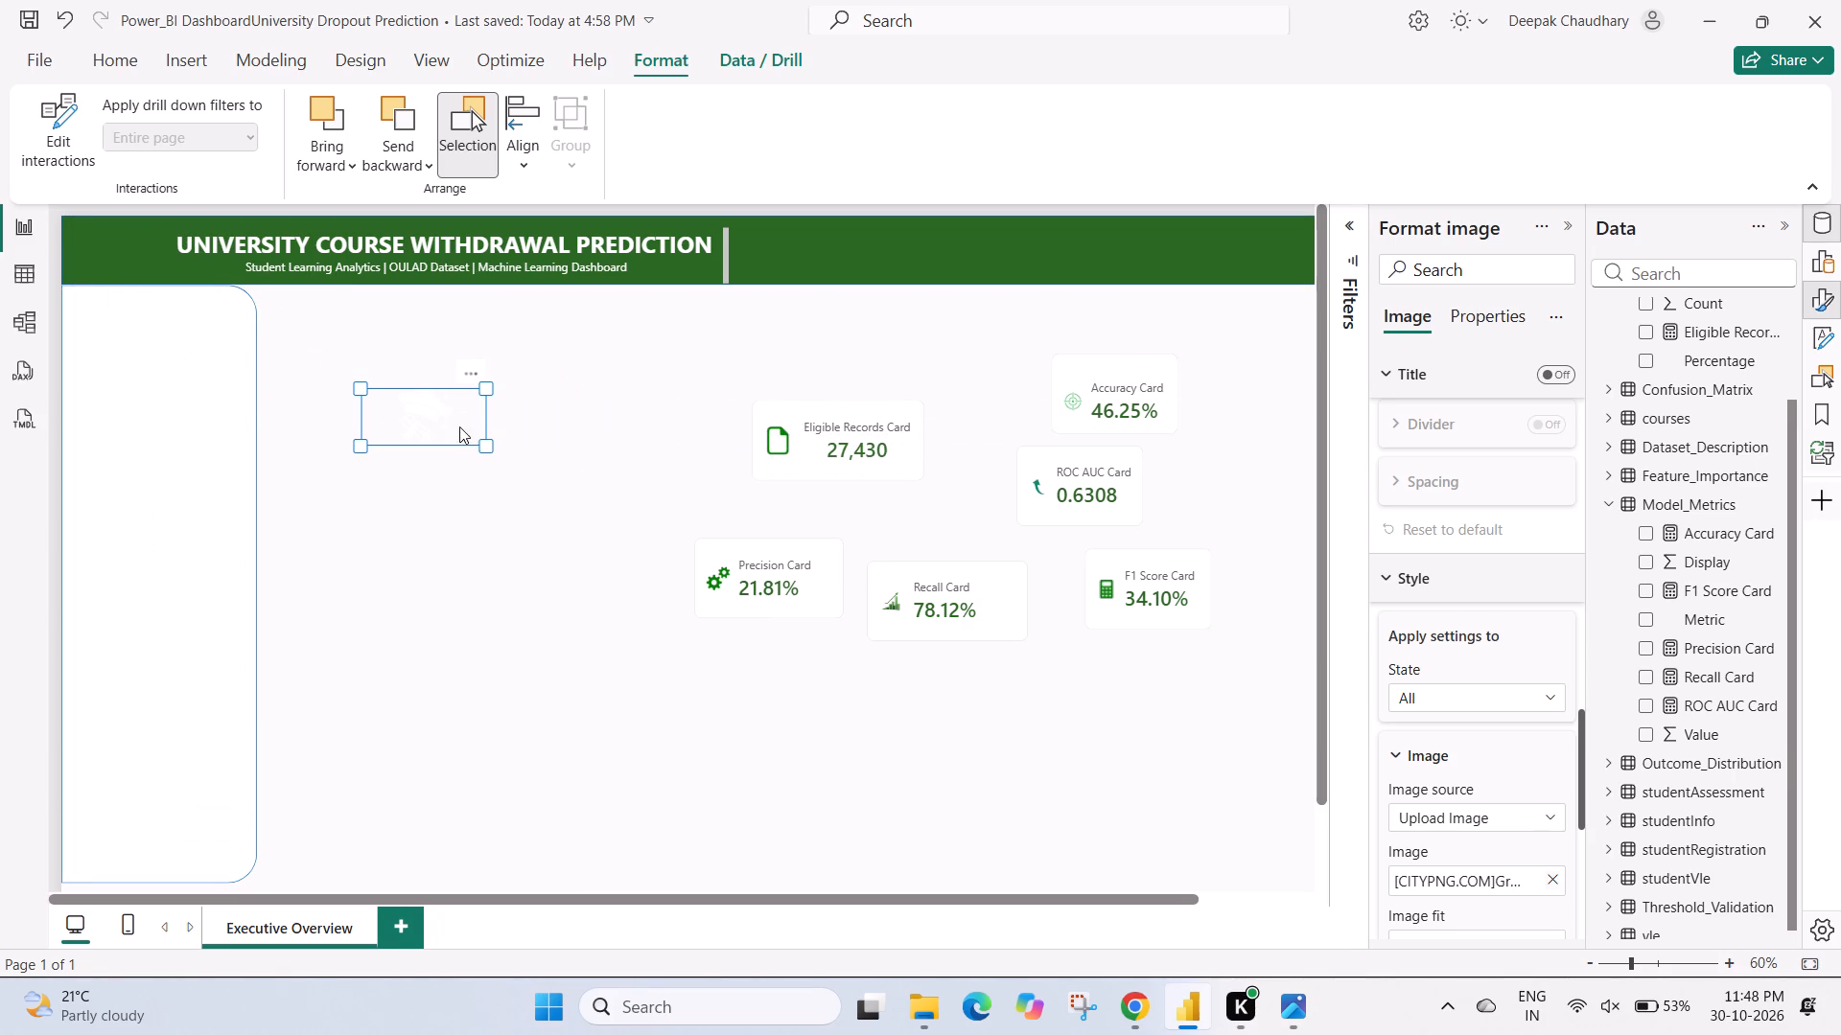
Move the graduation cap image into the green header, against its left end and before the title.
left_click(455, 422)
scroll(1448, 745, "down", 1)
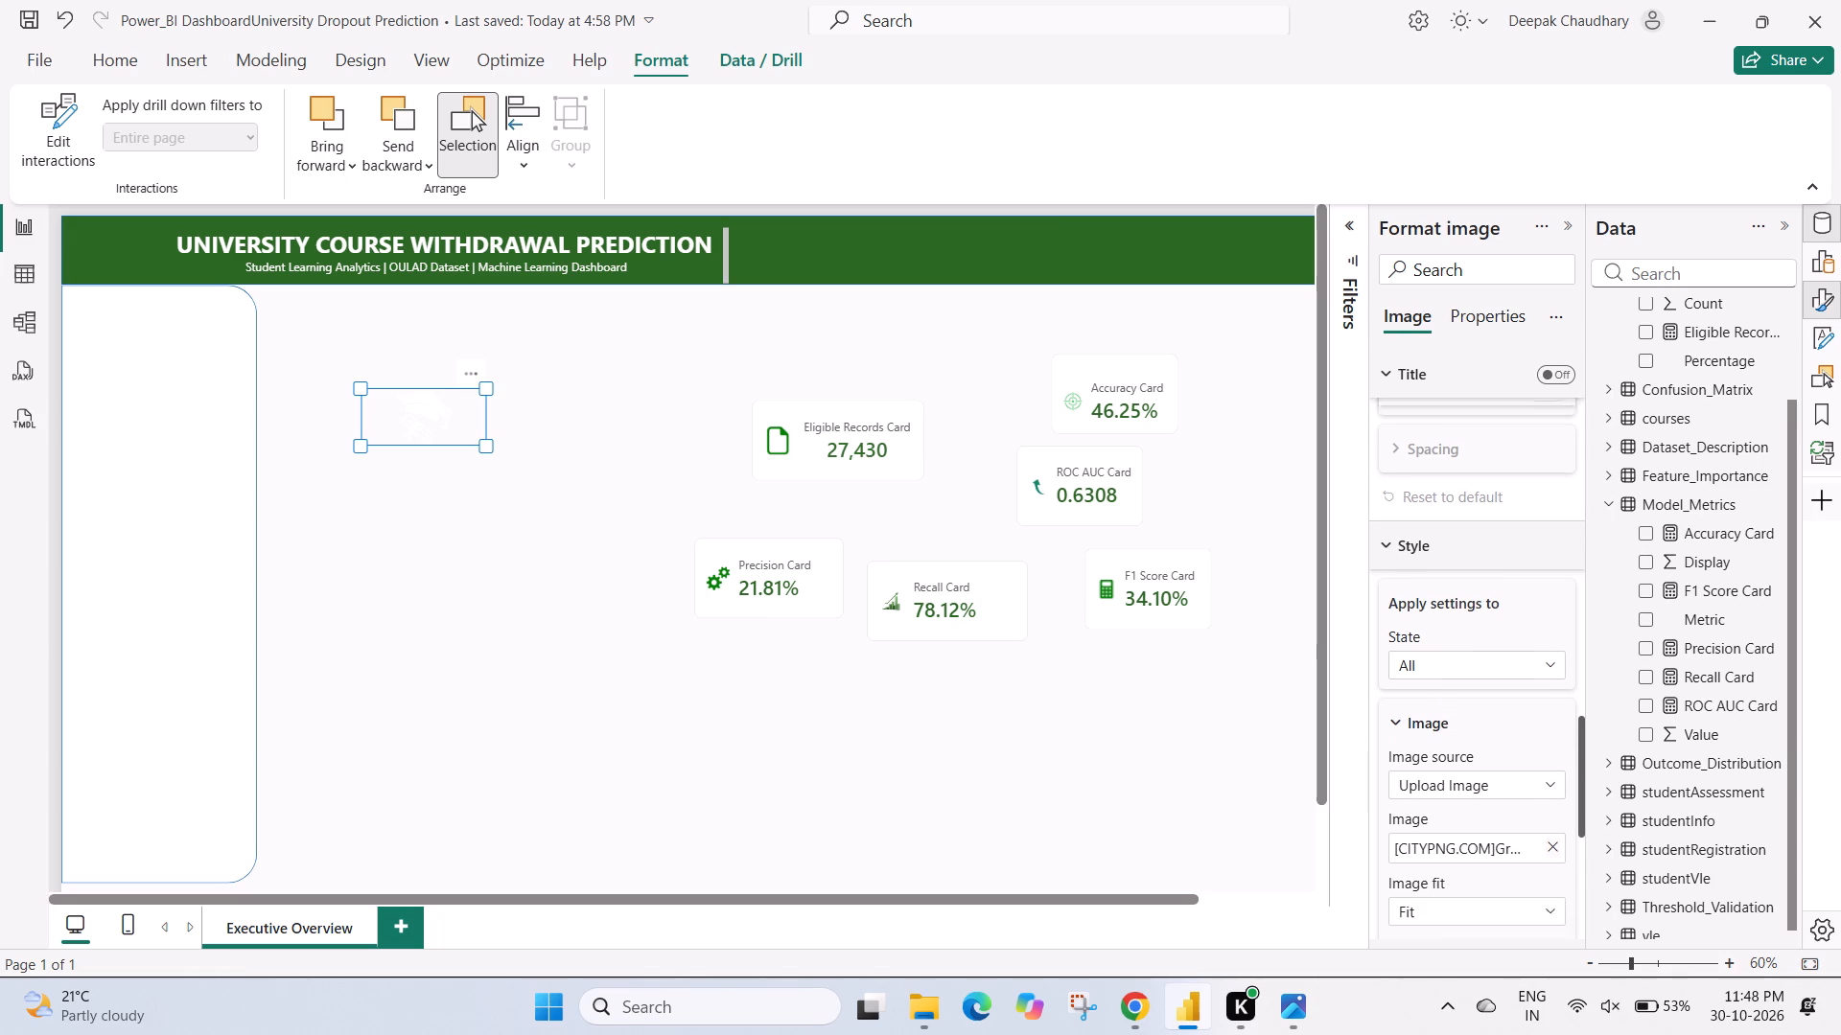
scroll(1448, 745, "down", 1)
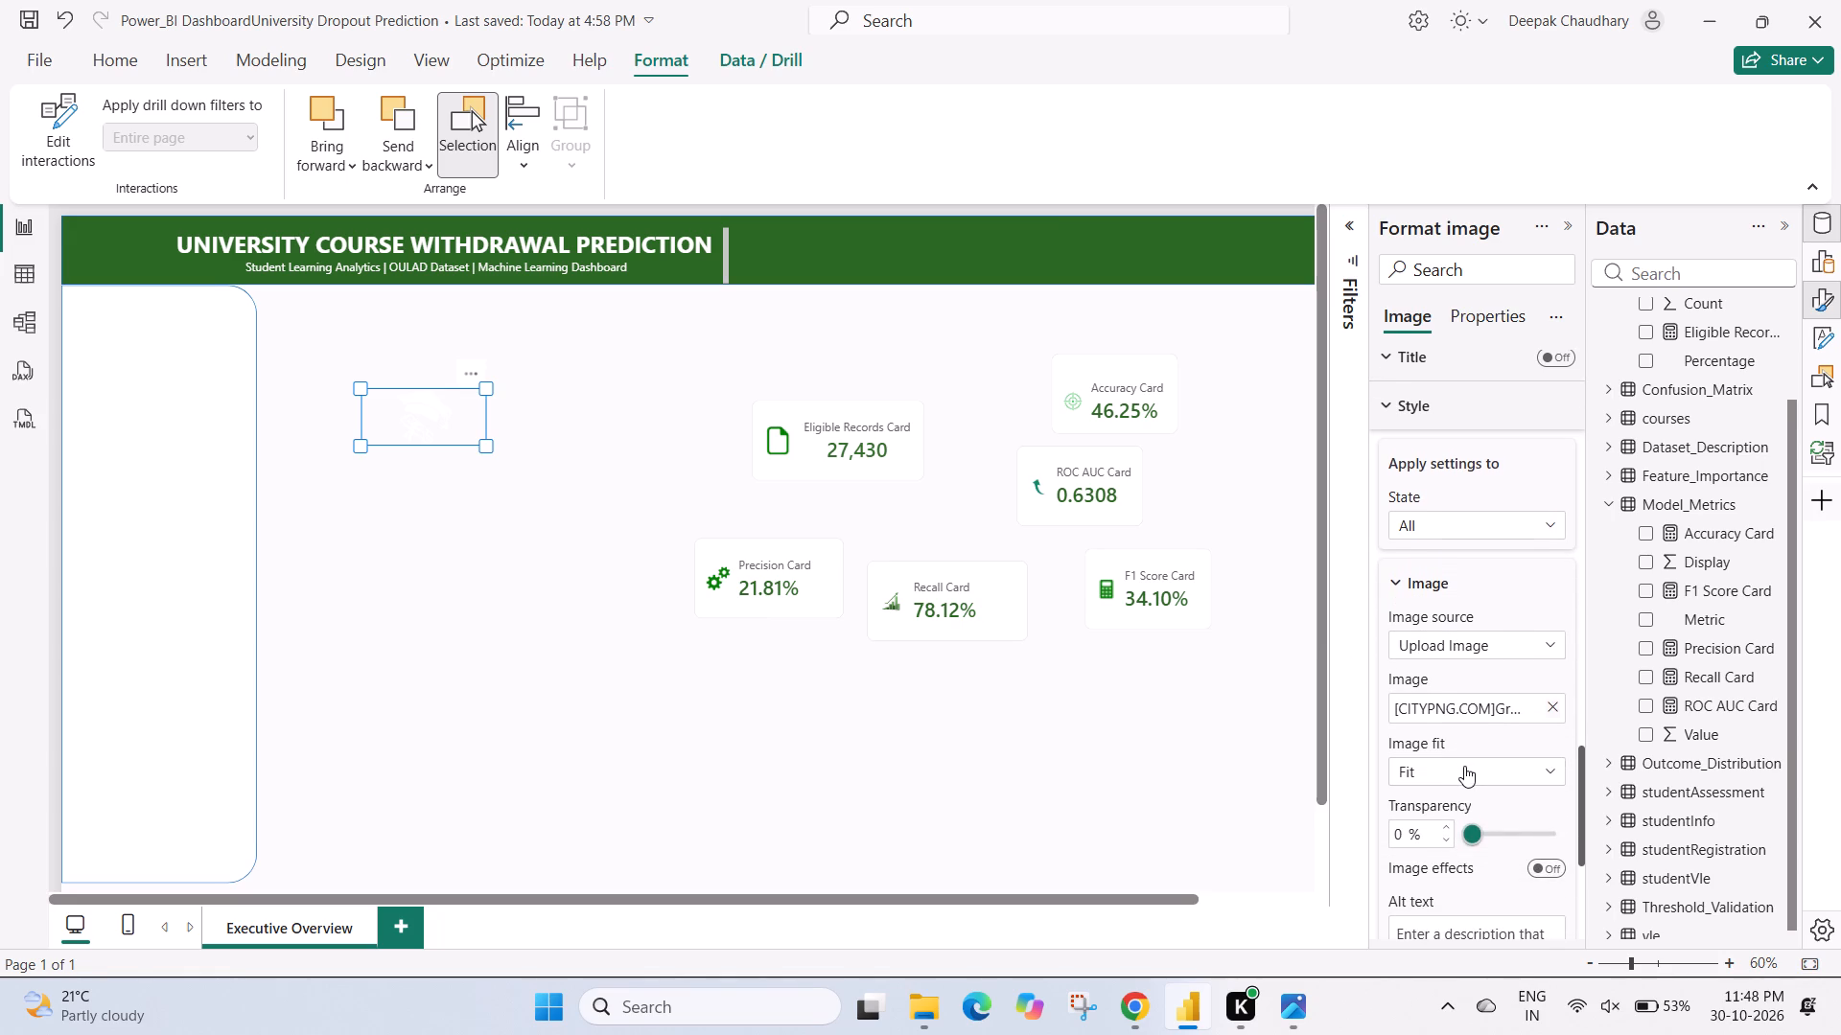
left_click_drag(447, 419, 242, 317)
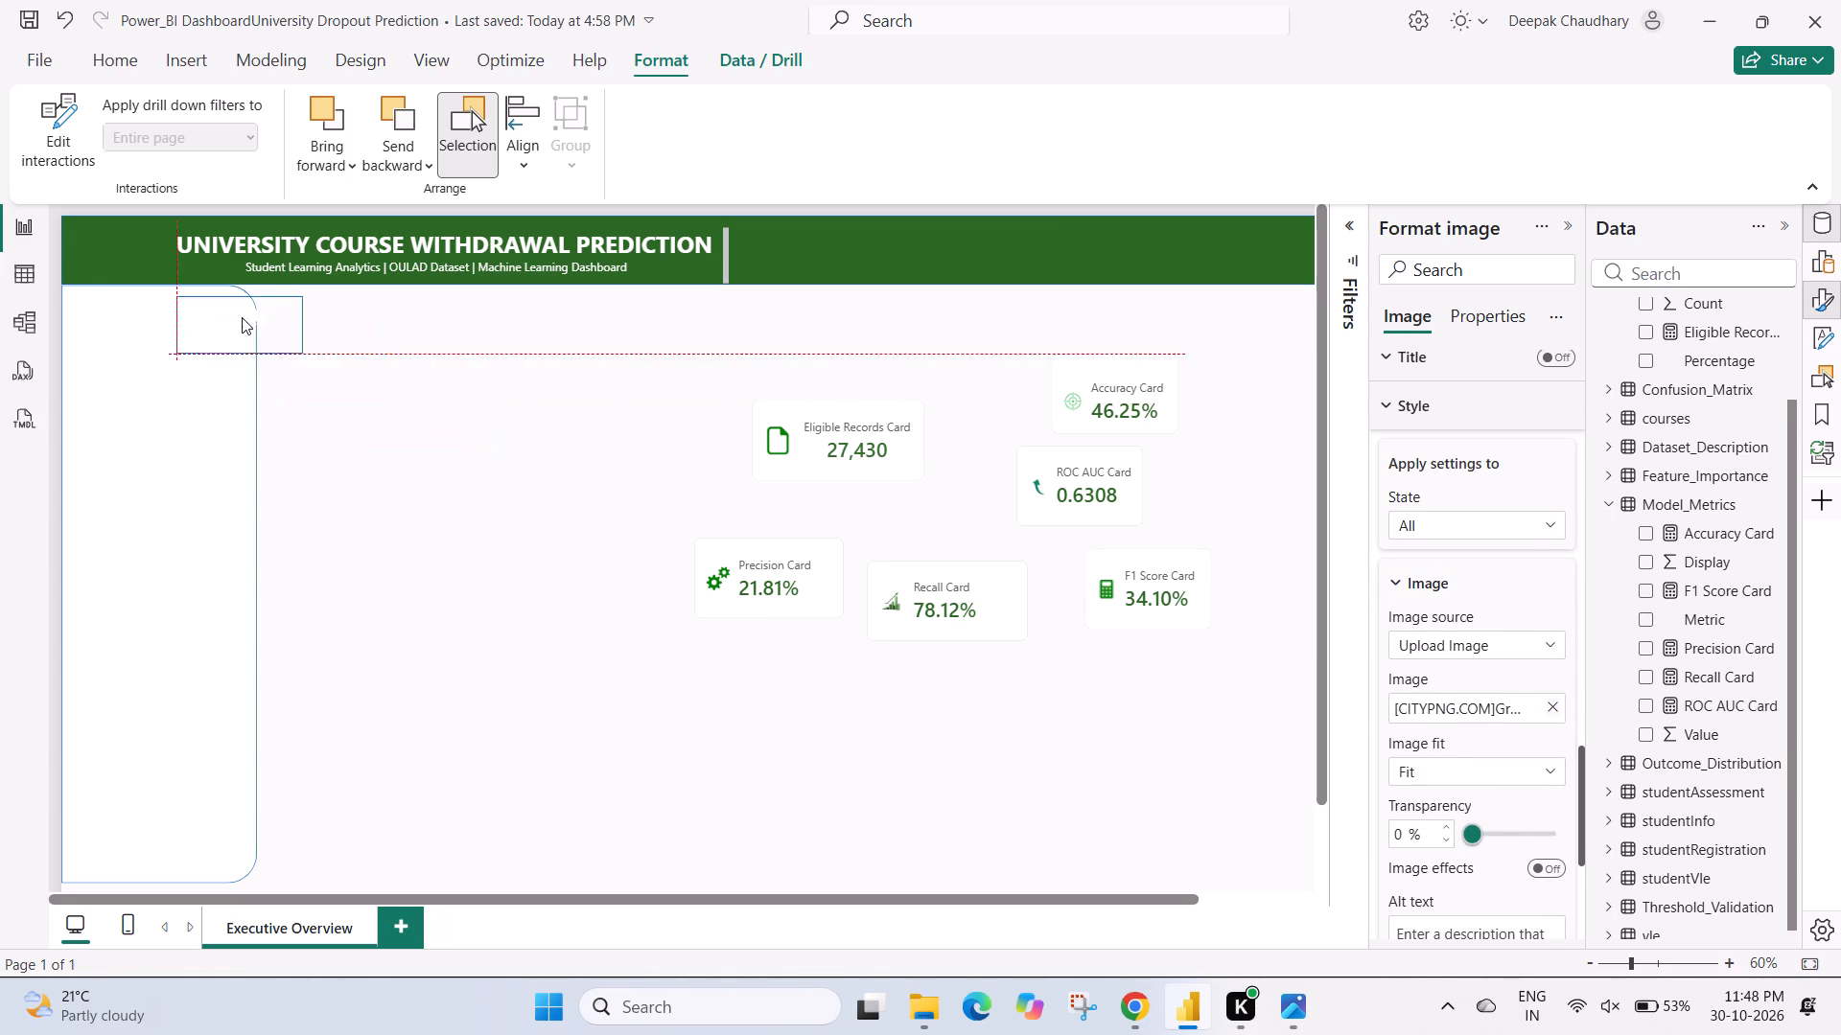
left_click_drag(242, 317, 147, 167)
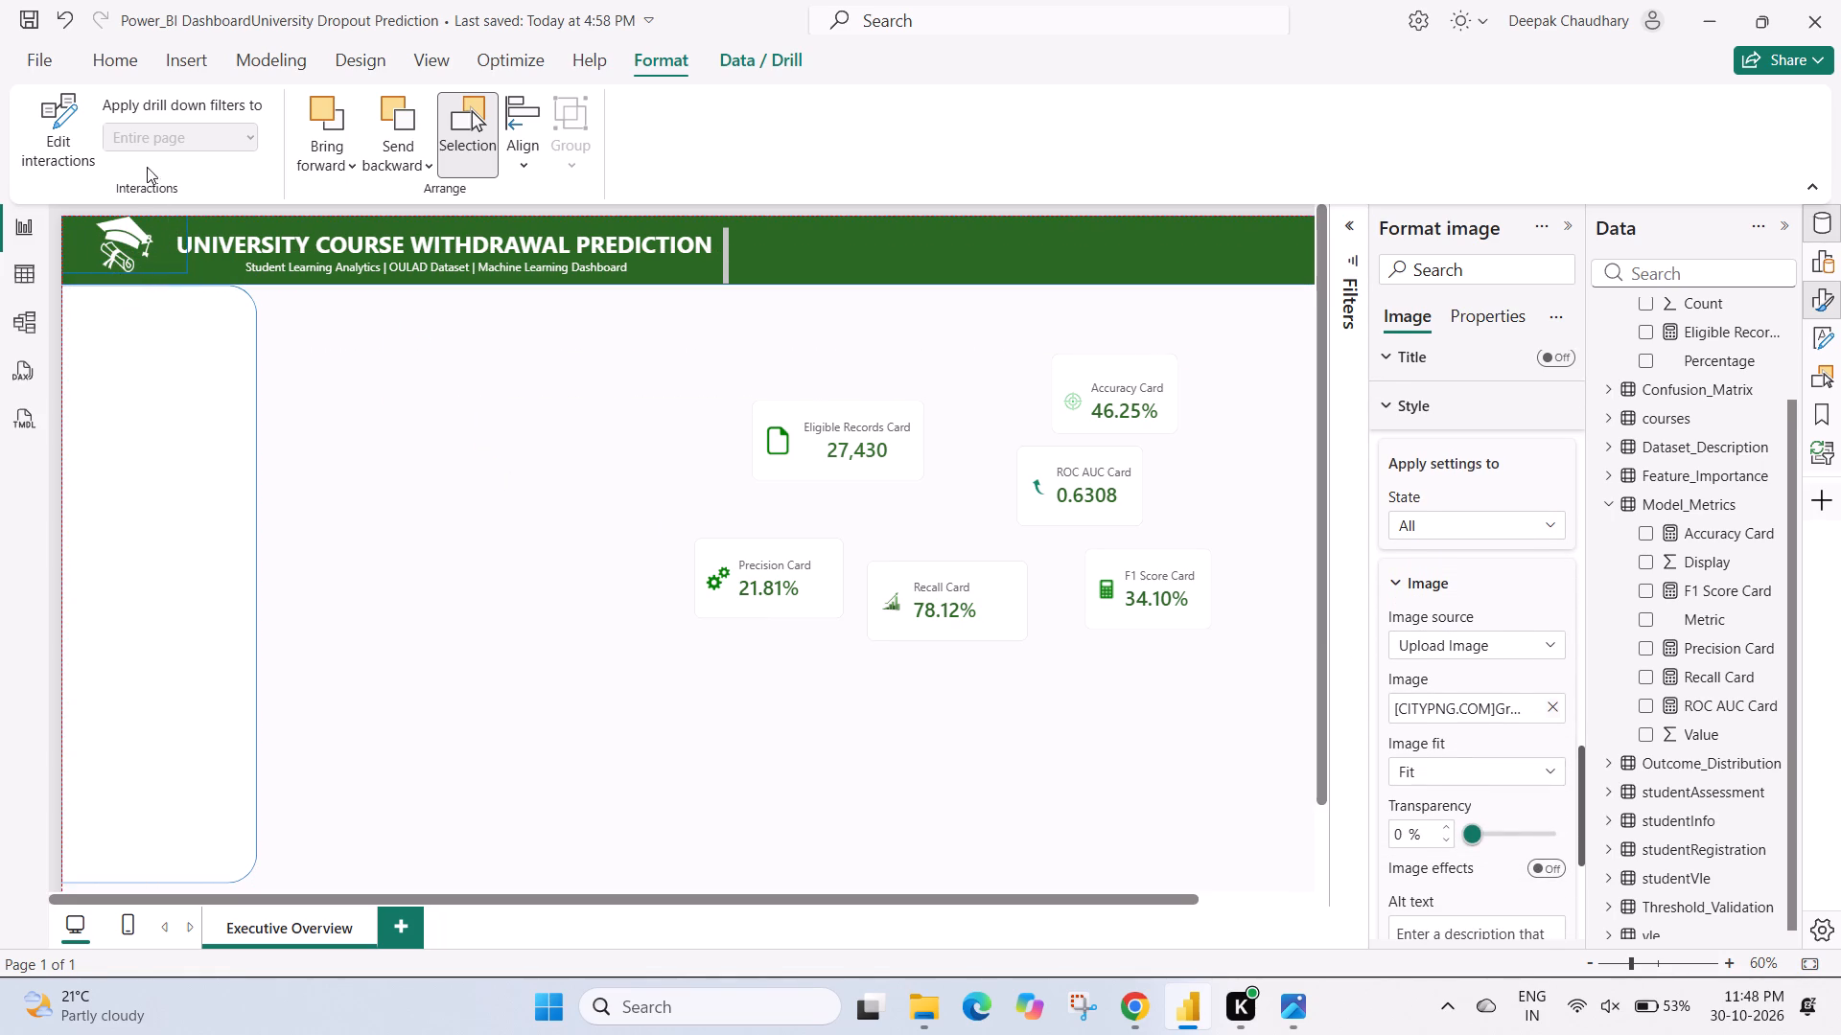
left_click_drag(147, 167, 159, 212)
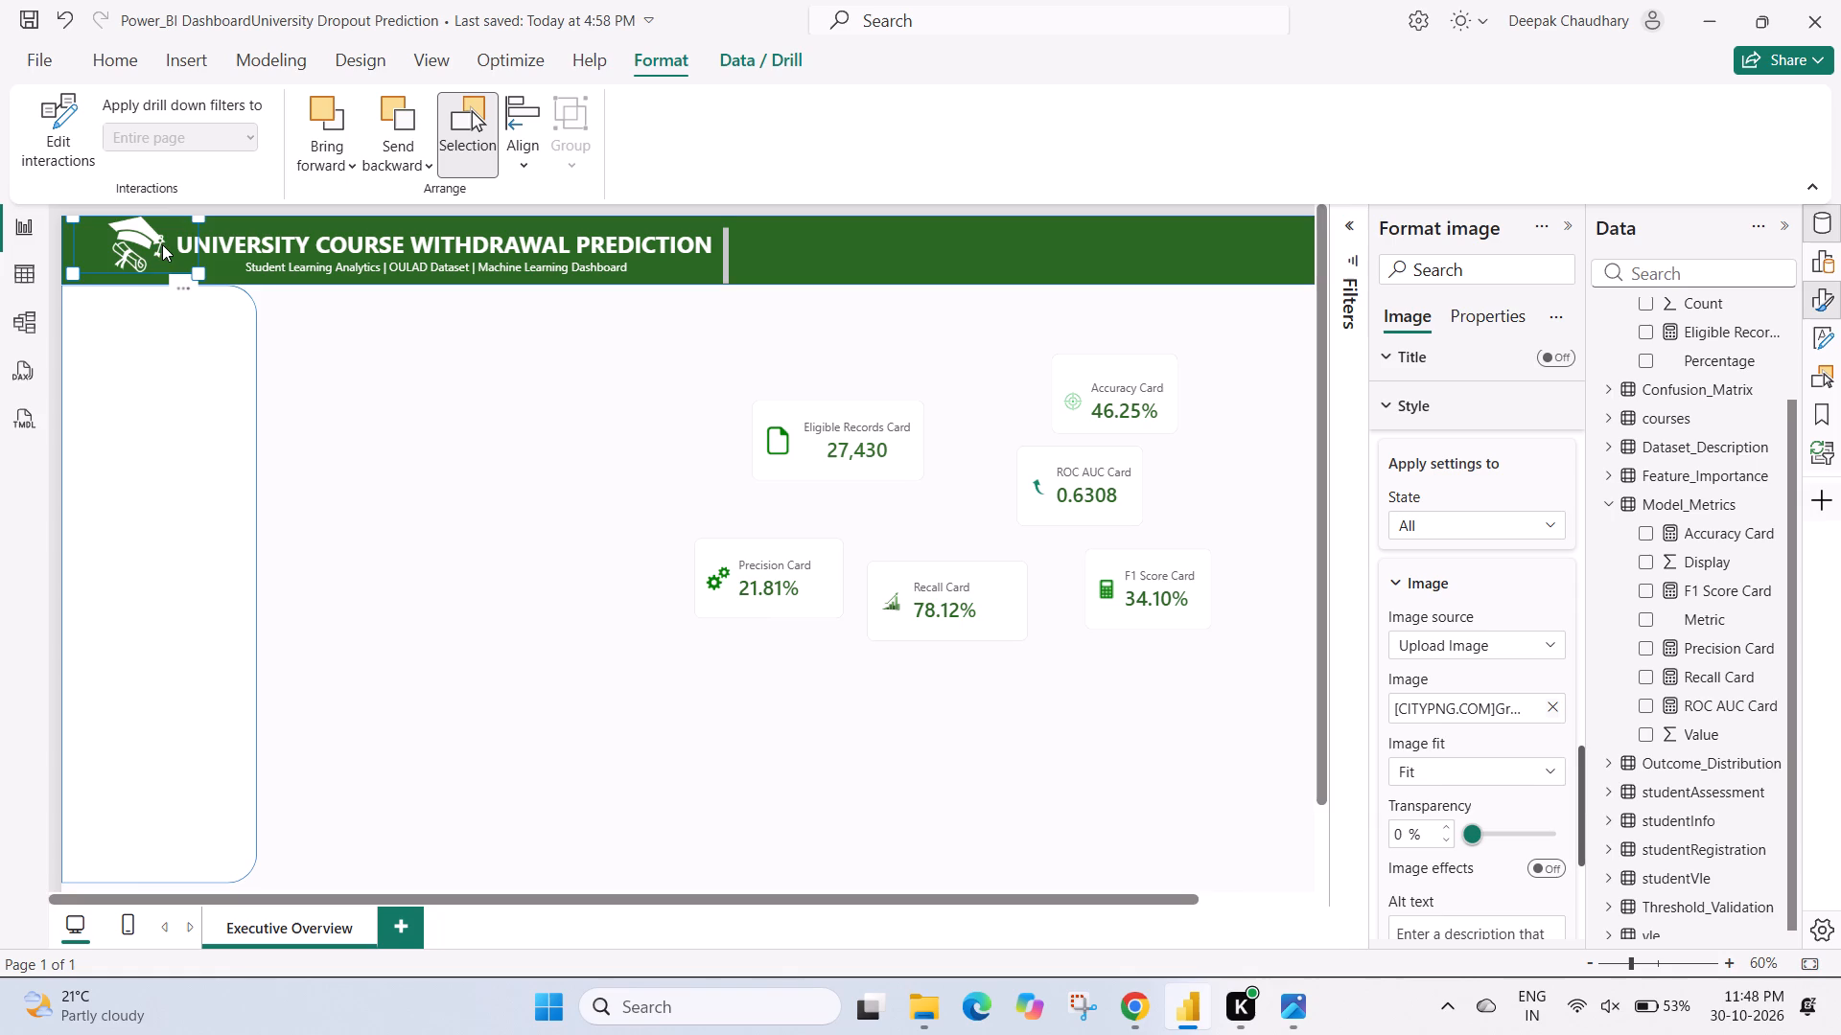
left_click_drag(162, 244, 125, 246)
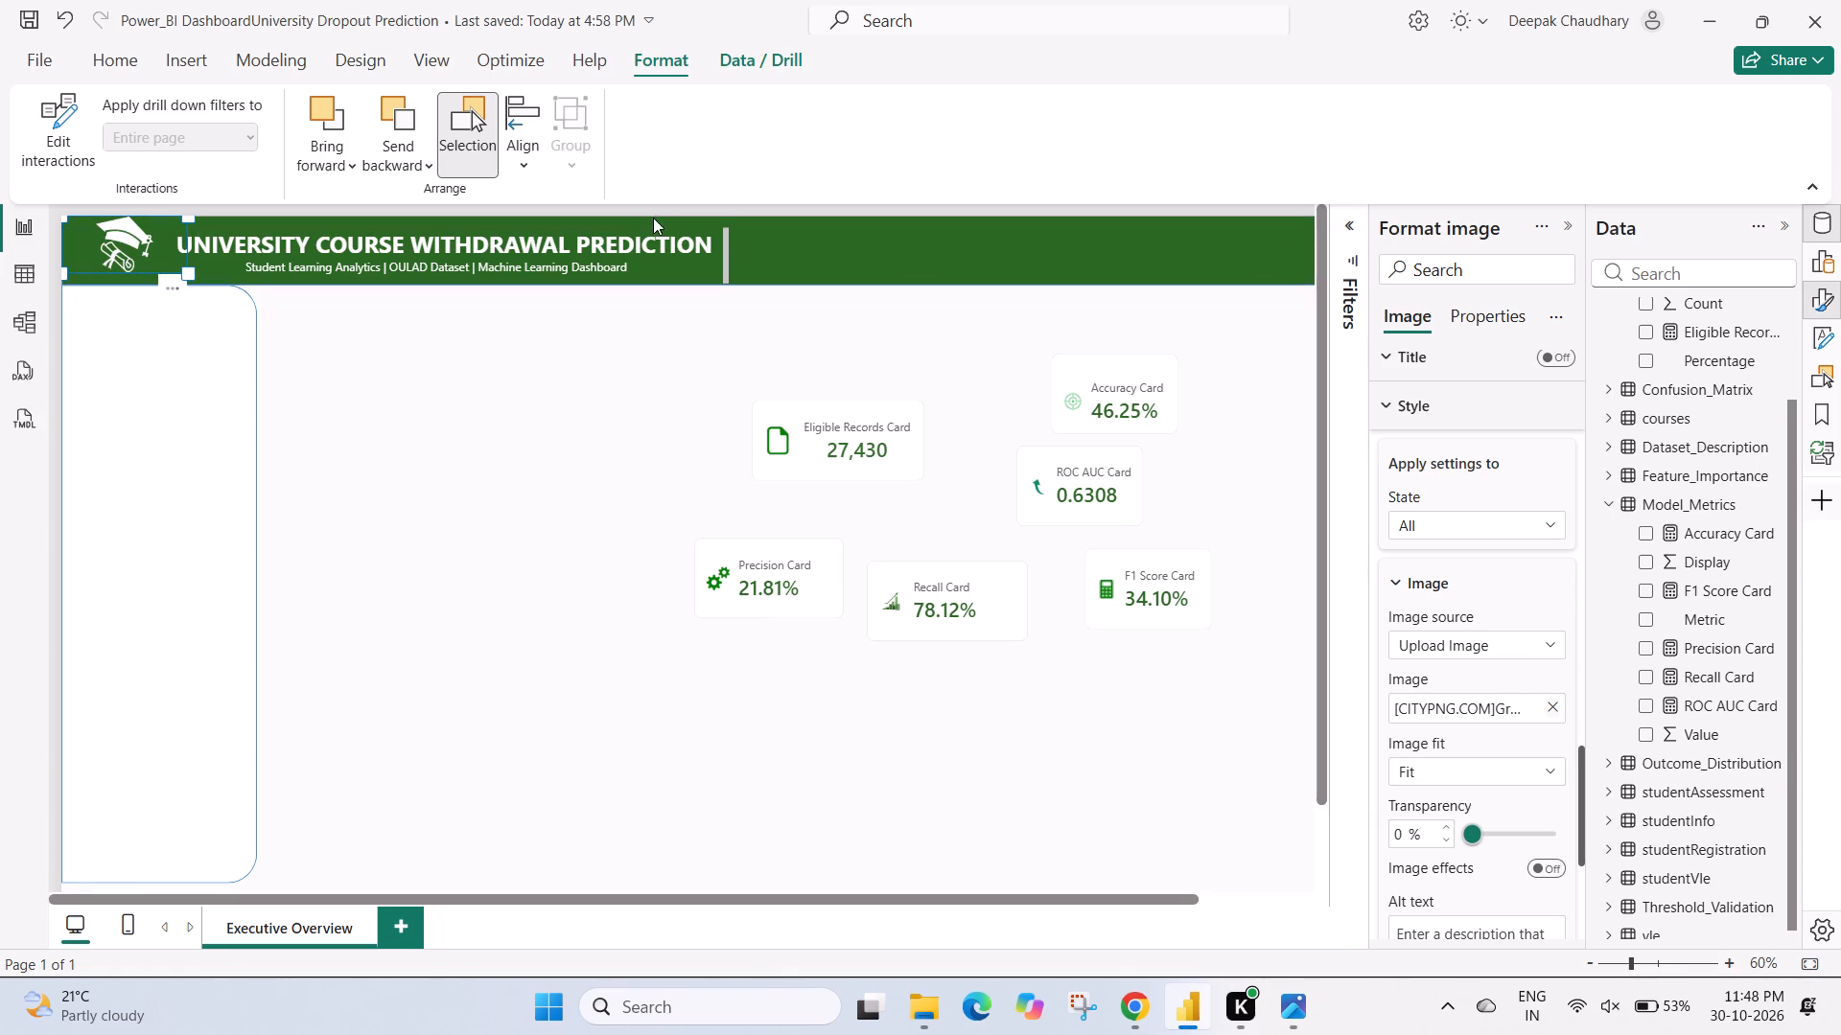
Shift the title text box right, clear of the graduation cap, and up against the header's top edge.
left_click_drag(711, 297, 758, 284)
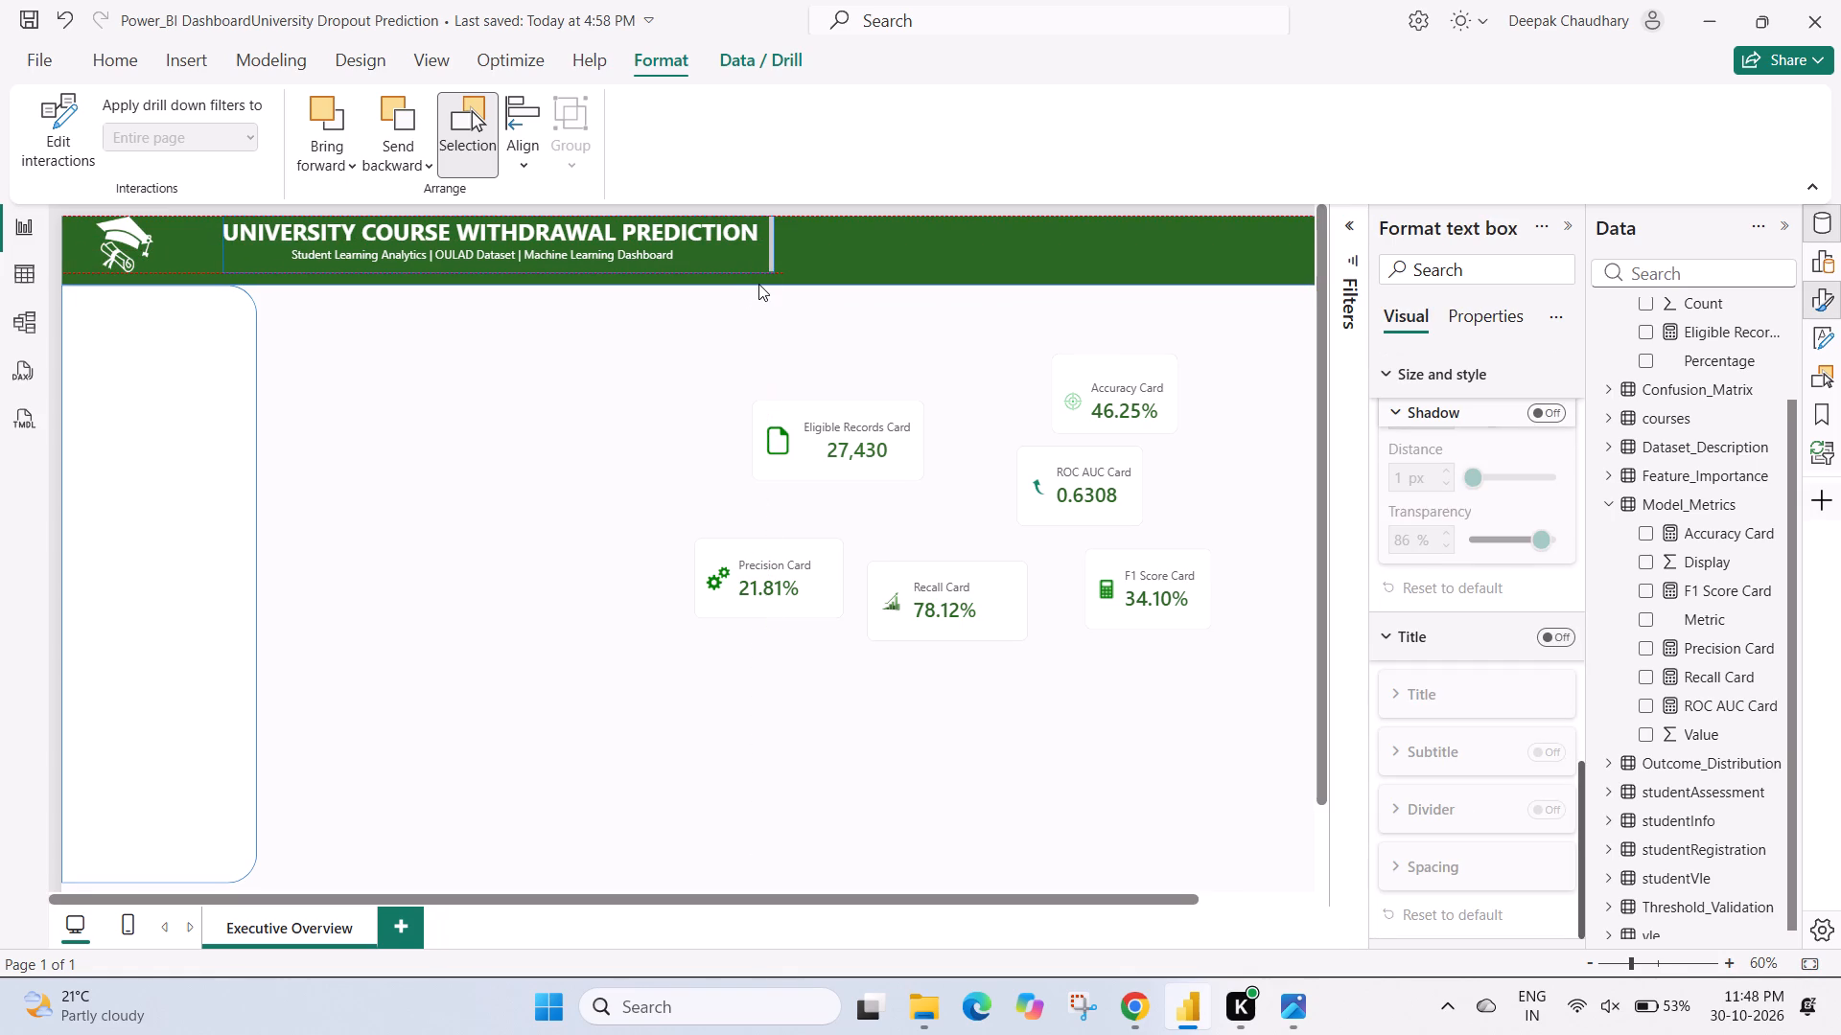
left_click_drag(758, 284, 760, 285)
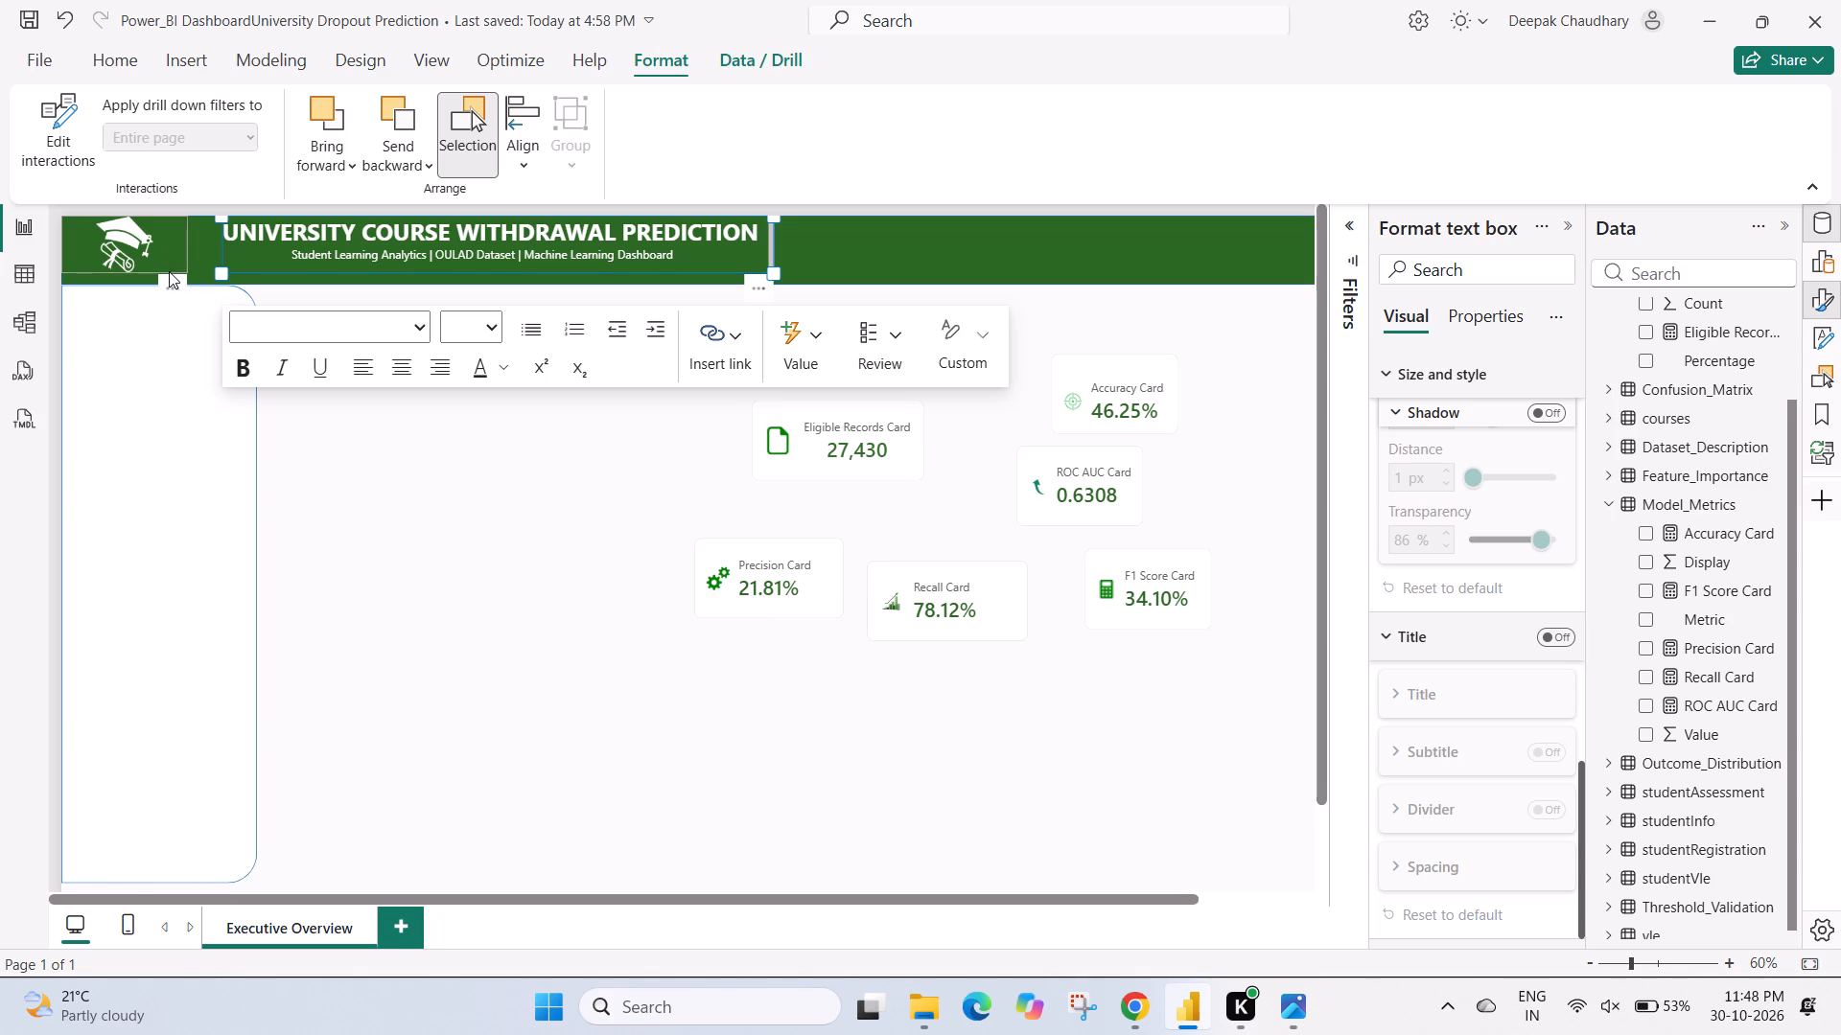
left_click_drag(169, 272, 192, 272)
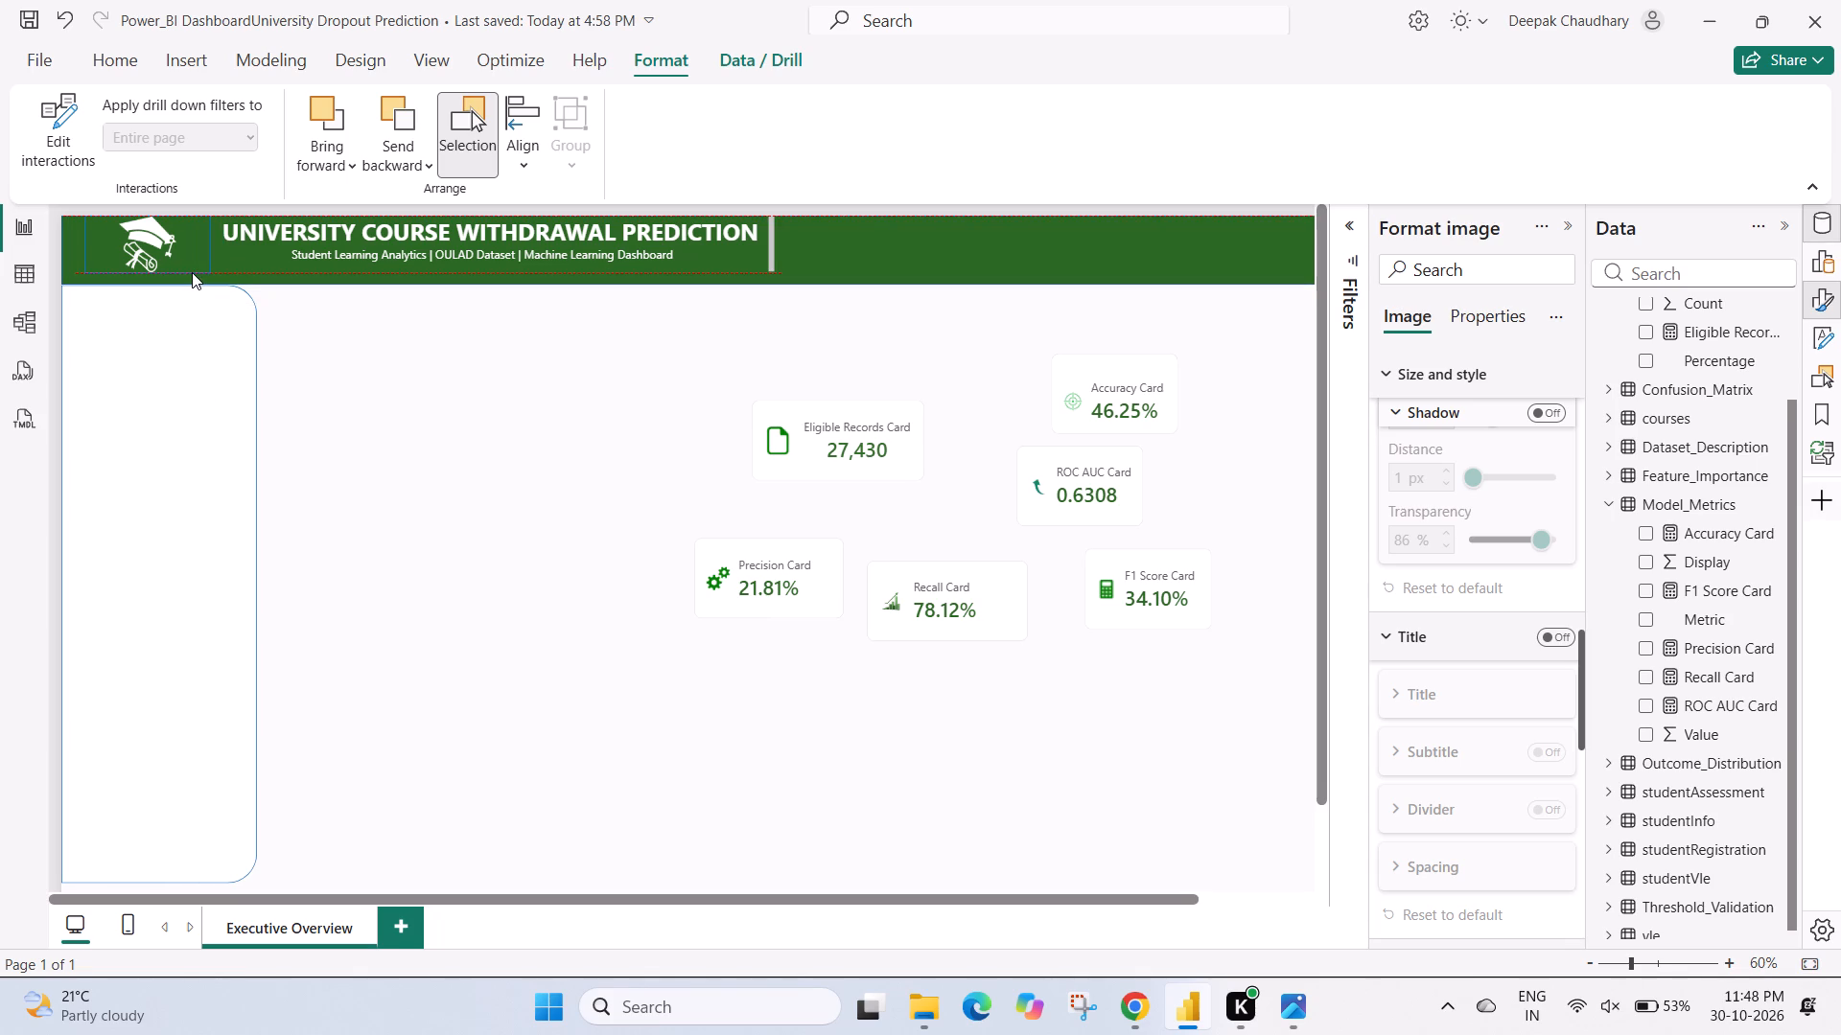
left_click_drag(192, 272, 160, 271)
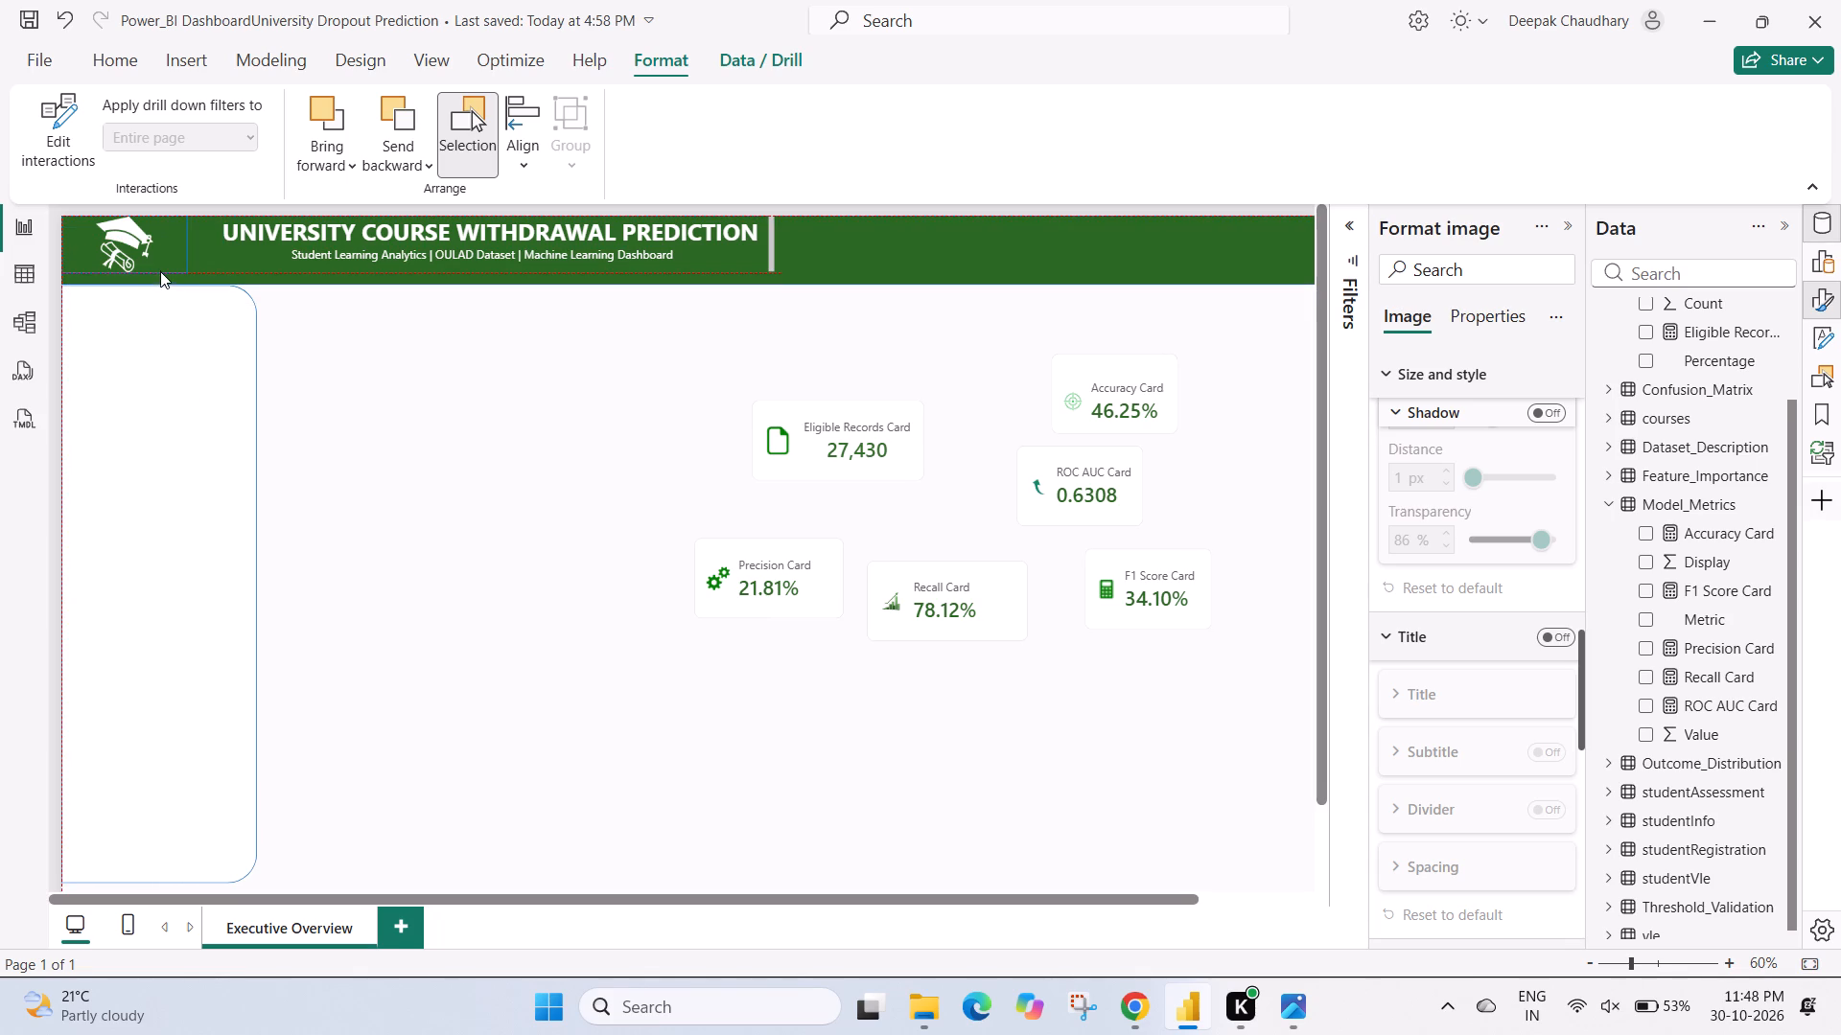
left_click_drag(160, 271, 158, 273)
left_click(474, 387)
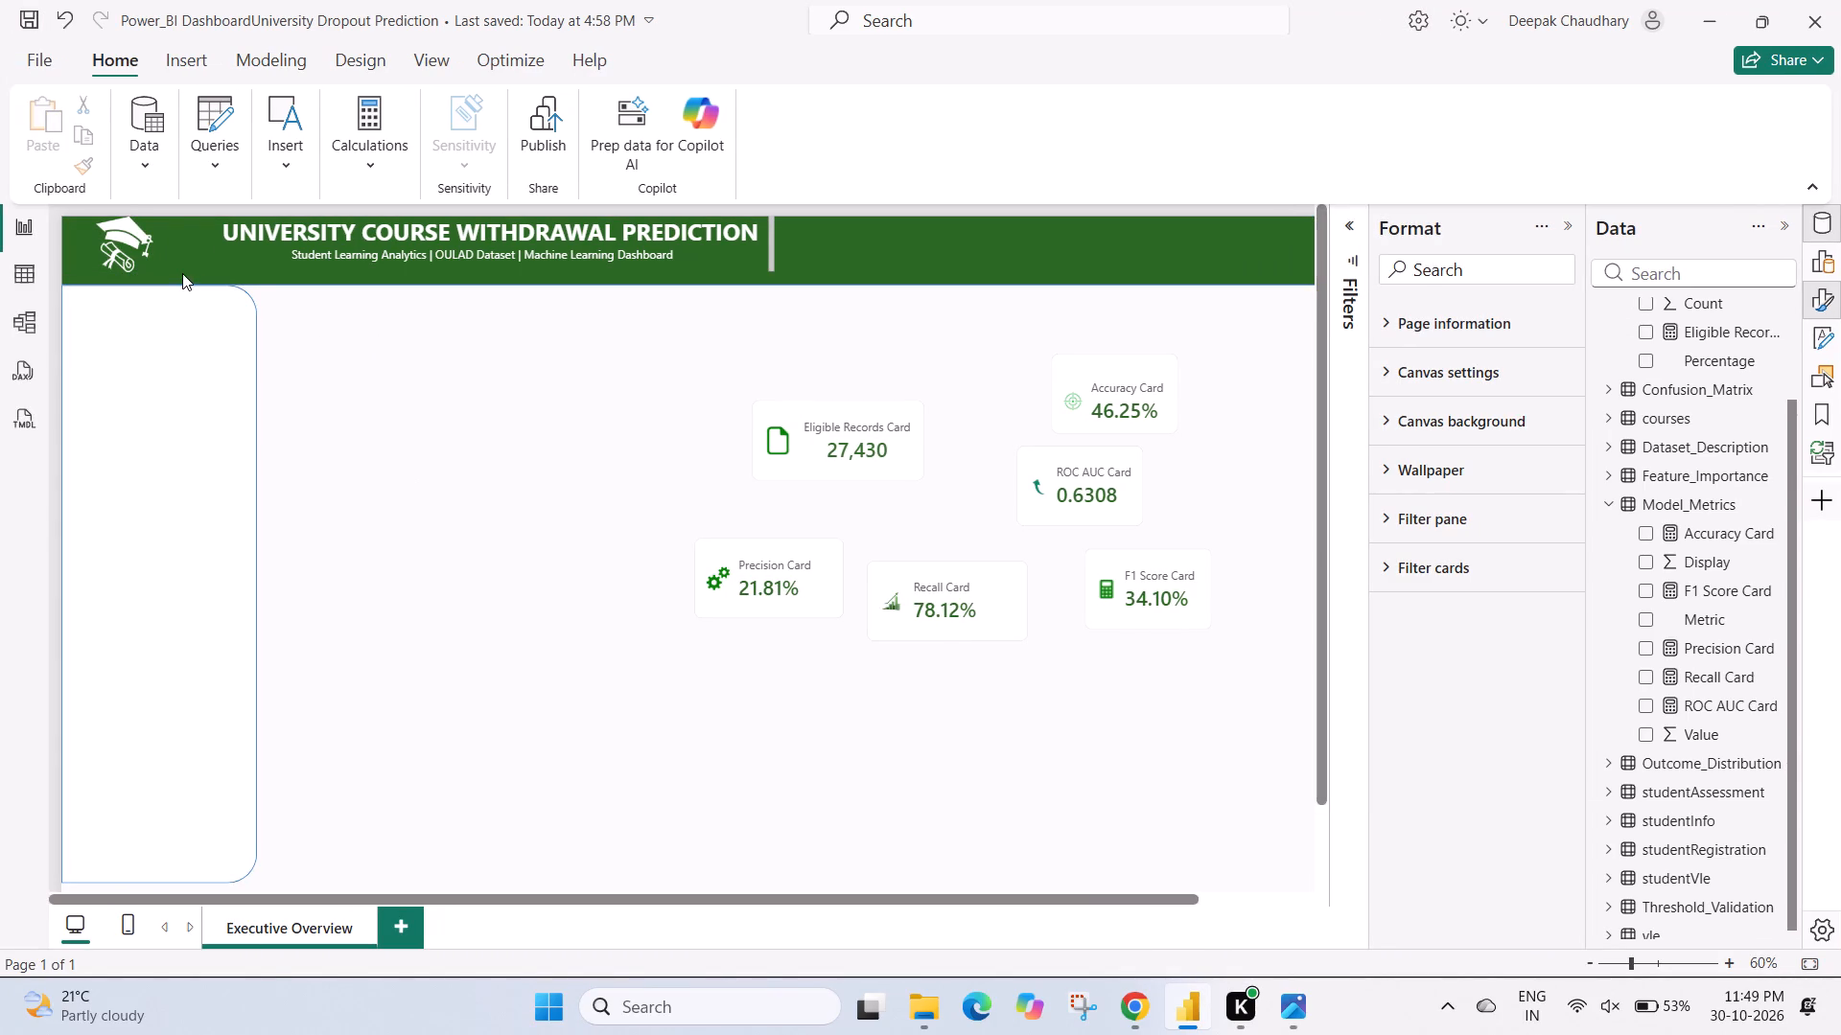
Move the graduation cap image slightly right within the green header, to horizontal position 48 and vertical position 0.
left_click_drag(175, 276, 198, 278)
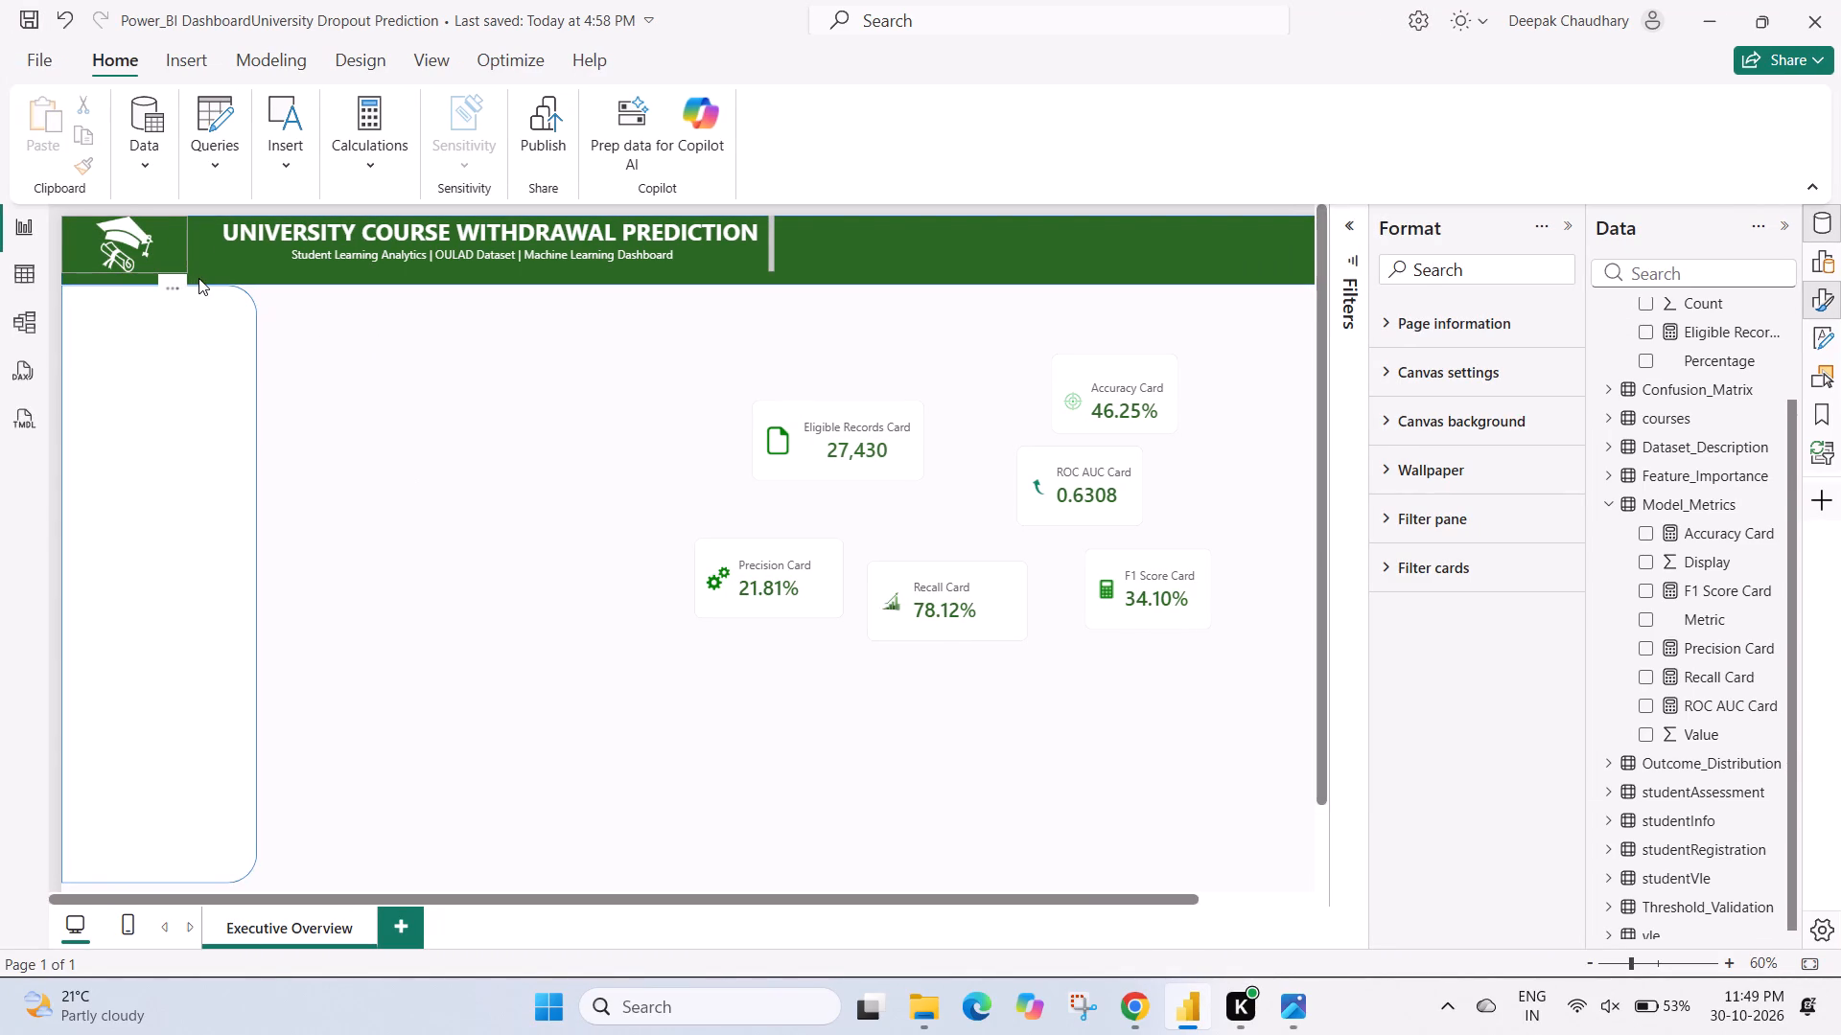
left_click_drag(198, 278, 213, 278)
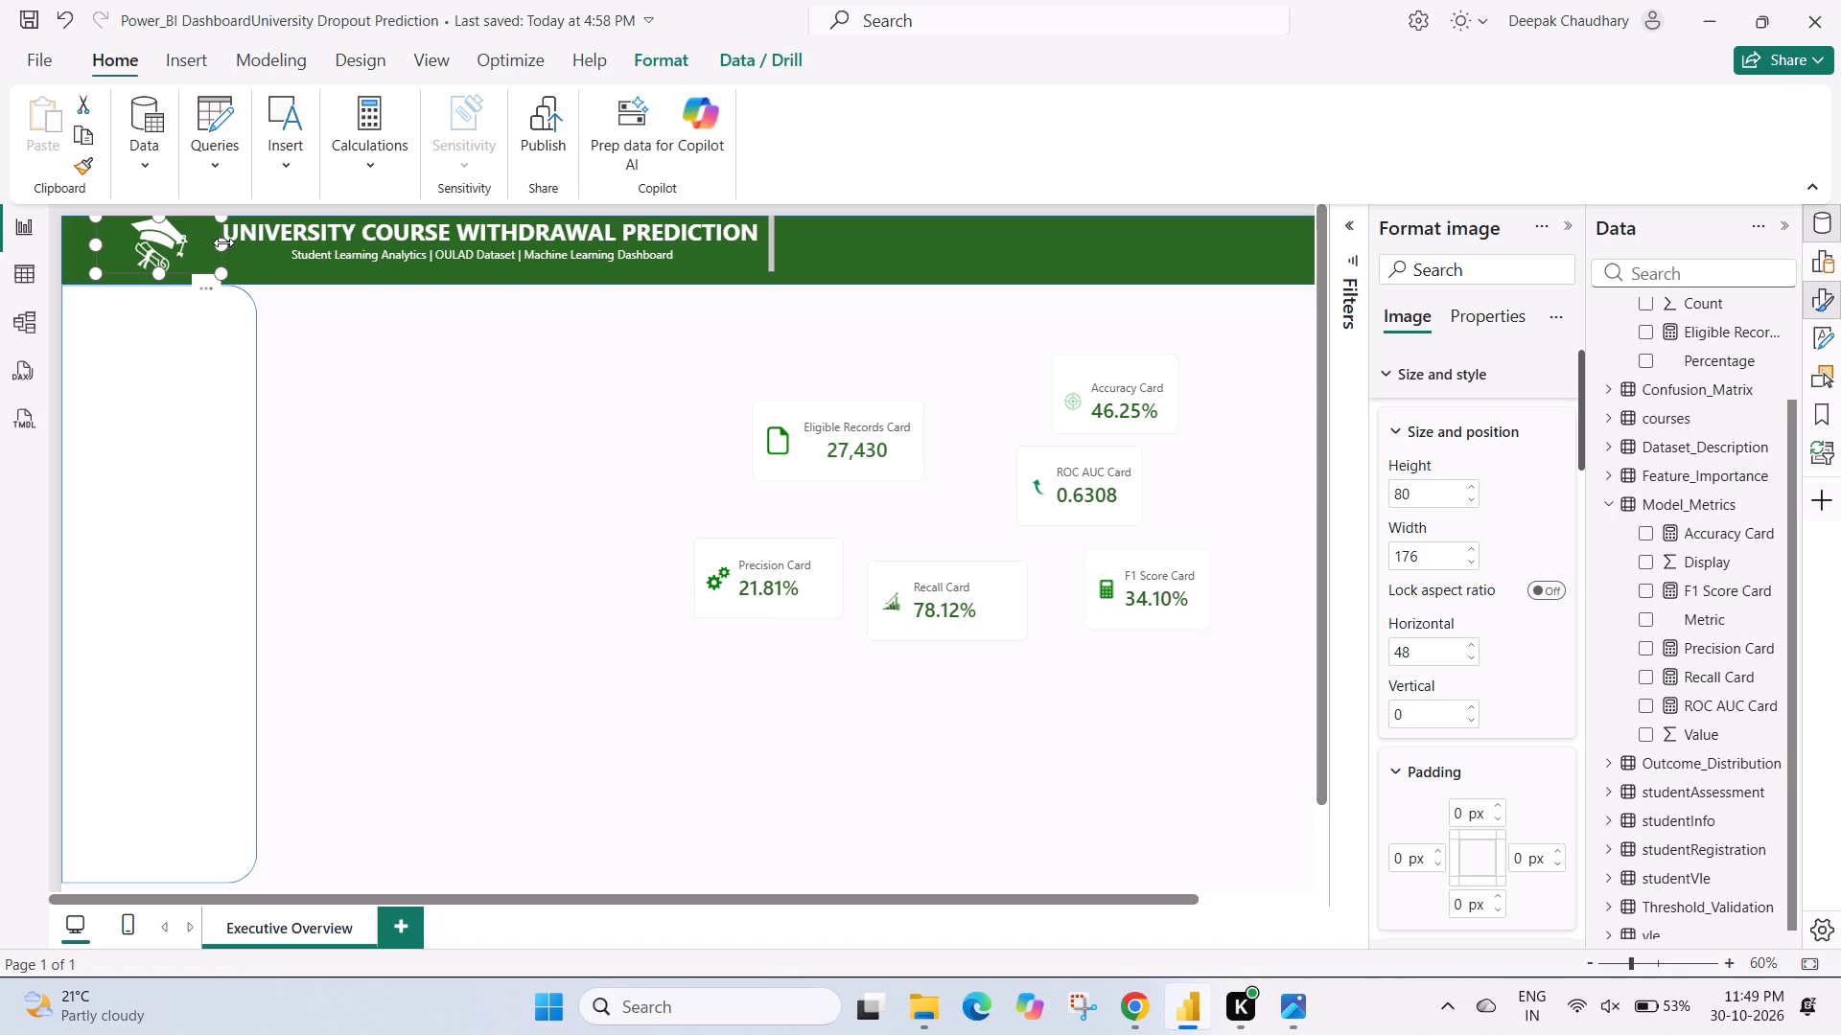
Narrow the graduation cap image to a width of 64 from its right side, keeping its height.
left_click_drag(223, 242, 177, 256)
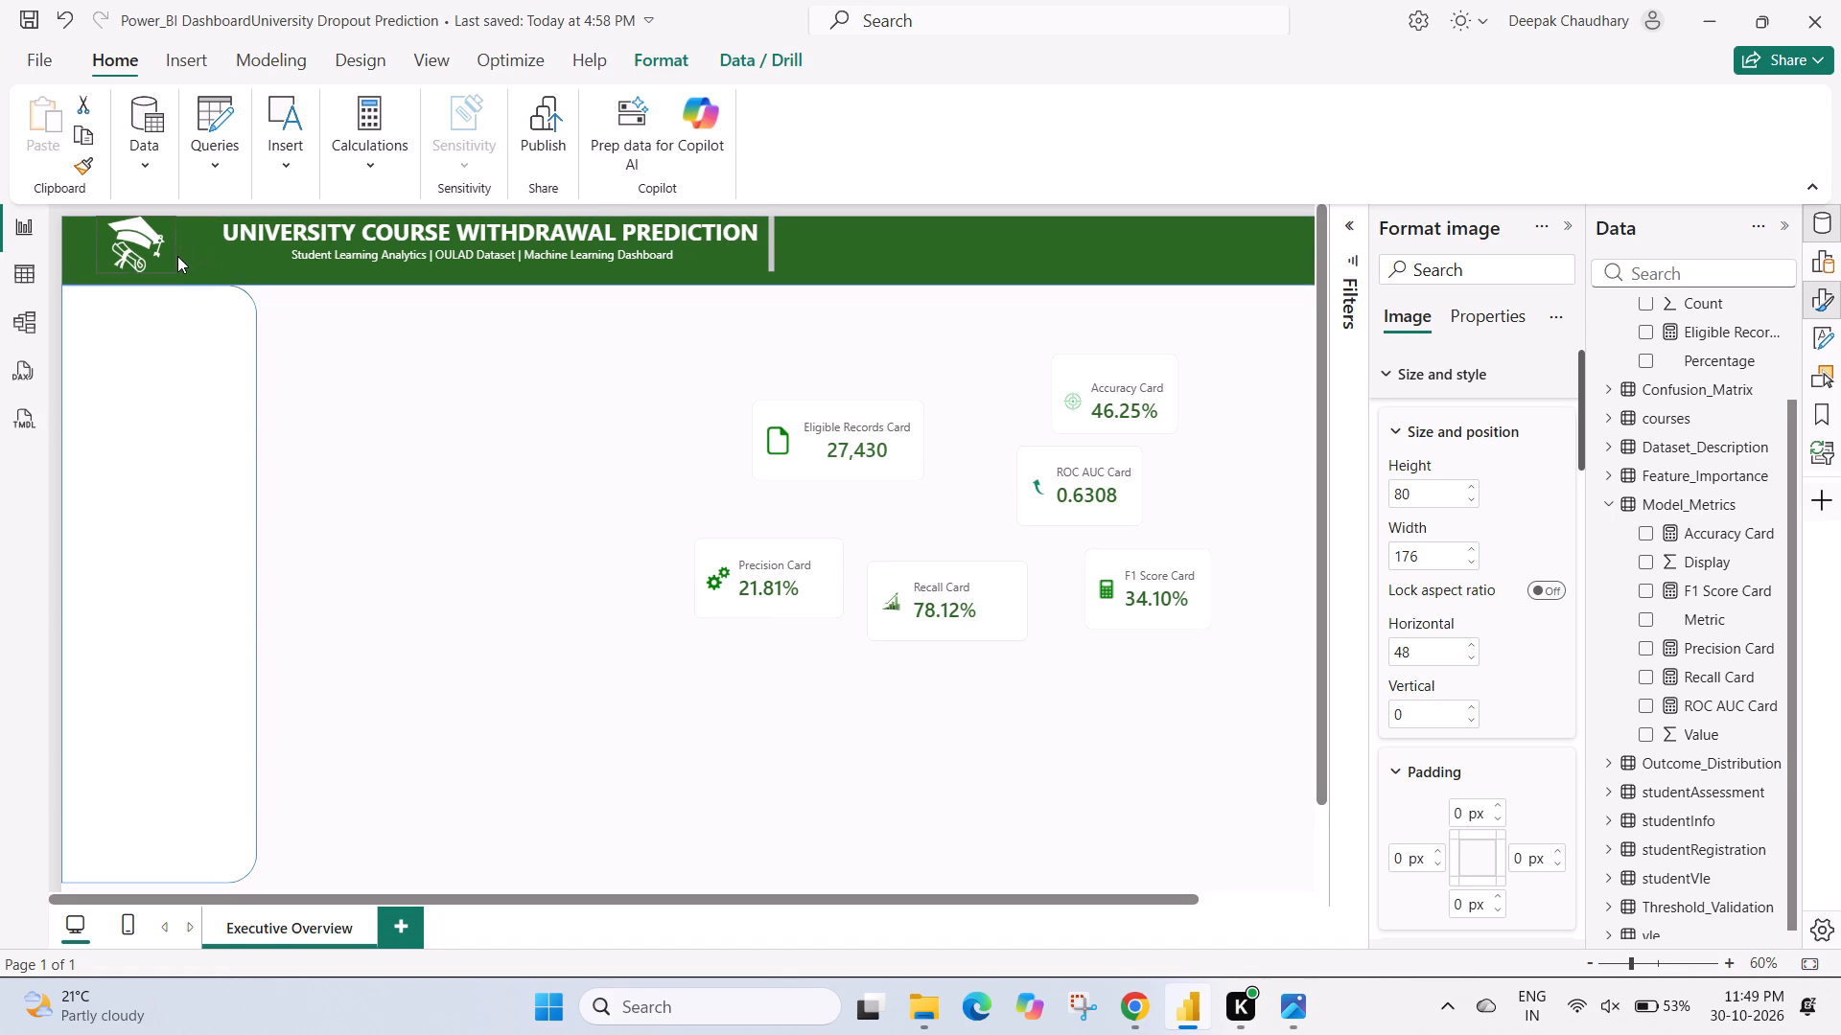
left_click_drag(177, 256, 159, 266)
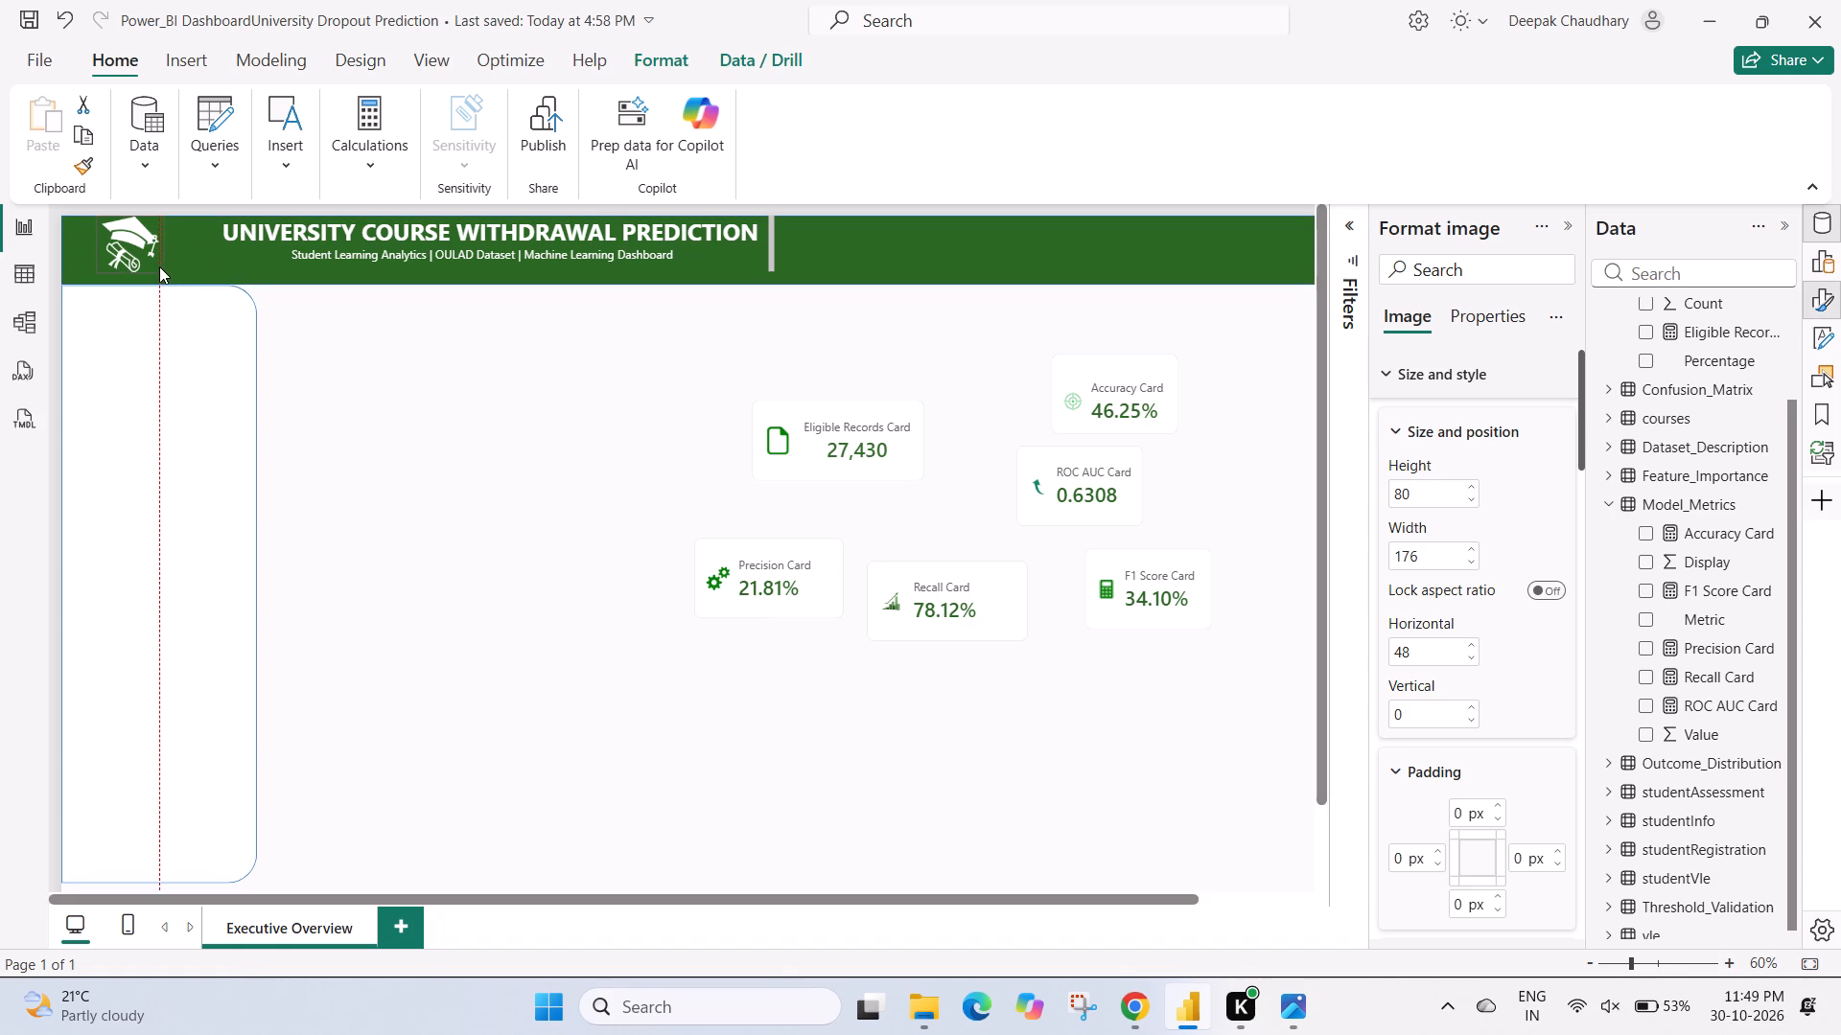
left_click_drag(159, 266, 147, 284)
left_click(362, 361)
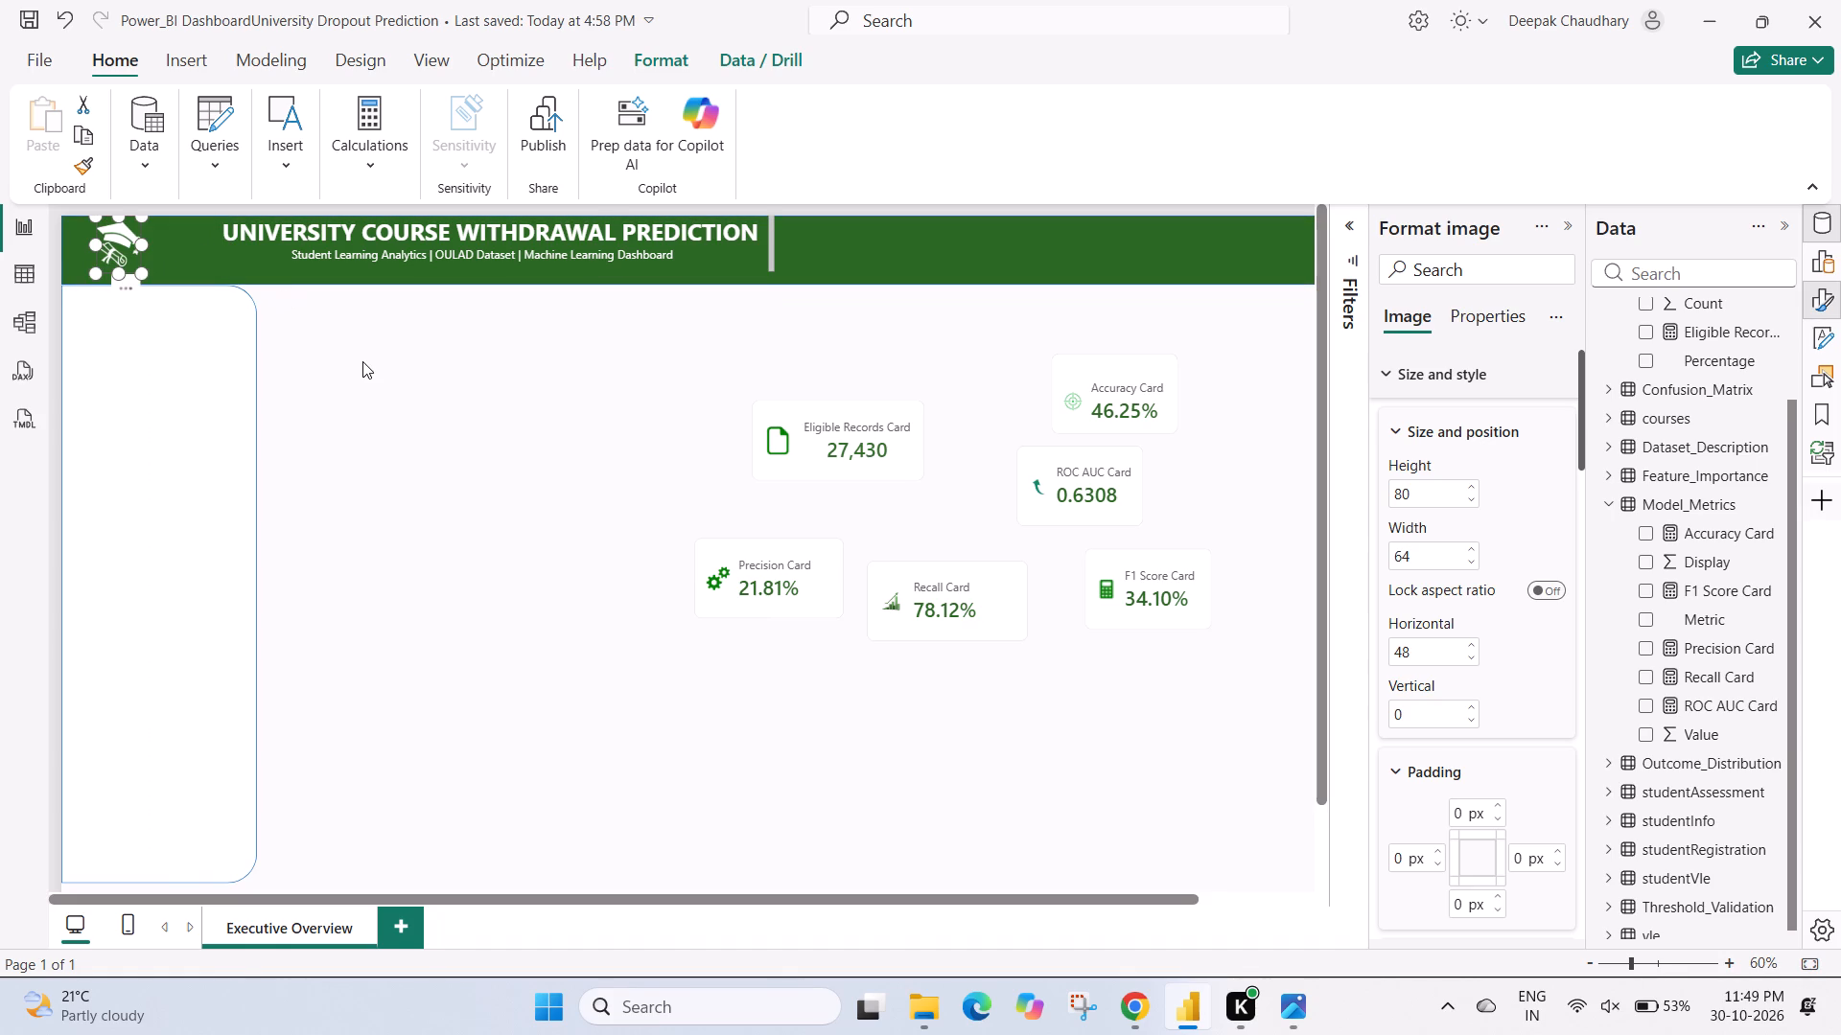
left_click_drag(382, 252, 339, 273)
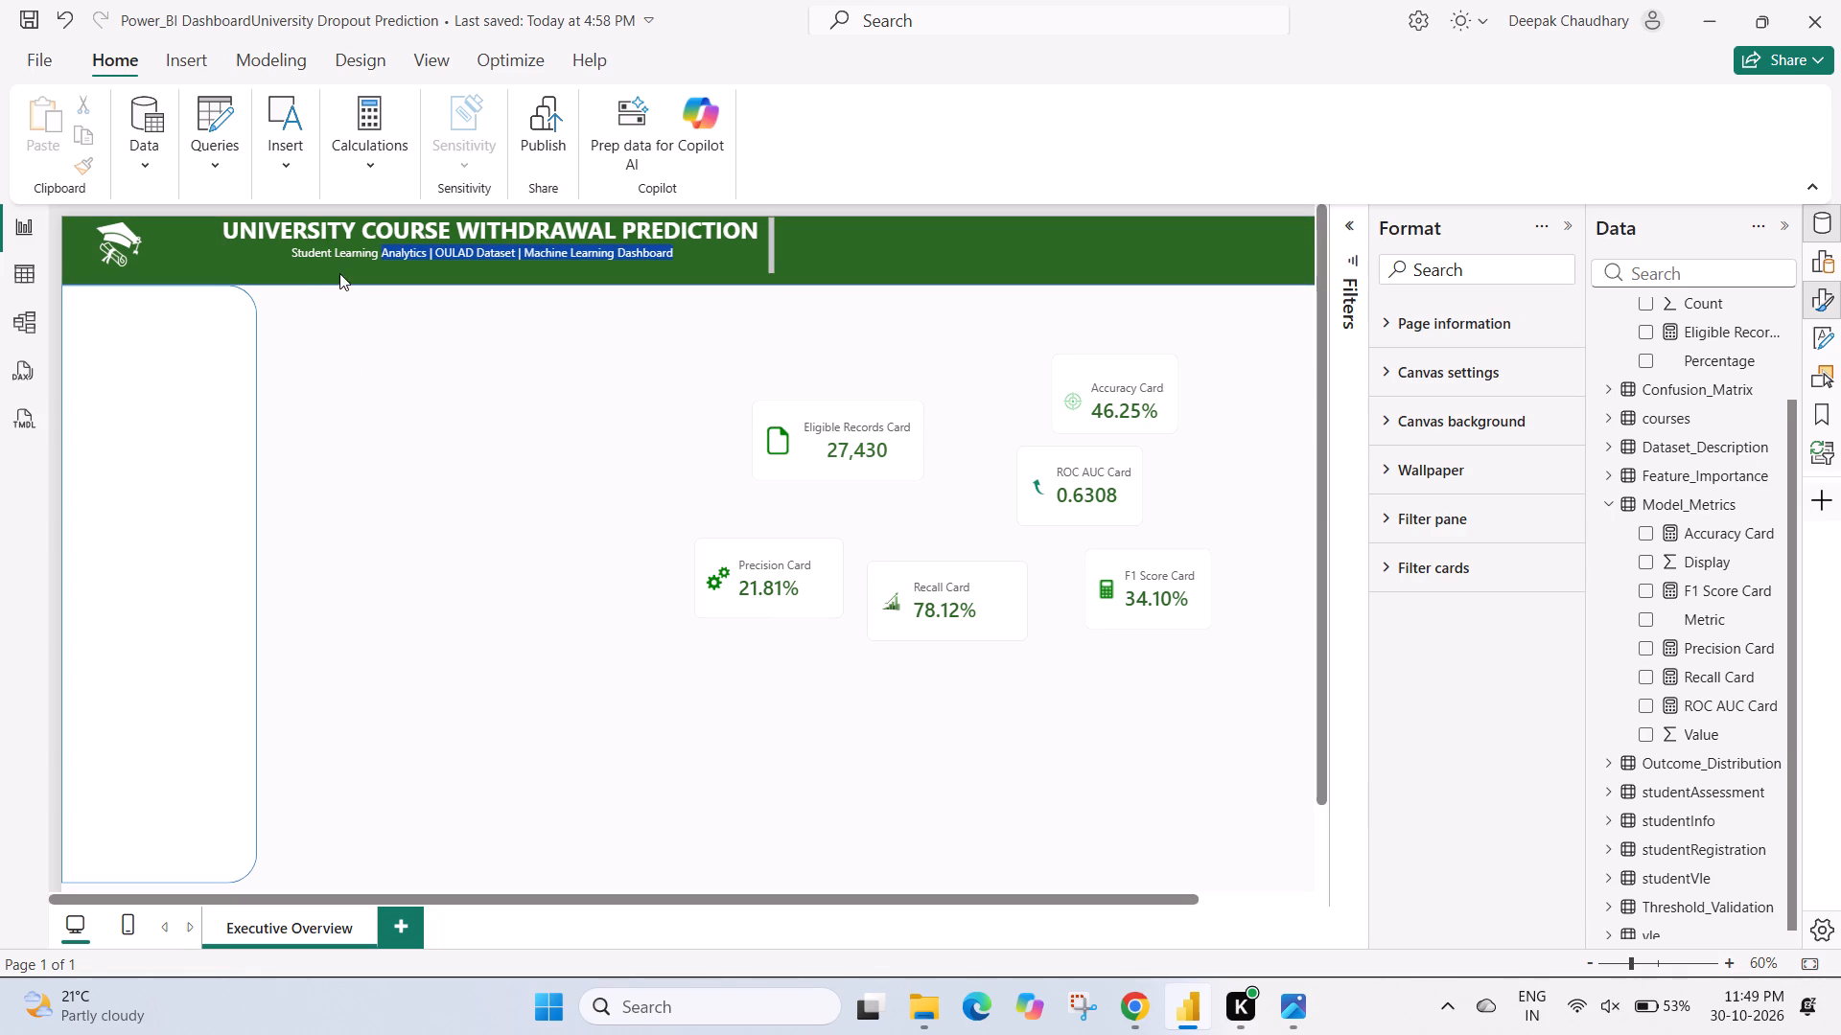
left_click_drag(339, 273, 327, 279)
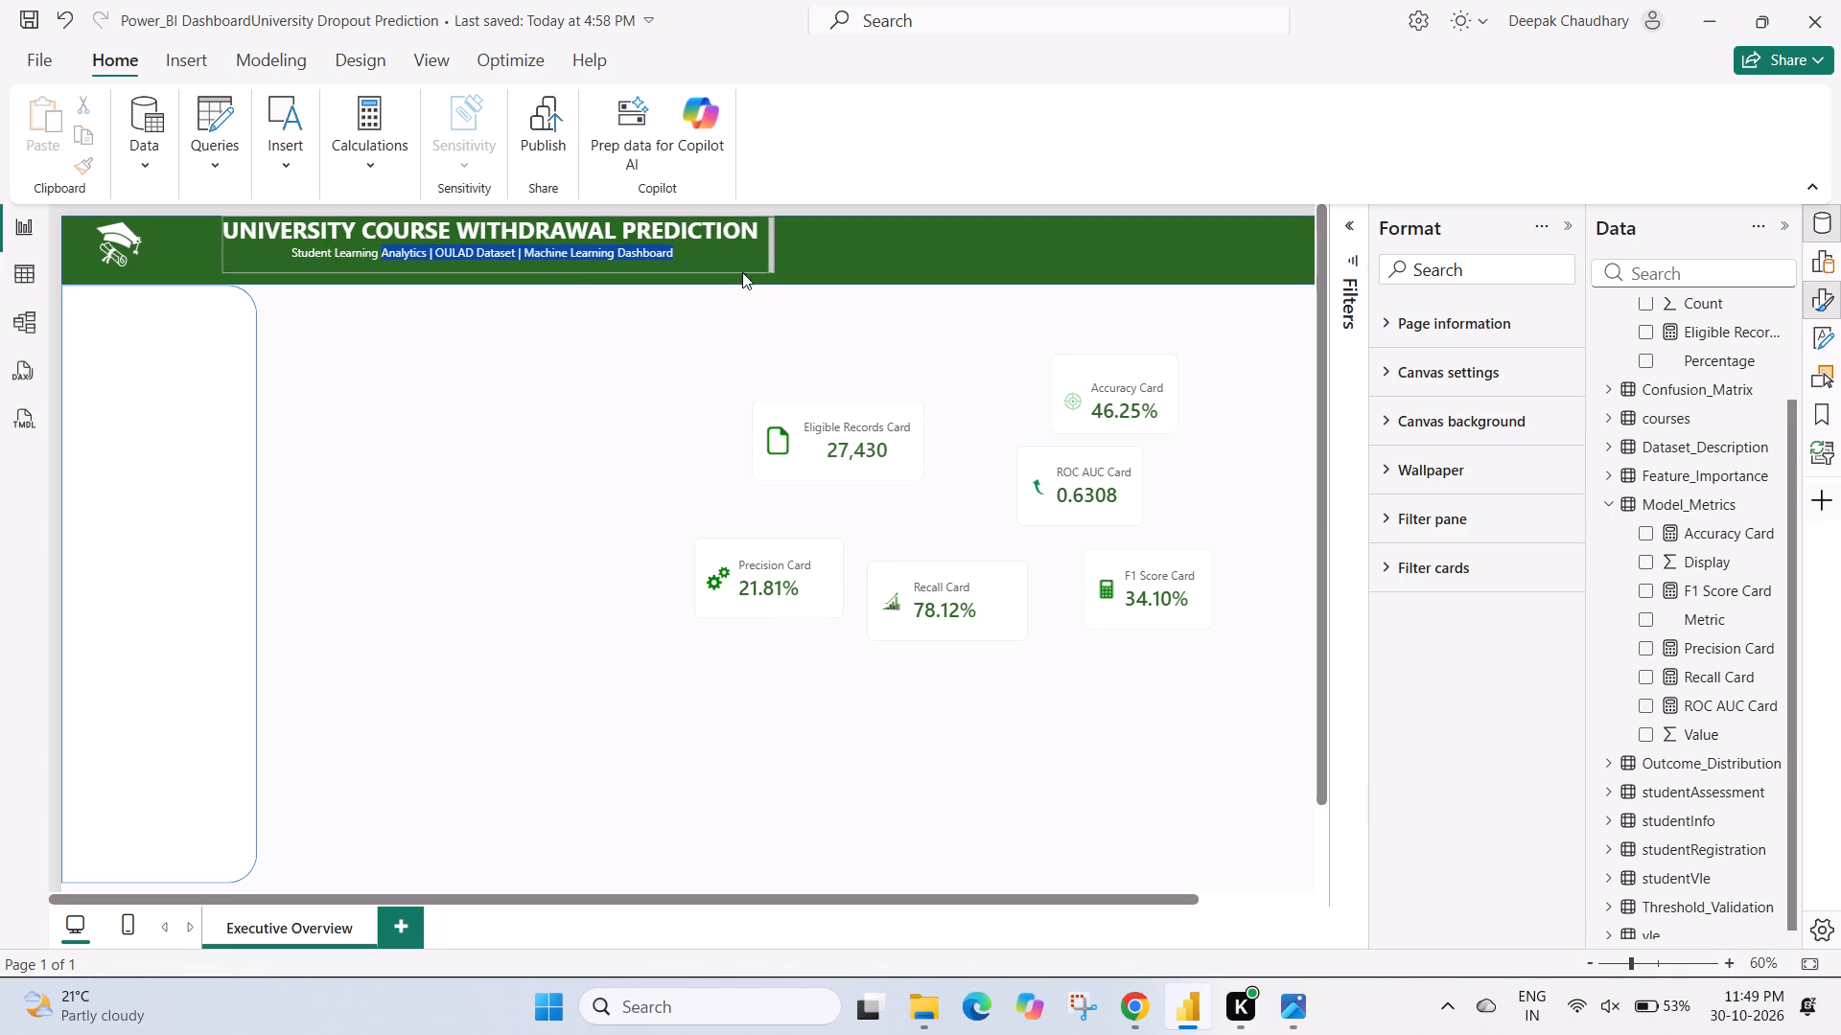
left_click_drag(758, 284, 697, 308)
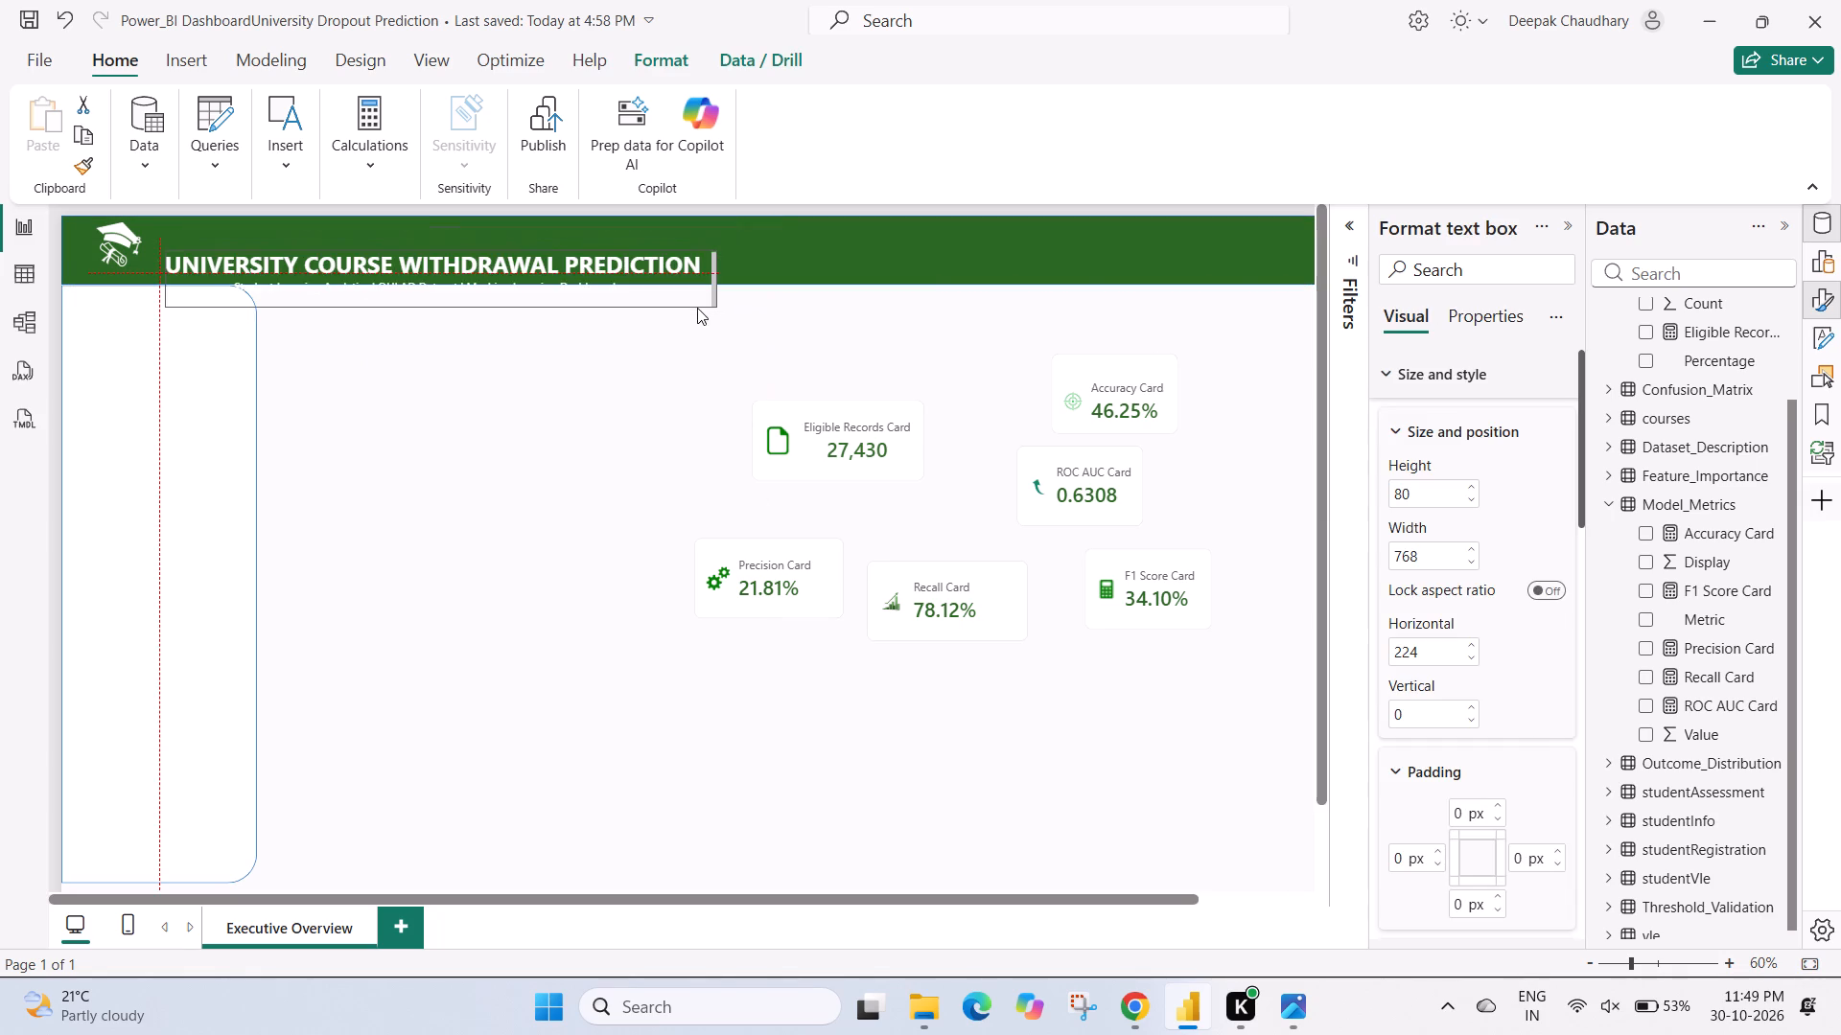
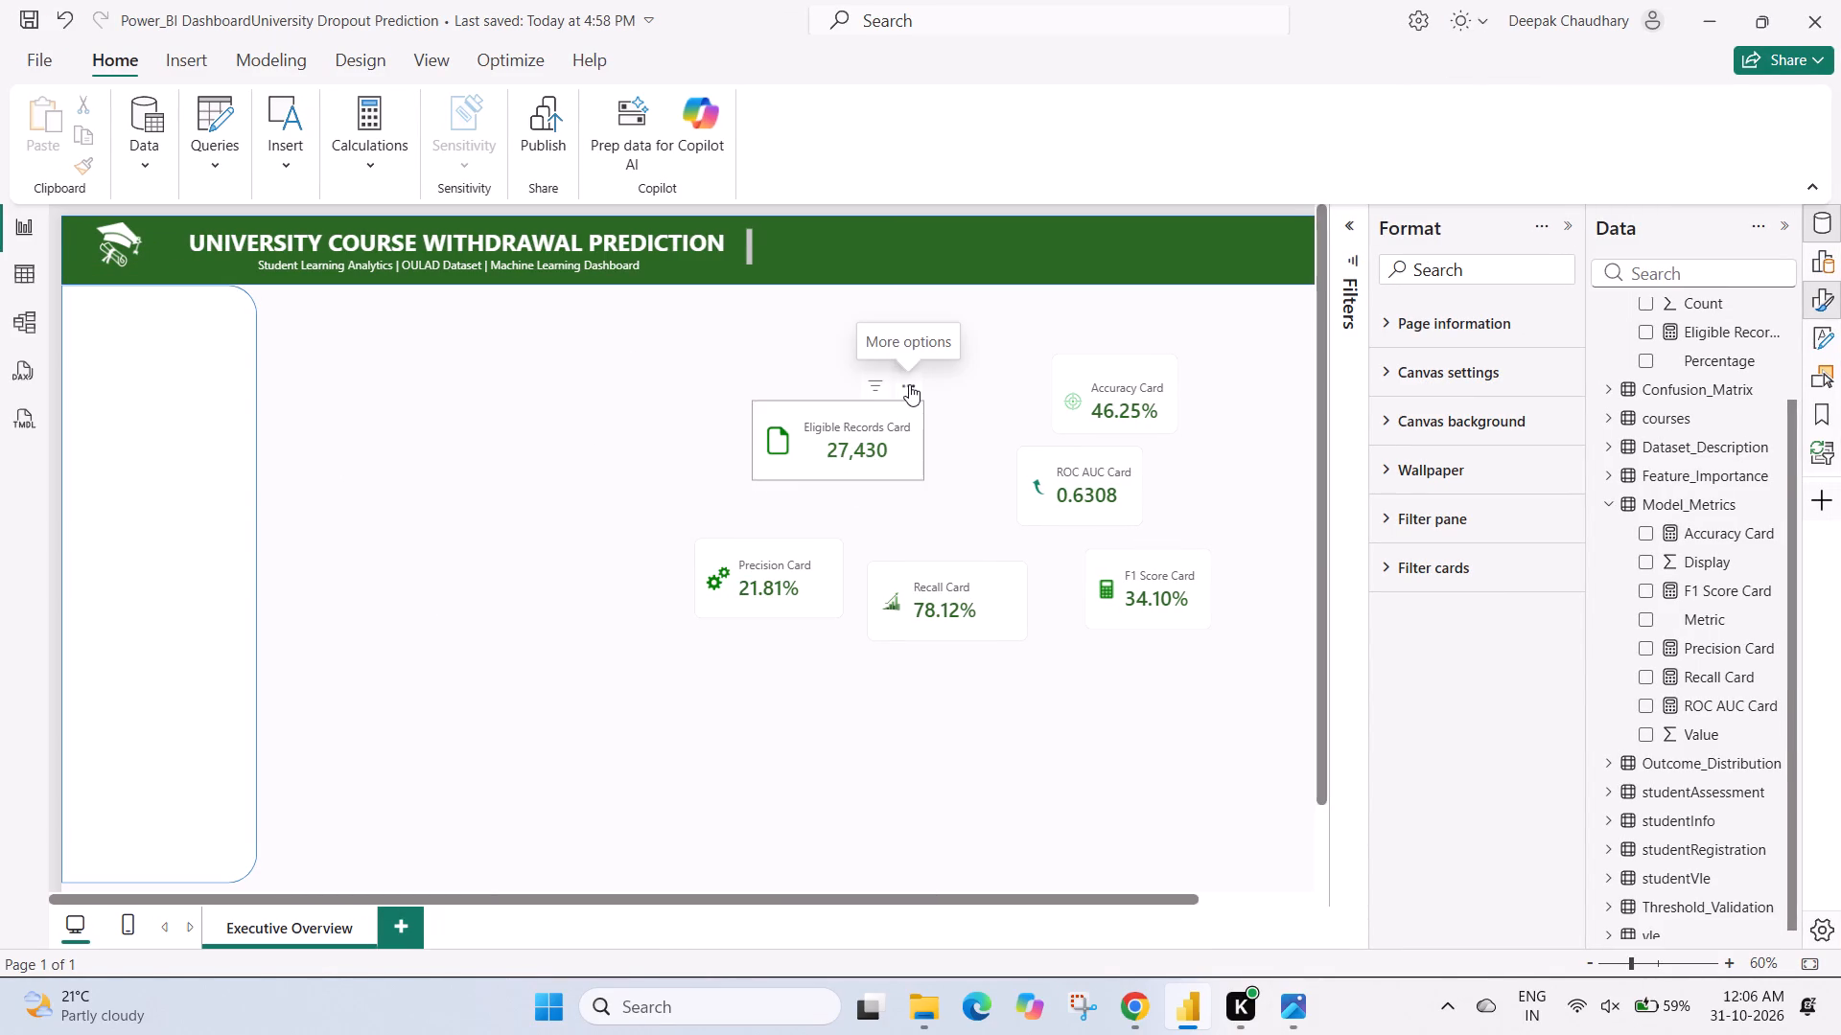
Move the Eligible Records card beside the white side panel, just below the header, at horizontal 288 and vertical 112, and deselect it.
left_click_drag(909, 384, 423, 302)
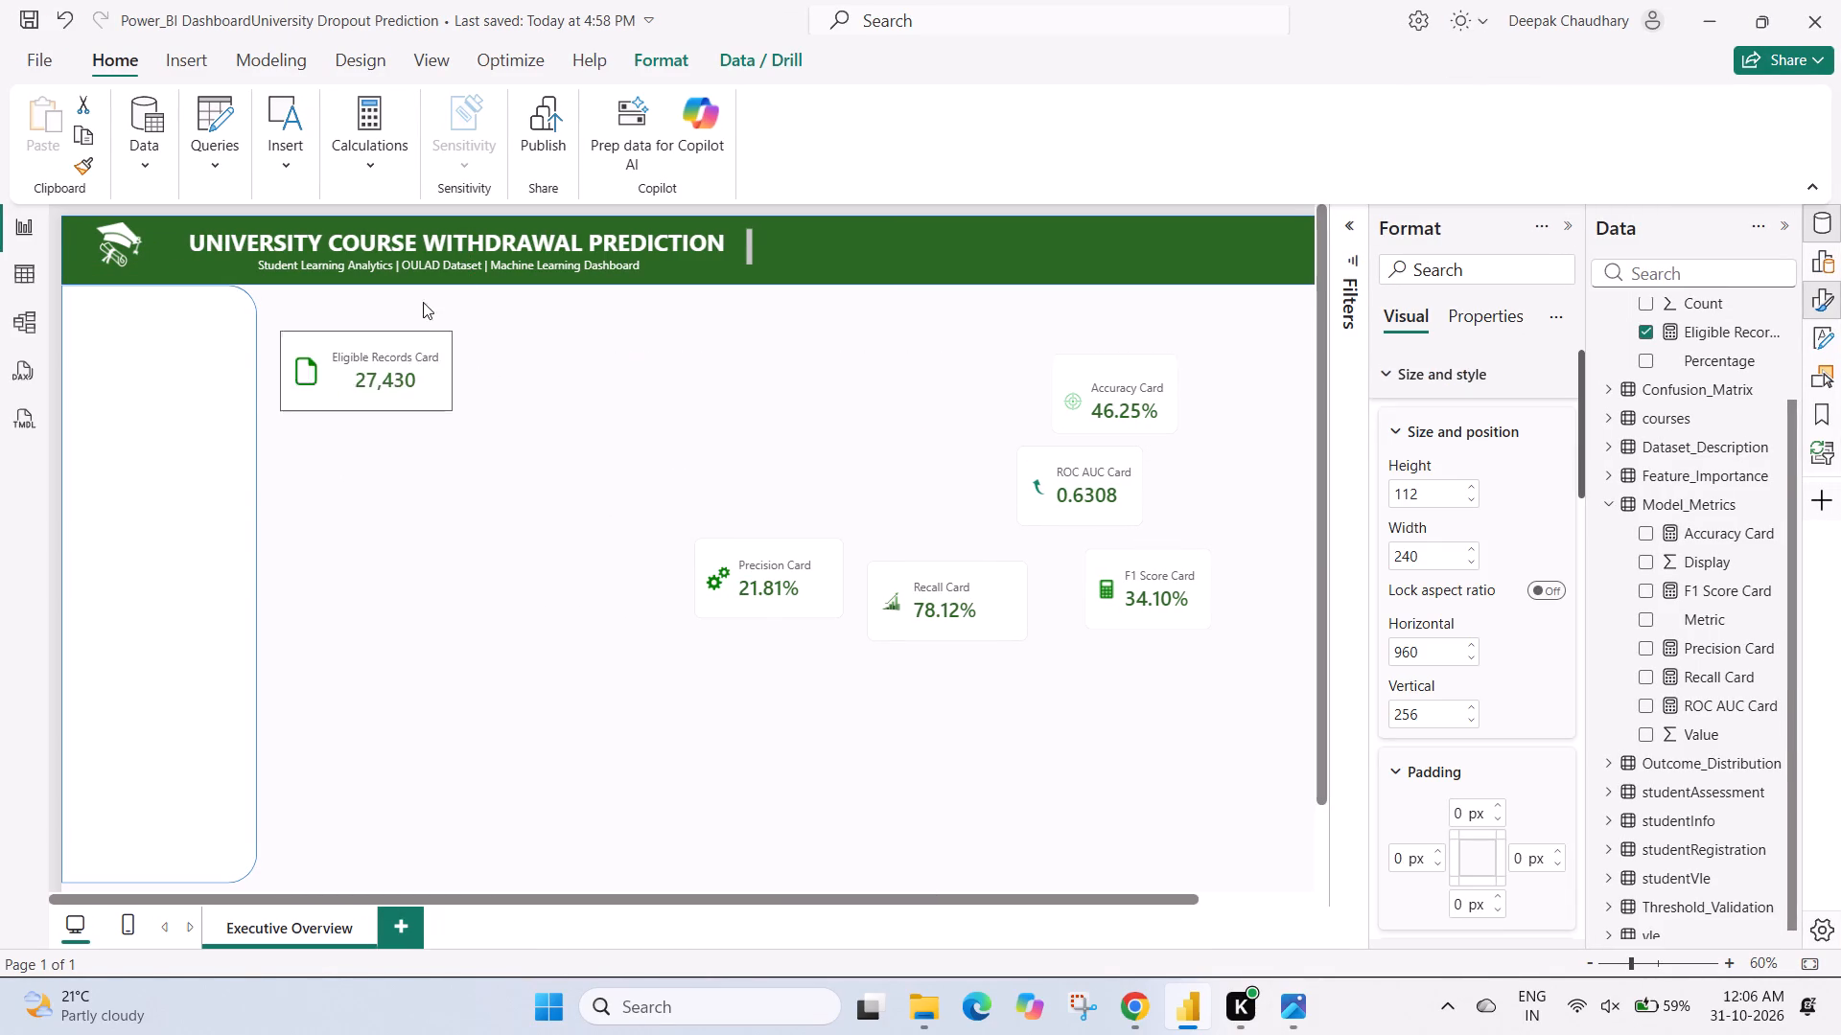
left_click_drag(423, 302, 419, 280)
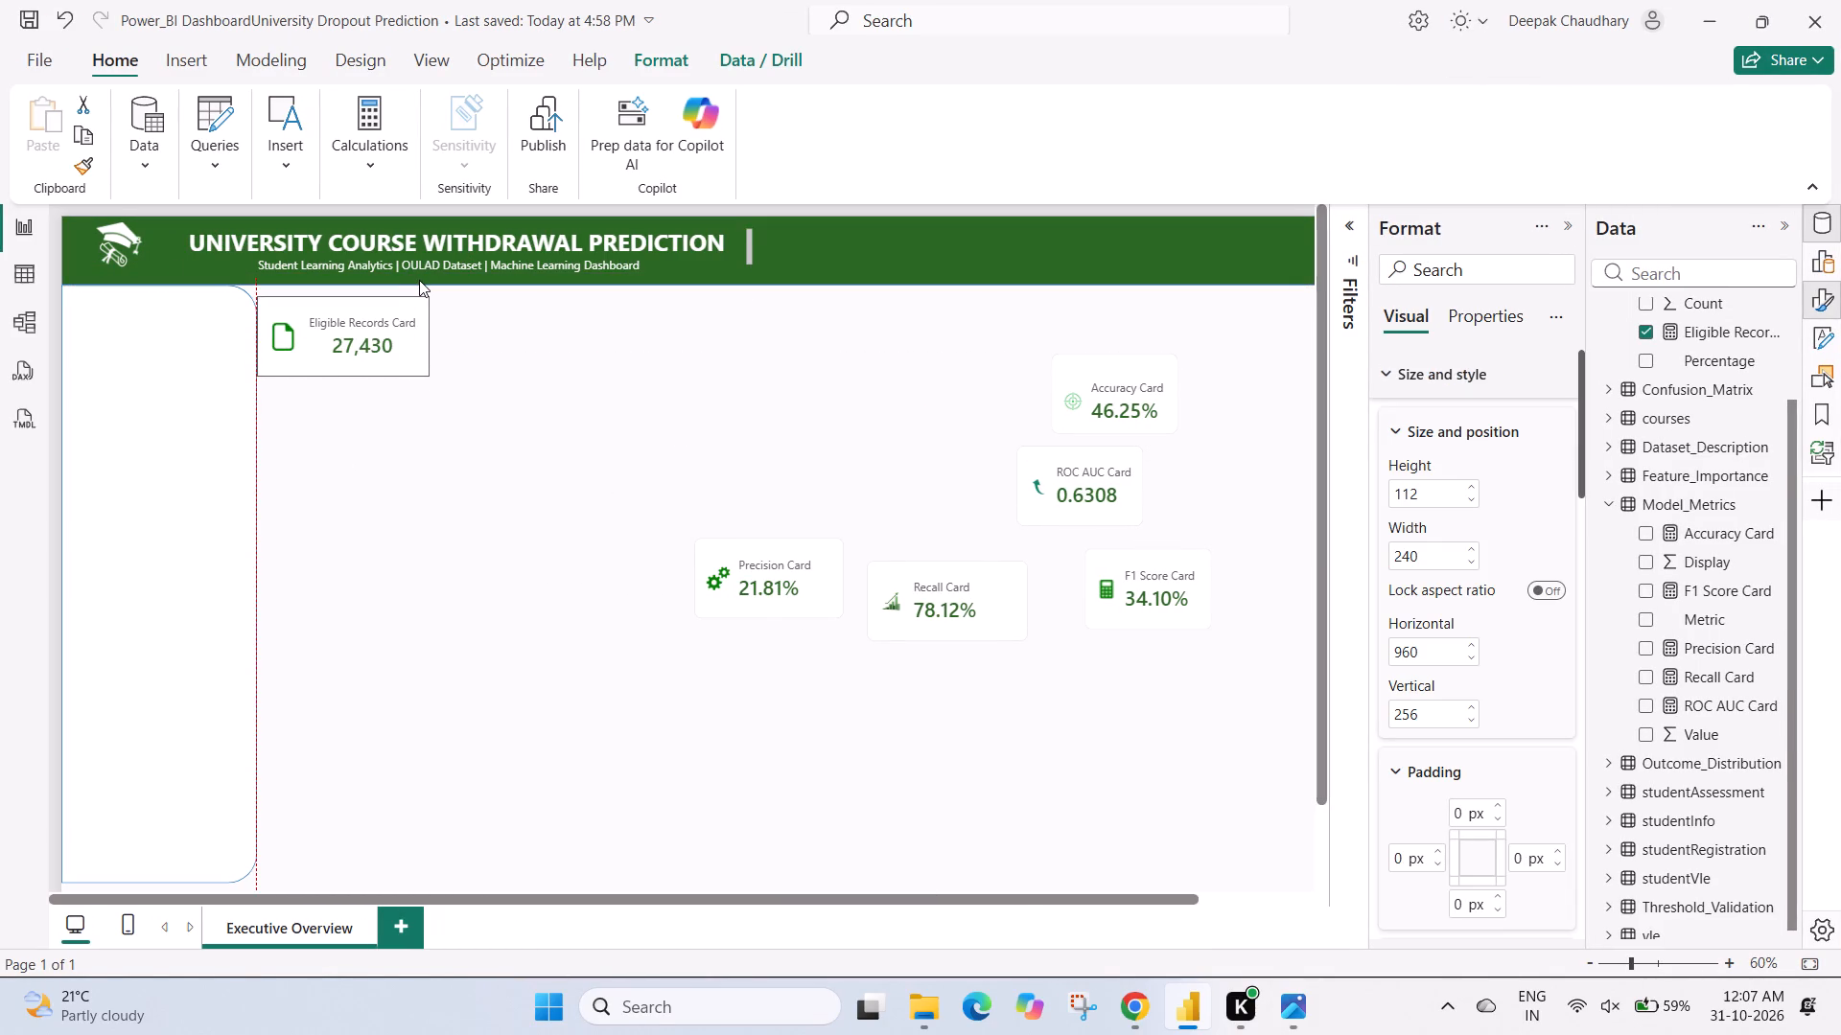
left_click_drag(419, 280, 431, 276)
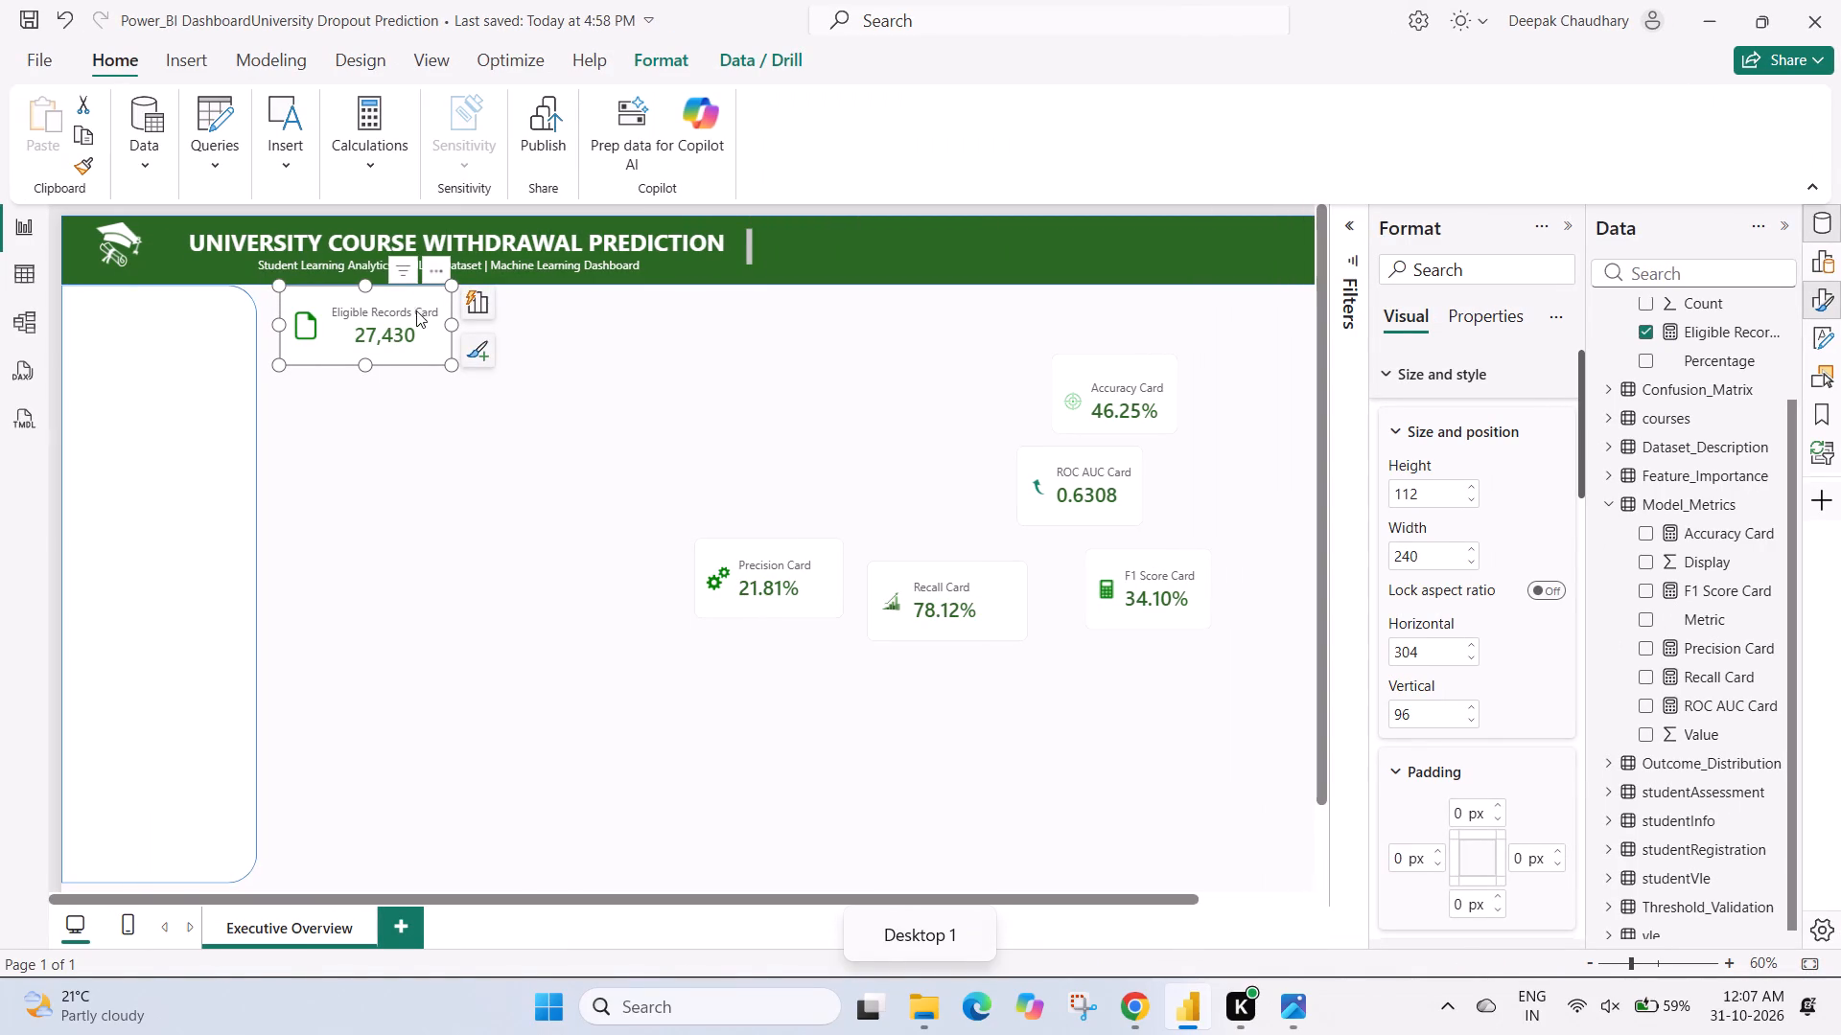
left_click_drag(439, 274, 439, 277)
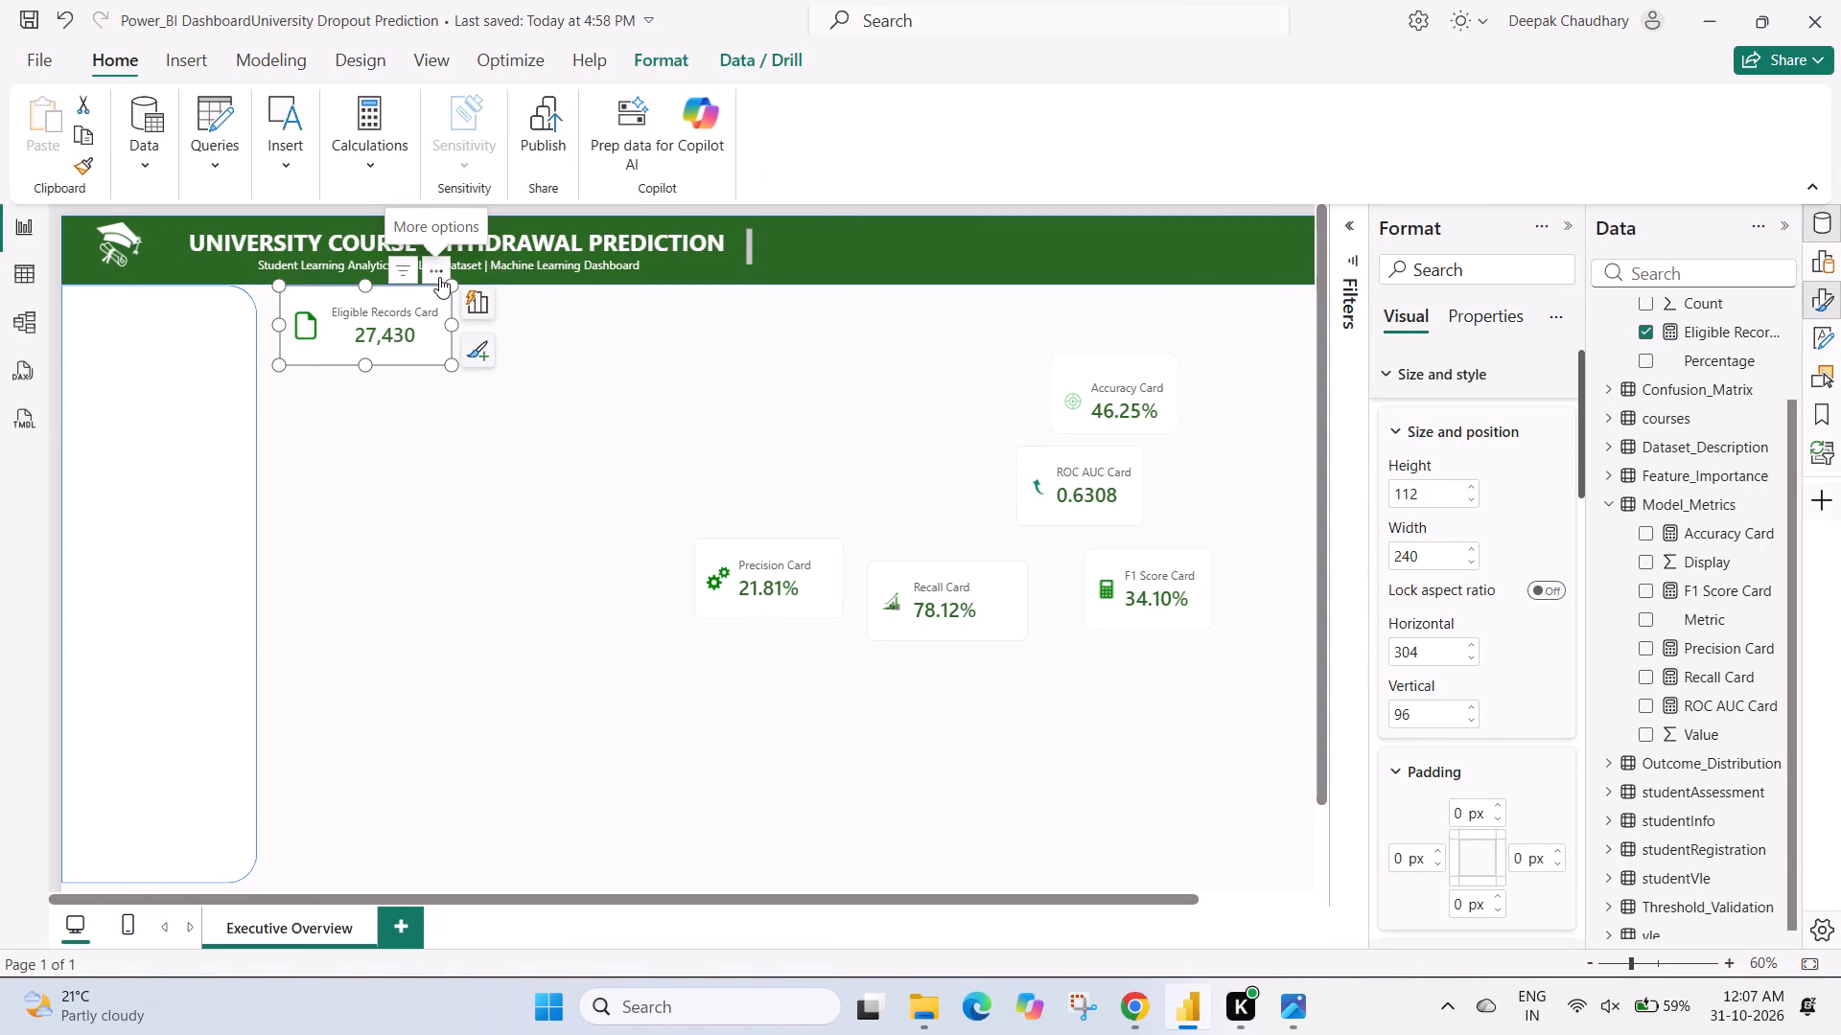
left_click_drag(439, 277, 429, 287)
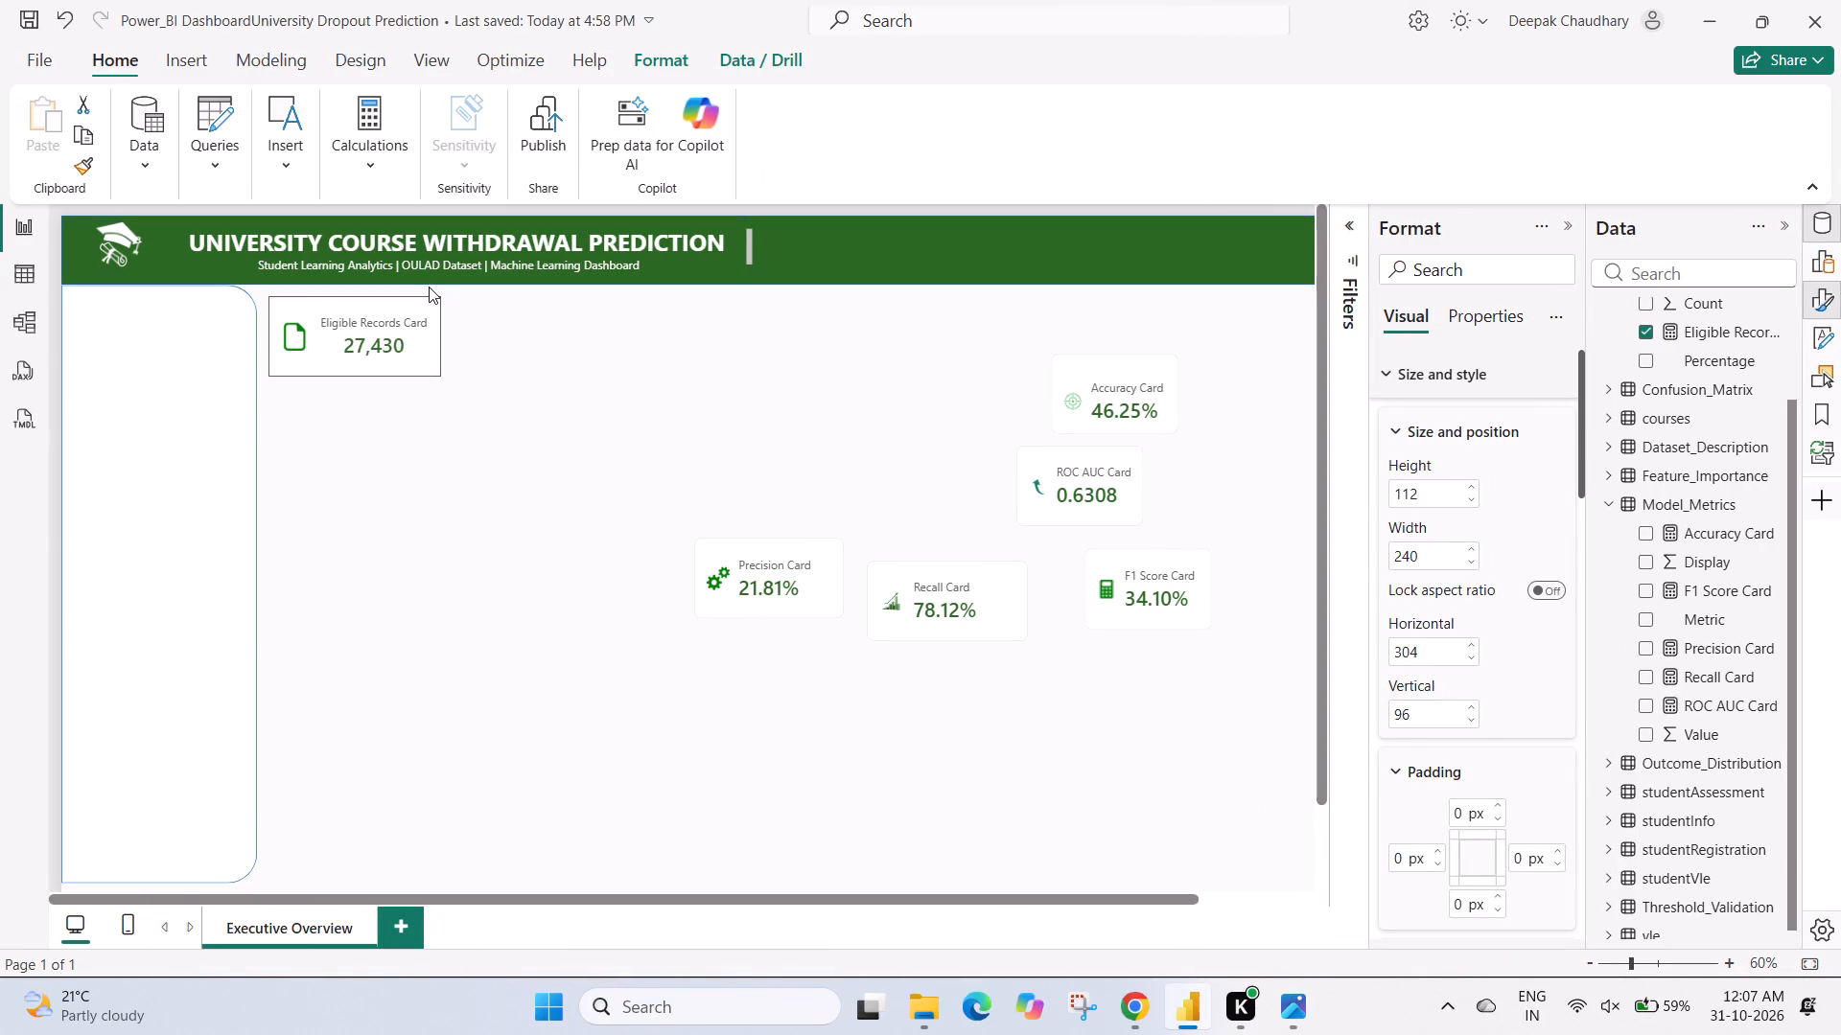
left_click_drag(429, 287, 427, 285)
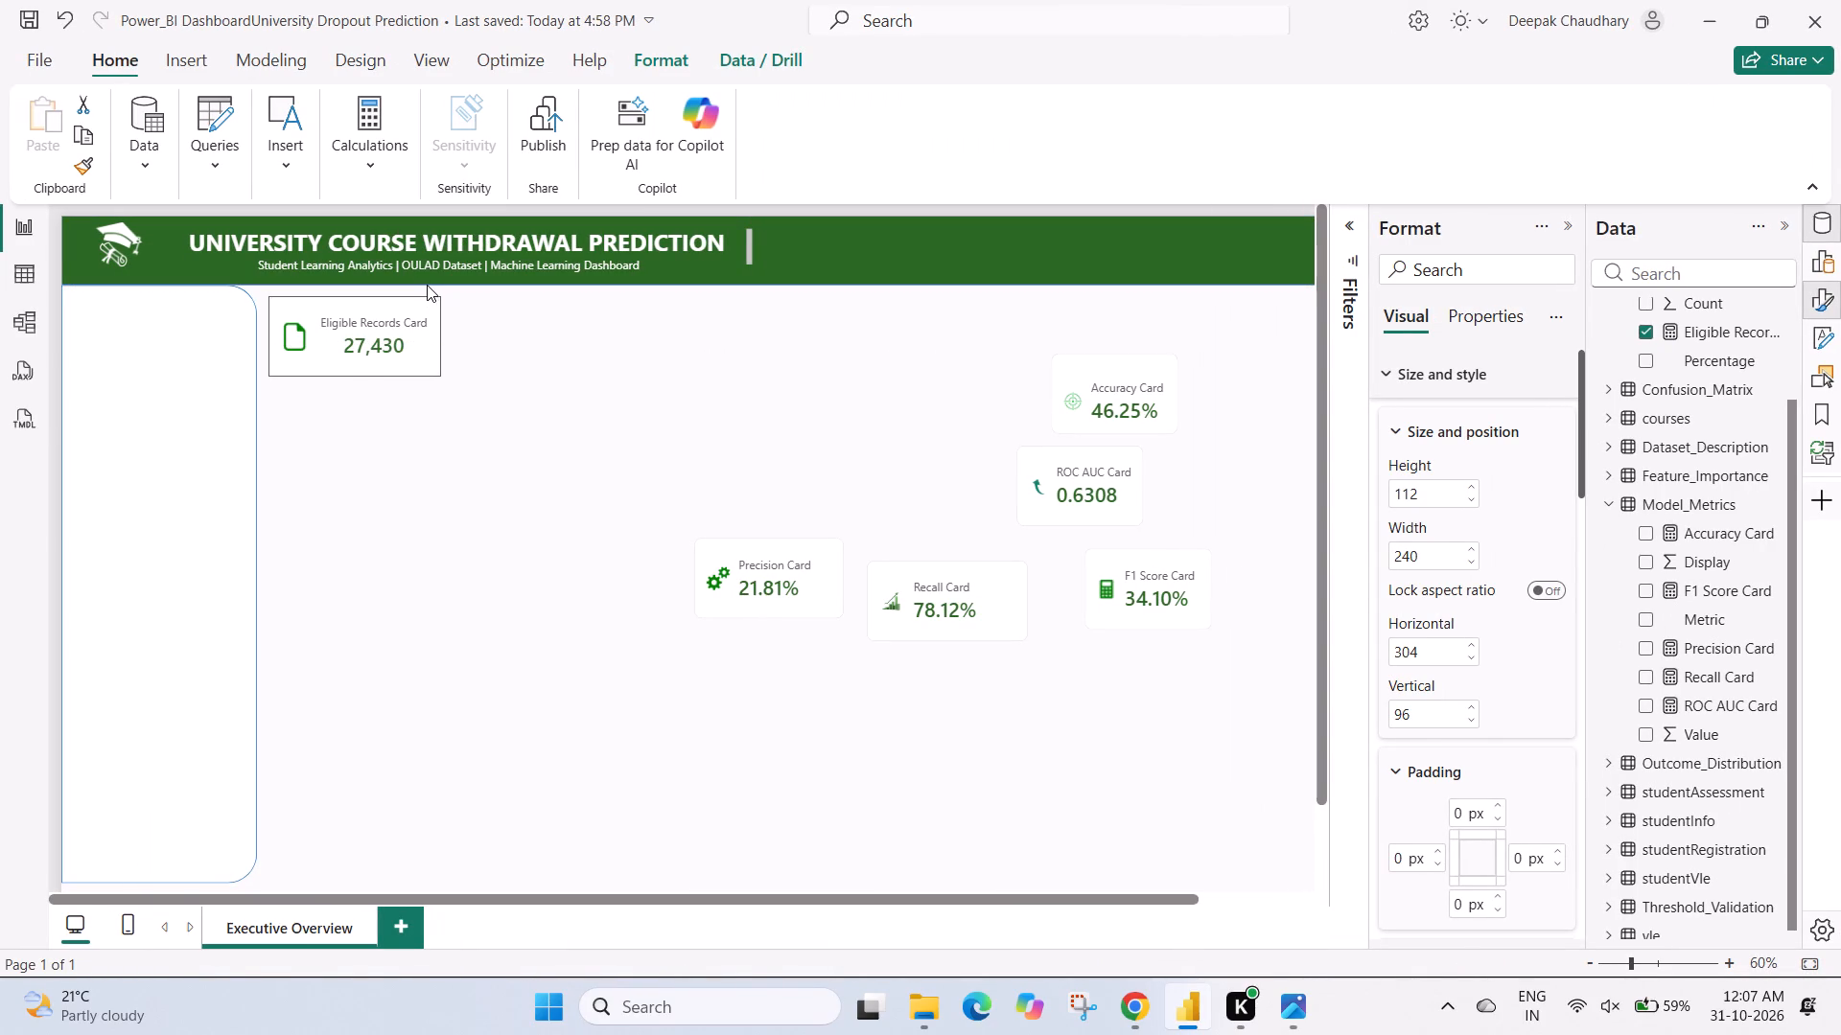
left_click_drag(427, 285, 425, 287)
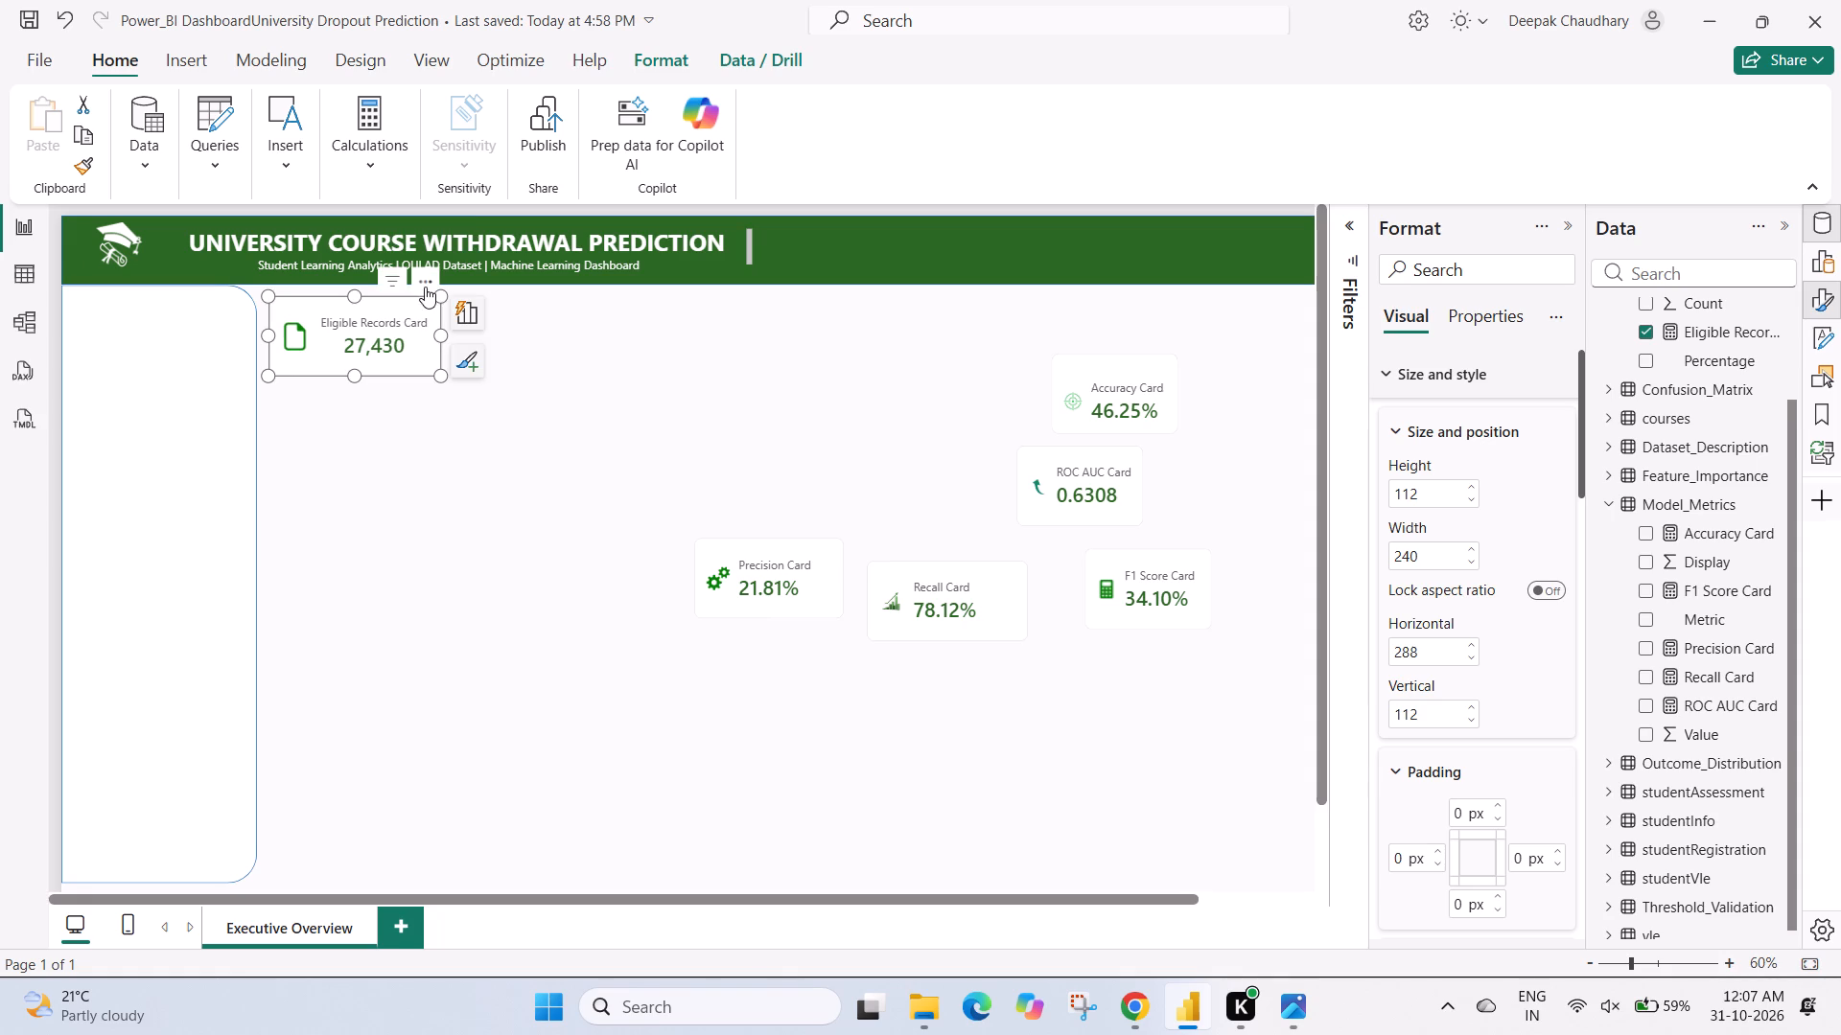
left_click(533, 460)
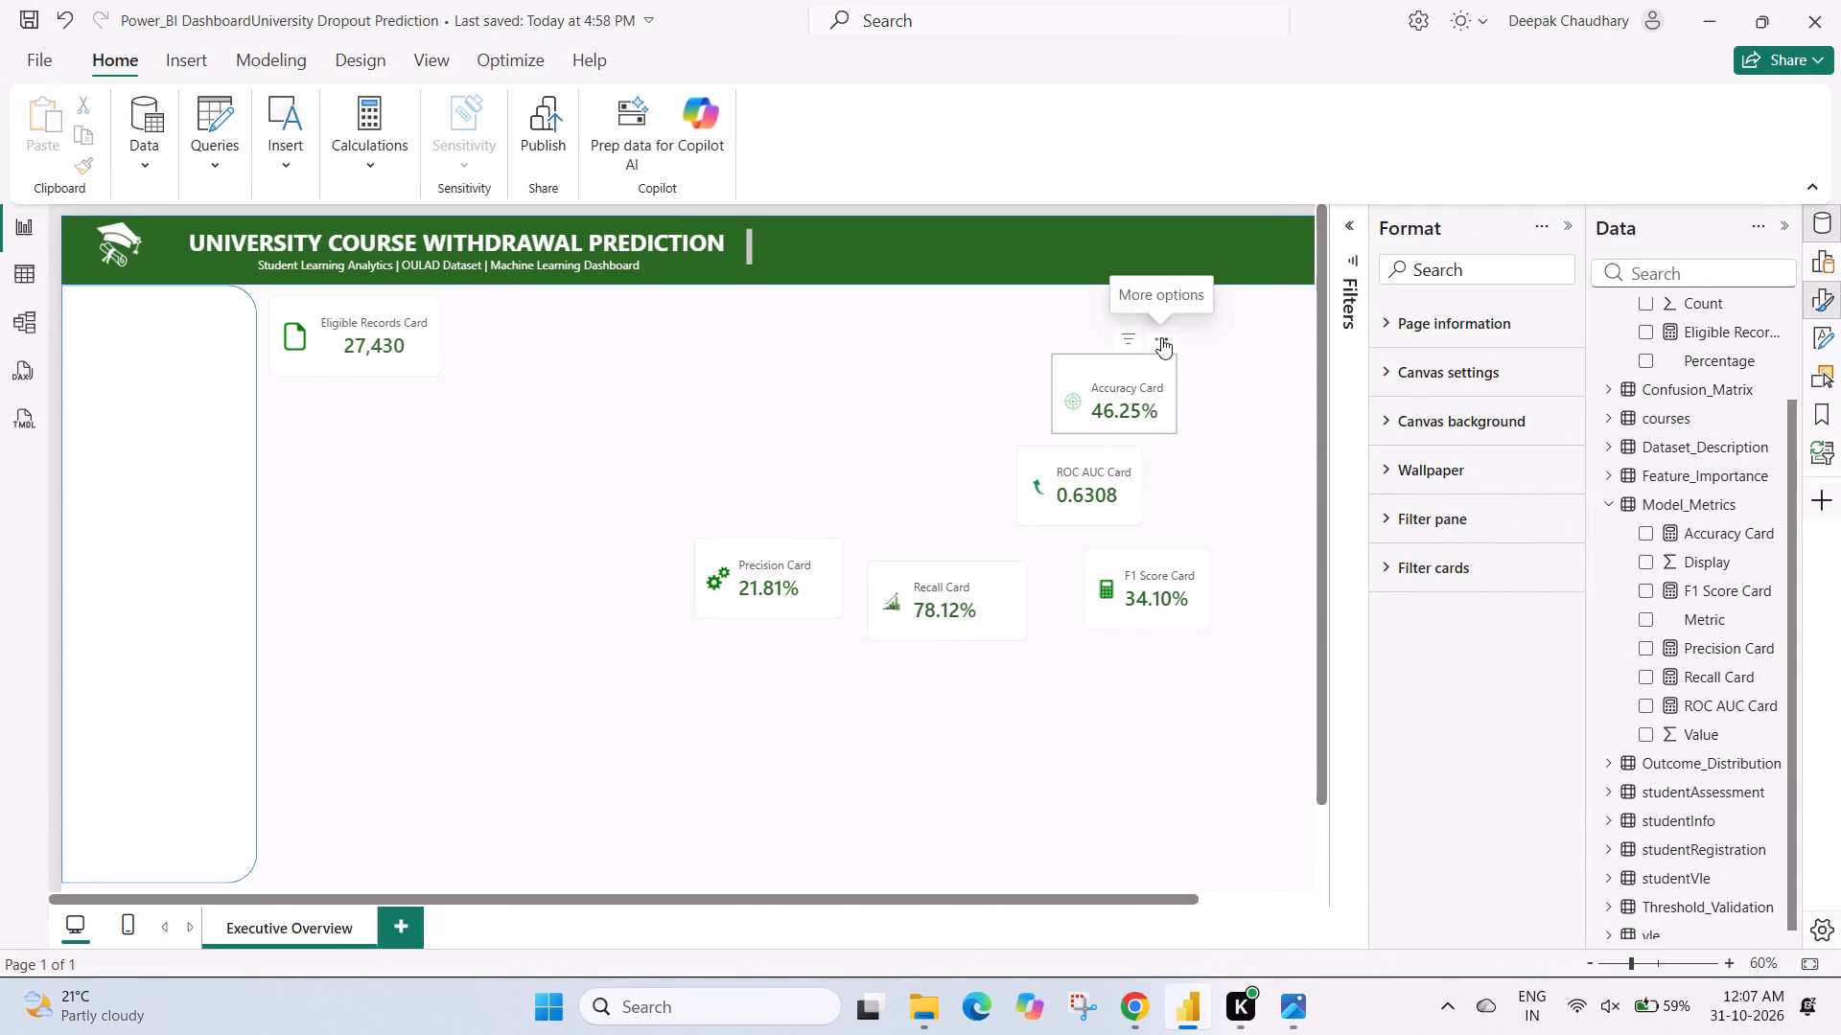
Place the Accuracy card directly after the Eligible Records card at horizontal 544 and vertical 112, and deselect it.
left_click_drag(1161, 337, 593, 299)
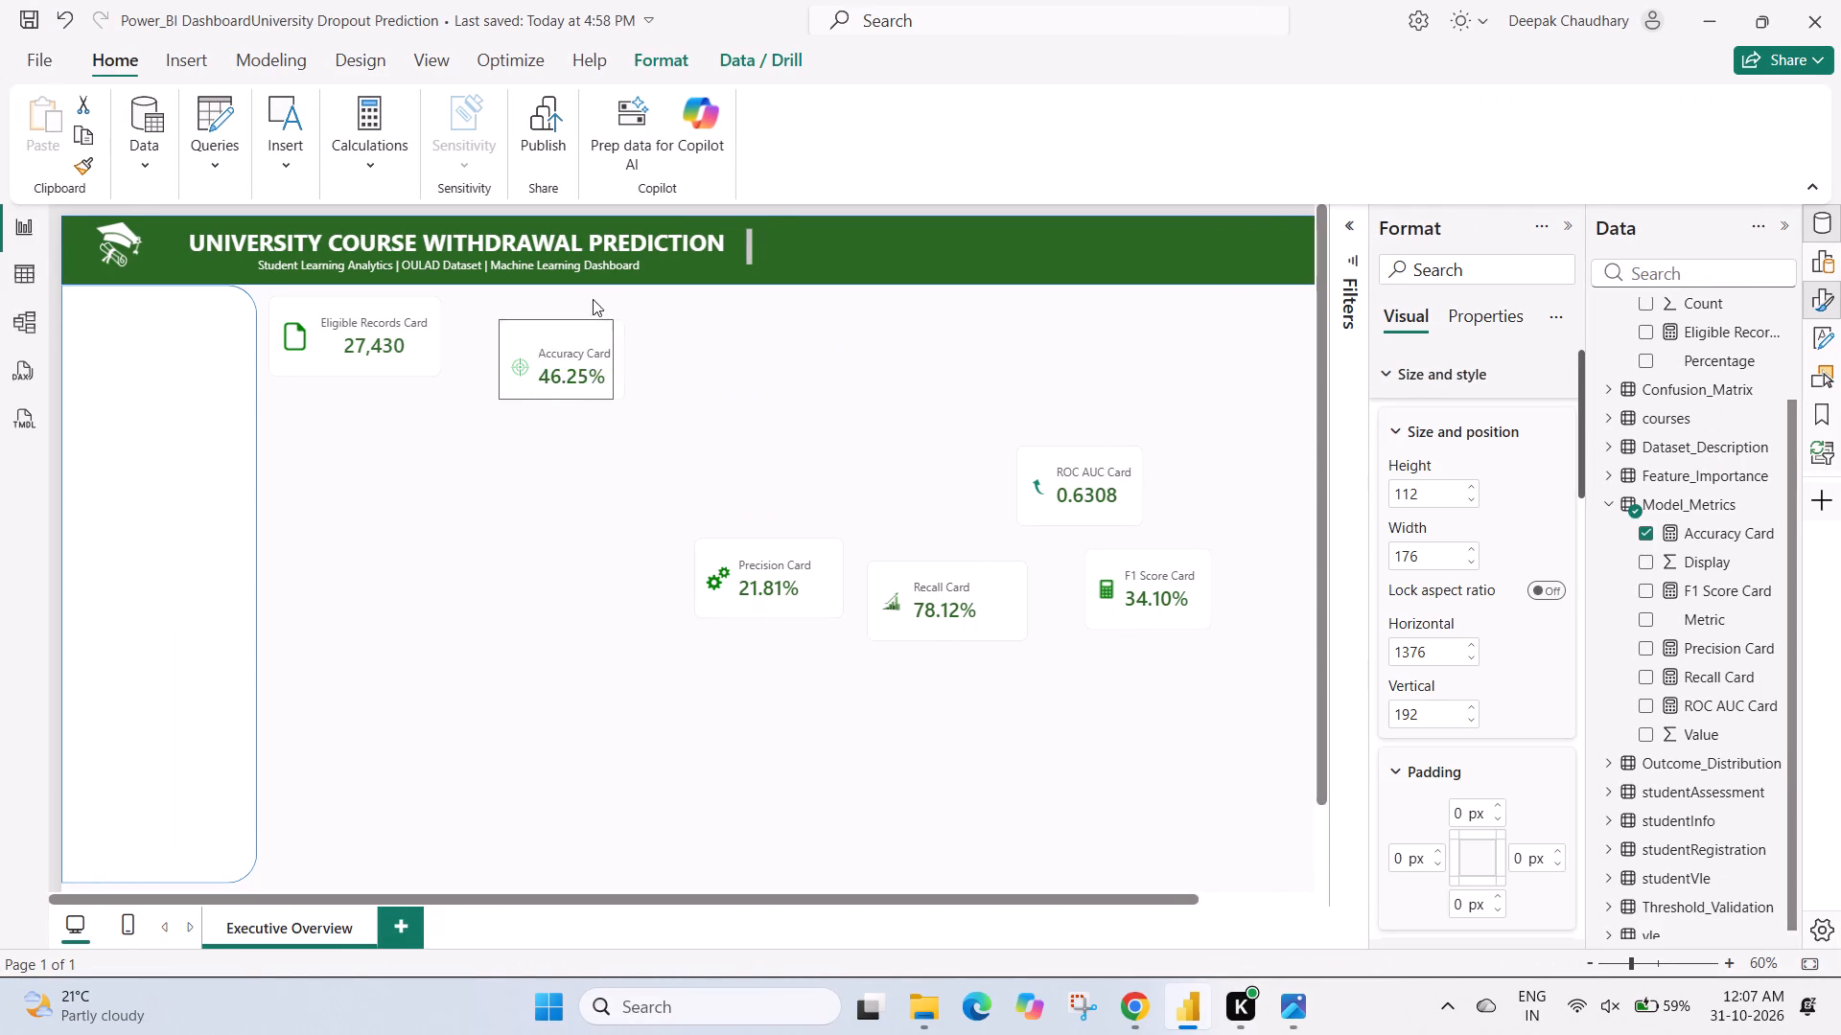
left_click_drag(593, 299, 562, 280)
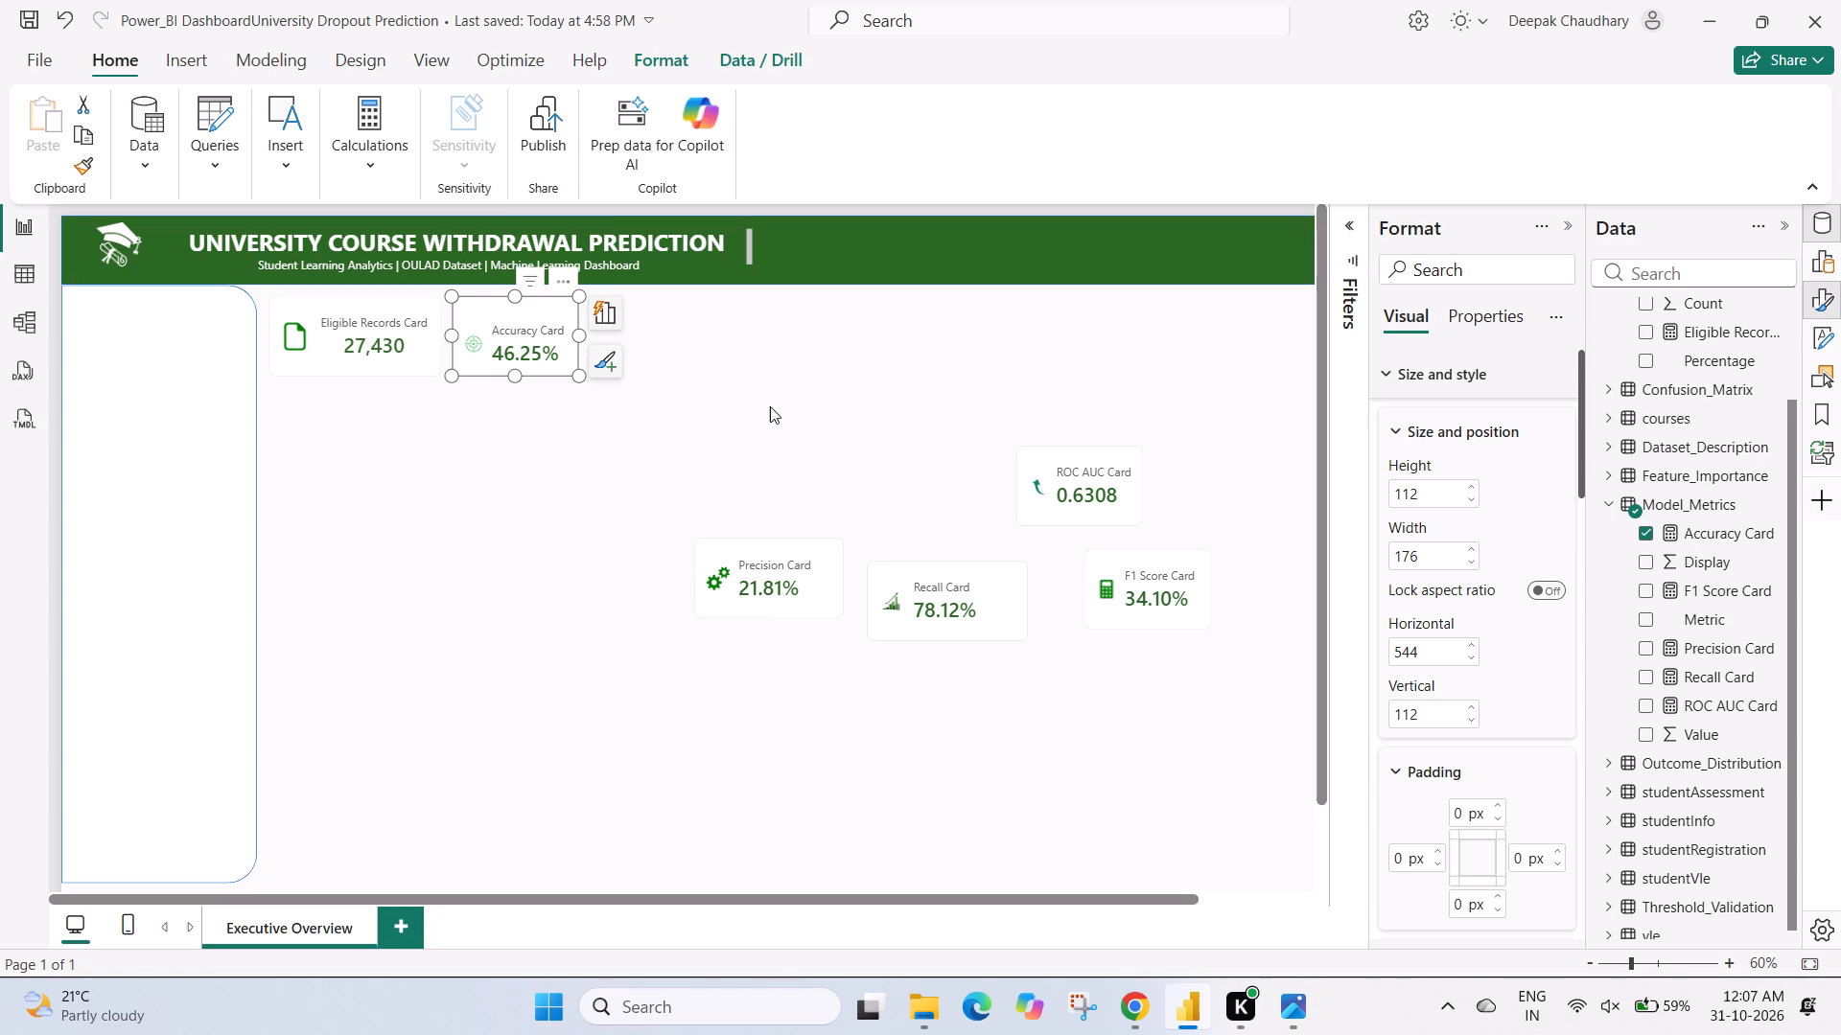
left_click(770, 406)
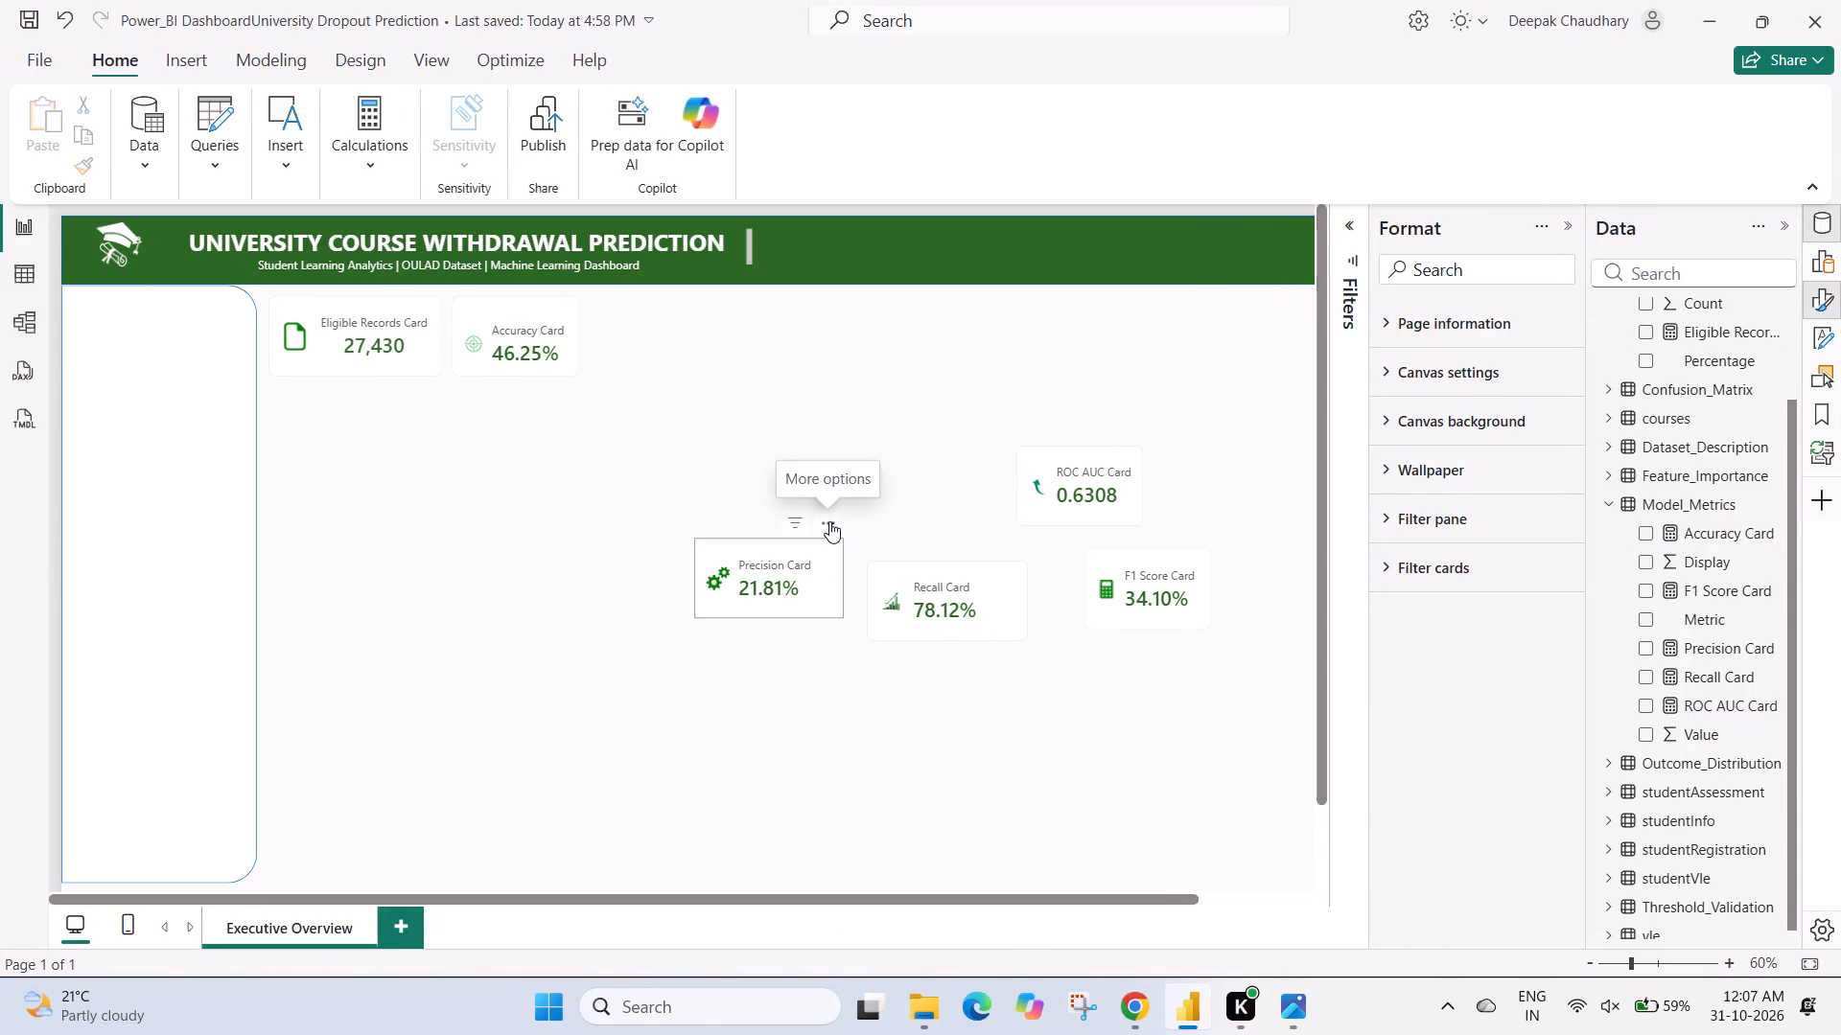
Place the Precision card after the Accuracy card in the same row, at horizontal 736 and vertical 112.
left_click_drag(829, 521, 745, 299)
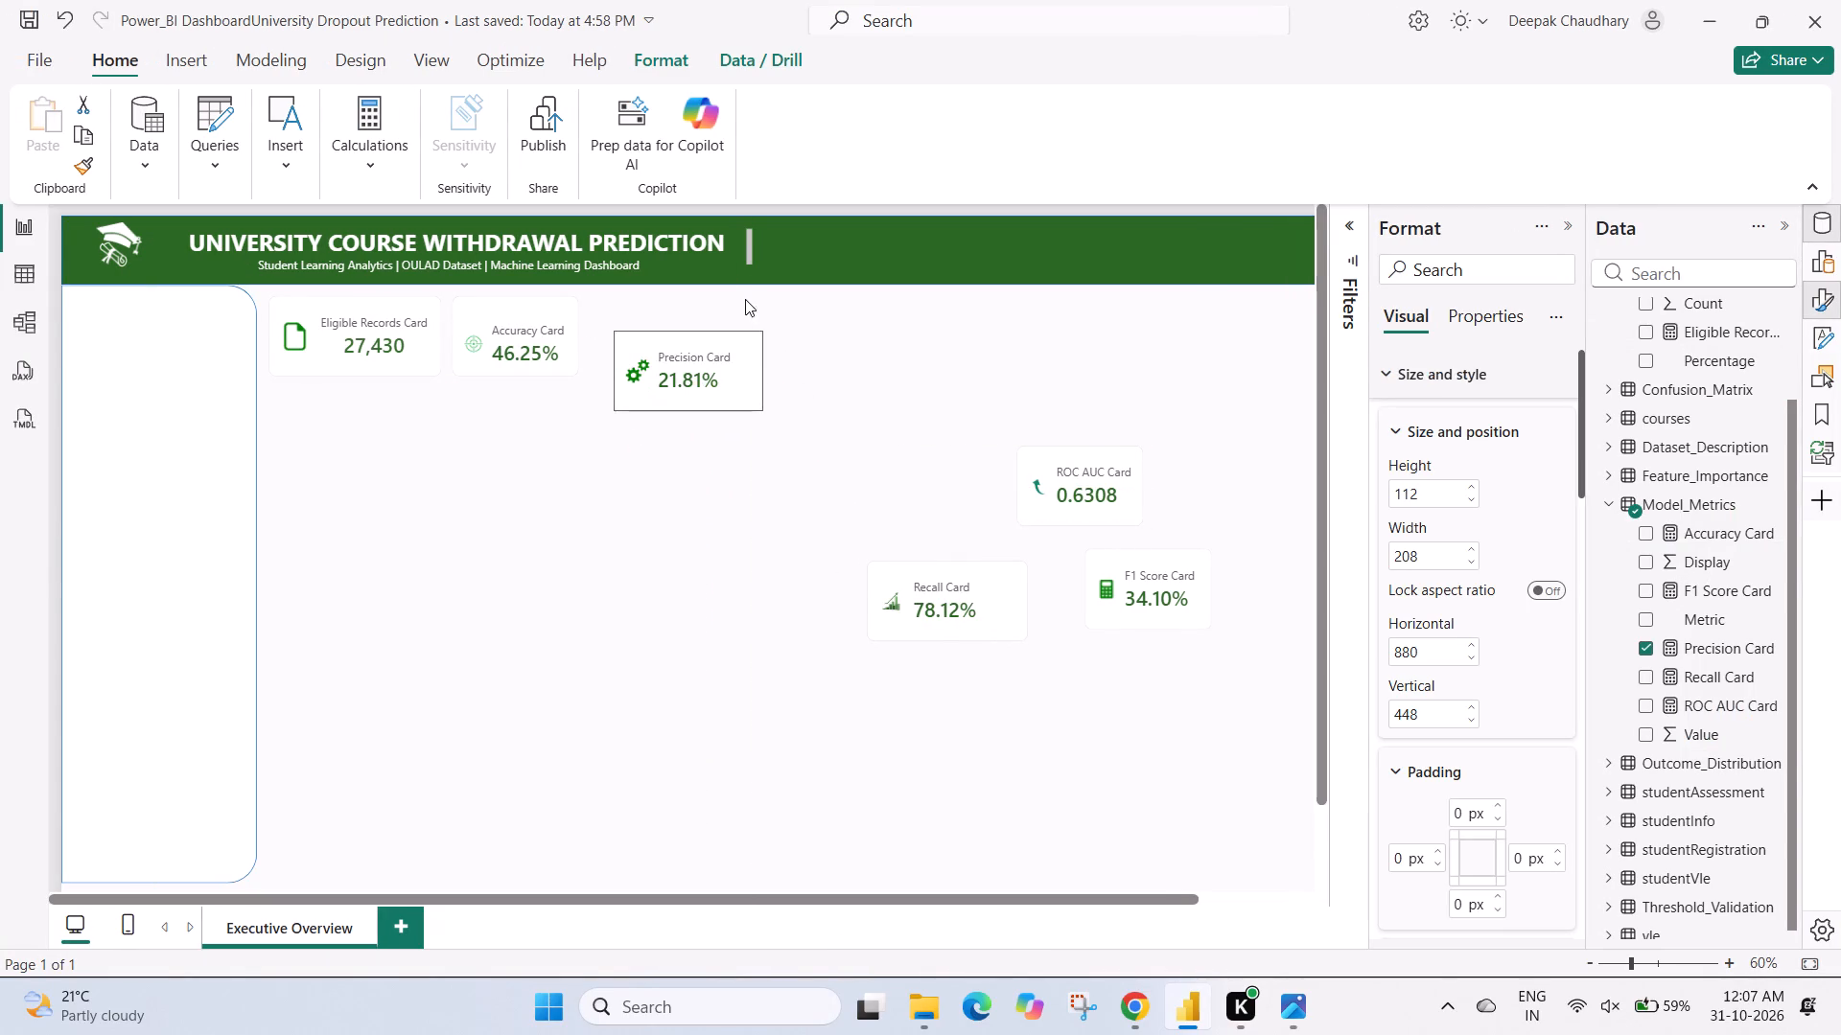
left_click_drag(745, 299, 724, 286)
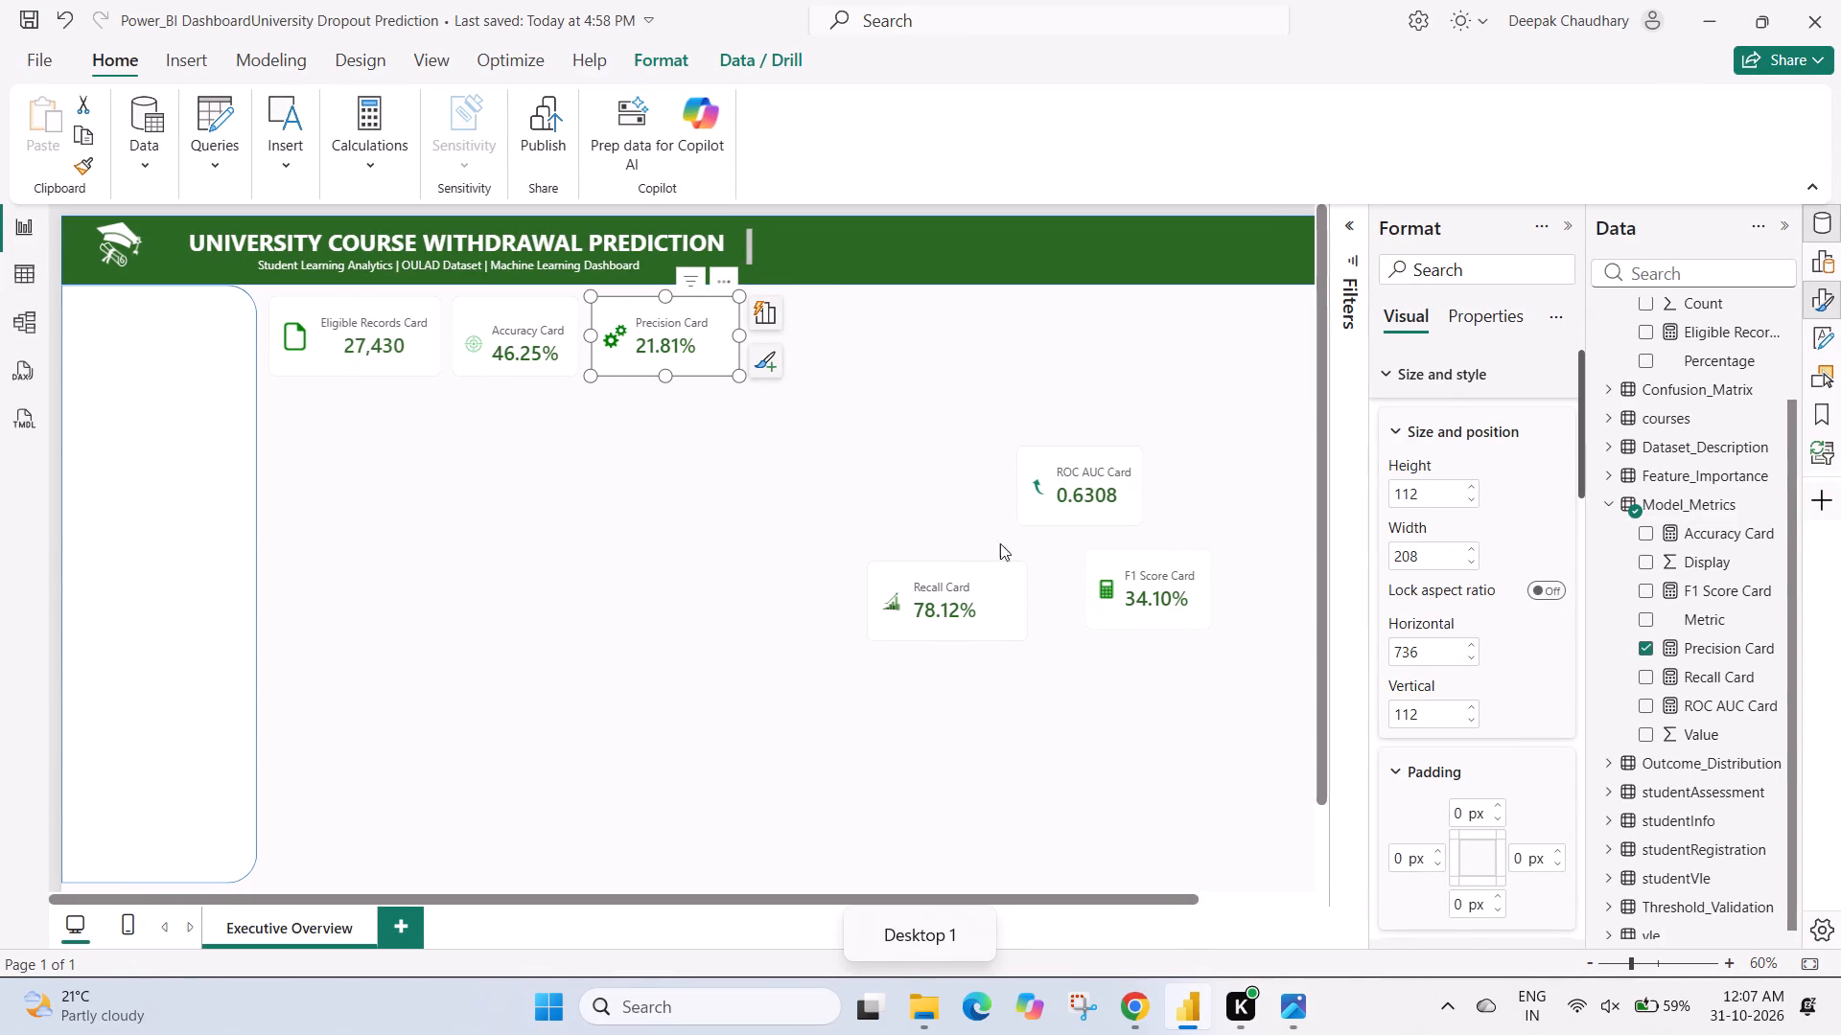
Place the Recall card after the Precision card in the same row, at horizontal 960 and vertical 112.
left_click_drag(1013, 541, 971, 519)
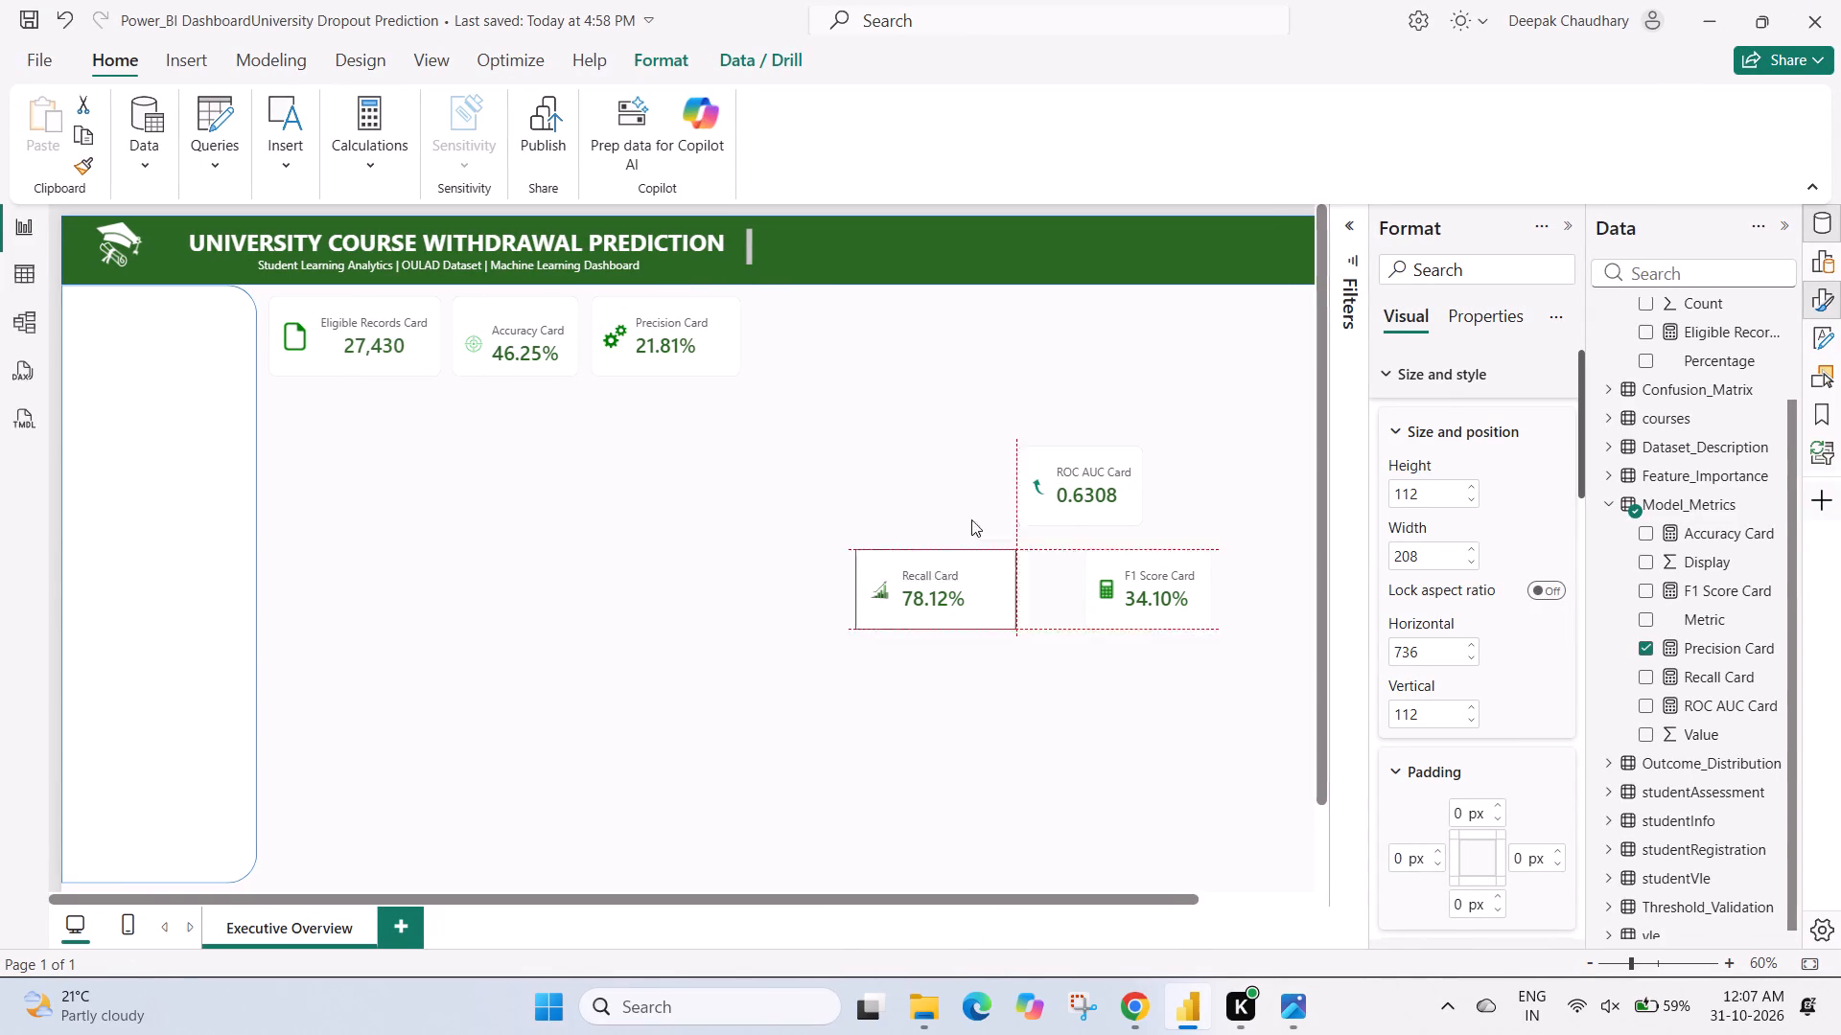
left_click_drag(971, 519, 889, 284)
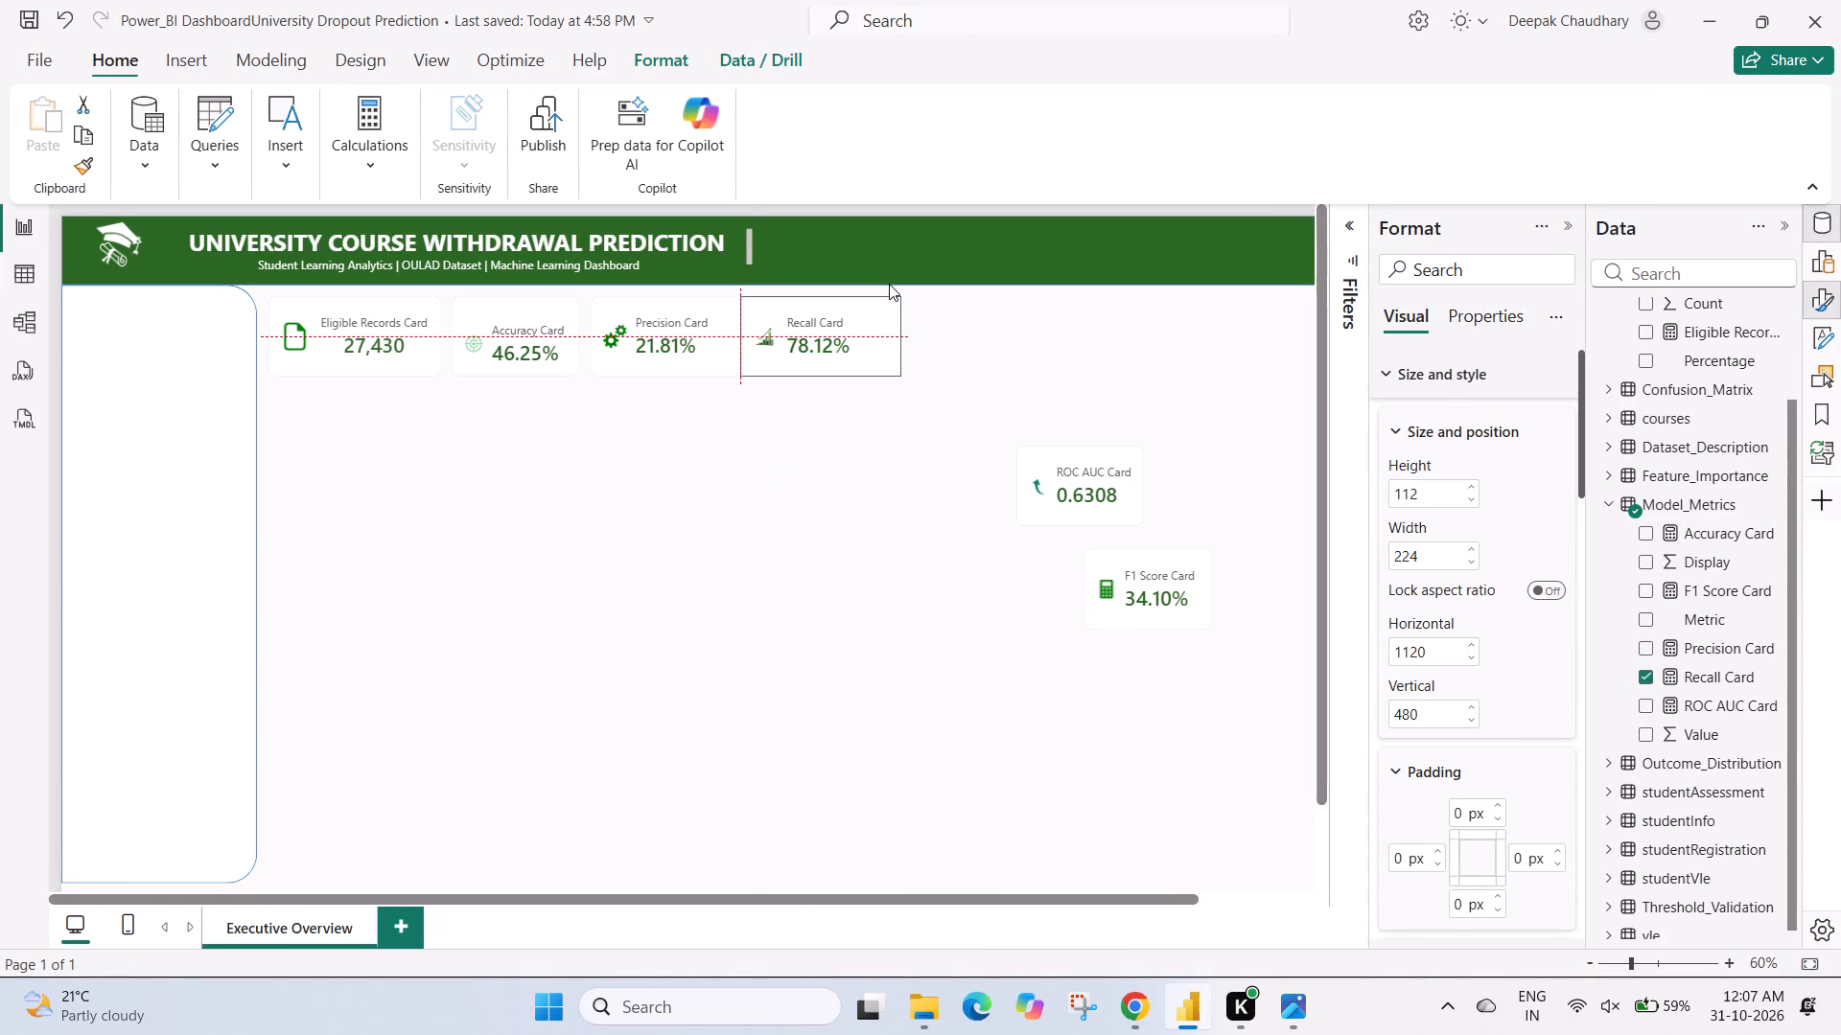
left_click_drag(889, 284, 897, 284)
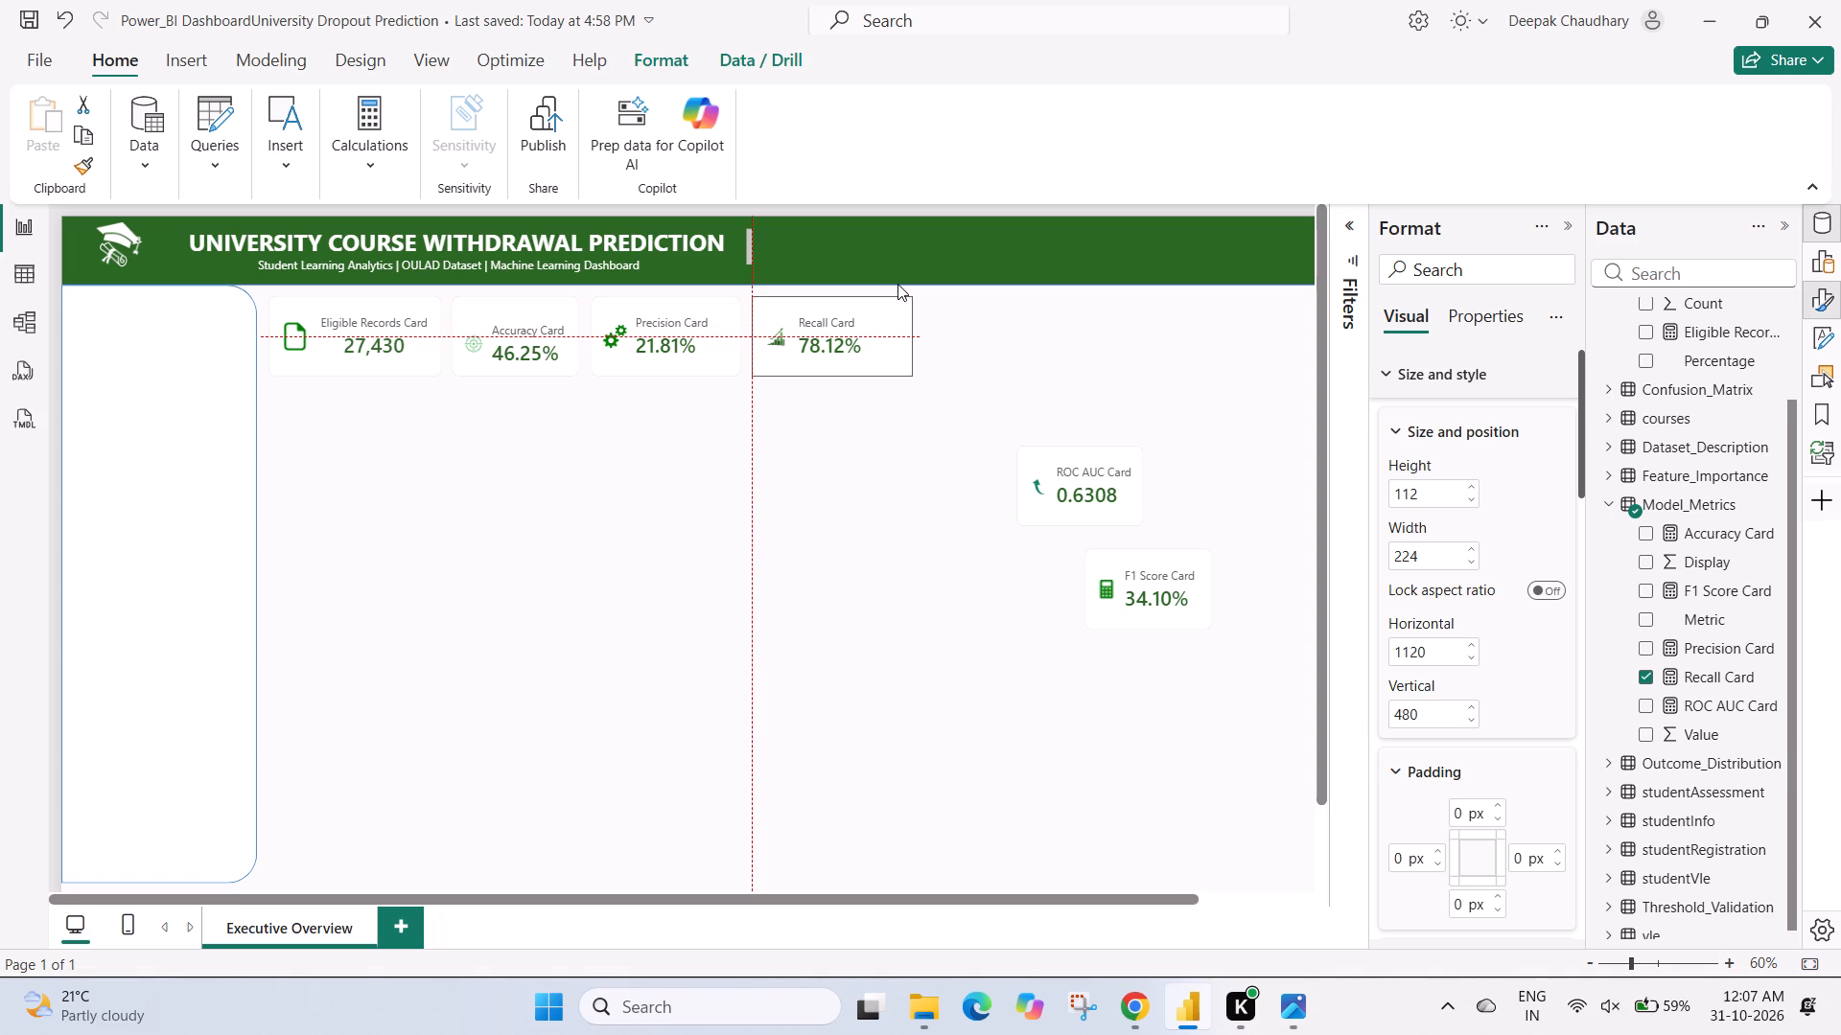
left_click_drag(897, 284, 897, 276)
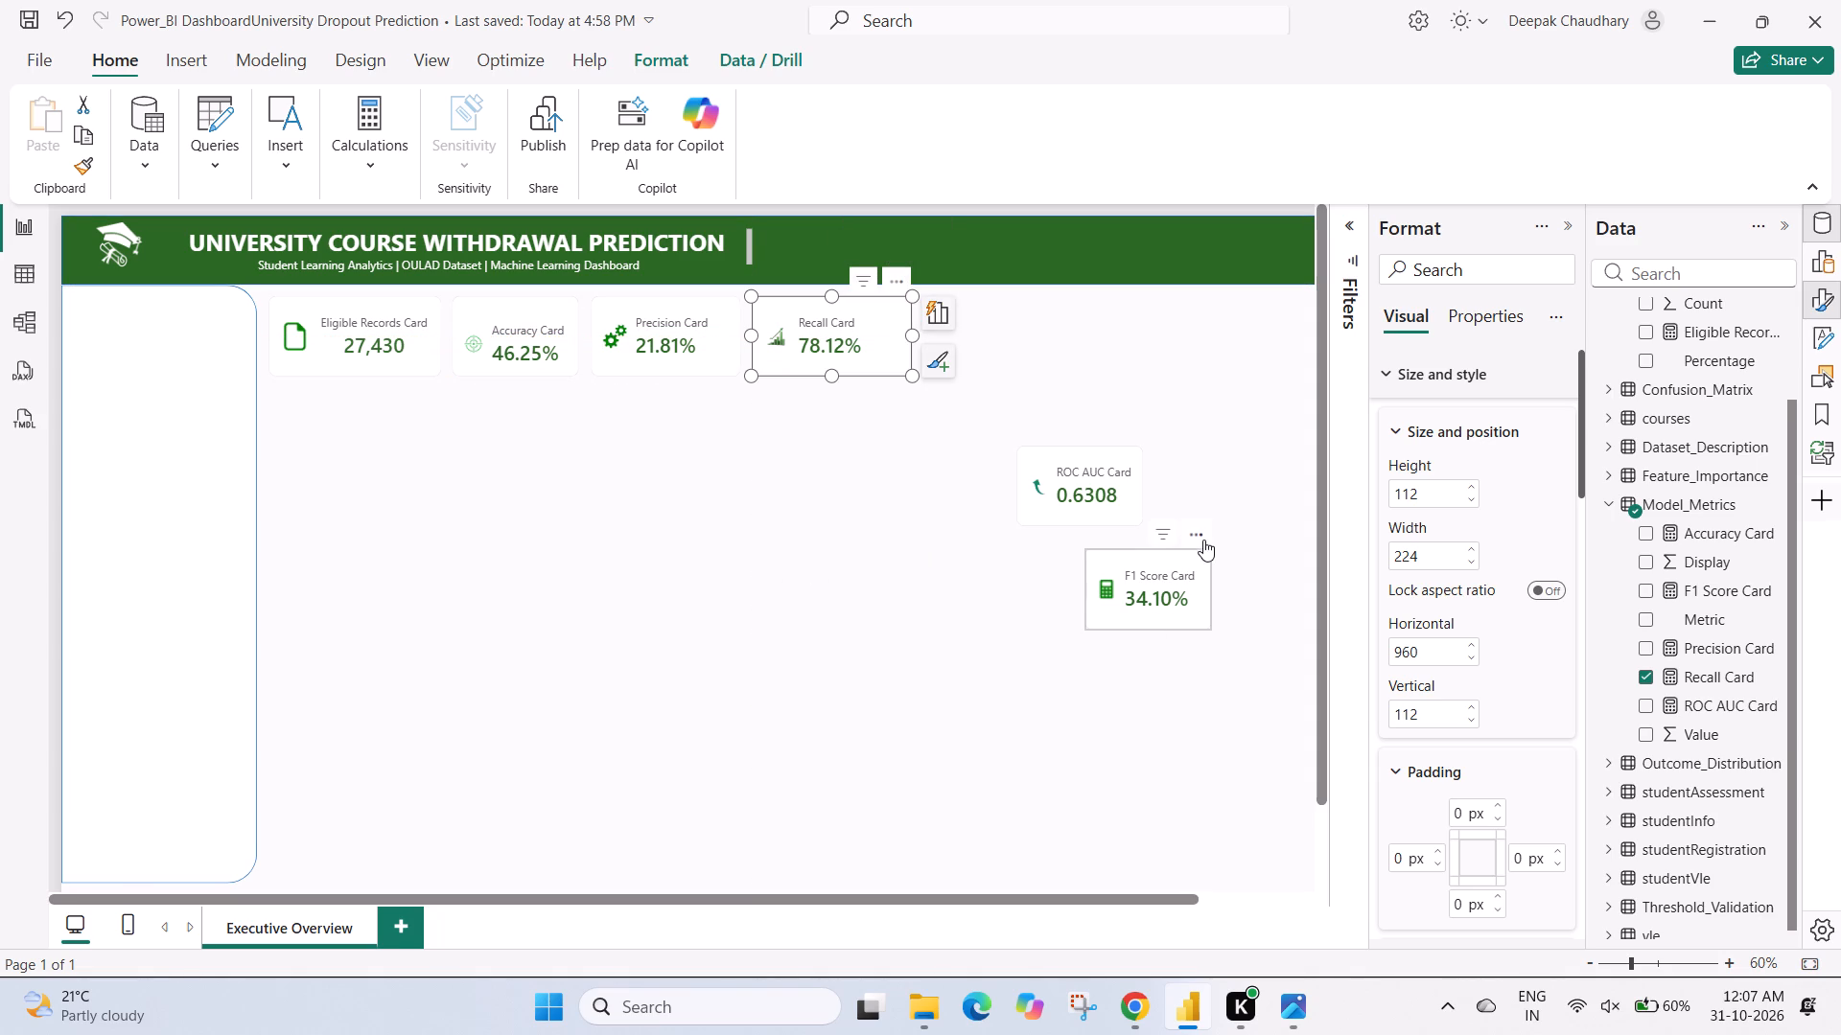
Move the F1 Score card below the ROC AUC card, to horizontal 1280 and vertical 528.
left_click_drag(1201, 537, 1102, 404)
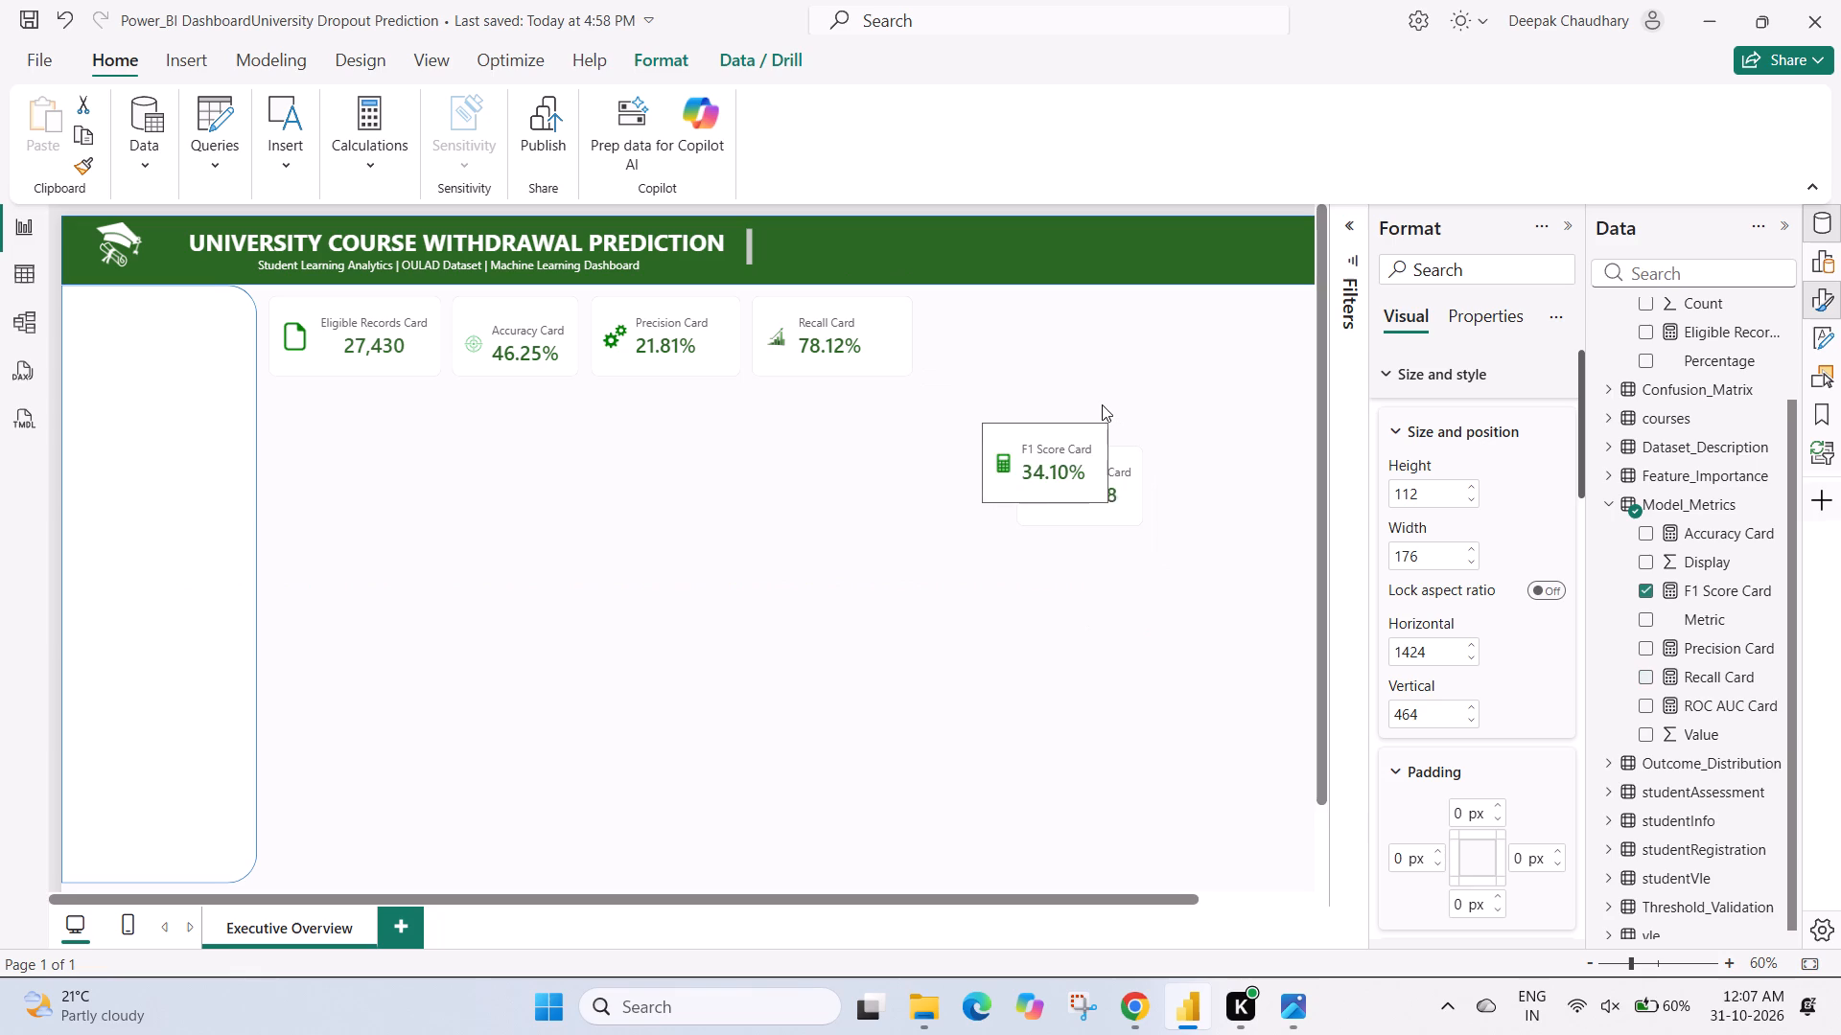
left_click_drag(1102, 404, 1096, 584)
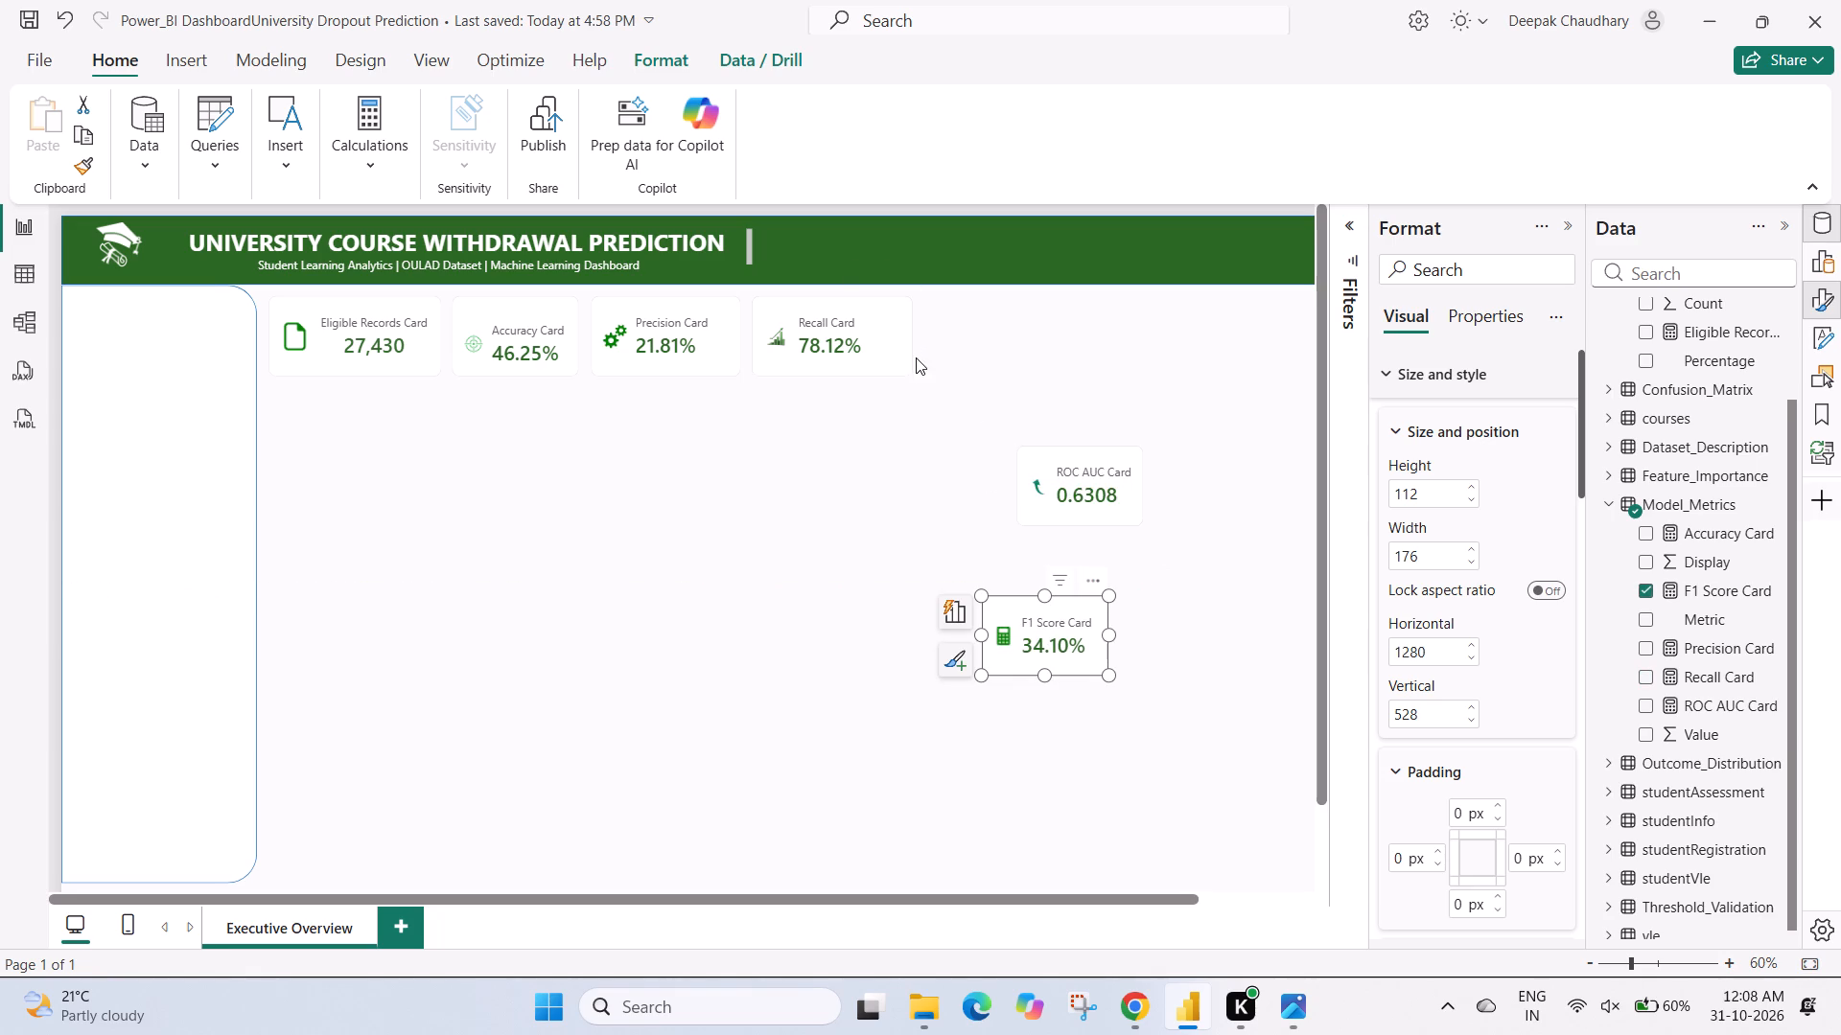
Narrow the Recall card to a width of 160 from its outer side edge, keeping its full percentage readable, and deselect it.
left_click(898, 330)
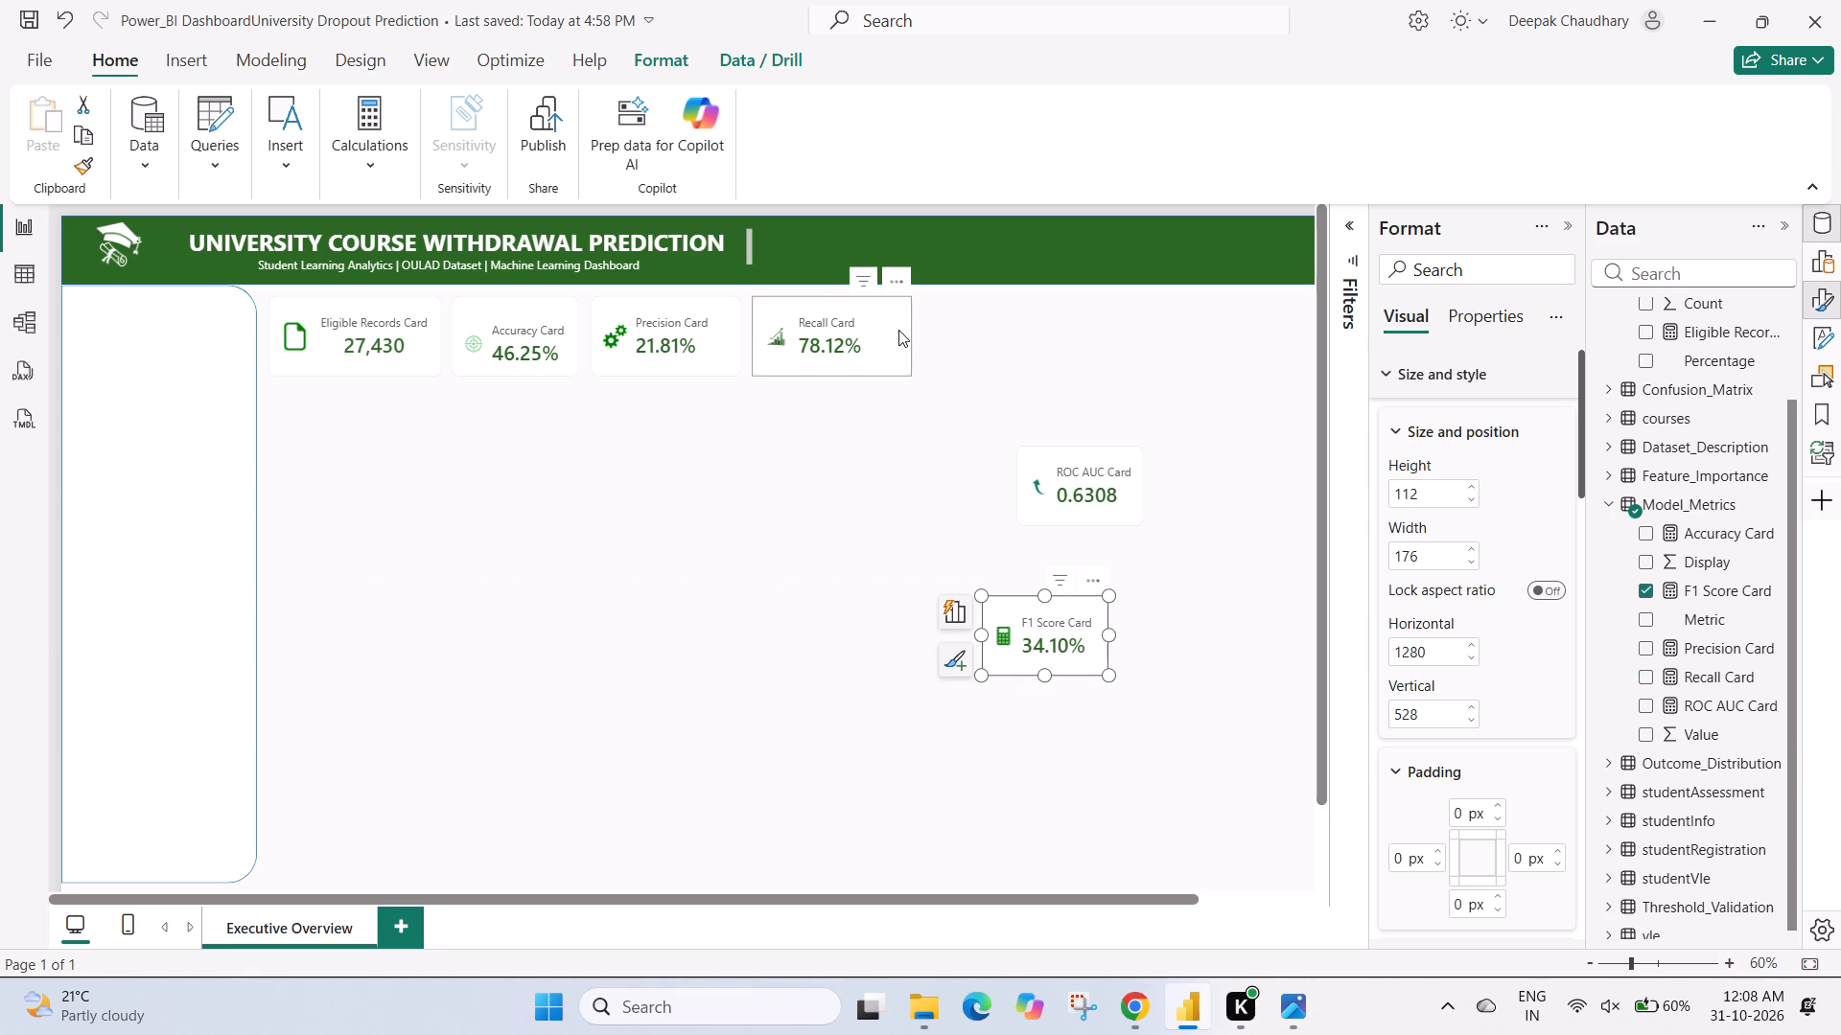
left_click_drag(908, 332, 896, 332)
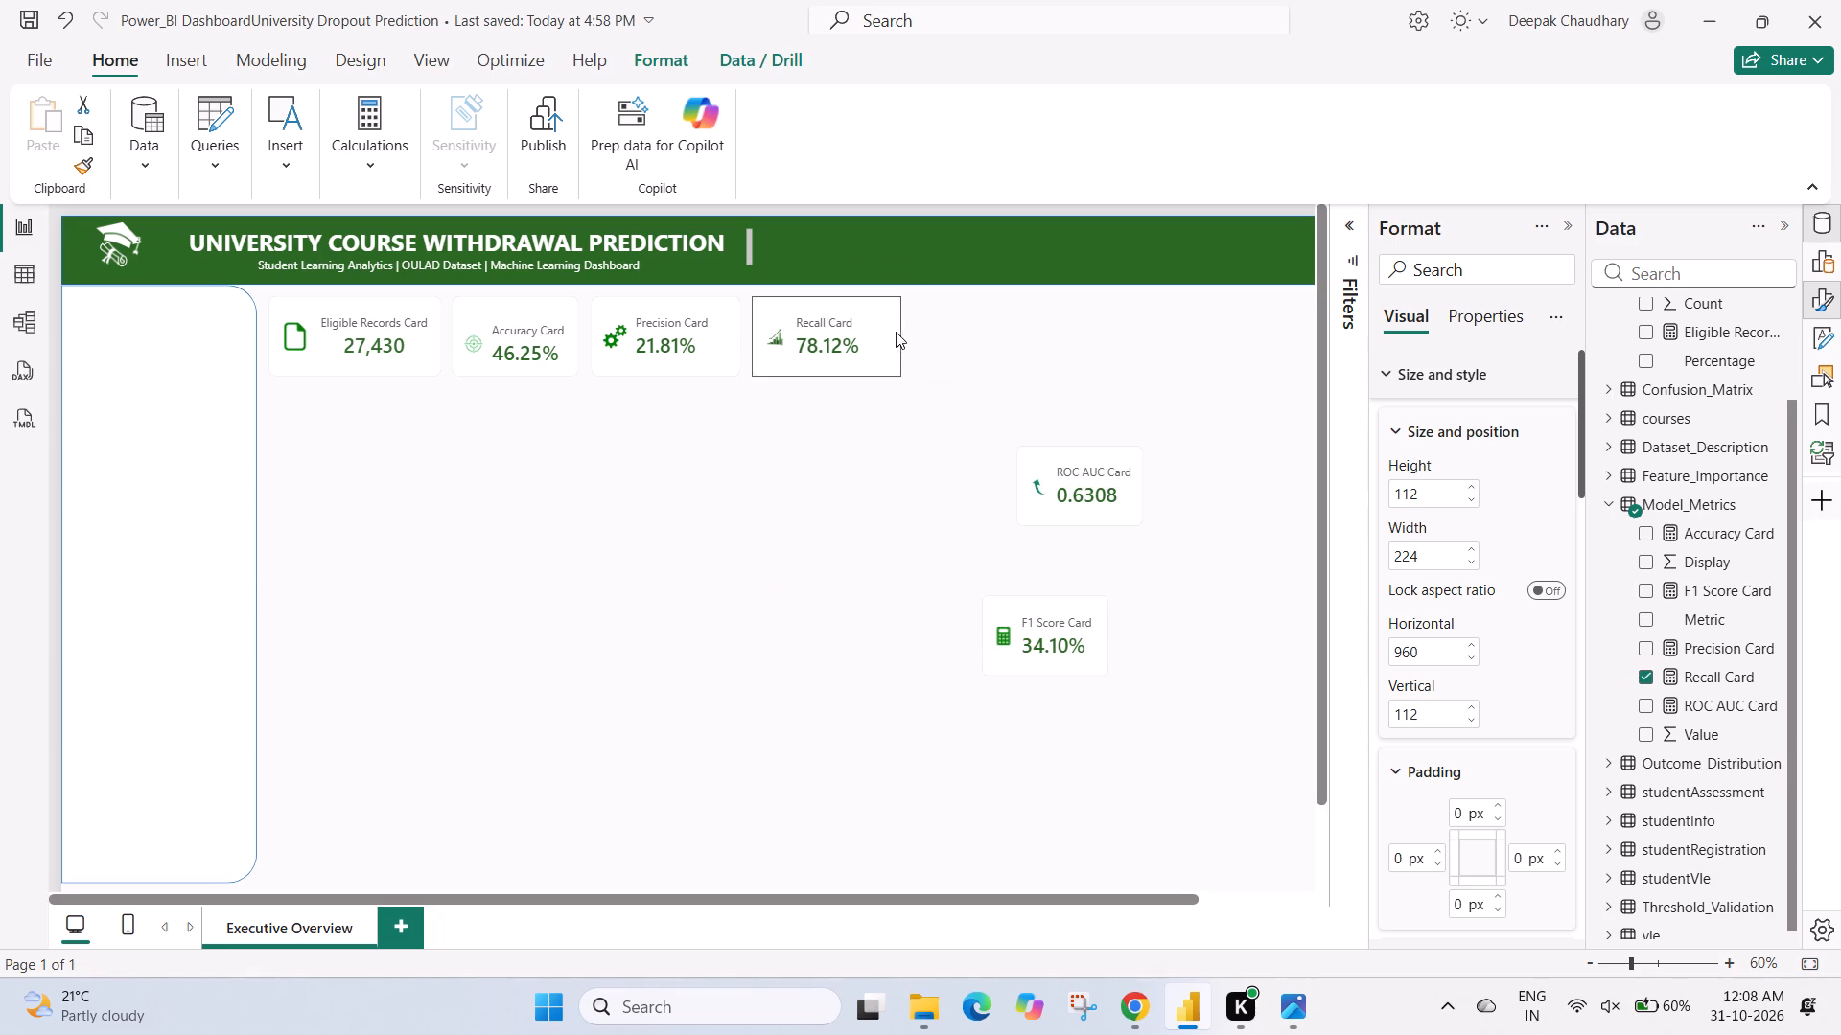
left_click_drag(896, 332, 880, 329)
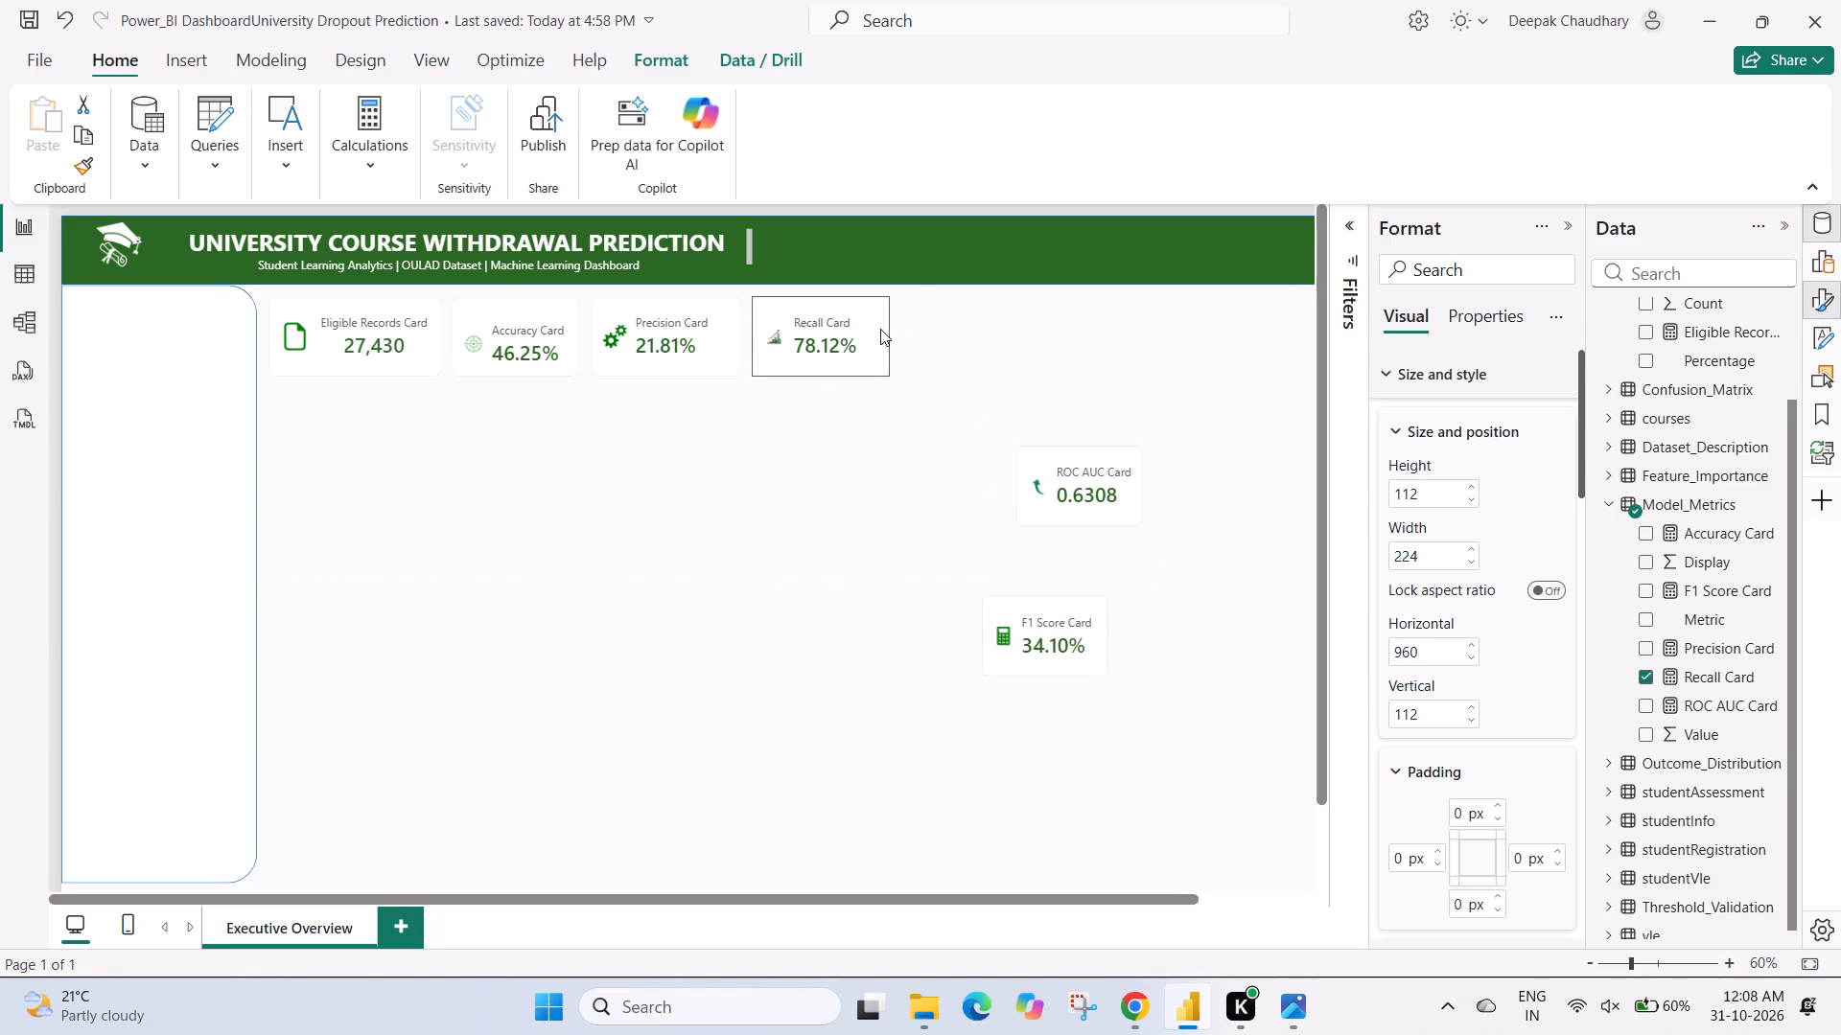
left_click_drag(880, 329, 862, 329)
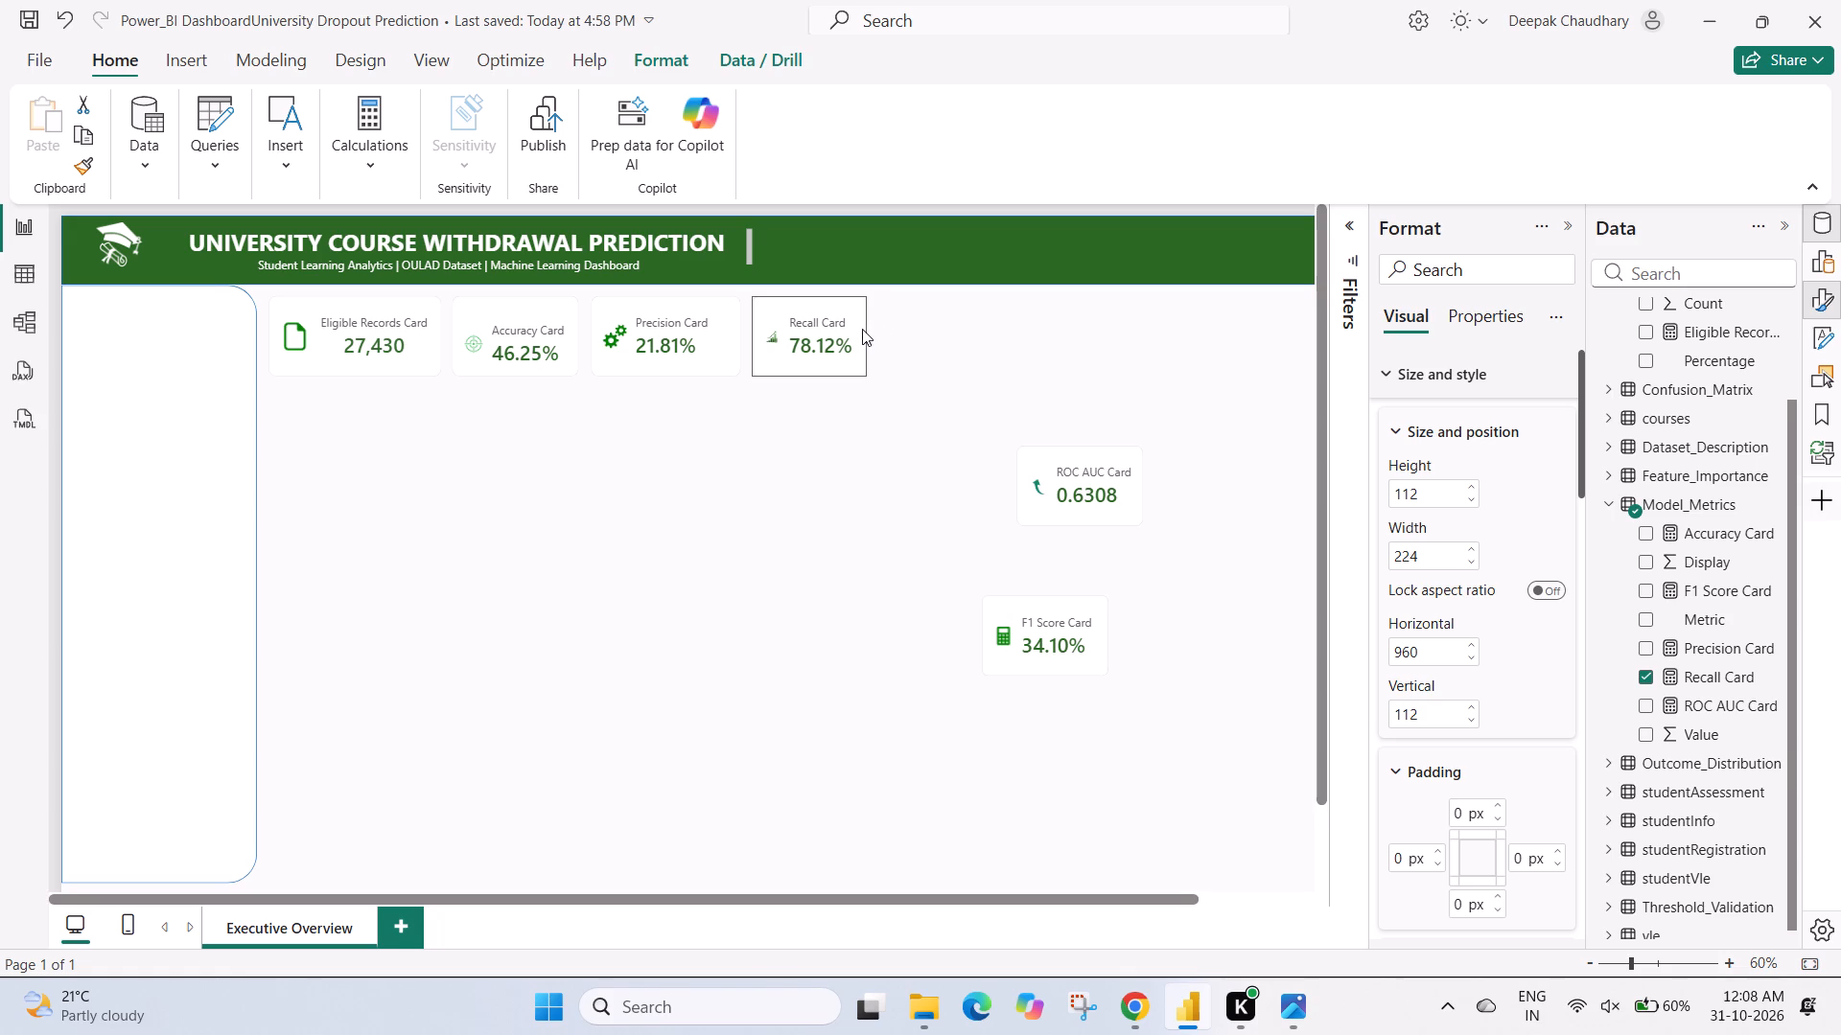
left_click_drag(862, 329, 846, 329)
left_click_drag(846, 329, 862, 329)
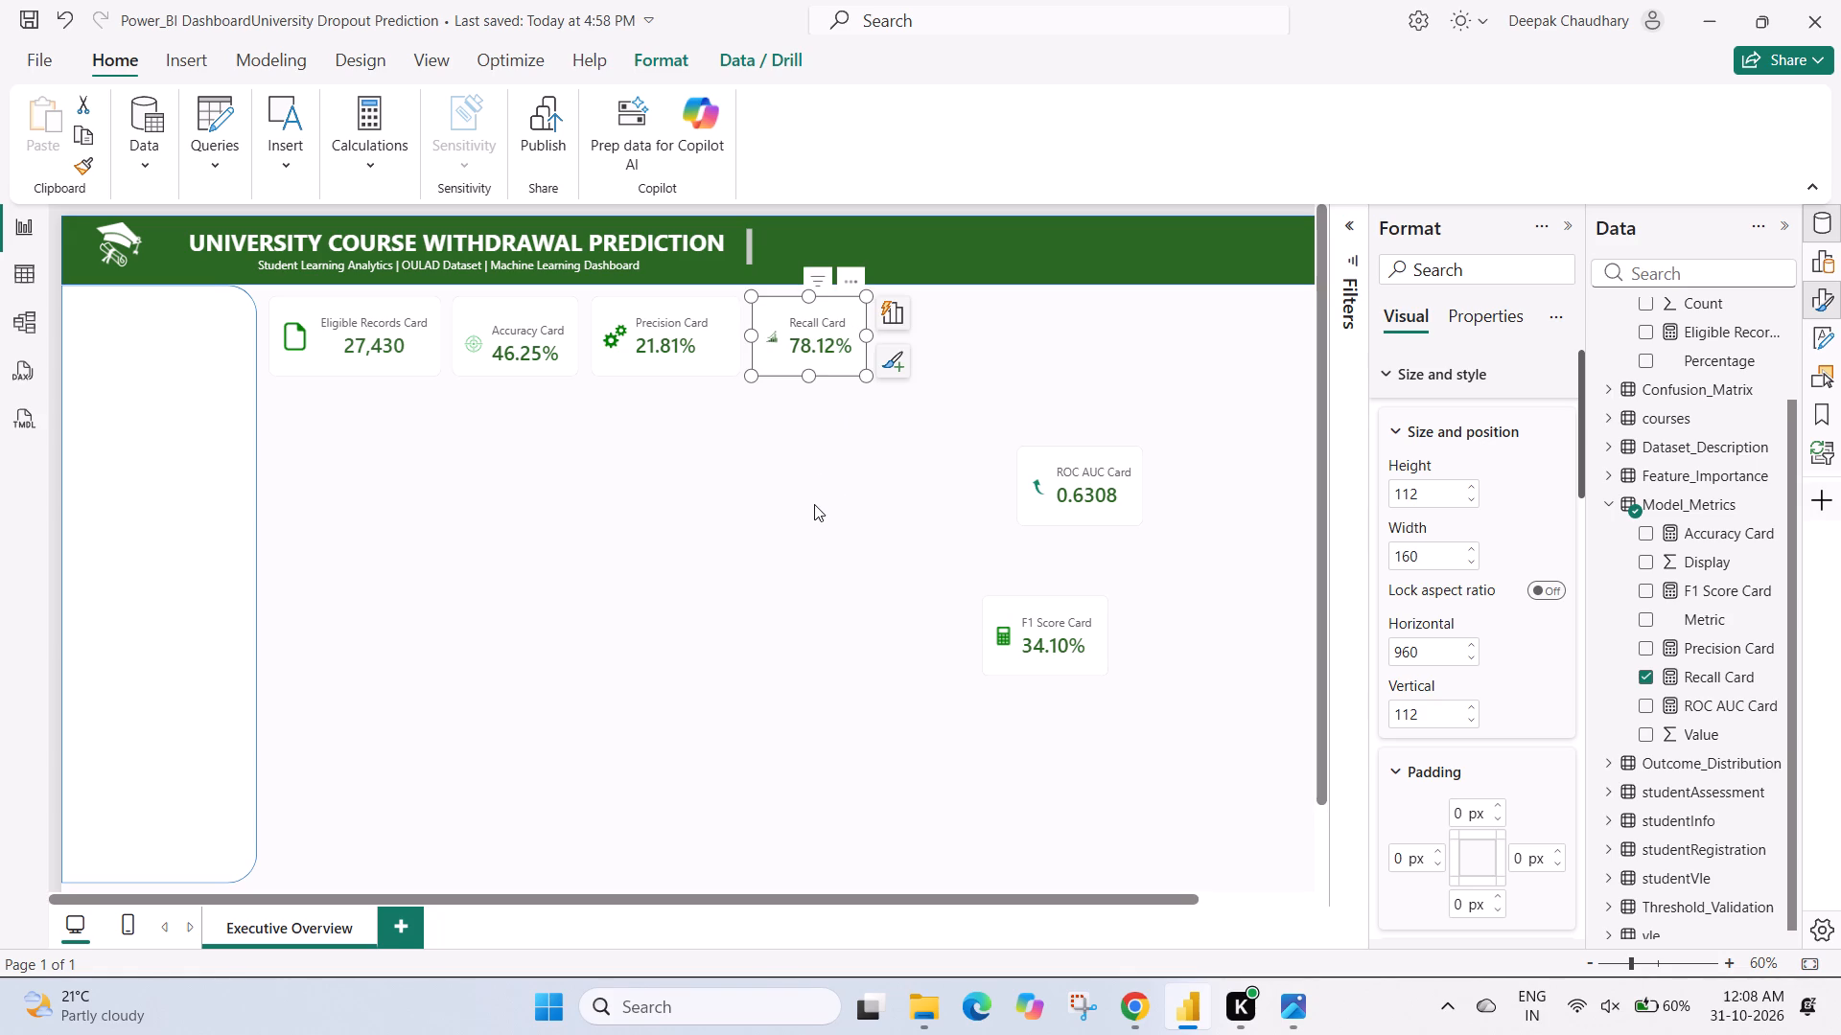
left_click(814, 504)
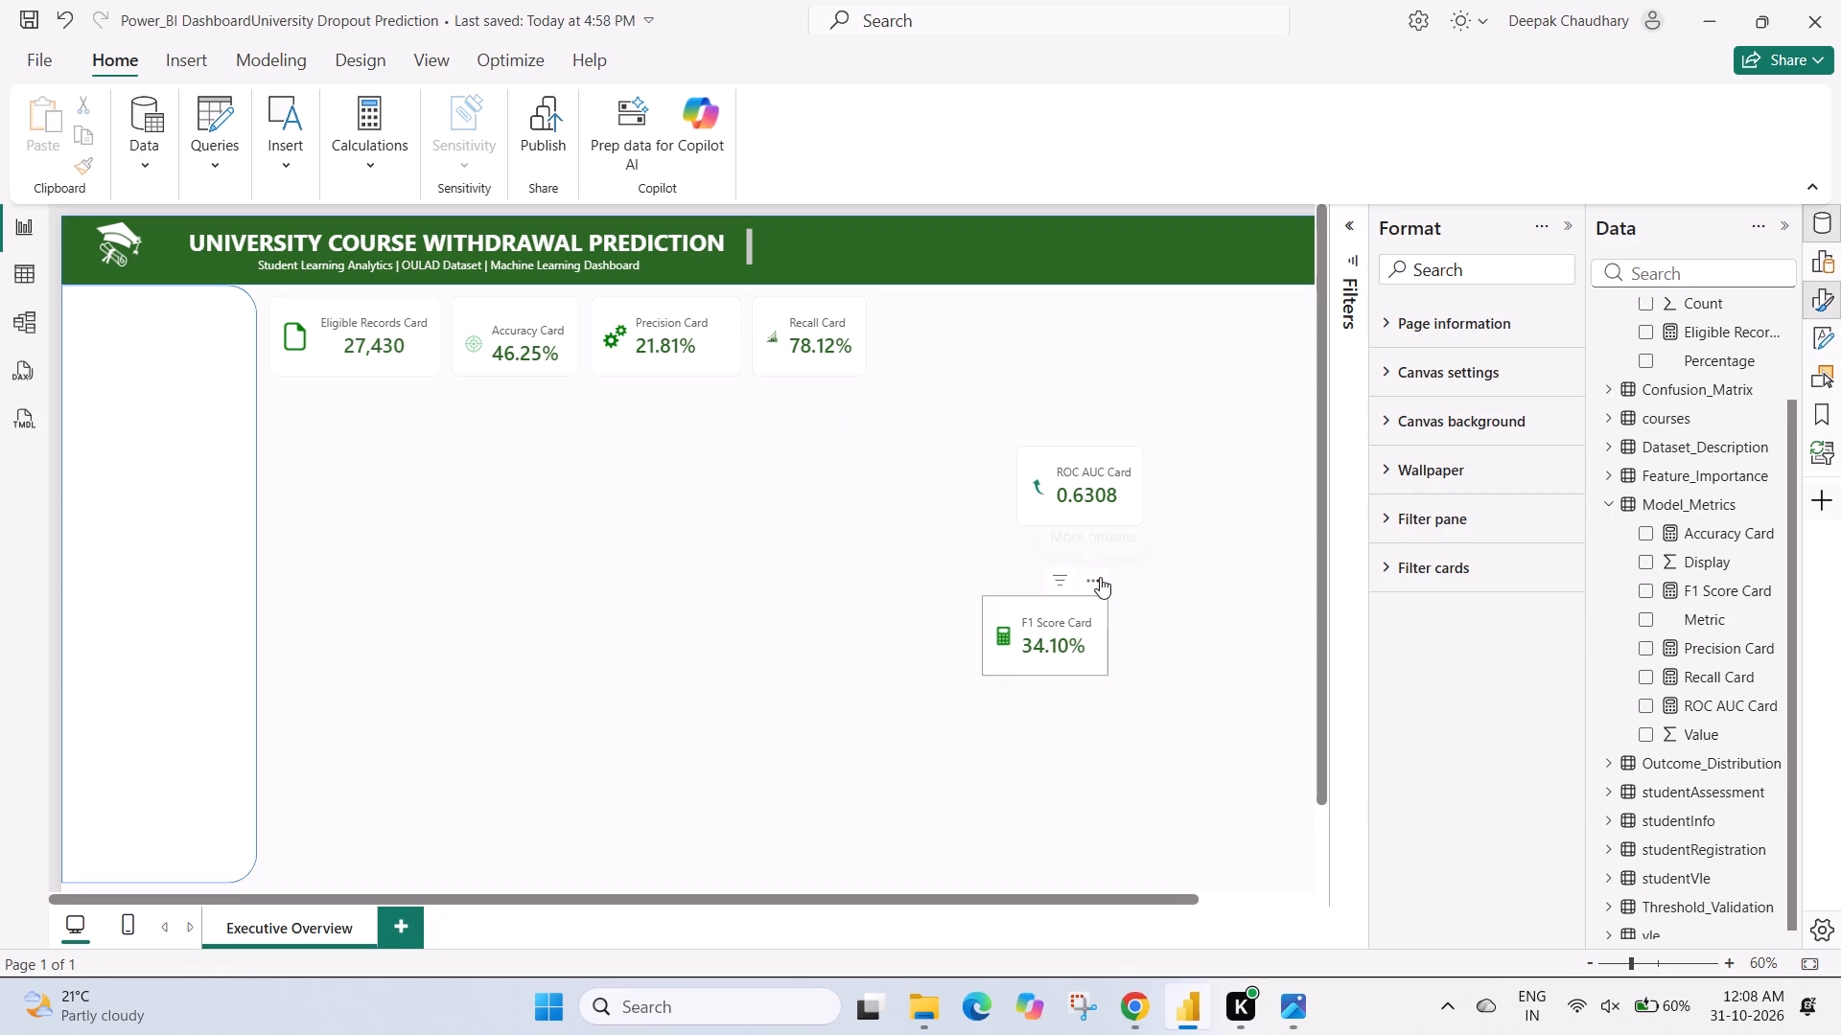
Place the F1 Score card after the Recall card in the card row, at horizontal 1136 and vertical 112.
left_click_drag(1100, 577, 976, 335)
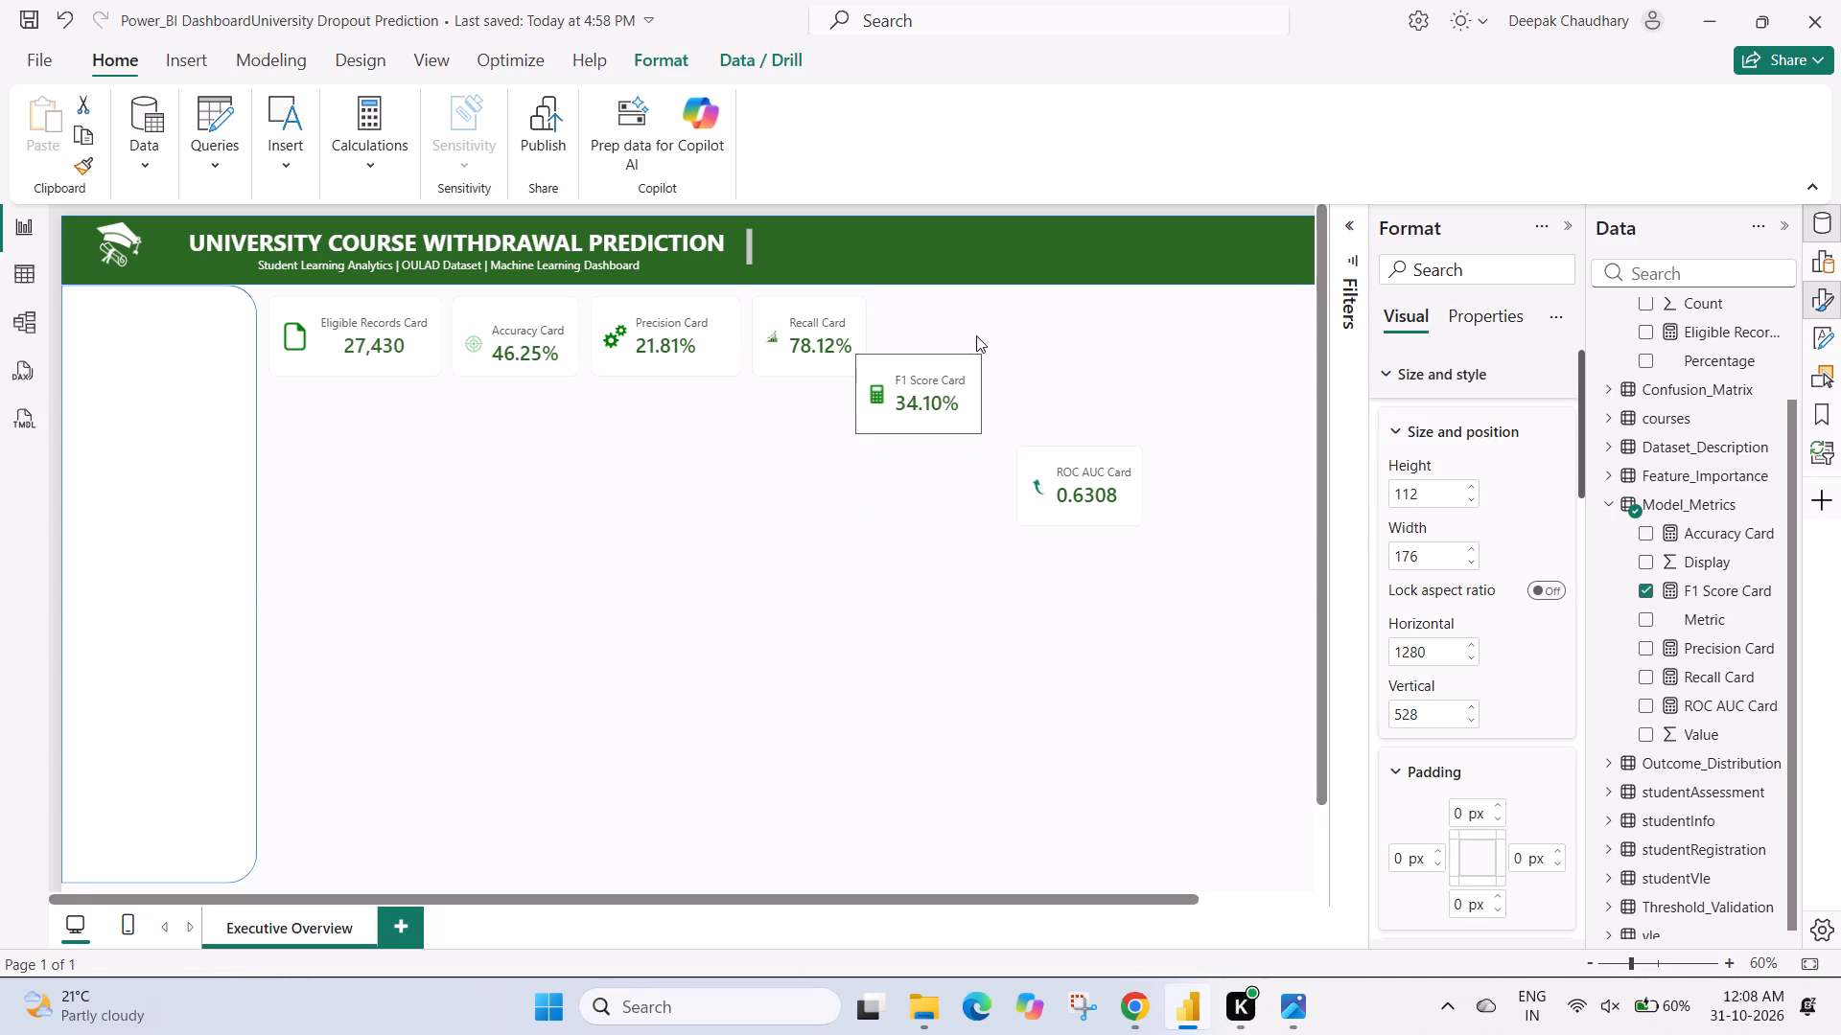
left_click_drag(976, 335, 996, 275)
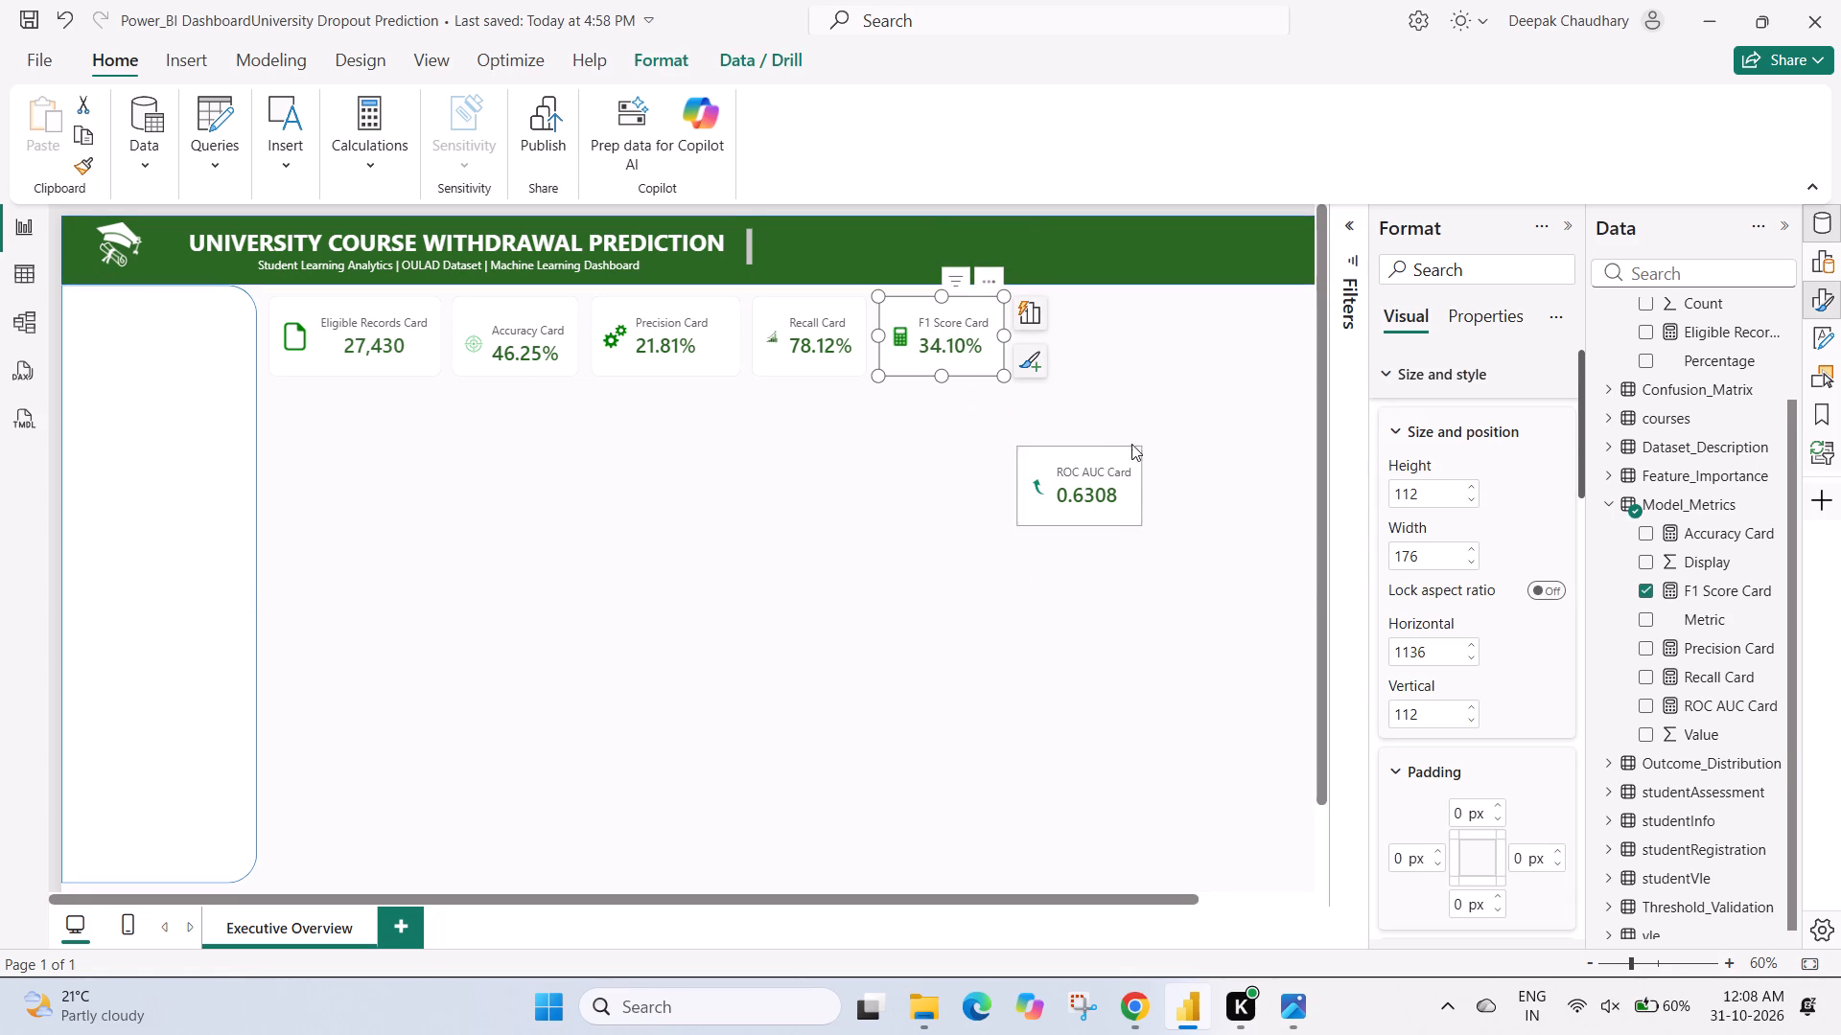
Raise the ROC AUC card into the card row at vertical 112, keeping horizontal 1328.
left_click_drag(1130, 430, 1137, 290)
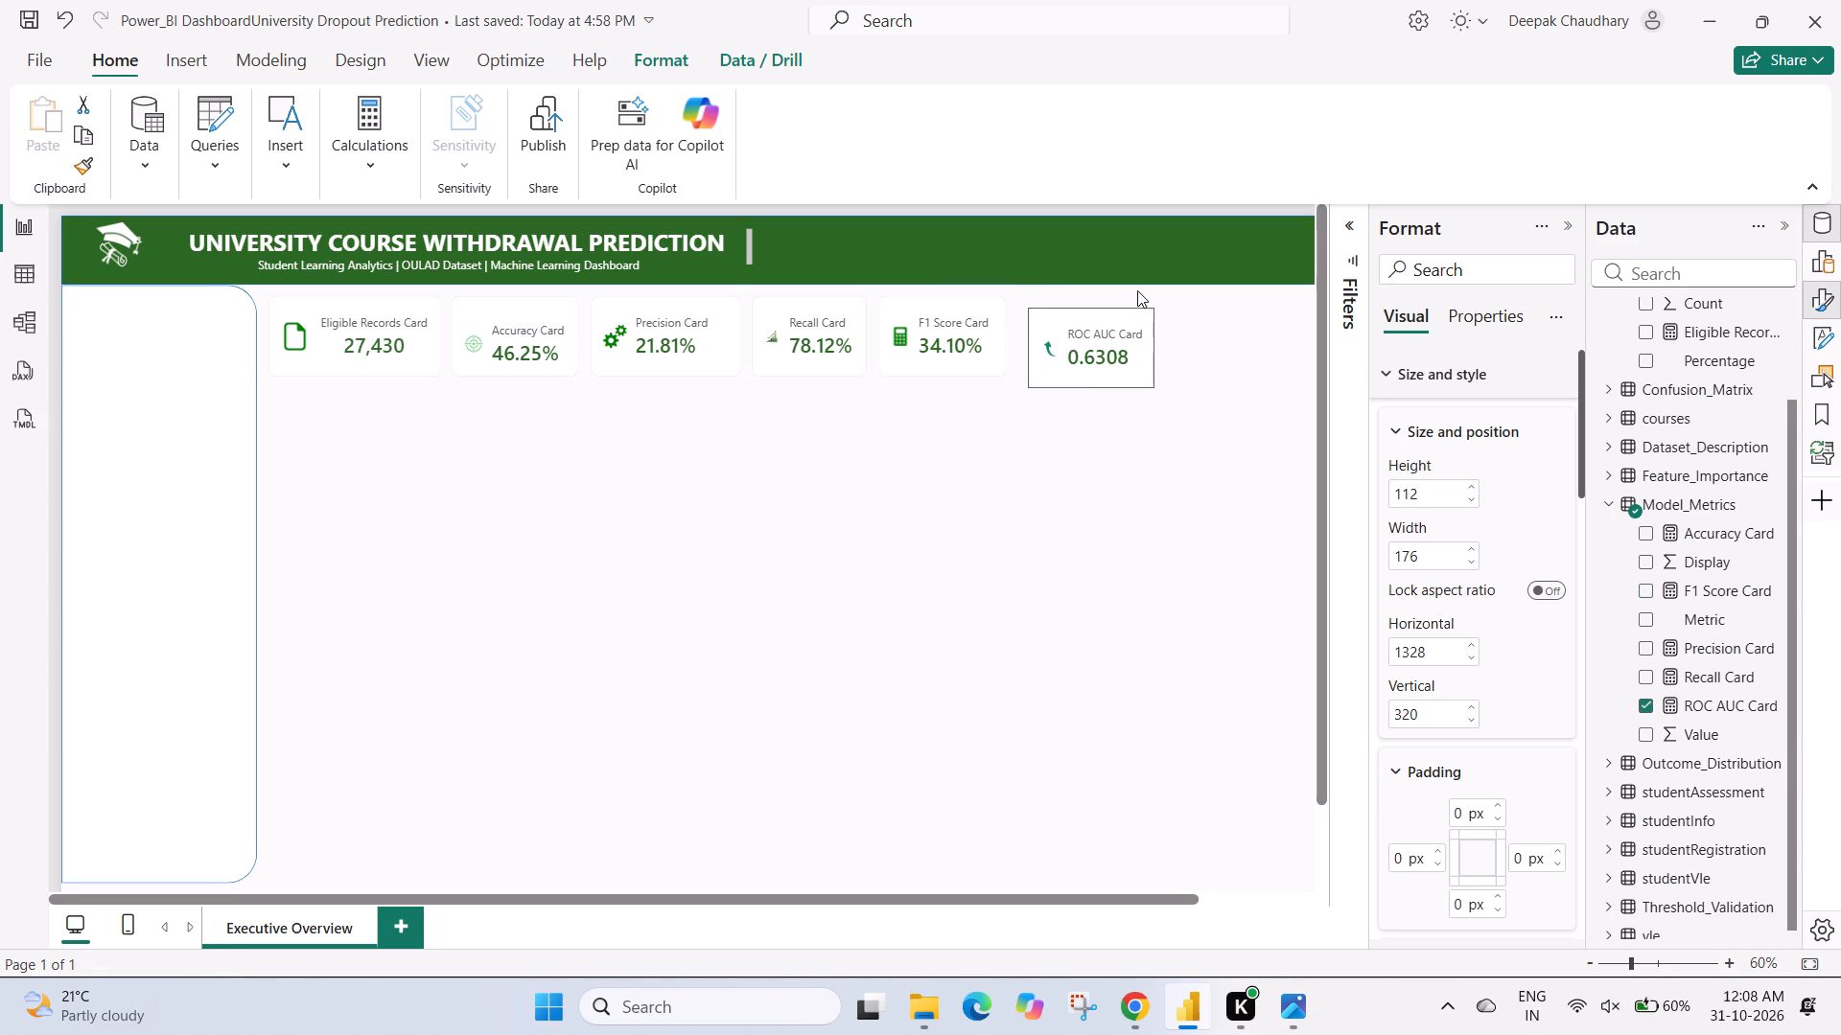
left_click_drag(1137, 290, 1130, 284)
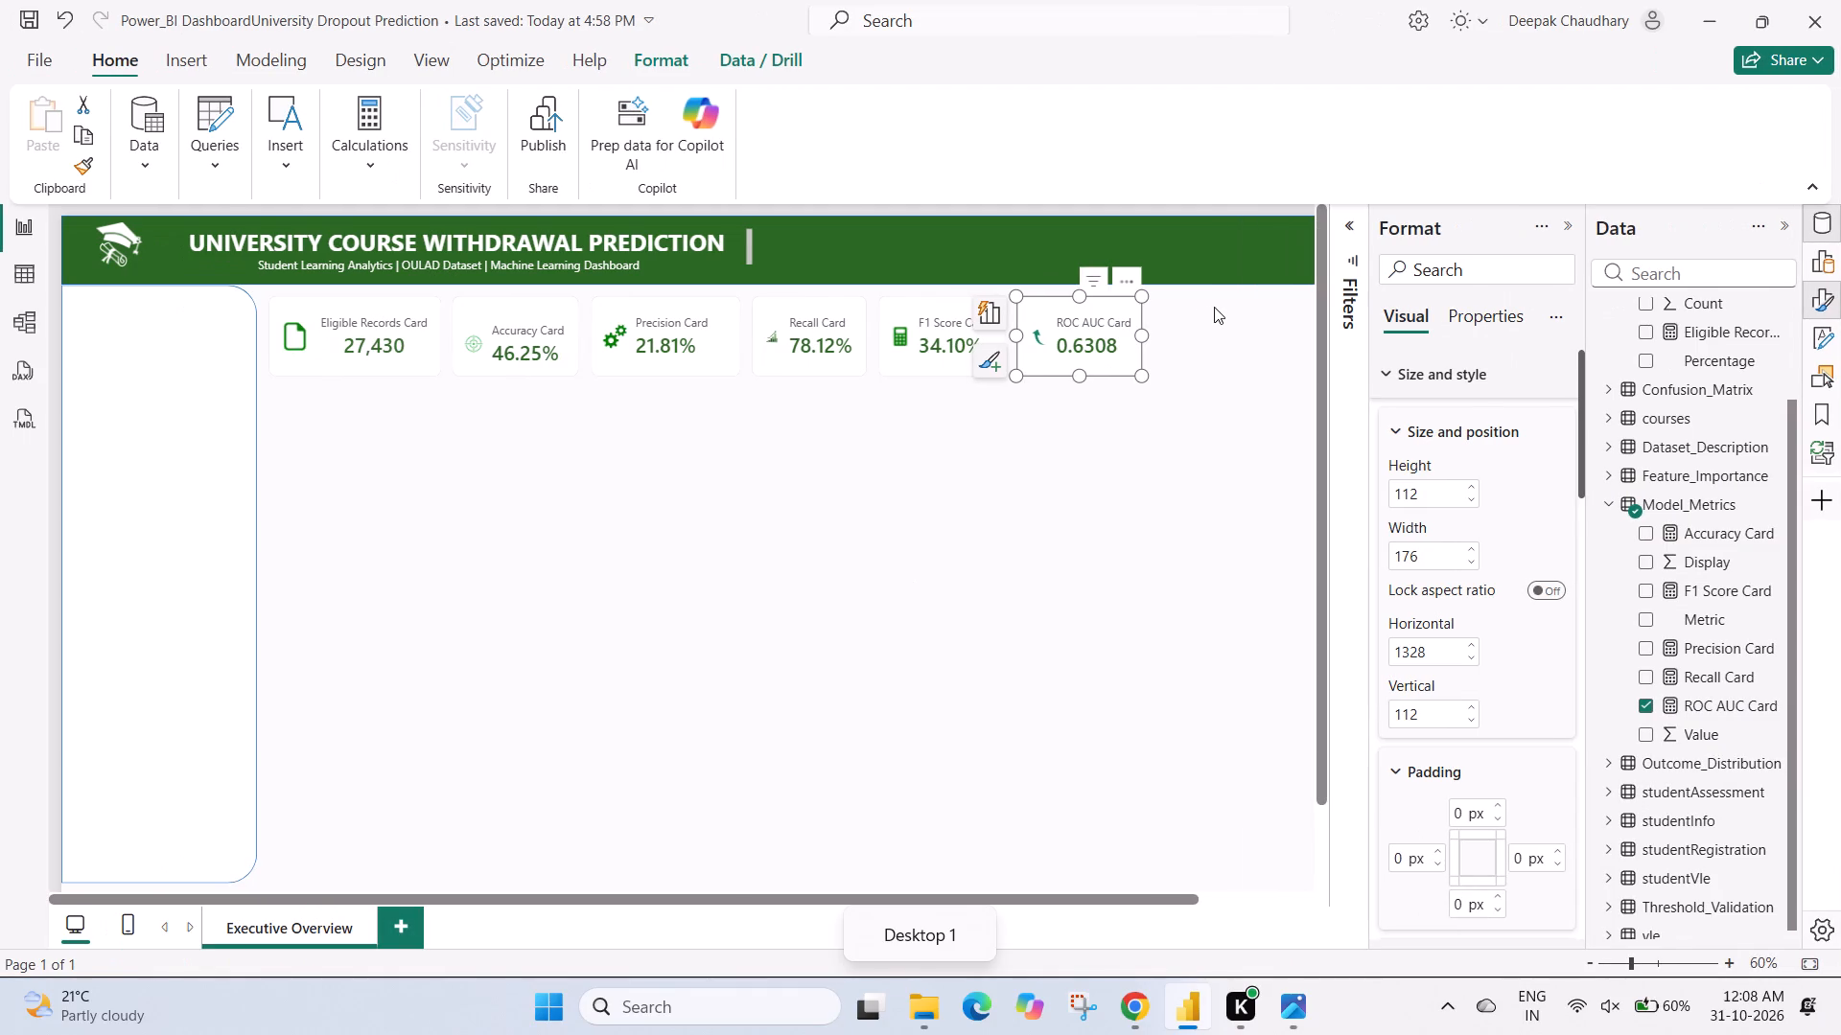
Widen the ROC AUC card to 208 from its outer side edge.
left_click_drag(1146, 336, 1163, 336)
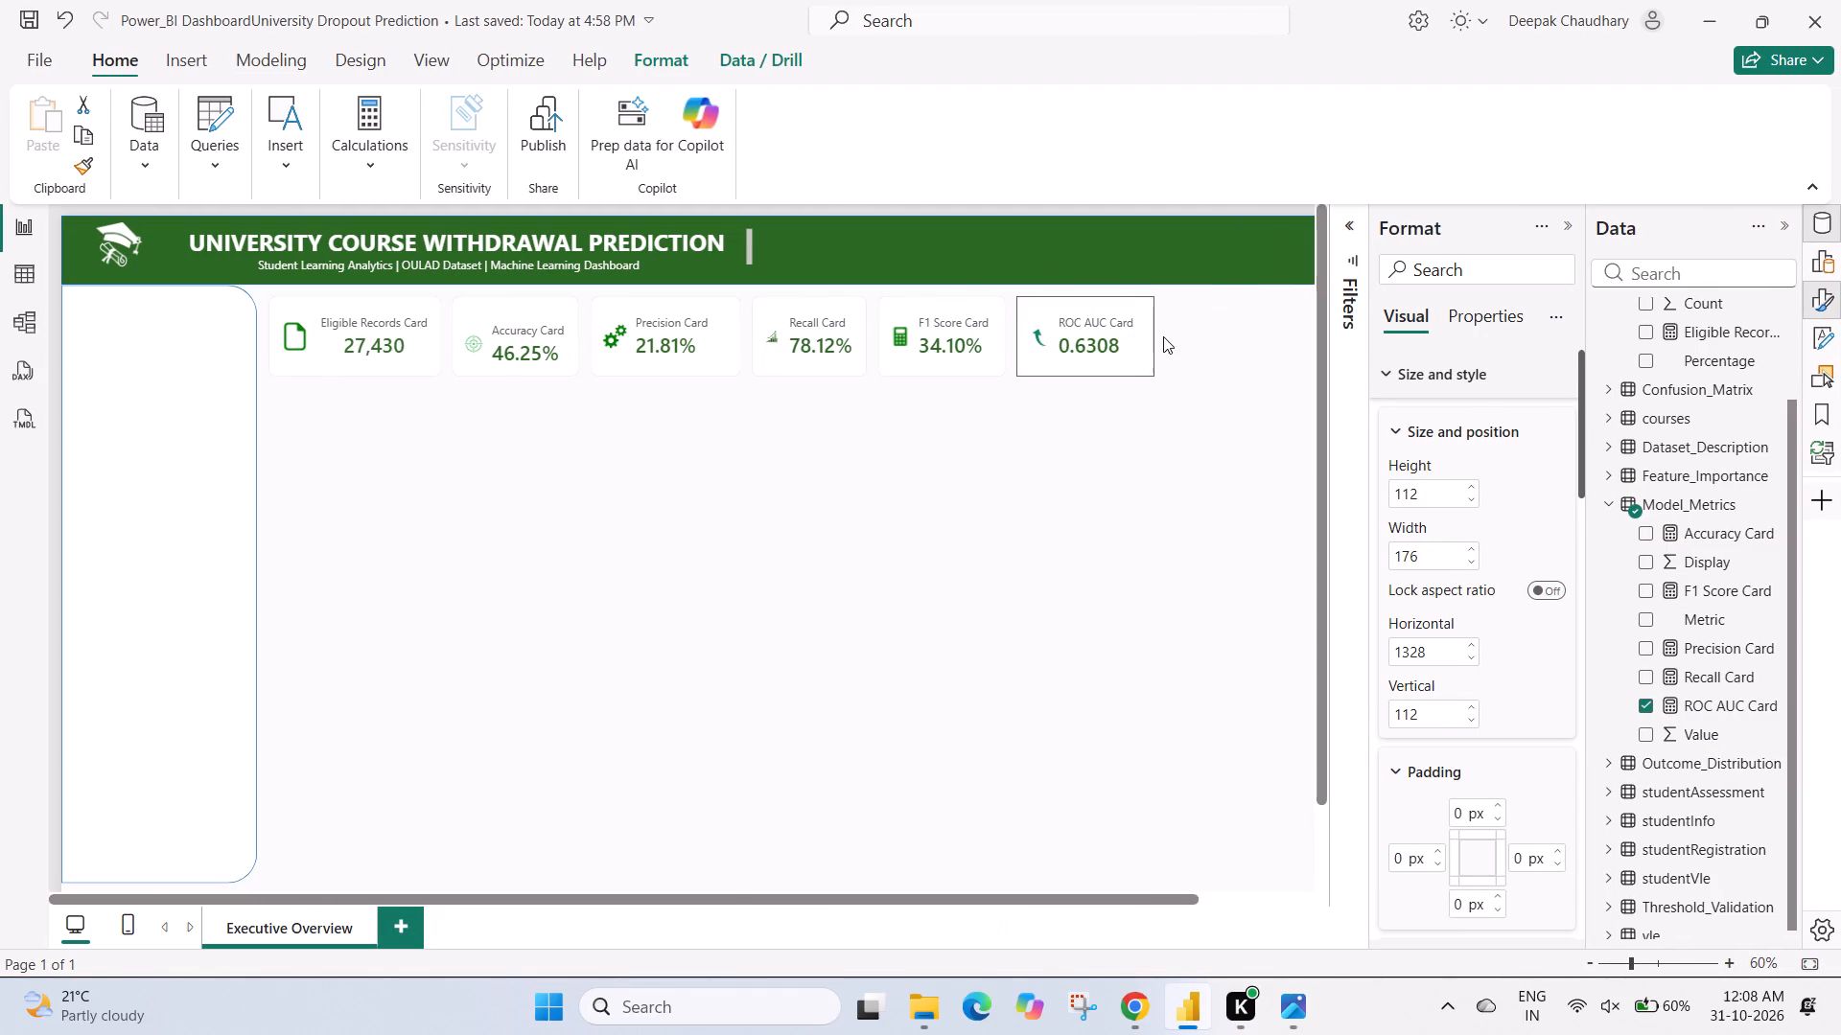
left_click_drag(1163, 336, 1171, 336)
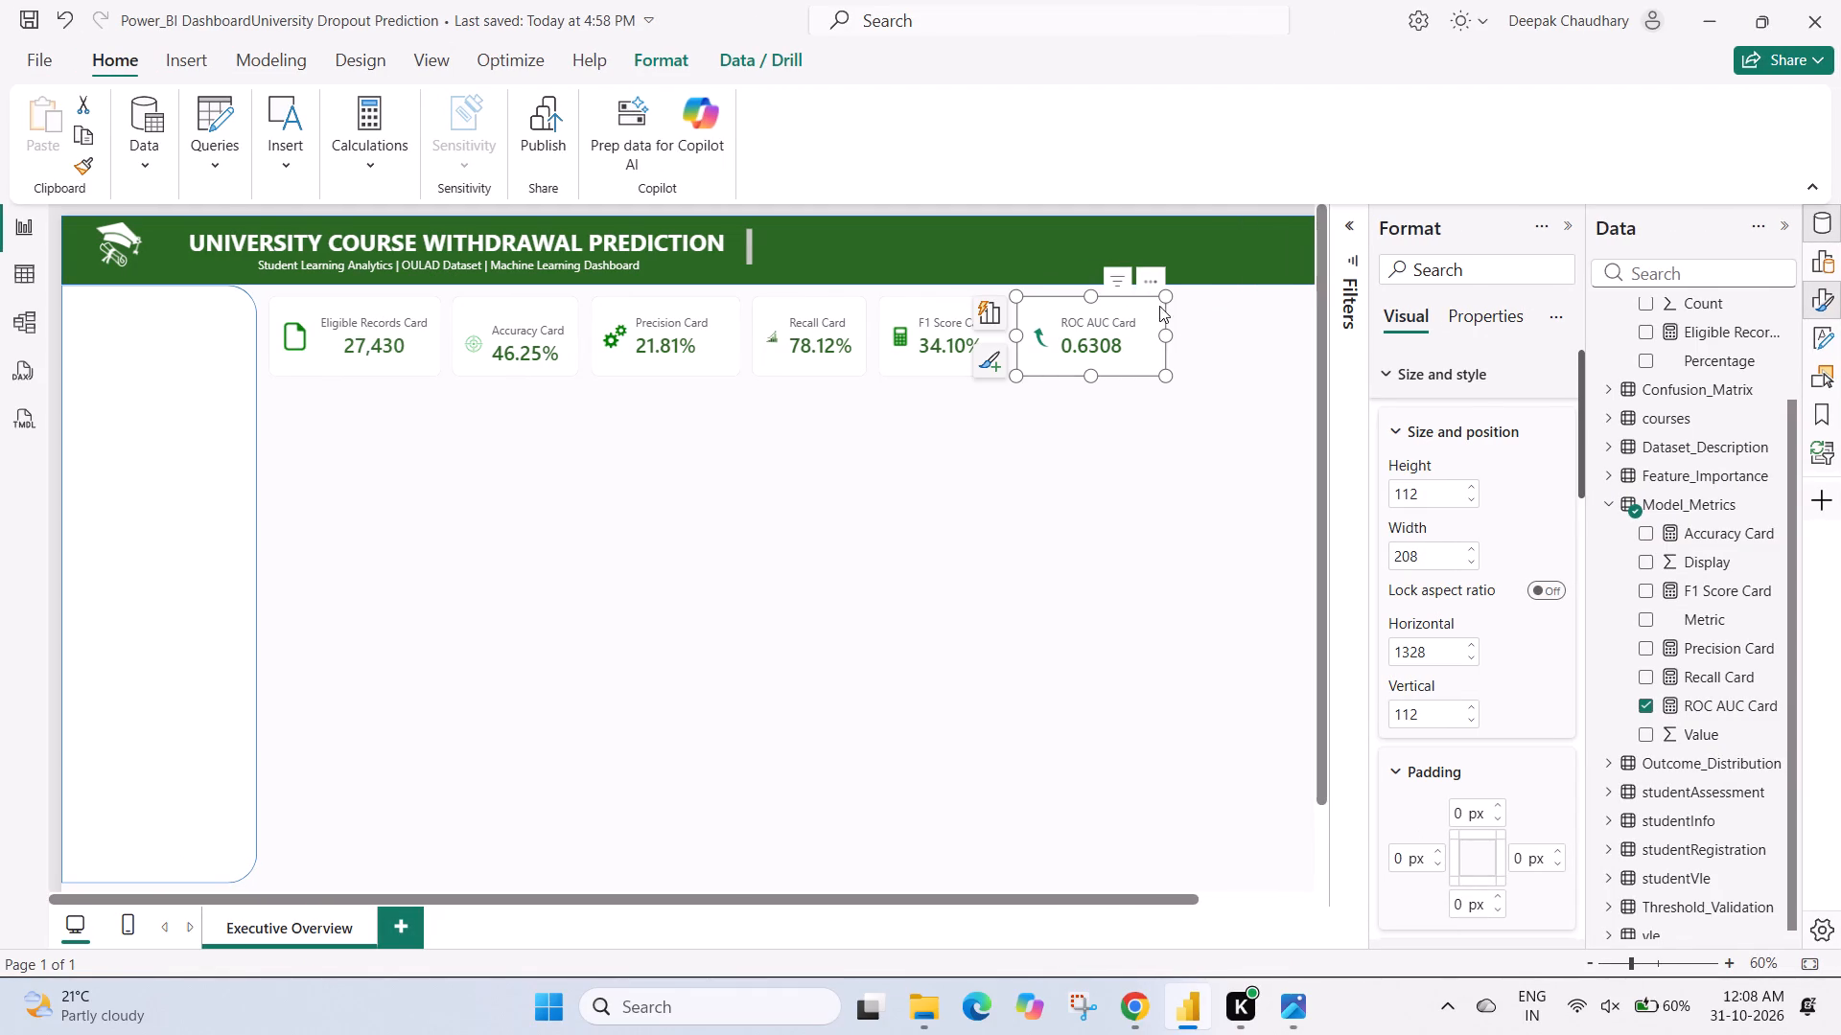
Shift the ROC AUC card along the row to the page's far edge, at horizontal 1536 and vertical 112.
left_click_drag(1154, 284, 1279, 288)
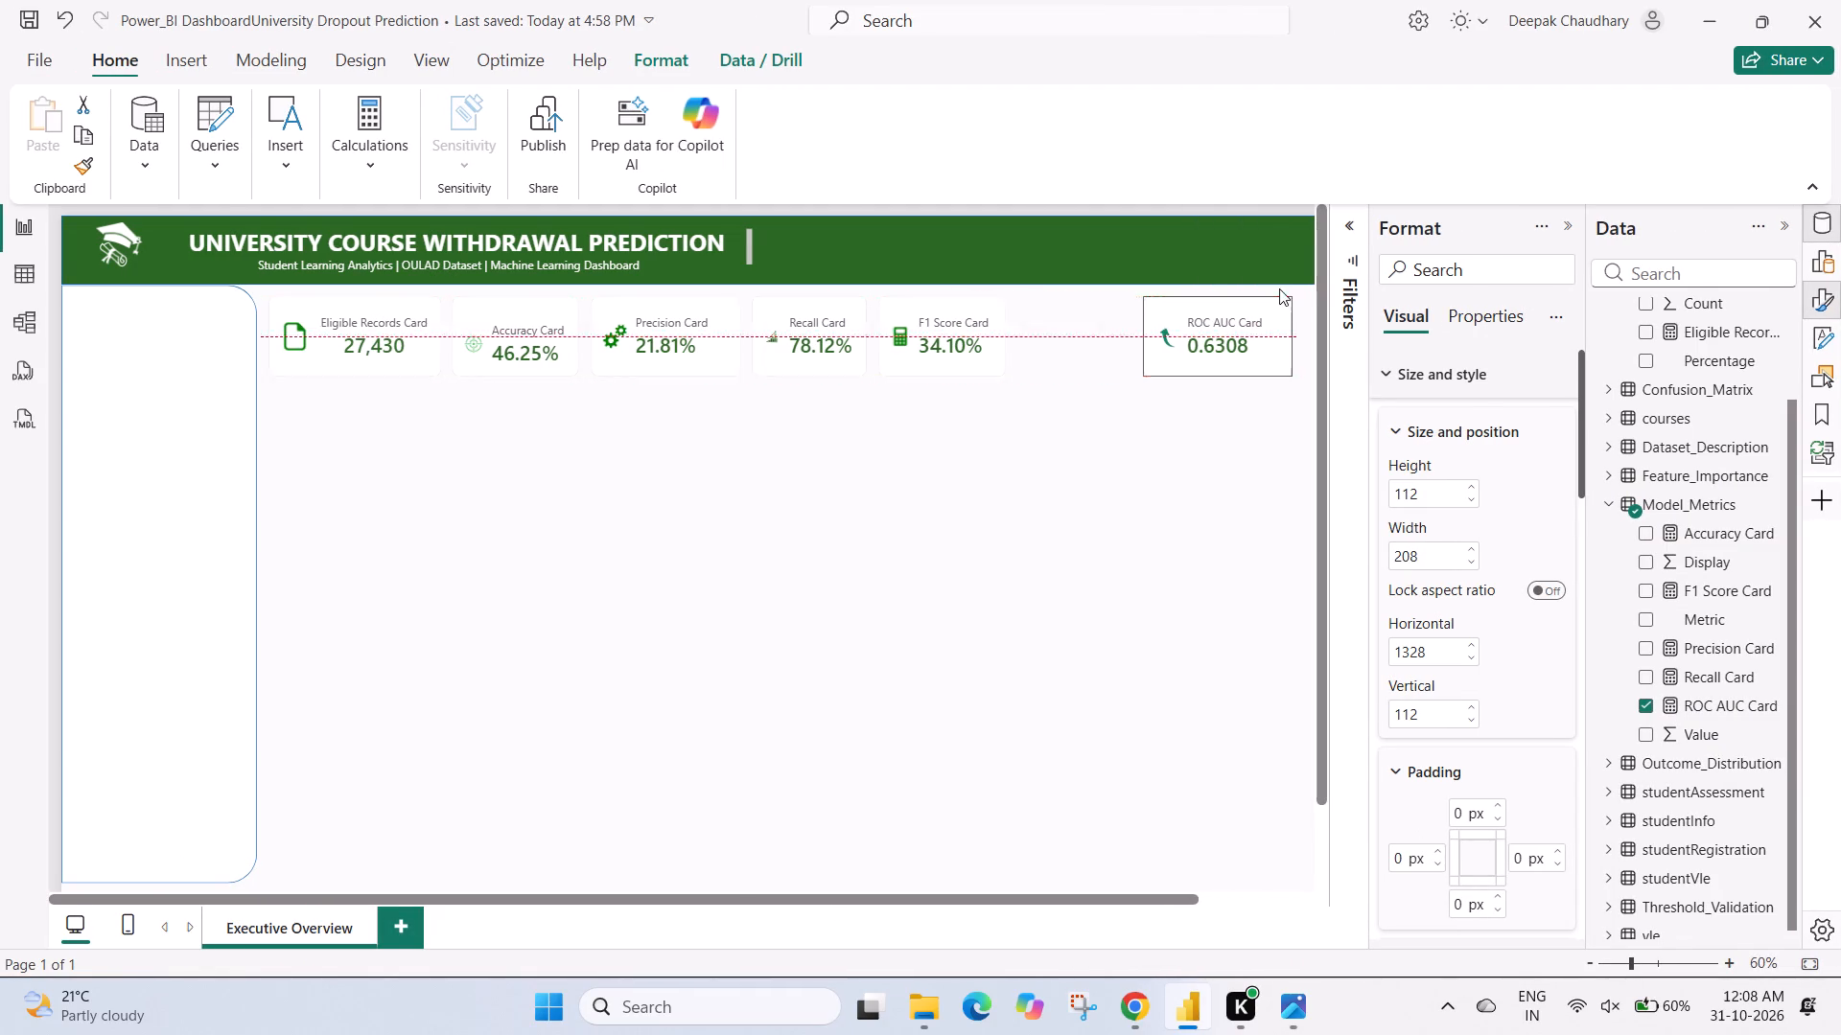
left_click_drag(1279, 288, 1292, 281)
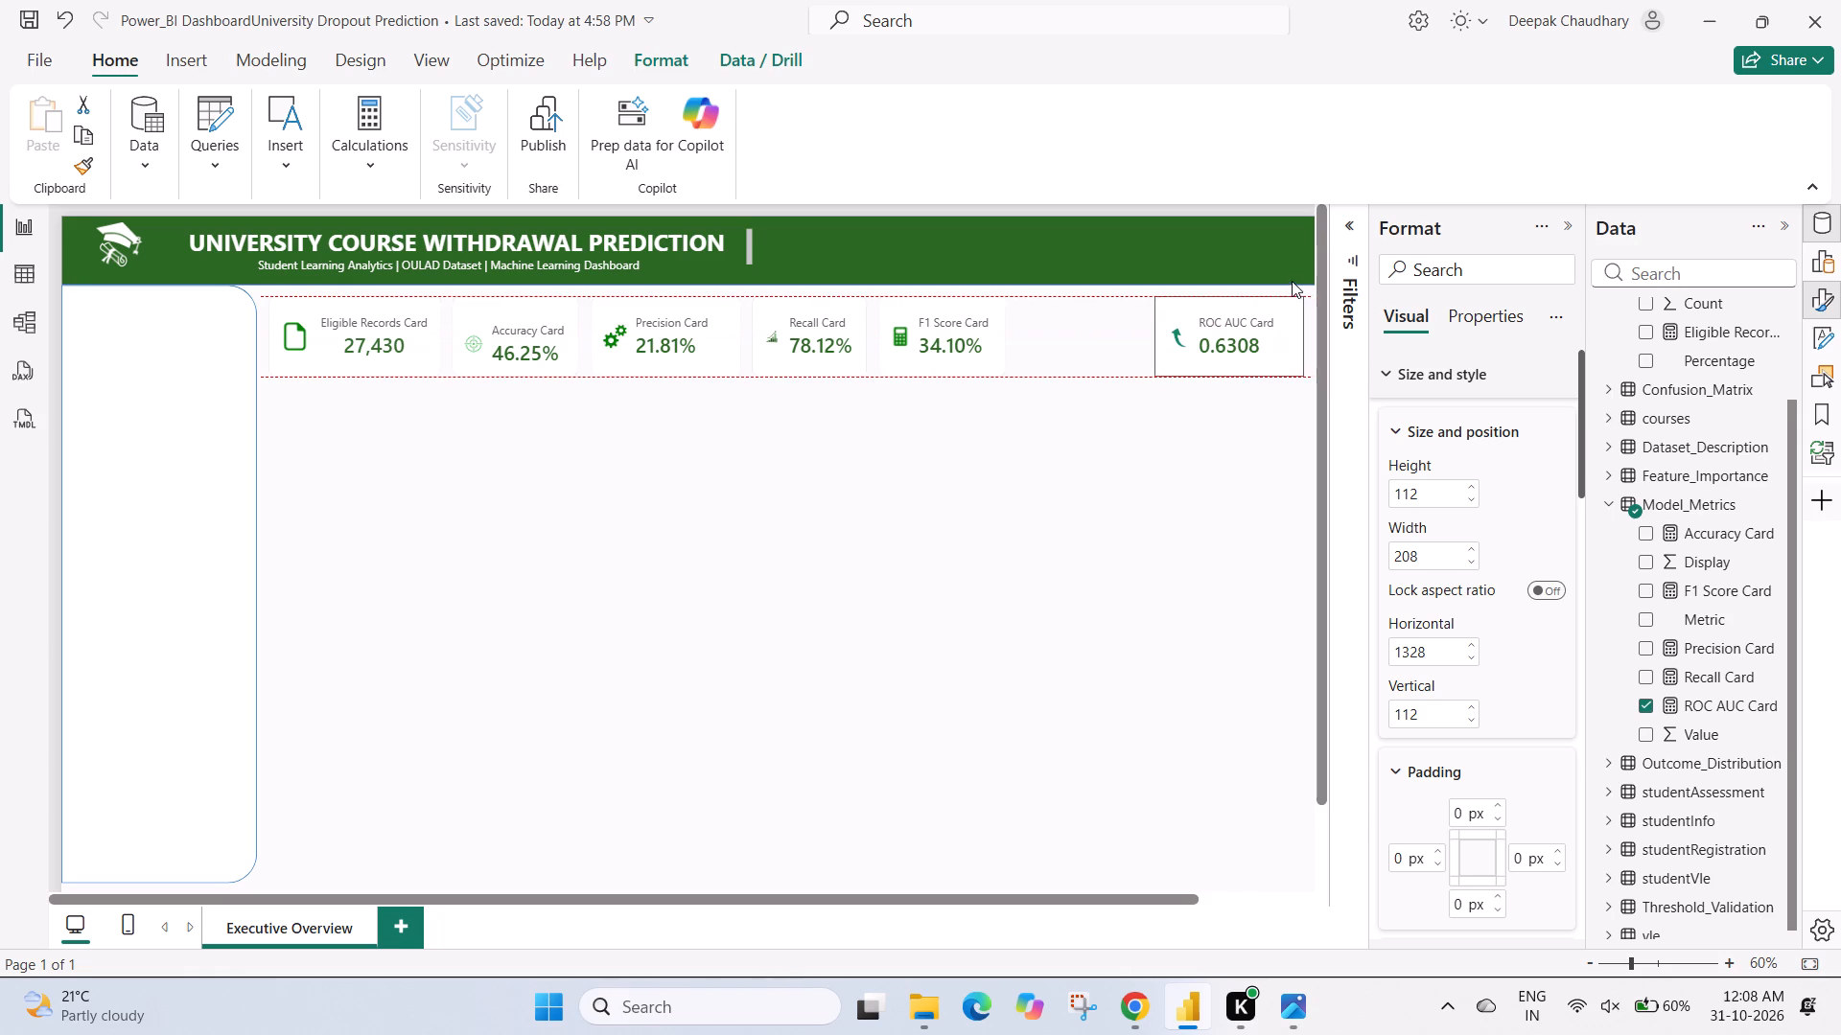
left_click_drag(1292, 281, 1304, 280)
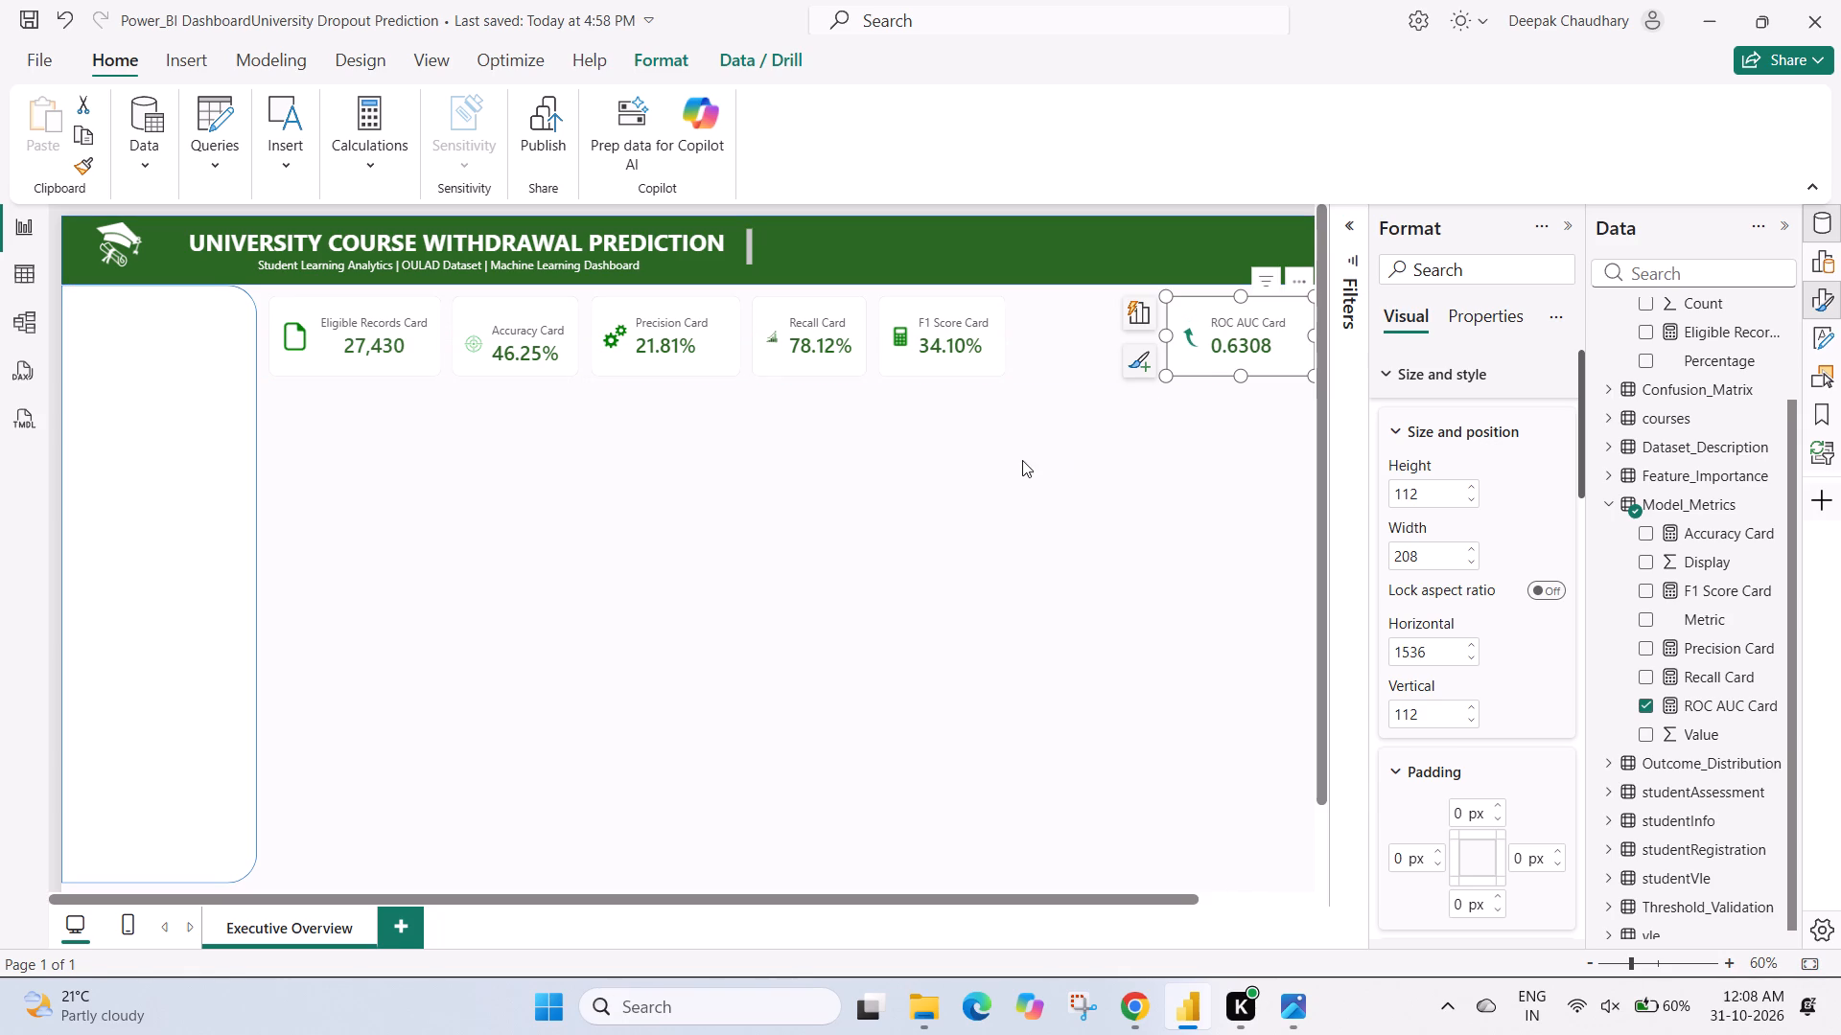
Shift the ROC AUC card slightly inward from the page's far edge, to horizontal 1520 at vertical 112.
left_click(1022, 460)
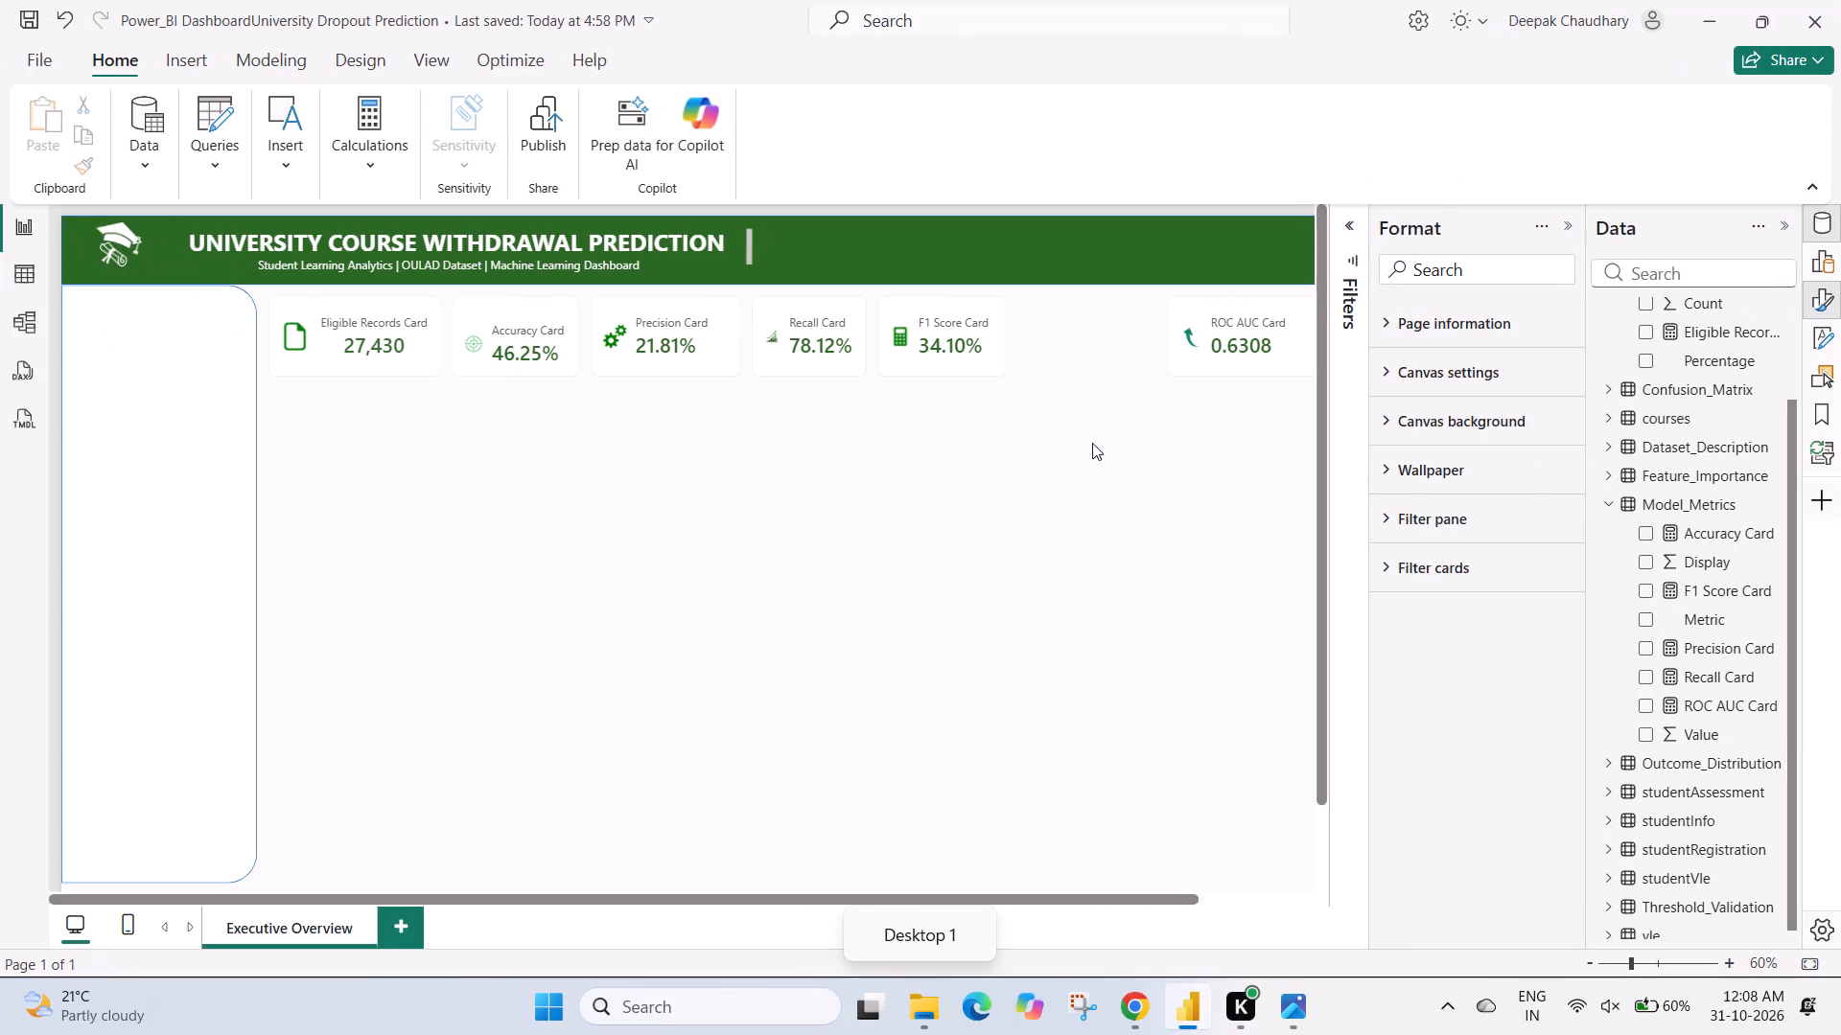
left_click(1302, 286)
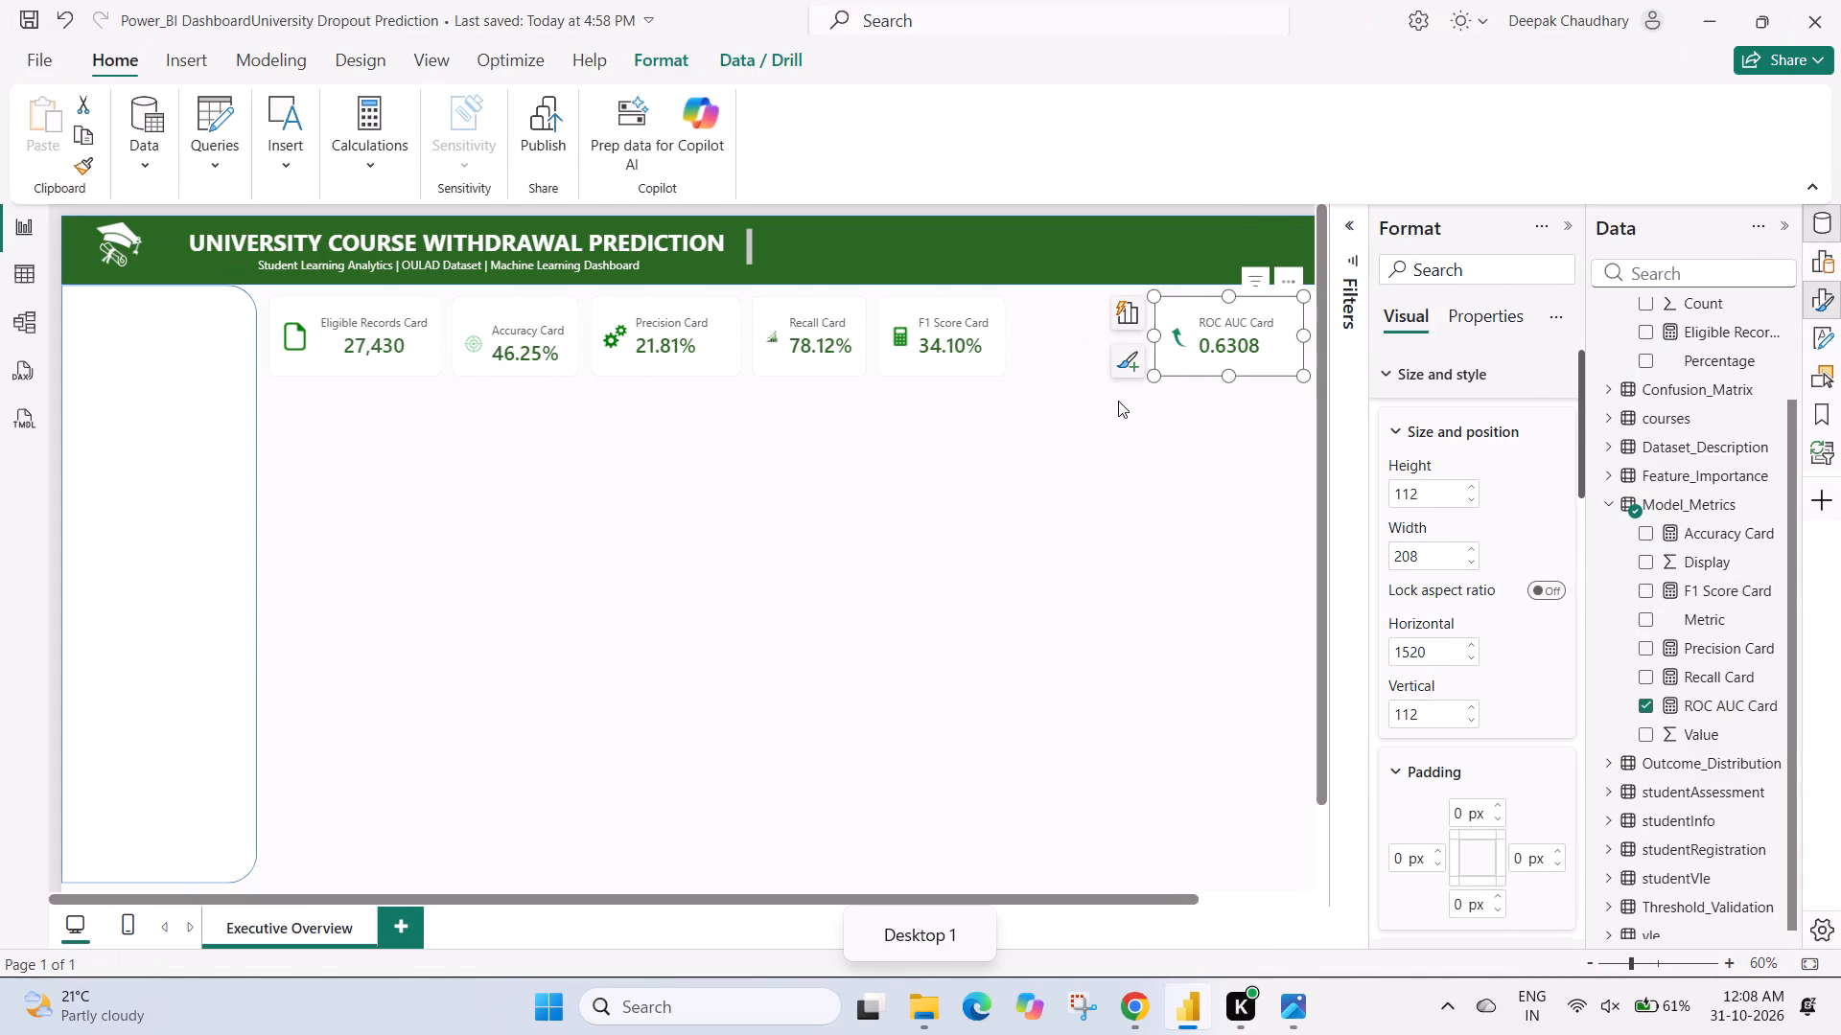
Move the F1 Score card along the row to horizontal 1328 beside the ROC AUC card, and widen it toward the Recall card.
left_click(987, 330)
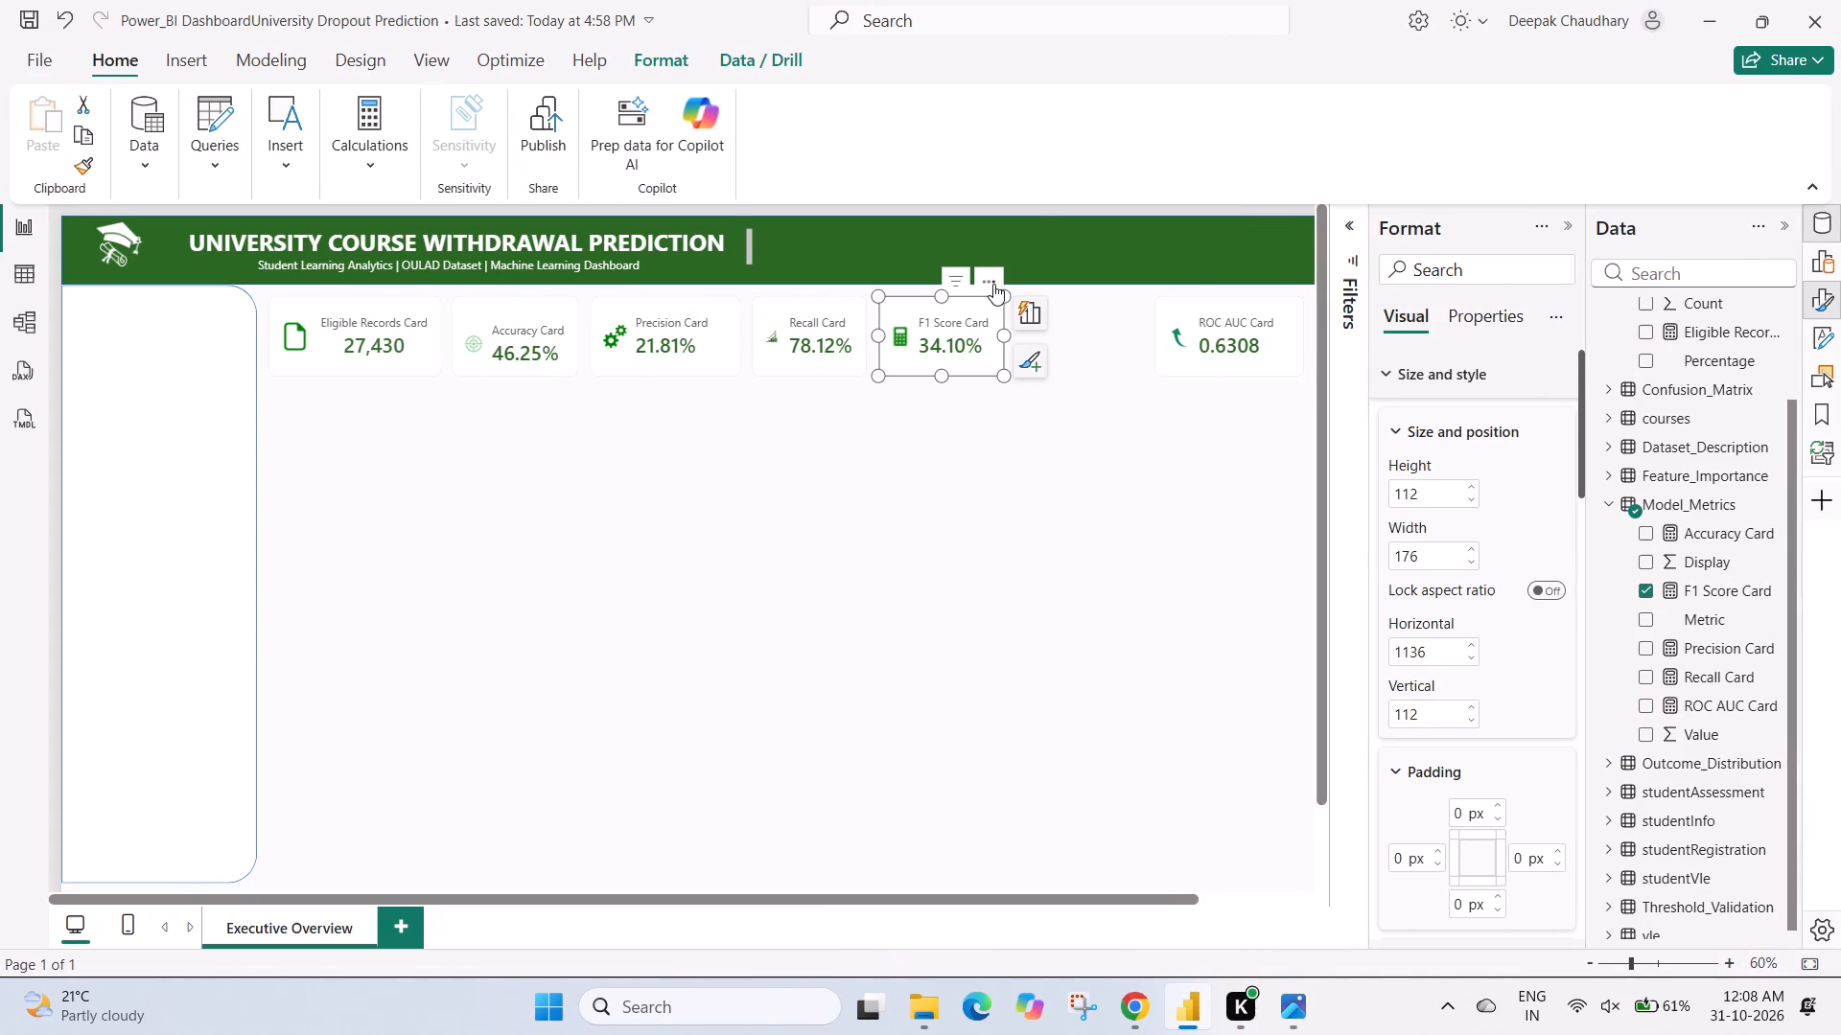
left_click_drag(994, 277, 1090, 287)
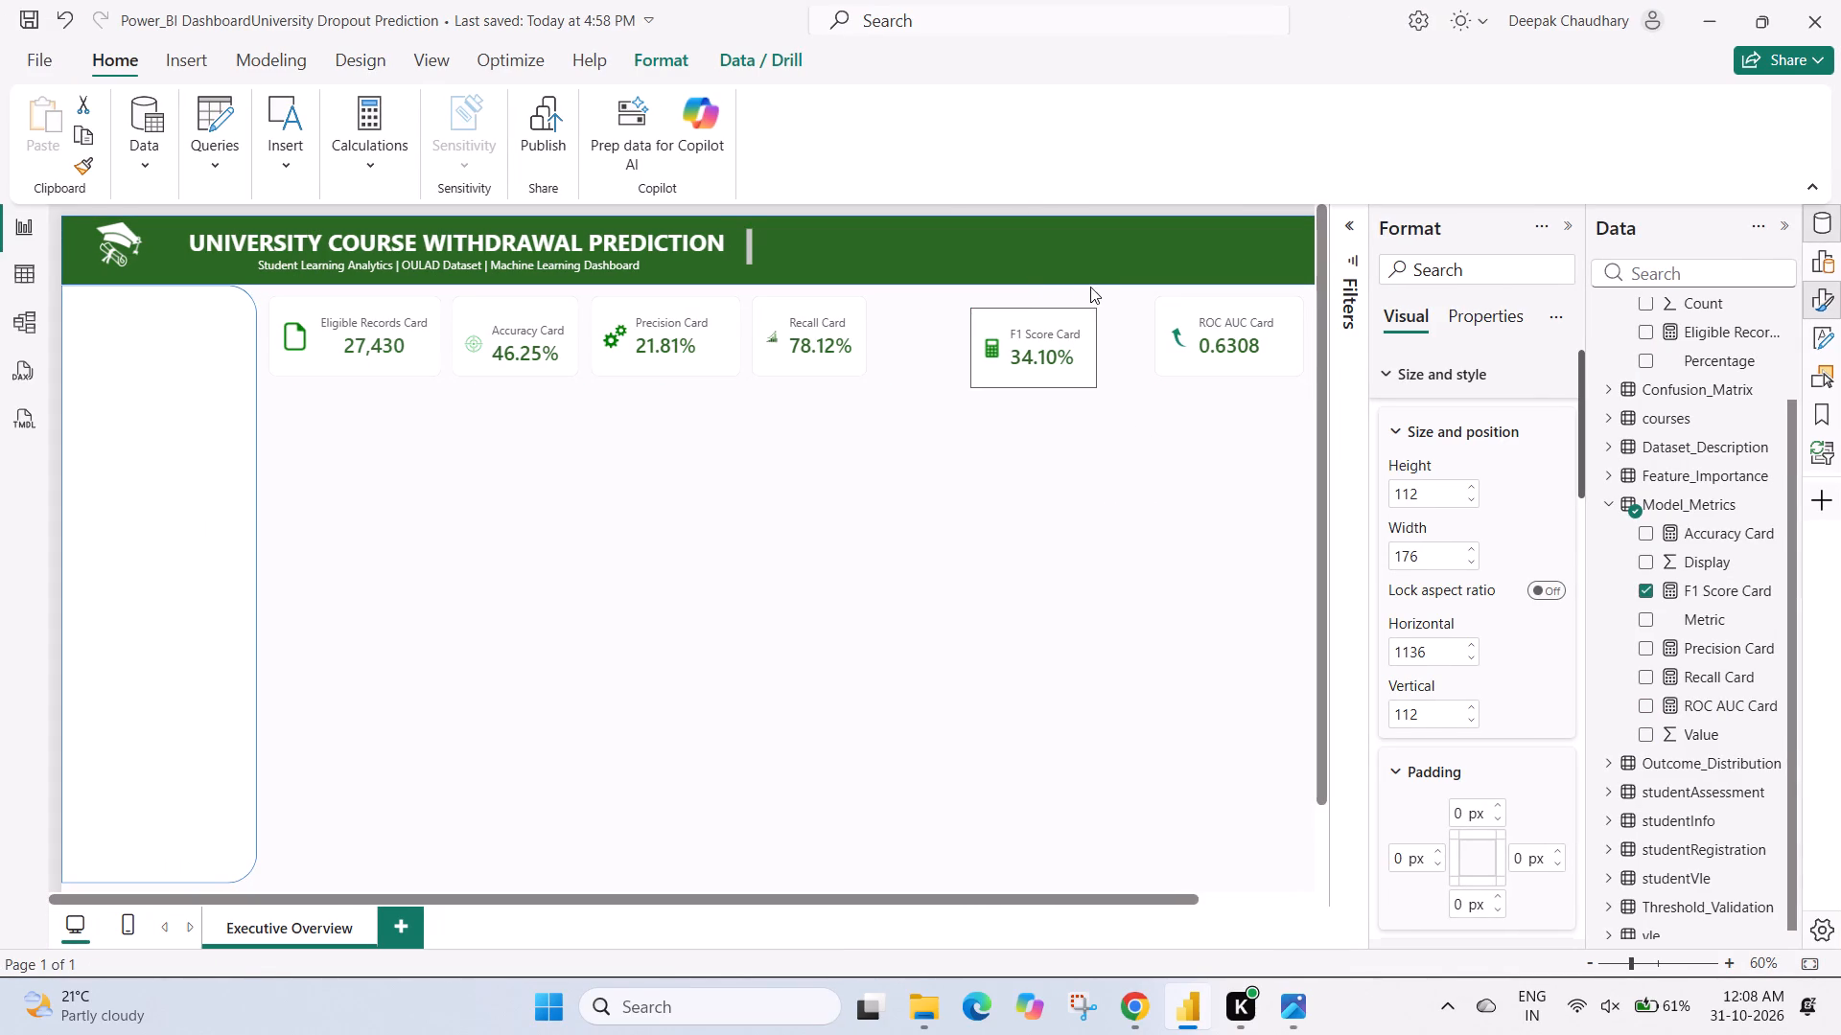
left_click_drag(1090, 287, 1128, 280)
left_click_drag(1014, 330, 998, 329)
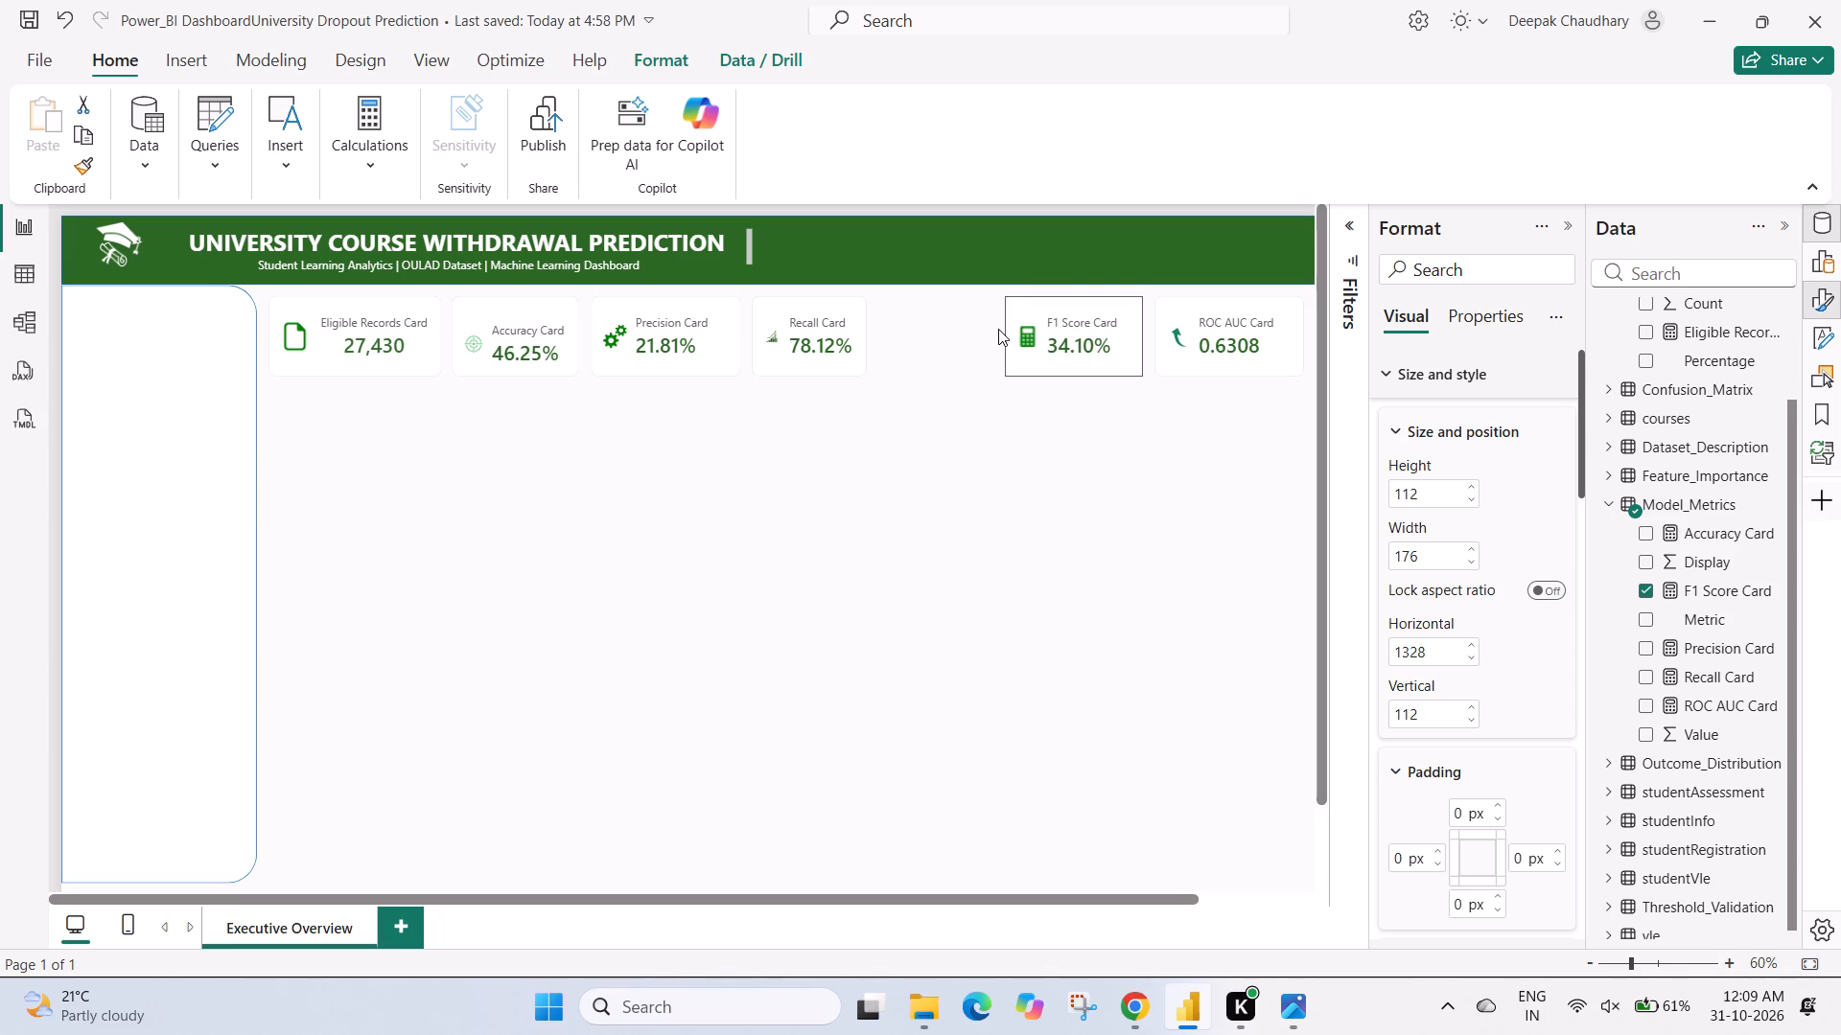
left_click_drag(998, 329, 998, 328)
left_click(864, 421)
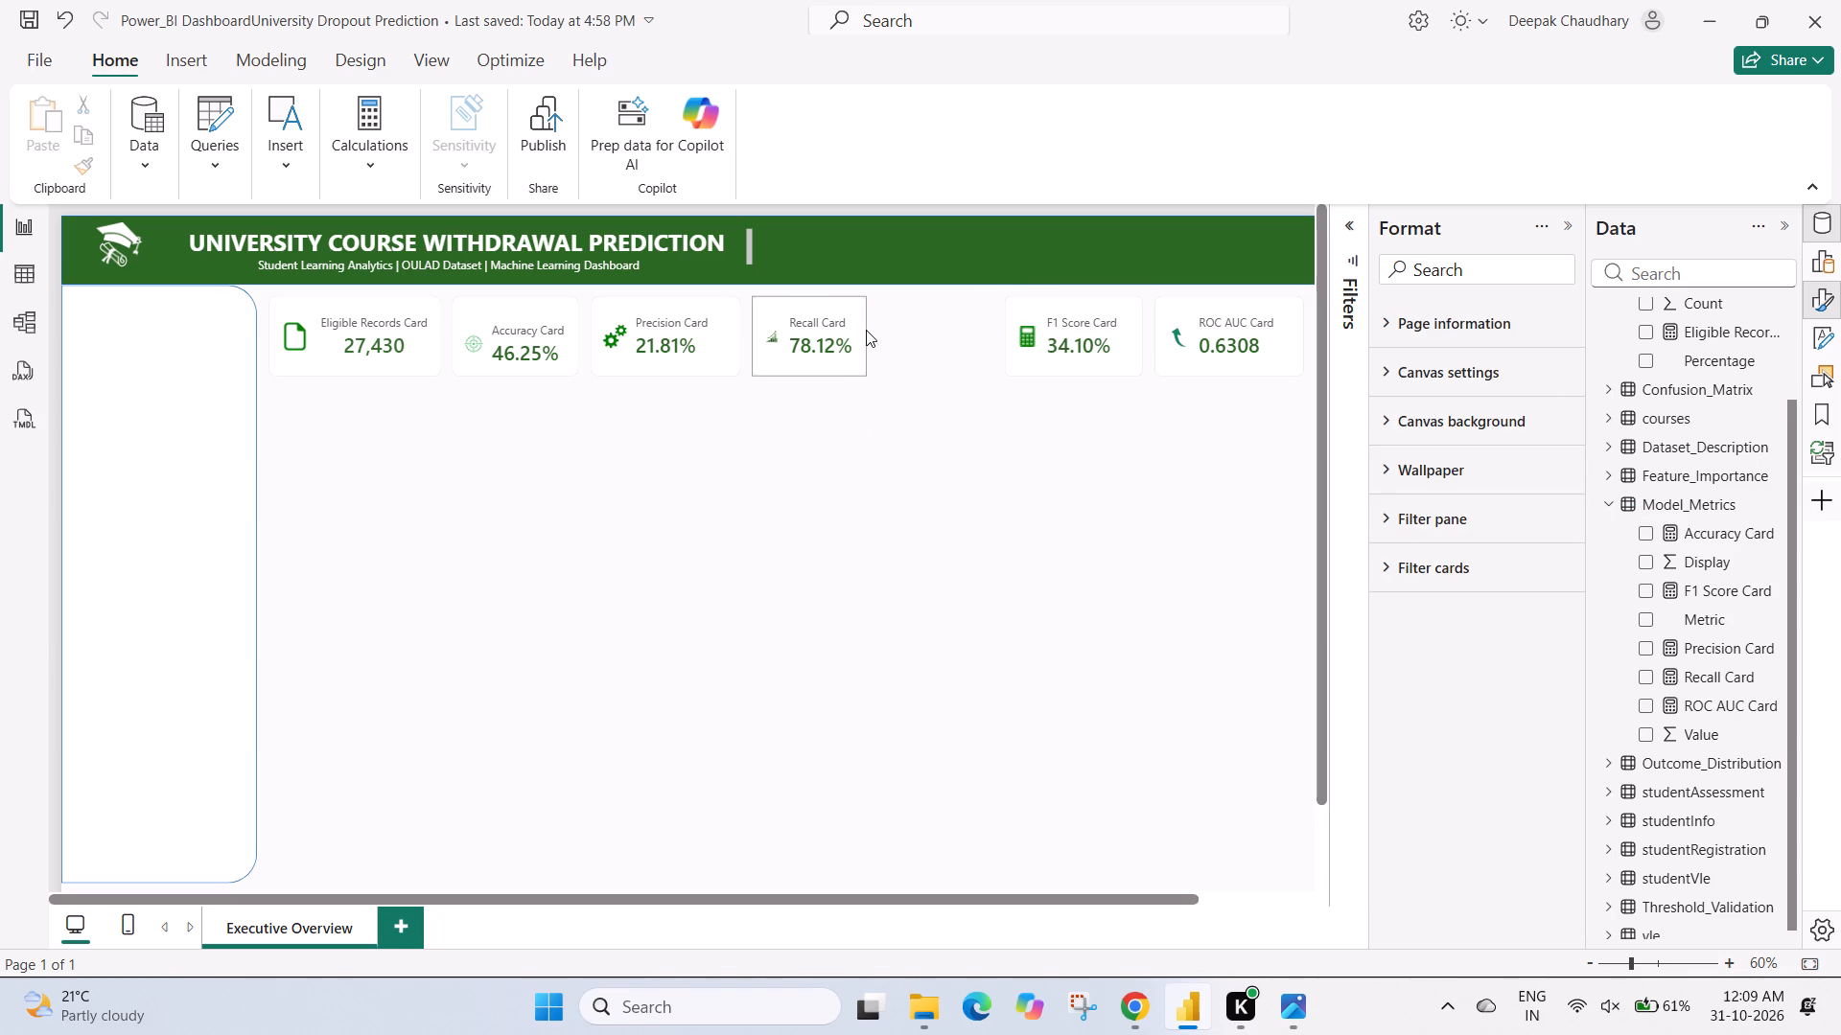
Move the Recall card along the row to horizontal 1136, and widen it toward the Precision card.
left_click_drag(852, 282, 940, 297)
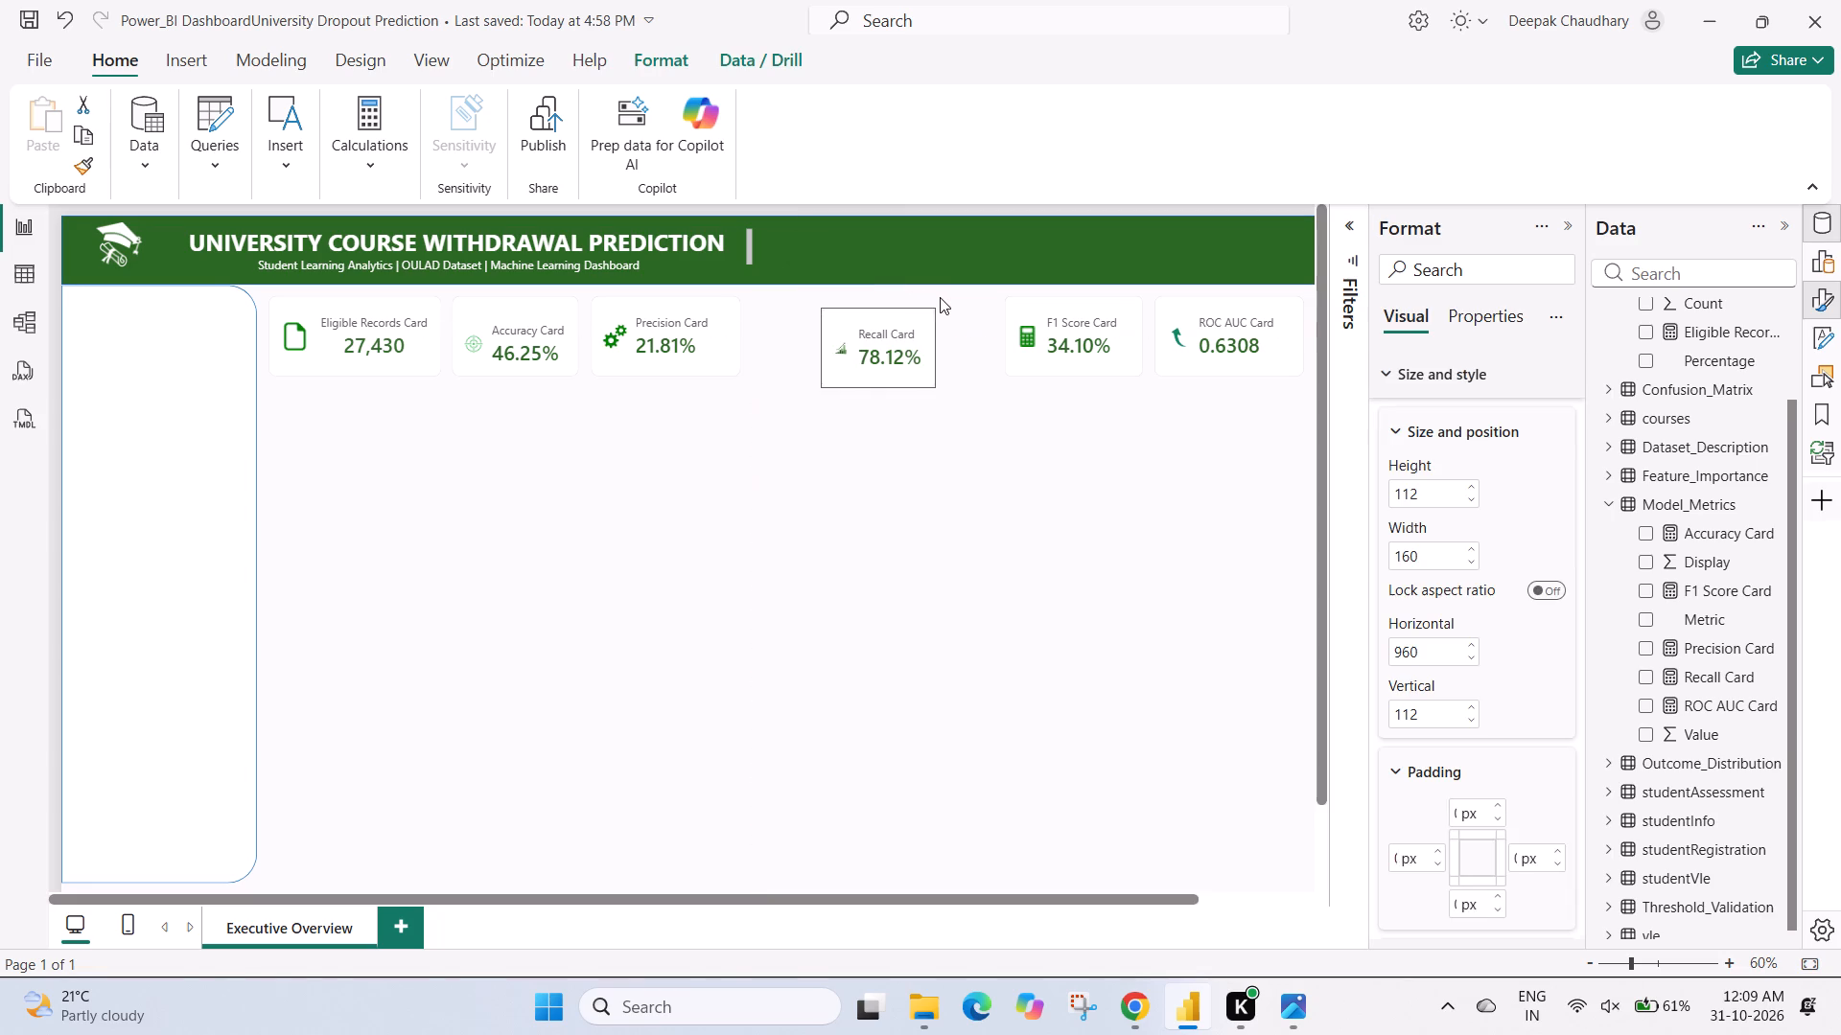
left_click_drag(940, 297, 975, 287)
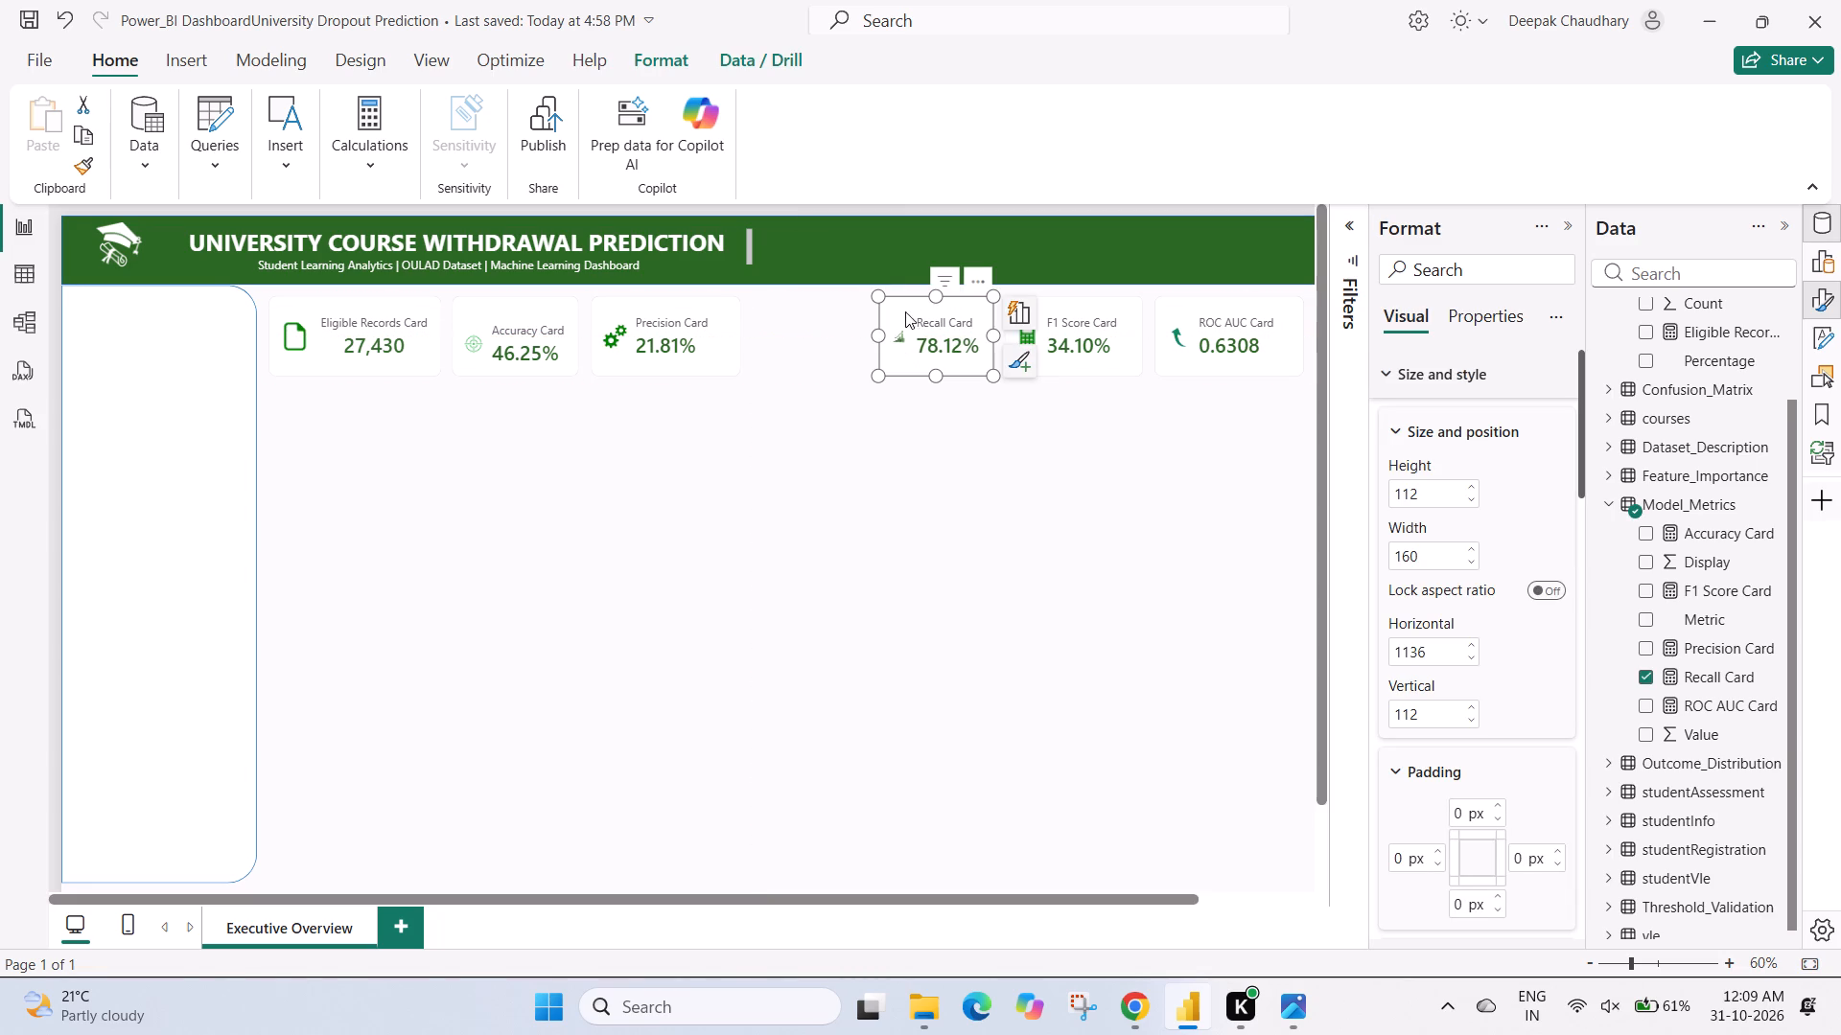
left_click_drag(880, 329, 865, 328)
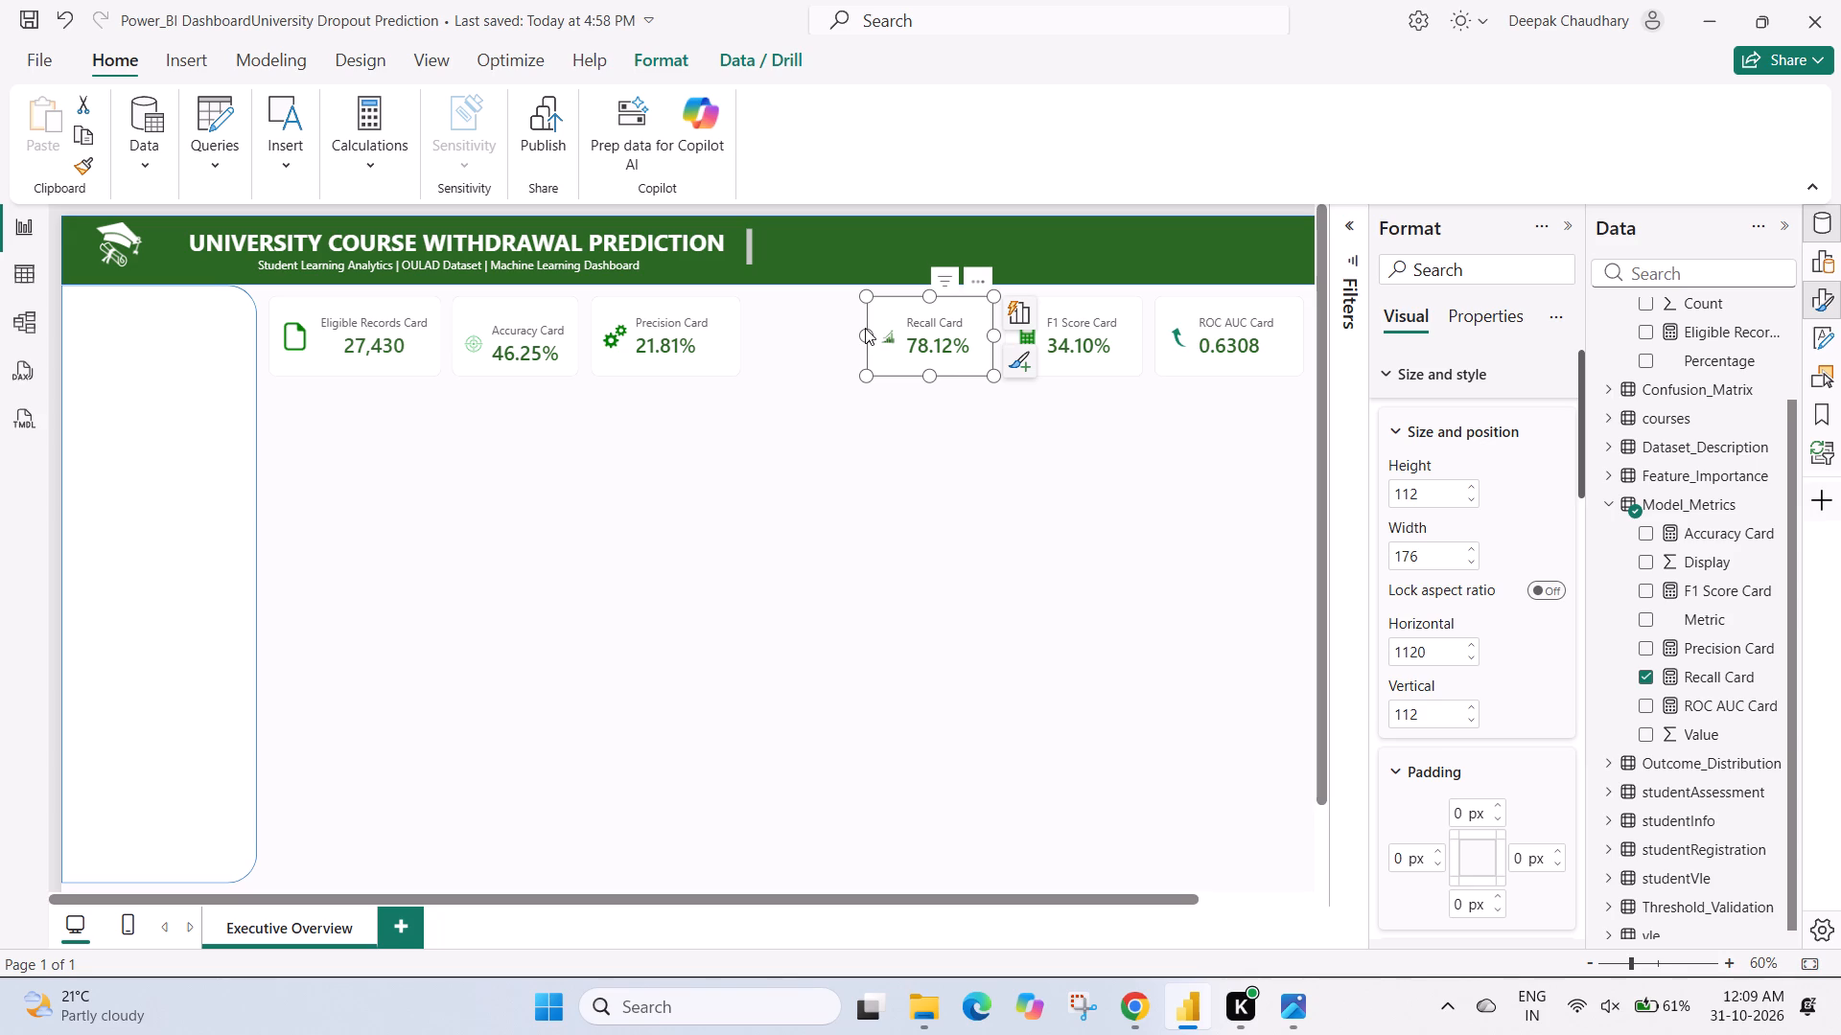
left_click(864, 334)
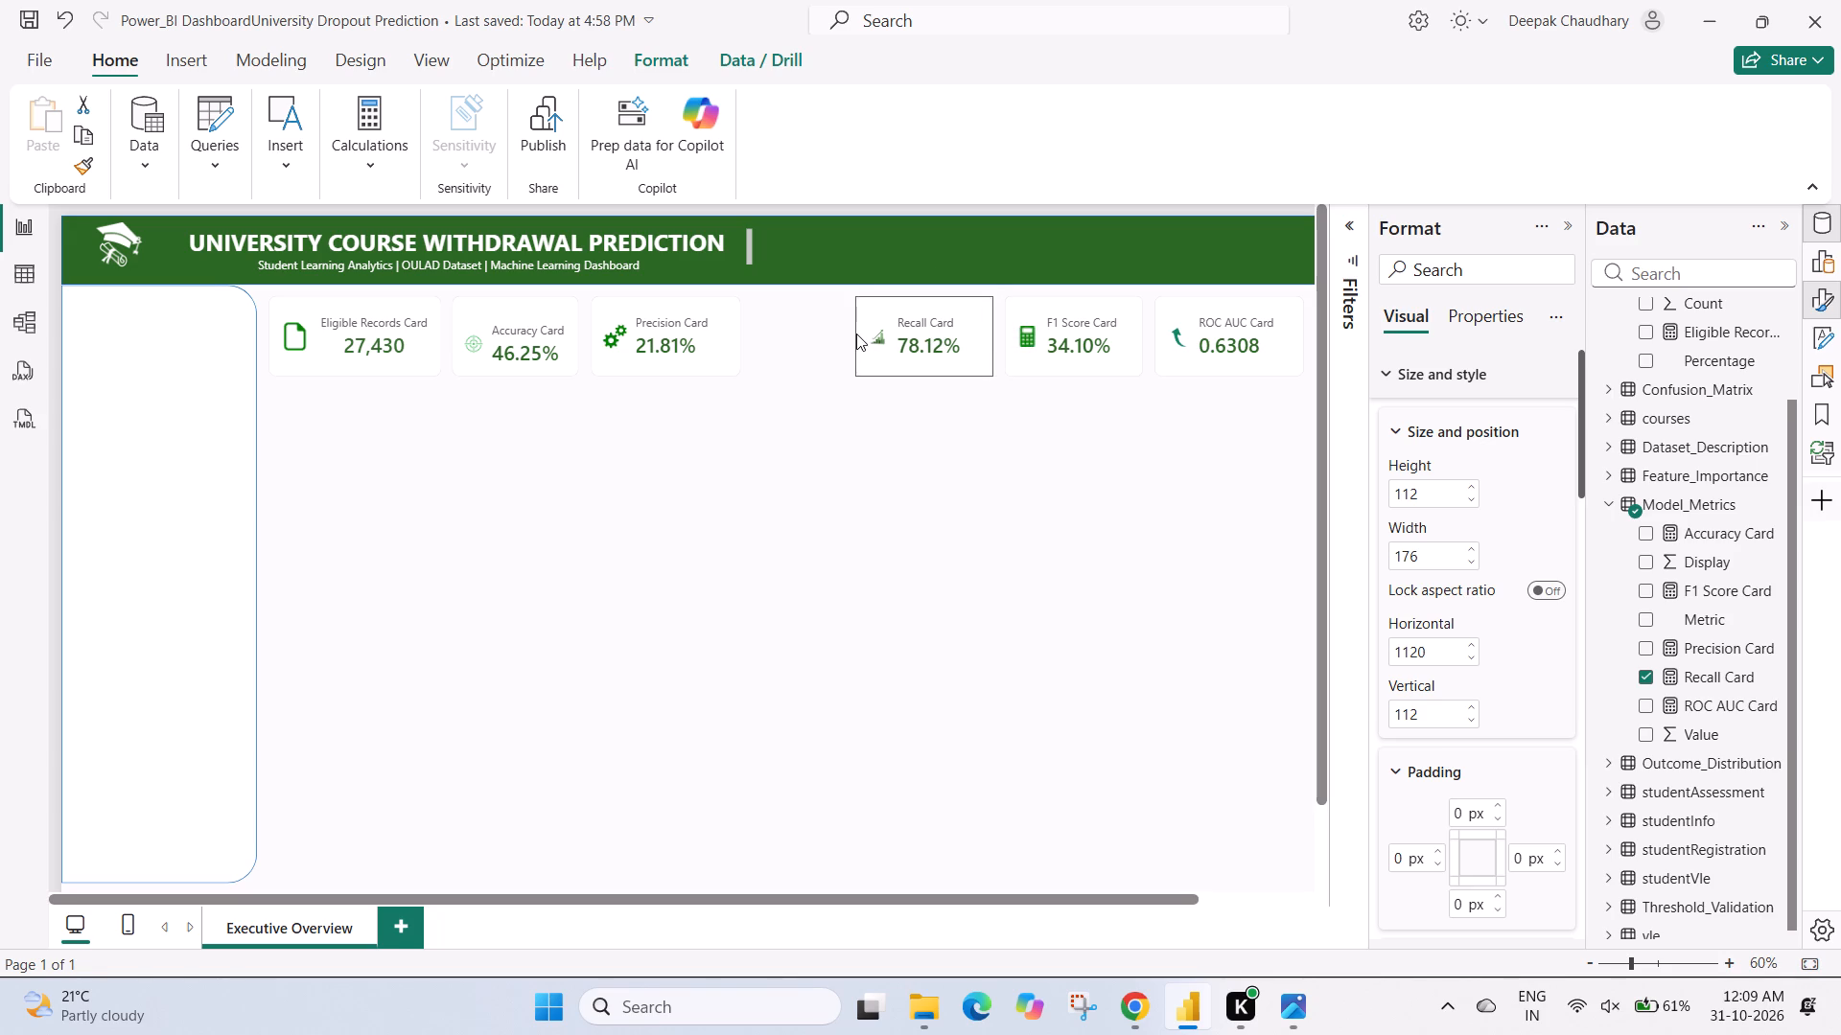
left_click(773, 420)
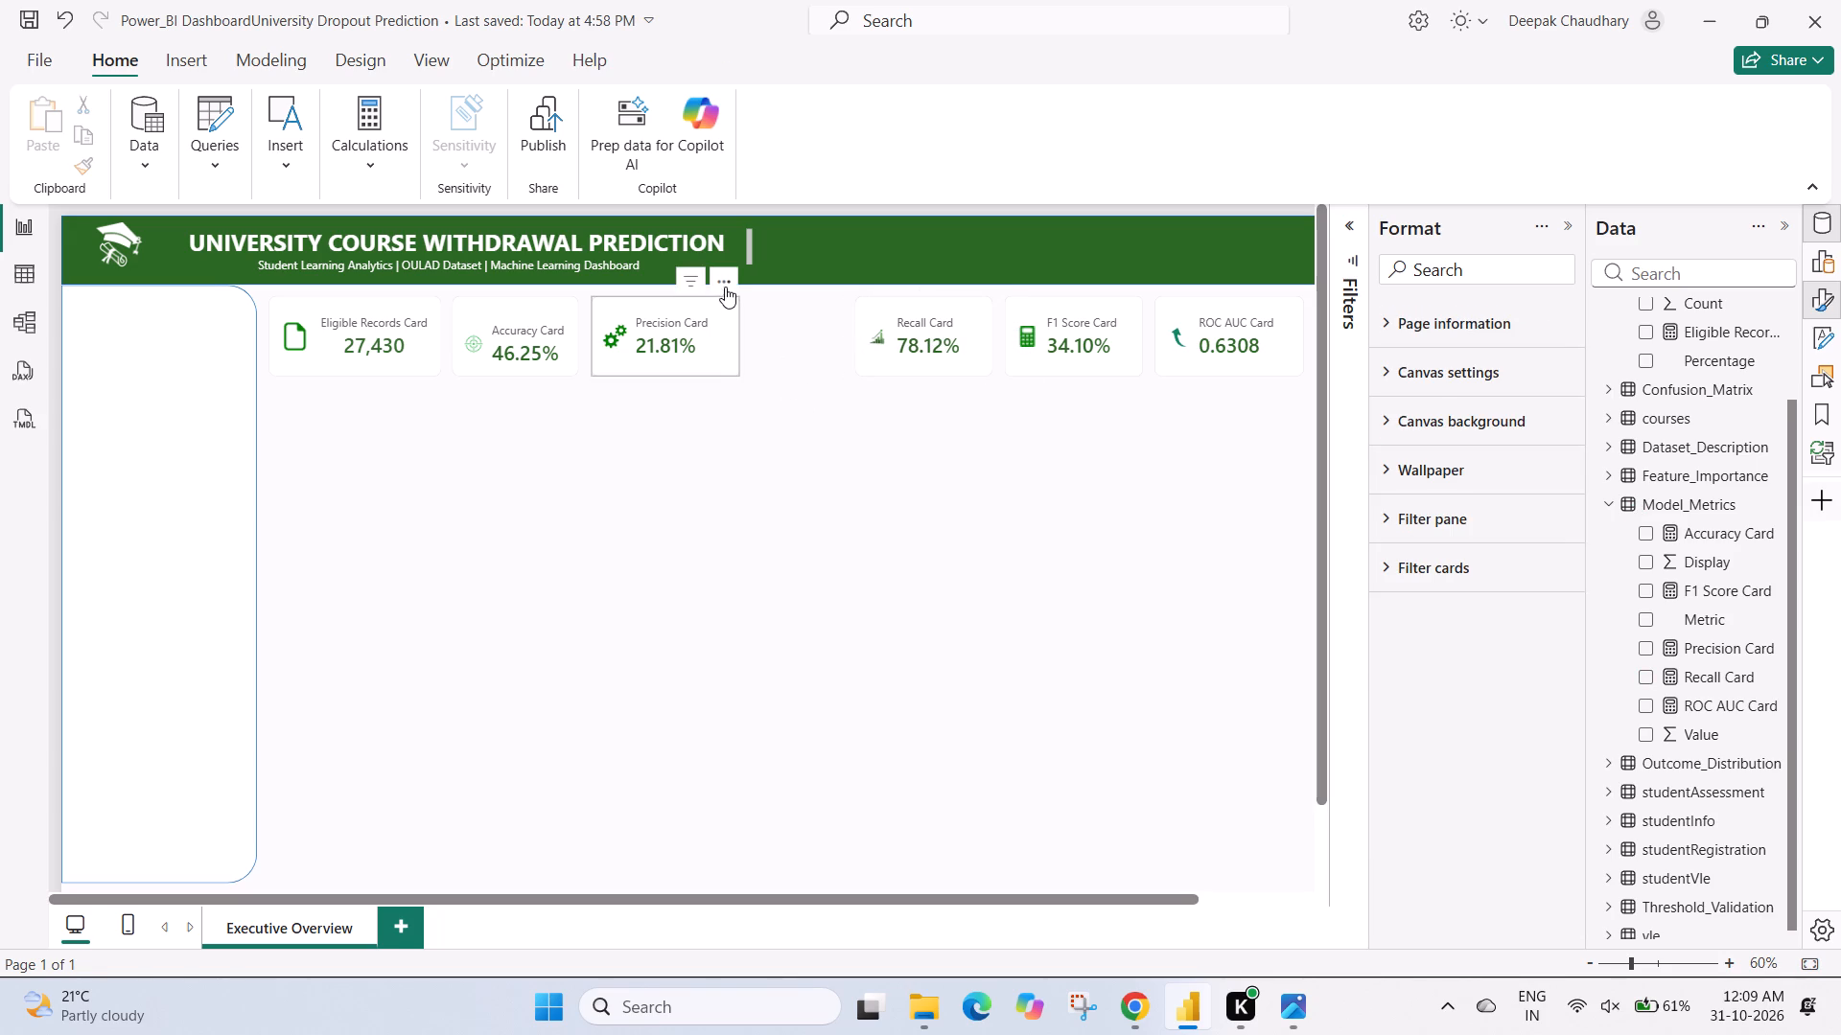
Move the Precision card next to the Recall card and widen it to 240, starting at horizontal 848.
left_click_drag(725, 284, 825, 290)
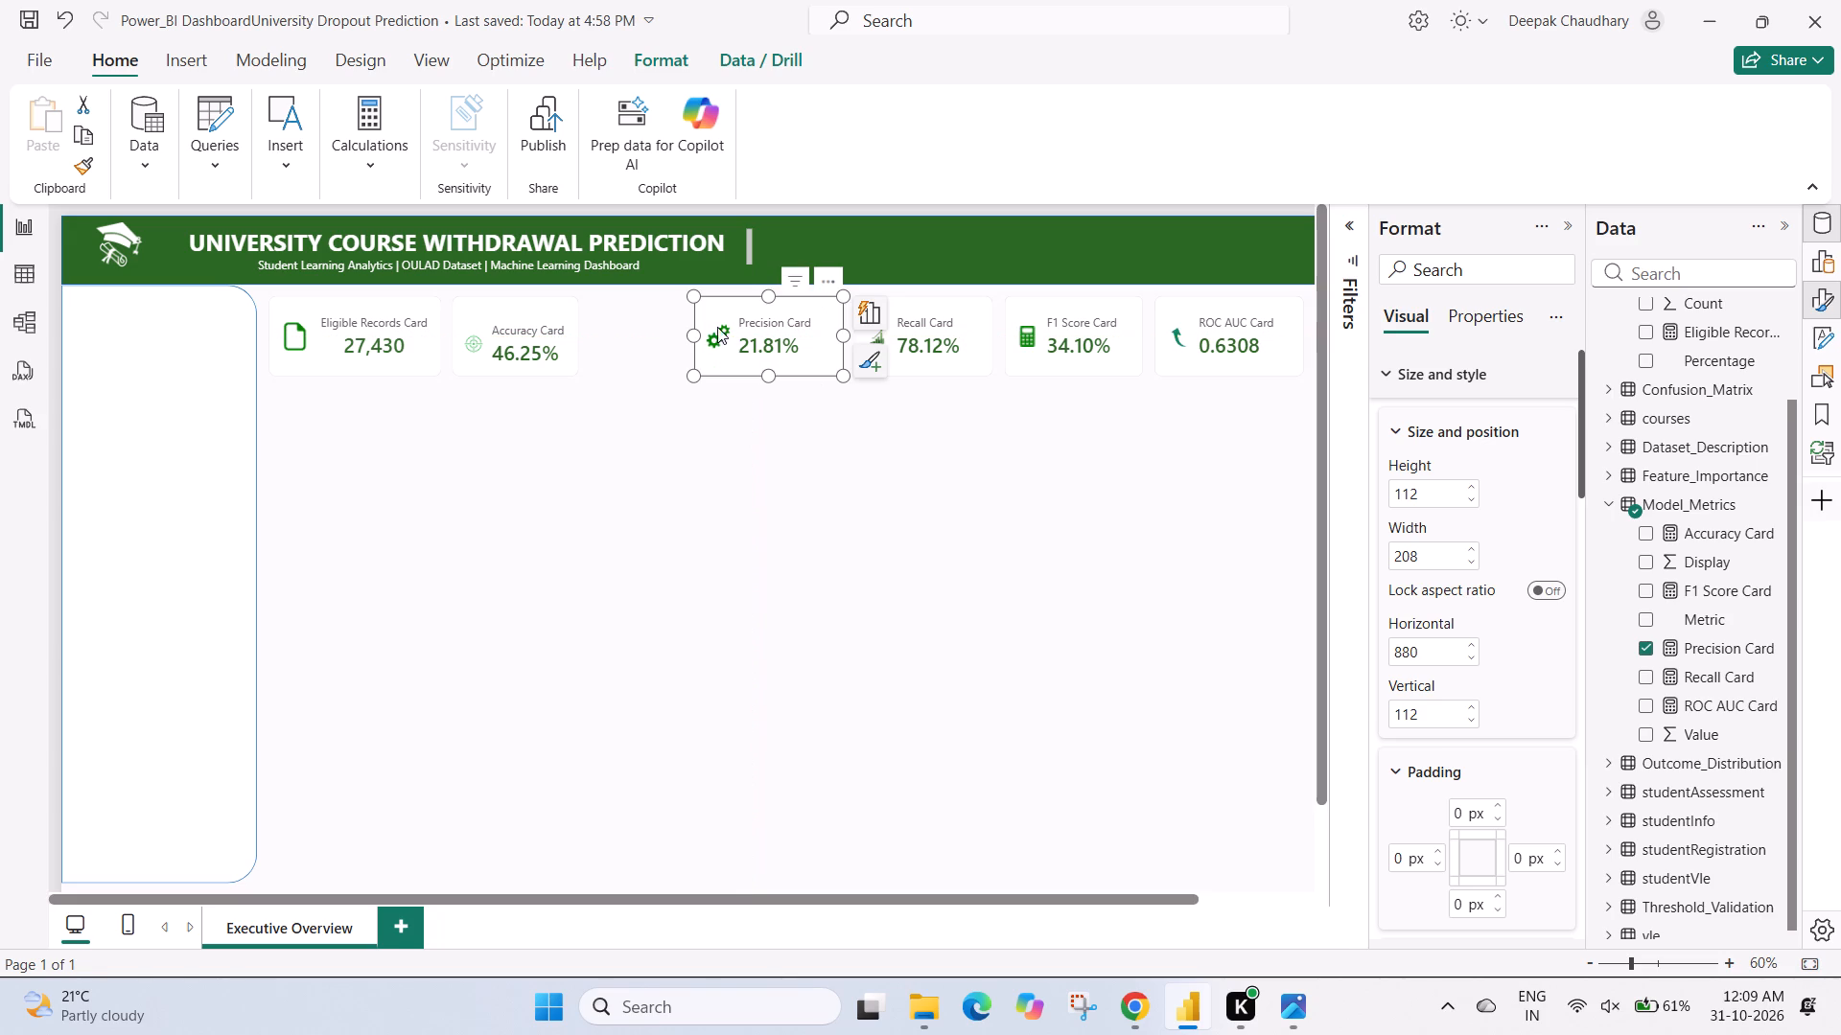
left_click_drag(694, 335, 678, 331)
left_click_drag(679, 333, 670, 332)
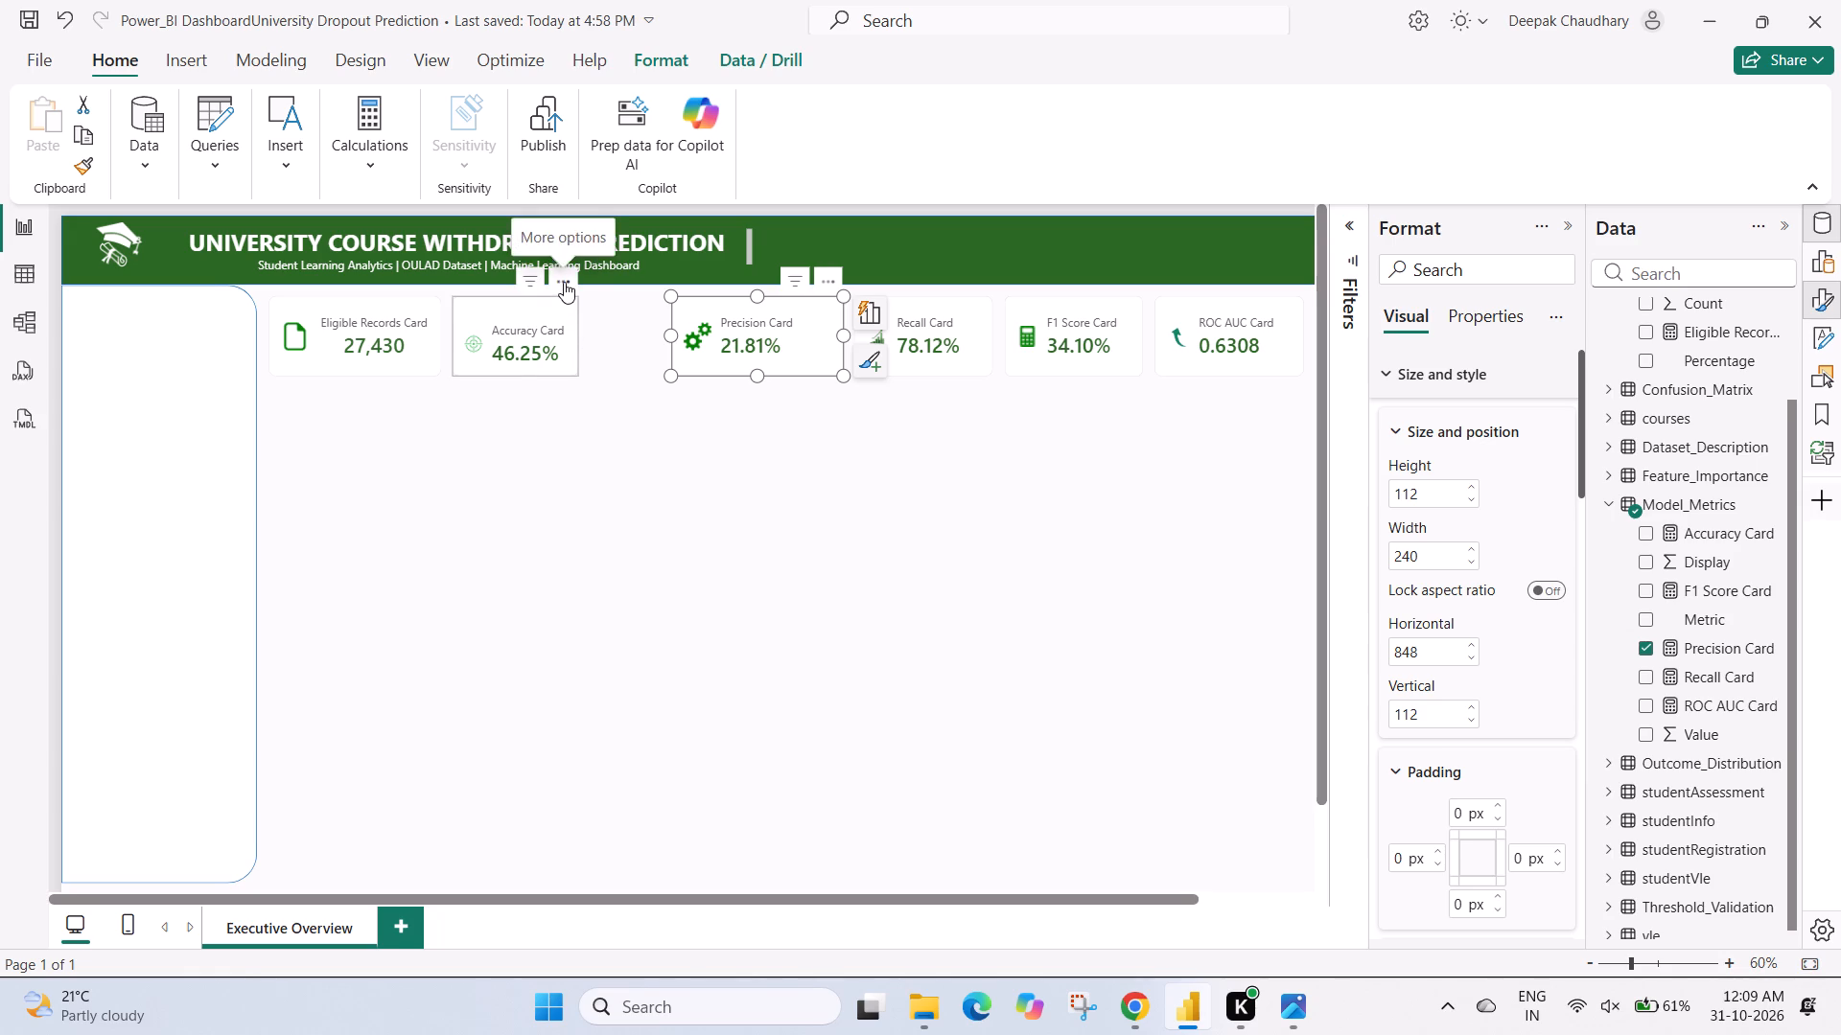
Move the Accuracy card next to the Precision card and widen it to 224, starting at horizontal 608.
left_click_drag(564, 282, 639, 283)
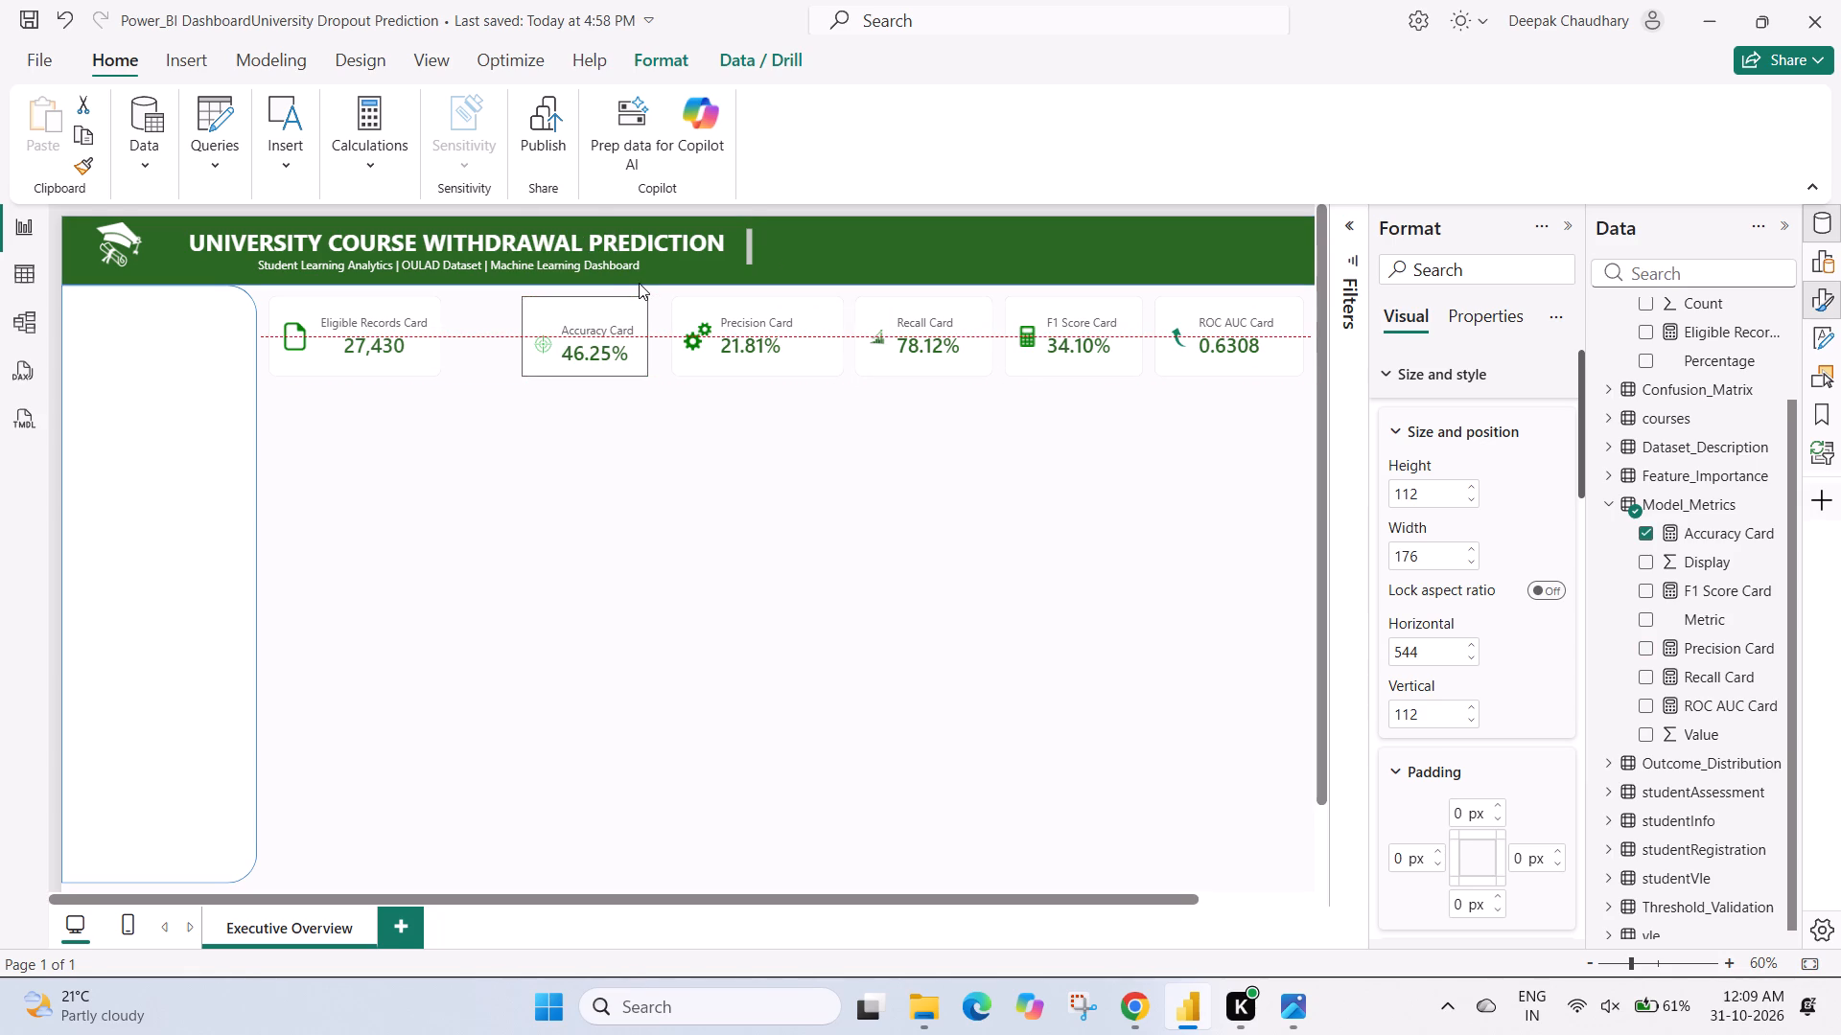
left_click_drag(639, 283, 645, 283)
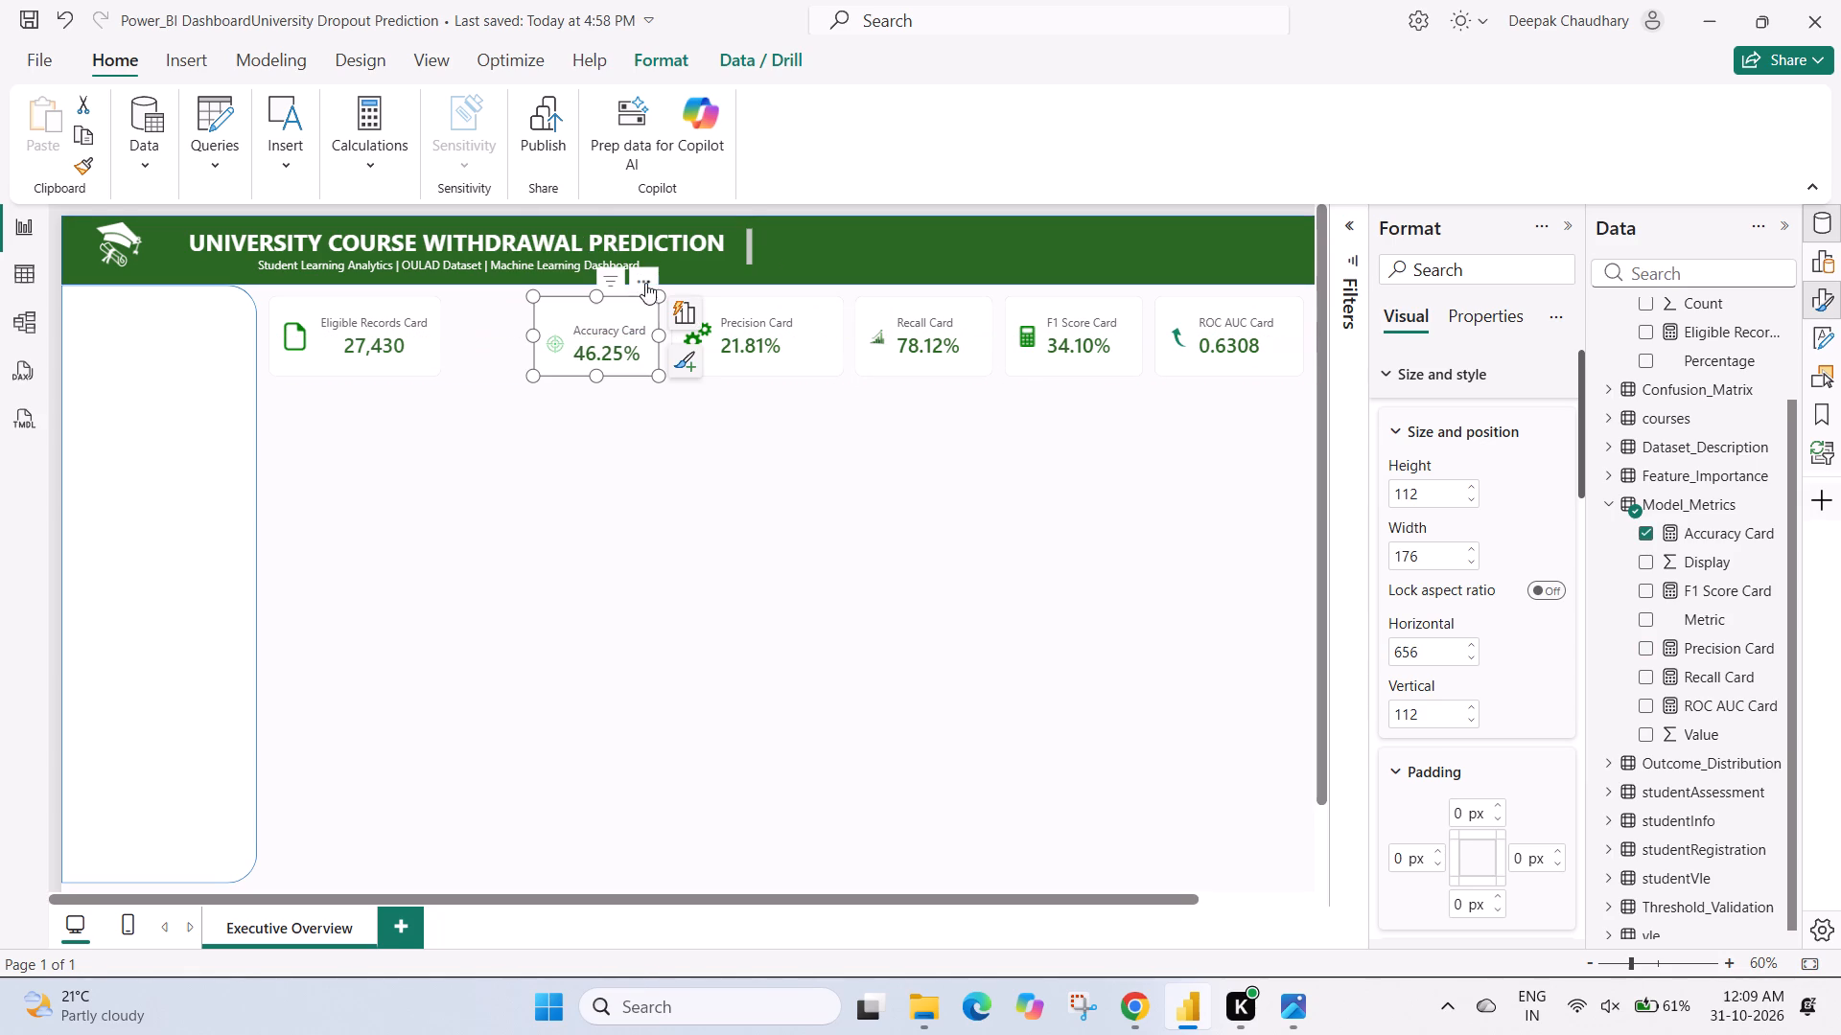
left_click_drag(536, 331, 518, 331)
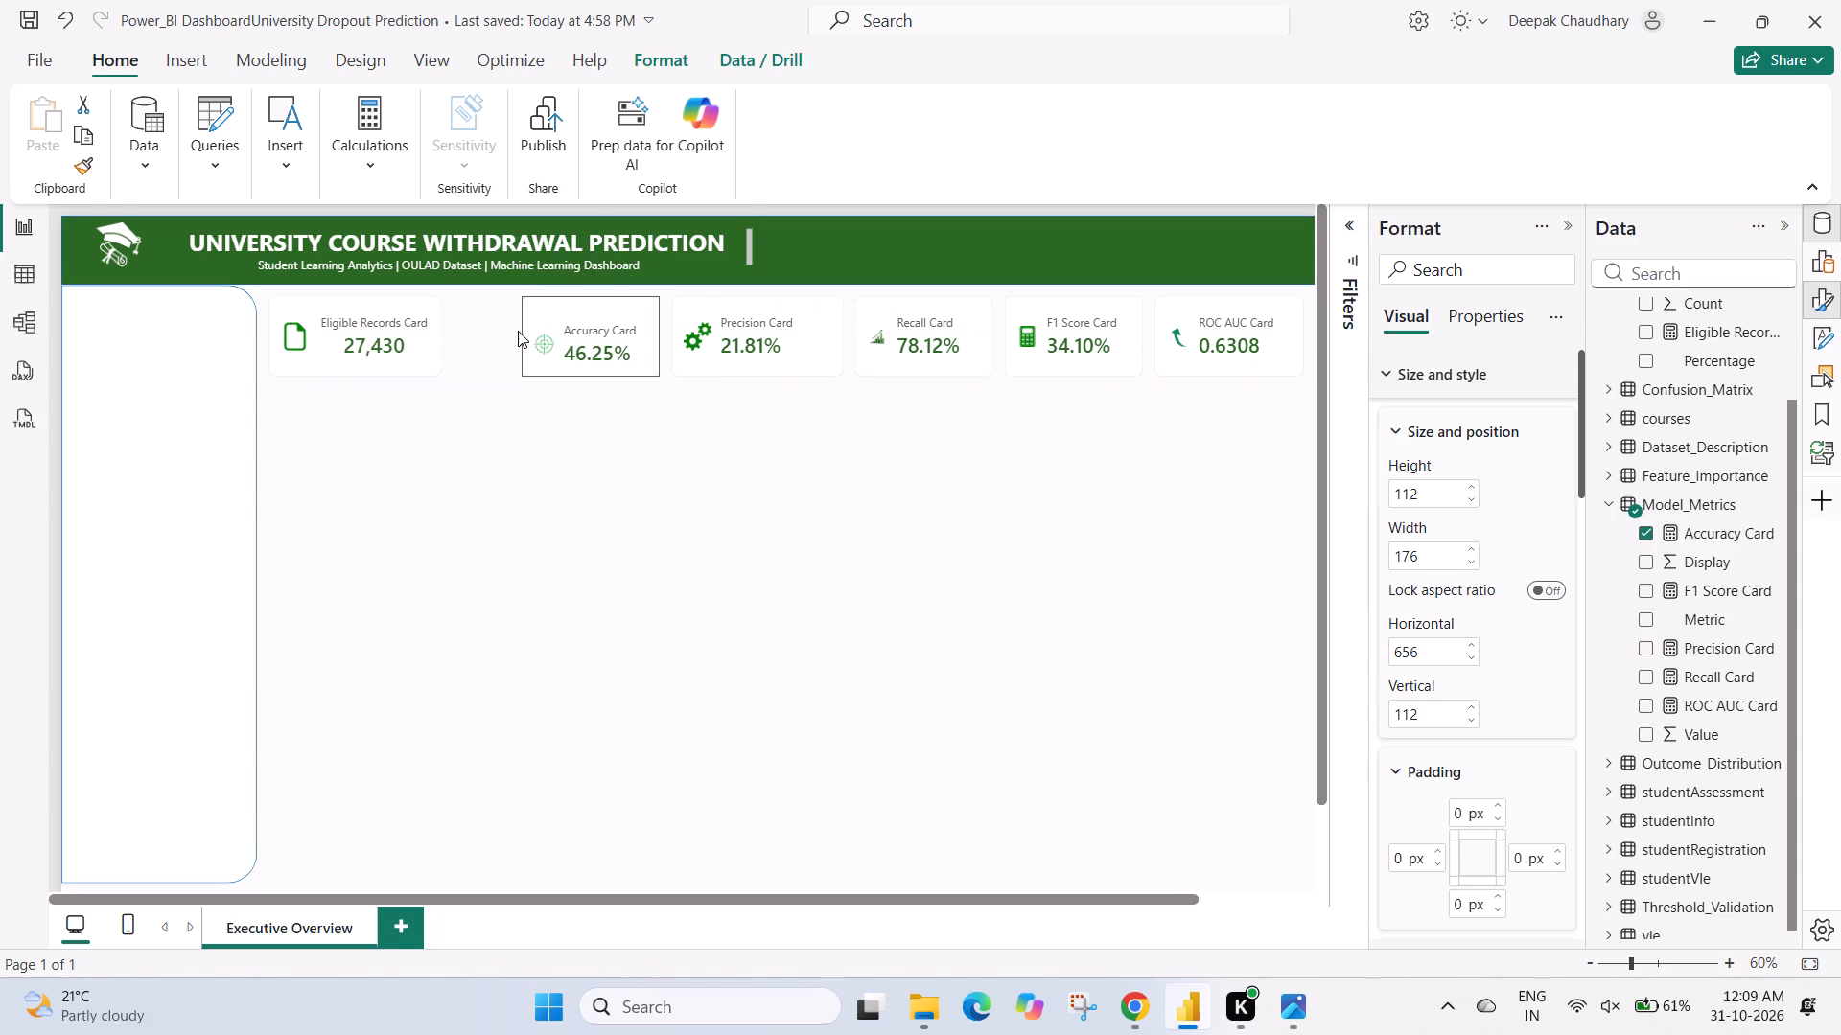
left_click_drag(518, 331, 512, 331)
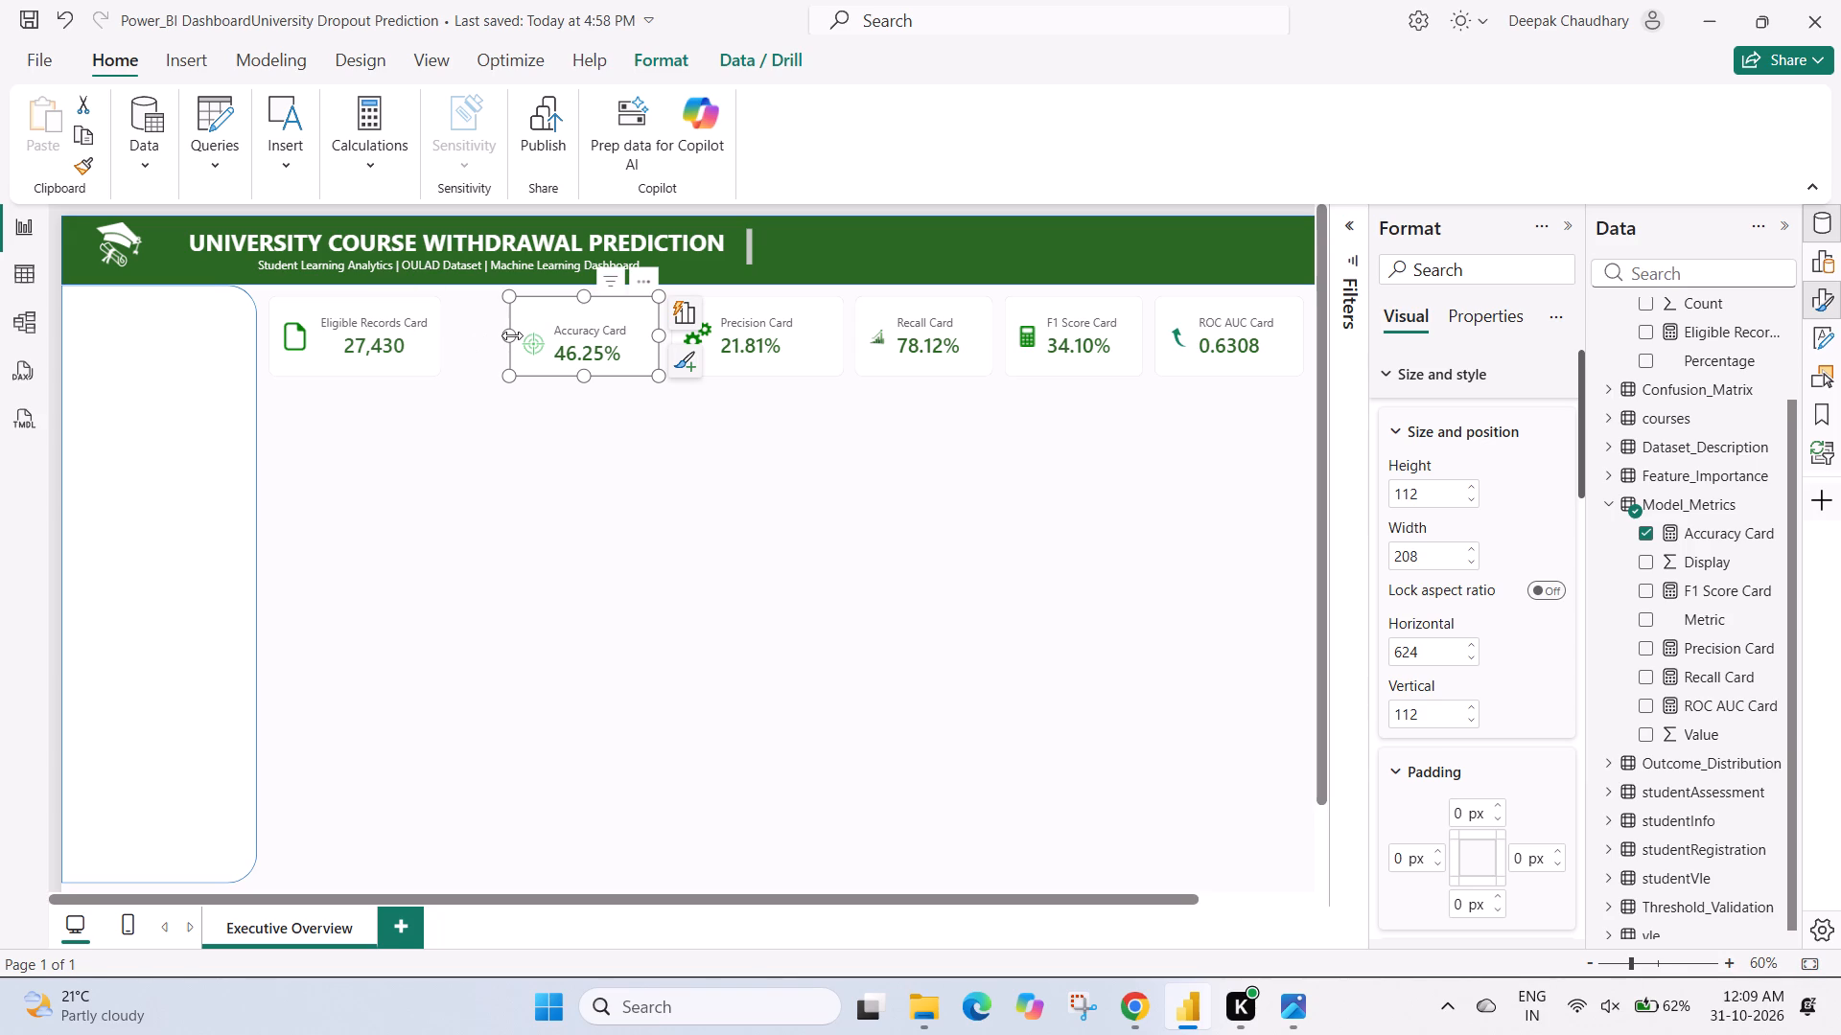
left_click_drag(512, 335, 496, 335)
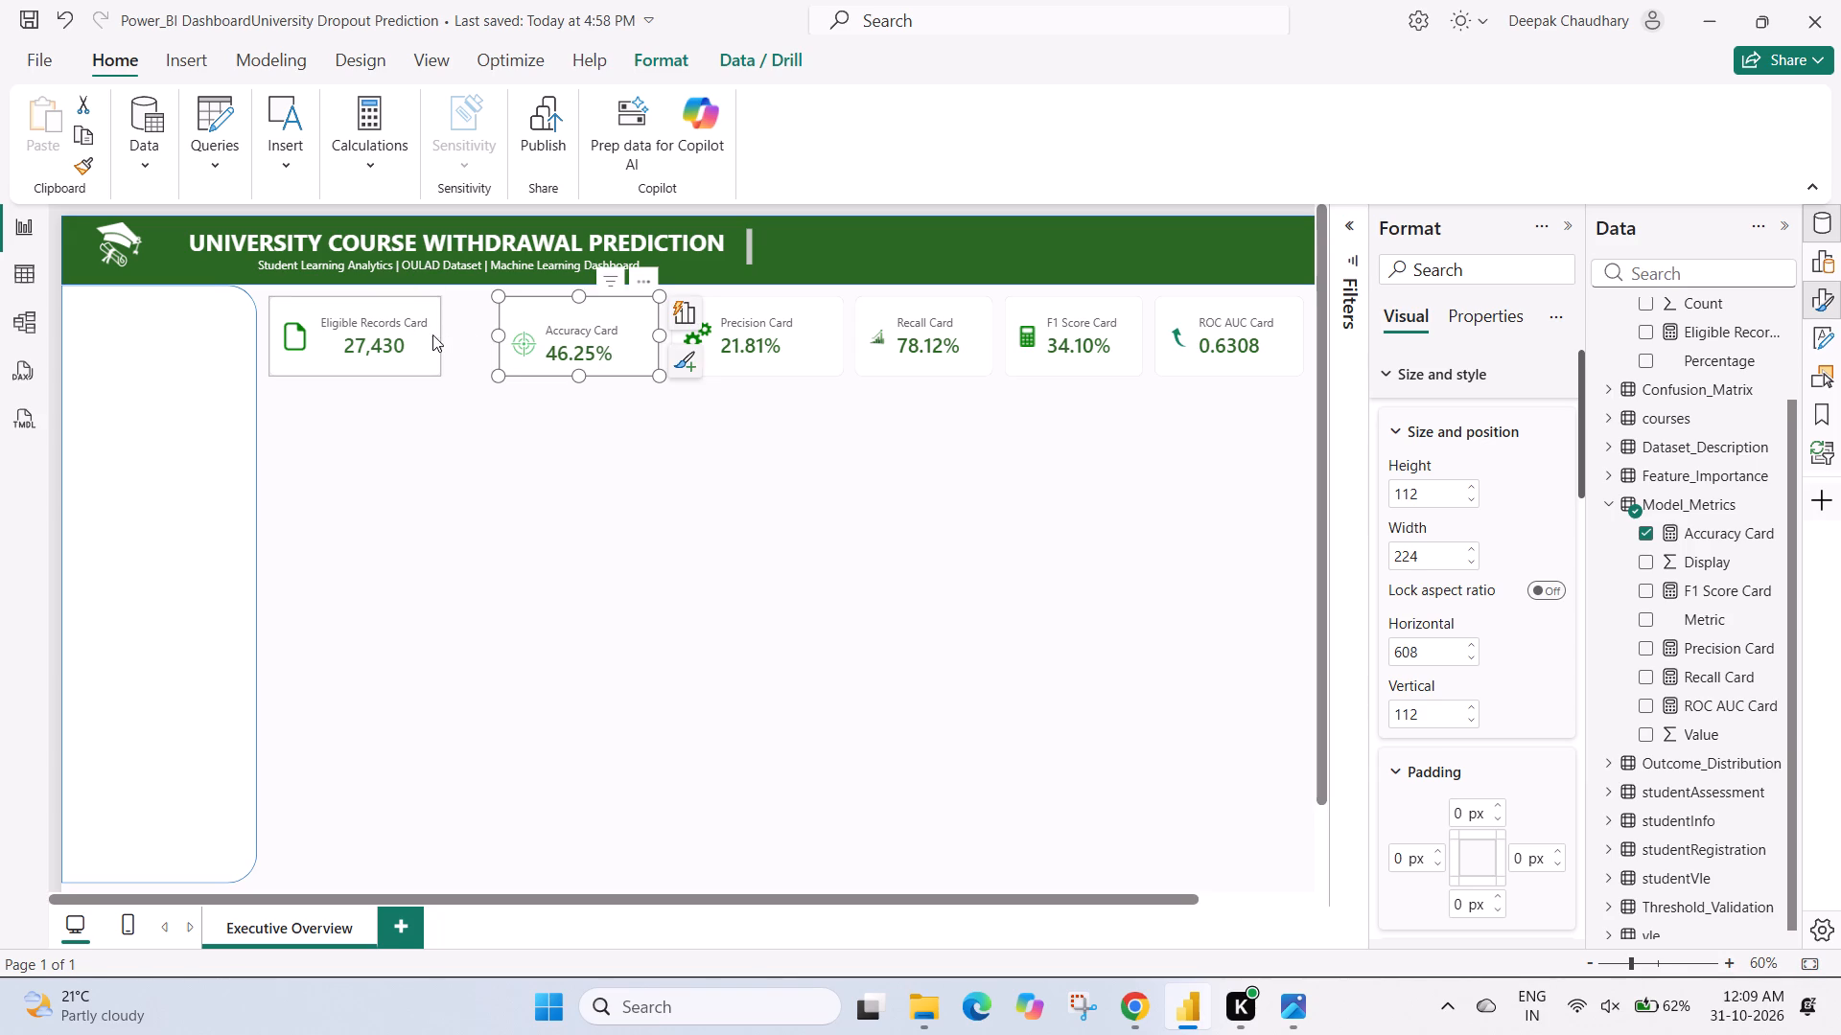
Widen the Eligible Records card to 304 toward the Accuracy card, keeping horizontal 288.
left_click(431, 334)
left_click_drag(442, 333, 477, 331)
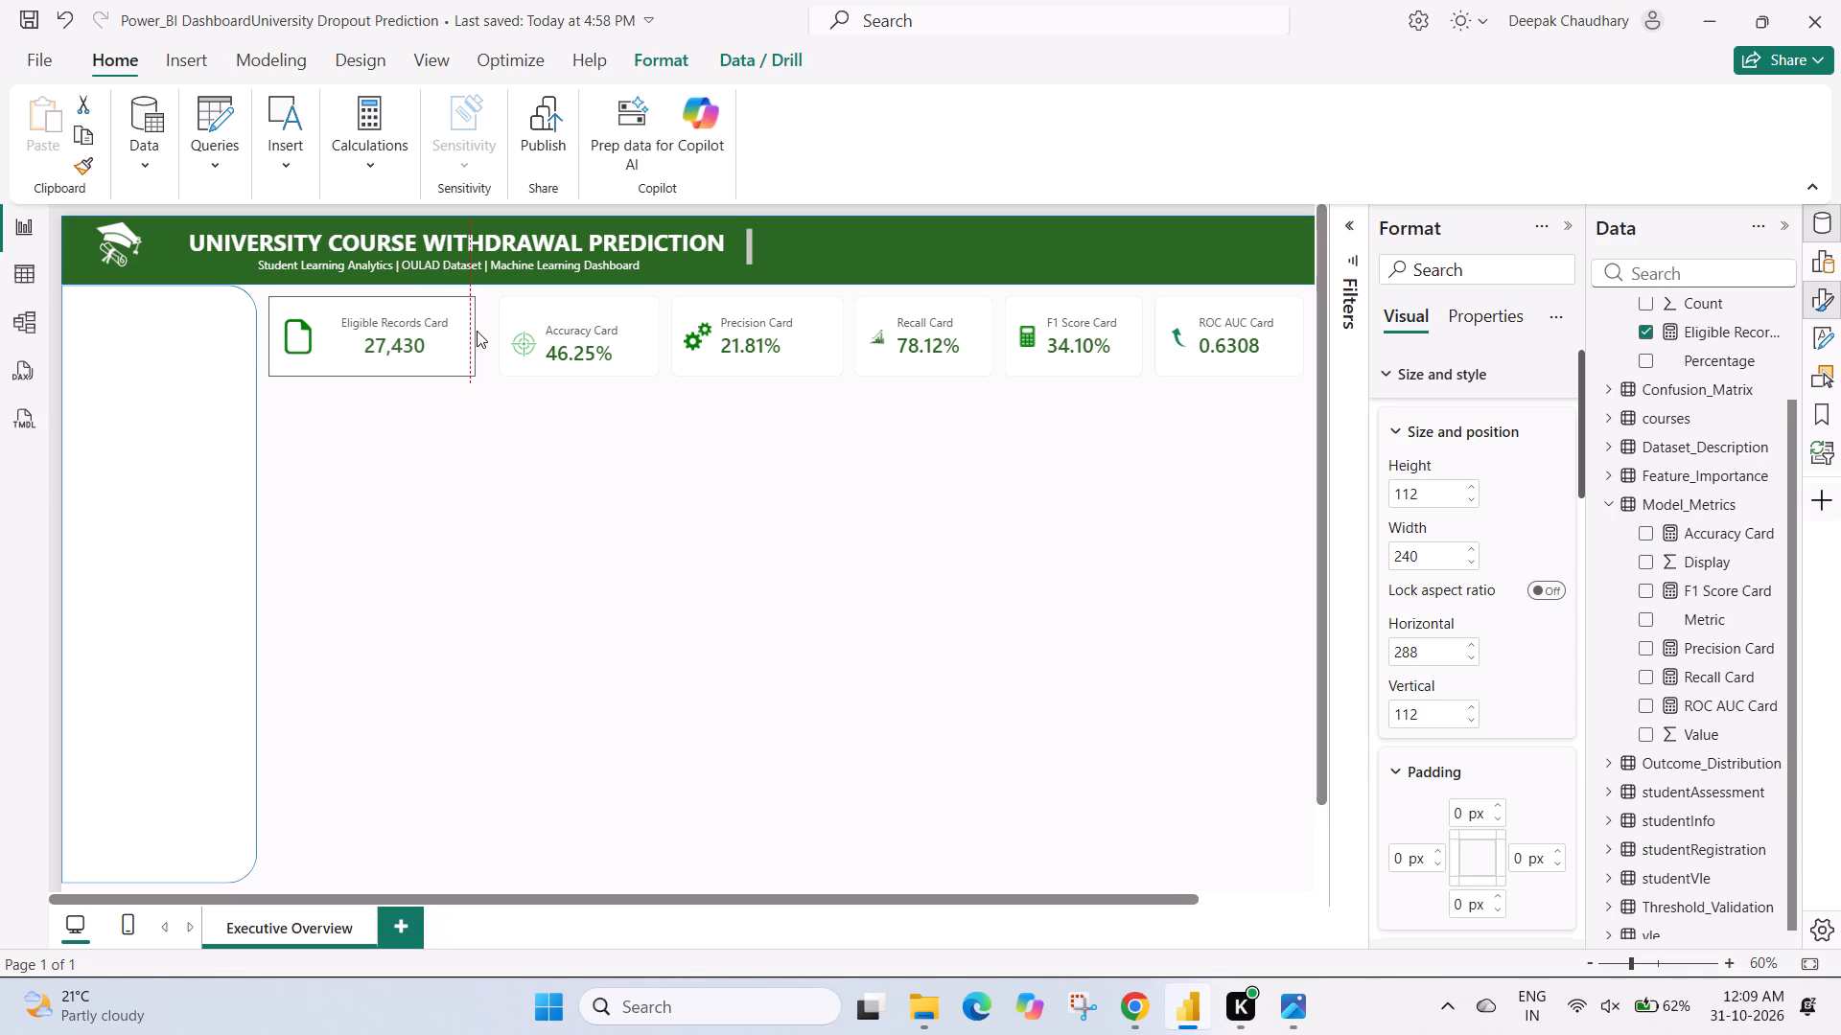
left_click_drag(477, 331, 481, 326)
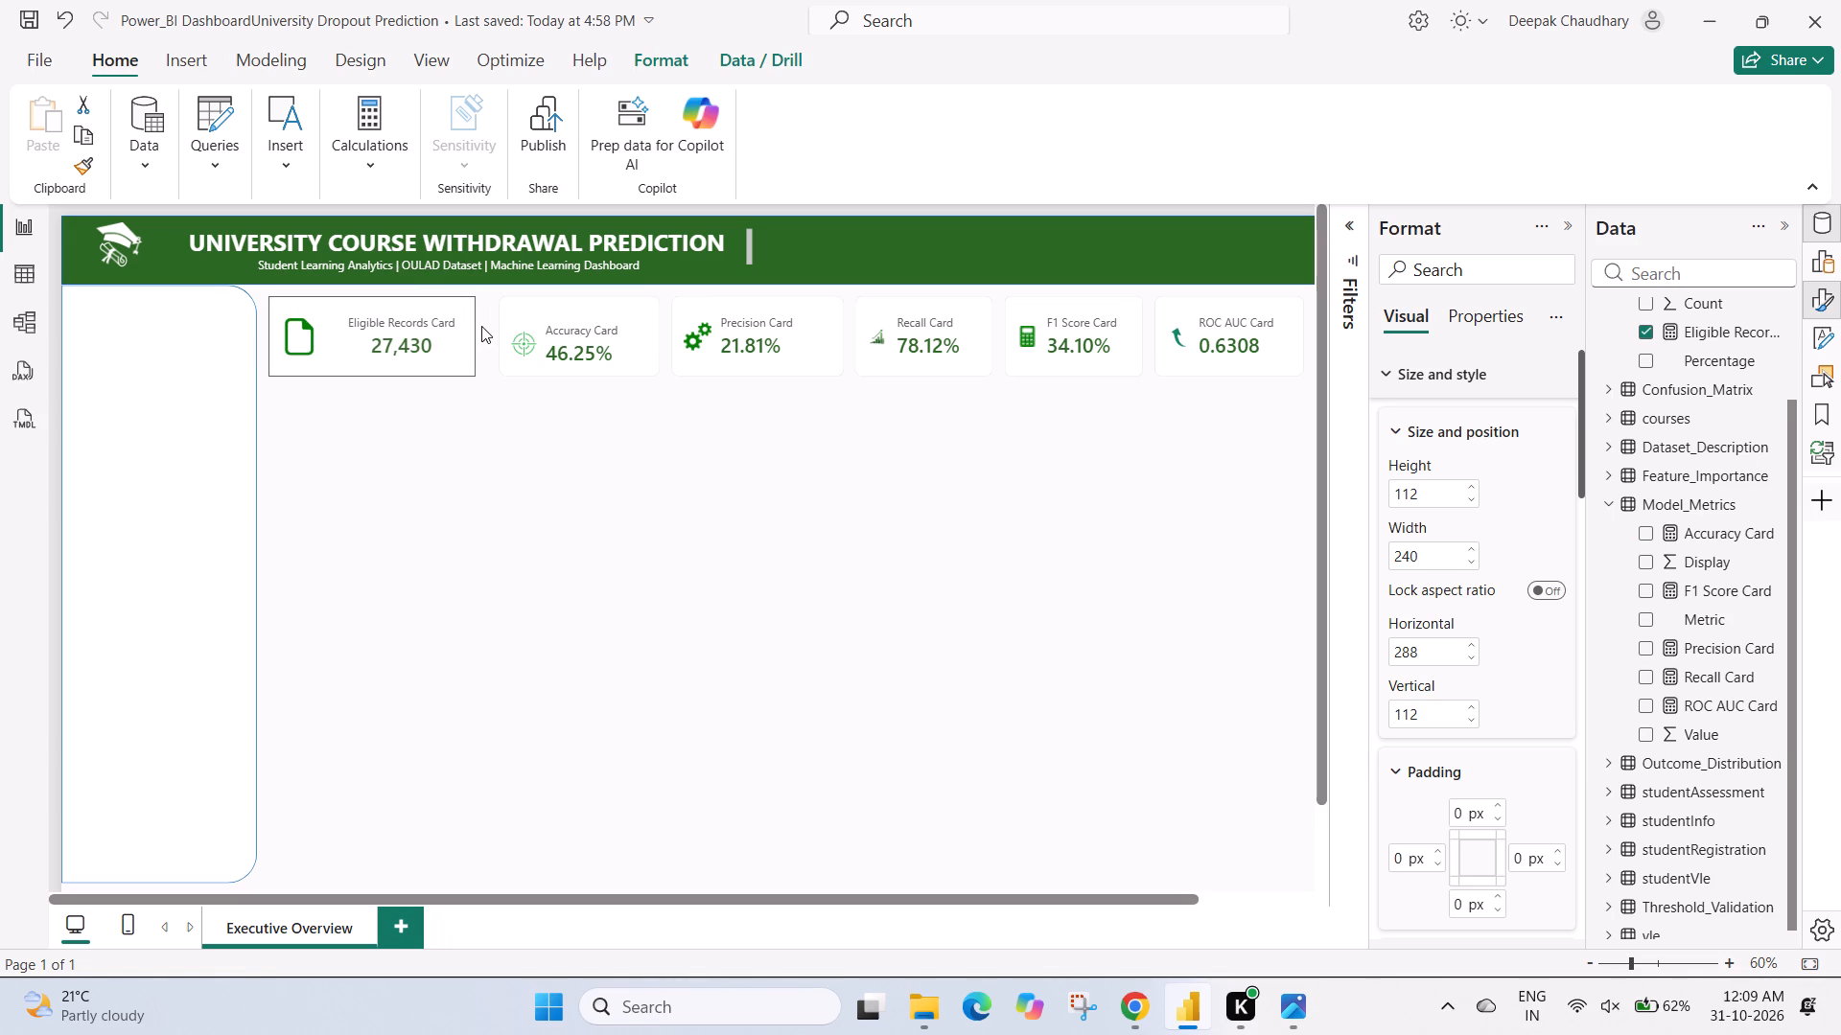
left_click_drag(481, 326, 484, 326)
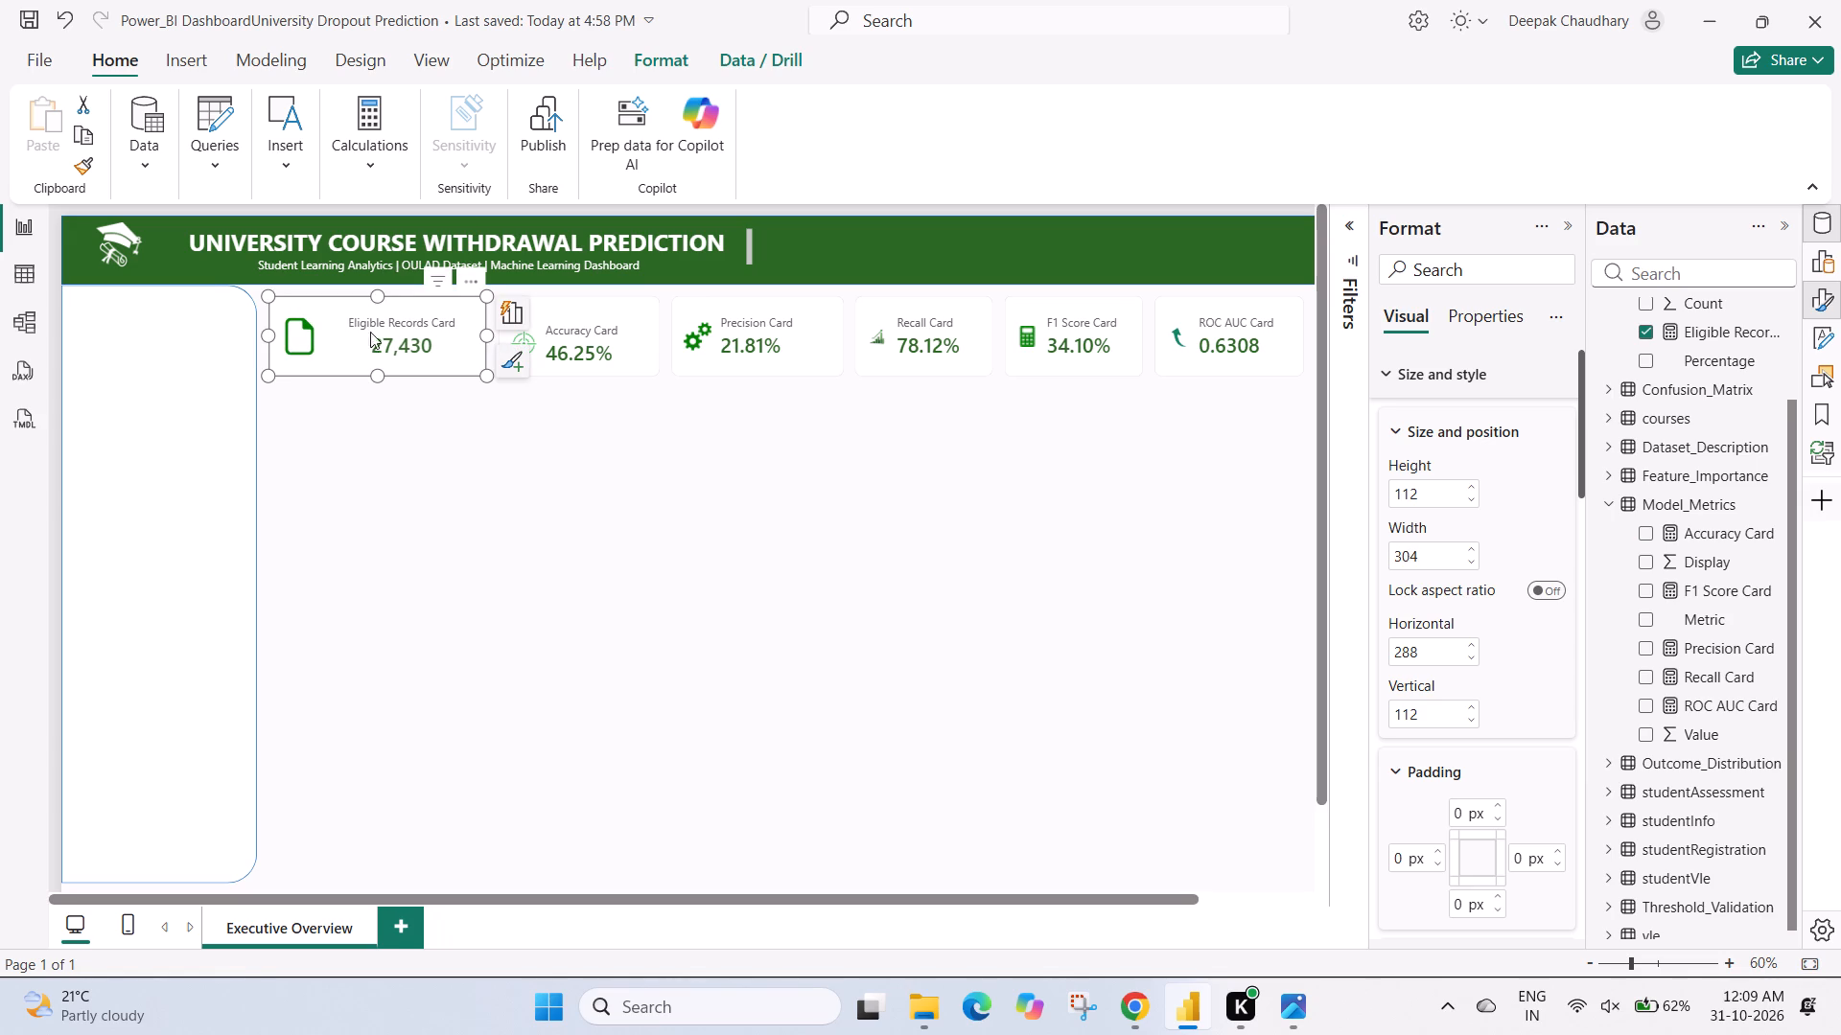
left_click(422, 475)
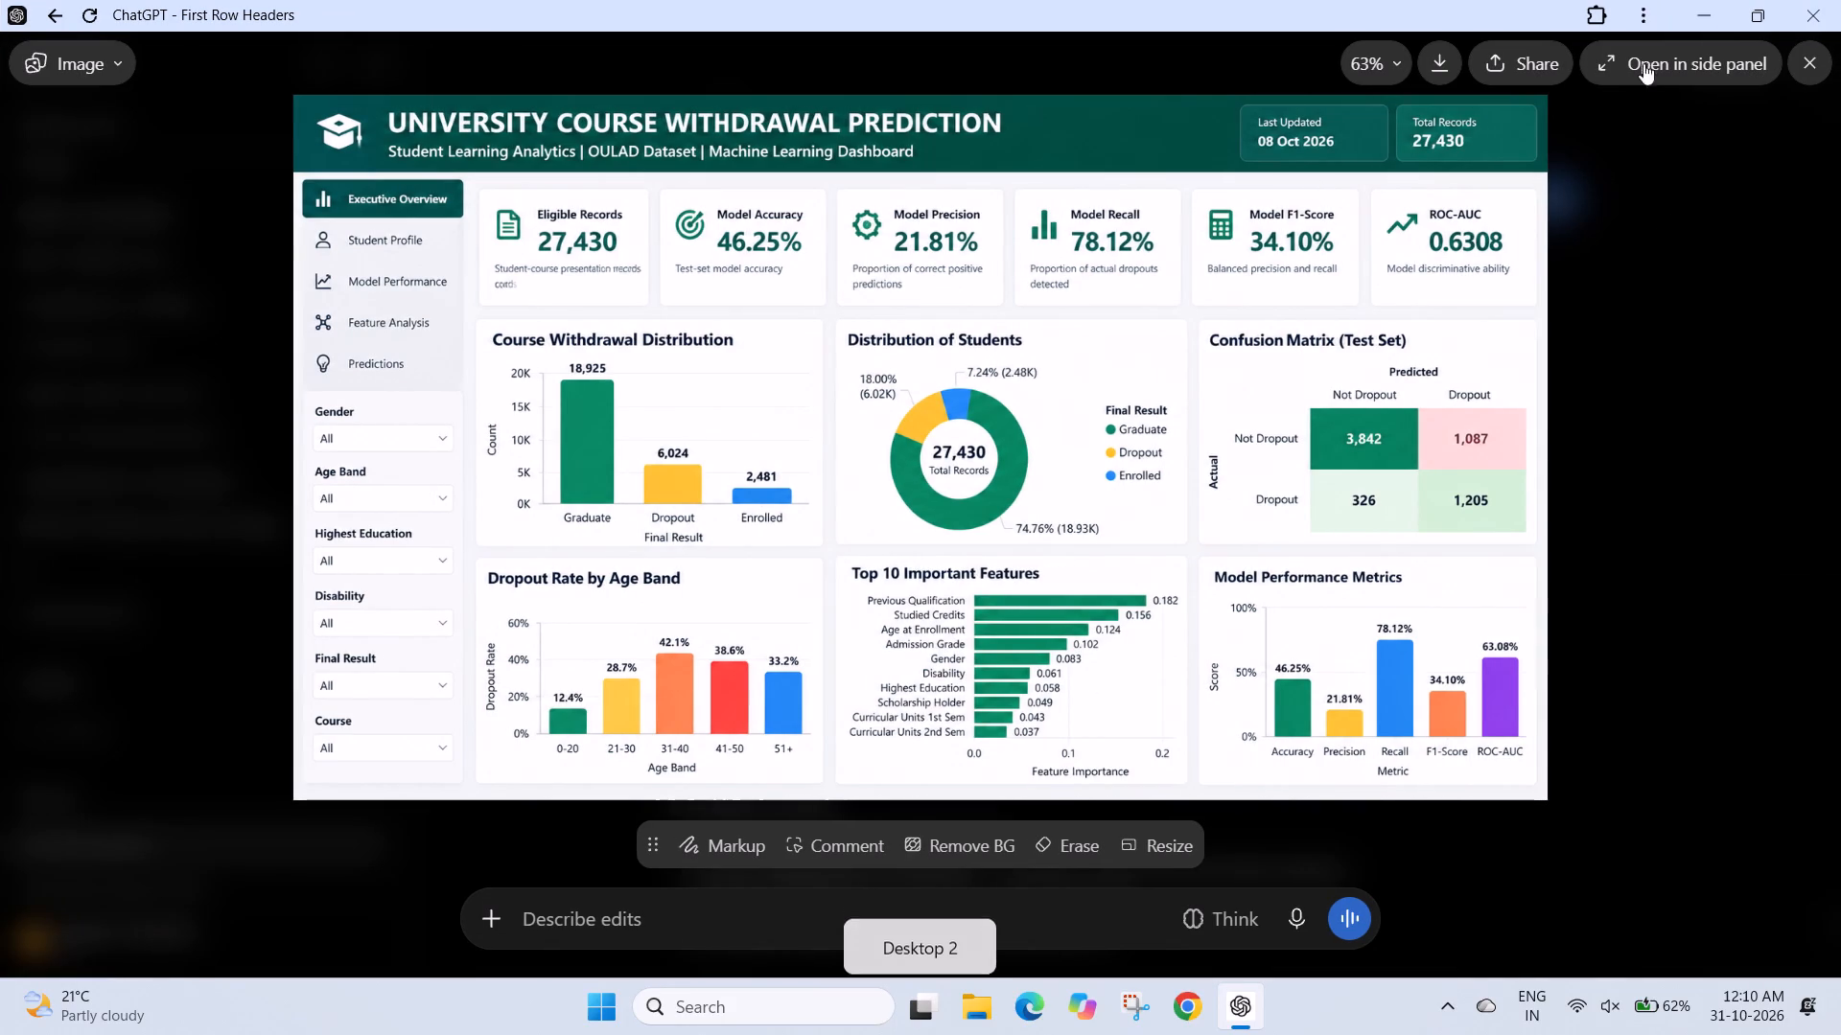
Check the KPI card names in the reference dashboard image in the ChatGPT window, and return to the Power BI report.
left_click(1806, 56)
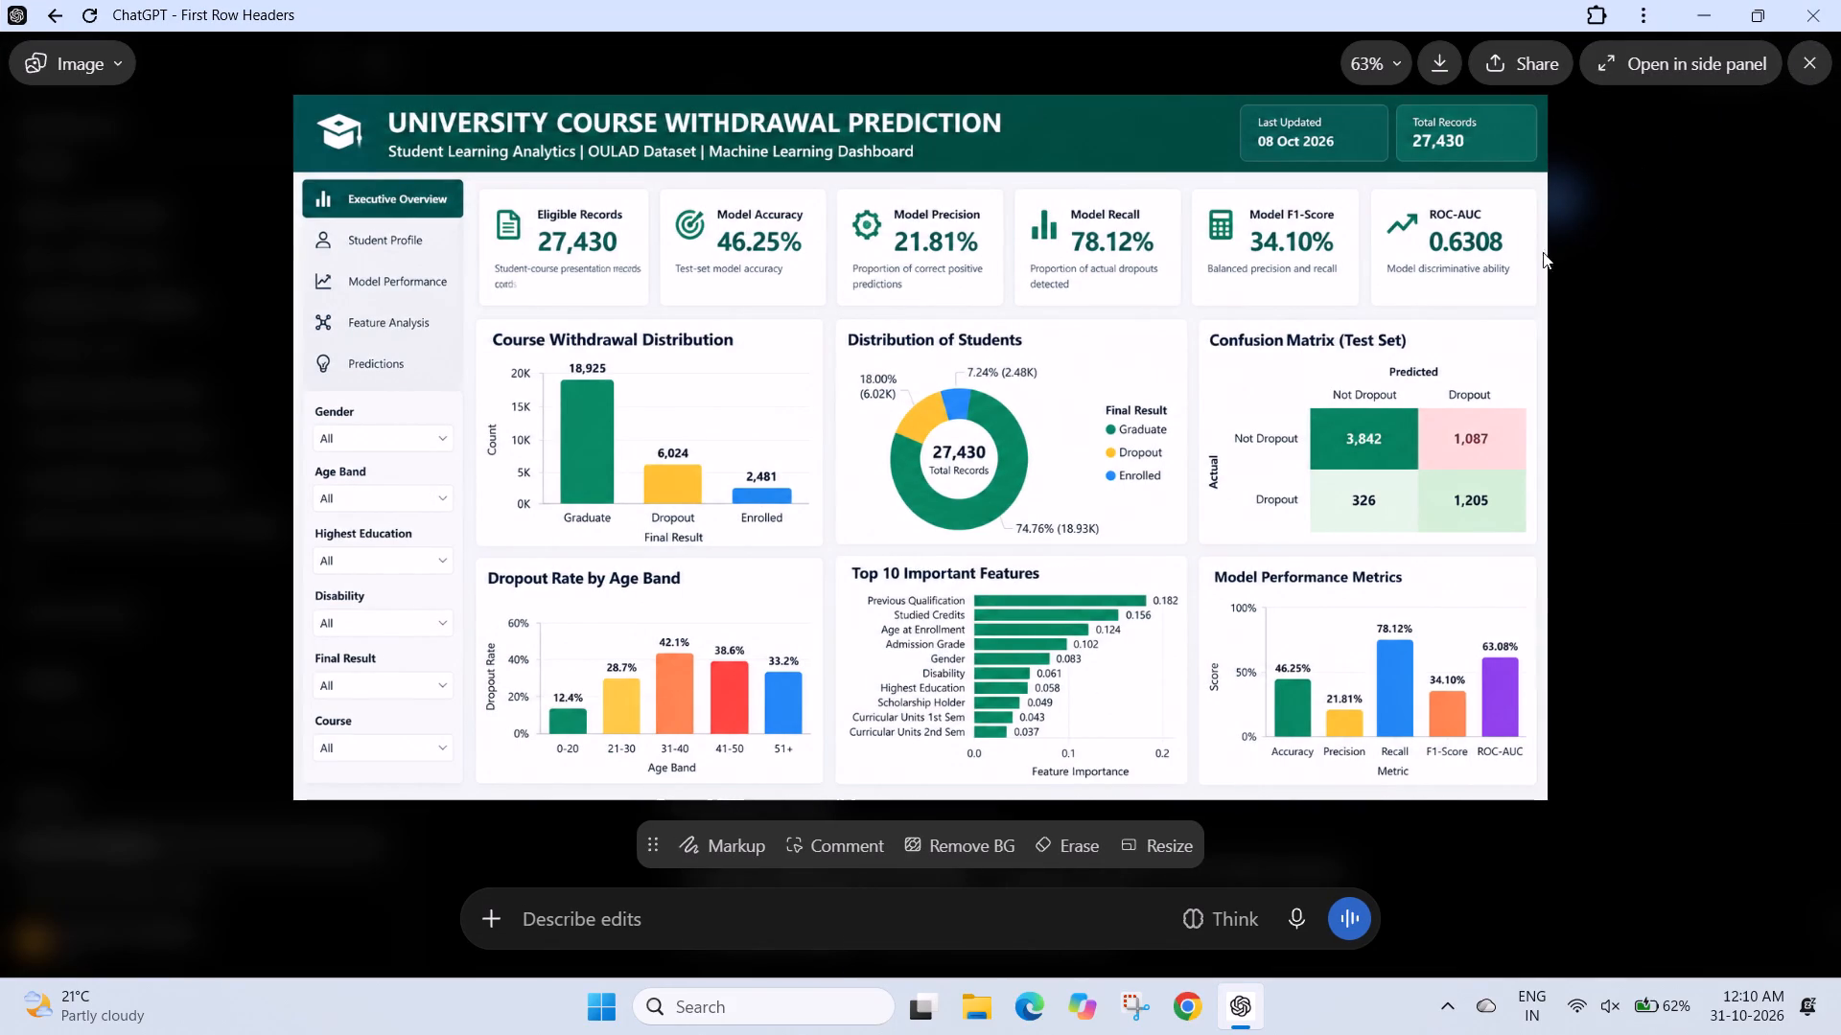
left_click(1050, 442)
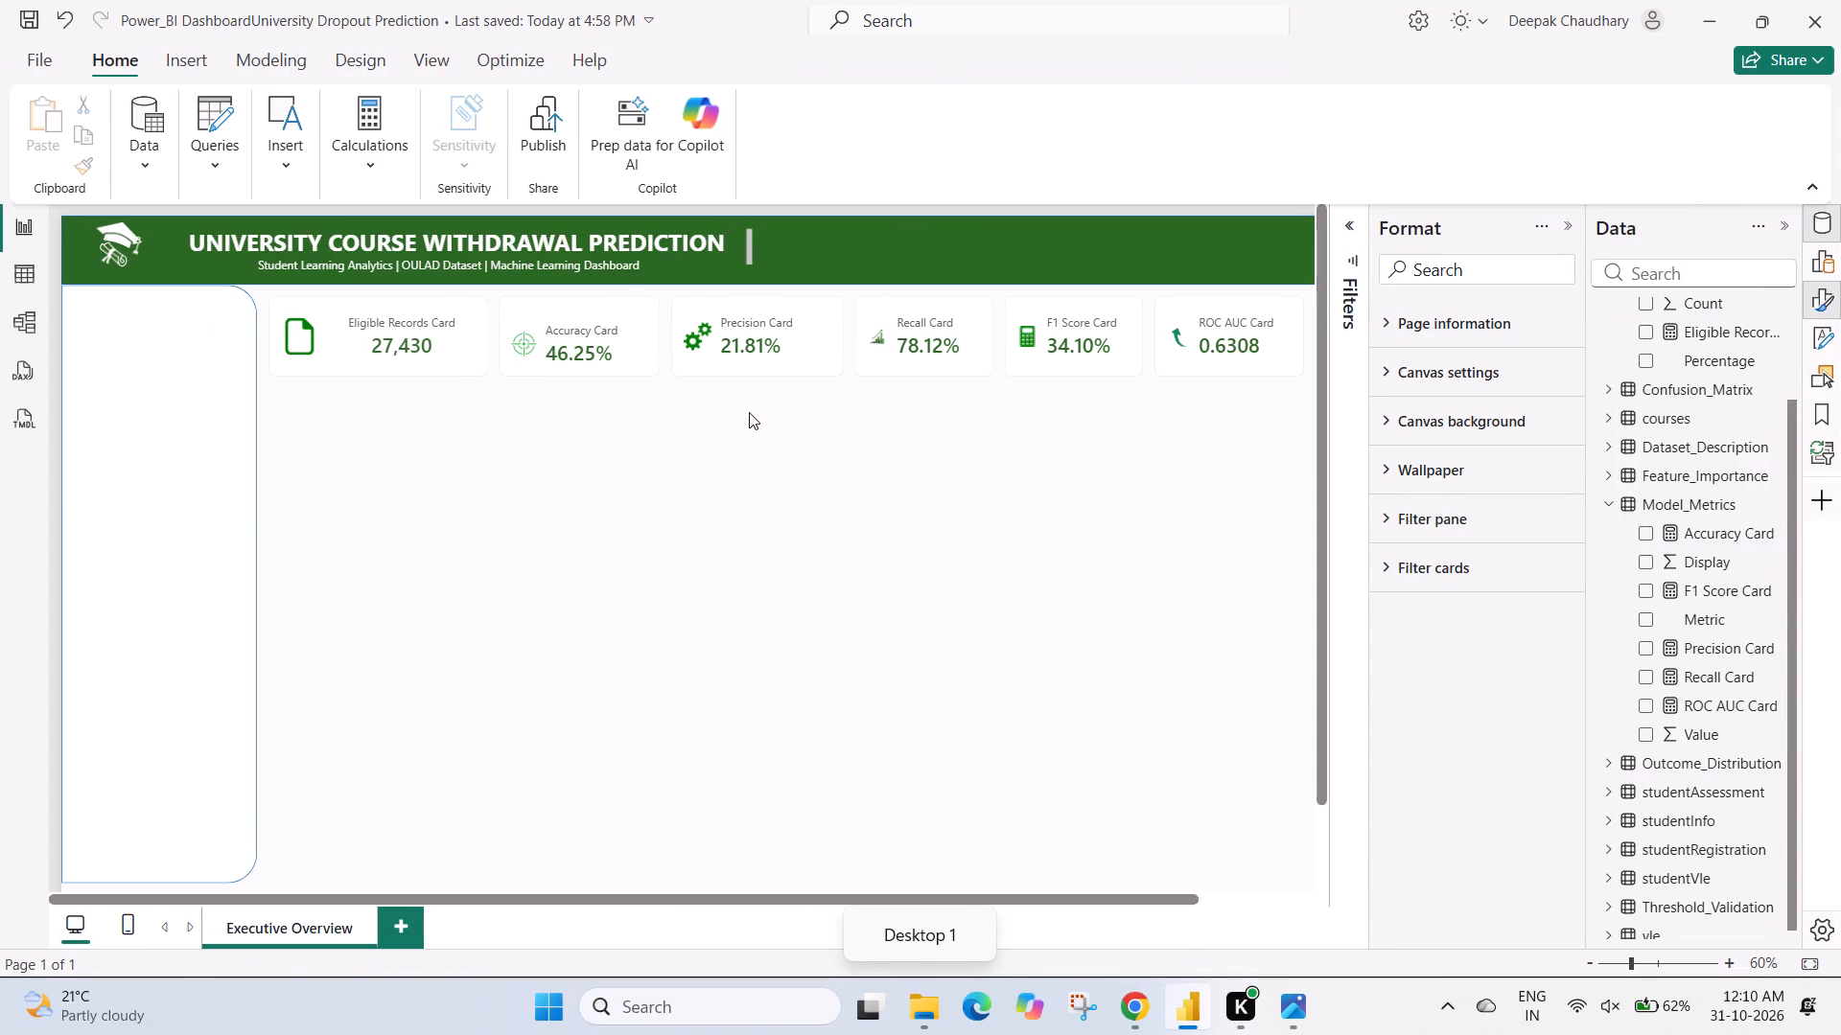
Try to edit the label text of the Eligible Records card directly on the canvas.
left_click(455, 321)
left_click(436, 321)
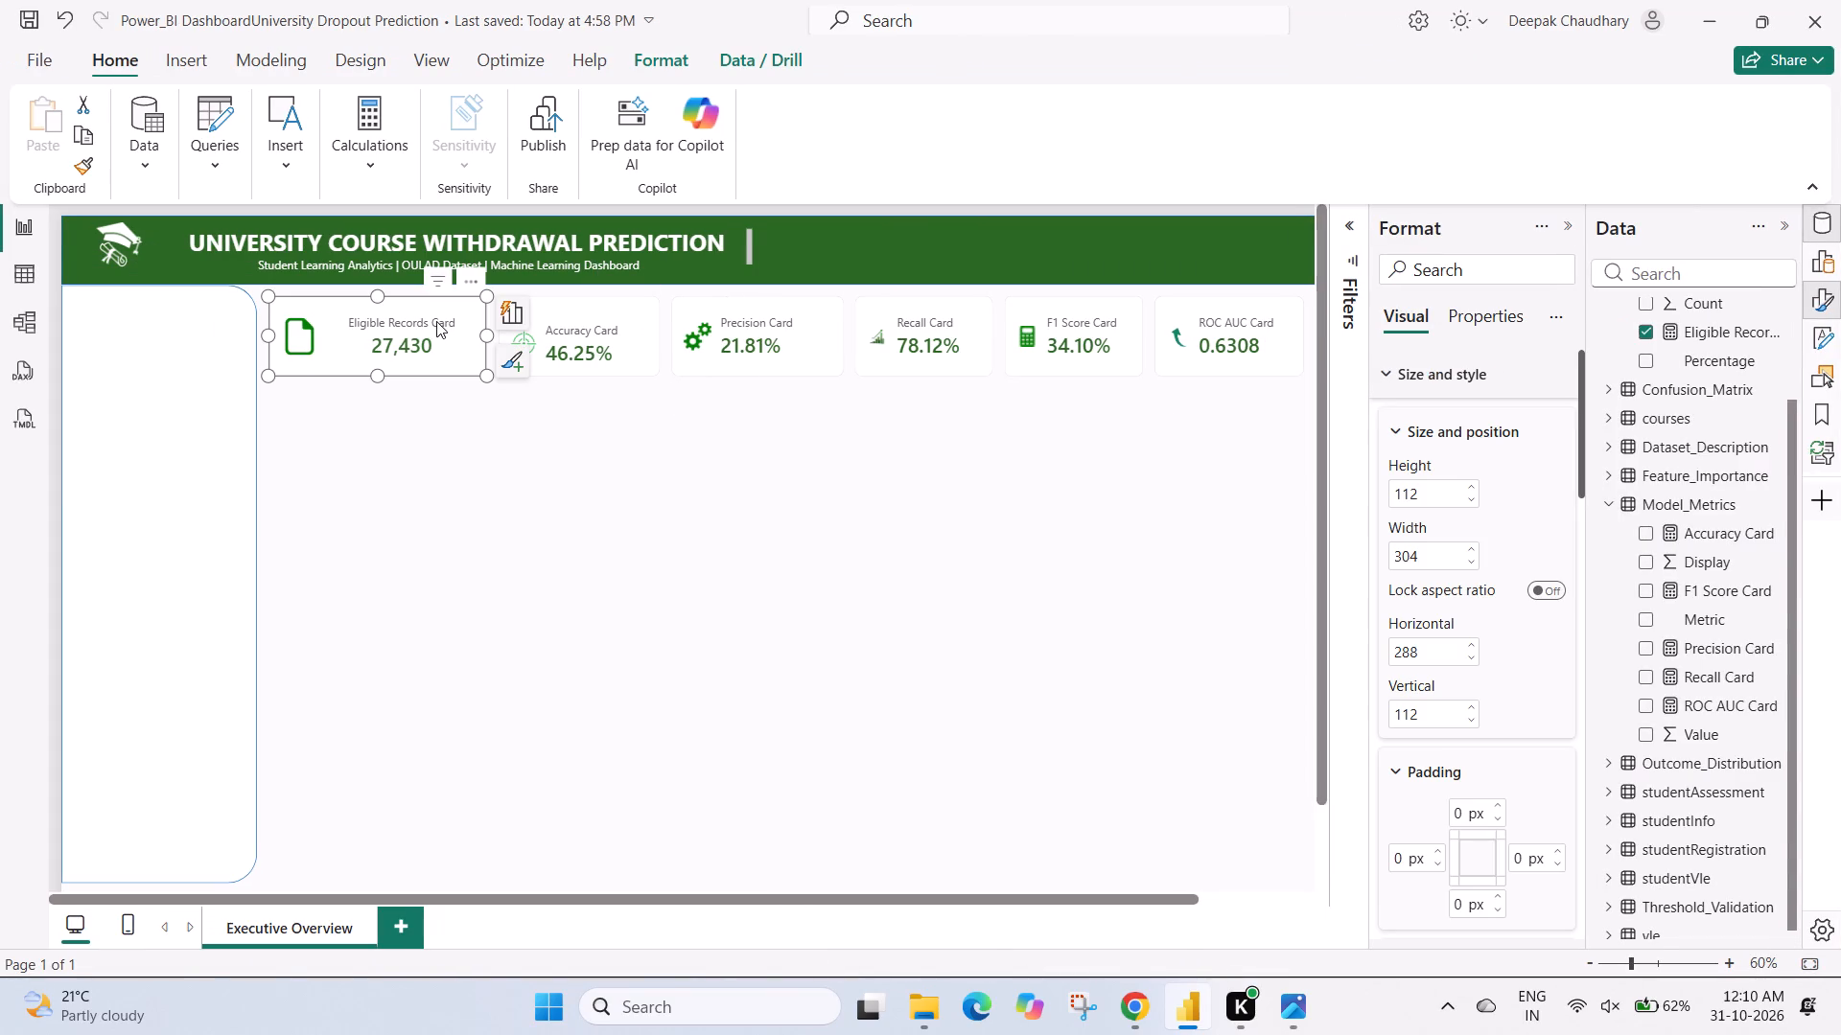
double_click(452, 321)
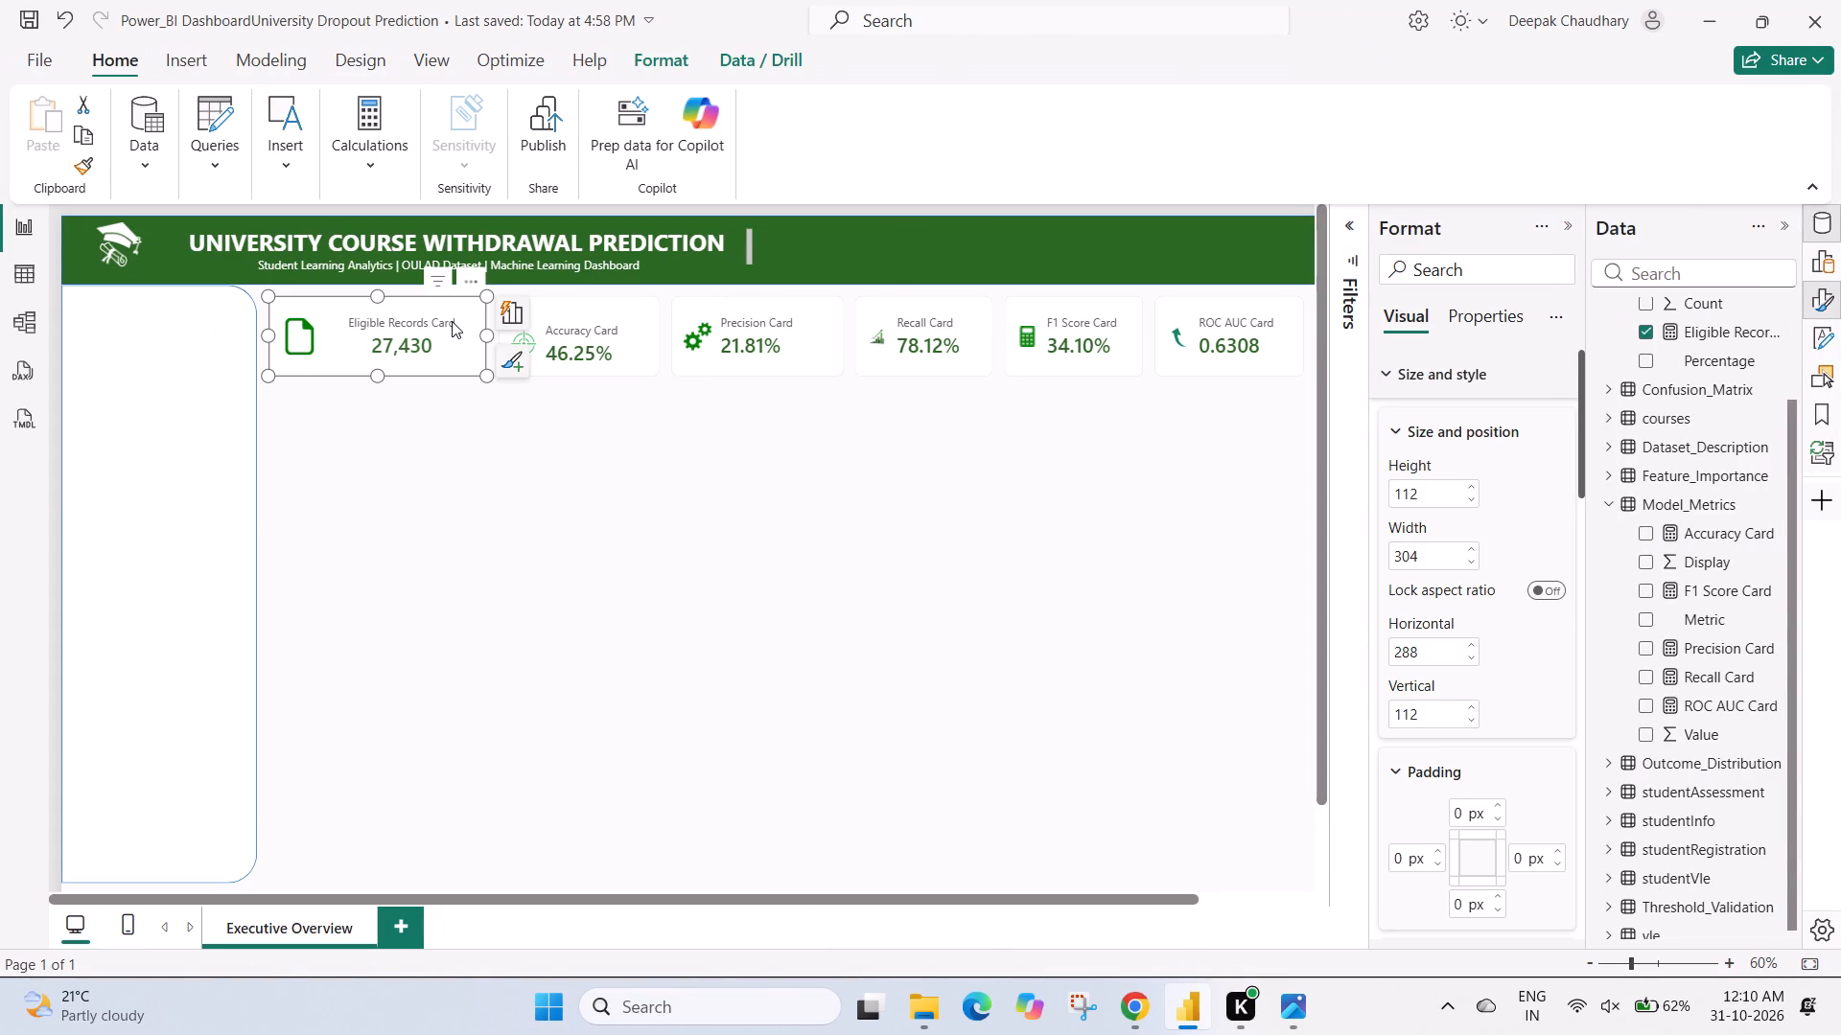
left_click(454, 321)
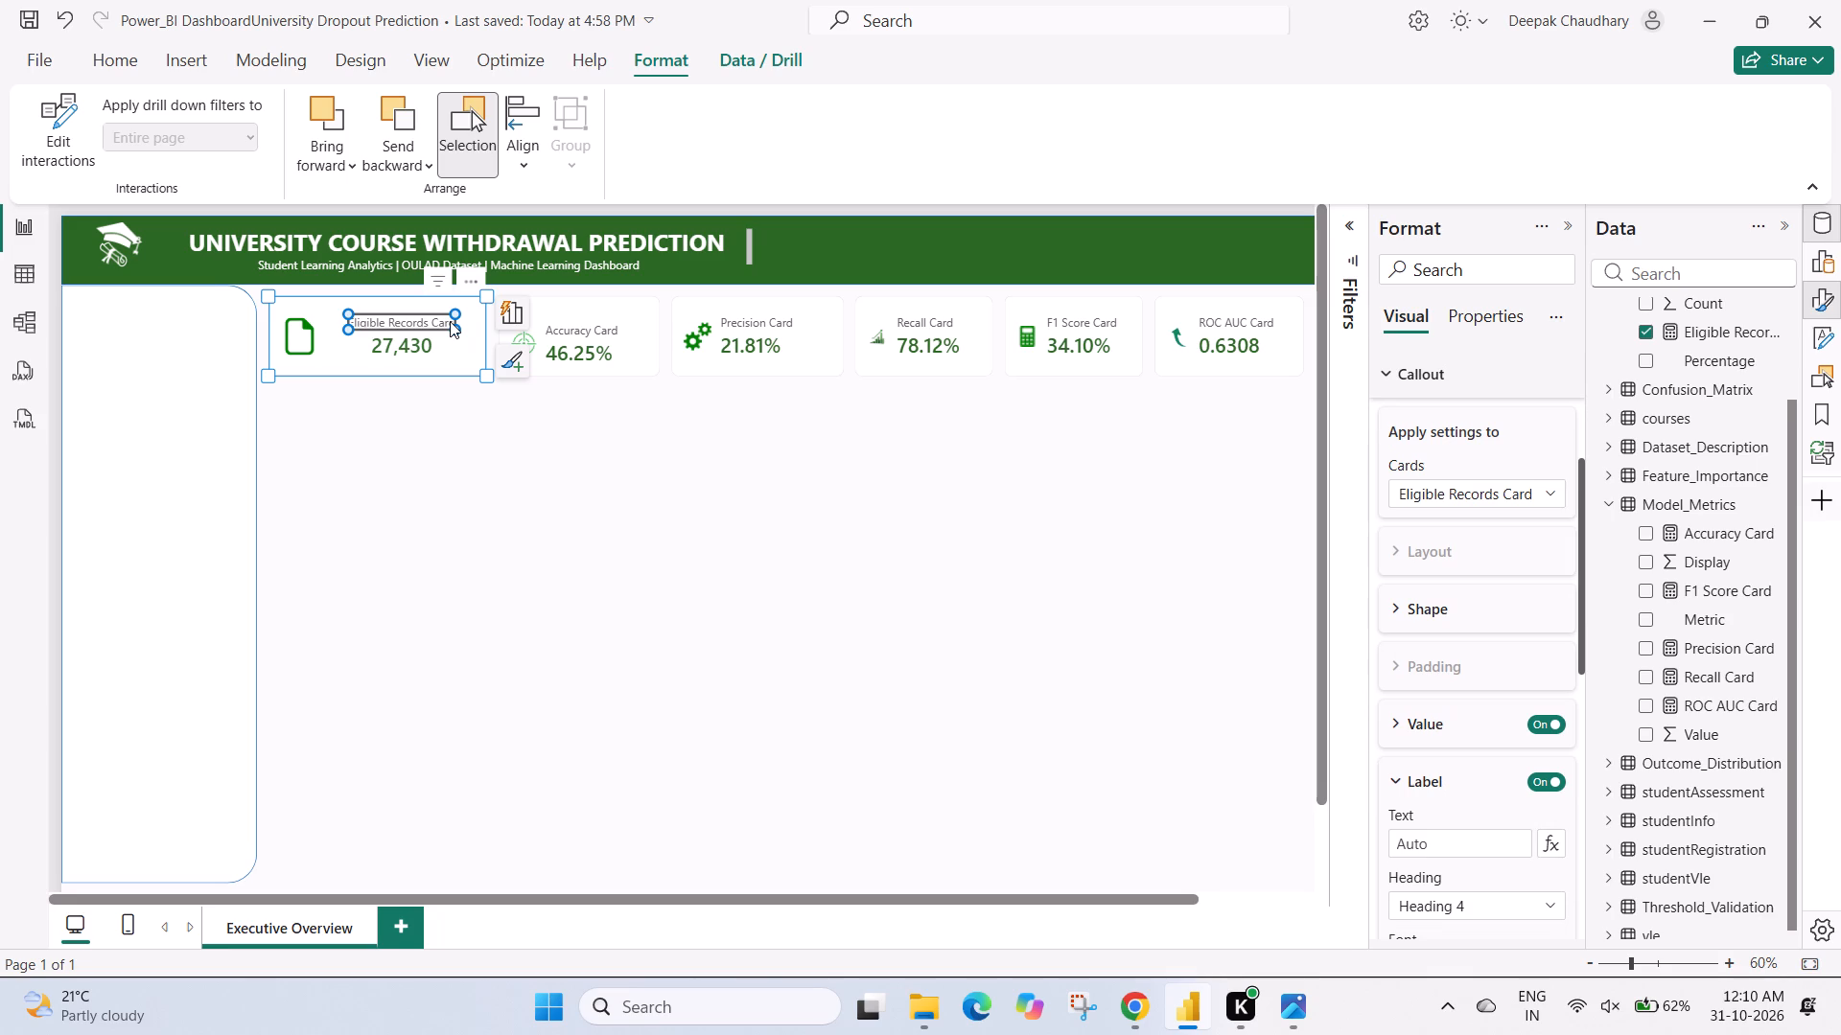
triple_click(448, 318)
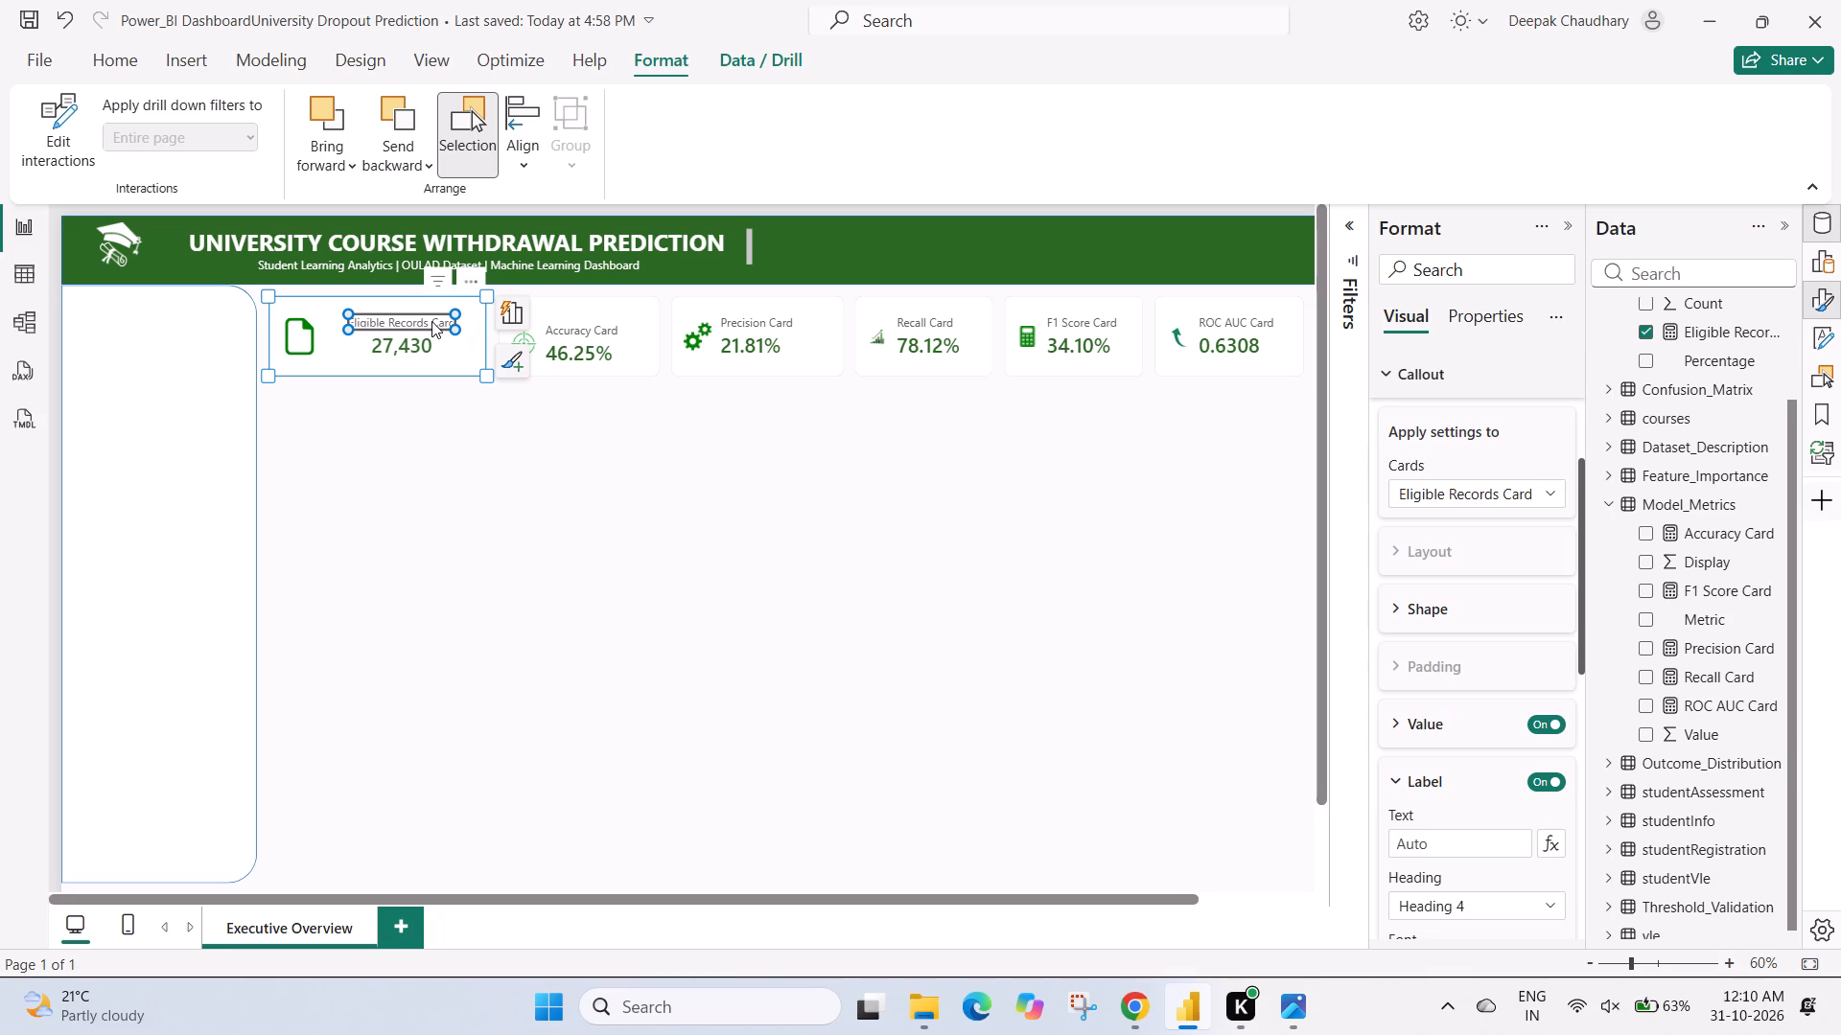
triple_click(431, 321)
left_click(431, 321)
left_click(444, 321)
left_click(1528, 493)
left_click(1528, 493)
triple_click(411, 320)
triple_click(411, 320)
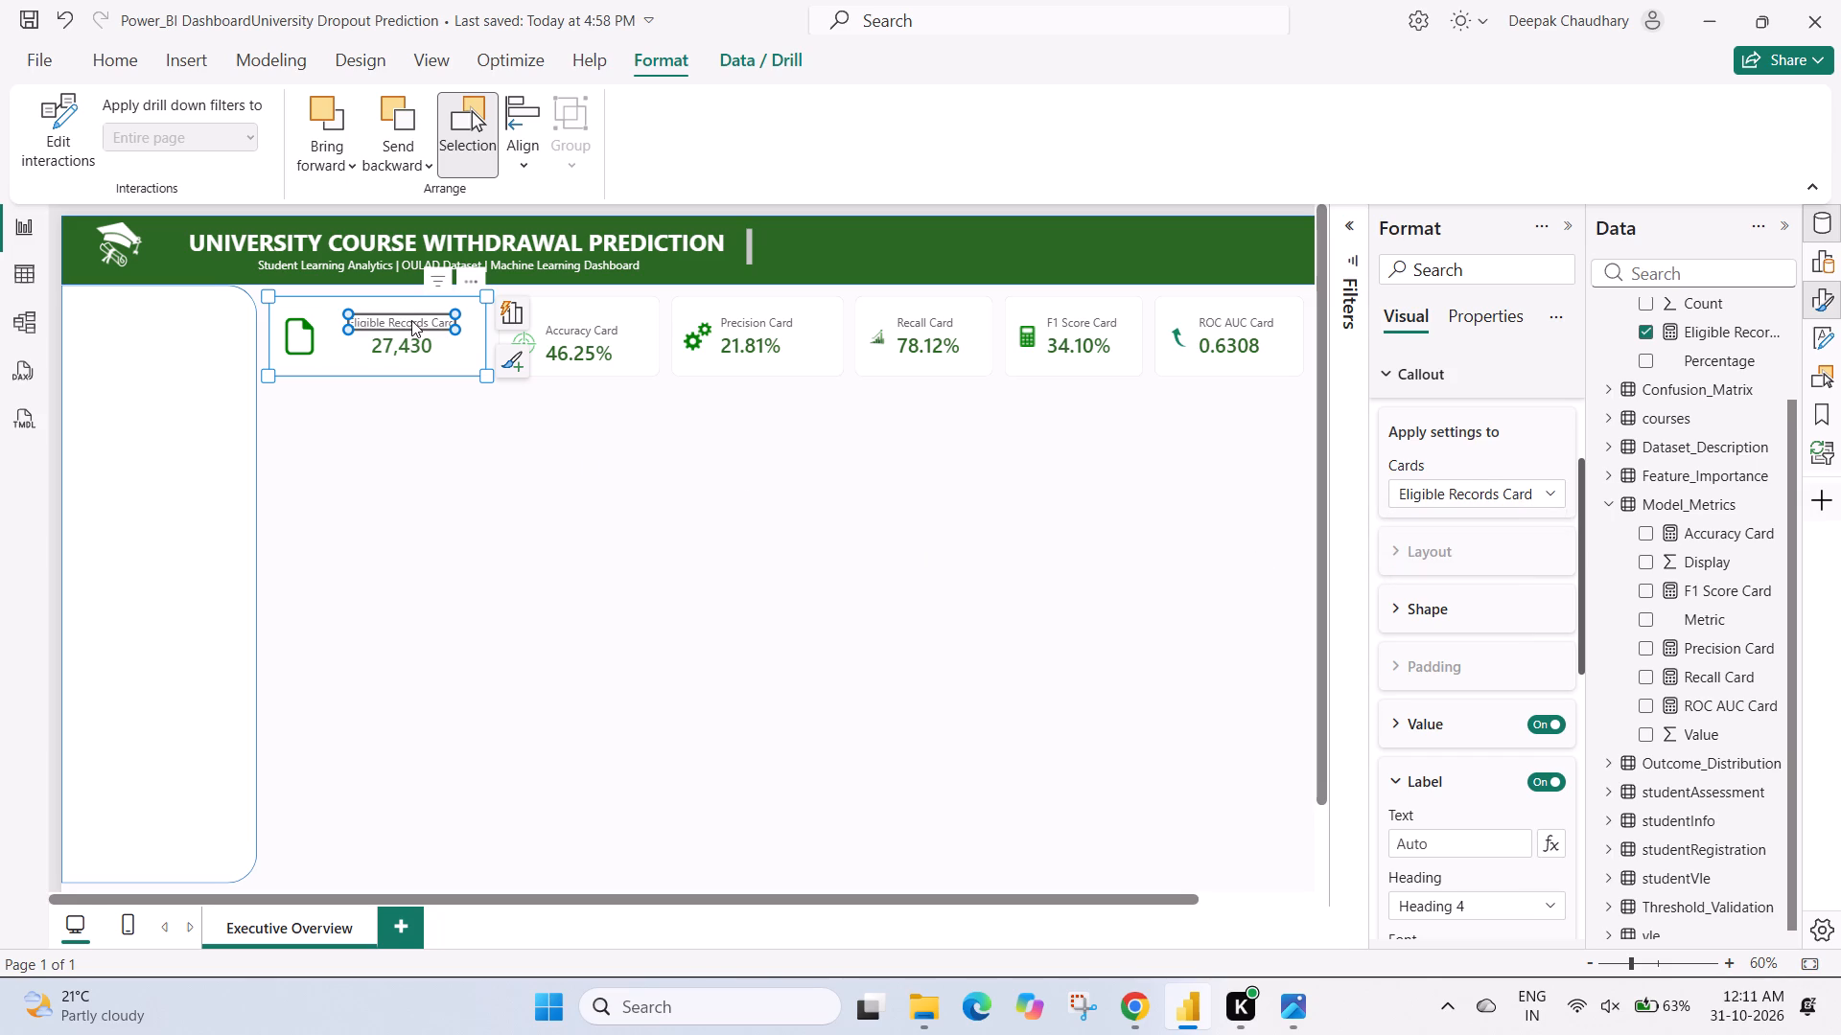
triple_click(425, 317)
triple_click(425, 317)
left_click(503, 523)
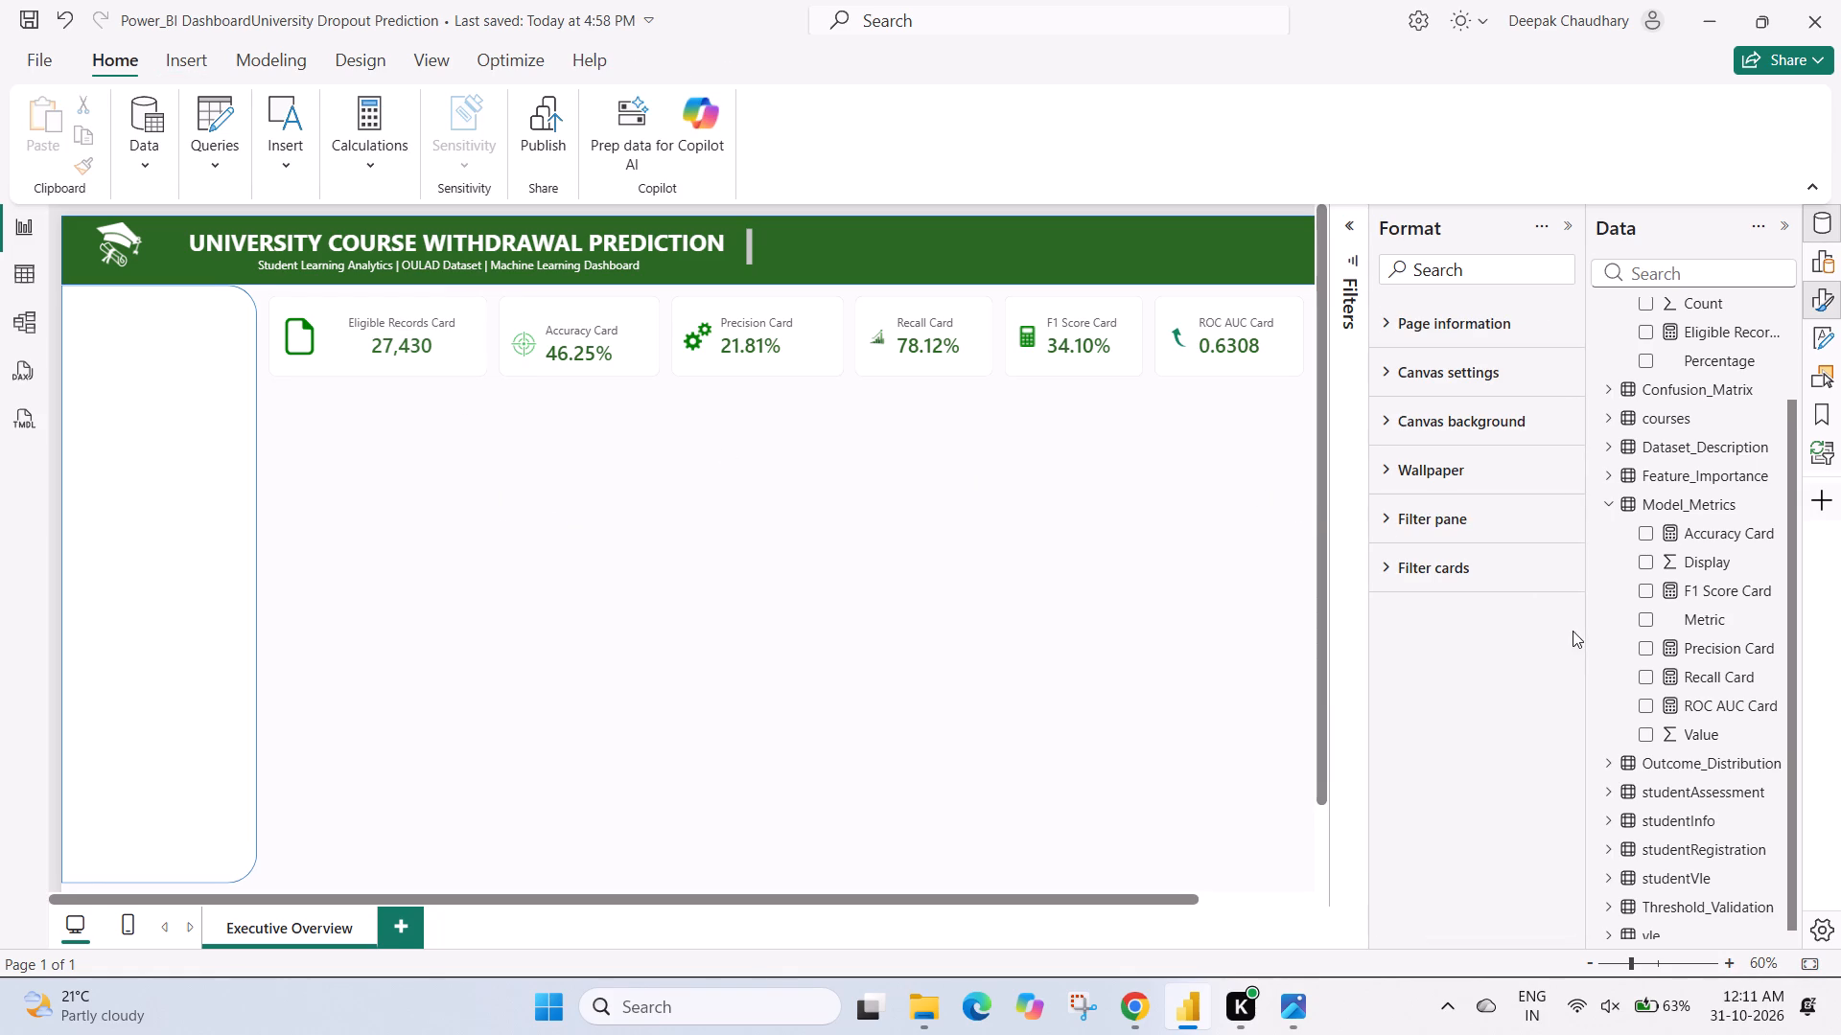
Rename the Accuracy Card measure in the Model_Metrics table as Model Accuracy in its formula.
left_click(1773, 524)
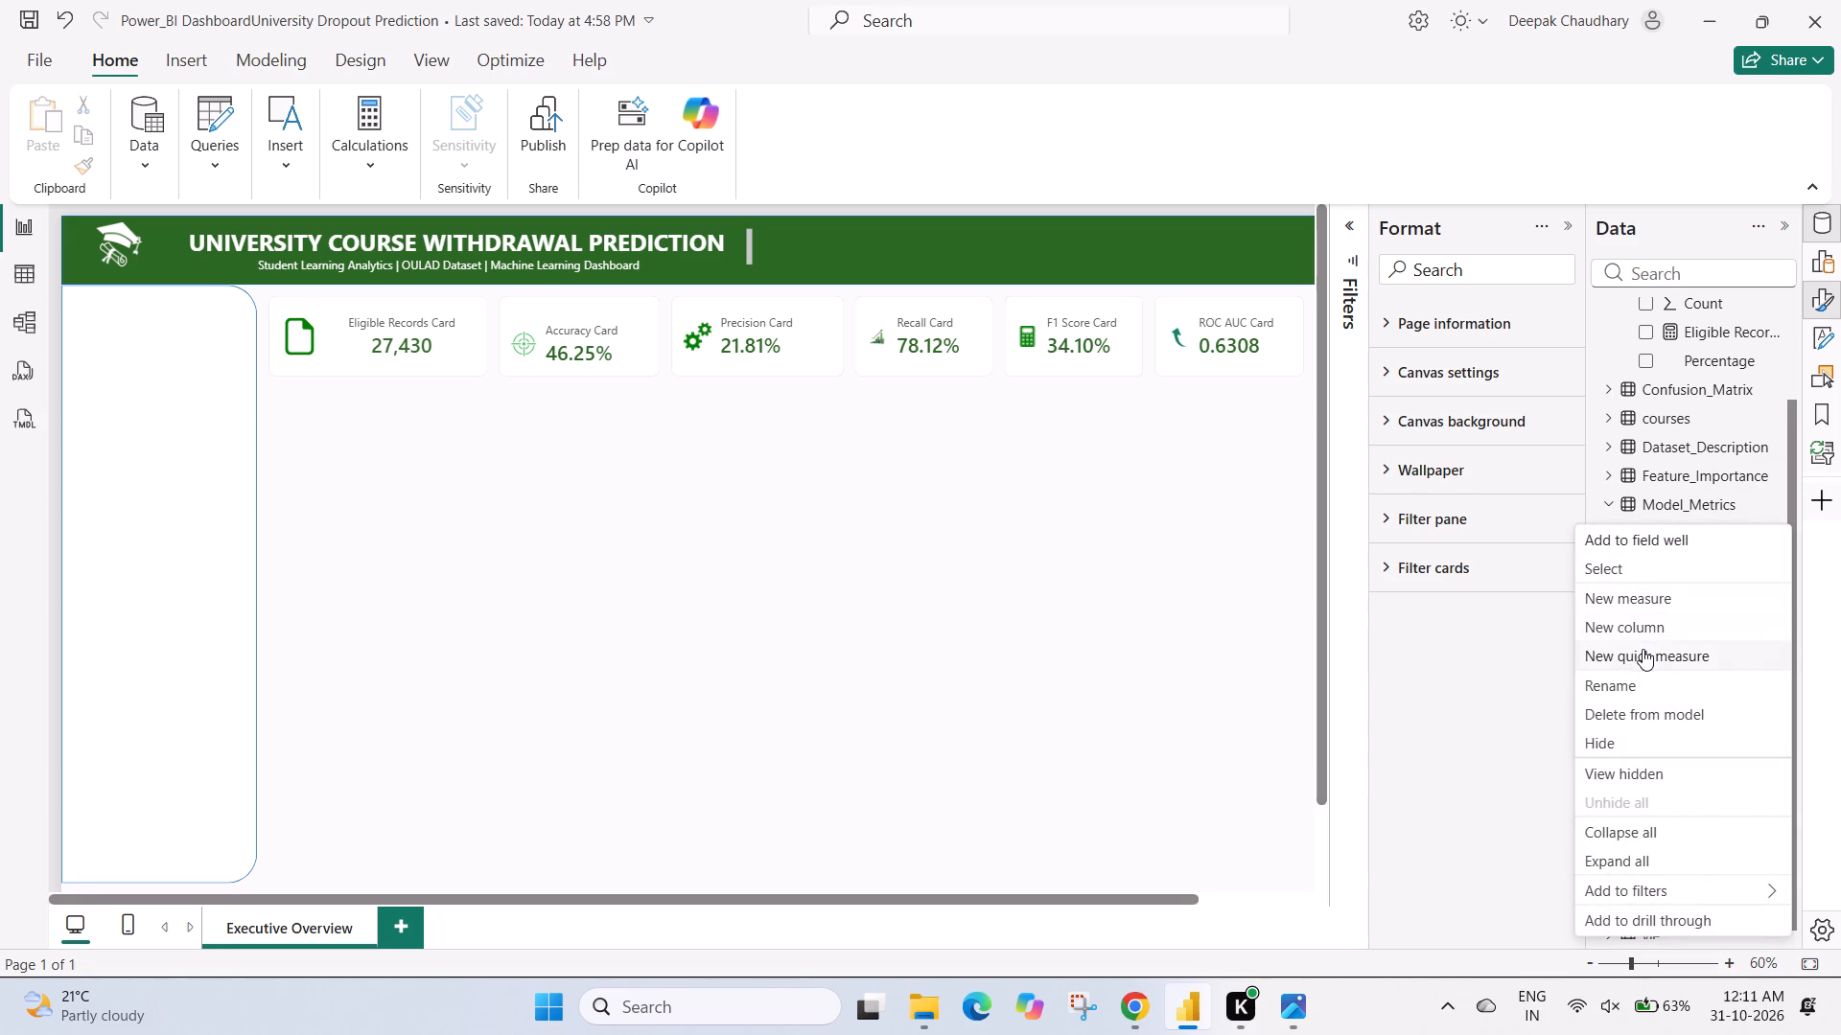
left_click(1622, 681)
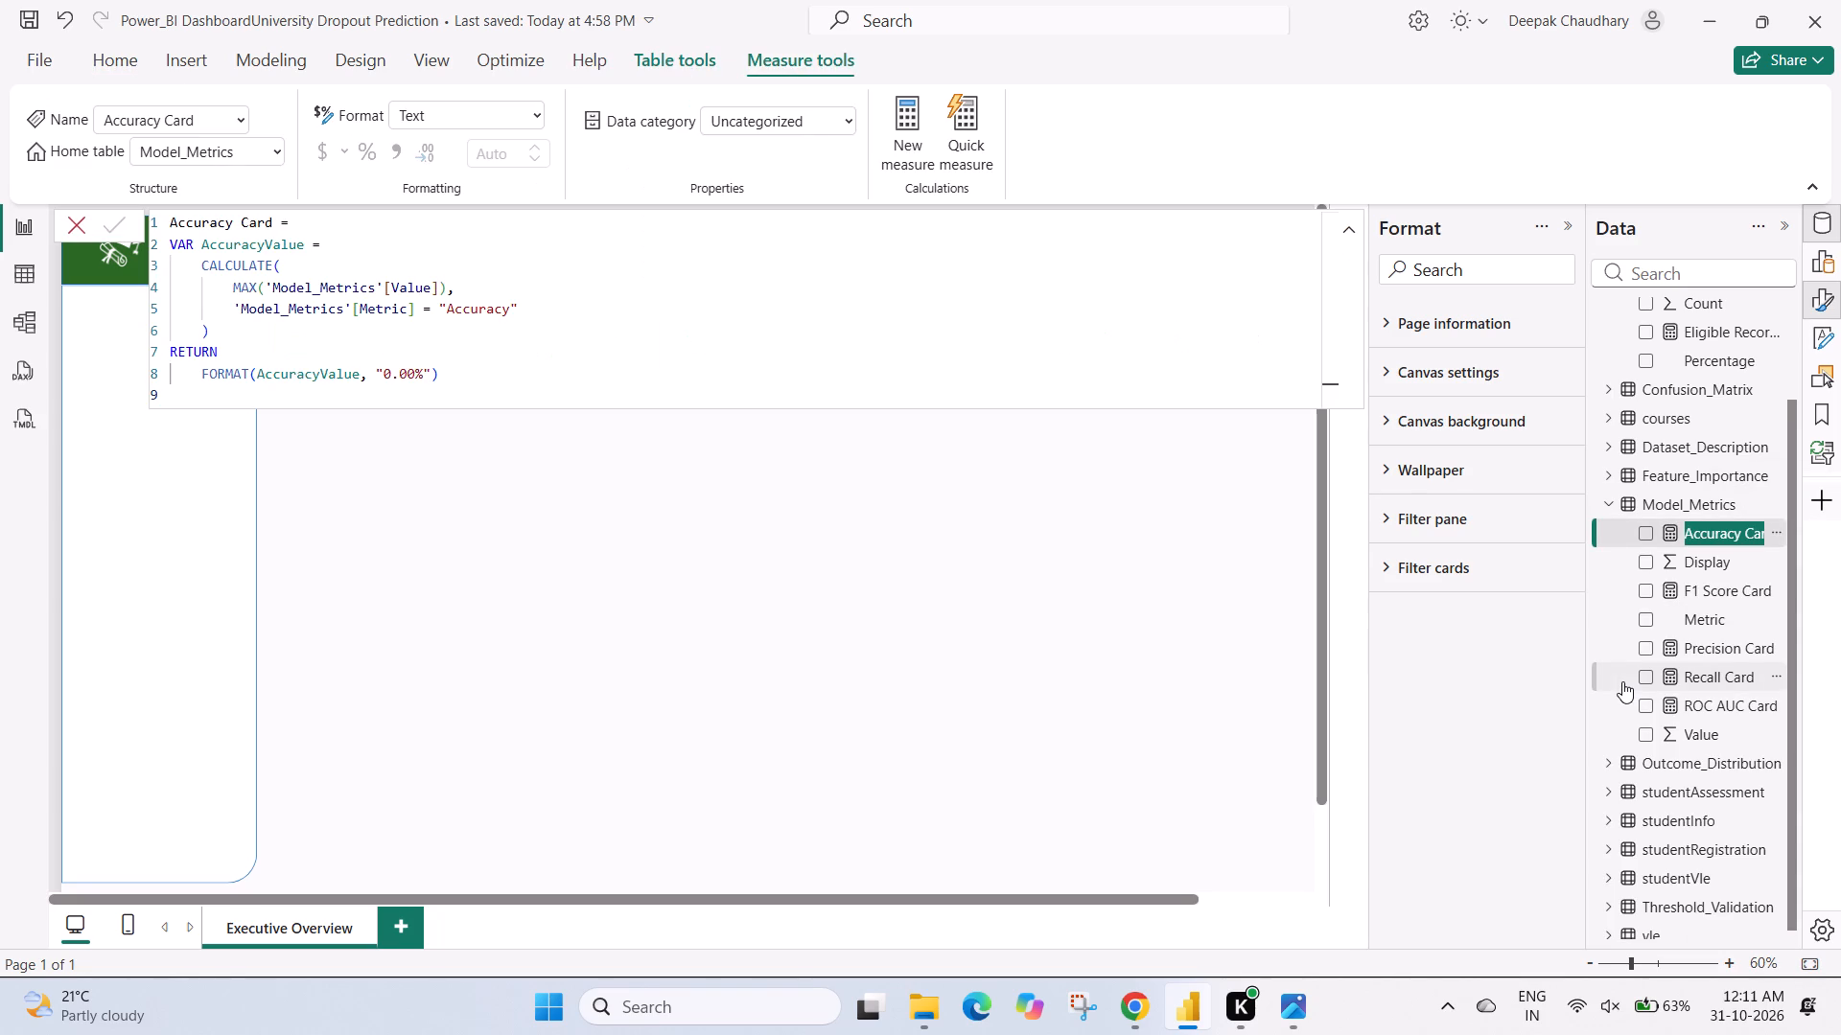
left_click(274, 222)
left_click(271, 219)
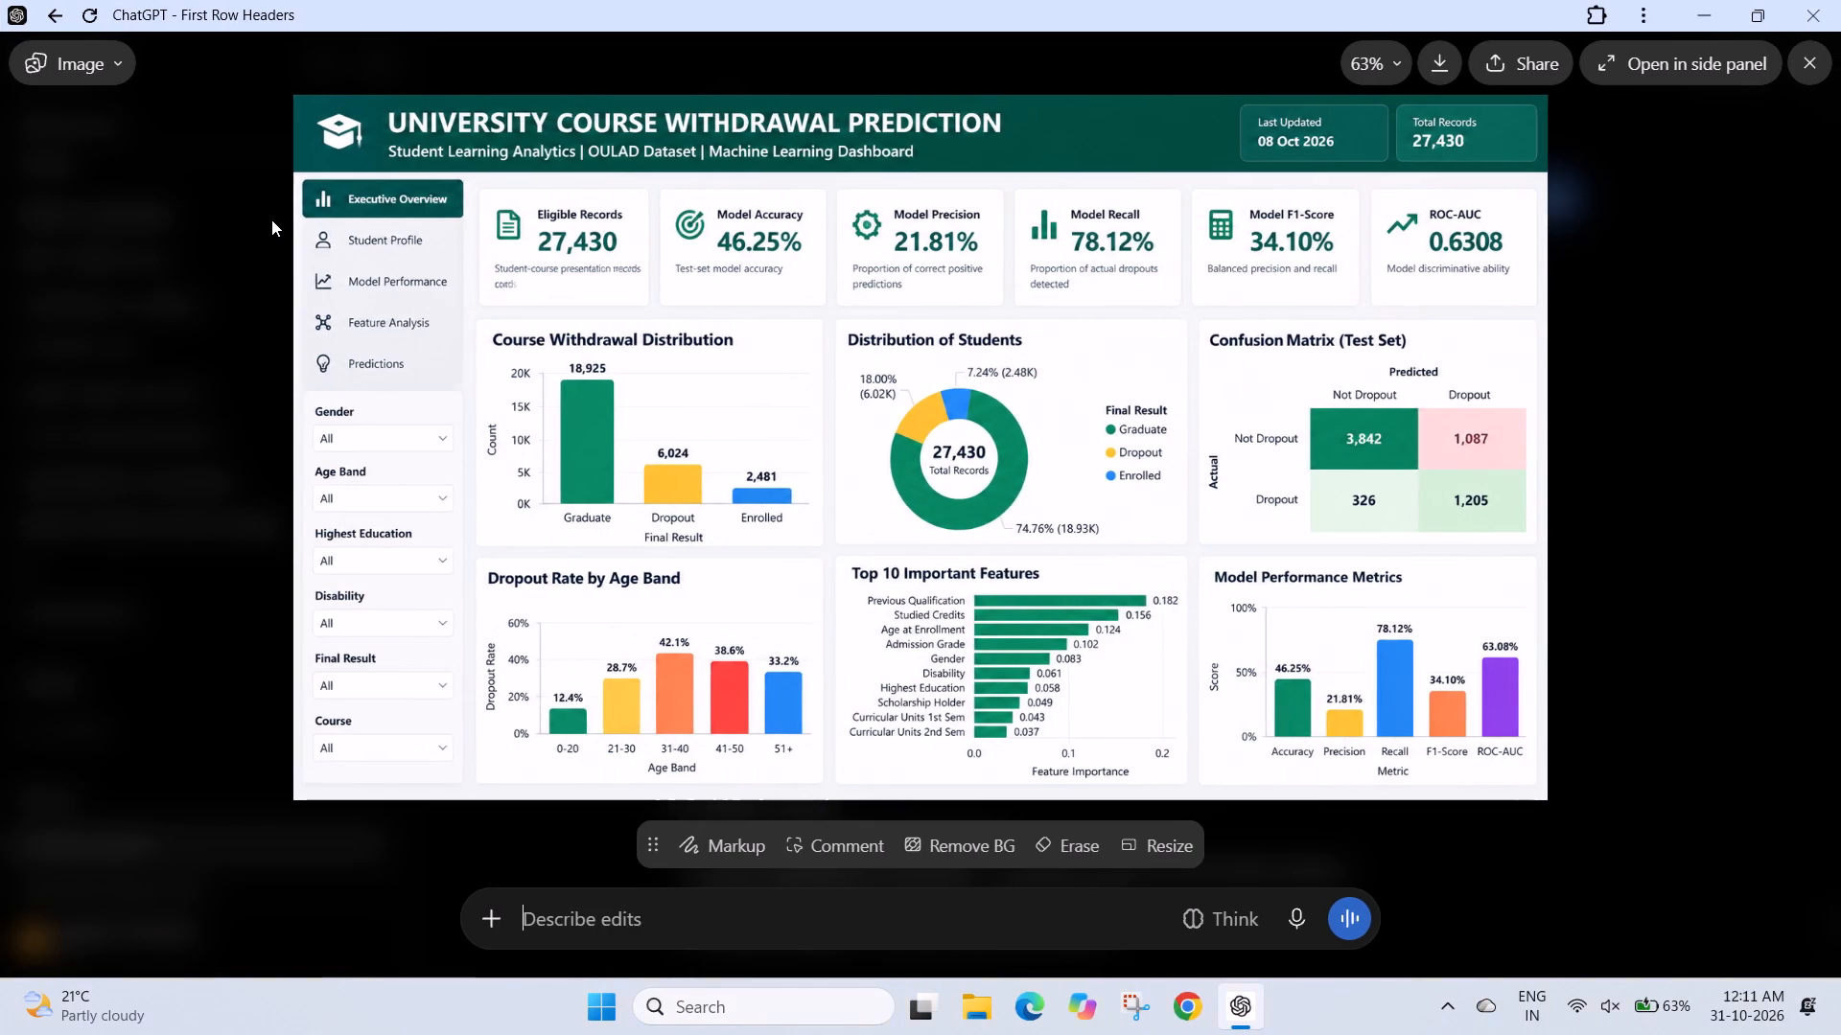
key("BackSpace")
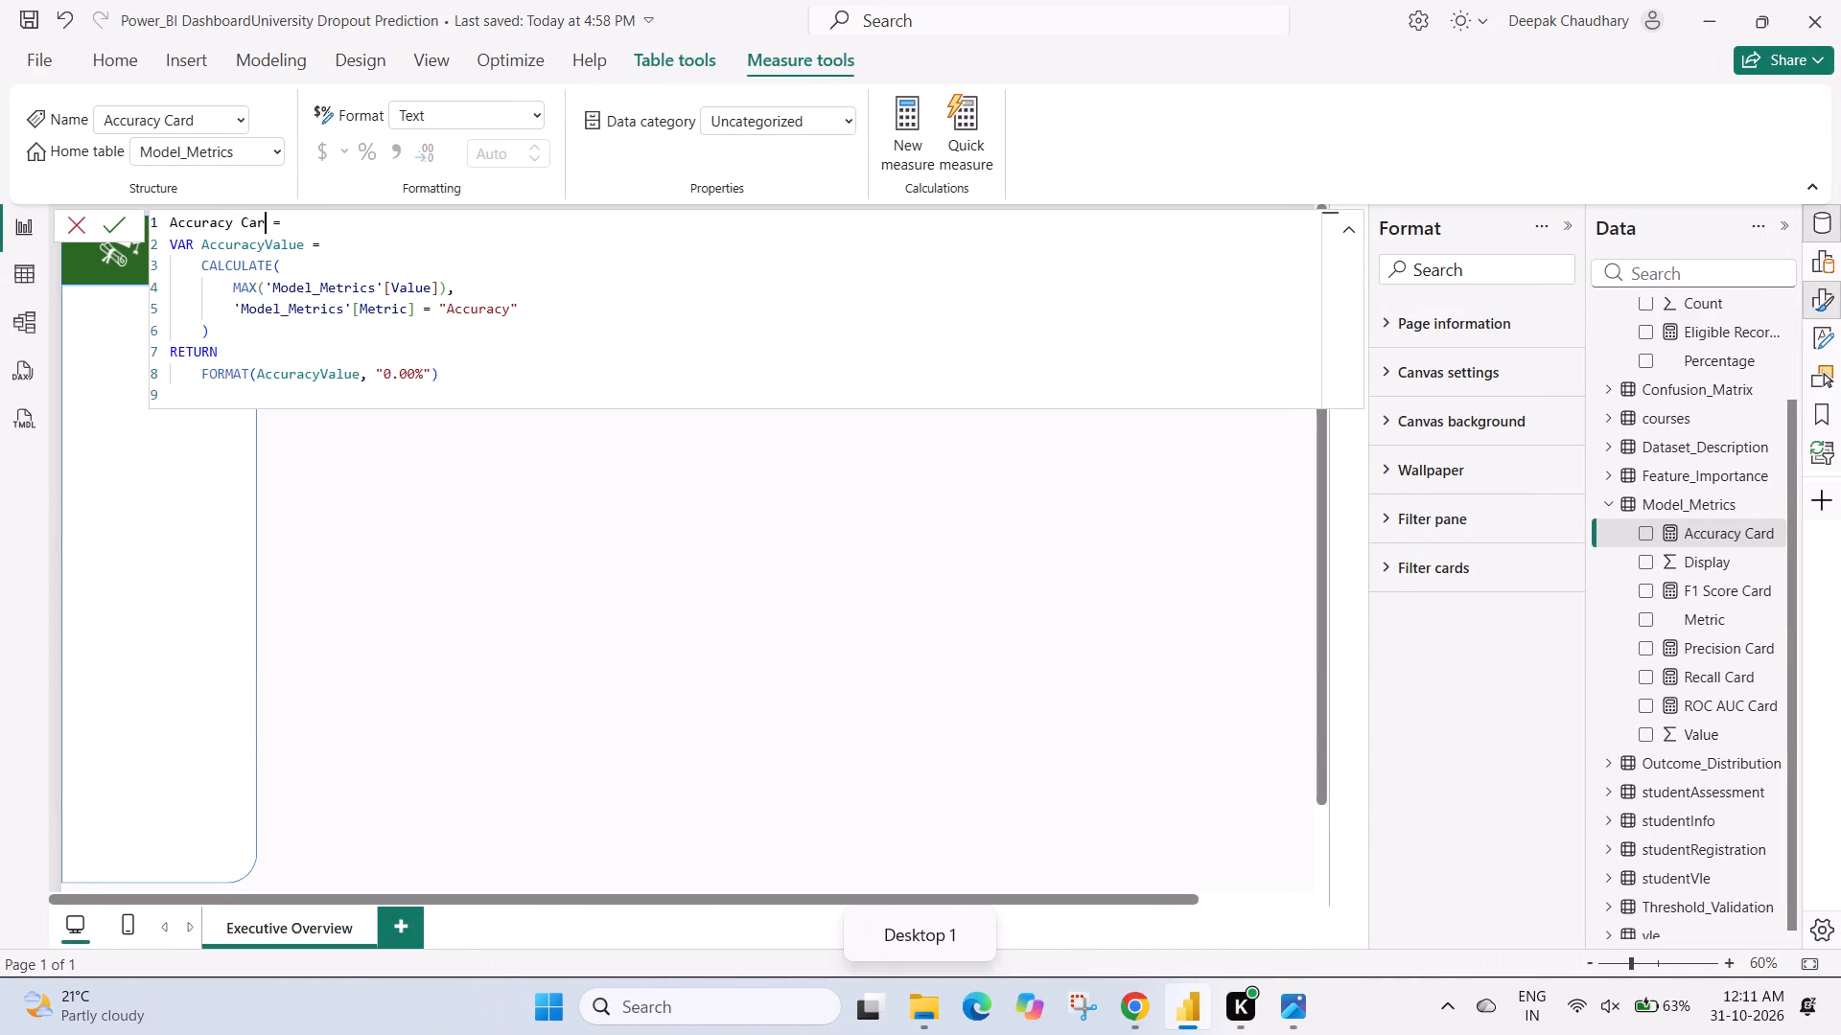
key("BackSpace")
key("BackSpace")
key("BackSpace")
key("BackSpace")
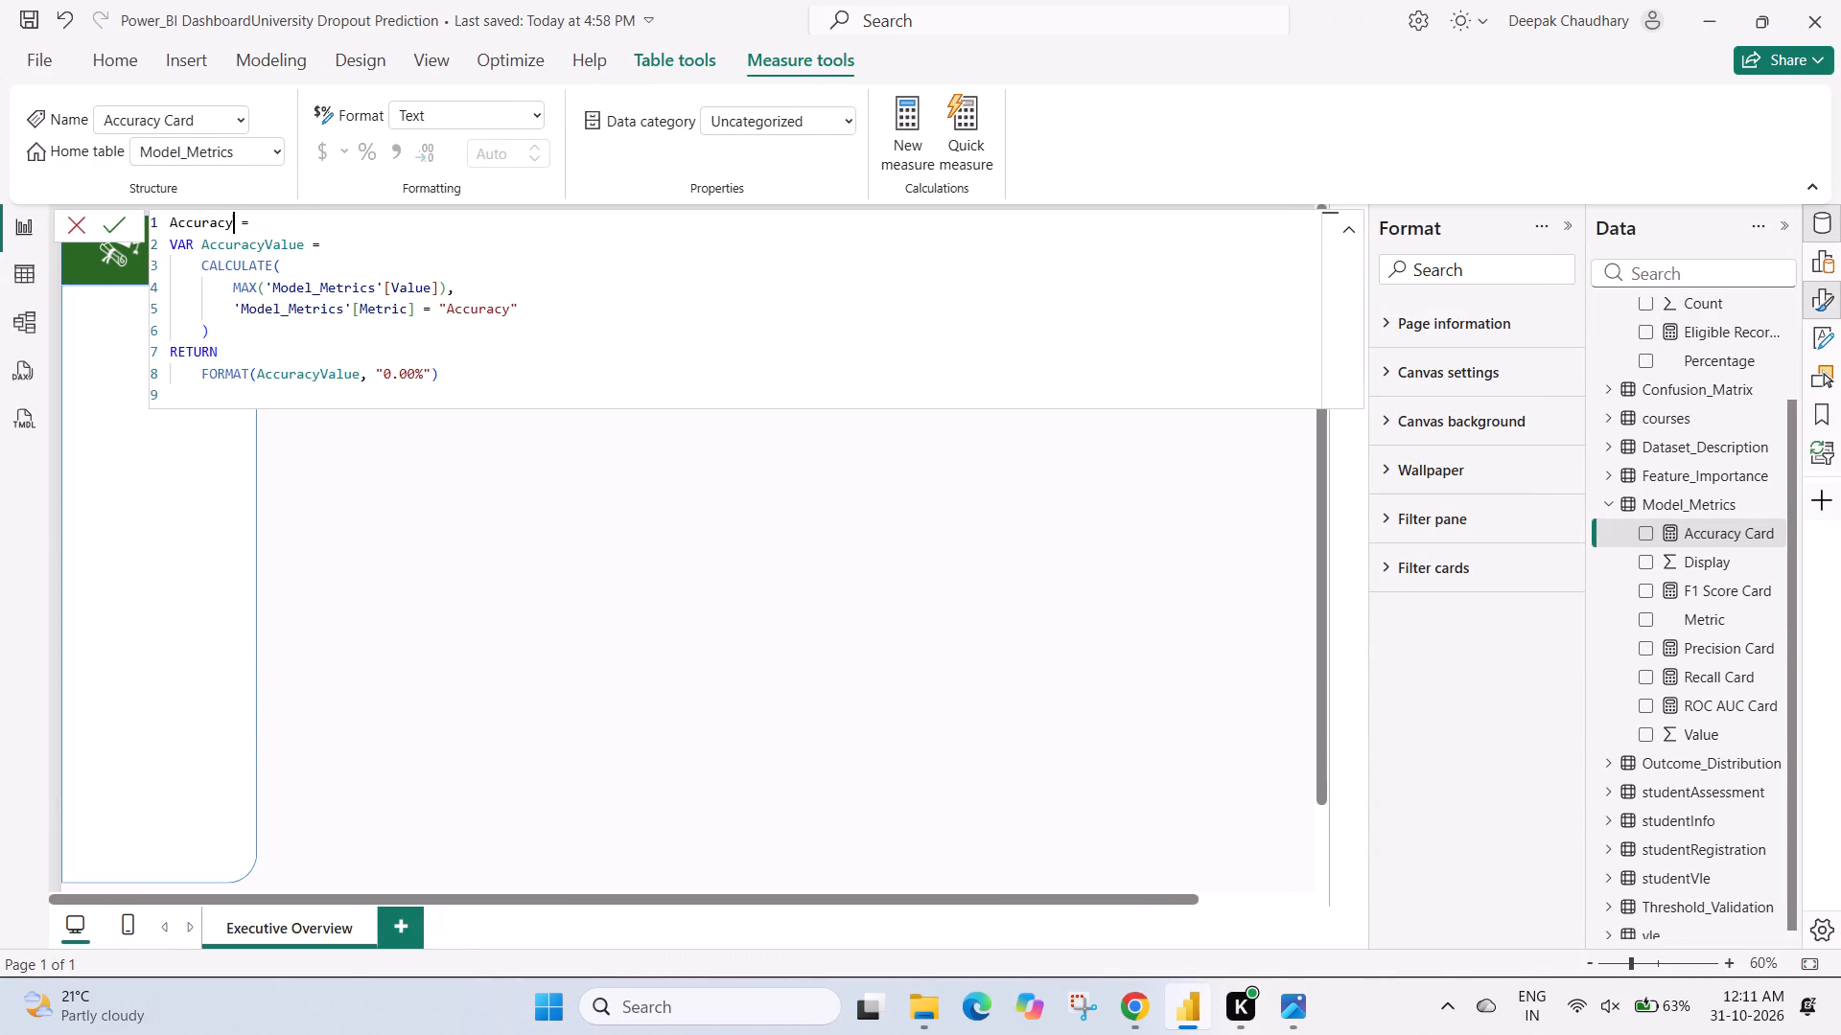
key("Left")
key("Left")
key("Left")
key("Left")
key("Left")
key("Left")
key("Left")
key("Left")
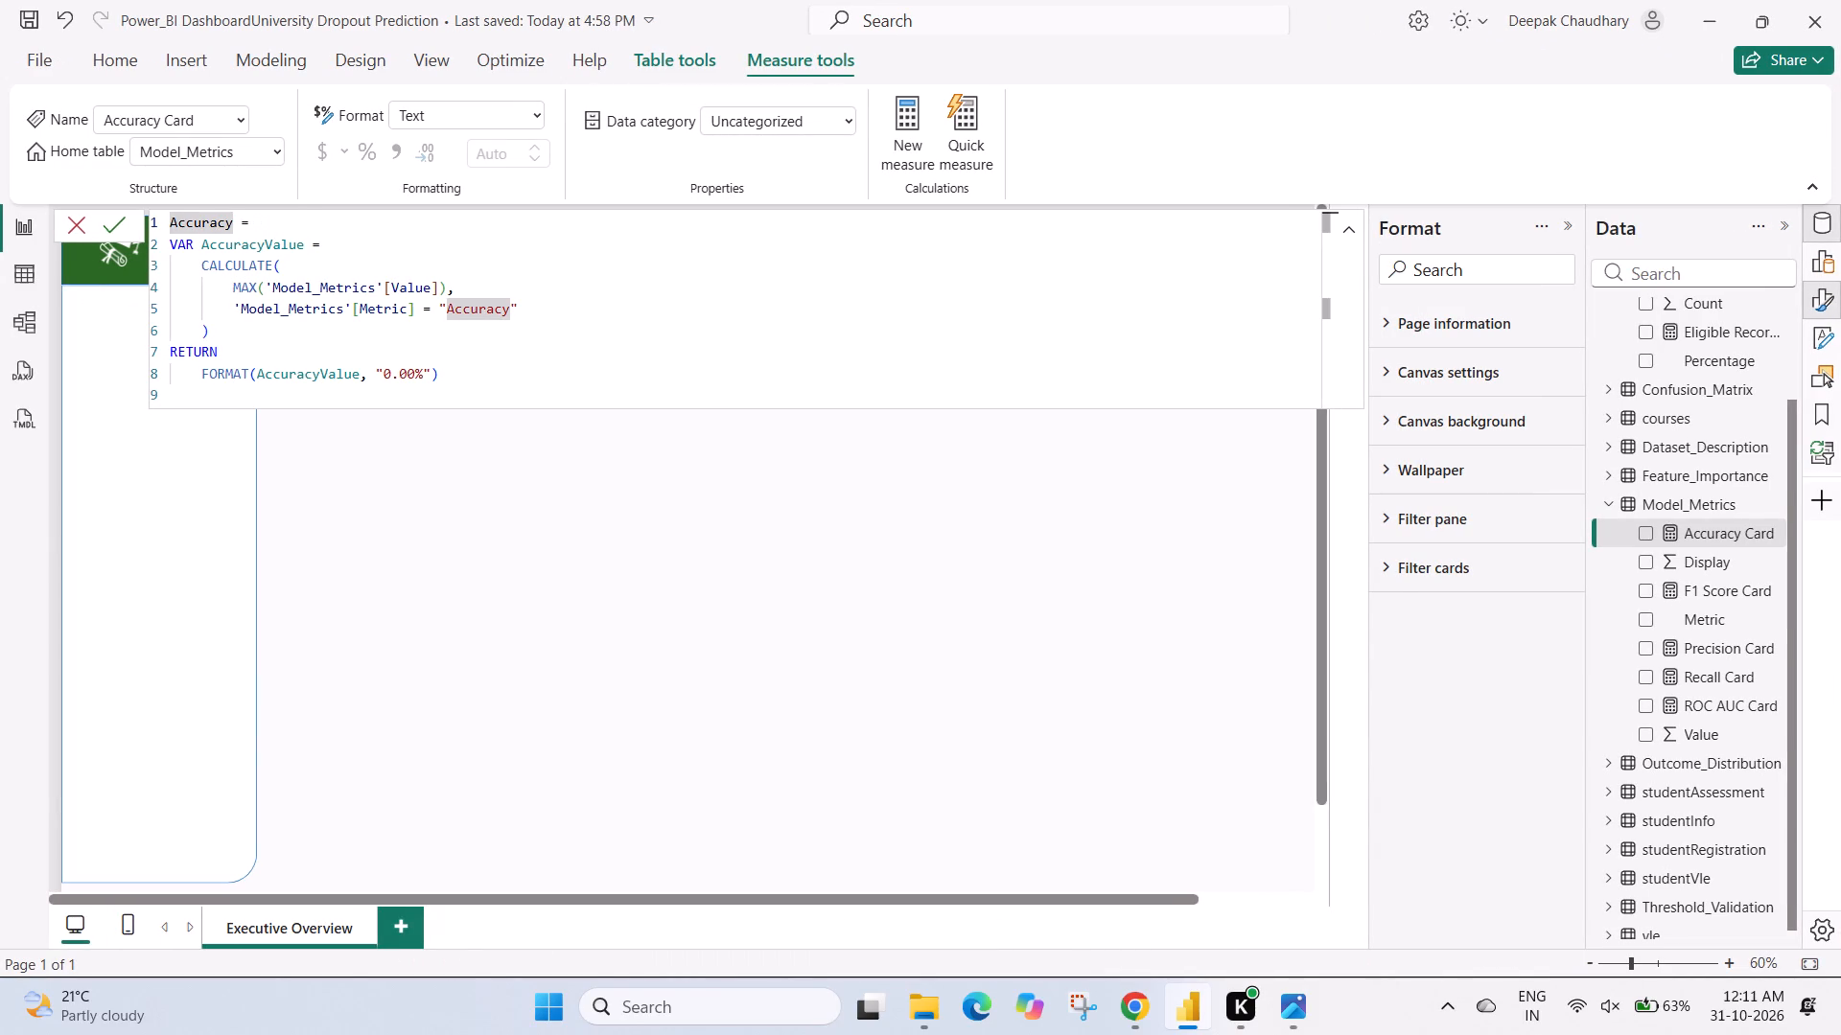
type("Model")
key("space")
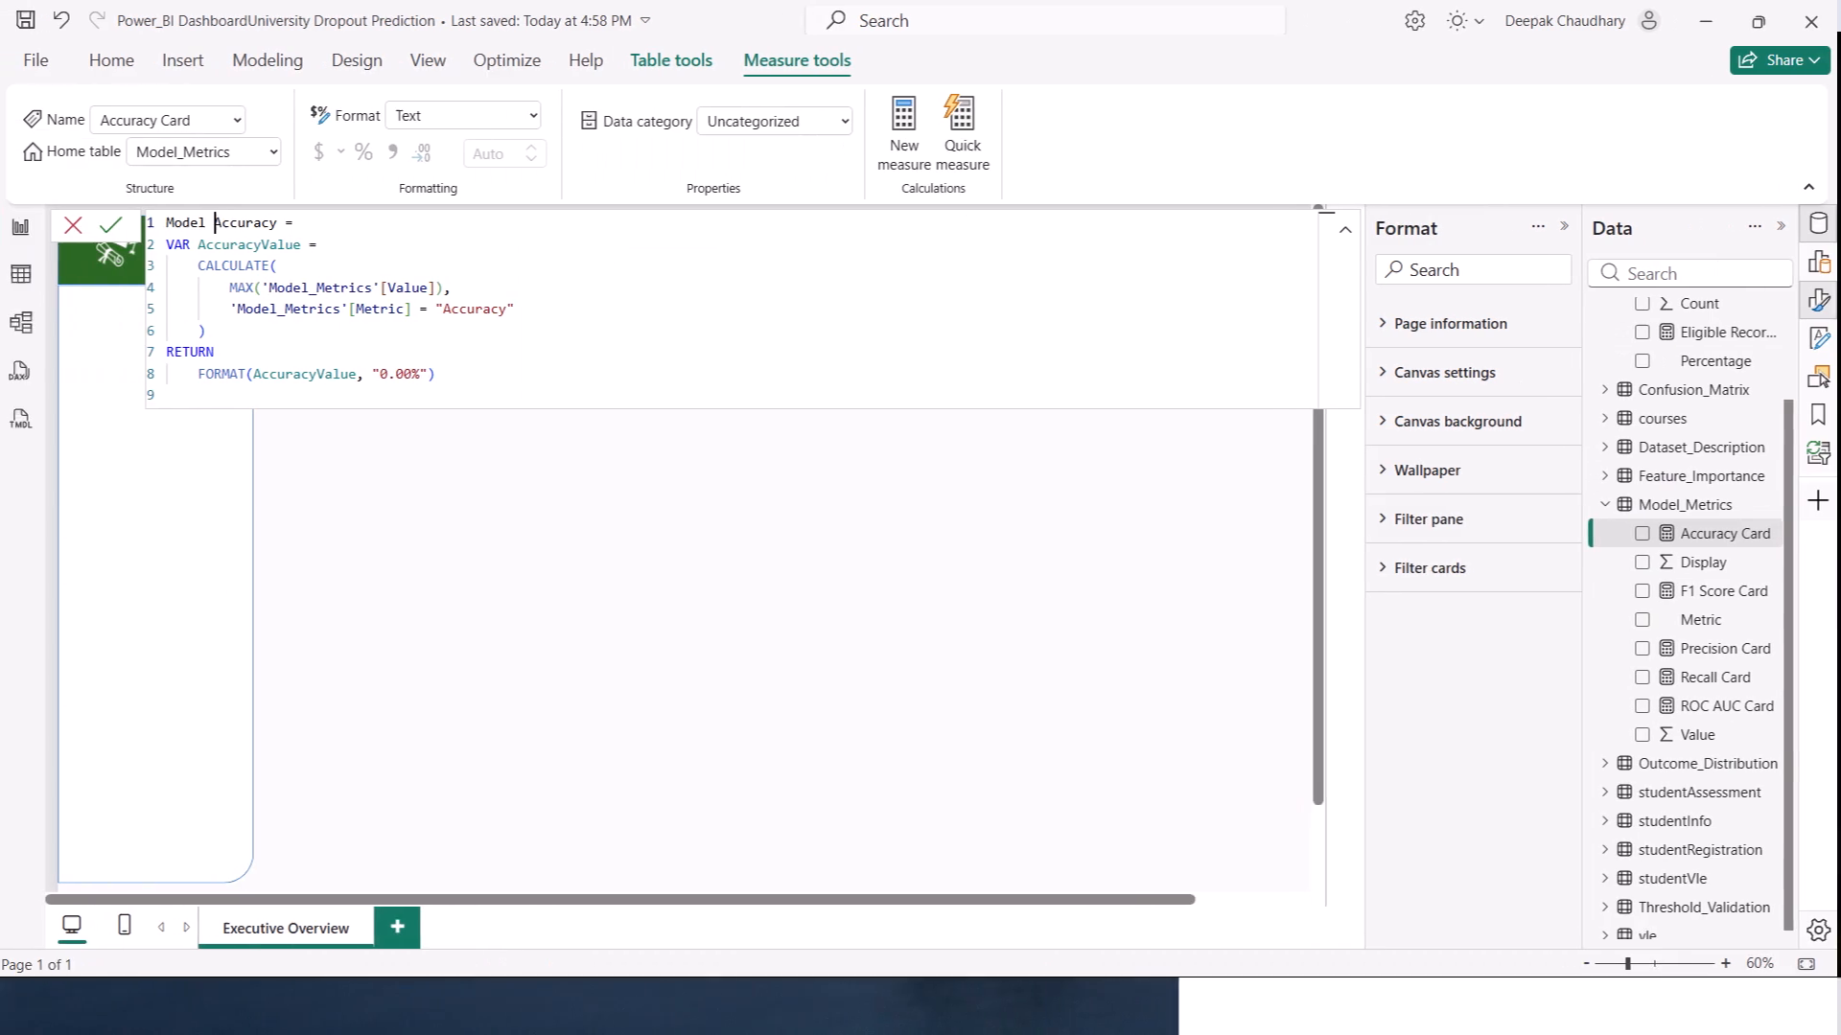
left_click(456, 377)
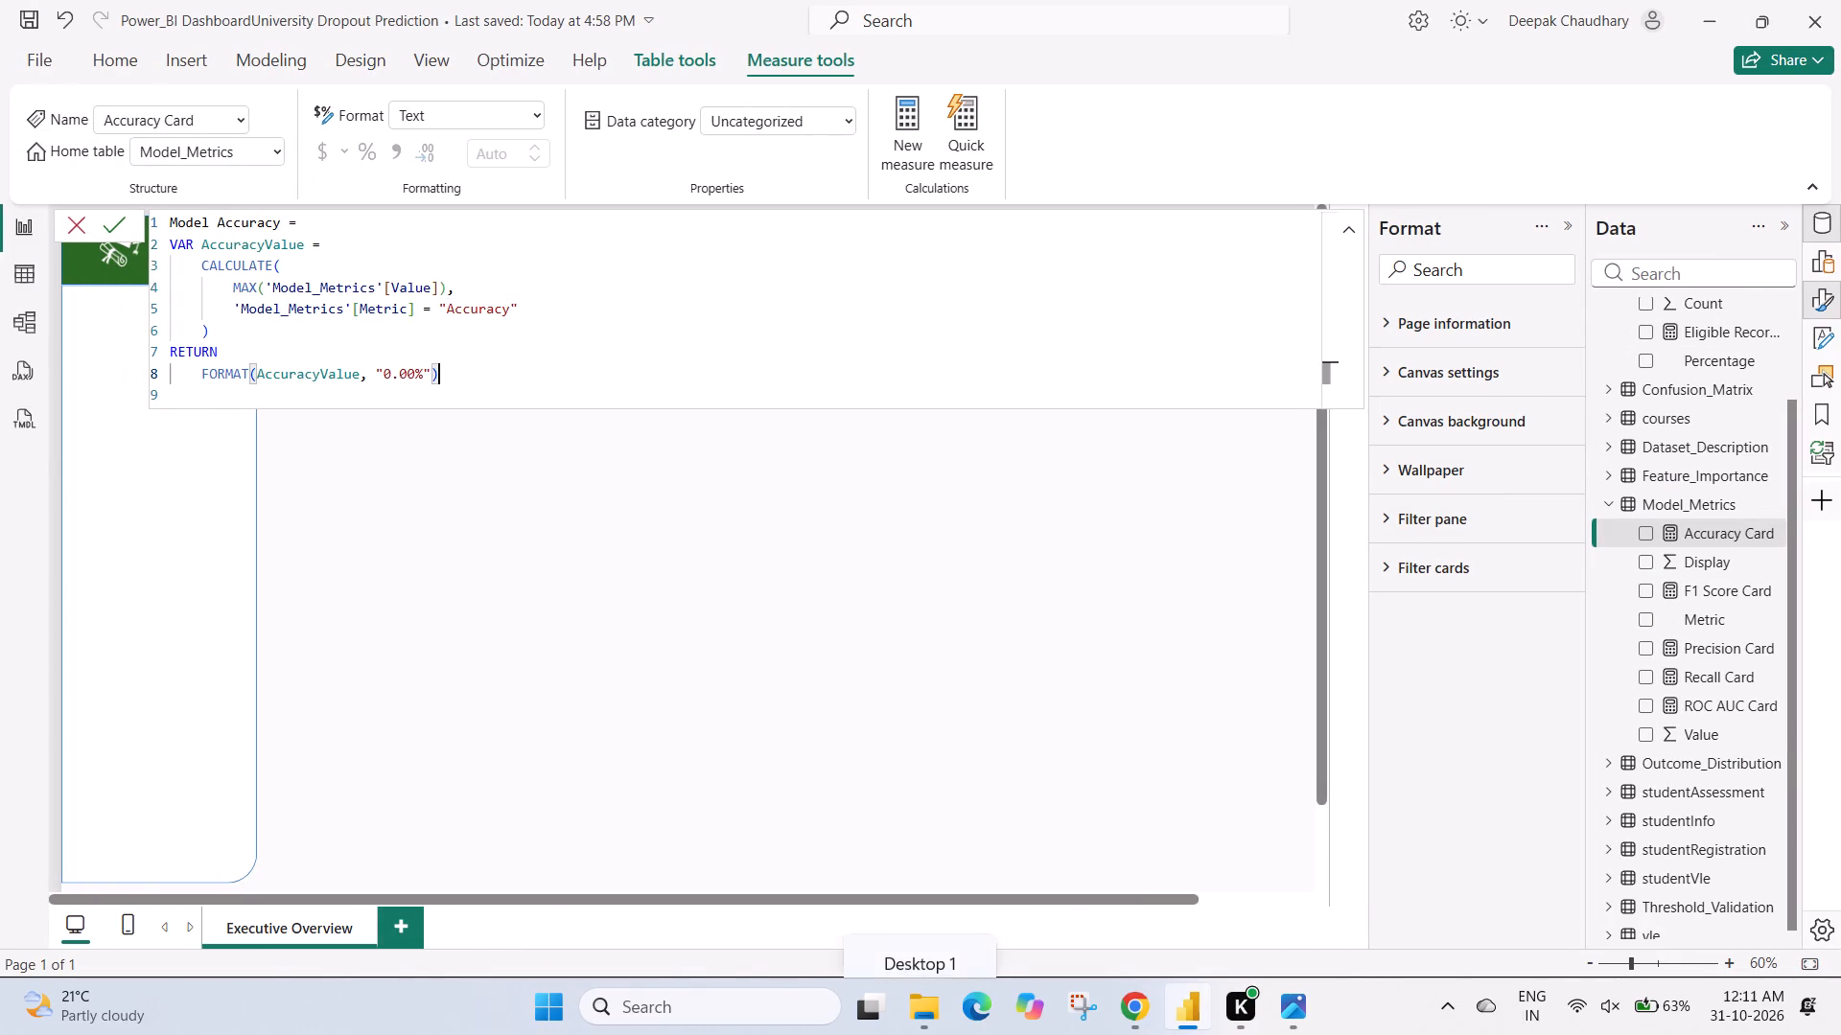
left_click(119, 229)
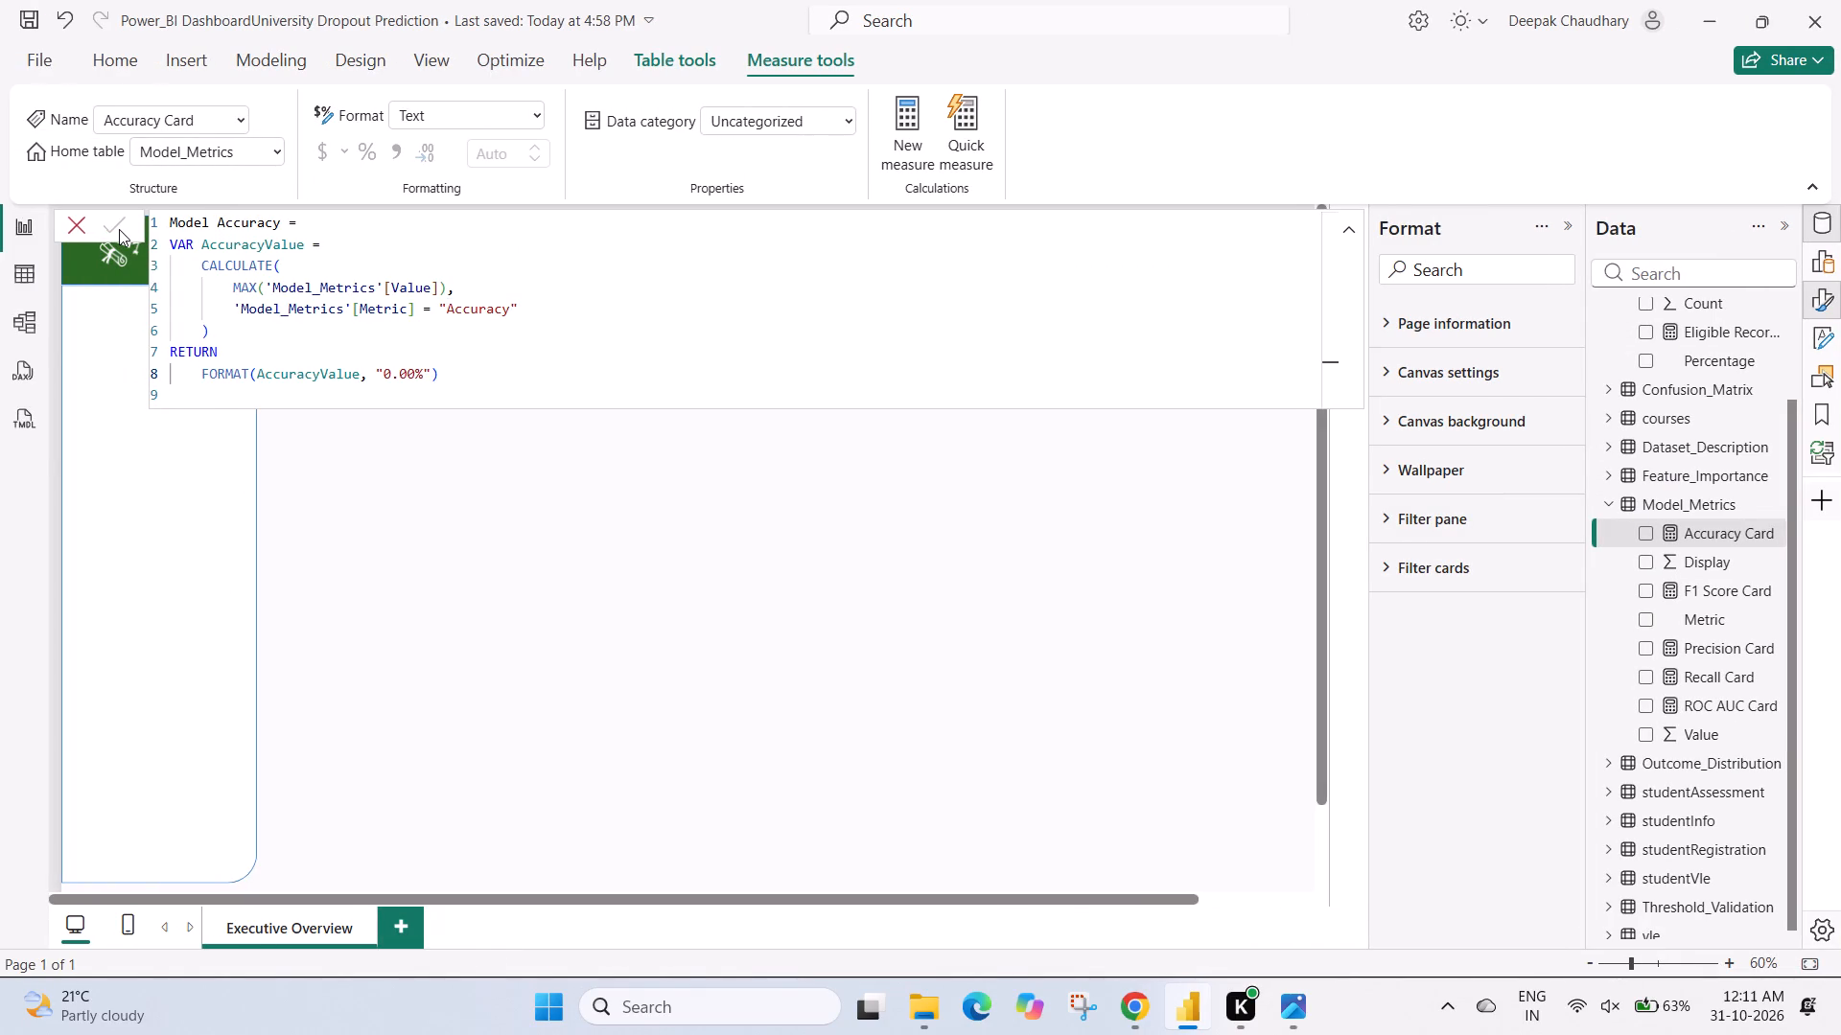
left_click(501, 519)
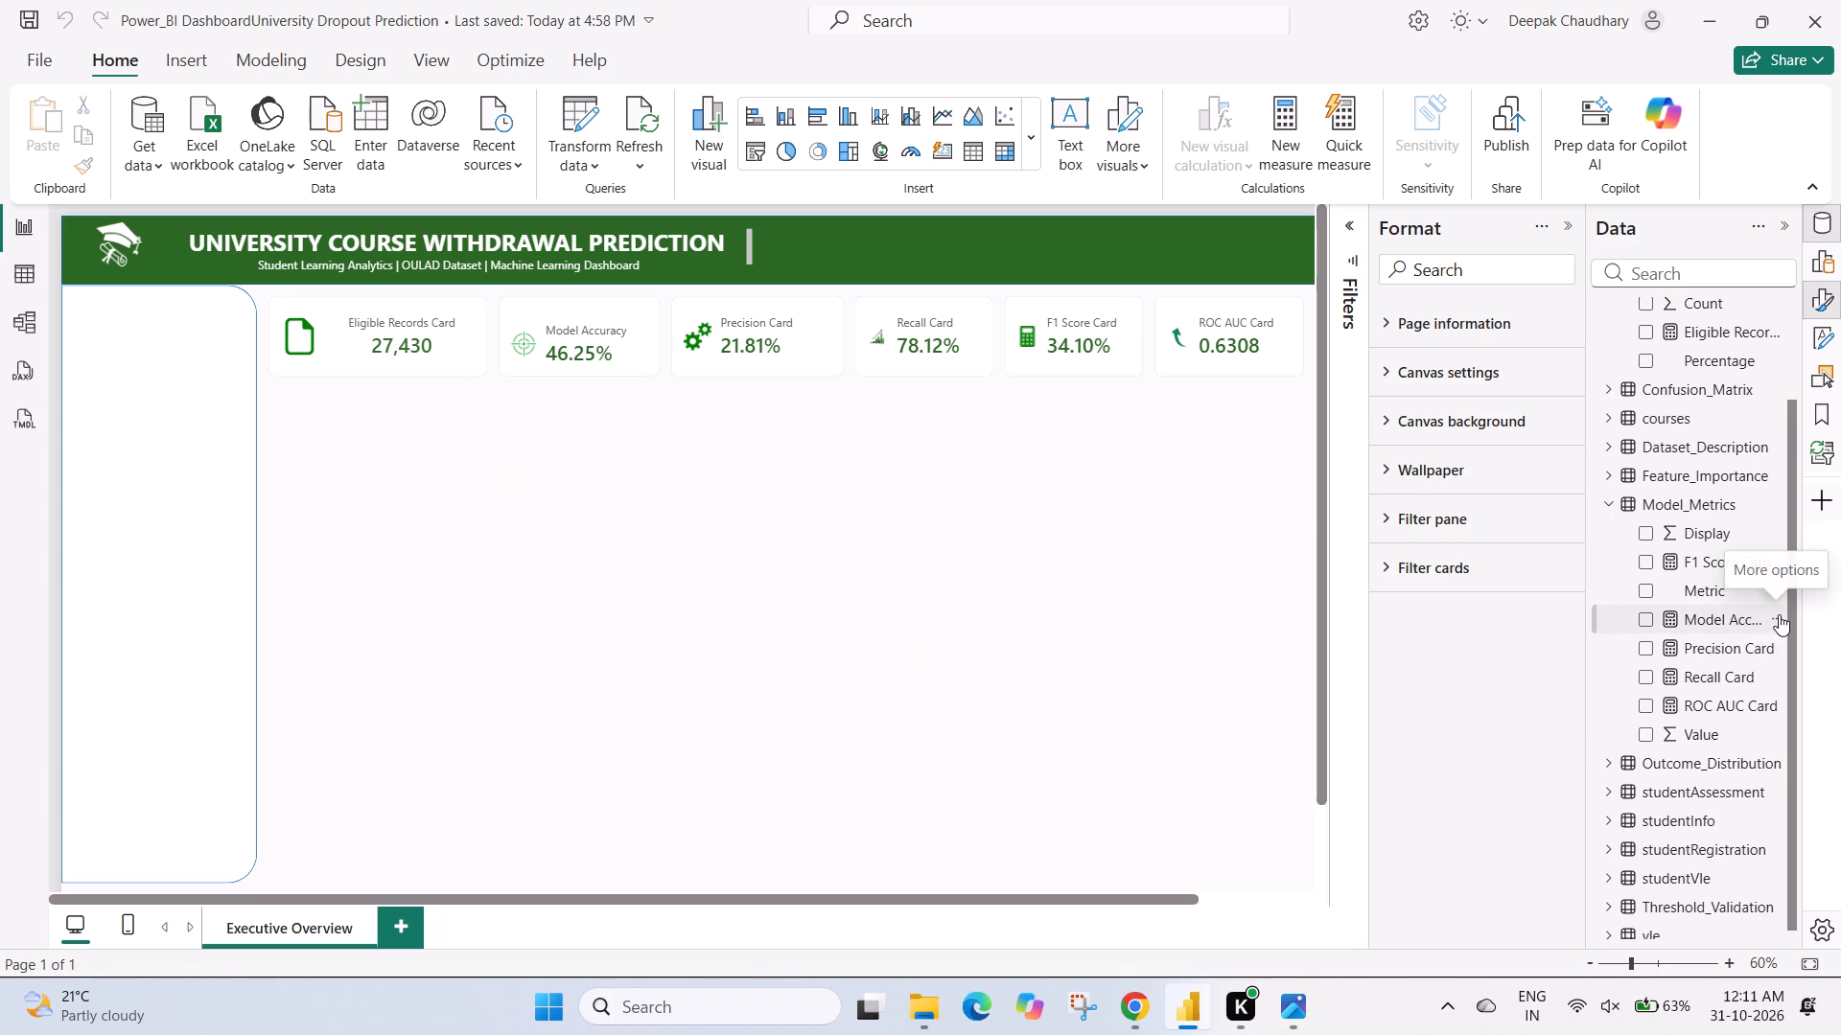
Rename the Precision Card measure in Model_Metrics as Model Precision in its formula.
left_click(1779, 614)
left_click(1754, 655)
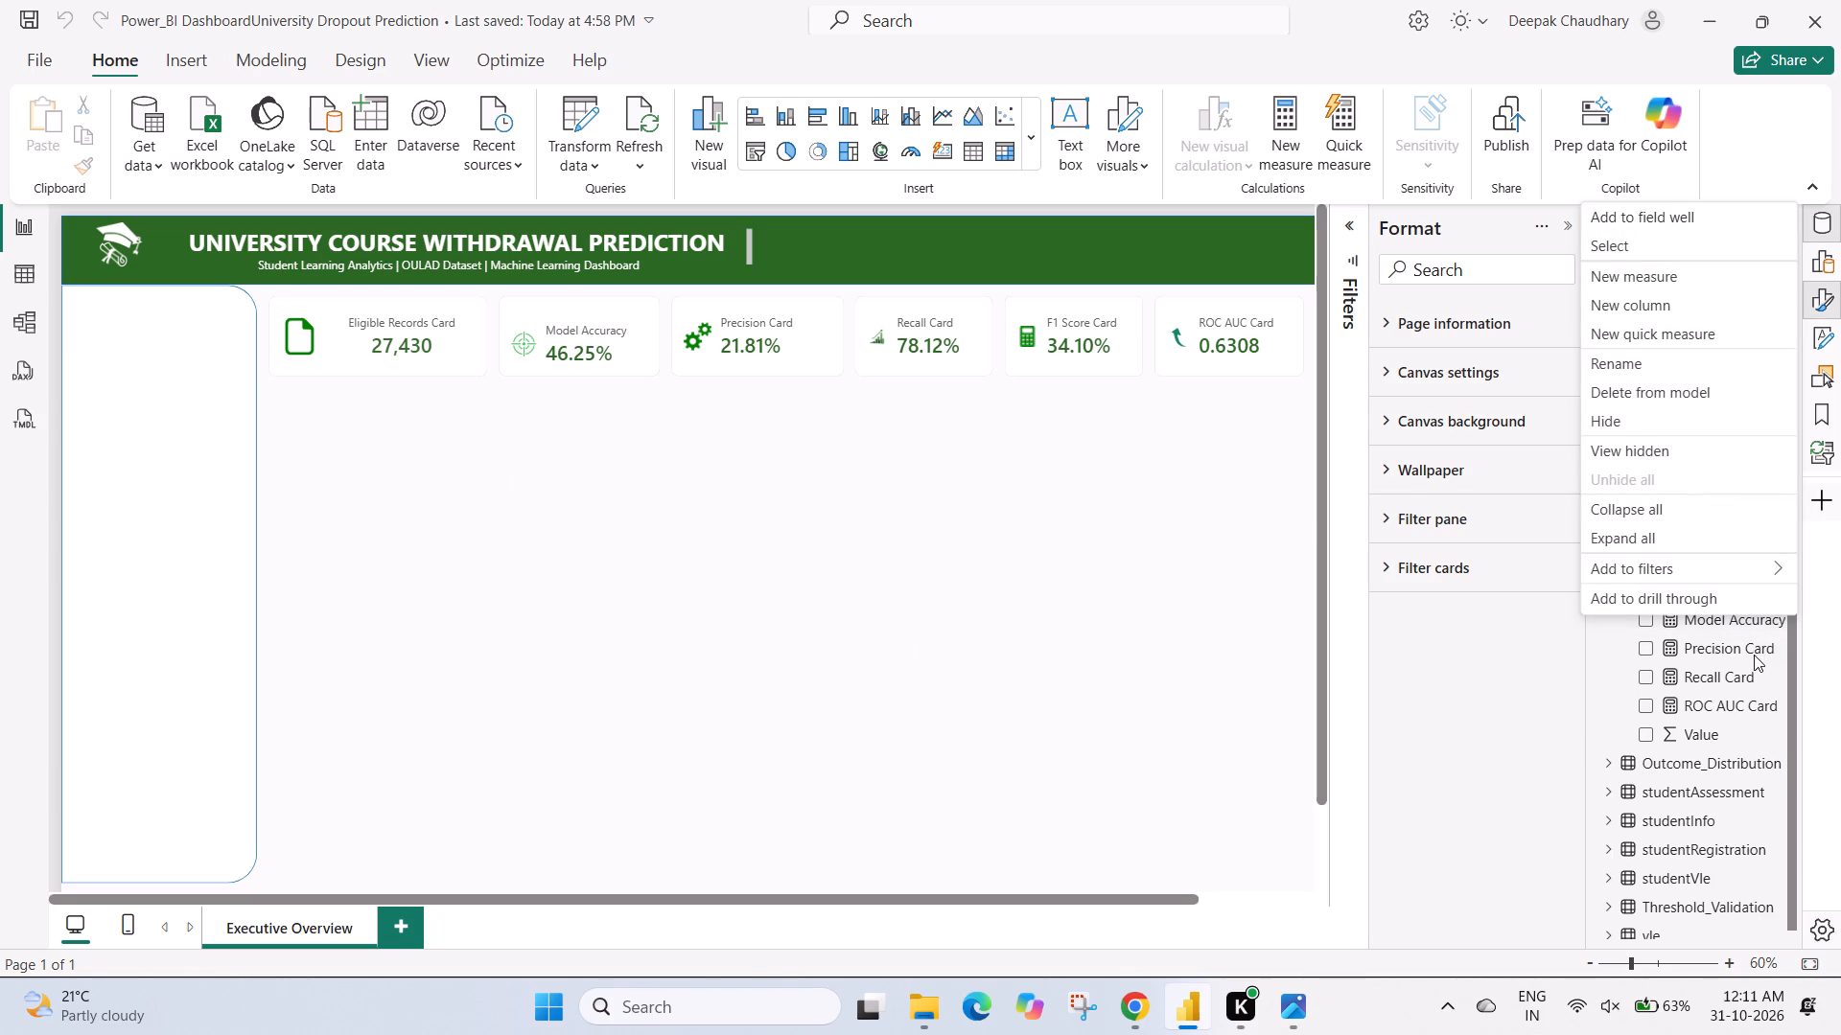
left_click(1779, 644)
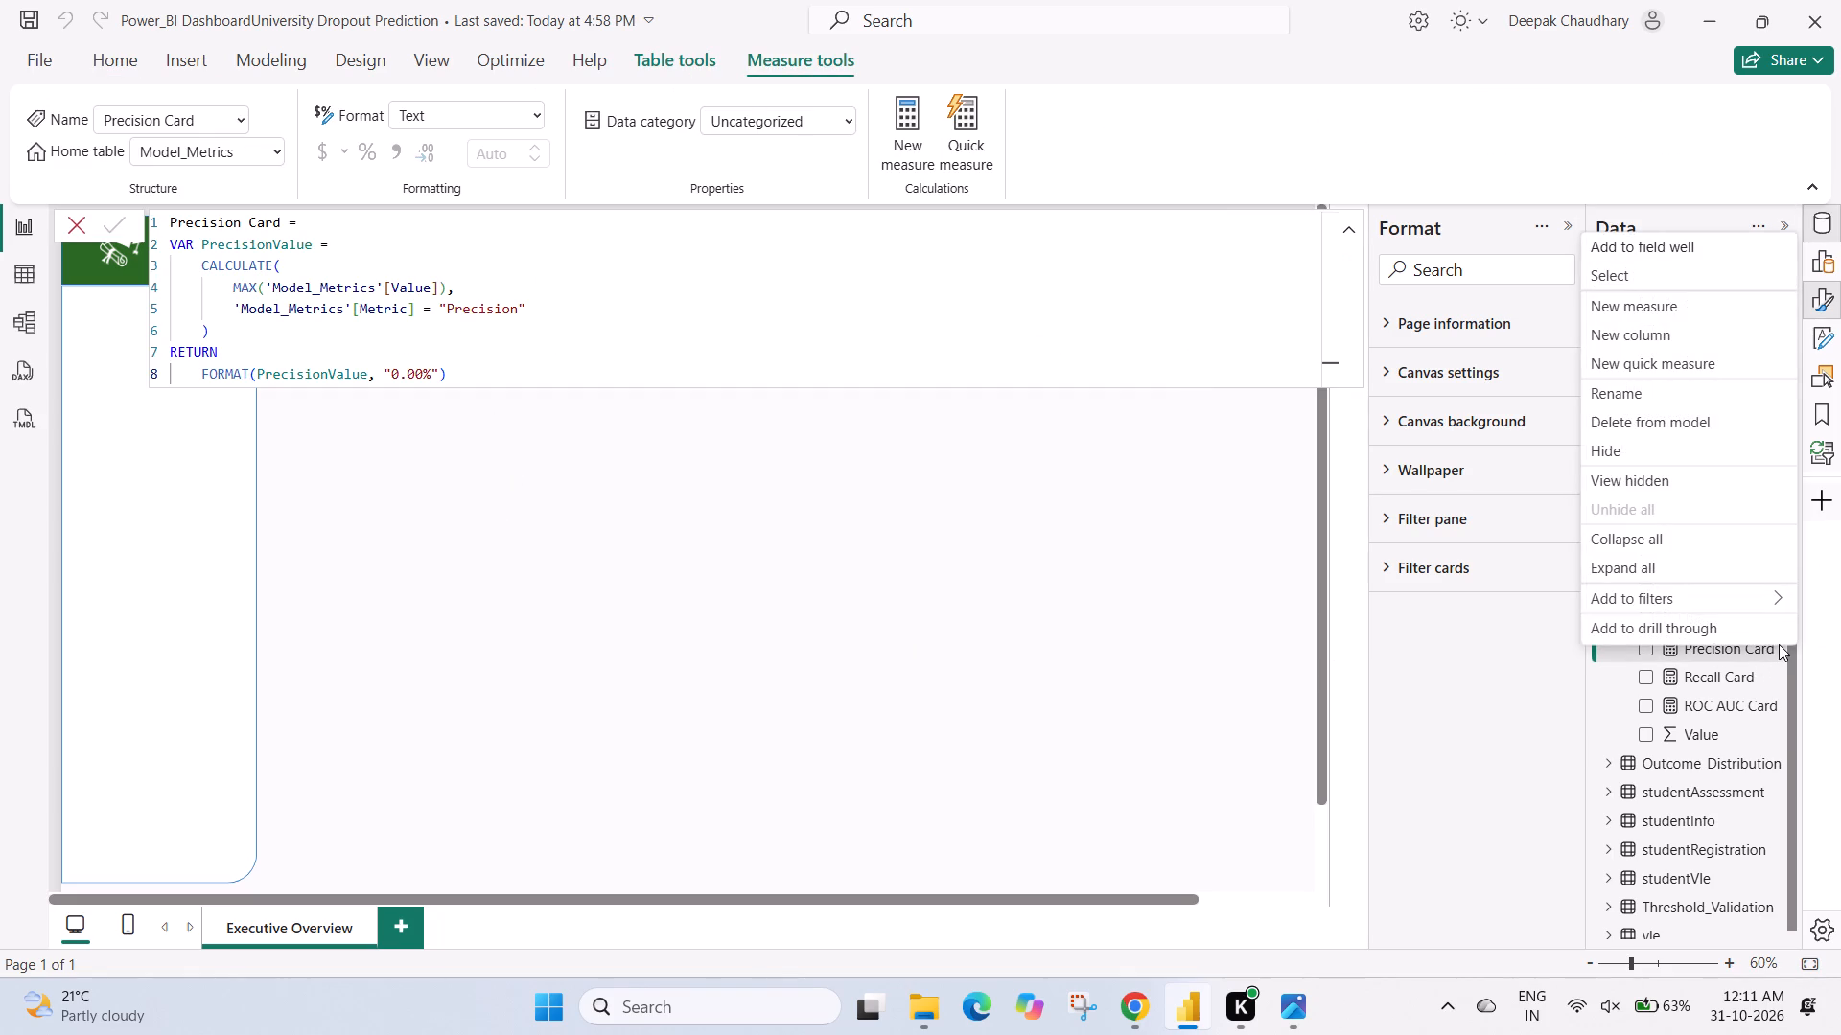
left_click(1636, 389)
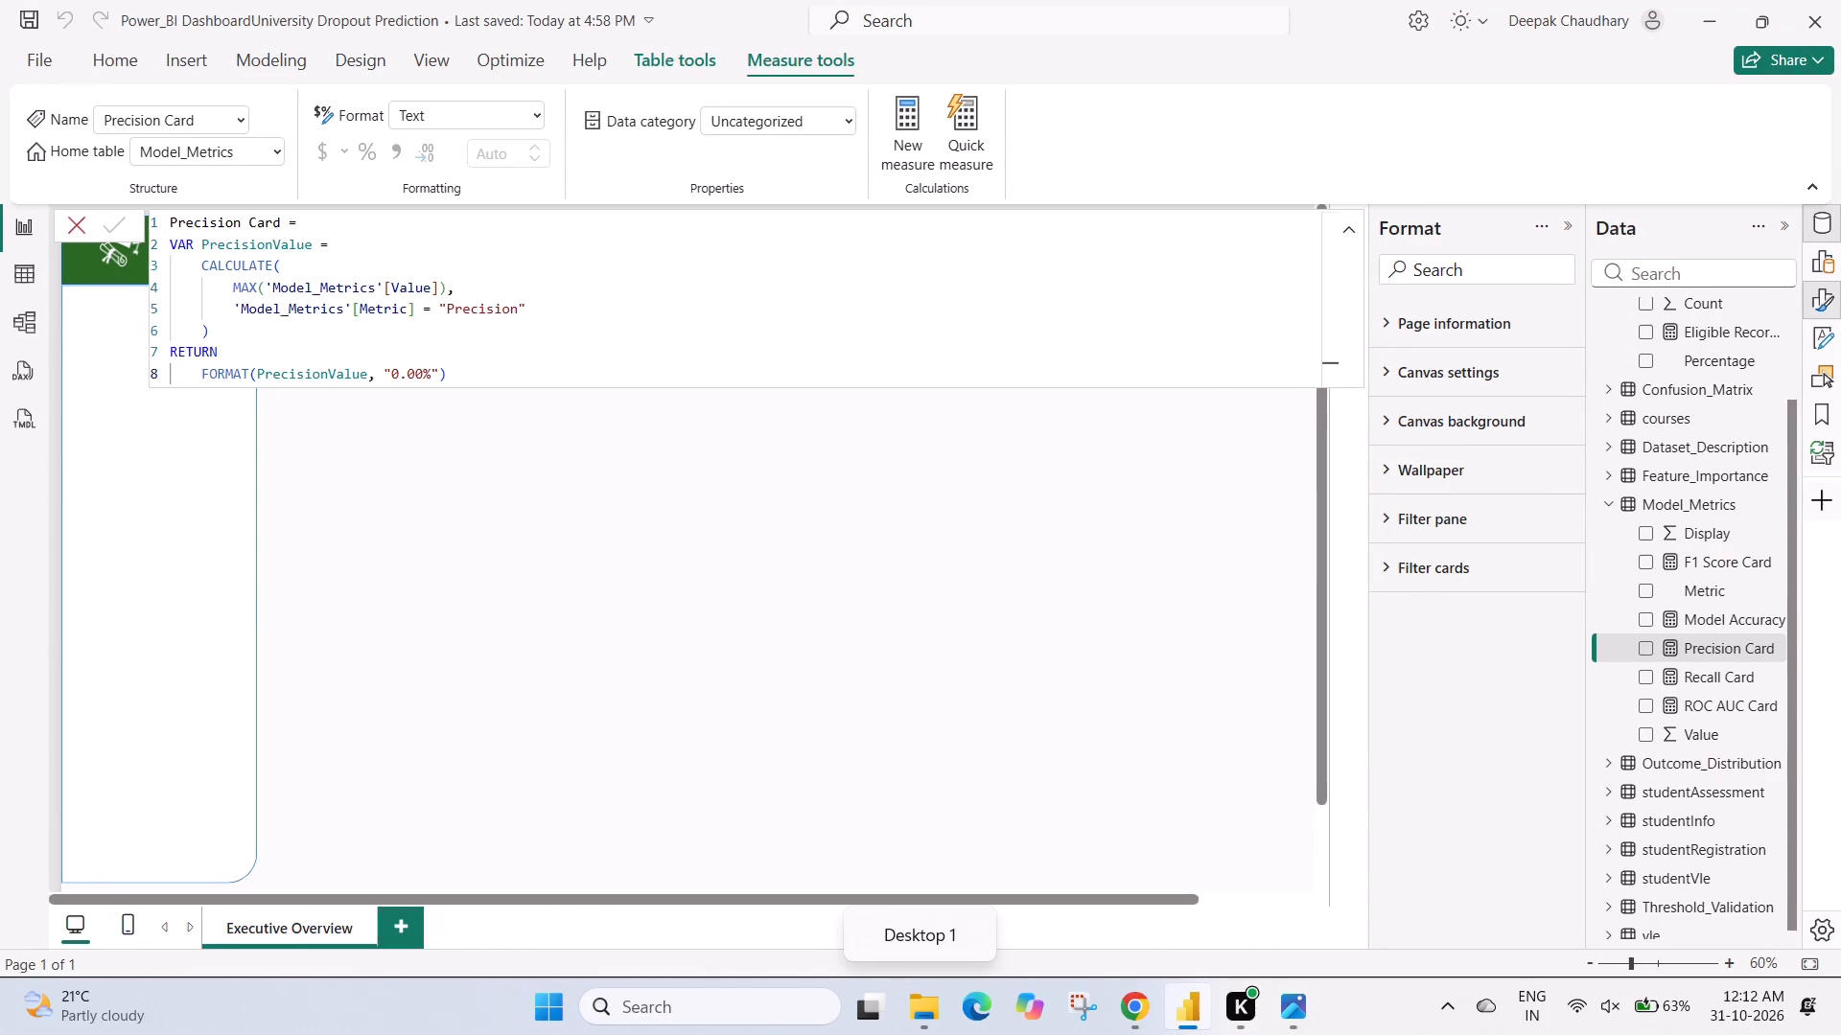
left_click(282, 222)
key("BackSpace")
key("BackSpace")
key("BackSpace")
key("BackSpace")
key("BackSpace")
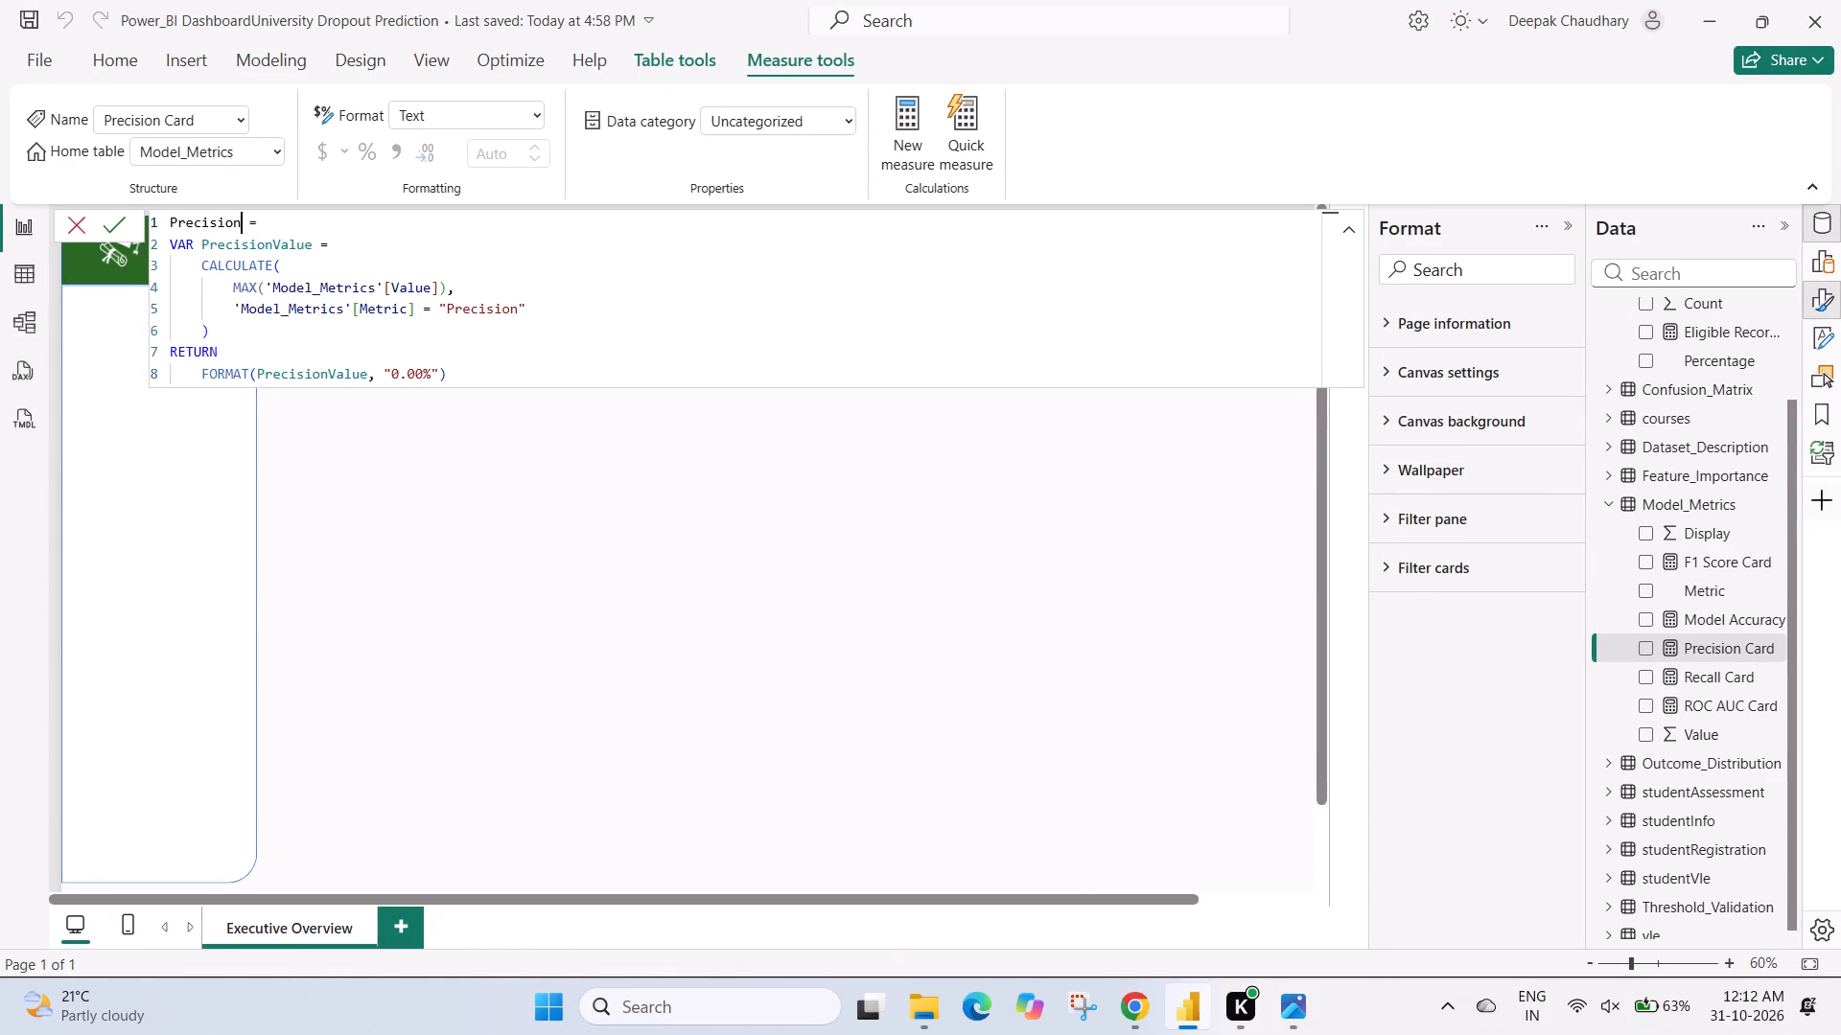
key("Left")
key("Left")
key("Left")
key("Left")
key("Left")
key("Left")
key("Left")
key("Left")
key("Left")
key("Left")
key("Left")
key("Left")
key("Left")
key("Left")
key("Left")
key("Left")
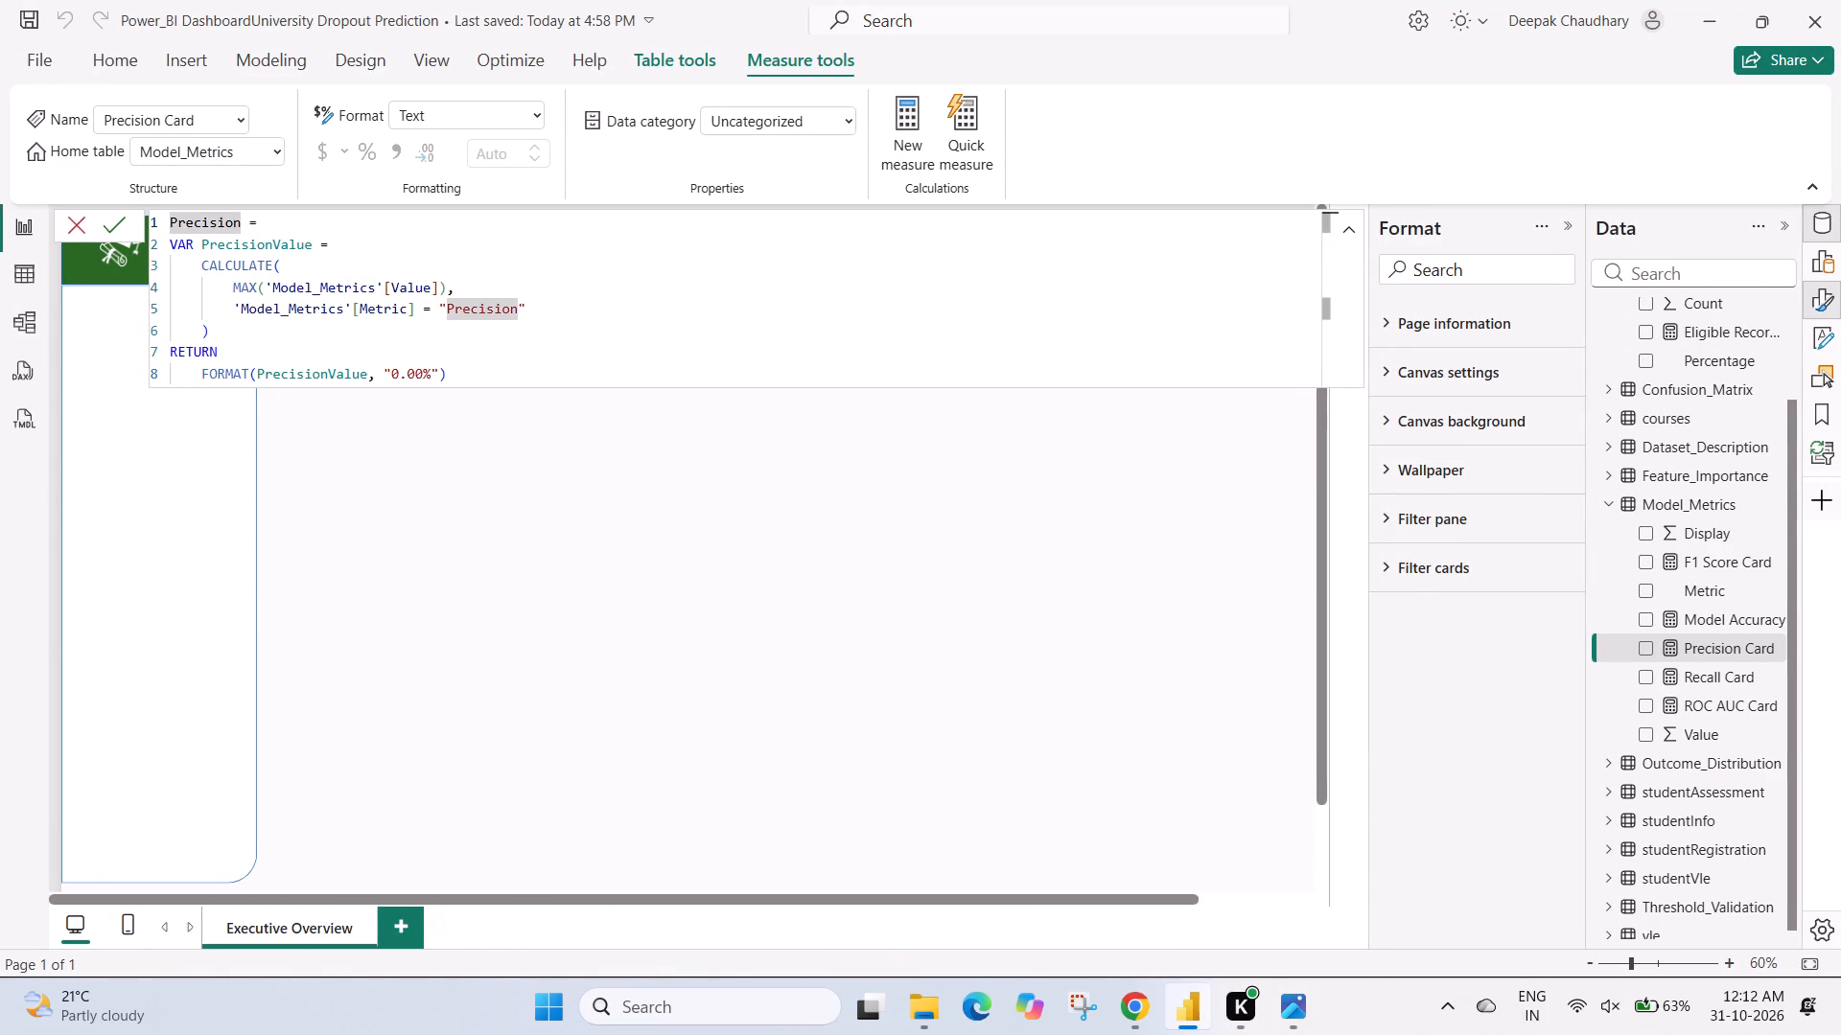
type("Model")
key("space")
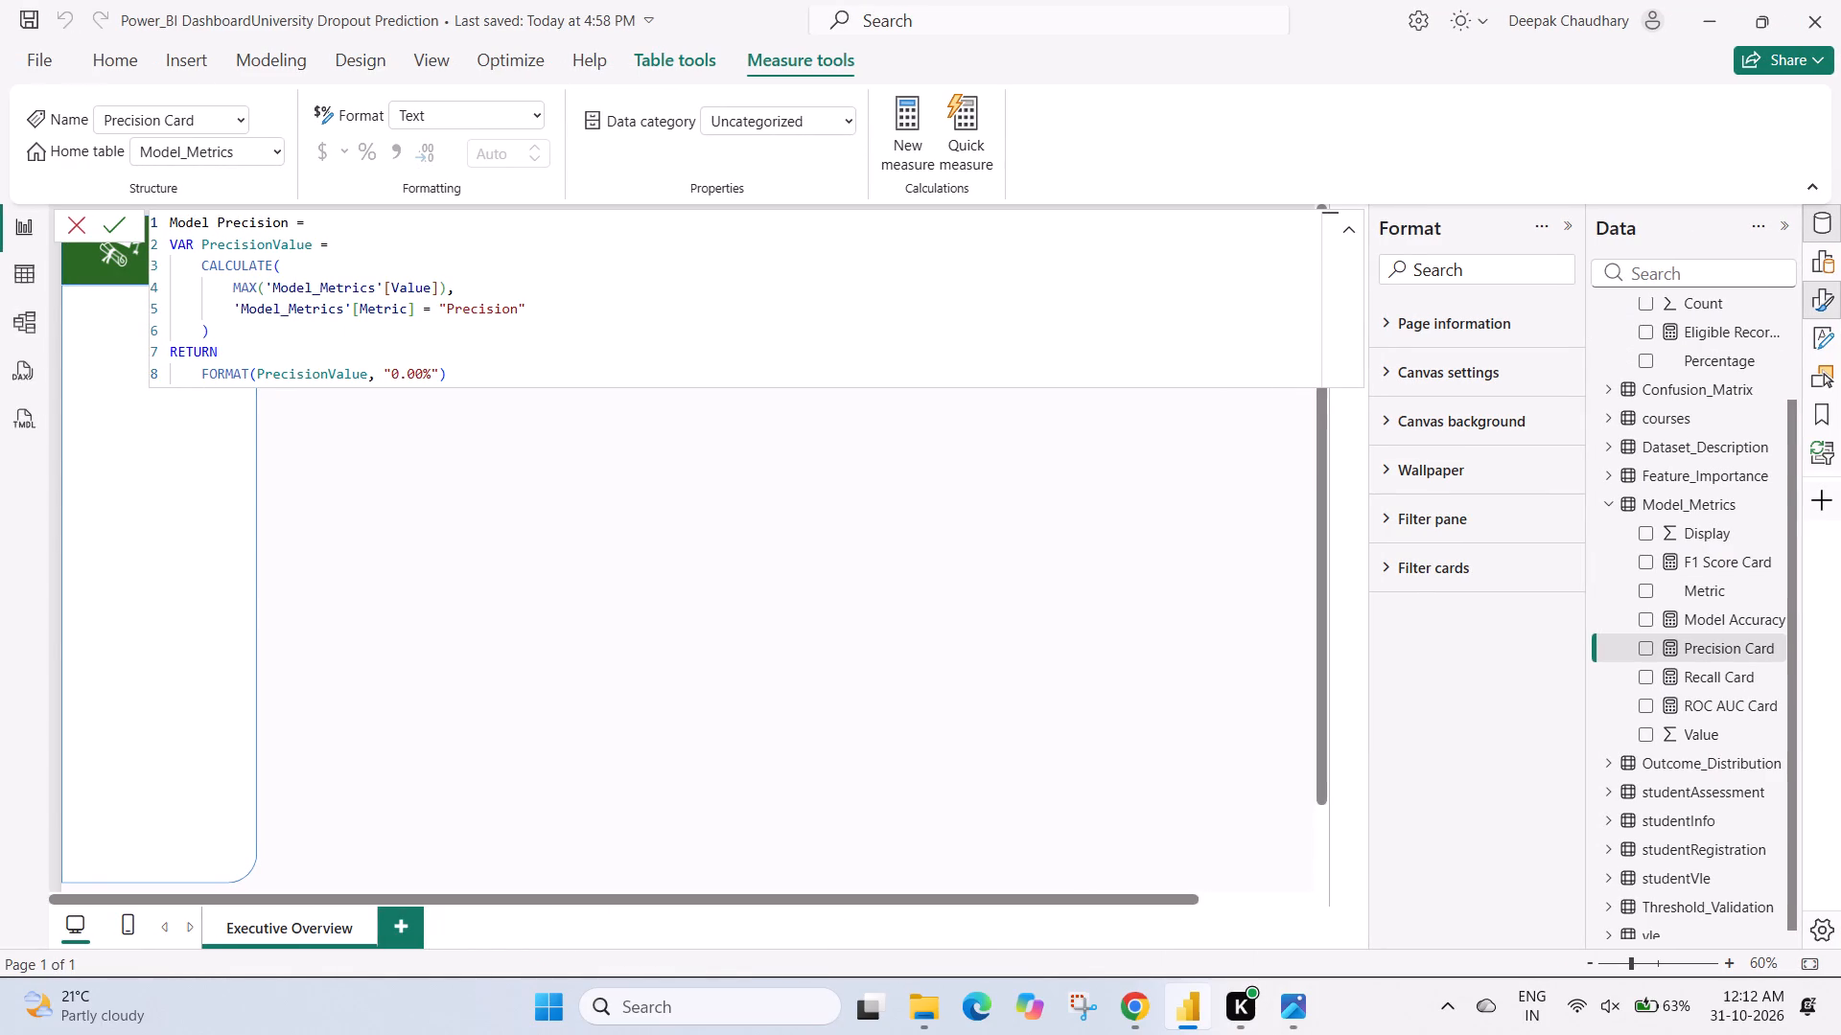
left_click(113, 218)
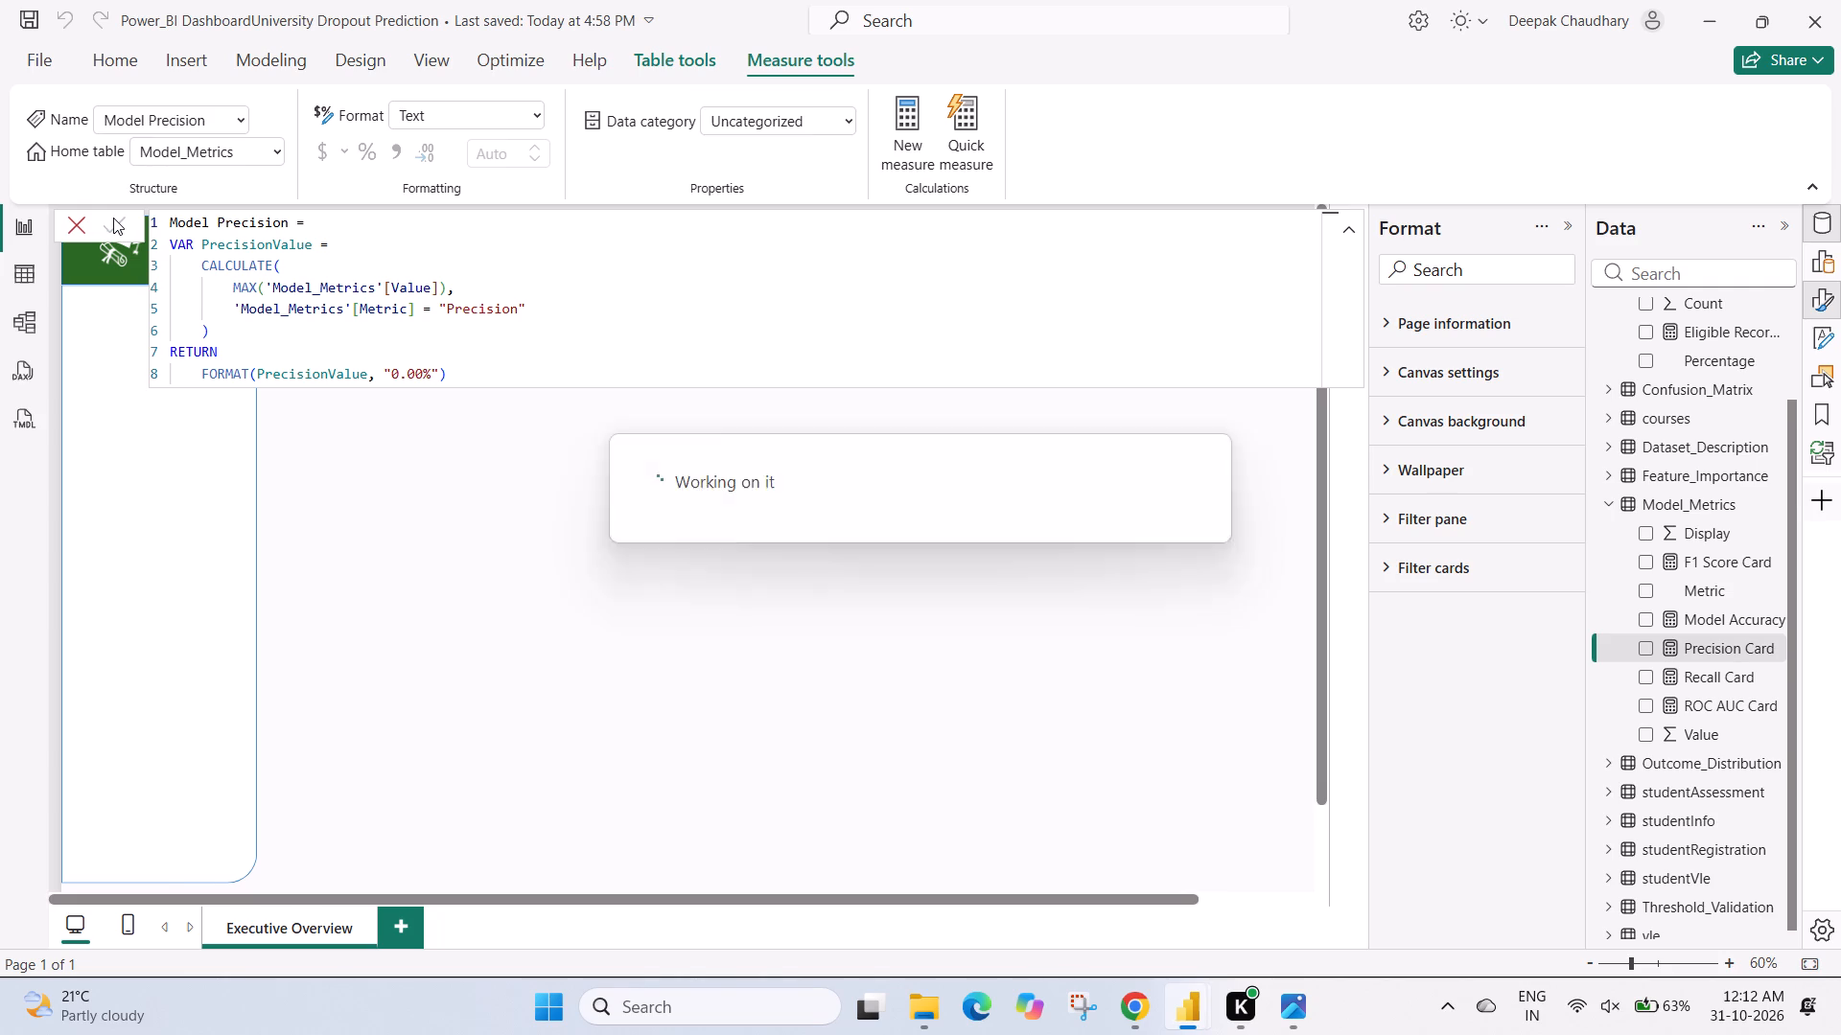
left_click(397, 561)
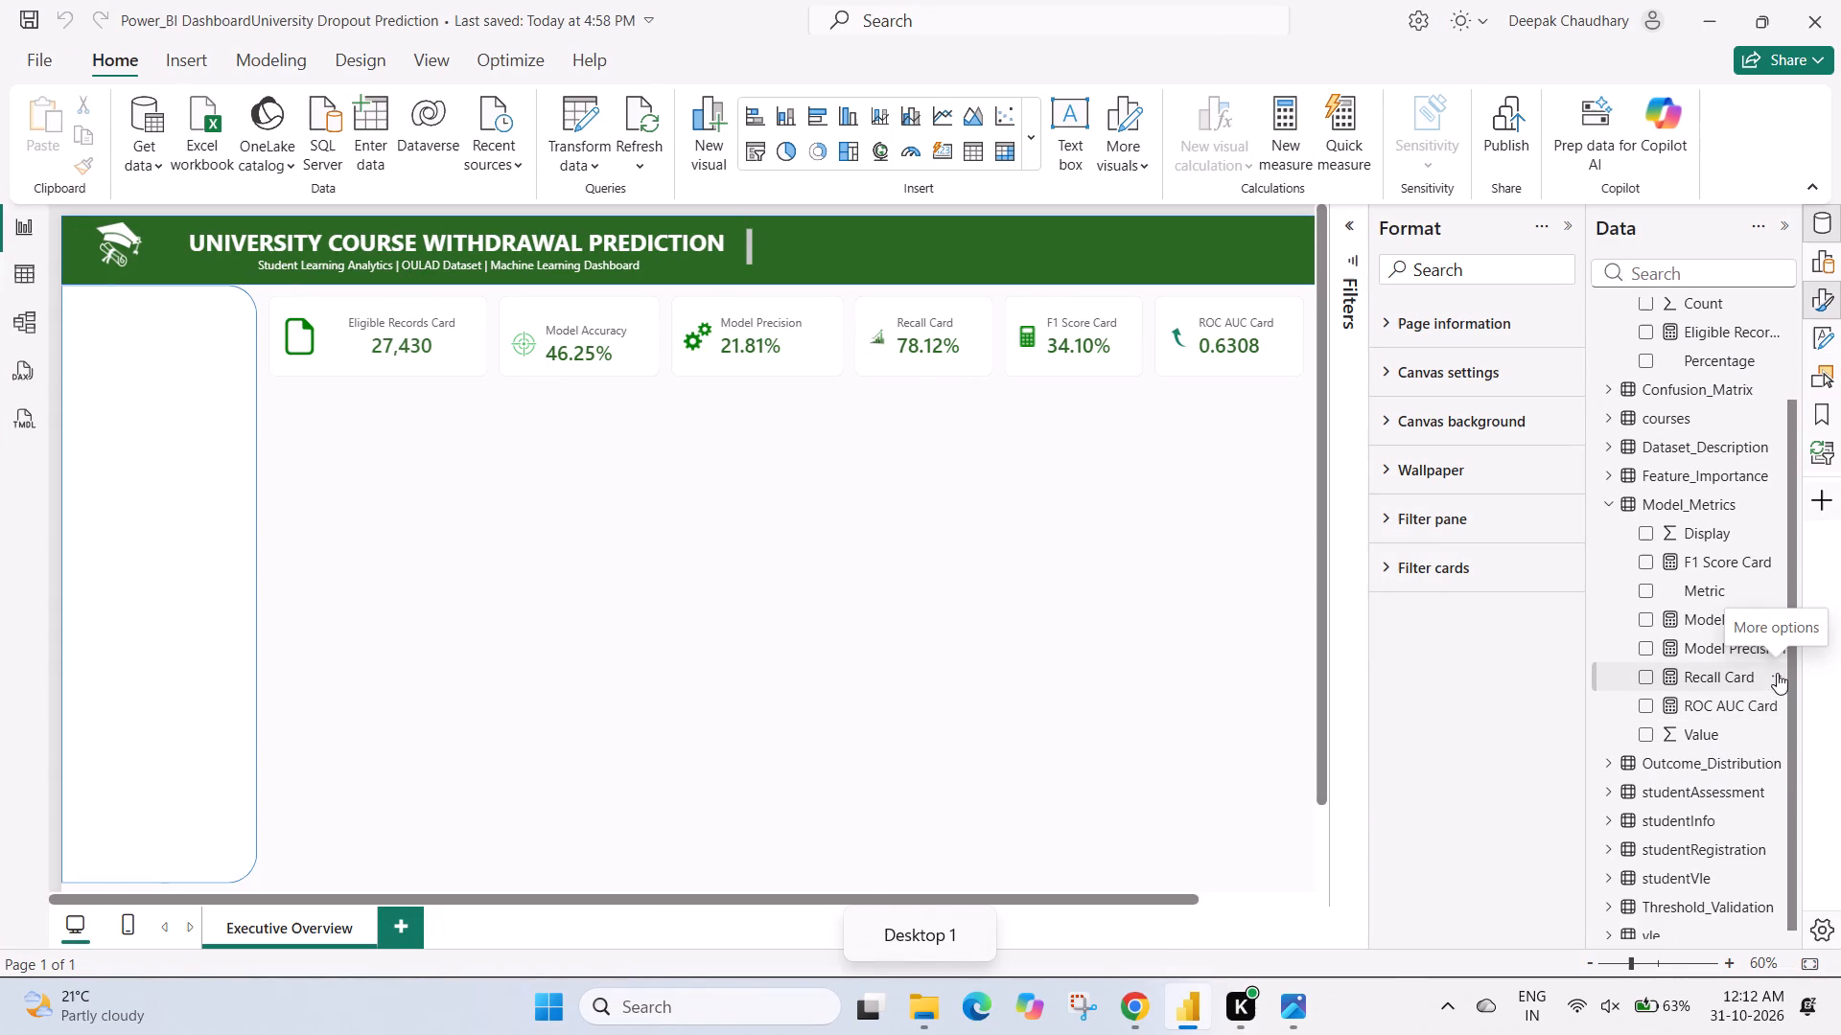
Rename the Recall Card measure in Model_Metrics as Model Recall in its formula.
left_click(1777, 673)
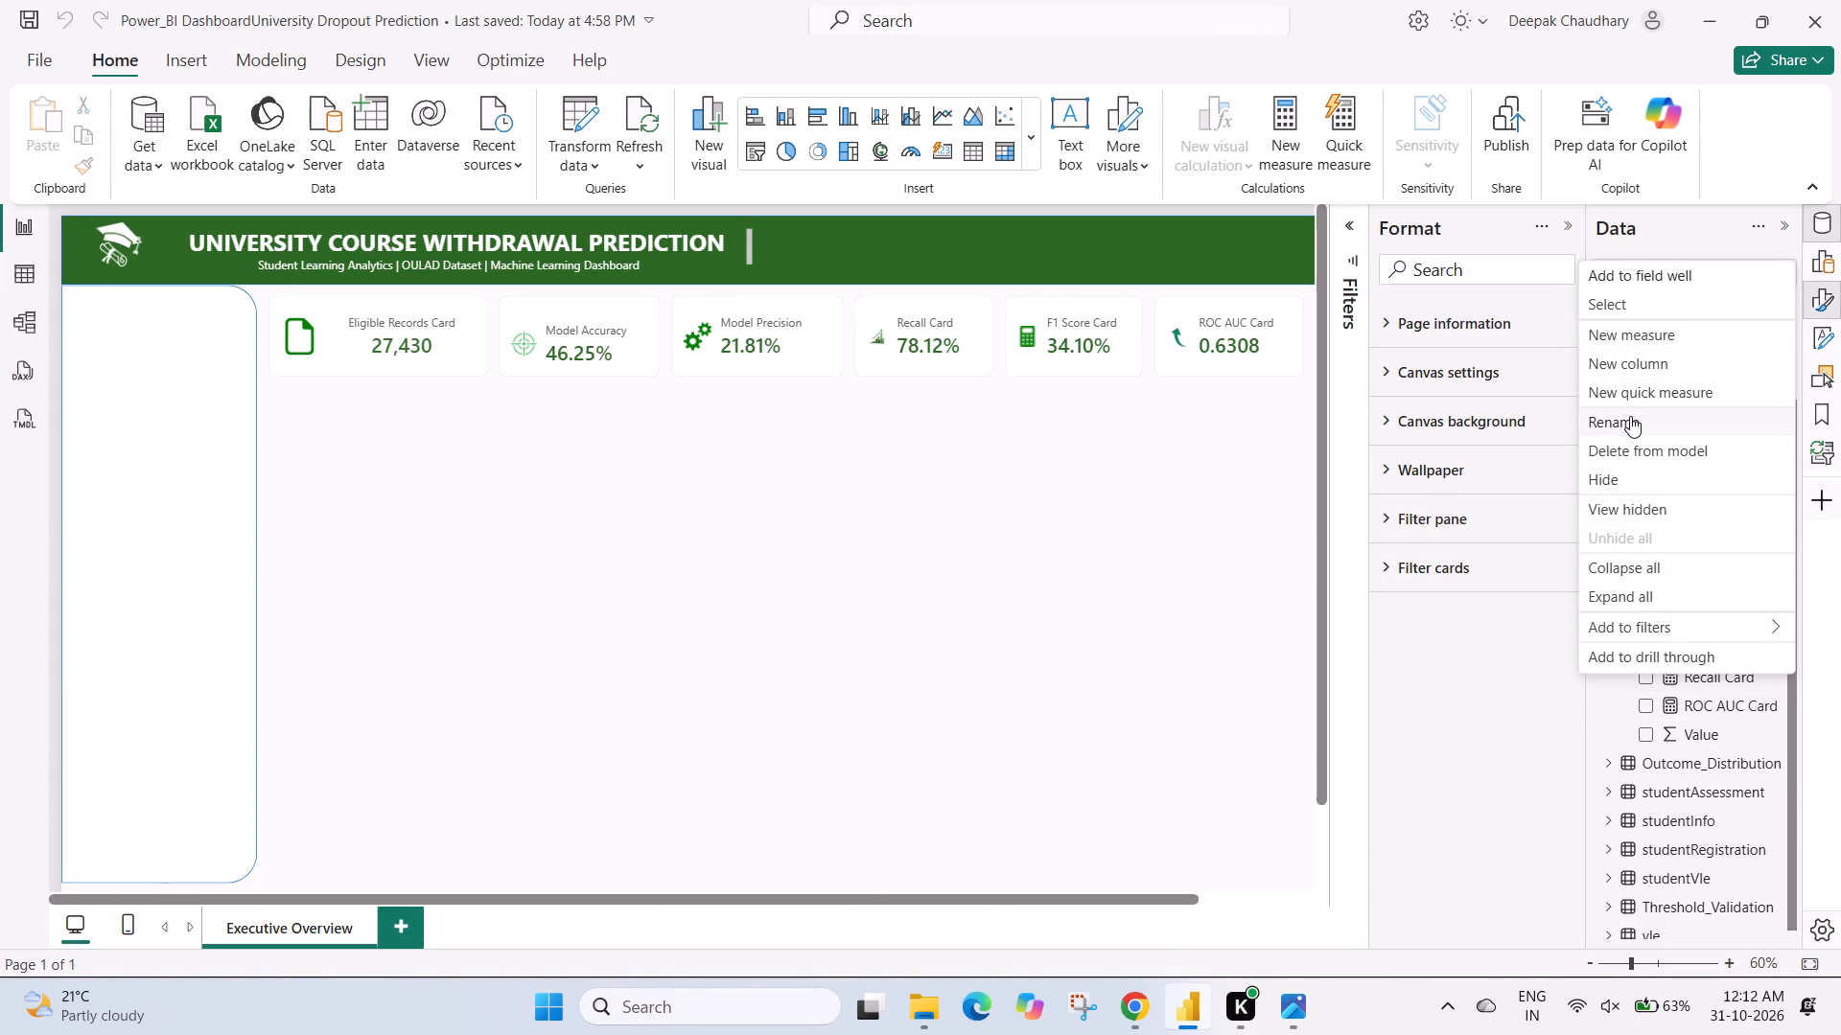
left_click(1630, 416)
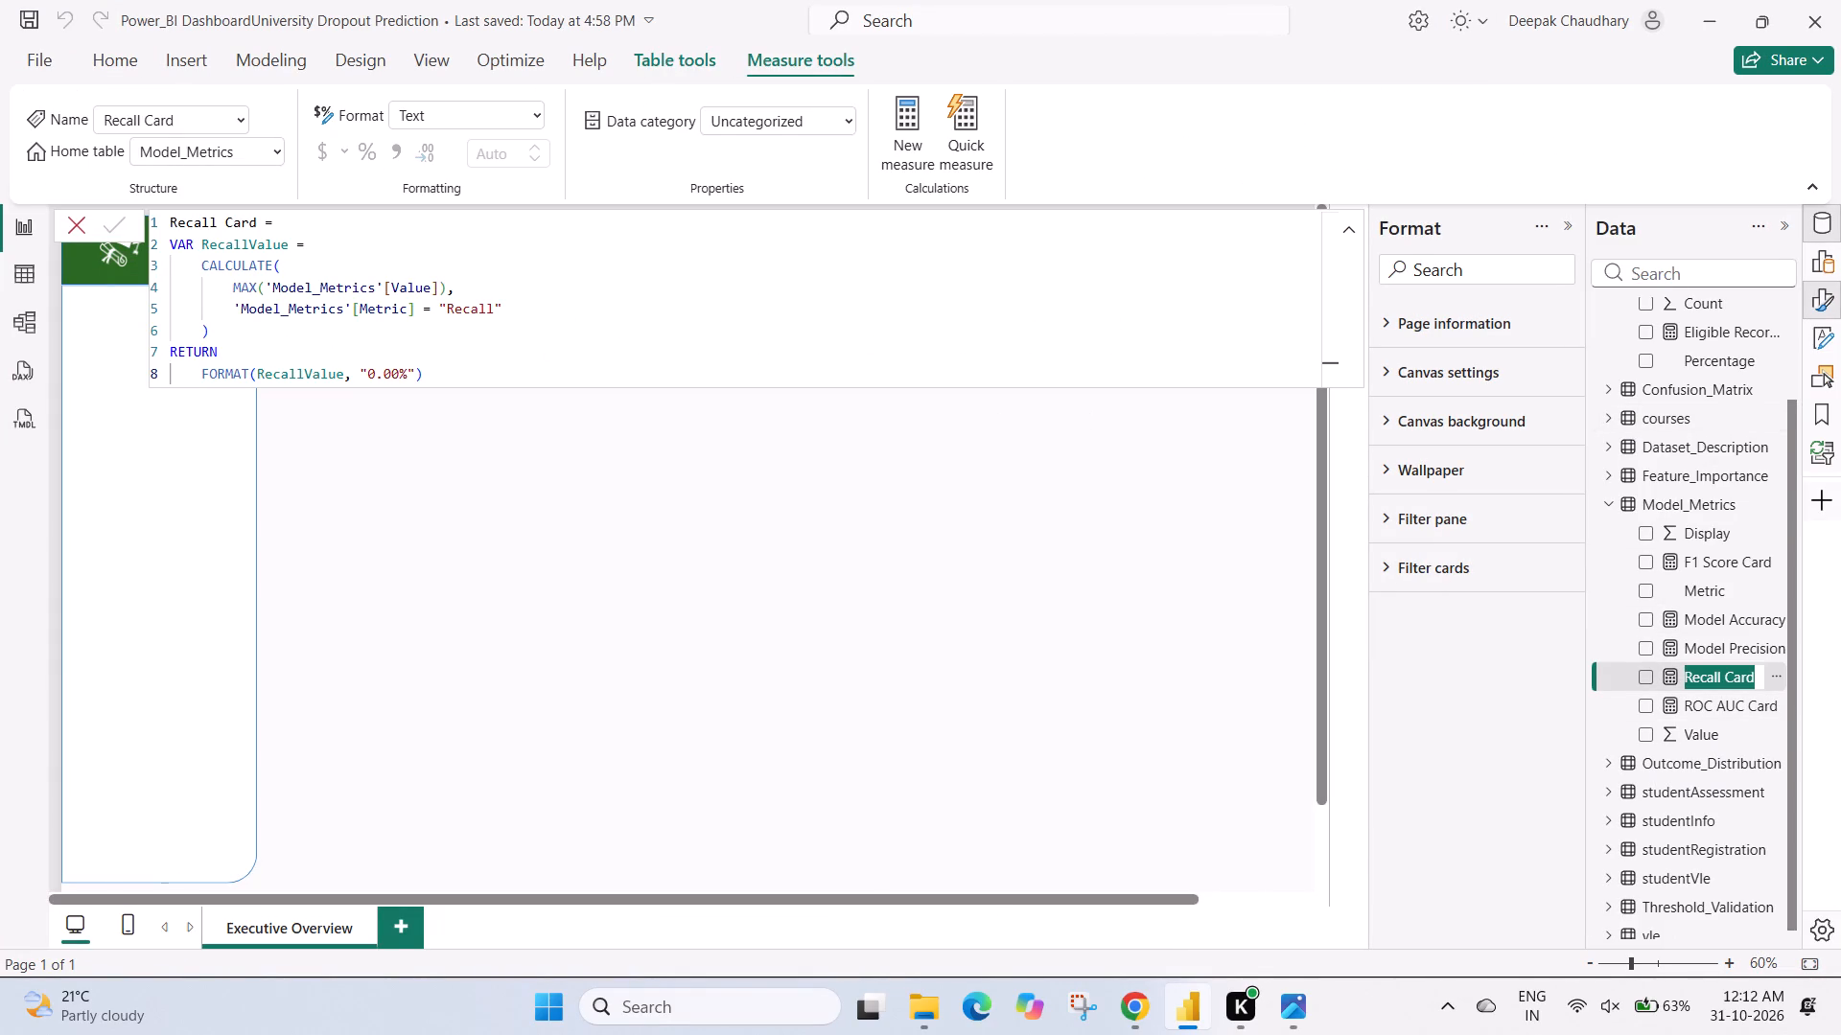
left_click(257, 224)
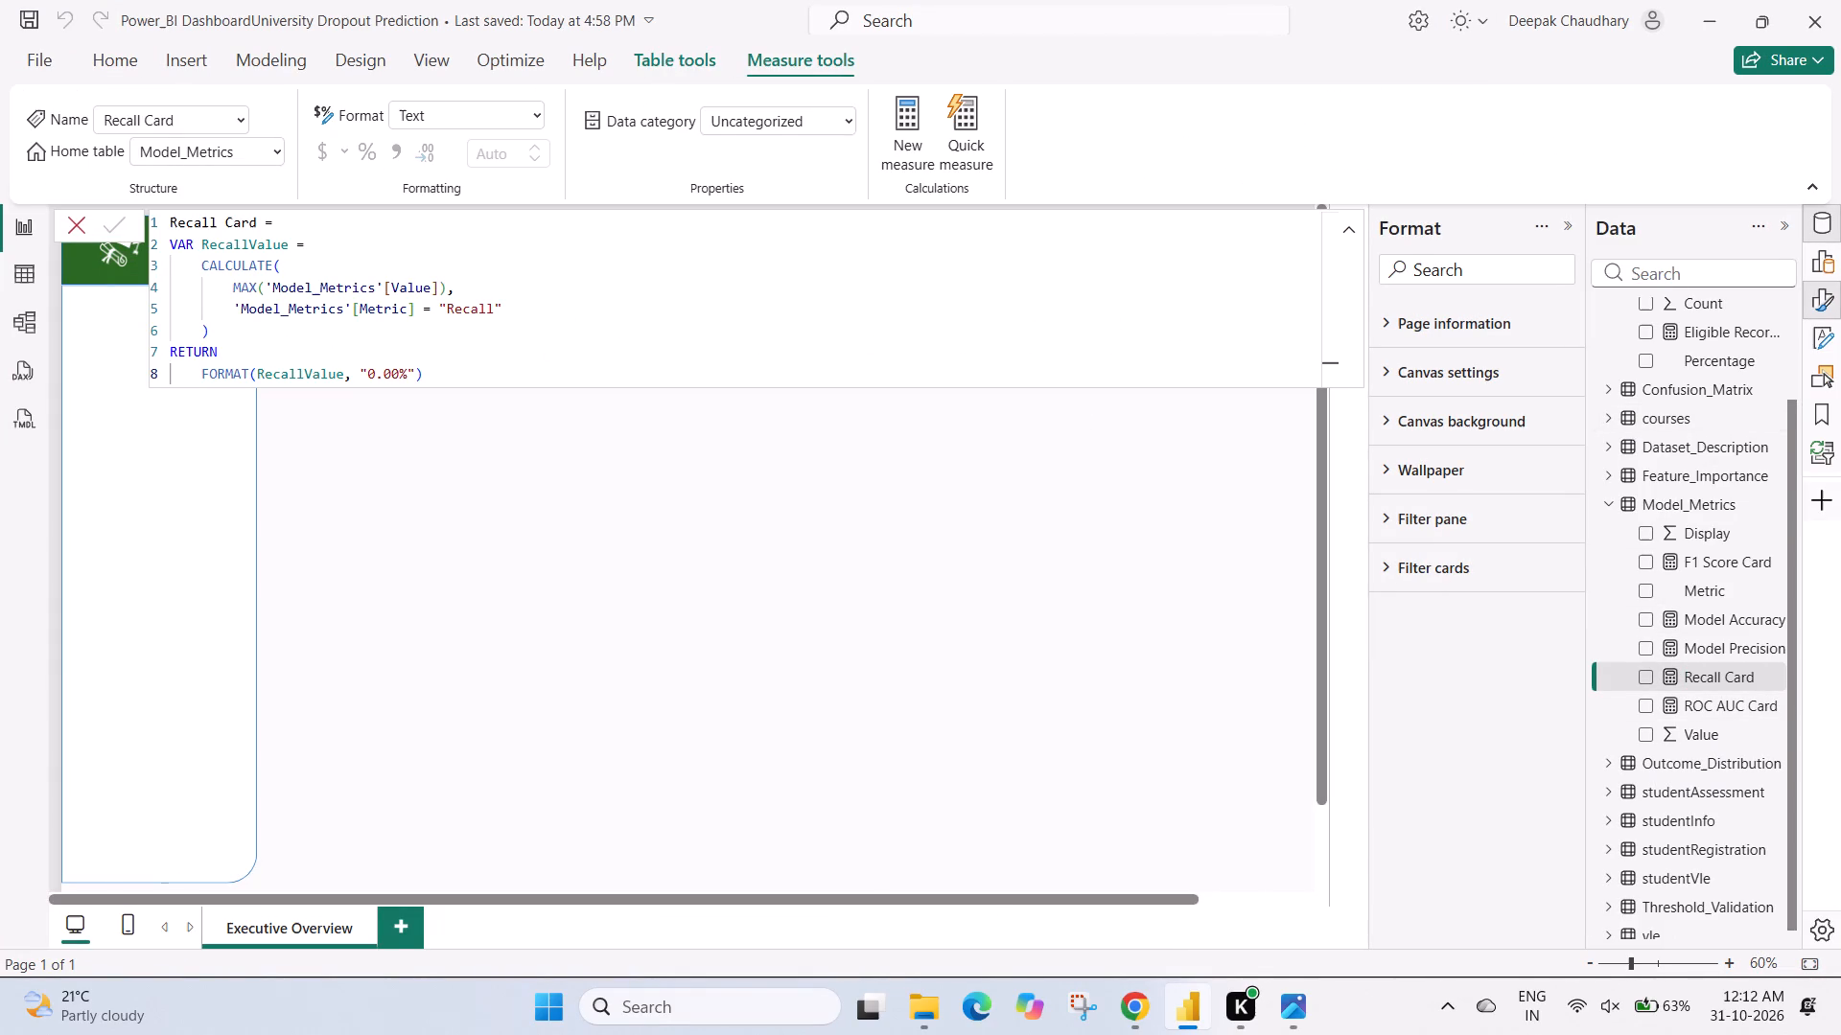
left_click(257, 224)
key("BackSpace")
key("BackSpace")
key("BackSpace")
key("BackSpace")
key("BackSpace")
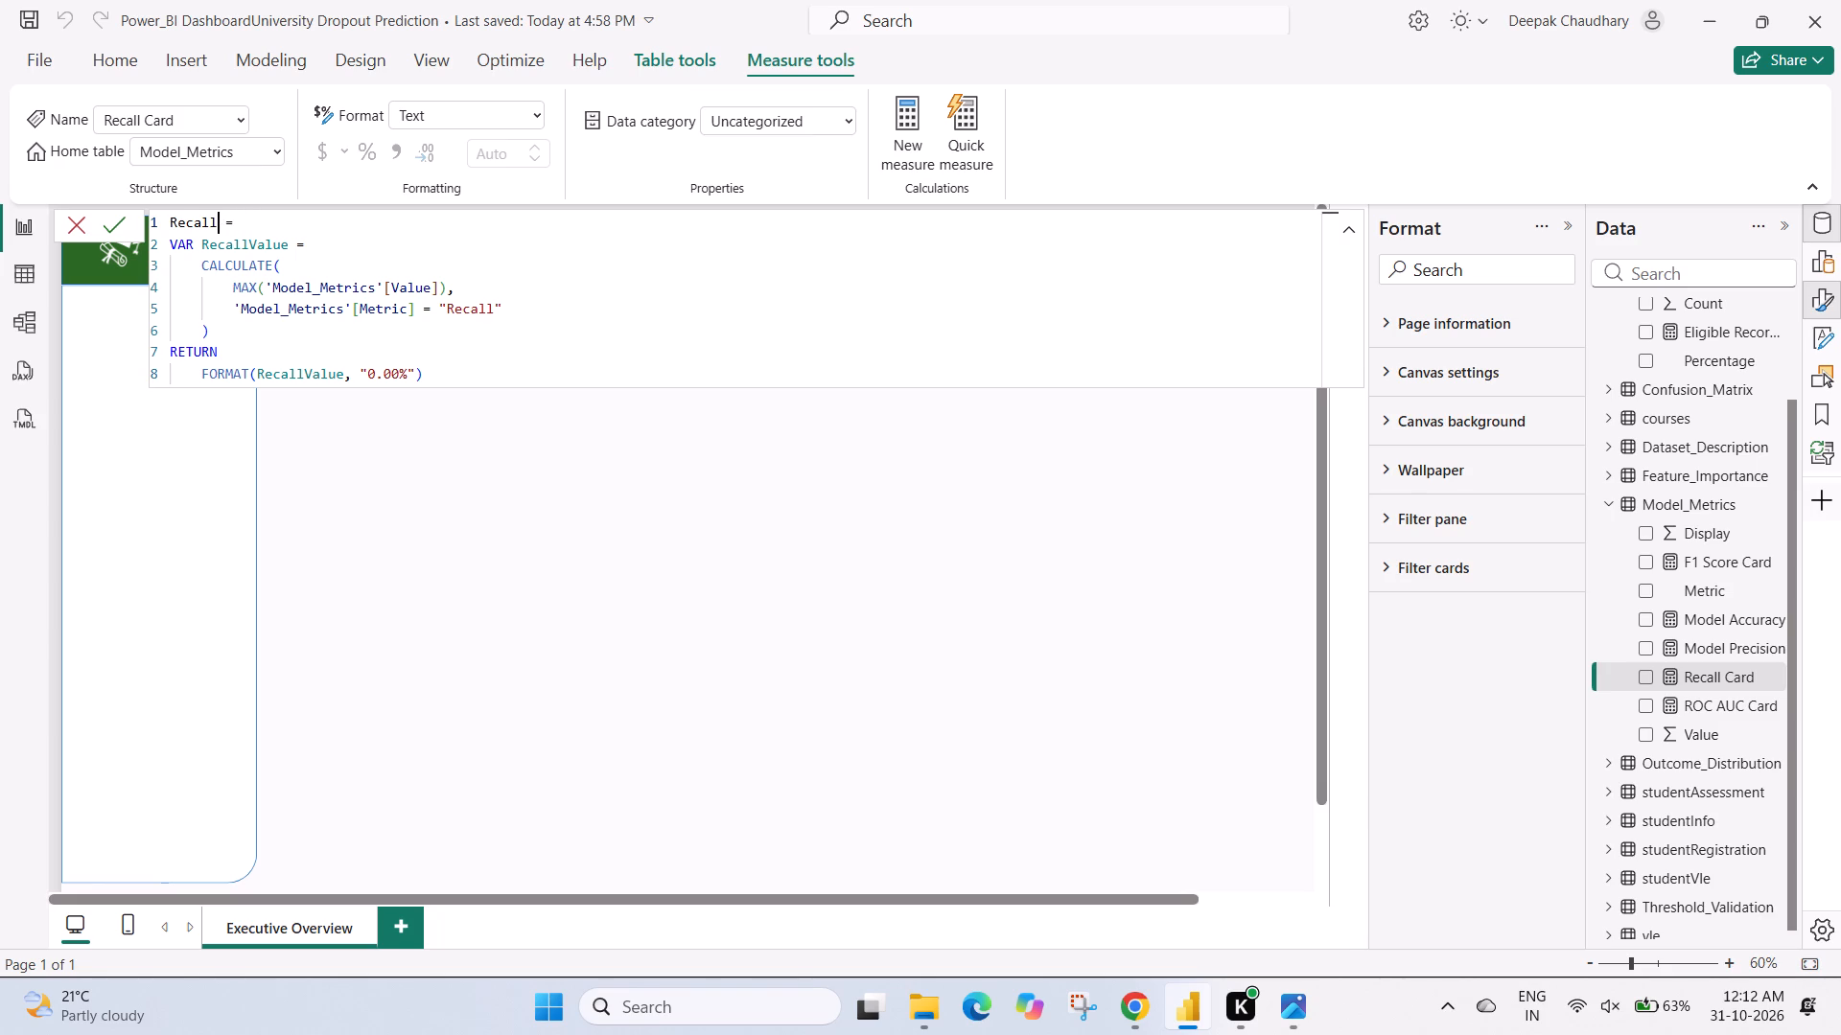
key("Left")
key("Left")
key("Left")
key("Left")
key("Left")
key("Left")
key("Left")
key("Left")
key("Left")
key("Left")
key("Left")
key("Left")
key("Left")
key("Left")
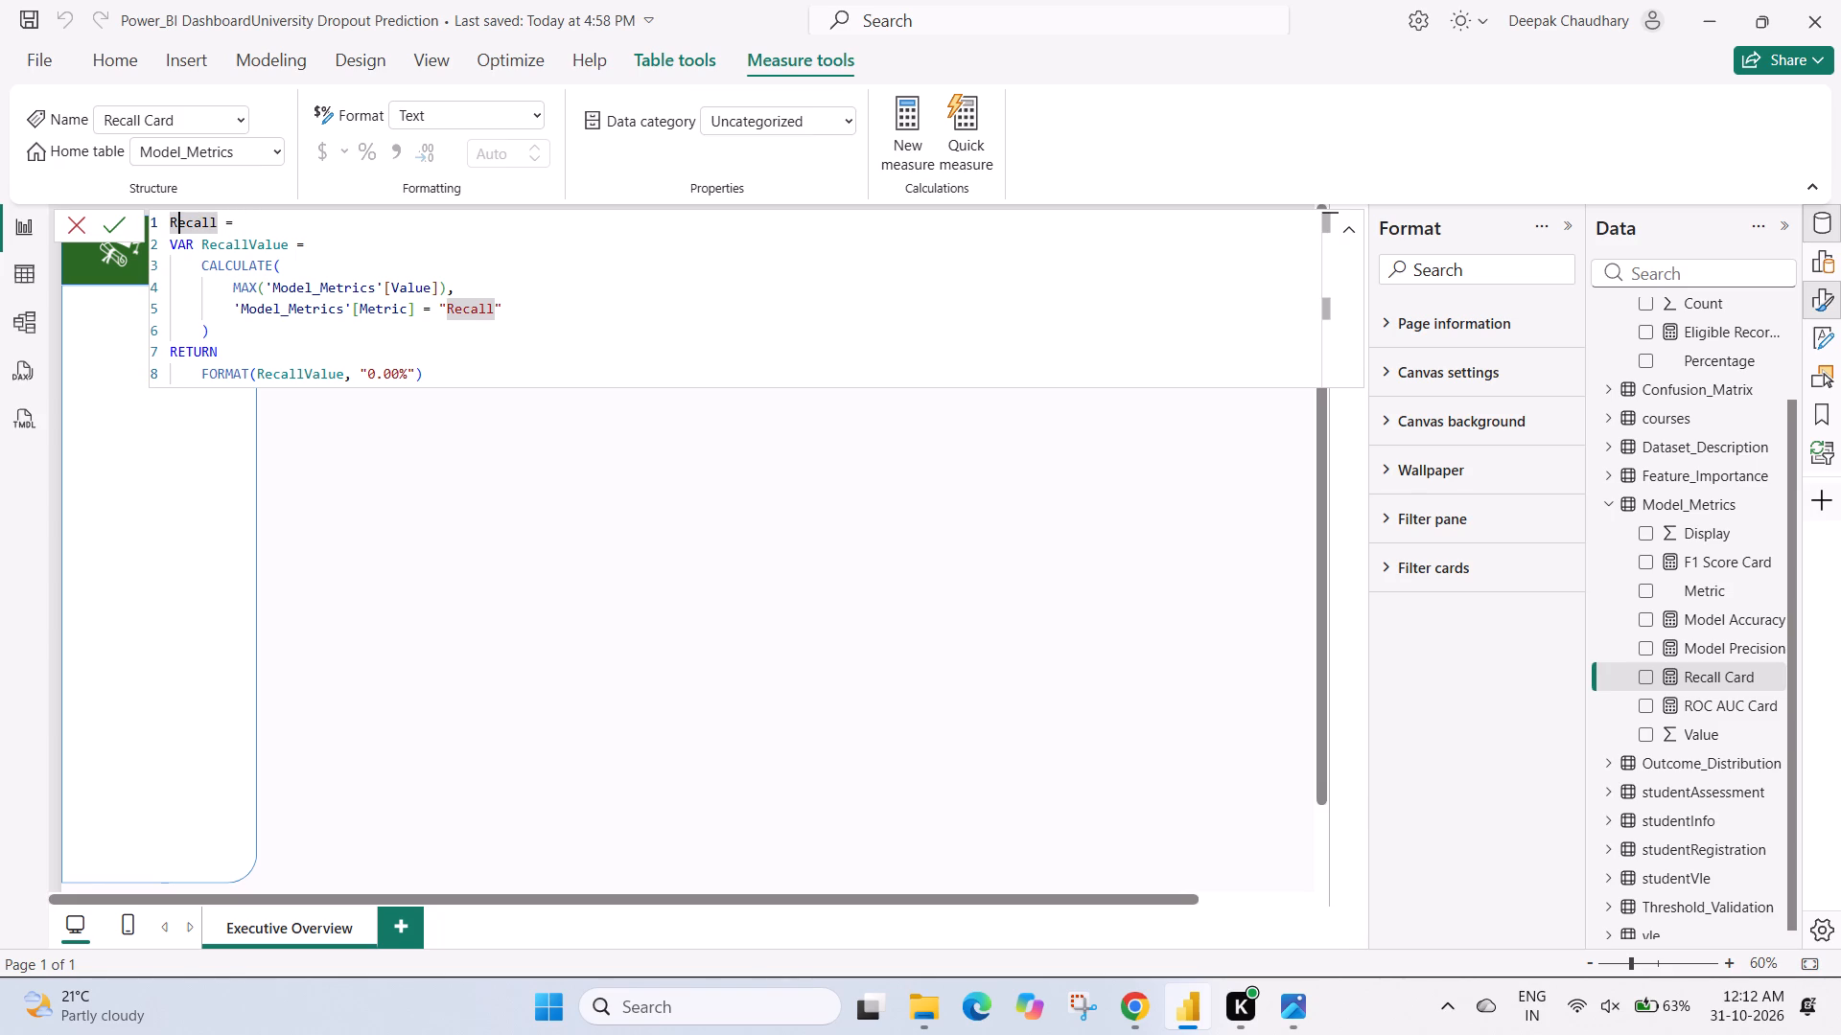
type("Model")
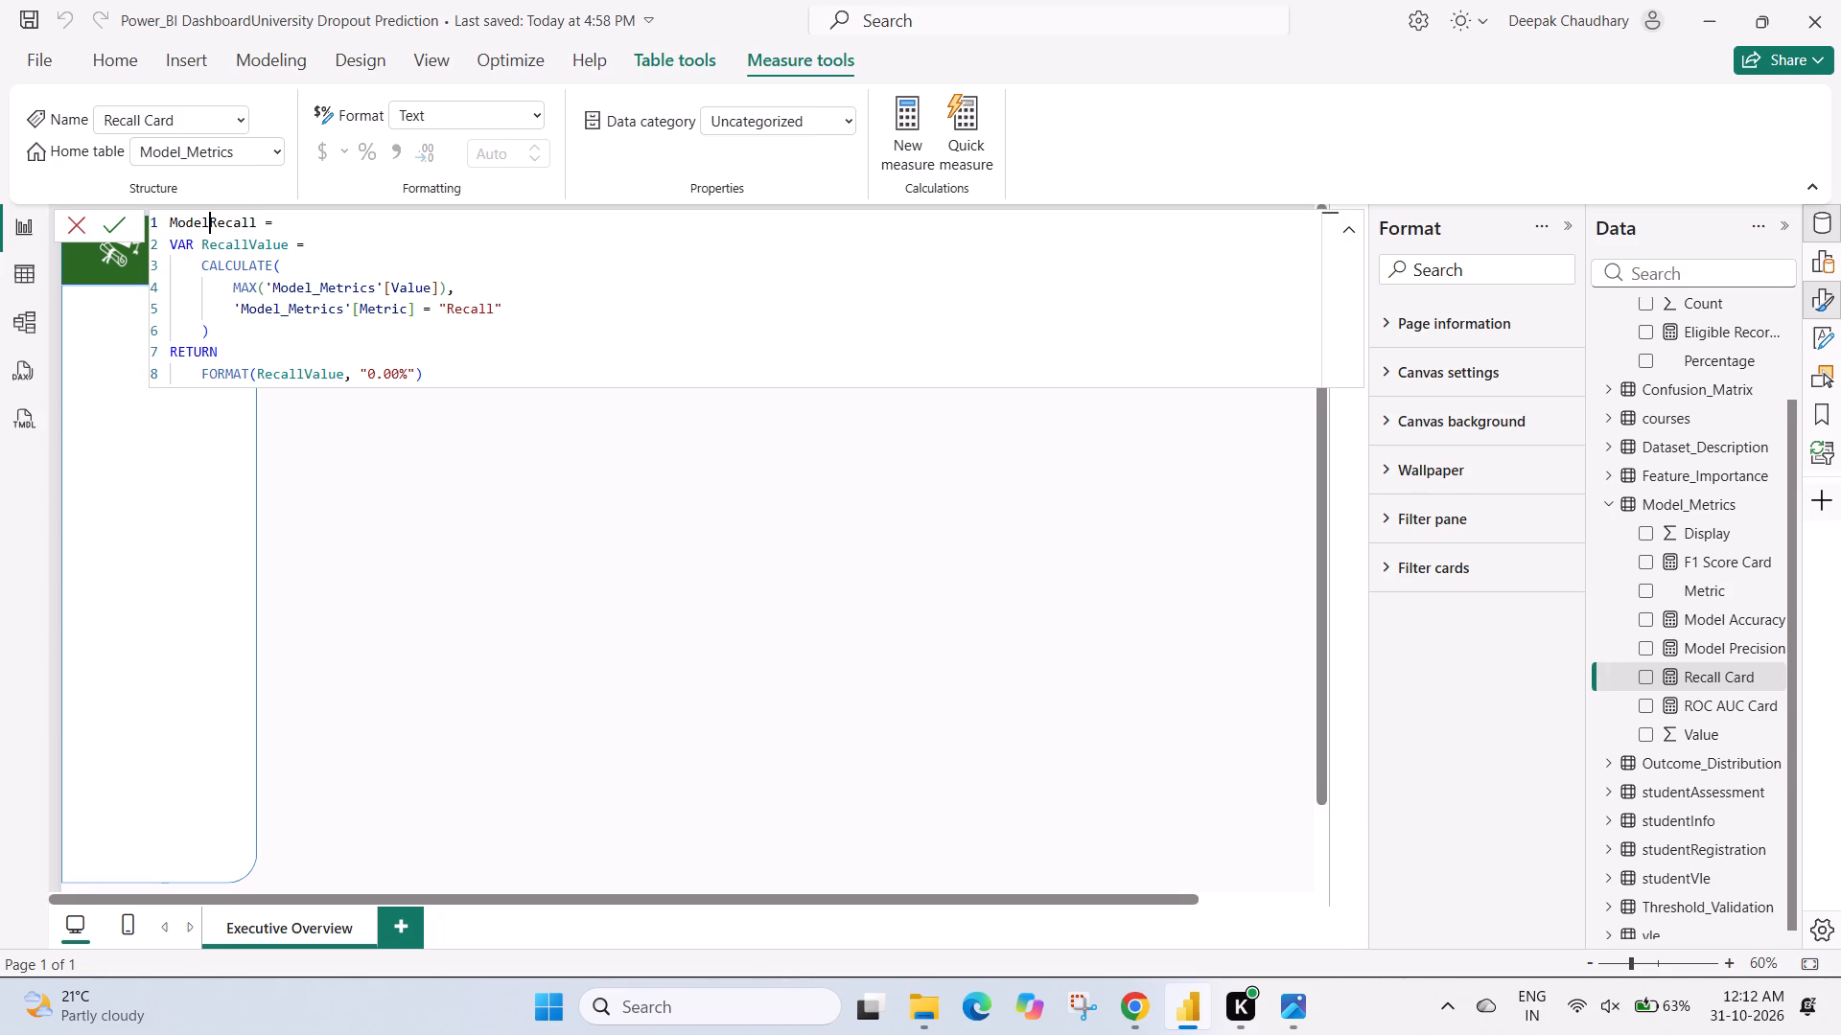
key("space")
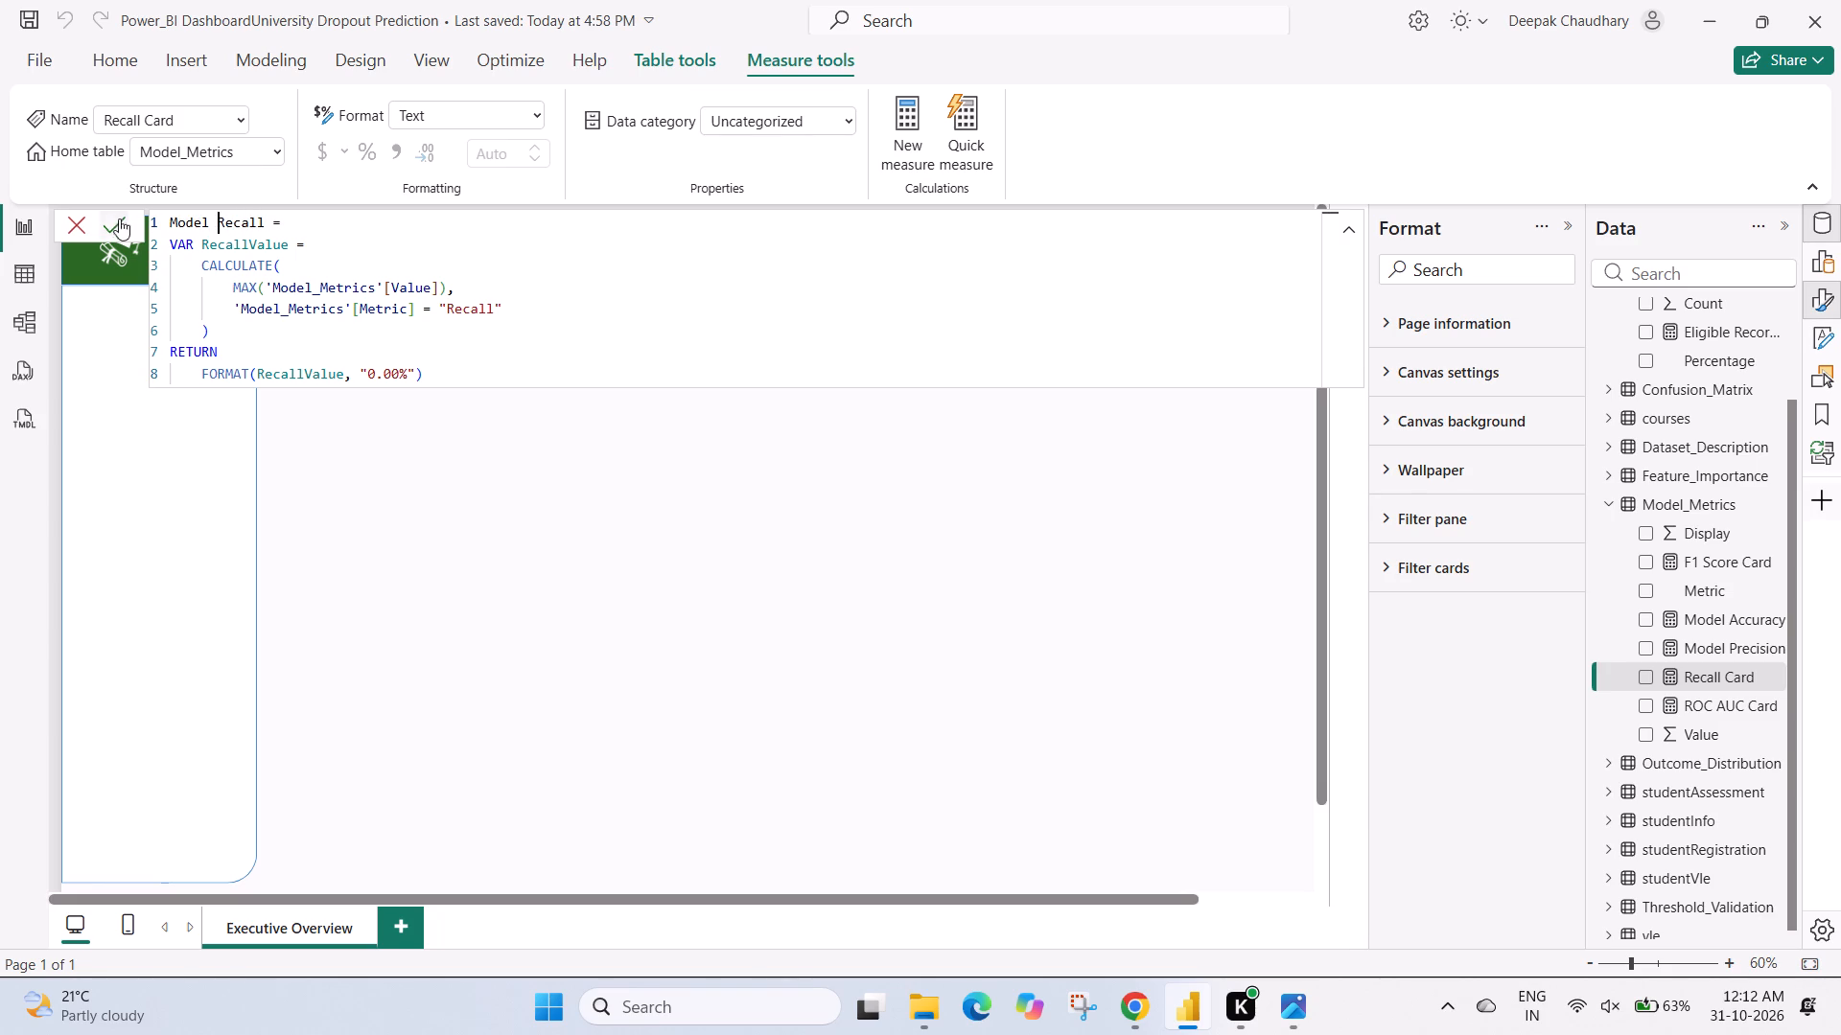
left_click(117, 224)
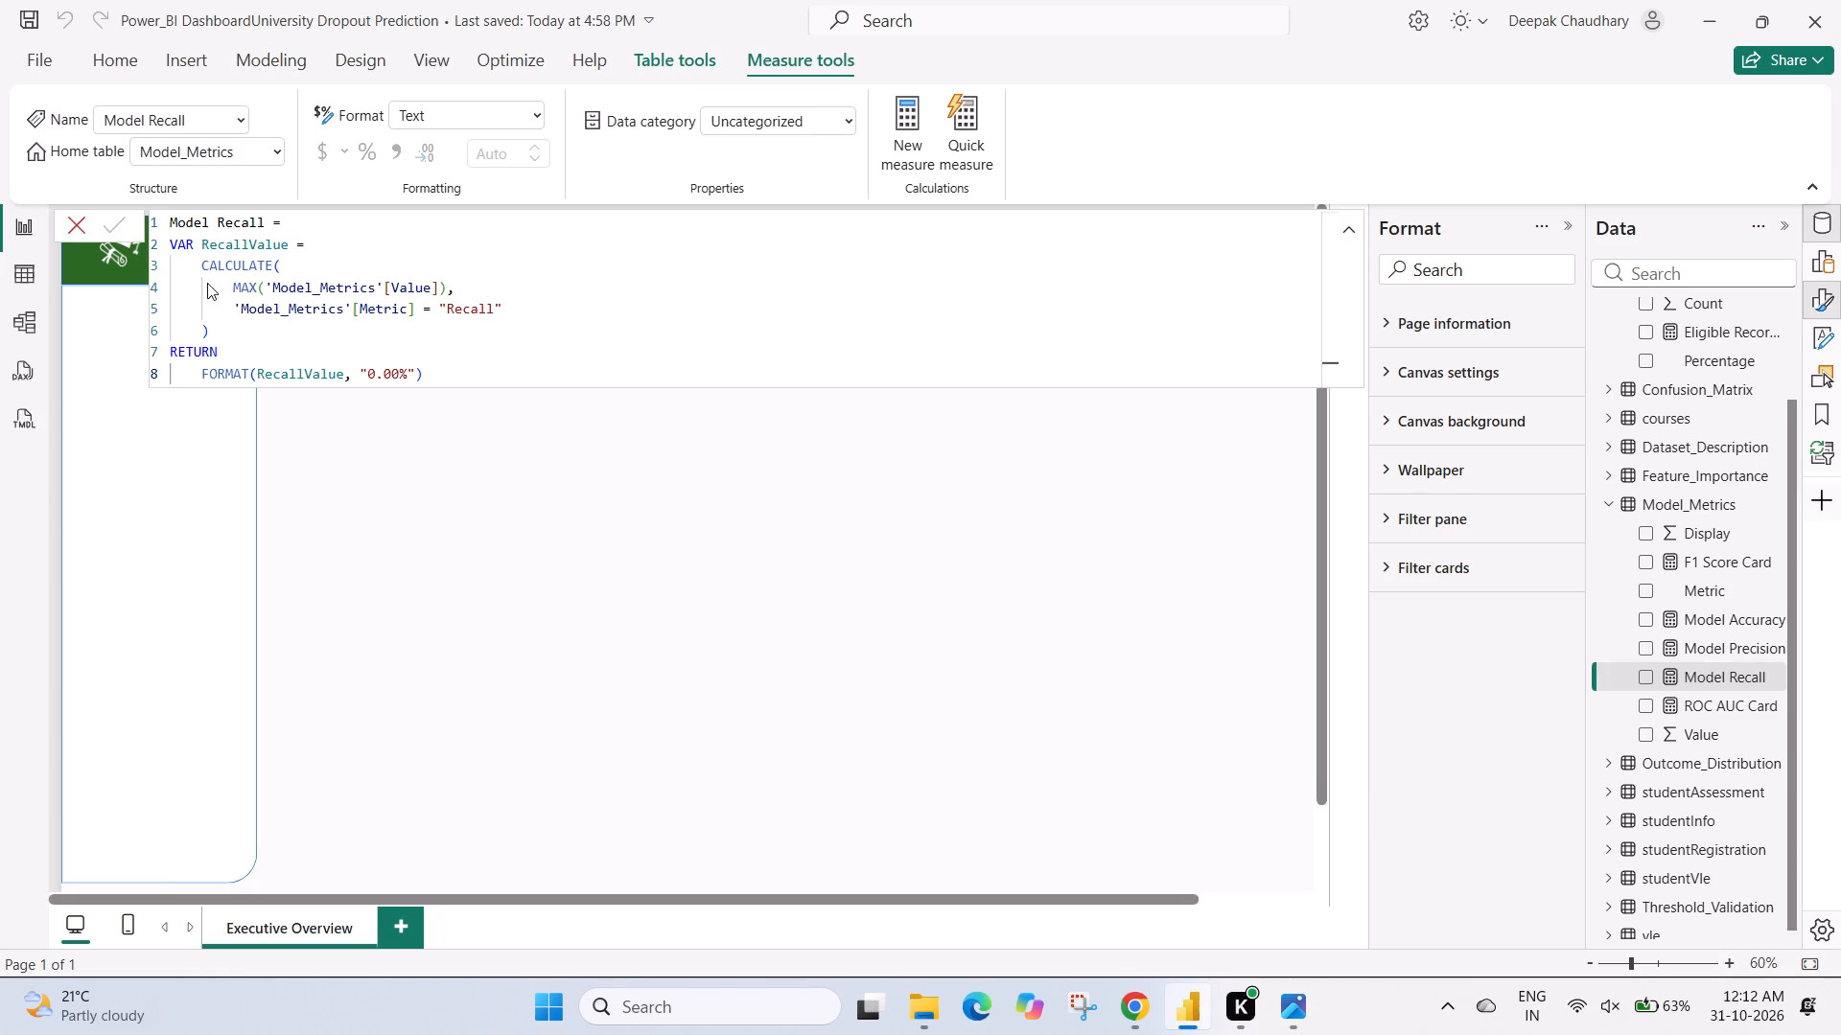
left_click(522, 616)
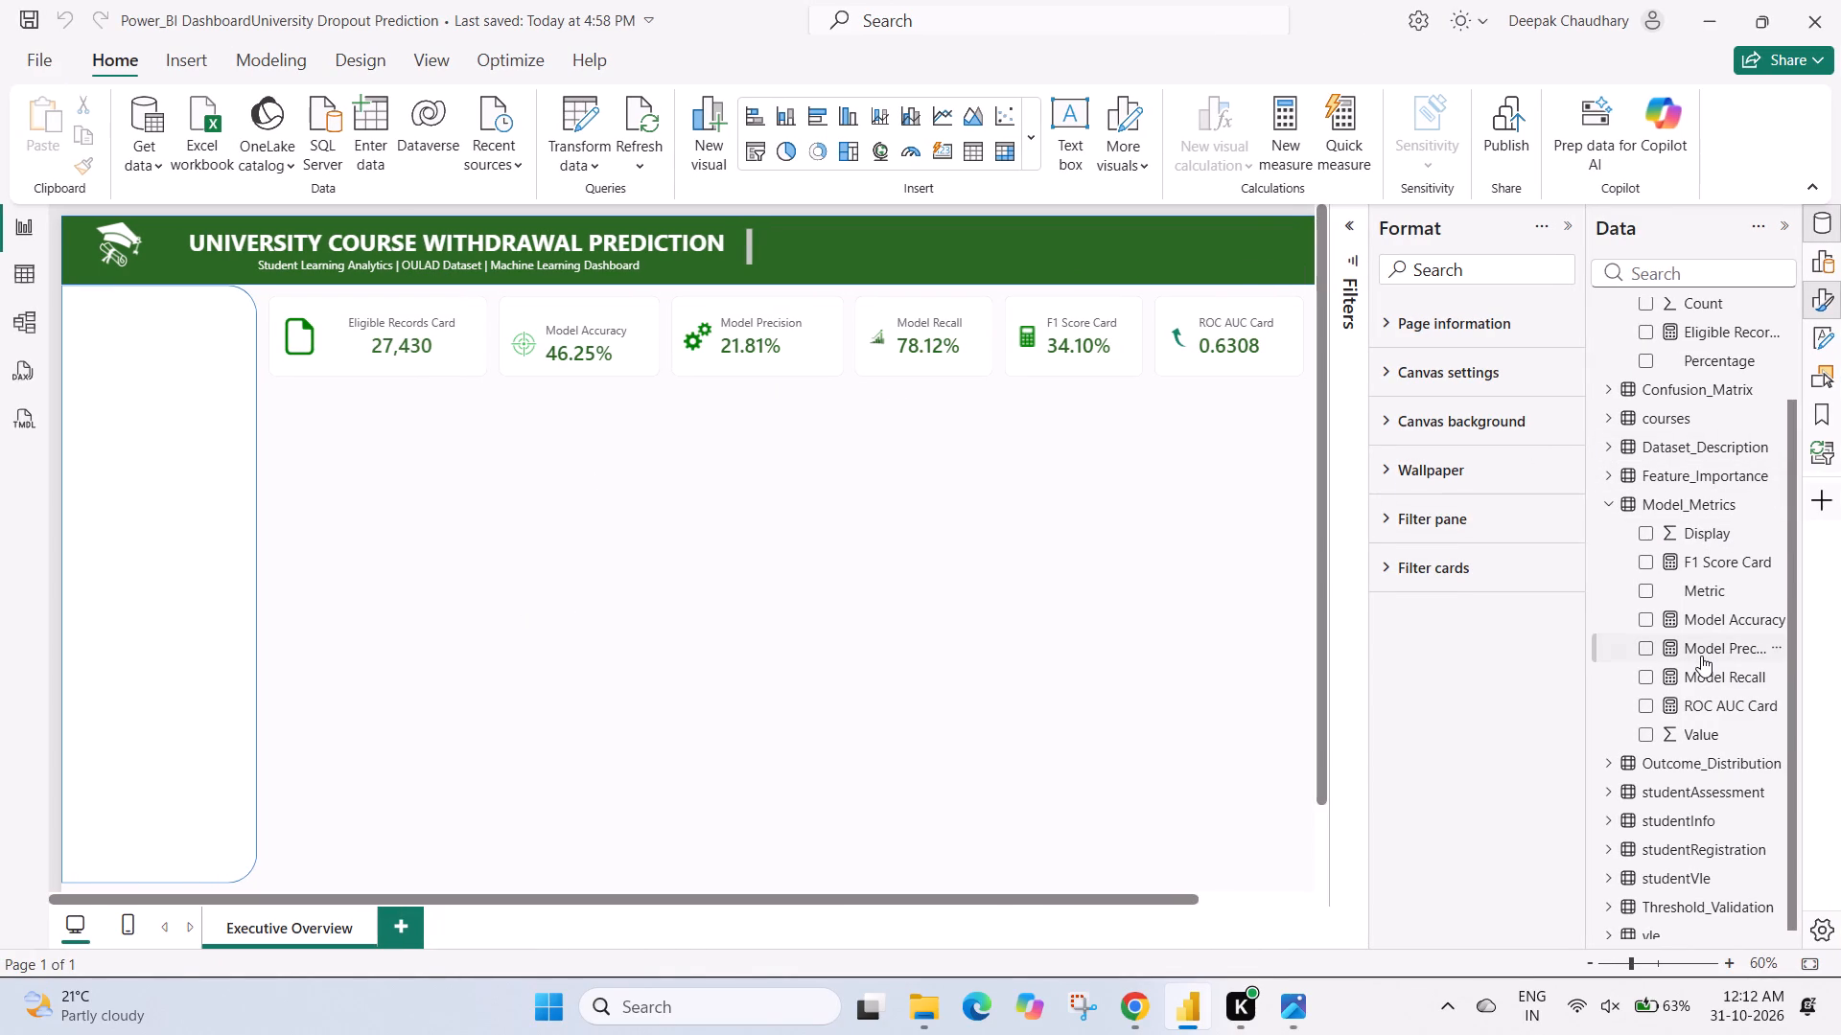
Rename the F1 Score Card measure in Model_Metrics as Model F1 Score in its formula.
scroll(1701, 655, "down", 1)
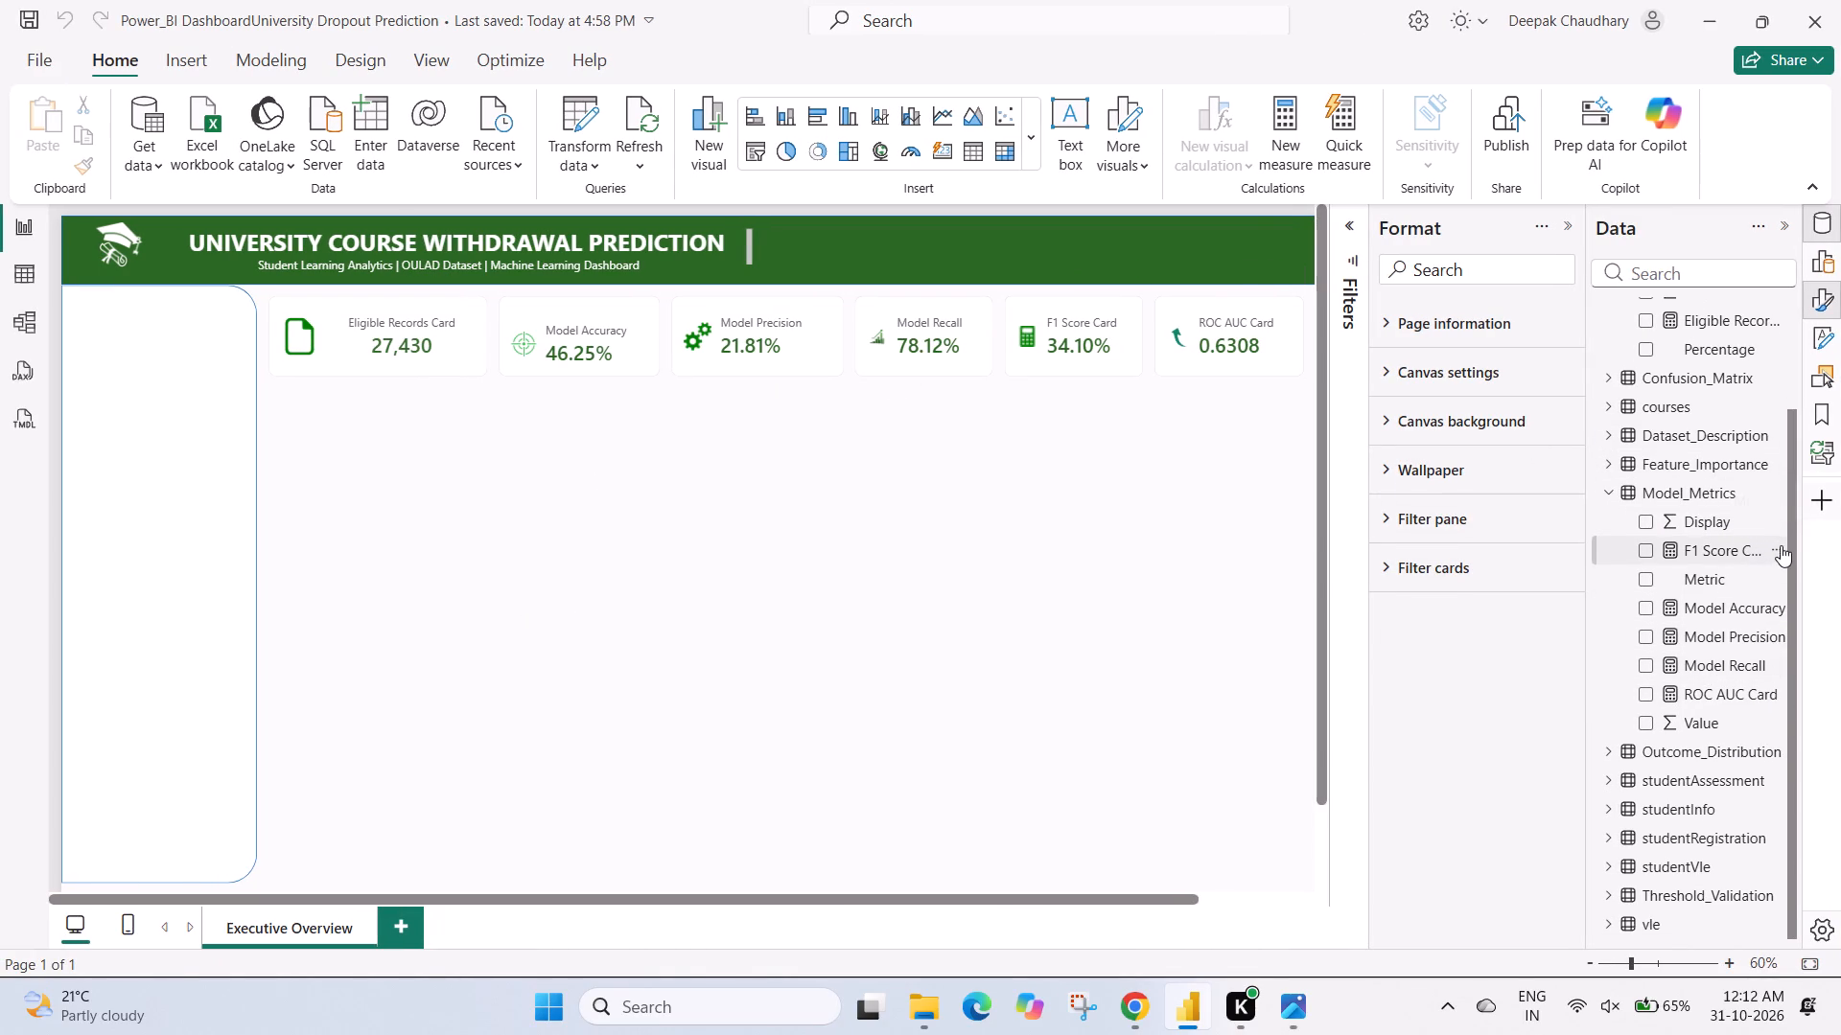
left_click(1781, 547)
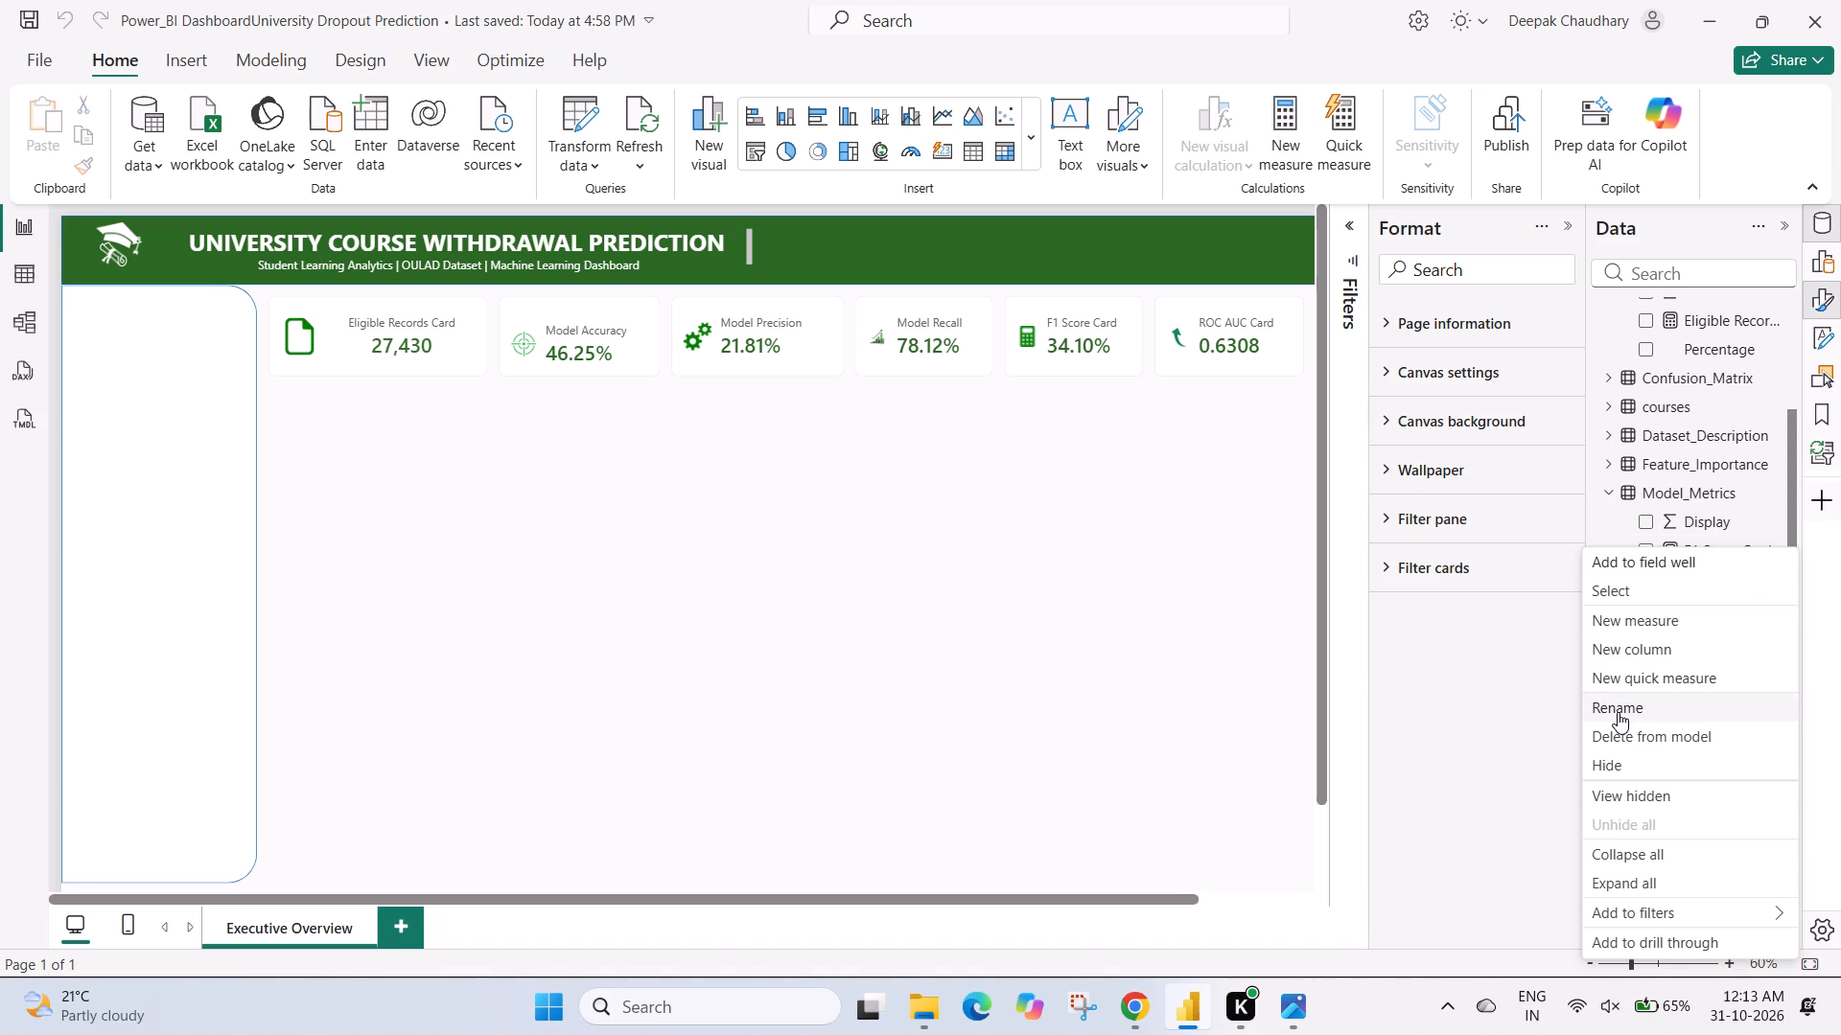
left_click(1618, 712)
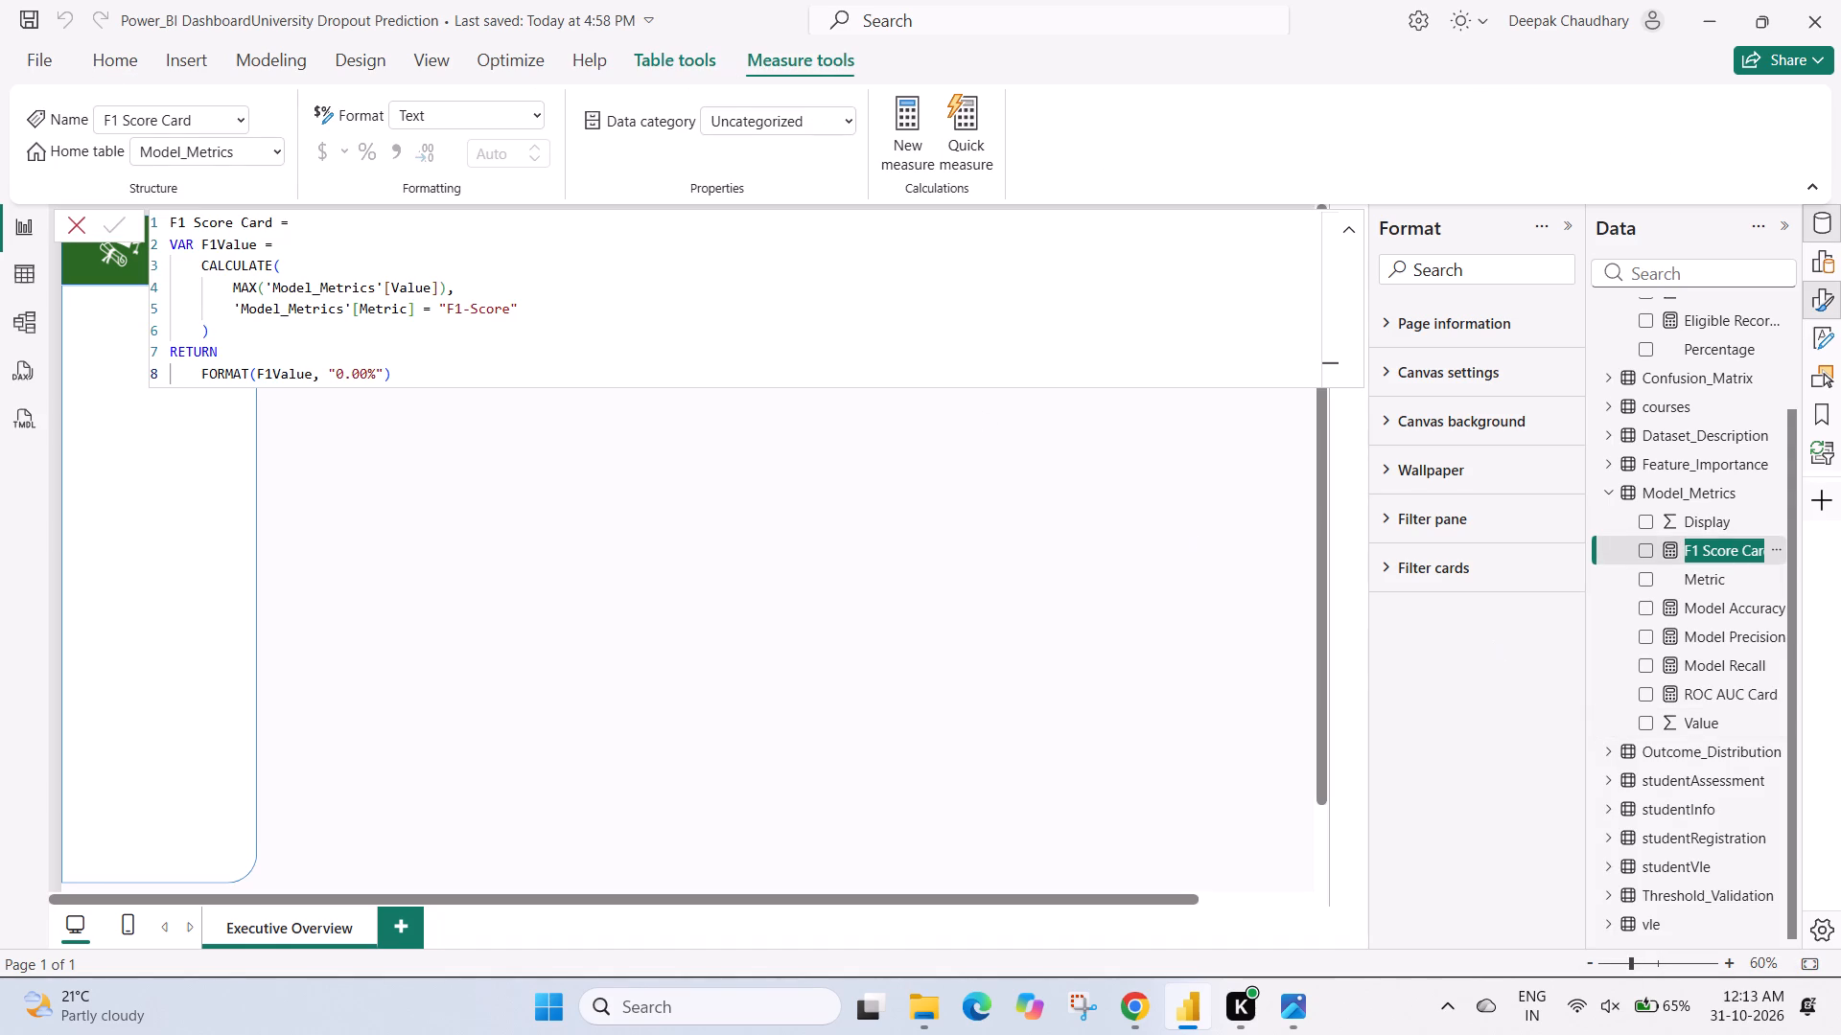
left_click(274, 221)
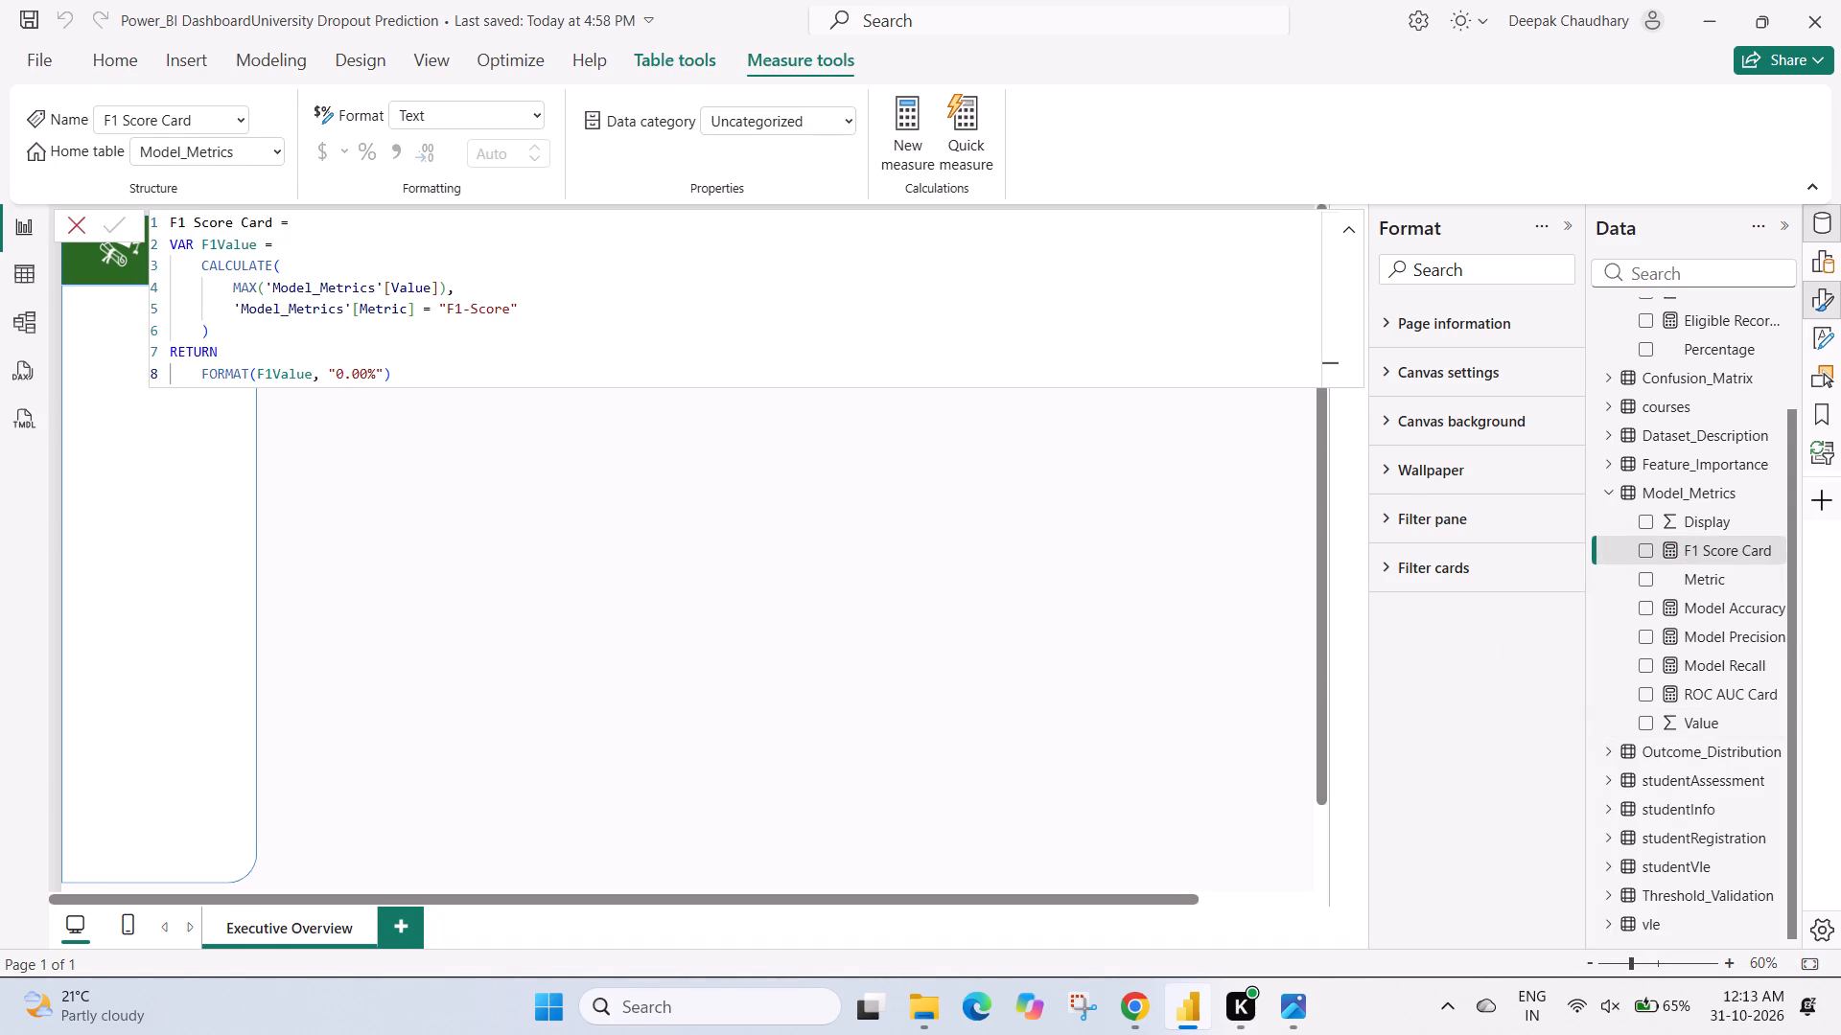
left_click(274, 221)
key("BackSpace")
key("BackSpace")
key("BackSpace")
key("BackSpace")
key("BackSpace")
key("Left")
key("Left")
key("Left")
key("Left")
key("Left")
key("Left")
key("Left")
key("Left")
key("Left")
key("Left")
key("Left")
key("Left")
key("Left")
key("Left")
key("Left")
key("Left")
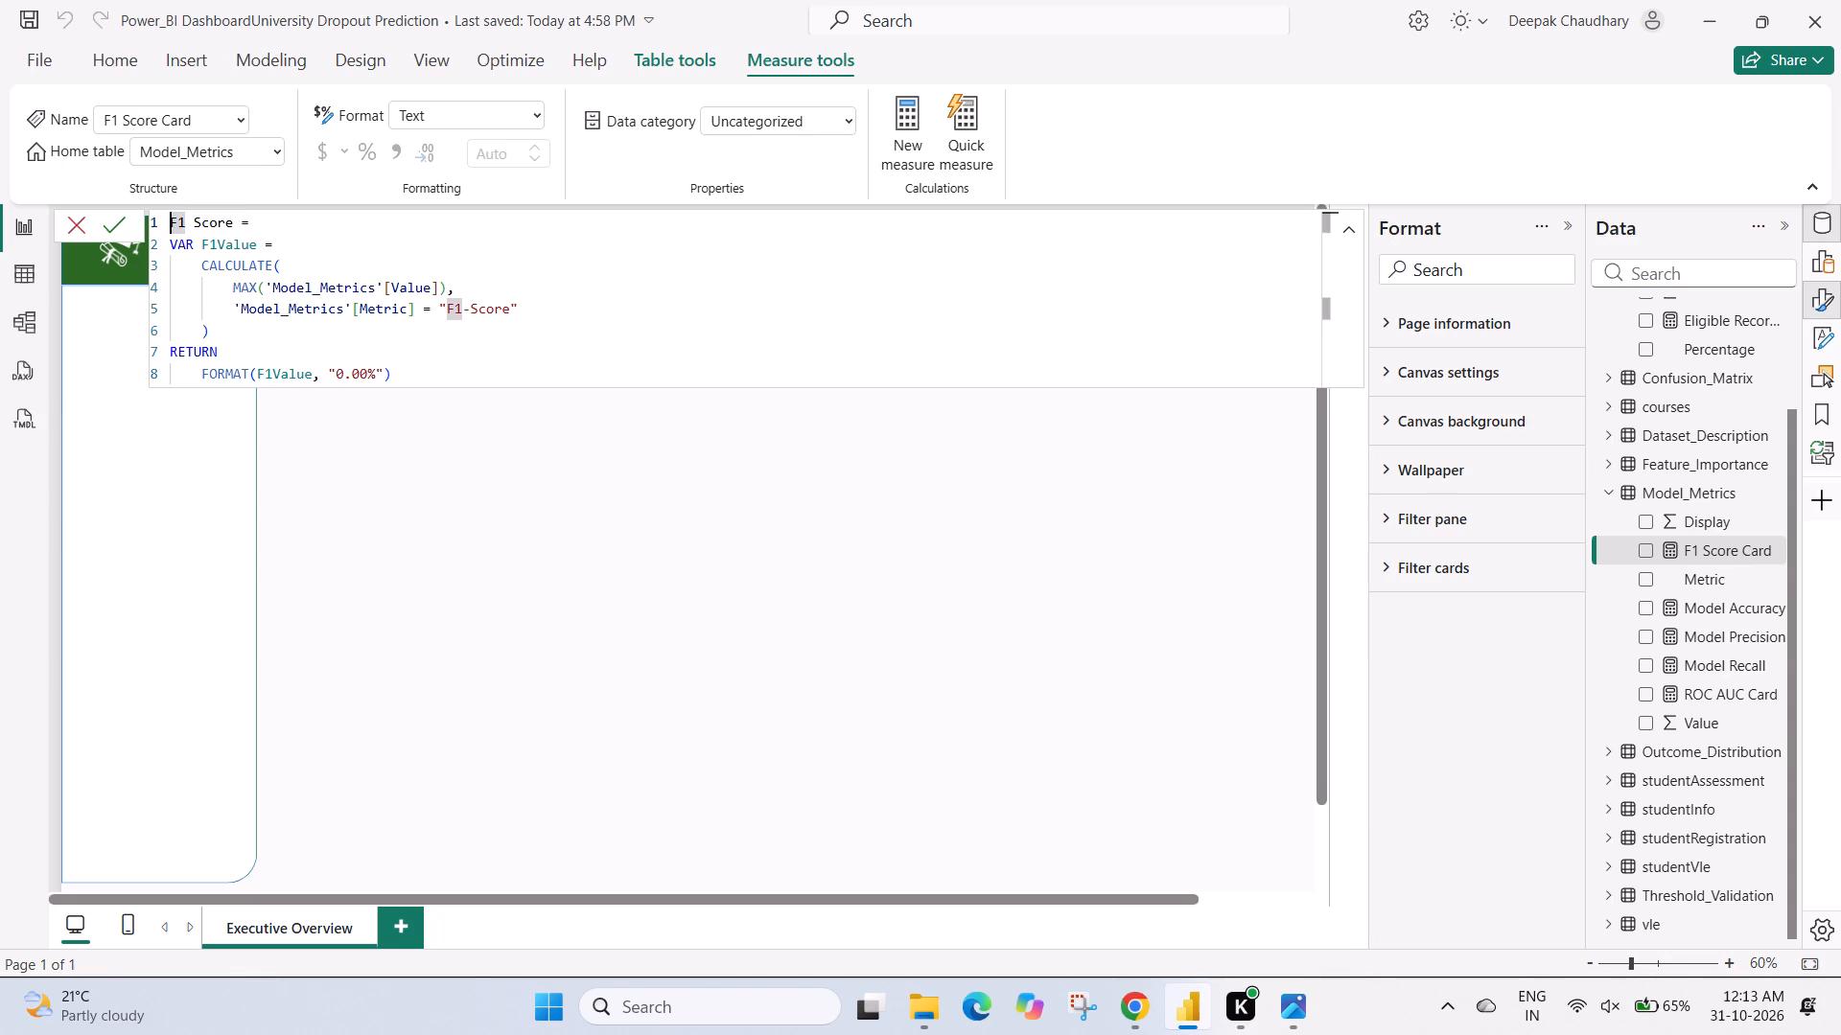
type("Model")
key("space")
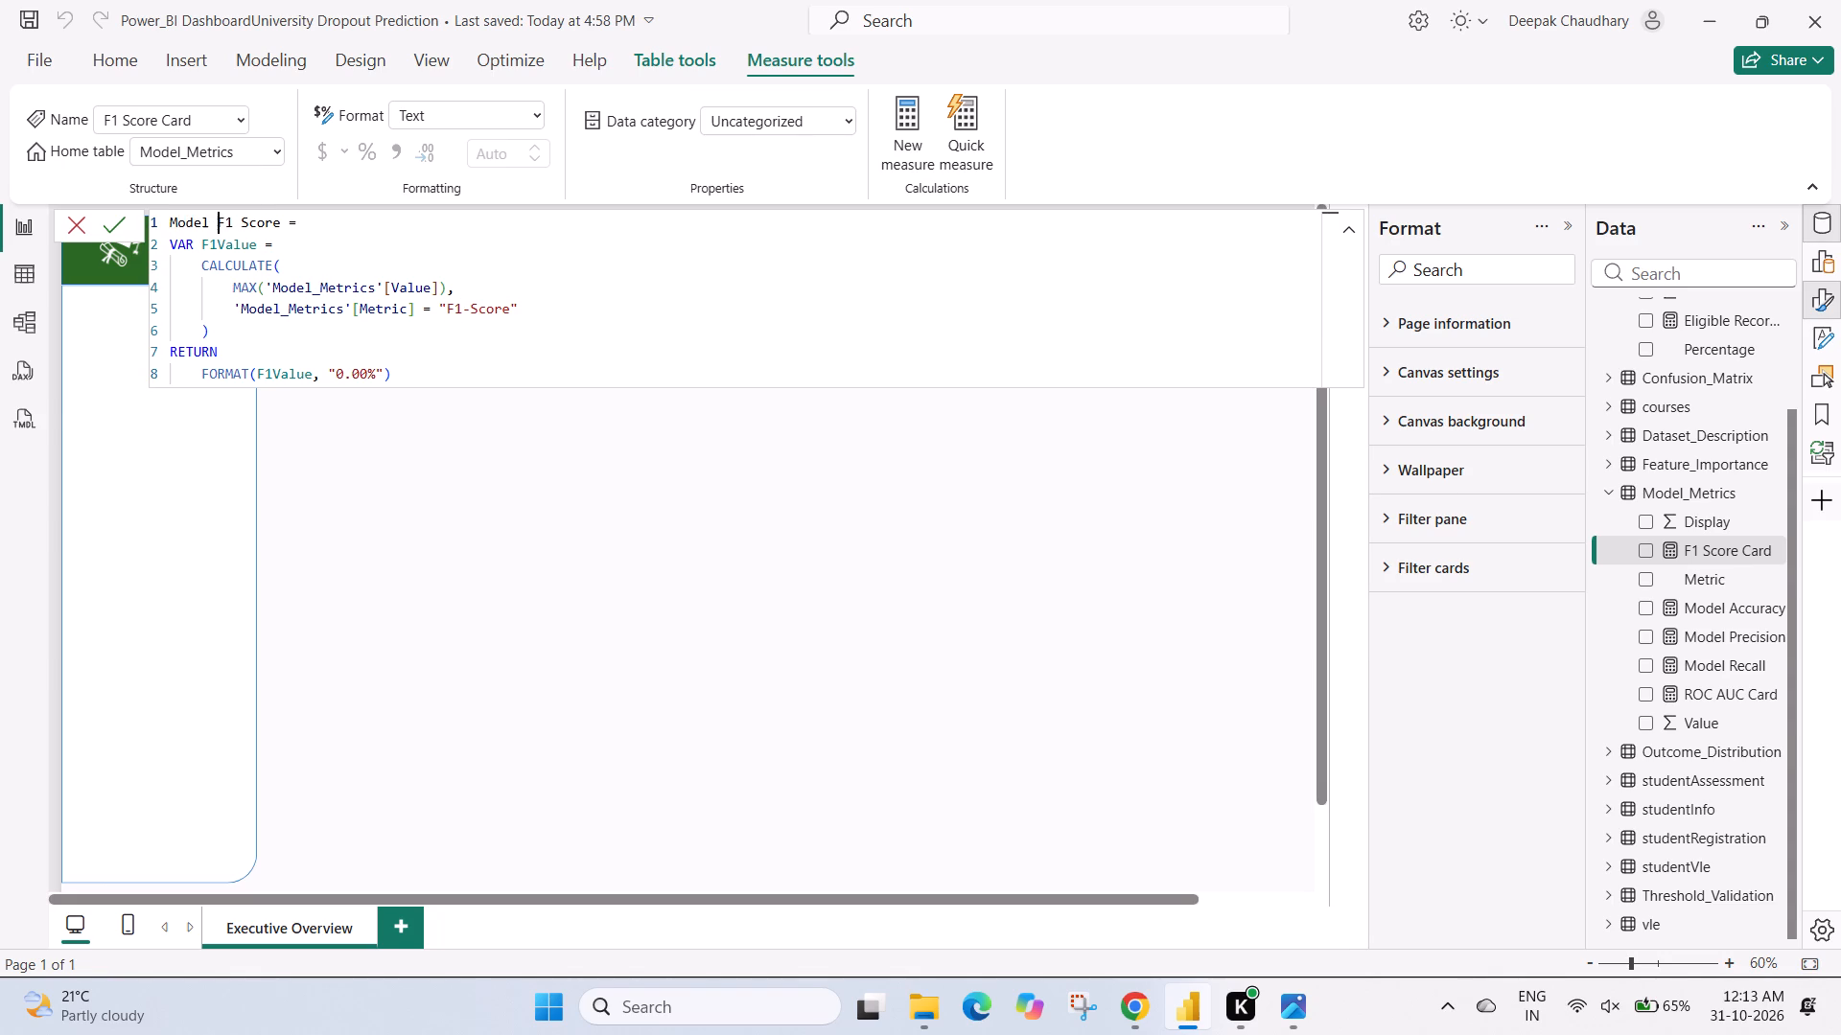
left_click(118, 222)
Rename the ROC AUC Card measure in Model_Metrics as ROC AUC in its formula.
left_click(410, 590)
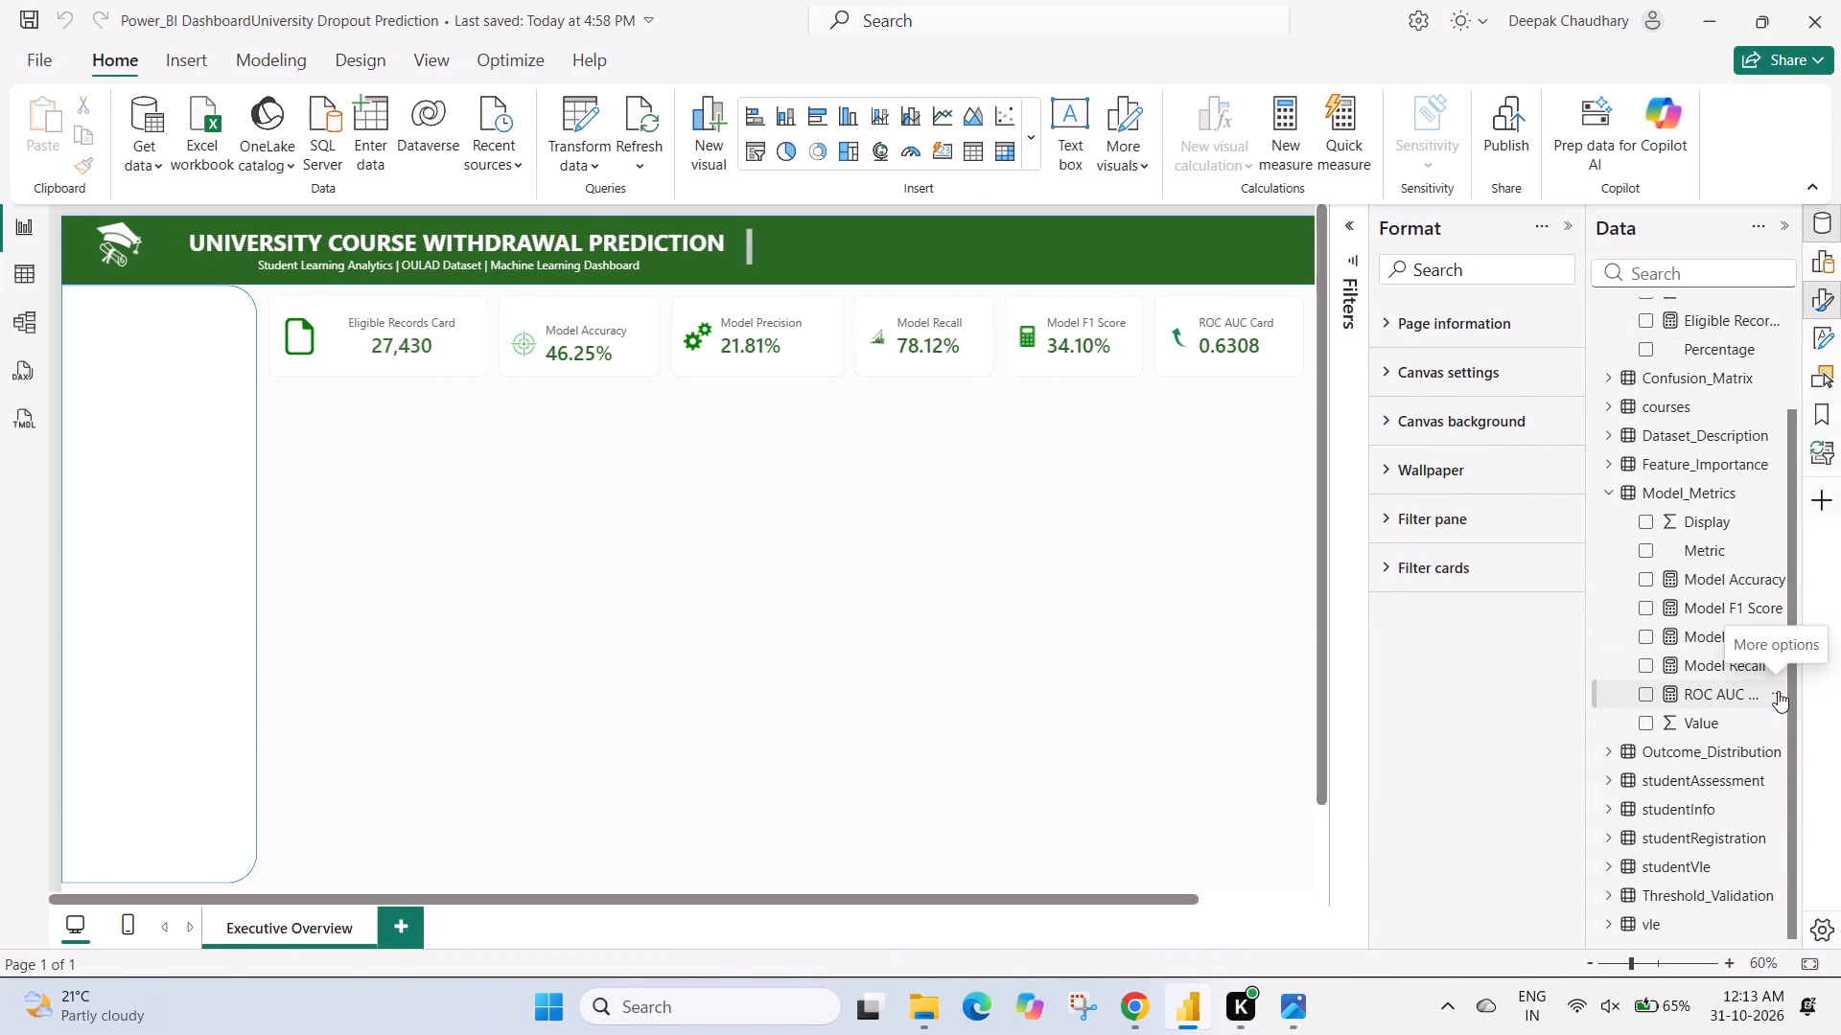
left_click(1778, 691)
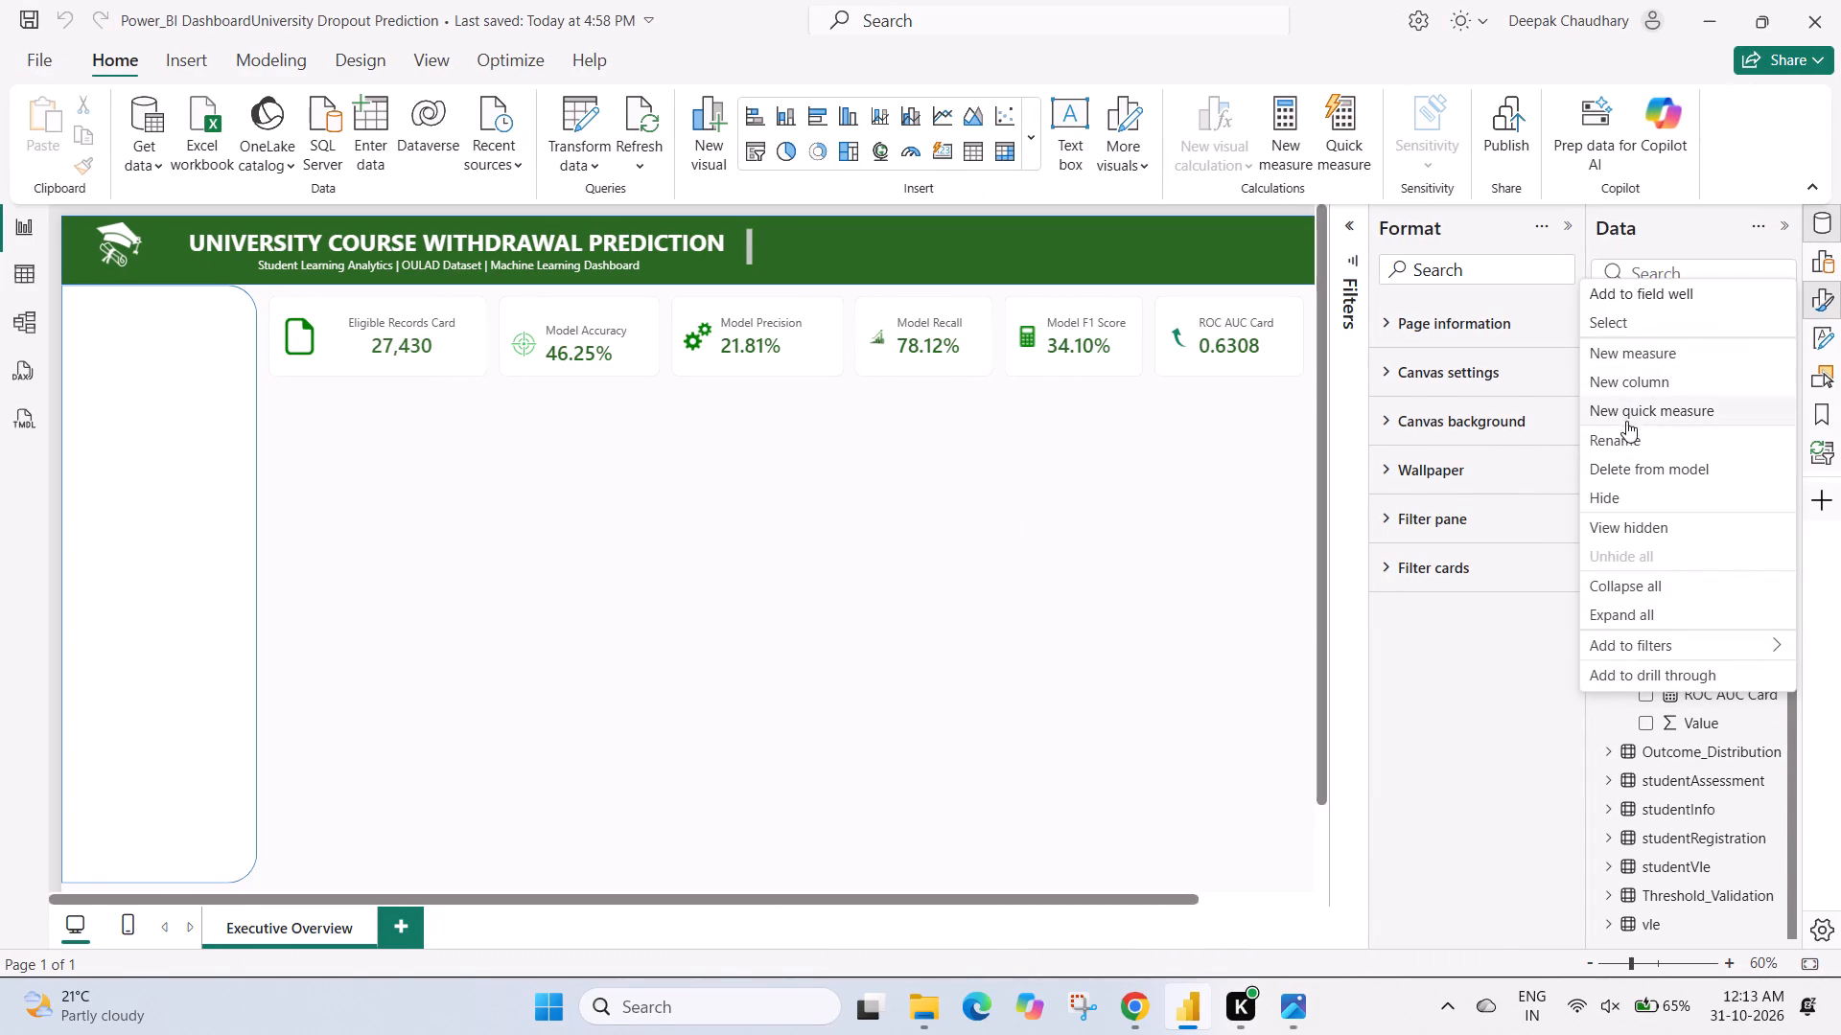
left_click(1623, 433)
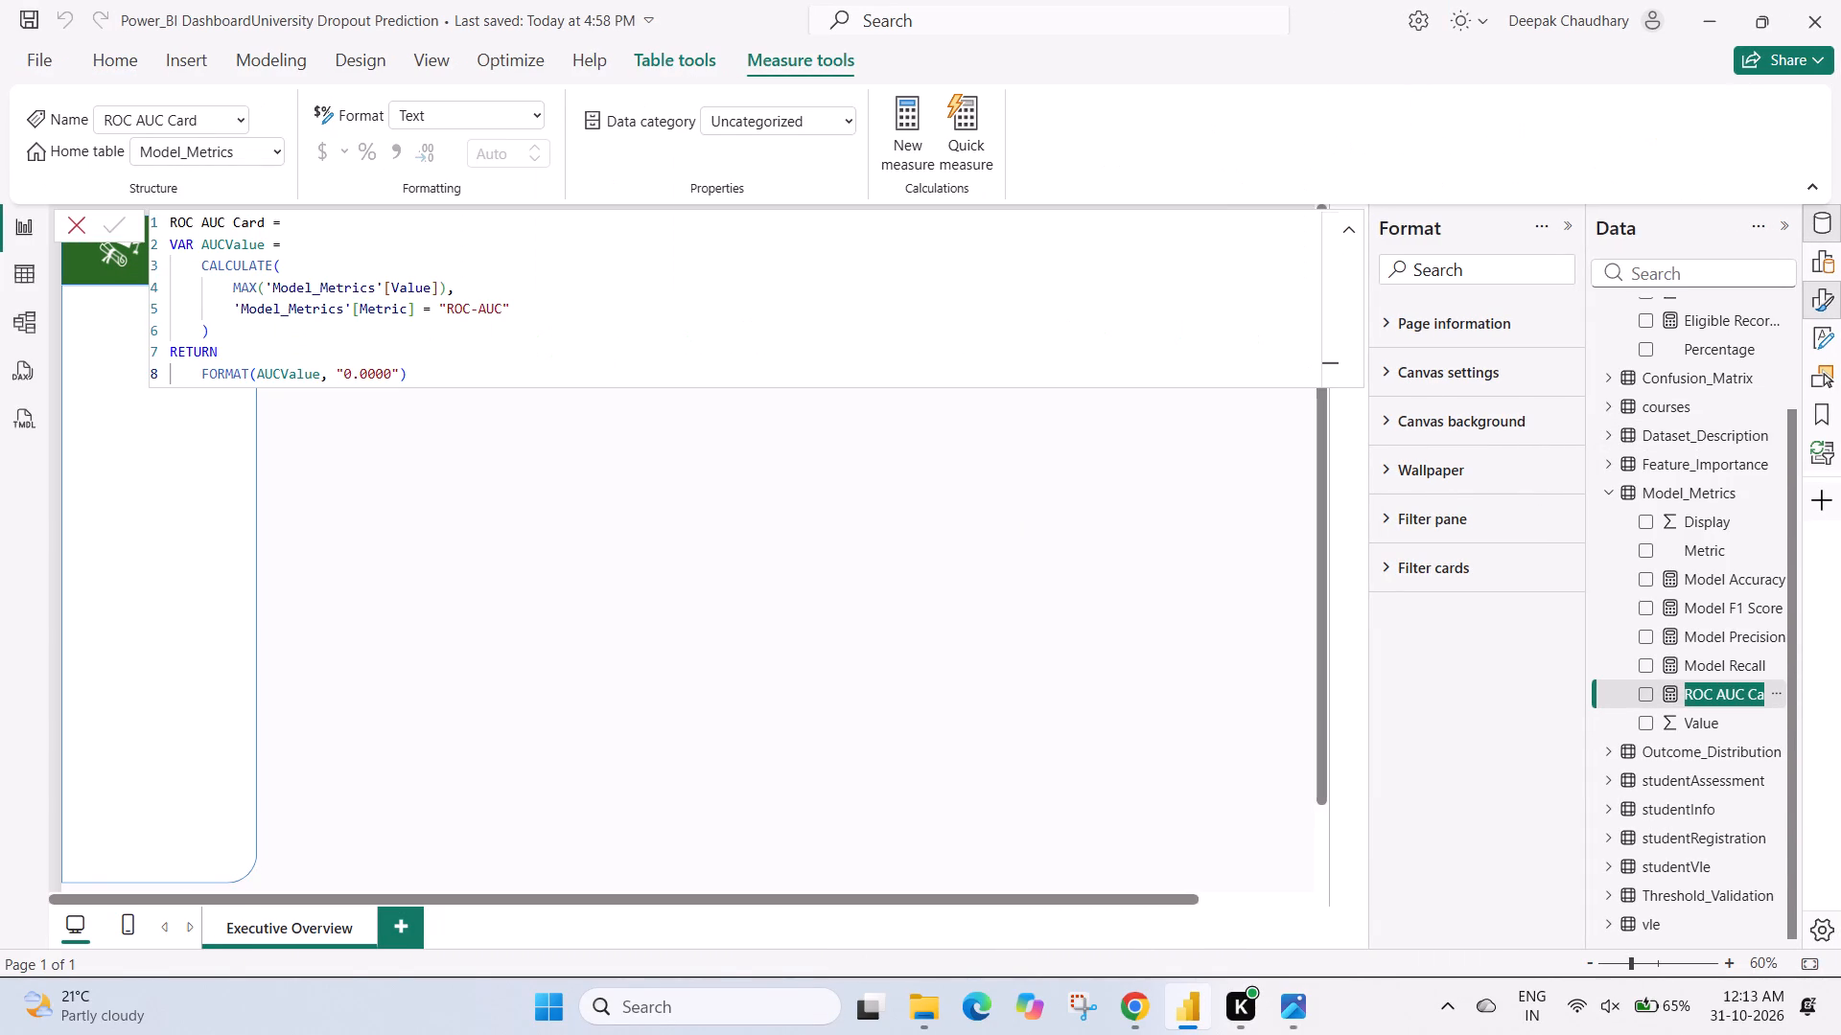
left_click(262, 218)
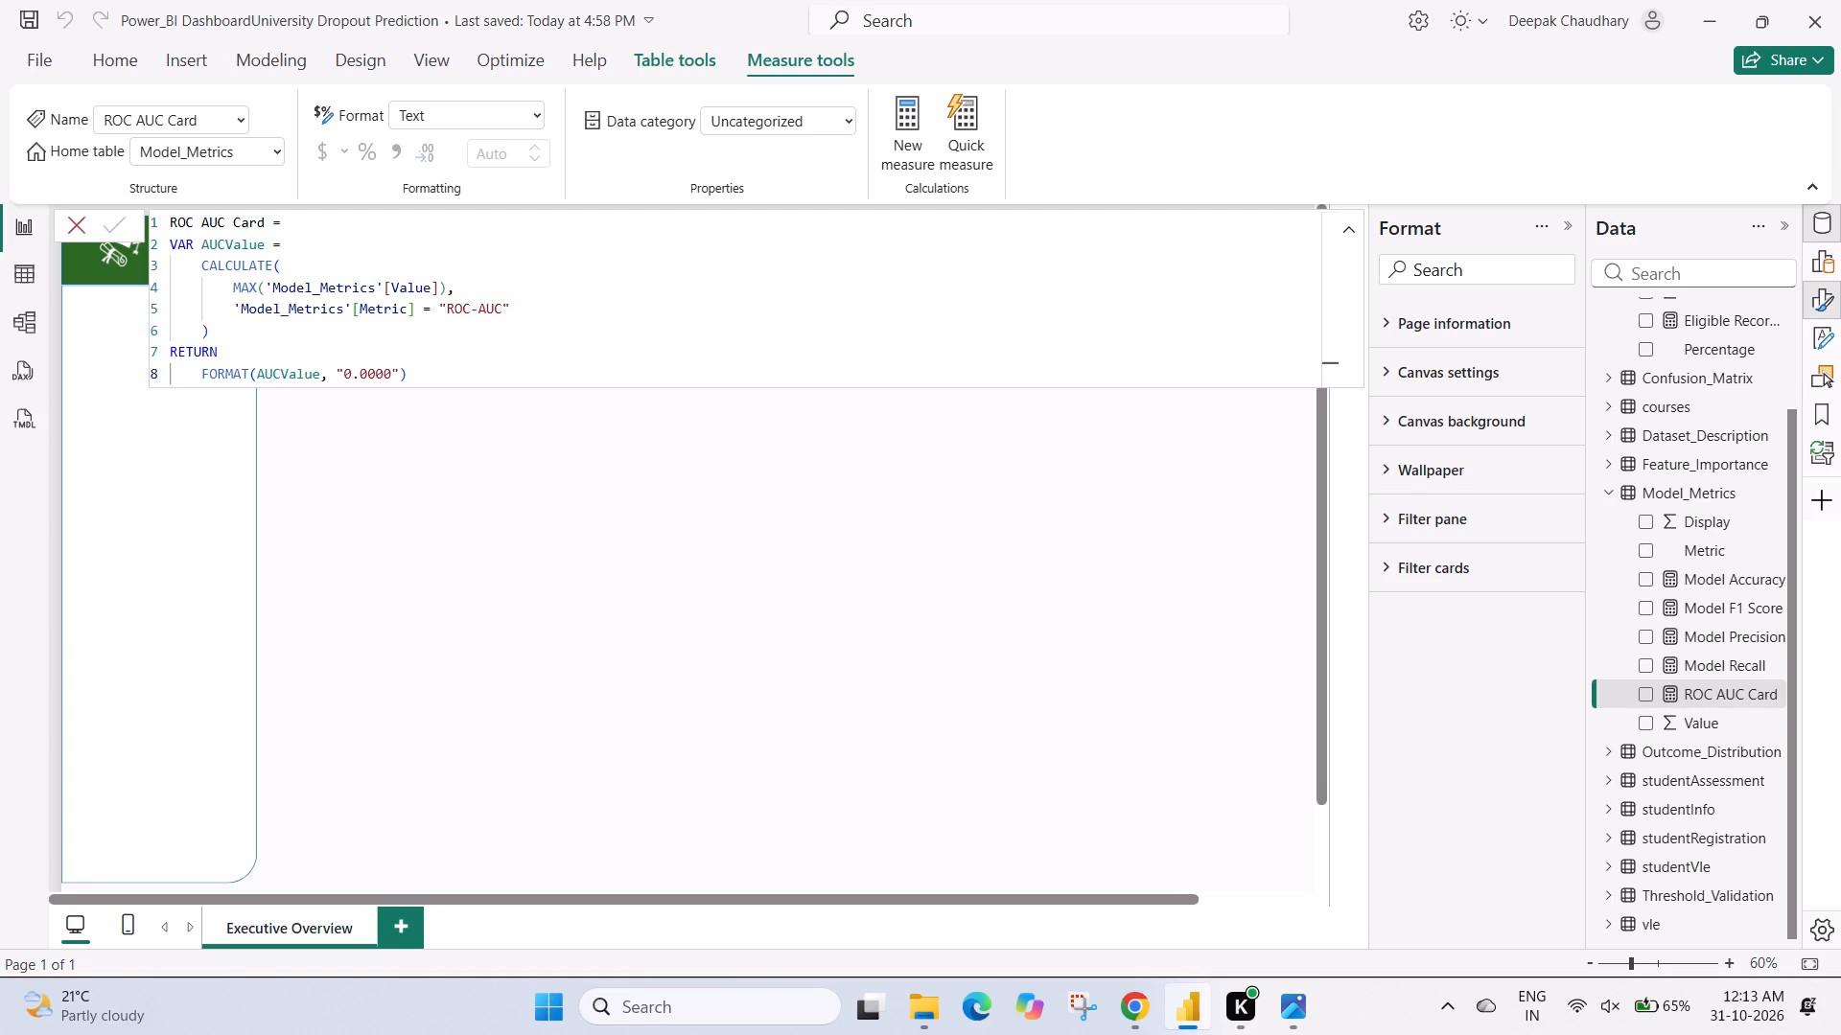
double_click(262, 218)
key("BackSpace")
left_click(112, 228)
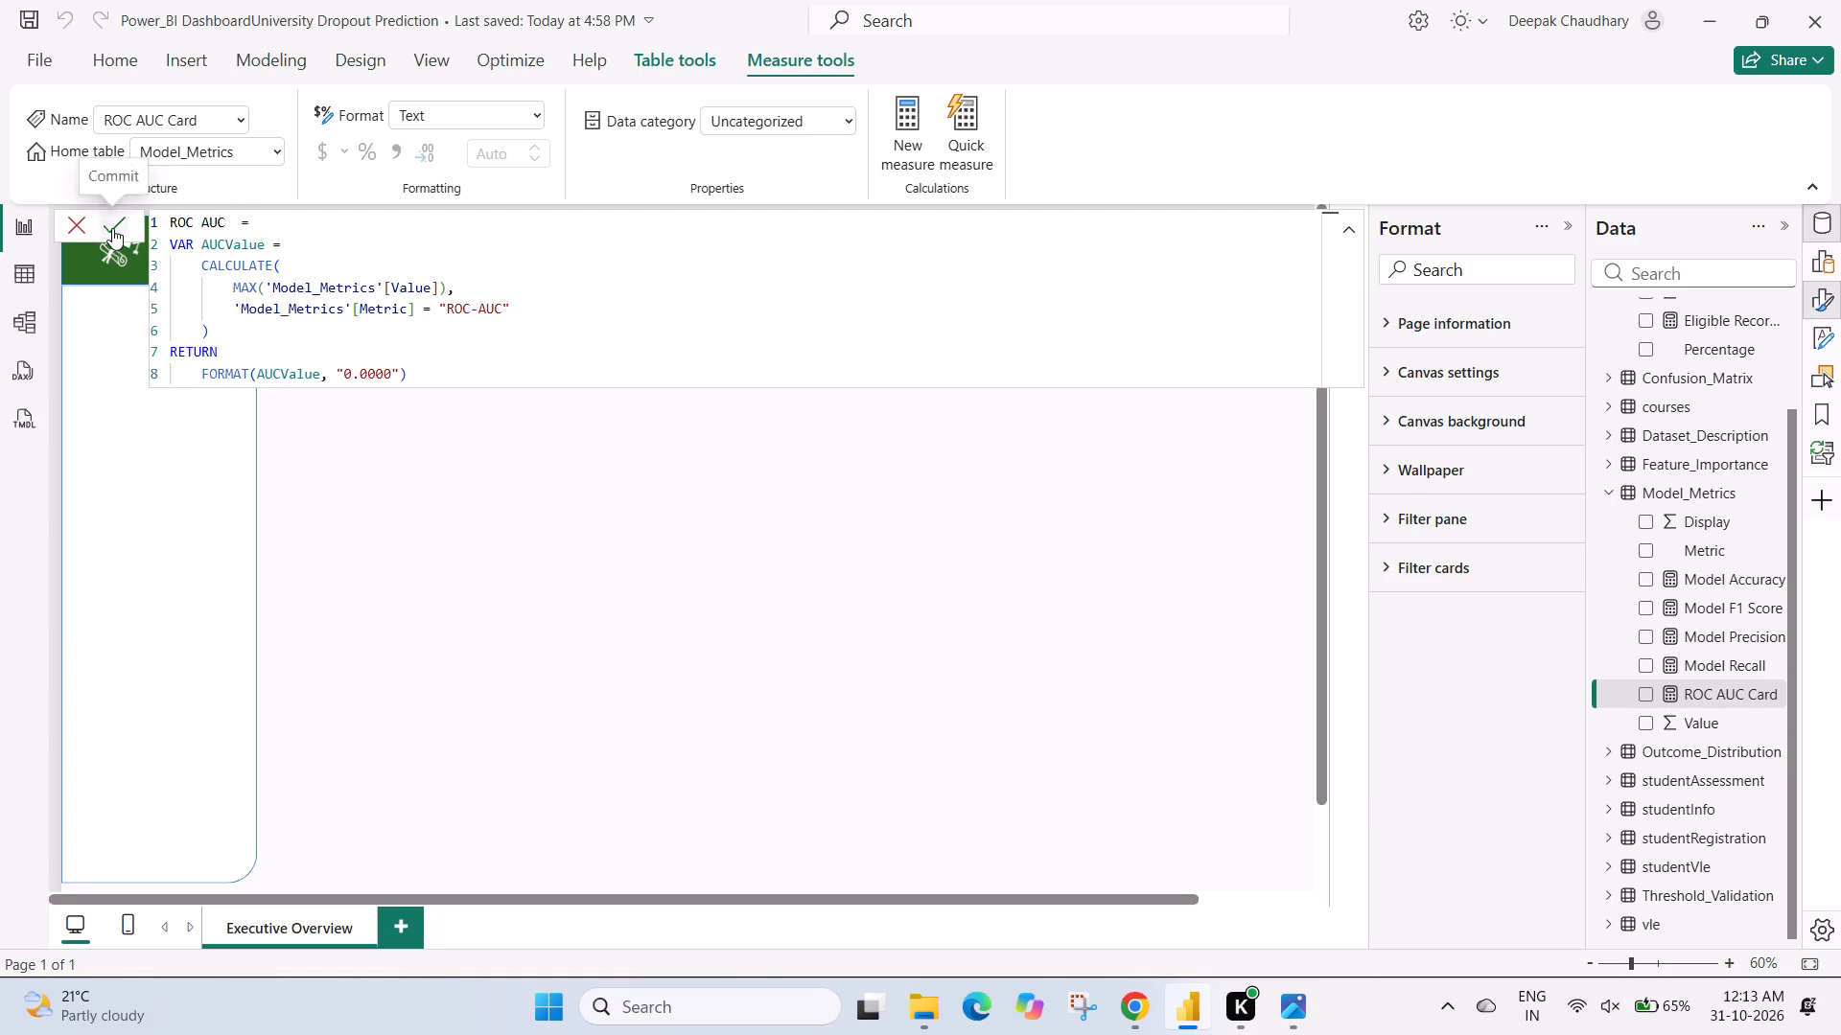
left_click(478, 628)
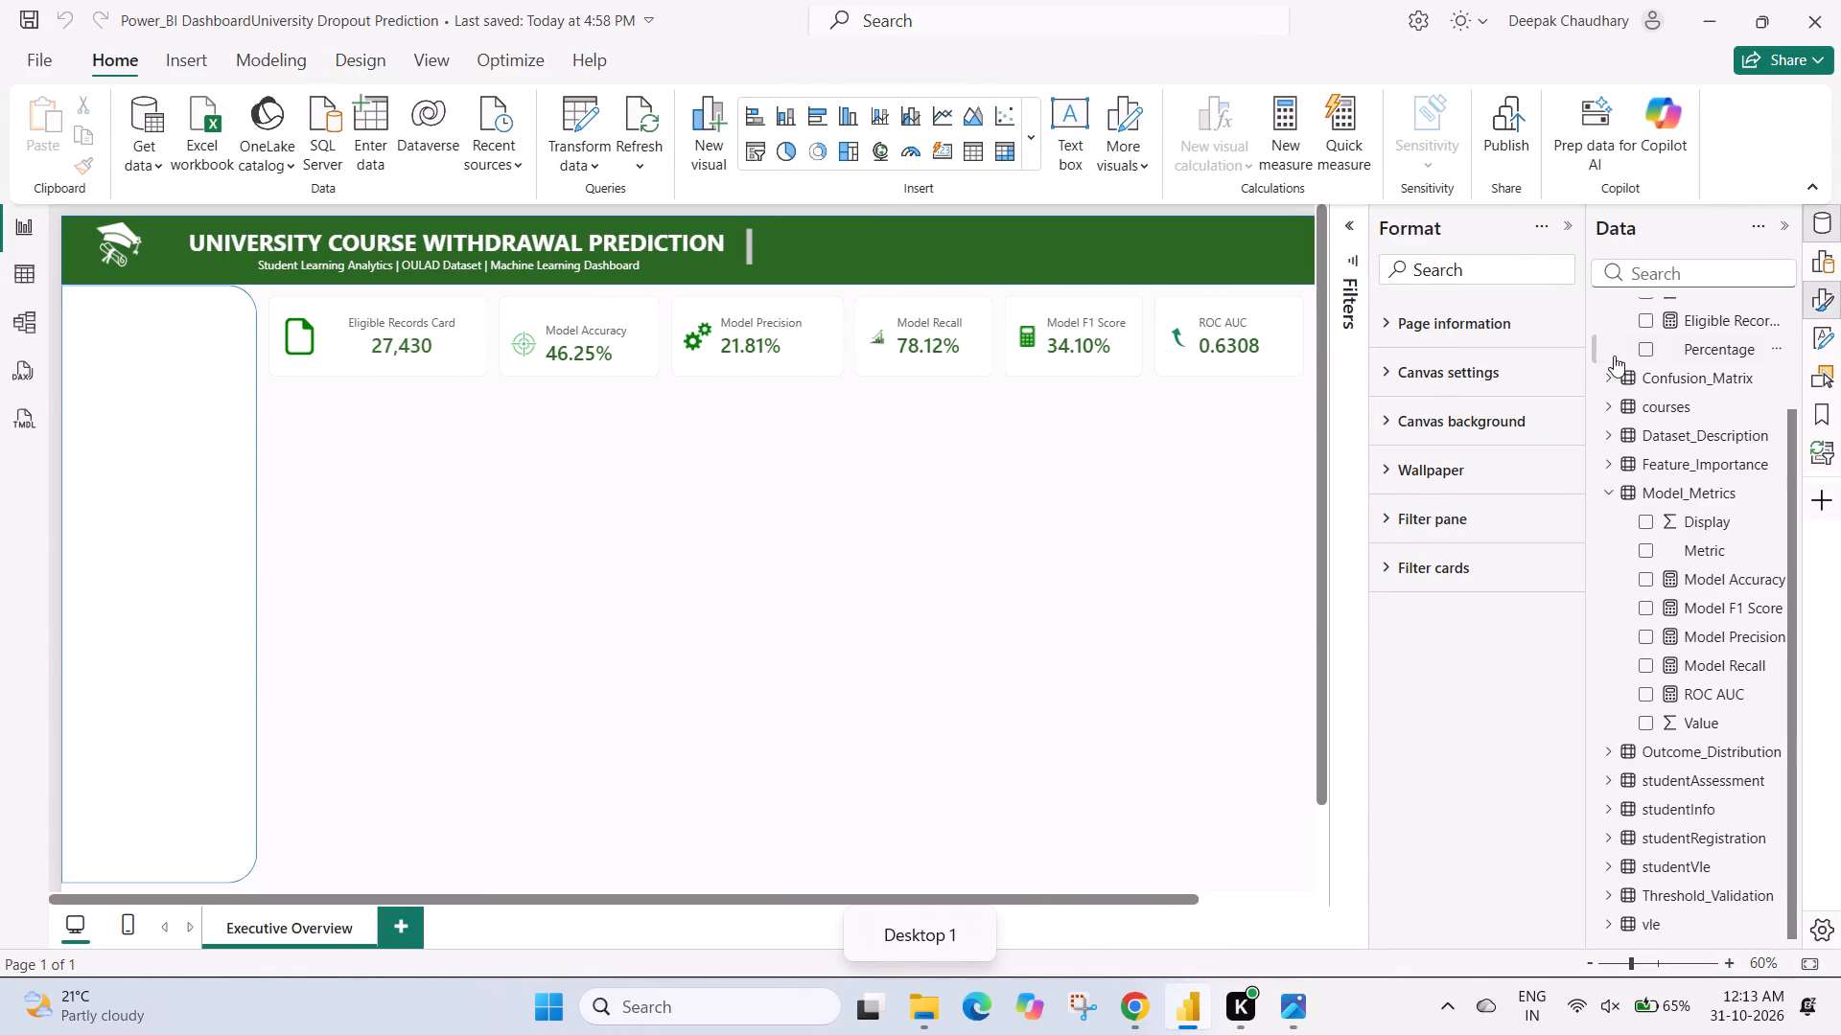
Rename the Eligible Records Card measure in the Class_Distribution table as Eligible Records in its formula.
left_click(1627, 430)
left_click(1612, 430)
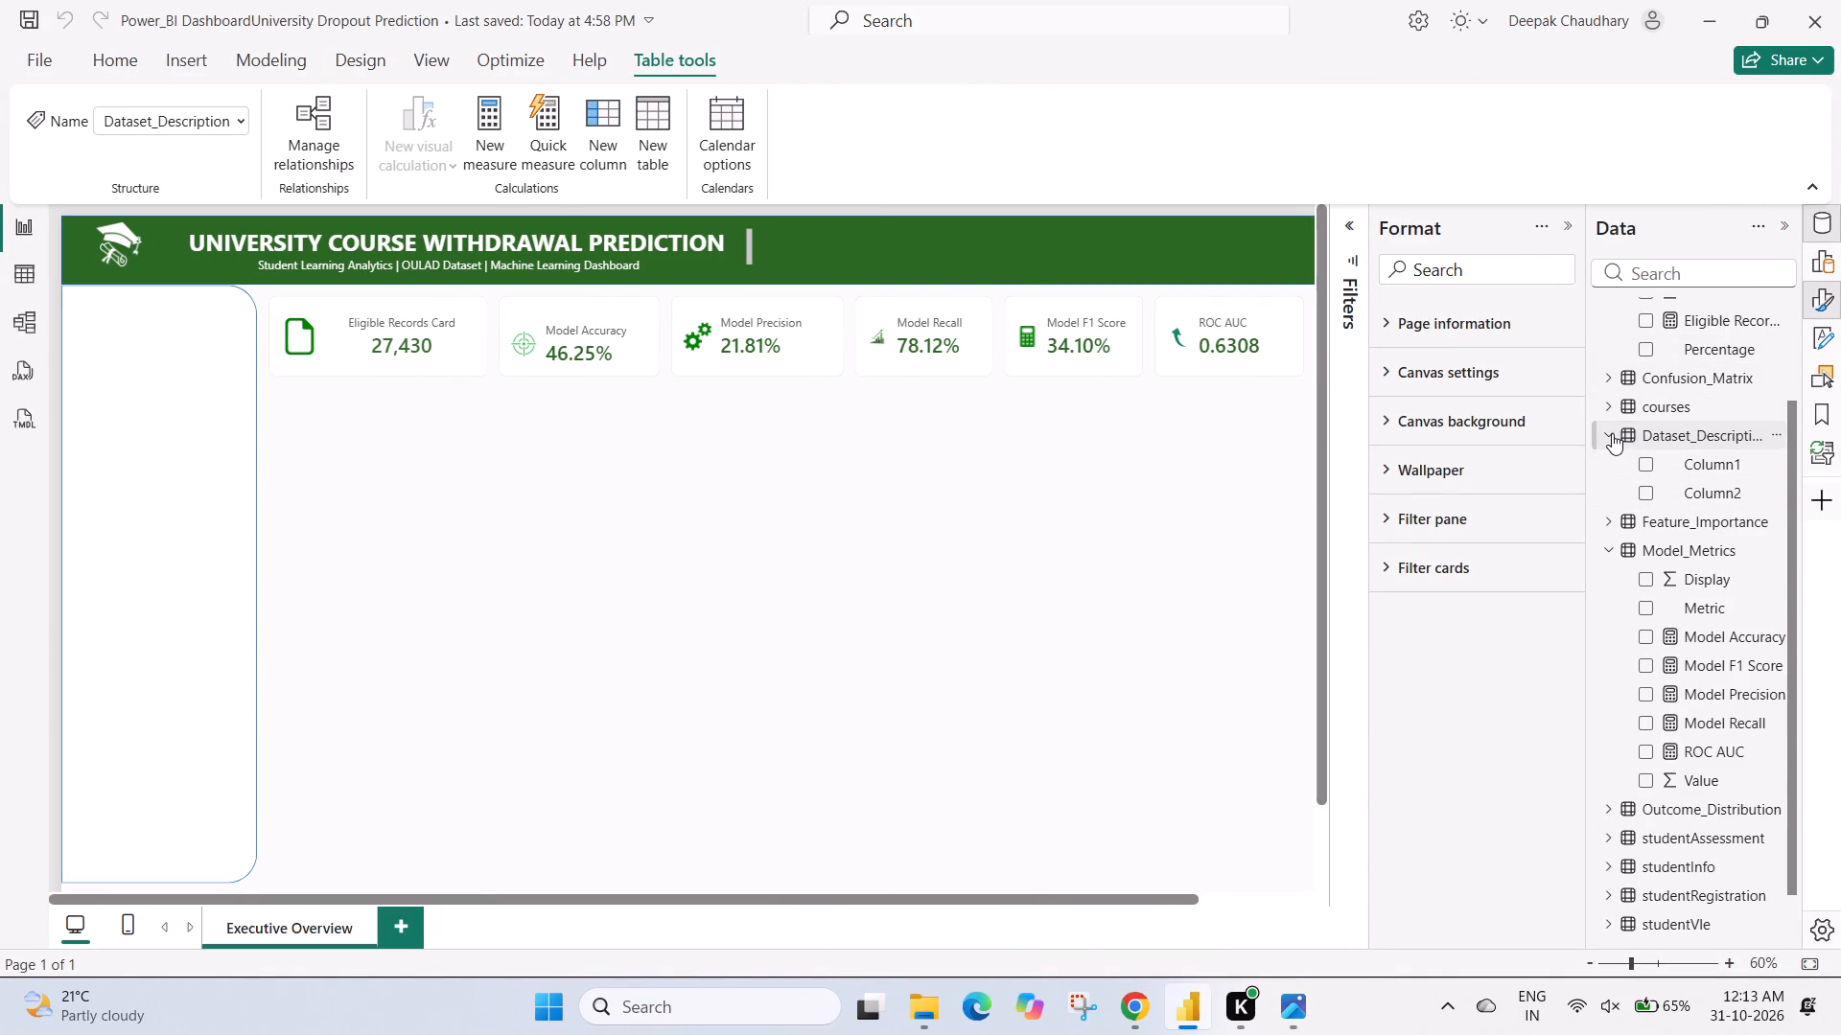
left_click(1612, 433)
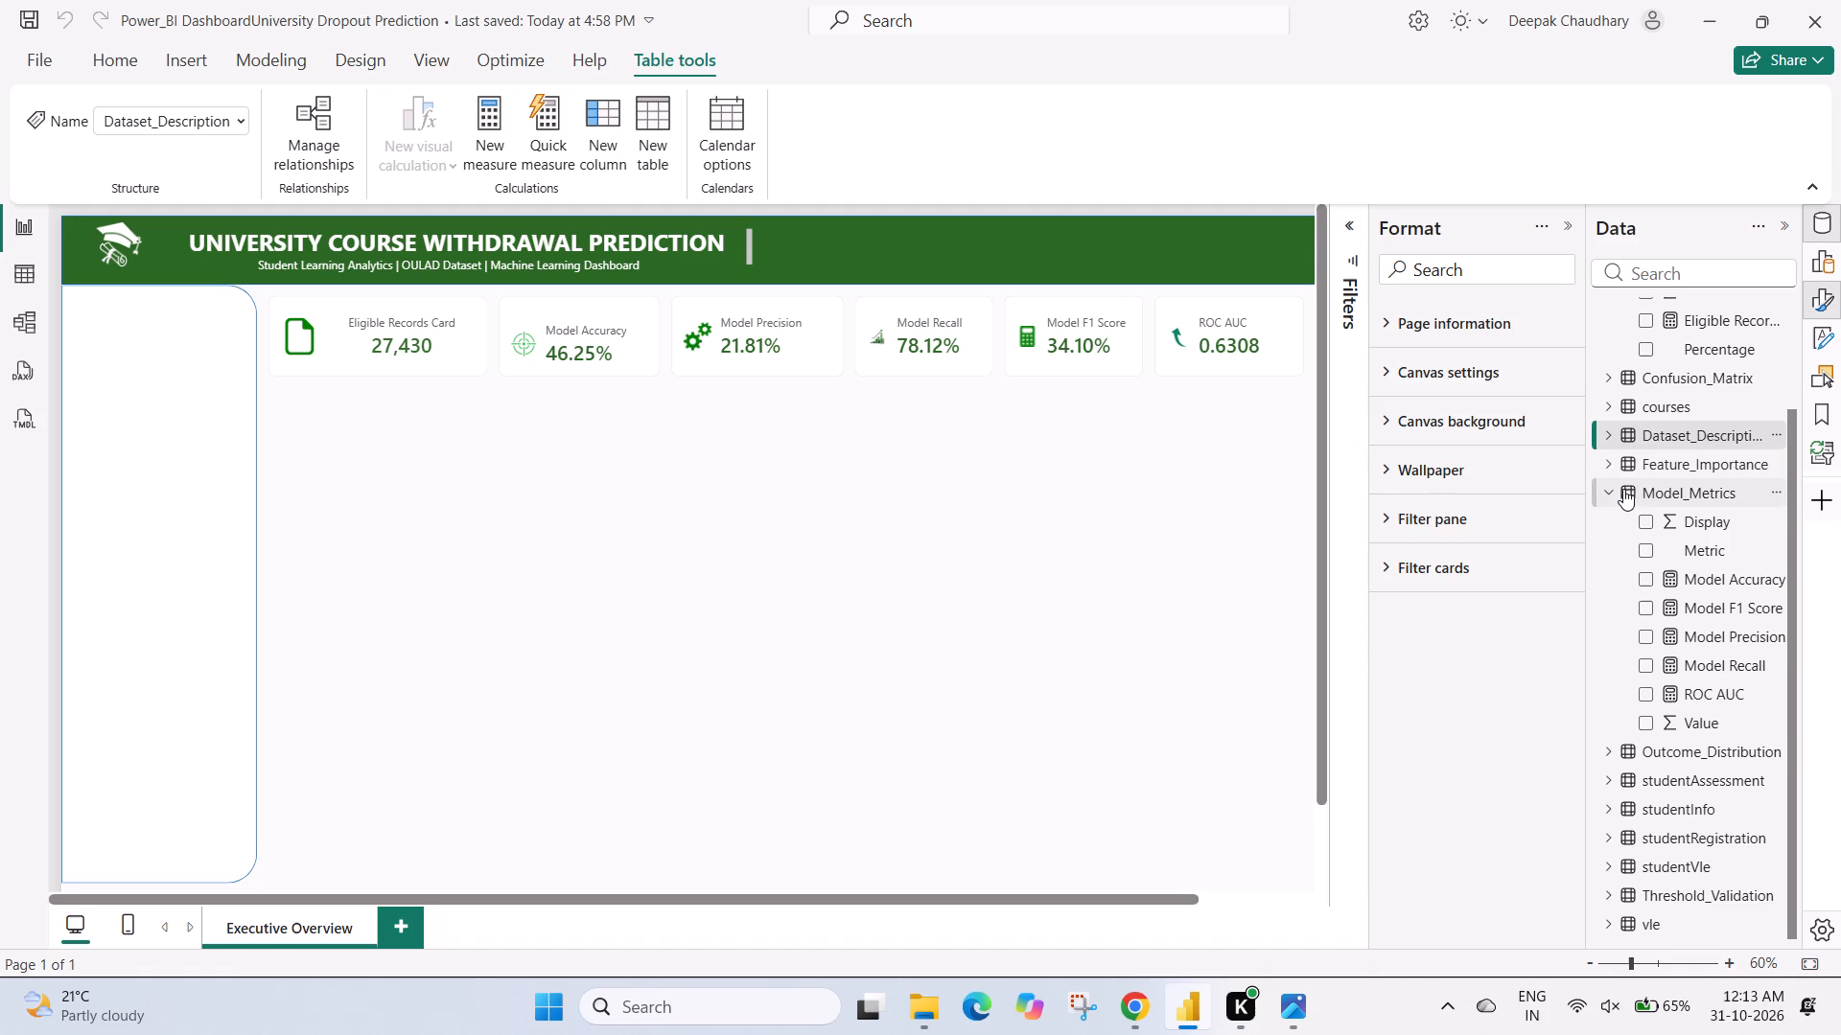
left_click(1615, 486)
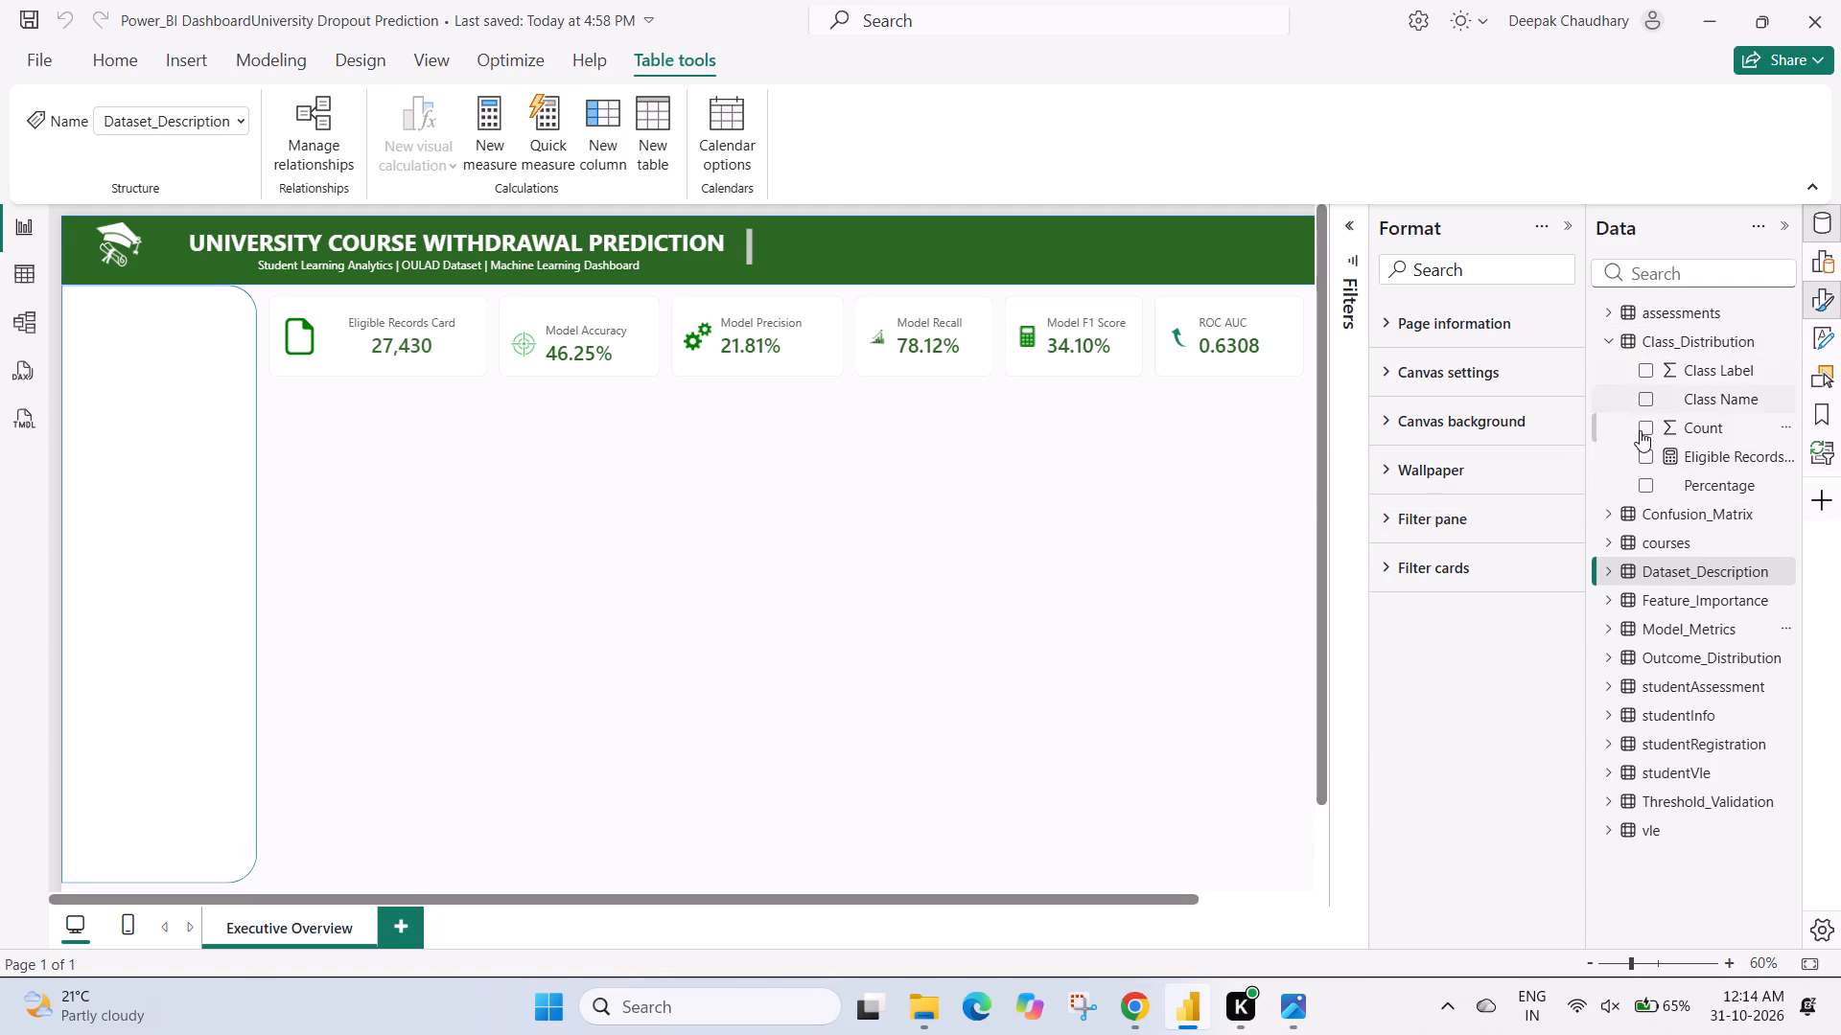
left_click(1784, 451)
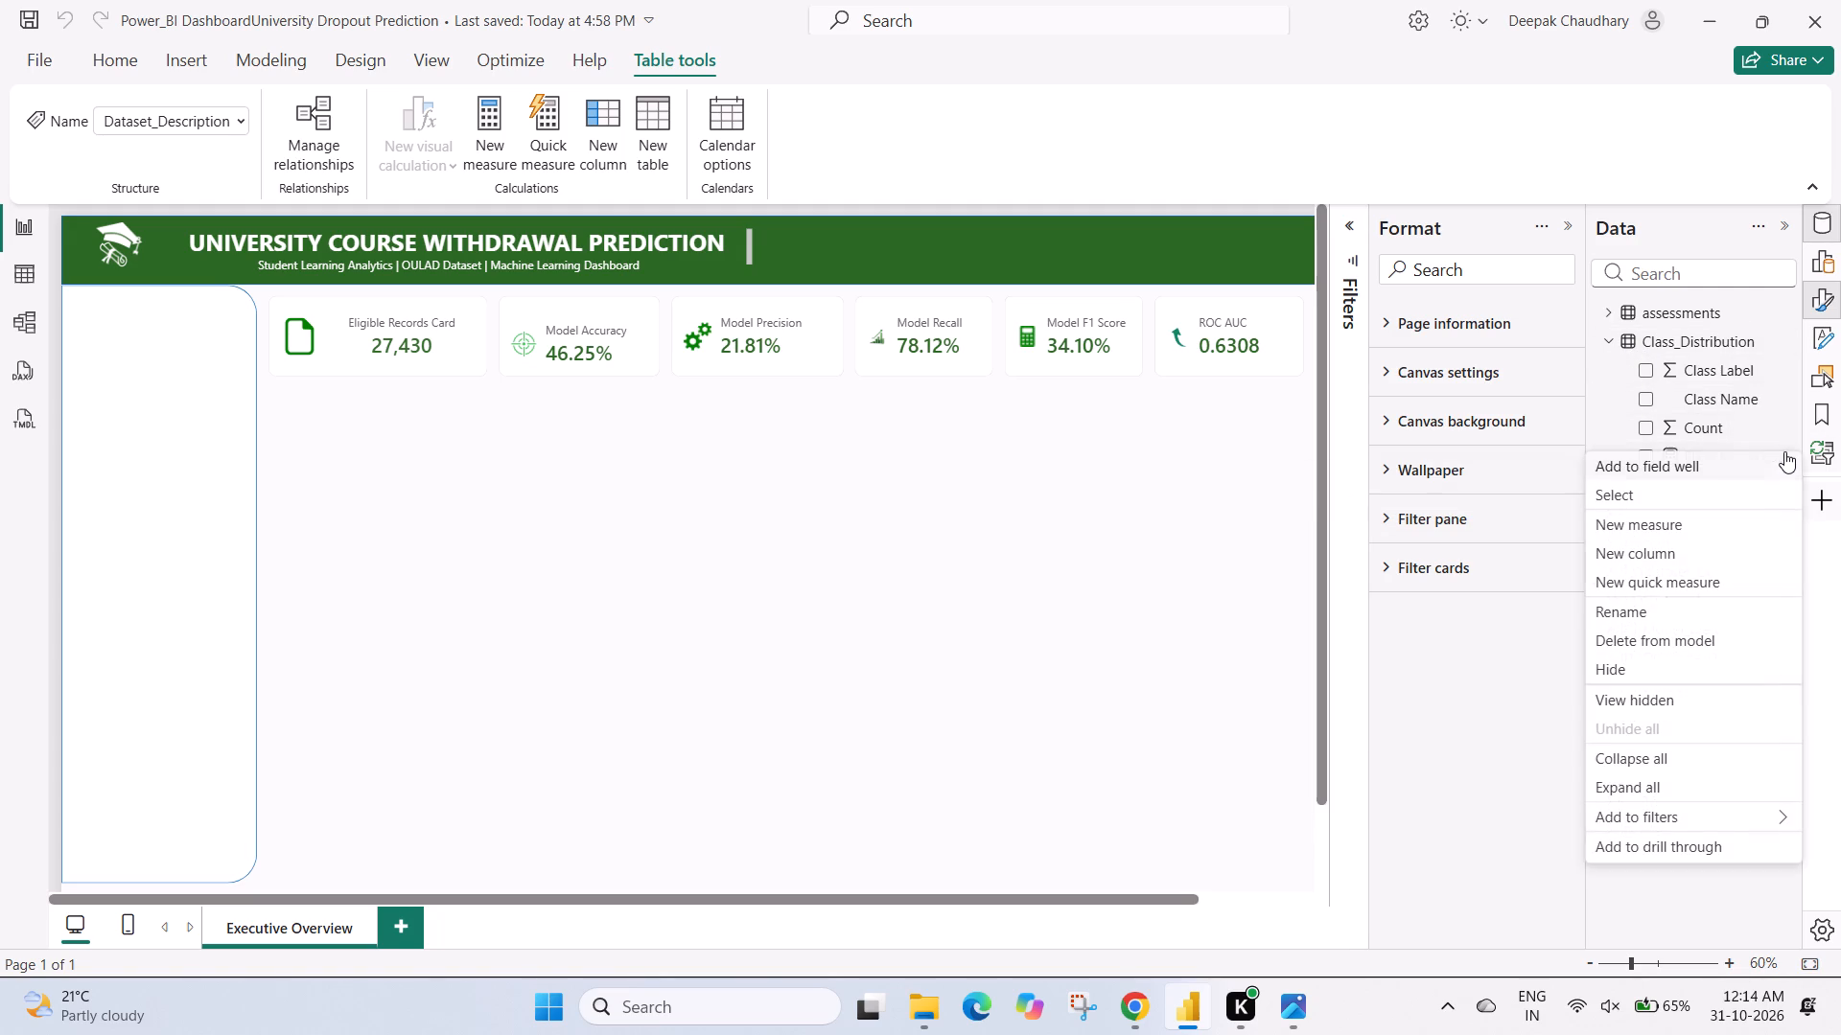
left_click(1636, 615)
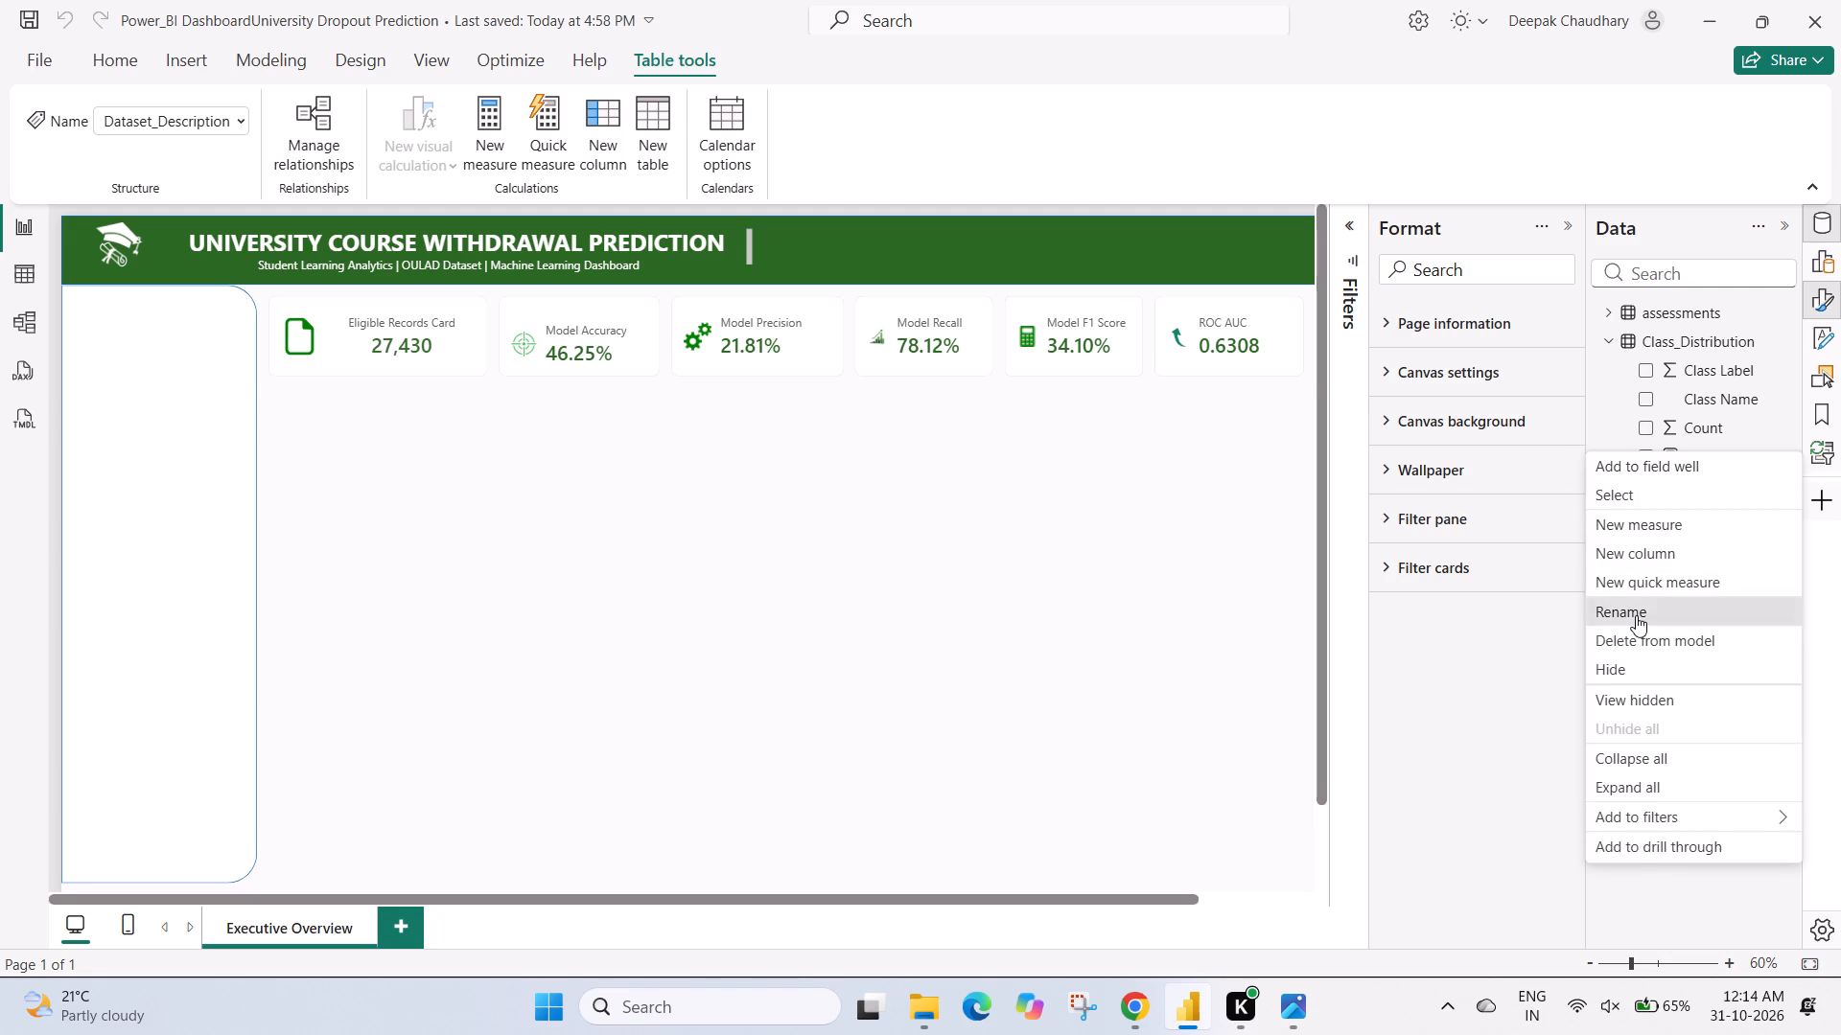
left_click(337, 219)
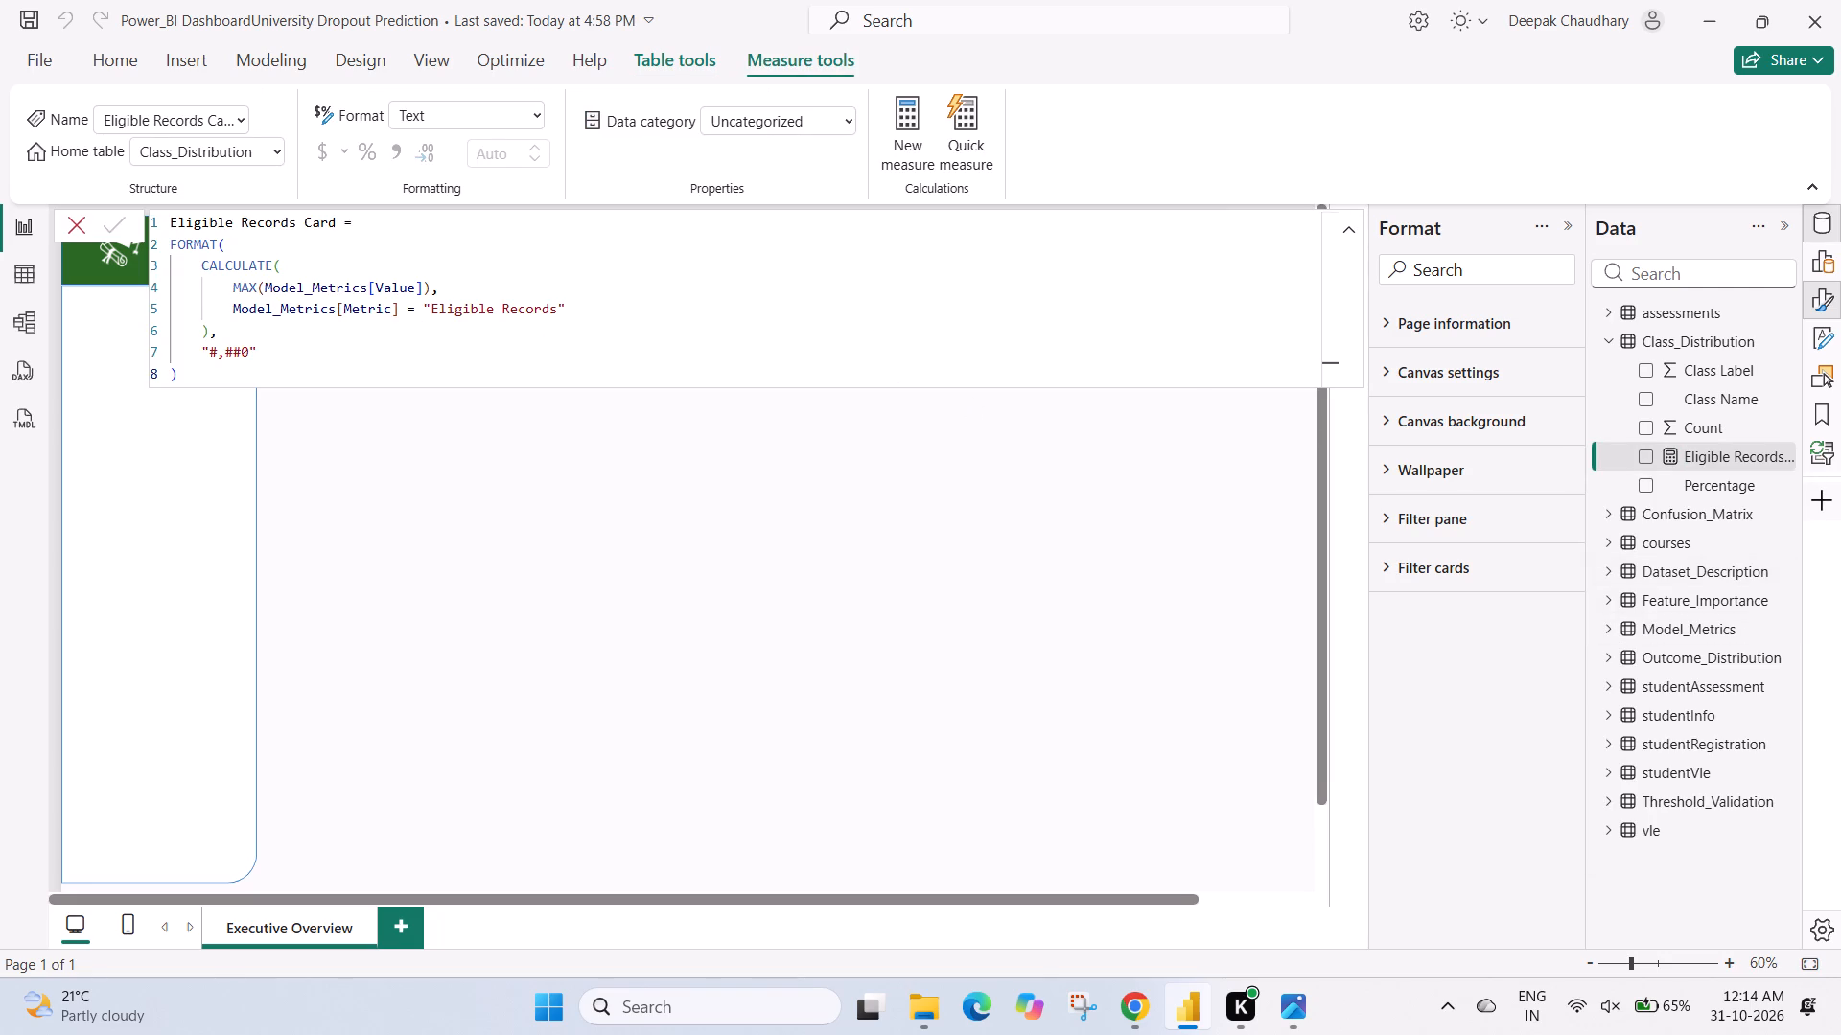
double_click(337, 219)
key("BackSpace")
left_click(115, 218)
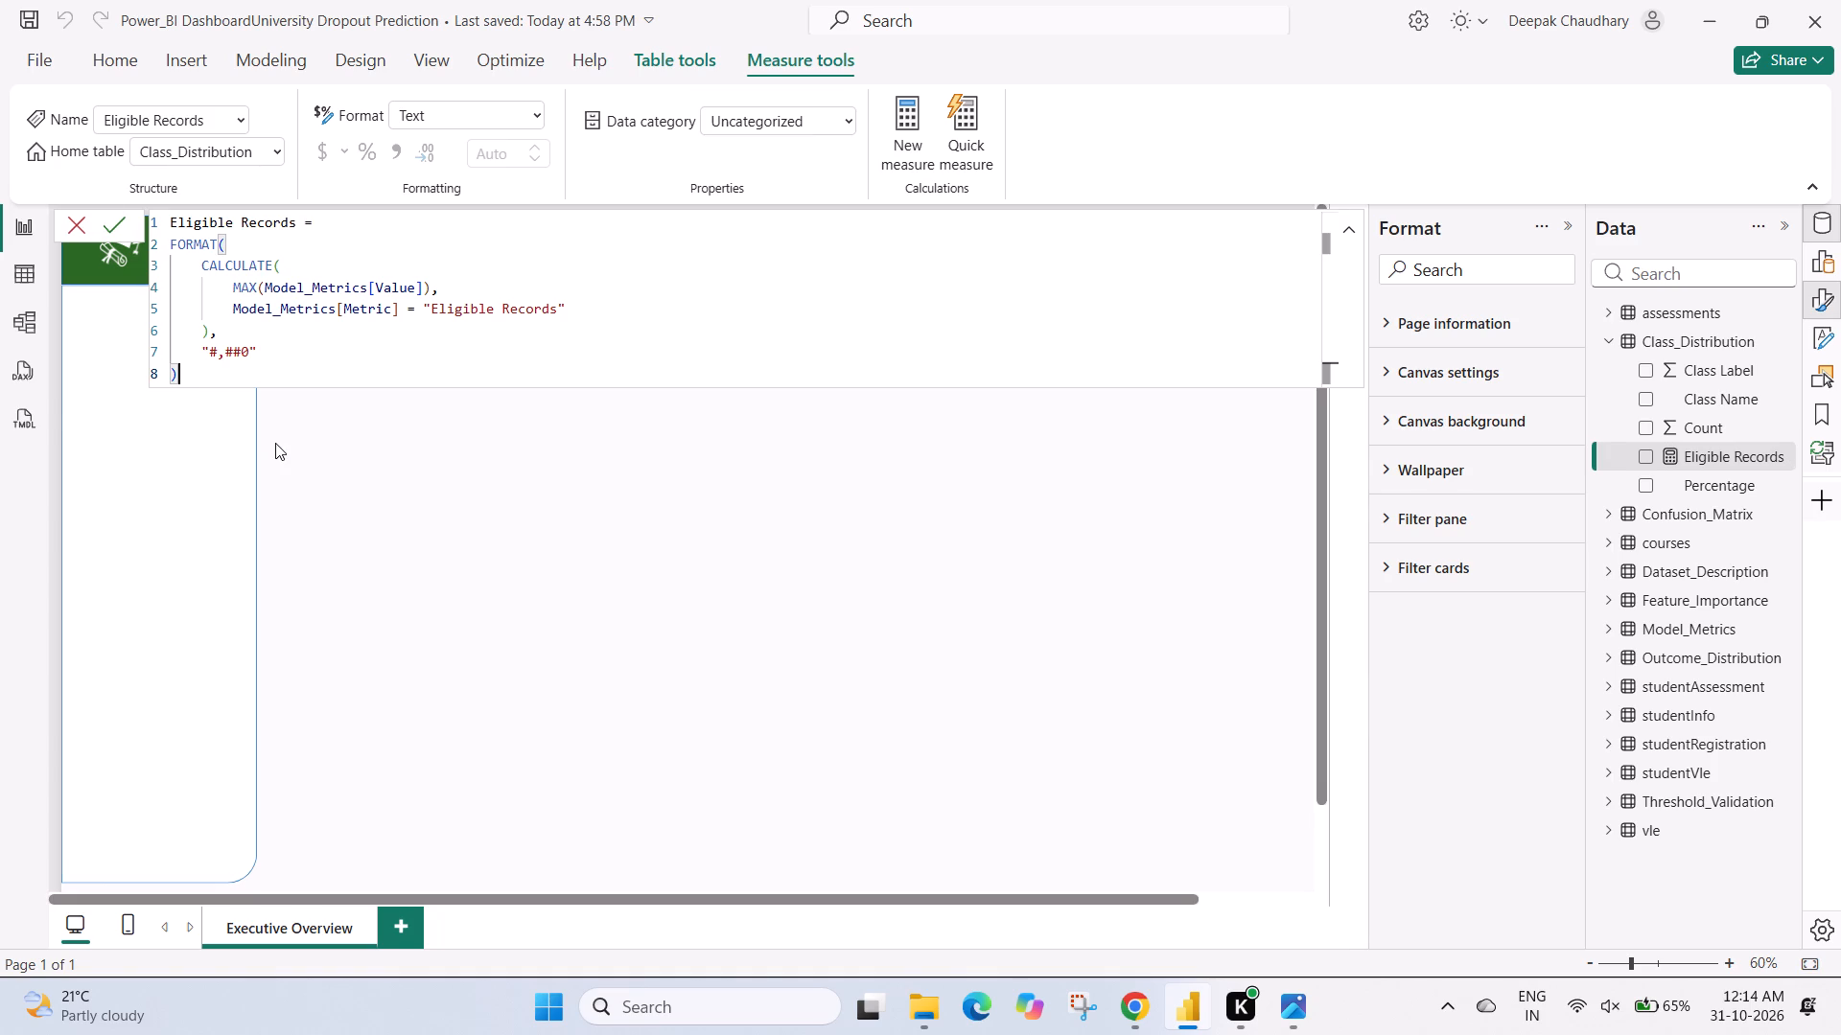
left_click(367, 515)
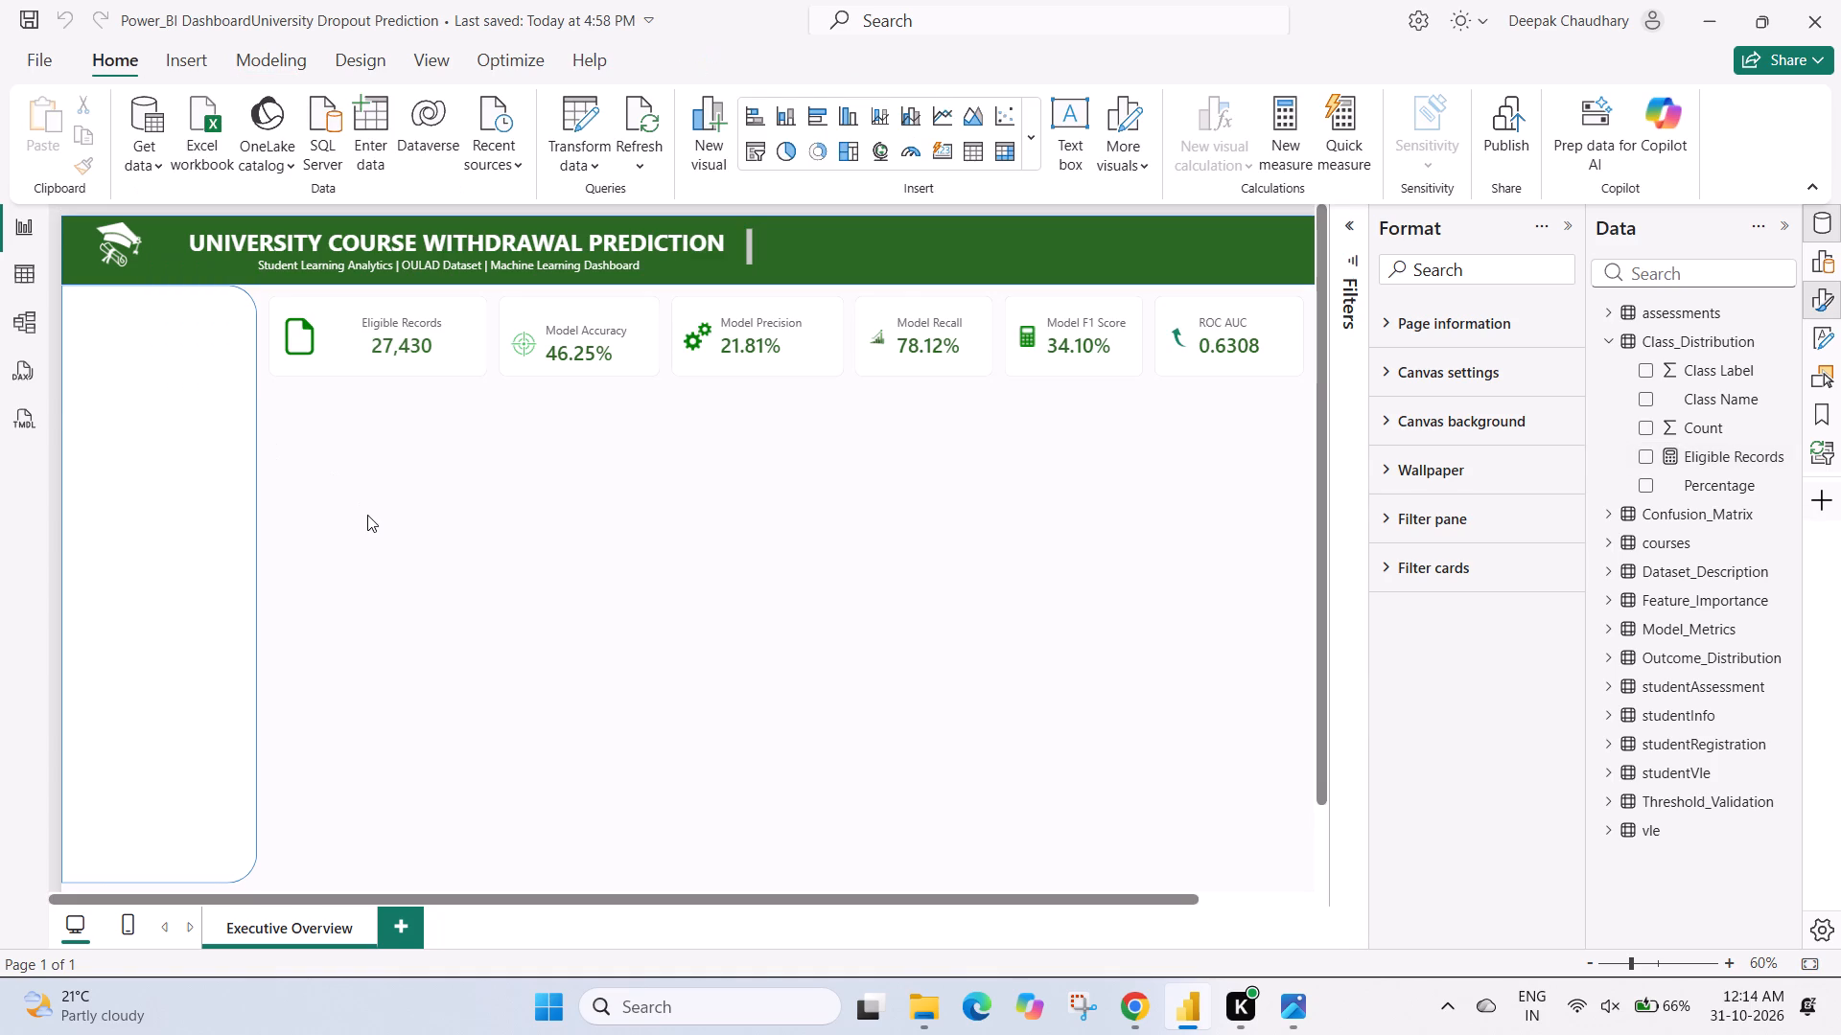
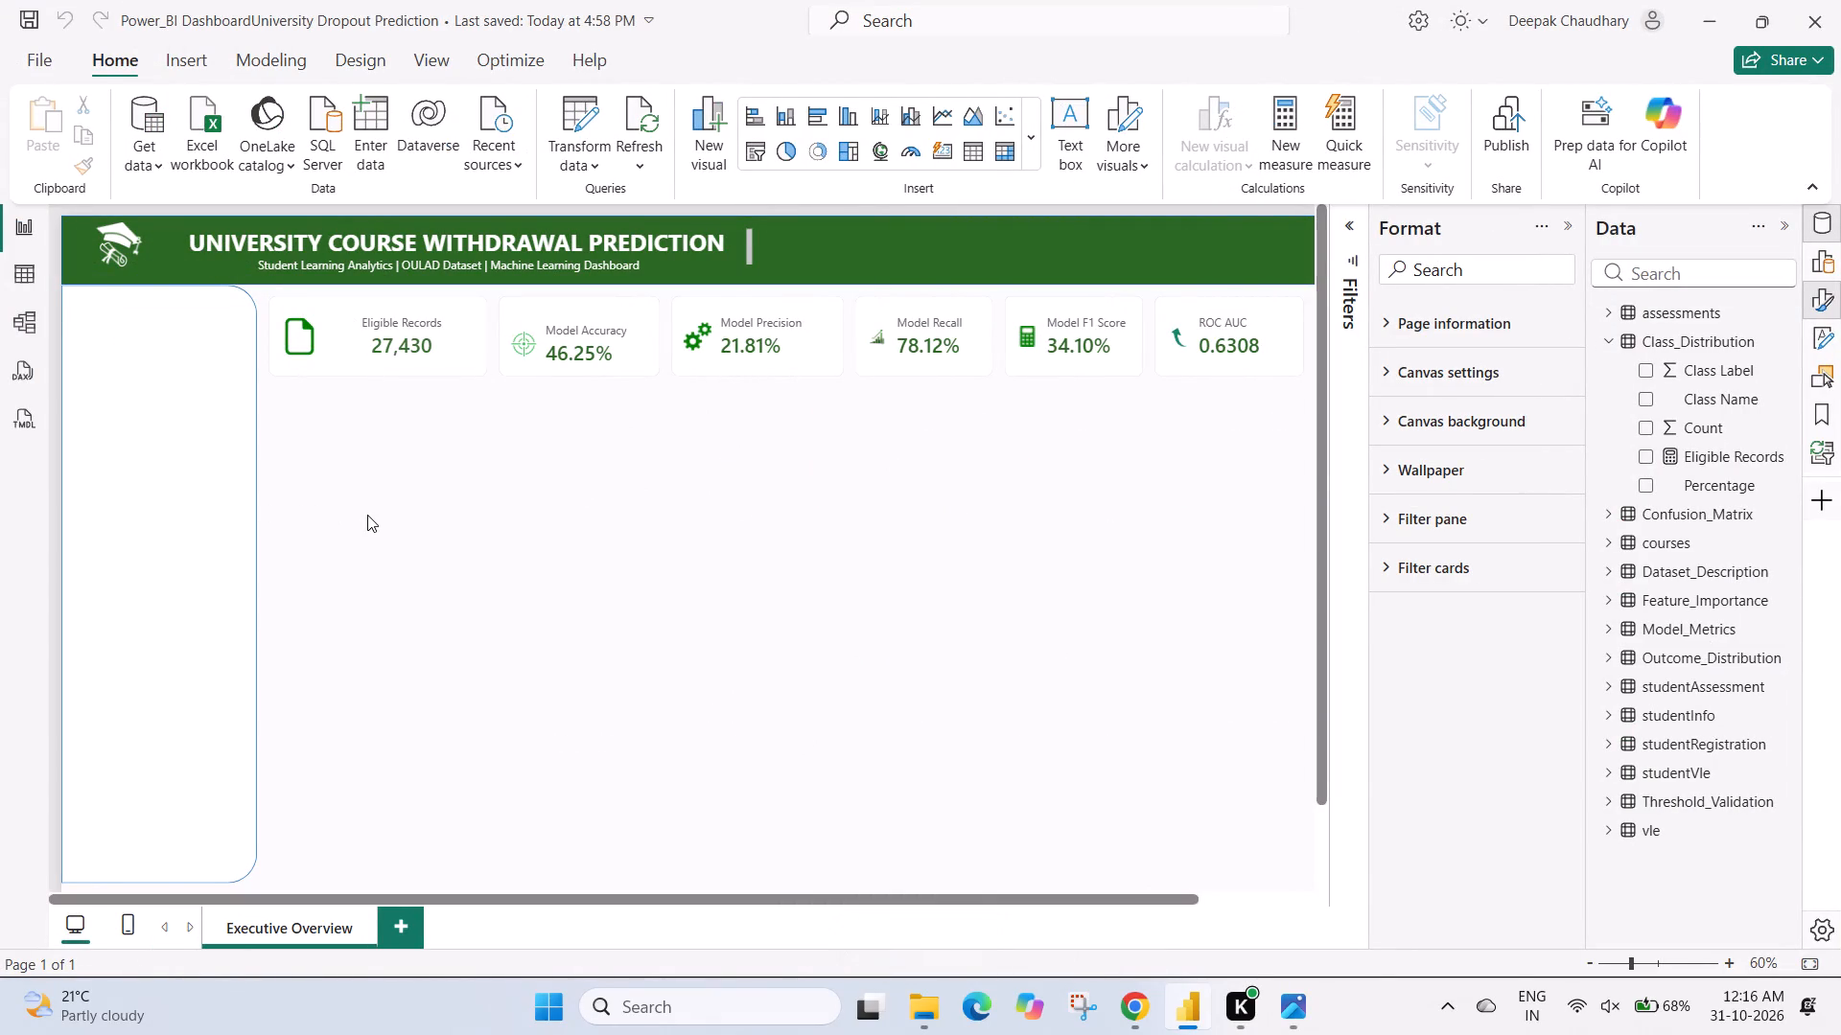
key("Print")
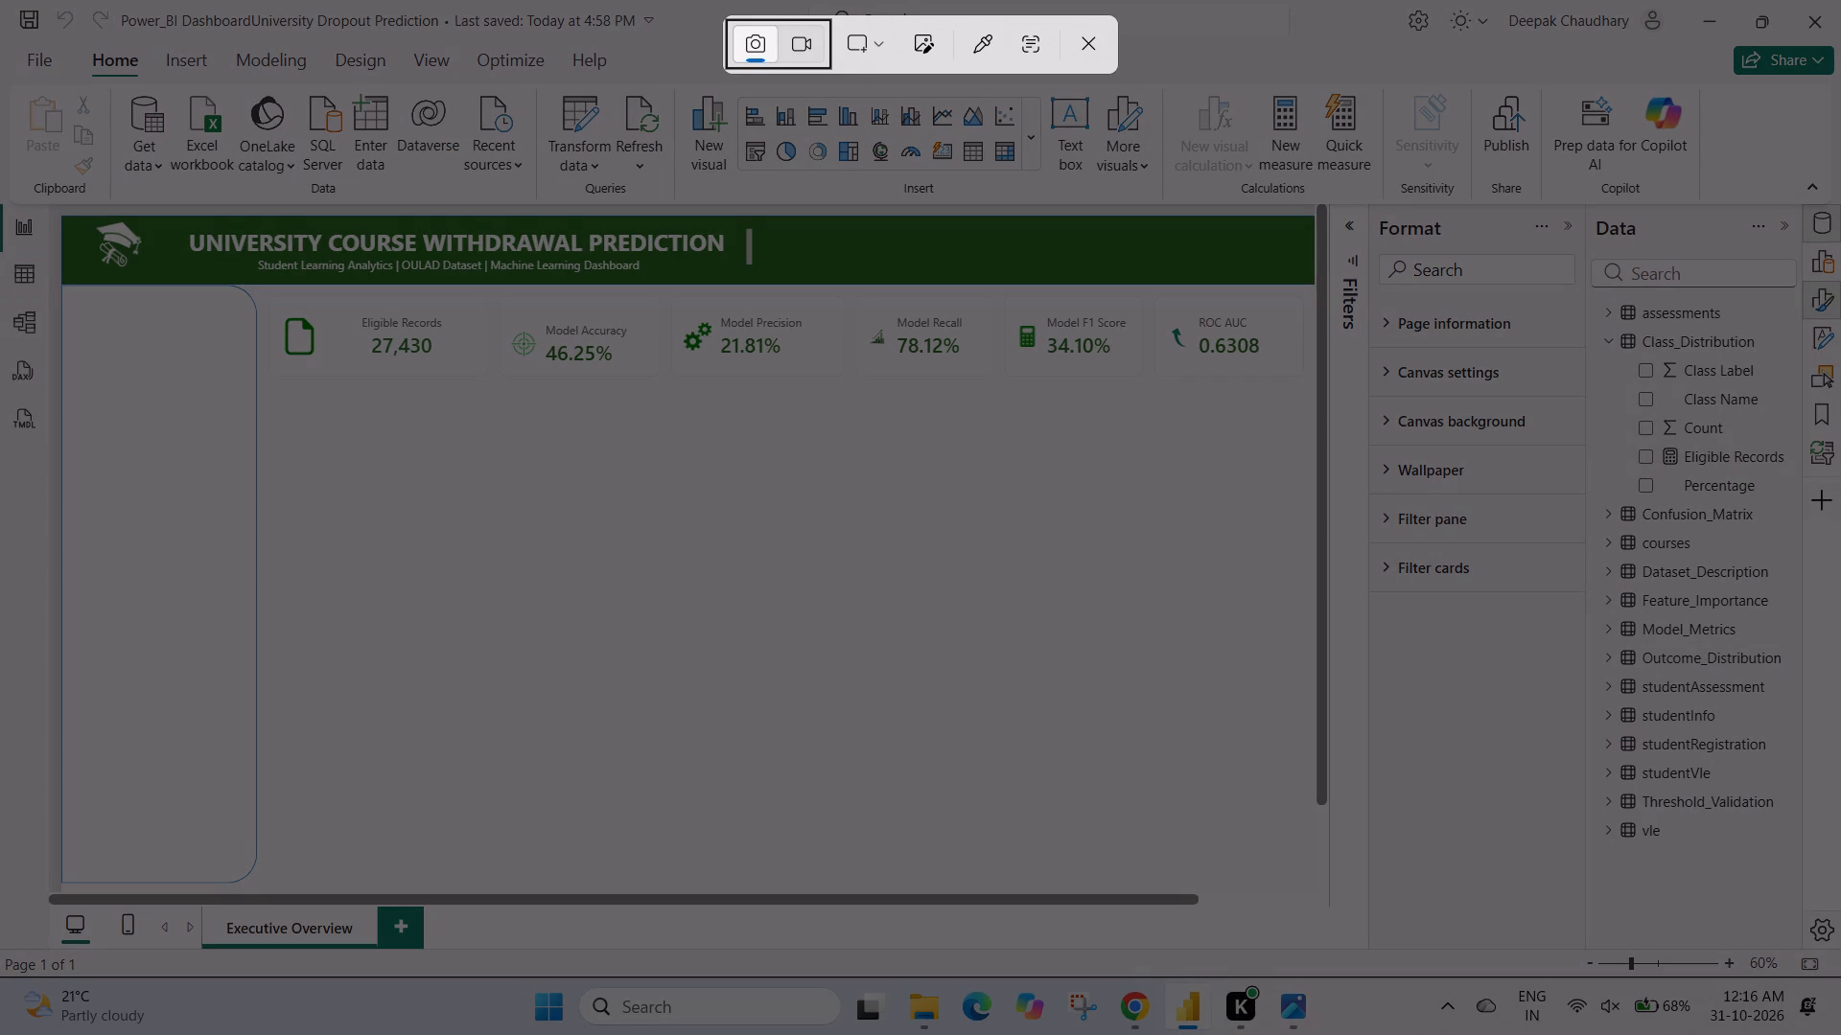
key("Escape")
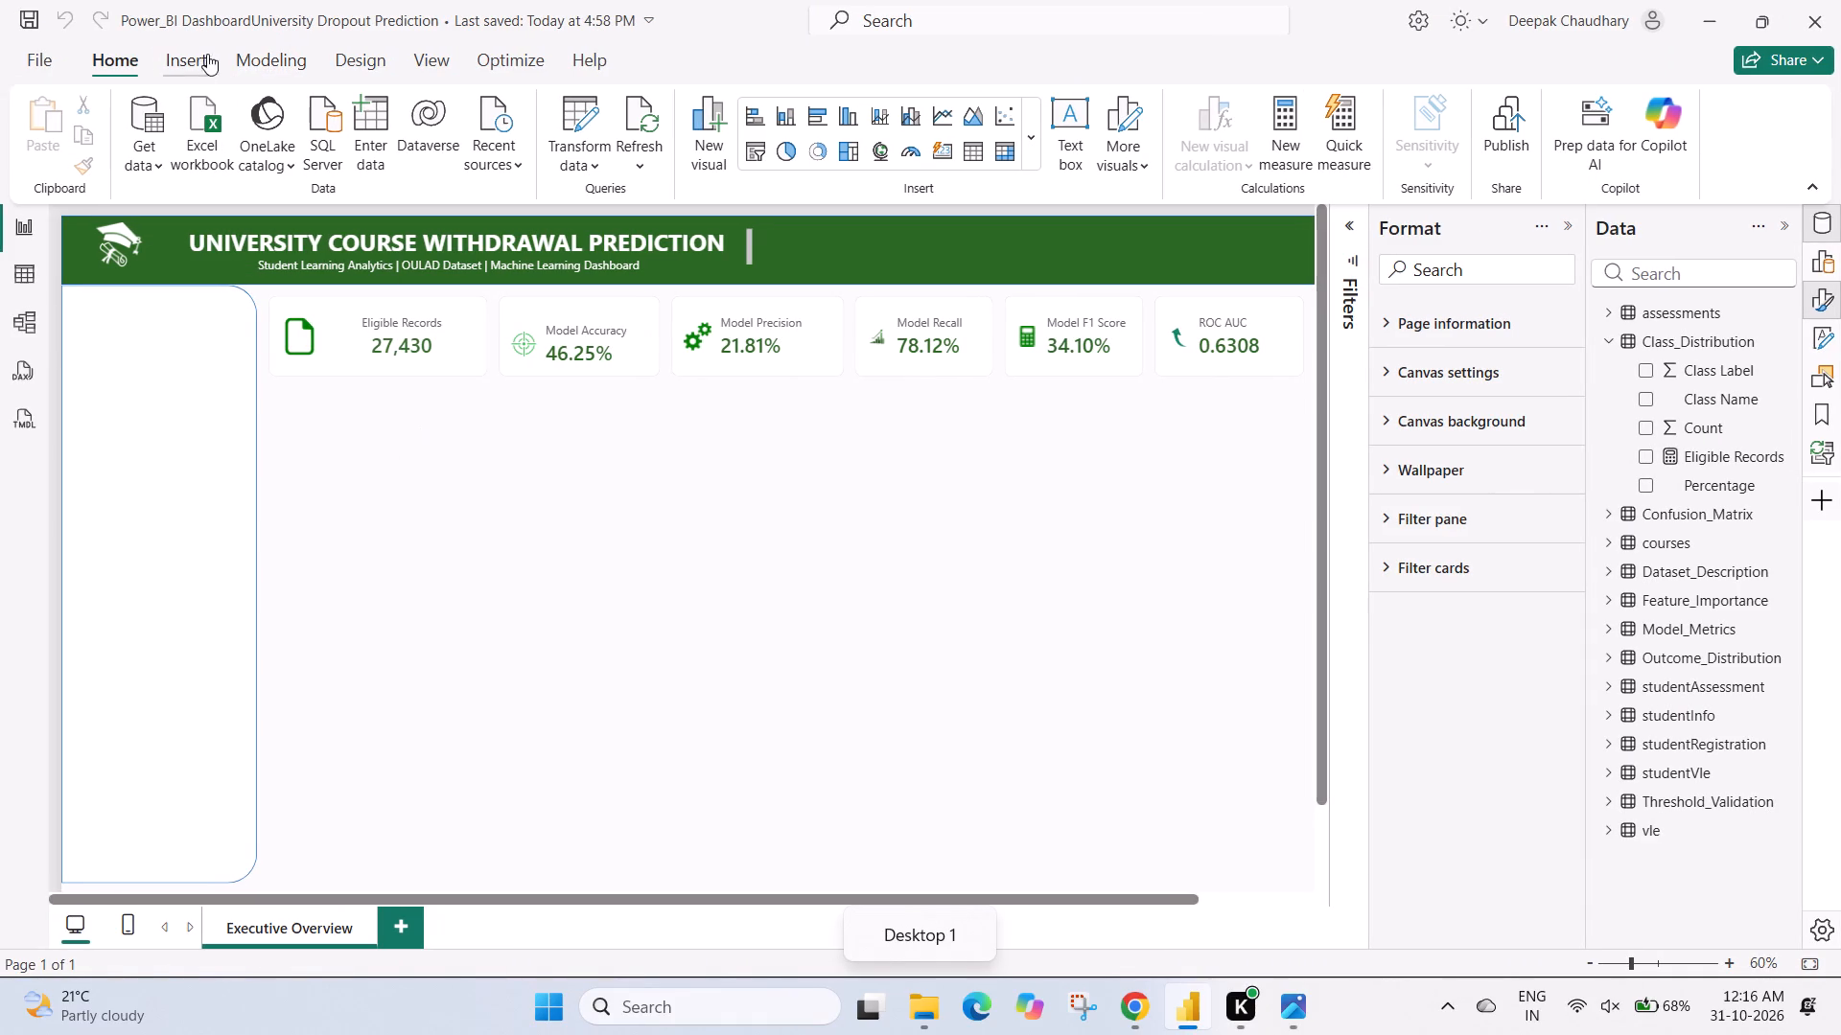
Insert a text box and move it onto the empty canvas area beneath the KPI cards, at about horizontal 495, vertical 560.
left_click(179, 60)
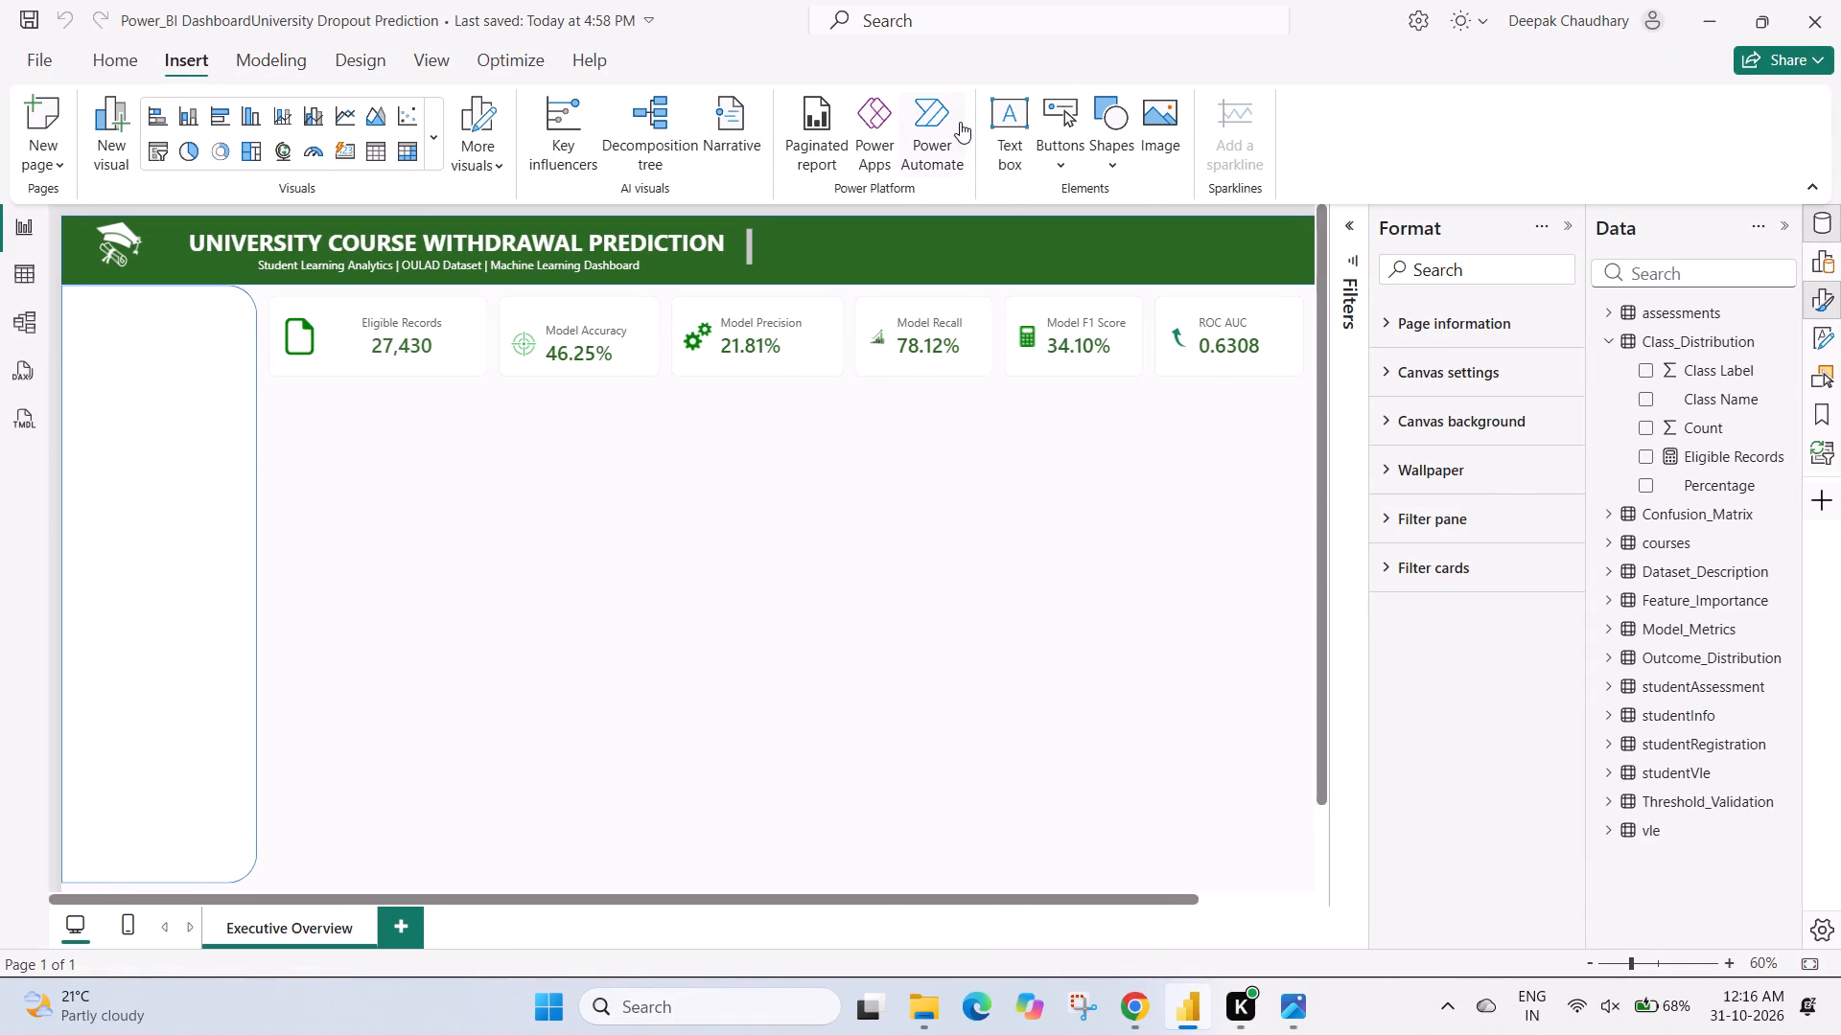
left_click(1006, 117)
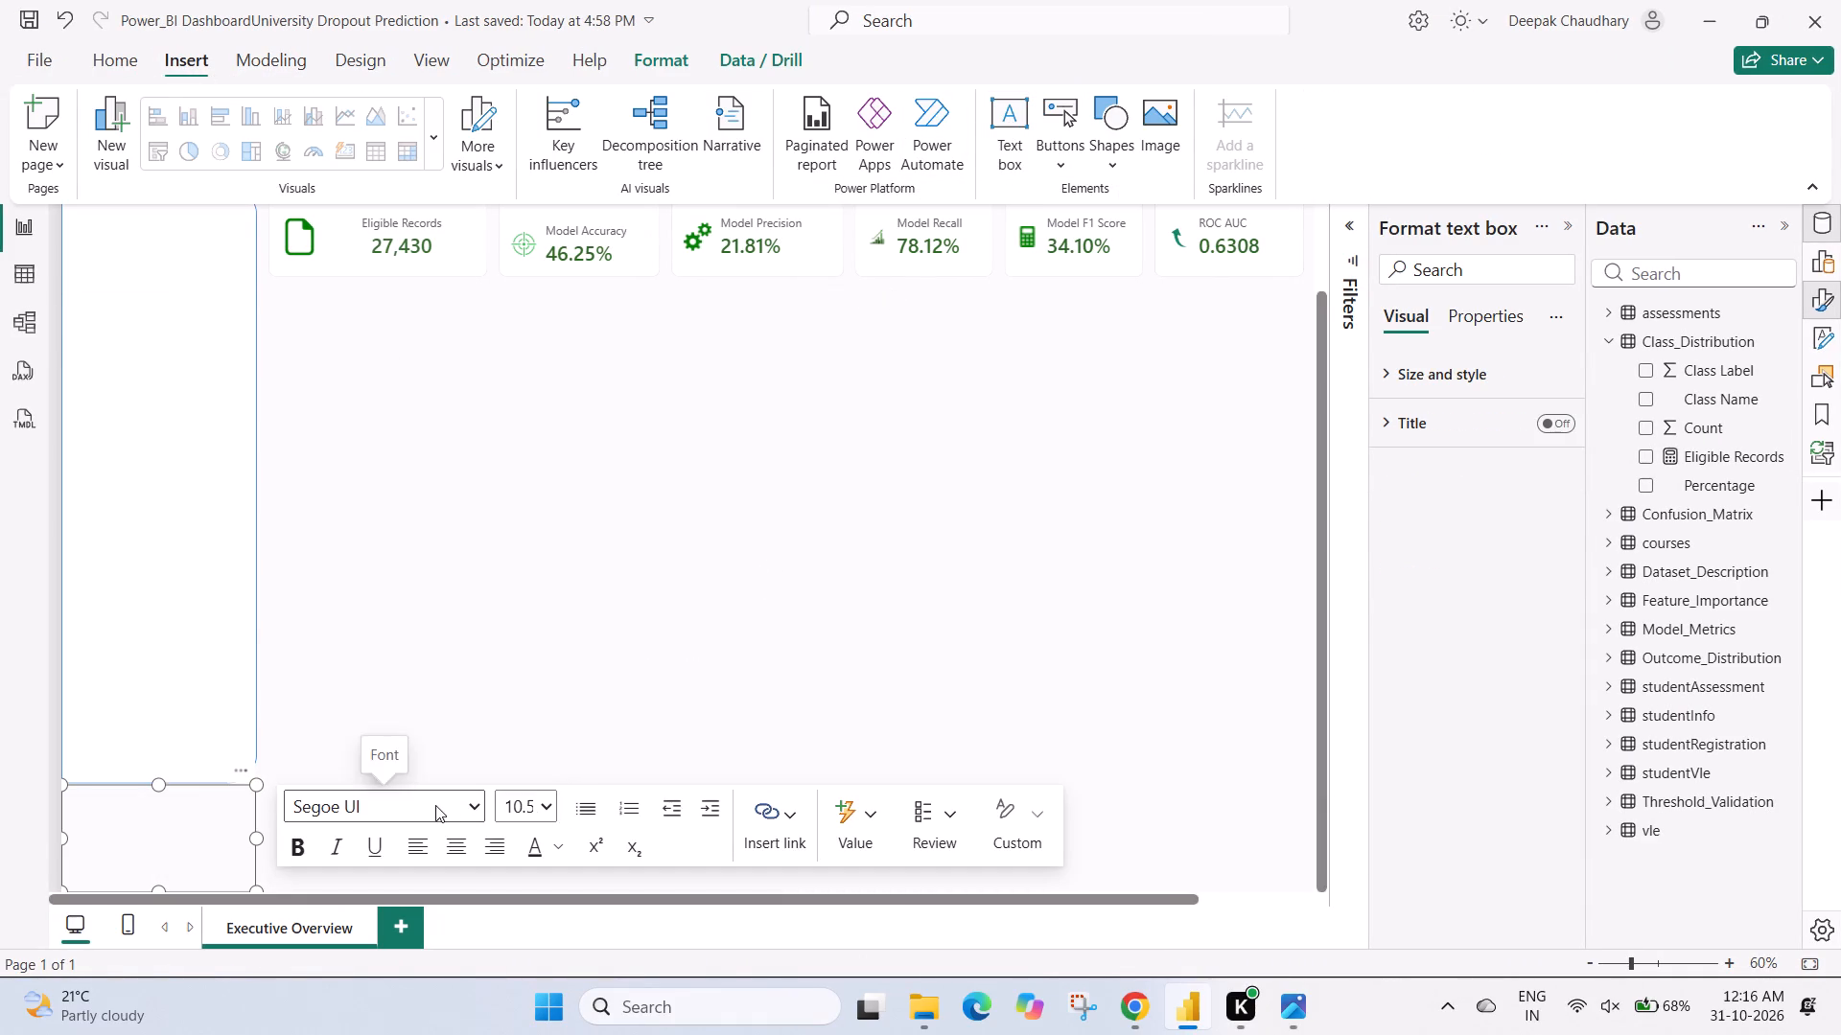
left_click_drag(202, 824, 489, 679)
left_click_drag(198, 837, 308, 818)
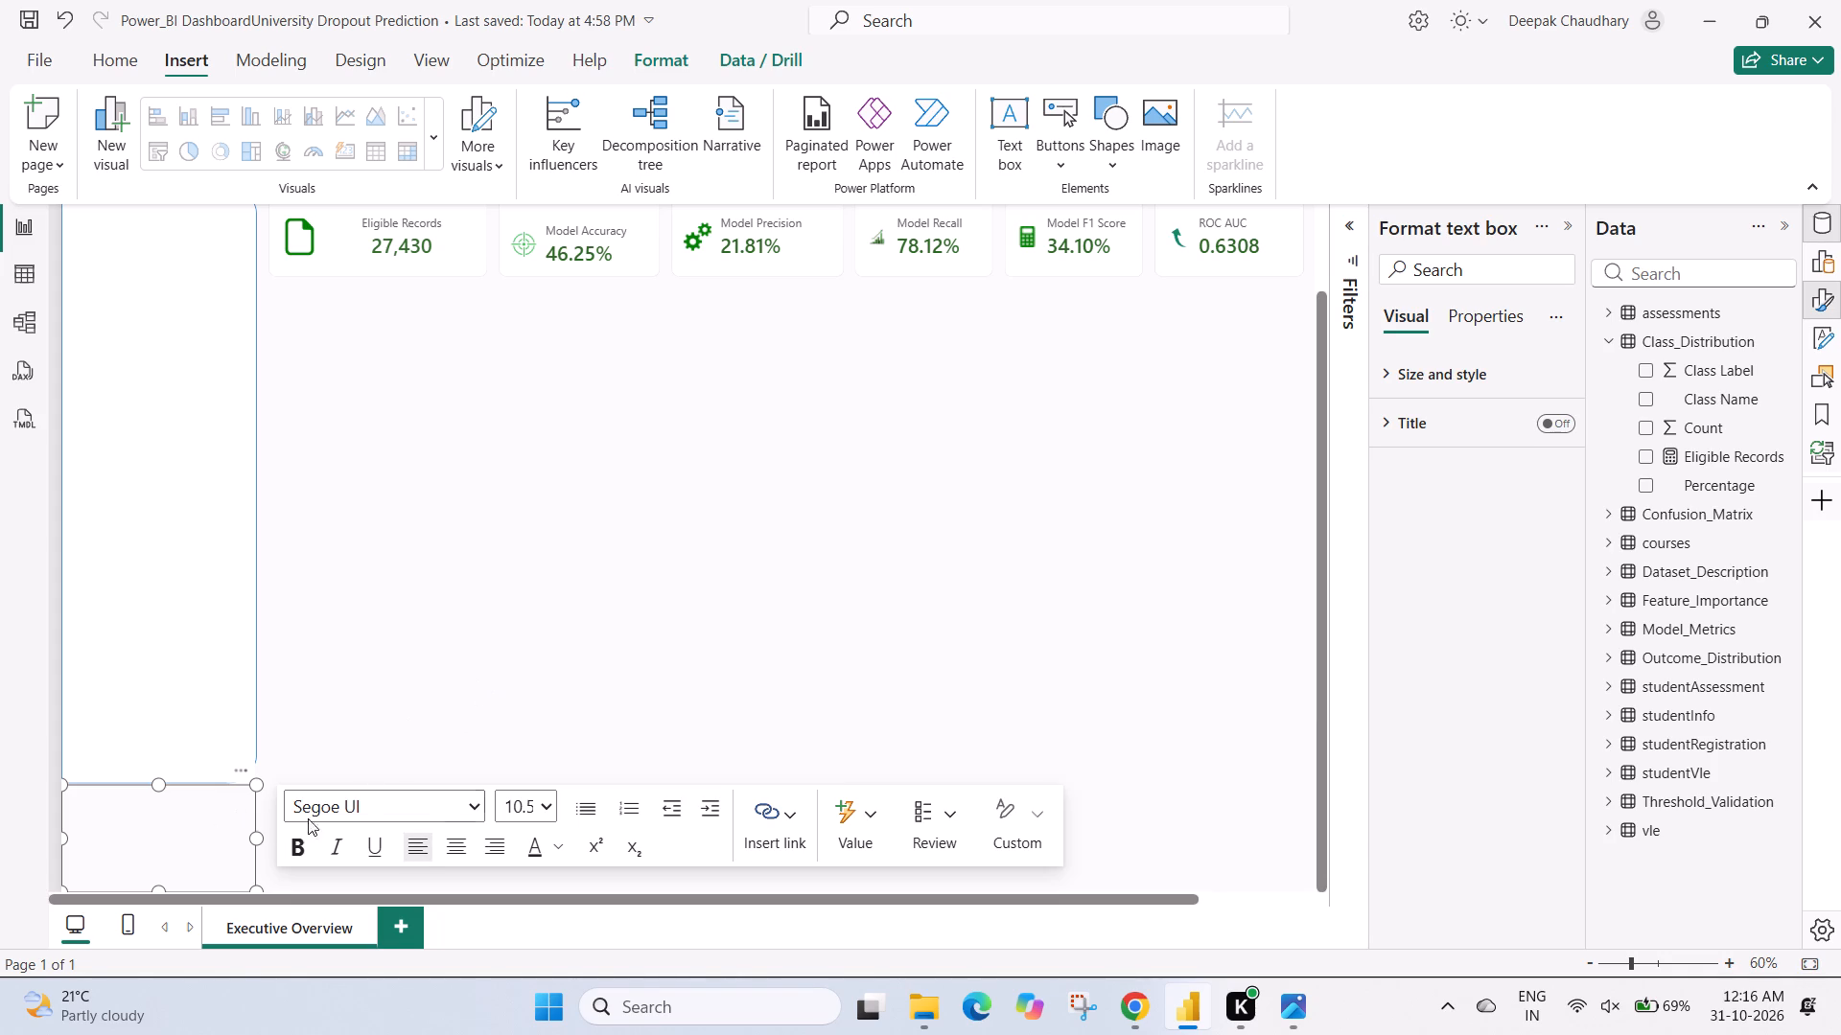
left_click_drag(308, 818, 542, 702)
scroll(593, 582, "up", 3)
scroll(593, 582, "down", 1)
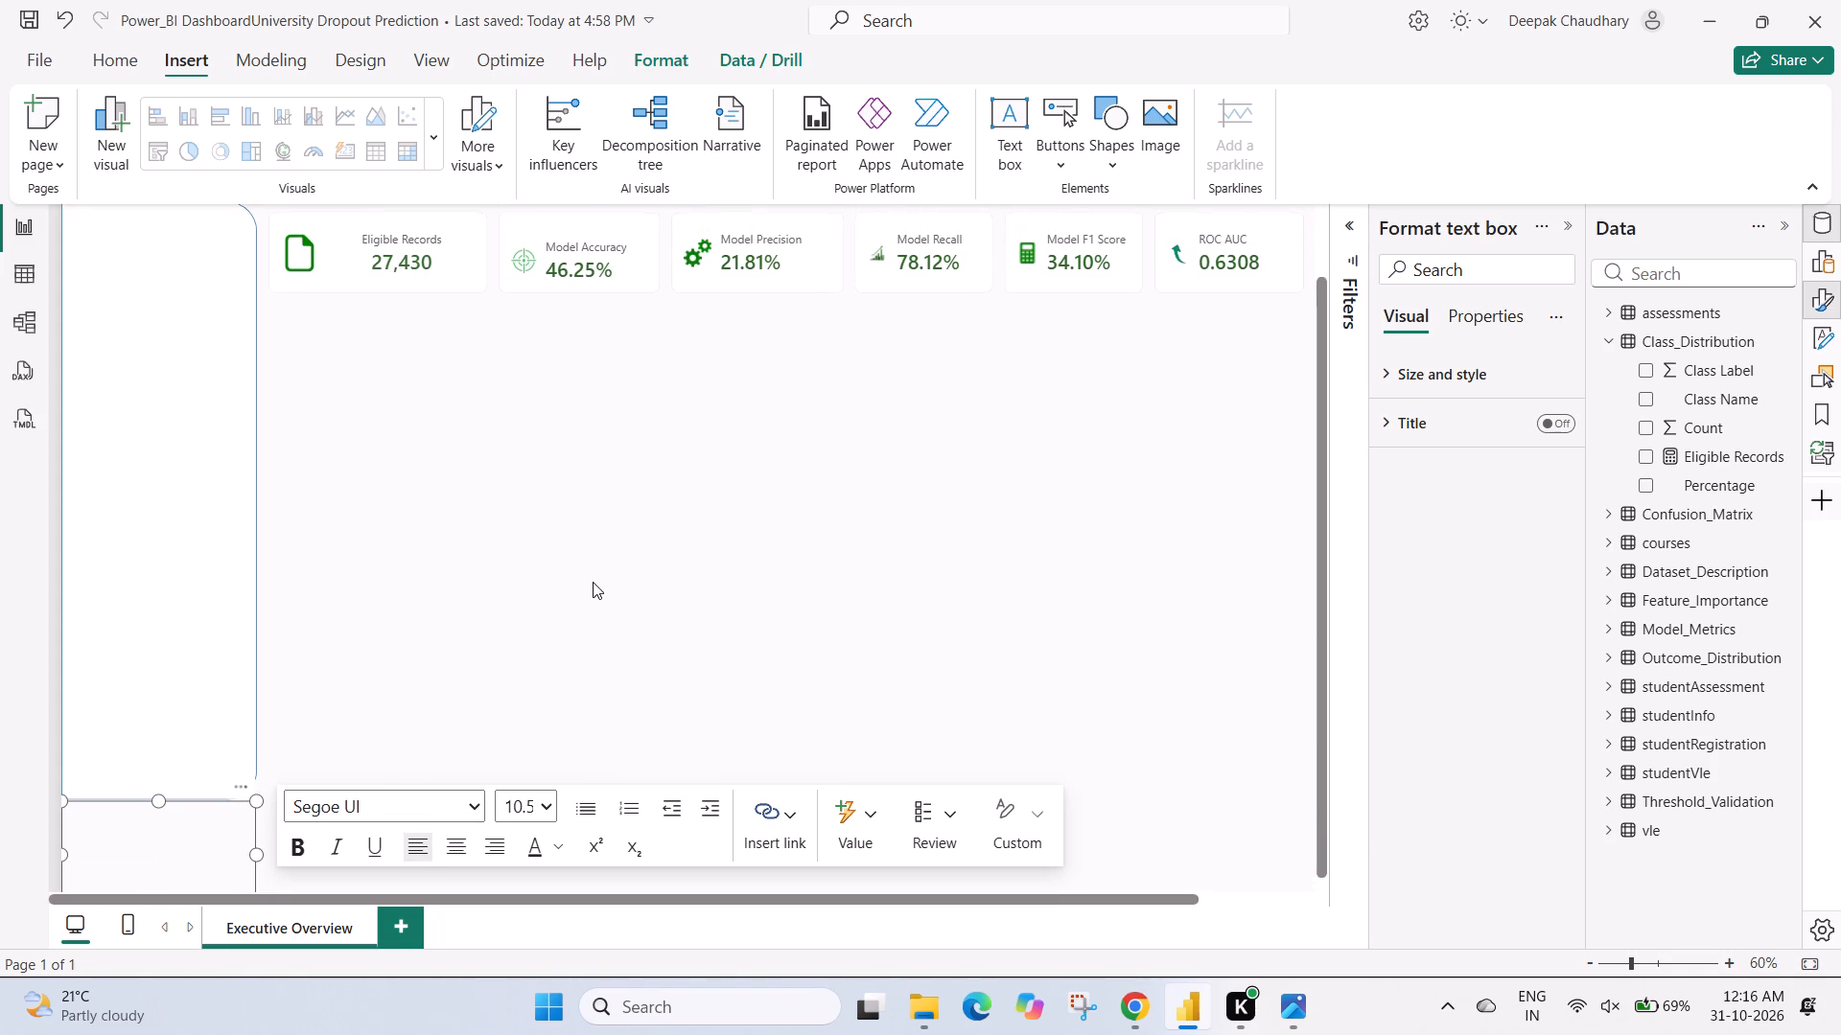
scroll(593, 582, "down", 1)
left_click_drag(244, 792, 600, 531)
scroll(600, 531, "up", 1)
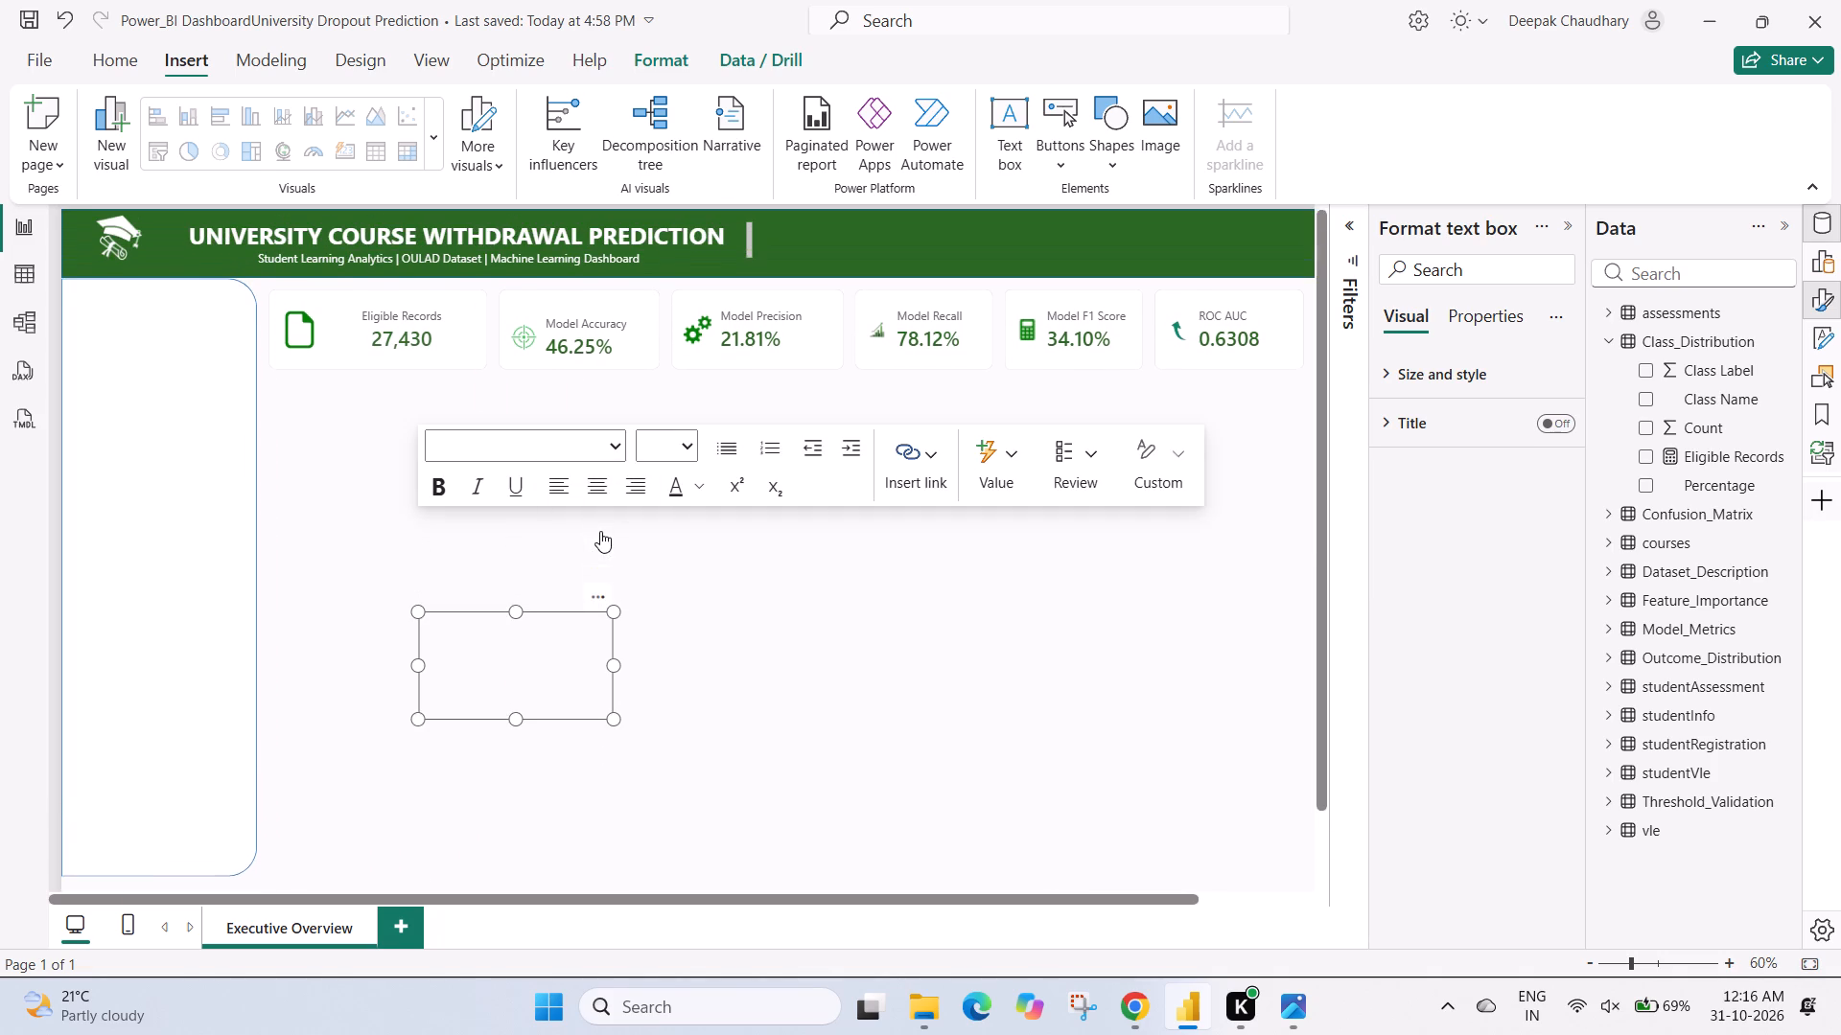
scroll(600, 531, "up", 1)
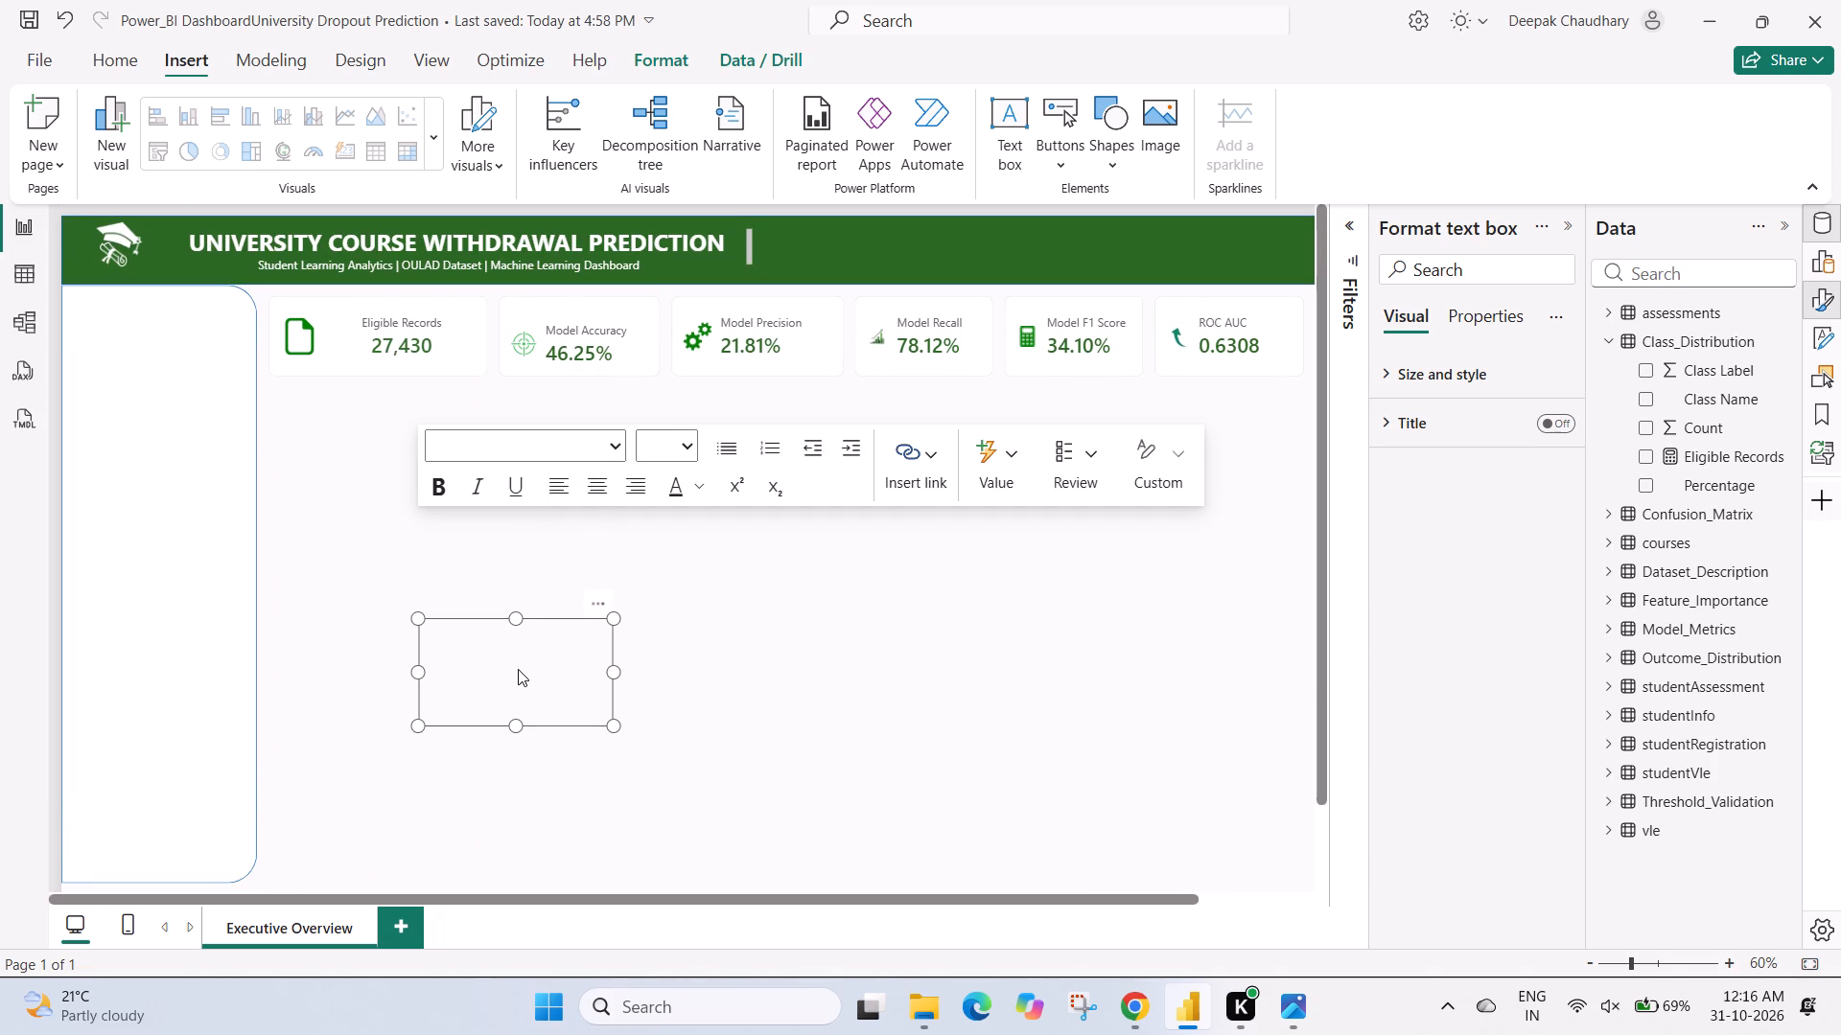
Check the reference dashboard image, and enter "Execute Overview" in the new text box.
left_click(518, 669)
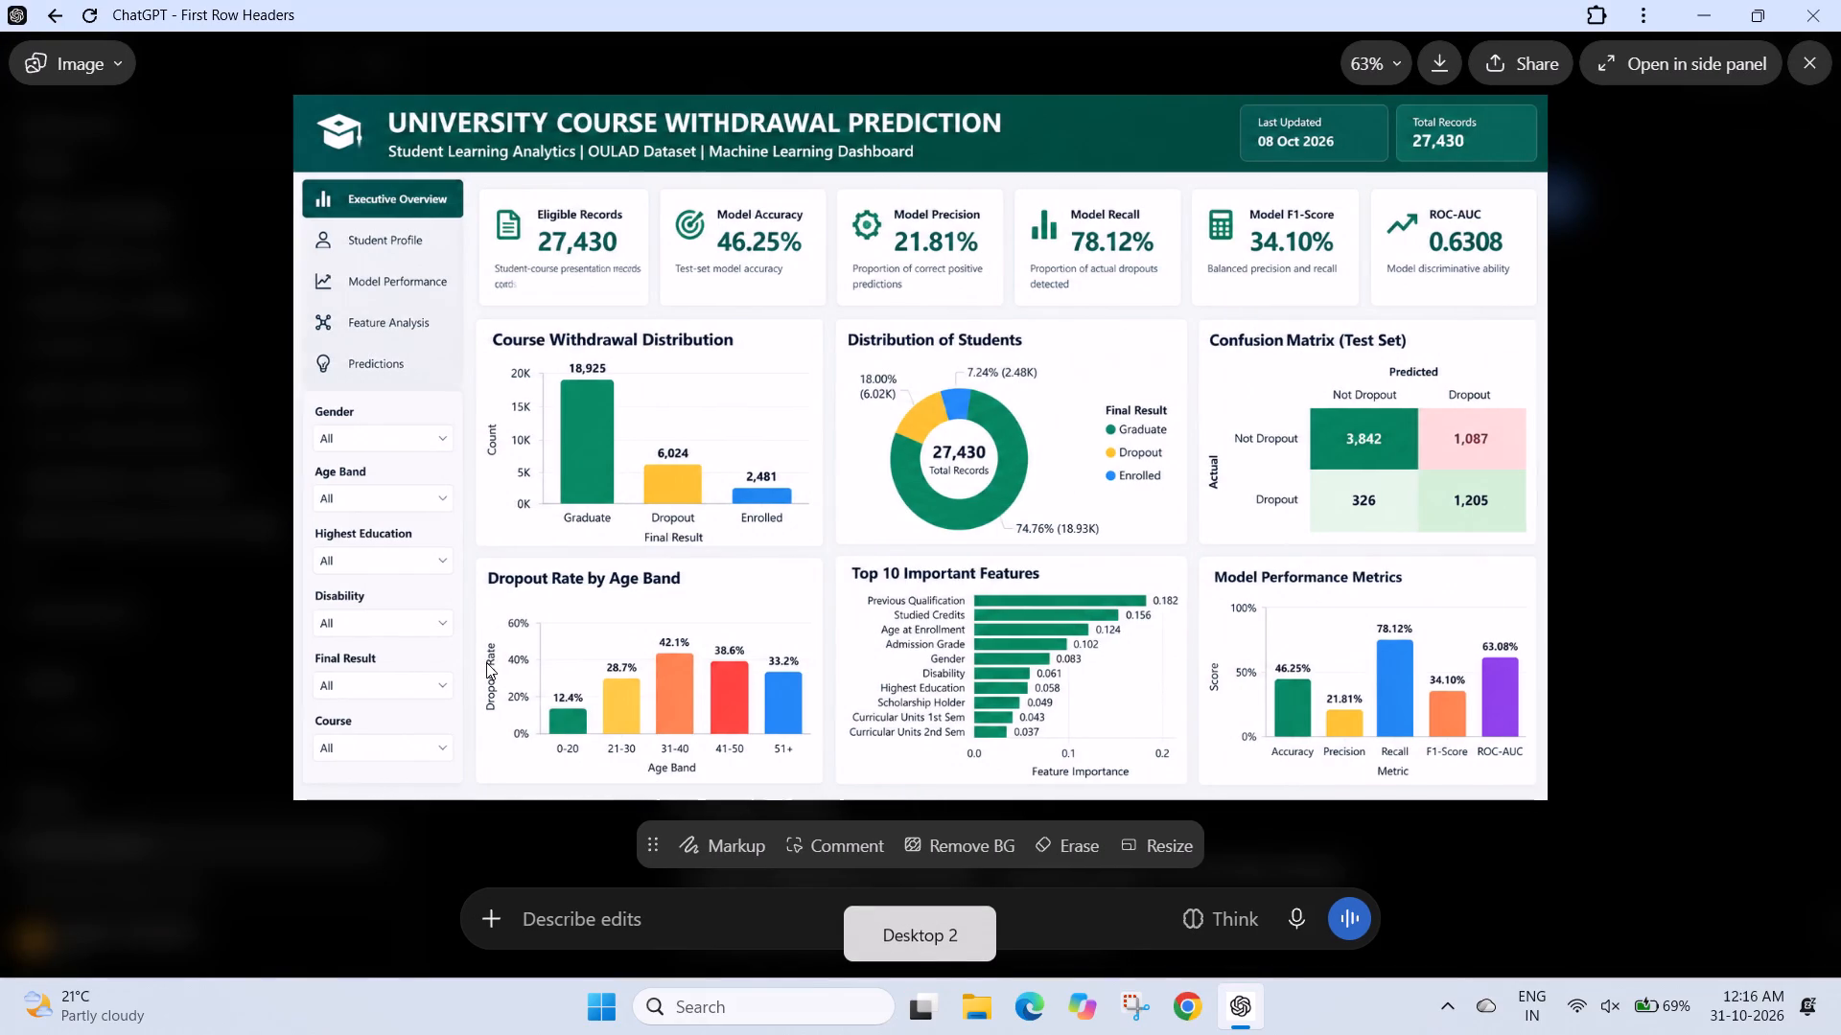
left_click(447, 663)
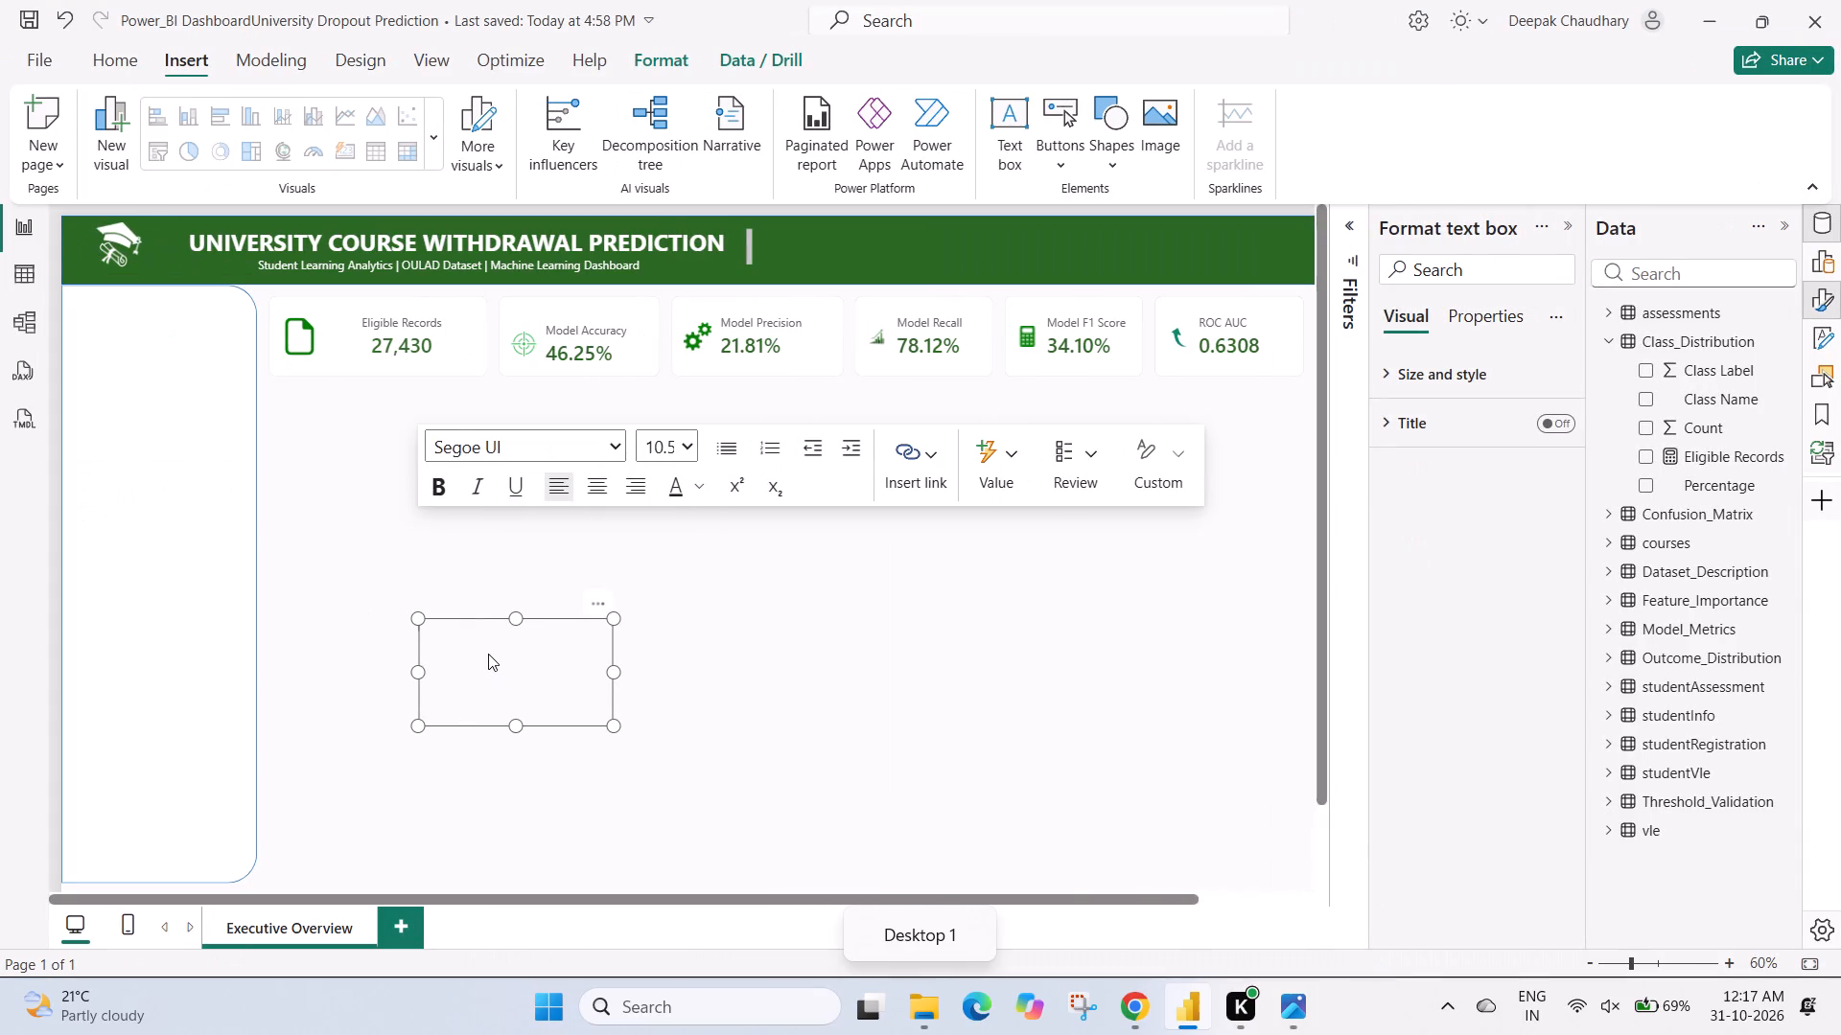
left_click(498, 666)
left_click(479, 666)
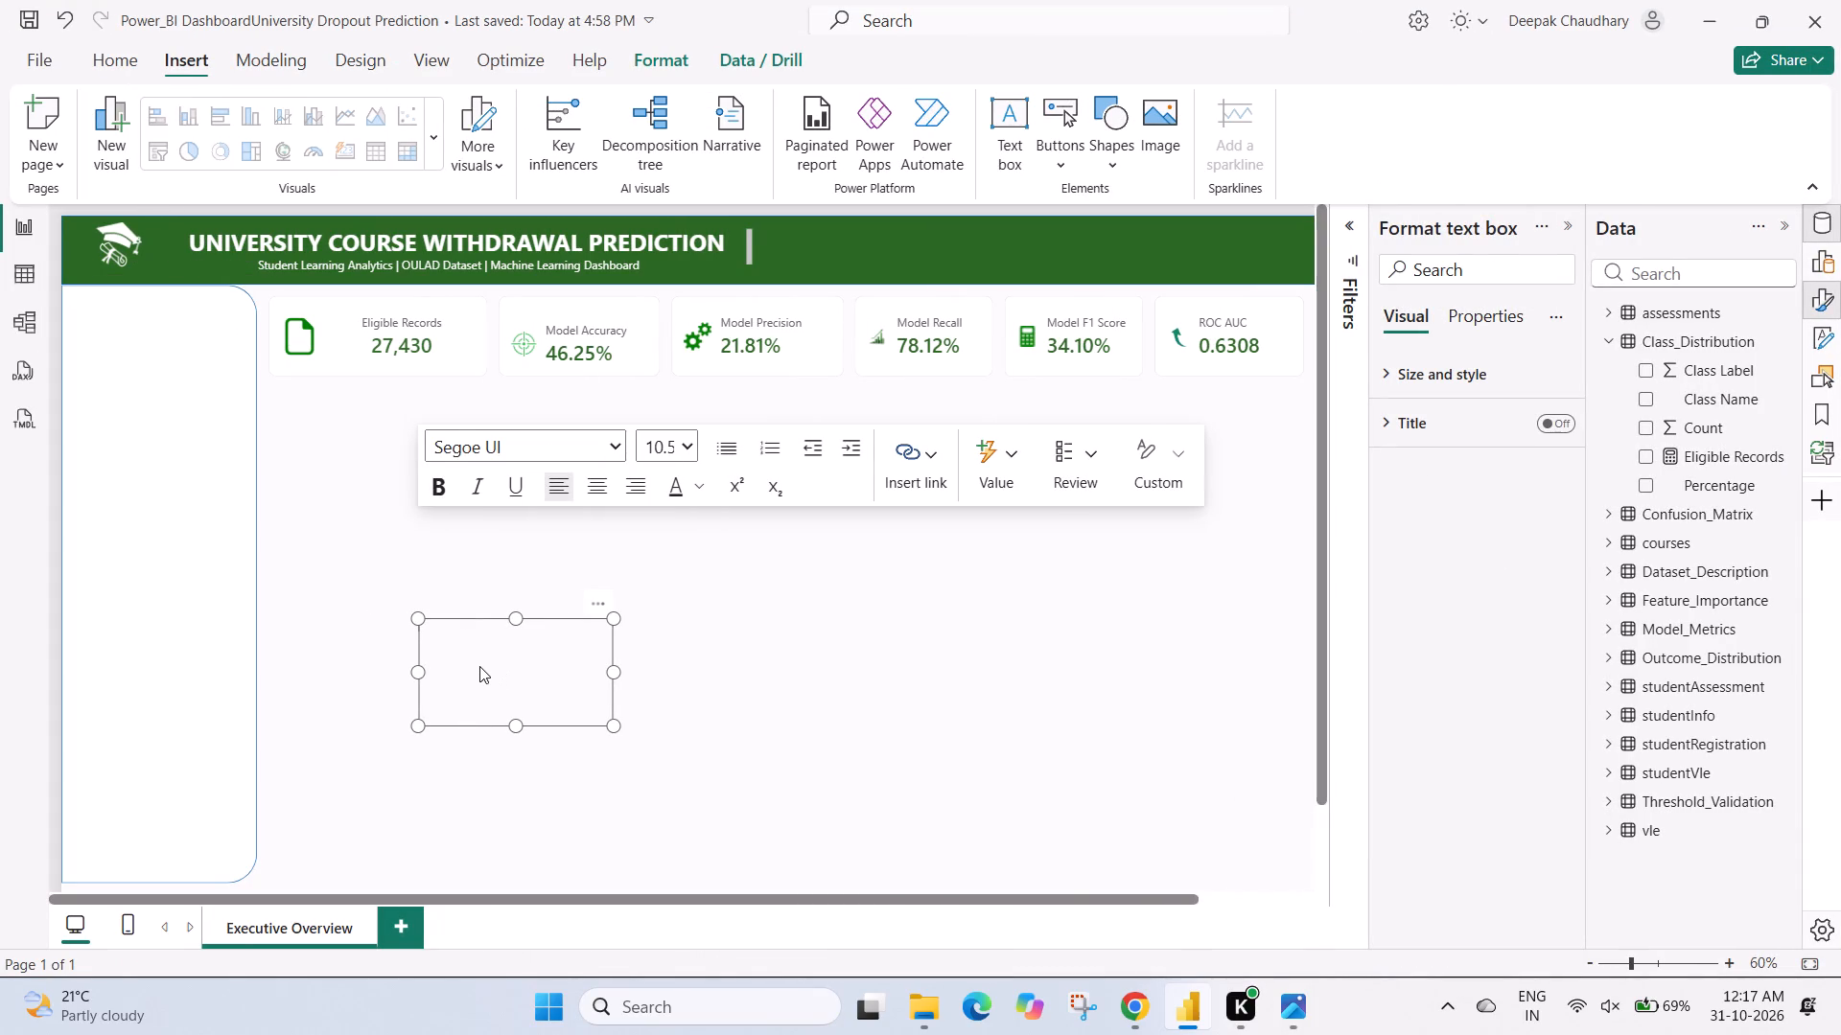
key("shift+e")
key("x")
type("ecute")
key("space")
type("Ovre")
key("BackSpace")
key("BackSpace")
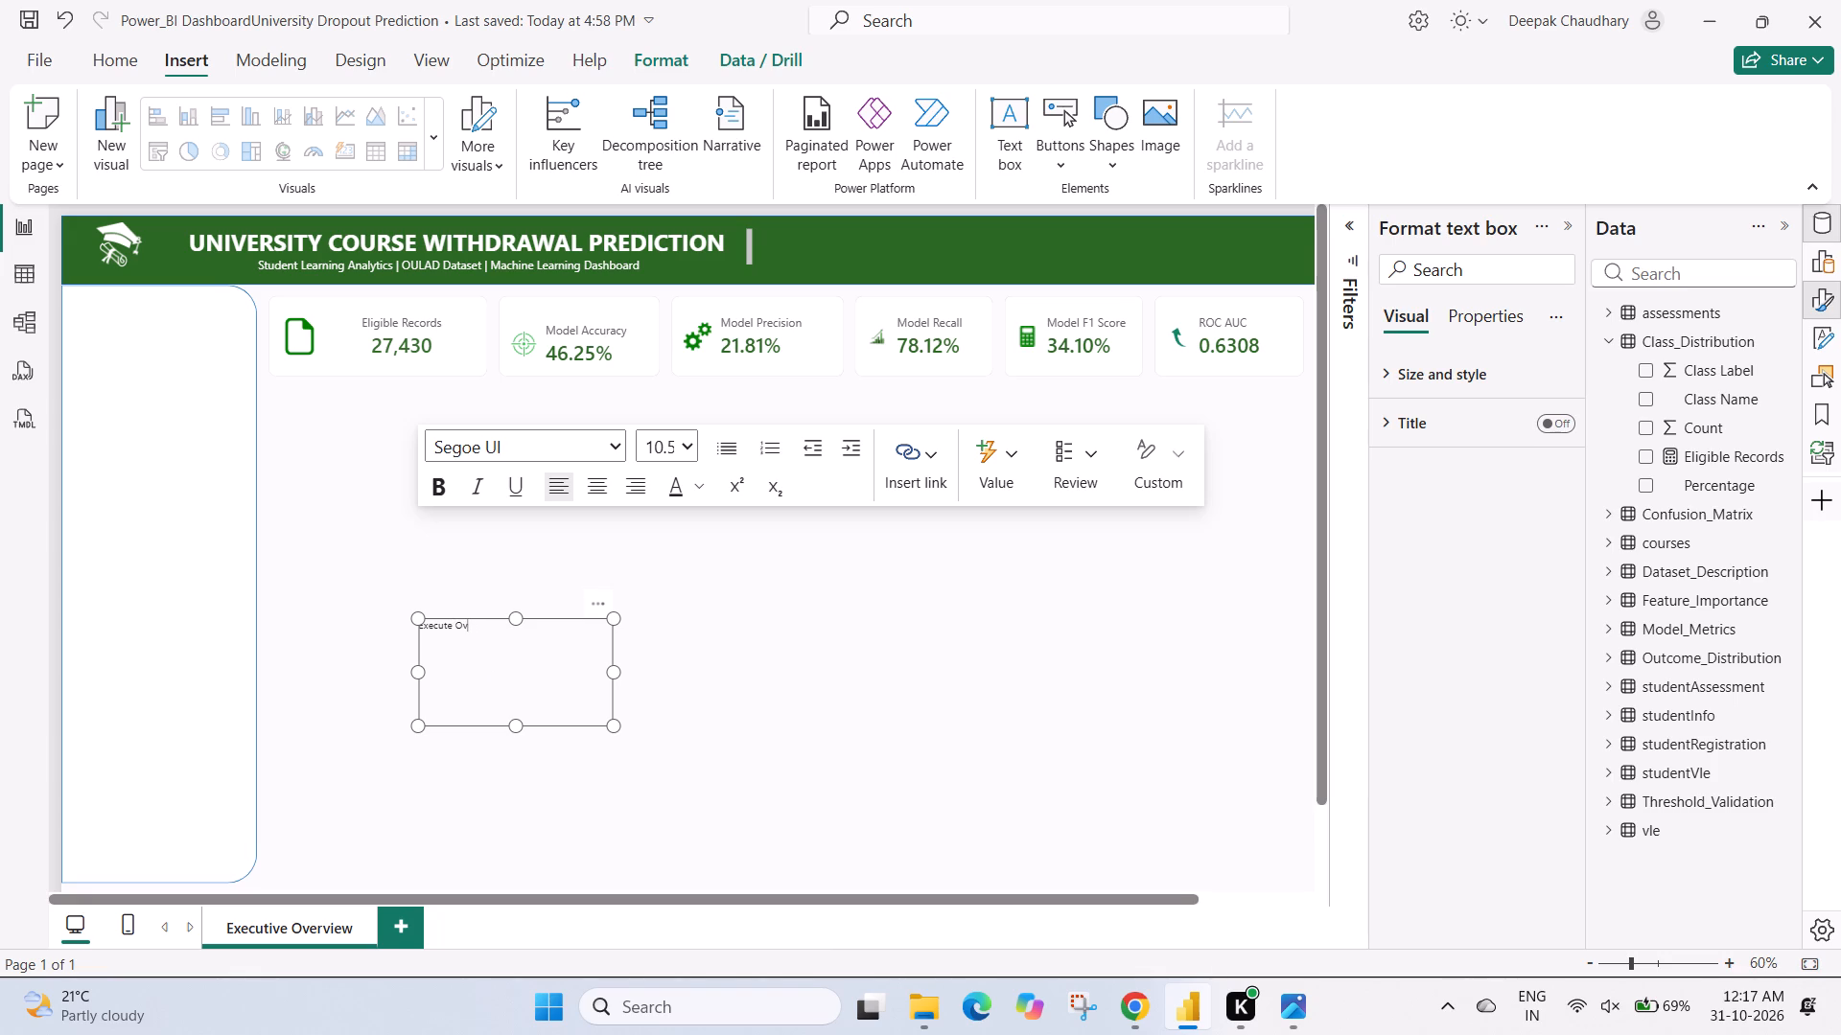
type("er")
type("view")
Format the Execute Overview text as bold at size 28 and resize its box to fit the text closely on one line.
key("ctrl+a")
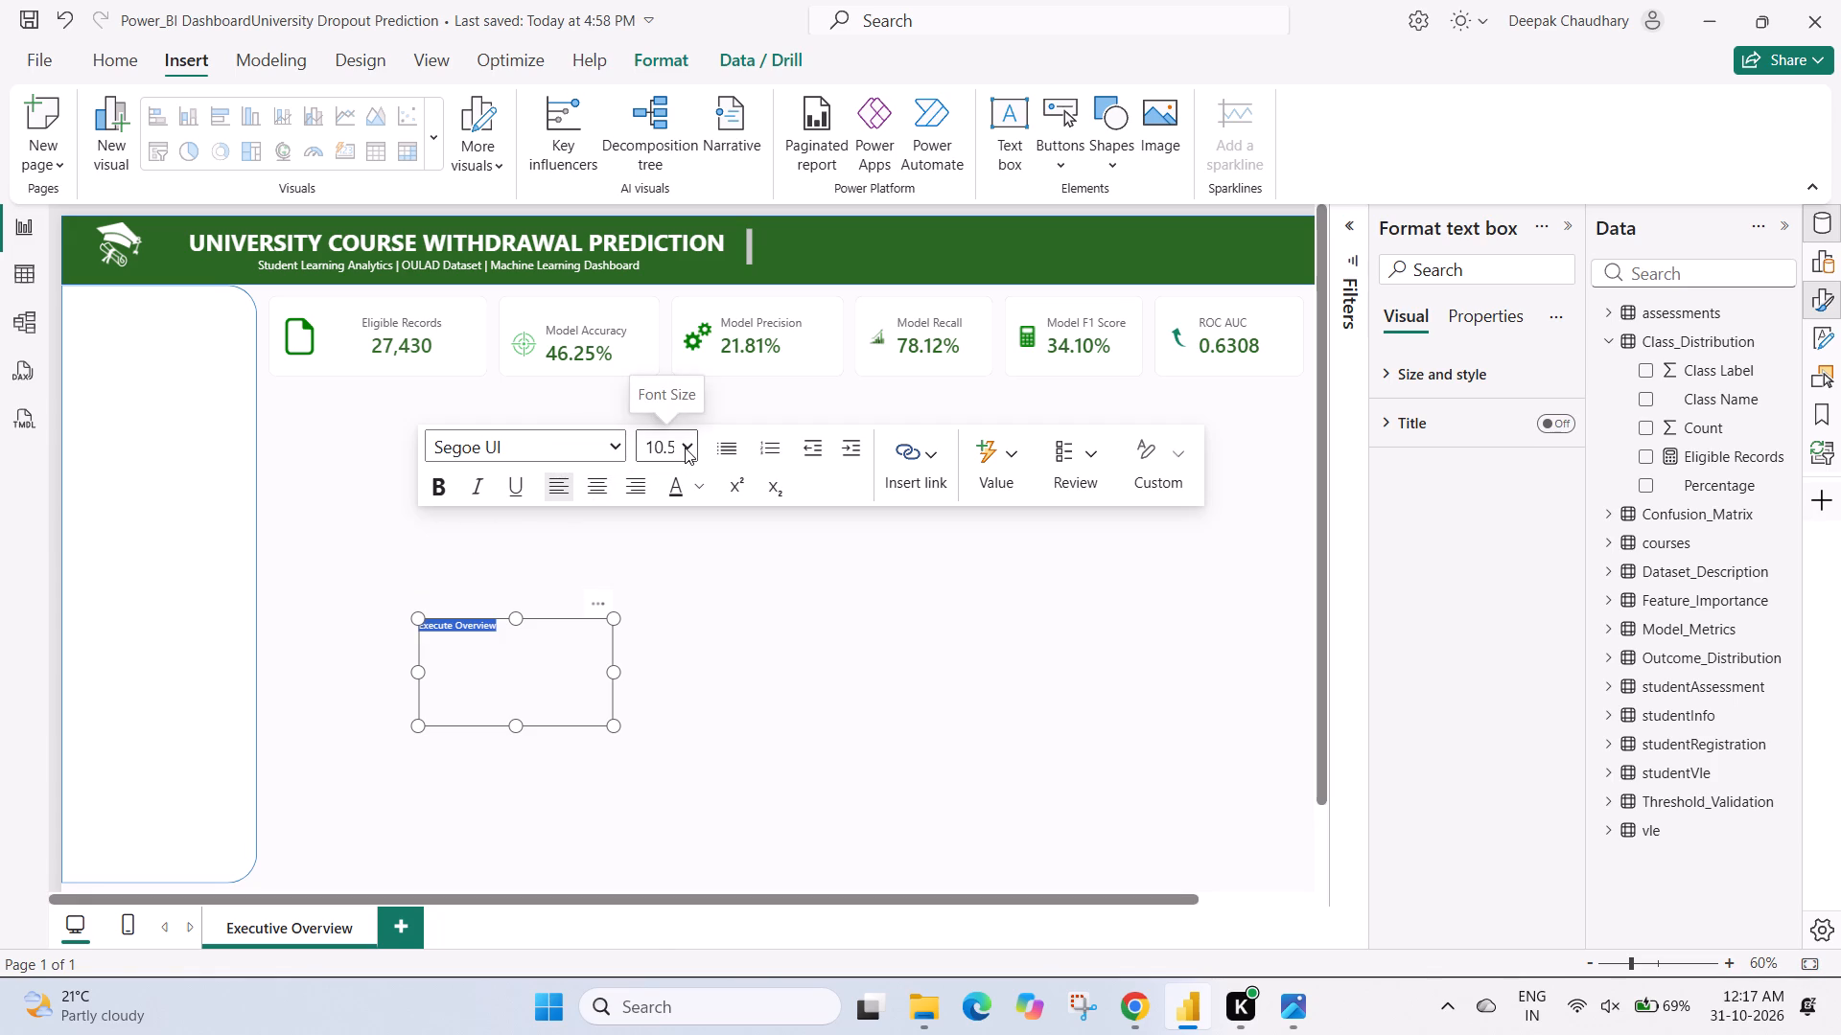
left_click(685, 448)
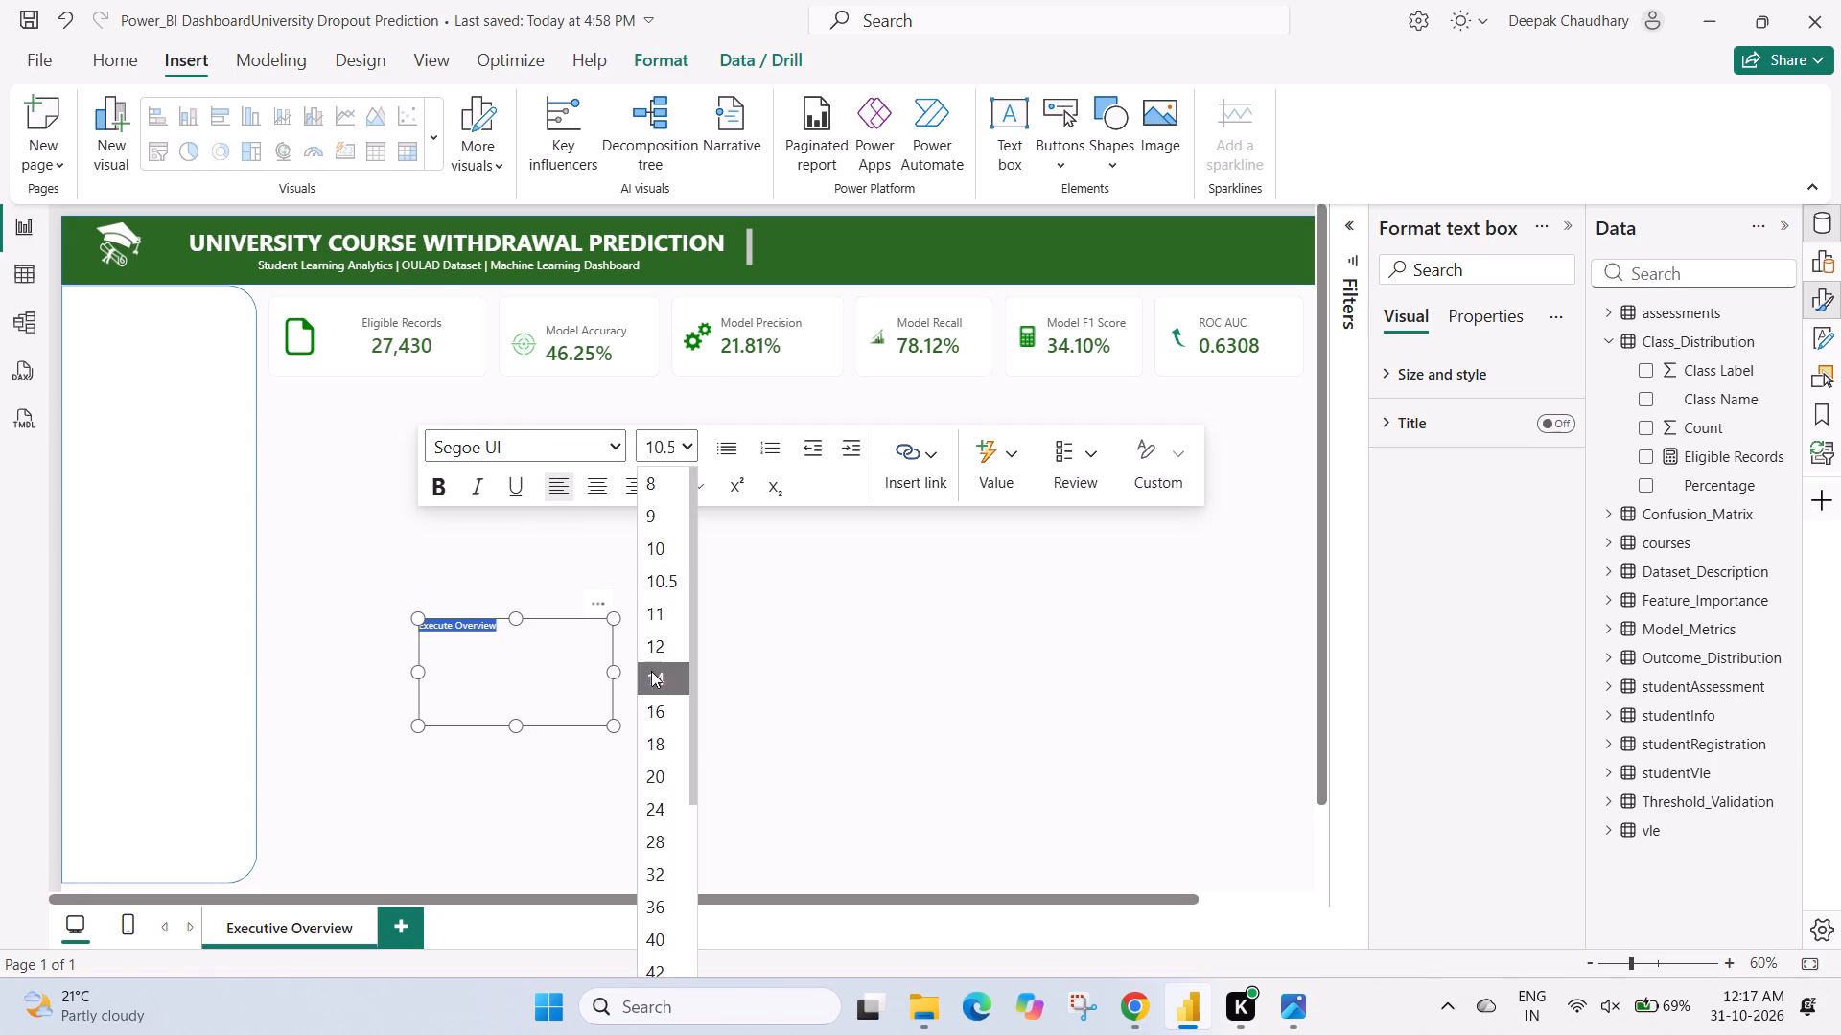
left_click(654, 849)
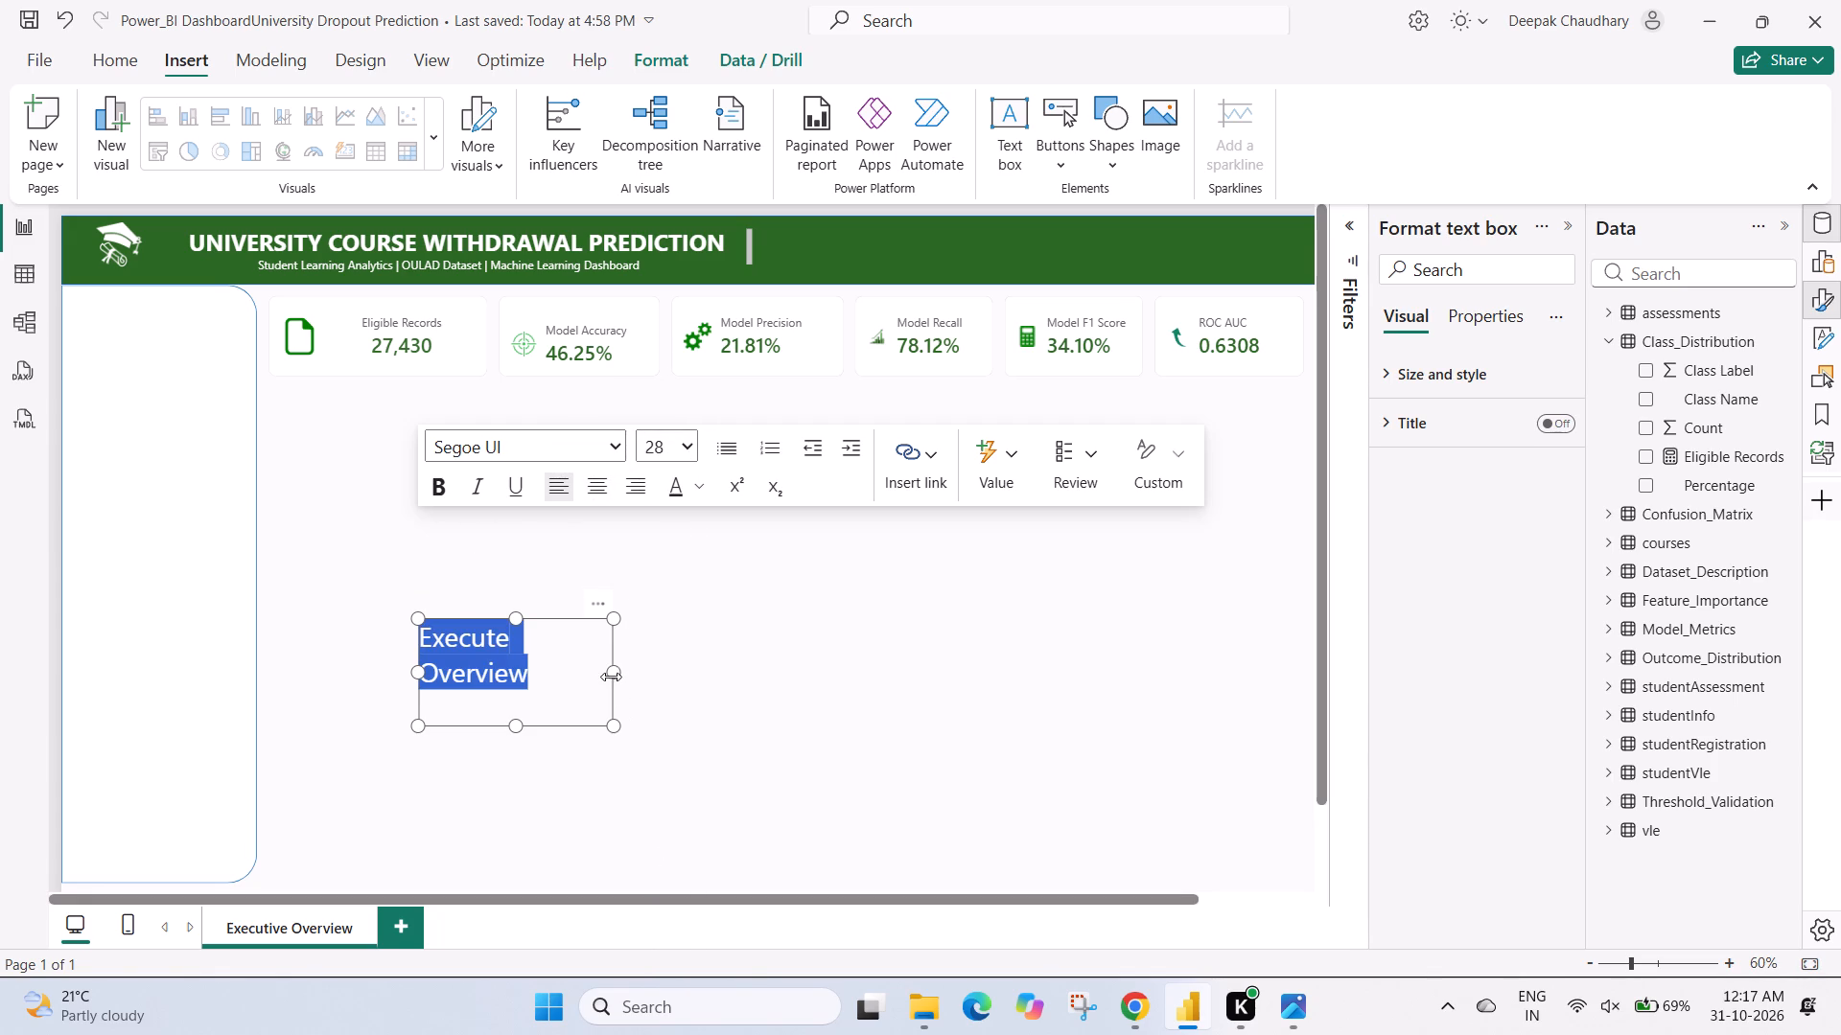
left_click_drag(611, 675, 653, 621)
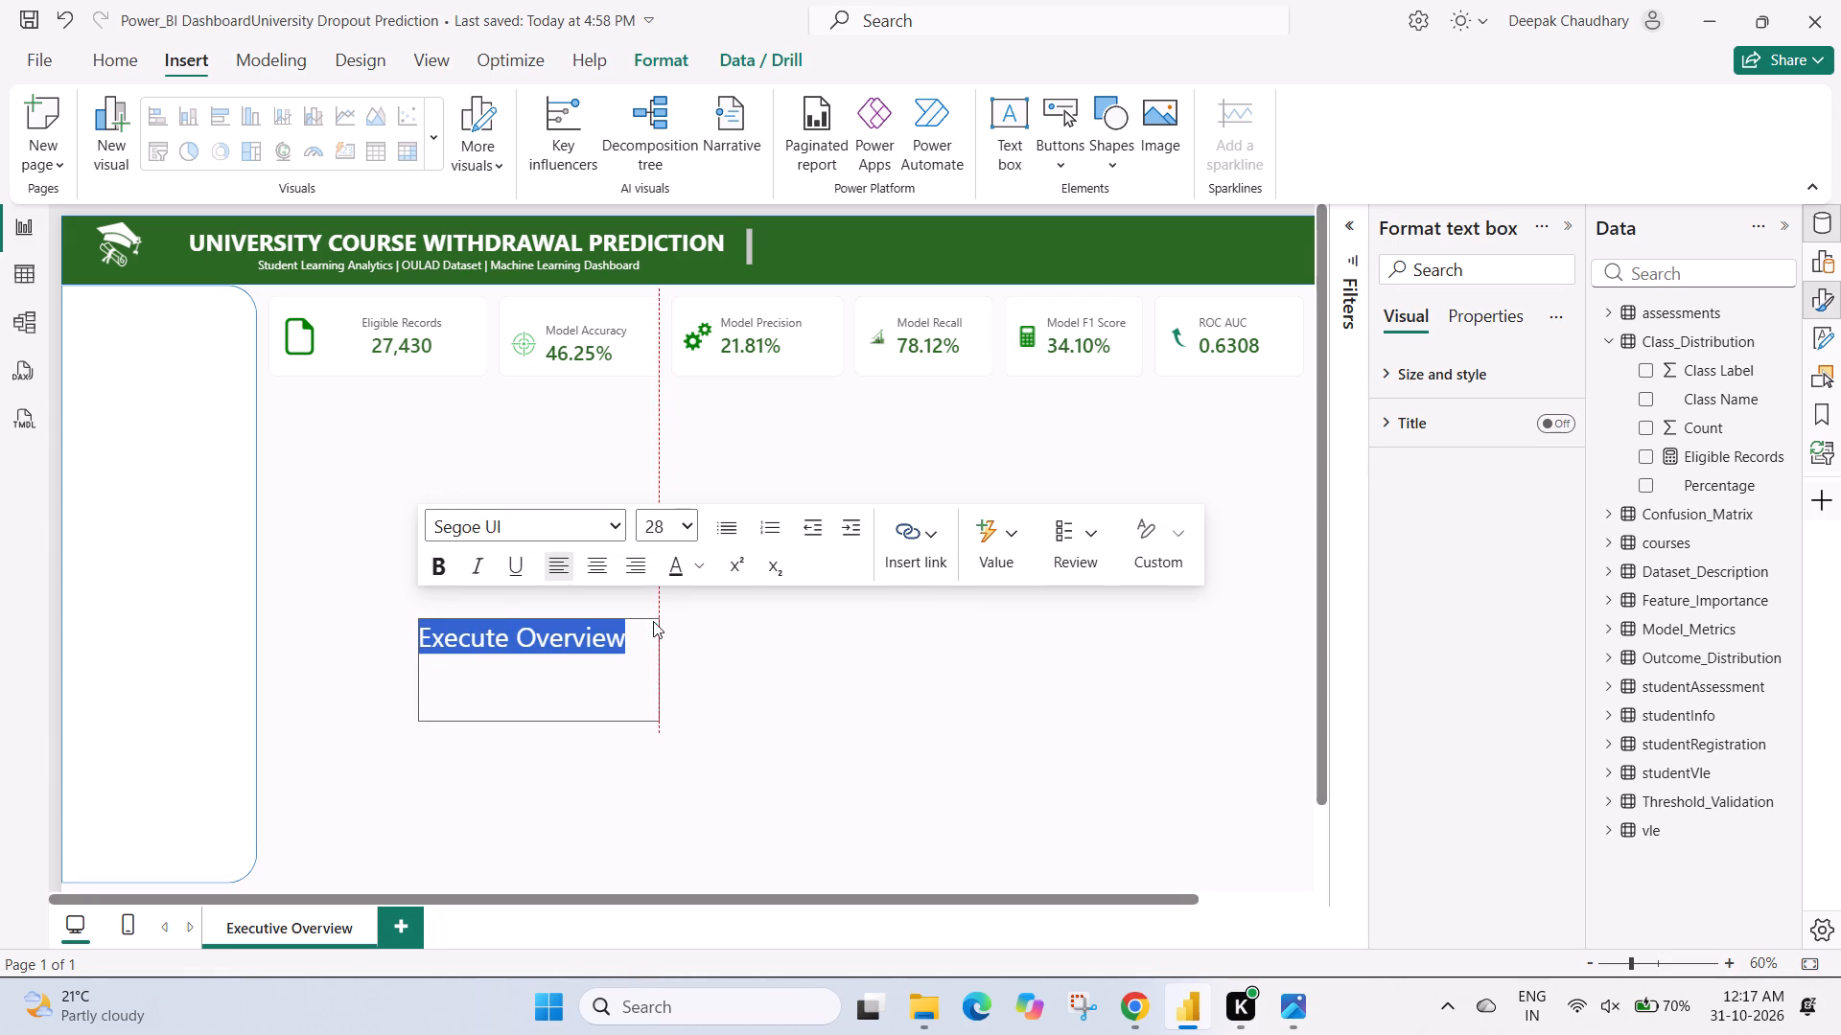
left_click_drag(653, 621, 633, 614)
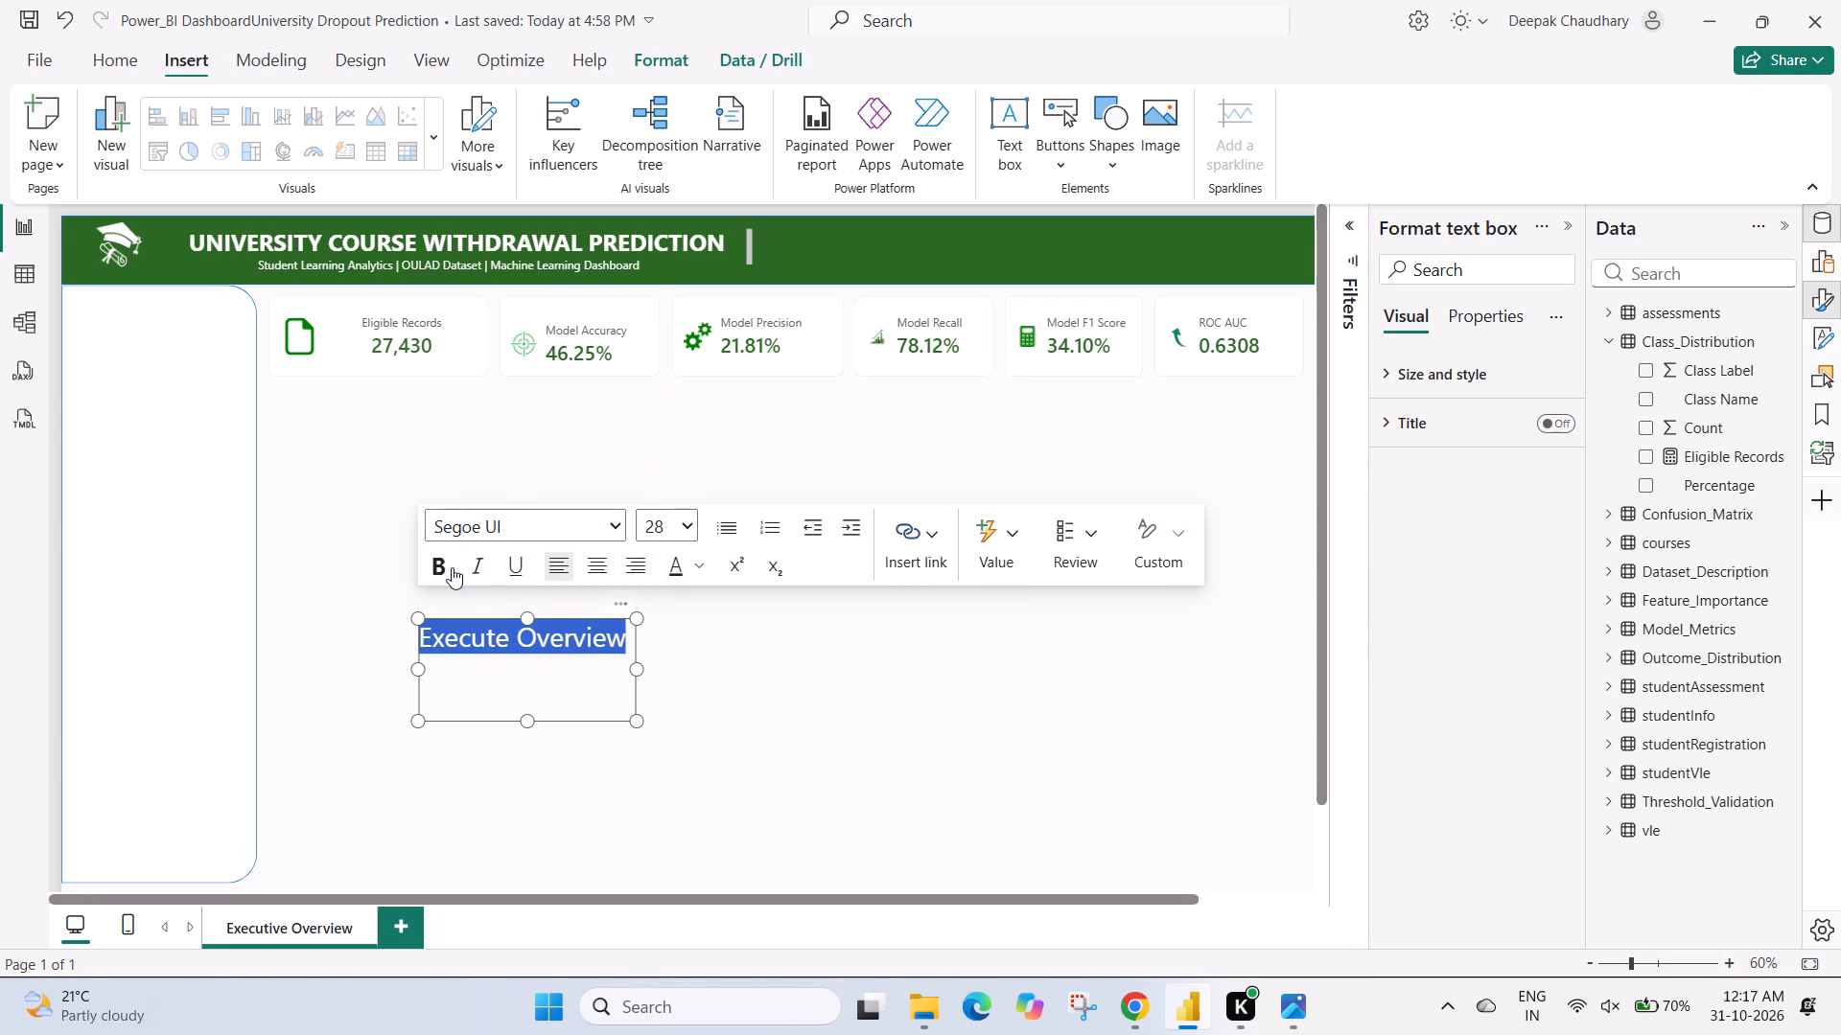
left_click(438, 563)
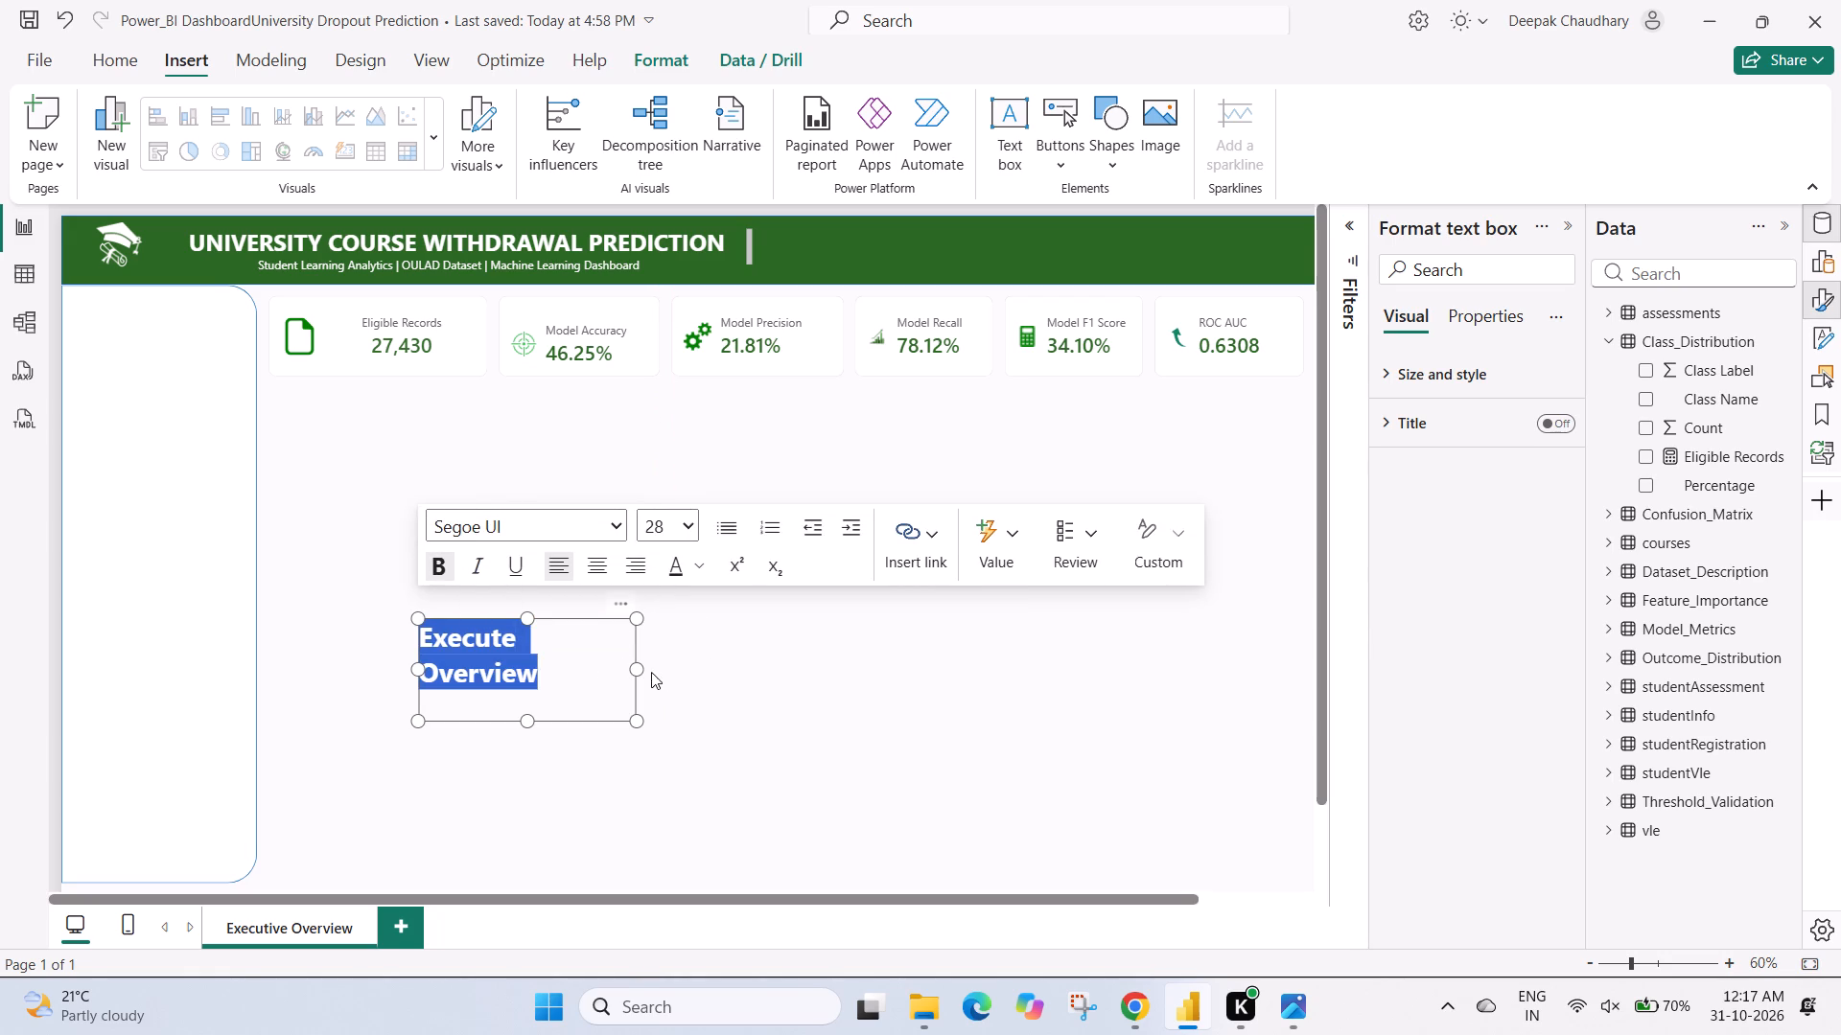
left_click_drag(638, 666, 692, 659)
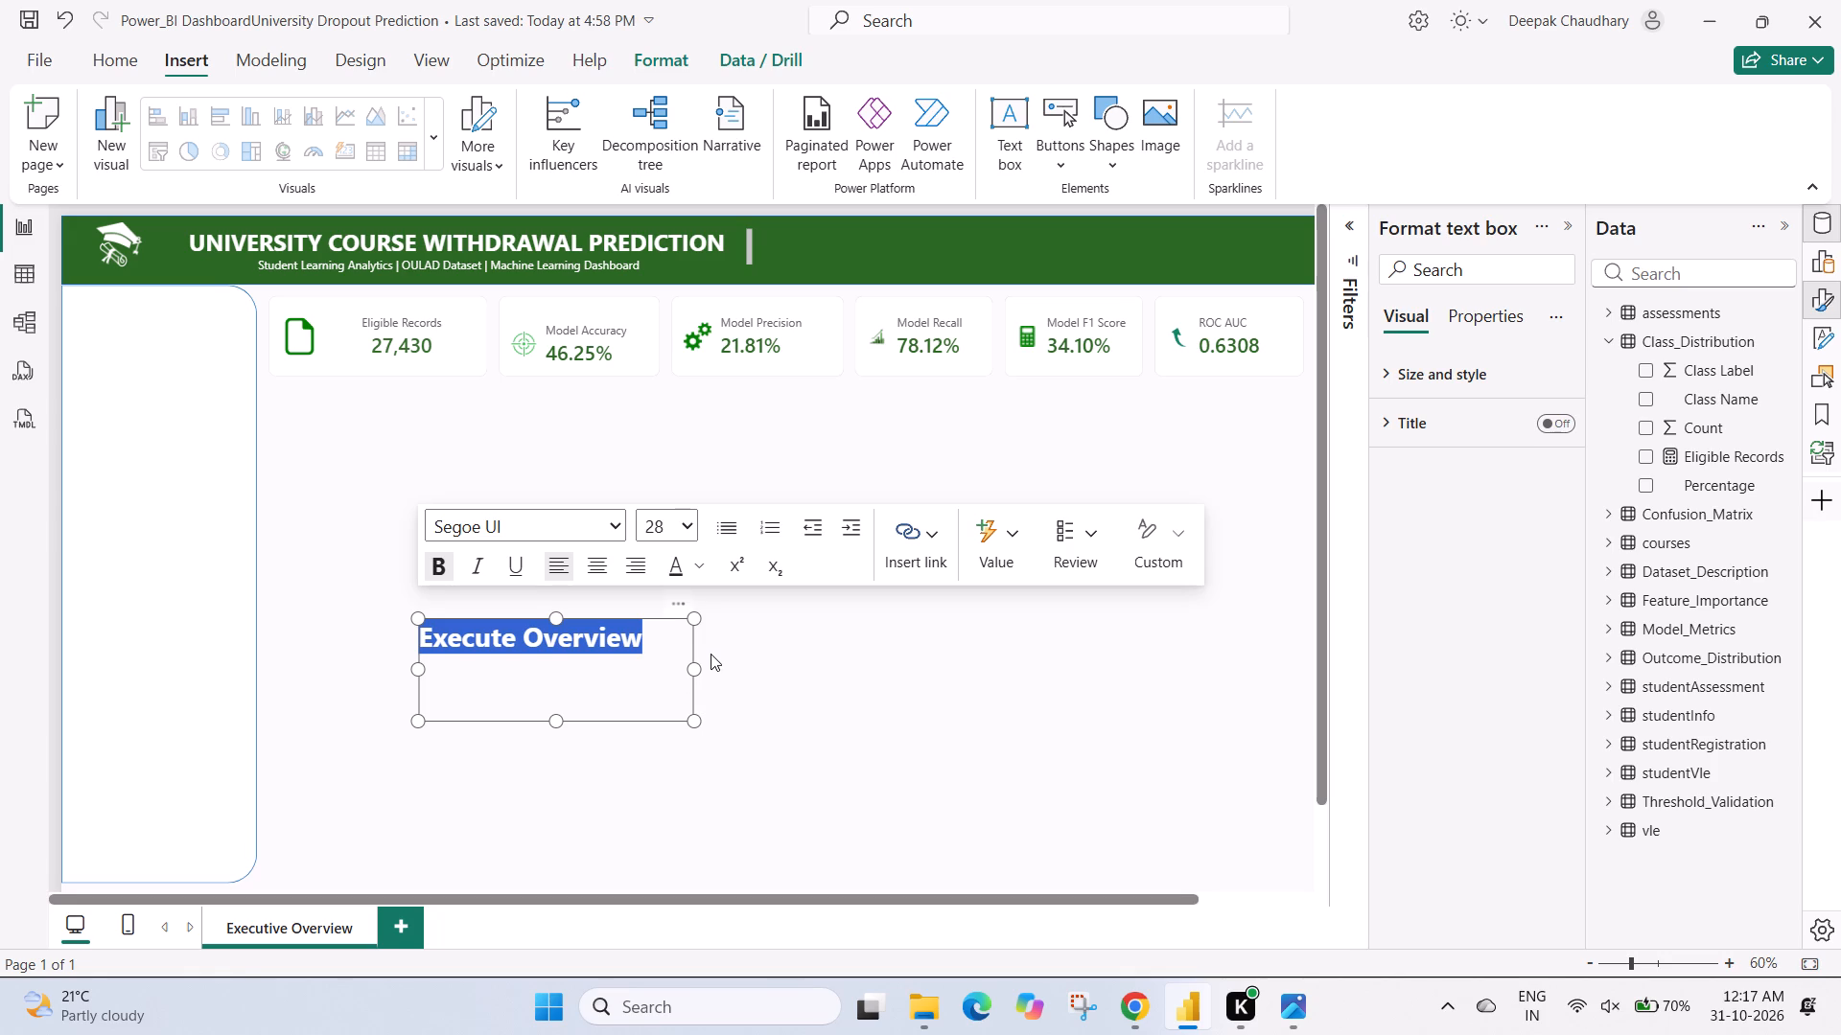
left_click_drag(691, 716, 692, 687)
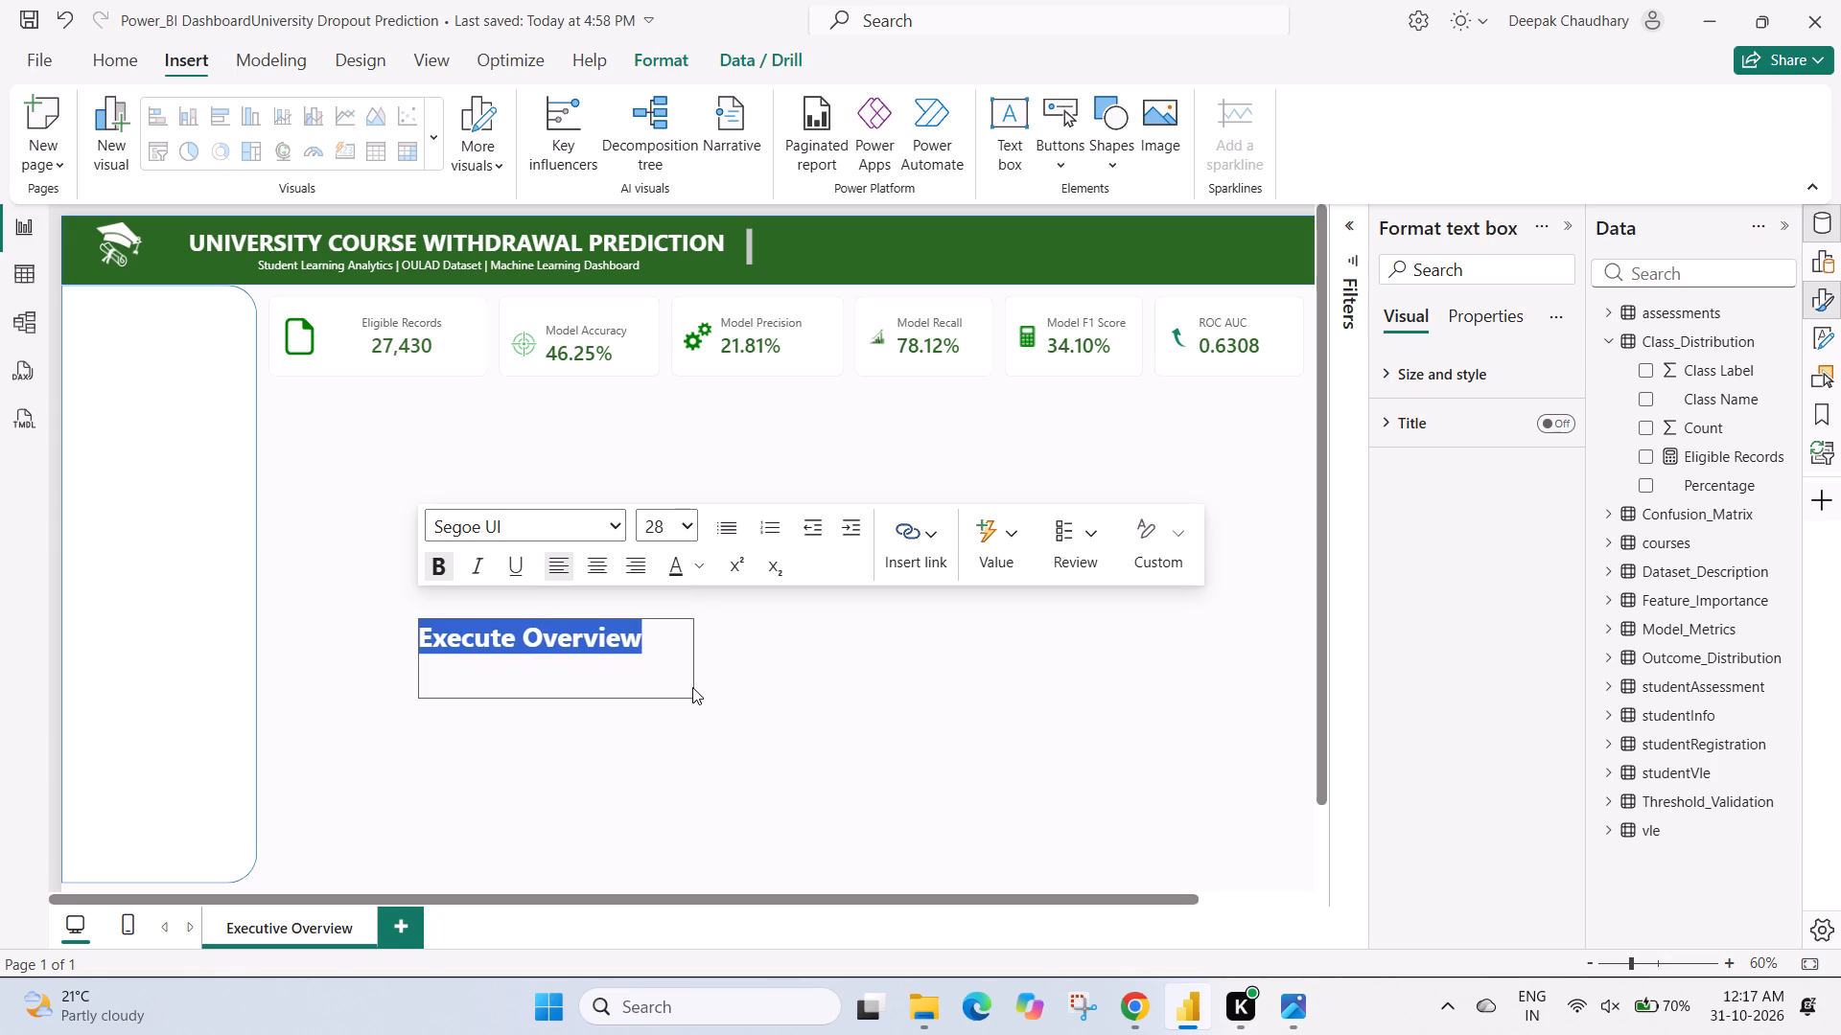
left_click_drag(692, 687, 694, 662)
left_click(672, 718)
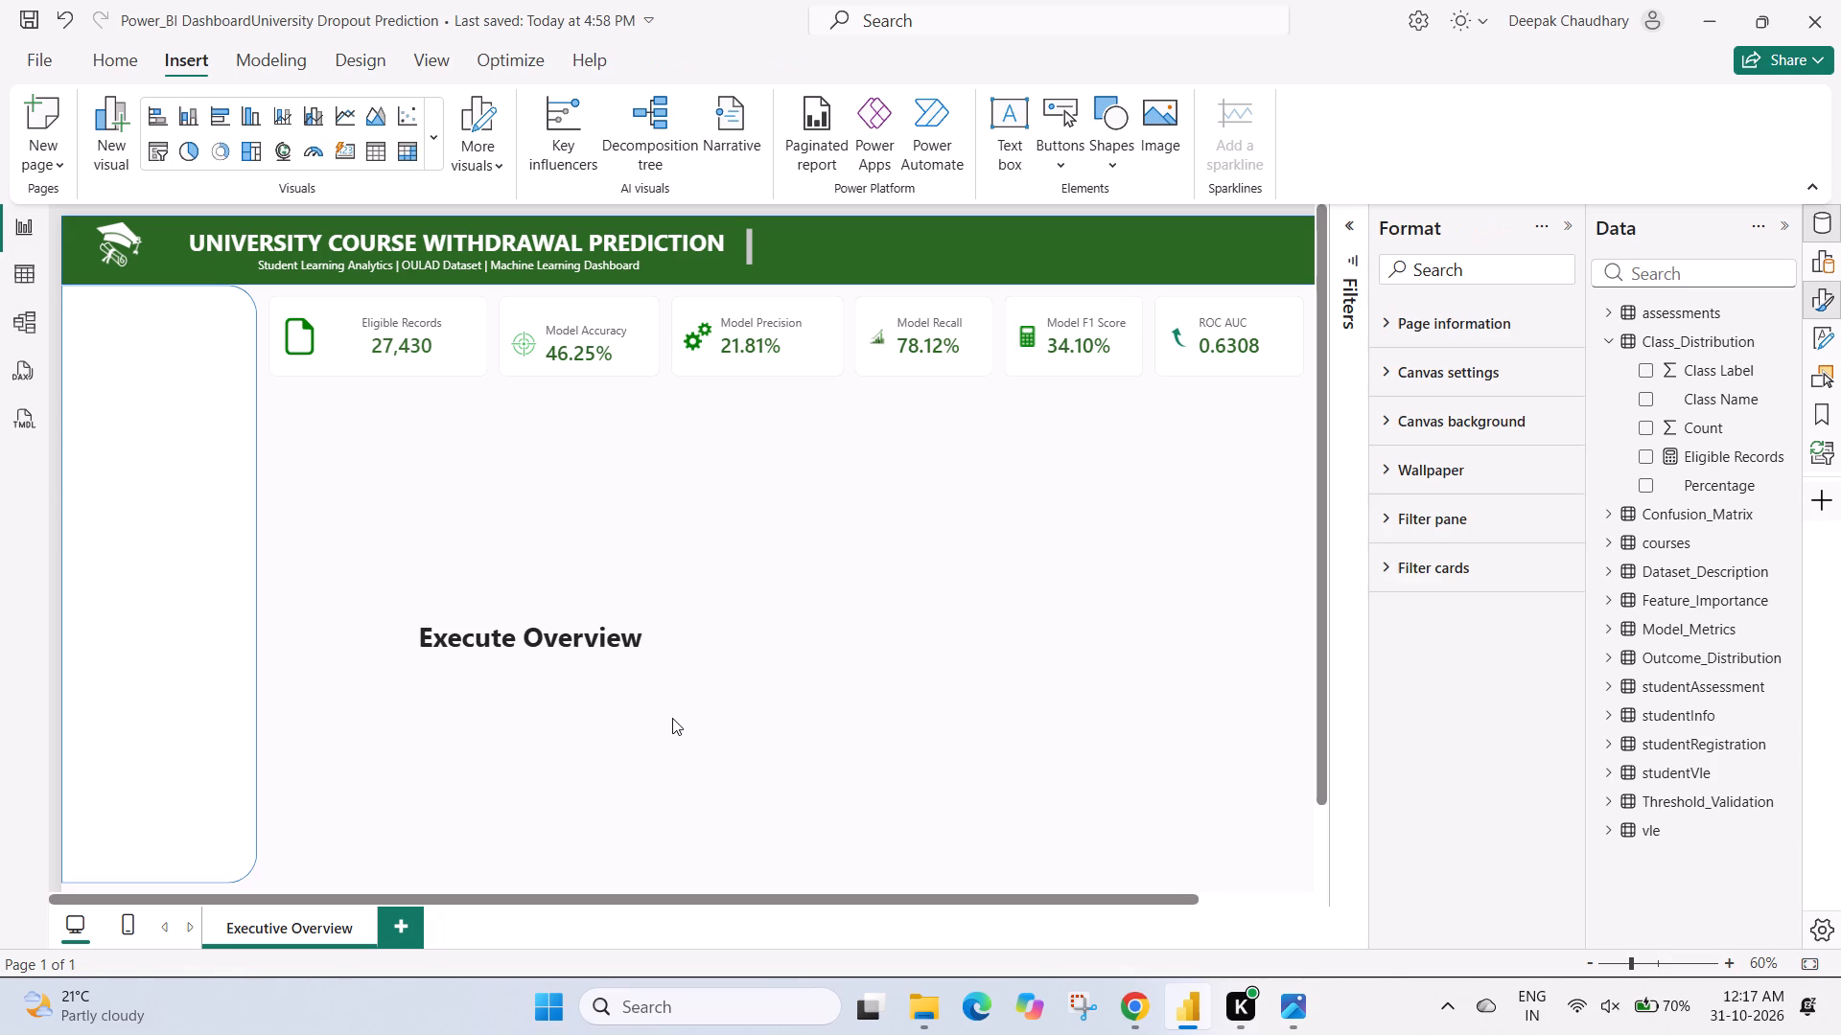
Increase the Execute Overview text box's height to about 96 and centre its text horizontally.
left_click(628, 638)
left_click(676, 654)
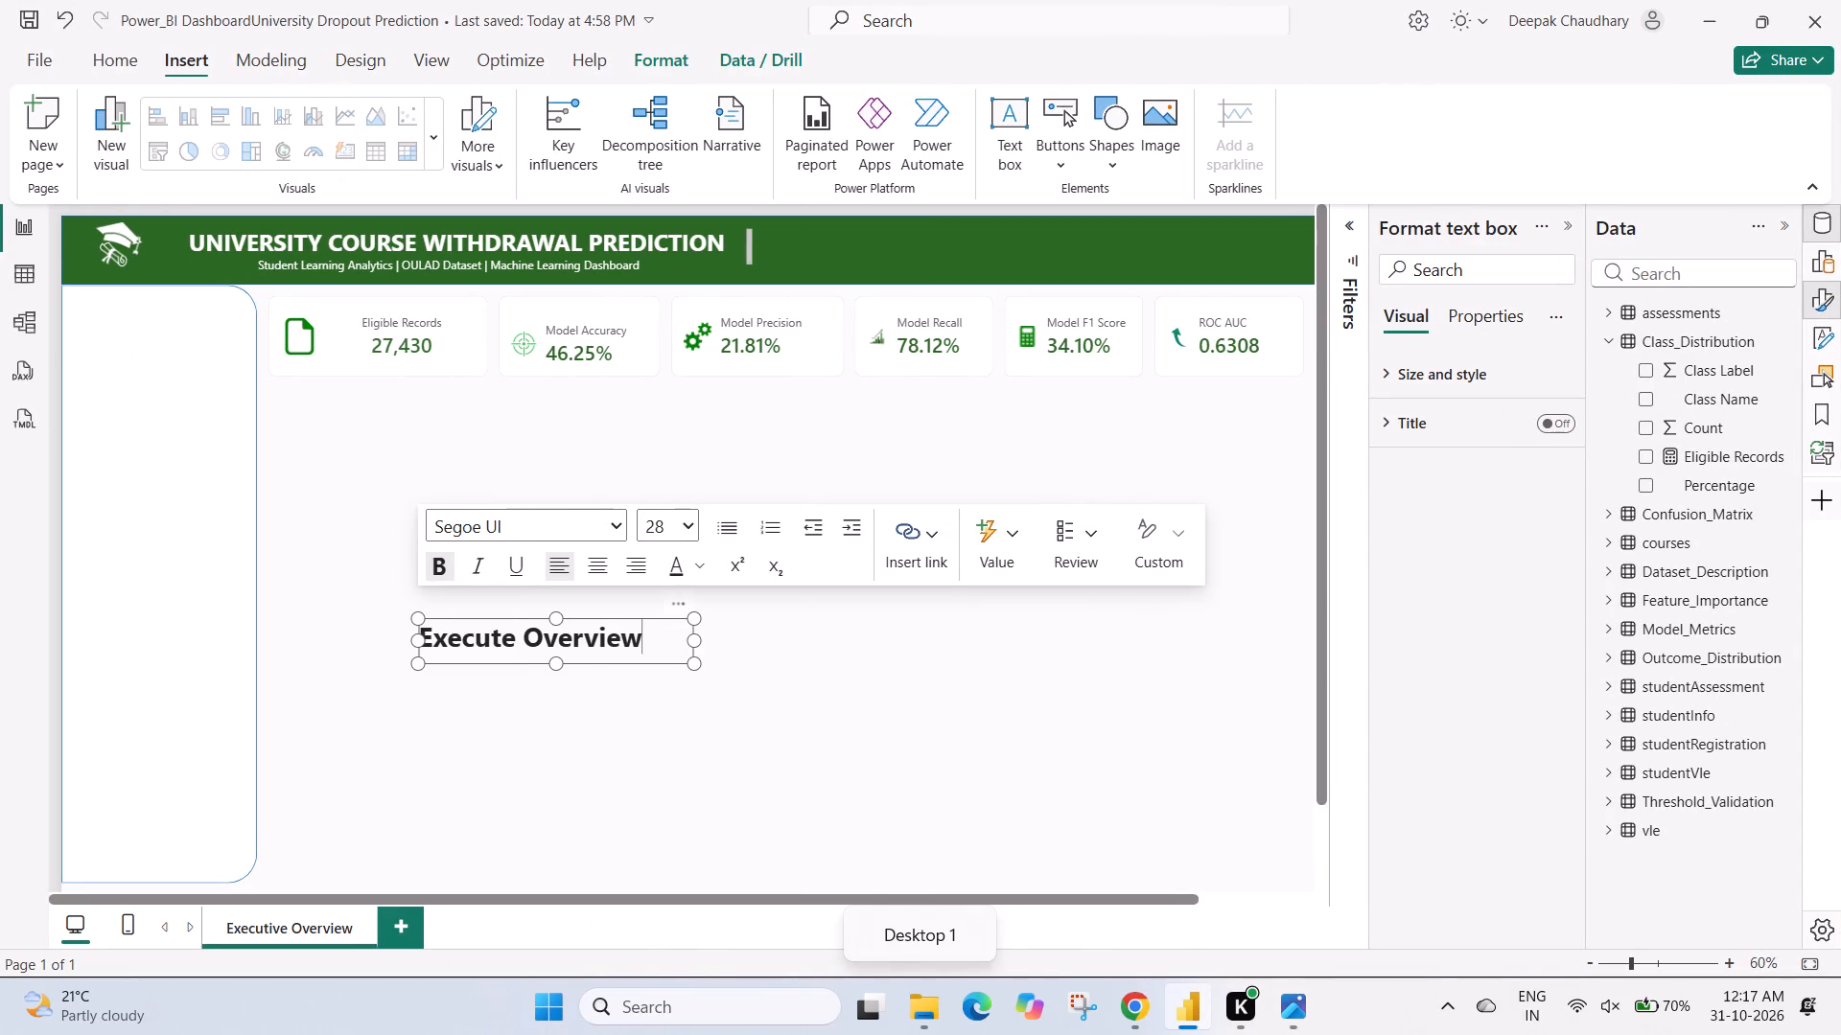
left_click_drag(692, 661, 691, 685)
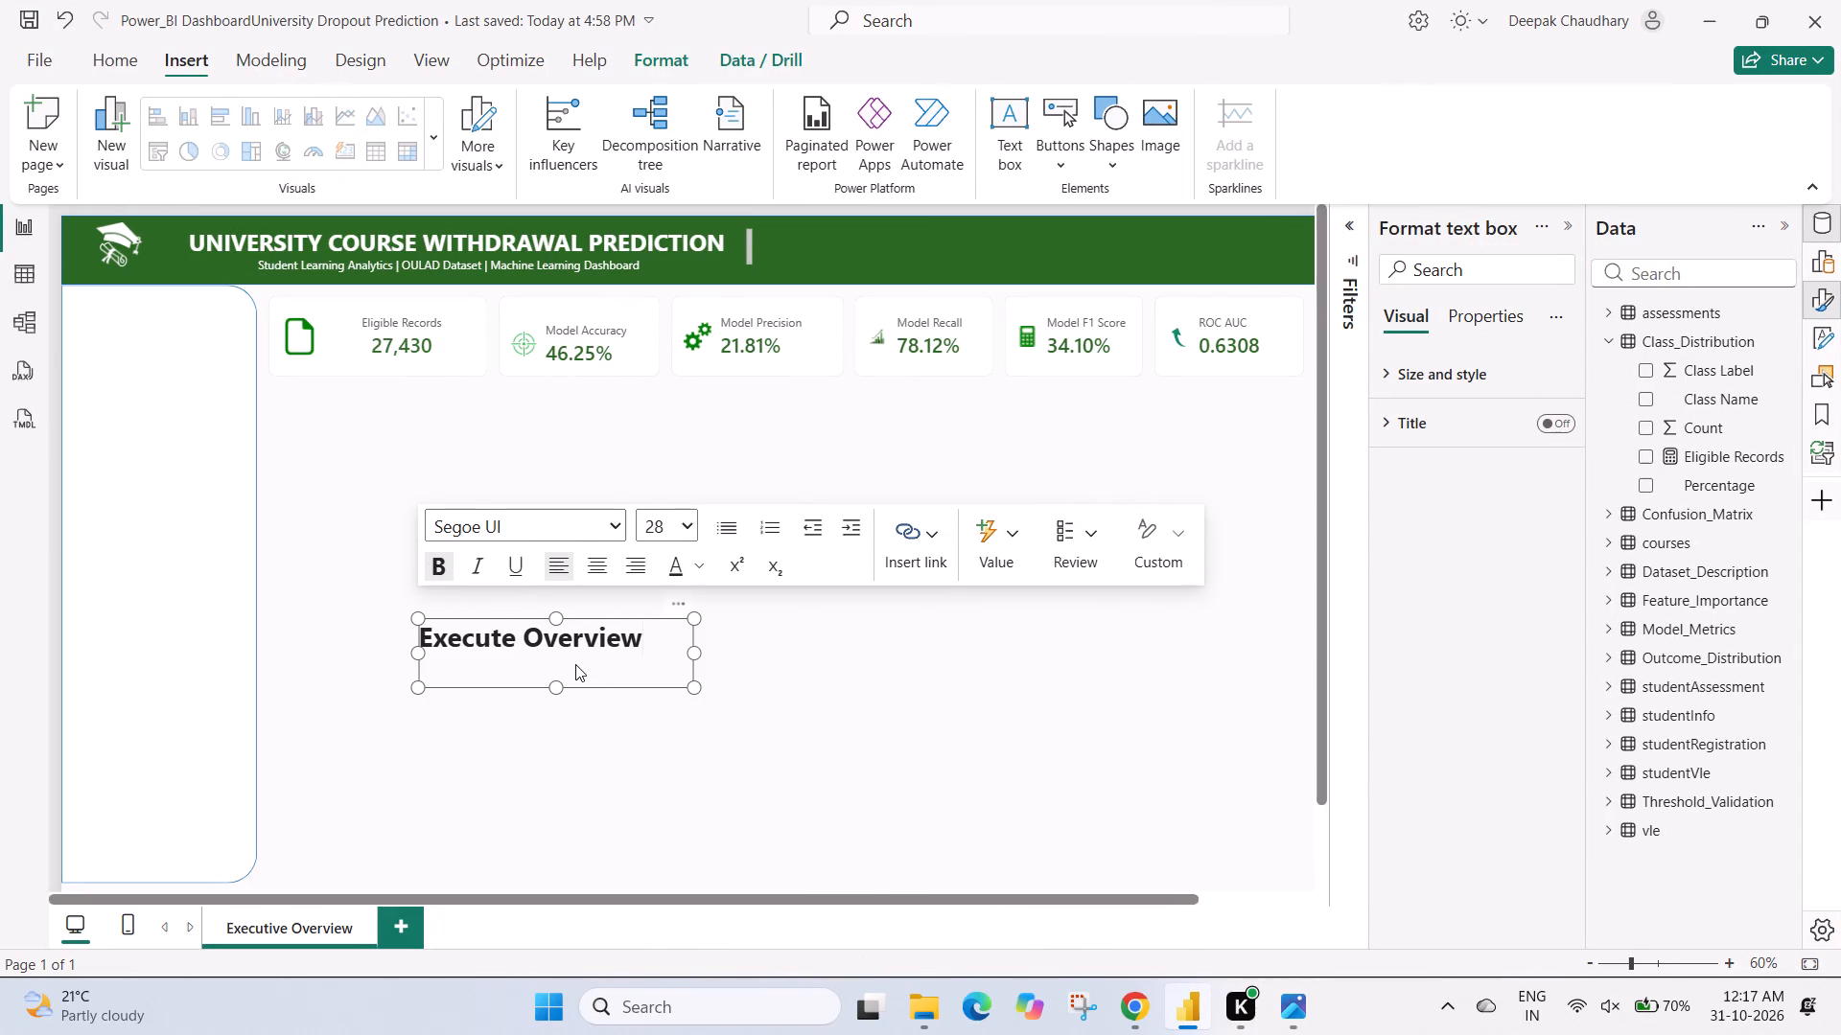
left_click(575, 664)
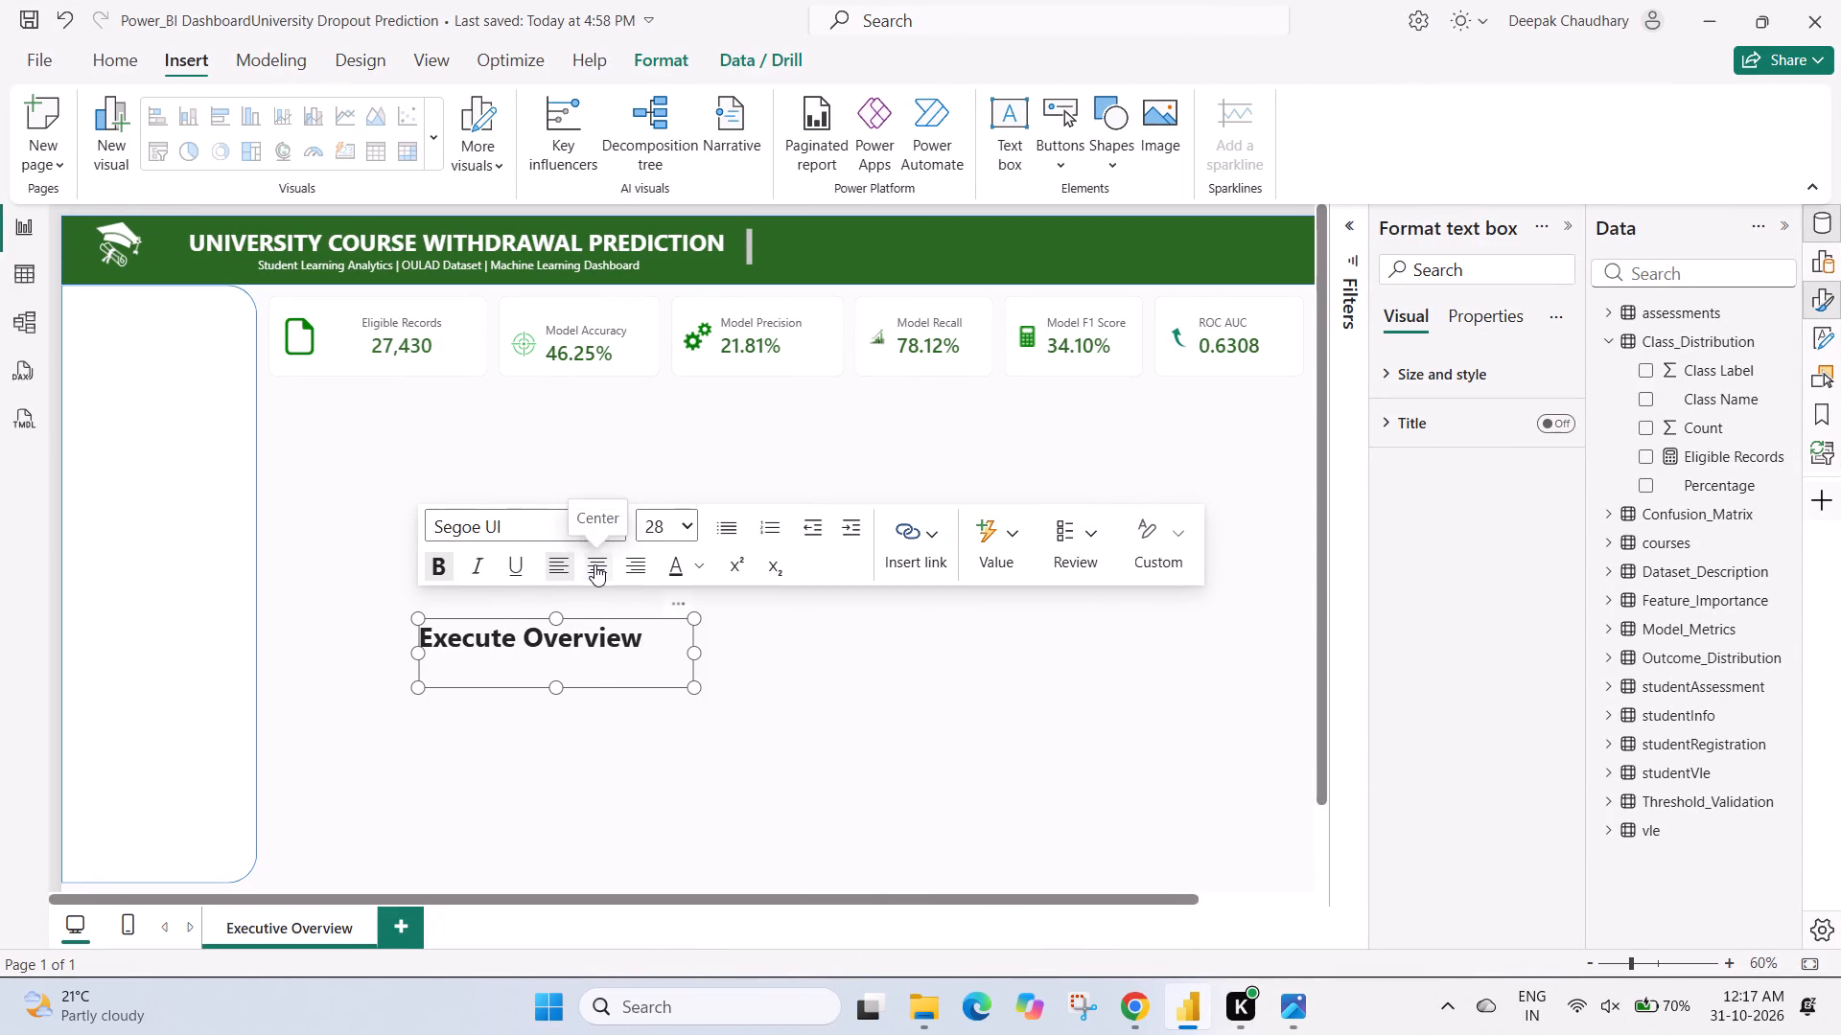
left_click(594, 564)
left_click(434, 642)
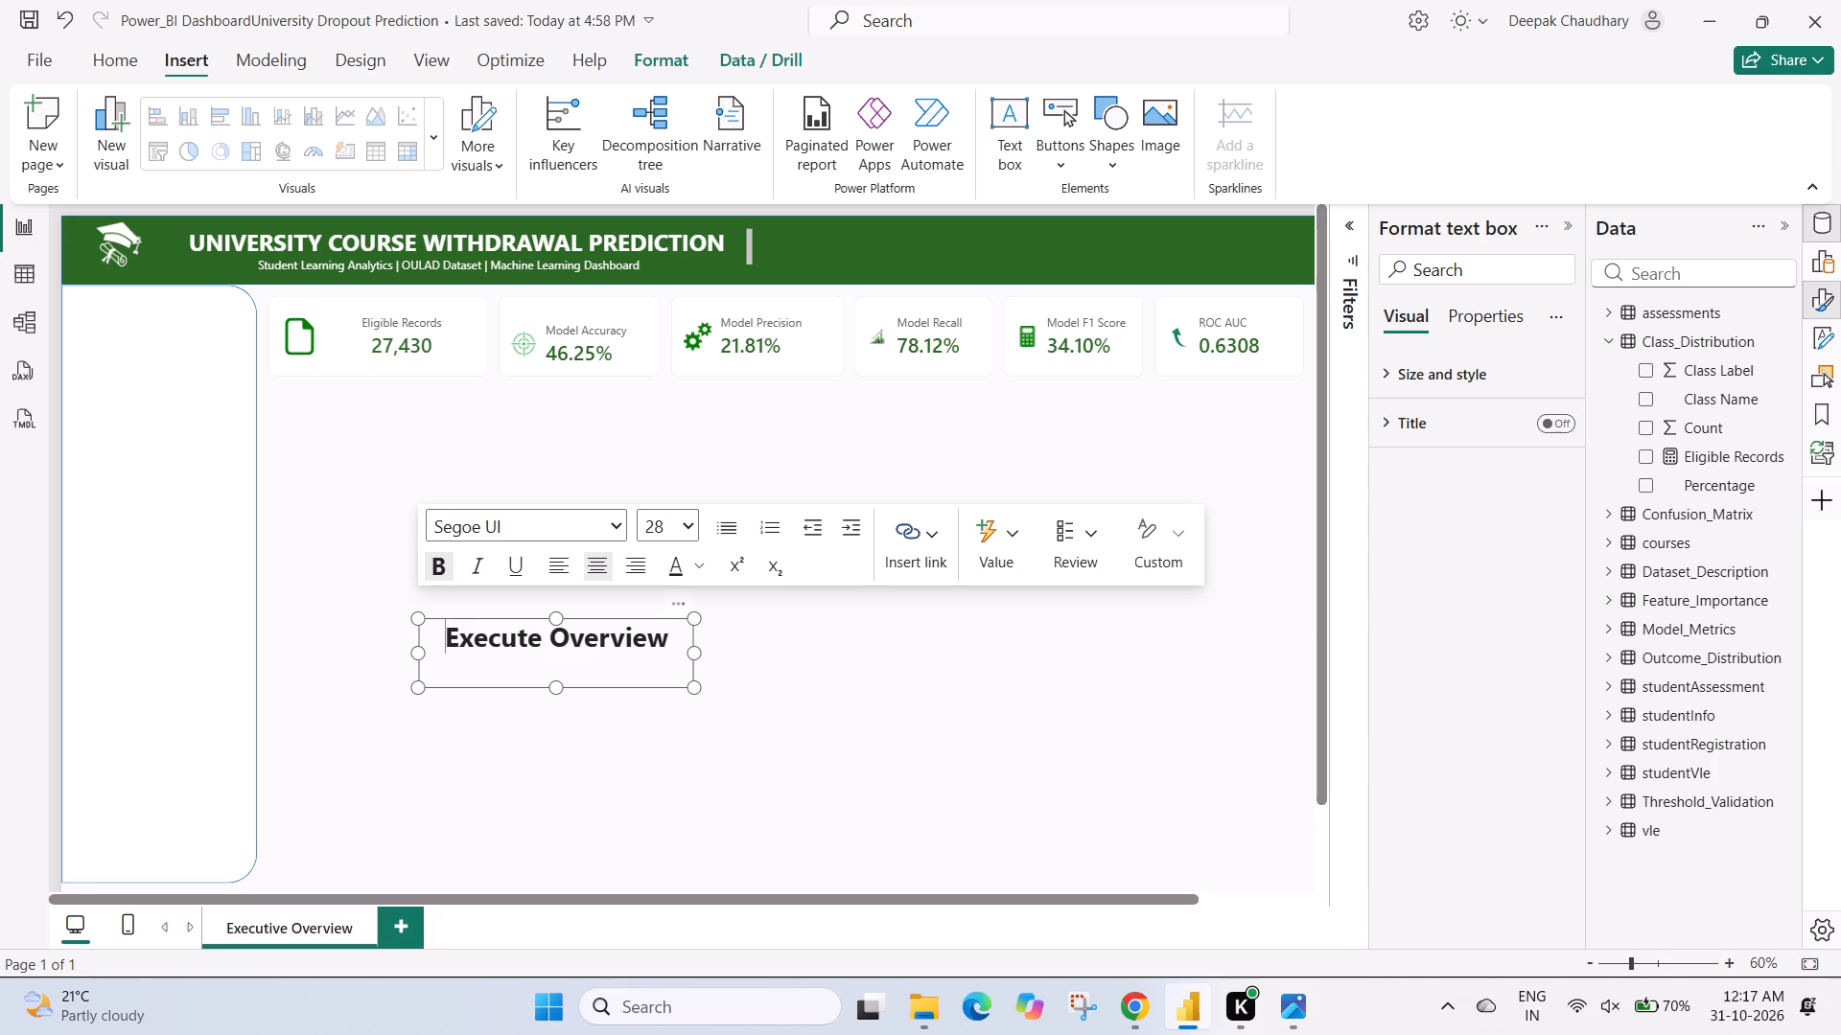
Examine the Execute Overview text box's size and position, padding, background, border and shadow formatting options.
left_click(1820, 305)
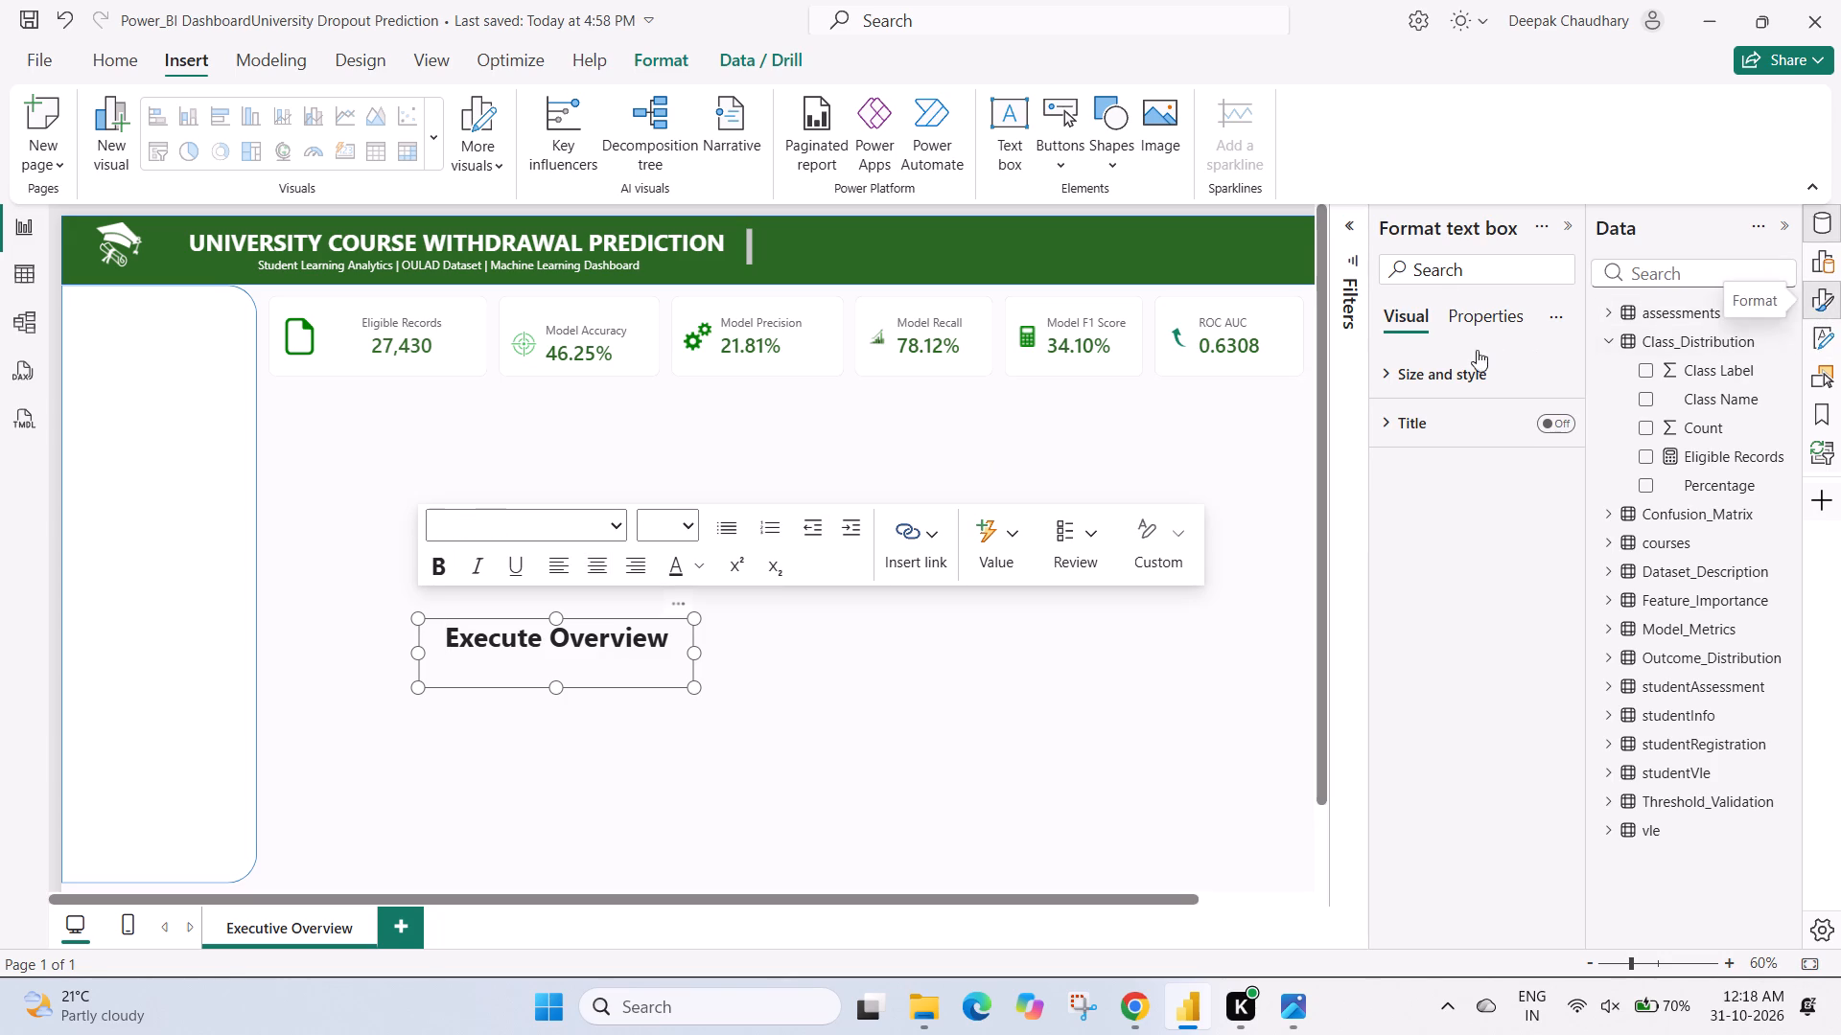
left_click(1406, 369)
scroll(1415, 618, "down", 1)
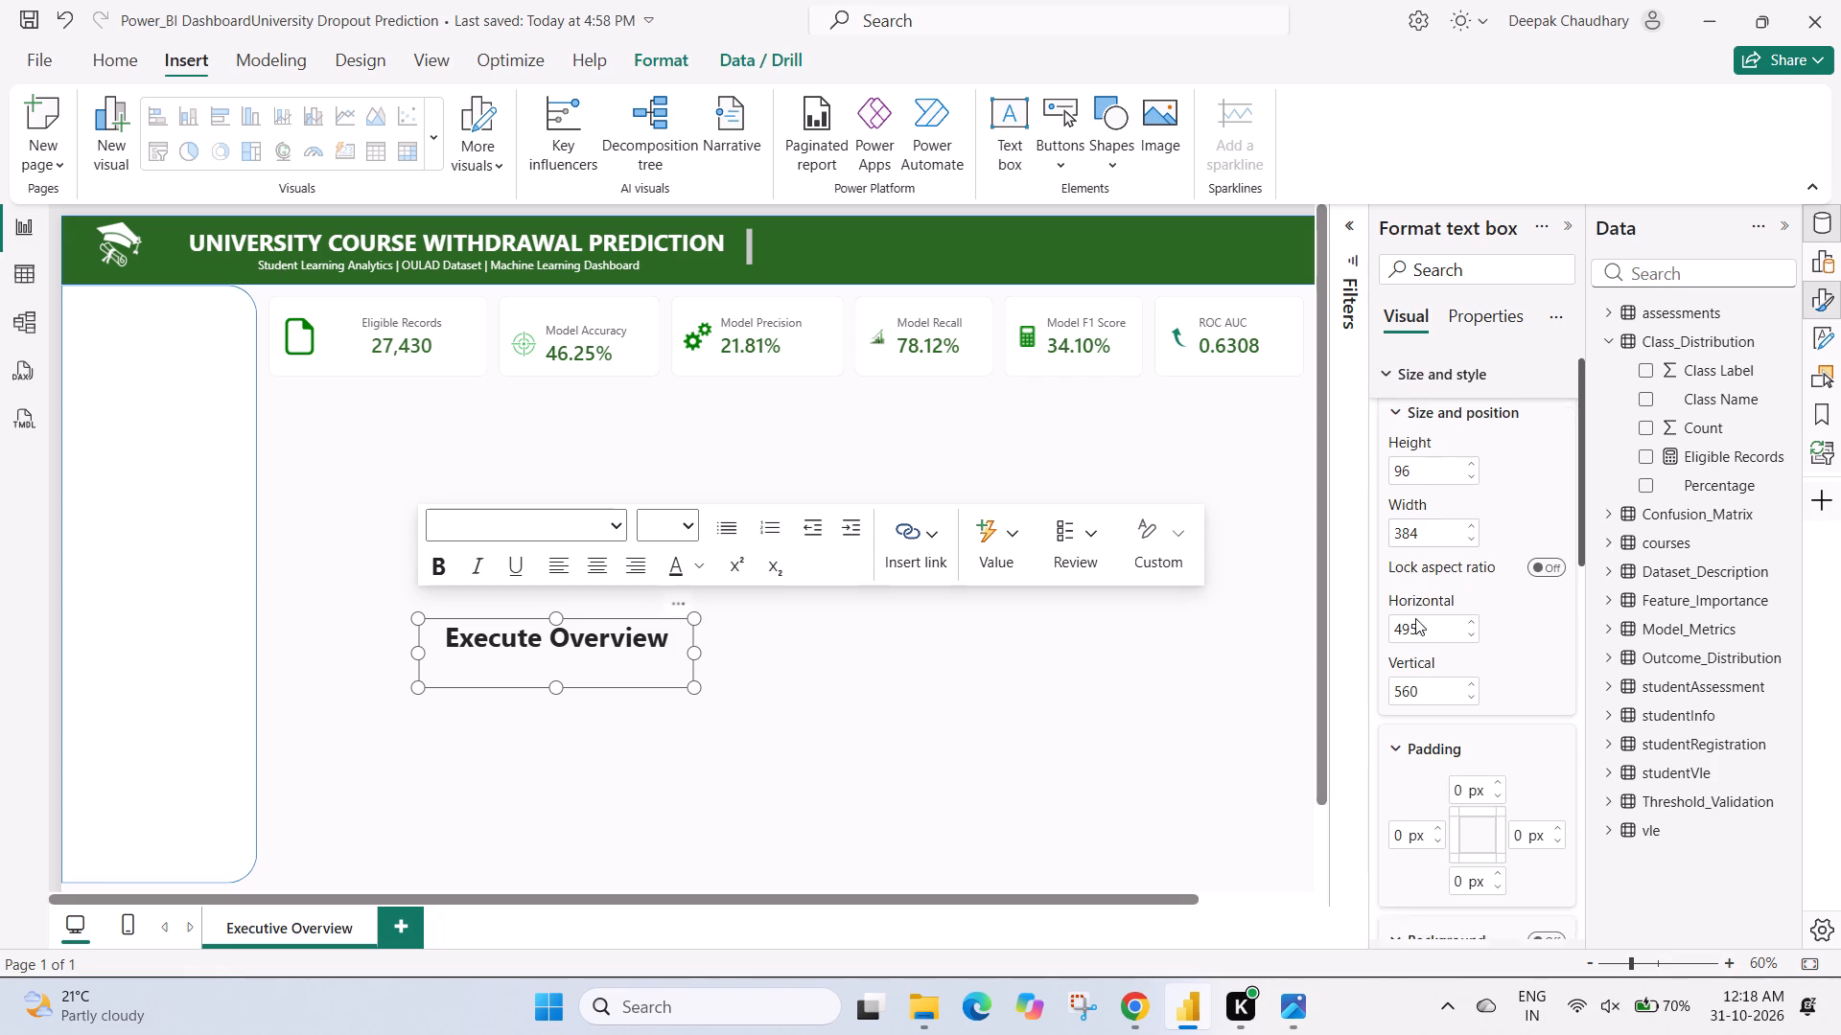
scroll(1415, 618, "down", 5)
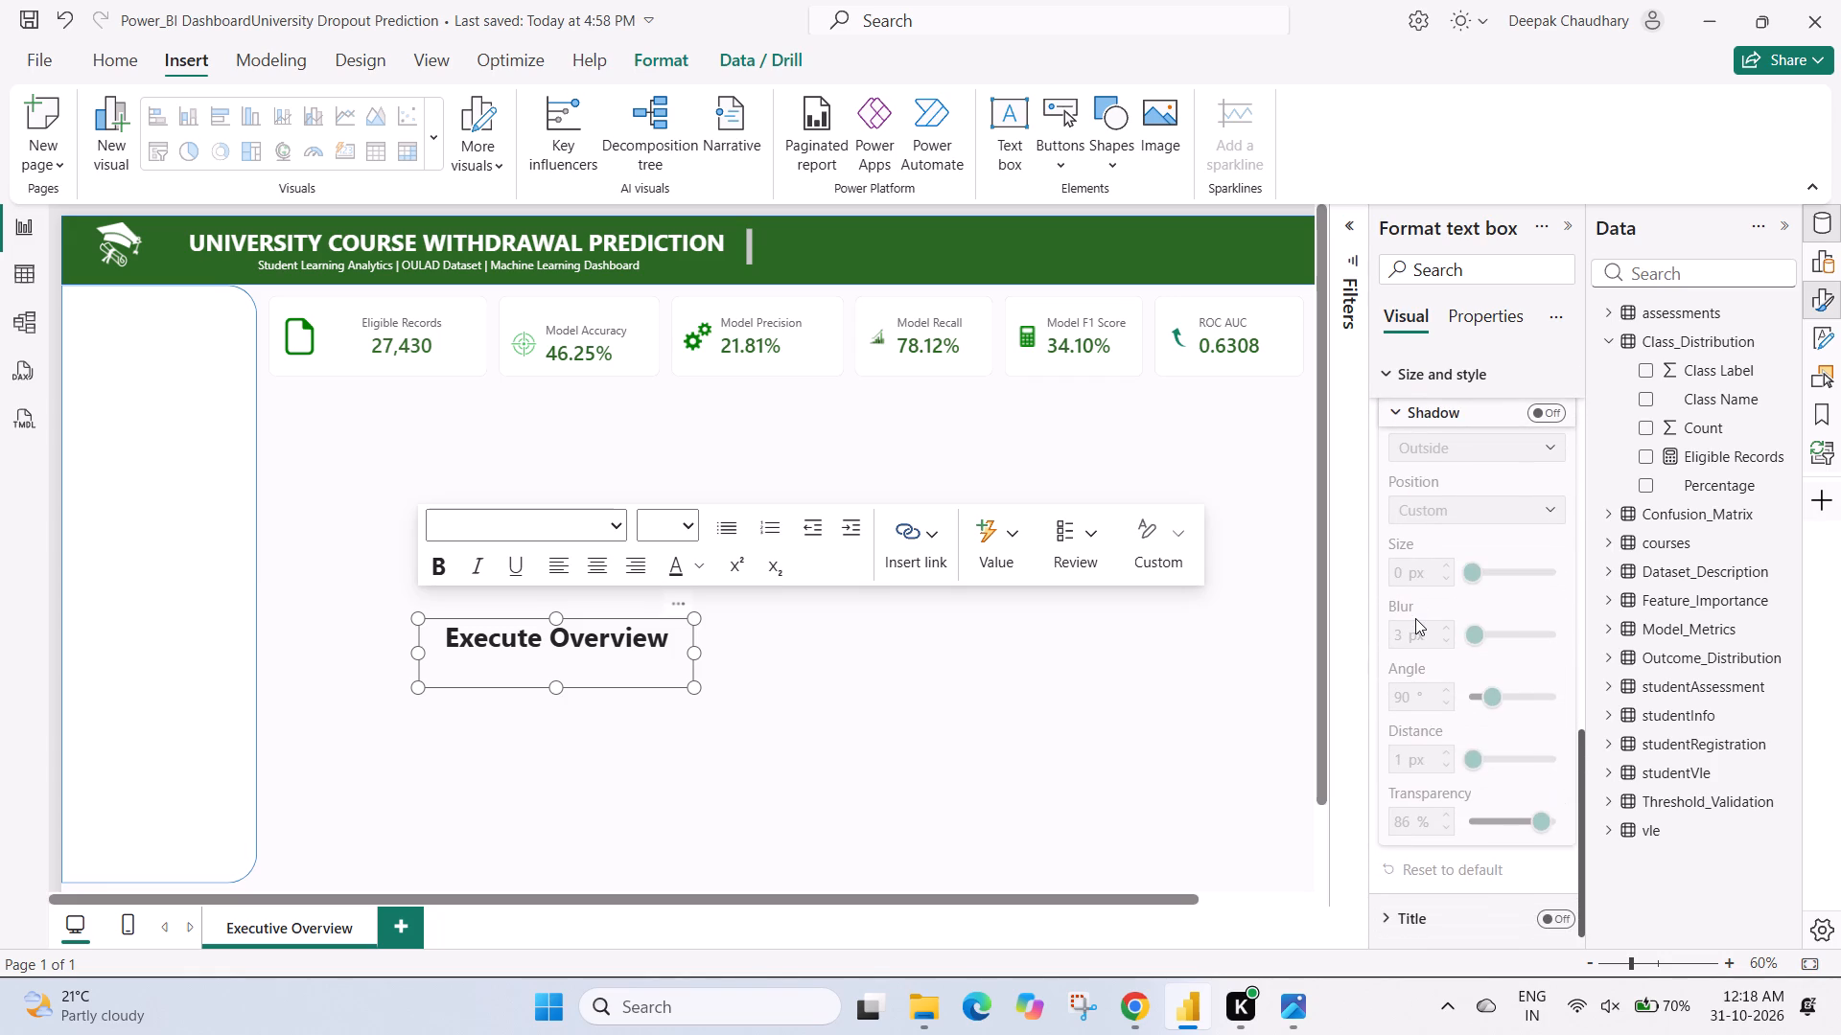
scroll(1415, 618, "down", 2)
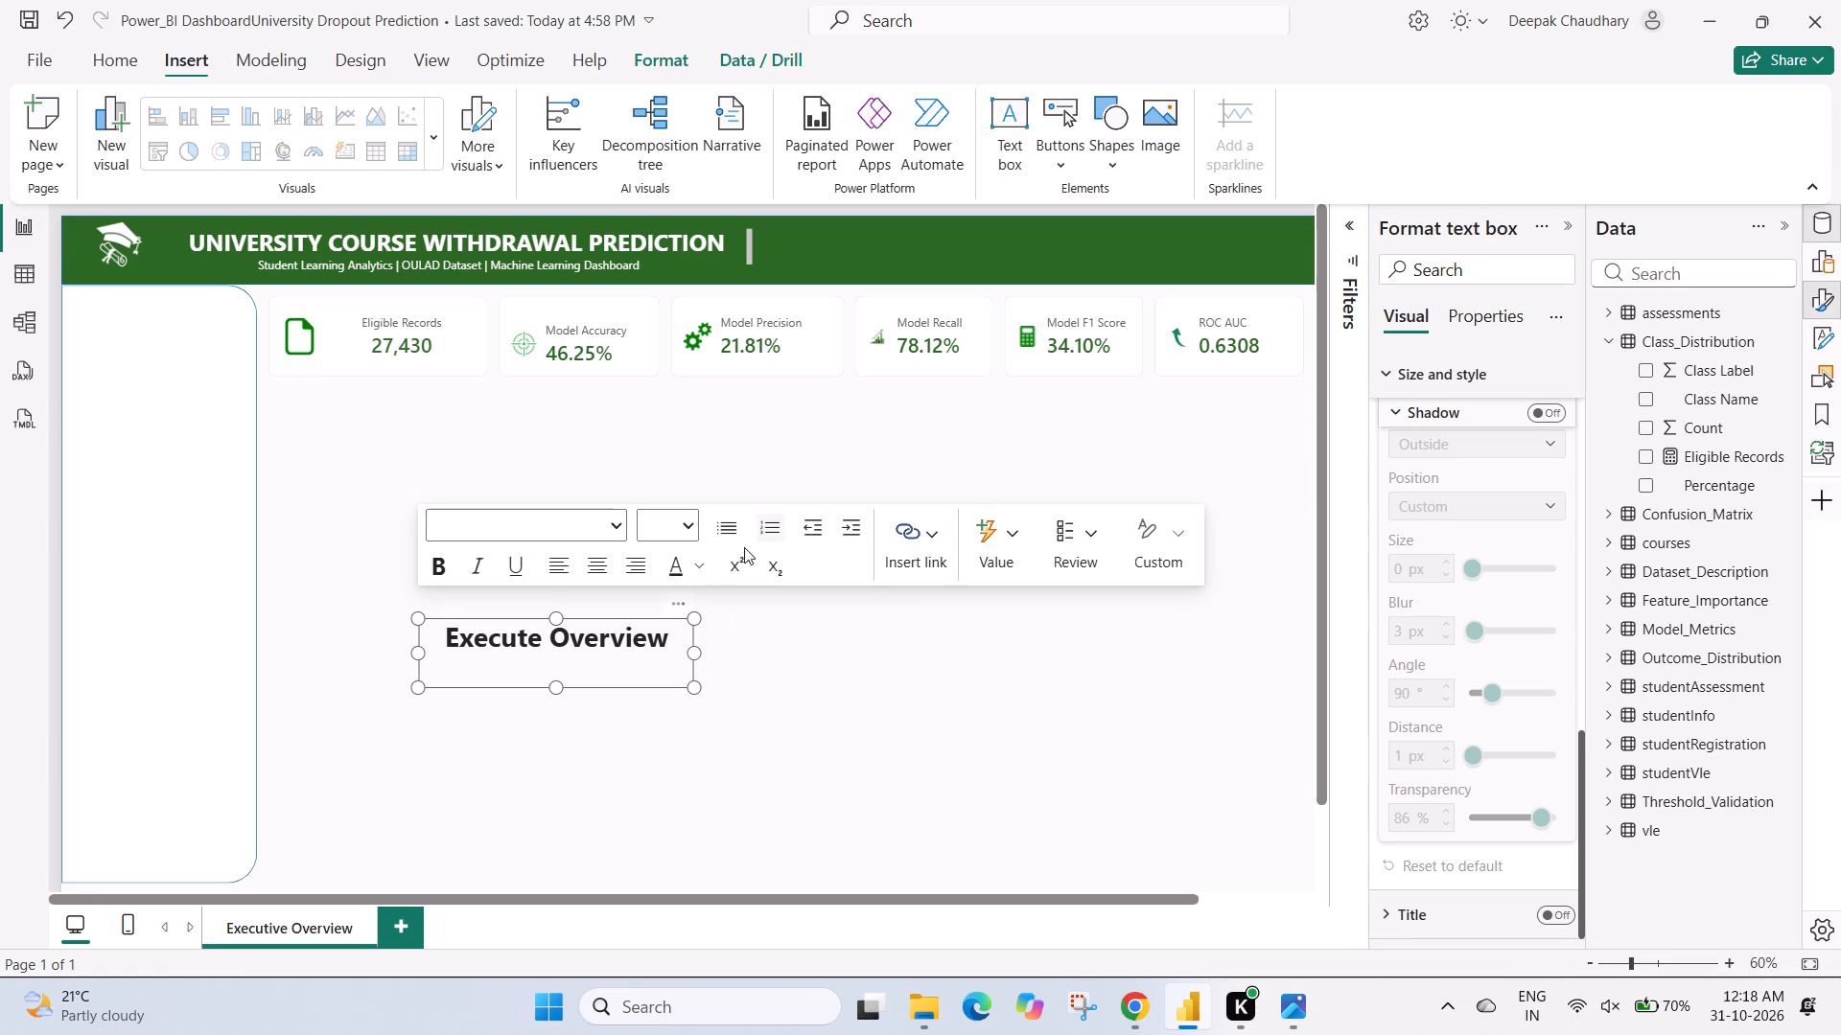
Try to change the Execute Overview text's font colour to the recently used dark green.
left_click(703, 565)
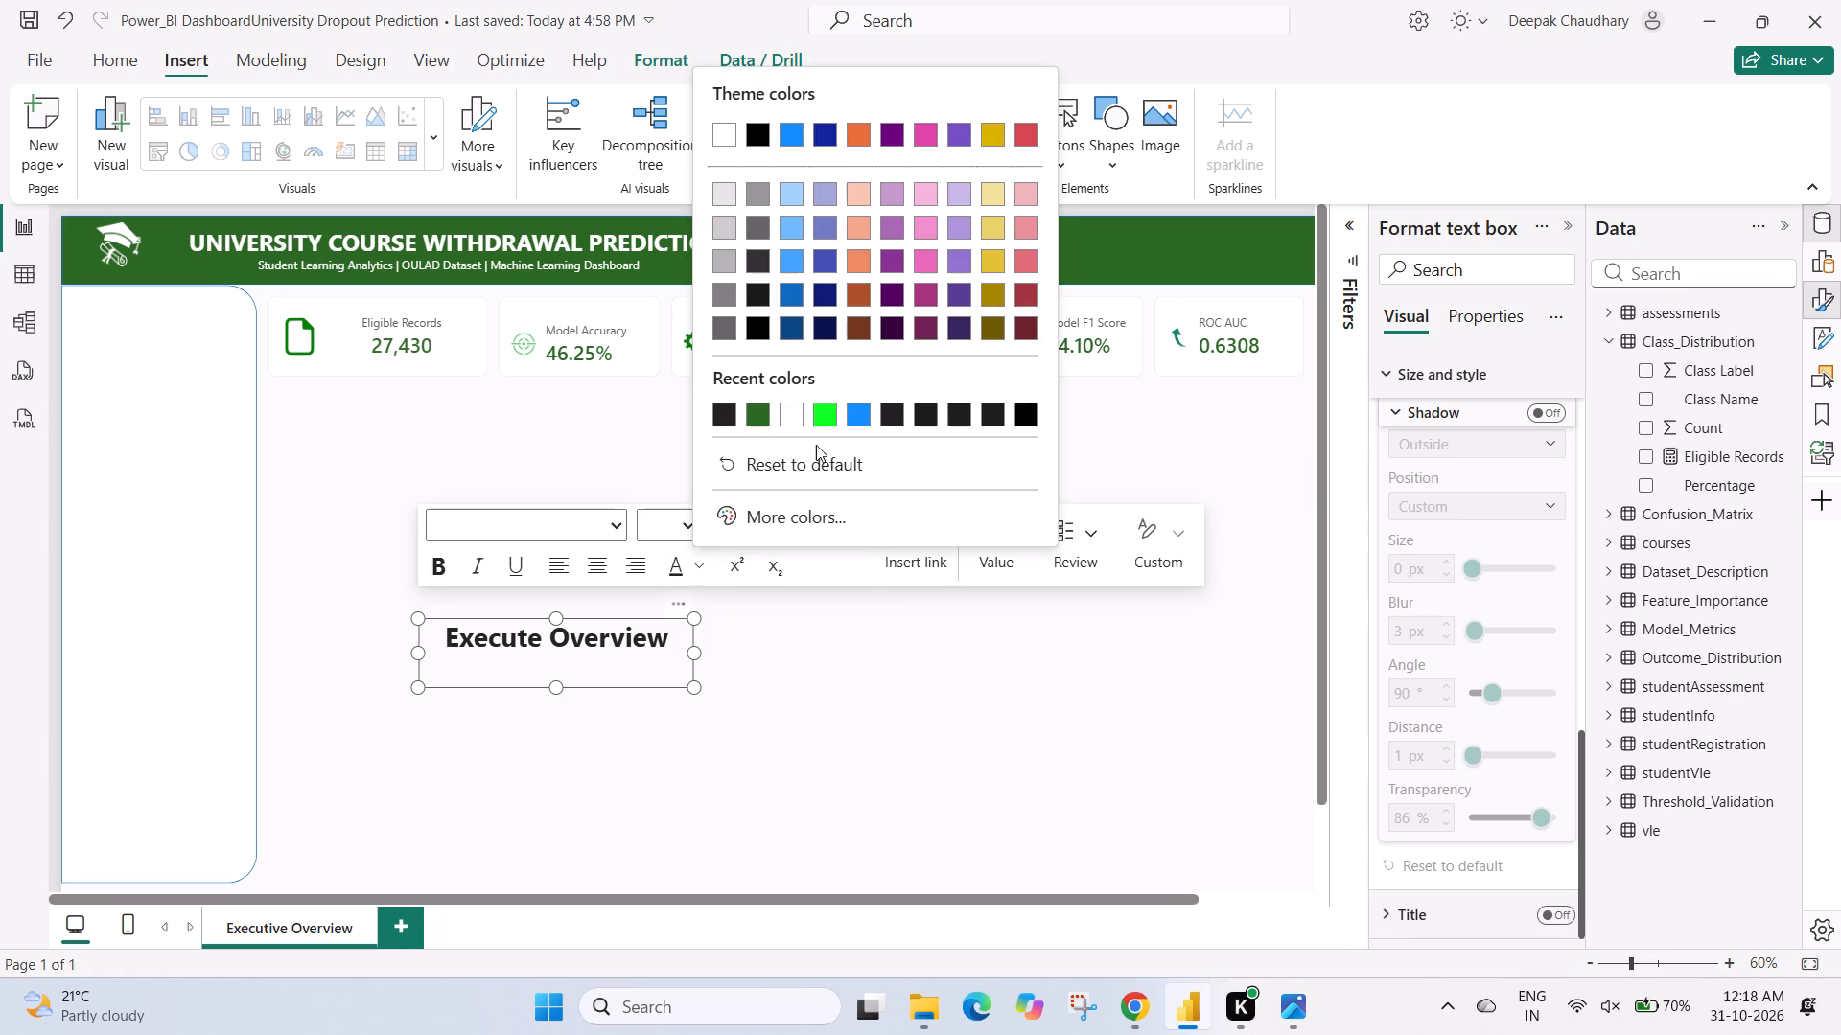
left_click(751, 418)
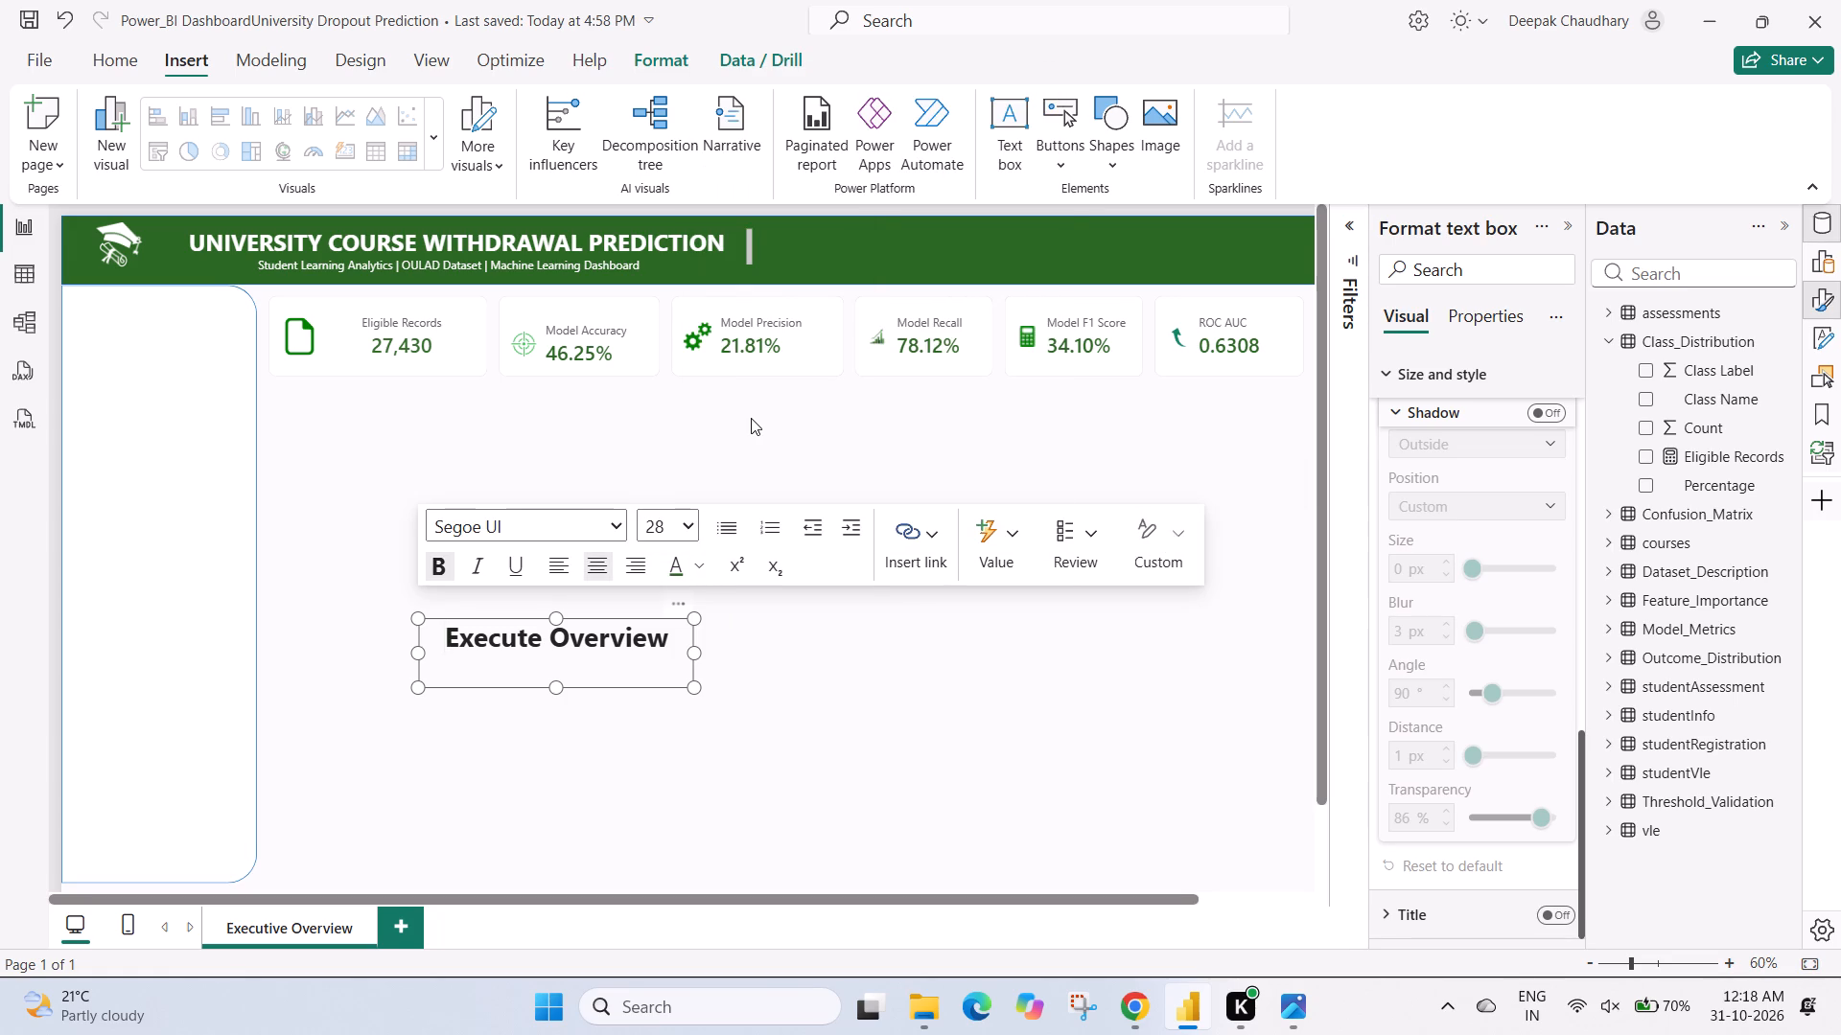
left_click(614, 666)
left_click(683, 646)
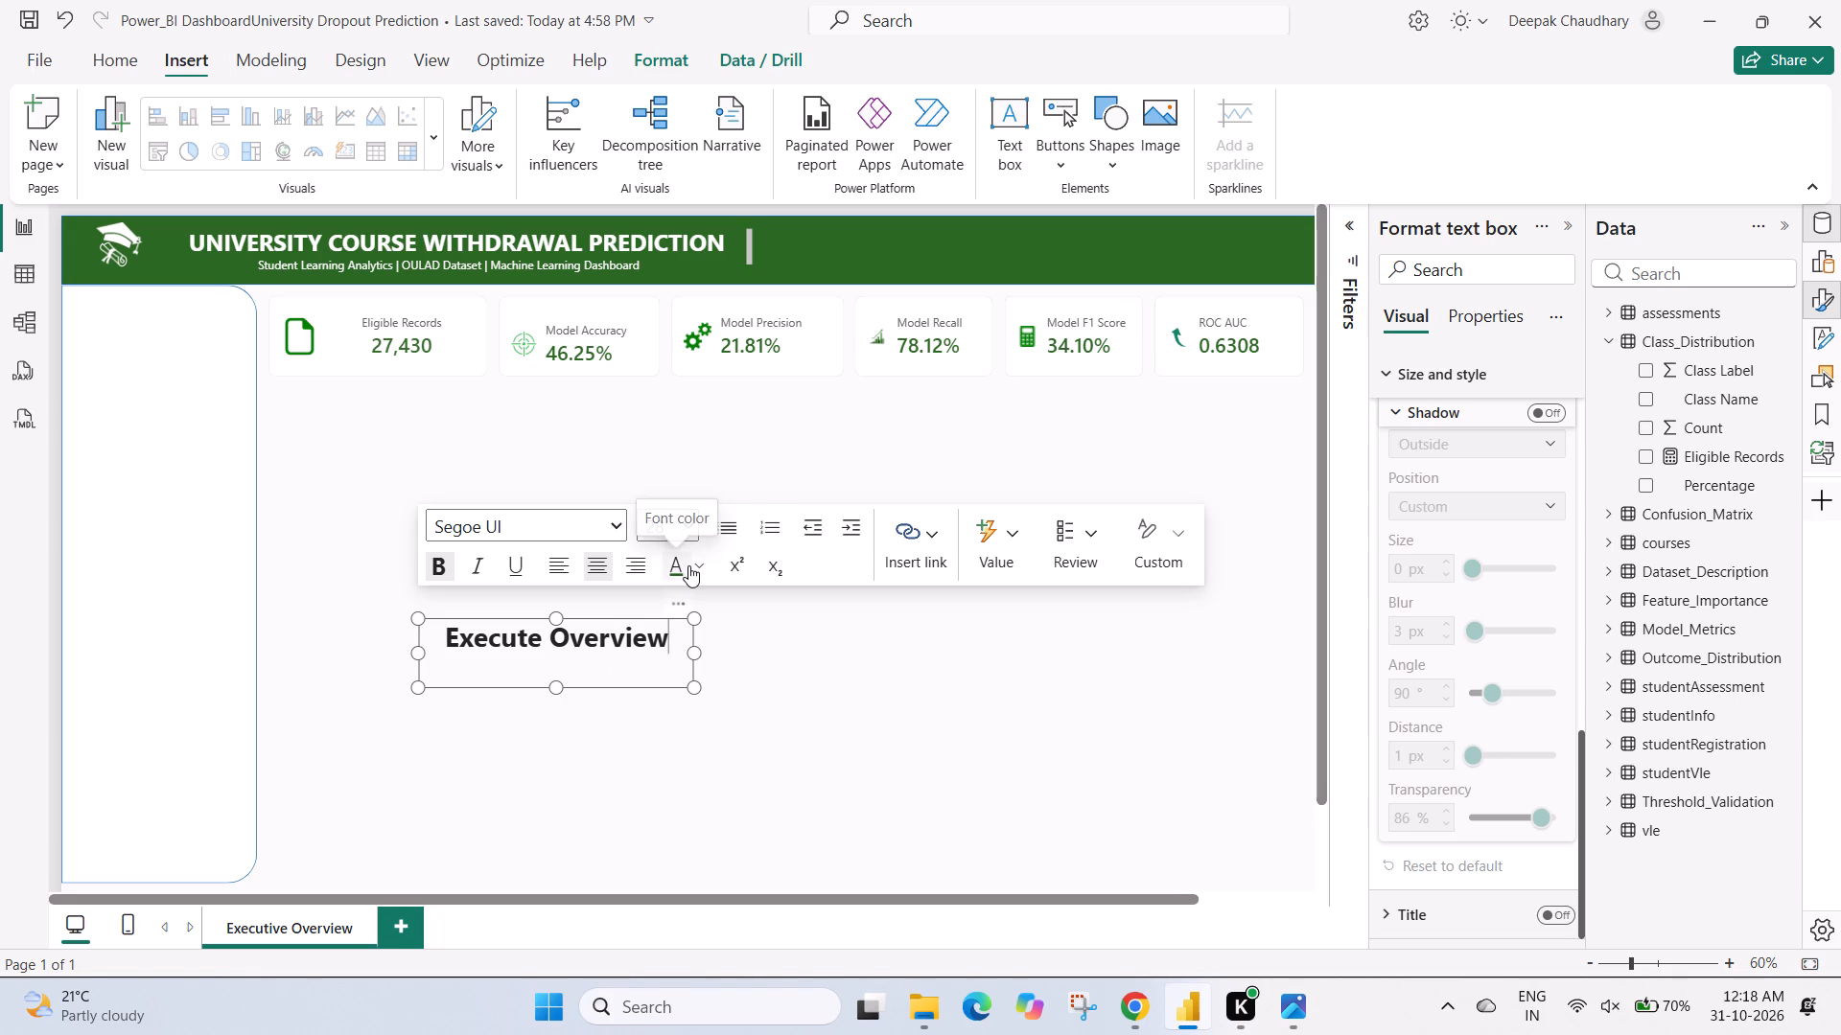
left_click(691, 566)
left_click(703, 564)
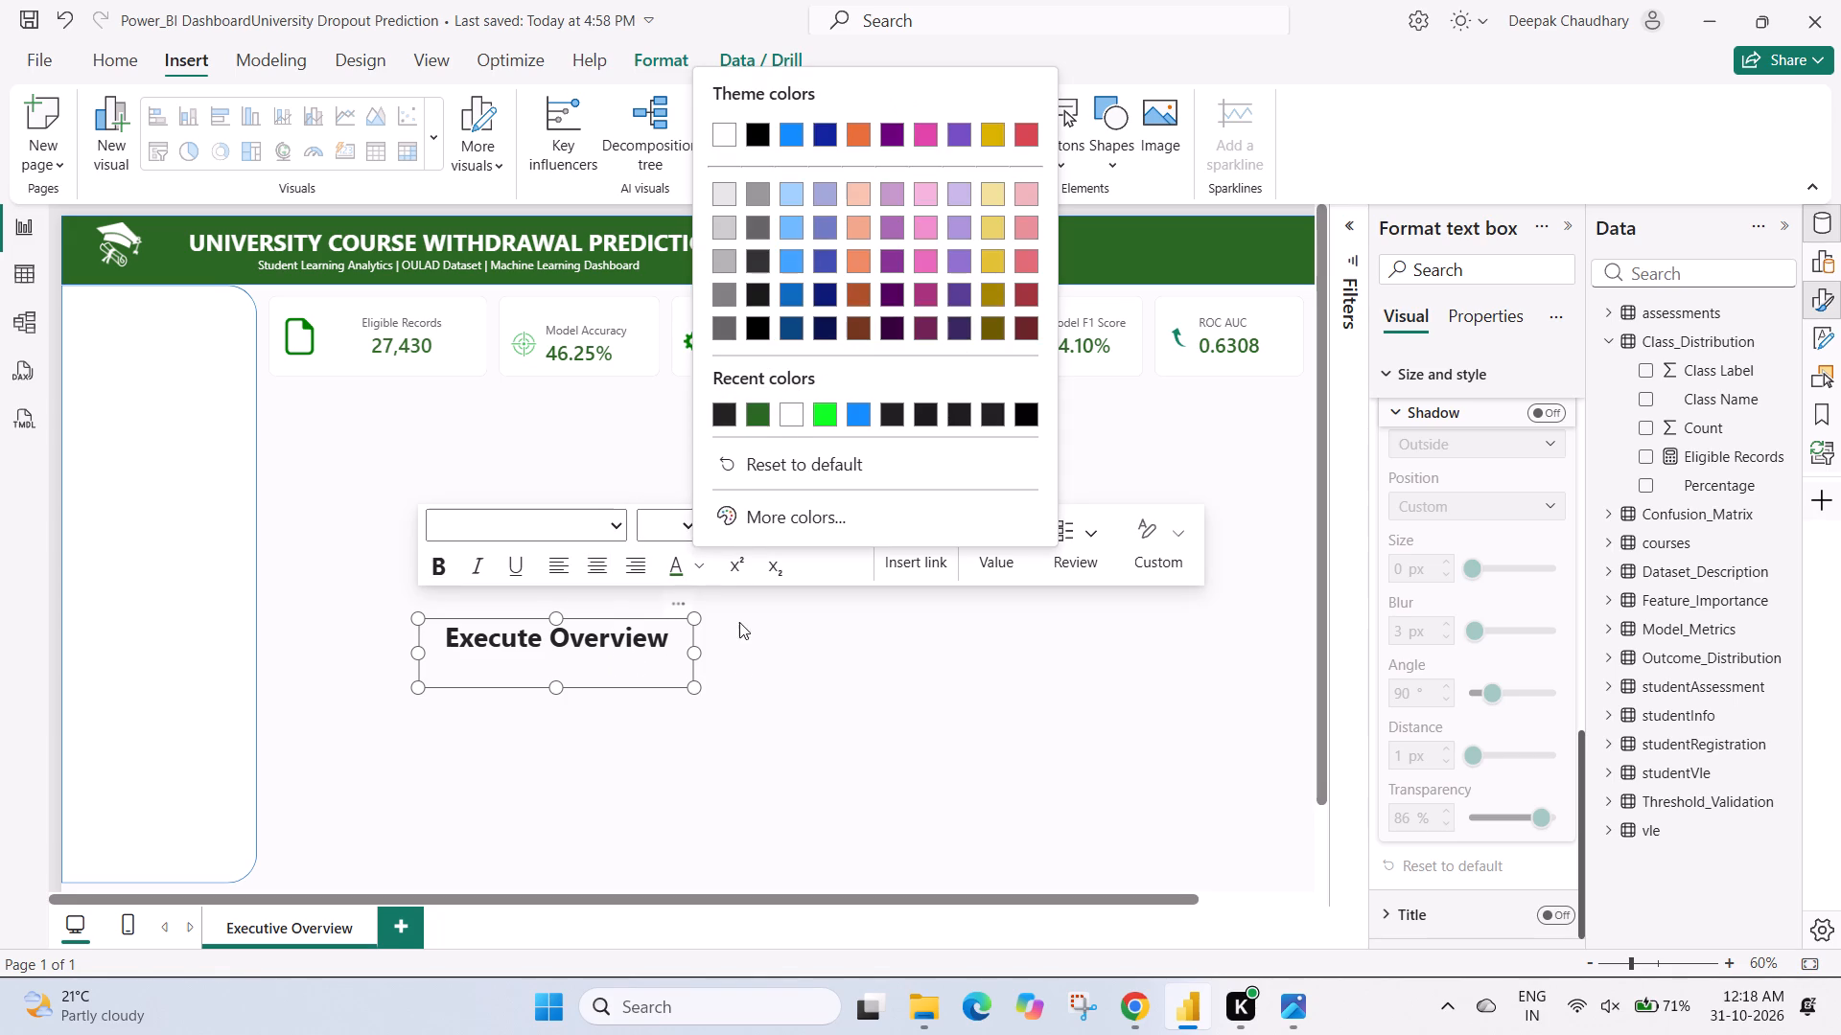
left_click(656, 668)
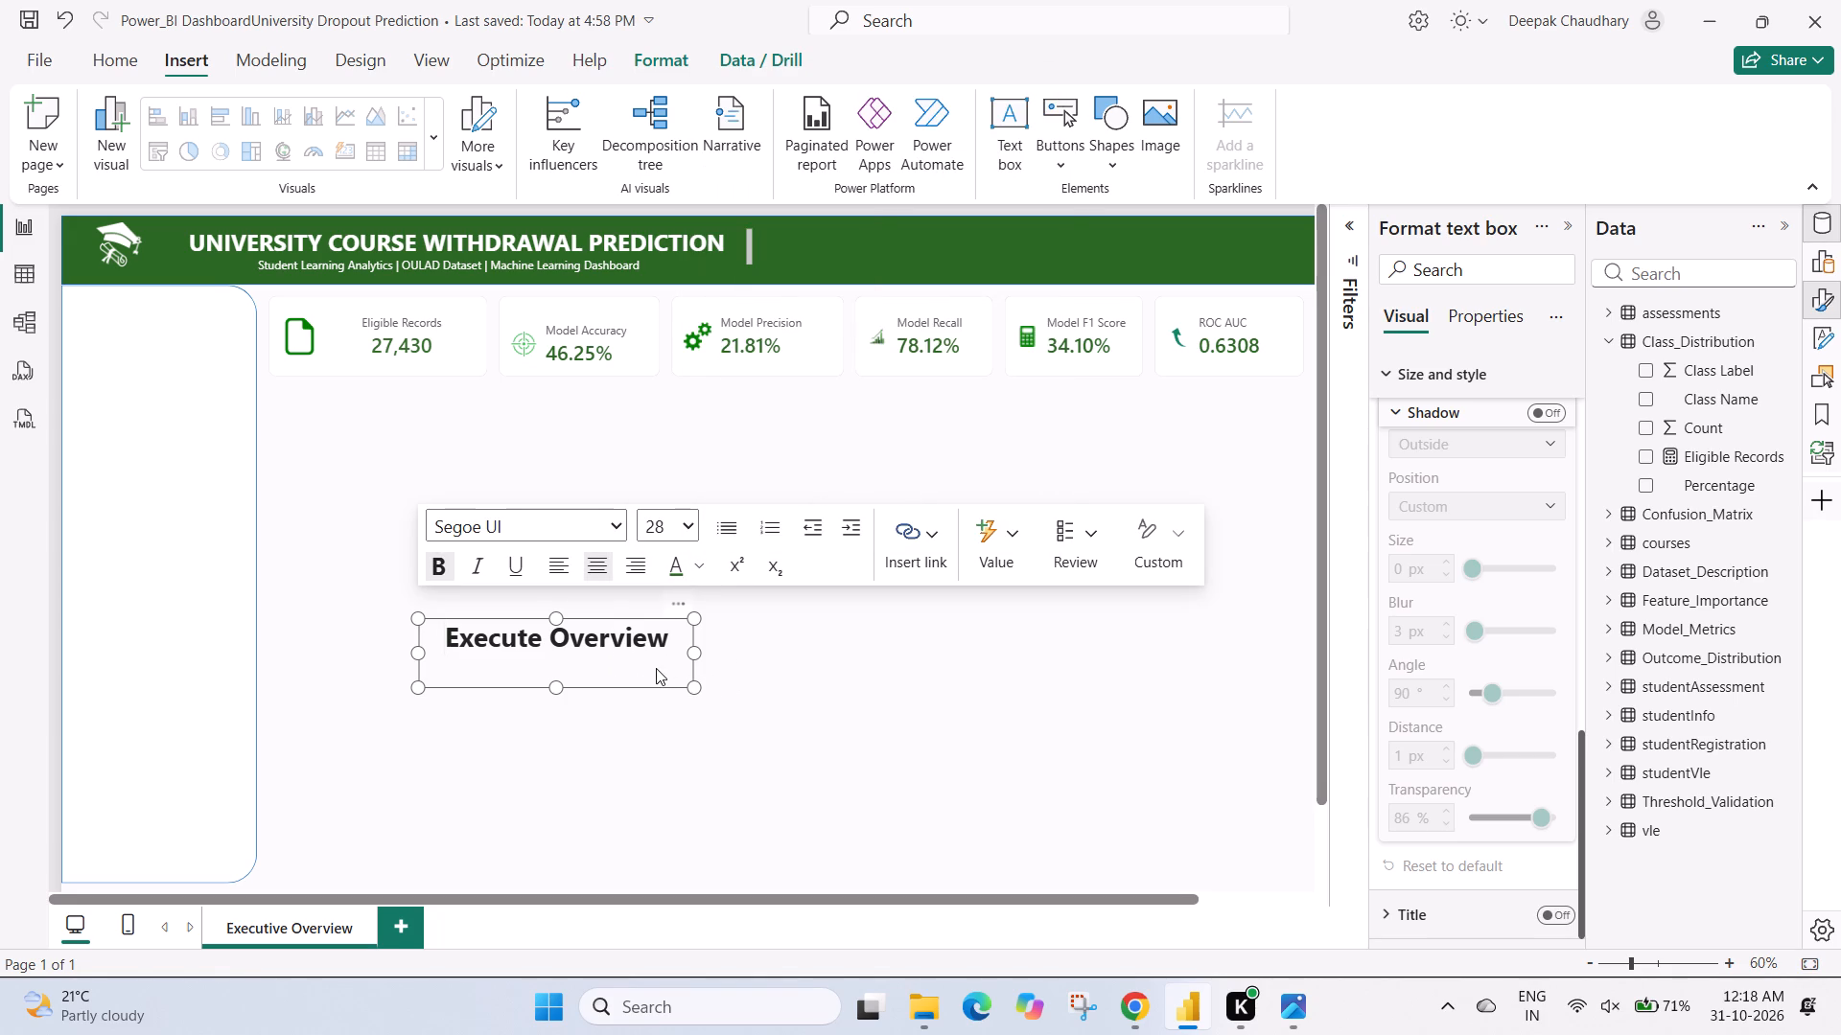
Check the reference dashboard image, and give the Execute Overview text box a background fill in the recently used dark green.
left_click(656, 668)
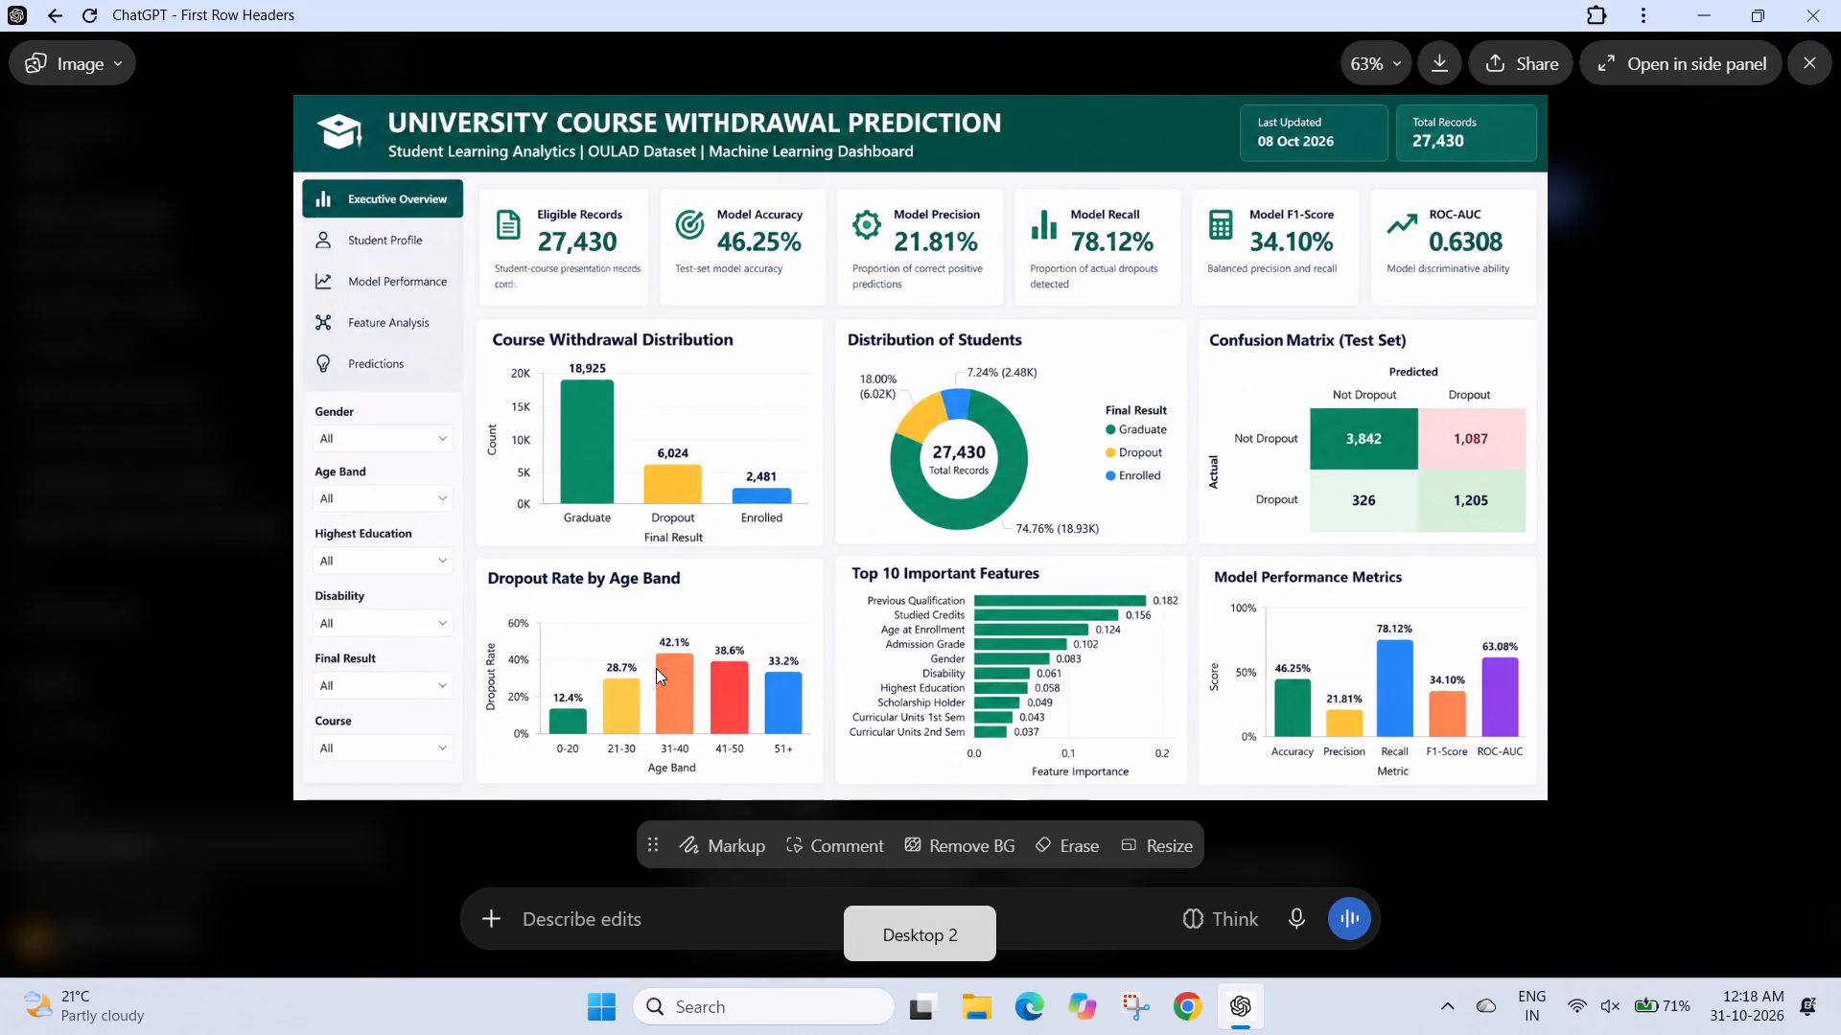
left_click(638, 668)
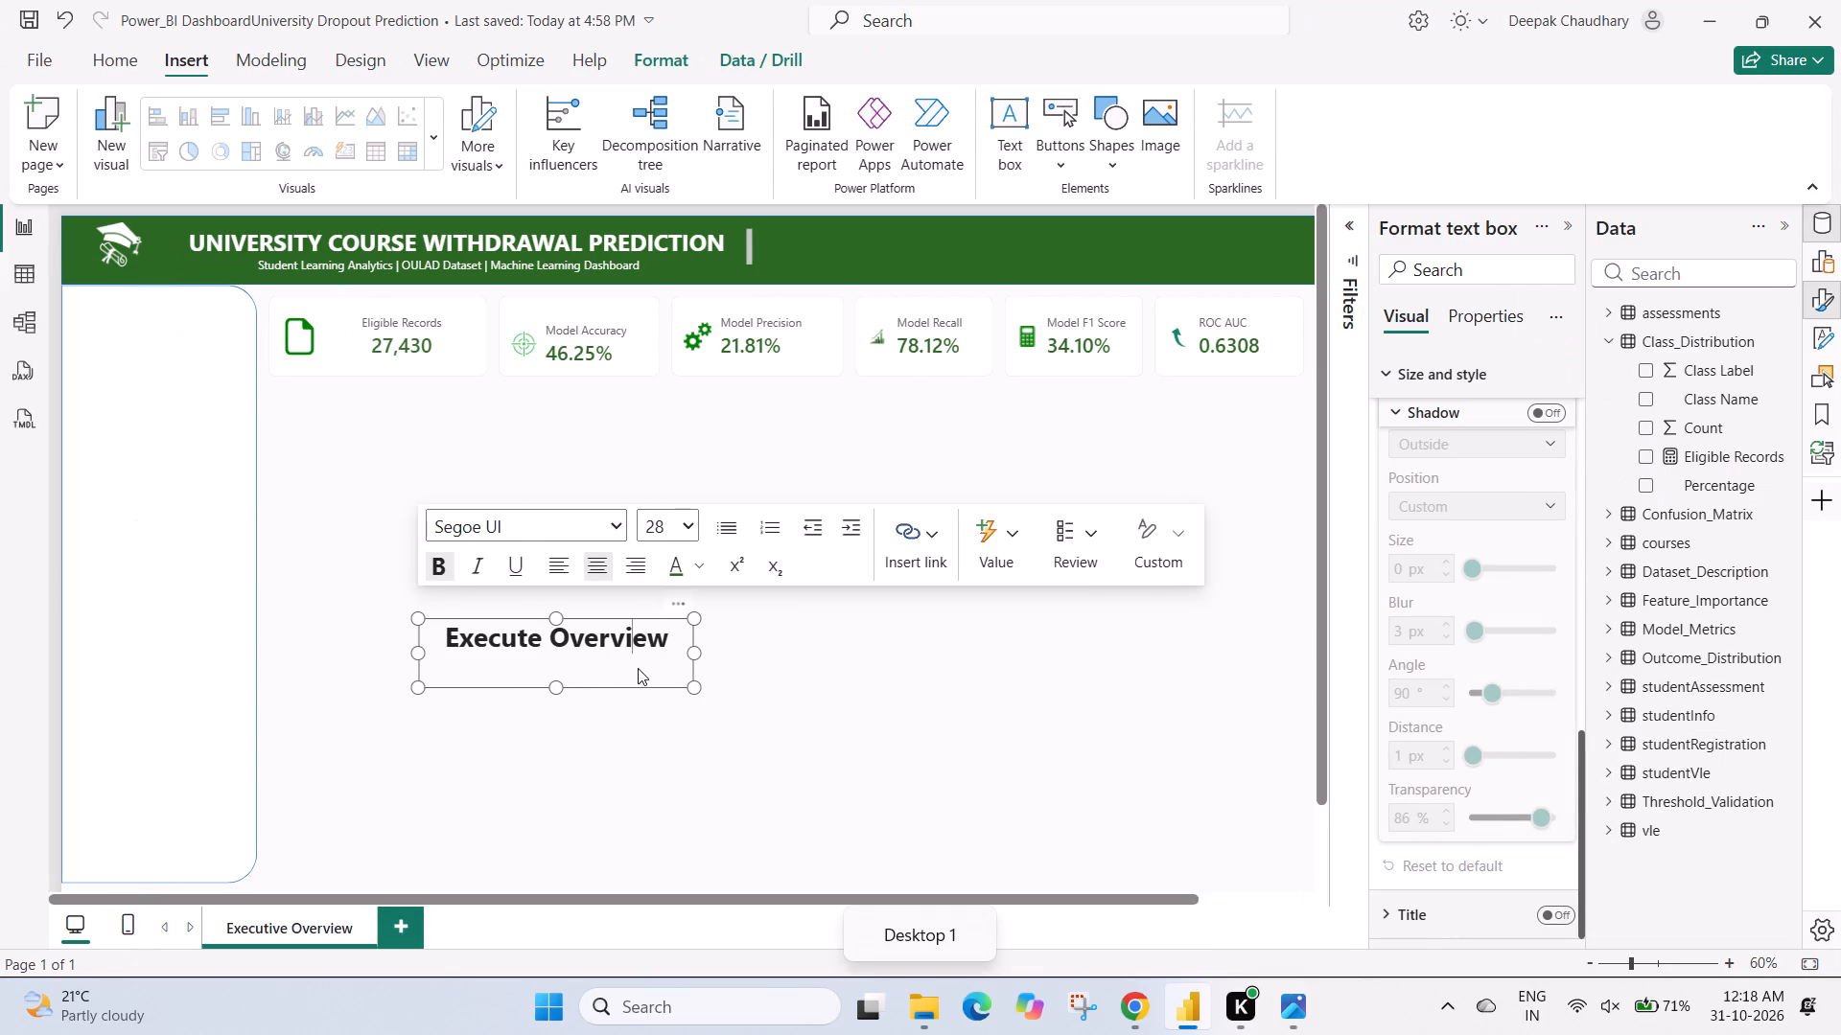
scroll(1425, 455, "up", 4)
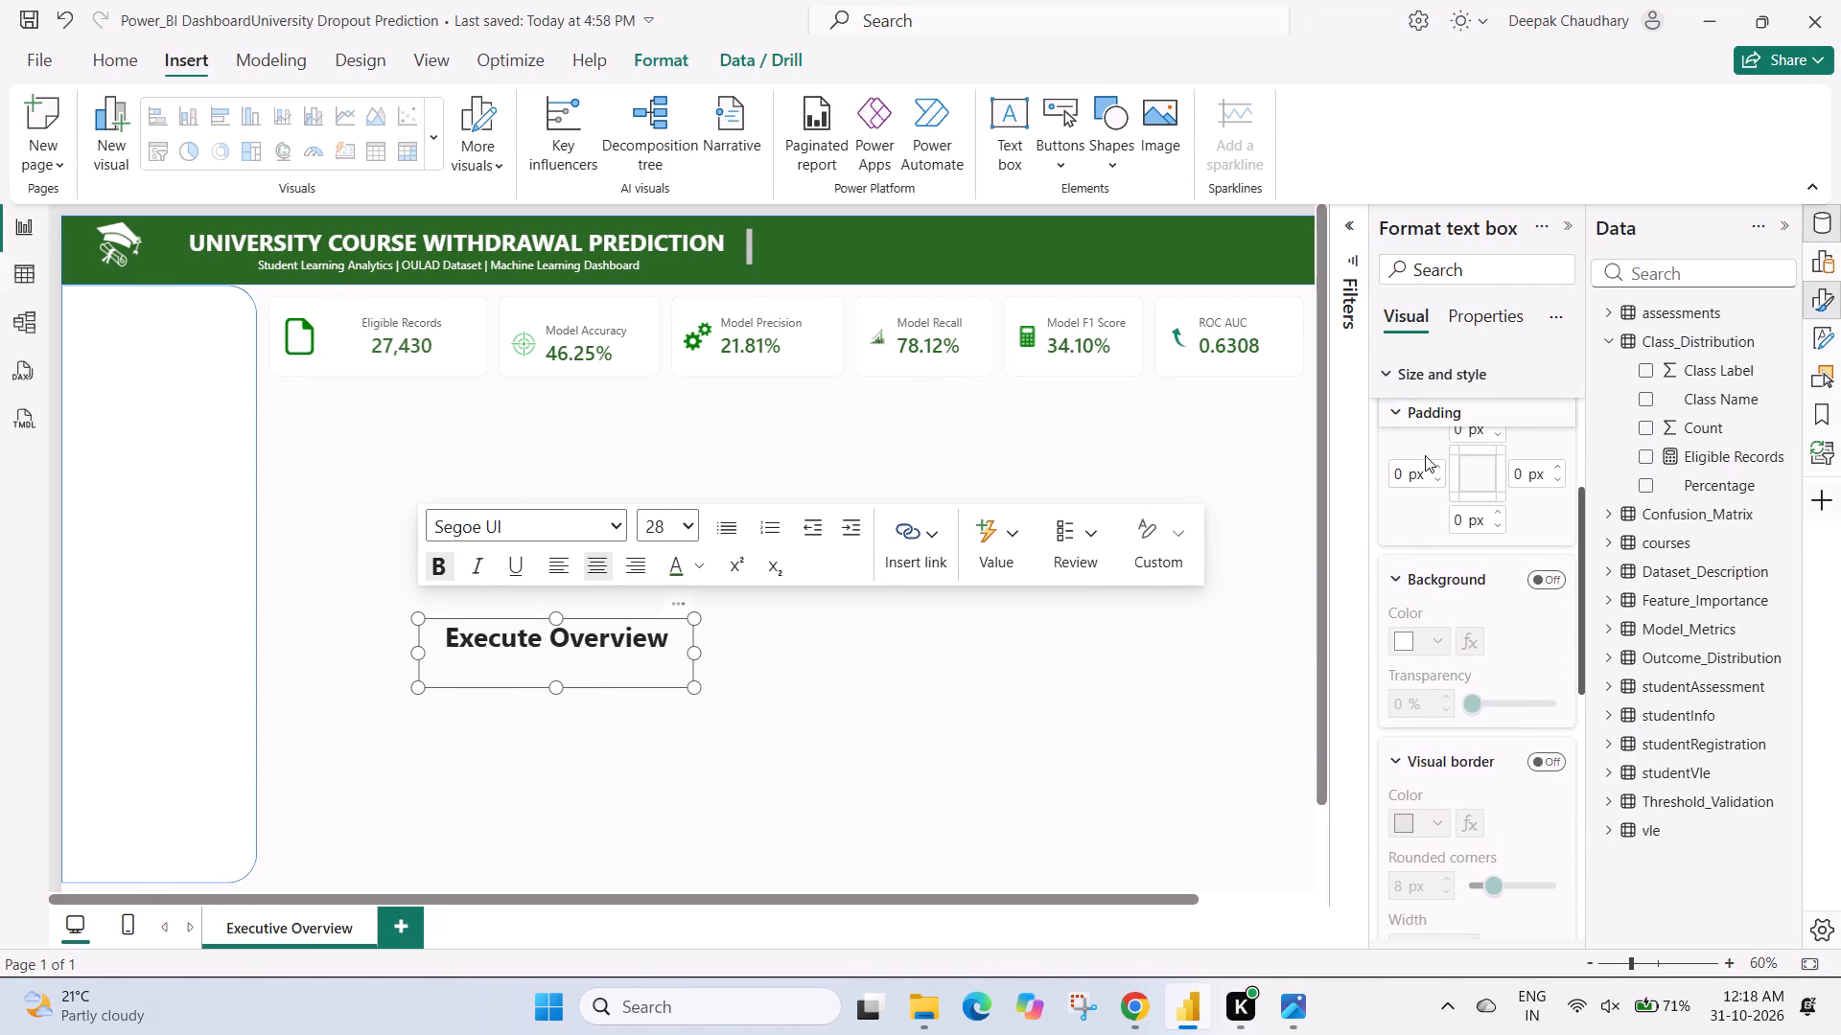
scroll(1425, 455, "up", 5)
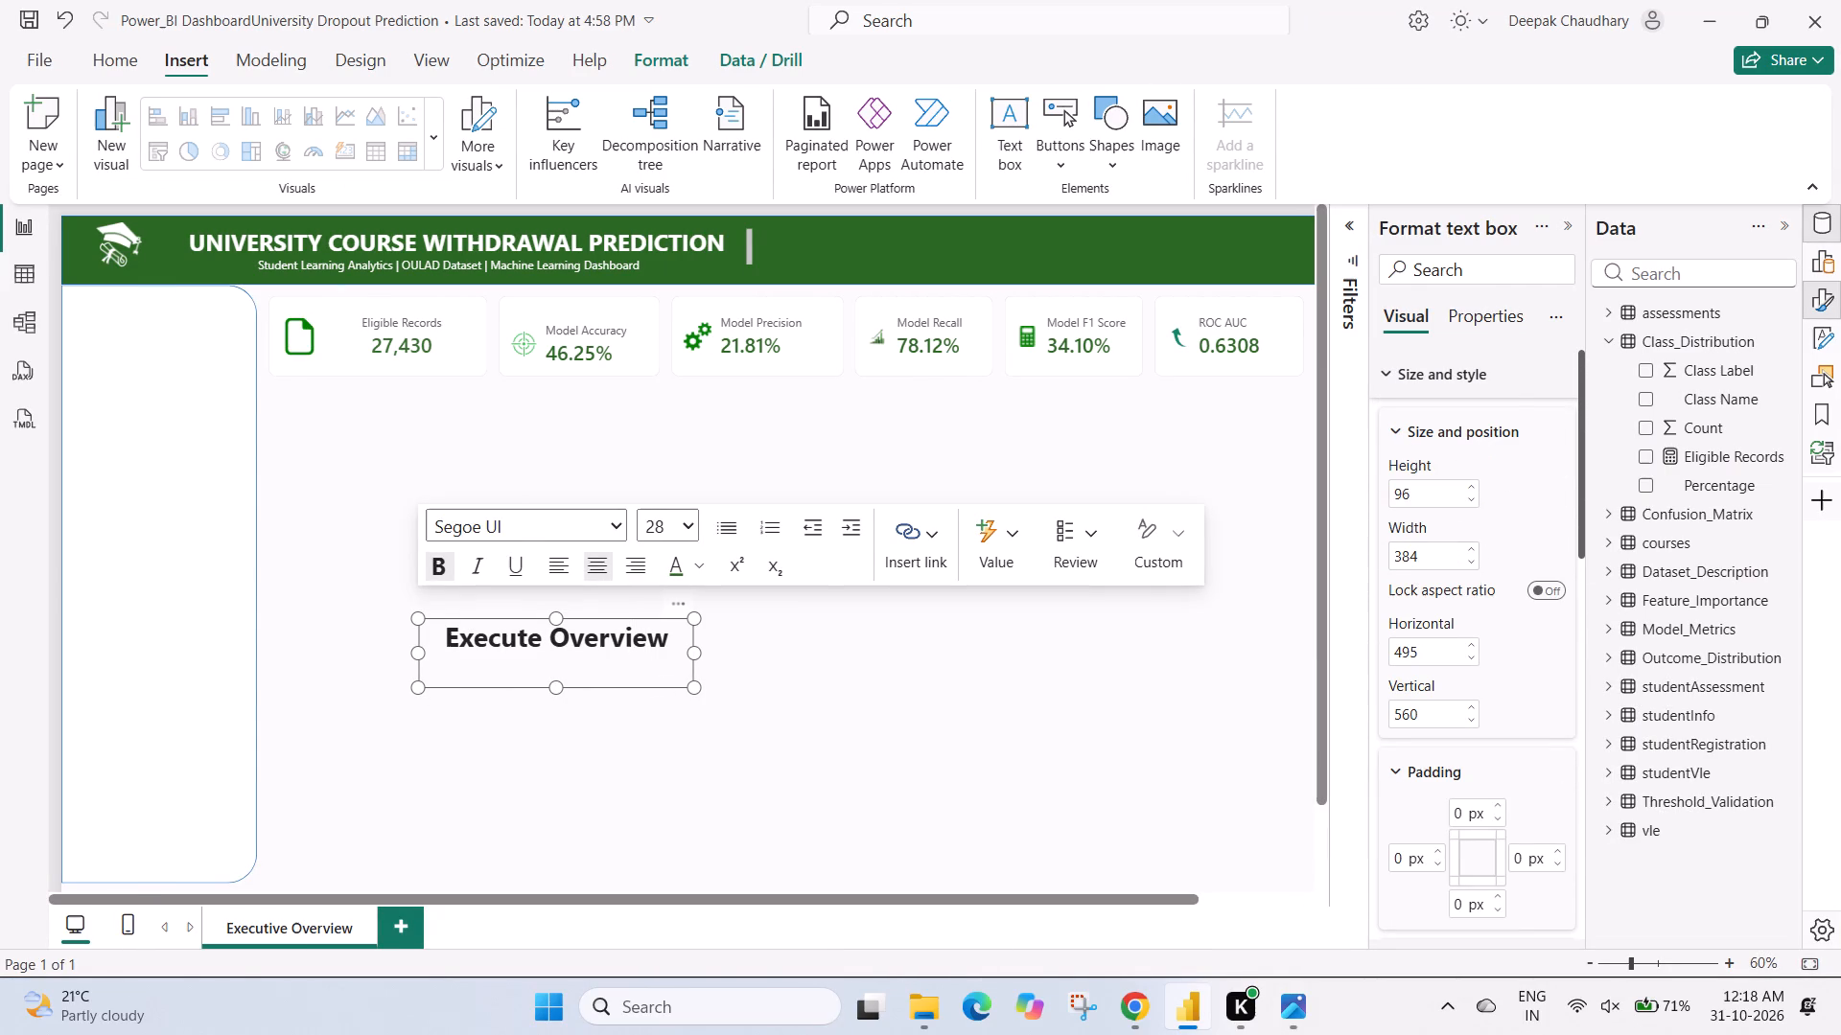
scroll(1424, 631, "down", 4)
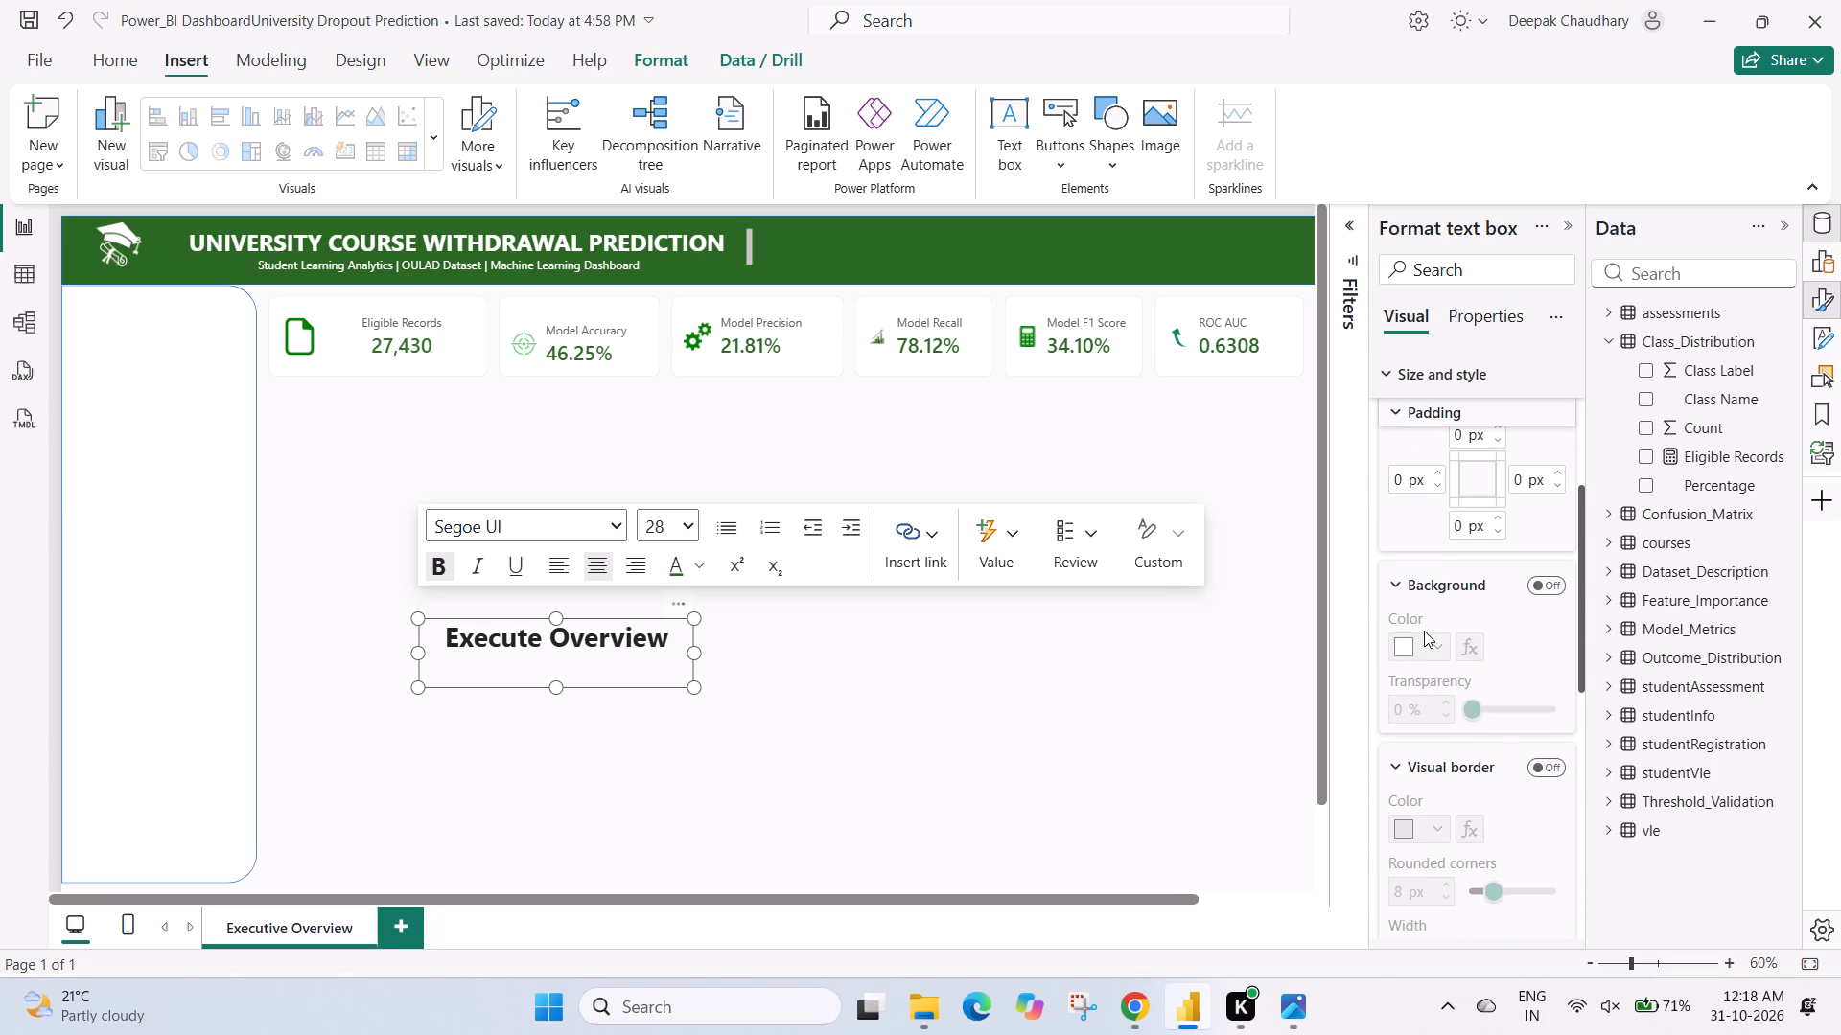
left_click(1557, 585)
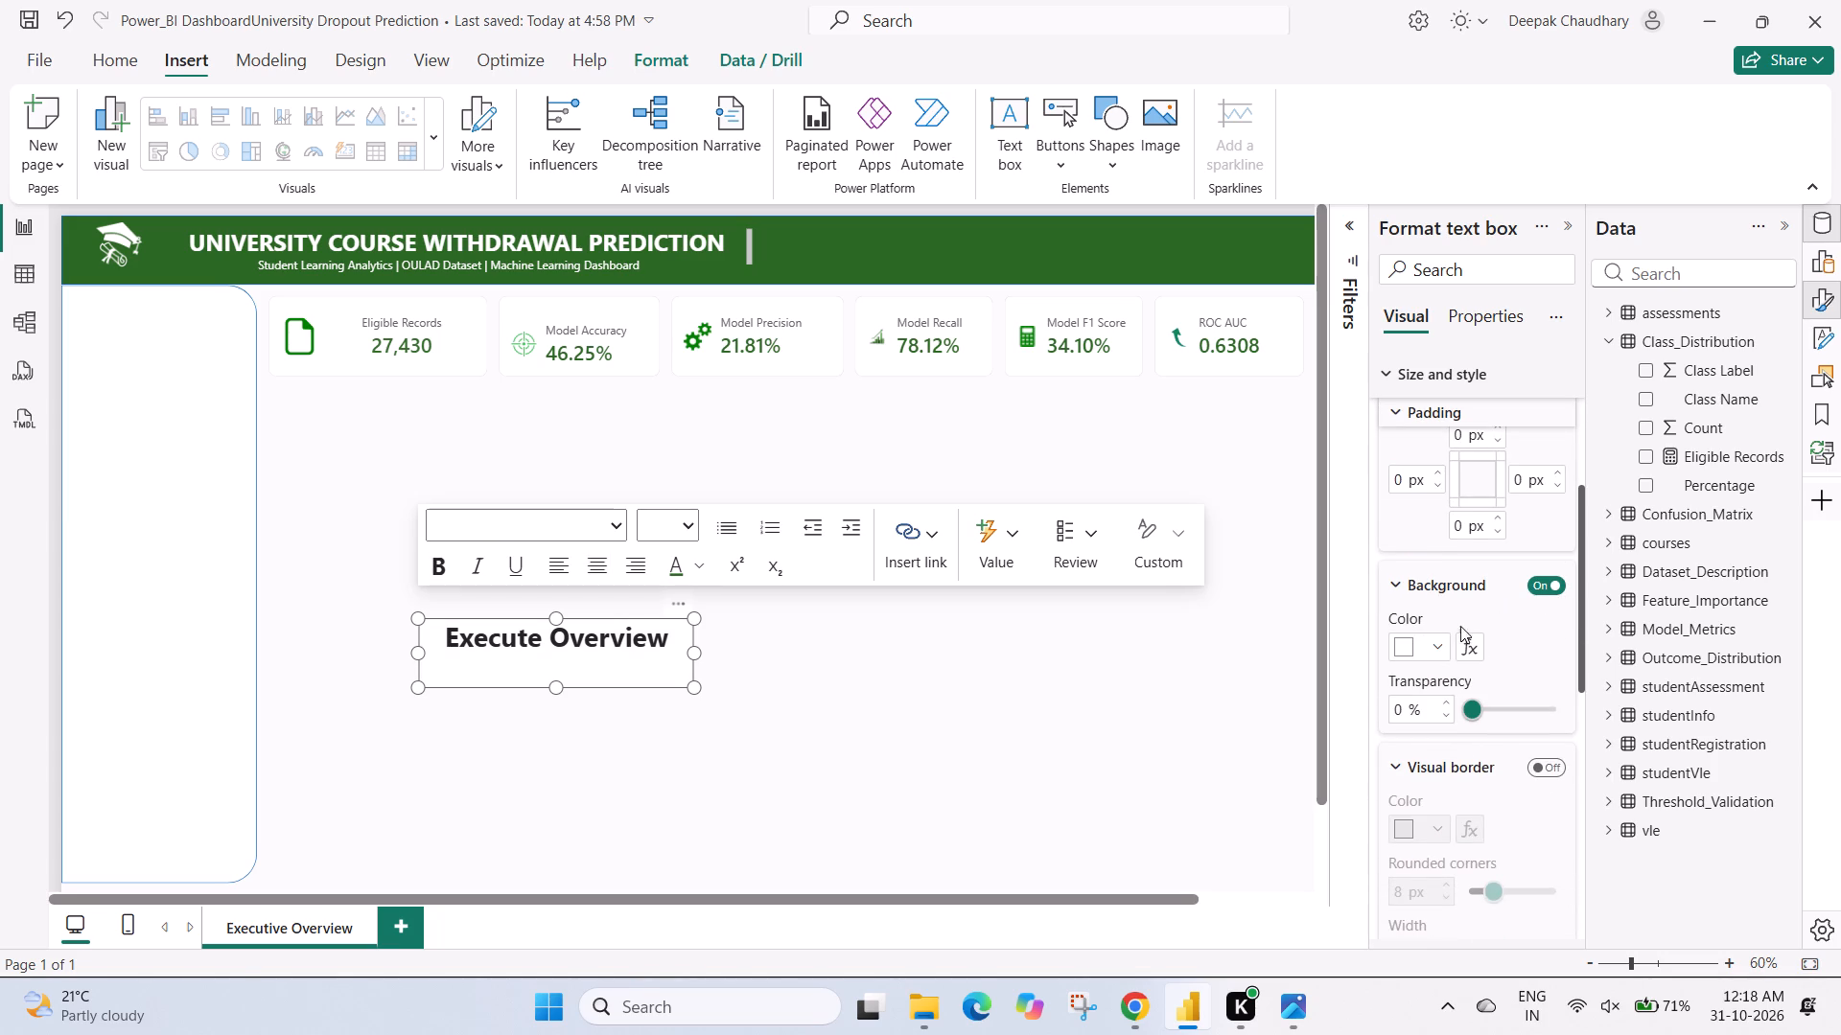
left_click(1439, 646)
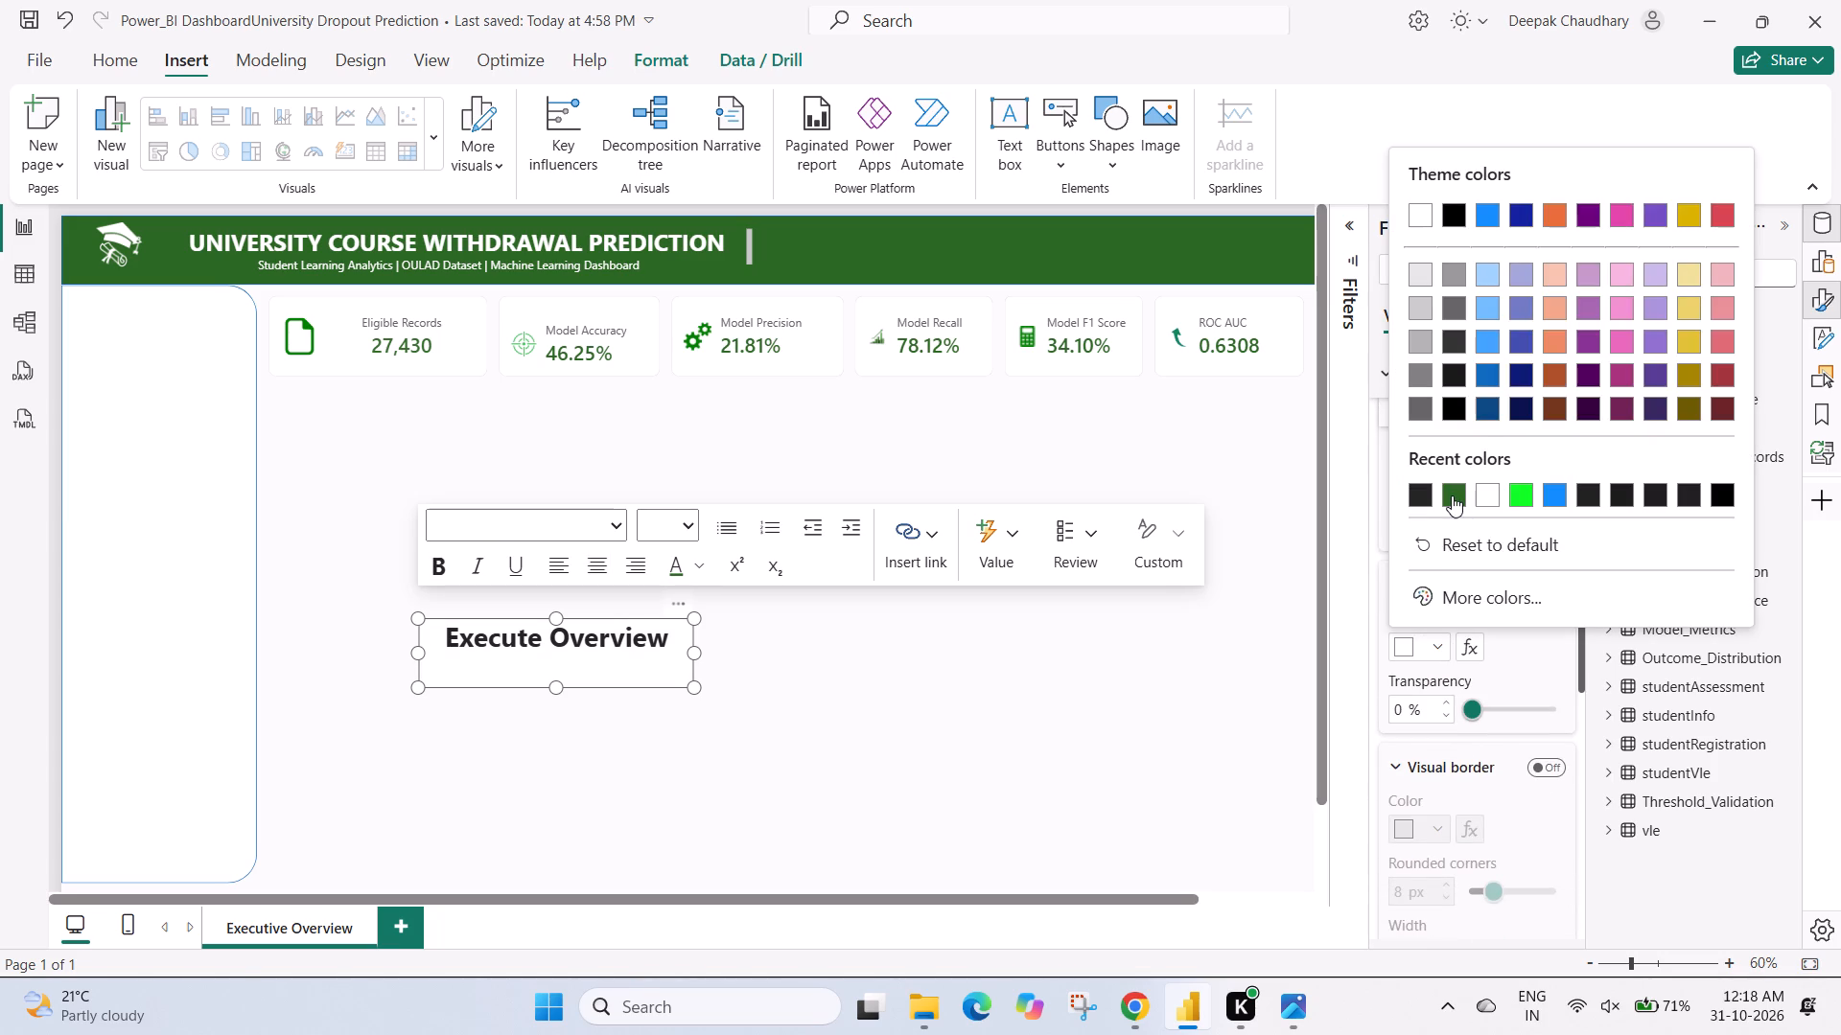
left_click(1452, 495)
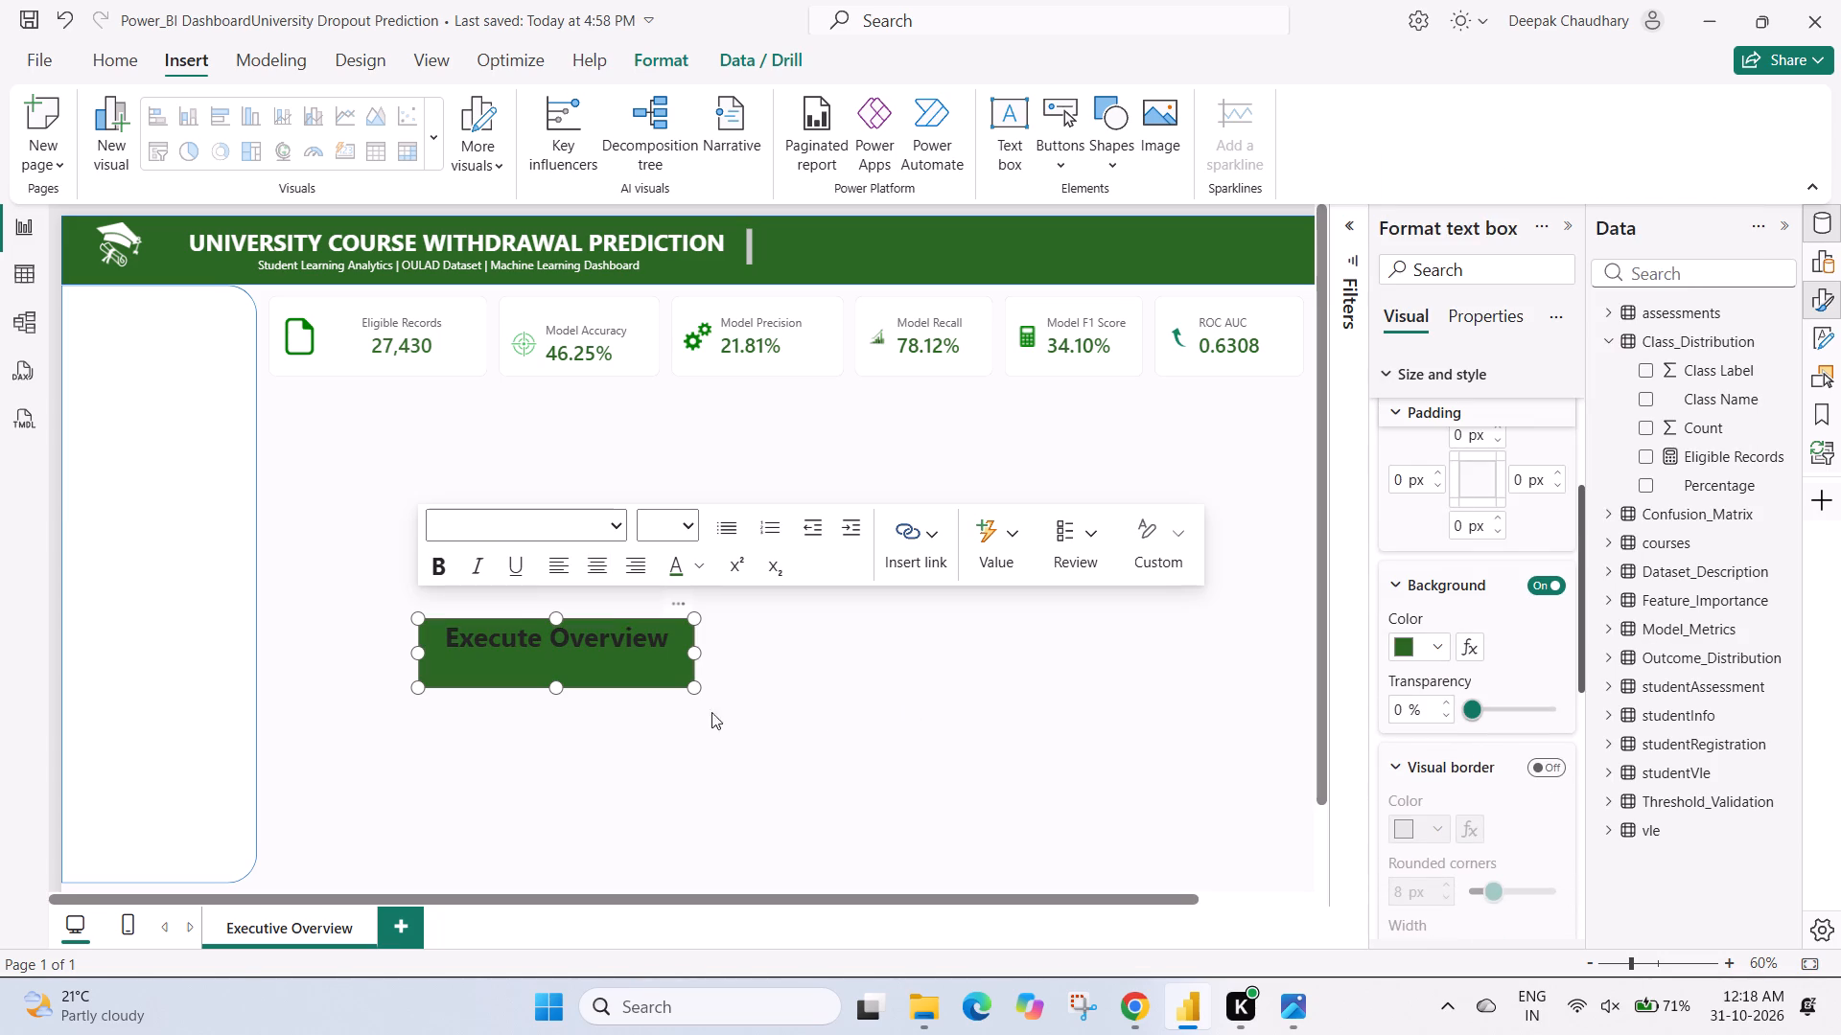
Set the font colour of the whole Execute Overview text to white.
triple_click(653, 634)
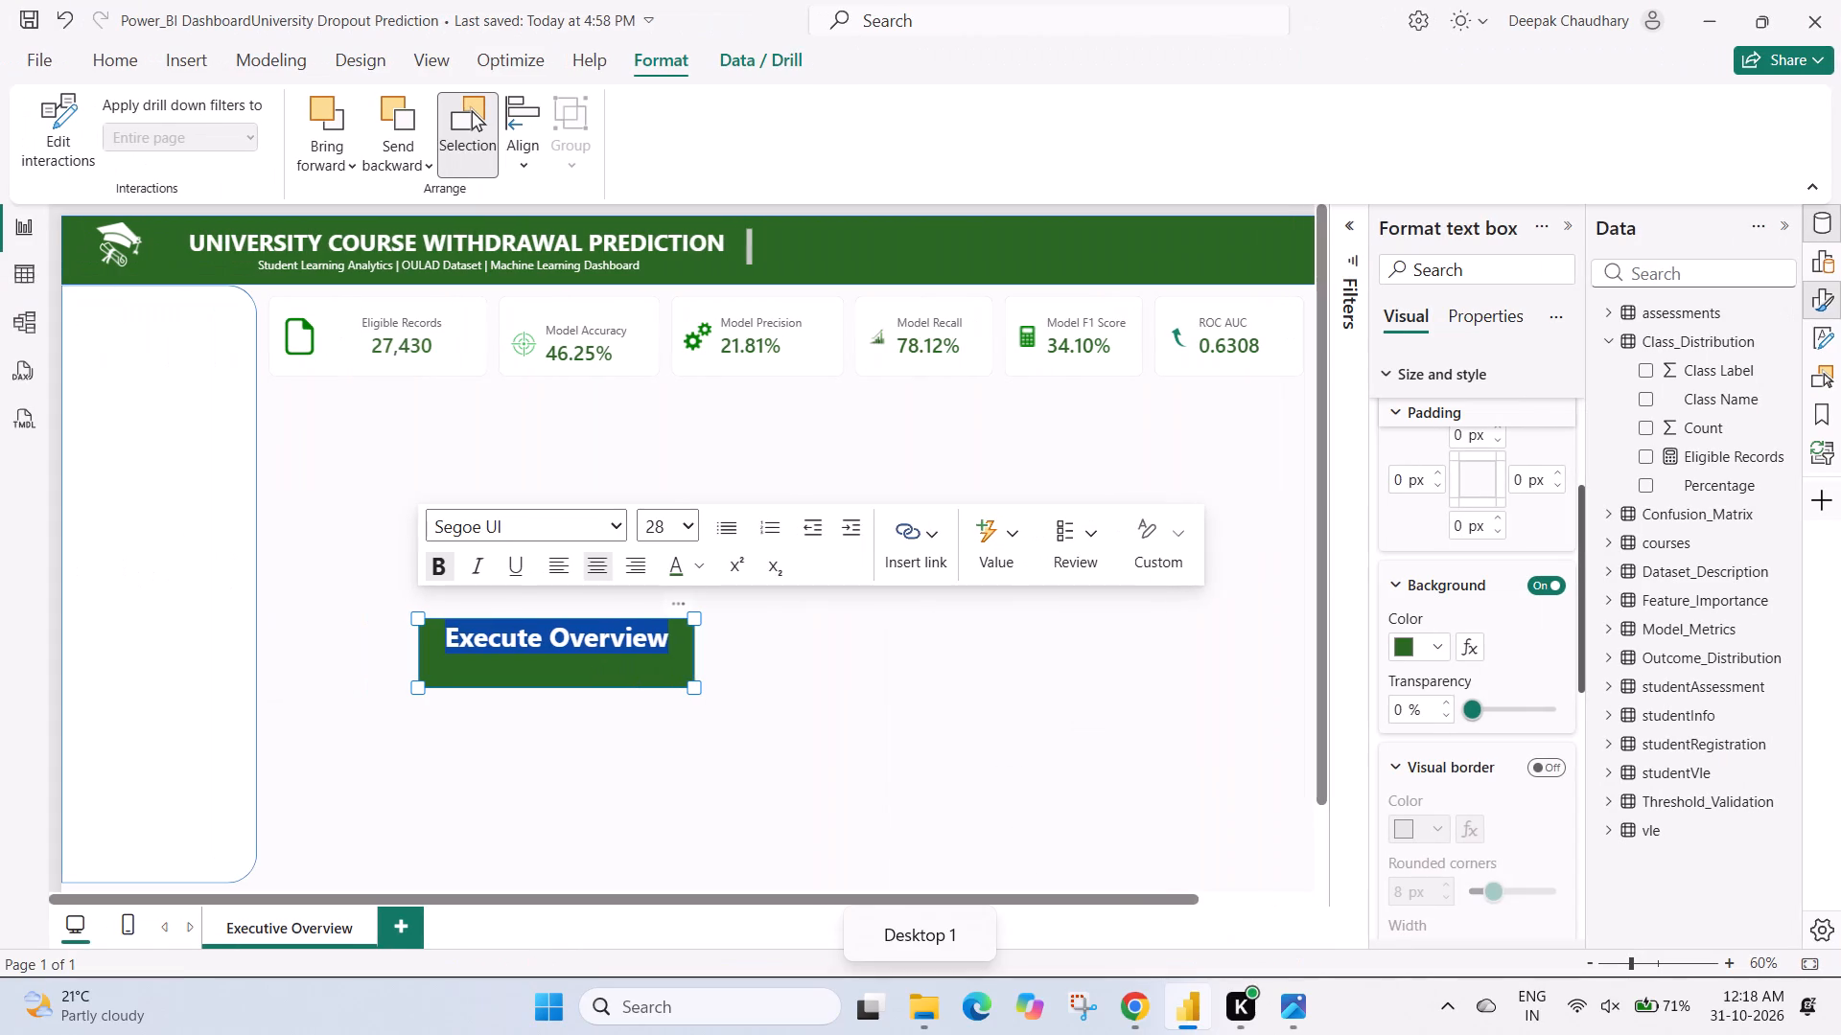
left_click(697, 567)
left_click(795, 409)
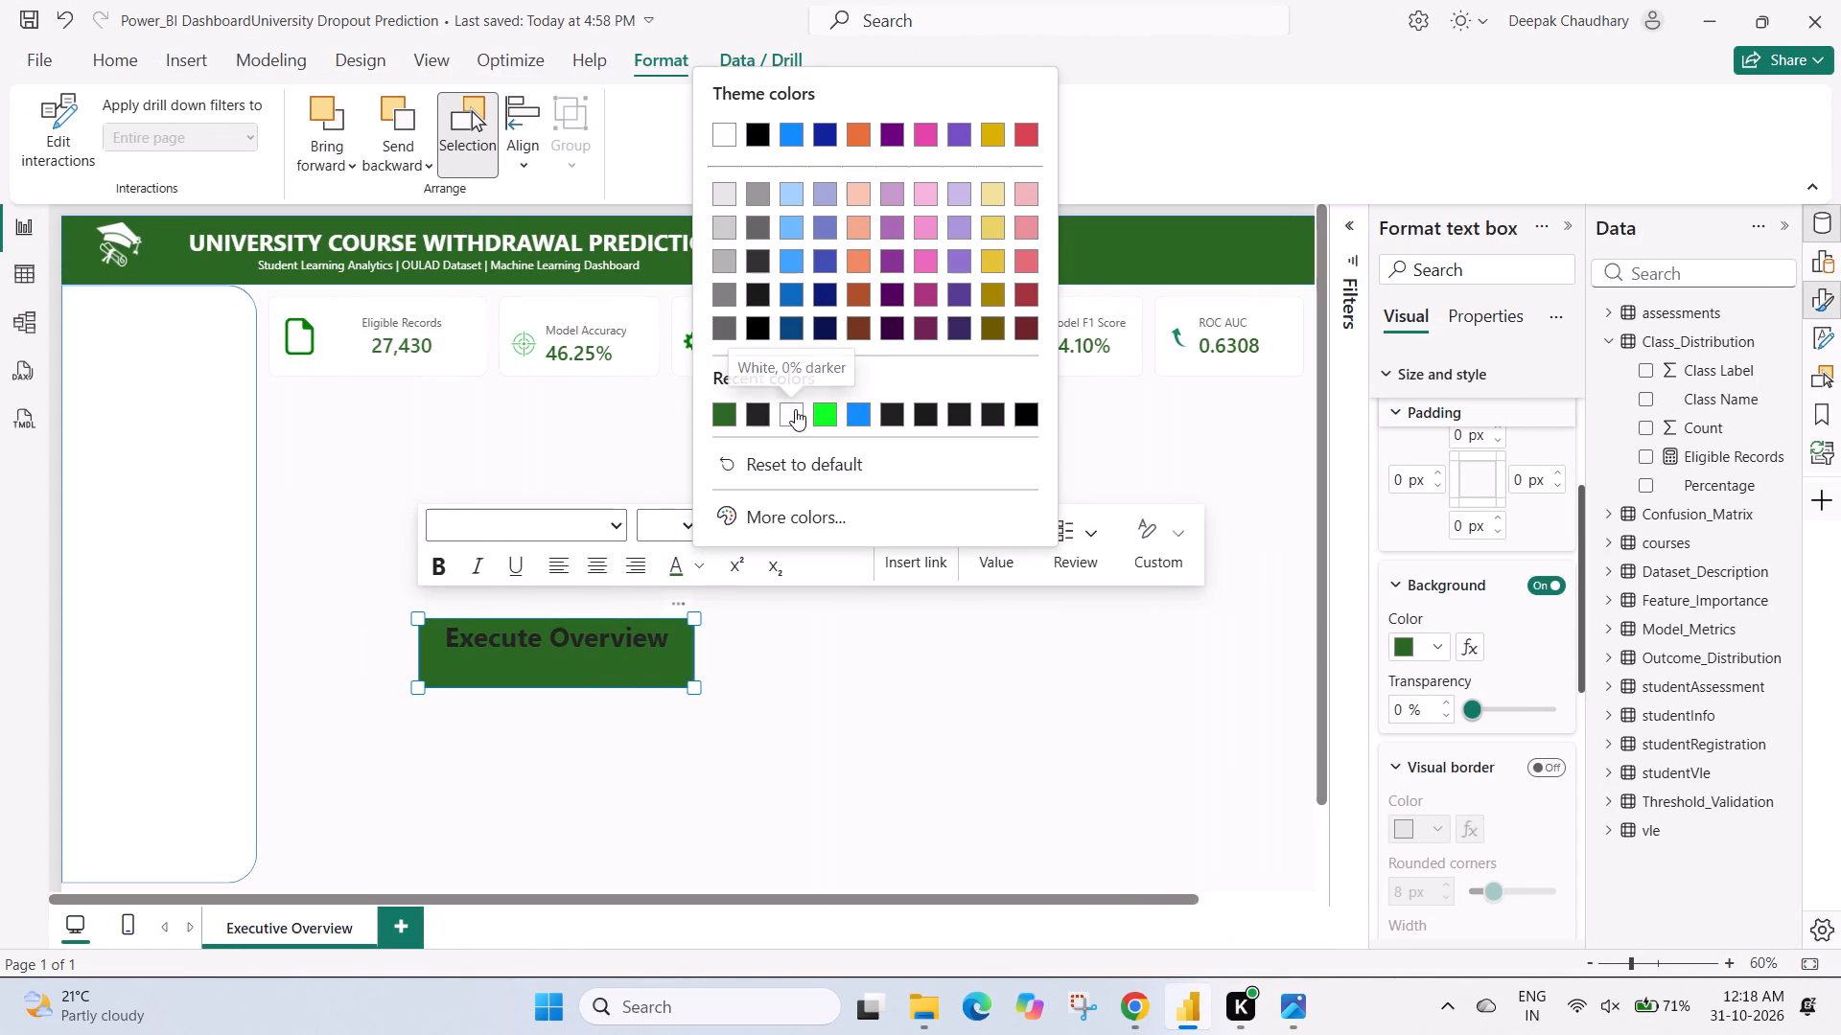
left_click(781, 699)
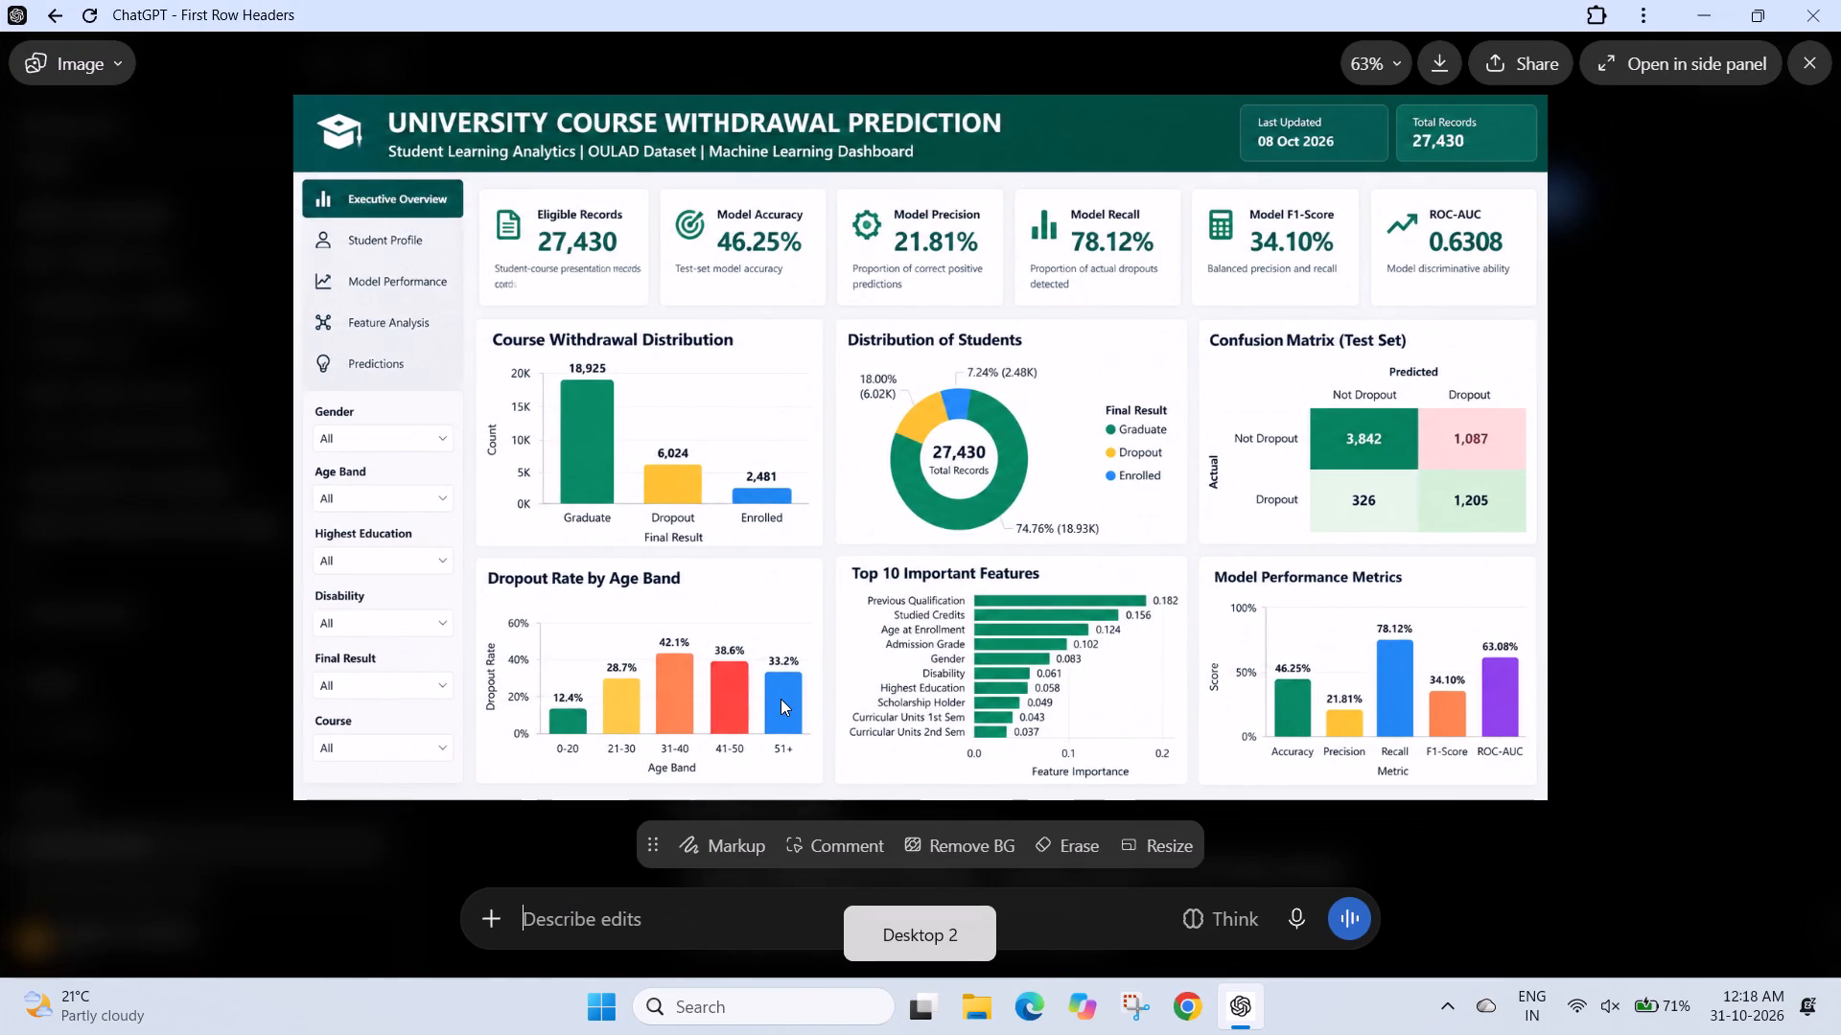
Look through the Execute Overview text box's size, padding, background, border, shadow and title formatting options.
left_click(445, 647)
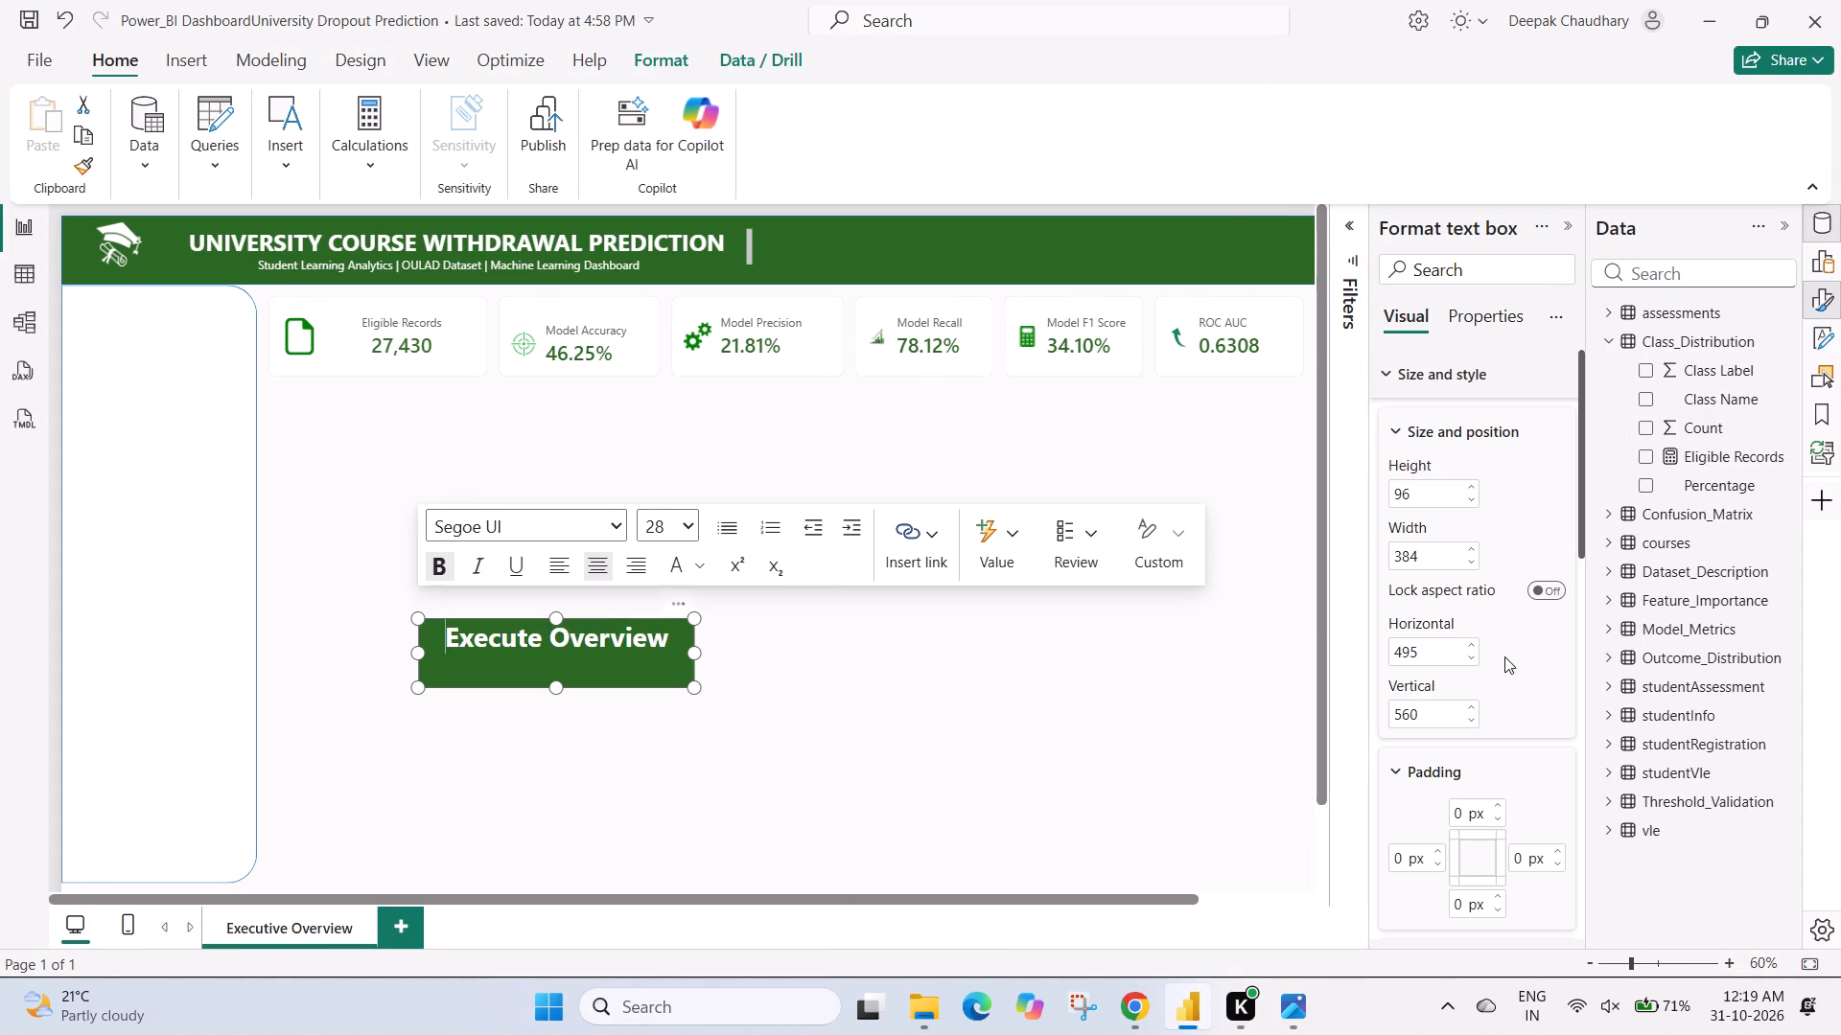
scroll(1508, 649, "down", 3)
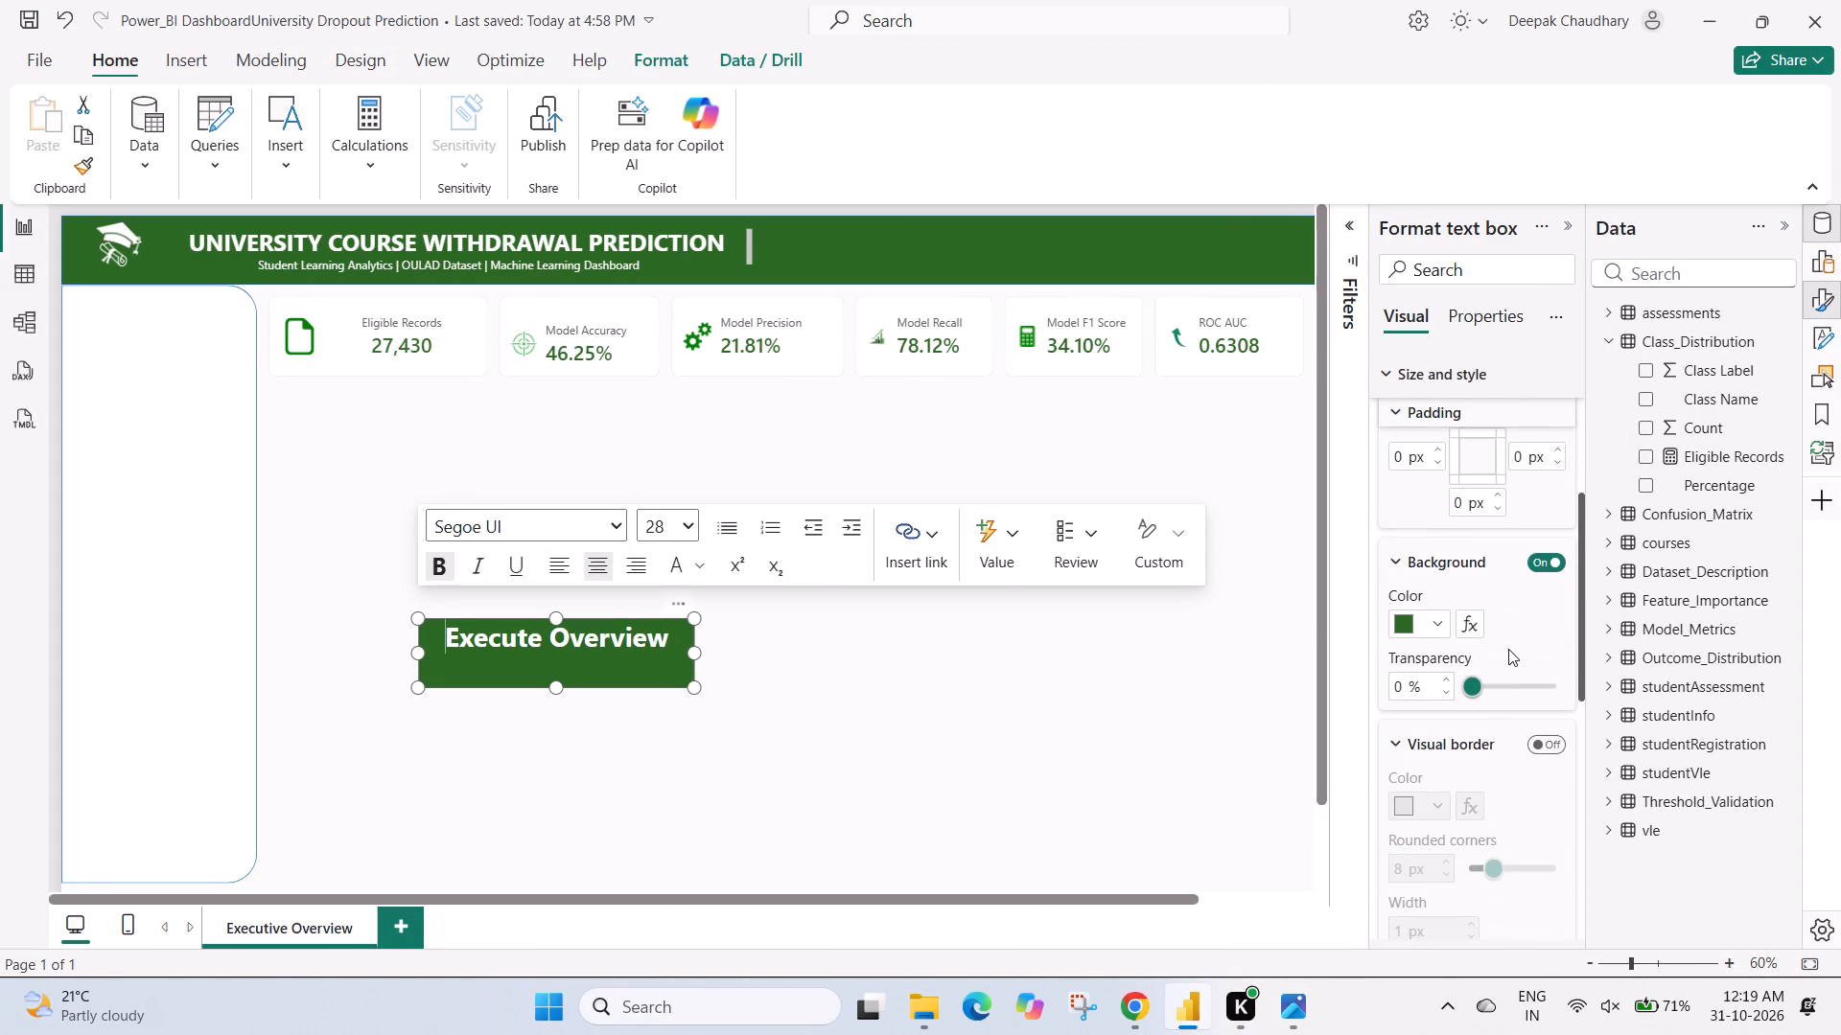
scroll(1508, 649, "down", 5)
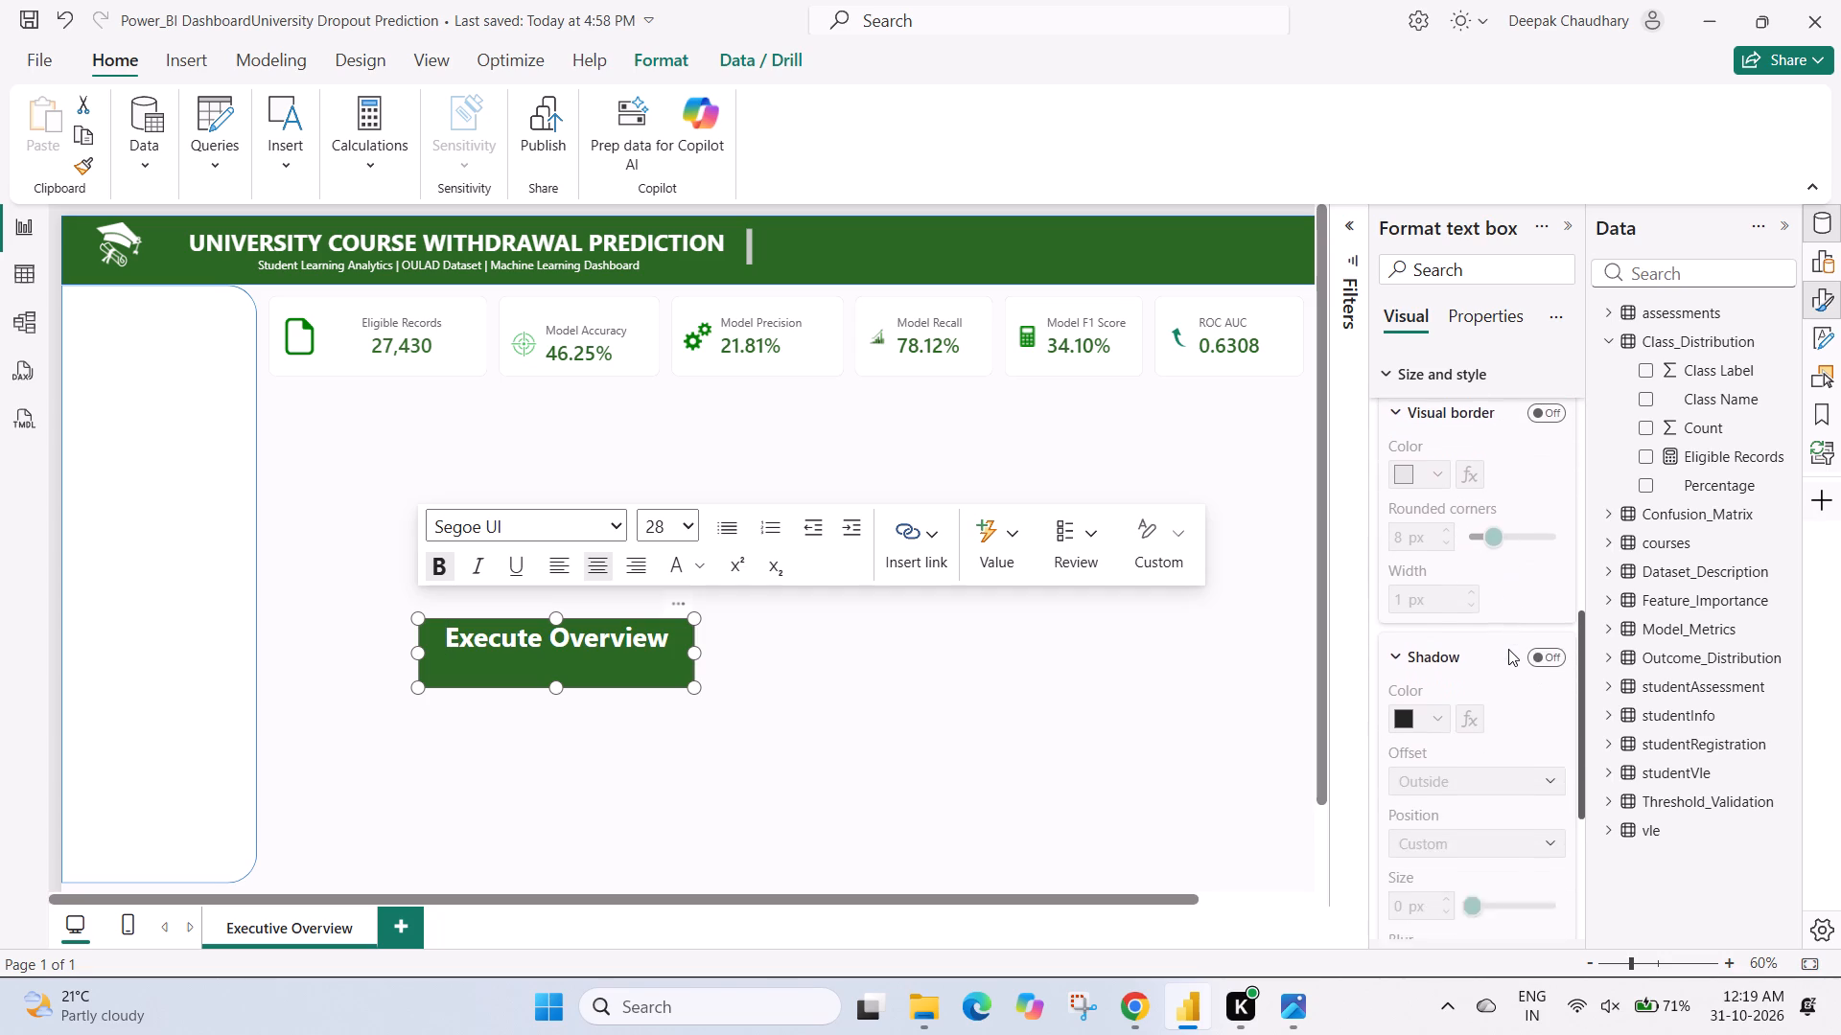
scroll(1508, 649, "down", 5)
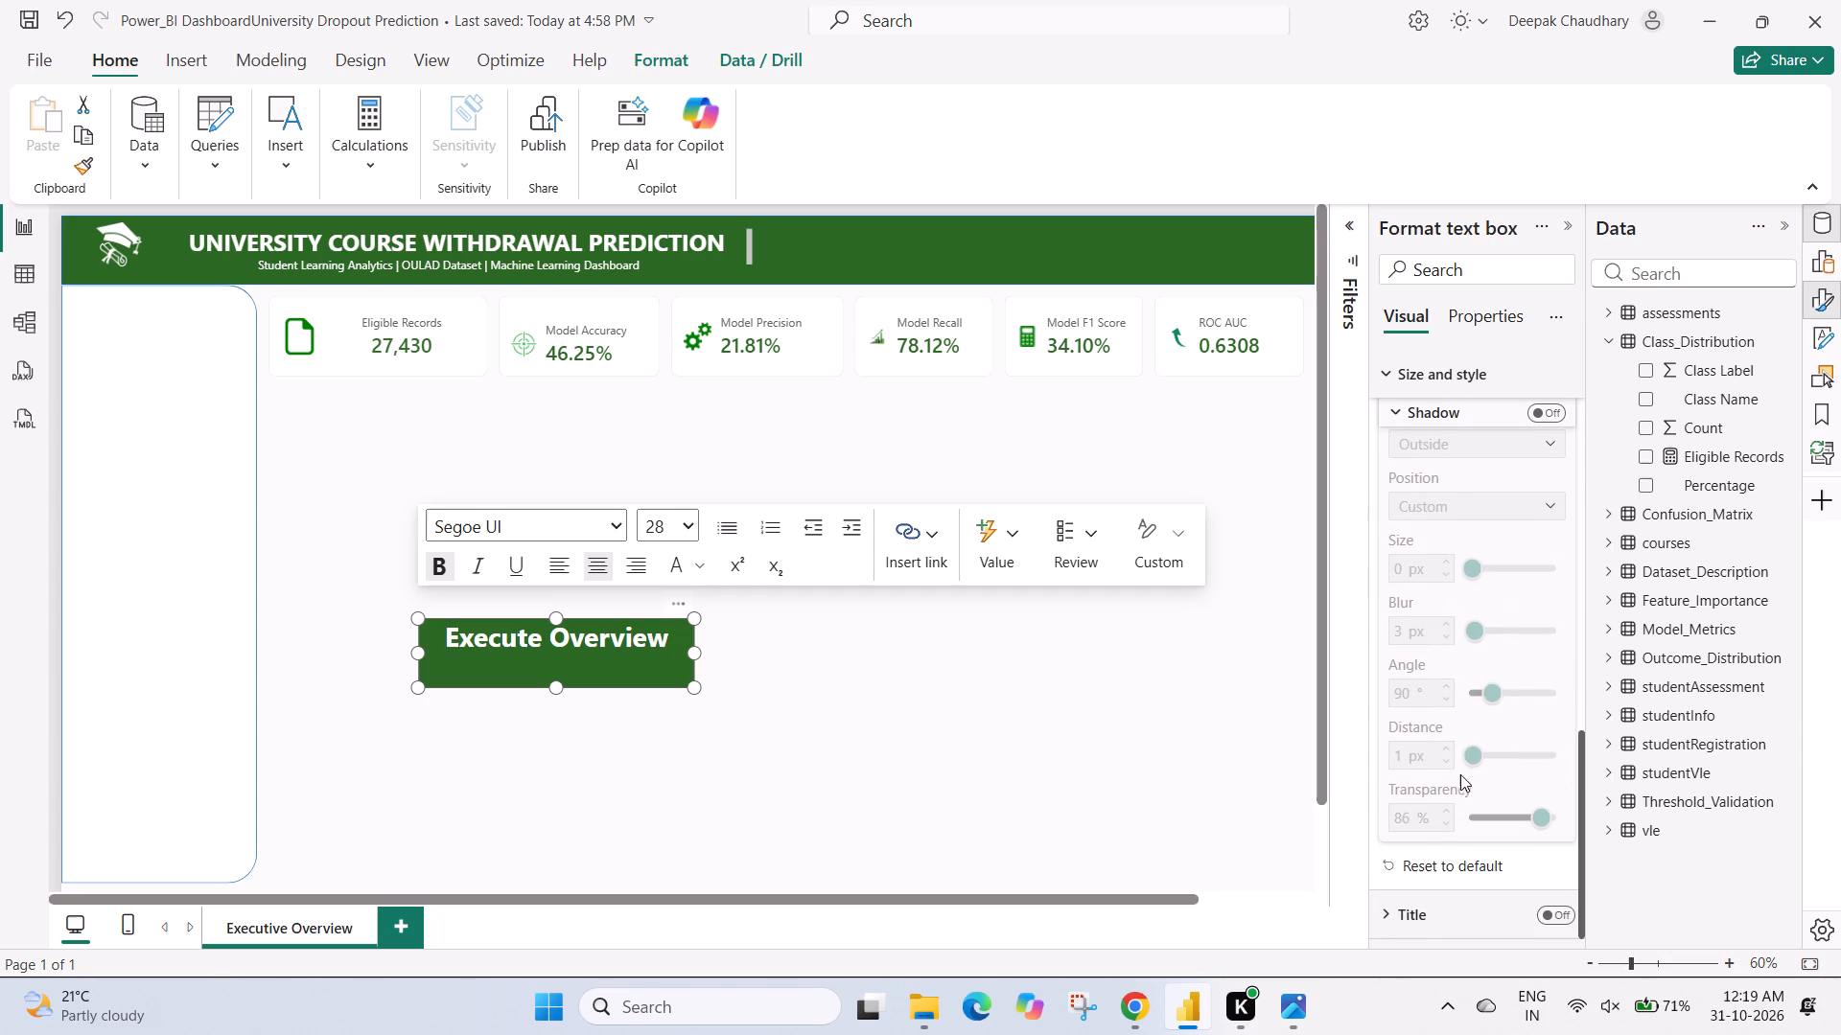
left_click(1393, 909)
scroll(1393, 909, "down", 4)
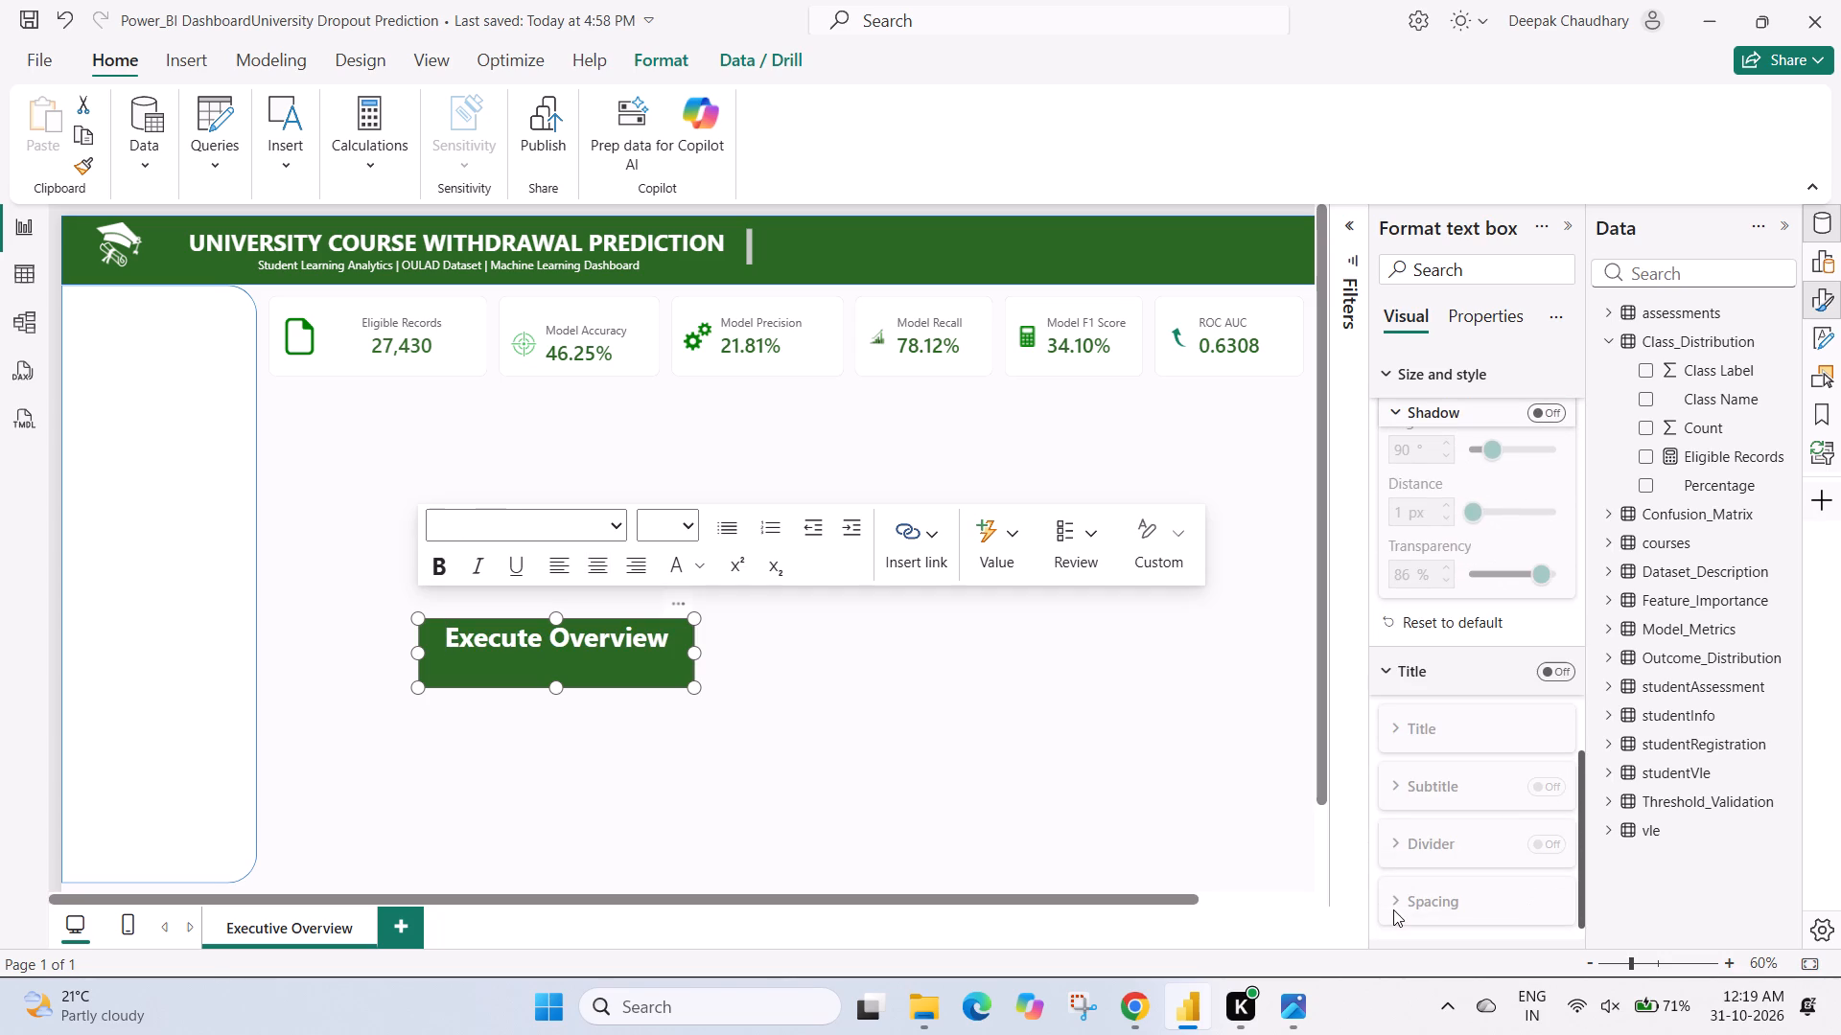
scroll(1393, 909, "down", 2)
scroll(1392, 622, "up", 8)
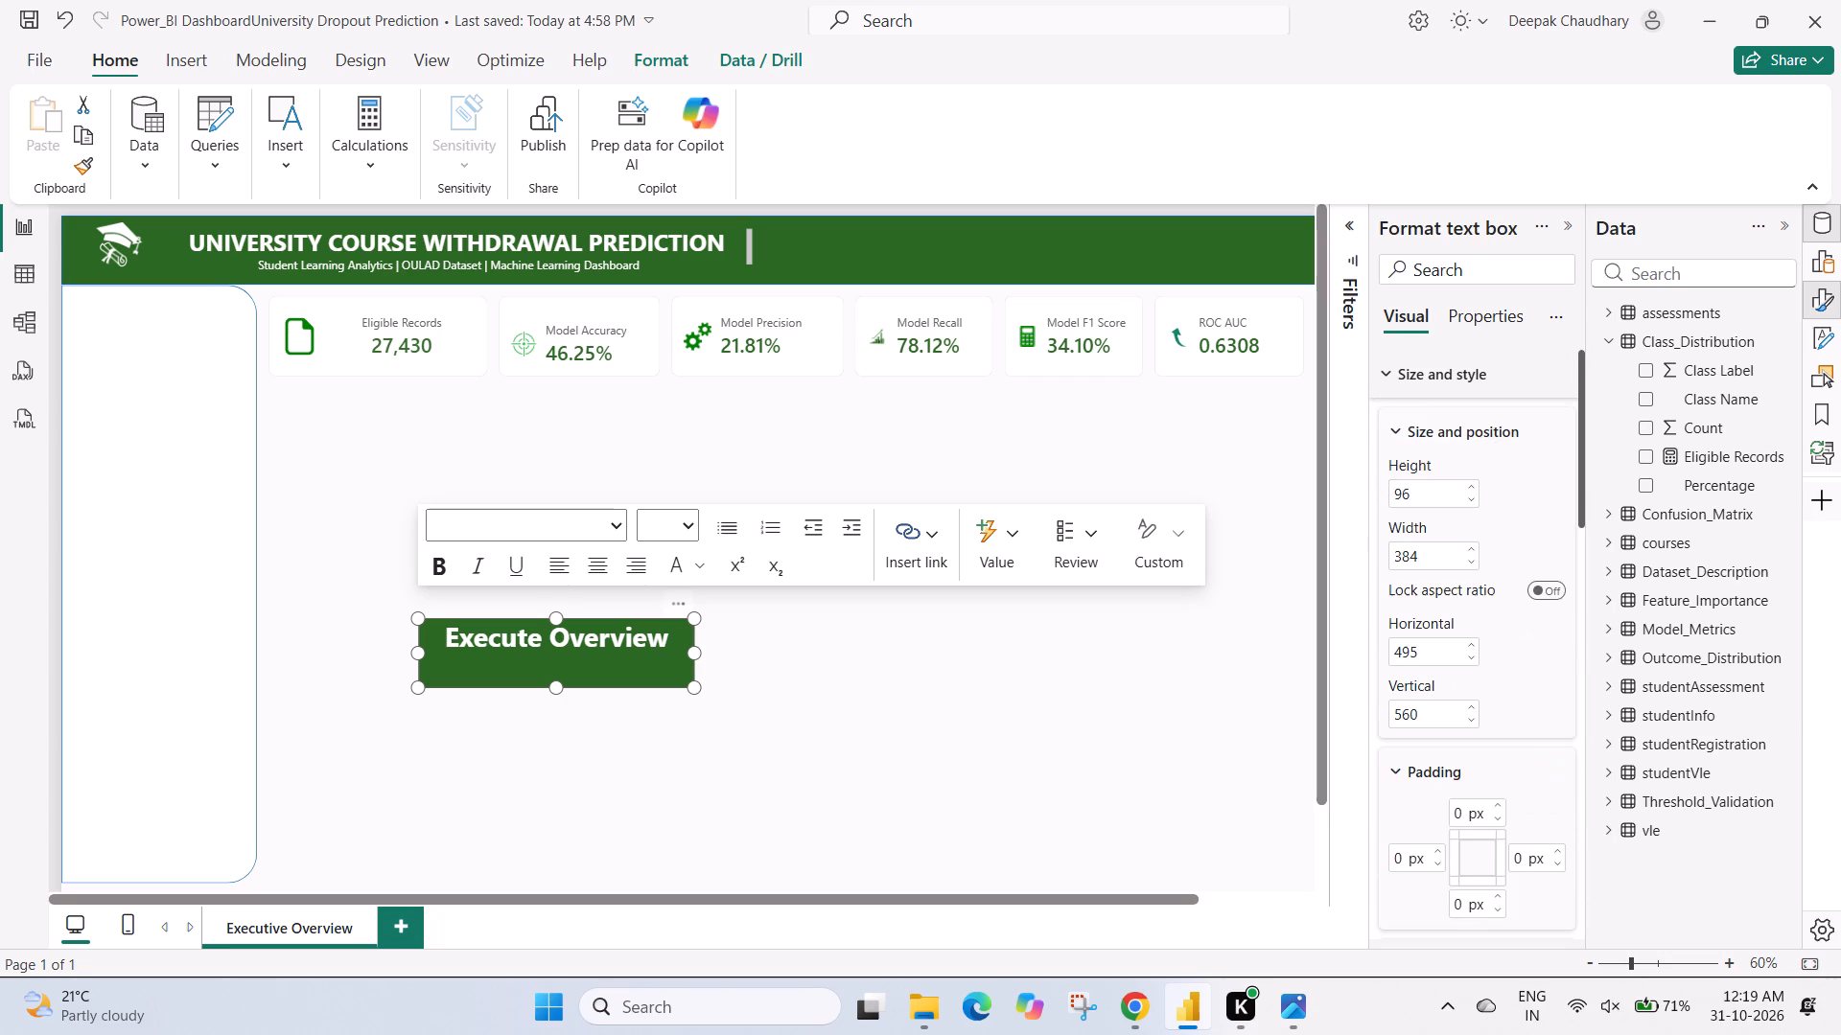
left_click(1390, 372)
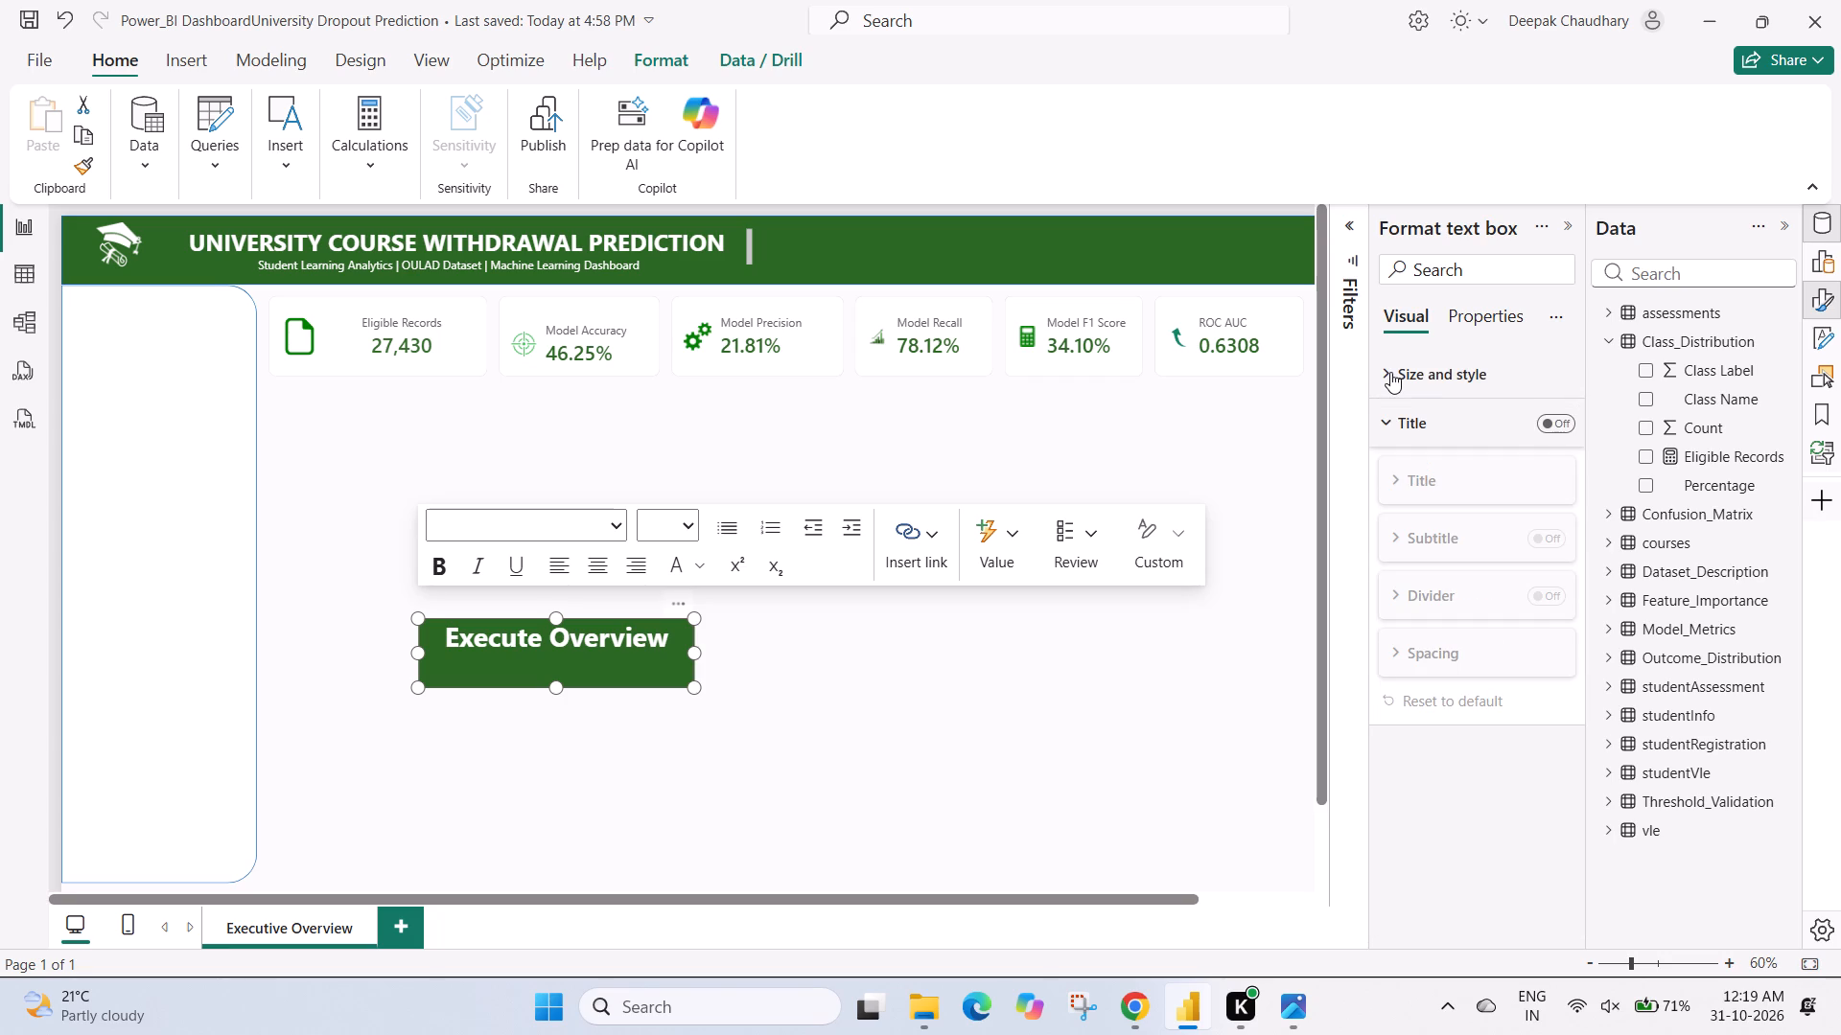
Reduce the Execute Overview text box's height and width so its green background fits closely around the single line of text.
left_click_drag(694, 650, 699, 626)
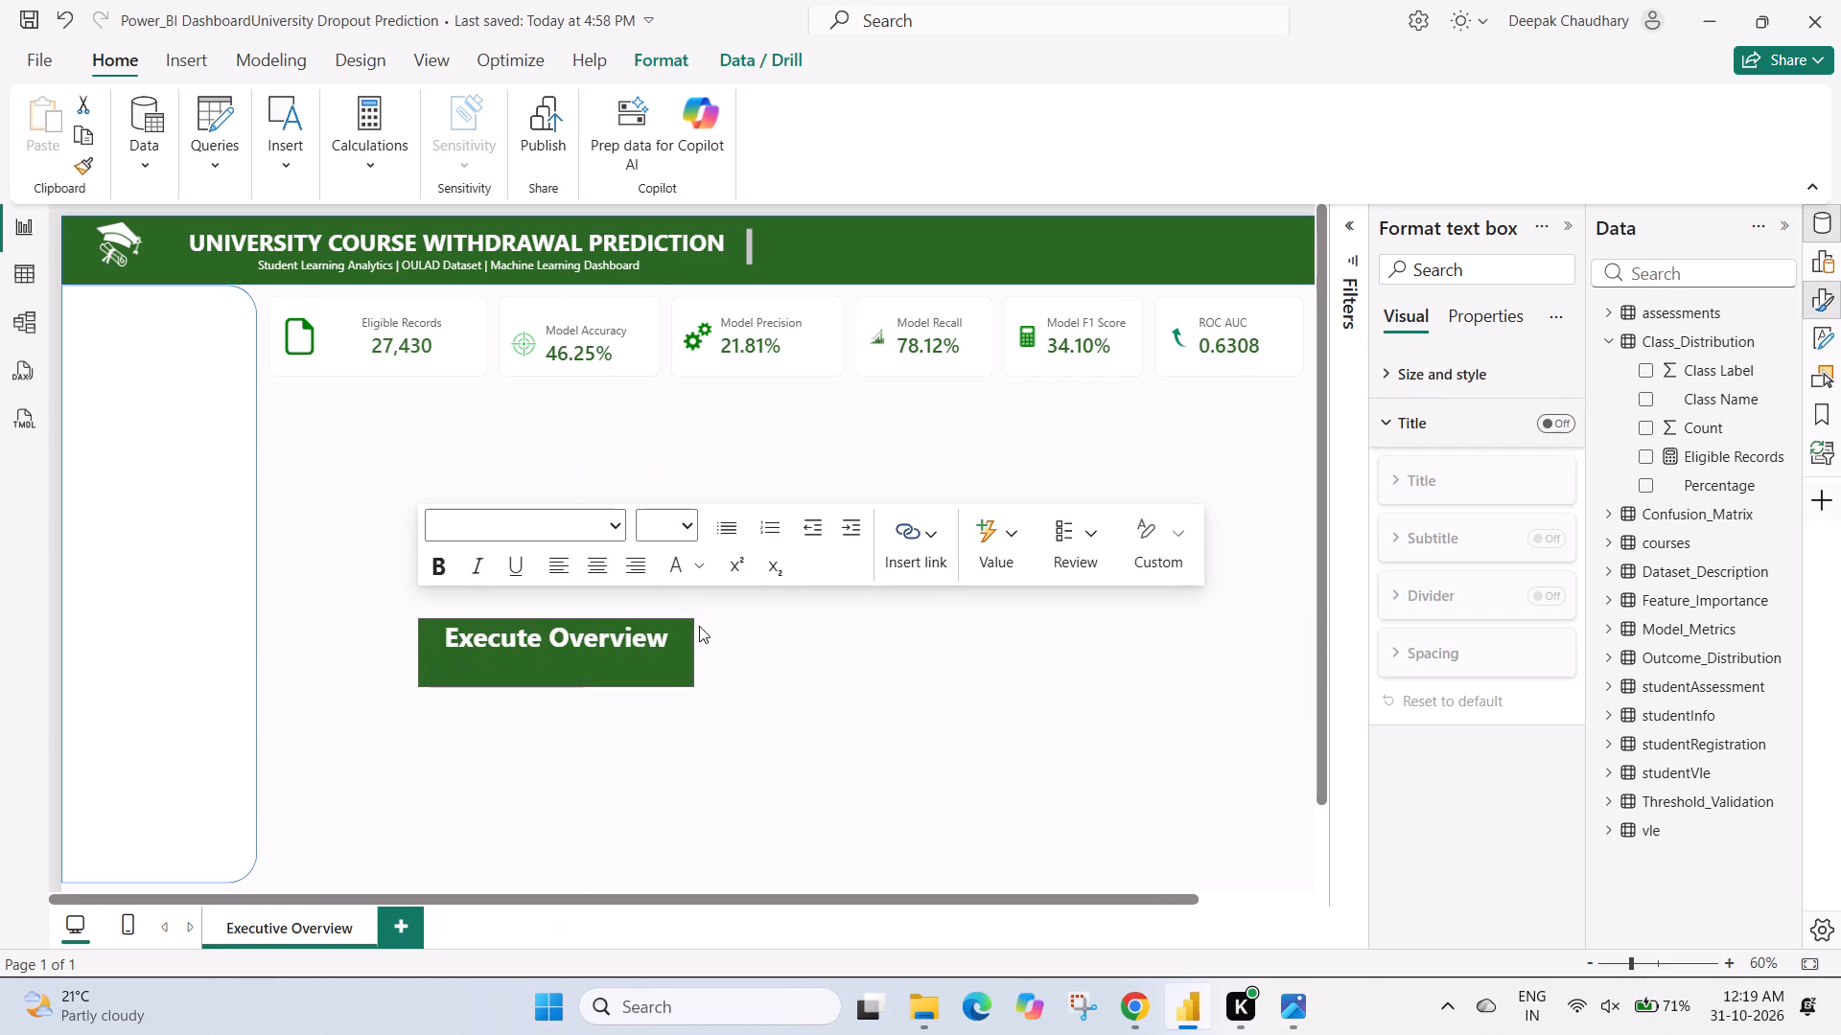
left_click_drag(699, 626, 719, 613)
left_click_drag(718, 688, 720, 676)
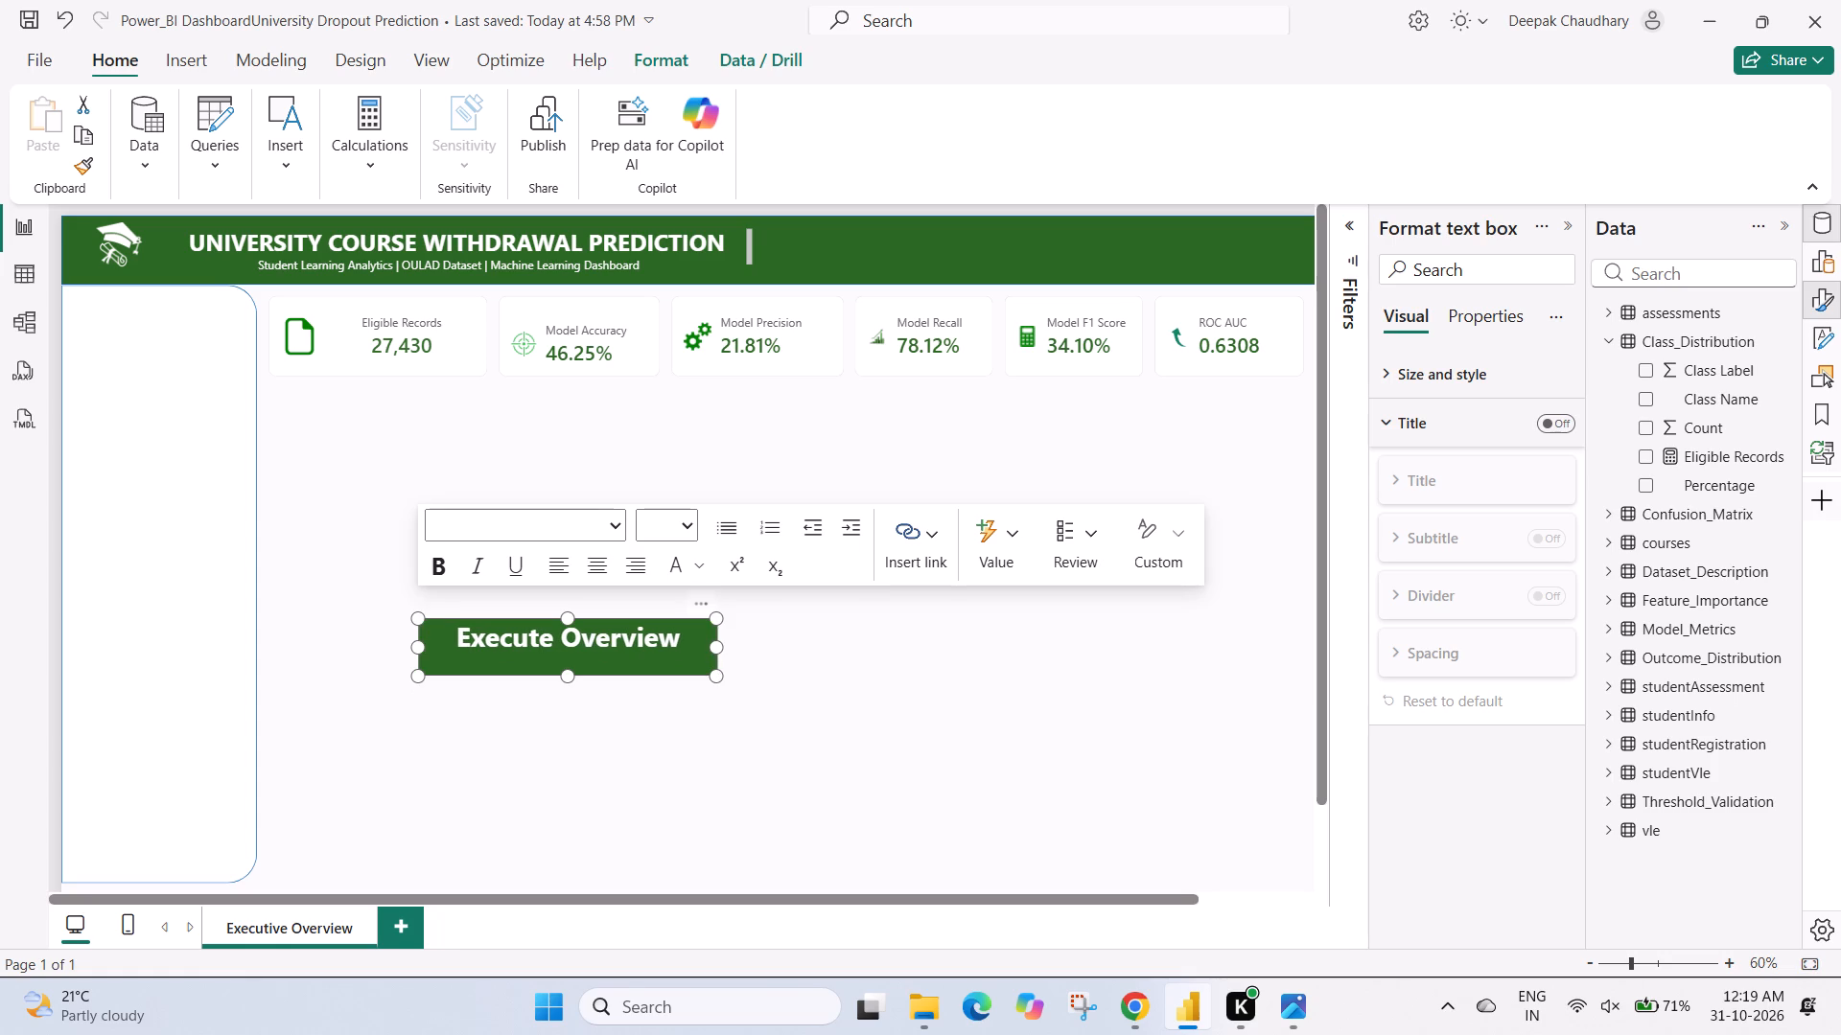
left_click_drag(679, 653, 714, 643)
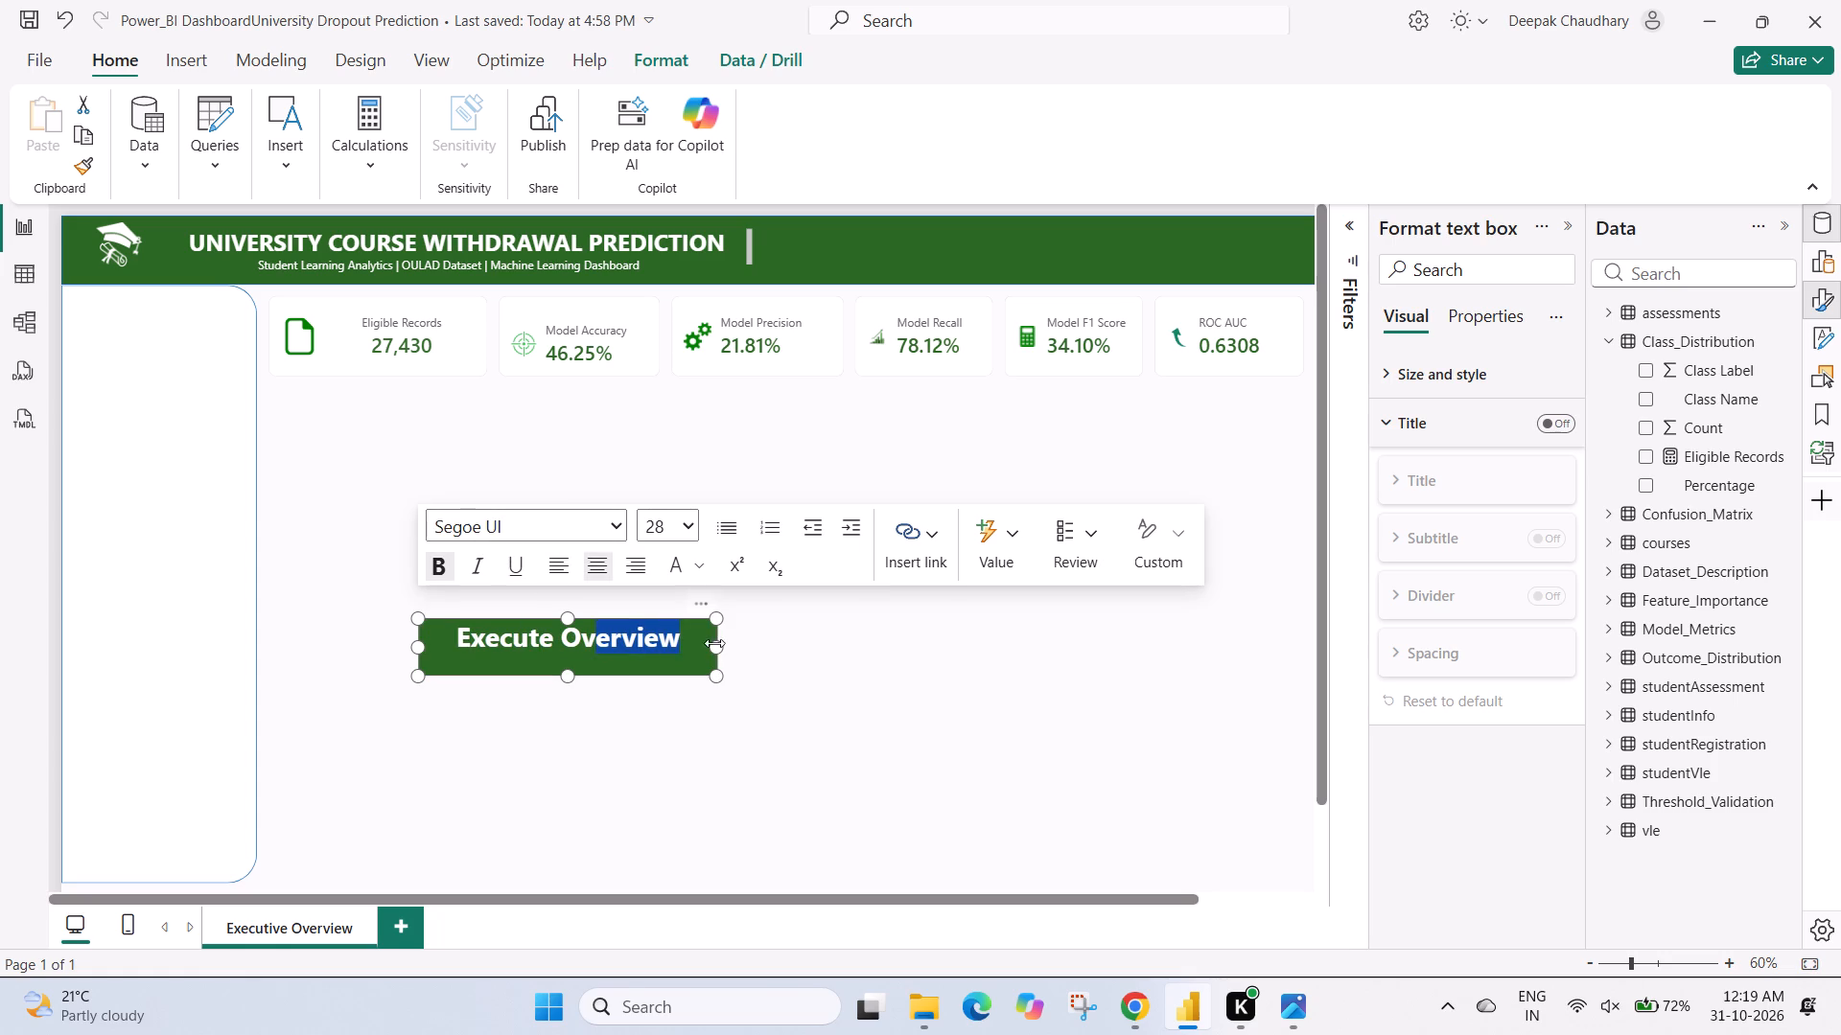
left_click_drag(714, 643, 720, 649)
left_click(720, 649)
left_click_drag(720, 649, 675, 650)
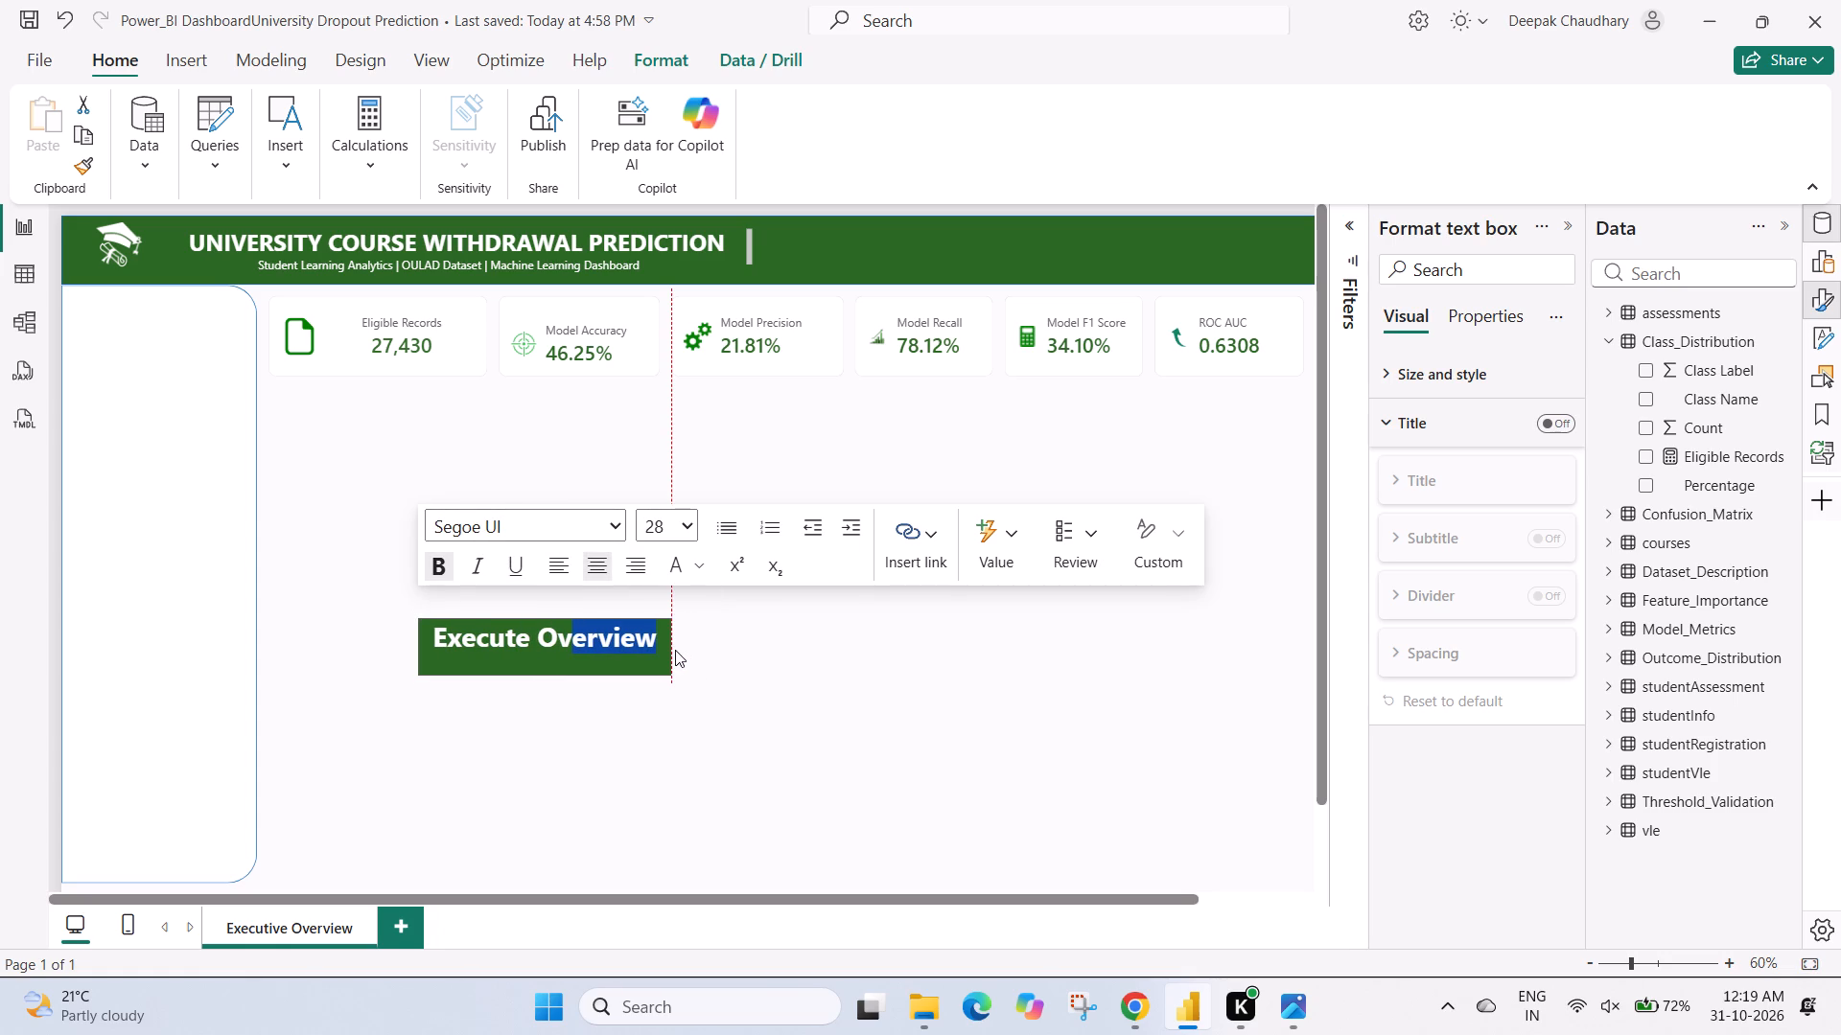
left_click_drag(675, 650, 672, 650)
left_click(676, 718)
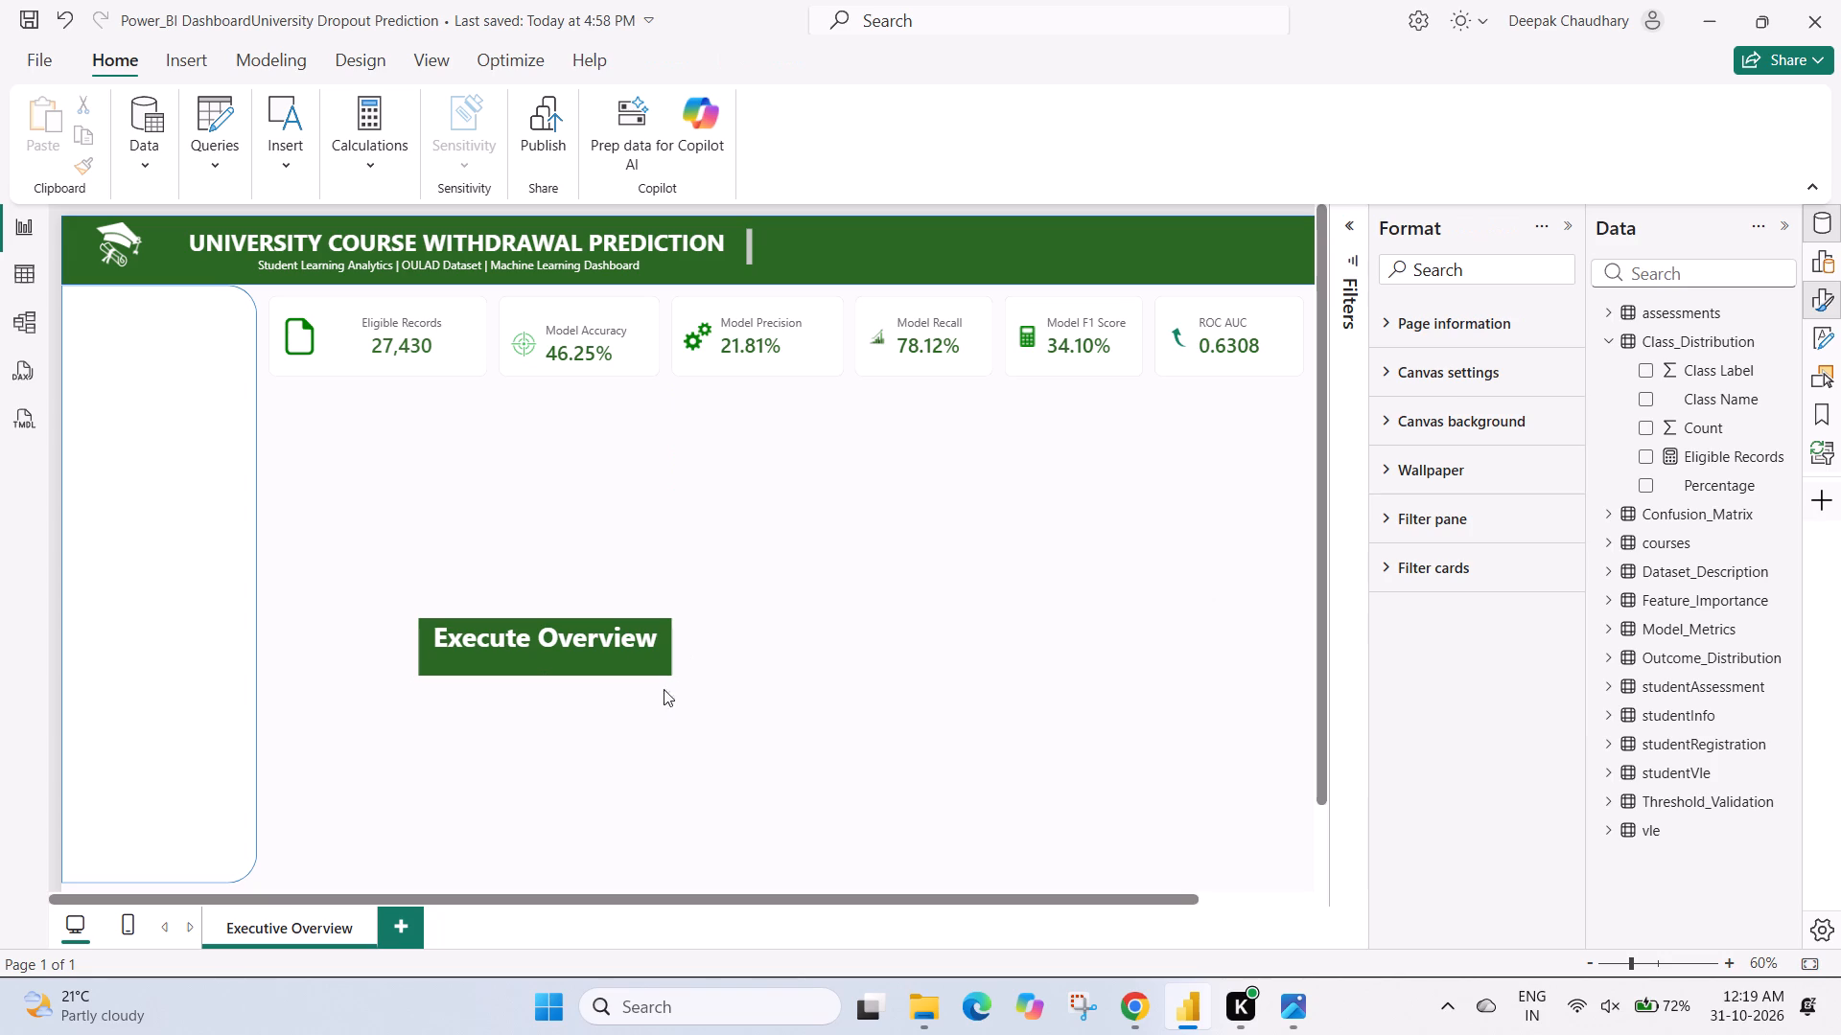
Look through the Execute Overview text box's available actions and its size, padding, background, border and shadow formatting options.
left_click(650, 608)
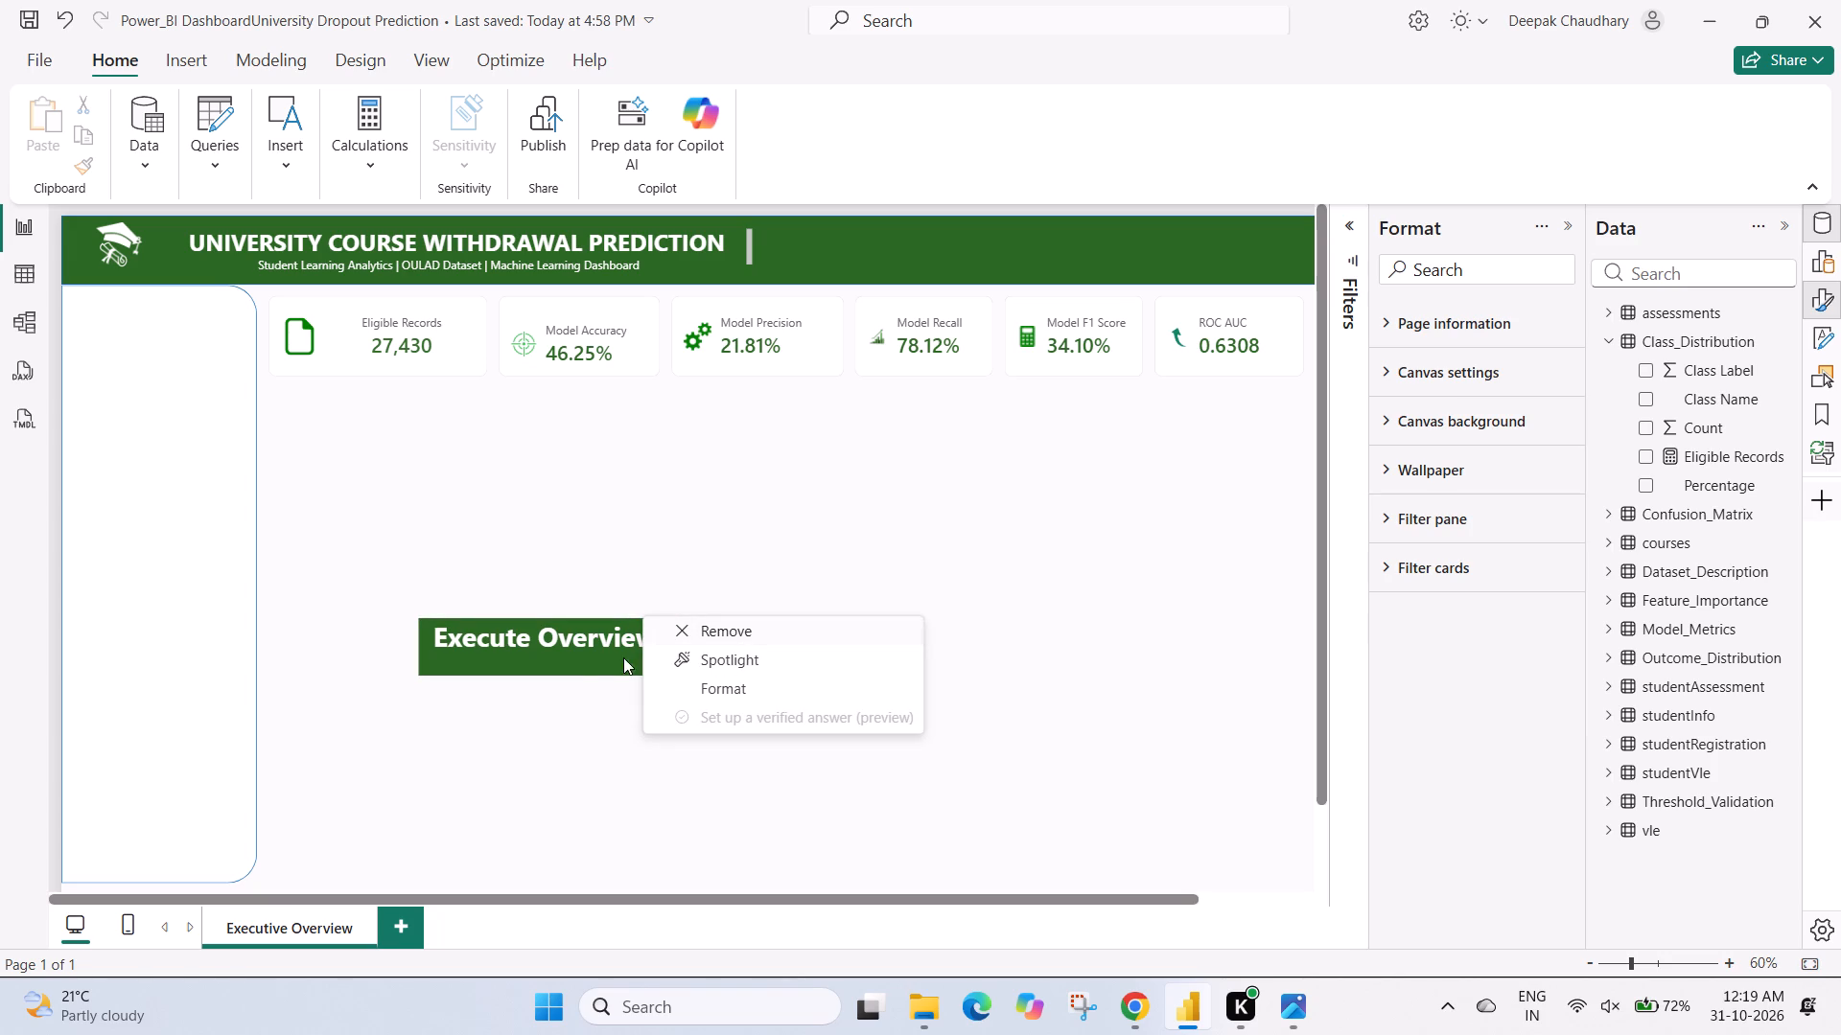
left_click(560, 712)
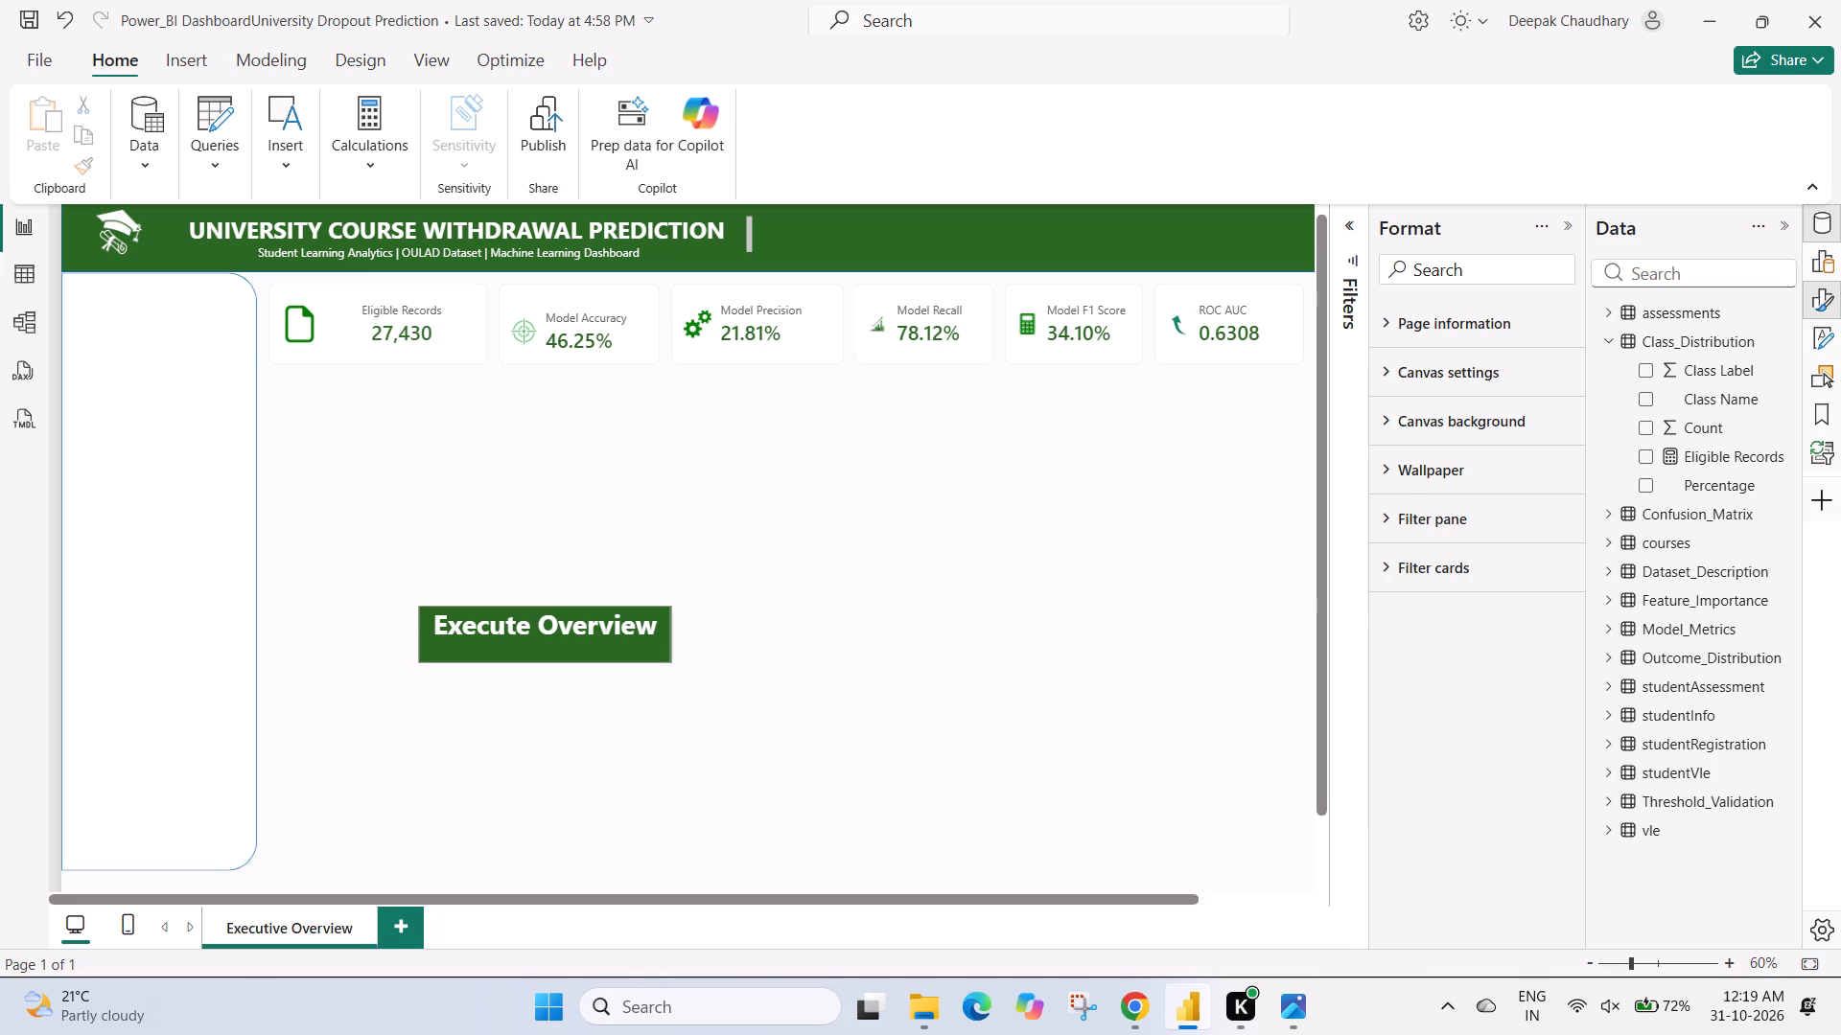
left_click(625, 634)
left_click(639, 642)
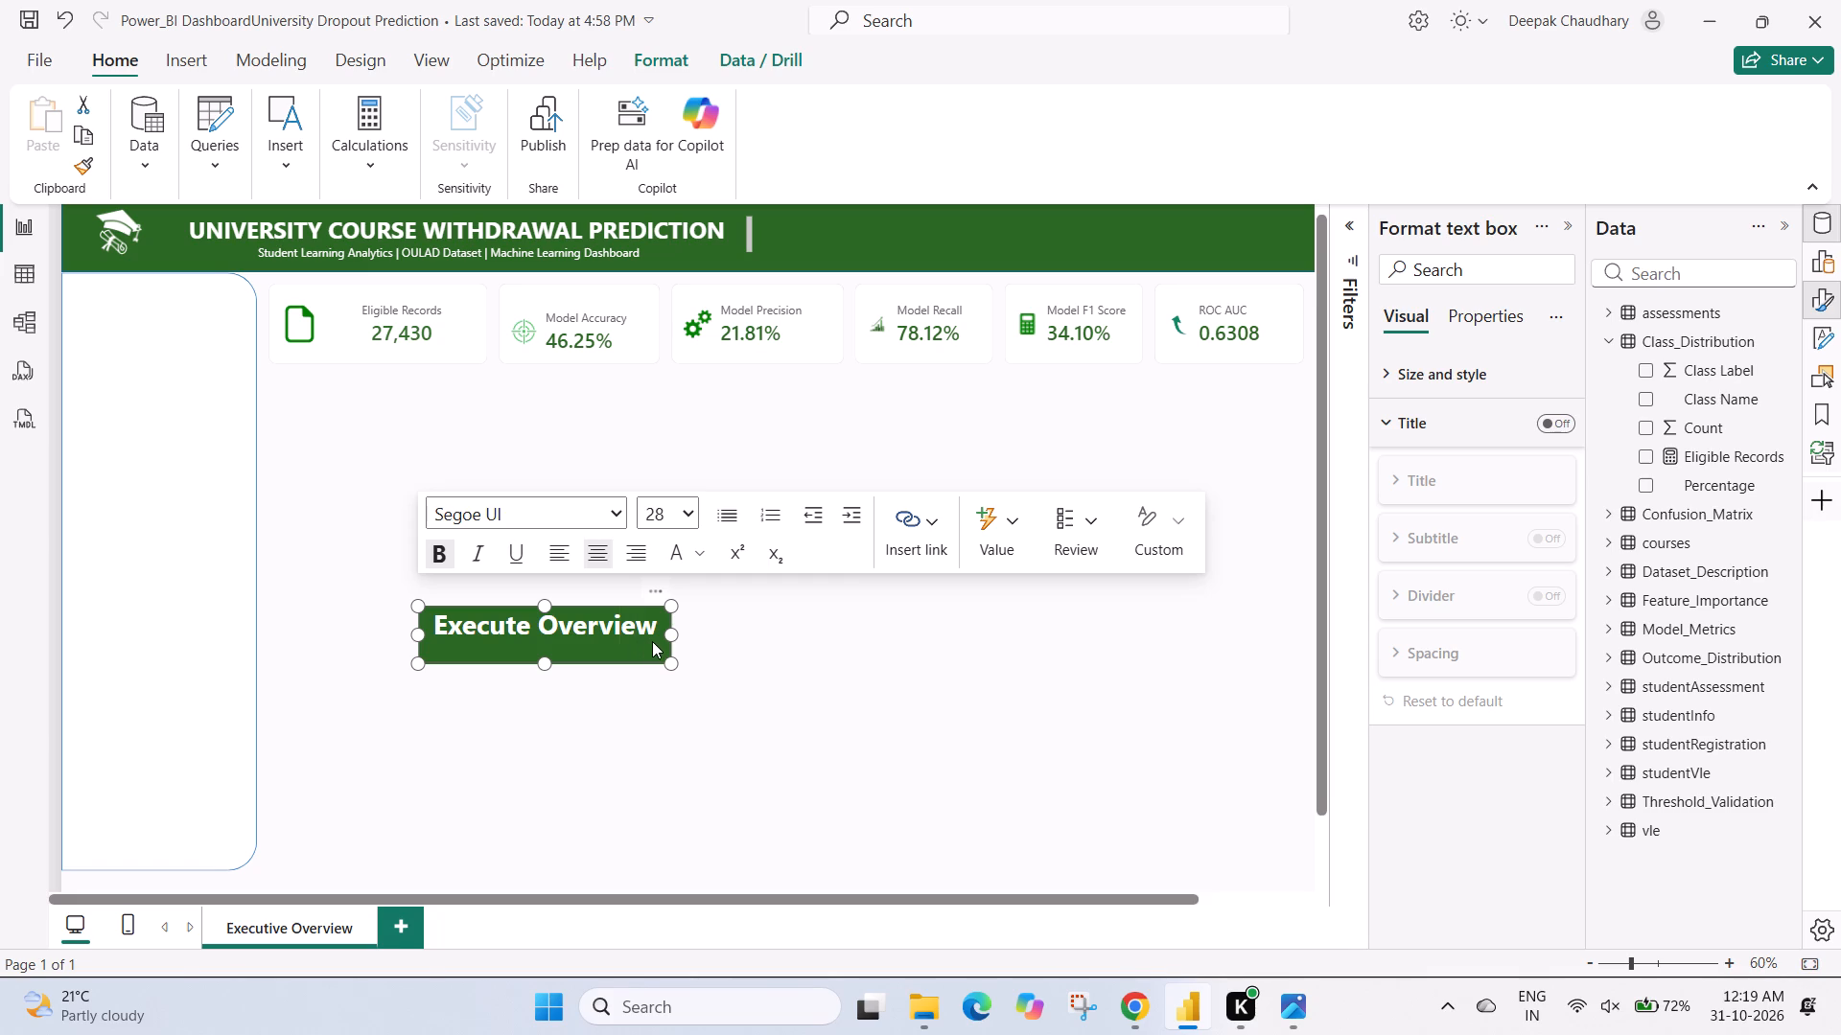
left_click(659, 634)
left_click(1183, 523)
left_click(1183, 523)
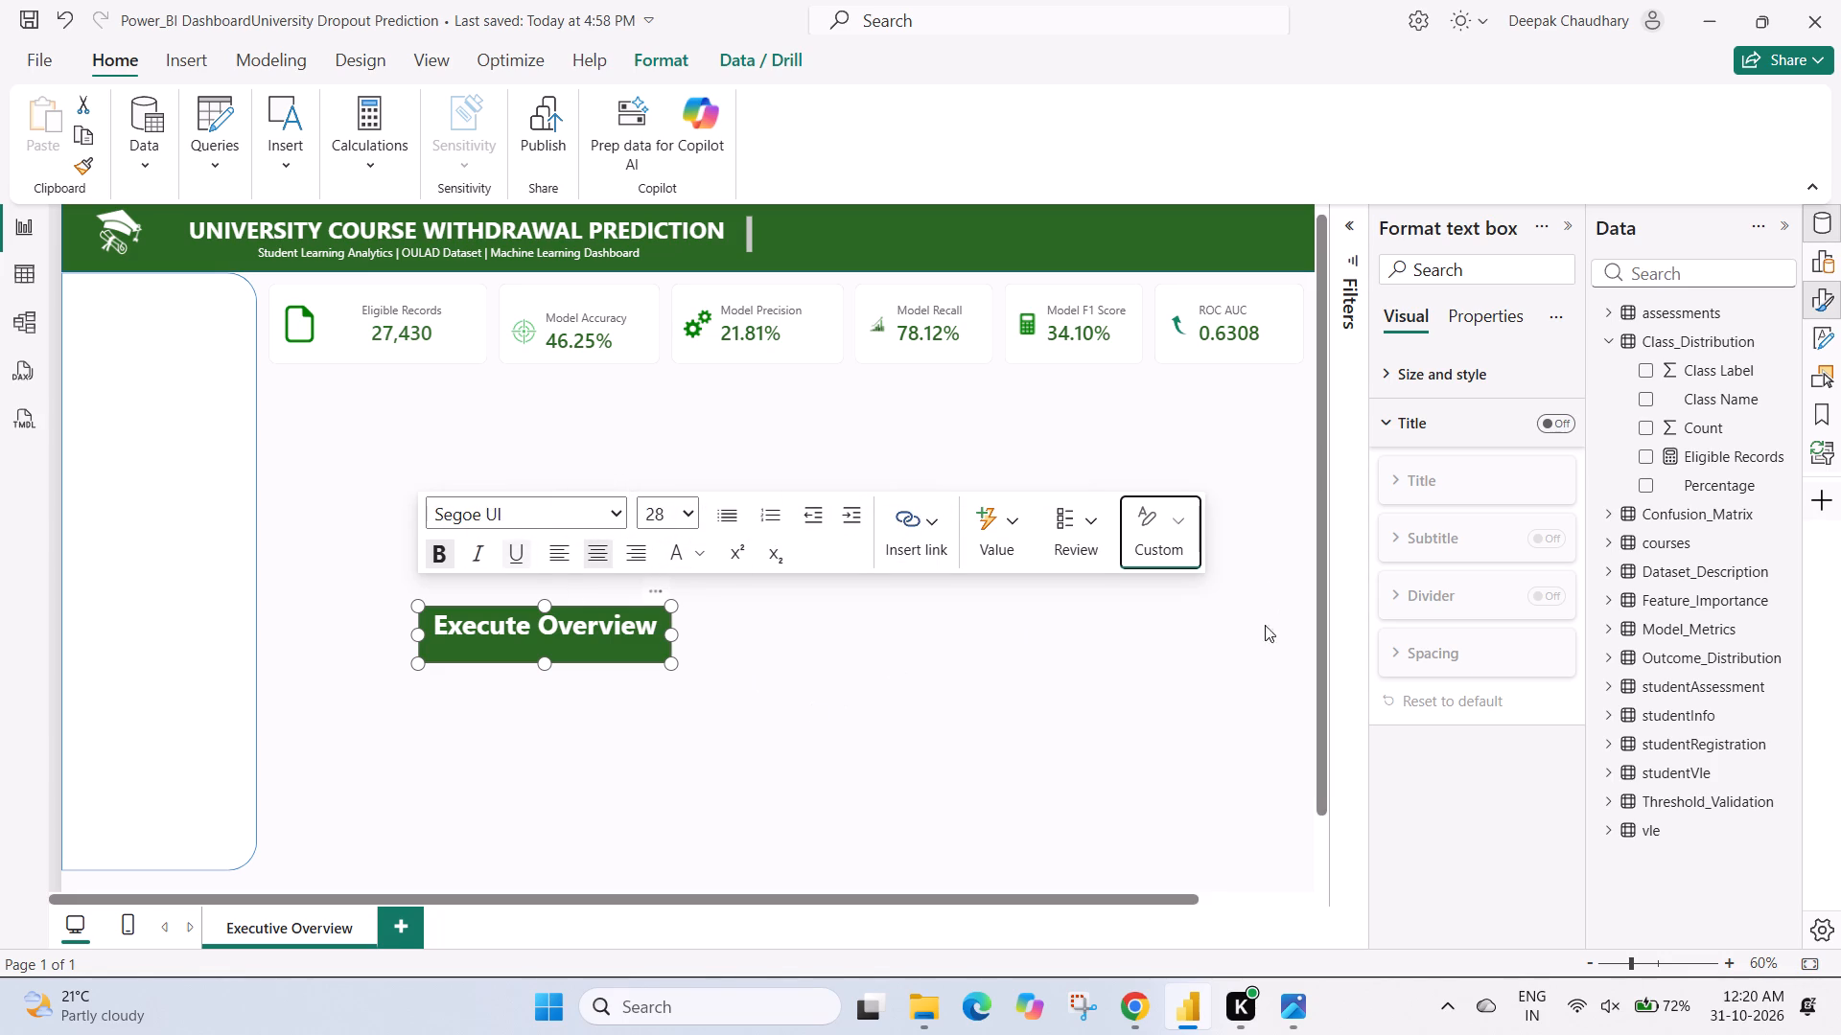
left_click(1405, 371)
scroll(1418, 546, "down", 2)
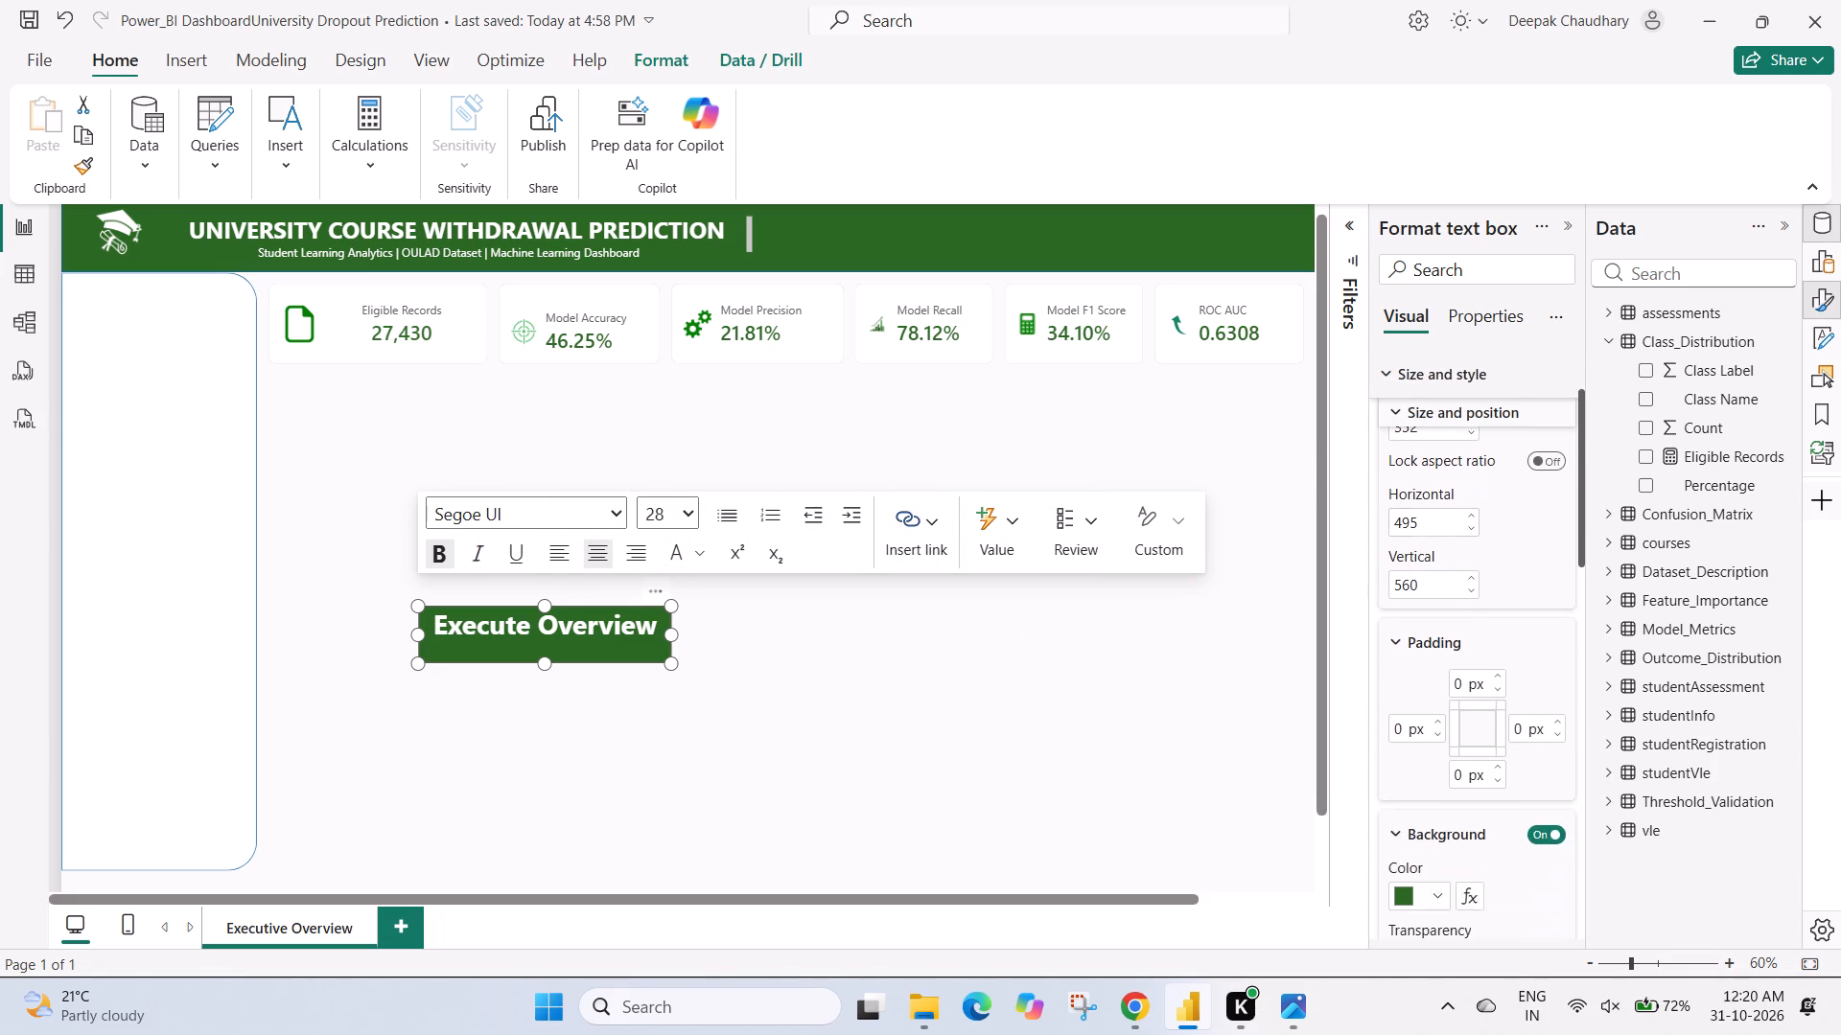
scroll(1418, 546, "down", 6)
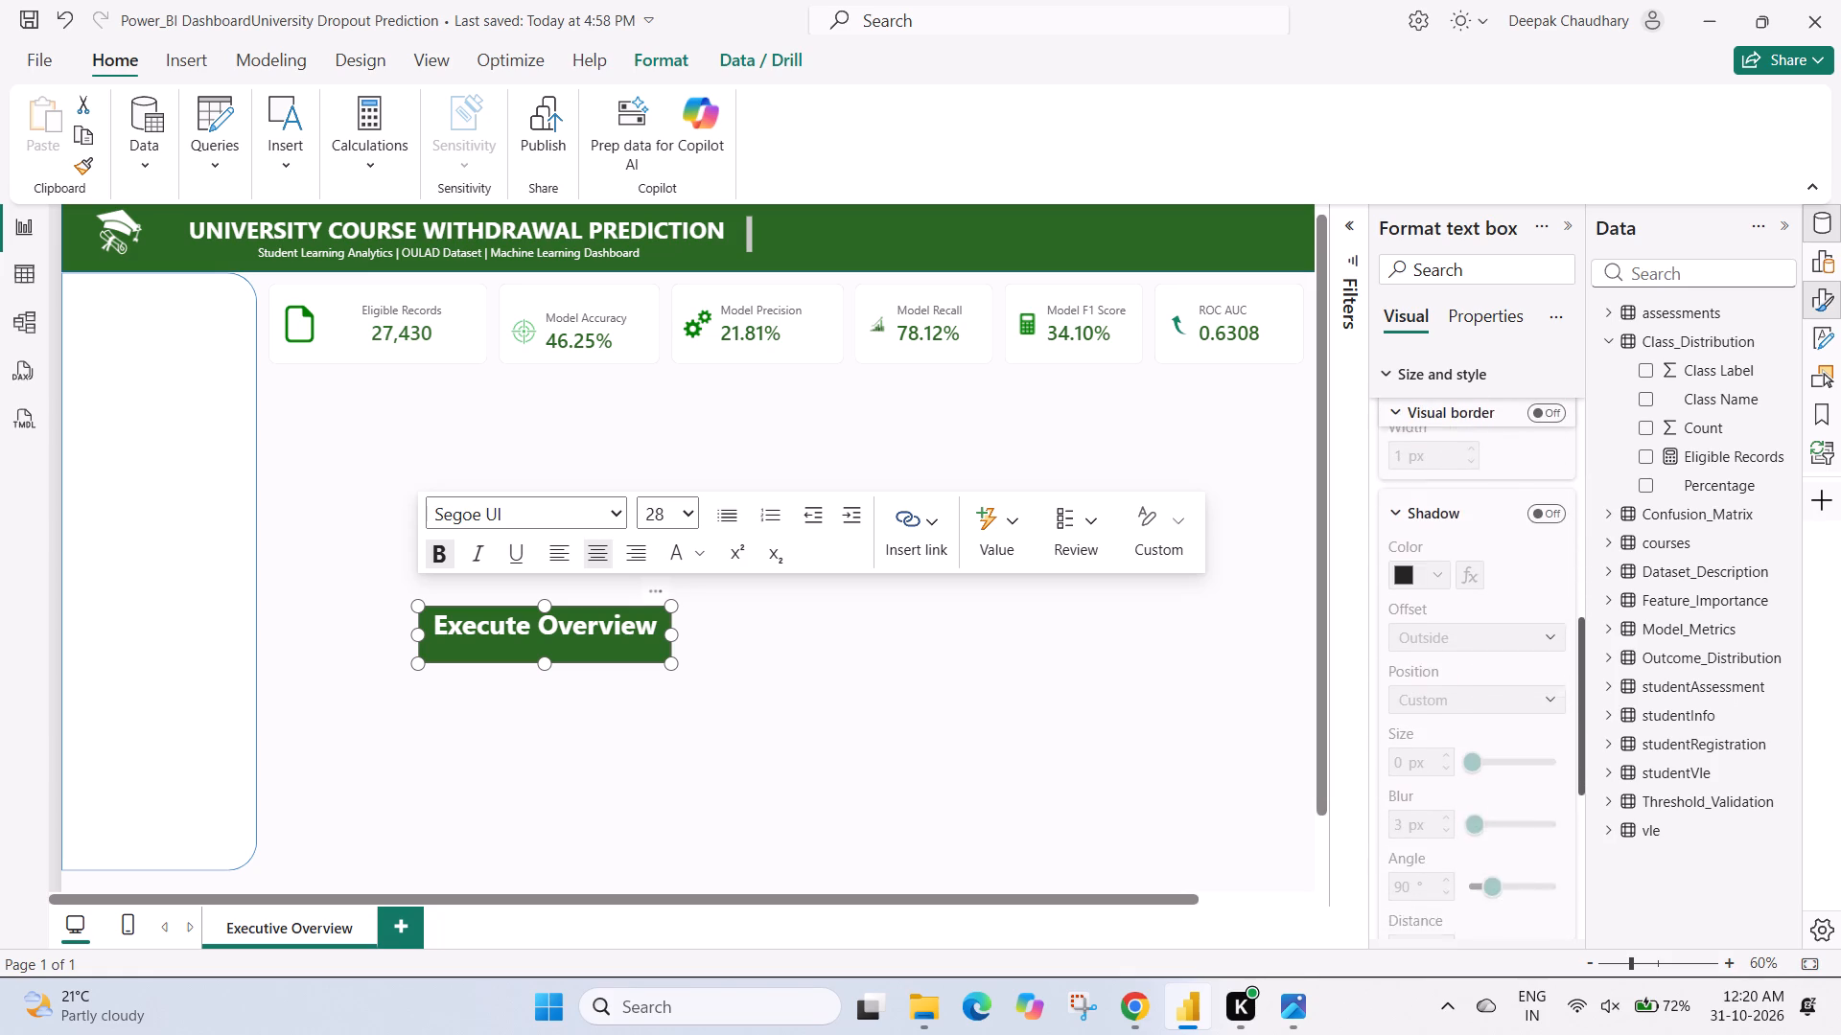
scroll(1418, 546, "down", 5)
left_click(929, 698)
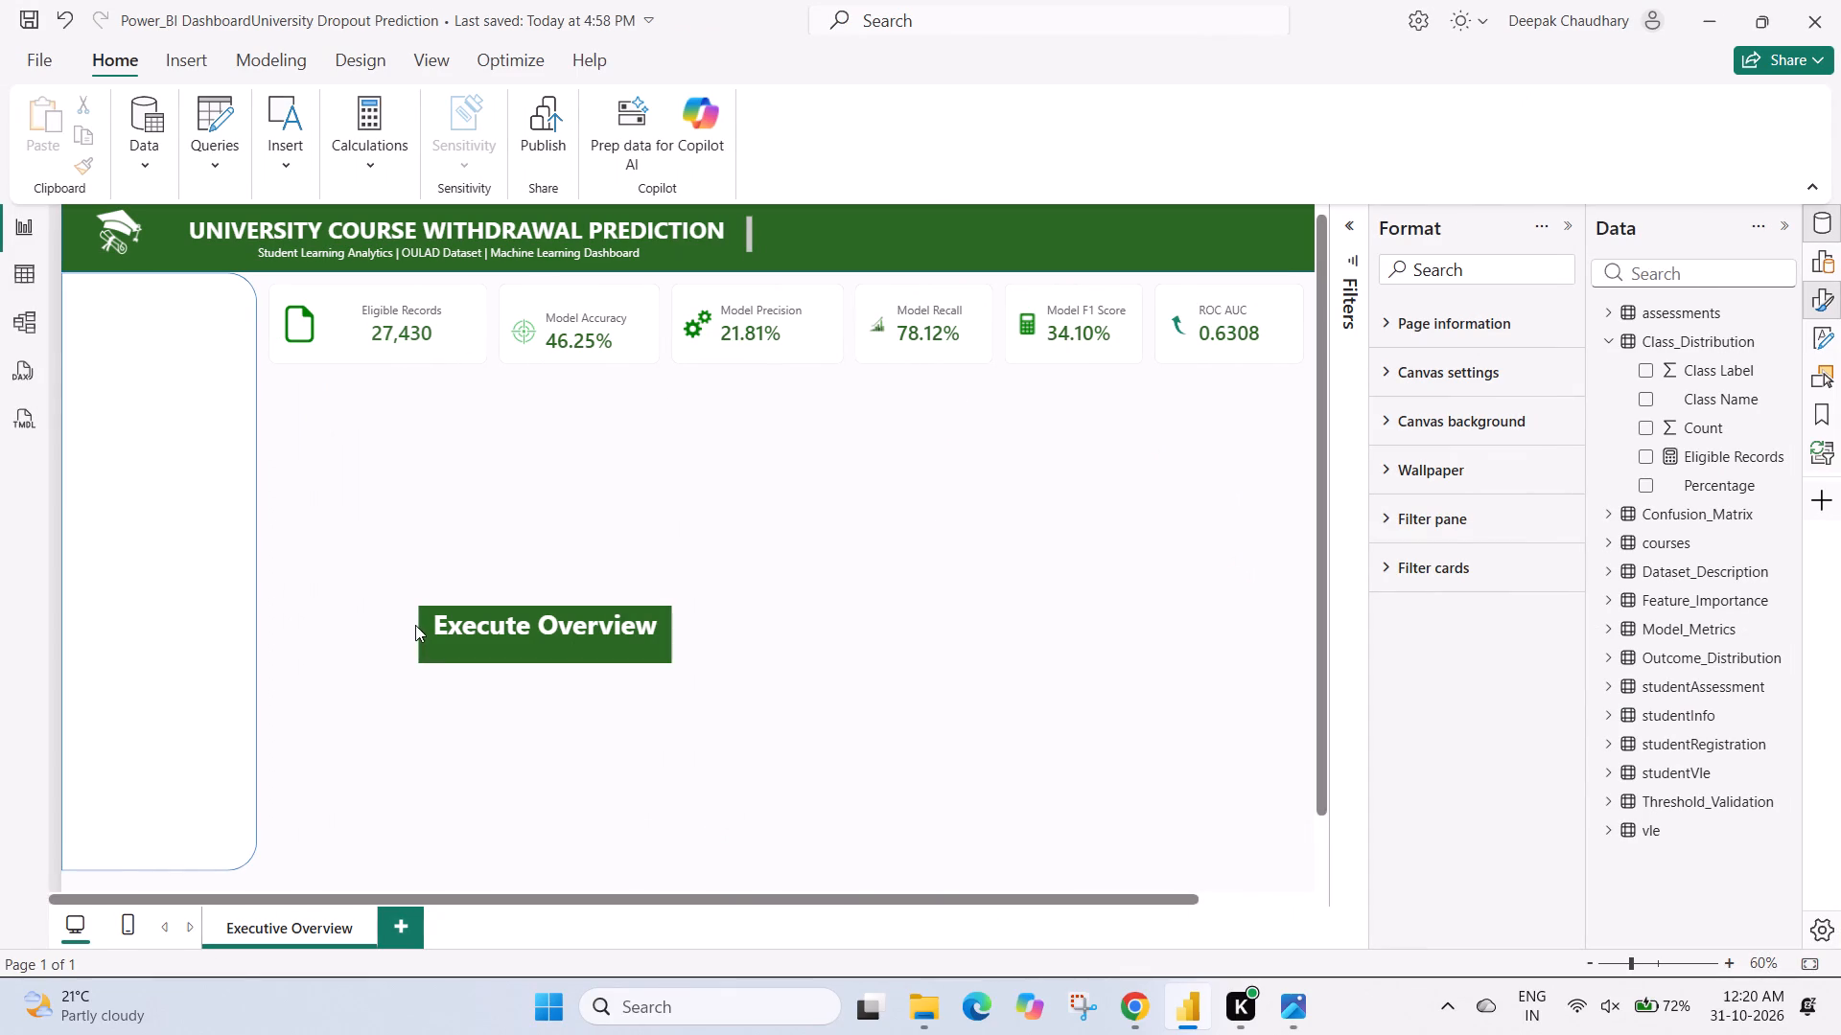
Set the font size of the whole Execute Overview text to 20.
double_click(643, 626)
key("ctrl+a")
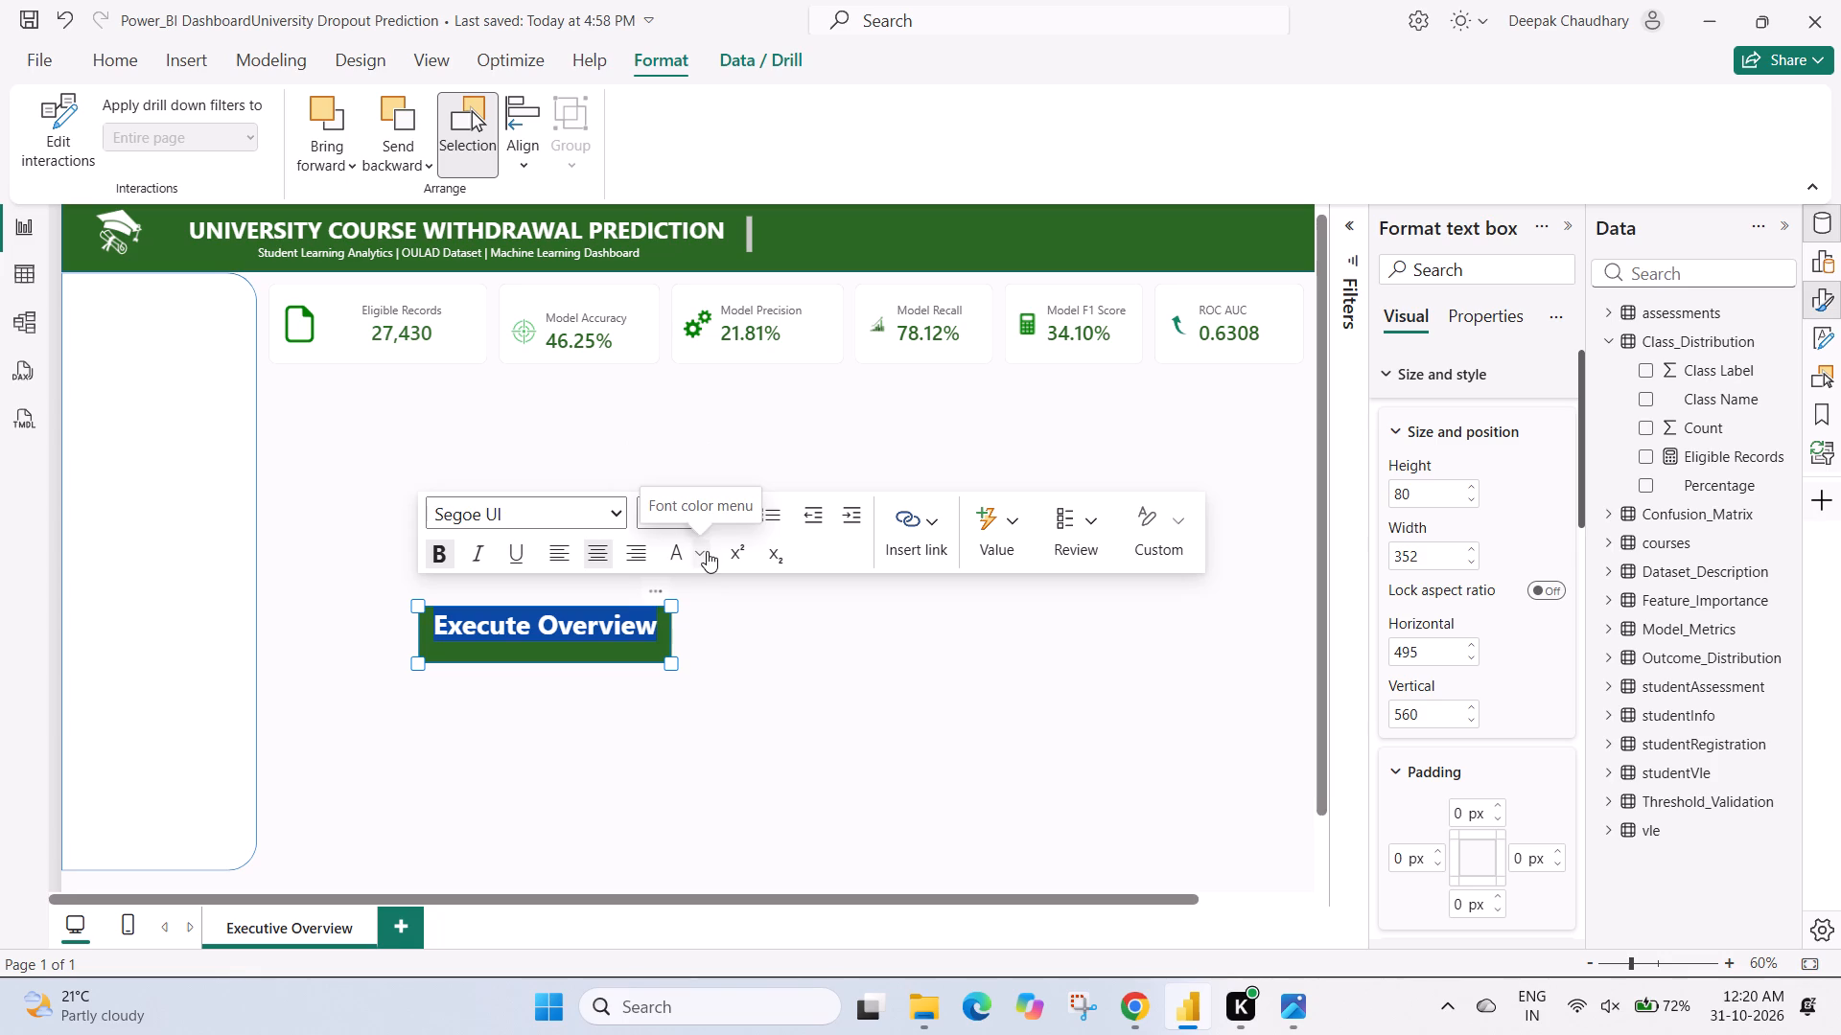
left_click(687, 516)
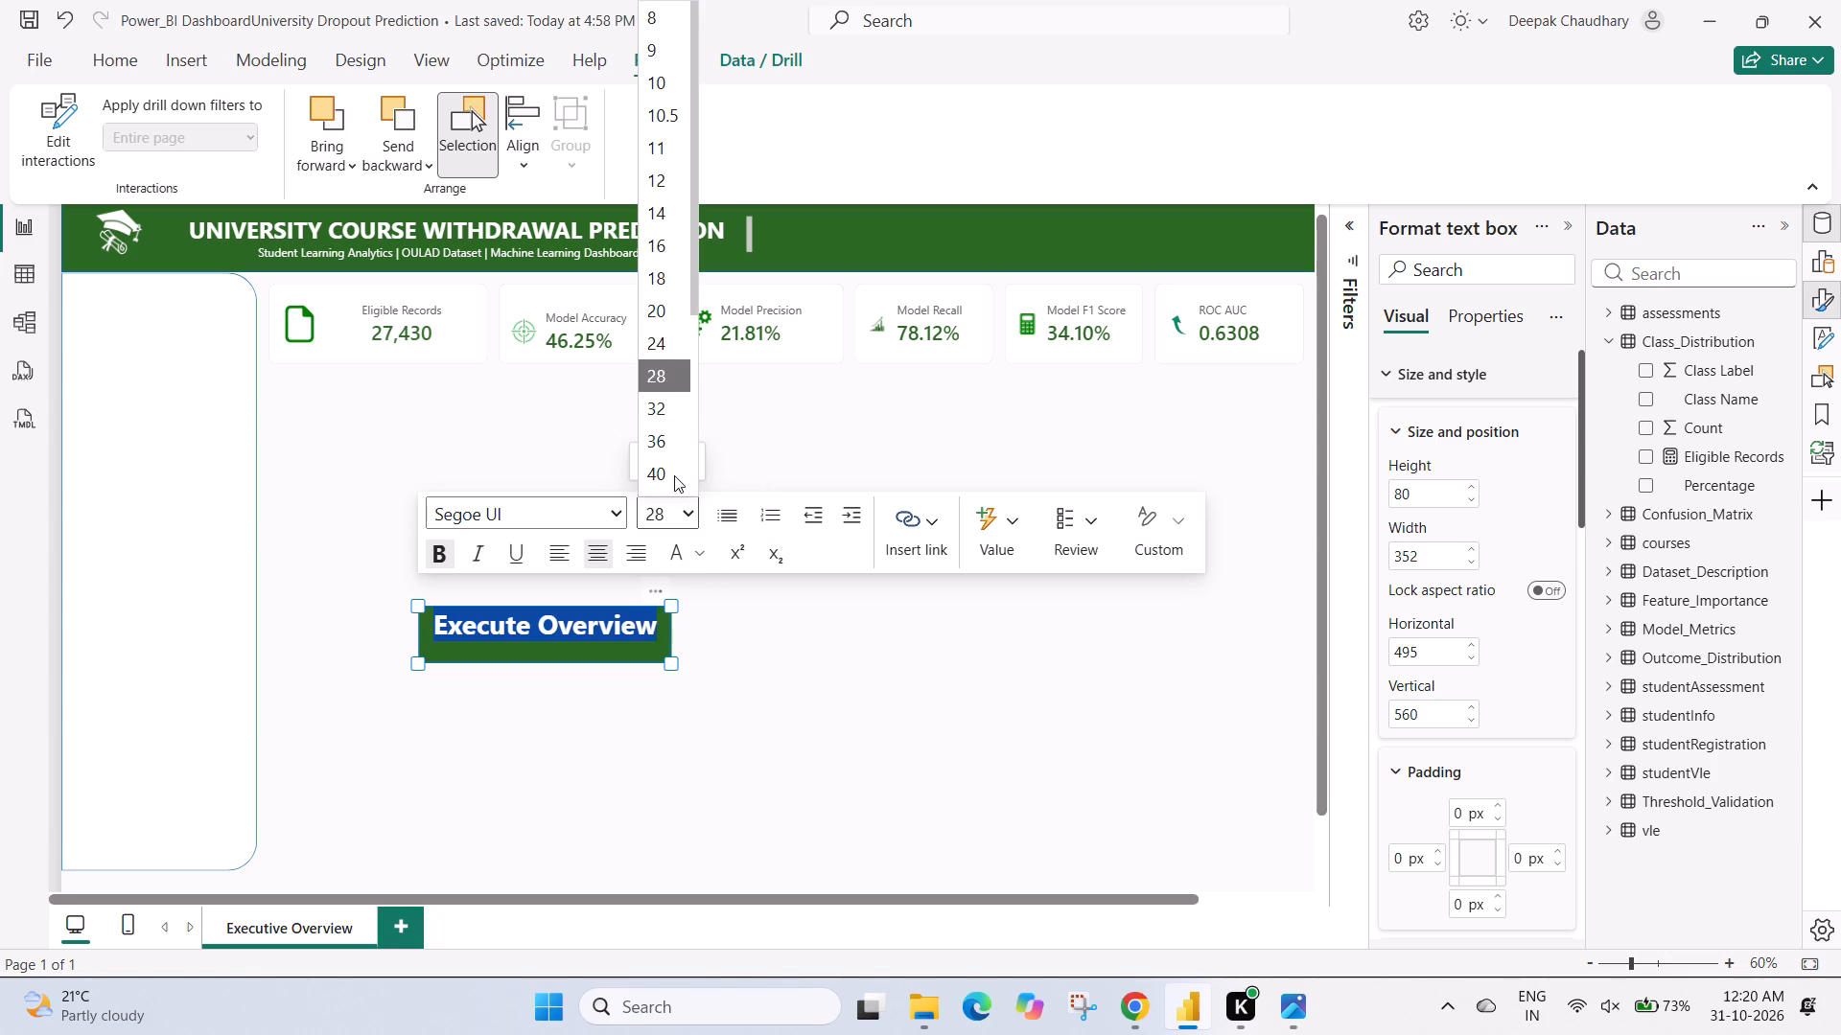
left_click(661, 279)
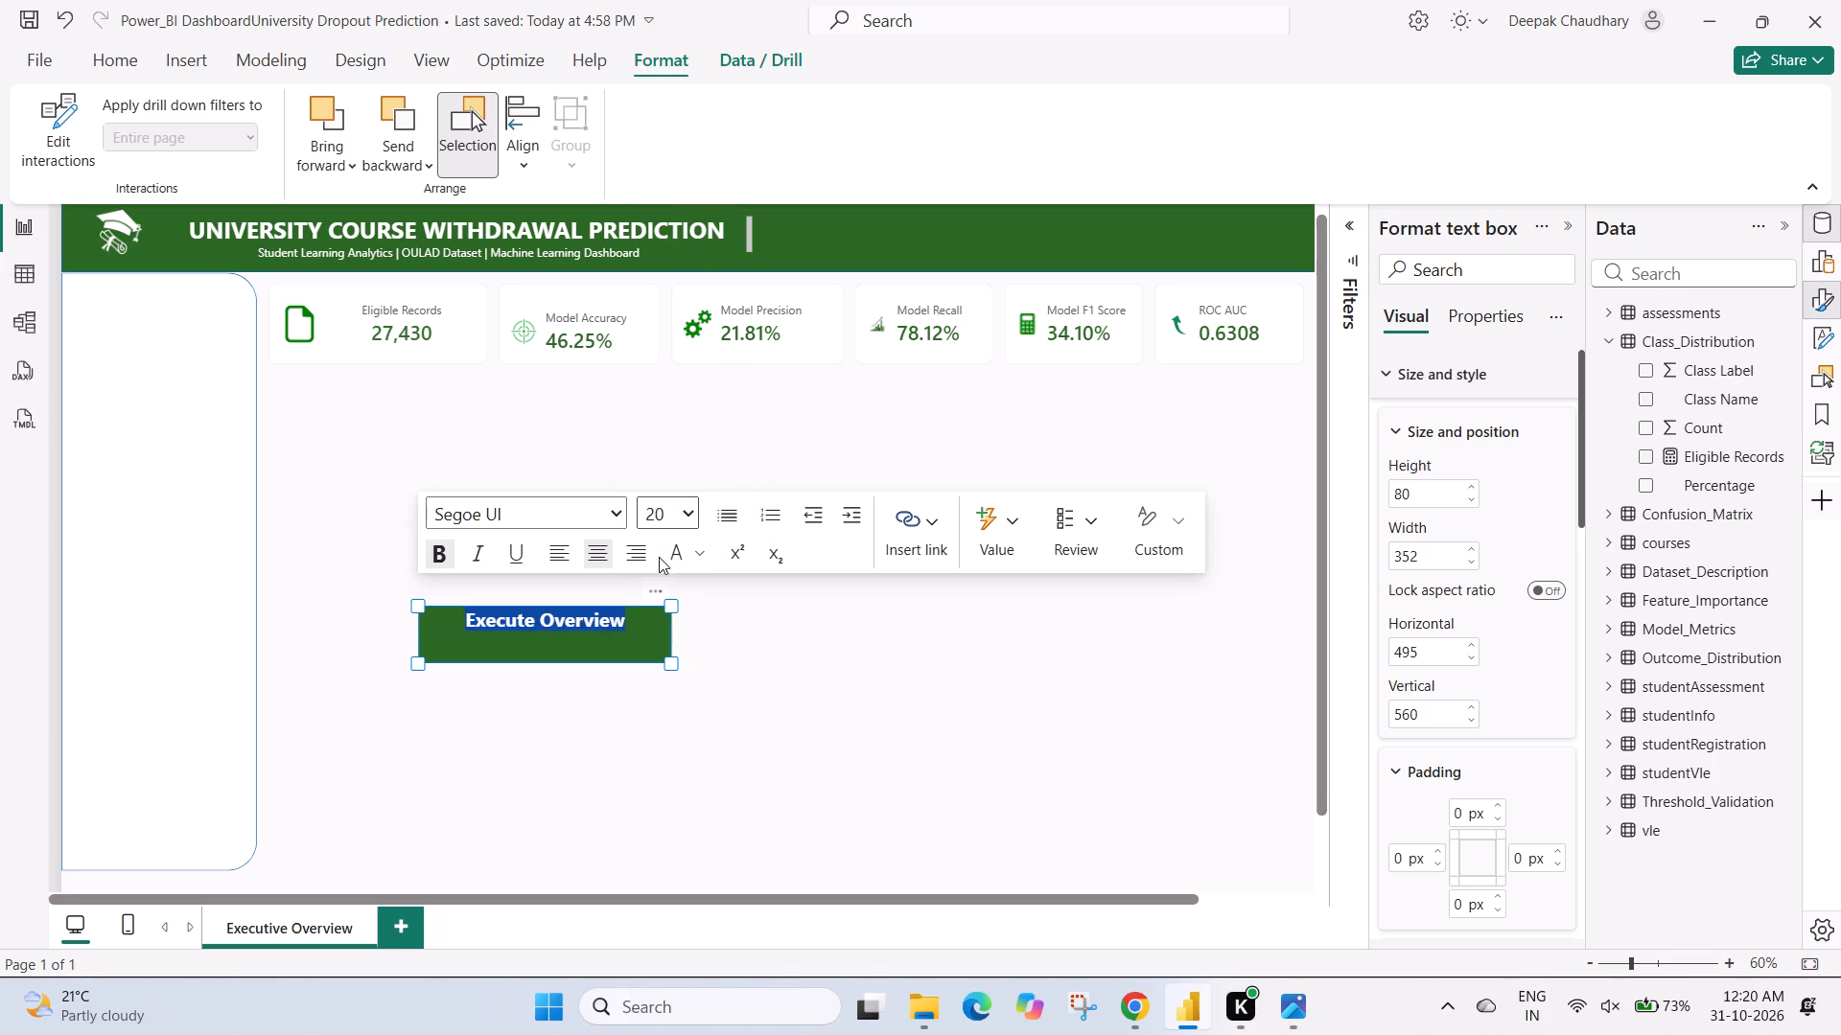
left_click(667, 701)
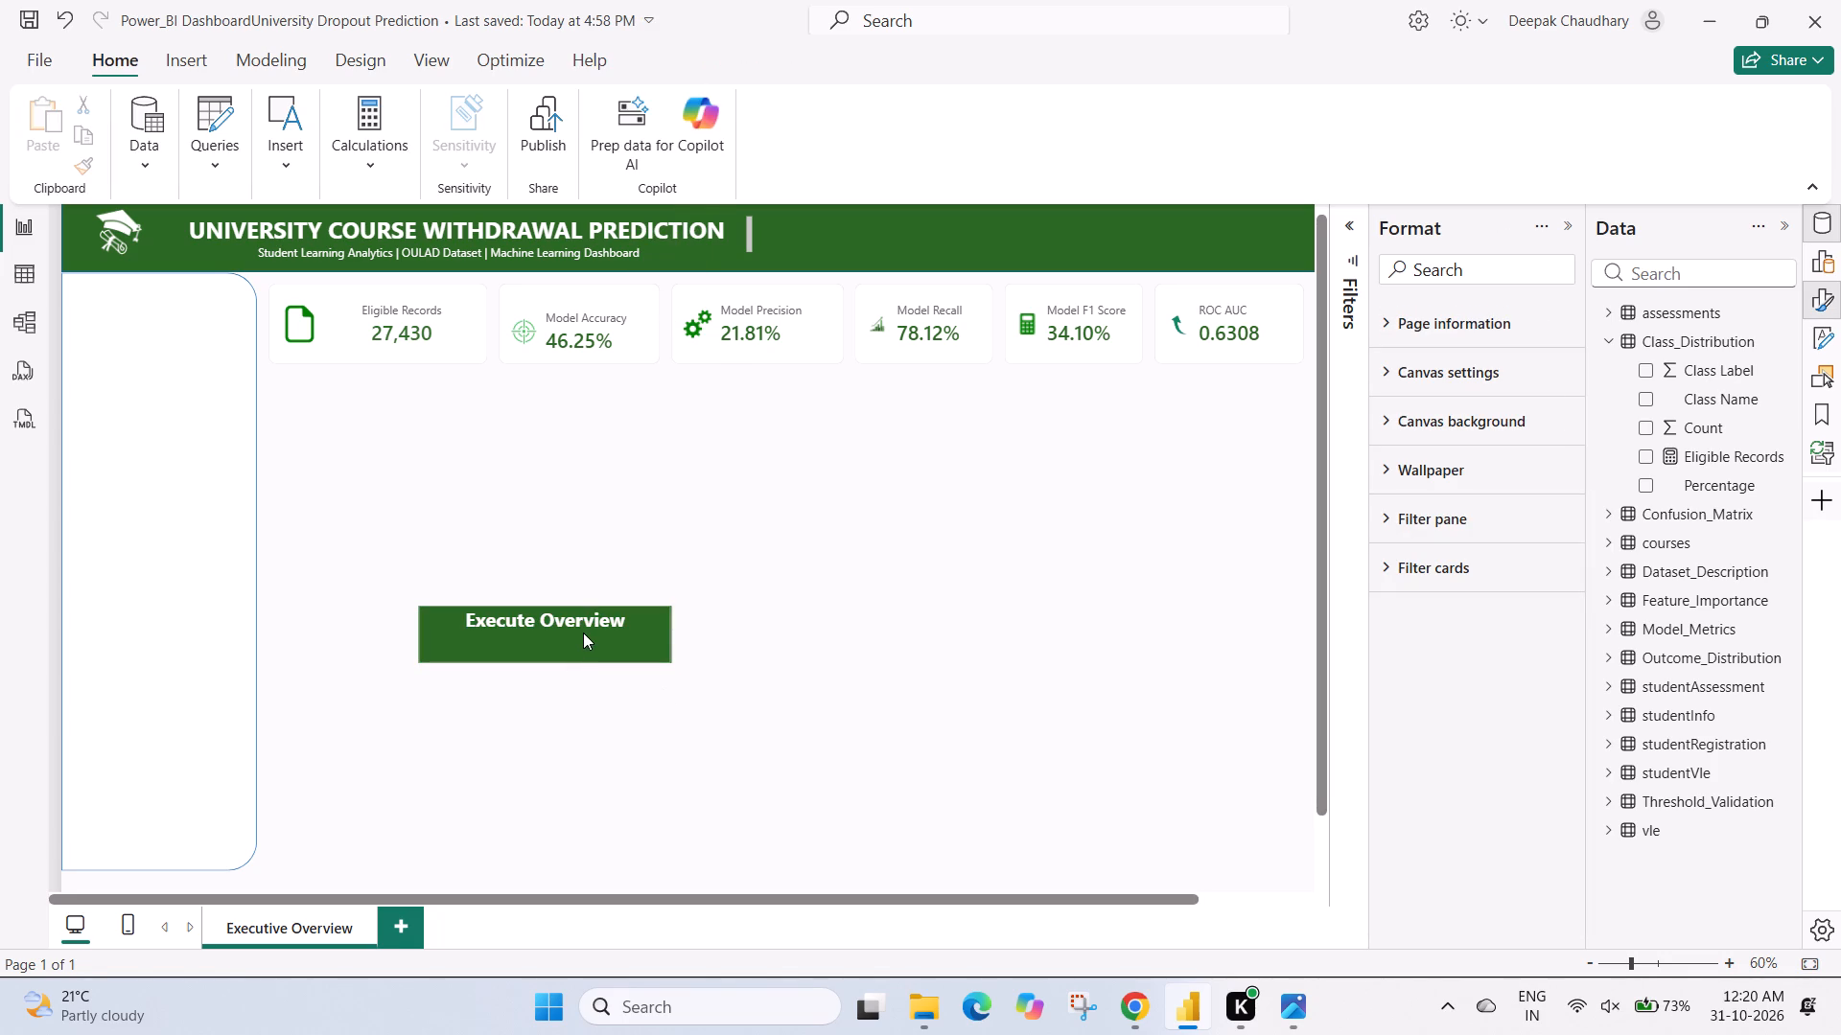
Narrow the Execute Overview text box to a width of 304 and right-align its text.
left_click(650, 632)
left_click_drag(673, 633, 657, 630)
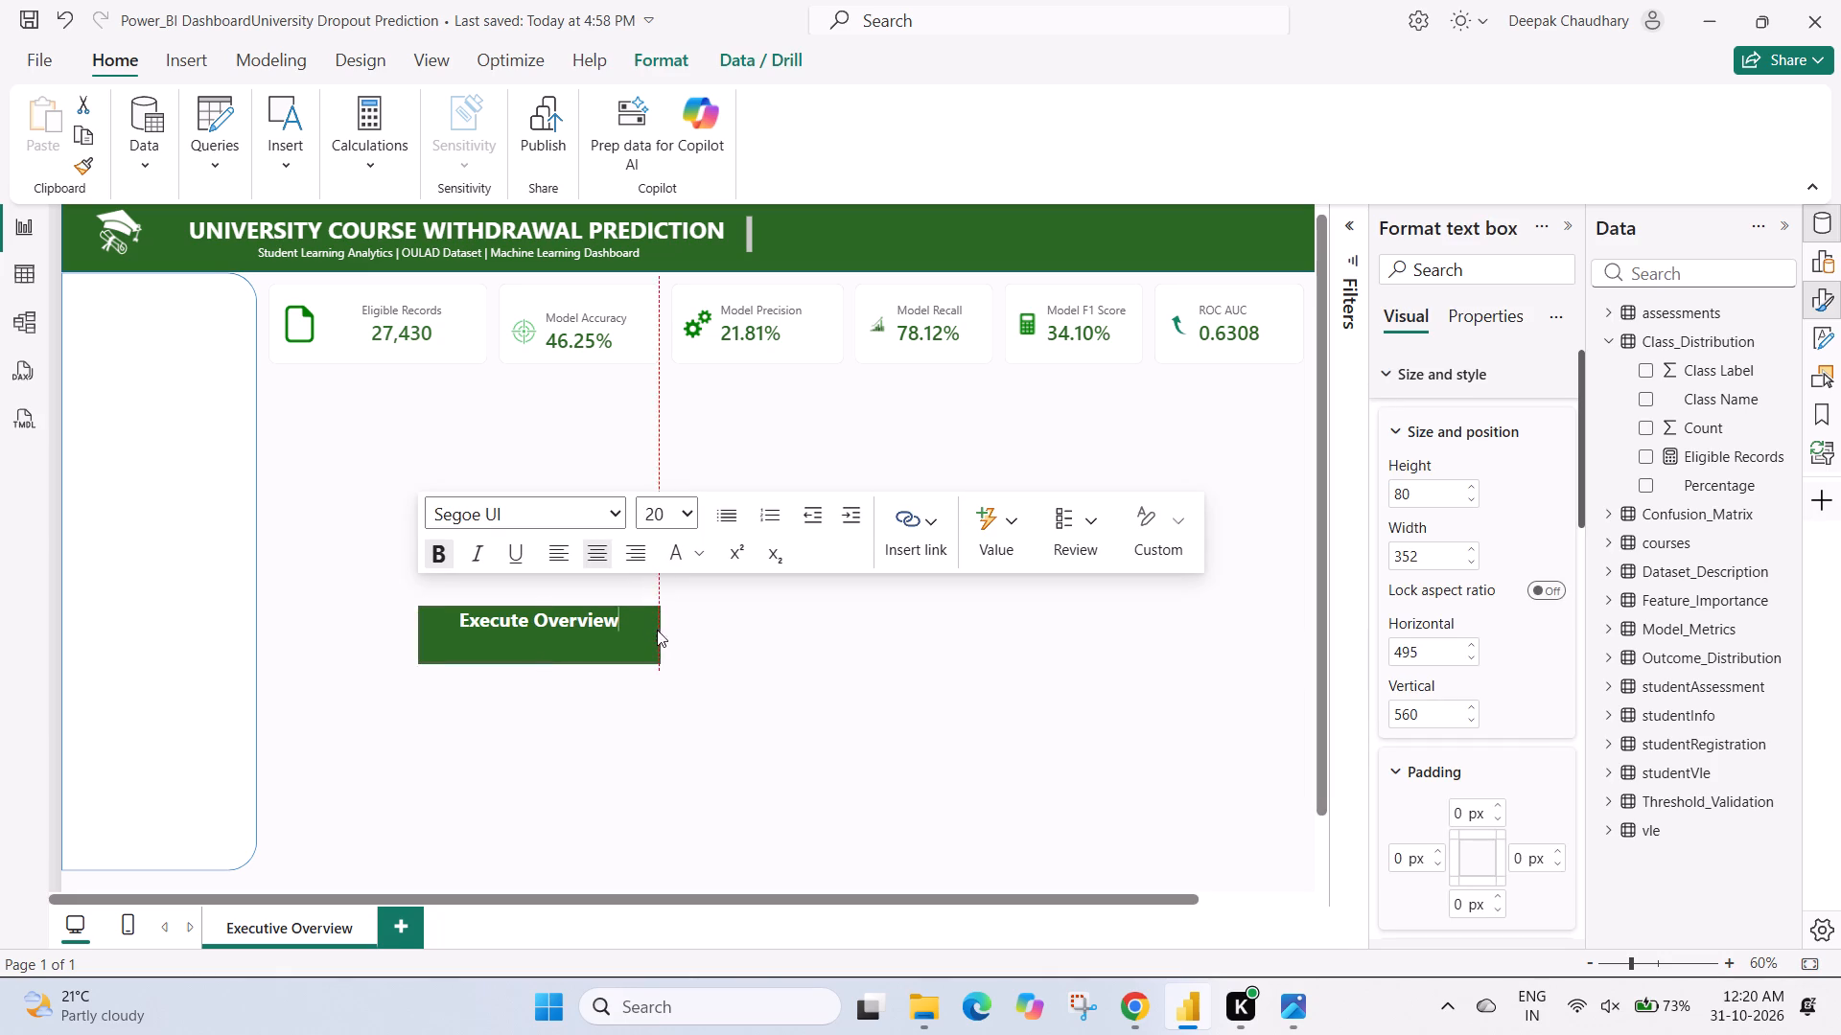
left_click_drag(657, 630, 634, 629)
left_click_drag(604, 628, 581, 631)
left_click(633, 547)
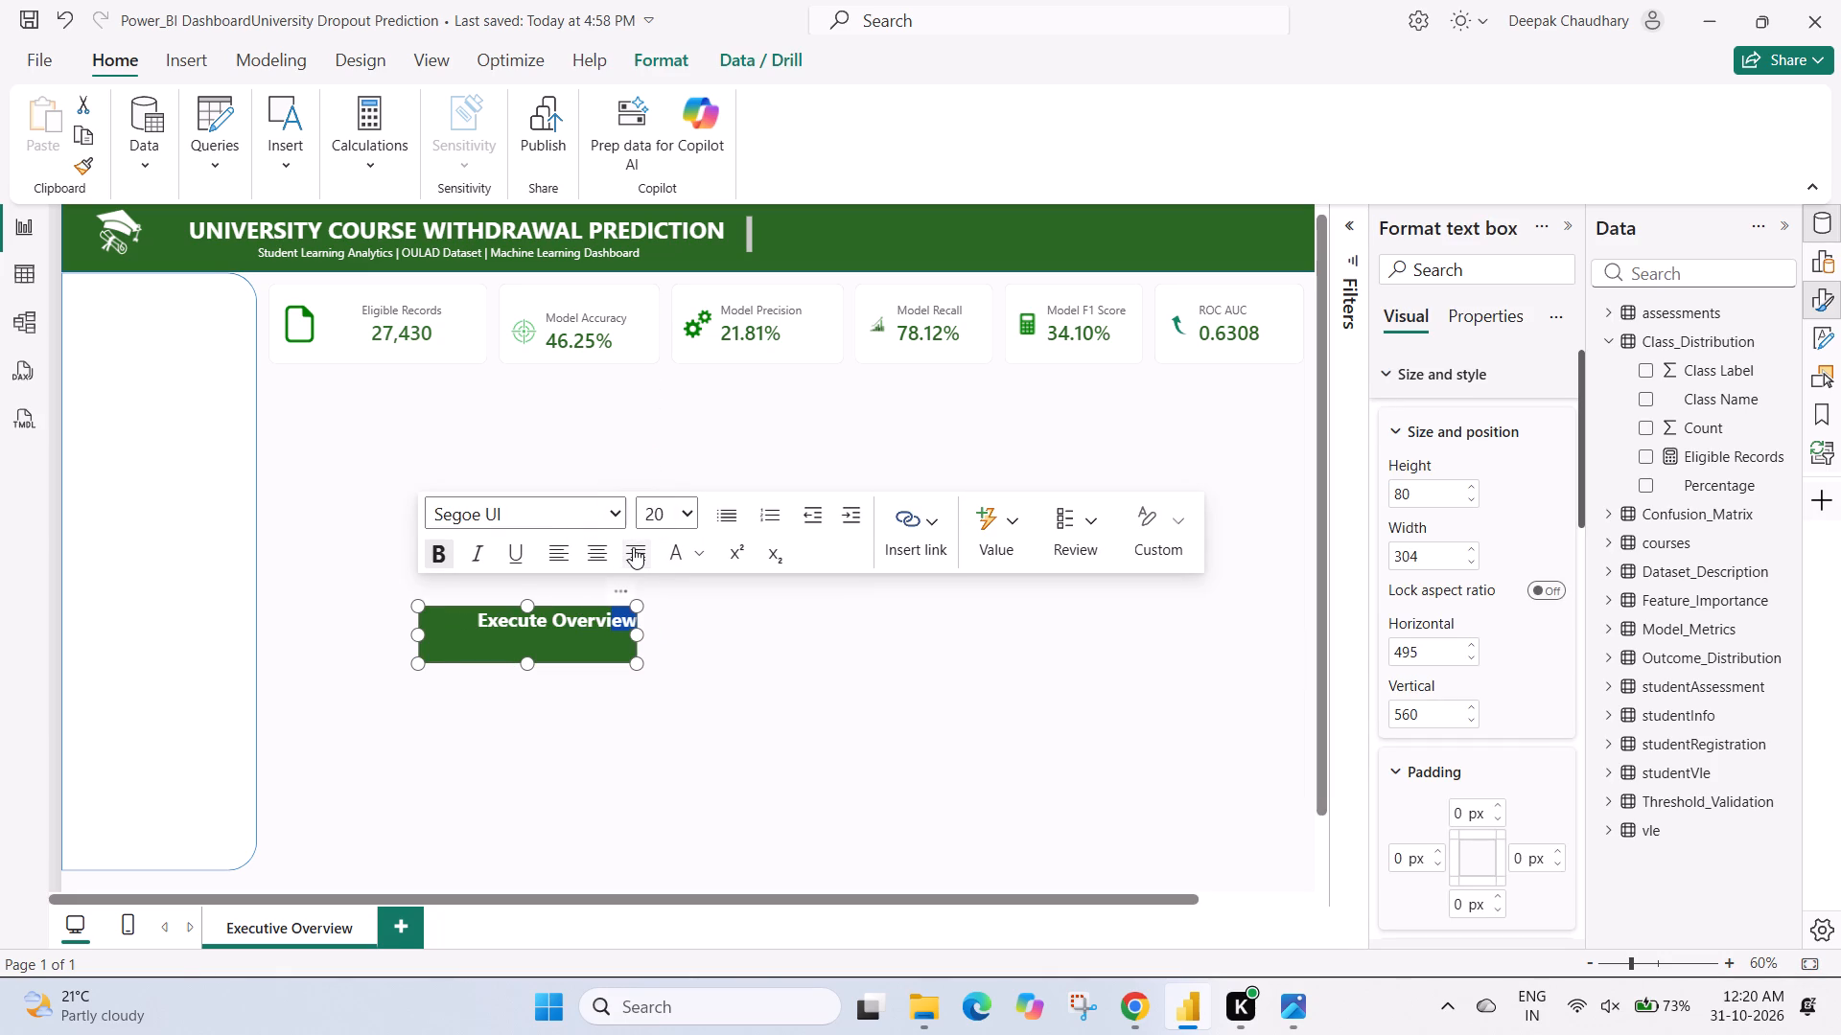
left_click_drag(581, 638, 371, 524)
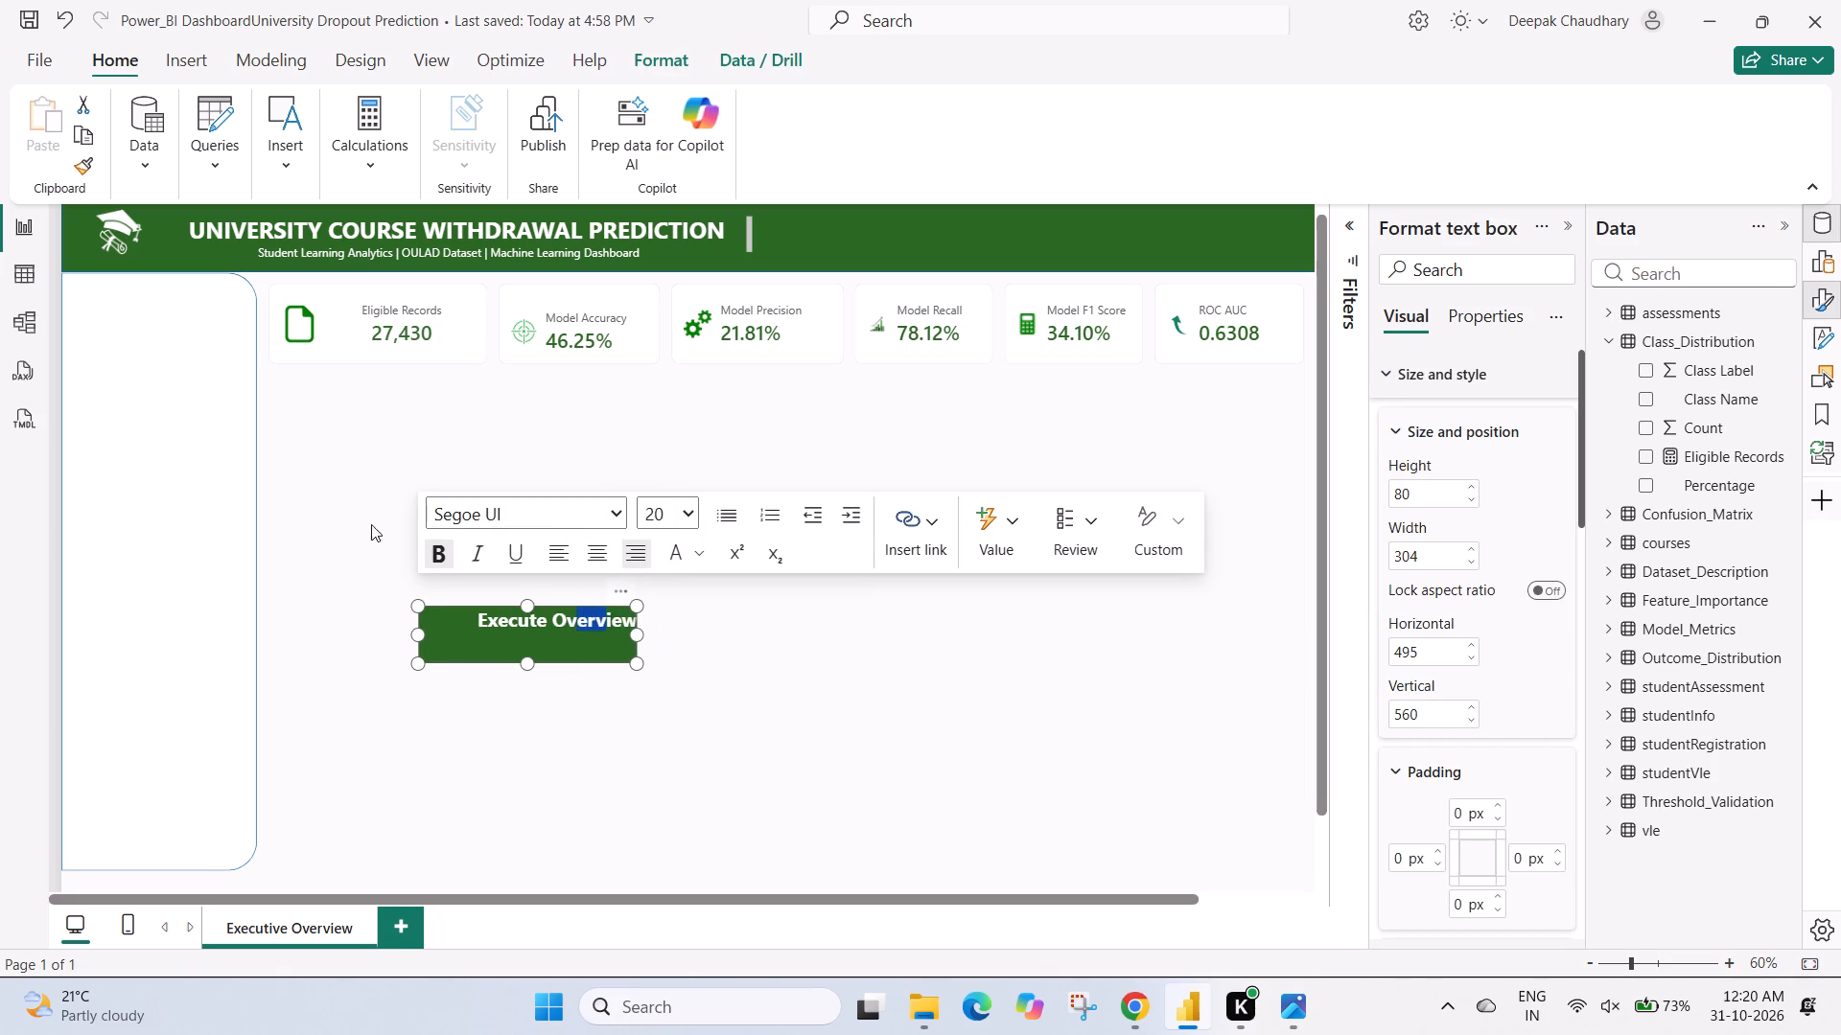
left_click_drag(371, 524, 213, 426)
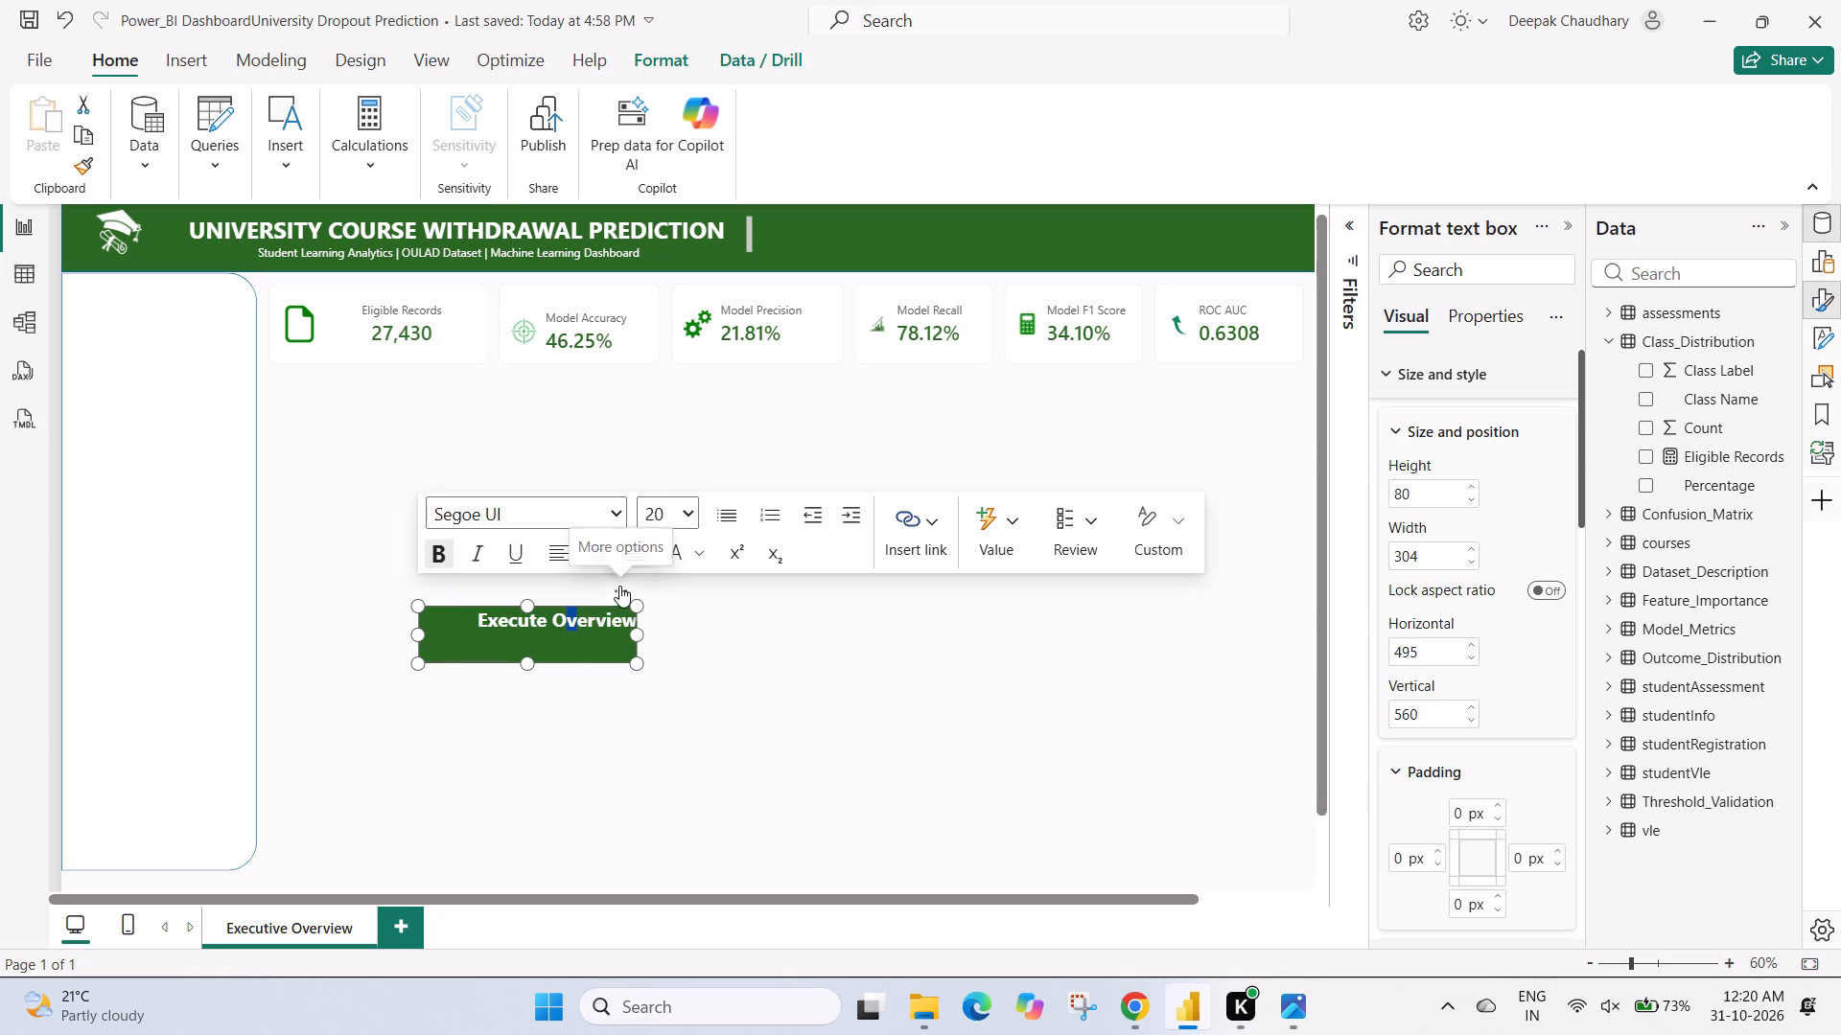
Move the Execute Overview text box onto the white sidebar panel, check the reference dashboard image, and narrow the box to 240.
left_click_drag(619, 586, 238, 225)
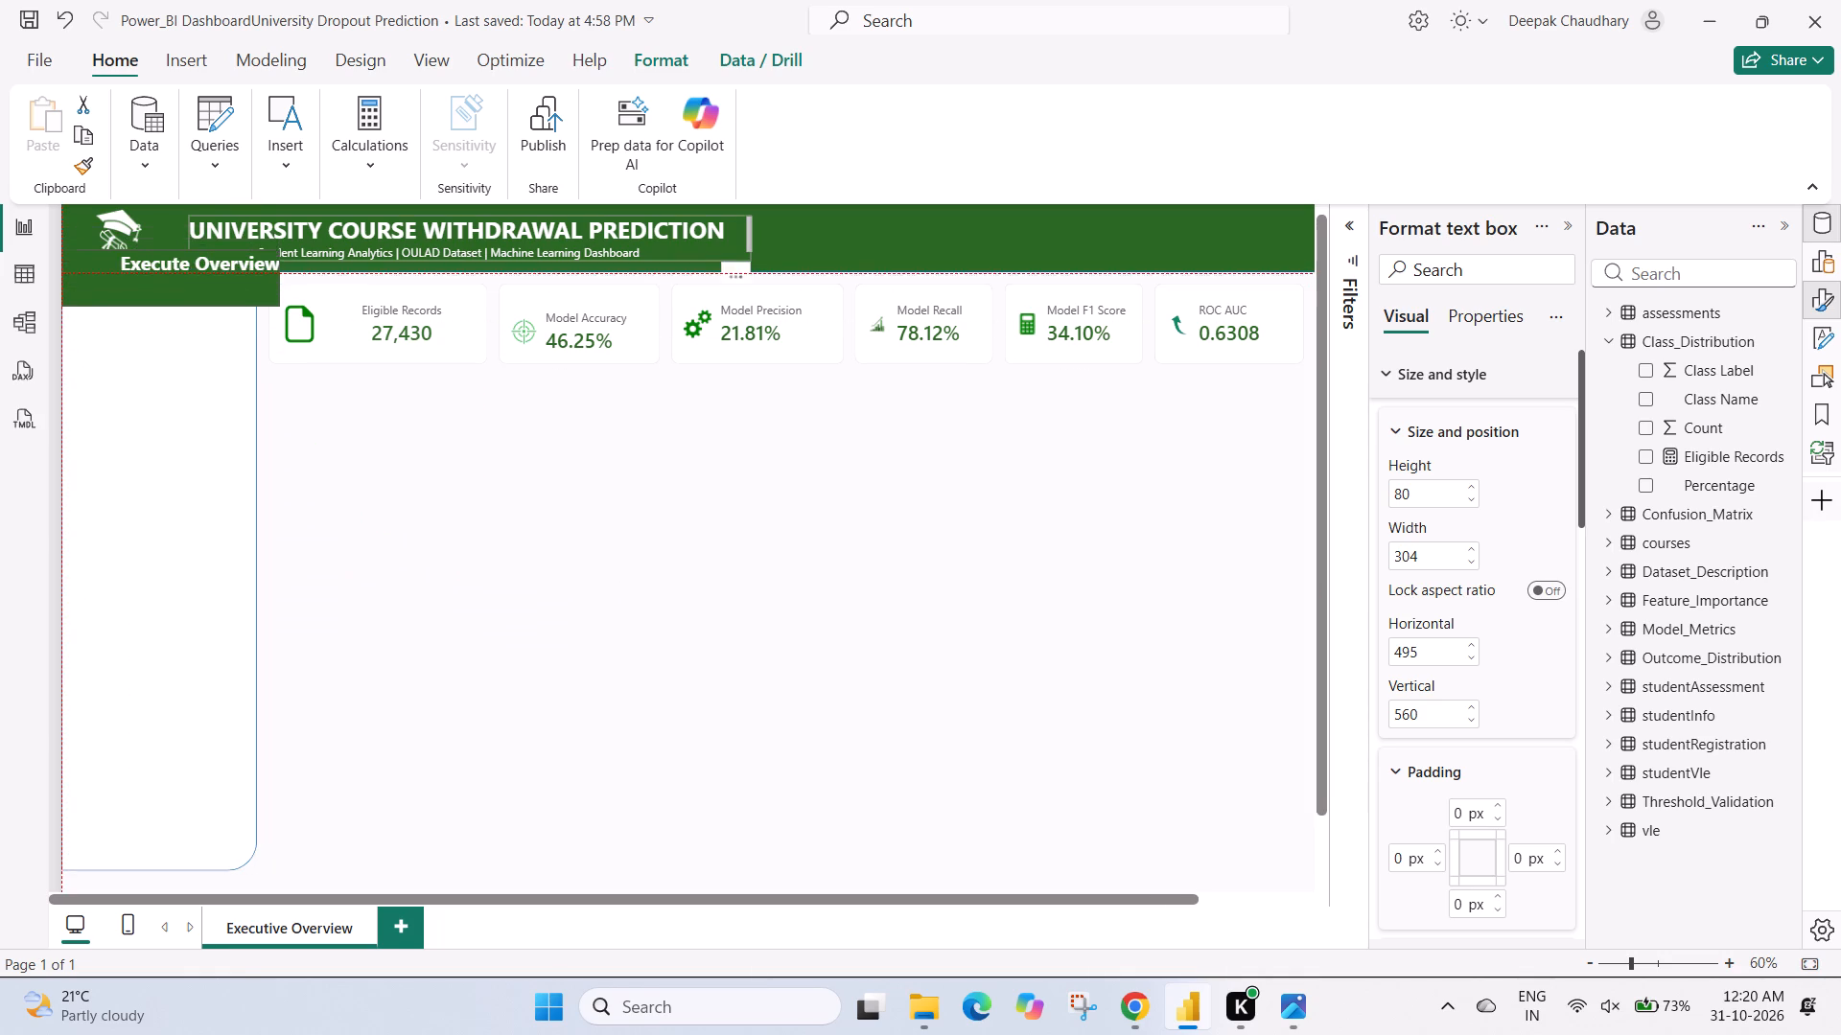
left_click_drag(238, 225, 264, 321)
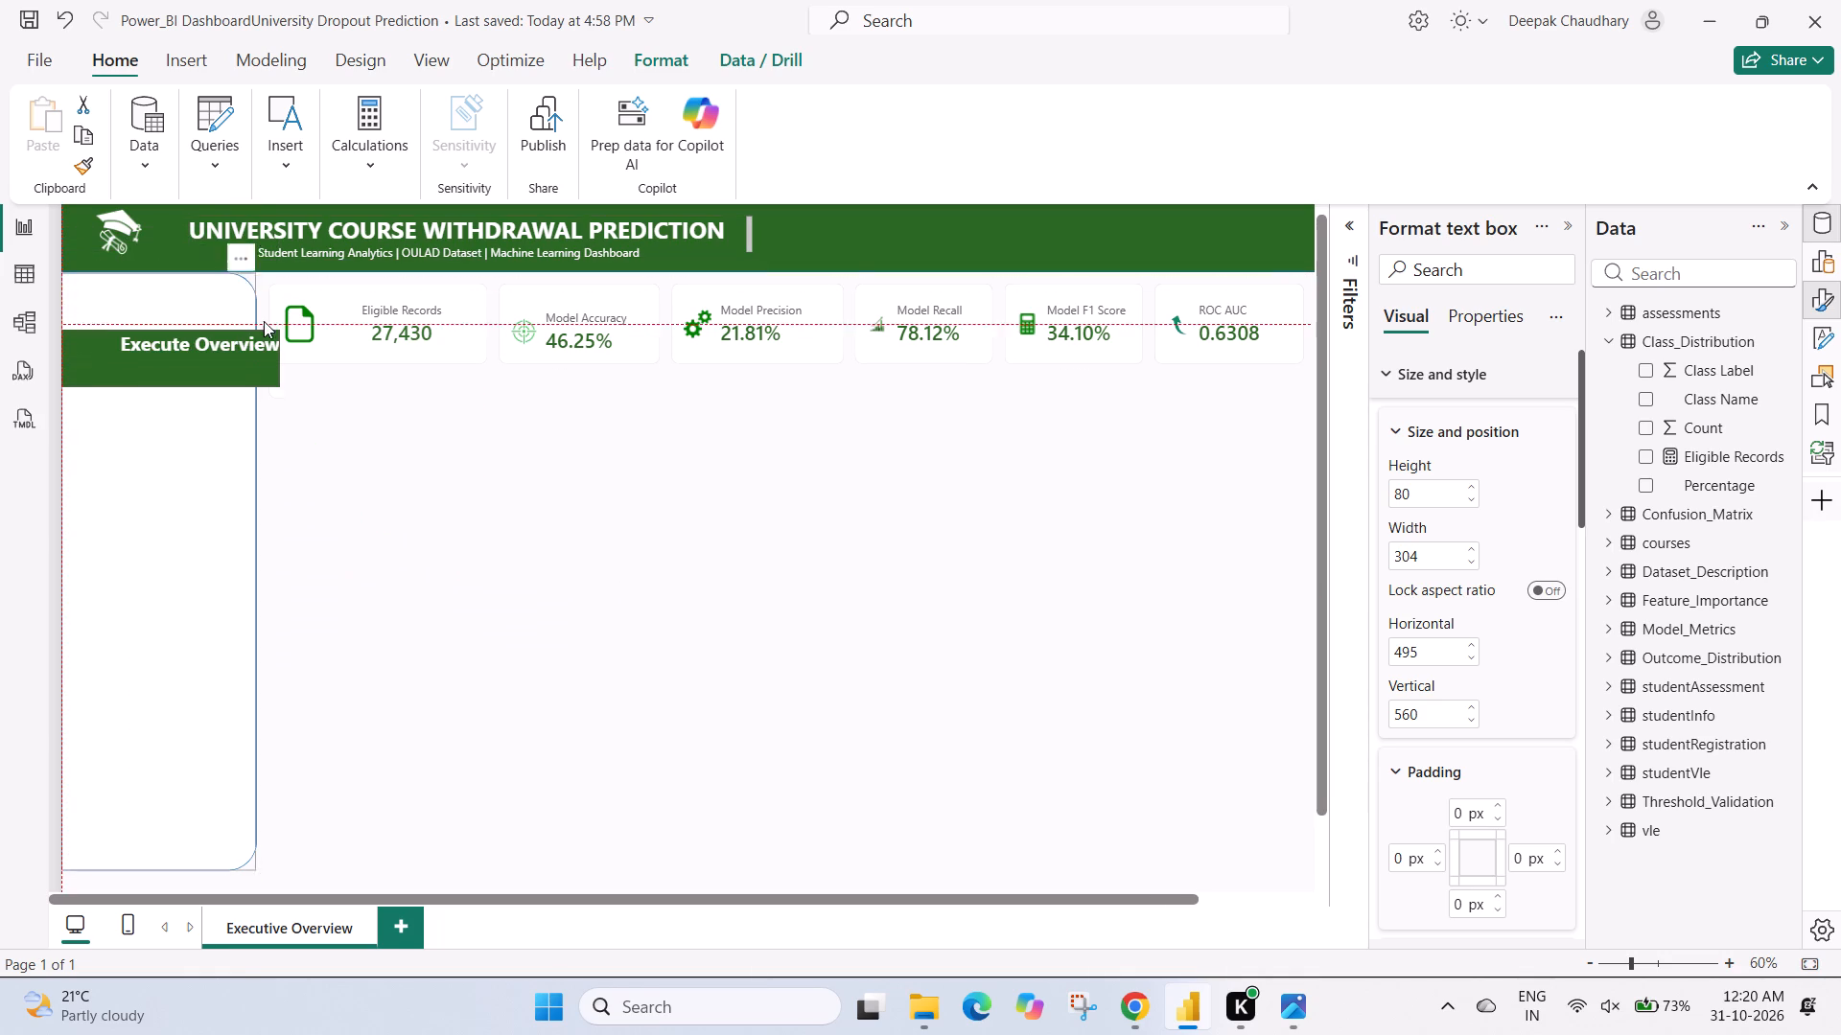
left_click_drag(264, 321, 307, 370)
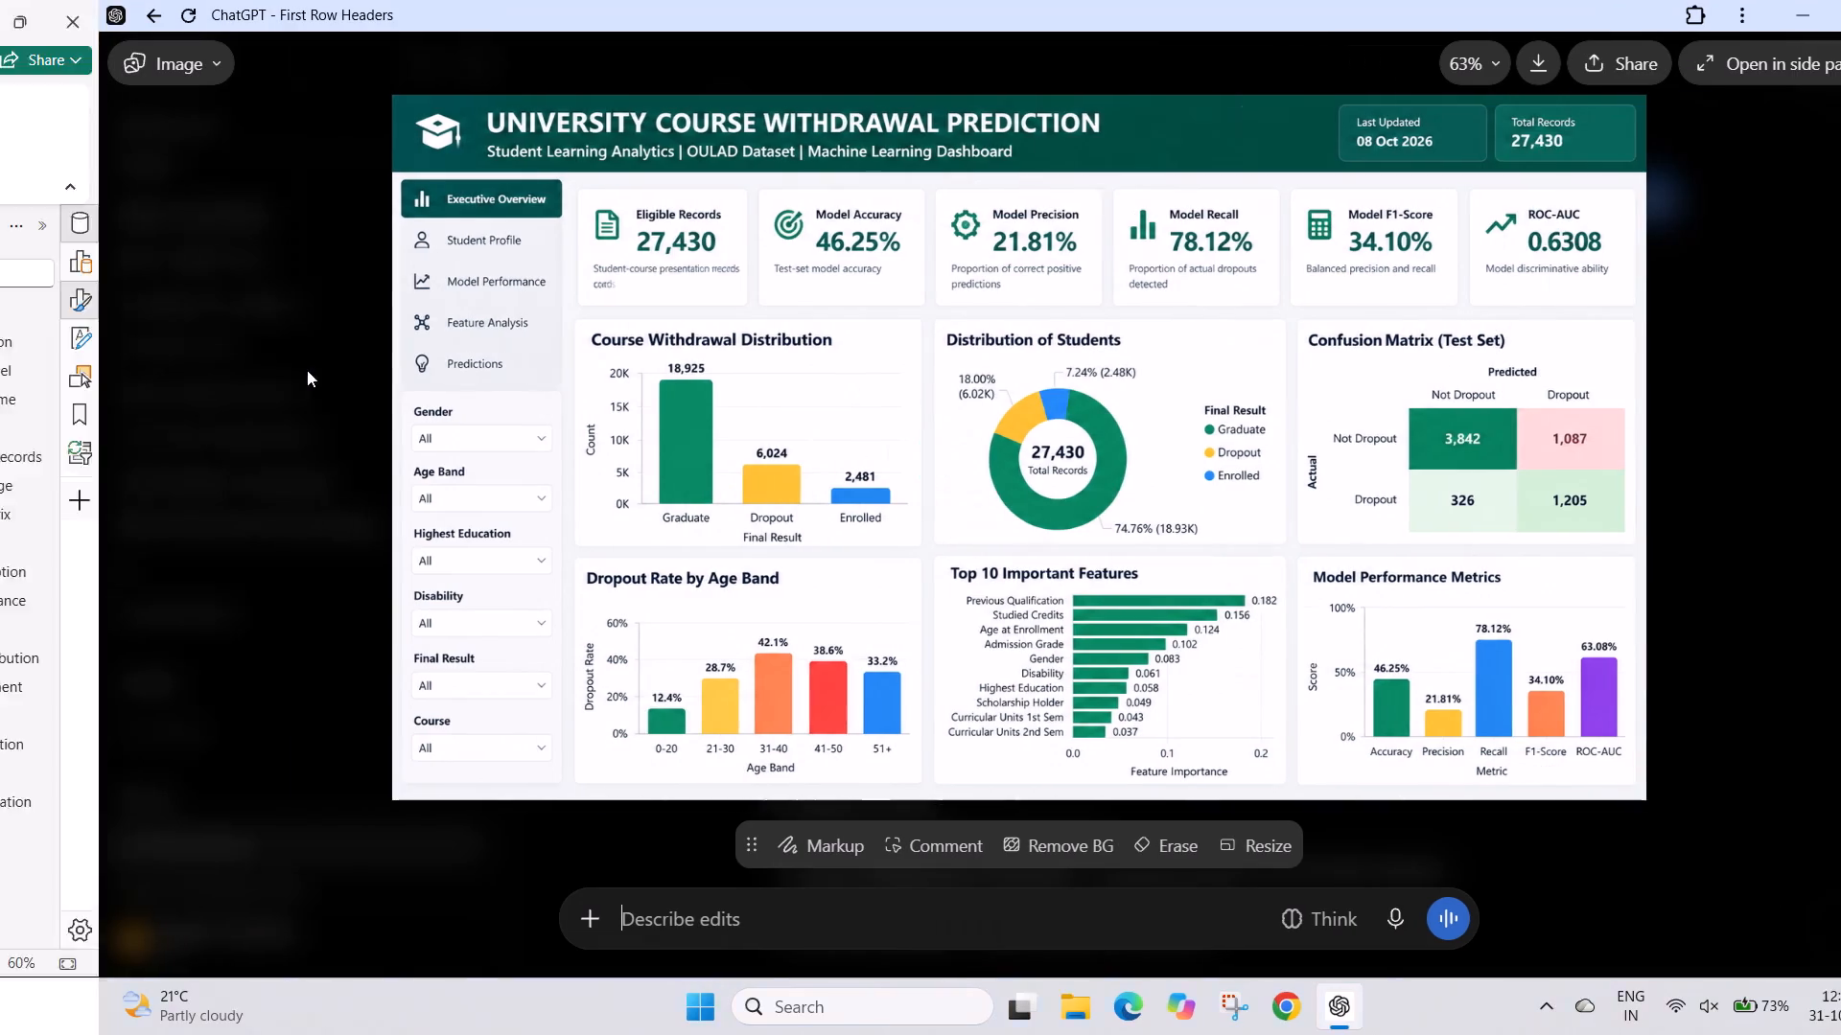
left_click_drag(325, 415, 276, 418)
left_click_drag(234, 426, 184, 431)
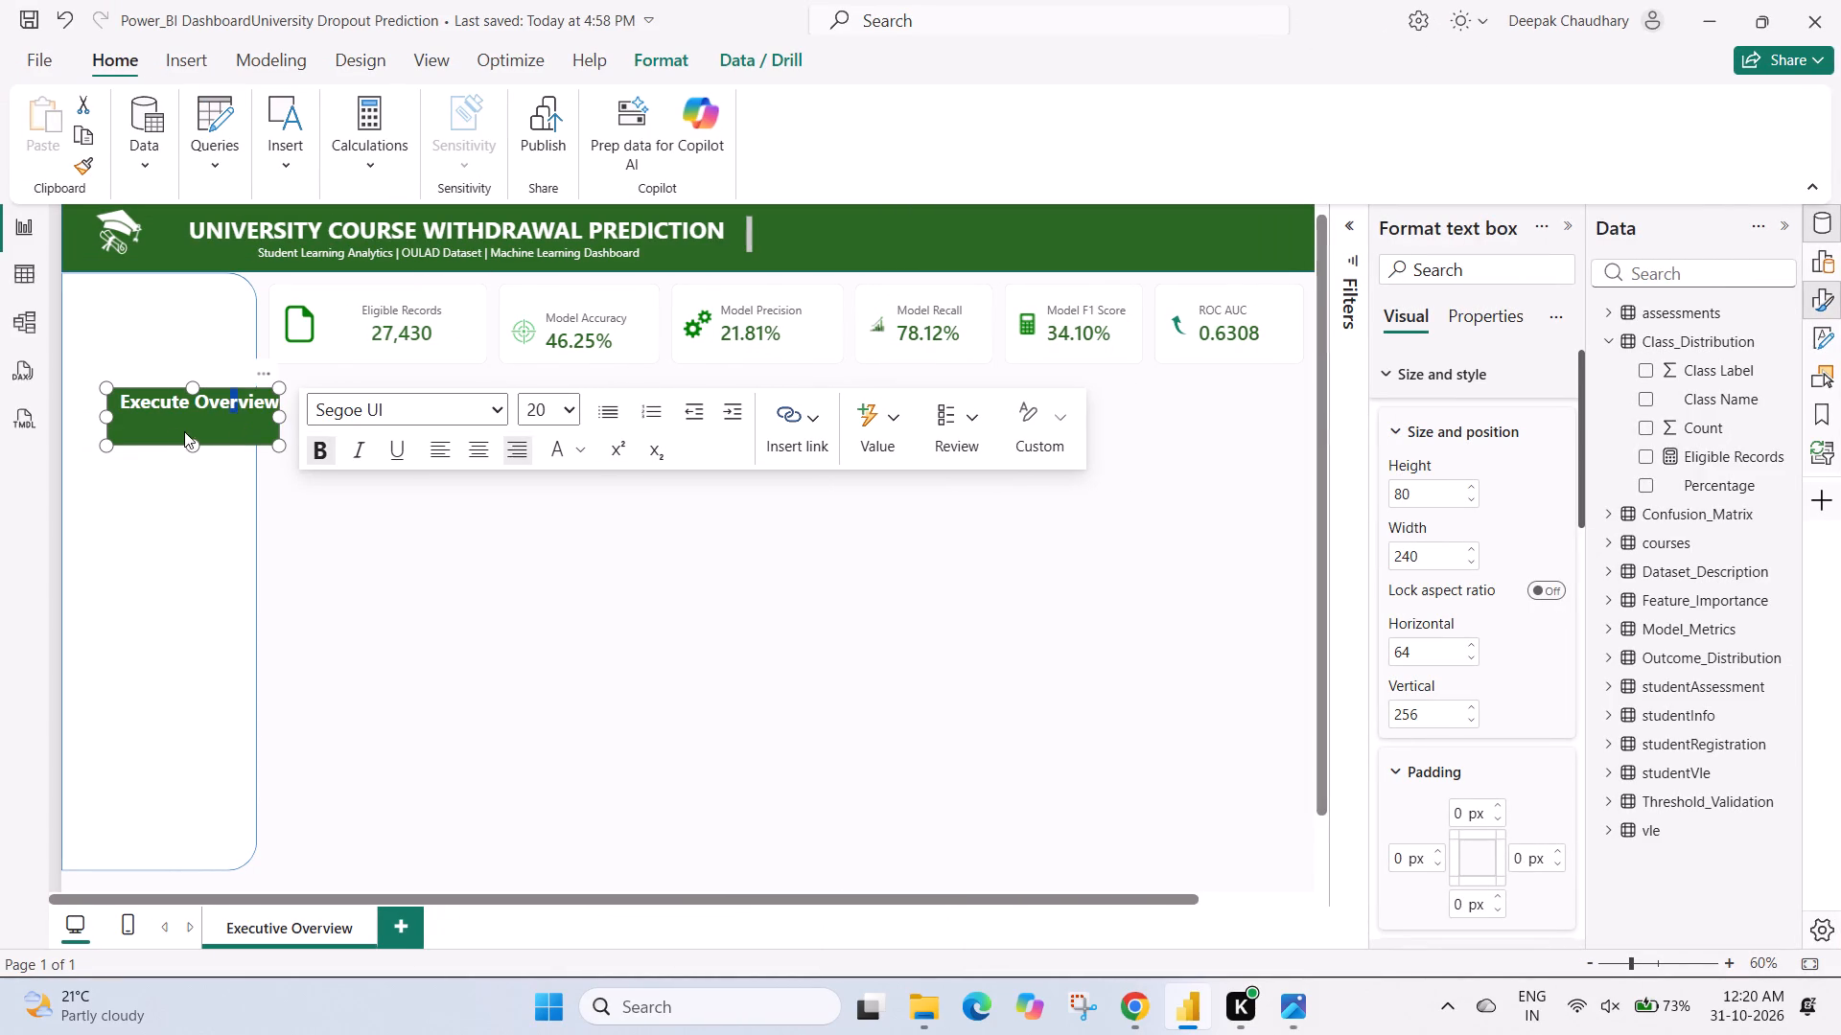
Position the Execute Overview text box near the top of the white sidebar panel, at horizontal 0 and vertical 112.
left_click_drag(184, 431, 122, 413)
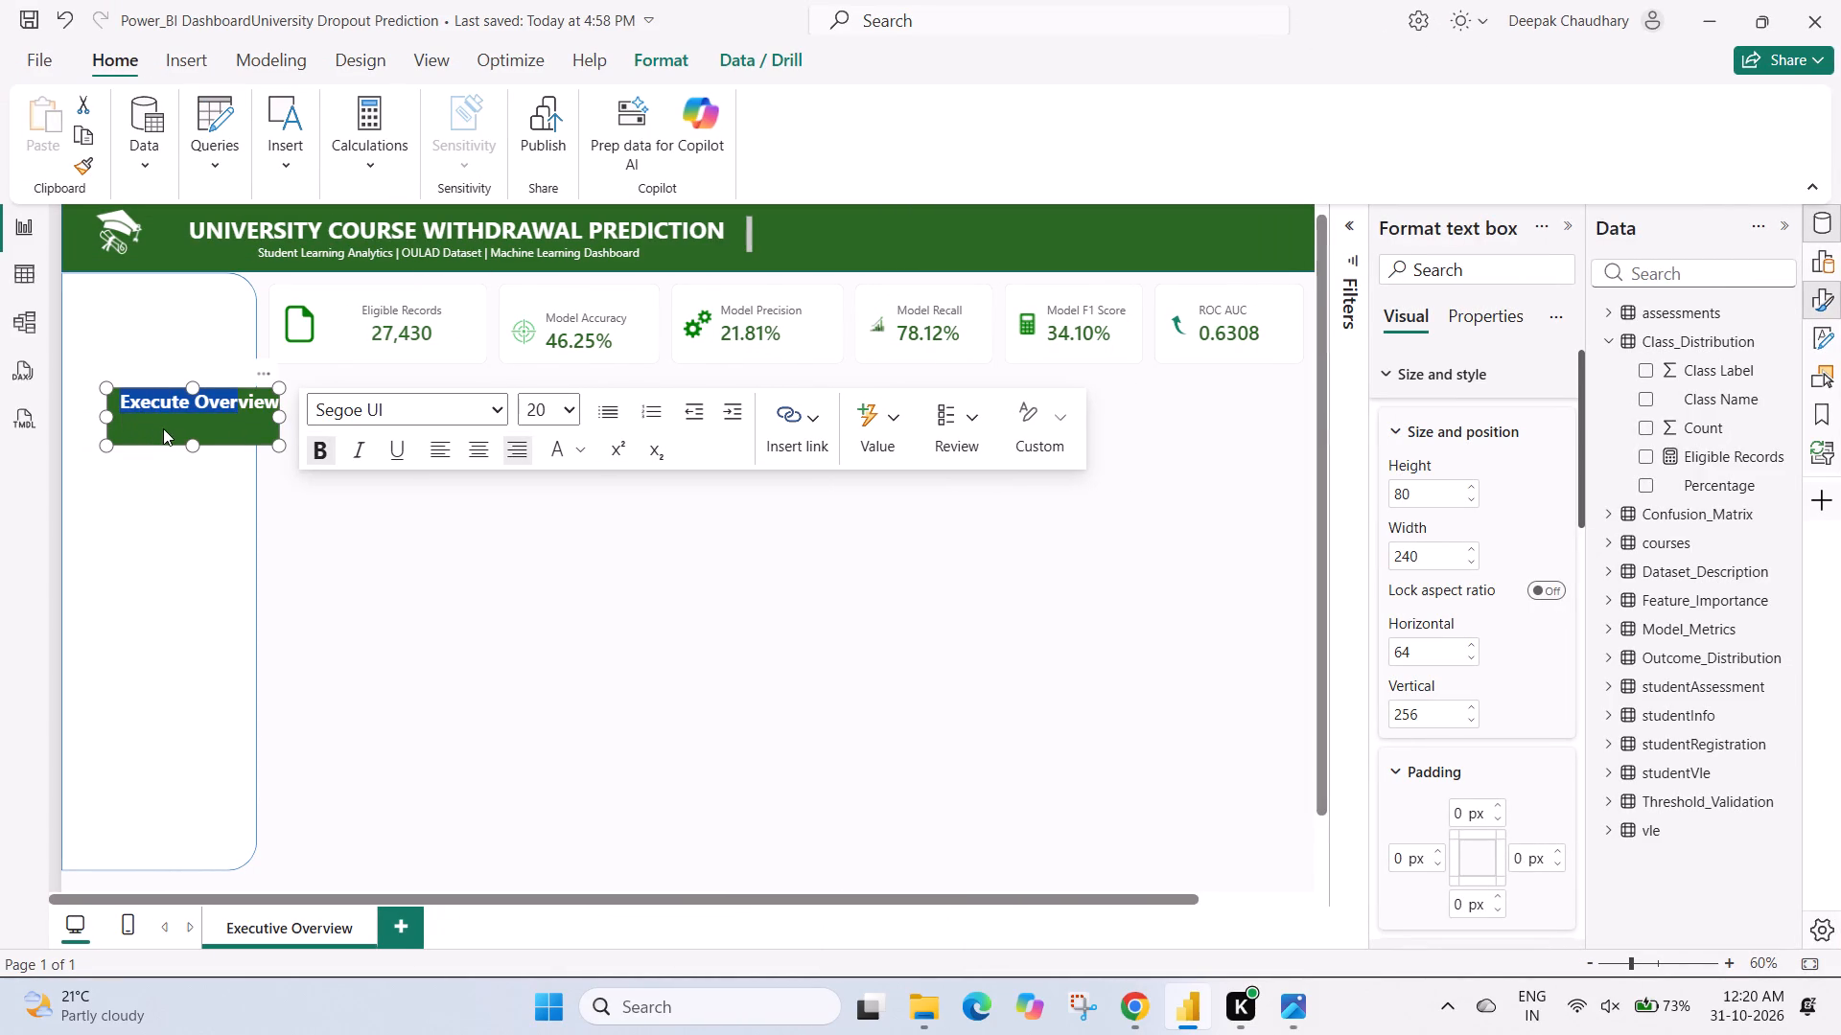
left_click_drag(267, 366, 212, 374)
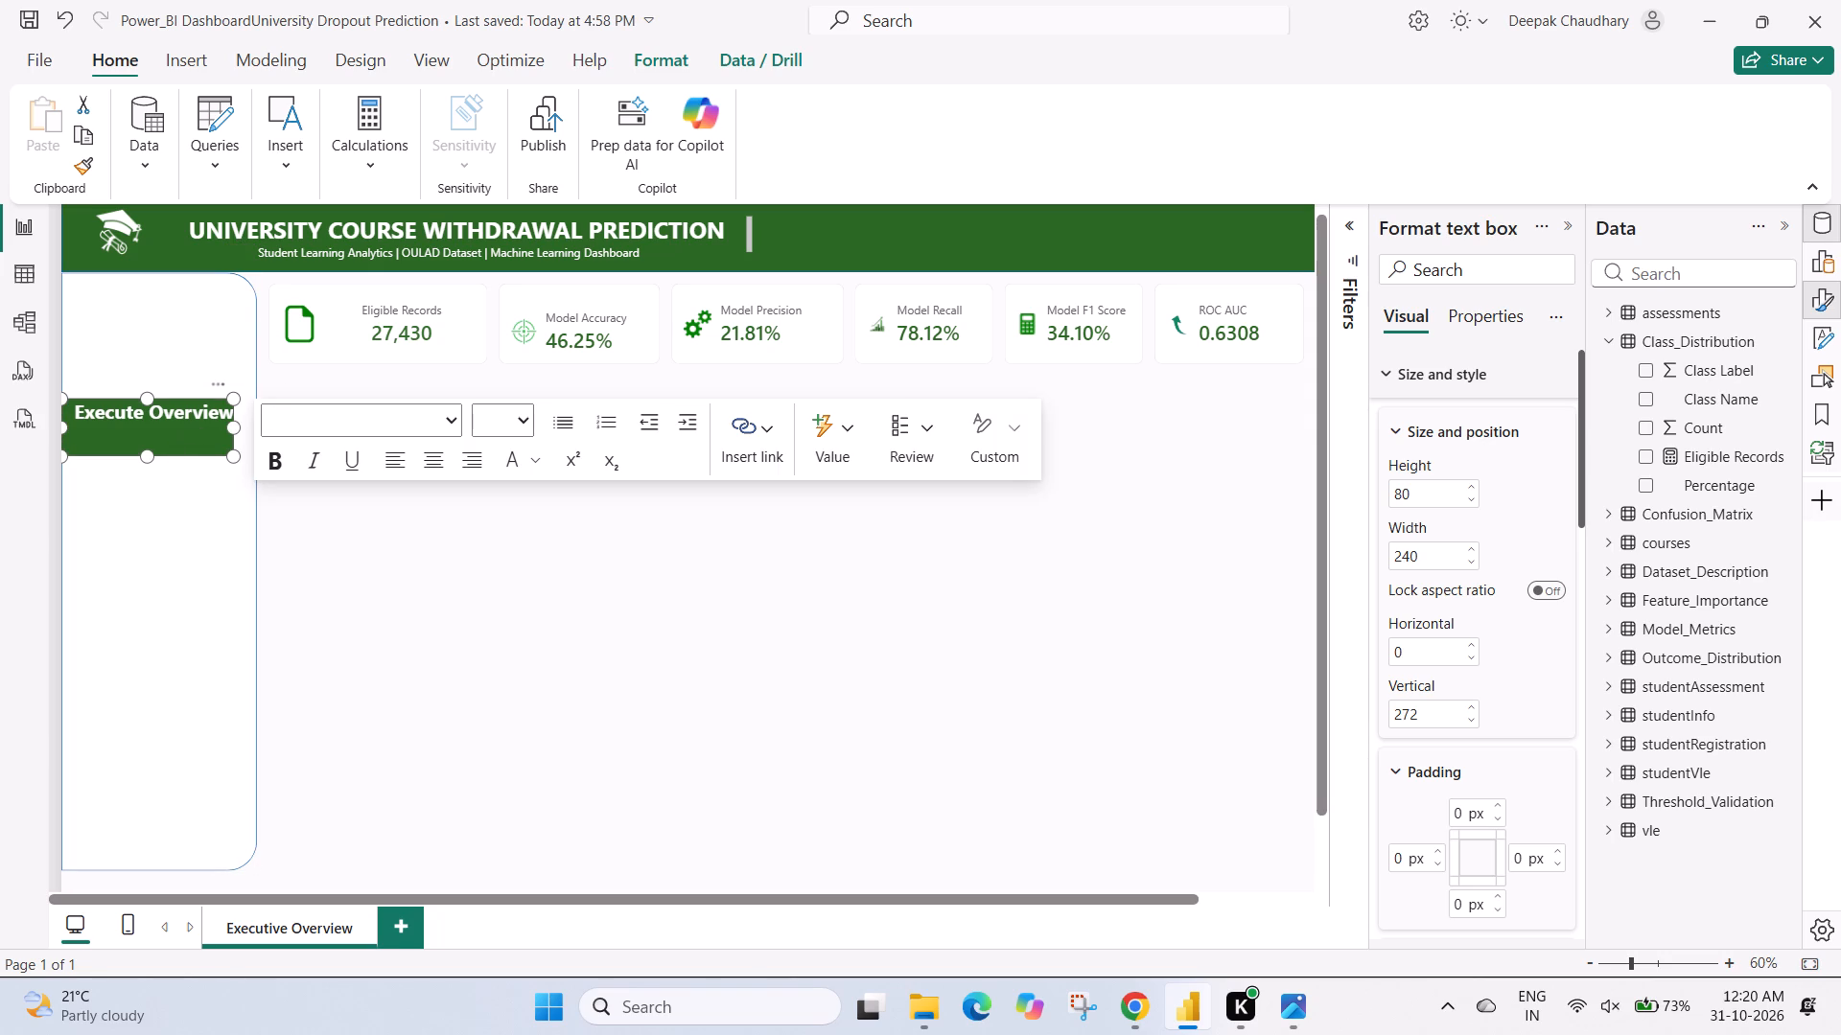
left_click_drag(215, 384, 222, 298)
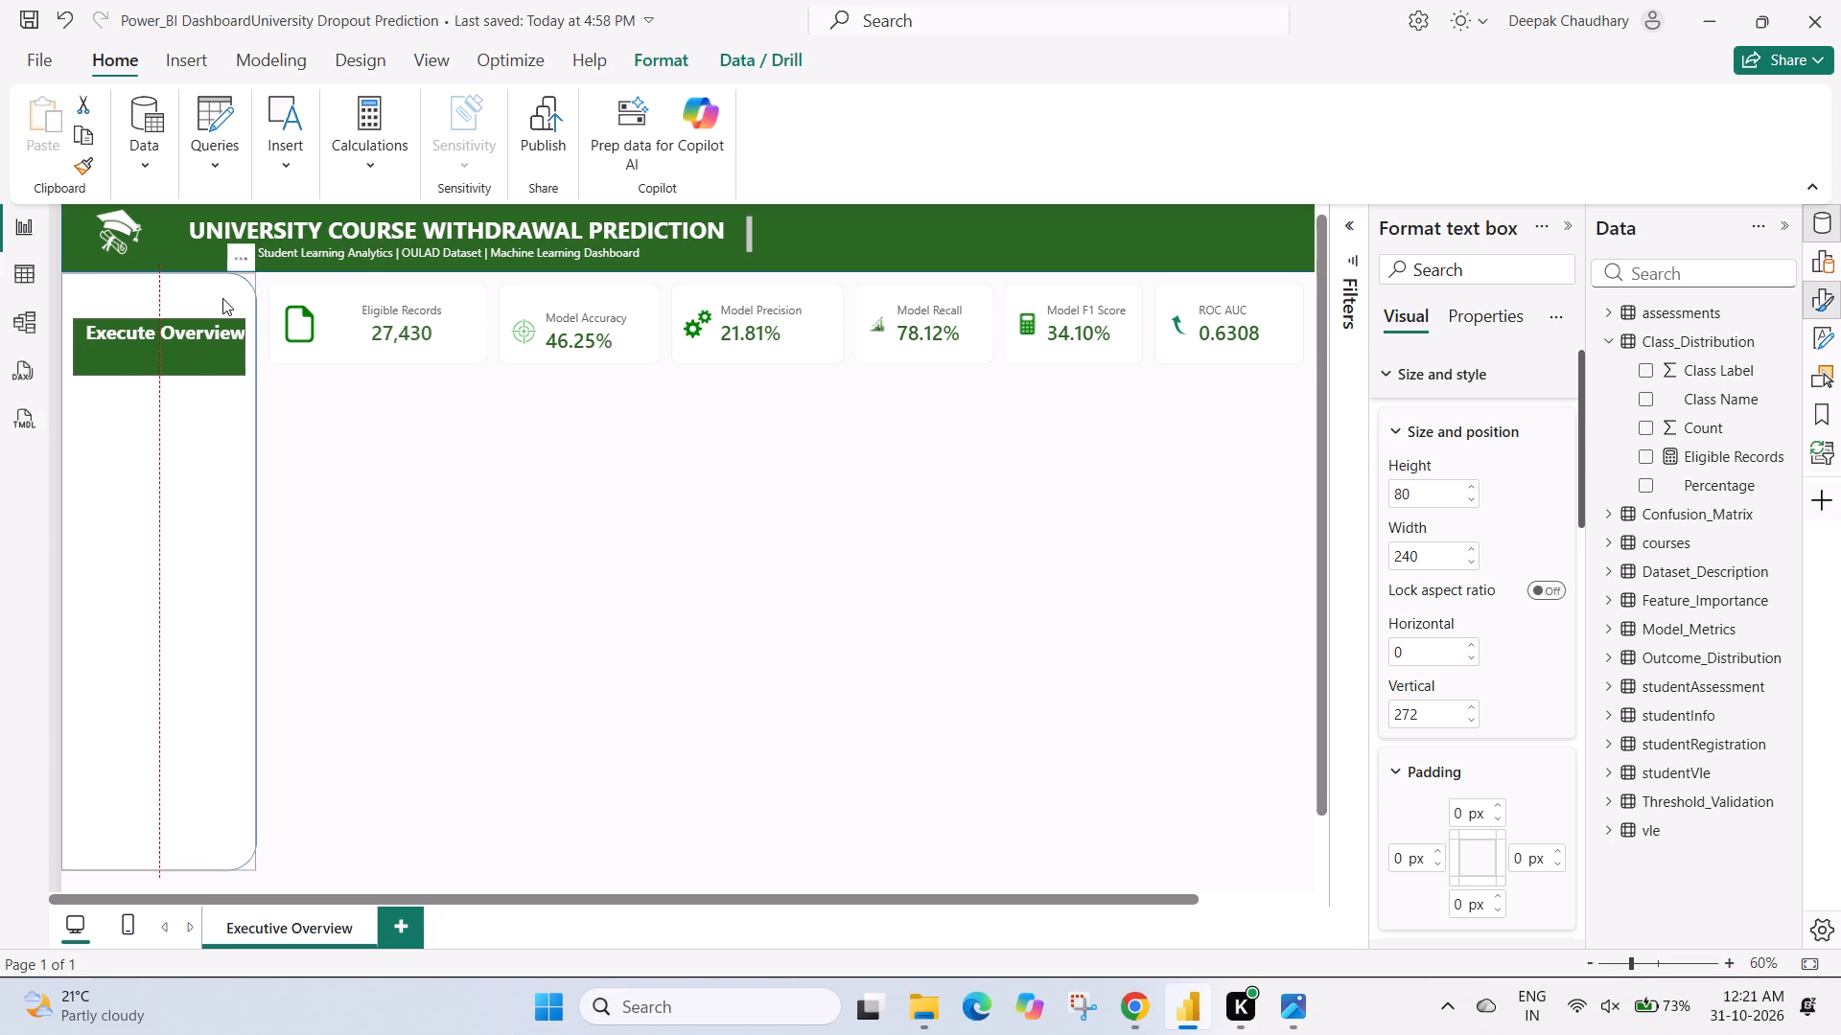
left_click_drag(222, 298, 217, 279)
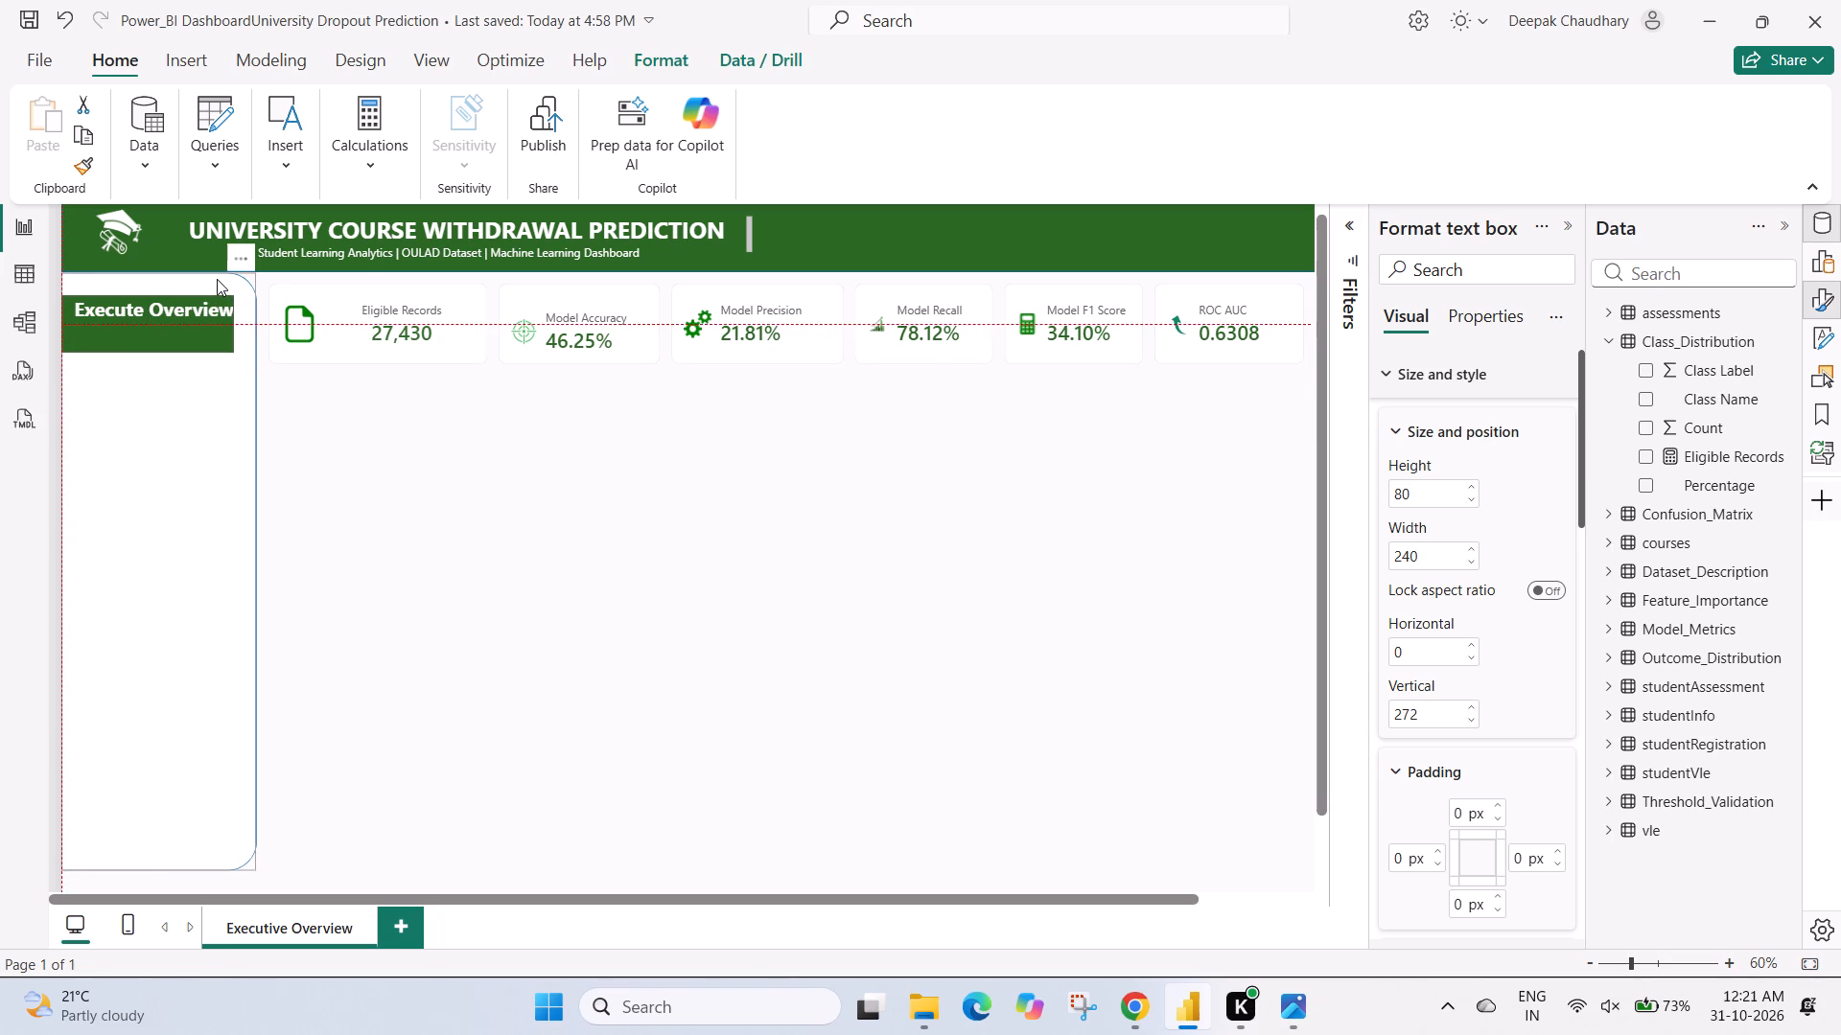
left_click_drag(217, 279, 215, 272)
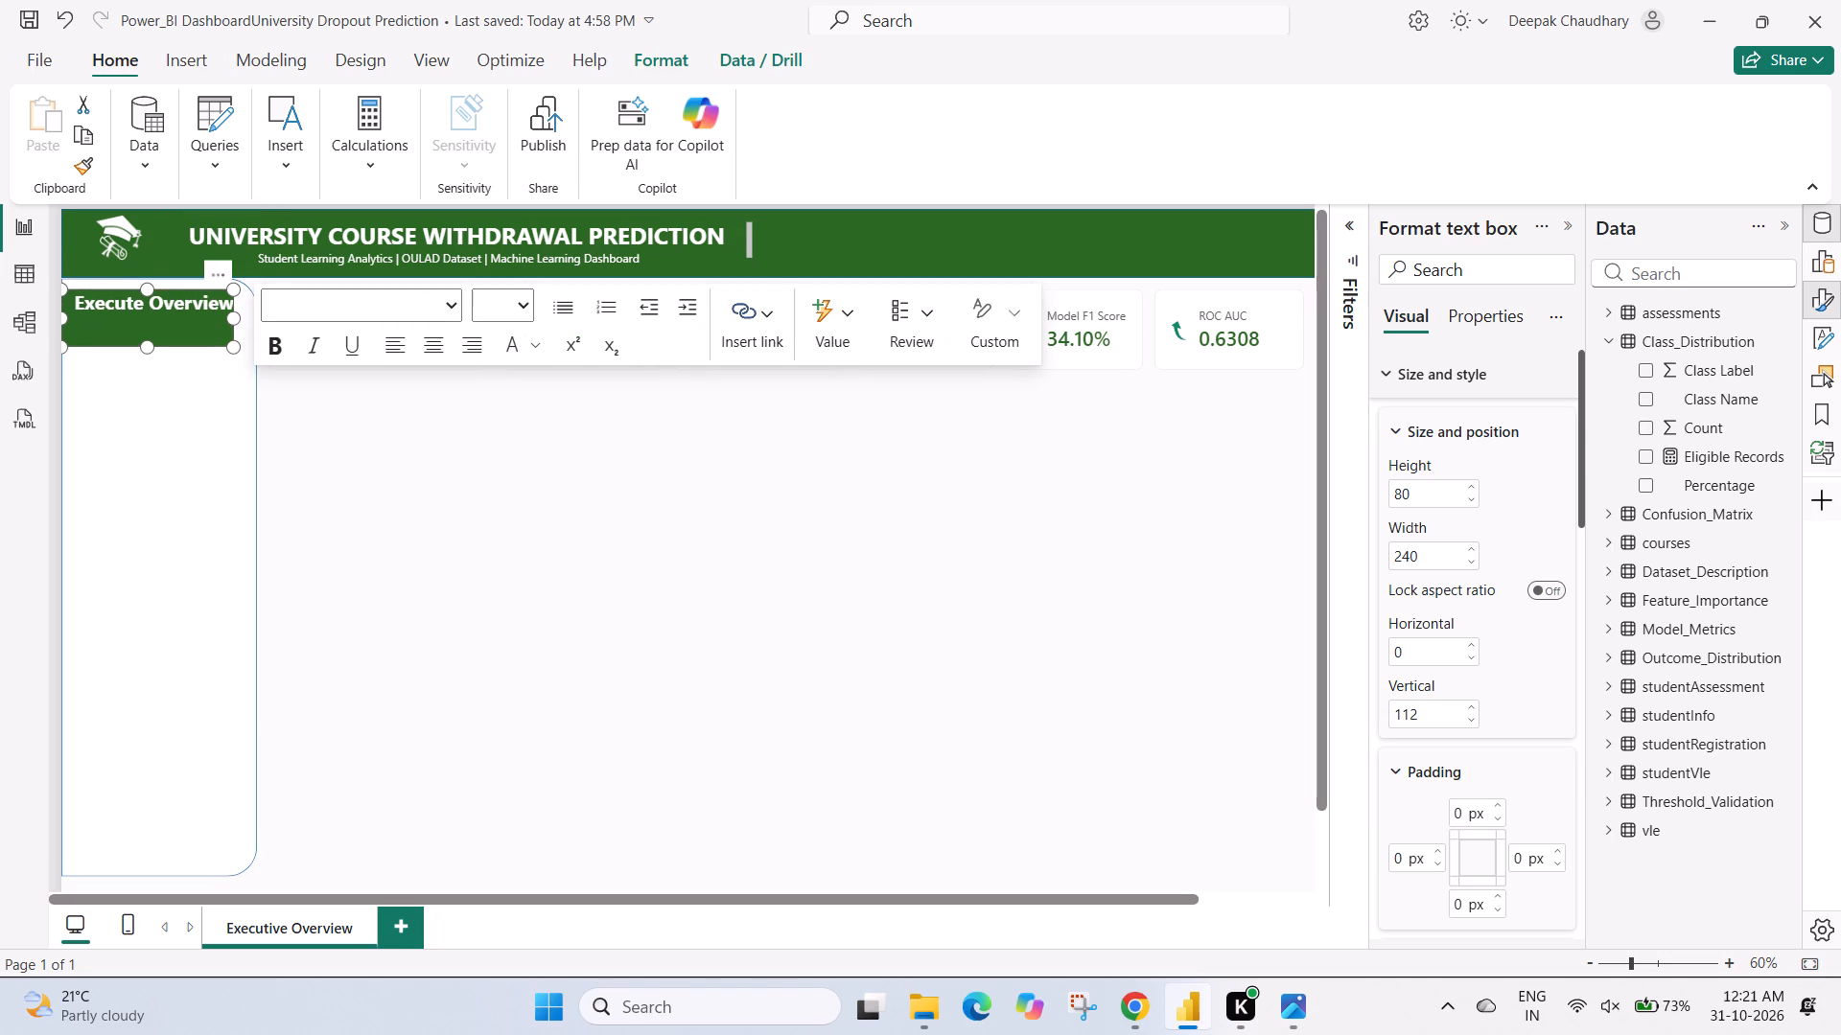
Widen the Execute Overview text box to 272 so it spans the full width of the white sidebar panel.
left_click_drag(234, 313, 254, 315)
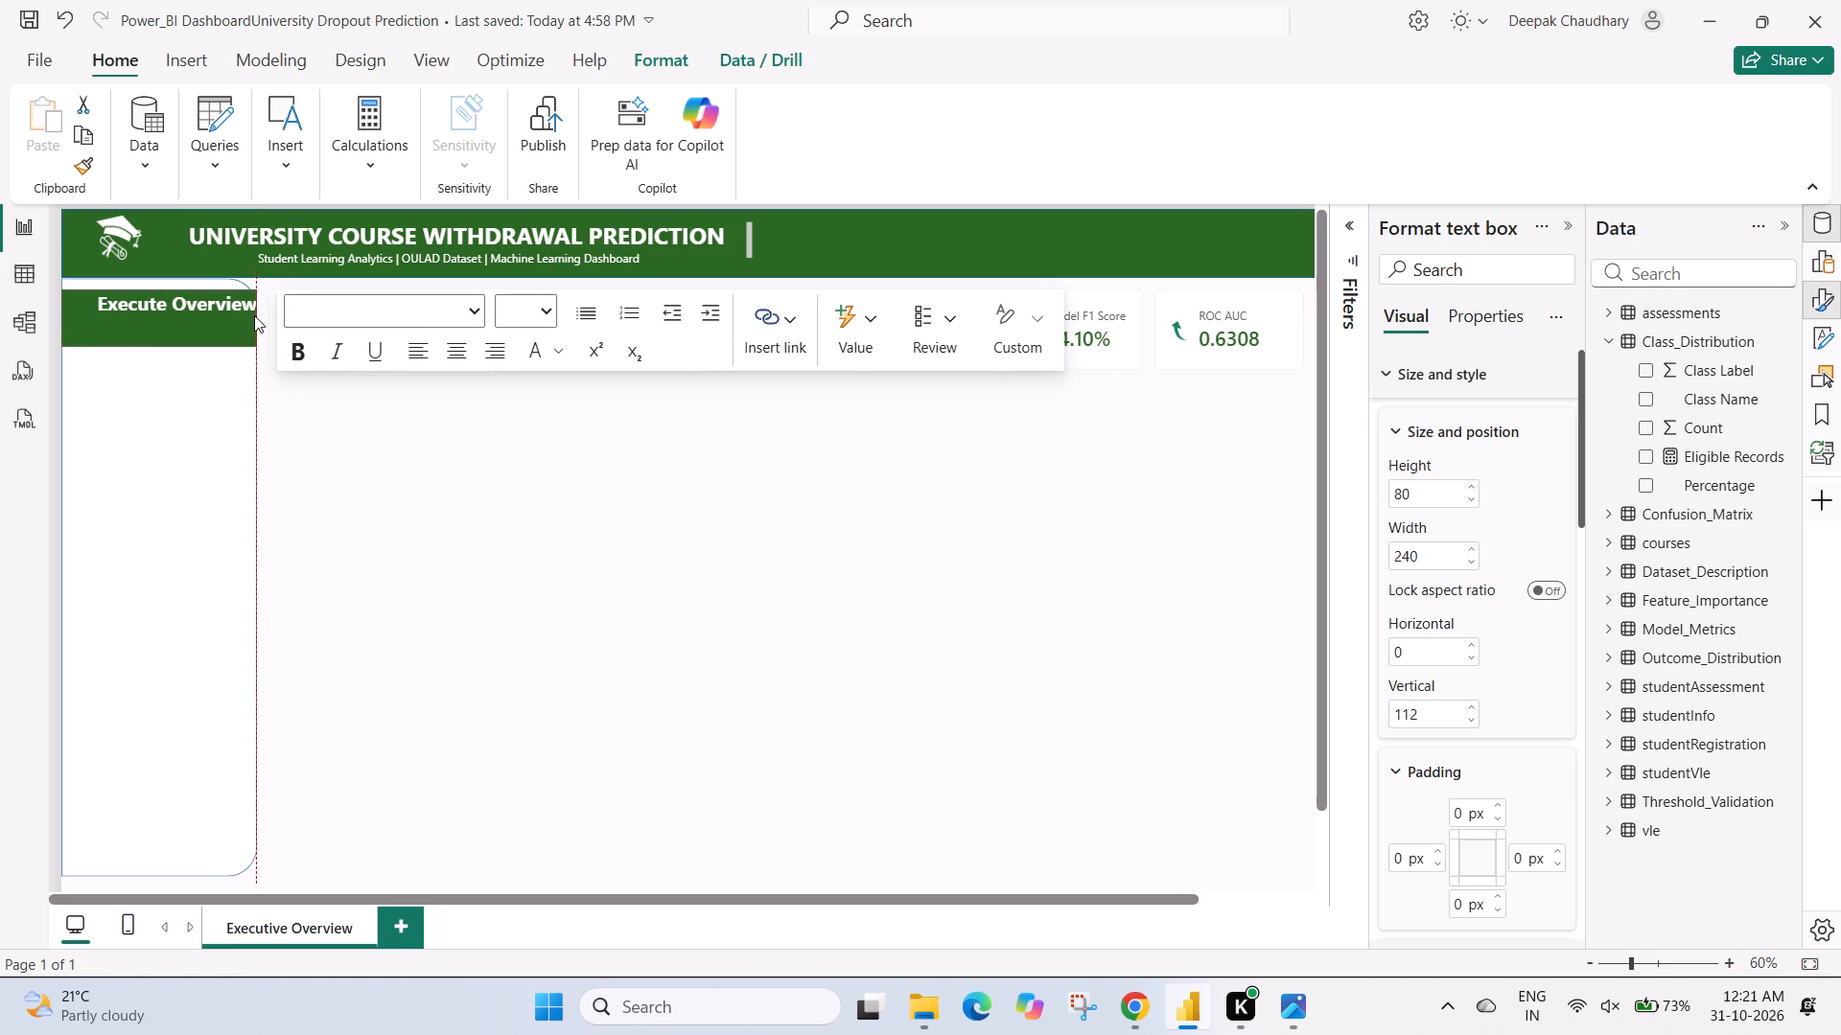
left_click_drag(254, 315, 256, 316)
left_click(375, 475)
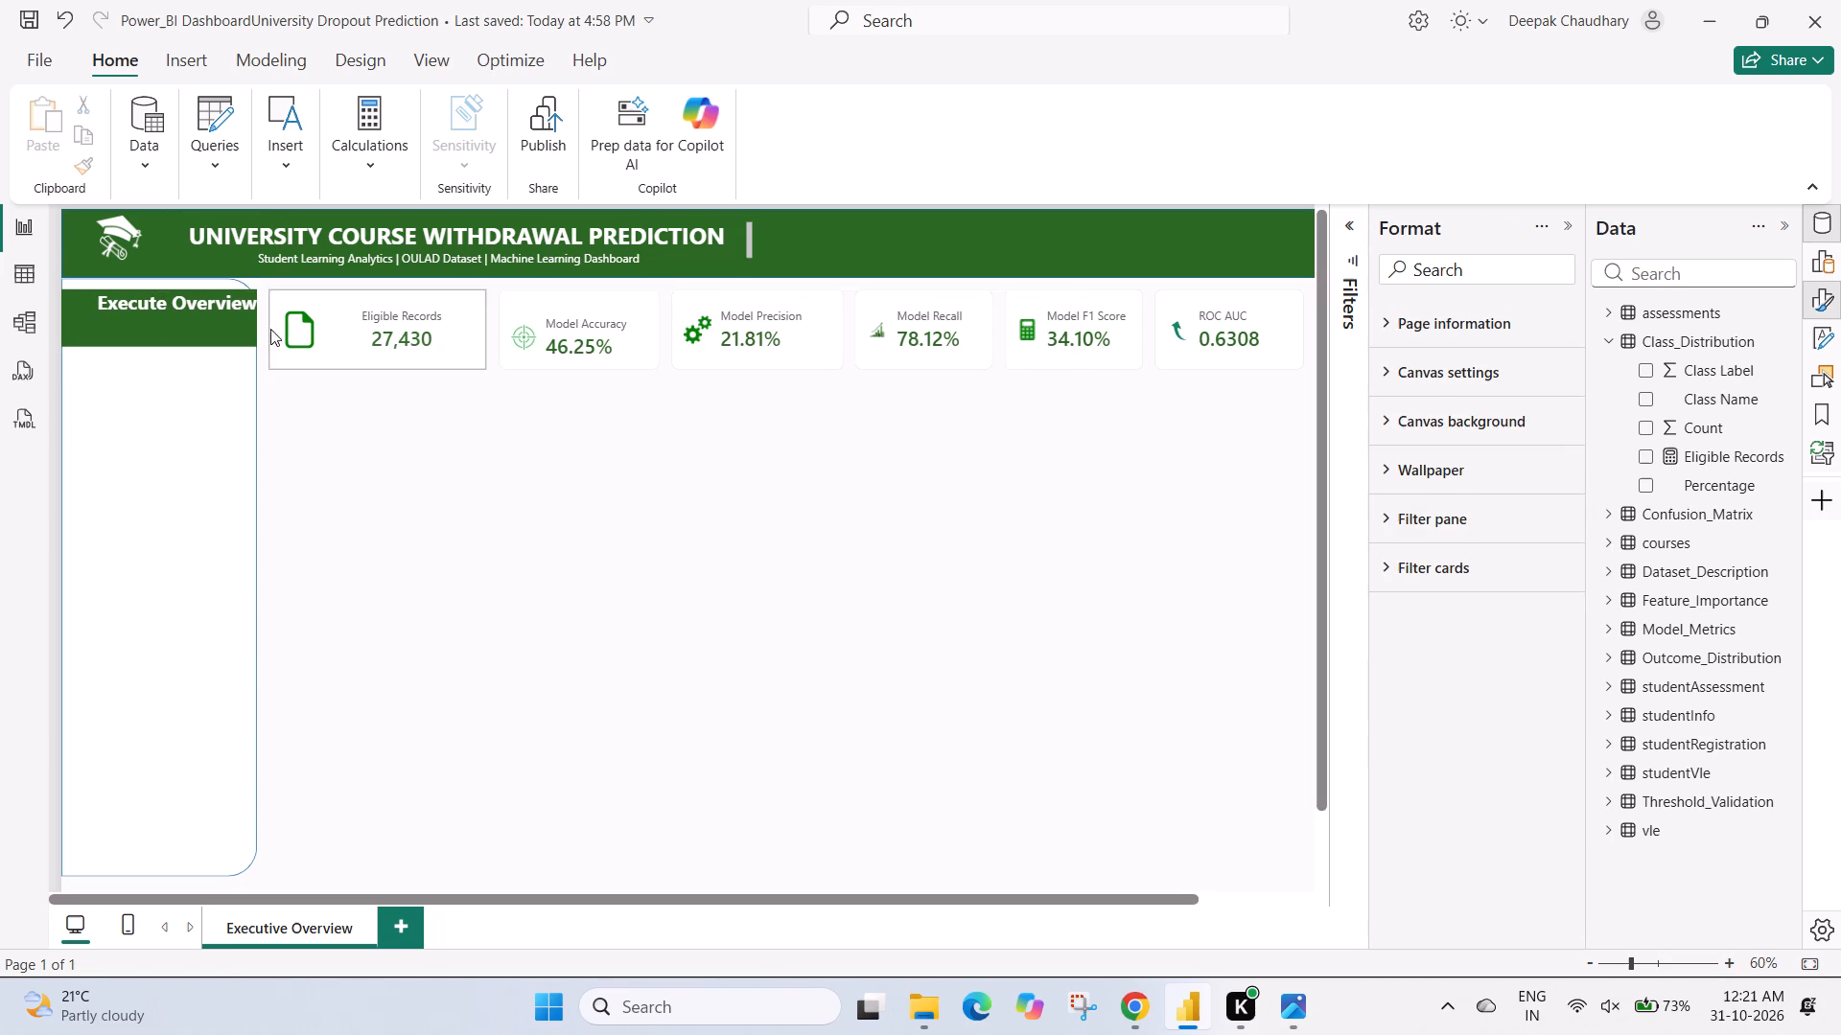
Reduce the Execute Overview text box's height to 64 from its top edge, placing it at vertical 128.
left_click(241, 317)
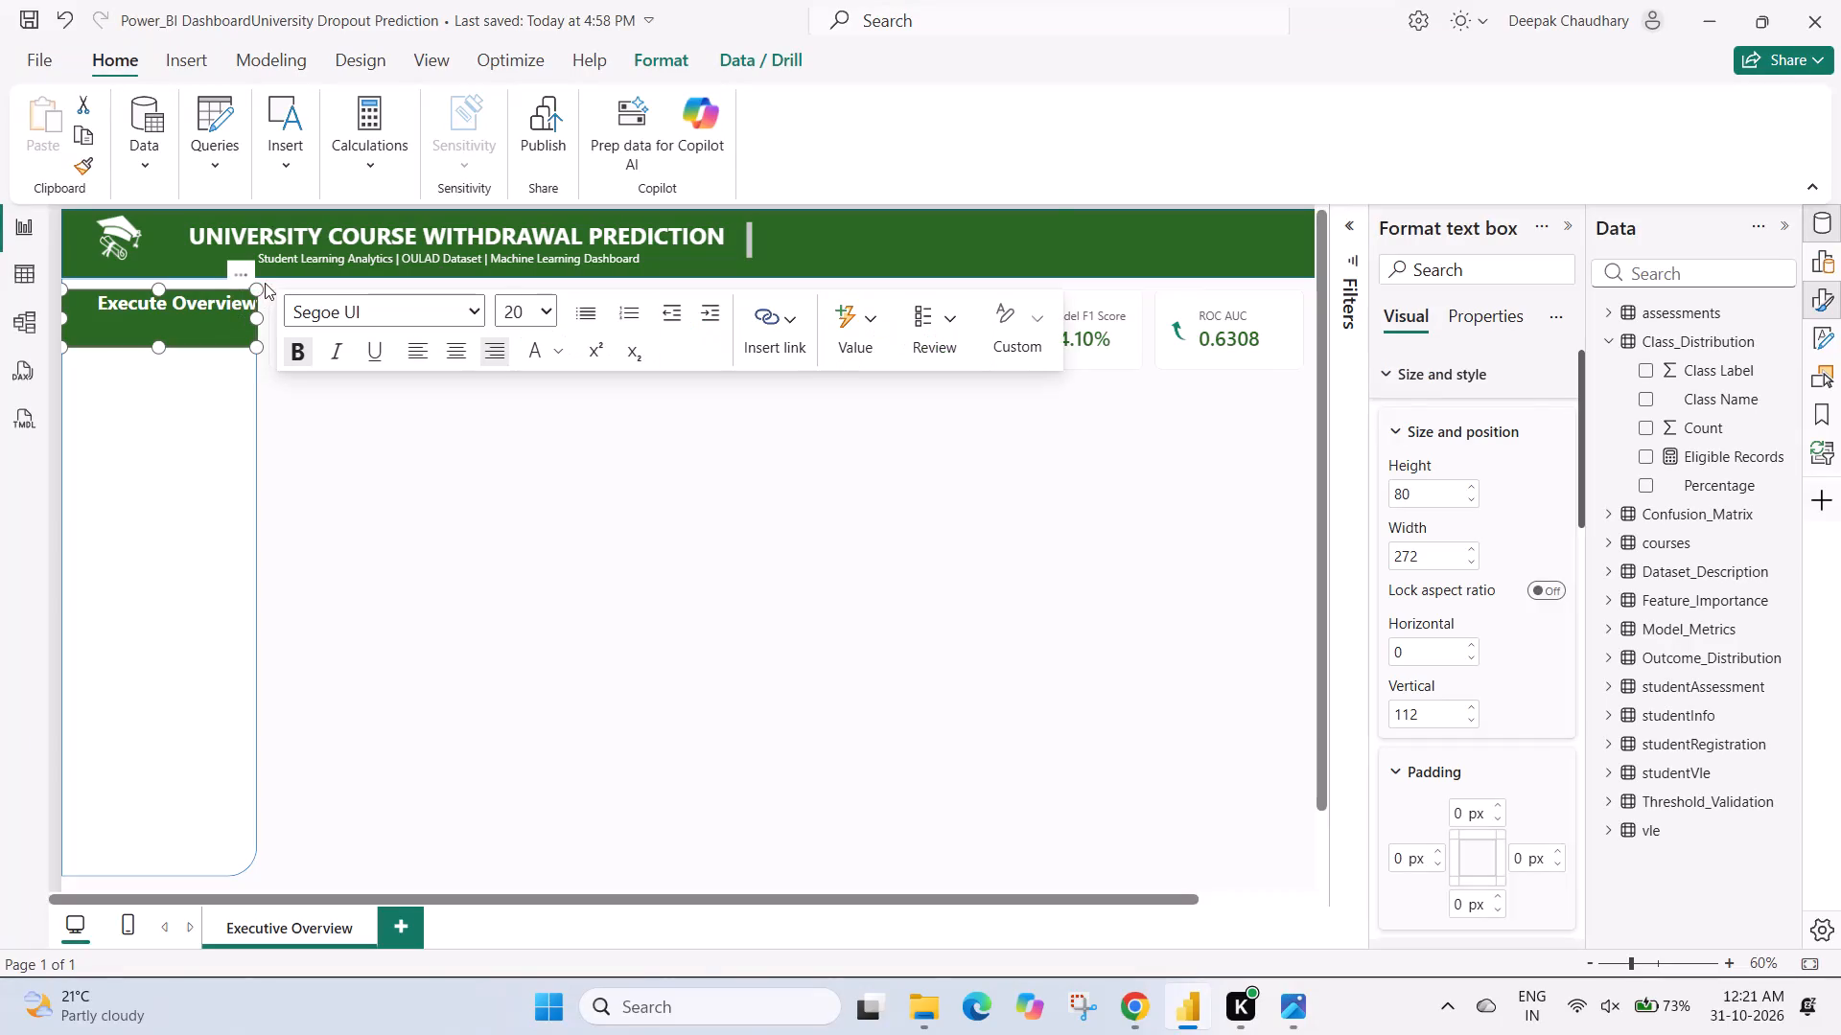
left_click_drag(259, 286, 247, 293)
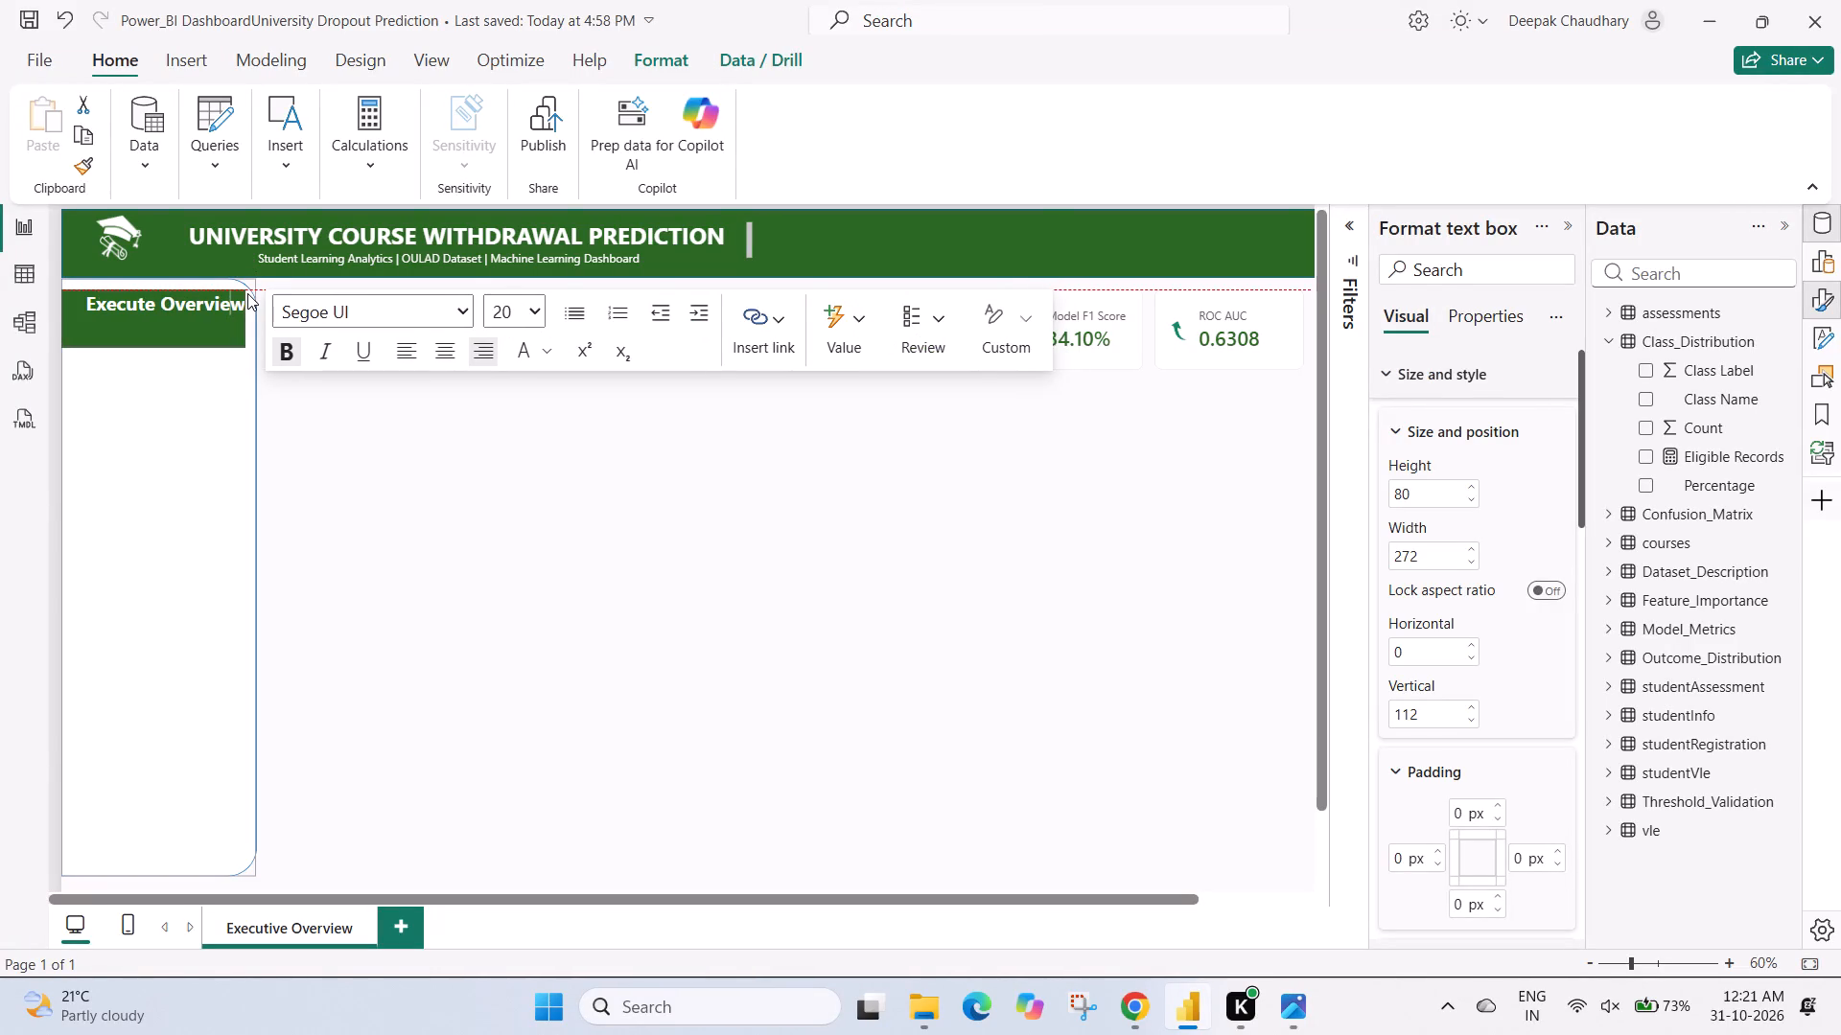
left_click_drag(247, 293, 254, 292)
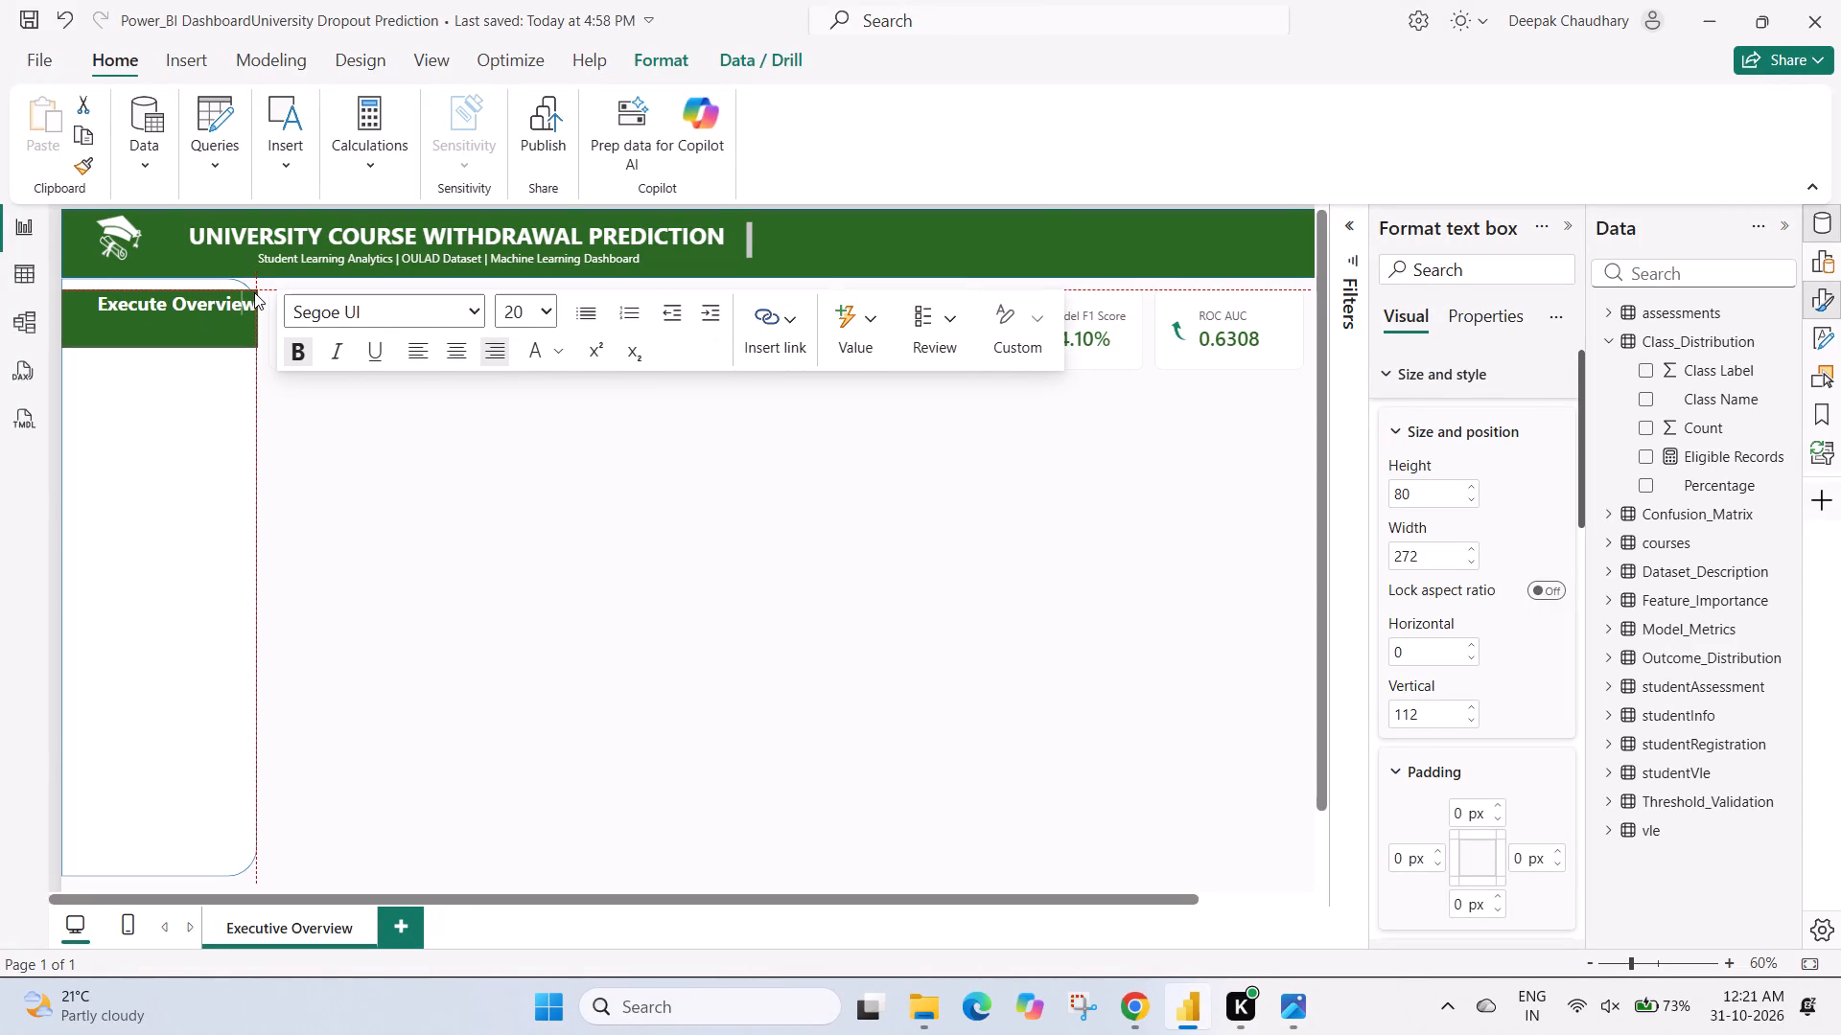
left_click_drag(254, 292, 251, 294)
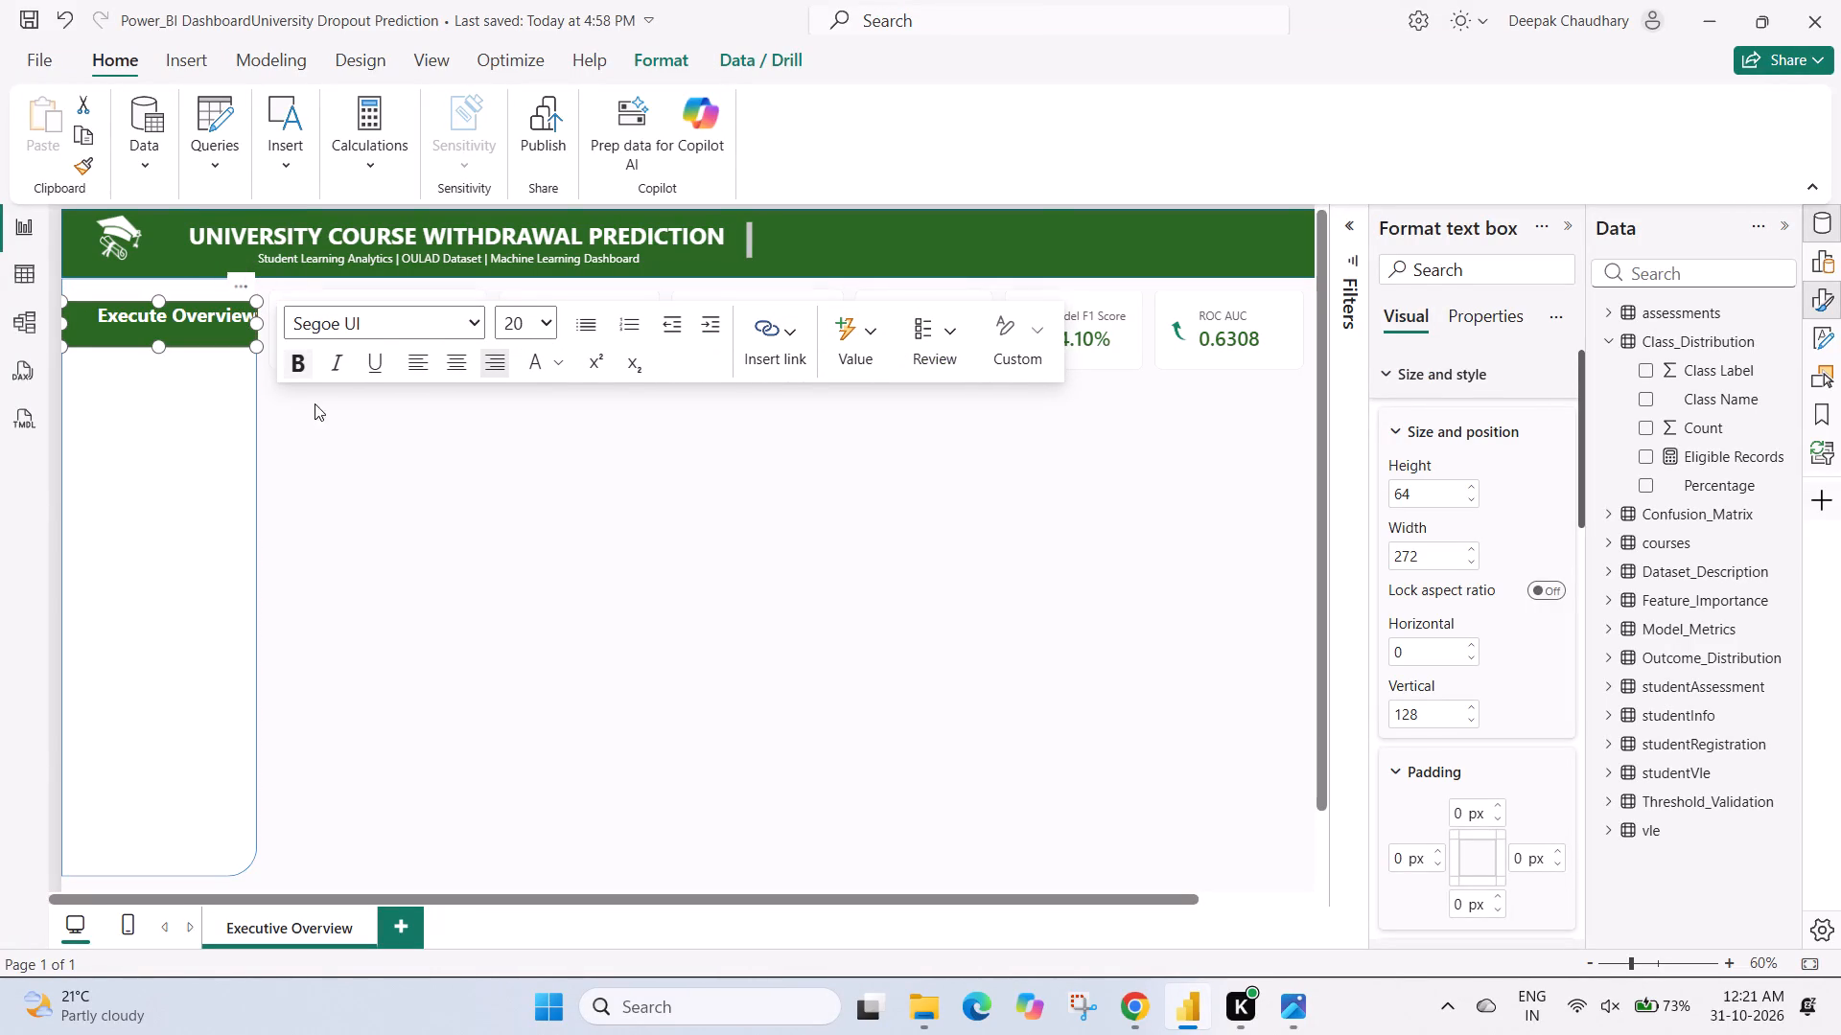
left_click(342, 461)
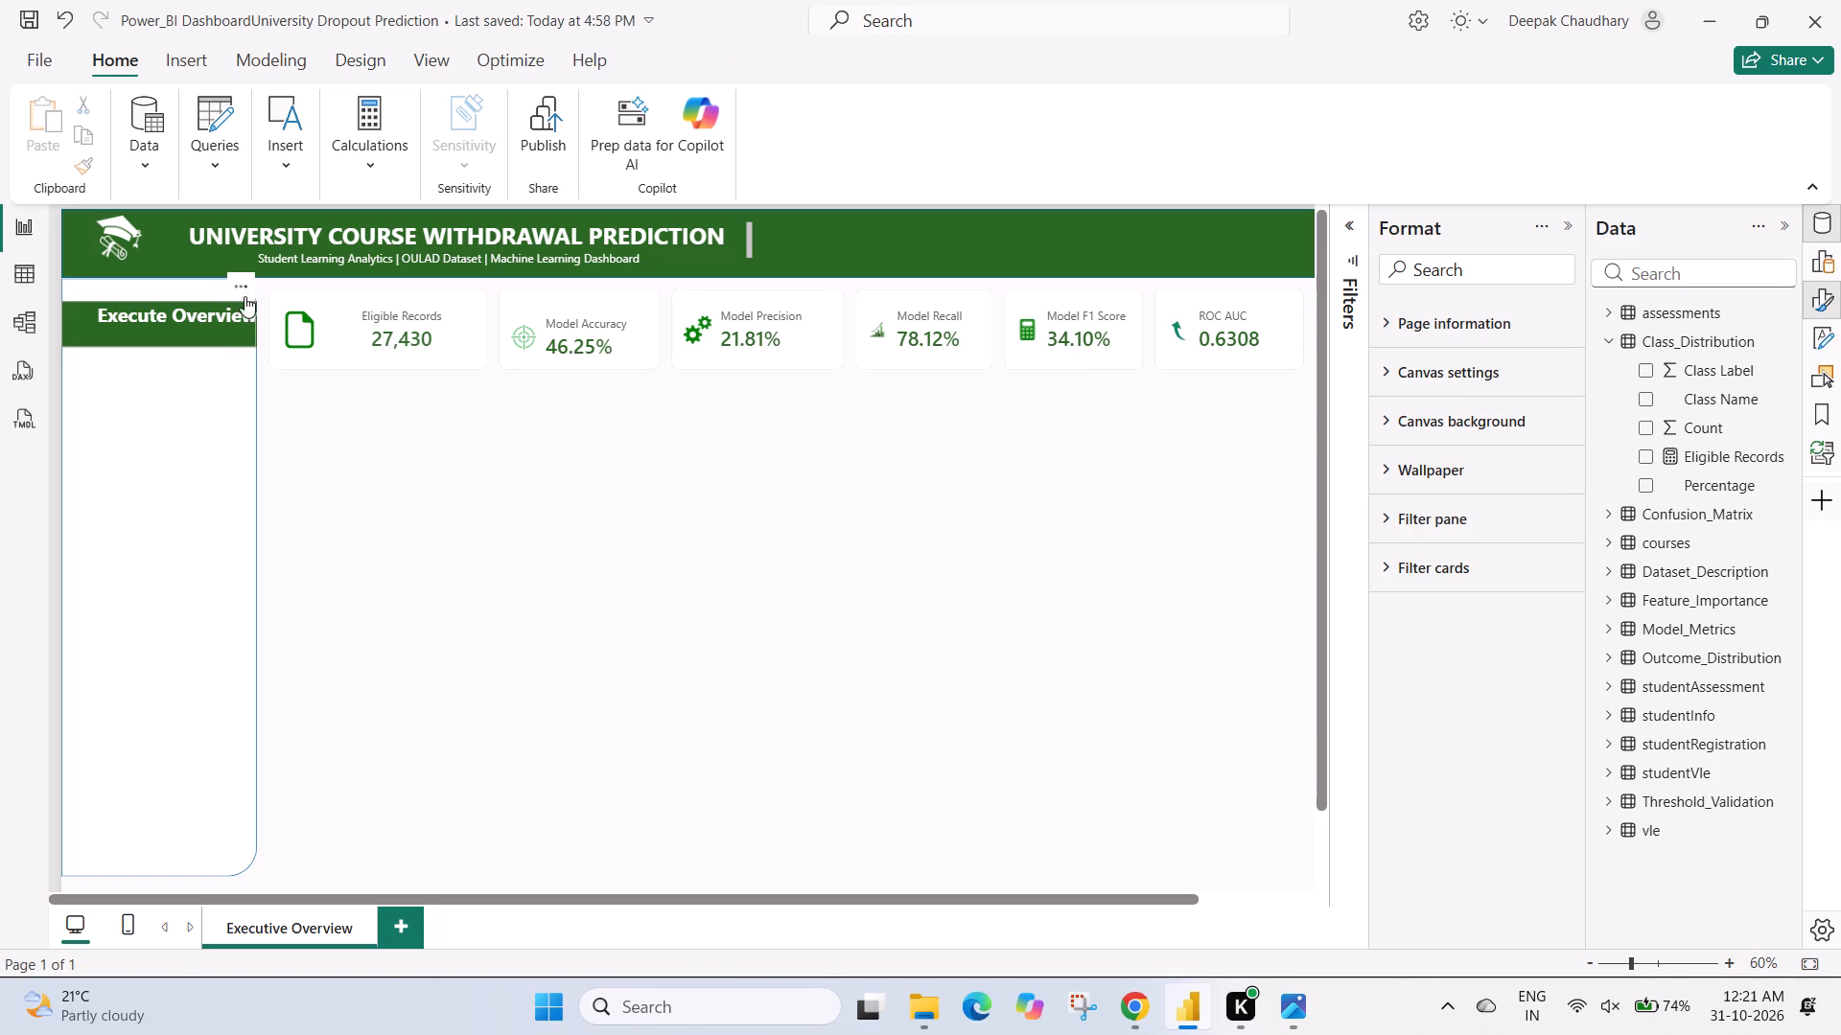
left_click(244, 321)
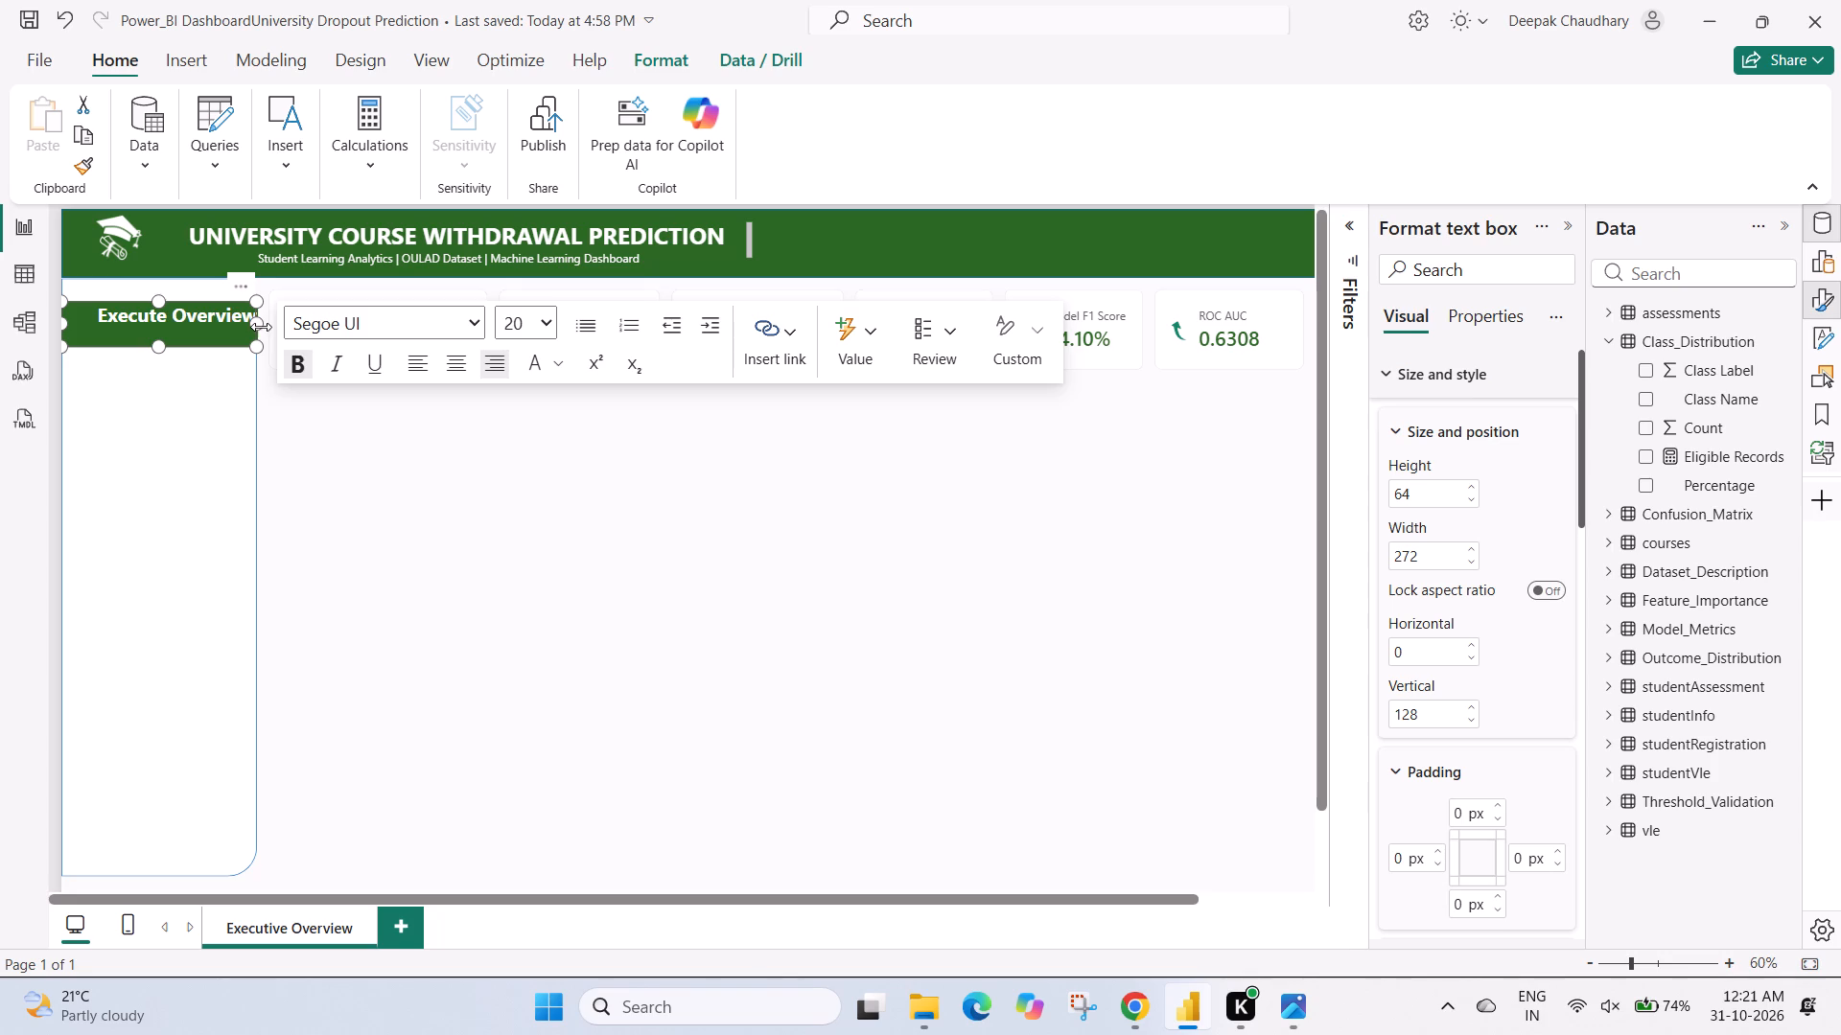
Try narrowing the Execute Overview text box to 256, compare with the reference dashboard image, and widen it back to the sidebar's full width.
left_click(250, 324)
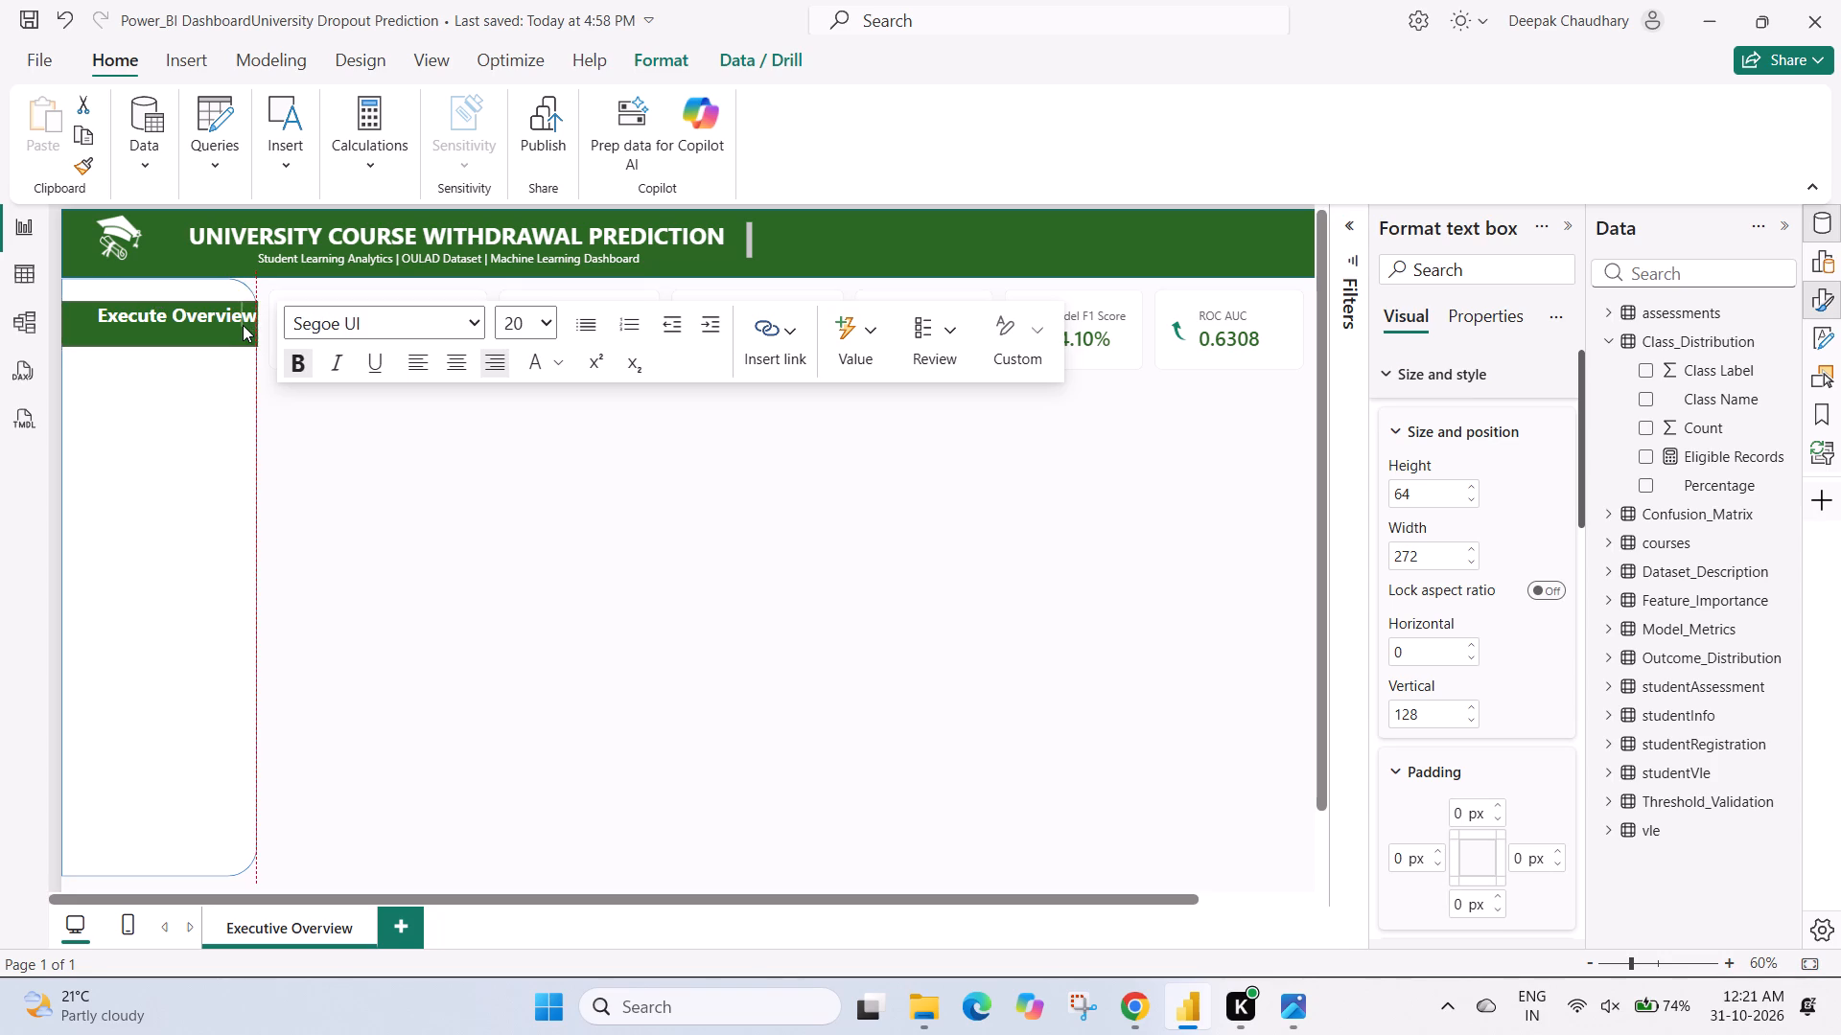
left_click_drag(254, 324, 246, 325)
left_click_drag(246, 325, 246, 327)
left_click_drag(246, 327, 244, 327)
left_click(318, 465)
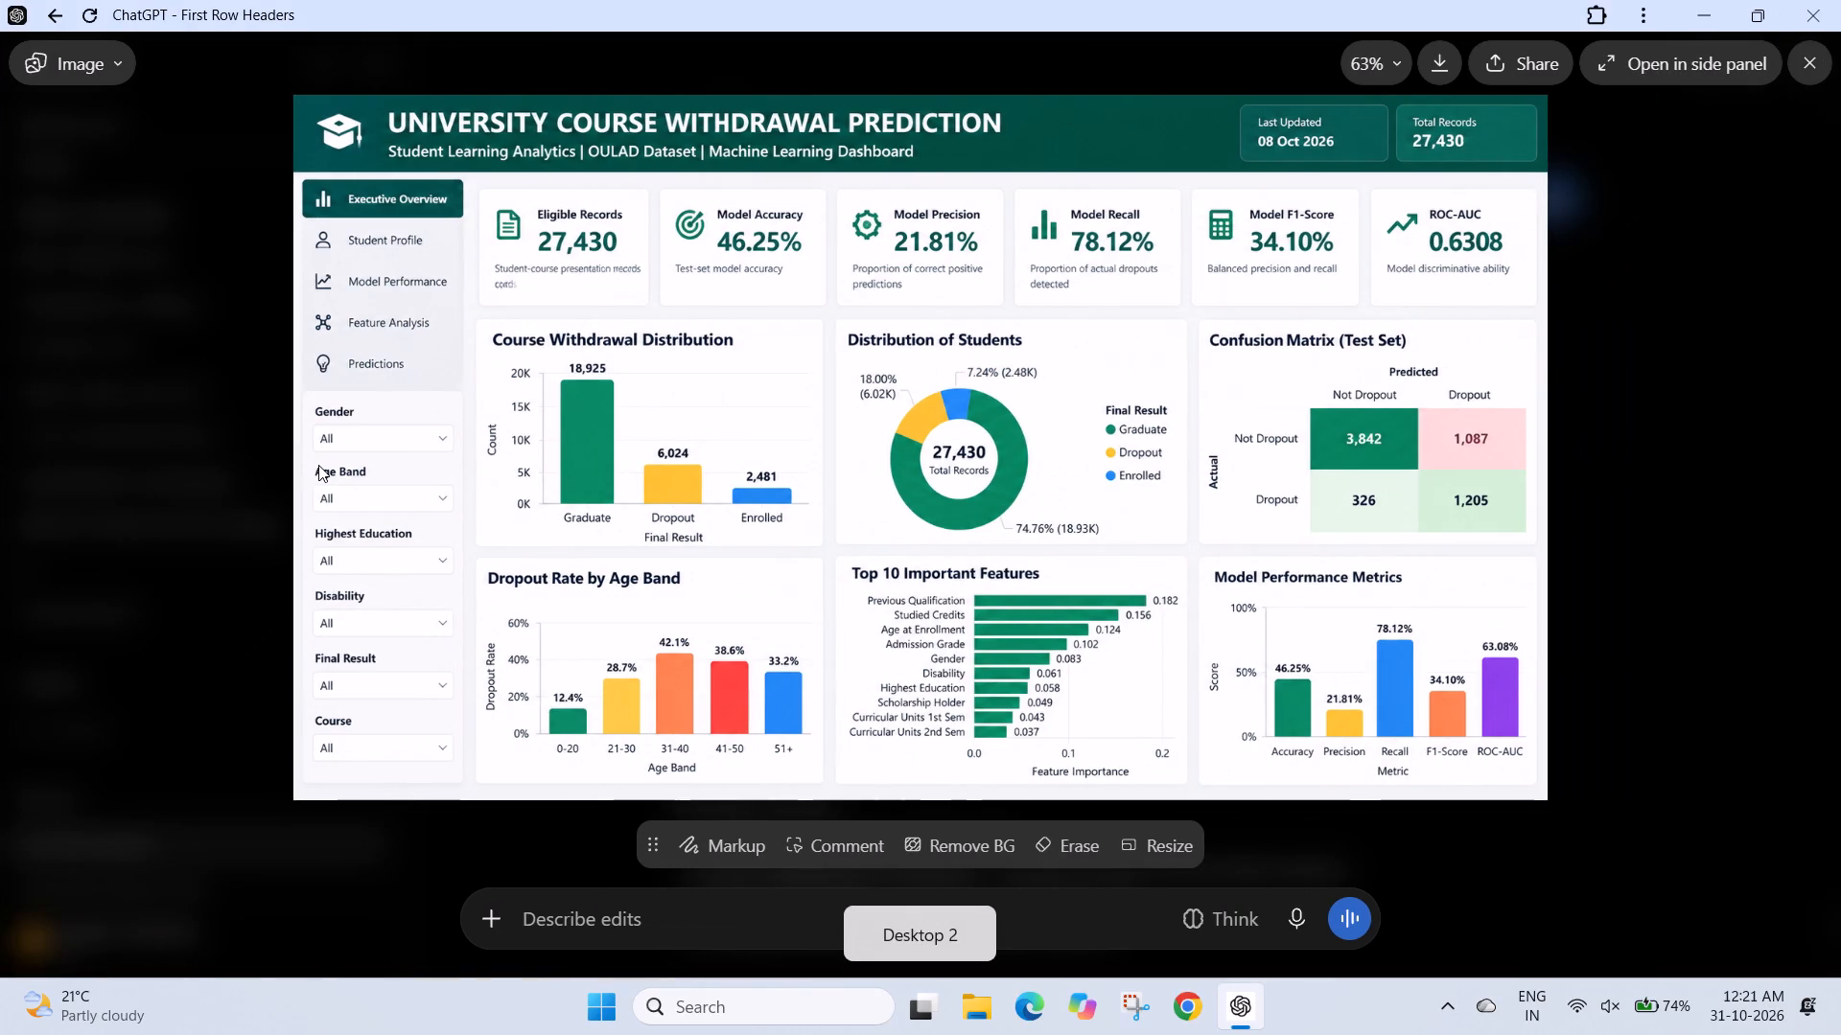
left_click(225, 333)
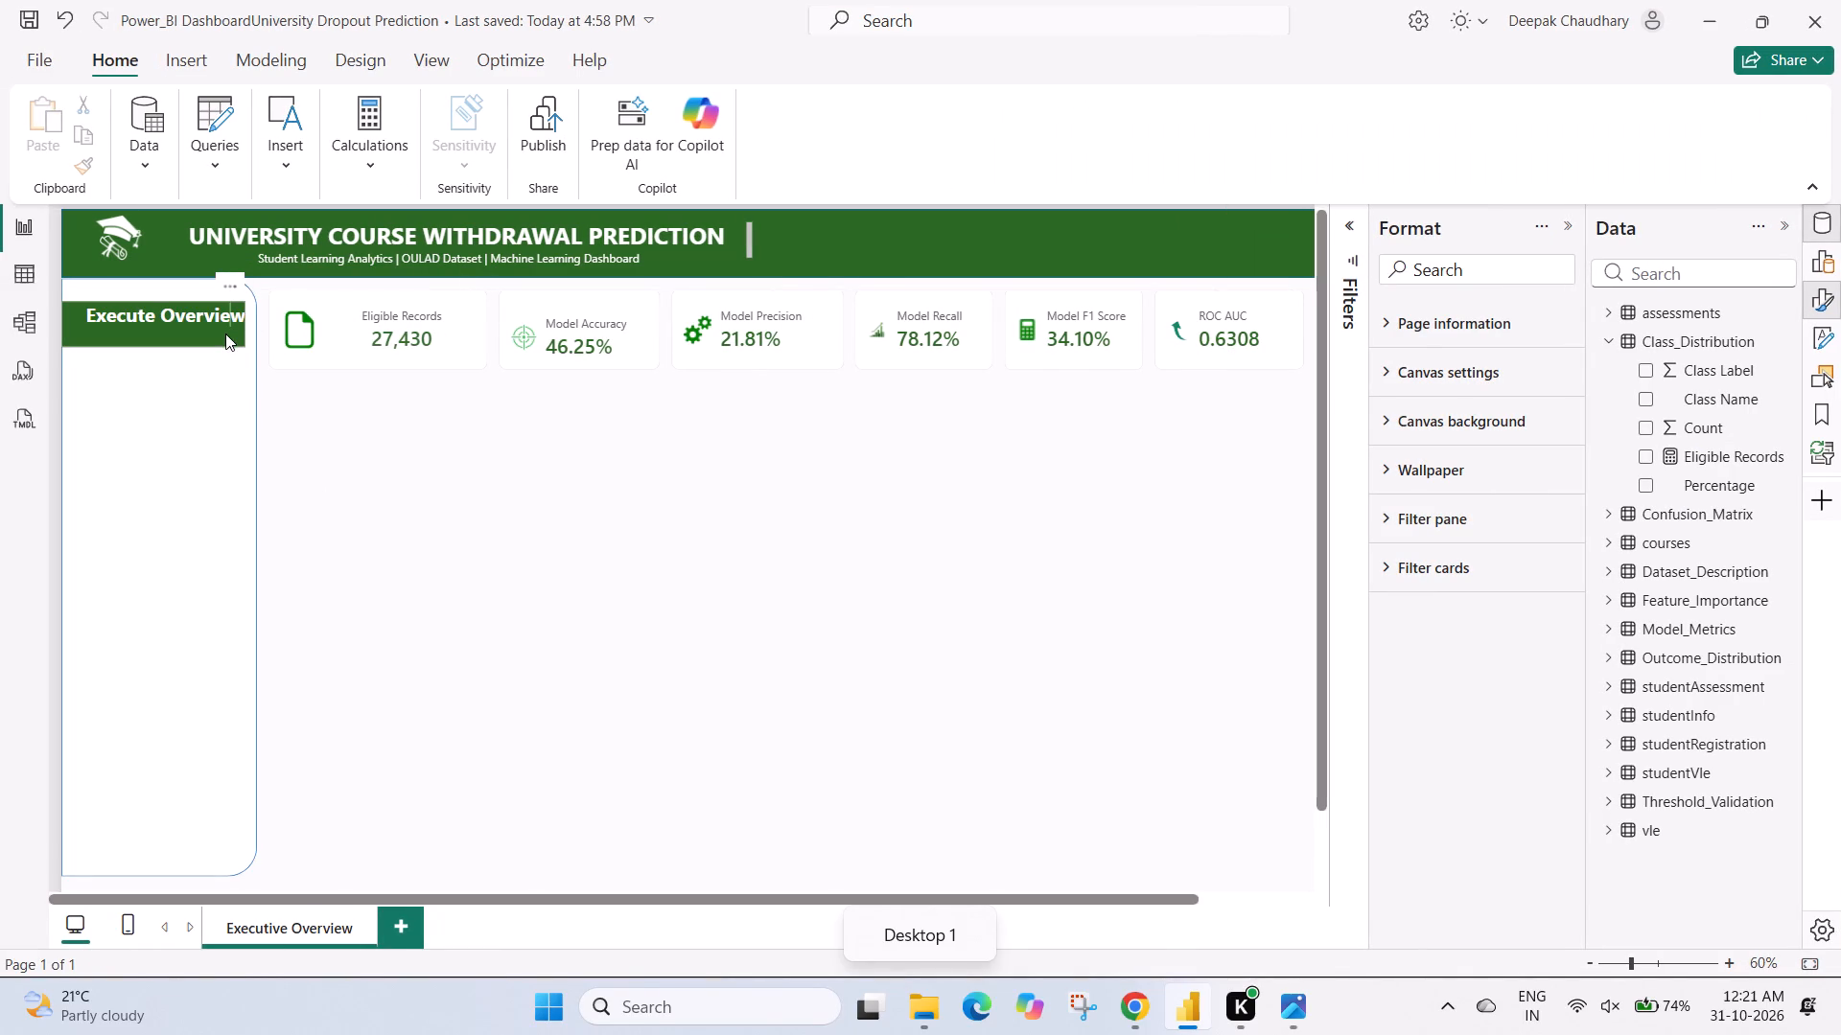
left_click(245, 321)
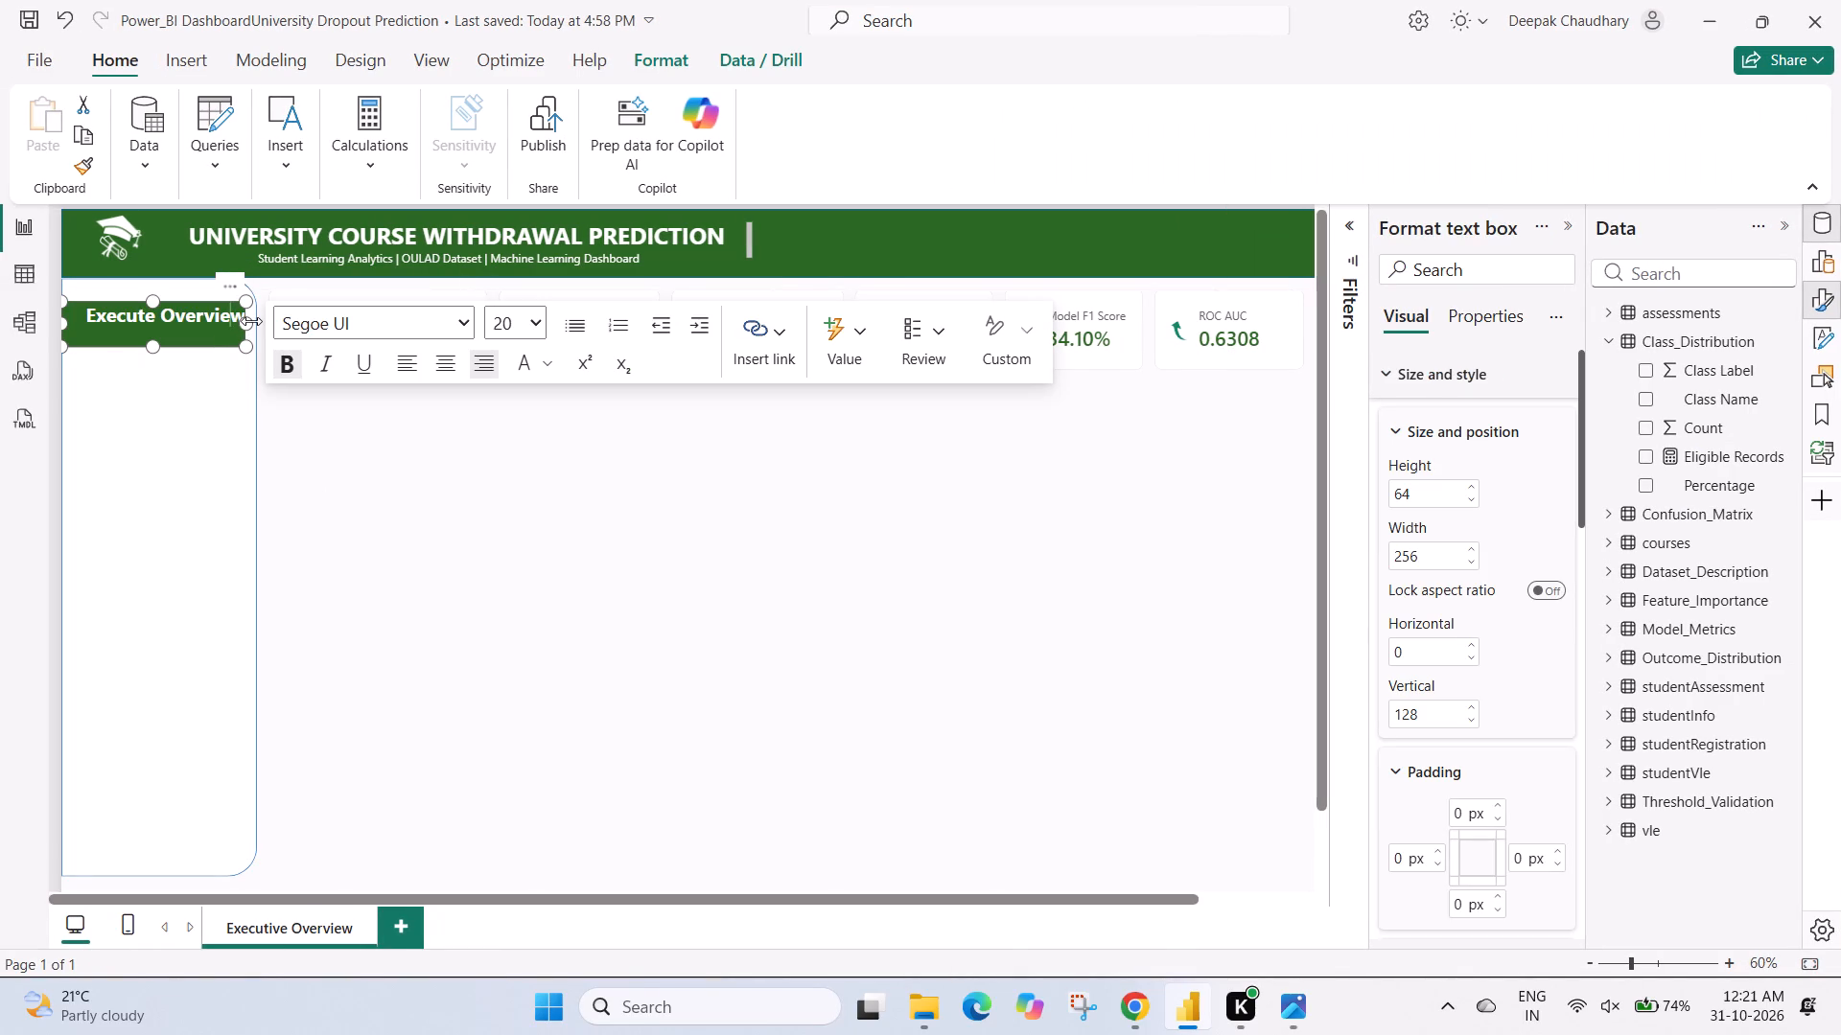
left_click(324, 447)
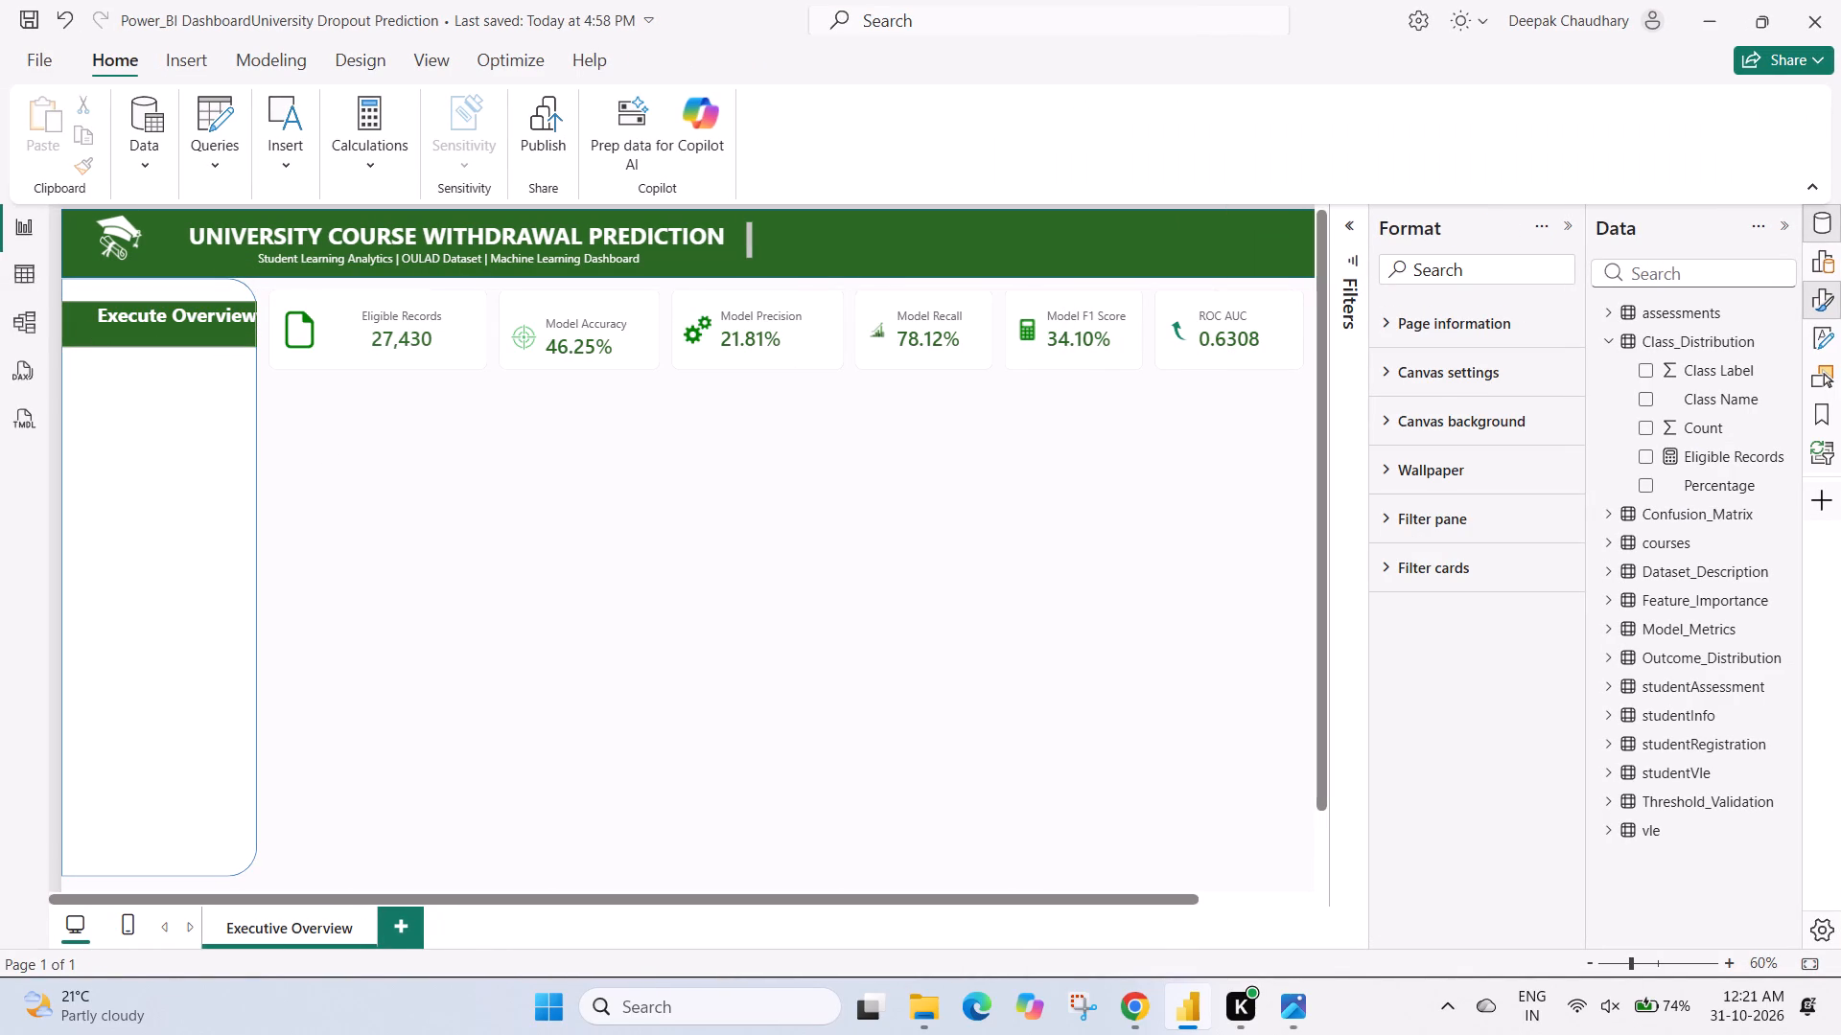
Move the Execute Overview text box slightly up, closer to the header banner and level with the tops of the KPI cards.
left_click(242, 285)
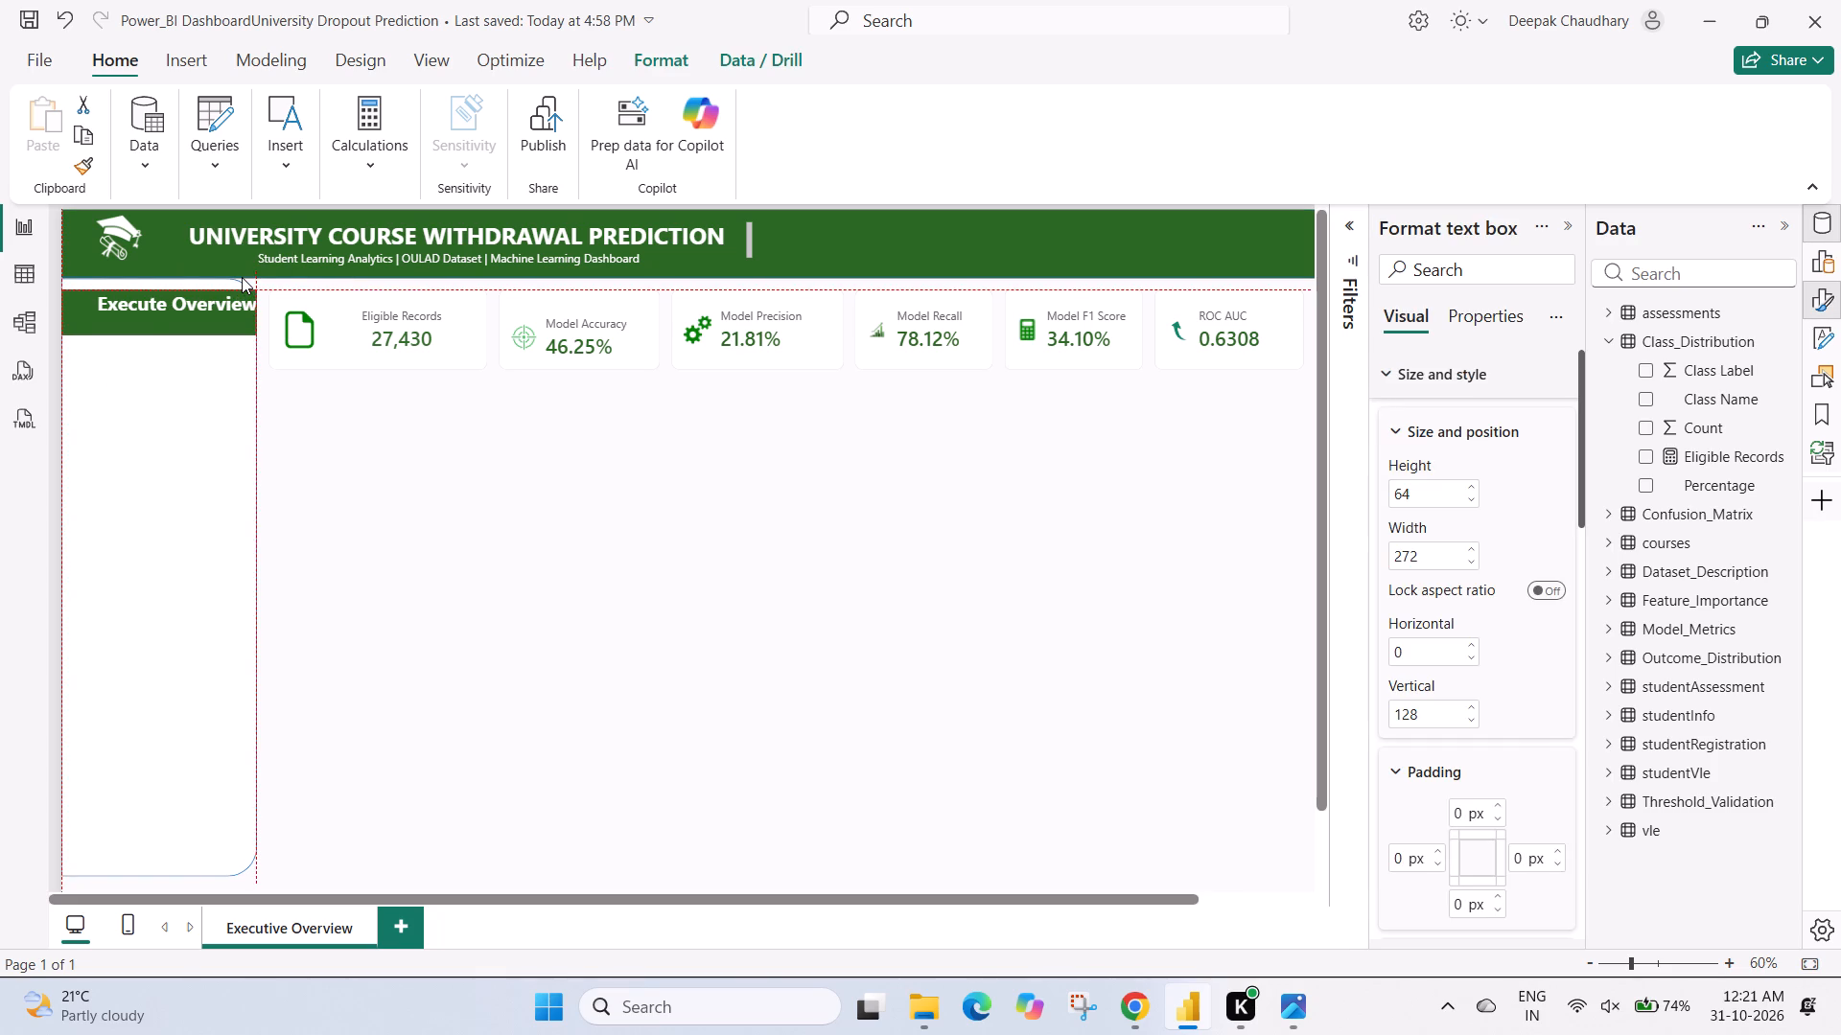
left_click(344, 483)
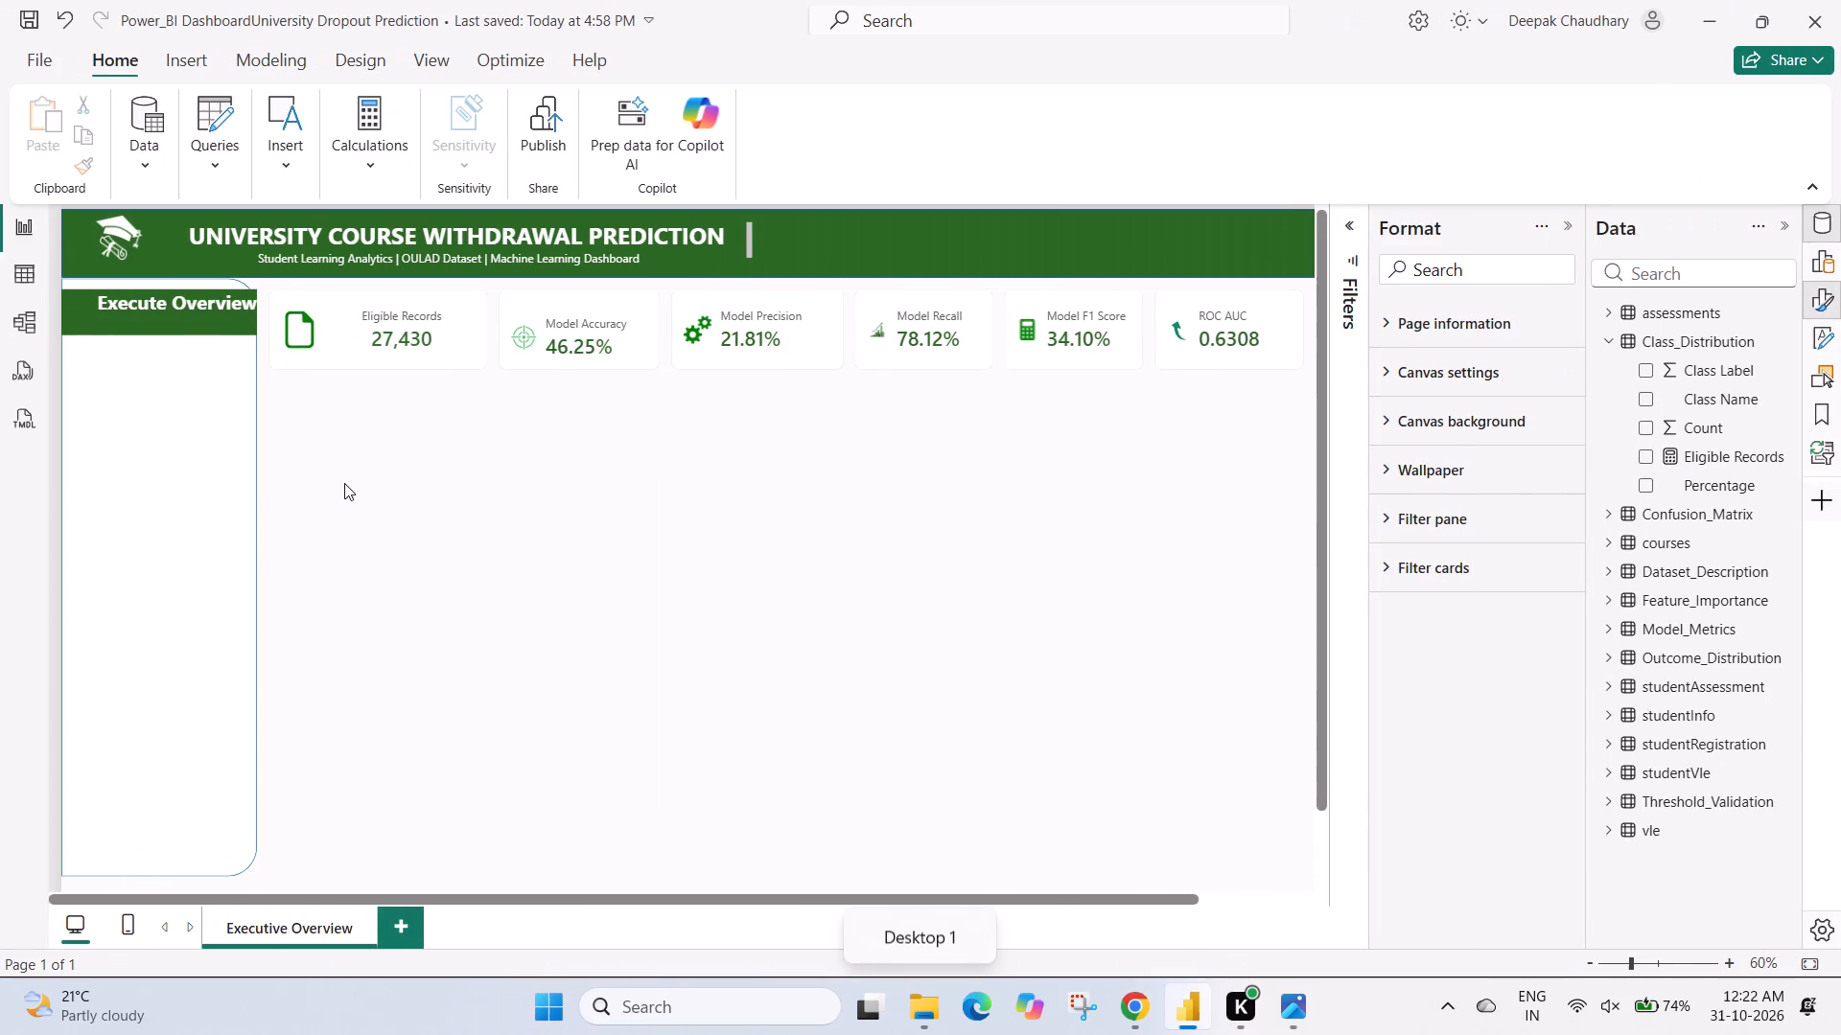
left_click(501, 536)
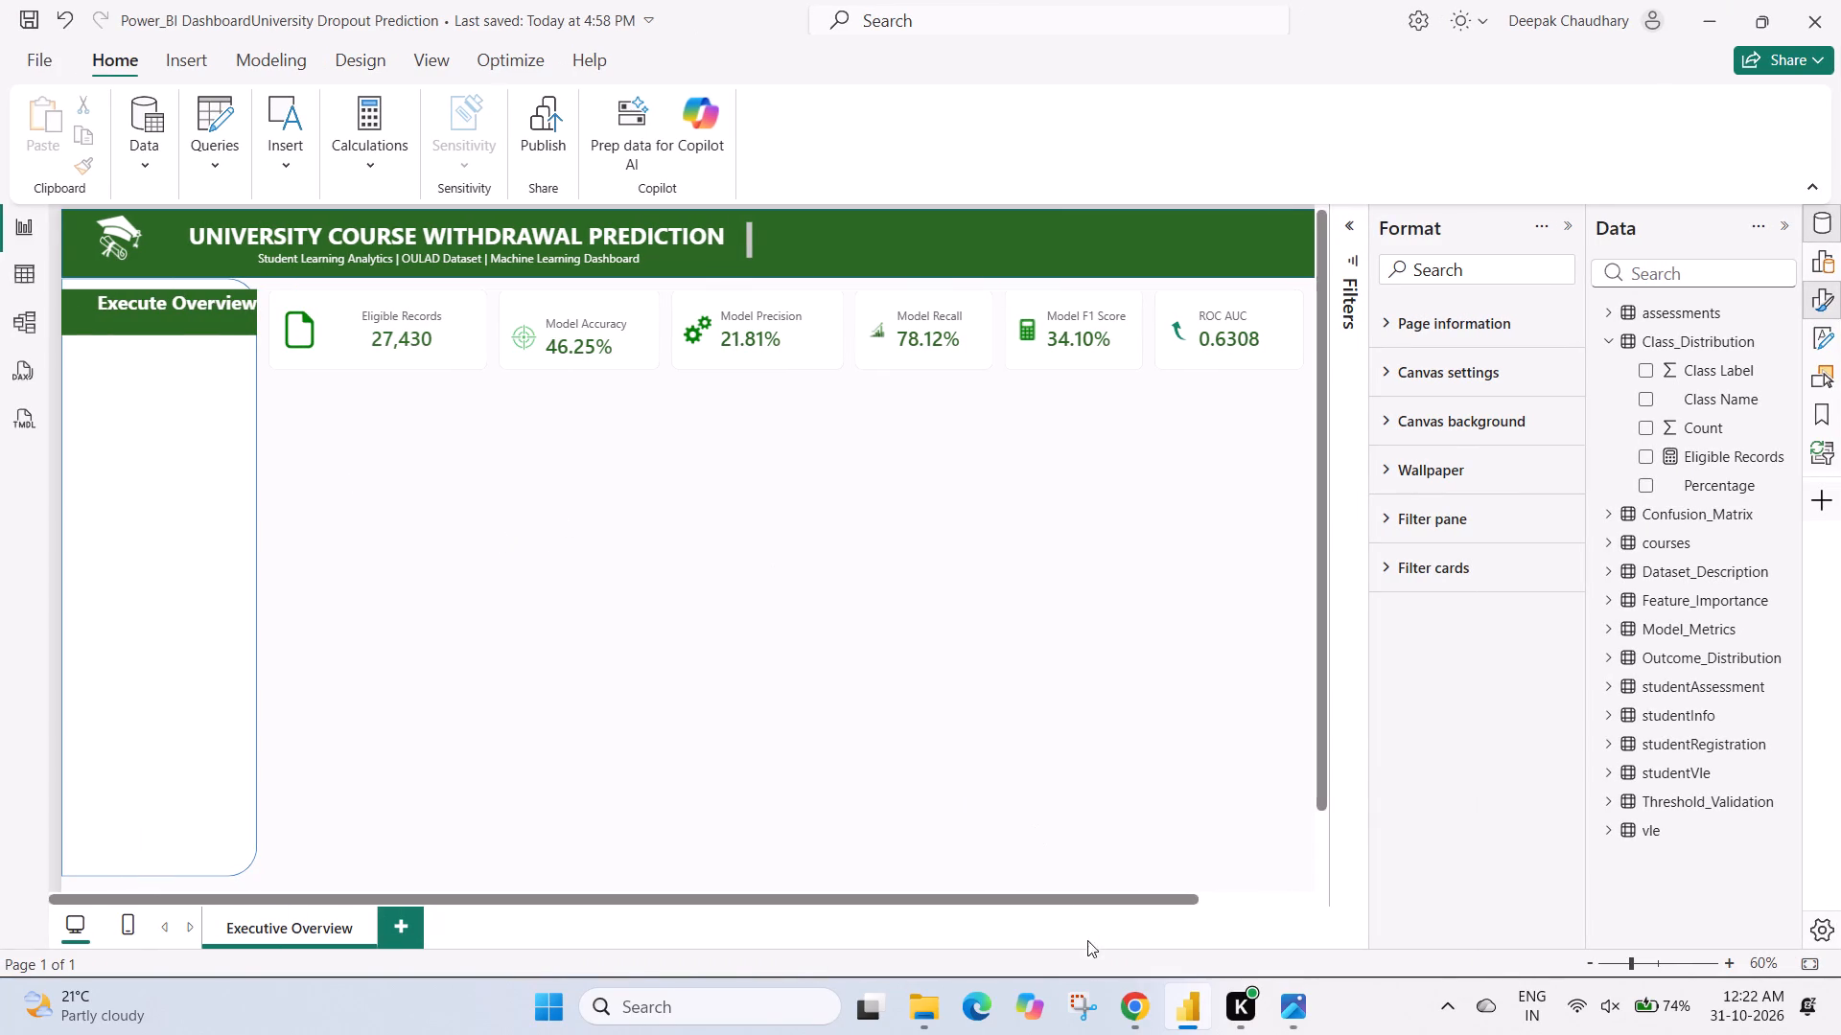
Switch to Chrome and search the CityPNG site for "bar chat" to find a sidebar icon.
left_click(1123, 1000)
scroll(481, 413, "up", 4)
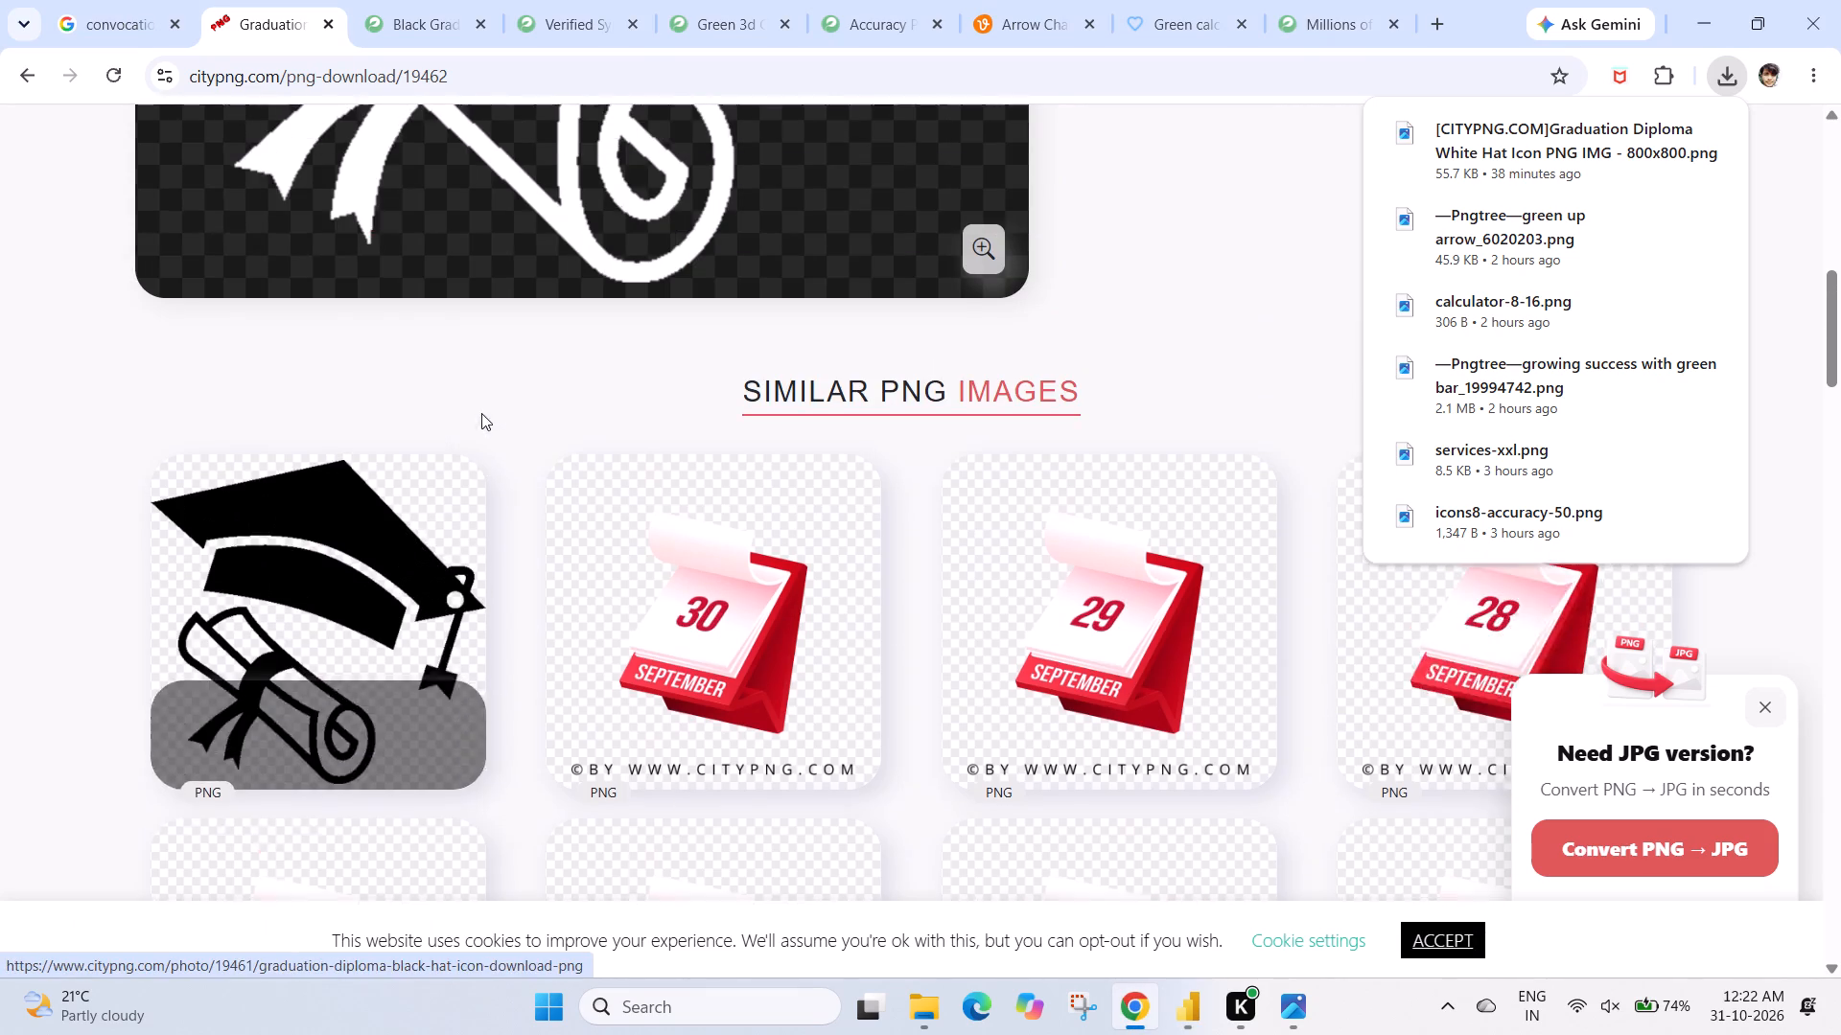
scroll(379, 361, "up", 7)
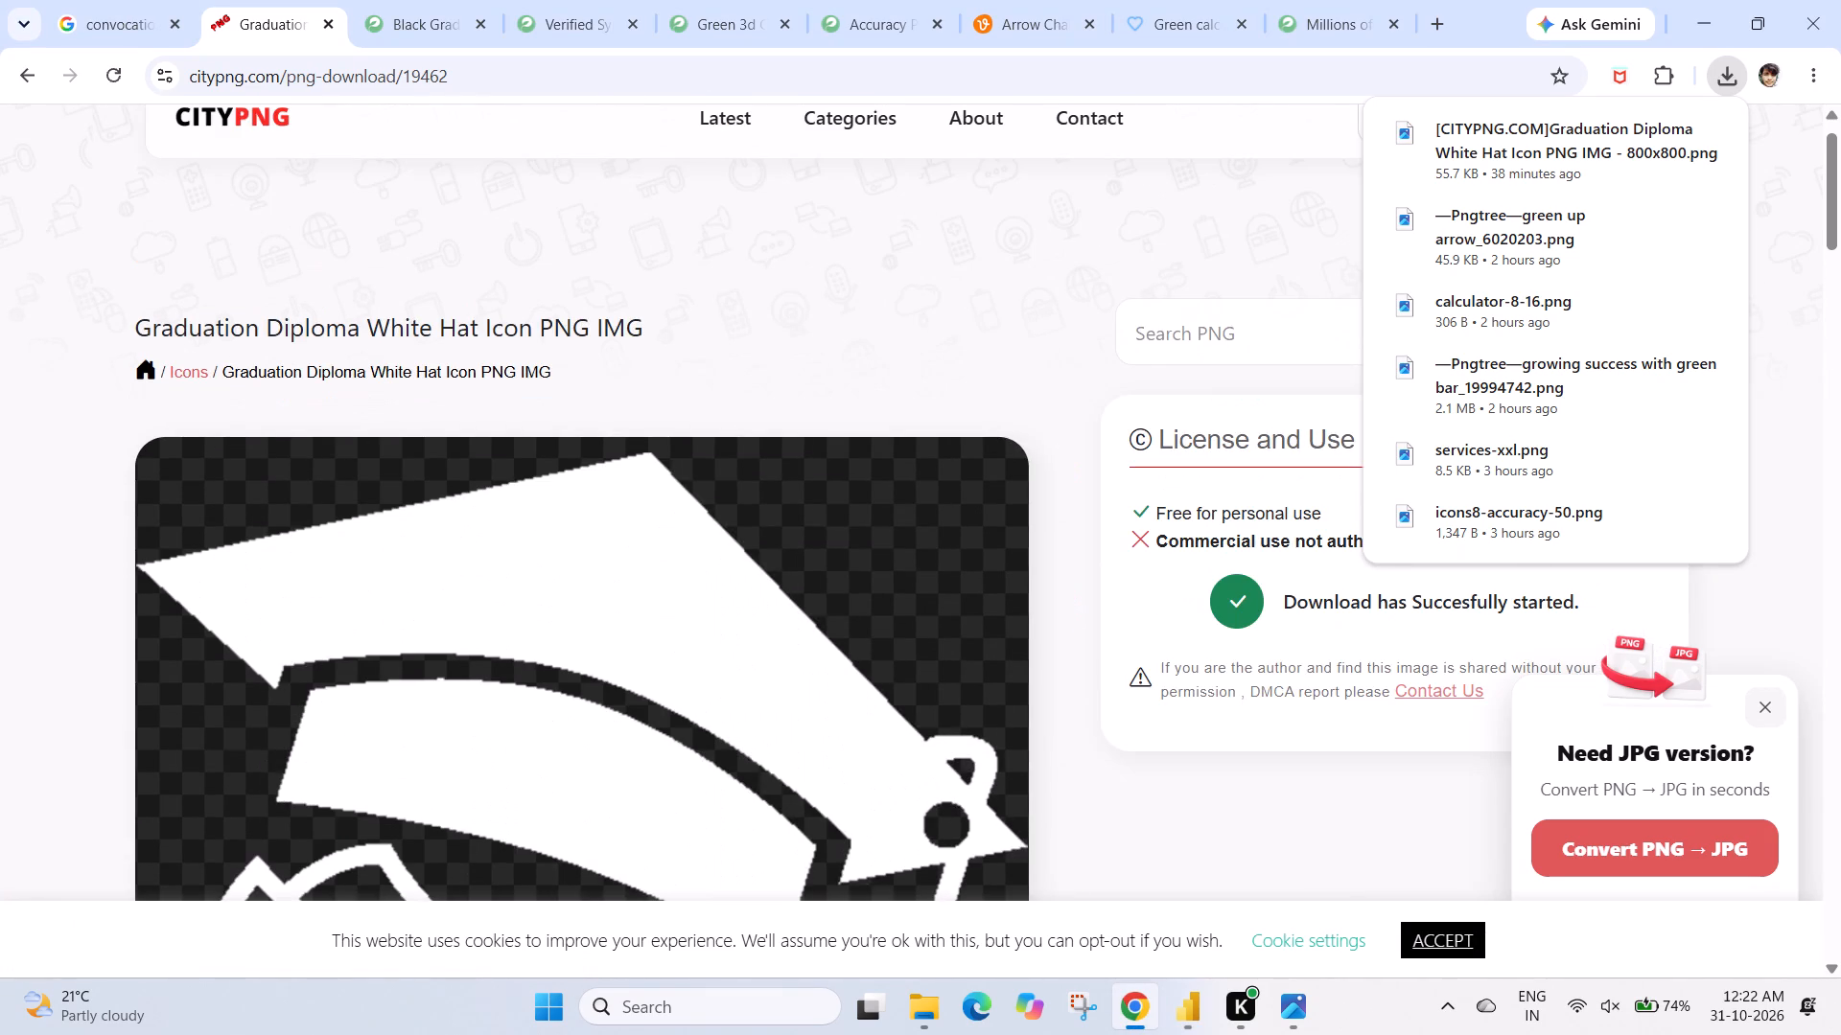
left_click(1154, 364)
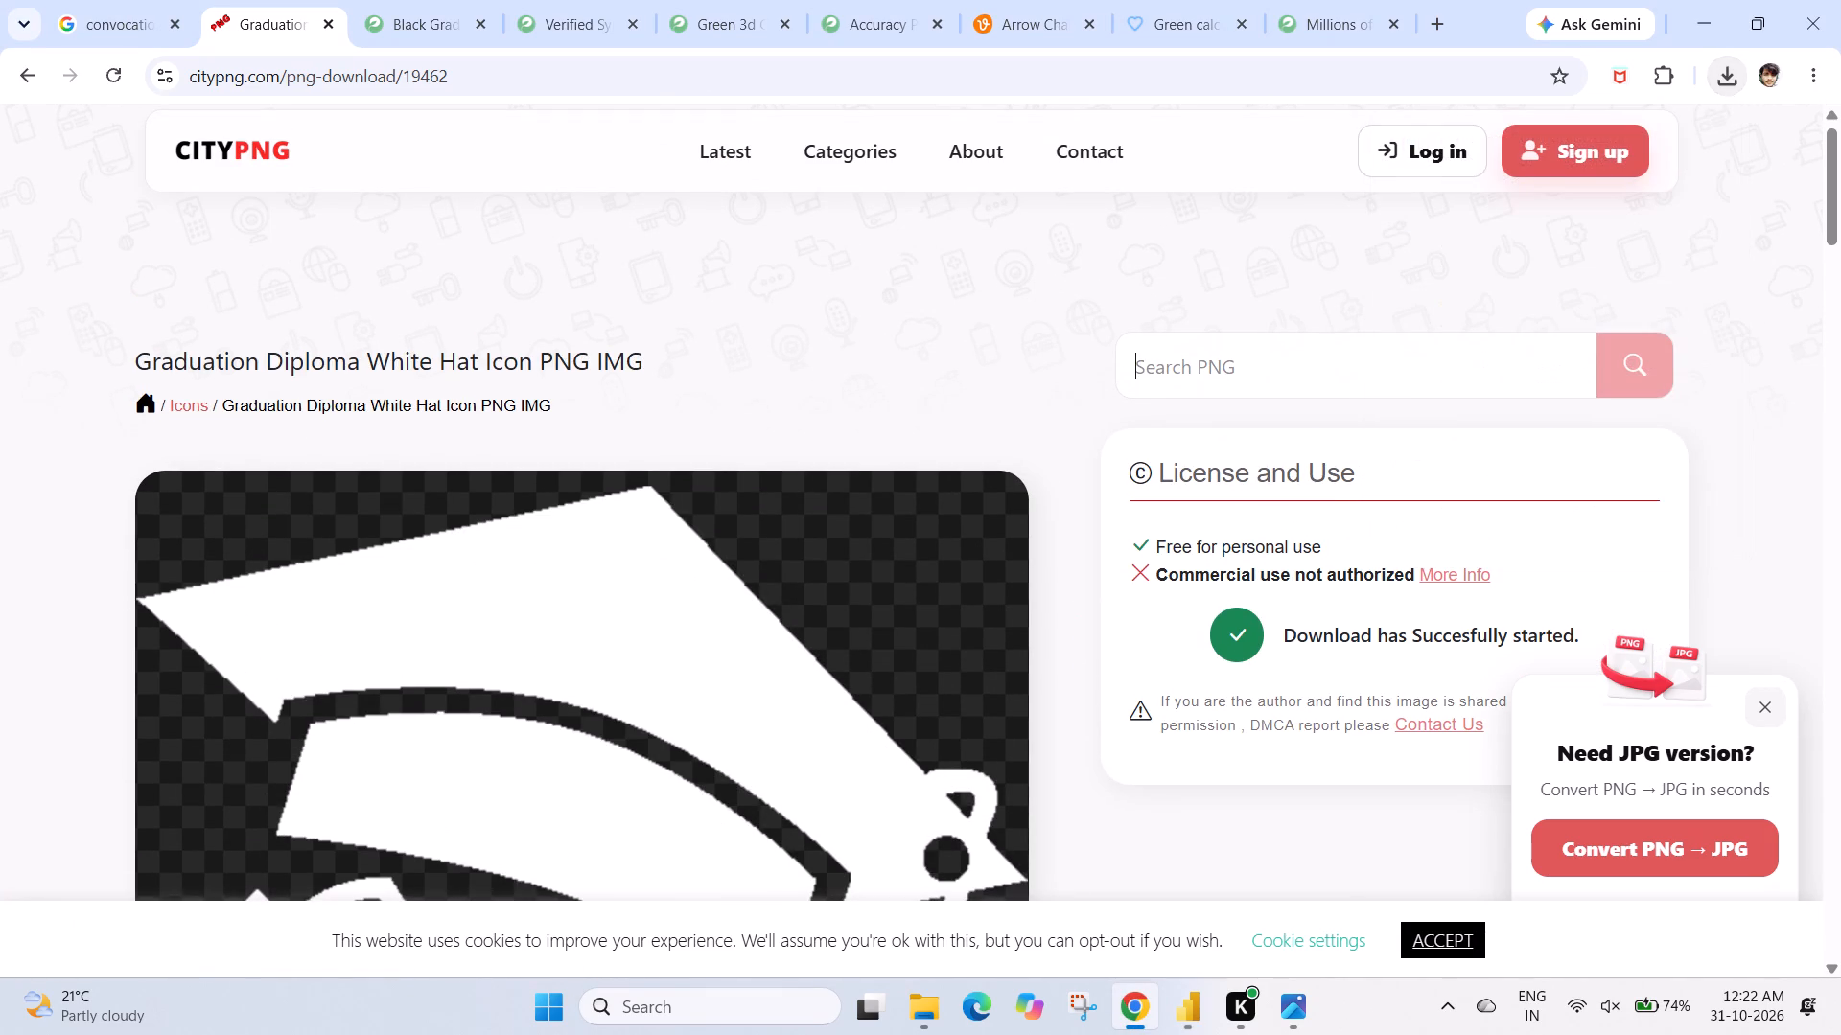
type("bar")
key("space")
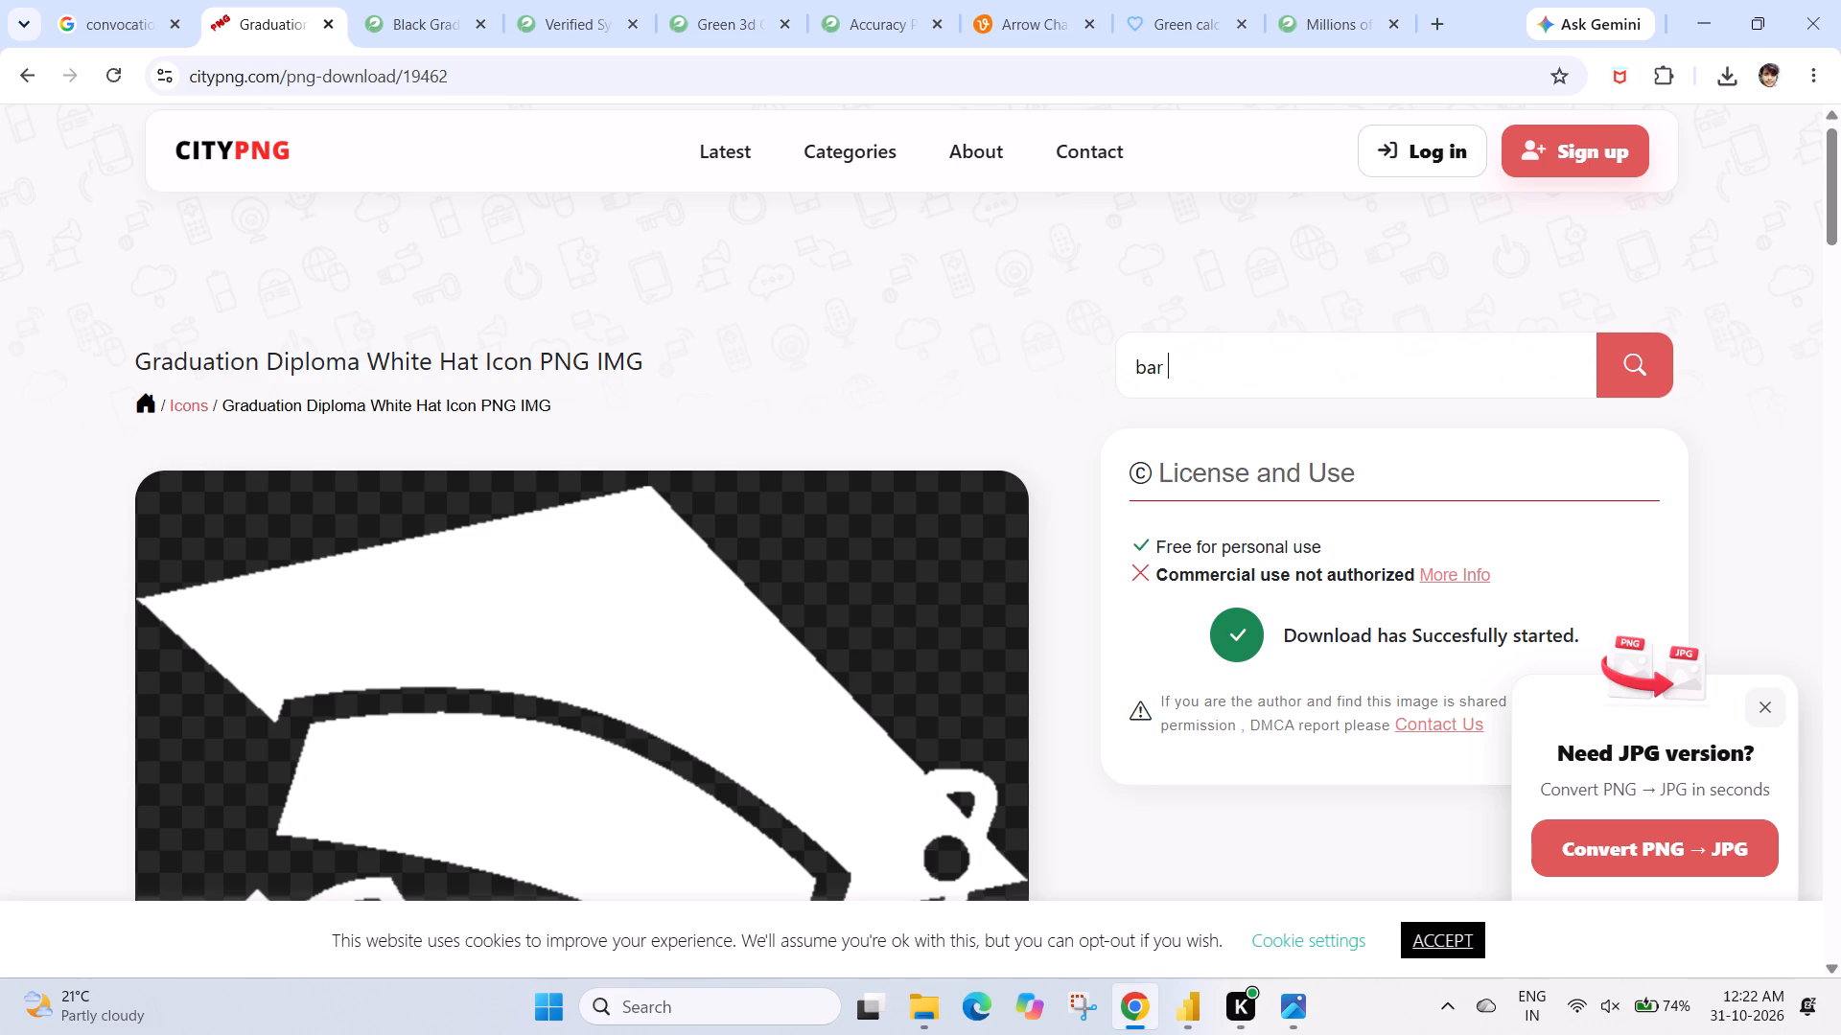
type("gr")
key("BackSpace")
key("BackSpace")
type("chat")
key("Return")
scroll(1149, 495, "down", 5)
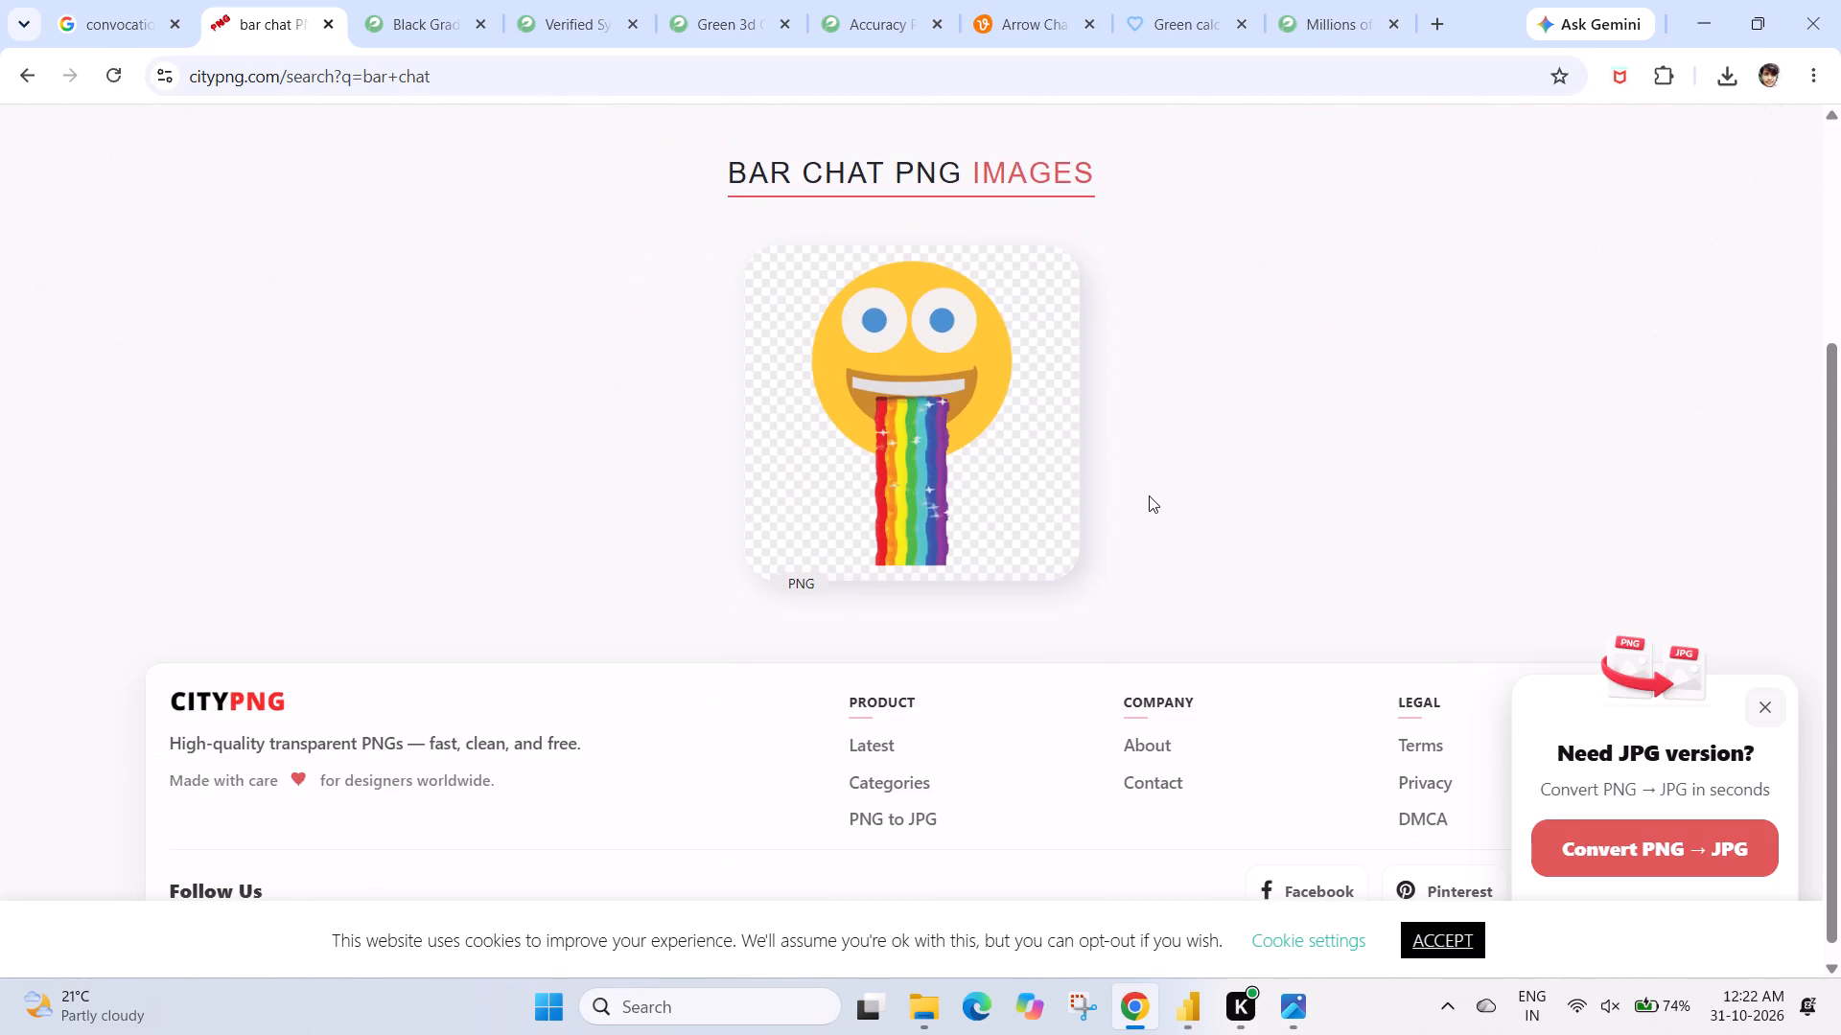
scroll(1149, 495, "down", 1)
scroll(1149, 495, "up", 5)
Change the CityPNG search to "bar graph".
left_click(927, 312)
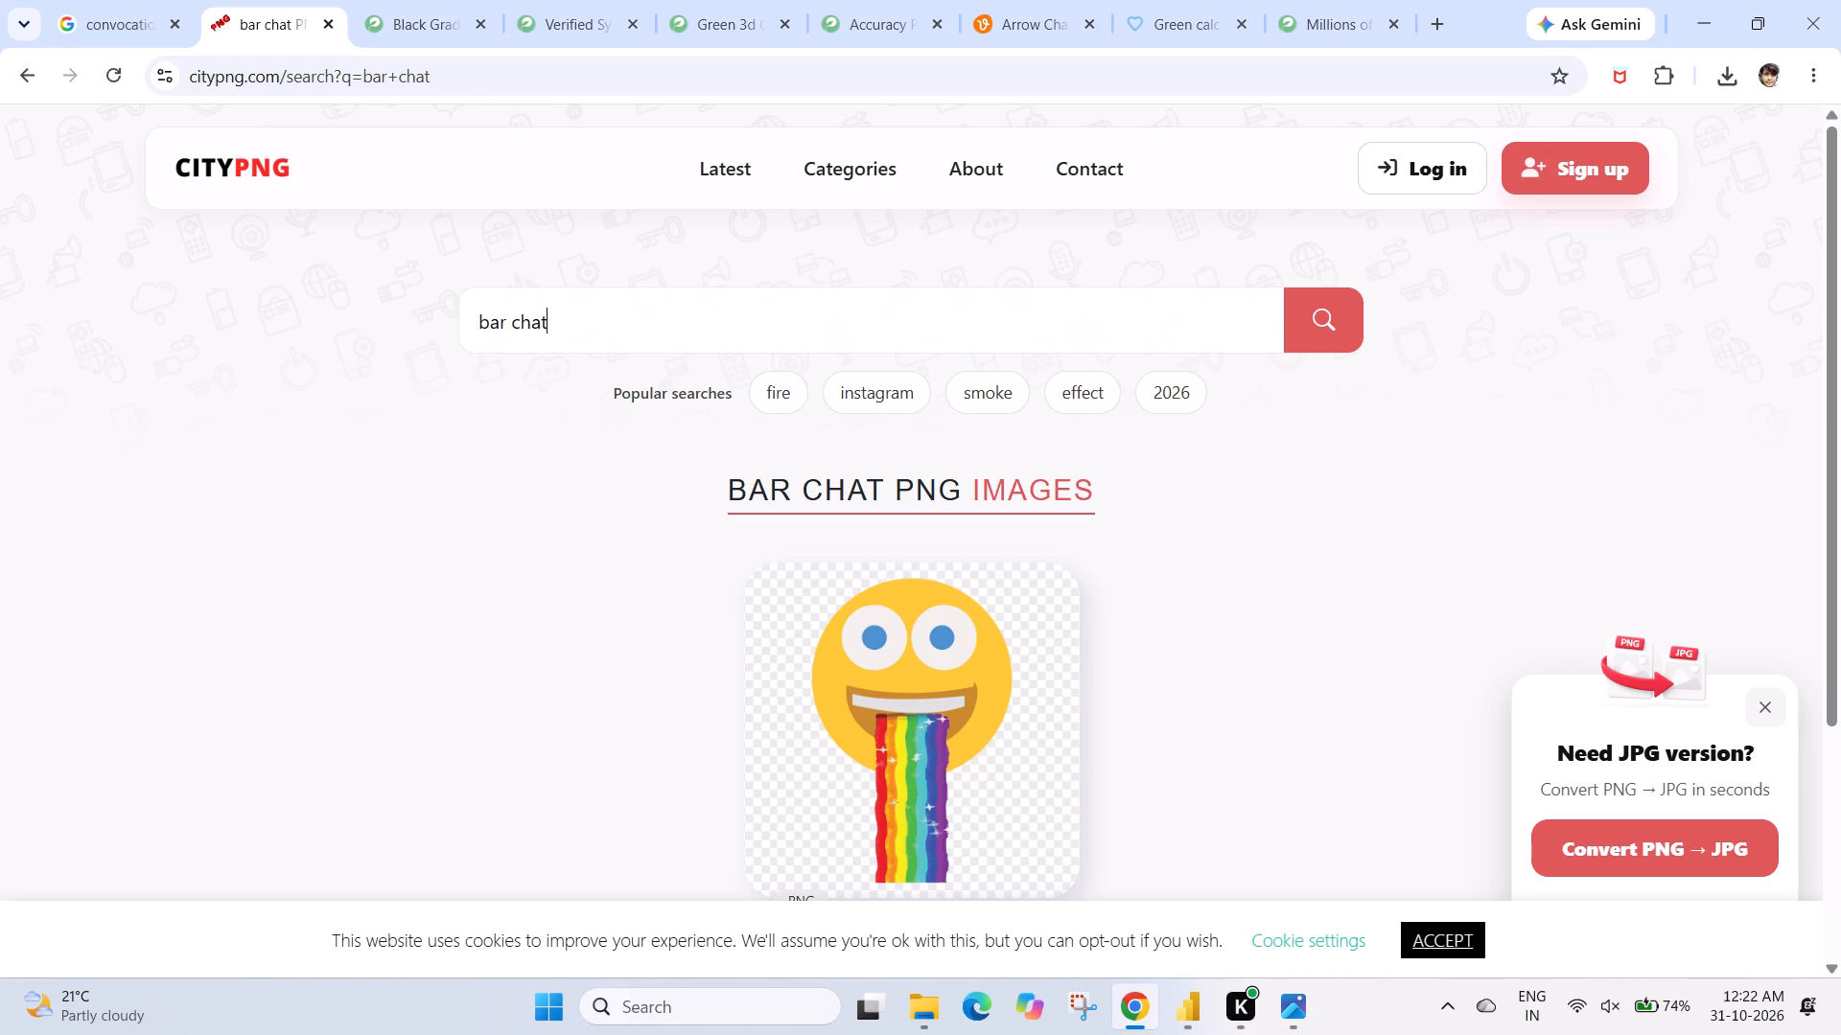
key("BackSpace")
key("BackSpace")
key("BackSpace")
key("BackSpace")
type("graph")
key("Return")
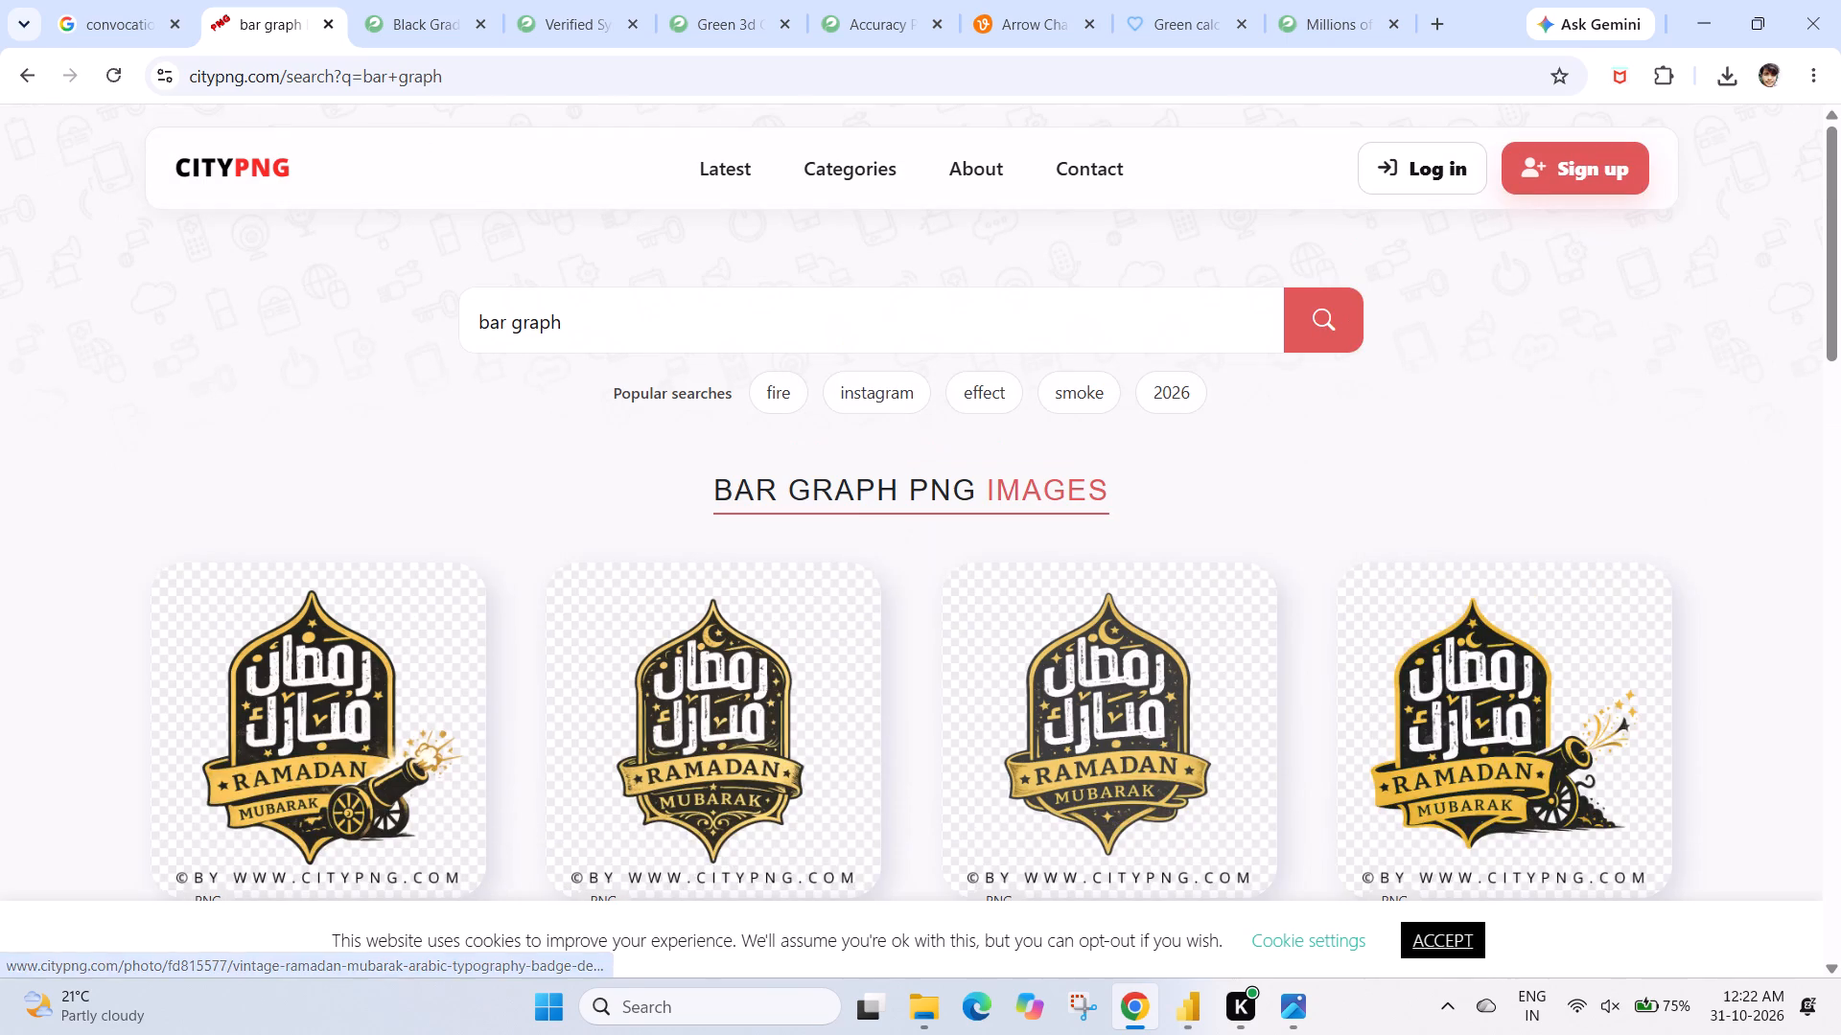
Return to the Google Images results and search for "bar chat icon white png free".
left_click(164, 18)
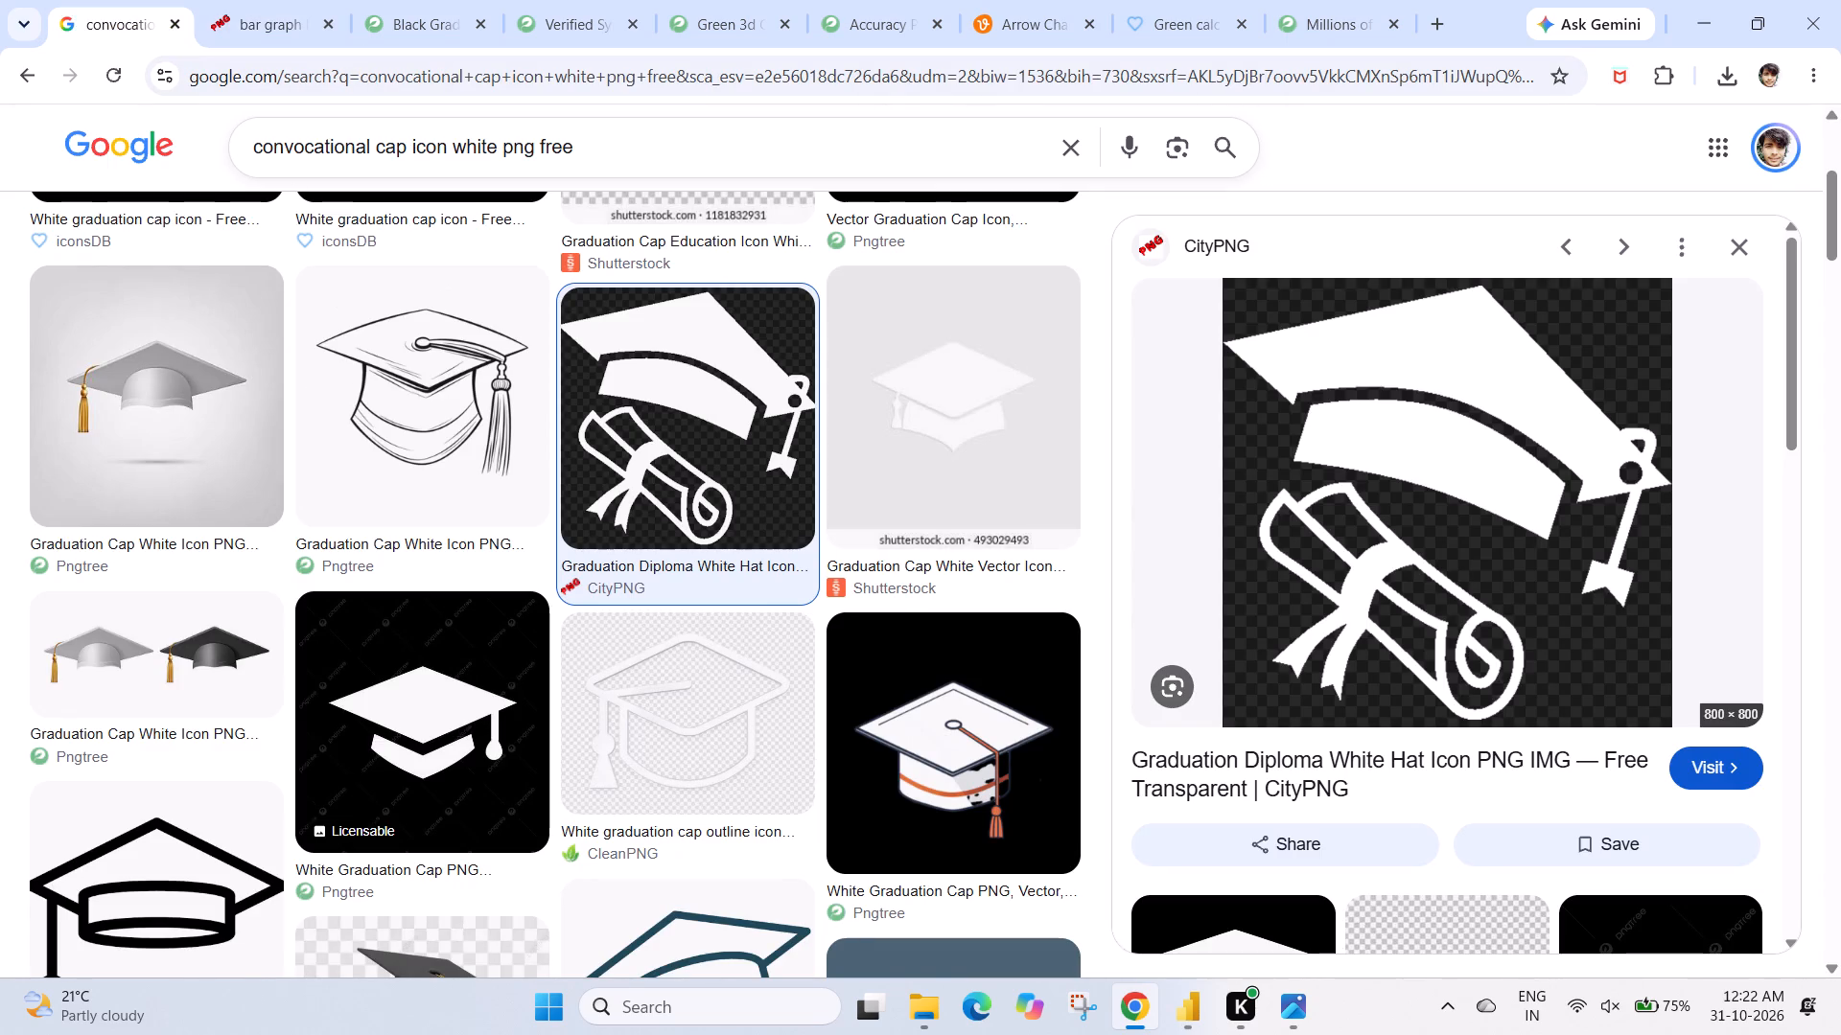
left_click(406, 147)
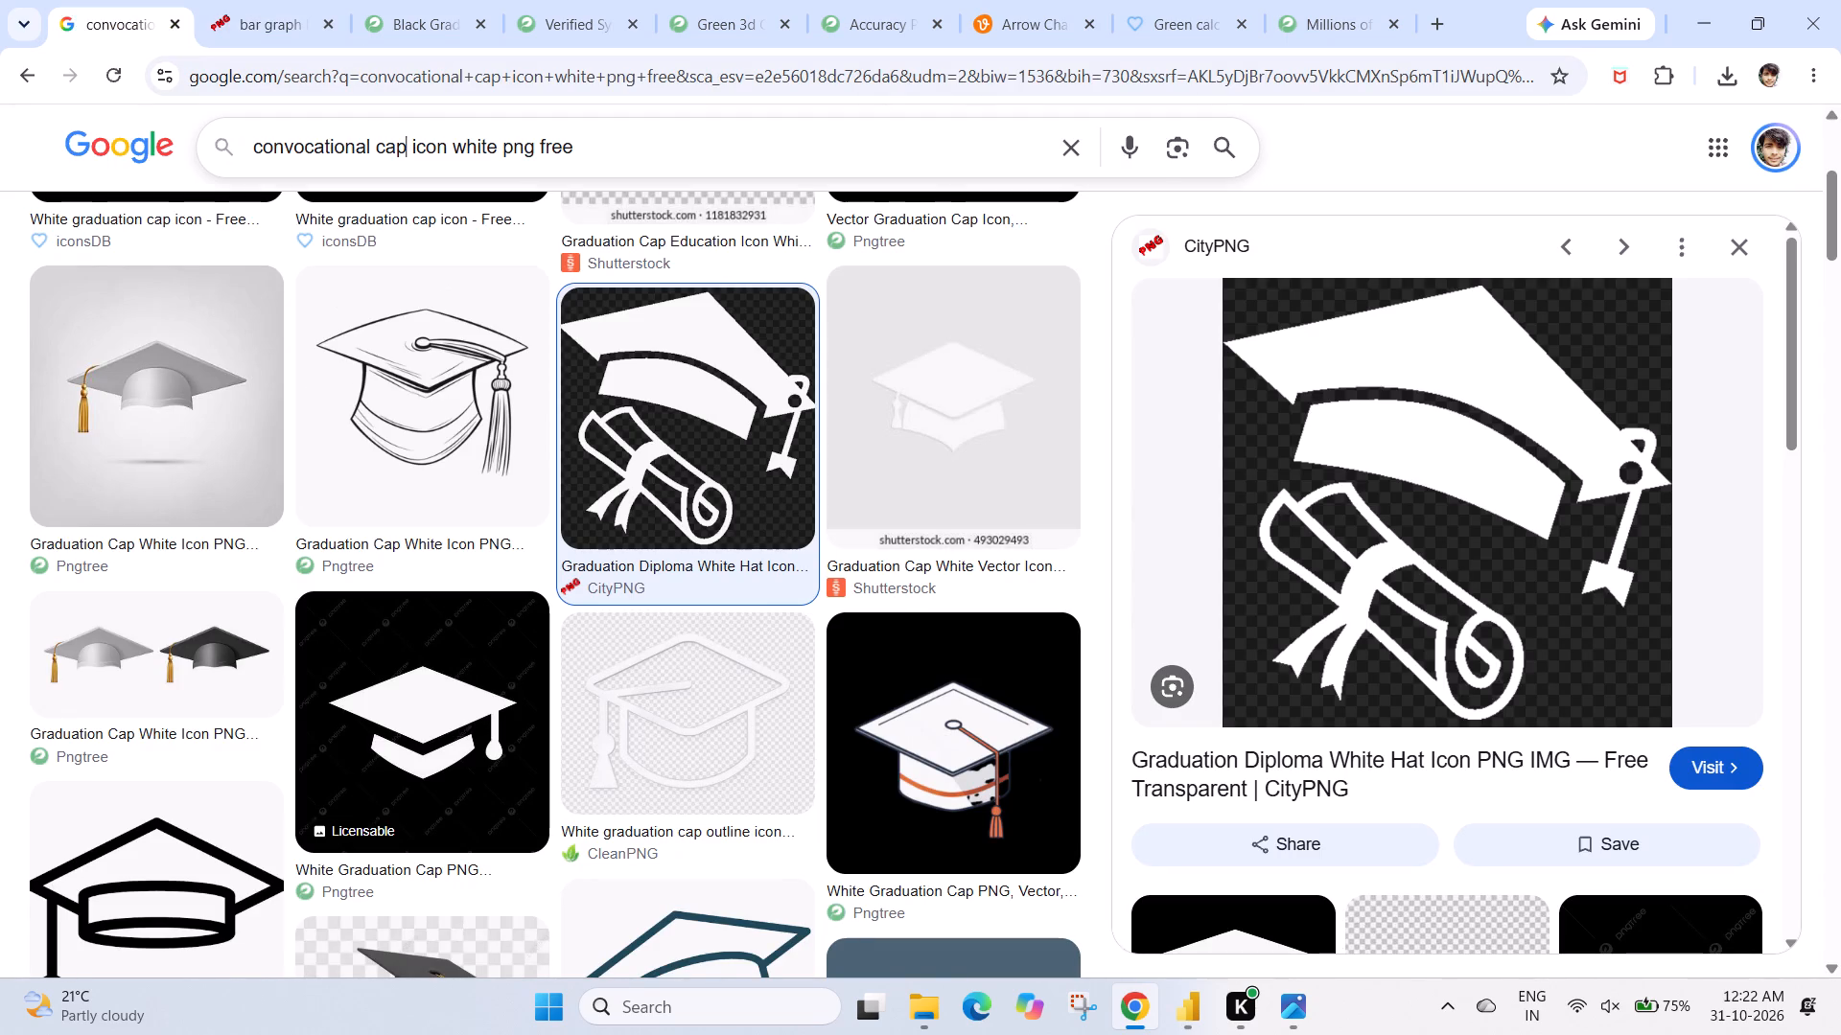
key("BackSpace")
key("BackSpace")
key("BackSpace")
key("BackSpace")
key("BackSpace")
key("BackSpace")
key("BackSpace")
key("BackSpace")
key("BackSpace")
key("BackSpace")
key("BackSpace")
key("BackSpace")
key("BackSpace")
key("BackSpace")
key("BackSpace")
key("BackSpace")
key("BackSpace")
key("BackSpace")
key("BackSpace")
key("BackSpace")
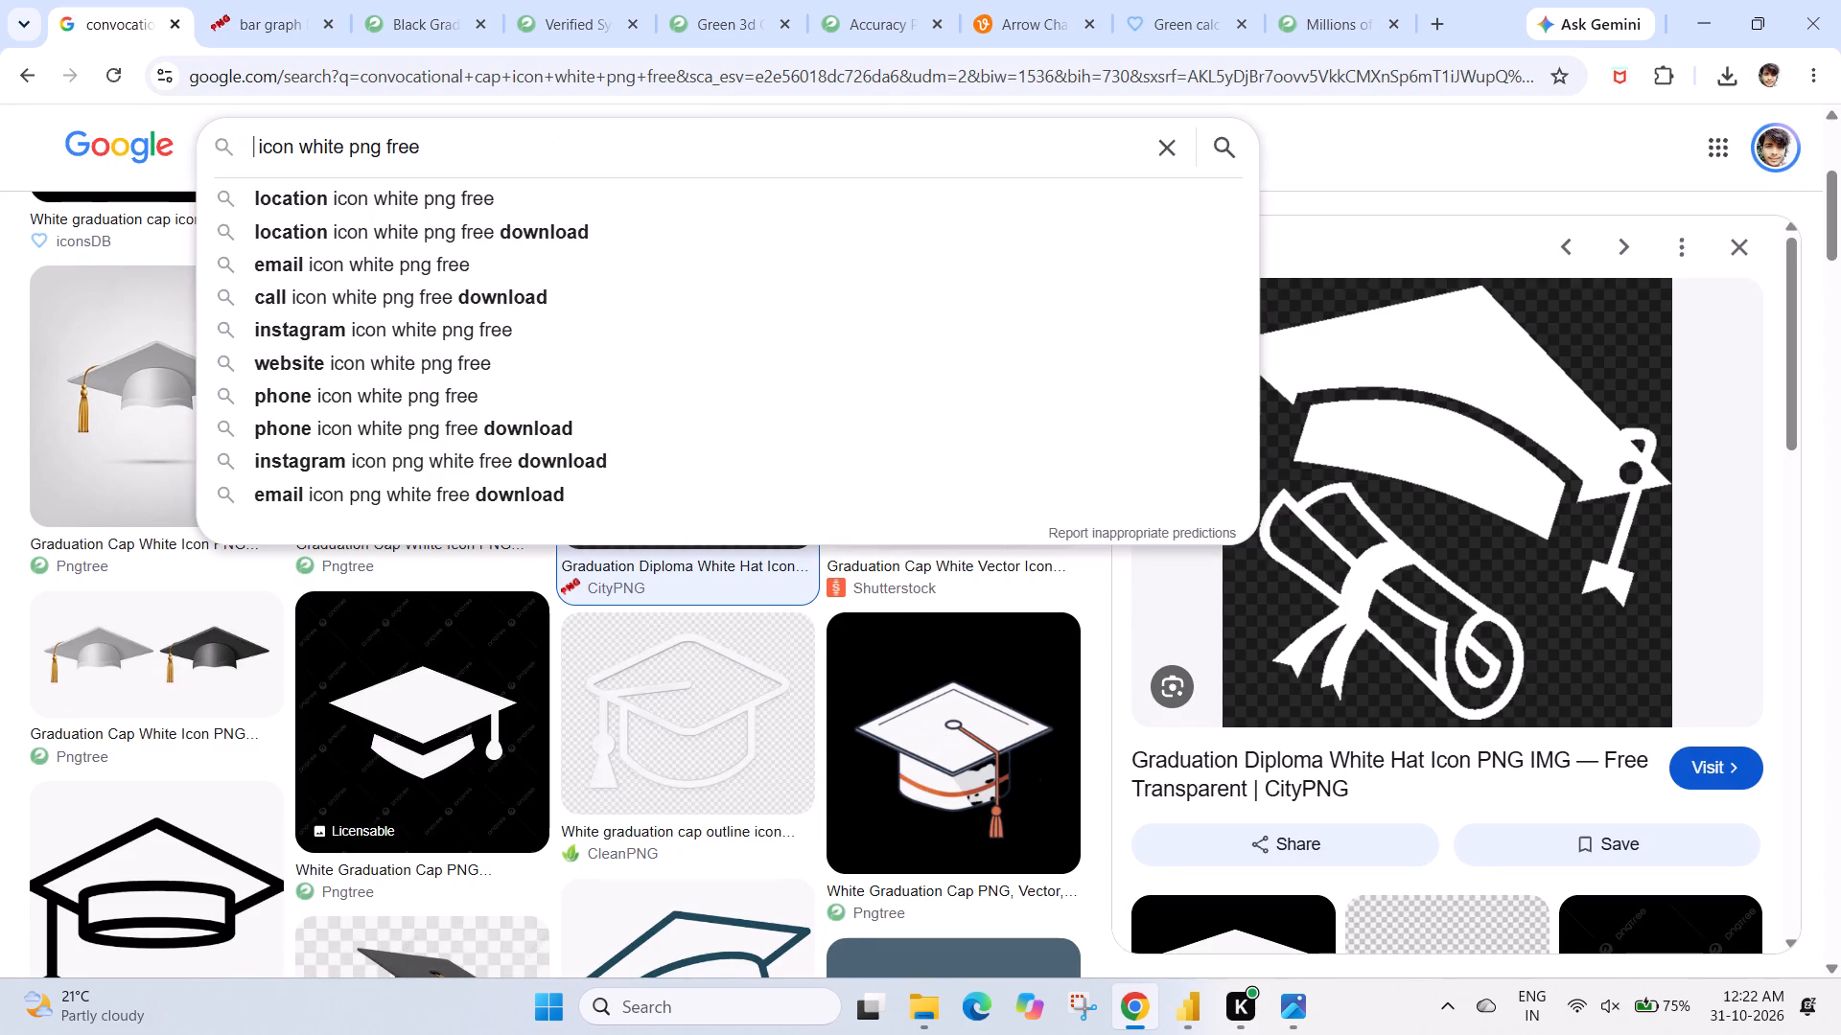
type("bar")
key("space")
type("chat")
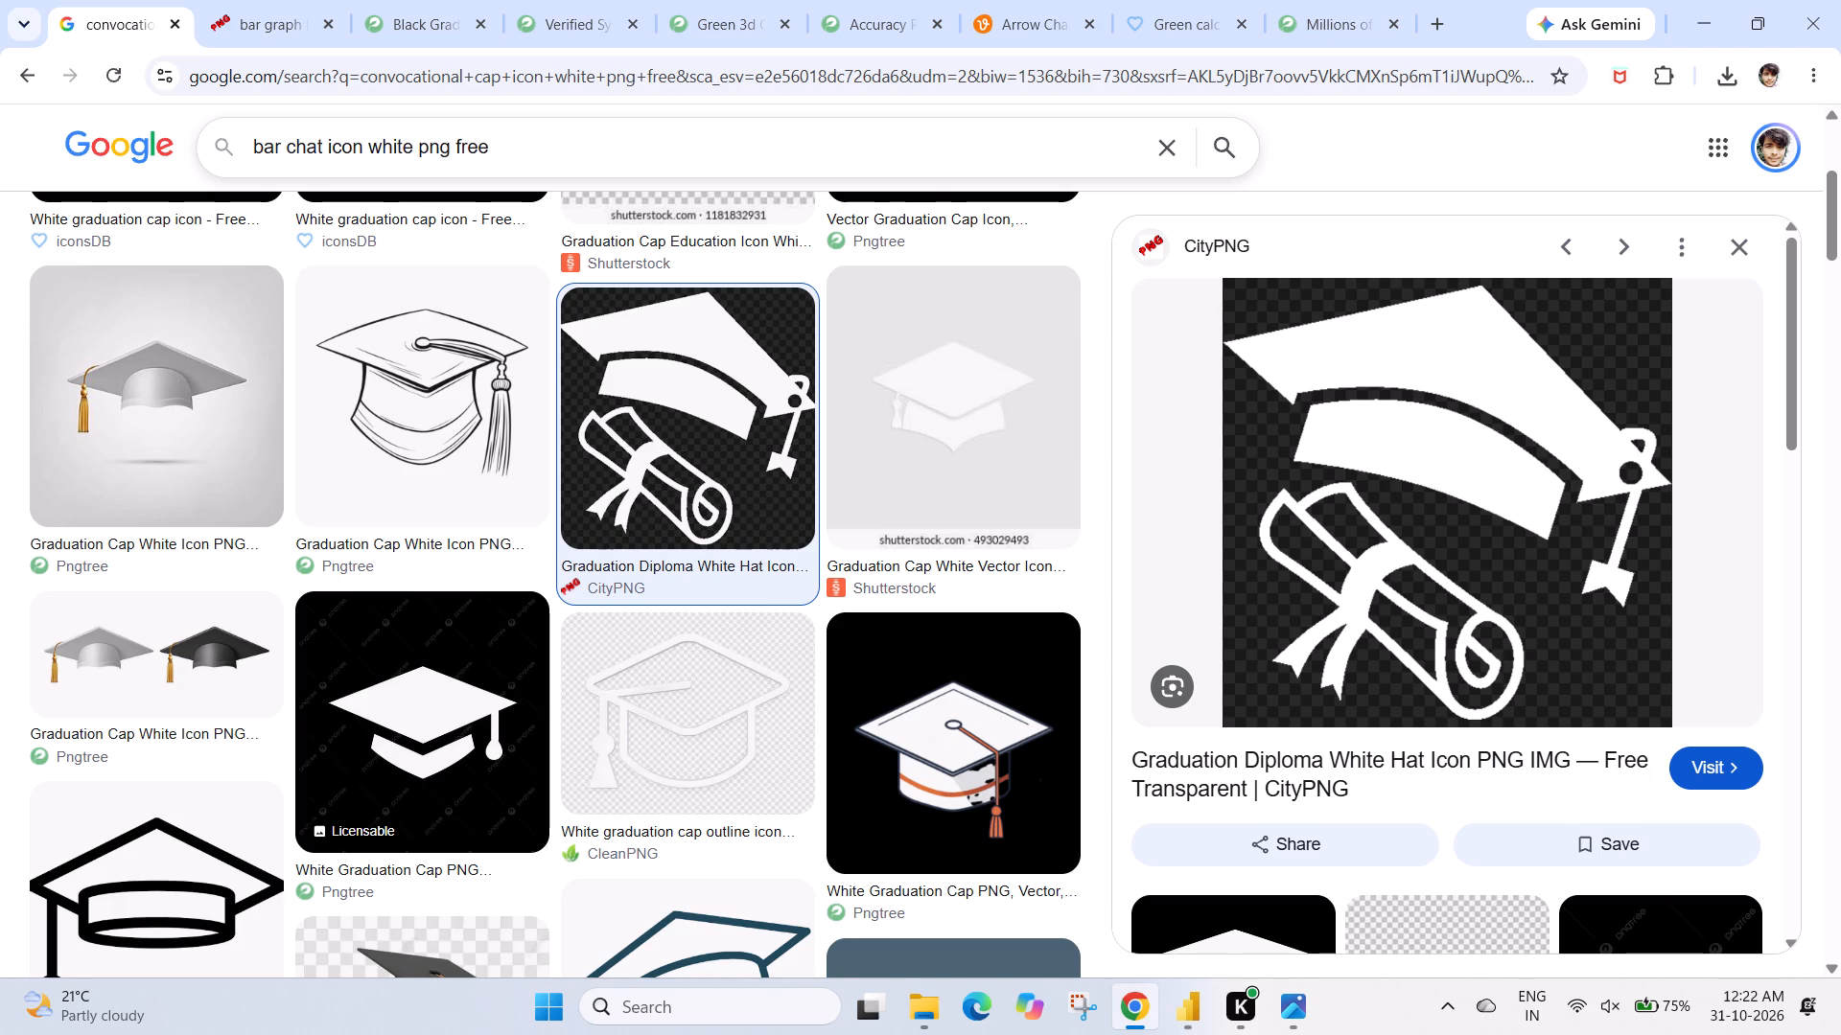
key("Return")
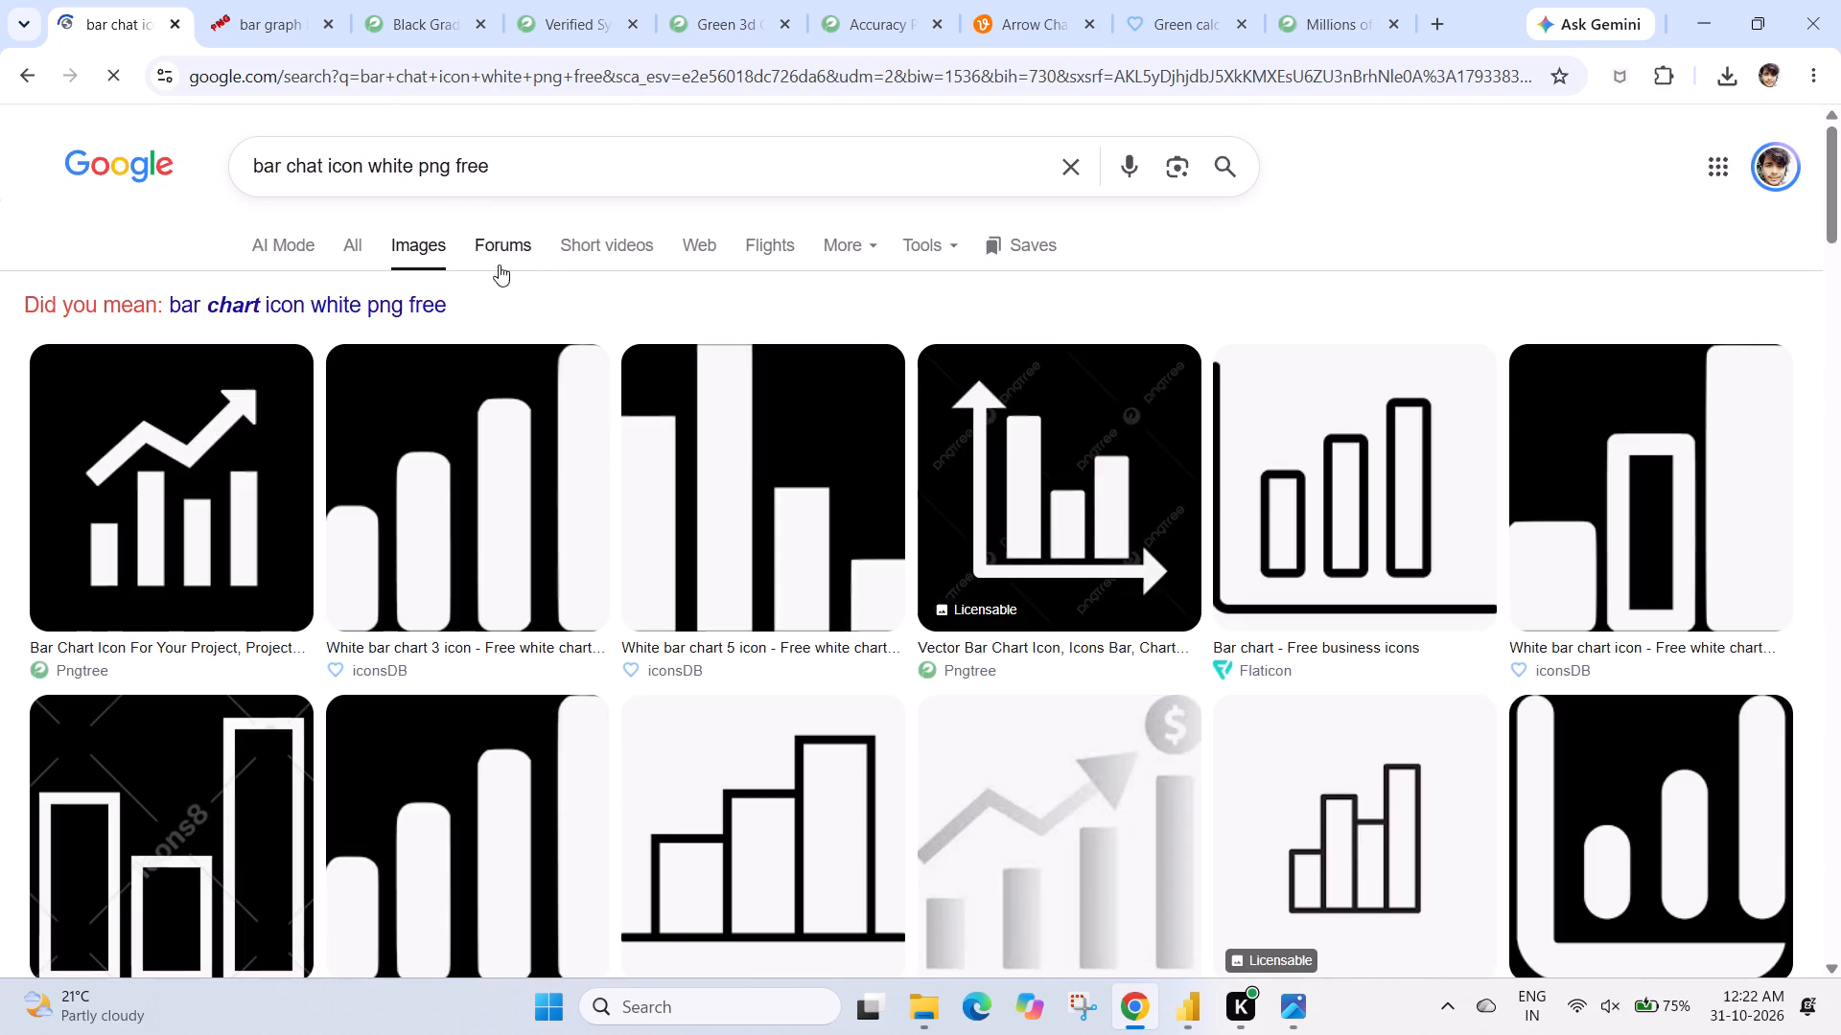
Open the Vecteezy page for the outlined bar chart logo icon from the image results and inspect its preview and download option.
scroll(618, 487, "down", 2)
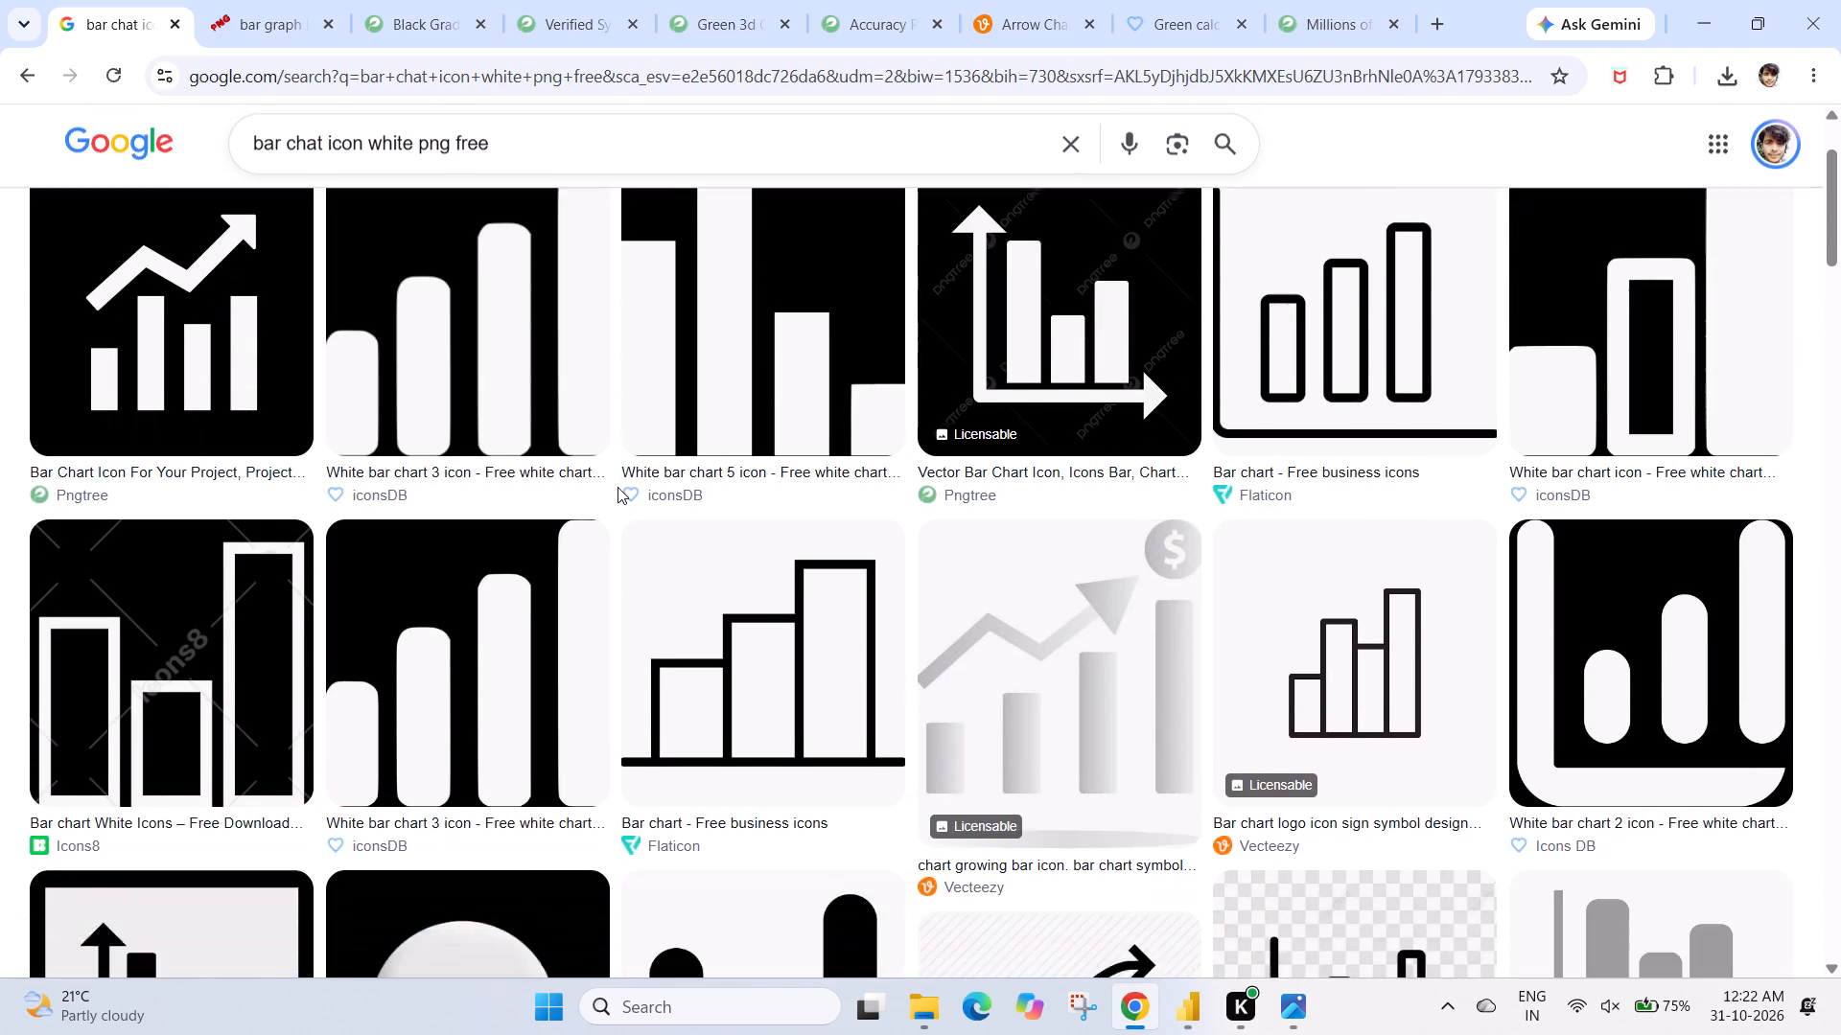
scroll(618, 487, "down", 3)
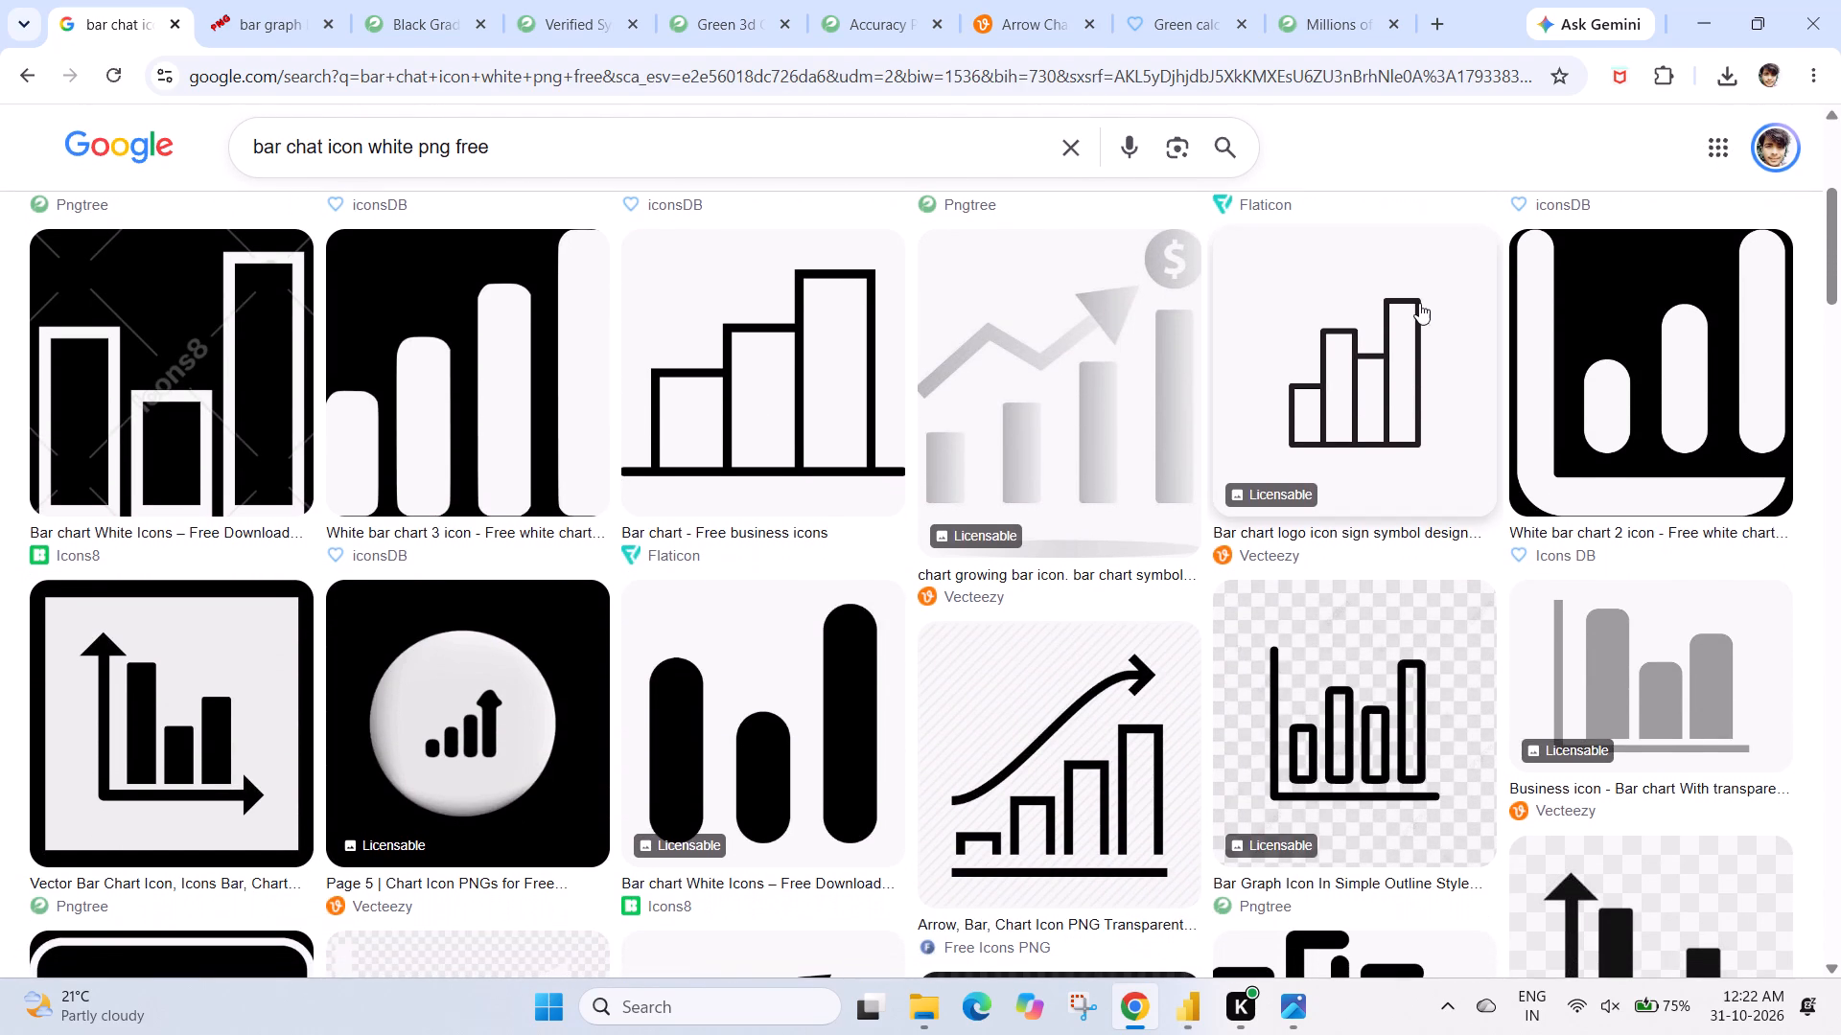
left_click(1327, 363)
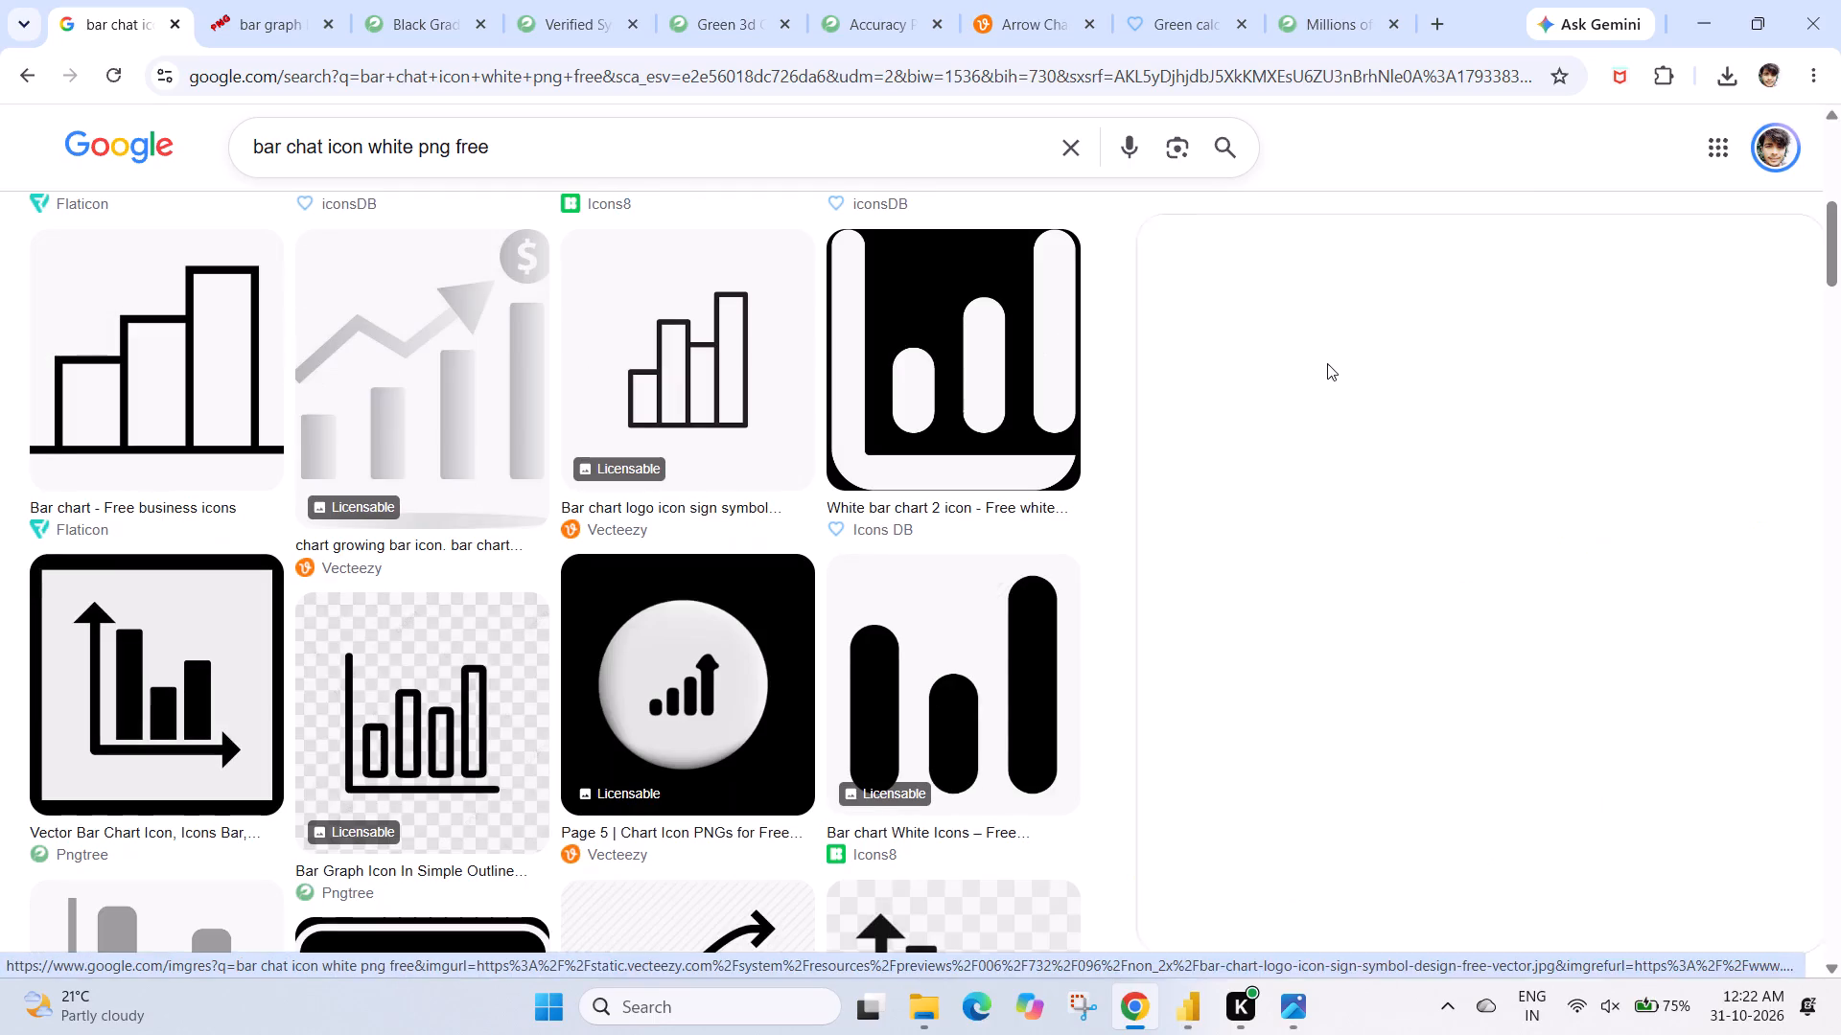
left_click(1374, 451)
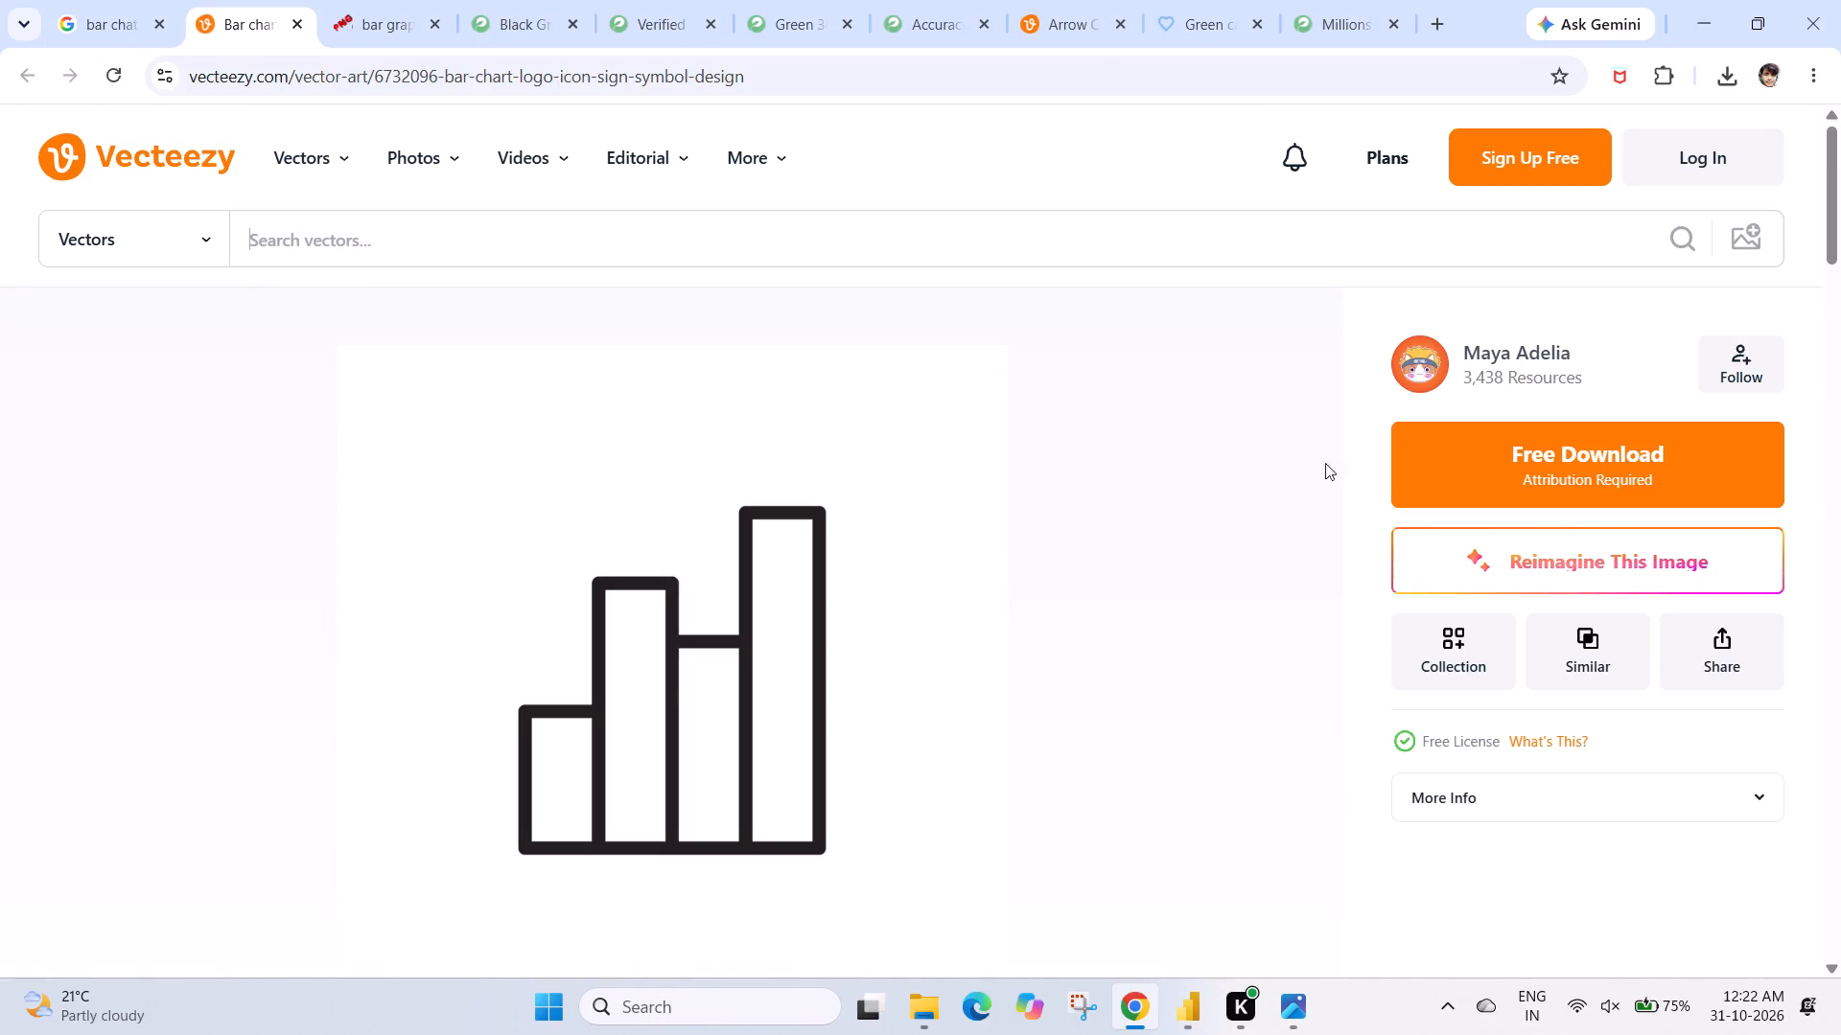
scroll(1025, 561, "down", 2)
scroll(1025, 561, "up", 1)
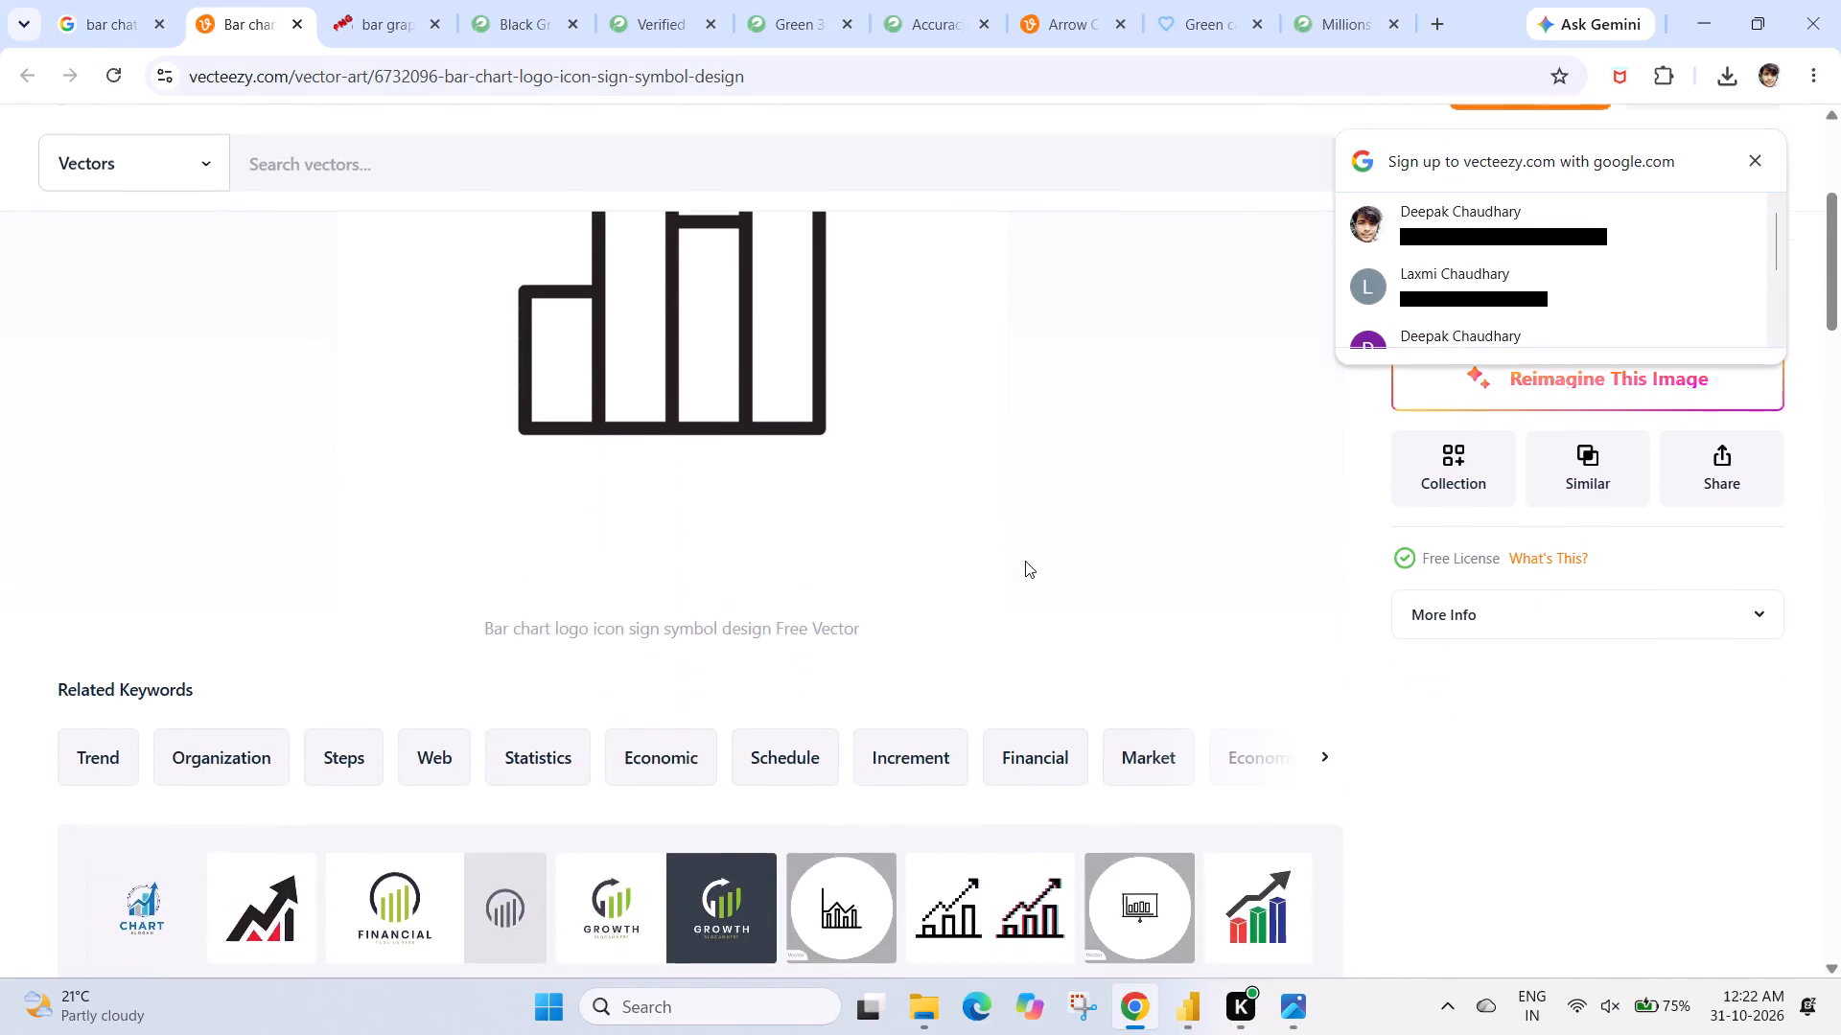
scroll(1025, 561, "up", 1)
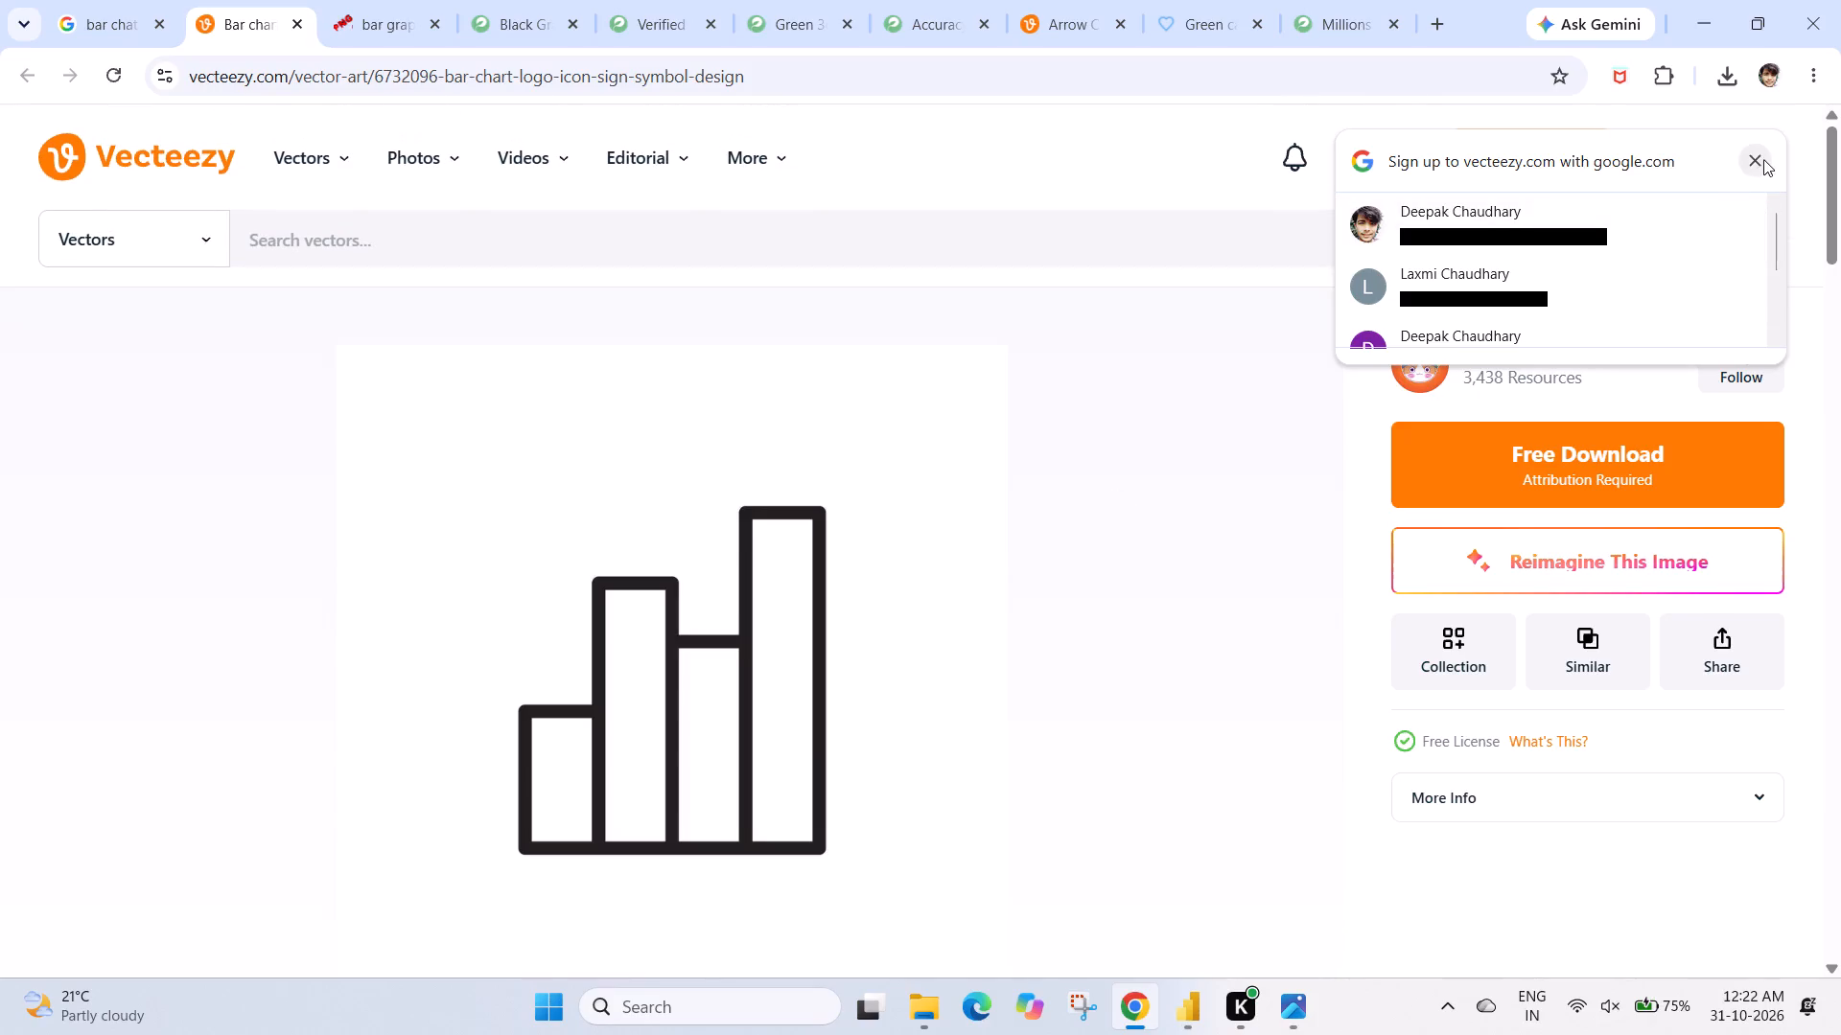
left_click(1763, 159)
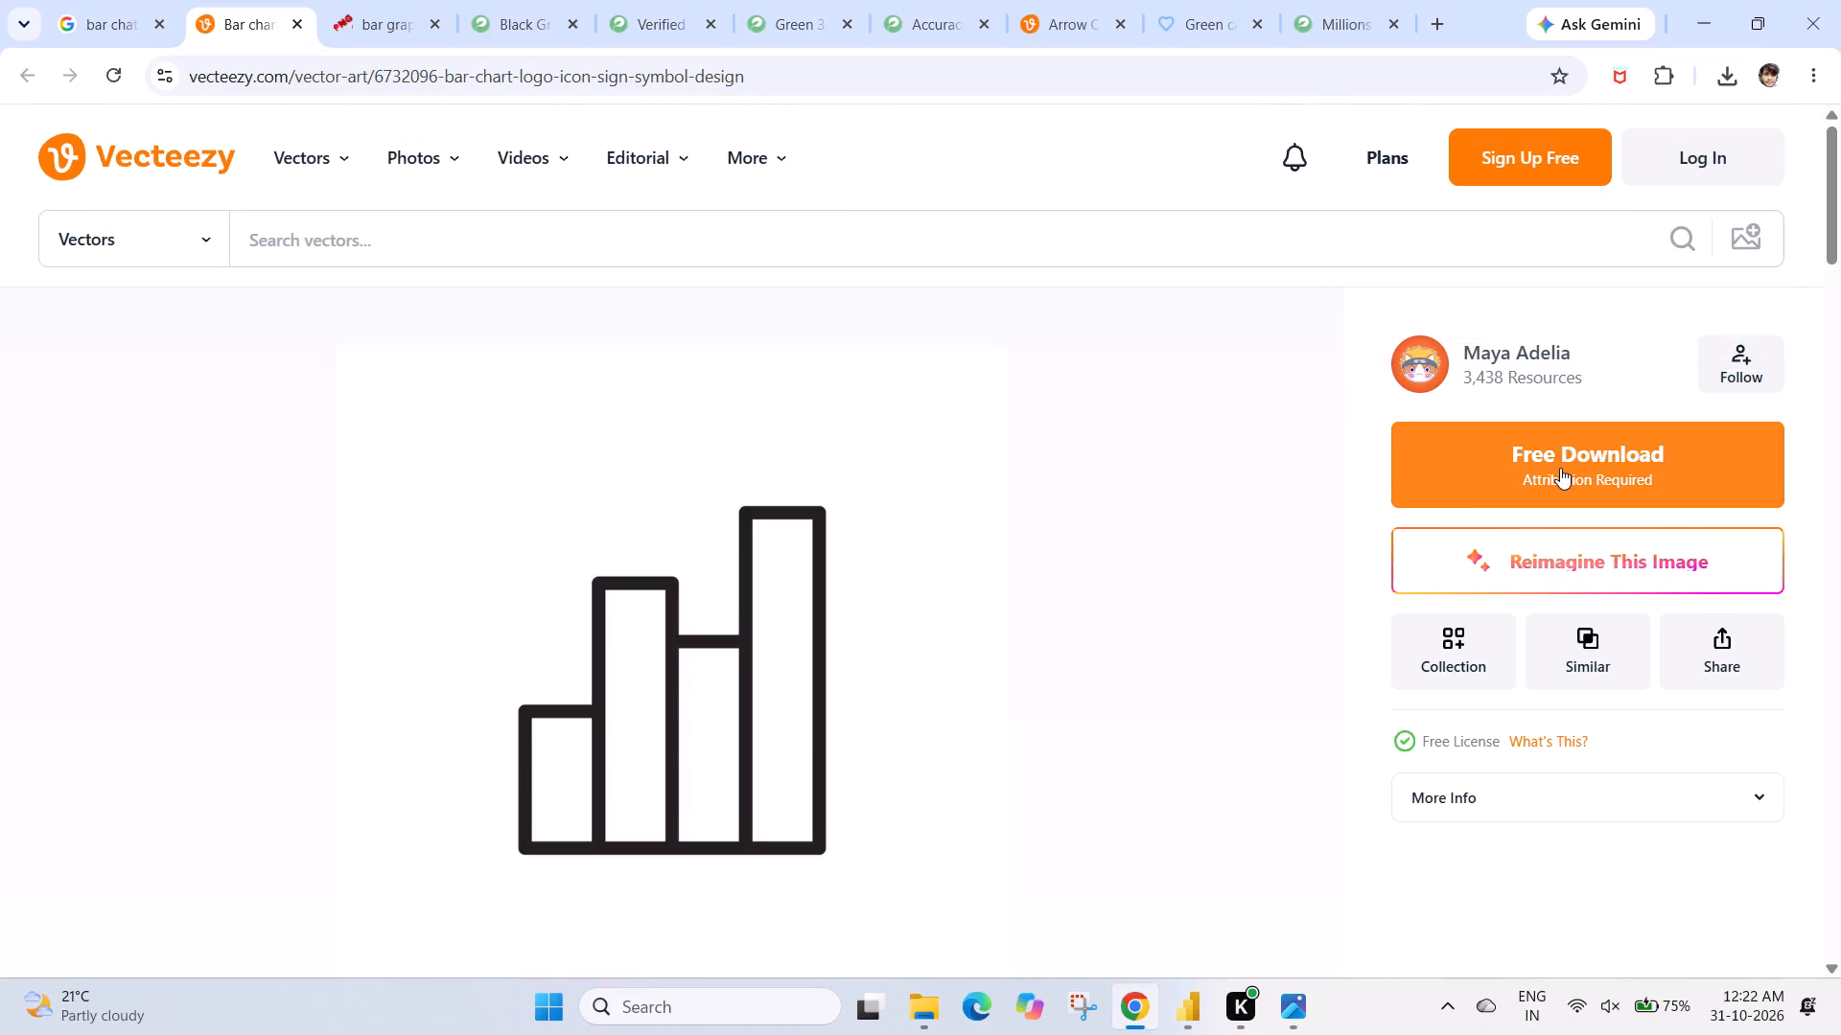
scroll(974, 759, "down", 3)
left_click(714, 368)
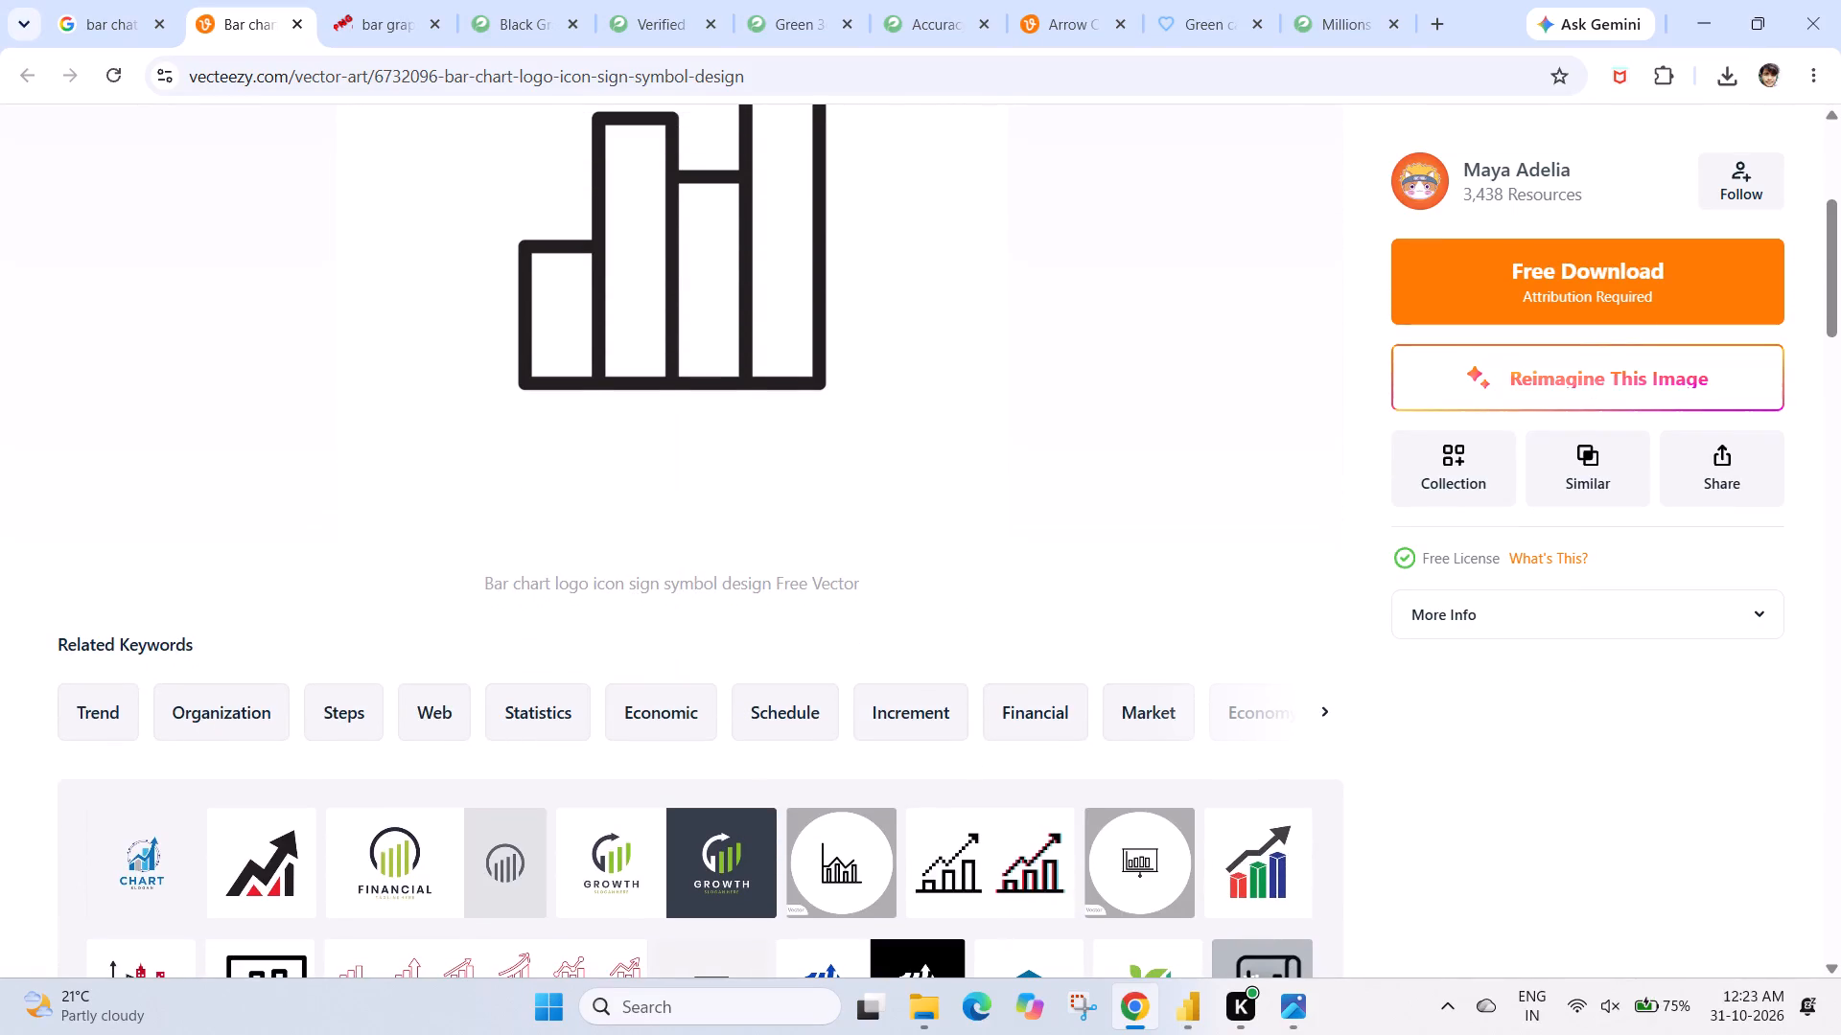
scroll(703, 336, "up", 6)
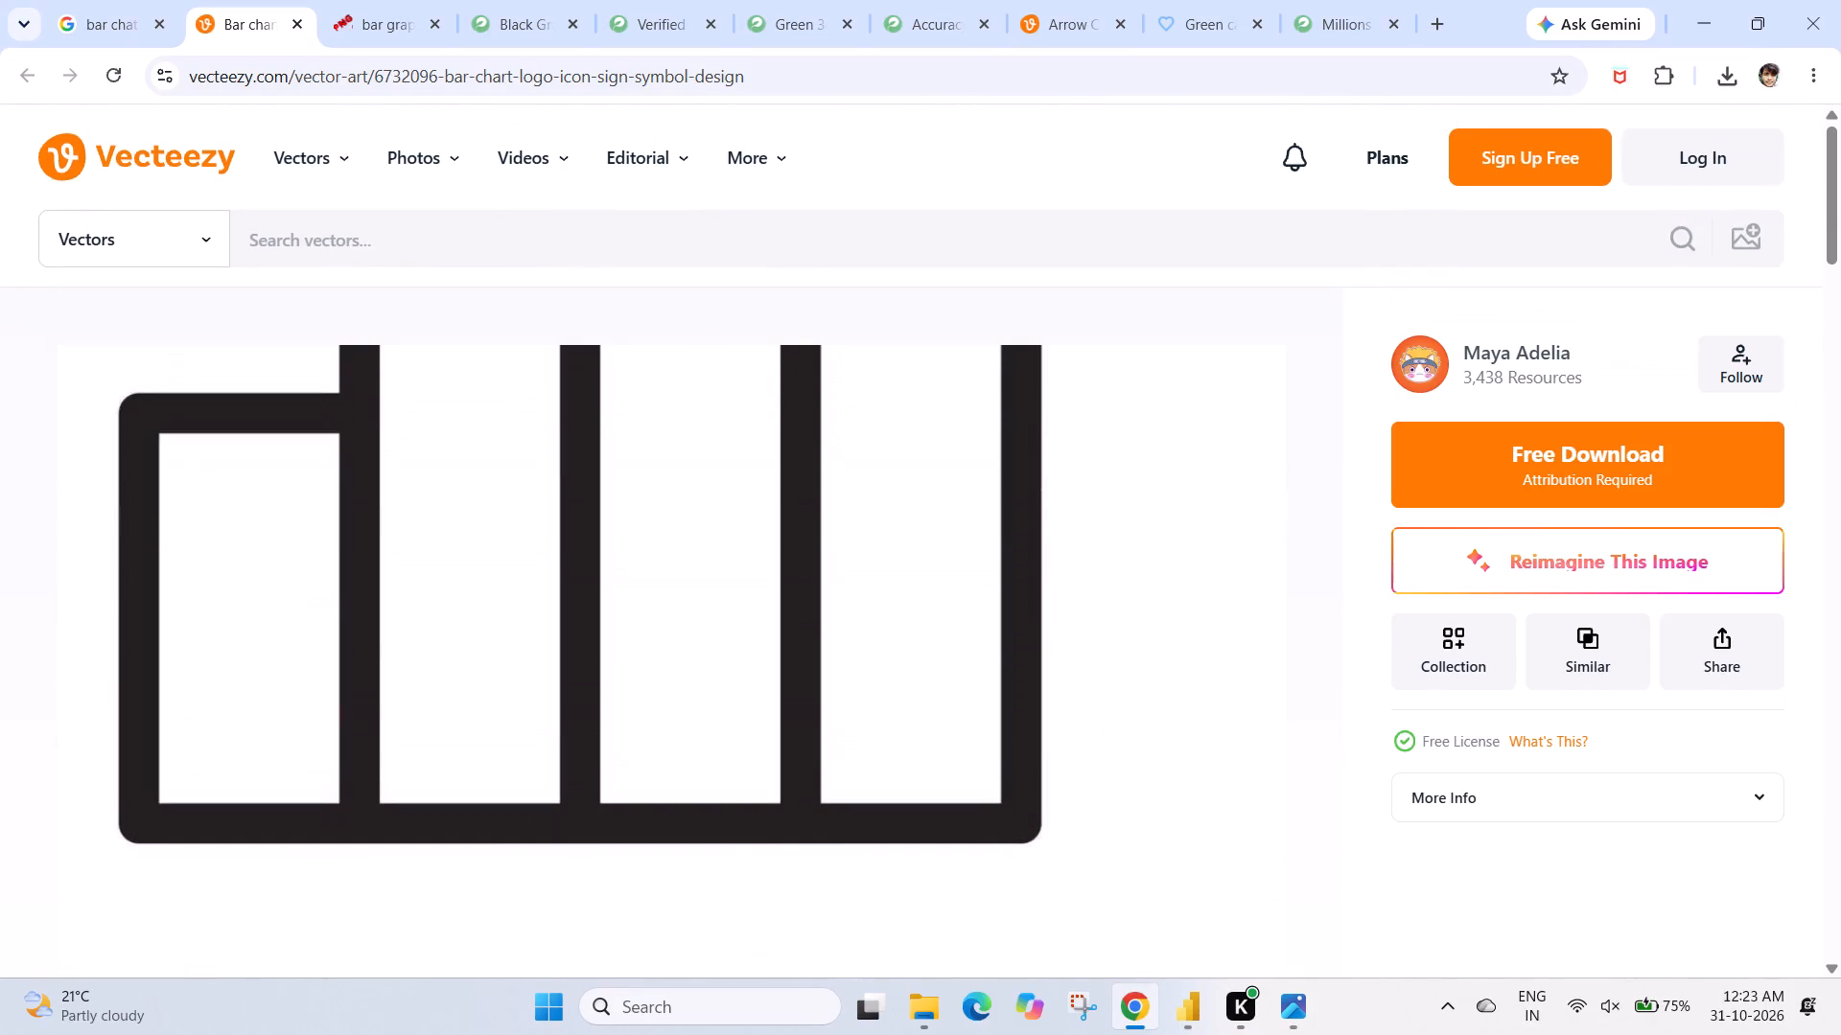
Return to the Google Images results and look through them for a suitable bar chart icon for the sidebar label.
left_click(128, 1)
scroll(516, 487, "down", 1)
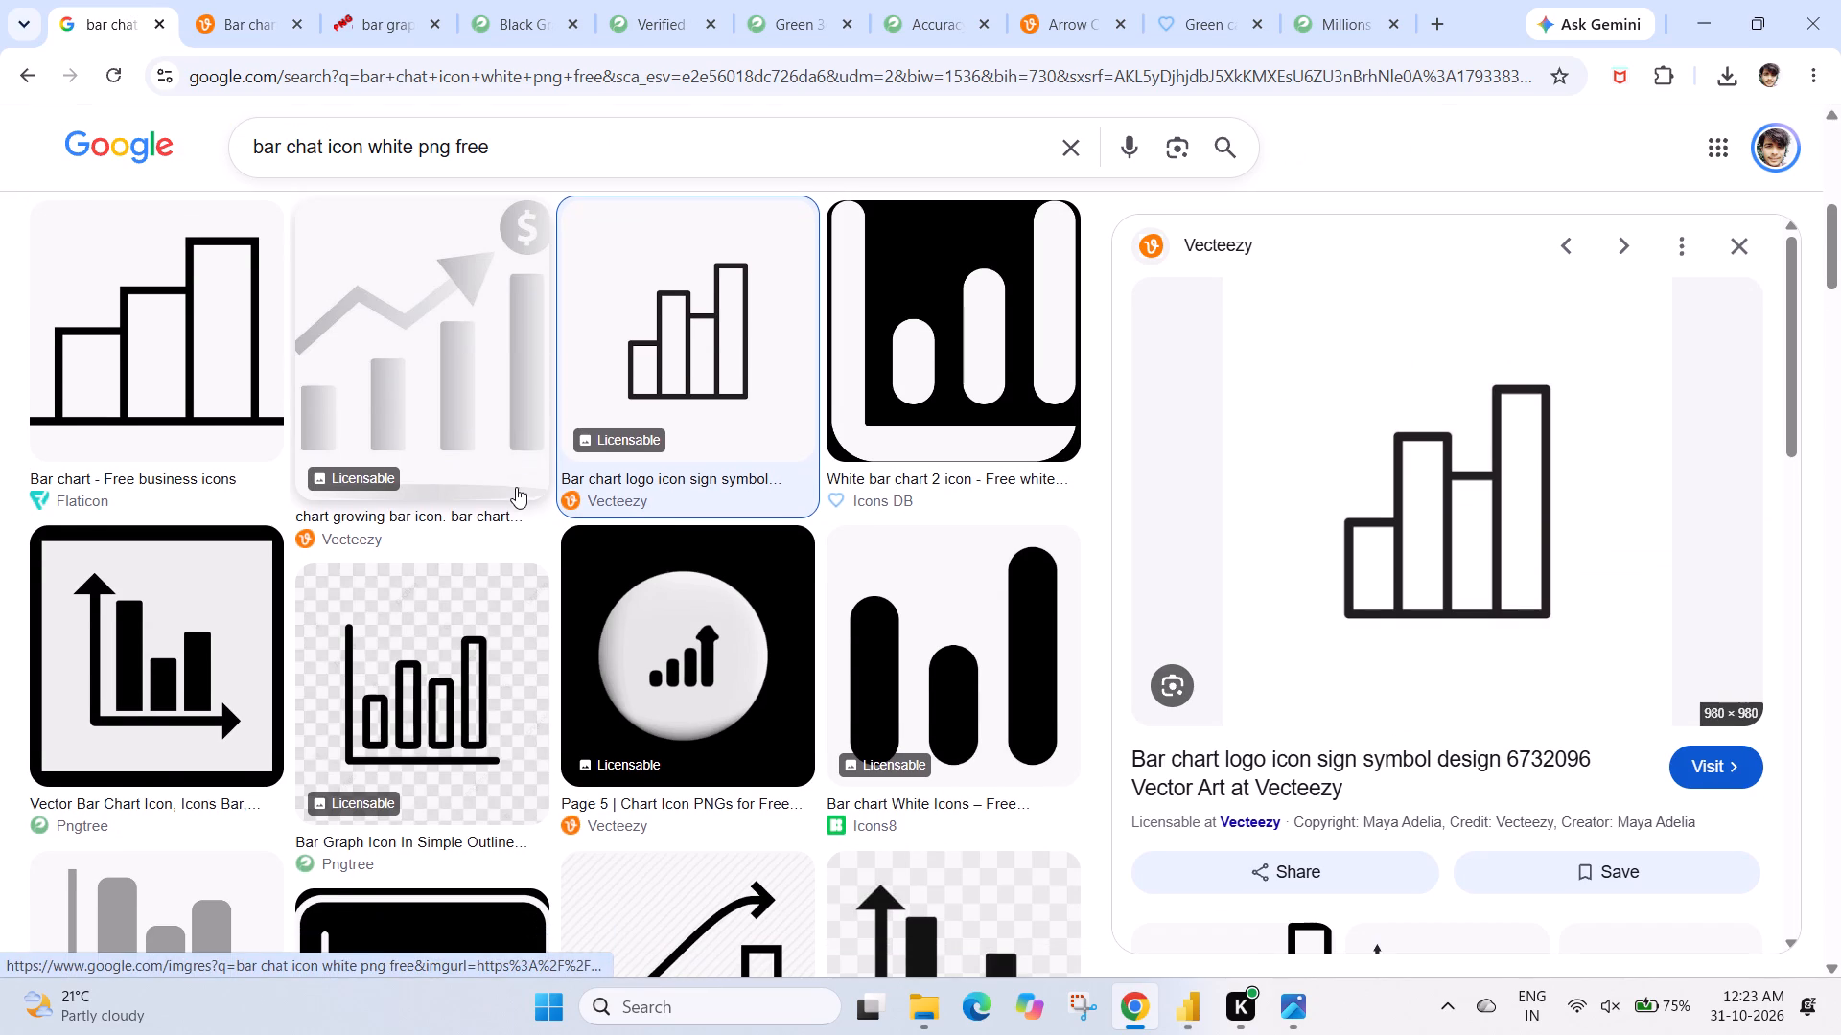
scroll(516, 487, "down", 3)
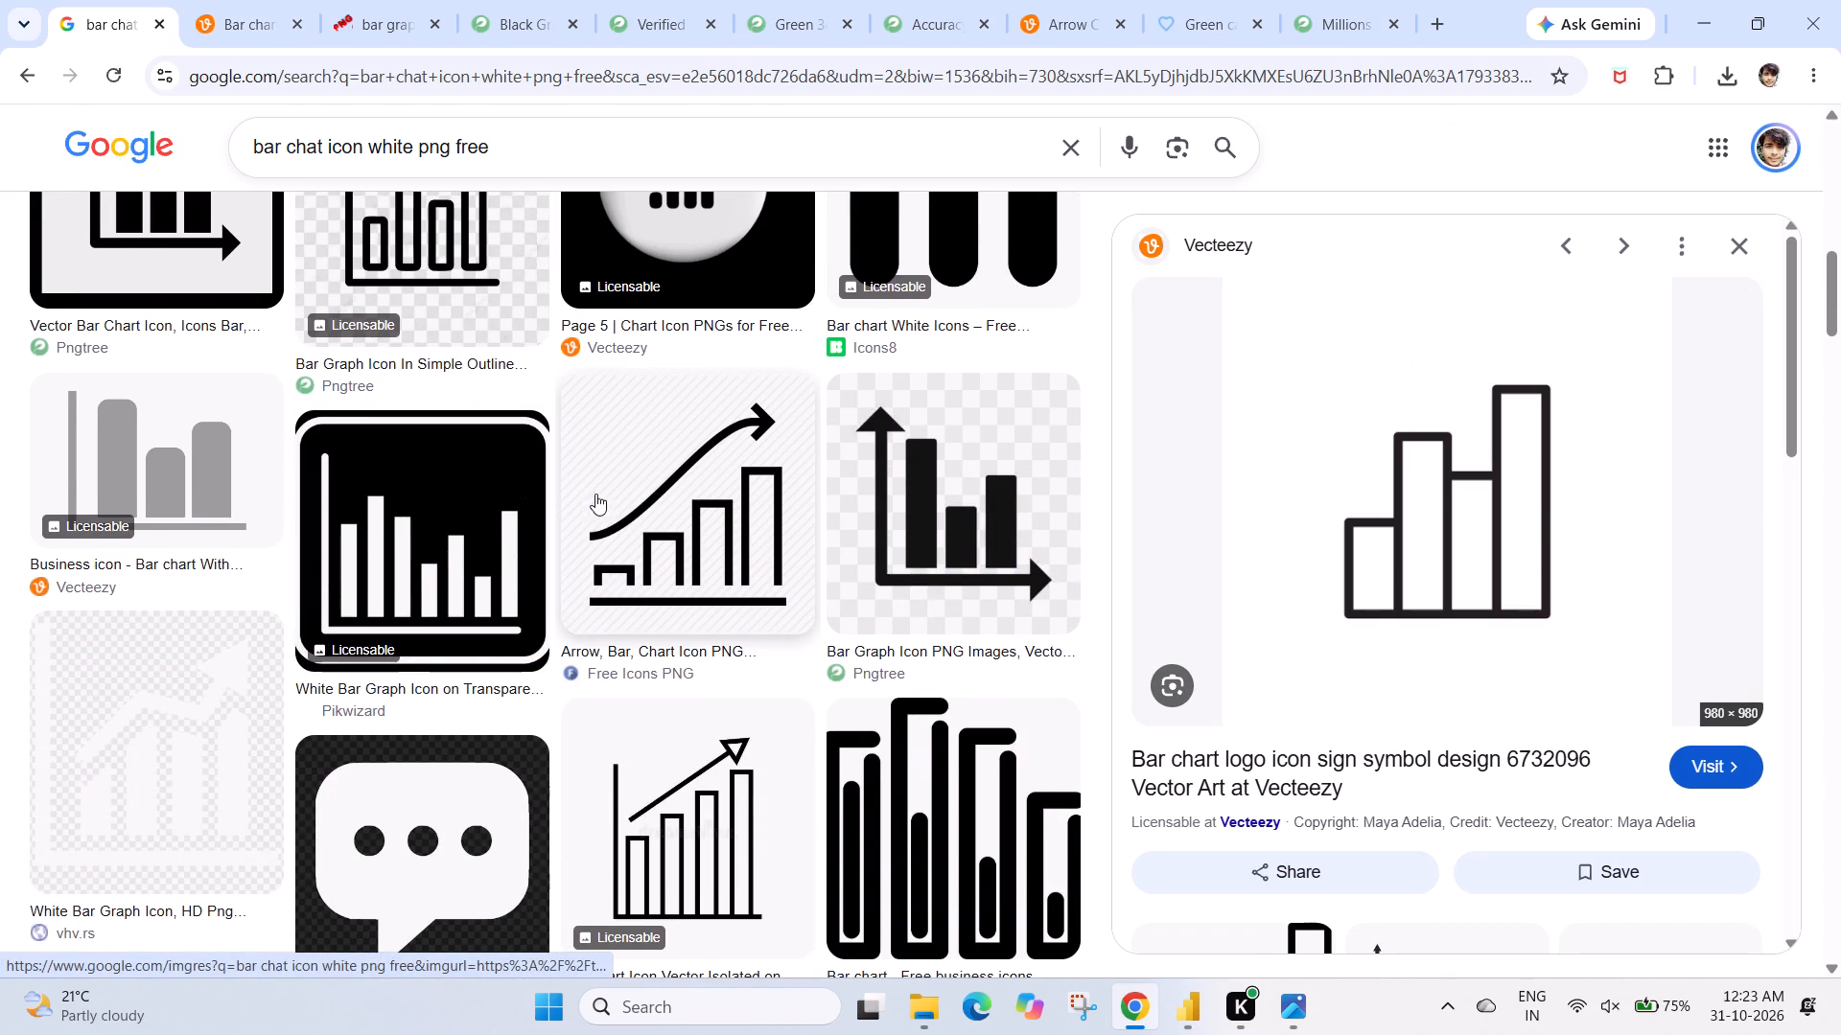
scroll(653, 503, "down", 3)
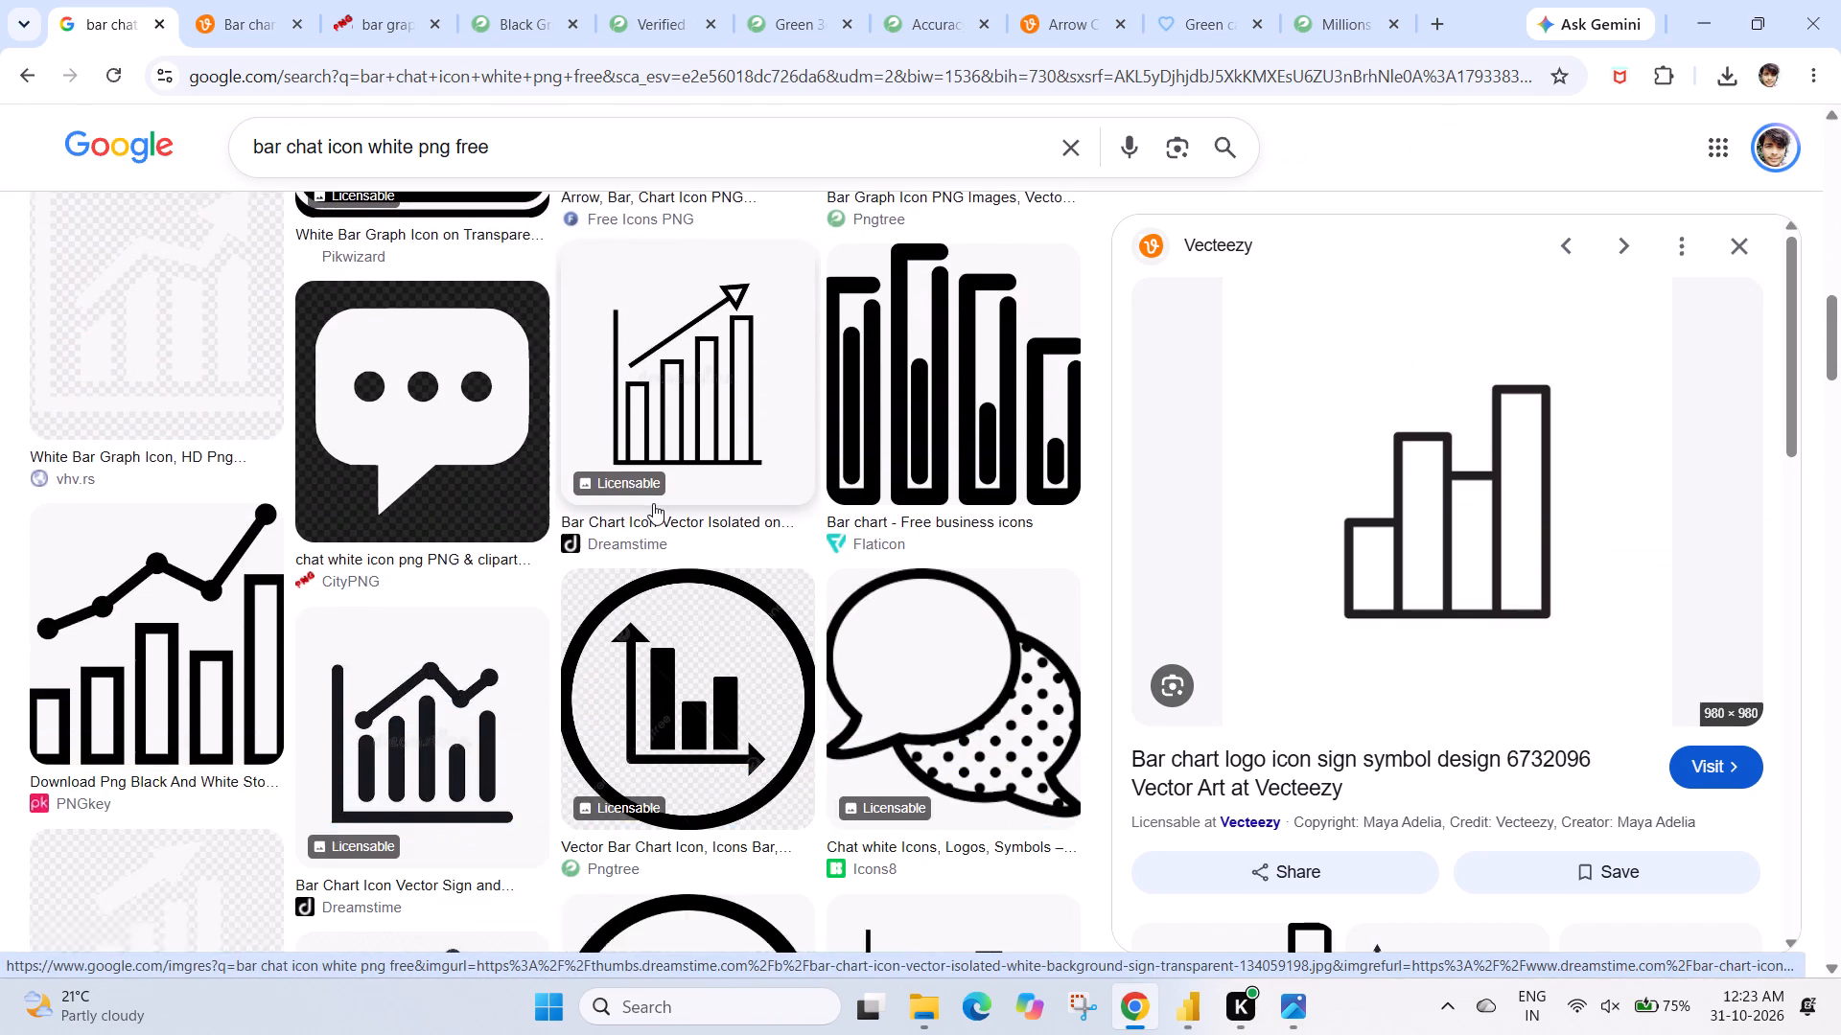
scroll(653, 503, "down", 6)
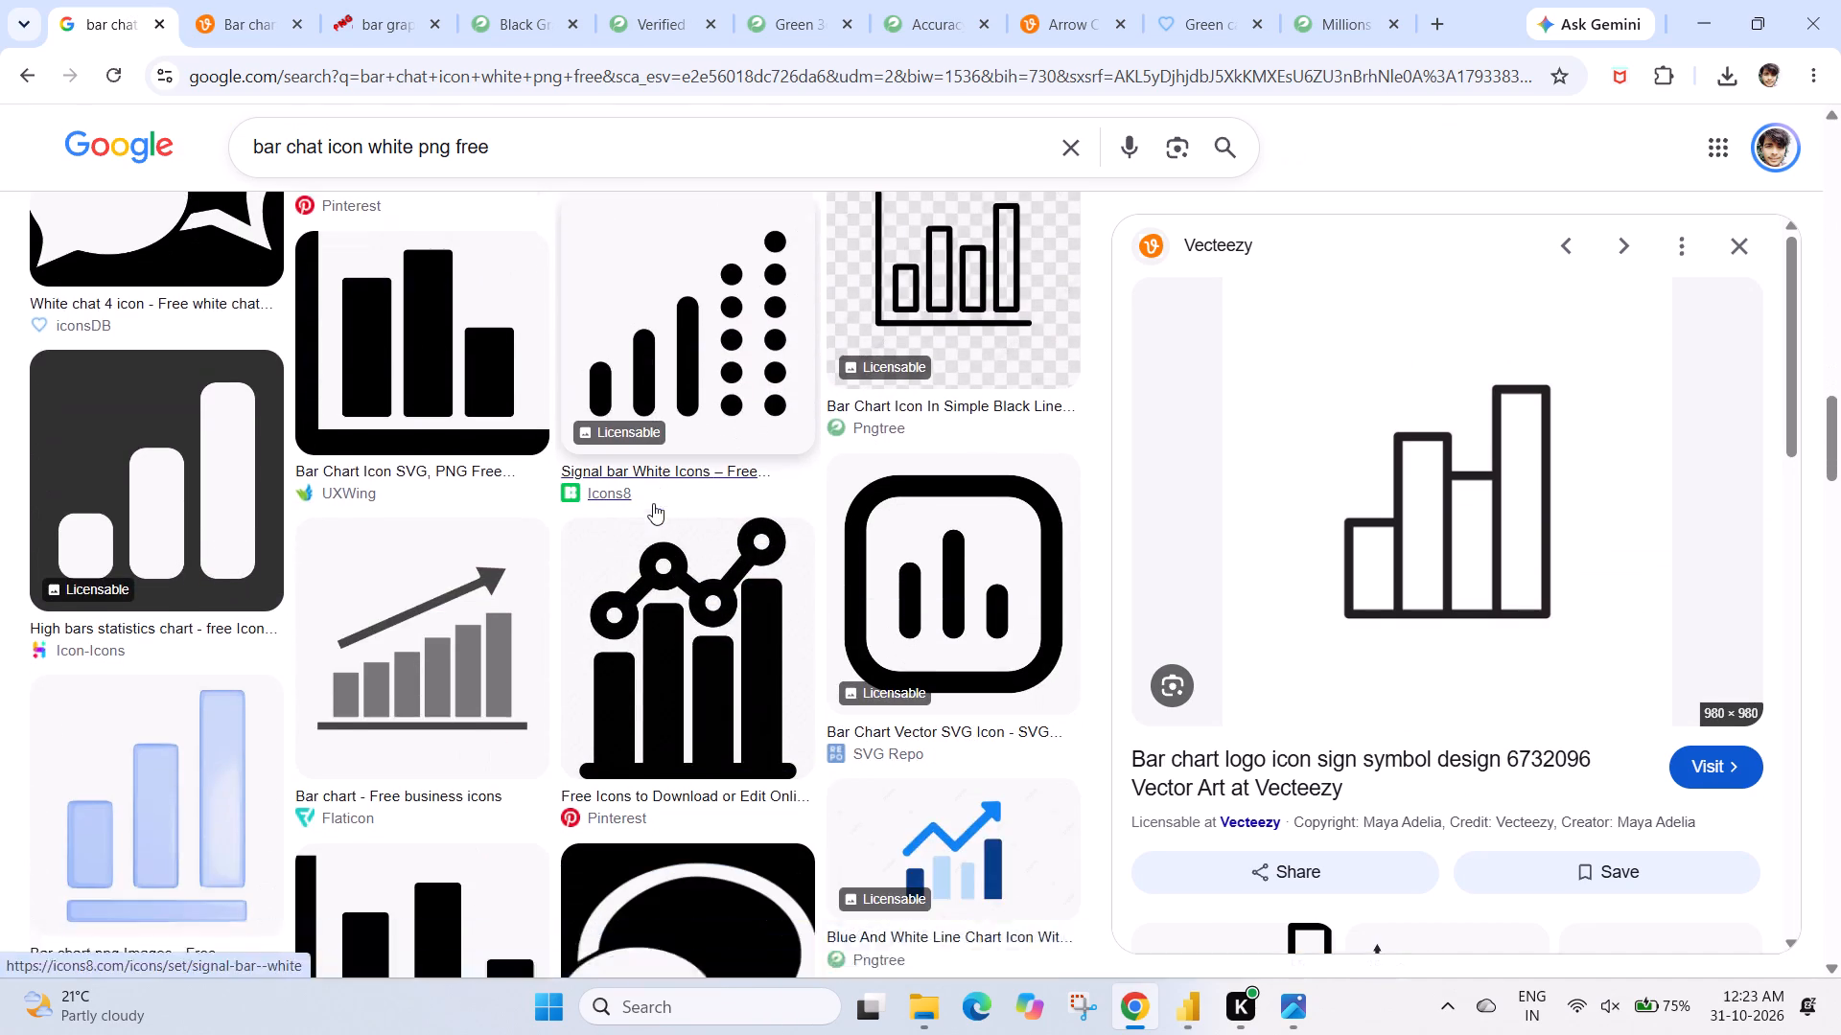
scroll(653, 503, "down", 2)
scroll(653, 503, "up", 2)
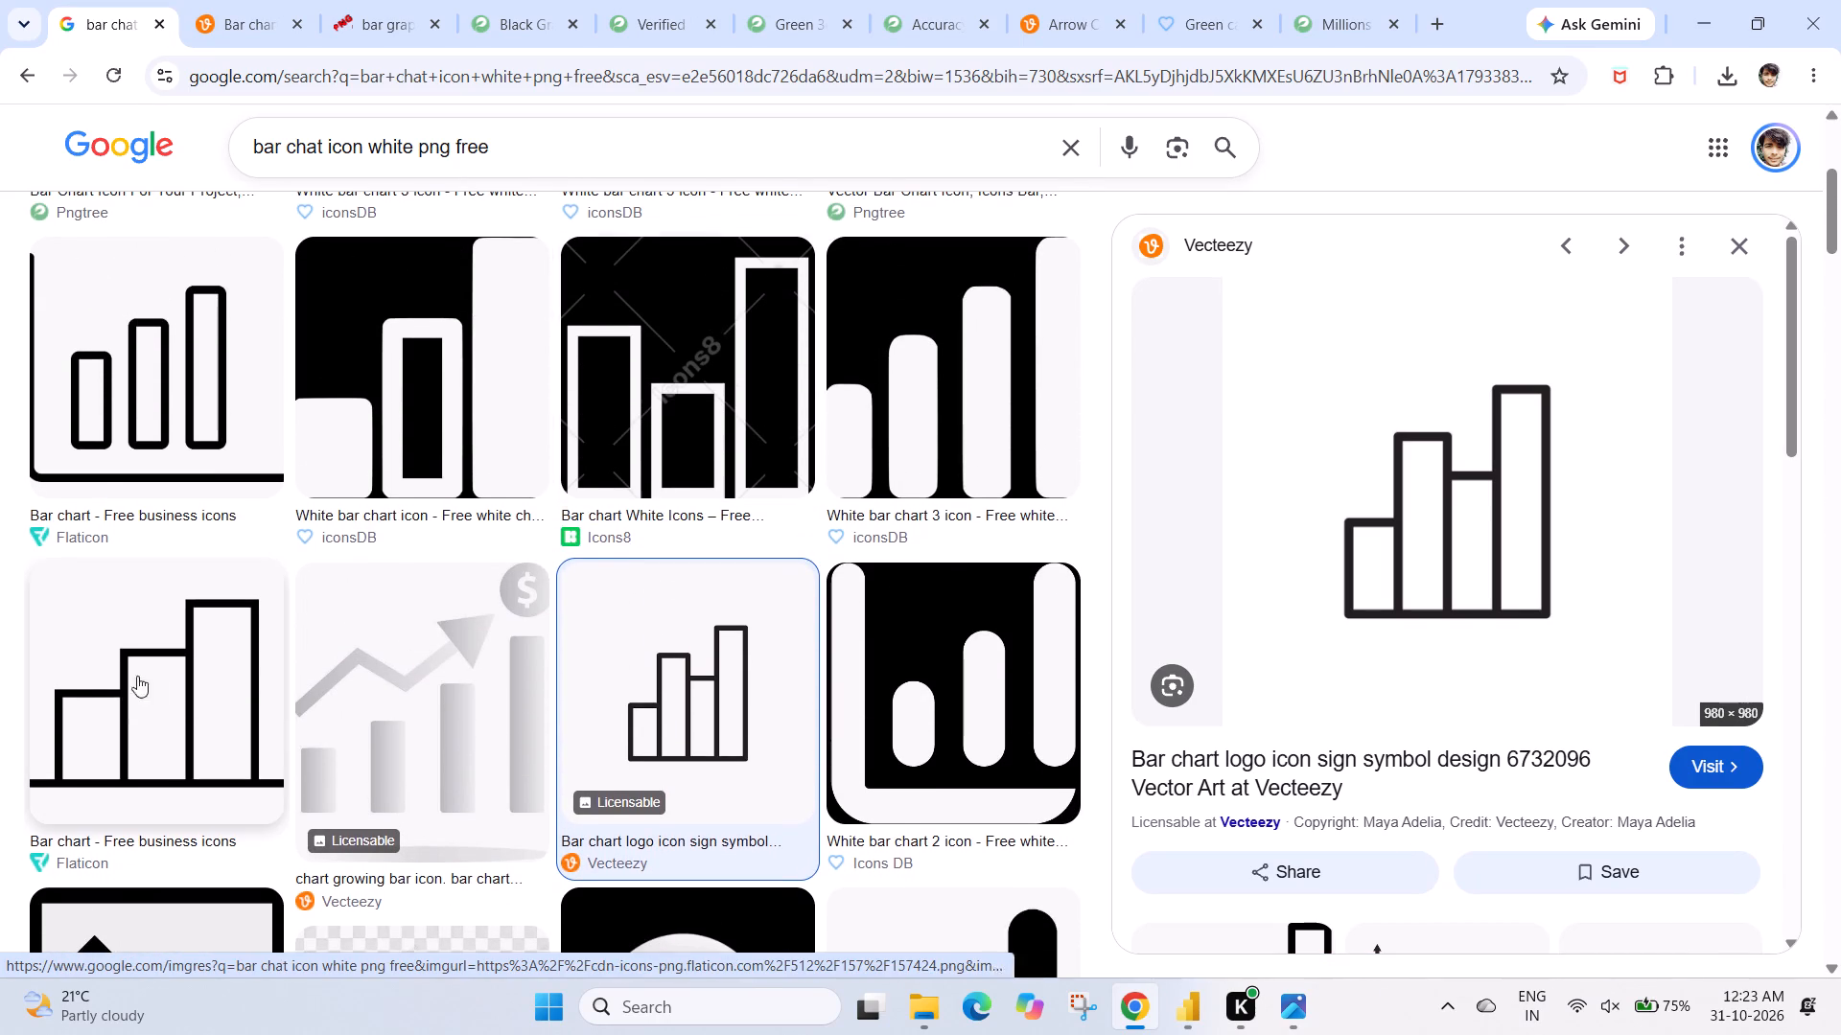
scroll(188, 356, "up", 4)
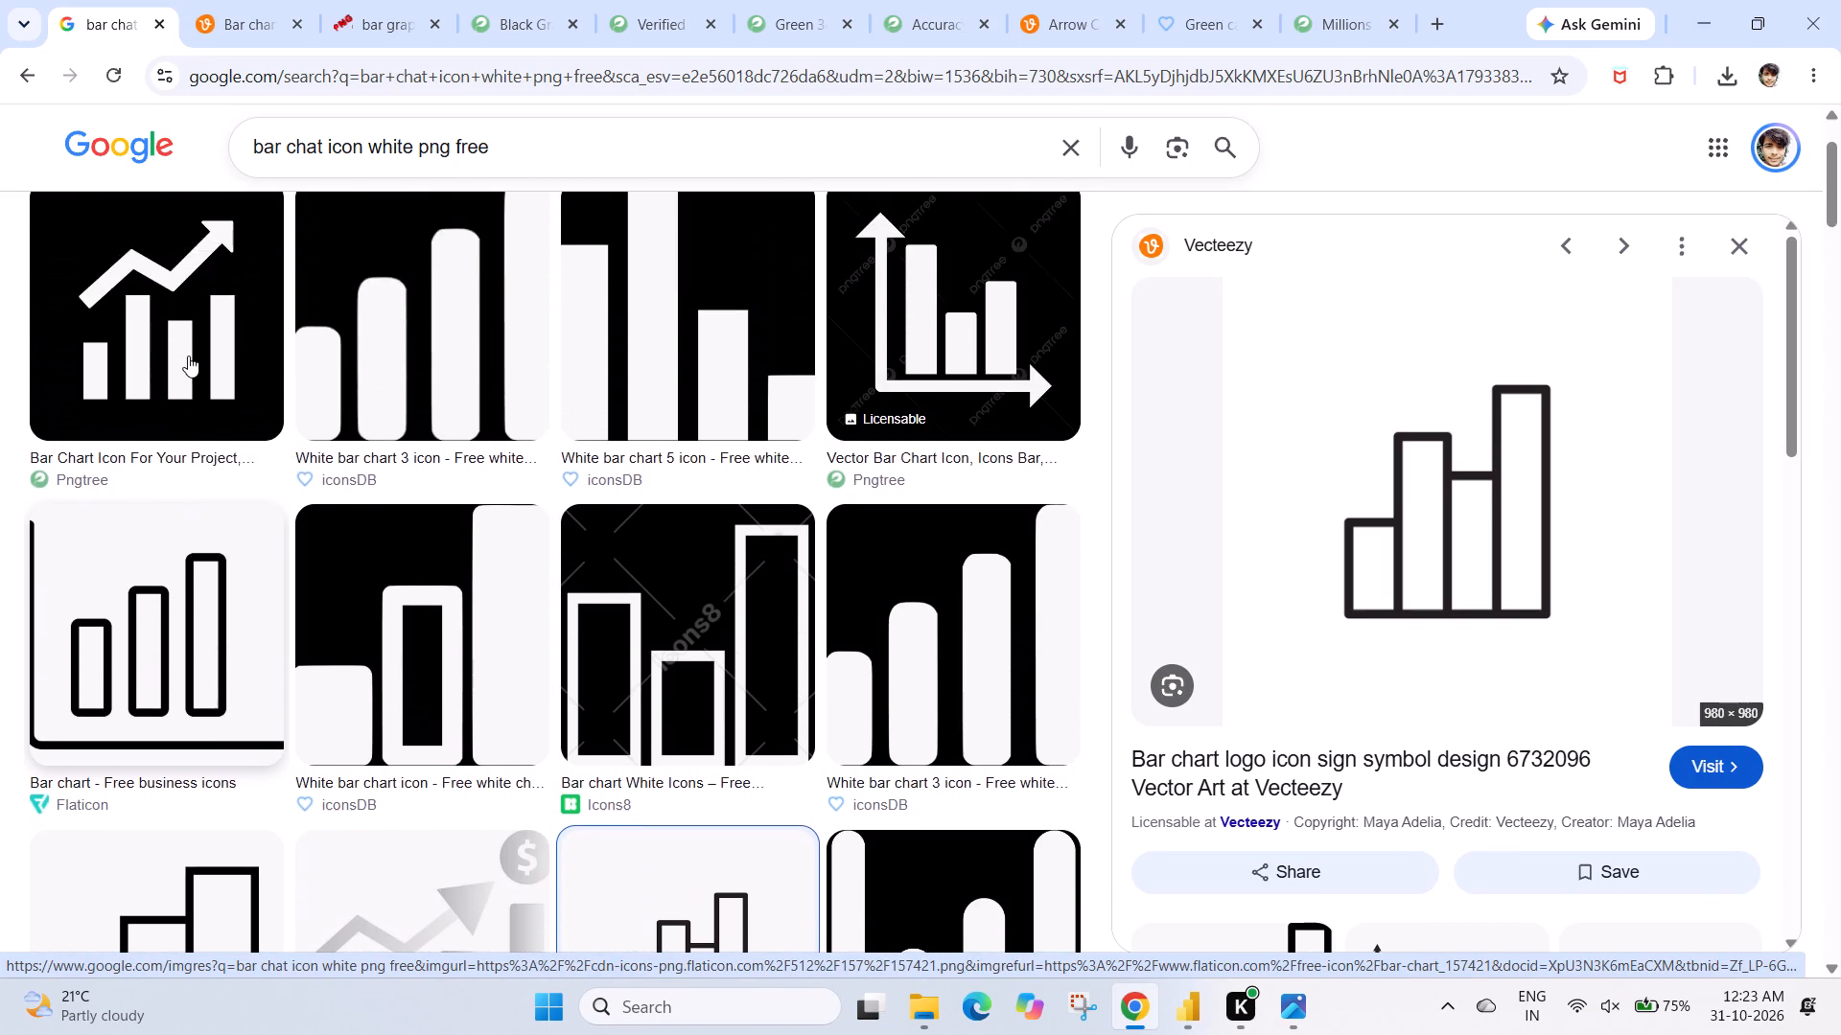
scroll(188, 356, "up", 5)
scroll(188, 356, "down", 4)
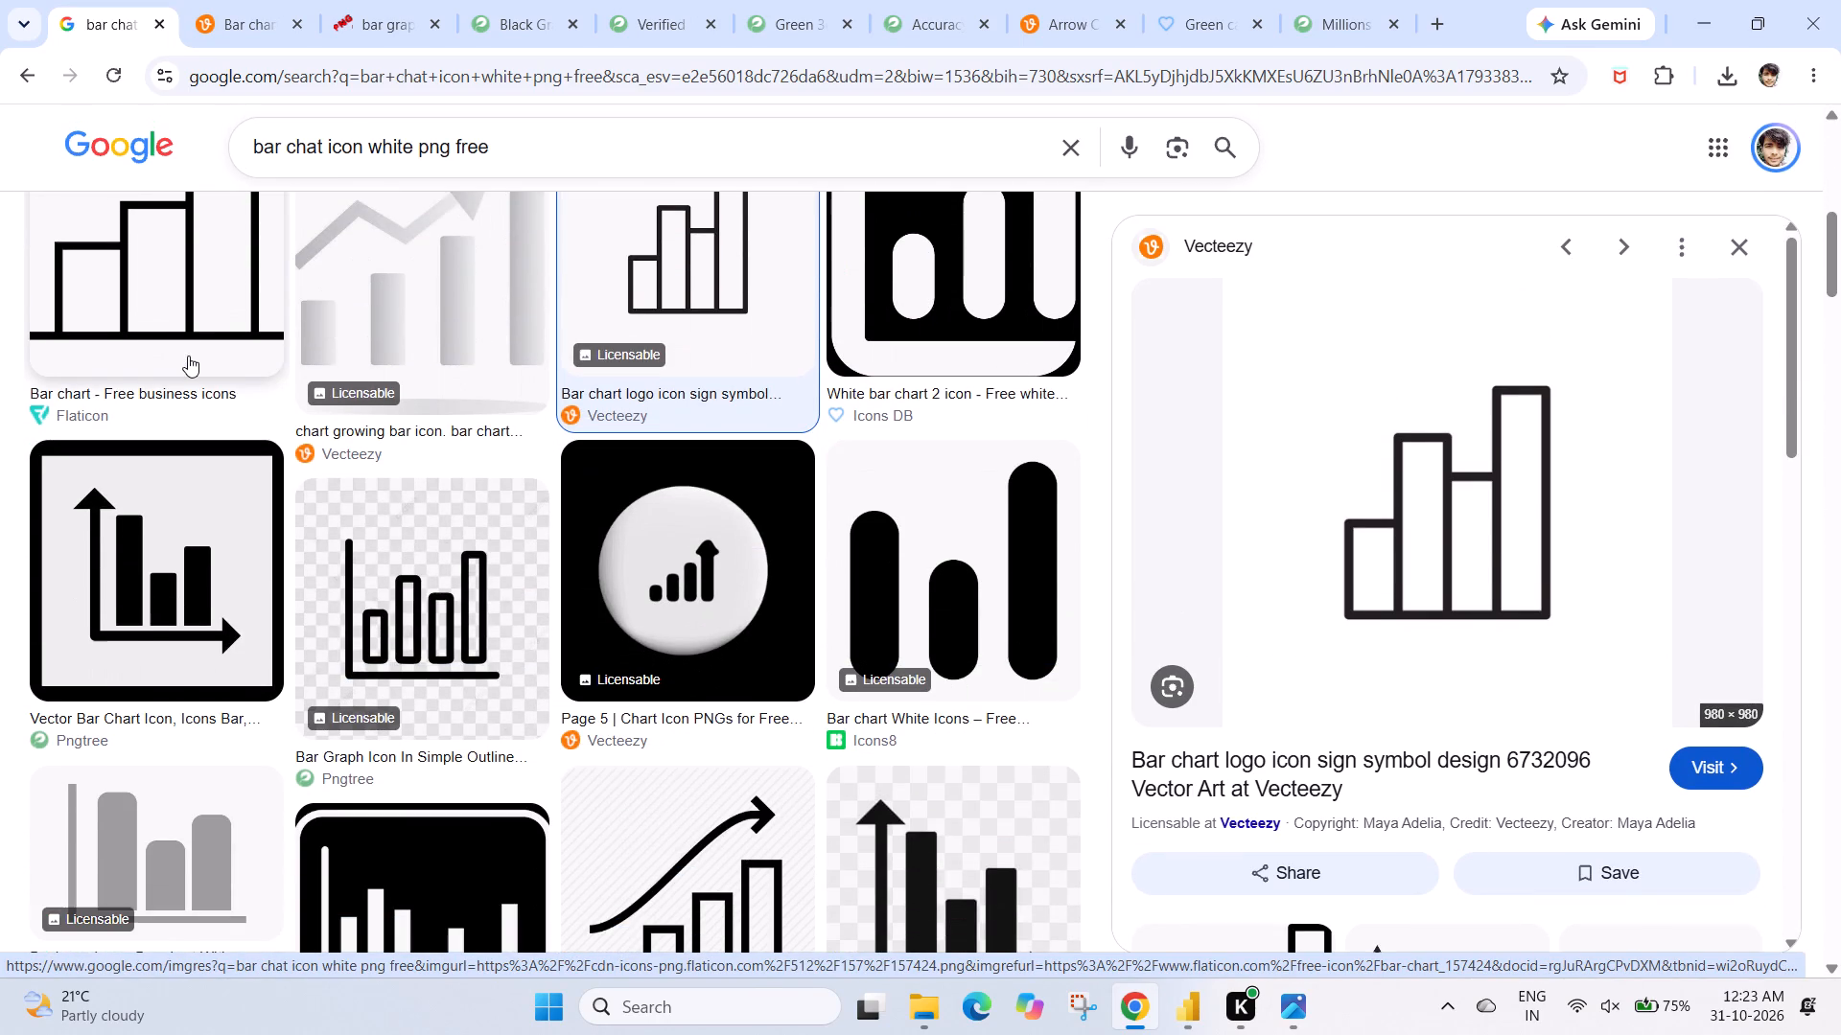
scroll(188, 356, "down", 1)
Open the Flaticon page of the outlined three-bar chart icon with a baseline and download the icon free as a 512px PNG.
left_click(152, 258)
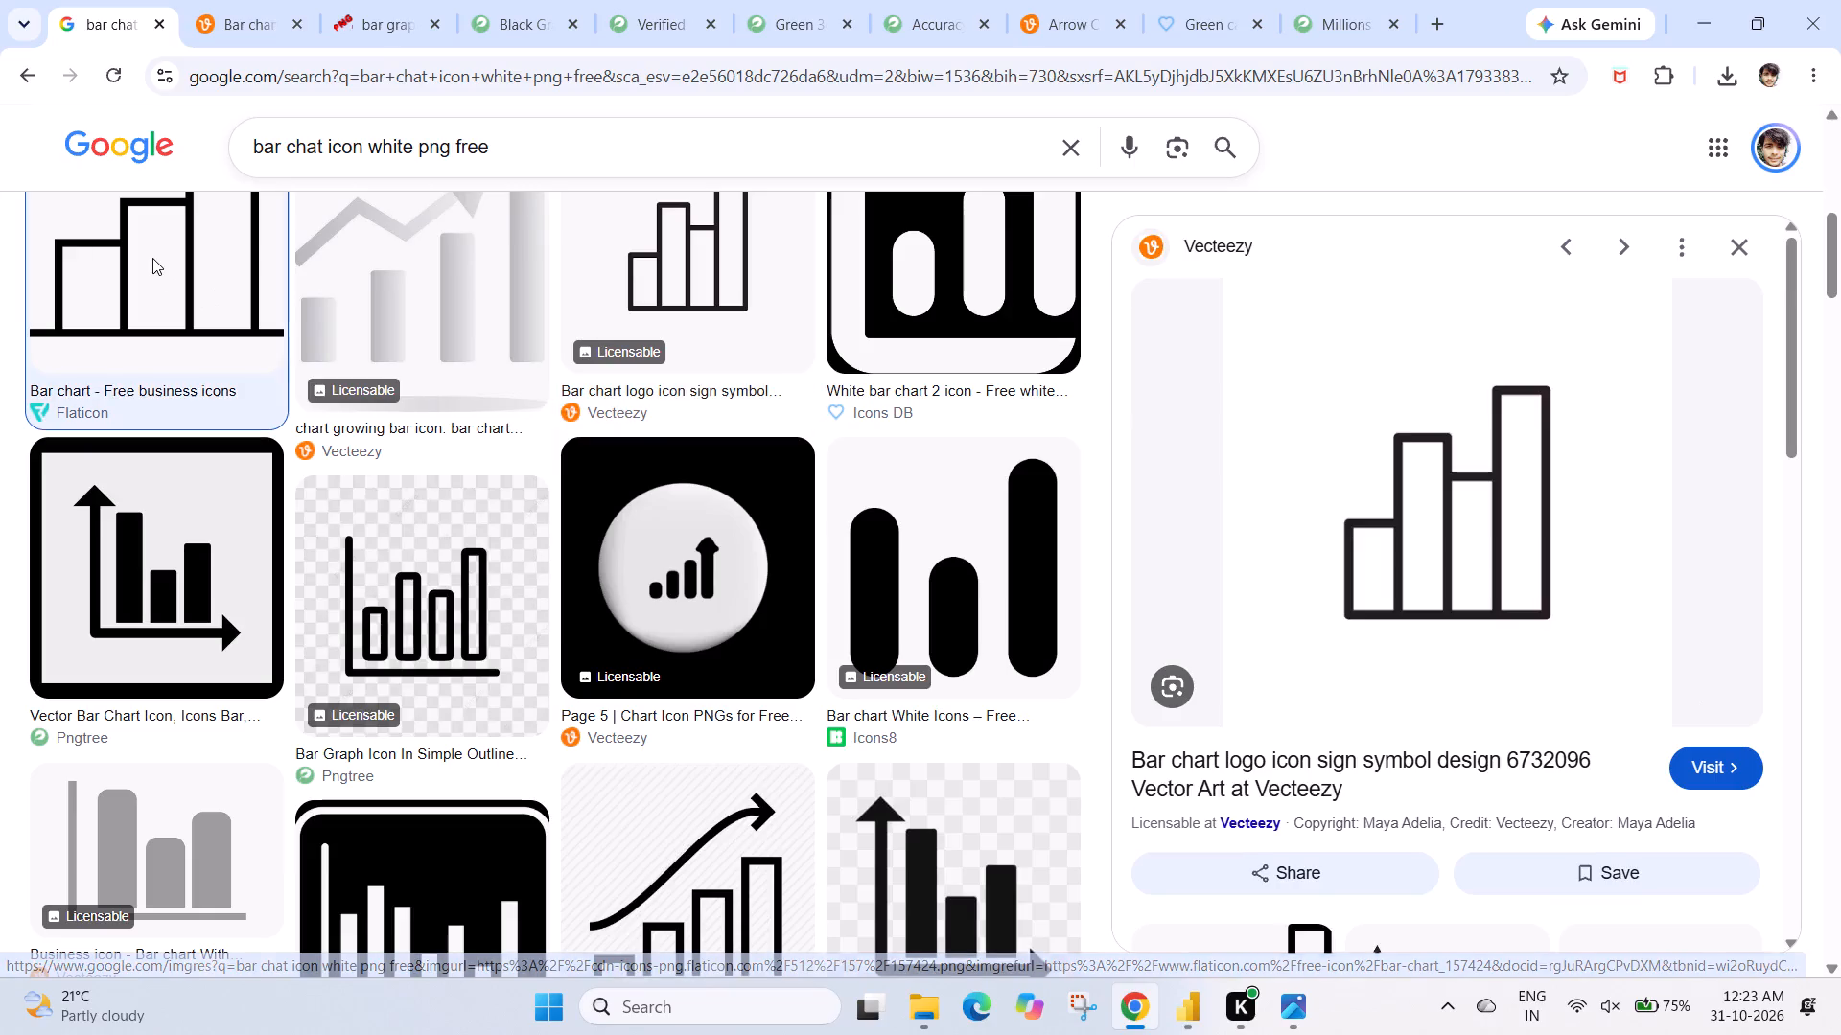
left_click(1395, 459)
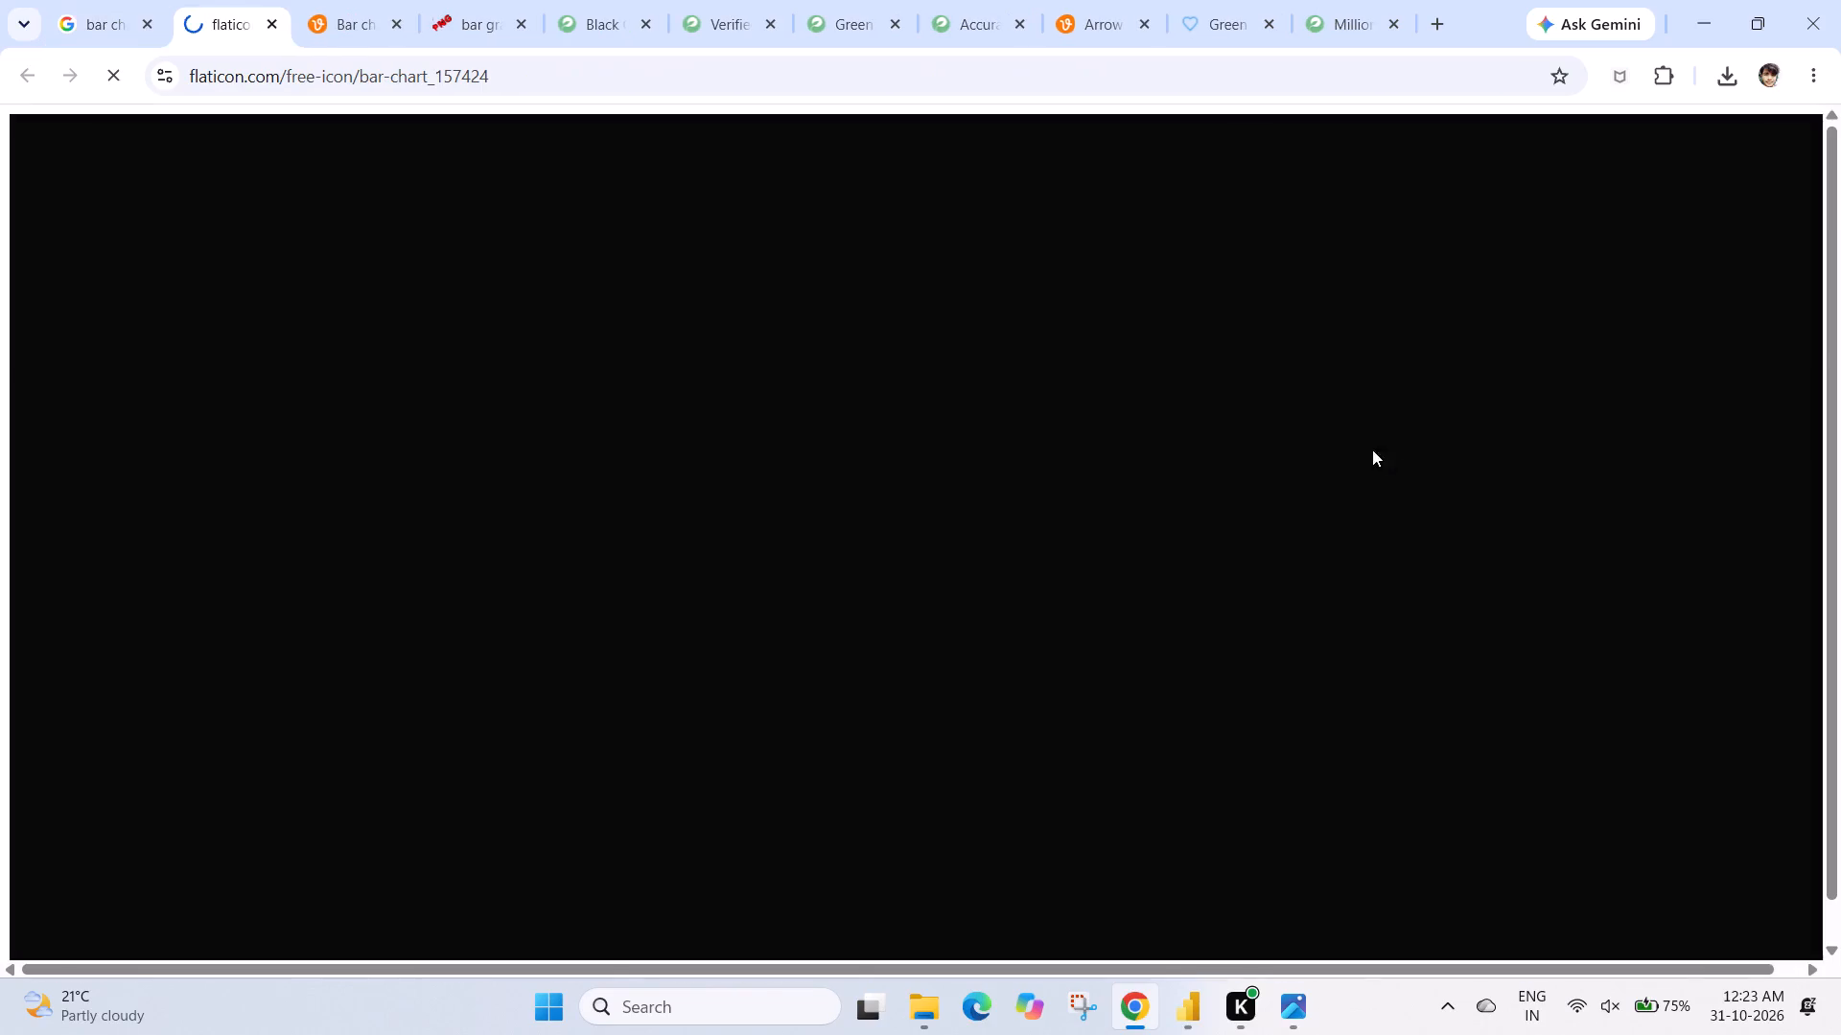
scroll(903, 423, "down", 2)
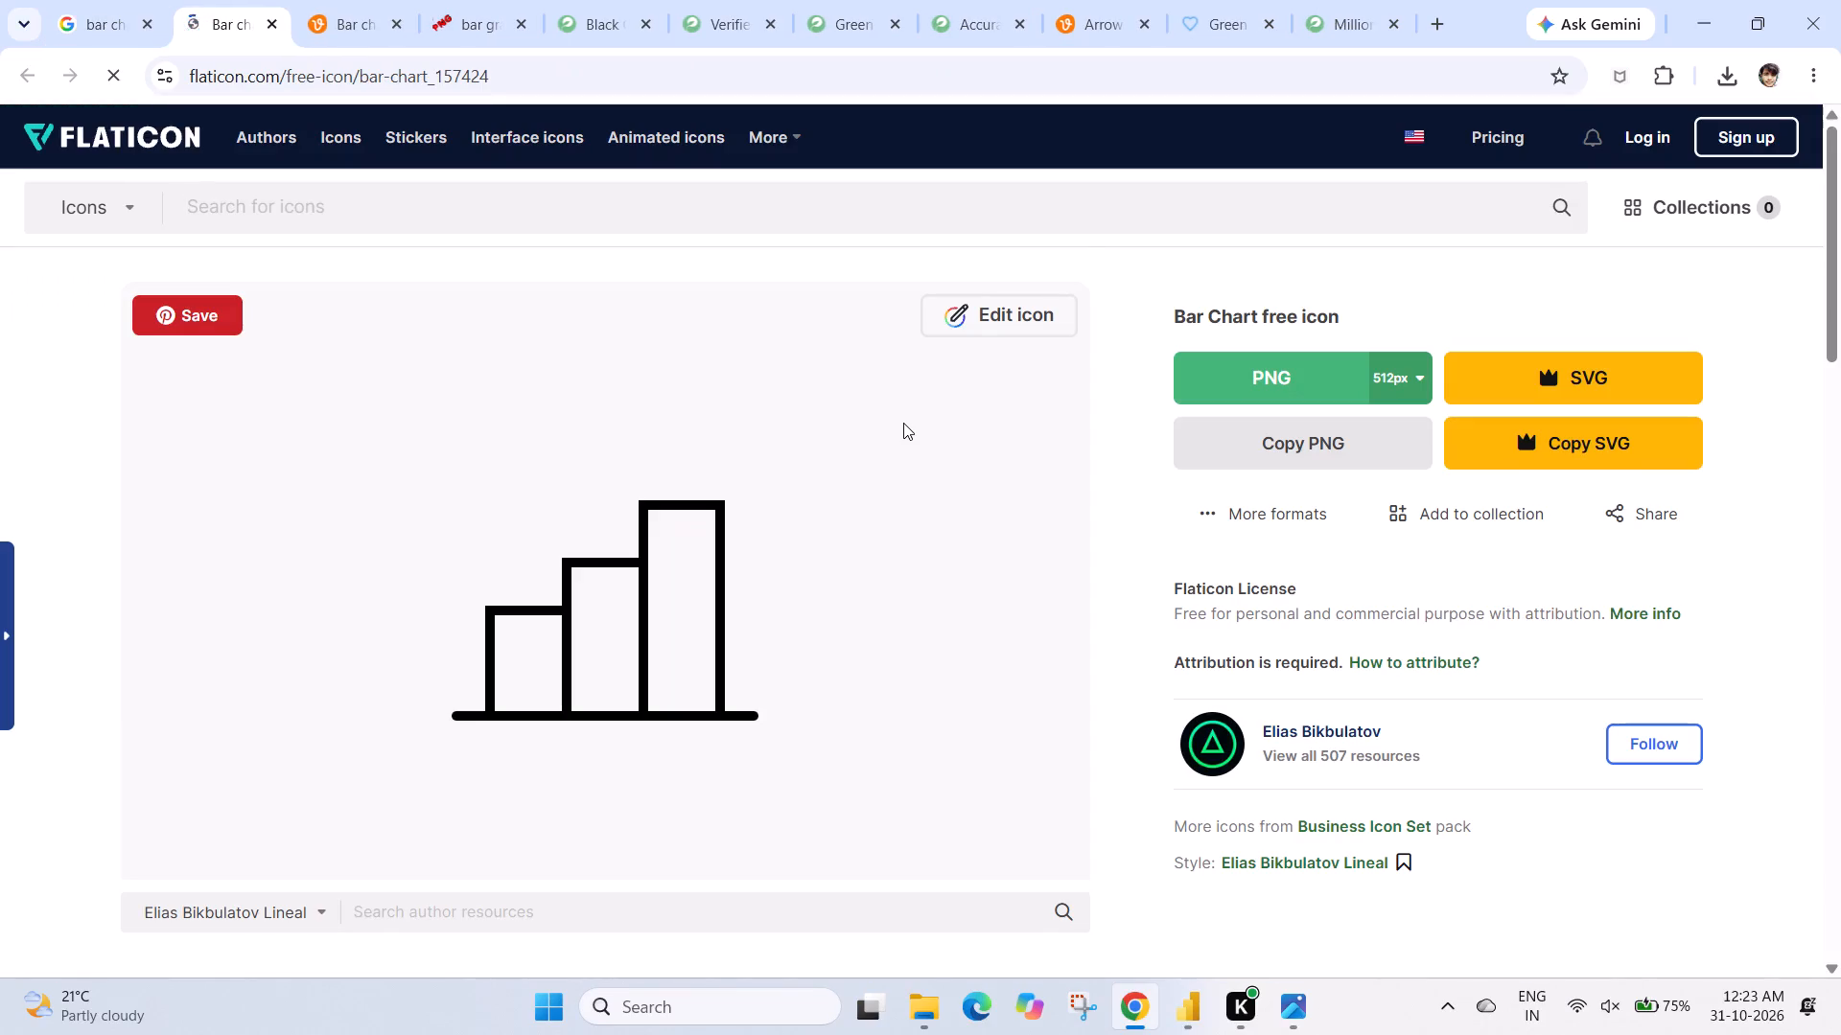
scroll(903, 423, "down", 3)
scroll(903, 423, "up", 2)
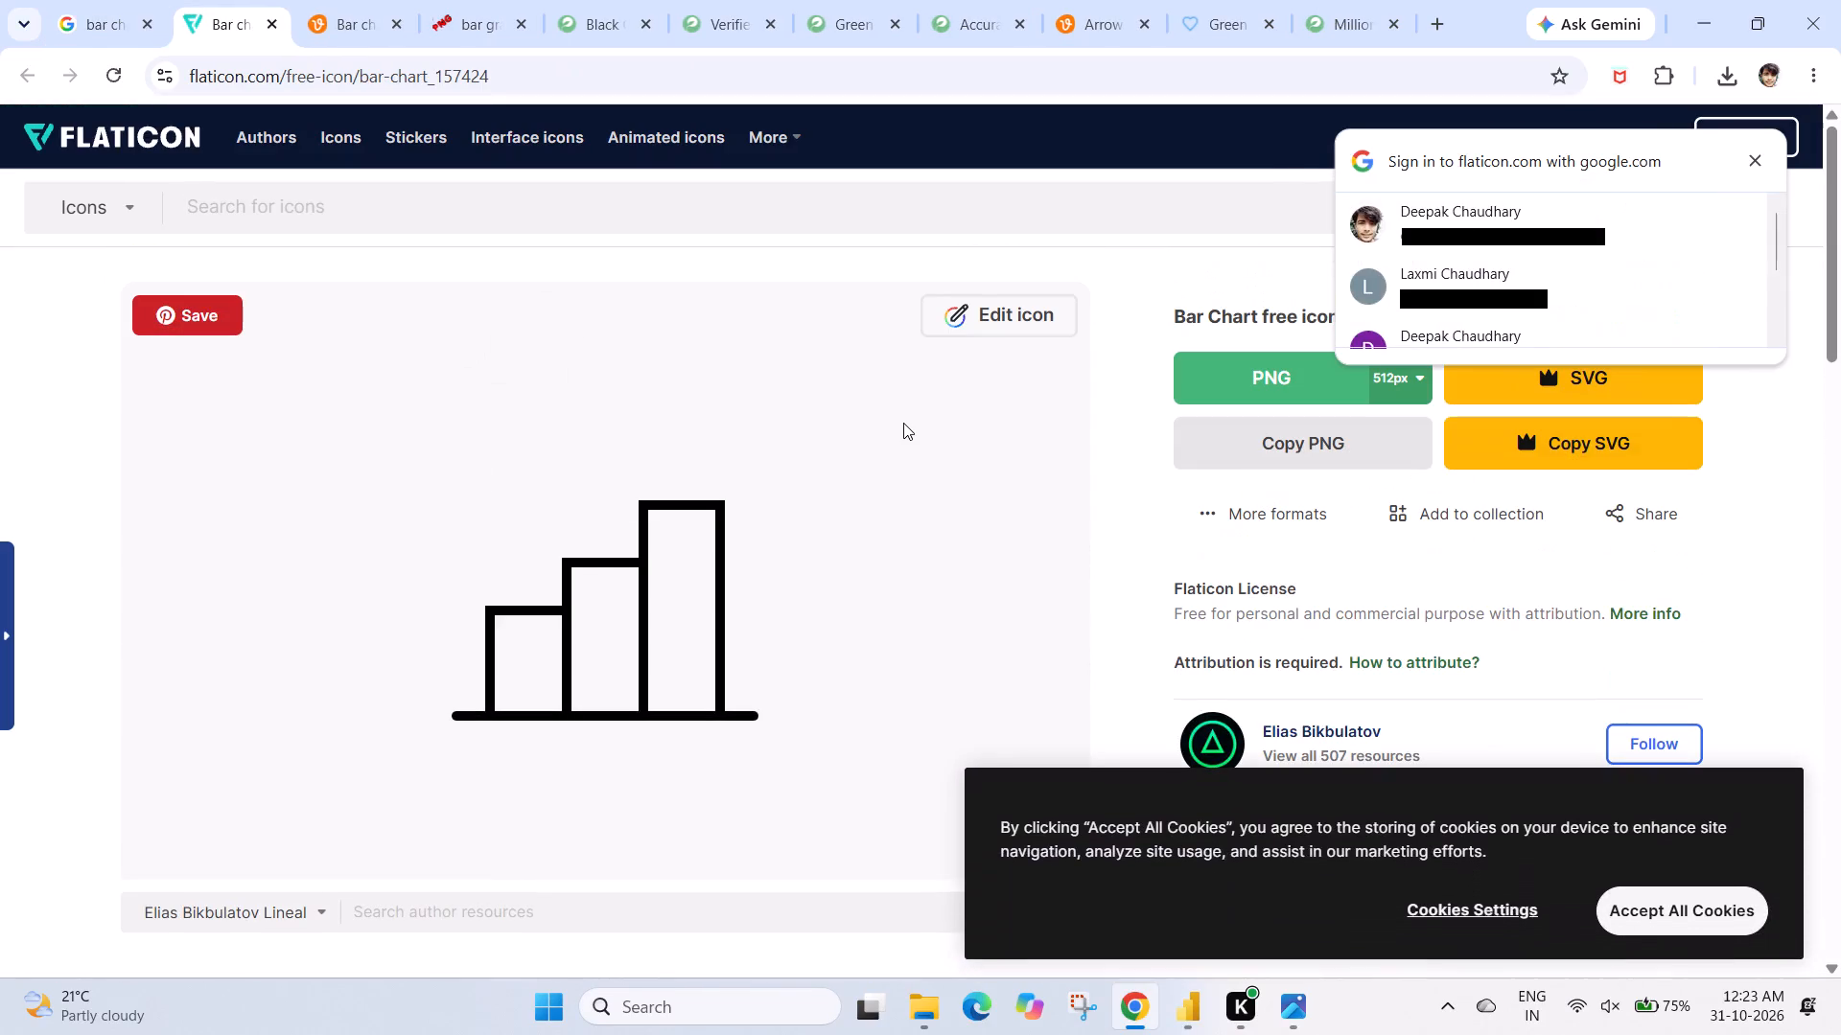
left_click(1761, 156)
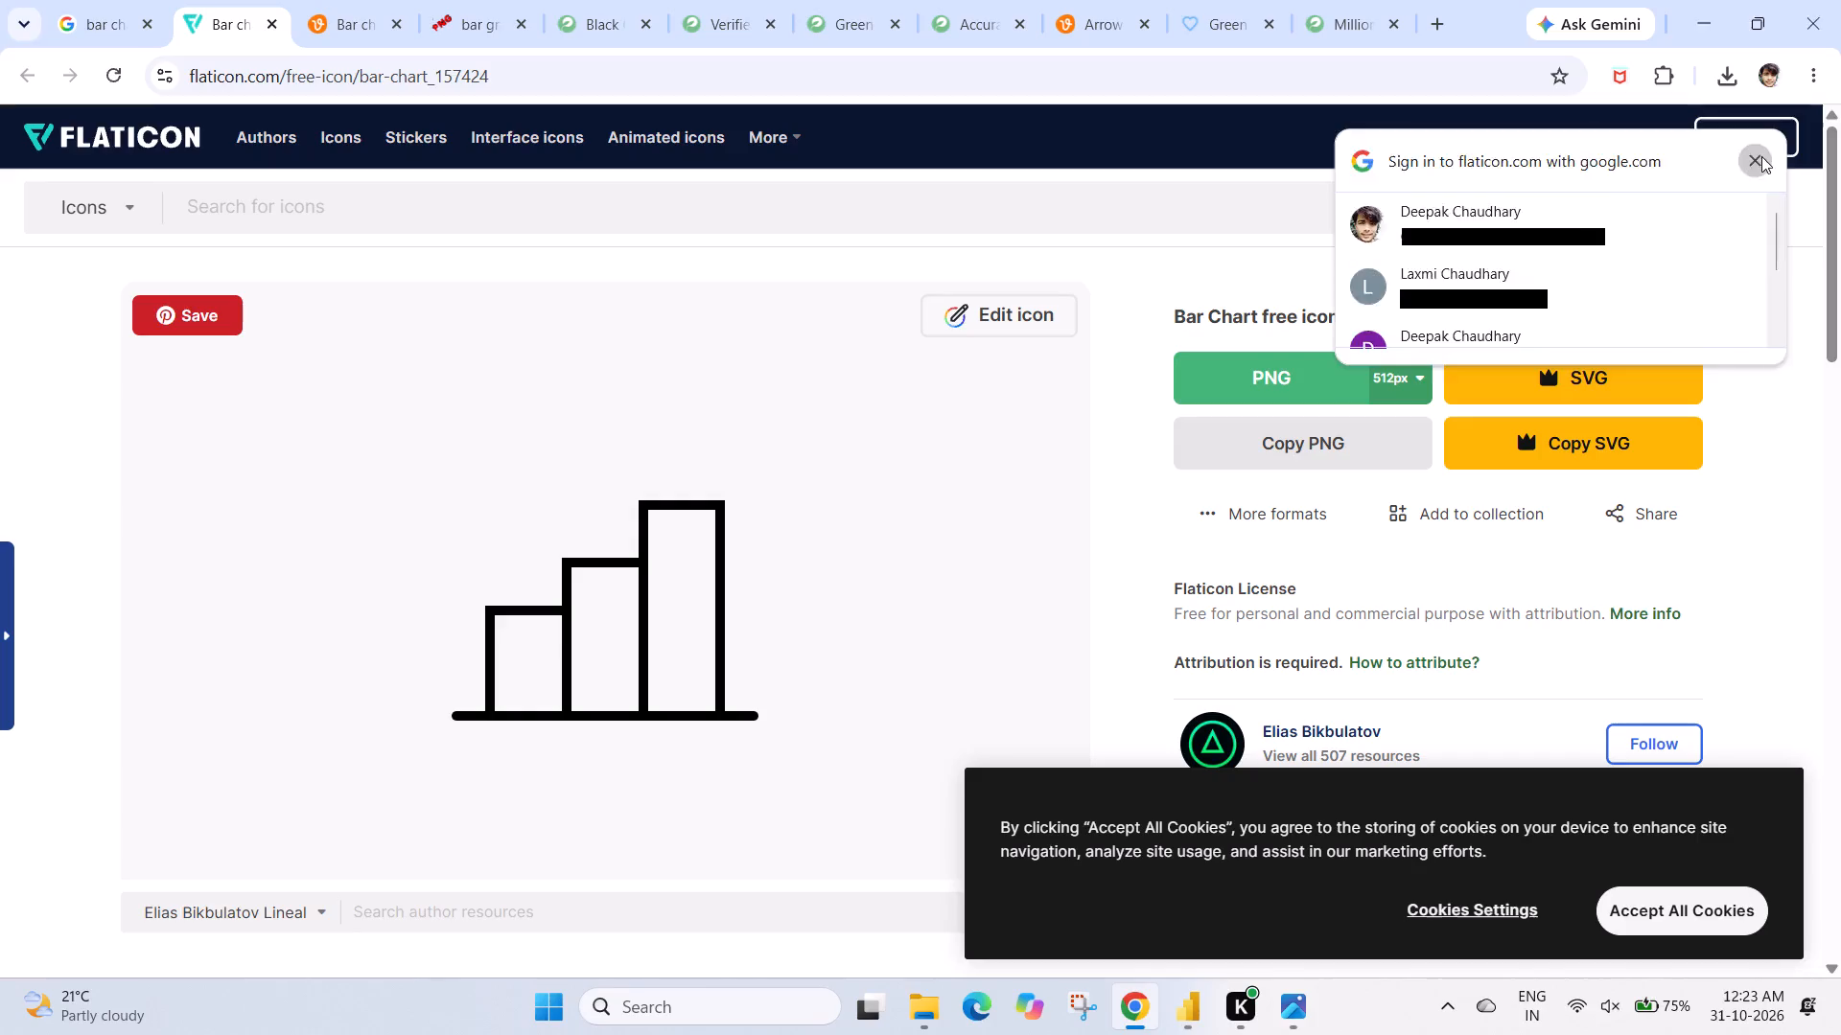
left_click(1304, 377)
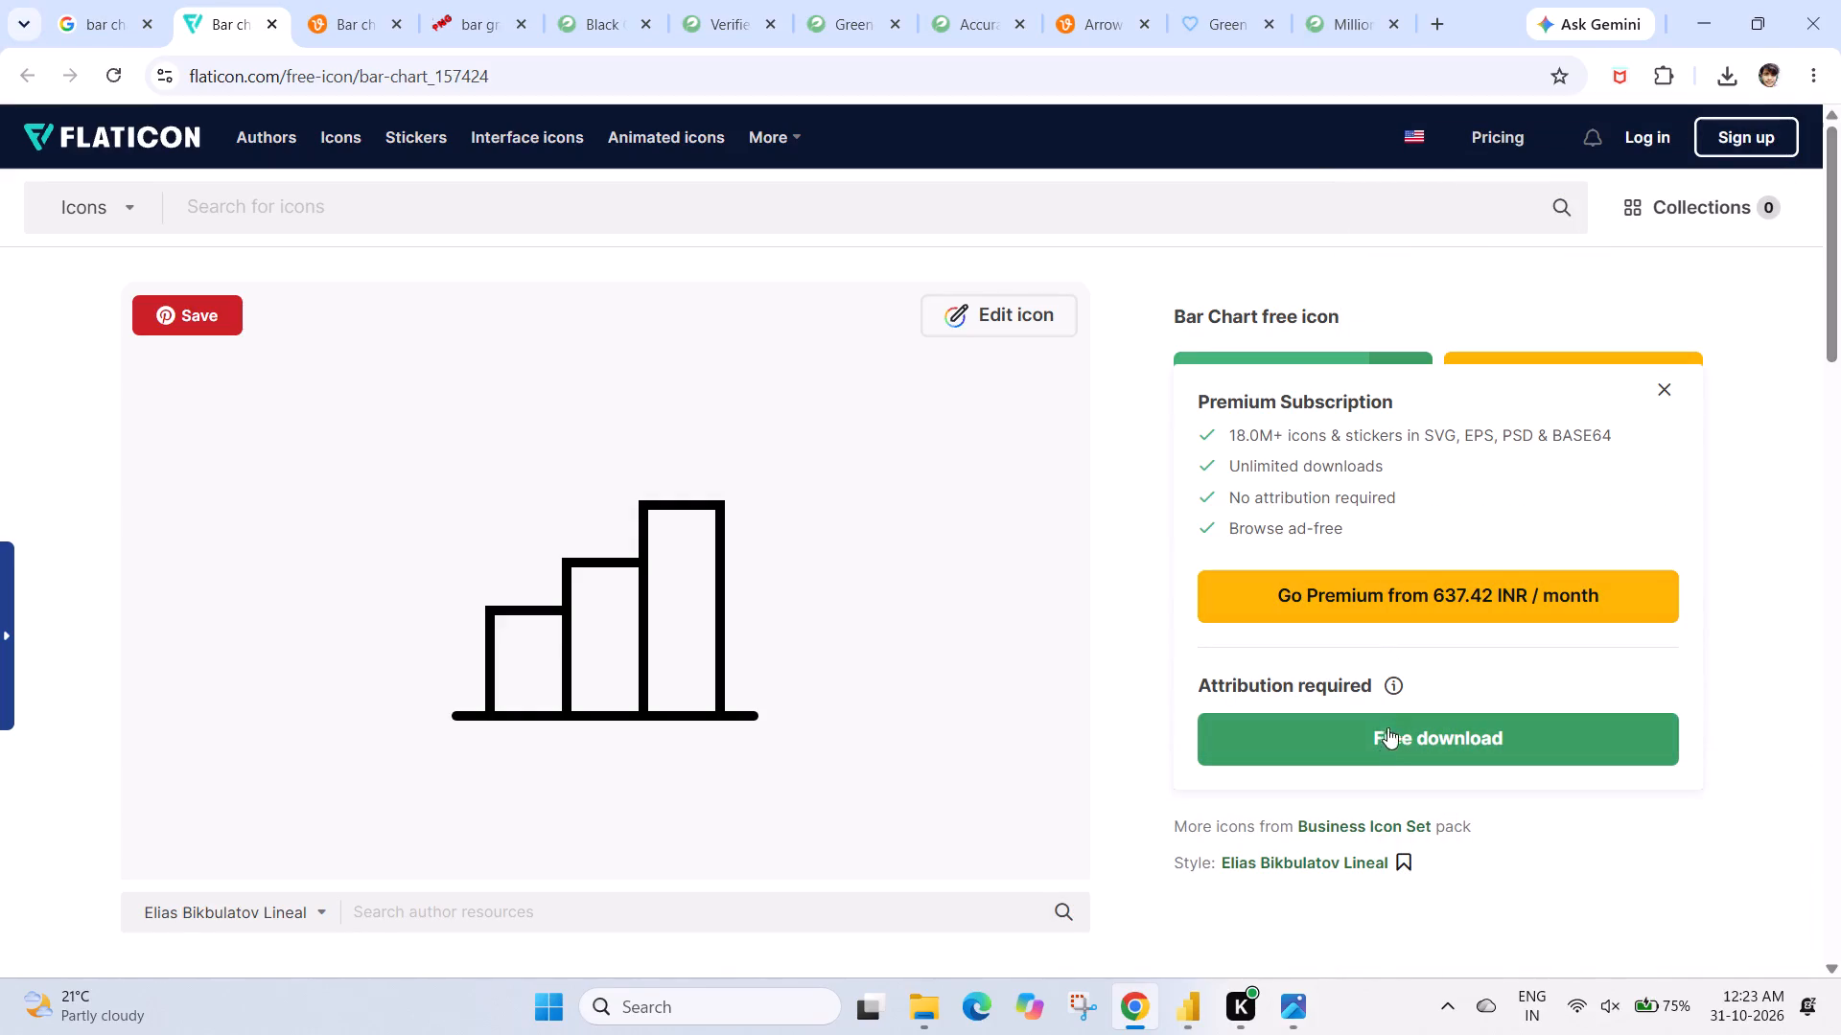
left_click(1384, 742)
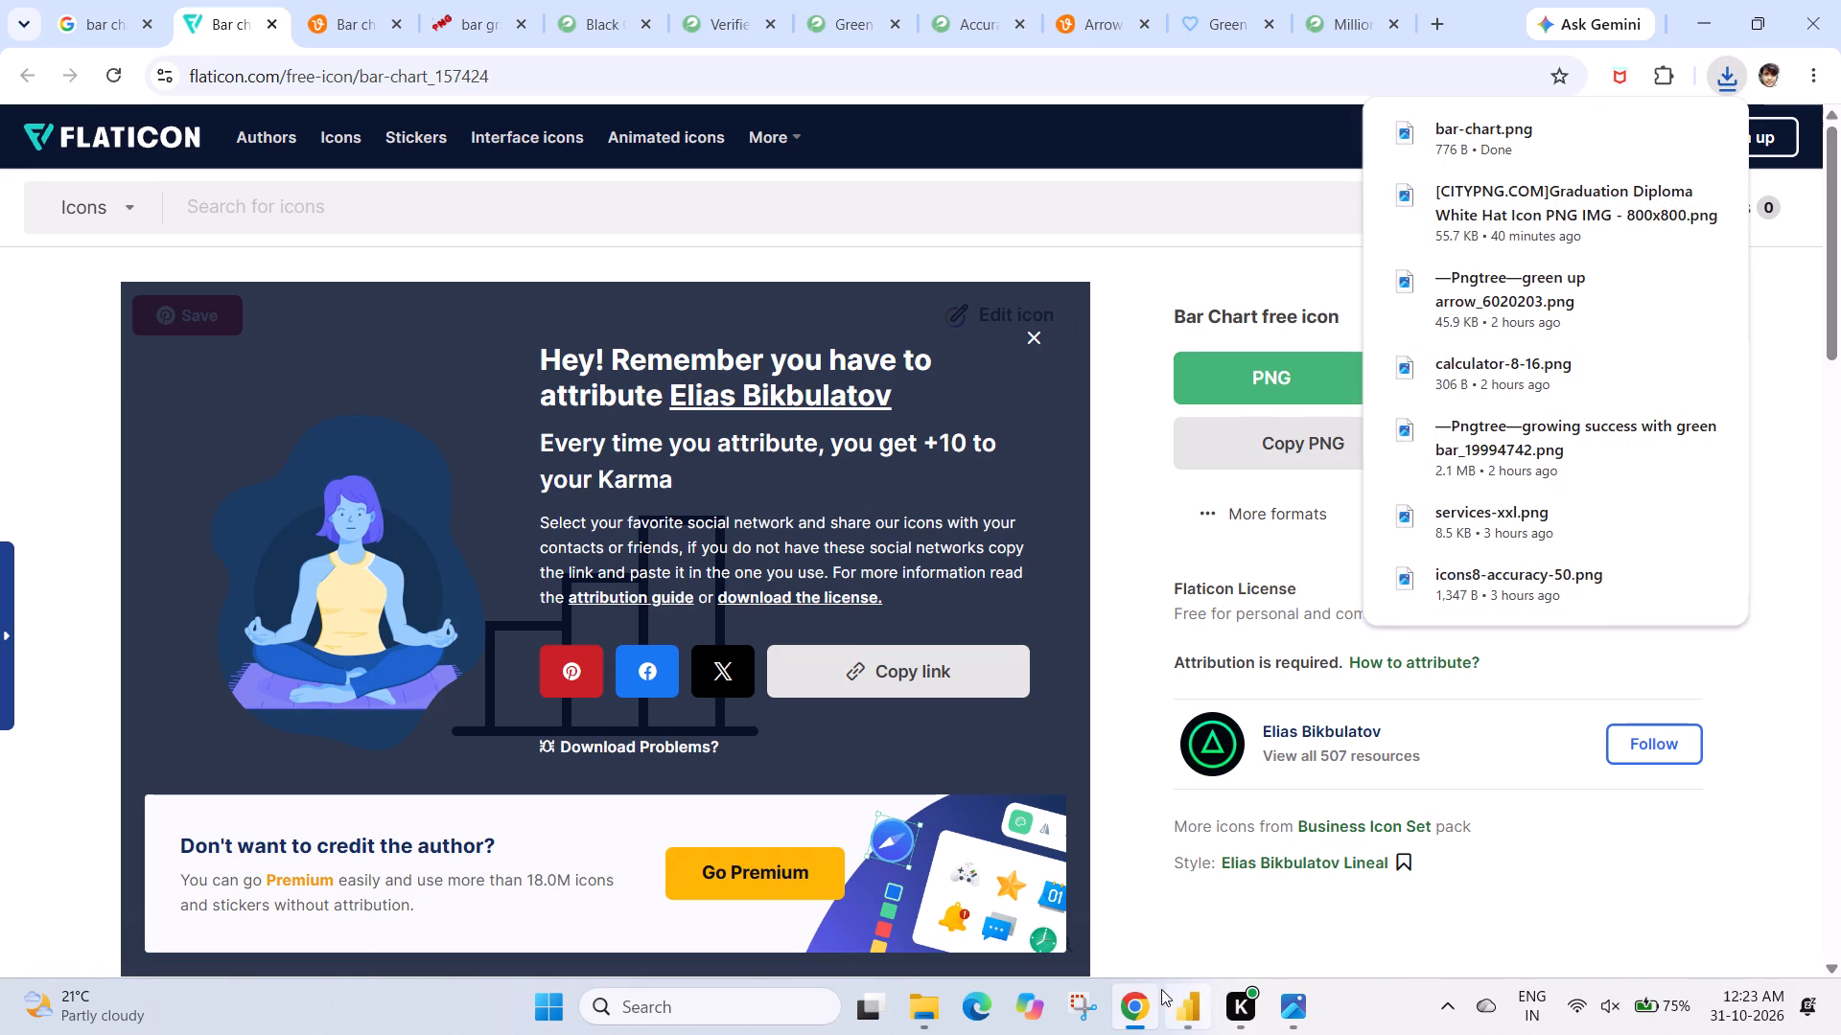
Switch to Power BI and insert an image placeholder, moving it onto the empty canvas at about horizontal 656, vertical 640.
left_click(1197, 1010)
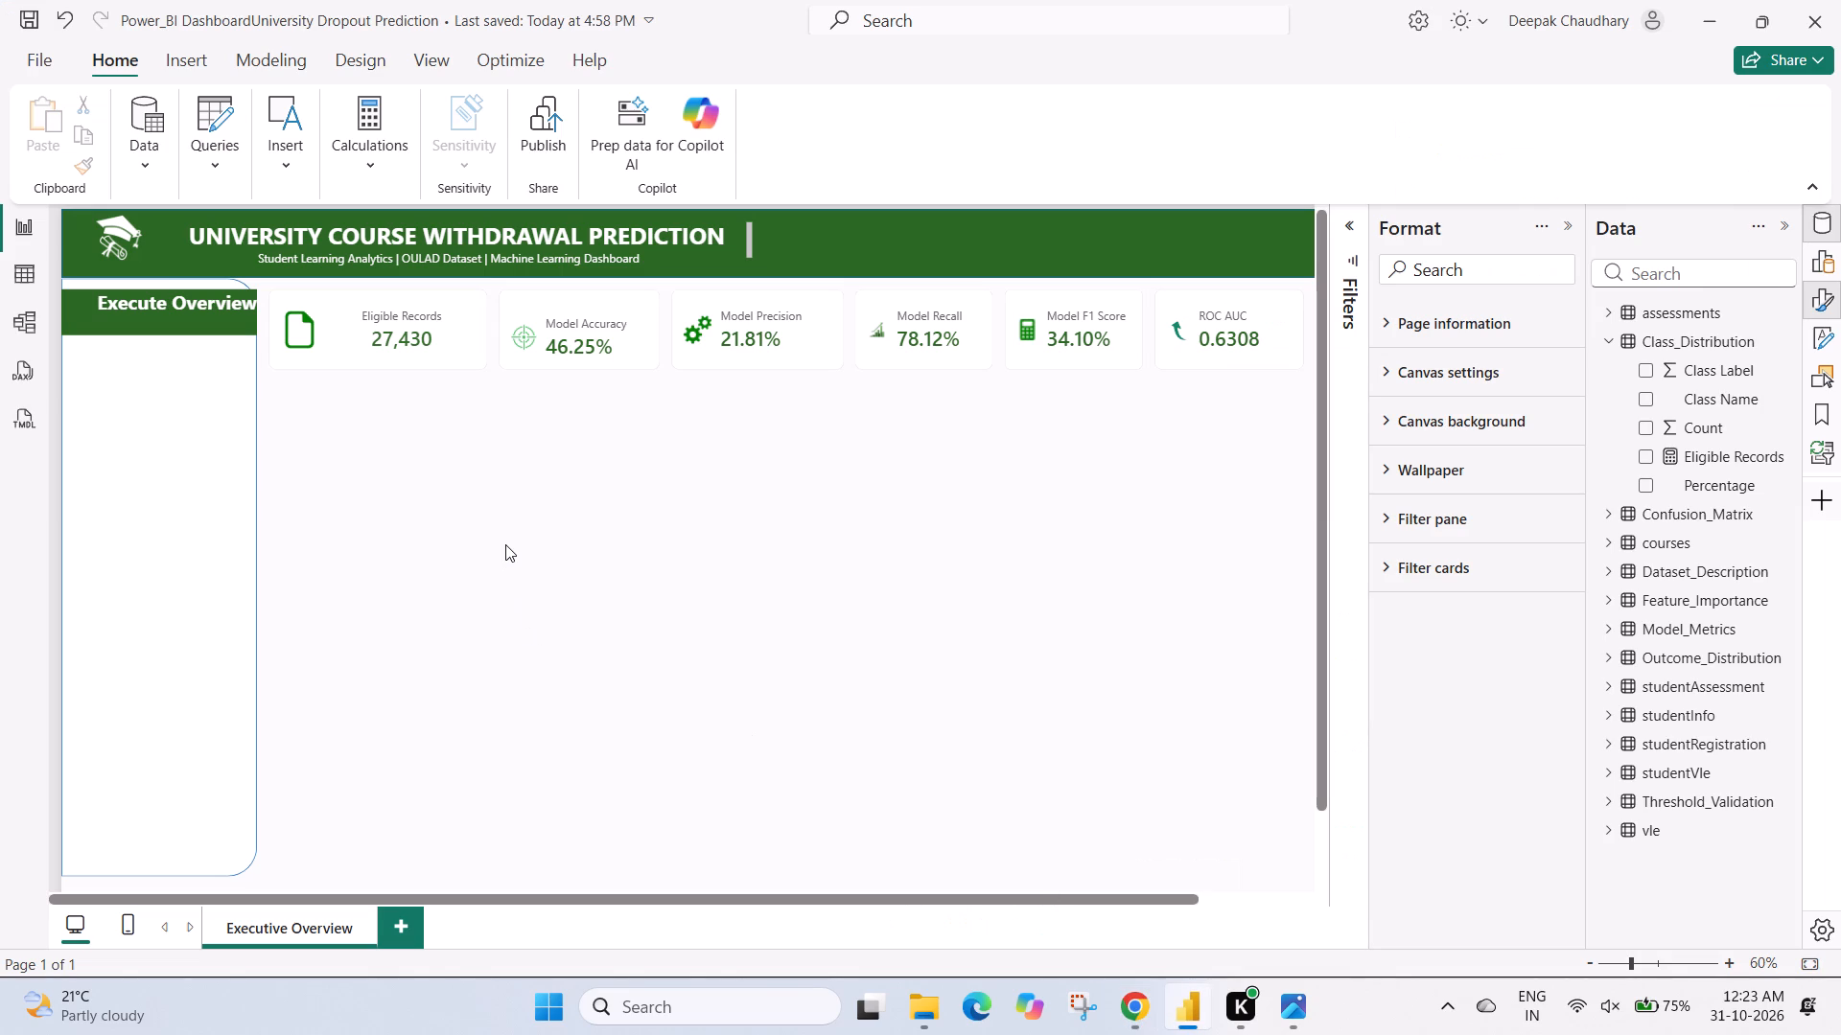
left_click(505, 544)
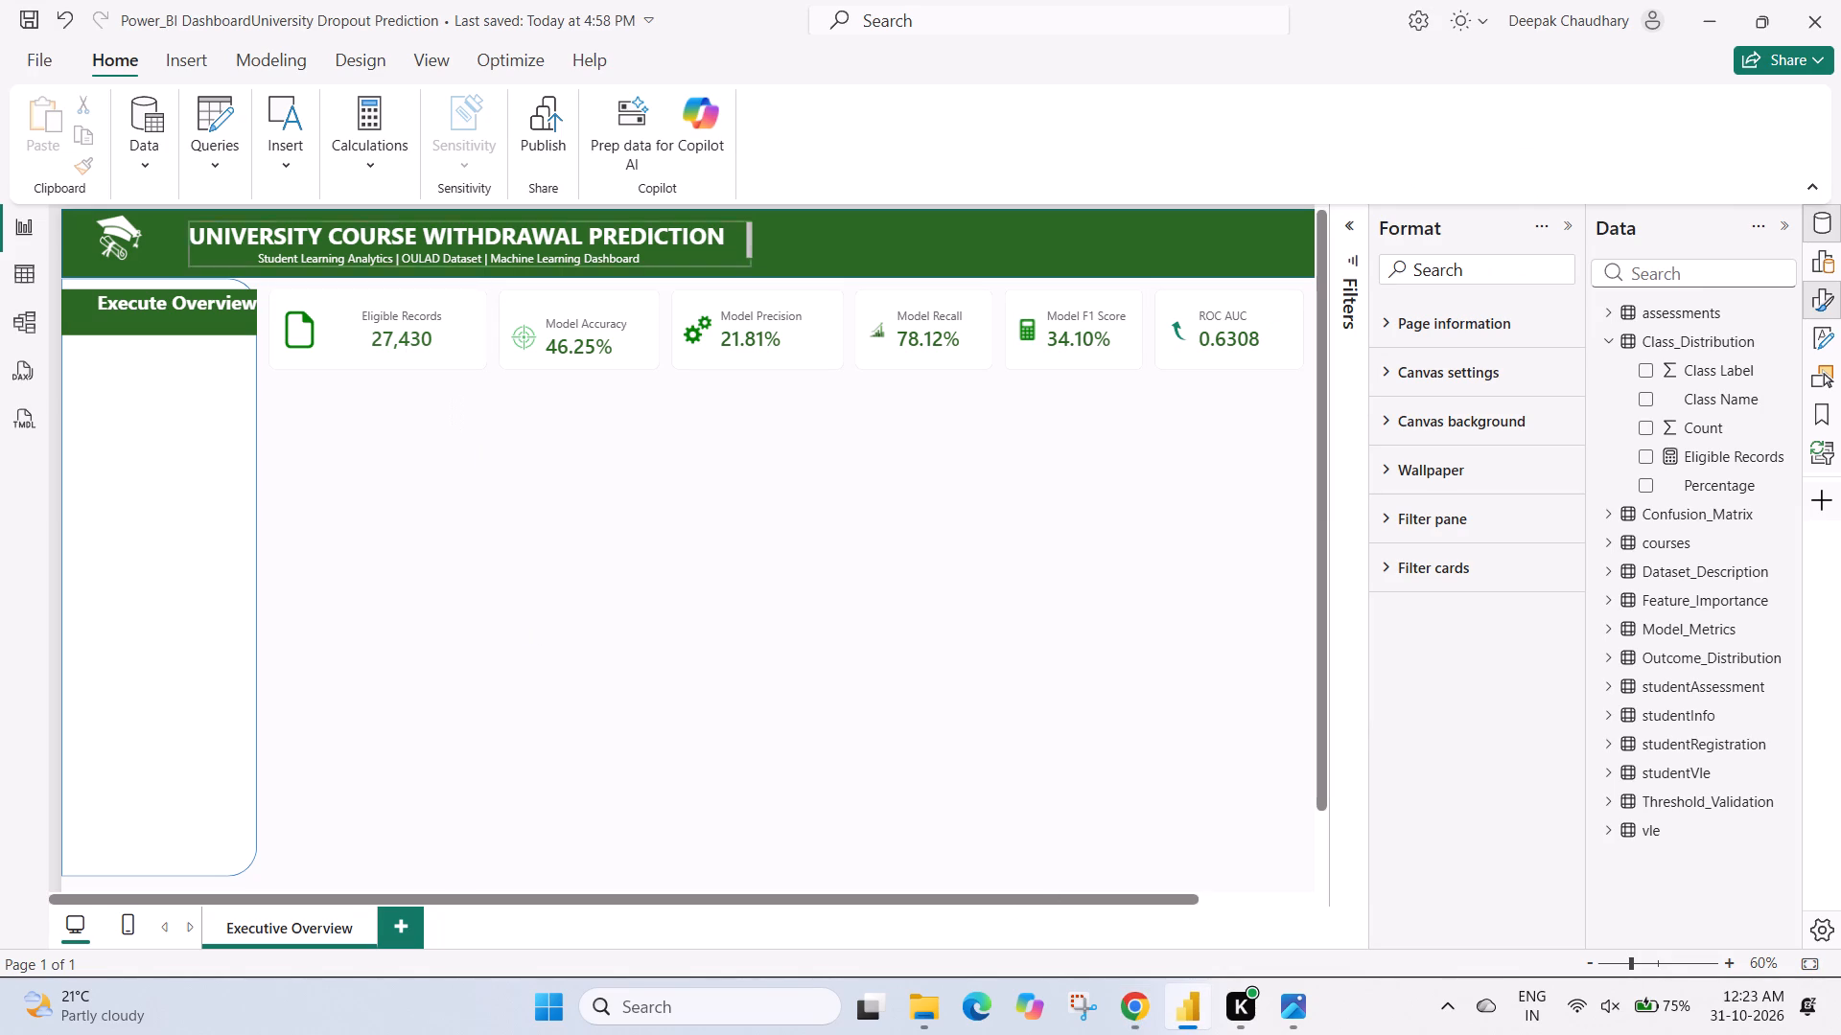
left_click(43, 57)
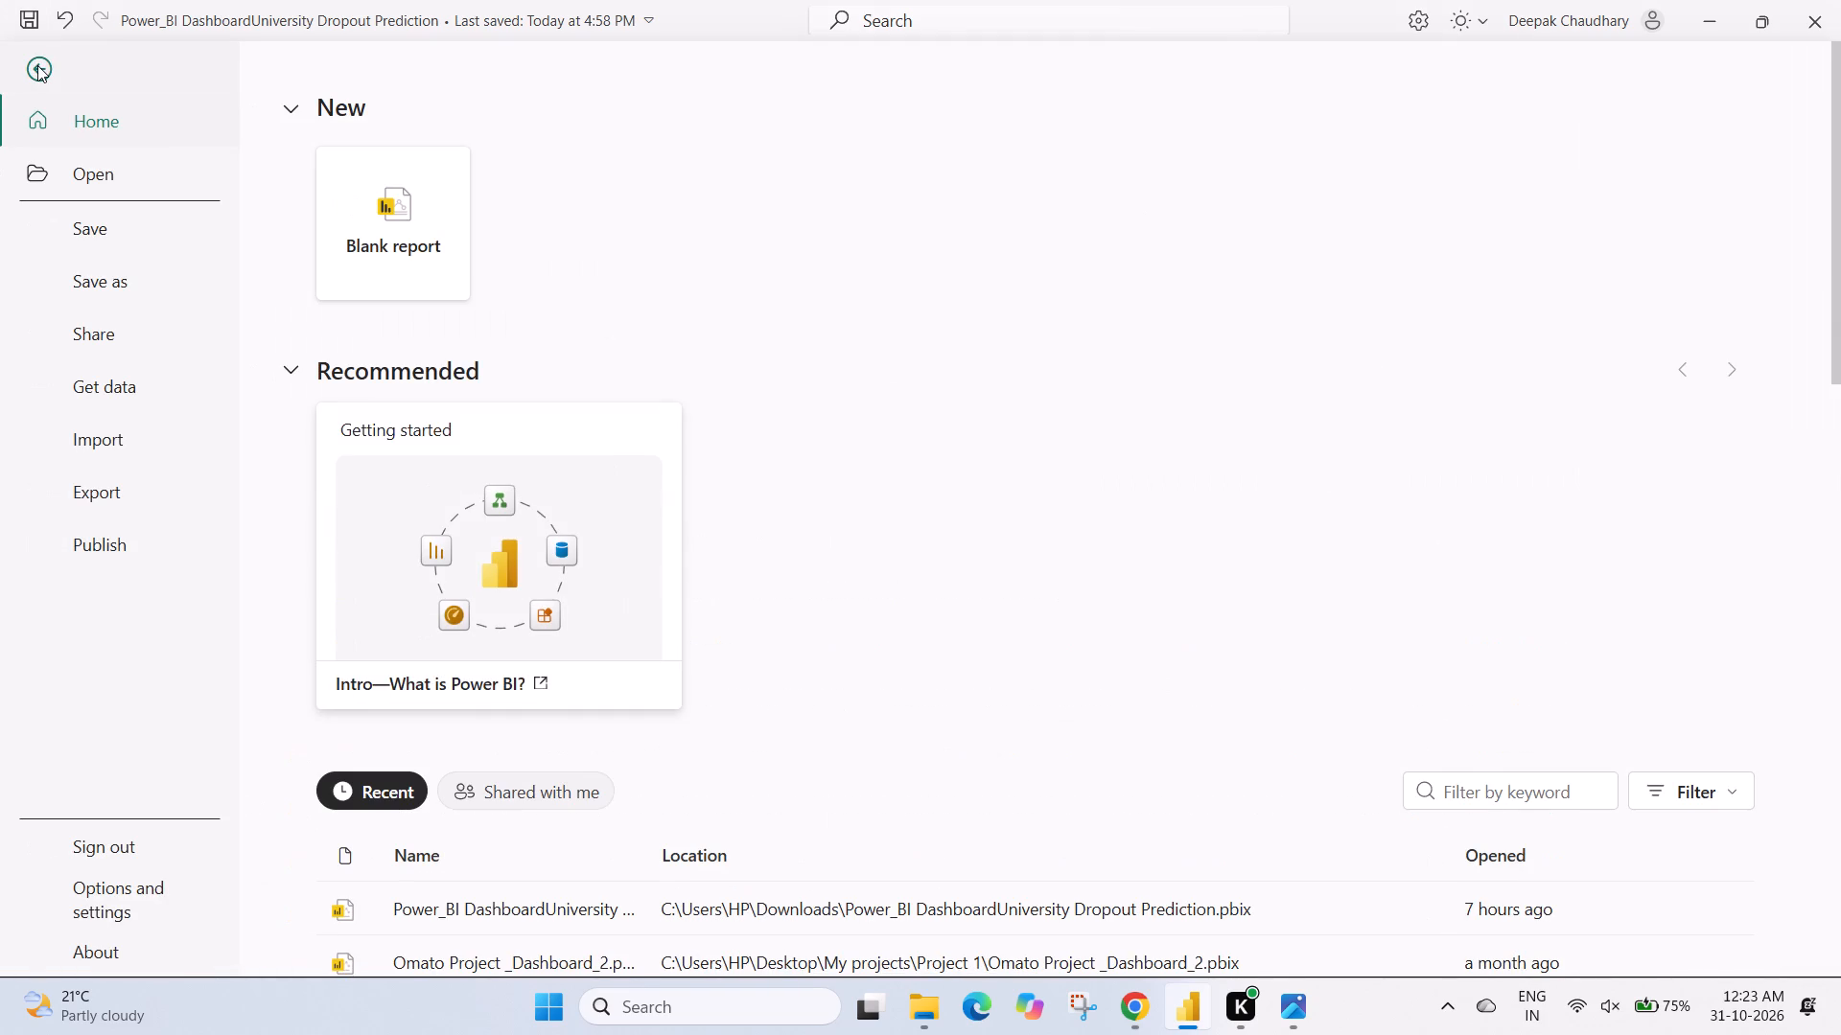
left_click(37, 65)
left_click(196, 52)
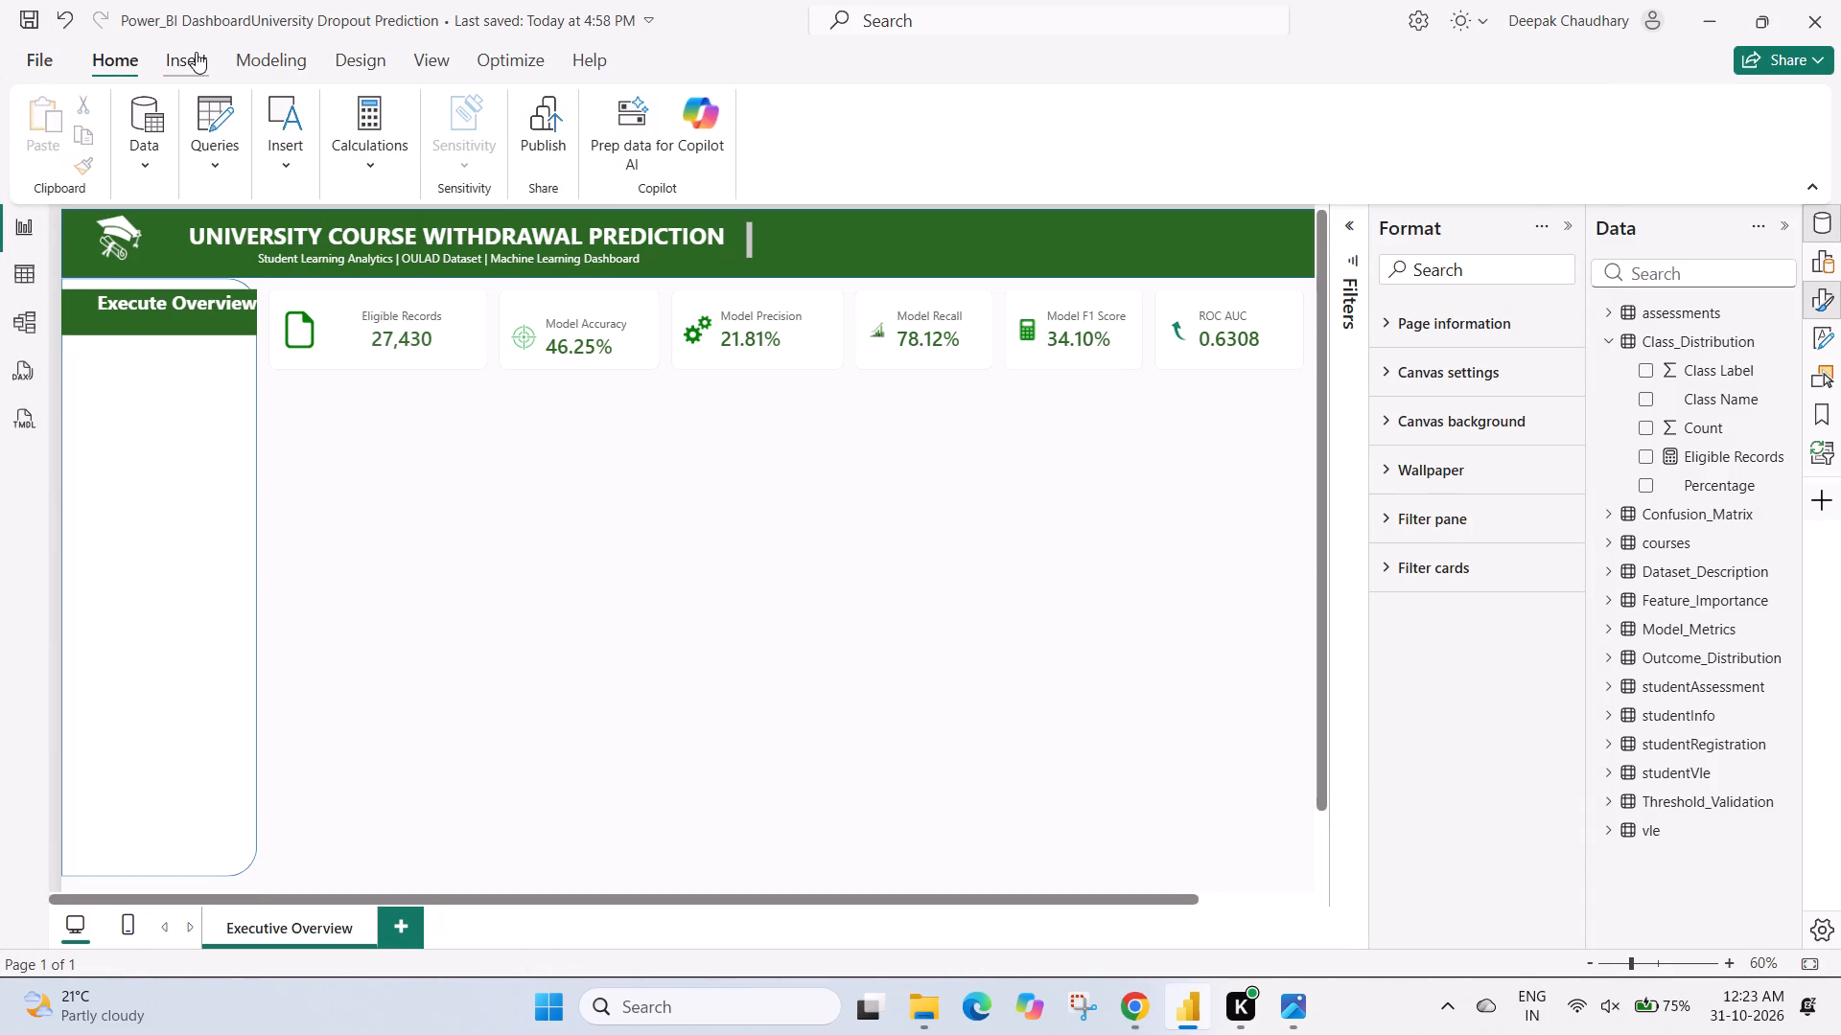
left_click(1153, 120)
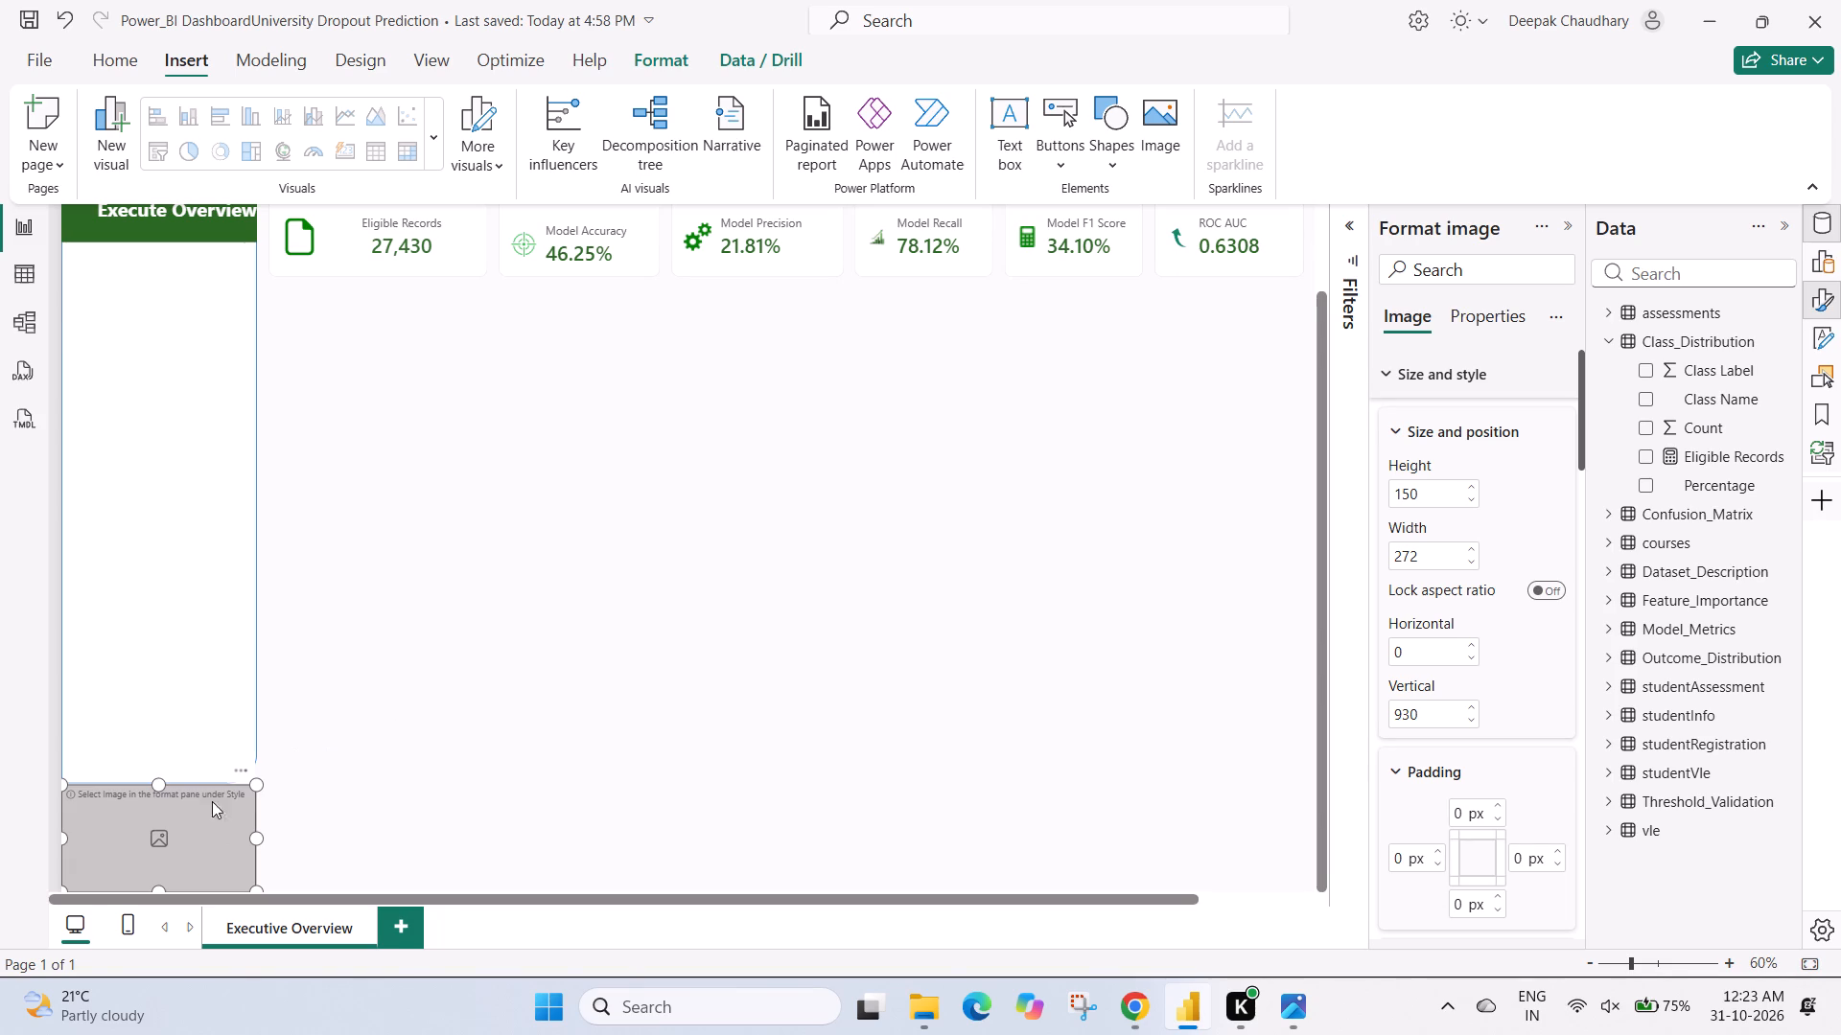
left_click_drag(195, 823, 664, 610)
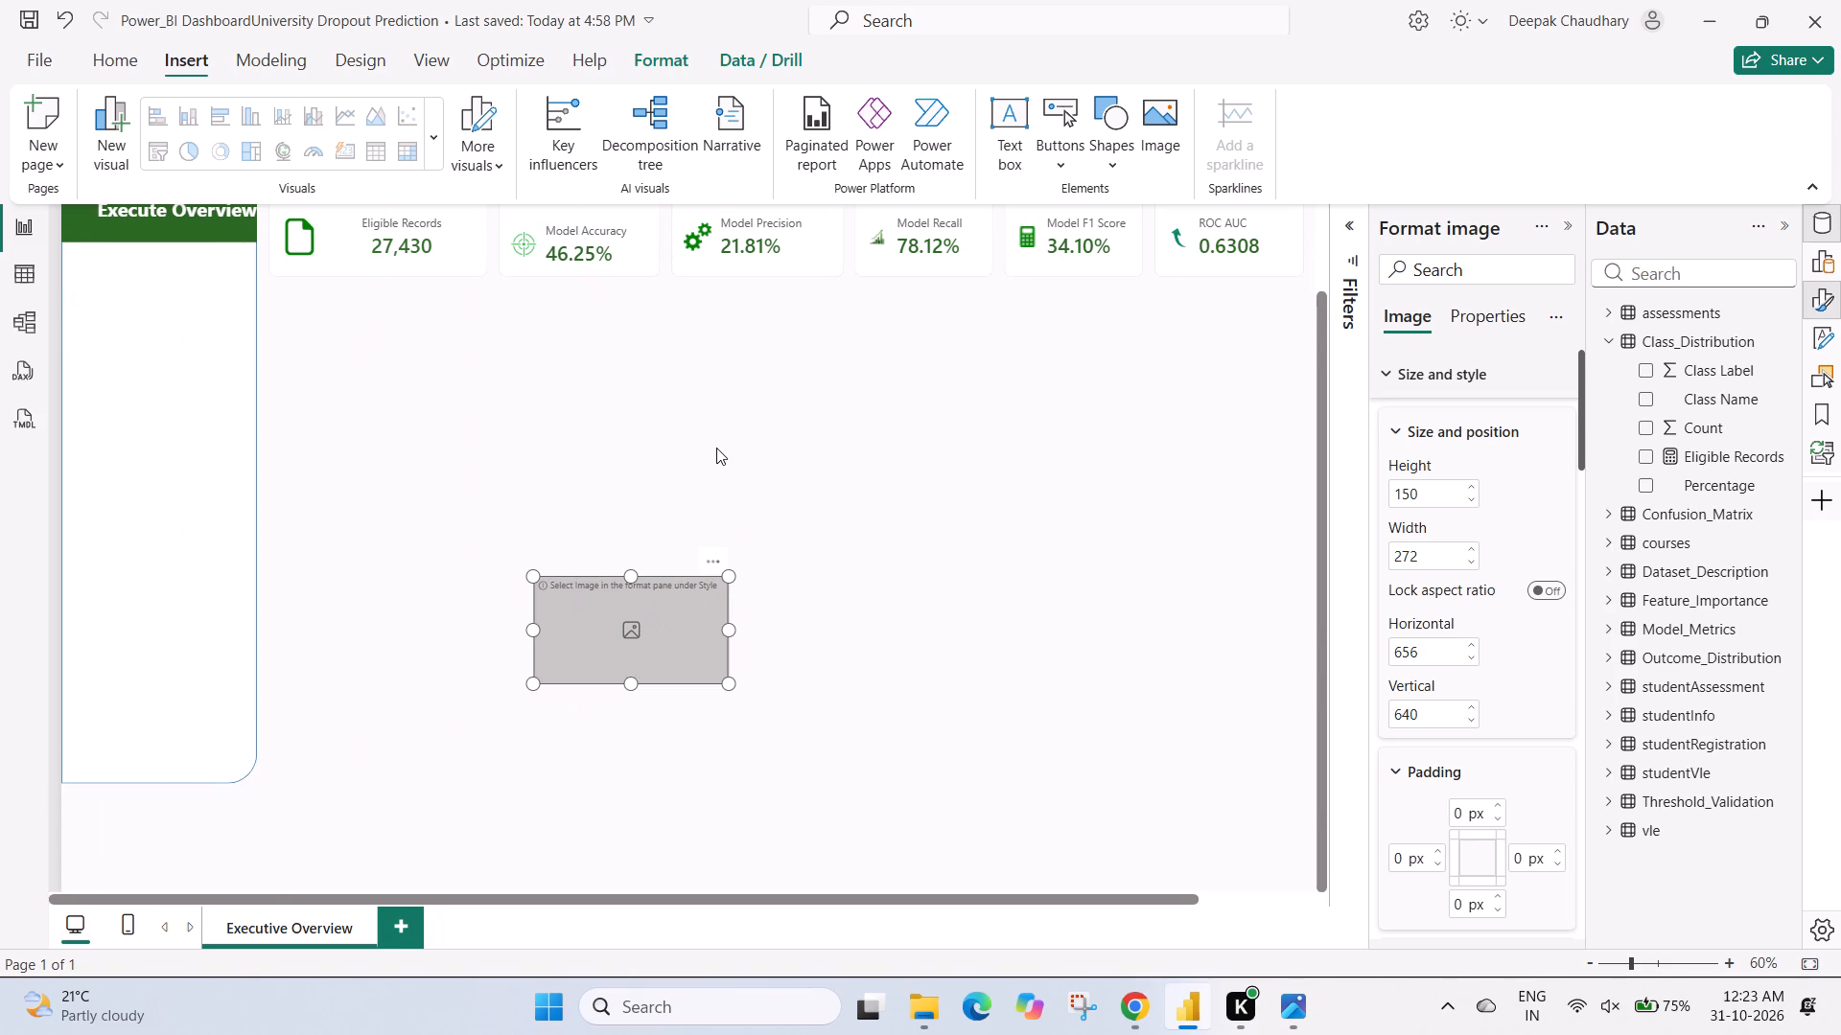
Load bar-chart.png from the Downloads folder into the empty image placeholder.
scroll(716, 448, "up", 3)
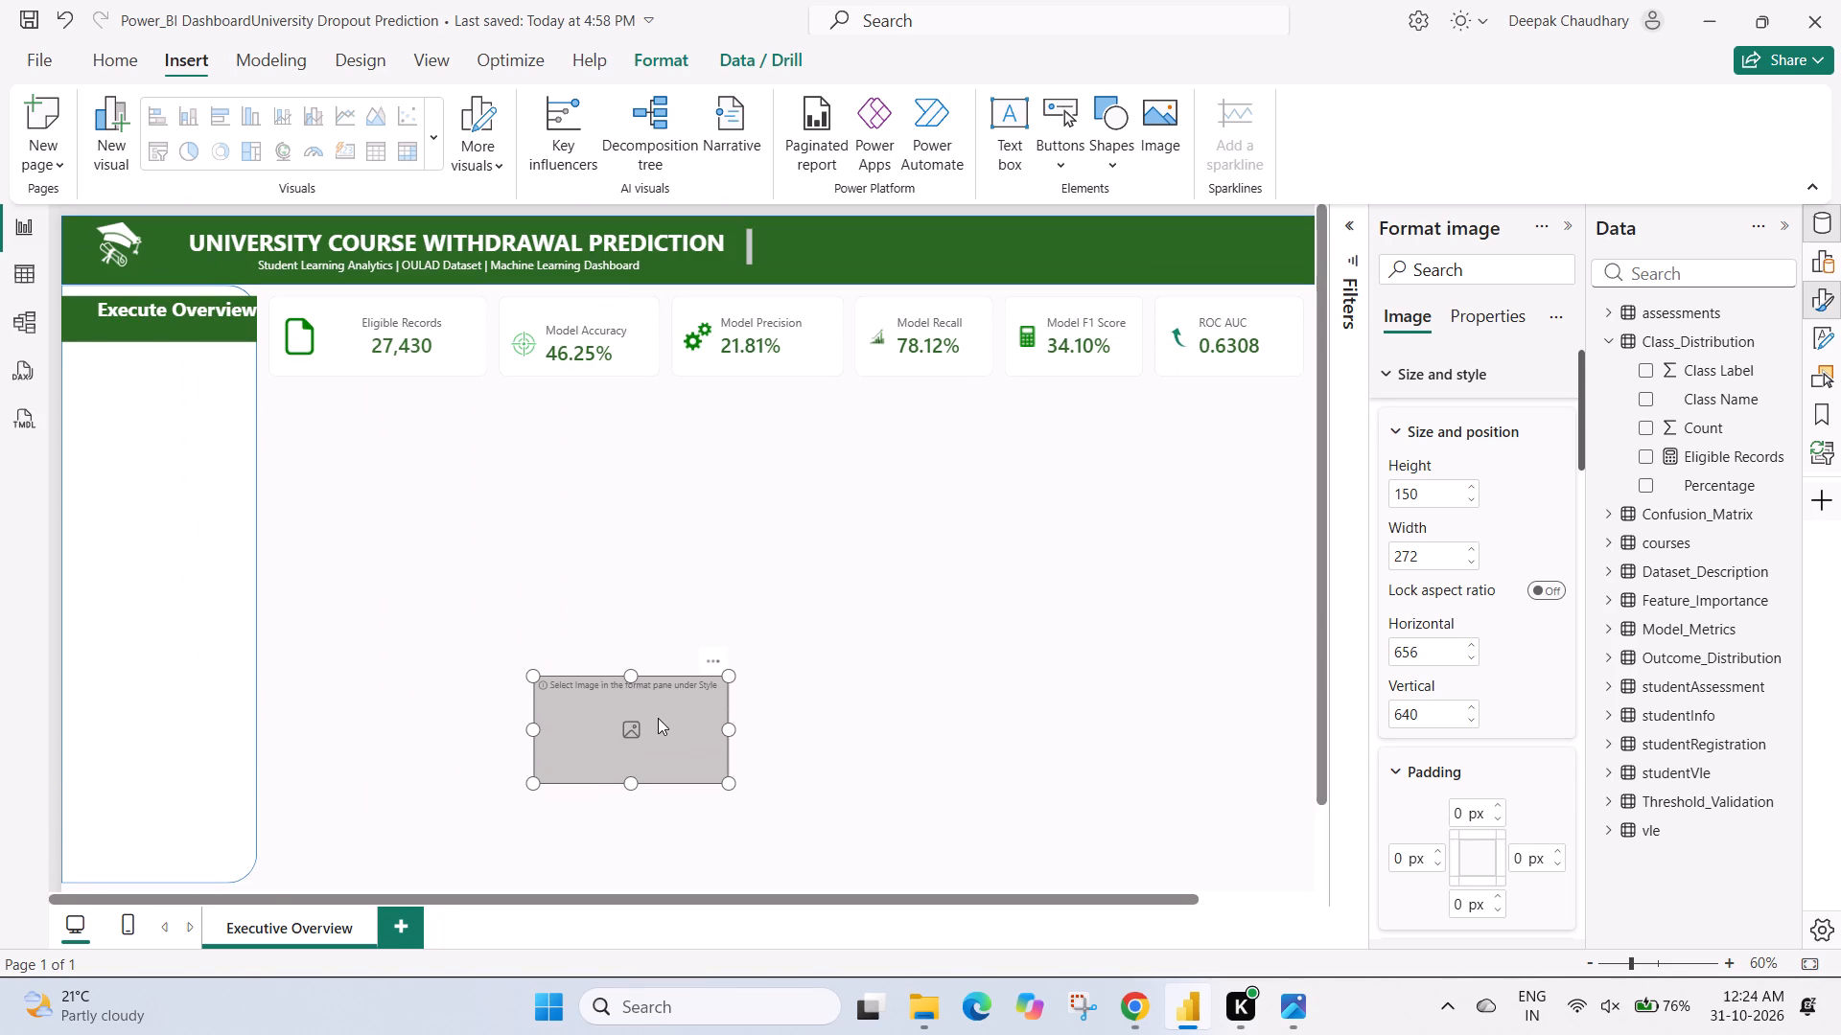
left_click(658, 718)
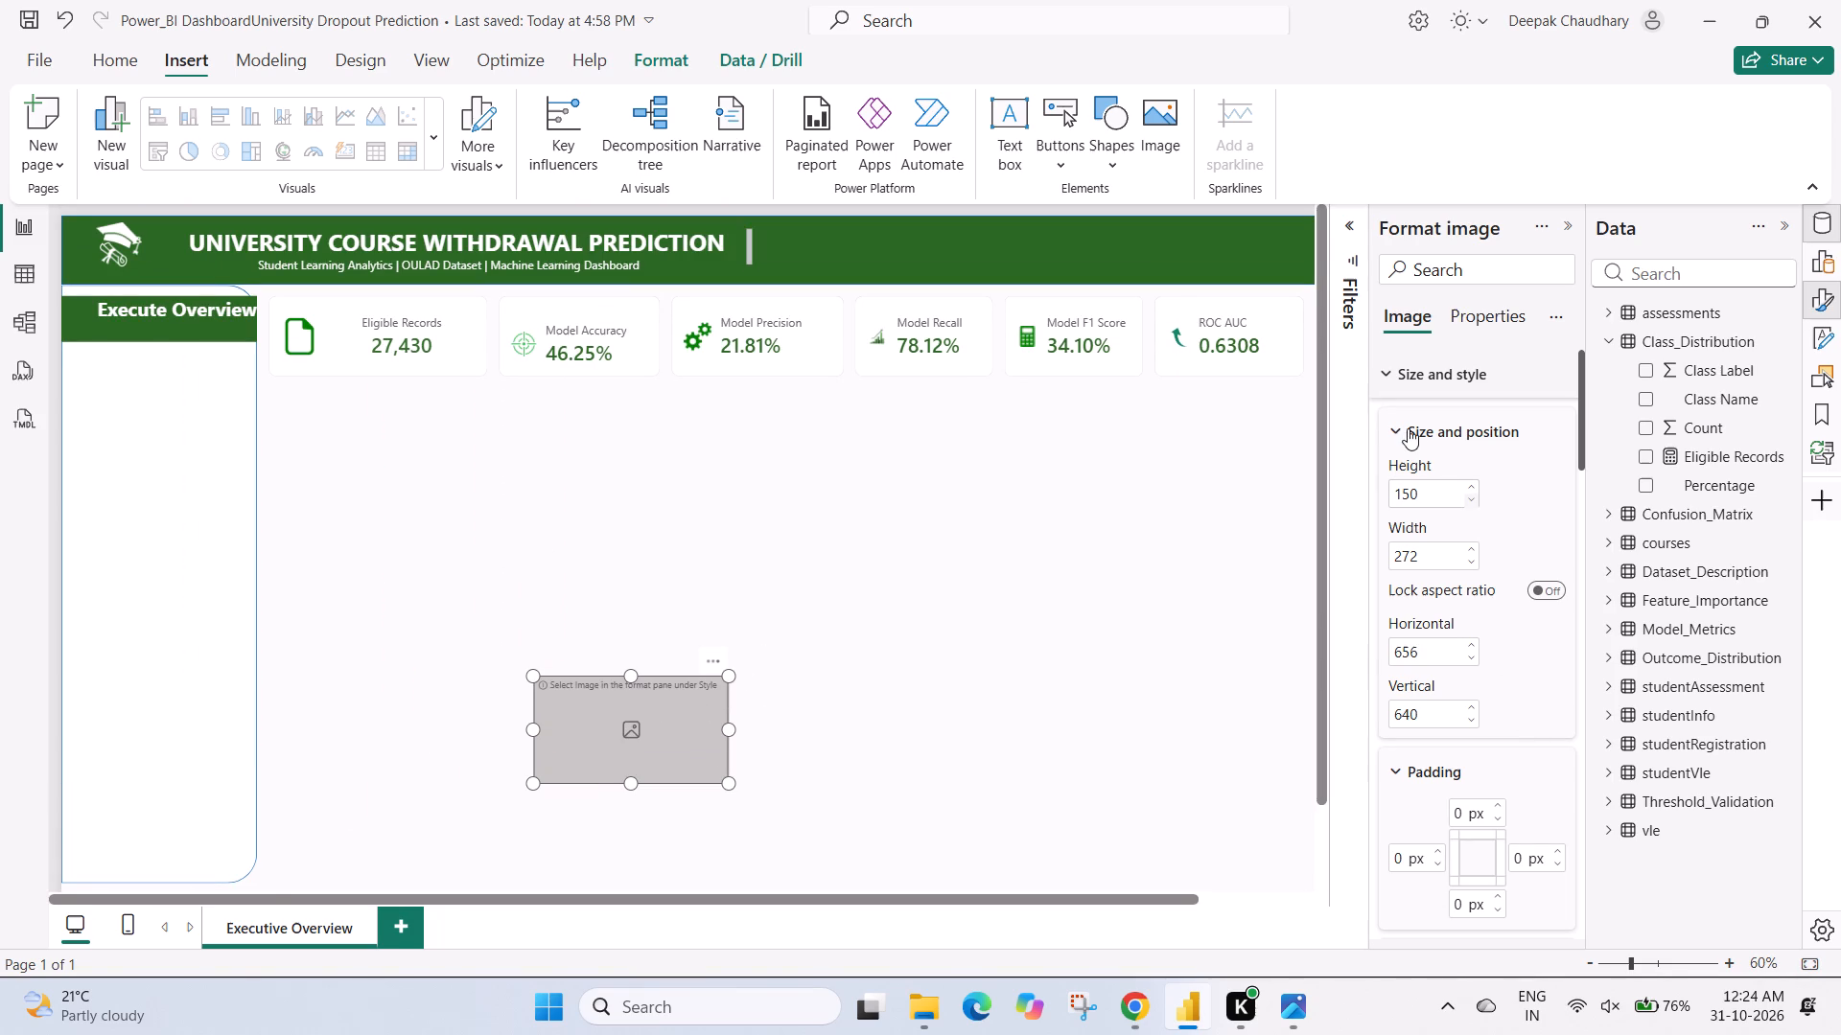
left_click(1399, 428)
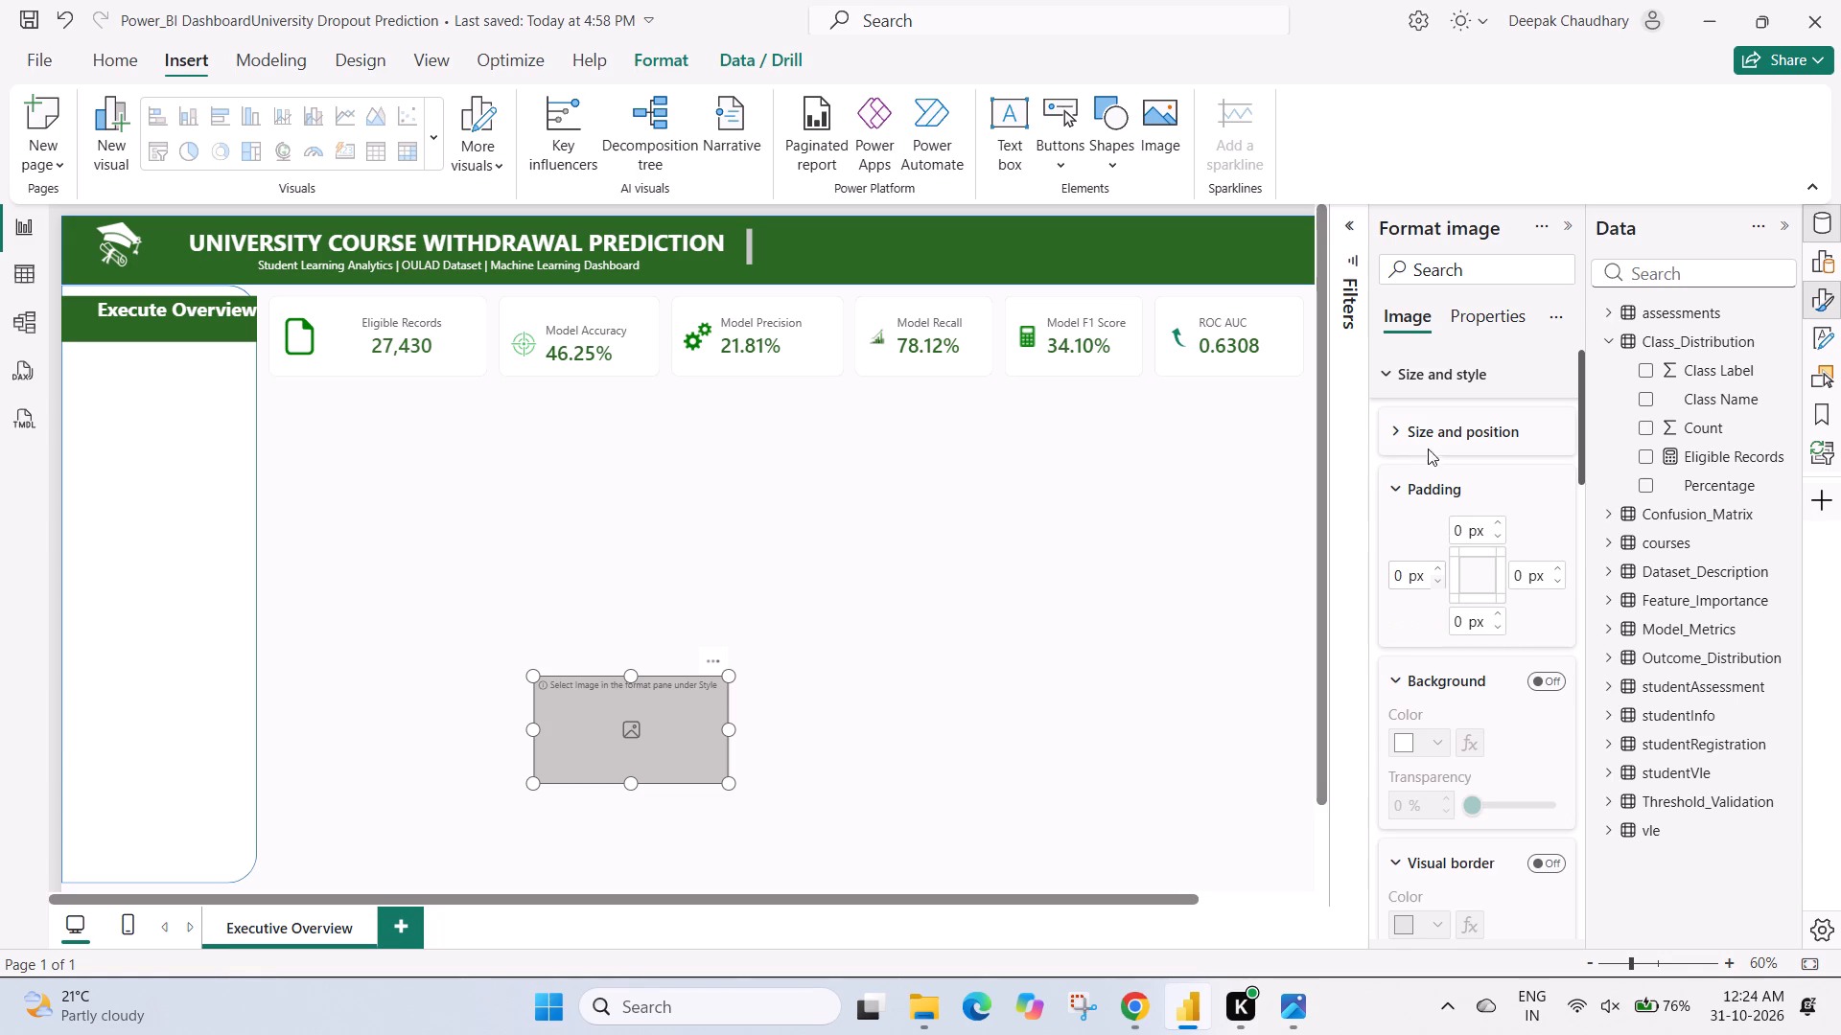
left_click(1404, 480)
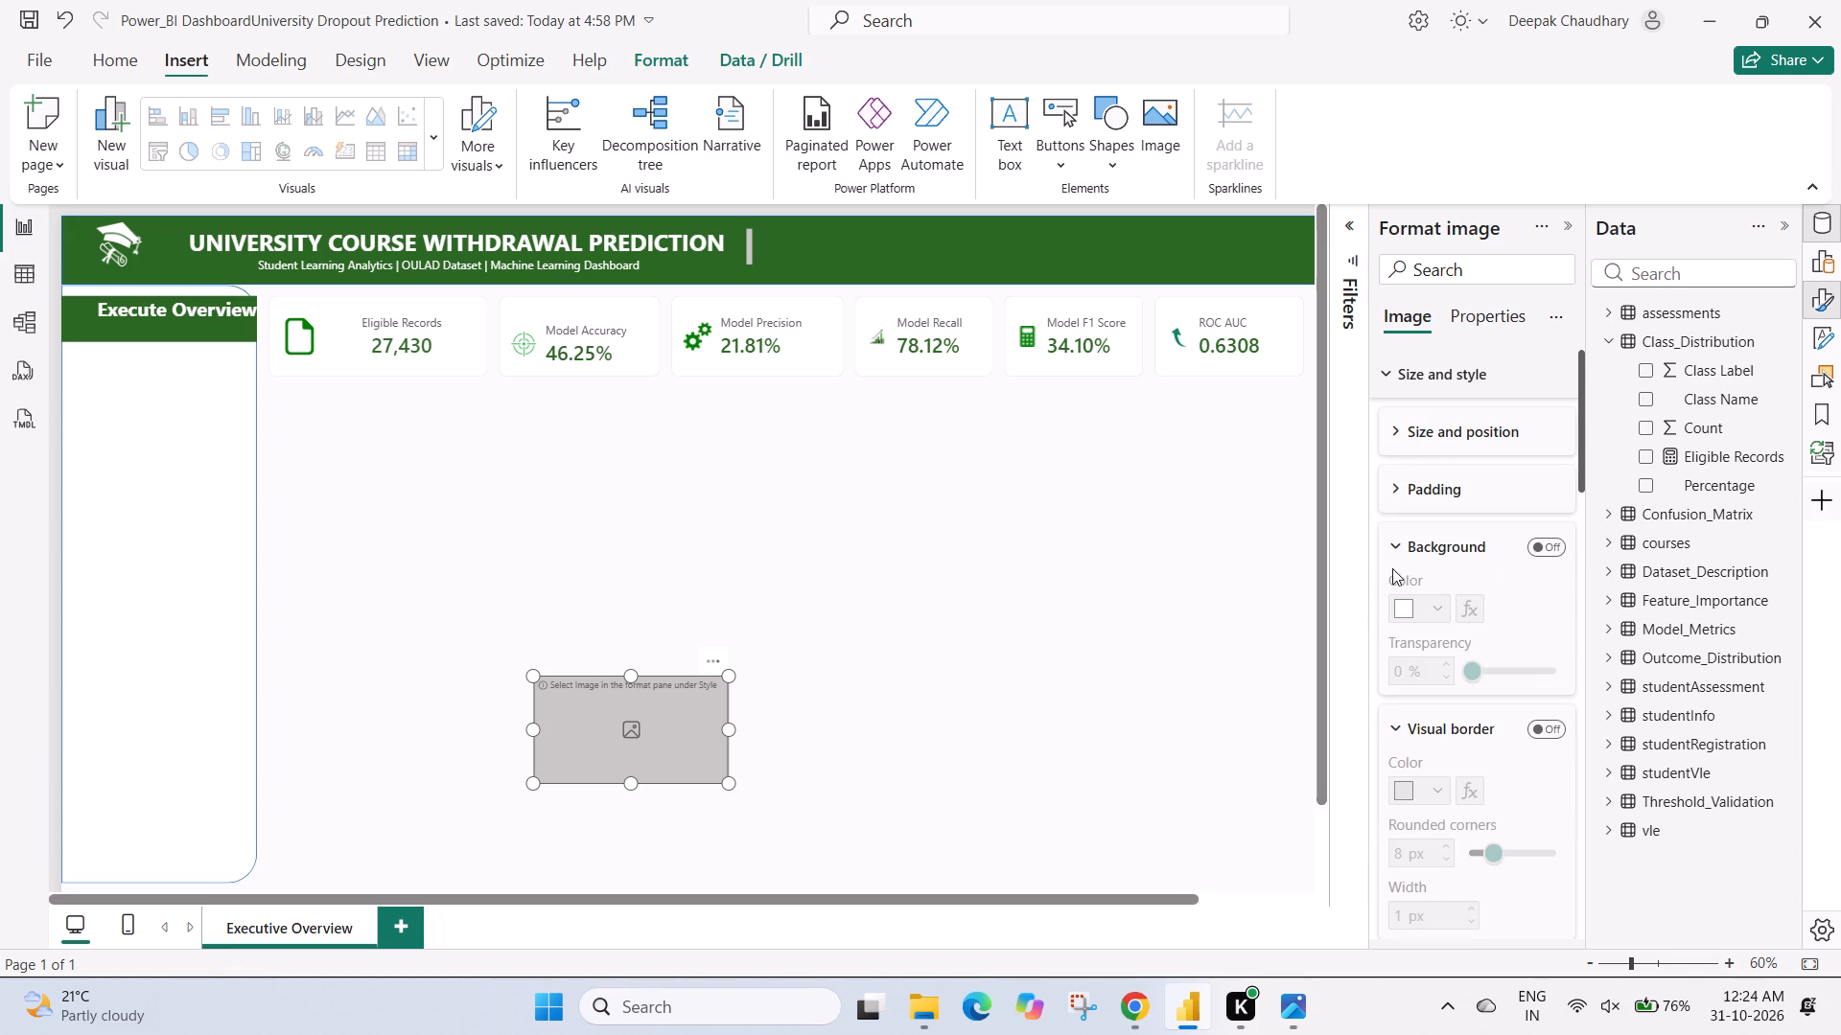
left_click(1392, 542)
scroll(1392, 542, "down", 1)
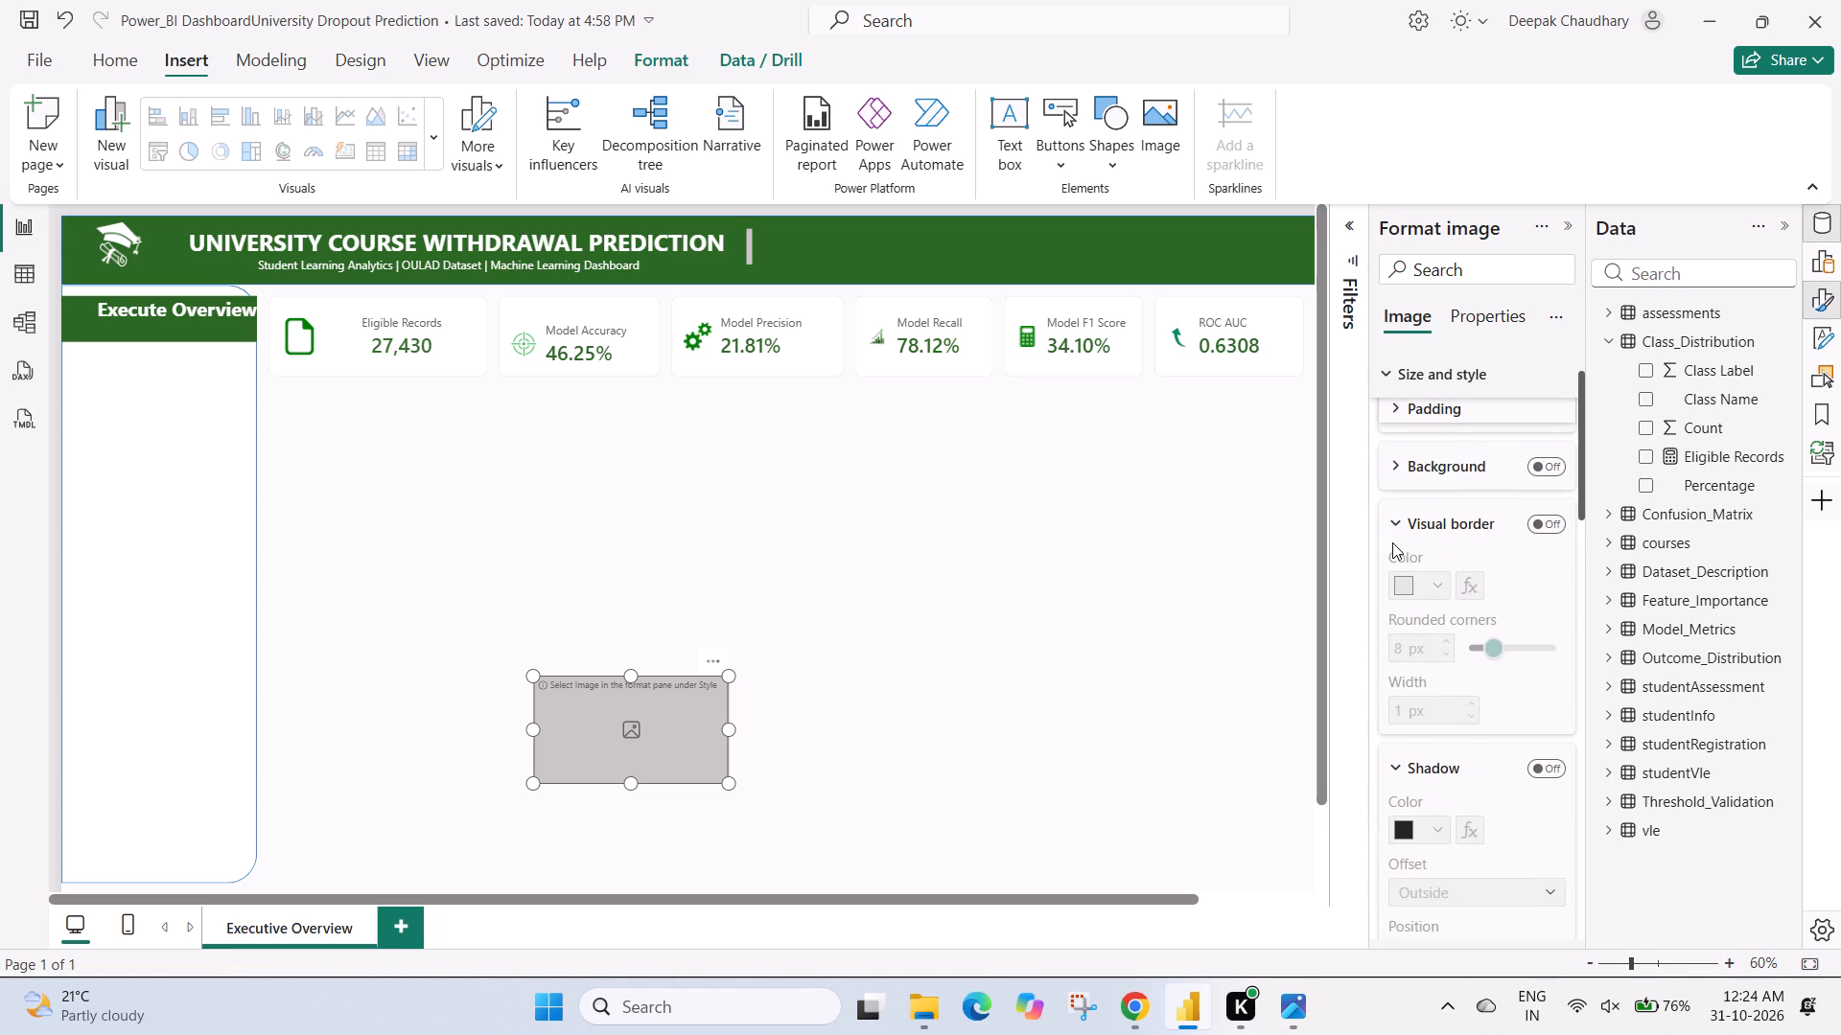
left_click(1392, 526)
scroll(1392, 526, "down", 2)
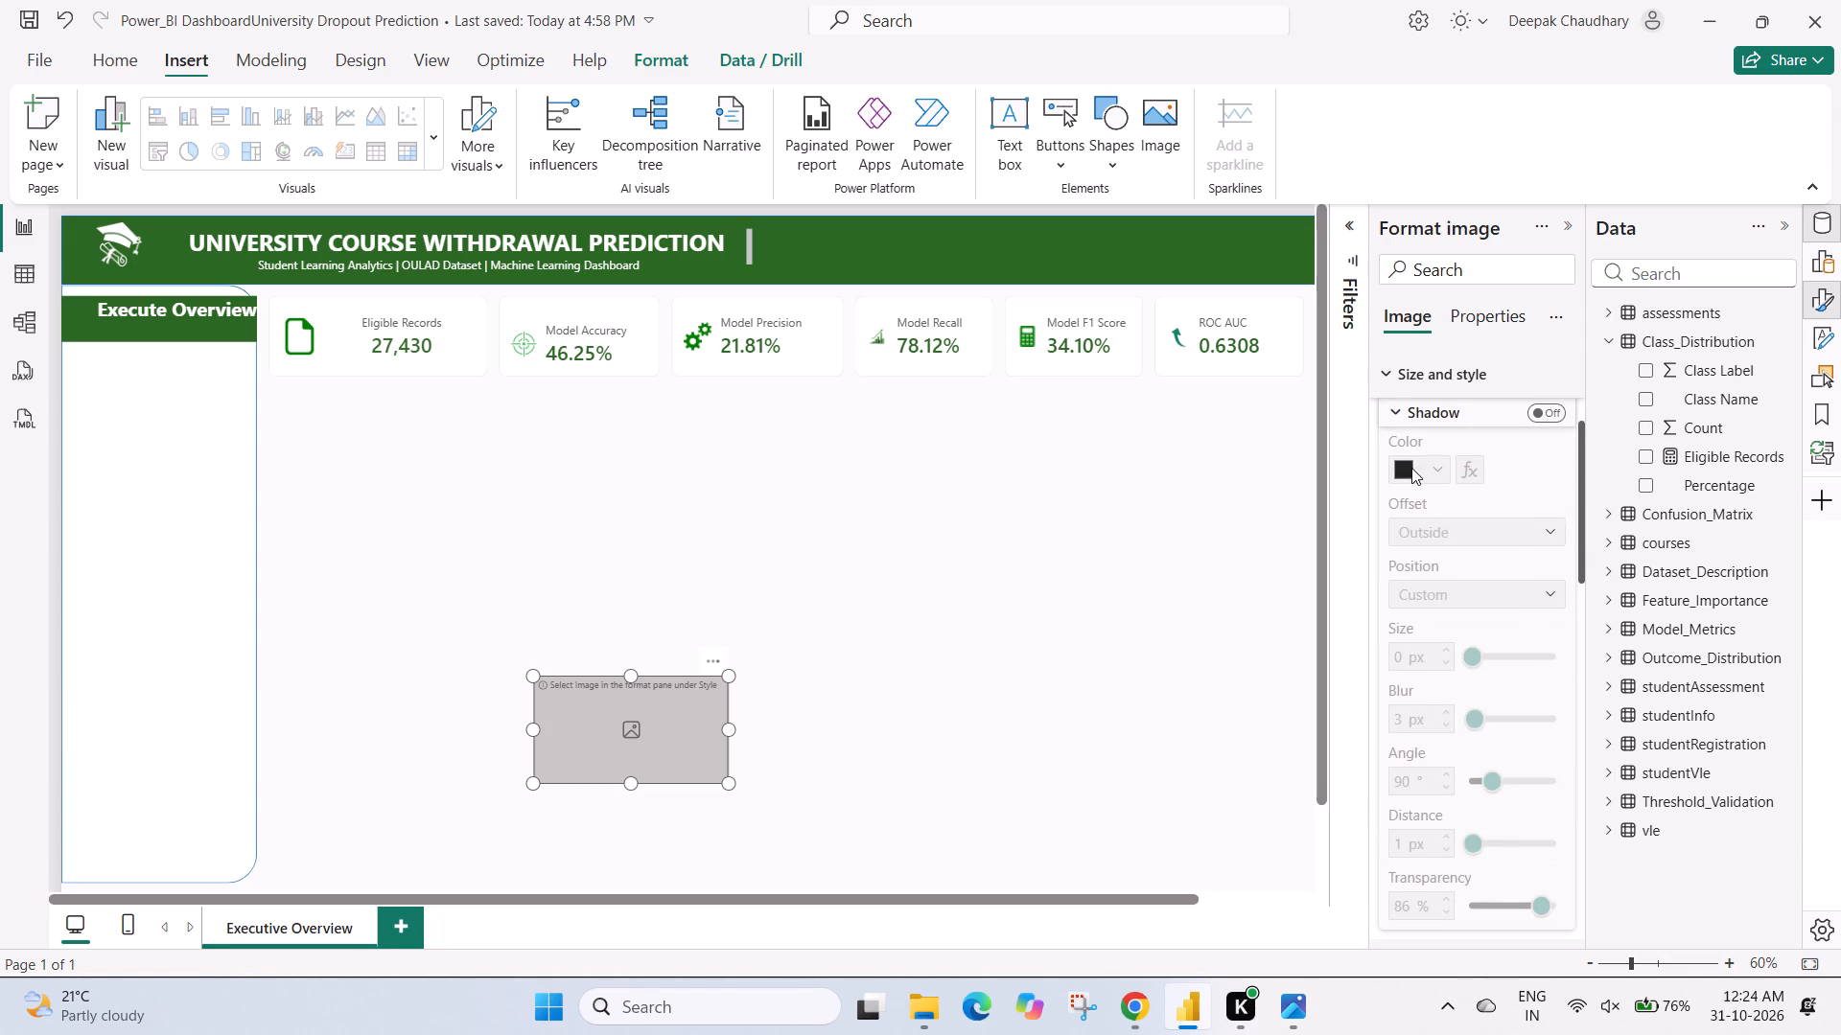
scroll(1411, 468, "up", 1)
left_click(1396, 497)
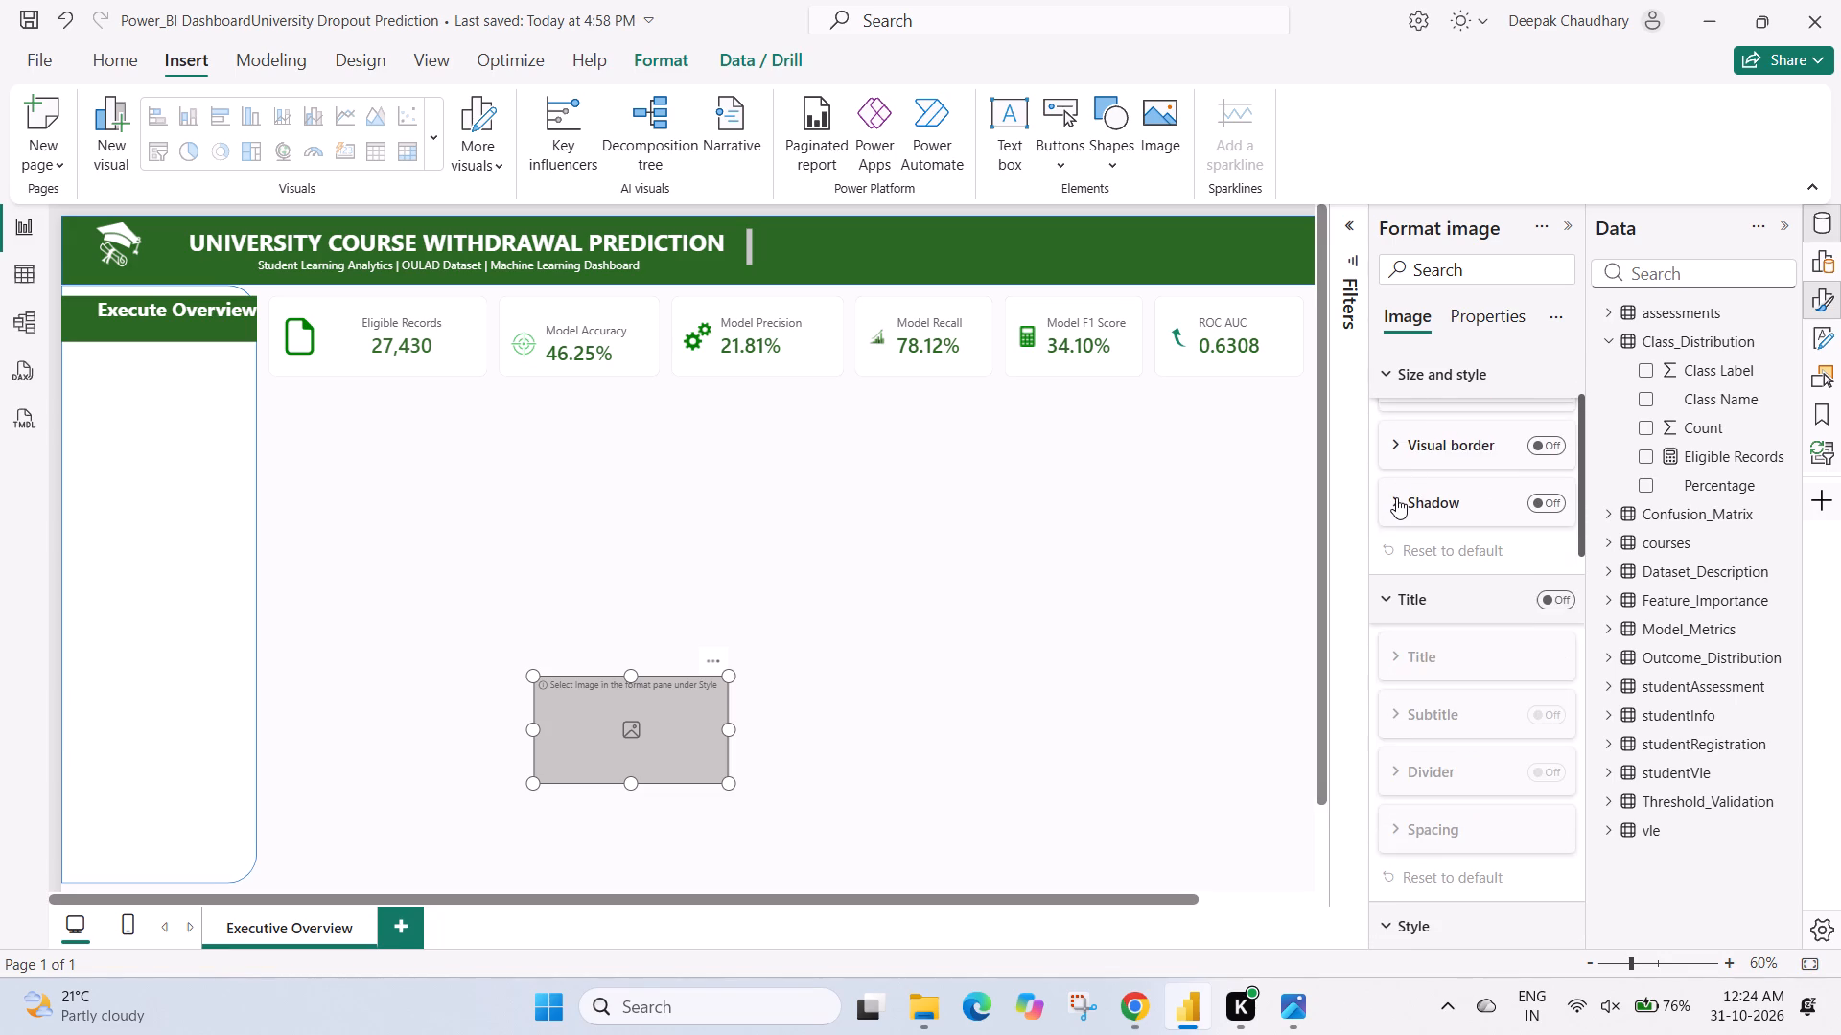
scroll(1396, 497, "down", 1)
scroll(1417, 605, "down", 1)
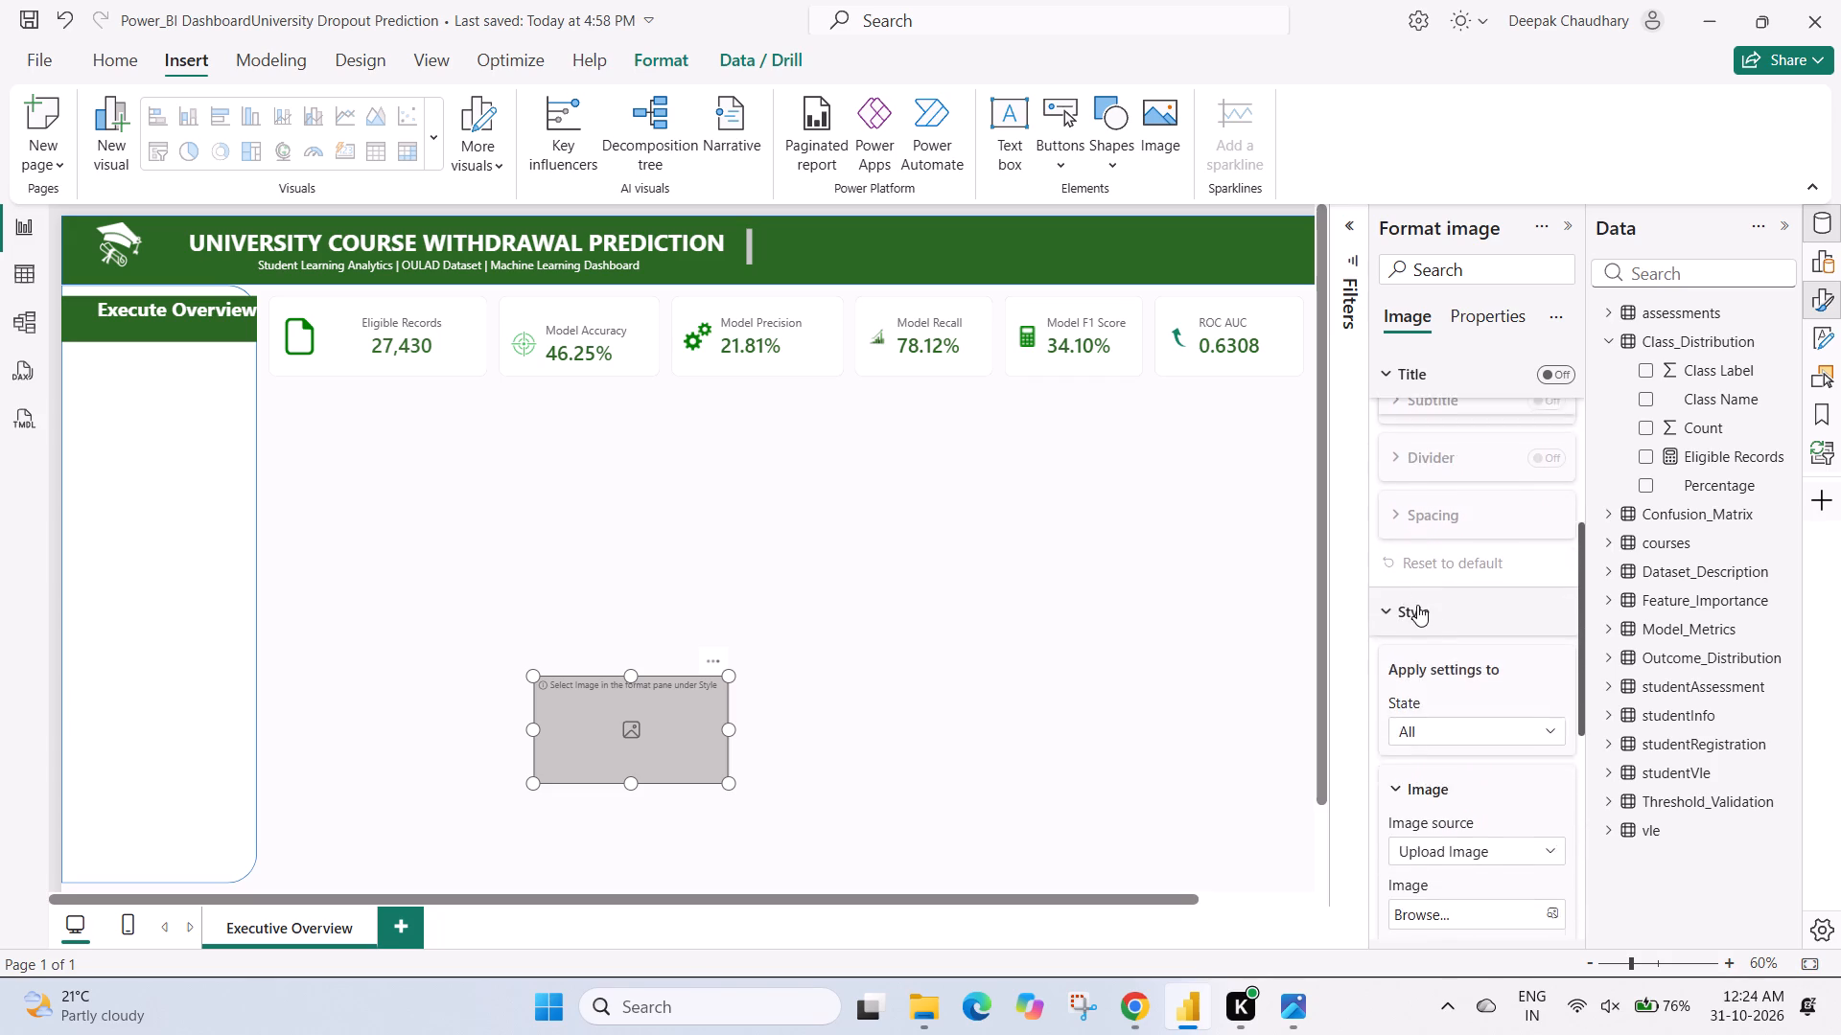
scroll(1417, 605, "down", 4)
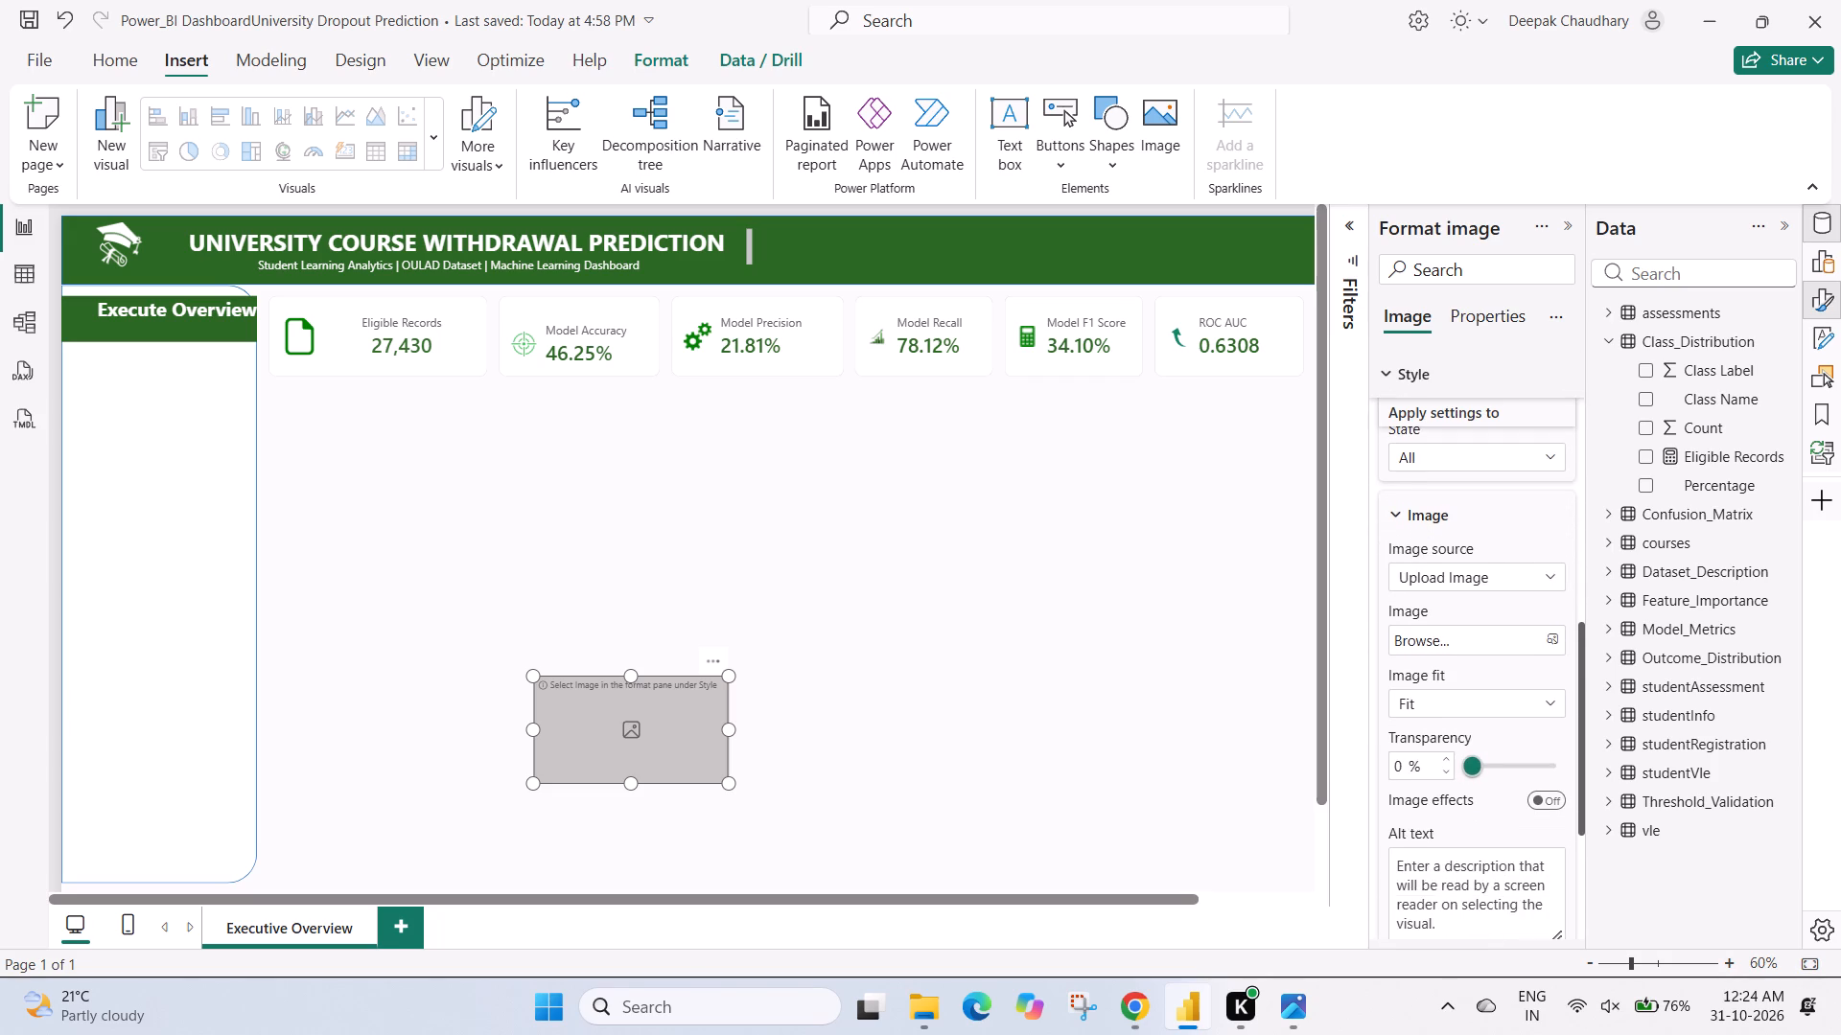
left_click(1550, 632)
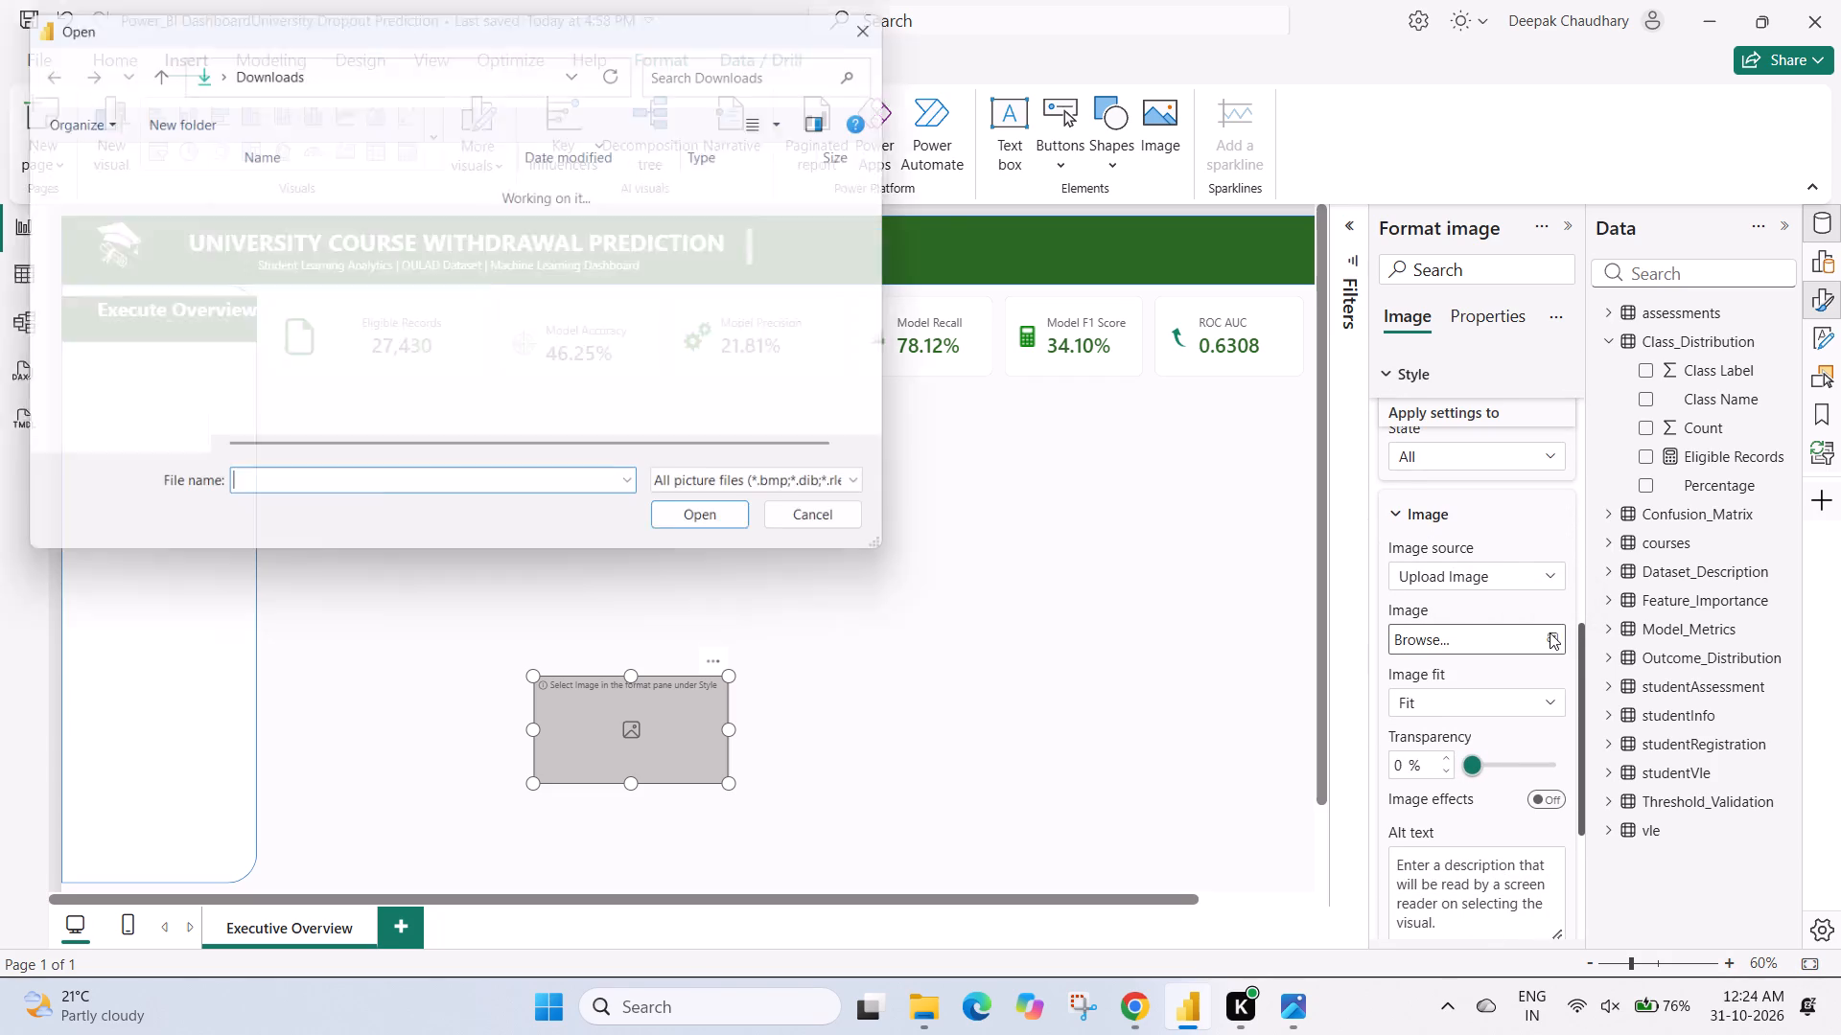
left_click(413, 216)
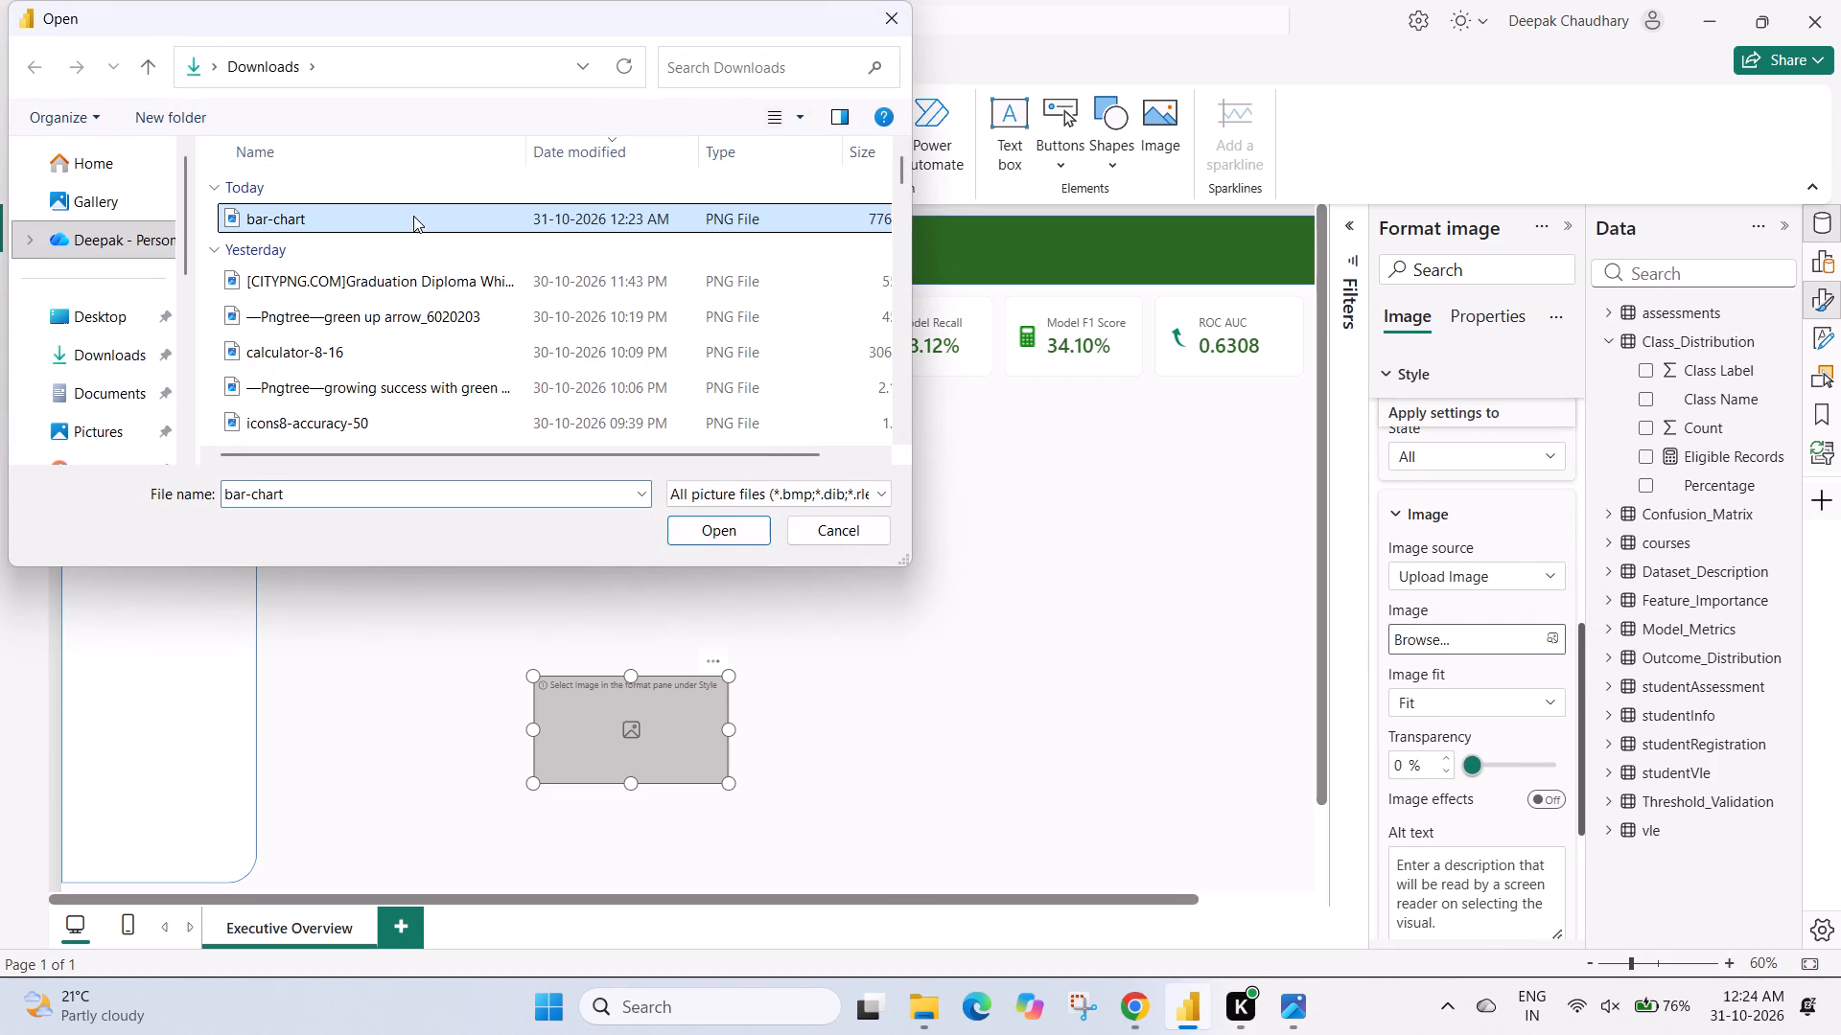
left_click(710, 525)
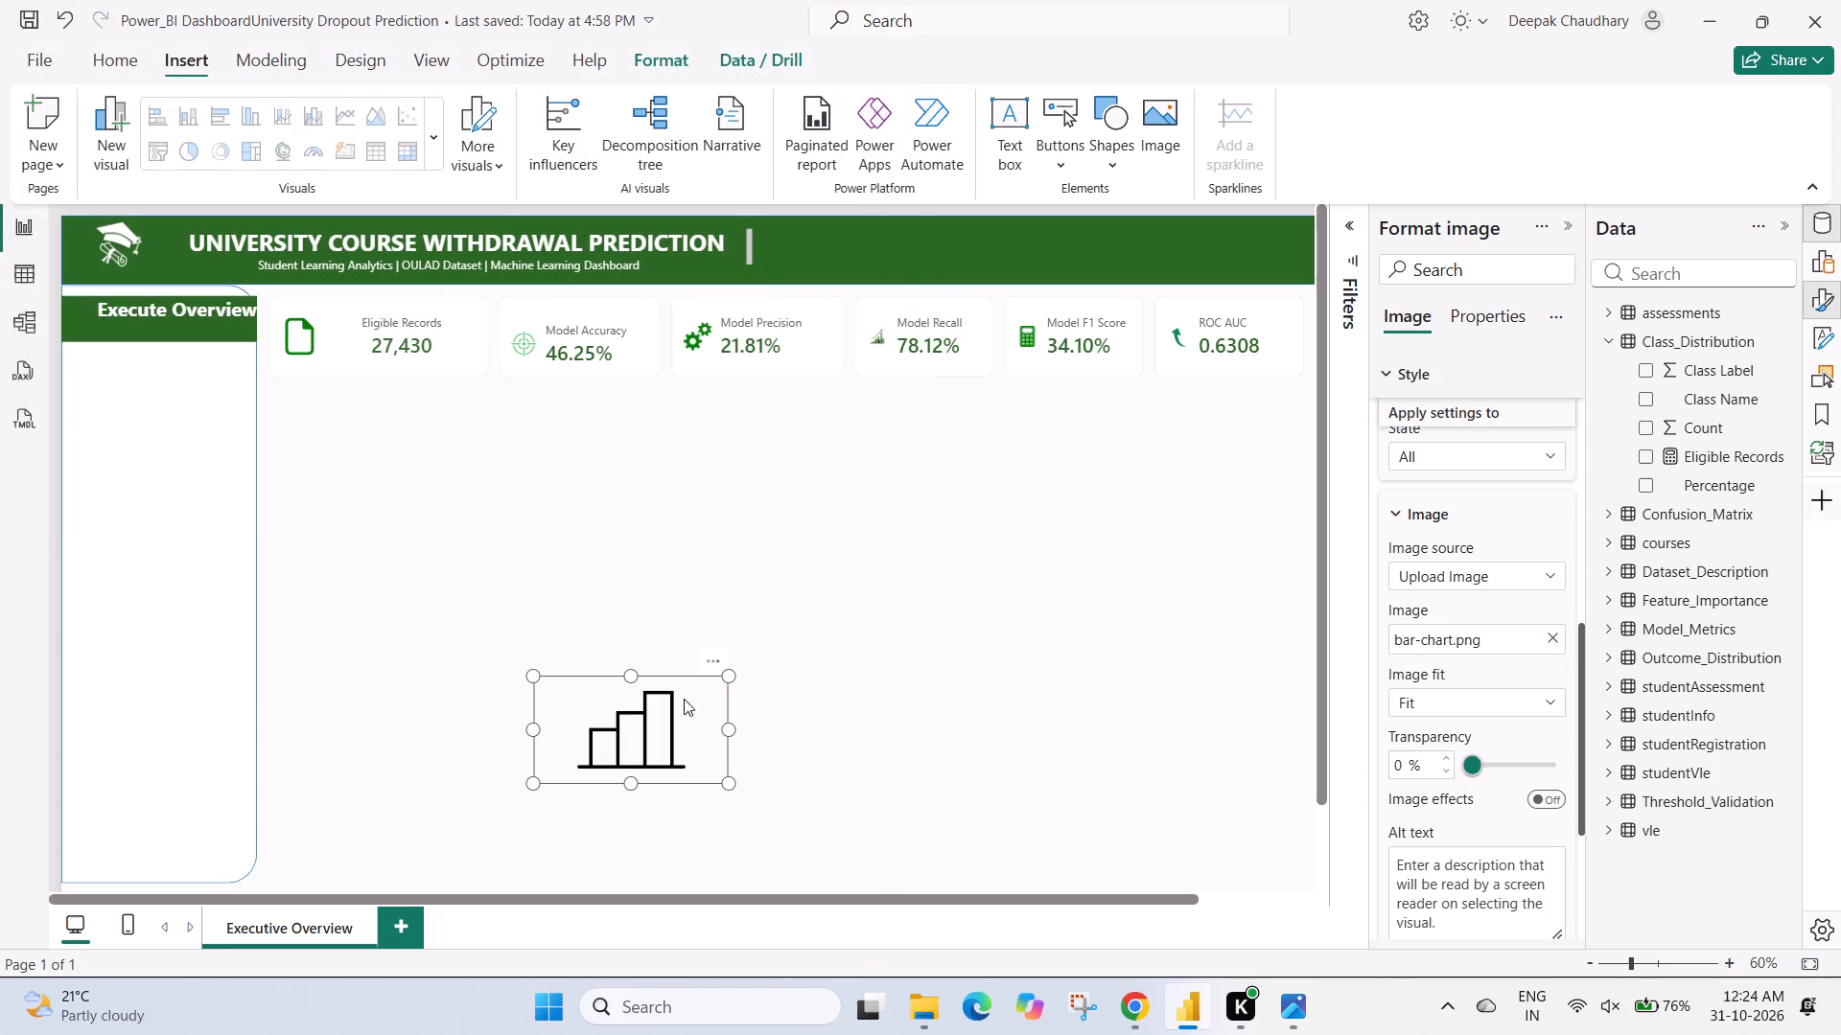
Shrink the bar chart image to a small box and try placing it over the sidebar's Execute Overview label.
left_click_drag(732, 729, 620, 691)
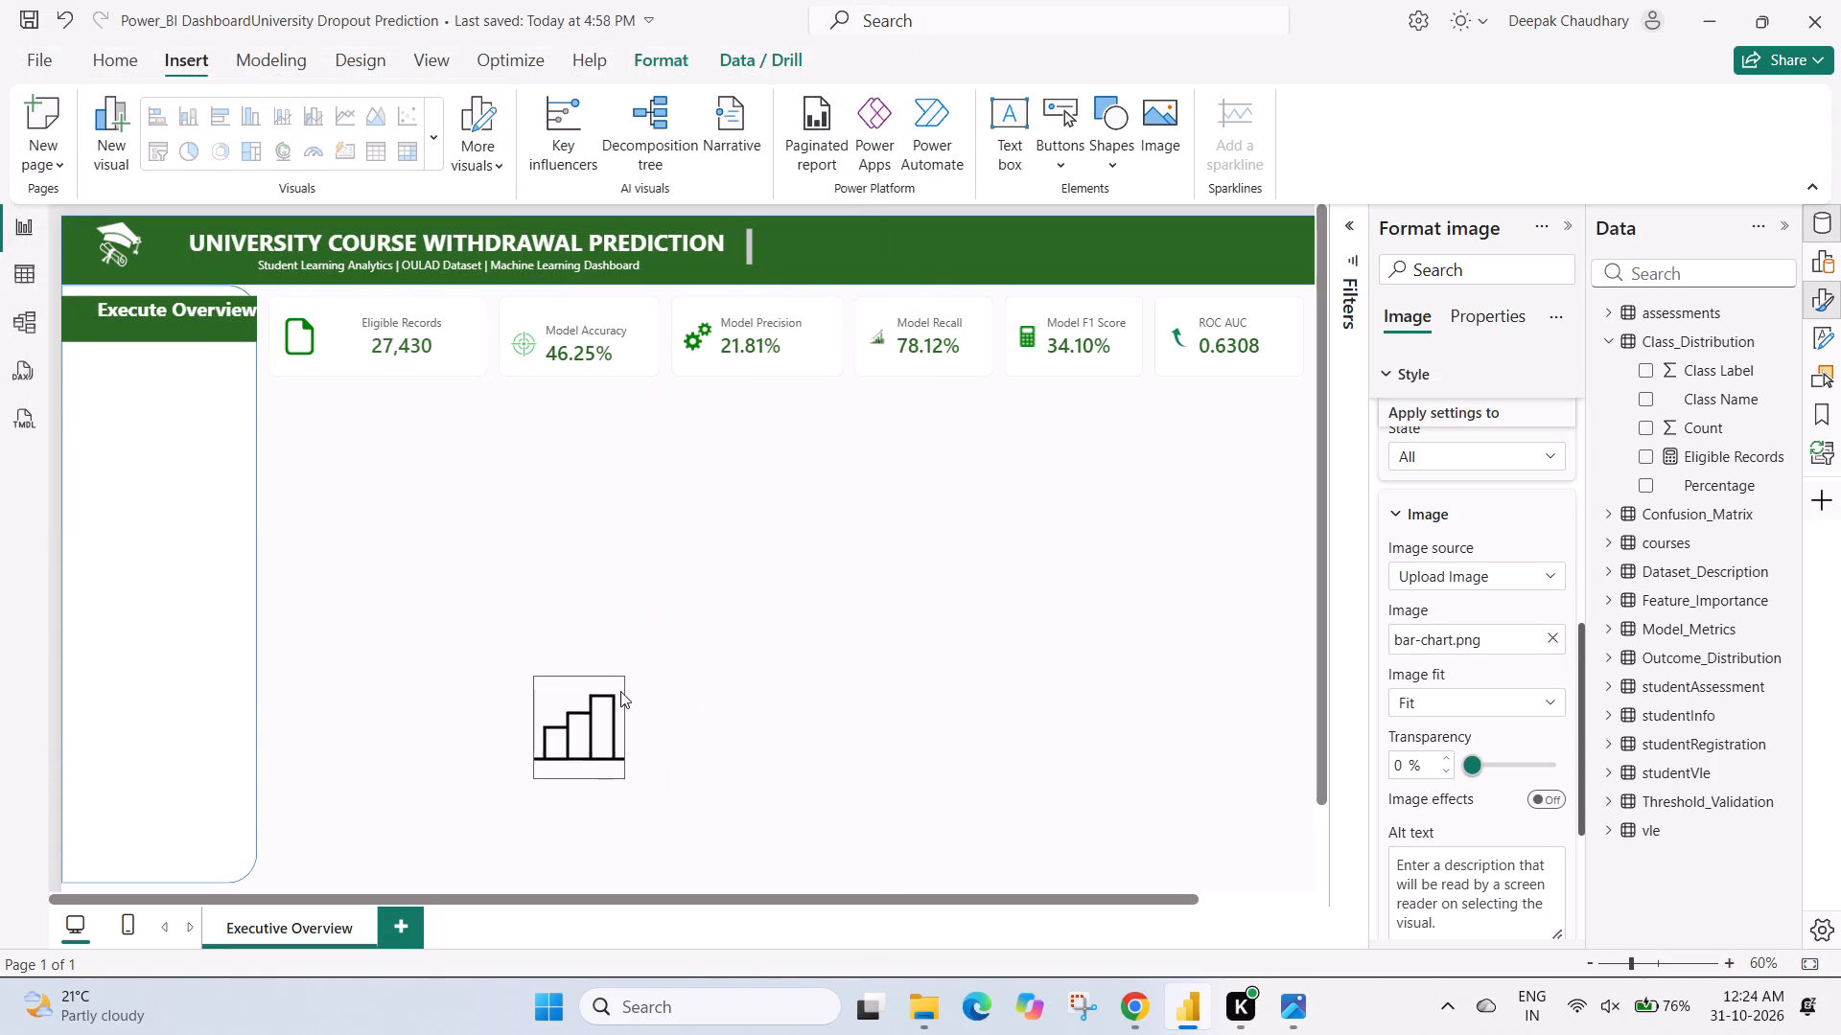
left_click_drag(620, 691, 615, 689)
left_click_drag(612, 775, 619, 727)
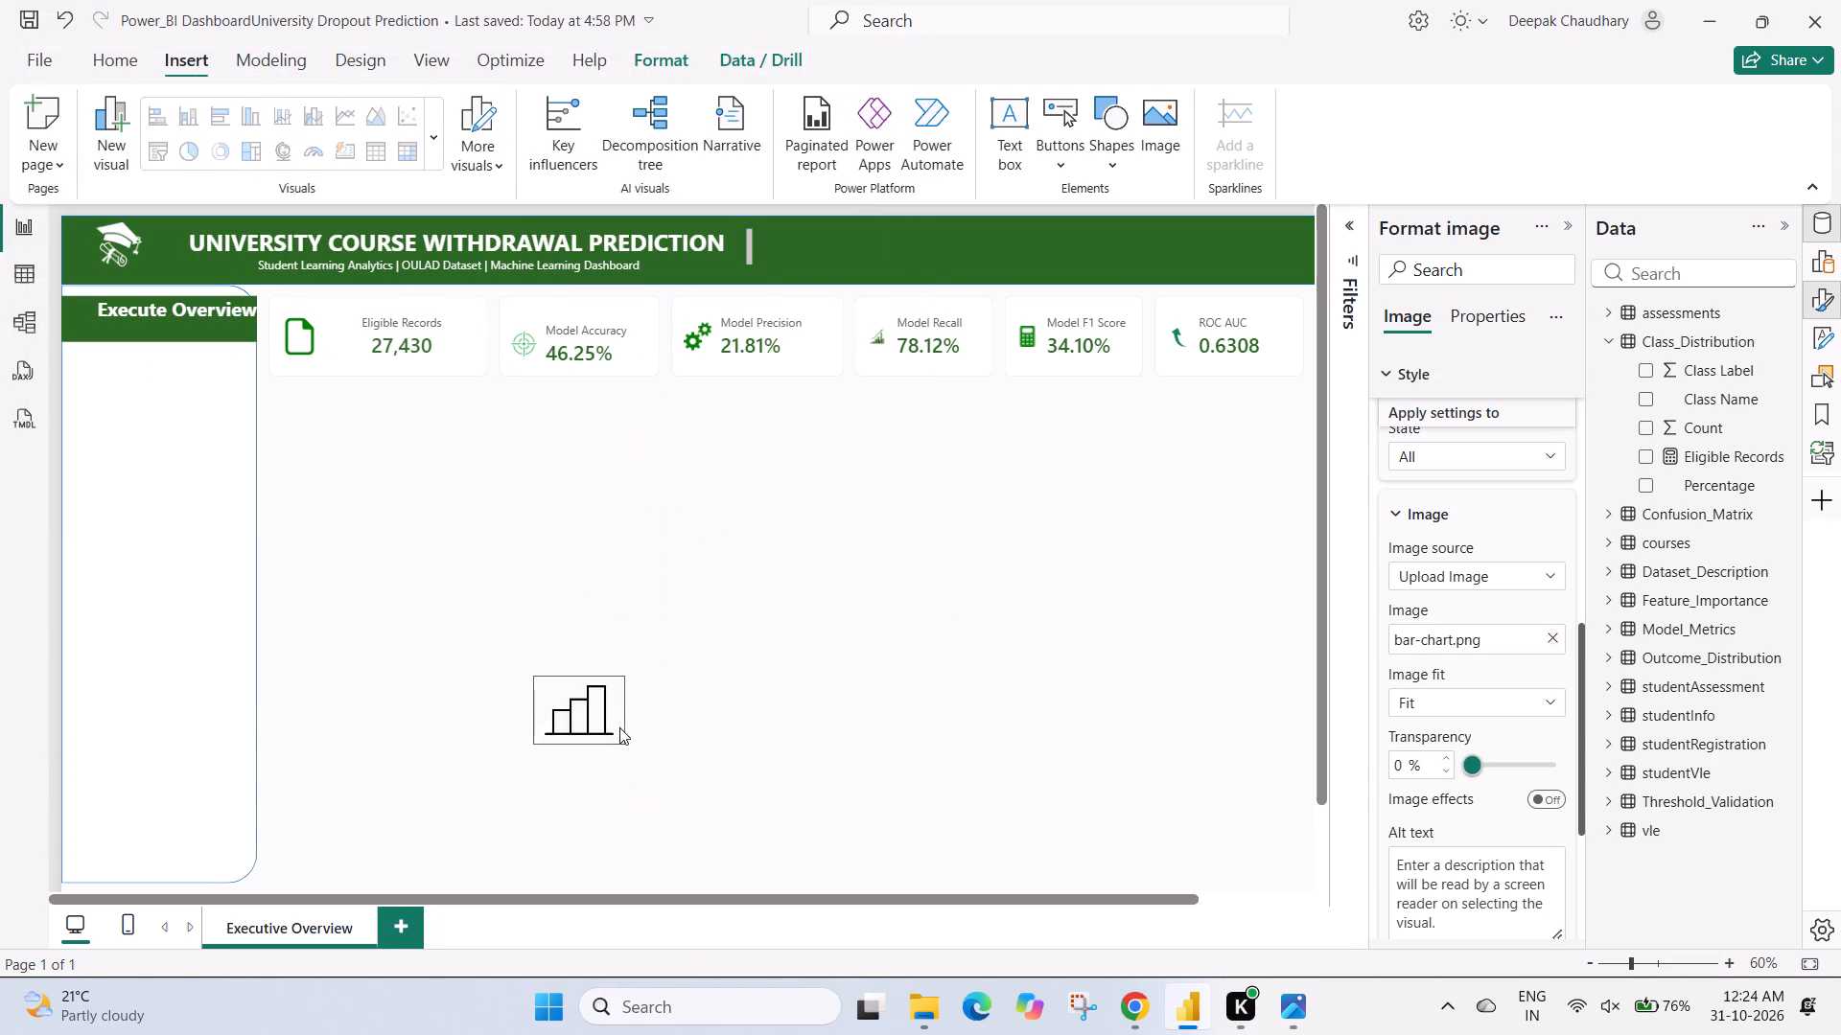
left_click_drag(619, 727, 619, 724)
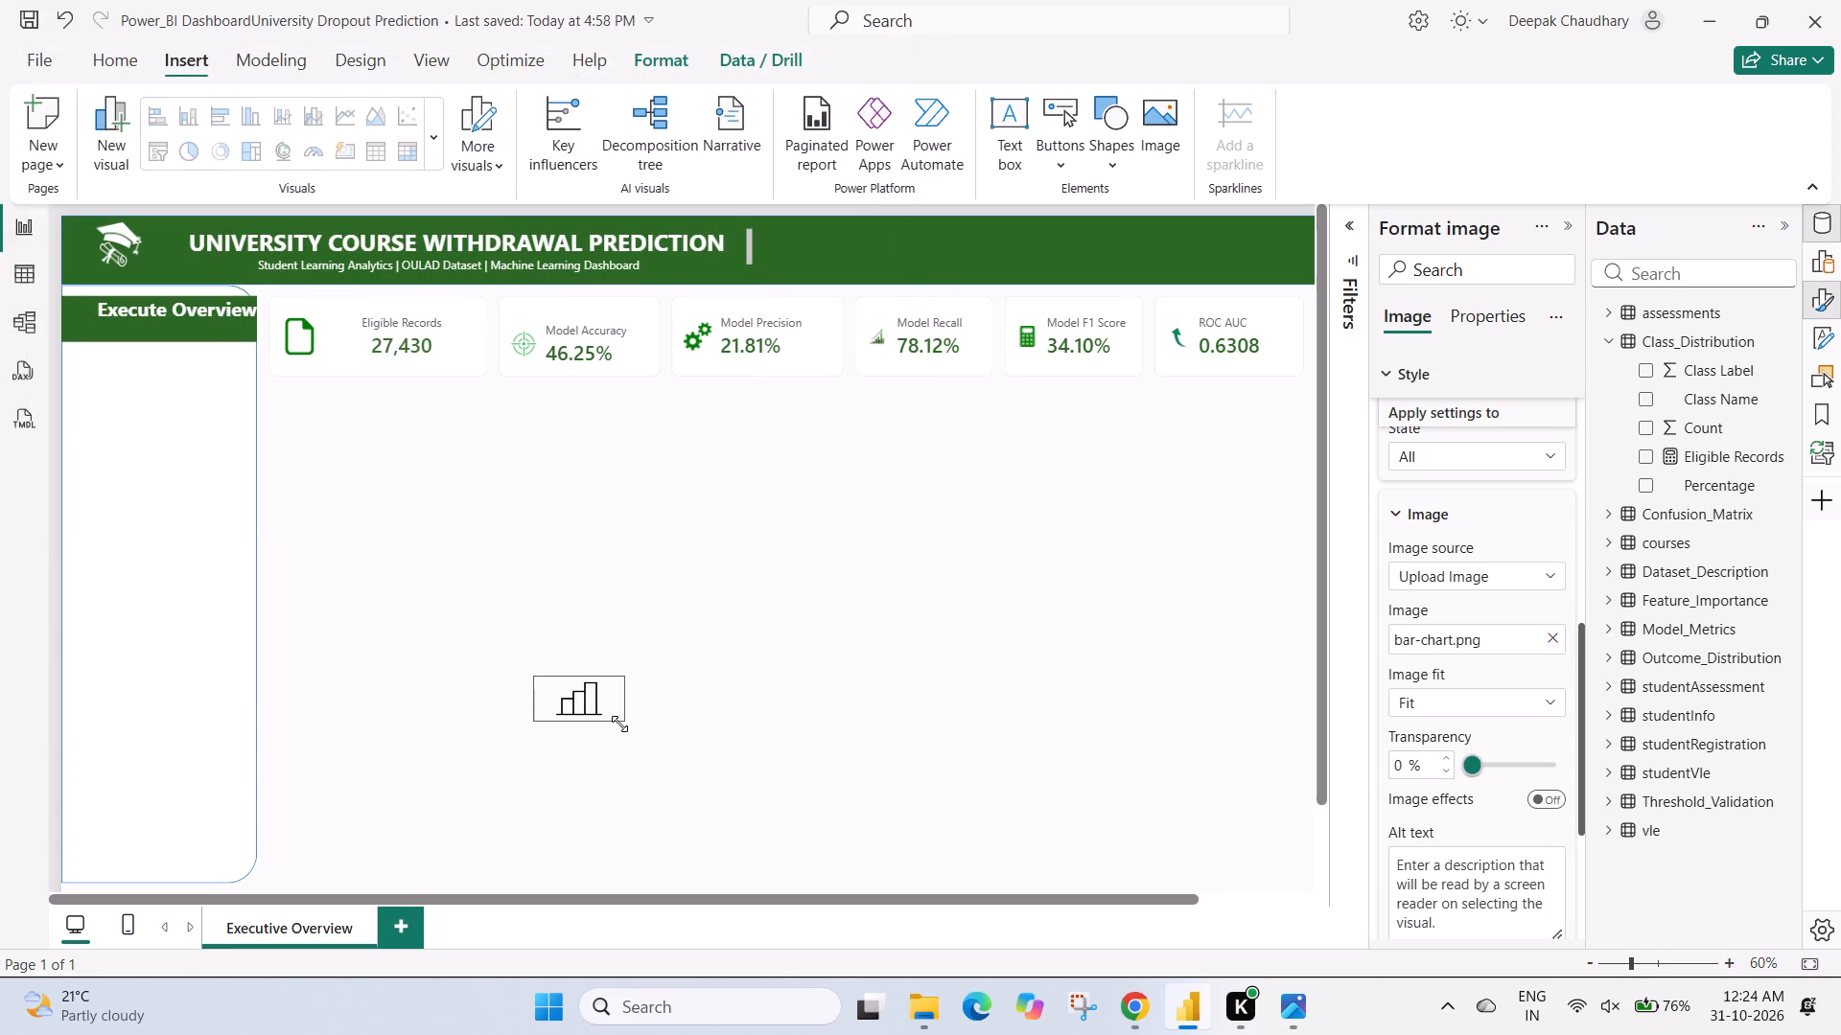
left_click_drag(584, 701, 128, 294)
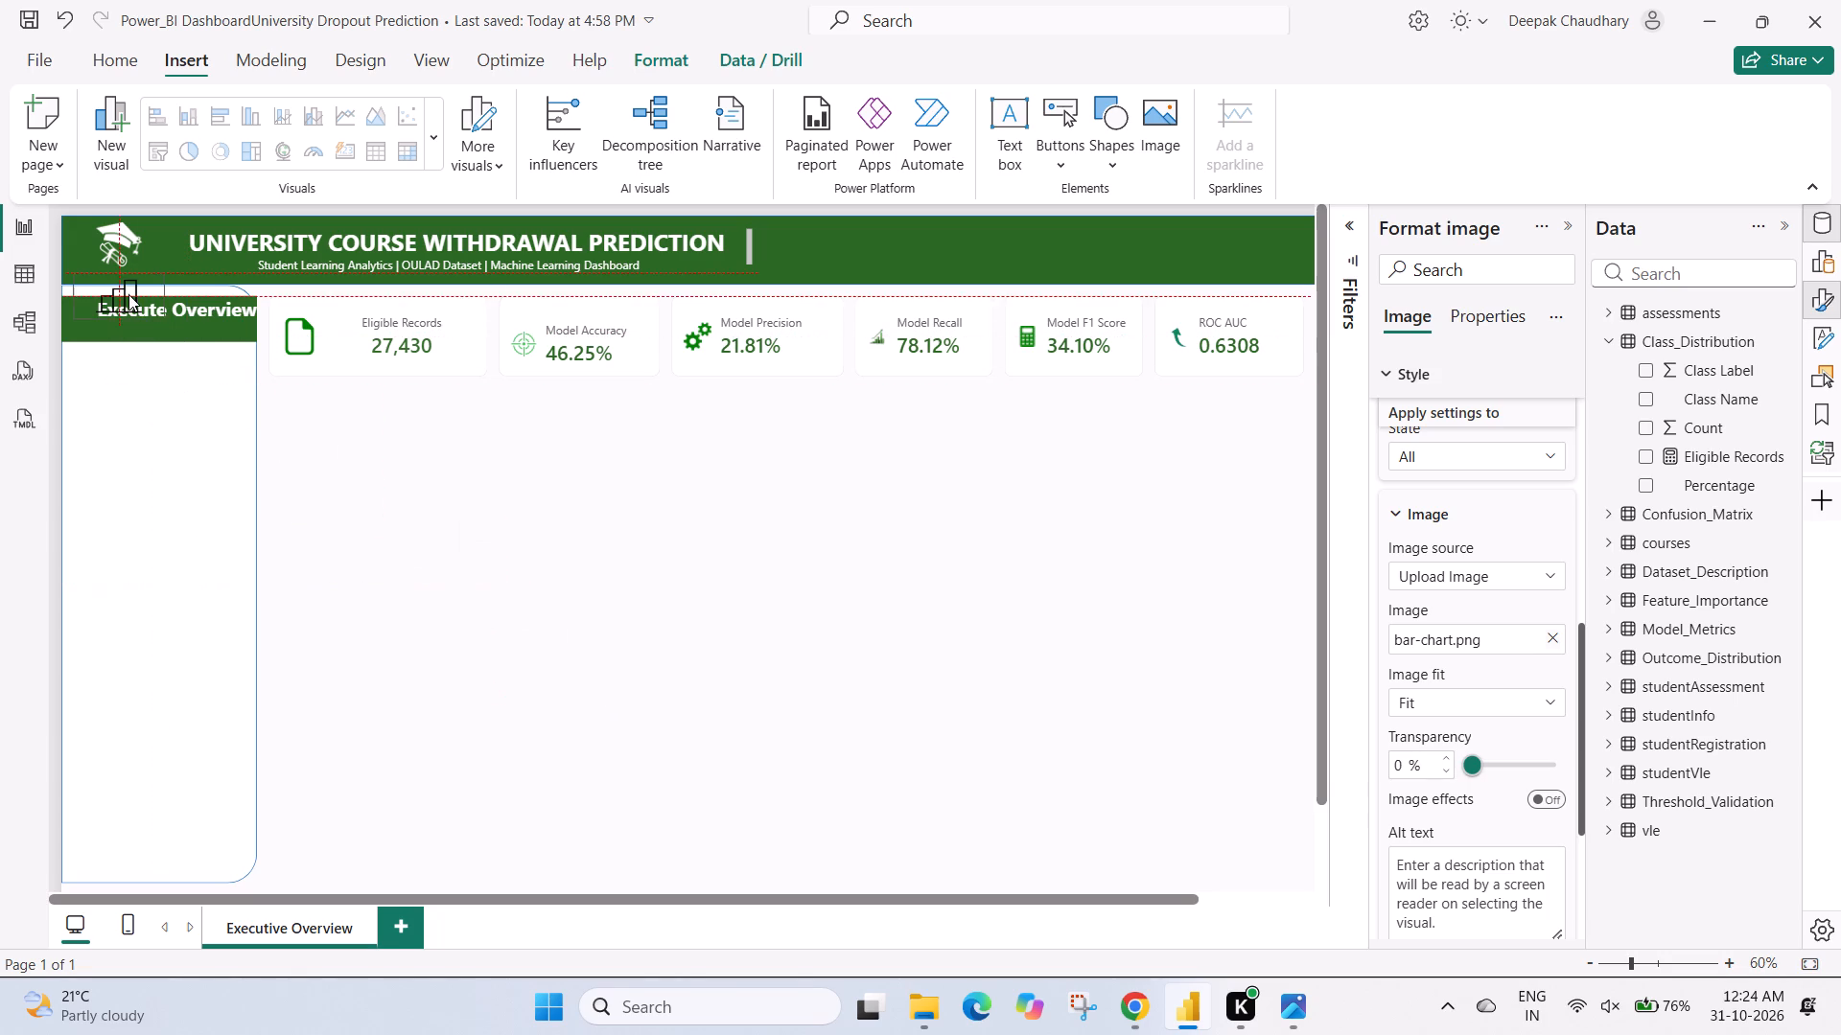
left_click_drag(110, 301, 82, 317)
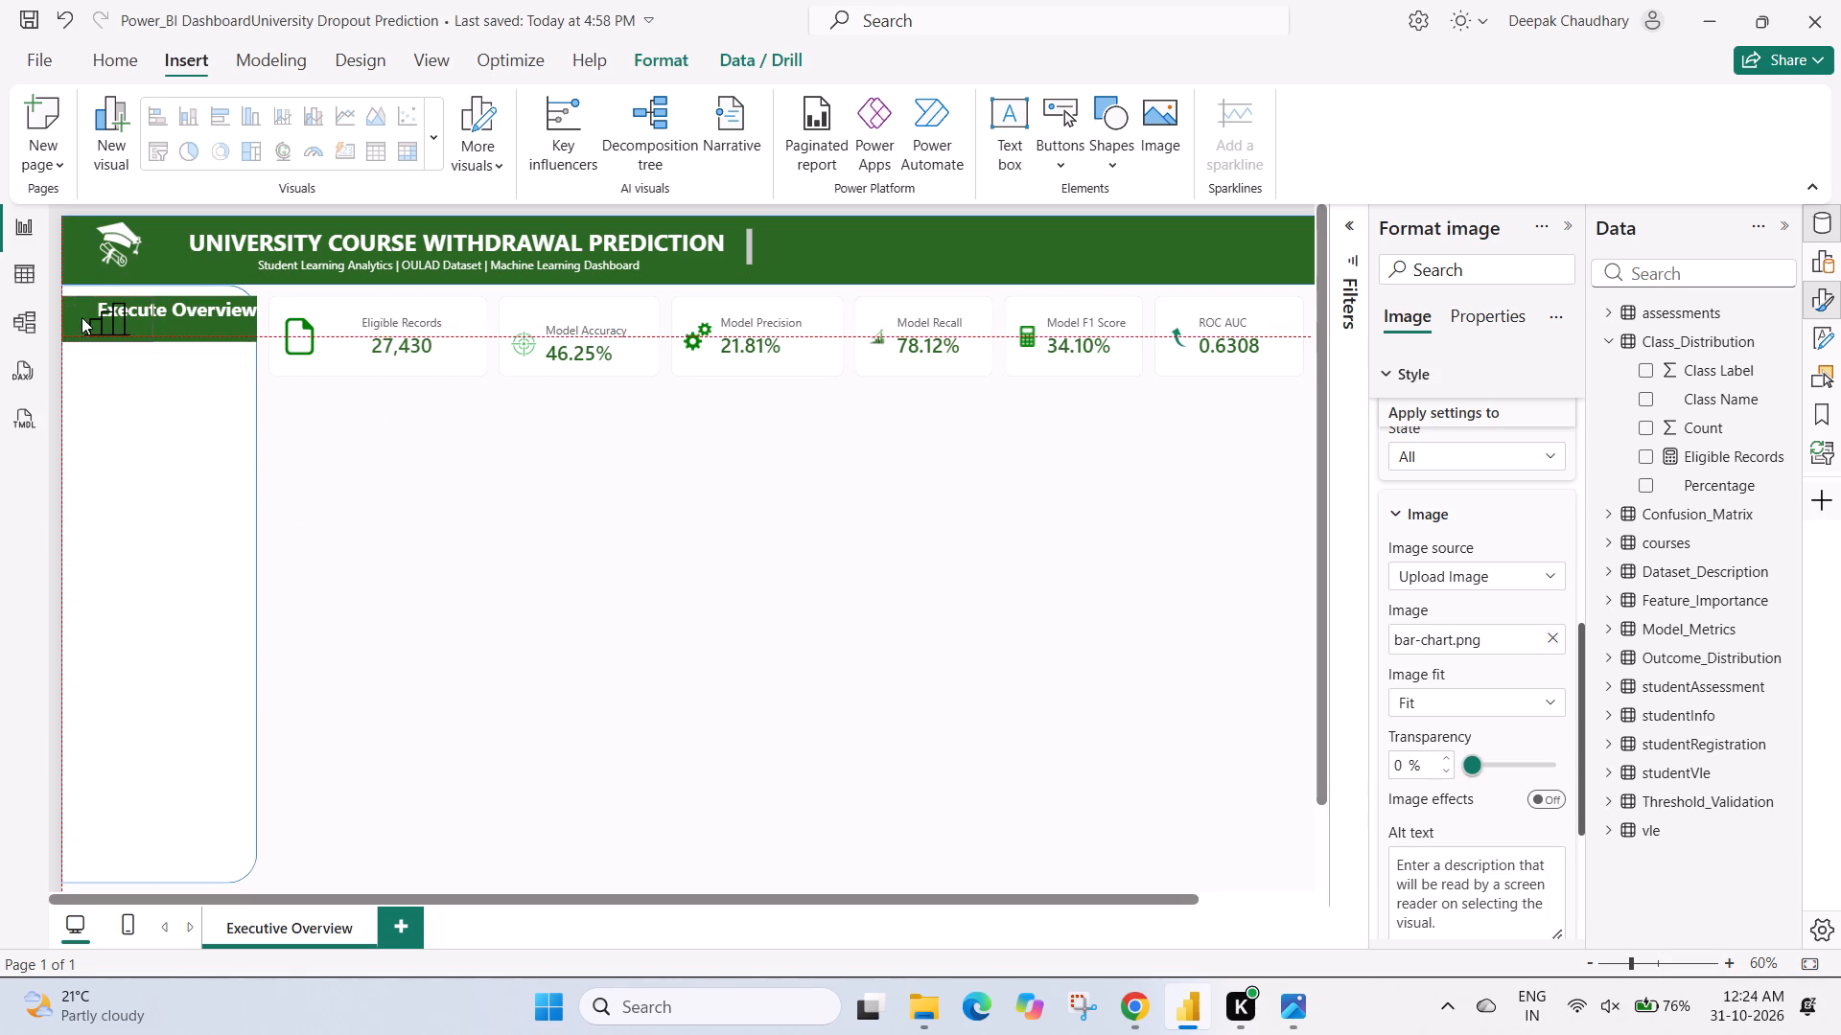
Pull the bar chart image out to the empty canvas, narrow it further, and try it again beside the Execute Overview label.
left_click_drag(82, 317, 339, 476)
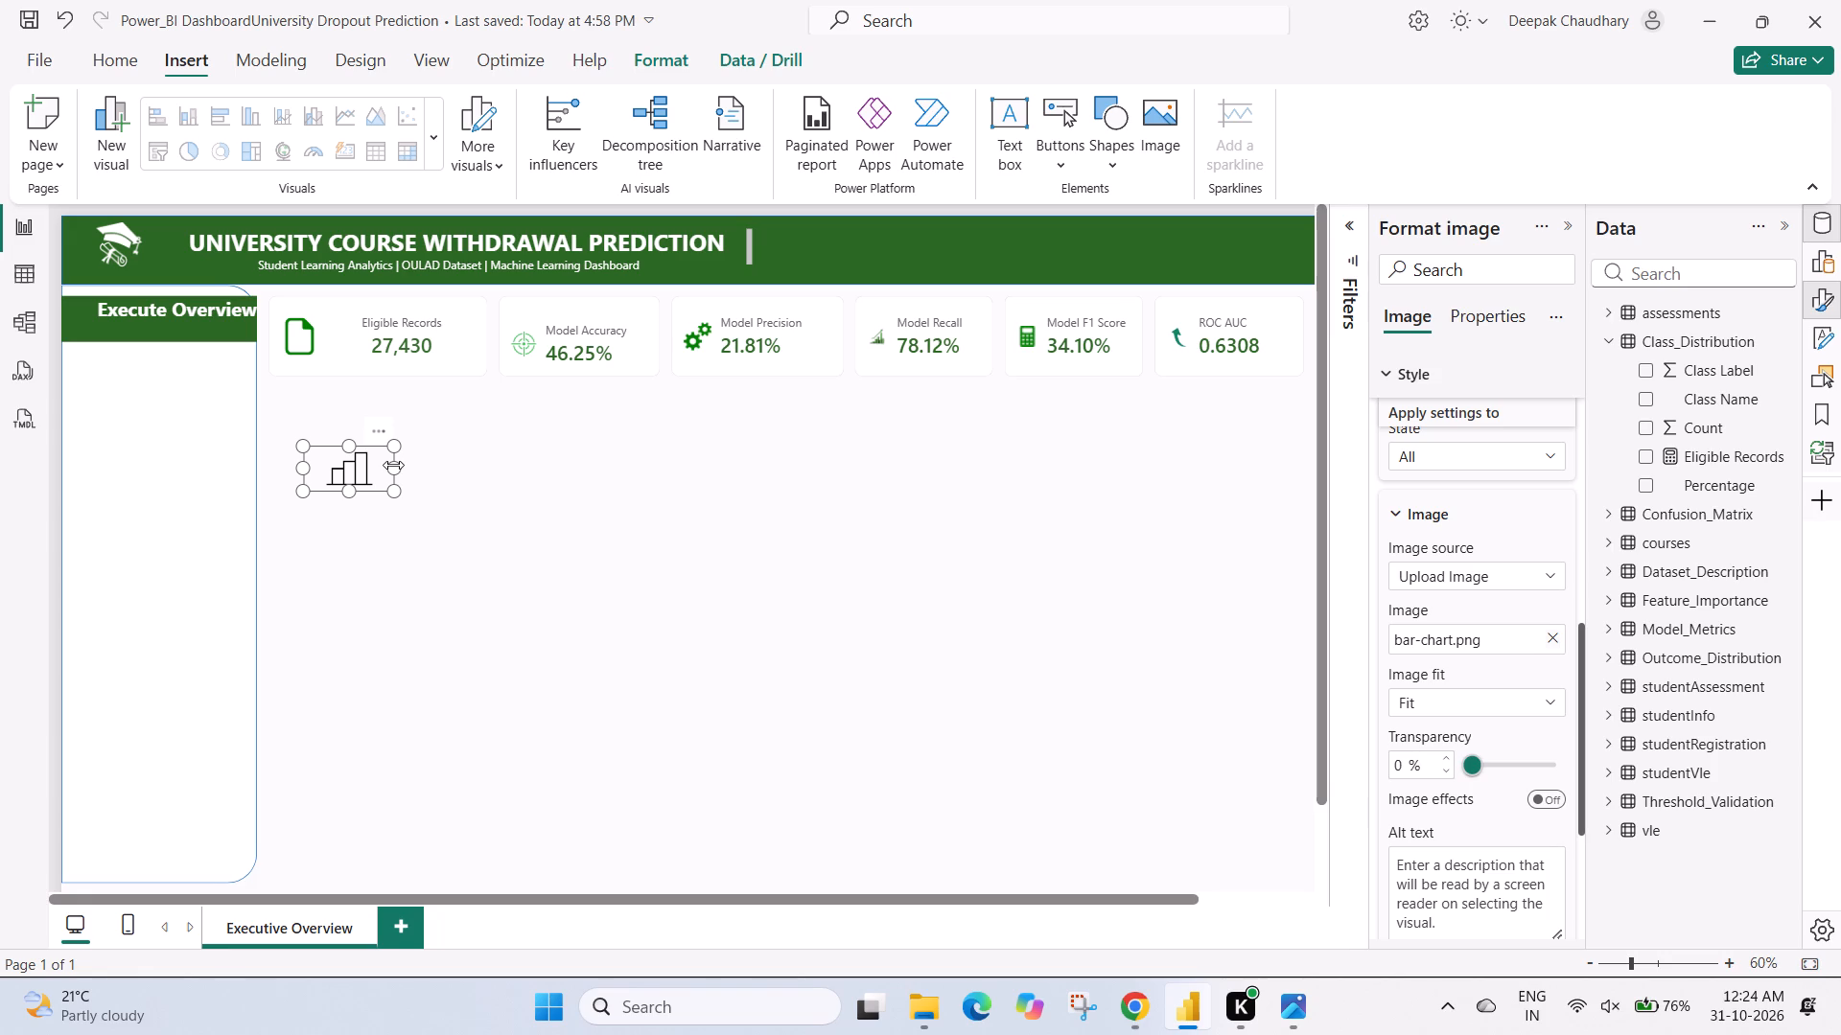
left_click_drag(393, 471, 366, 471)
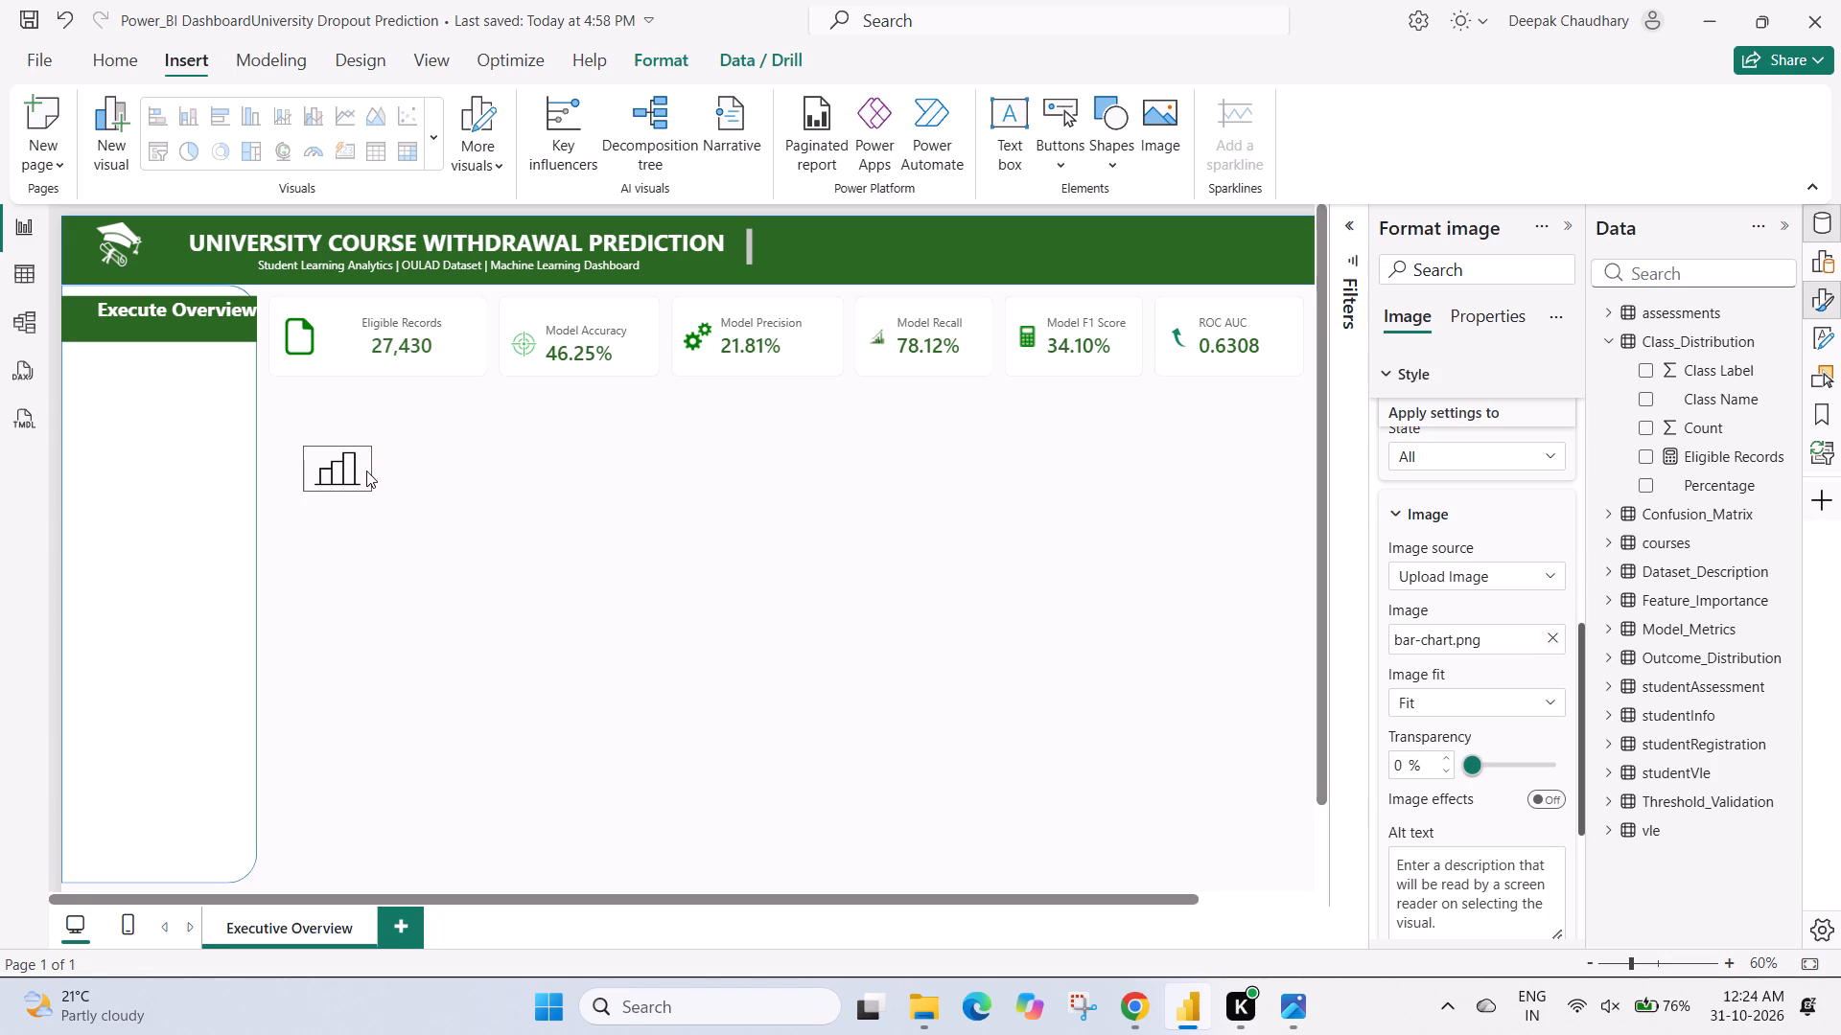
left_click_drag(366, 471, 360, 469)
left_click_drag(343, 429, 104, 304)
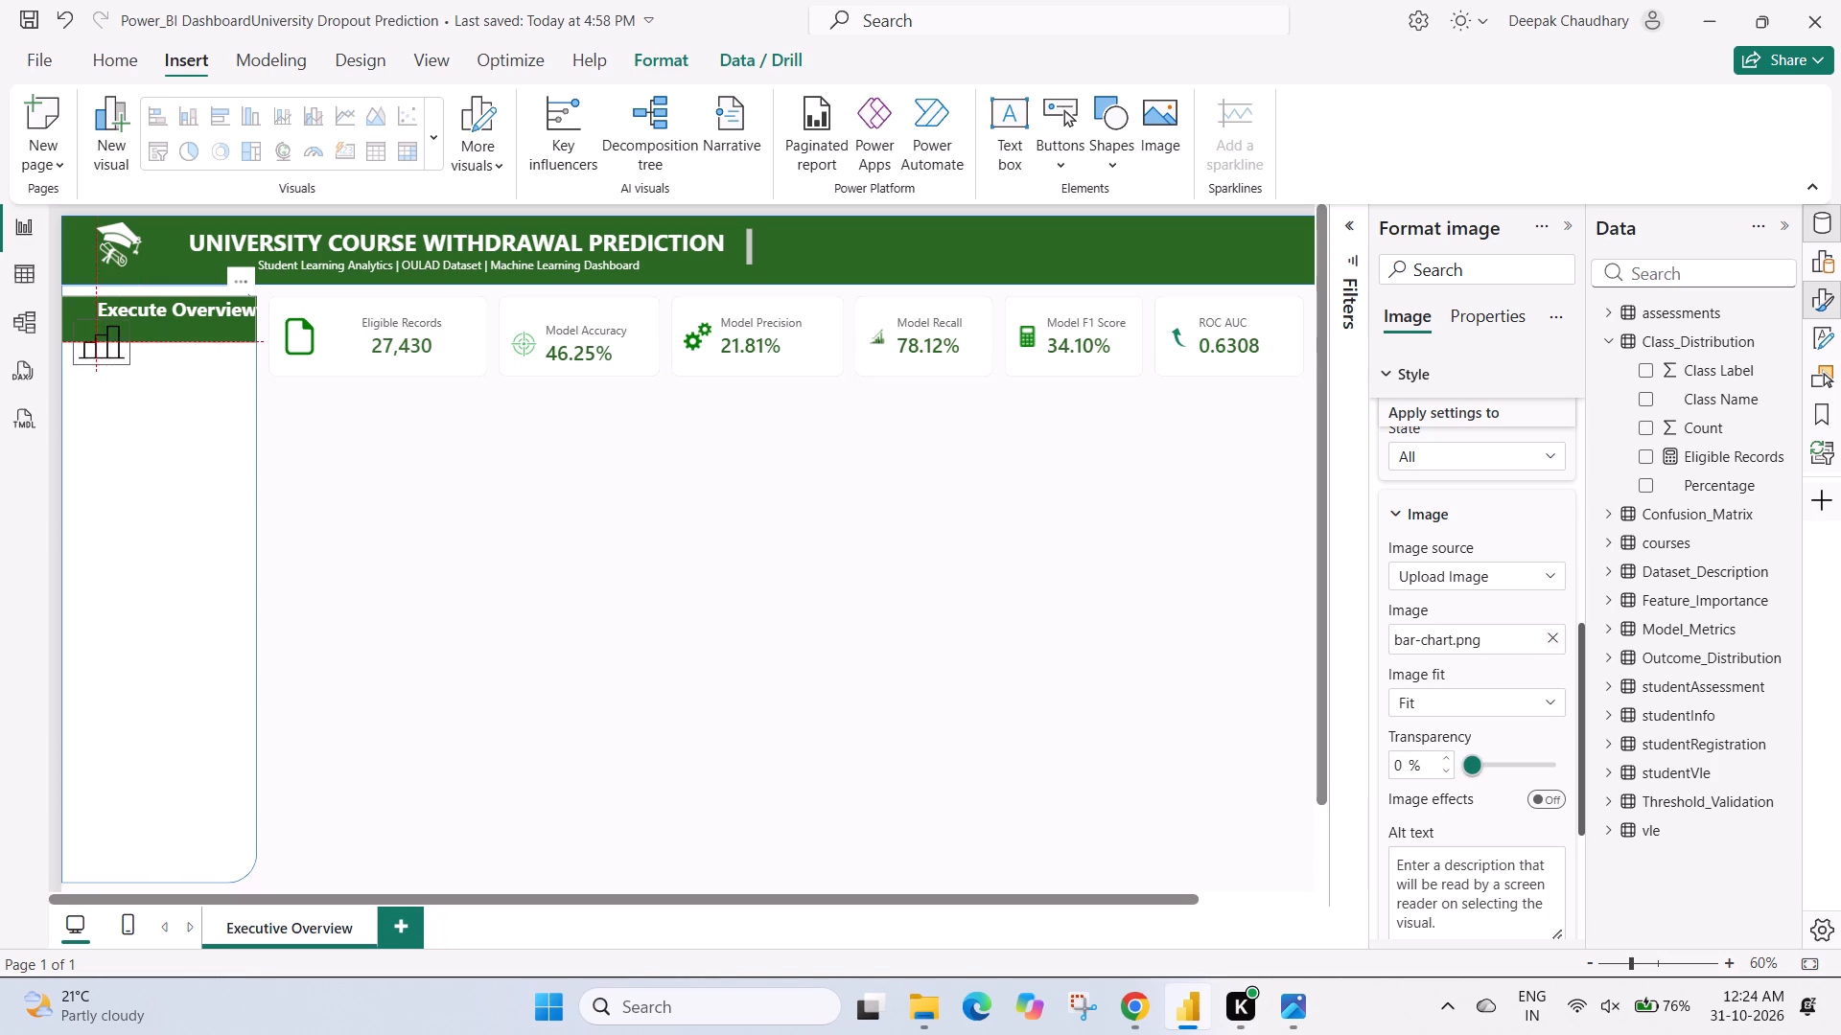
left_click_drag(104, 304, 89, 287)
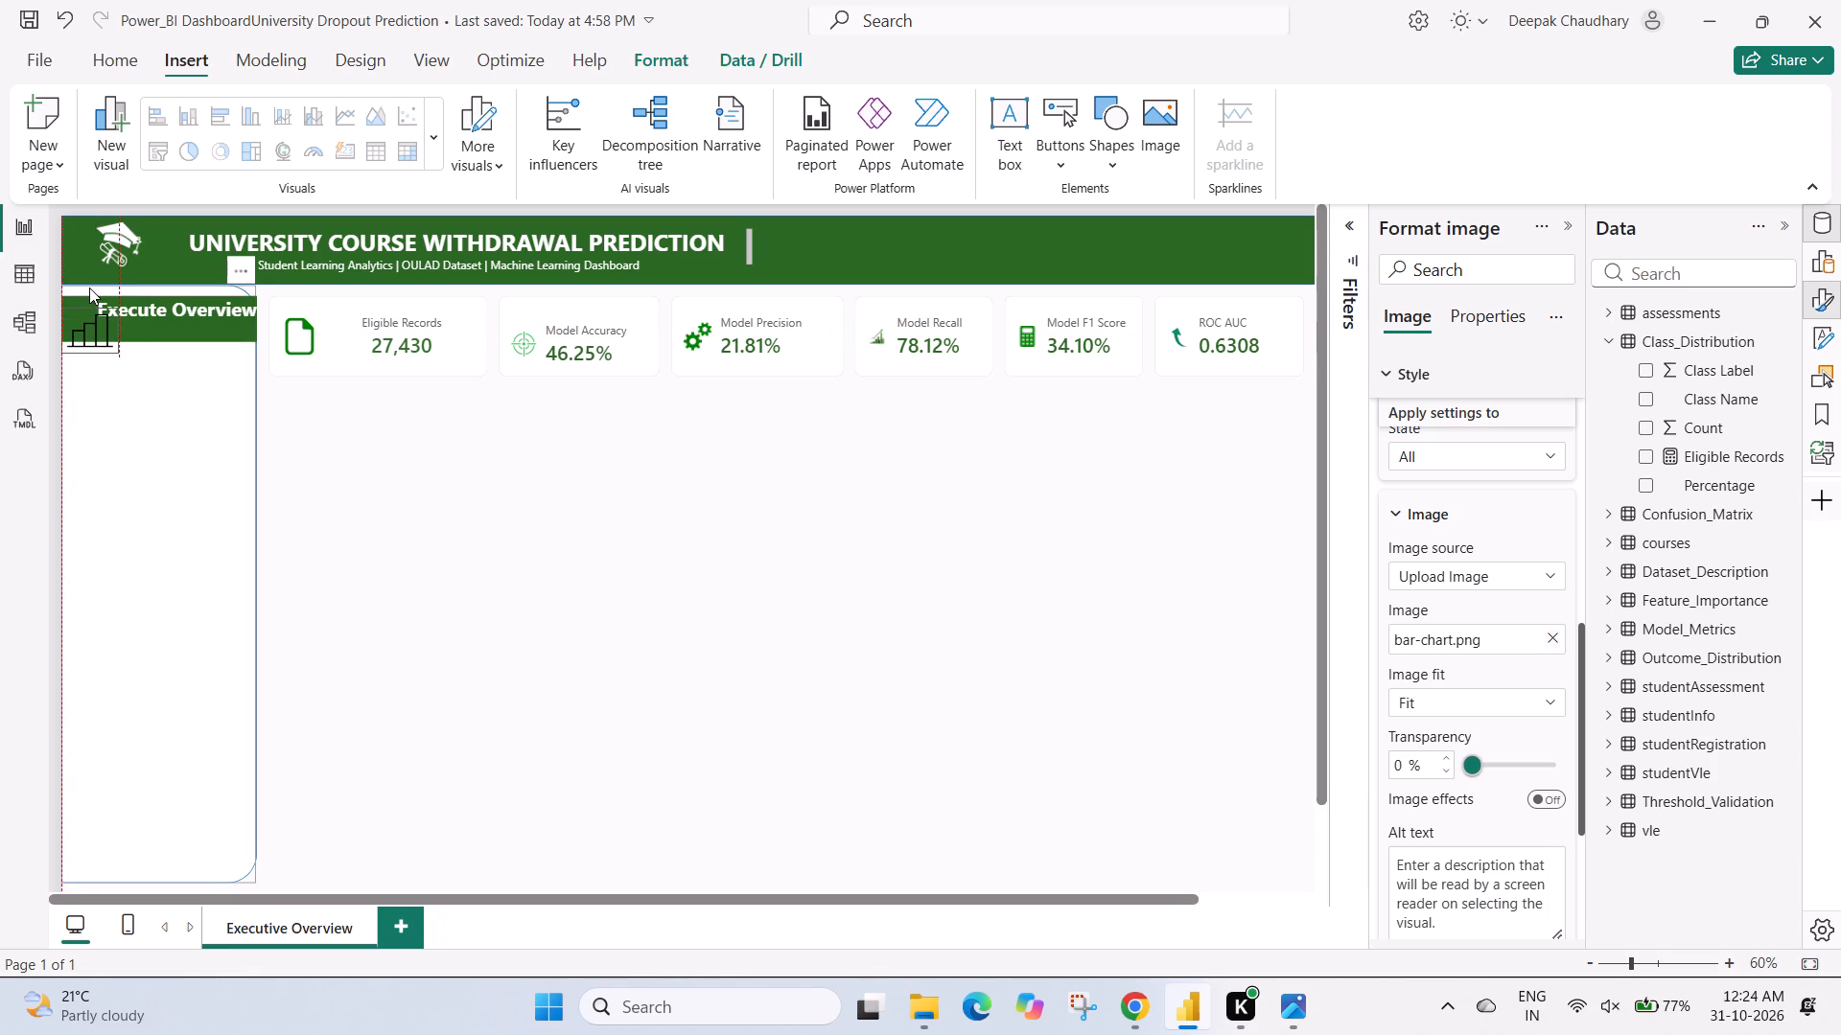
Move the black bar chart image off the sidebar label and remove it from the report page.
left_click_drag(89, 287, 385, 440)
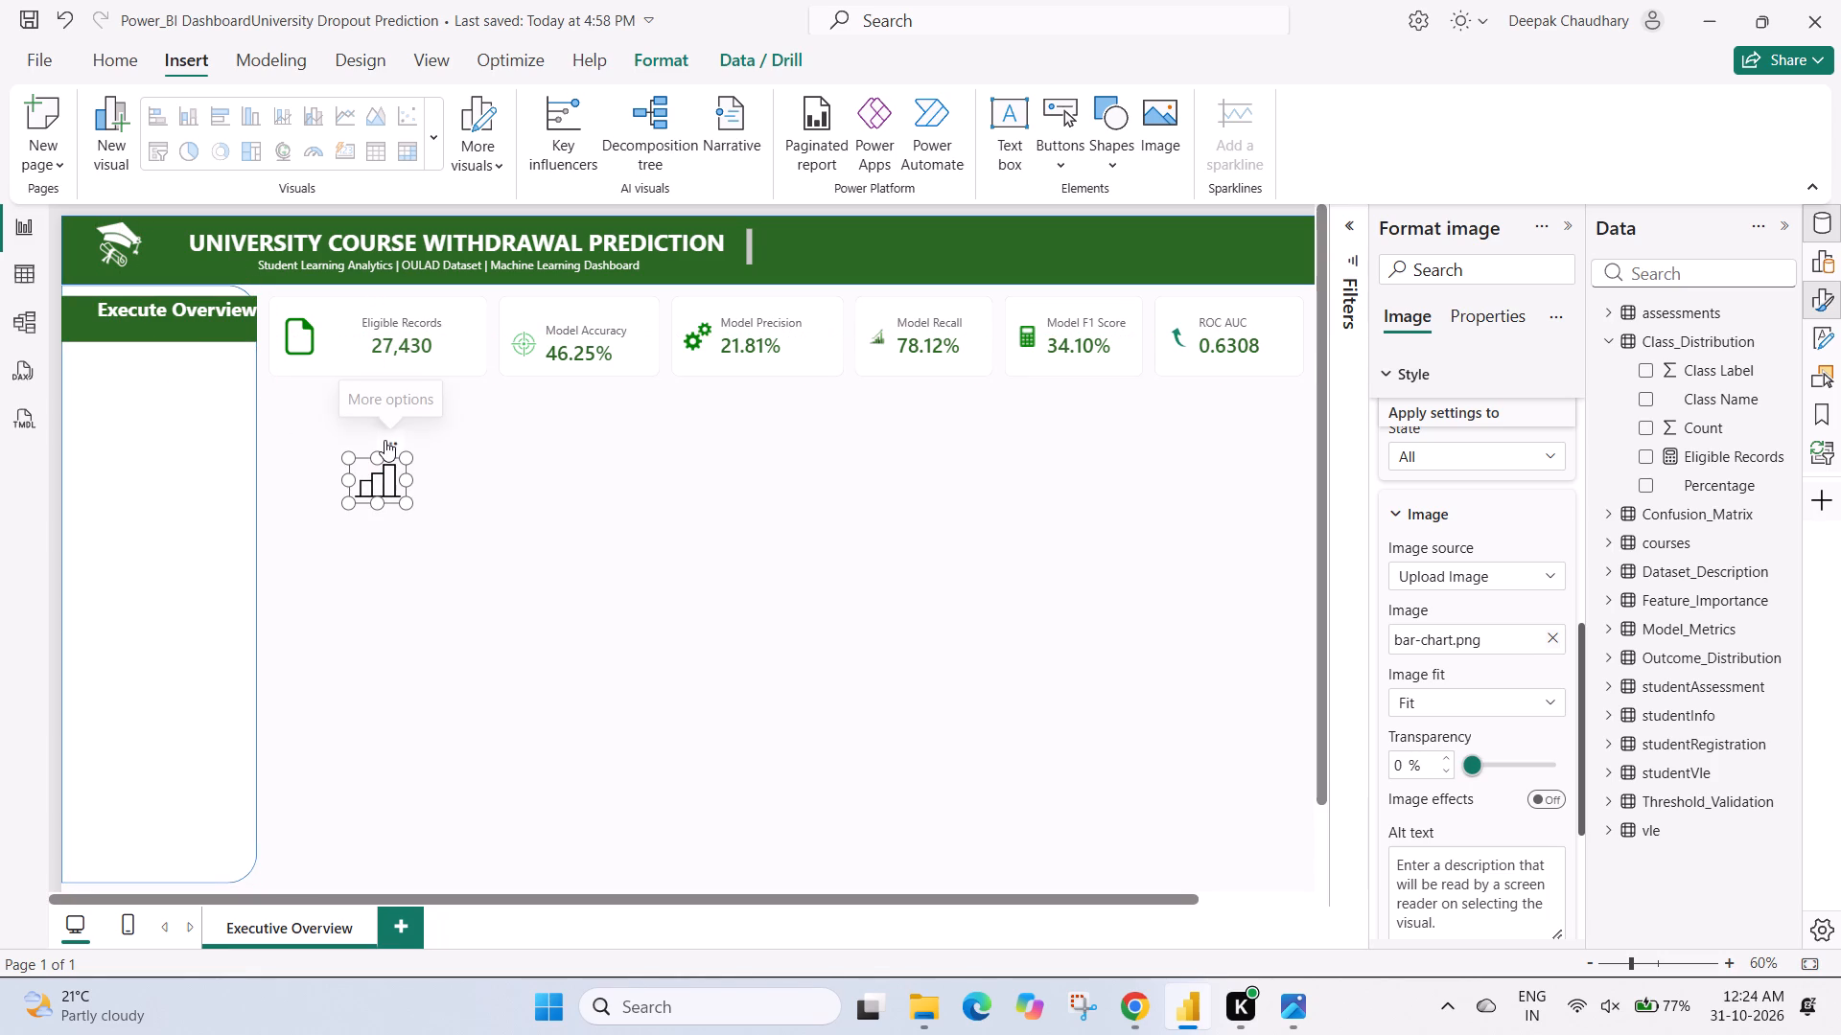
left_click(394, 439)
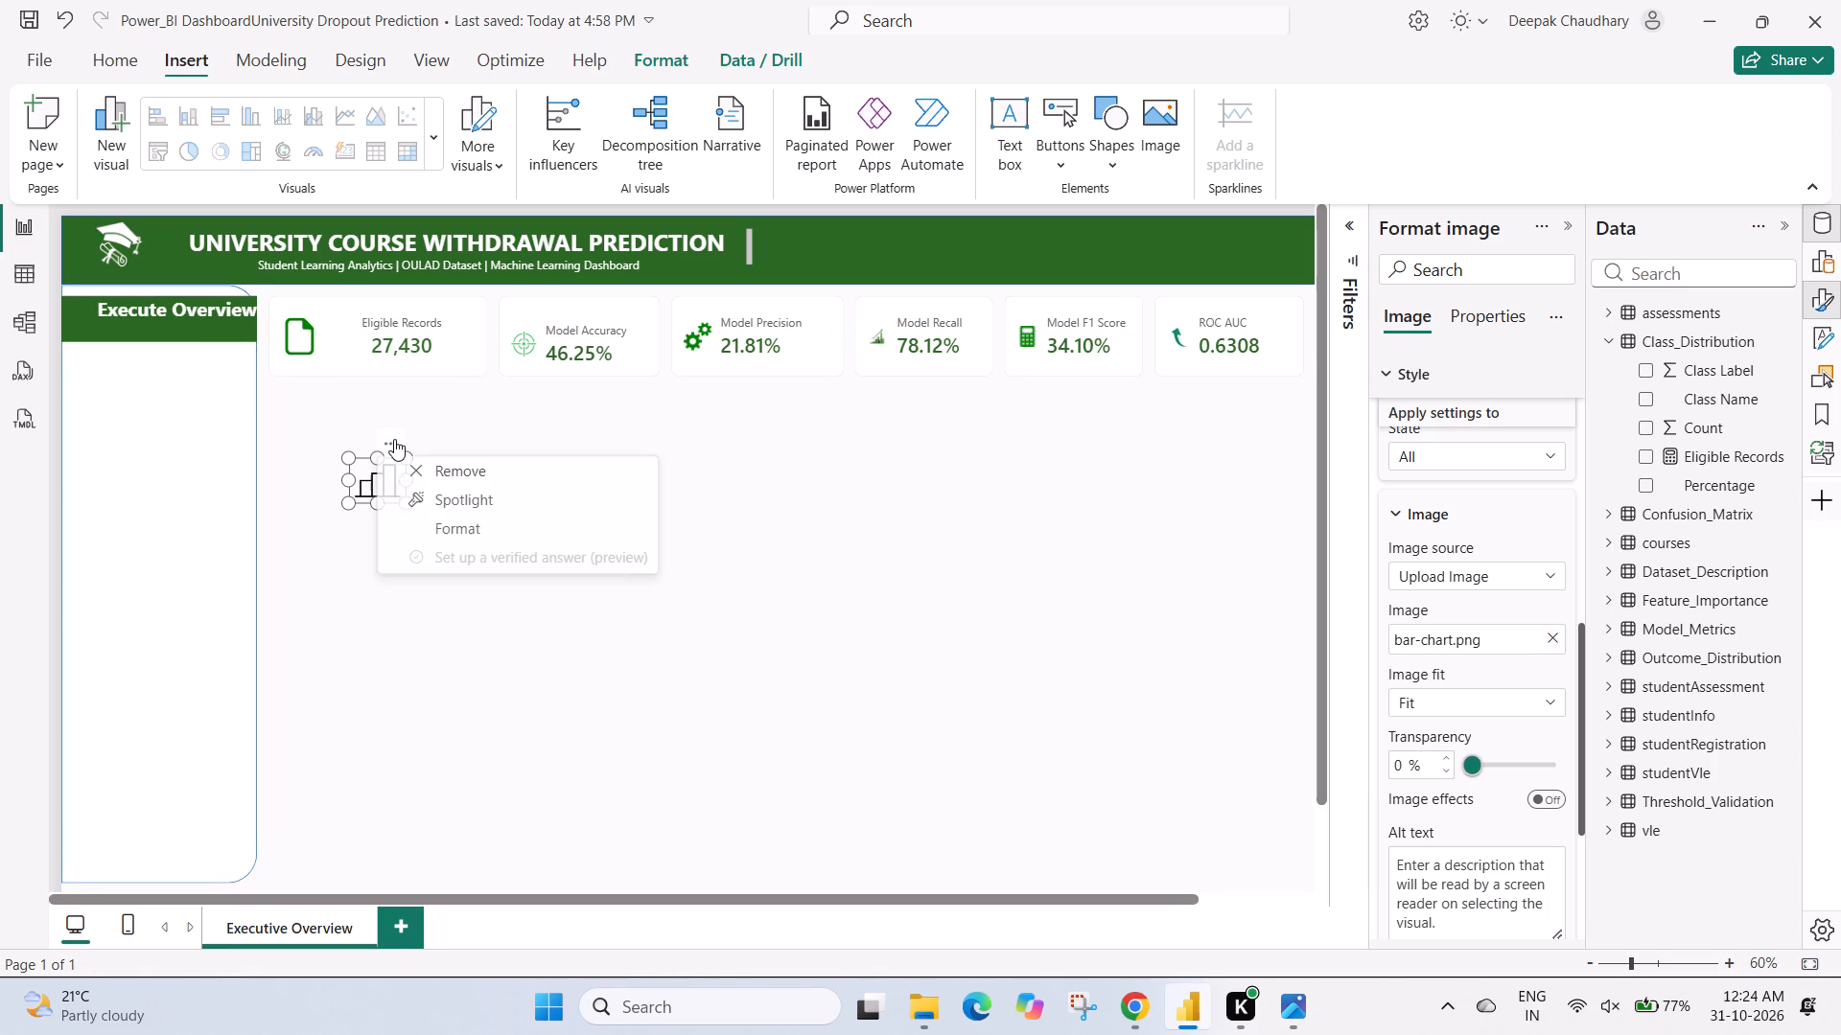
left_click(452, 469)
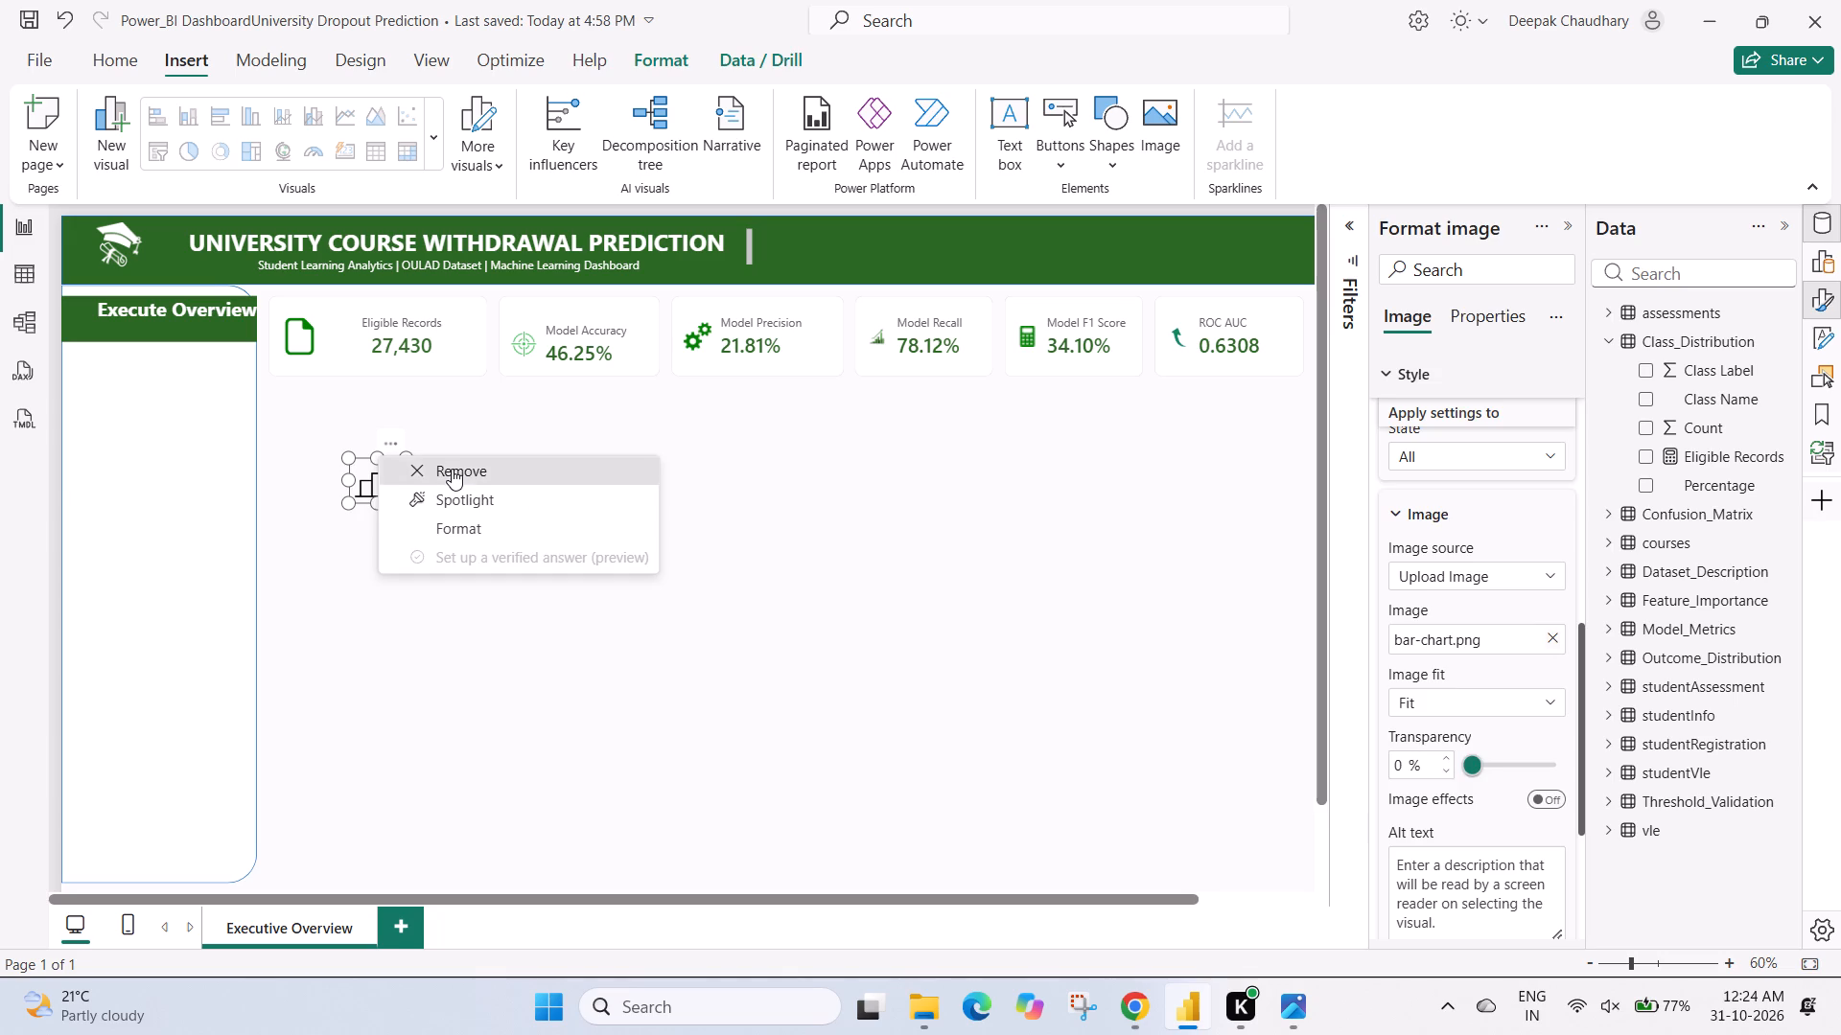
Switch to Chrome's Google Images results and look through them for a white bar chart icon.
left_click(1141, 1001)
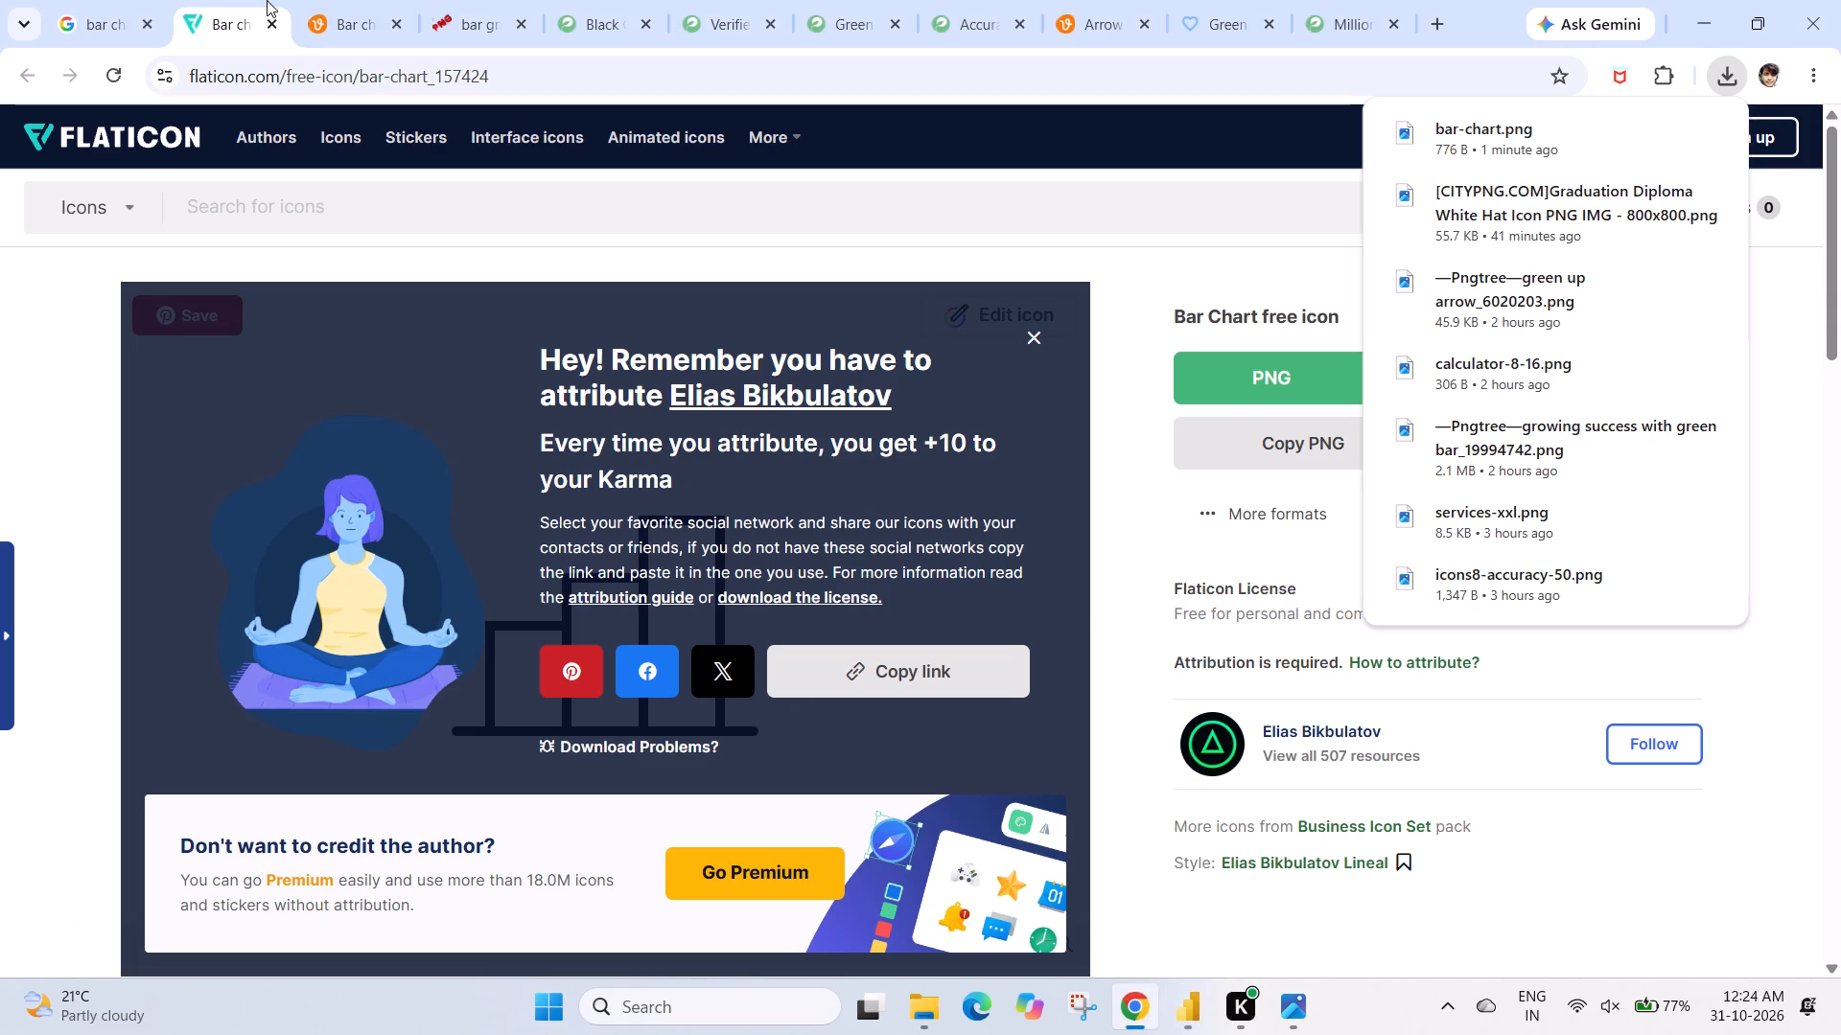
left_click(88, 0)
scroll(443, 523, "up", 4)
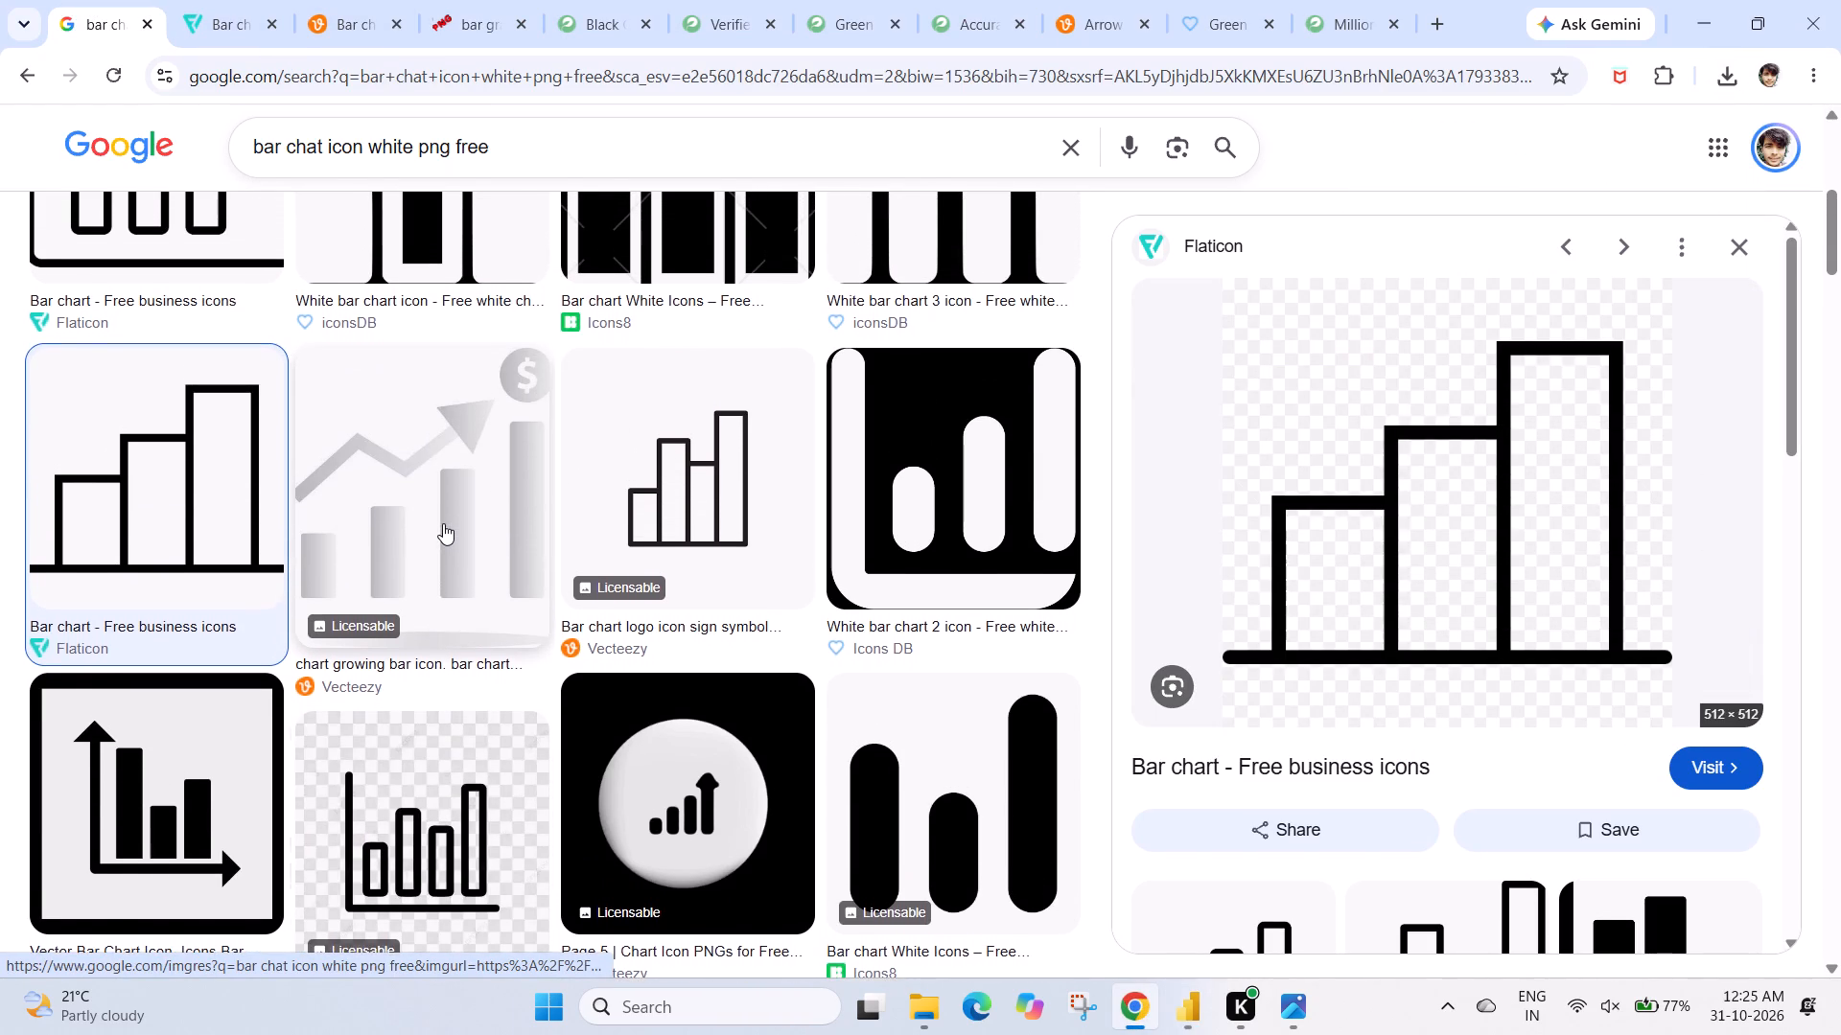
scroll(443, 523, "up", 2)
scroll(443, 523, "down", 2)
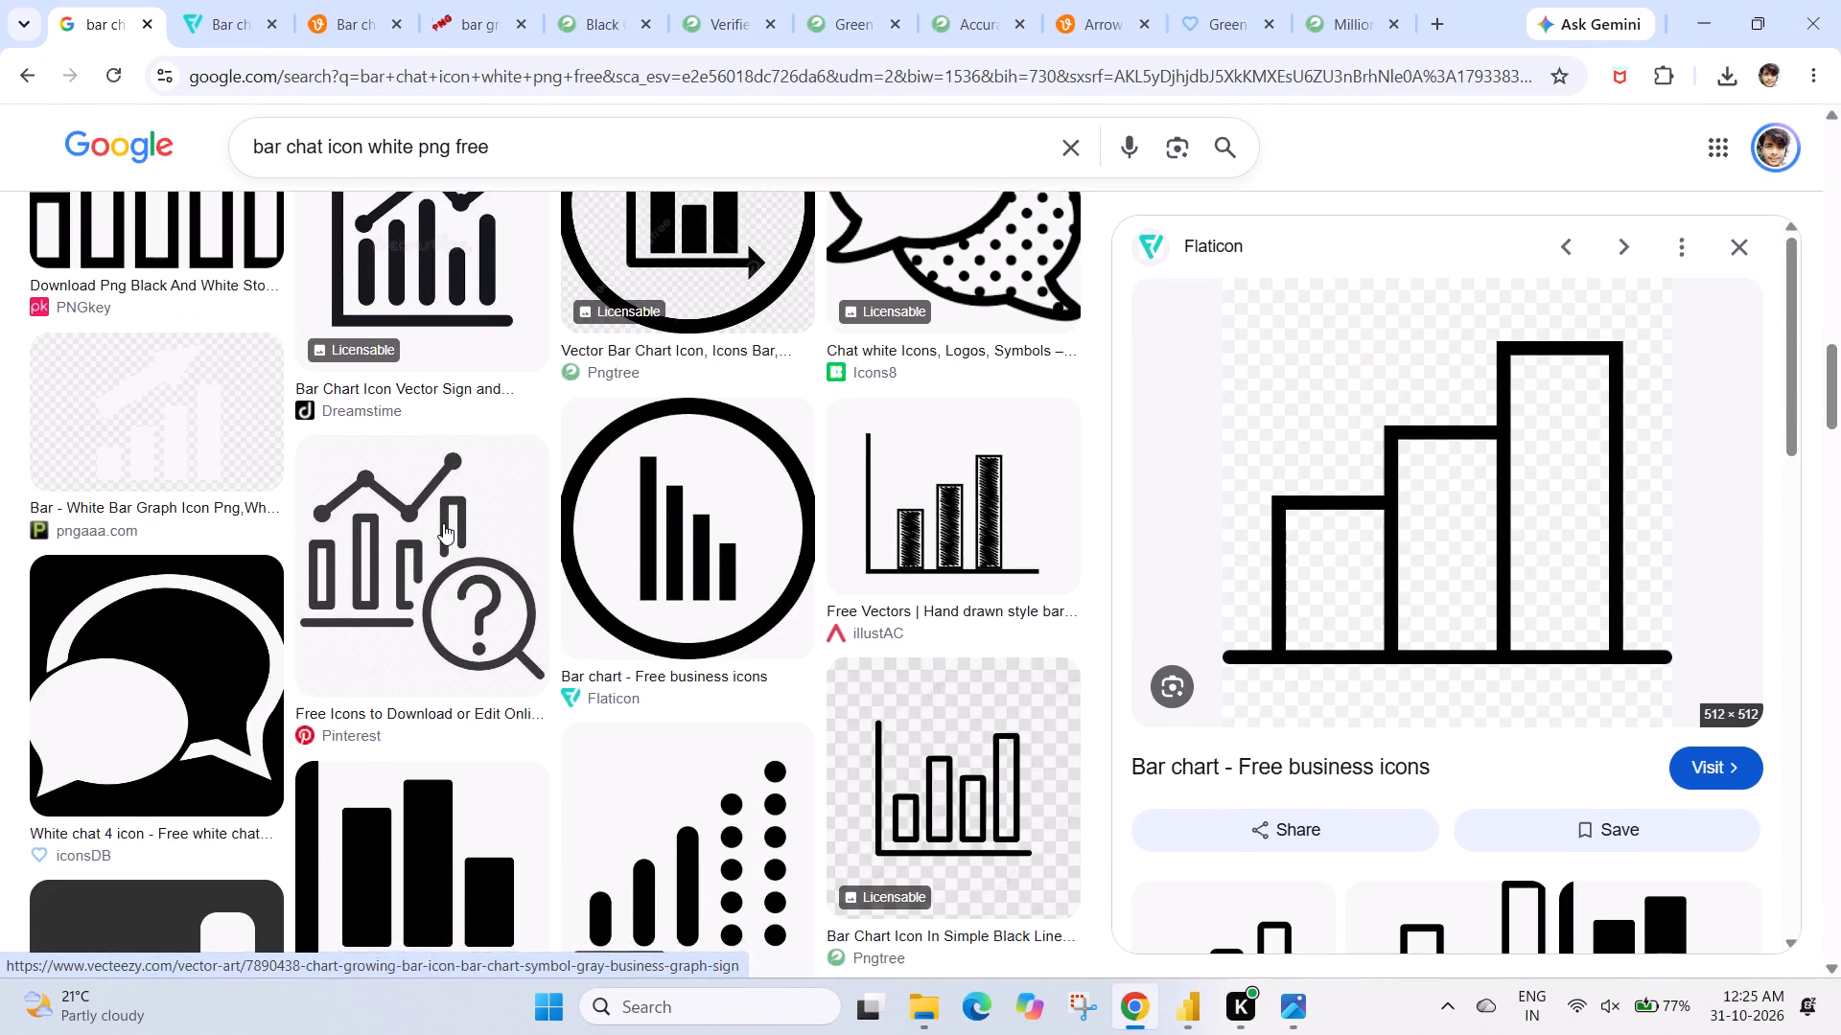
scroll(443, 523, "up", 2)
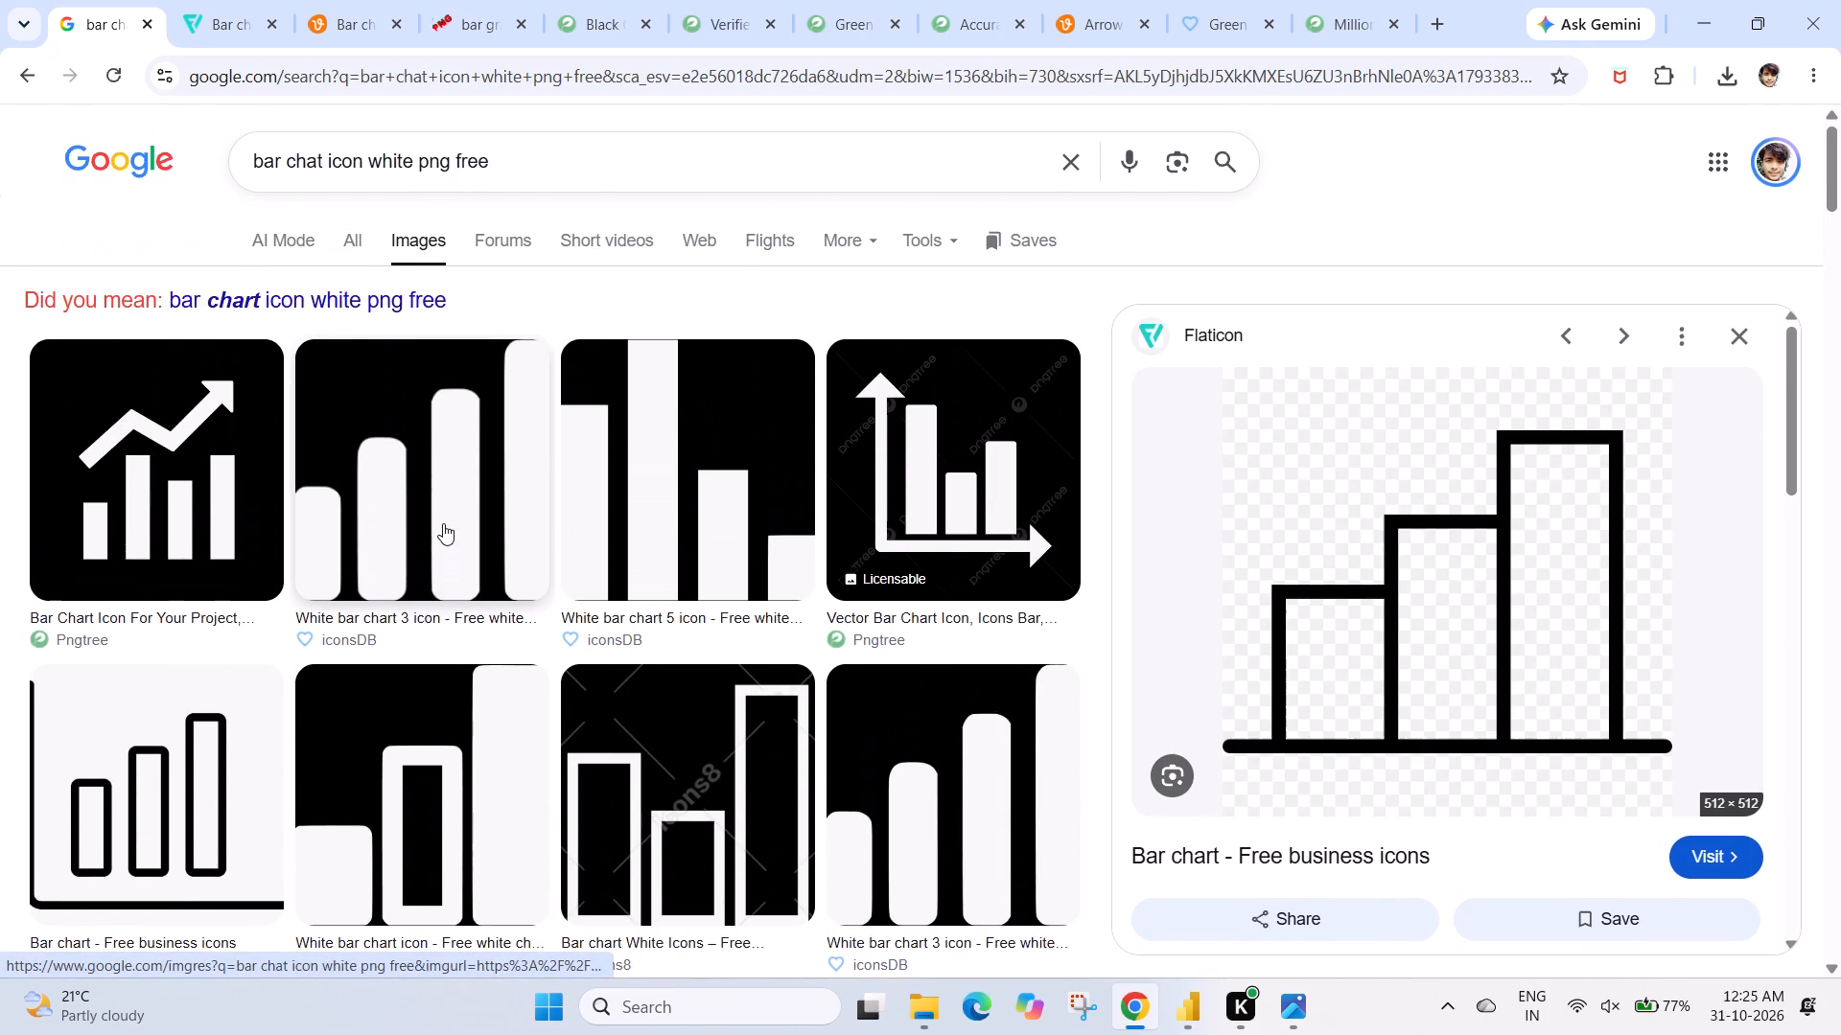
scroll(443, 523, "up", 1)
scroll(443, 523, "down", 1)
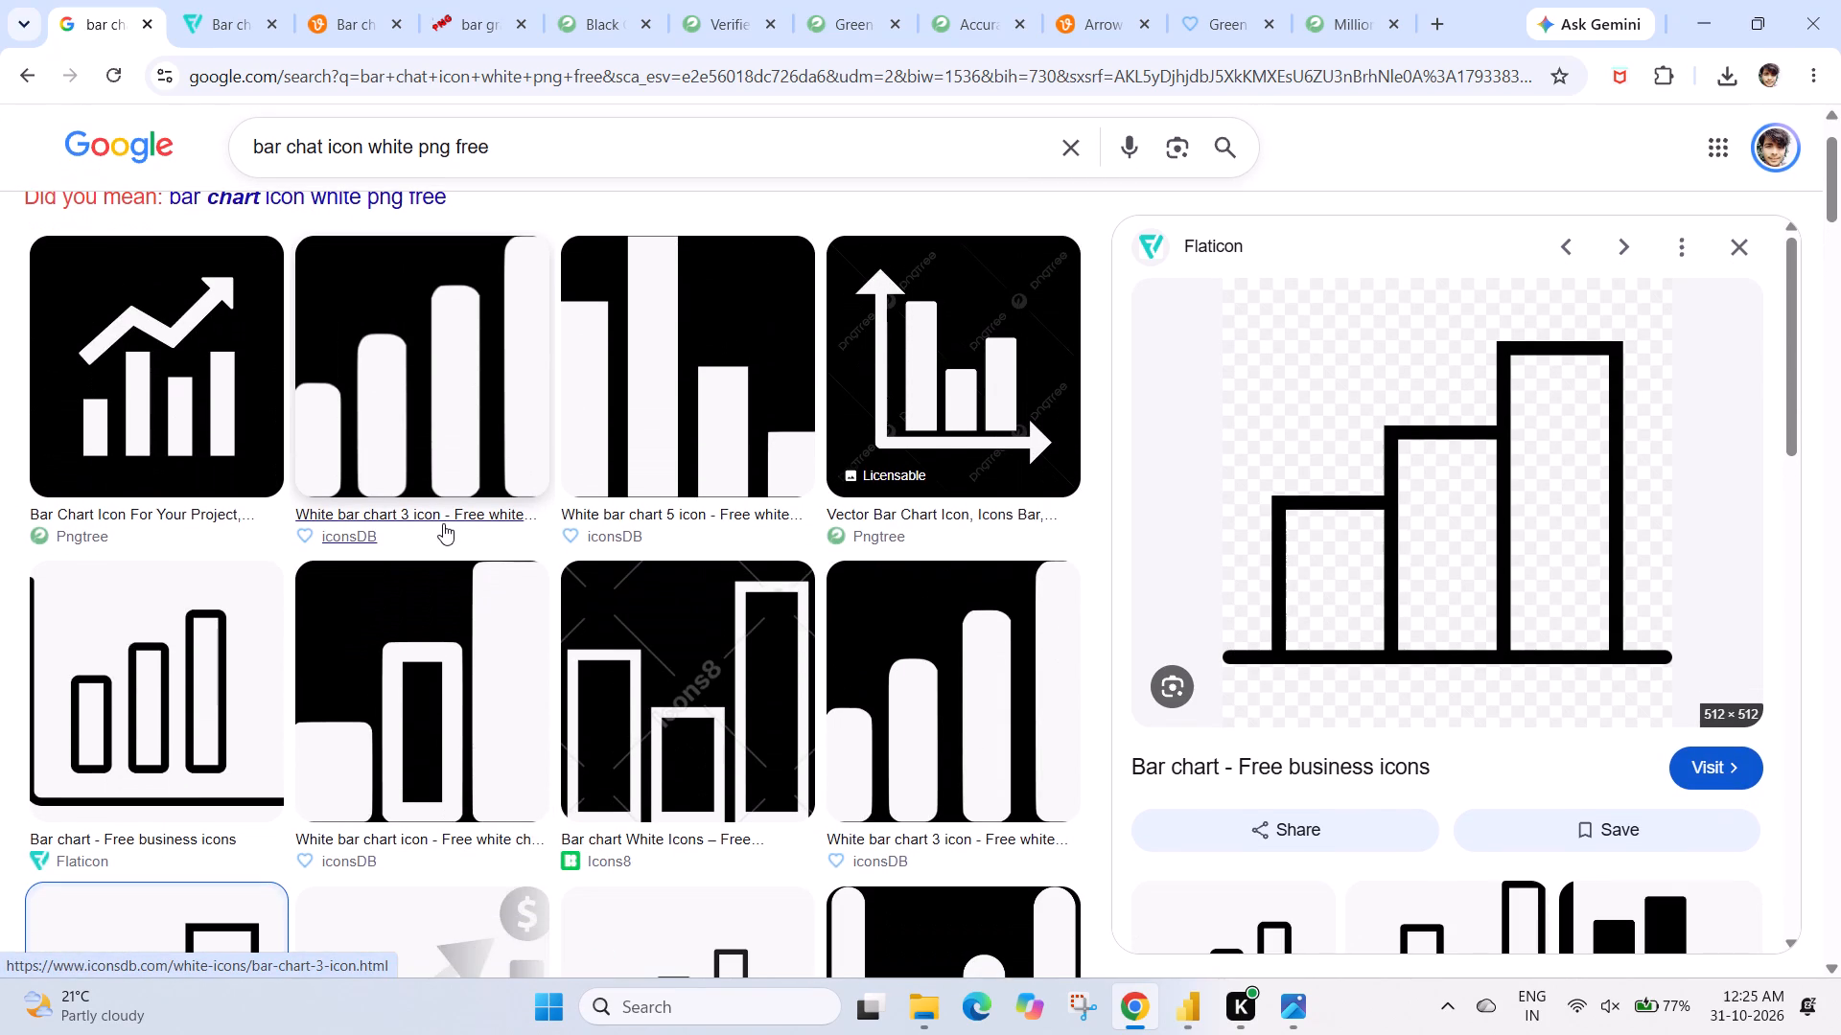
scroll(443, 523, "down", 2)
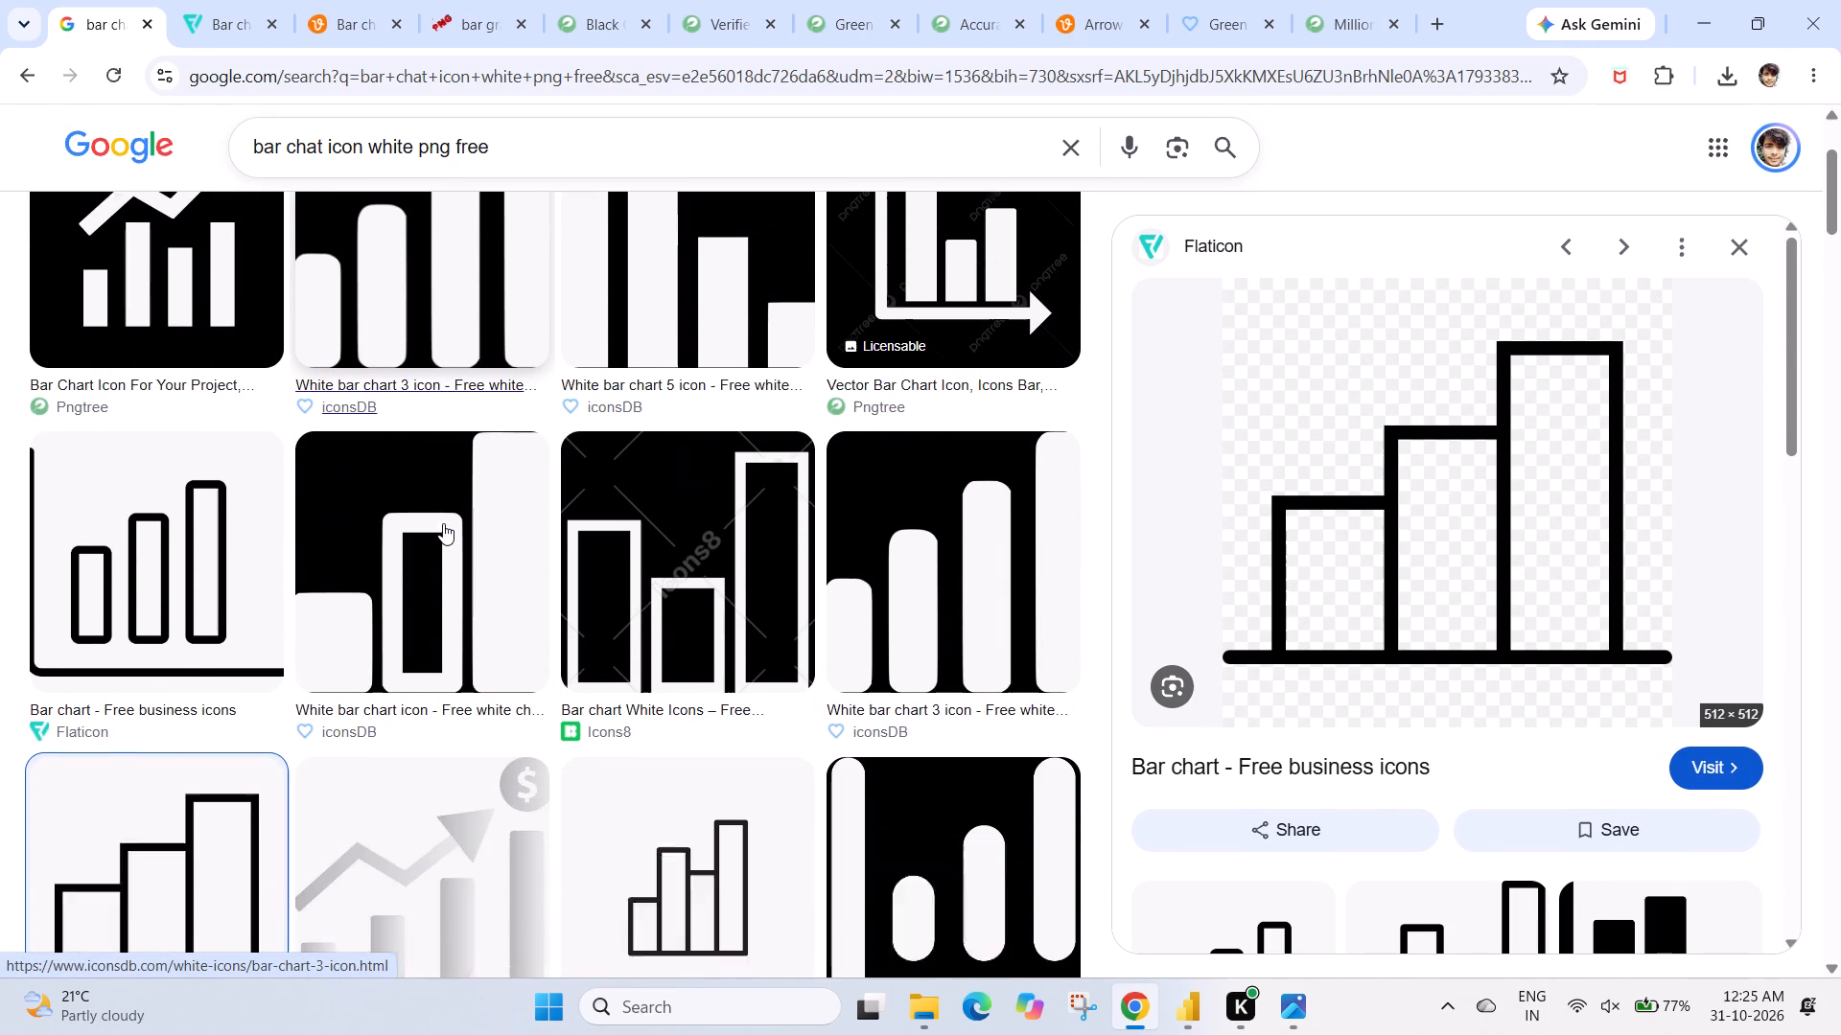
scroll(443, 523, "down", 1)
scroll(443, 523, "up", 3)
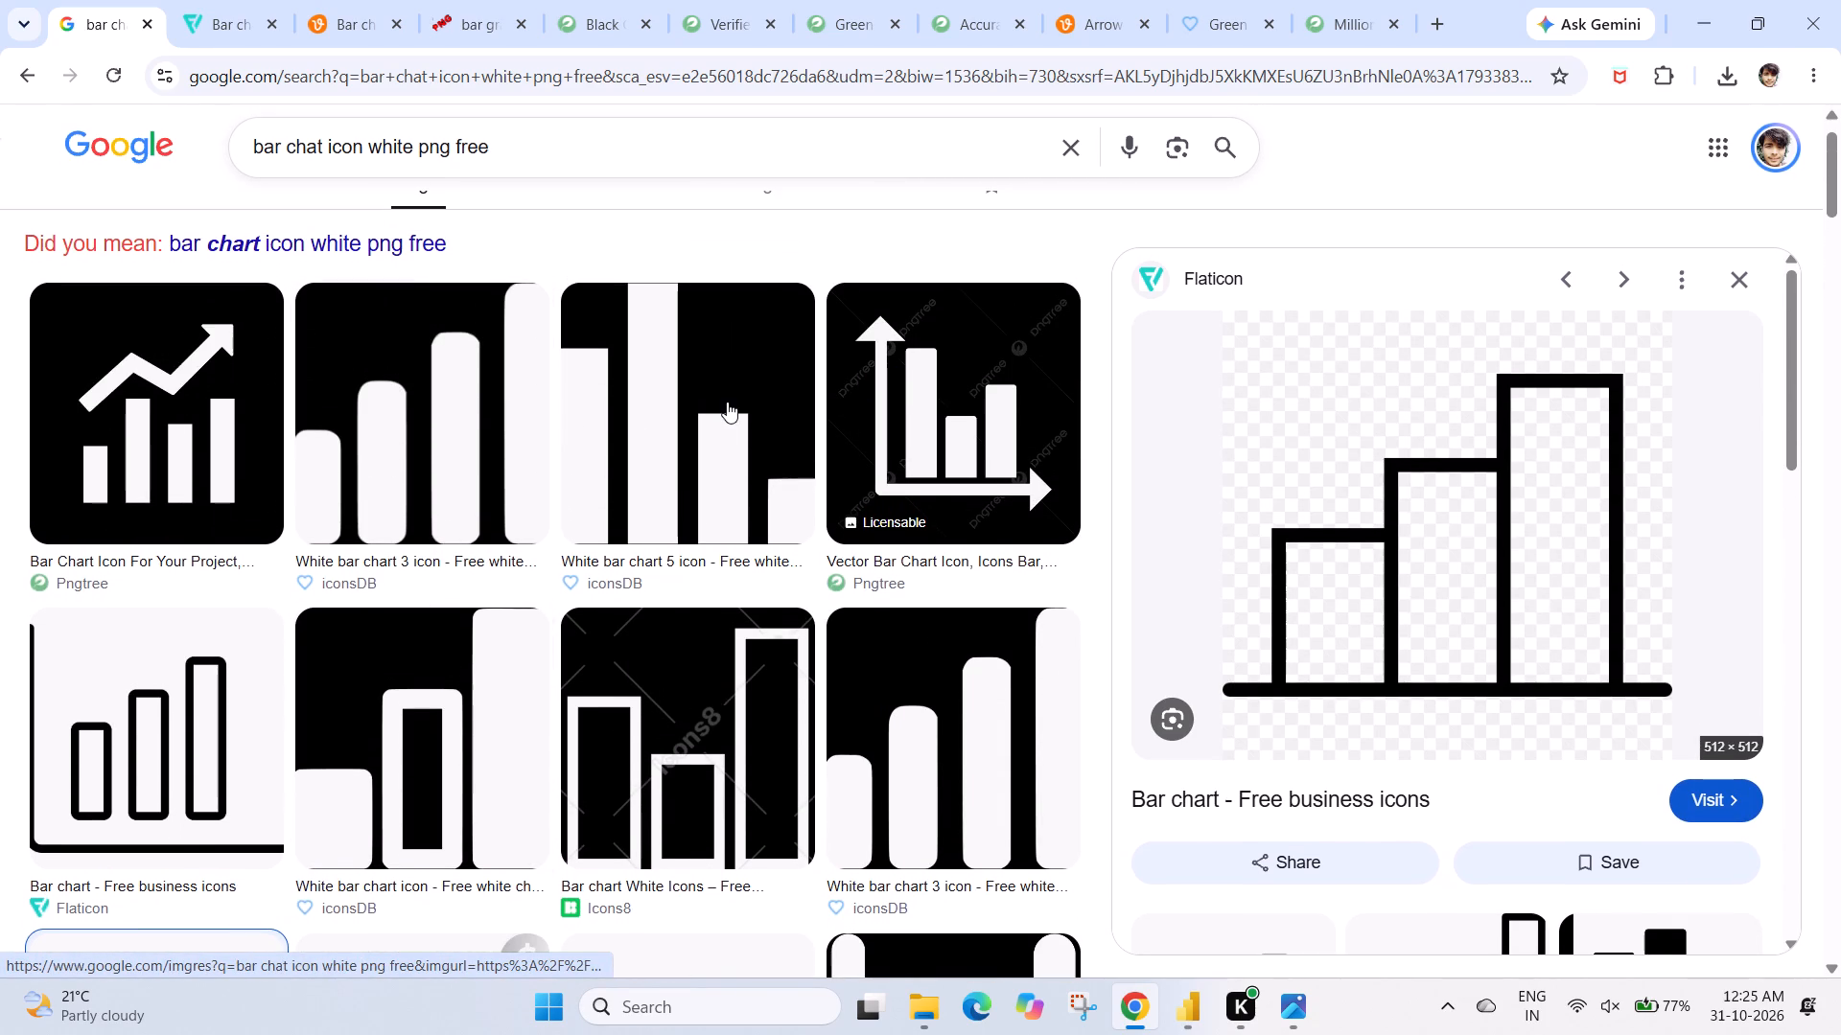
Open the iconsDB page of the White bar chart 5 icon and download it as a 24x24 PNG.
left_click(727, 402)
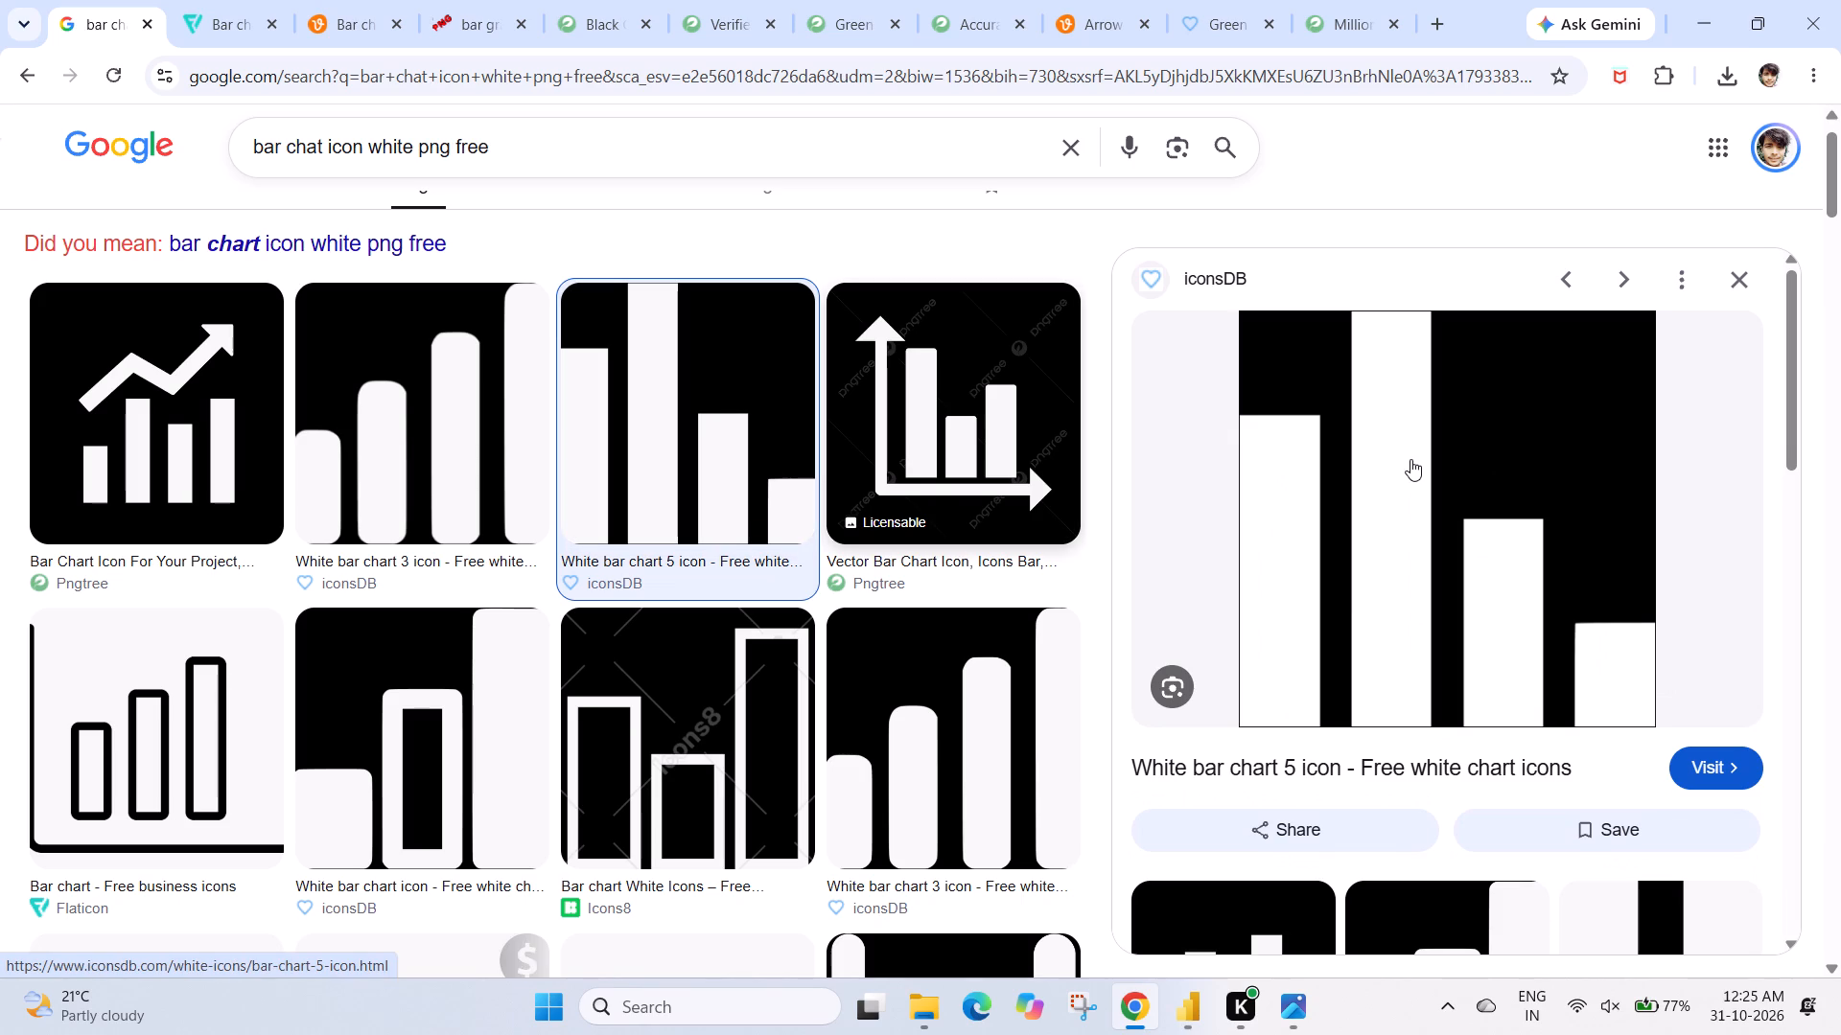
left_click(1403, 465)
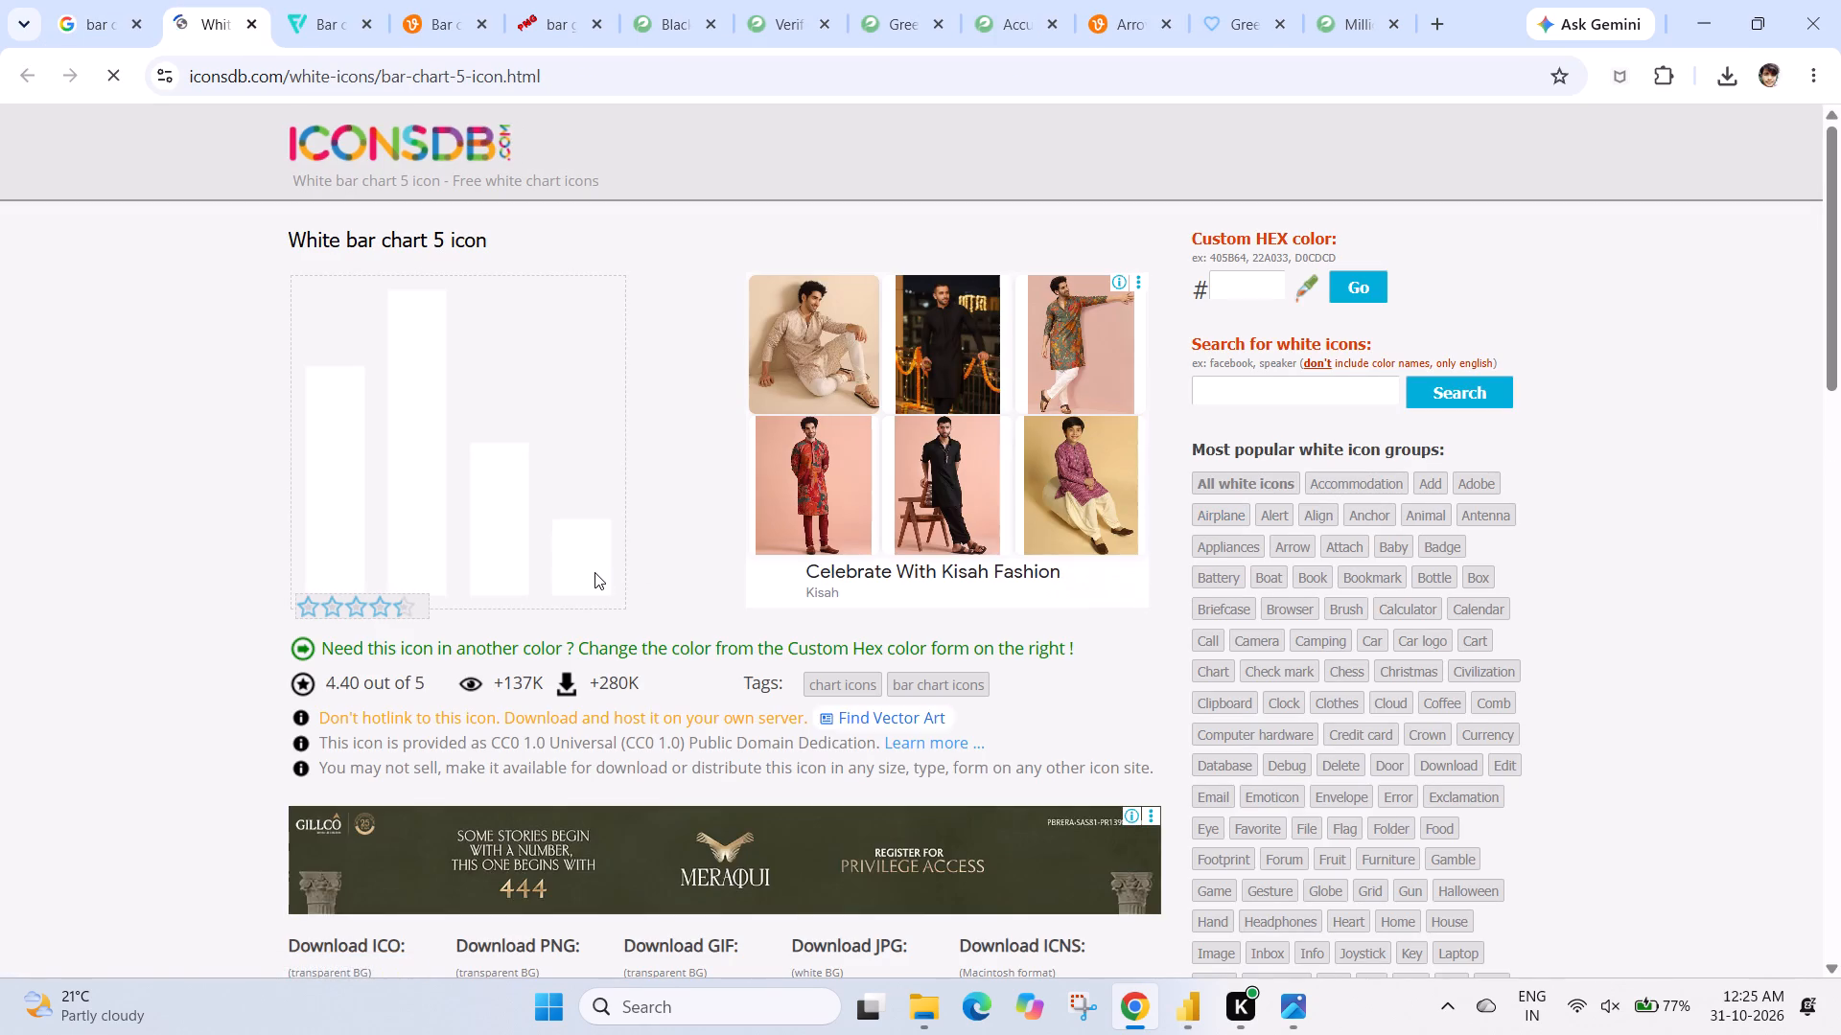
scroll(594, 572, "down", 2)
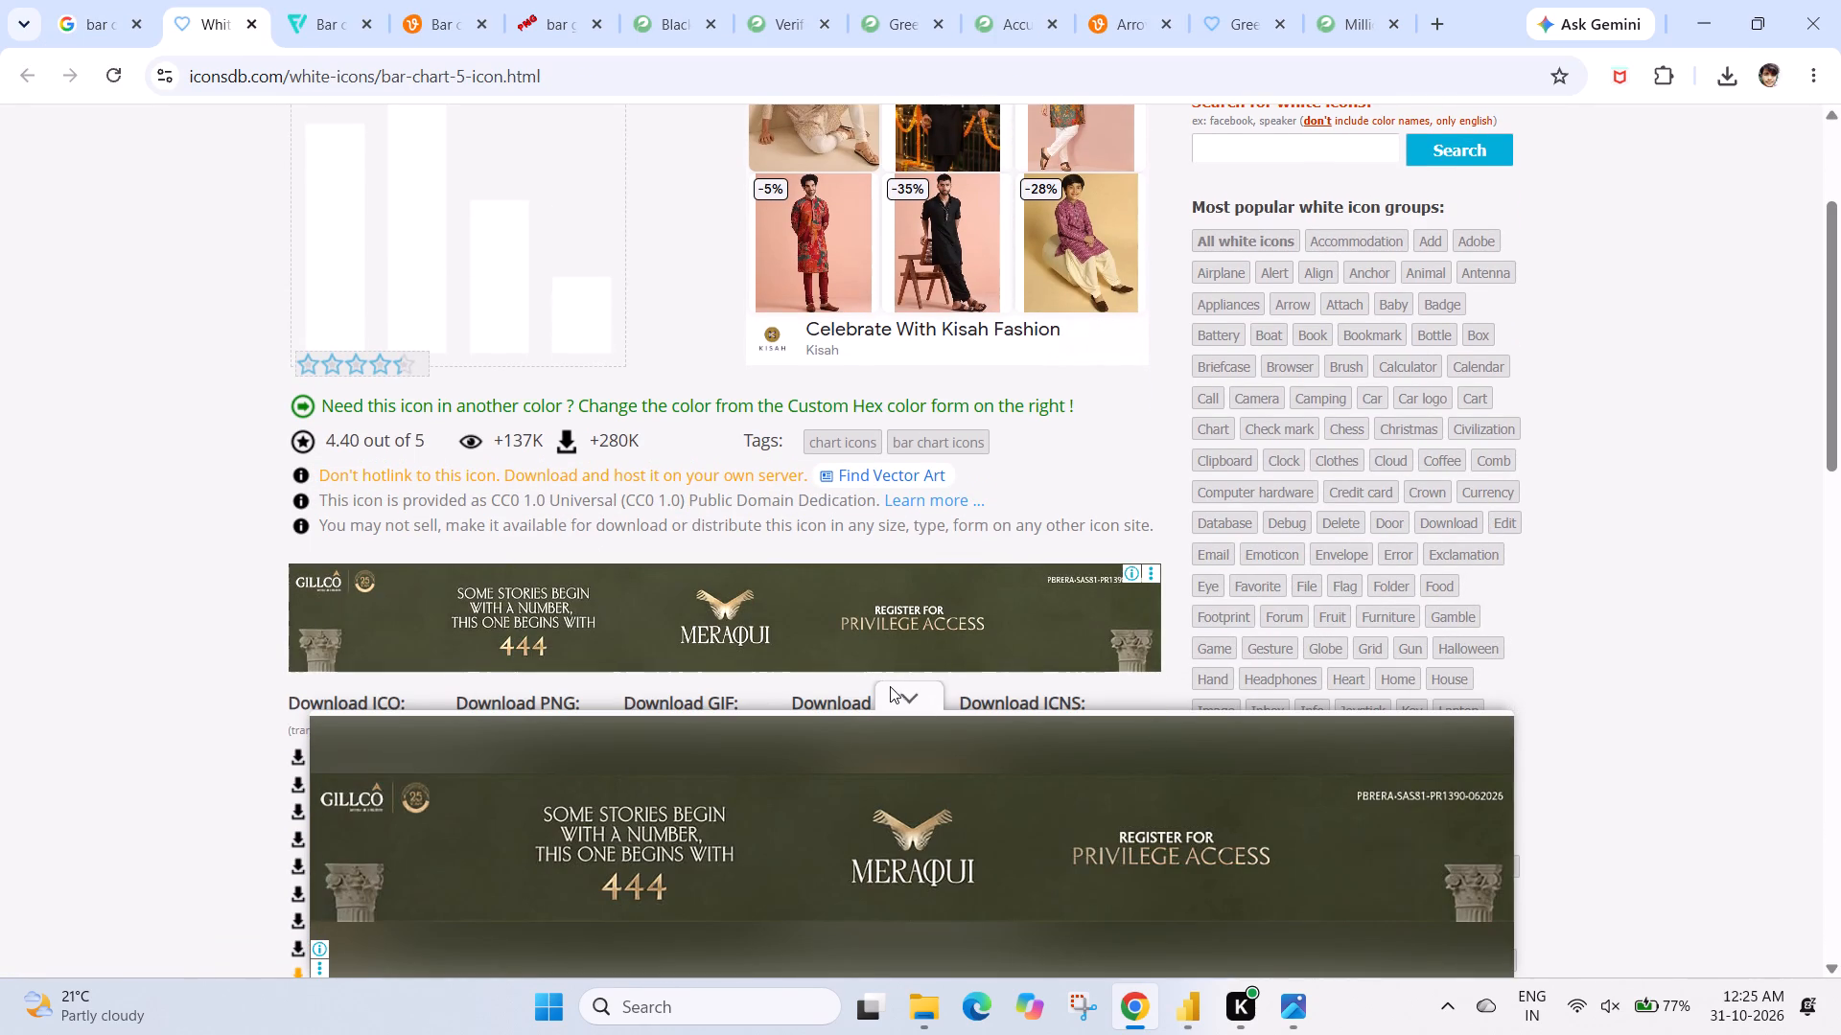
left_click(892, 686)
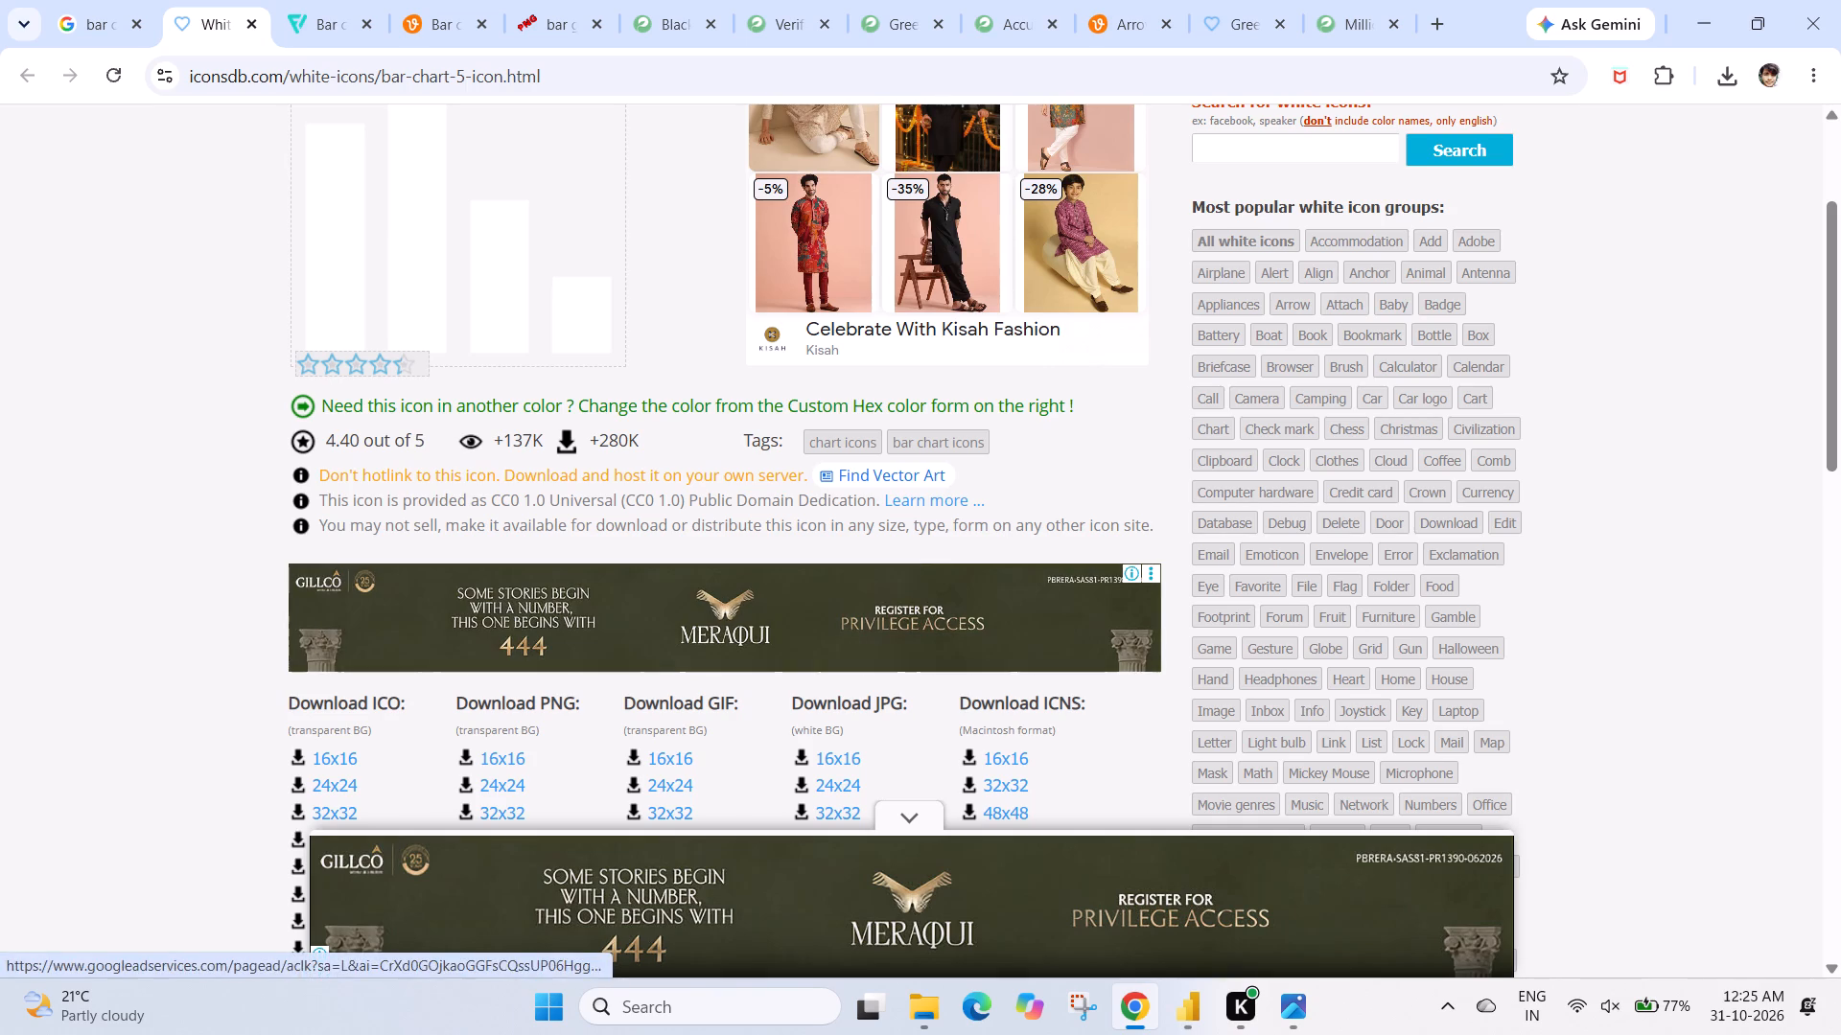
scroll(572, 405, "down", 4)
scroll(572, 405, "up", 2)
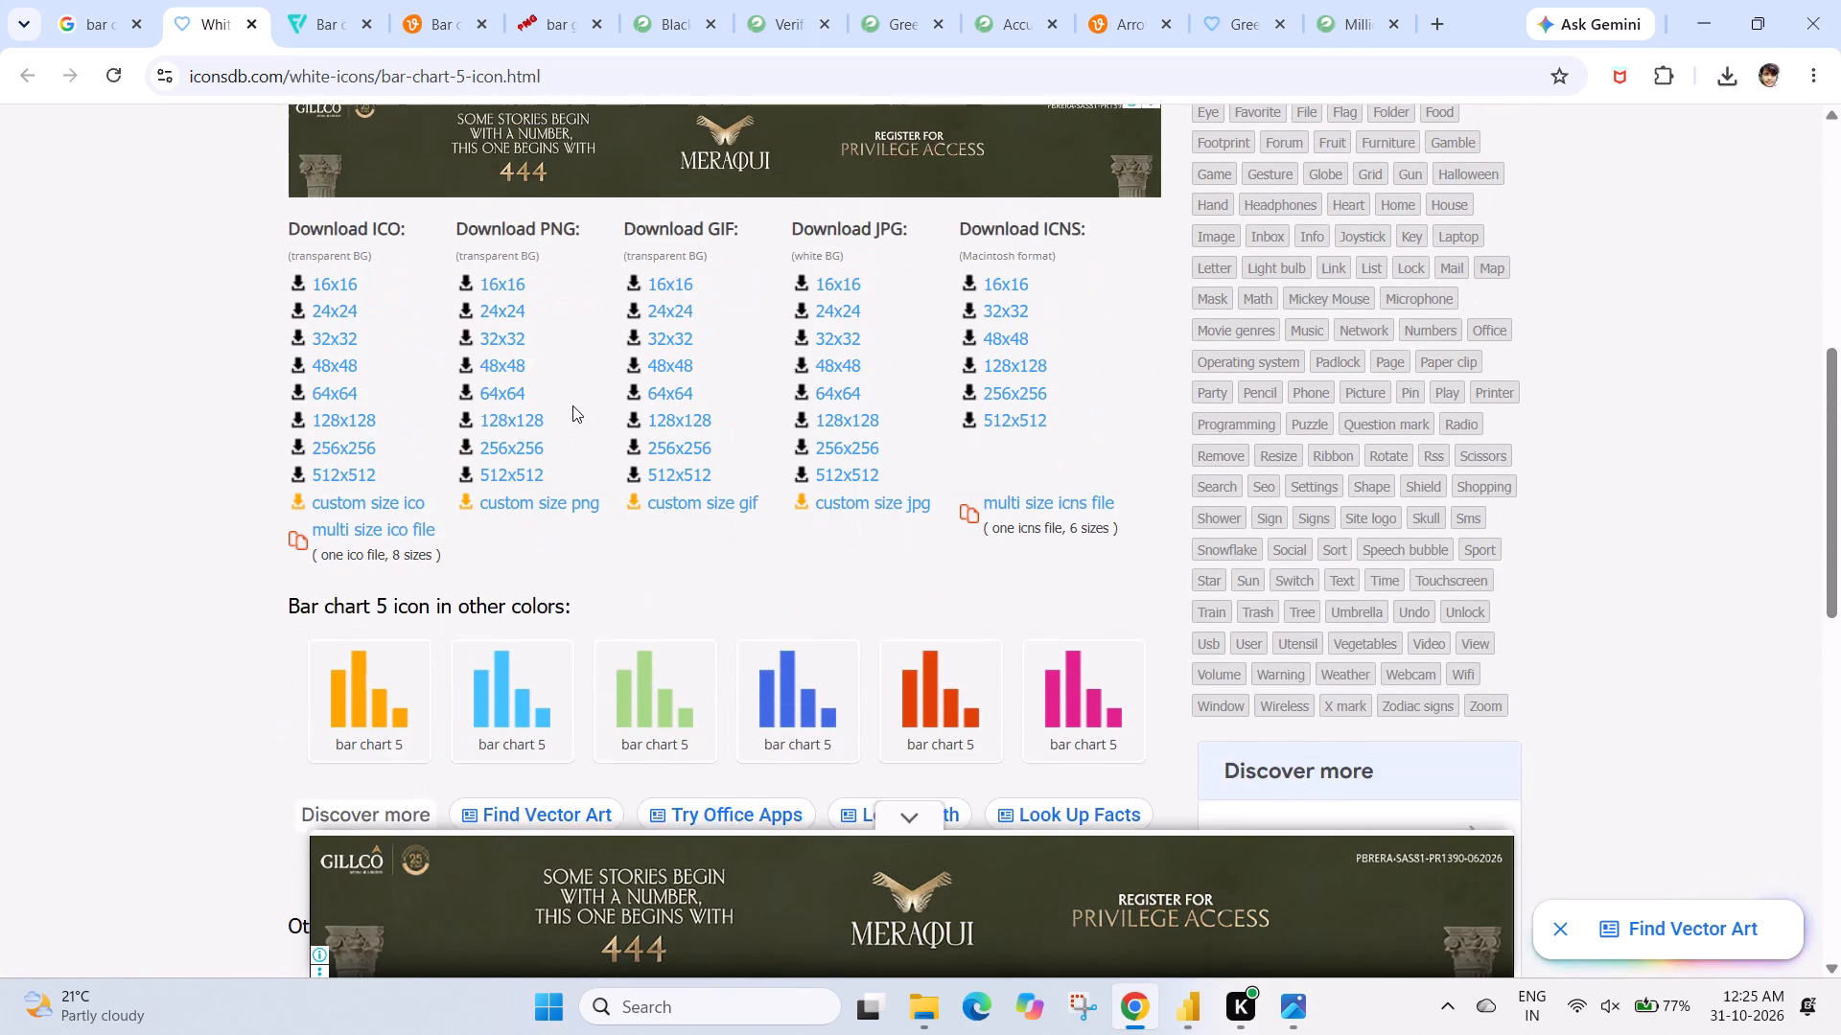
scroll(572, 405, "up", 2)
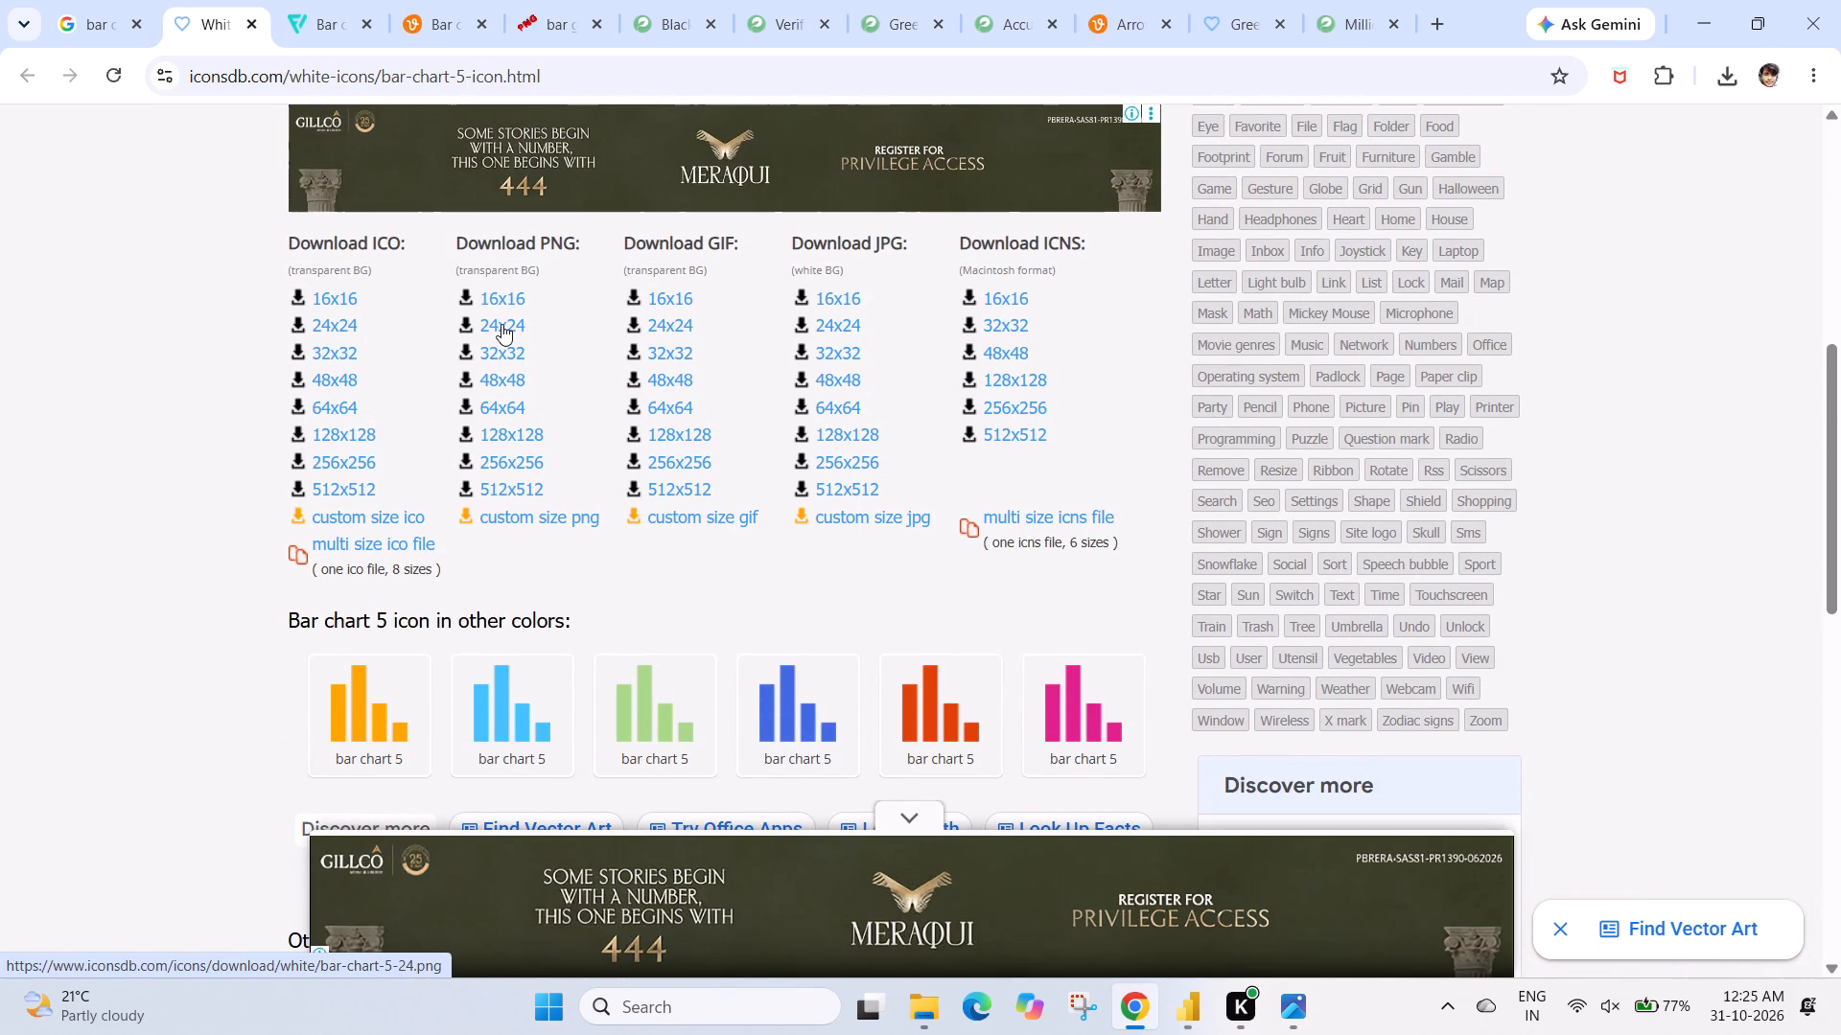
left_click(501, 324)
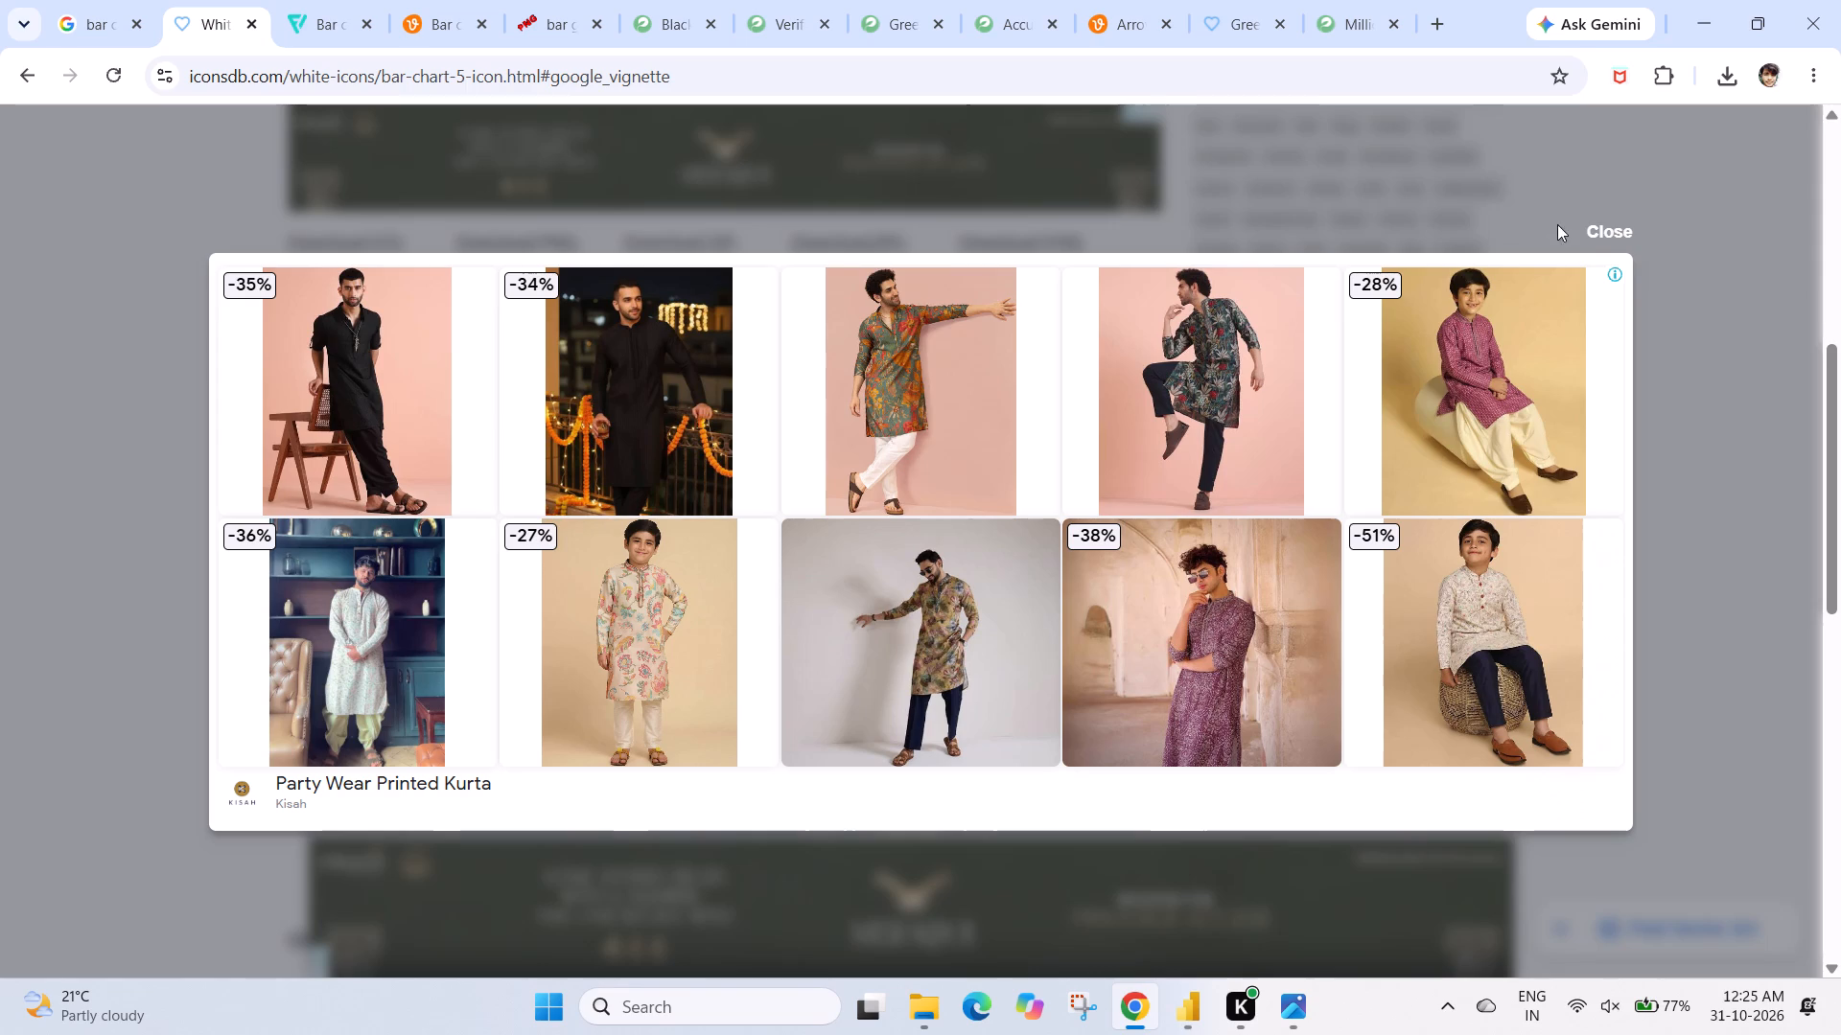
left_click(1612, 228)
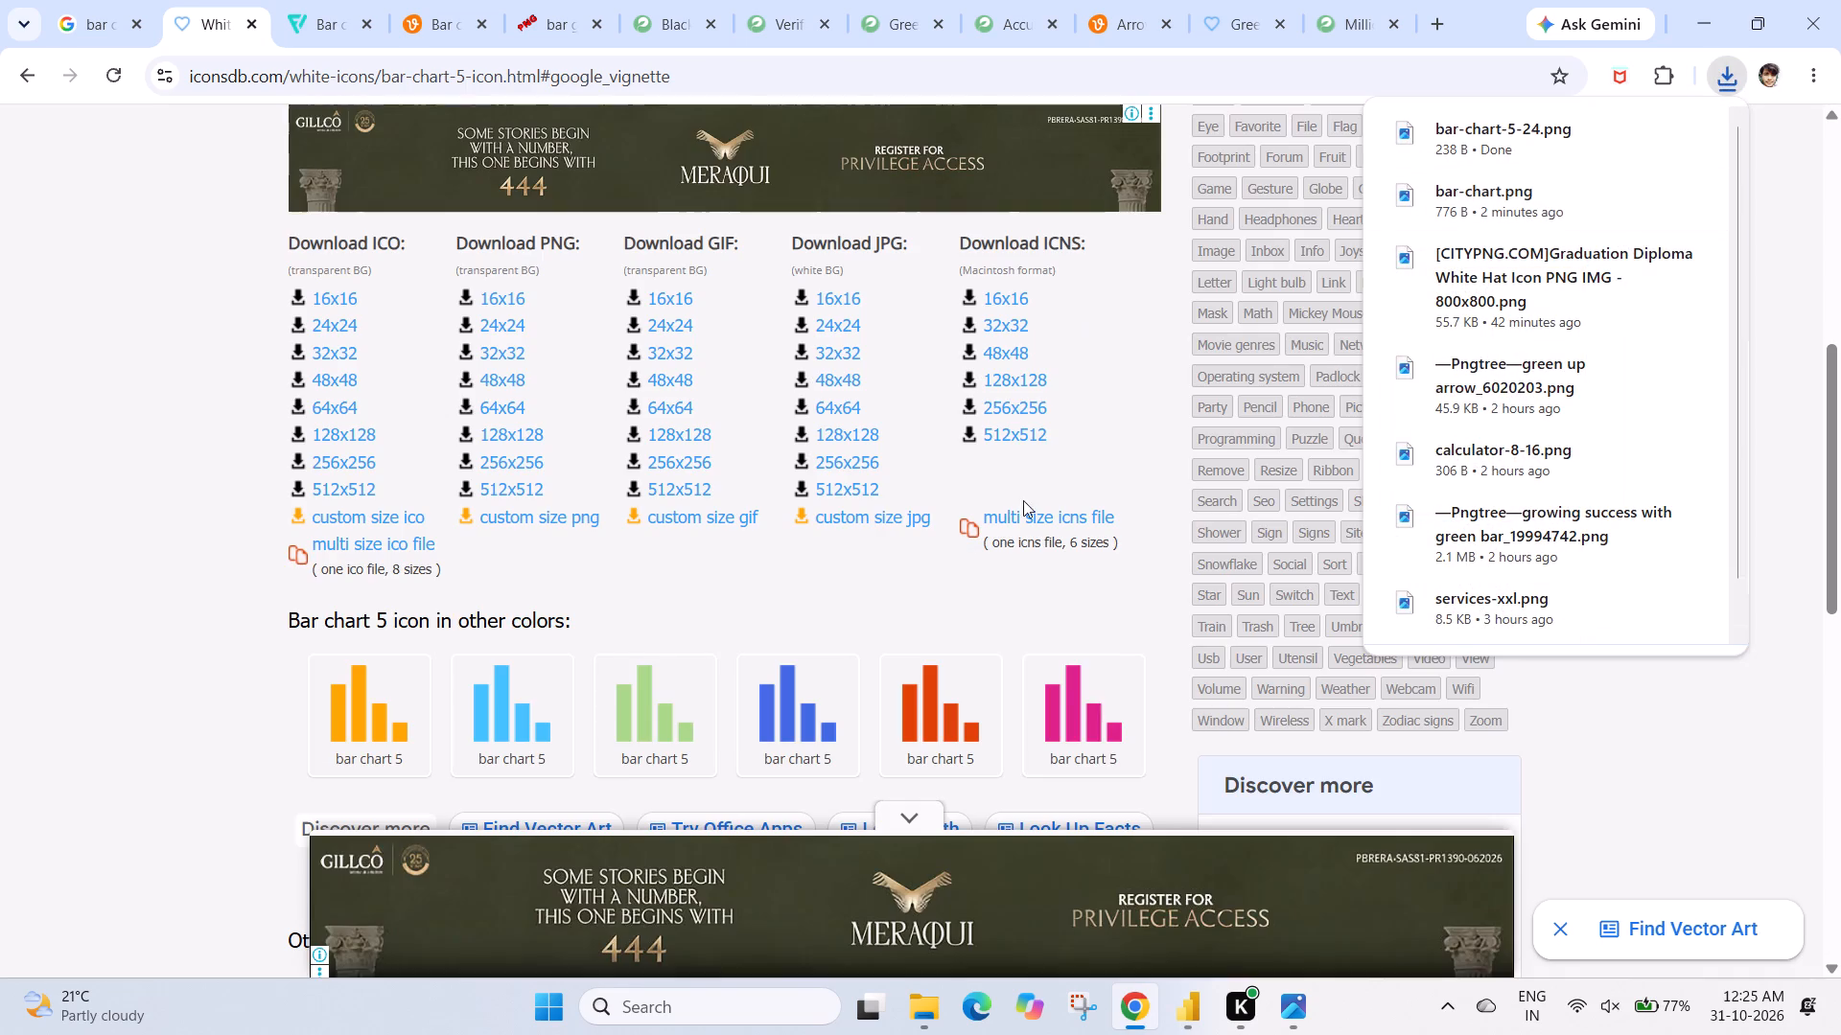
Switch to Power BI and insert a new image placeholder, moving it onto the empty canvas below the KPI cards.
left_click(1187, 1000)
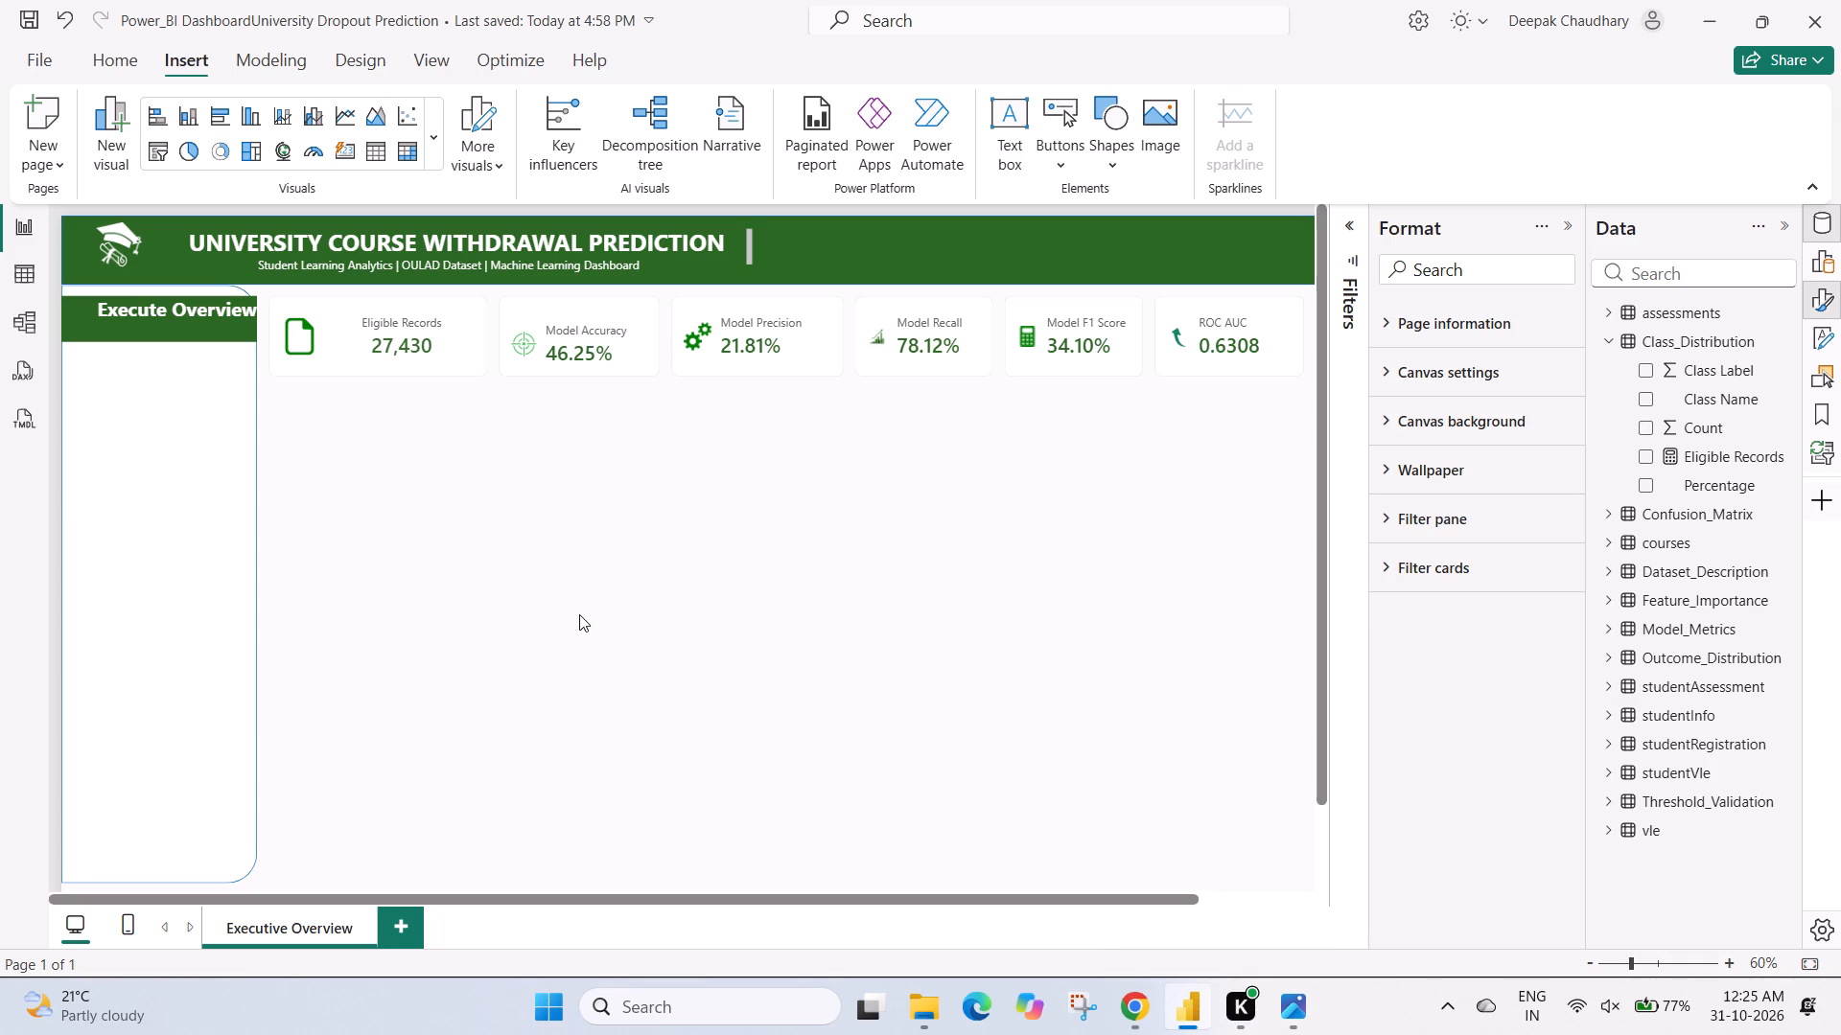
left_click(579, 614)
left_click(1166, 119)
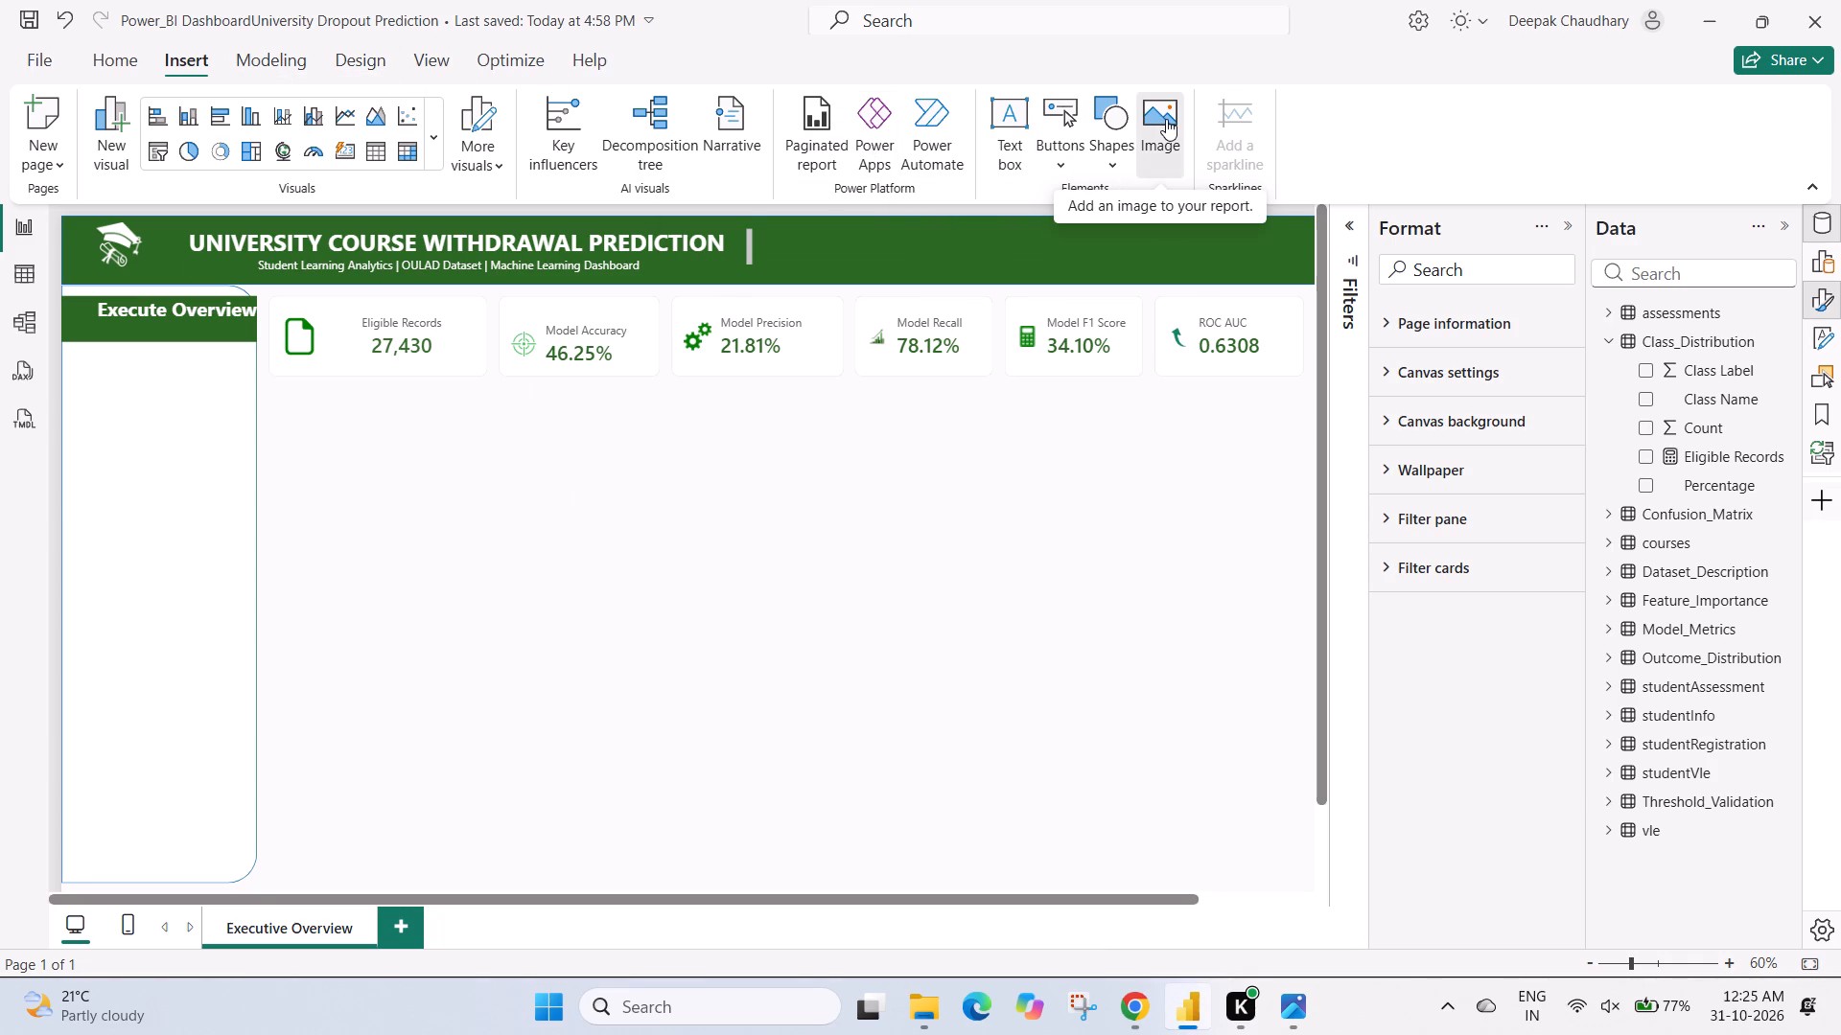
left_click_drag(175, 833, 517, 706)
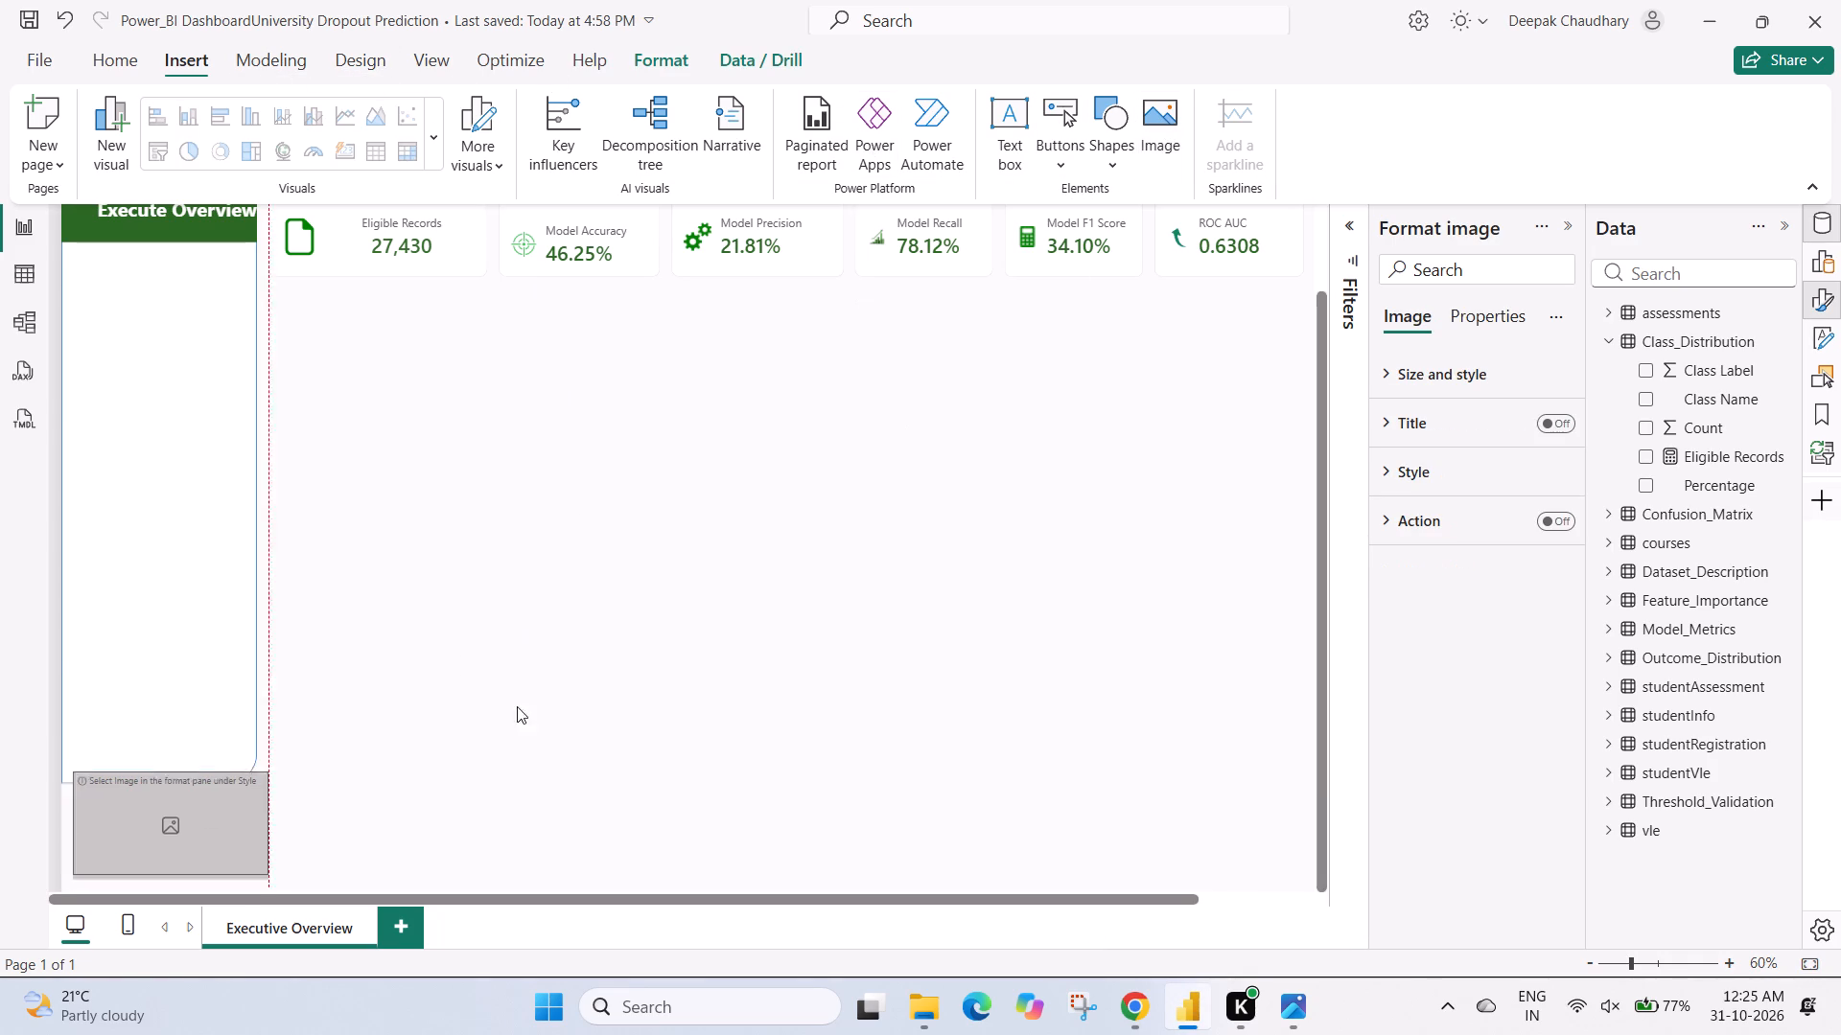
left_click_drag(517, 706, 723, 611)
left_click(754, 599)
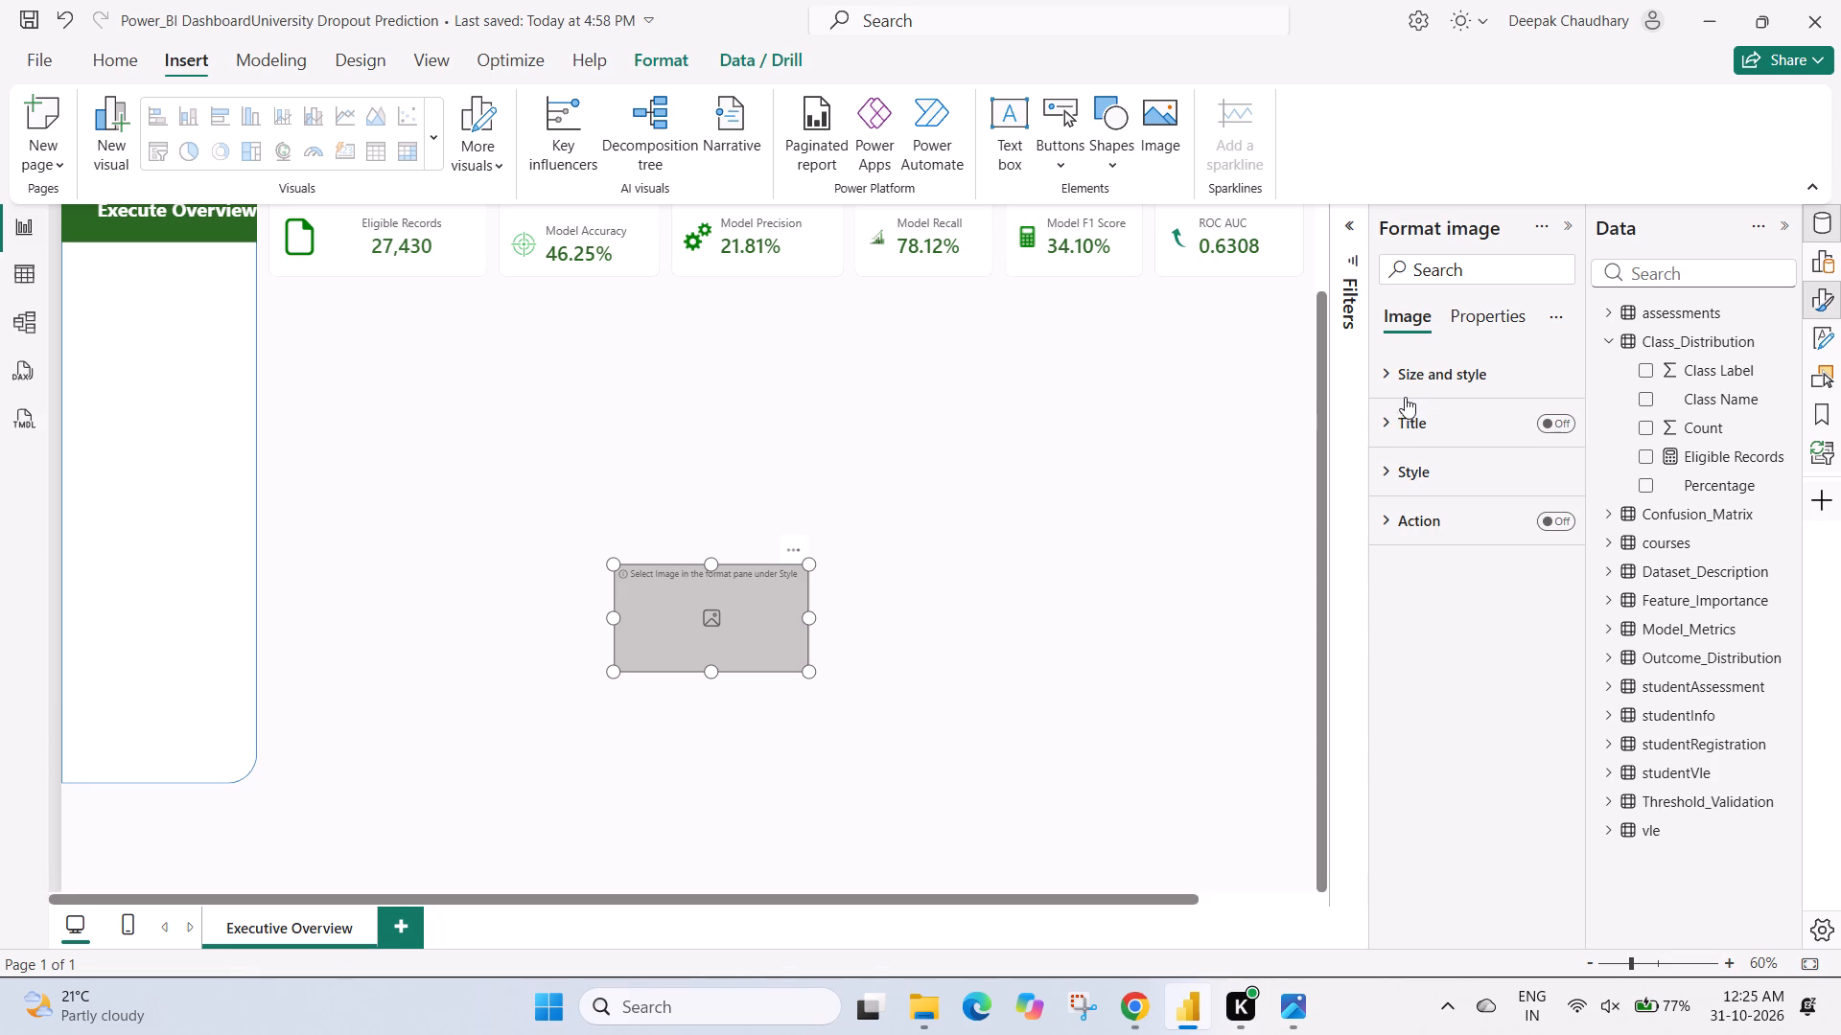
Load the downloaded picture bar-chart-5-24 from Downloads into the empty image placeholder.
left_click(1394, 476)
scroll(1419, 681, "down", 1)
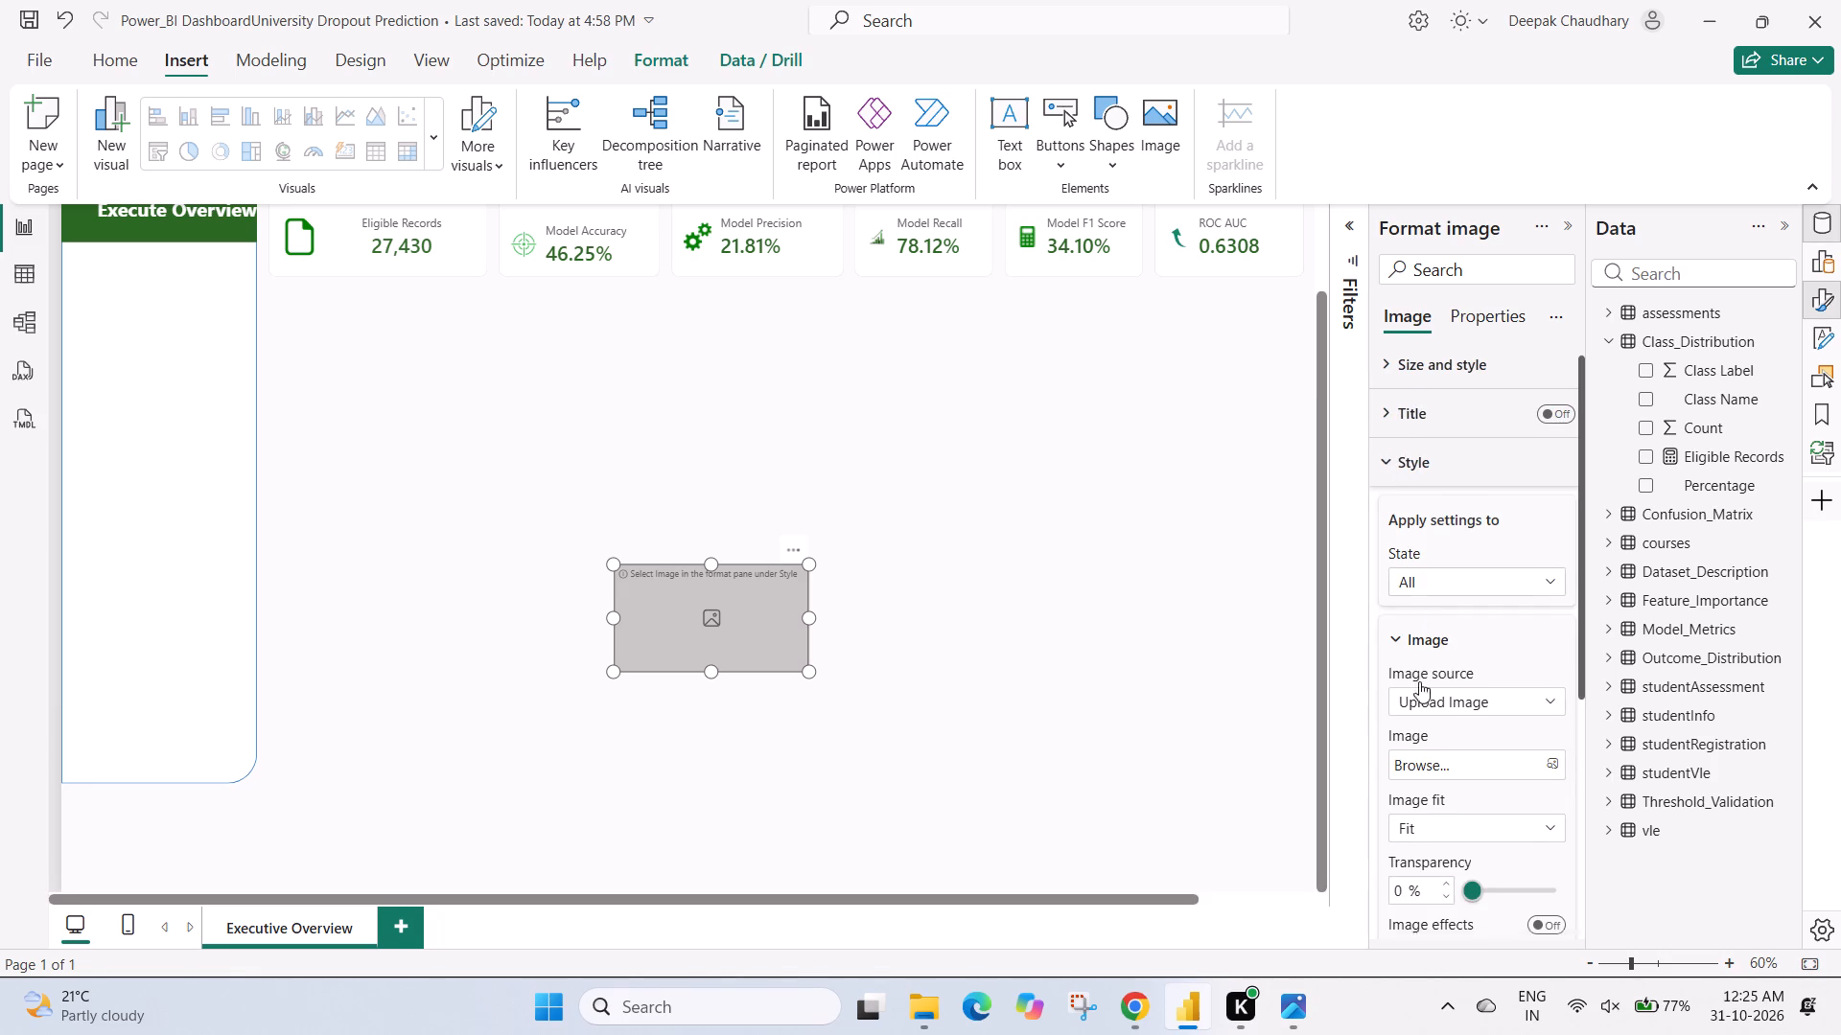
scroll(1419, 681, "down", 1)
left_click(1555, 646)
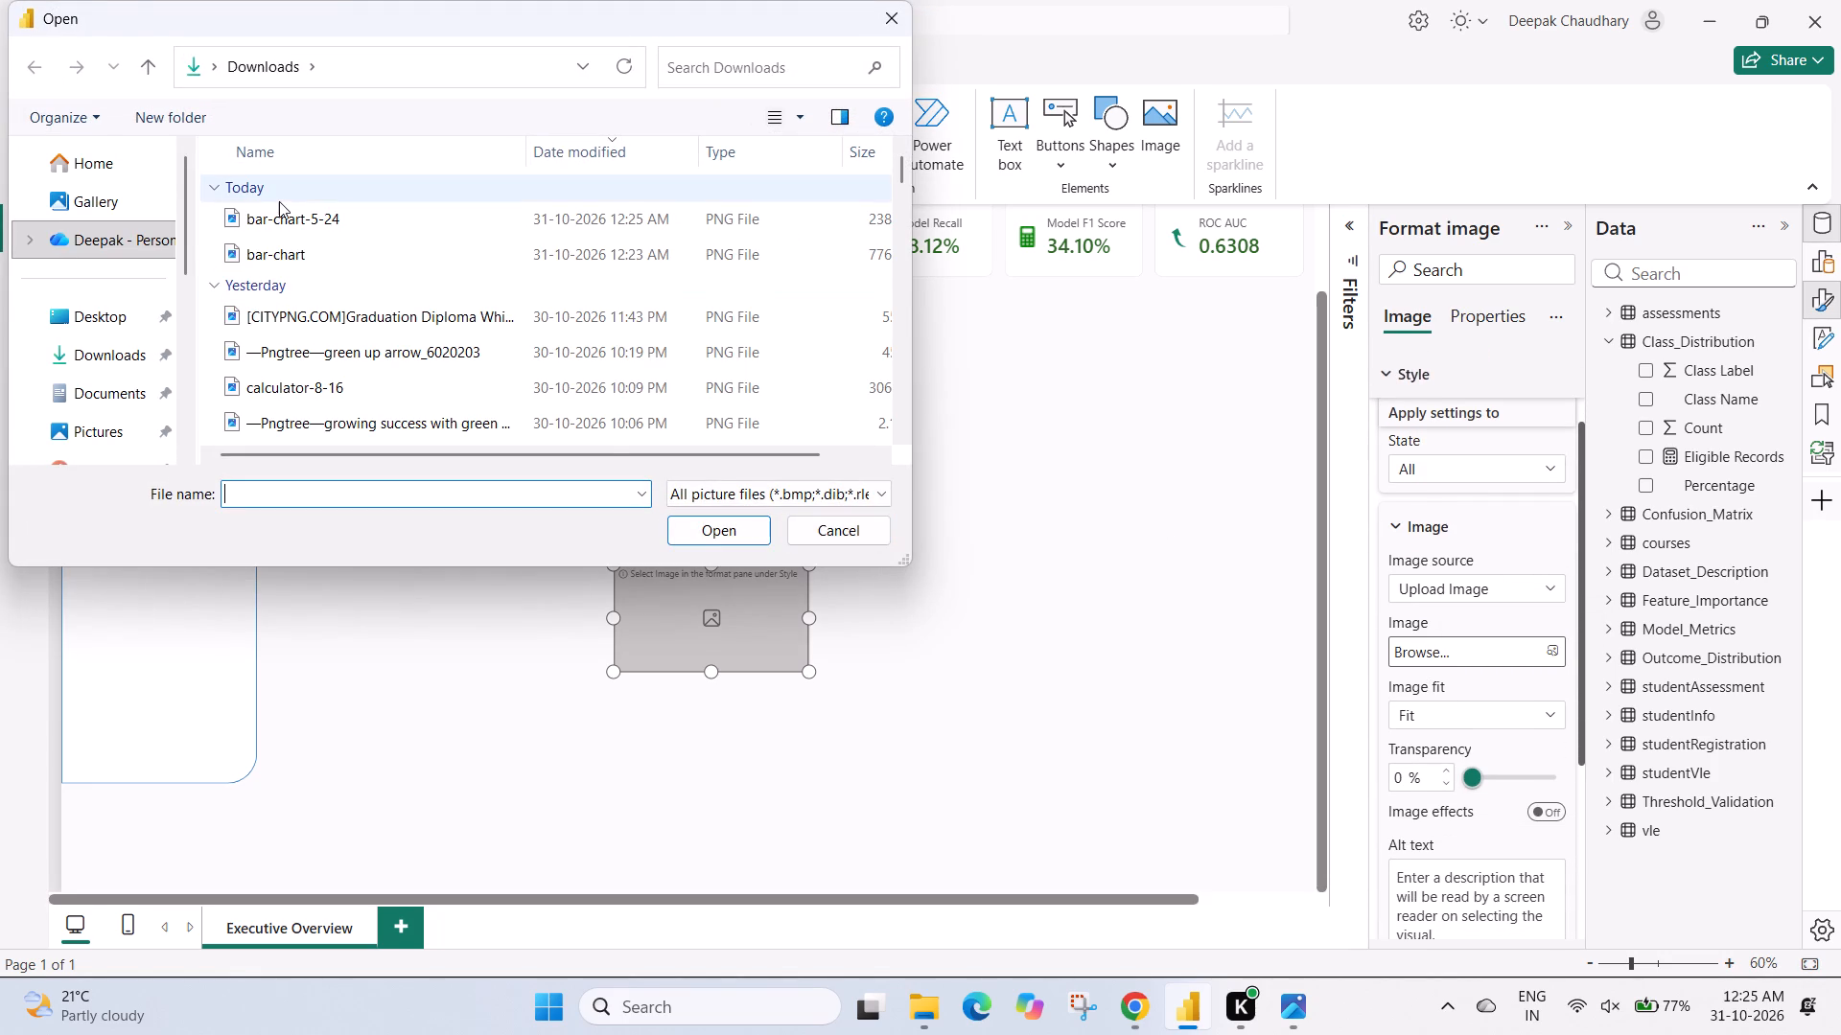
left_click(279, 201)
left_click(282, 218)
left_click(700, 529)
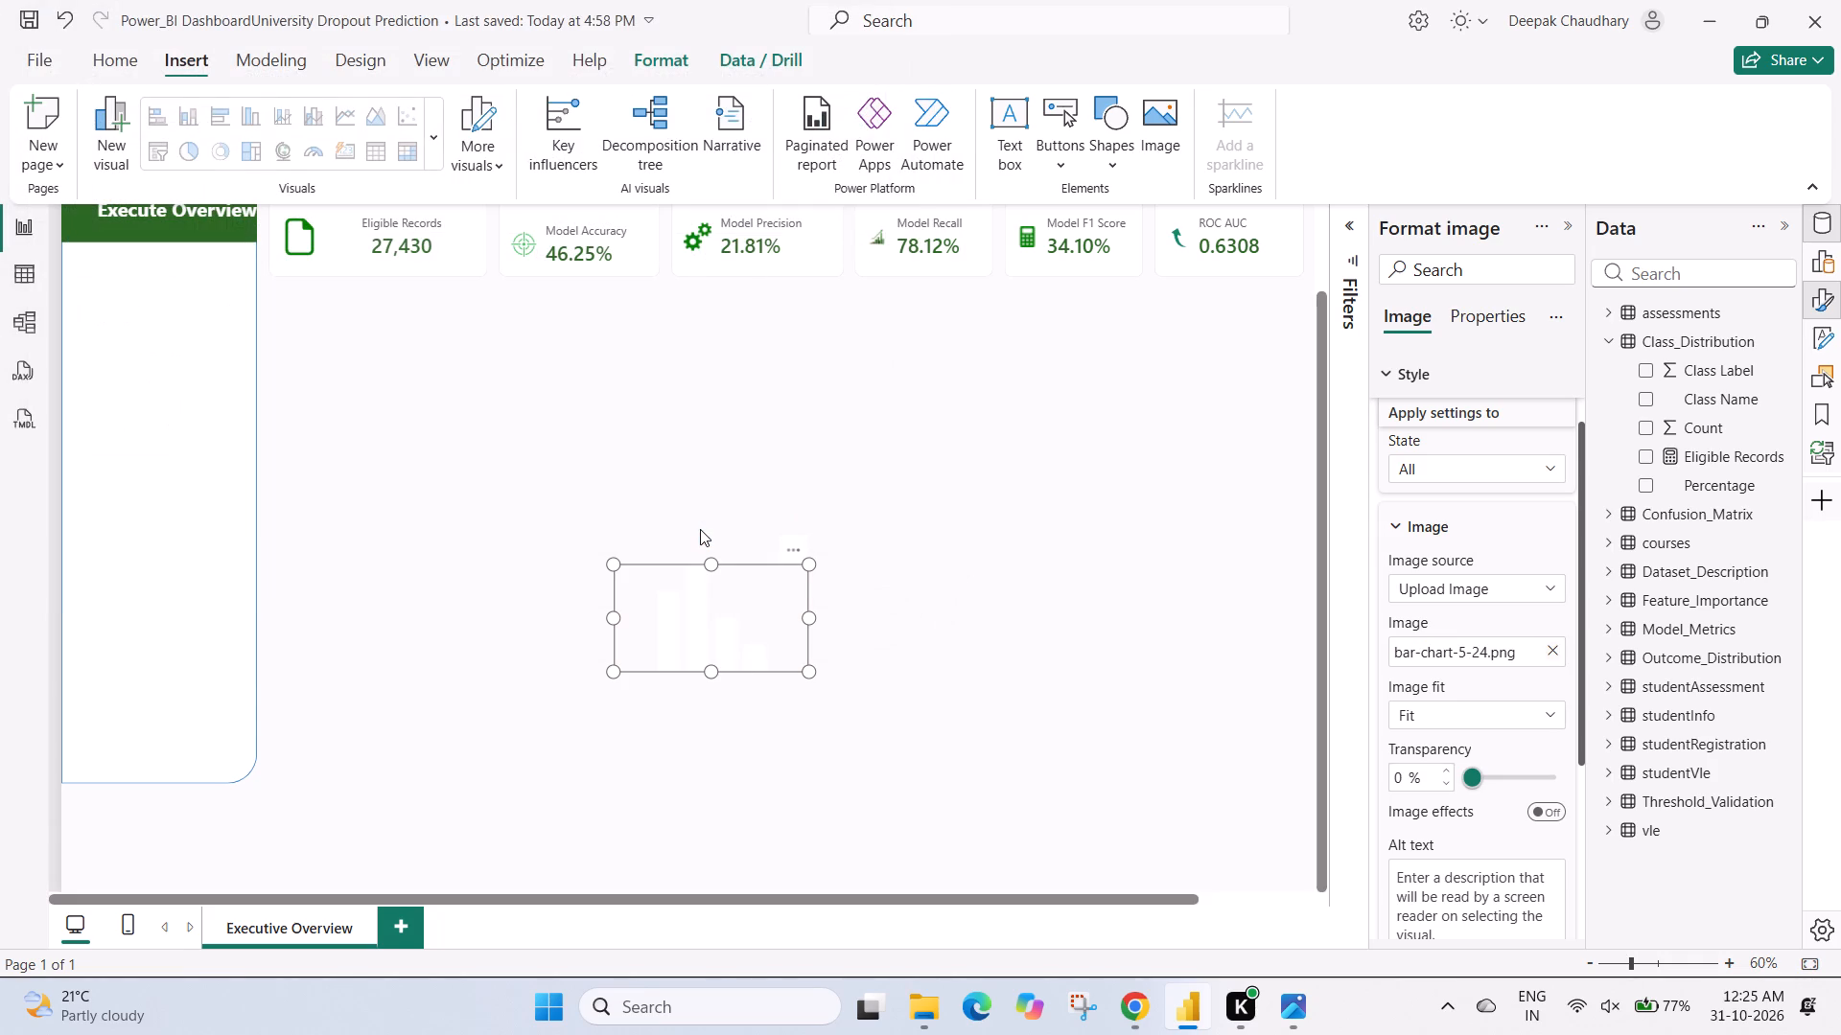
Shrink the white bar chart image and move it onto the start of the green Execute Overview sidebar label.
scroll(471, 471, "up", 4)
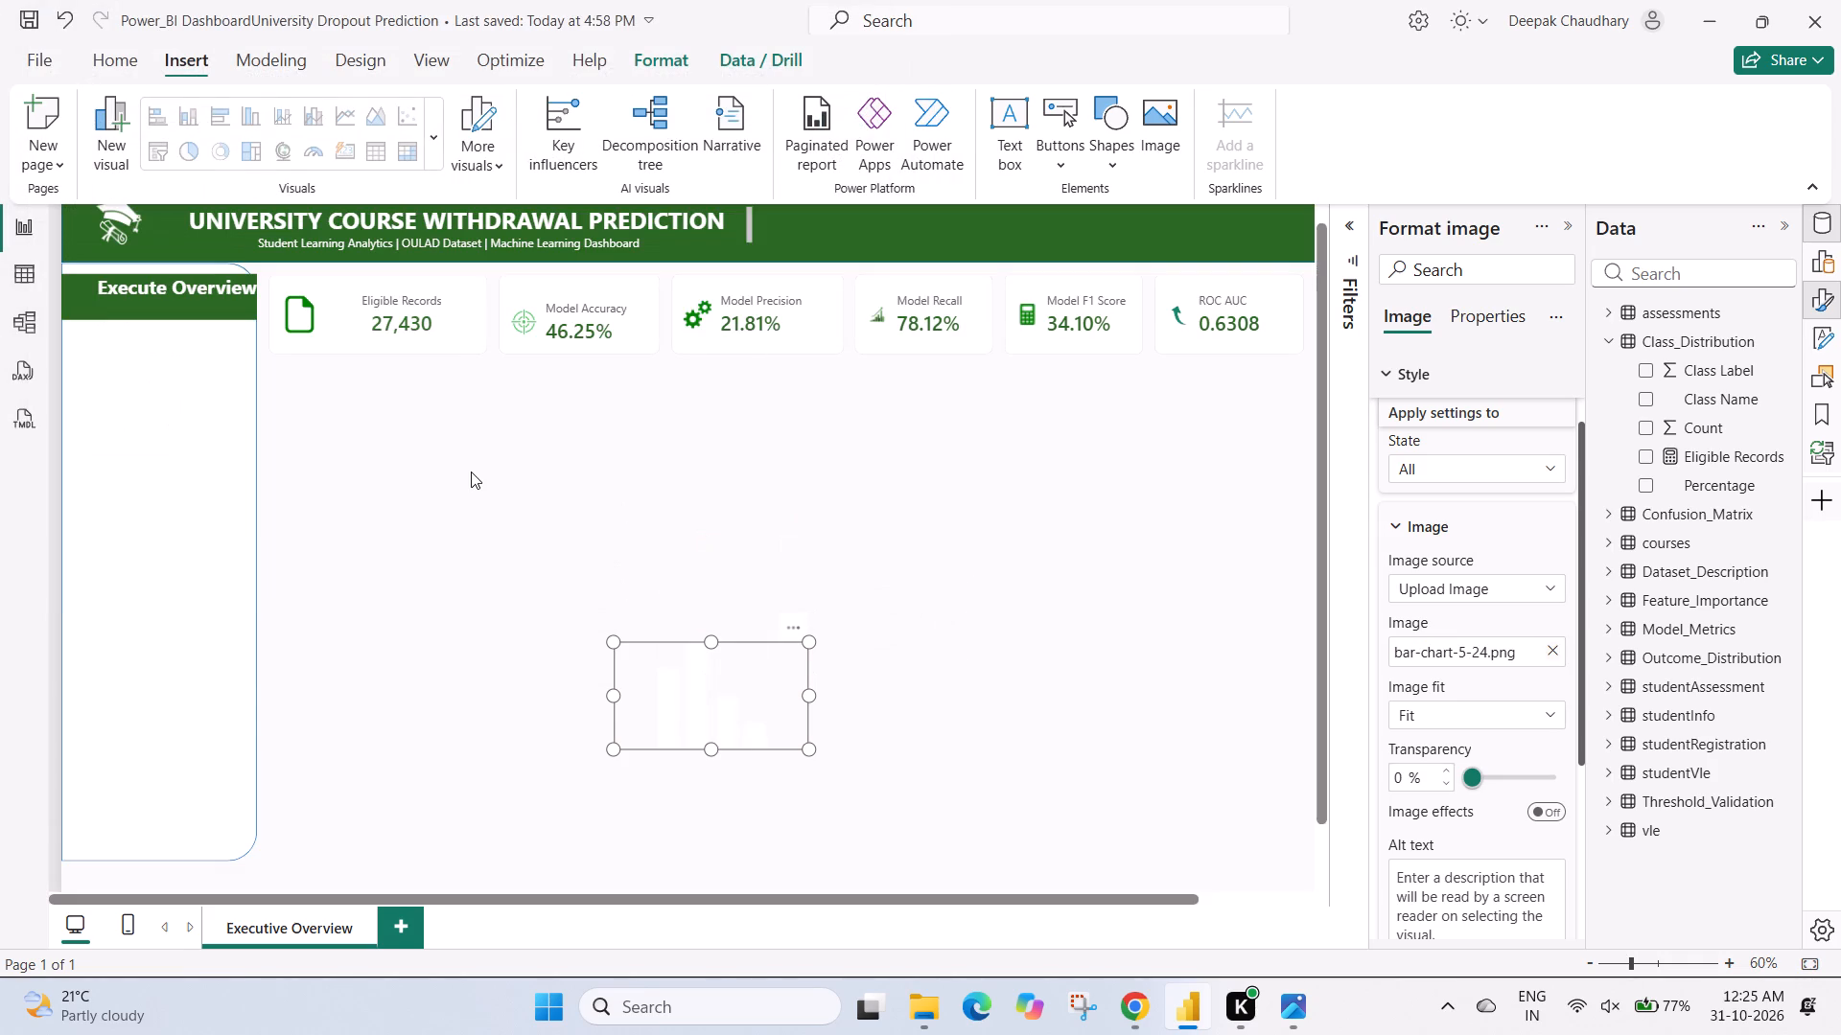
scroll(471, 471, "up", 2)
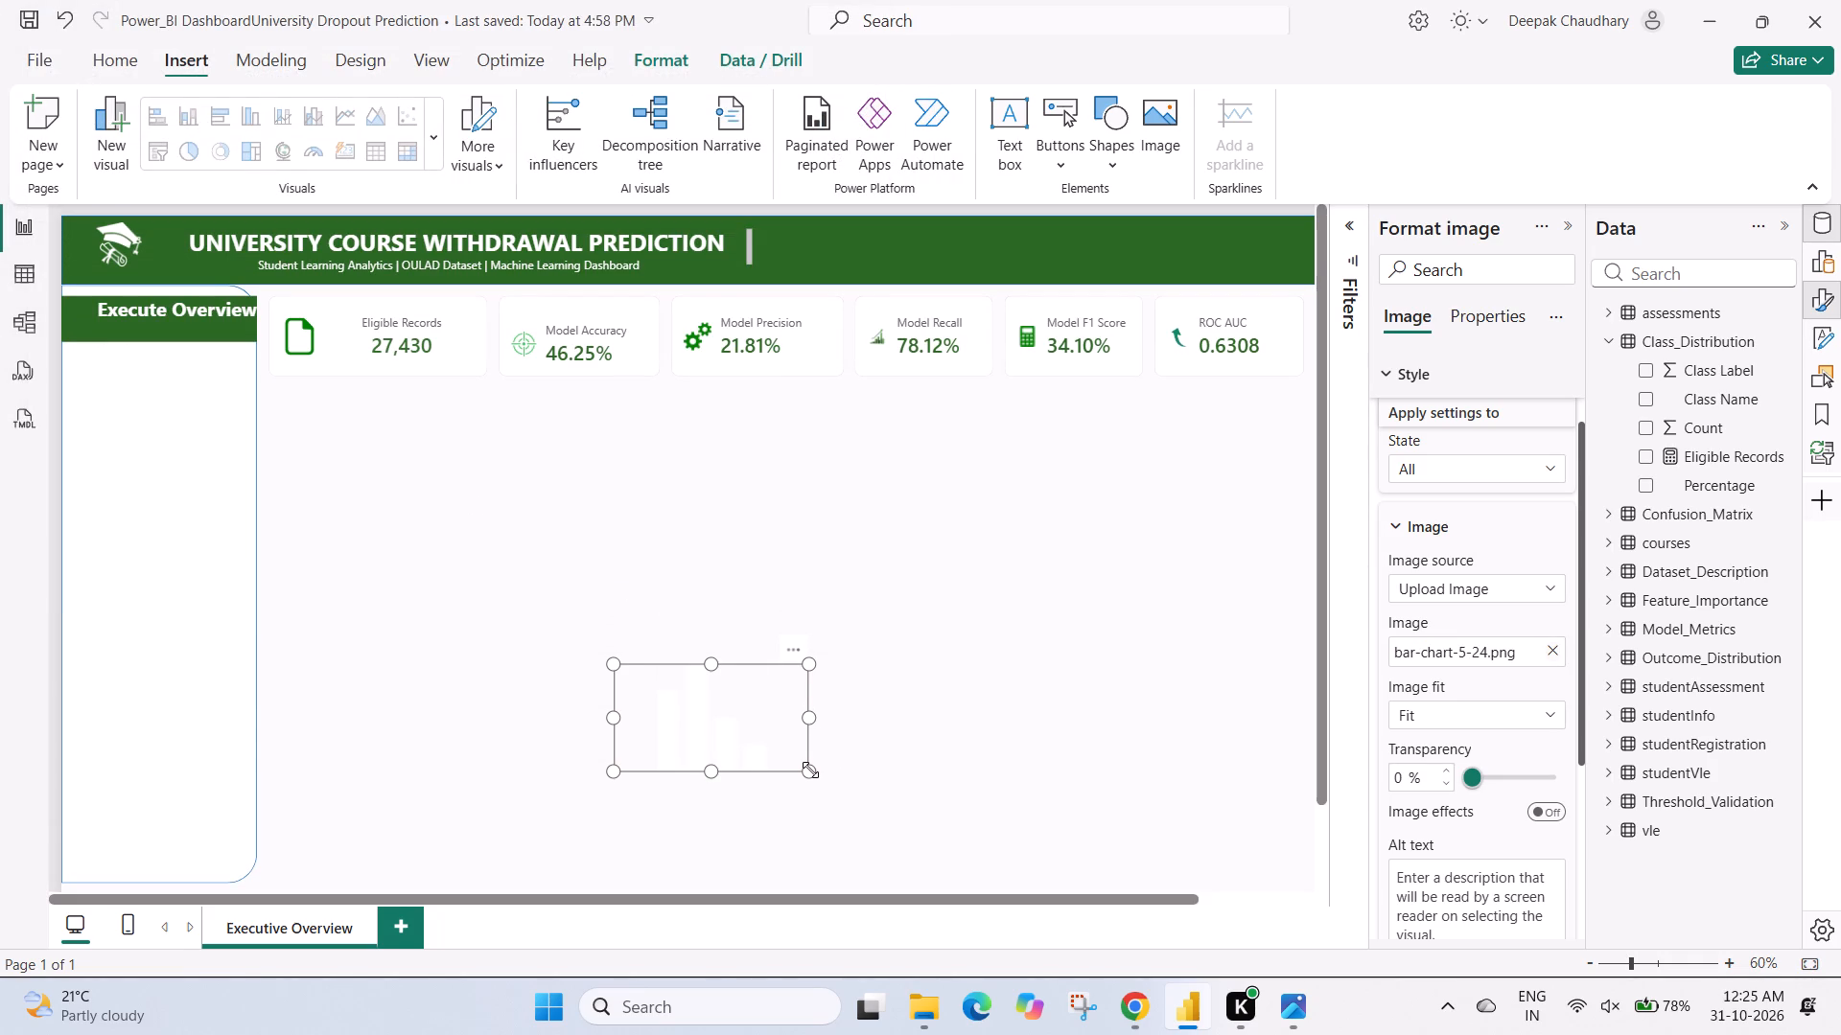
left_click_drag(810, 770, 709, 701)
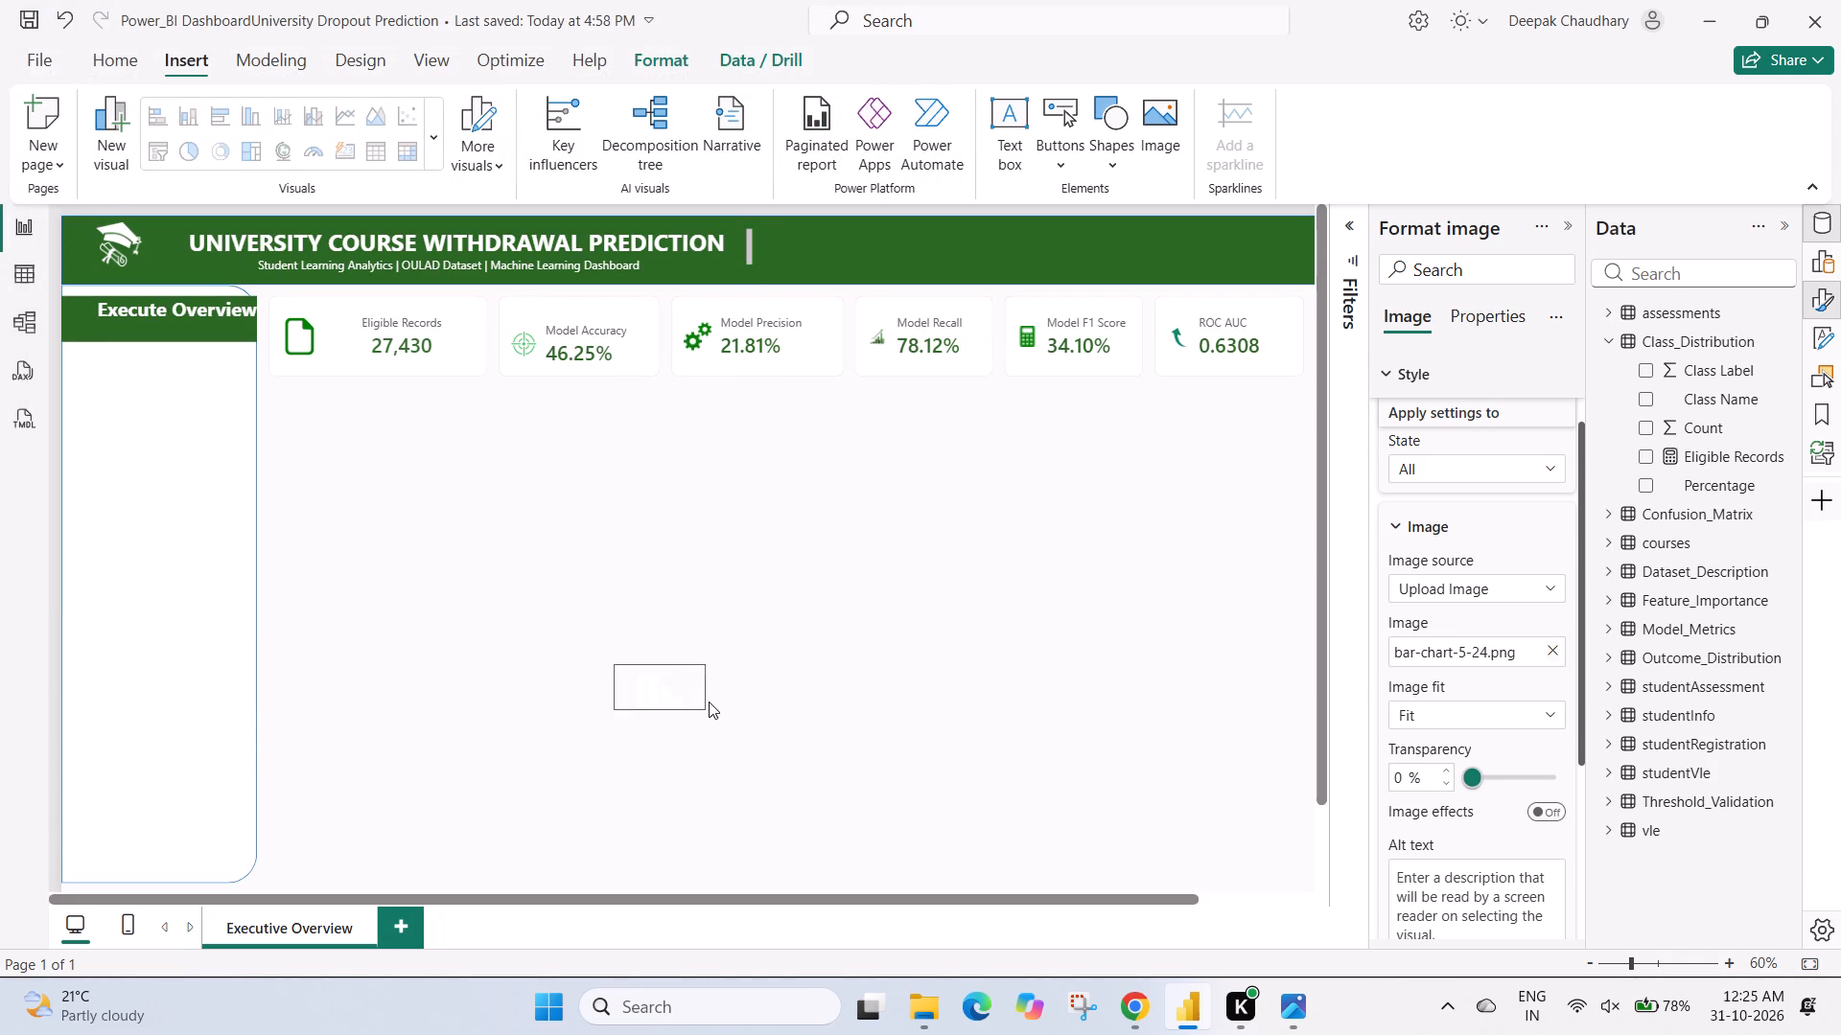
left_click_drag(709, 701, 686, 699)
left_click_drag(652, 680, 660, 651)
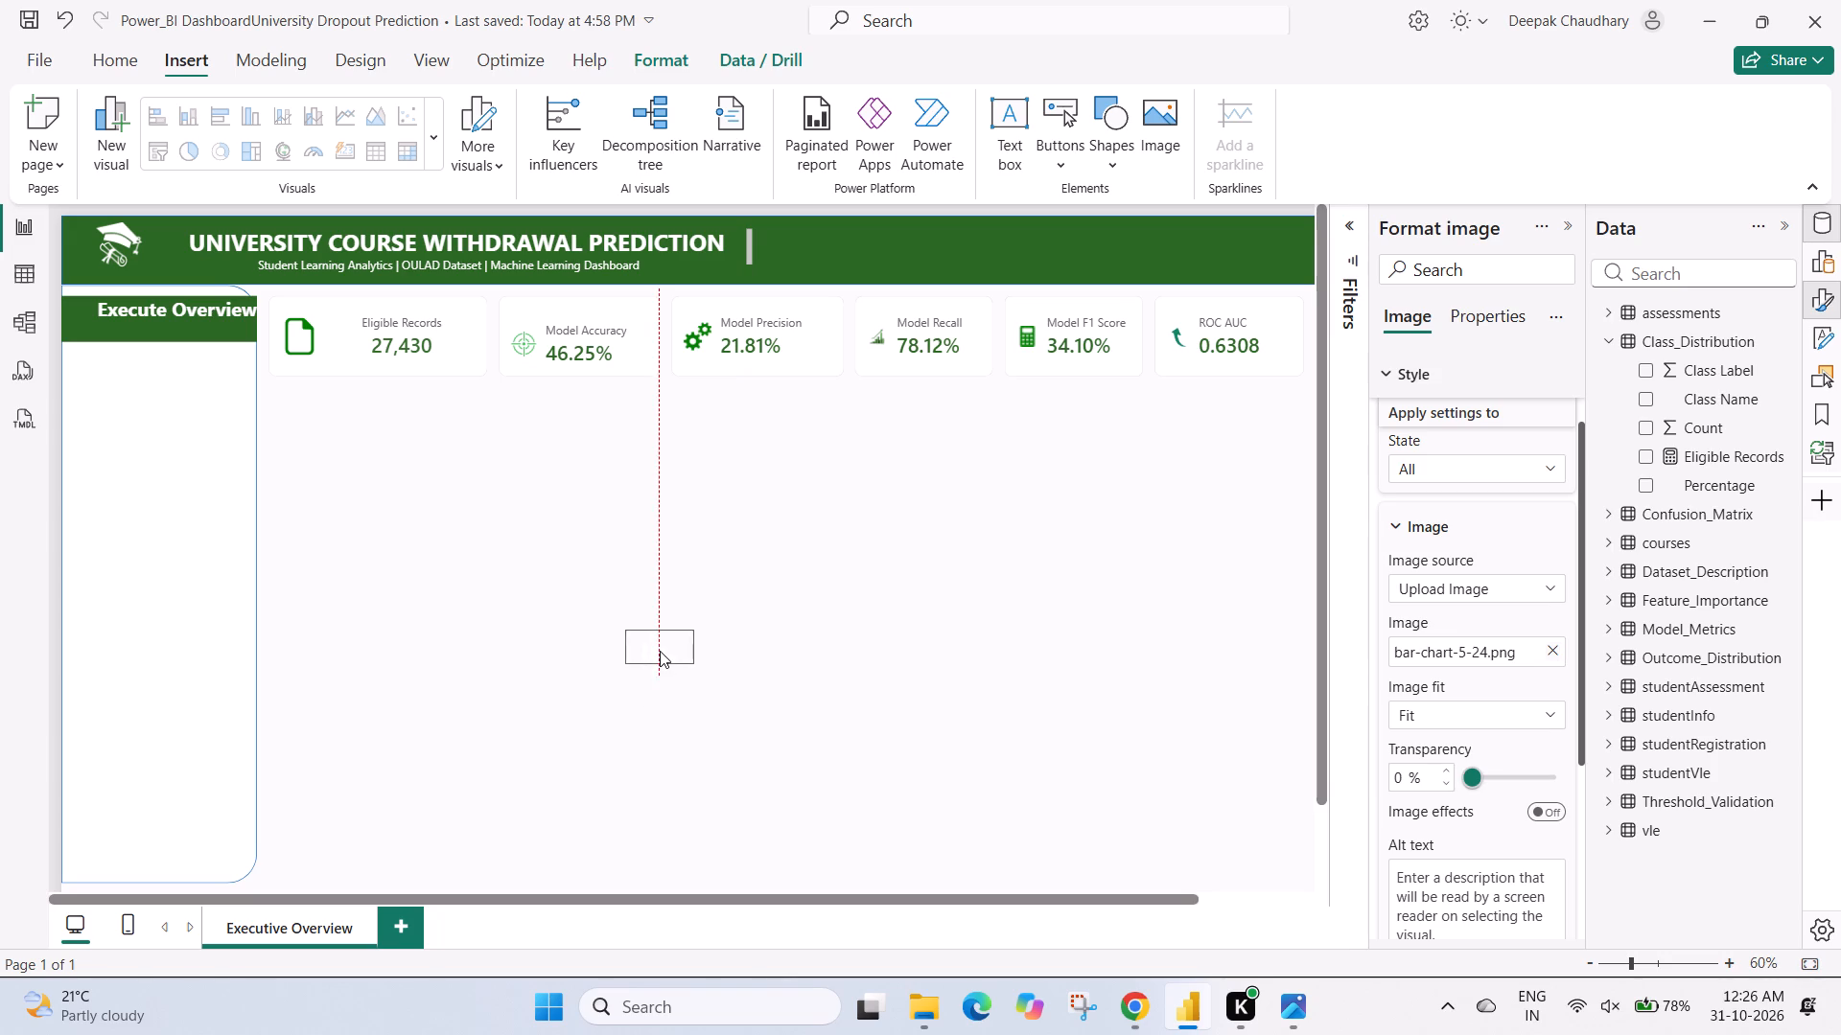
left_click_drag(660, 651, 216, 468)
left_click_drag(191, 454, 76, 317)
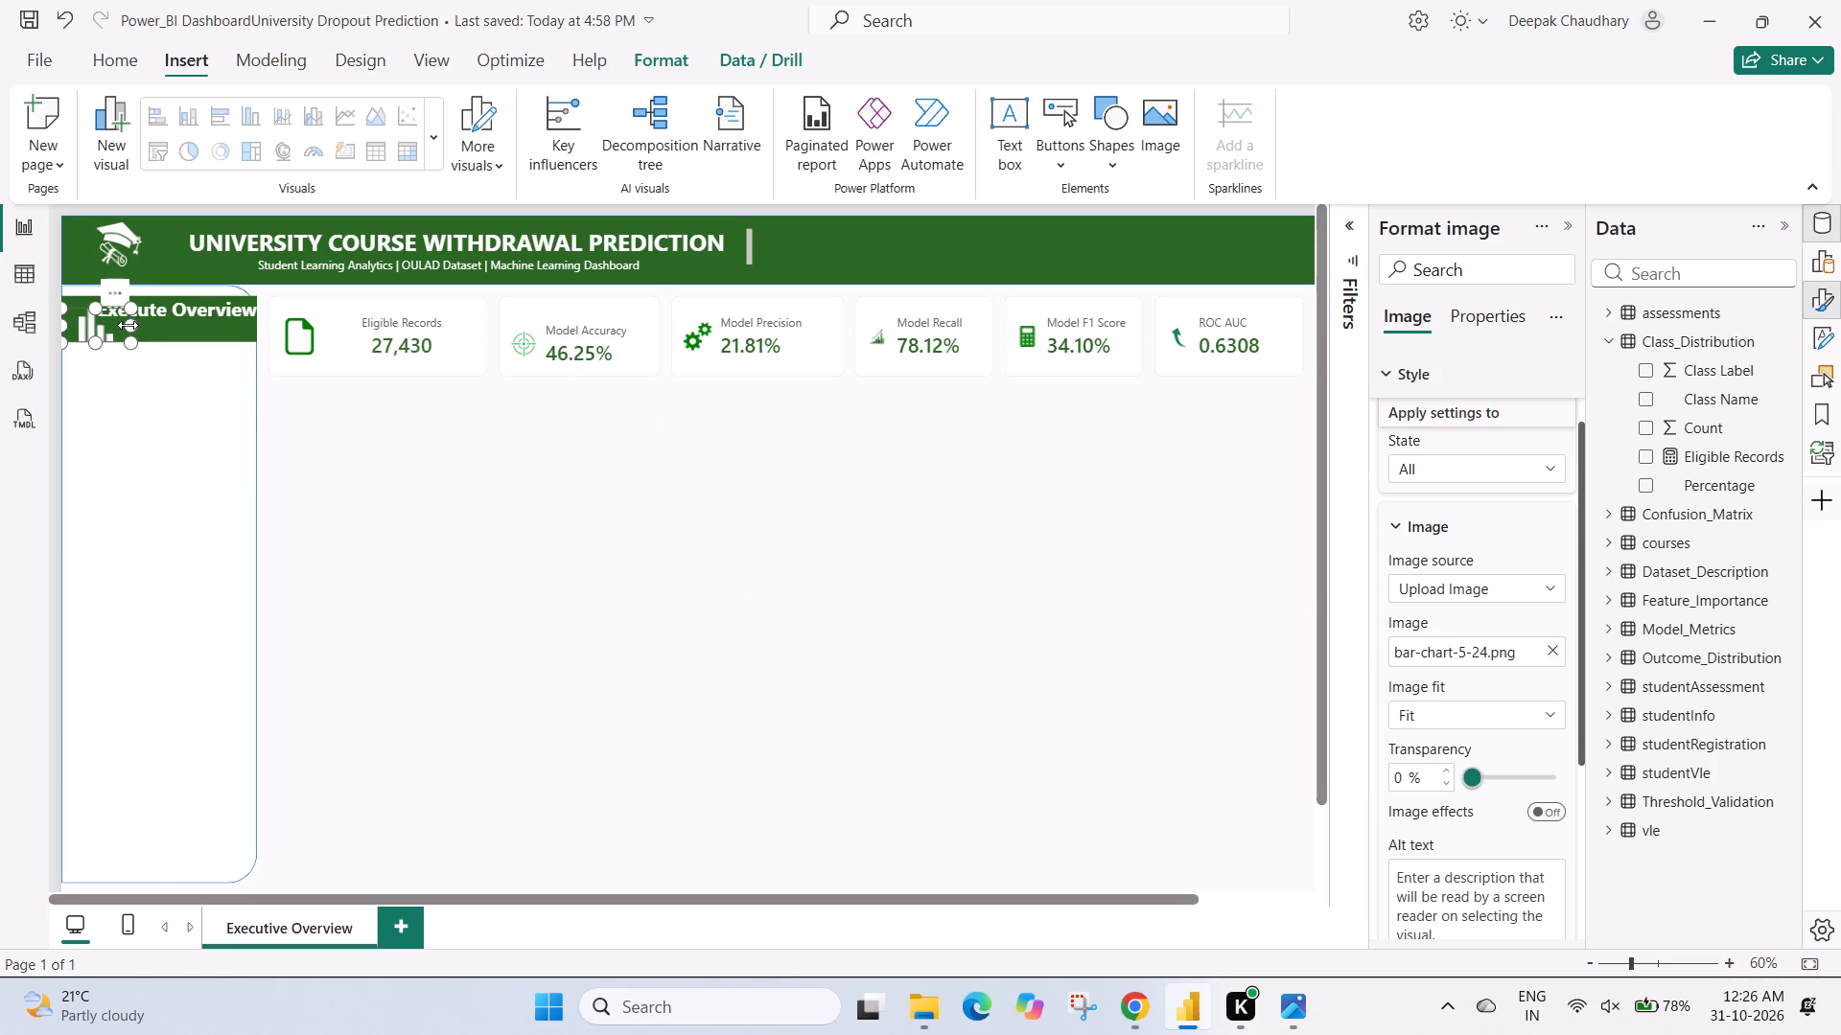
Fine-tune the bar chart icon's size and position so it fits the green label's height, just before the Execute Overview text.
left_click_drag(130, 325, 97, 319)
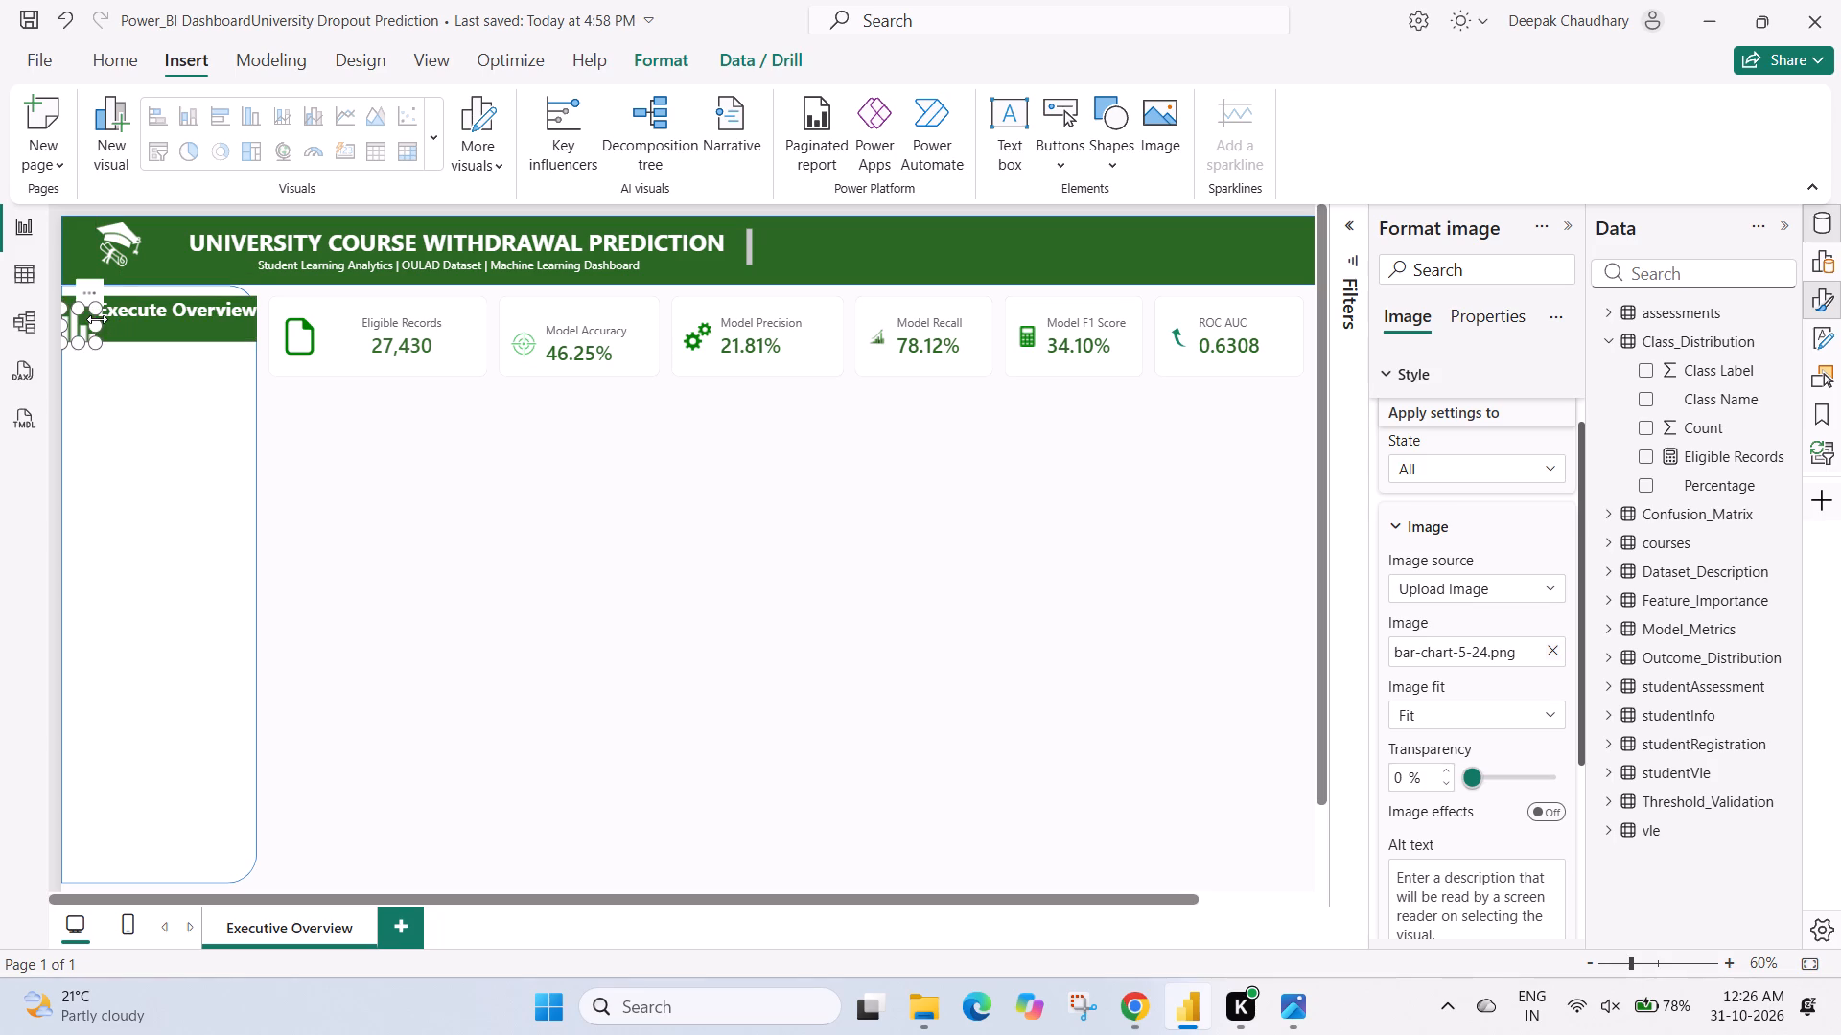
left_click_drag(95, 338, 94, 318)
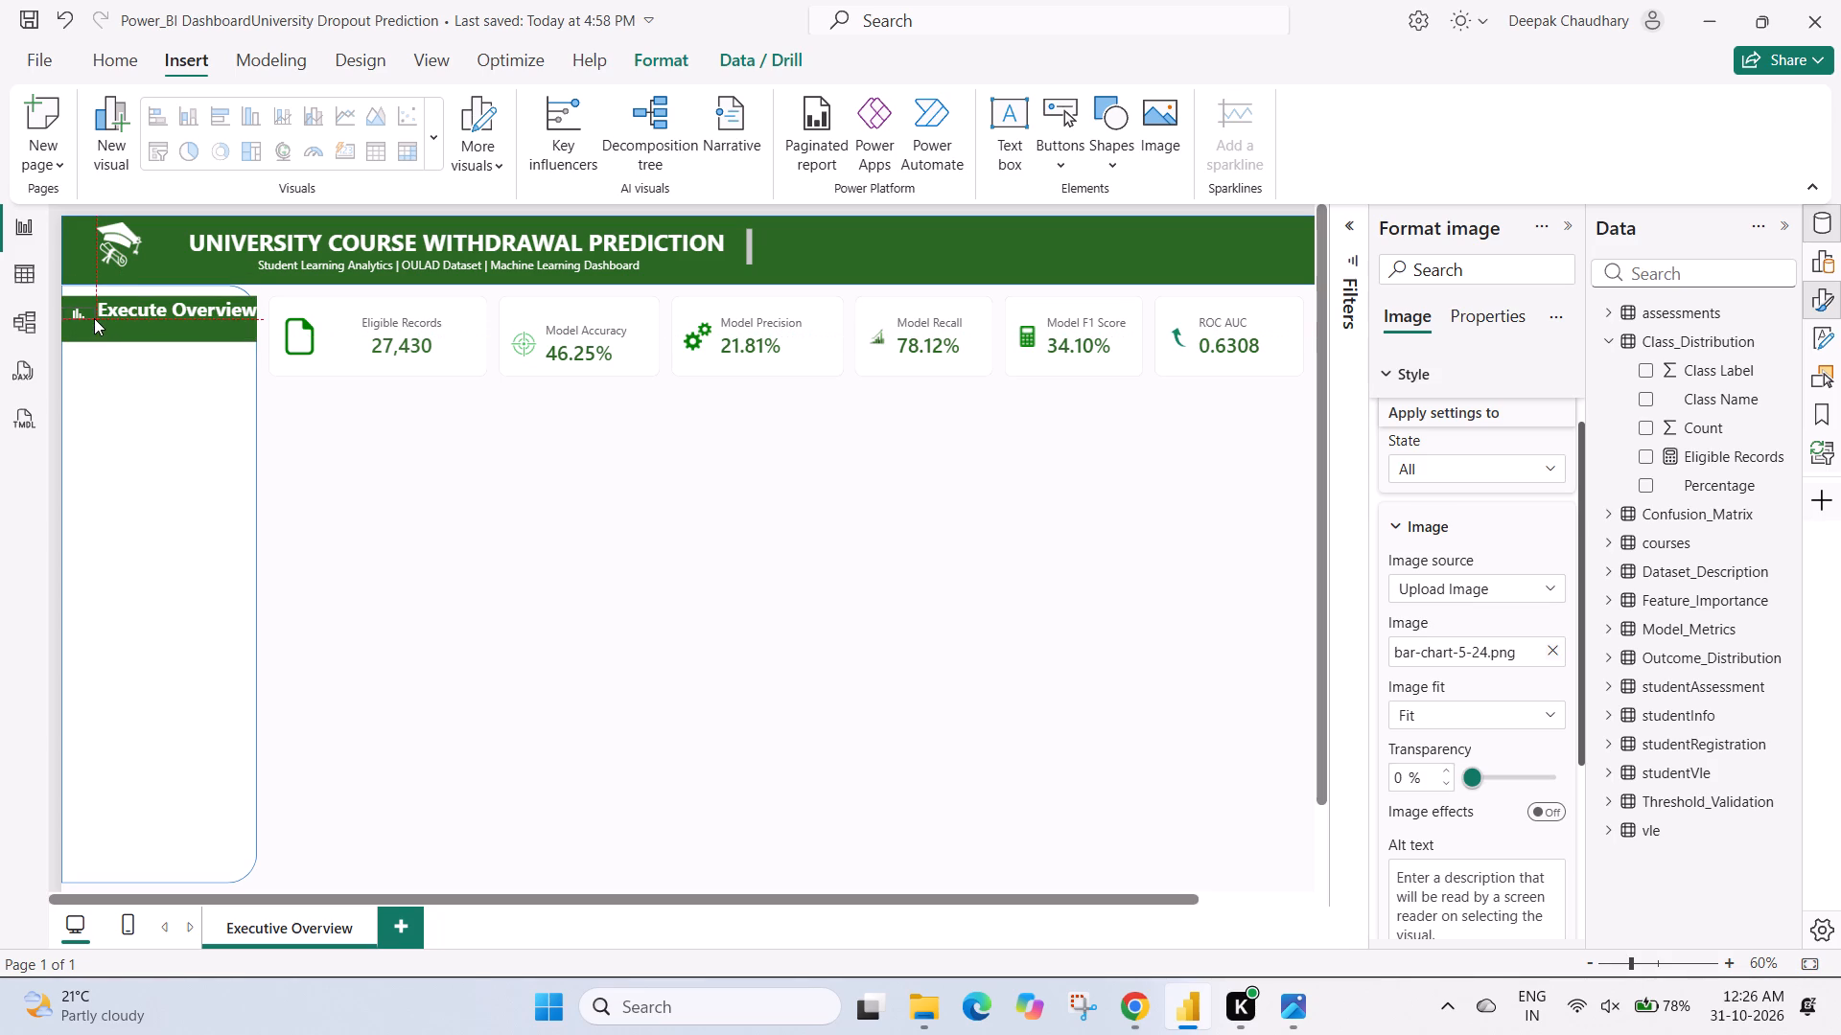
left_click_drag(94, 318, 93, 324)
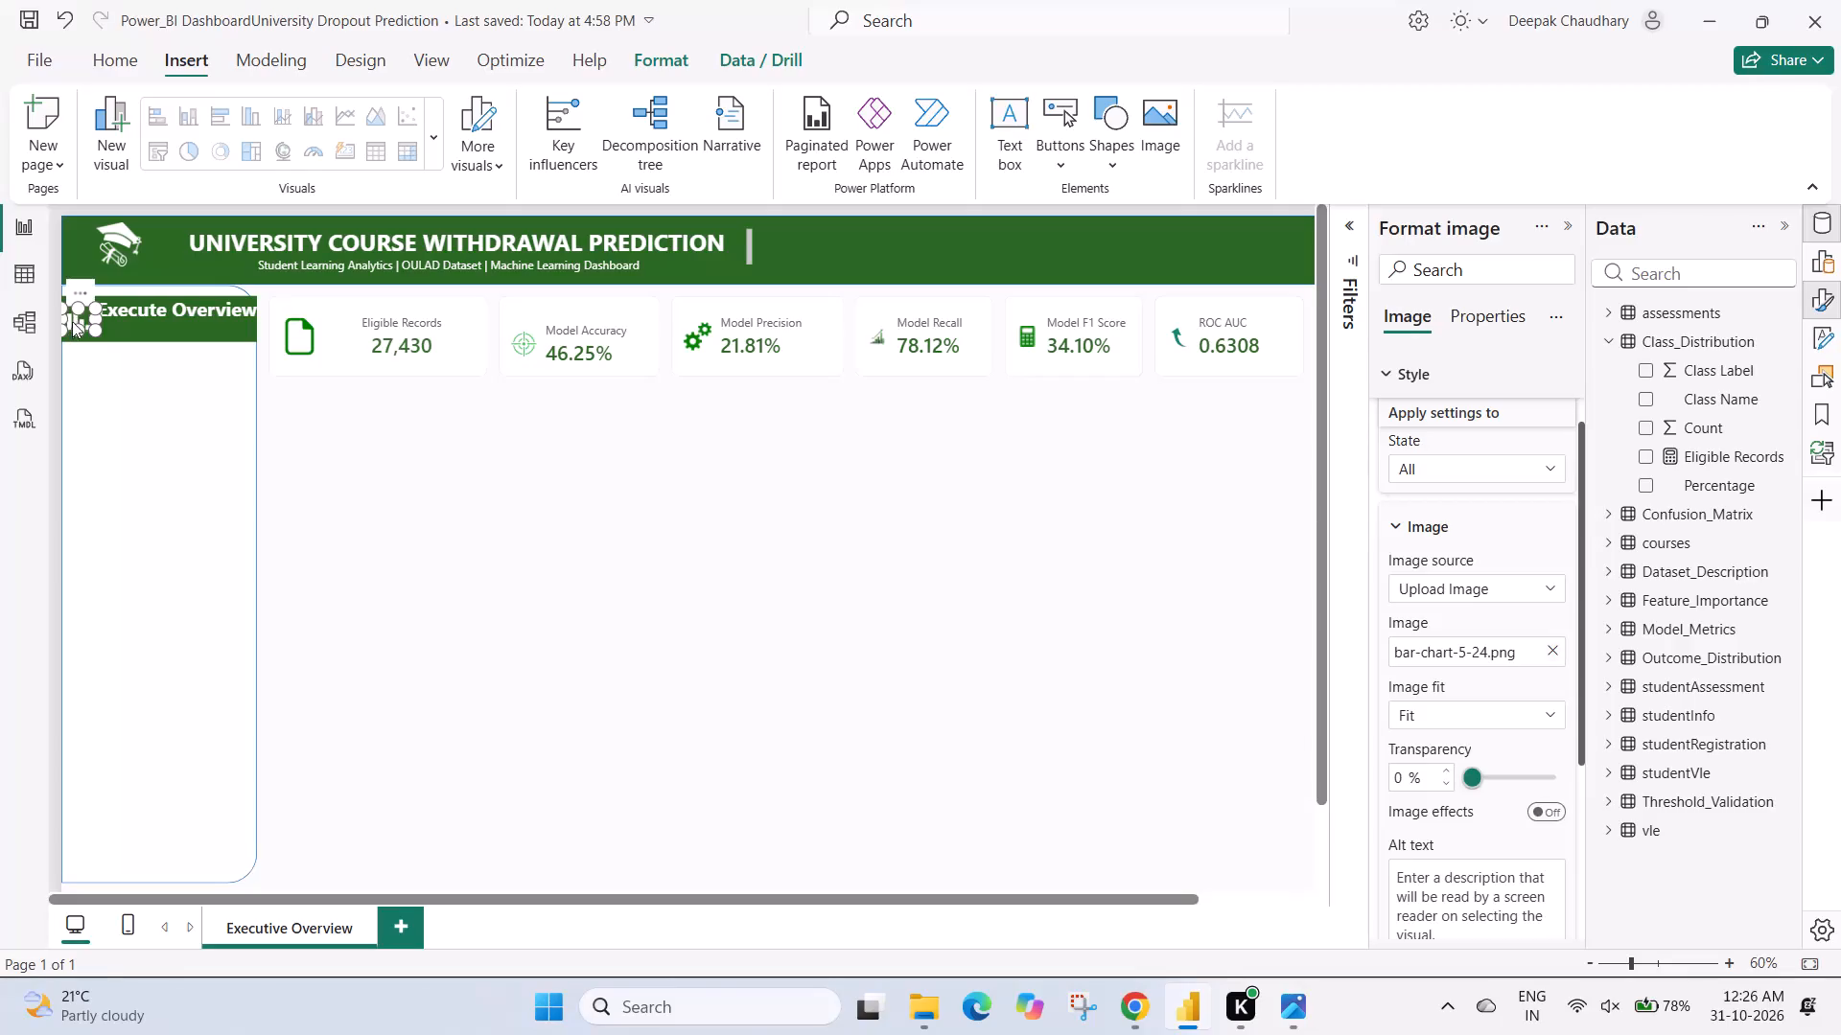
left_click_drag(80, 298, 82, 290)
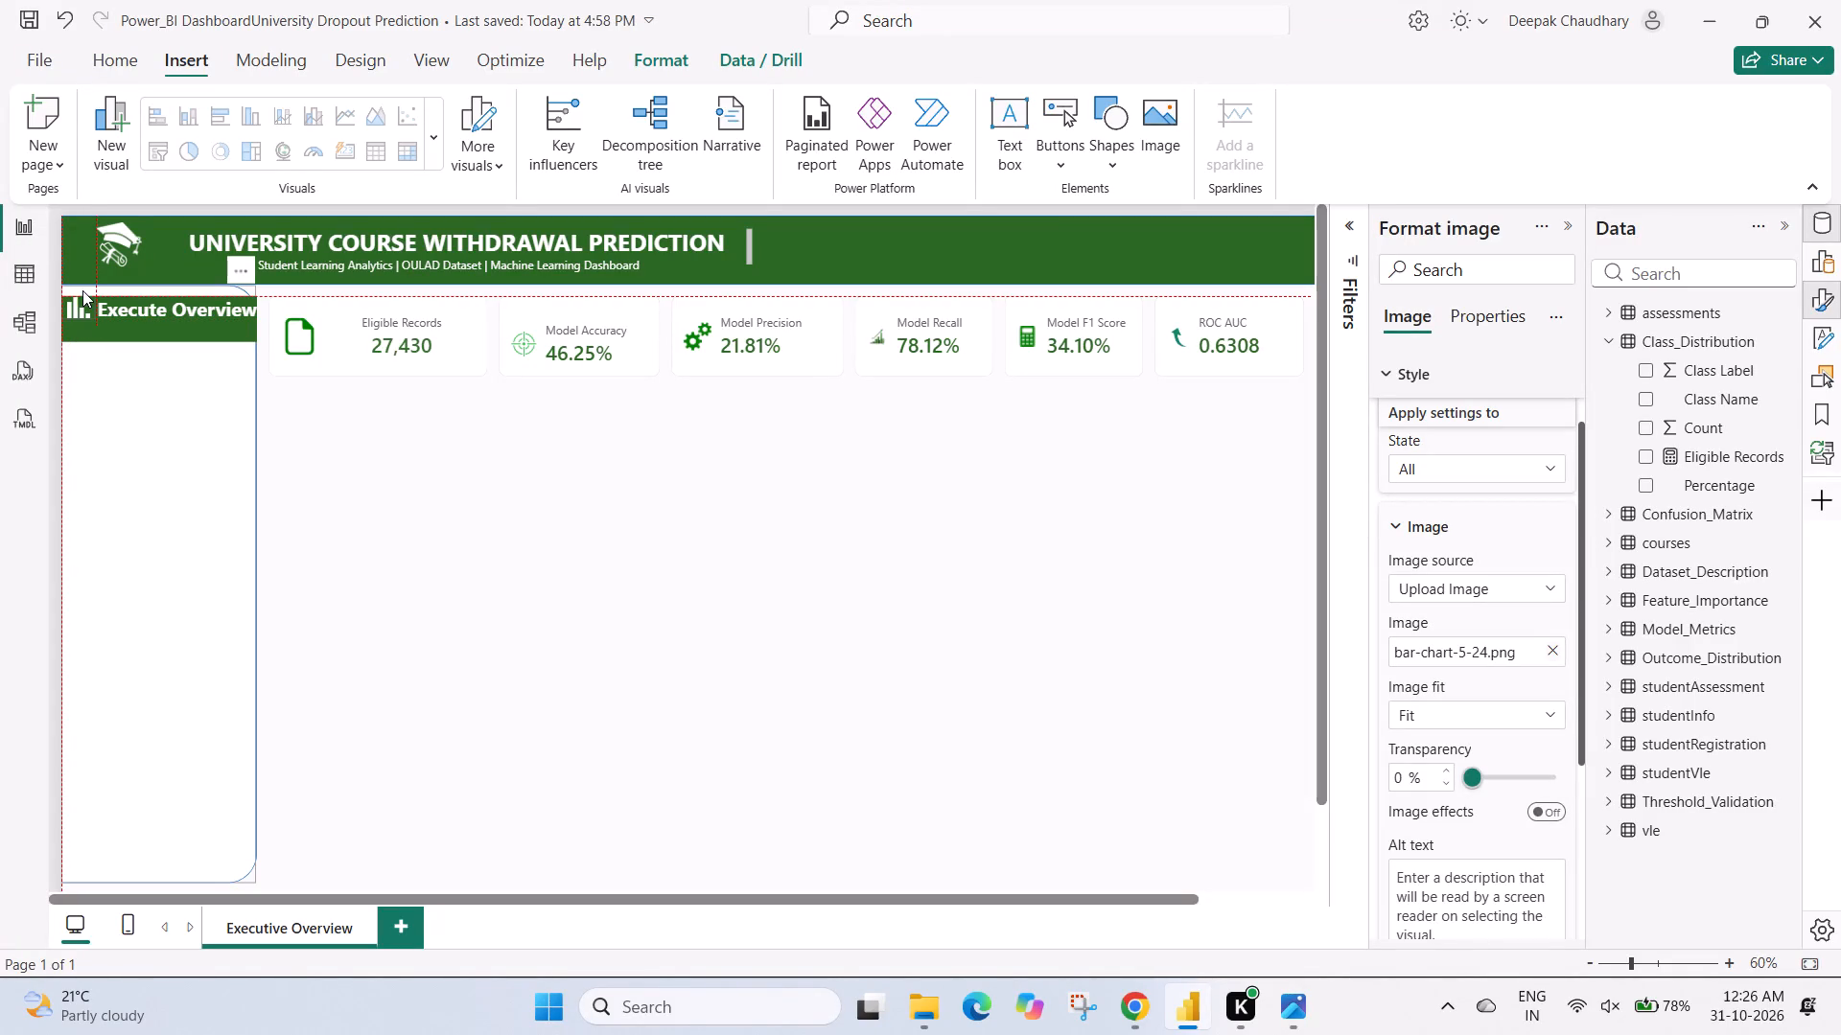
left_click_drag(82, 290, 82, 292)
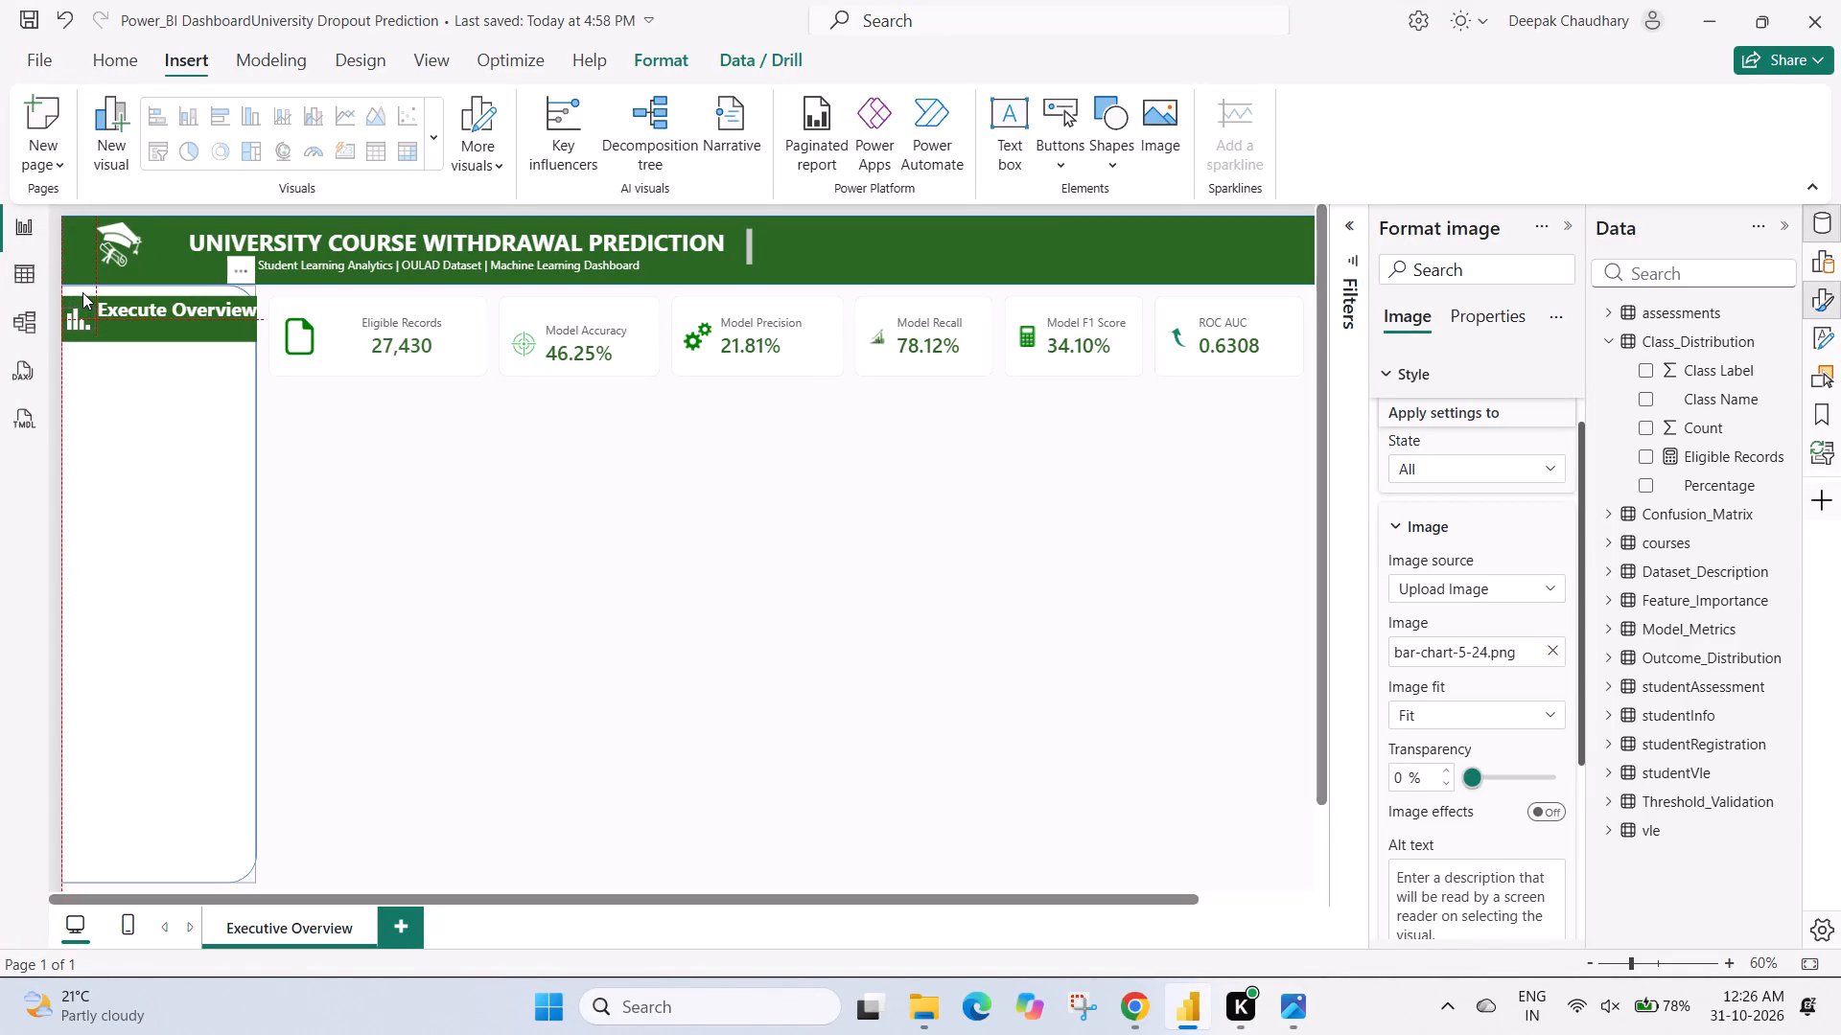
left_click_drag(82, 292, 82, 287)
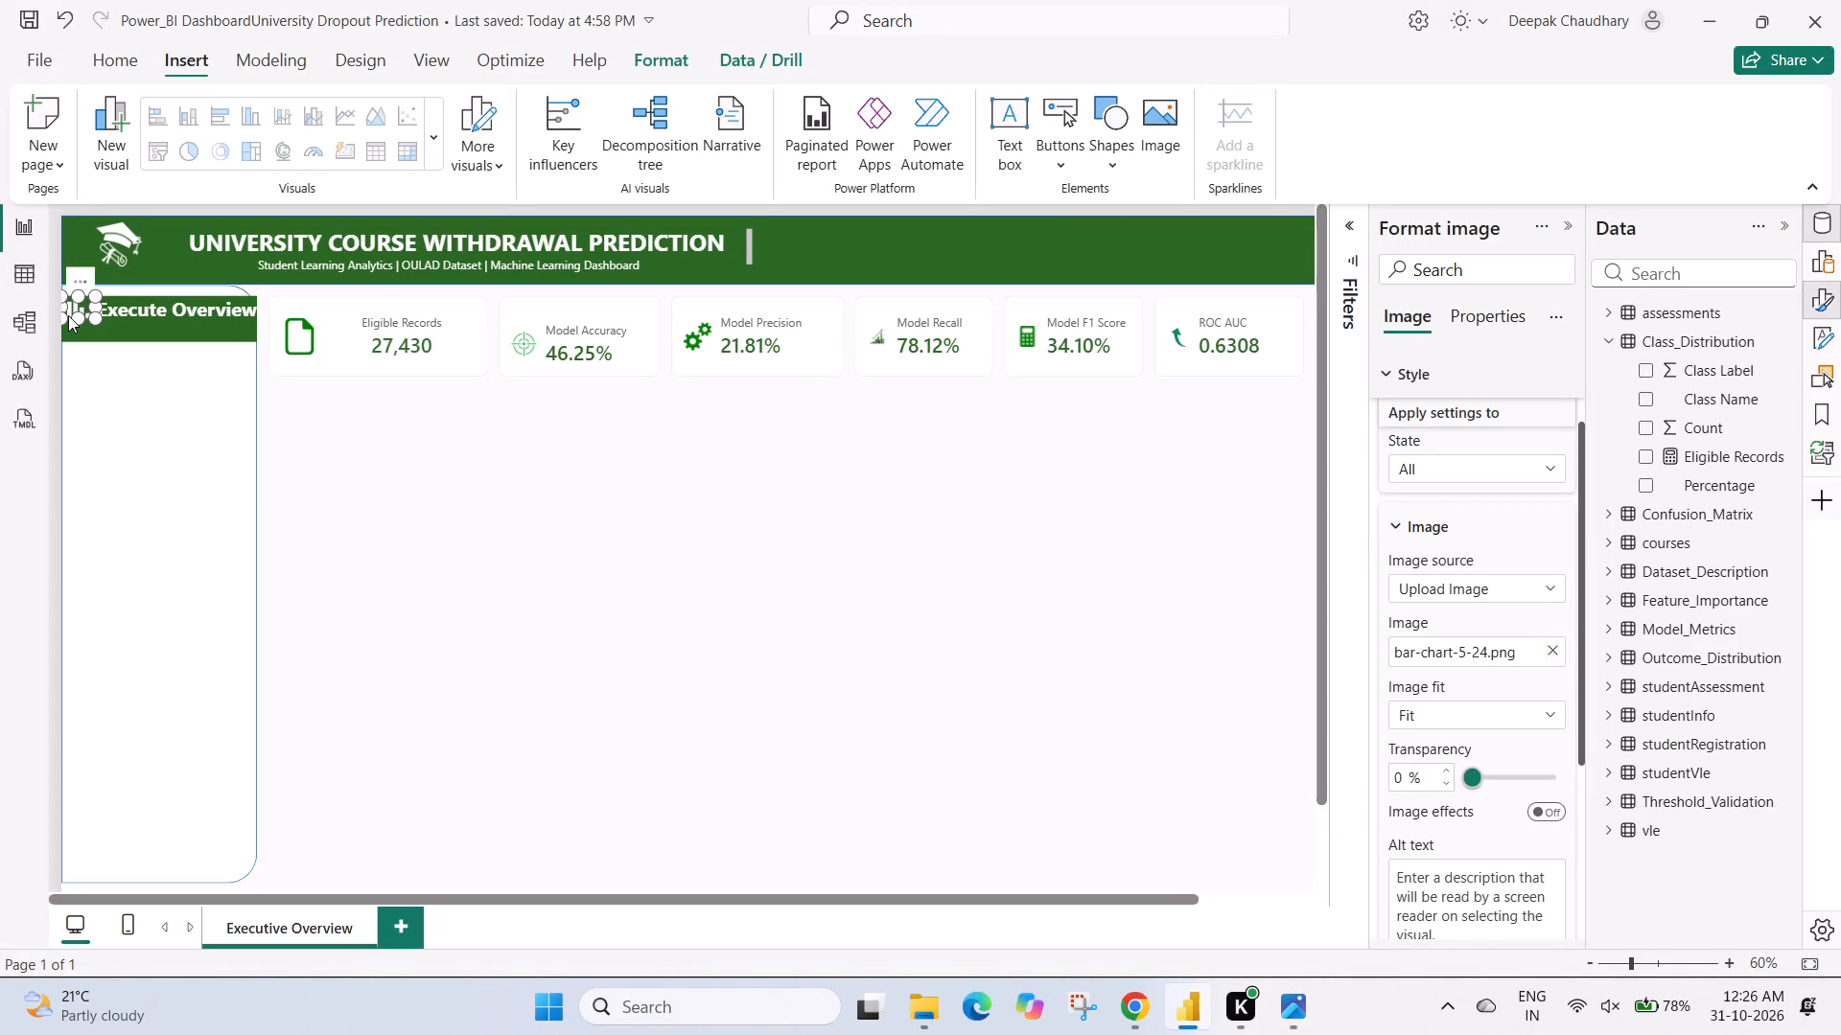
left_click(79, 318)
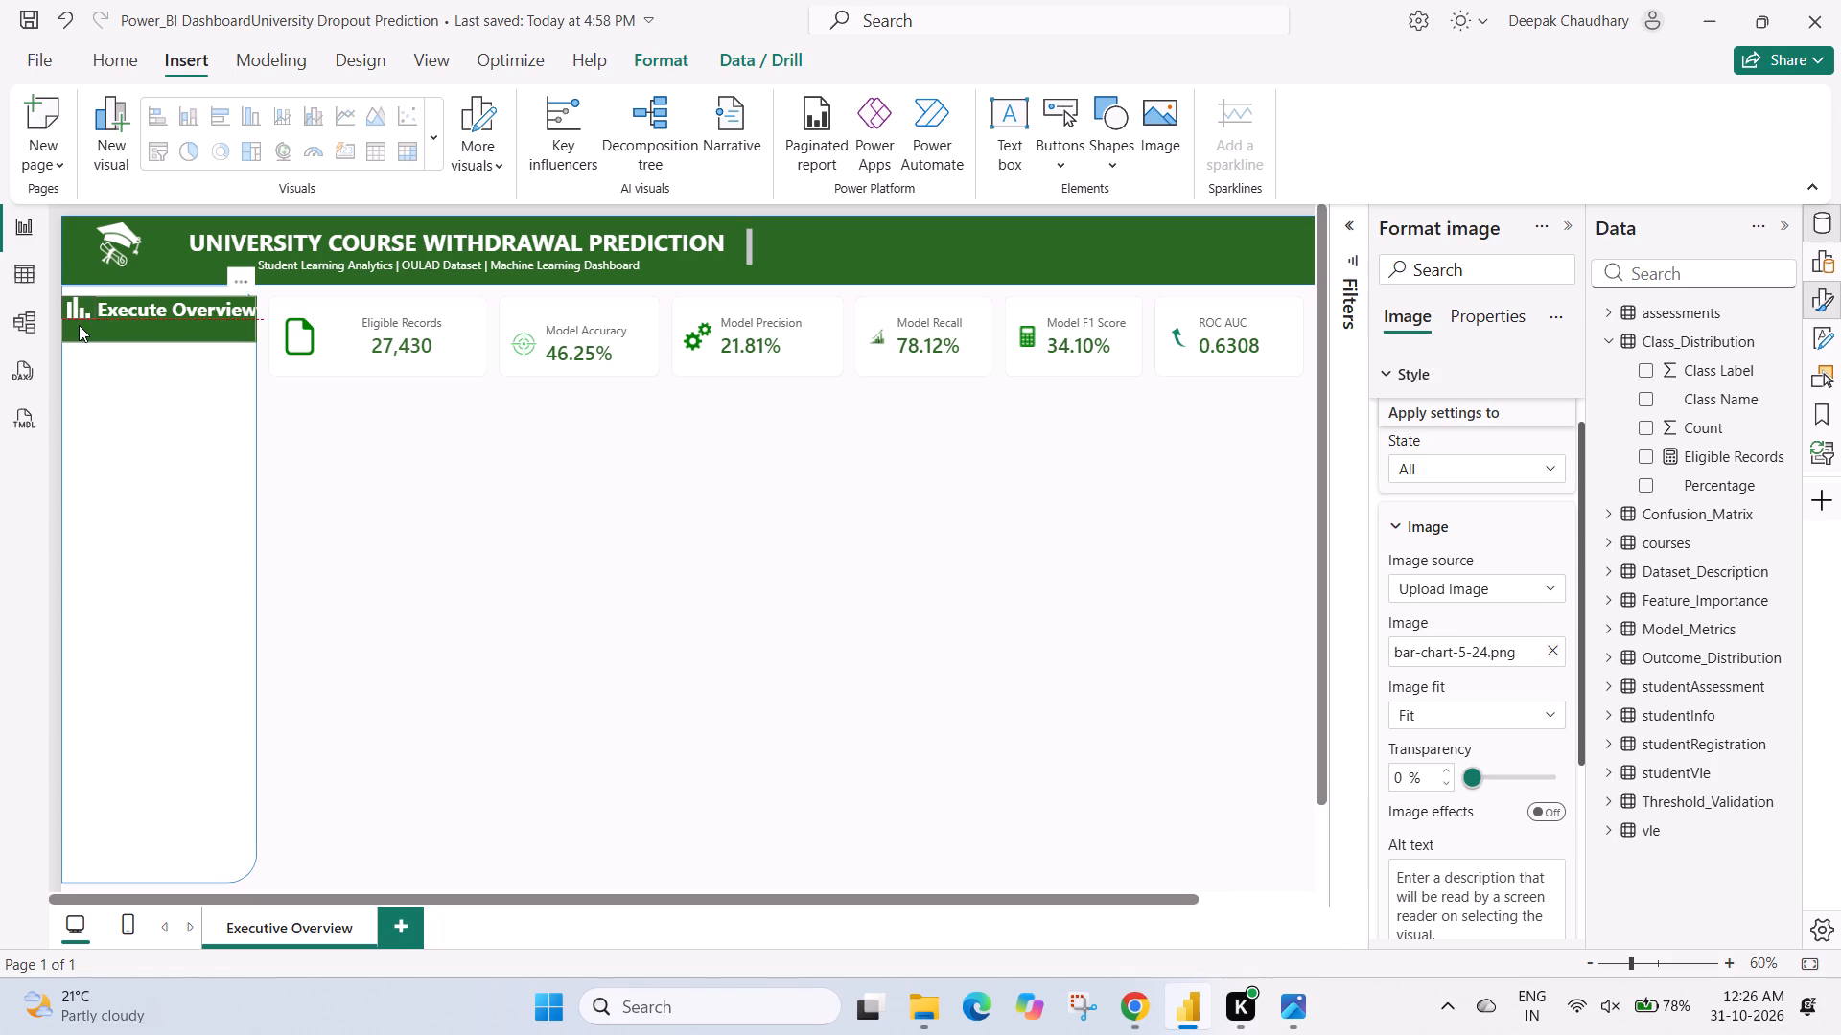
left_click_drag(78, 317, 81, 333)
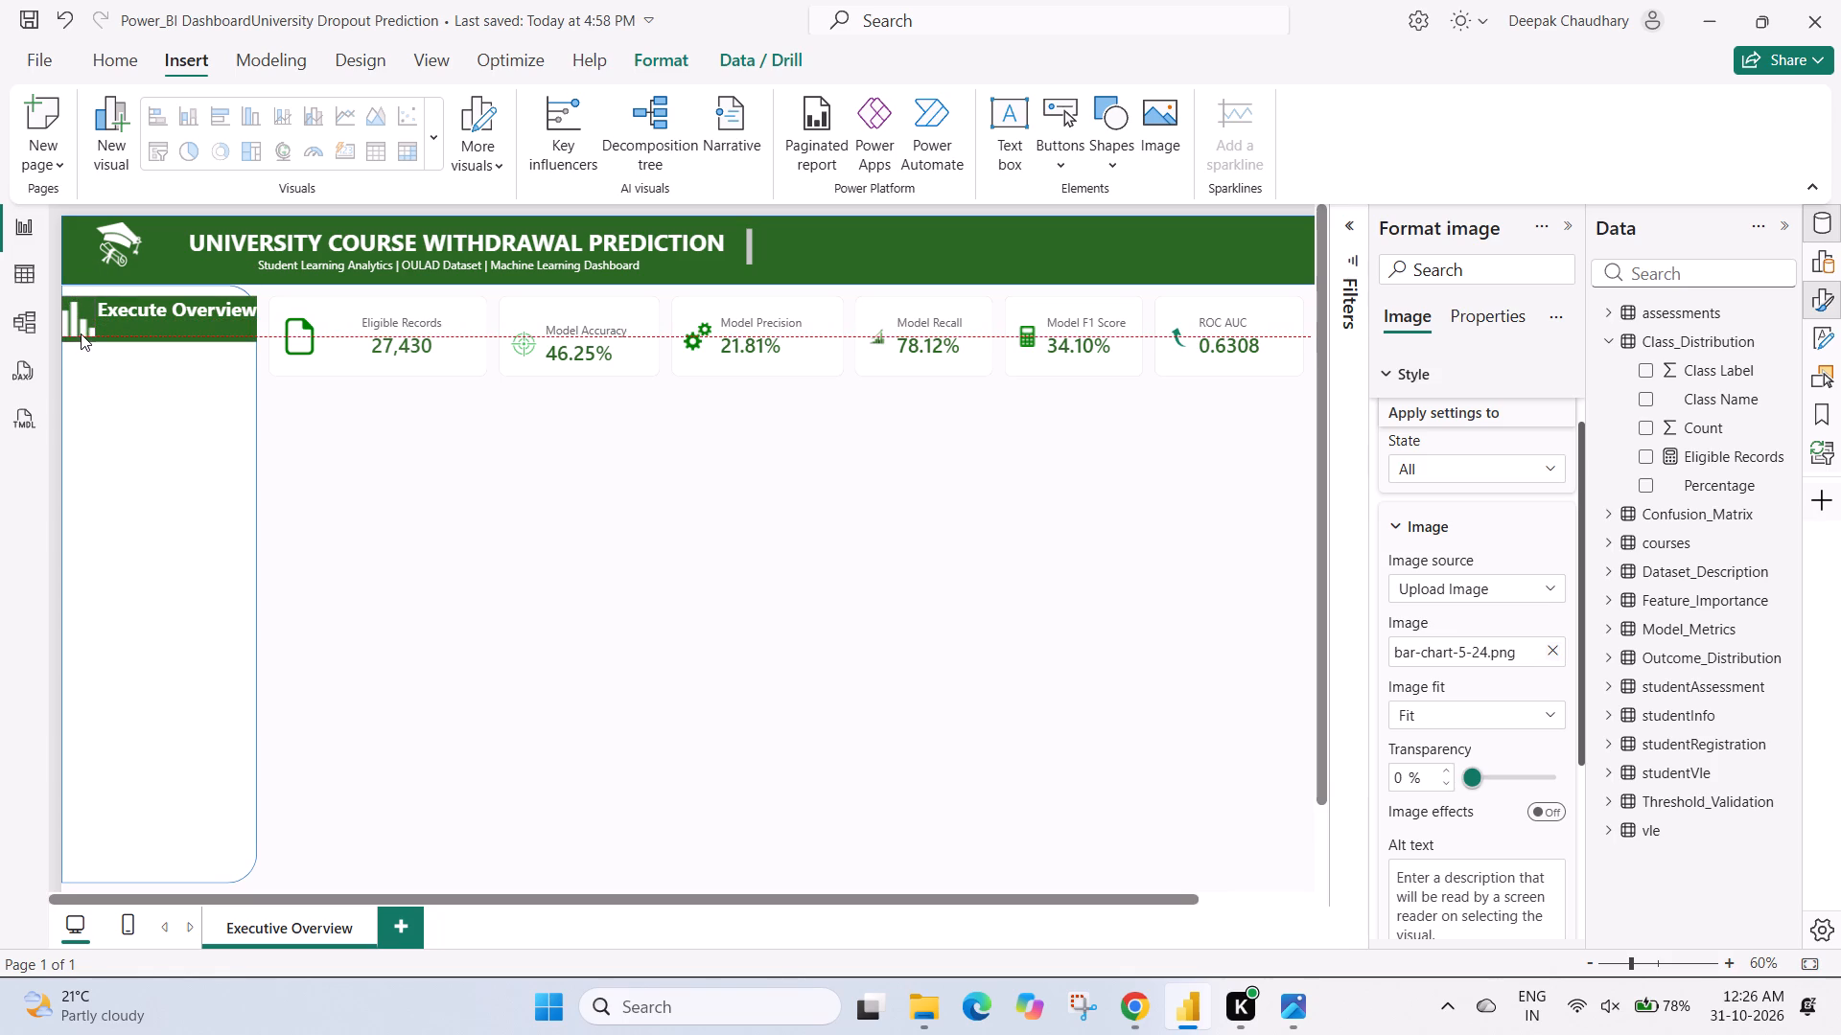
left_click_drag(81, 333, 82, 327)
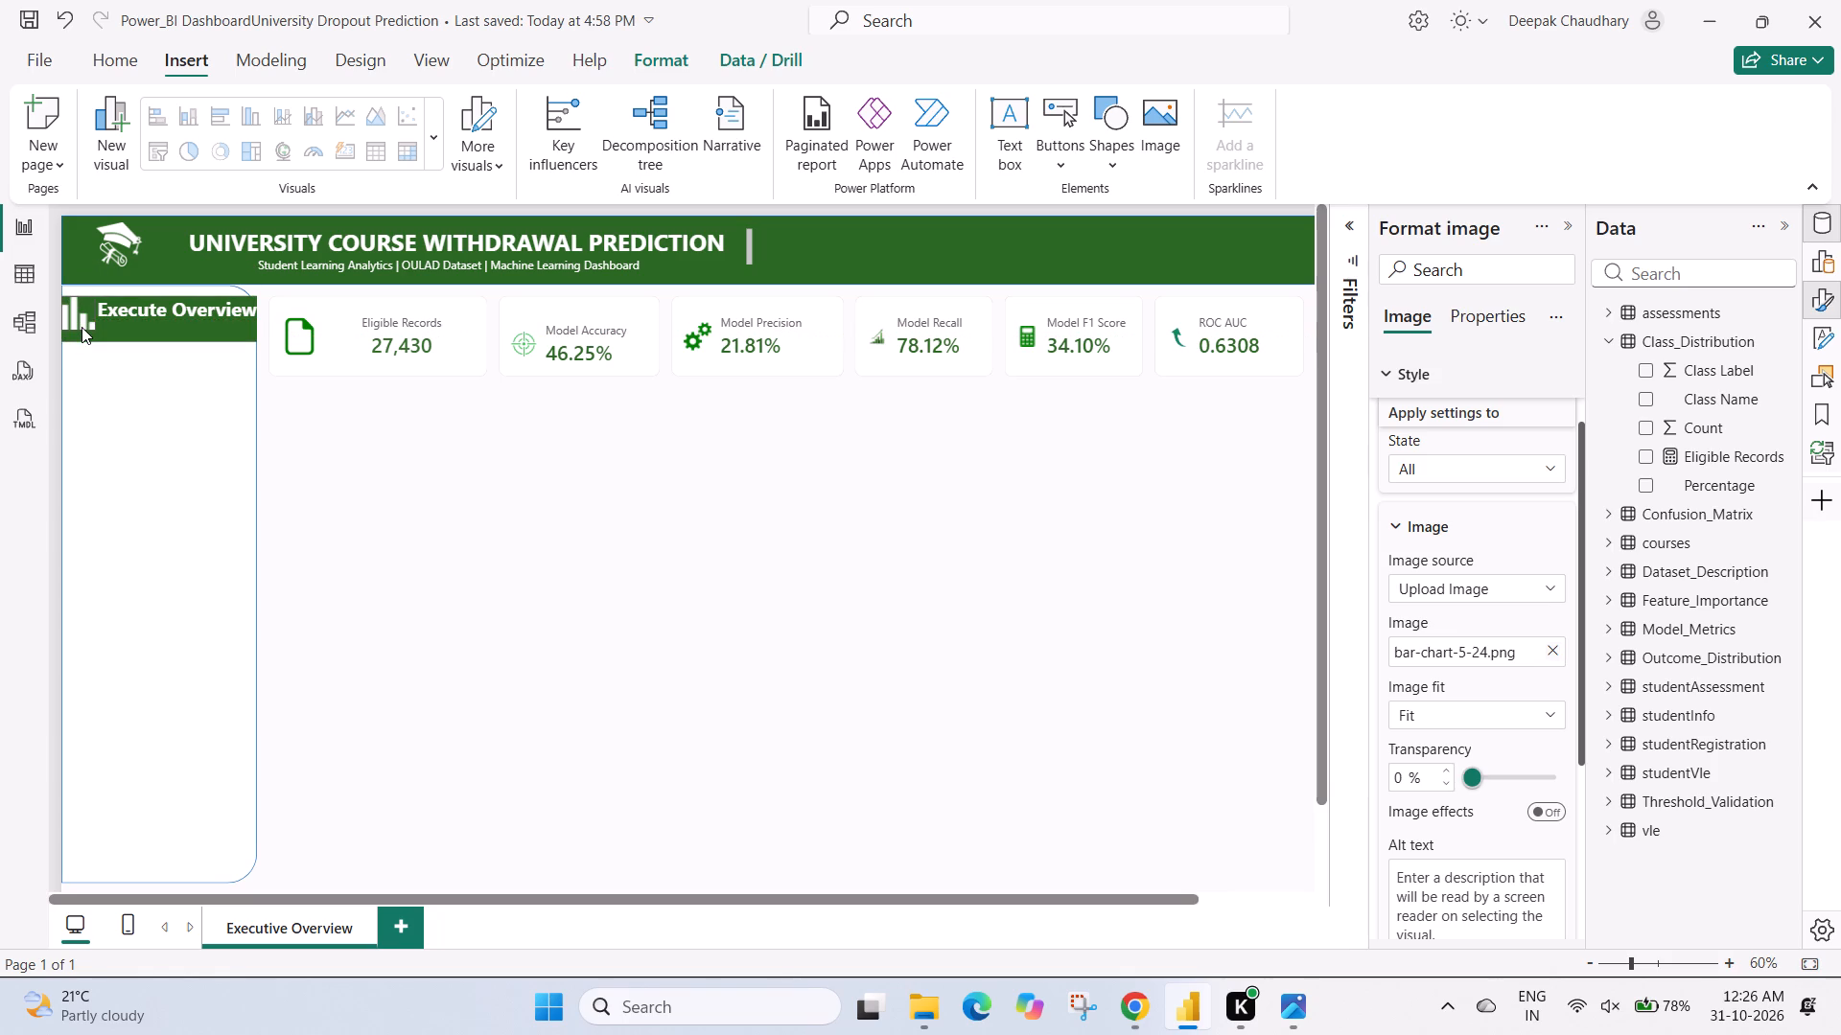
left_click_drag(82, 327, 82, 327)
left_click(491, 555)
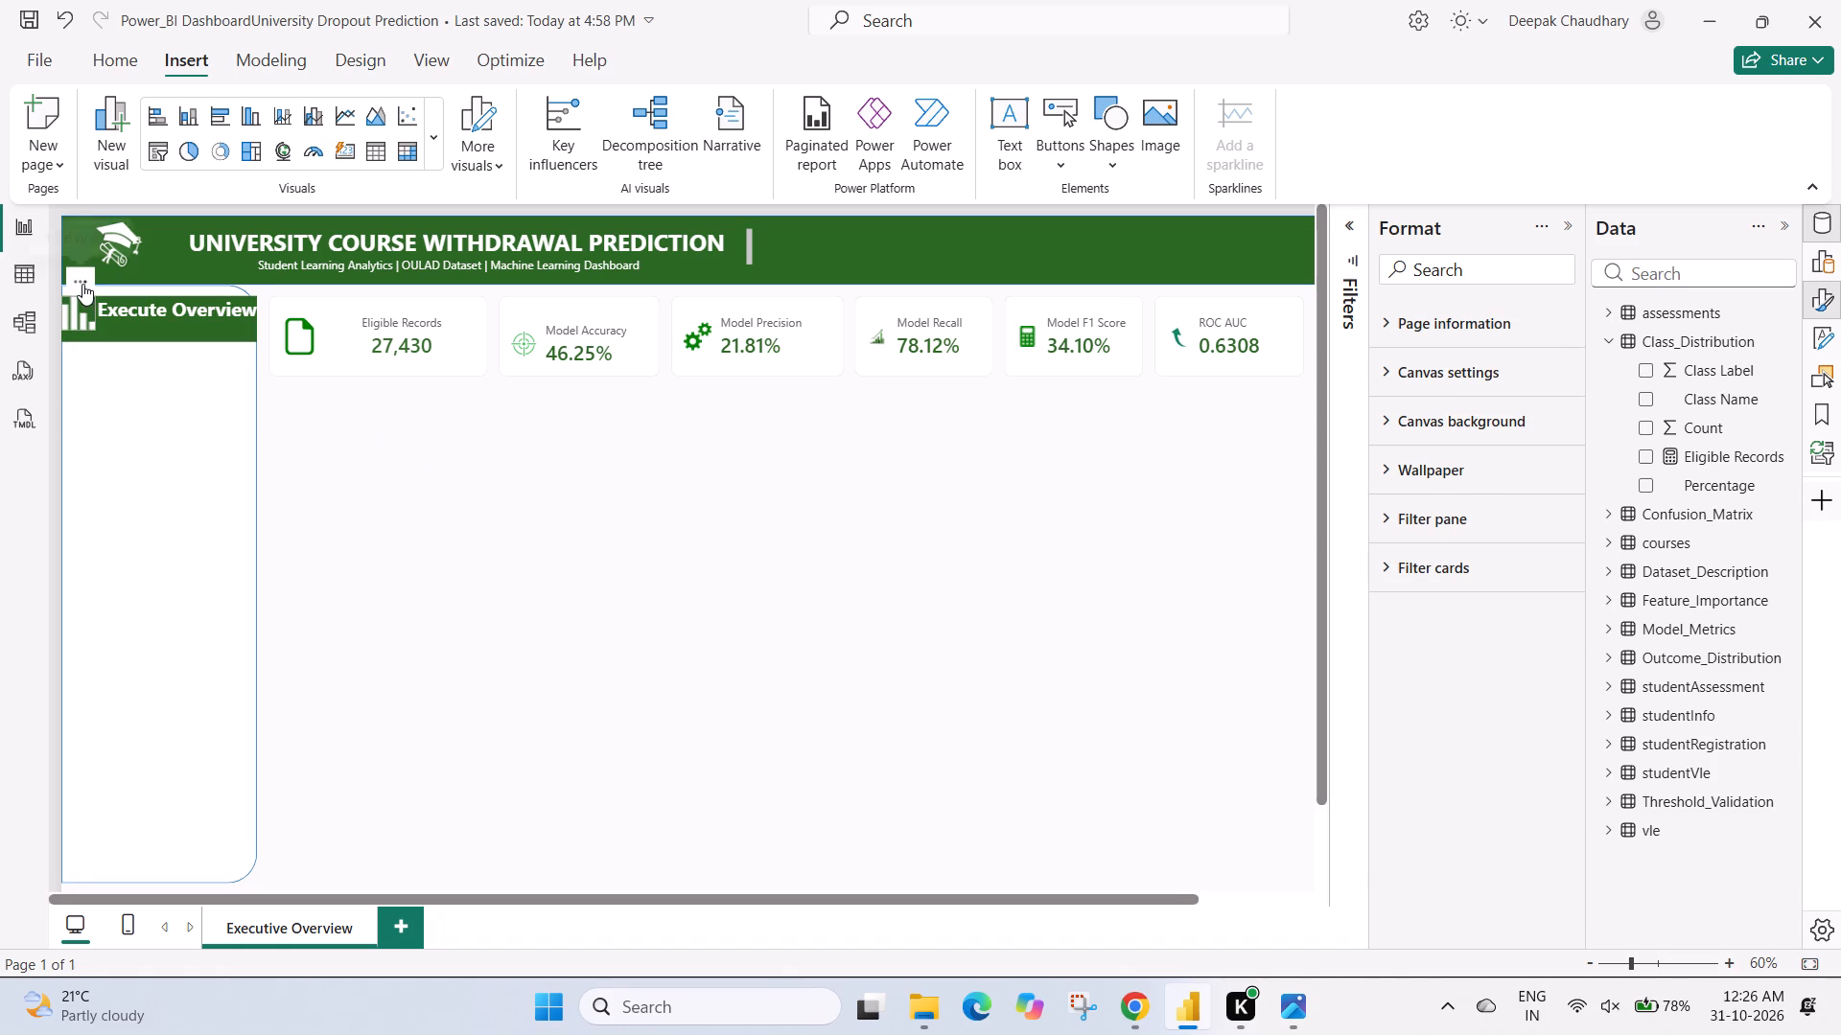
left_click_drag(82, 284, 89, 287)
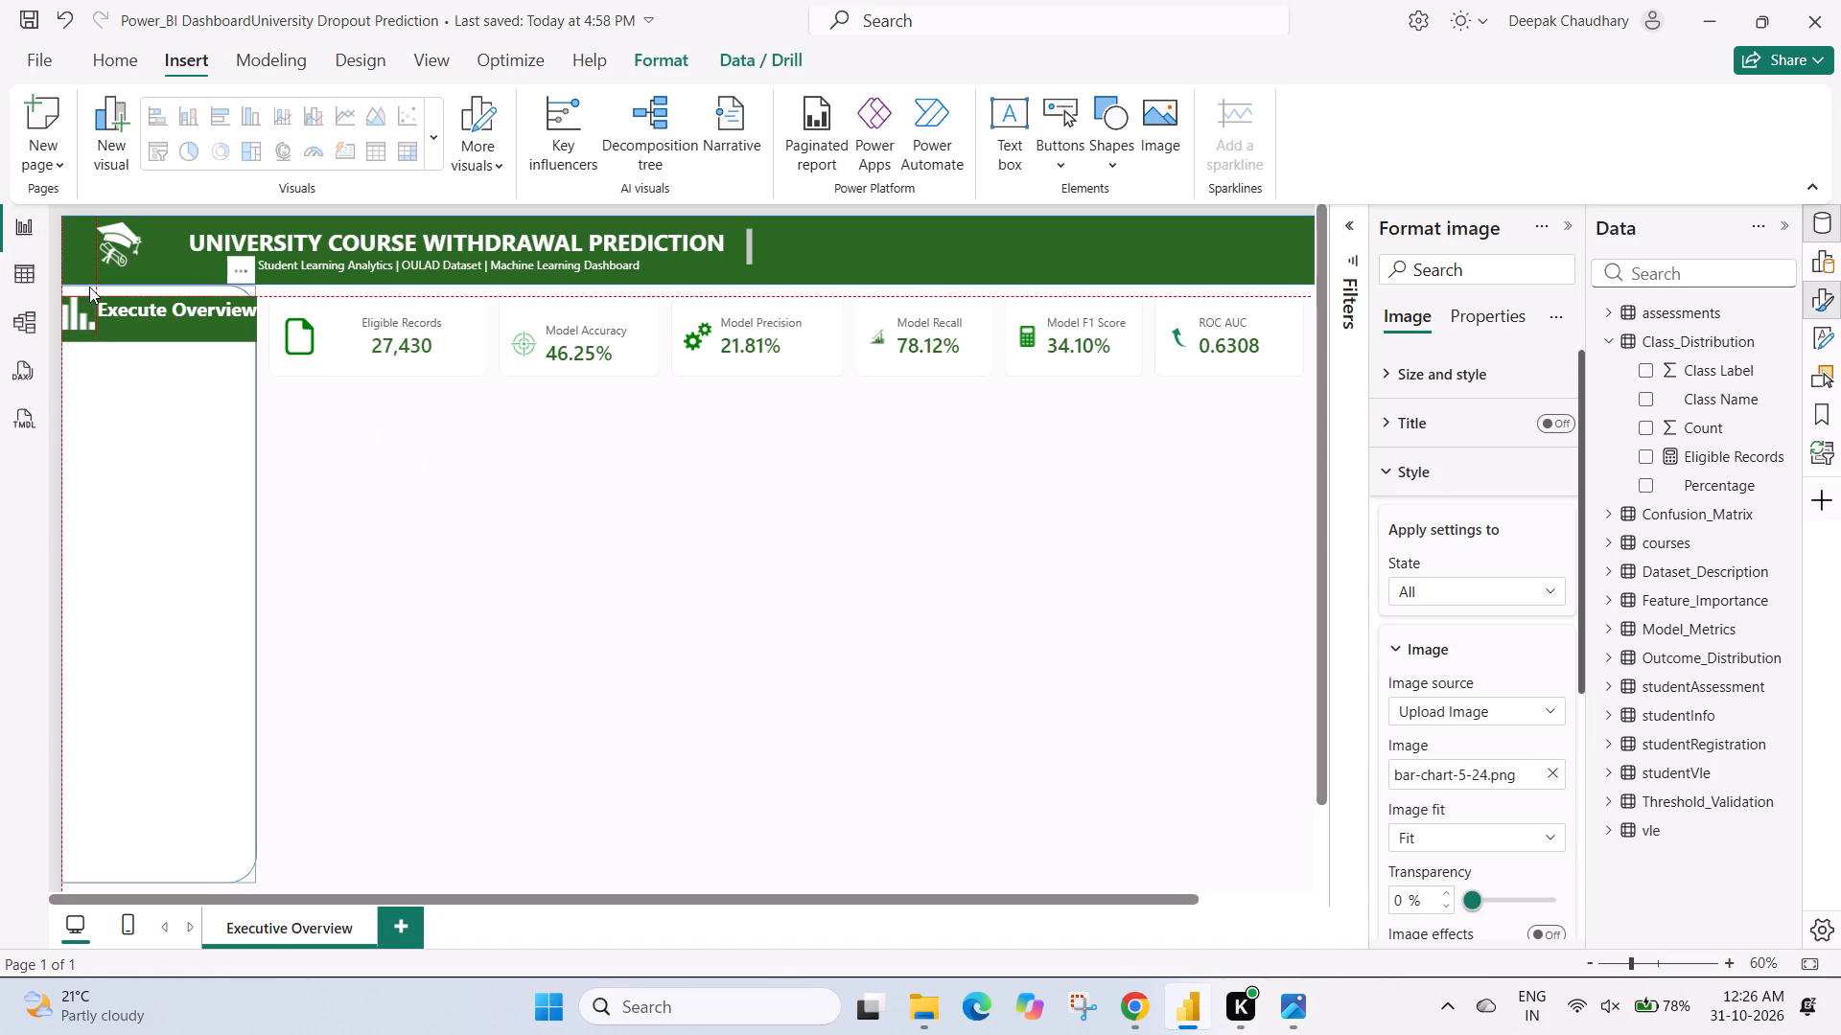
left_click_drag(89, 287, 91, 287)
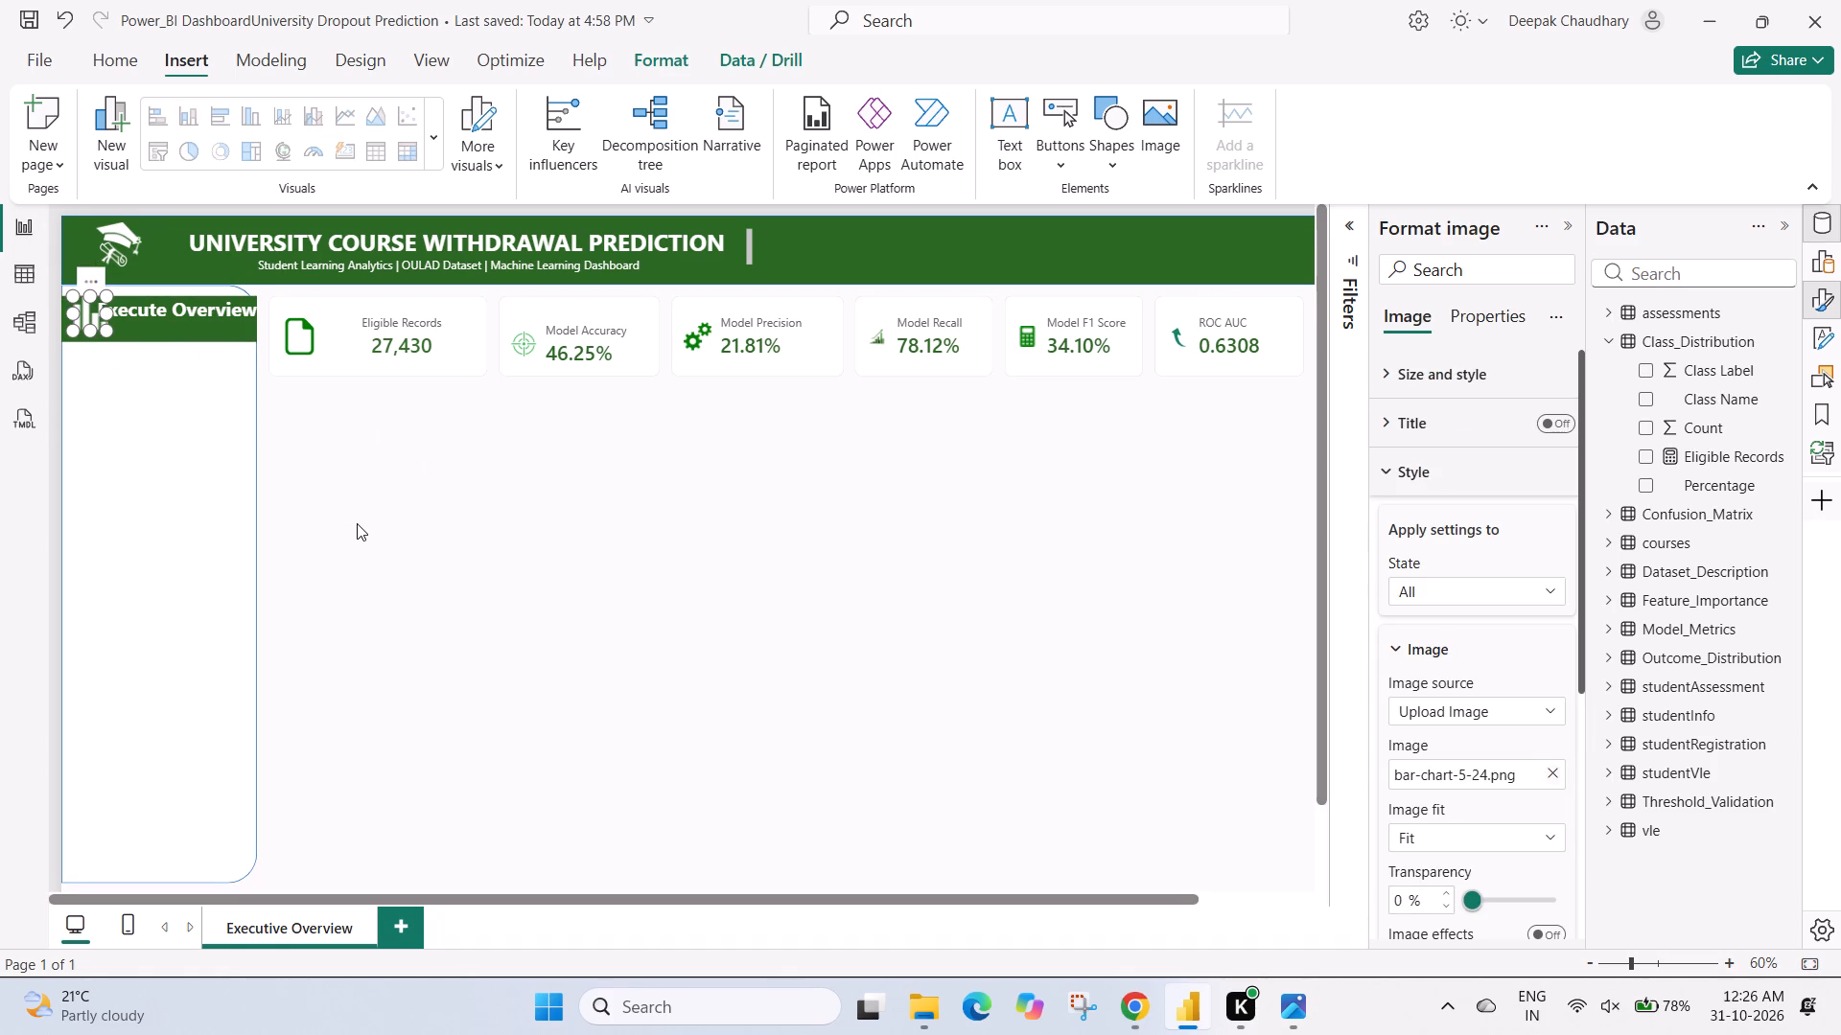
left_click(357, 523)
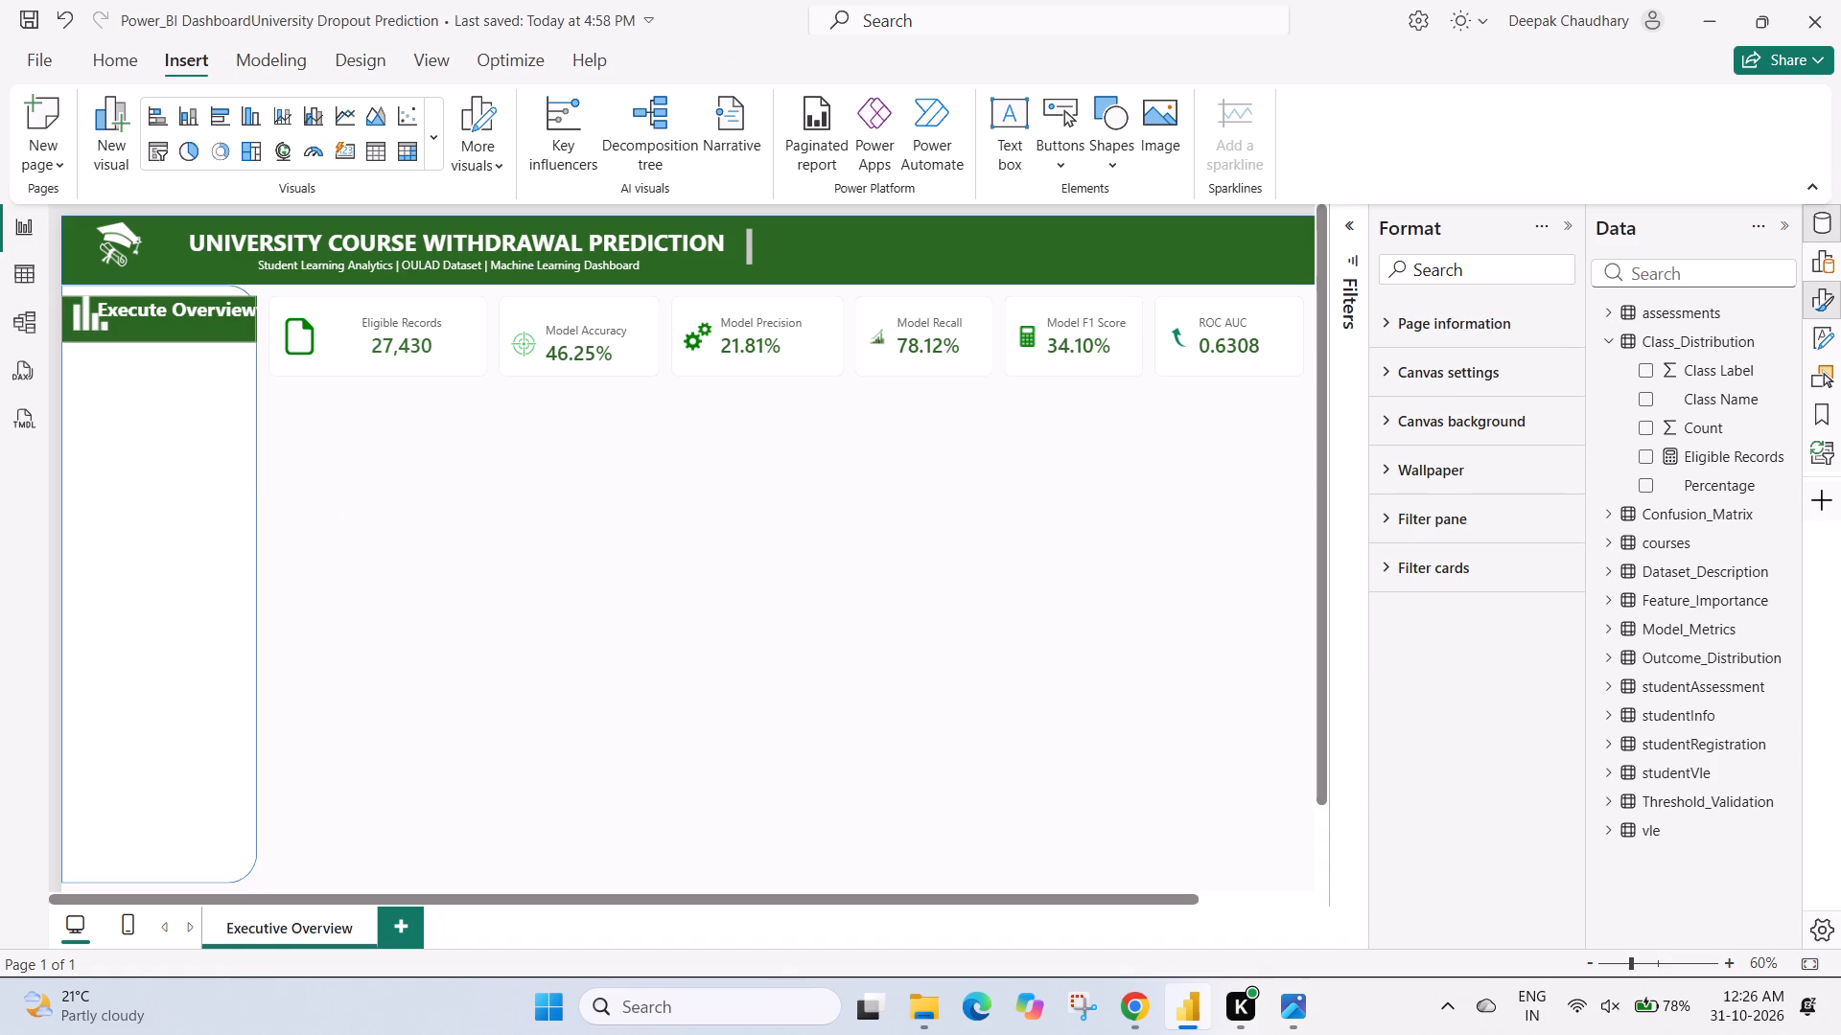
Set the whole Execute Overview label text to font size 18.
double_click(168, 314)
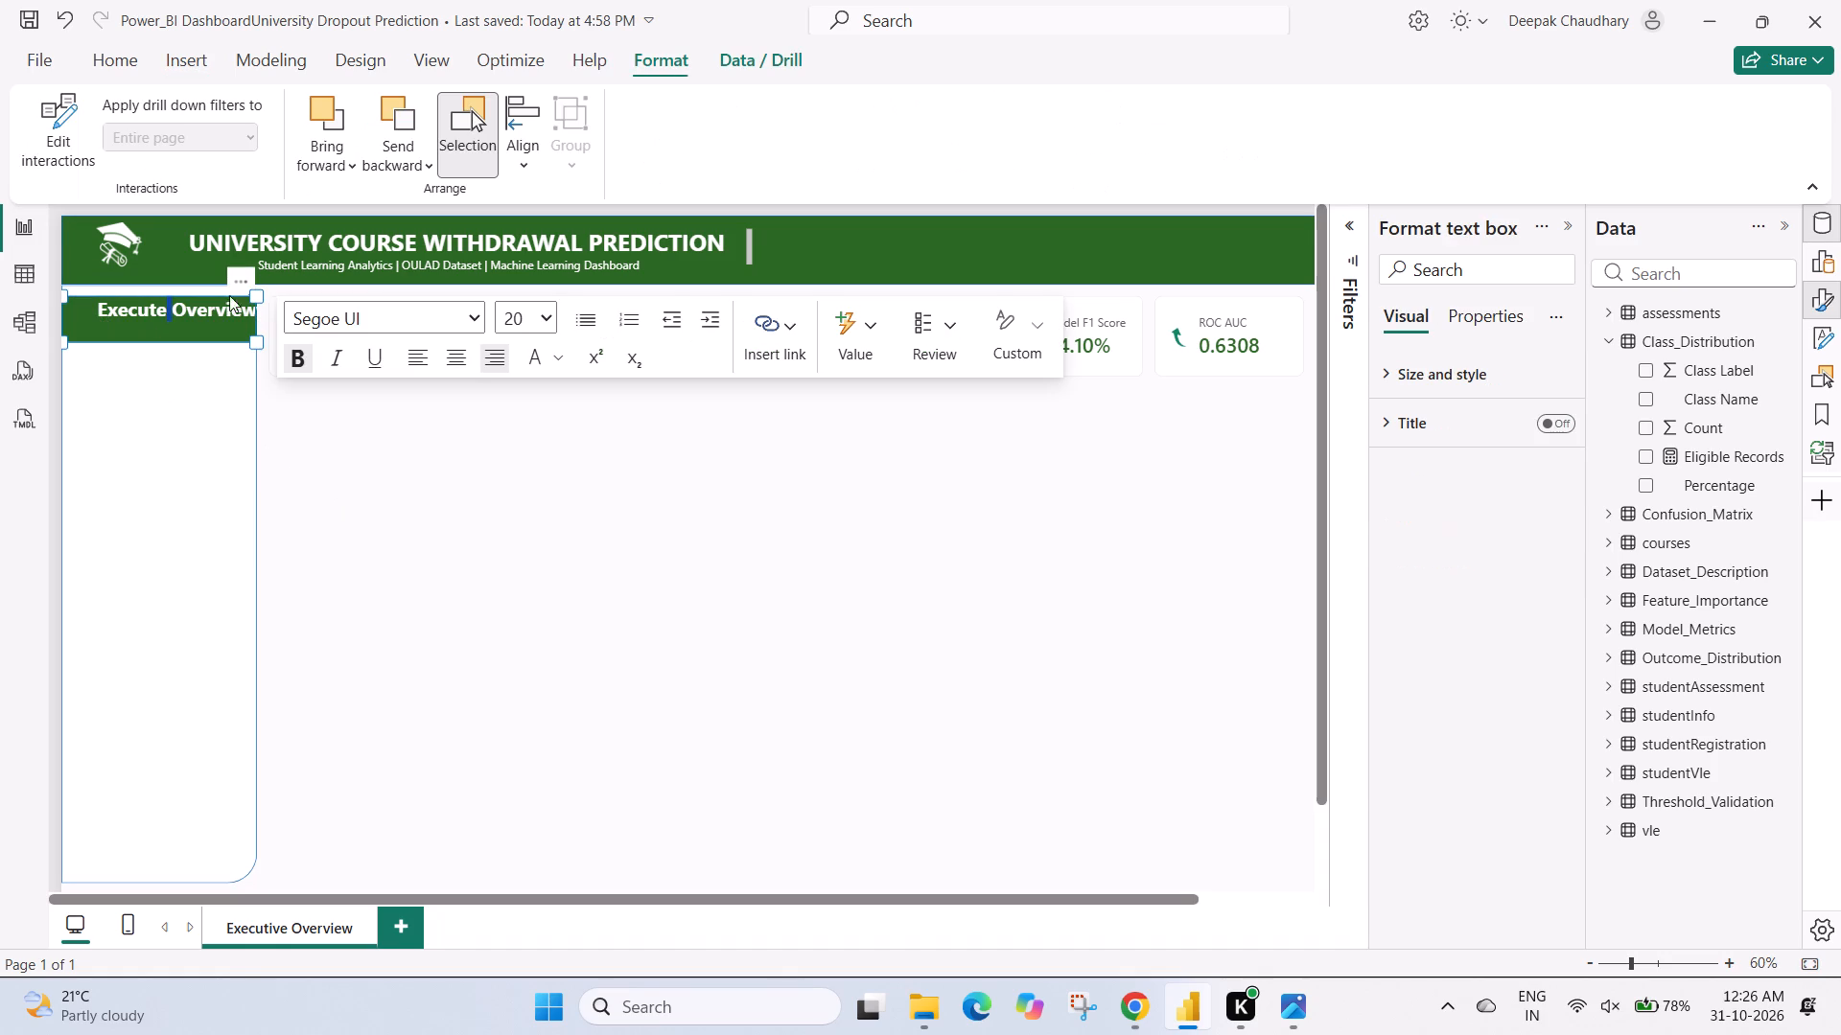
left_click(548, 314)
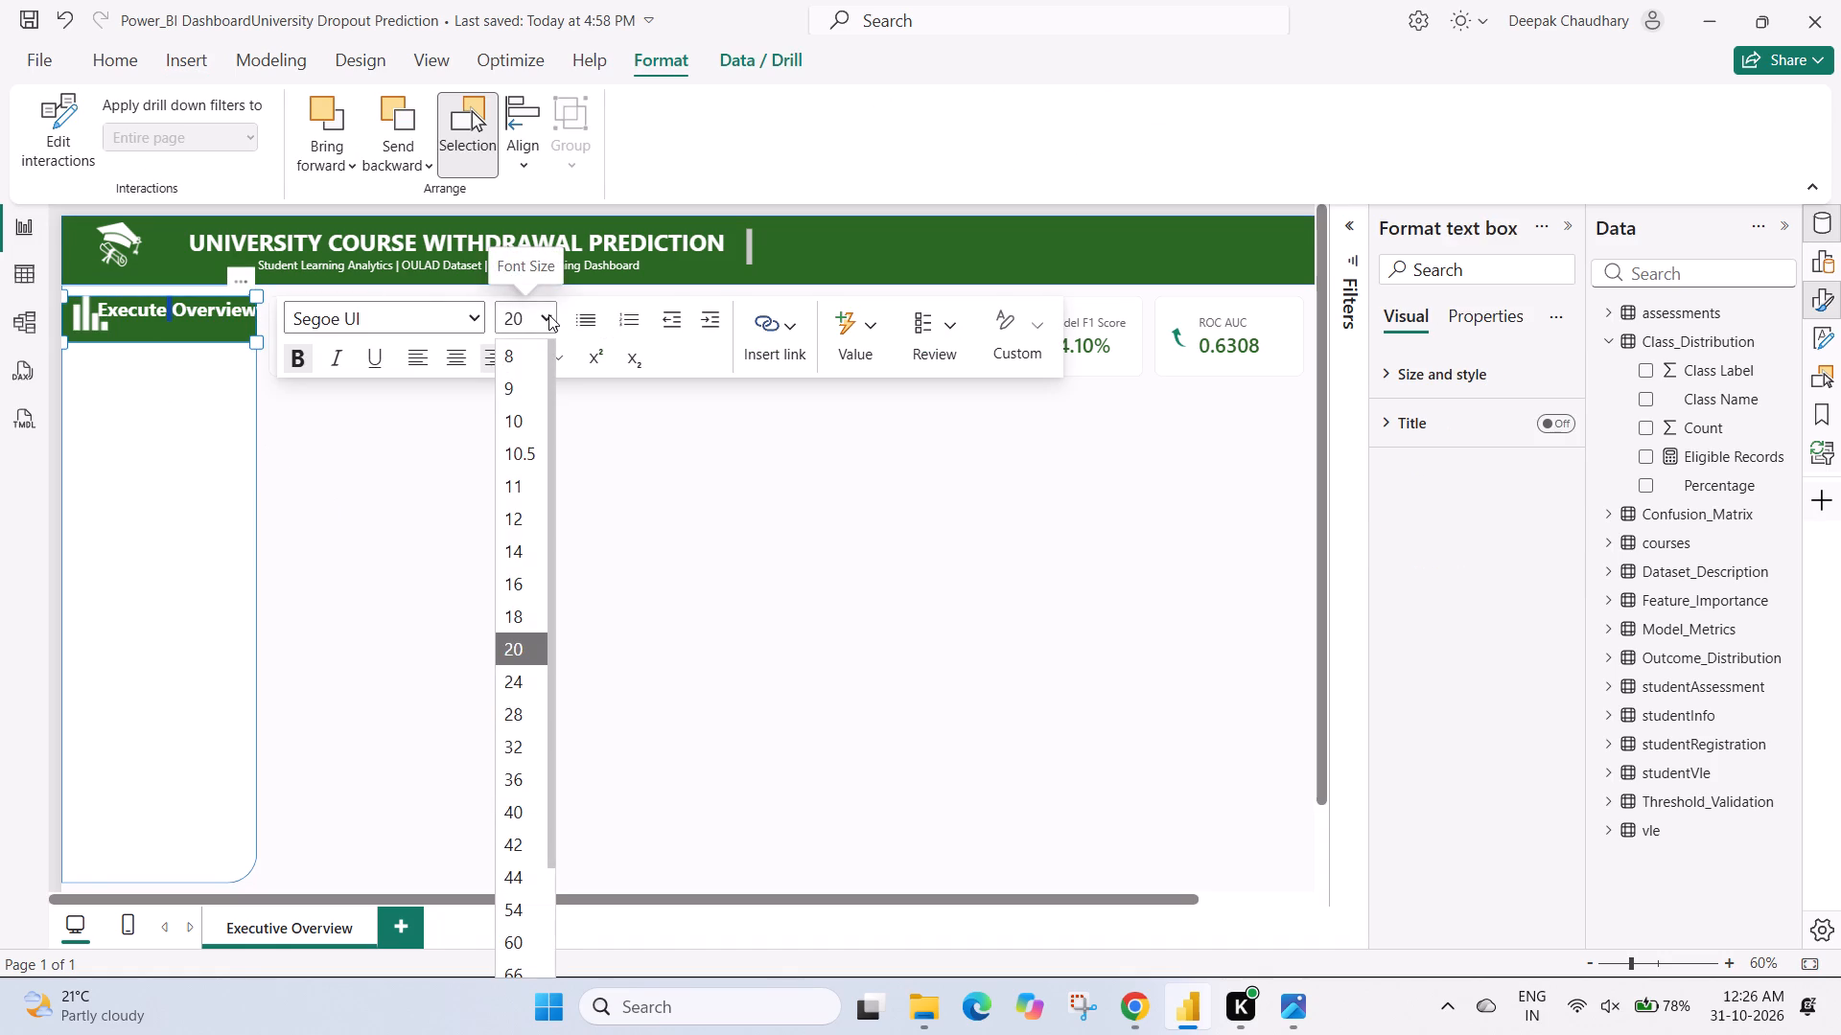
left_click(201, 311)
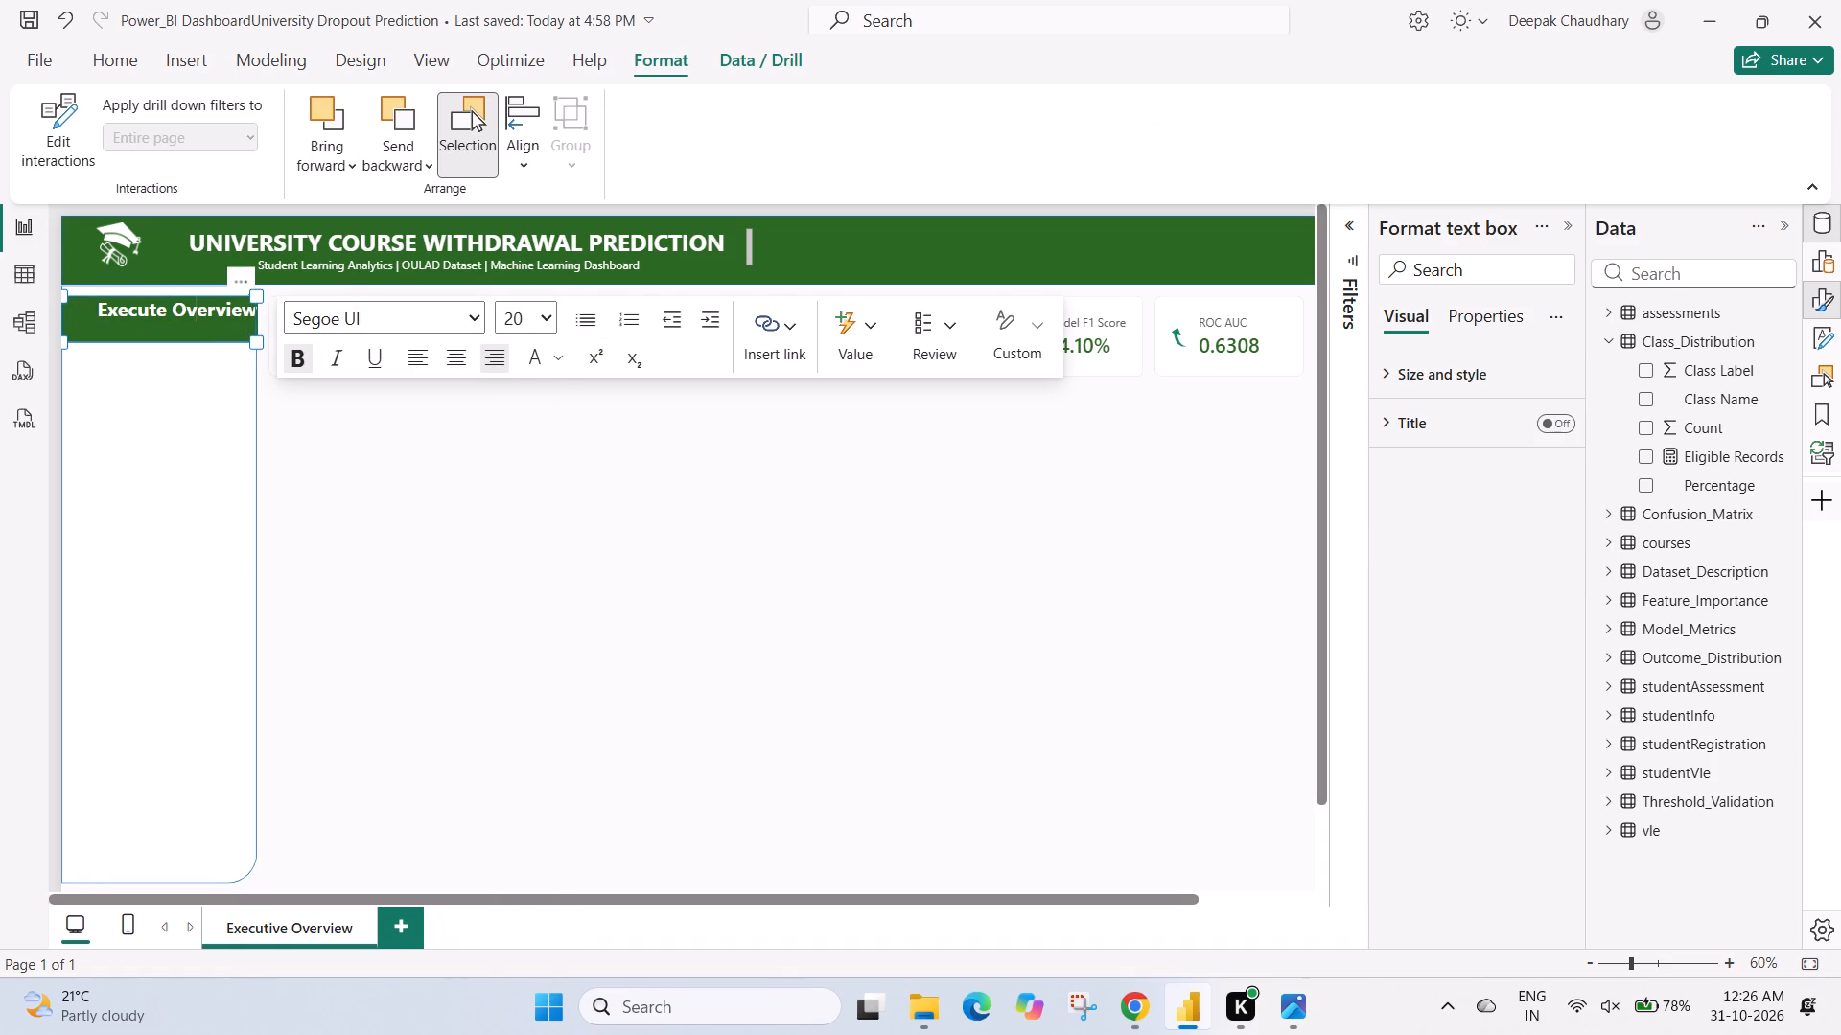
key("ctrl+a")
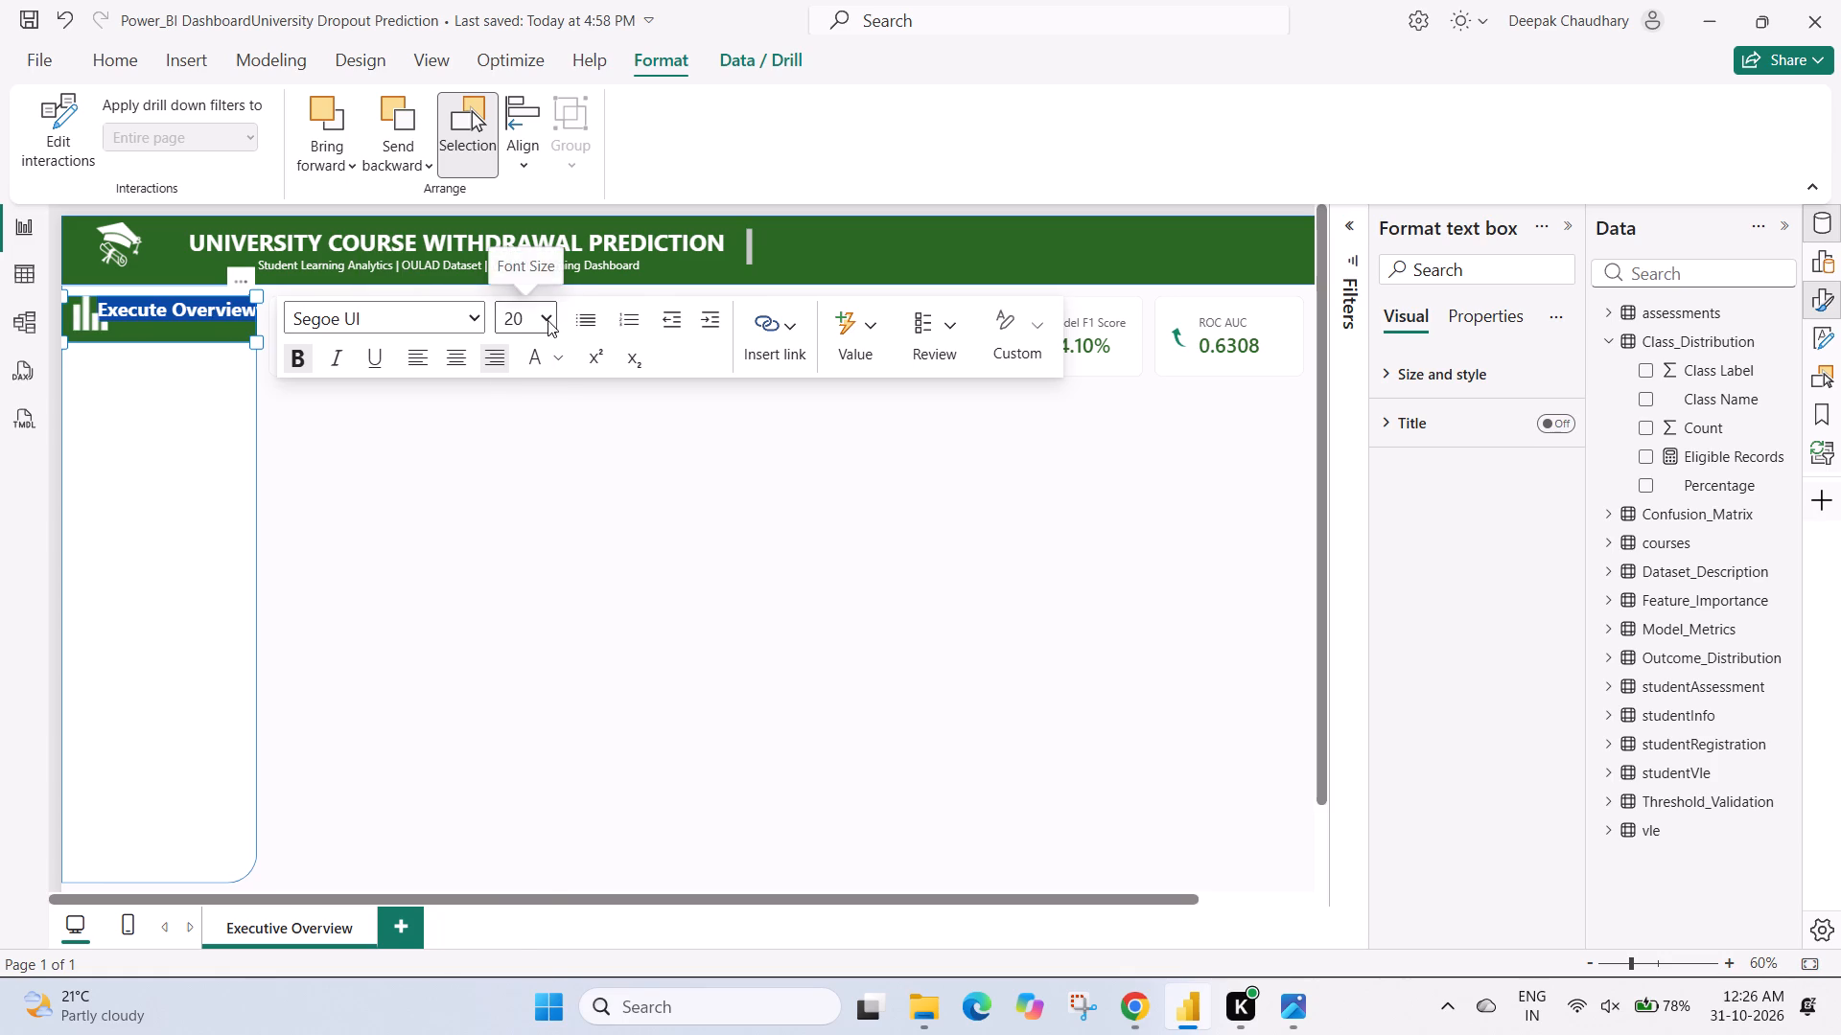
left_click(548, 320)
left_click(523, 613)
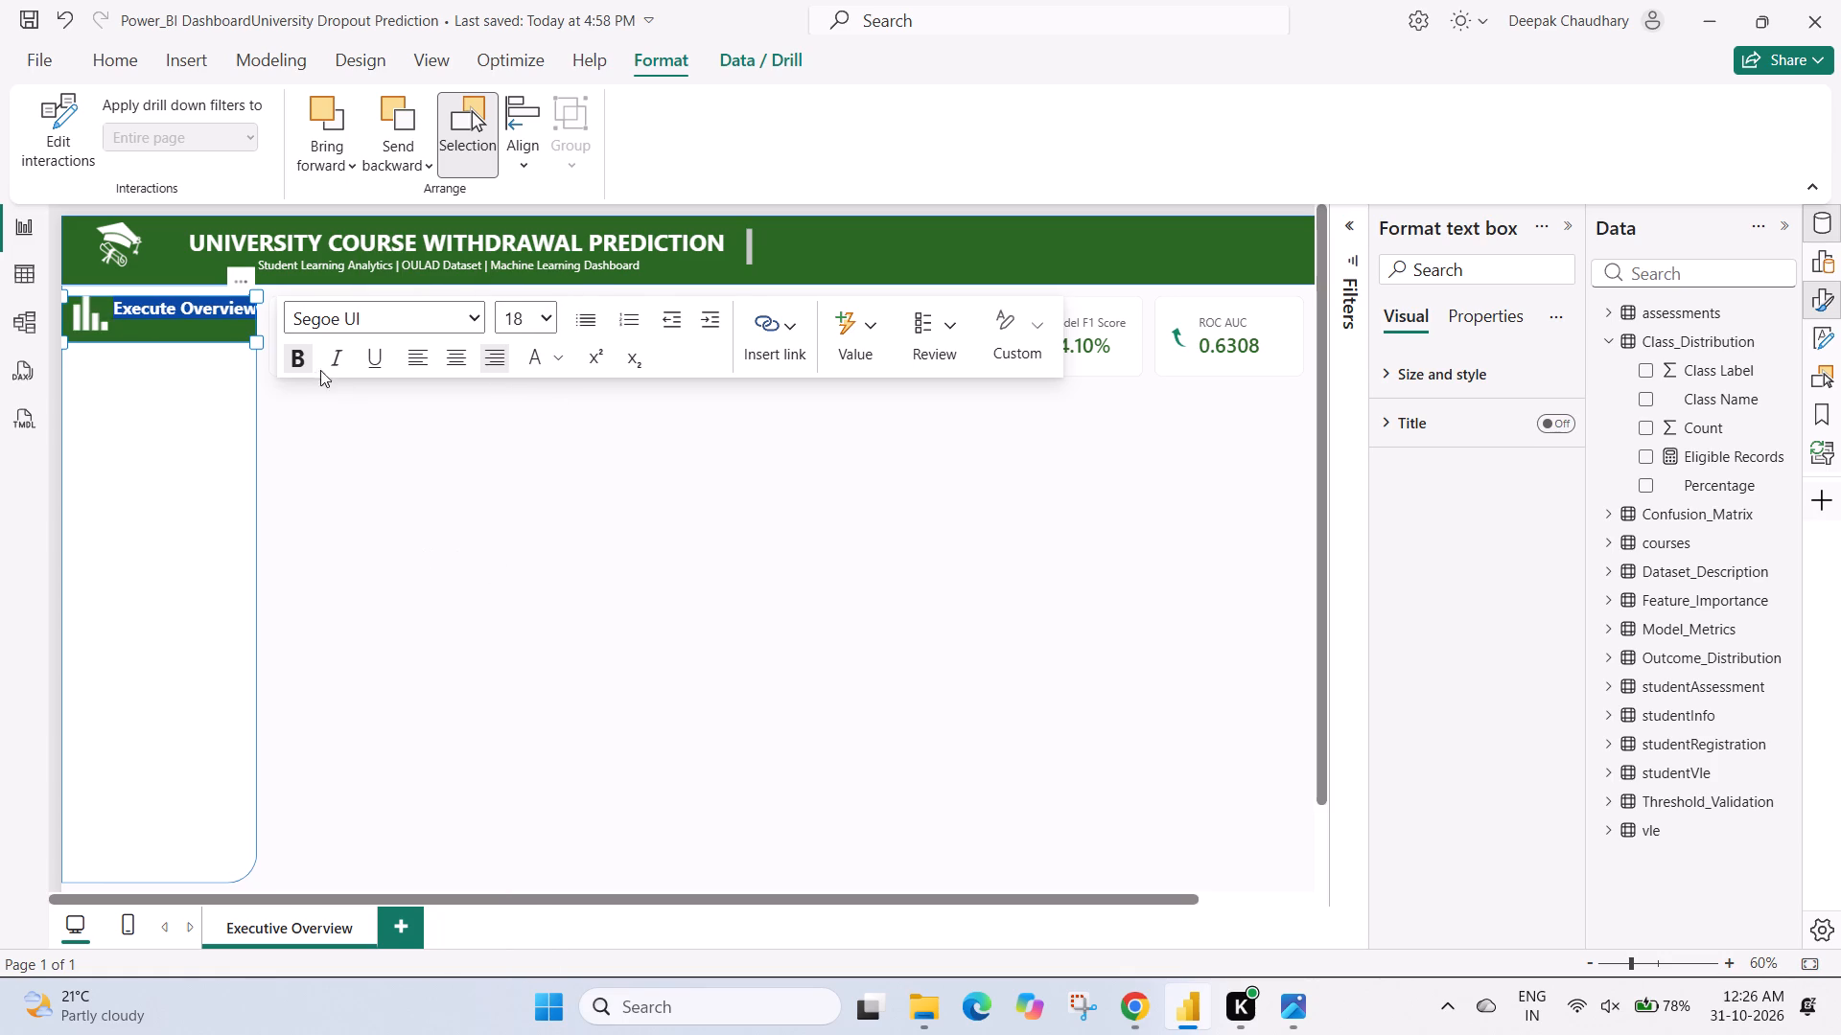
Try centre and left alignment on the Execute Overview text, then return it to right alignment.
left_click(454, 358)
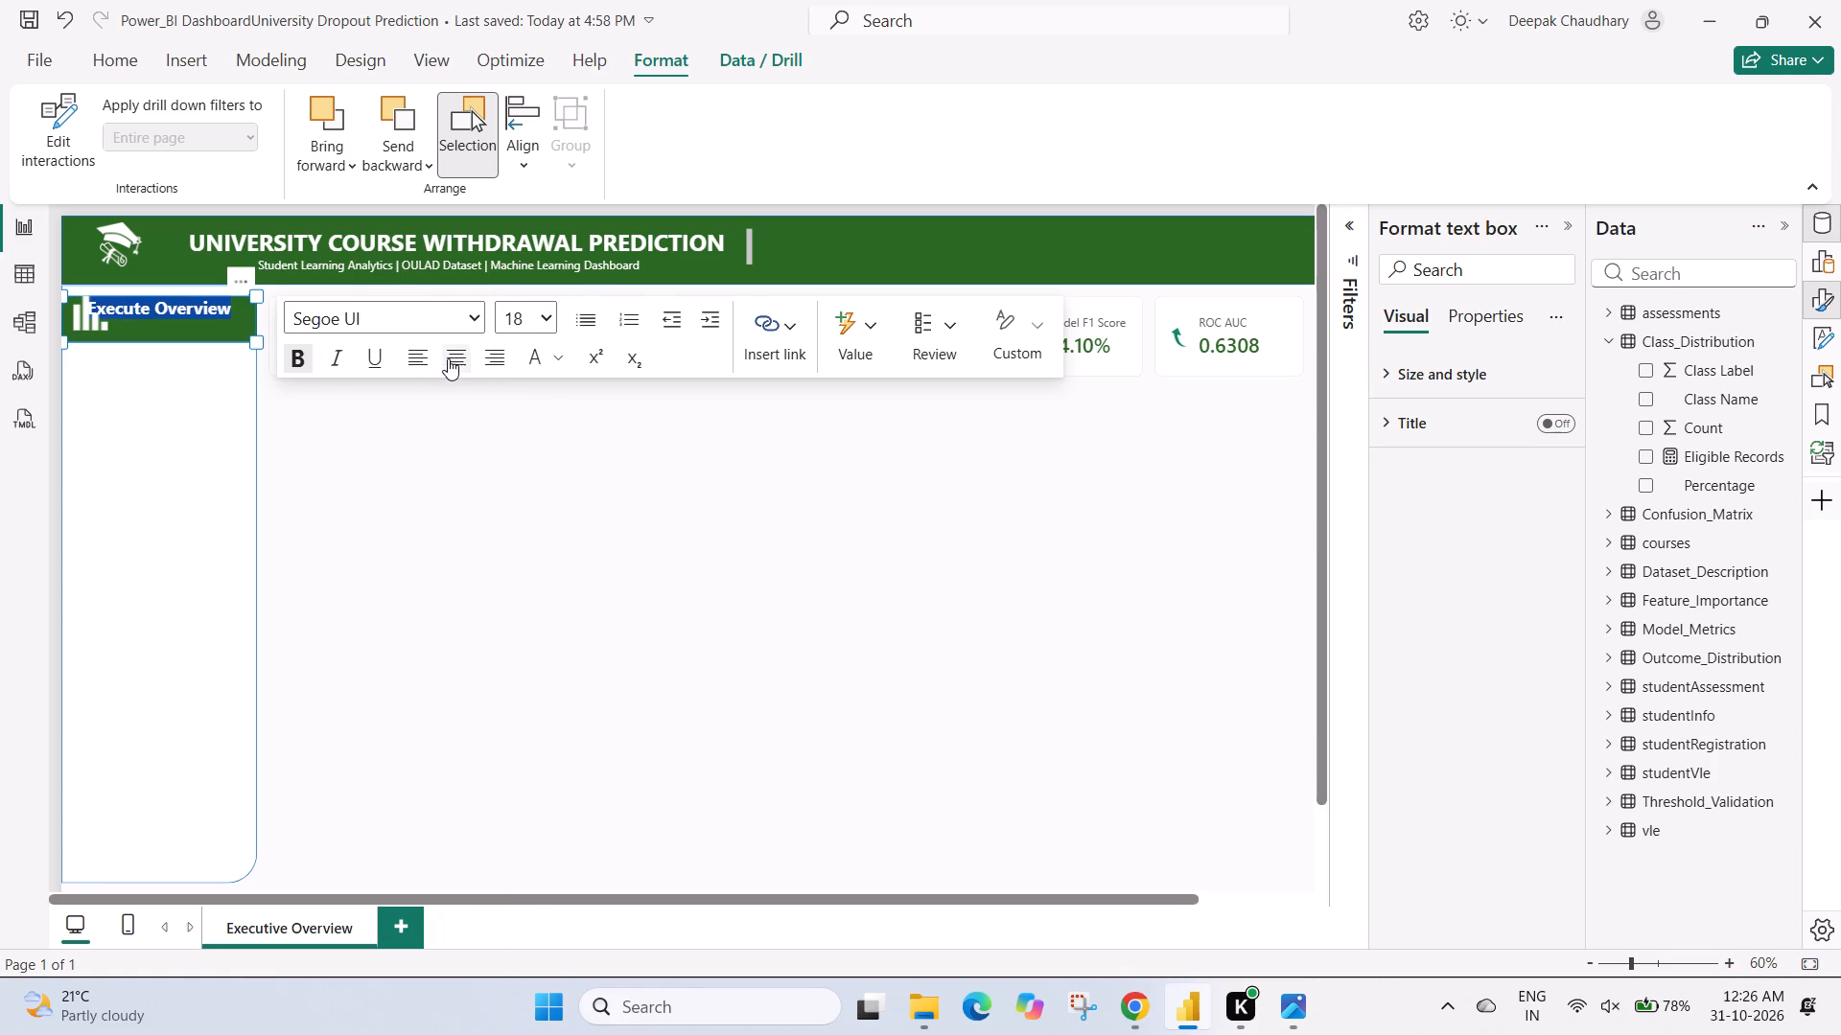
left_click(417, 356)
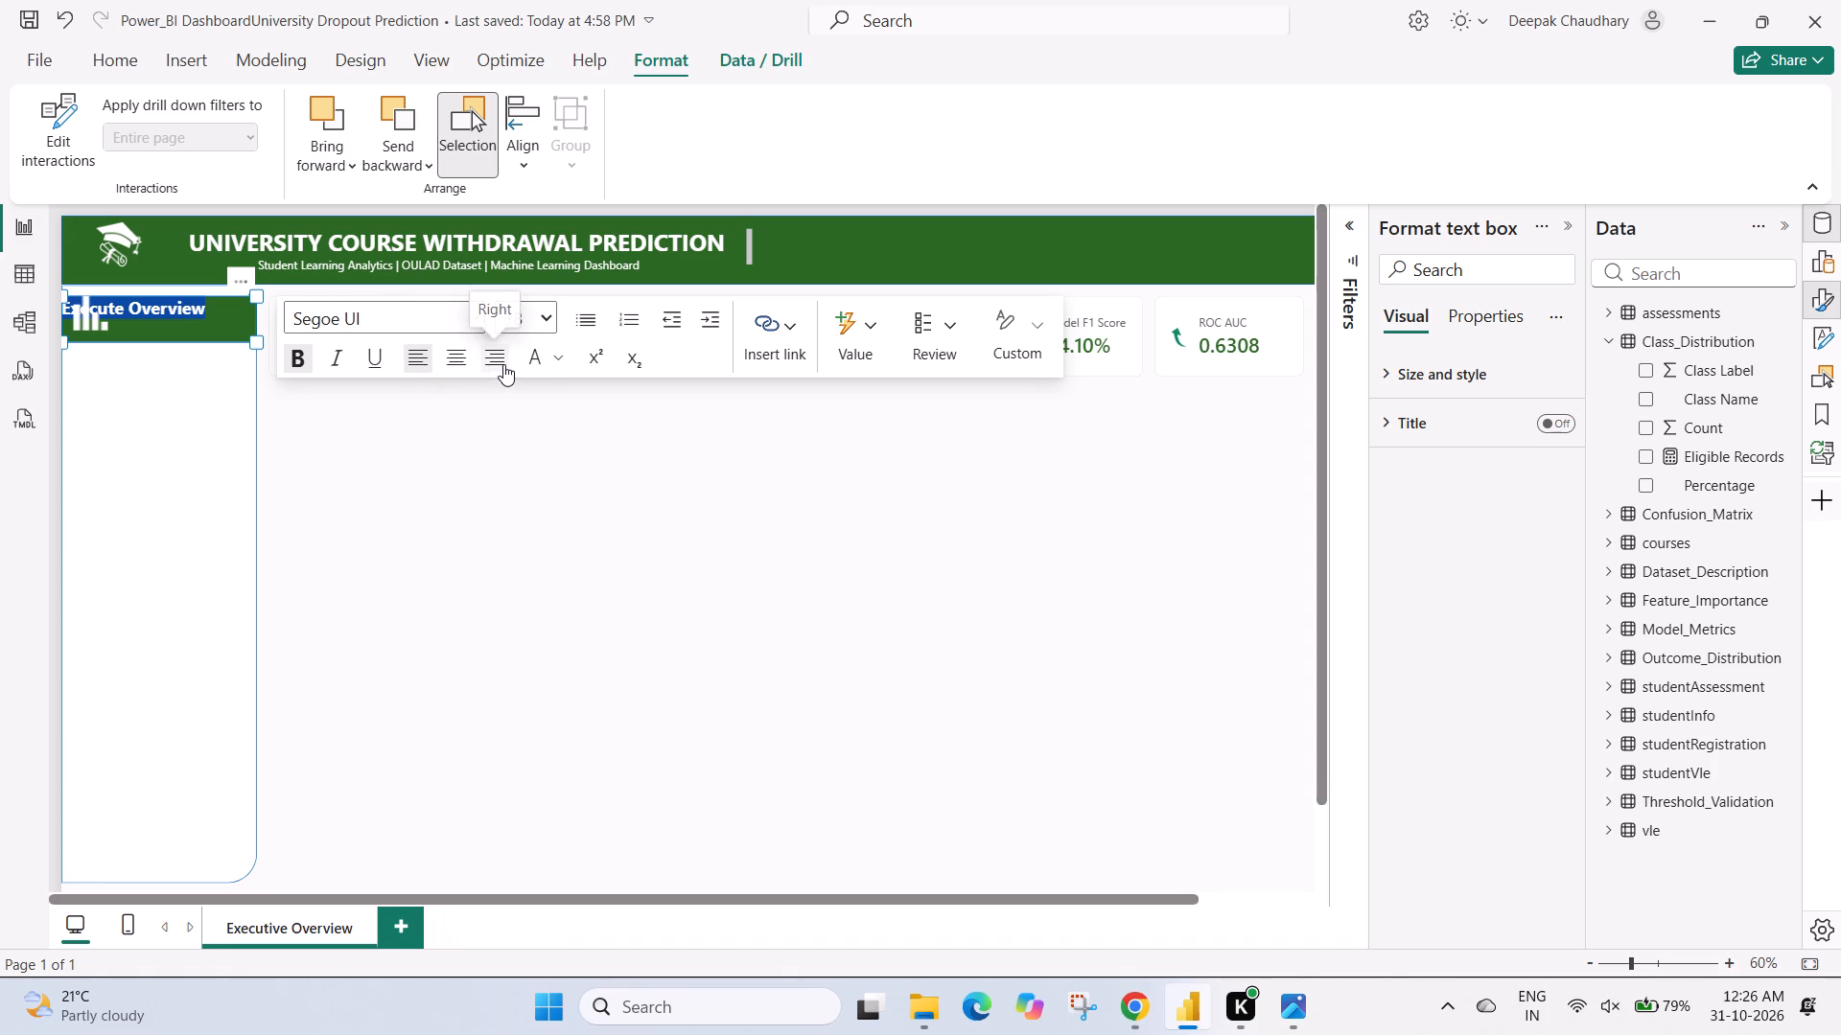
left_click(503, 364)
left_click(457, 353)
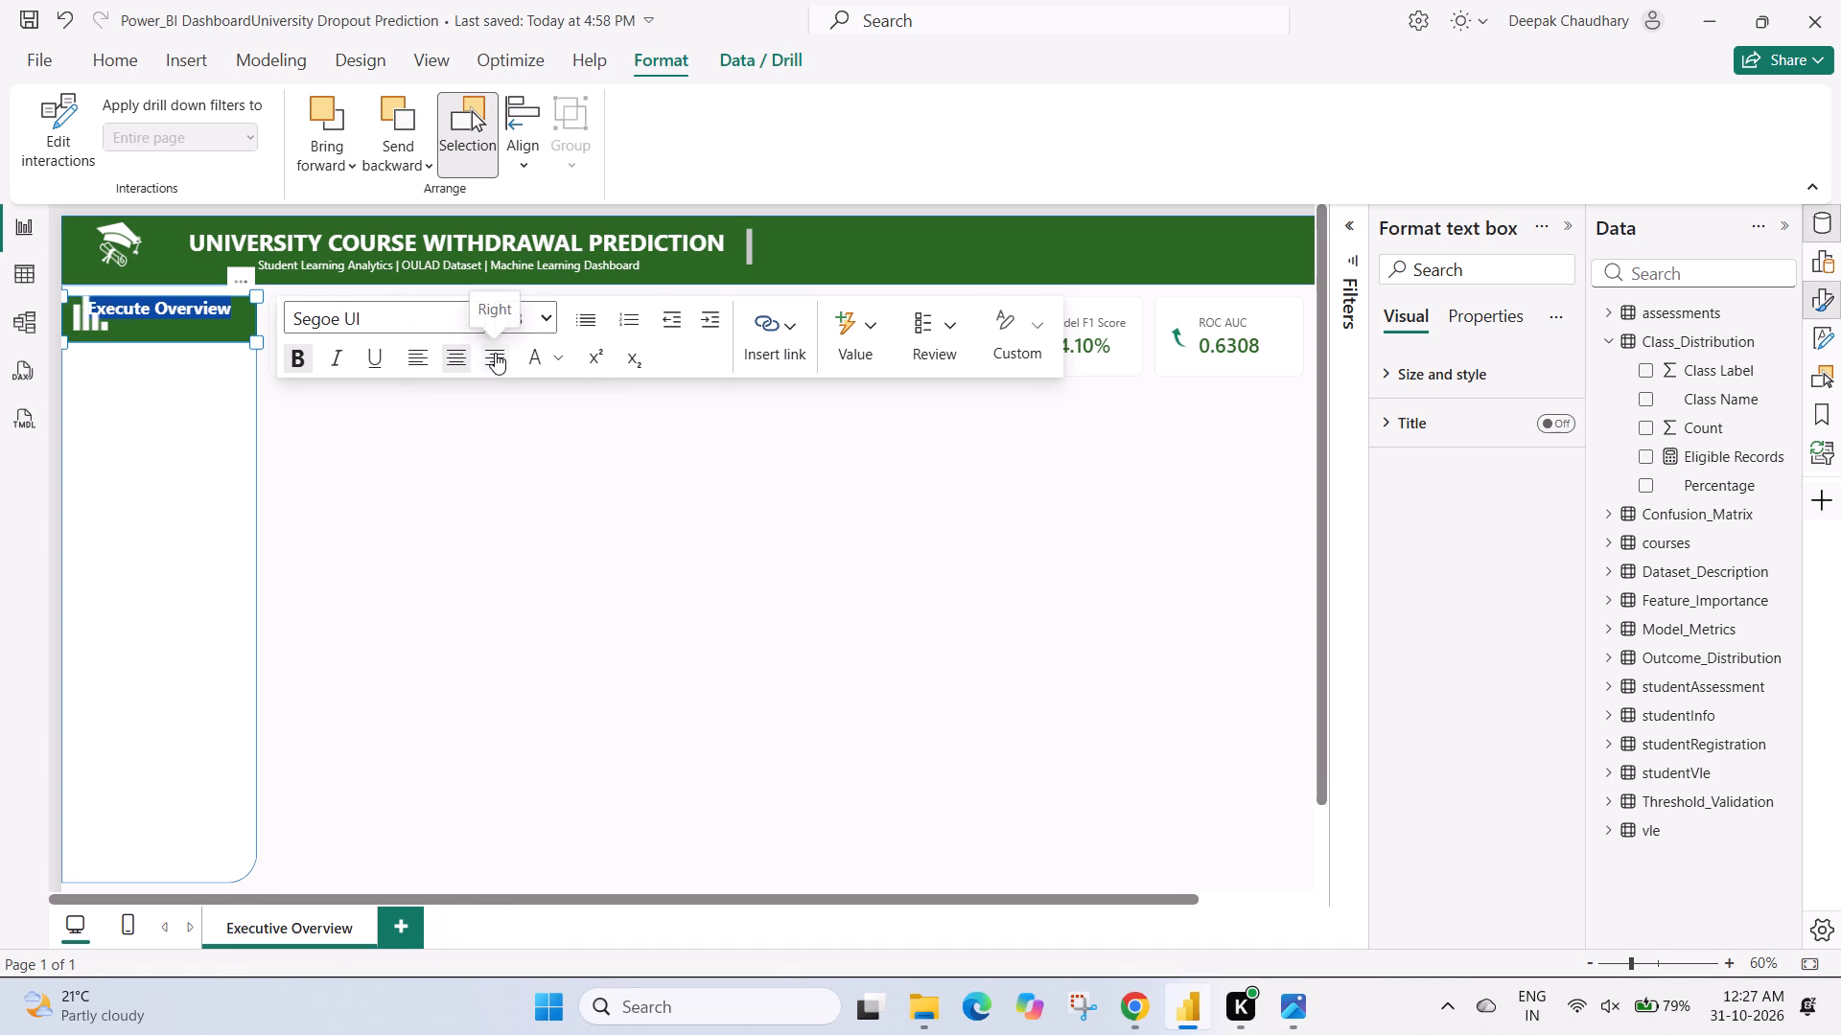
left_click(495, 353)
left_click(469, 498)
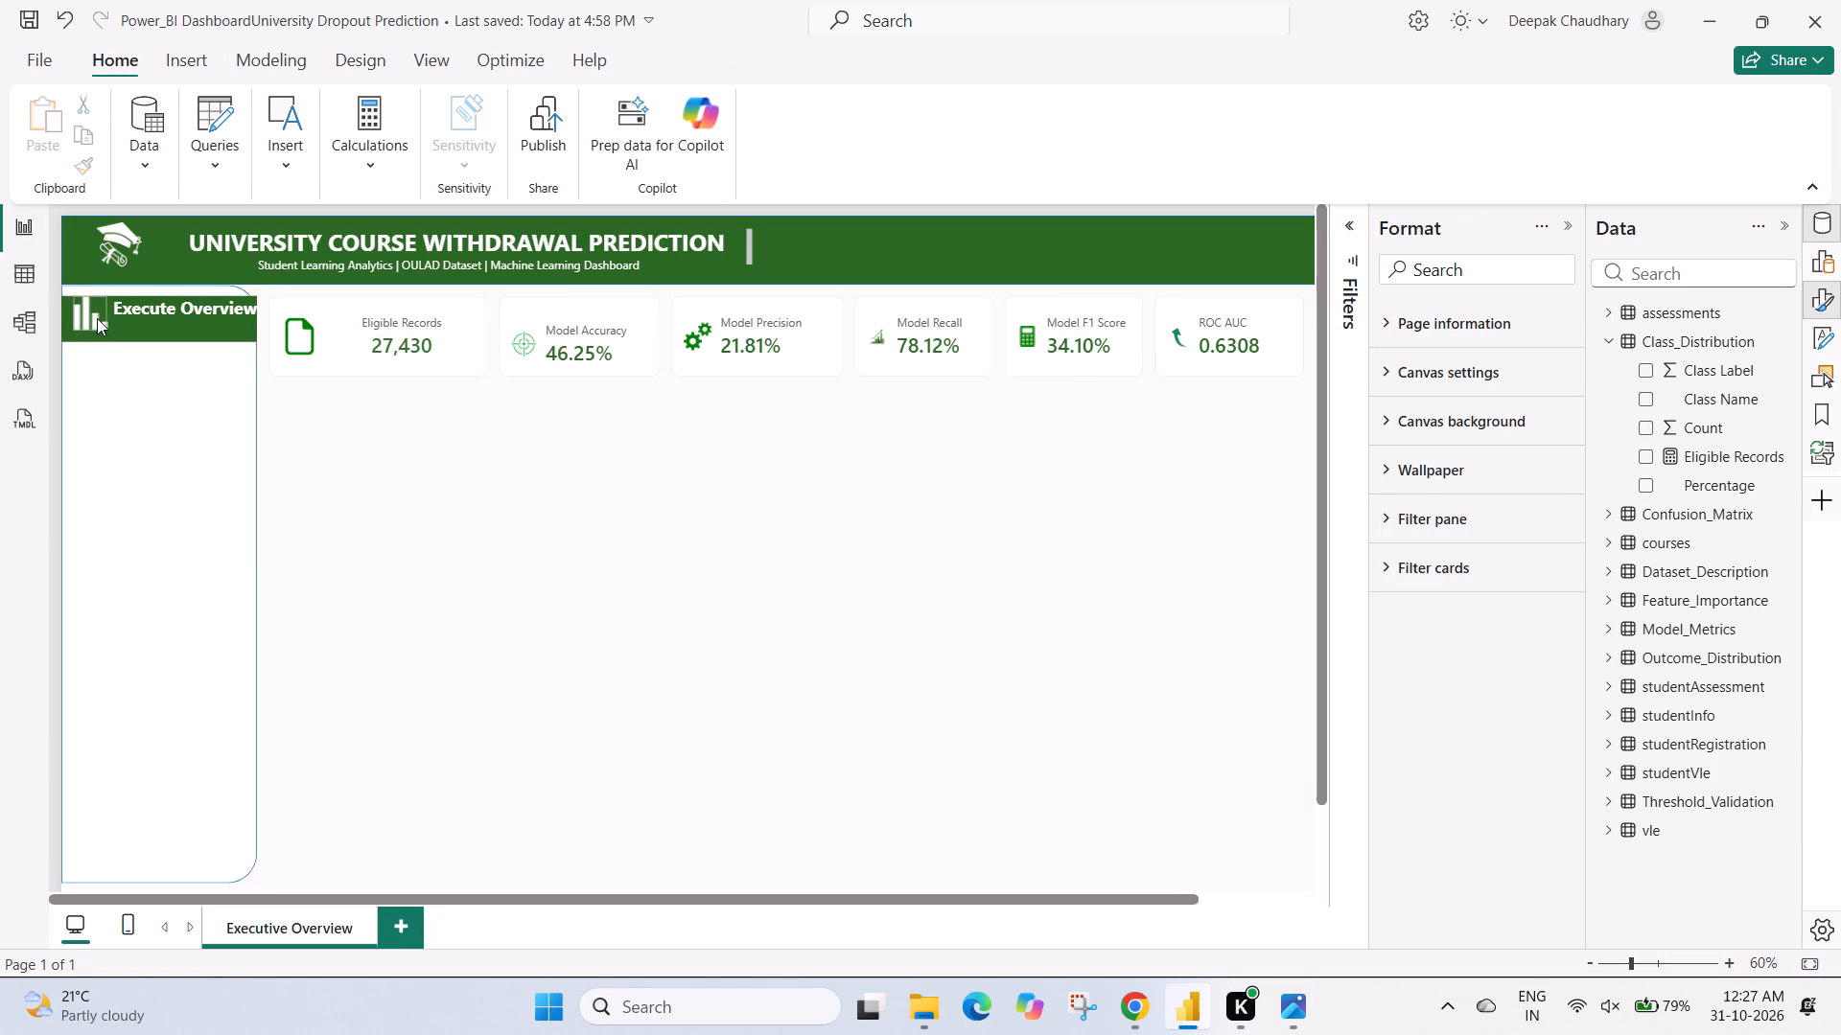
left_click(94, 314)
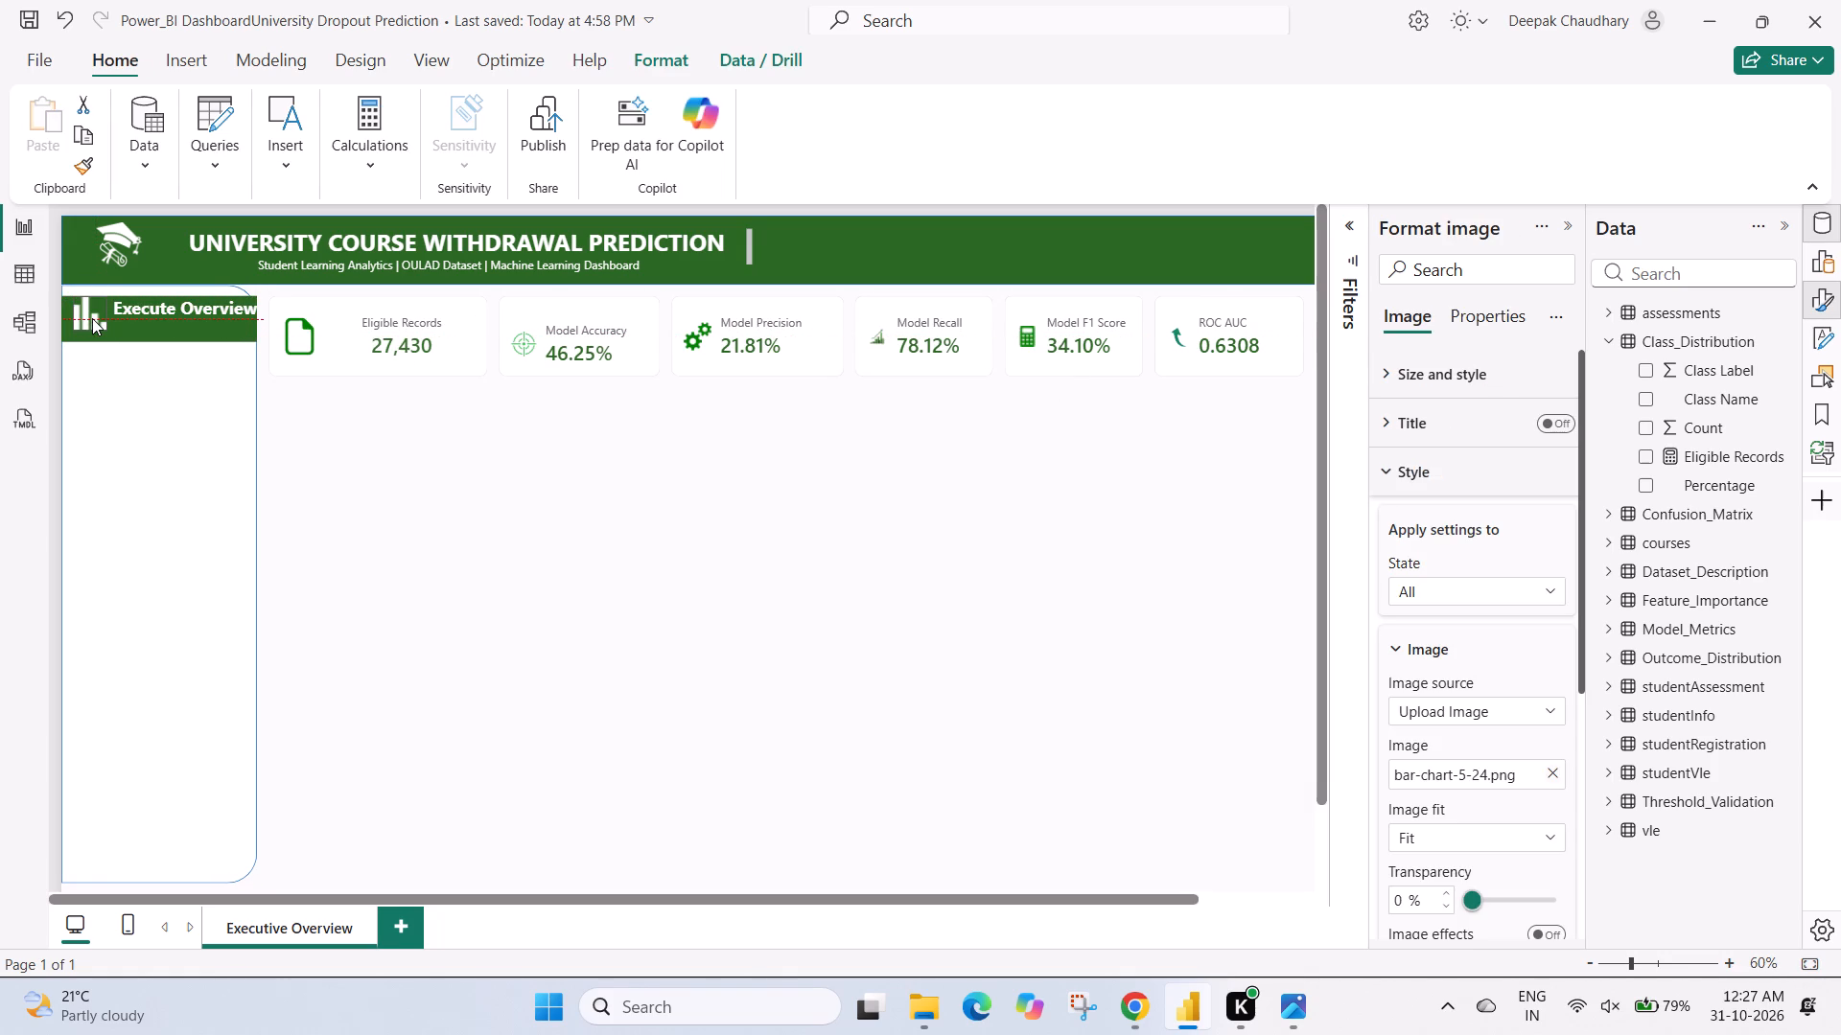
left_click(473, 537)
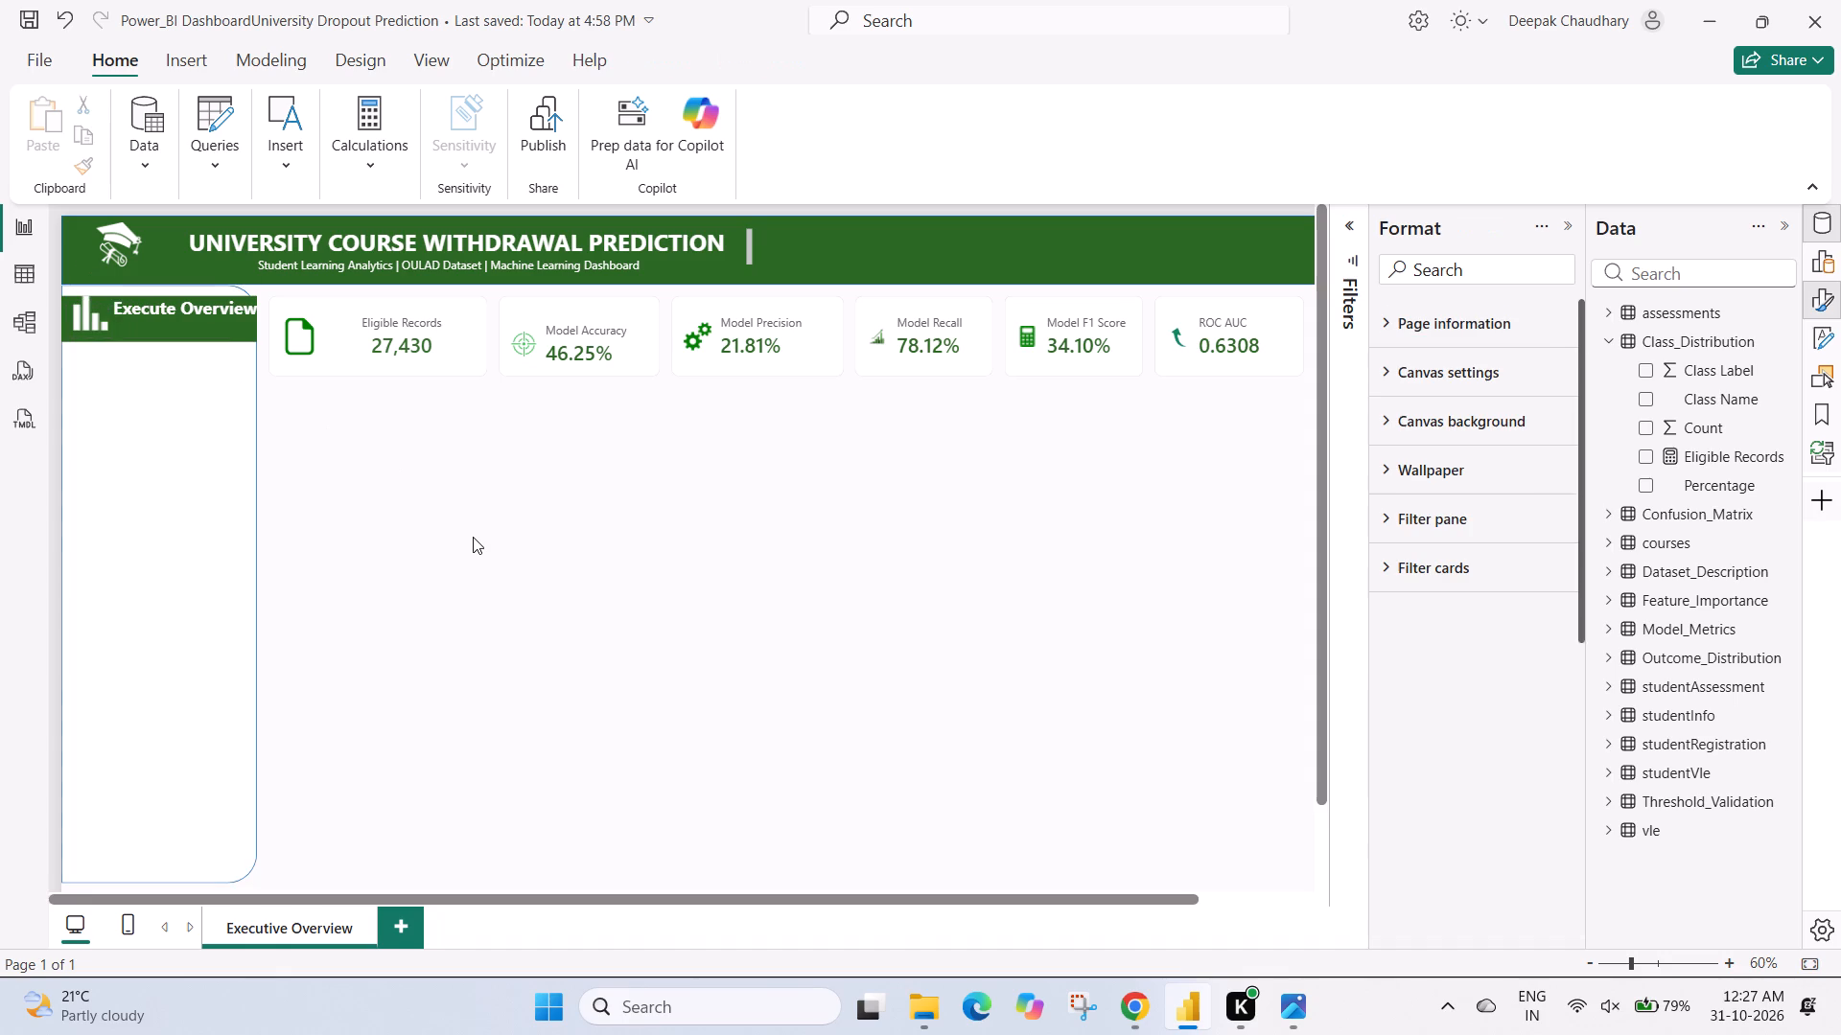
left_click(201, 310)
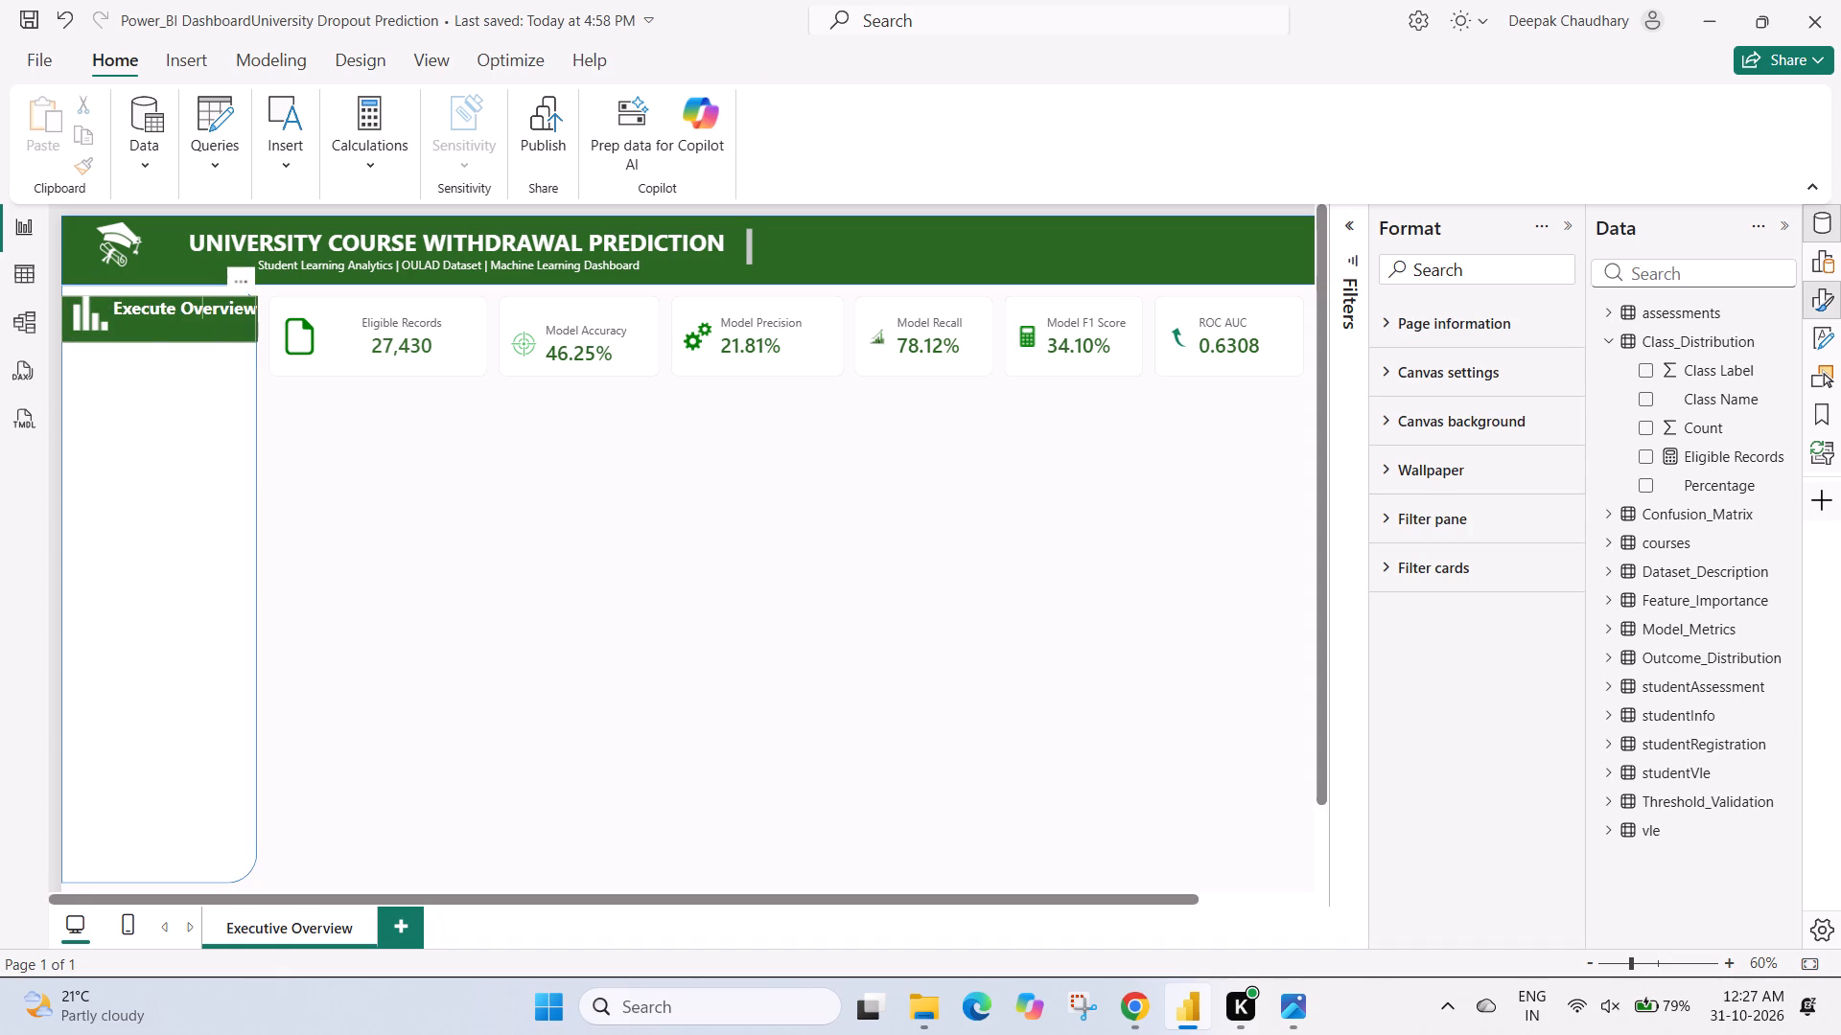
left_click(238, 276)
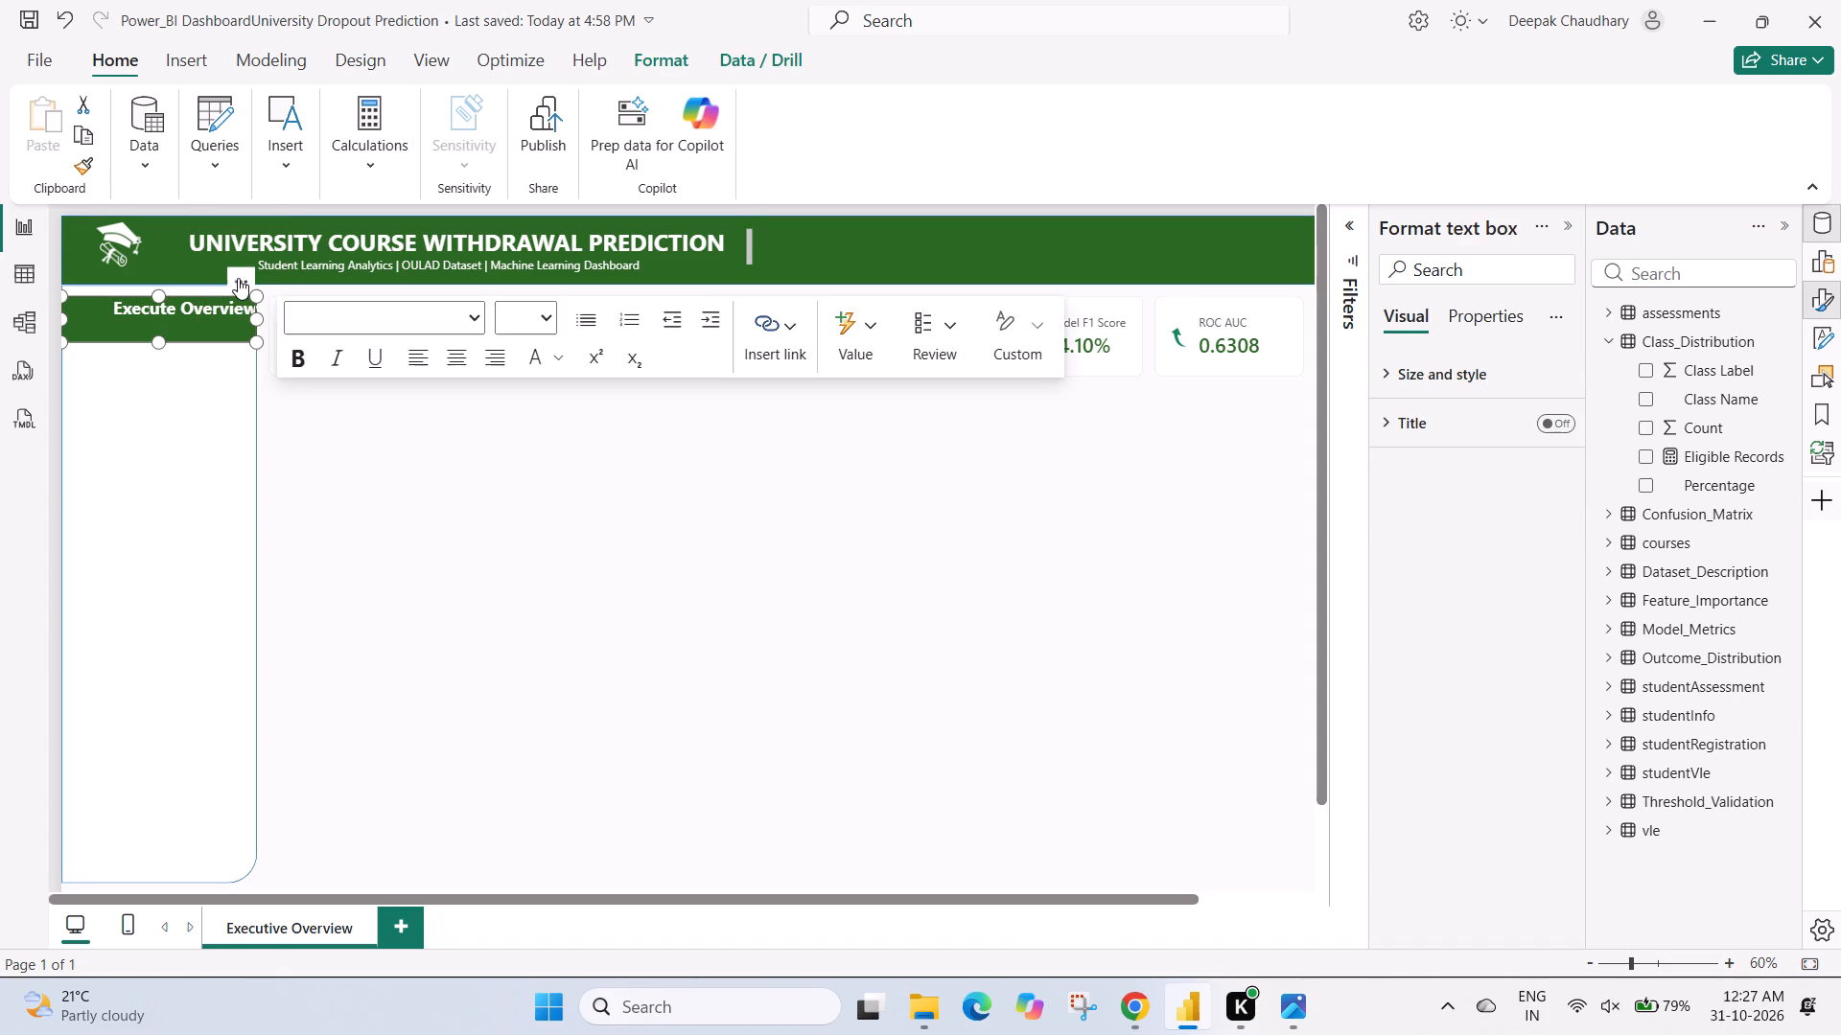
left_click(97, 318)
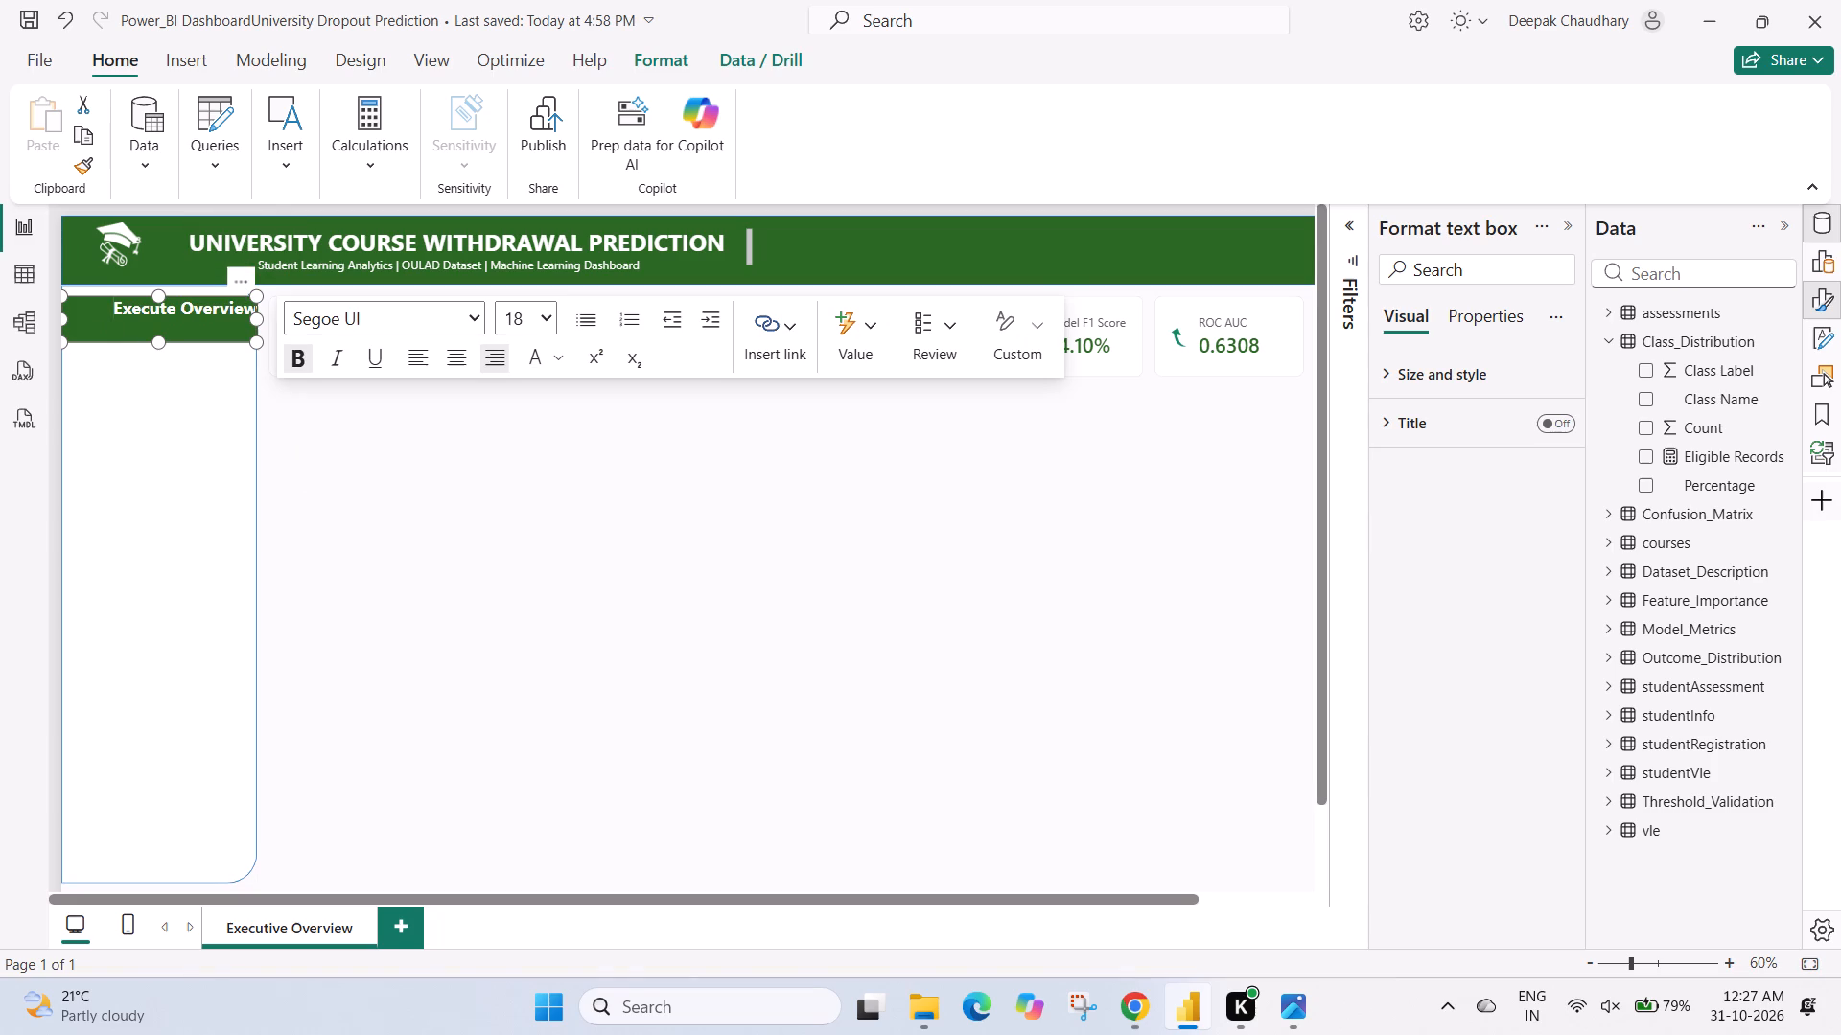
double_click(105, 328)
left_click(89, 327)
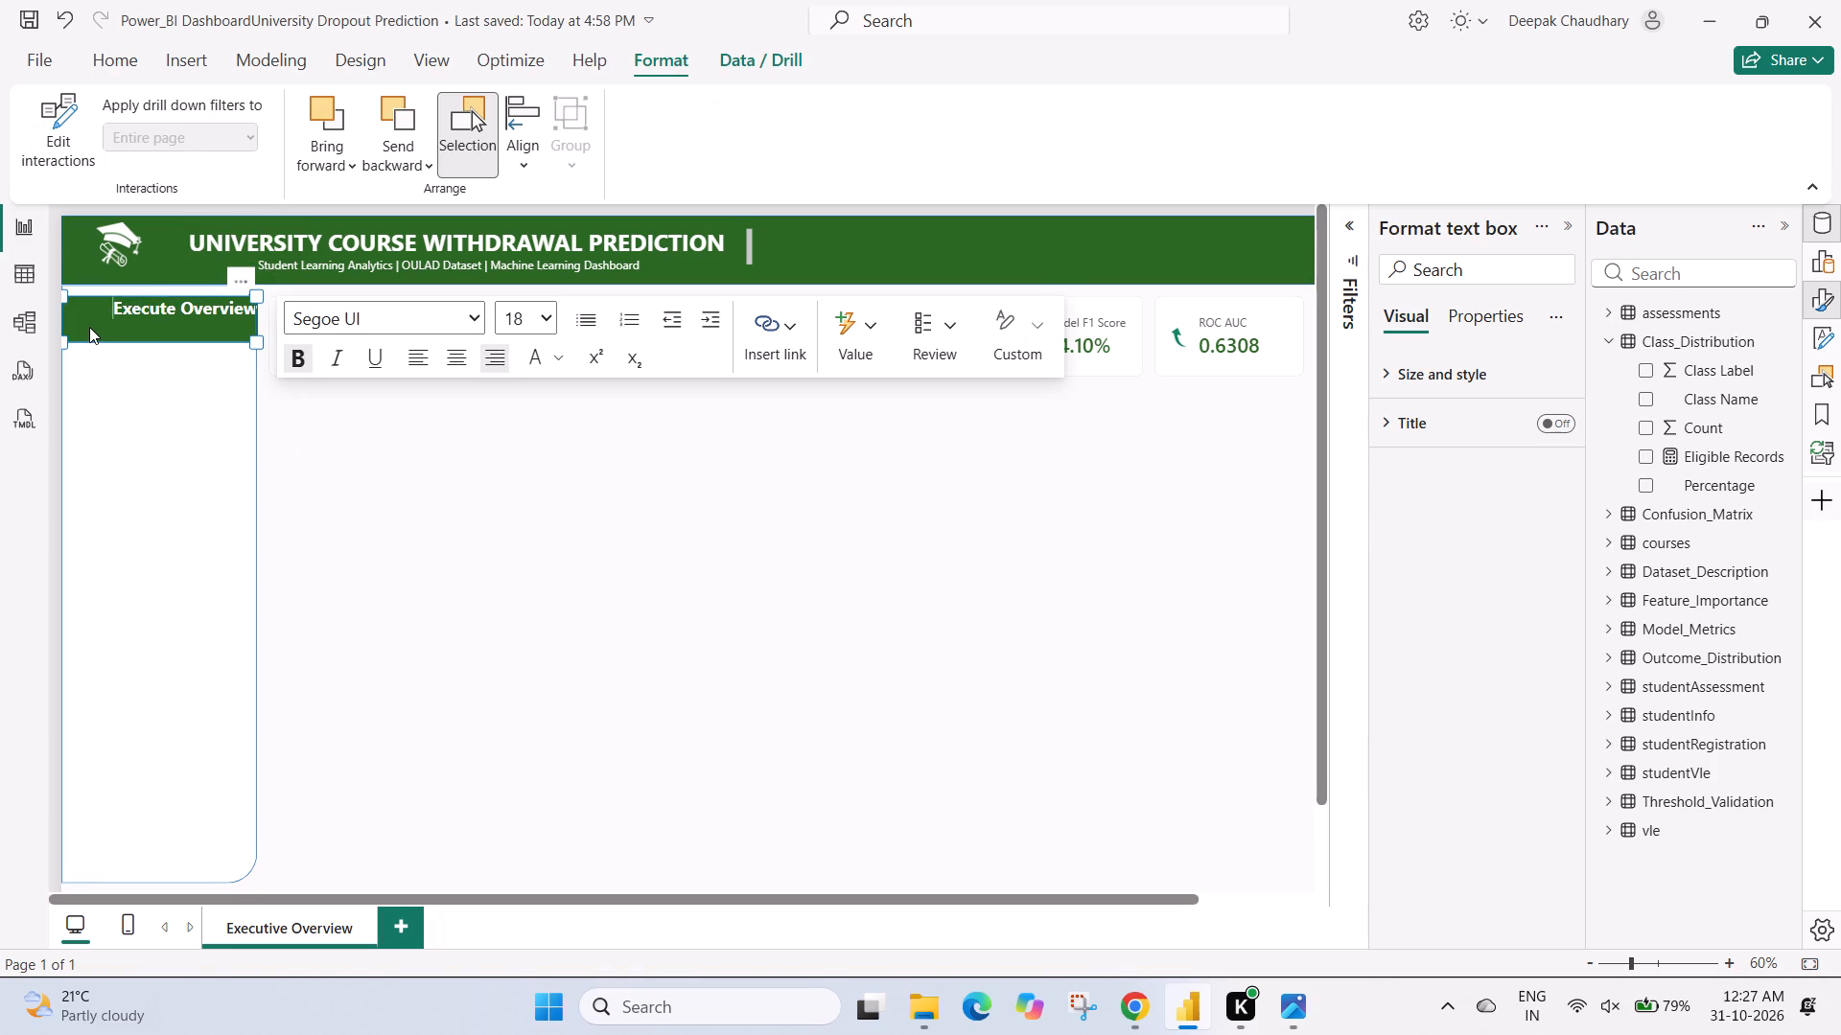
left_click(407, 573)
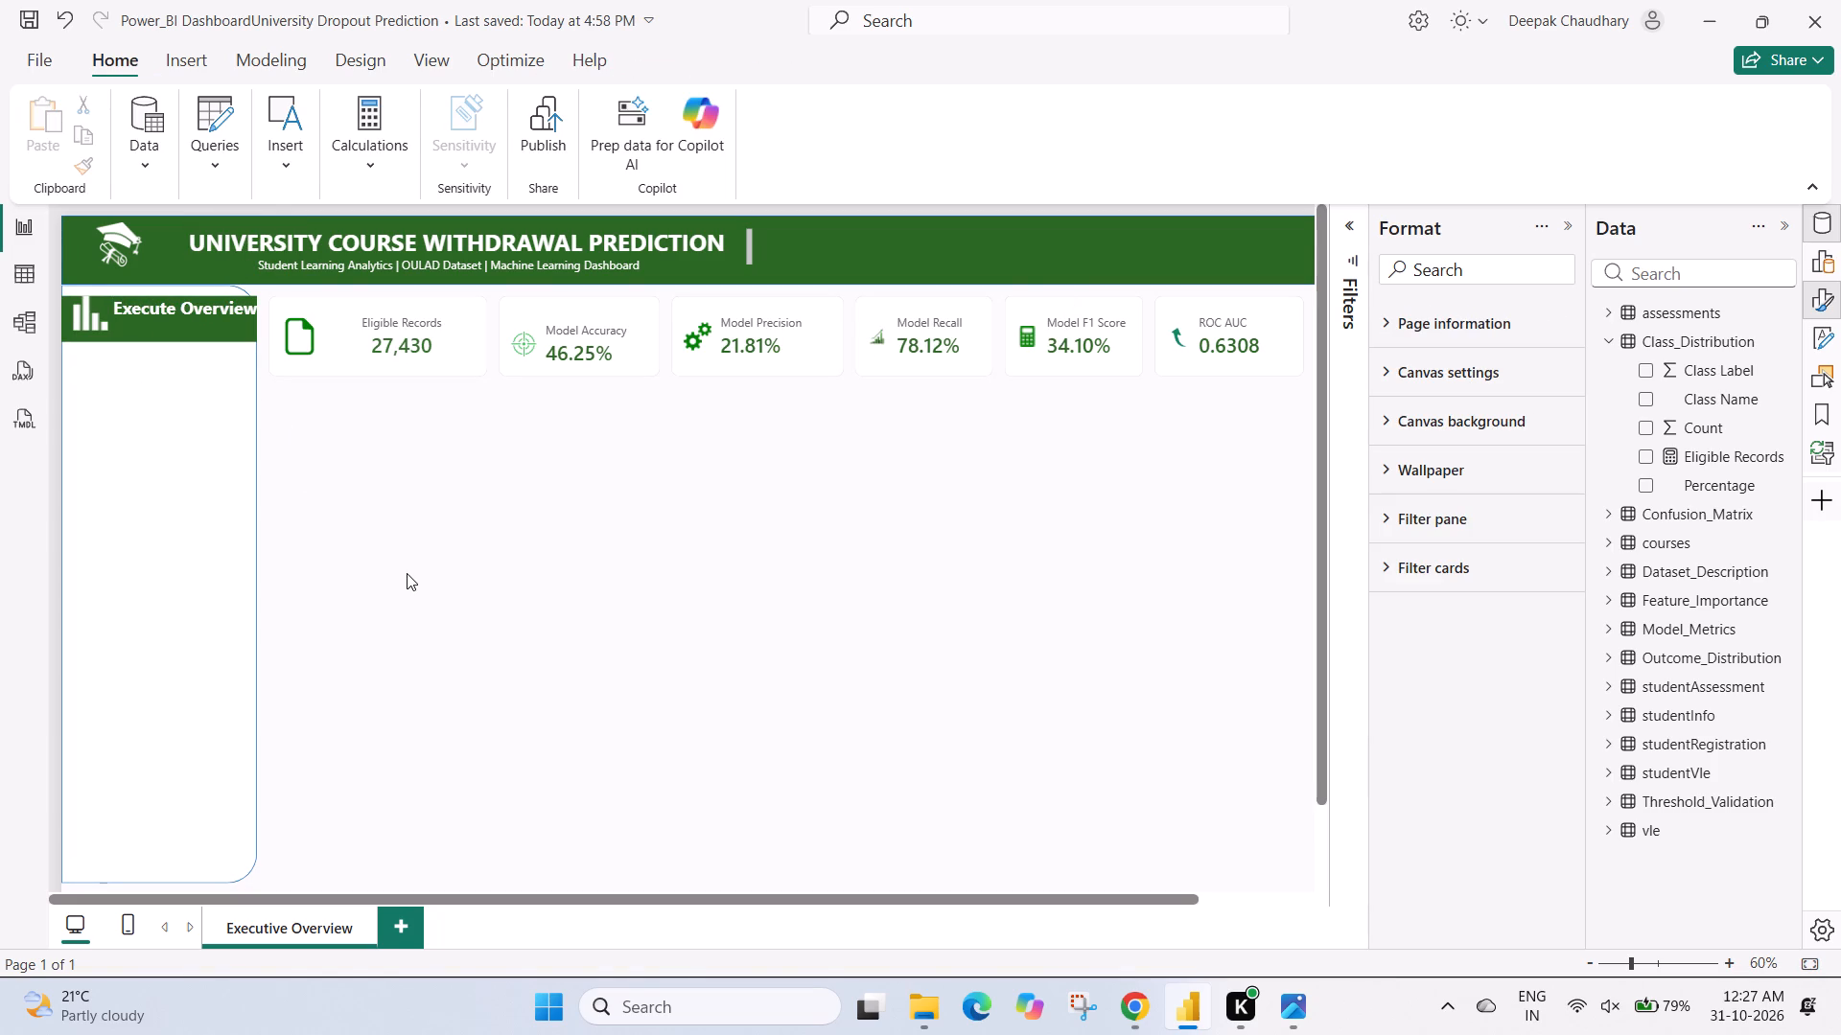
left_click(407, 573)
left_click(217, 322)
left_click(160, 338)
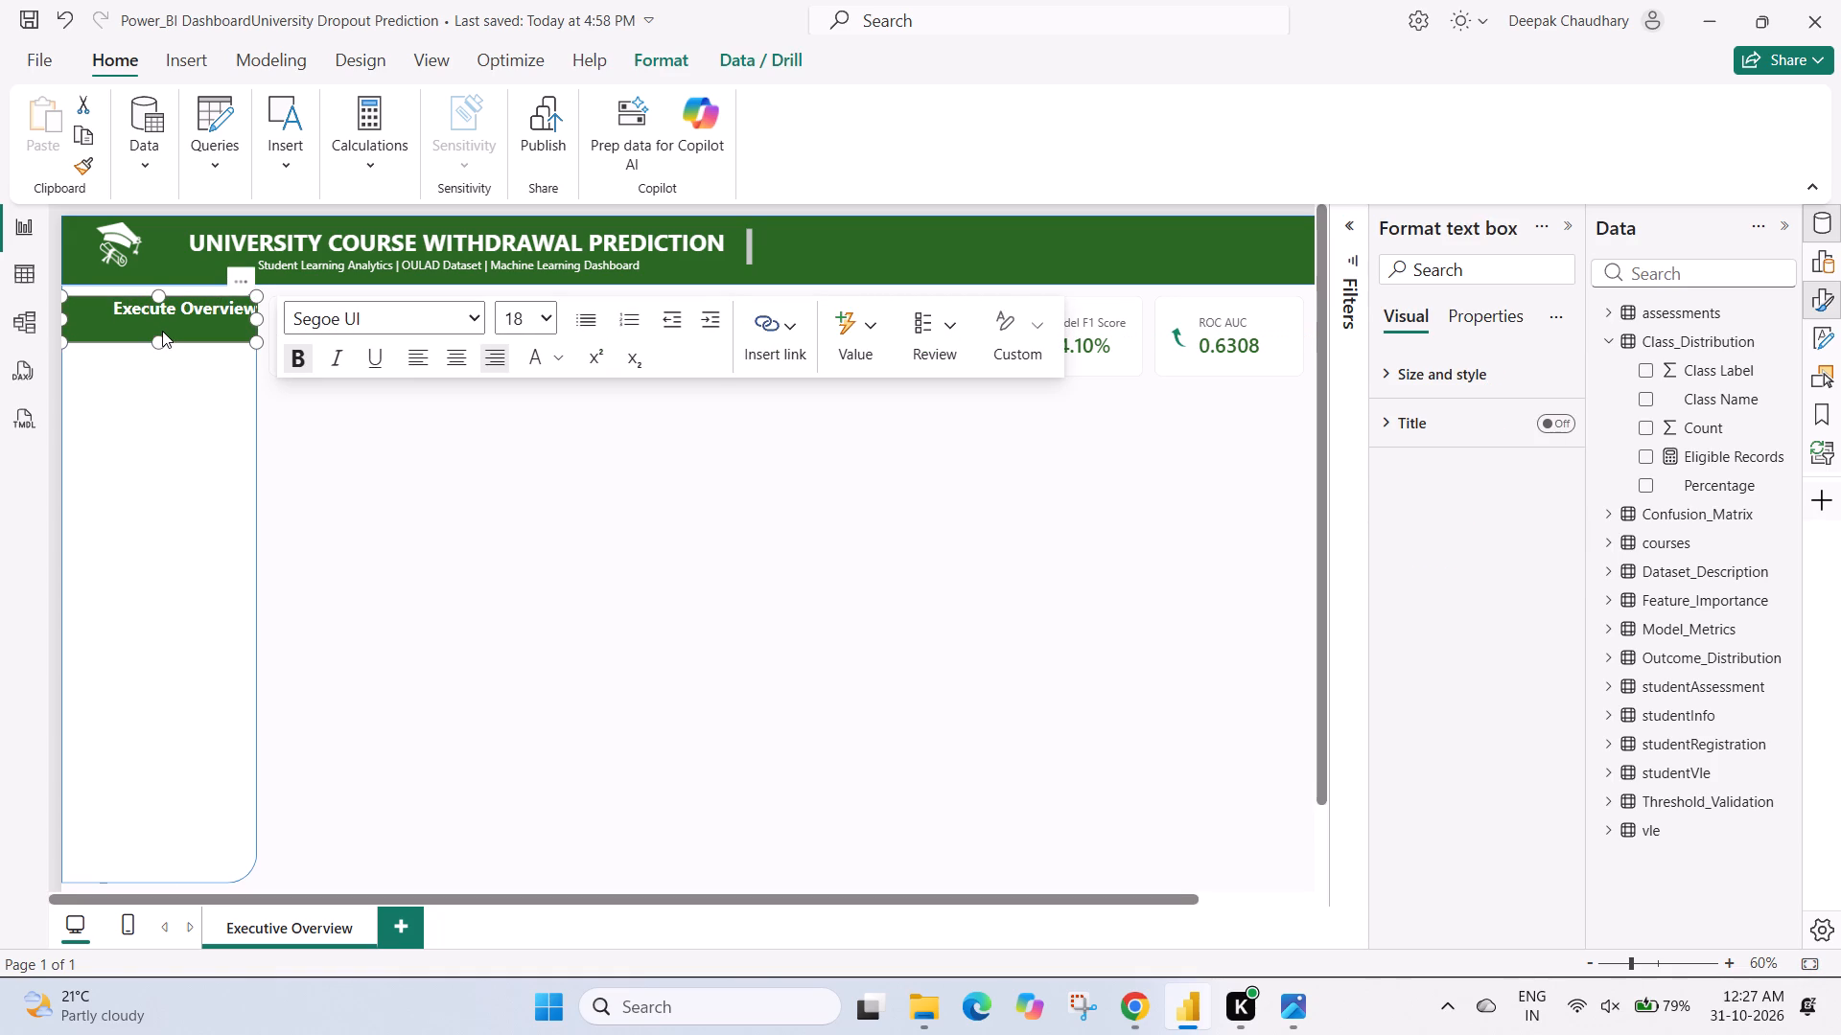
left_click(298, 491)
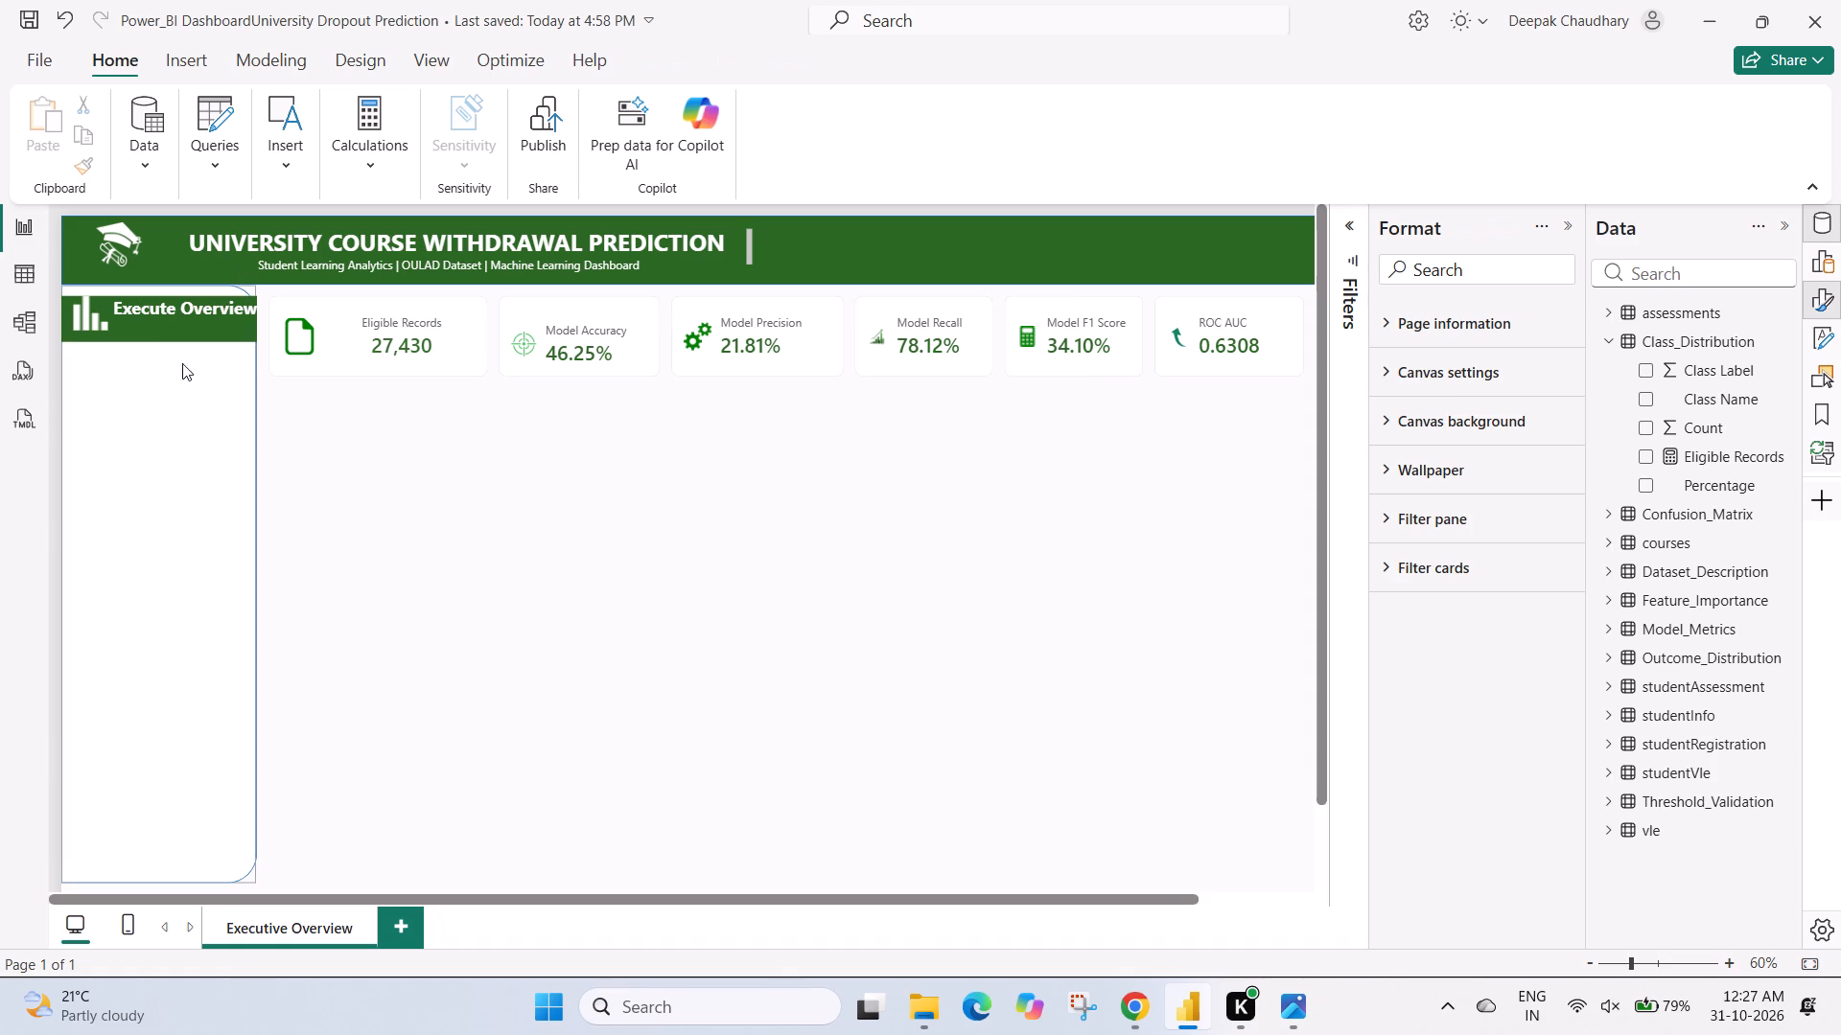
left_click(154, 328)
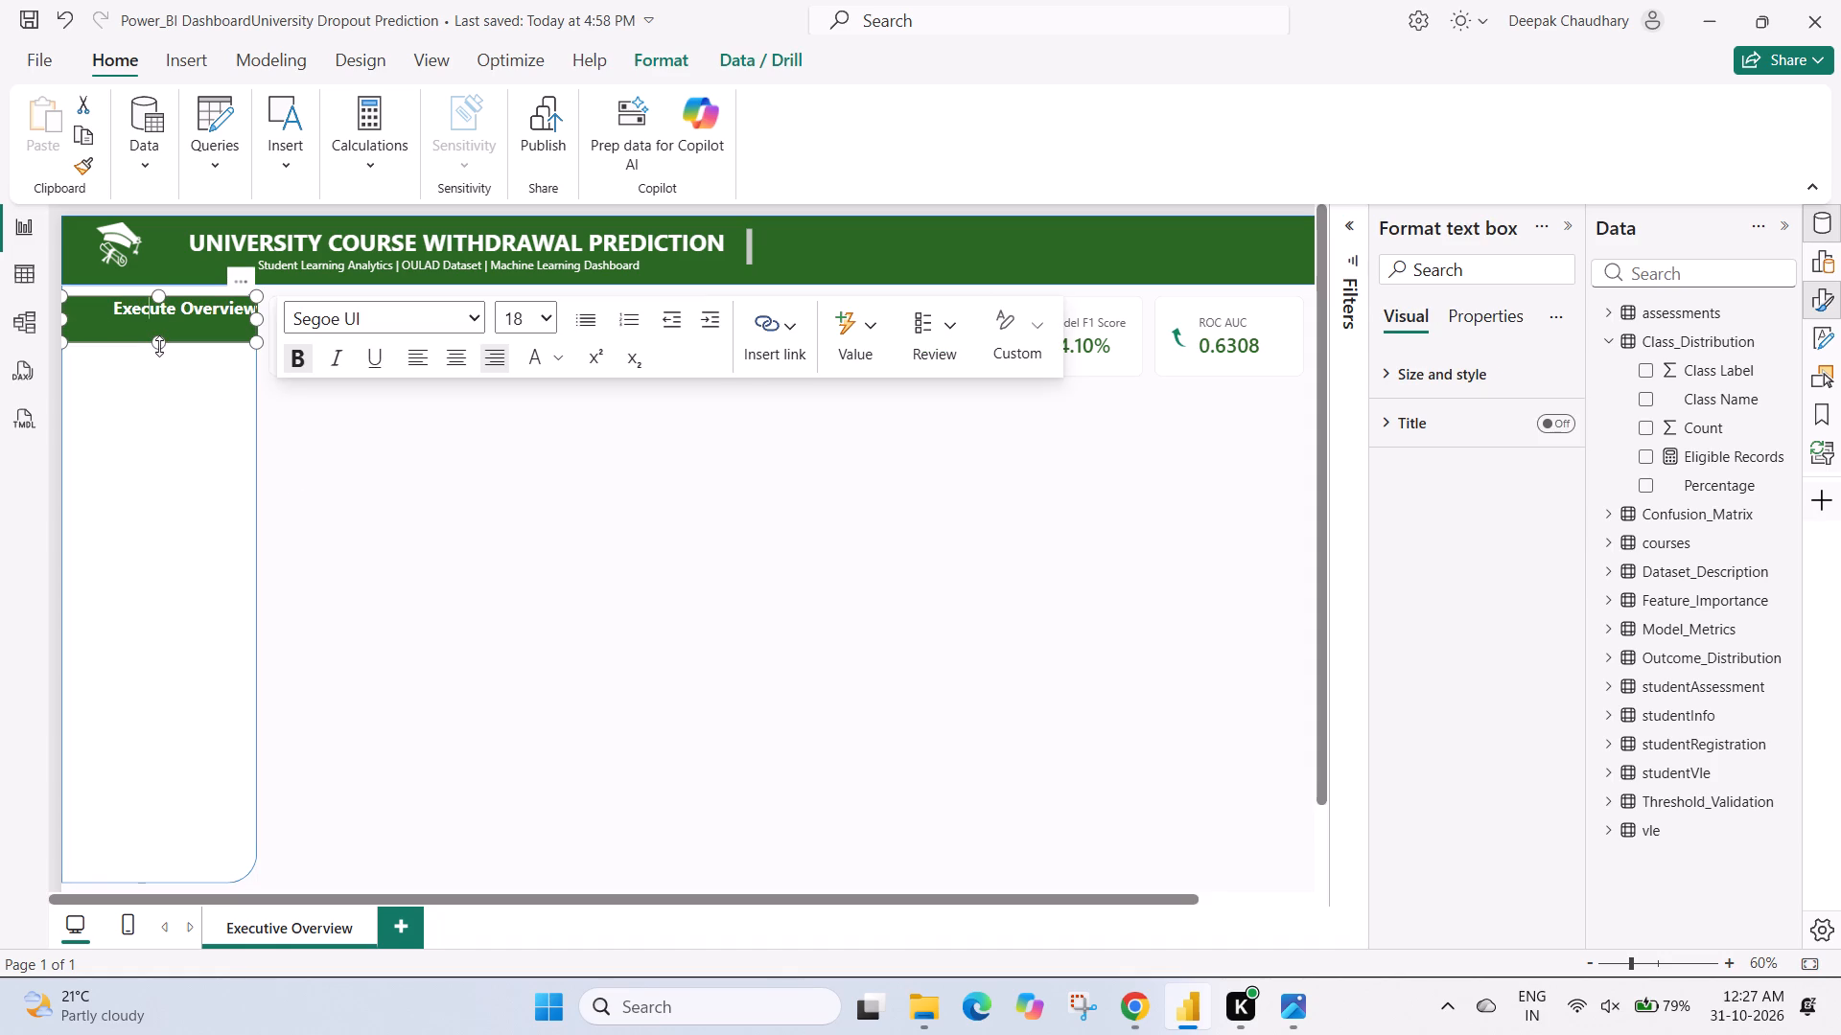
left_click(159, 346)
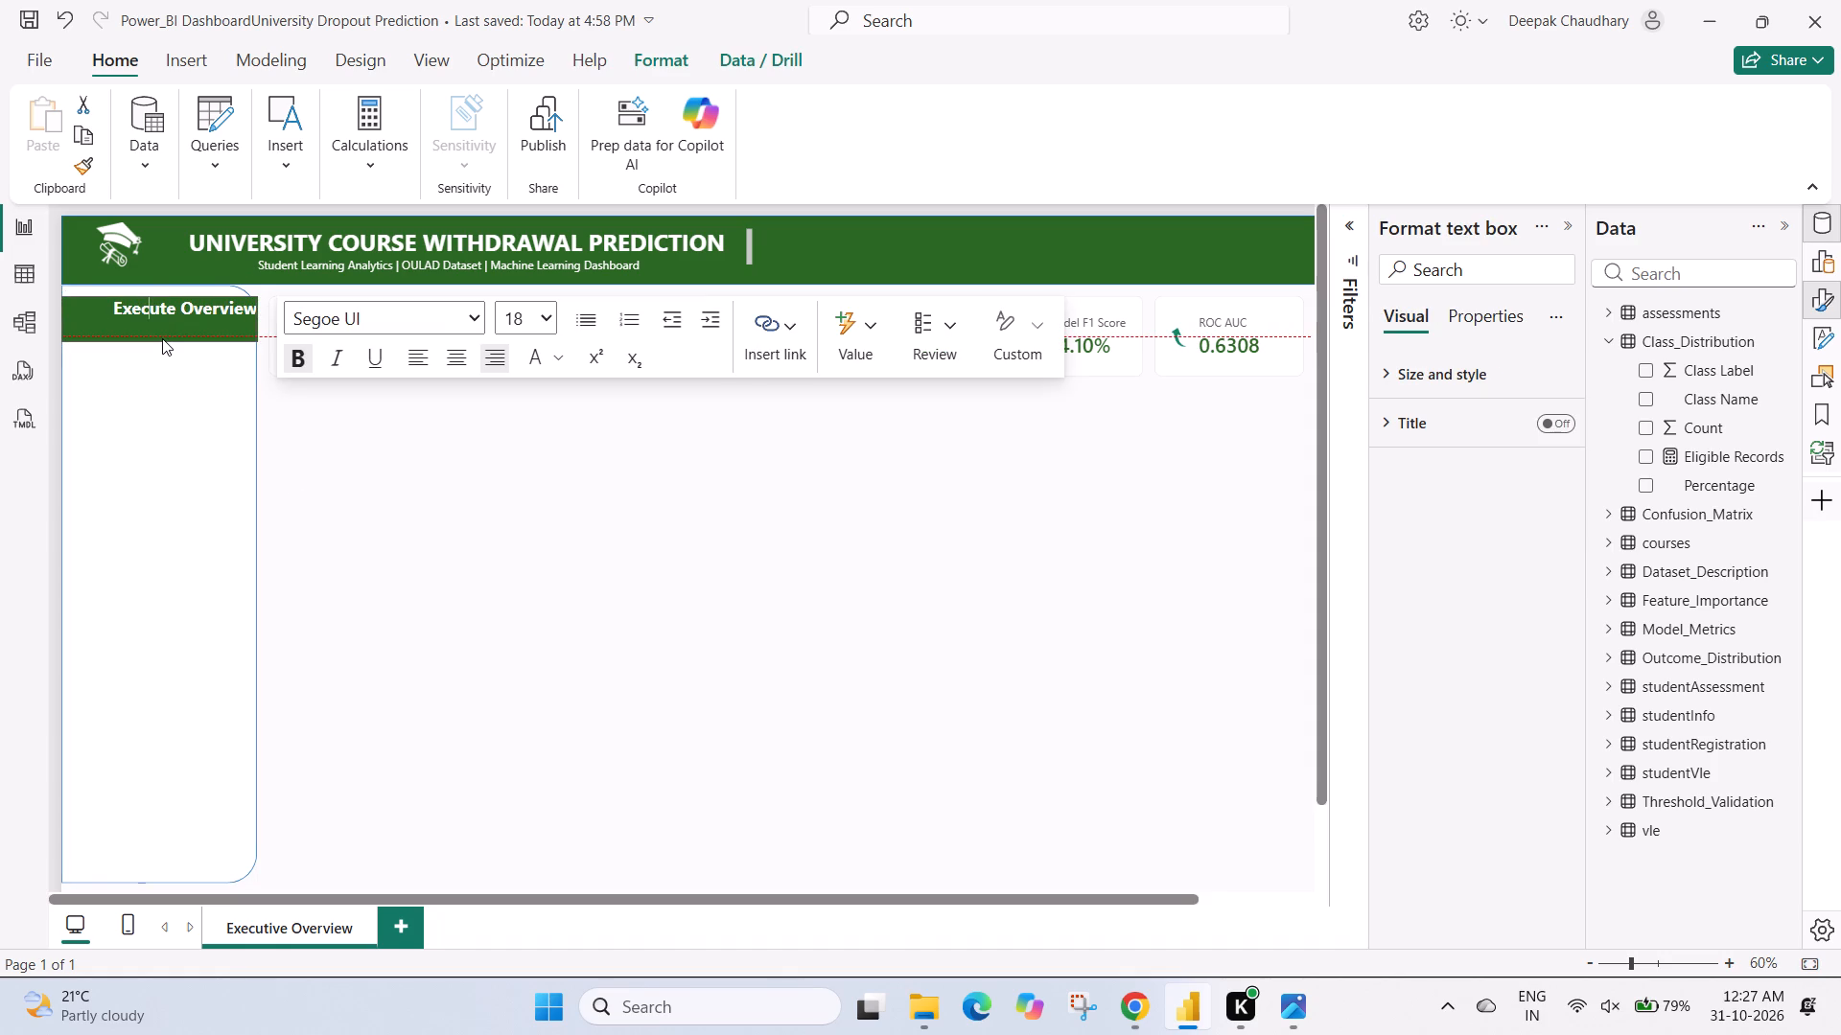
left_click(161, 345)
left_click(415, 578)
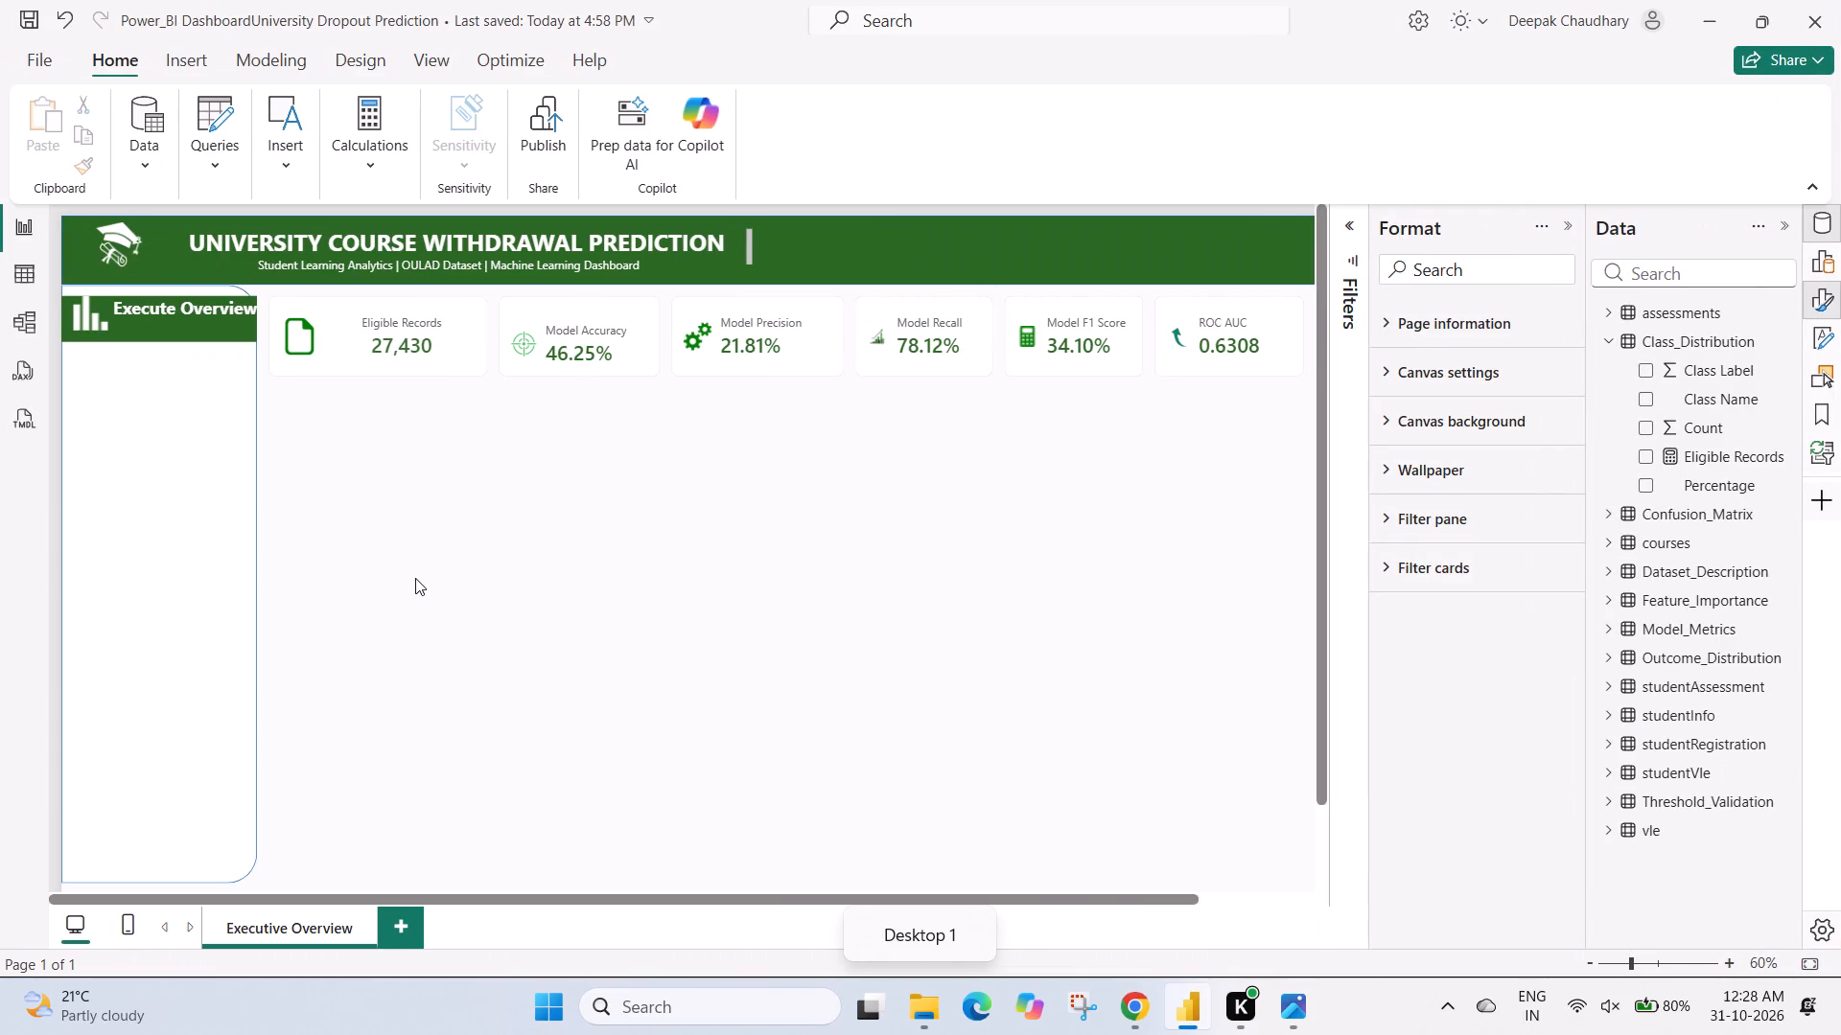
key("Print")
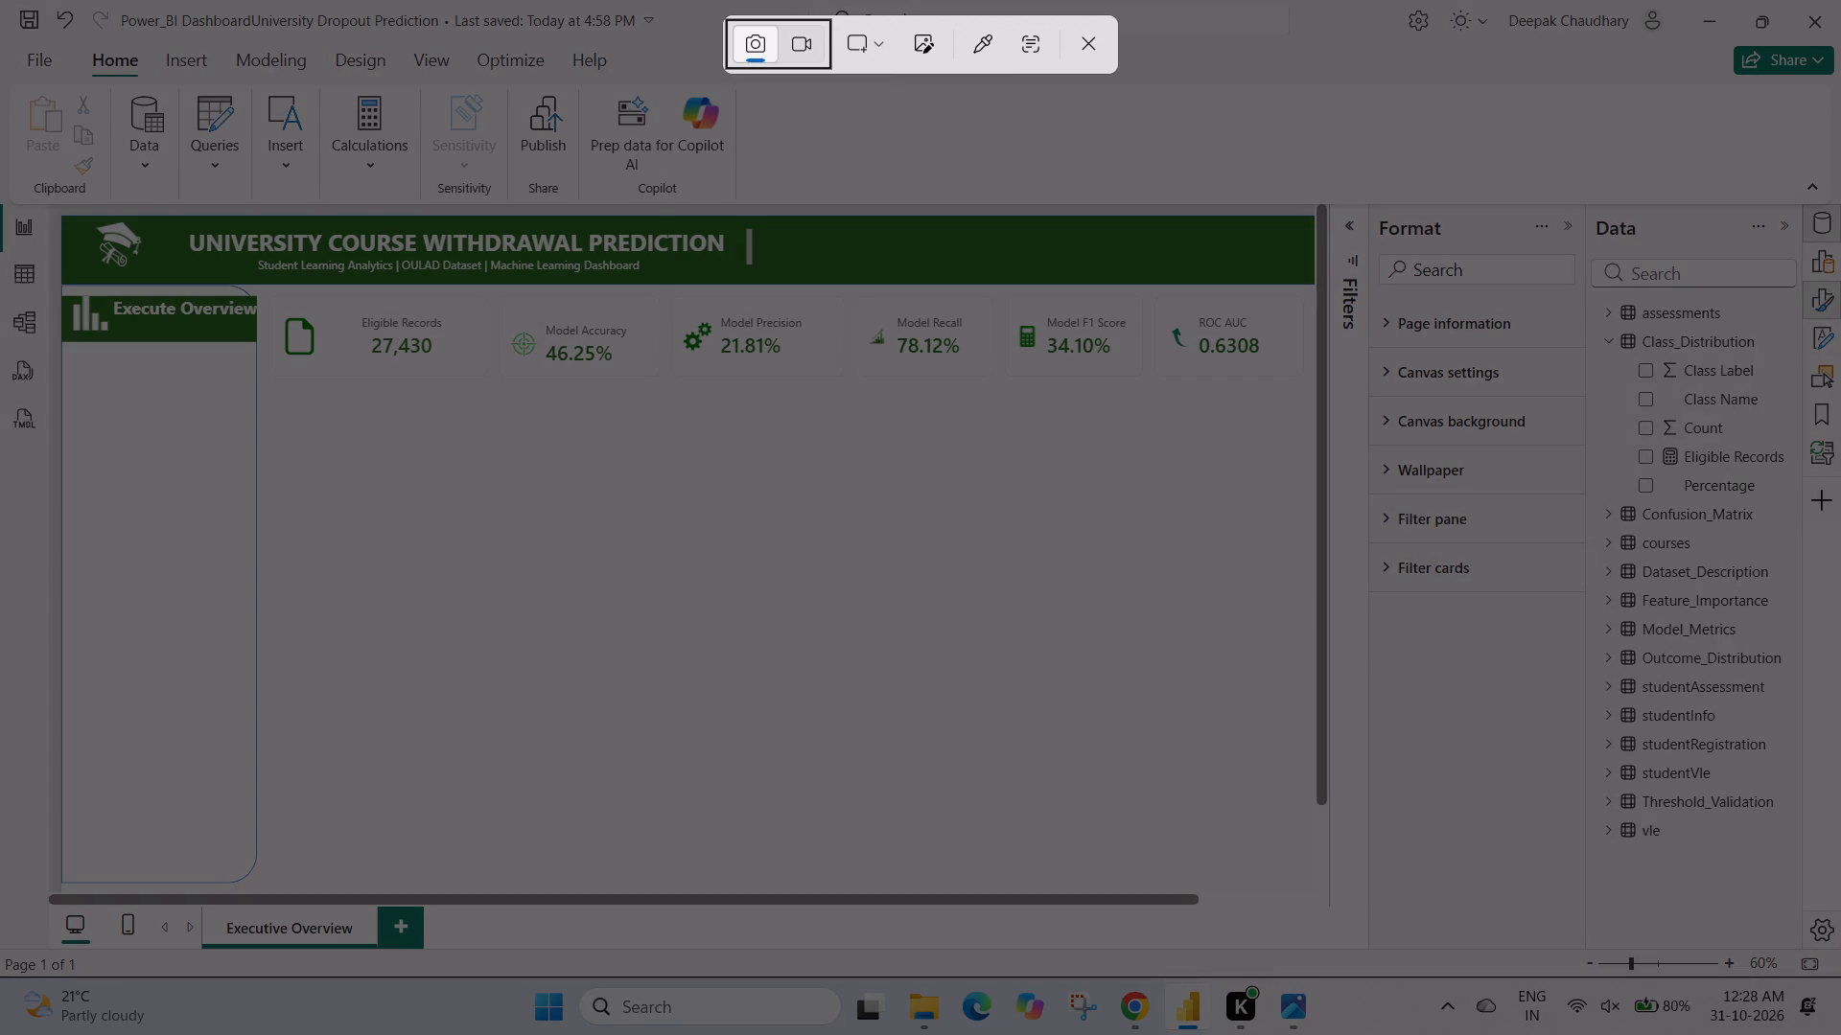
left_click_drag(0, 0, 1839, 978)
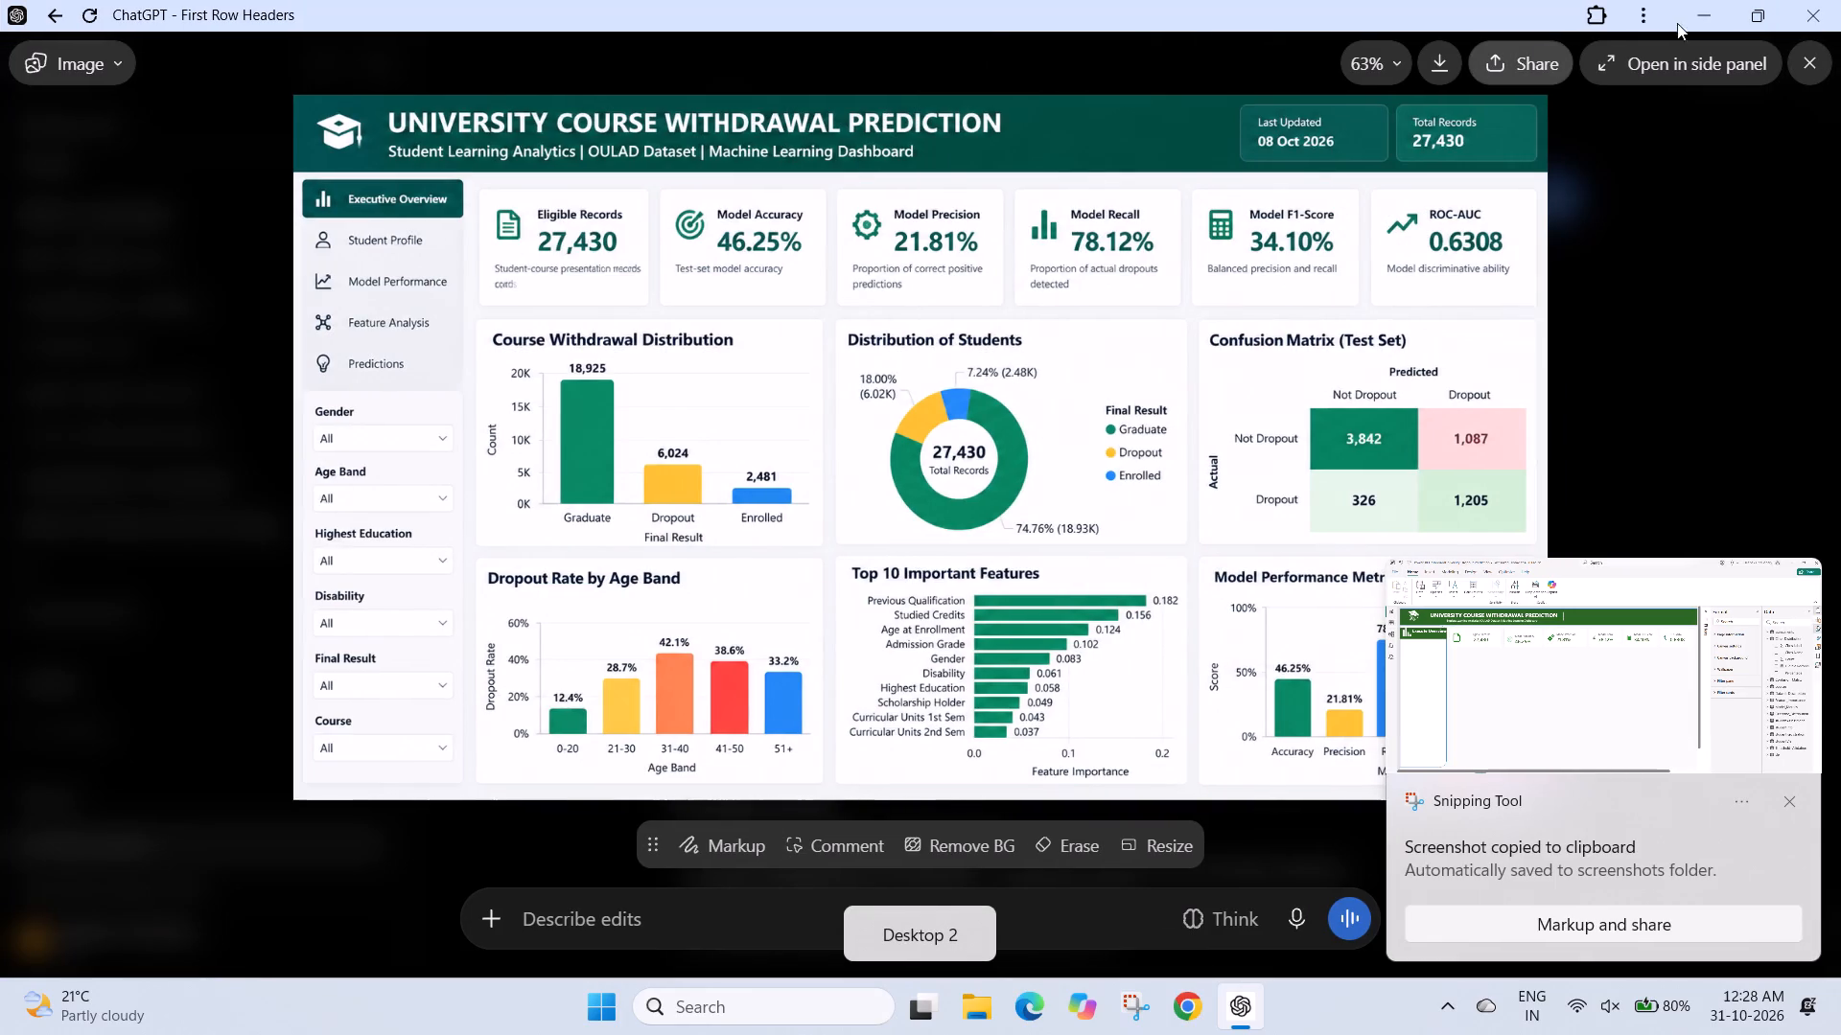
left_click(1817, 62)
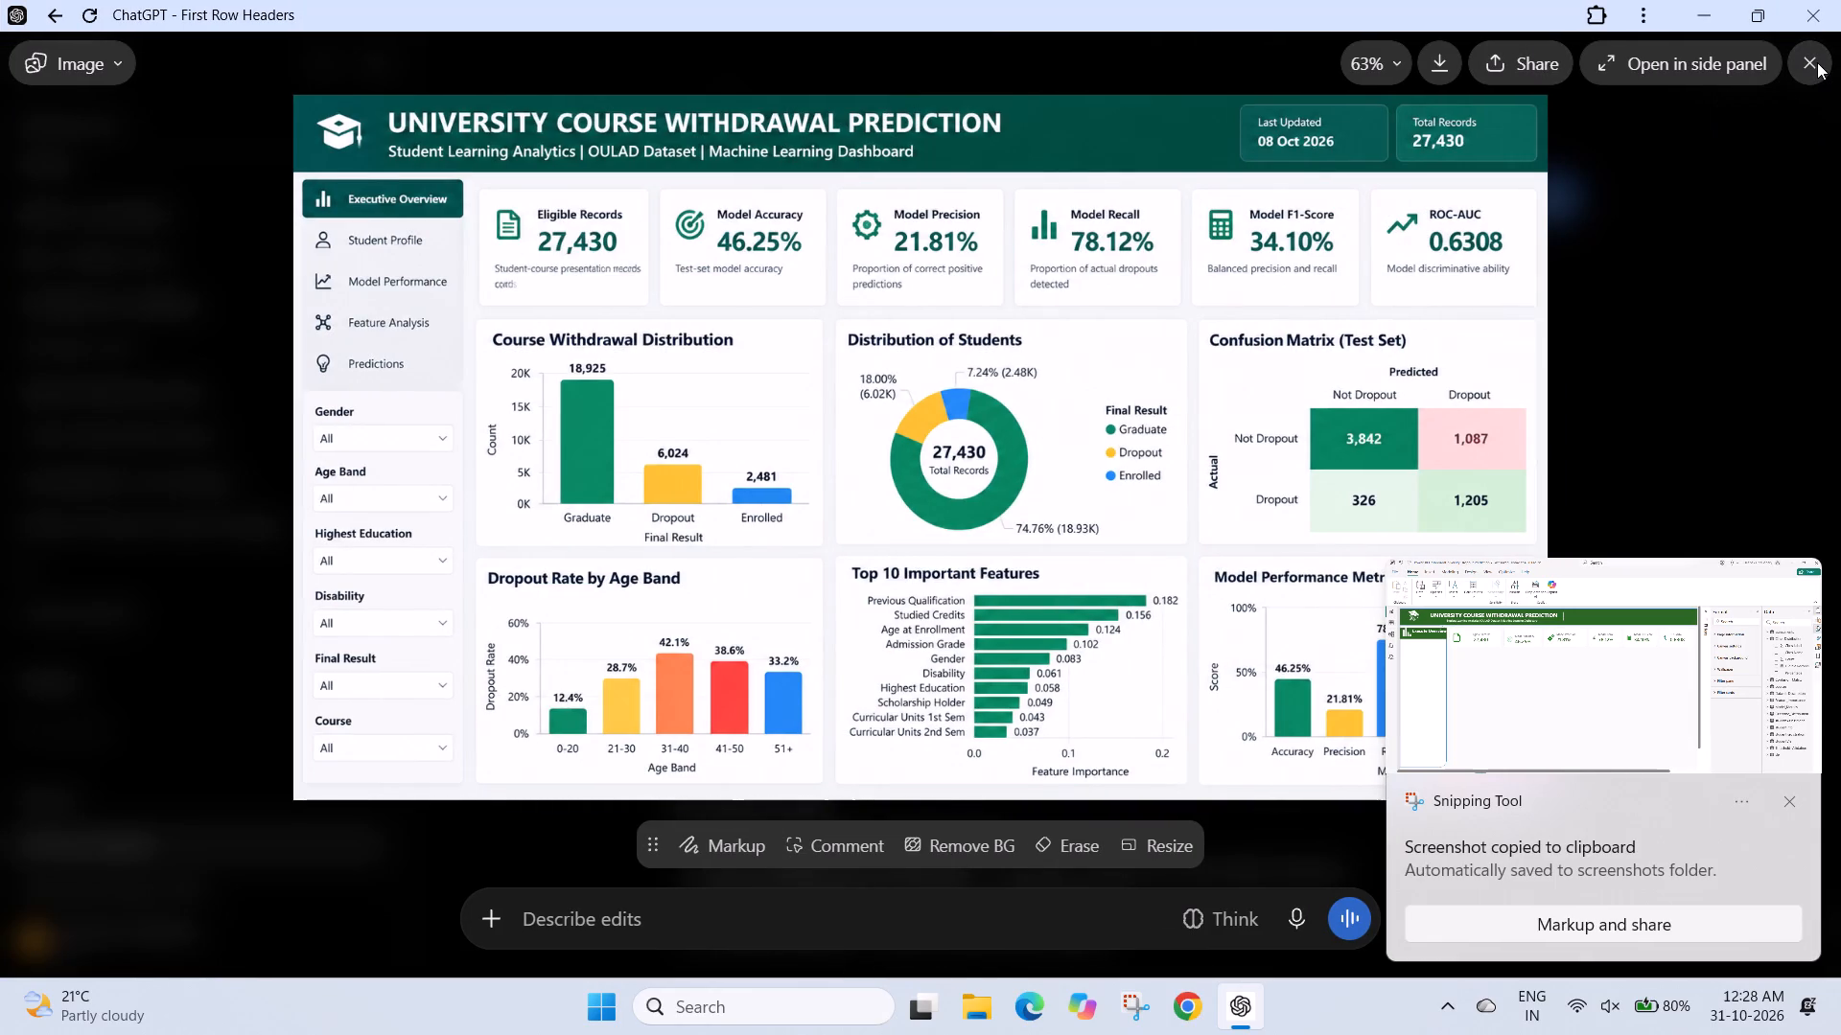
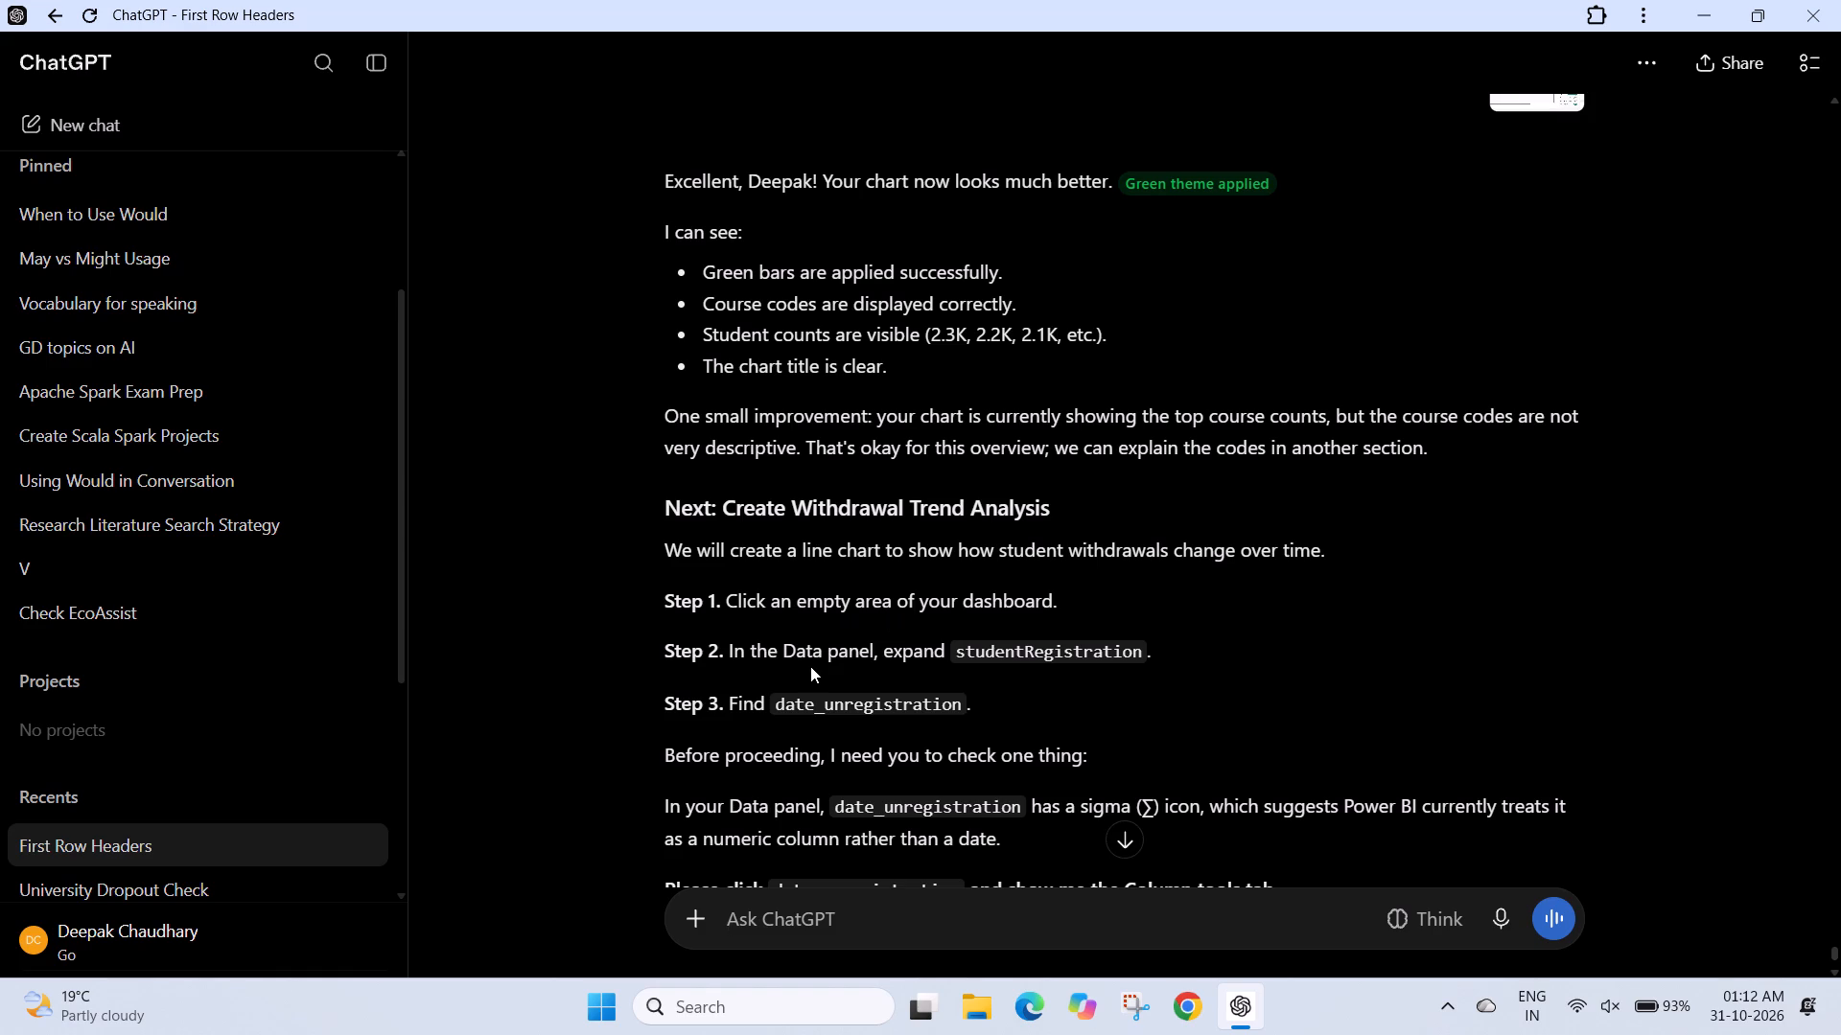
scroll(810, 666, "down", 2)
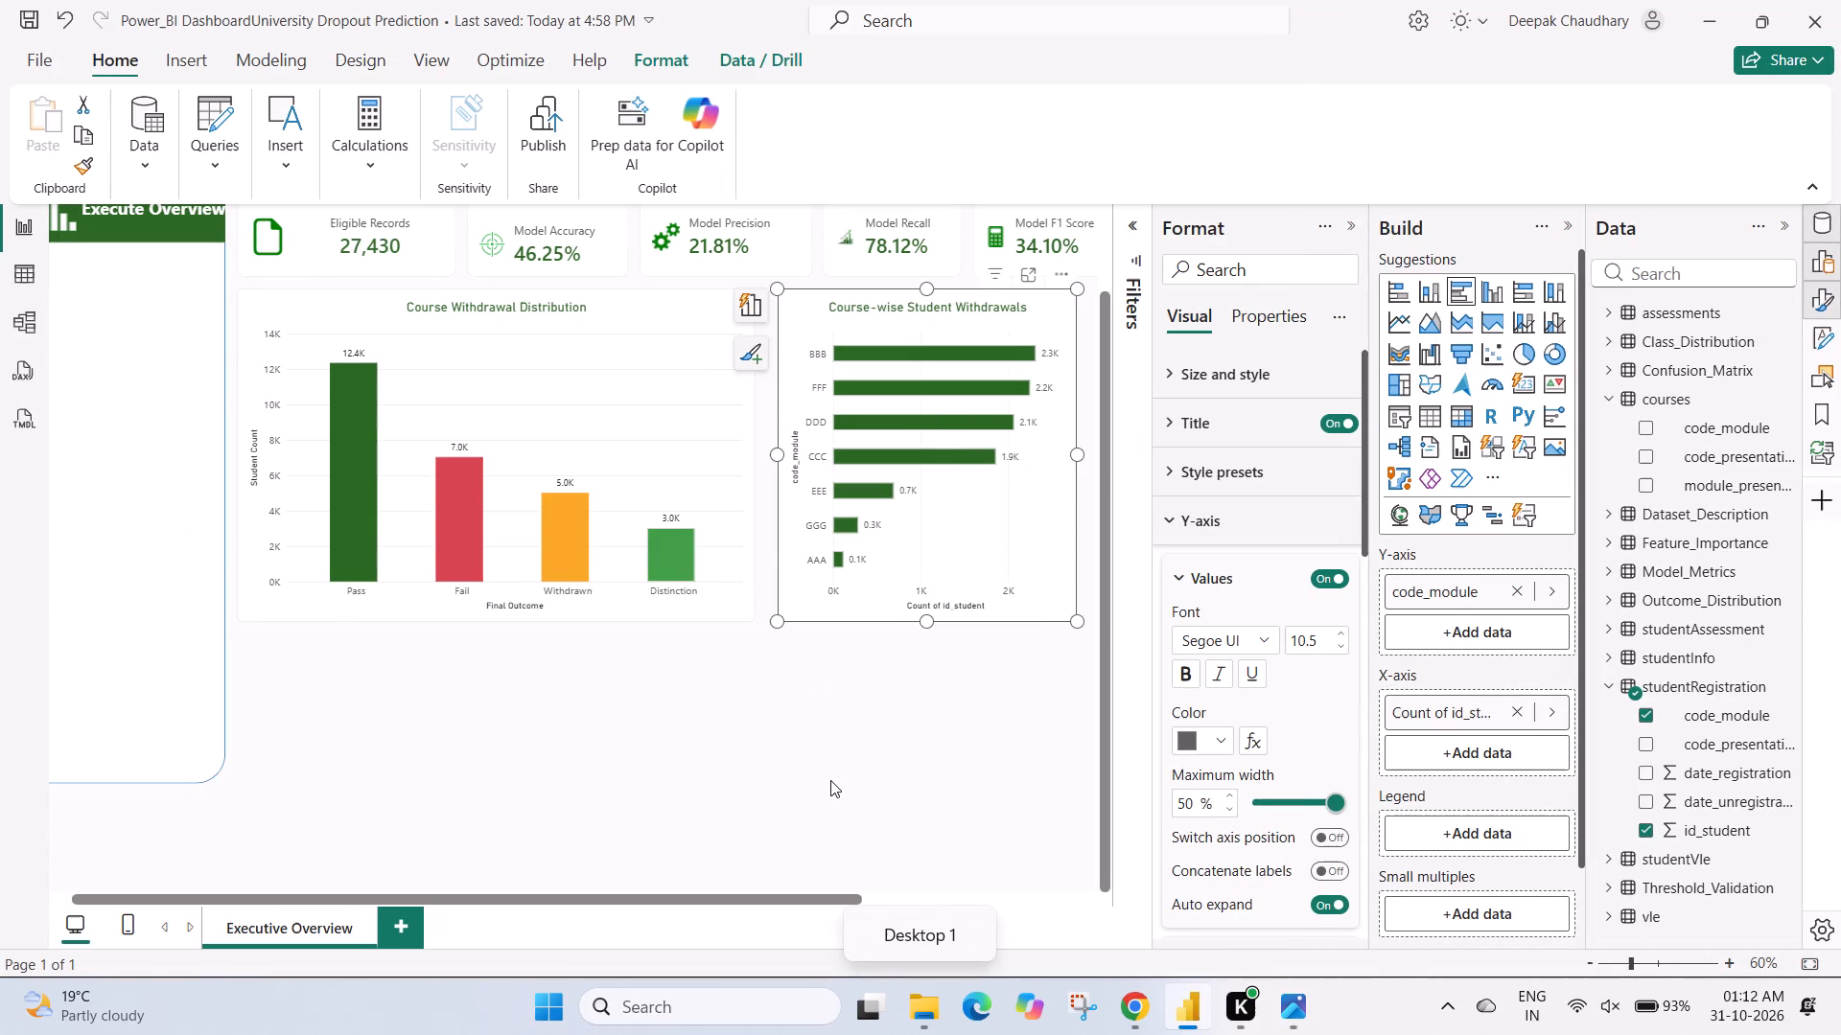
Switch back to Power BI, deselect the chart and save the report under its existing name.
left_click(830, 780)
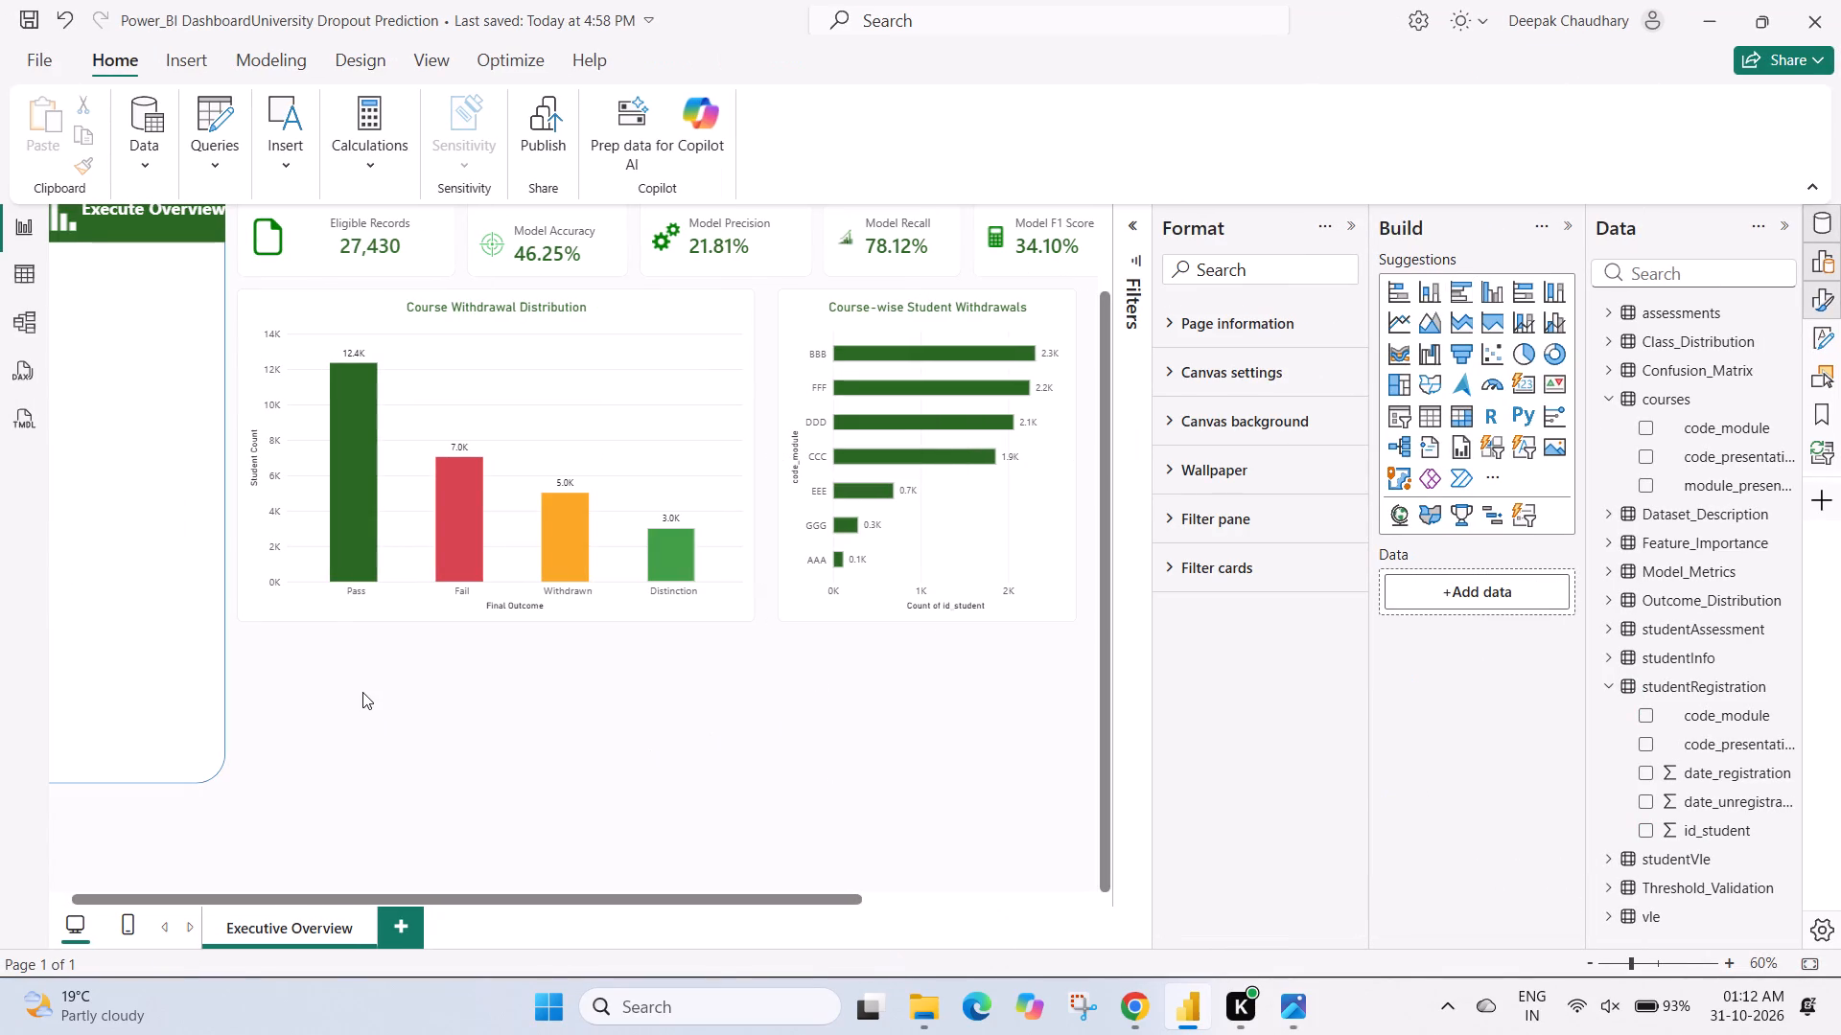
left_click(35, 63)
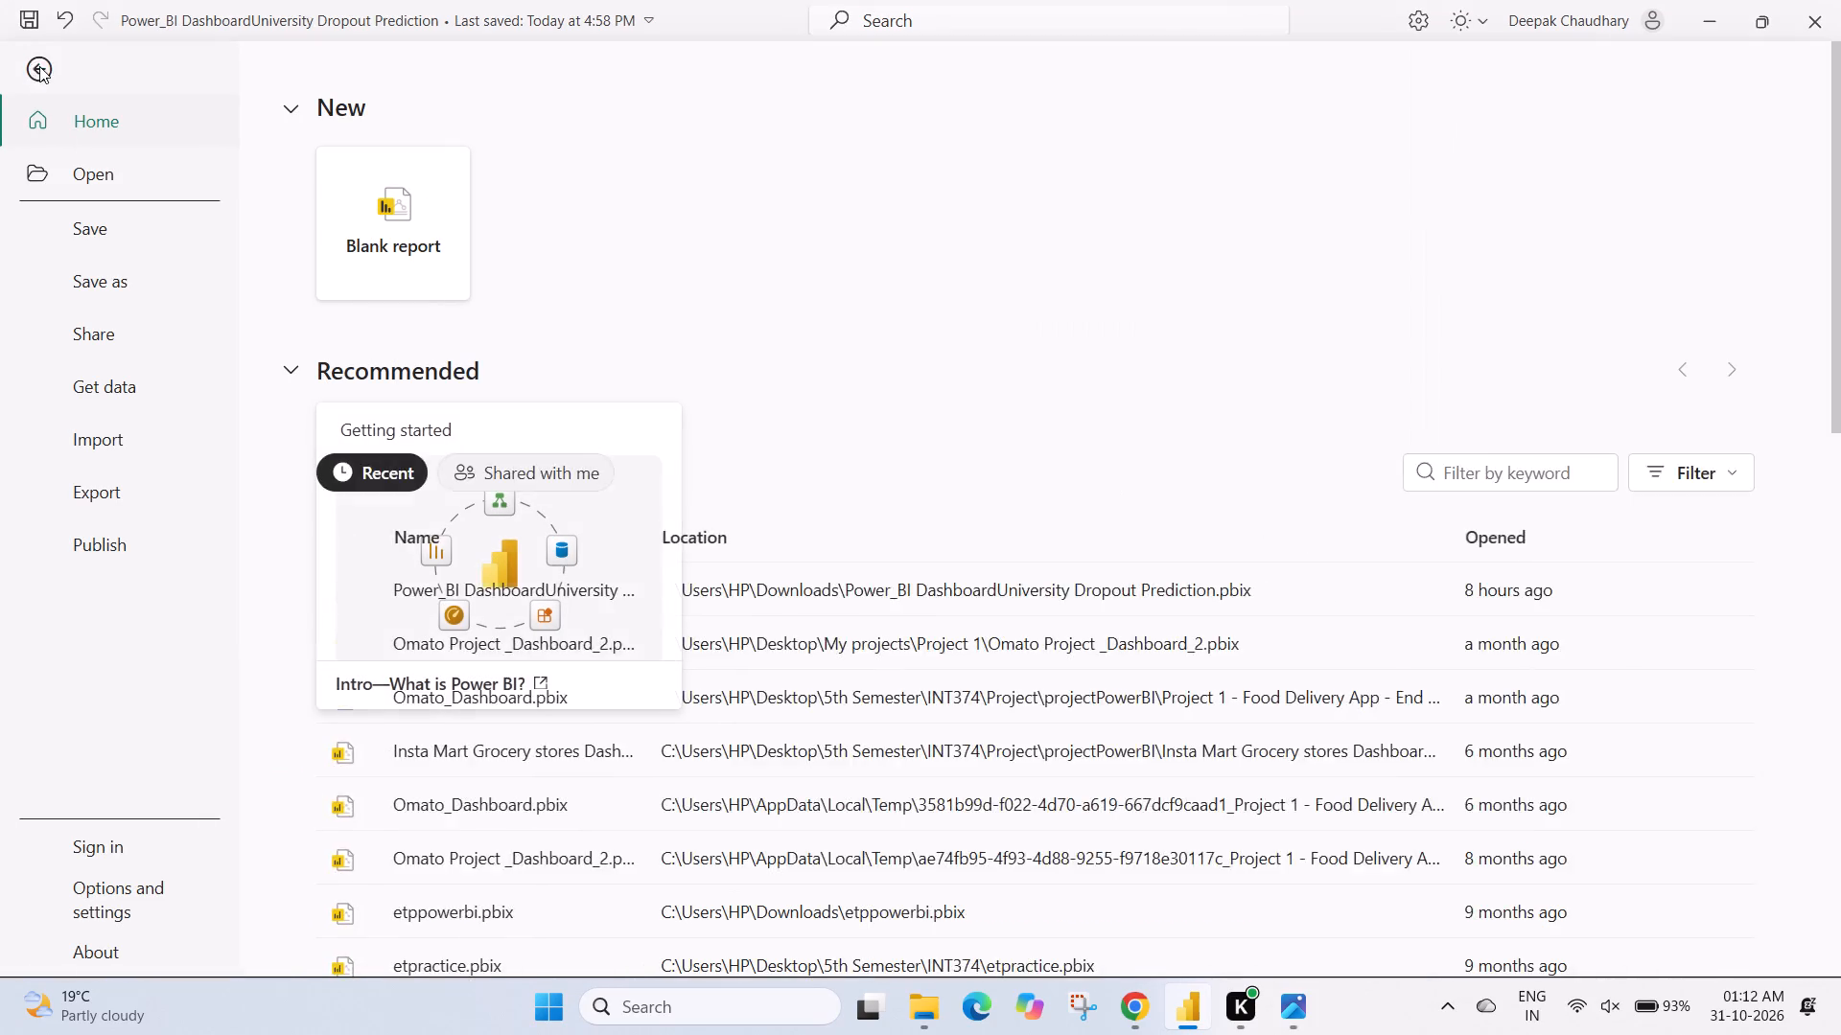
left_click(109, 229)
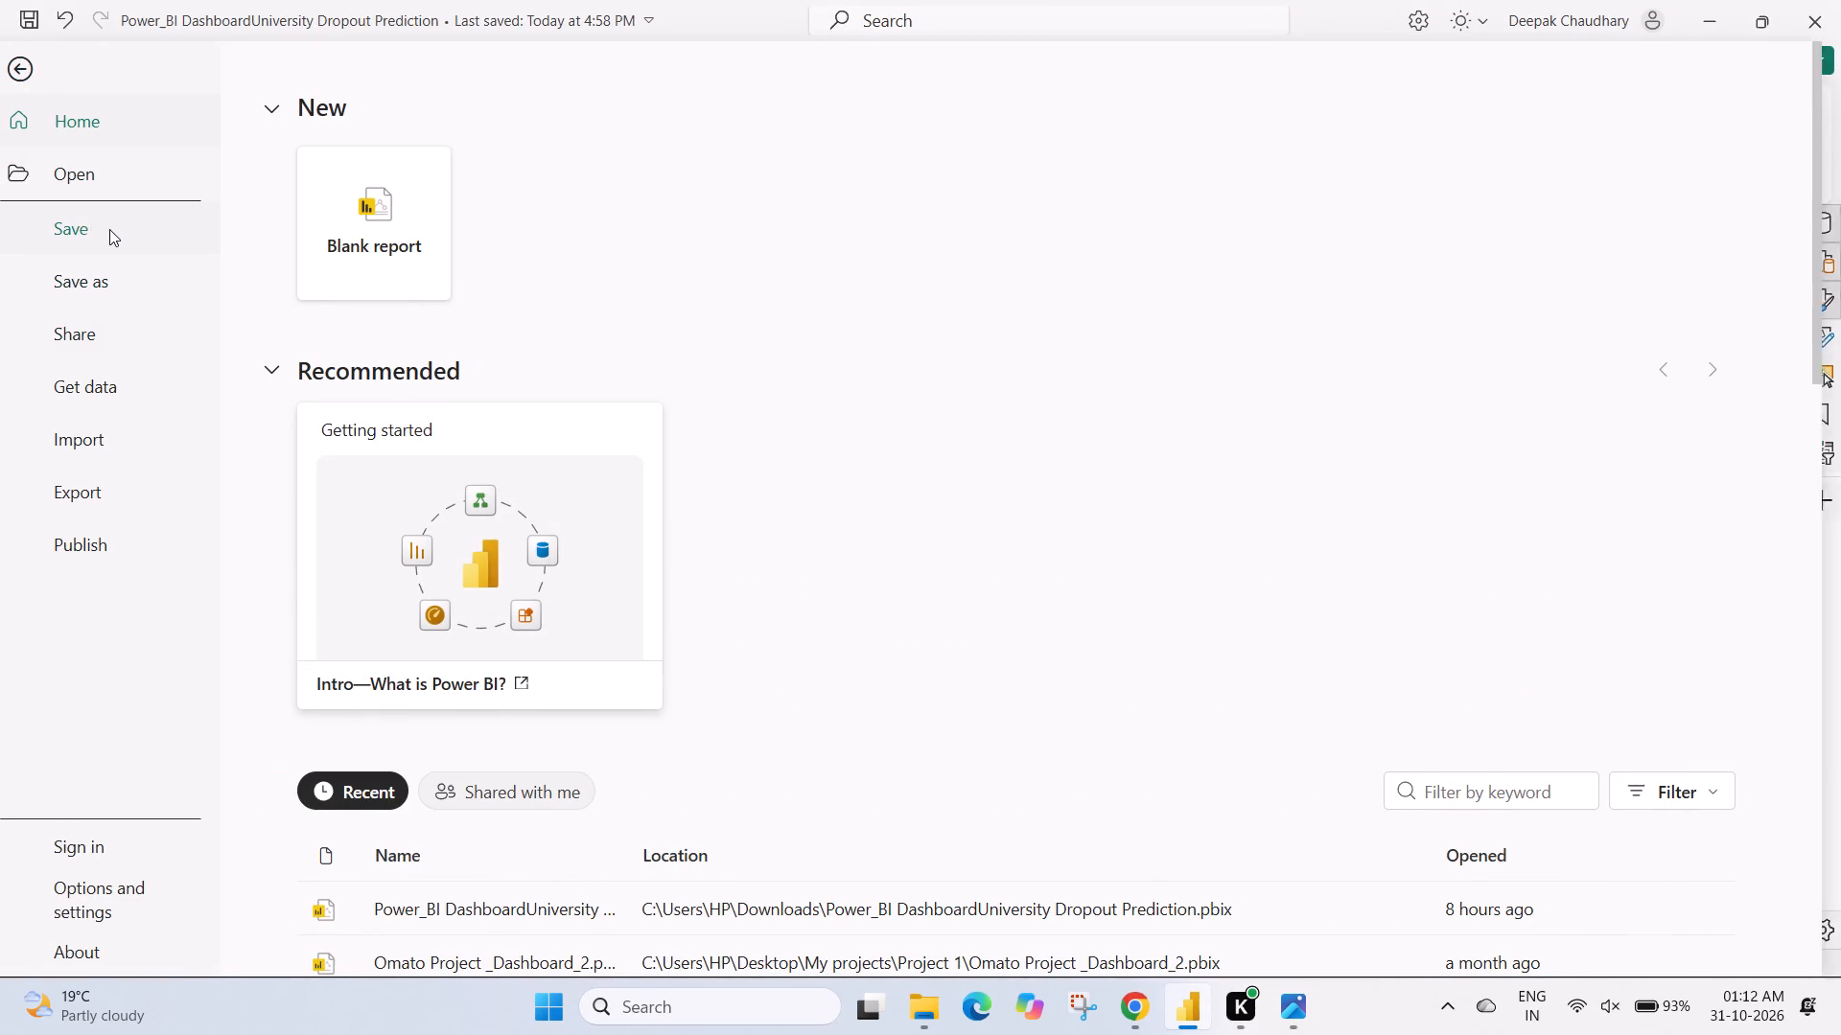
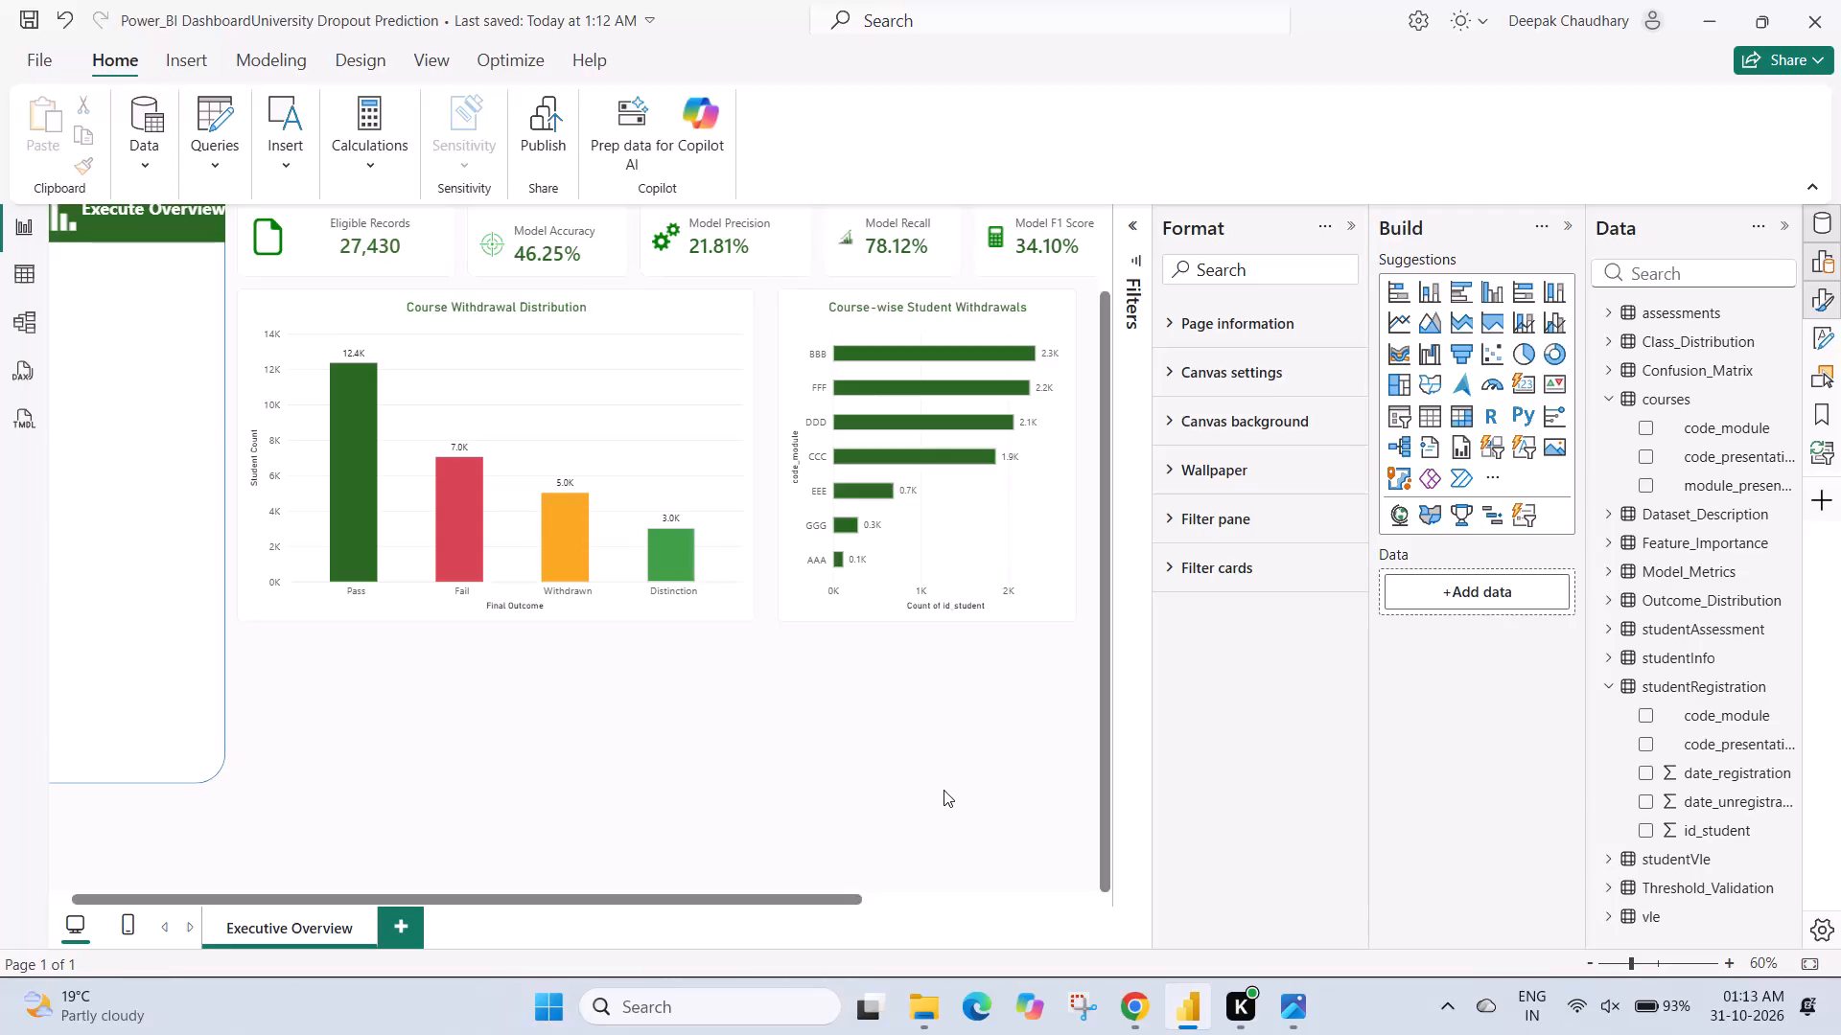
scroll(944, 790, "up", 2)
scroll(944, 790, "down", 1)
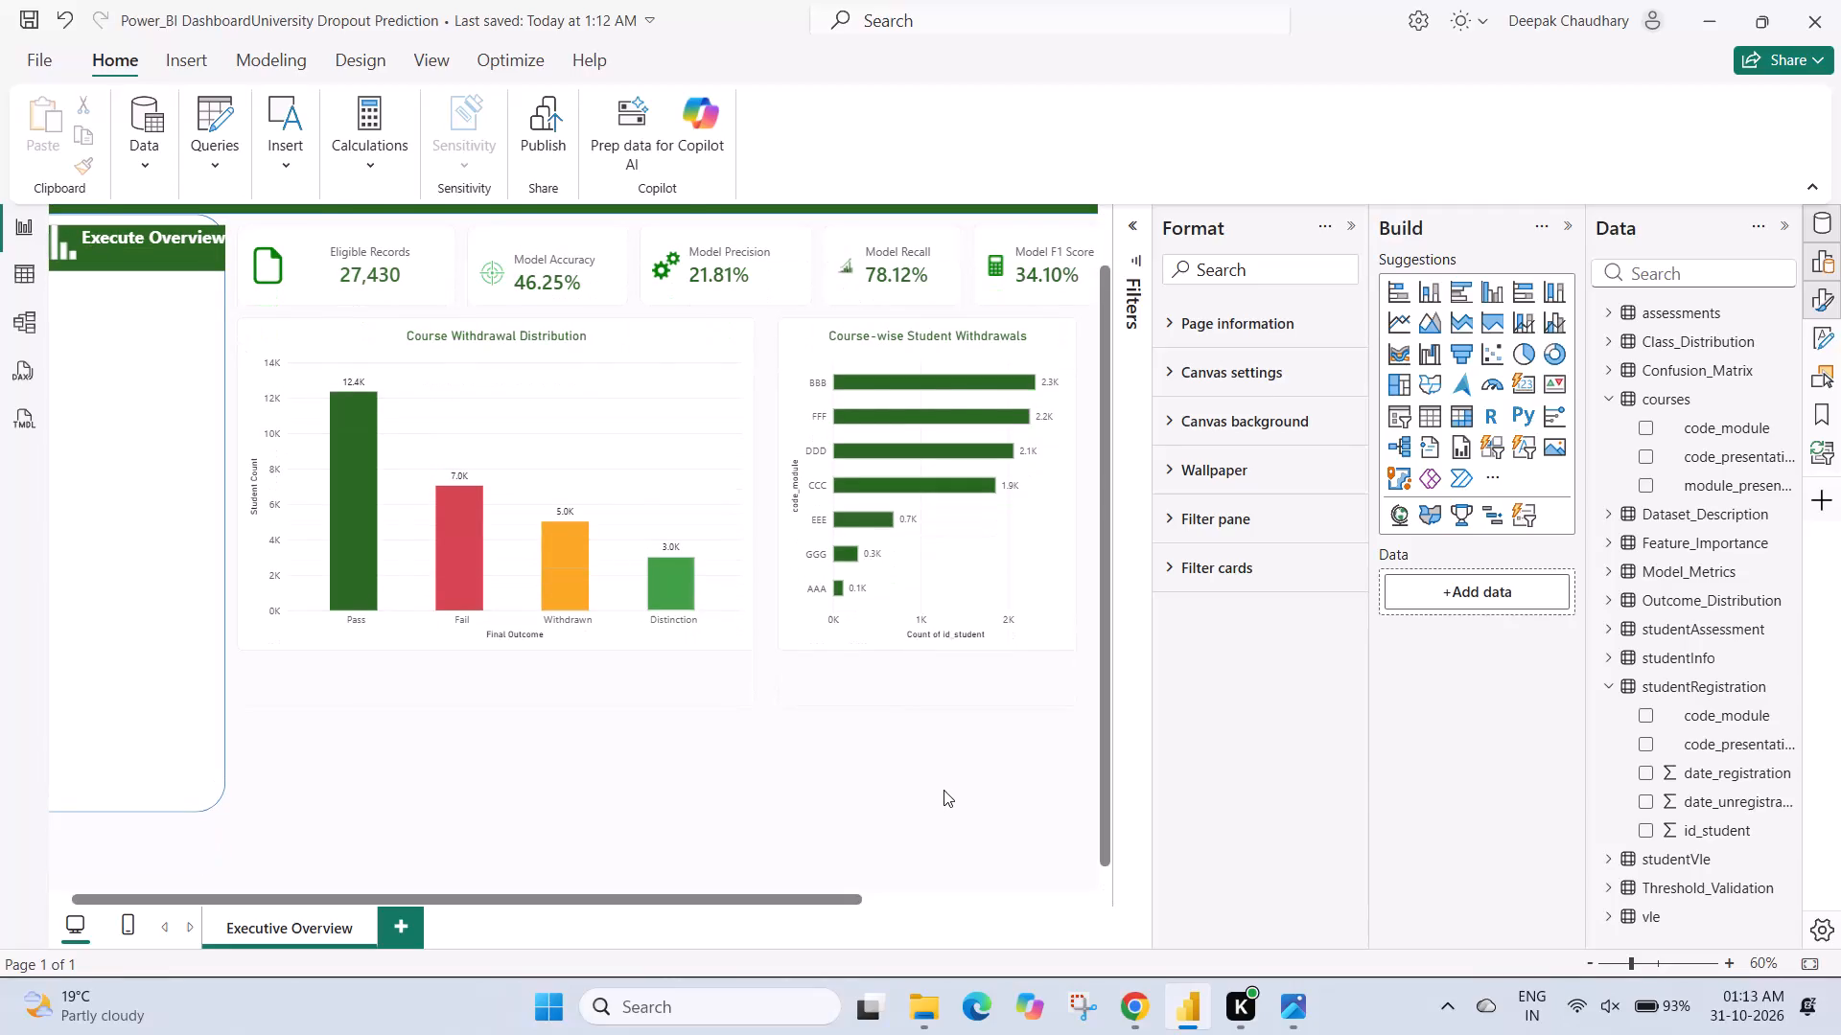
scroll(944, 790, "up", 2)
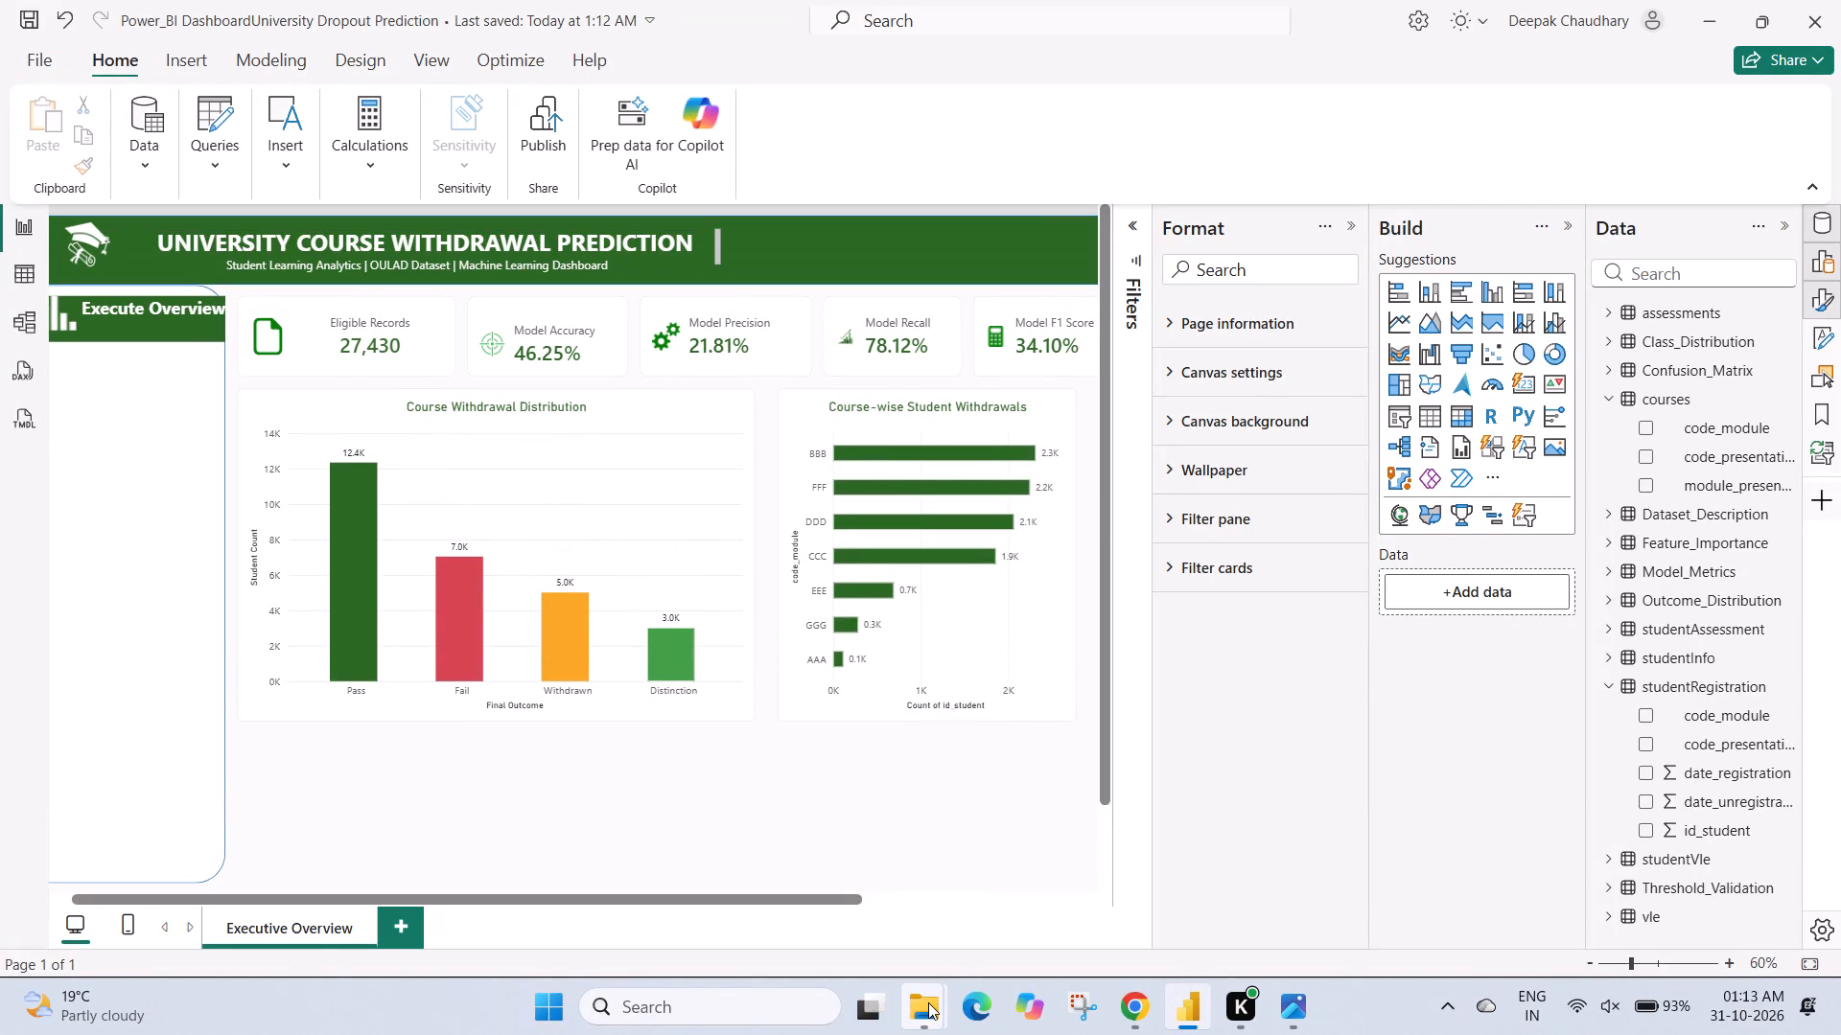
Open the saved Power_BI DashboardUniversity Dropout Prediction report from the Downloads folder in File Explorer and check it against the already open report.
left_click(938, 839)
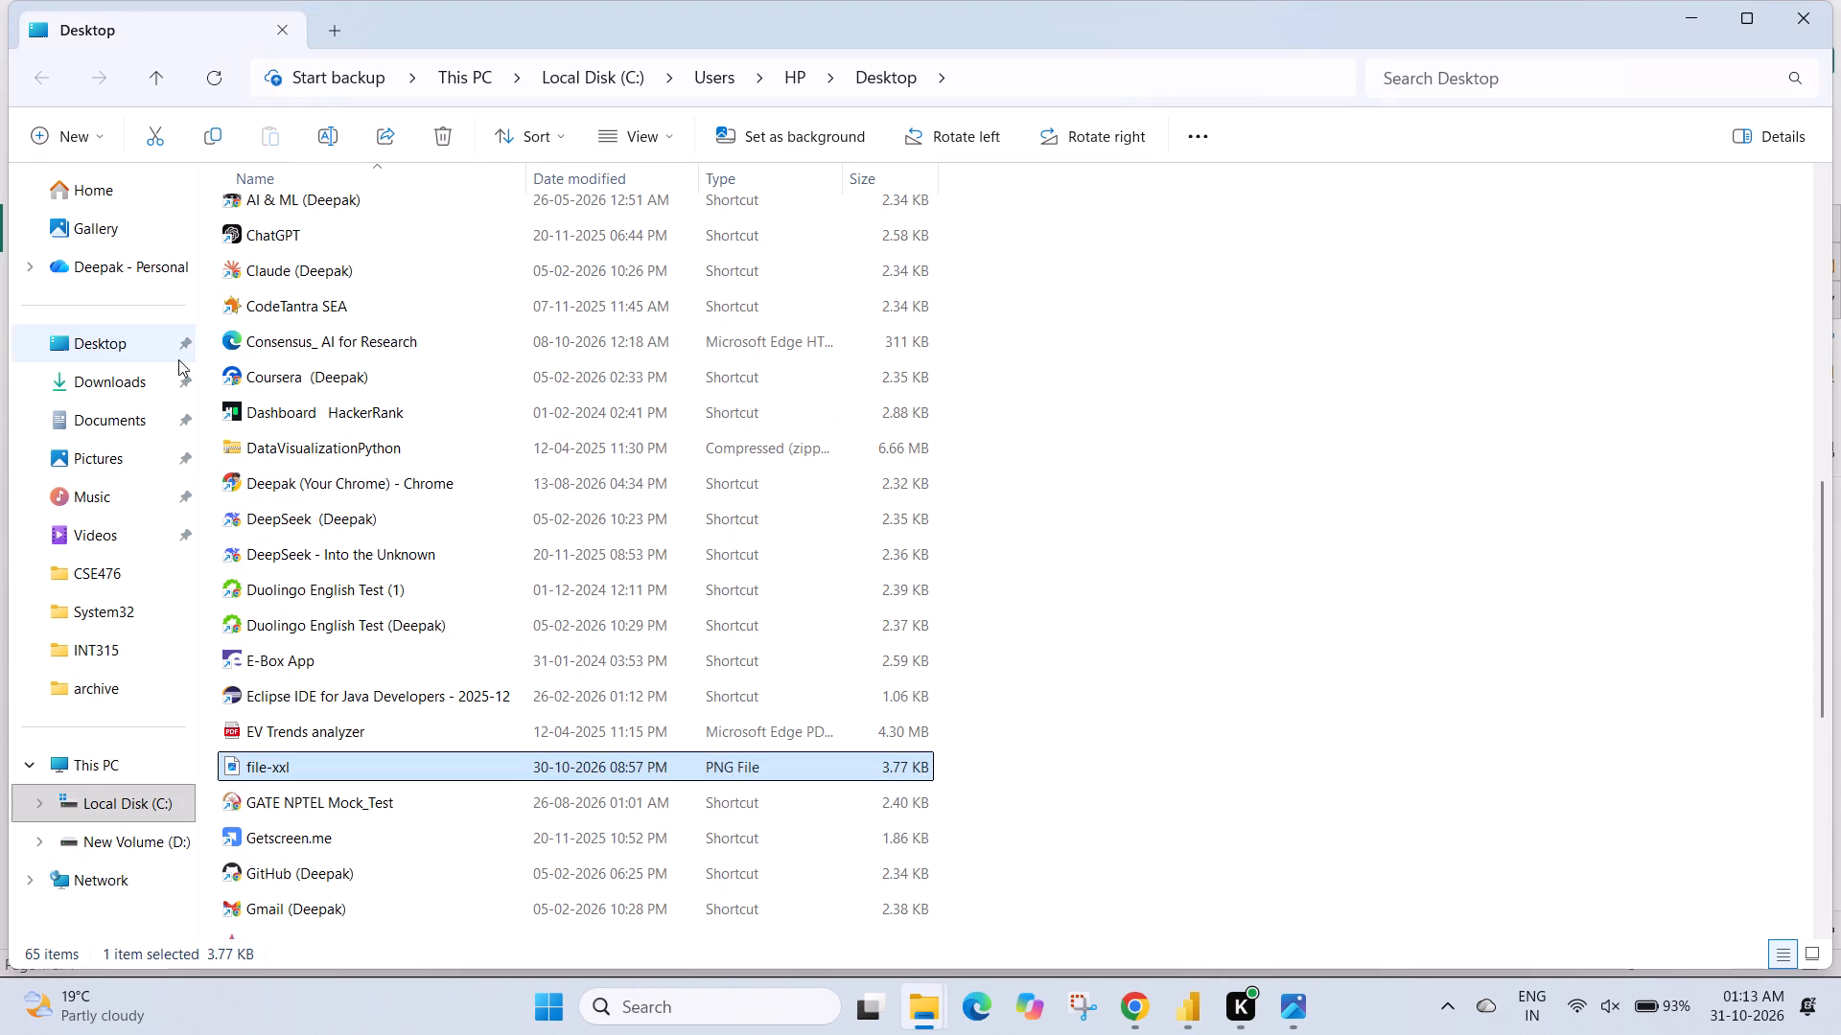
left_click(135, 375)
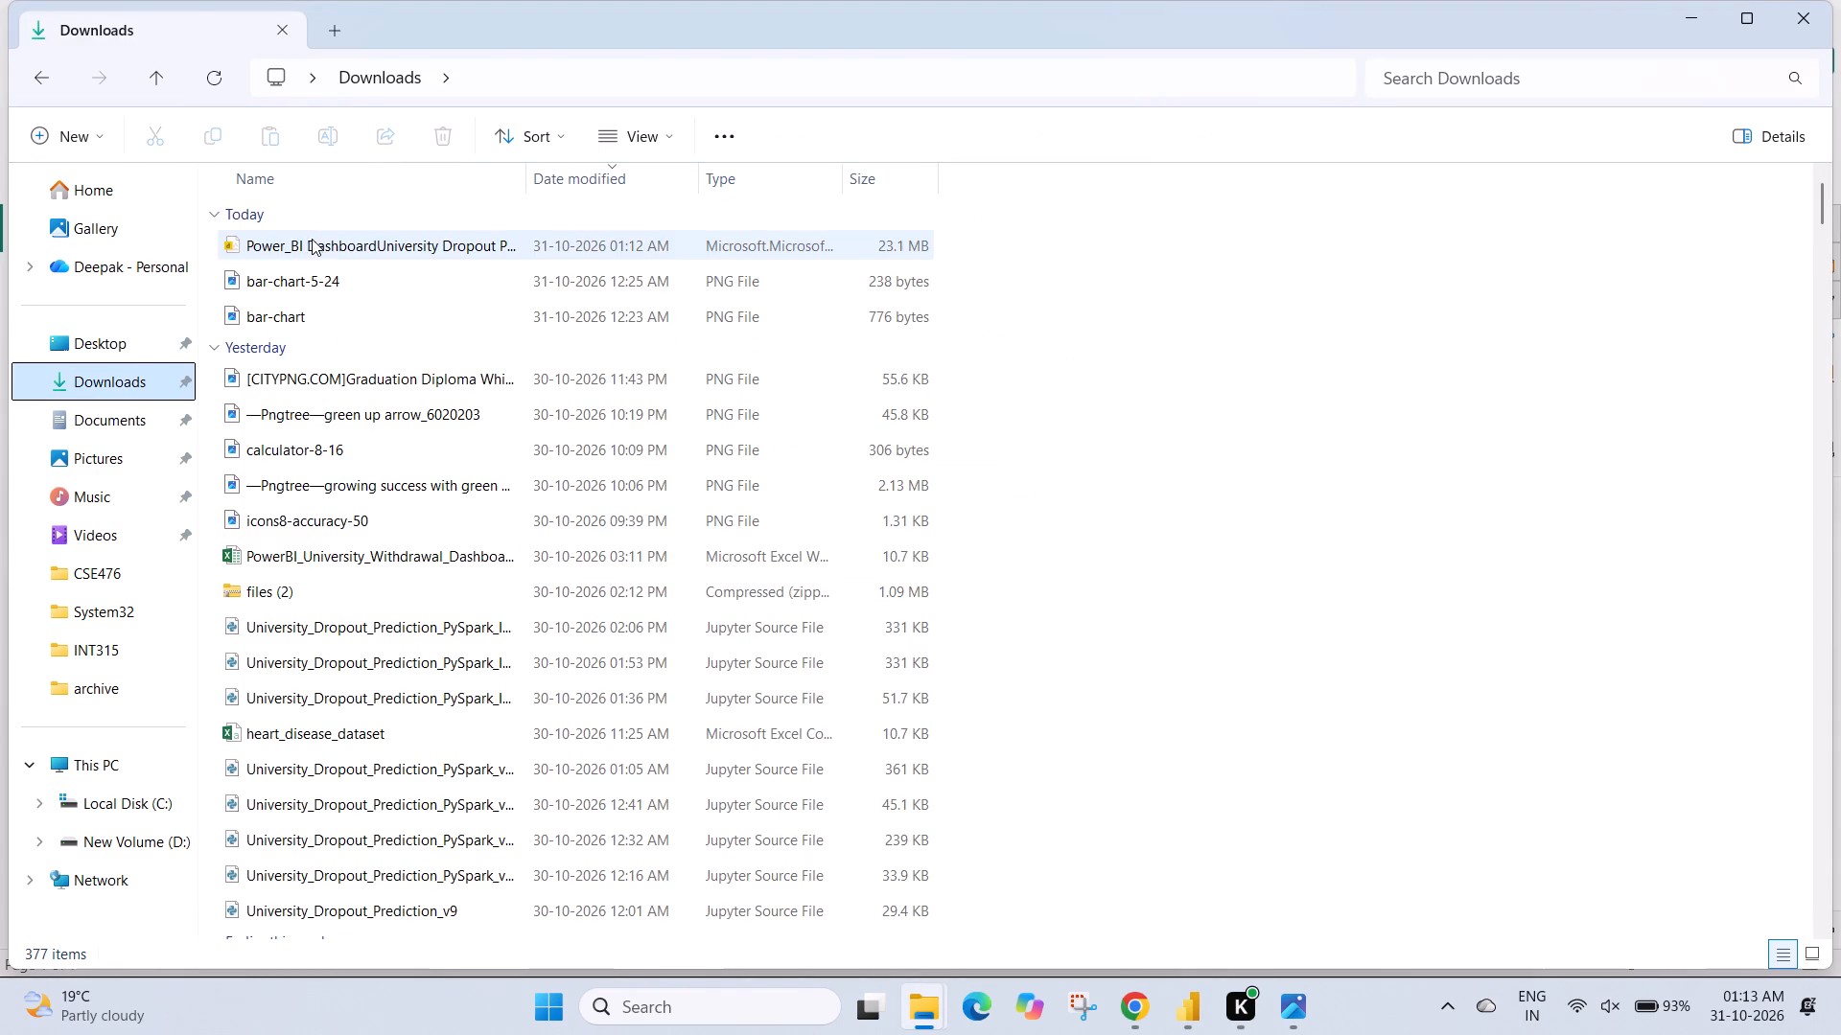
double_click(325, 242)
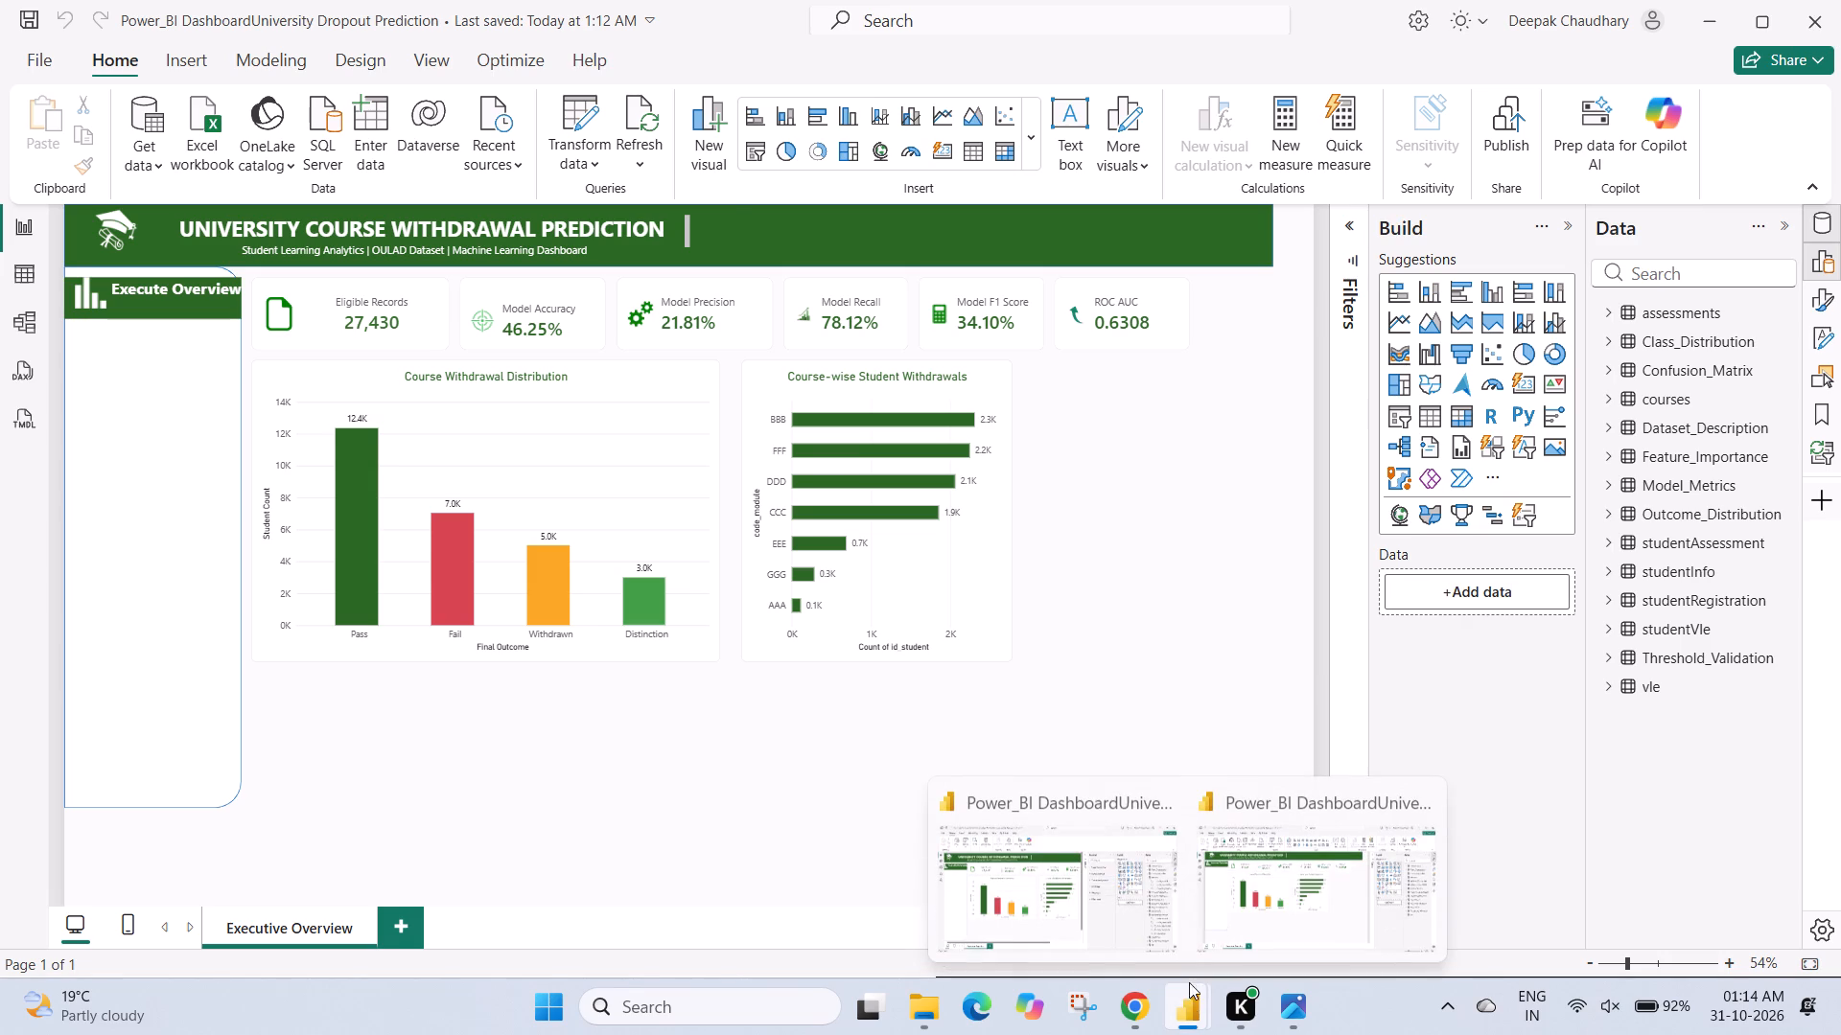
left_click(1101, 897)
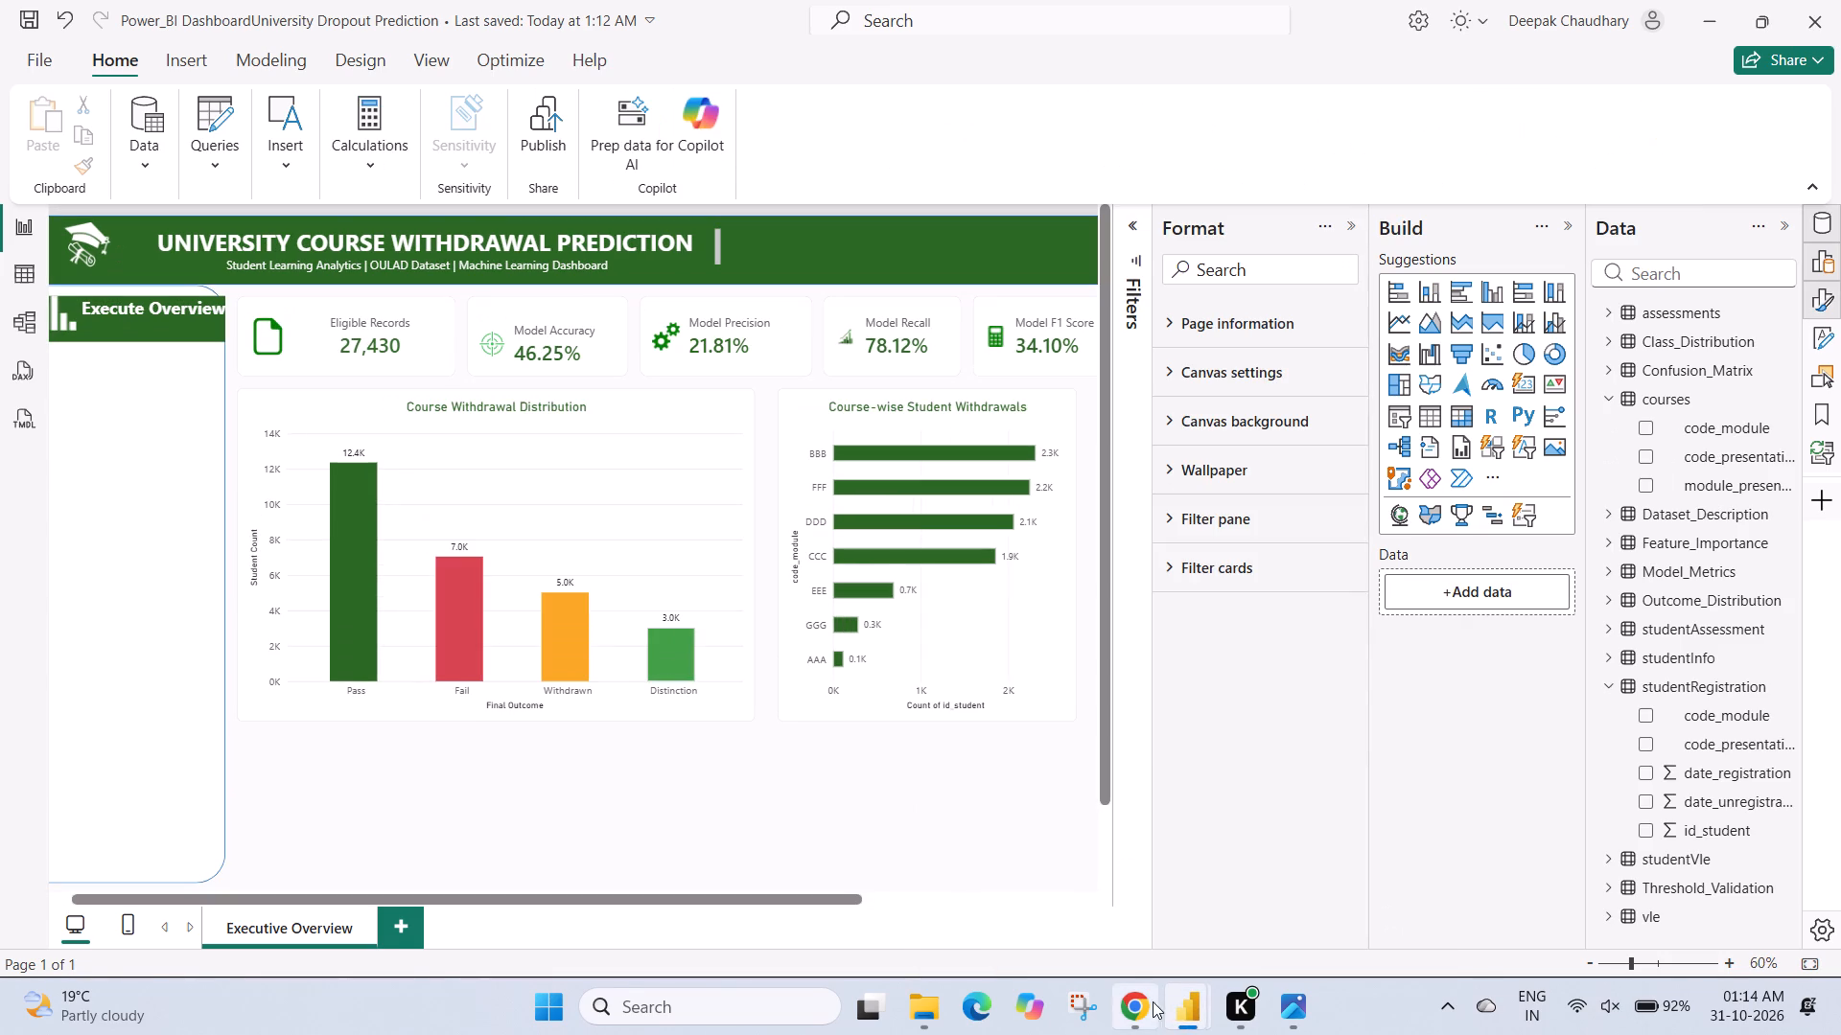
left_click(1262, 921)
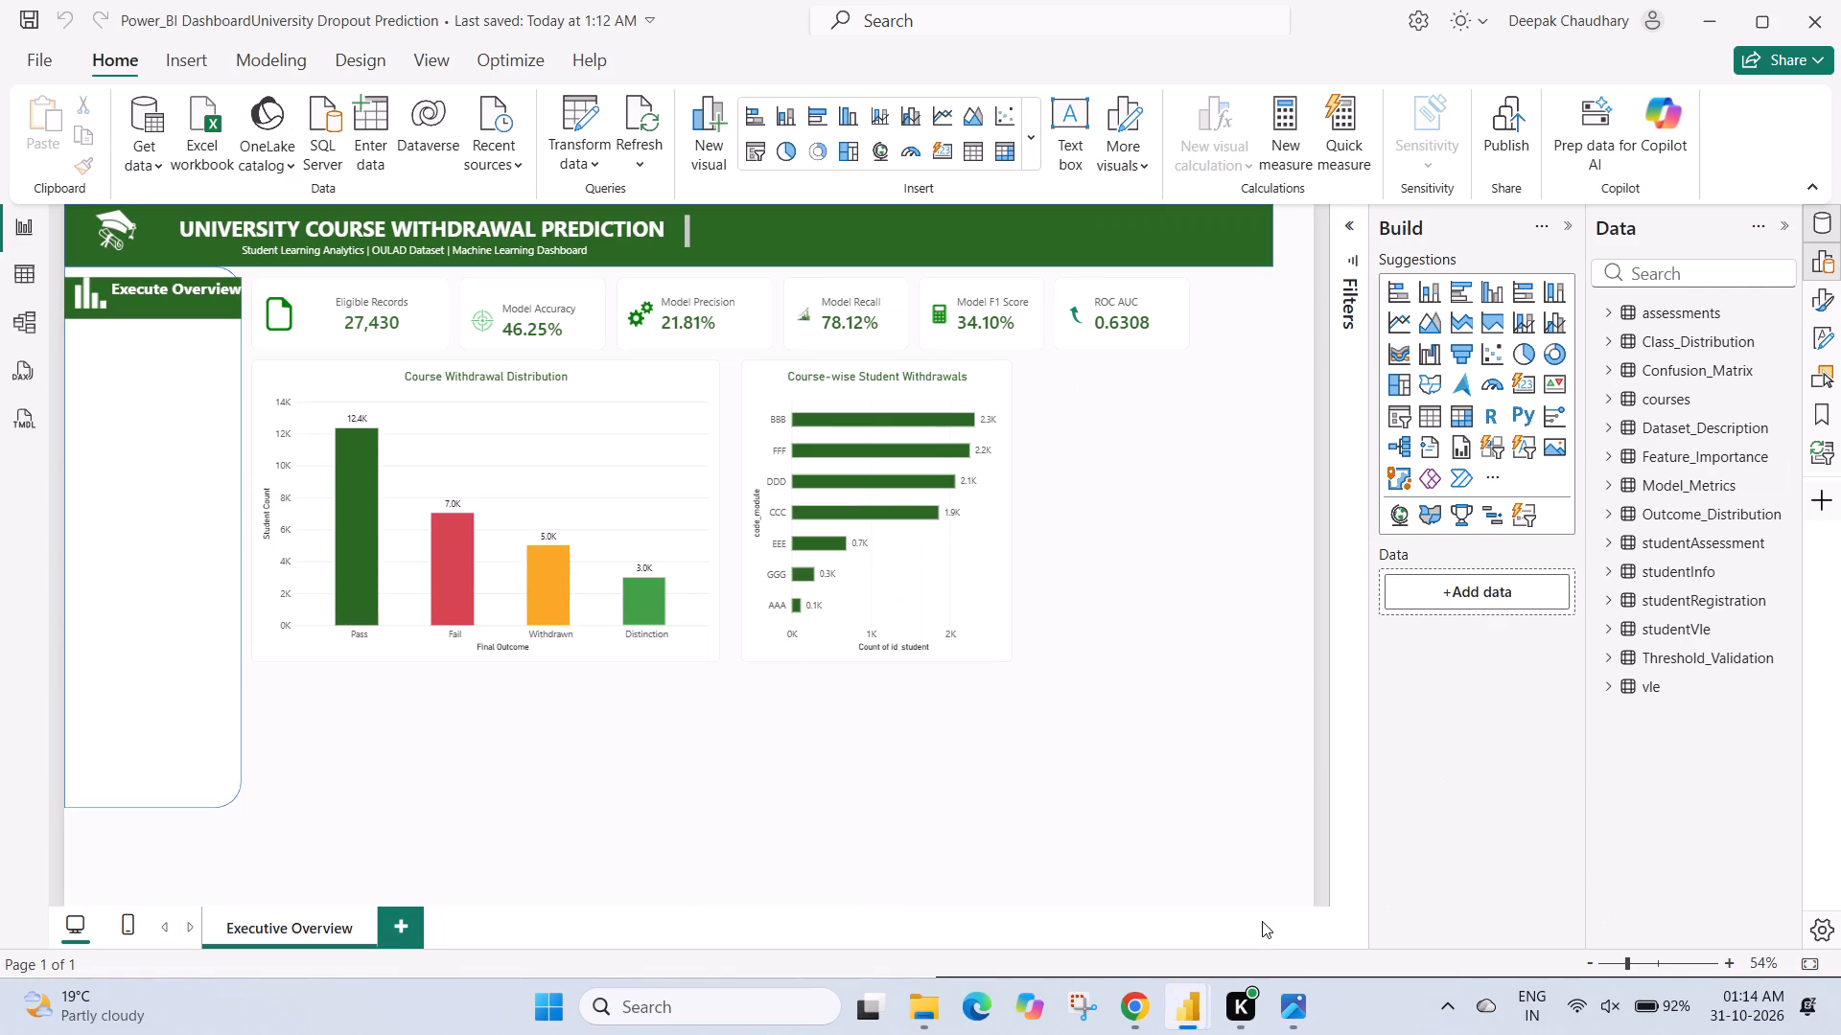
Close the reopened copy of the report and the original report, exiting Power BI.
left_click(1840, 0)
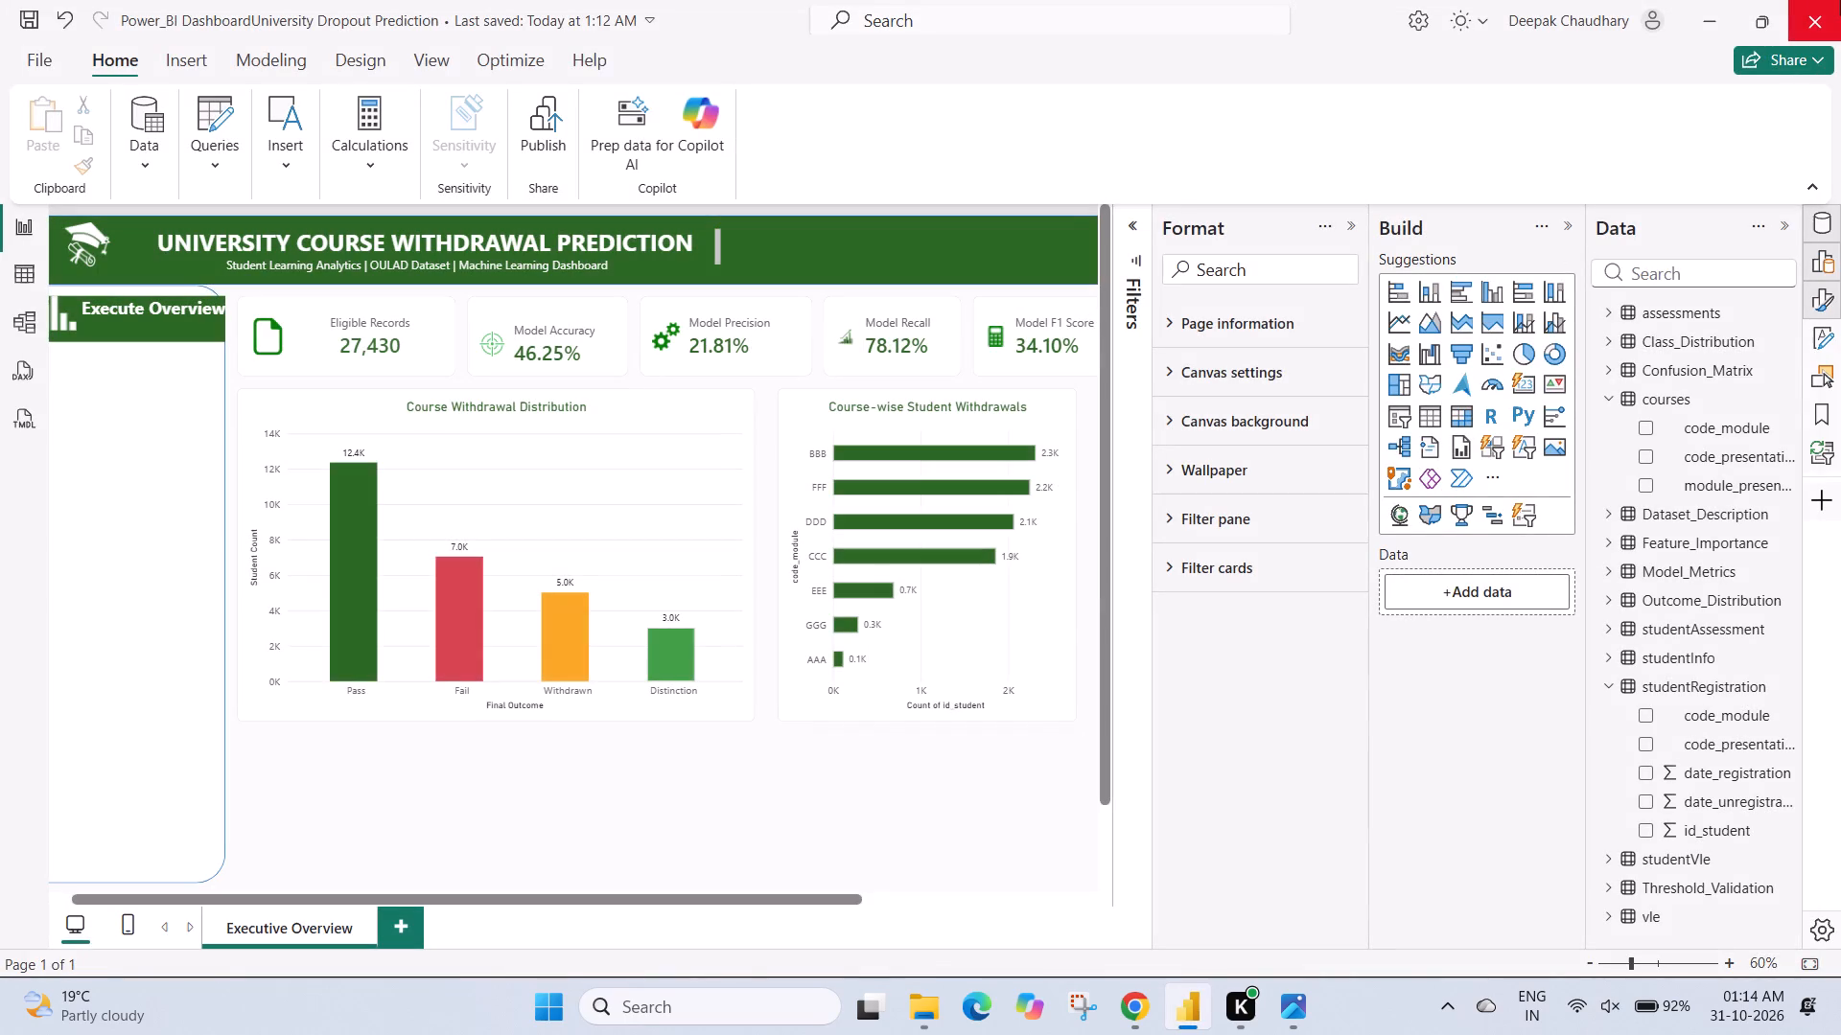
left_click(1826, 6)
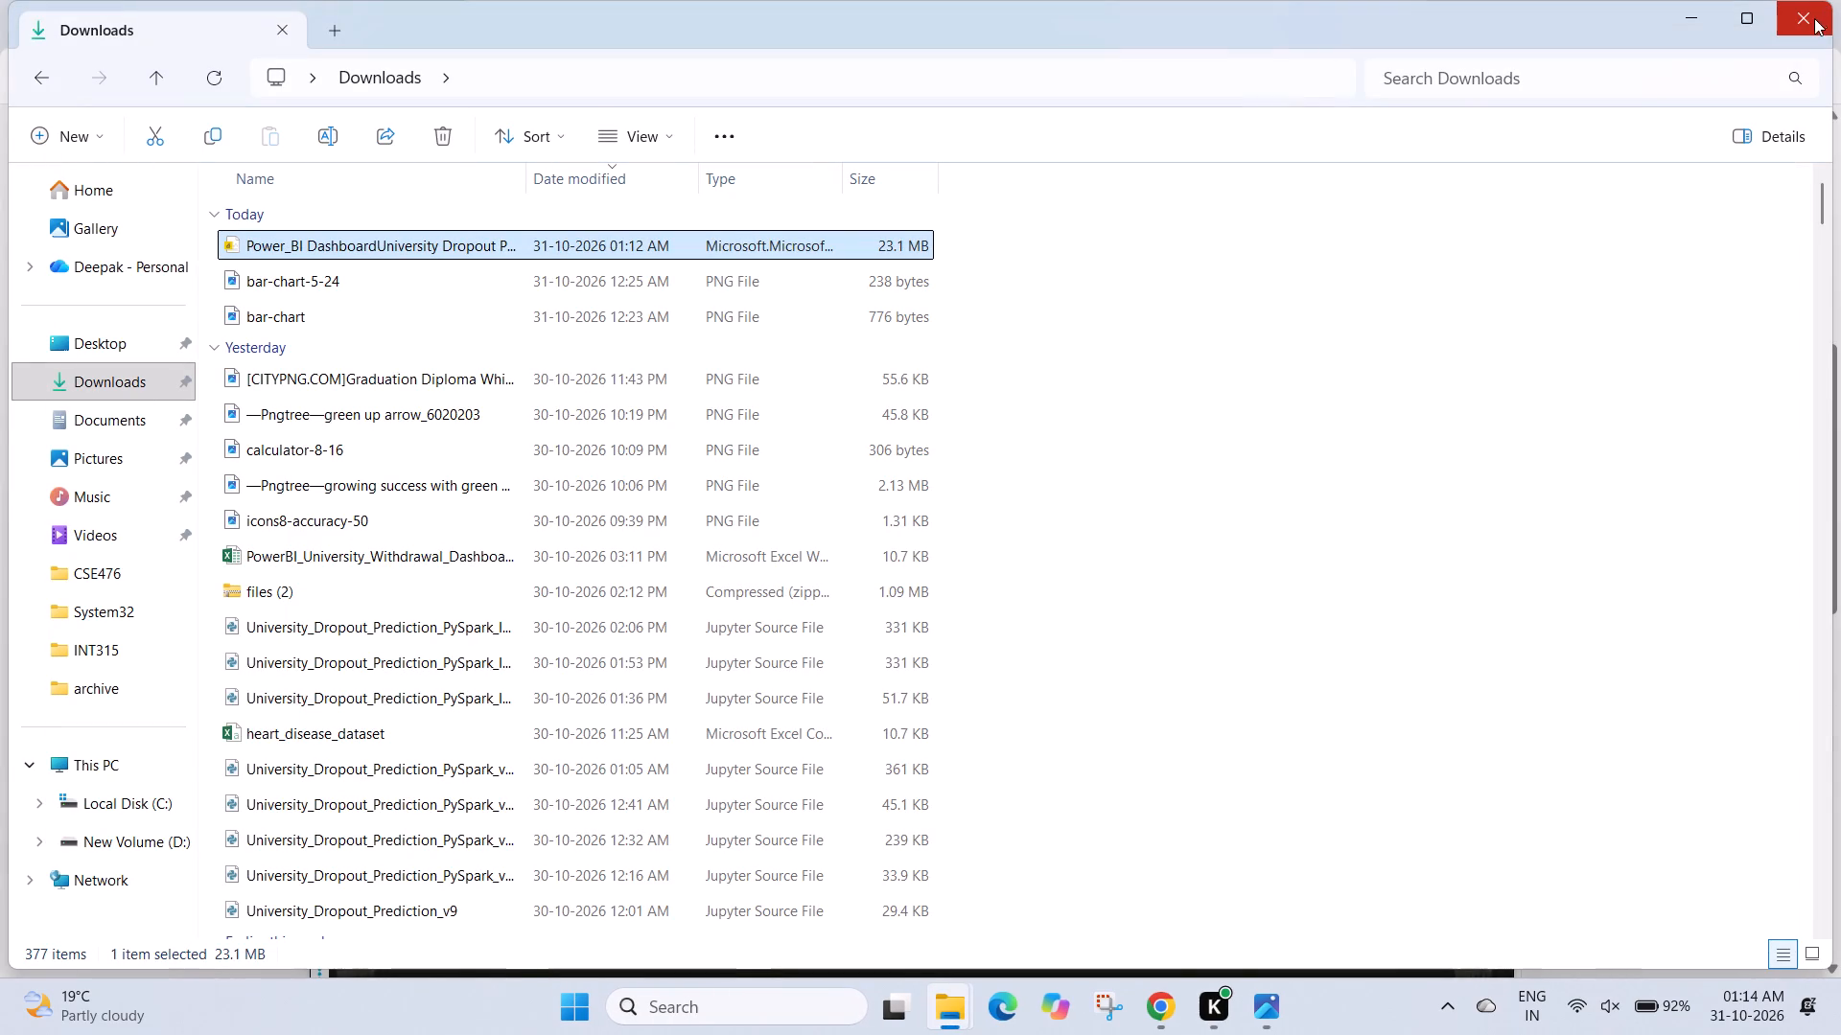
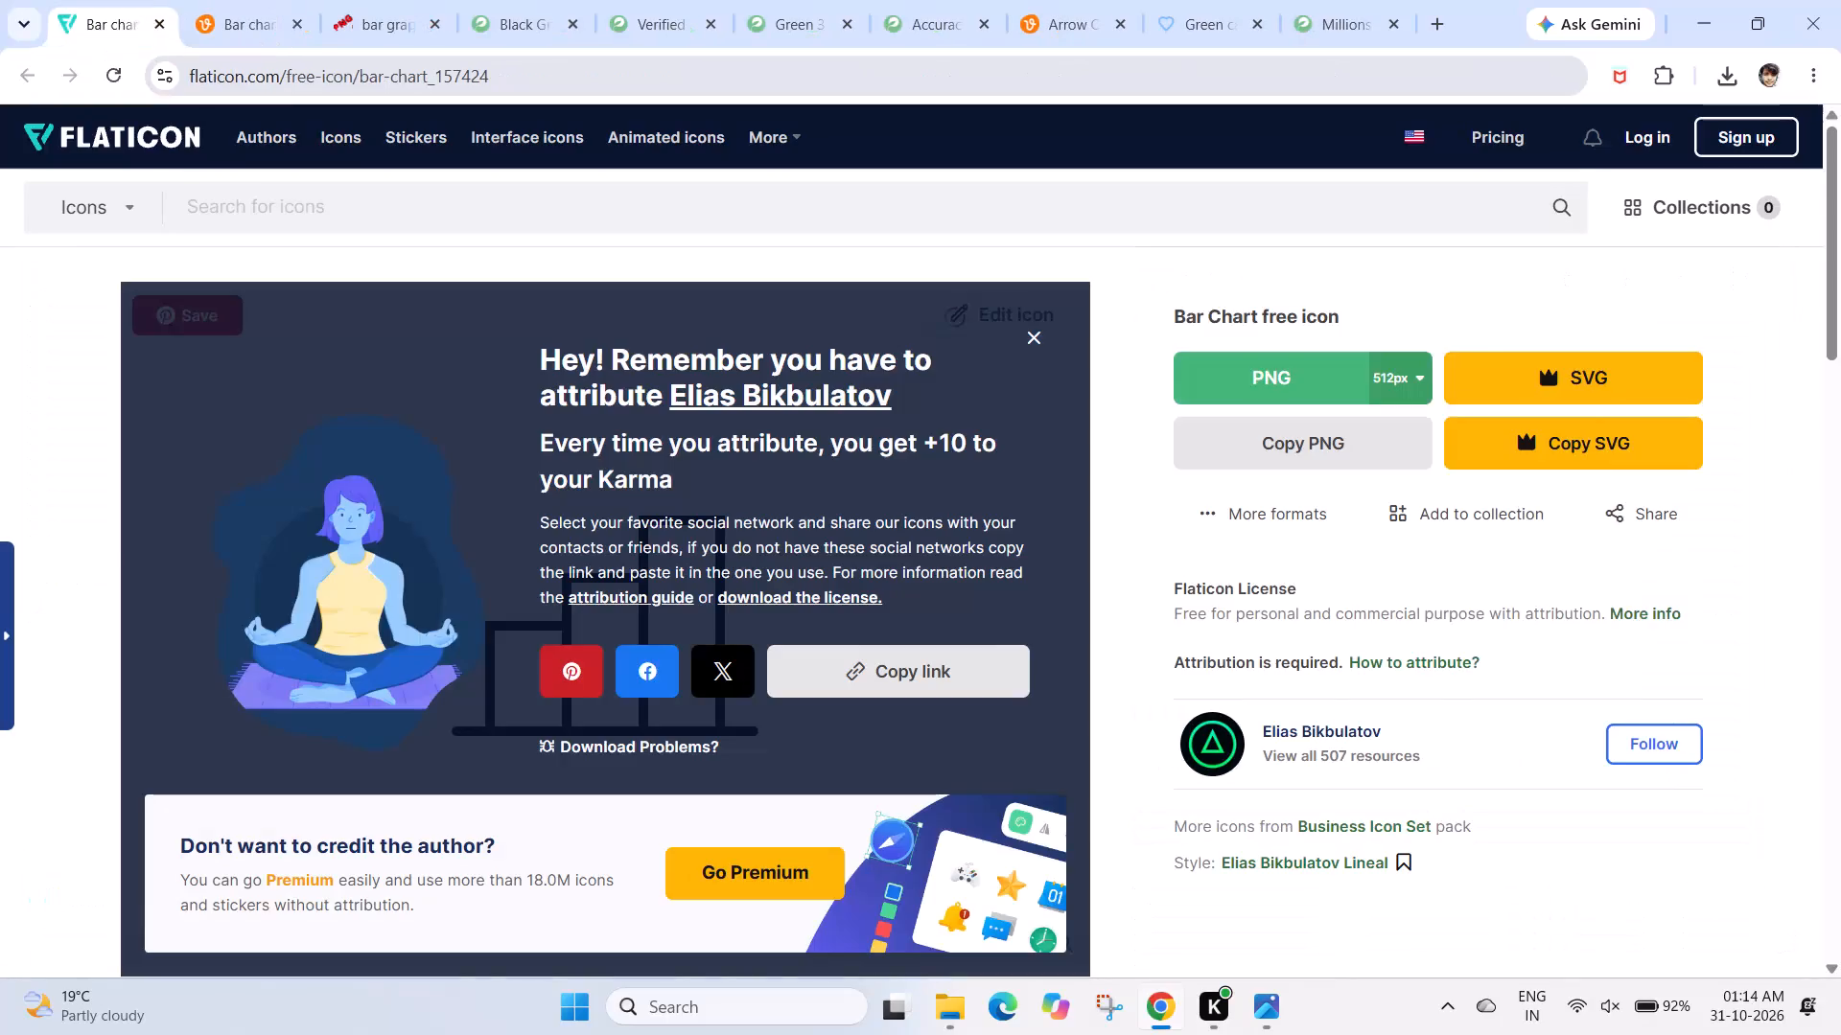
In Chrome, close the seven icon-source tabs from the Flaticon bar chart page up to the Arrow Chart PNGs page.
key("ctrl+w")
key("ctrl+w")
key("ctrl+w")
key("ctrl+w")
key("ctrl+w")
key("ctrl+w")
key("ctrl+w")
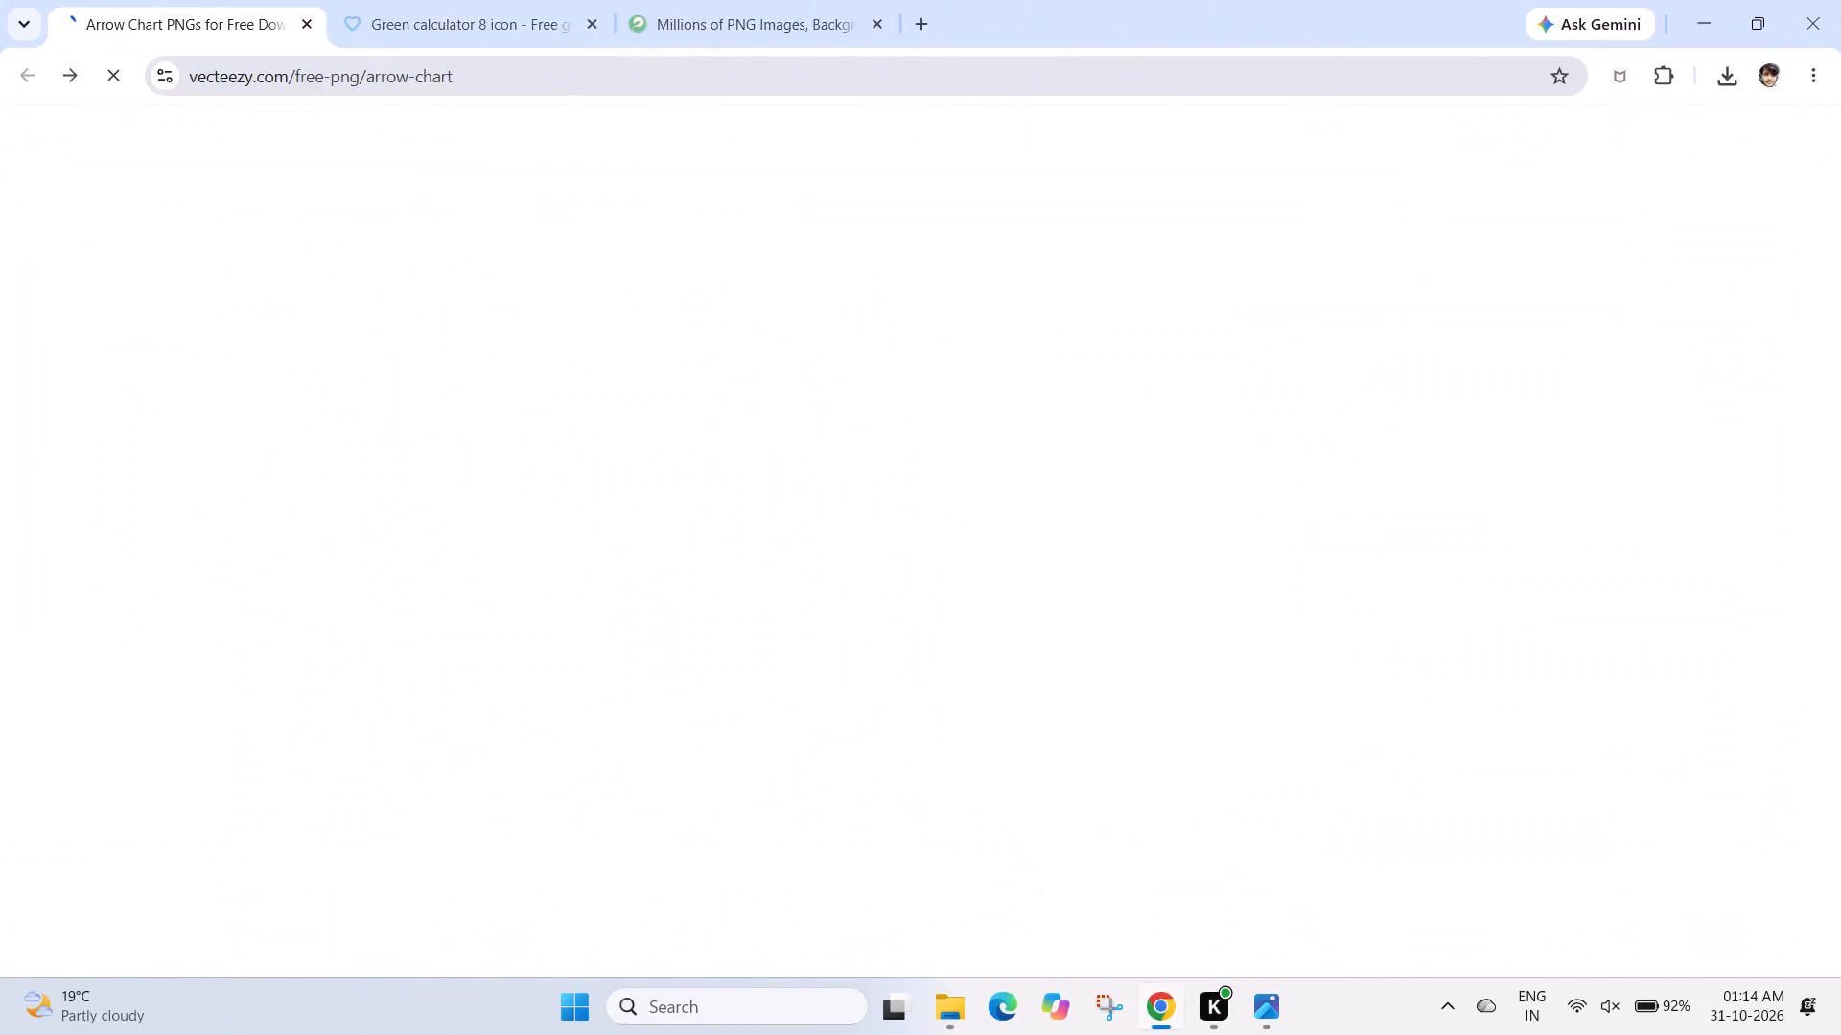